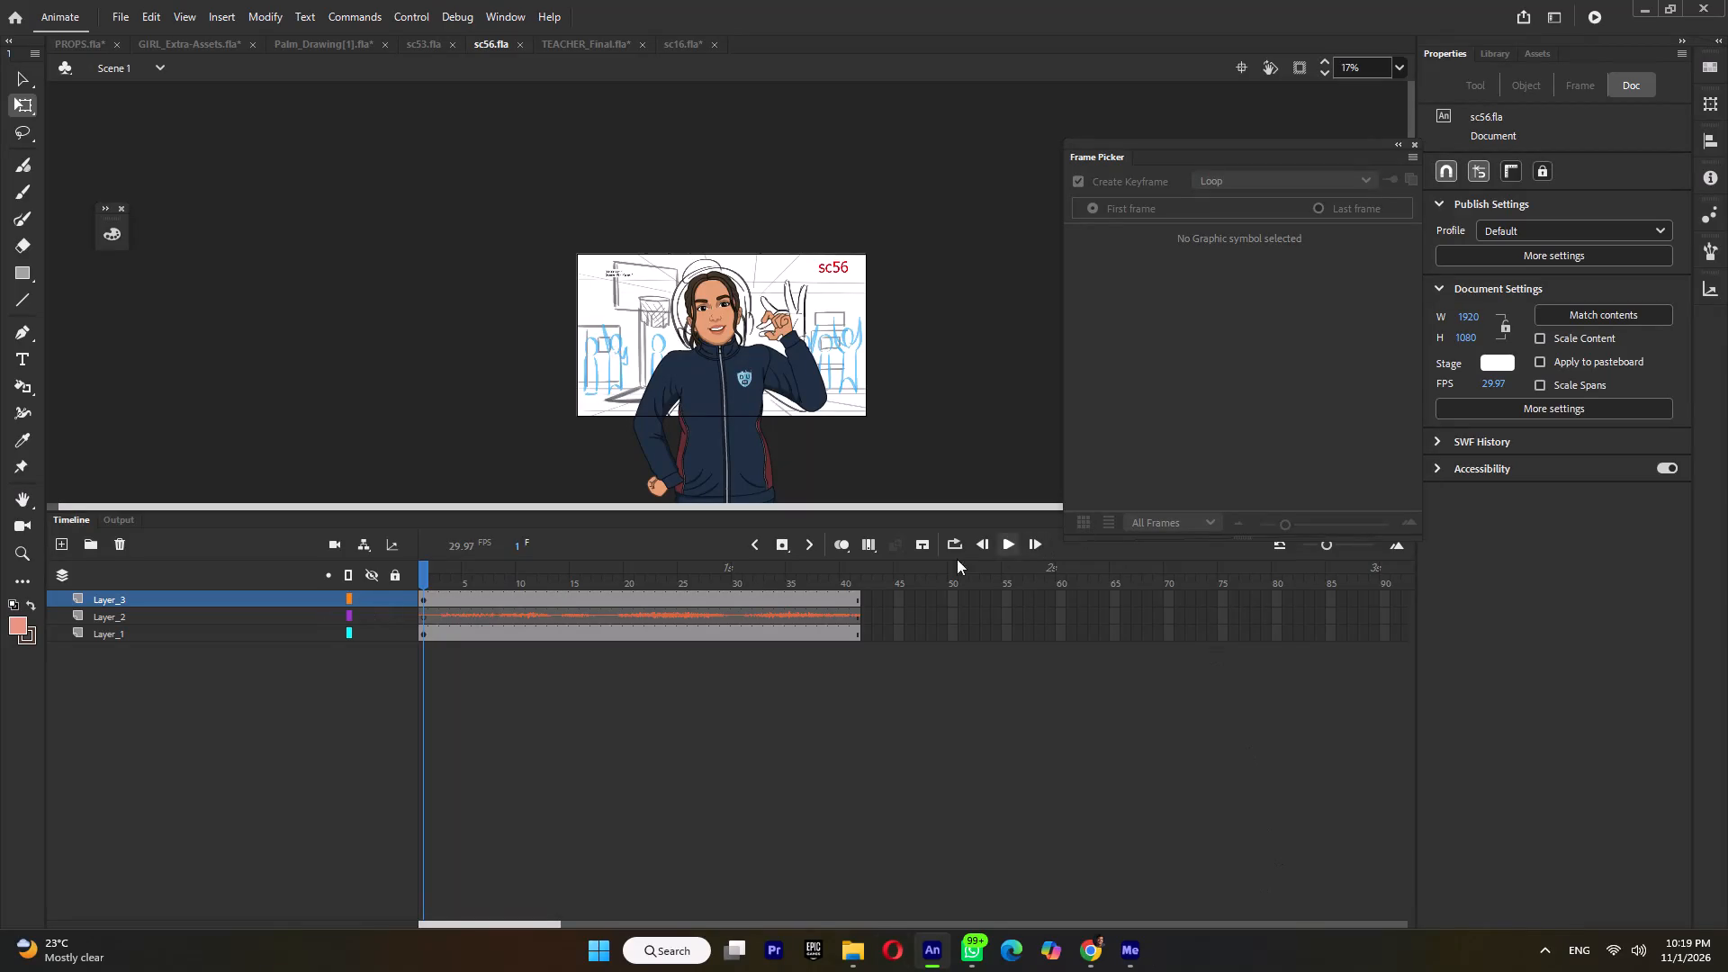
Play and scrub the opening frames of sc56 repeatedly from frame 1 to review the soundtrack's timing.
key("Return")
key("Return")
left_click_drag(491, 574, 407, 588)
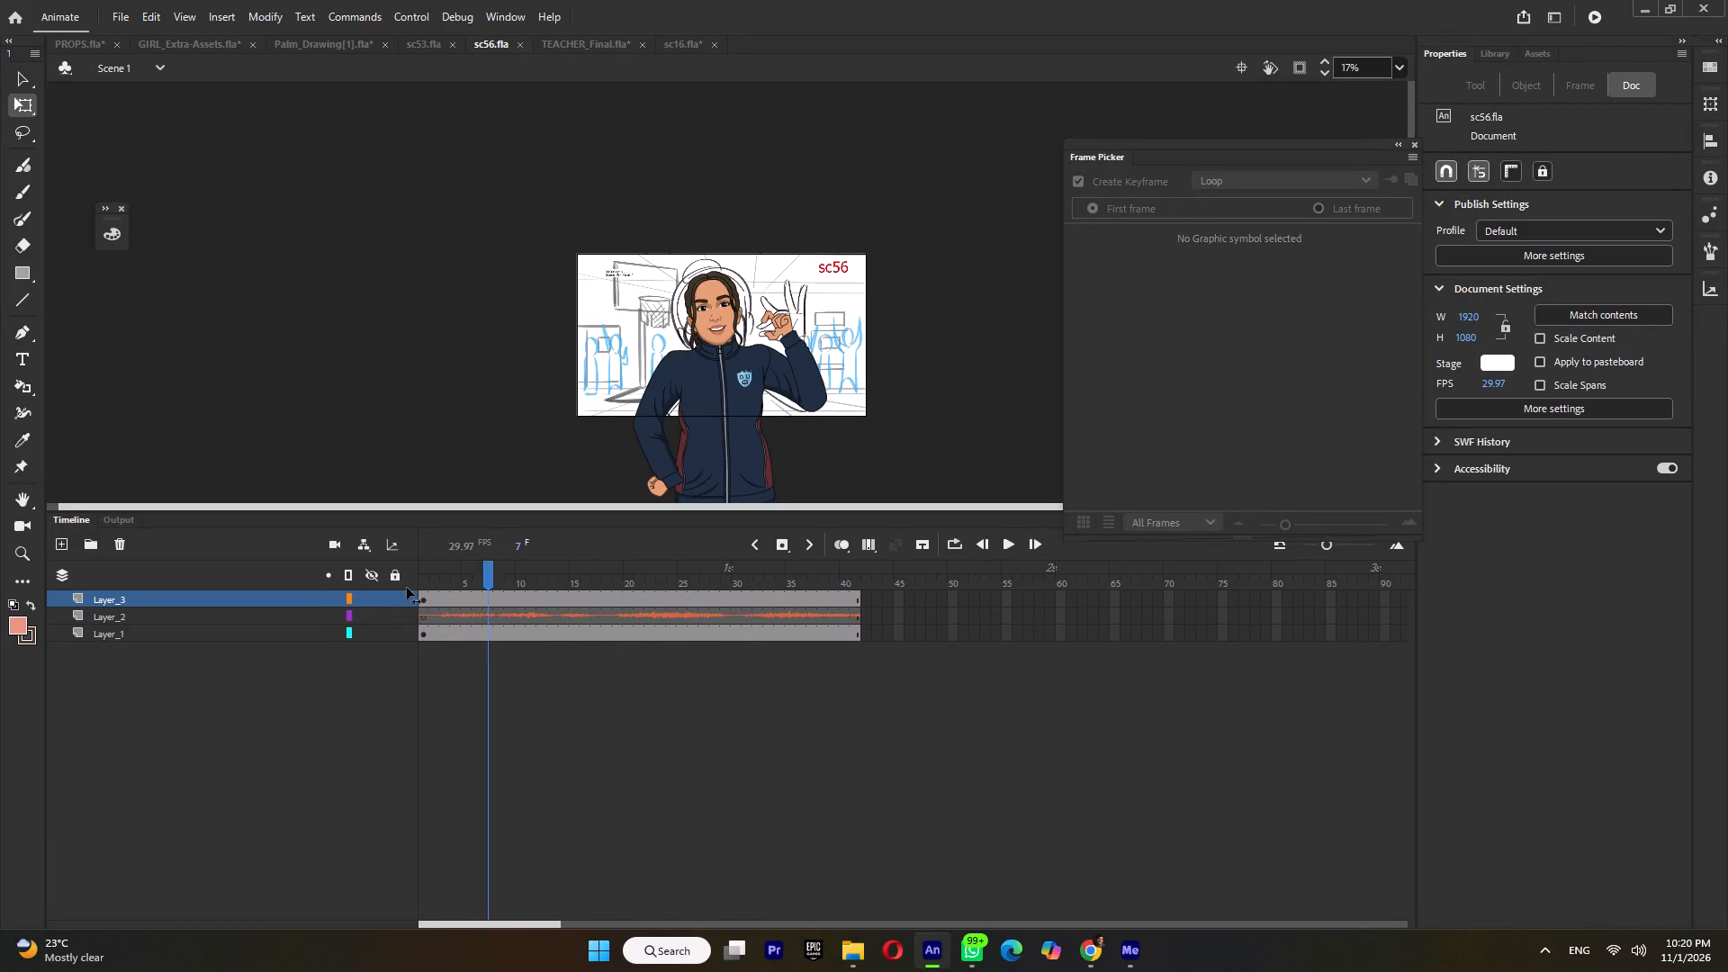
left_click_drag(407, 588, 385, 612)
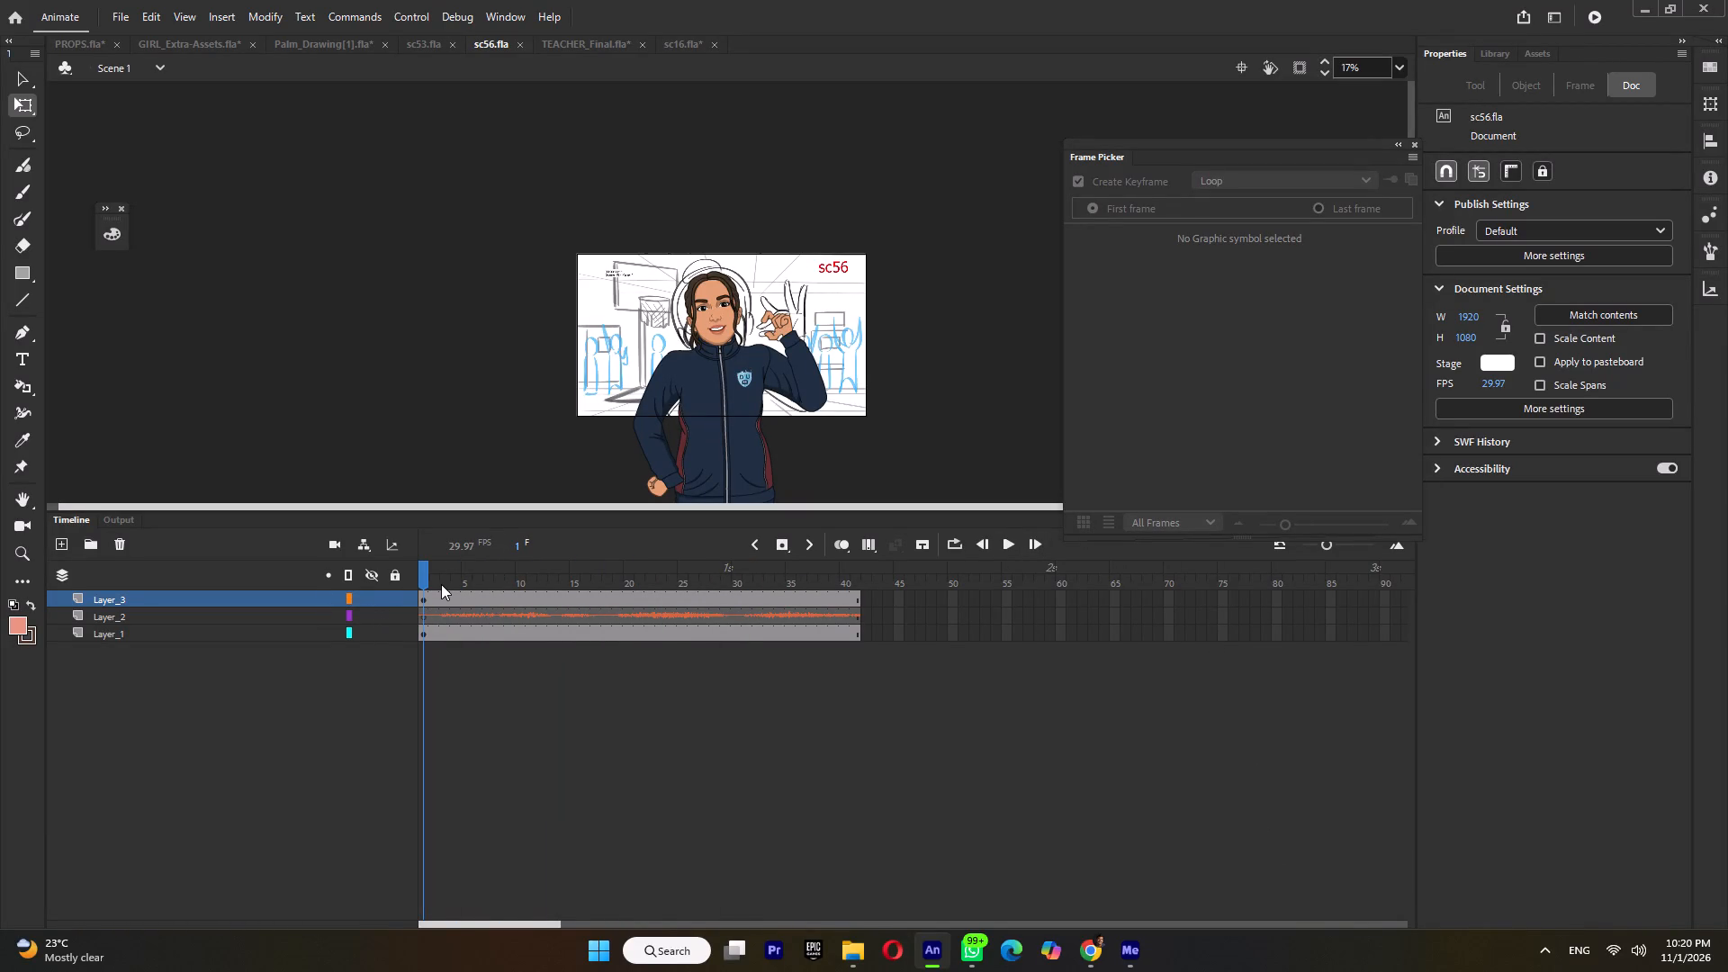
left_click_drag(462, 571, 420, 587)
key("Return")
key("Return")
left_click_drag(469, 570, 379, 581)
key("Return")
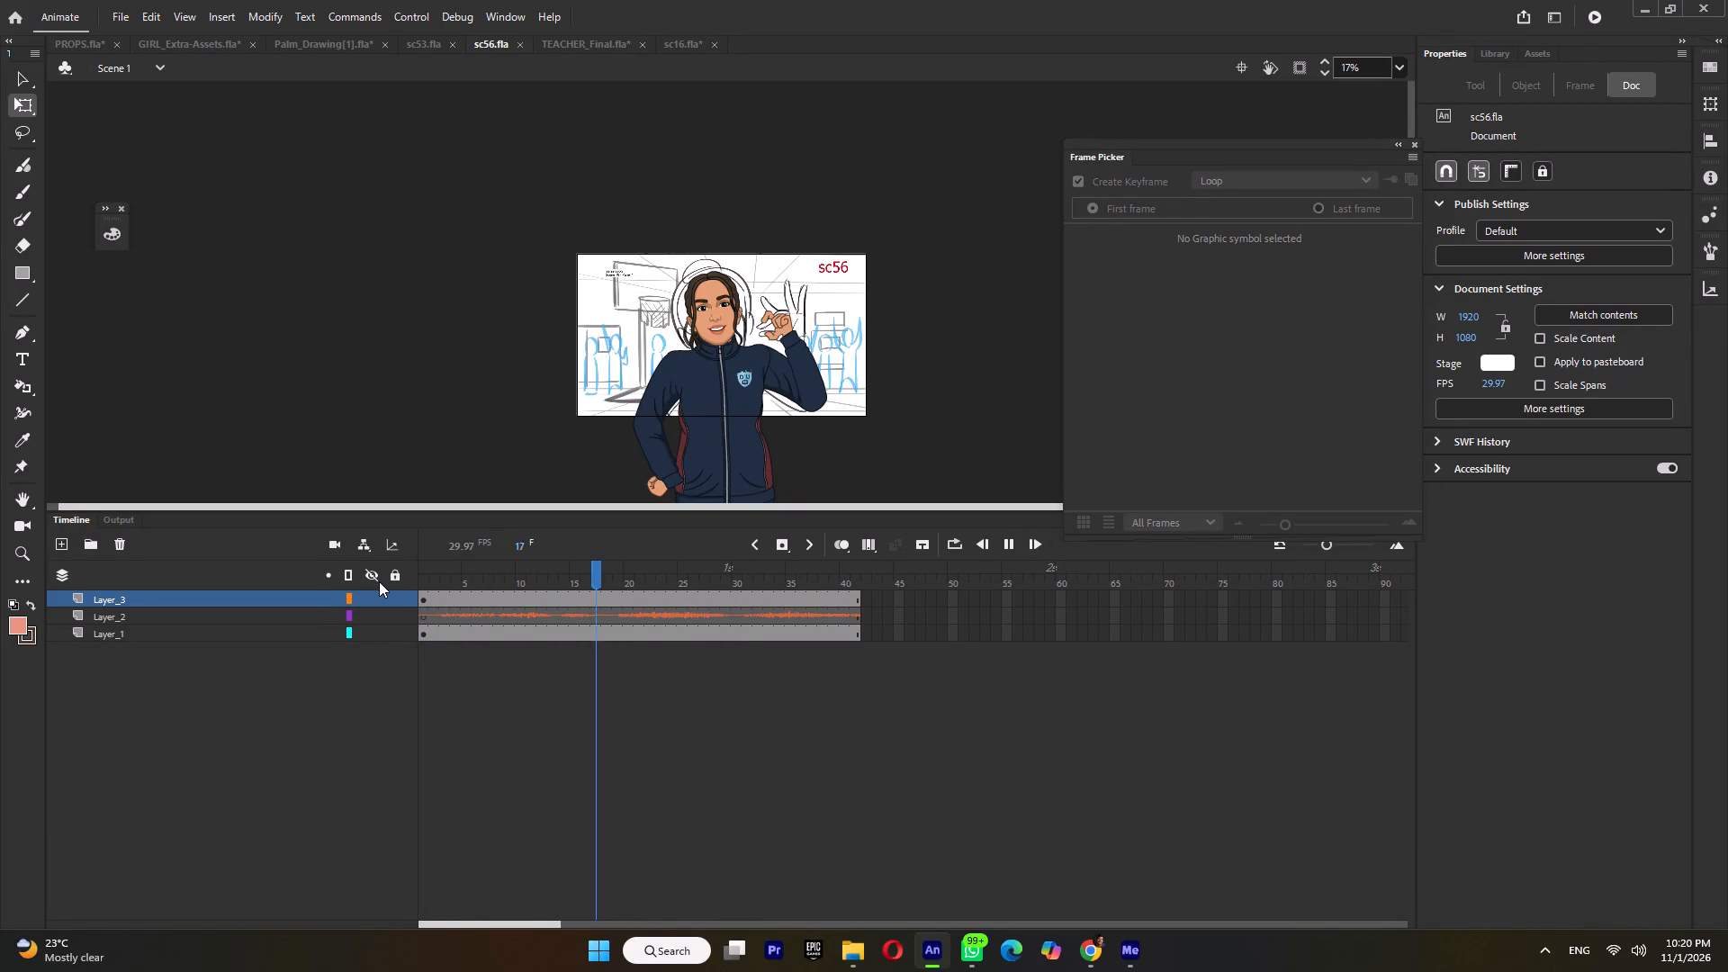
key("Return")
key("Return")
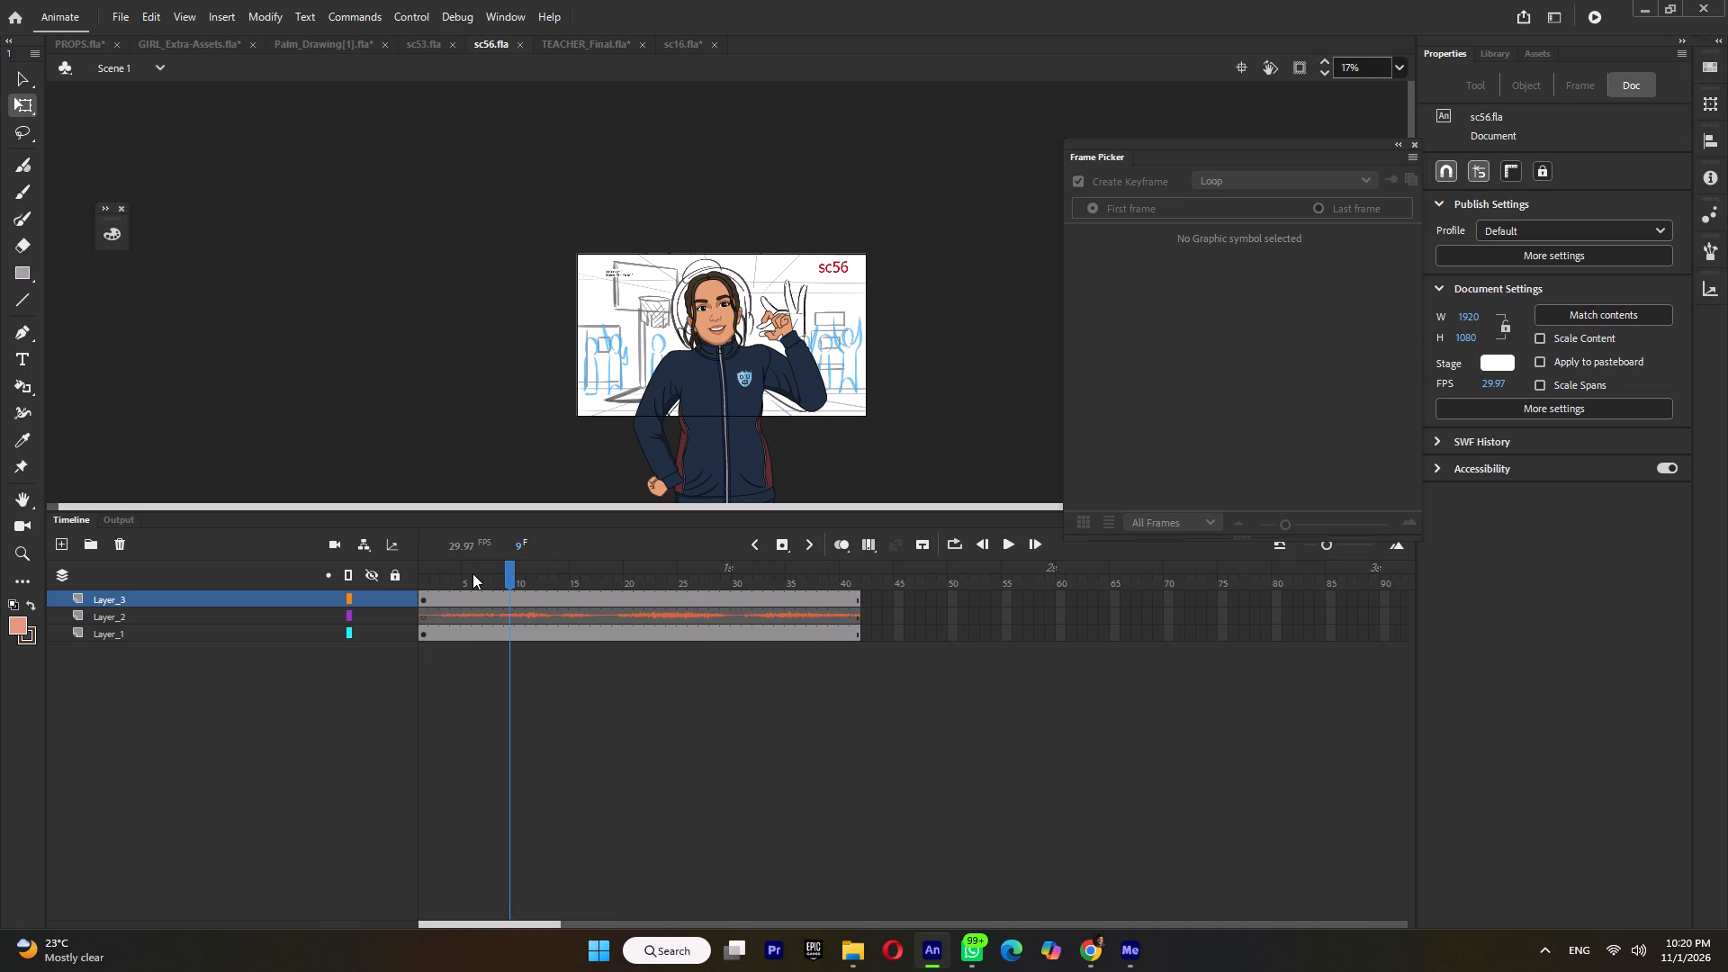
Go to frame 6 and open the character symbol on the stage for editing in place.
left_click(472, 573)
double_click(700, 383)
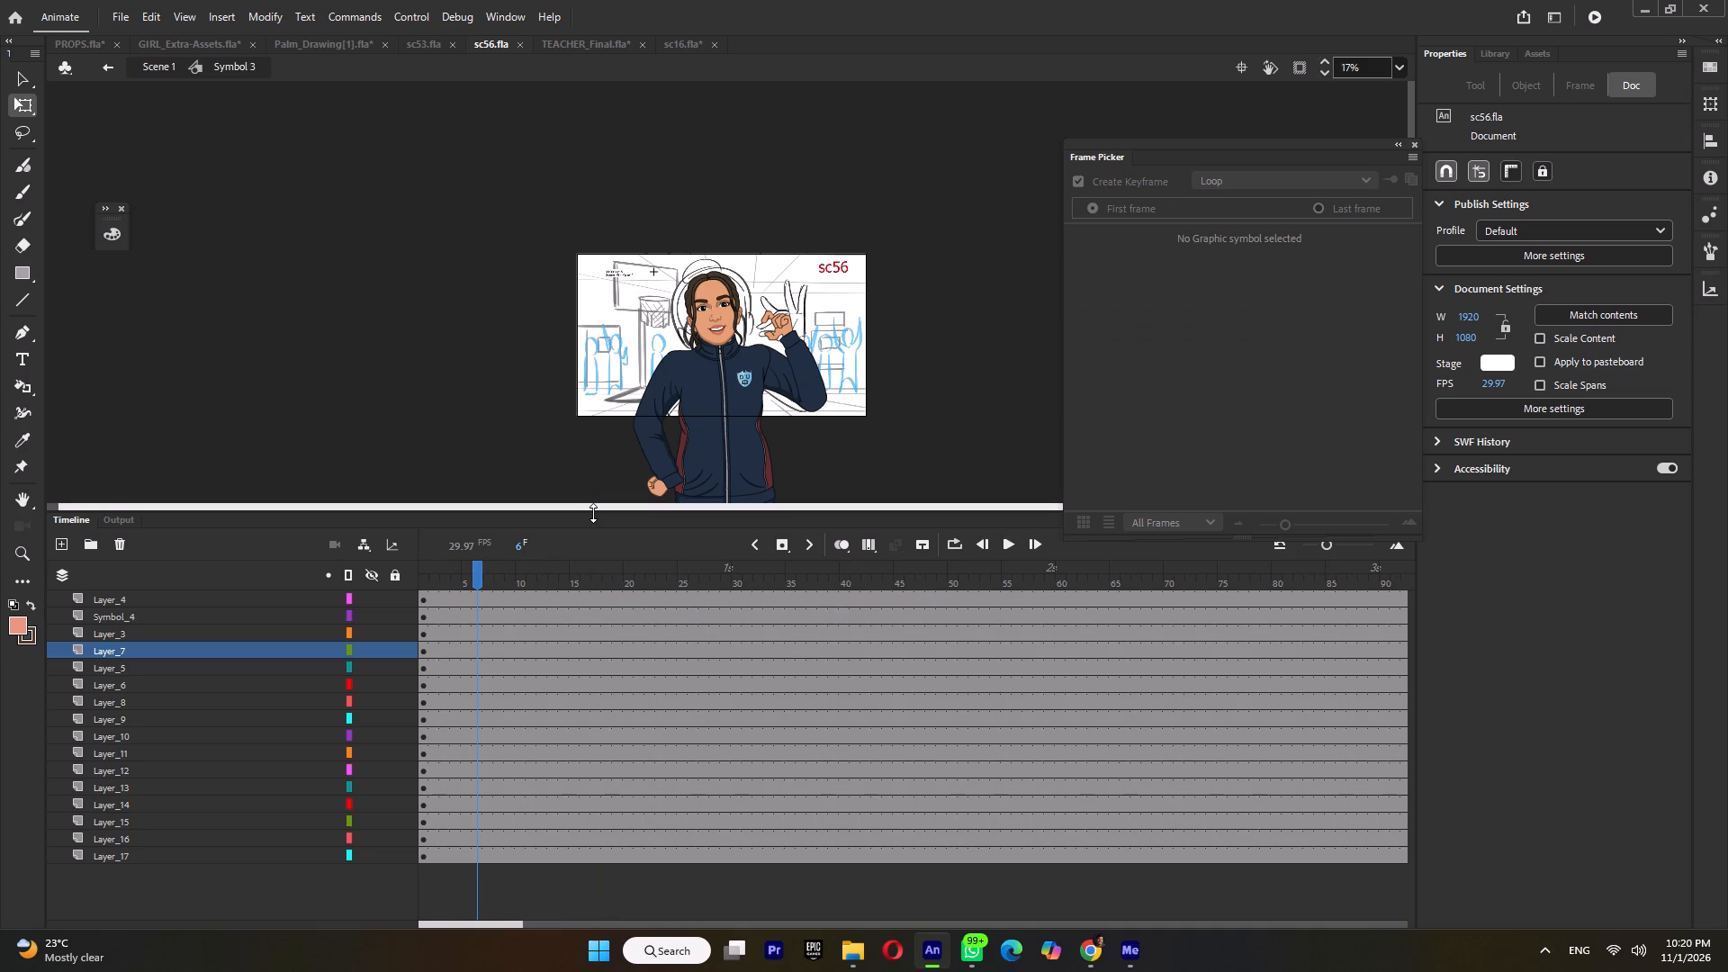
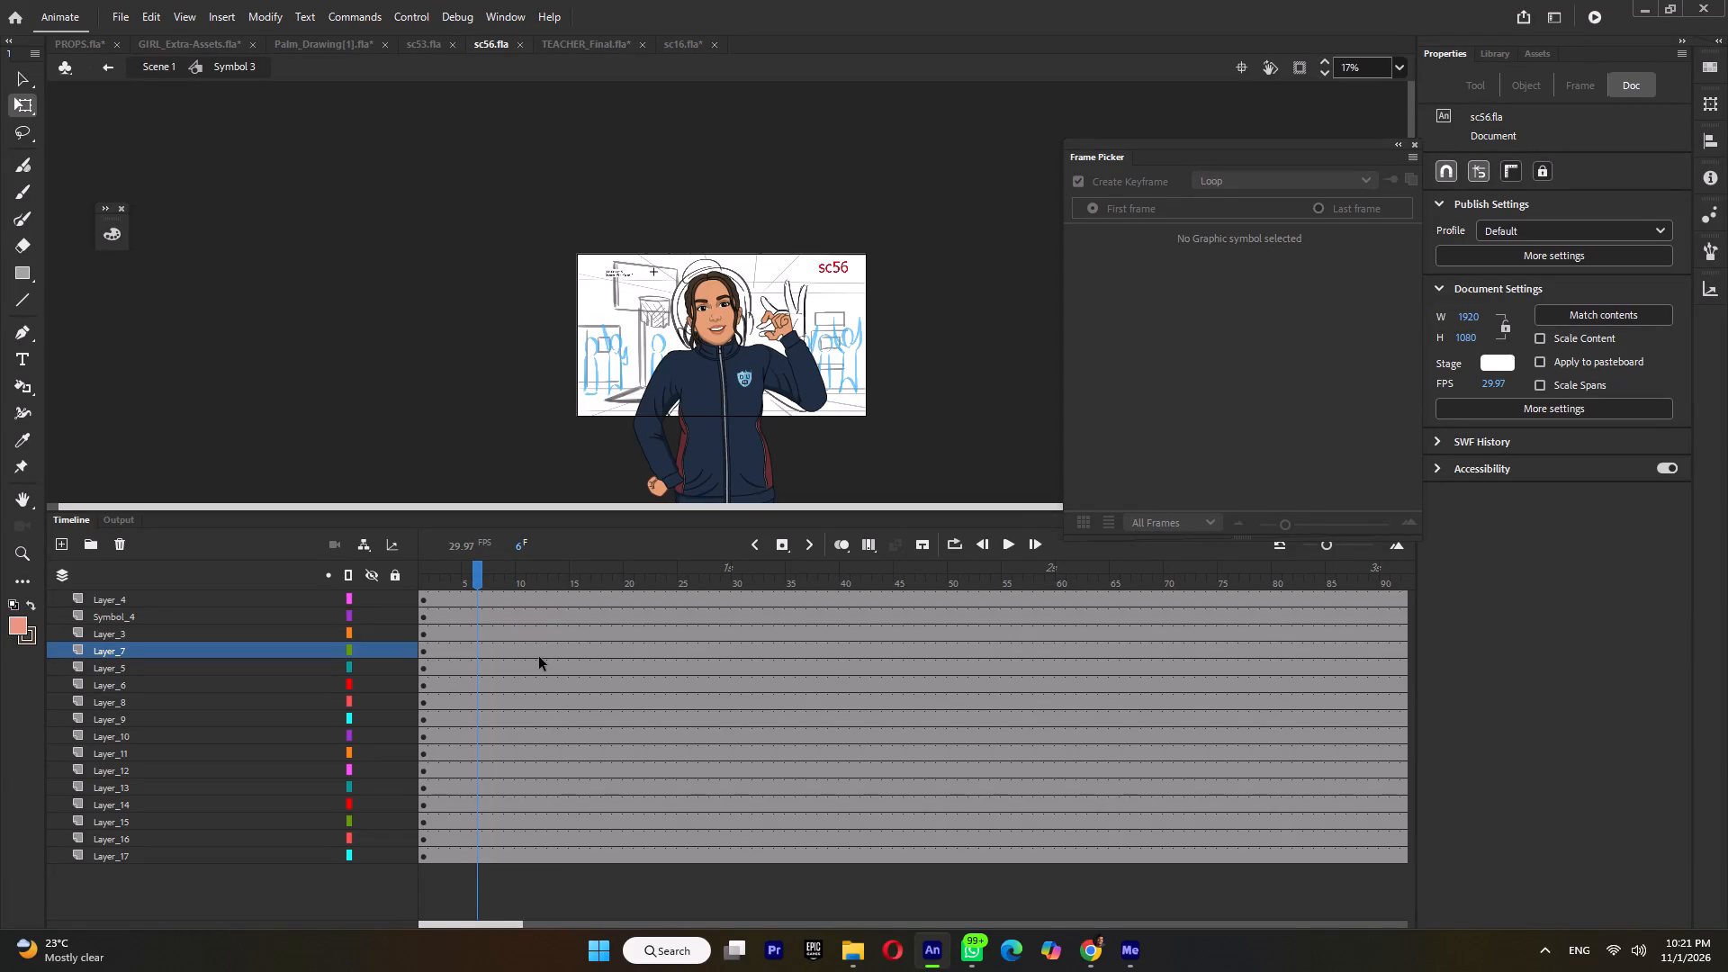
Play and scrub the opening frames inside the character symbol from frame 1 to check the timing.
left_click_drag(448, 569, 374, 589)
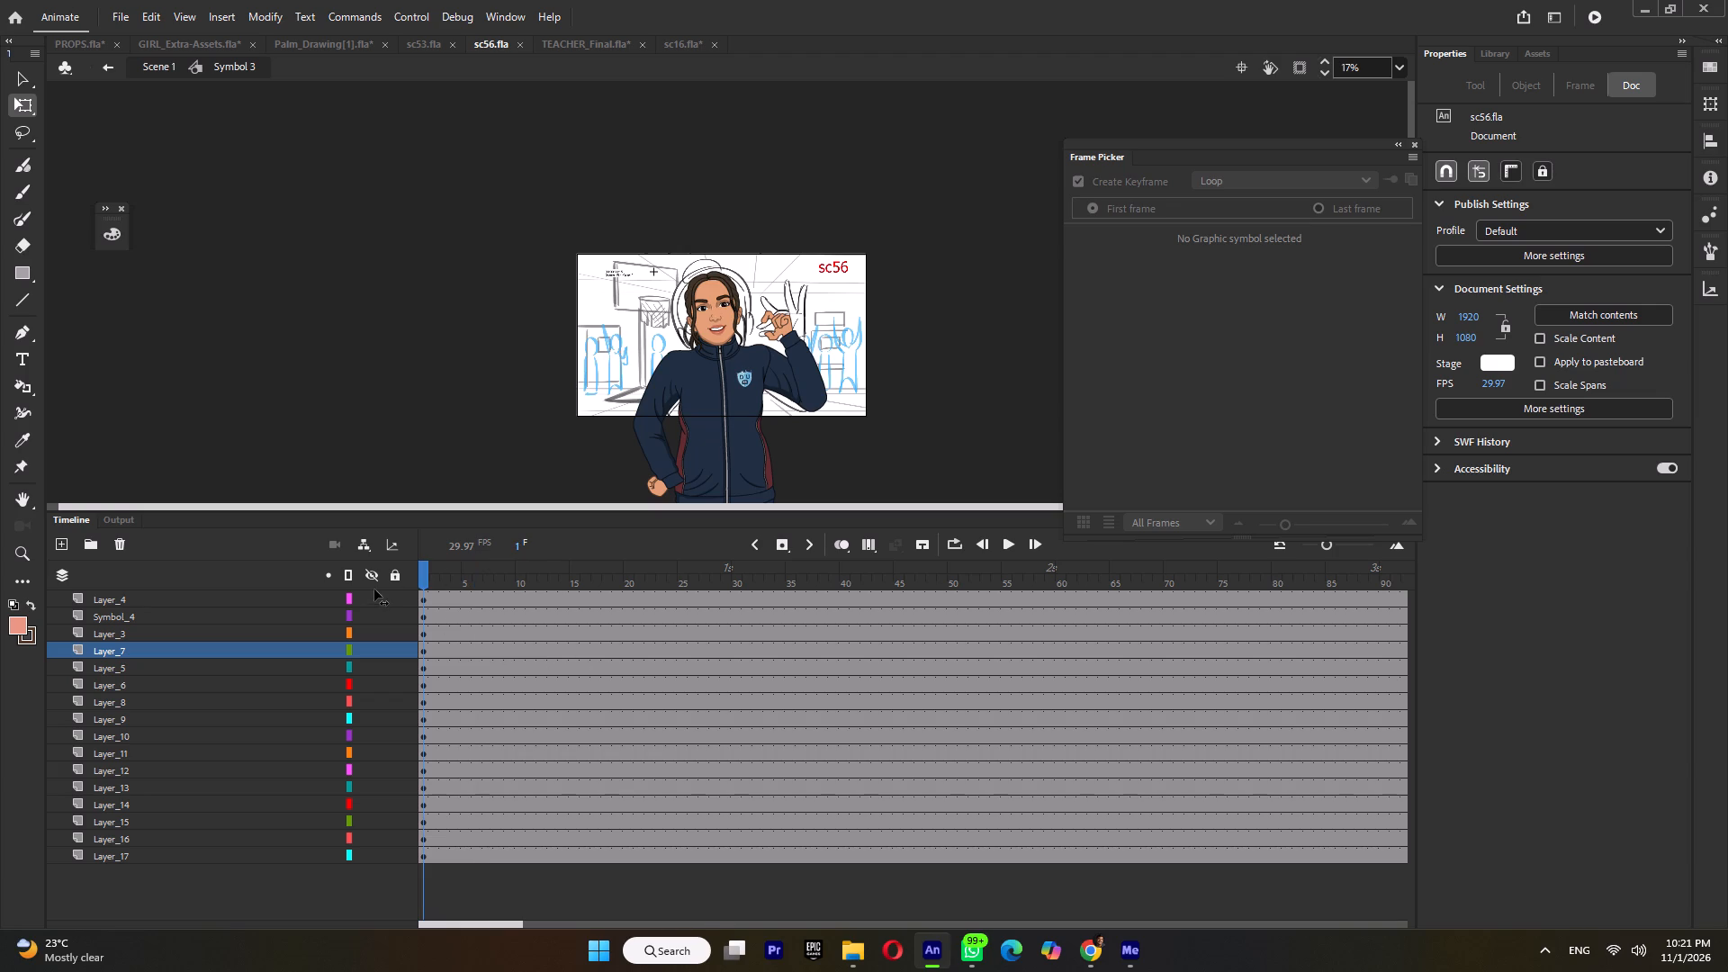
left_click_drag(374, 589, 370, 592)
key("Return")
key("Return")
left_click_drag(436, 571, 399, 582)
left_click_drag(399, 582, 311, 640)
Insert a keyframe at frame 7 on all layers of the character symbol.
left_click(477, 569)
double_click(483, 571)
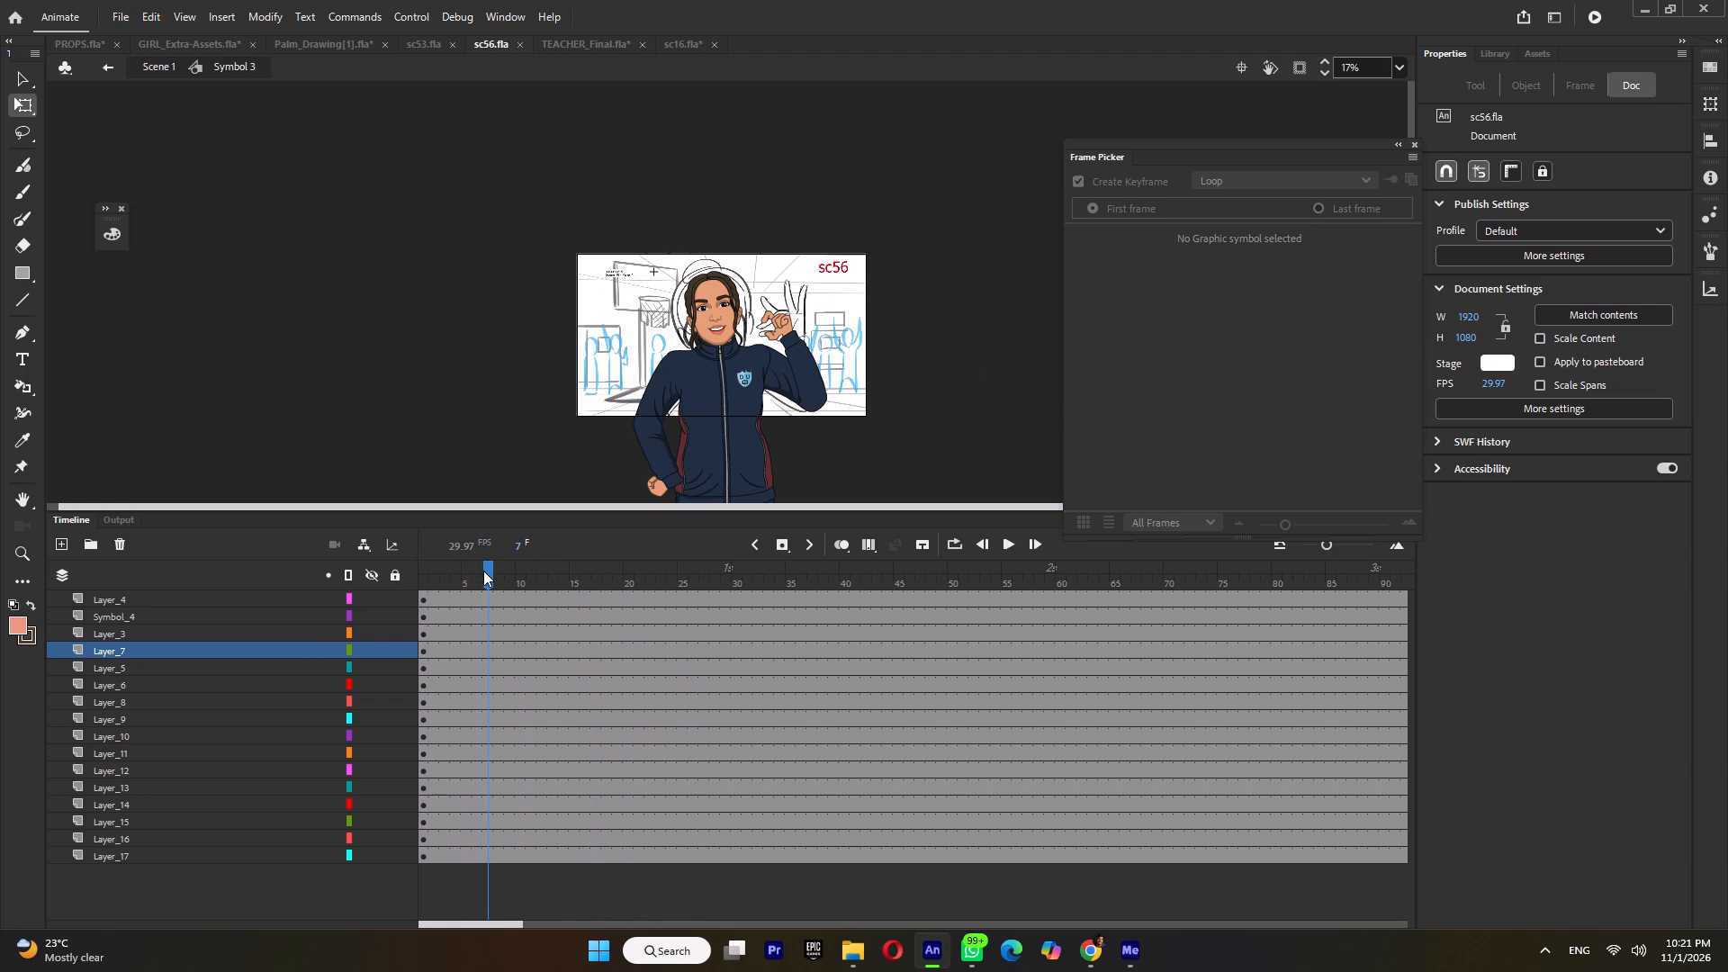
key("F6")
On frame 4, rotate the upper body slightly clockwise about the waist and nudge it up six steps.
left_click(477, 570)
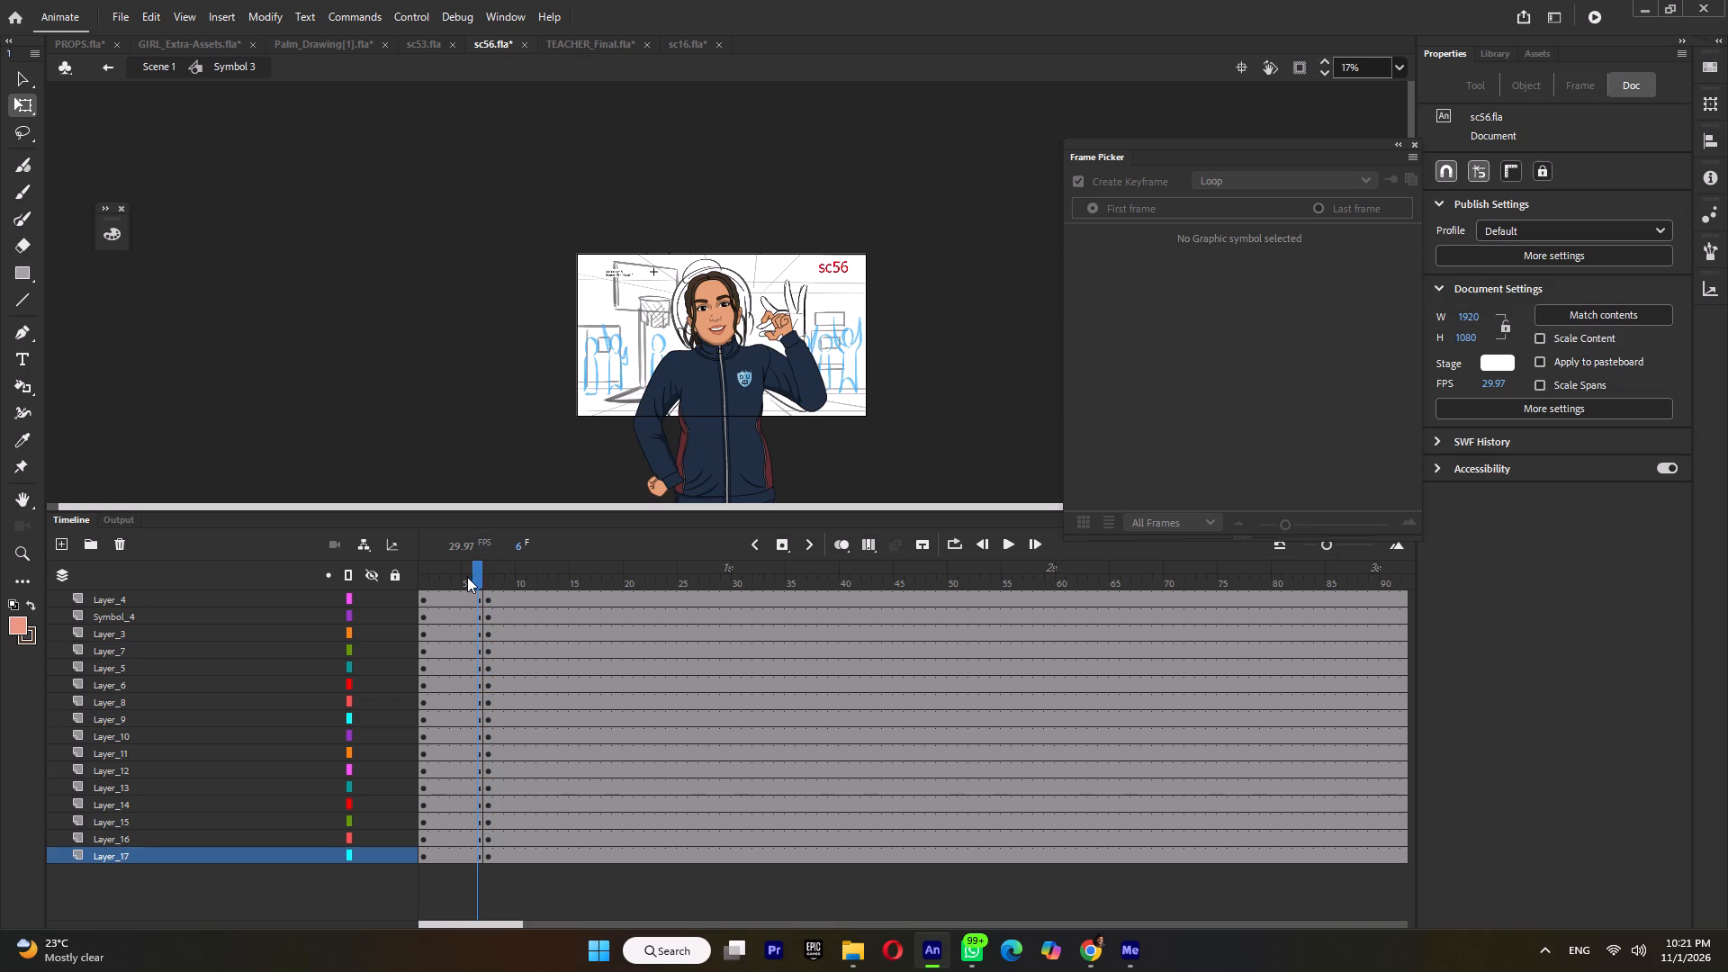
left_click(467, 577)
left_click(489, 580)
left_click(452, 569)
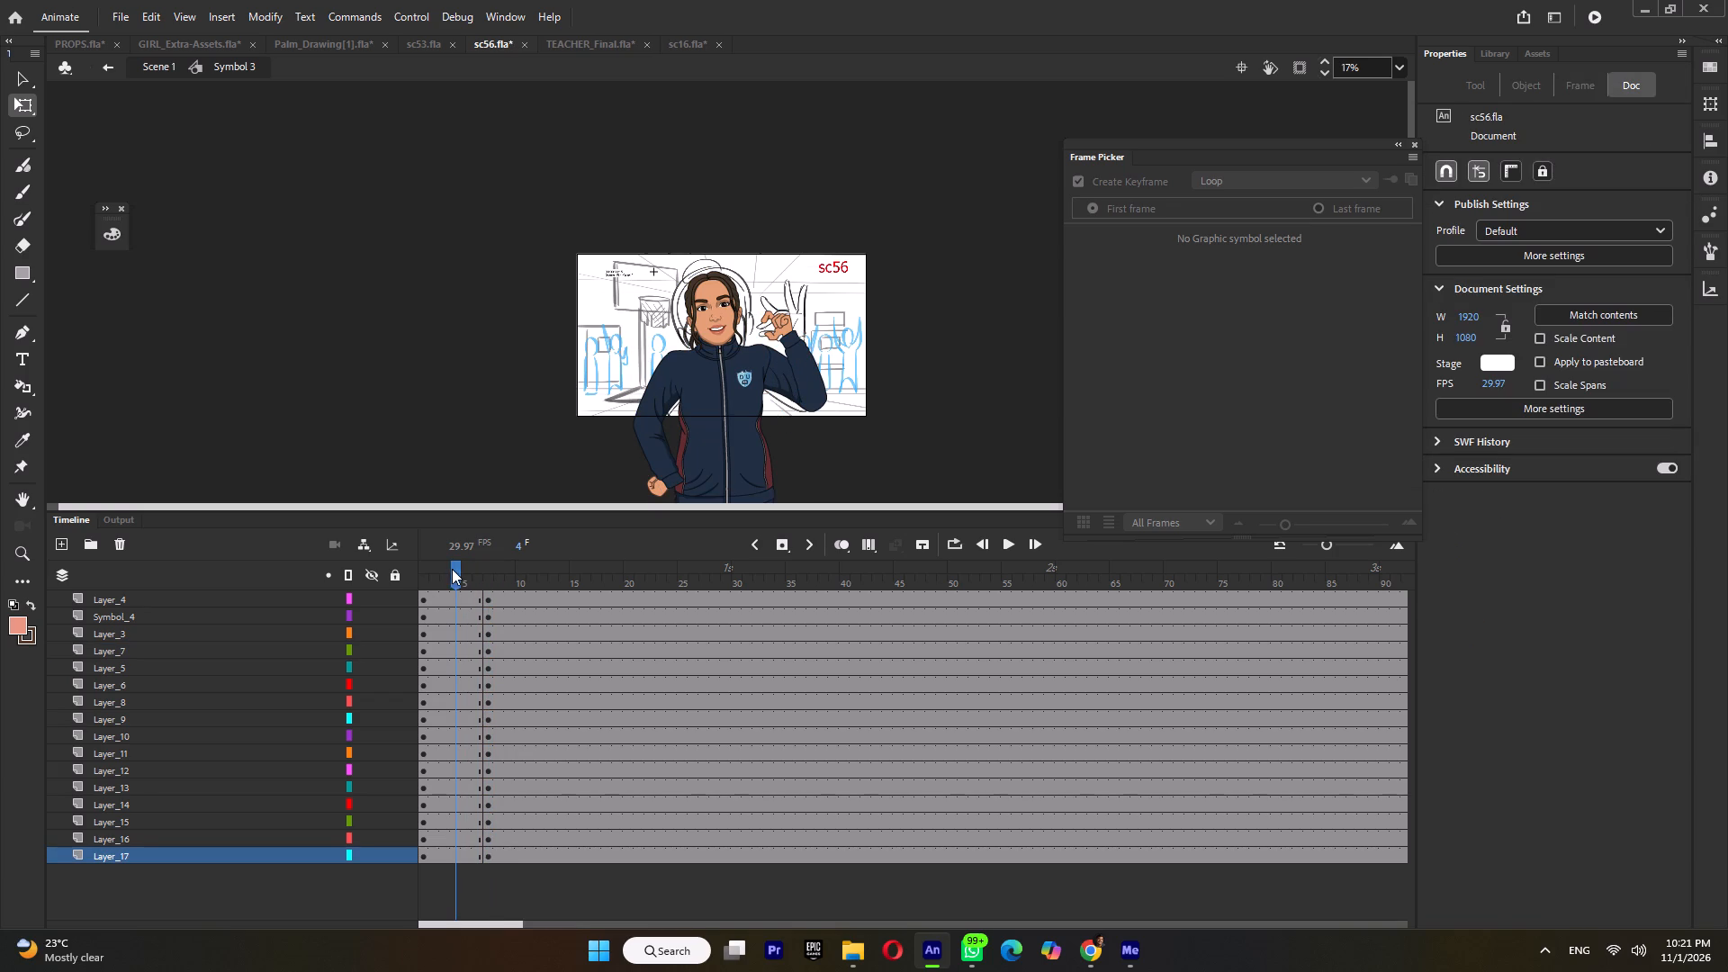
left_click_drag(850, 250, 618, 441)
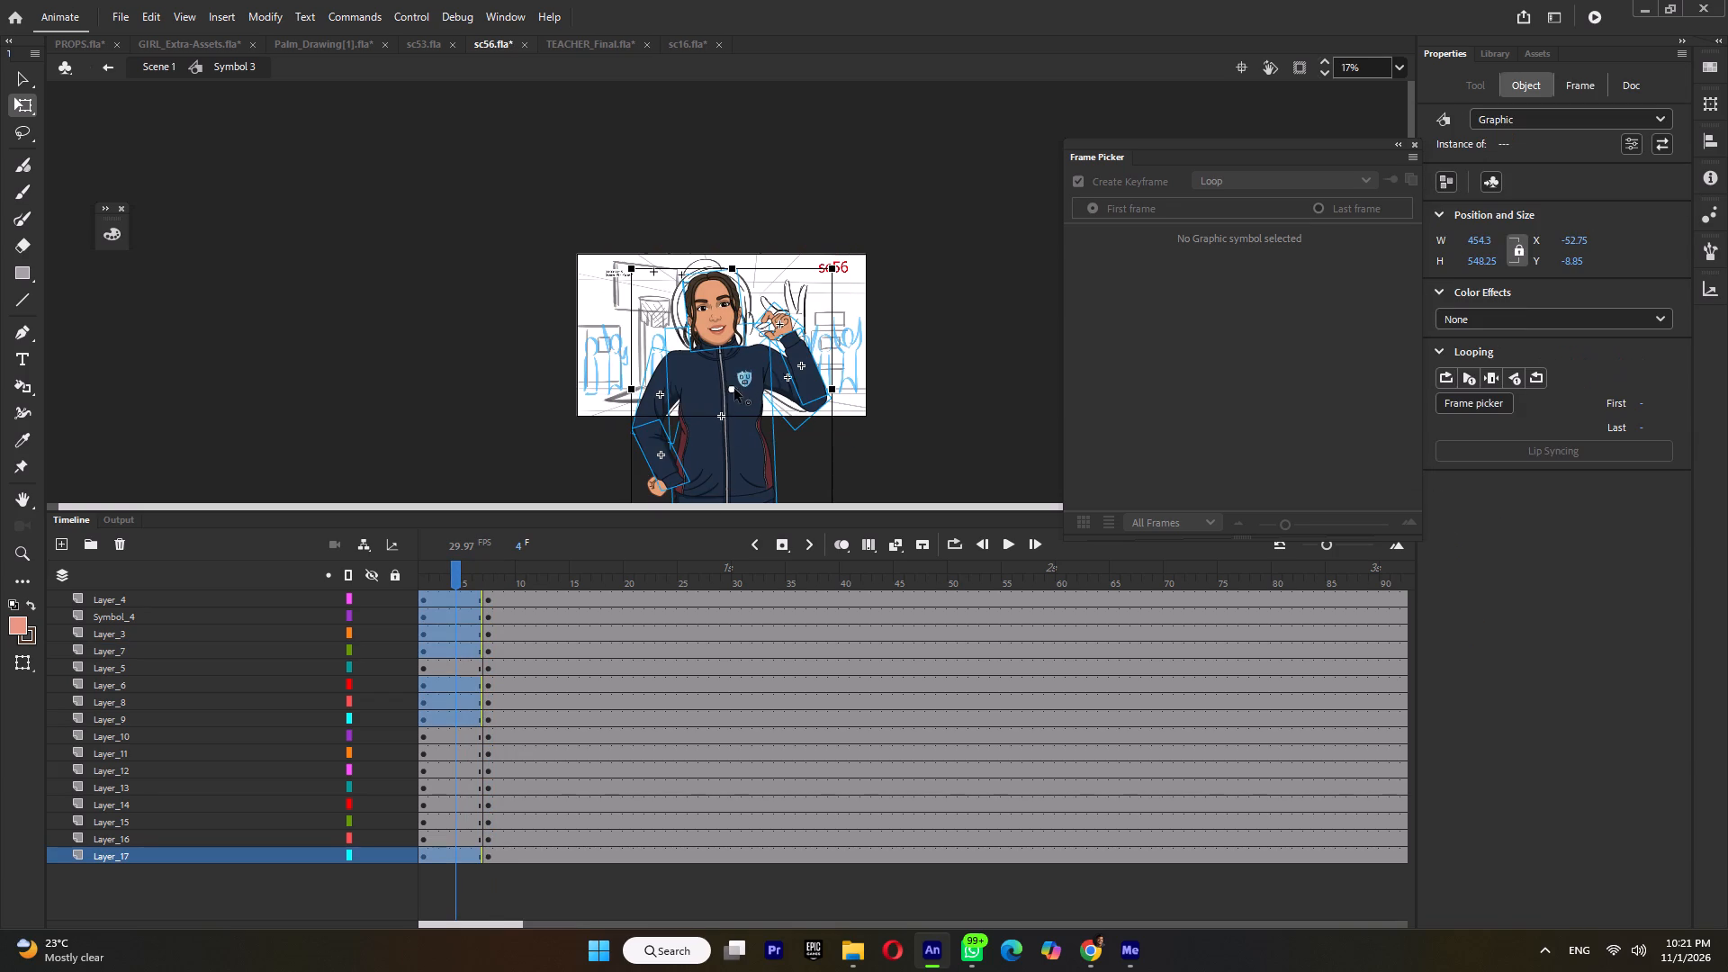
left_click_drag(734, 389, 722, 499)
left_click_drag(627, 275, 634, 272)
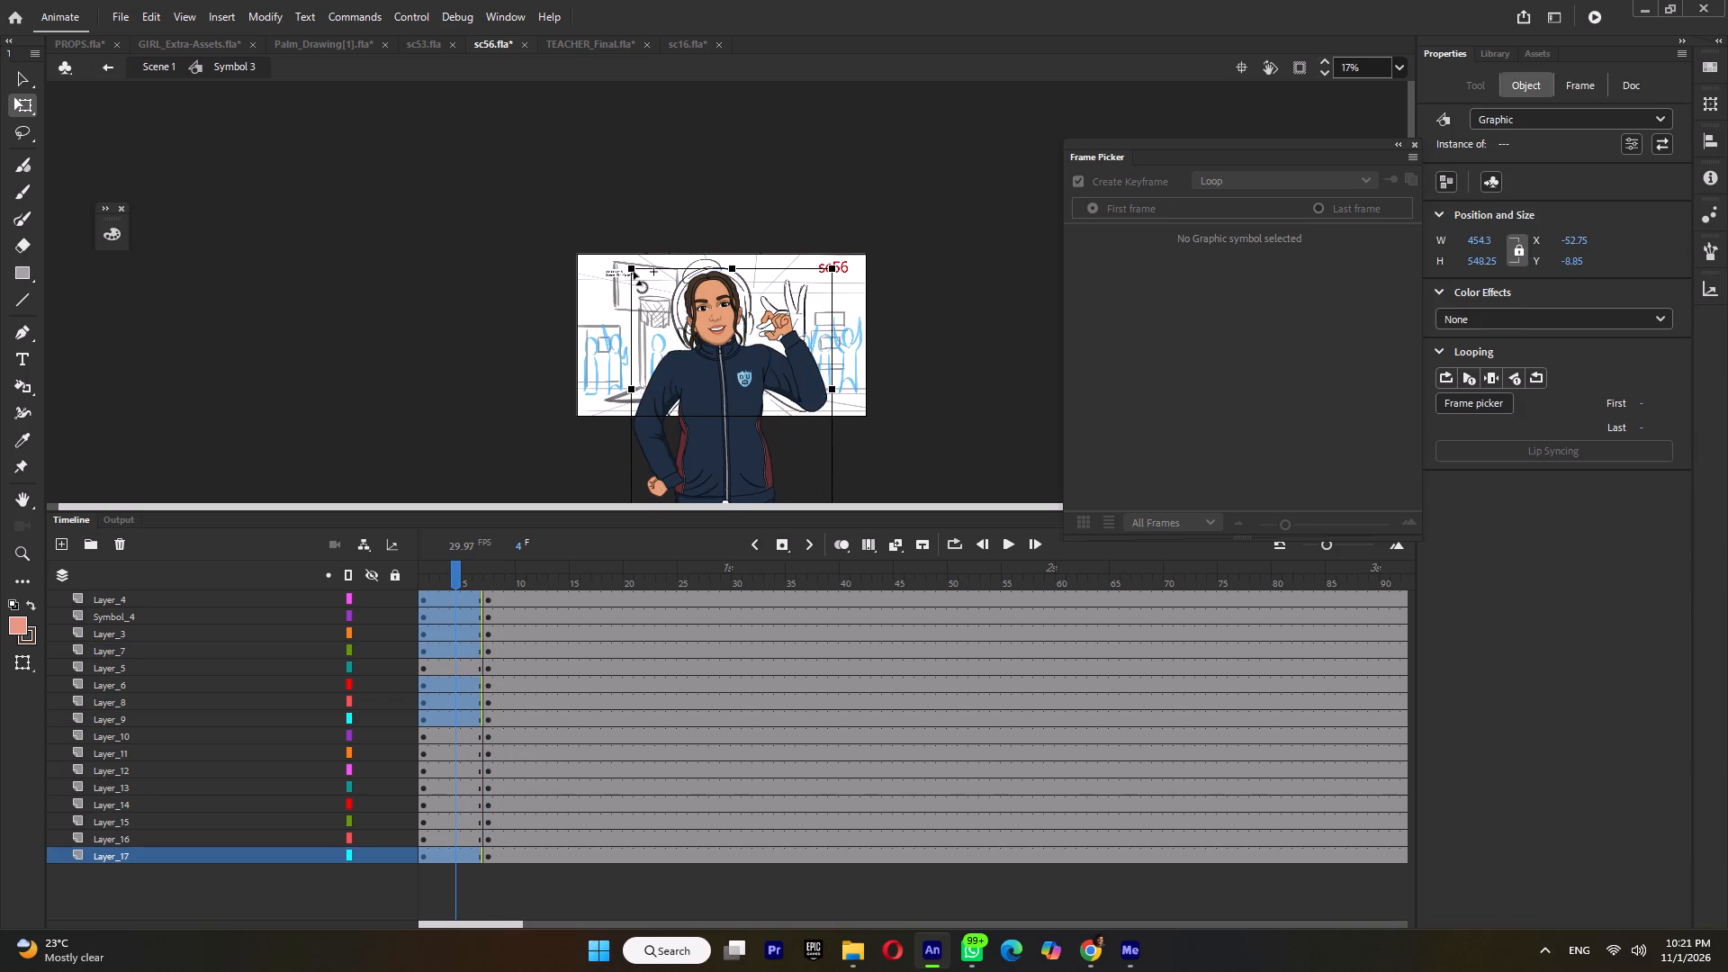
left_click_drag(634, 272, 637, 271)
key("Up")
key("Up")
key("Up")
key("Up")
key("Up")
key("Up")
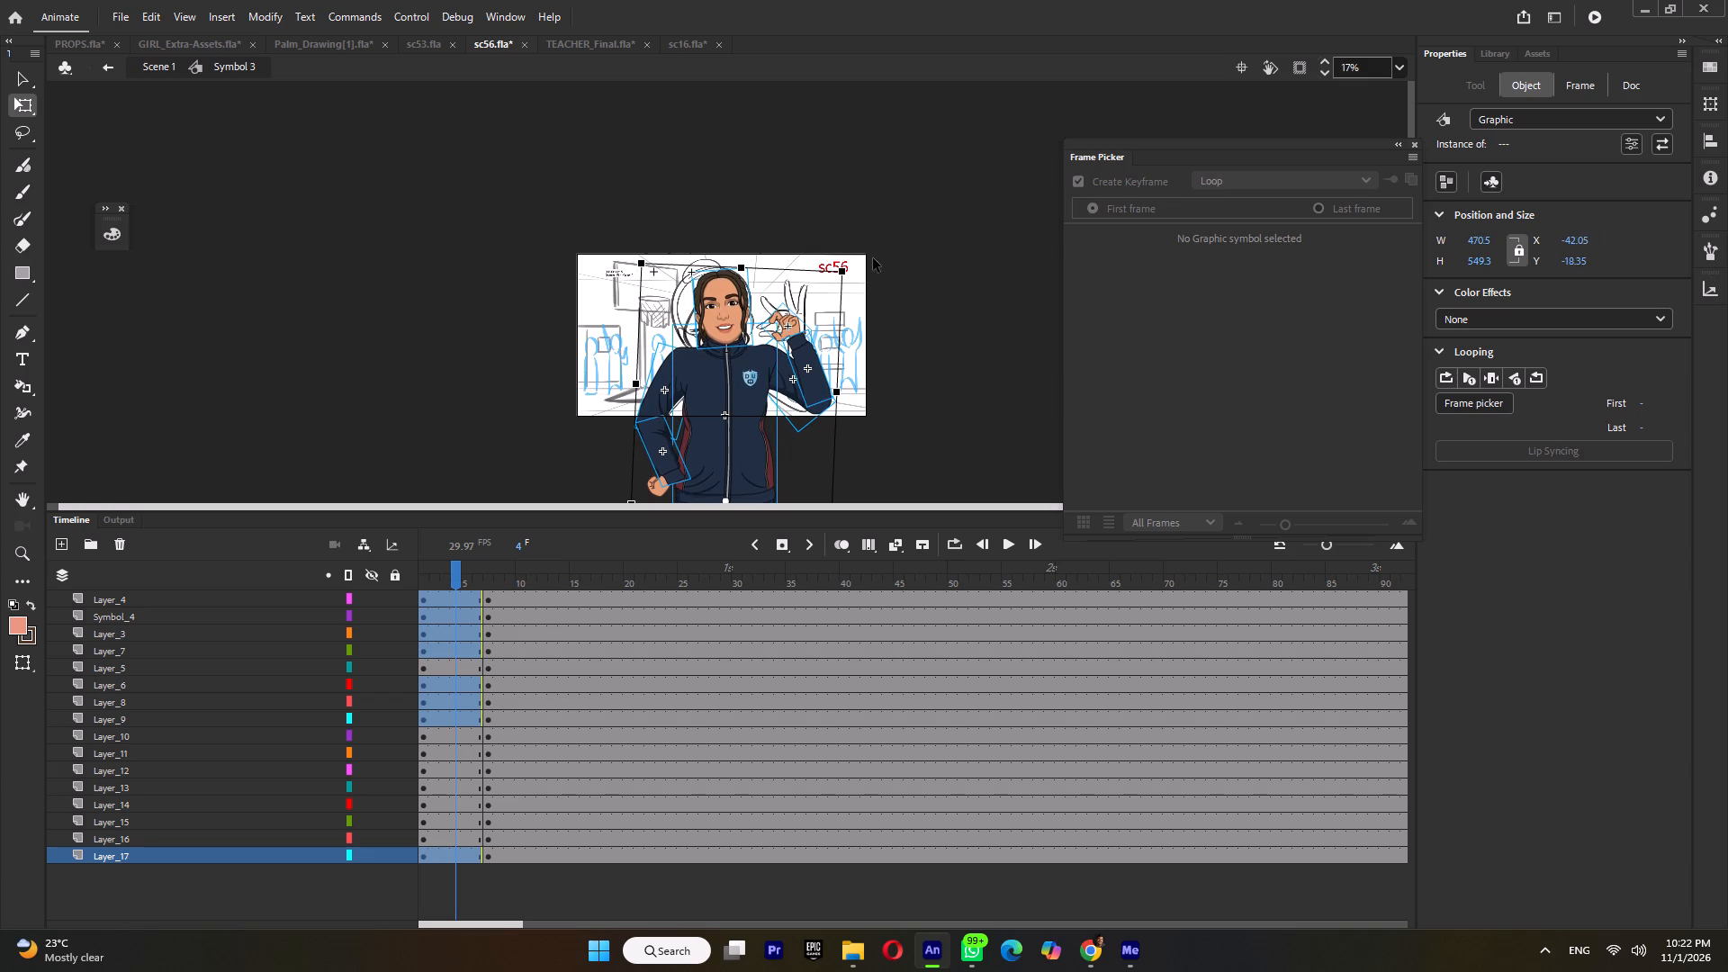
Rotate the head and hair slightly clockwise about the base of the neck on frame 4.
left_click(873, 258)
left_click_drag(665, 253, 742, 301)
left_click_drag(724, 309, 724, 330)
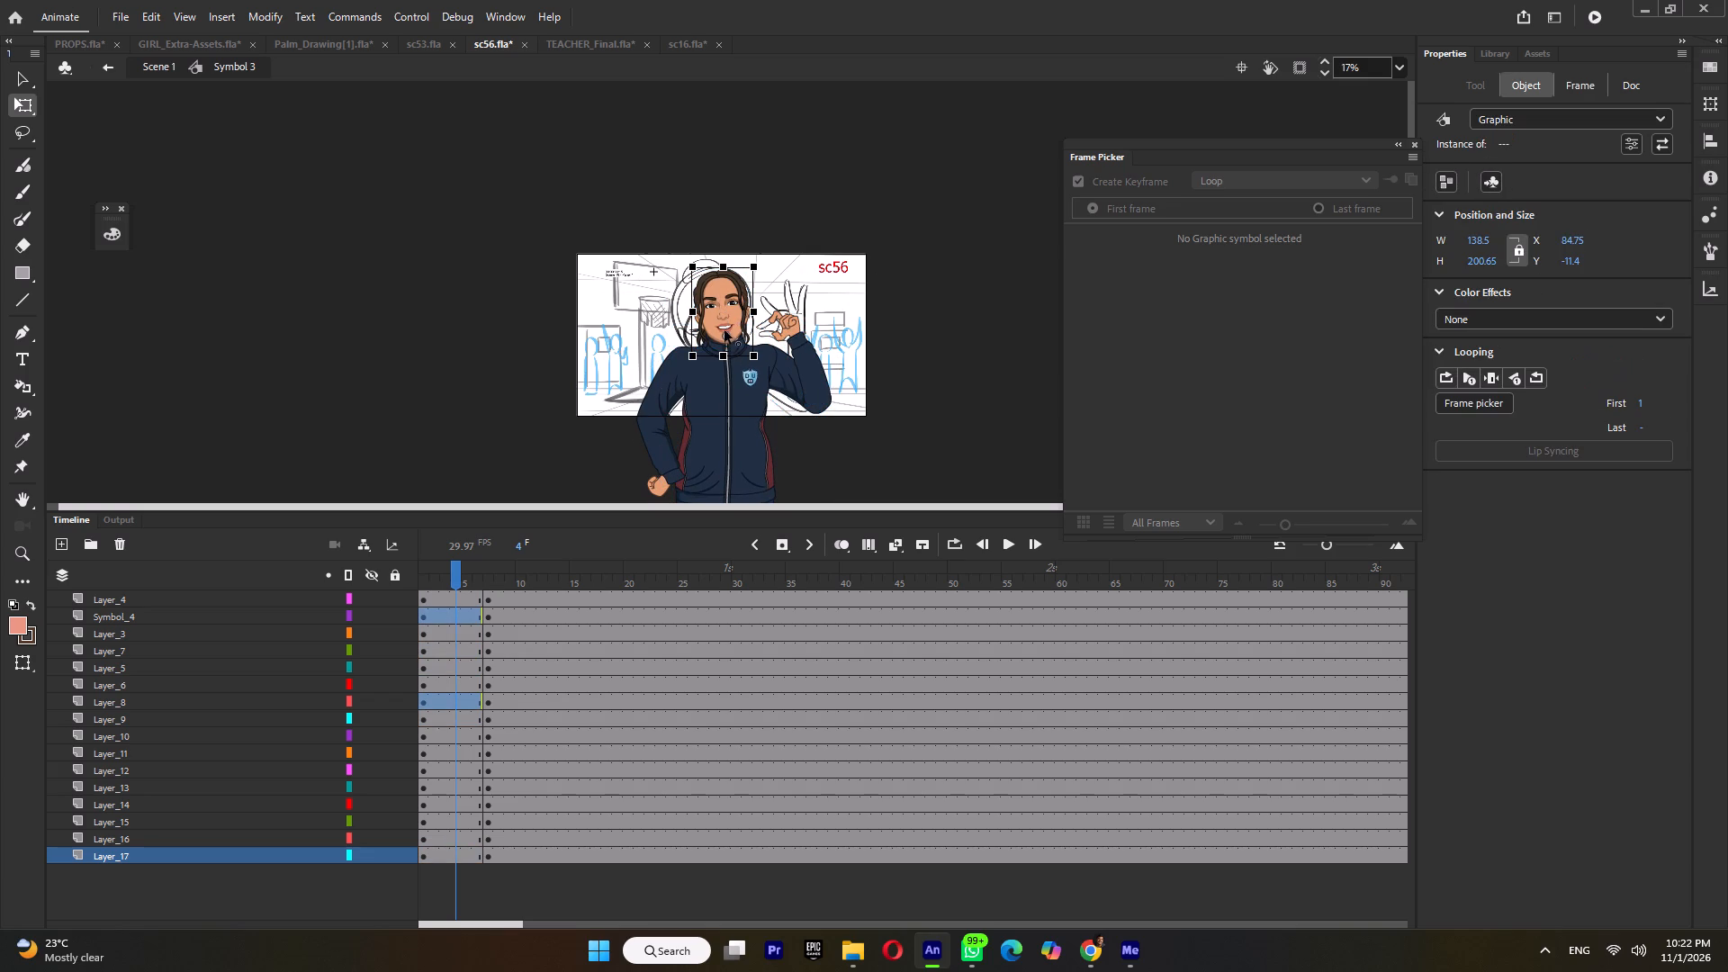
left_click_drag(724, 330, 724, 332)
scroll(765, 256, "up", 3, "ctrl")
left_click_drag(776, 270, 788, 280)
Rotate the raised arm upward about the shoulder, and its forearm and hand clockwise about the elbow.
scroll(792, 286, "down", 4, "ctrl")
left_click_drag(855, 297, 809, 412)
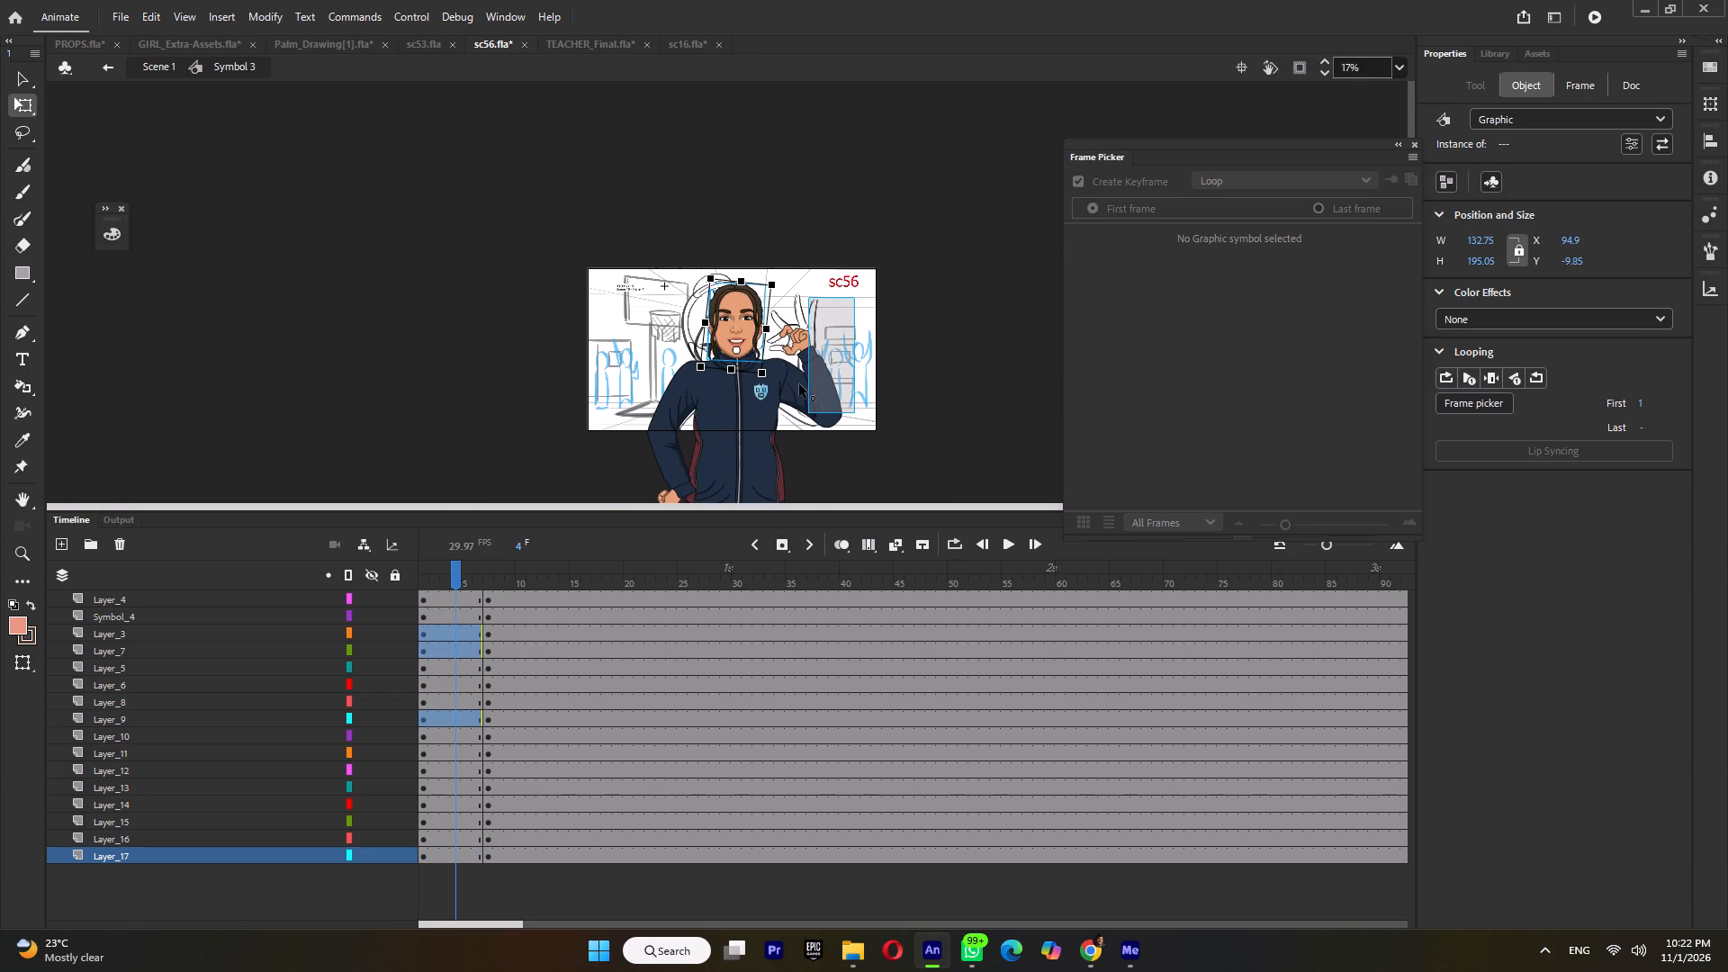
left_click_drag(799, 381, 774, 374)
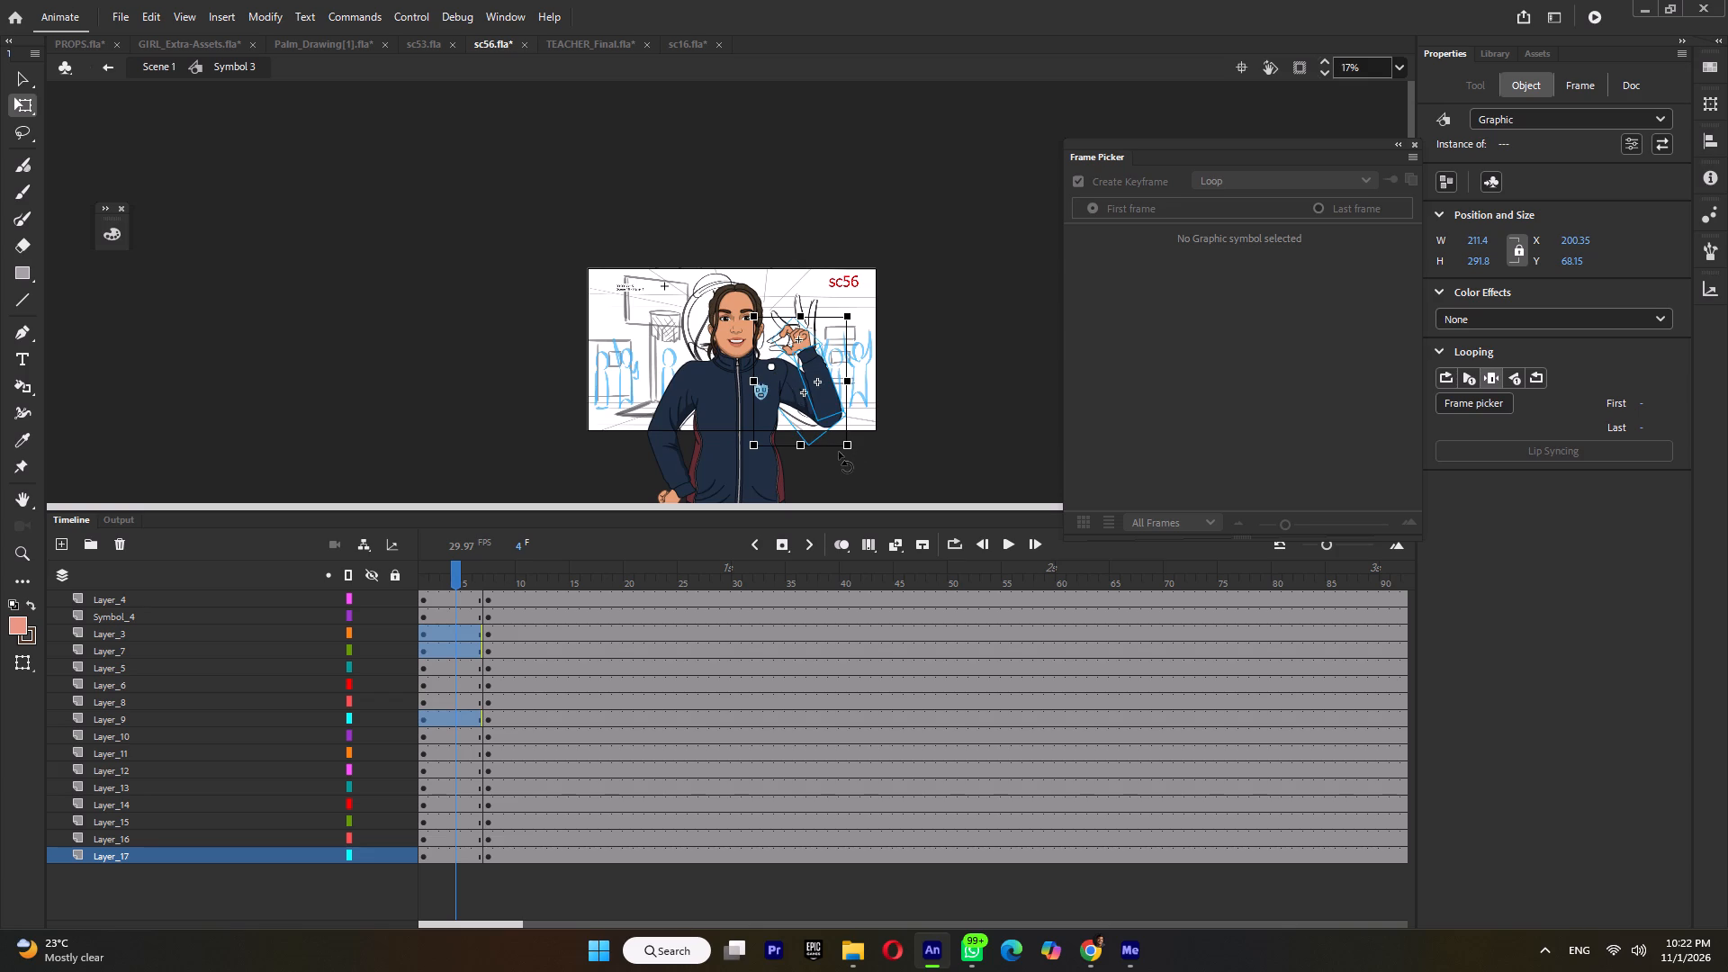
left_click_drag(843, 454, 857, 440)
left_click(796, 384, "shift")
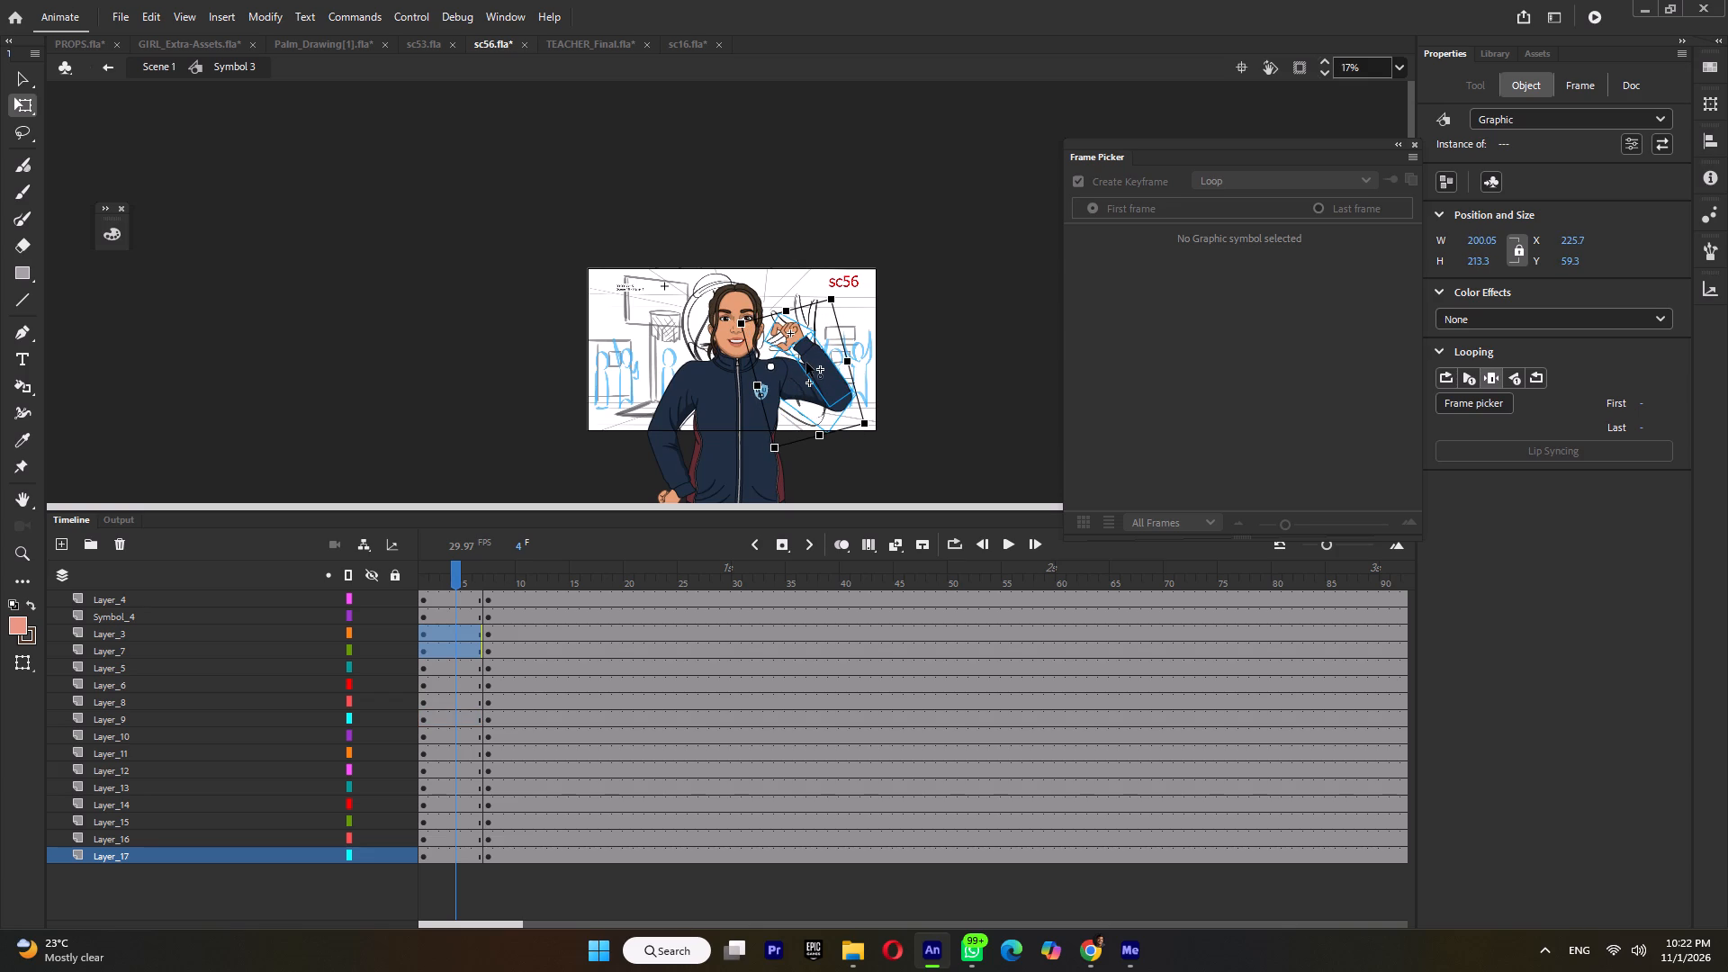
left_click_drag(810, 358, 841, 400)
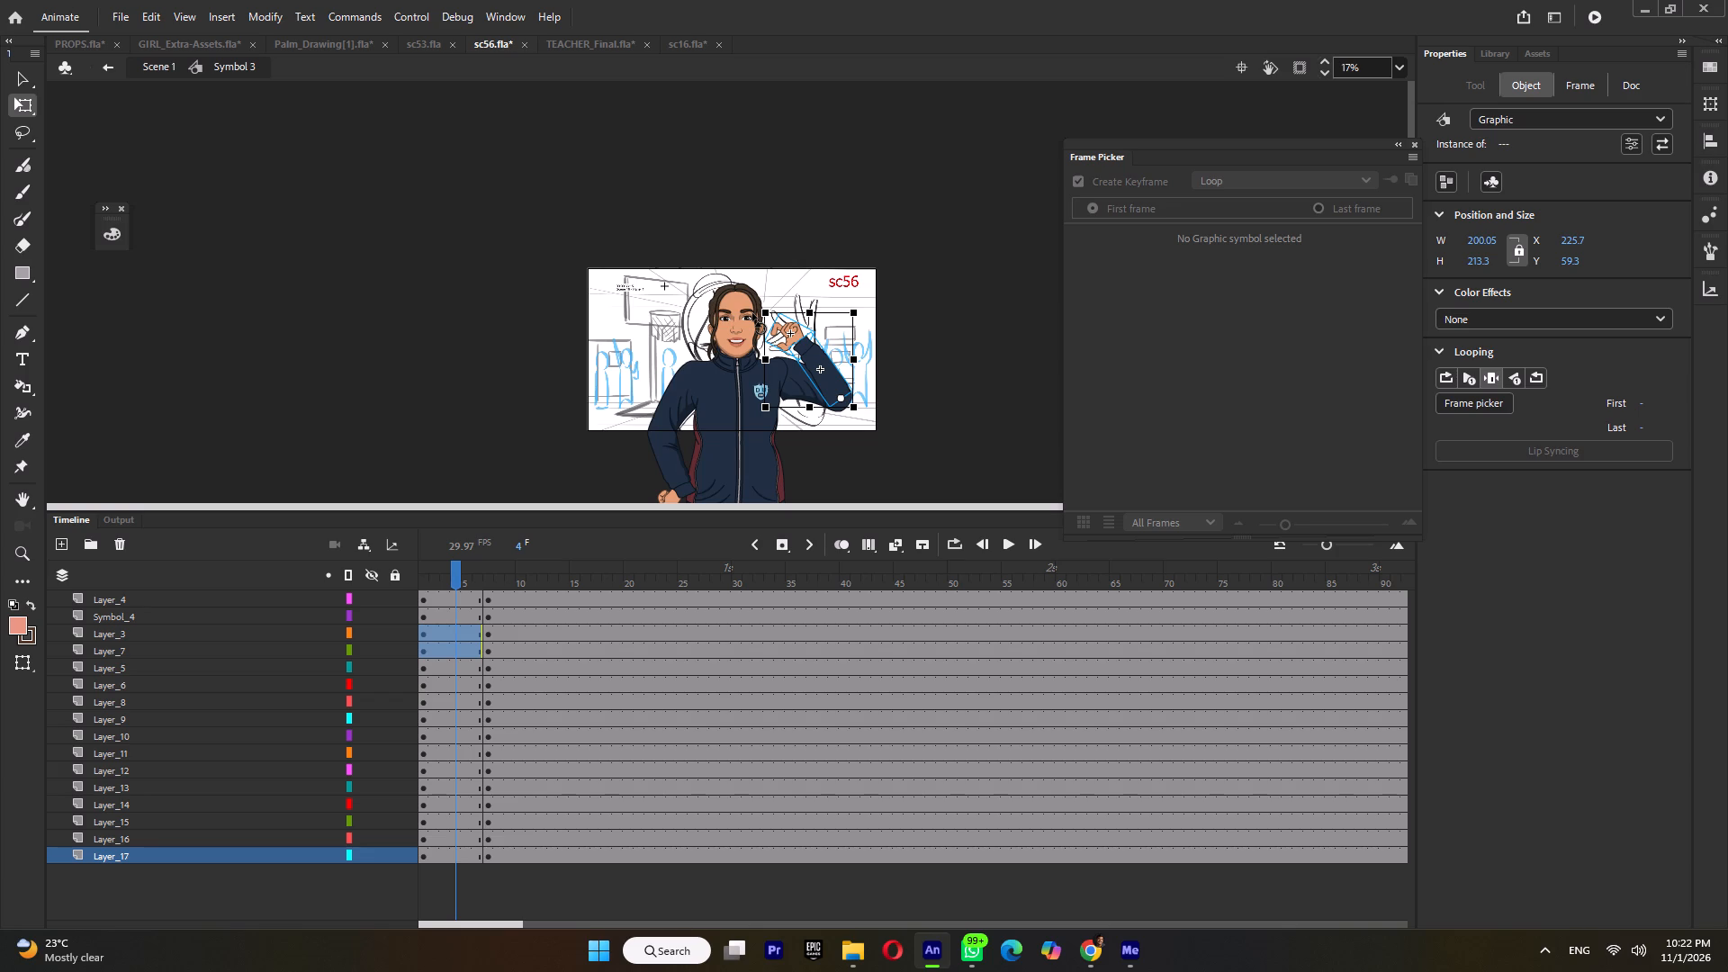
left_click_drag(752, 313, 767, 298)
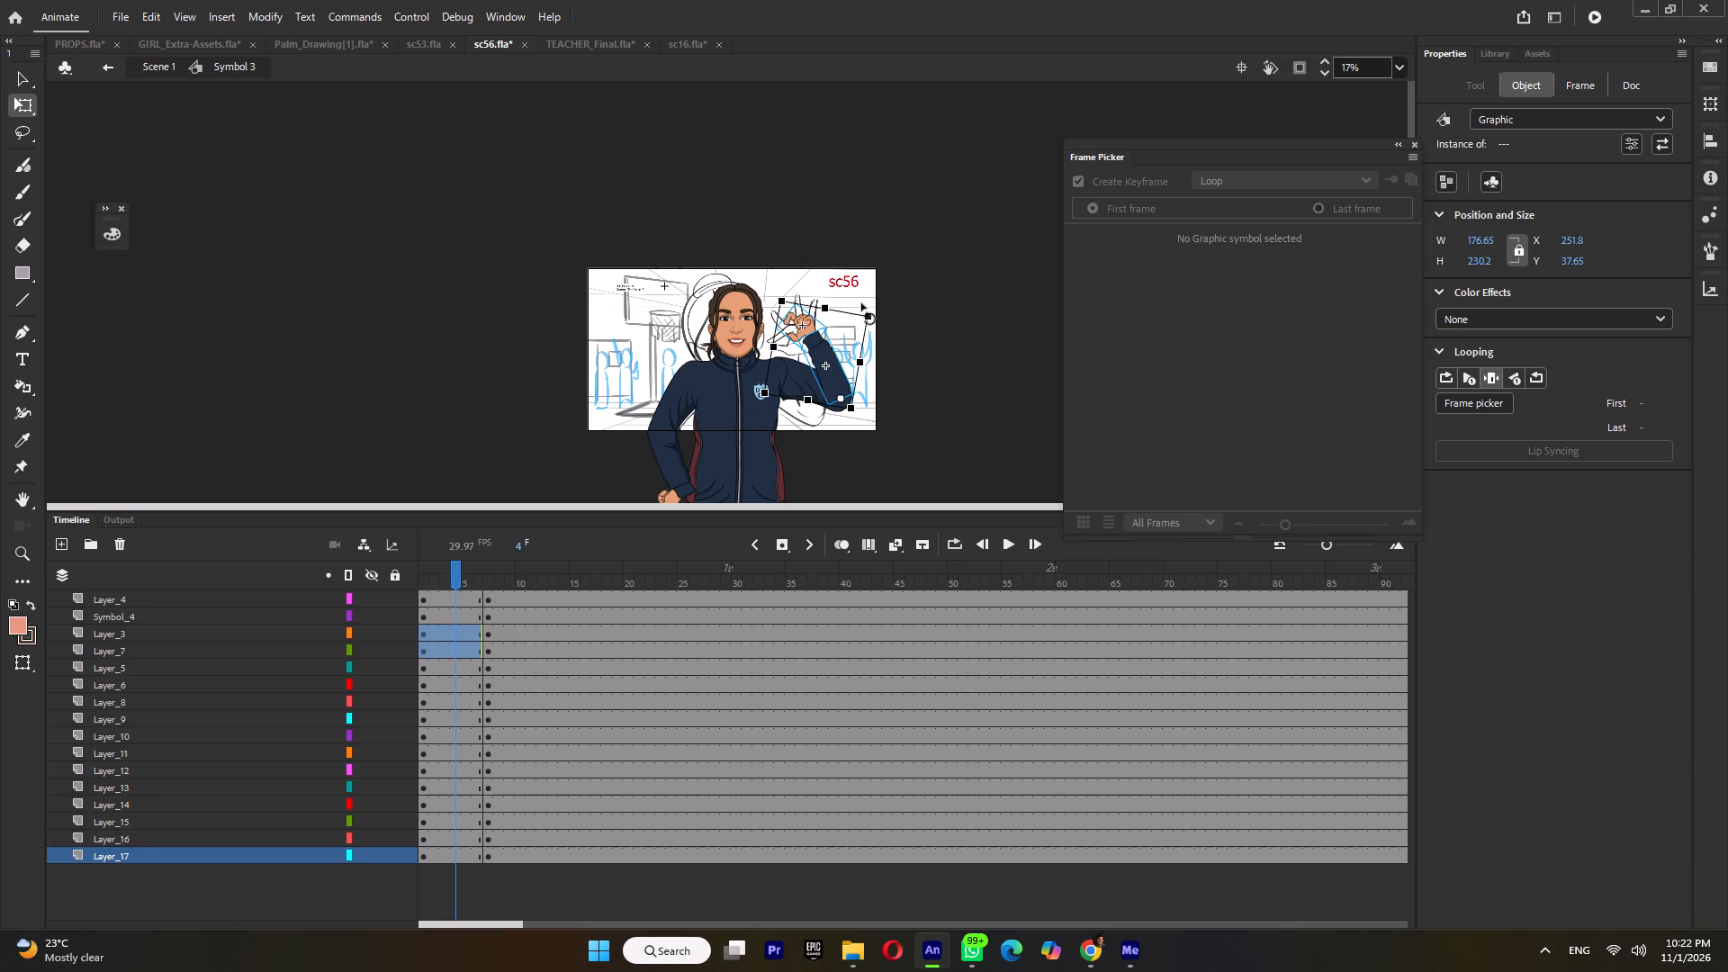
left_click(861, 303)
Rotate the raised hand clockwise about the wrist and move it down onto the sleeve cuff.
left_click(796, 284)
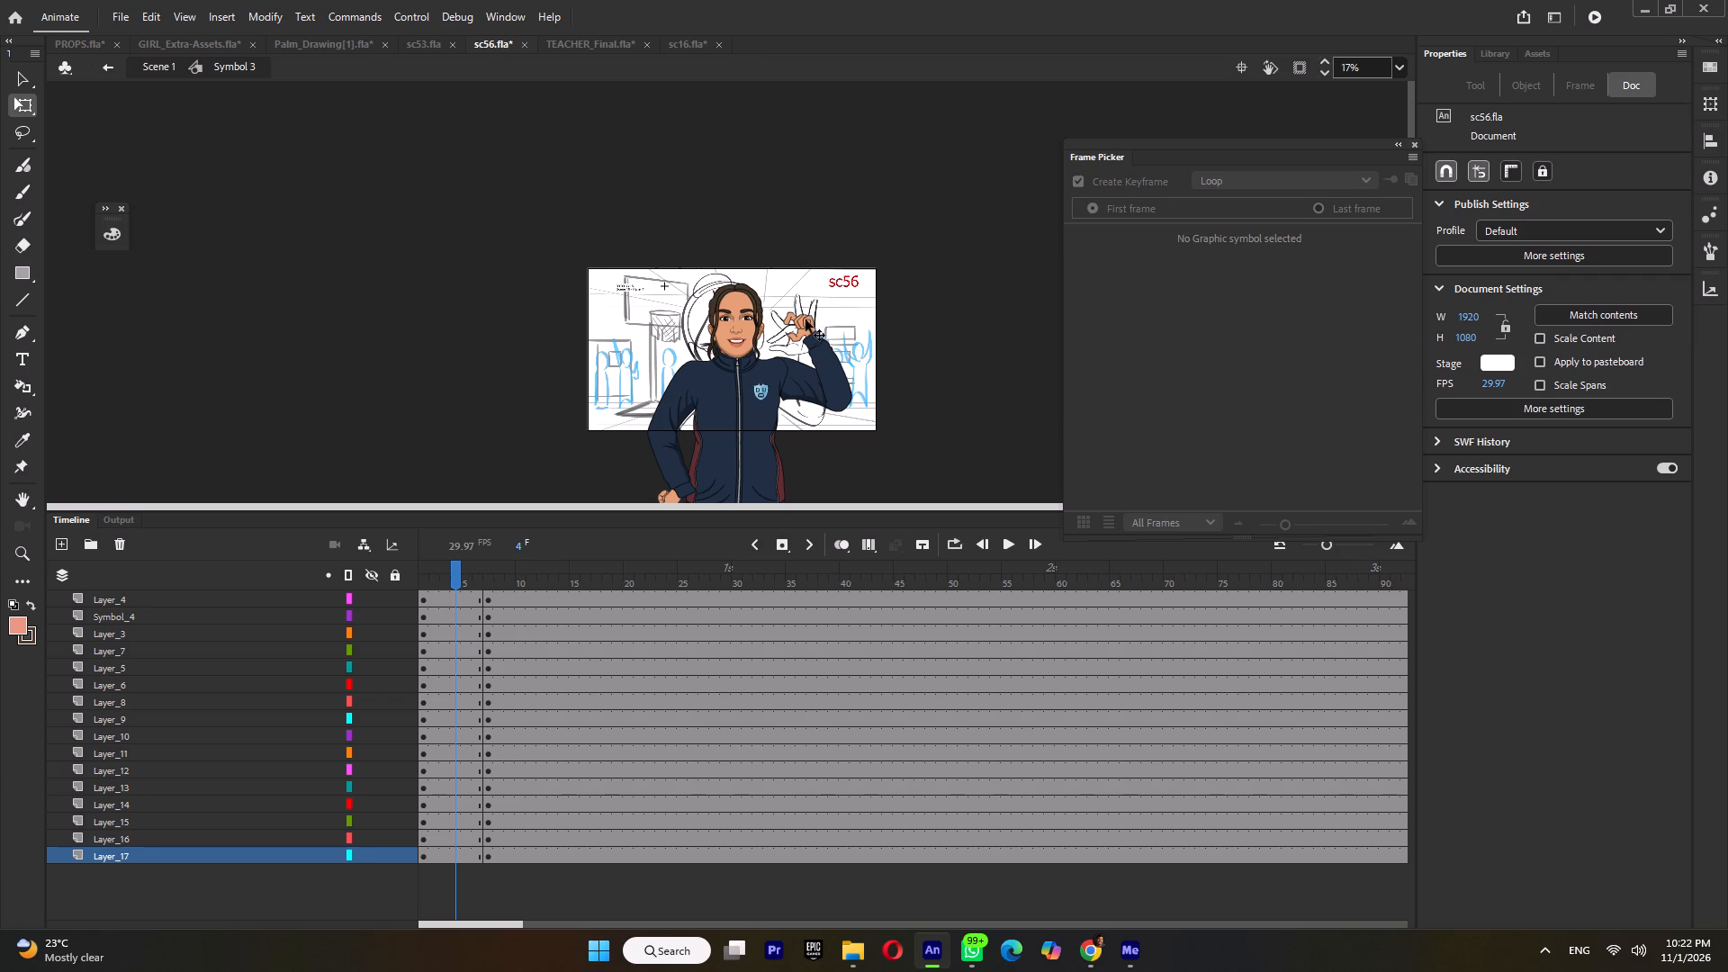
left_click(806, 324)
left_click_drag(770, 334, 773, 316)
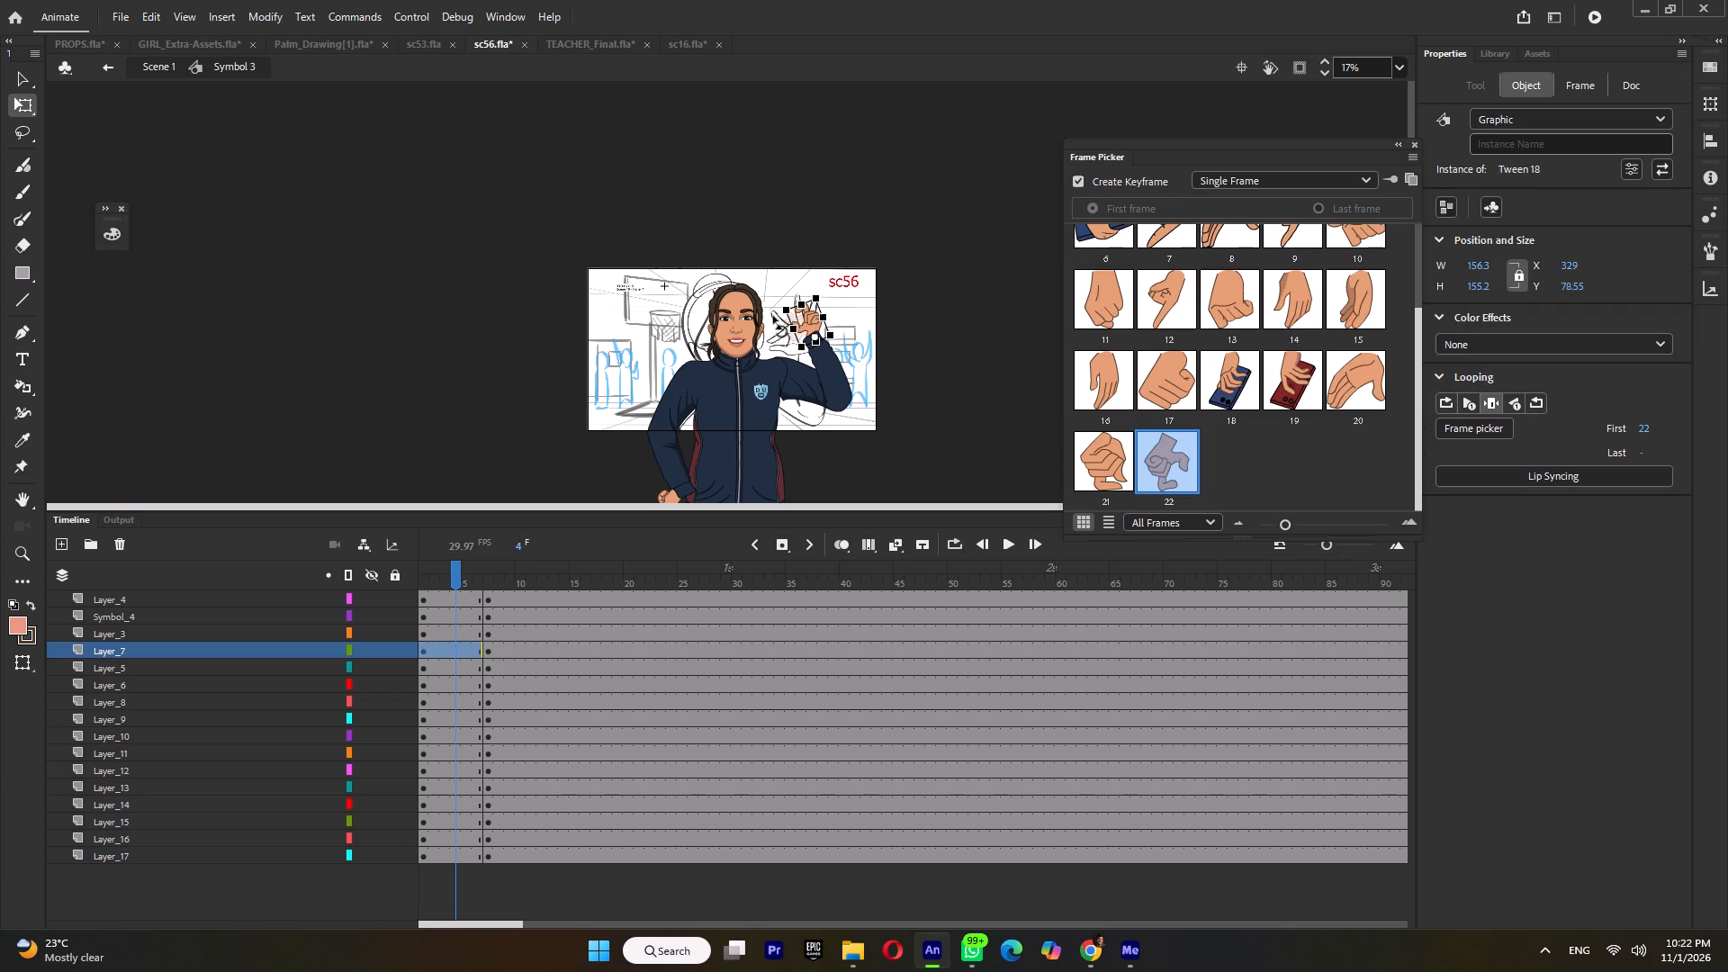
left_click_drag(773, 316, 769, 321)
scroll(834, 336, "up", 10, "ctrl")
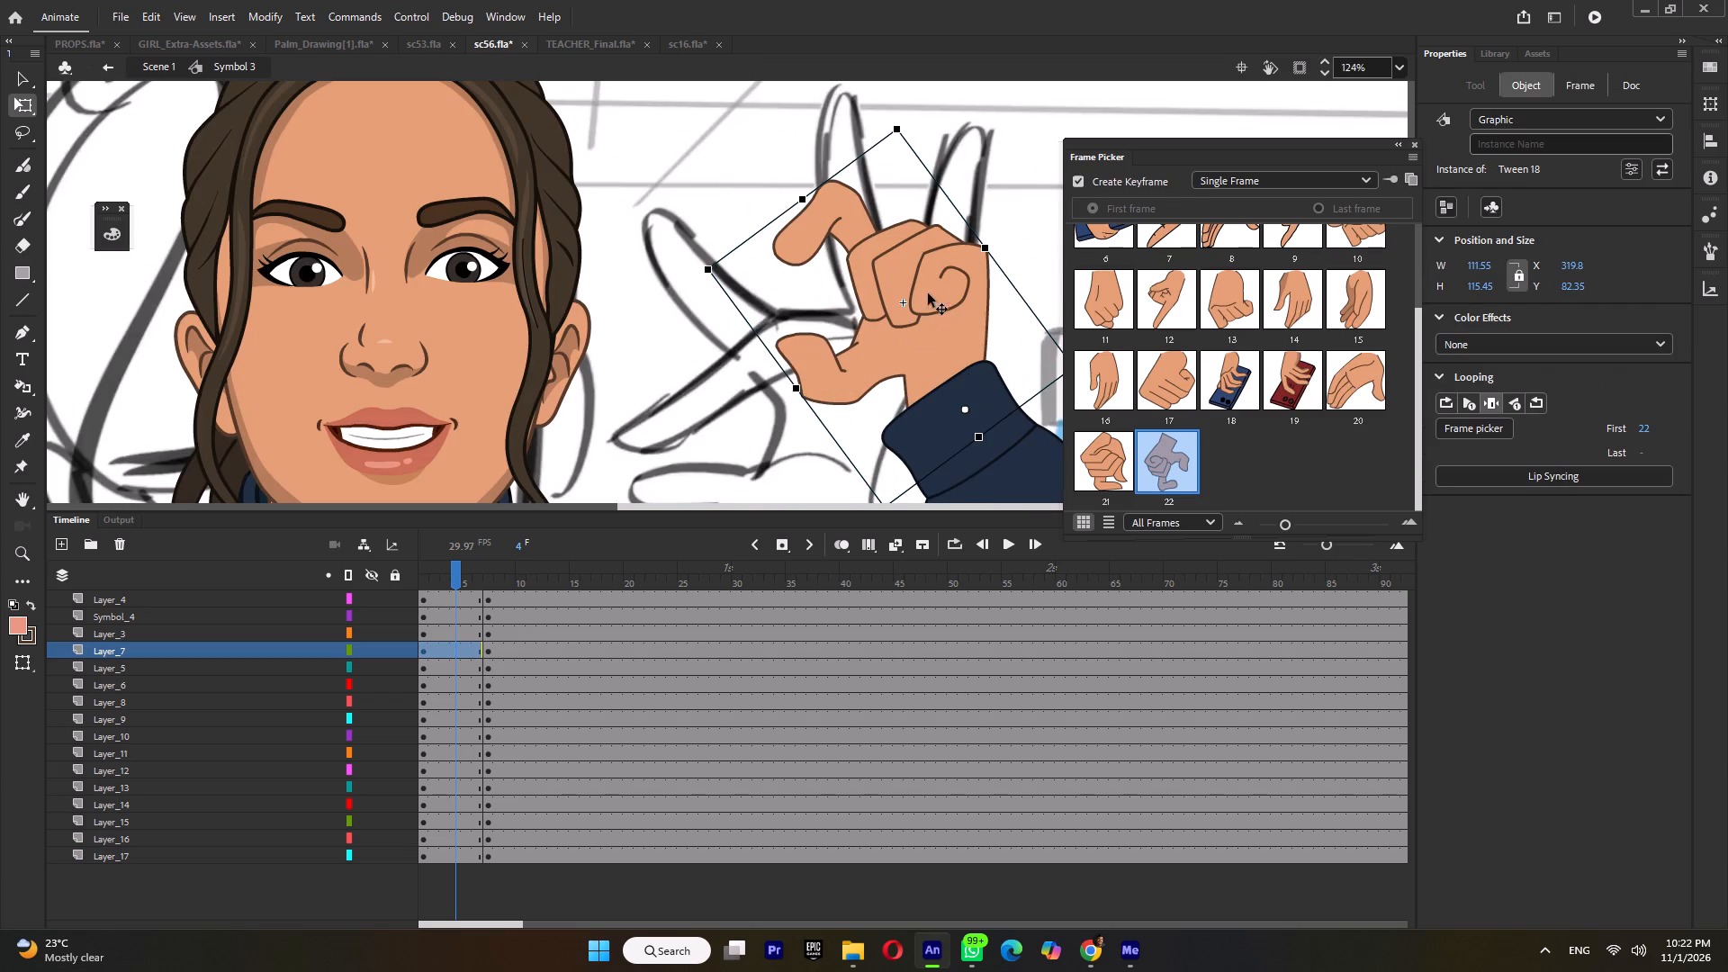
left_click_drag(928, 293, 928, 306)
scroll(927, 271, "down", 3, "ctrl")
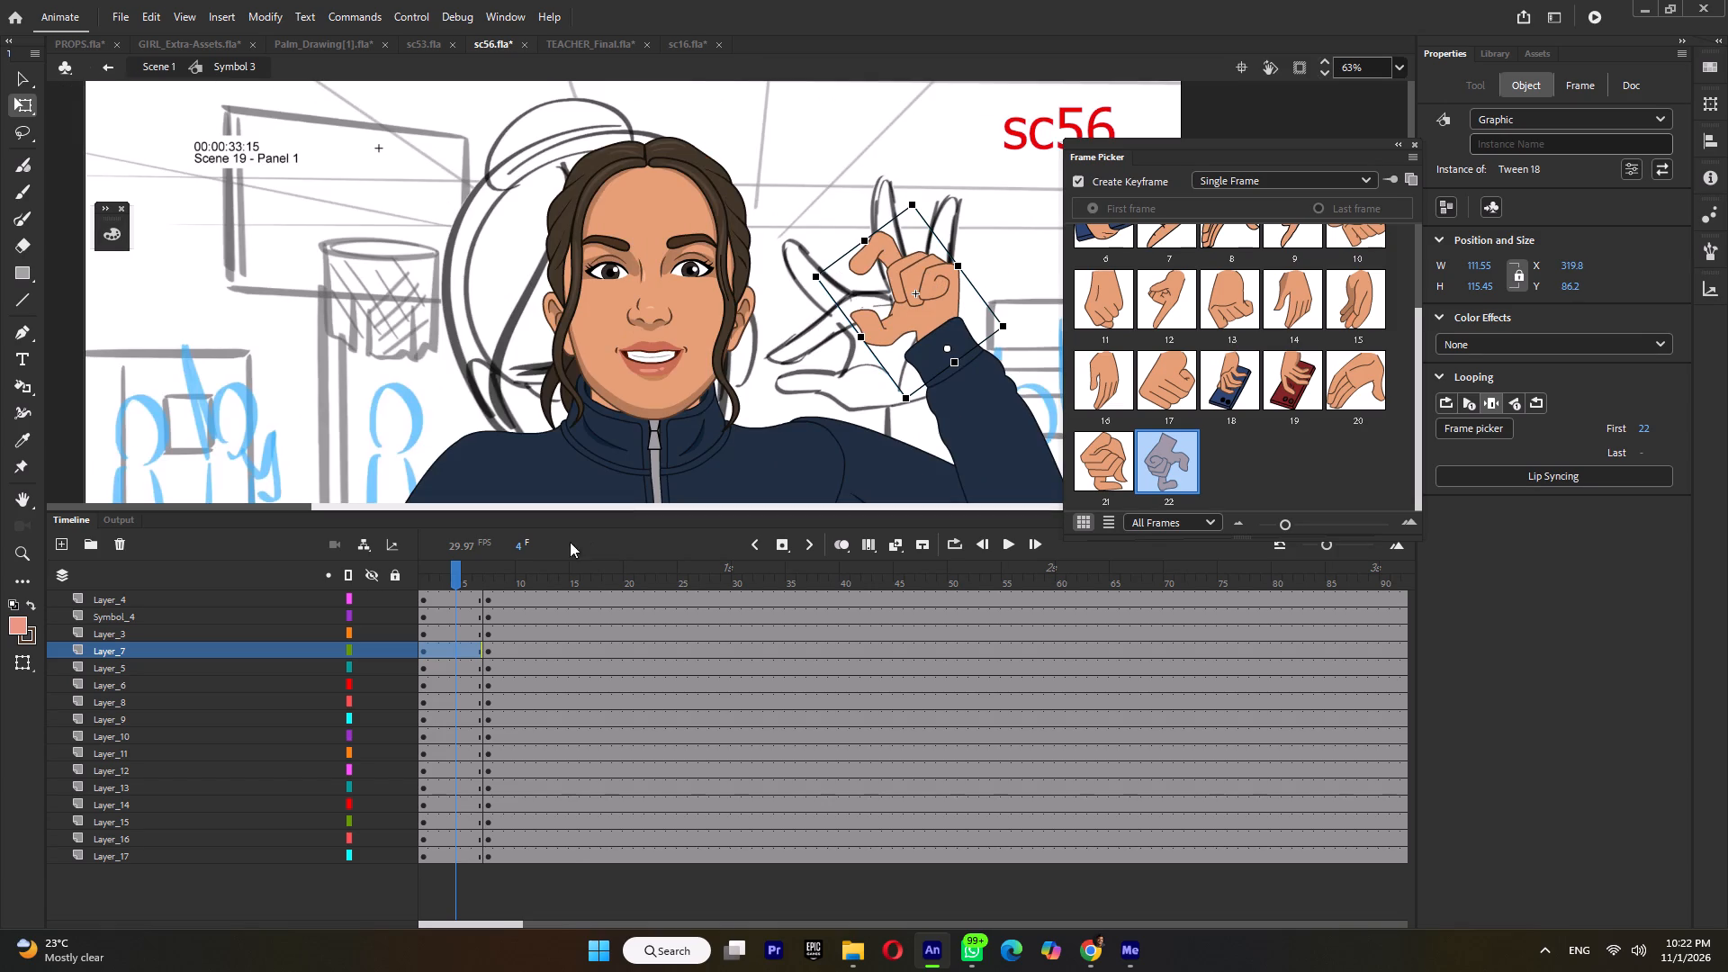
Inside the raised upper arm's symbol, extend the armpit corner and curve its edge toward the torso, then check the result in playback.
left_click(504, 574)
scroll(668, 285, "down", 6, "ctrl")
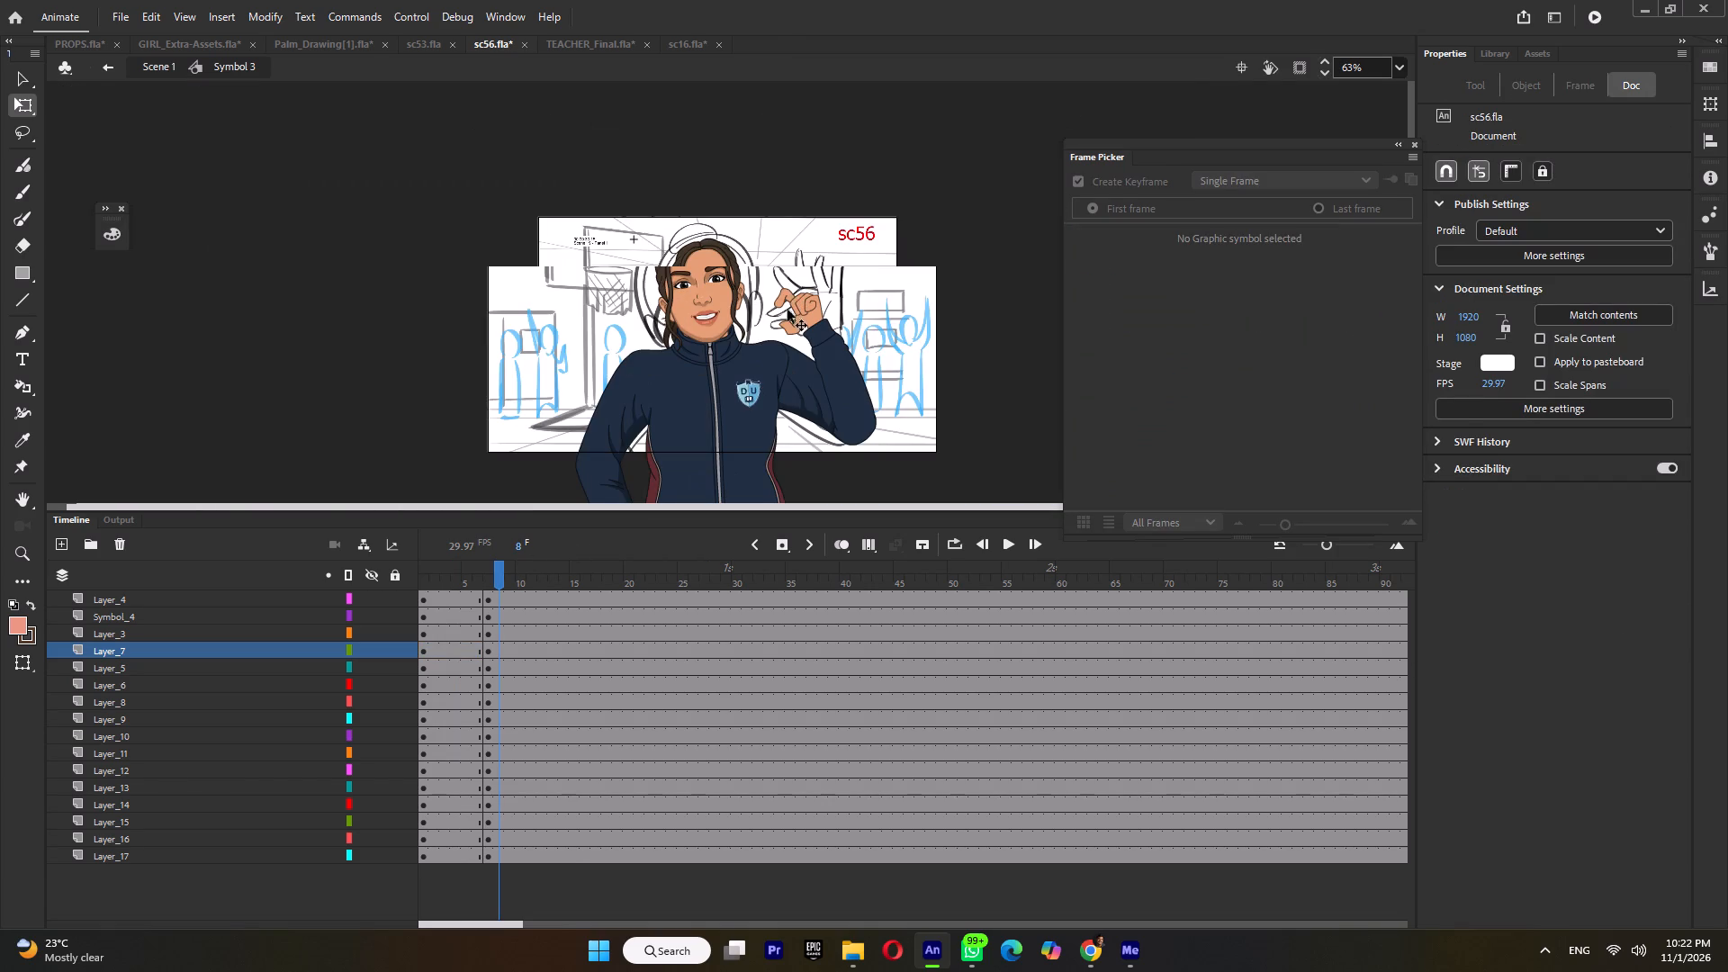
left_click(468, 580)
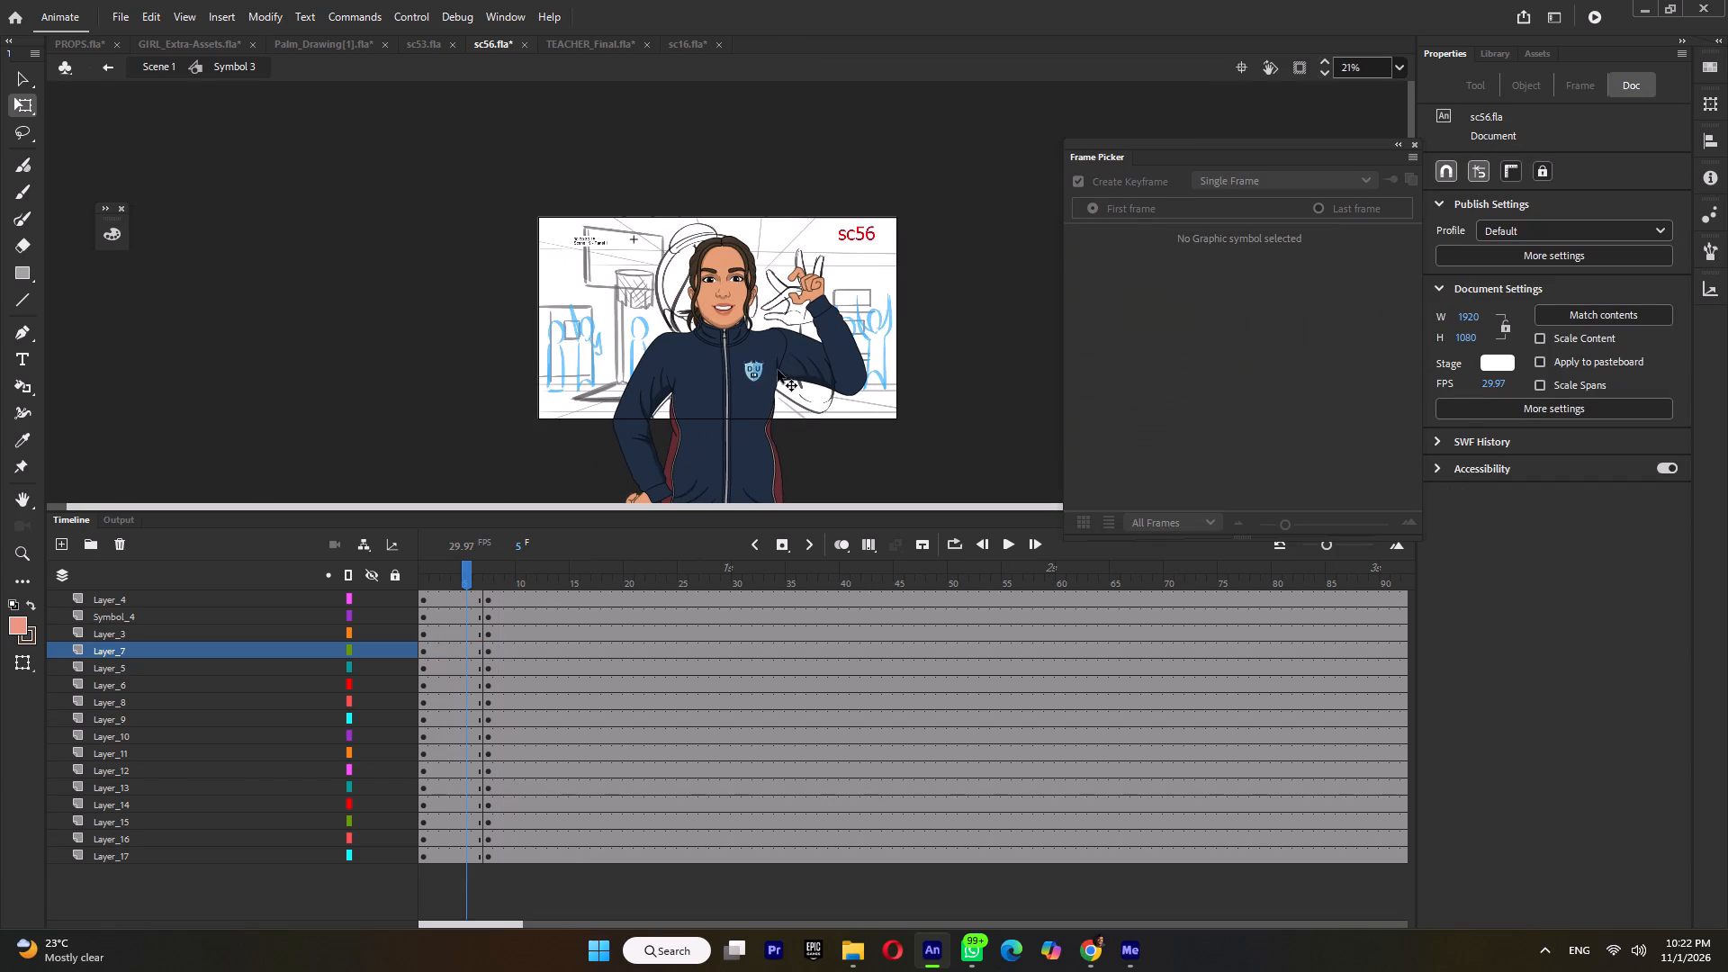
double_click(798, 372)
scroll(796, 375, "up", 10, "ctrl")
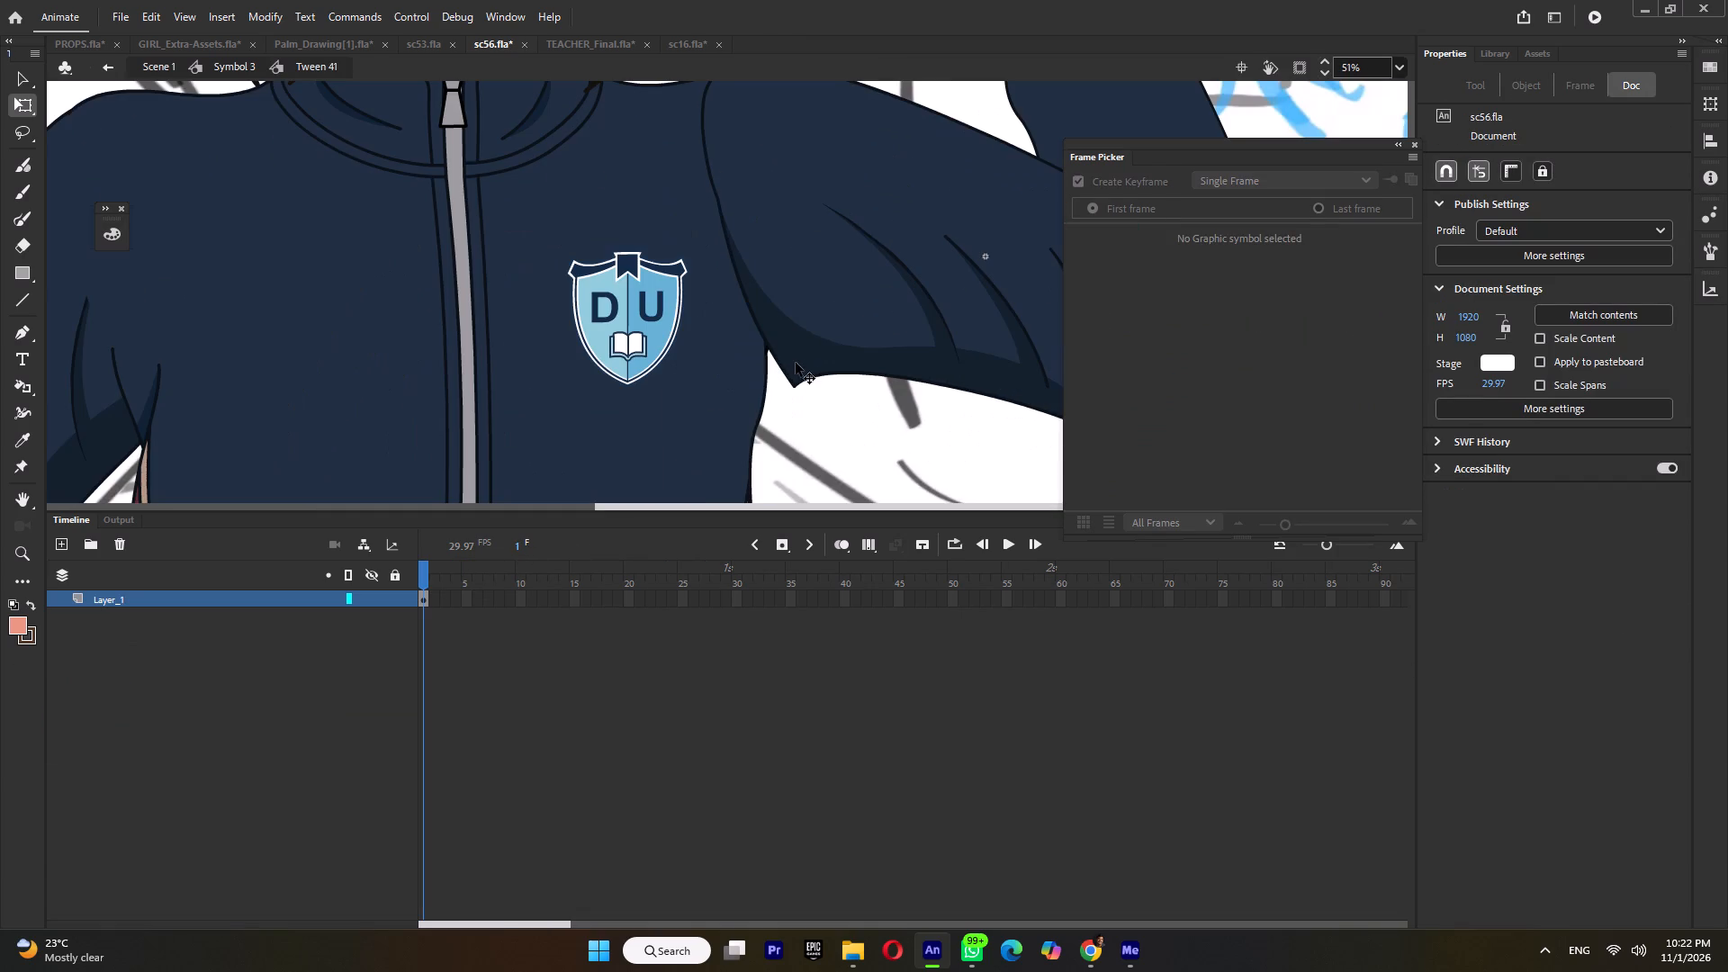
double_click(795, 363)
left_click_drag(792, 384, 708, 392)
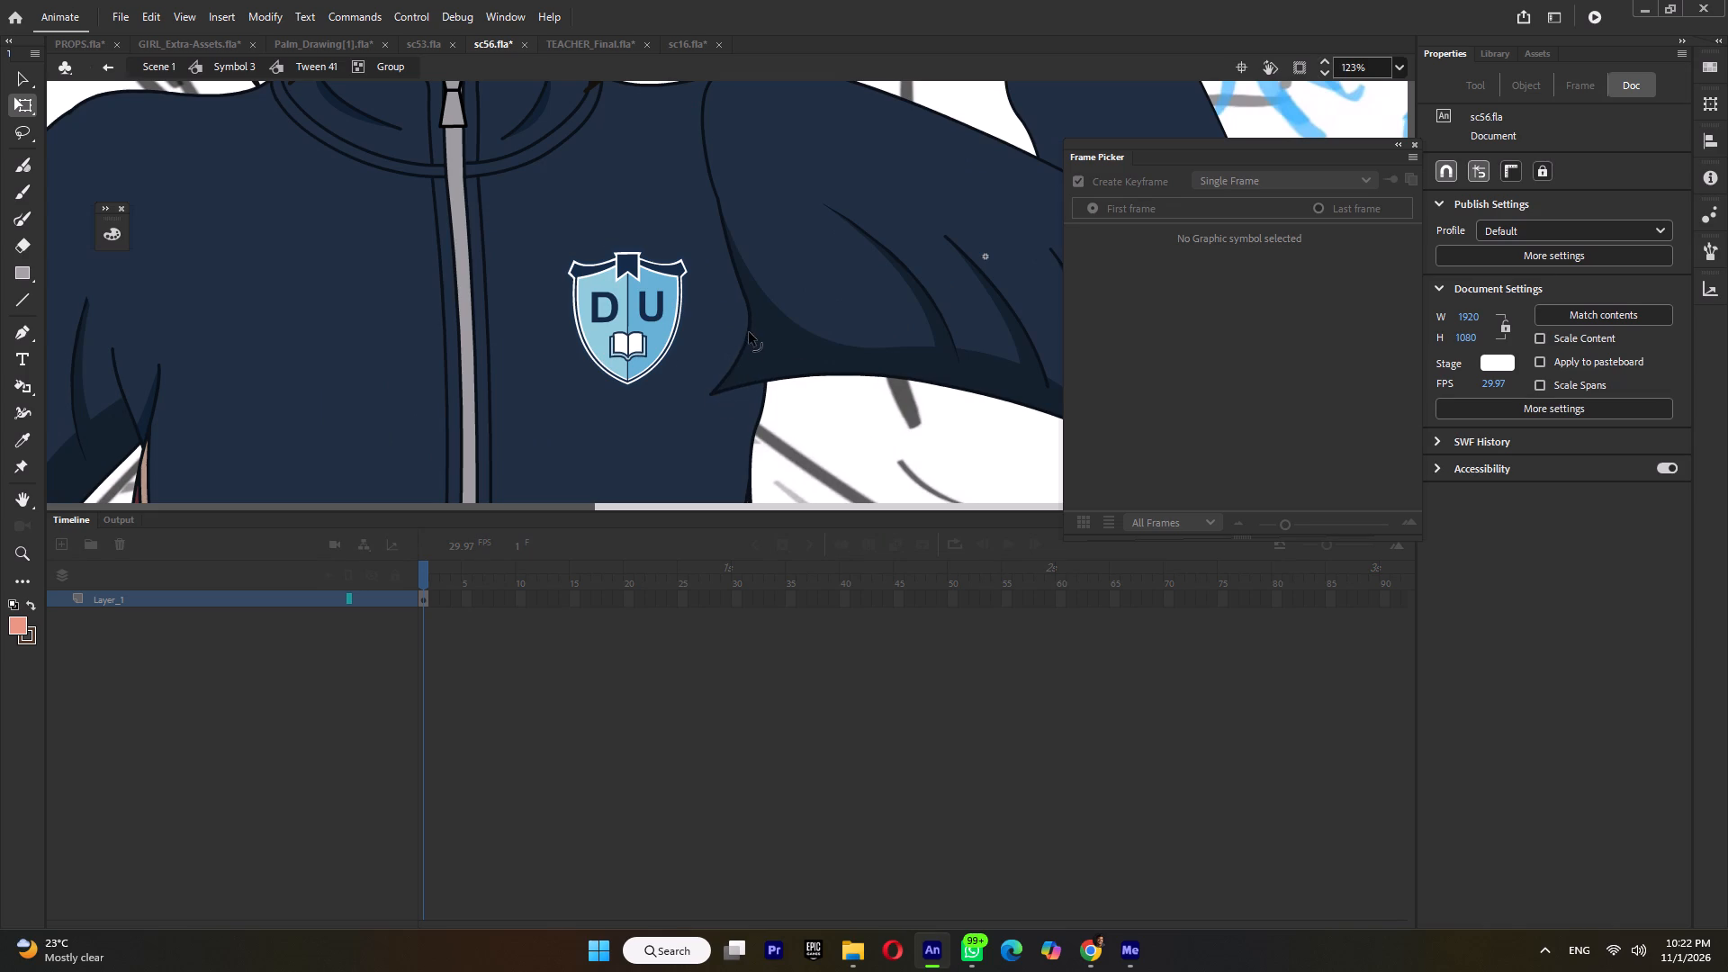
left_click_drag(749, 332, 703, 344)
double_click(781, 401)
double_click(832, 403, "ctrl")
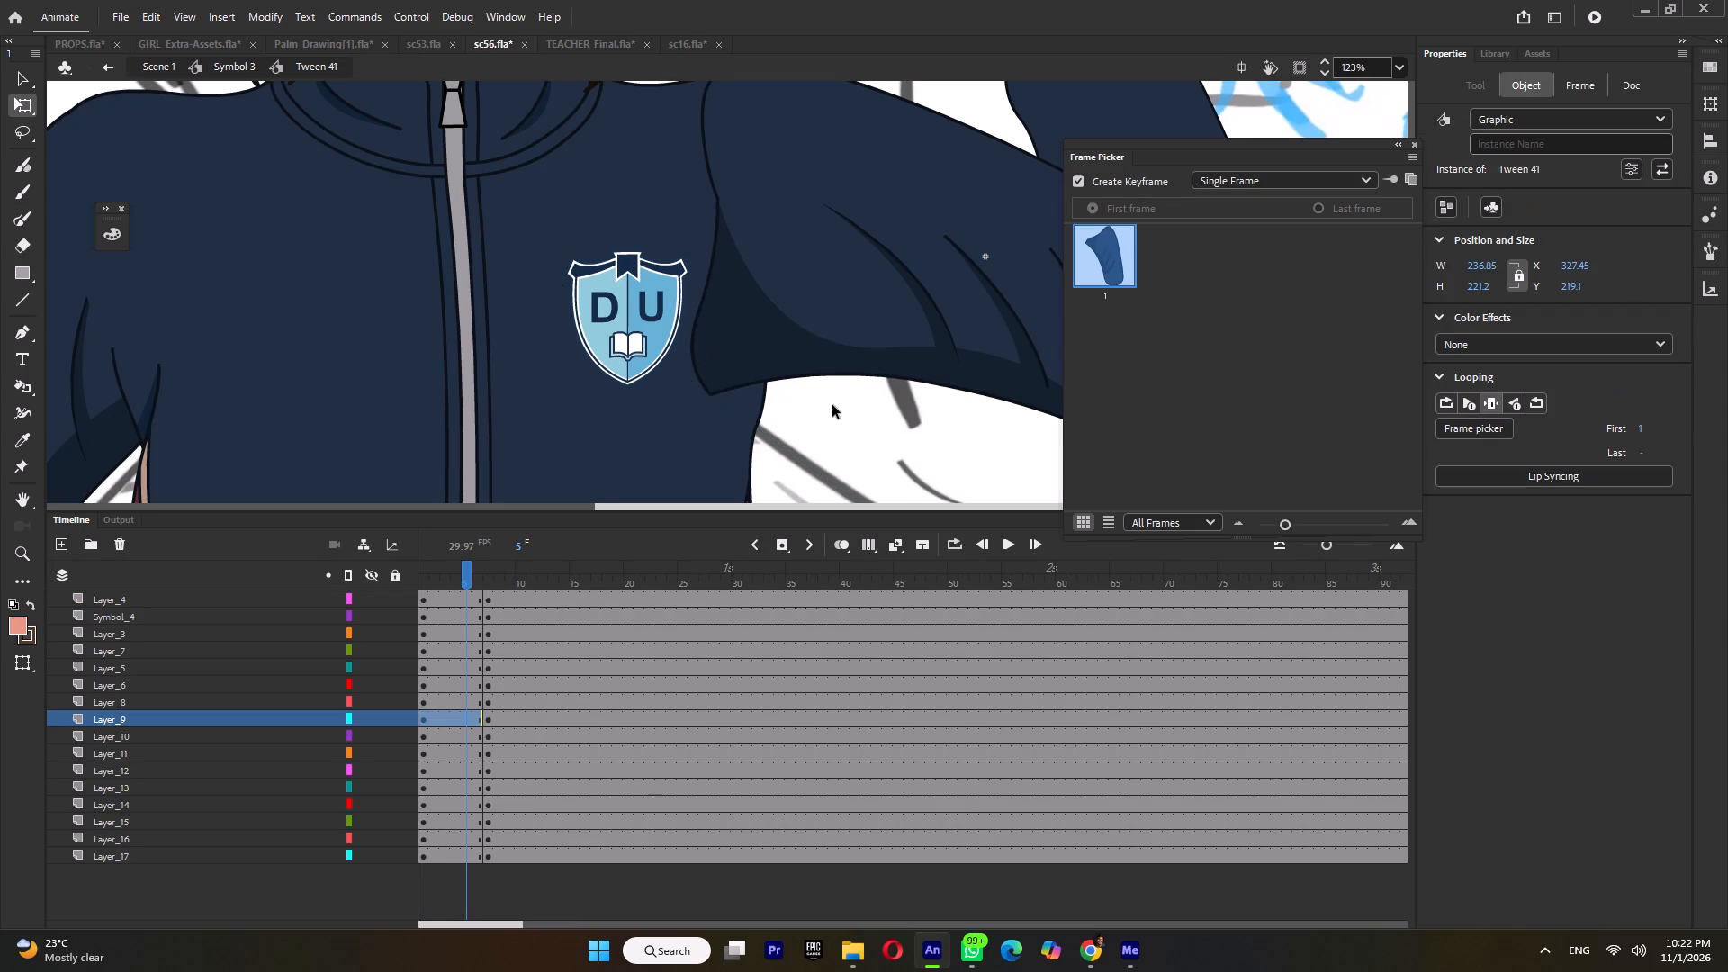
scroll(832, 405, "down", 4, "ctrl")
key("Return")
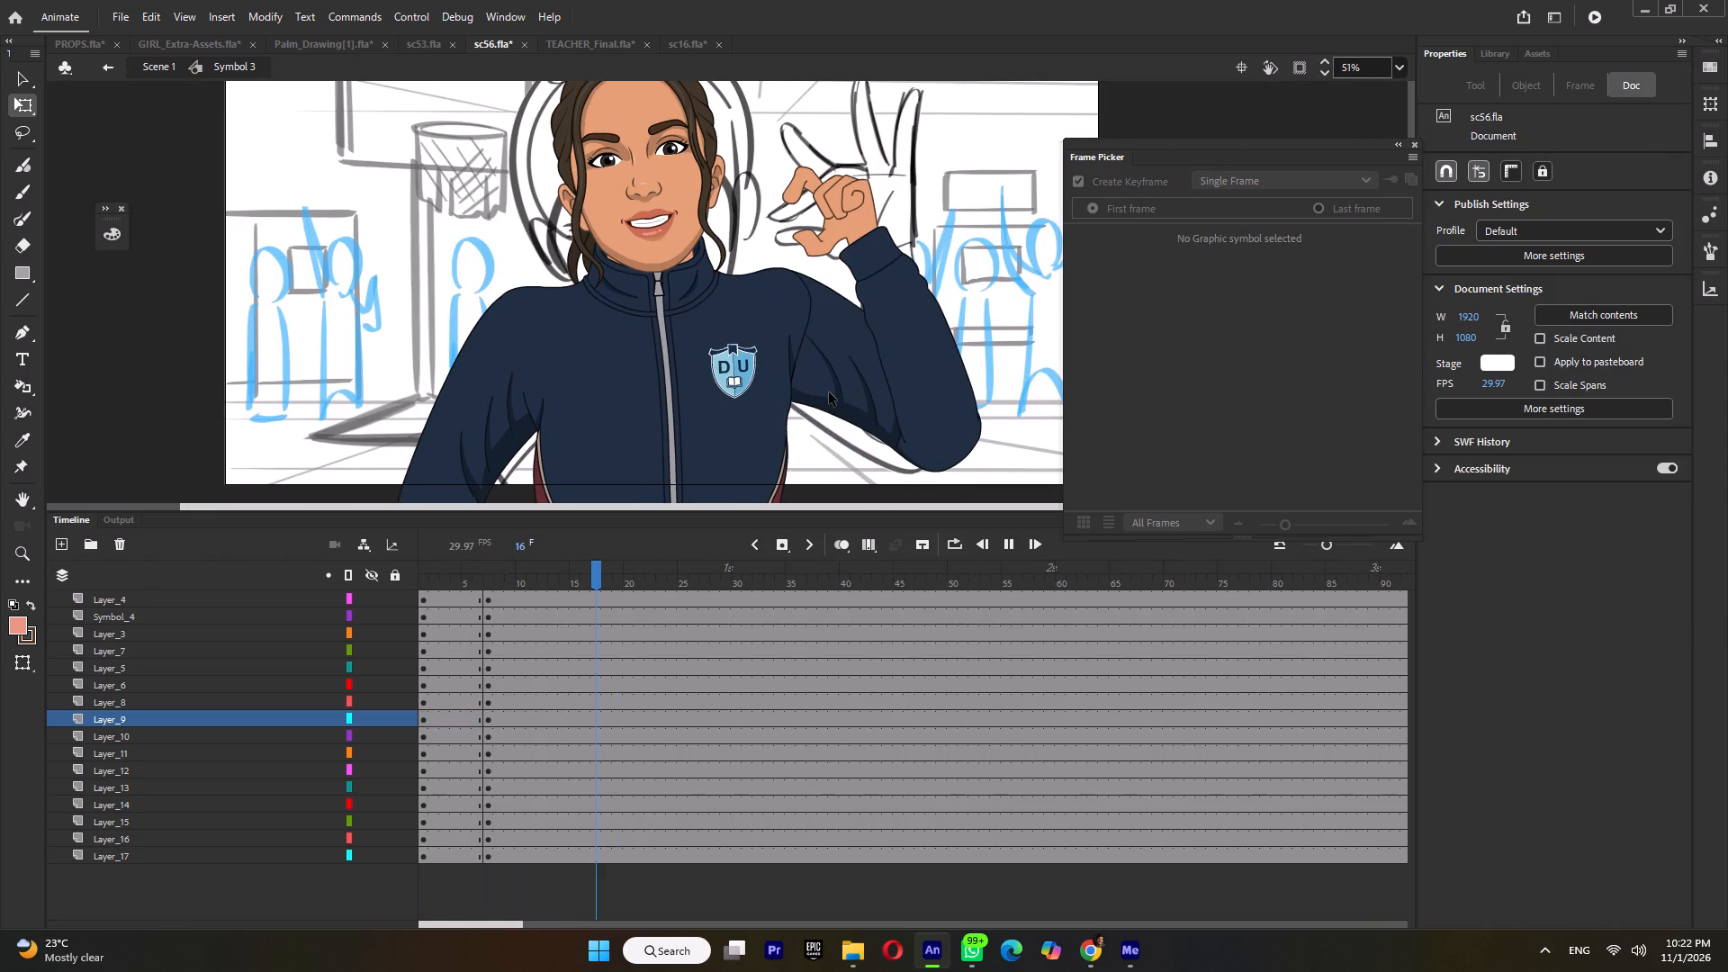
key("Return")
On frame 3, rotate the lowered upper arm and forearm toward the torso about the shoulder.
left_click(446, 583)
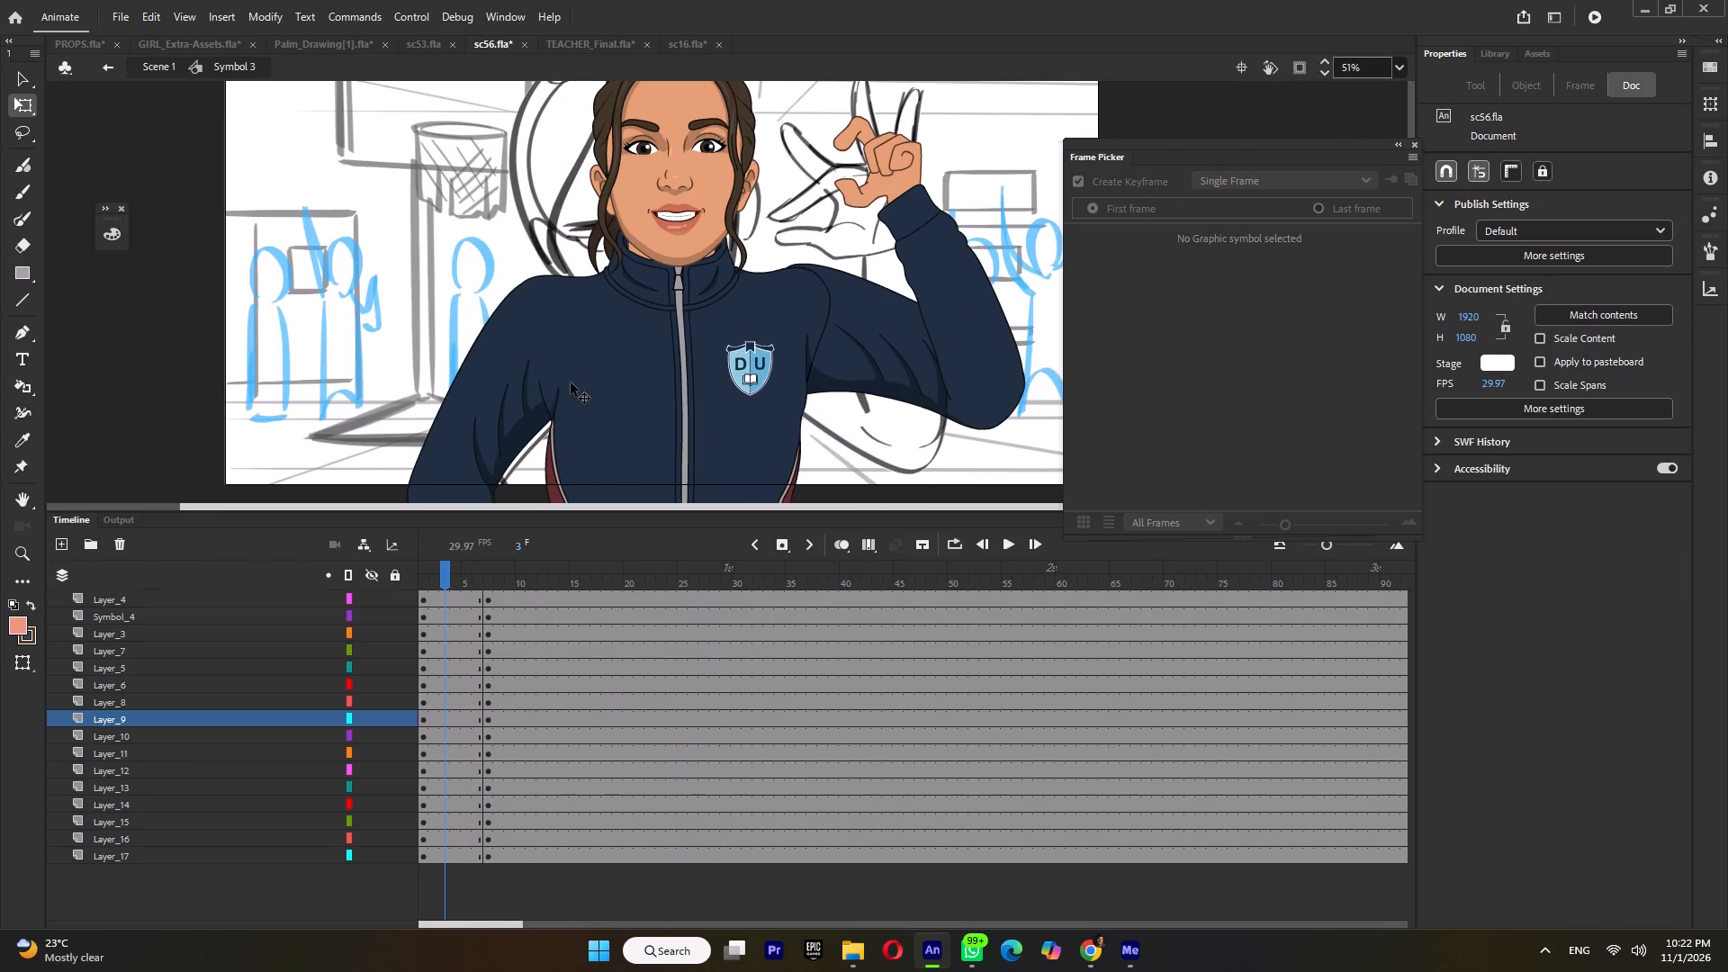
scroll(593, 330, "down", 2, "ctrl")
left_click_drag(484, 373, 551, 456)
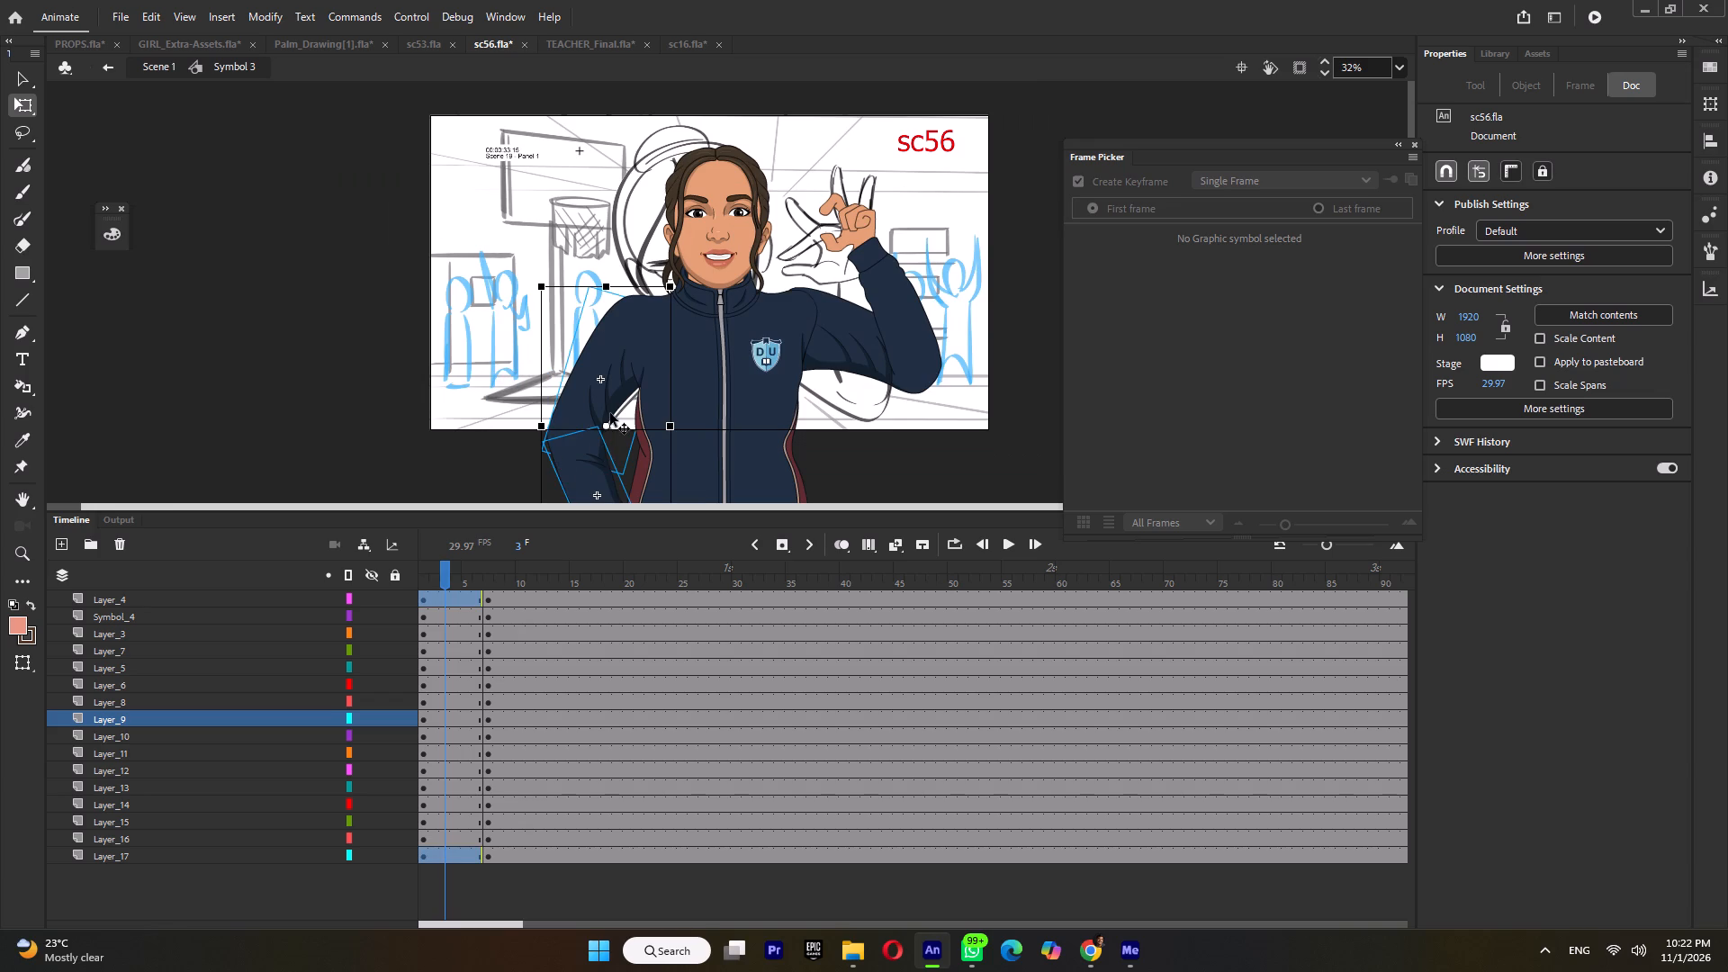
left_click_drag(607, 424, 632, 309)
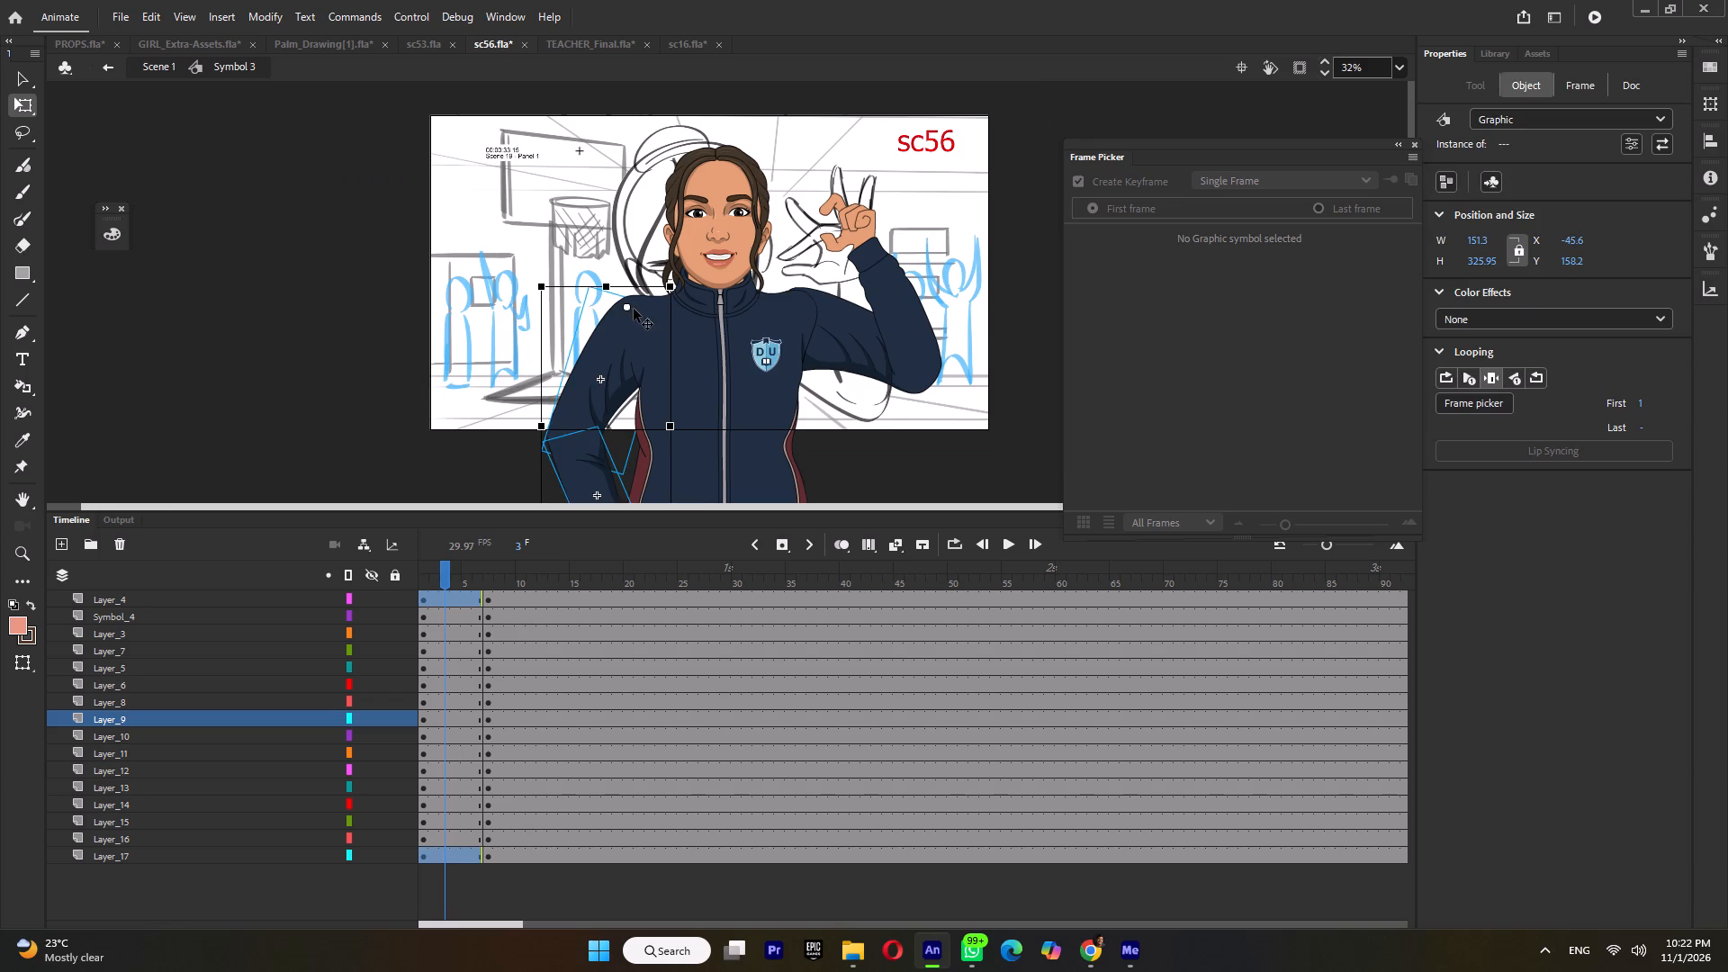
scroll(634, 309, "down", 5, "ctrl")
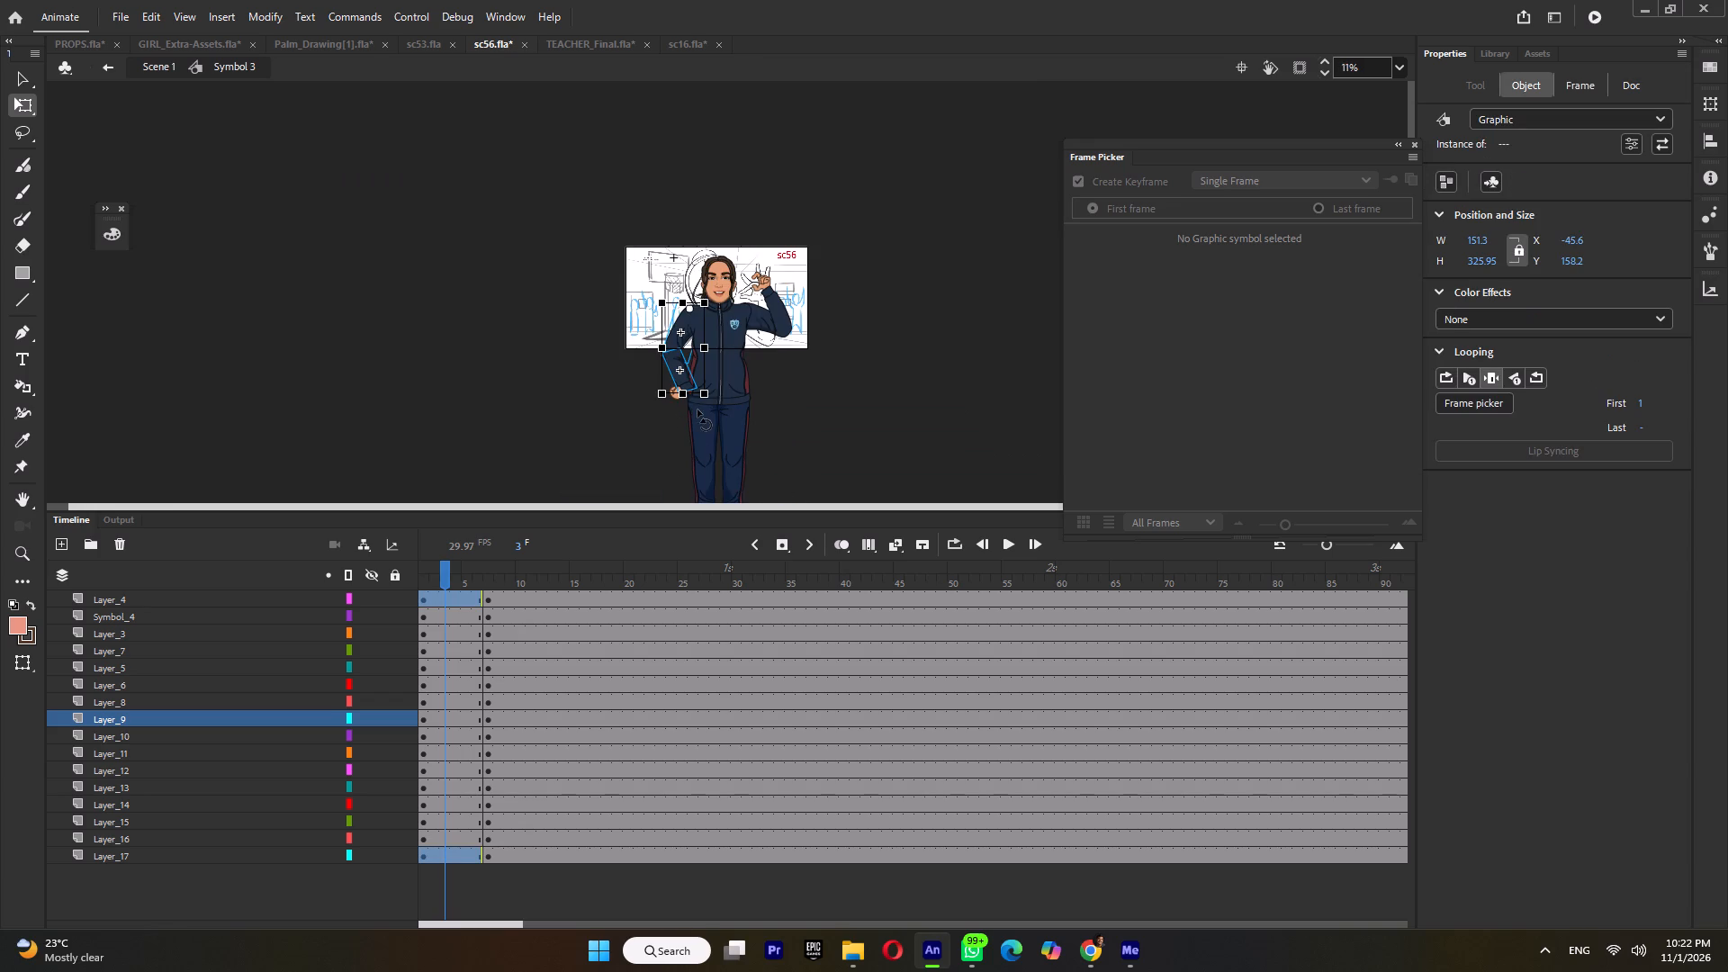
left_click_drag(700, 408, 714, 411)
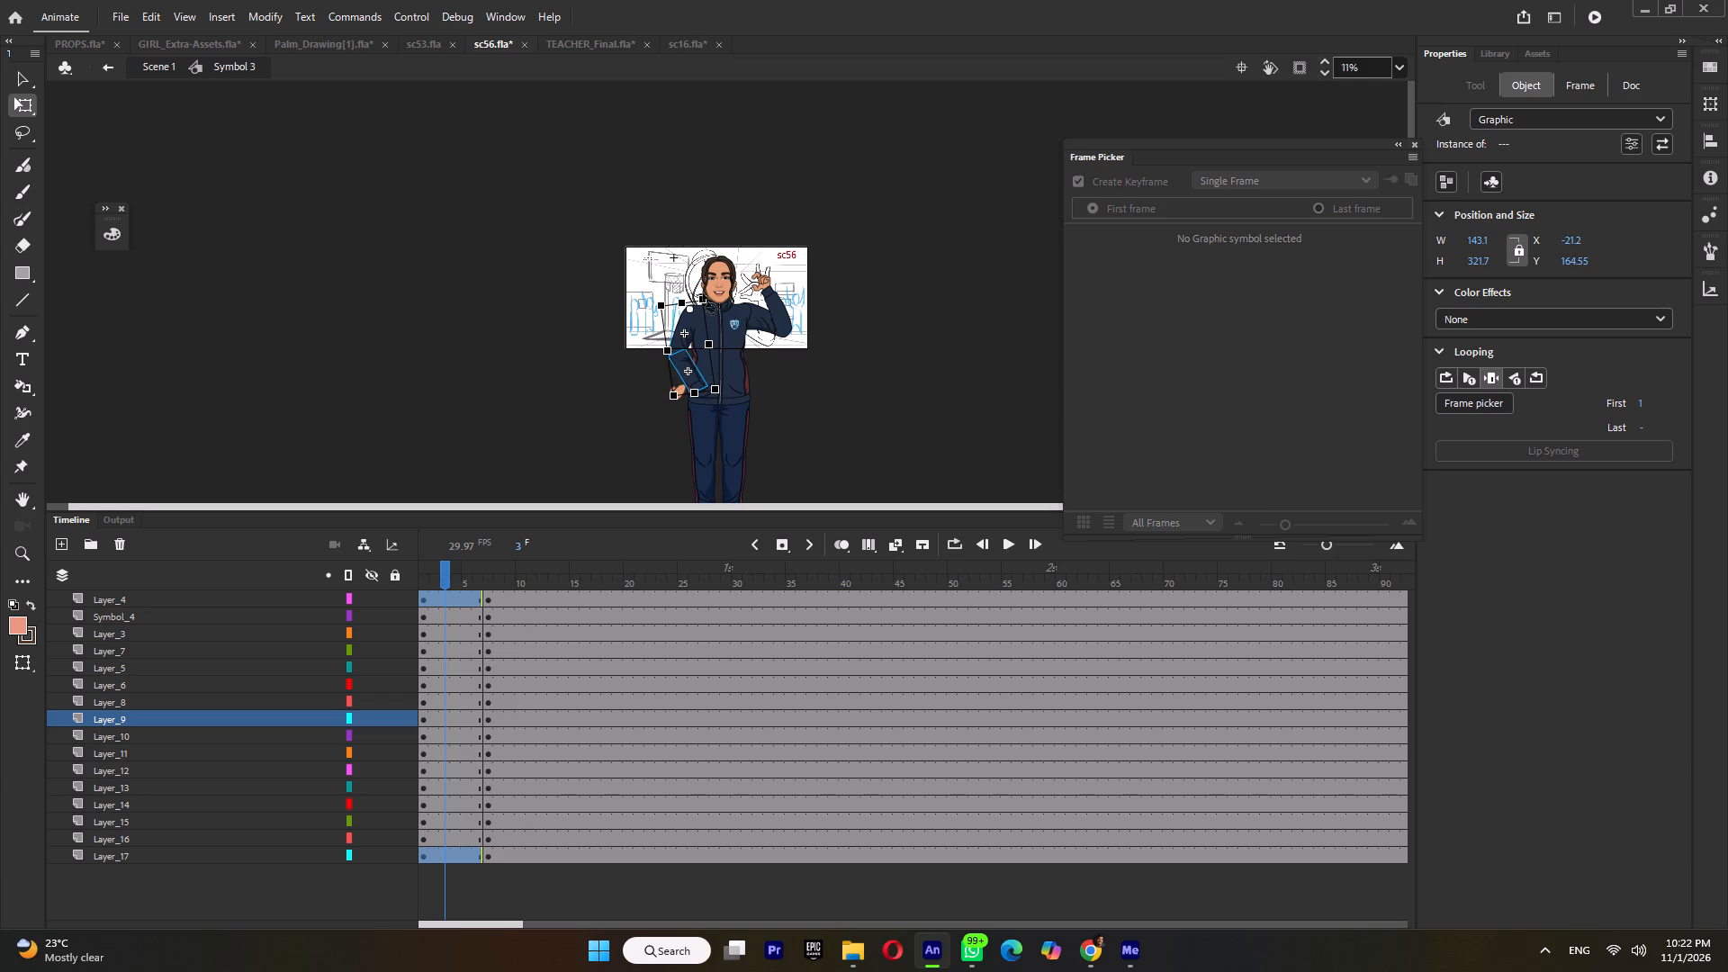
Rotate the lowered forearm outward about the elbow so its cuff meets the hand.
scroll(703, 292, "up", 5, "ctrl")
left_click(558, 436)
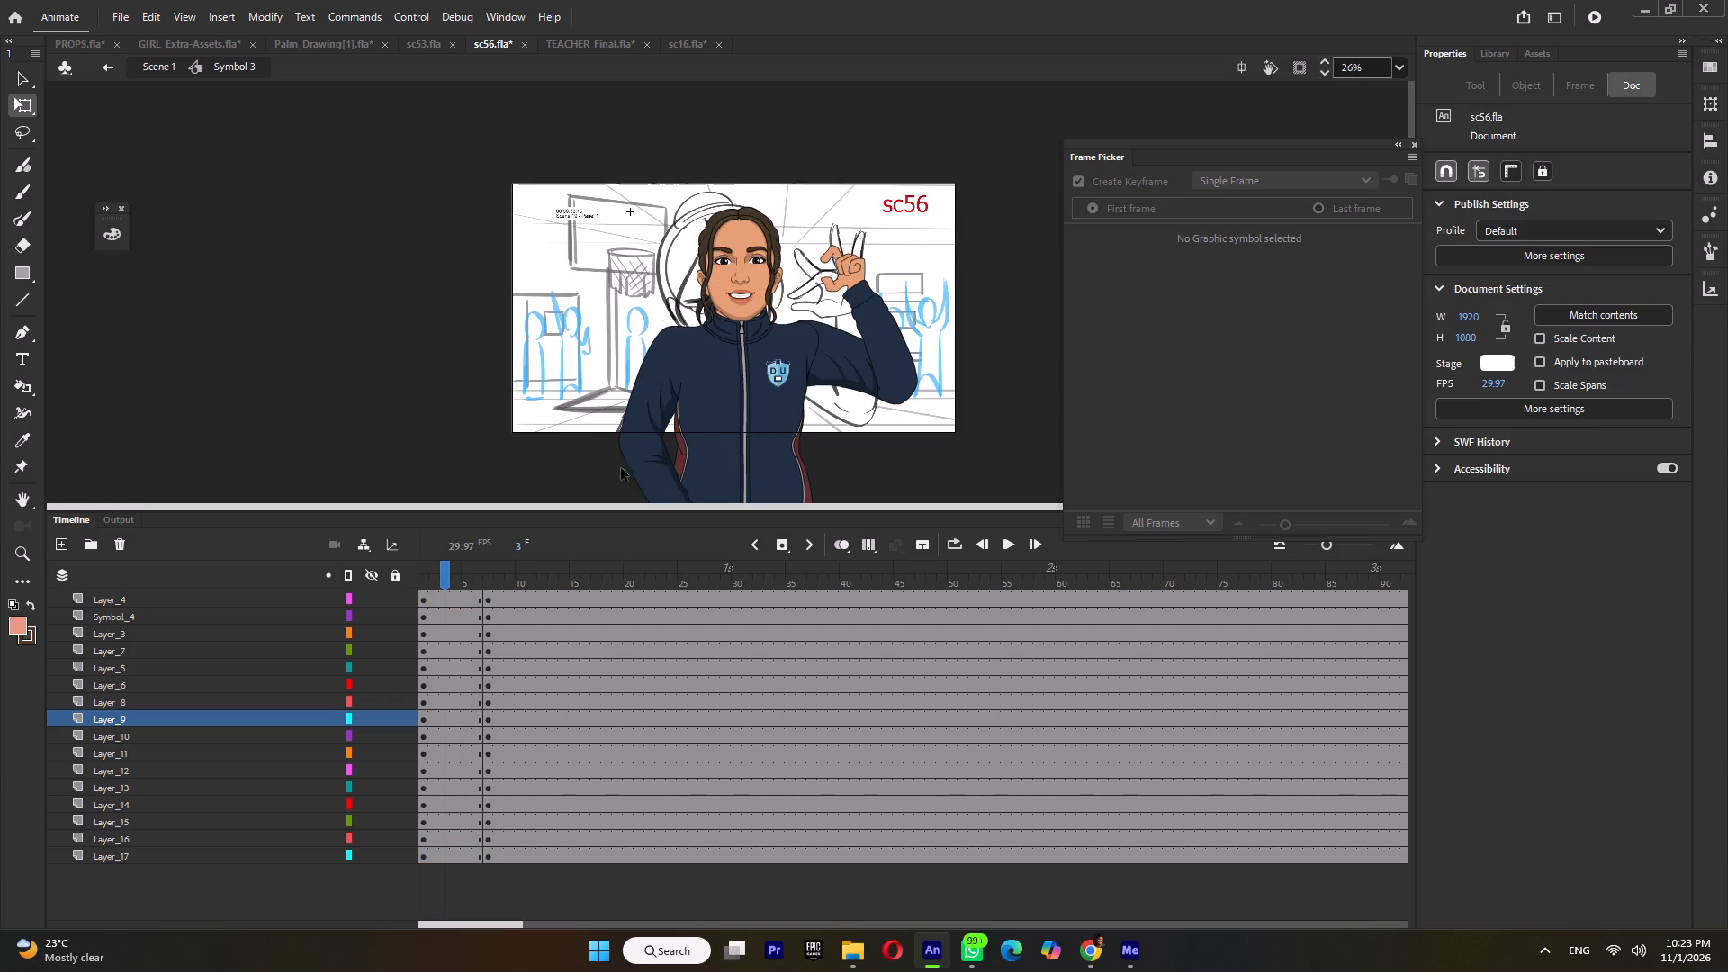
left_click(634, 468)
scroll(703, 428, "down", 1)
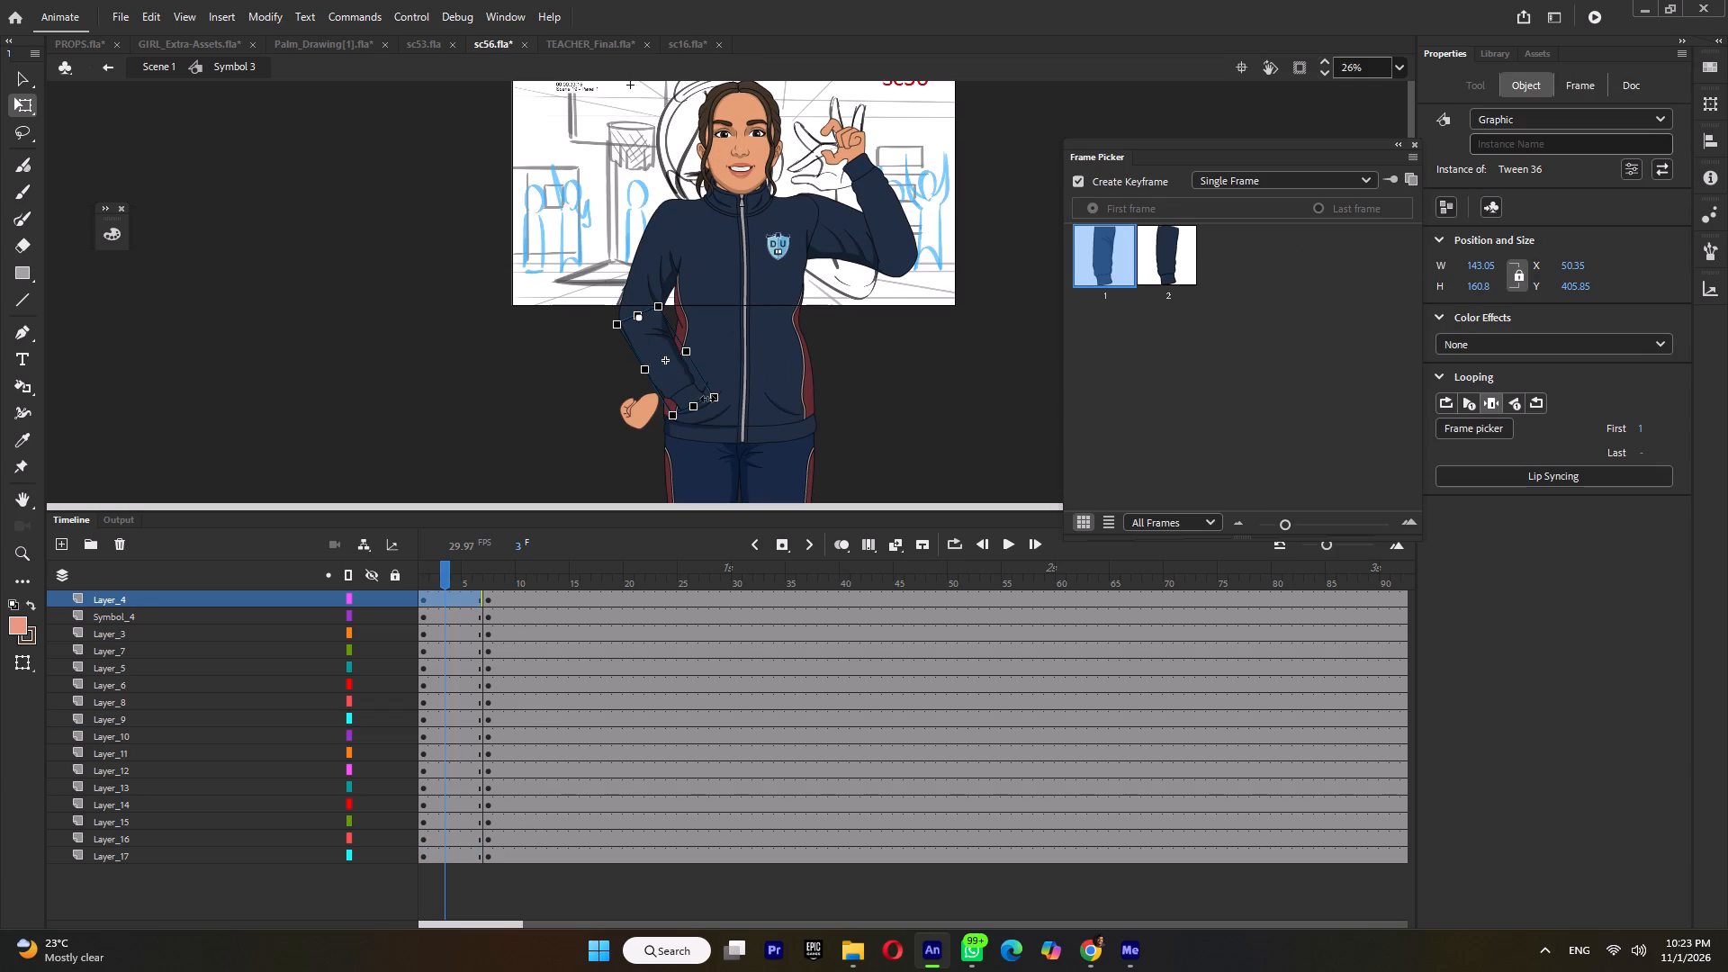
left_click_drag(715, 403, 701, 422)
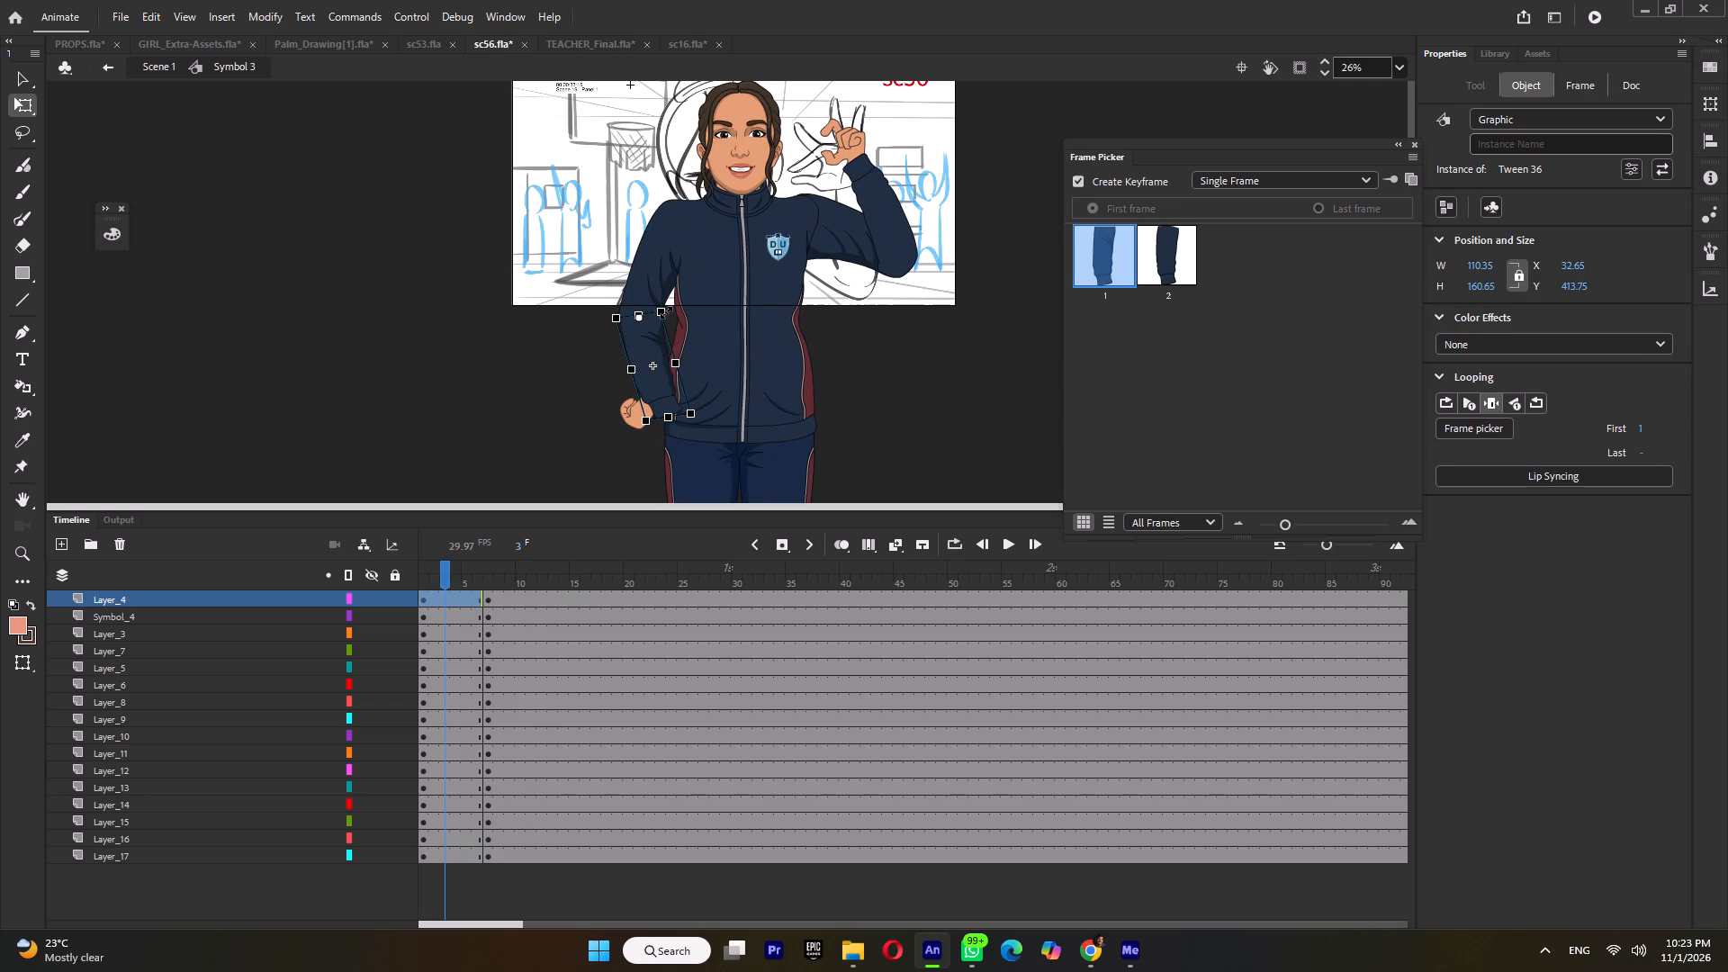
scroll(658, 311, "up", 5, "ctrl")
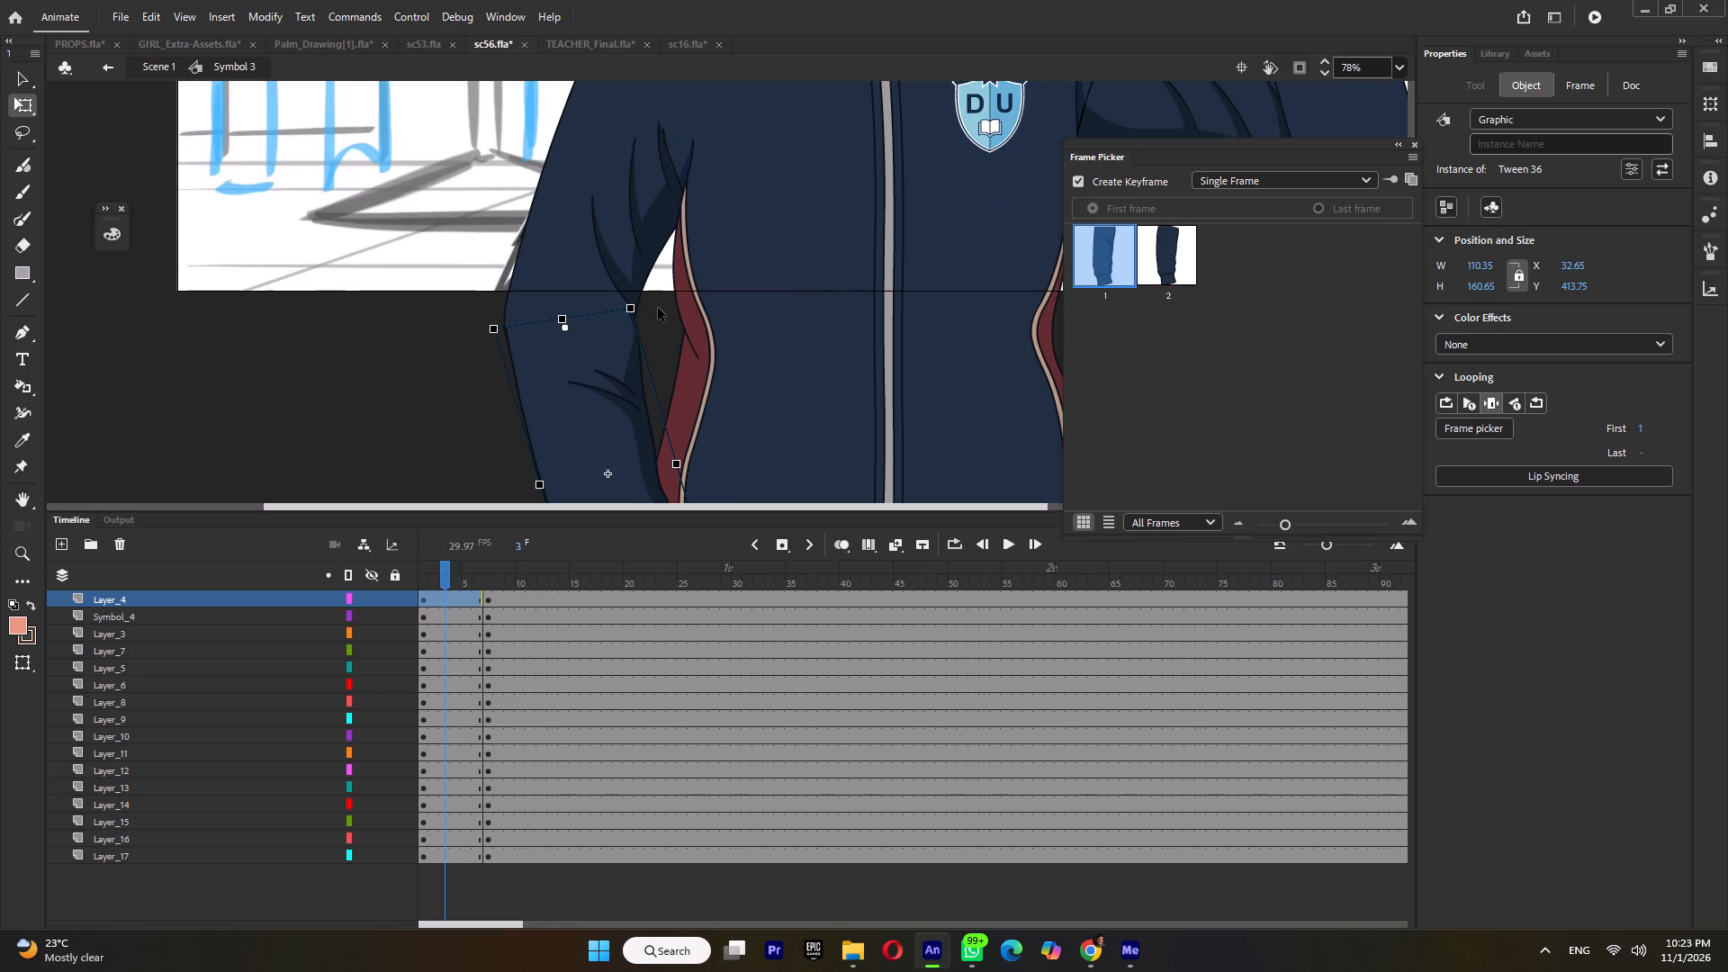
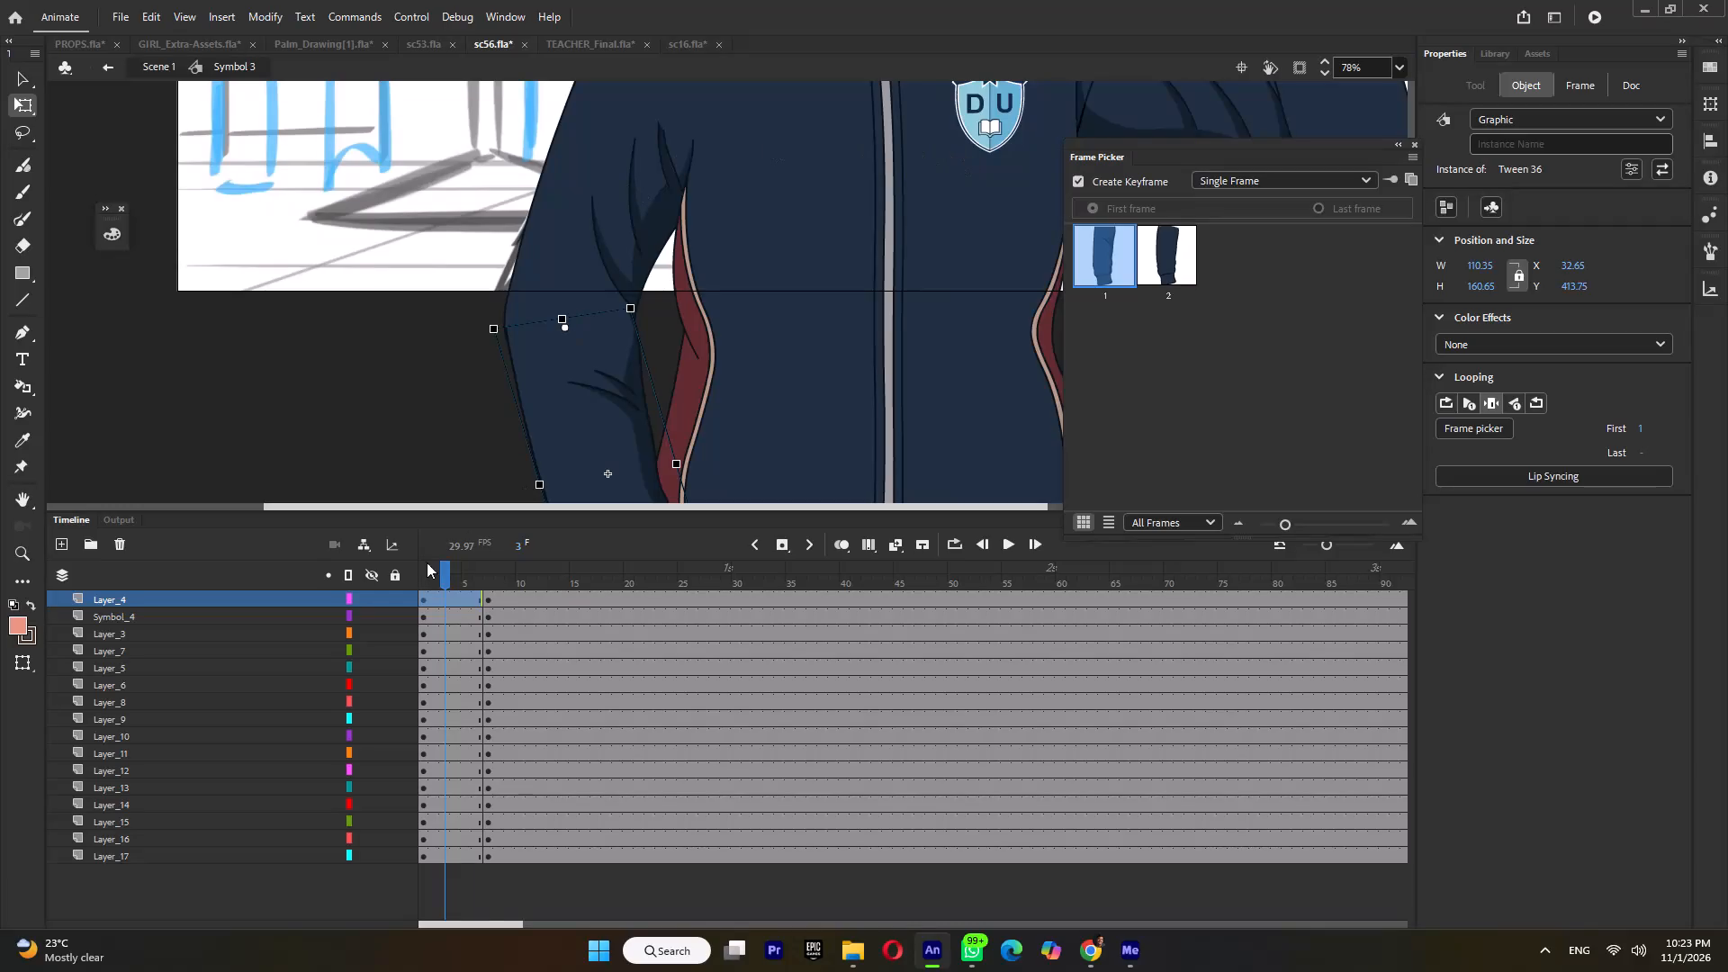
Insert keyframes on all layers of the girl's symbol at frame 12.
left_click(486, 584)
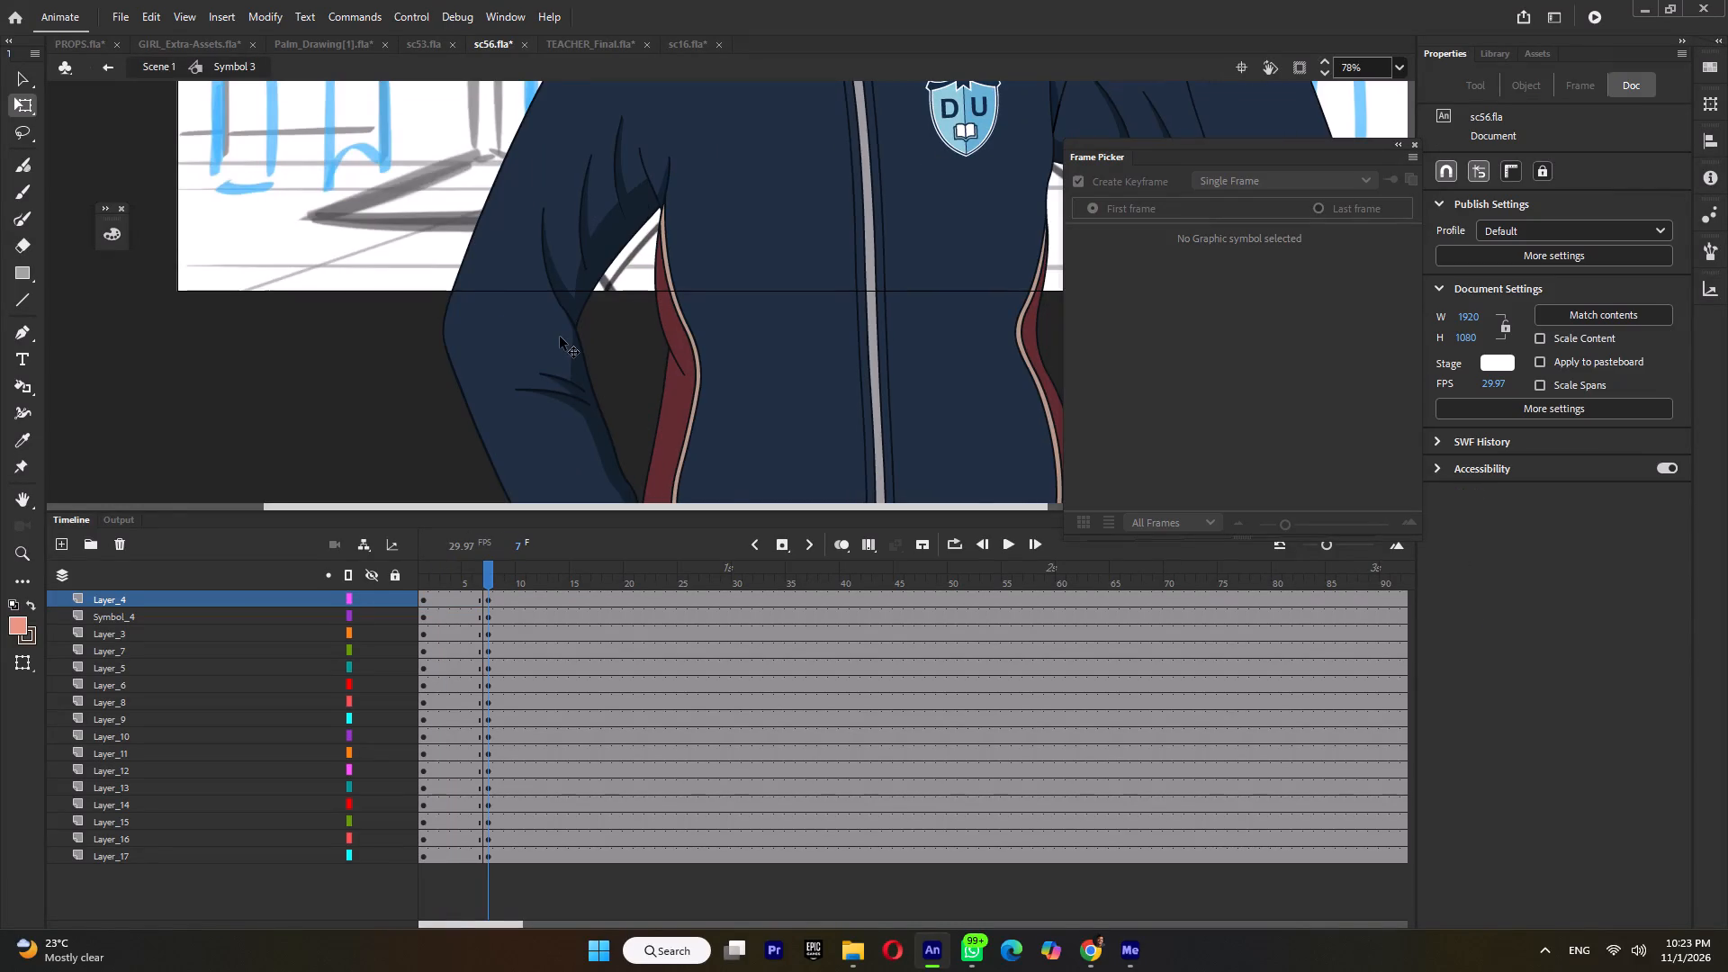
scroll(560, 363, "down", 5, "ctrl")
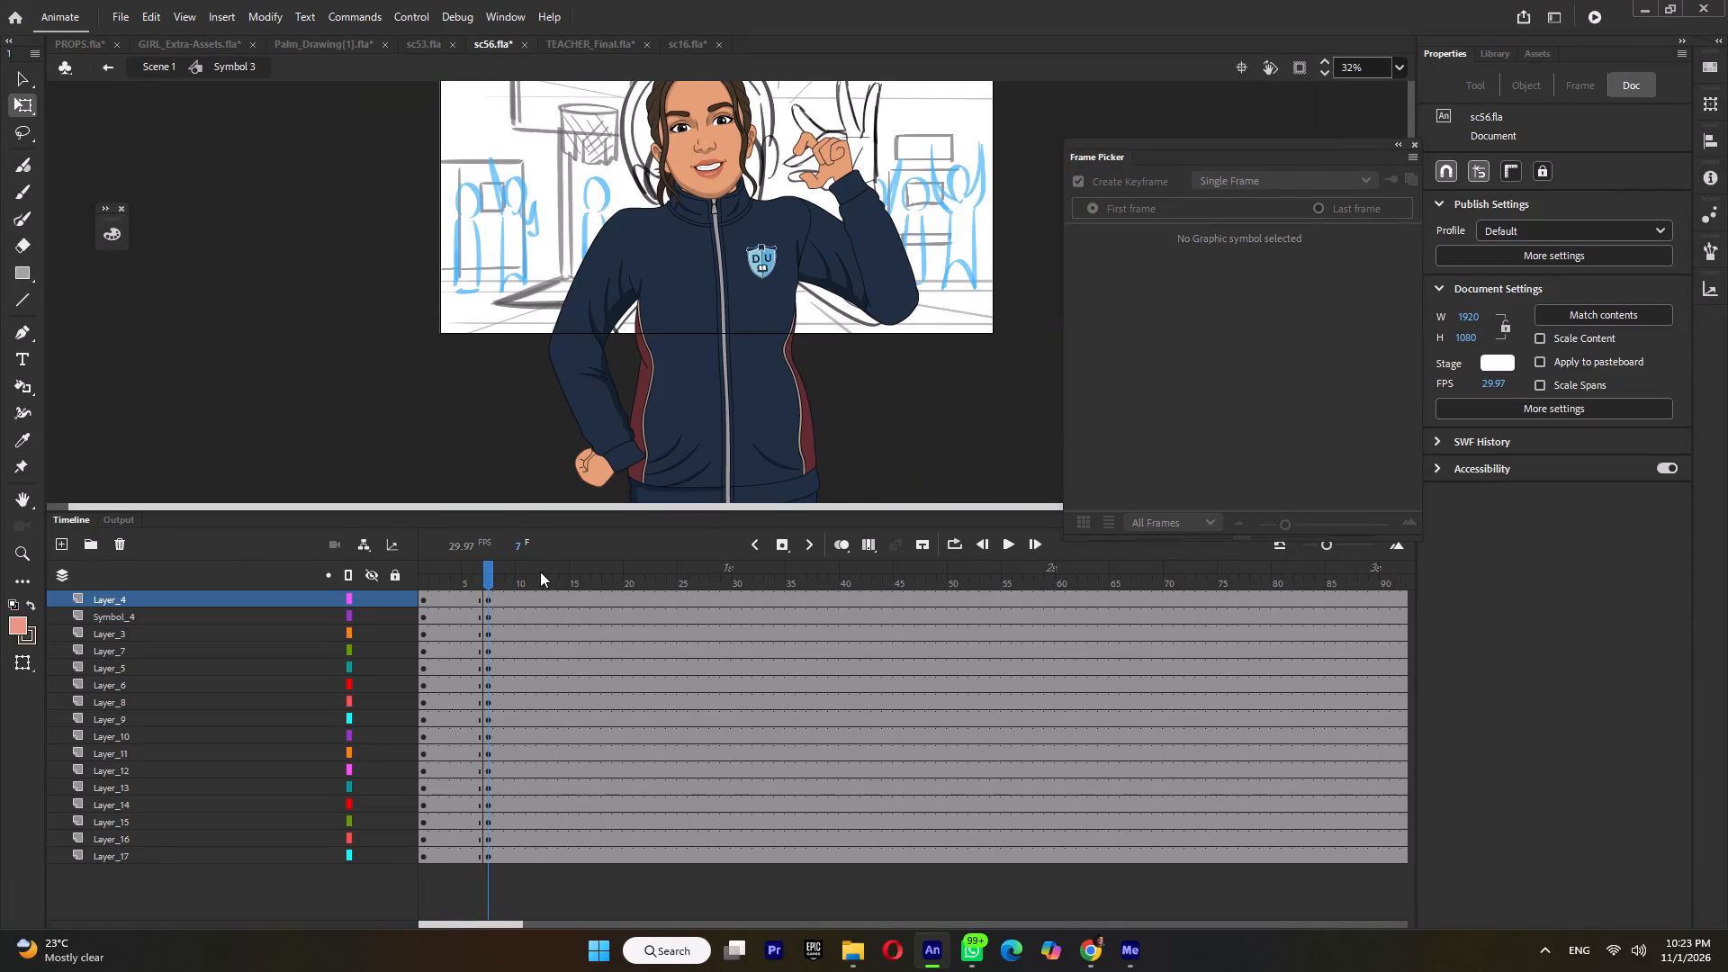
left_click(540, 571)
double_click(546, 575)
key("F6")
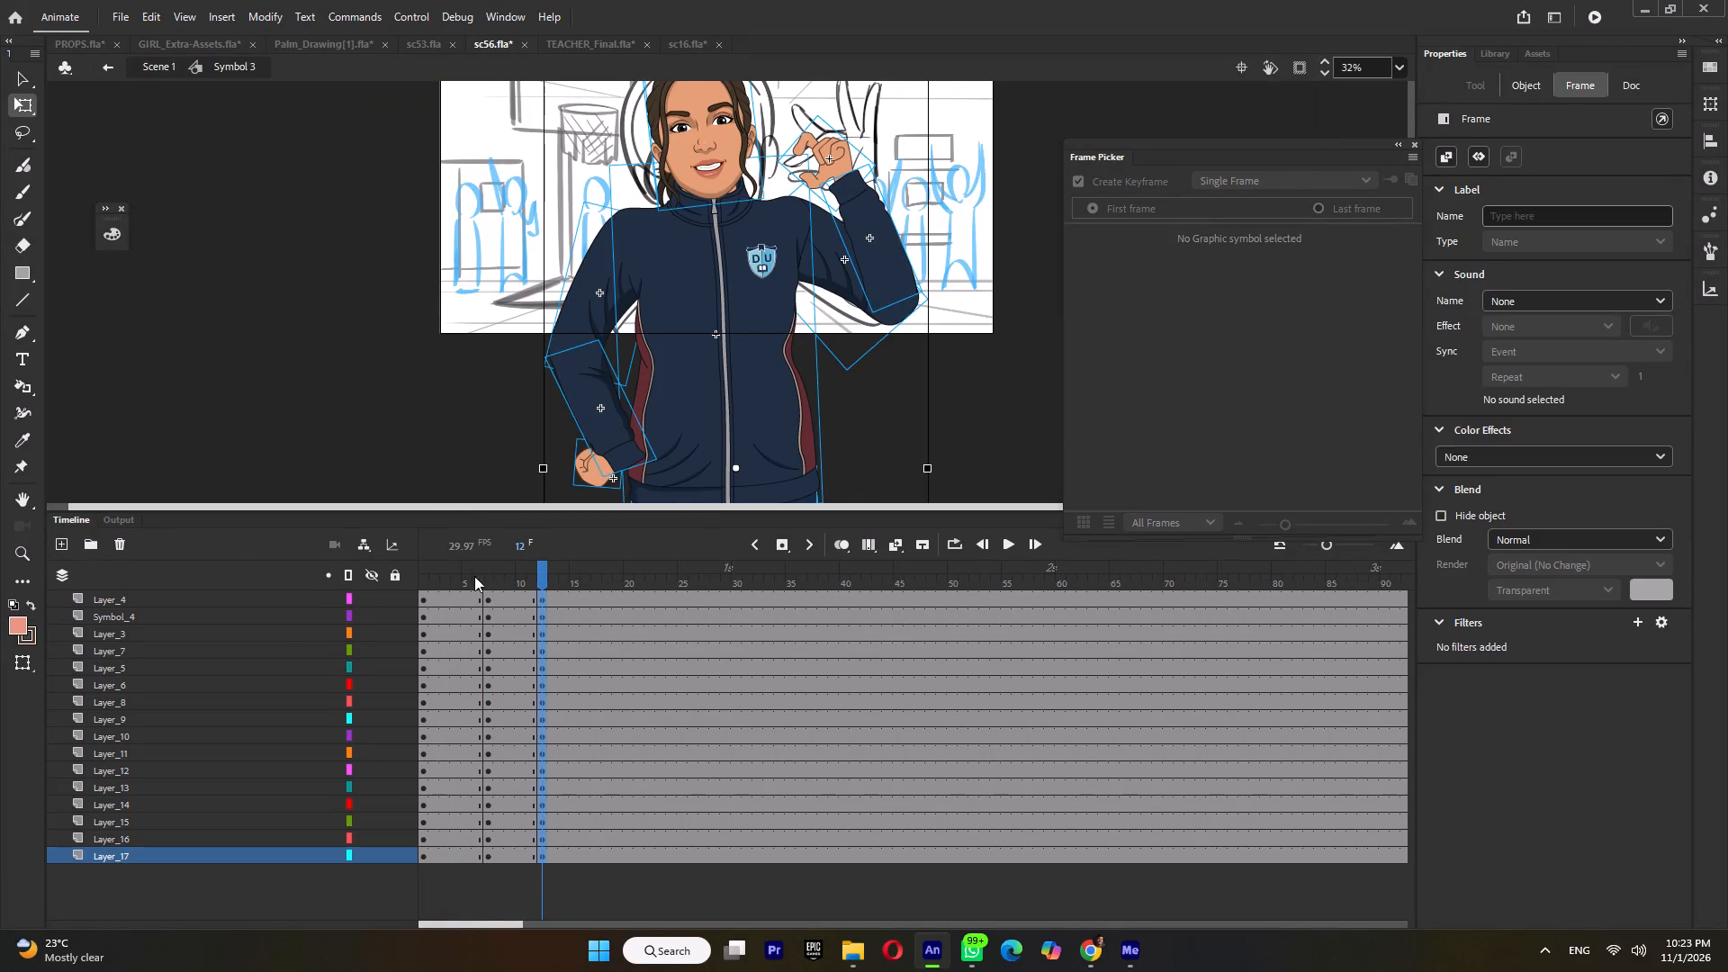
On frame 7, rotate the raised forearm and hand together slightly counterclockwise about the elbow, toward the head.
left_click(468, 580)
left_click(490, 574)
left_click_drag(882, 103, 836, 184)
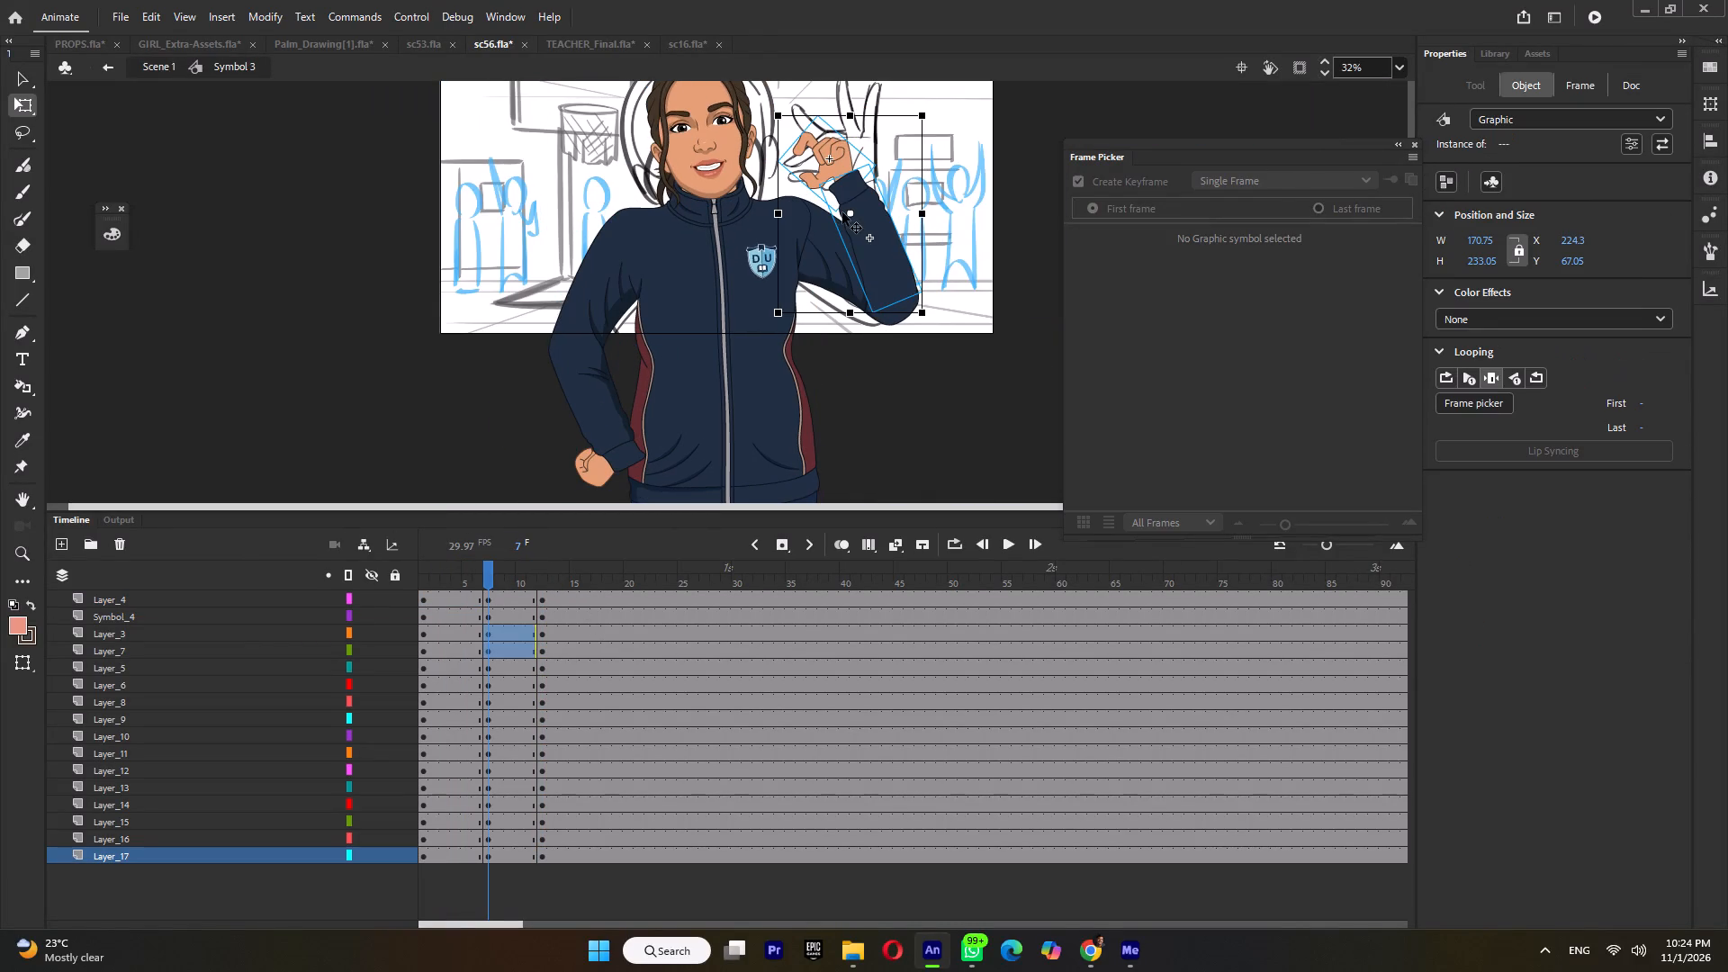
left_click_drag(851, 211, 896, 300)
scroll(807, 68, "up", 3, "ctrl")
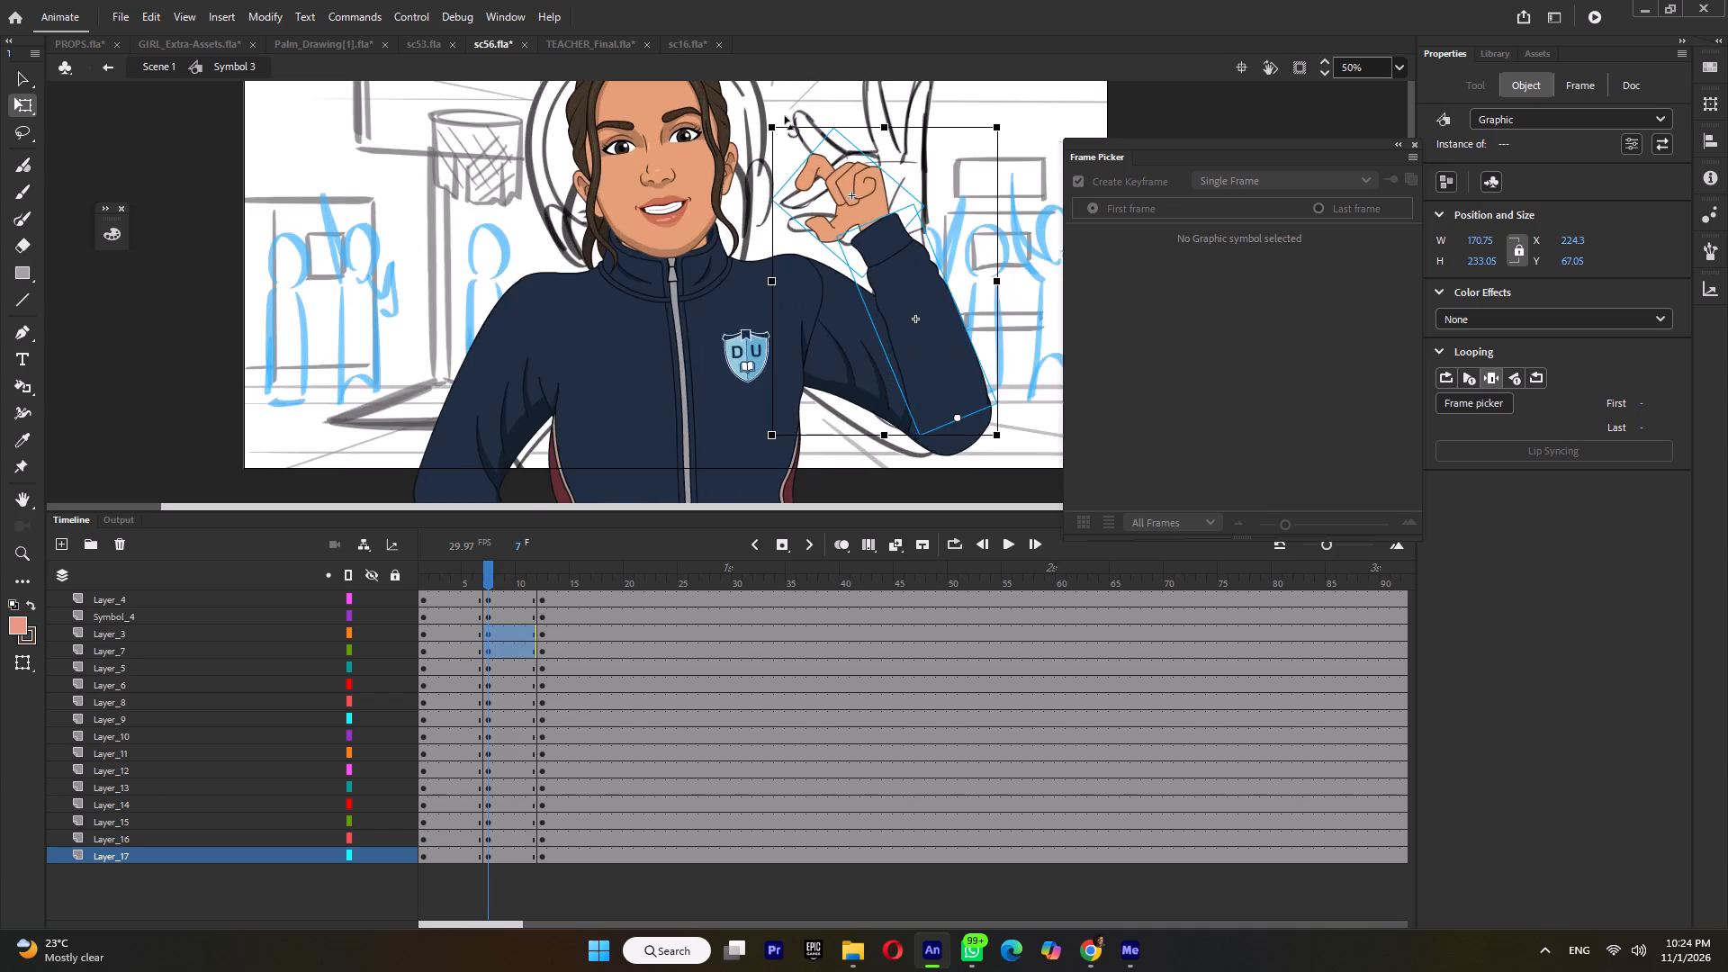
scroll(745, 120, "up", 7, "ctrl")
left_click_drag(813, 138, 804, 148)
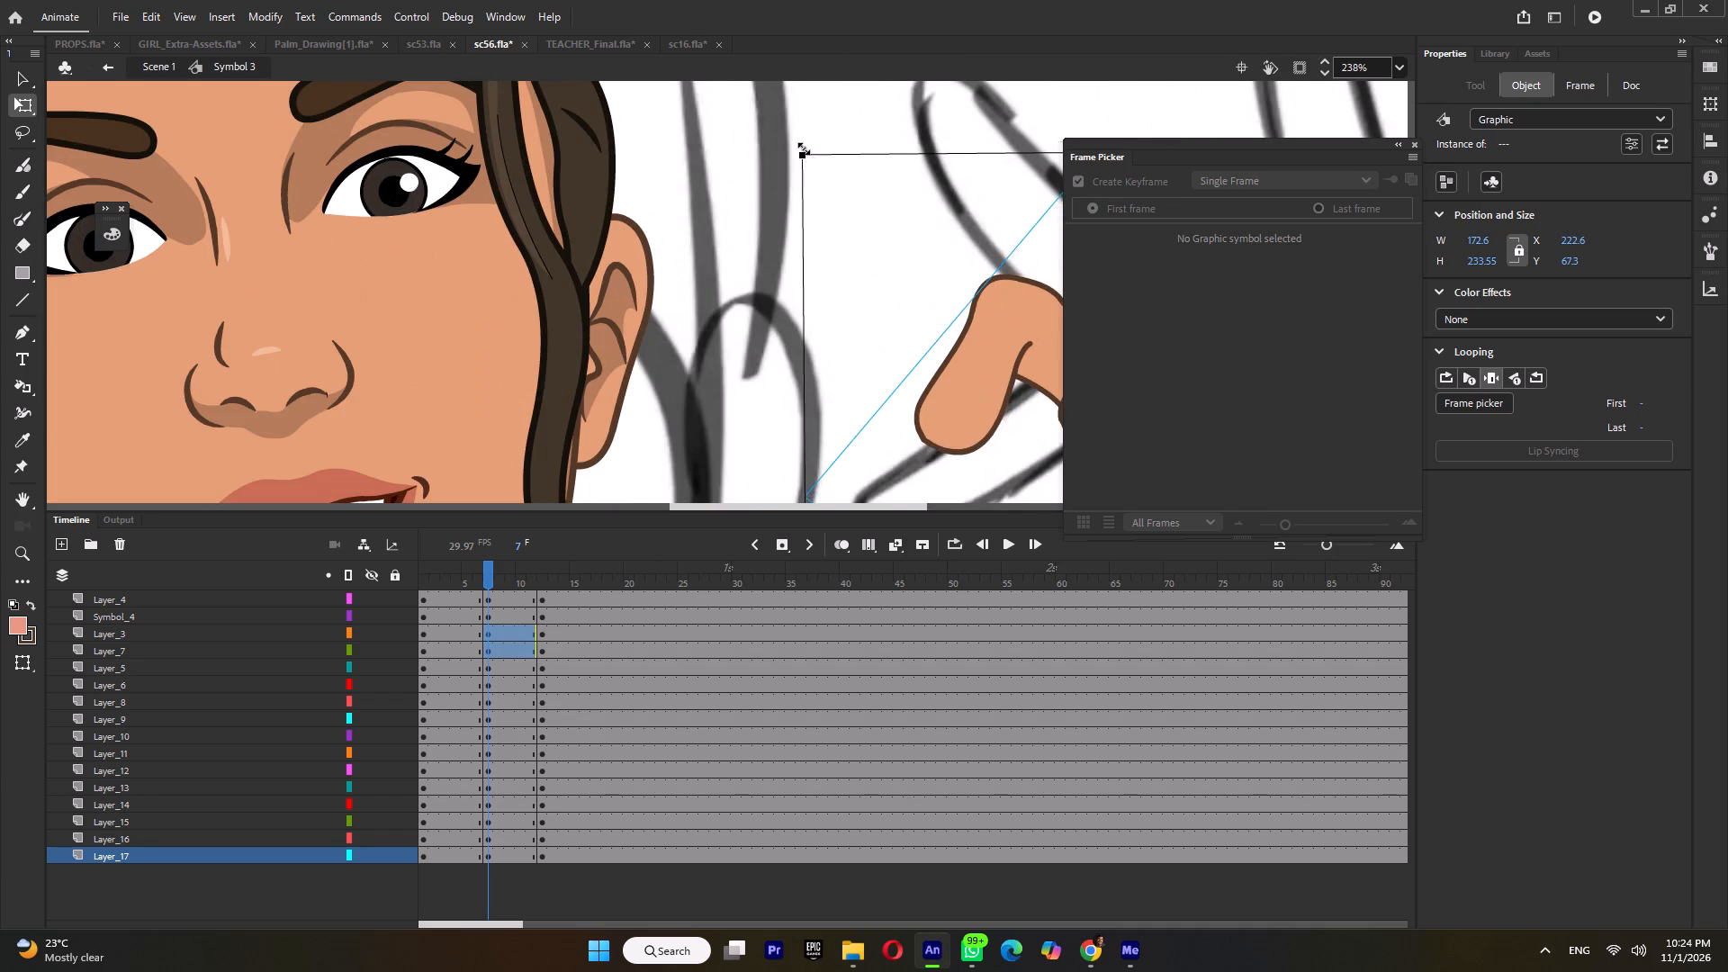
Rotate the raised hand alone slightly counterclockwise about the wrist on frame 7 and save the file.
scroll(804, 148, "down", 8, "ctrl")
left_click(885, 130)
left_click(849, 188)
scroll(839, 229, "up", 3, "ctrl")
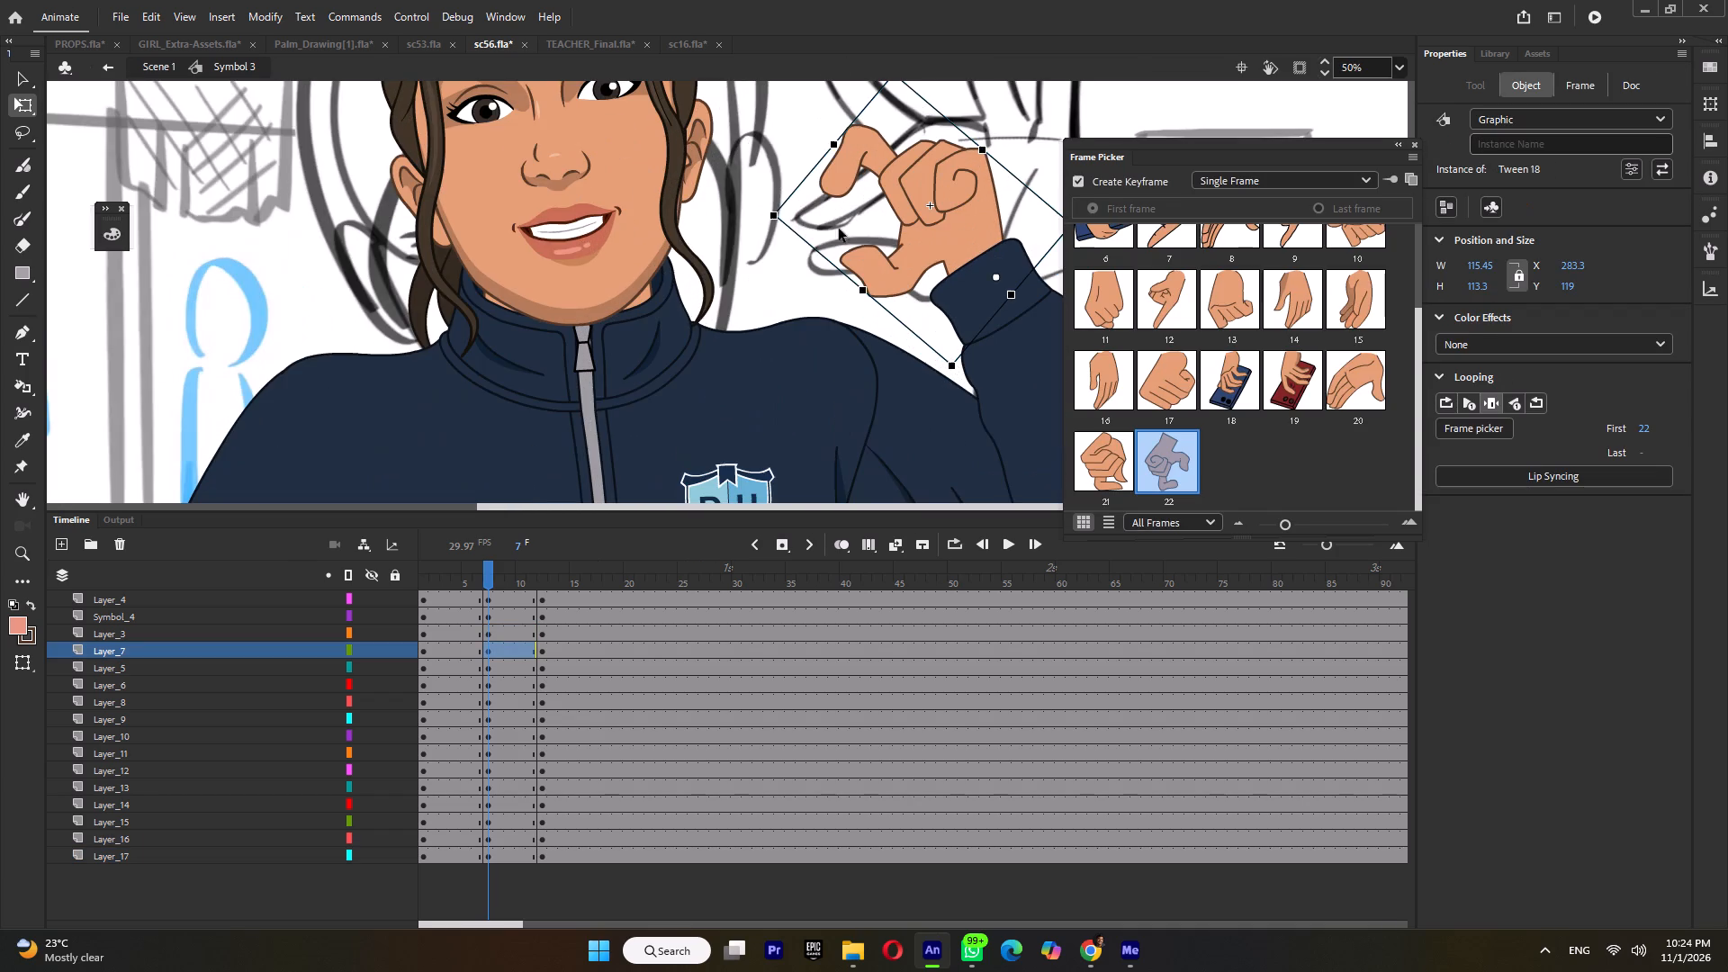
left_click_drag(765, 226, 765, 240)
scroll(765, 240, "down", 3, "ctrl")
key("ctrl+s")
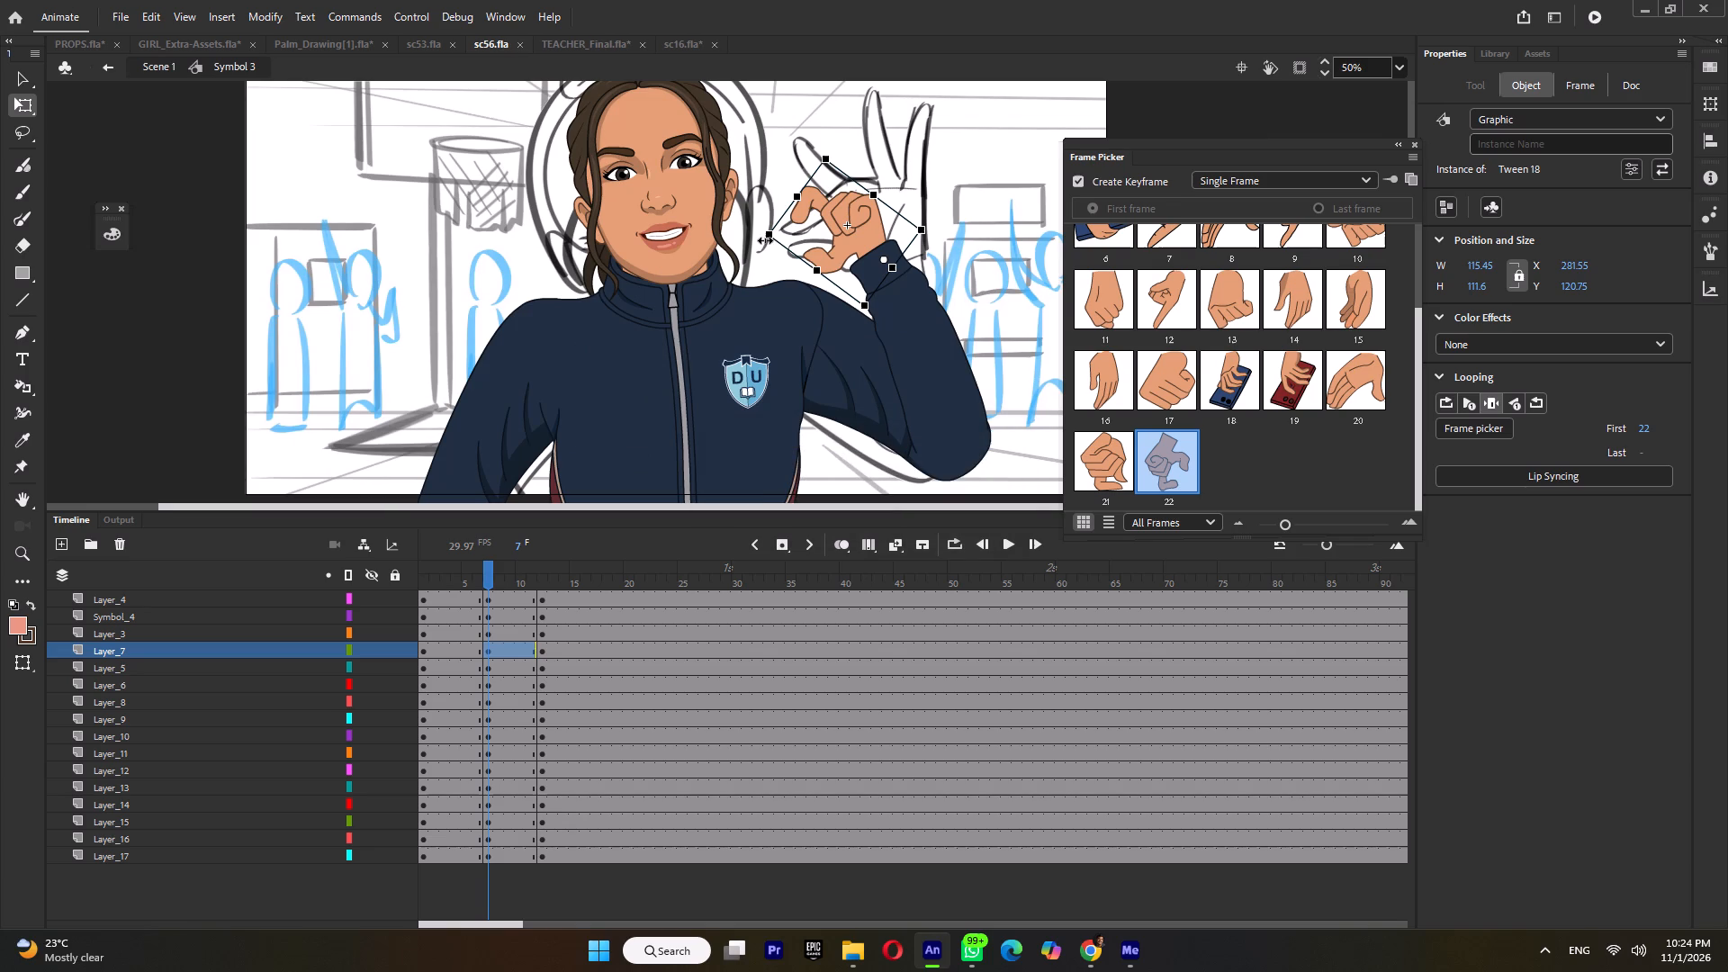
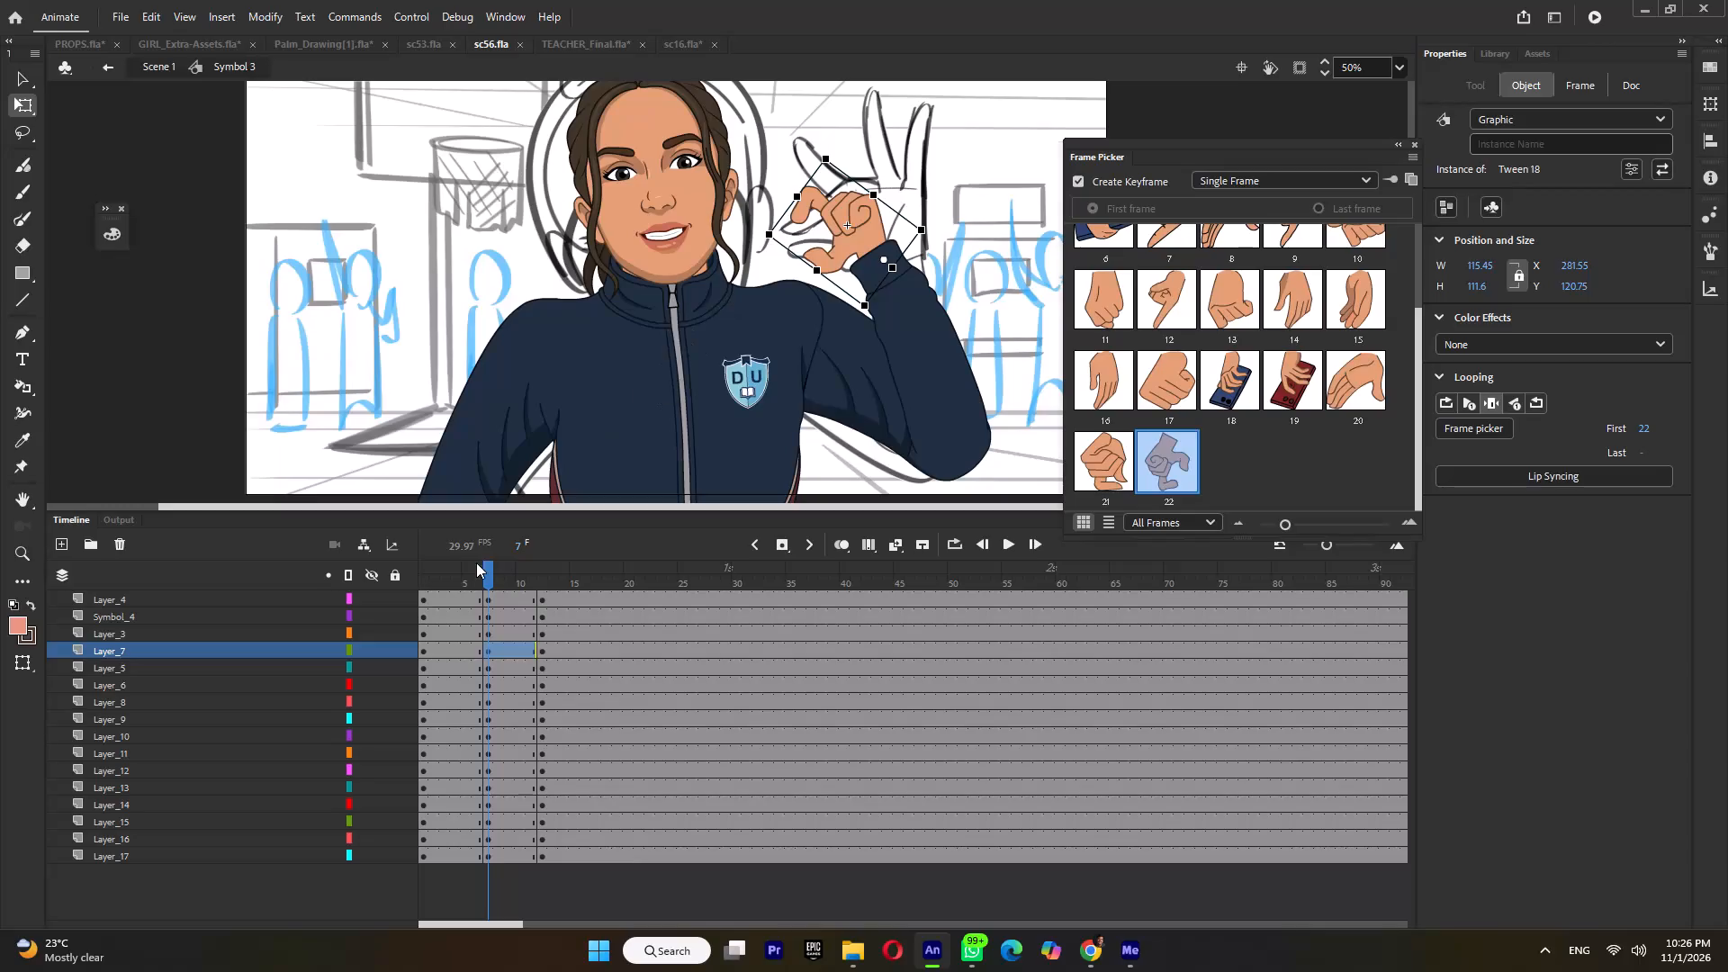
On the frame 7 keyframe, squash the girl's upper body very slightly downward from the waist, to a height of about 546.75.
left_click(465, 568)
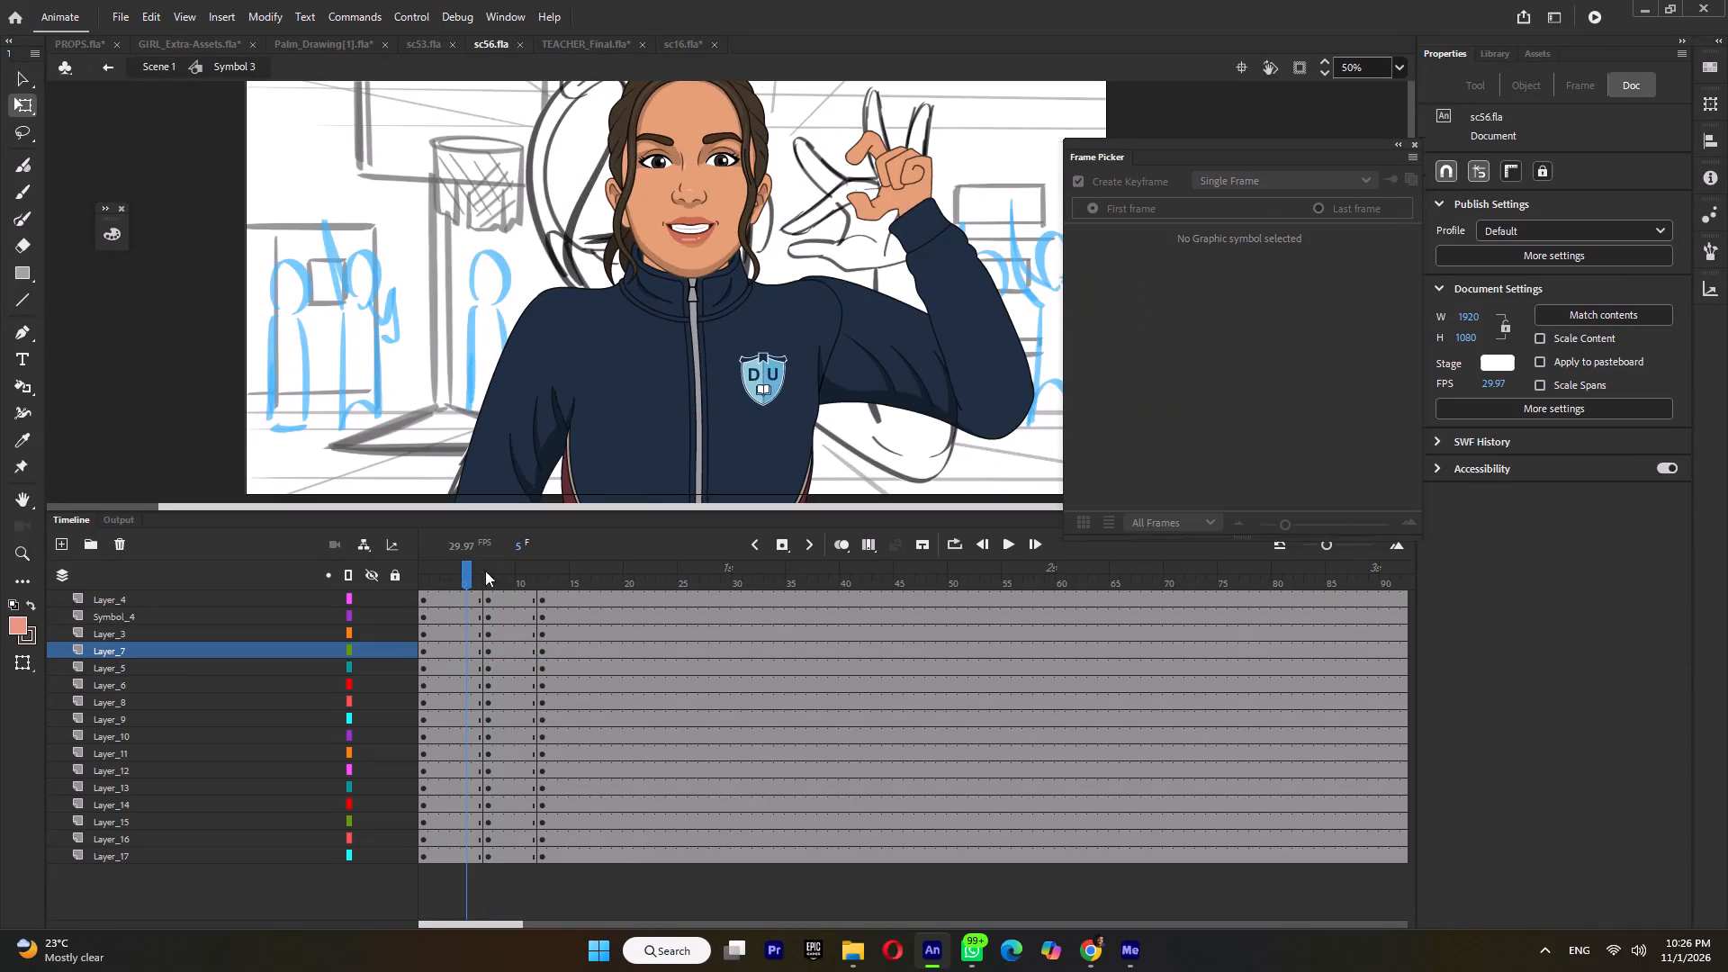
left_click(499, 577)
left_click(560, 579)
scroll(614, 325, "down", 5, "ctrl")
left_click(453, 583)
left_click(495, 578)
left_click_drag(531, 221, 569, 261)
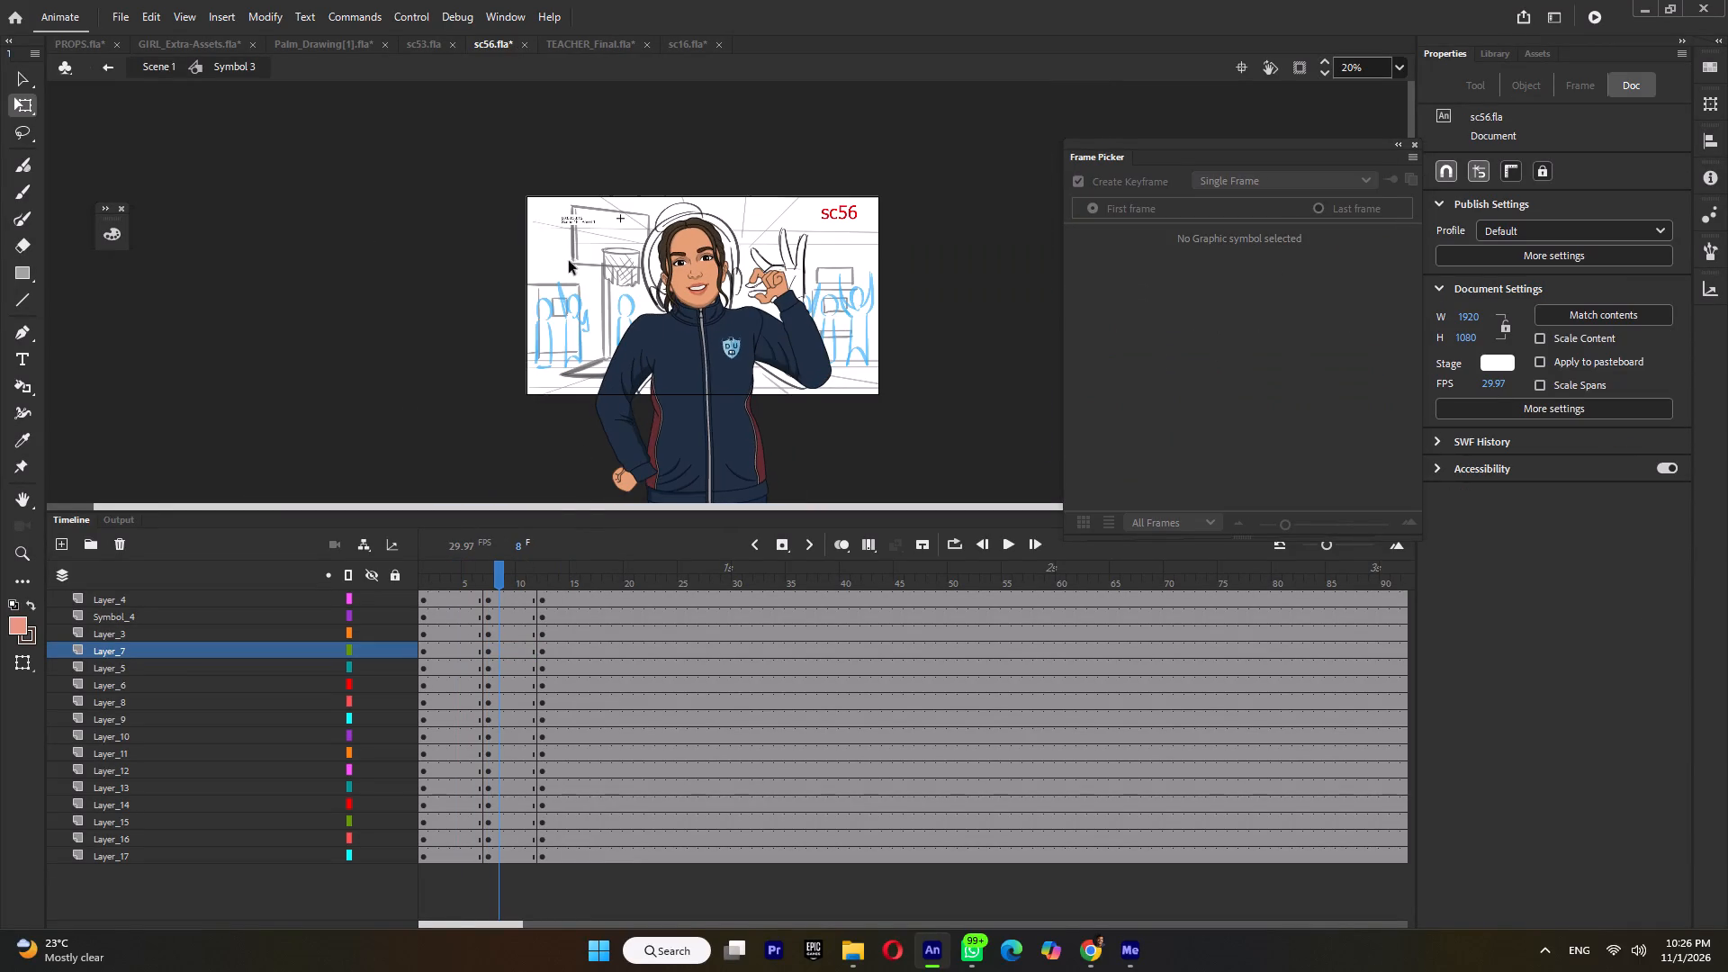
left_click_drag(569, 261, 808, 436)
left_click_drag(715, 360, 707, 474)
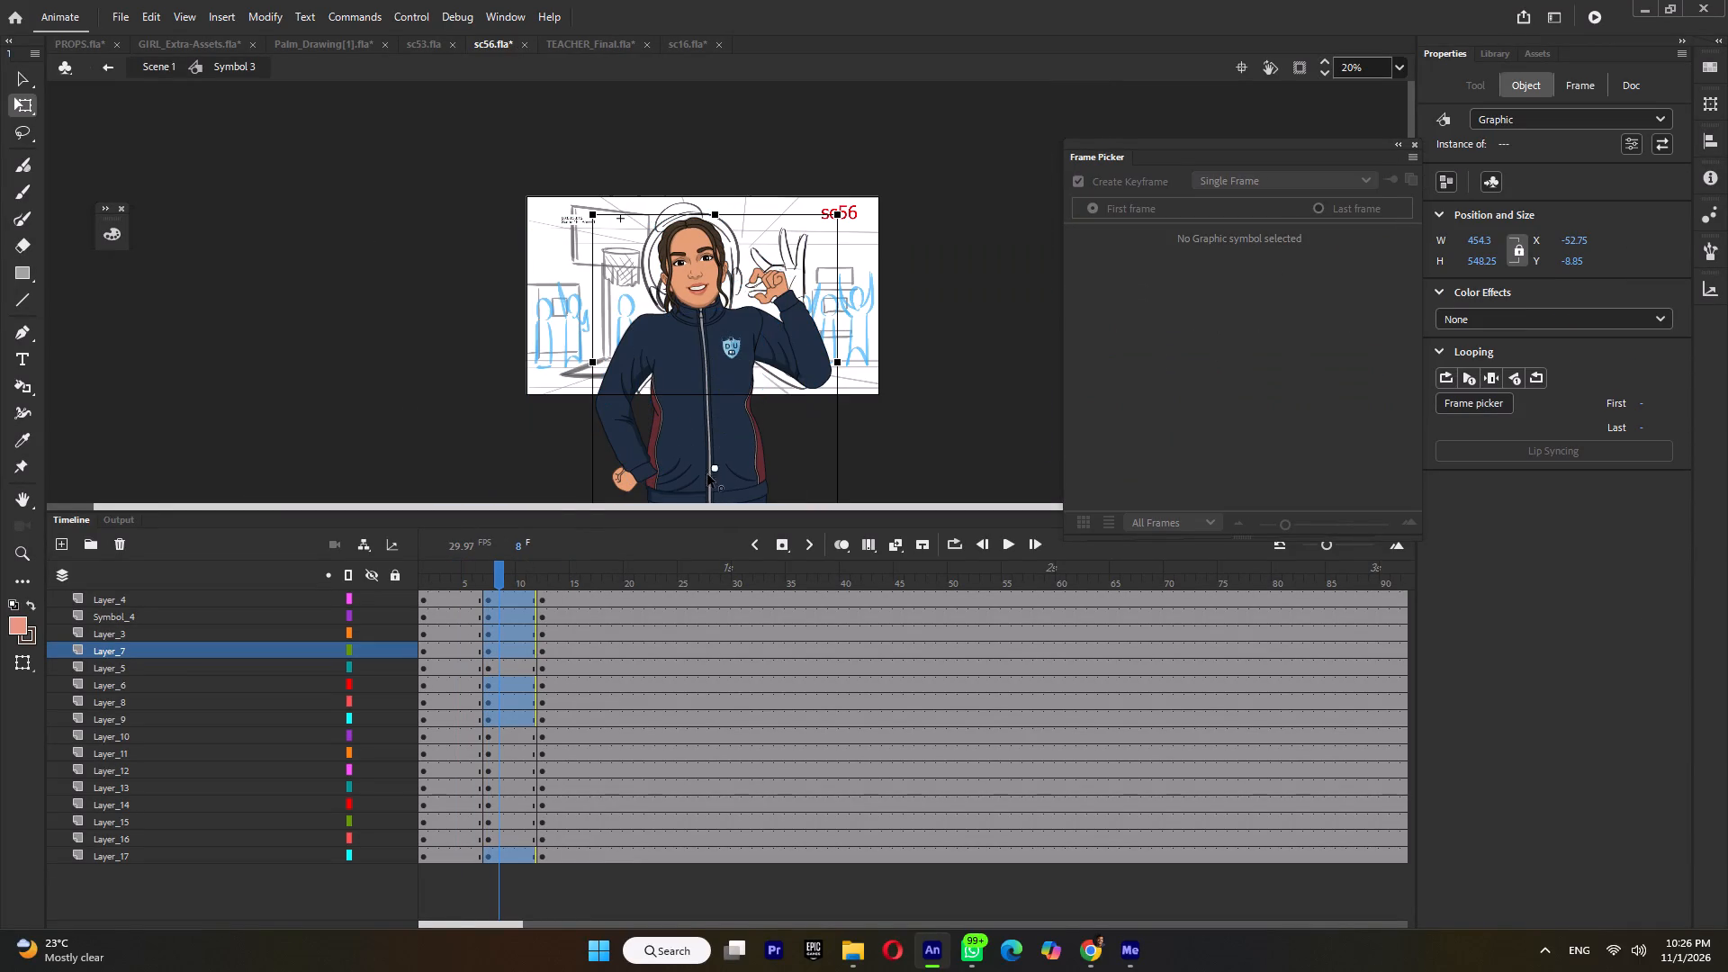
left_click_drag(707, 474, 707, 477)
scroll(722, 223, "up", 9, "ctrl")
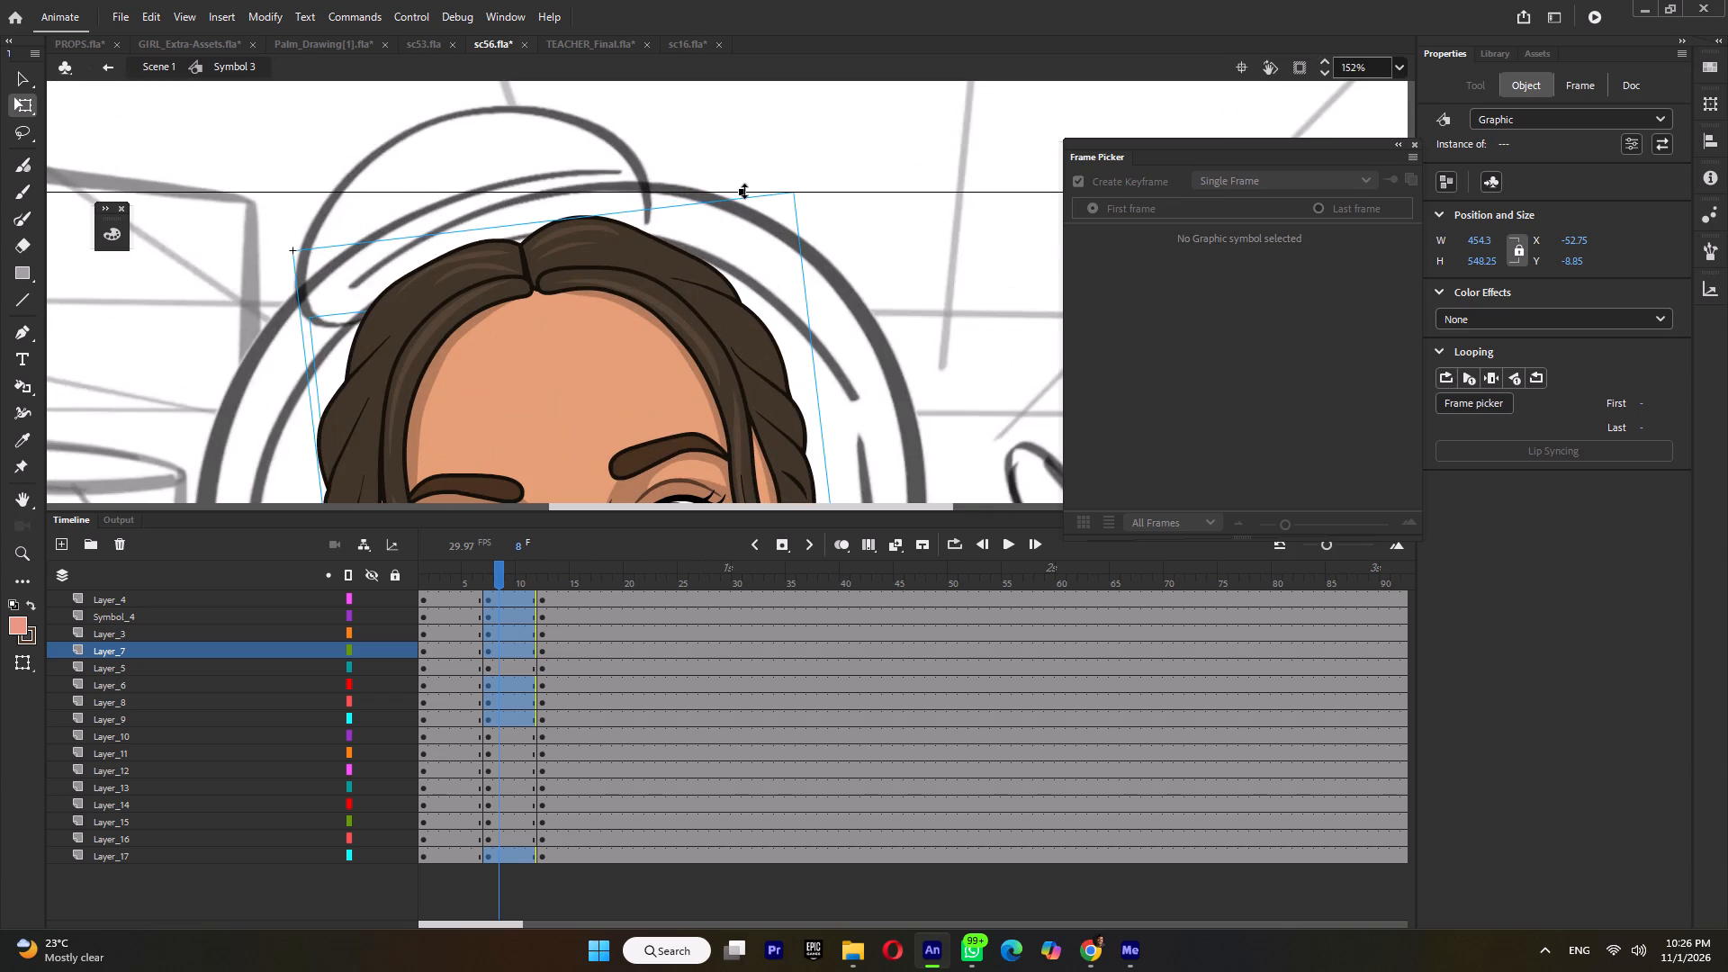
left_click(743, 191)
left_click(755, 193)
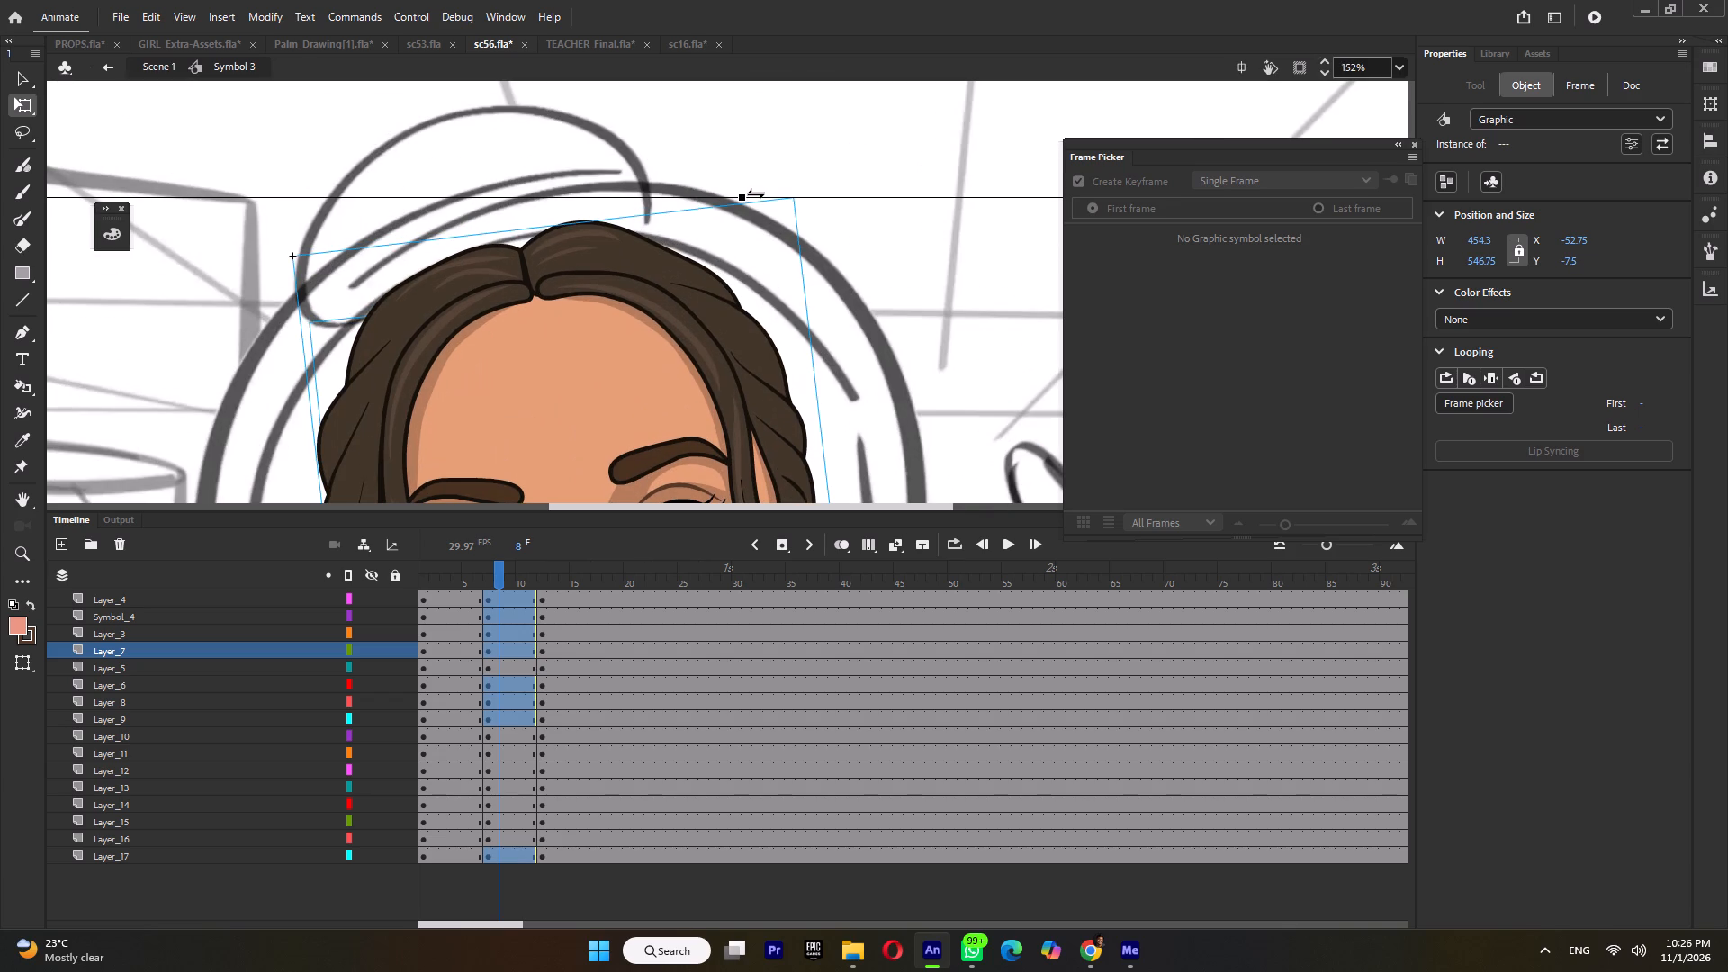
scroll(751, 200, "down", 10, "ctrl")
On the frame 7 keyframe, nudge the head slightly down and tilt it slightly counterclockwise about the chin.
left_click(825, 139)
left_click_drag(826, 166, 684, 261)
left_click_drag(718, 280, 721, 313)
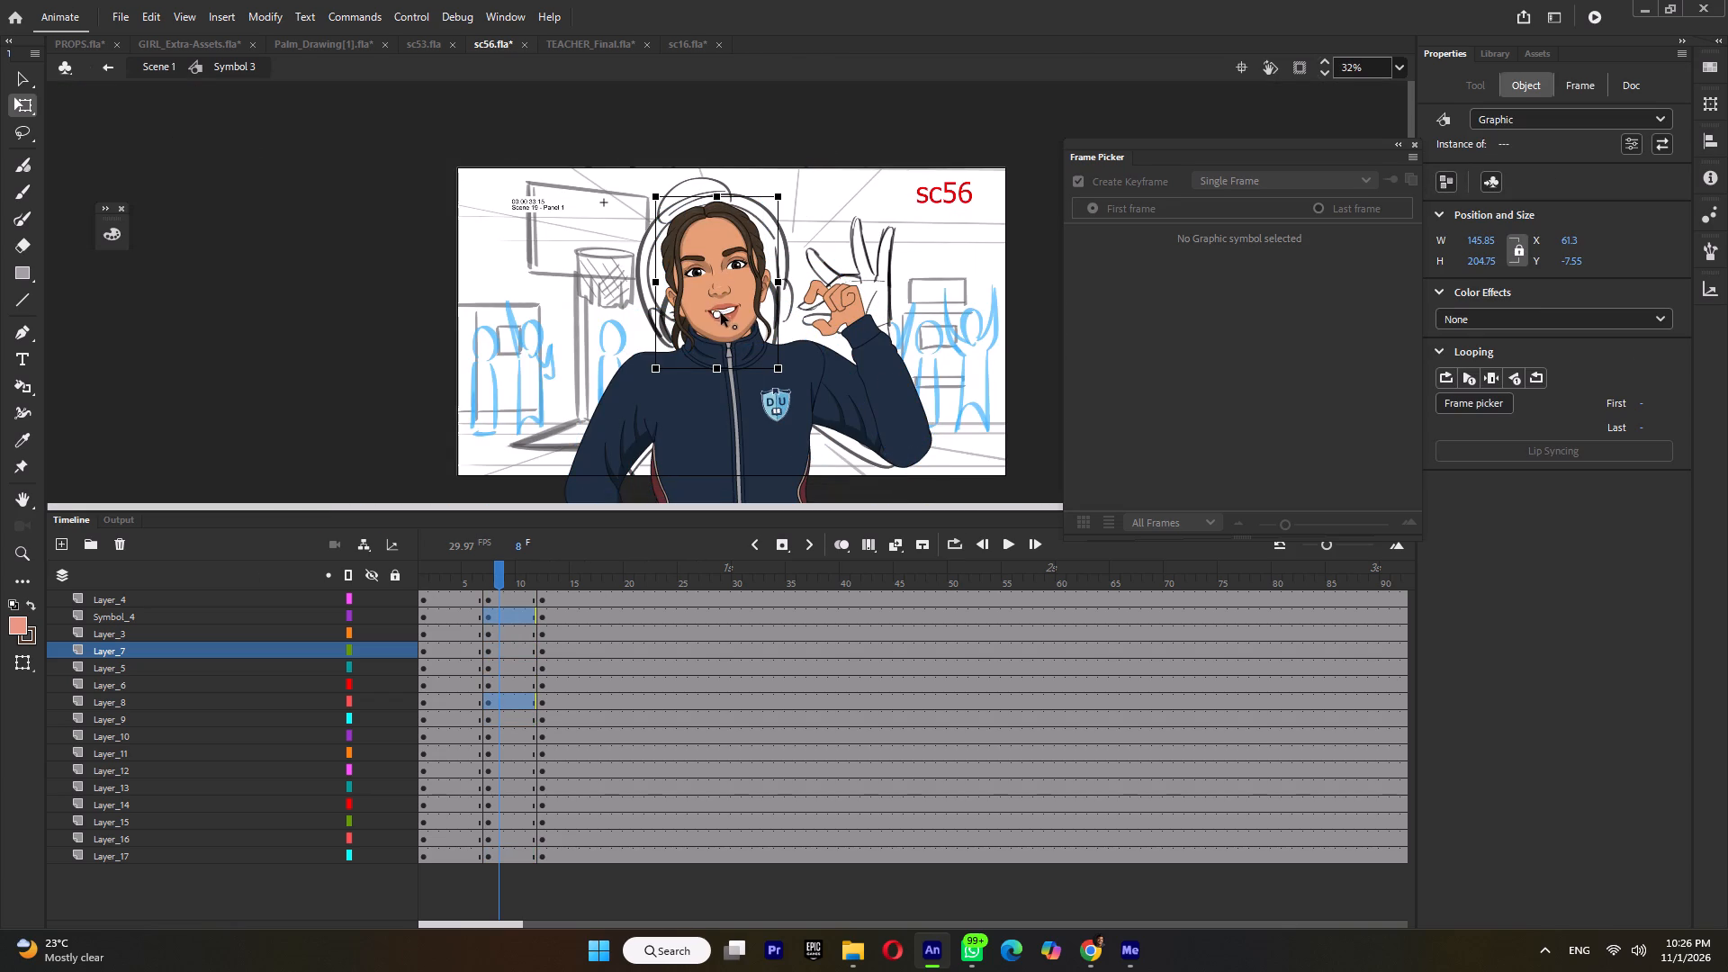
left_click_drag(721, 313, 729, 323)
key("Down")
key("Down")
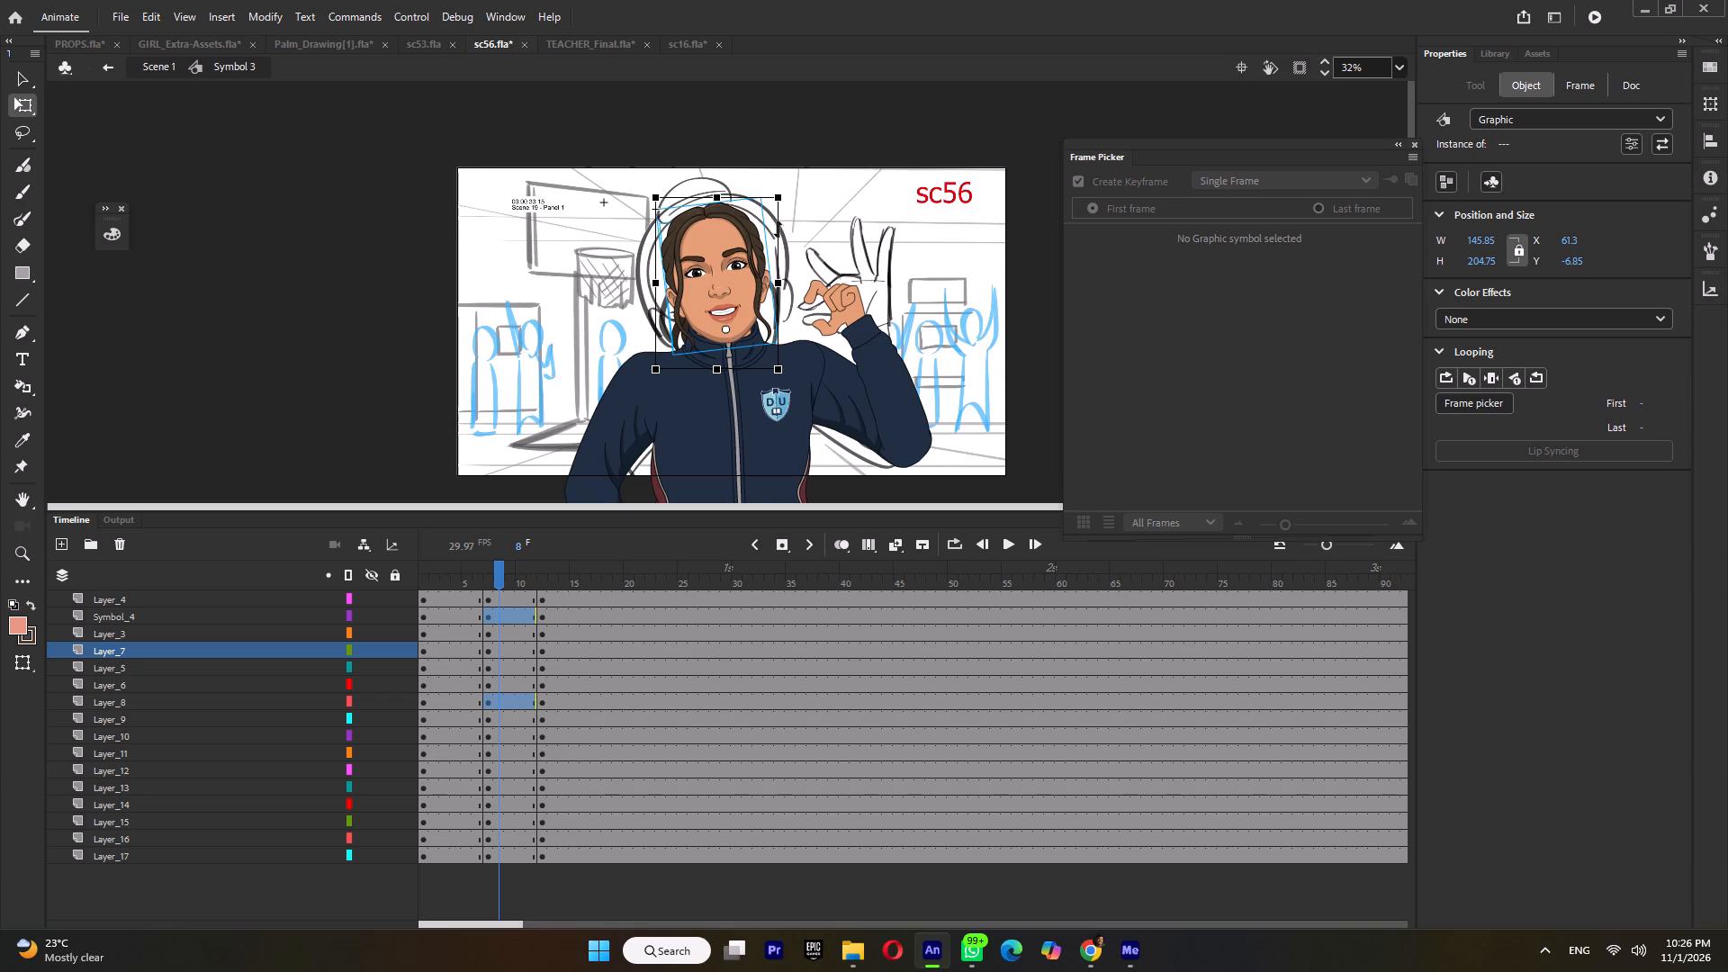
scroll(785, 193, "up", 13, "ctrl")
left_click_drag(769, 211, 760, 211)
scroll(760, 211, "down", 20, "ctrl")
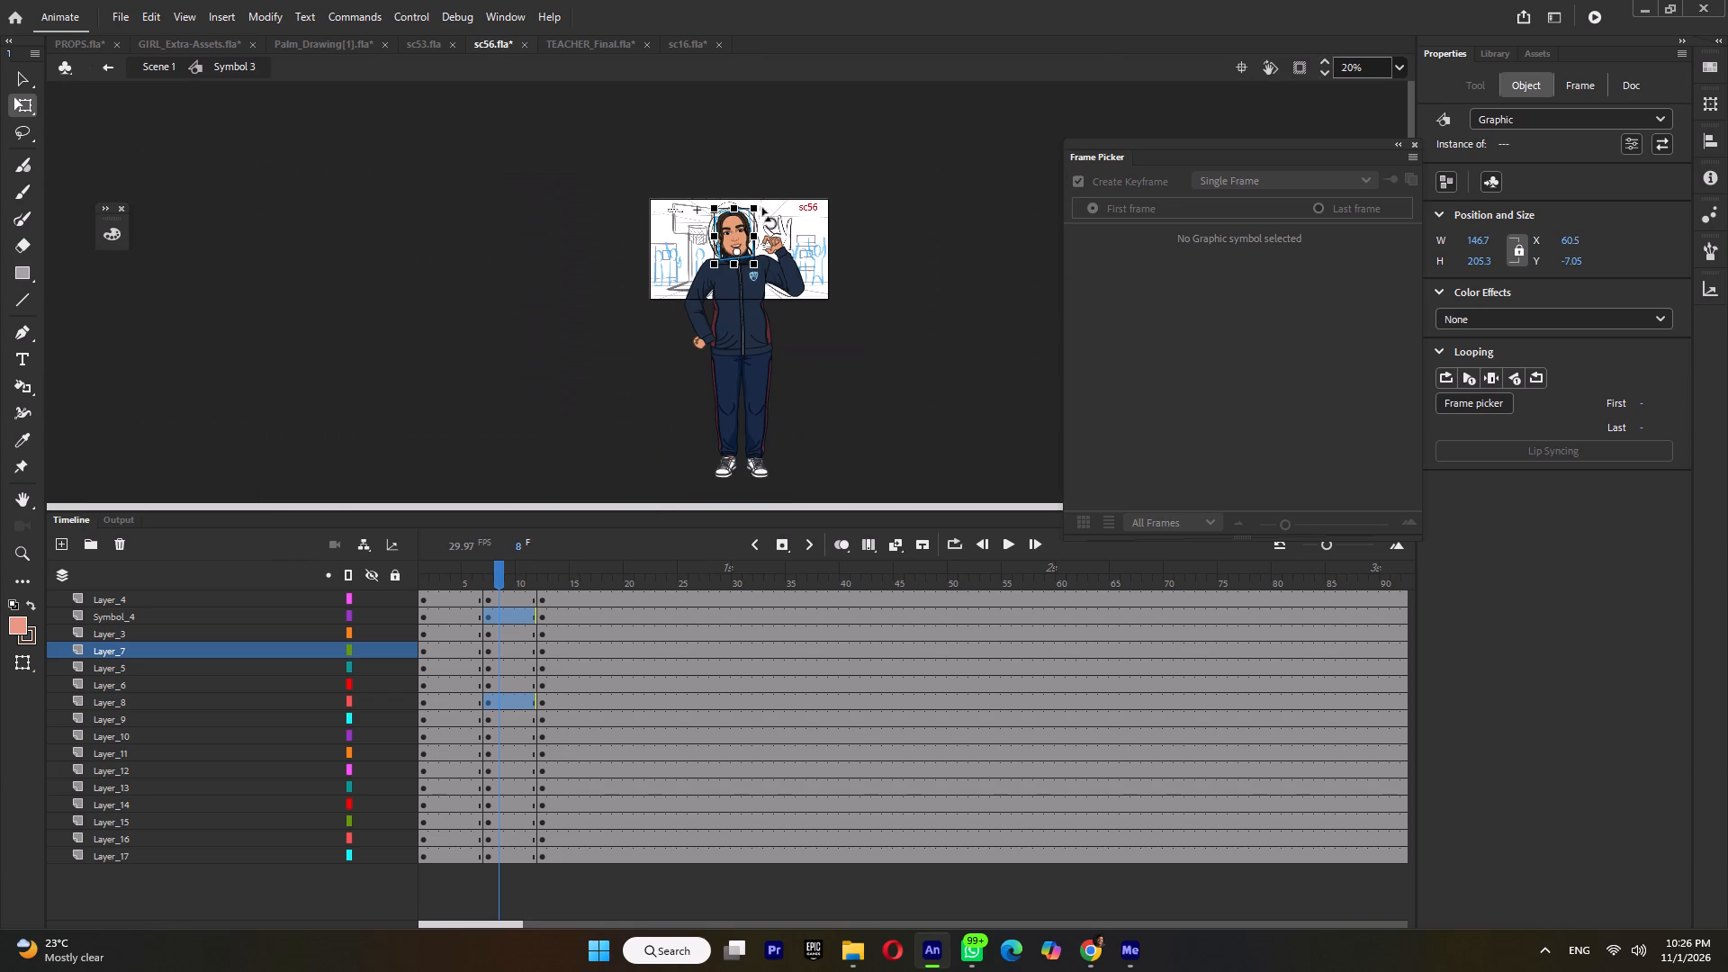
Rotate the lowered arm's upper arm and forearm together slightly outward about the shoulder on the frame 7 keyframe.
left_click(460, 587)
left_click(516, 585)
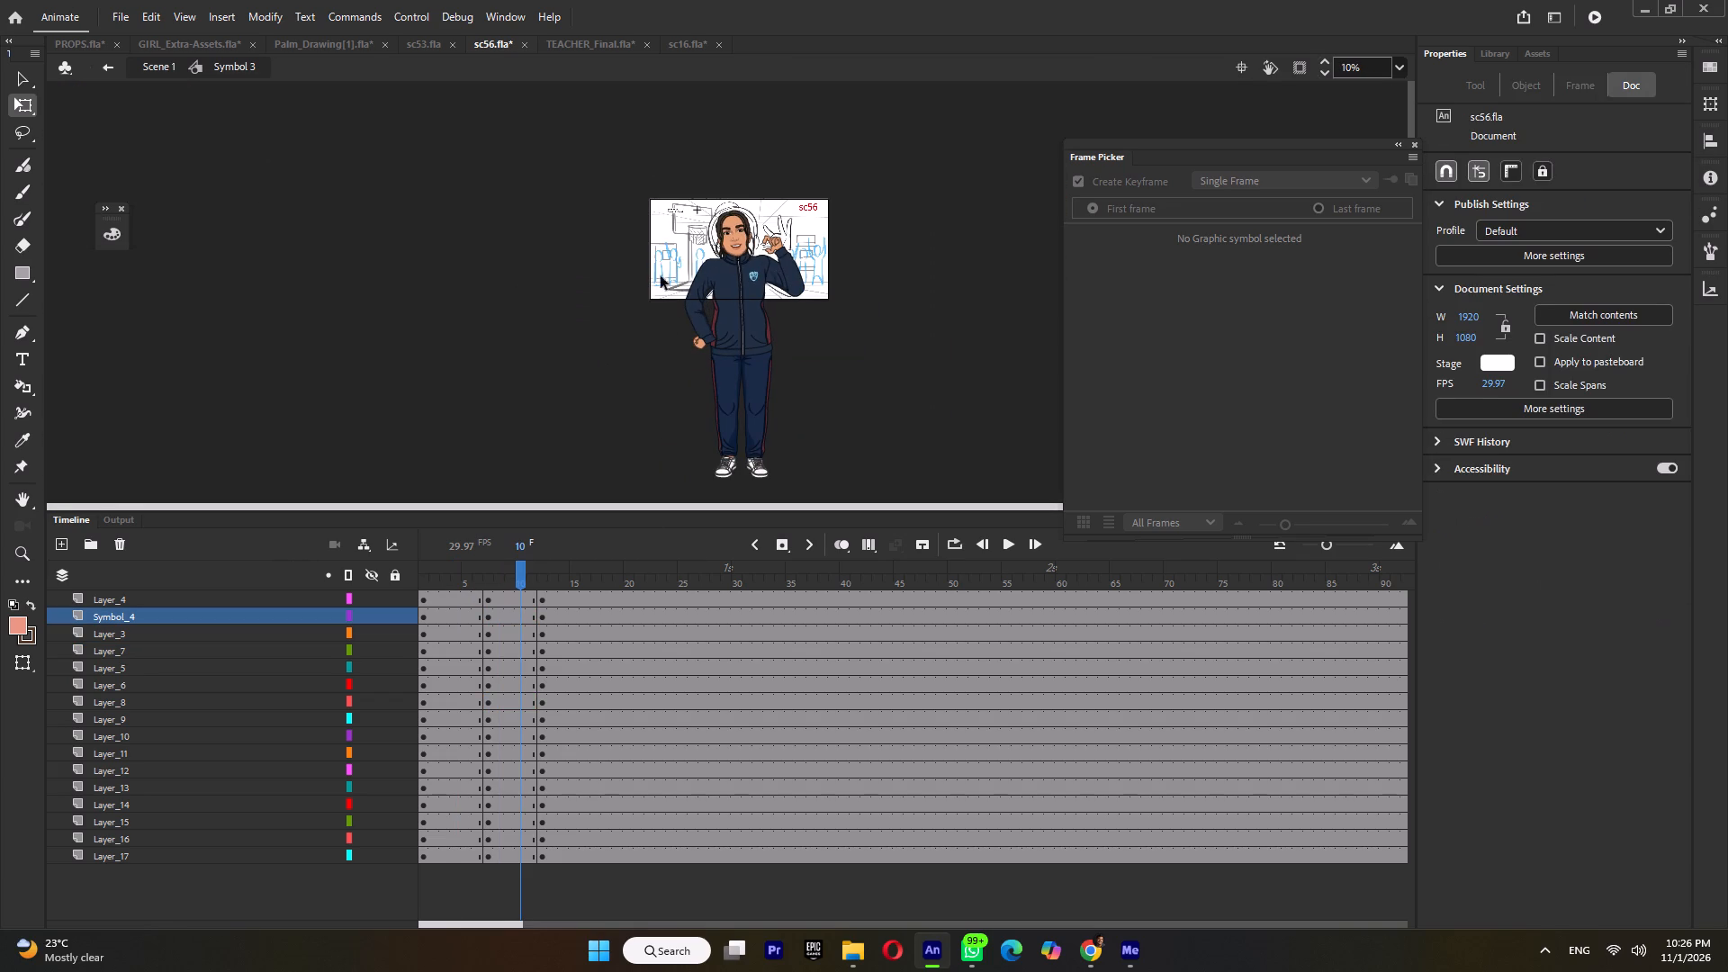
left_click_drag(650, 269, 690, 310)
scroll(714, 295, "up", 8, "ctrl")
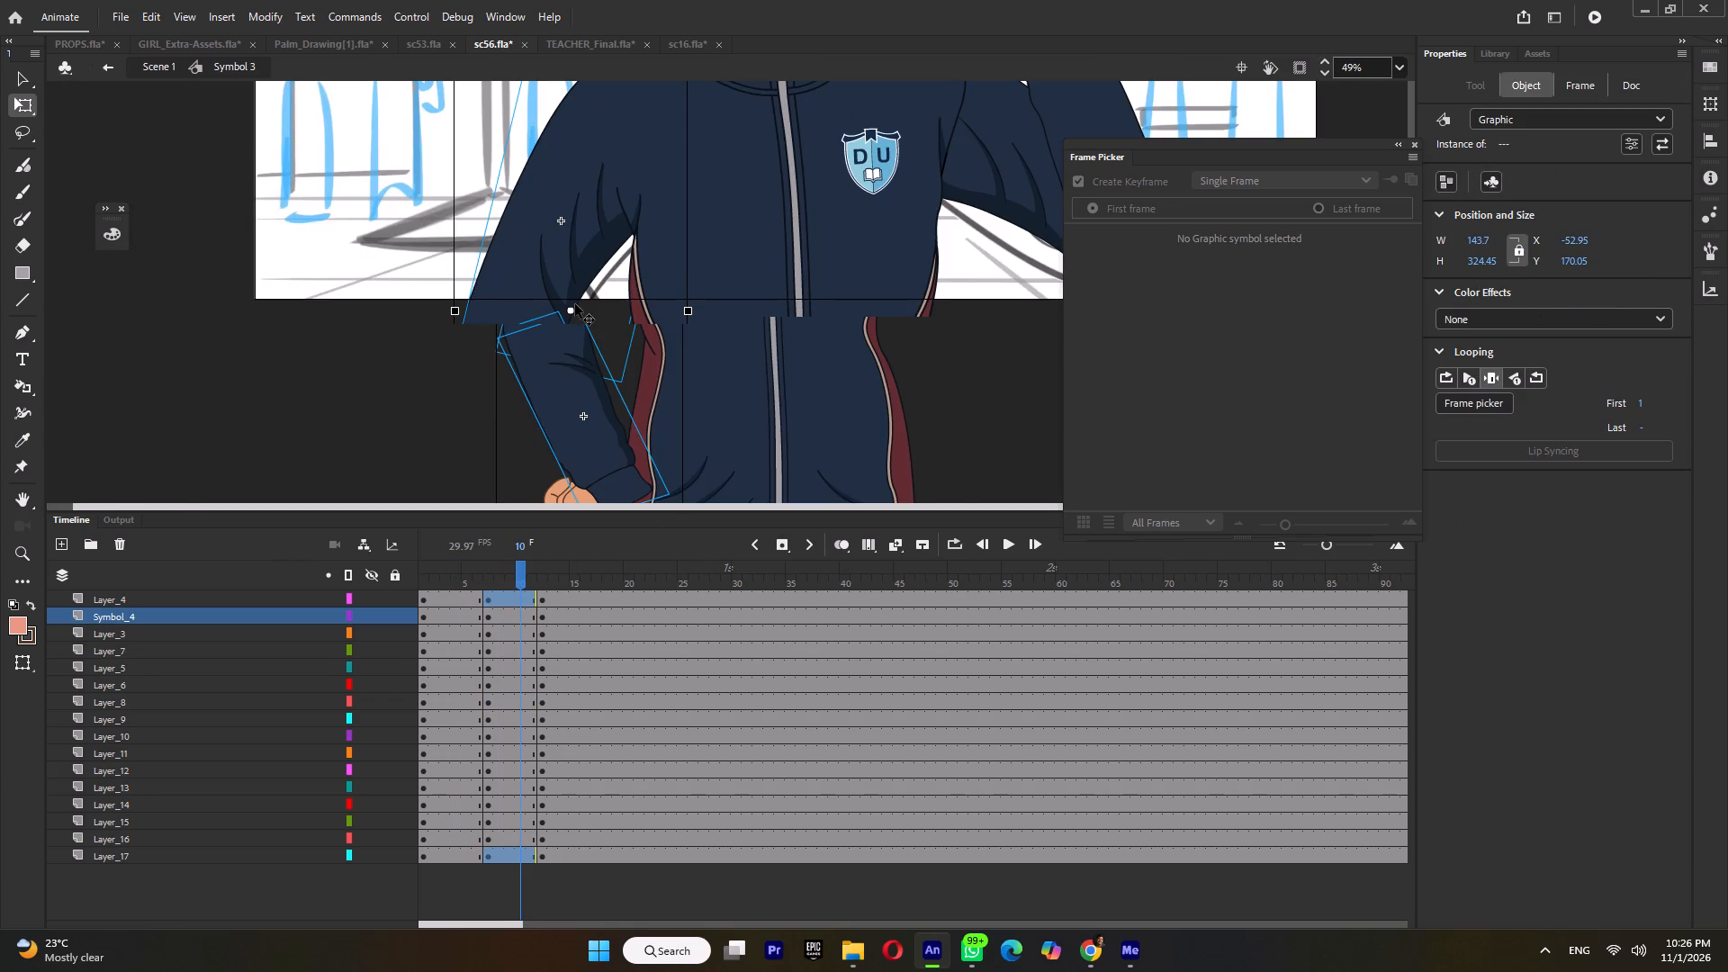
left_click_drag(573, 312, 617, 84)
scroll(624, 114, "down", 2, "ctrl")
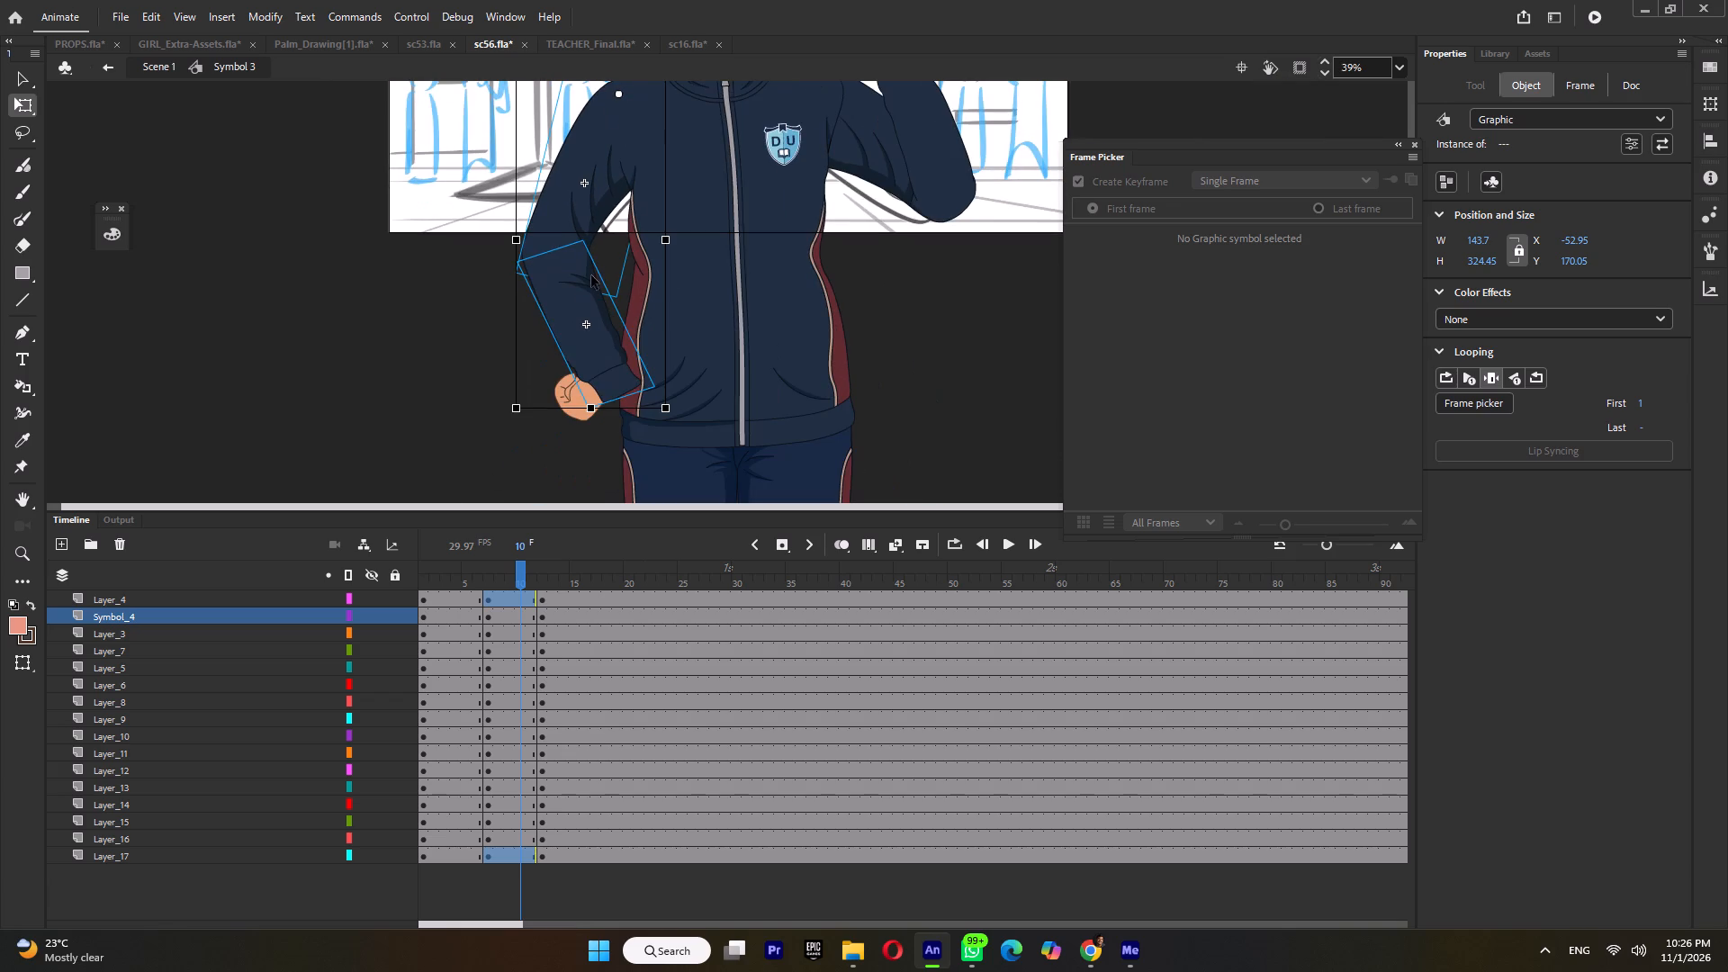
scroll(518, 385, "up", 6, "ctrl")
left_click_drag(520, 453, 511, 453)
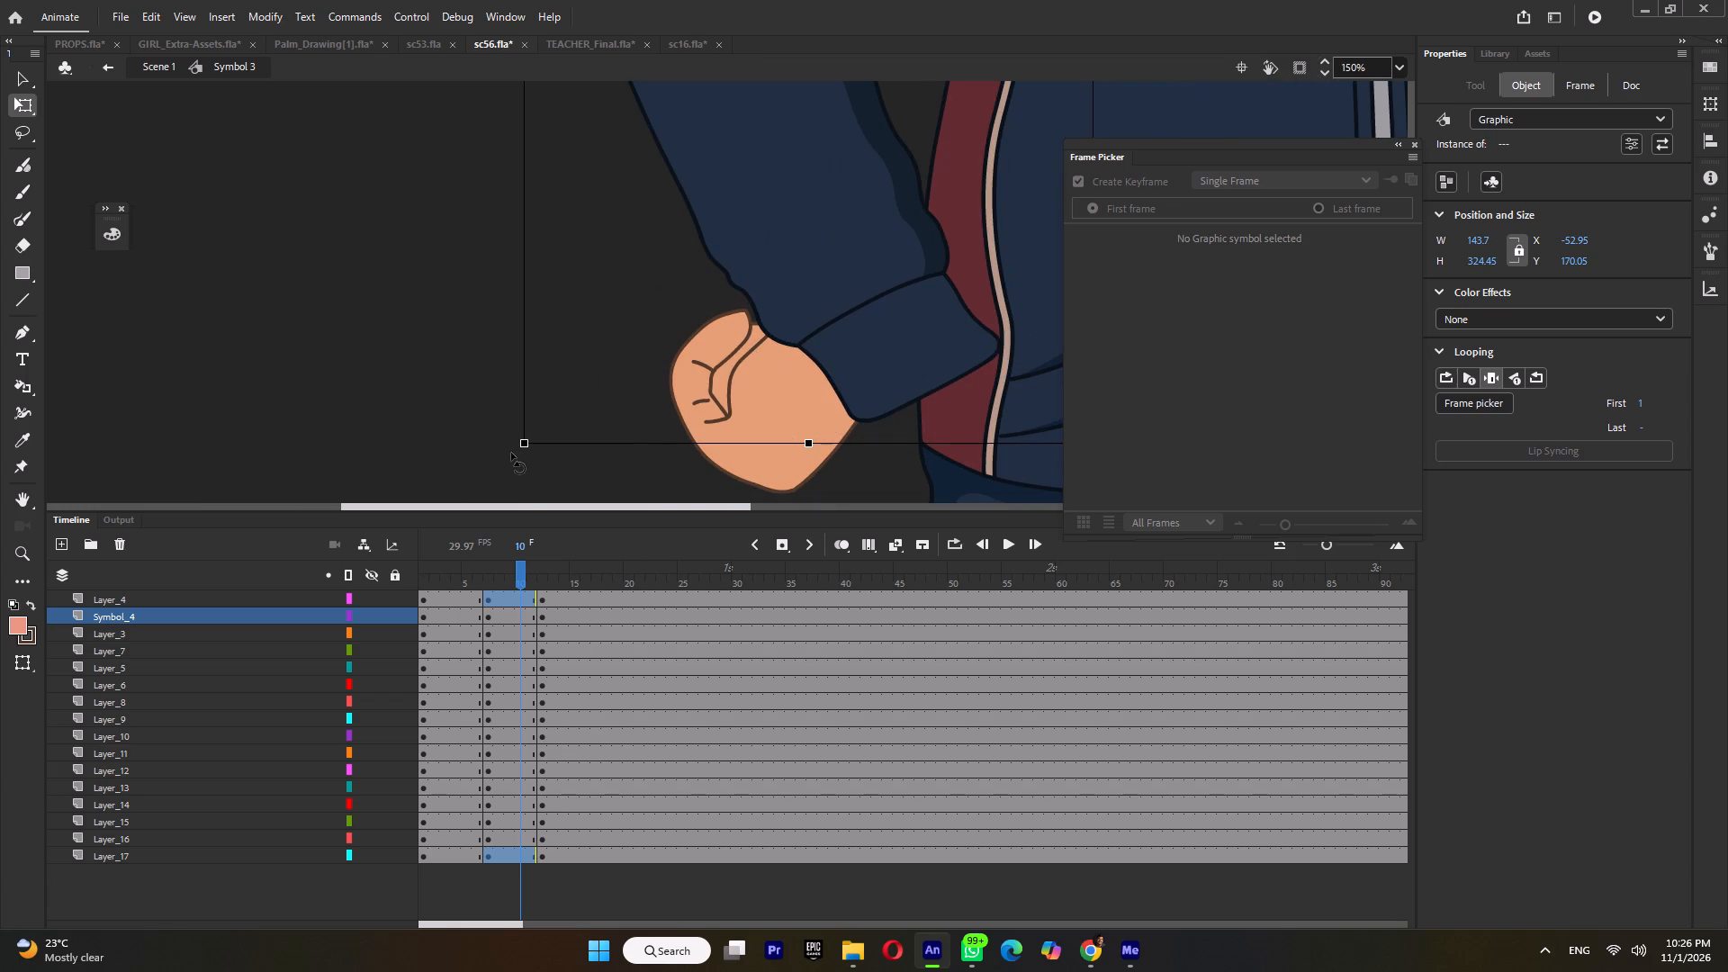
left_click_drag(511, 453, 509, 454)
scroll(511, 453, "down", 10, "ctrl")
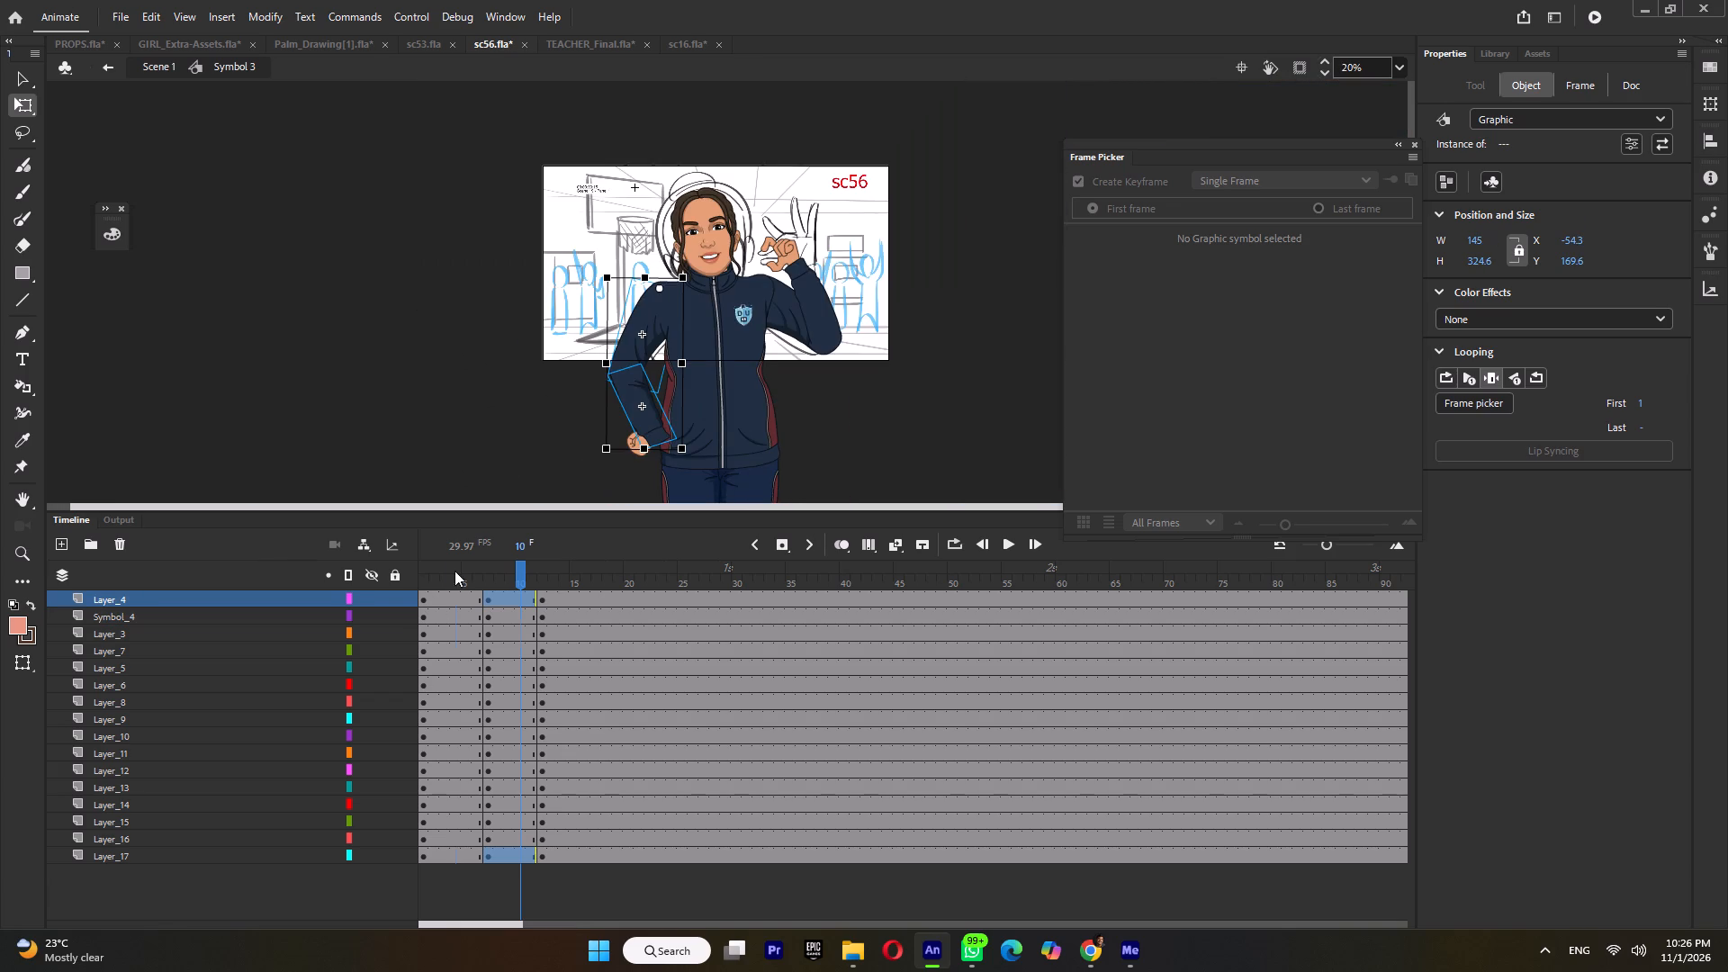
Play back the poses and create classic tweens on all layers between frames 1 and 7 and between frames 7 and 12.
left_click(454, 571)
key("Return")
left_click(454, 571)
key("Return")
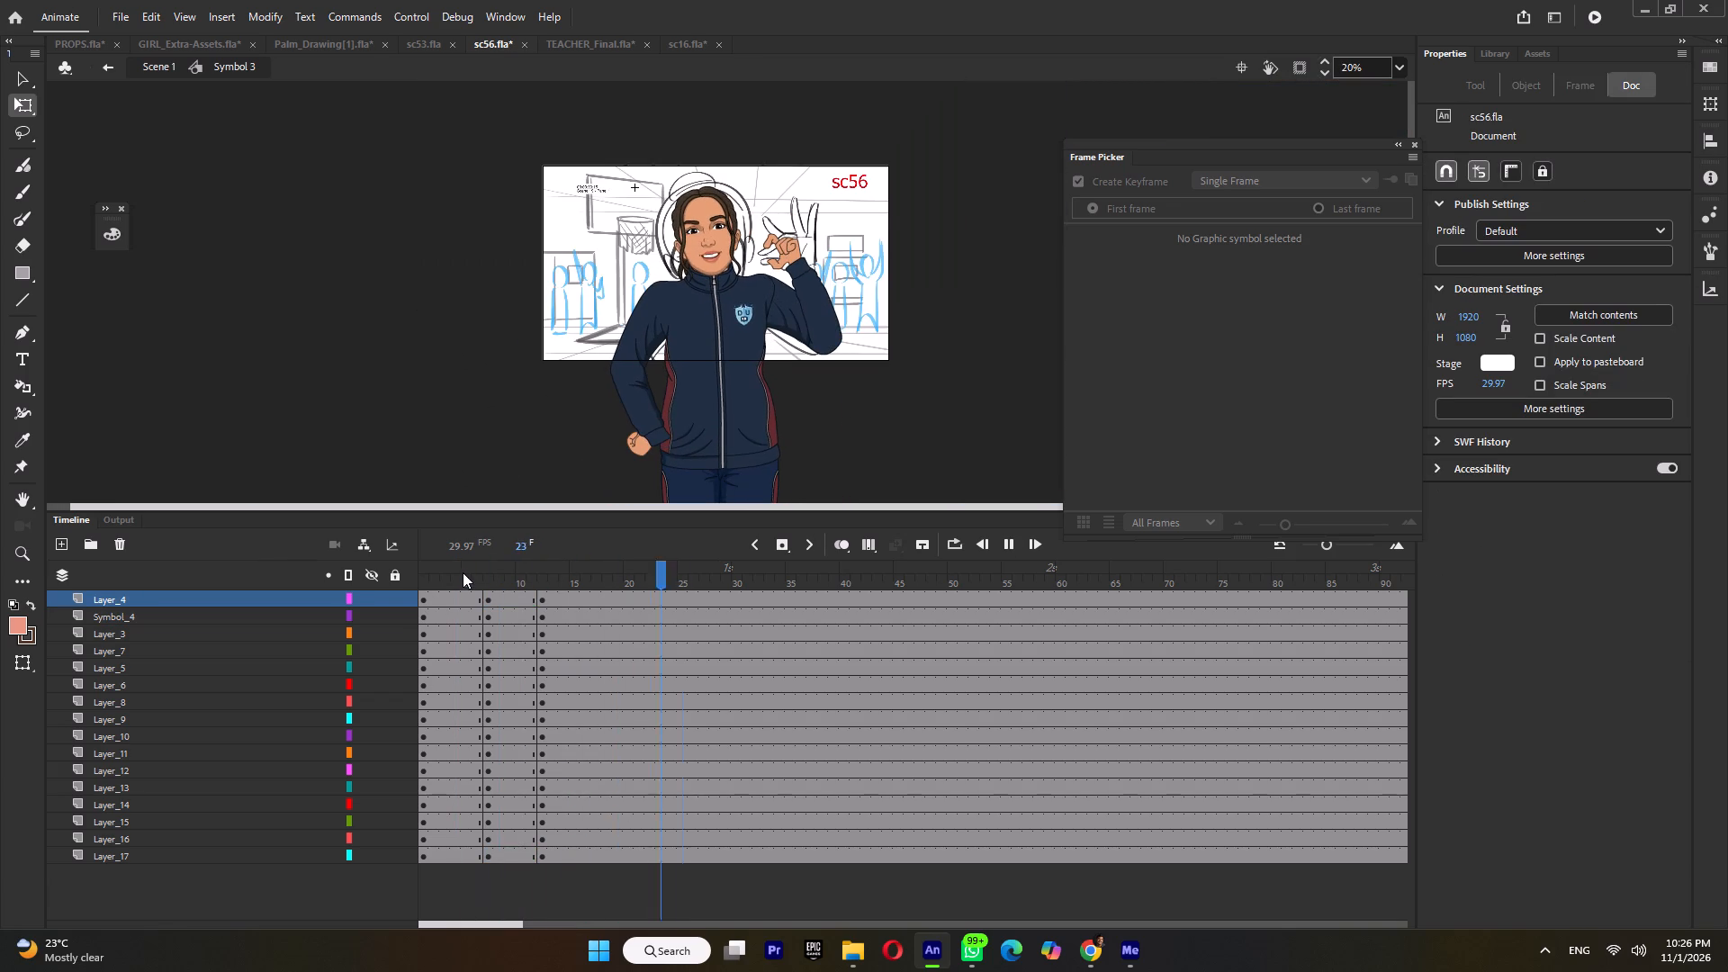
key("Return")
double_click(464, 572)
key("ctrl+m")
double_click(498, 575)
key("ctrl+m")
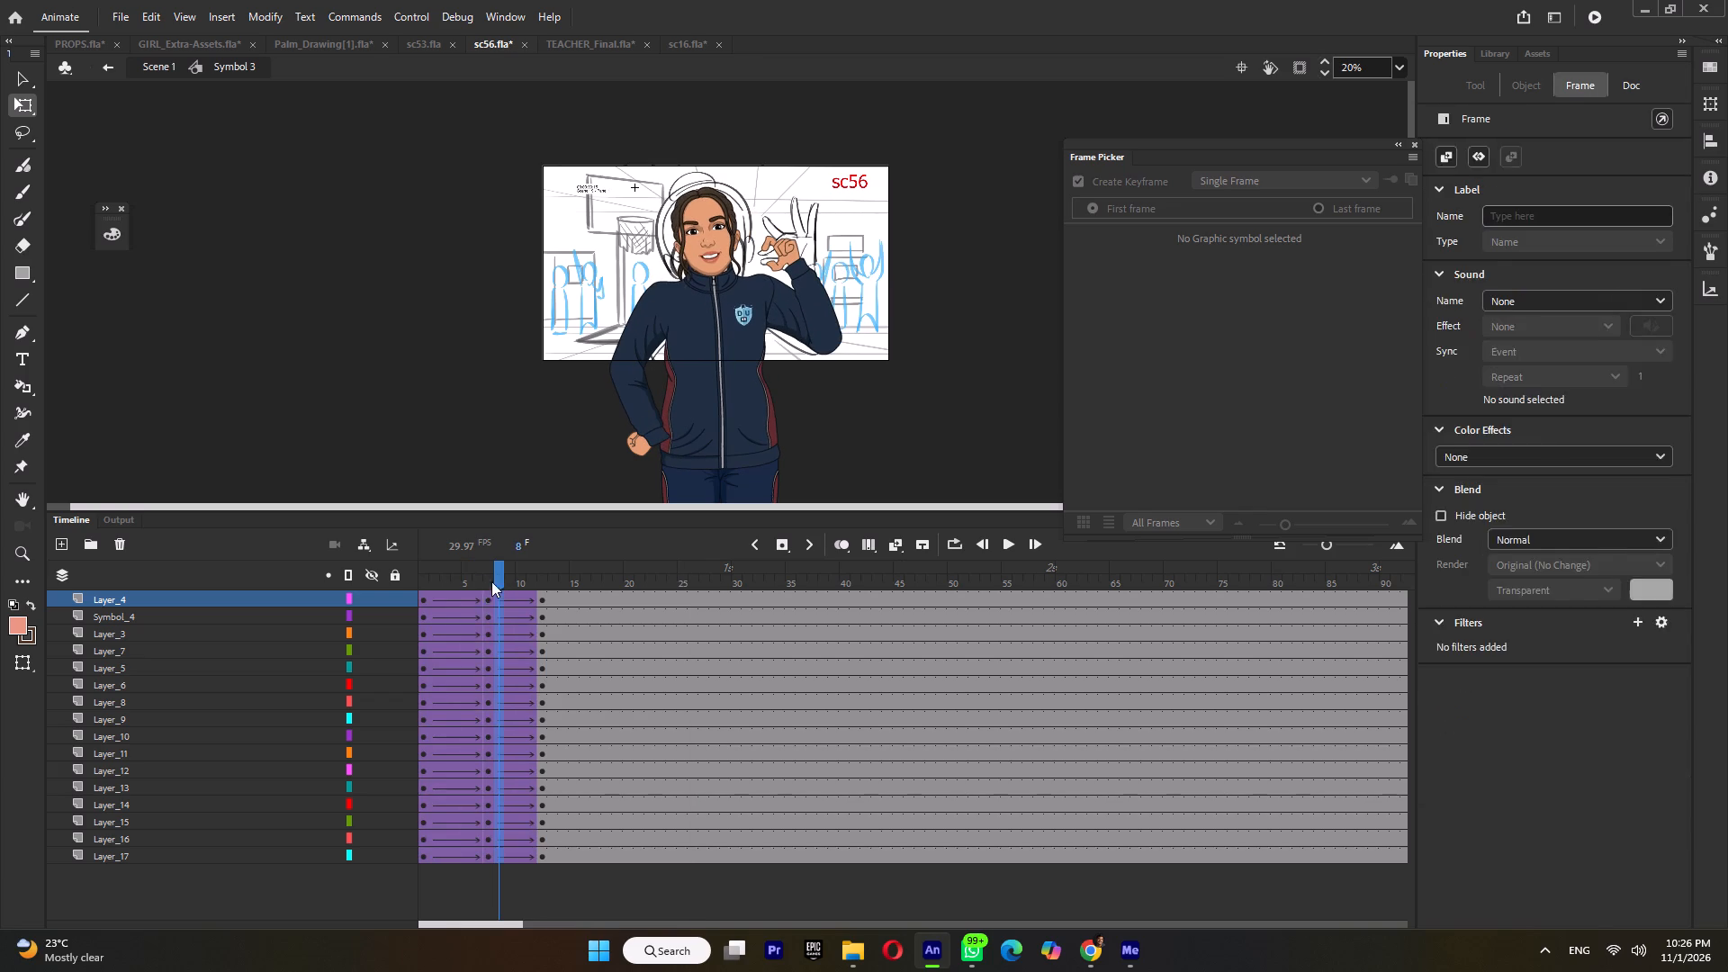
Apply the Ease In Out Quad effect to both tween spans on all layers.
scroll(480, 608, "up", 5)
left_click_drag(466, 598, 502, 971)
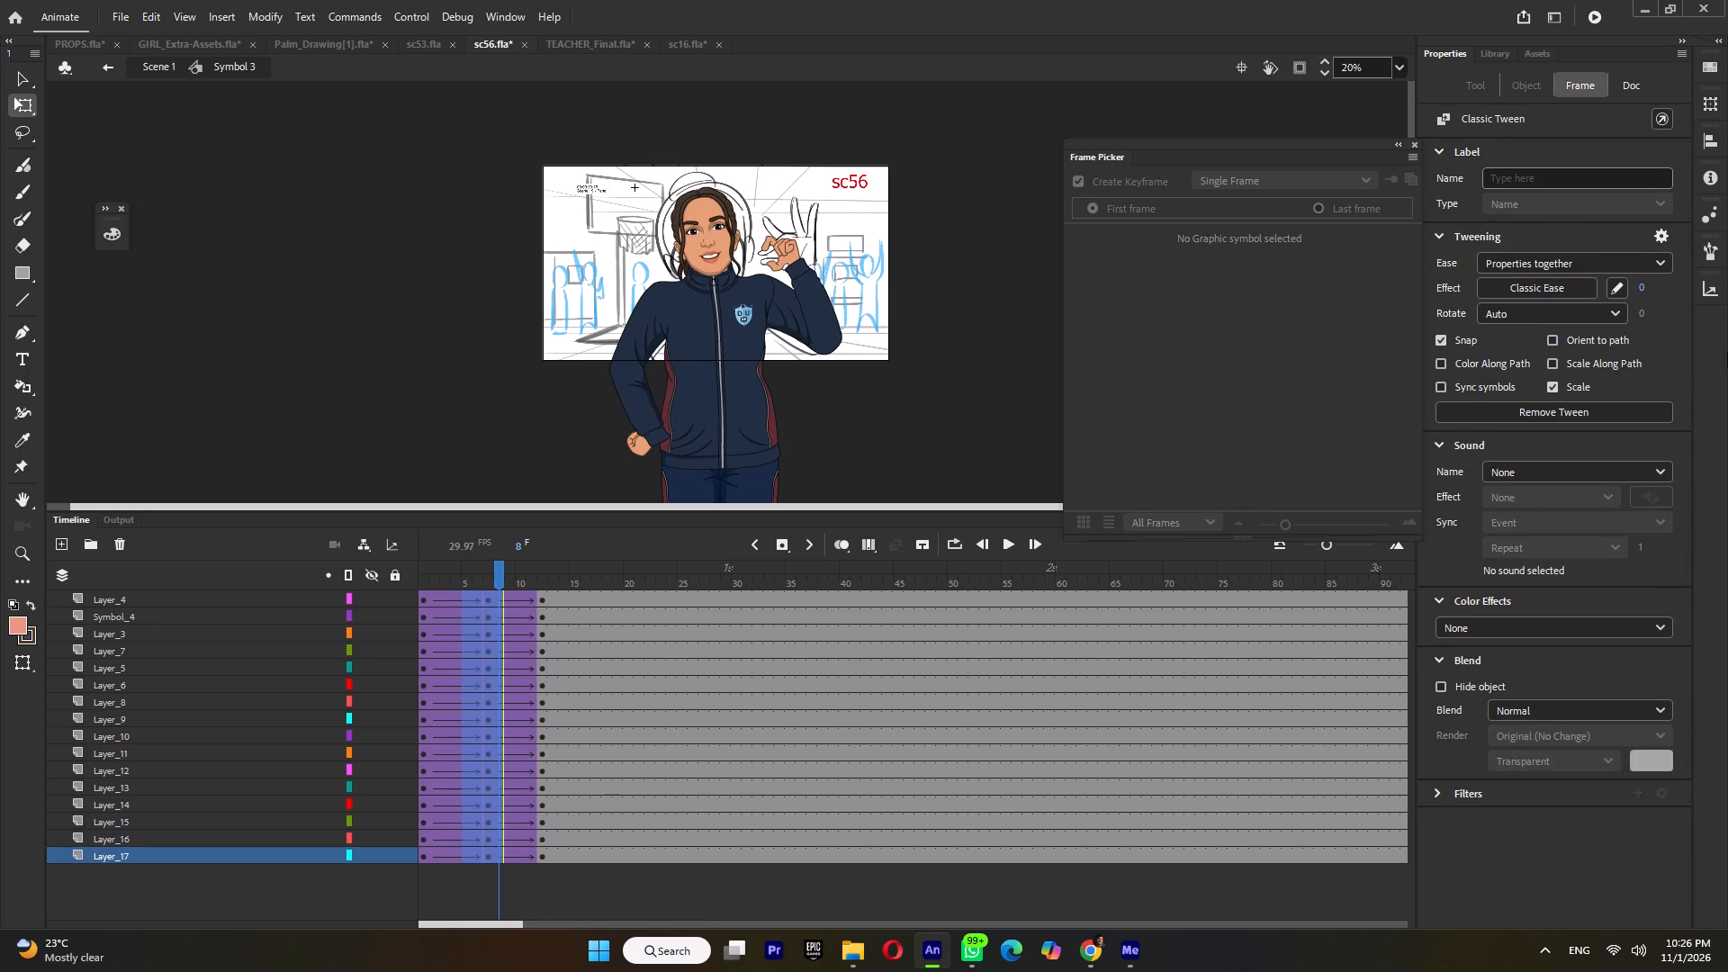
left_click(1573, 284)
left_click(1115, 369)
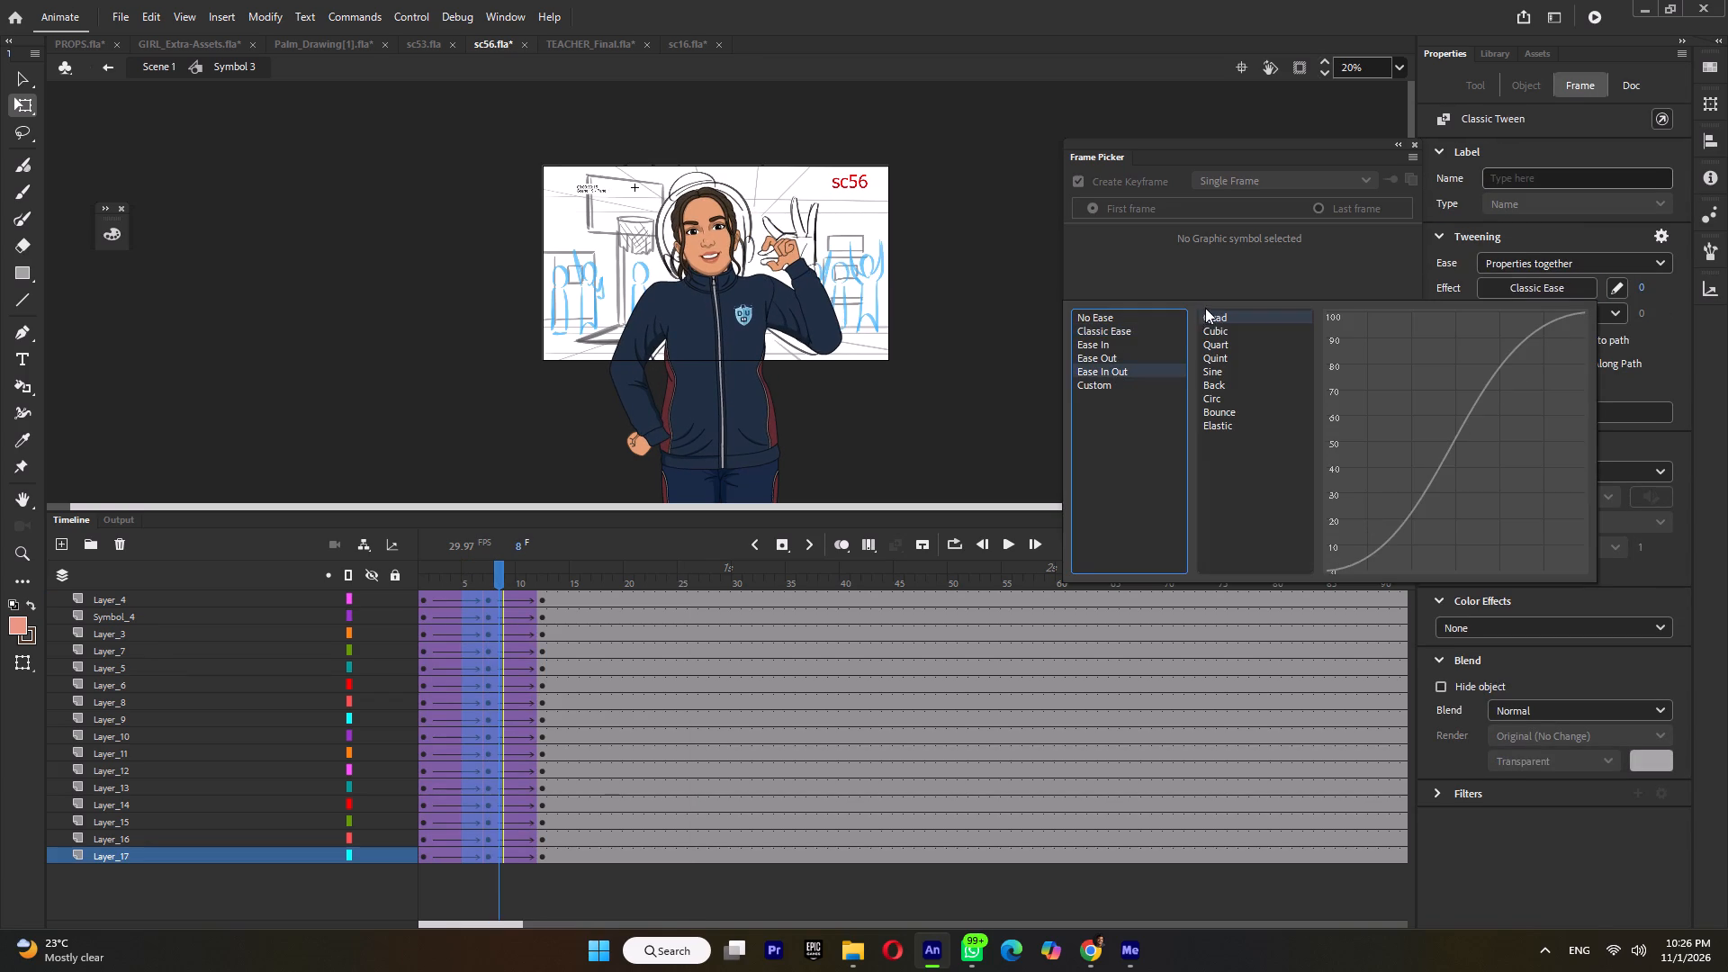
left_click(1208, 310)
double_click(1208, 317)
Play the tweened animation repeatedly from frame 1 to review the body and arm motion.
left_click_drag(438, 571, 368, 590)
key("Return")
key("Return")
left_click(453, 430)
key("Return")
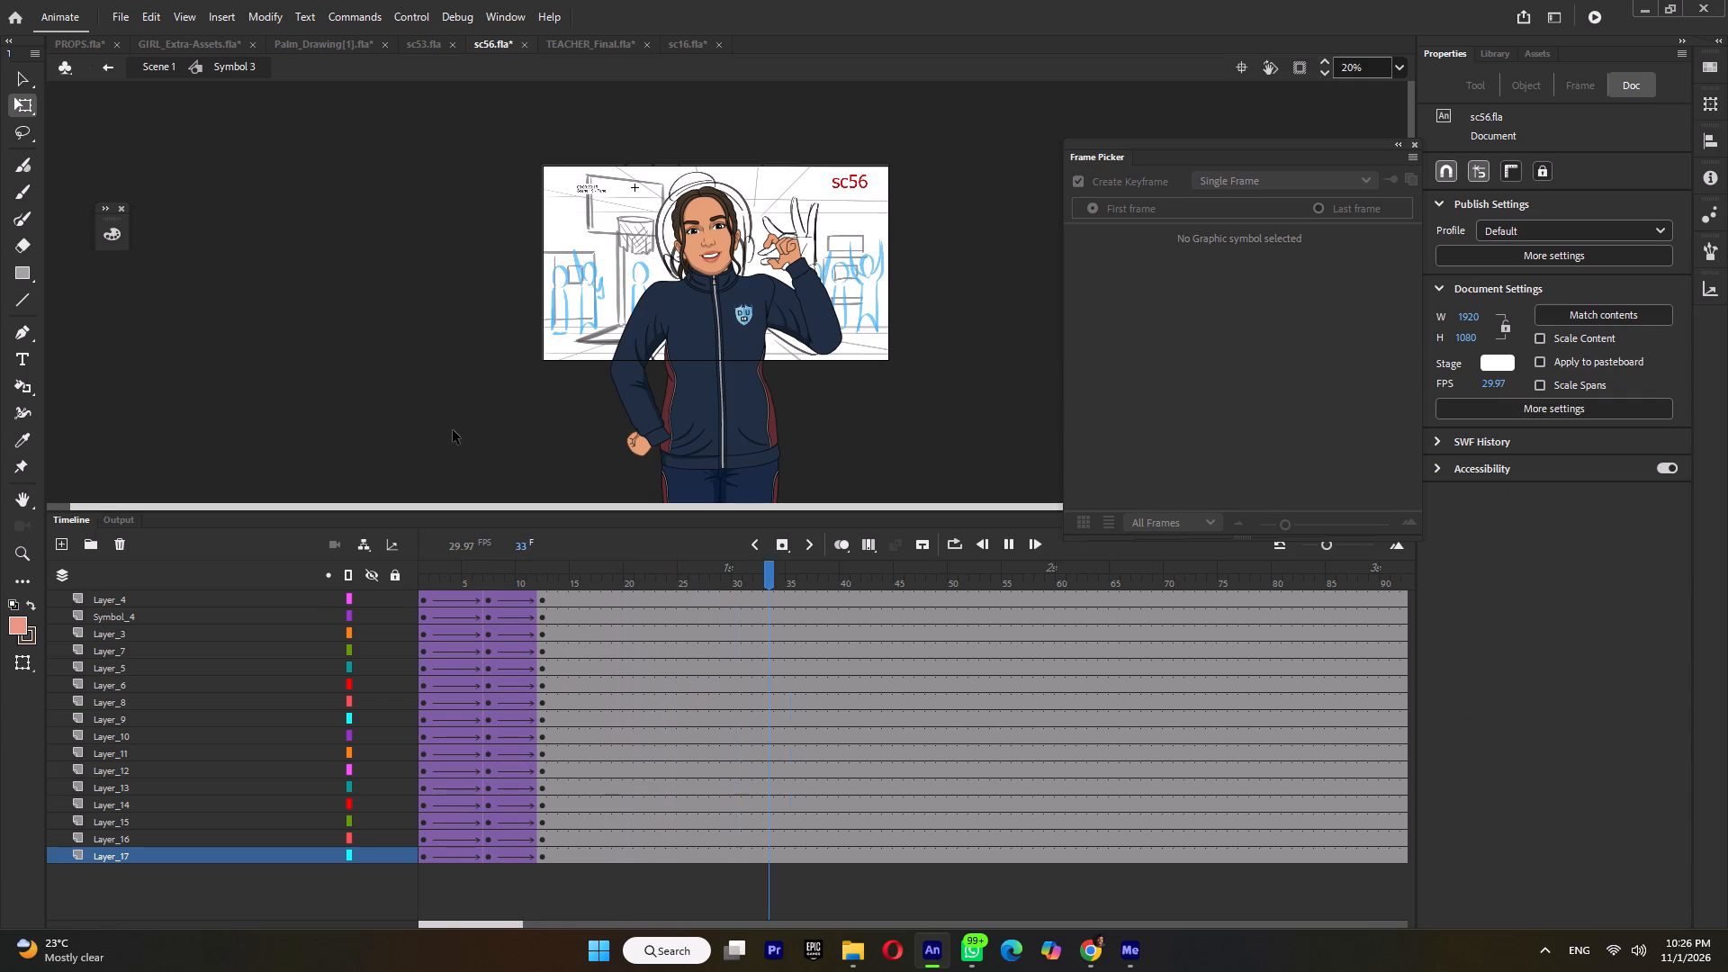
key("Return")
left_click_drag(445, 575, 334, 599)
key("Return")
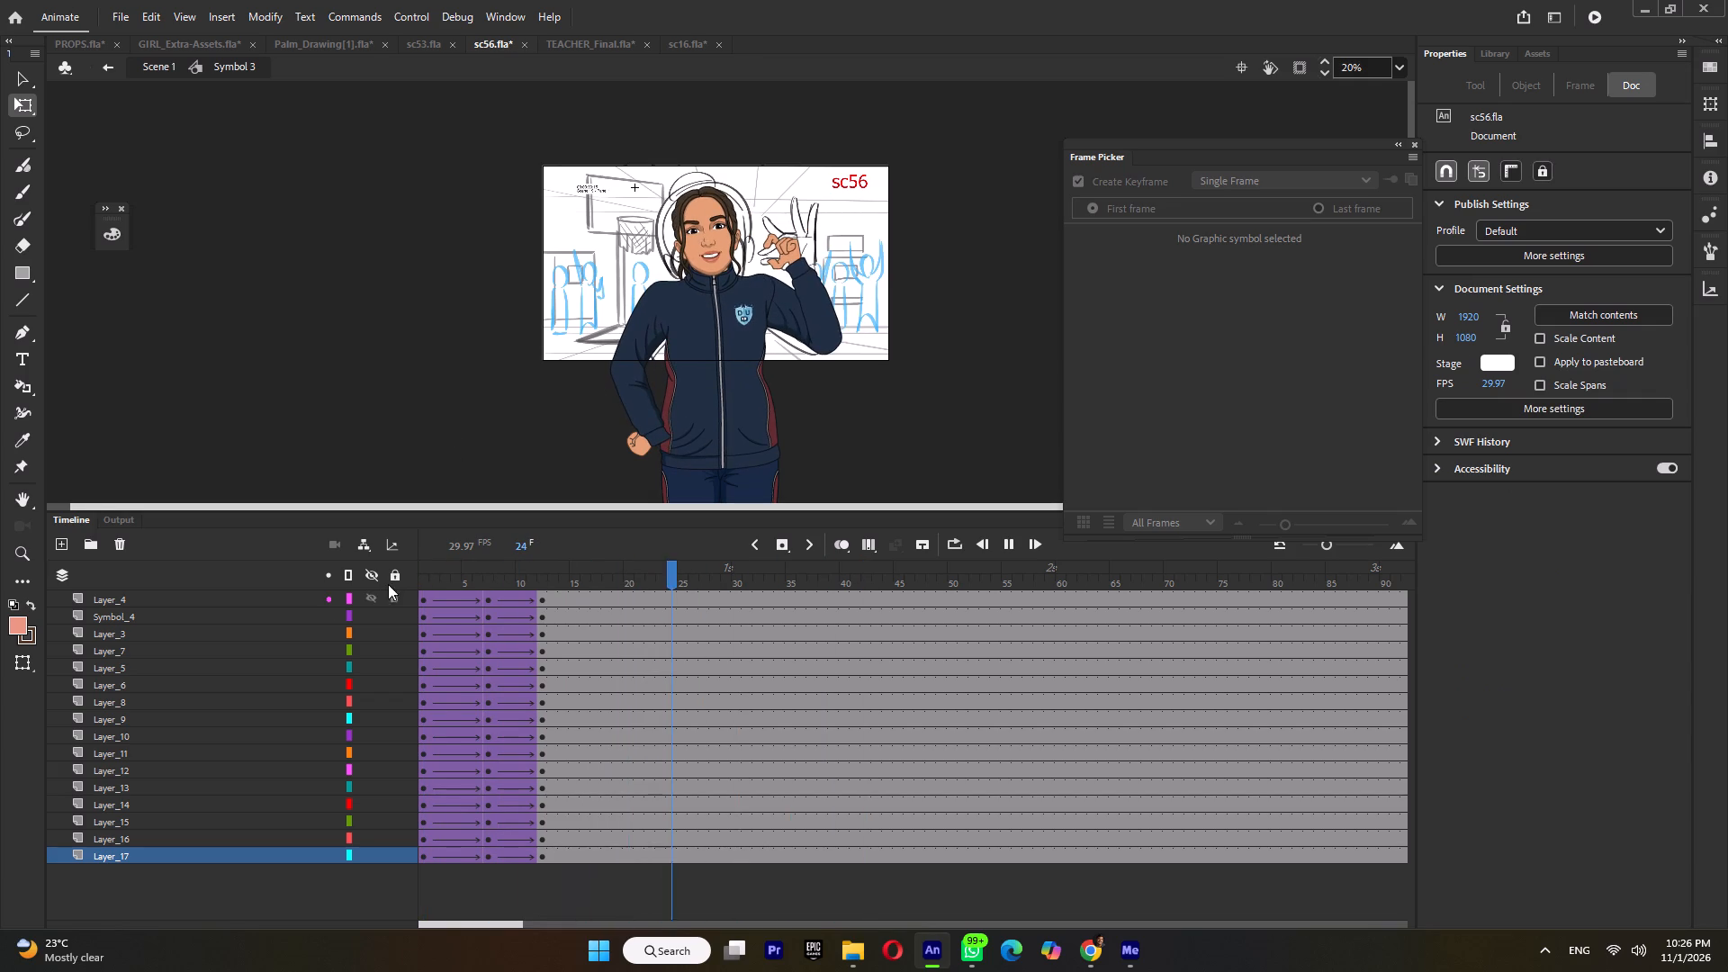
key("Return")
On frame 1, shift the raised hand slightly down toward the cuff and rotate it slightly clockwise about the wrist.
left_click_drag(439, 582, 345, 573)
left_click(810, 225)
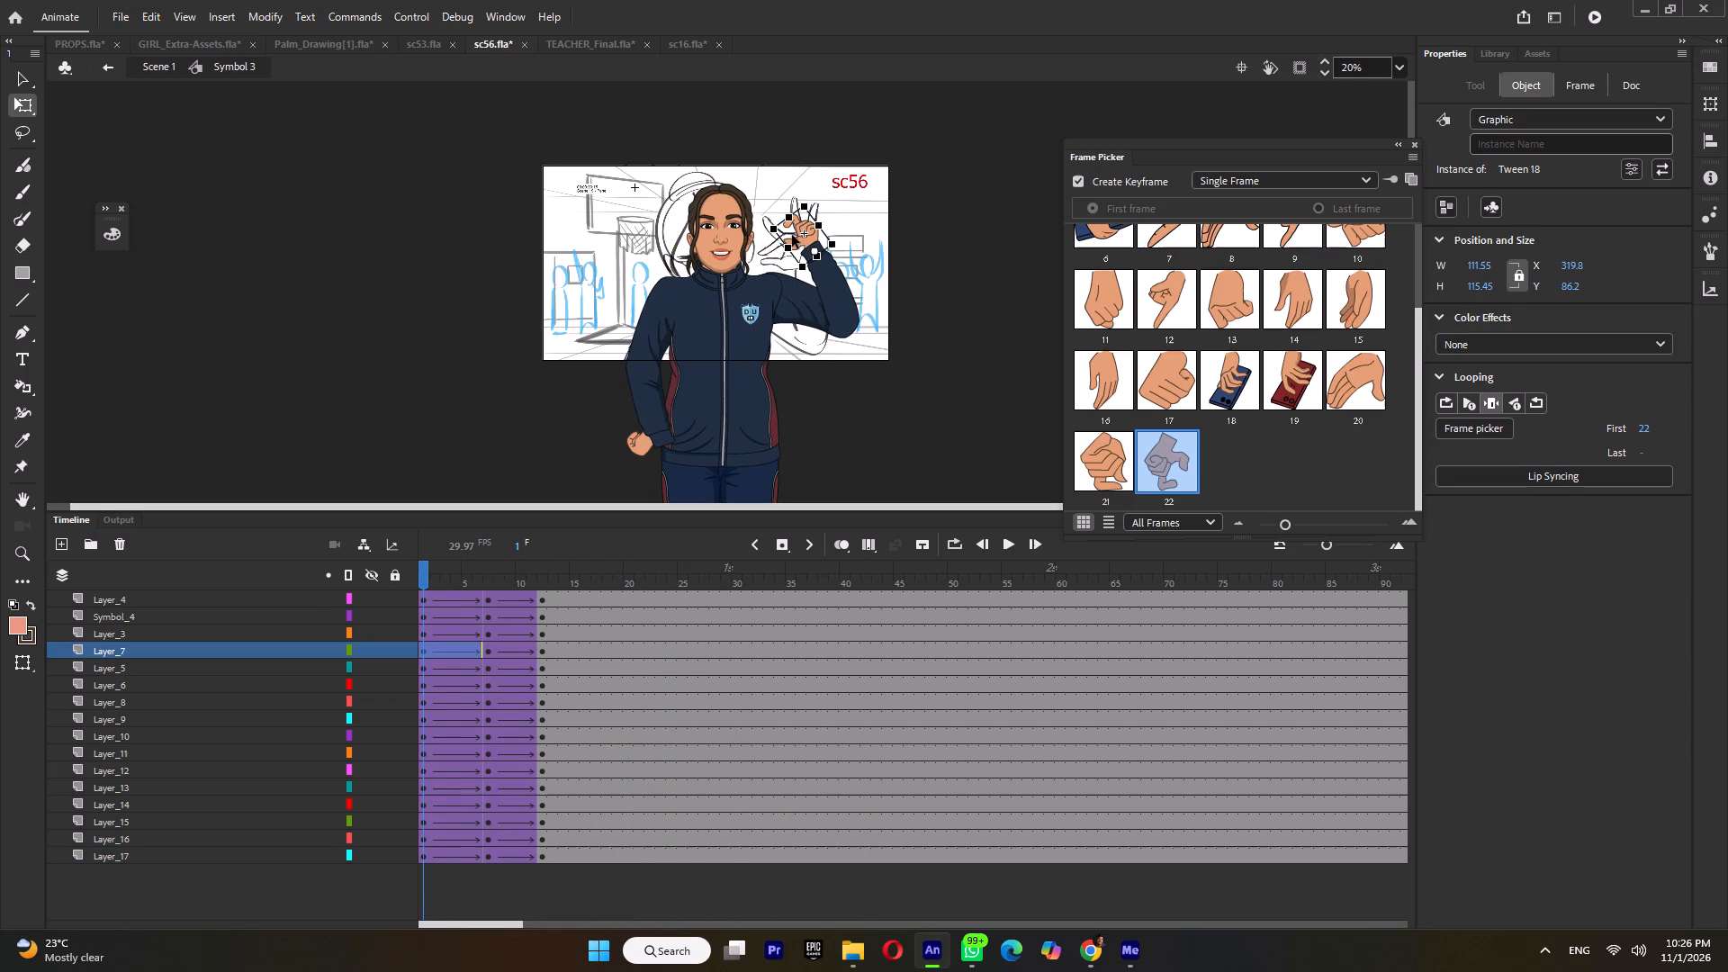
scroll(781, 222, "up", 4)
scroll(799, 233, "down", 3)
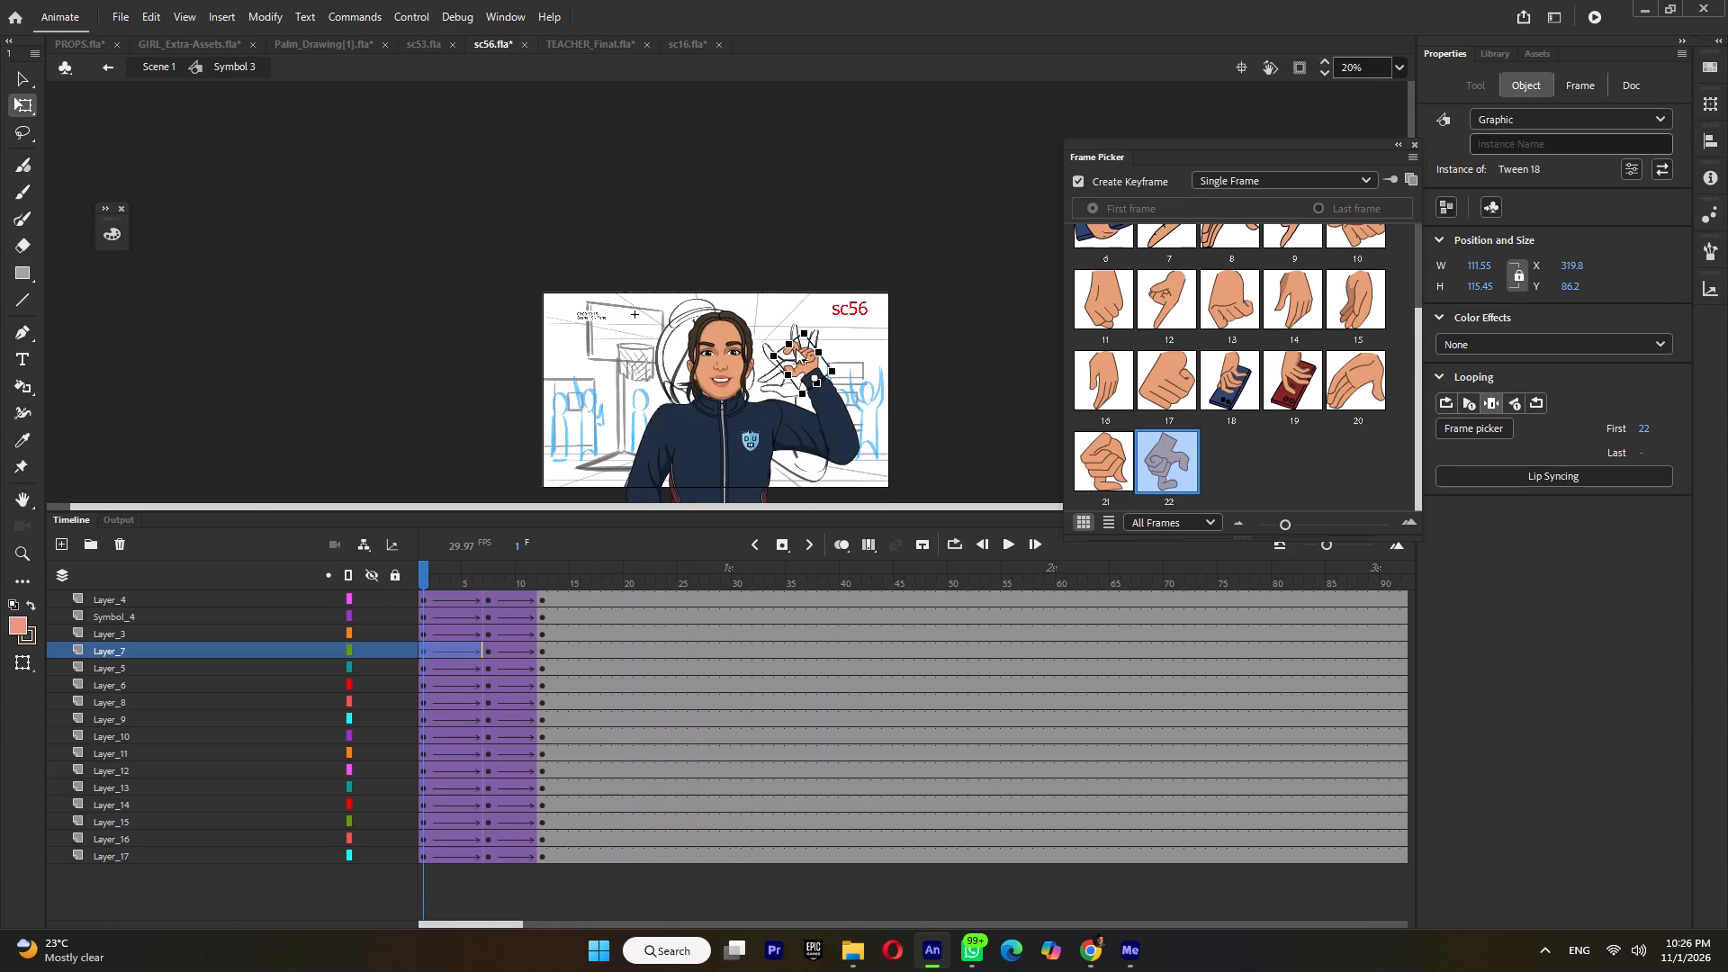
scroll(798, 362, "up", 7, "ctrl")
left_click(819, 335)
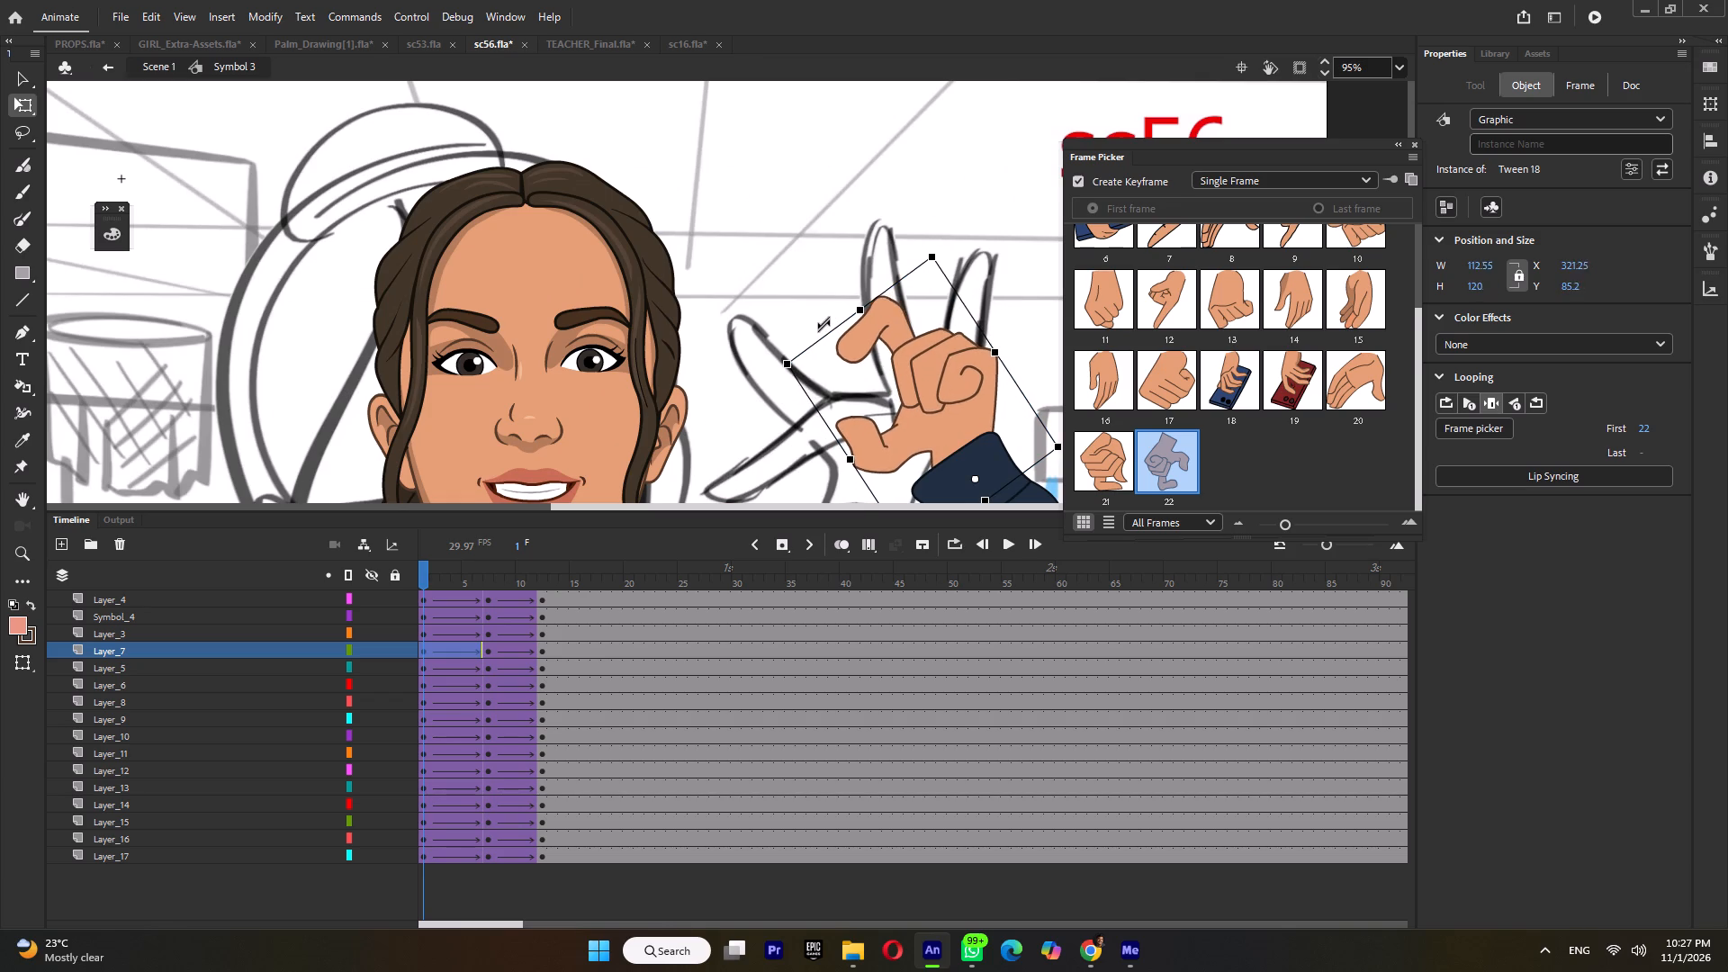
left_click_drag(922, 385, 913, 396)
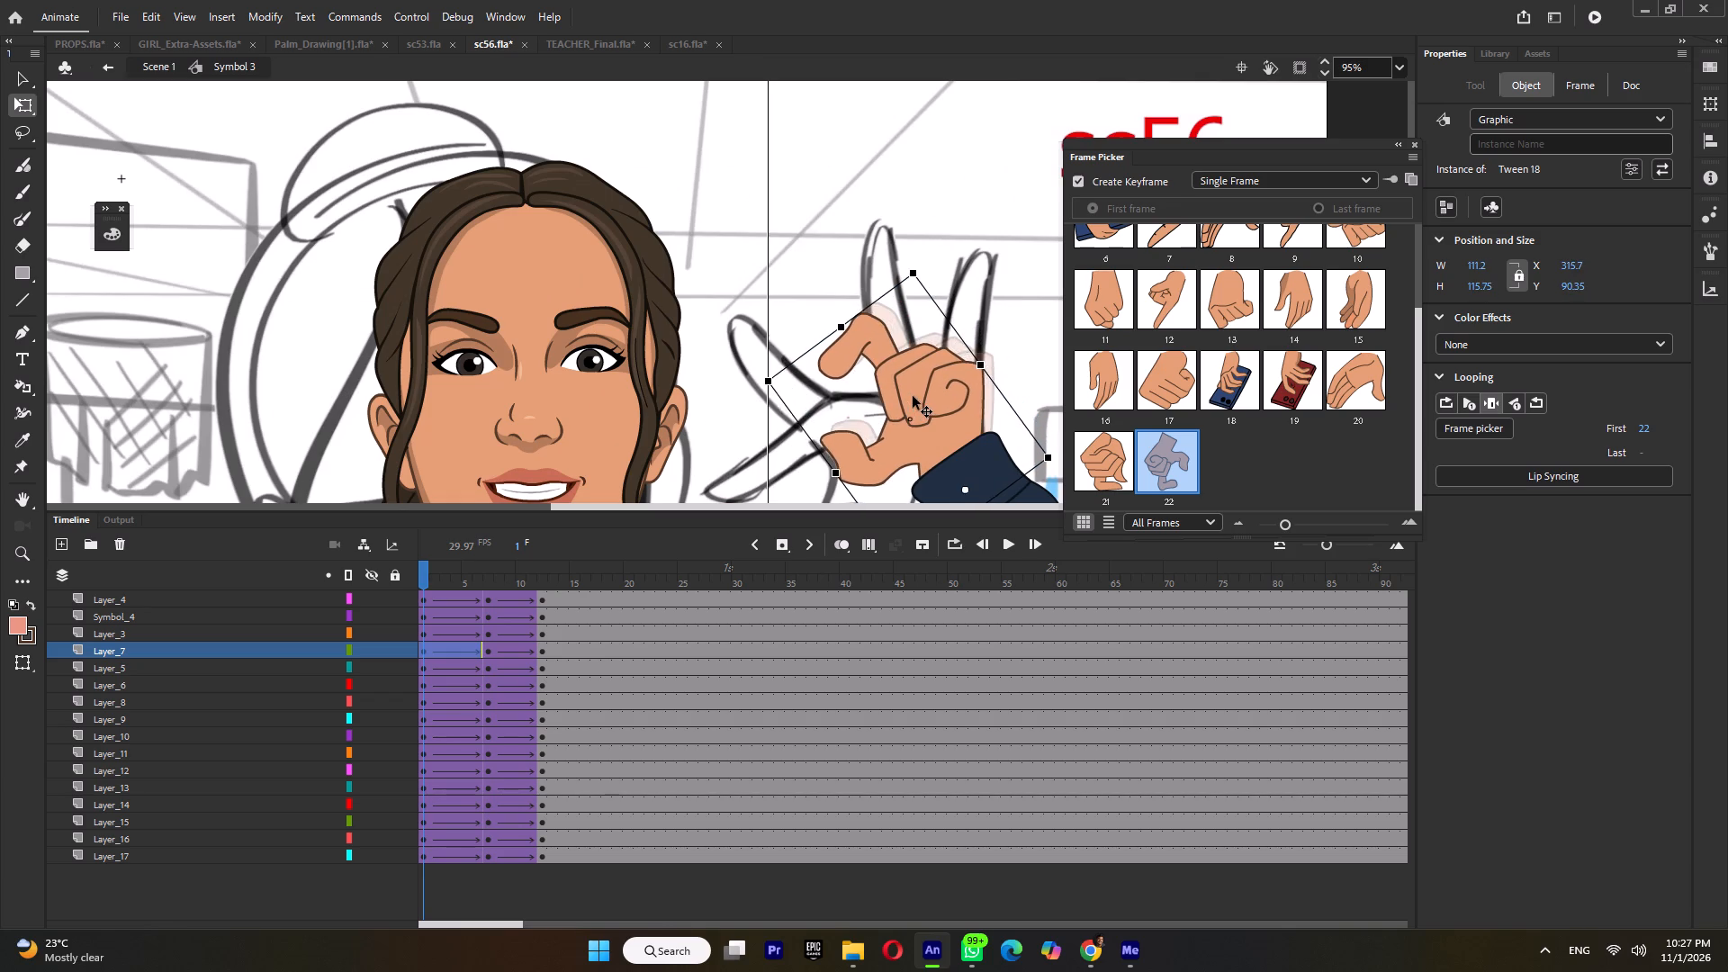
left_click_drag(913, 396, 921, 397)
left_click_drag(929, 272, 943, 271)
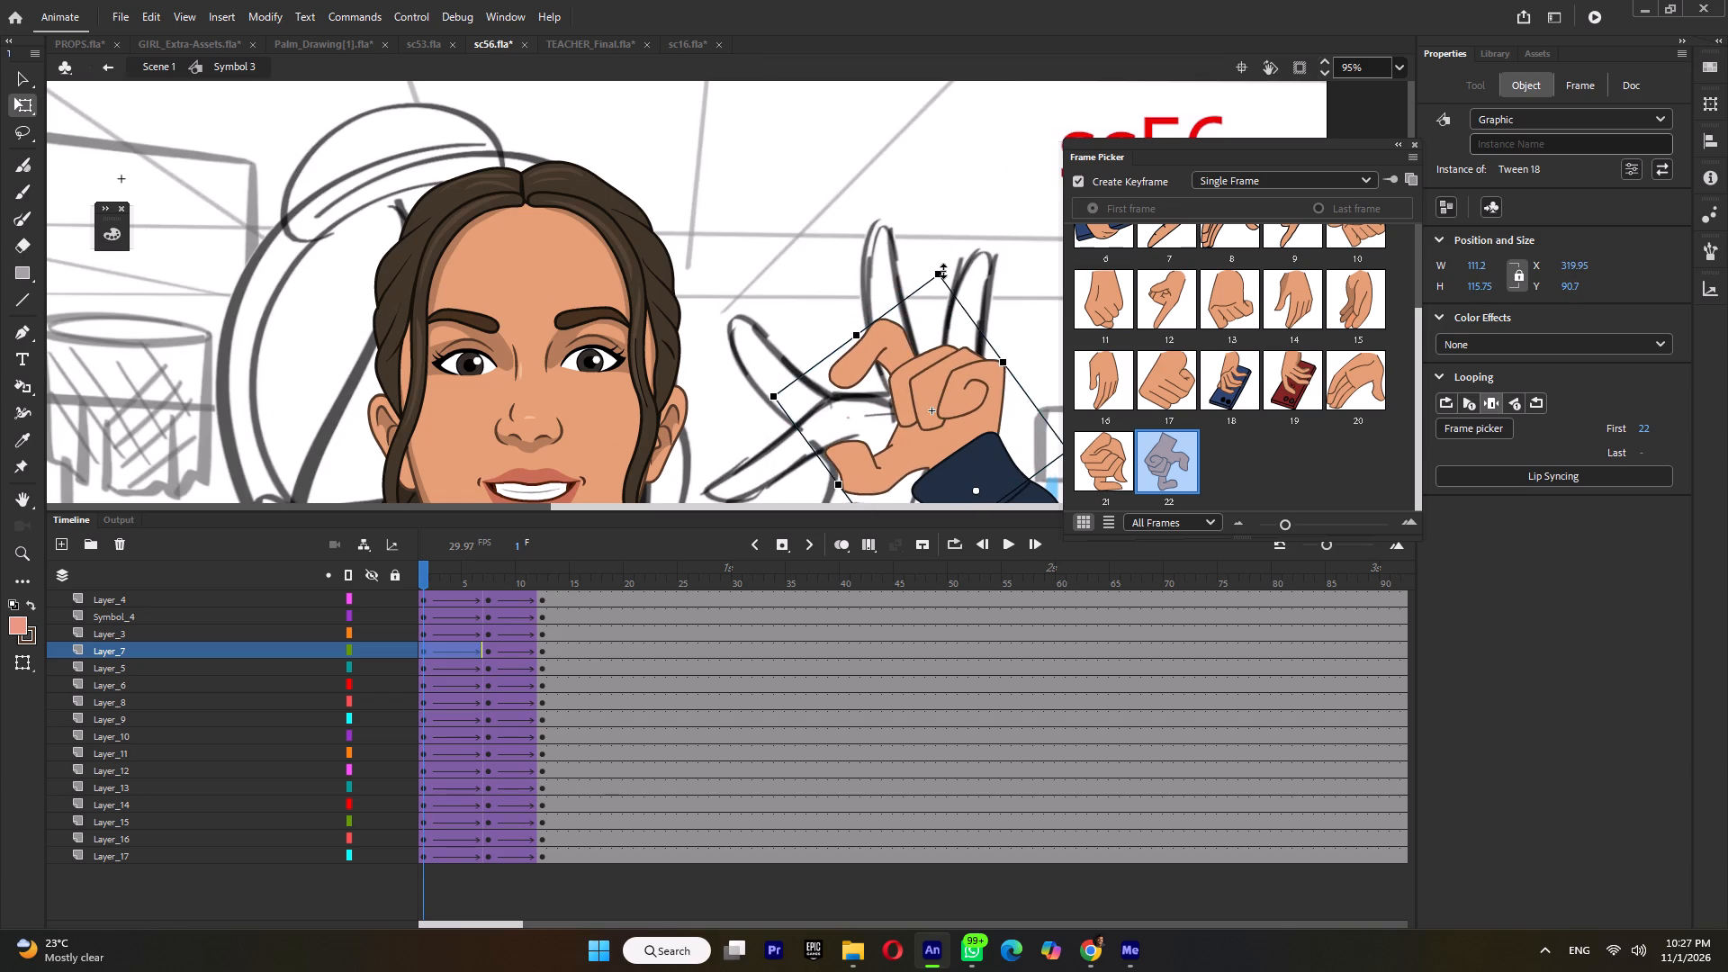
key("ctrl+z")
left_click(942, 270)
left_click(900, 355)
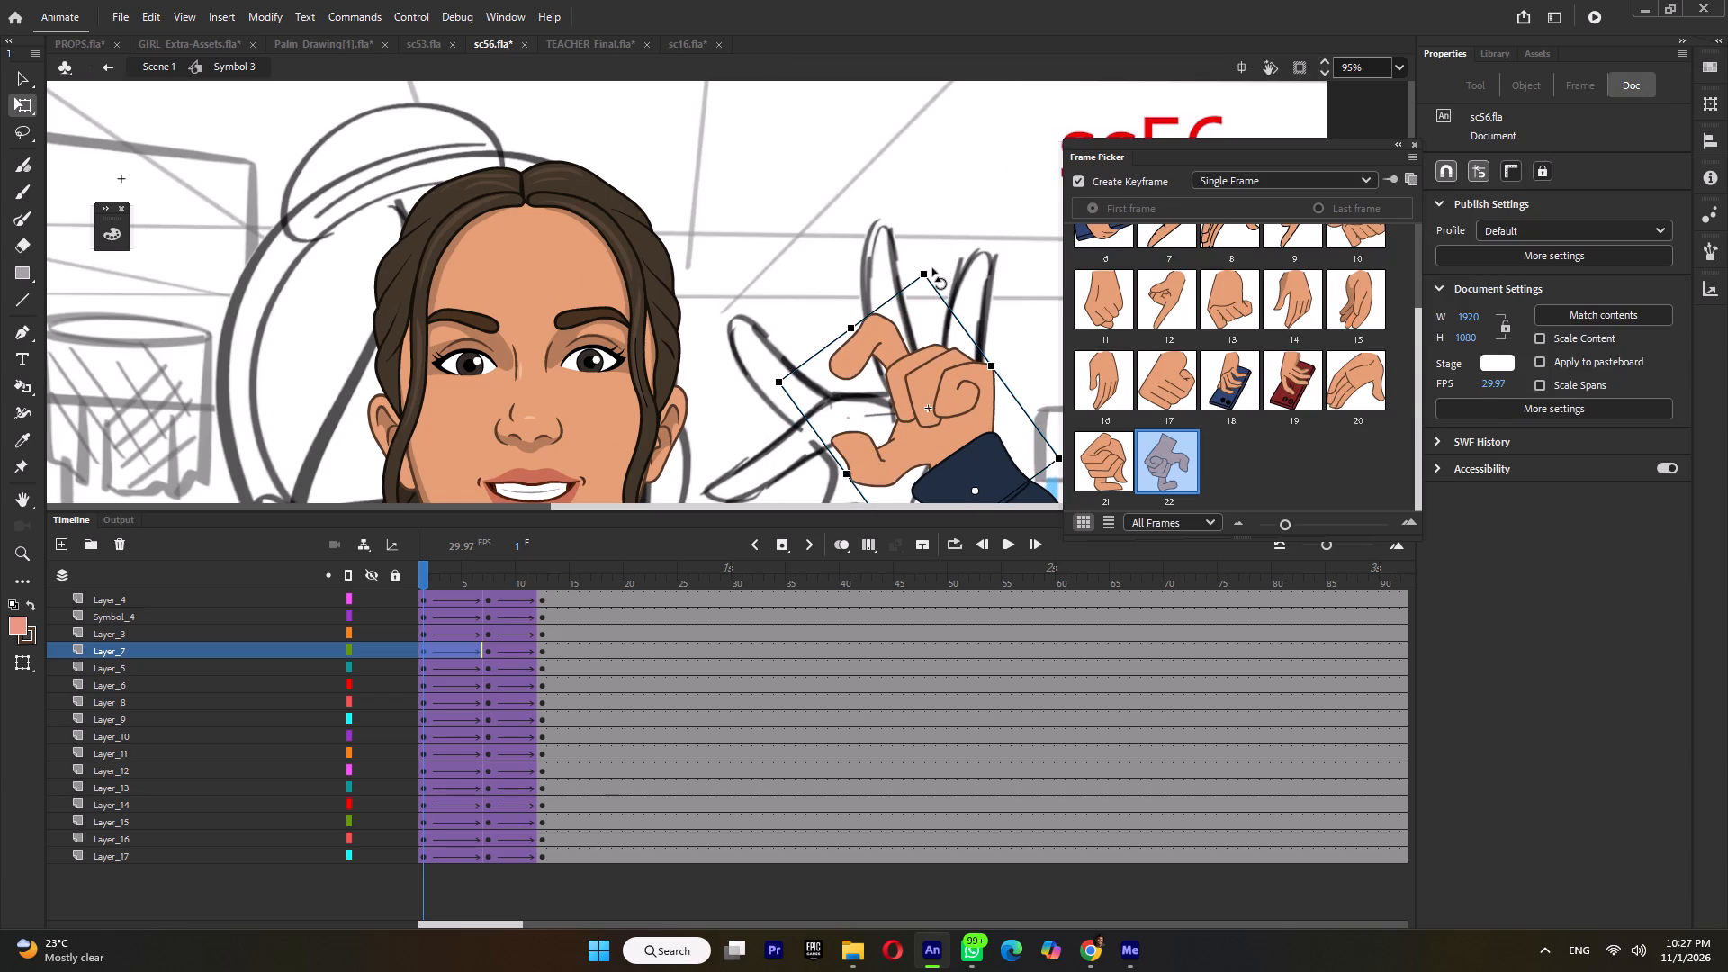
left_click_drag(932, 268, 943, 268)
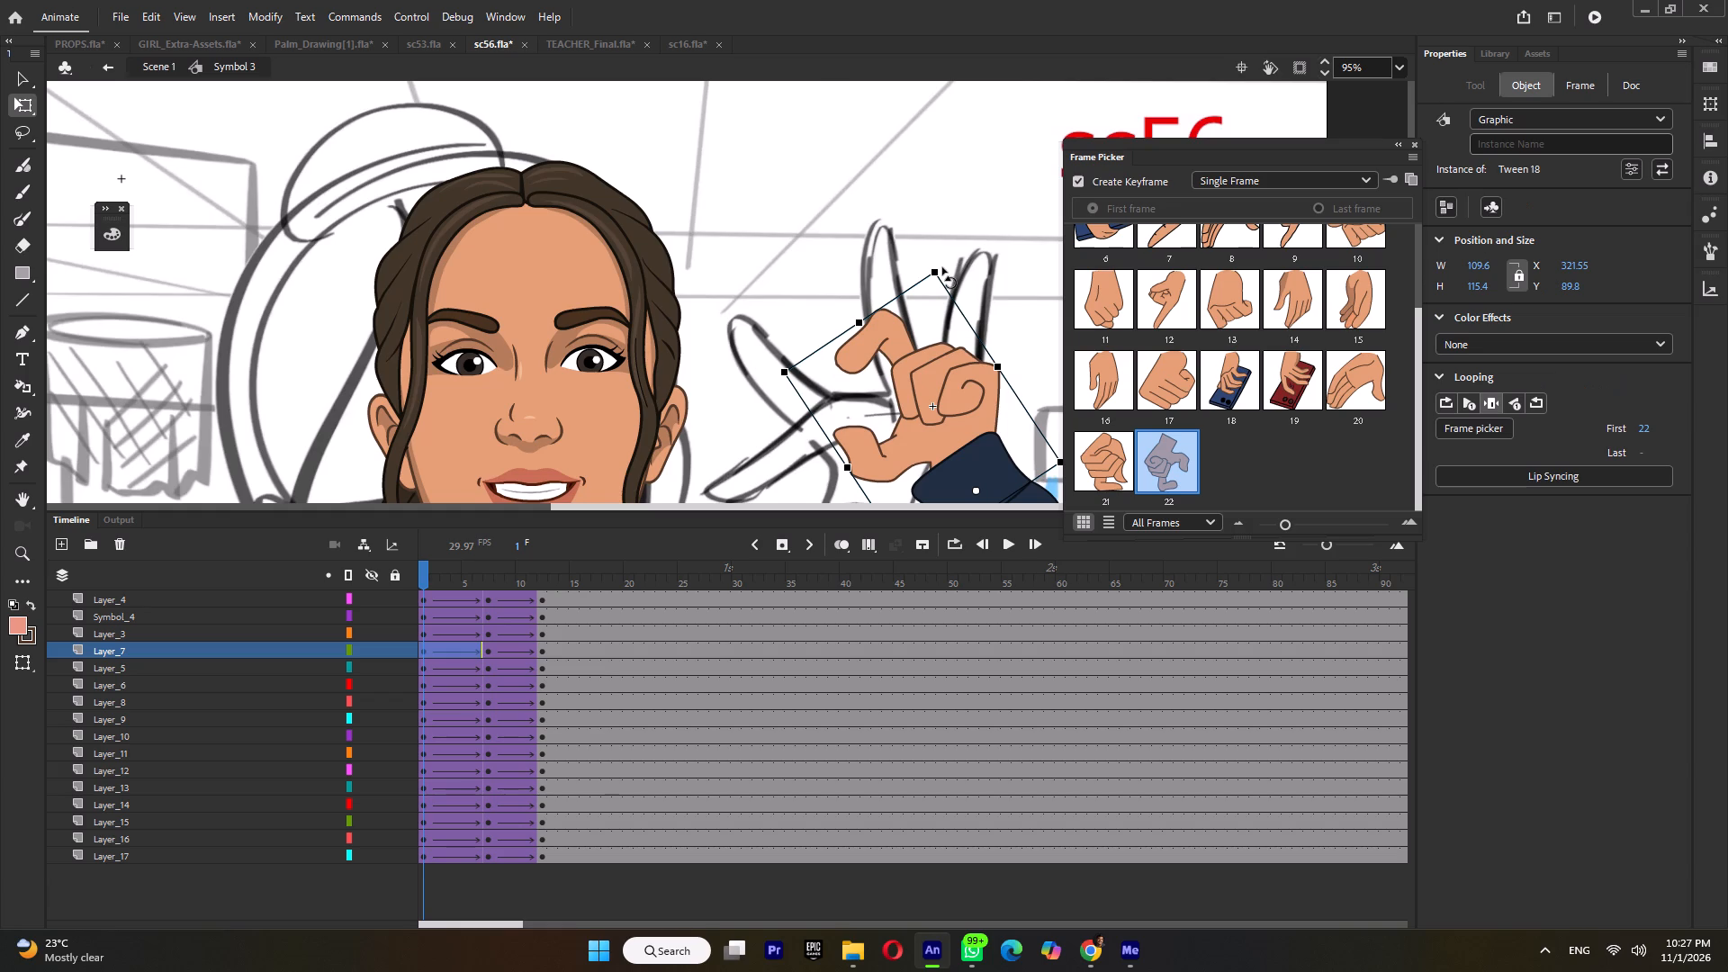
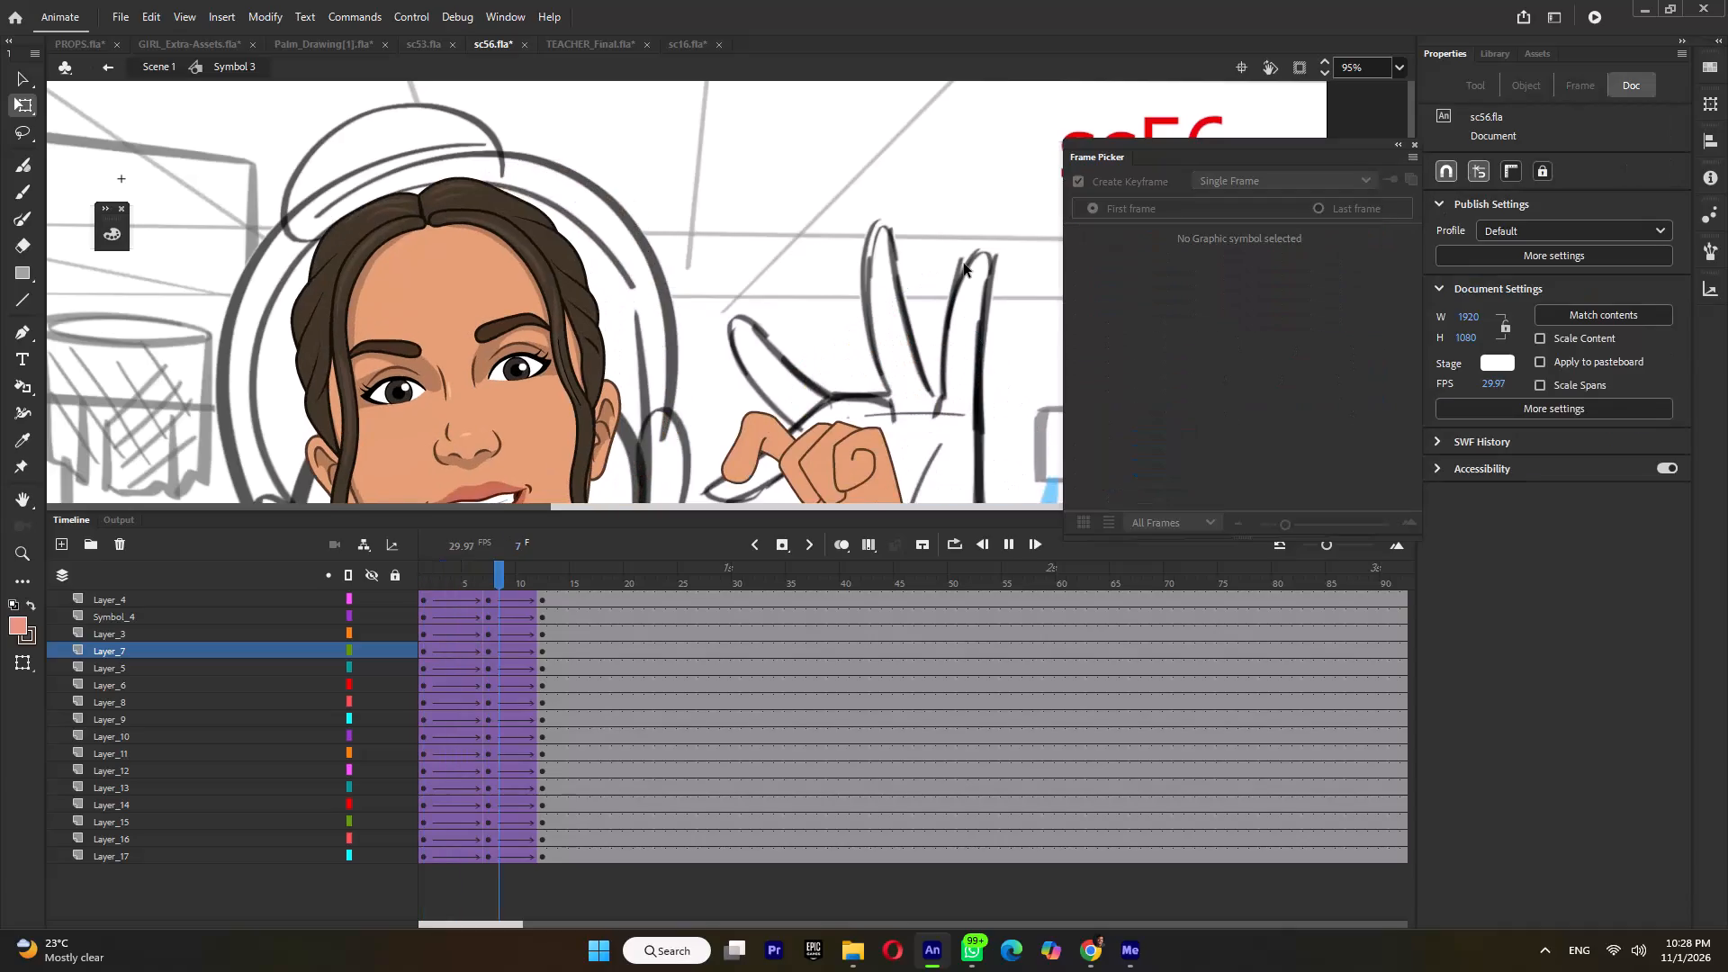
Inside the head symbol, add keyframes at frames 7, 12 and 16 on both hair-strand layers, Layer_11 and Layer_12.
key("Return")
scroll(571, 327, "down", 5, "ctrl")
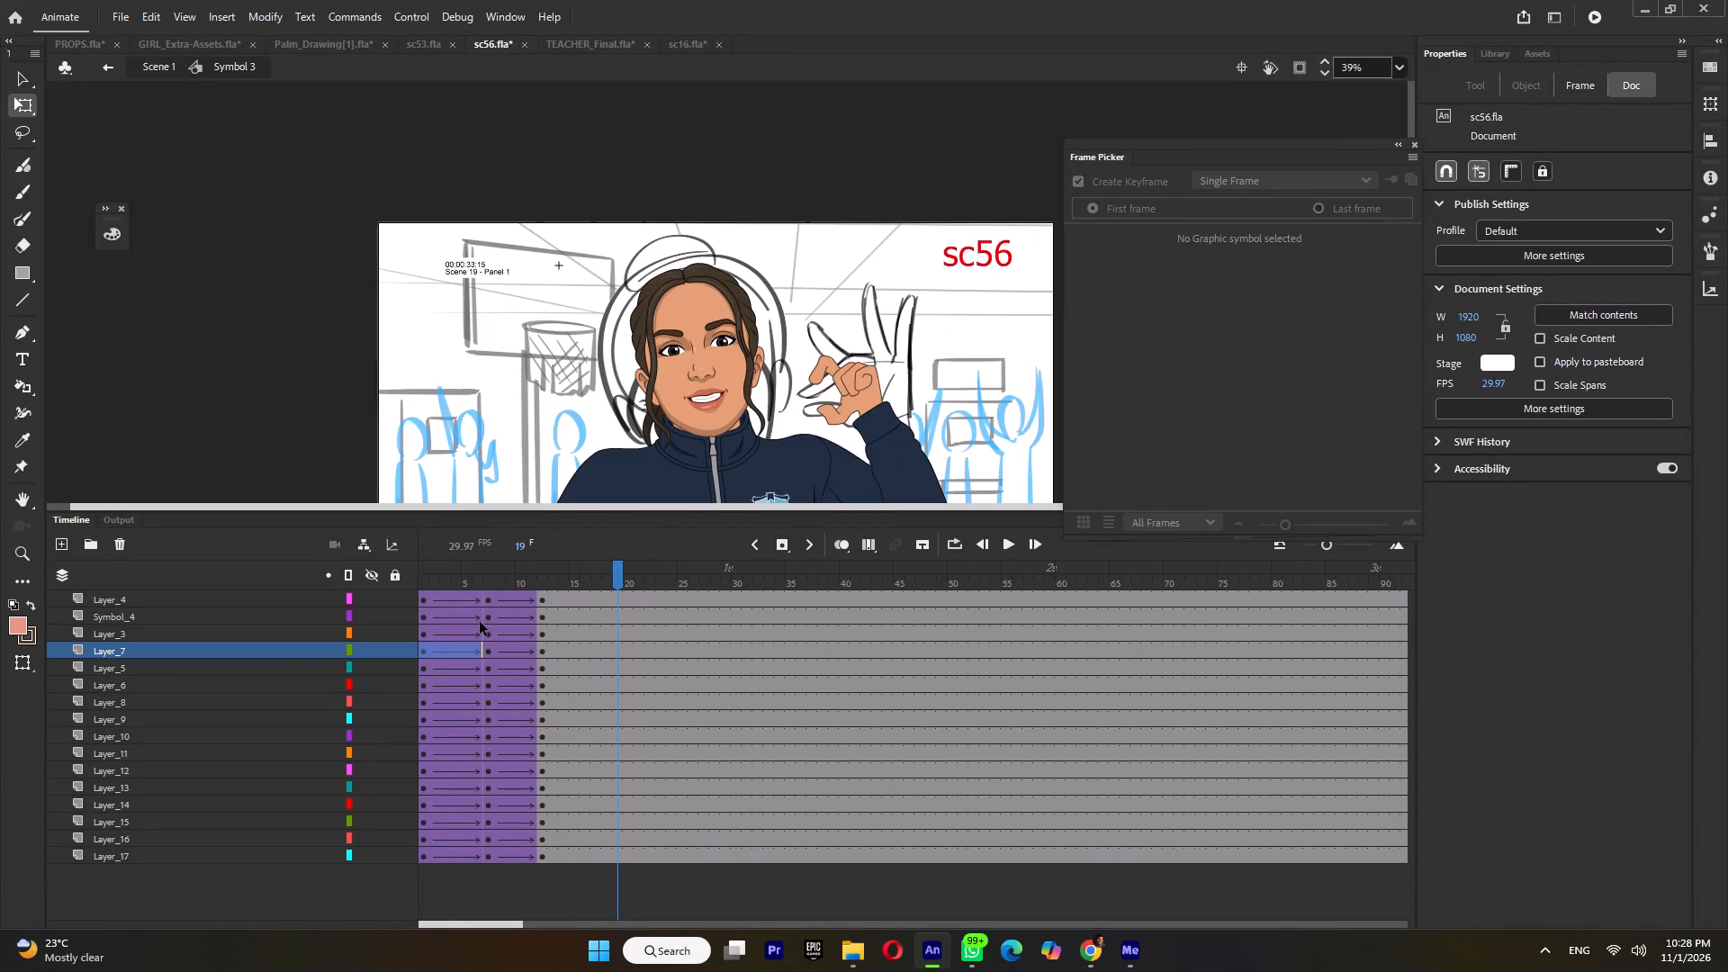
left_click(492, 580)
double_click(653, 343)
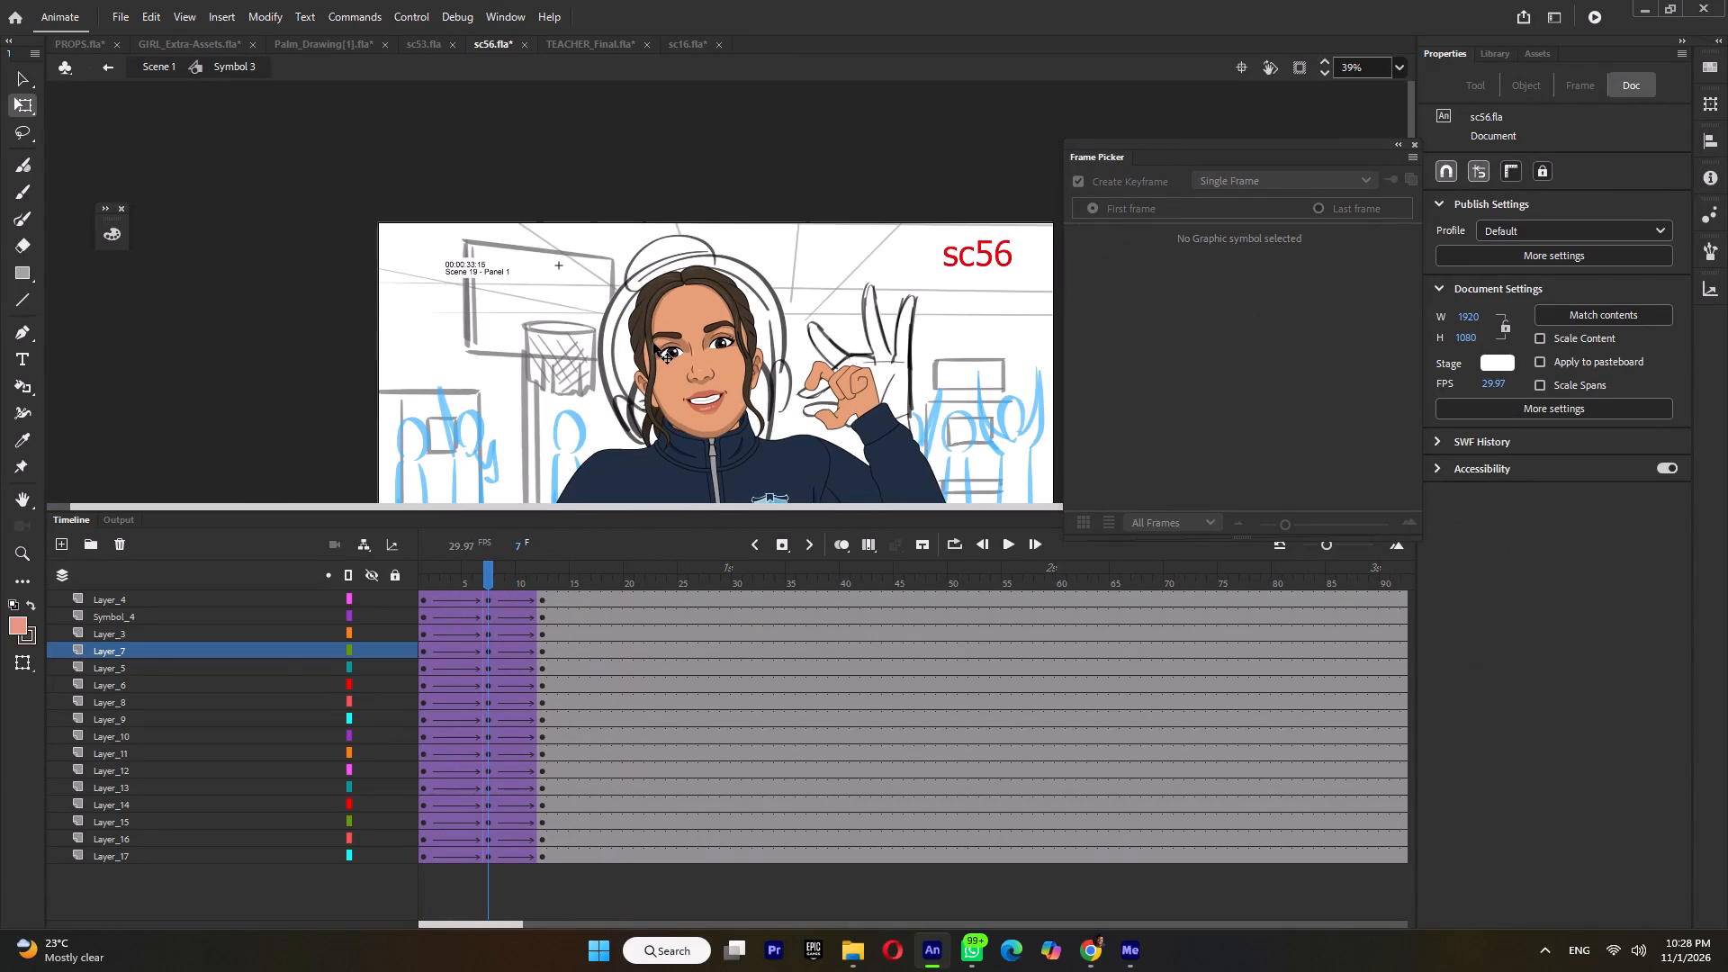
left_click(653, 343)
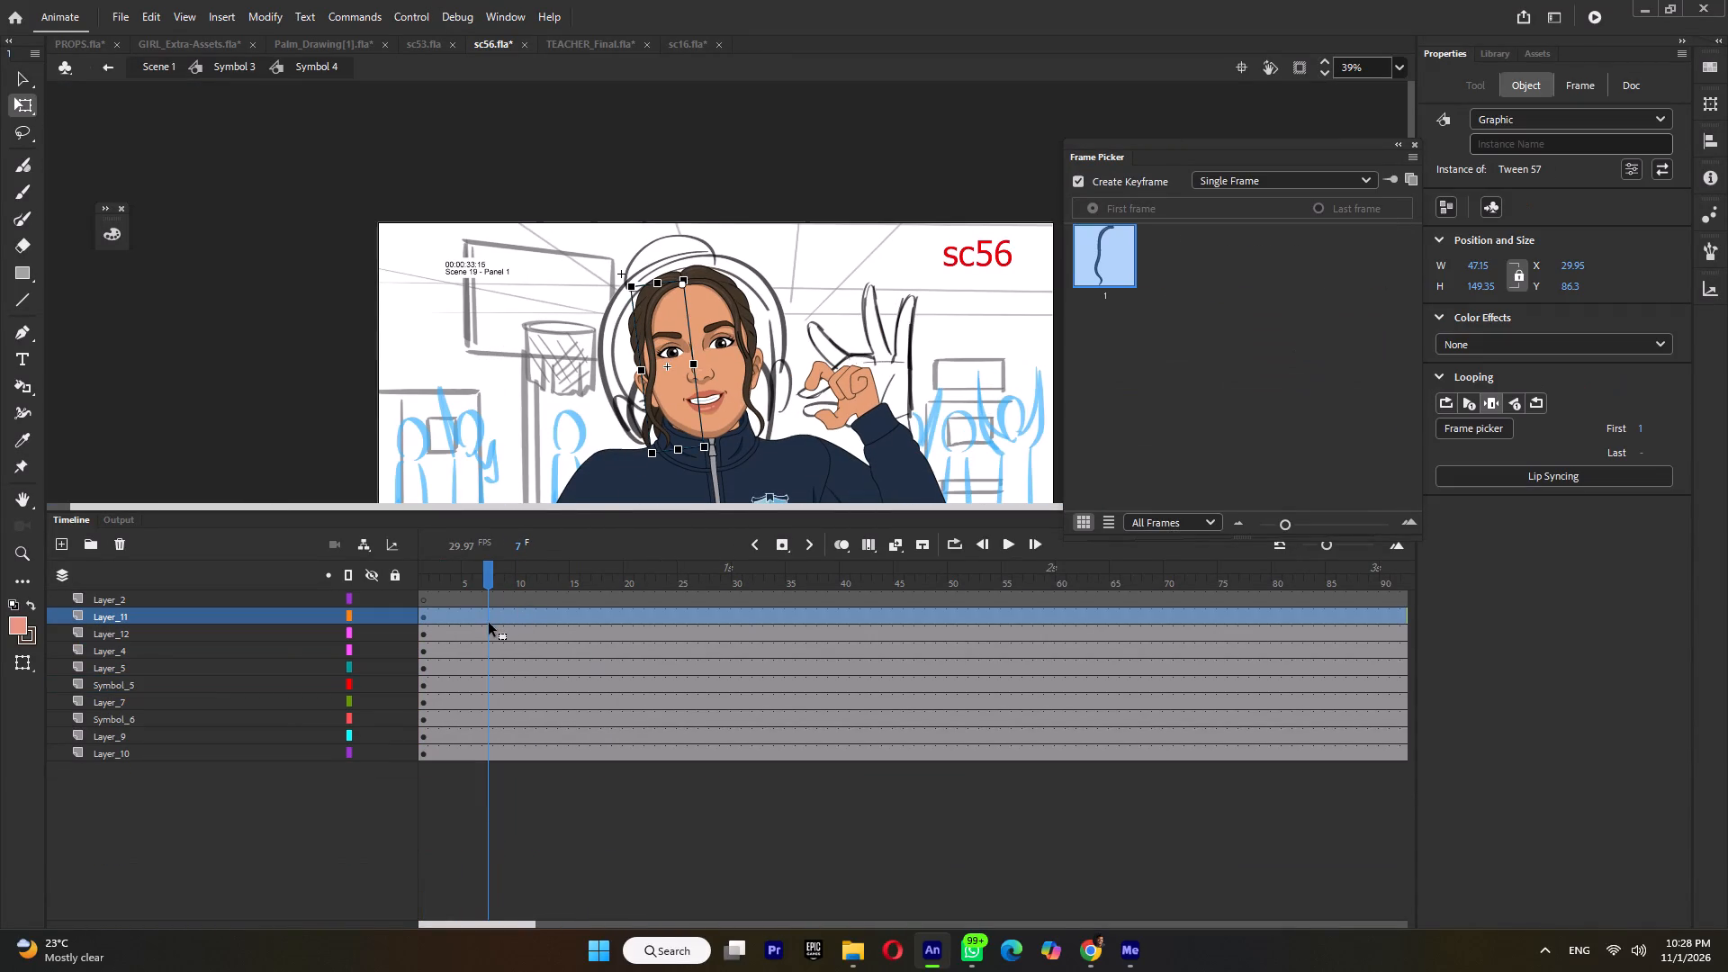
left_click_drag(489, 635, 489, 622)
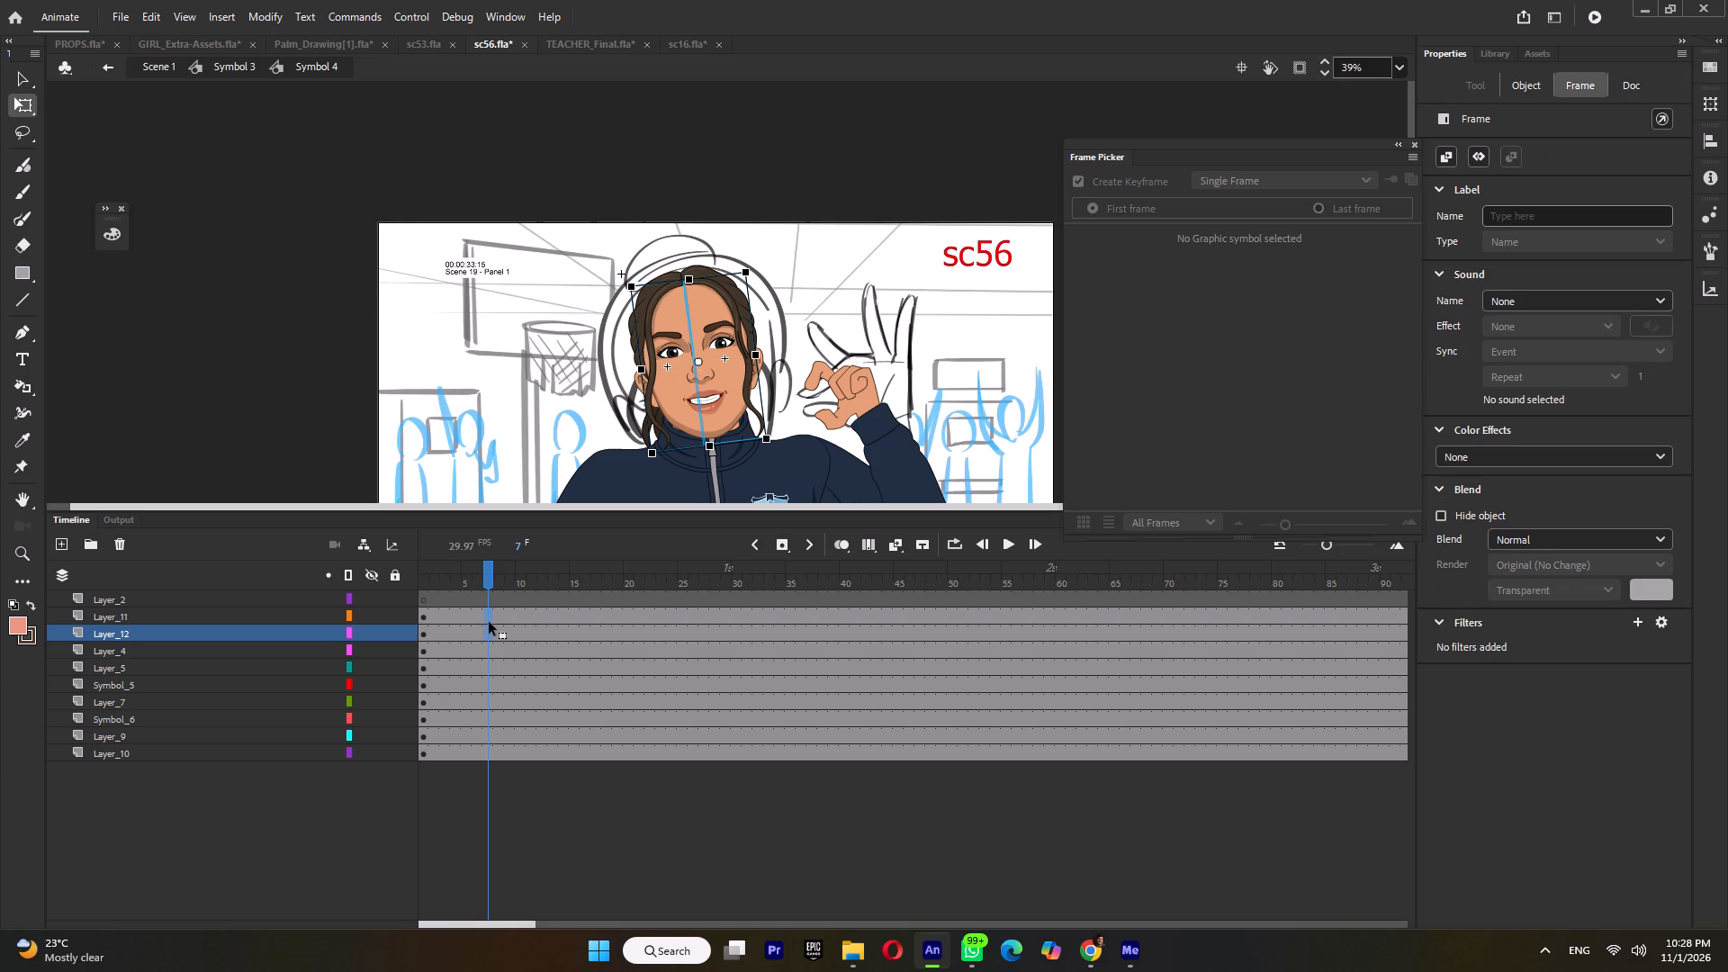
key("F6")
left_click_drag(536, 614, 537, 633)
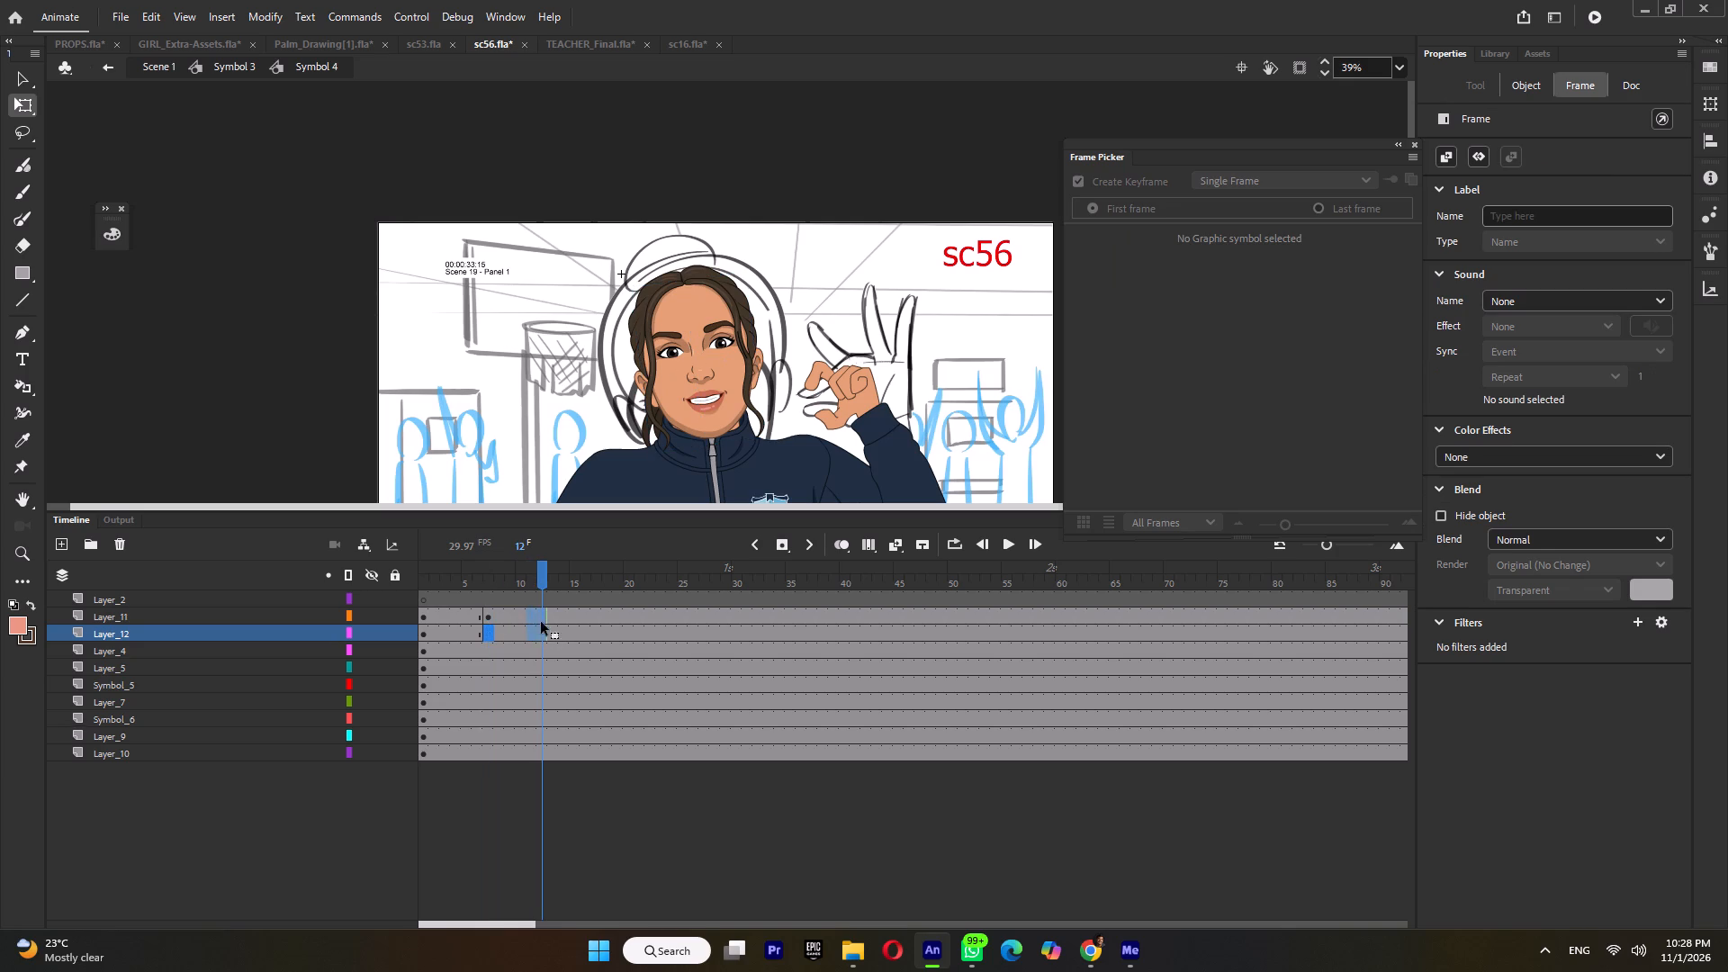
left_click(534, 618)
left_click_drag(546, 613, 546, 626)
key("F6")
left_click_drag(580, 613, 580, 618)
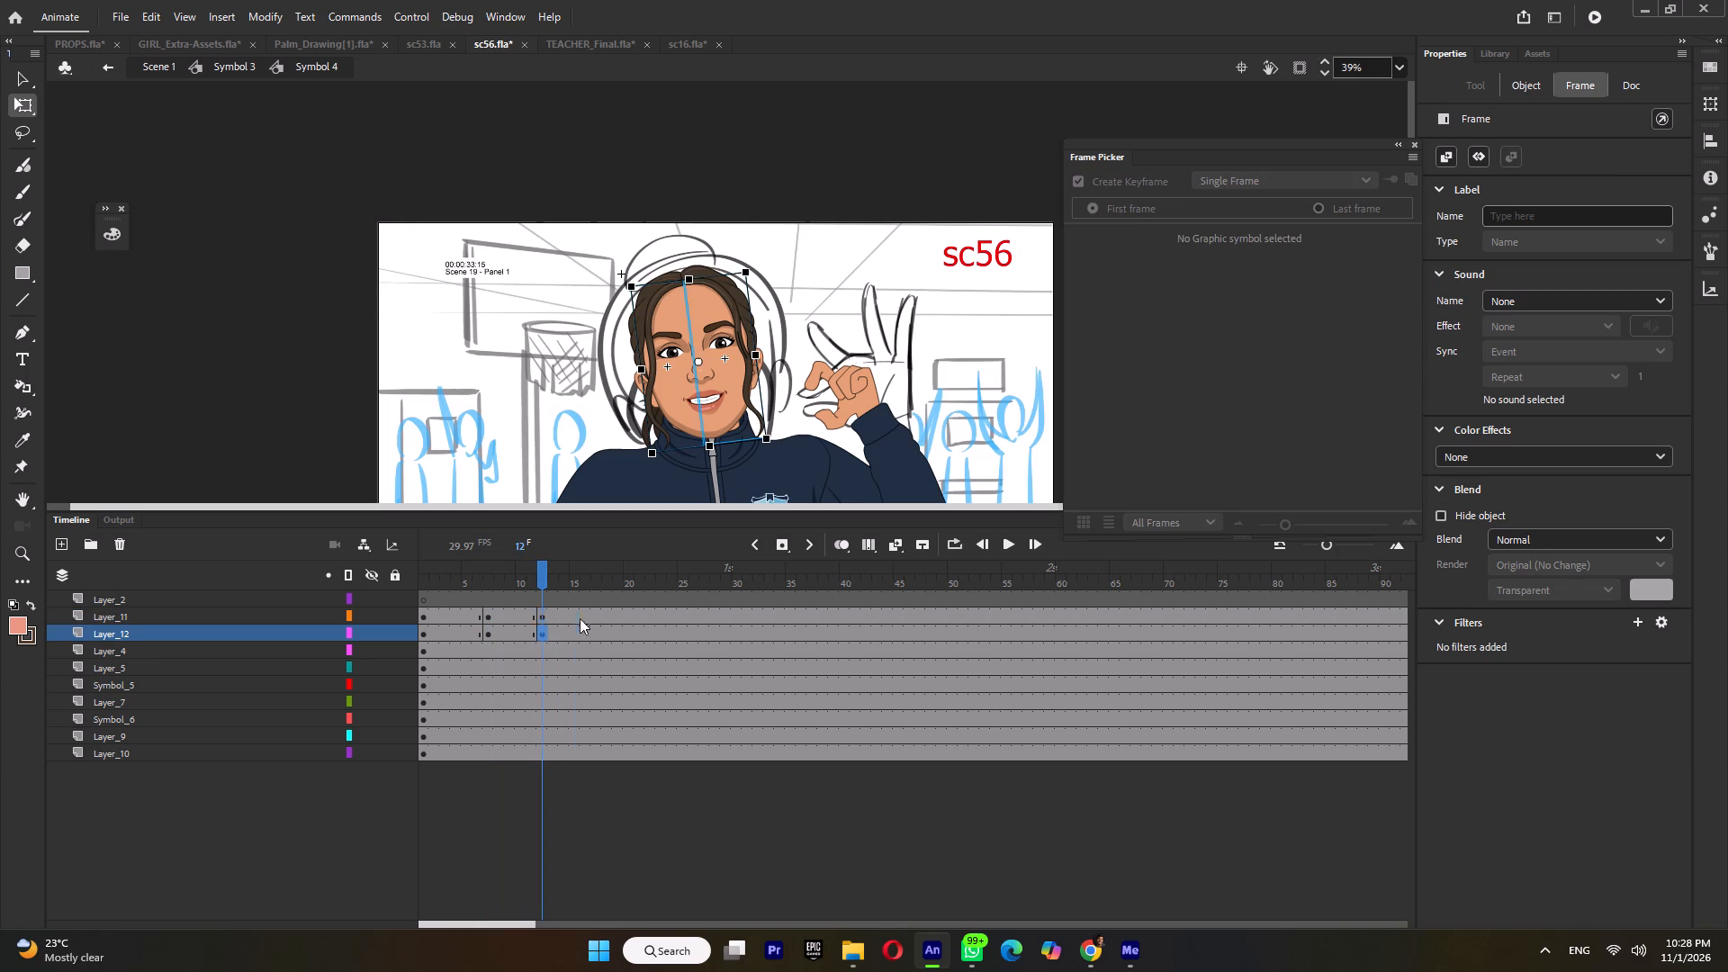
left_click_drag(580, 618, 580, 629)
left_click_drag(584, 614, 585, 632)
key("F6")
On the hair keyframes at frame 7, rotate both front hair strands slightly clockwise so their tips swing sideways.
left_click(442, 583)
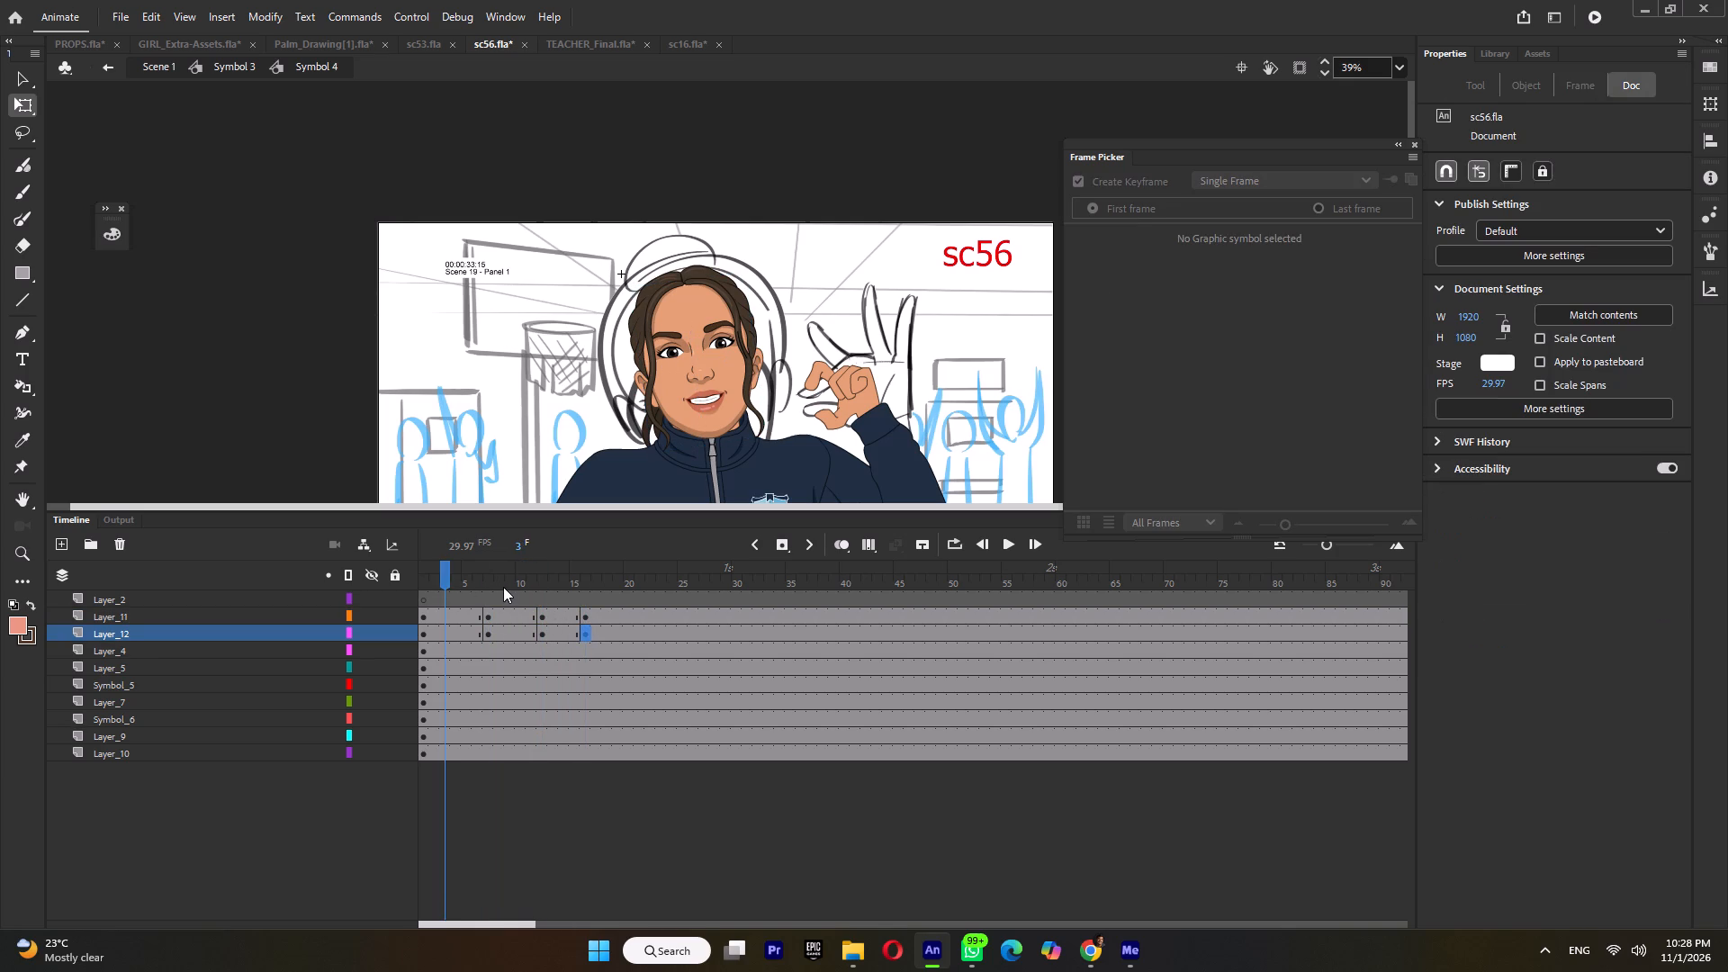
left_click(503, 587)
left_click(653, 419)
scroll(674, 462, "up", 3, "ctrl")
scroll(796, 427, "up", 1, "ctrl")
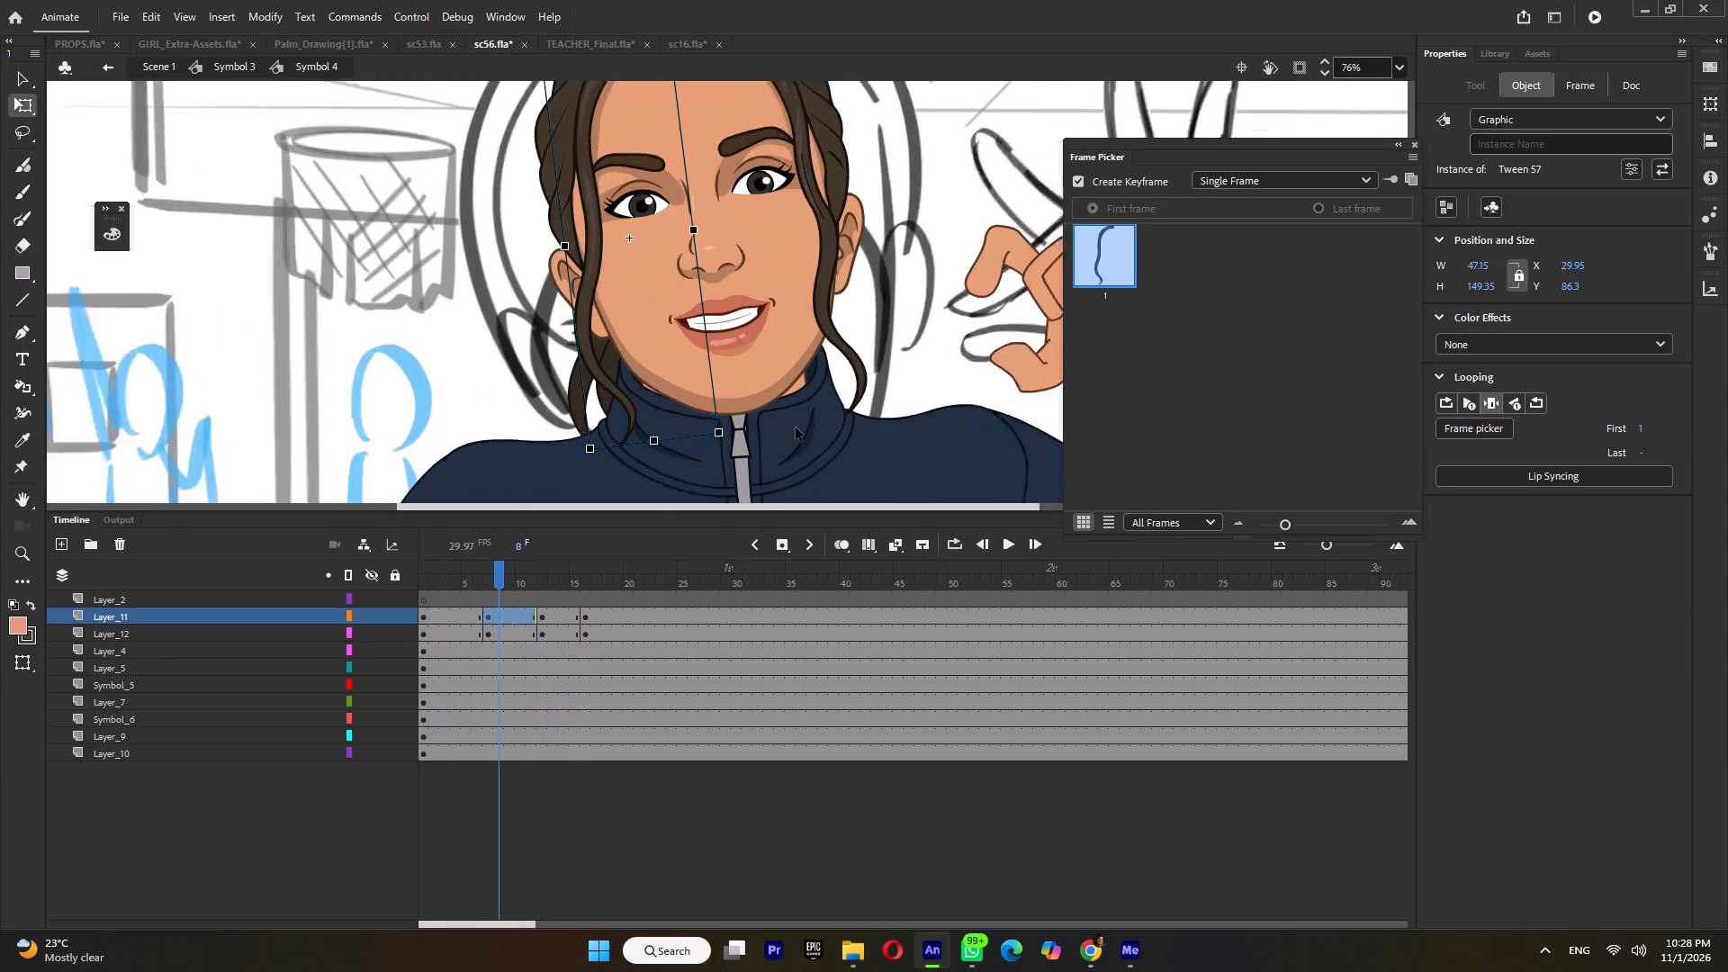
scroll(796, 427, "up", 2, "ctrl")
left_click_drag(684, 452, 671, 471)
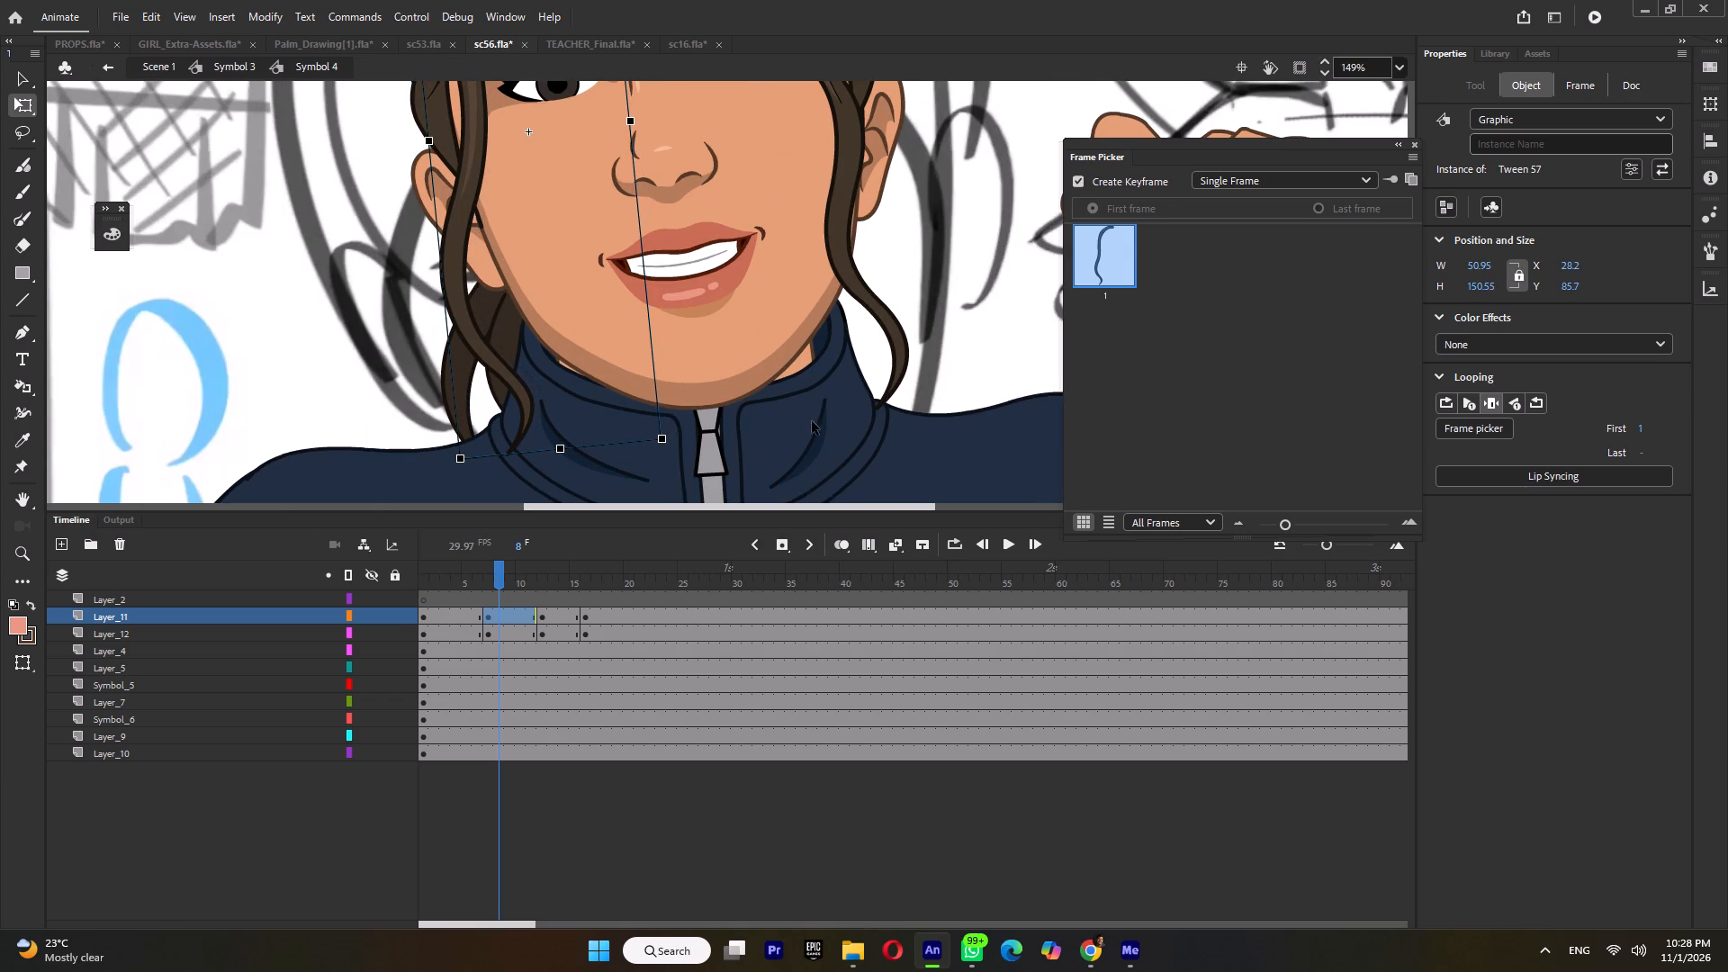
left_click(893, 338)
left_click_drag(909, 416, 899, 426)
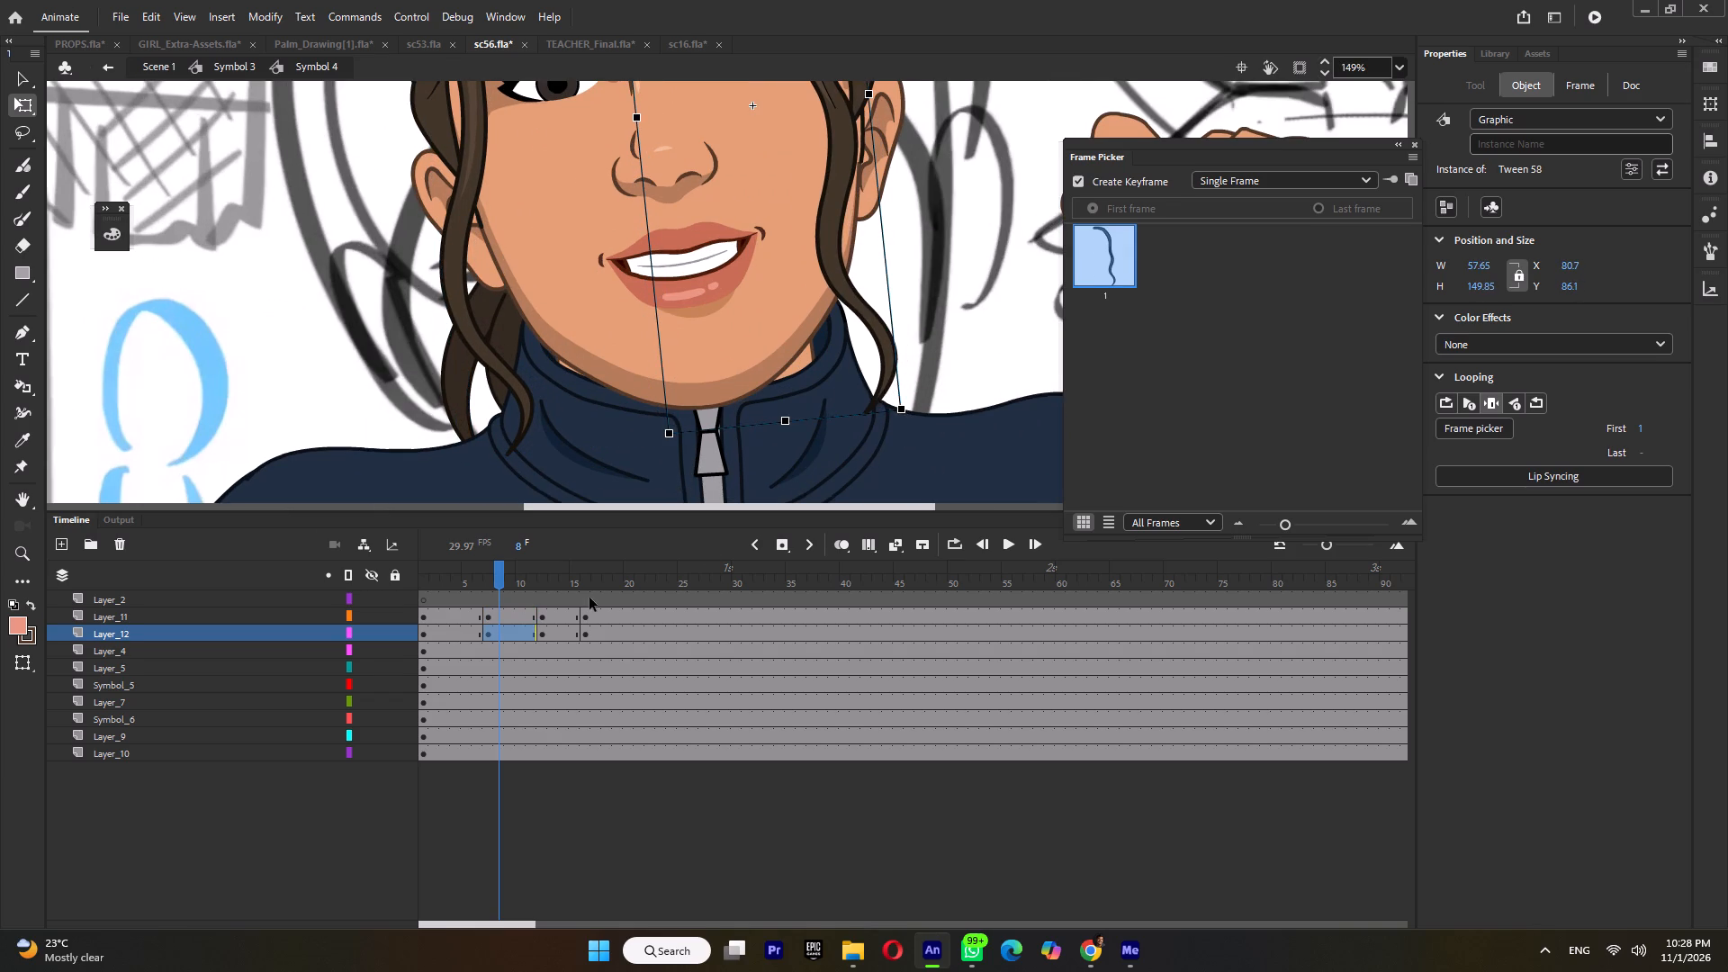
On the hair keyframes at frame 12, rotate both front hair strands slightly counterclockwise.
left_click(560, 577)
left_click(538, 400)
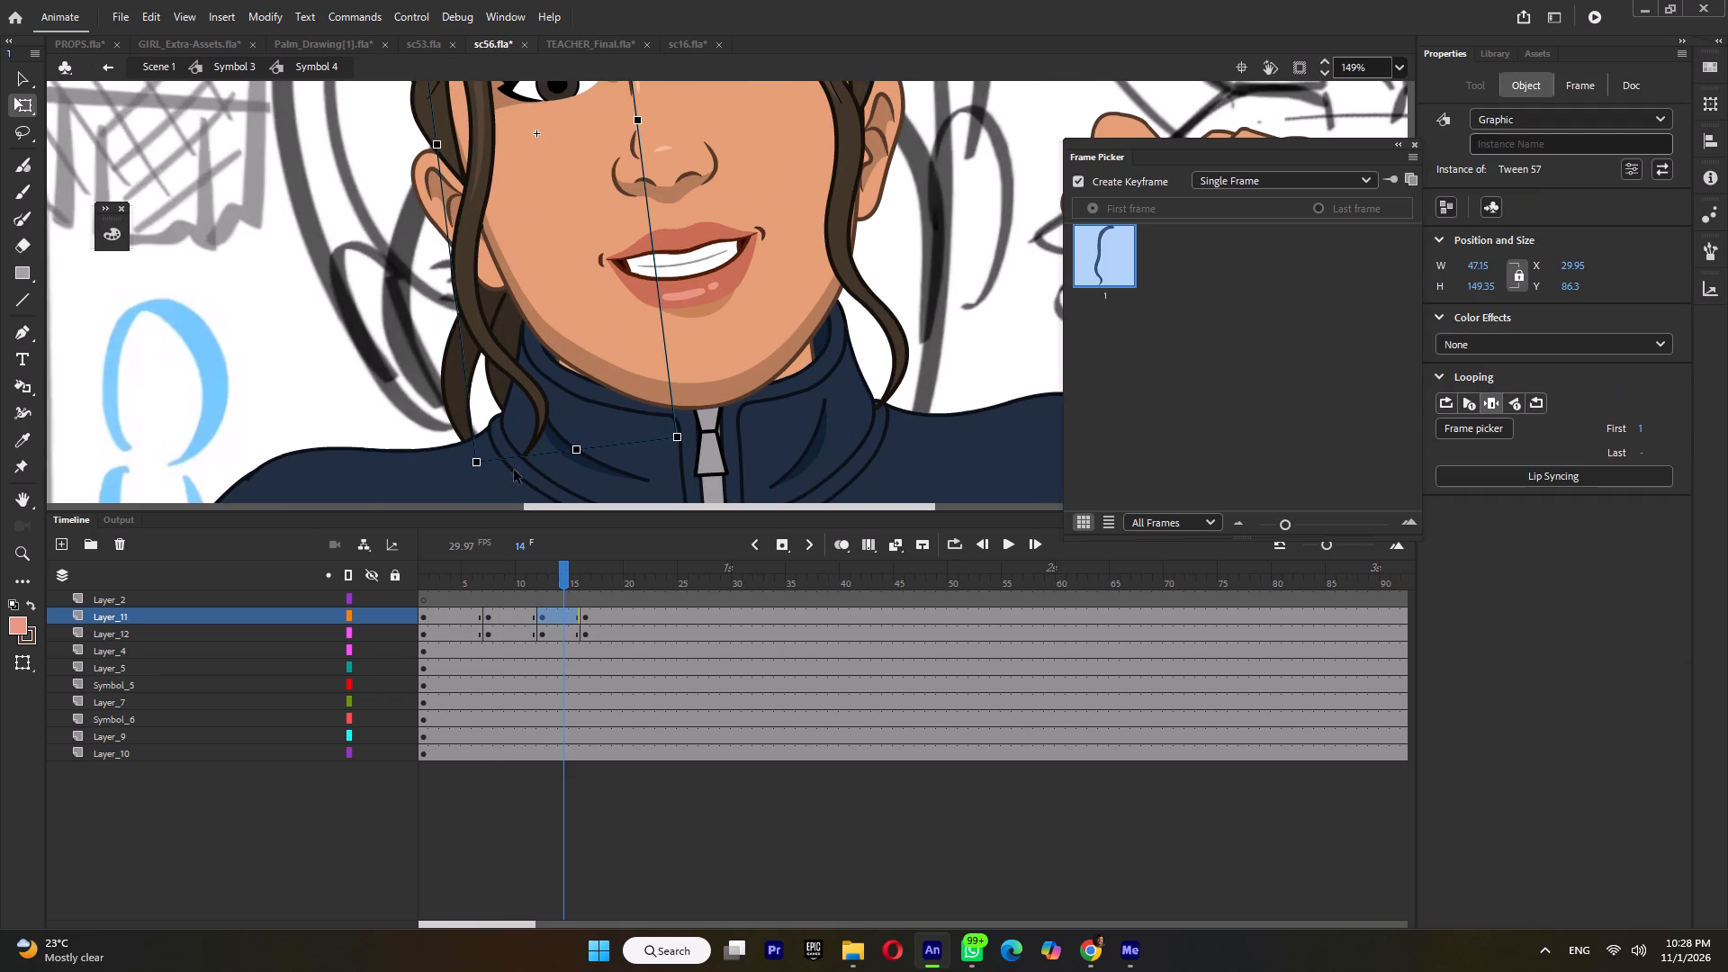
left_click_drag(480, 475, 490, 484)
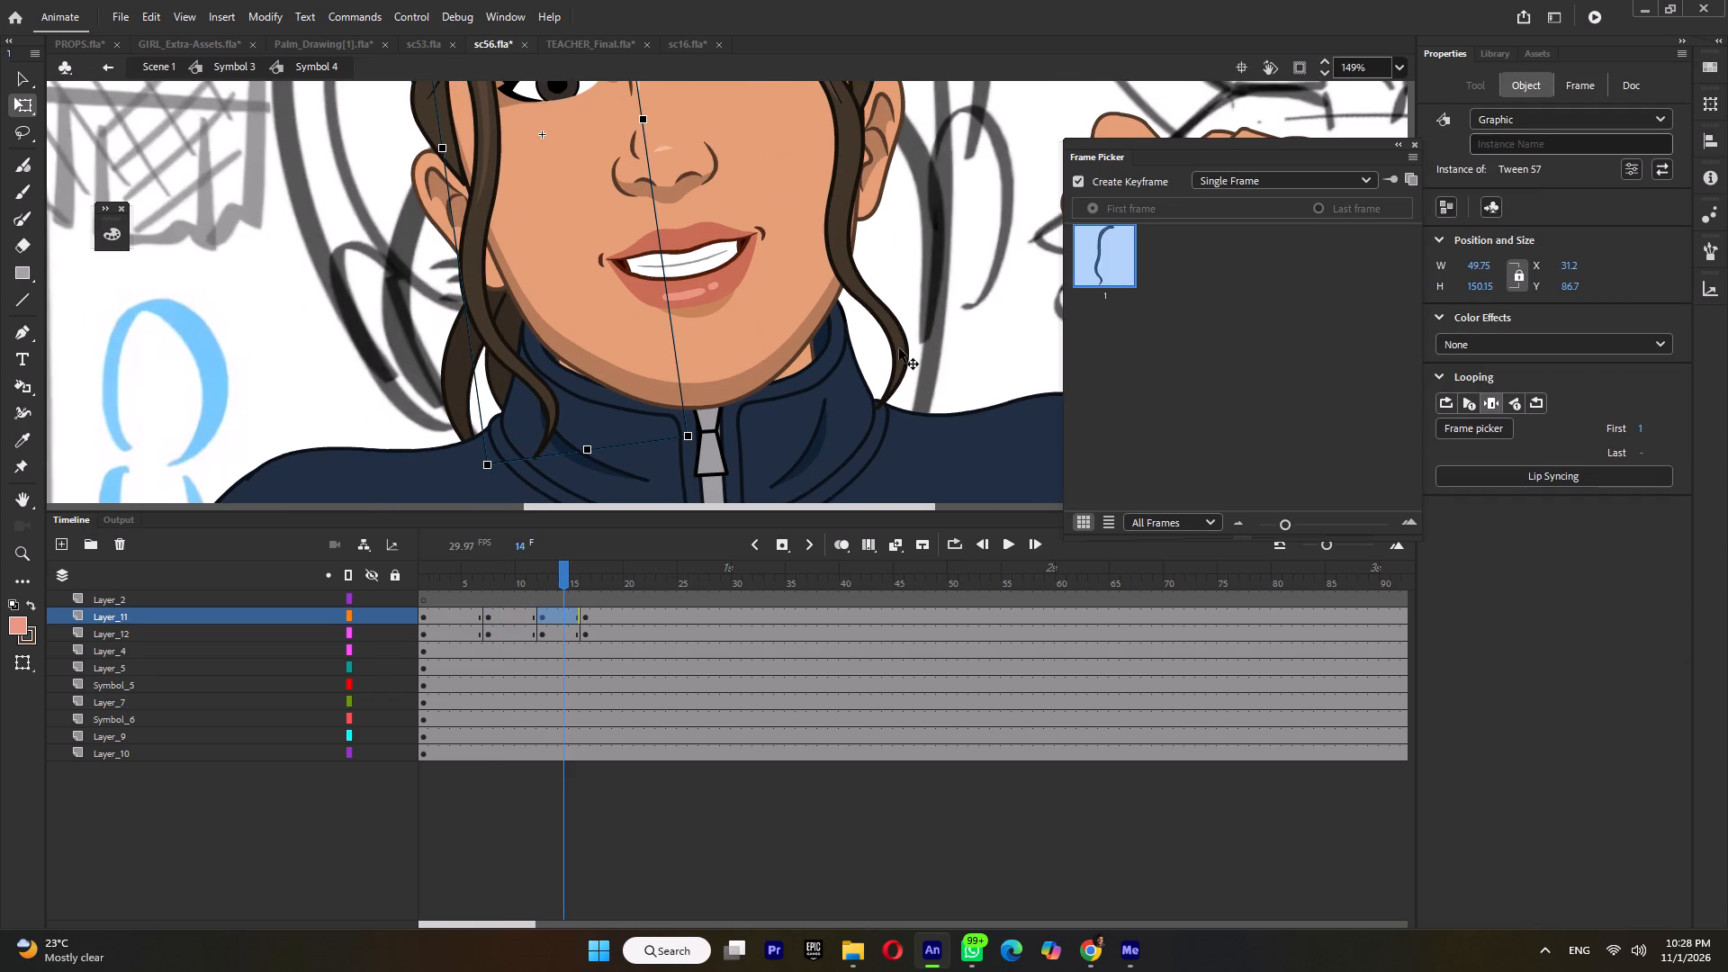
left_click(899, 348)
left_click_drag(916, 414, 928, 417)
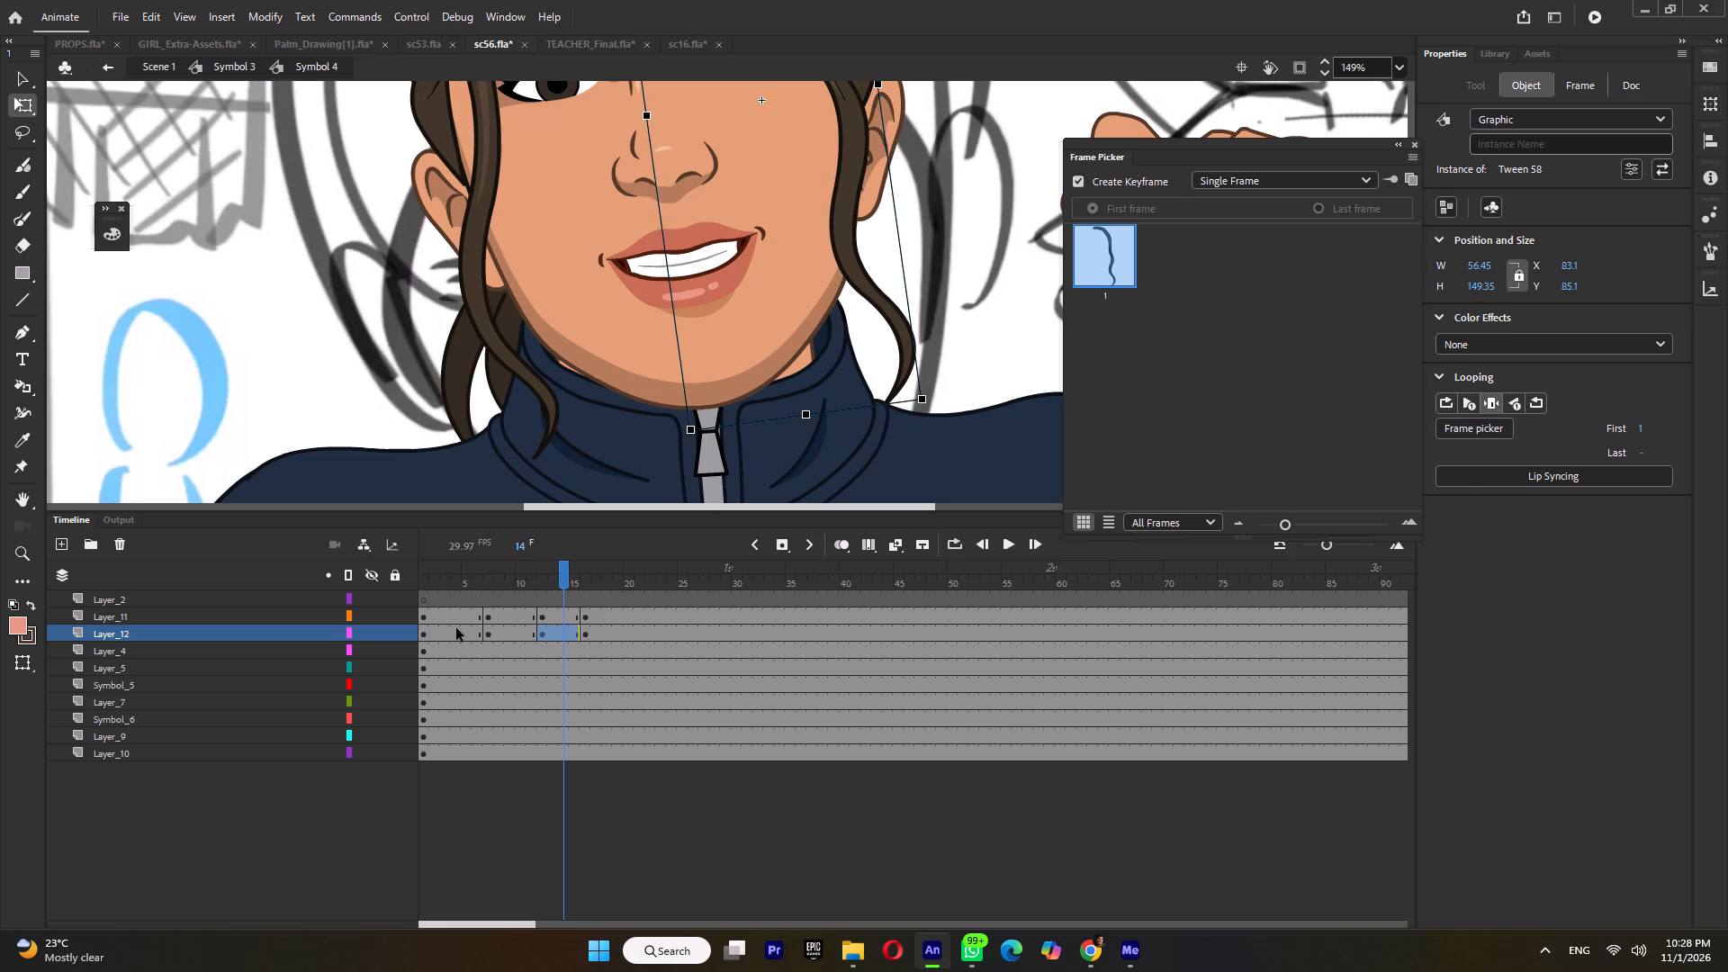
Create classic tweens on both hair-strand layers across all spans between frames 1 and 16.
left_click_drag(471, 611, 569, 631)
key("ctrl+m")
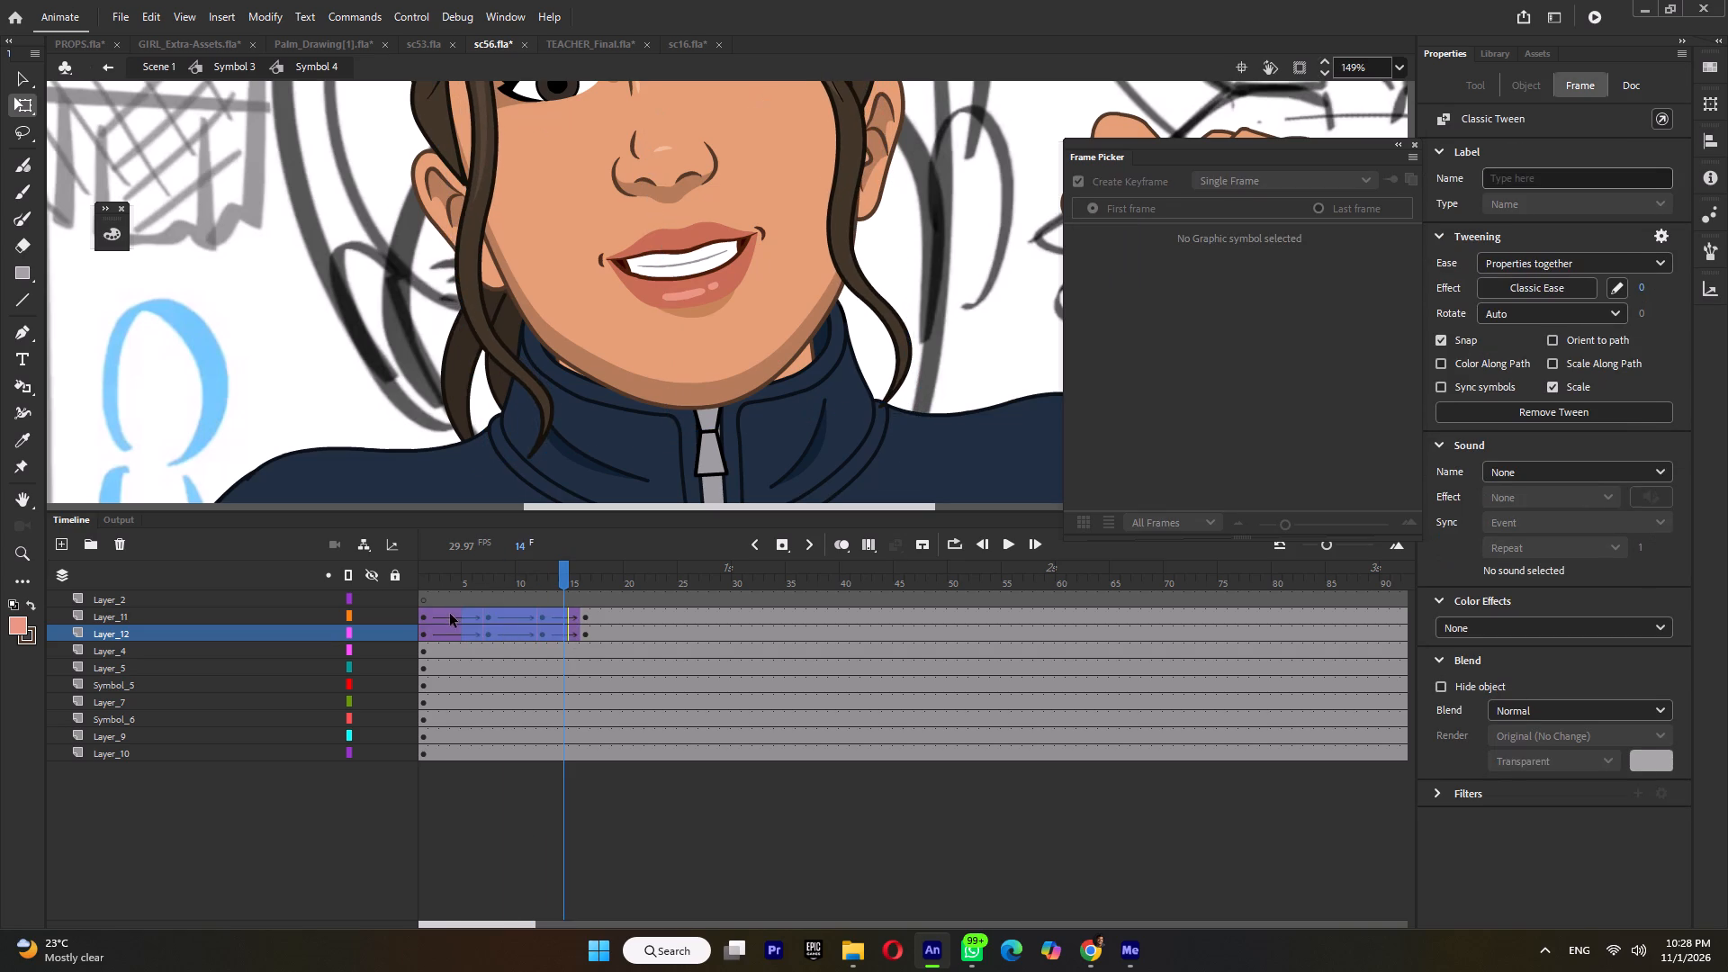
Extend the first tween on Layer_11 by one frame to offset that hair strand's motion, and save the document.
left_click(450, 613)
key("F5")
key("Return")
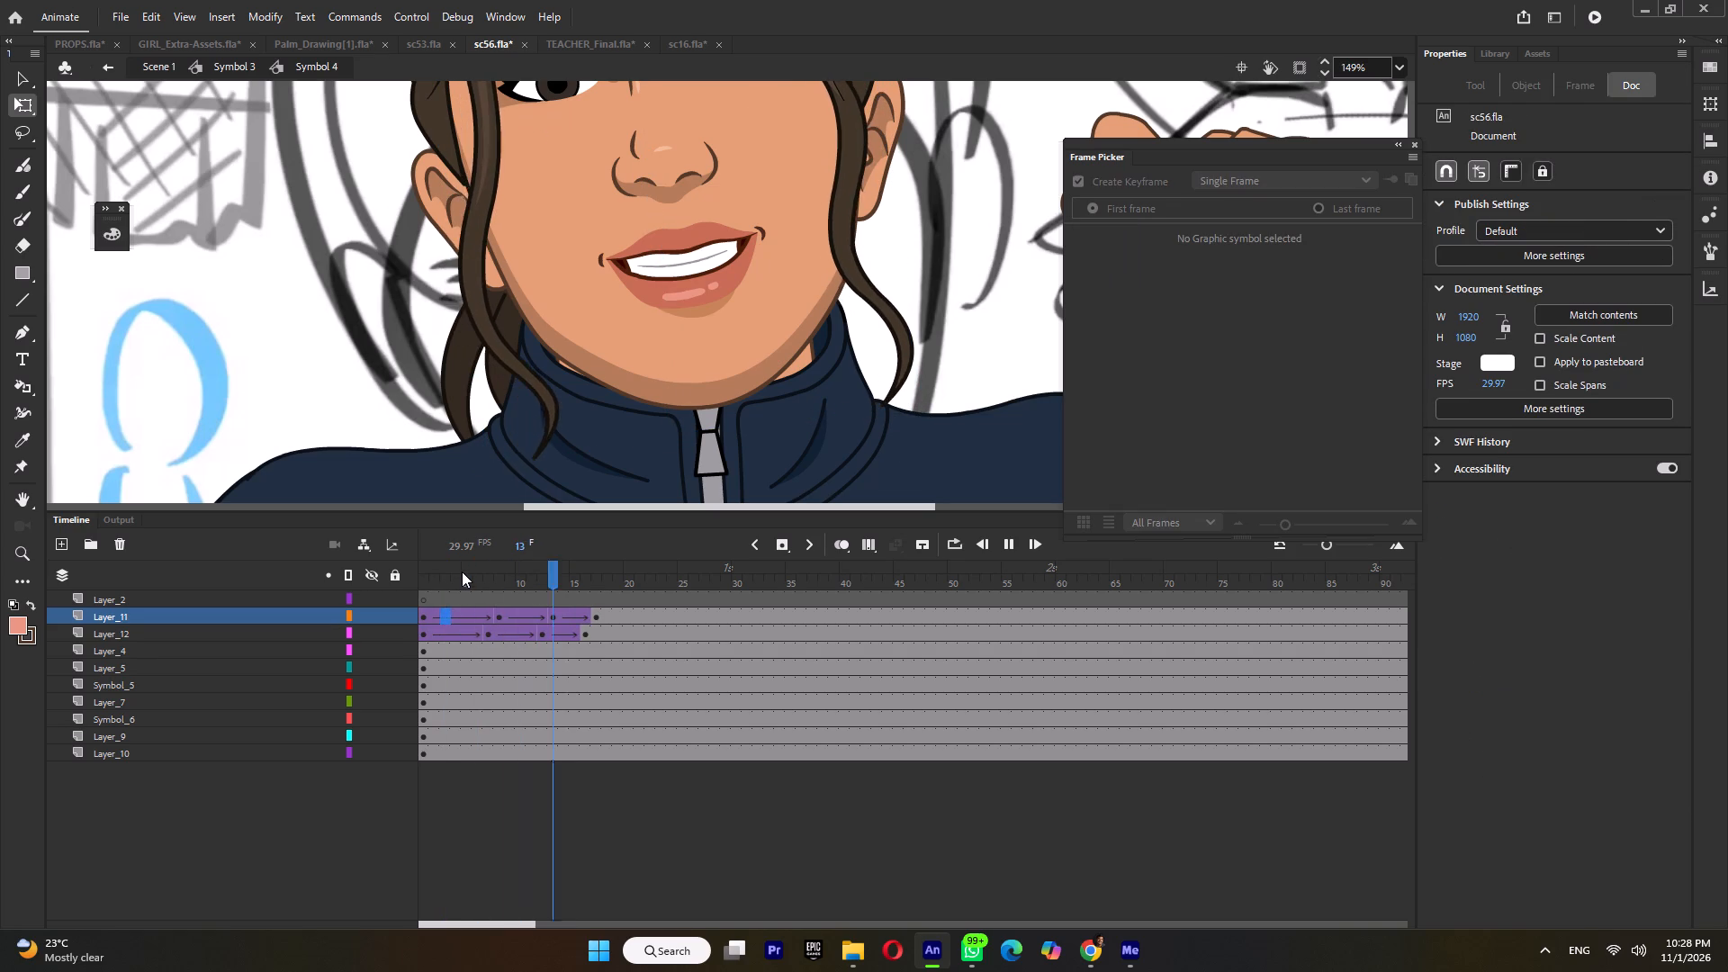
key("Return")
scroll(328, 302, "down", 6, "ctrl")
key("ctrl+s")
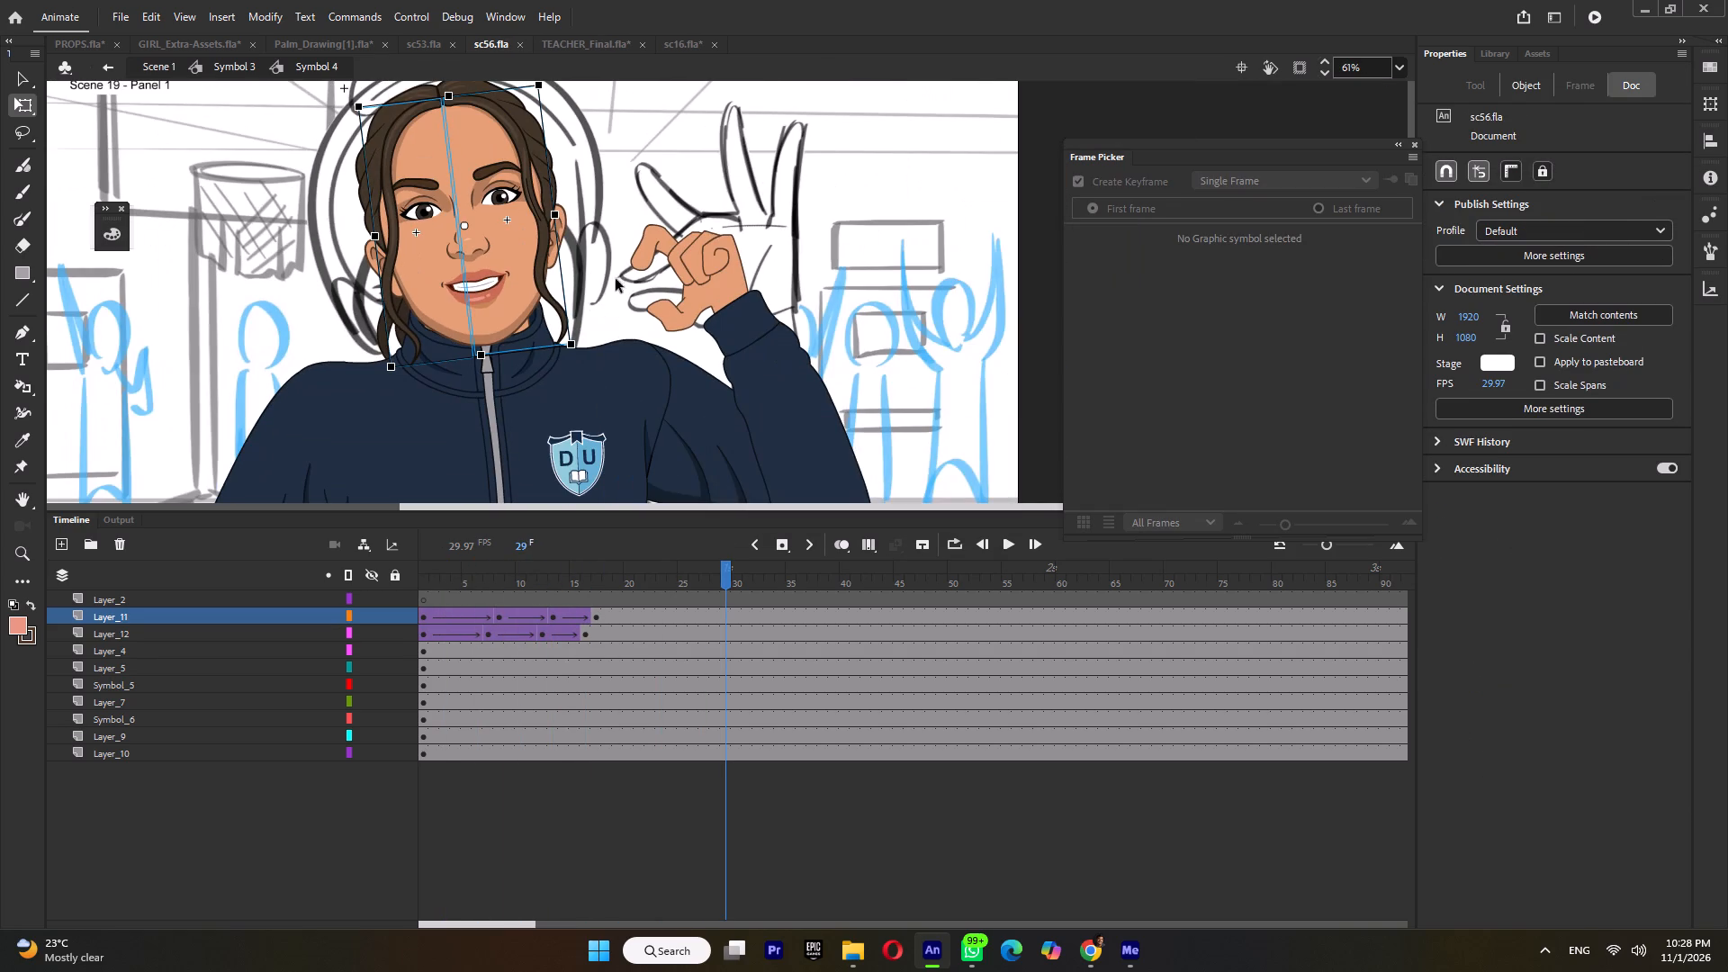
Return to the full character symbol and play the animation from frame 1 to review the hair and body motion.
double_click(733, 144, "ctrl")
scroll(733, 144, "down", 5, "ctrl")
left_click_drag(454, 570, 349, 582)
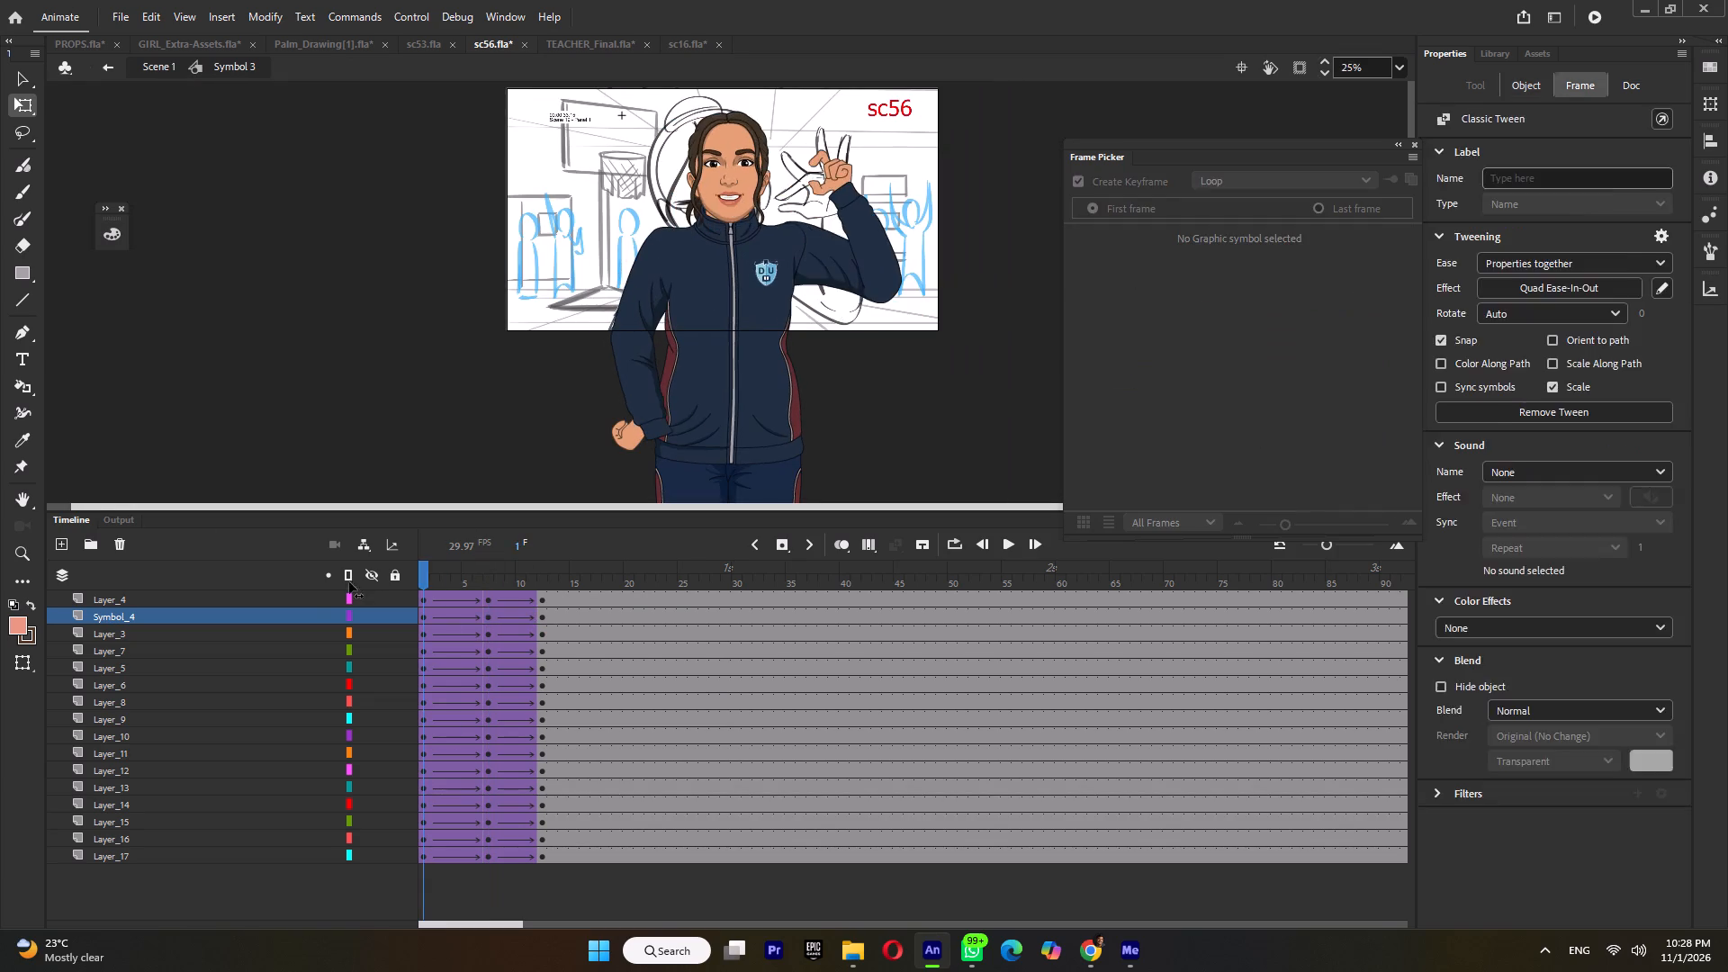
left_click_drag(349, 582, 317, 584)
key("Return")
key("Return")
left_click_drag(427, 571, 383, 582)
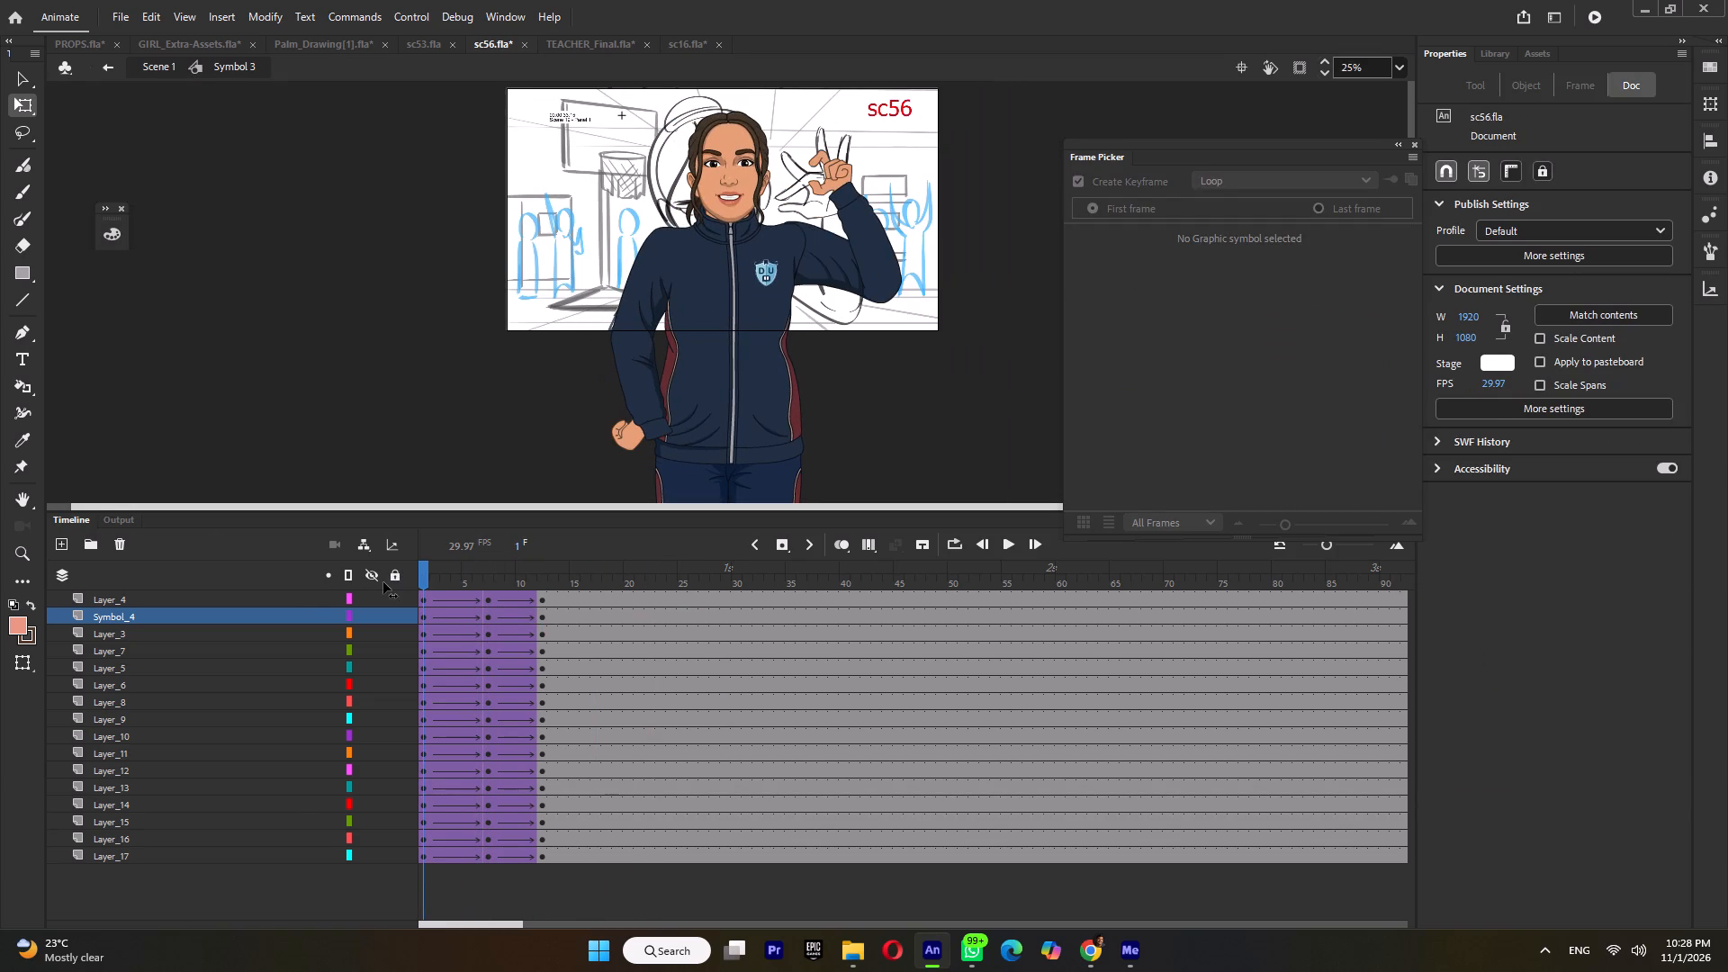
left_click_drag(383, 582, 382, 583)
Inside the head's face symbol, set the eyelids to Play Once starting from the closed-eye frame 9, beginning at frame 1.
double_click(730, 163)
scroll(729, 163, "up", 3, "ctrl")
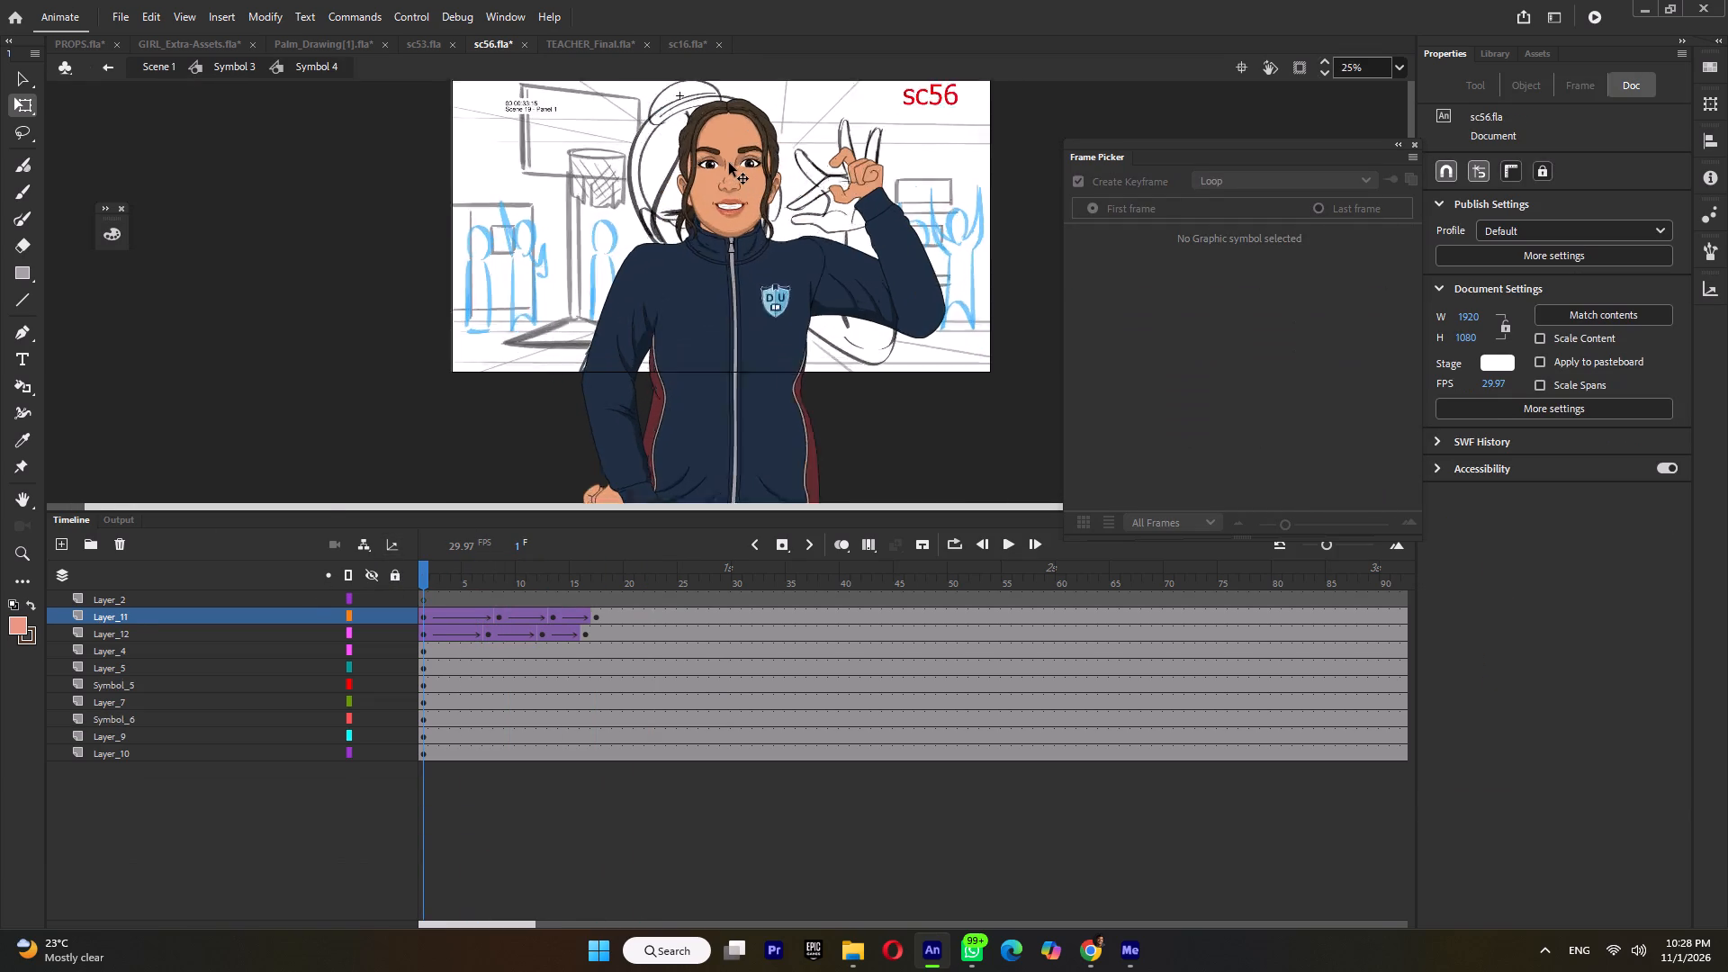
scroll(729, 163, "up", 6, "ctrl")
double_click(688, 118)
left_click(678, 159)
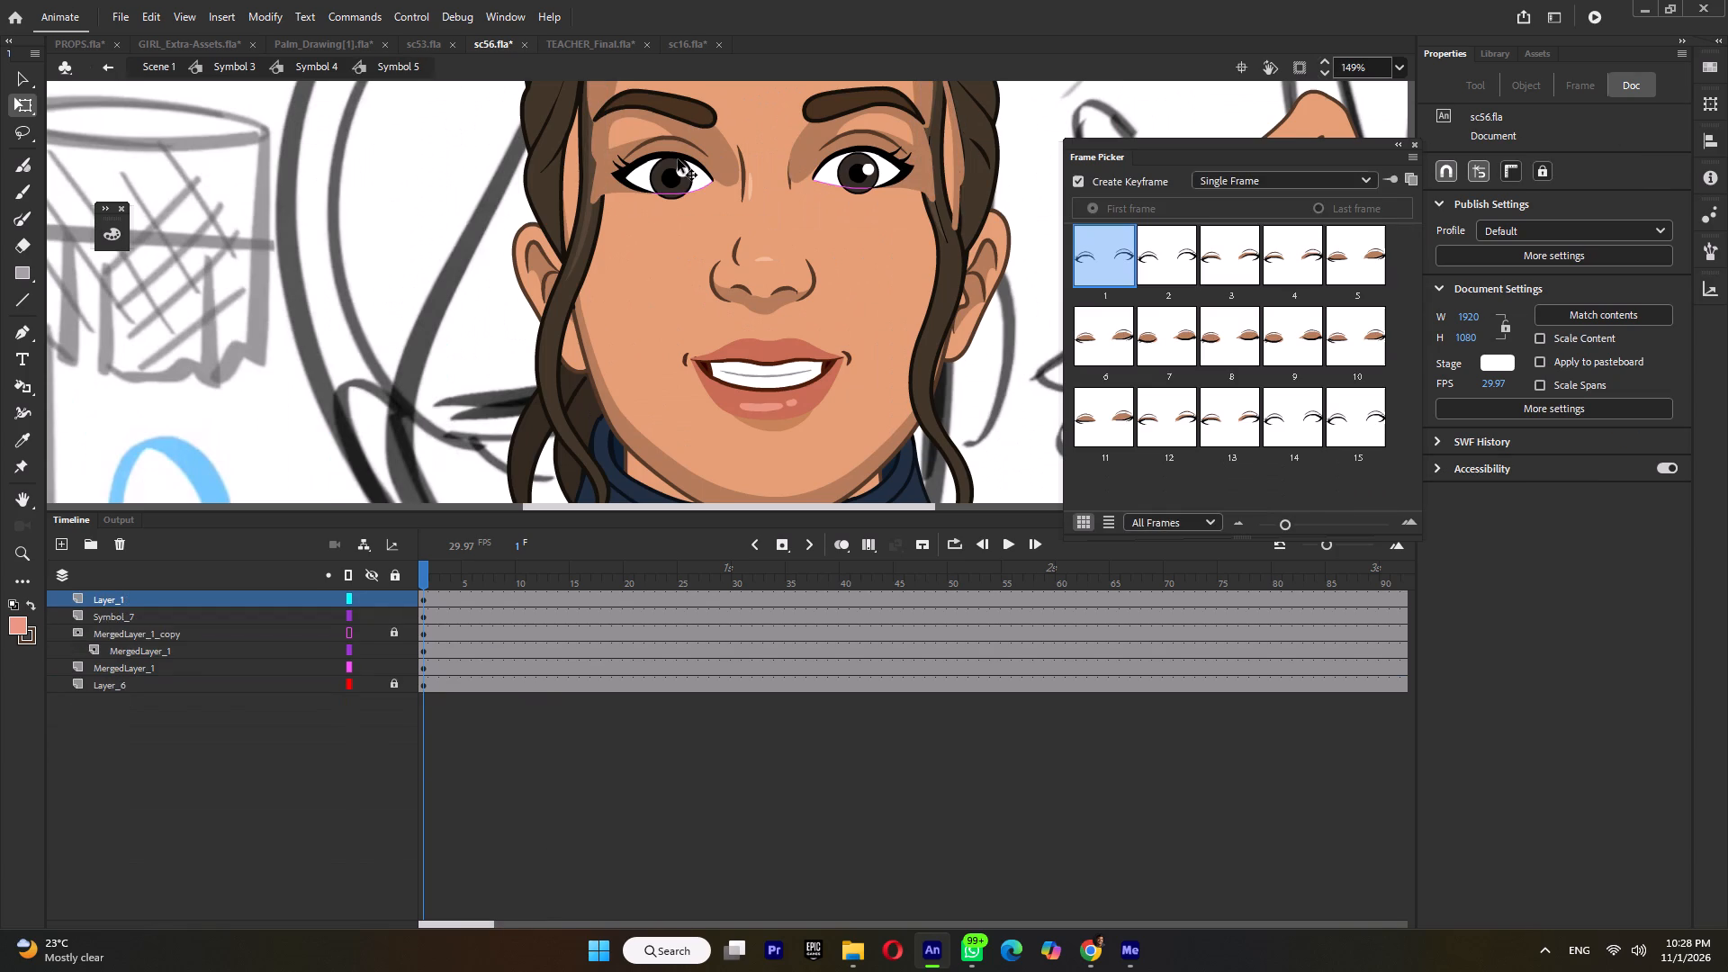
left_click(1228, 335)
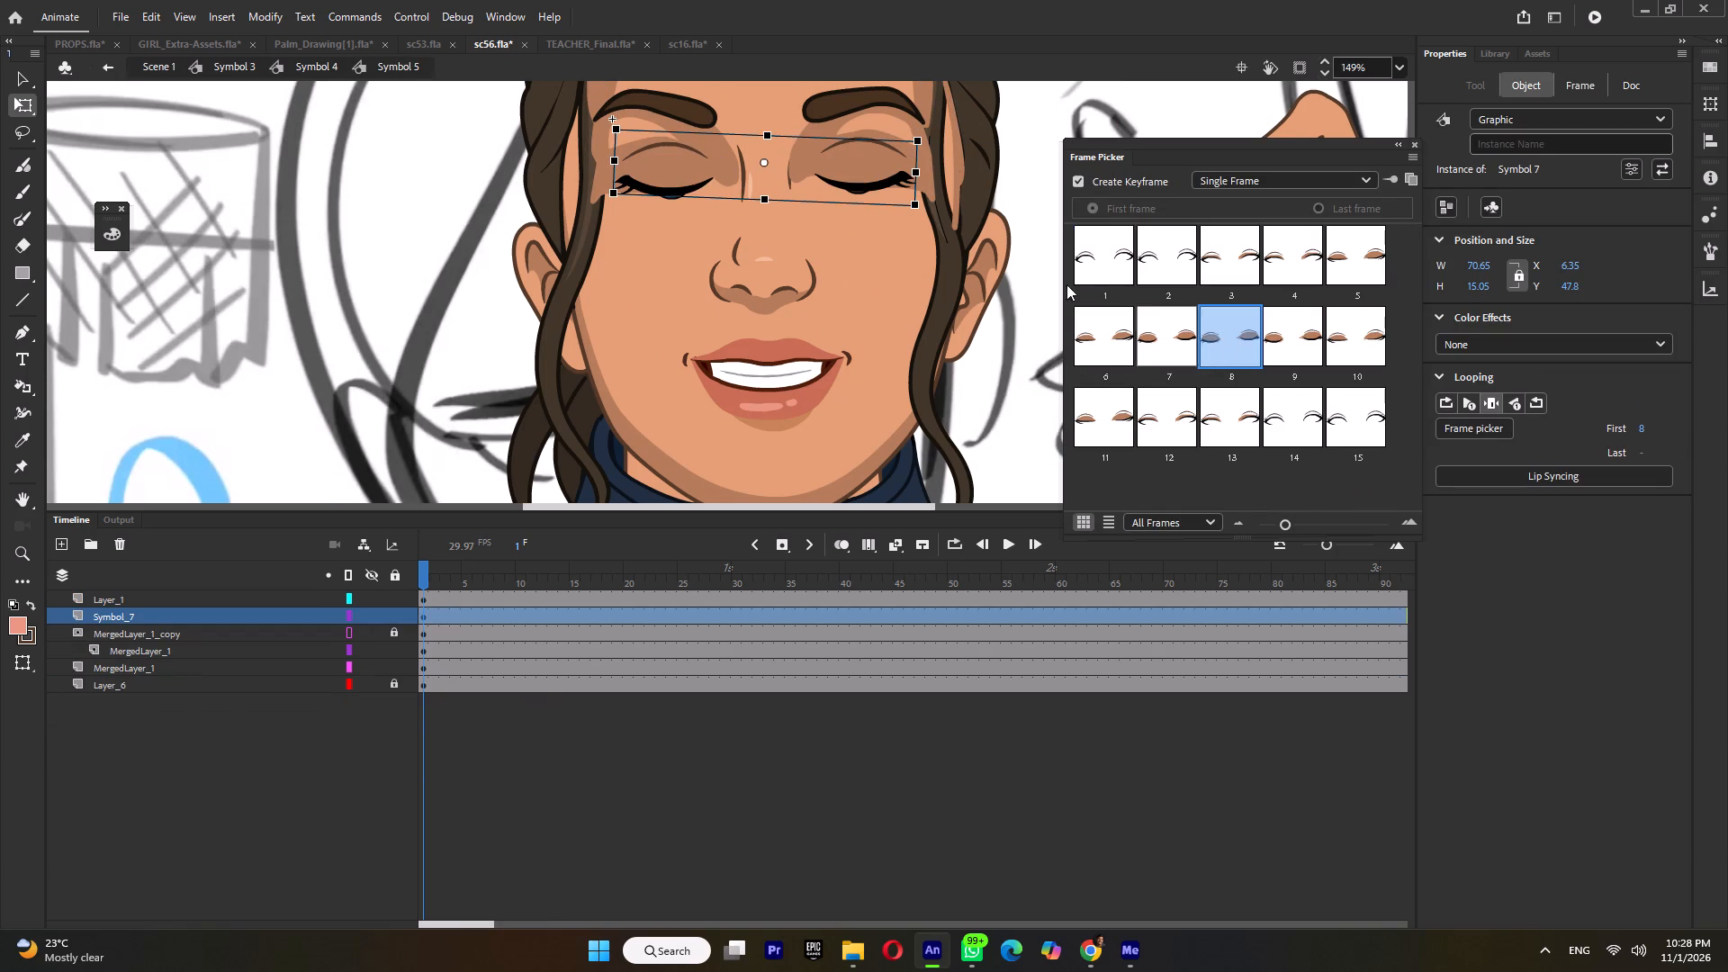
left_click_drag(429, 573, 456, 588)
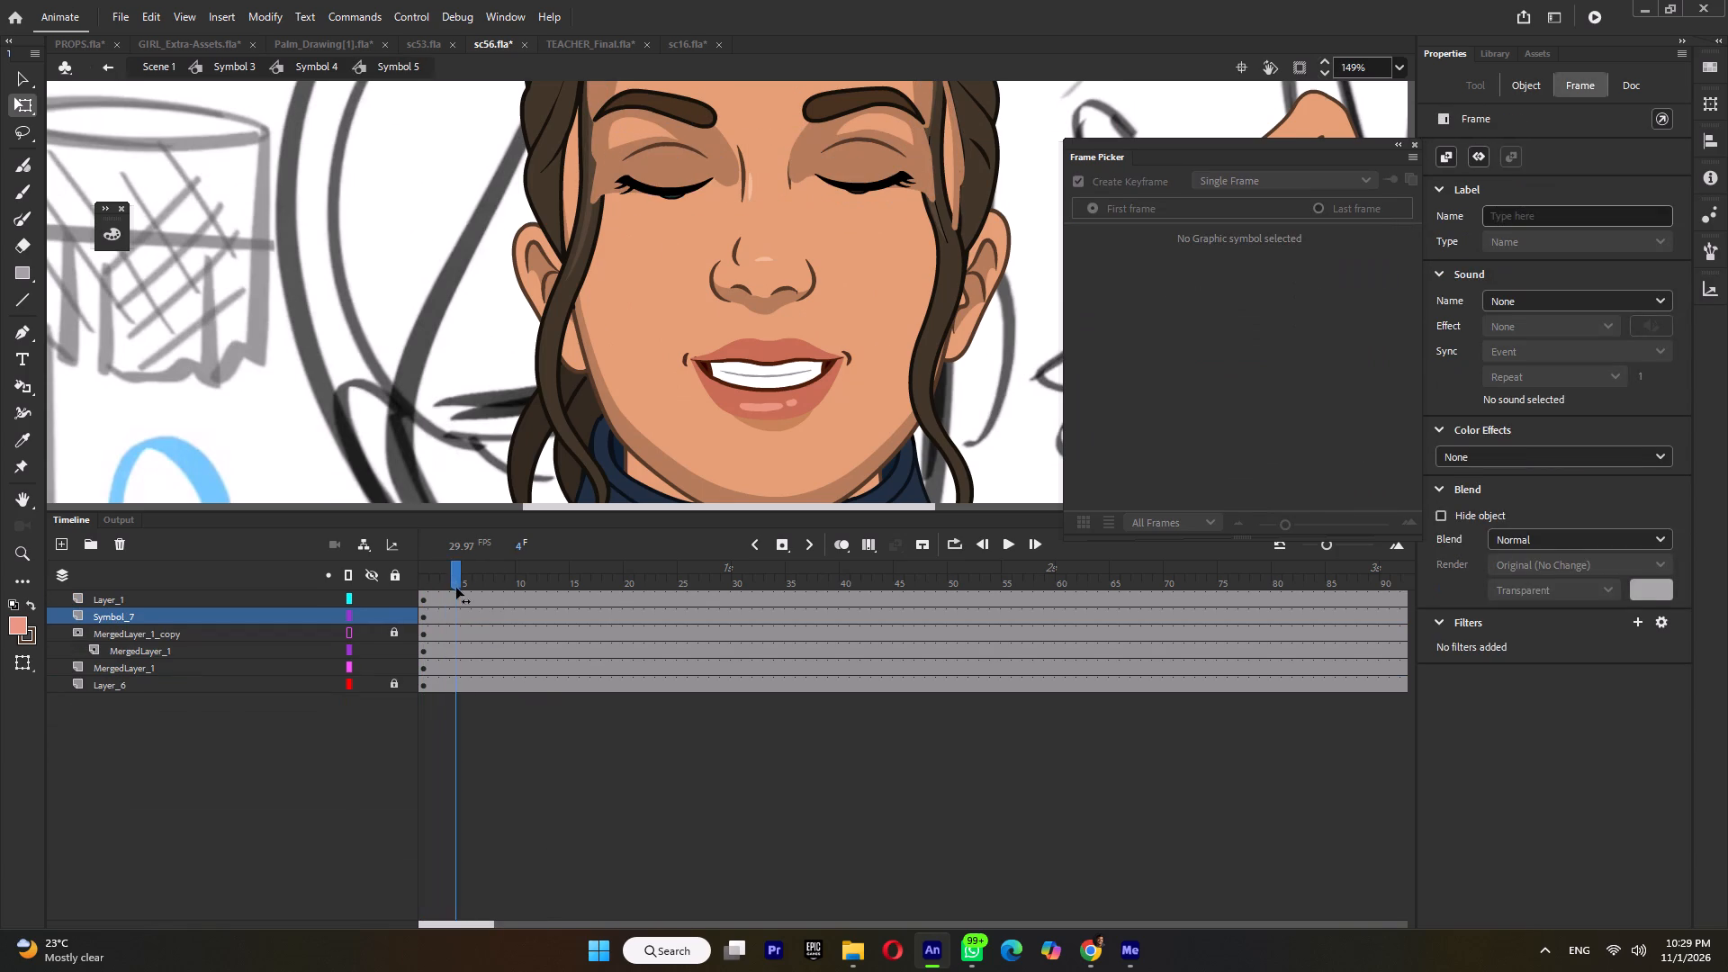
left_click_drag(456, 588, 372, 602)
left_click(668, 193)
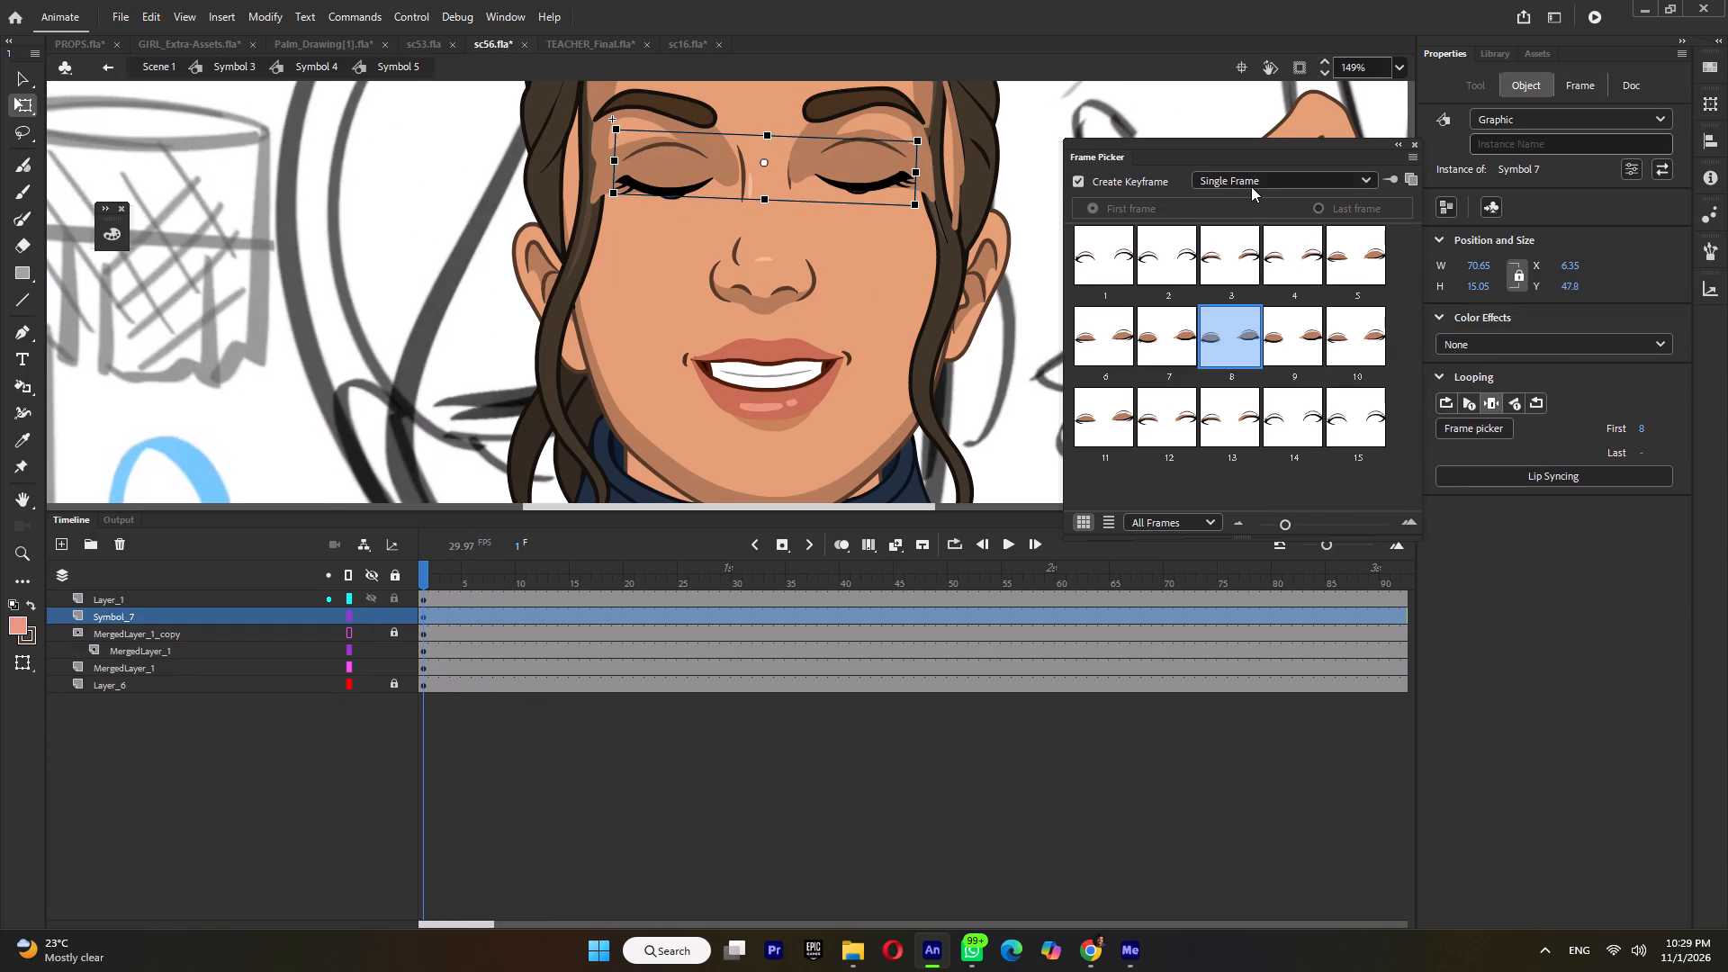
left_click(1248, 176)
left_click(1260, 237)
left_click(1252, 180)
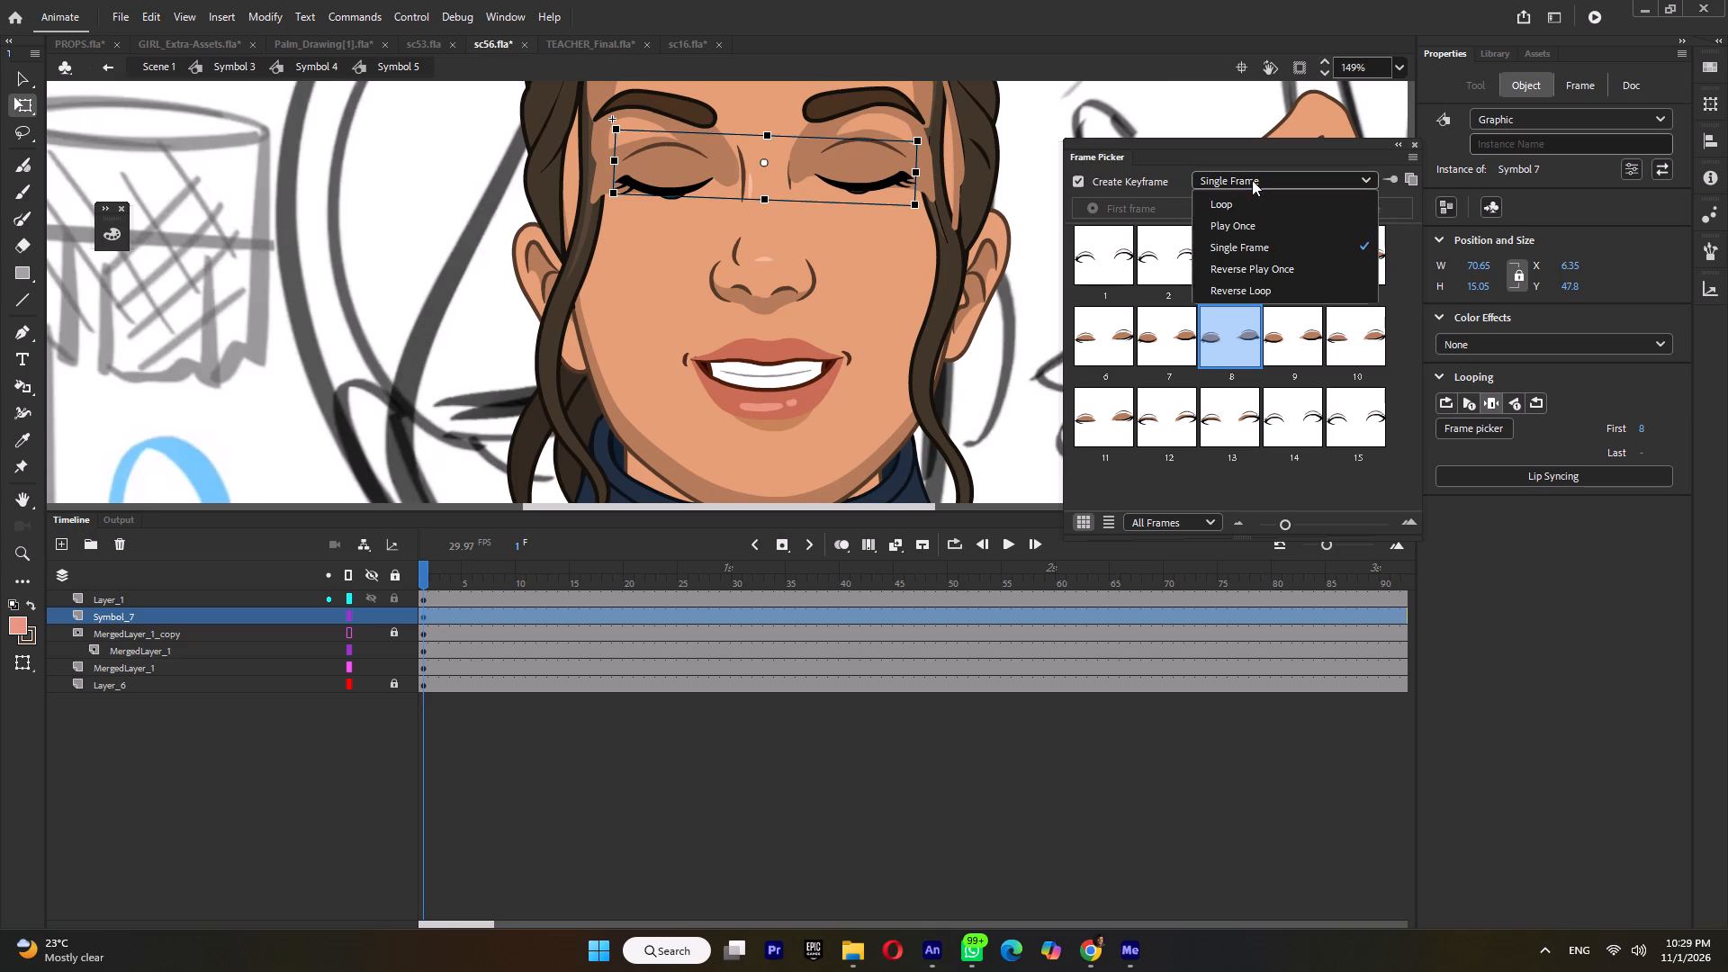
left_click(1258, 222)
left_click(1286, 351)
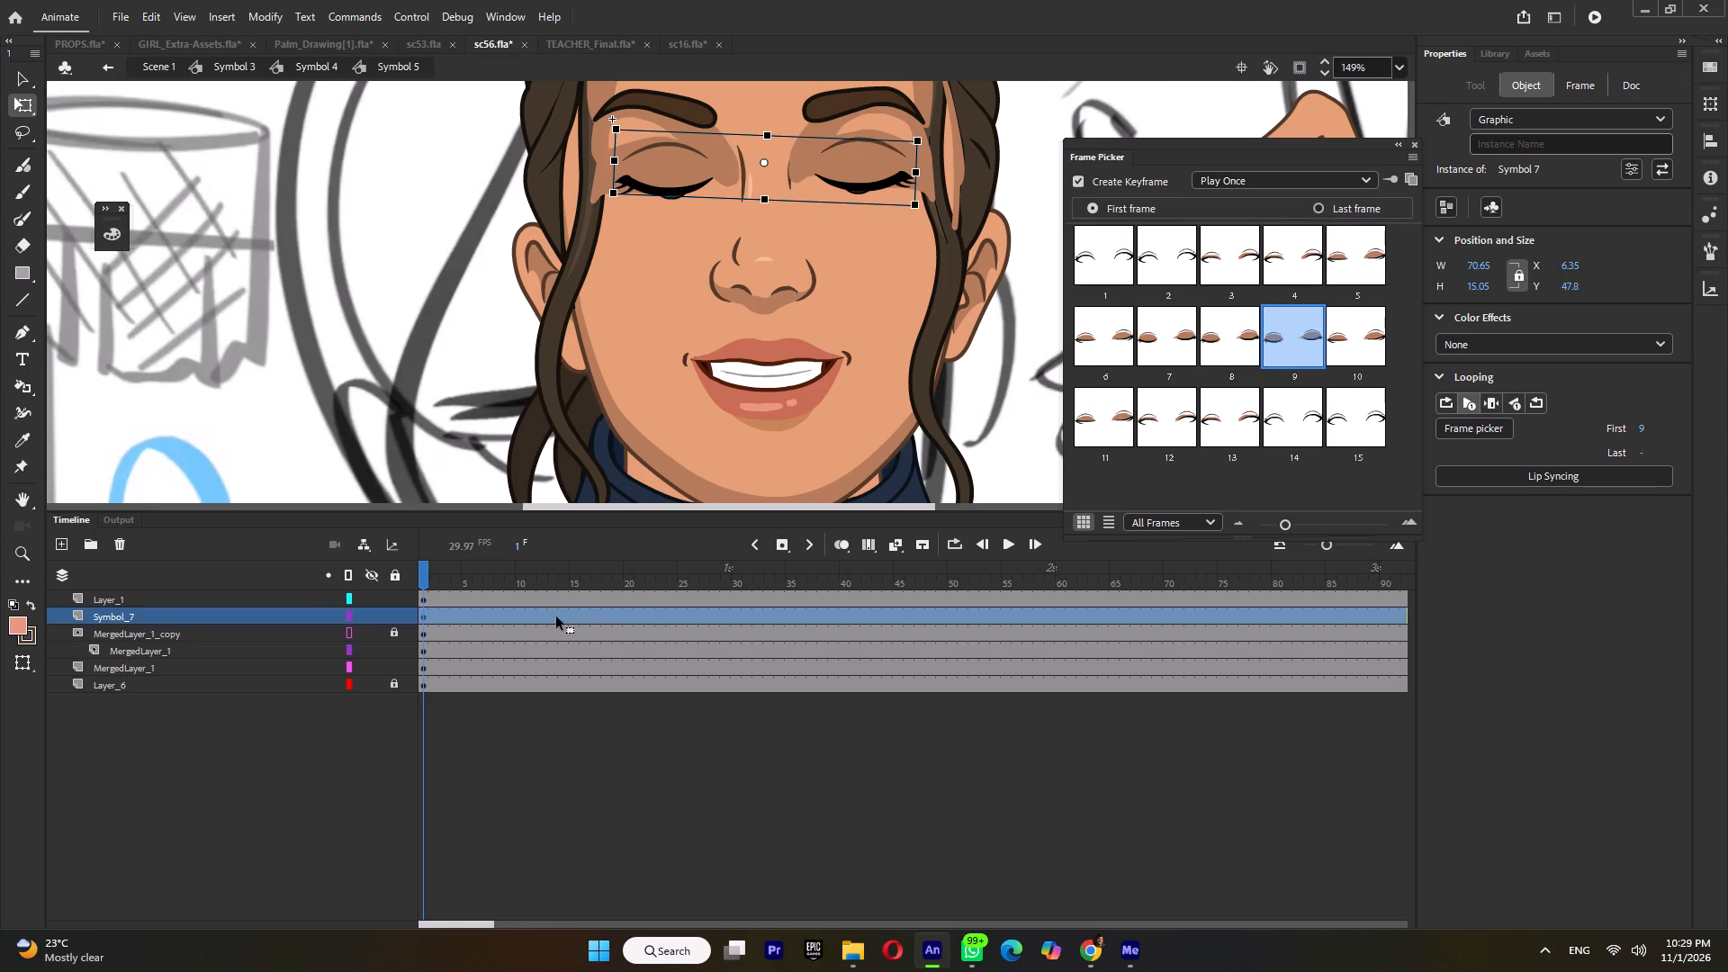
left_click_drag(436, 572, 485, 588)
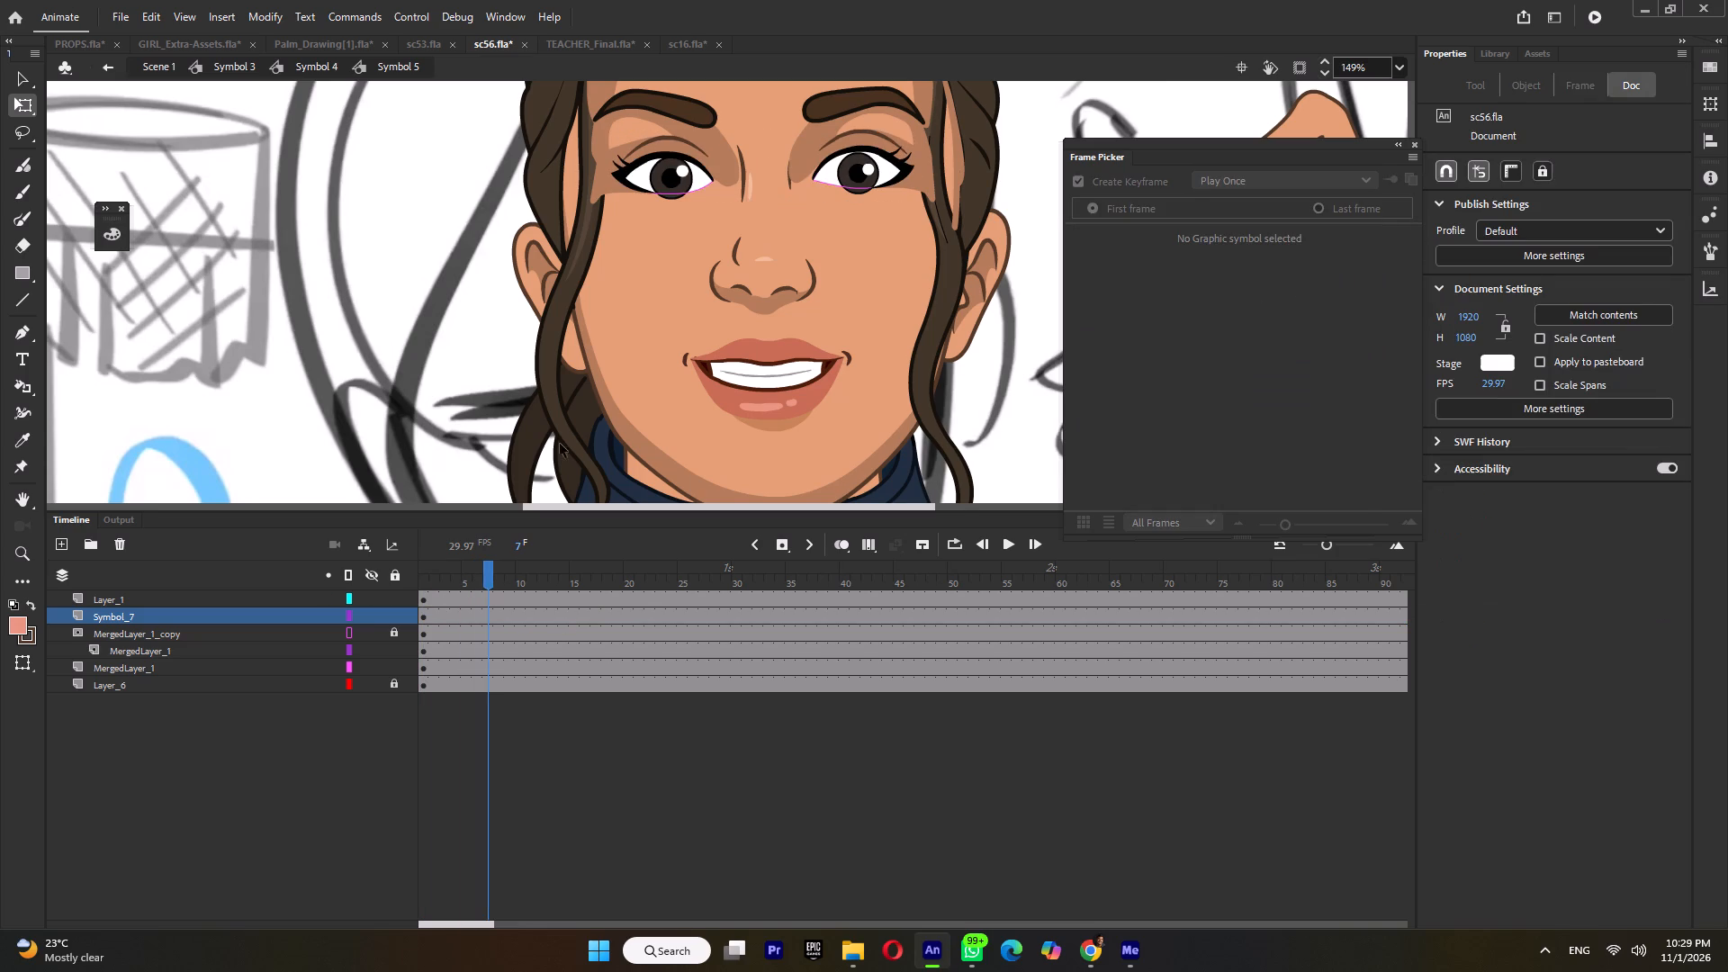
Add a keyframe at frame 7 on the eyebrow layer, Layer_1.
left_click(690, 121)
left_click(489, 598)
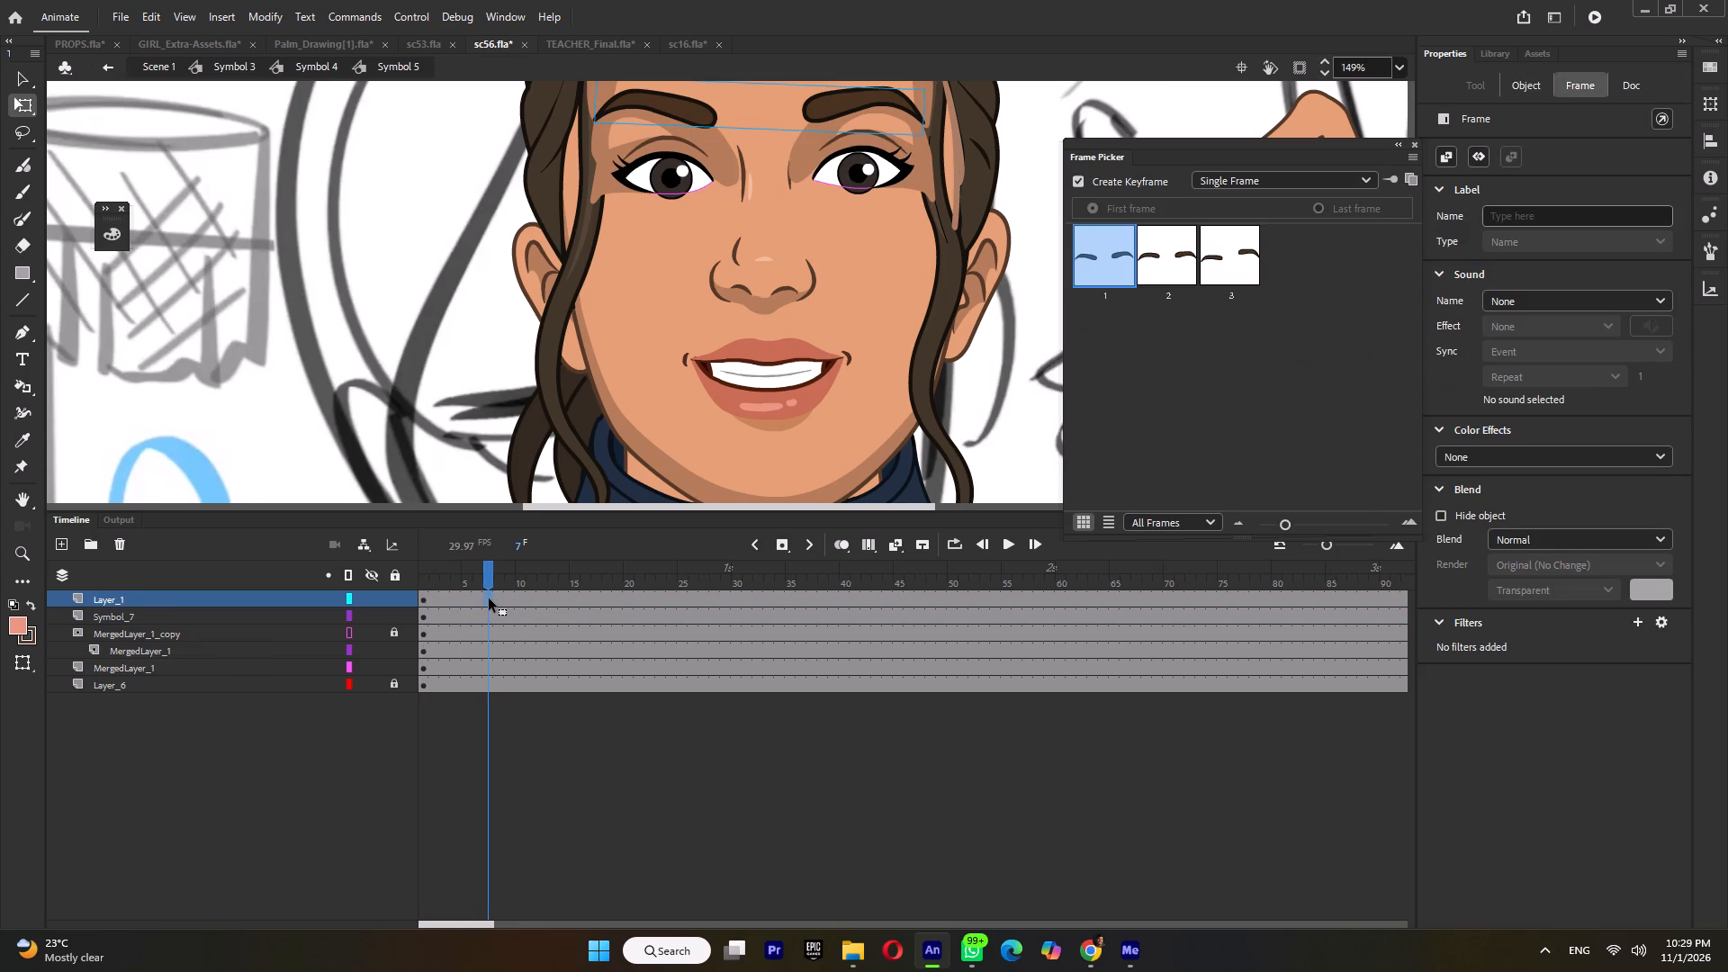
key("F6")
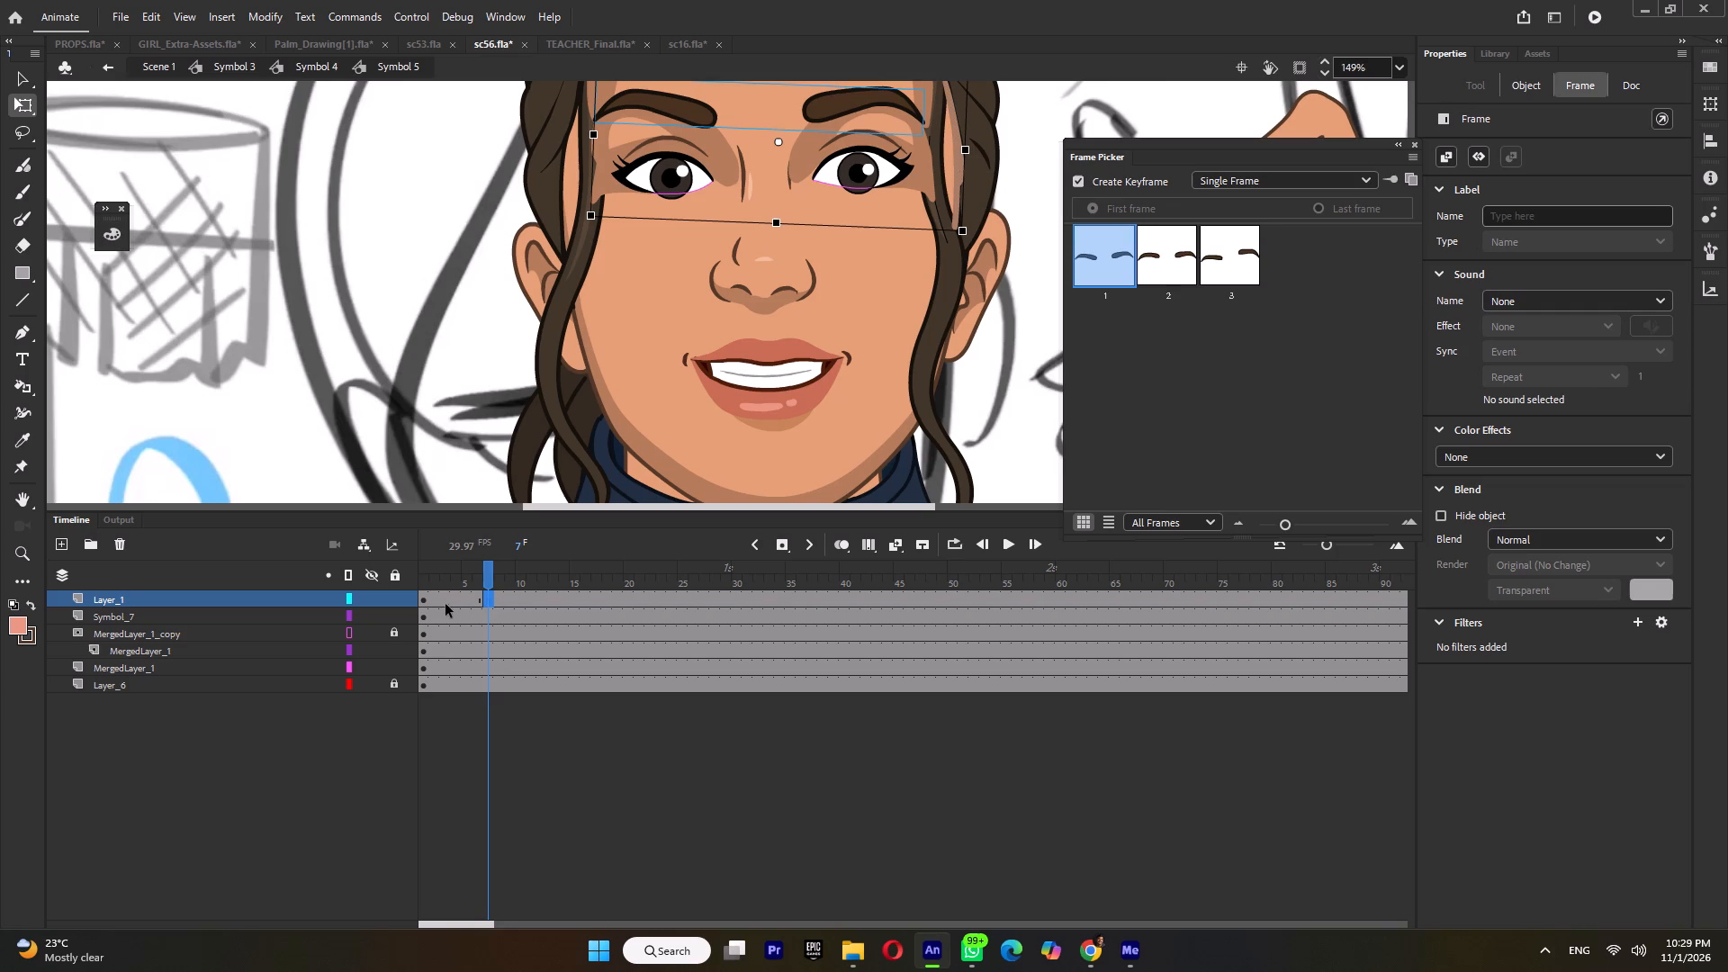
On frame 1 of the eyebrow layer, nudge the eyebrows slightly down.
left_click(427, 603)
key("Down")
key("Down")
key("Down")
key("Down")
key("Down")
key("Down")
key("Down")
key("Down")
key("Down")
key("Down")
key("Down")
key("Down")
key("Down")
key("Down")
key("Down")
key("Down")
key("Down")
key("Down")
key("Down")
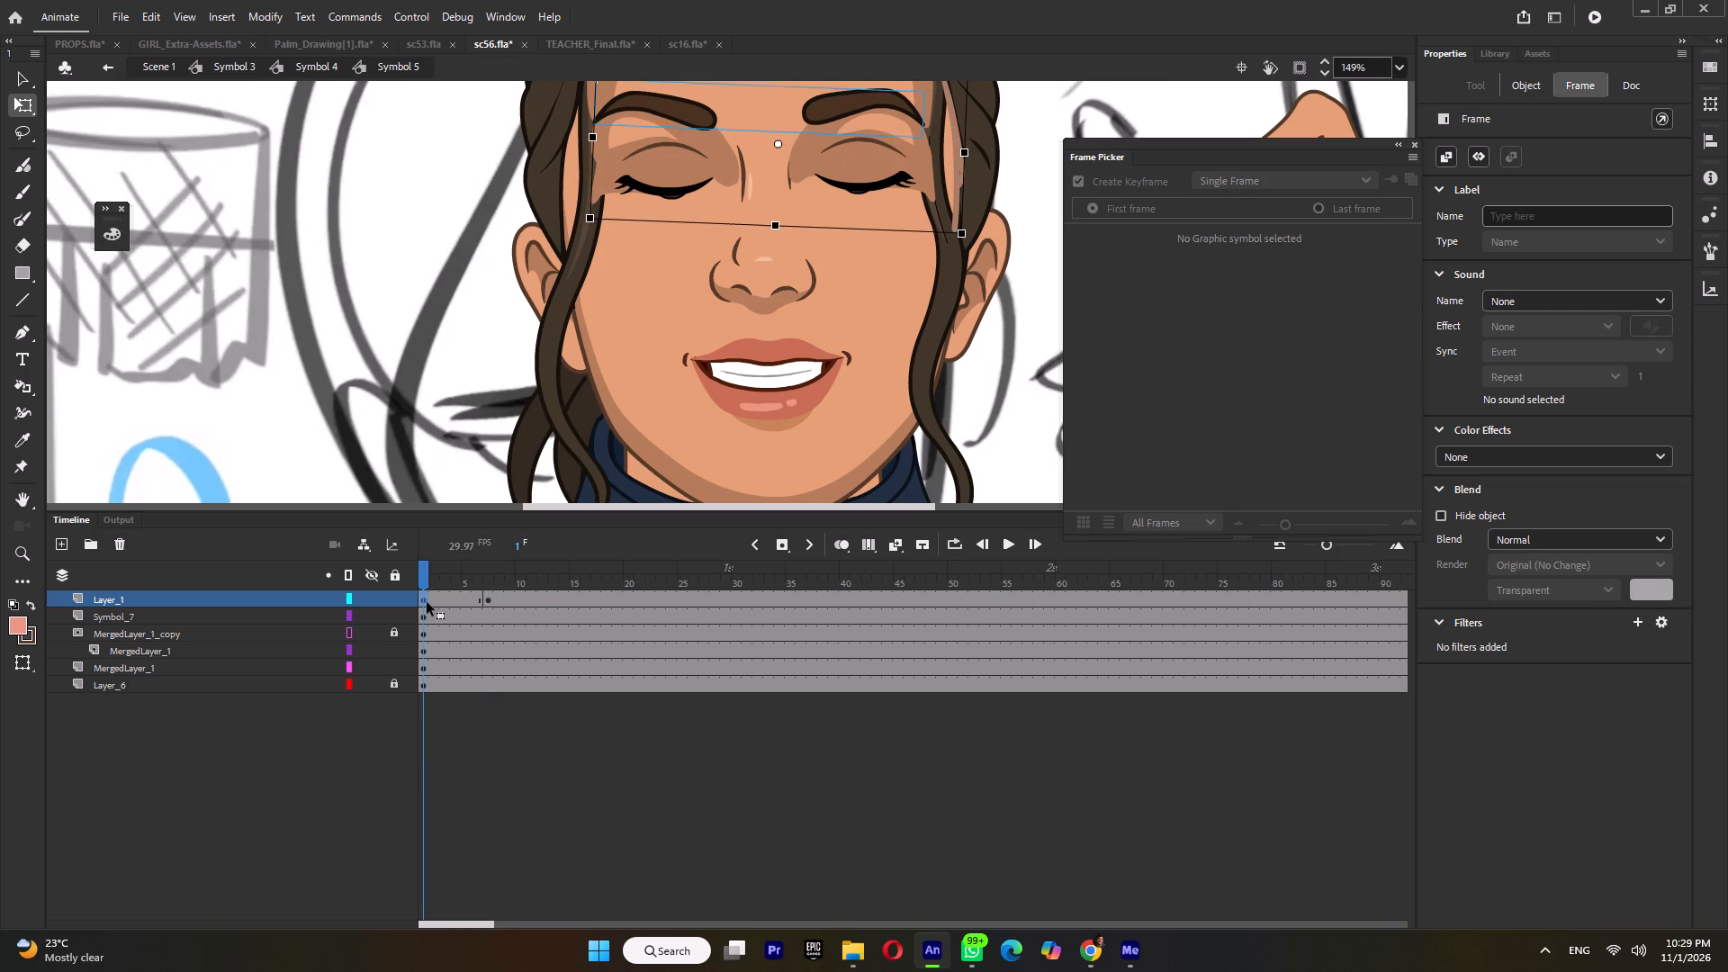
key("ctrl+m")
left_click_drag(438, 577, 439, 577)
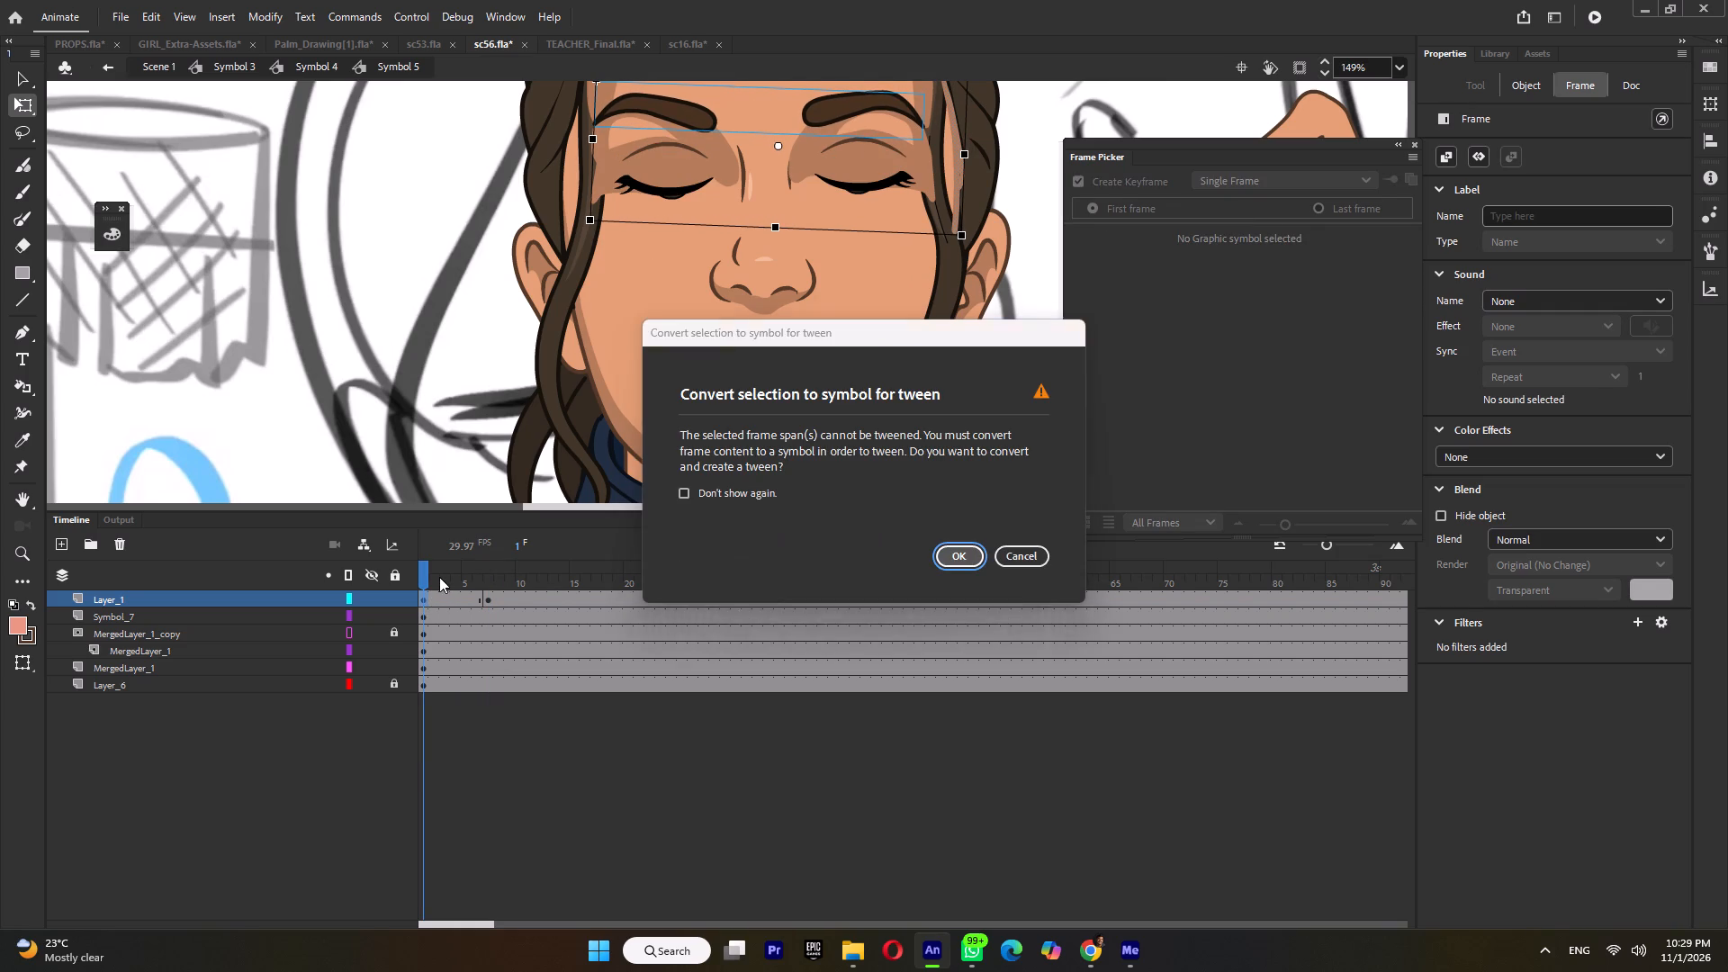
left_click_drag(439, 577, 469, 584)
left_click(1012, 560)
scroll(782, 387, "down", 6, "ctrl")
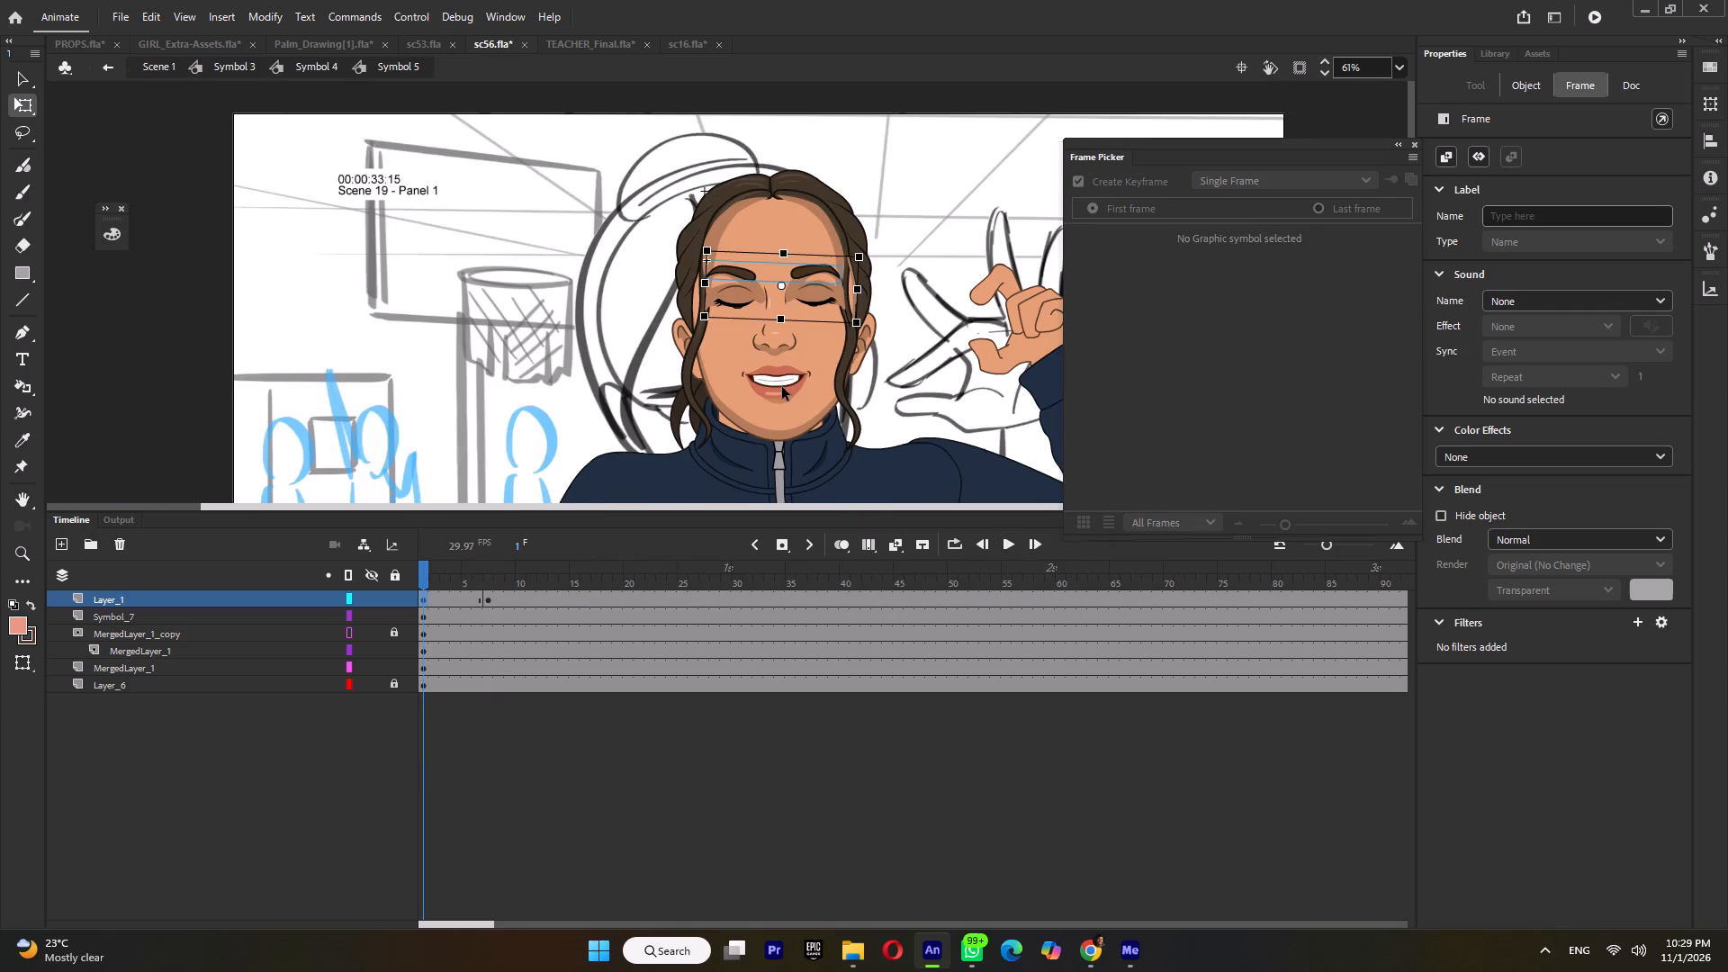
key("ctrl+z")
Create a classic tween on the eyebrow layer between frames 1 and 7, converting the frame content to a symbol.
left_click(958, 358)
left_click(810, 266)
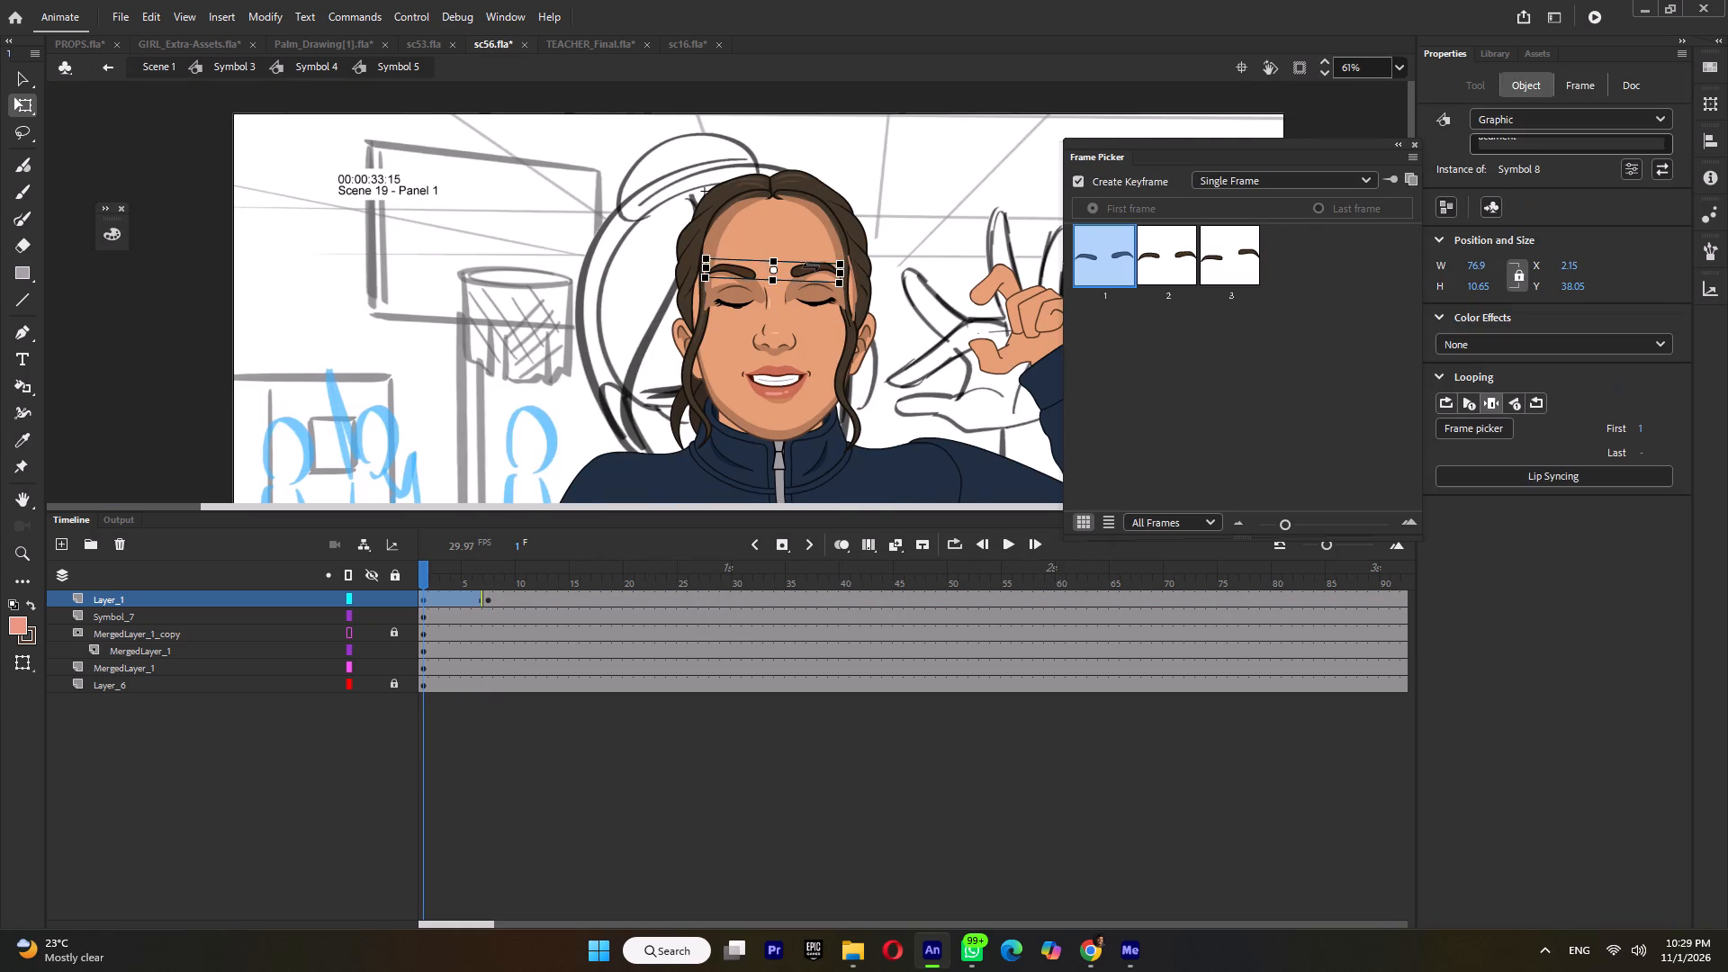
scroll(810, 266, "up", 4, "ctrl")
left_click(452, 597)
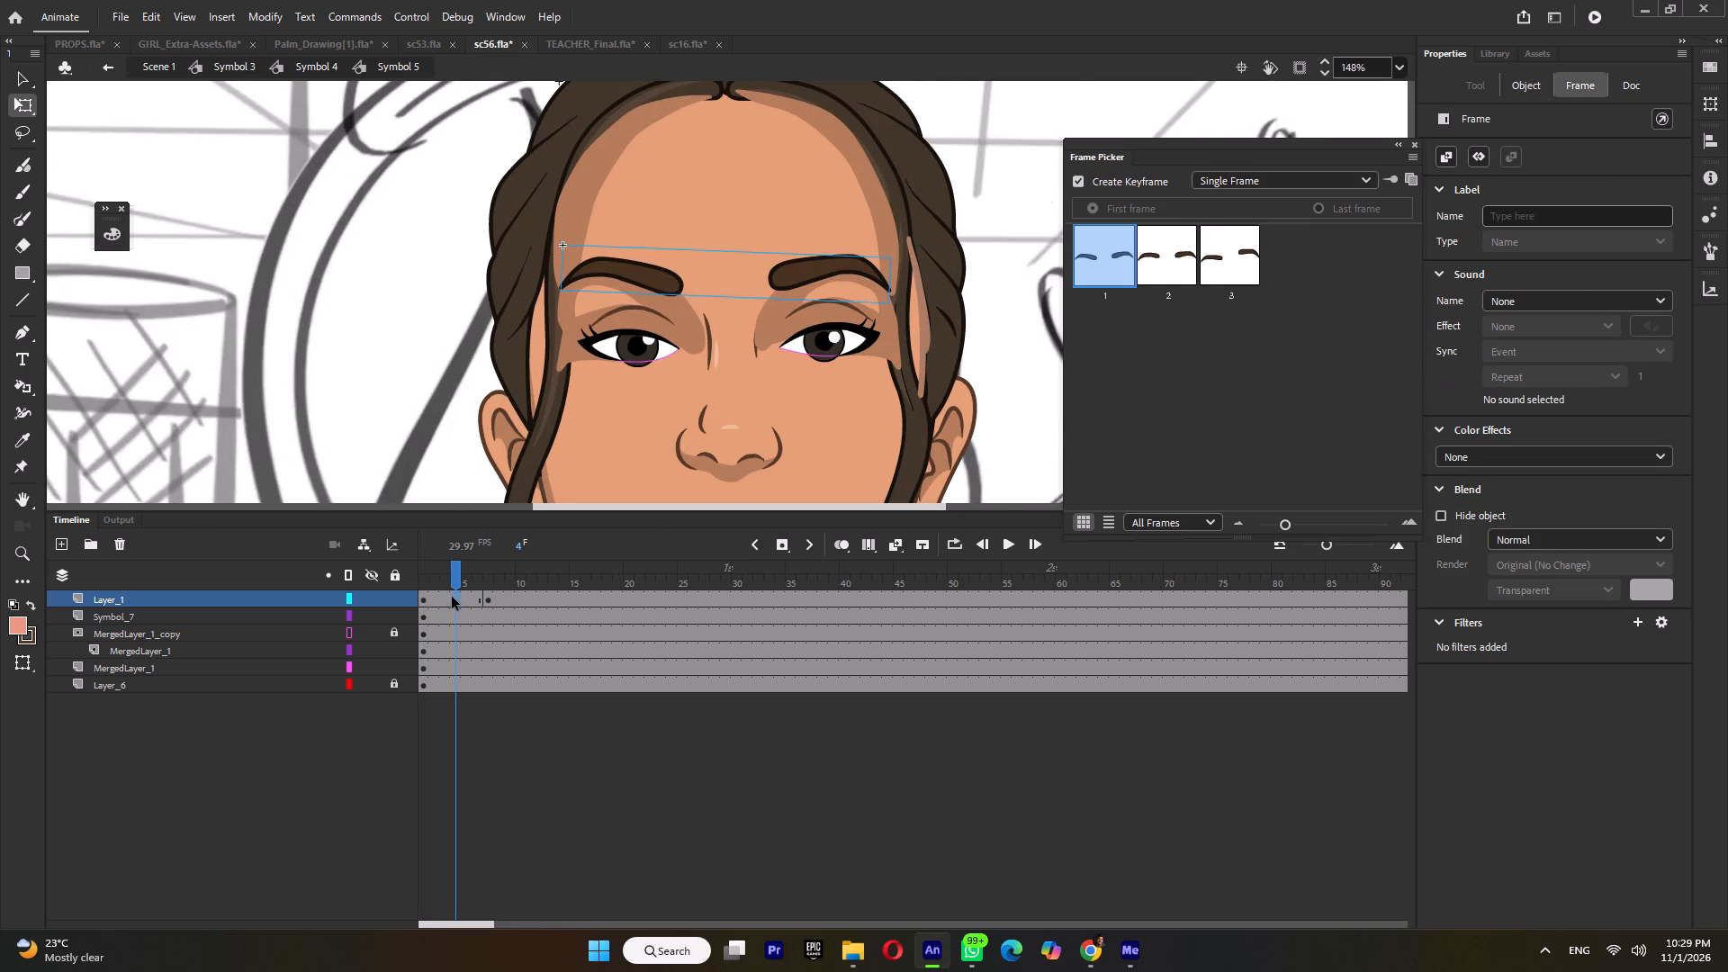
key("ctrl+m")
left_click(962, 553)
Check the eyebrow layer's classic tween between frames 1 and 7 and its keyframe poses.
left_click_drag(443, 577, 487, 596)
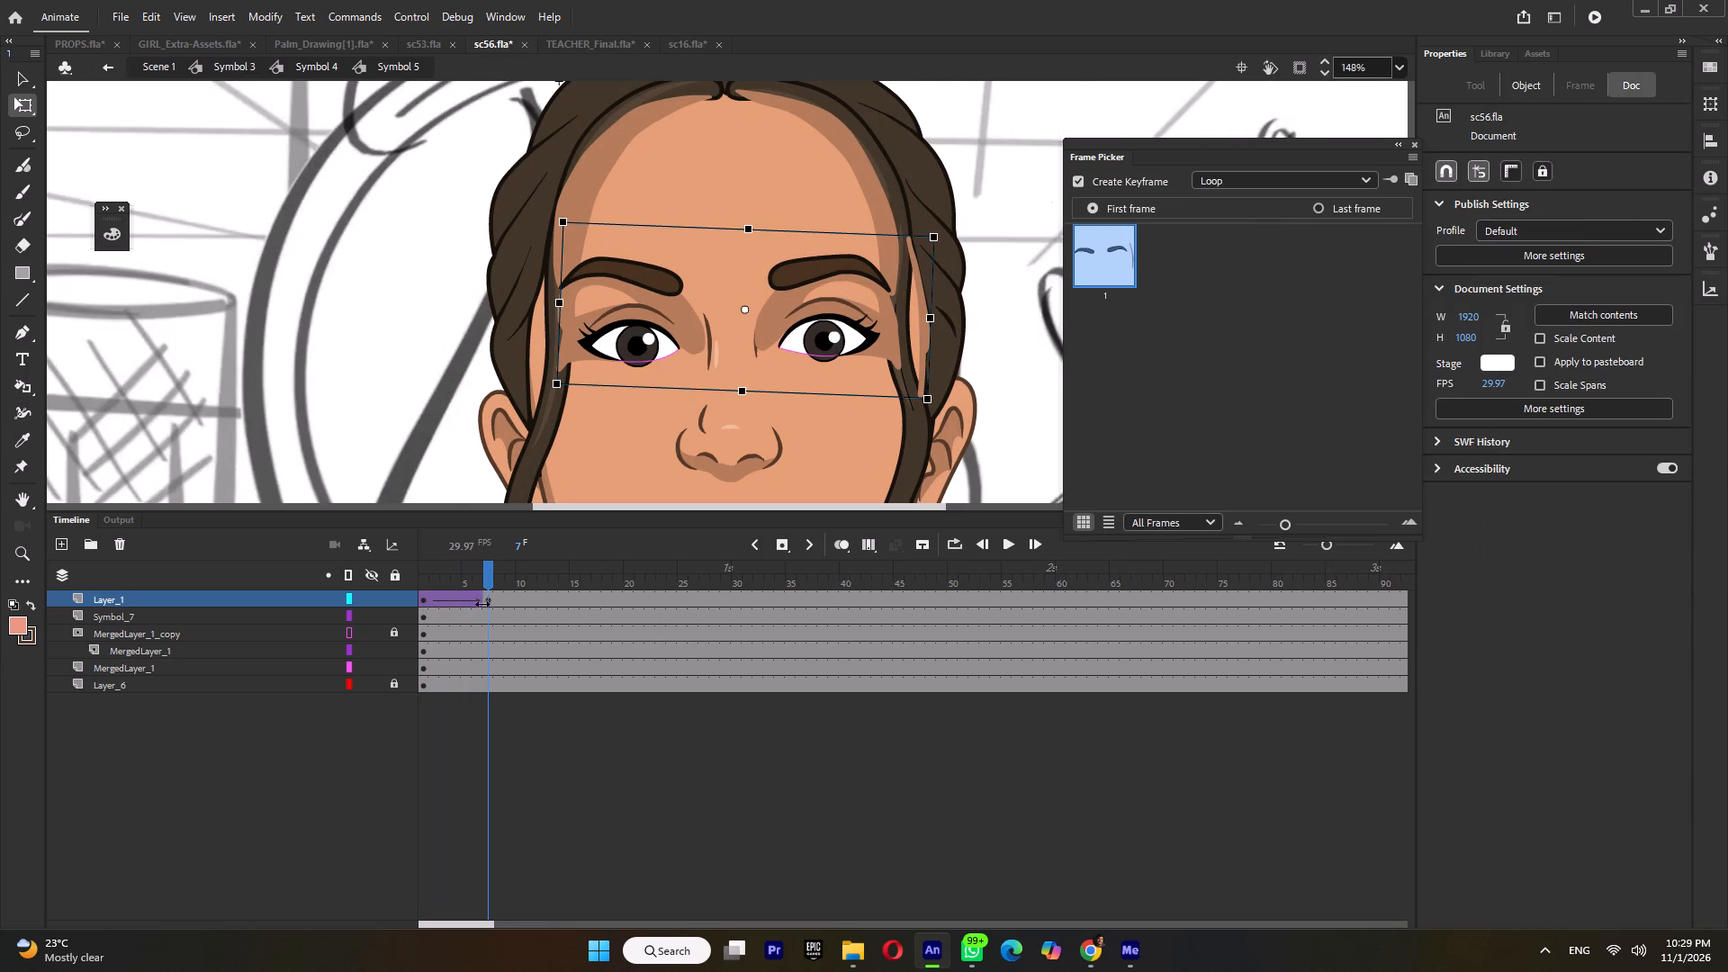
left_click(485, 604)
left_click(428, 603)
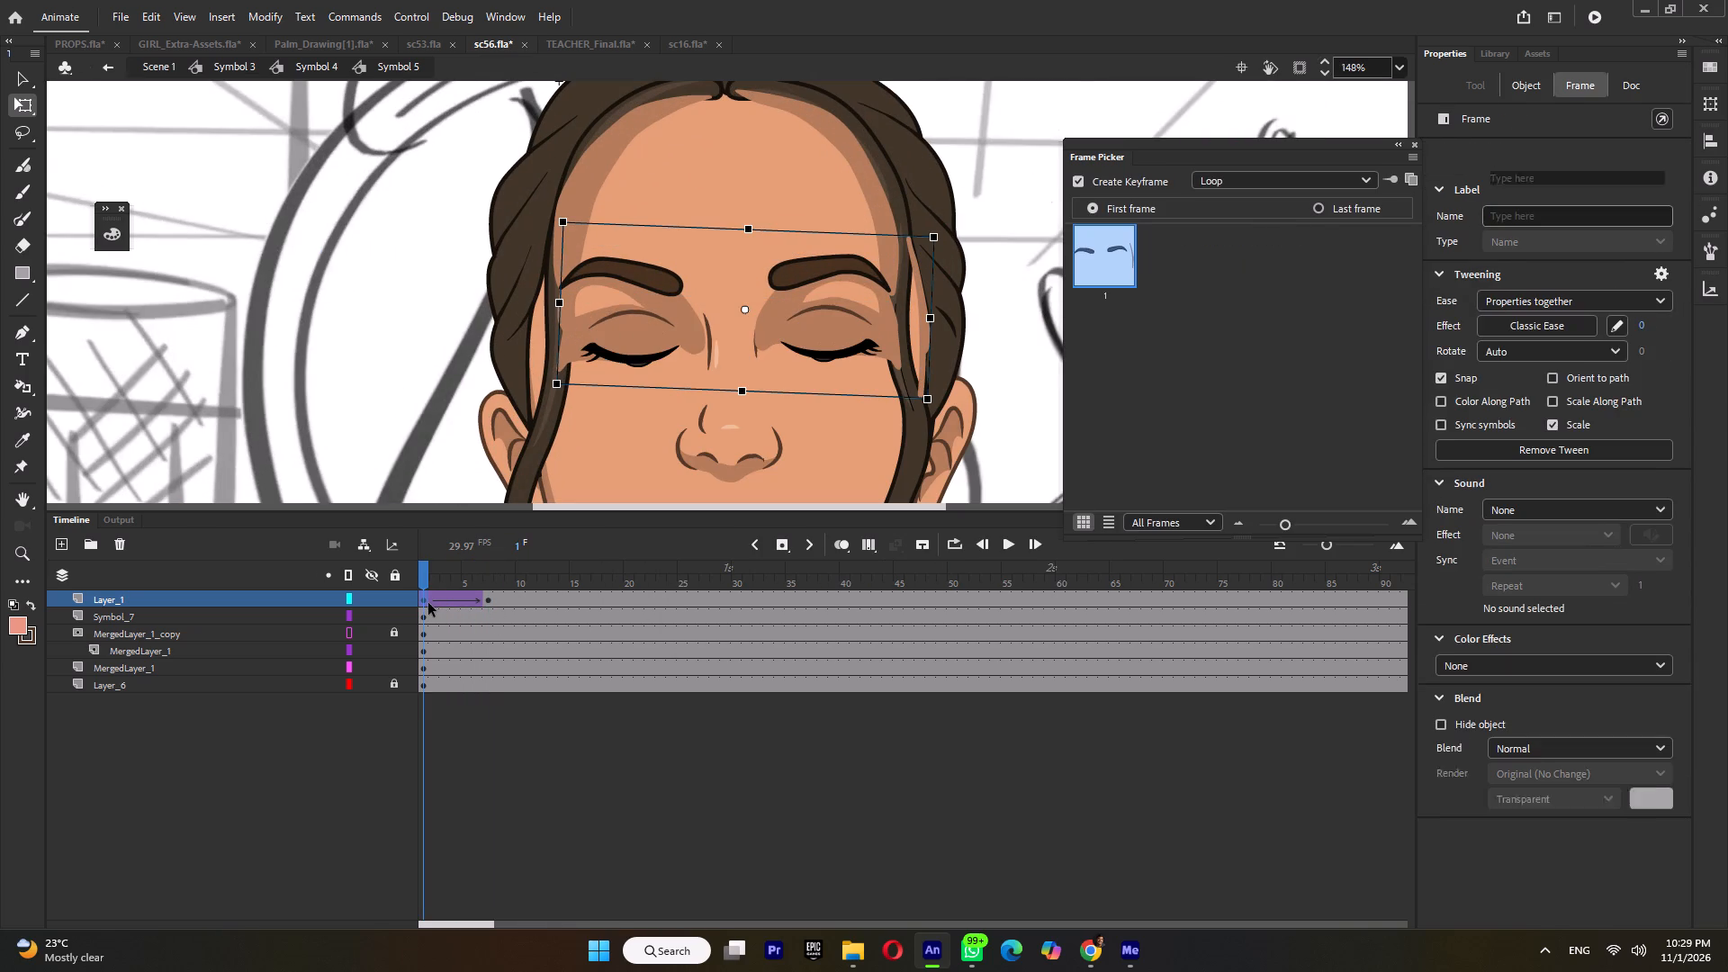
left_click(472, 601)
left_click(419, 604)
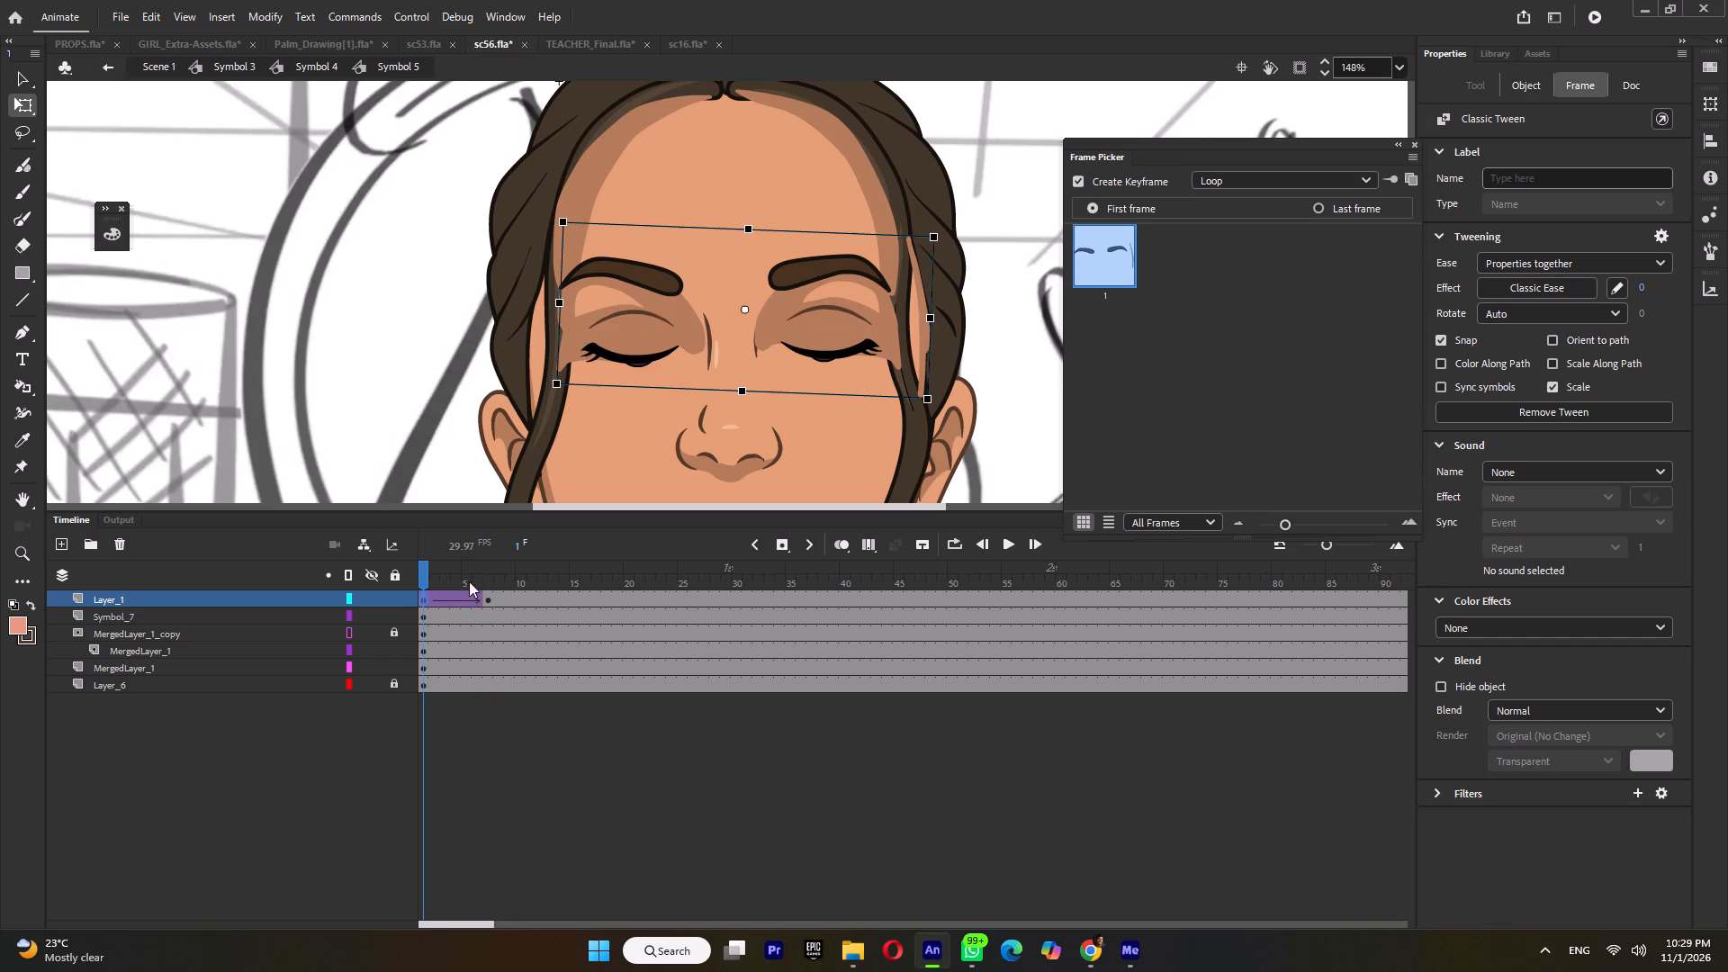
scroll(1156, 247, "up", 12, "ctrl")
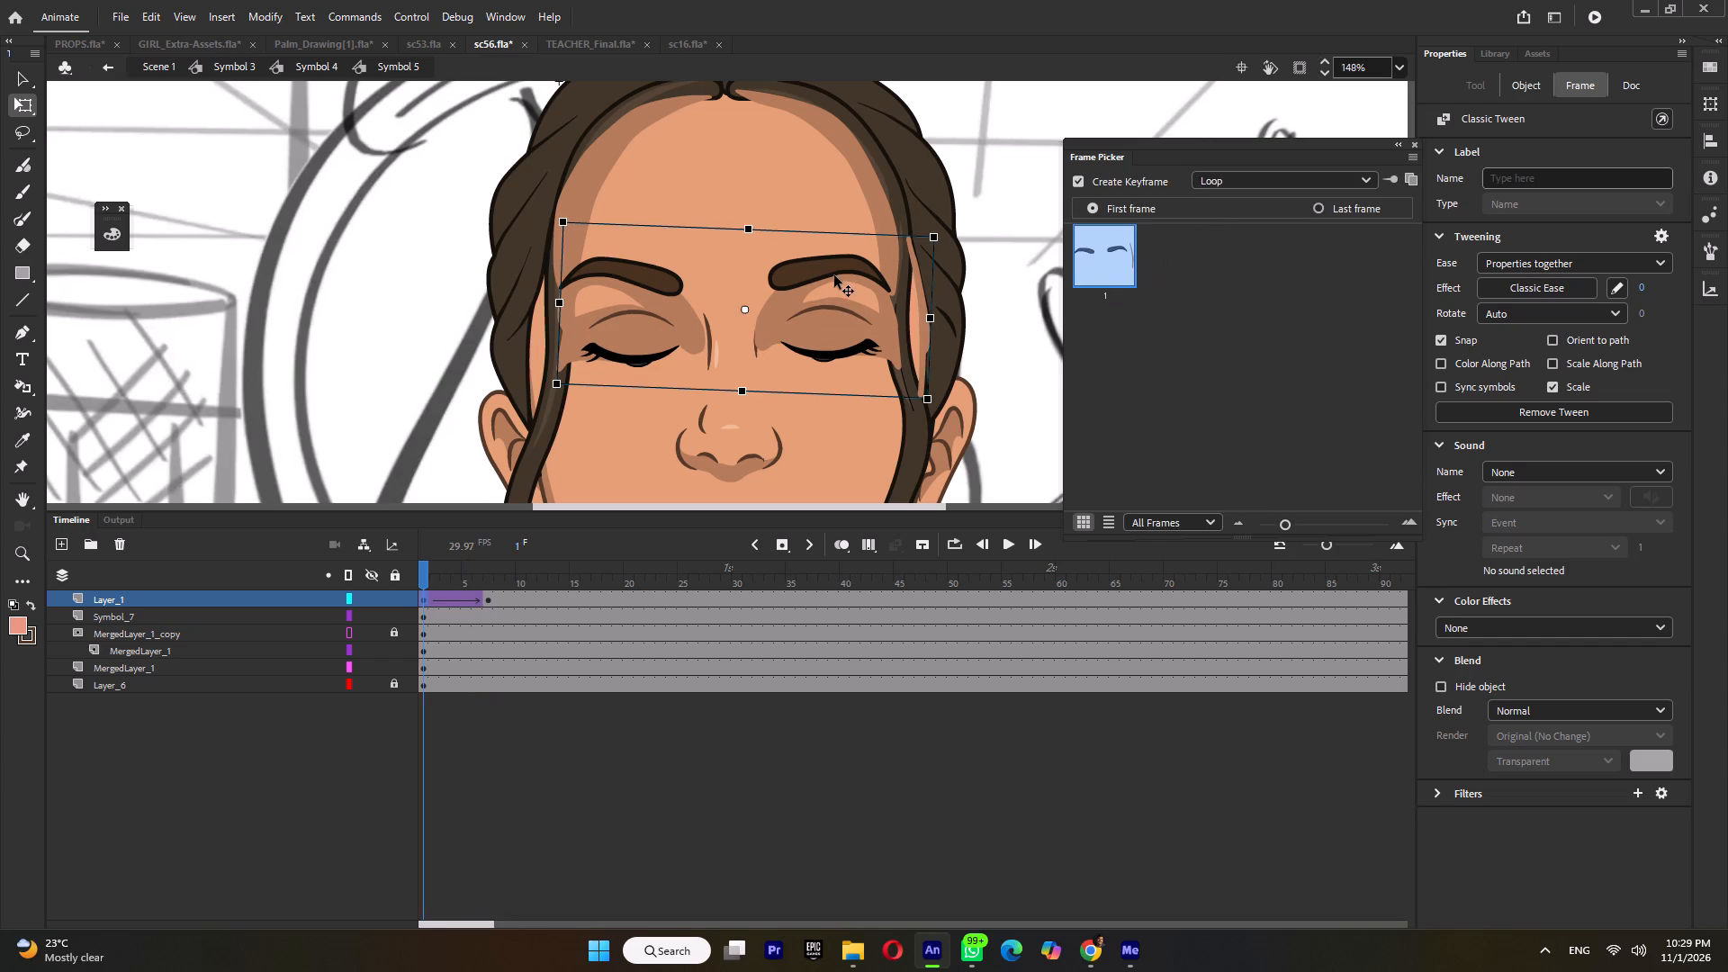
double_click(835, 270)
Undo the classic tween on the eyebrow layer, back to plain keyframes.
key("ctrl+z")
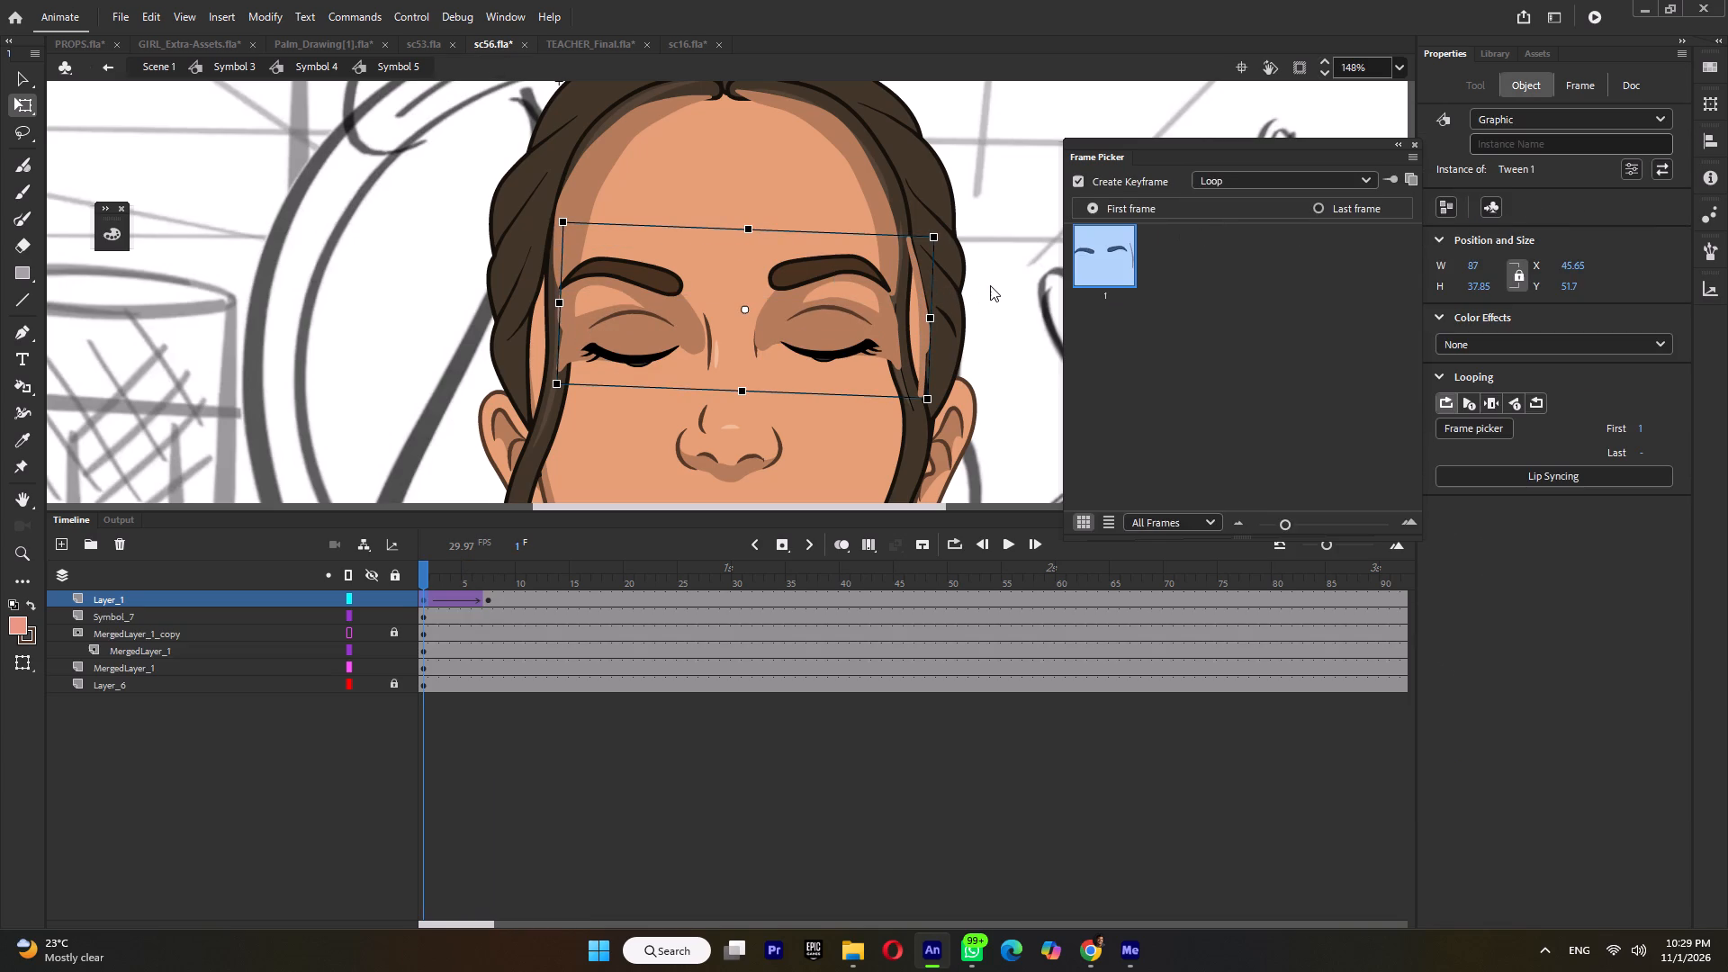
key("ctrl+z")
key("ctrl+z")
key("ctrl+z")
key("ctrl+z")
key("ctrl+z")
key("ctrl+z")
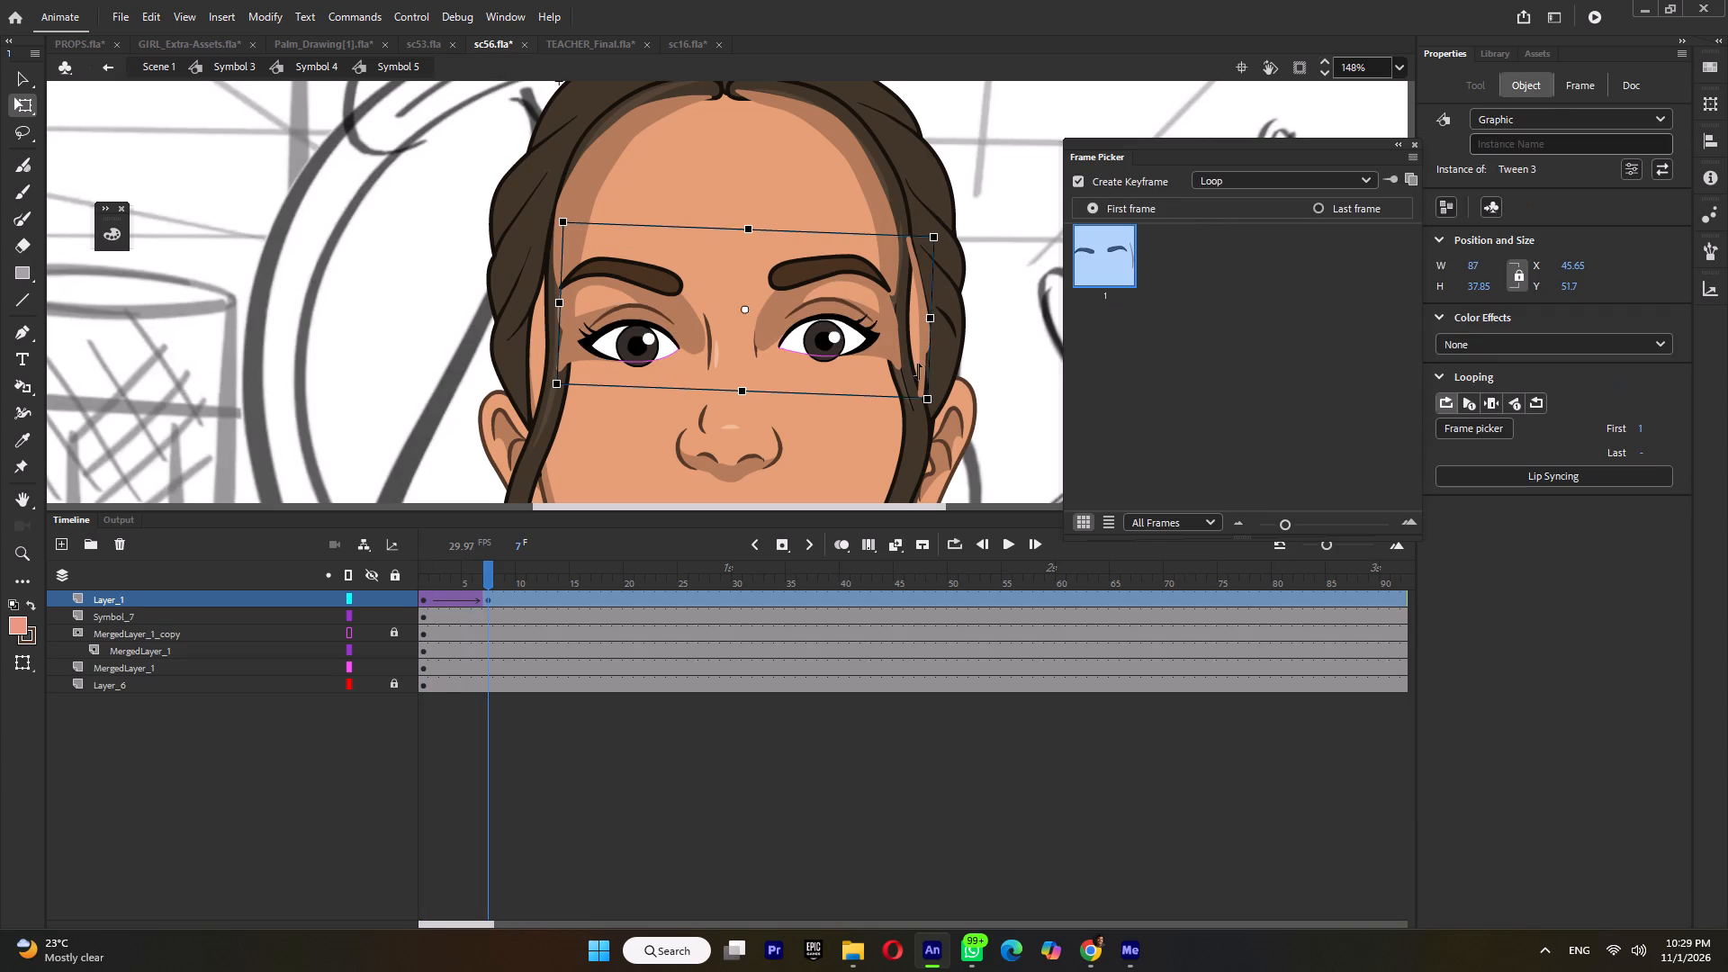
key("ctrl+z")
key("ctrl+z")
key("ctrl+z")
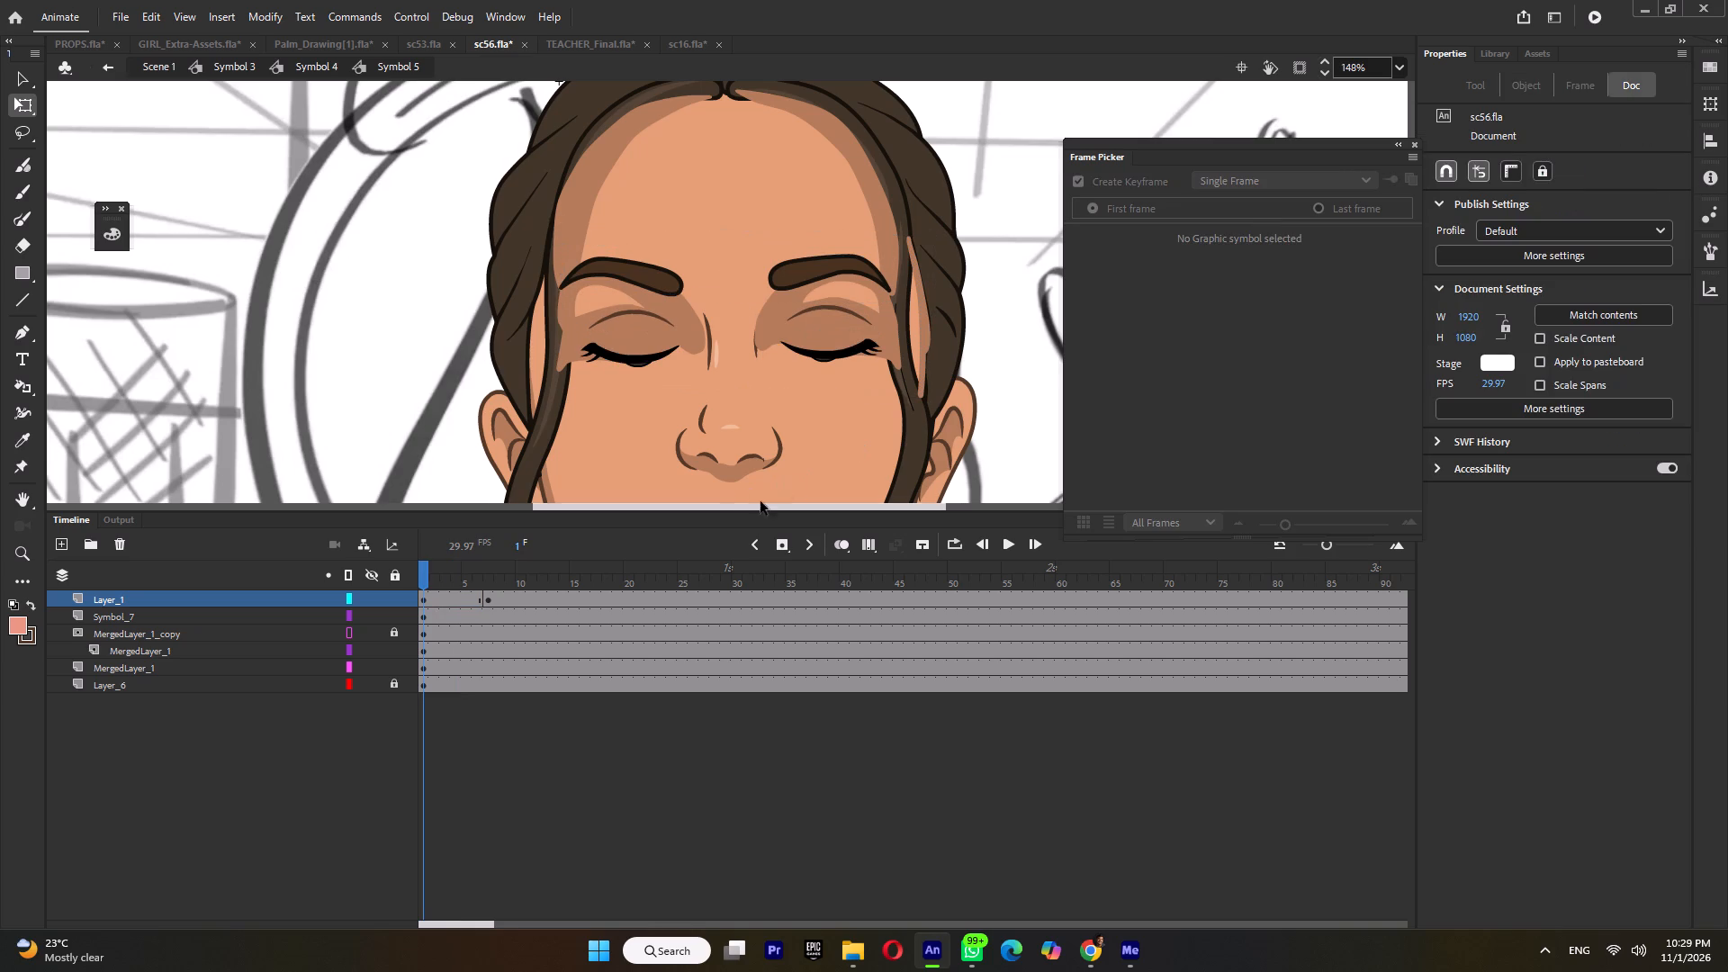
key("ctrl+z")
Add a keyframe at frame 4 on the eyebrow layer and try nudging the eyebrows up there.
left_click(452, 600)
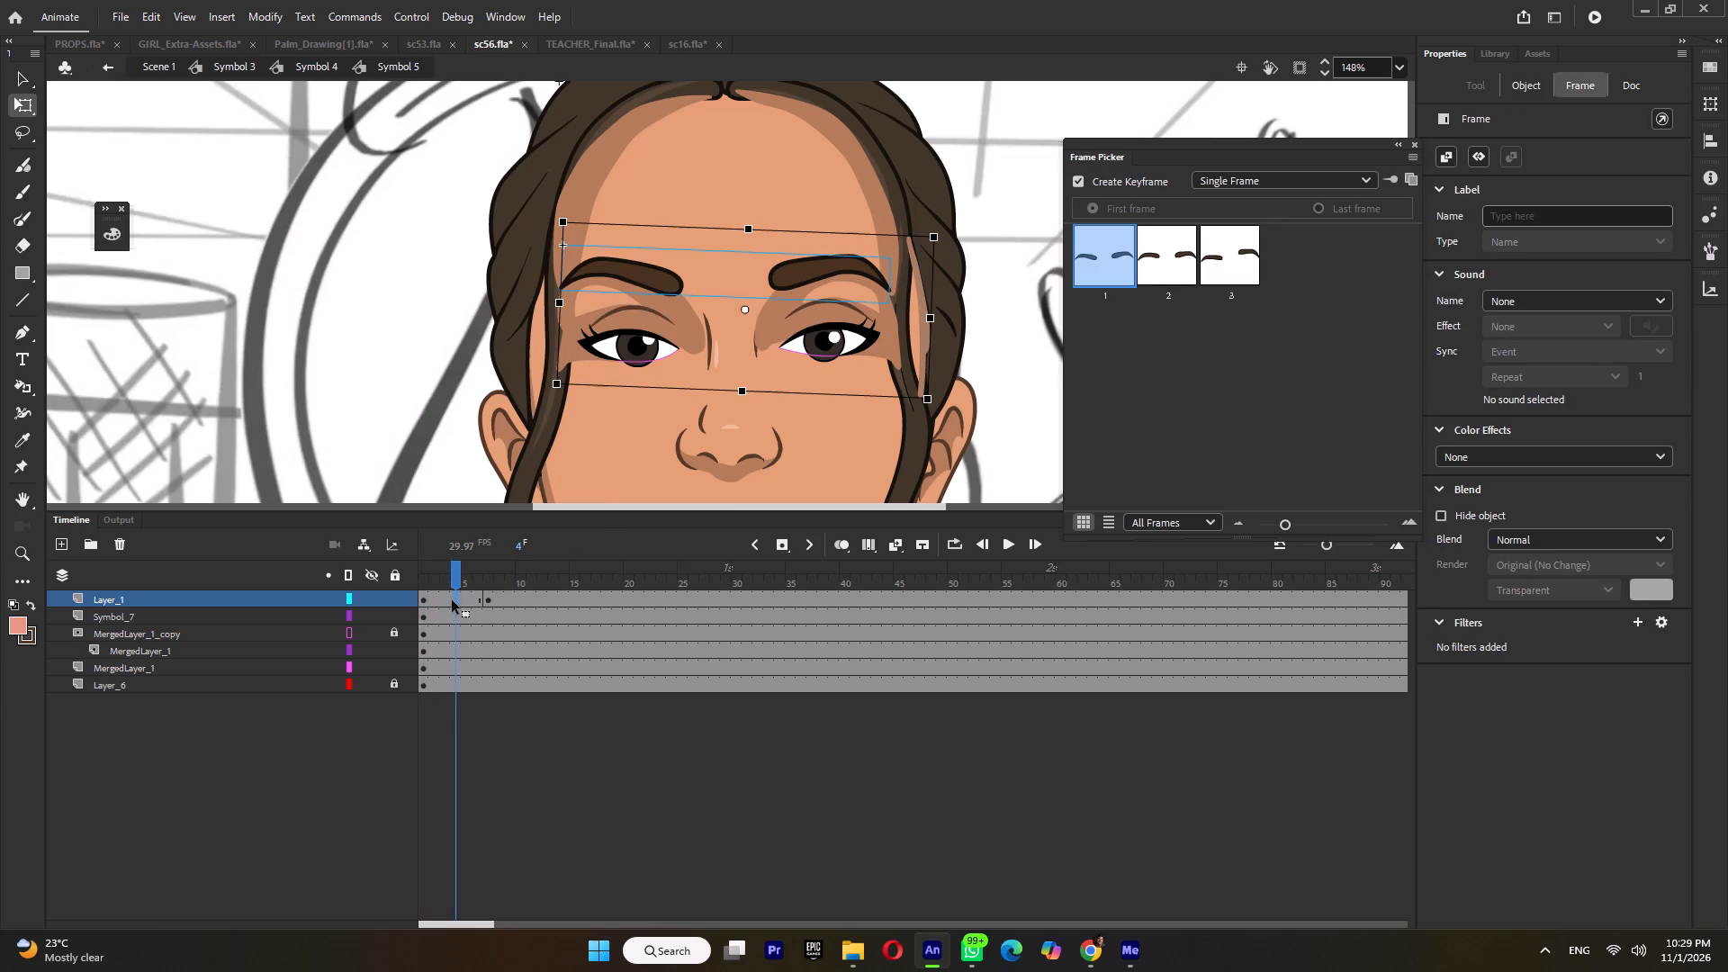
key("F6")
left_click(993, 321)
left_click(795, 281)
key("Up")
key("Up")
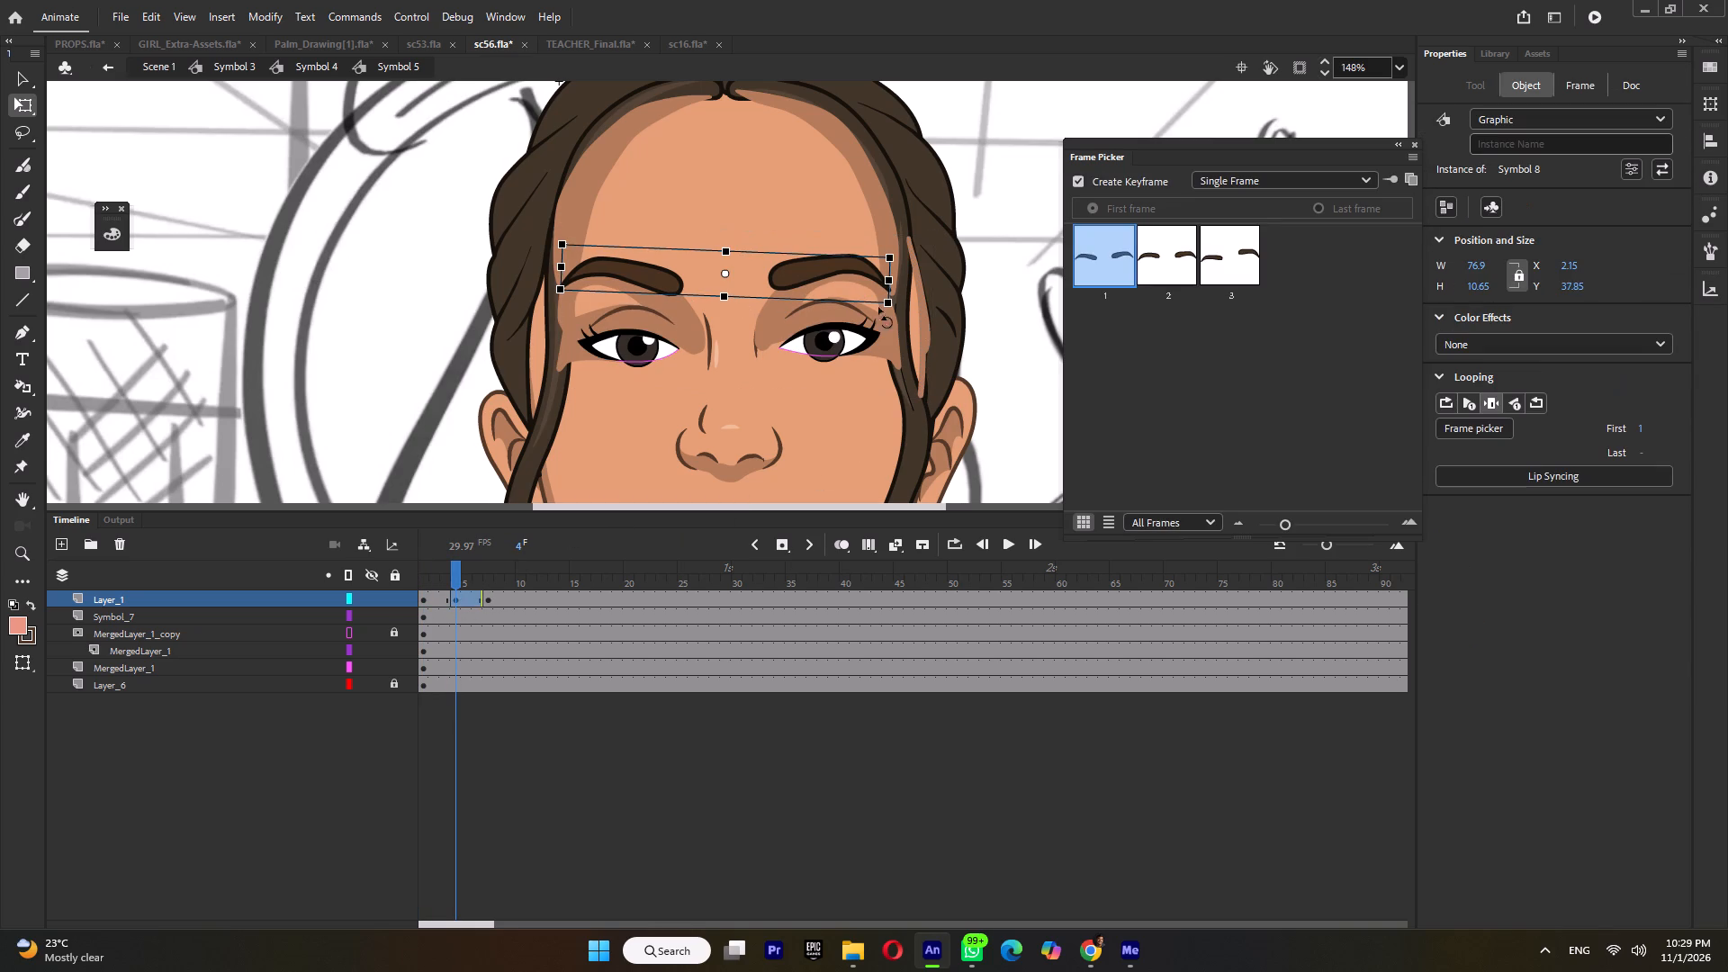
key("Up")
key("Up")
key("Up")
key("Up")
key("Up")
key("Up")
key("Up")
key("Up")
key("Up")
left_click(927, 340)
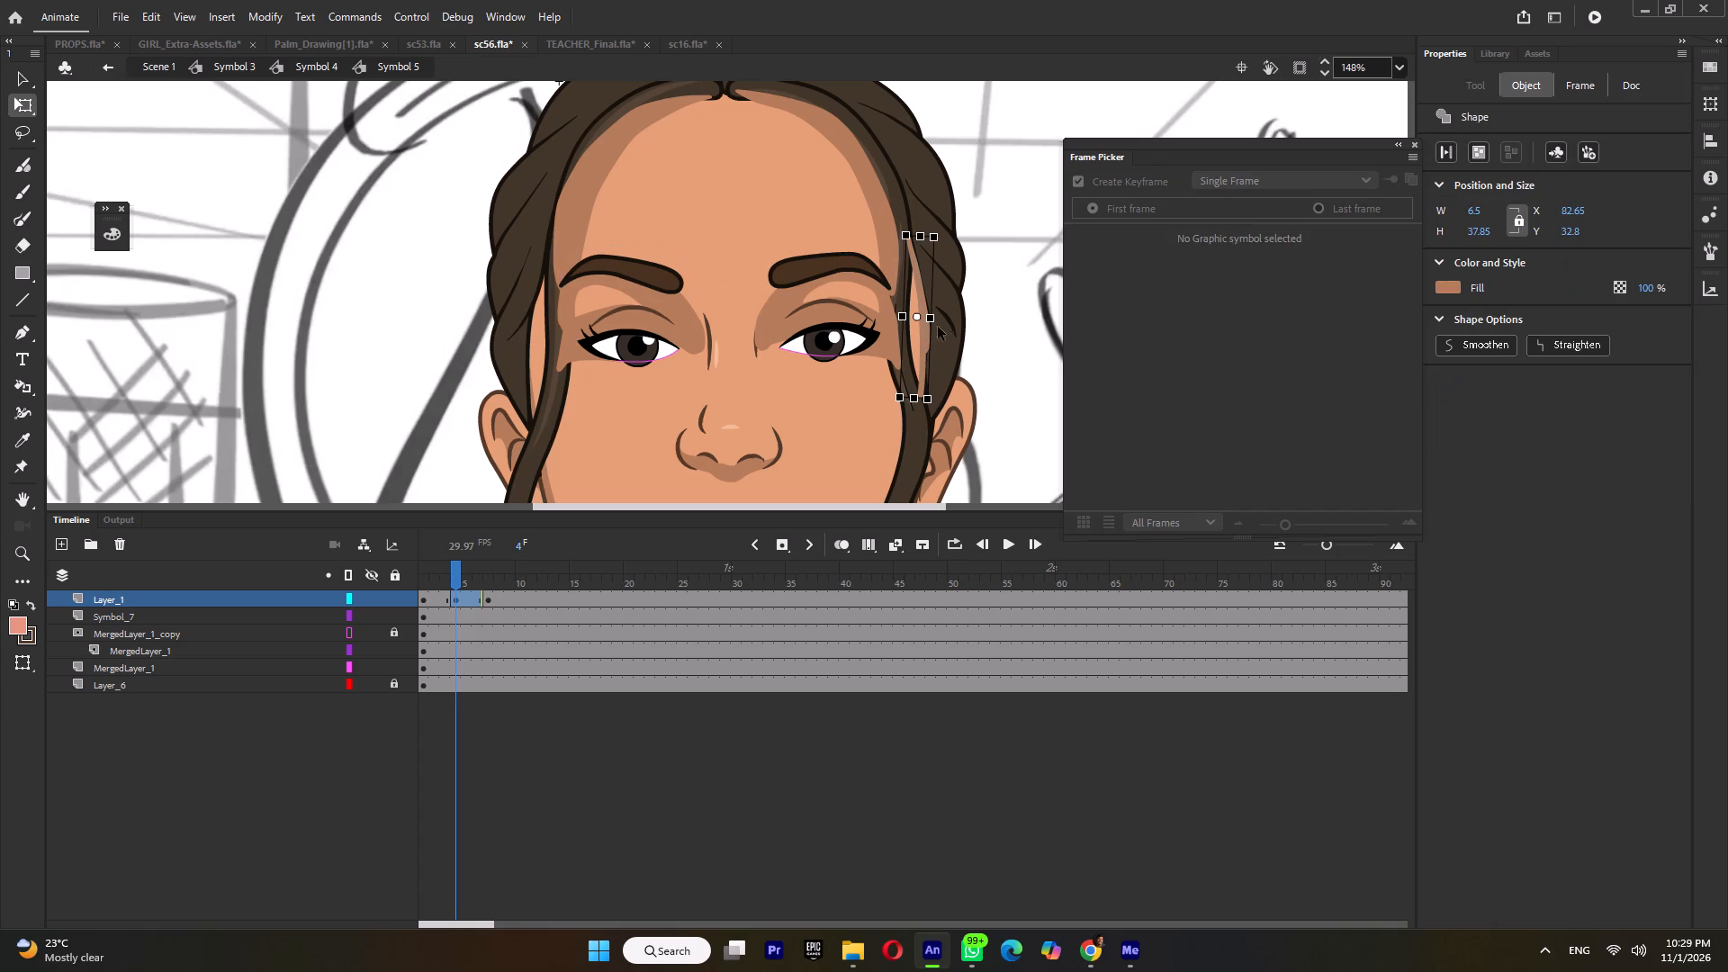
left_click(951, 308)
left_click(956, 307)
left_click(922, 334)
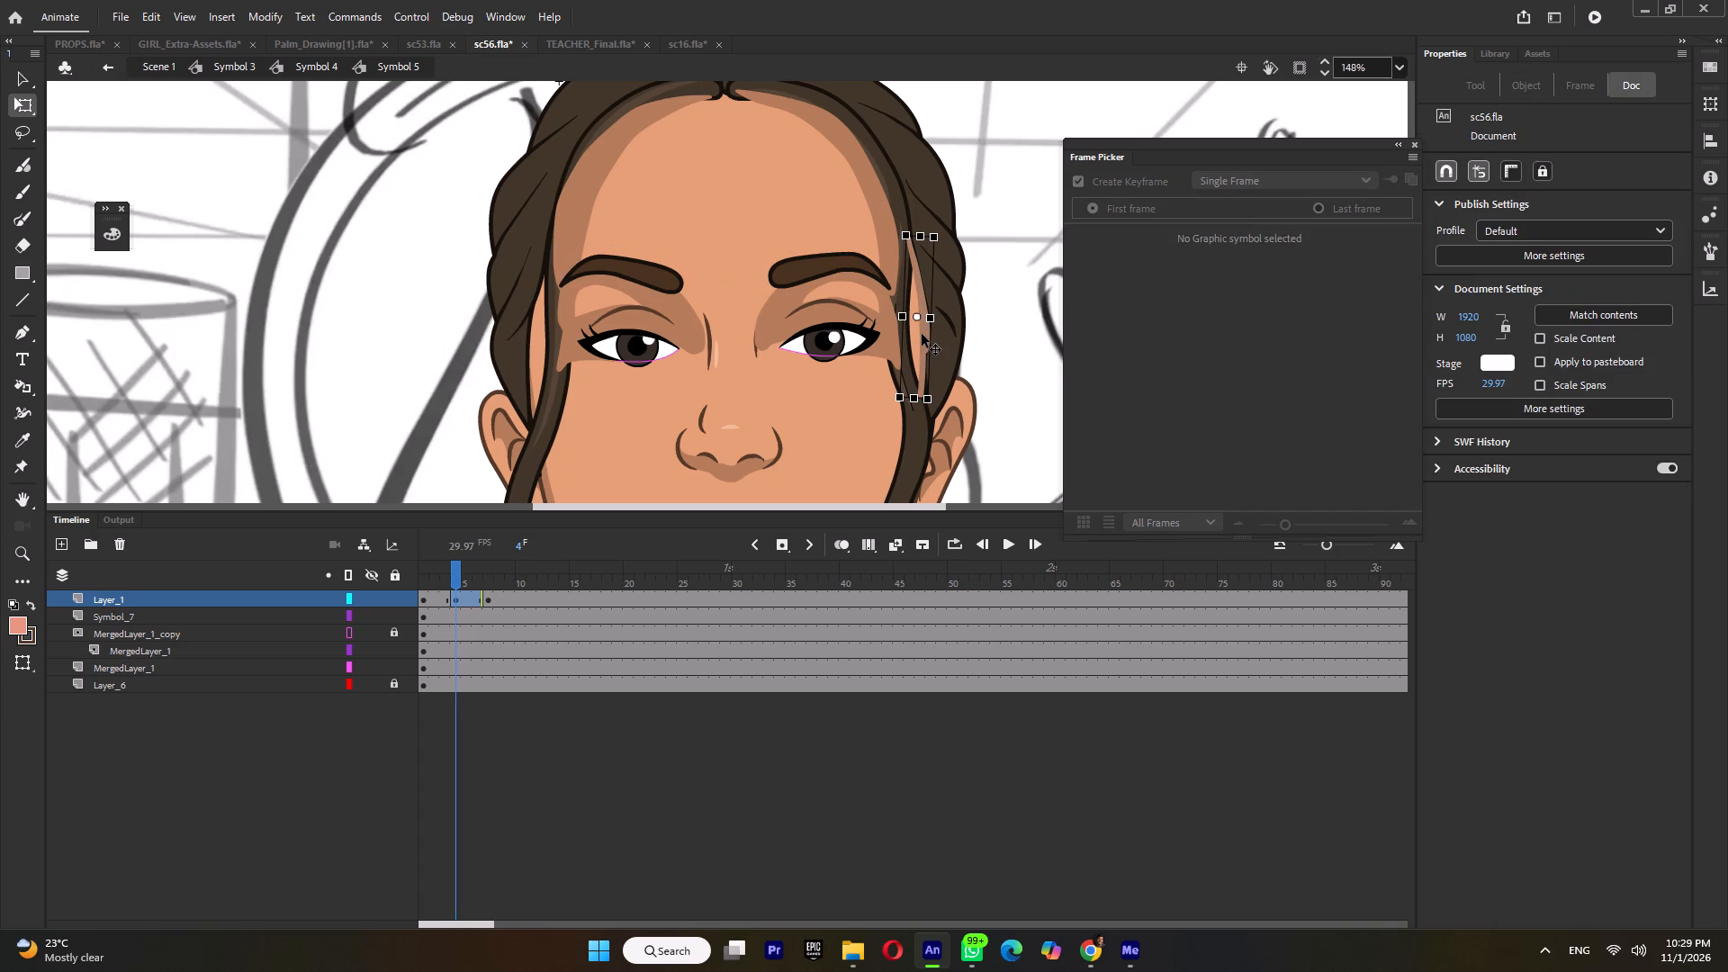
Clear the eyebrow layer's keyframes after frame 1, through frame 7.
left_click_drag(439, 594, 489, 599)
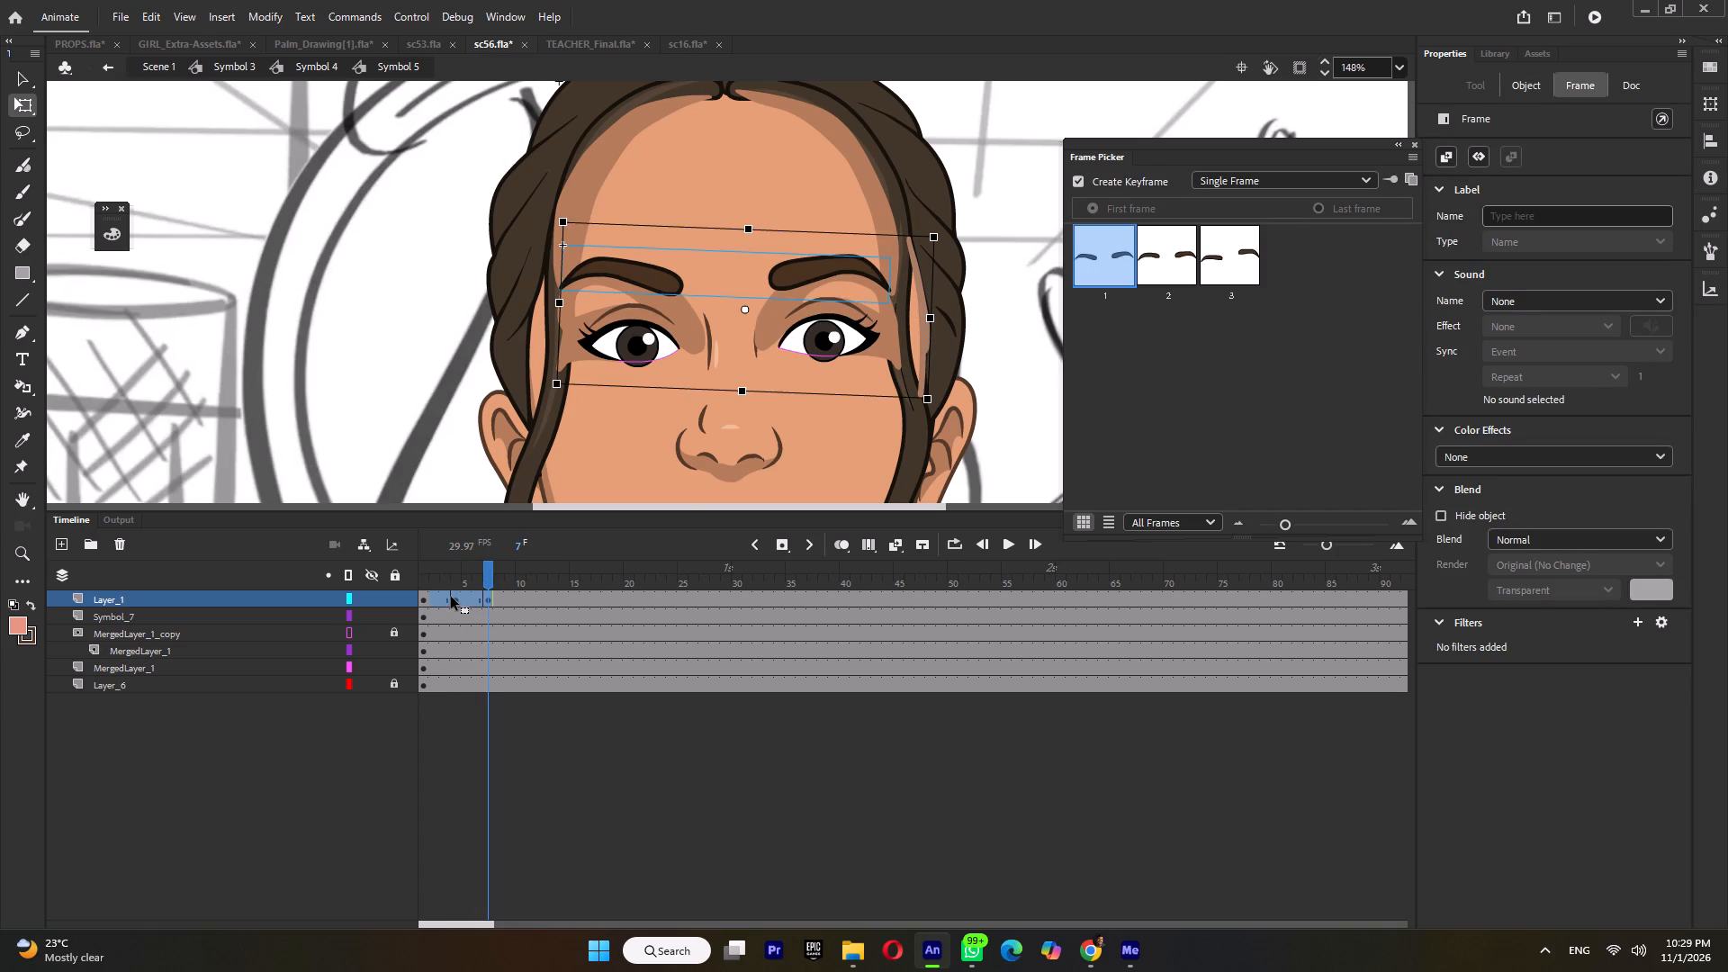
key("shift+F6")
Cut the hairline shading shape from Layer_1 at frame 1 and paste it in place on a new layer above Symbol_7.
left_click_drag(444, 575, 379, 597)
left_click(923, 300)
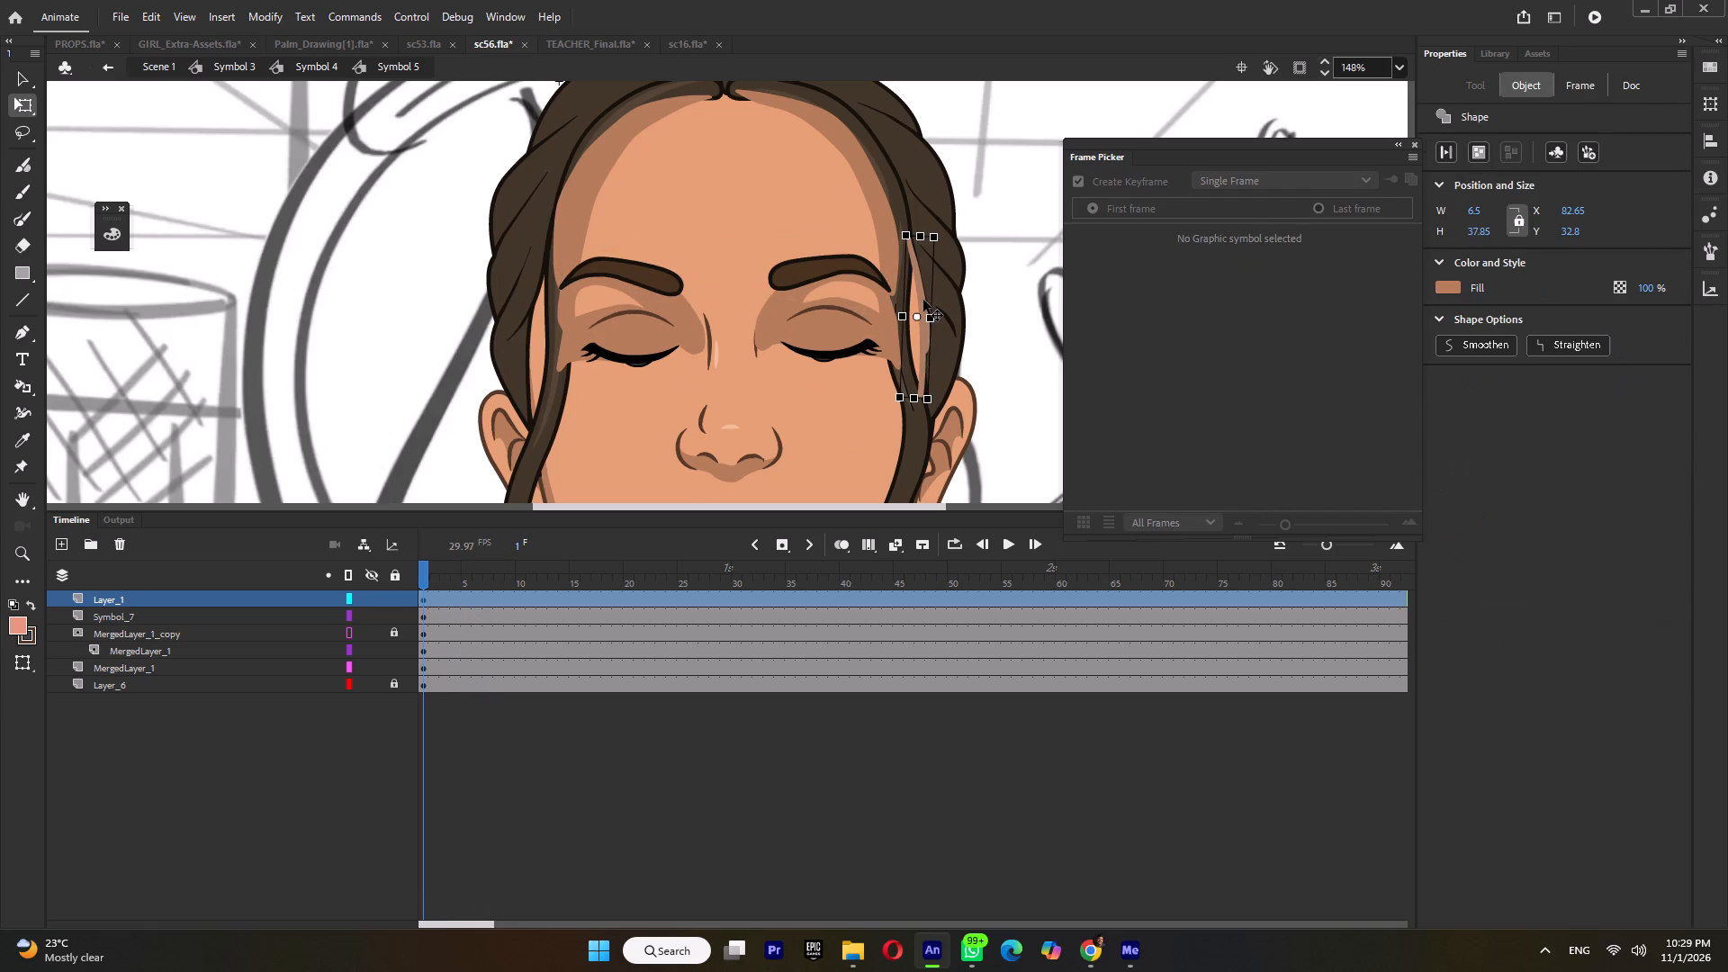
key("ctrl+x")
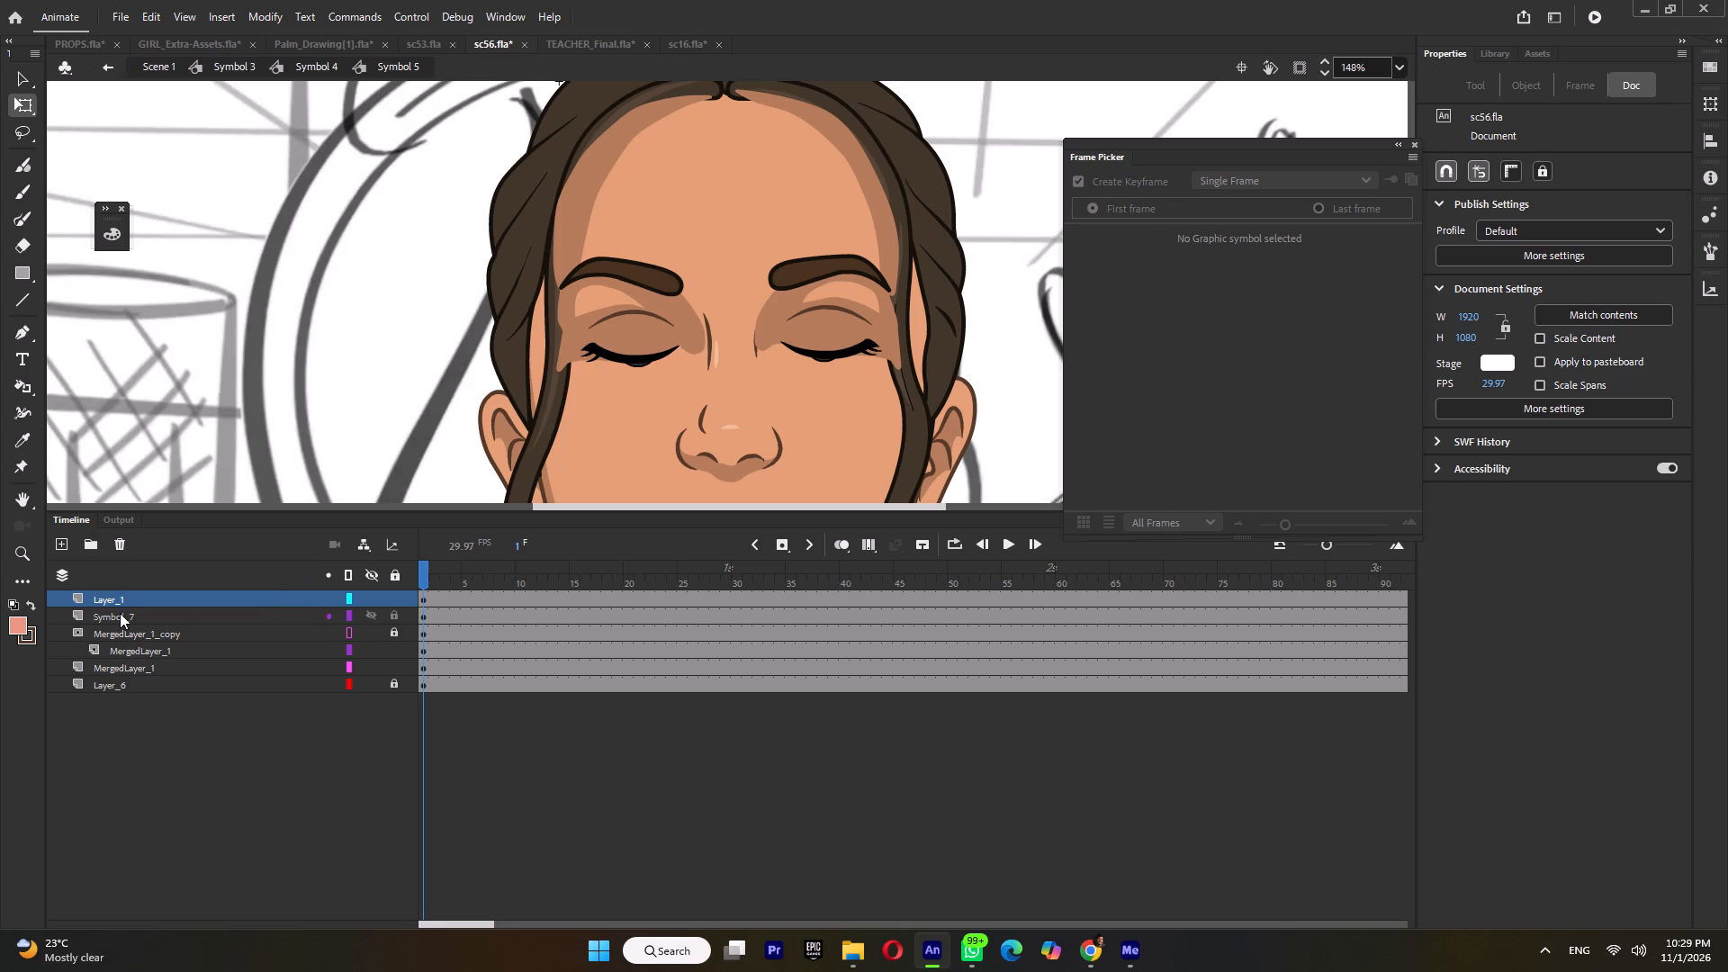
left_click(120, 613)
left_click(949, 271)
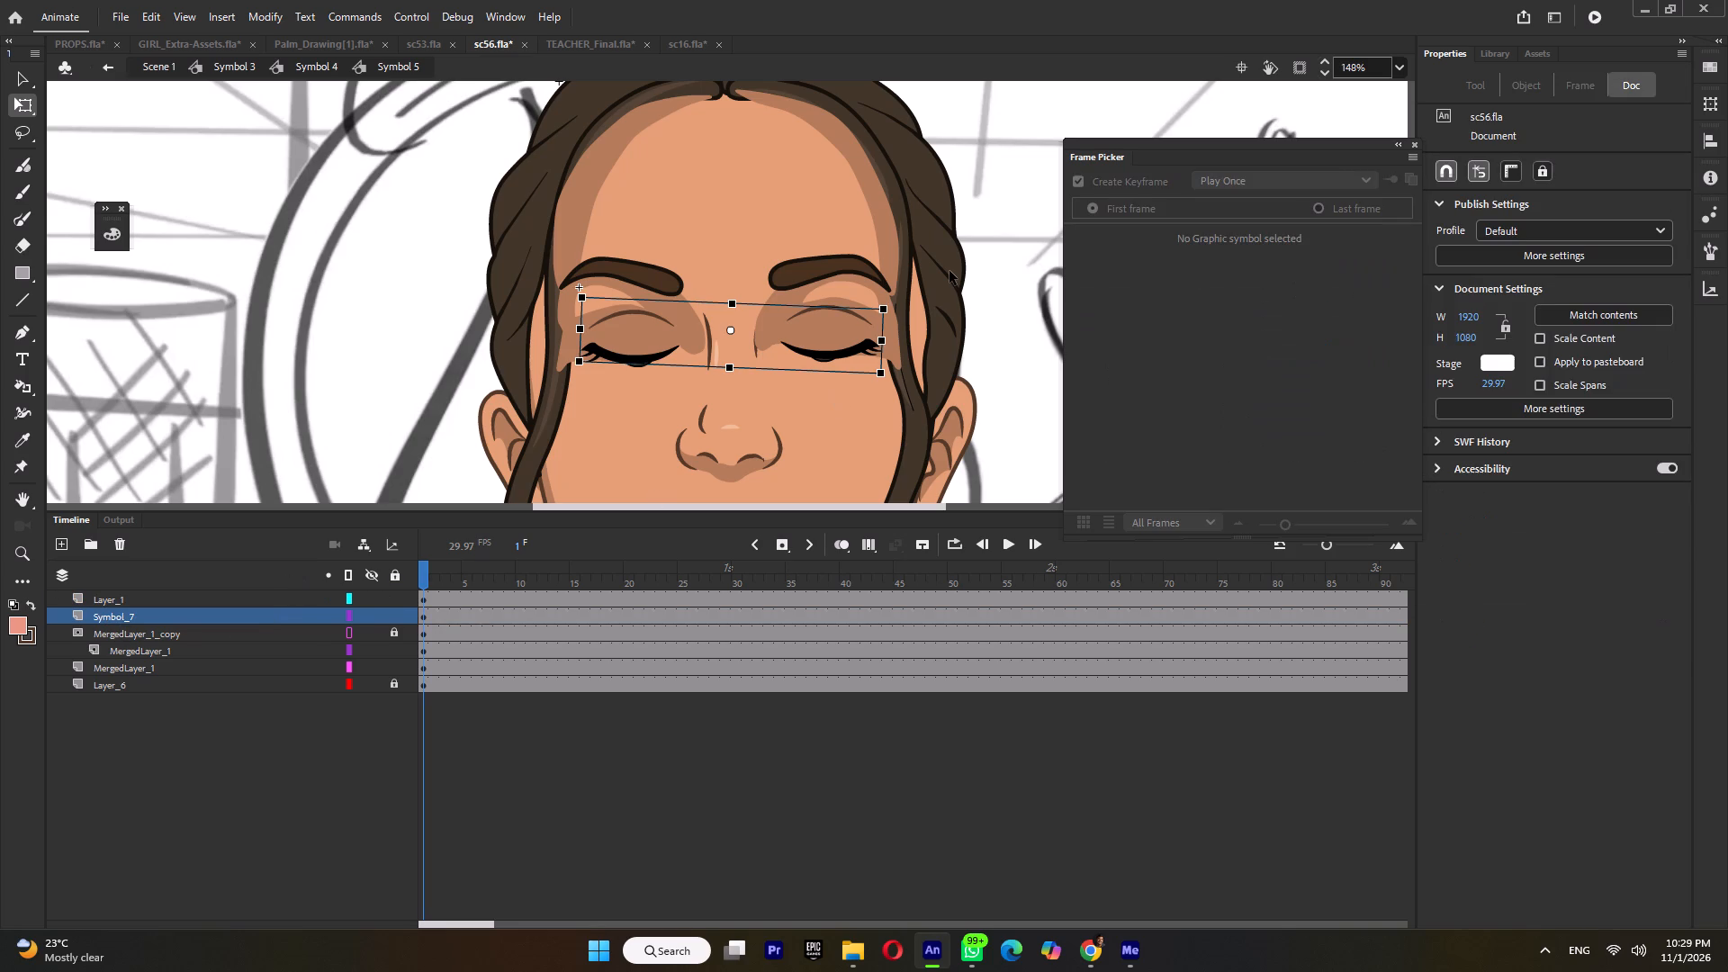
left_click(60, 543)
key("ctrl+shift+v")
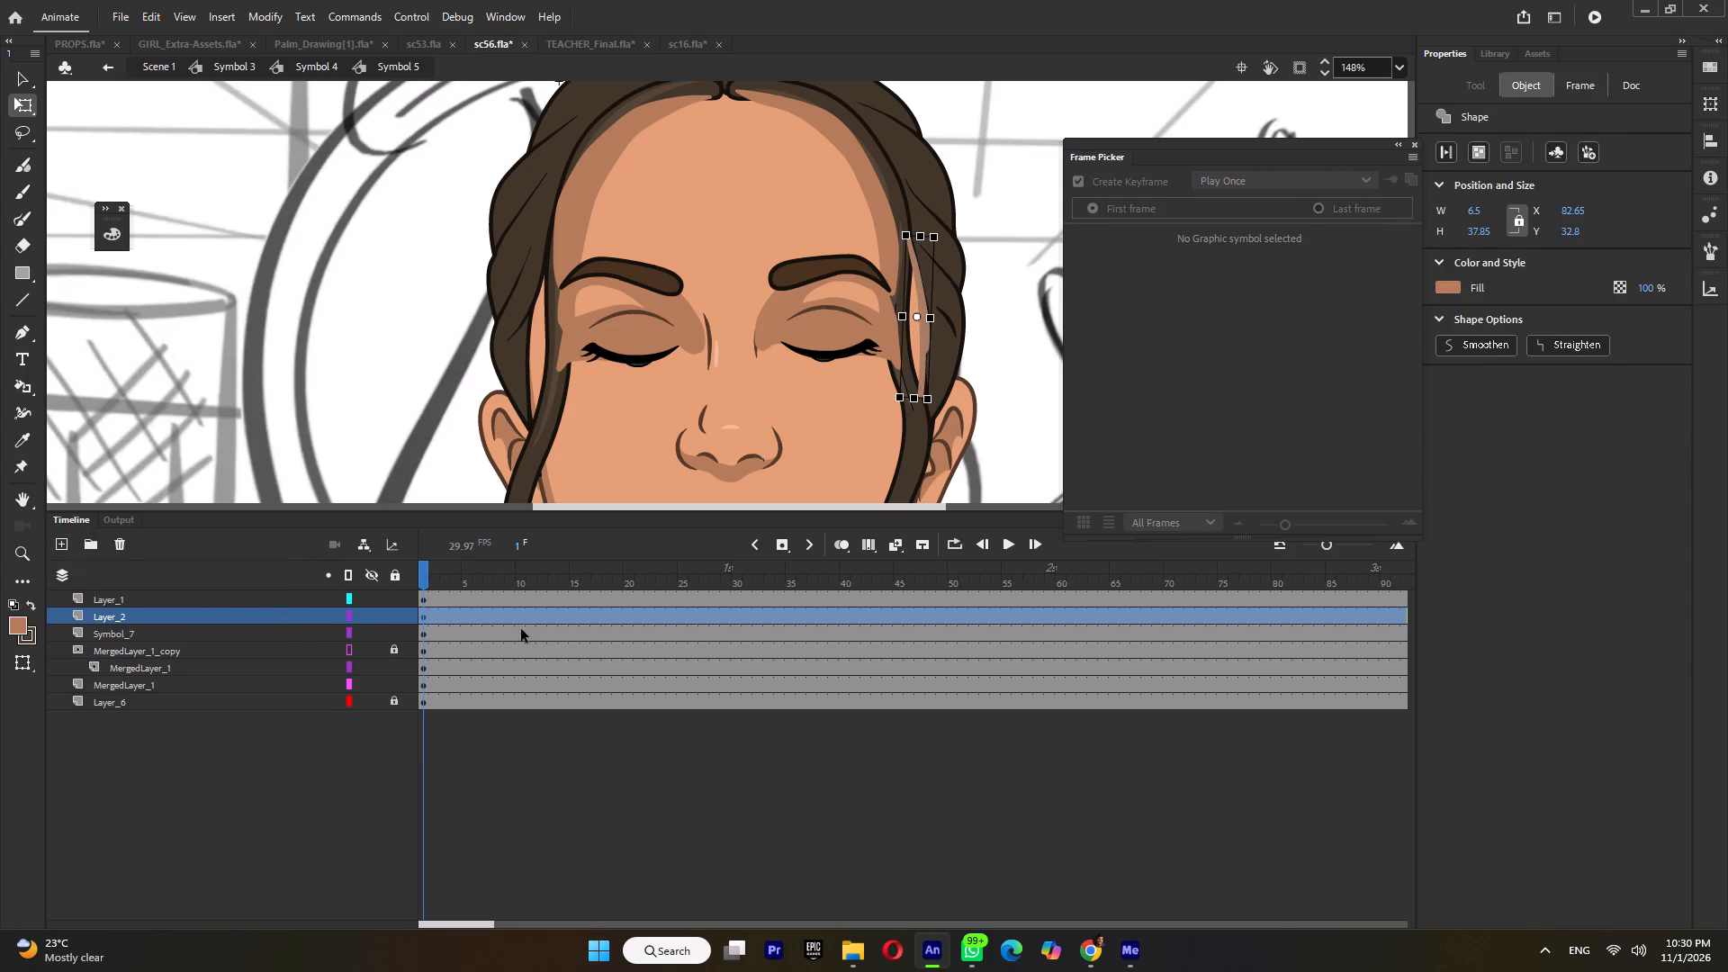
Add a keyframe at frame 6 on the eyebrow layer, Layer_1.
left_click(417, 594)
left_click(427, 593)
left_click_drag(427, 574, 471, 588)
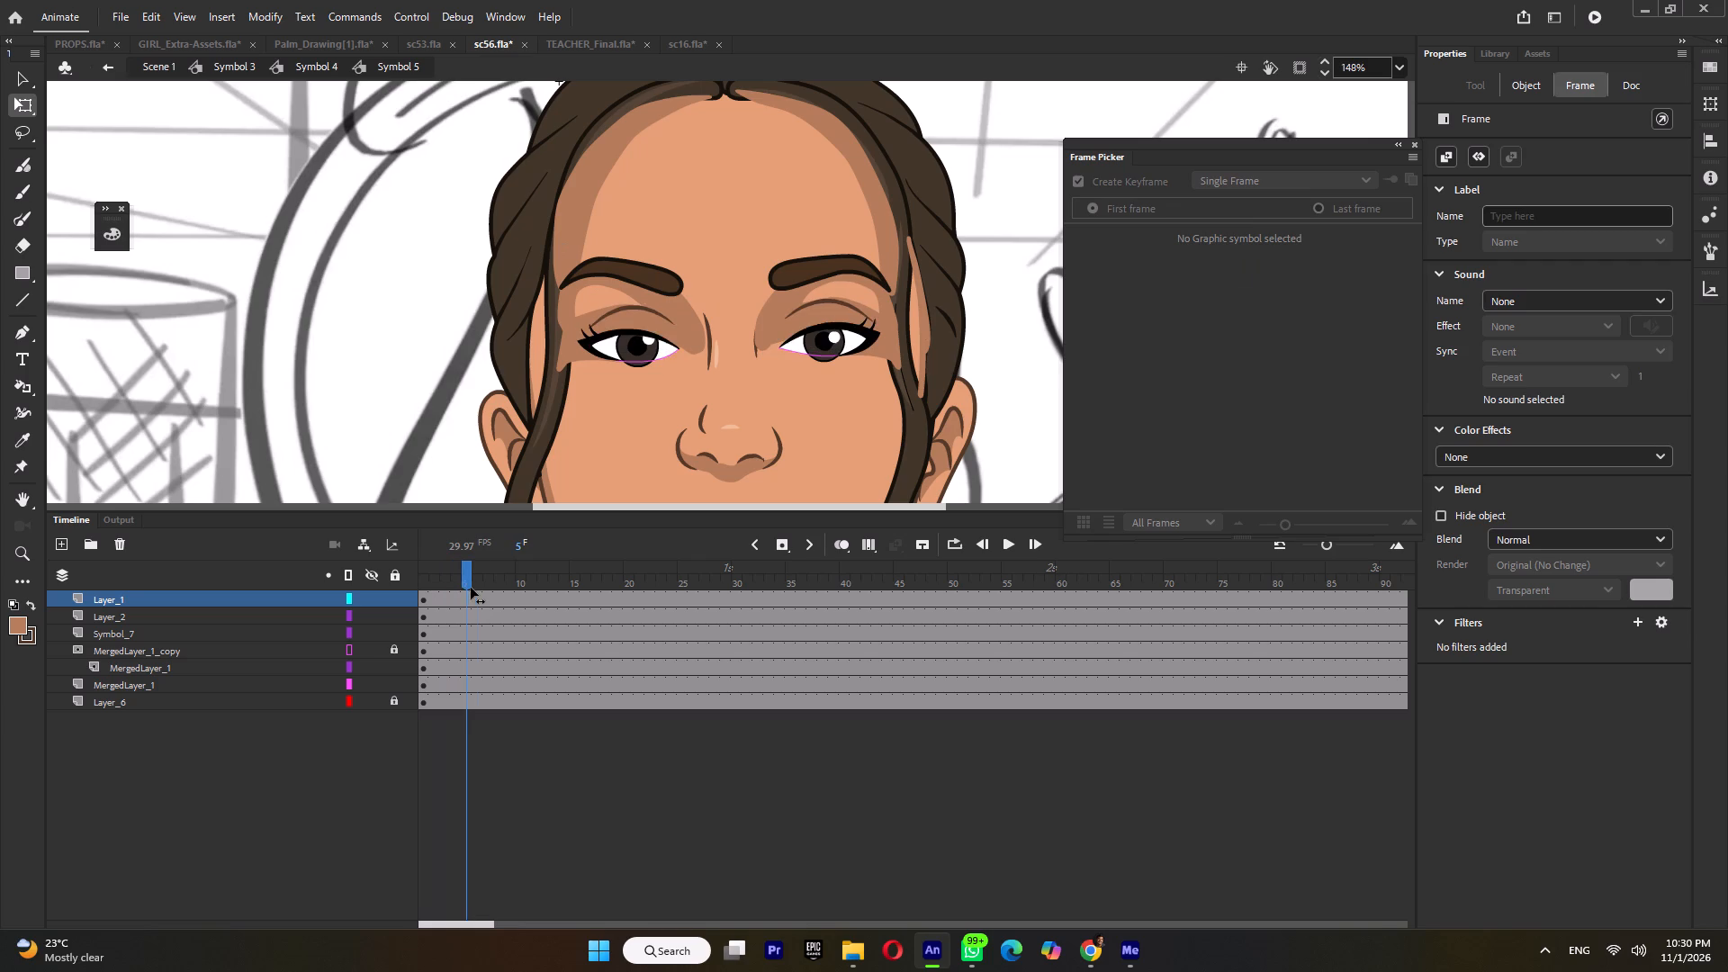
left_click_drag(471, 588, 476, 589)
left_click(474, 602)
key("F6")
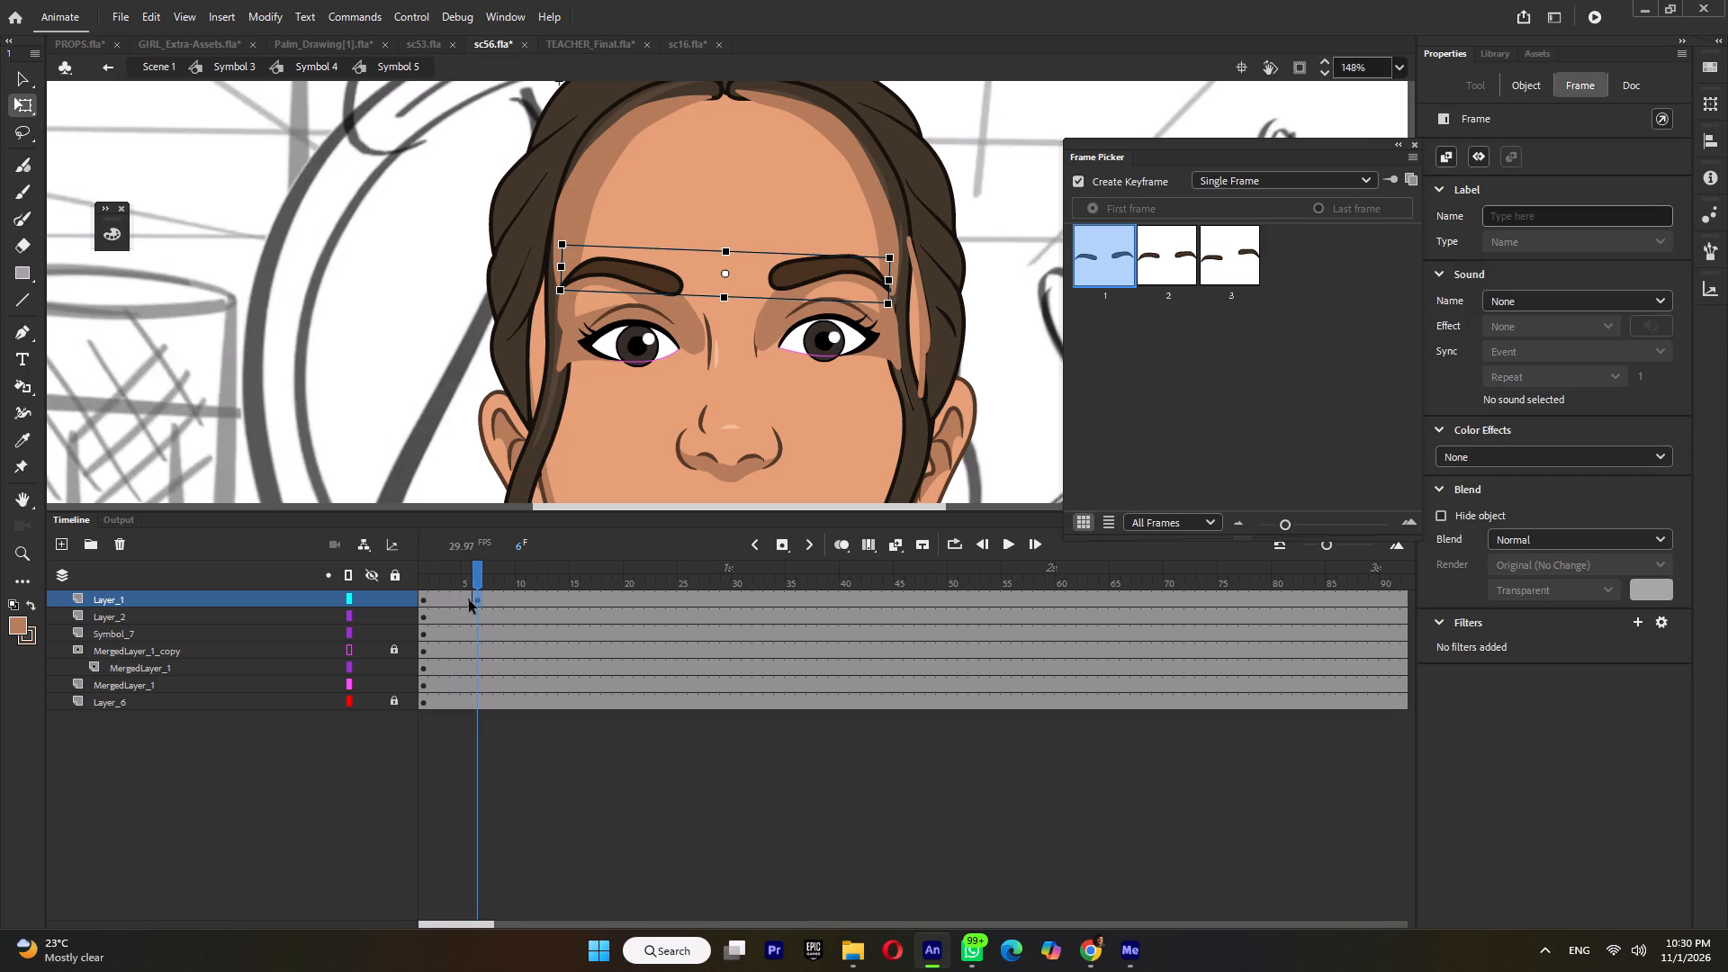
Nudge the eyebrows slightly up on the frame 6 keyframe.
key("Up")
key("Up")
key("Up")
key("Up")
key("Up")
key("Up")
key("Up")
key("Up")
key("Up")
key("Up")
key("Up")
key("Up")
key("Up")
key("Up")
key("Up")
key("Up")
key("Up")
key("Up")
key("Up")
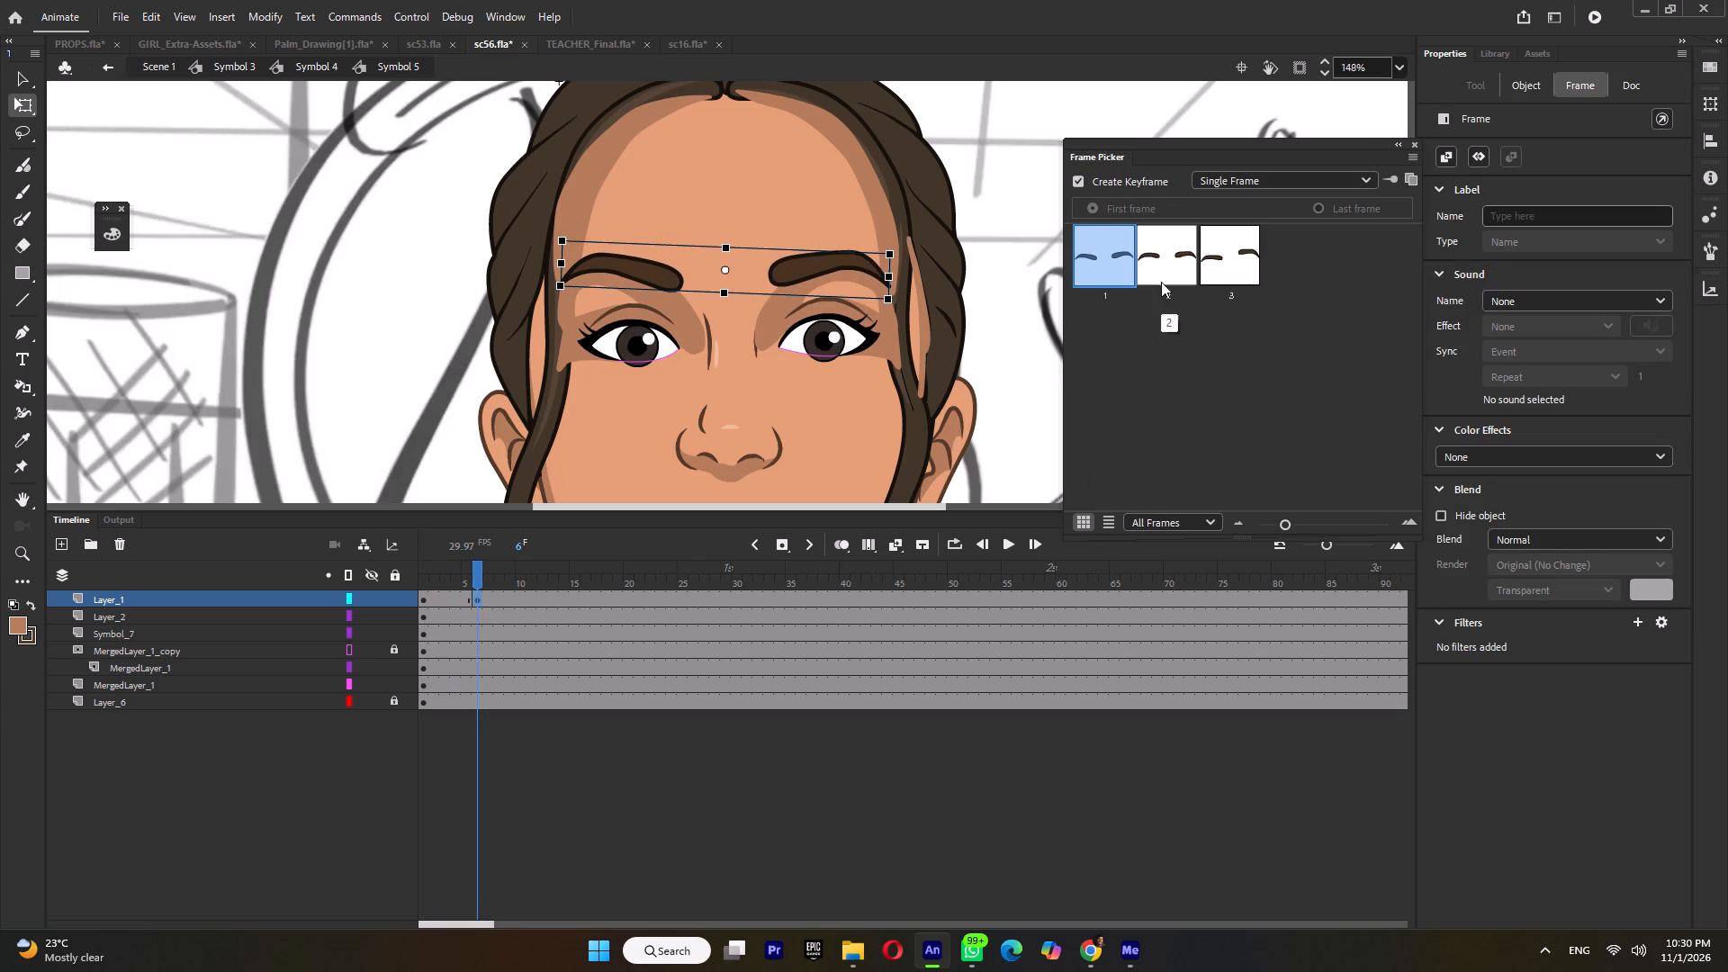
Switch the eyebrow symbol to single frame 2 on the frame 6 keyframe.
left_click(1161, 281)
Create a classic tween on the eyebrow layer between frames 1 and 6.
left_click(445, 590)
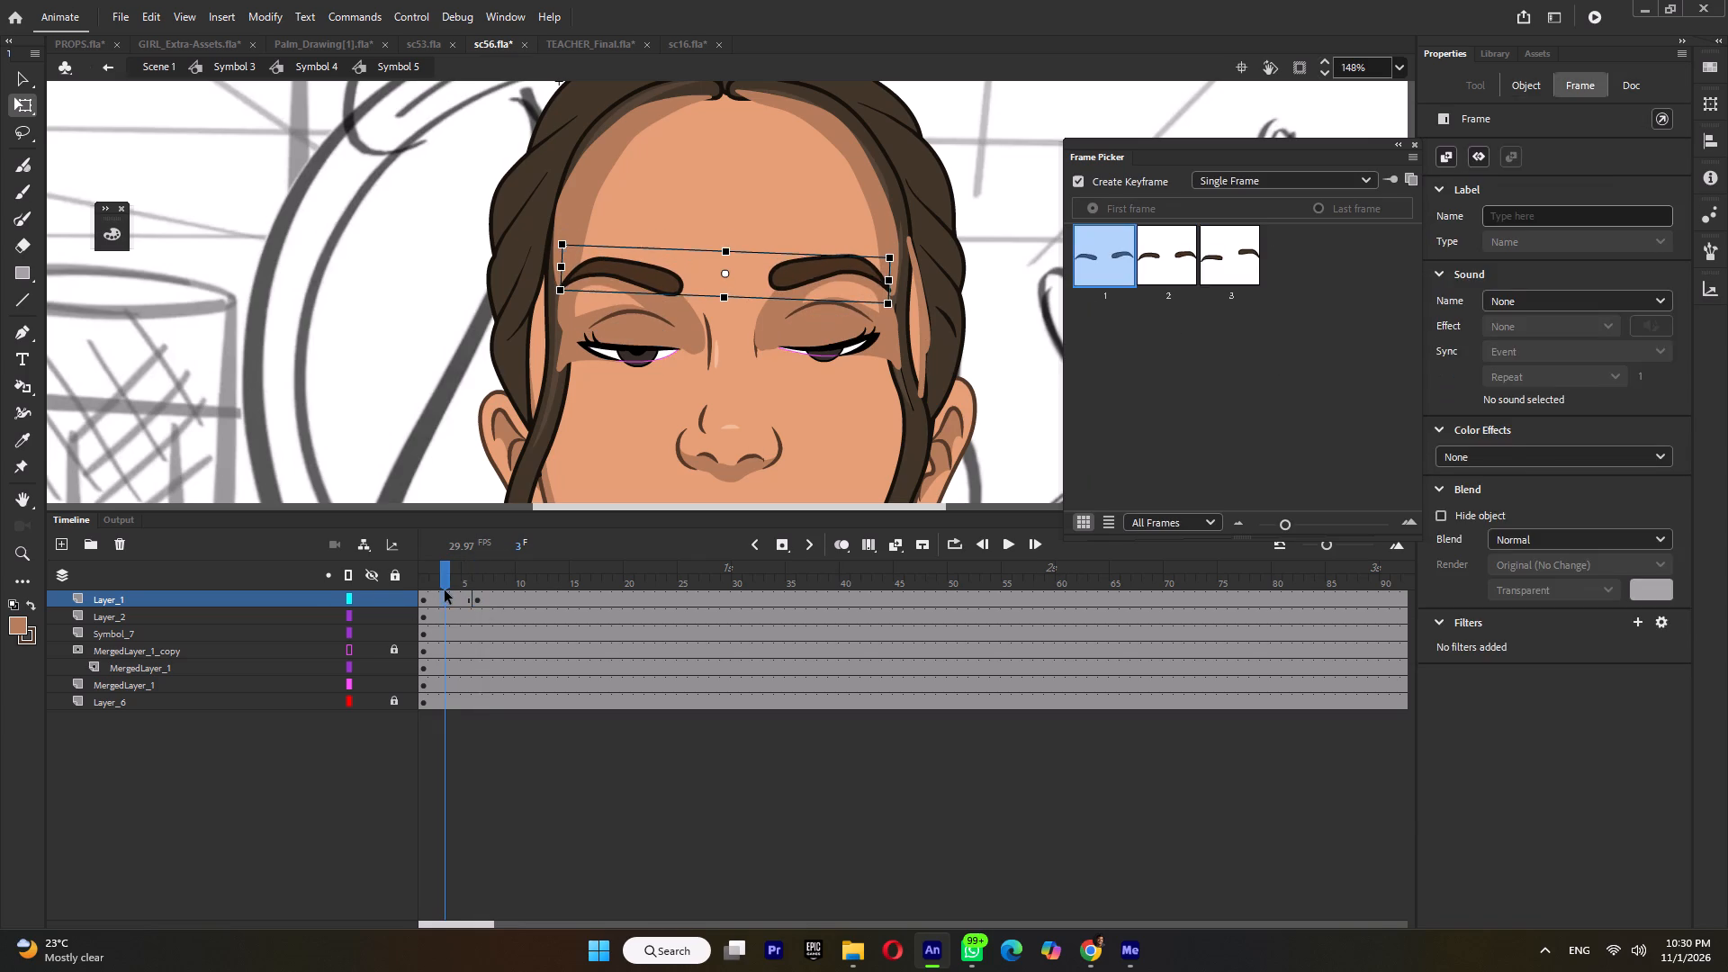
key("ctrl+m")
Play back the facial animation in the head symbol, Symbol 4, and in the parent body symbol, Symbol 3.
double_click(361, 307, "ctrl")
scroll(361, 307, "down", 7, "ctrl")
key("Return")
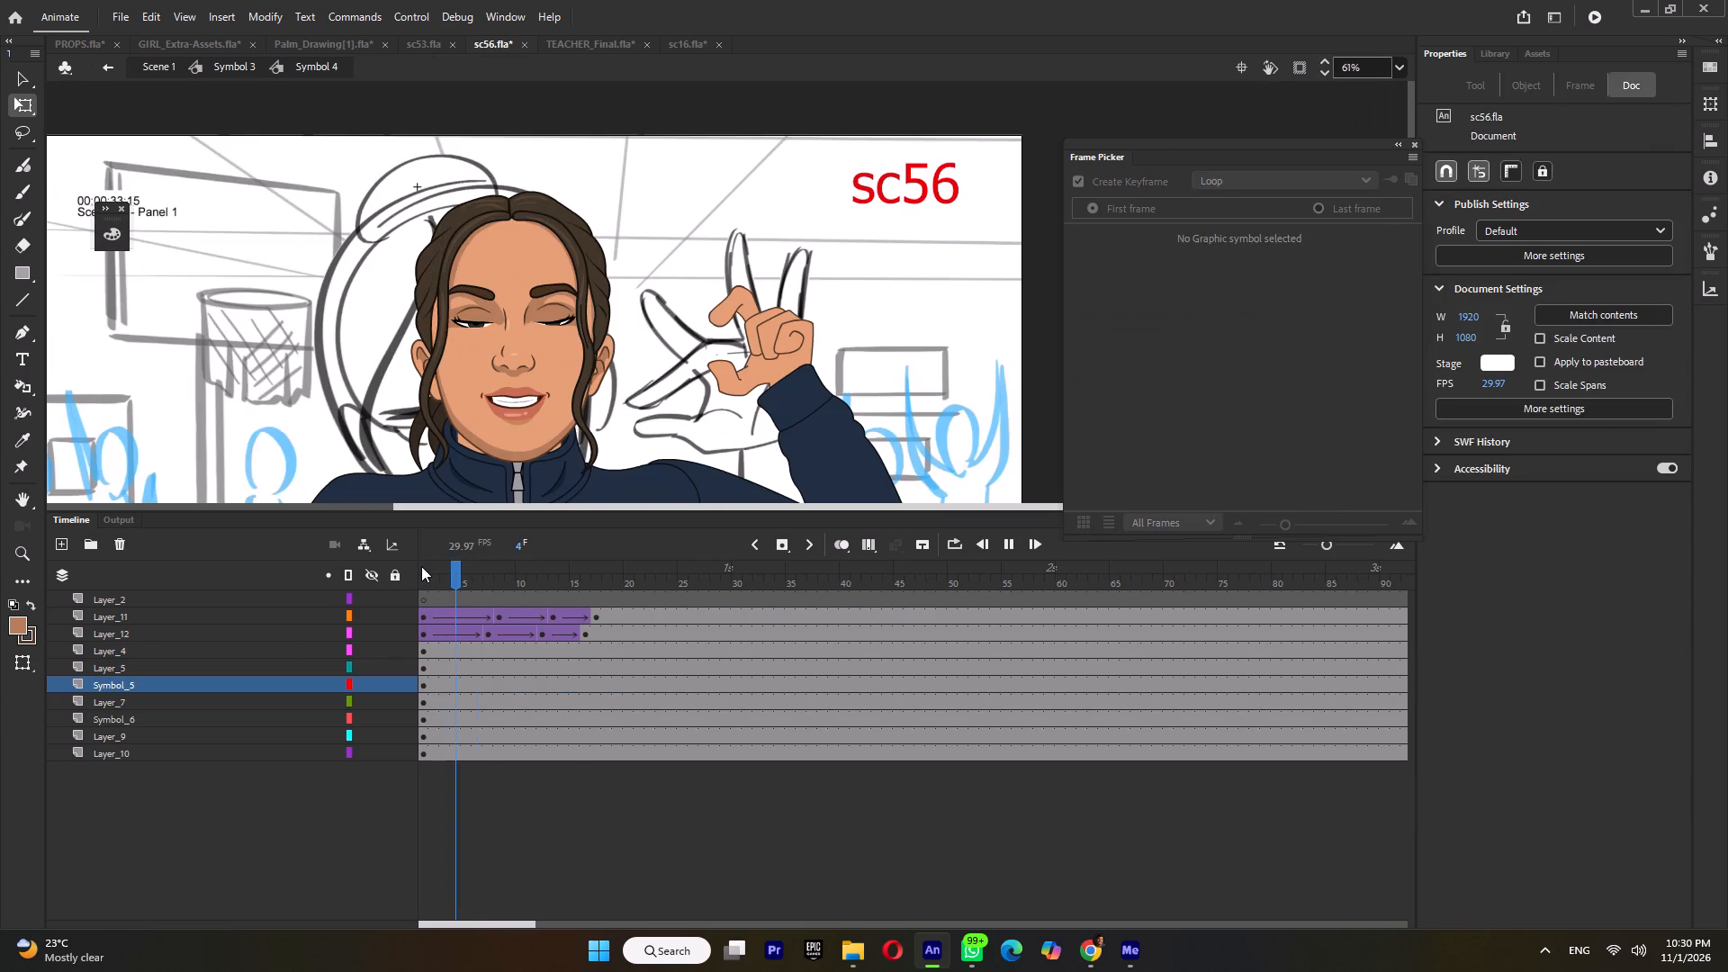
key("Return")
double_click(759, 403)
key("Return")
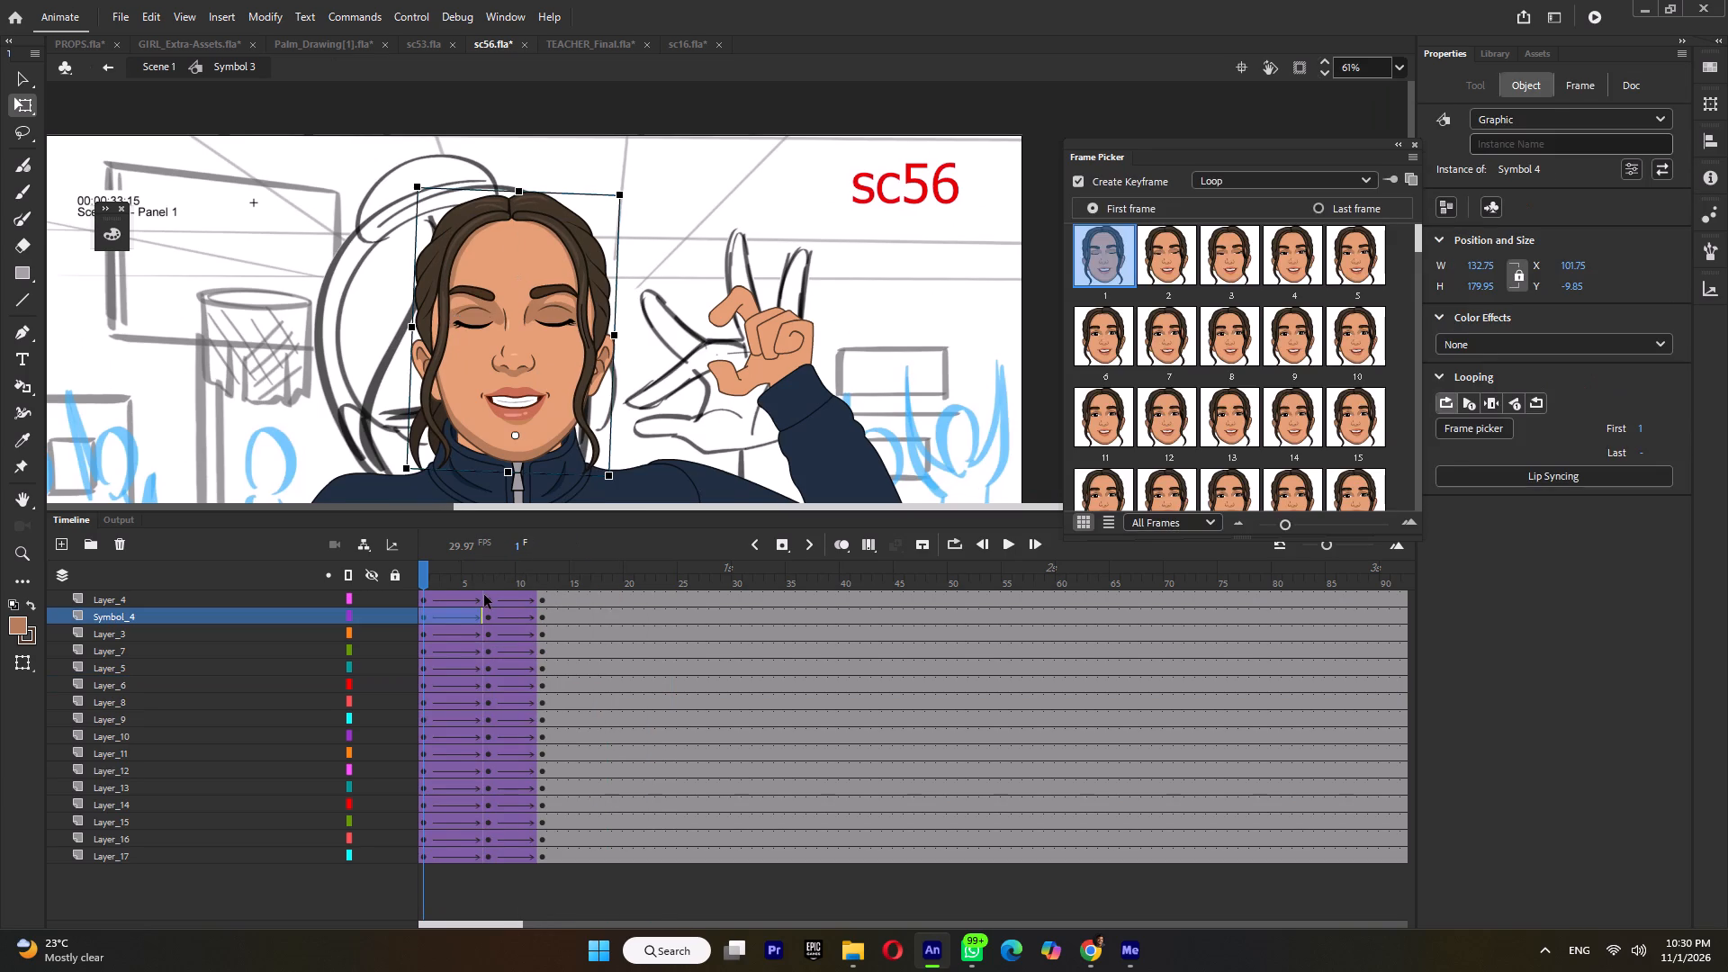
key("Return")
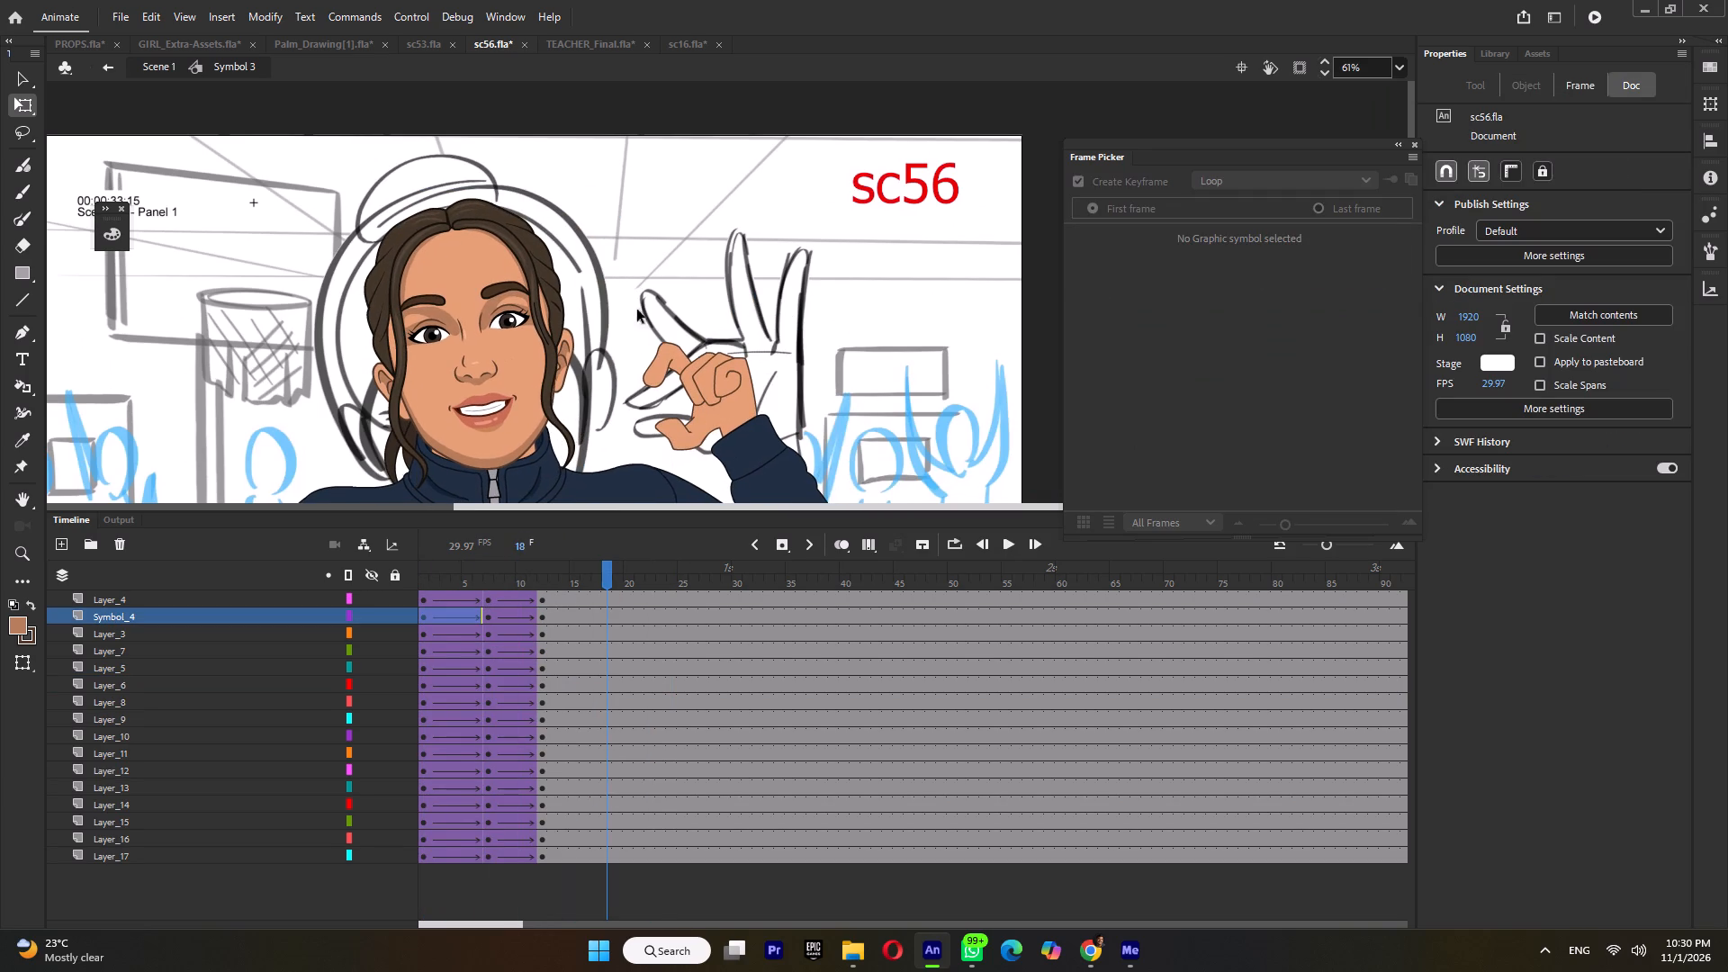
Save the document.
scroll(681, 328, "down", 6, "ctrl")
key("ctrl+s")
Return to Scene 1 and shift the storyboard reference on Layer_1 left to about X -538.6, clear of the character.
triple_click(824, 292)
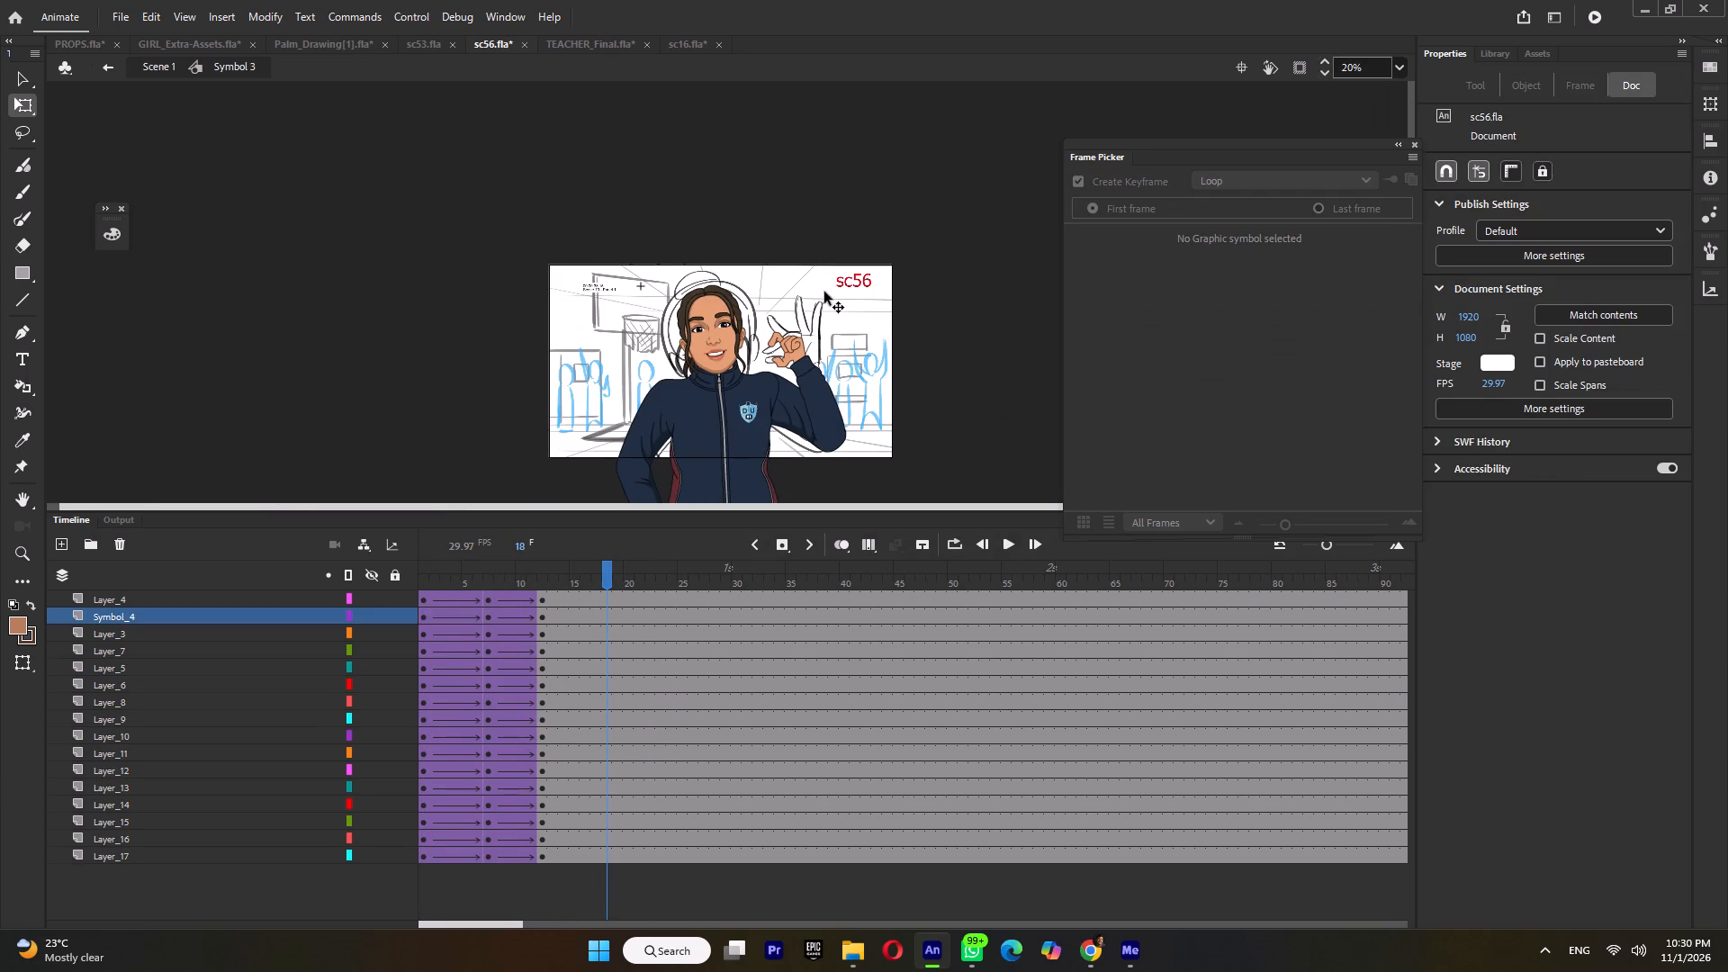
left_click_drag(853, 327, 757, 327)
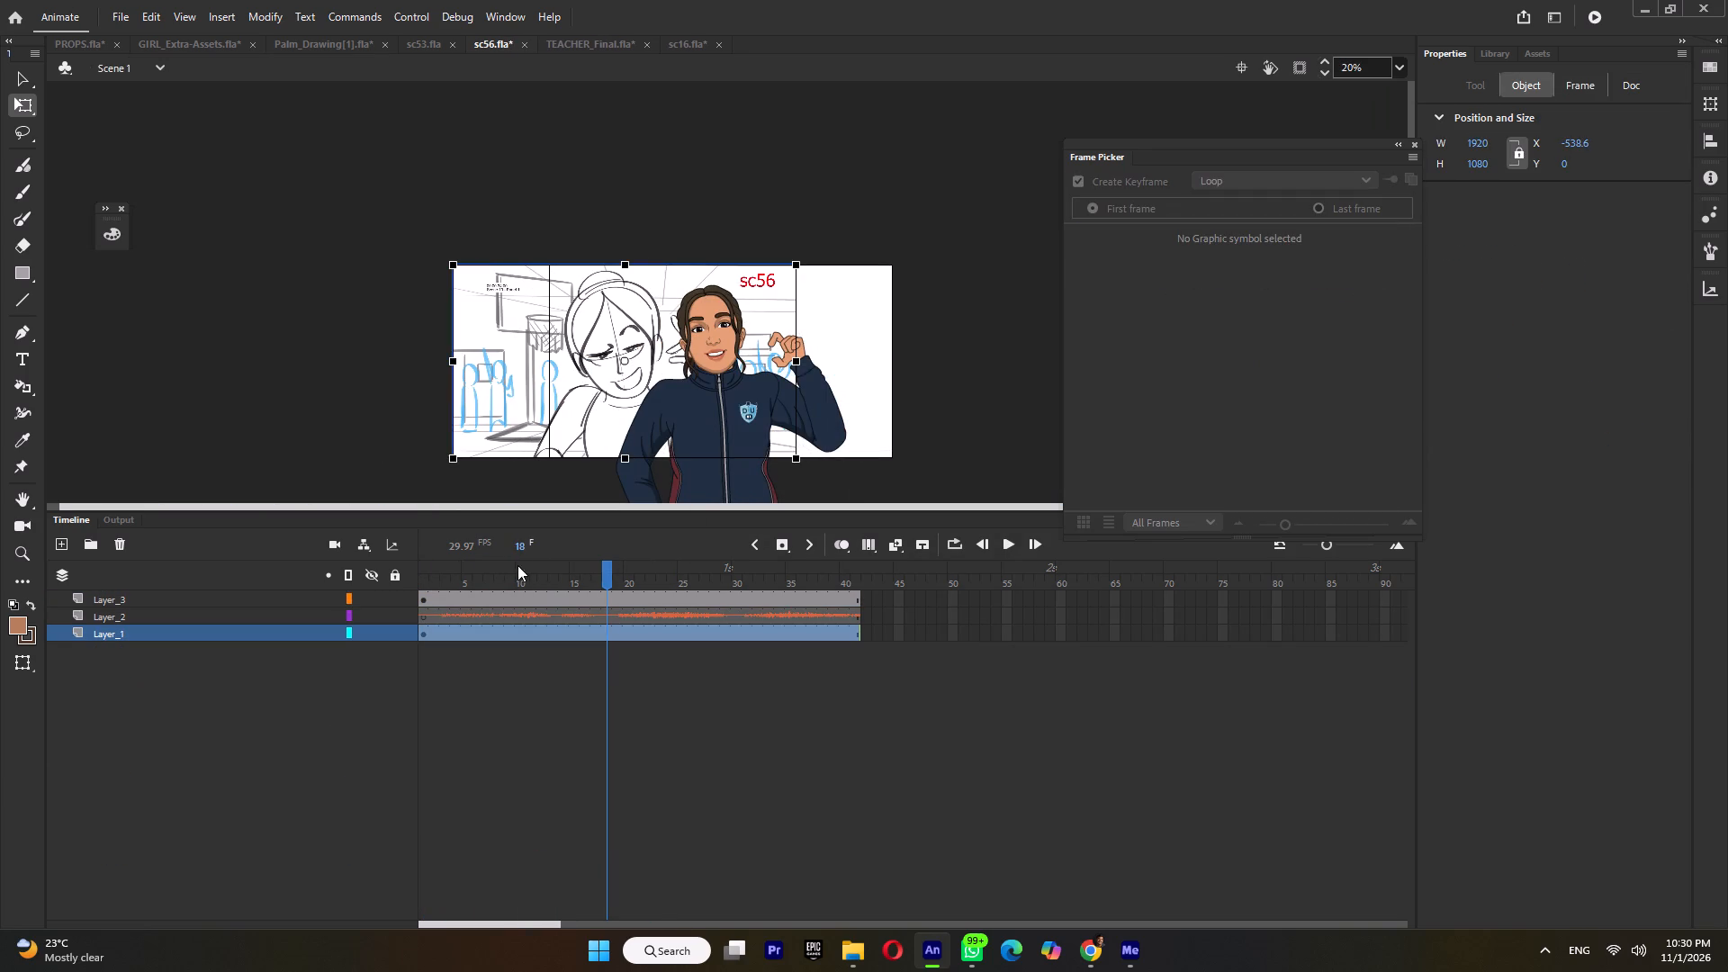
Play Scene 1 from the first frame to review the animation beside the storyboard.
left_click_drag(493, 569, 348, 599)
key("Return")
key("Return")
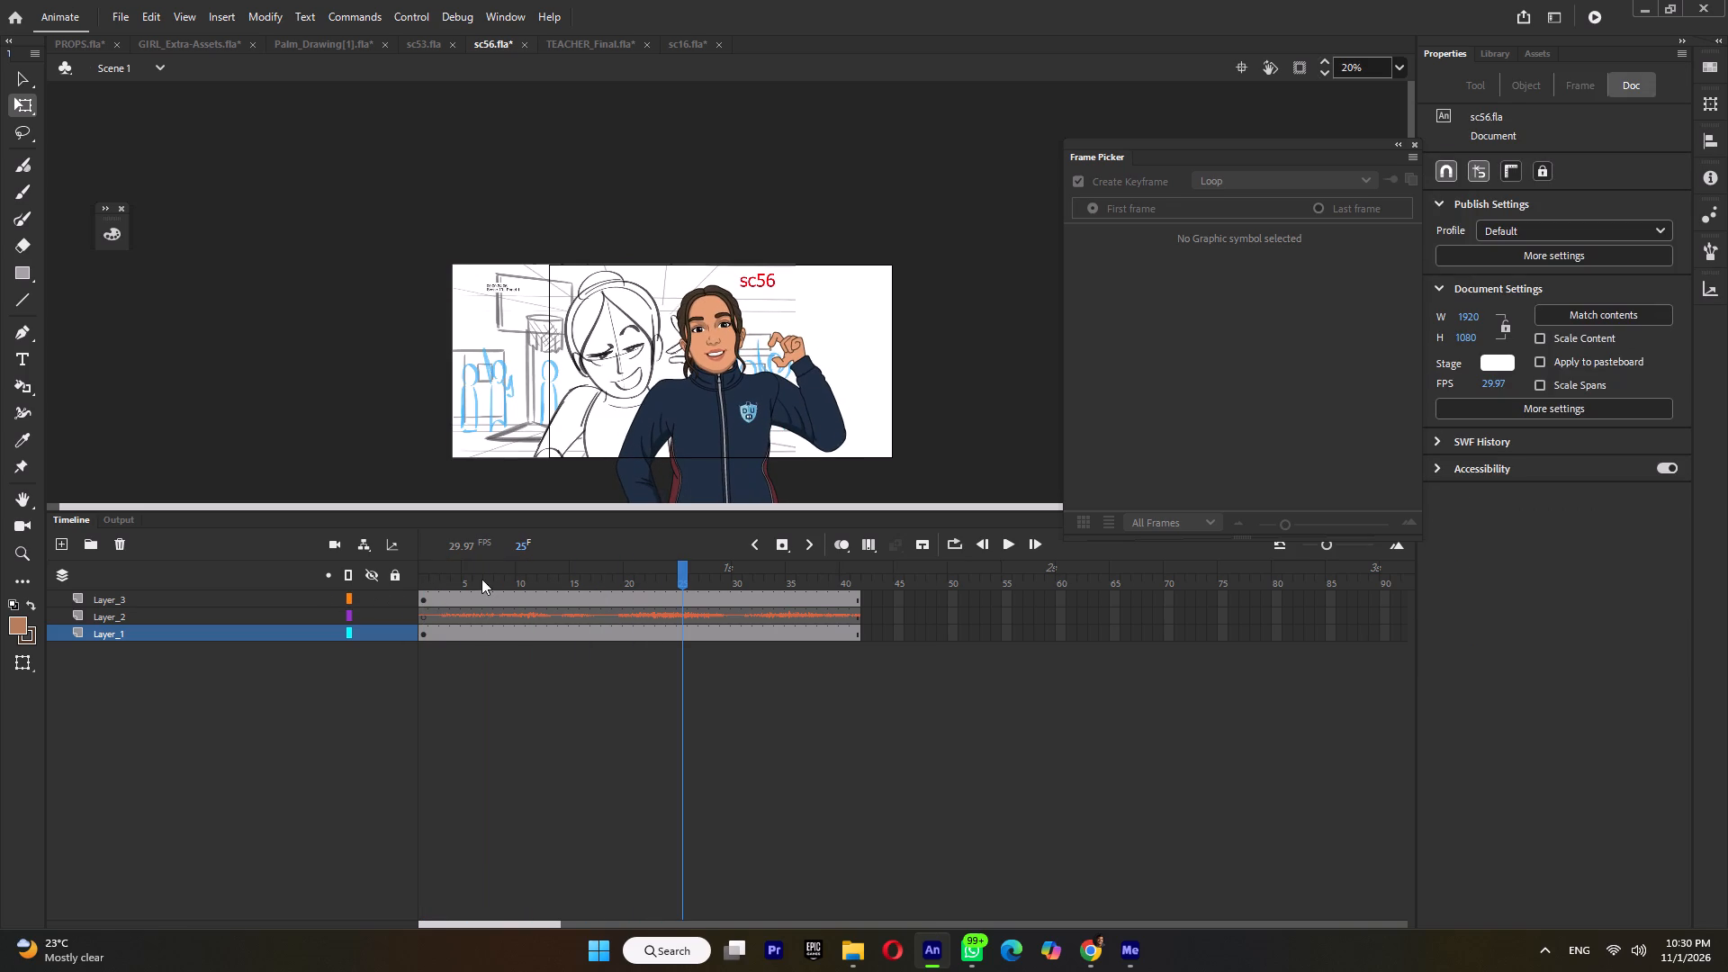
left_click_drag(459, 581, 362, 607)
Inside the face symbol, Symbol 5, set the eyebrows to single frame 3 on both the frame 1 and frame 6 keyframes.
scroll(725, 311, "up", 7, "ctrl")
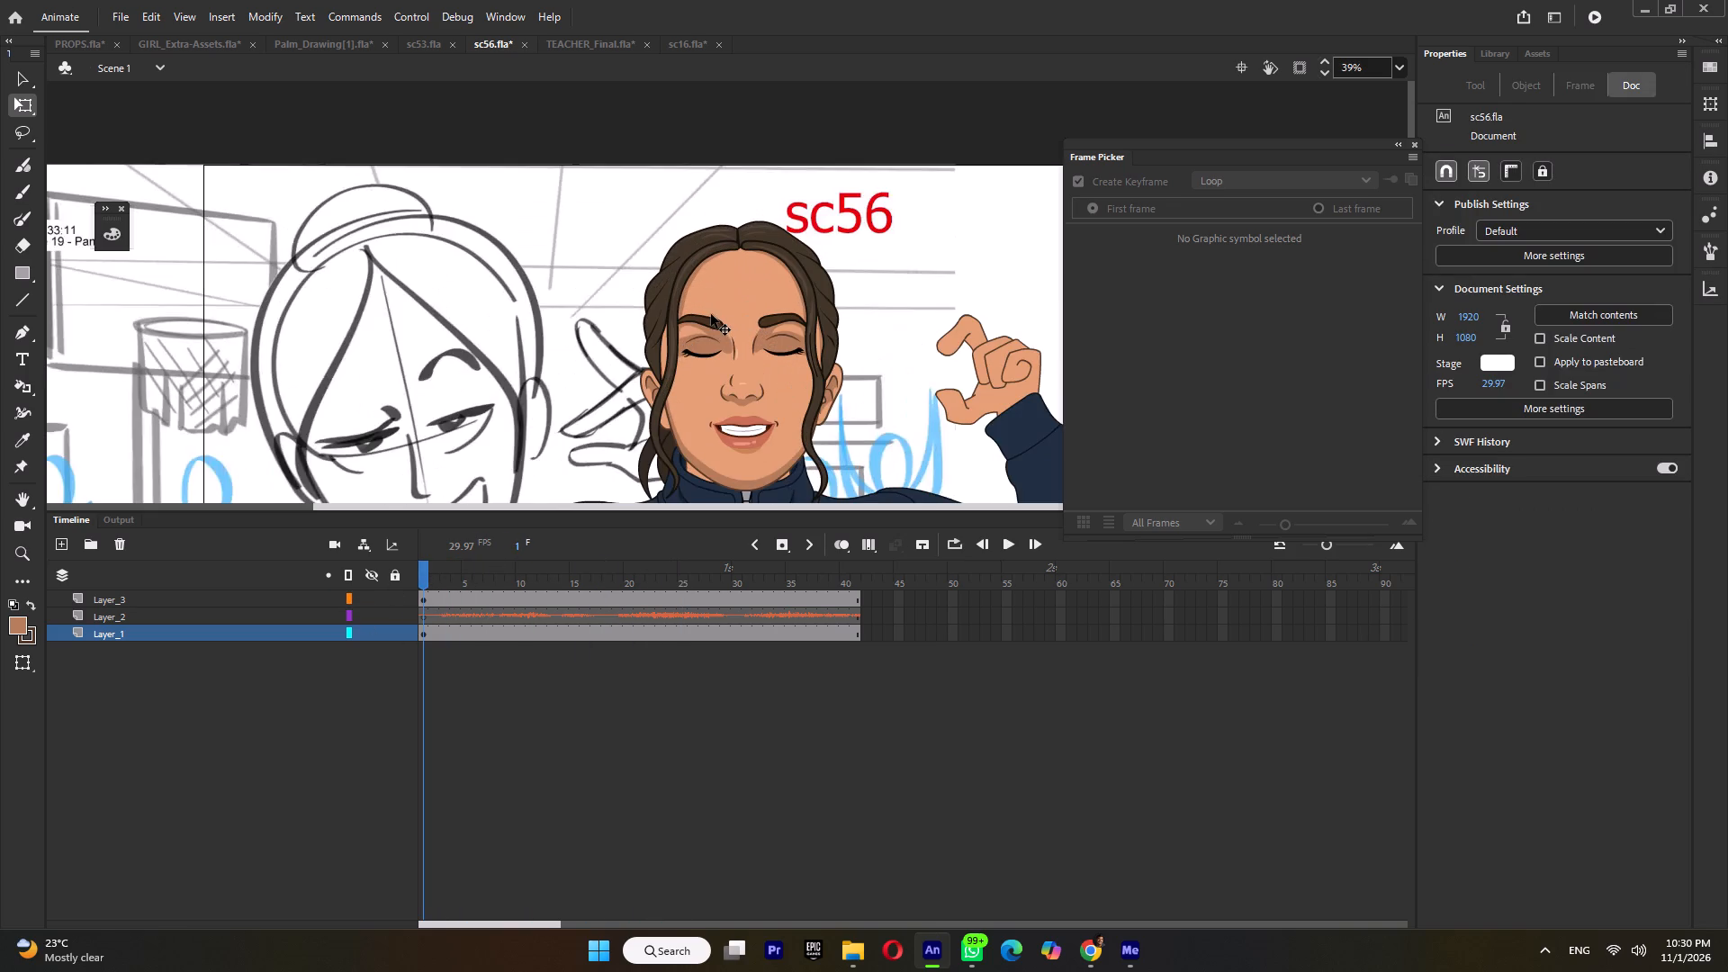
double_click(708, 328)
double_click(708, 328)
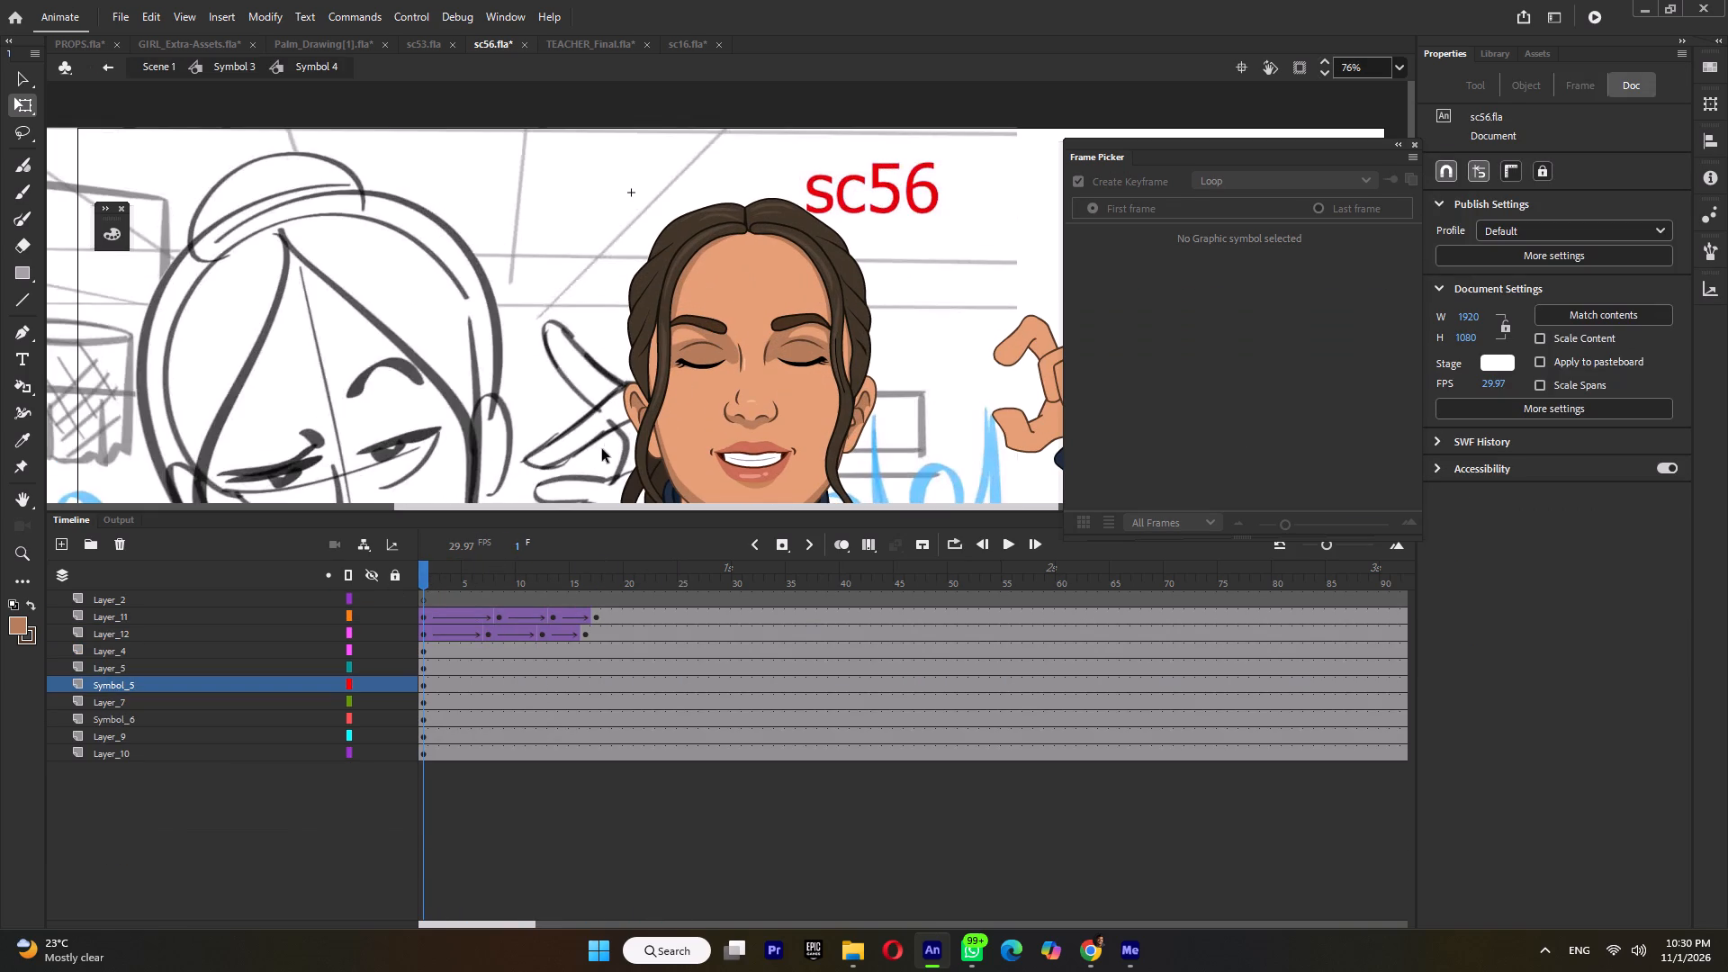
double_click(701, 326)
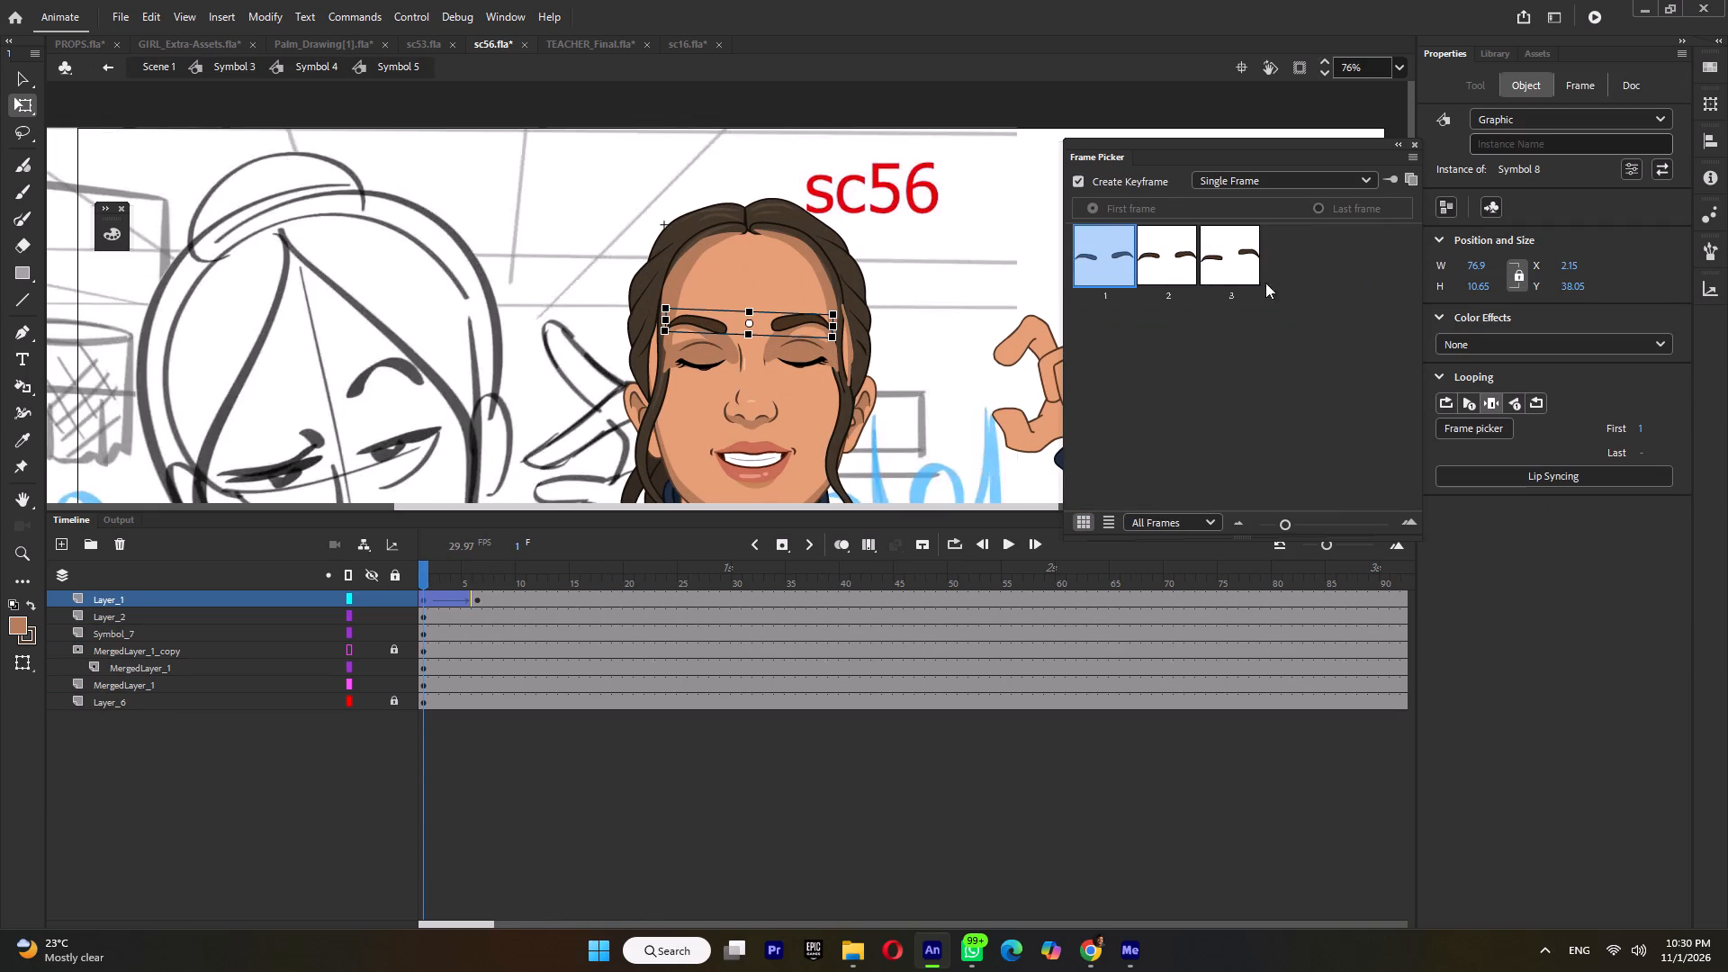
left_click(1249, 265)
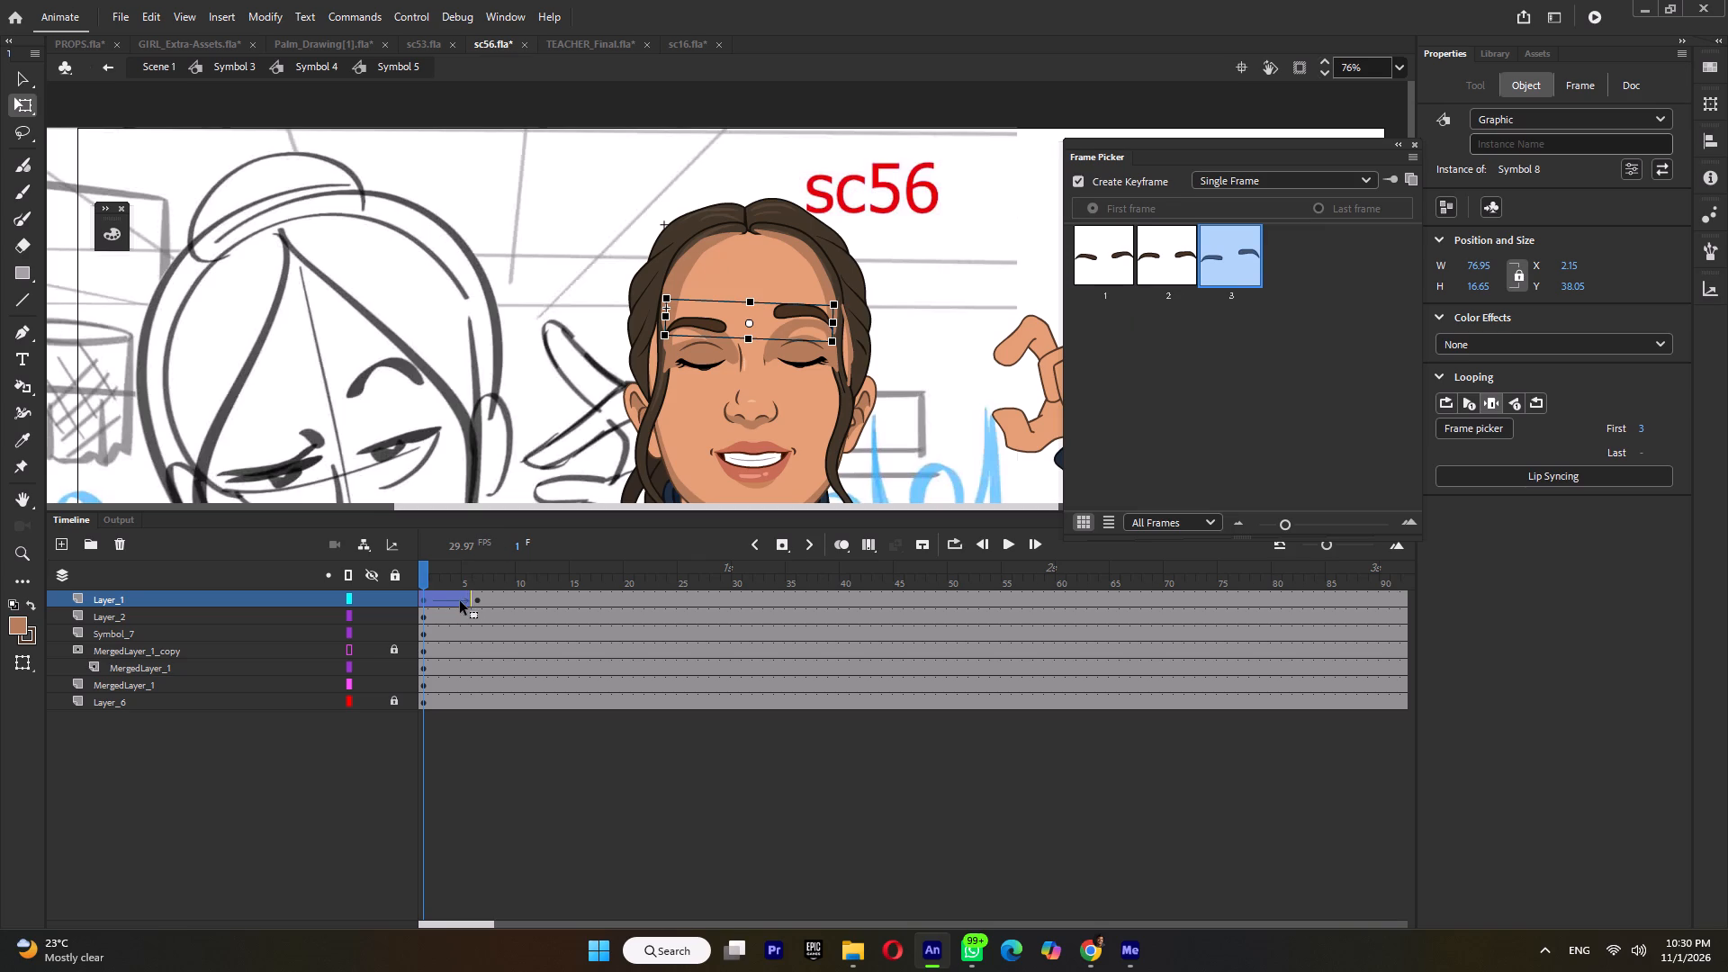
left_click(480, 598)
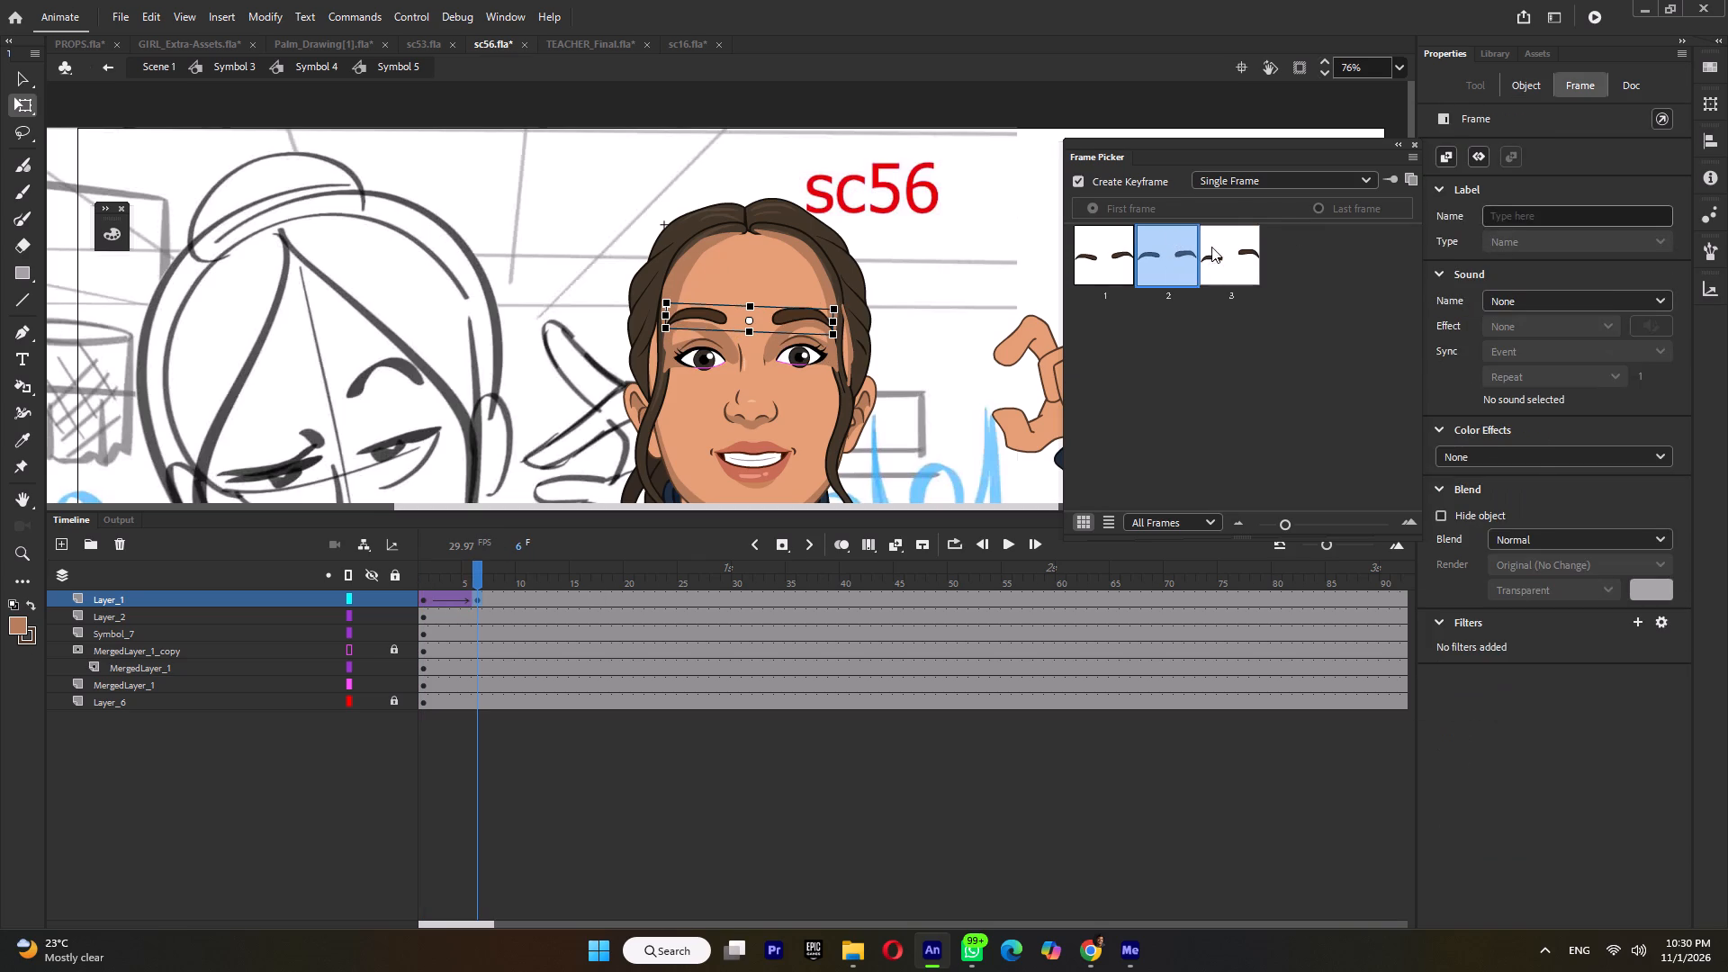
left_click(1212, 247)
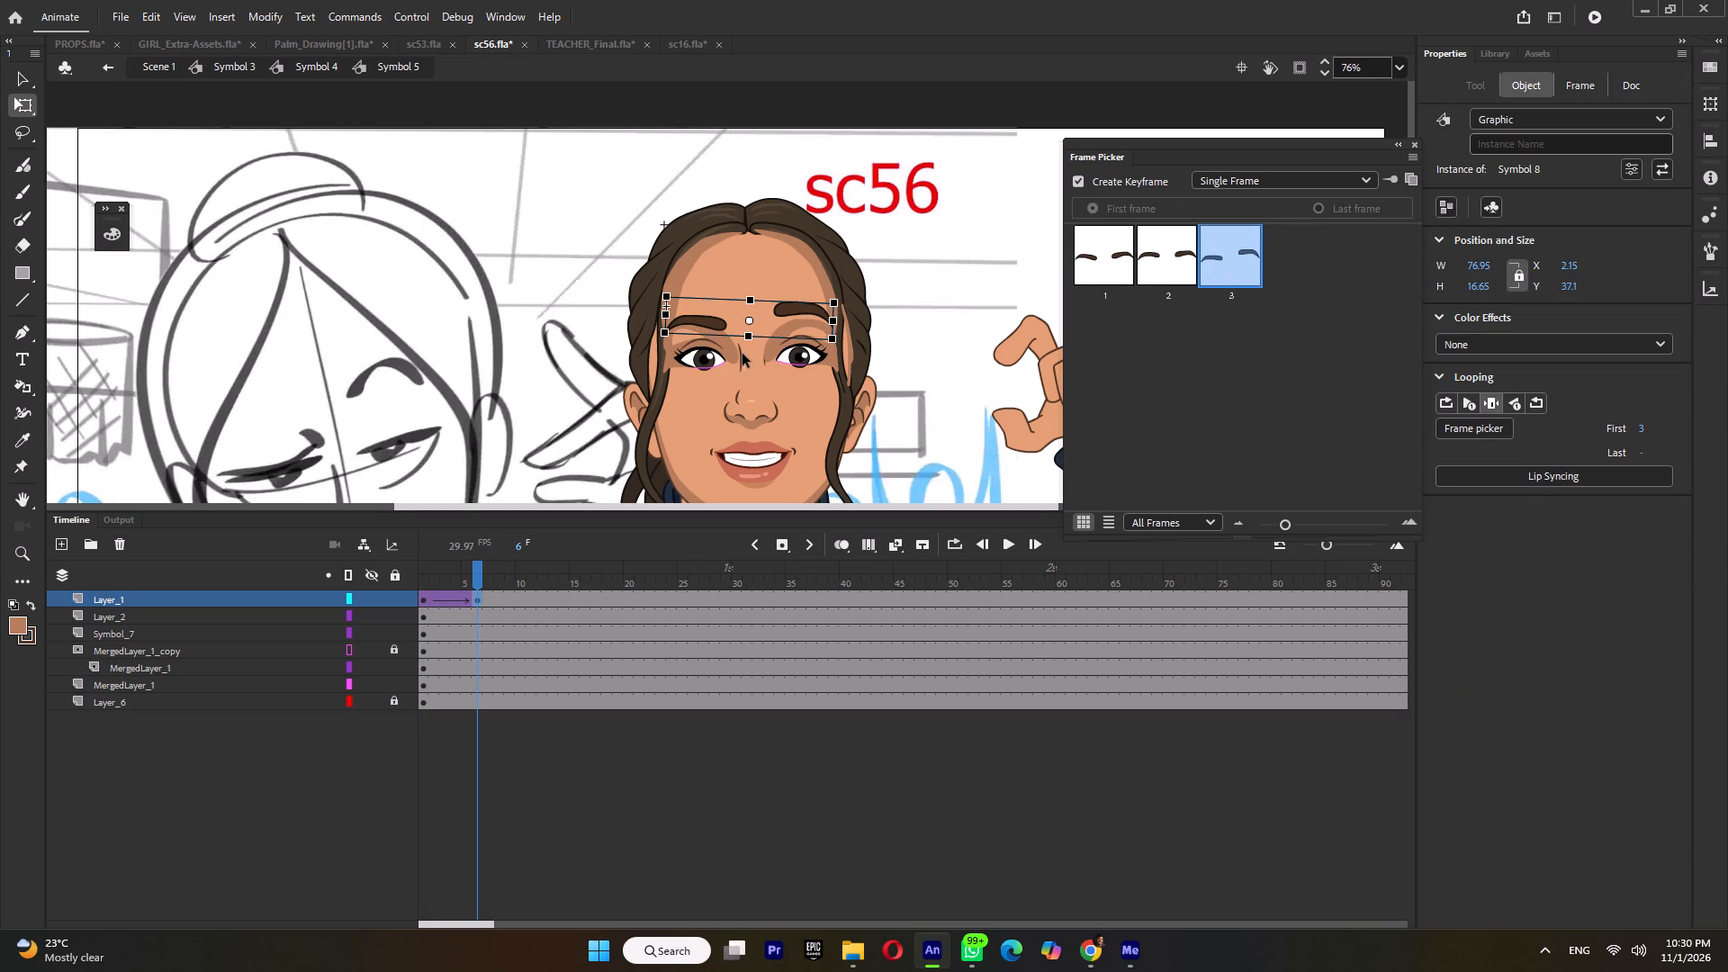
Save the document with the new eyebrow pose.
scroll(742, 352, "down", 5, "ctrl")
key("ctrl+s")
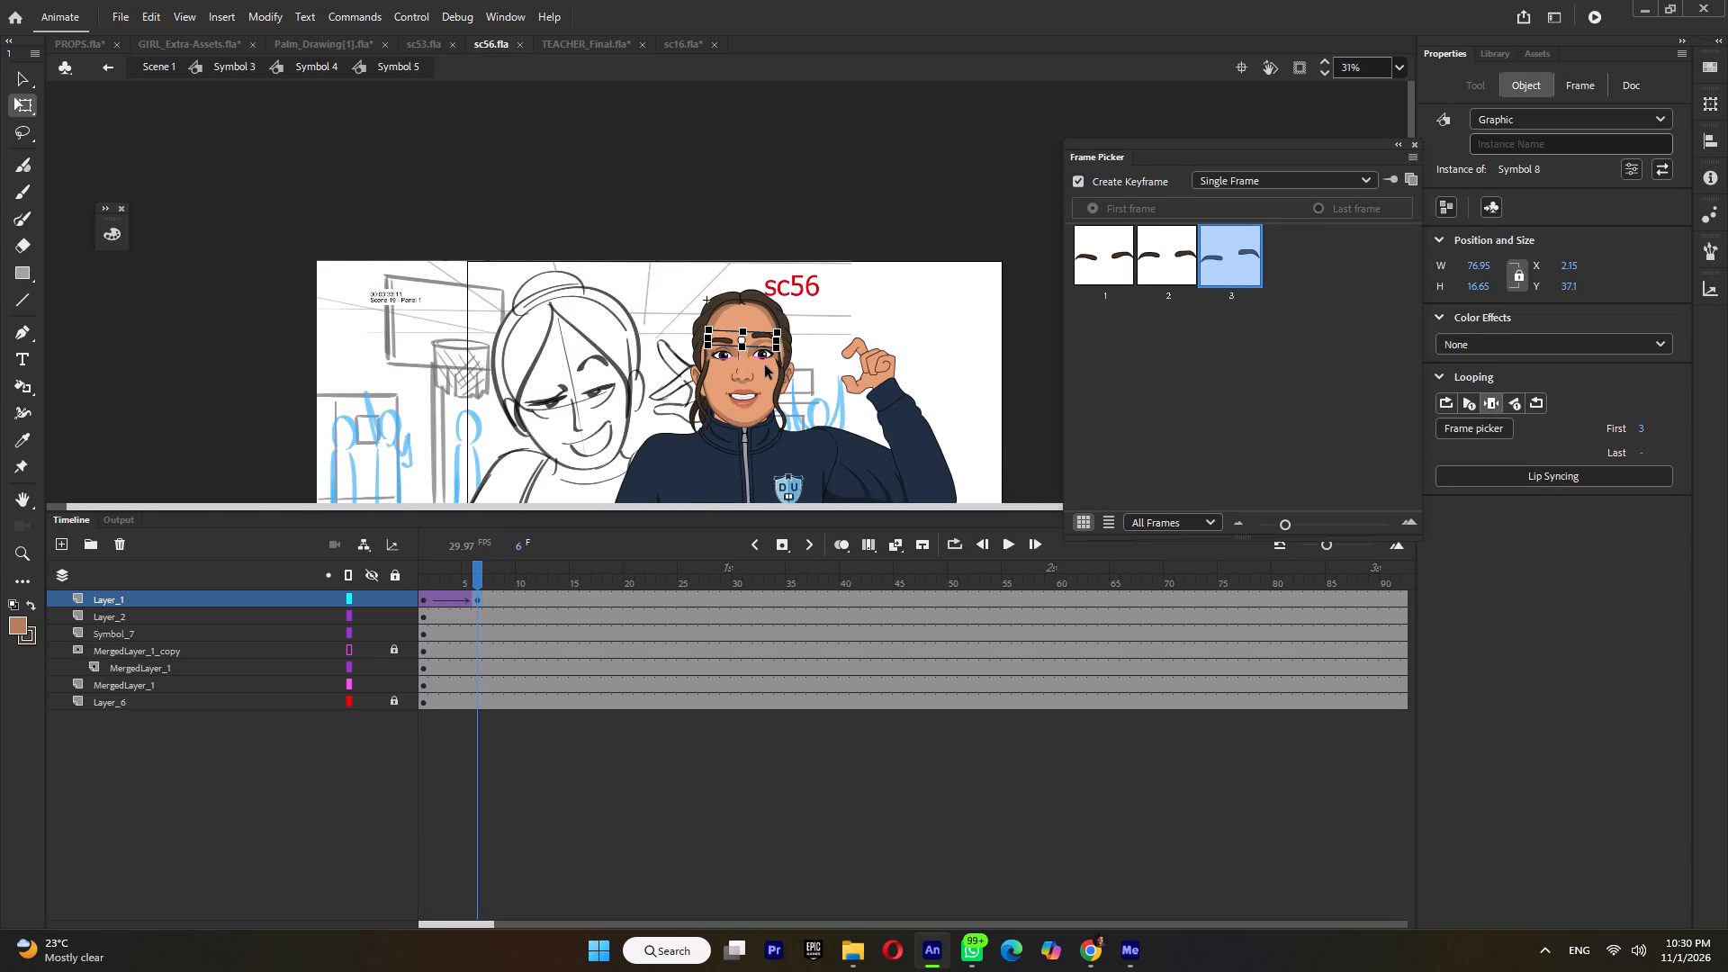
In Symbol 5, add a keyframe at frame 5 on the eyes layer Symbol_7 and change the eyes' looping mode from Play Once.
scroll(764, 365, "up", 5, "ctrl")
left_click_drag(475, 568, 467, 582)
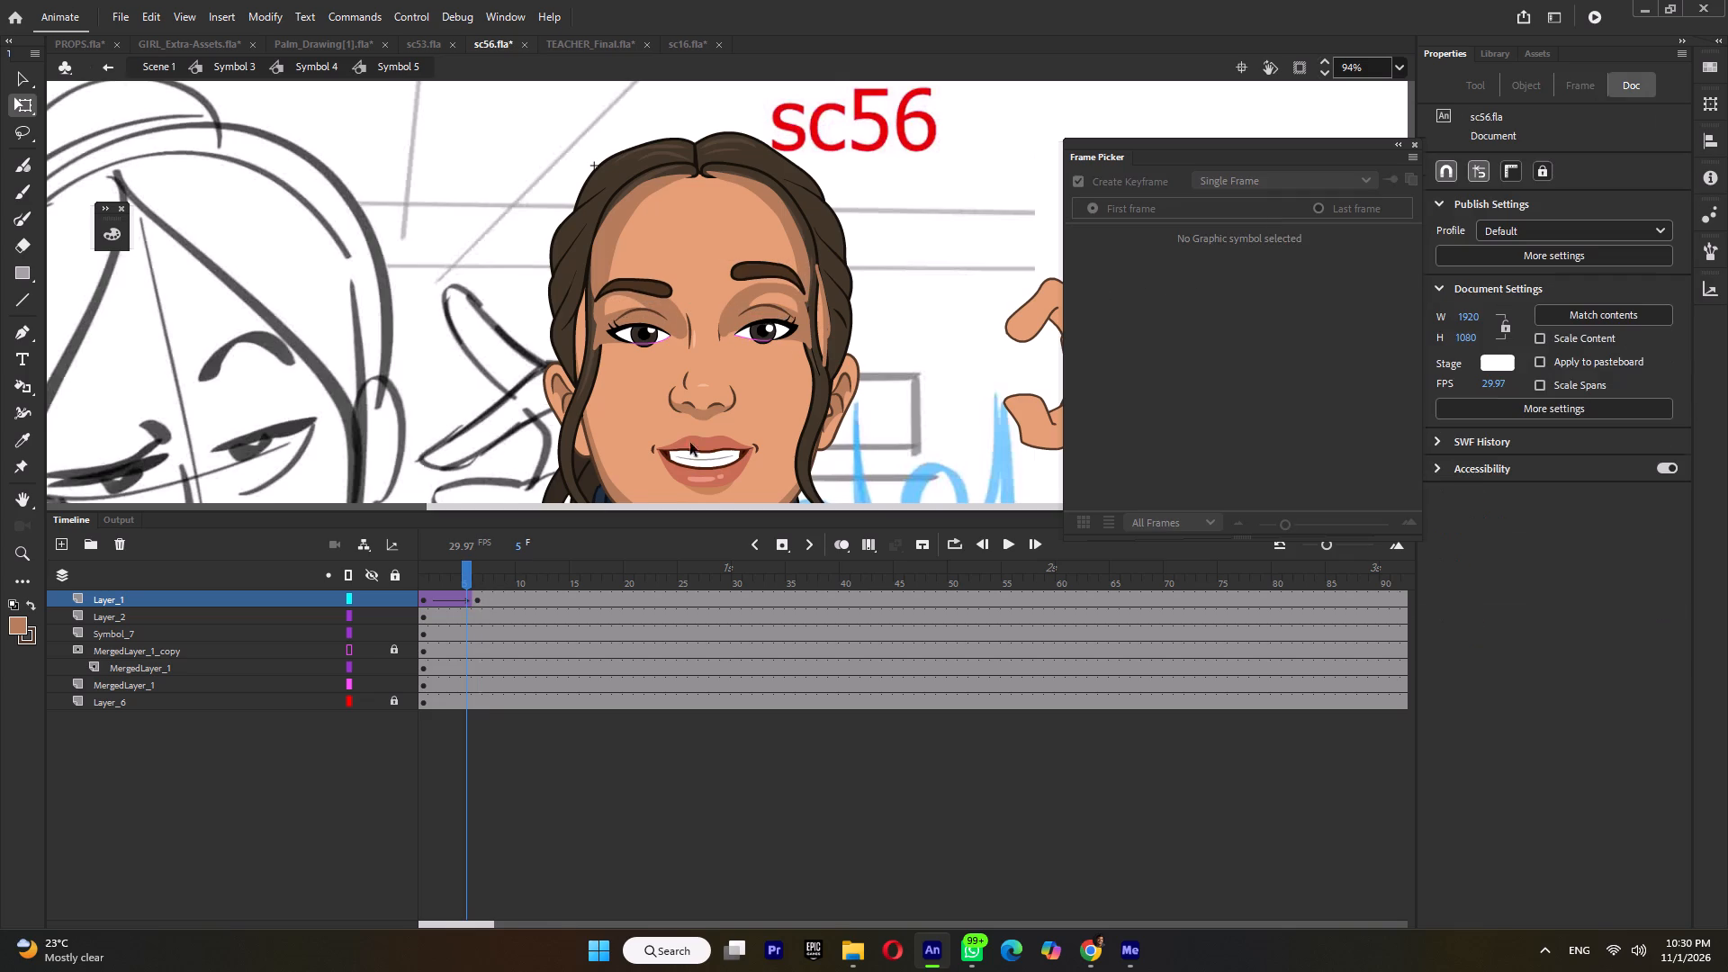
left_click(780, 323)
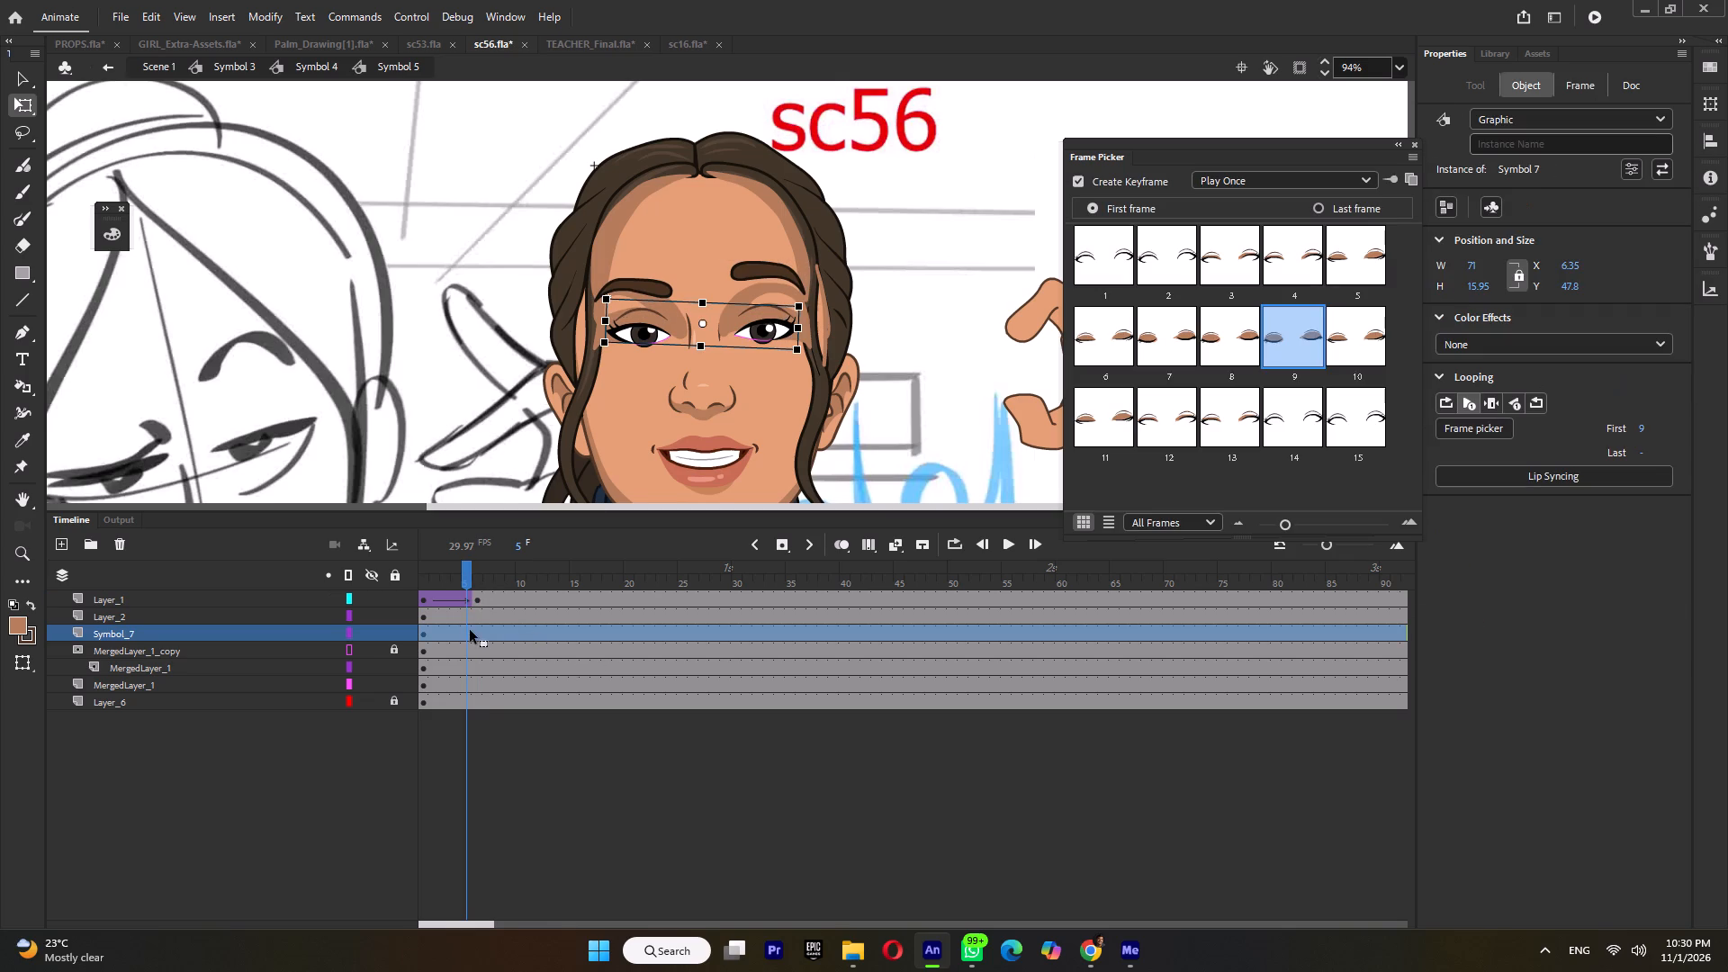
left_click(468, 631)
key("F6")
left_click(1301, 179)
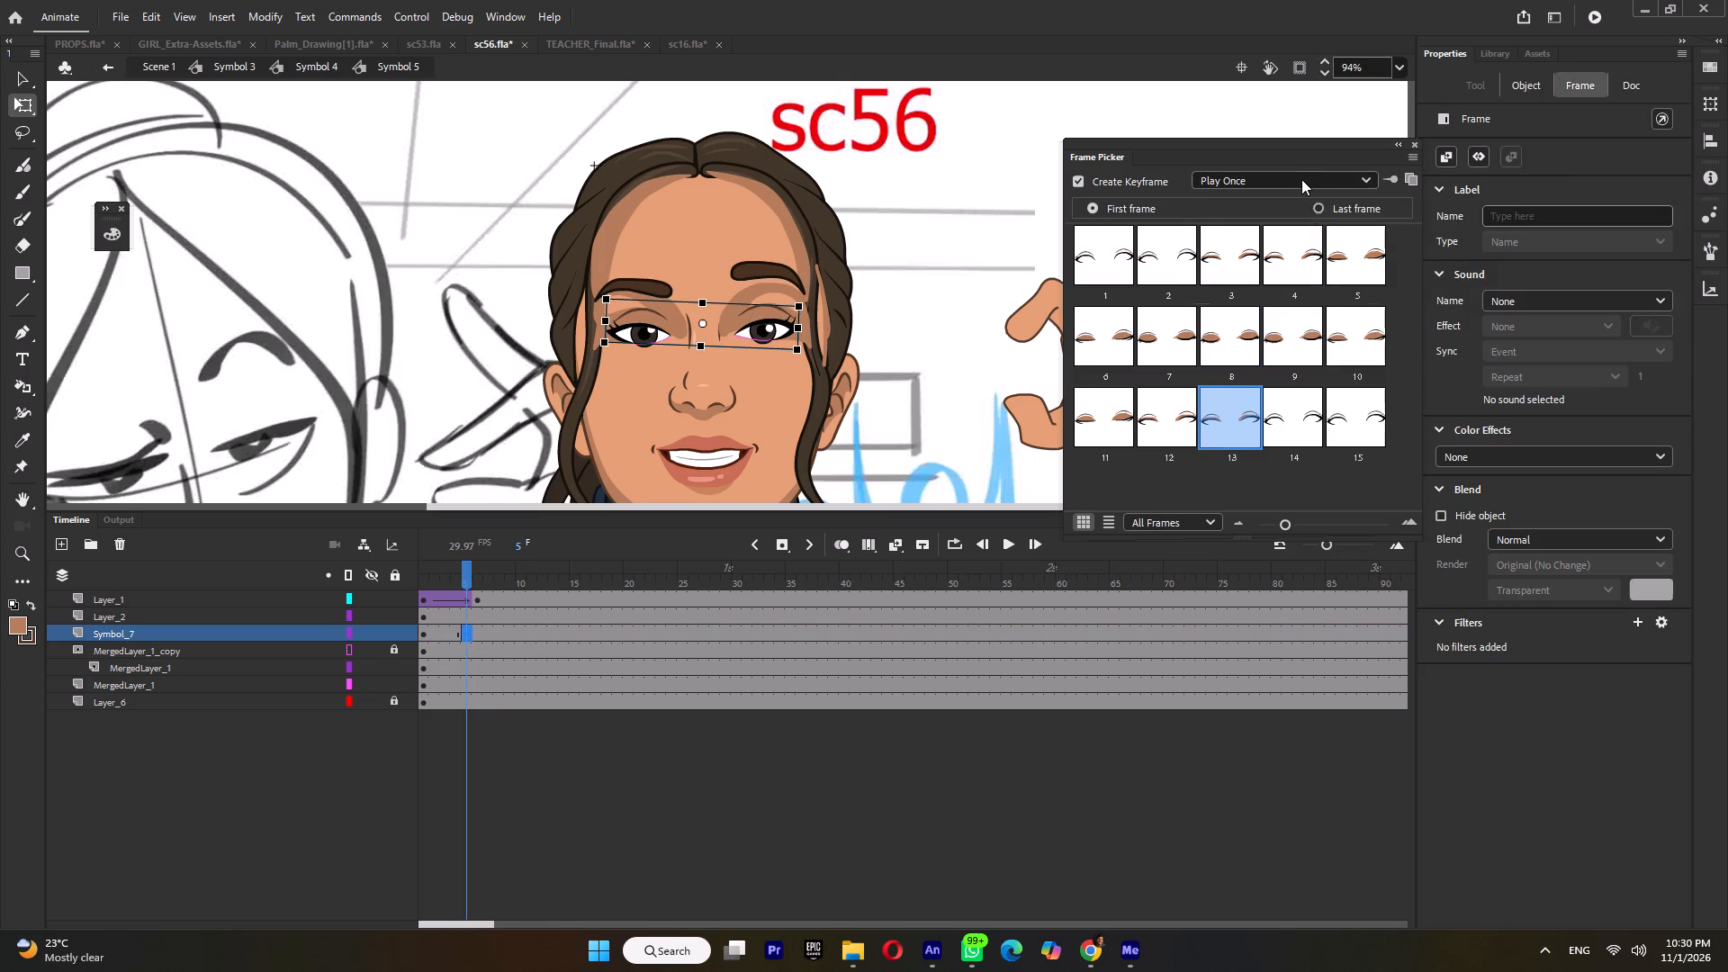
left_click(1291, 252)
Exit the face symbols to Symbol 3, play its animation to review the face, and save the document.
double_click(535, 153)
scroll(535, 163, "down", 5, "ctrl")
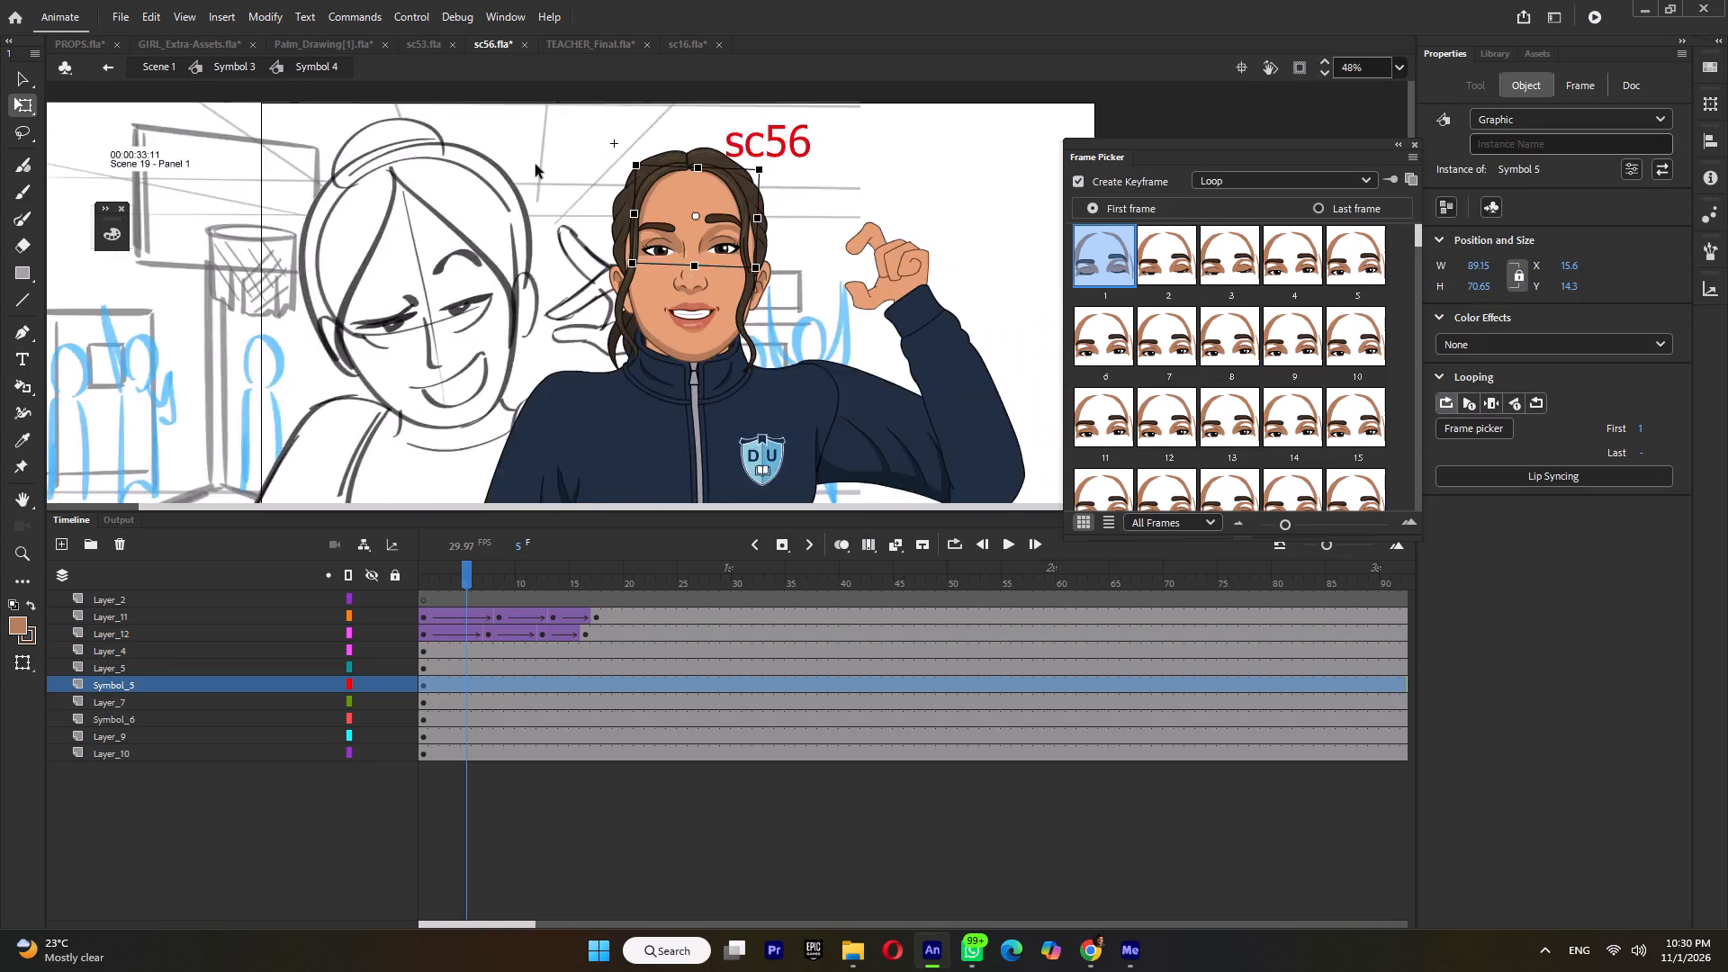
scroll(535, 165, "down", 3, "ctrl")
key("ctrl+s")
double_click(941, 183)
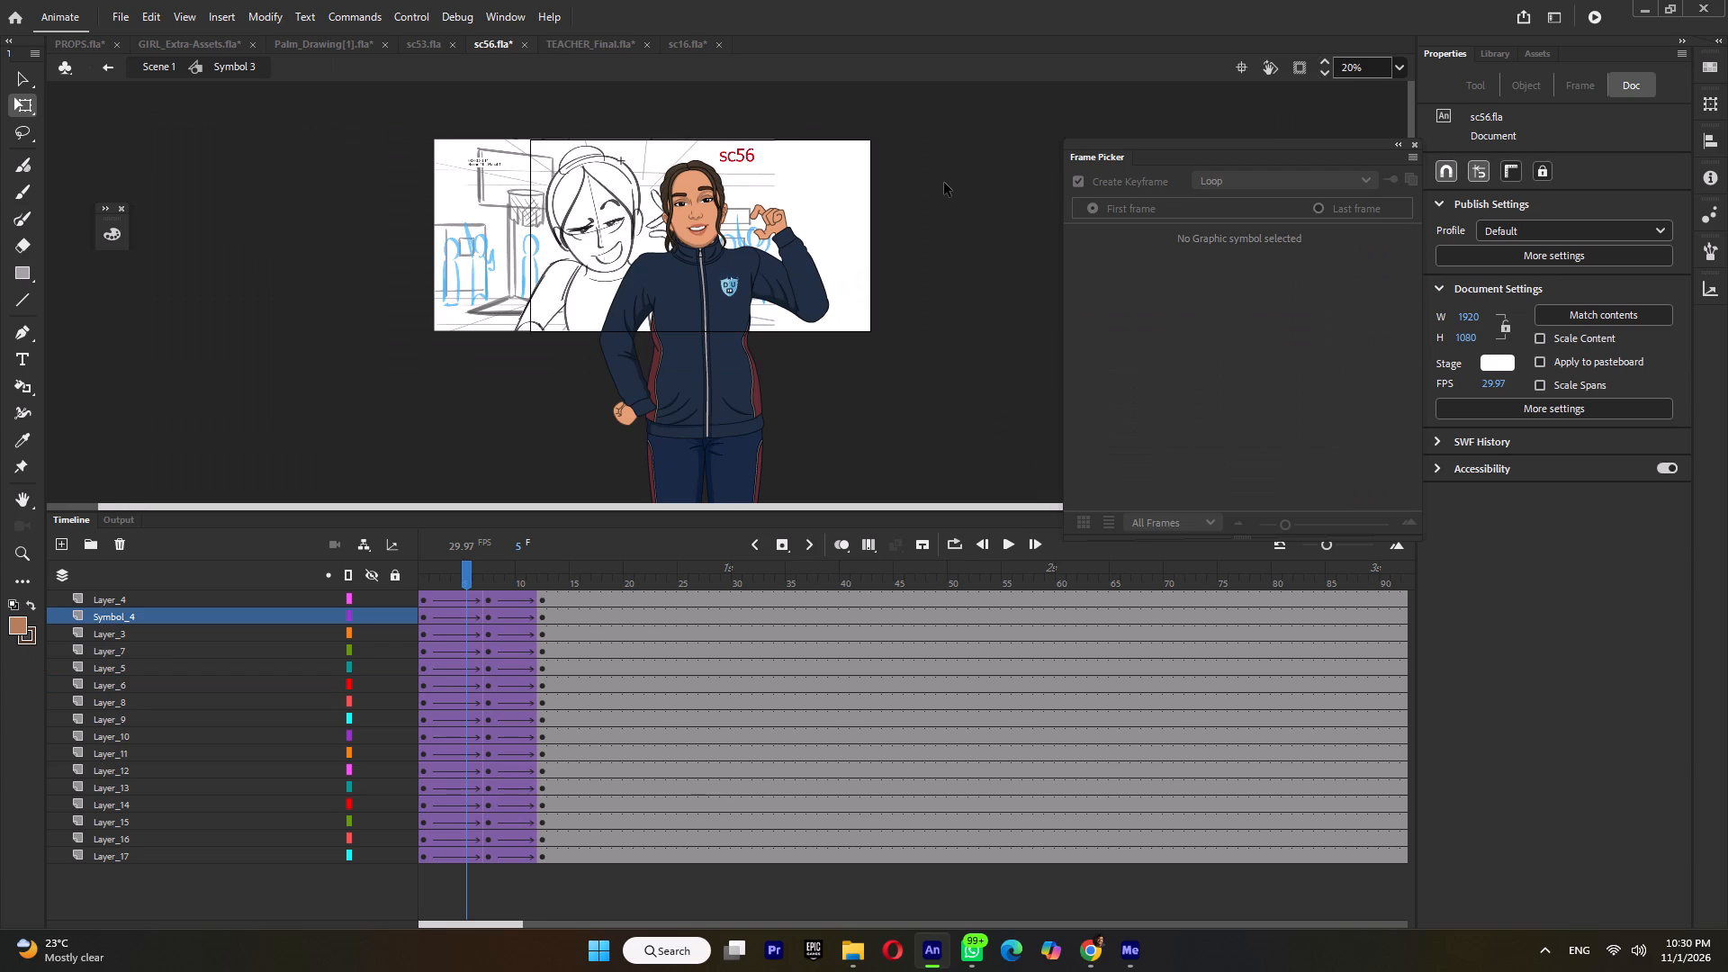
key("Return")
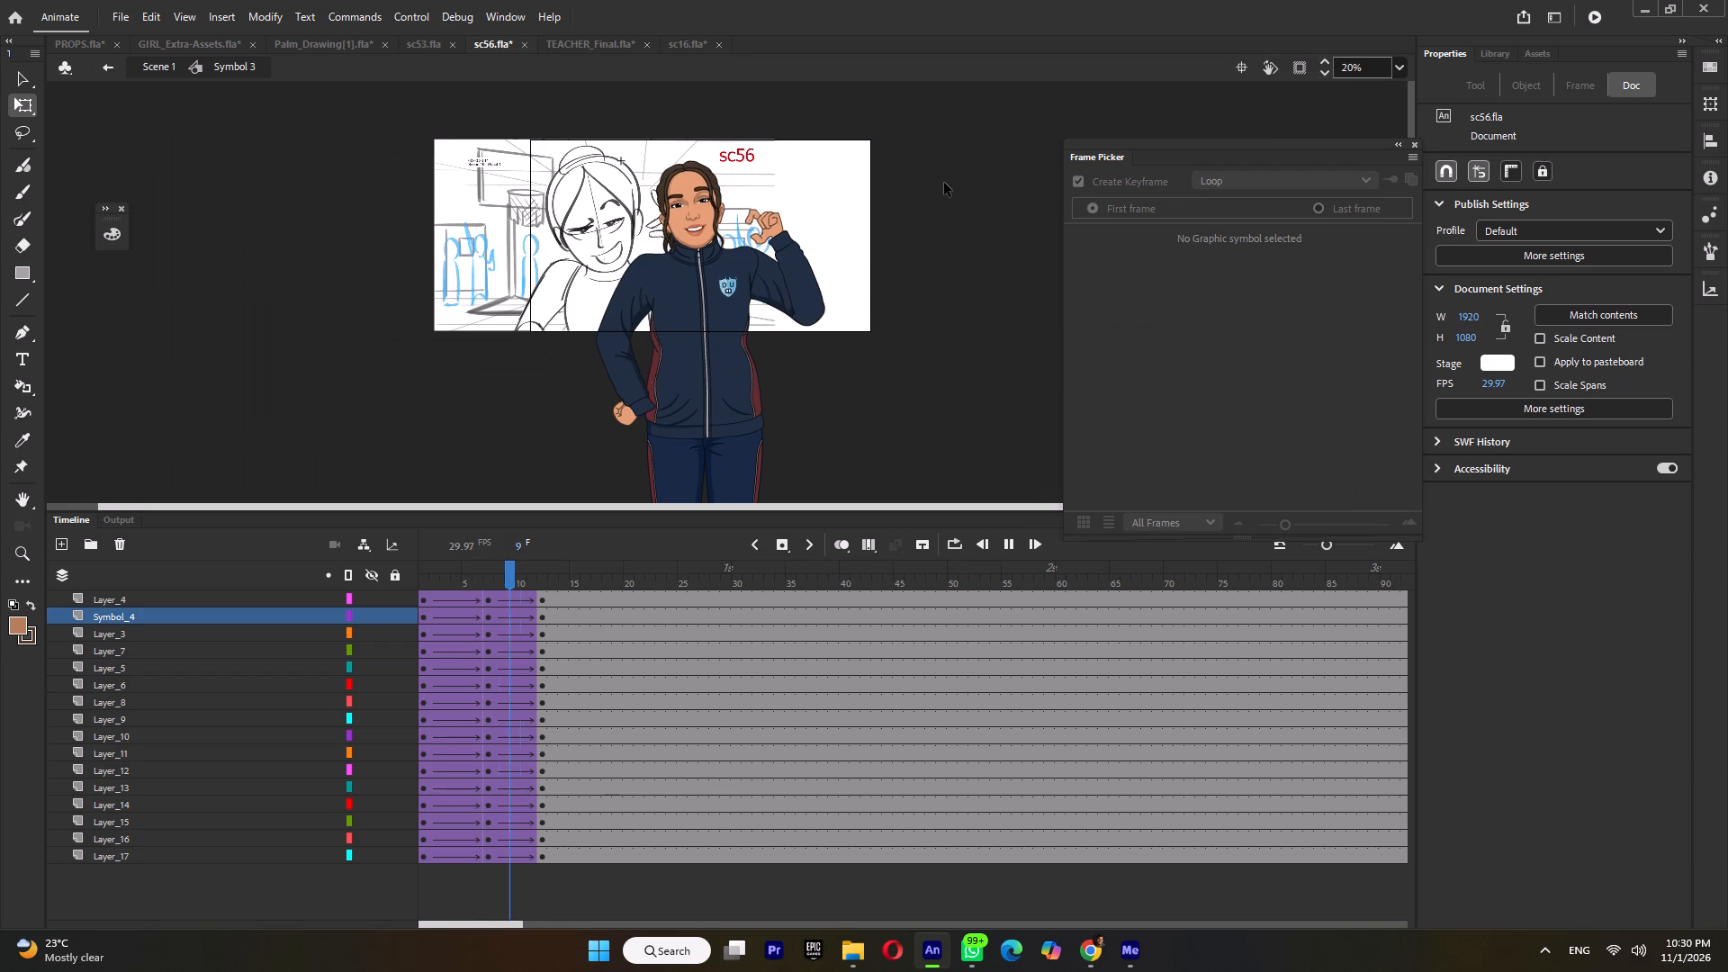
key("Return")
scroll(719, 148, "up", 4, "ctrl")
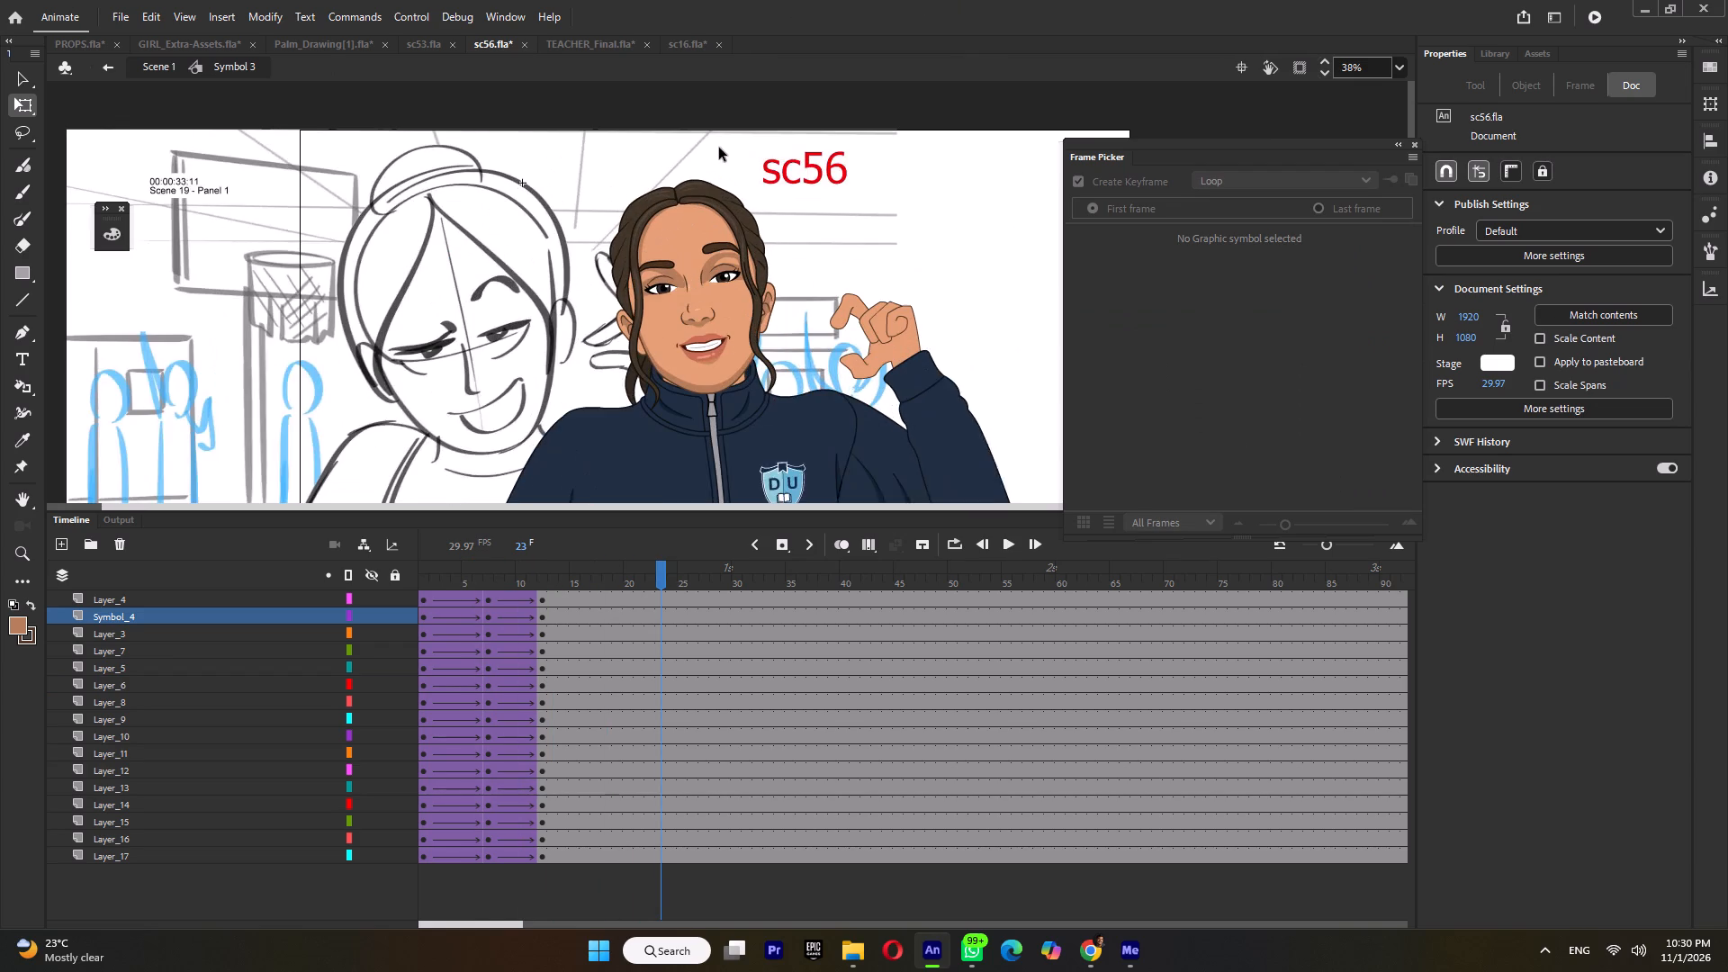
key("ctrl+s")
Return to Scene 1 and play the scene from the first frame to review the animation with the soundtrack.
scroll(728, 242, "down", 4, "ctrl")
double_click(469, 351)
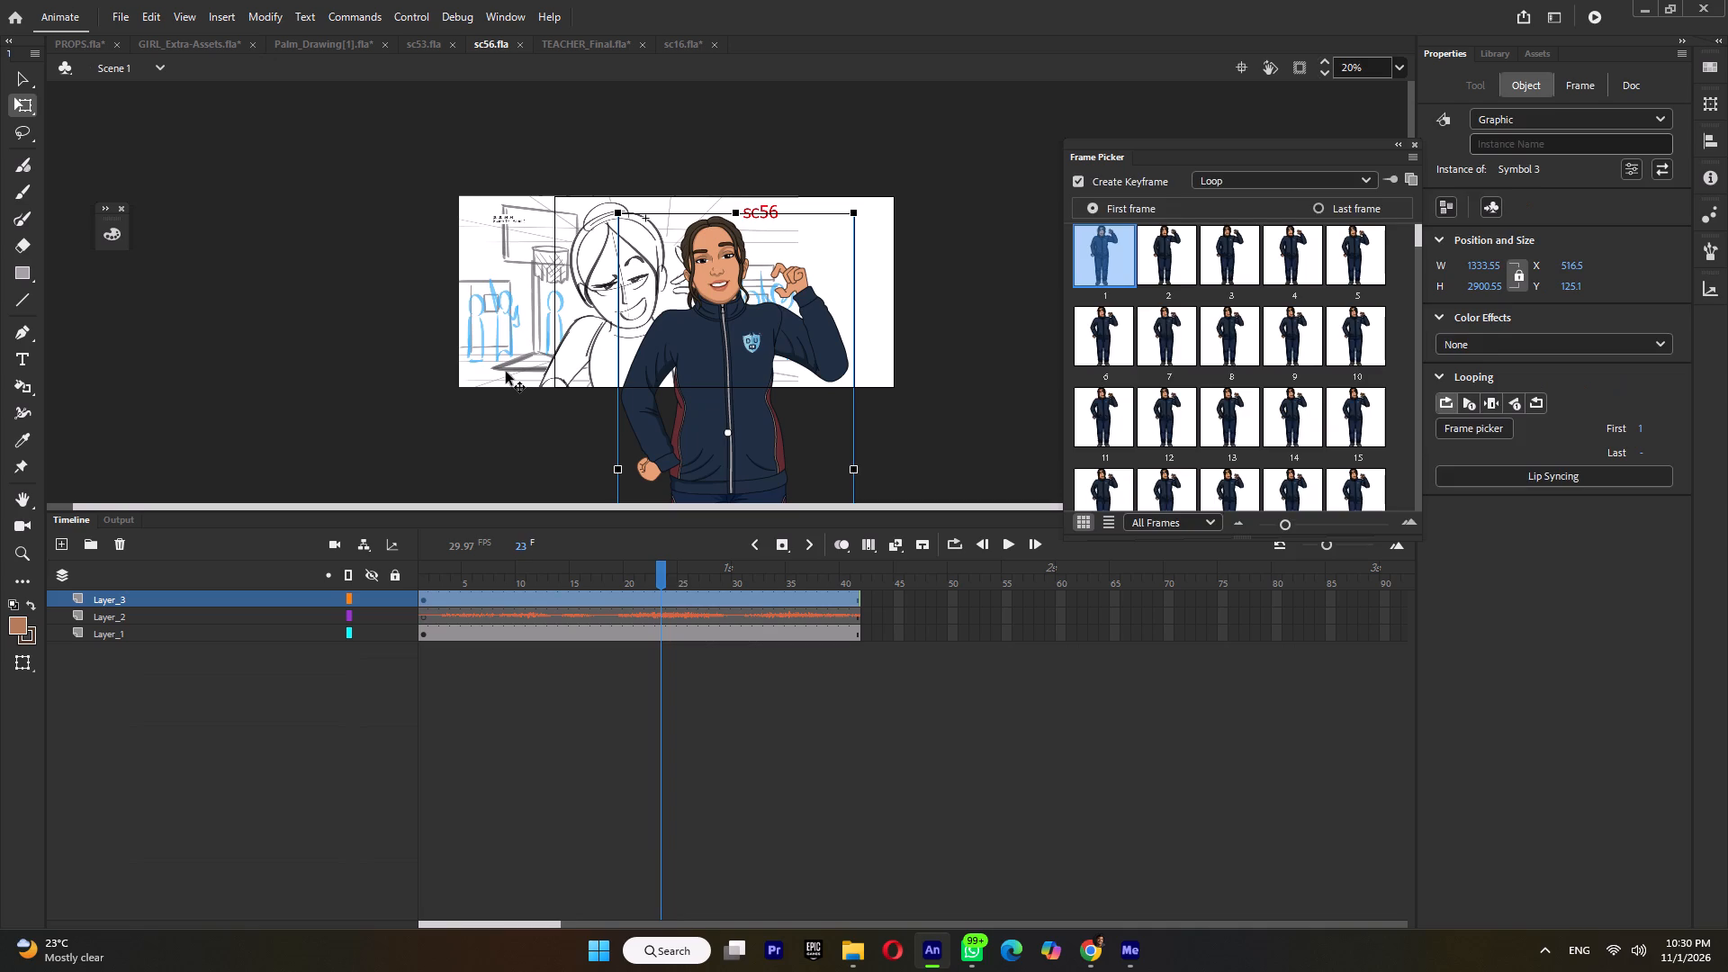
key("Return")
left_click_drag(452, 576, 356, 593)
key("Return")
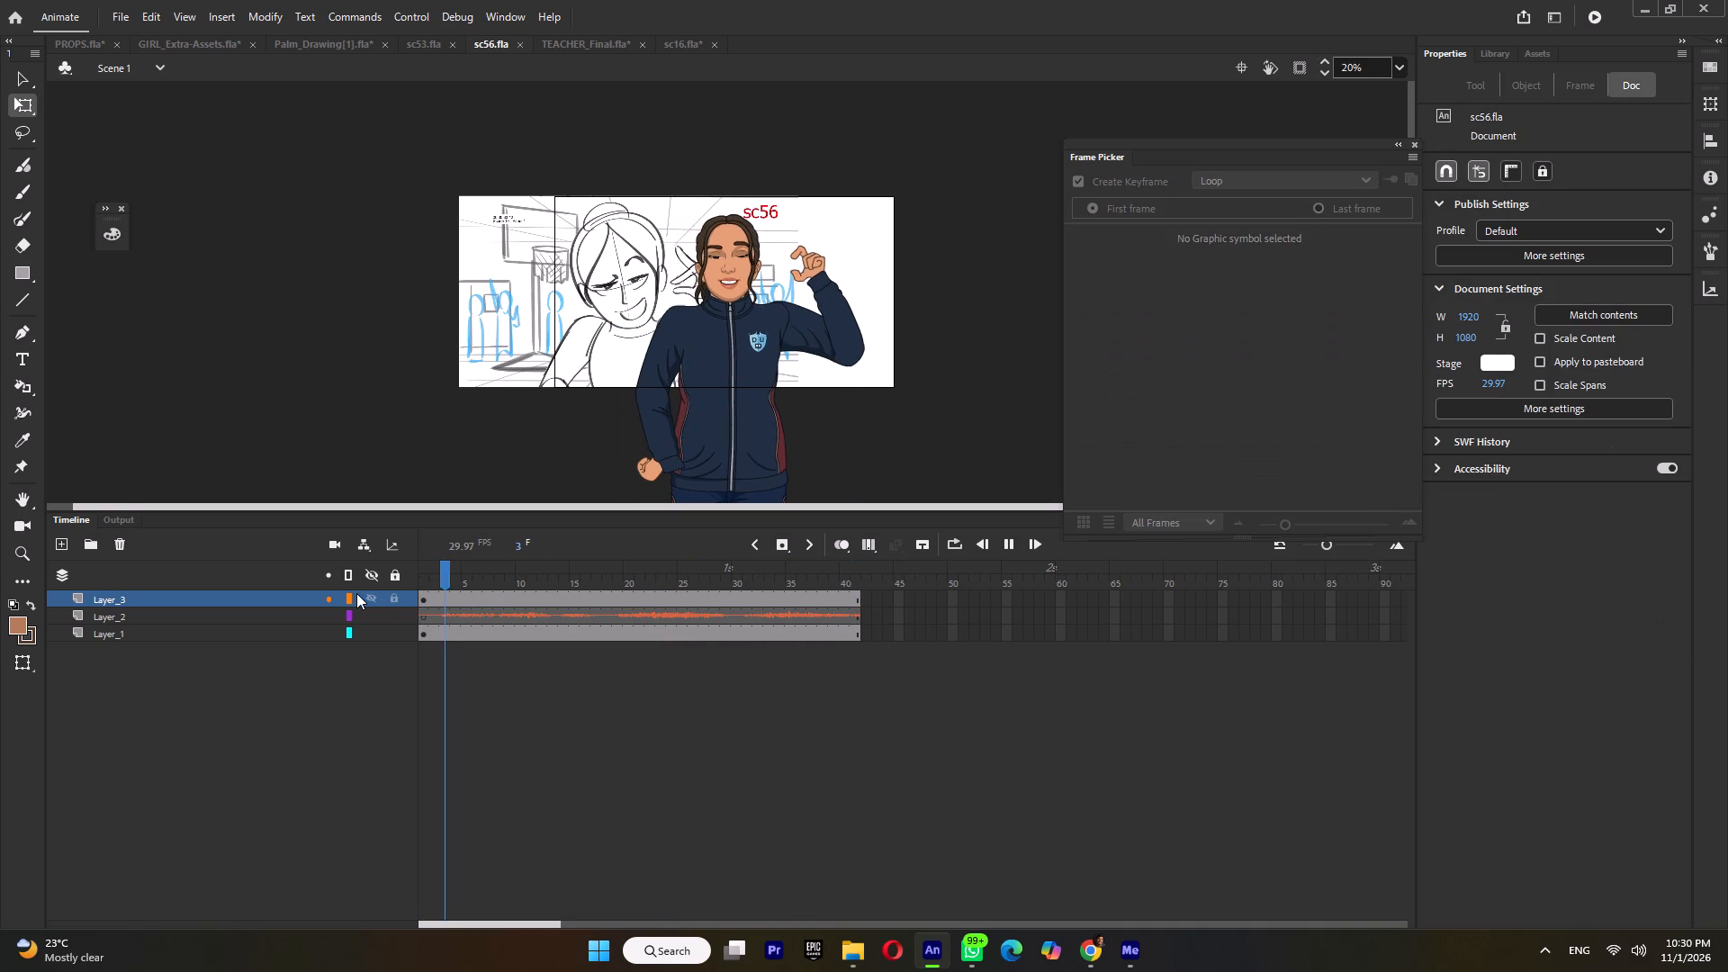
Copy the soundtrack layer Layer_2 from Scene 1 into the head symbol, Symbol 4, directly above the mouth layer Symbol_6.
left_click(195, 617)
right_click(195, 617)
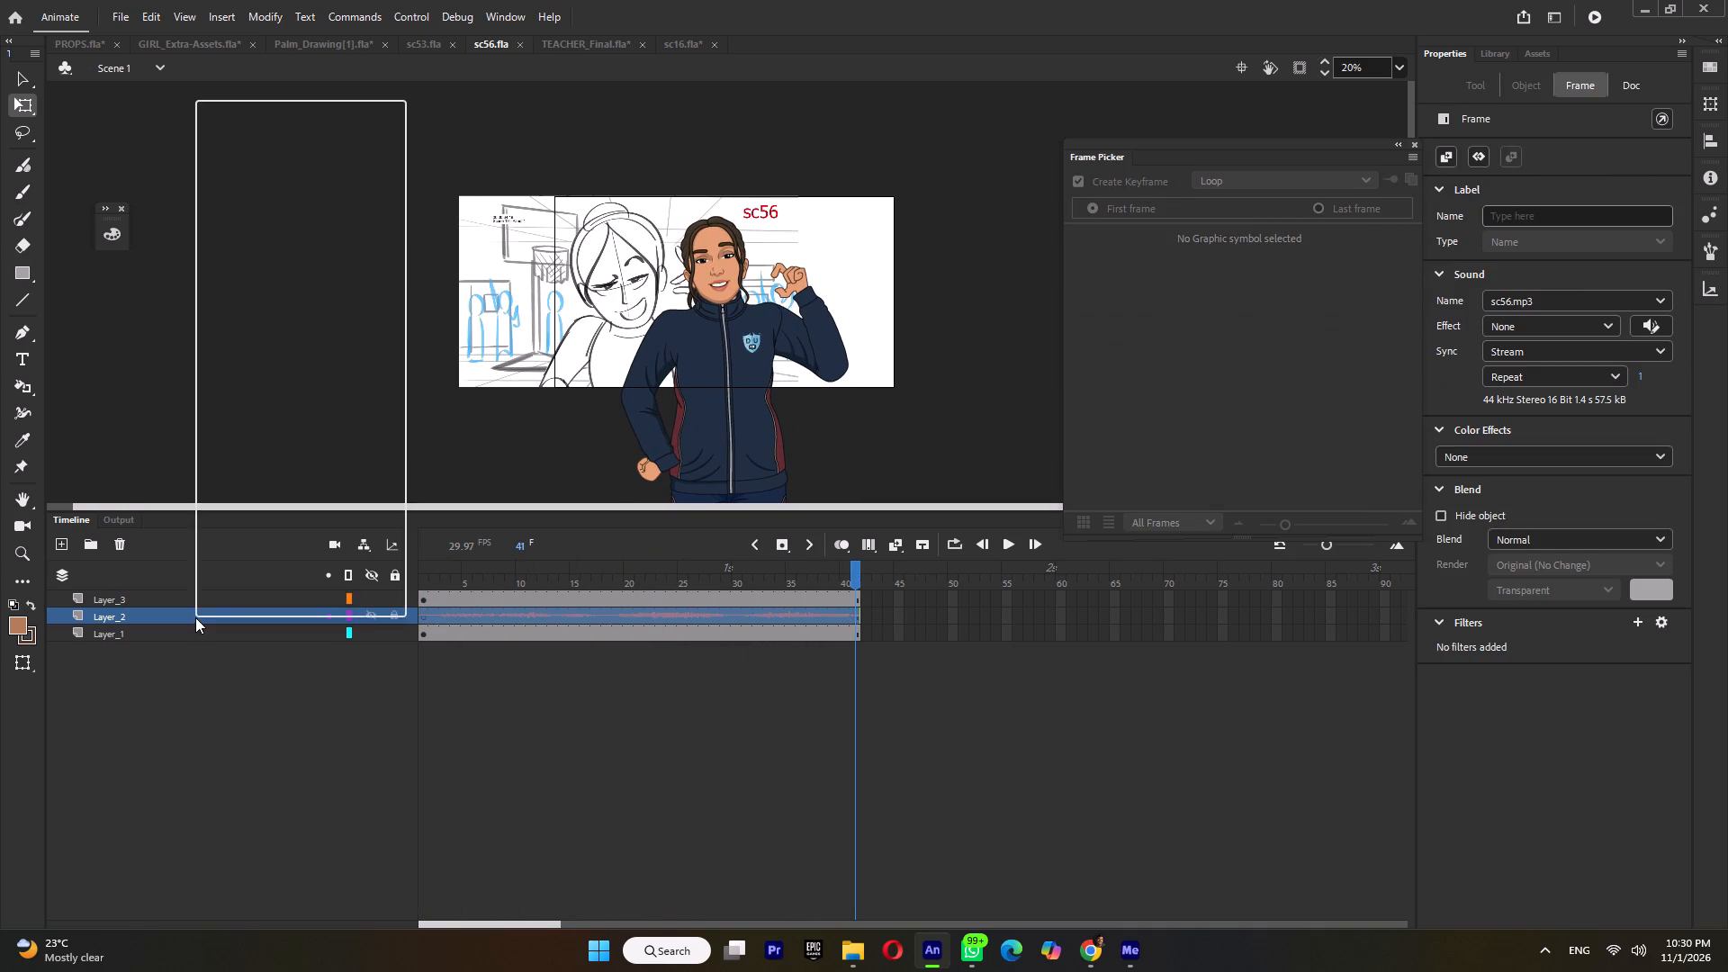
left_click(263, 265)
double_click(712, 280)
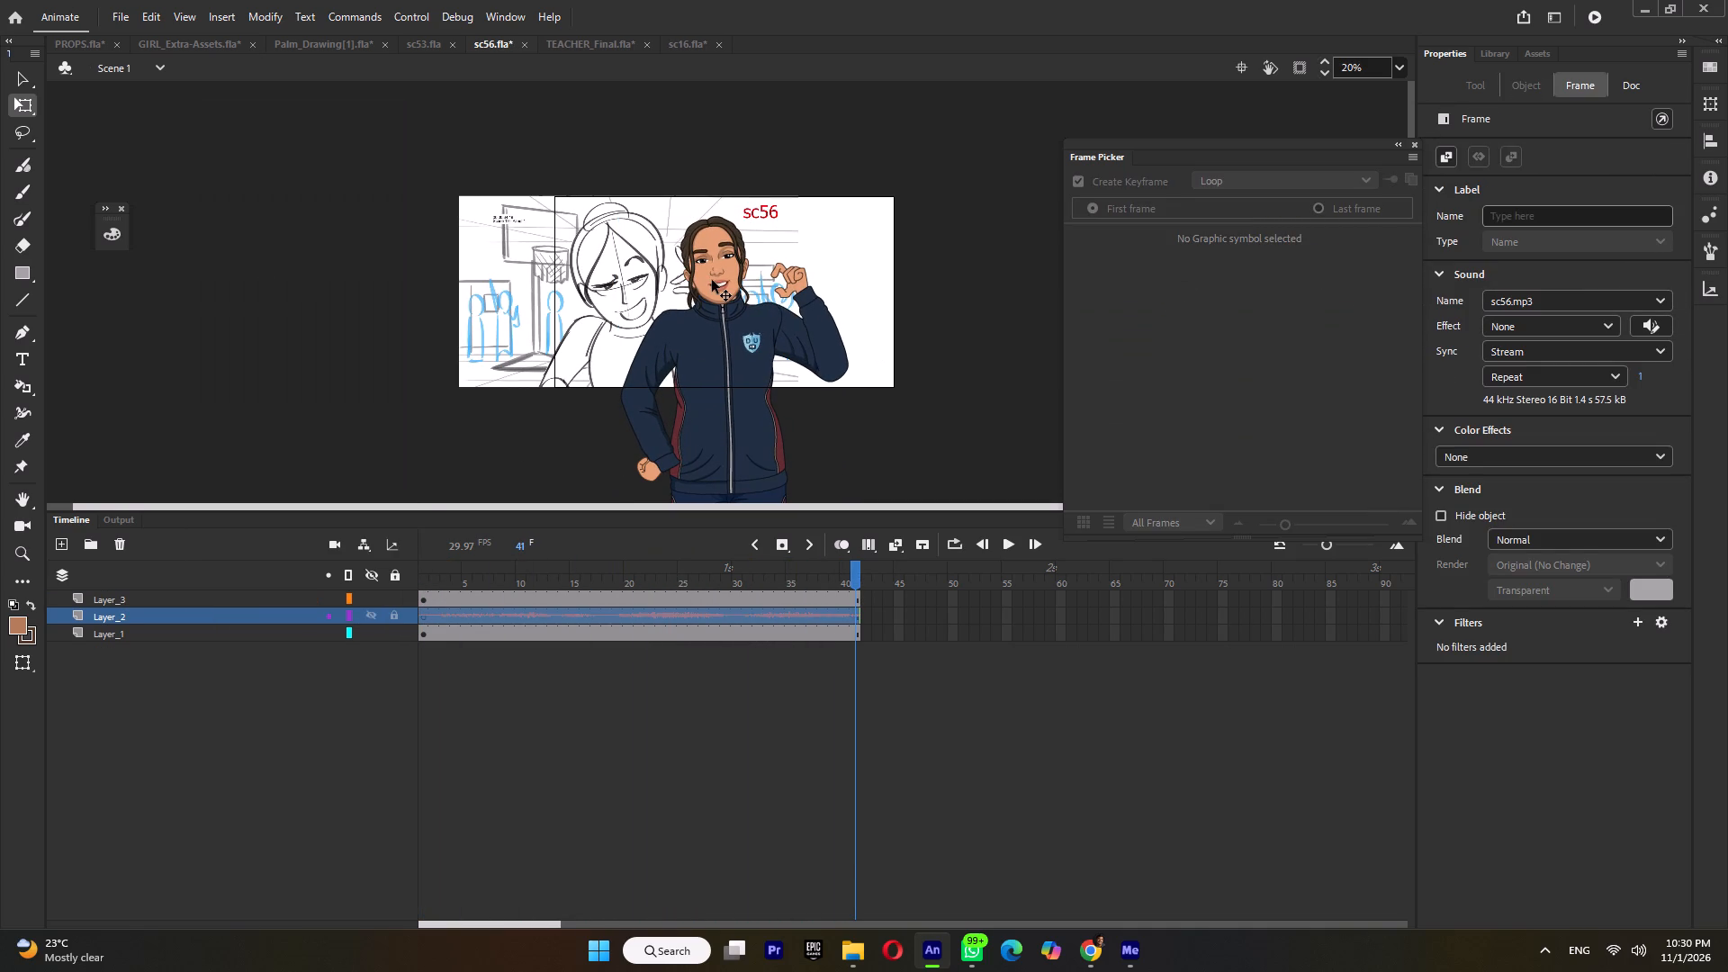
left_click(721, 283)
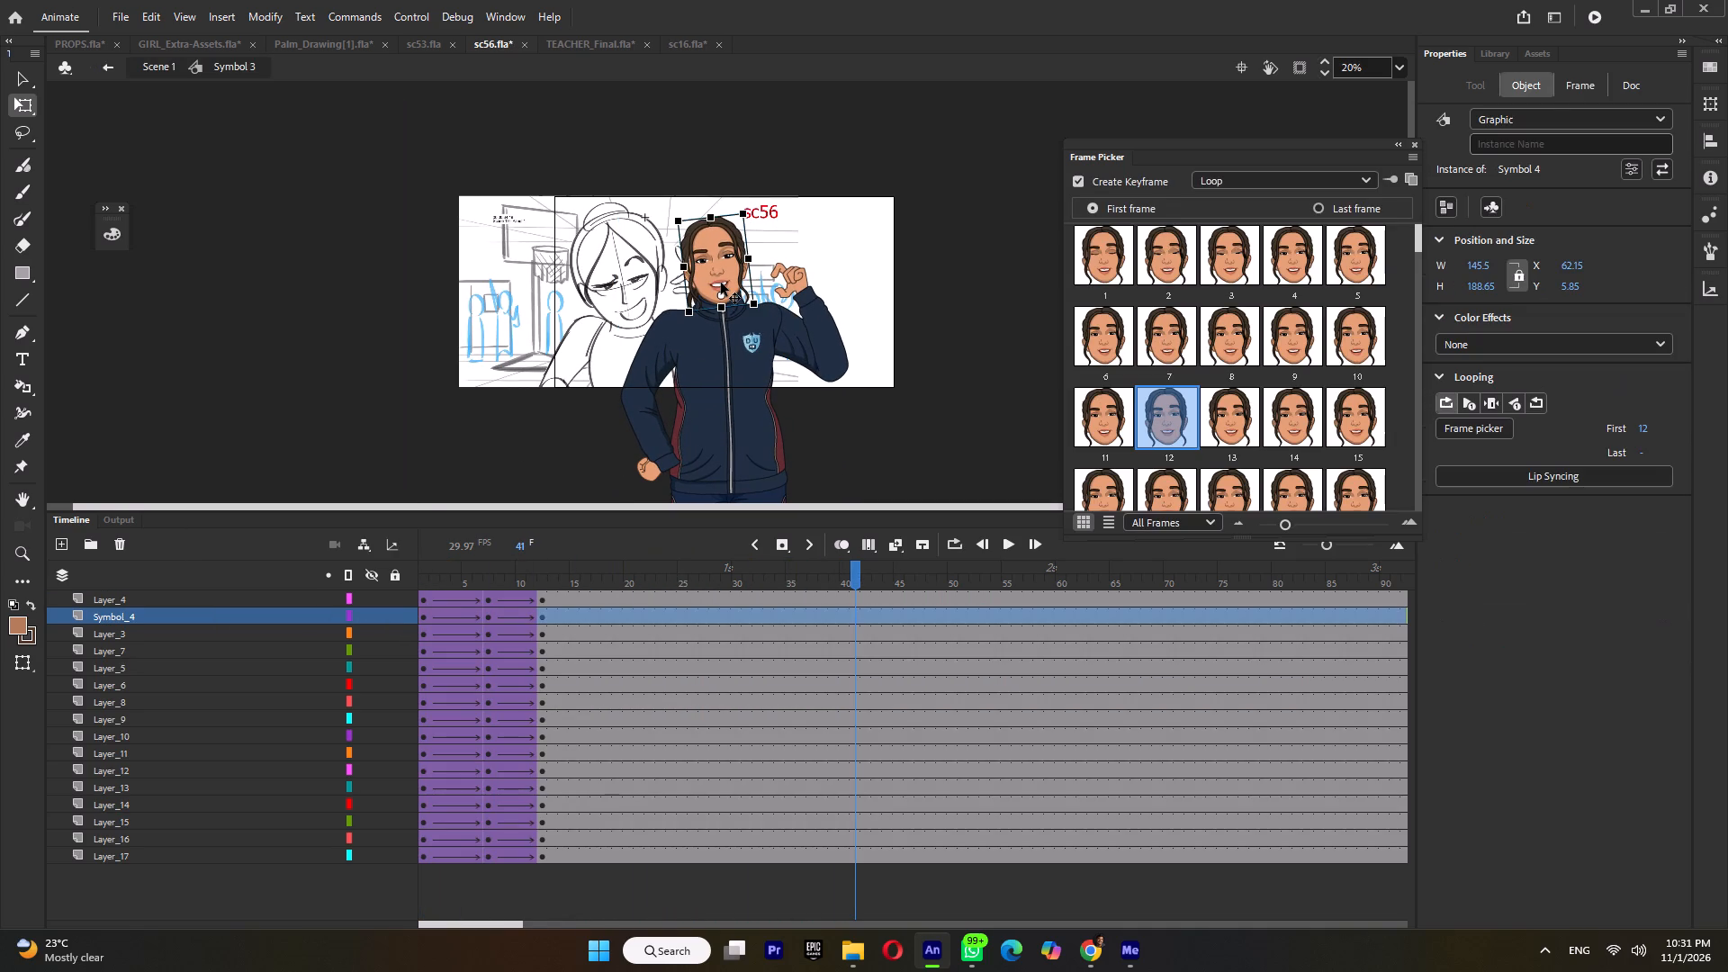
triple_click(721, 283)
right_click(137, 718)
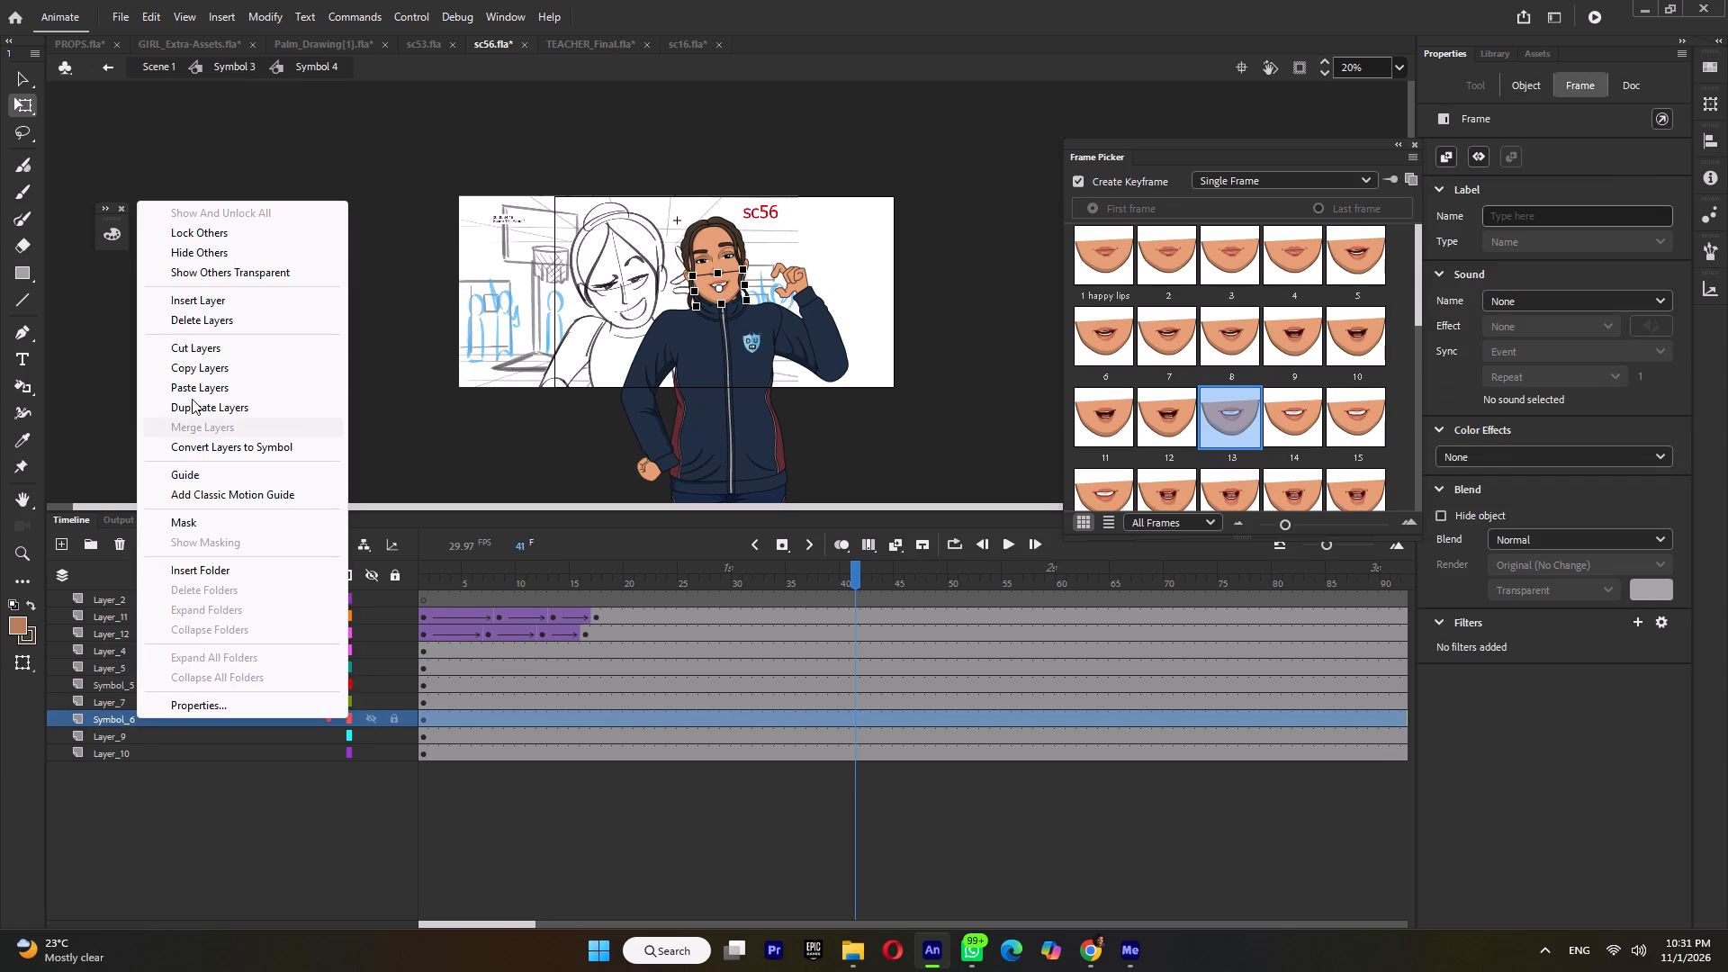
left_click(194, 386)
Listen to the opening audio in Symbol 4 and set the mouth on Symbol_6 to pose 9 at frame 7.
scroll(694, 292, "up", 5, "ctrl")
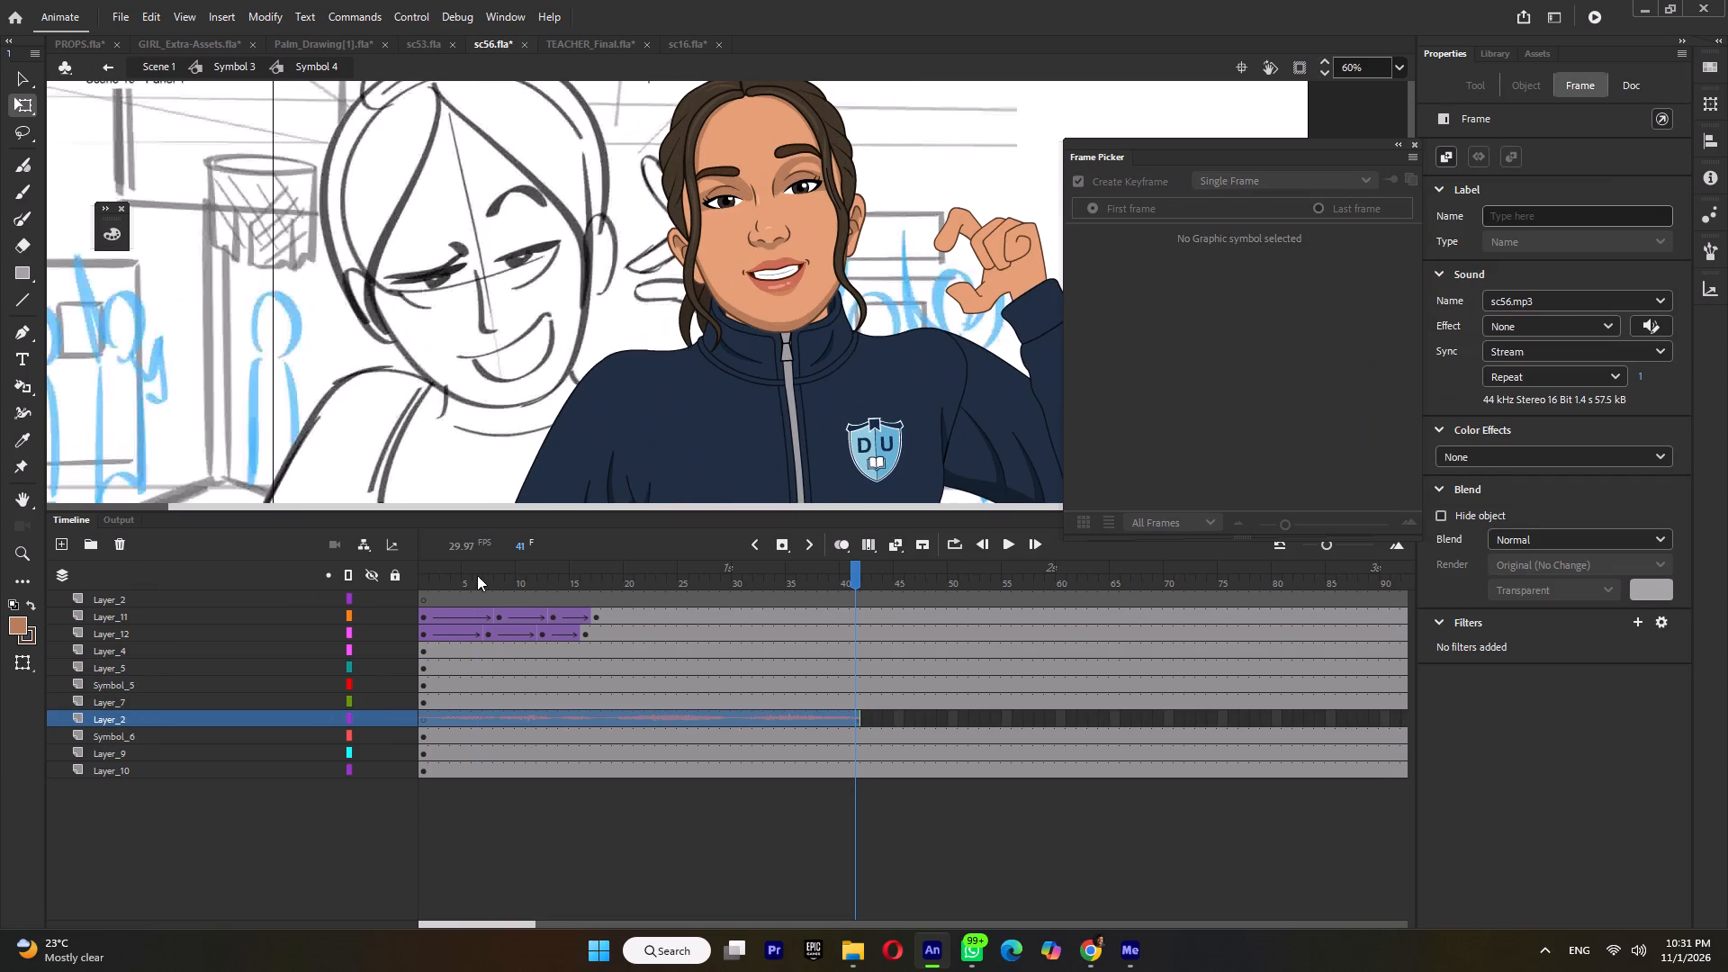
left_click_drag(477, 575, 311, 611)
key("Return")
key("Return")
left_click(420, 729)
key("Return")
key("Return")
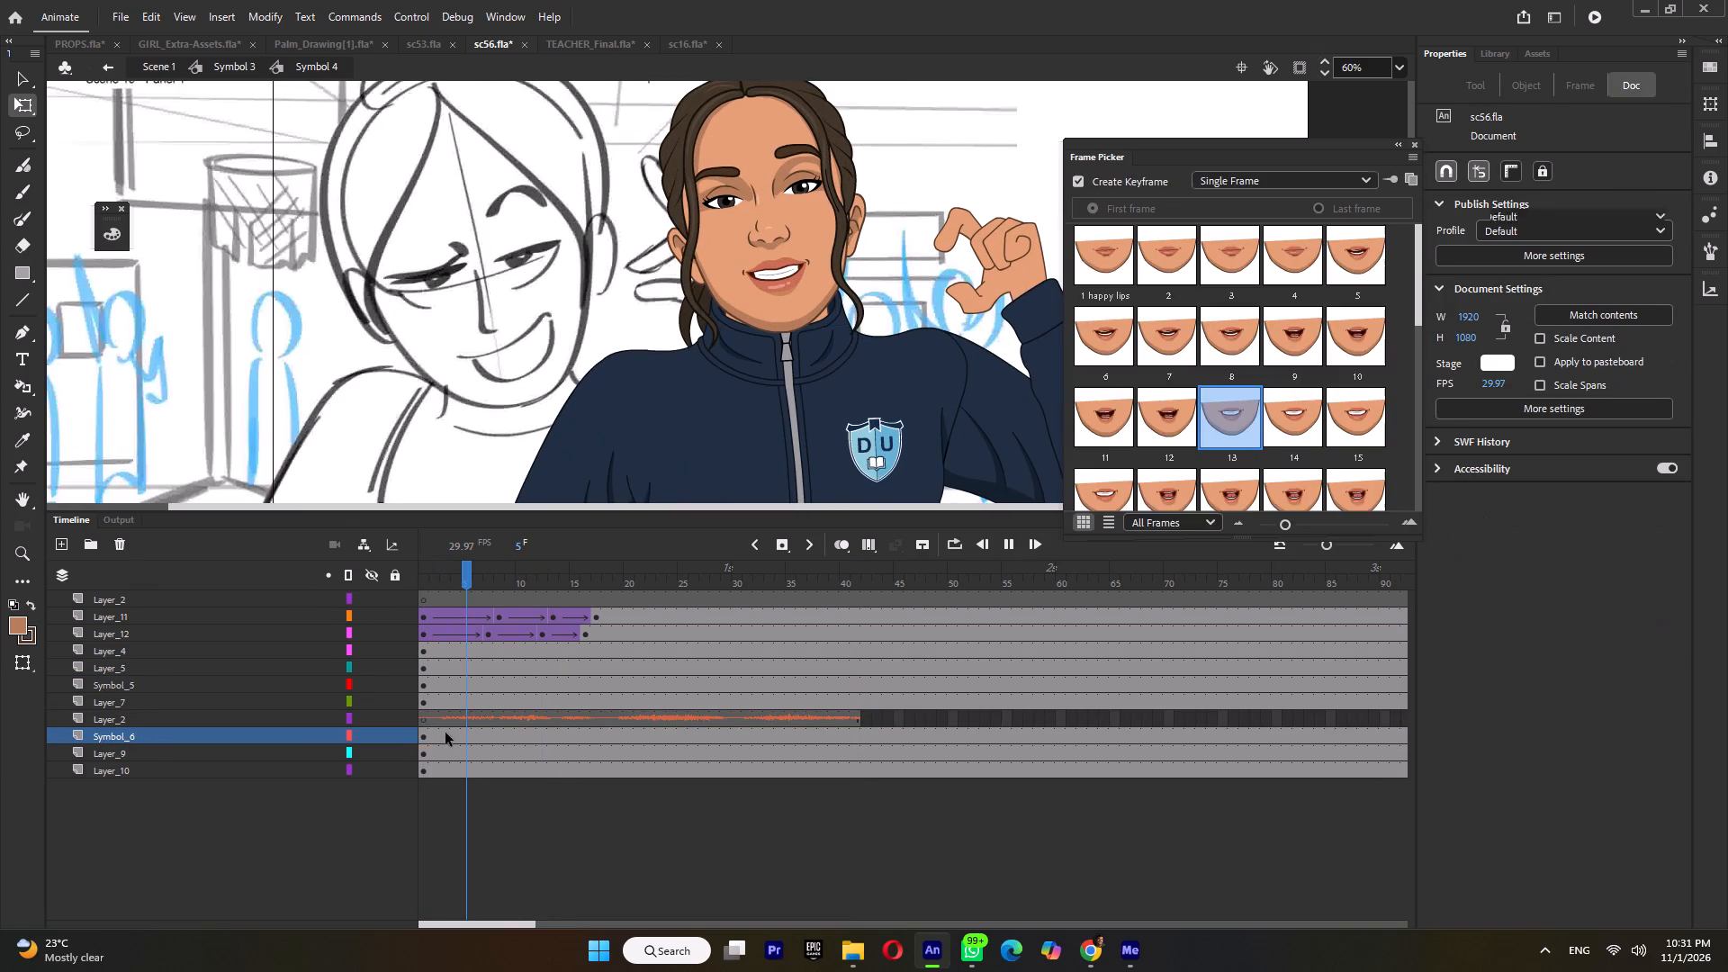
left_click(453, 732)
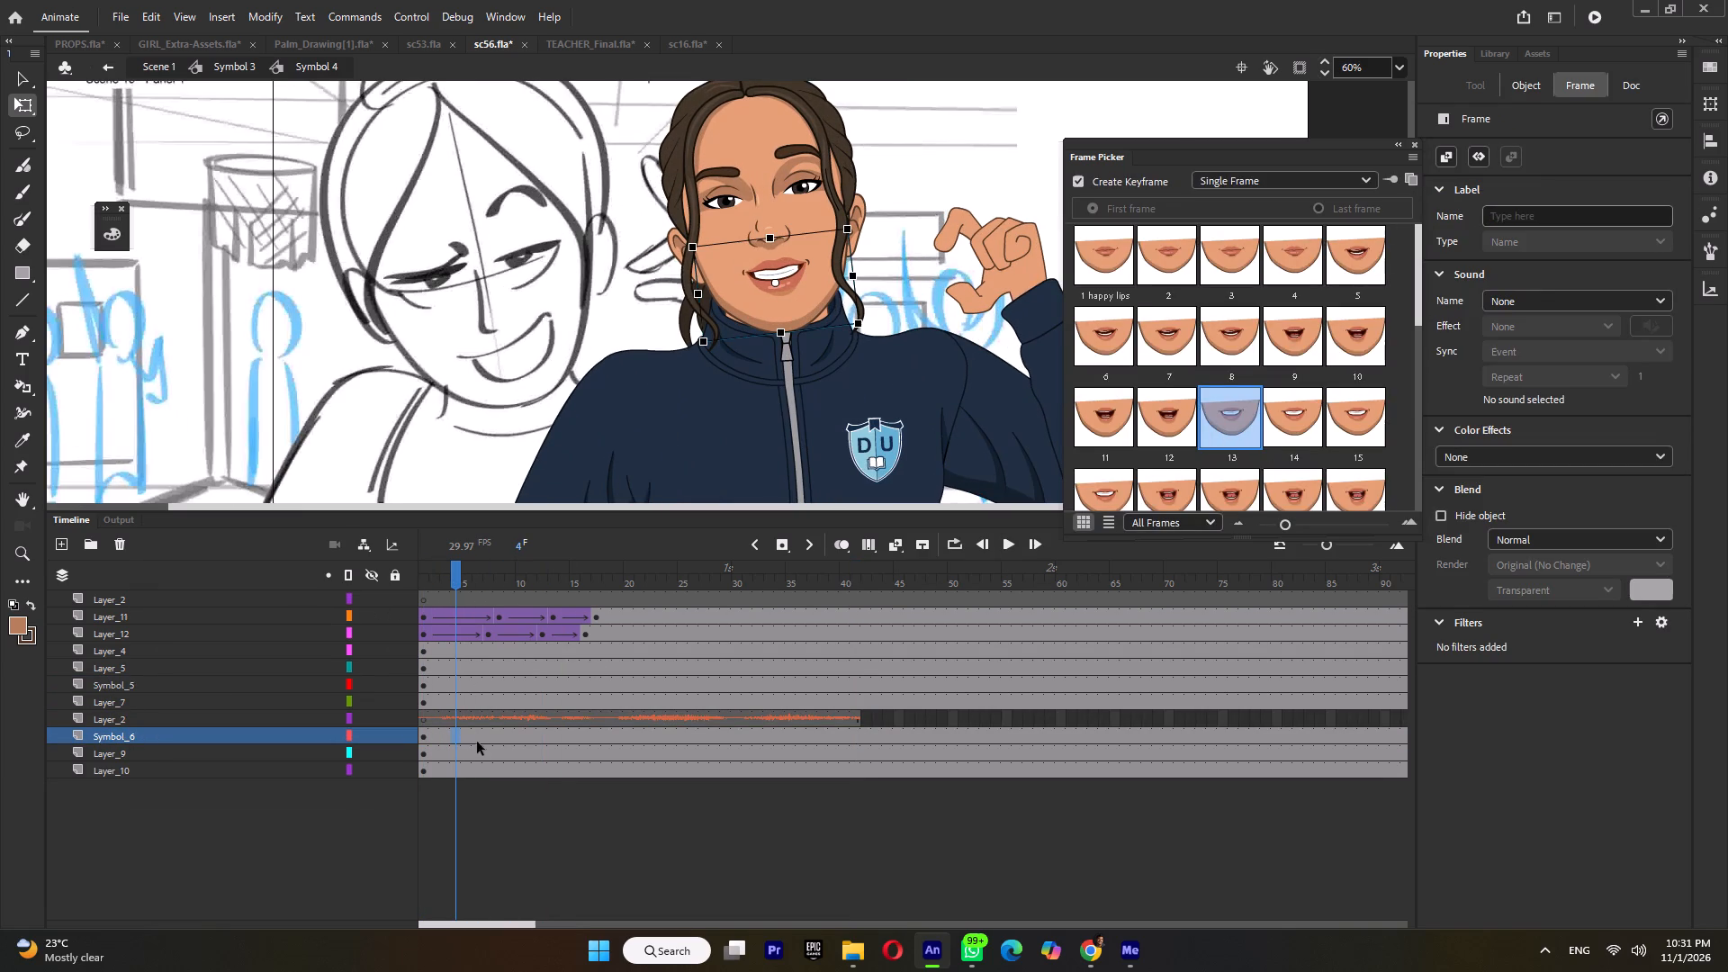
left_click(486, 735)
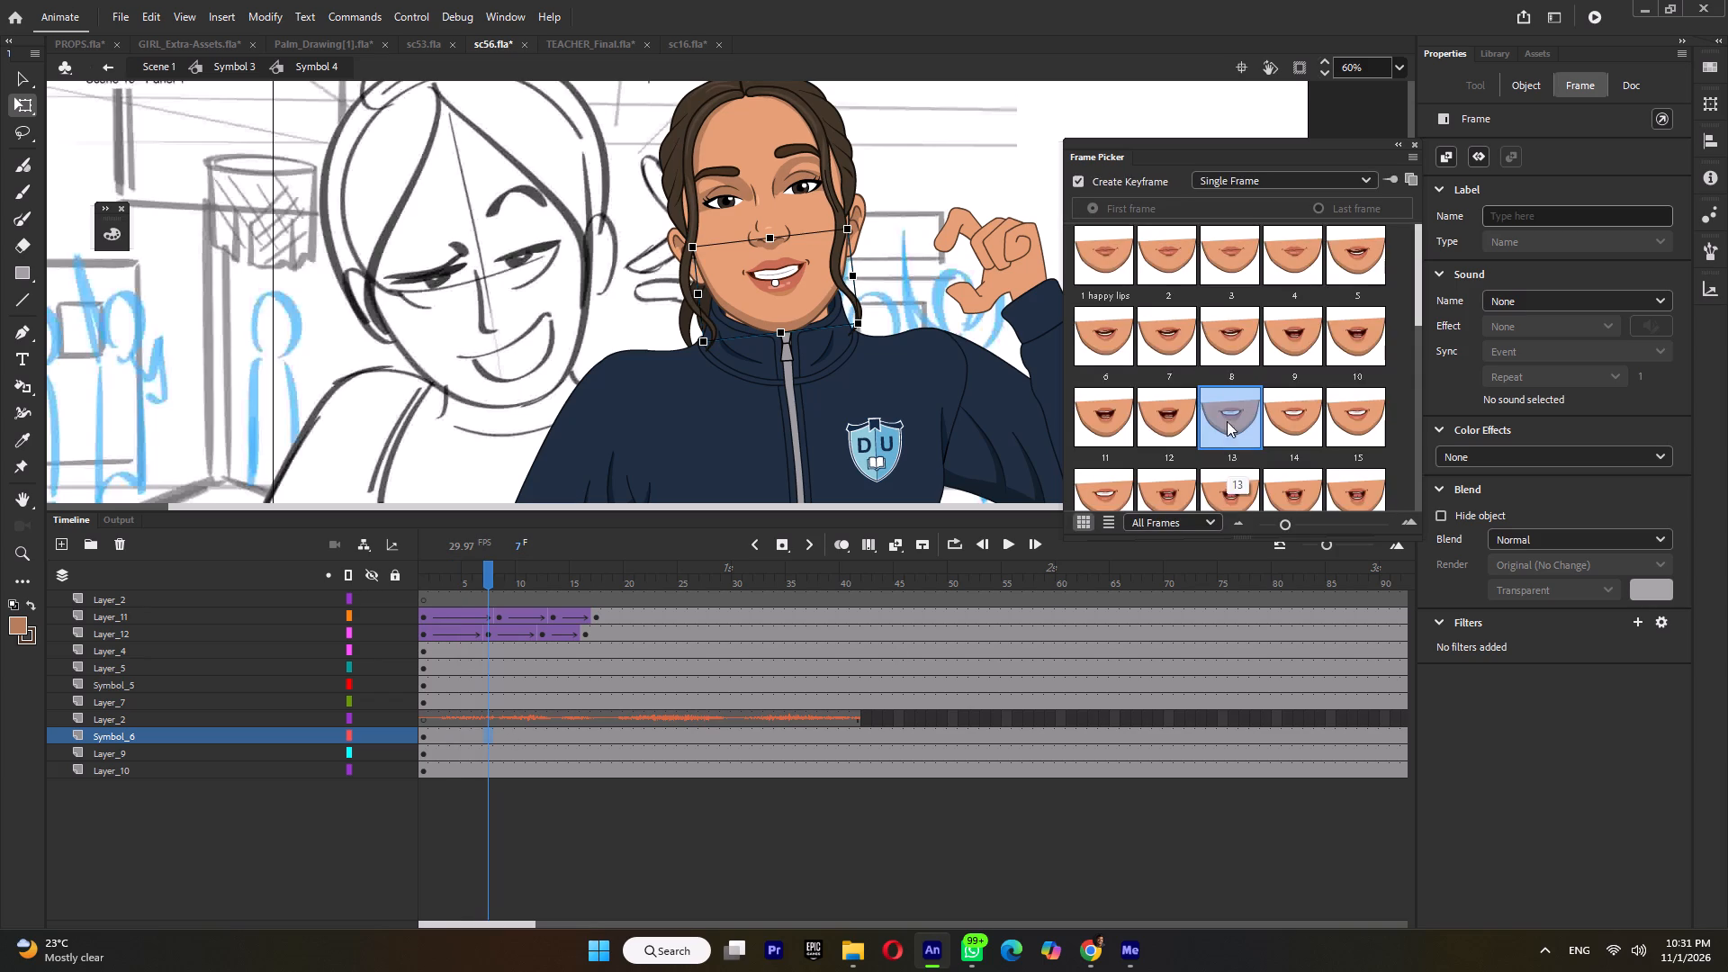
left_click(1289, 341)
key("Return")
key("Return")
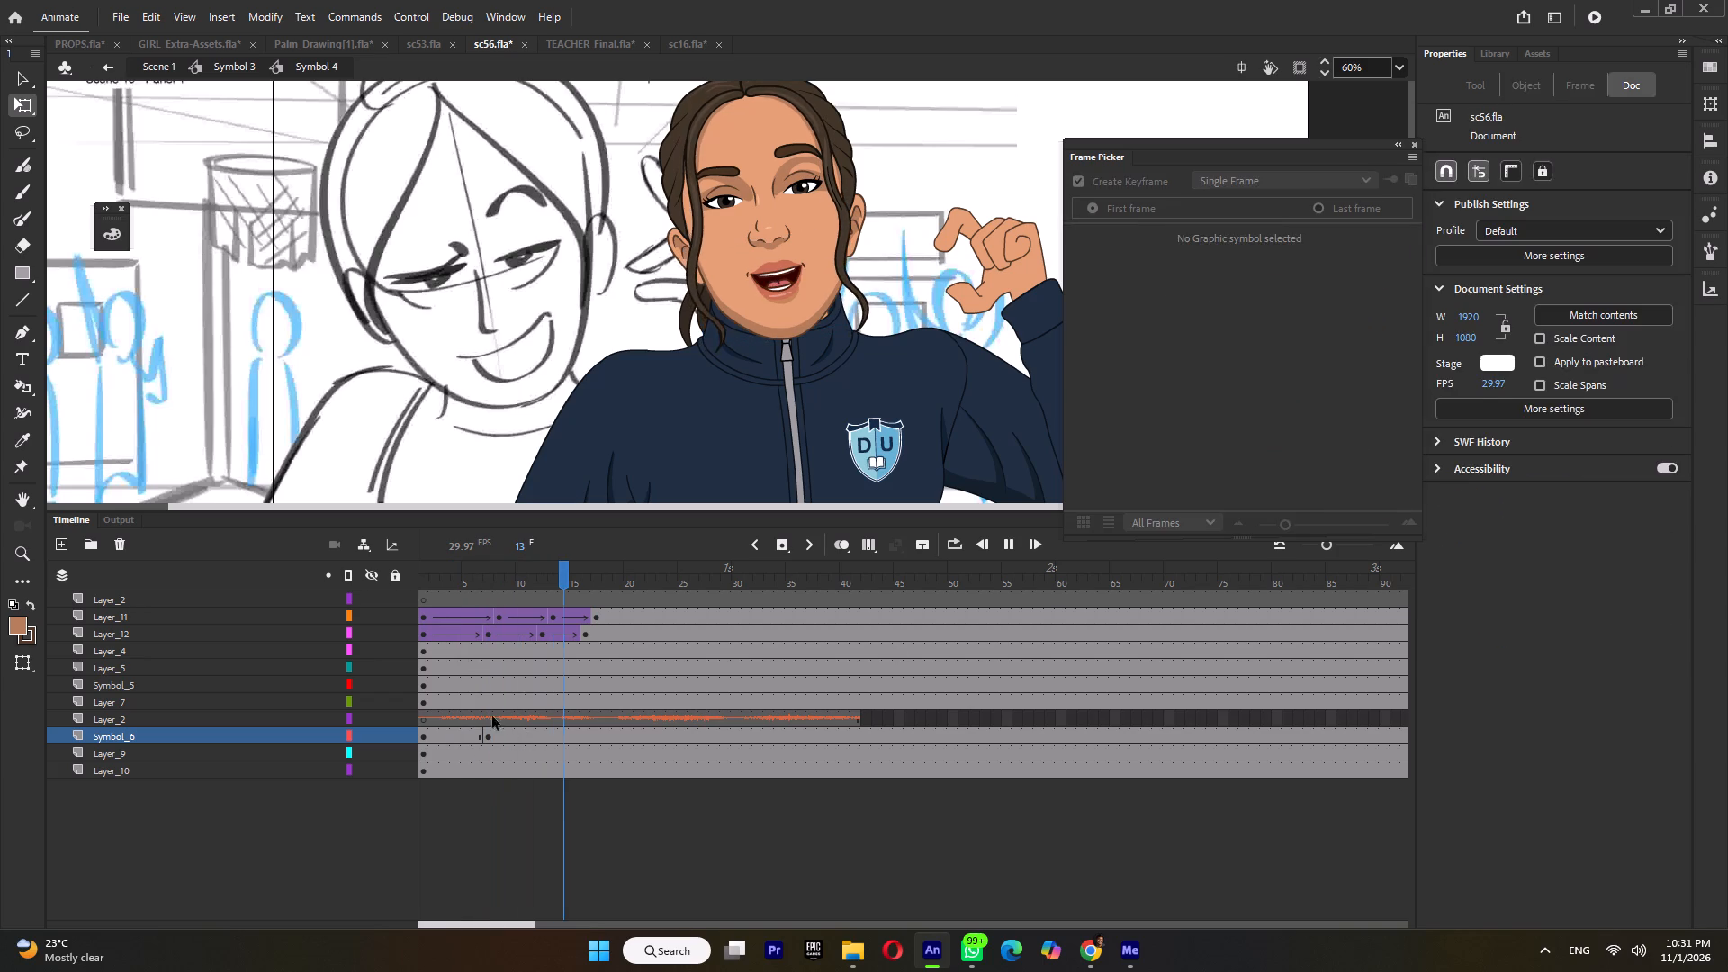
Continue the lip sync on Symbol_6 with mouth pose 2 at frame 11 and pose 13 at frame 16.
left_click(534, 734)
left_click(1175, 246)
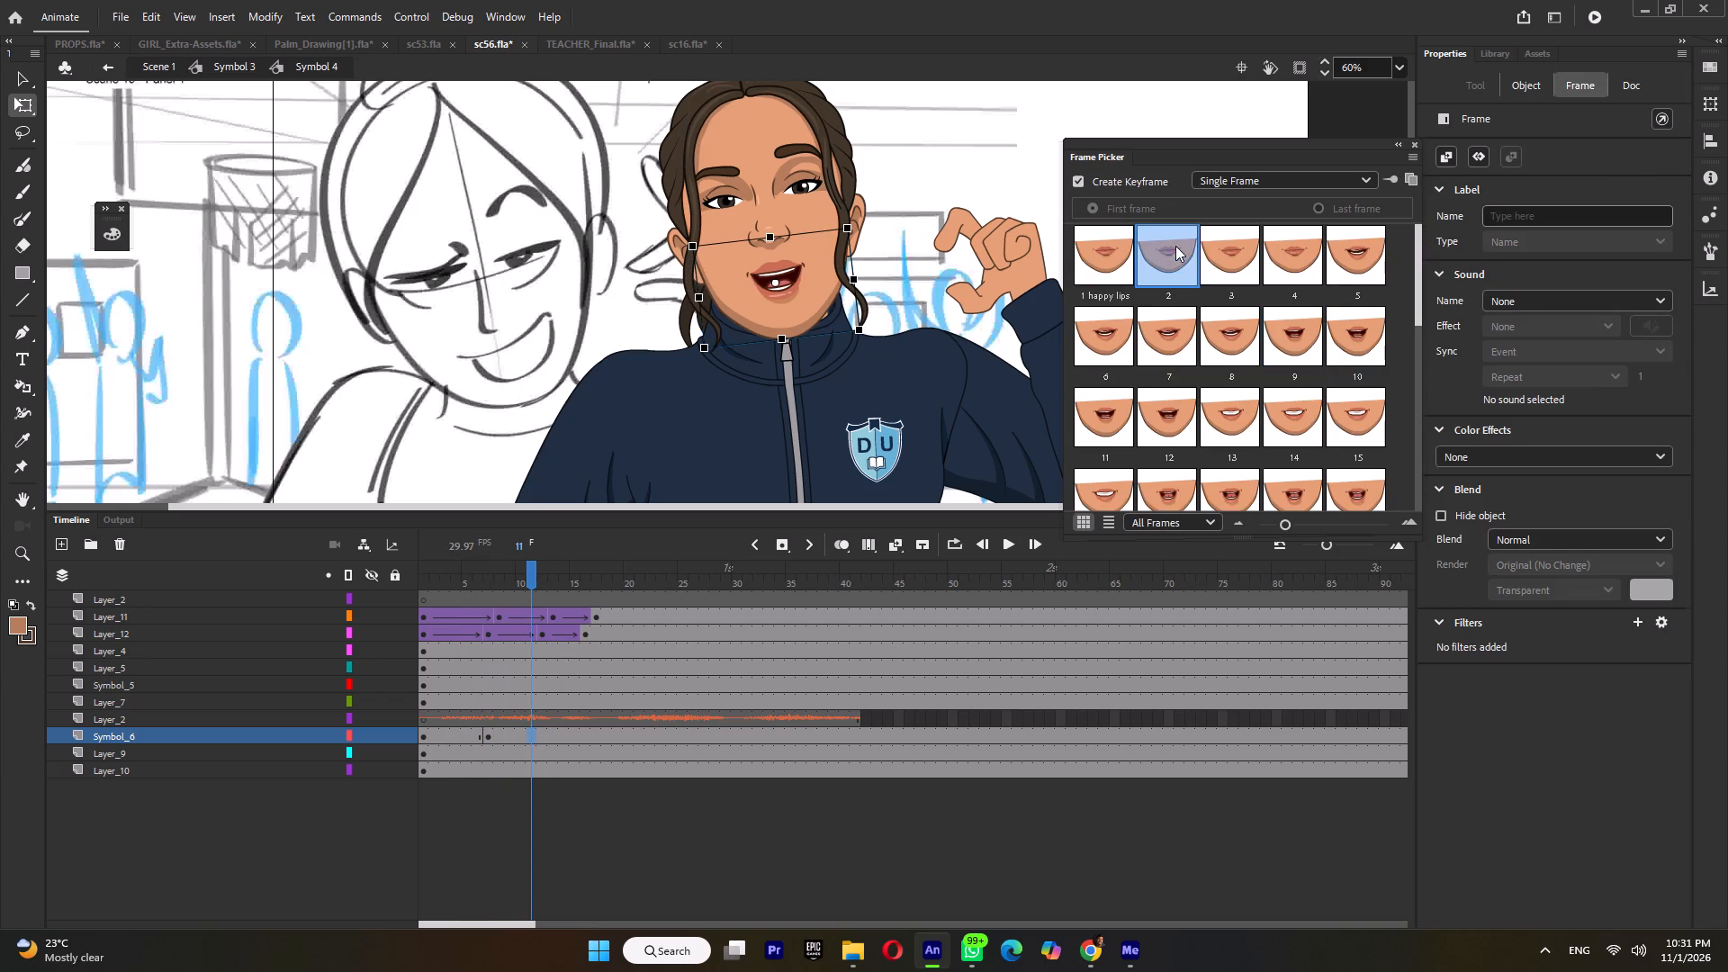
key("Return")
key("Return")
left_click(590, 734)
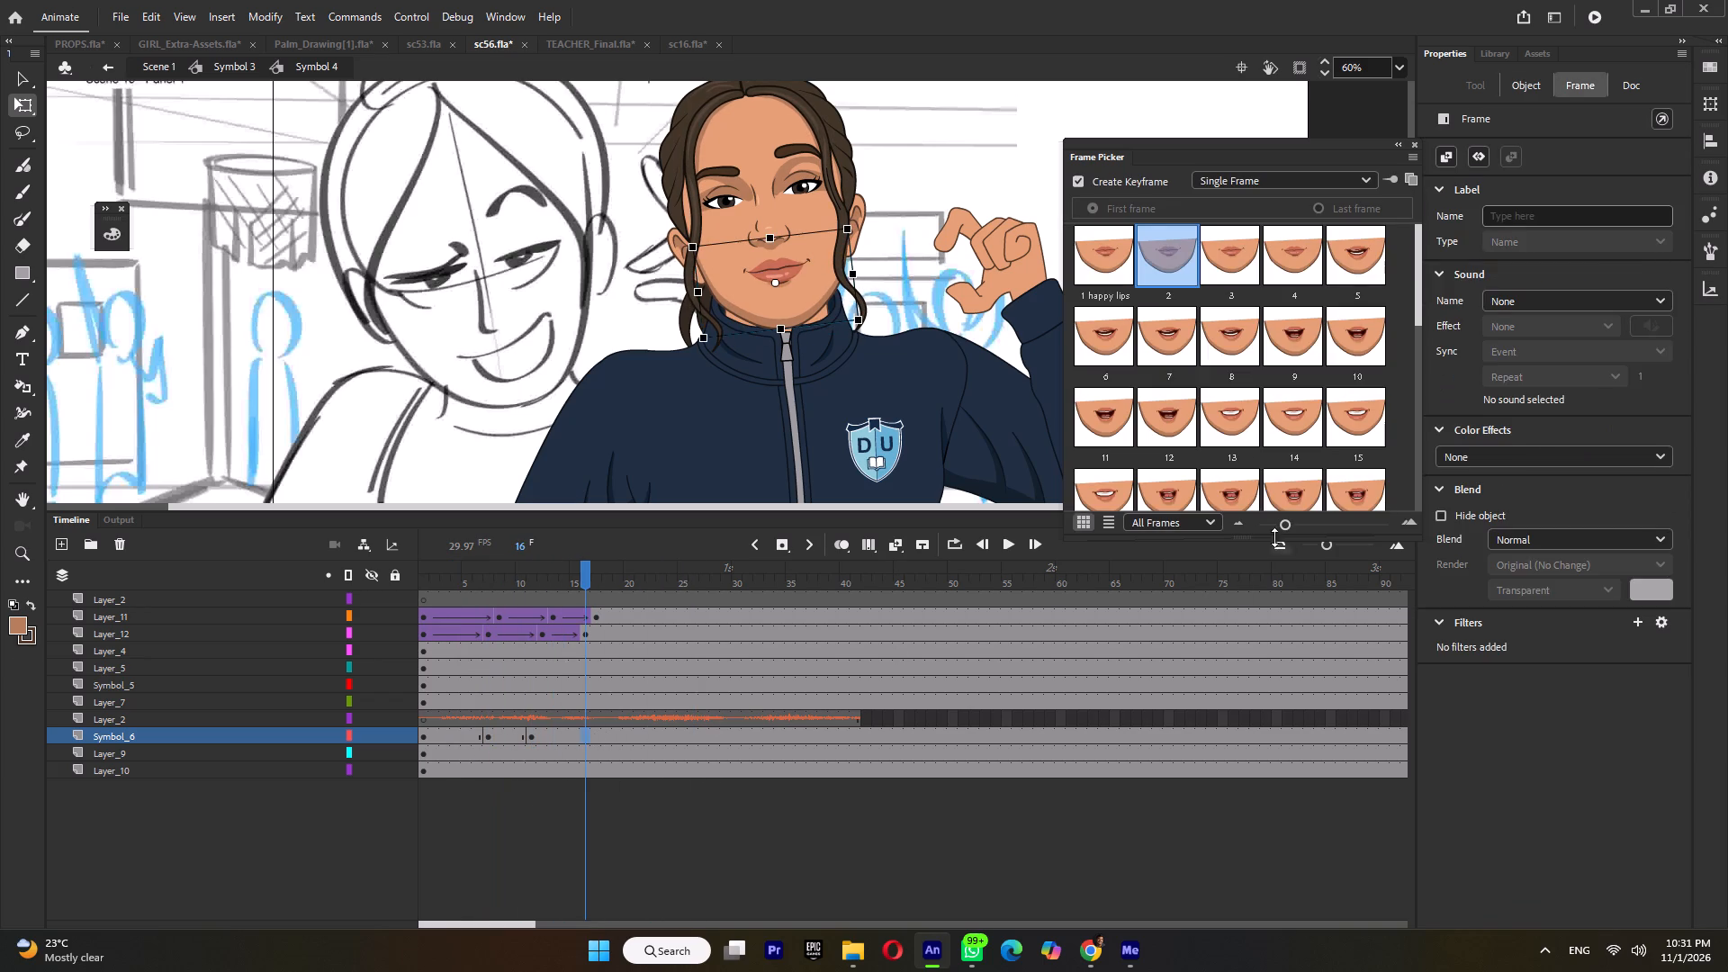
left_click(1221, 419)
Set the mouth on Symbol_6 to pose 9 at frame 21 and pose 8 at frame 28, checking against the audio.
left_click(639, 740)
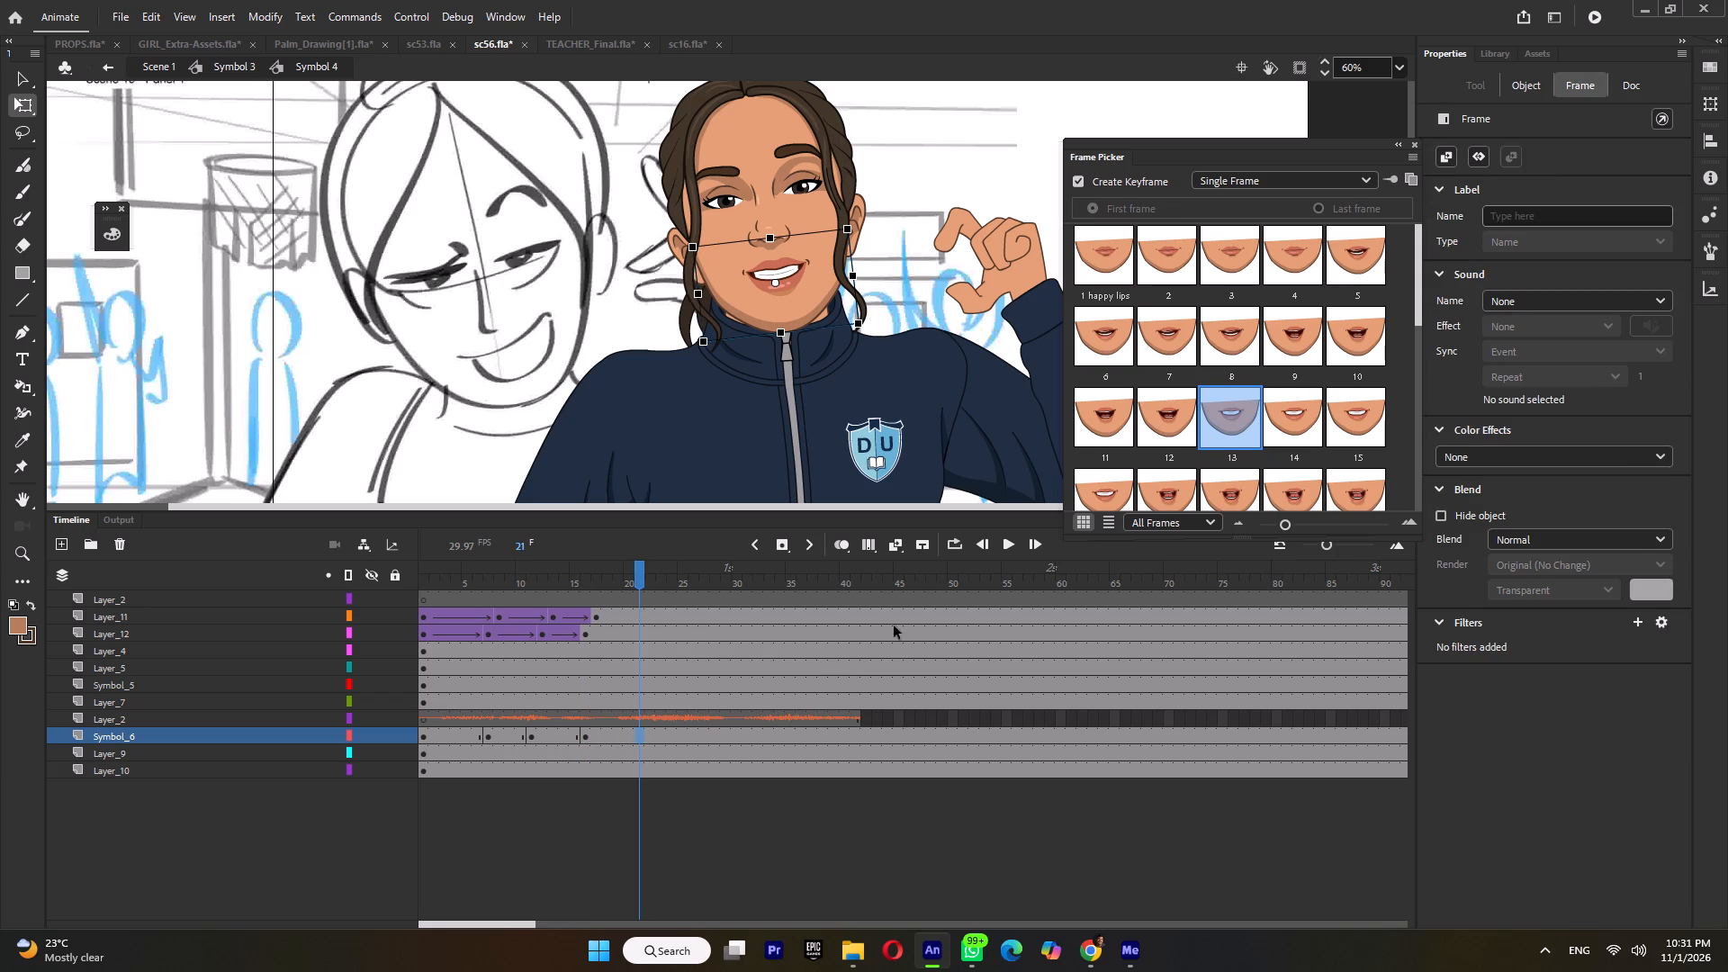
left_click(1273, 342)
key("Return")
key("Return")
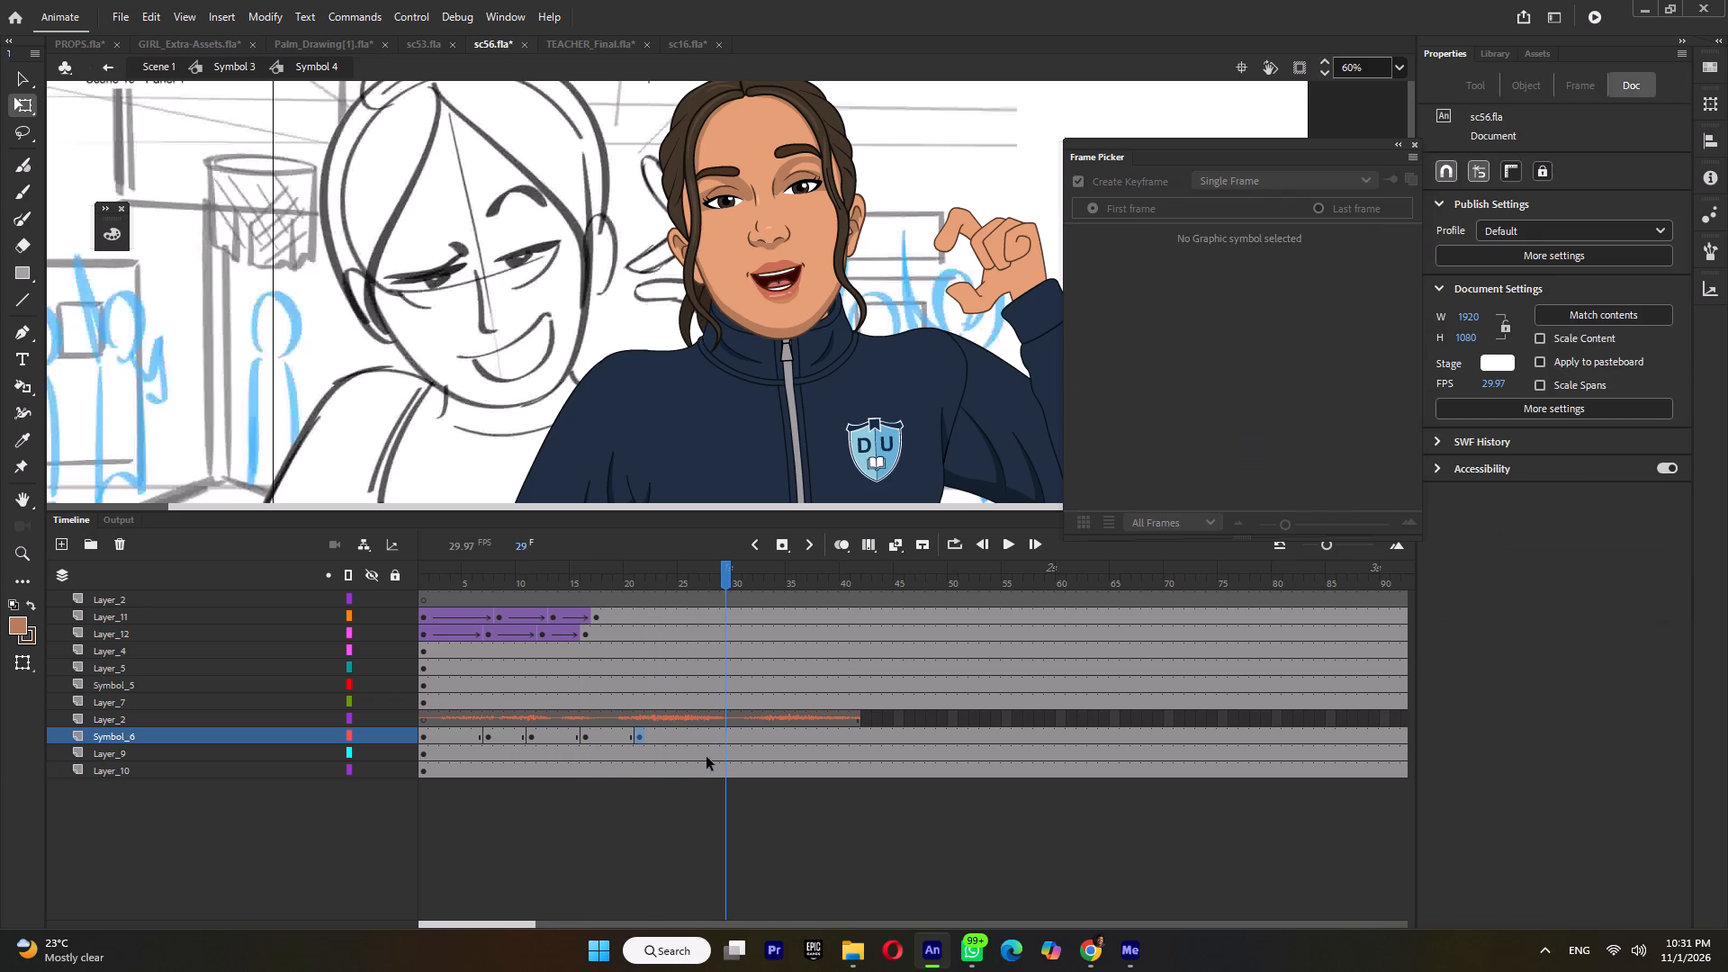
left_click(717, 740)
left_click(1234, 352)
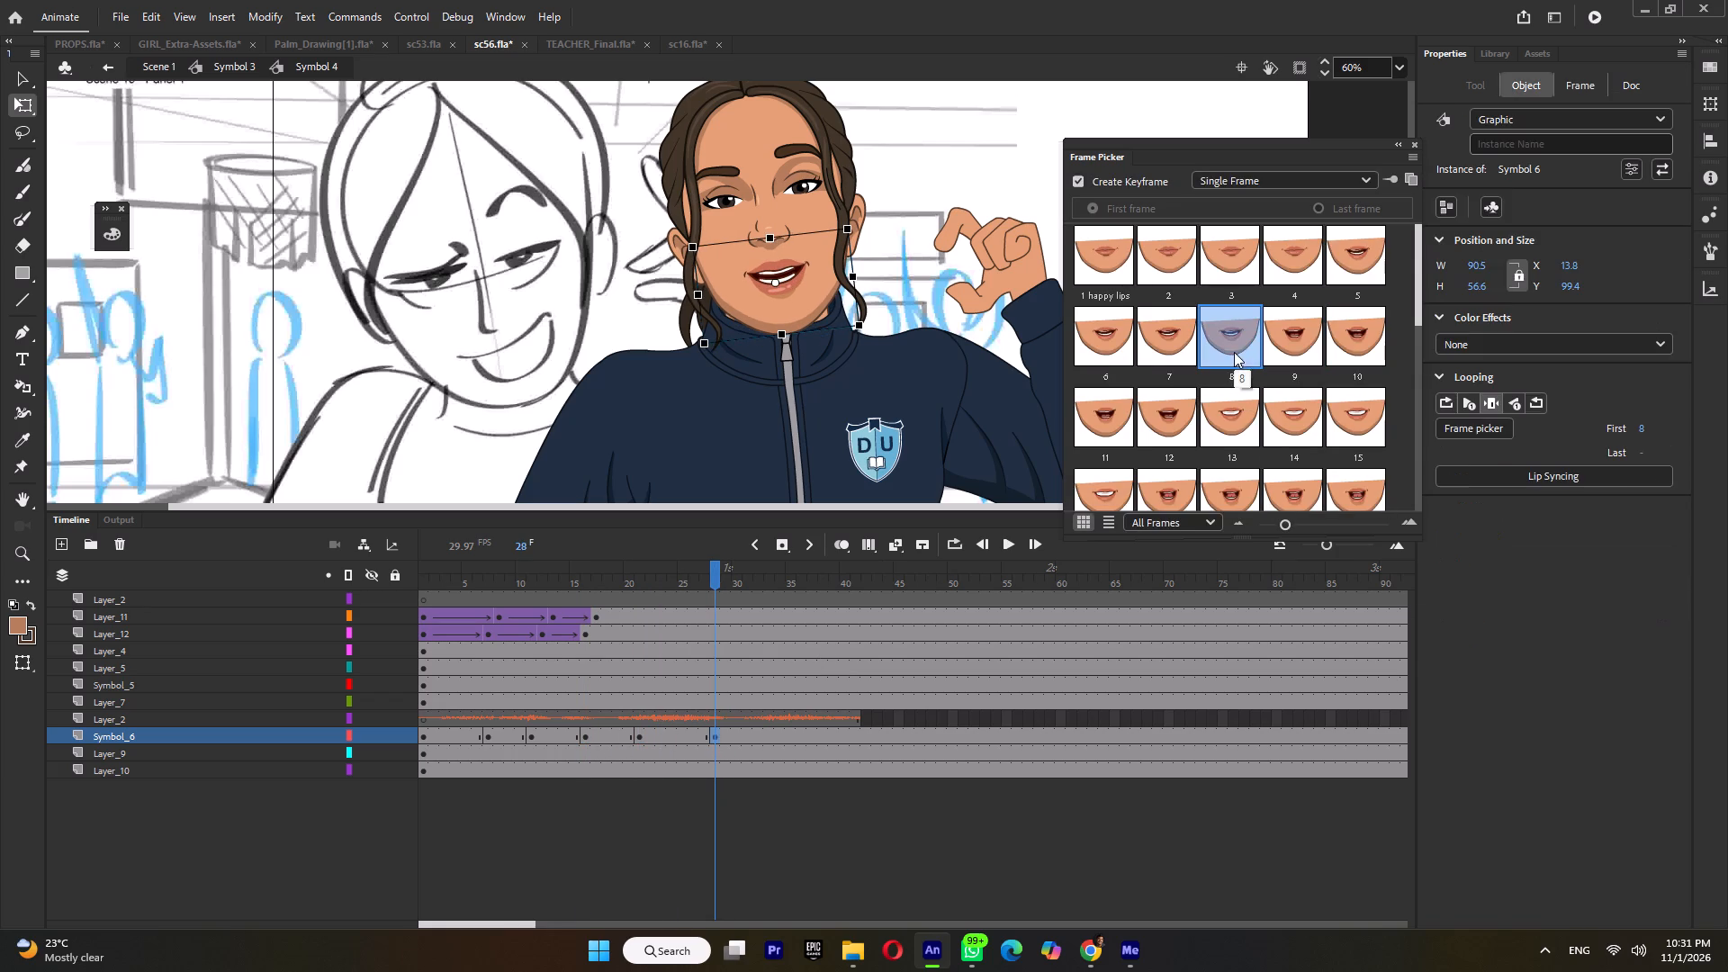
key("Return")
key("Return")
Set the mouth to pose 2 at frame 33 and replay the lip sync from the first frame.
left_click(771, 737)
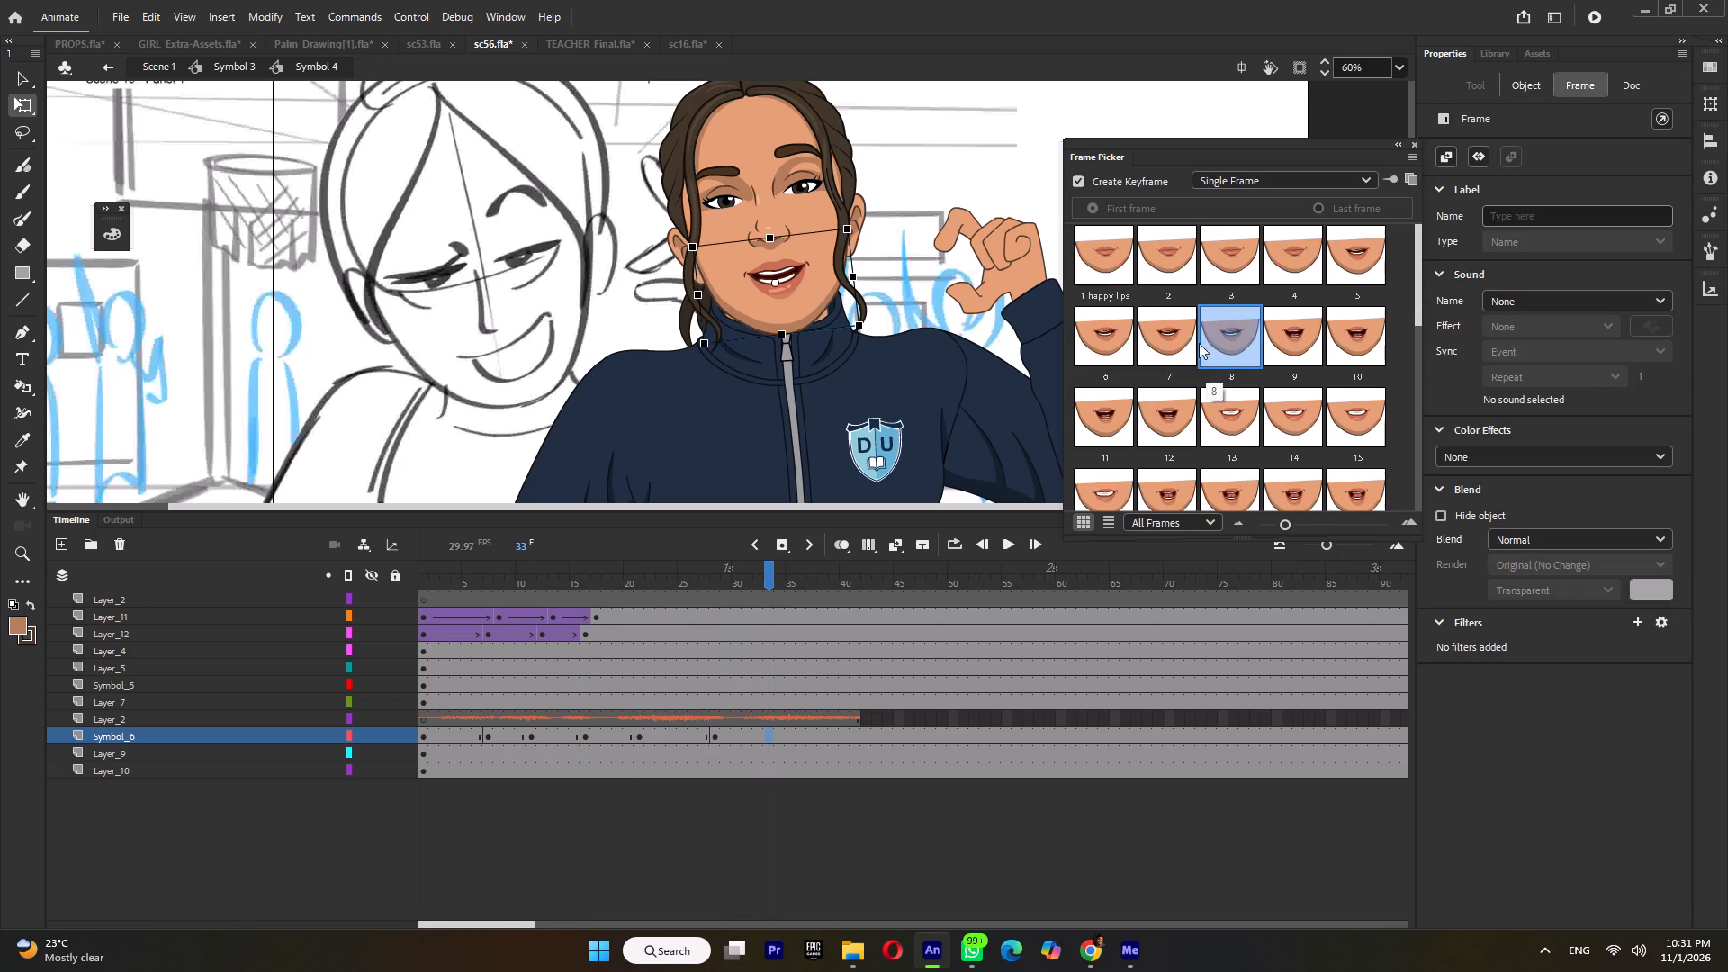
left_click(1183, 247)
left_click_drag(463, 571, 350, 583)
key("Return")
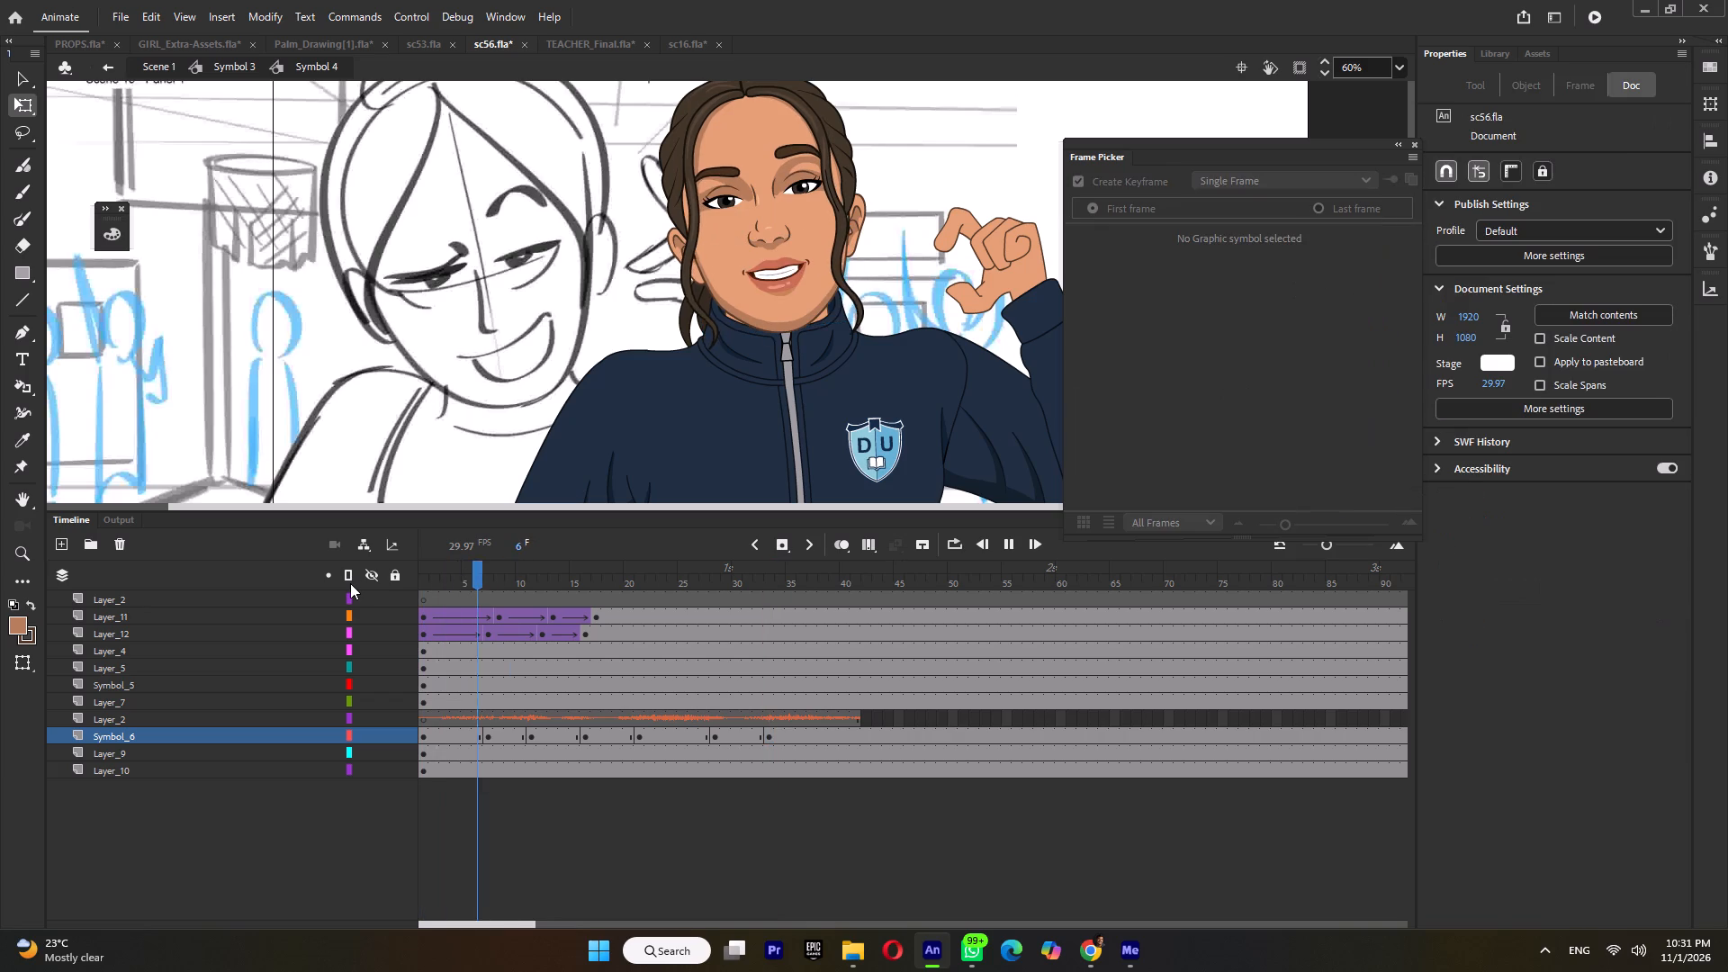
key("Return")
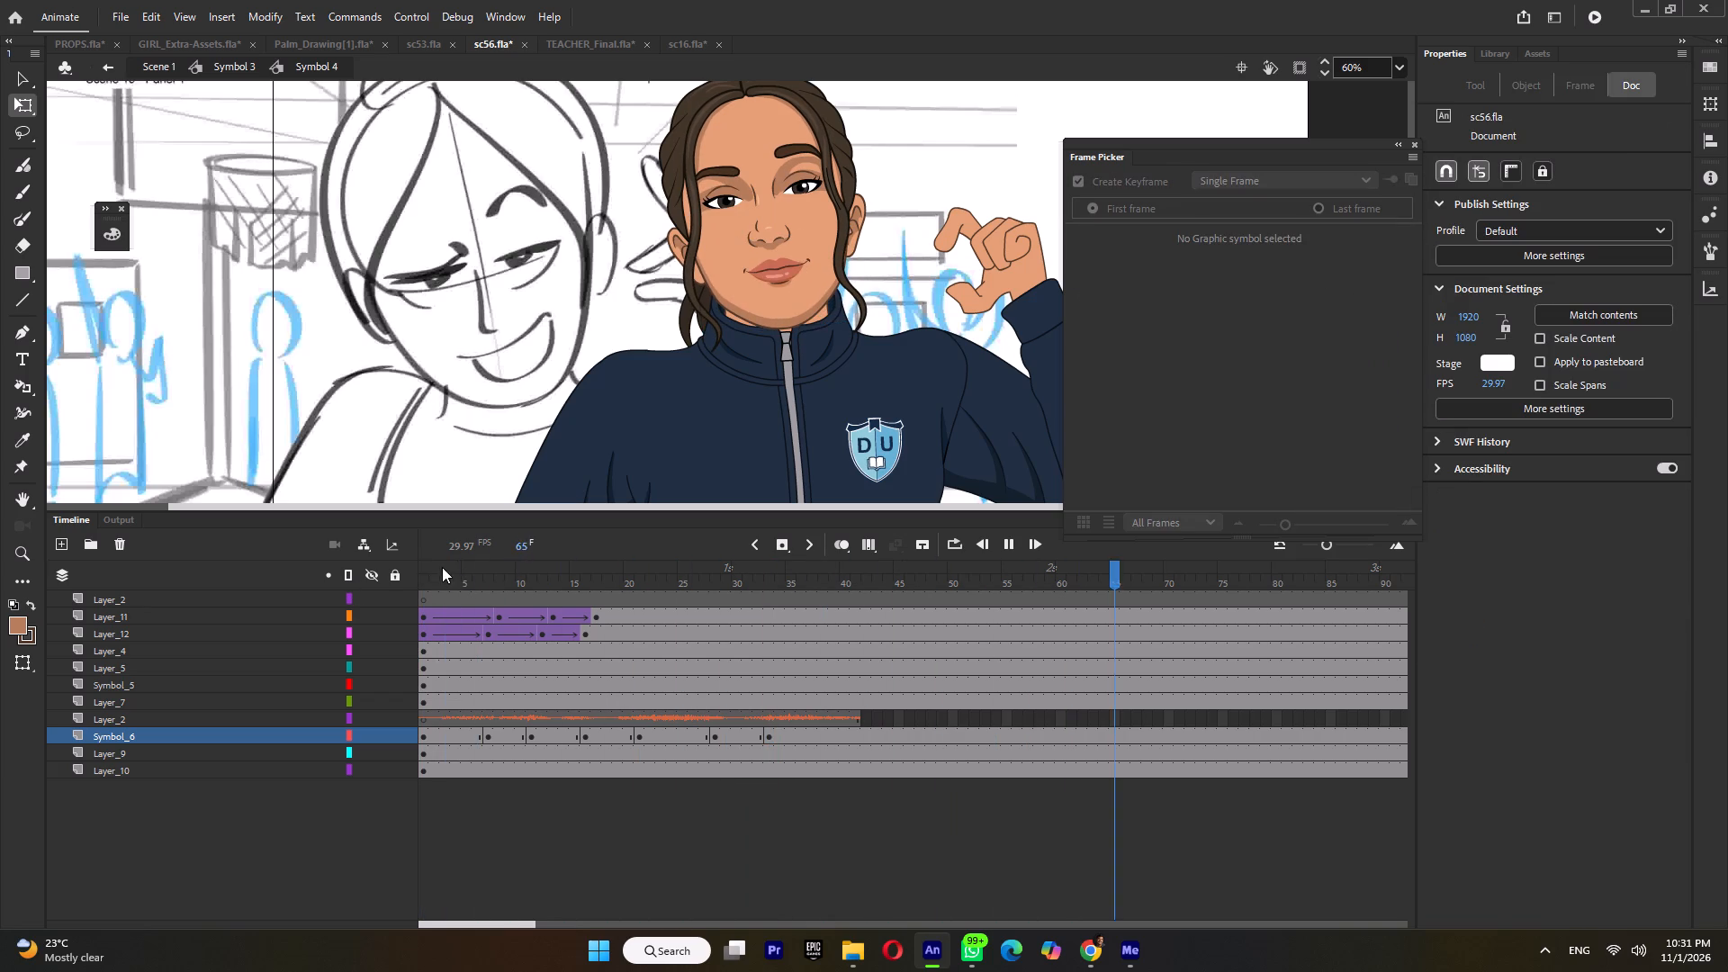
left_click_drag(442, 567, 372, 586)
key("Return")
key("Return")
Add a mouth keyframe at frame 4 on Symbol_6, set frame 1 to a closed-mouth pose, and play it back.
left_click(425, 742)
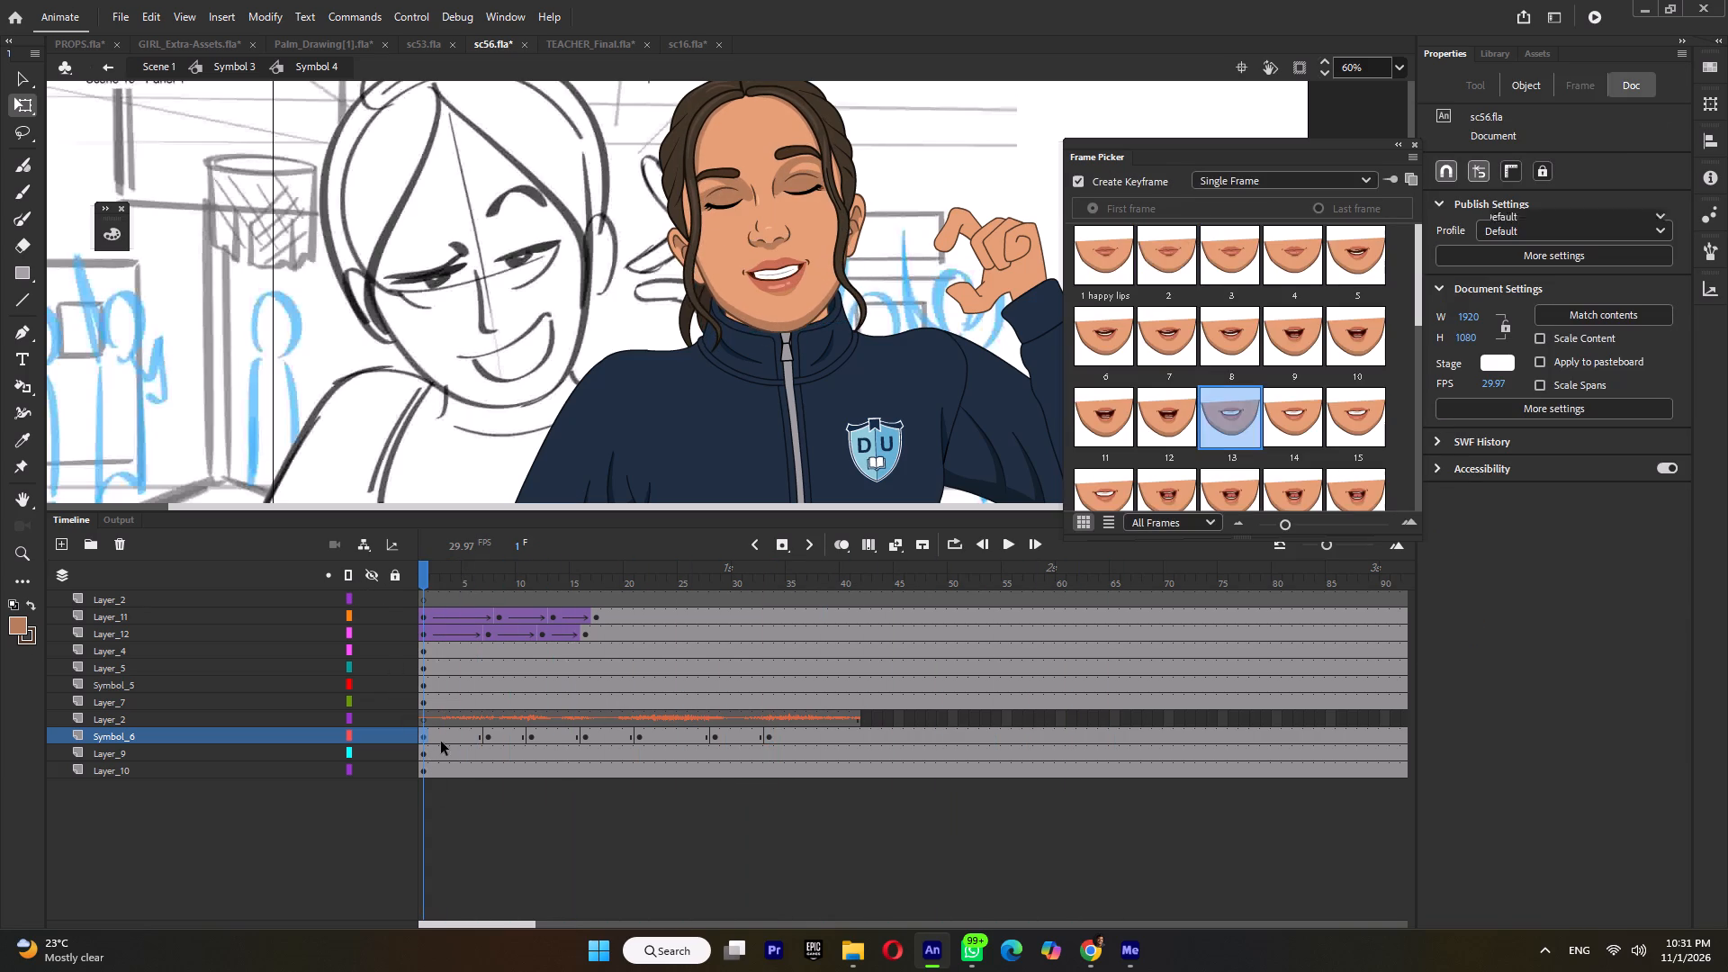
left_click(451, 737)
key("F6")
left_click(427, 739)
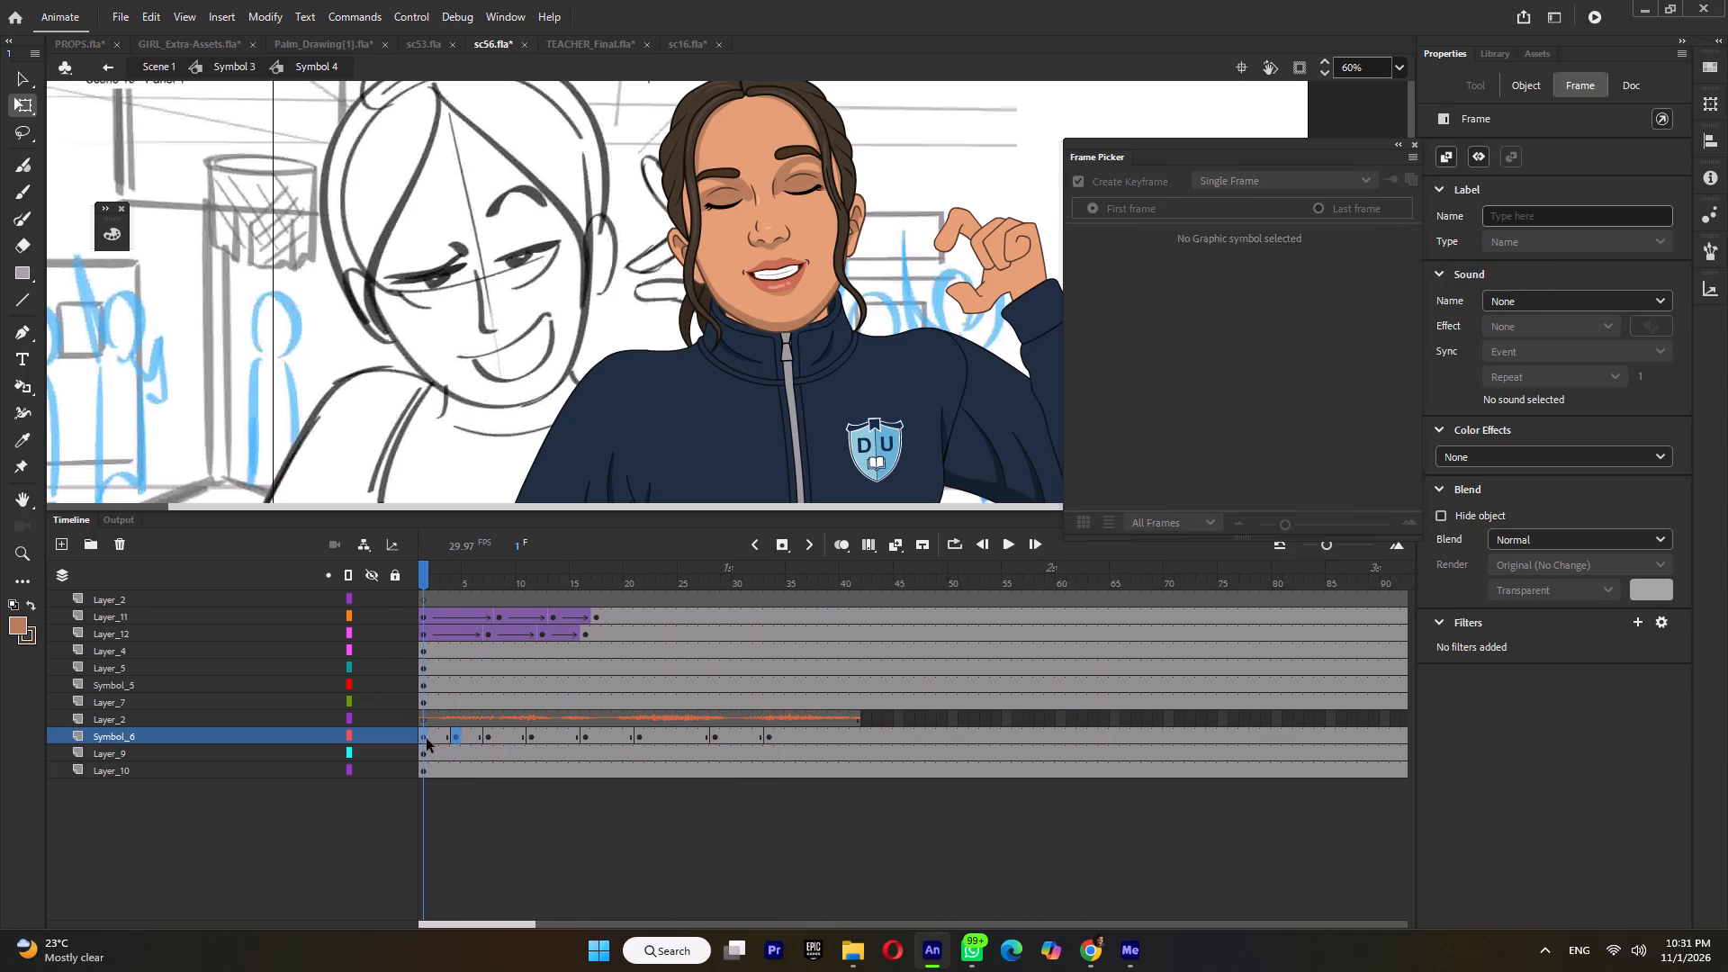
left_click(1208, 262)
key("Return")
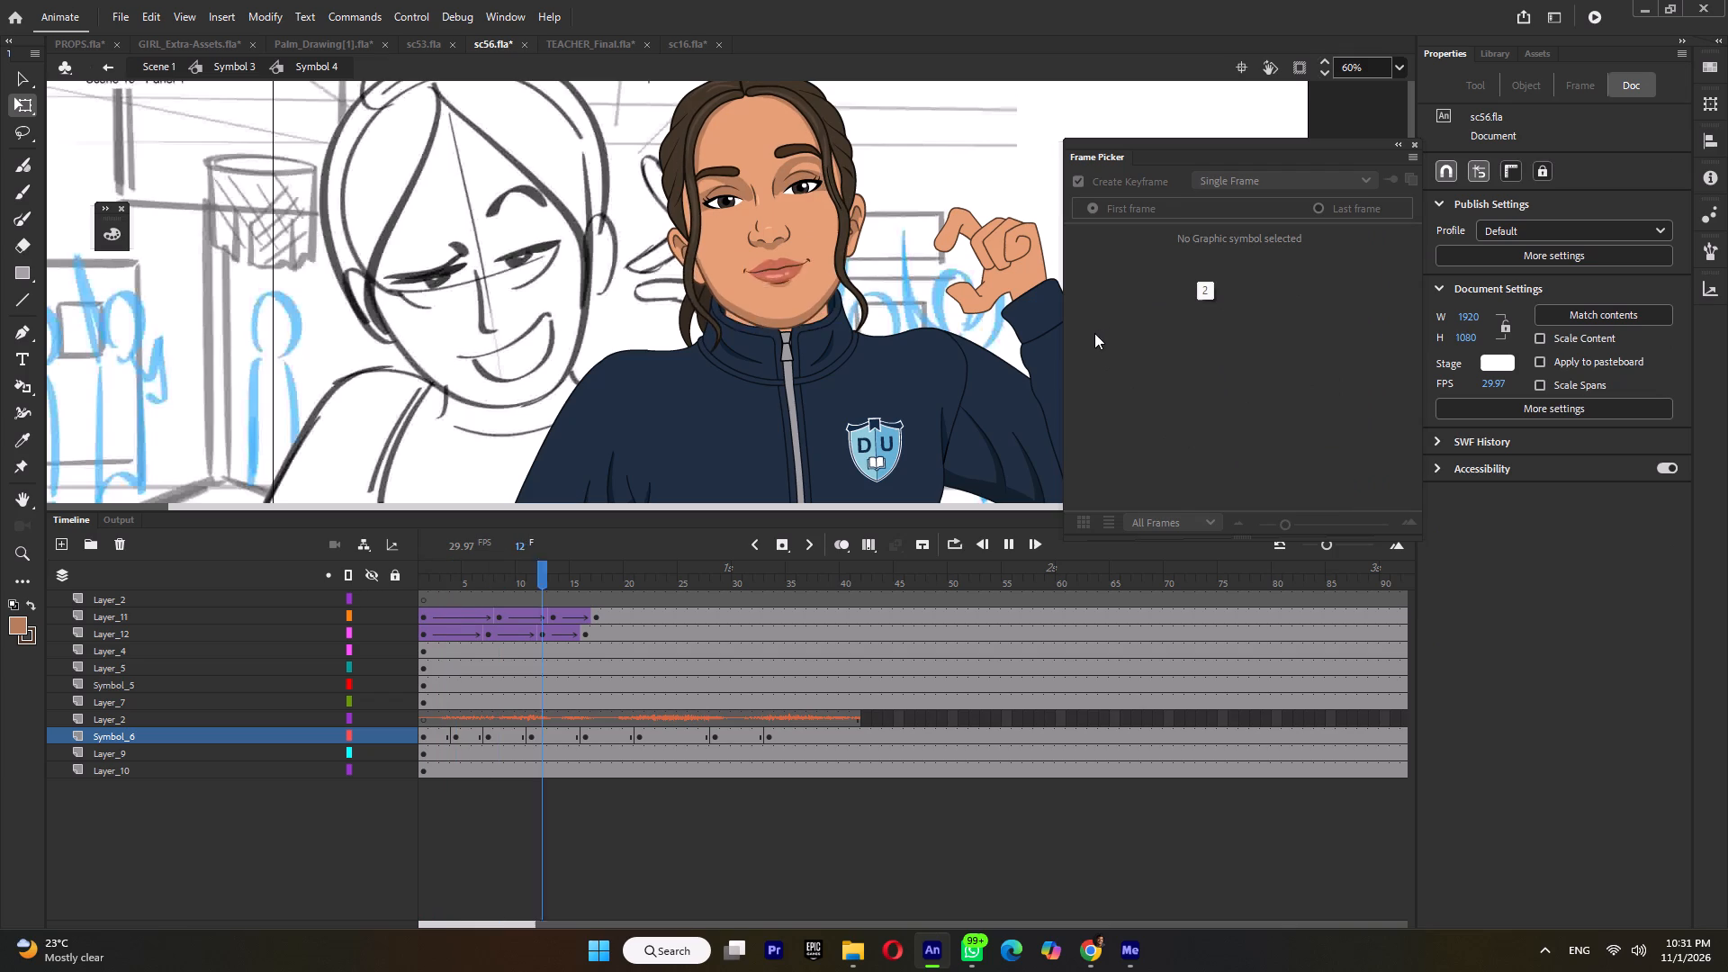
key("Return")
Return to Scene 1 and play the scene, including the section from about frame 19, to review the lip sync with the body motion.
left_click(171, 65)
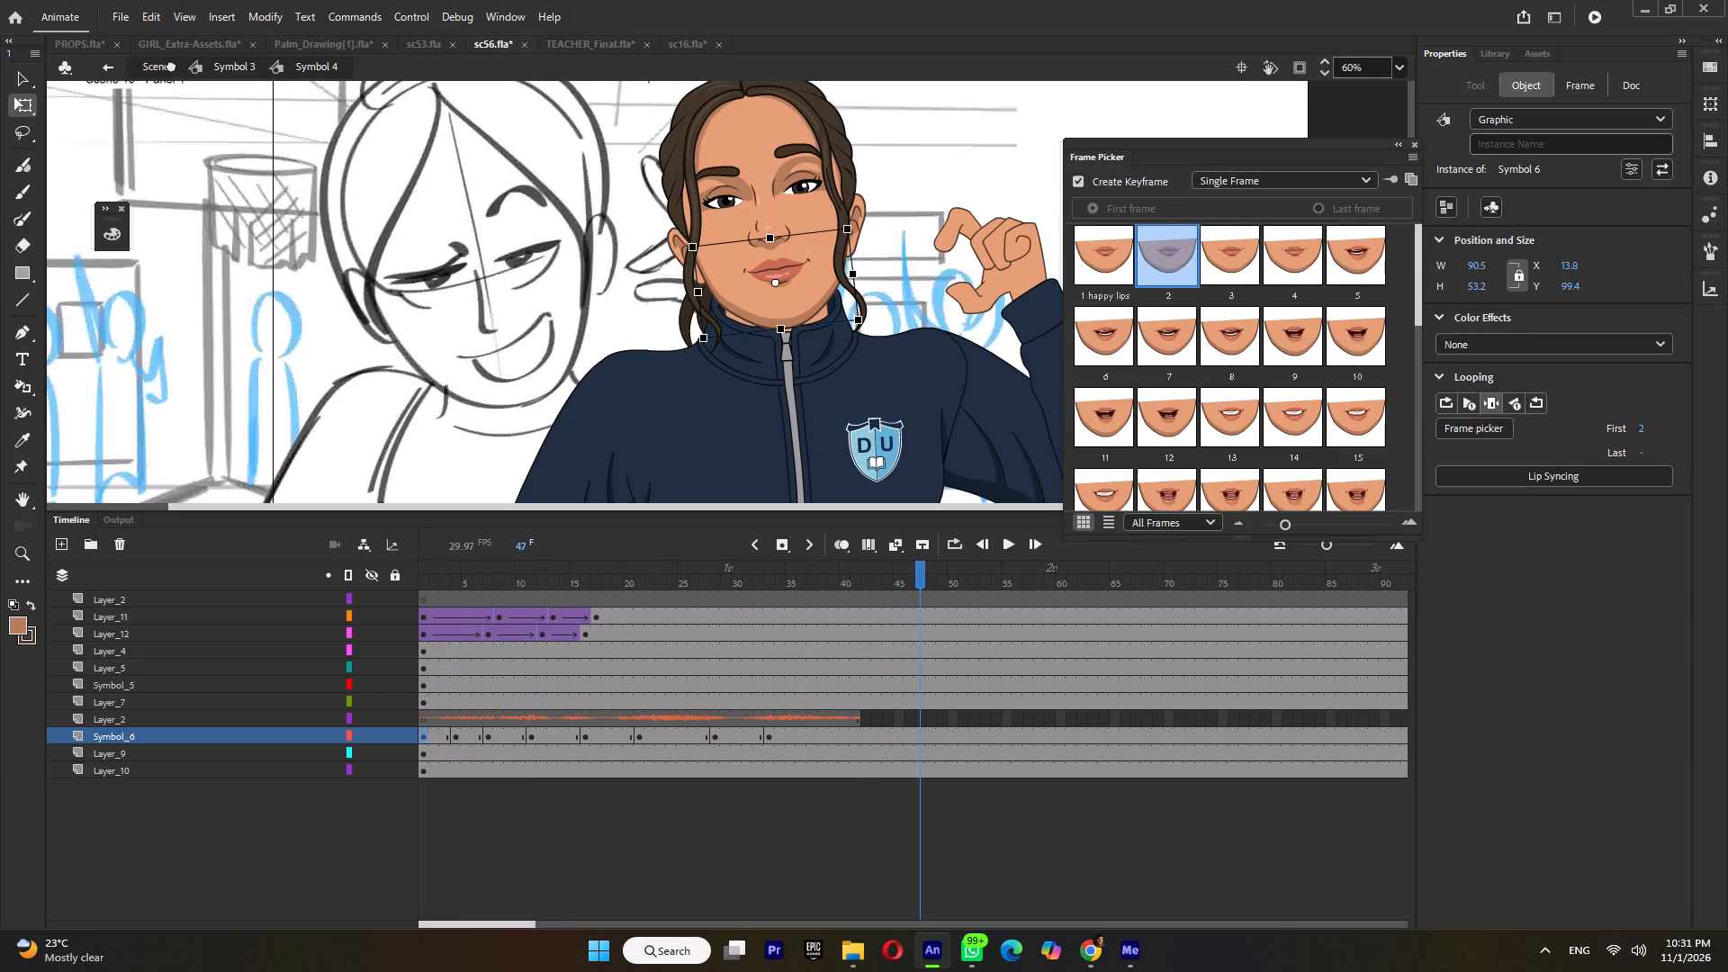
scroll(680, 364, "down", 5, "ctrl")
key("Return")
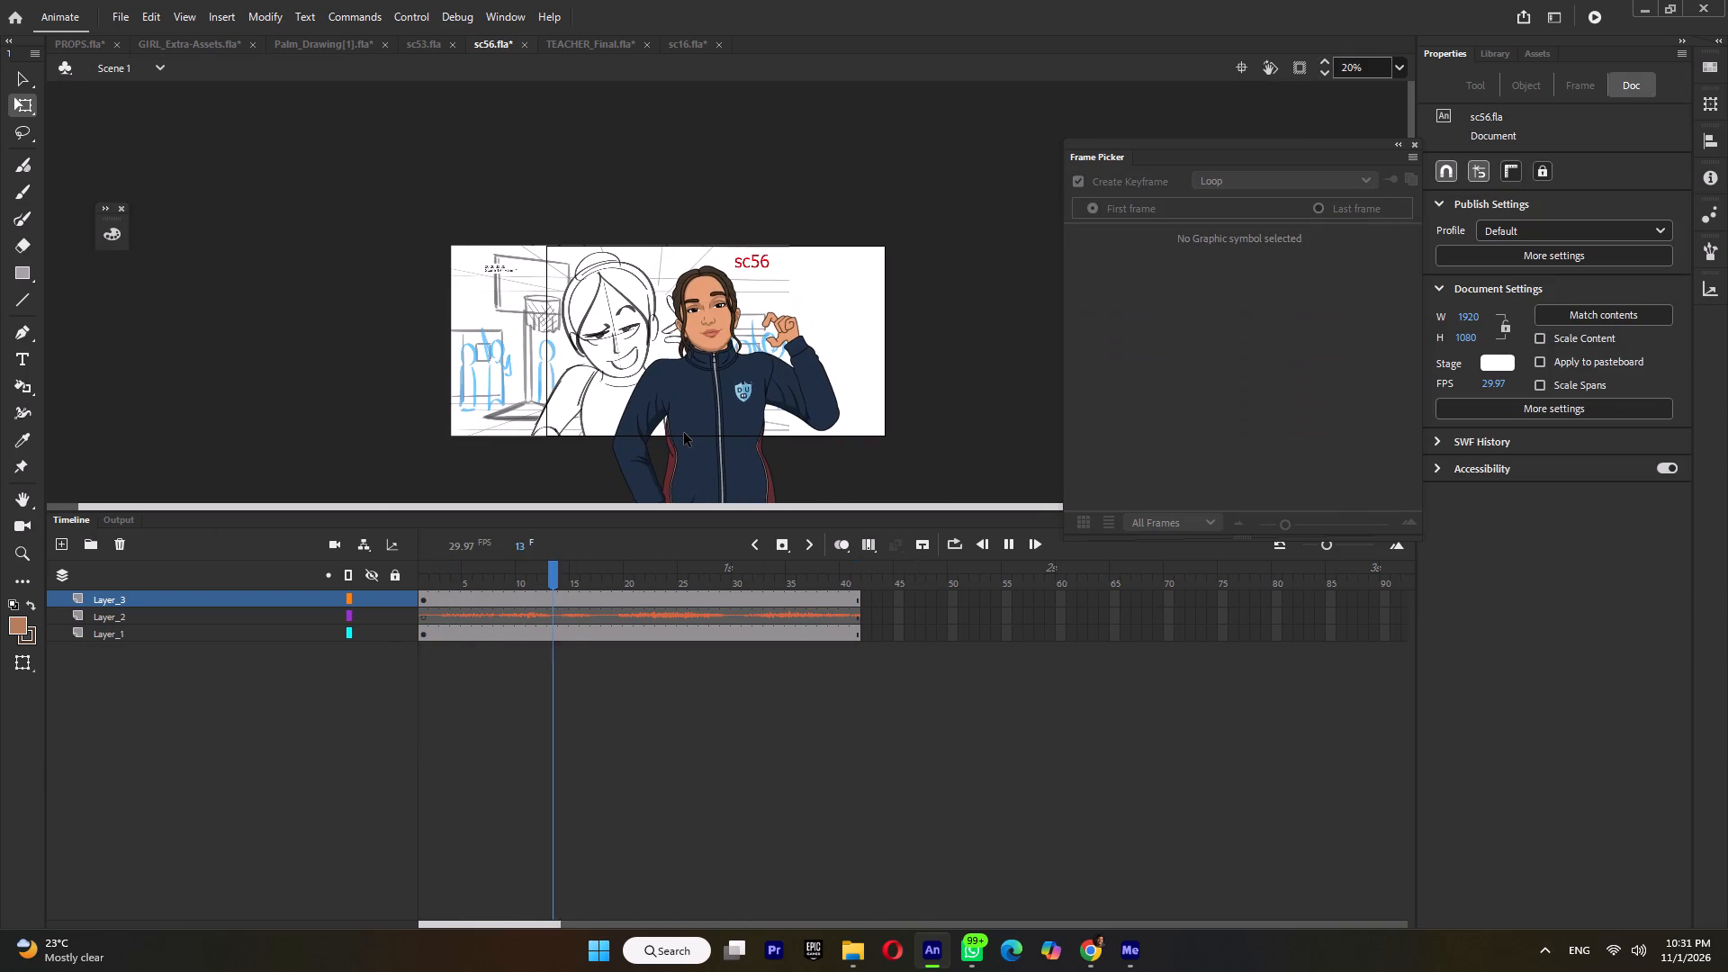
key("Return")
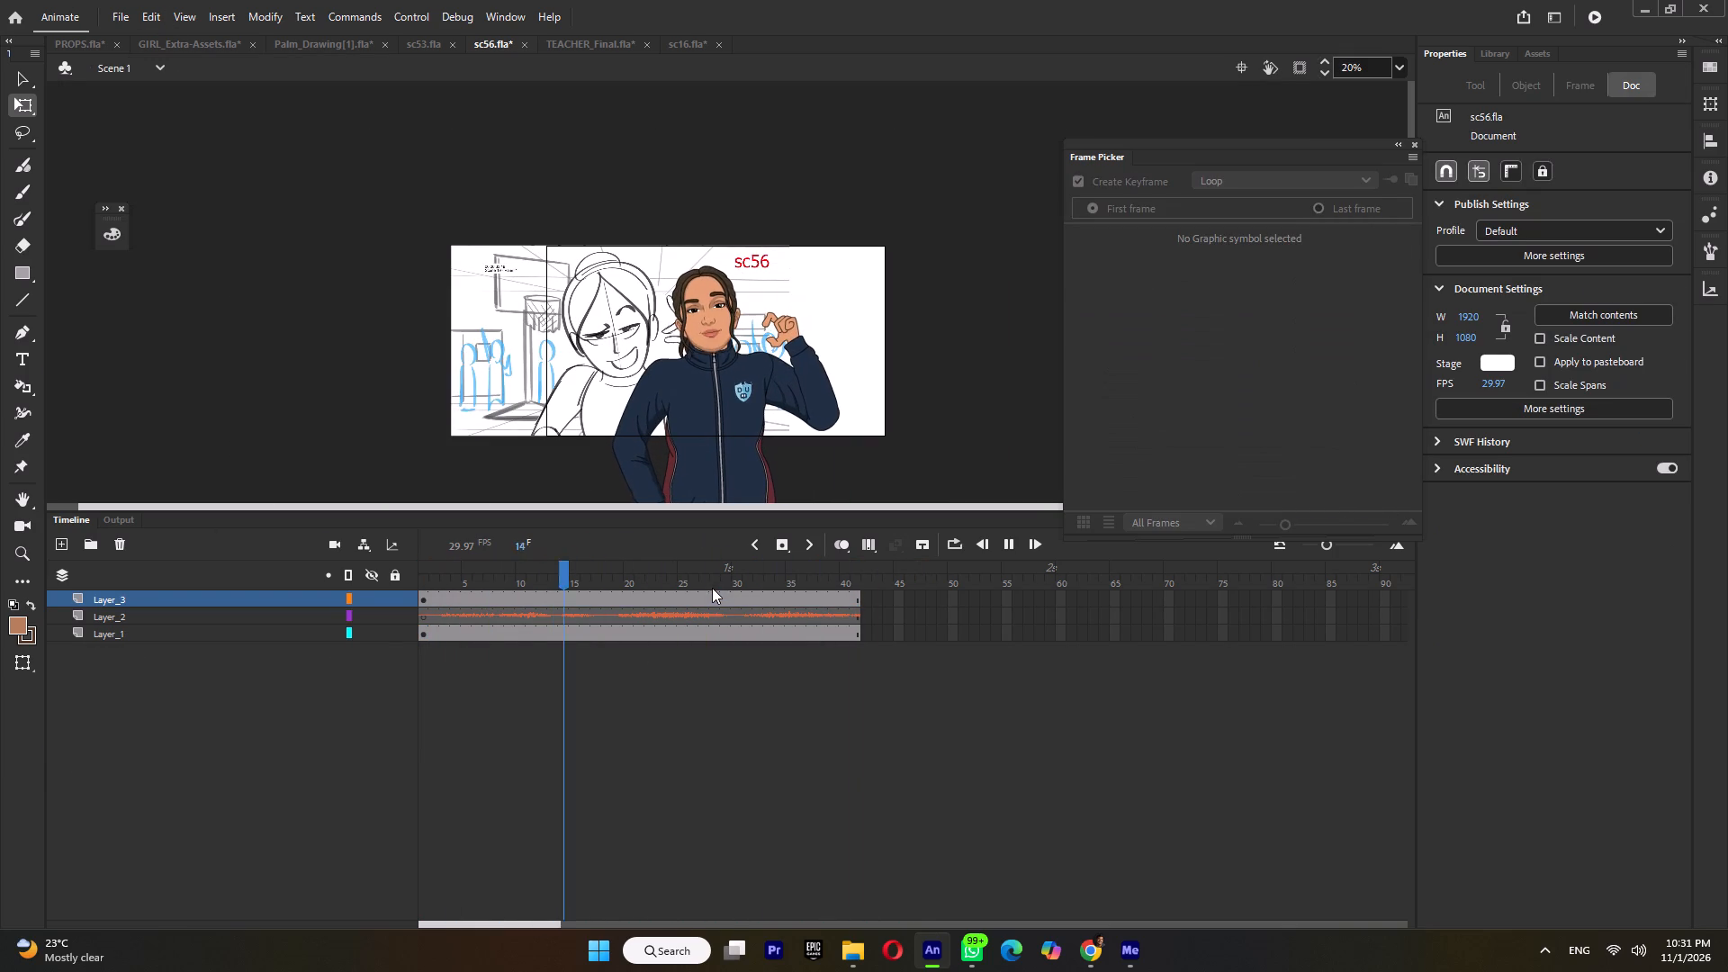
key("Return")
left_click_drag(518, 585, 407, 589)
key("Return")
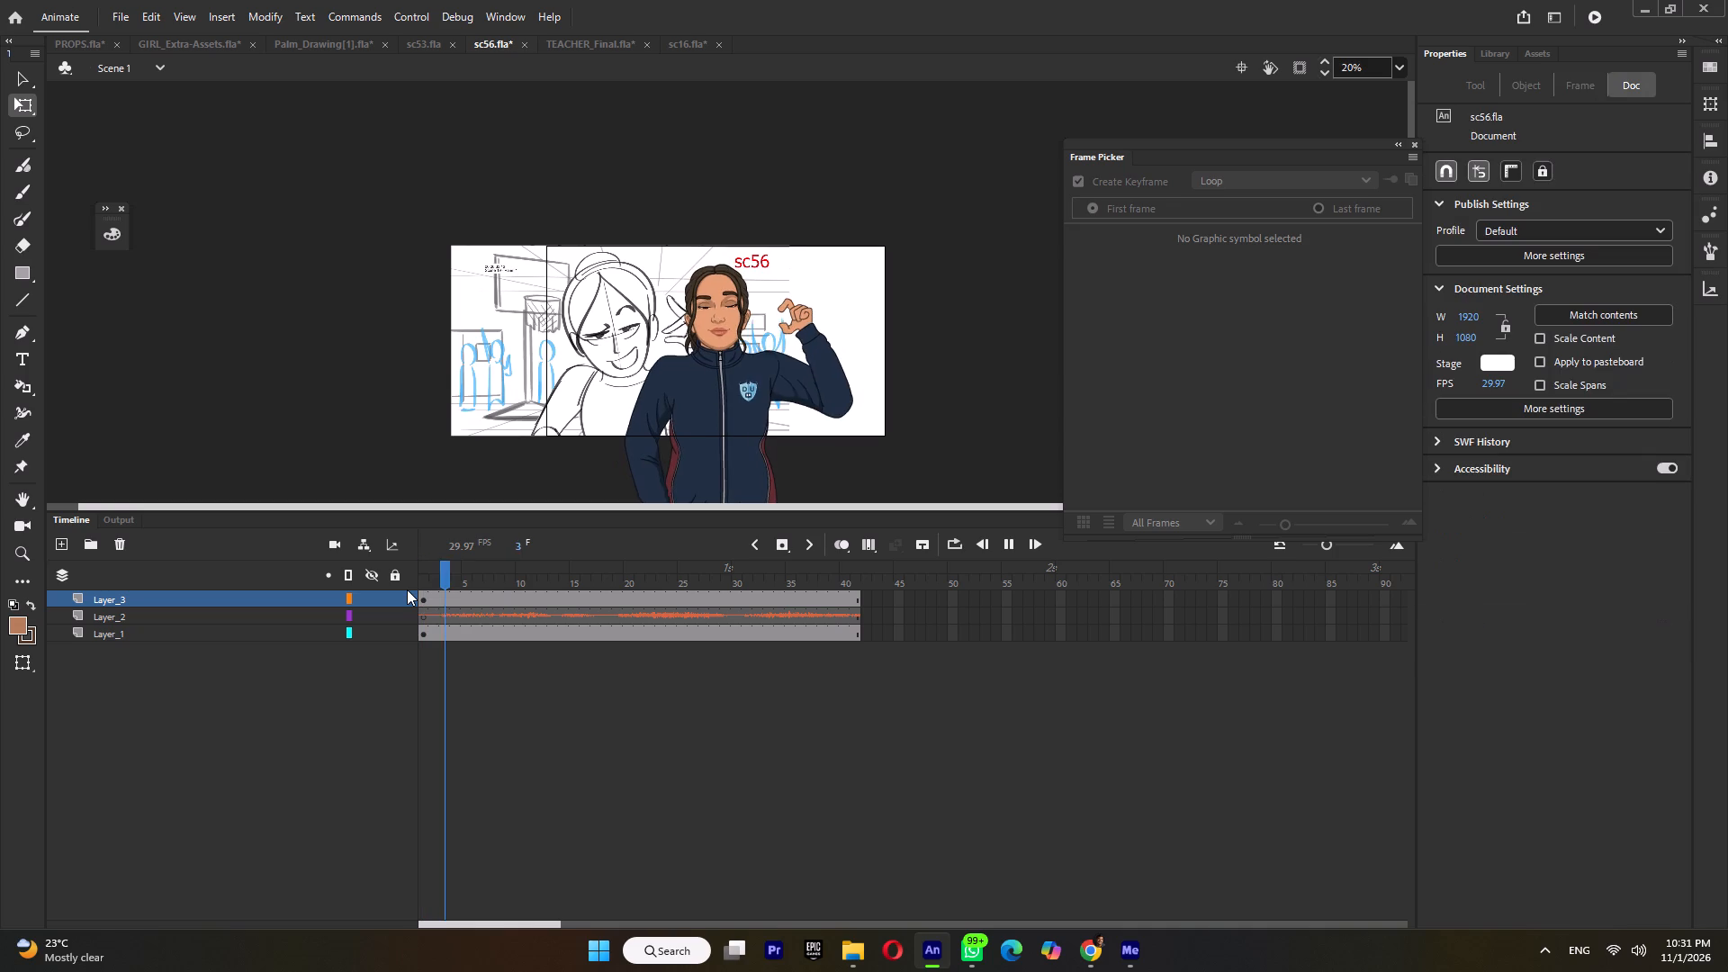
key("Return")
left_click(615, 585)
key("Return")
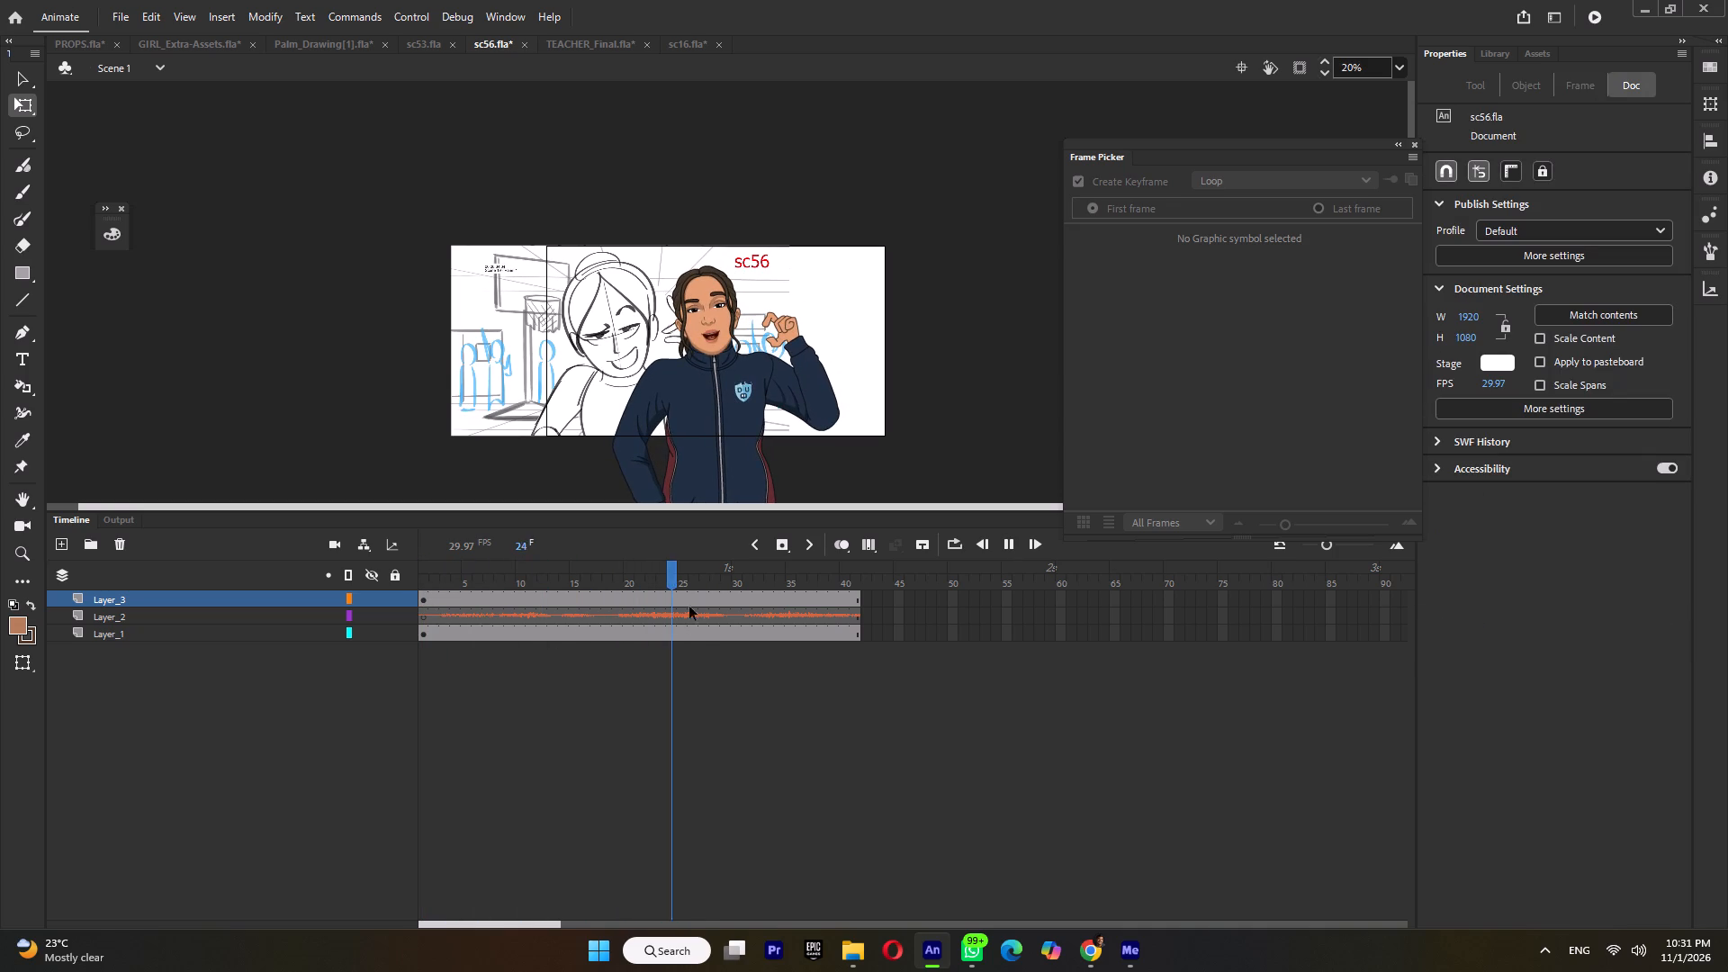
key("Return")
Inside Symbol 3, add keyframes across all body layers at frames 25, 30 and 19.
left_click(679, 571)
double_click(715, 295)
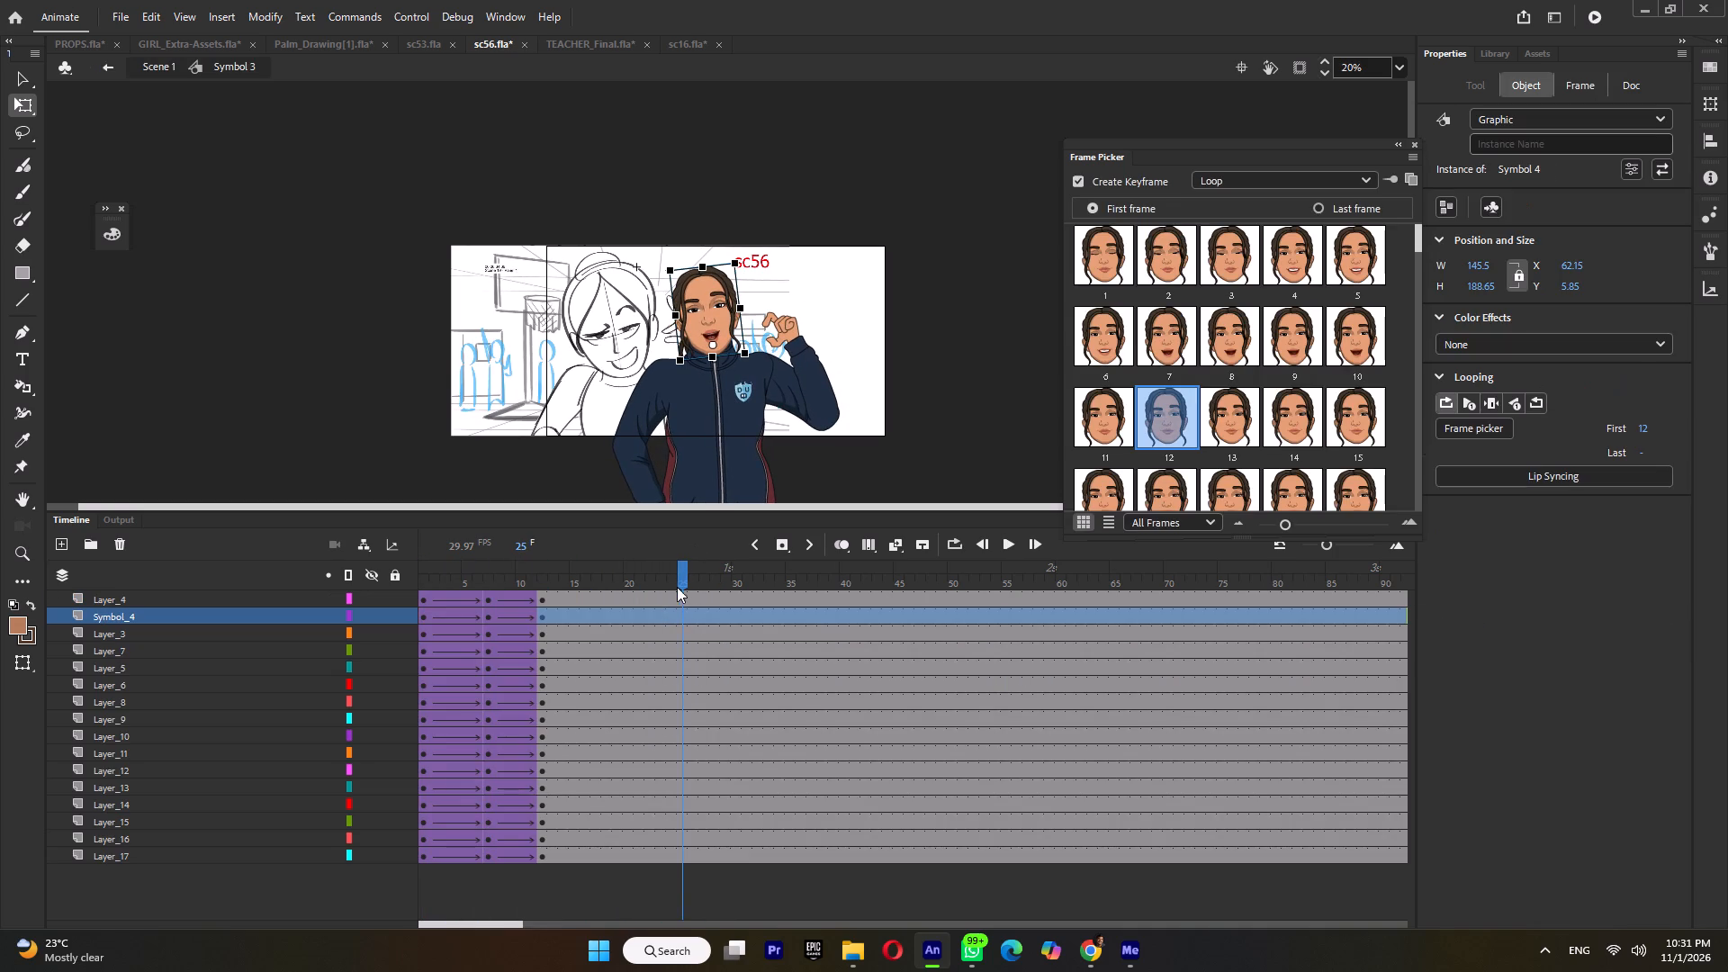
double_click(681, 580)
key("F6")
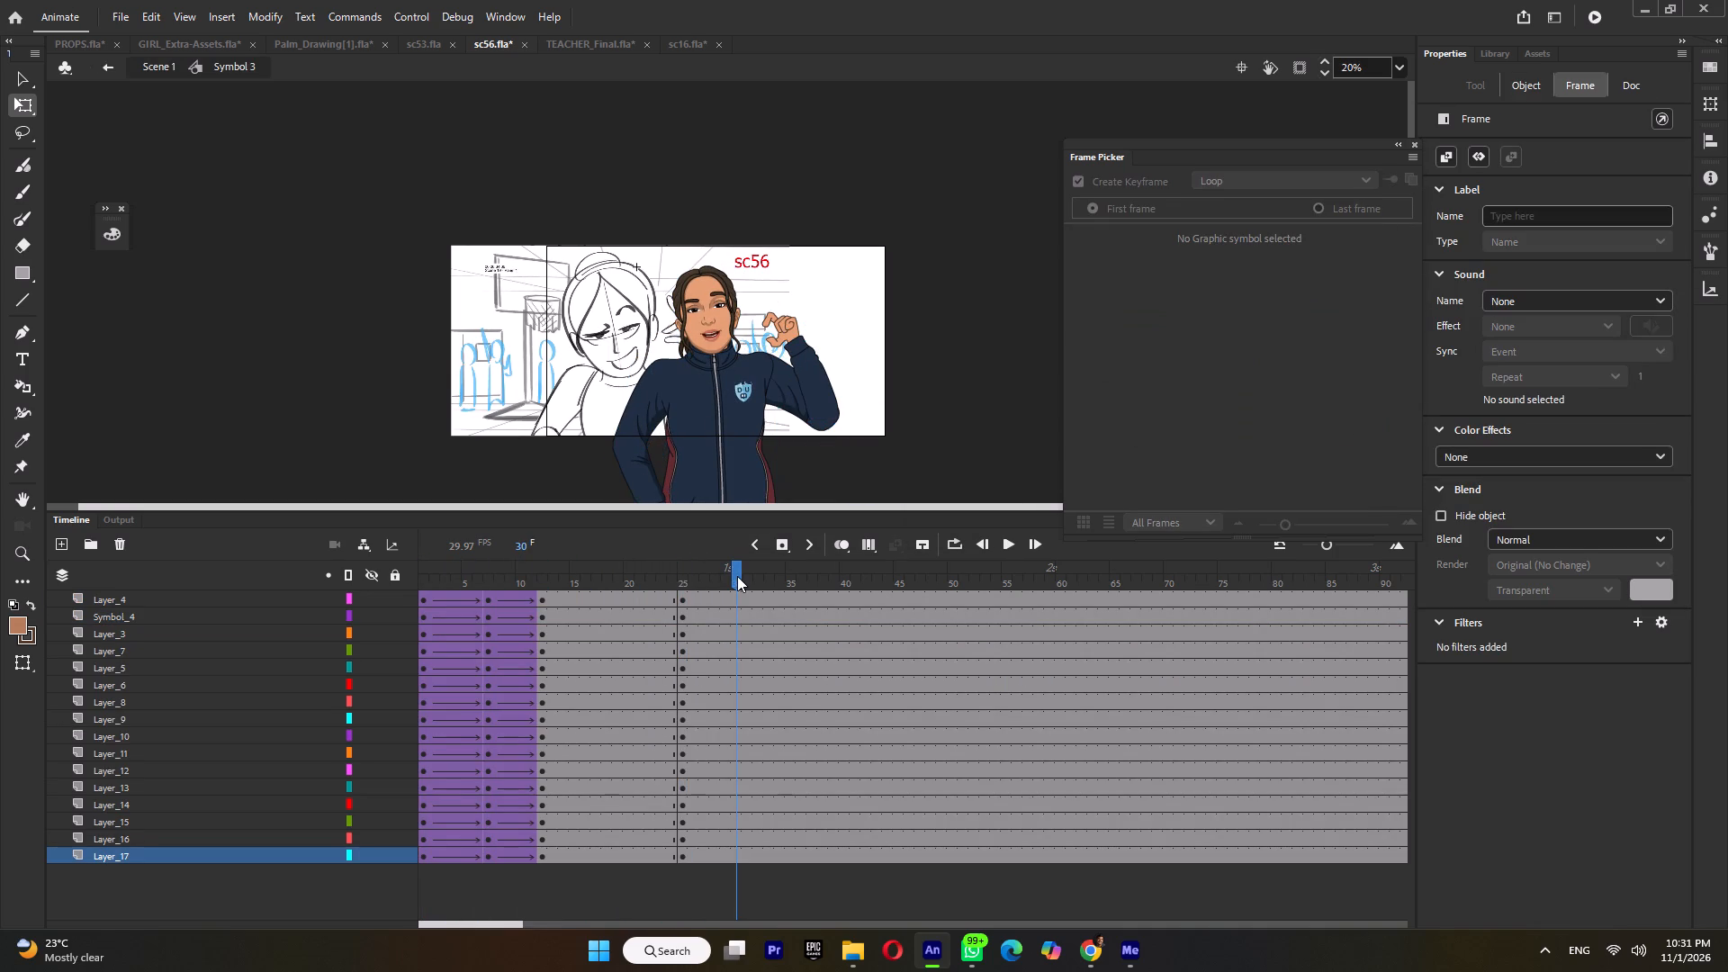
left_click(737, 576)
key("F6")
double_click(621, 578)
key("F6")
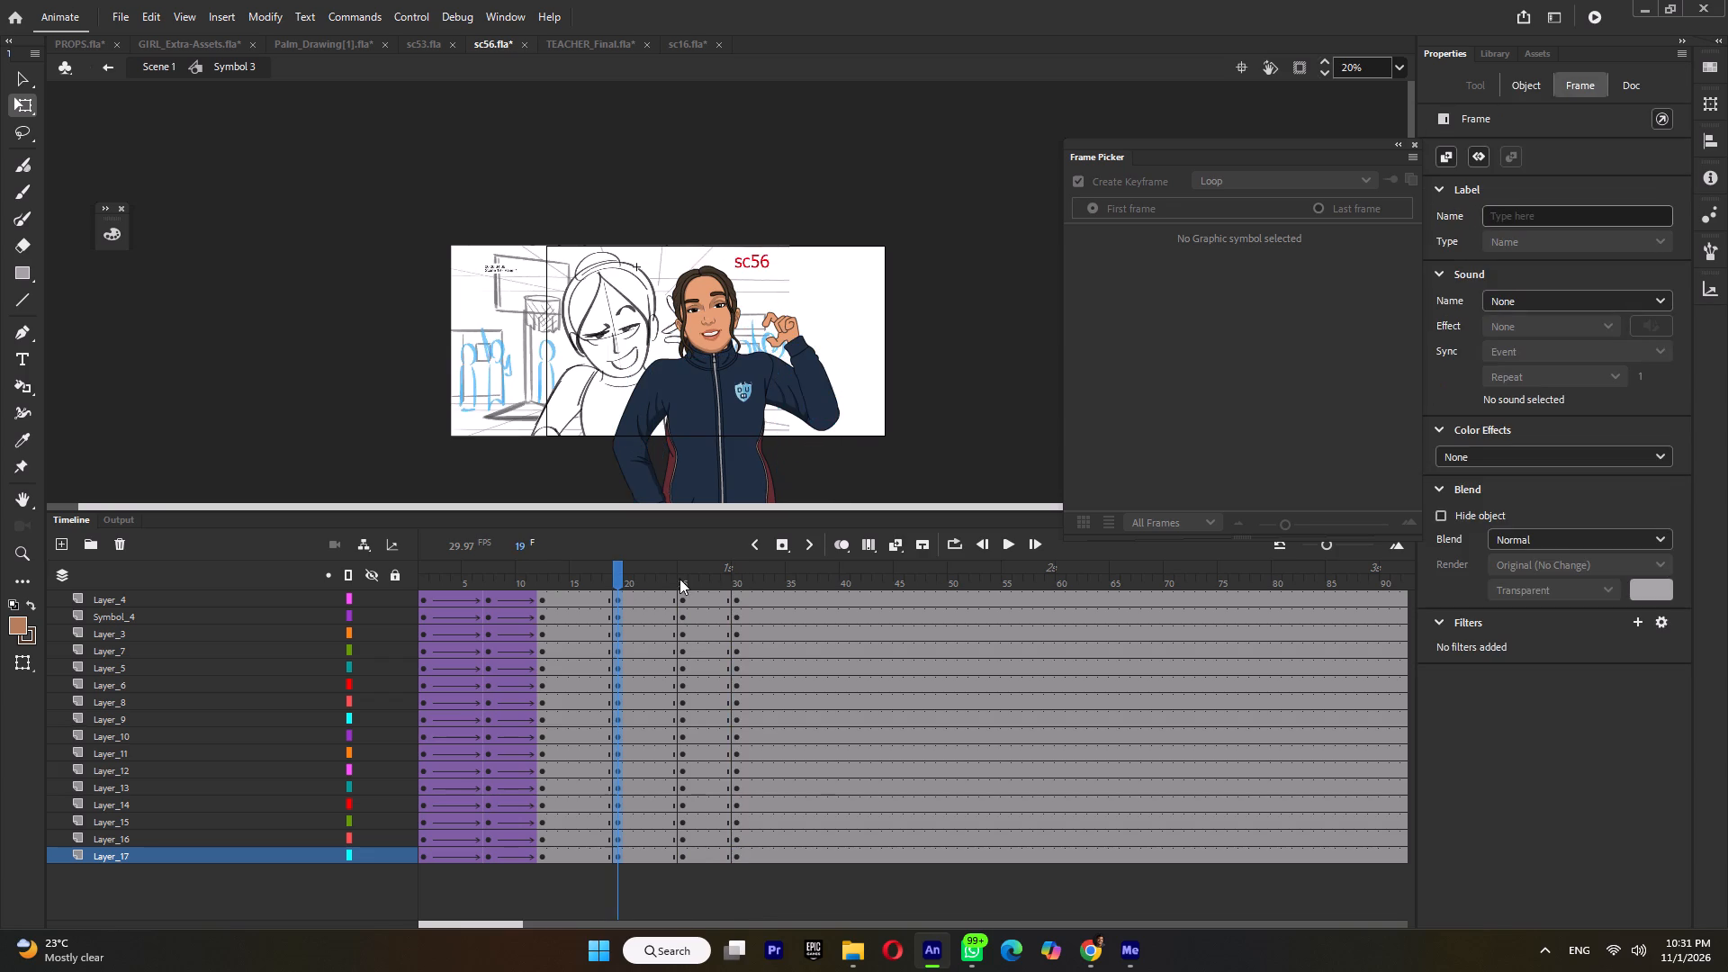
At frame 25, select the head, torso and arms together and move their shared transformation point down toward the waist.
left_click(682, 578)
left_click_drag(562, 310, 832, 441)
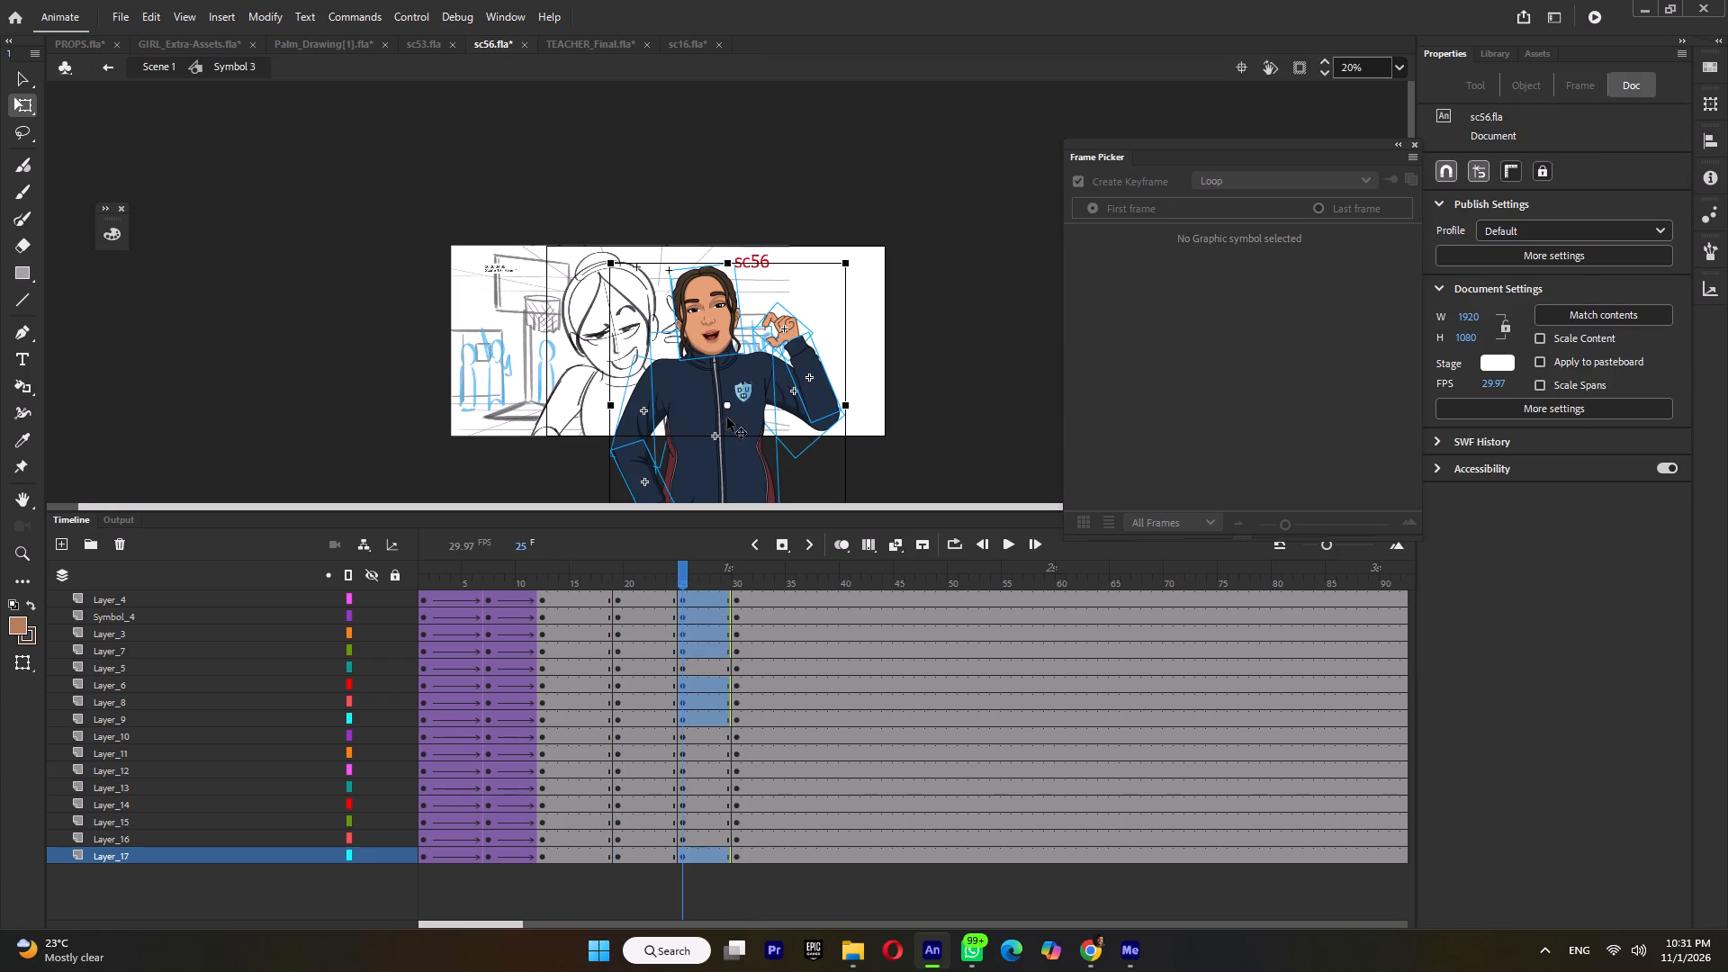
left_click_drag(726, 406, 718, 477)
scroll(701, 304, "up", 3, "ctrl")
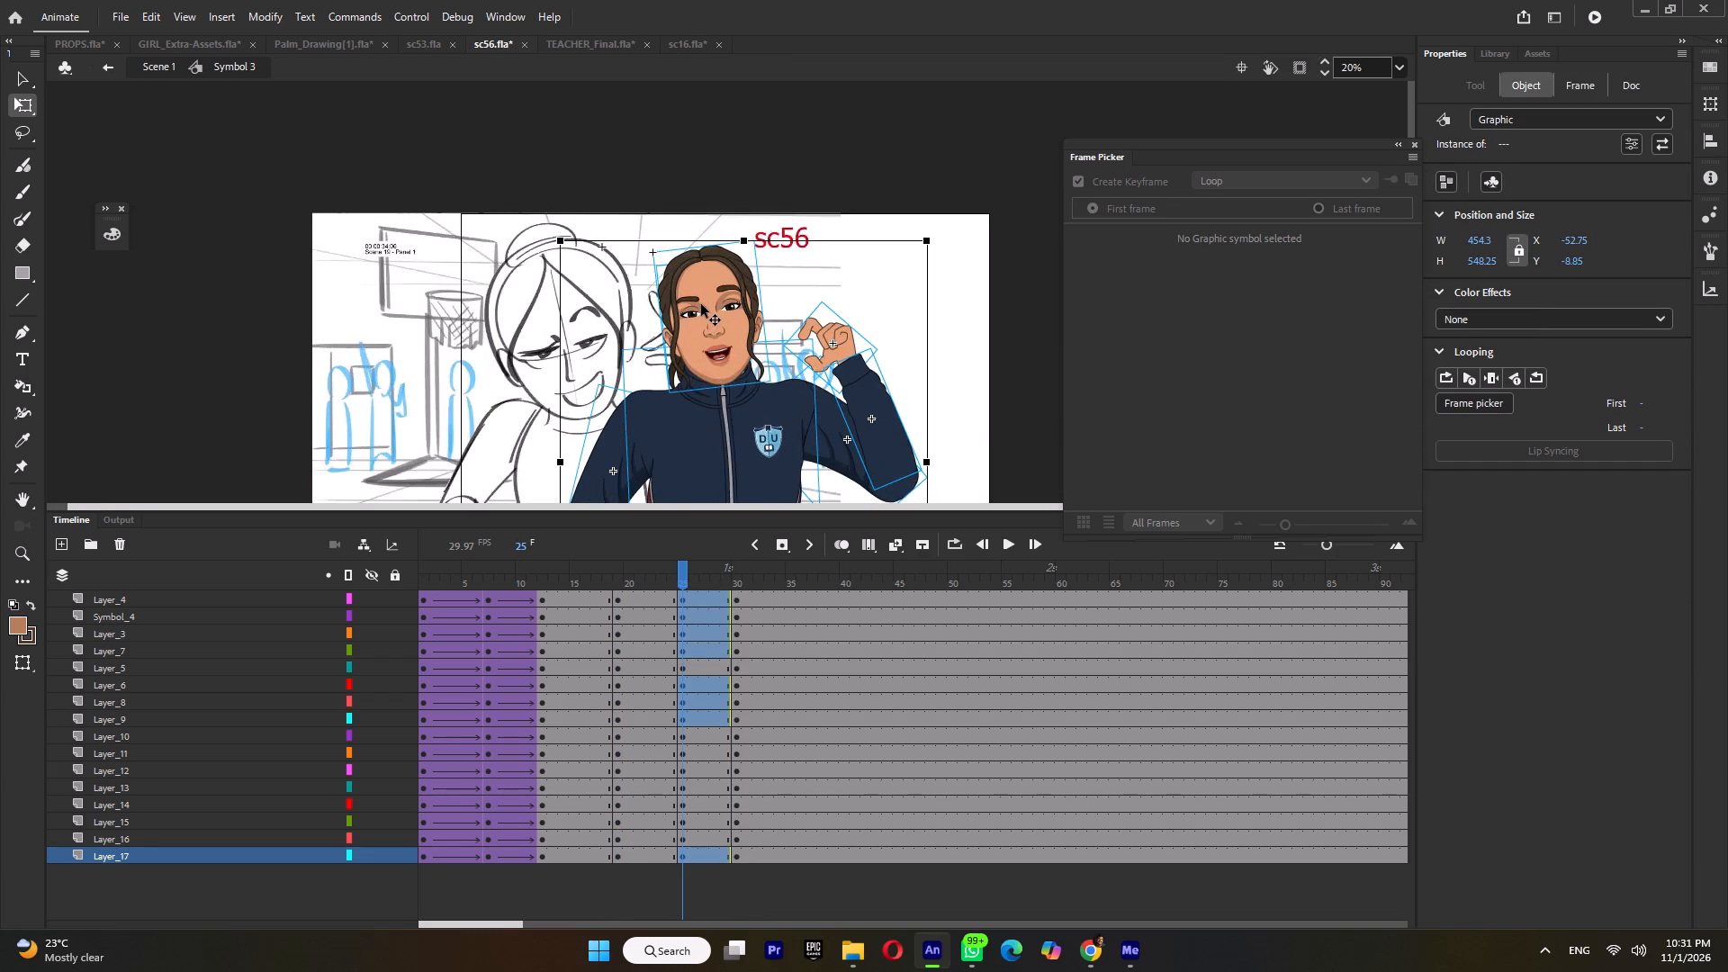
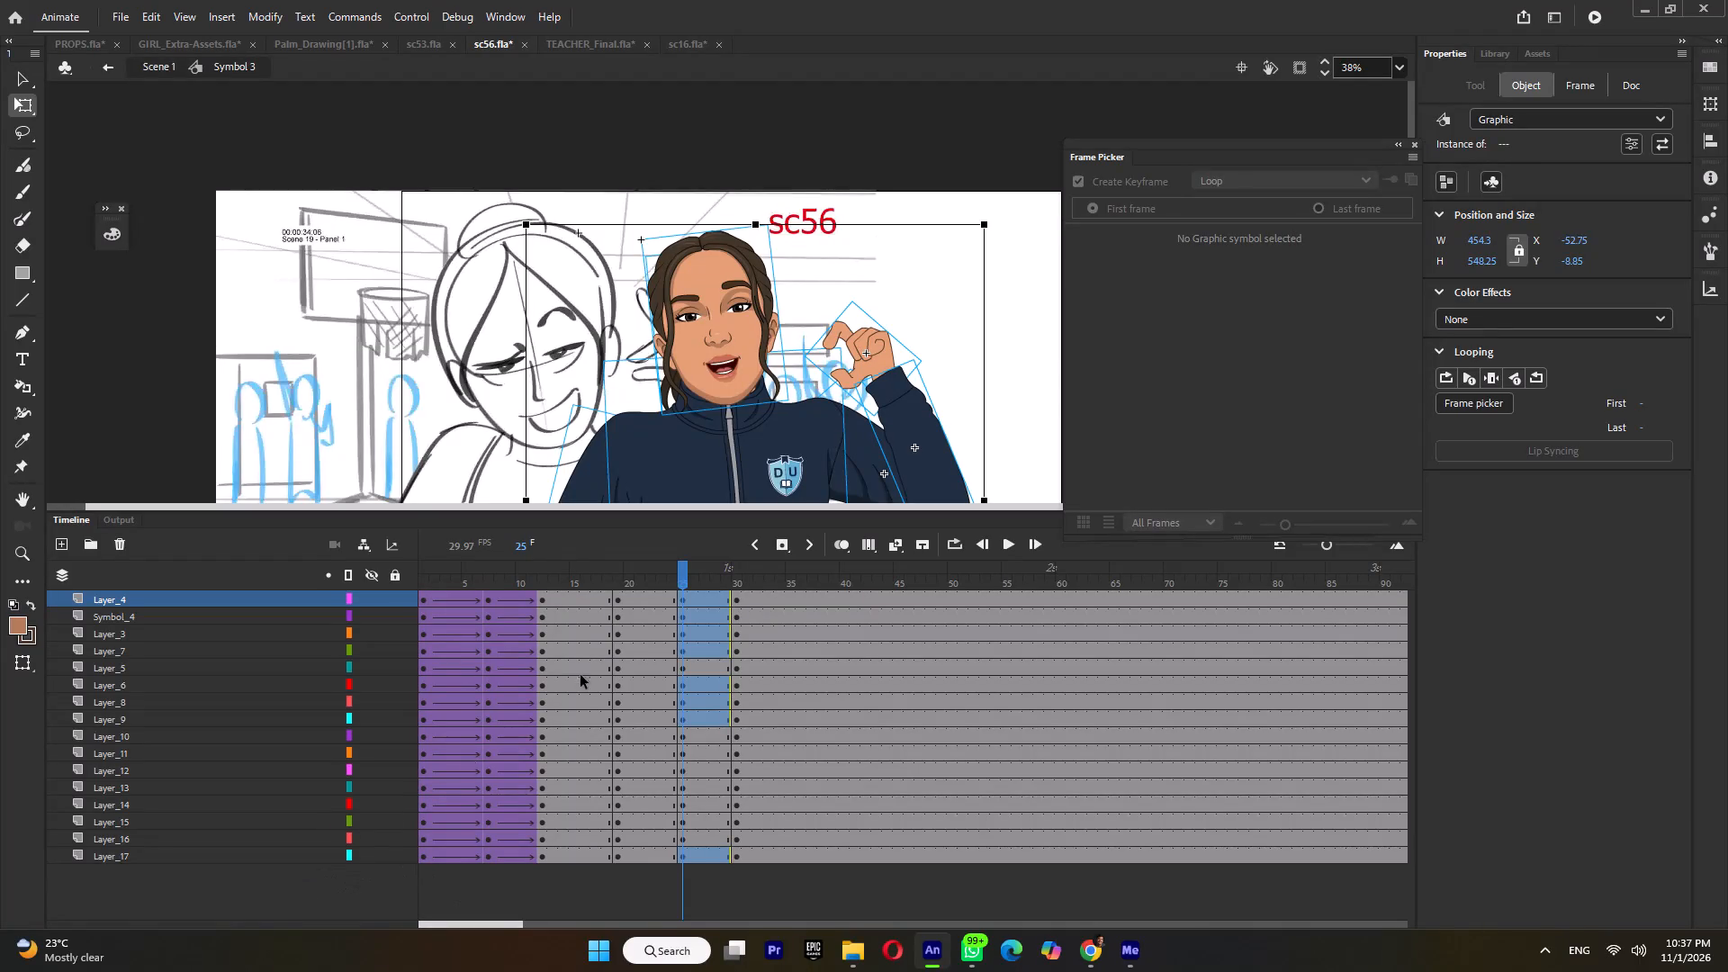
At frame 25, select the head, torso and arms together, set their pivot at the hips, and slightly lower and lean the upper body.
left_click(615, 581)
key("Return")
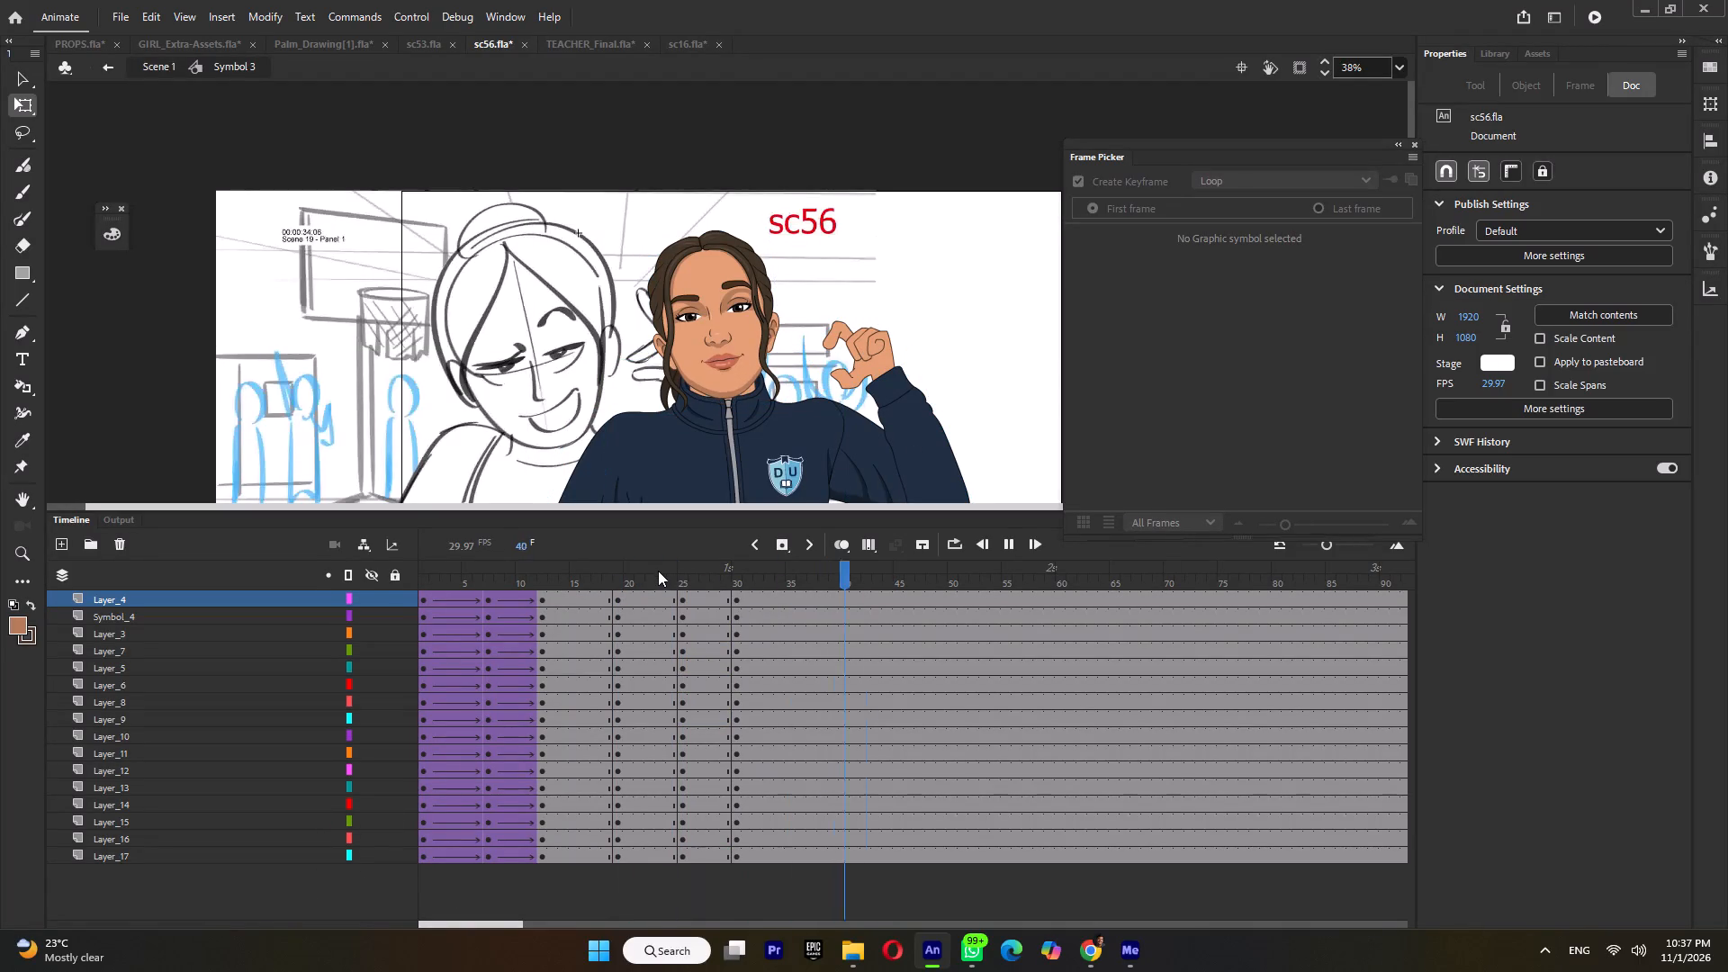
key("Return")
left_click(657, 569)
left_click(687, 574)
scroll(739, 311, "down", 4, "ctrl")
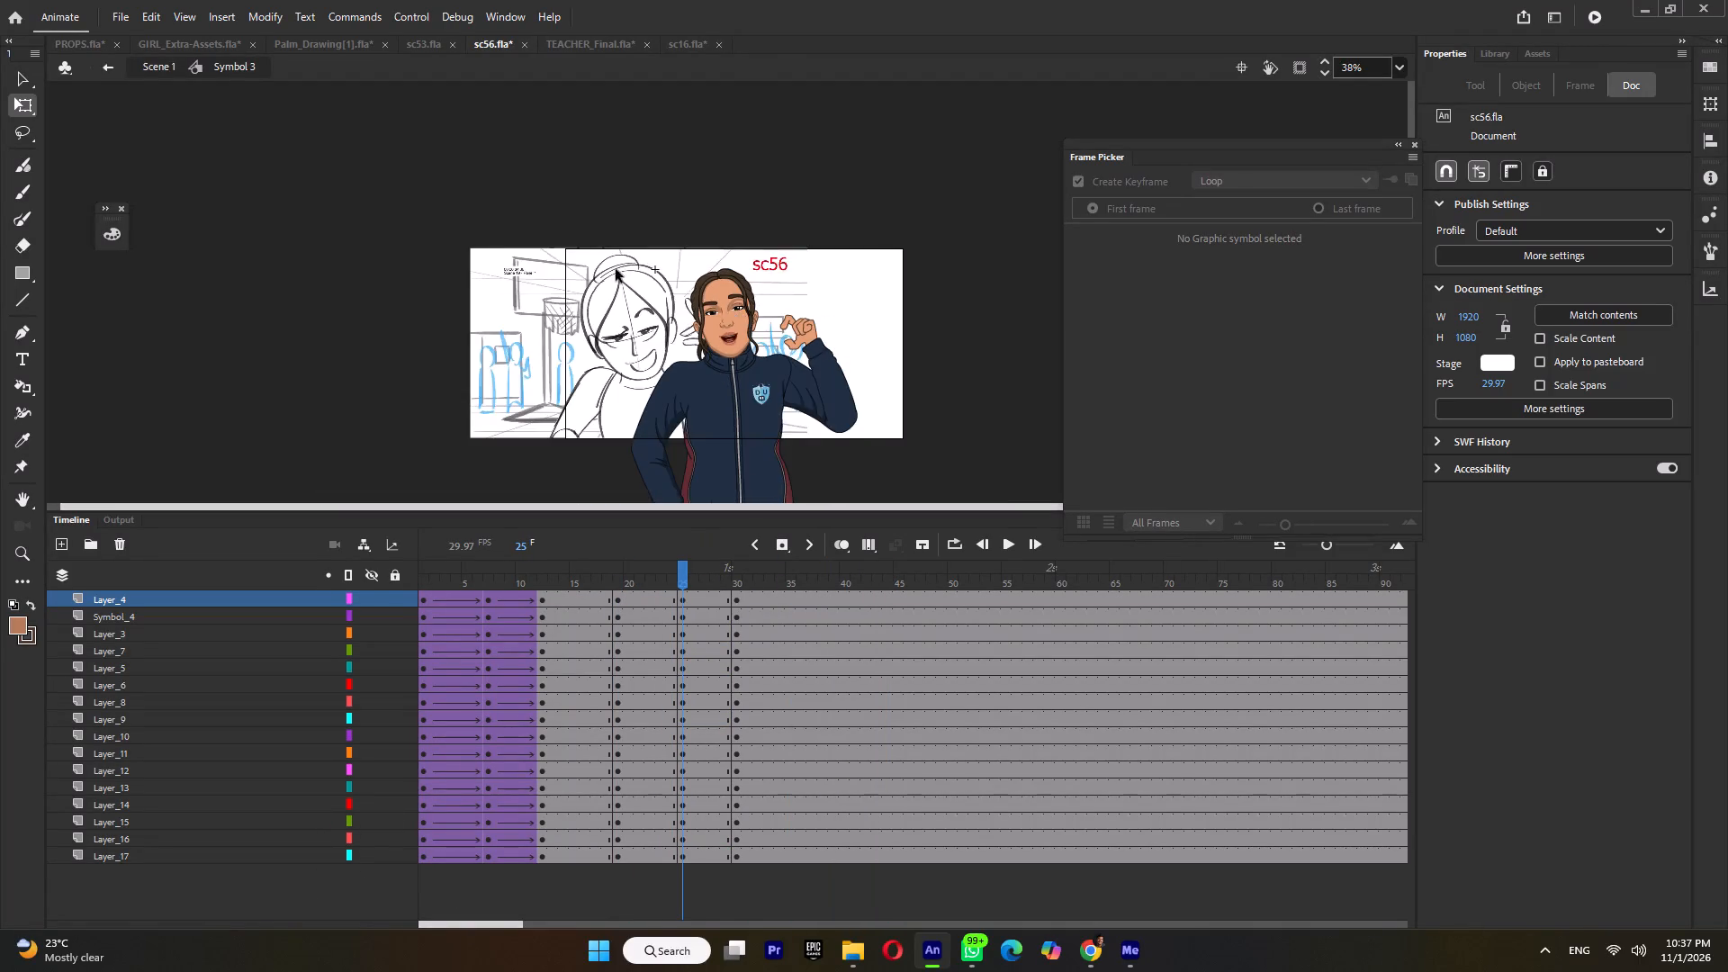
left_click_drag(616, 268, 861, 425)
left_click_drag(745, 387, 742, 468)
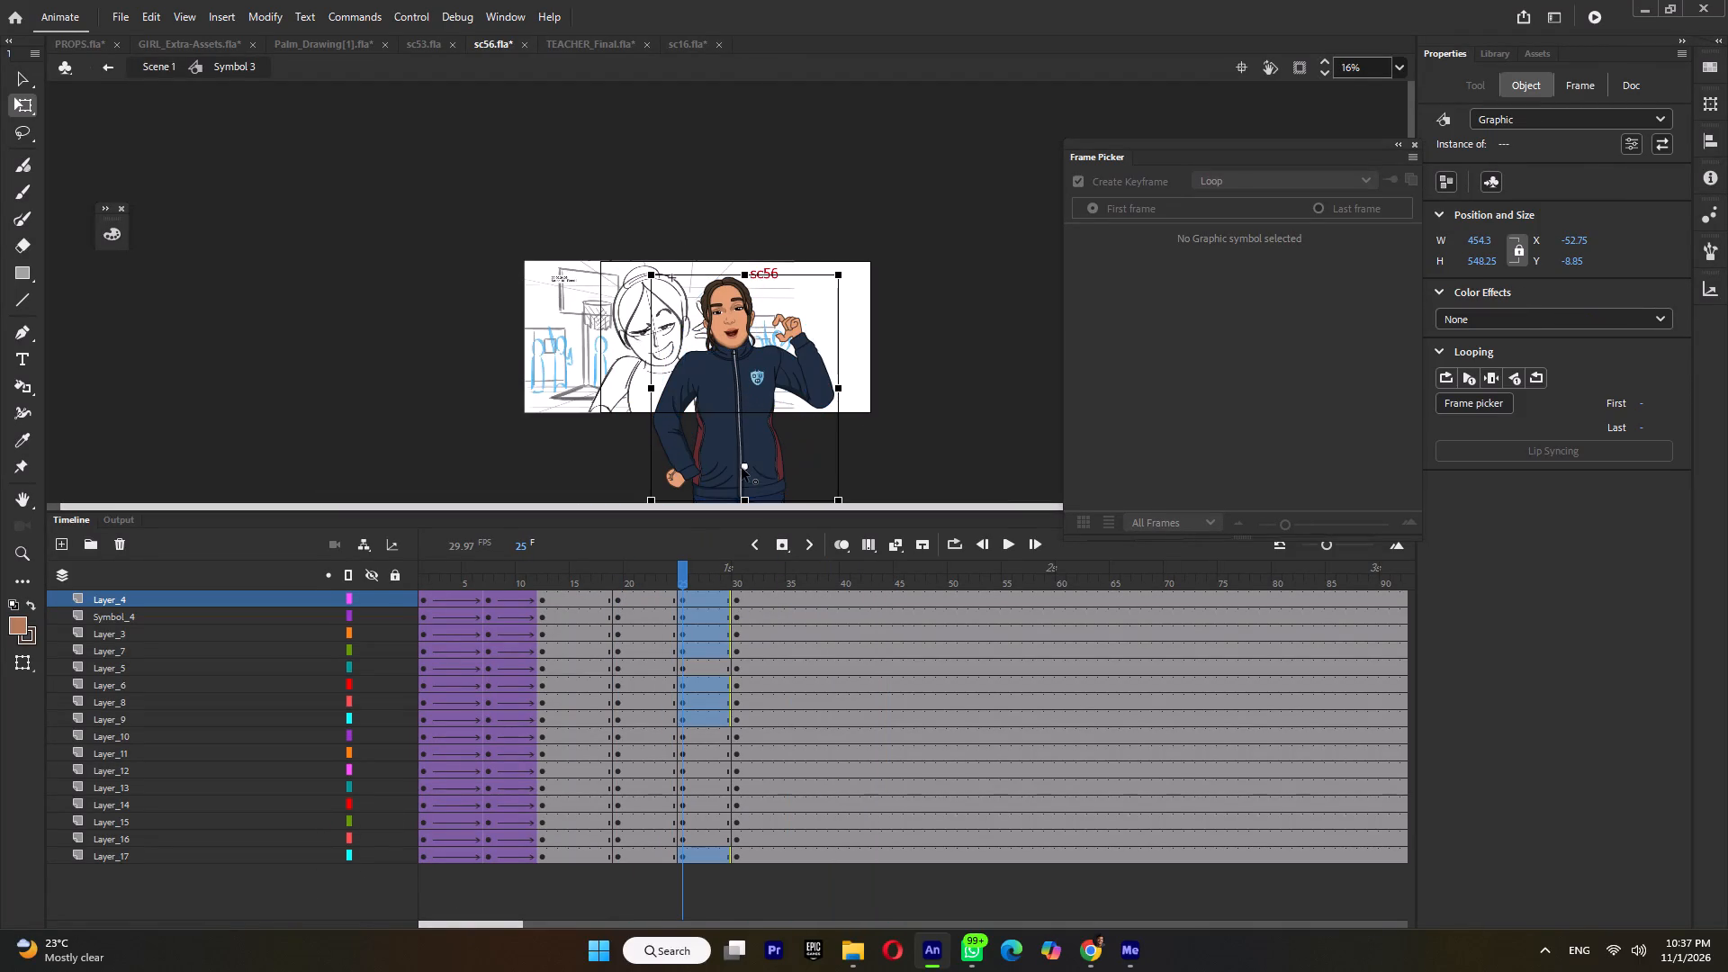
left_click_drag(742, 468, 740, 473)
scroll(742, 259, "up", 10, "ctrl")
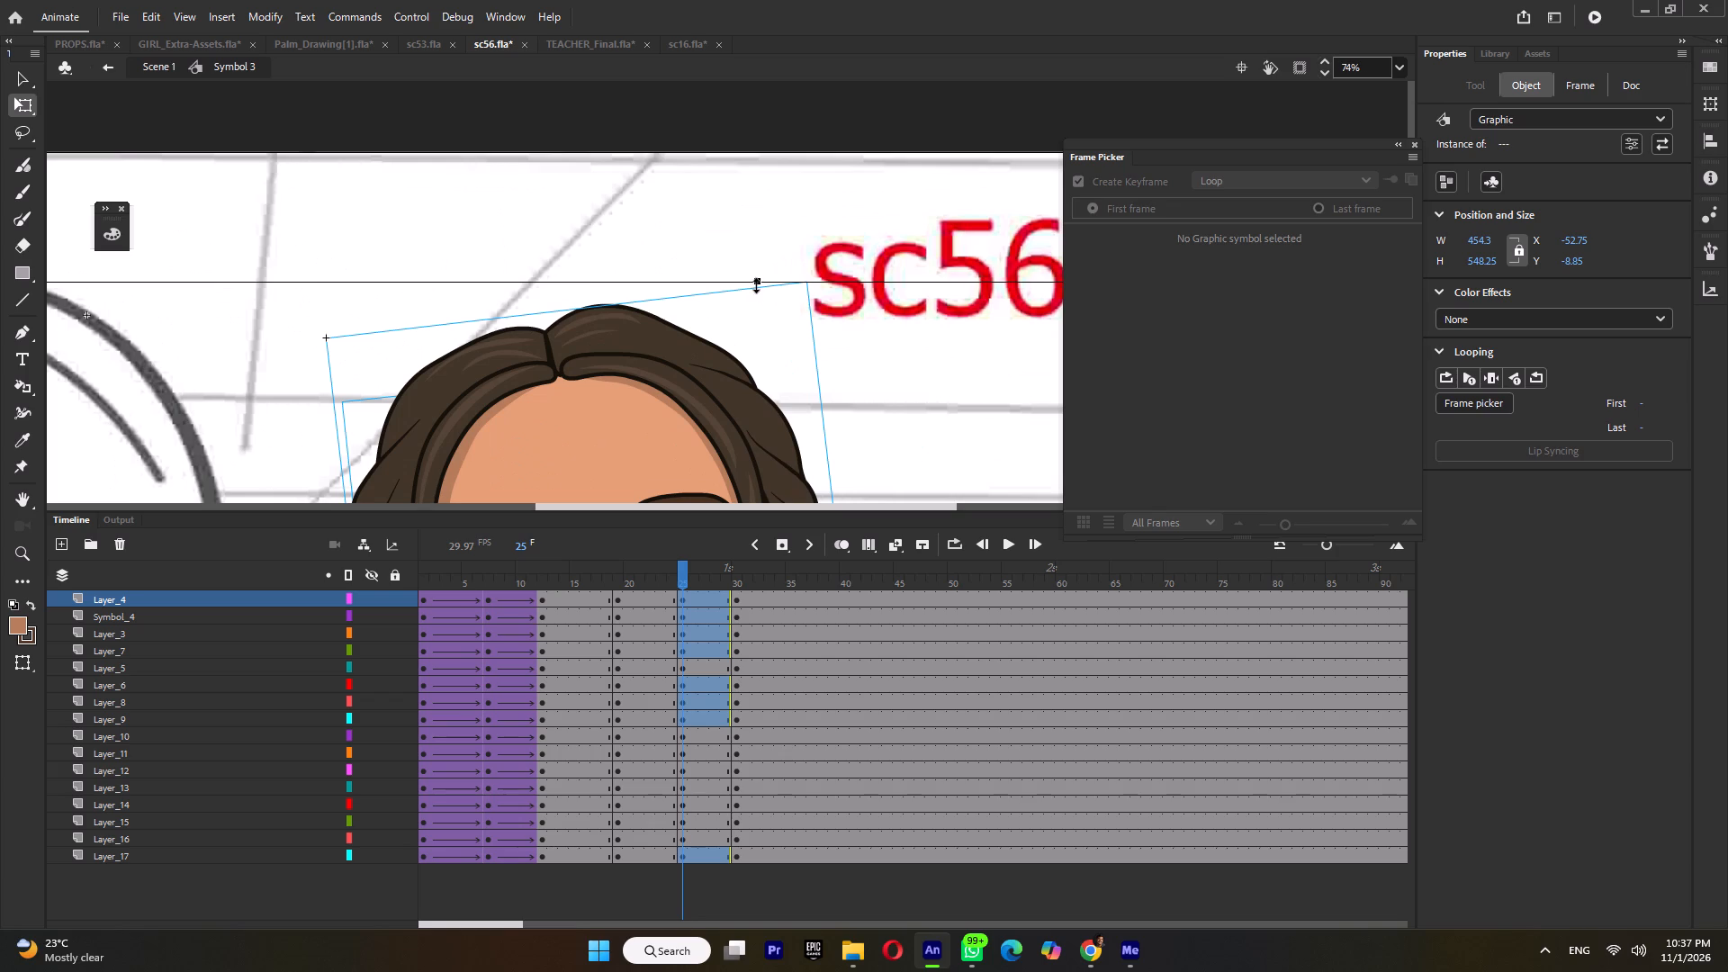
left_click(758, 283)
left_click(773, 286)
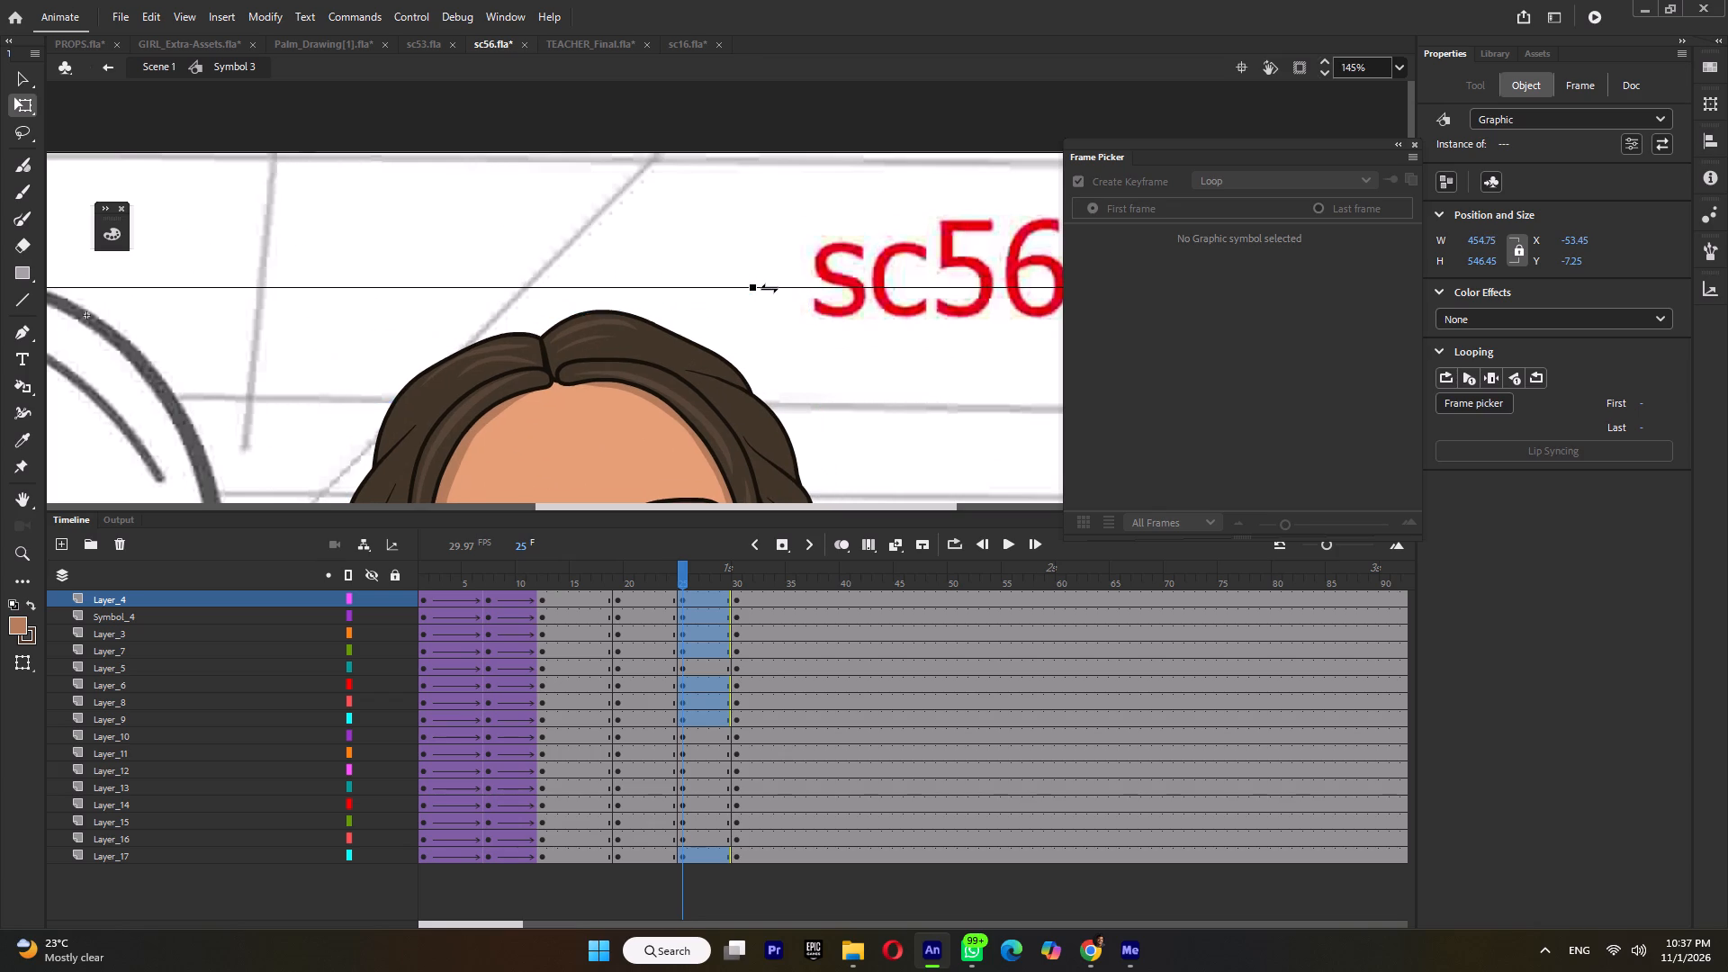
At frame 25, select the head with its hair and nudge it slightly downward, to about Y -4.9.
scroll(769, 290, "down", 11, "ctrl")
left_click_drag(802, 248, 724, 317)
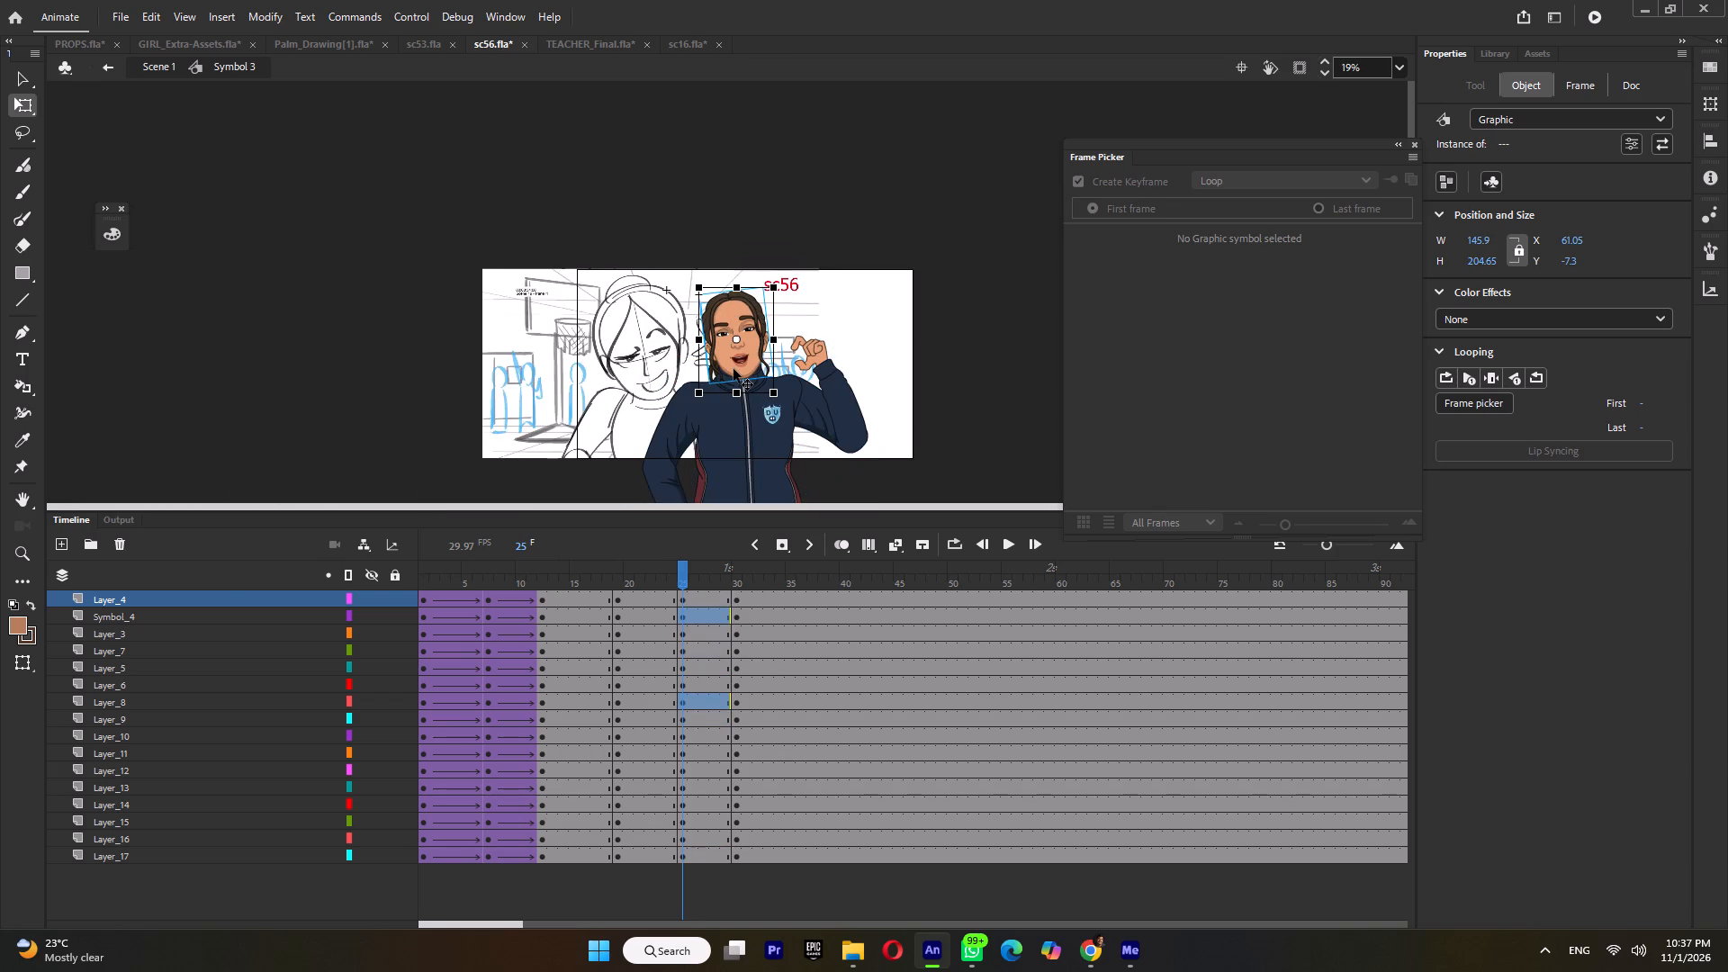
key("Down")
key("Down")
key("Down")
key("Up")
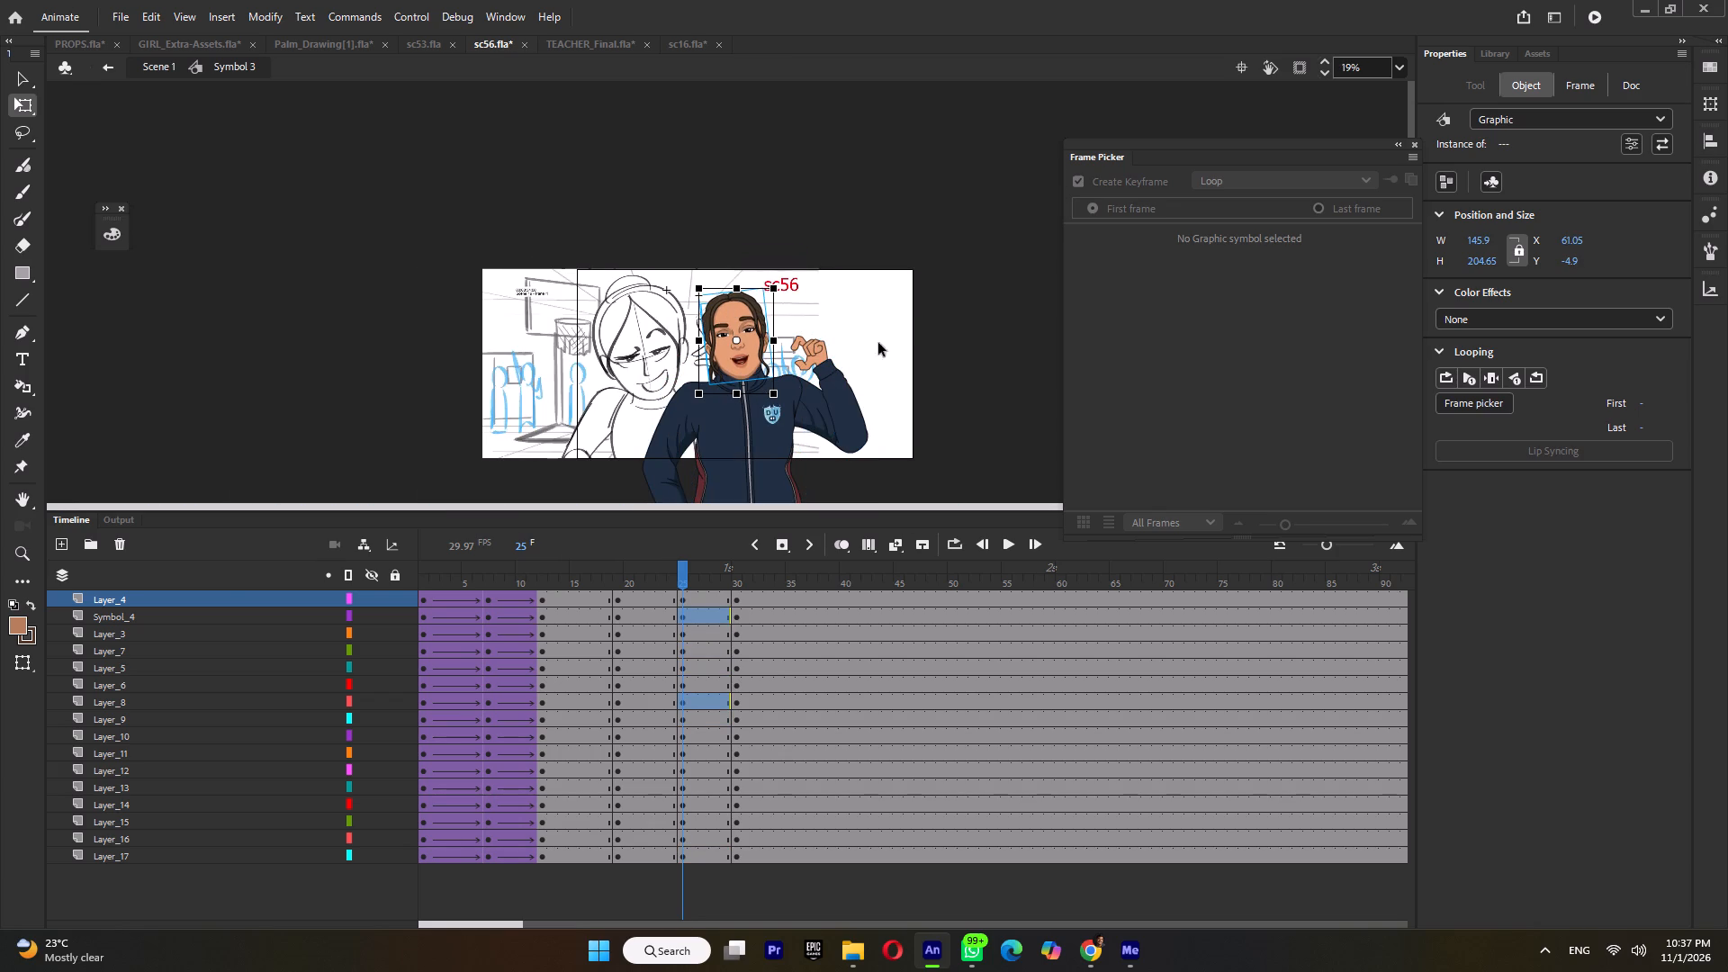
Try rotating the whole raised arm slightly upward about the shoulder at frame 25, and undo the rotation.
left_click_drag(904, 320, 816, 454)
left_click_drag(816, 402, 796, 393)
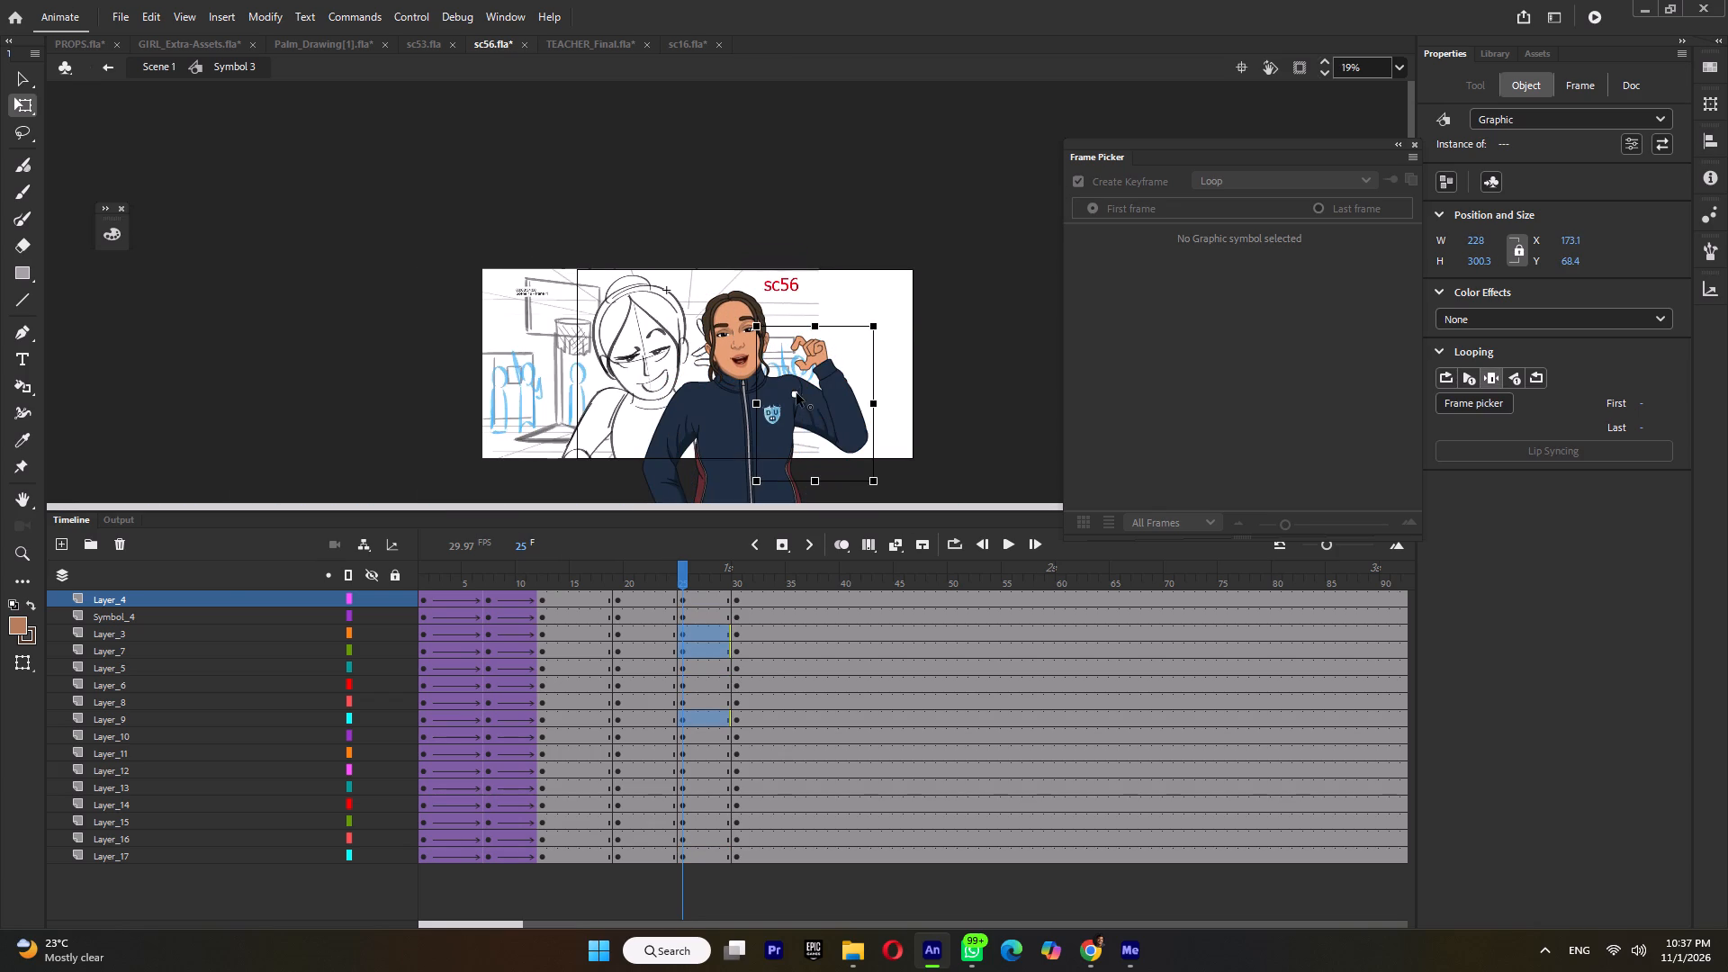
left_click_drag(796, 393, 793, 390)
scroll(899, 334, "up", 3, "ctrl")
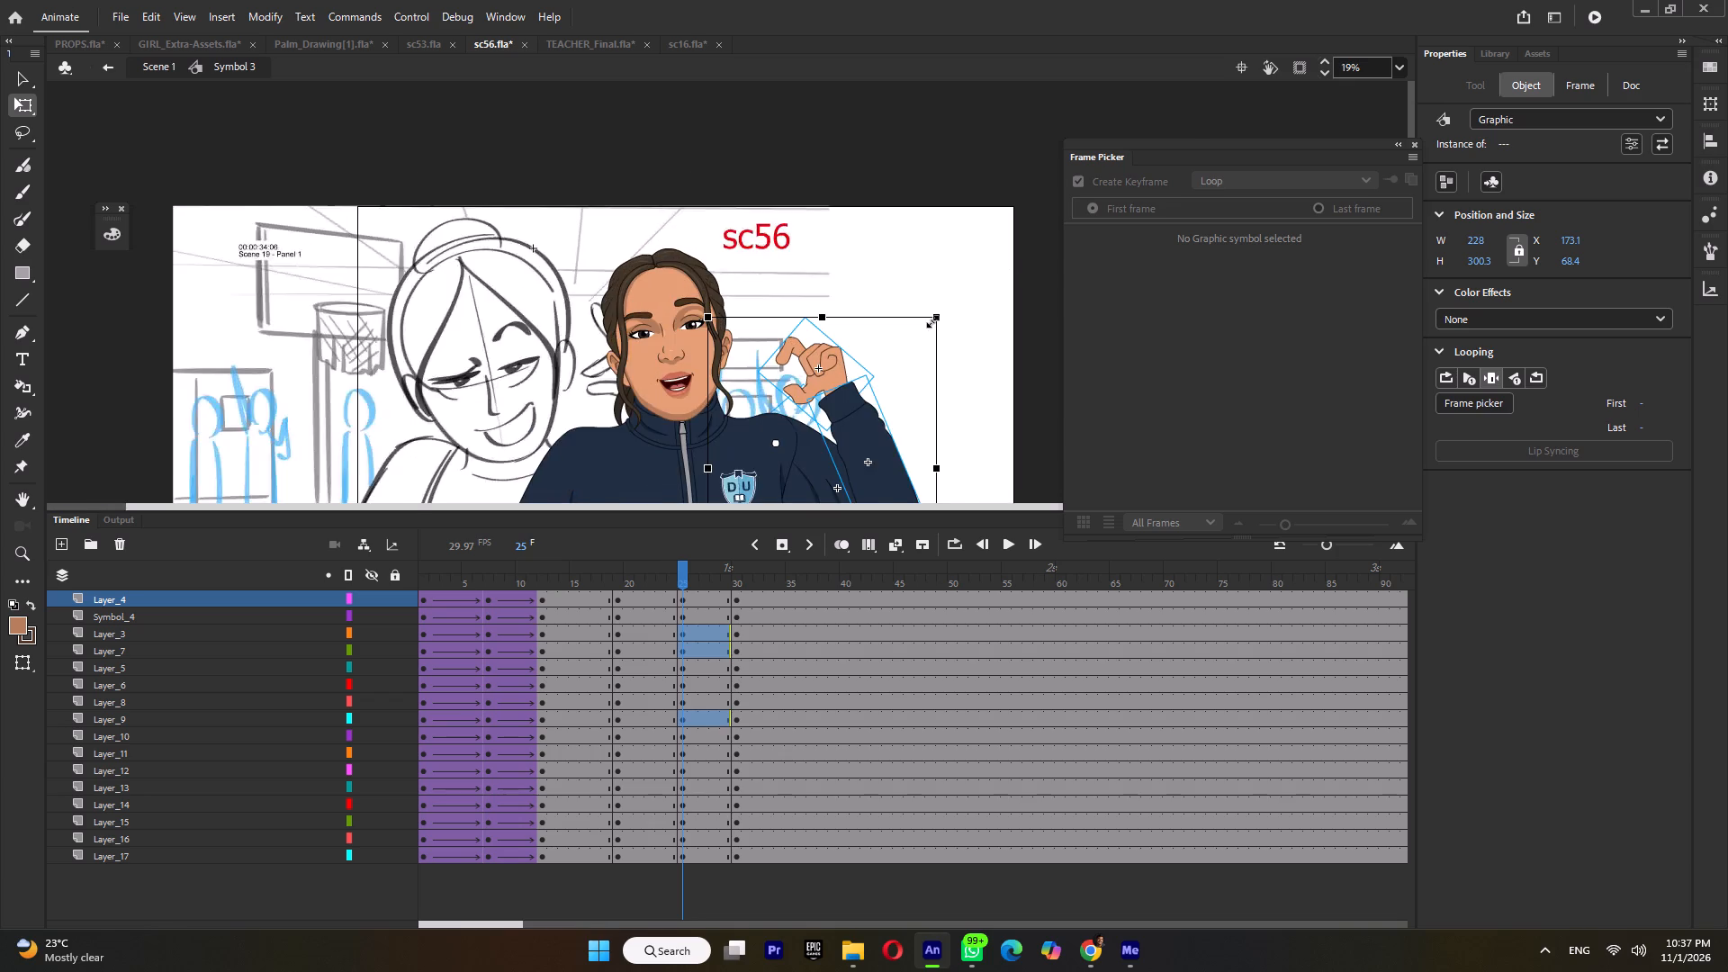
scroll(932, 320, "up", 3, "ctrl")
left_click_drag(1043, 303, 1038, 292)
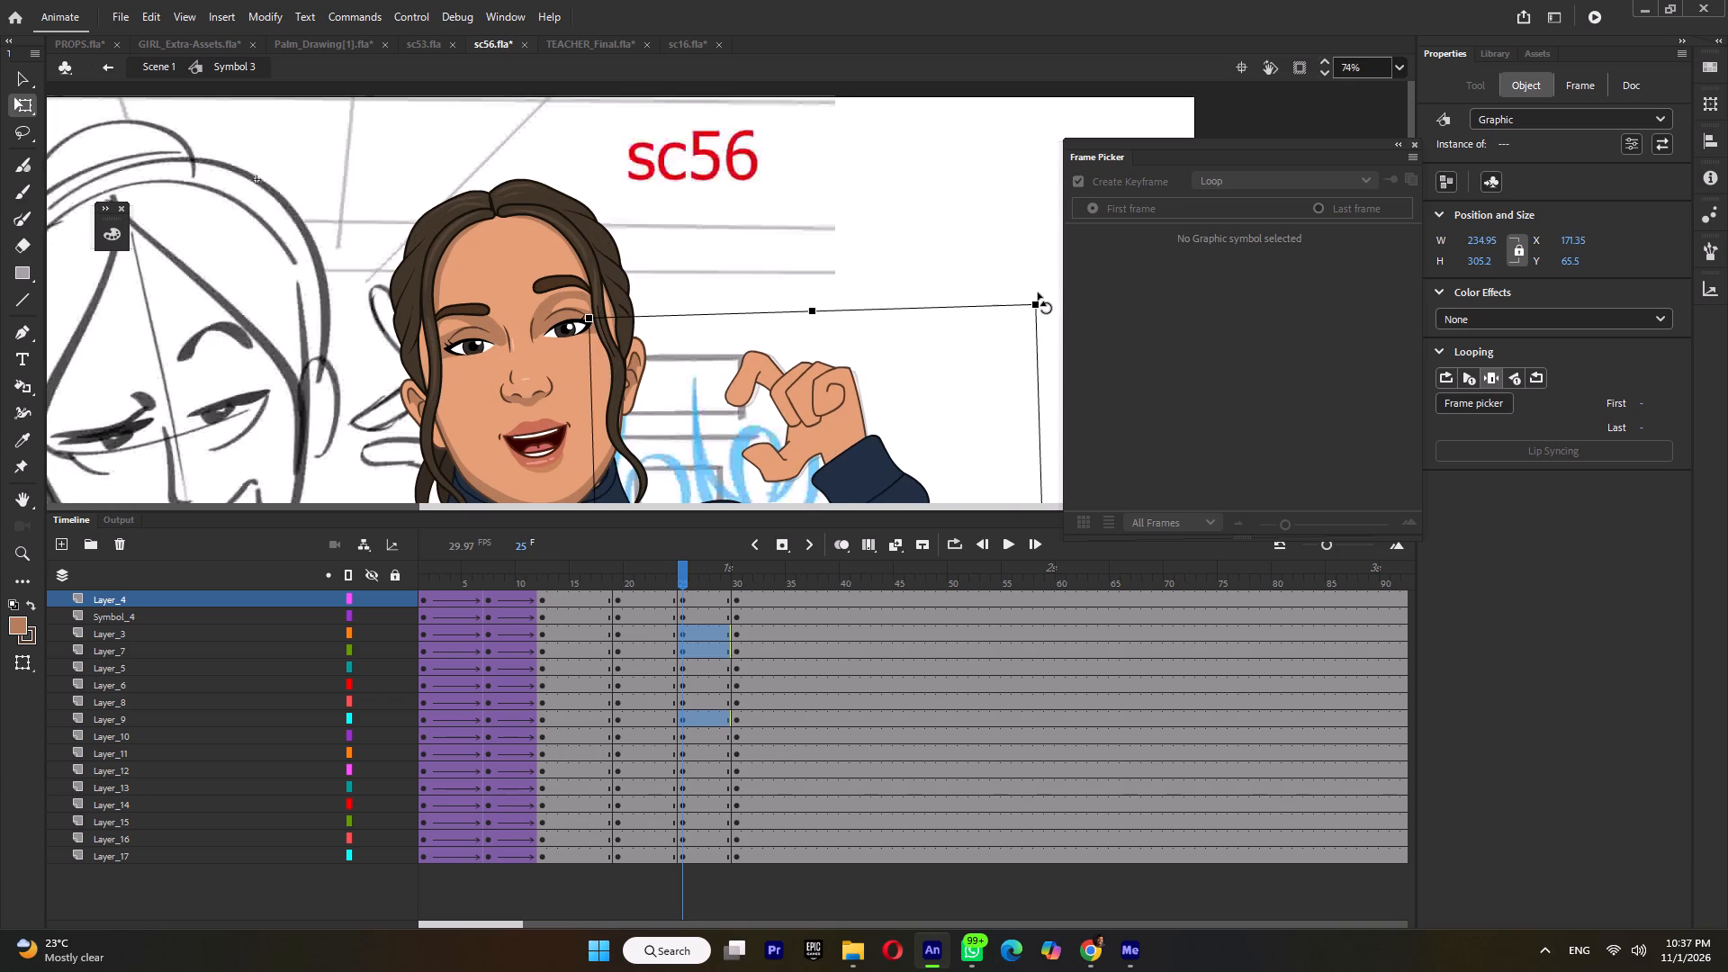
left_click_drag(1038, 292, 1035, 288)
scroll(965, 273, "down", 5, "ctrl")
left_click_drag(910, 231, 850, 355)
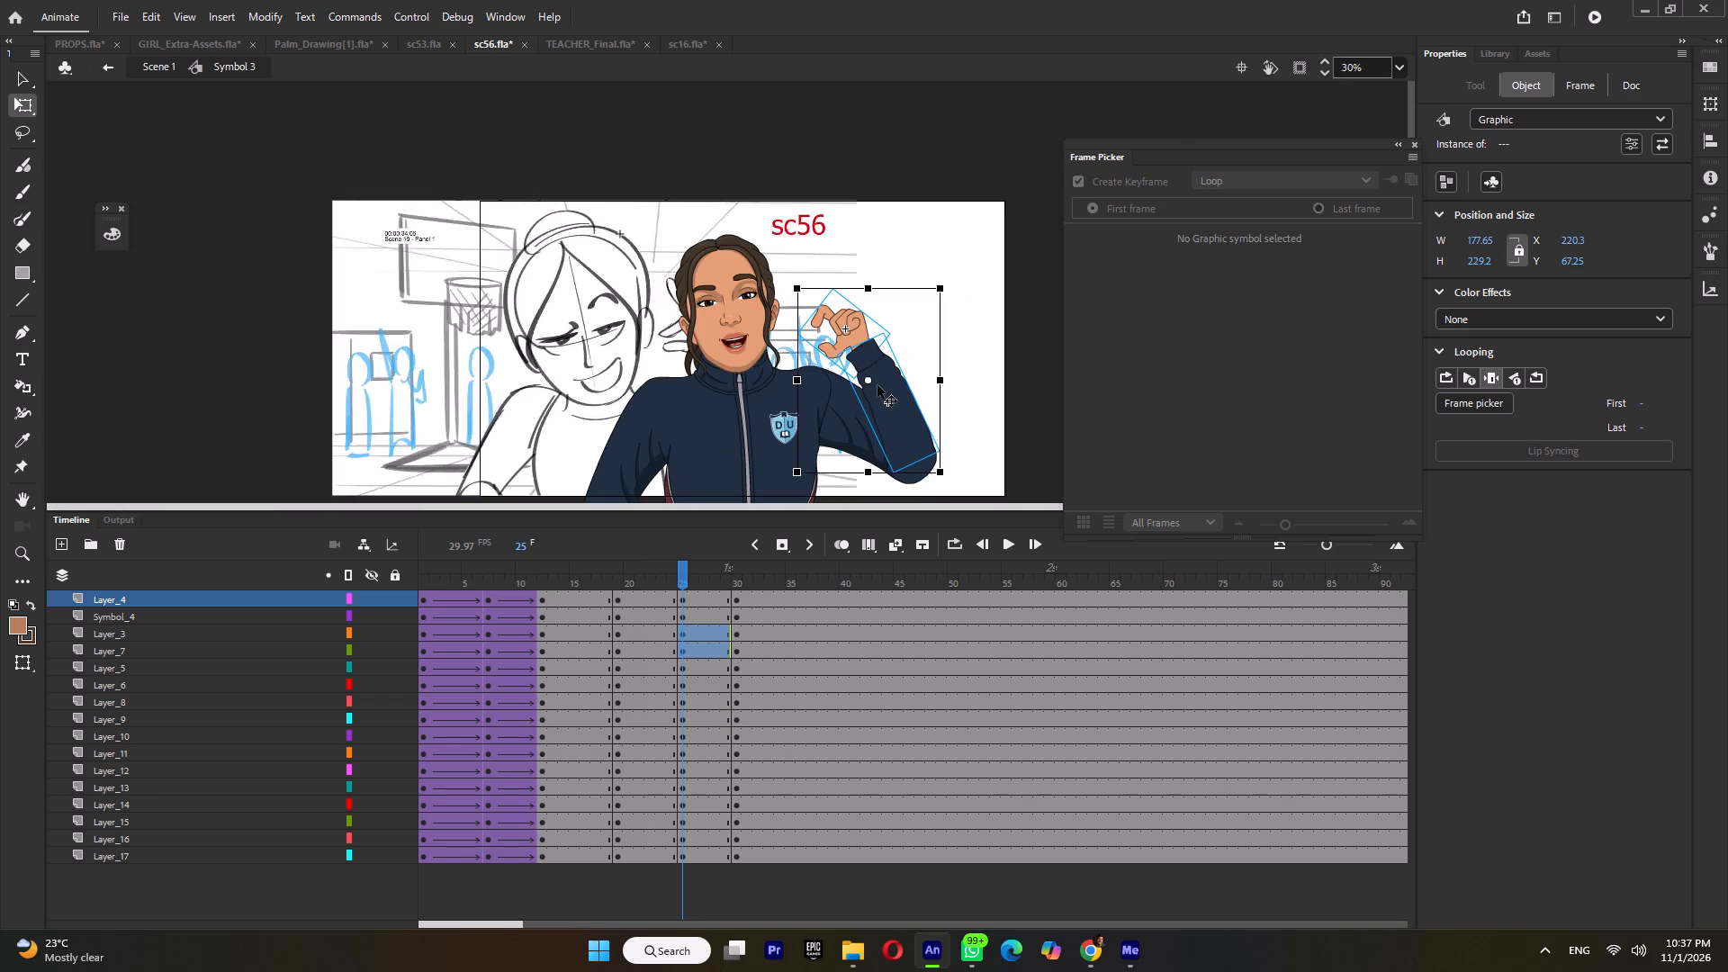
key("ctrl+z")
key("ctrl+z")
At frame 25, set the raised arm's pivot at the shoulder and rotate the whole arm slightly downward.
left_click_drag(852, 409, 814, 387)
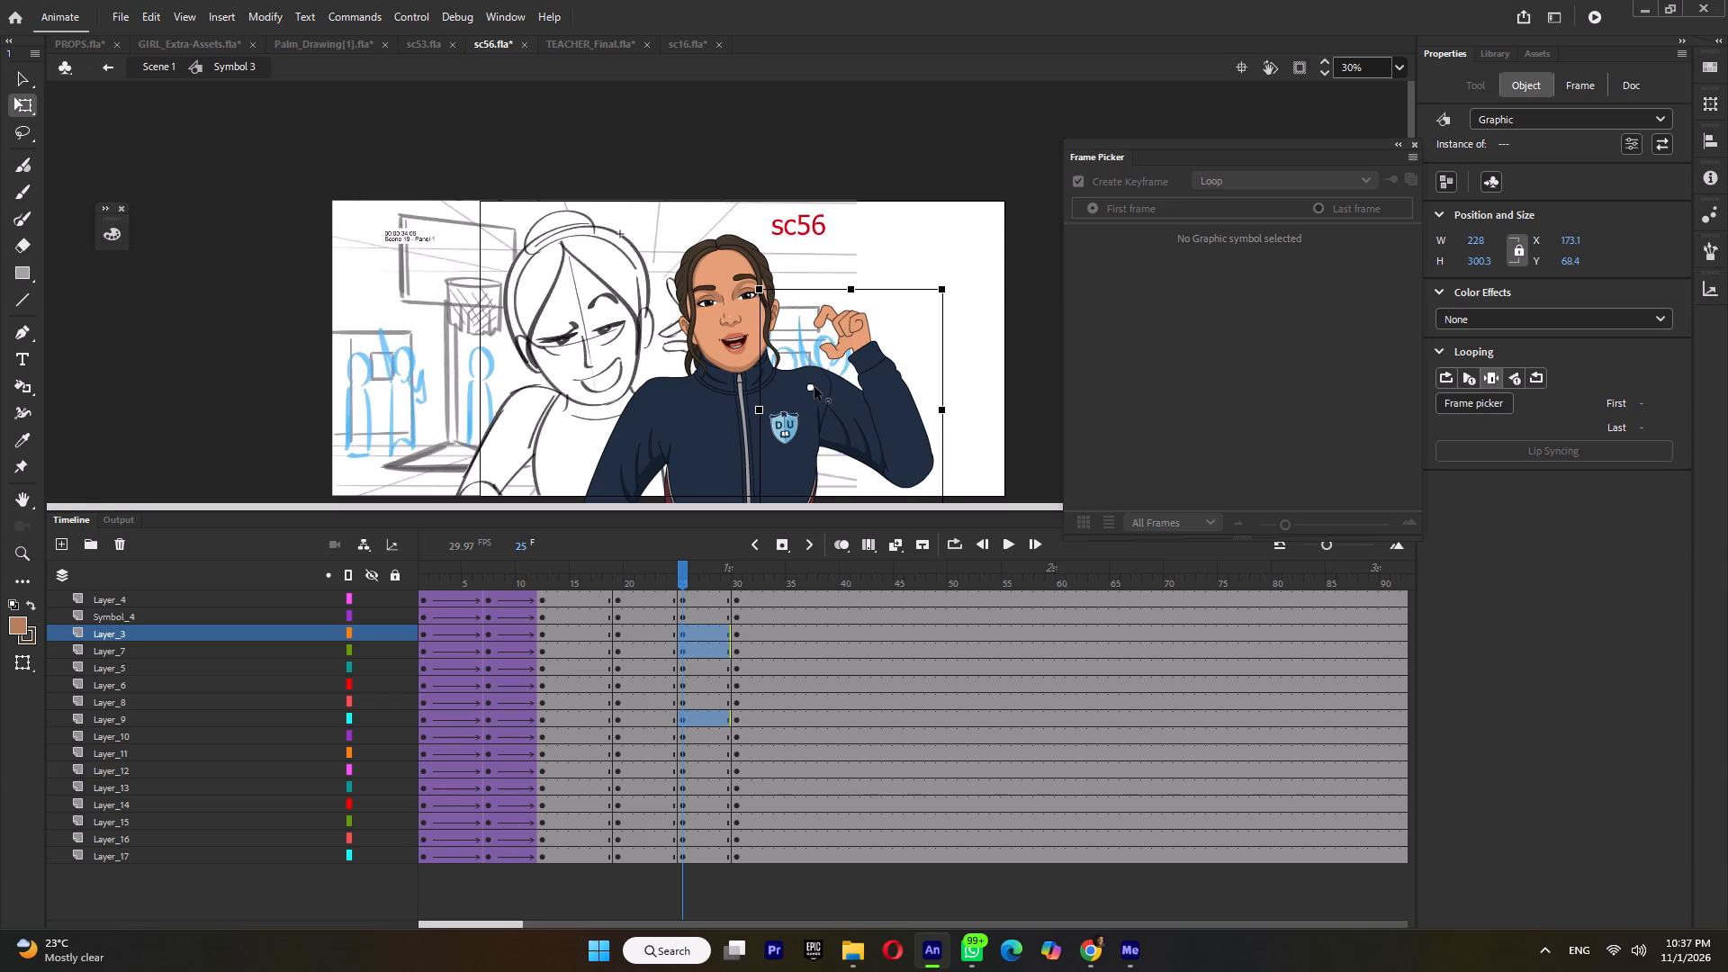
left_click_drag(814, 387, 815, 387)
scroll(947, 307, "up", 4, "ctrl")
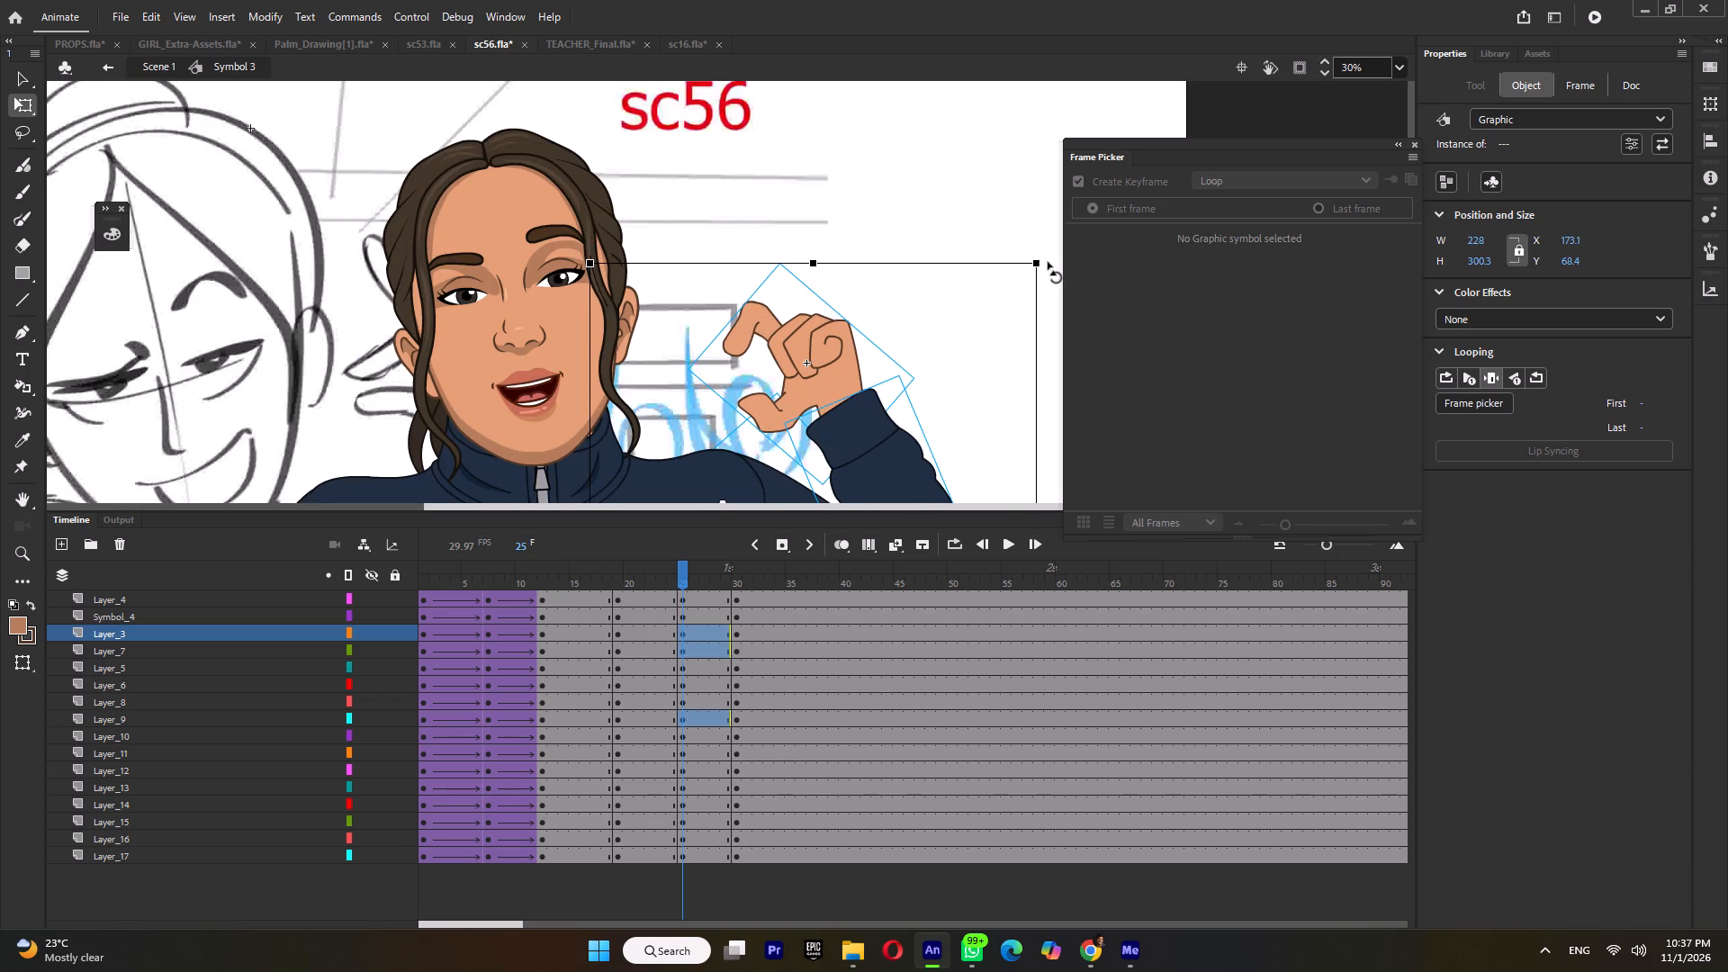
scroll(1043, 260, "up", 3, "ctrl")
left_click_drag(1043, 260, 1044, 274)
scroll(1044, 274, "down", 2, "ctrl")
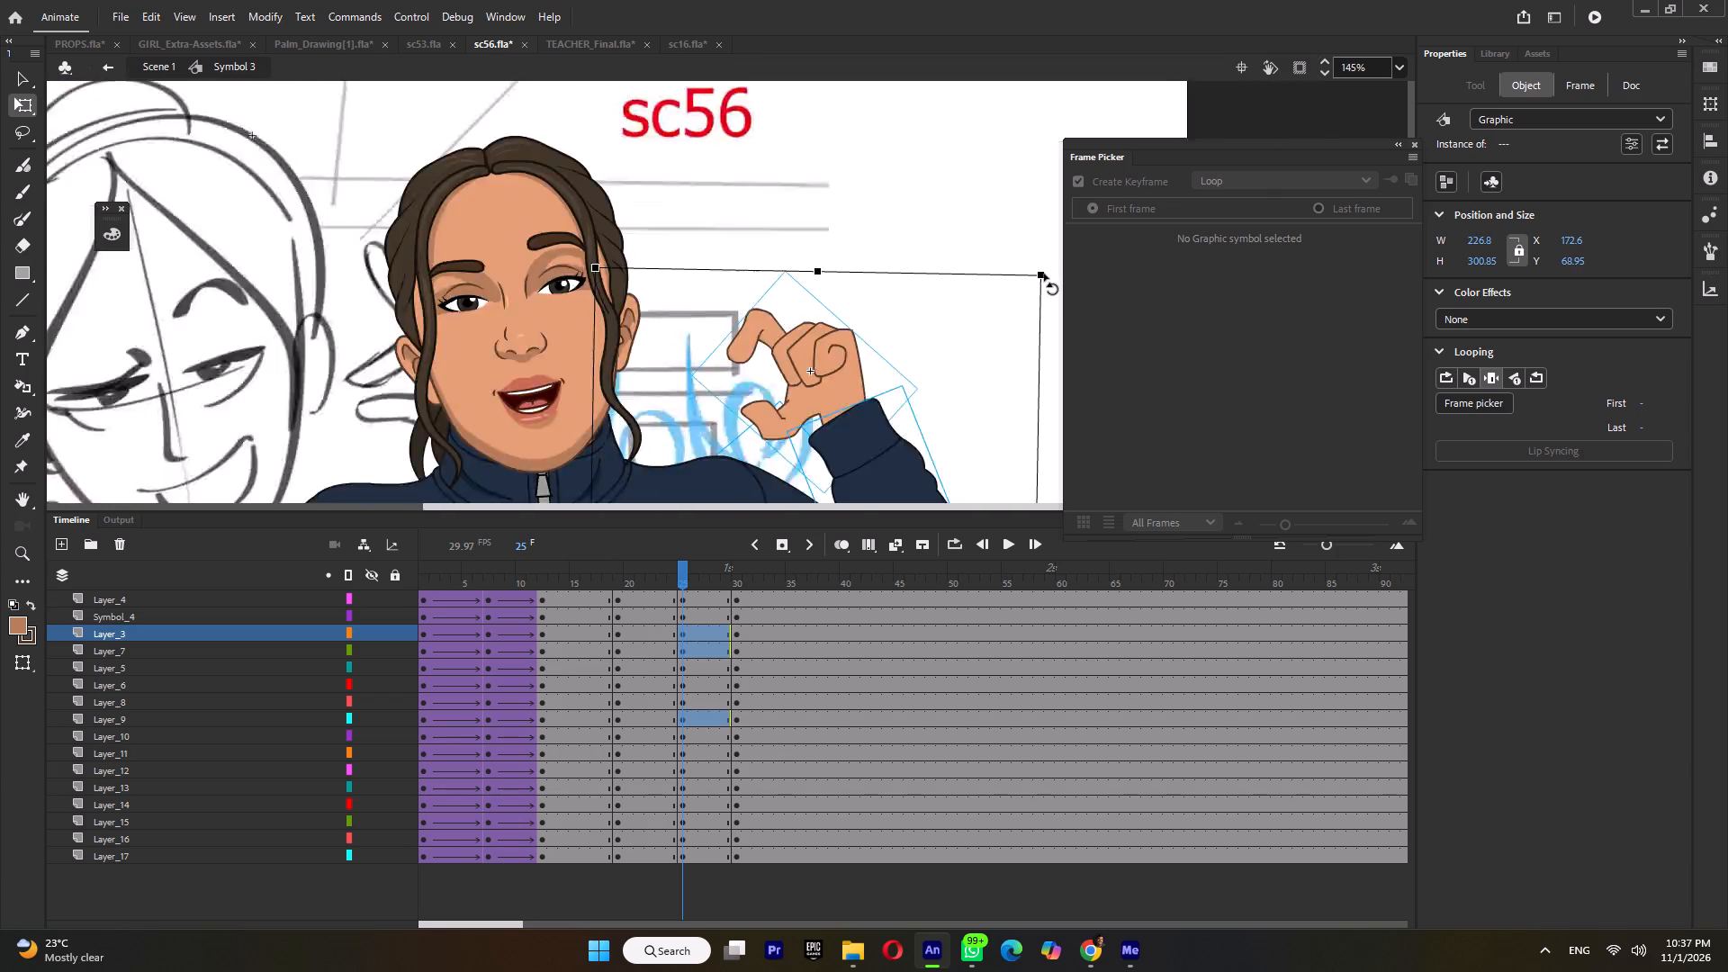
scroll(1044, 274, "down", 6, "ctrl")
Select the raised forearm and hand, set their pivot at the elbow, and rotate them slightly toward the head.
left_click(836, 415, "shift")
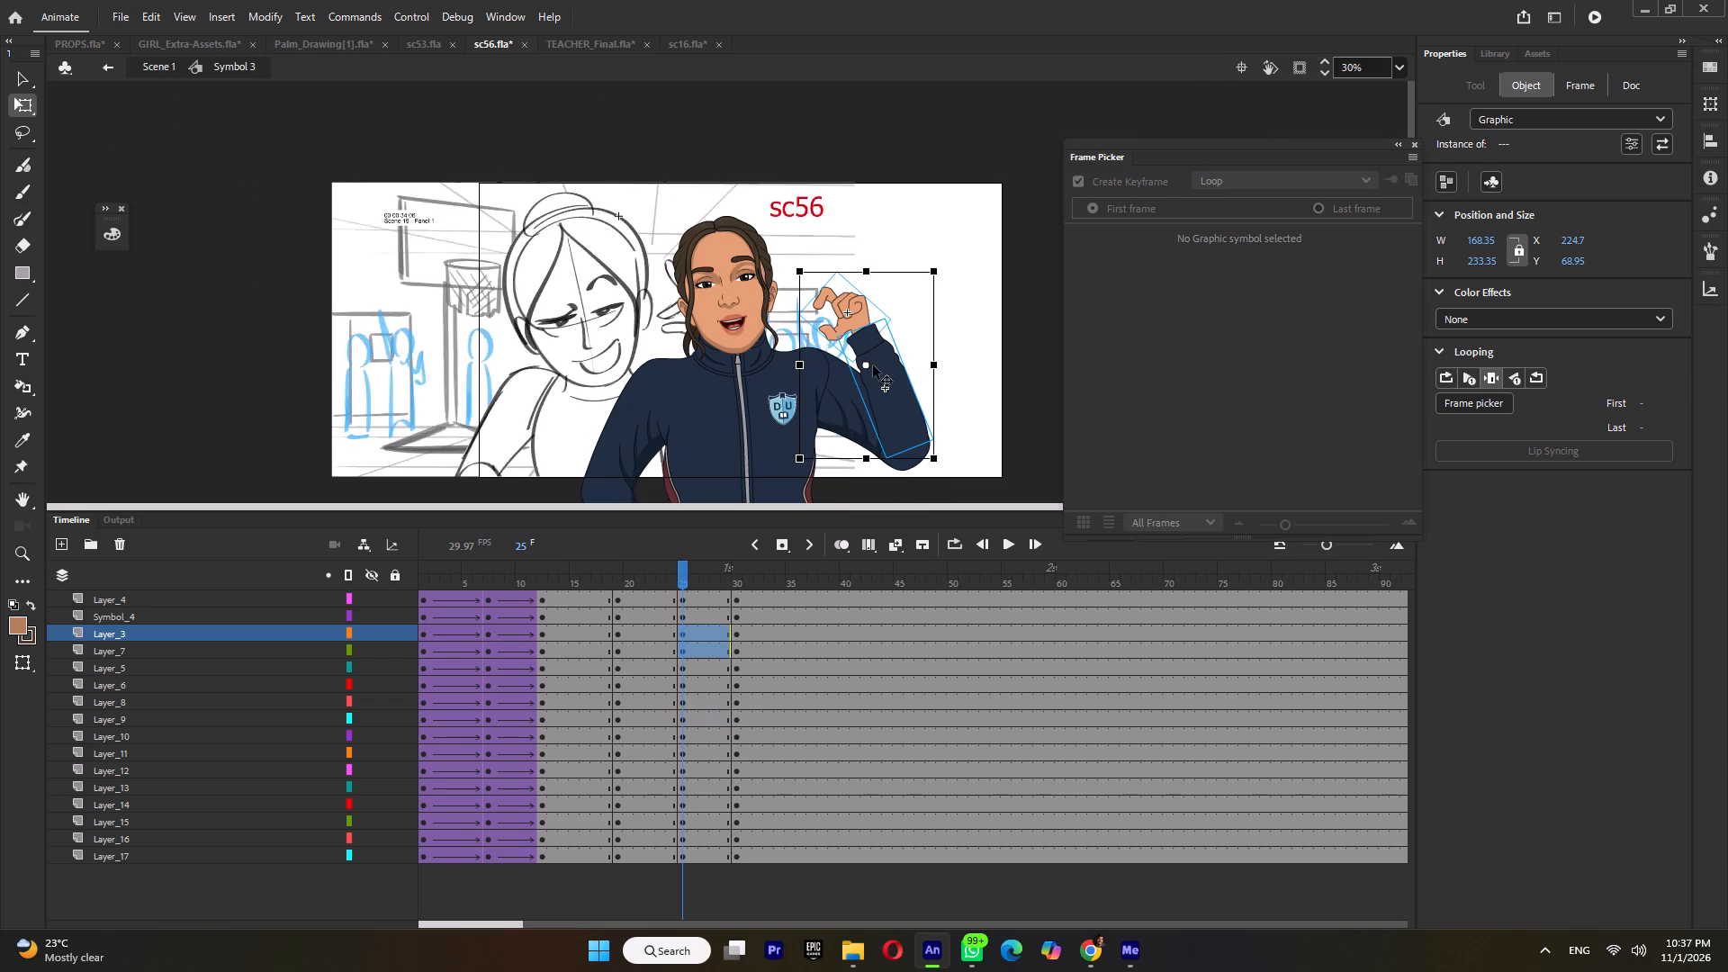
left_click_drag(871, 364, 912, 445)
scroll(810, 292, "up", 4, "ctrl")
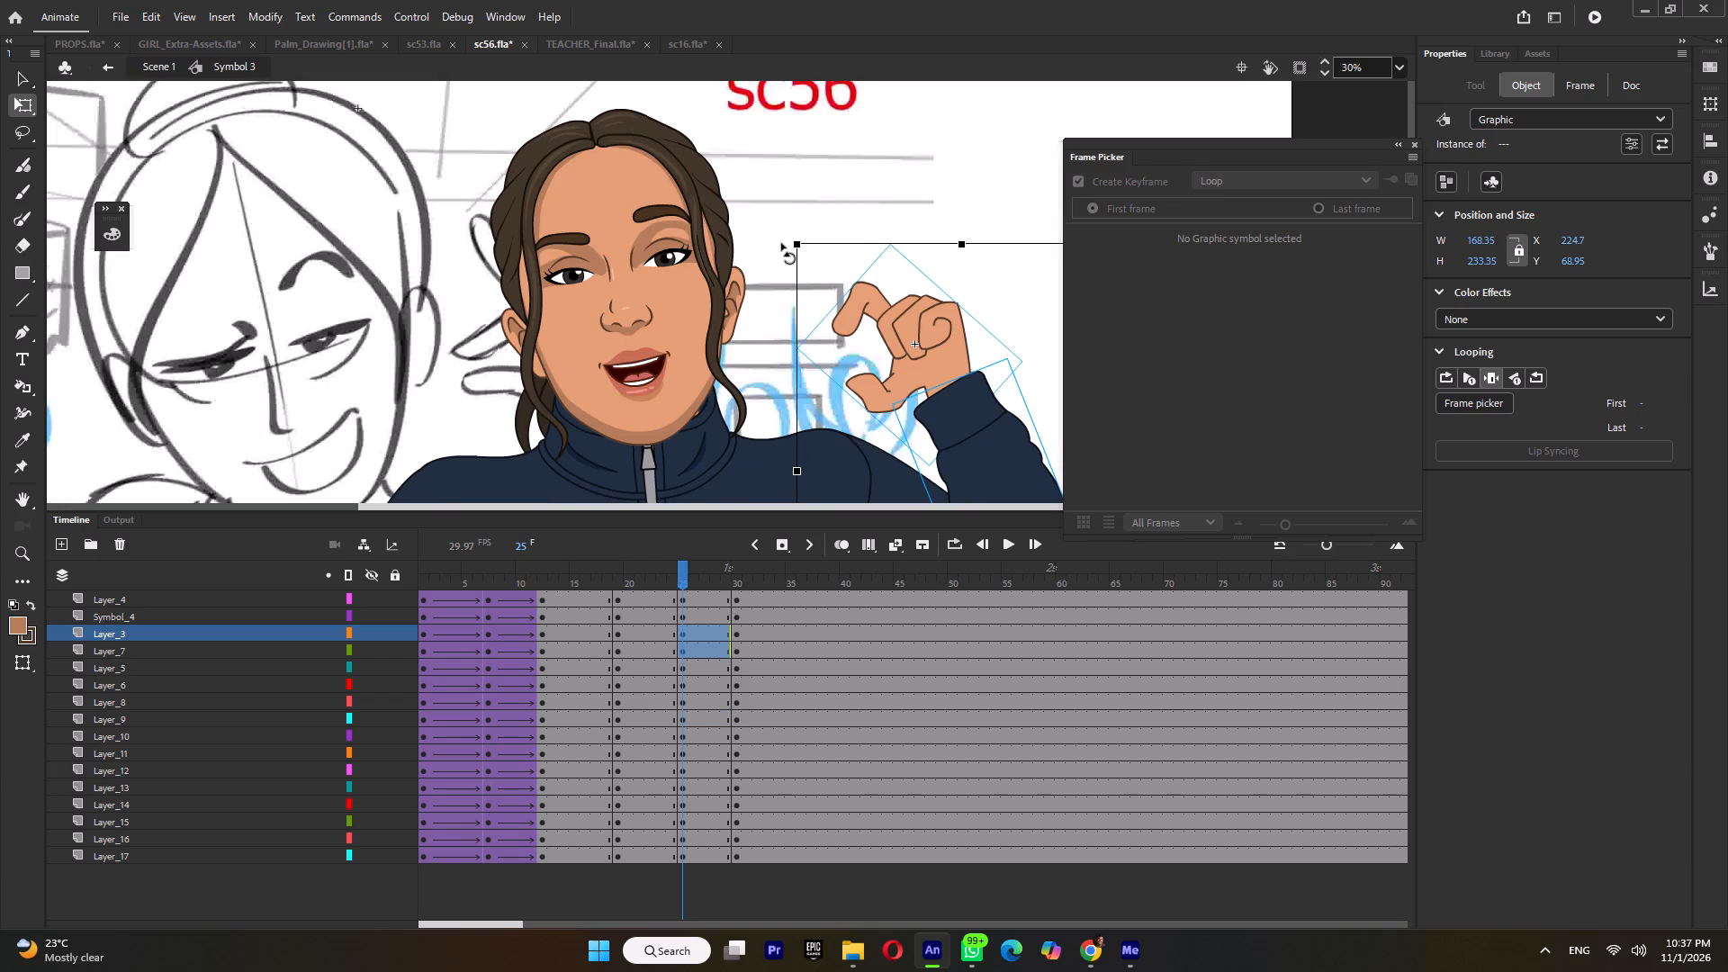
left_click_drag(782, 242, 772, 277)
left_click(856, 219)
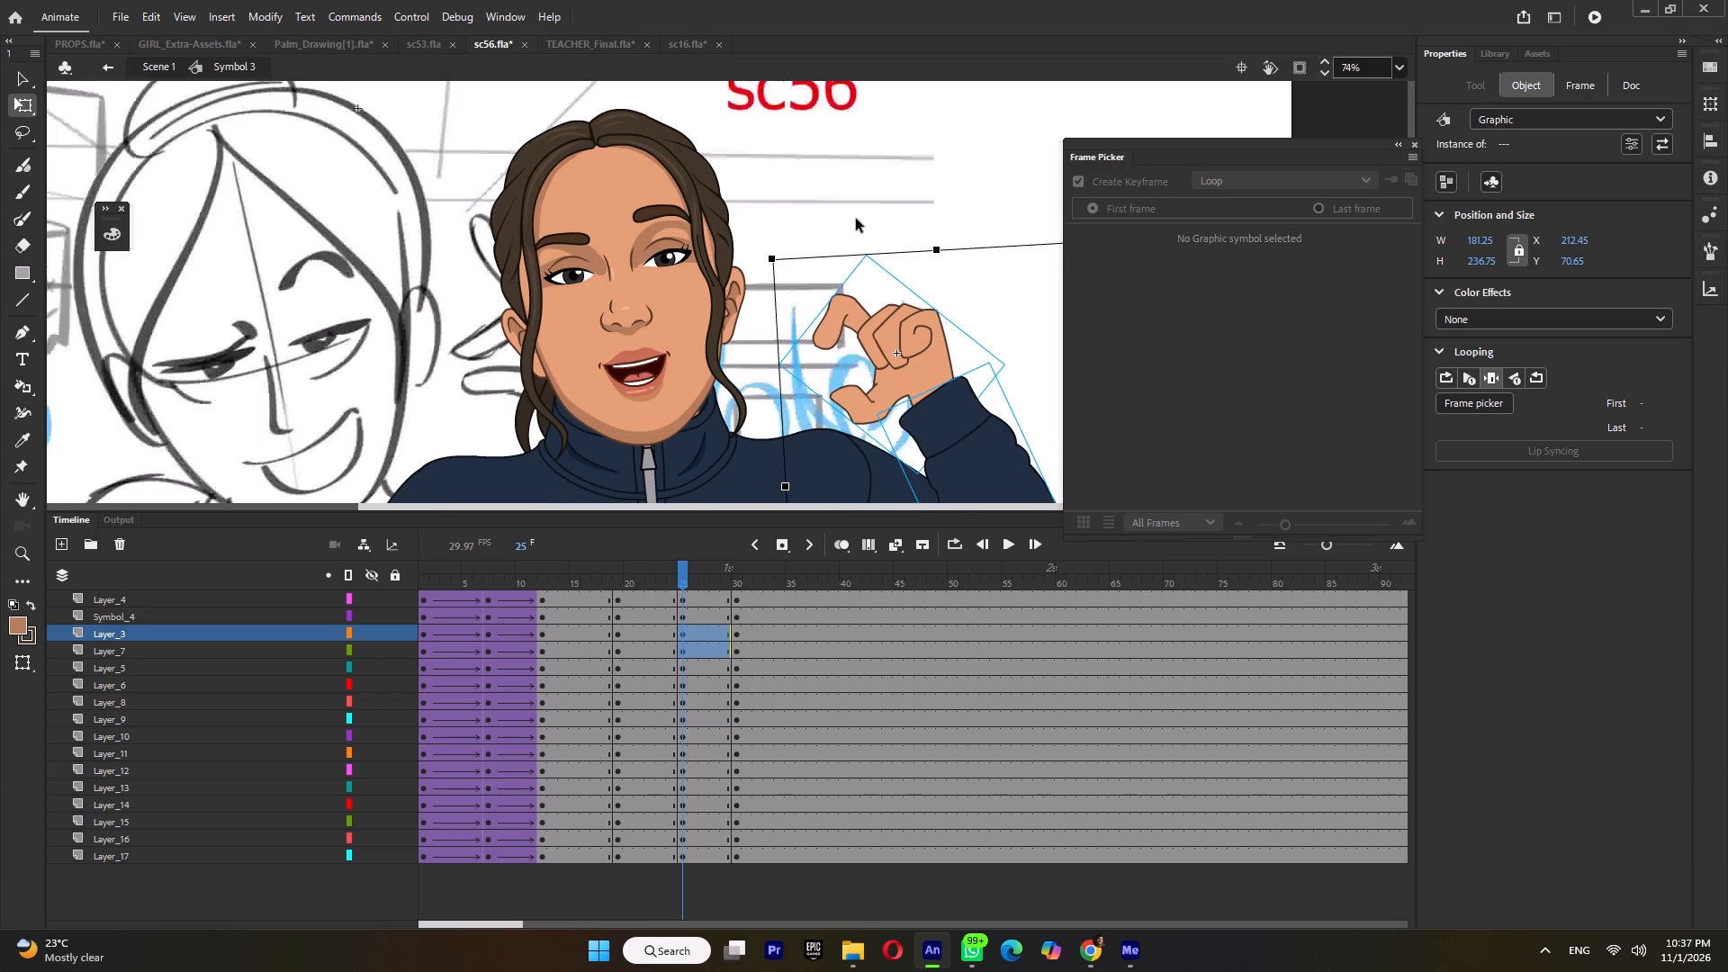
Rotate the raised hand slightly counter-clockwise at frame 25 and compare the pose across frames 23 and 26.
left_click(872, 328)
left_click_drag(770, 373, 770, 384)
scroll(772, 376, "down", 5, "ctrl")
left_click(660, 556)
left_click(663, 577)
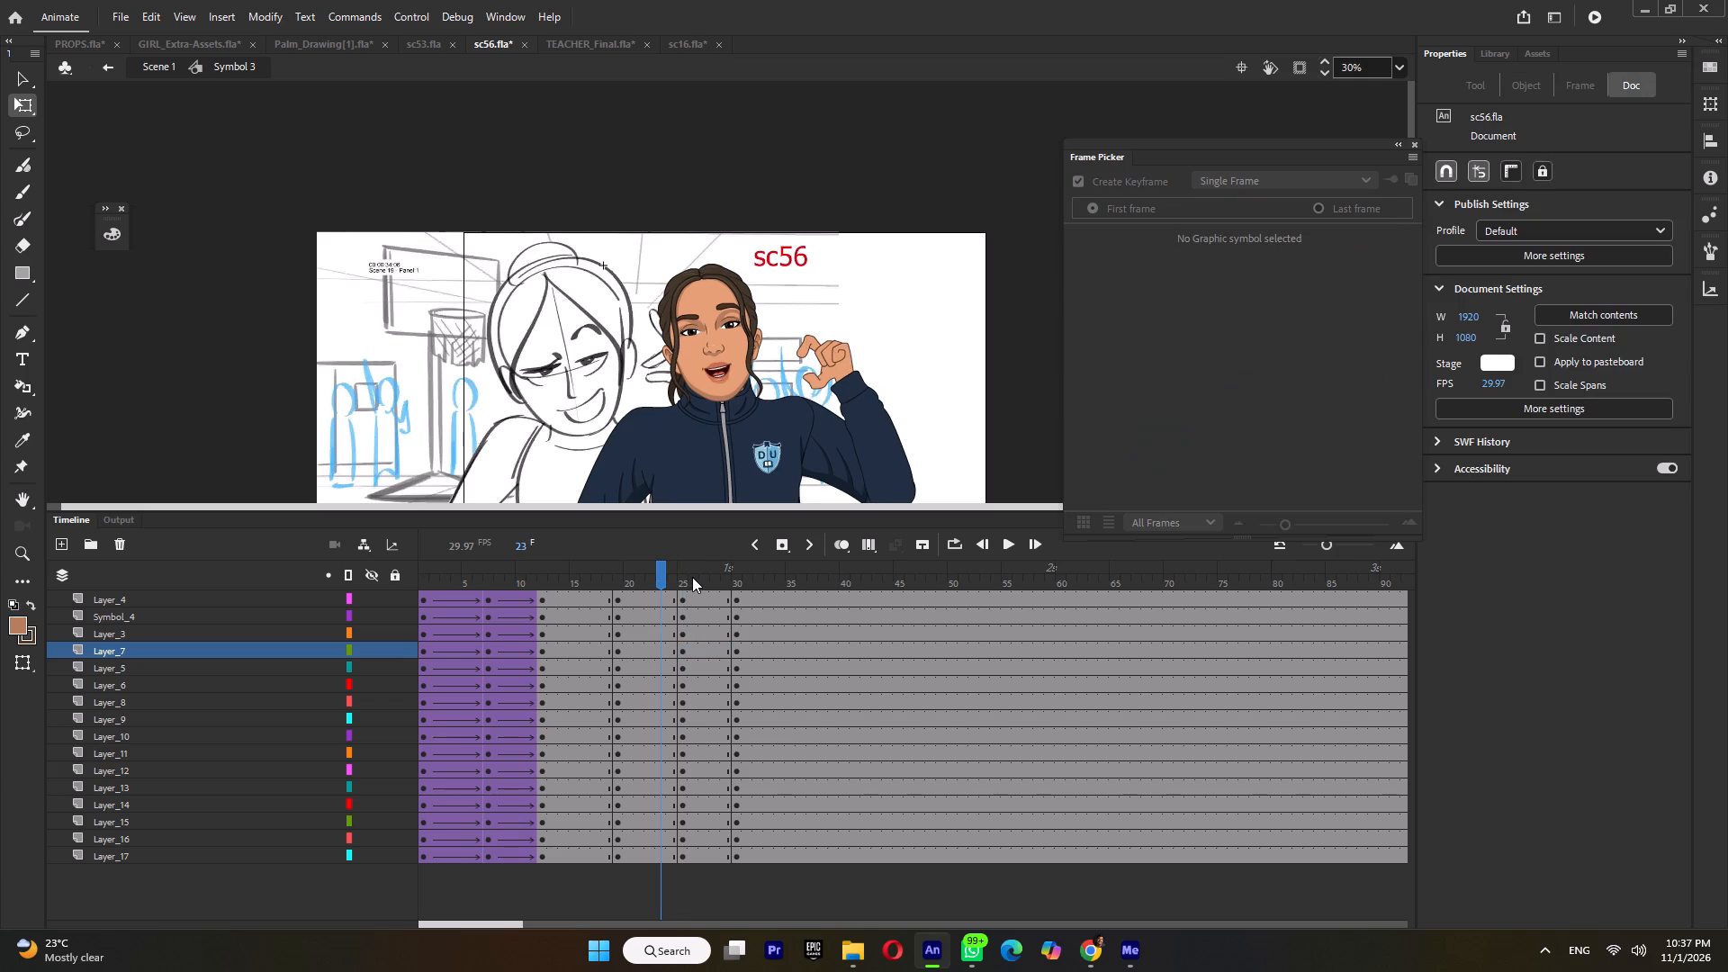
left_click(692, 577)
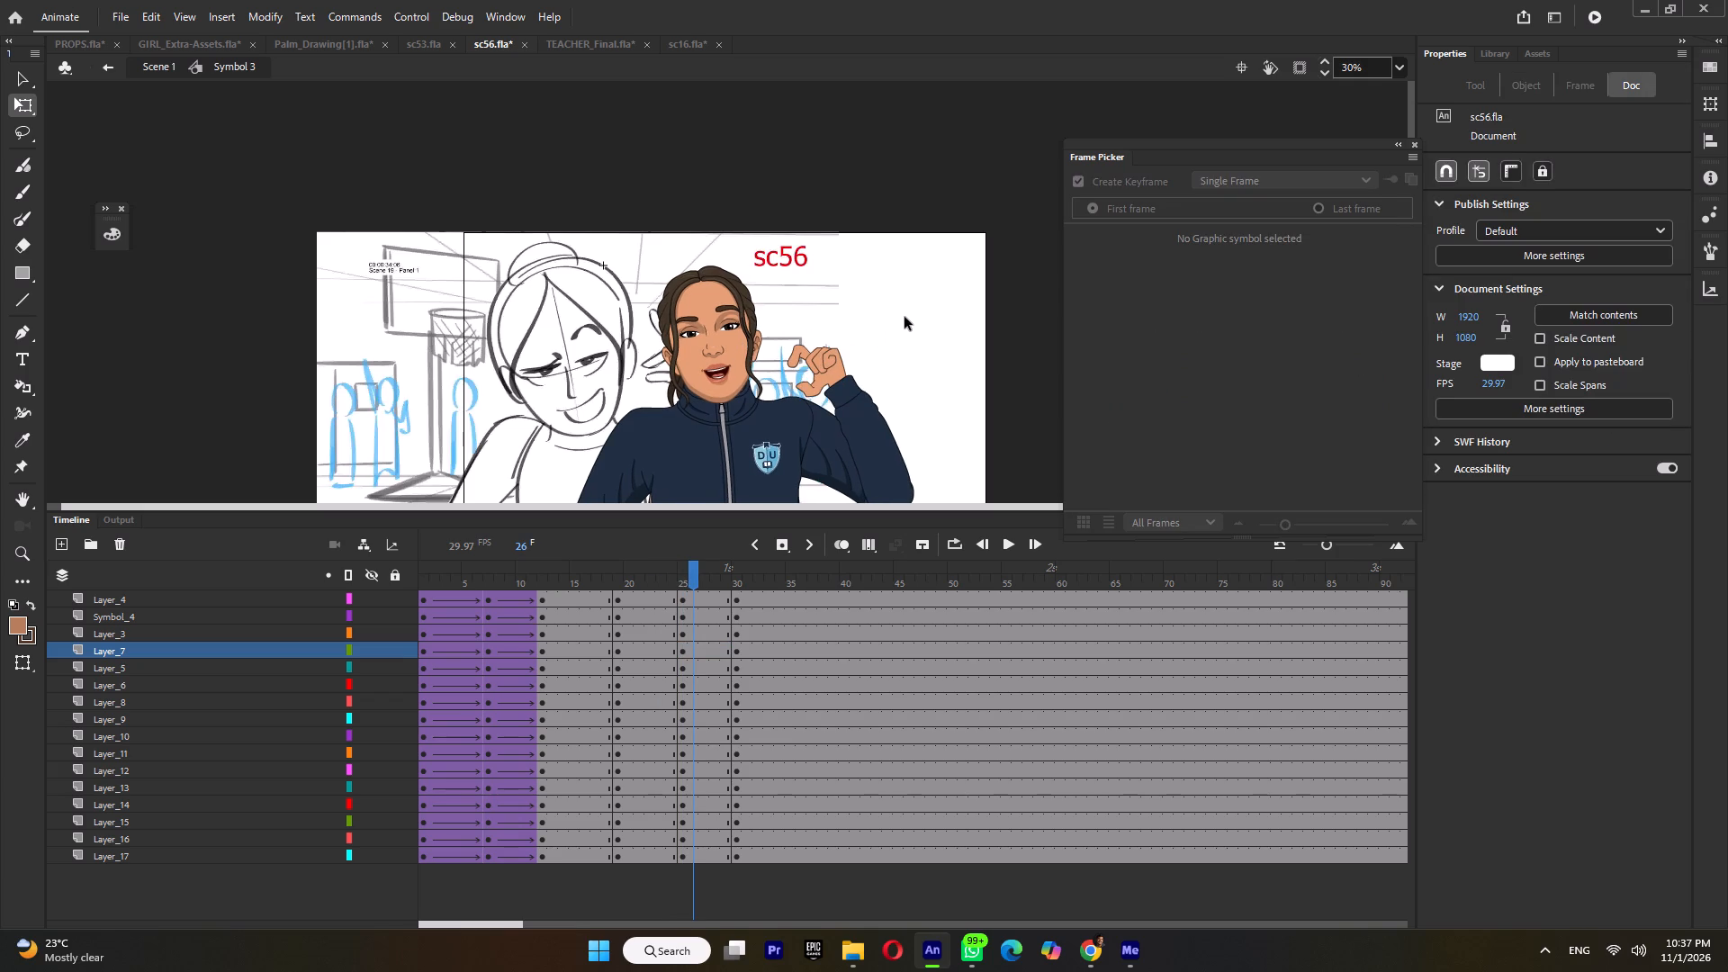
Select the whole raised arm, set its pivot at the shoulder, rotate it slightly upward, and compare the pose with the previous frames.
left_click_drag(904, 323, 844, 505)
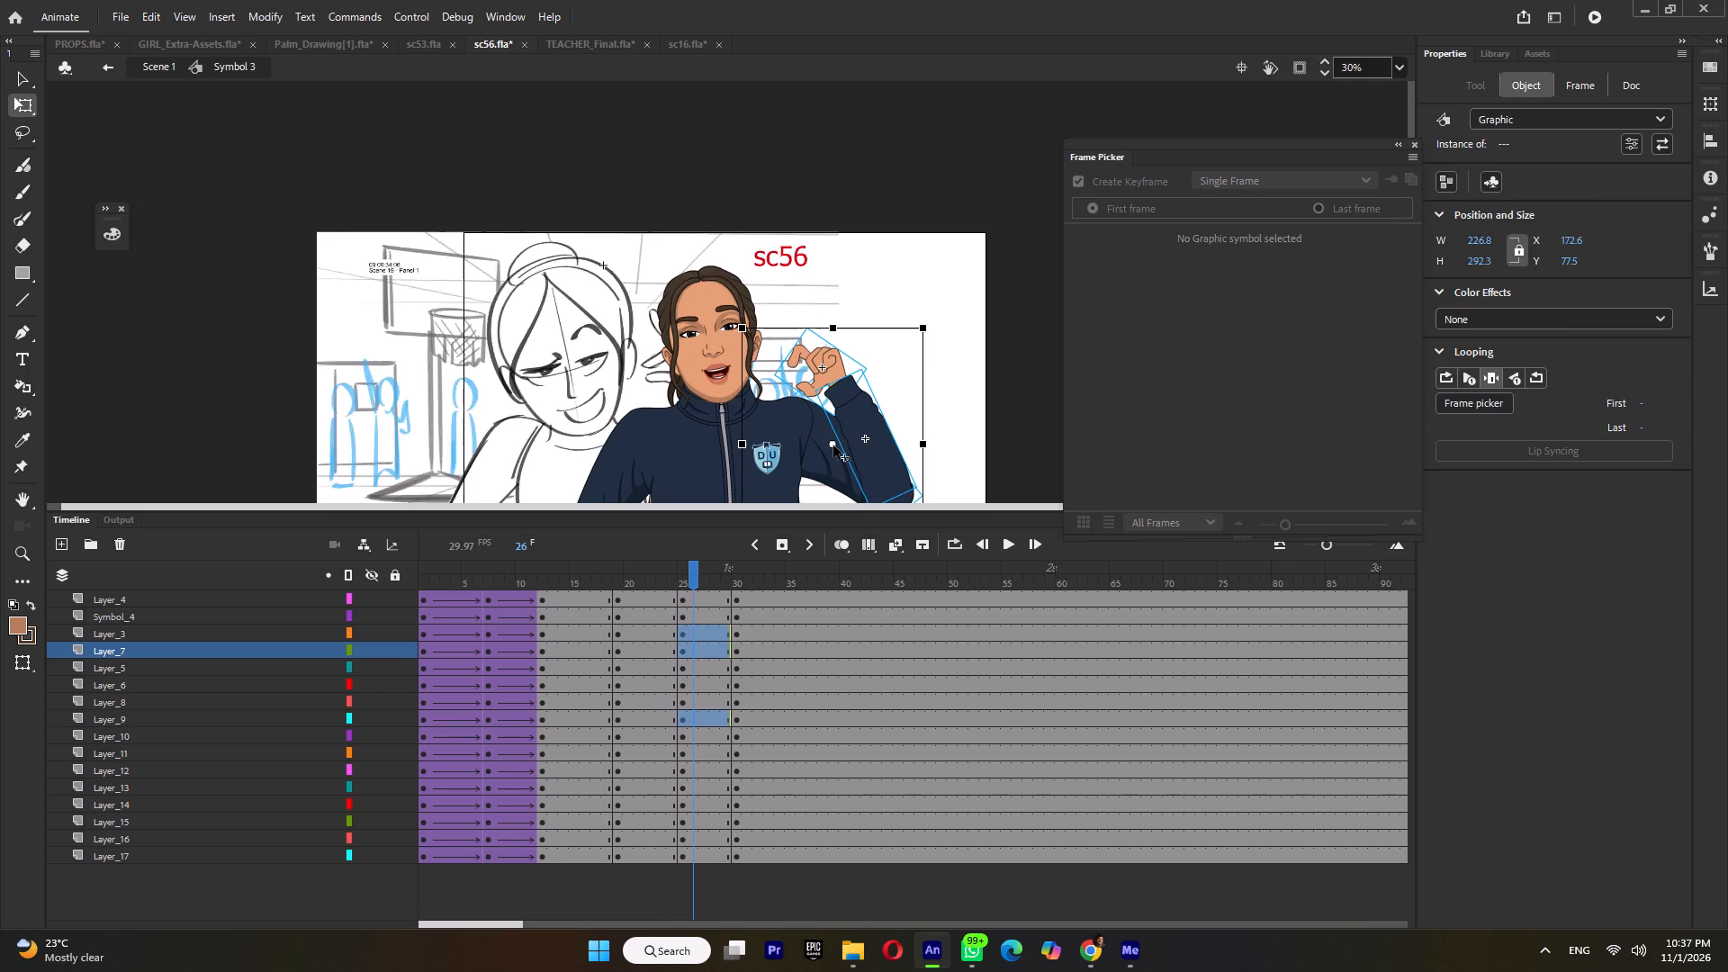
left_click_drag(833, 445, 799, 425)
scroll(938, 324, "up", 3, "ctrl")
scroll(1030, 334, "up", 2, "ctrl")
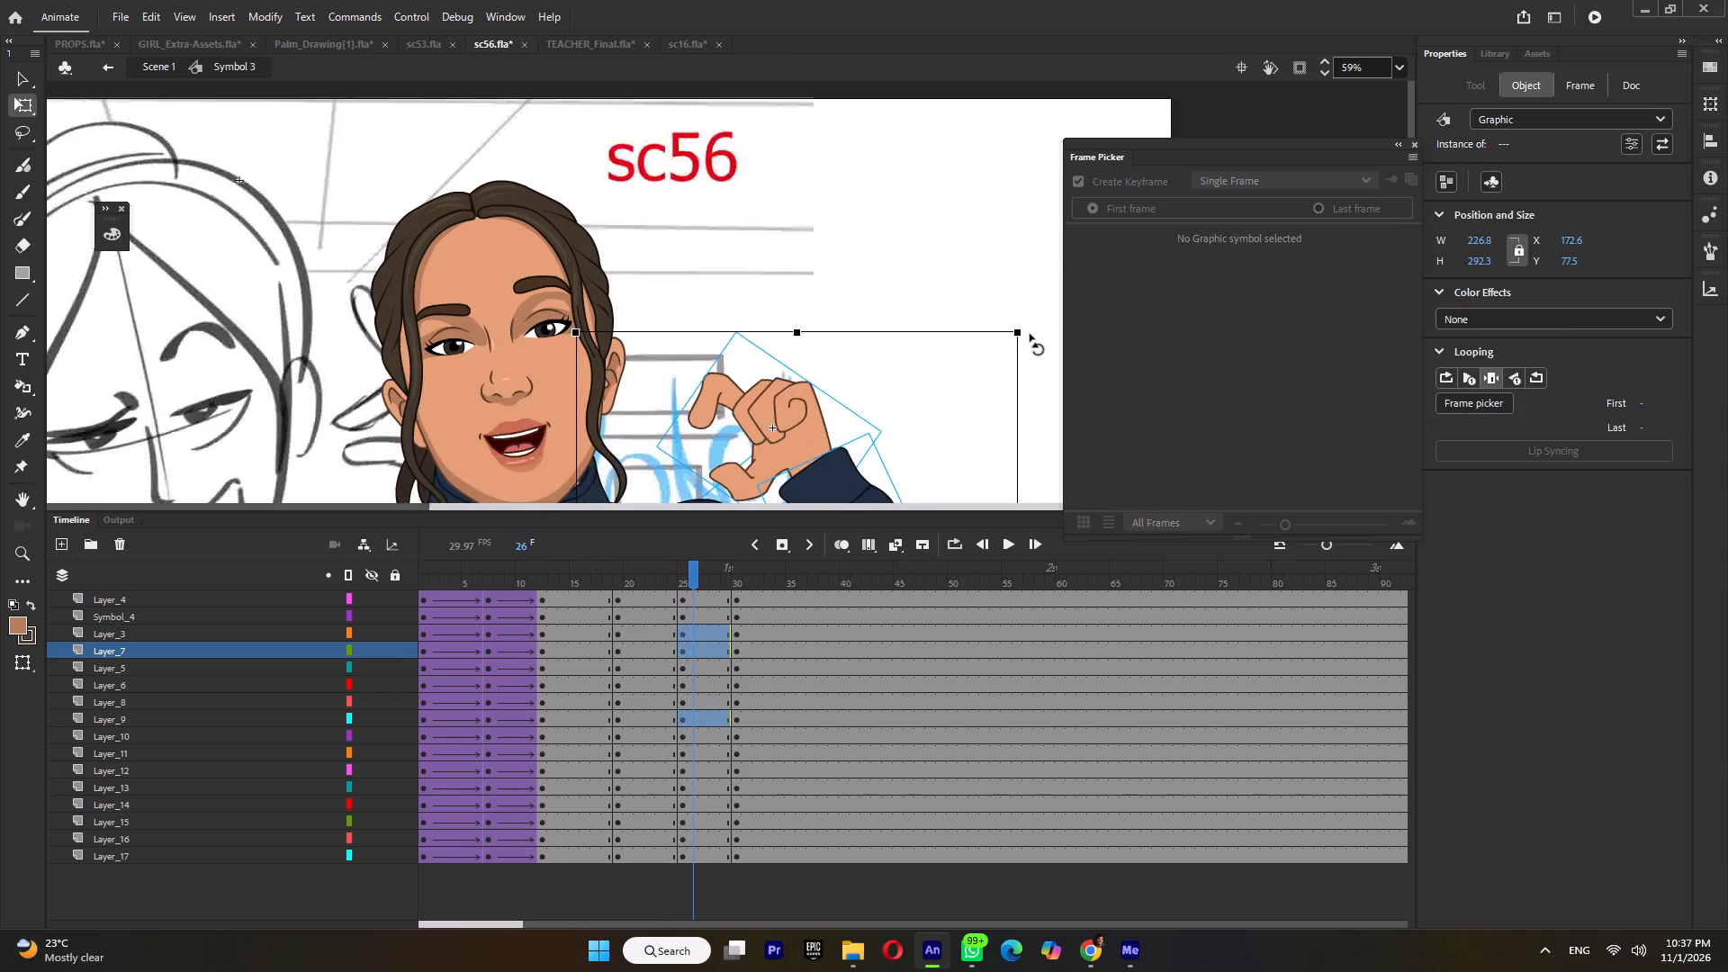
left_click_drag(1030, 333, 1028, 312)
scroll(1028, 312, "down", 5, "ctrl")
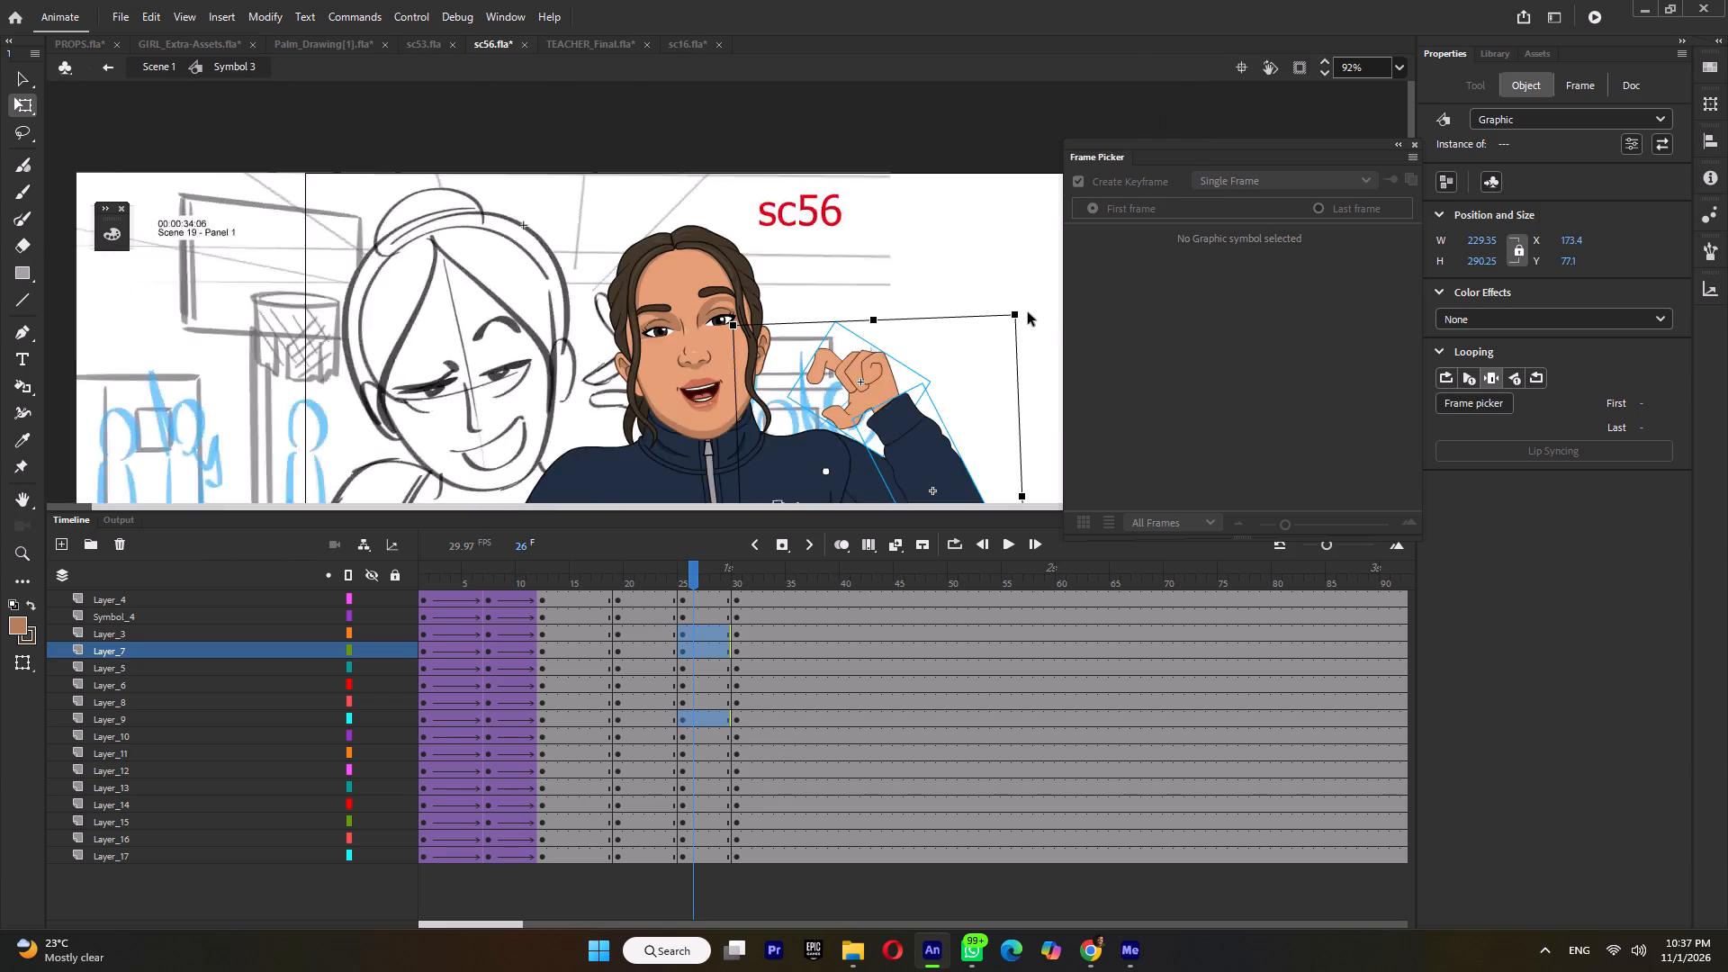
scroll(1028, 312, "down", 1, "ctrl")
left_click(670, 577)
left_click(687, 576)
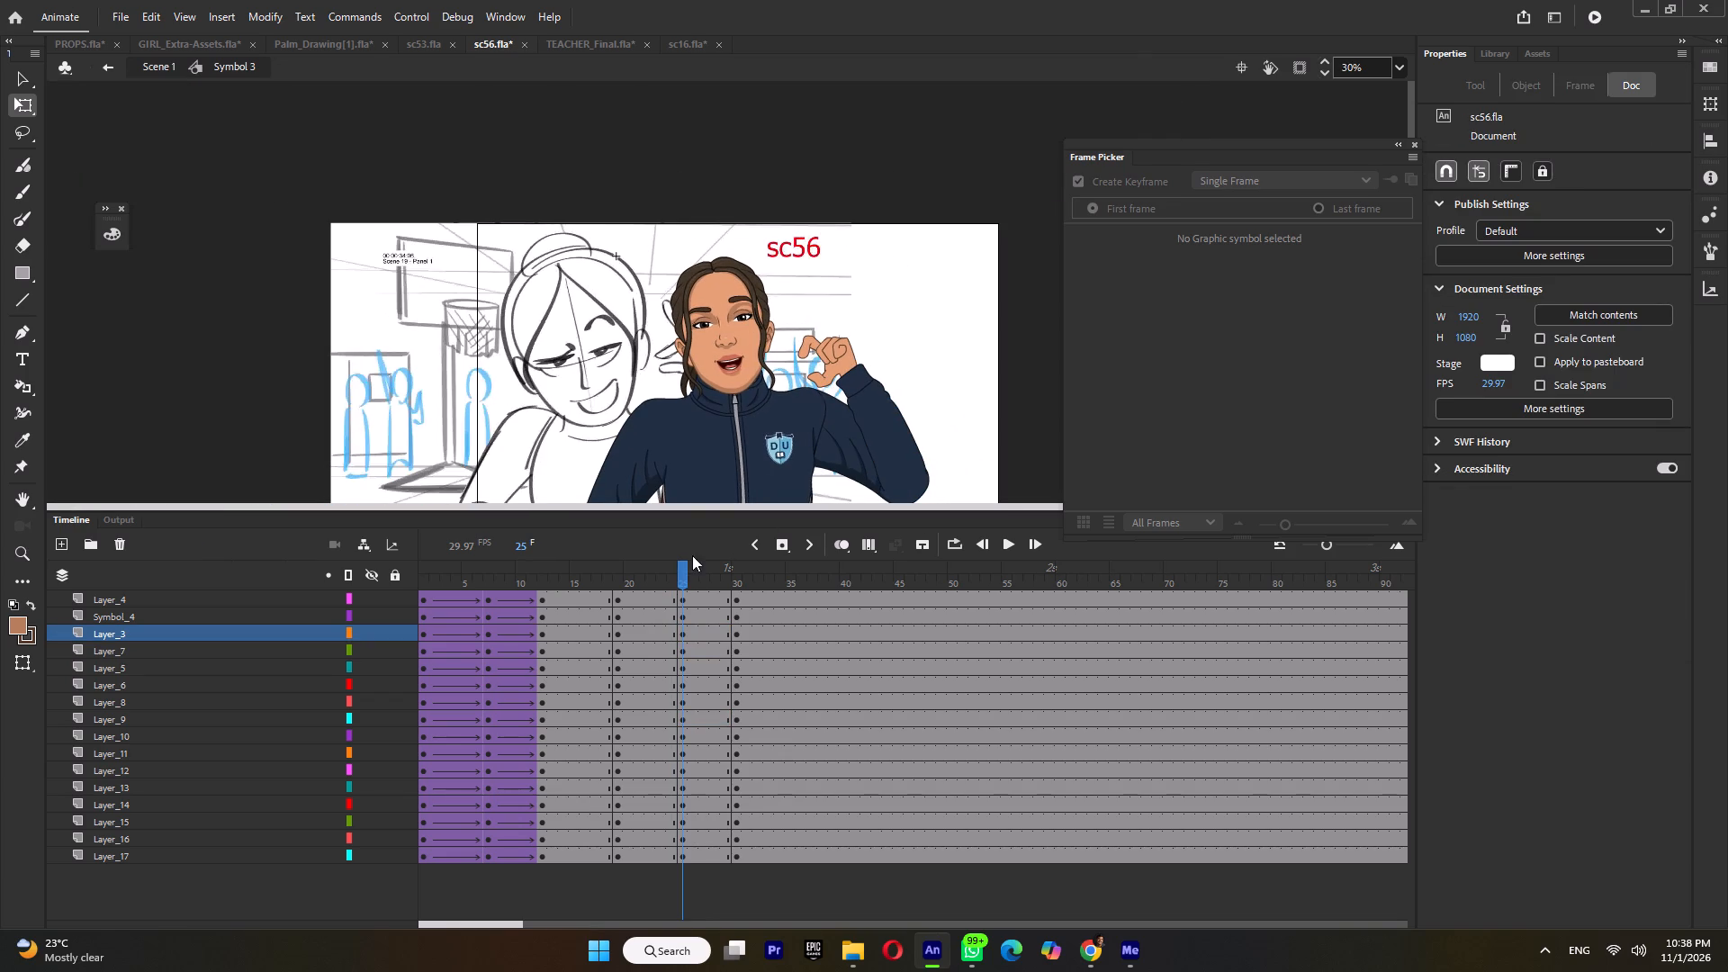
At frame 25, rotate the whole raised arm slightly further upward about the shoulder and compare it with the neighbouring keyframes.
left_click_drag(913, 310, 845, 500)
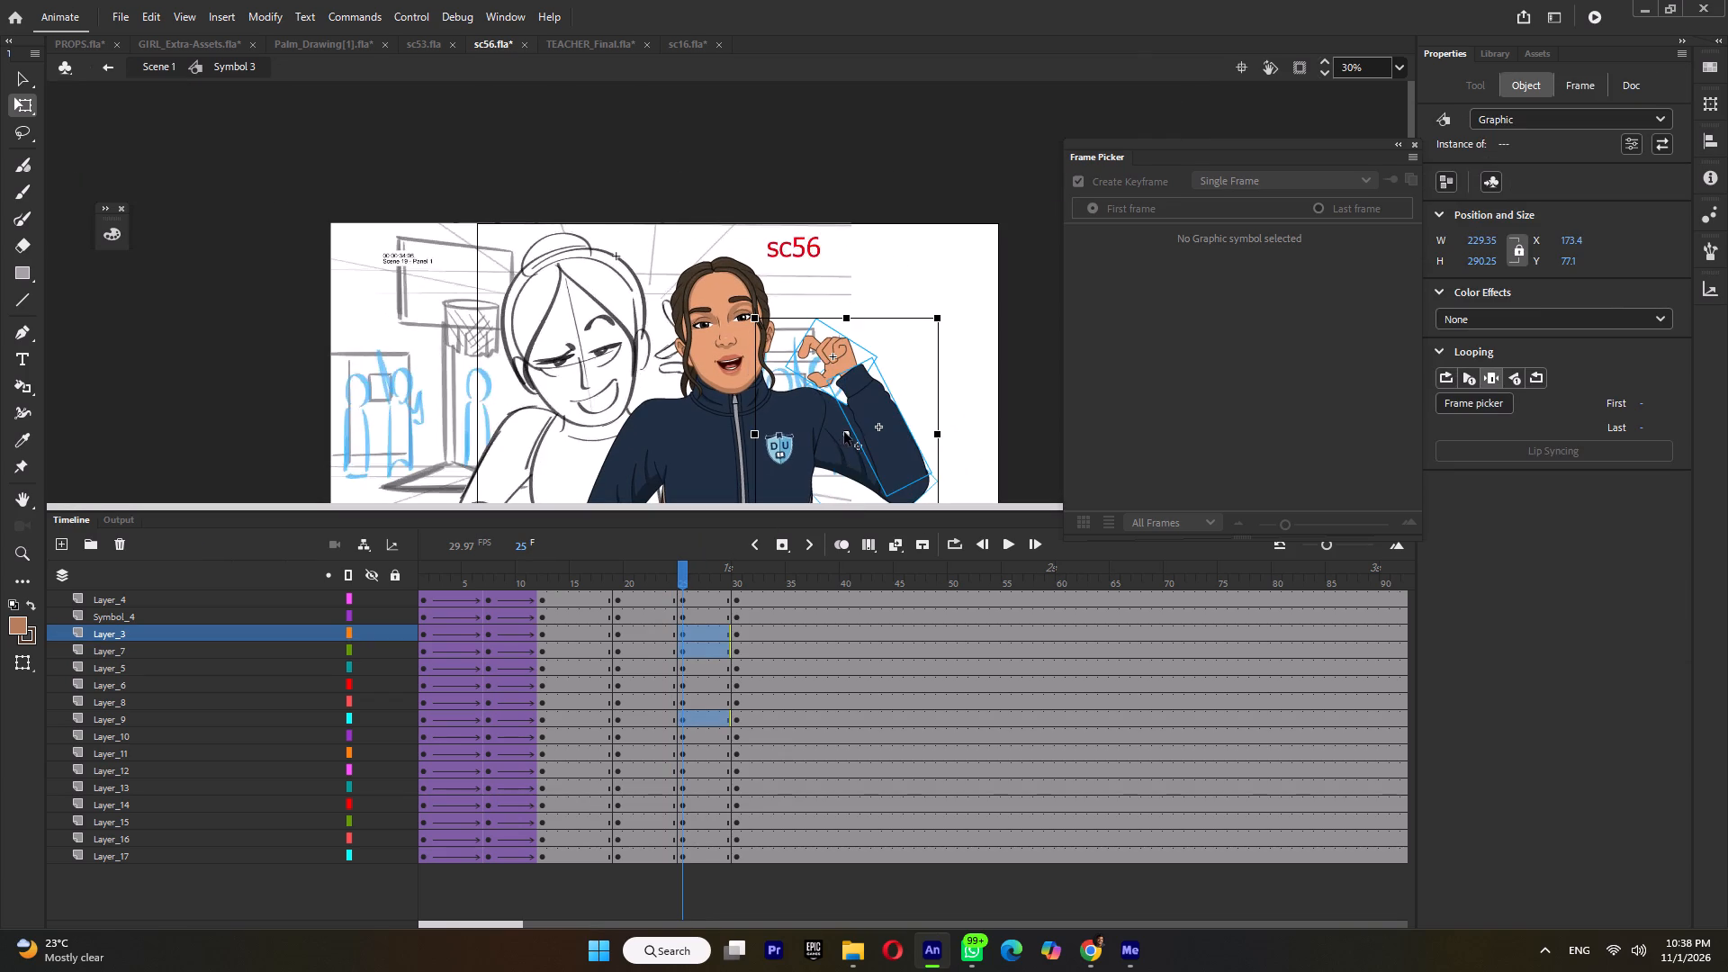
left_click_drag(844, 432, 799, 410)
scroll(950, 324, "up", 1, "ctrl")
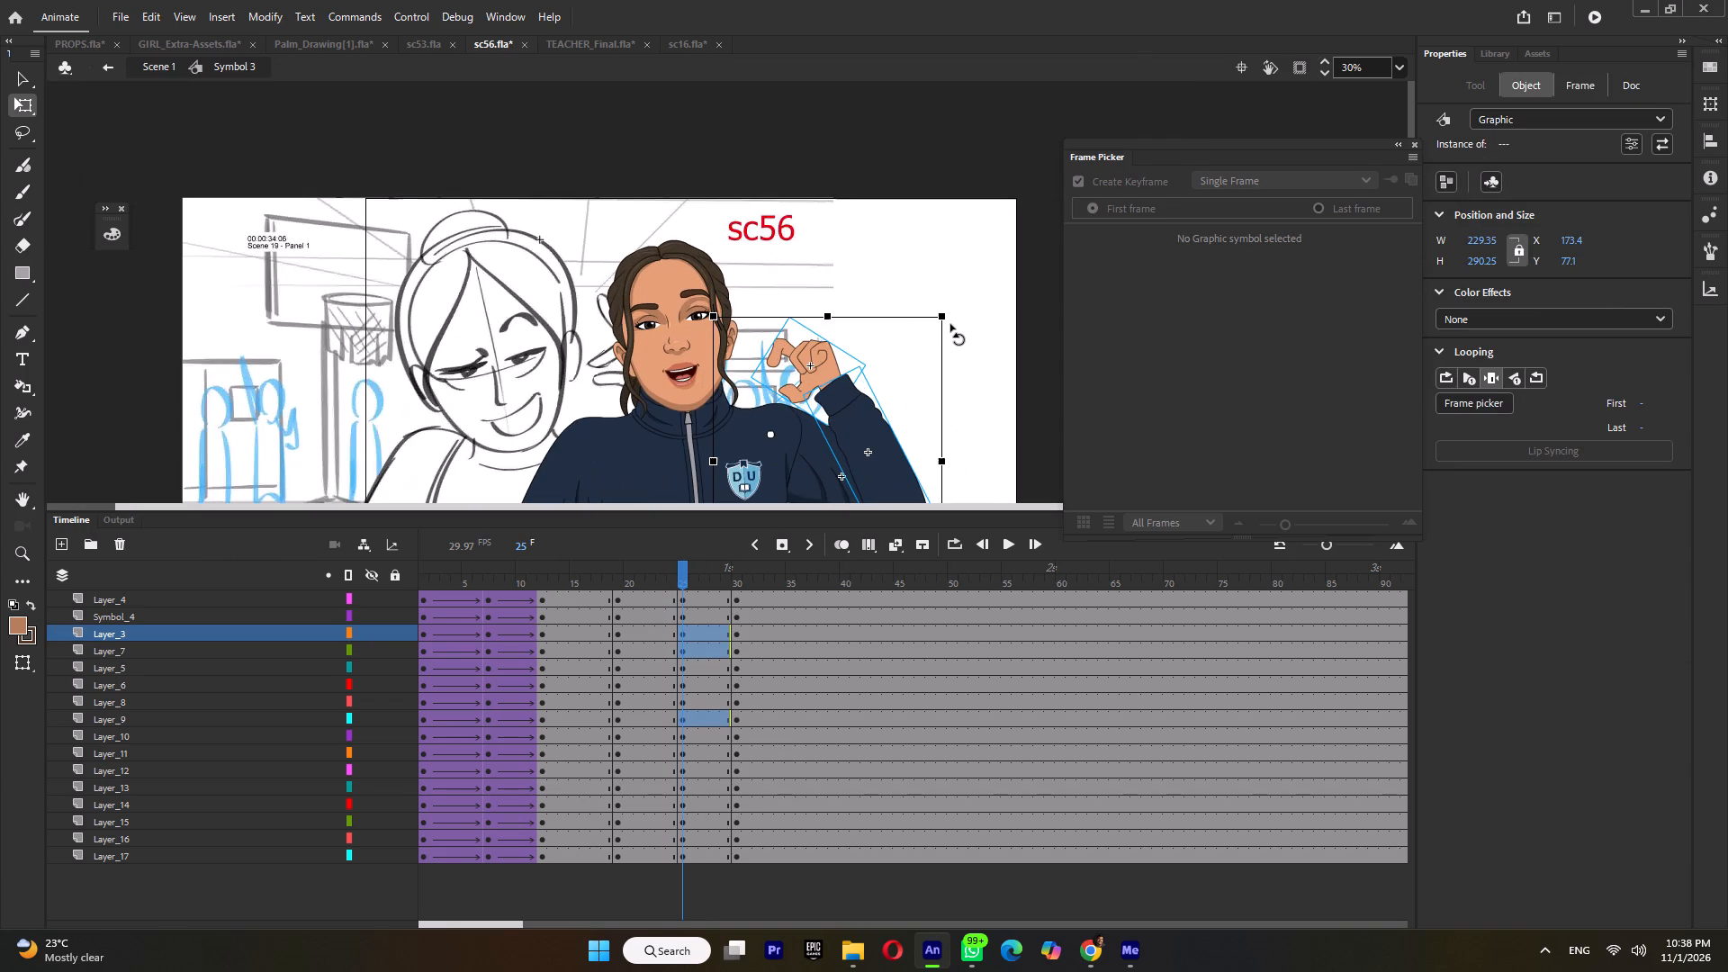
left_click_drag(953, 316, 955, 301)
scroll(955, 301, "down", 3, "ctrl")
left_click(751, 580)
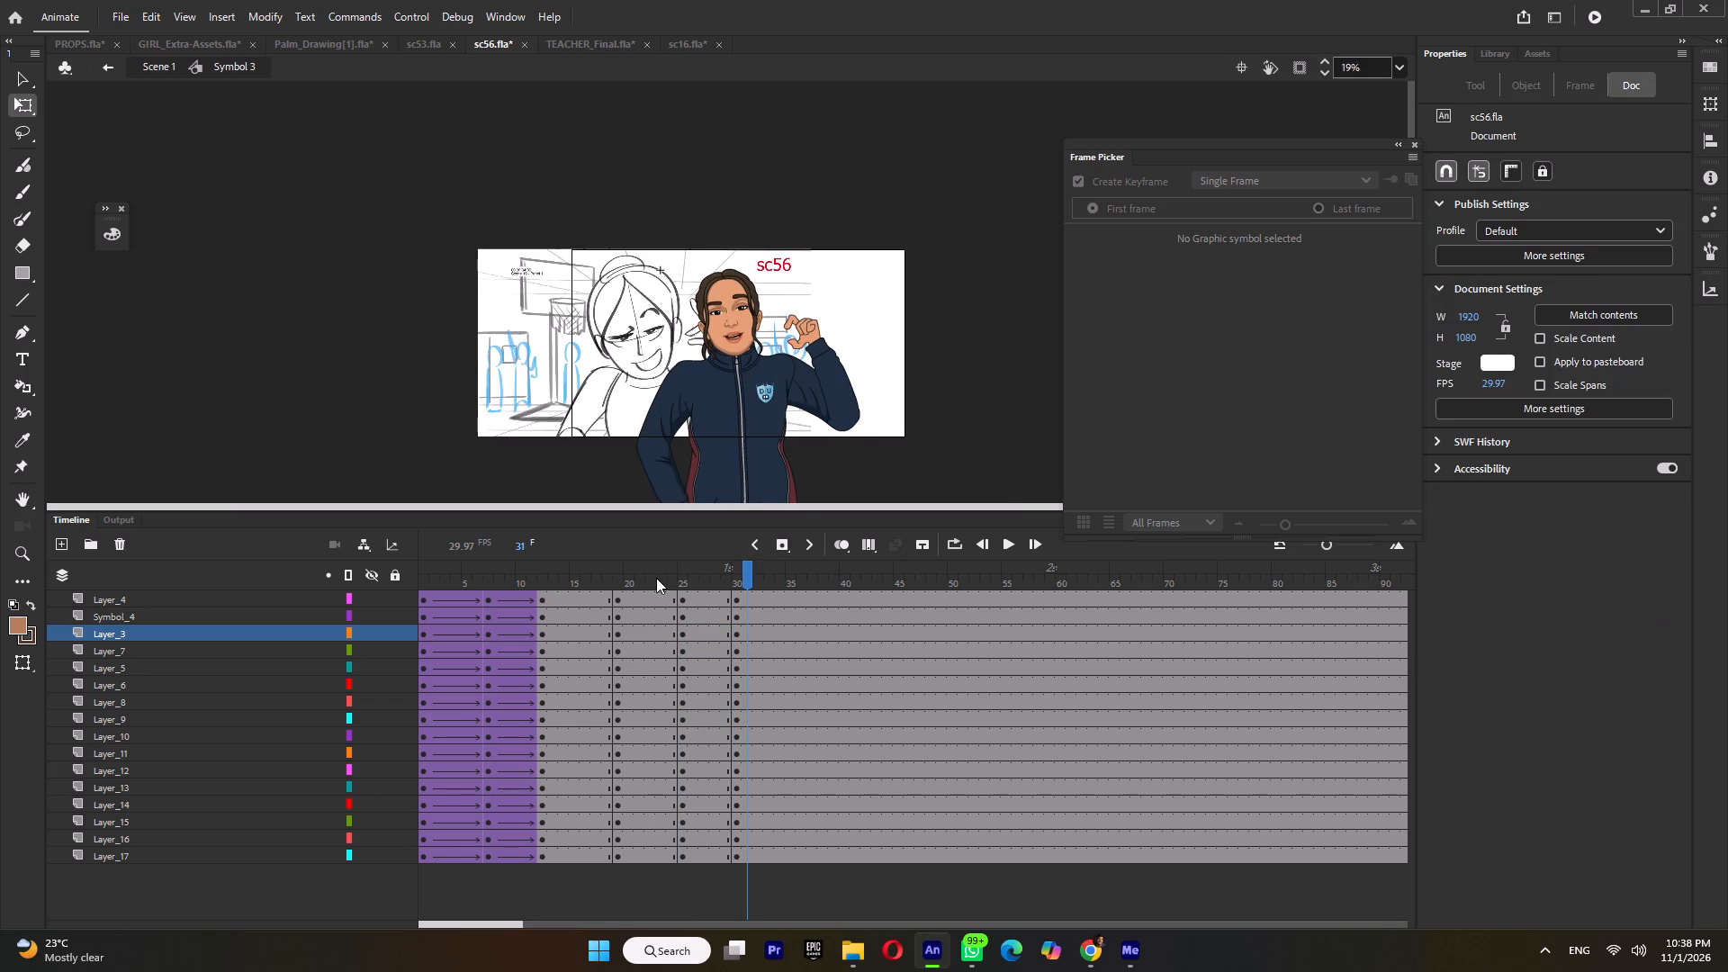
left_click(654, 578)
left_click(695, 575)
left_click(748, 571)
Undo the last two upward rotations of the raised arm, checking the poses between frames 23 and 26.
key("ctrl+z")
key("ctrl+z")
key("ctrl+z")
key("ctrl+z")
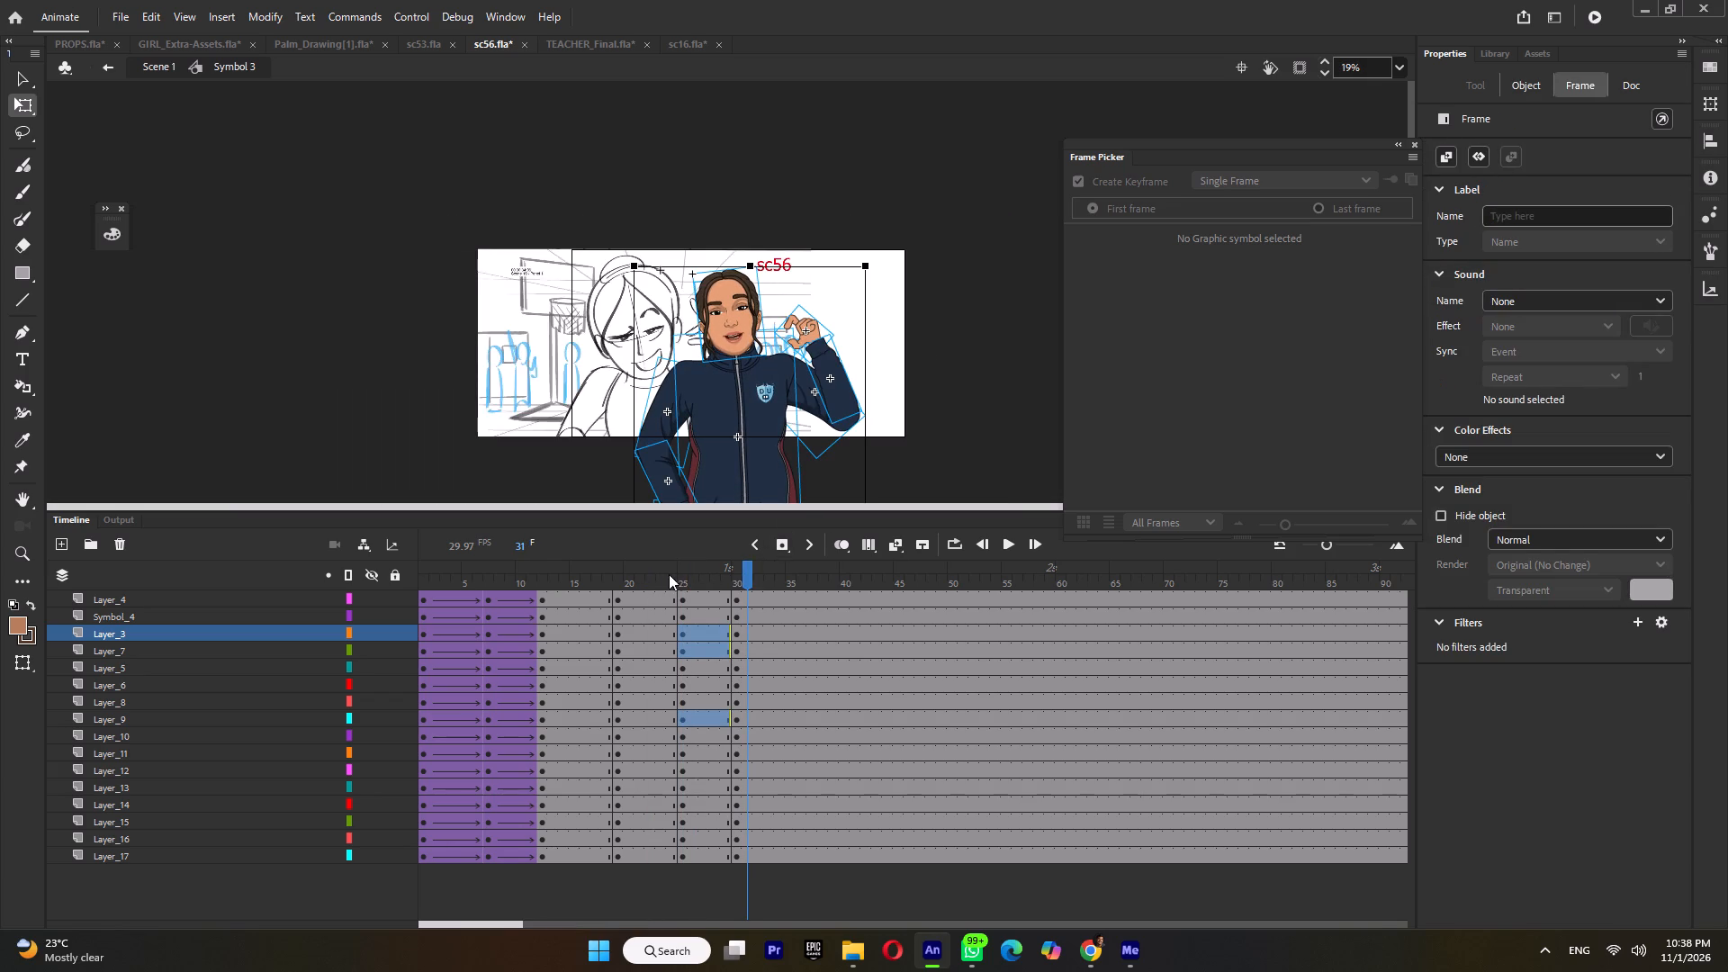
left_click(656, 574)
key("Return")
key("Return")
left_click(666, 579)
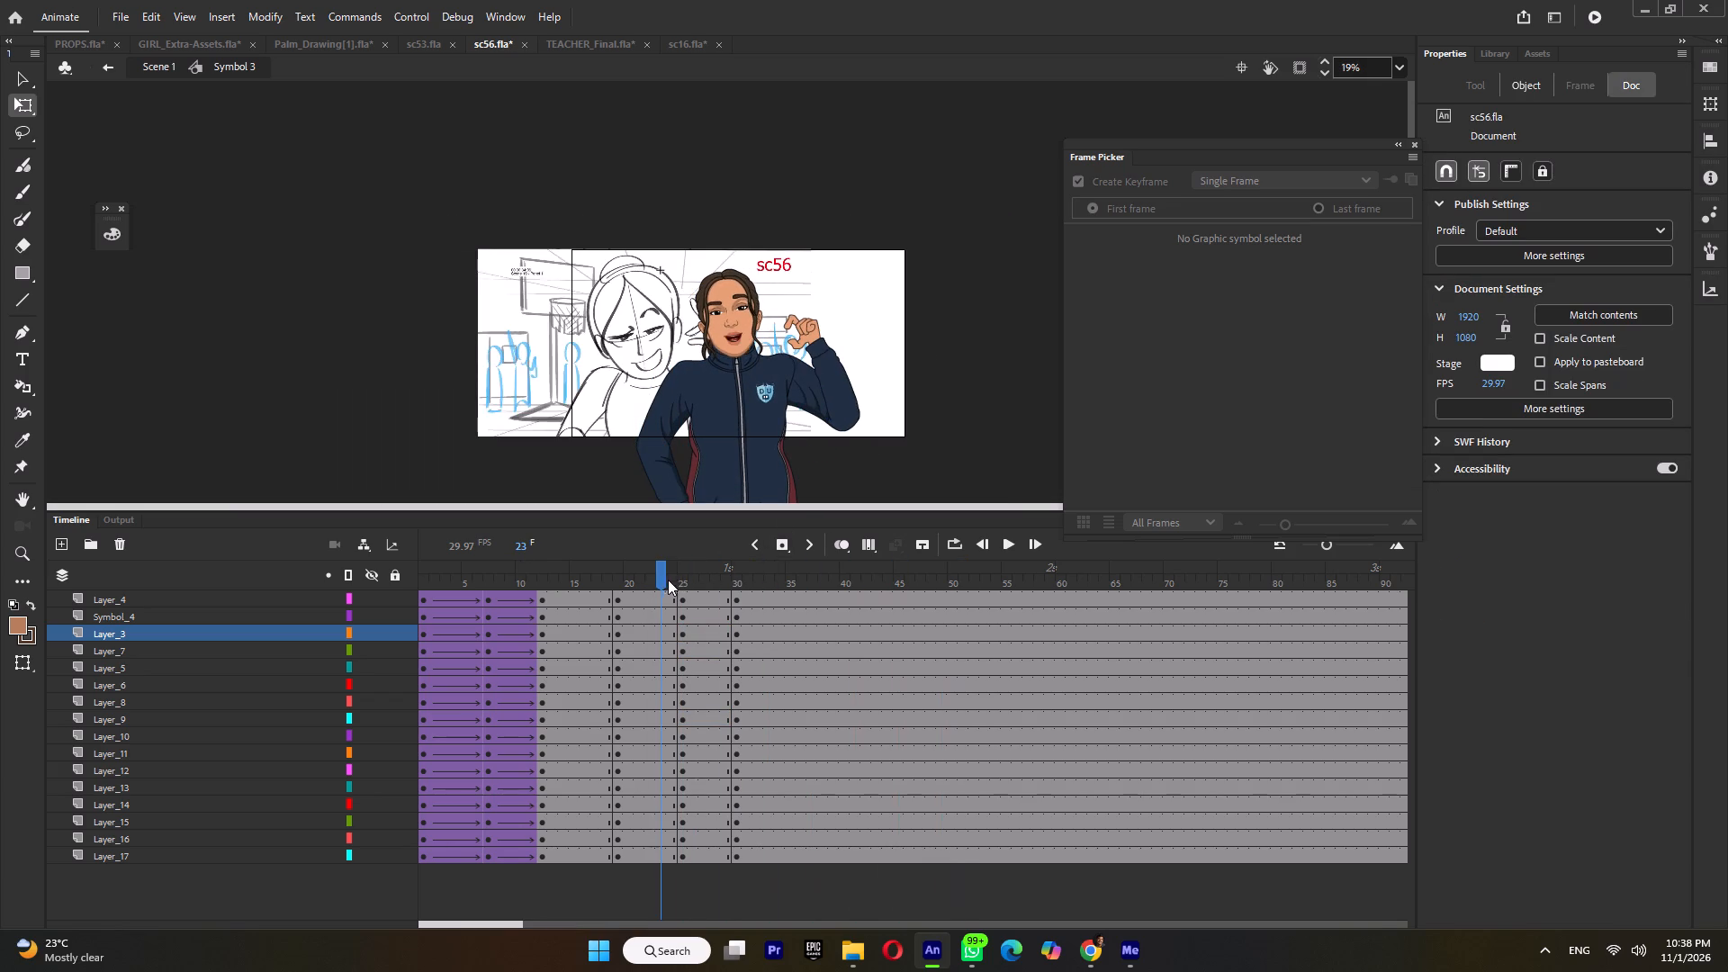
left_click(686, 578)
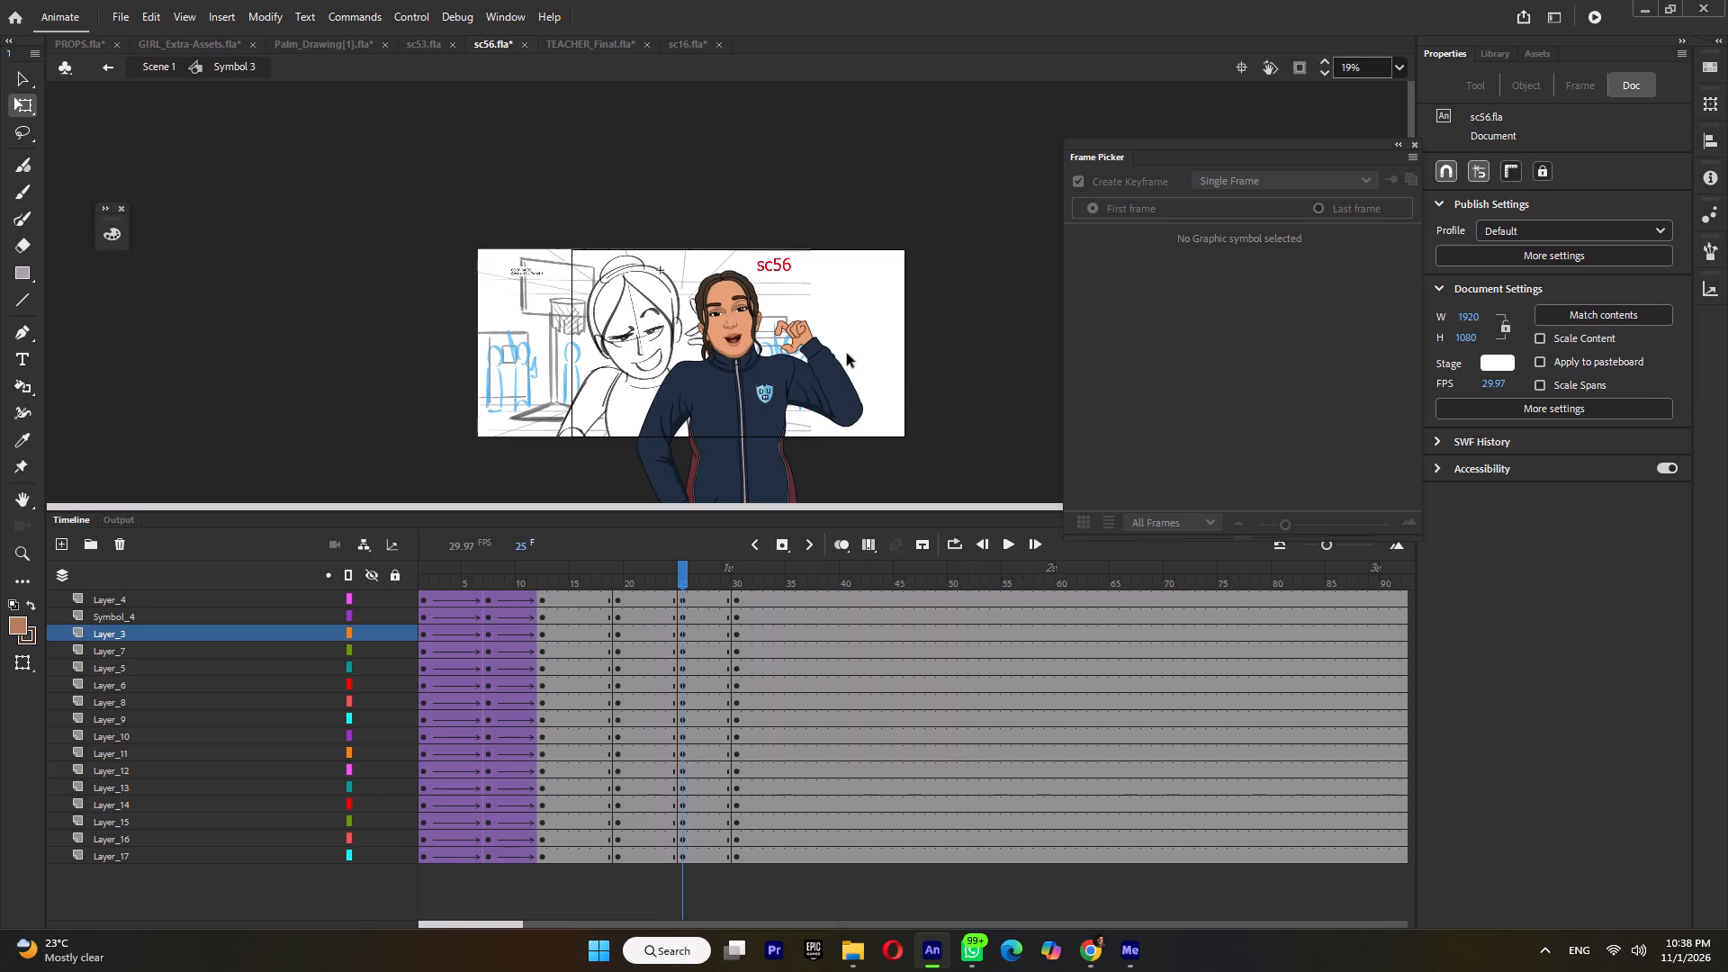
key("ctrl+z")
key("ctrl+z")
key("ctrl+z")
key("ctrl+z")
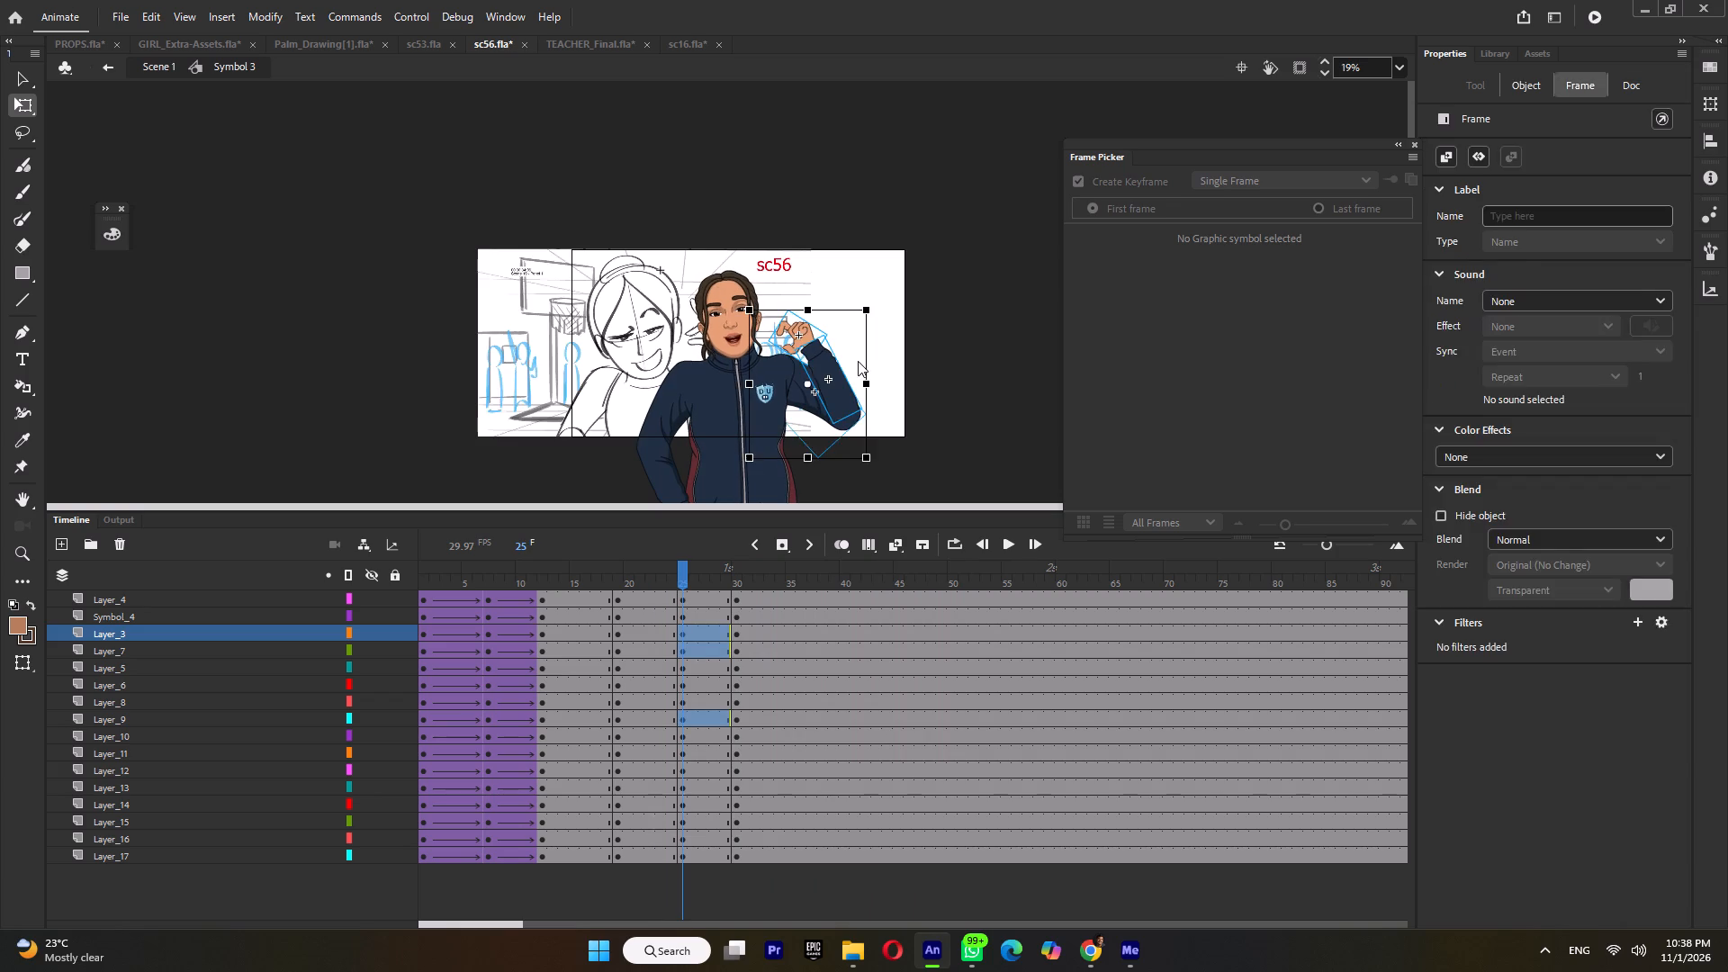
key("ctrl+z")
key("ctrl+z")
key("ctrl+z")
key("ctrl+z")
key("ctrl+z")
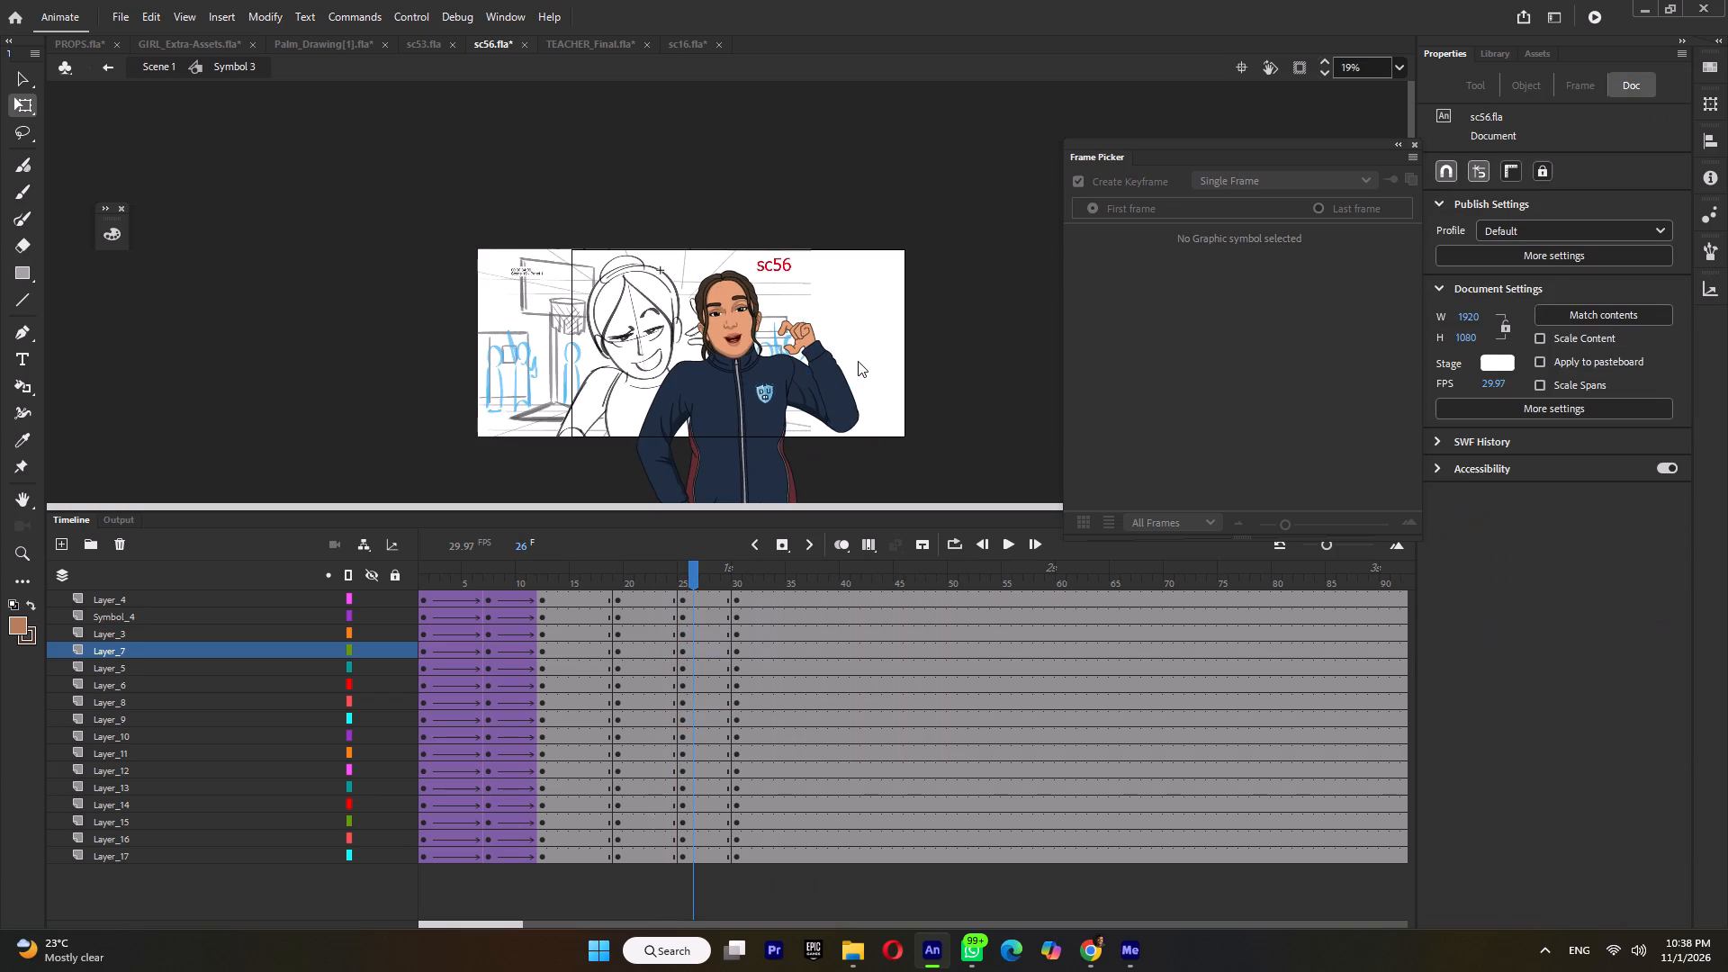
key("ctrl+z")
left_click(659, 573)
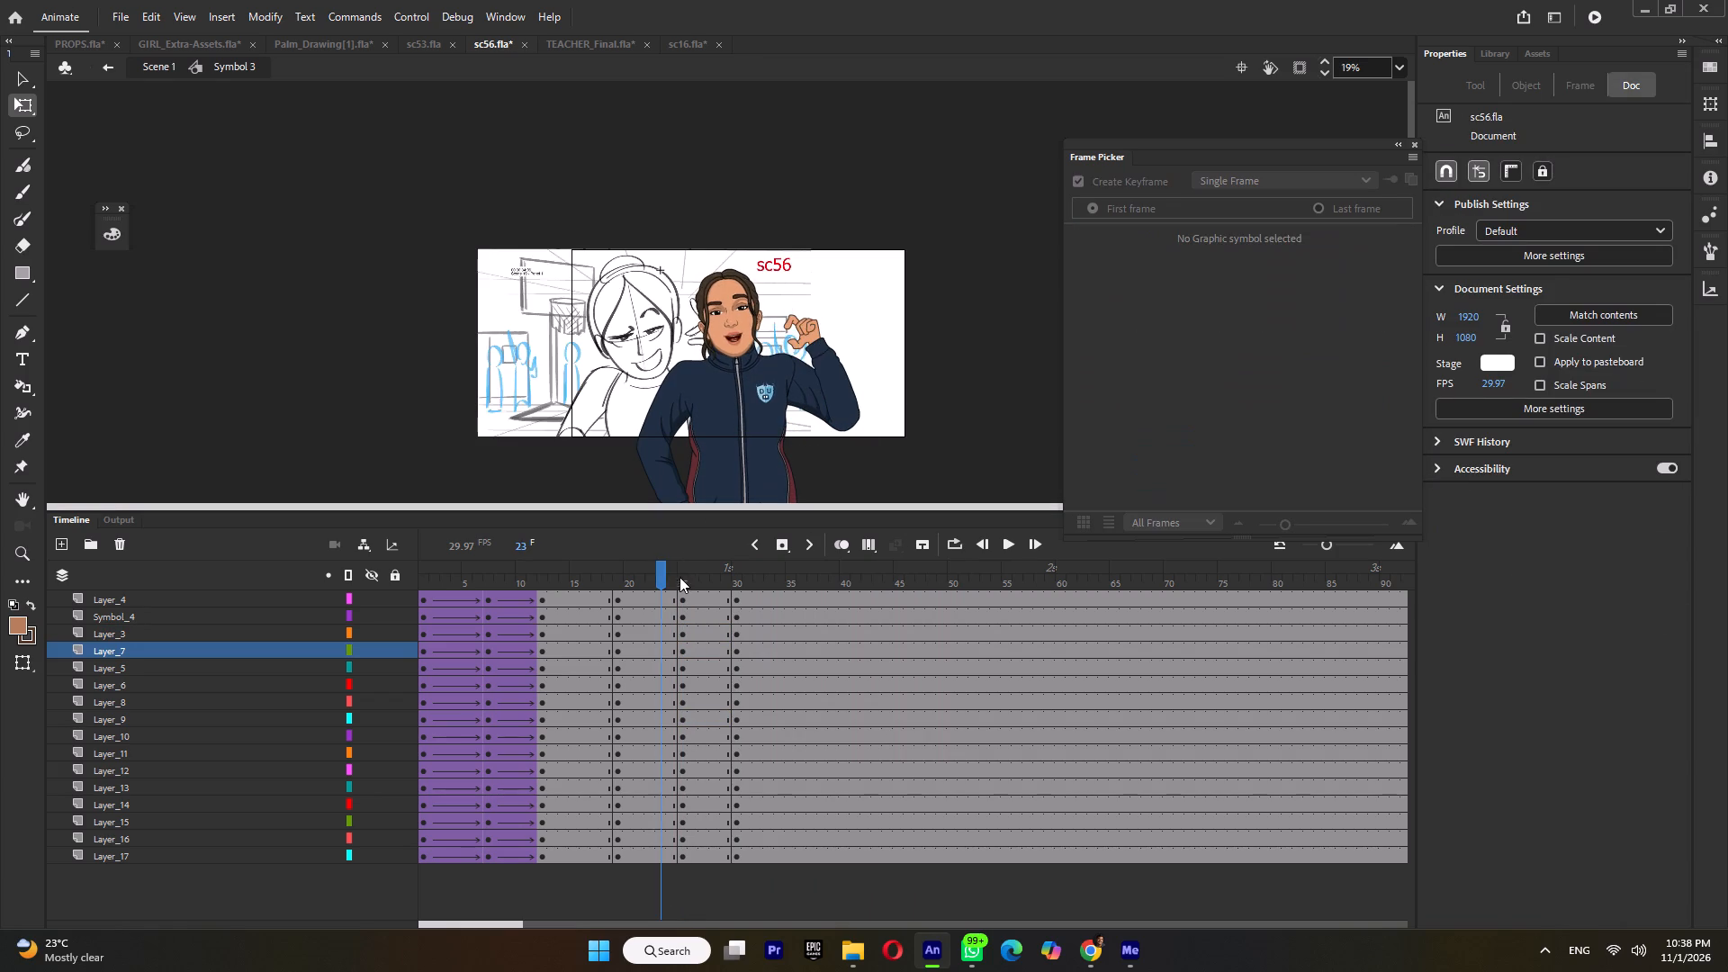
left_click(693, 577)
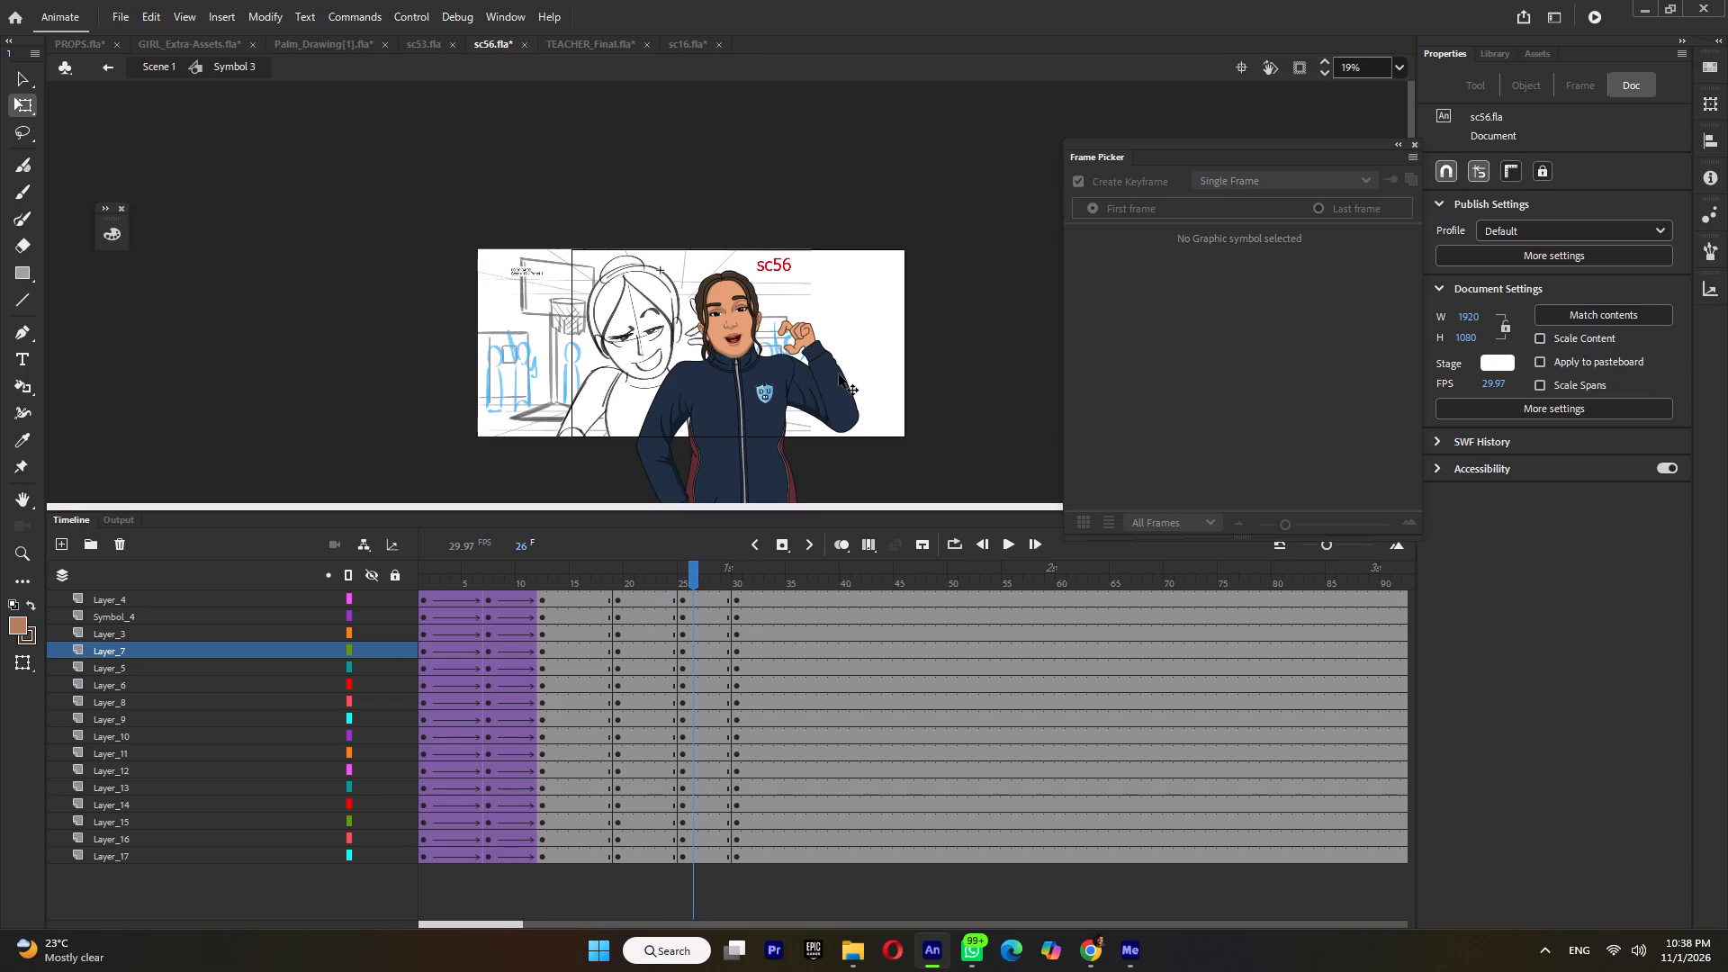
At the frame 25 keyframe, pivot the lowered arm at its shoulder, rotate it slightly outward from the body, and compare neighbouring frames.
left_click(652, 580)
left_click(693, 580)
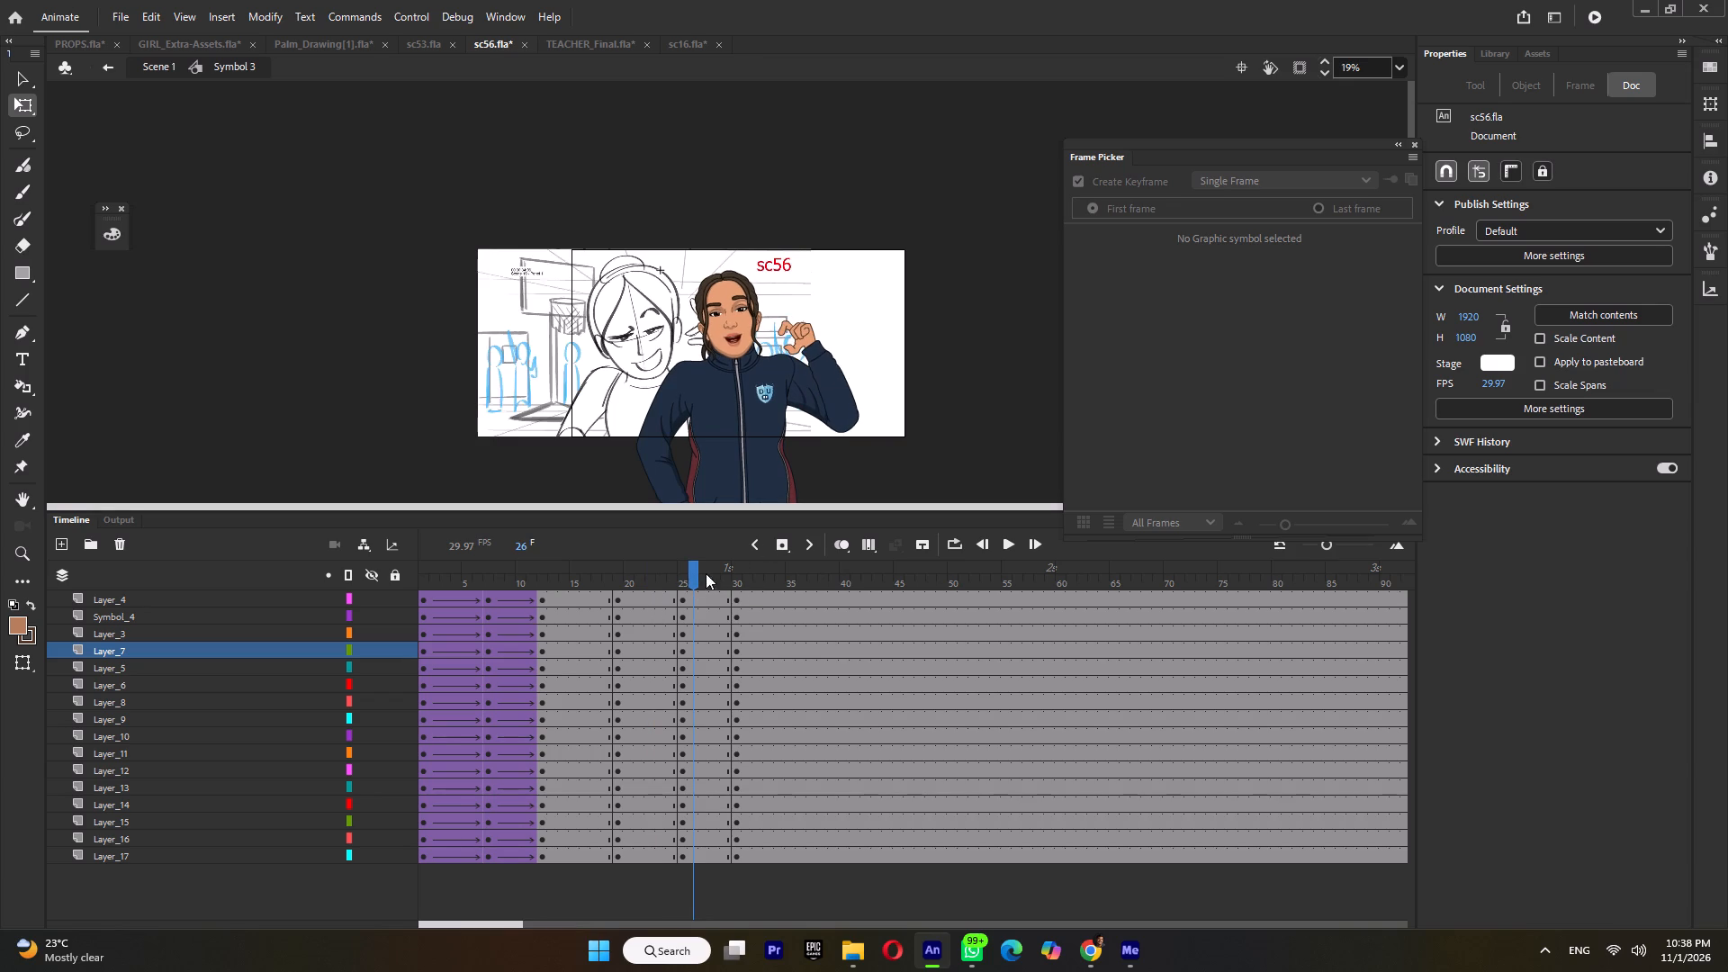
left_click_drag(625, 408, 658, 444)
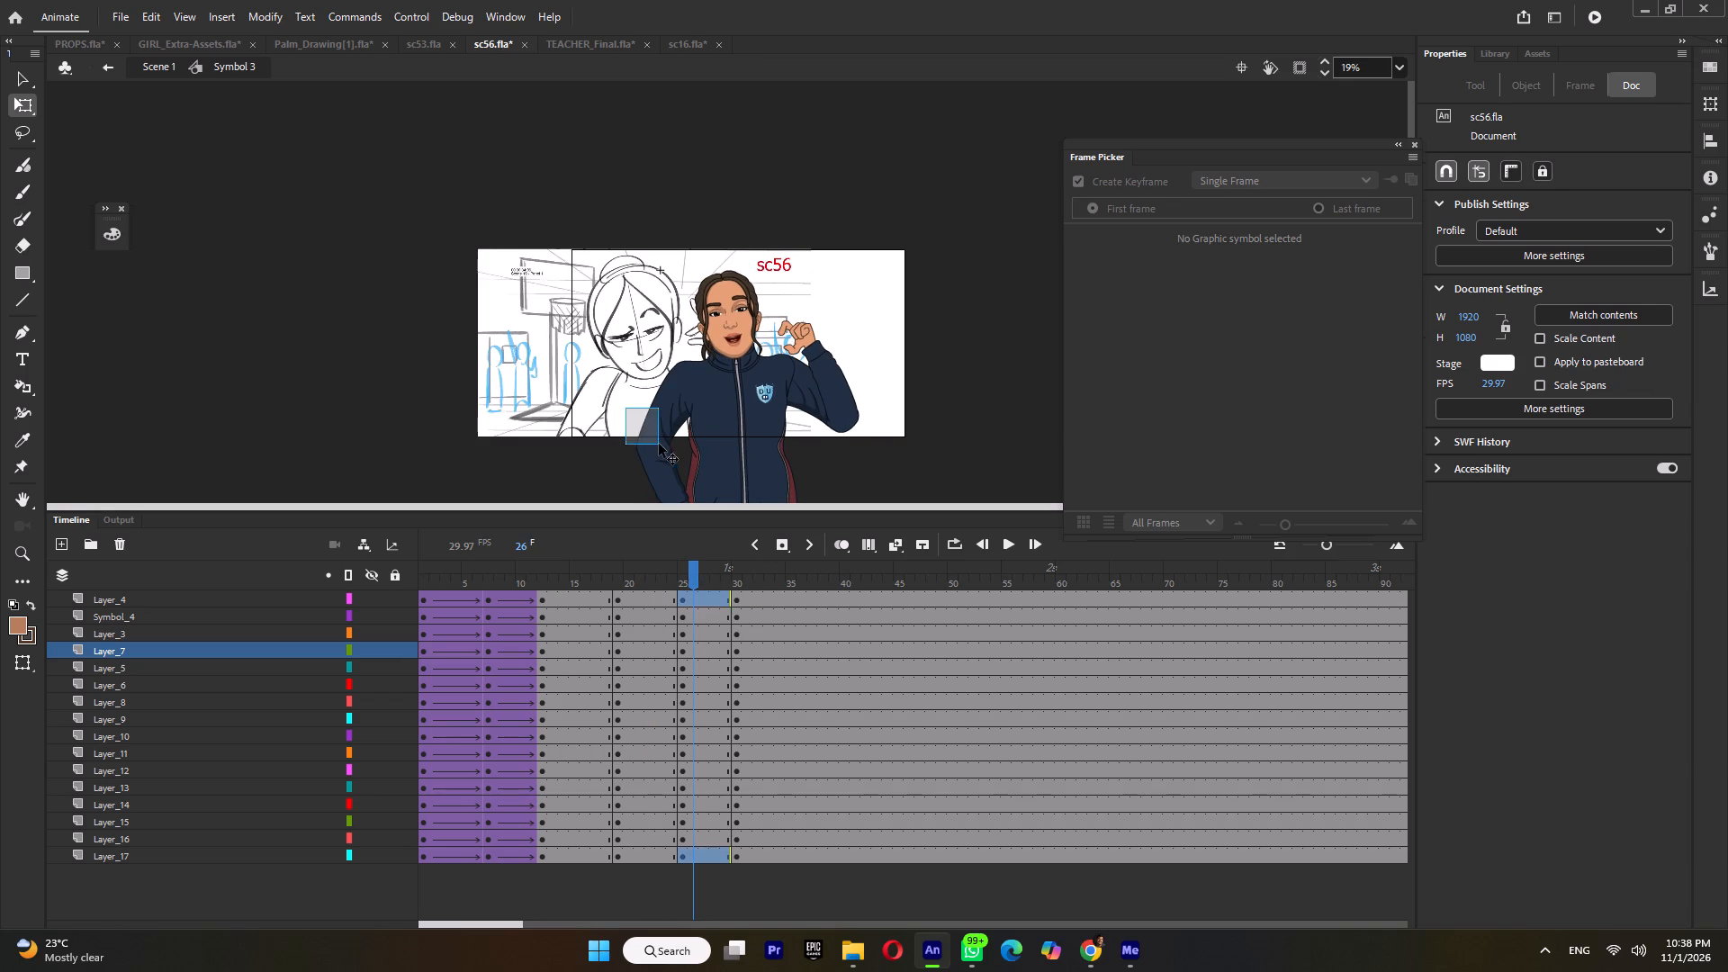
left_click_drag(673, 442, 691, 381)
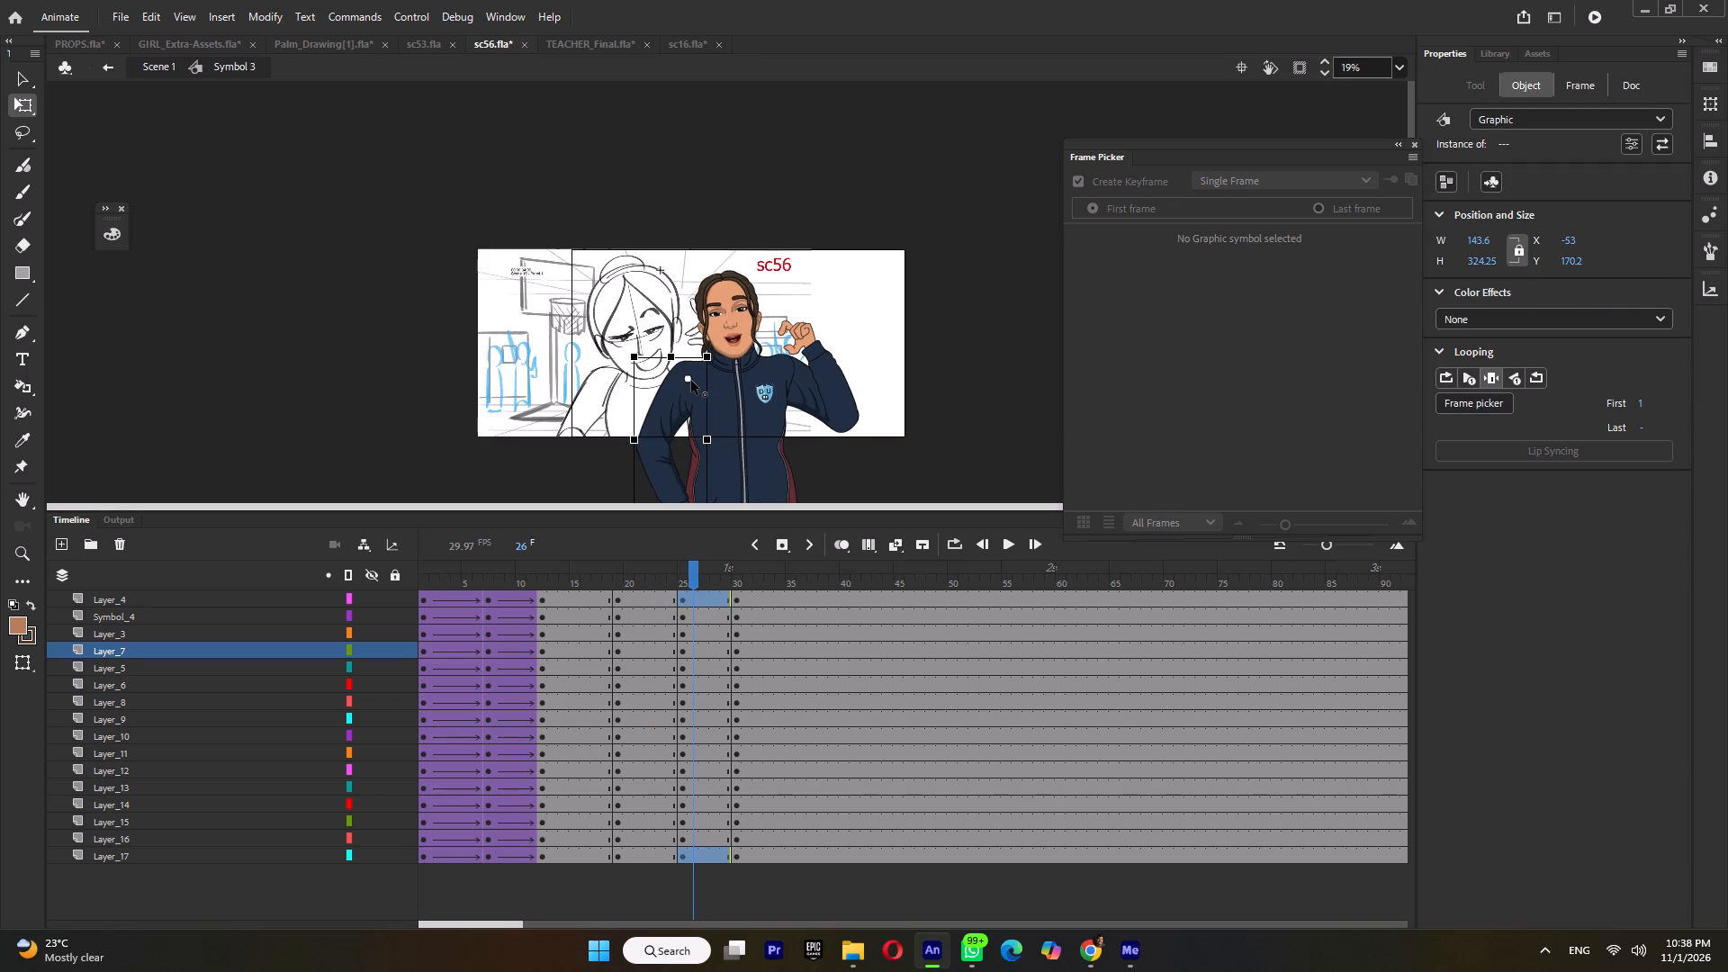
left_click_drag(691, 381, 687, 374)
scroll(688, 373, "down", 3, "ctrl")
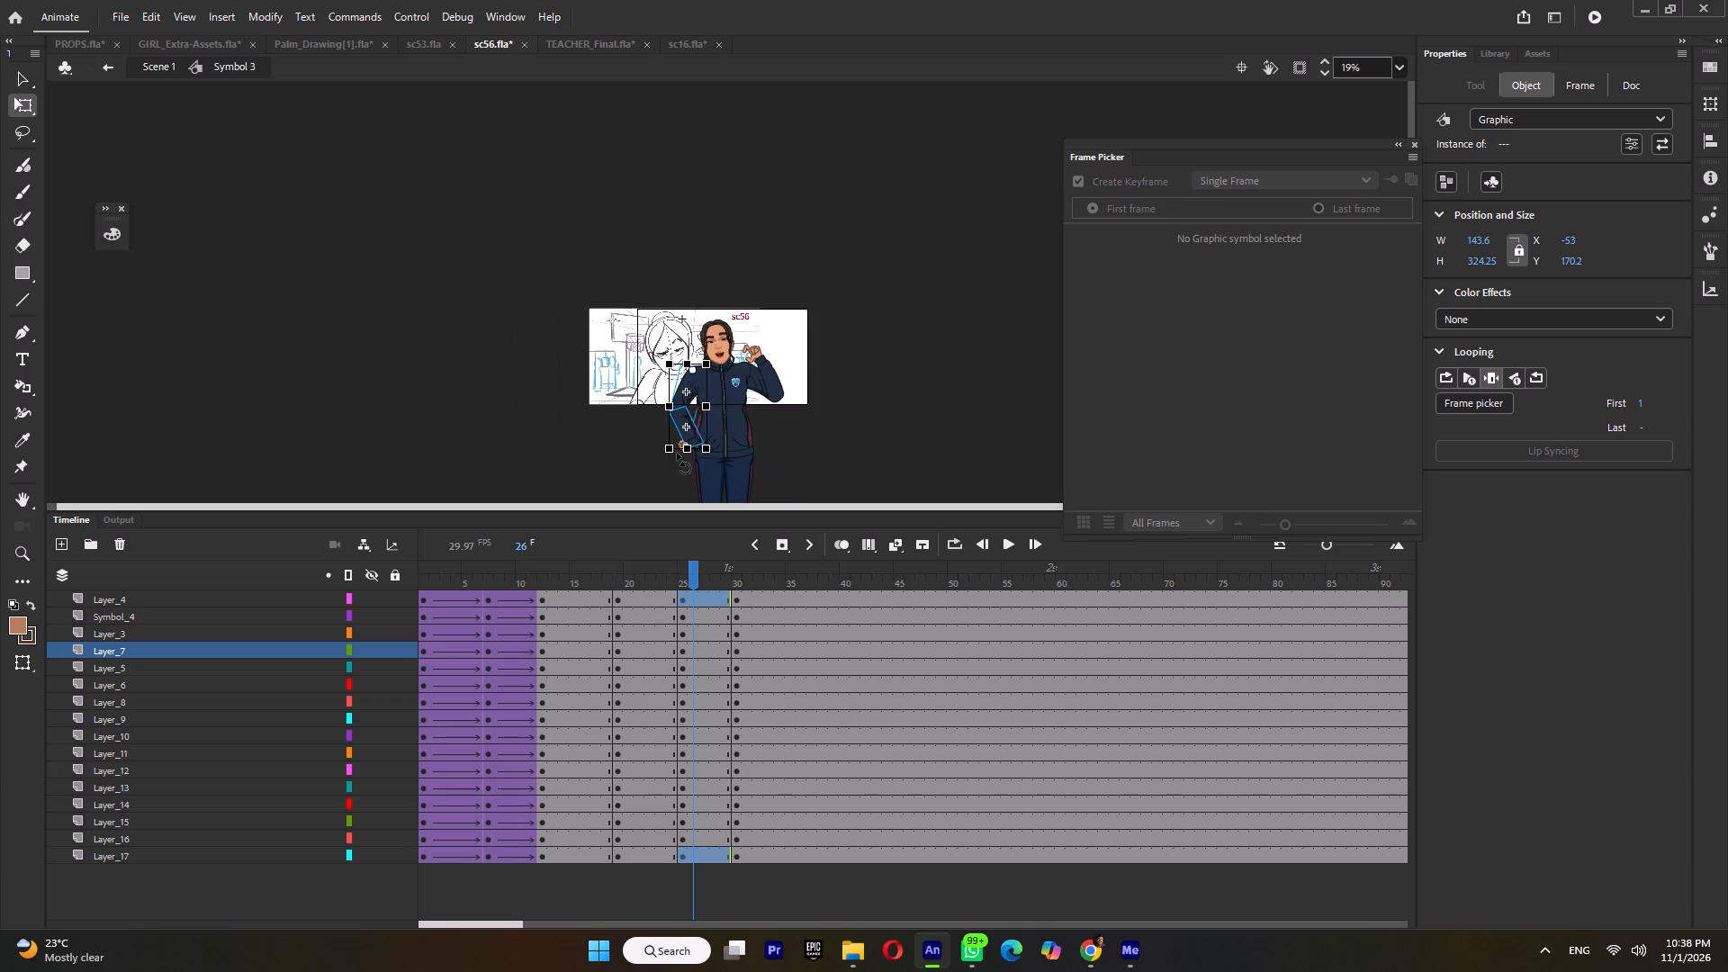
scroll(677, 453, "up", 4, "ctrl")
scroll(589, 443, "up", 2, "ctrl")
left_click_drag(559, 447, 545, 447)
left_click(518, 332)
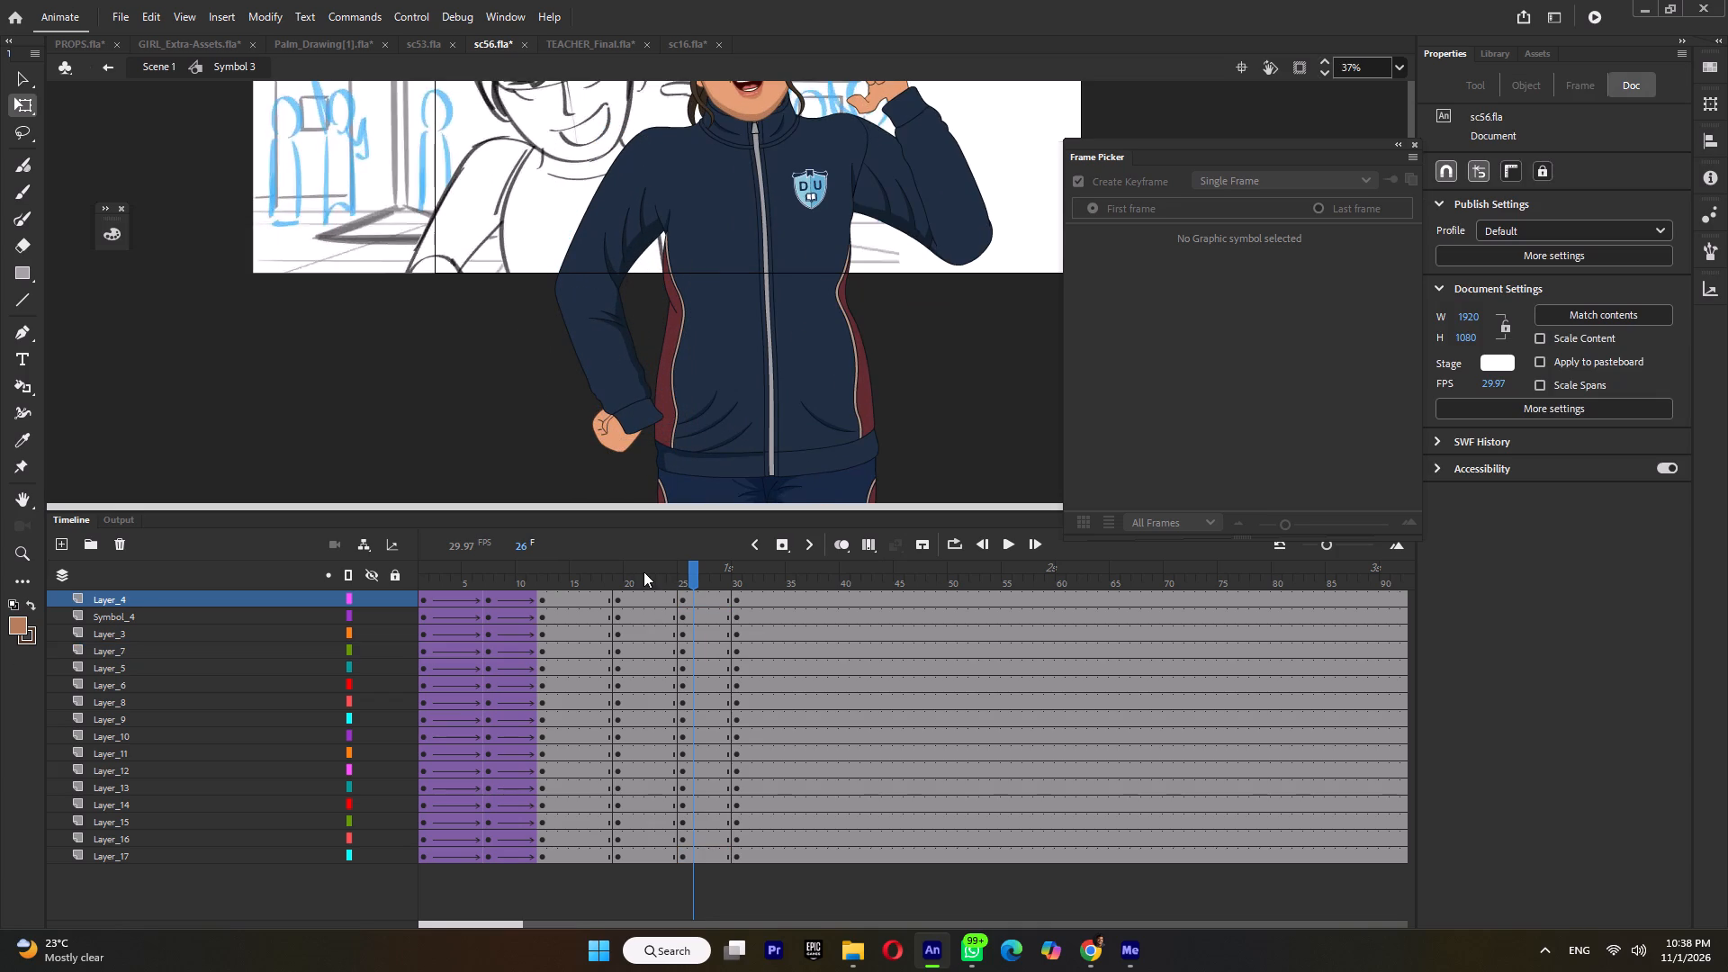
left_click(643, 571)
left_click(676, 574)
left_click(696, 582)
Select the head, jacket and both arms at the frame 25 keyframe and nudge them down three steps.
scroll(733, 339, "down", 3, "ctrl")
left_click_drag(555, 171, 898, 355)
key("Down")
key("Down")
key("Down")
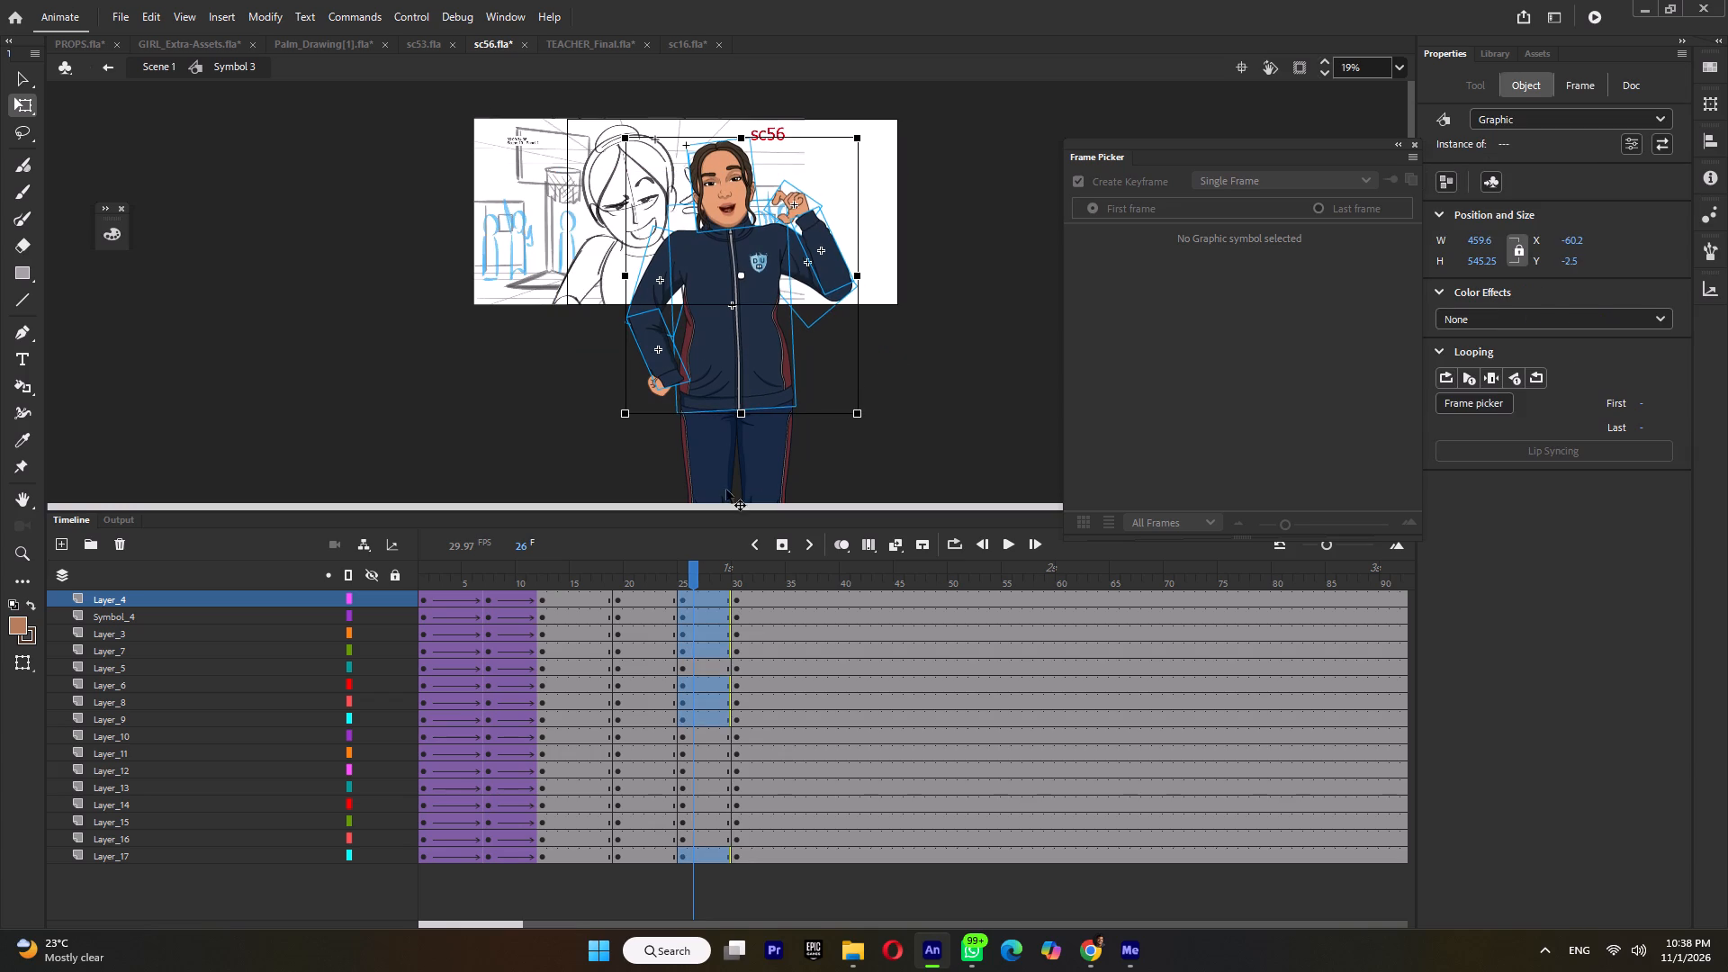
Create classic tweens on all layers for the frame 19 to 25 and frame 25 to 30 spans.
double_click(652, 583)
key("ctrl+m")
double_click(721, 580)
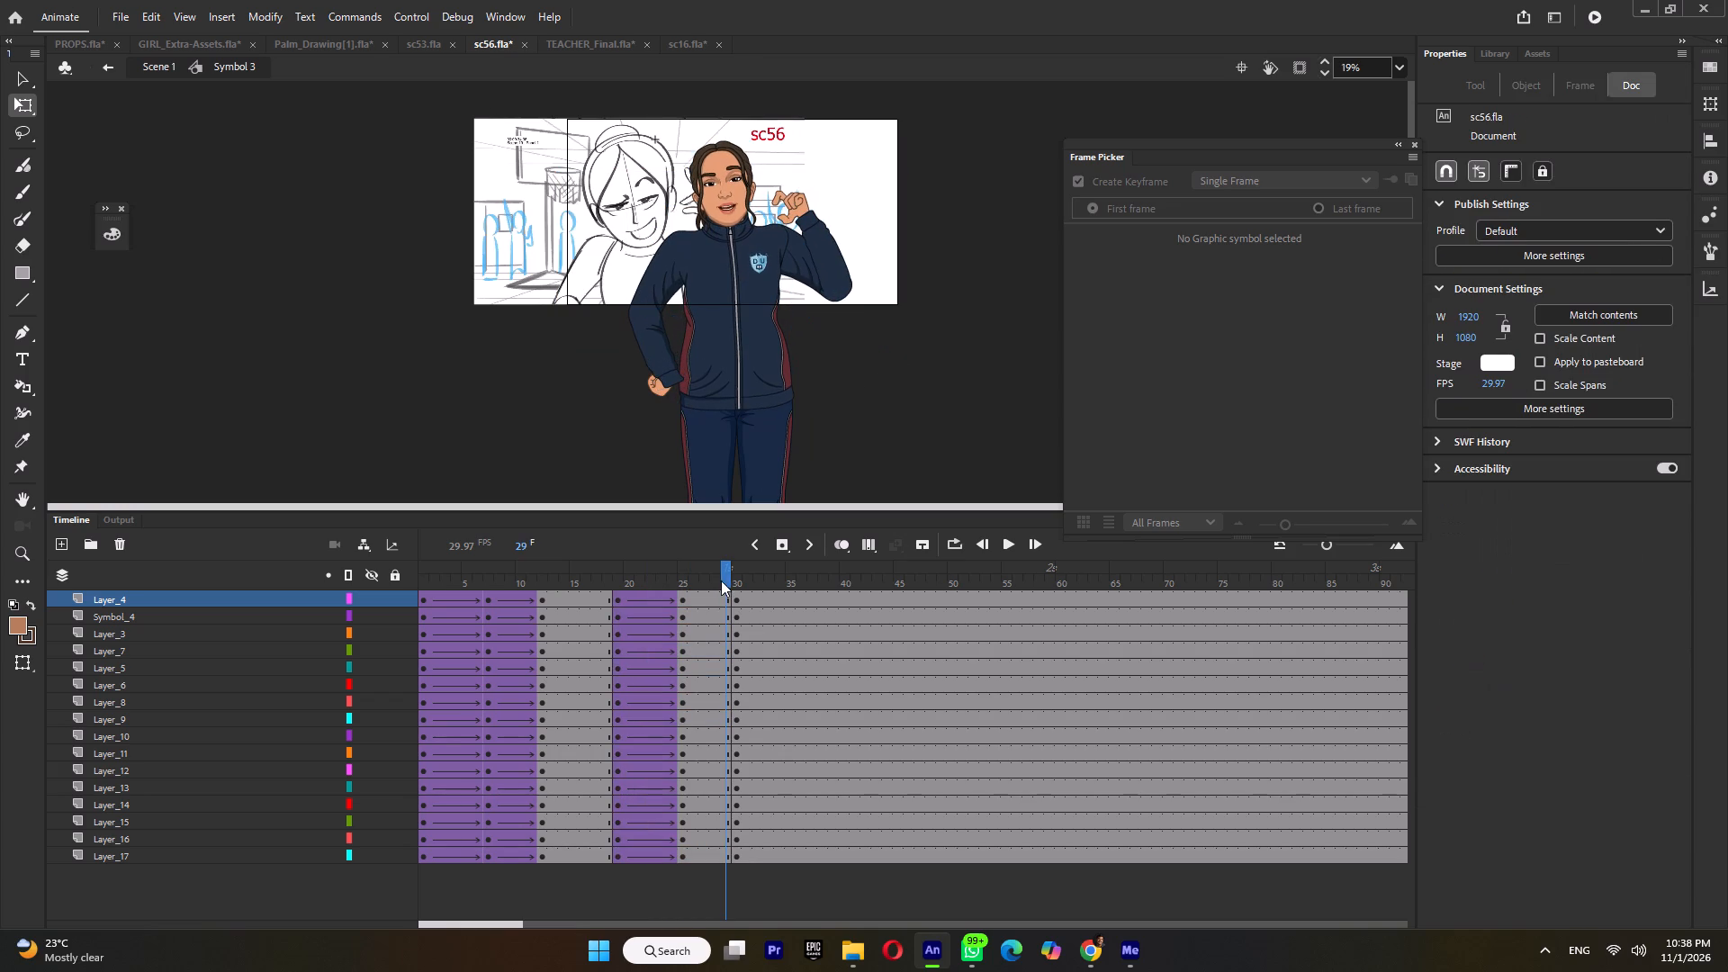
key("ctrl+m")
double_click(706, 580)
key("ctrl+m")
Play back the new tweens from around frame 19 and compare the poses up to frame 26.
left_click(616, 575)
key("Return")
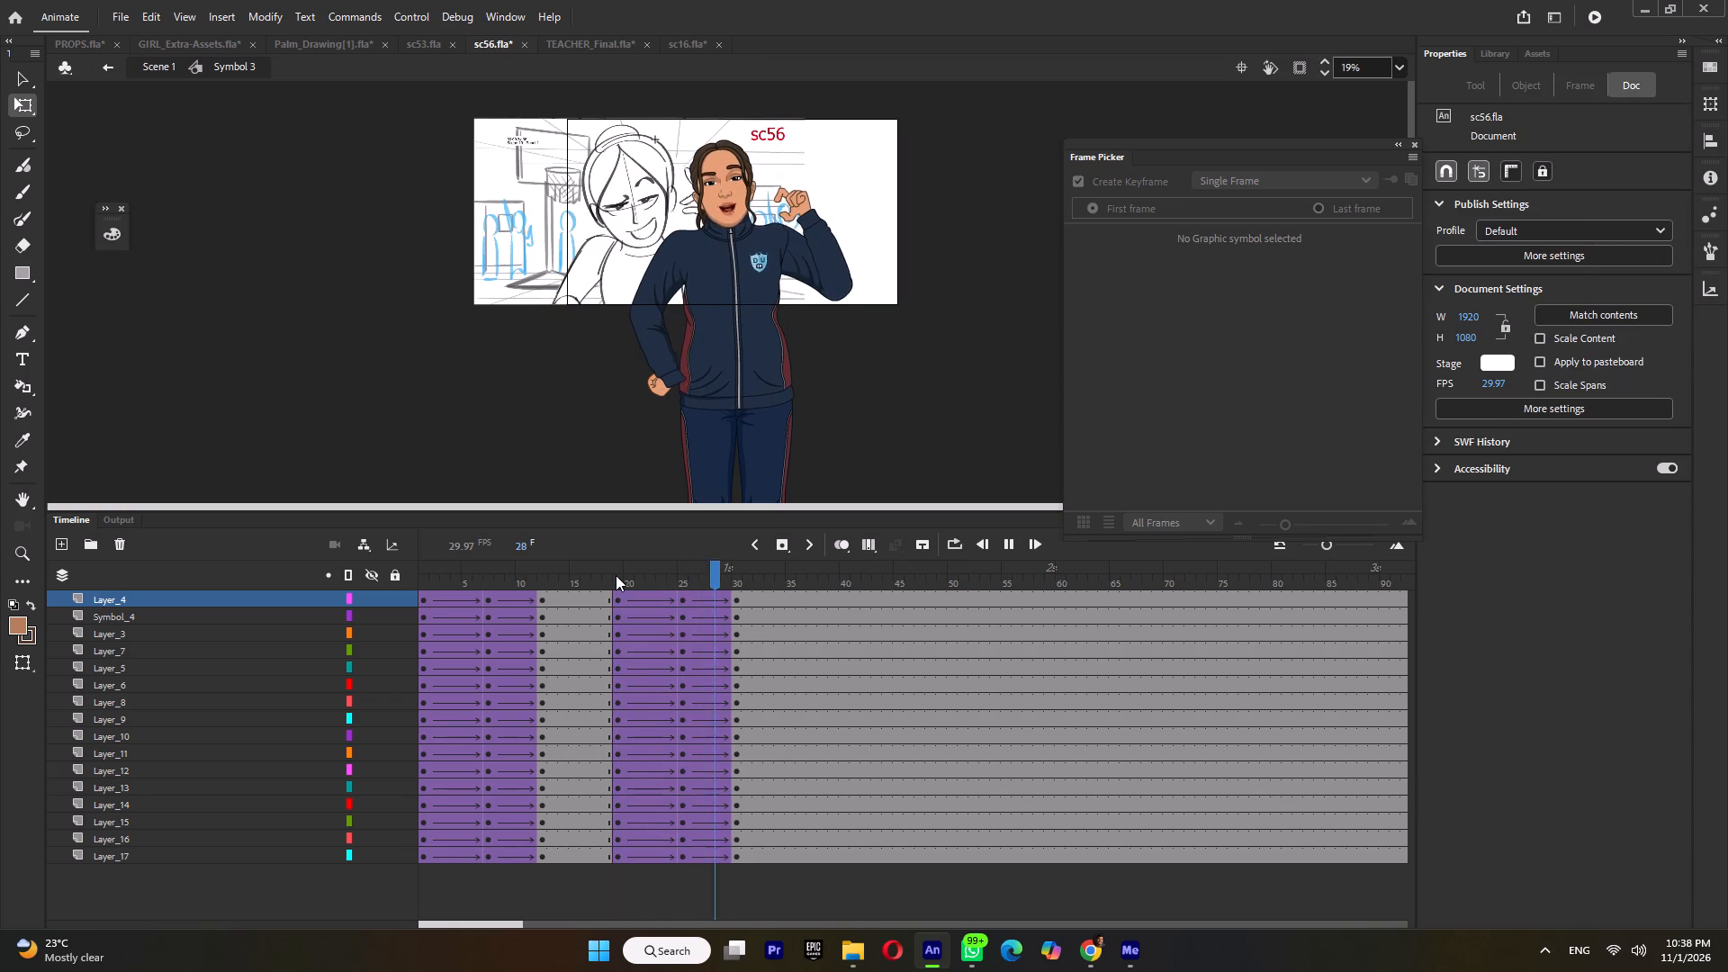
key("Return")
left_click(613, 581)
key("Return")
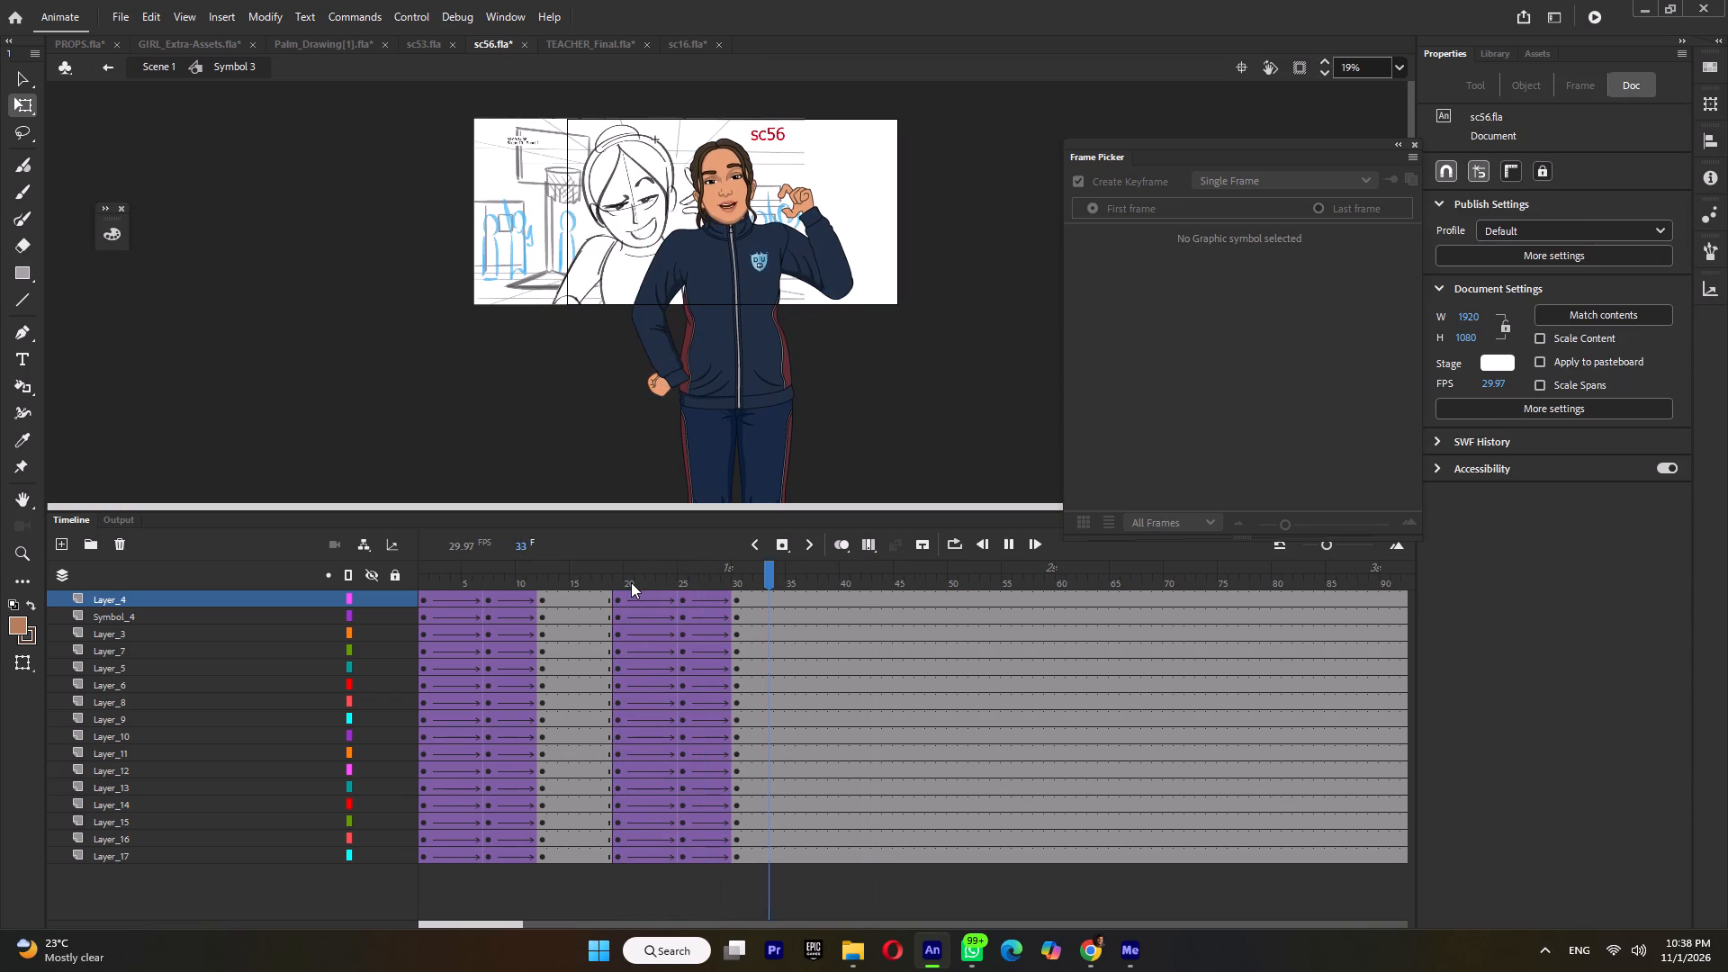
key("Return")
left_click(622, 574)
left_click(672, 573)
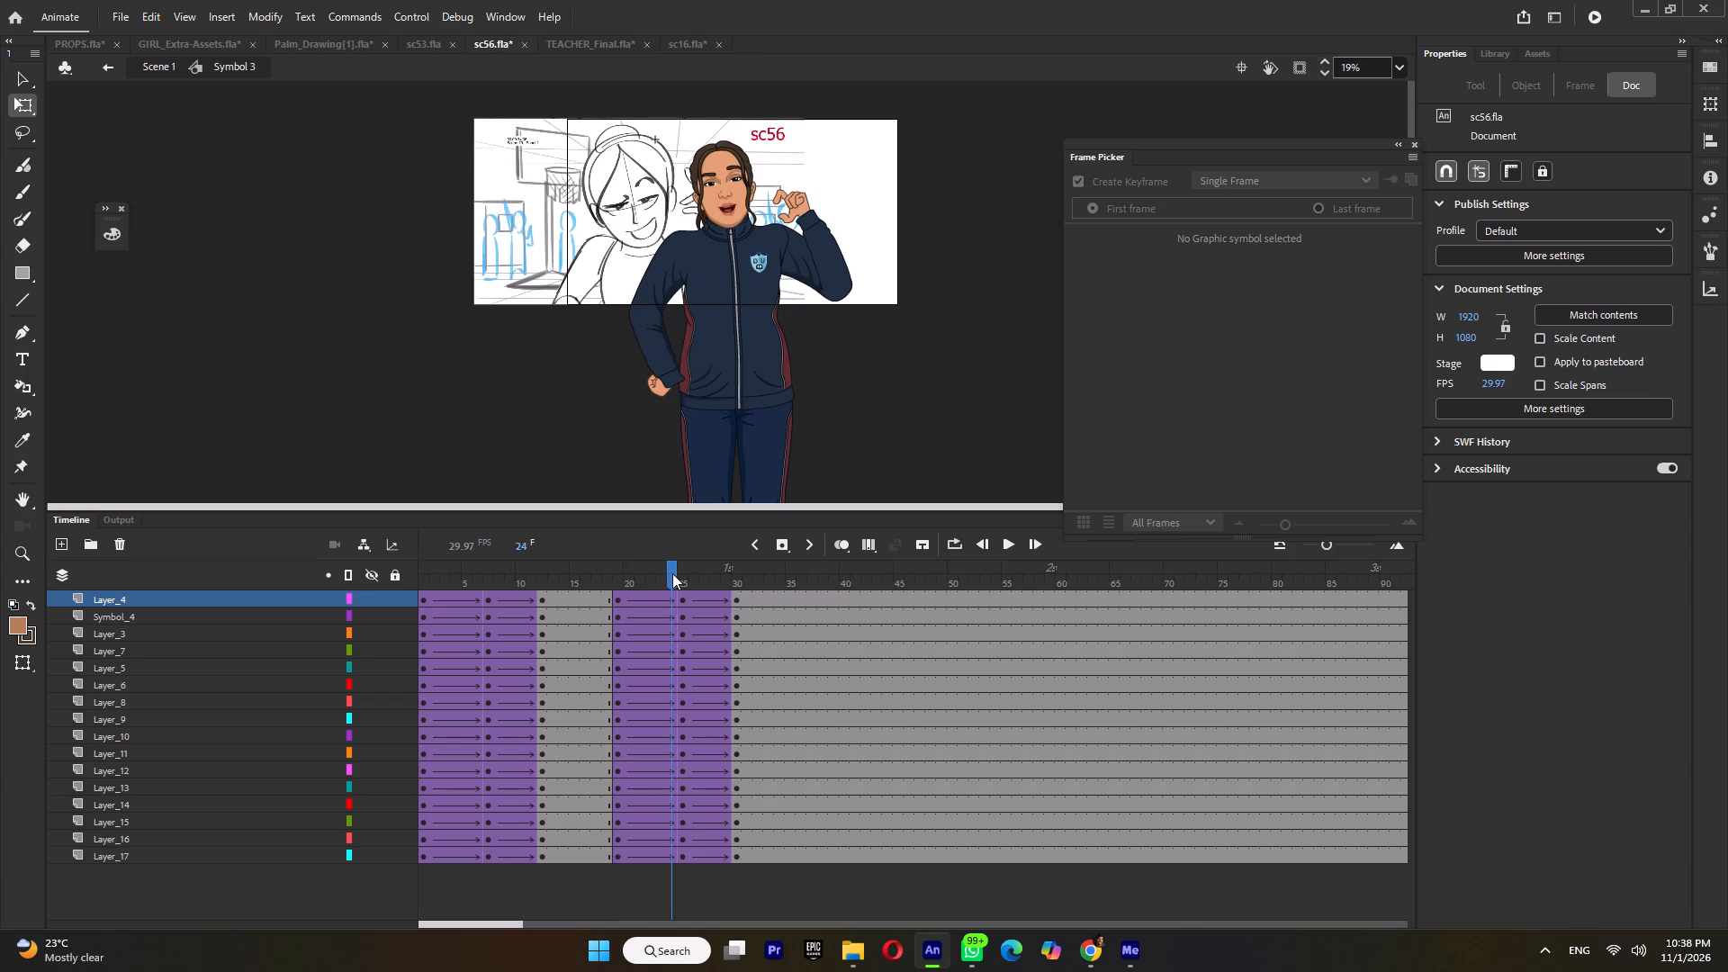
left_click_drag(859, 166, 806, 311)
double_click(698, 574)
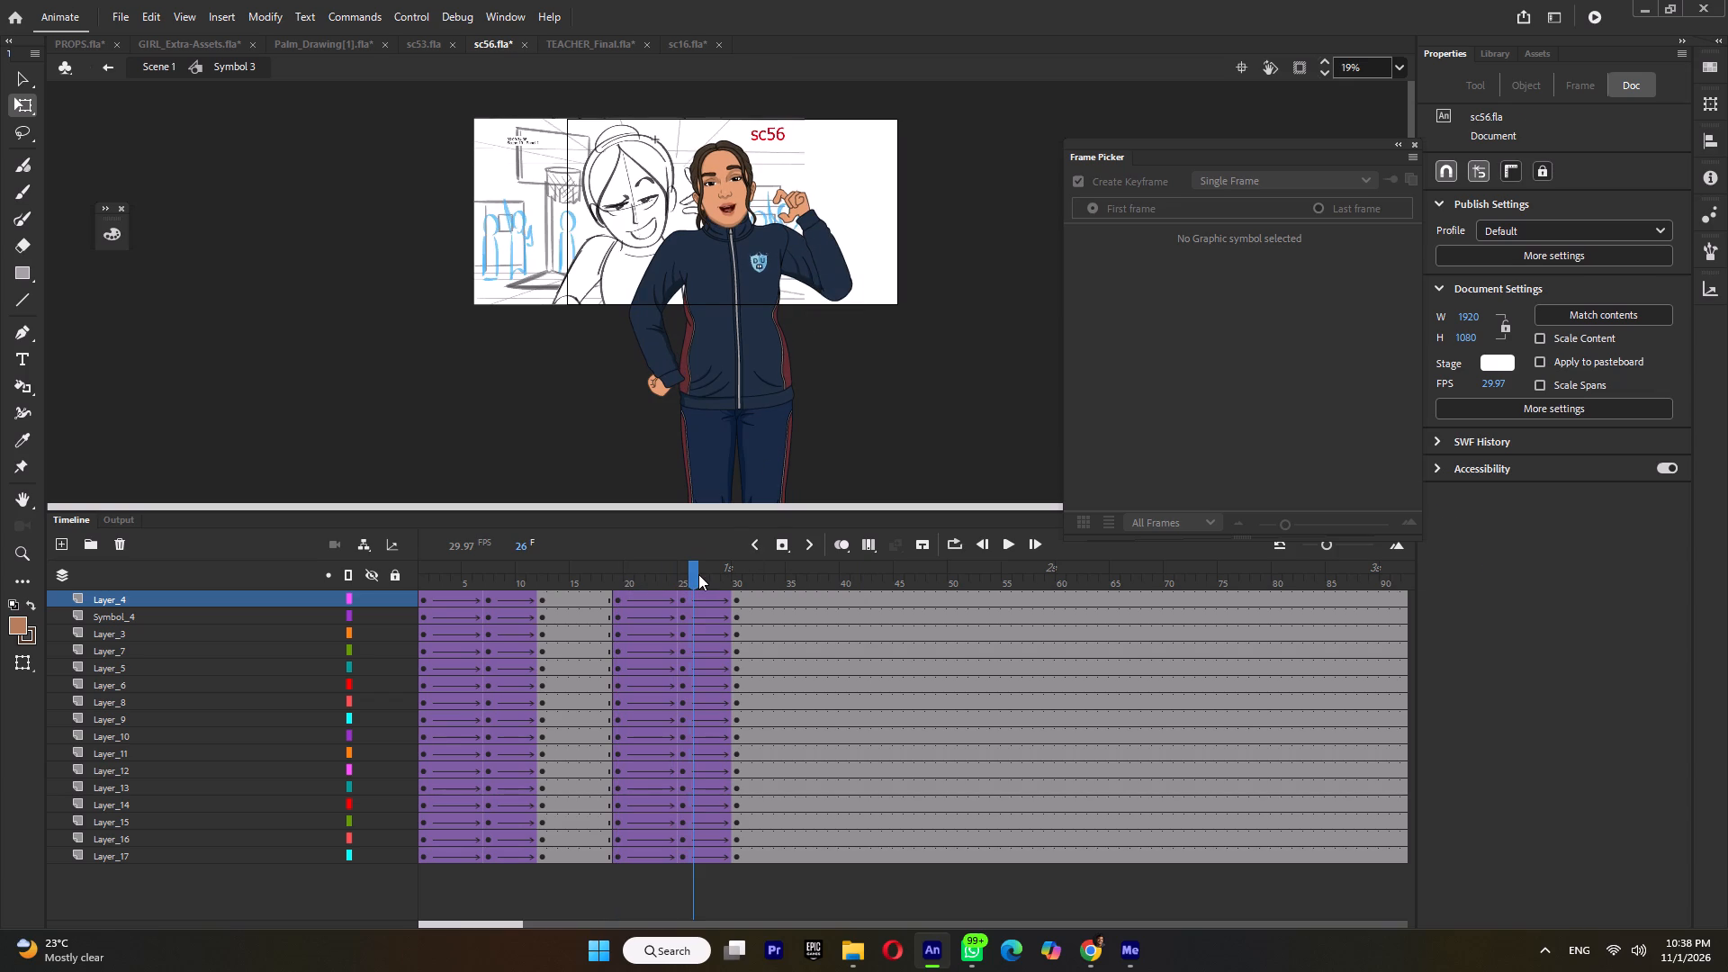
Shift the closing keyframe of all layers from frame 30 to frame 31 and play back the motion.
double_click(745, 575)
key("F6")
double_click(737, 577)
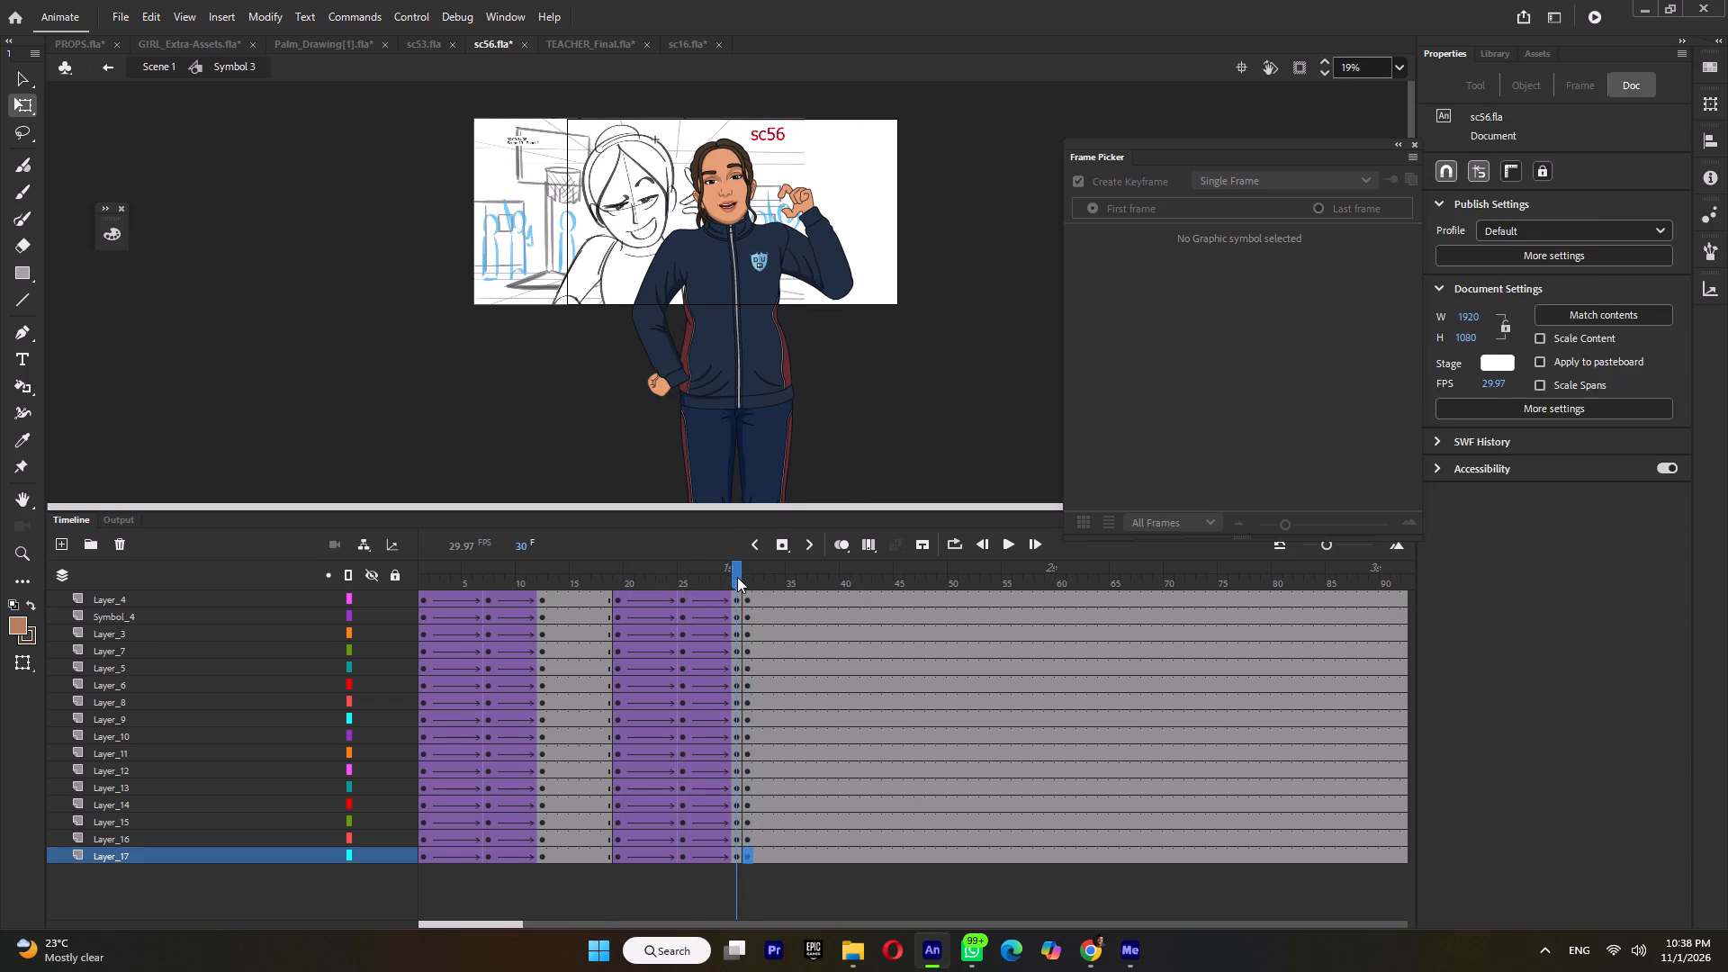
key("shift+F6")
left_click(623, 585)
key("Return")
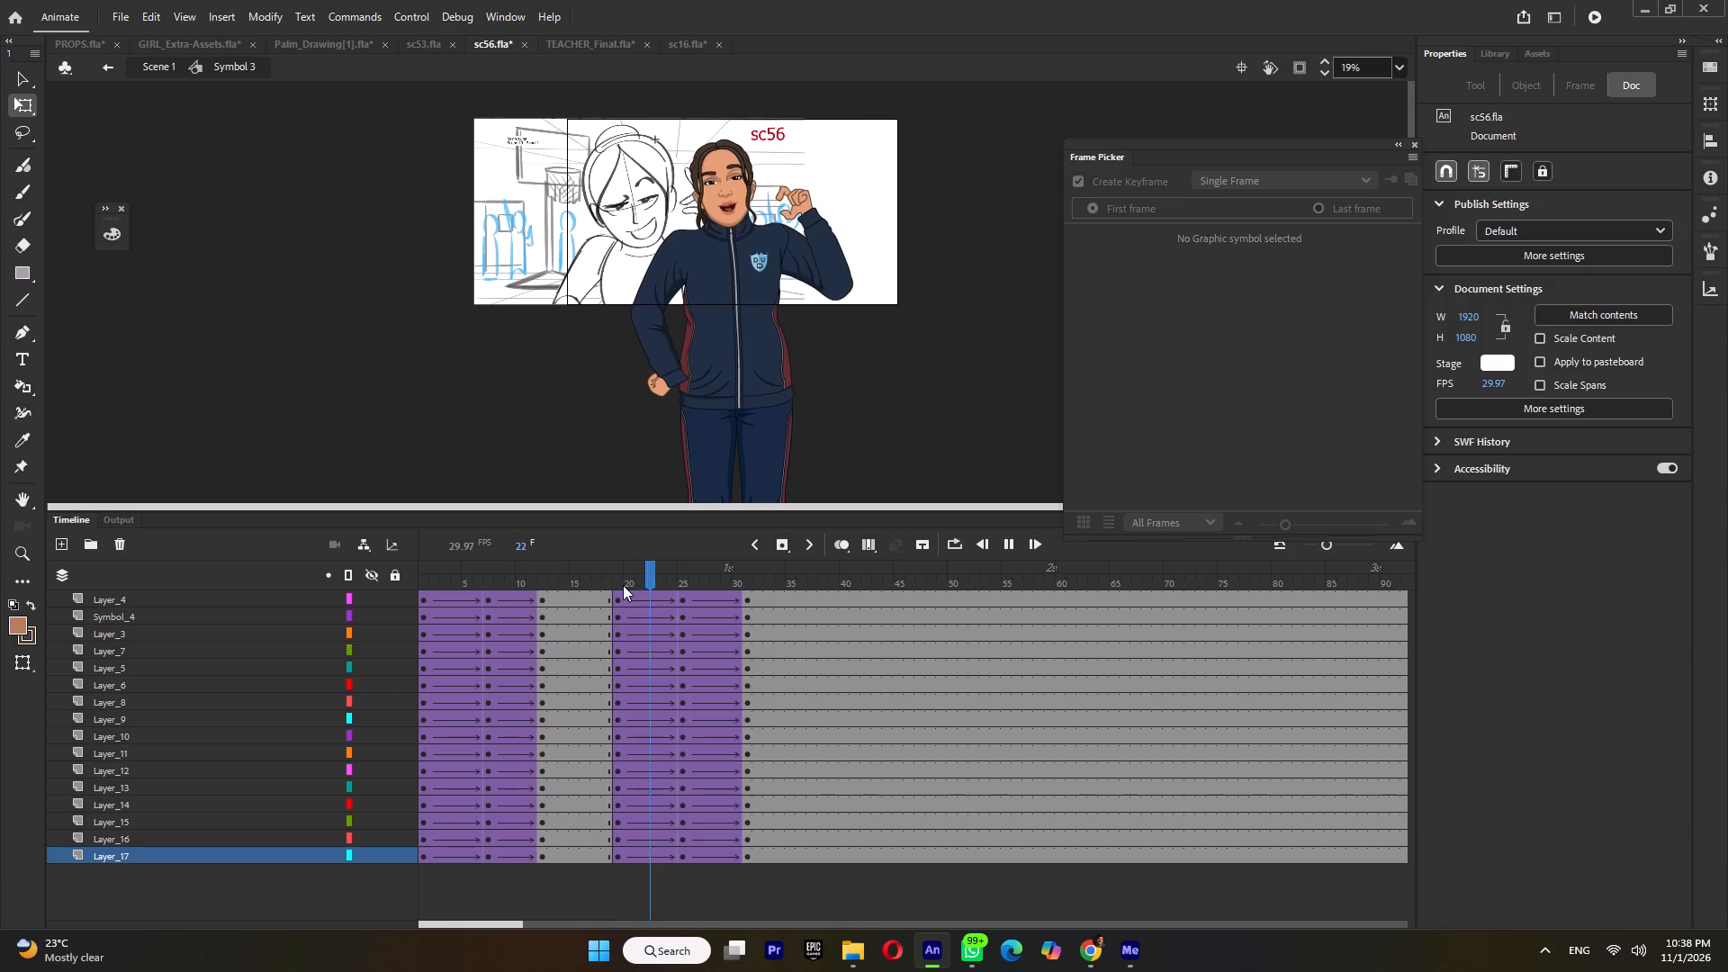
key("Return")
At frame 25, select the head and hair, set their pivot near the chin, and tilt them slightly counter-clockwise.
left_click(631, 579)
left_click(680, 580)
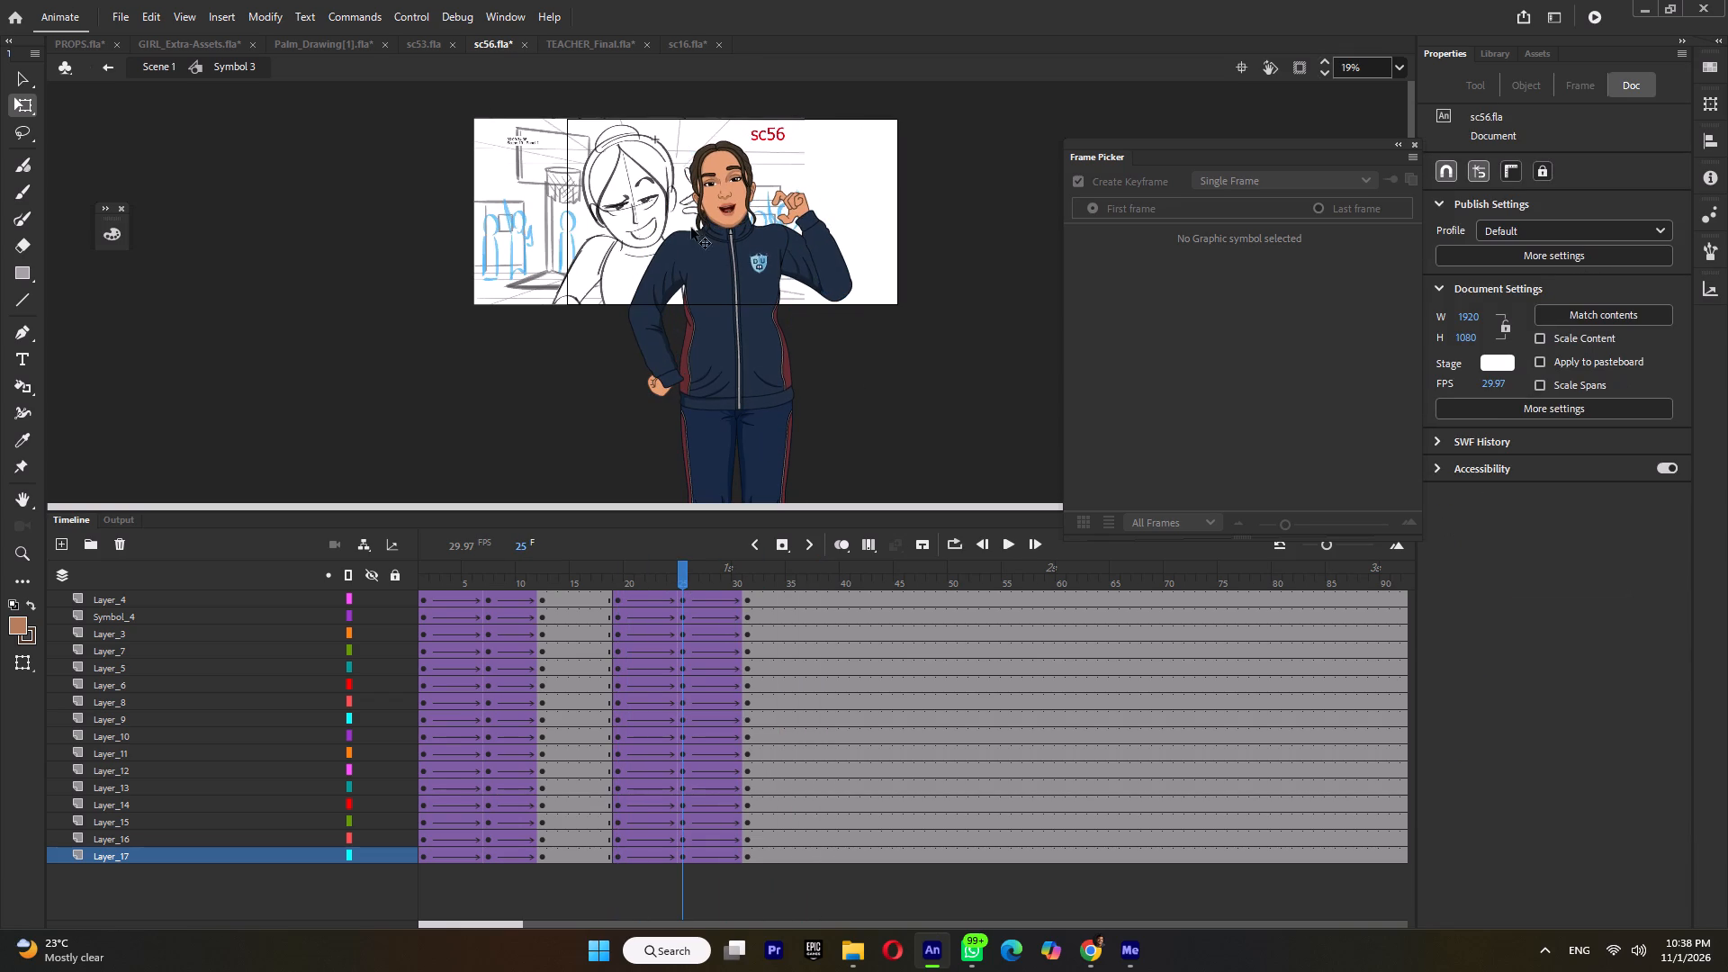
left_click_drag(664, 149, 735, 175)
scroll(735, 191, "up", 6, "ctrl")
left_click_drag(707, 188, 725, 308)
scroll(740, 294, "down", 3, "ctrl")
scroll(812, 104, "up", 3, "ctrl")
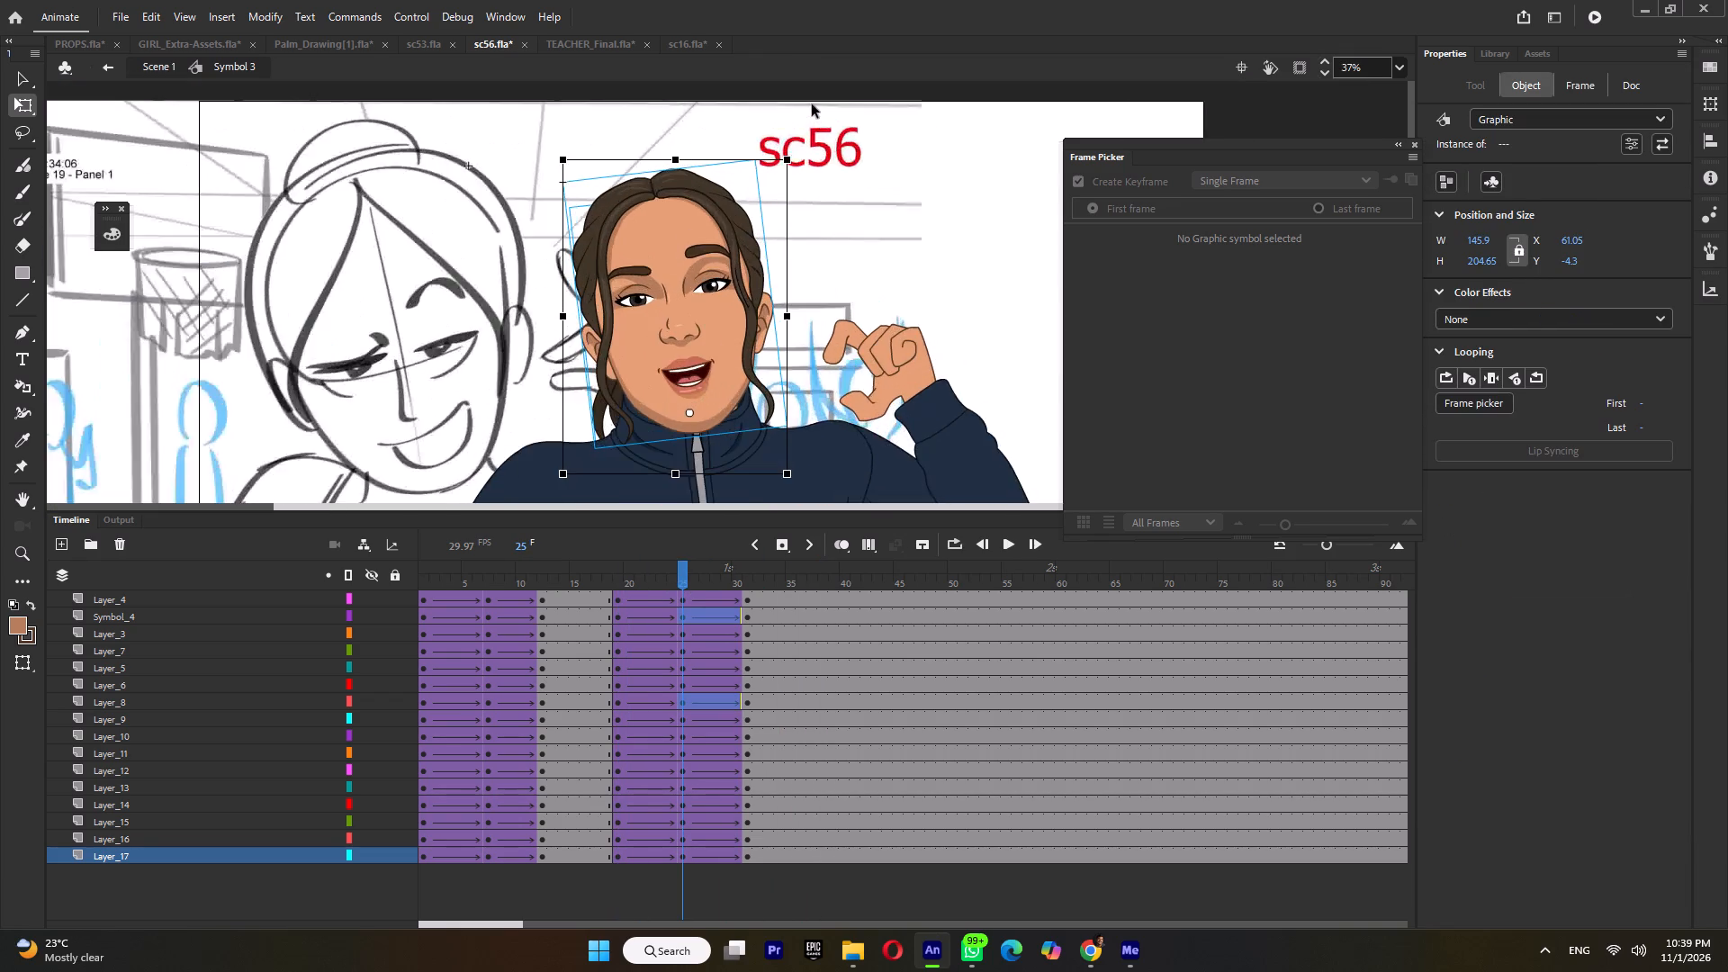
scroll(772, 168, "up", 6, "ctrl")
left_click_drag(795, 179, 788, 176)
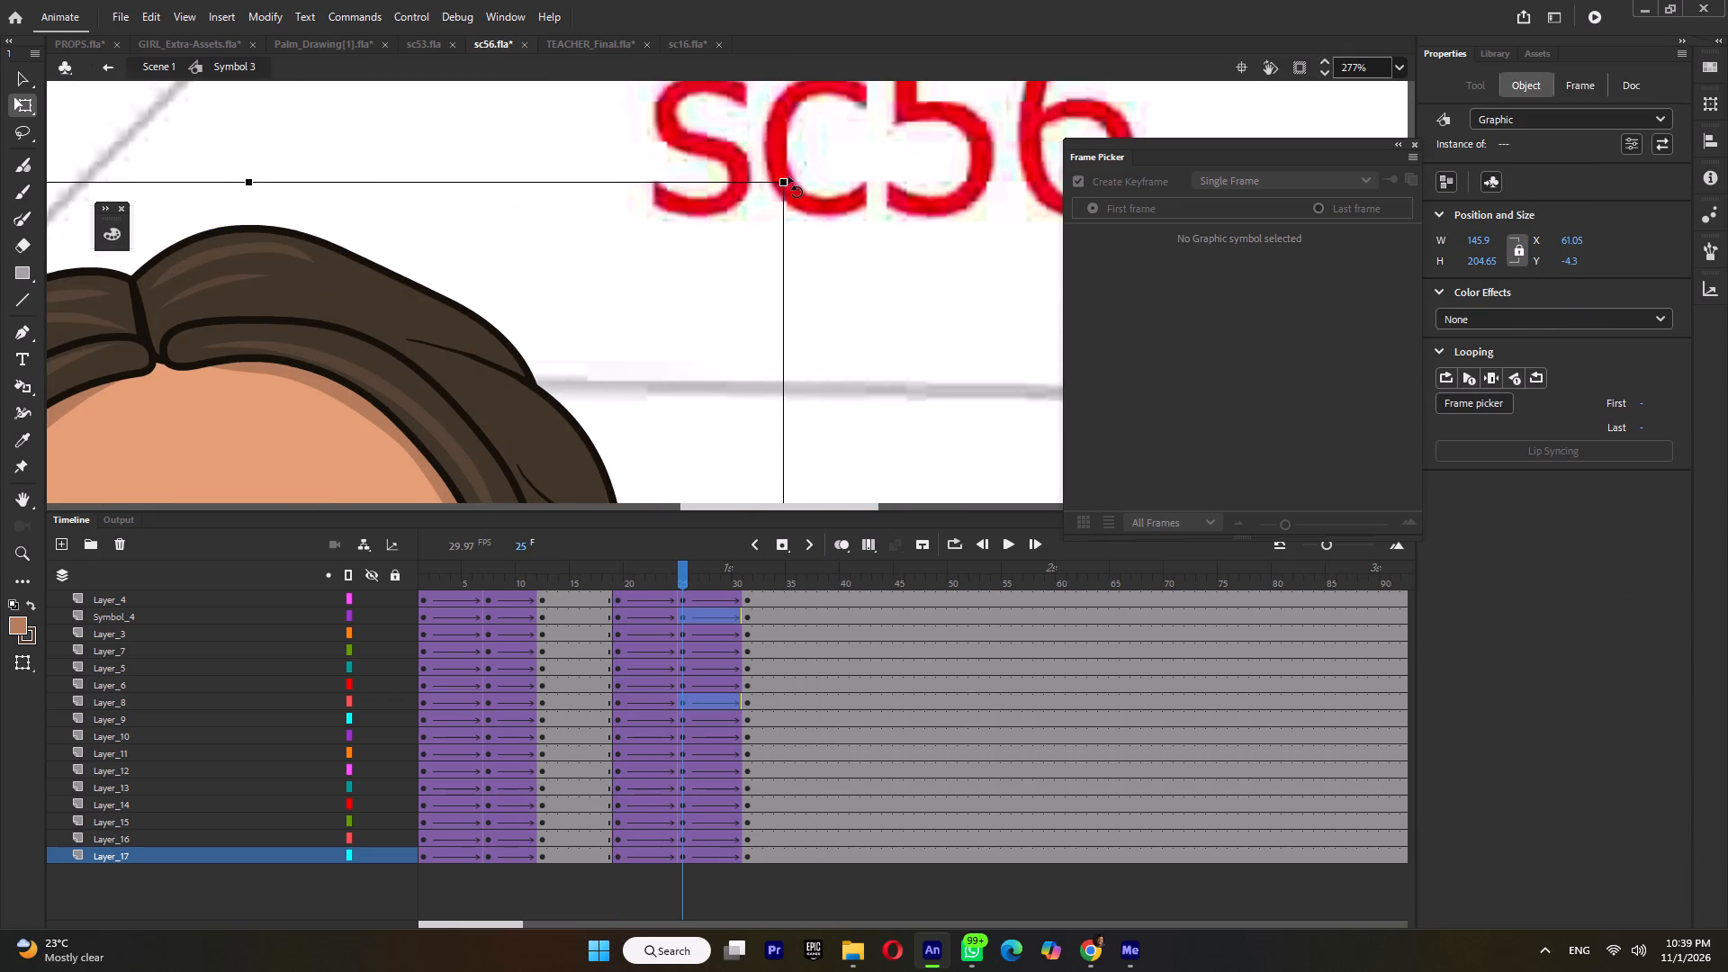
left_click_drag(788, 176, 787, 175)
scroll(787, 175, "down", 10, "ctrl")
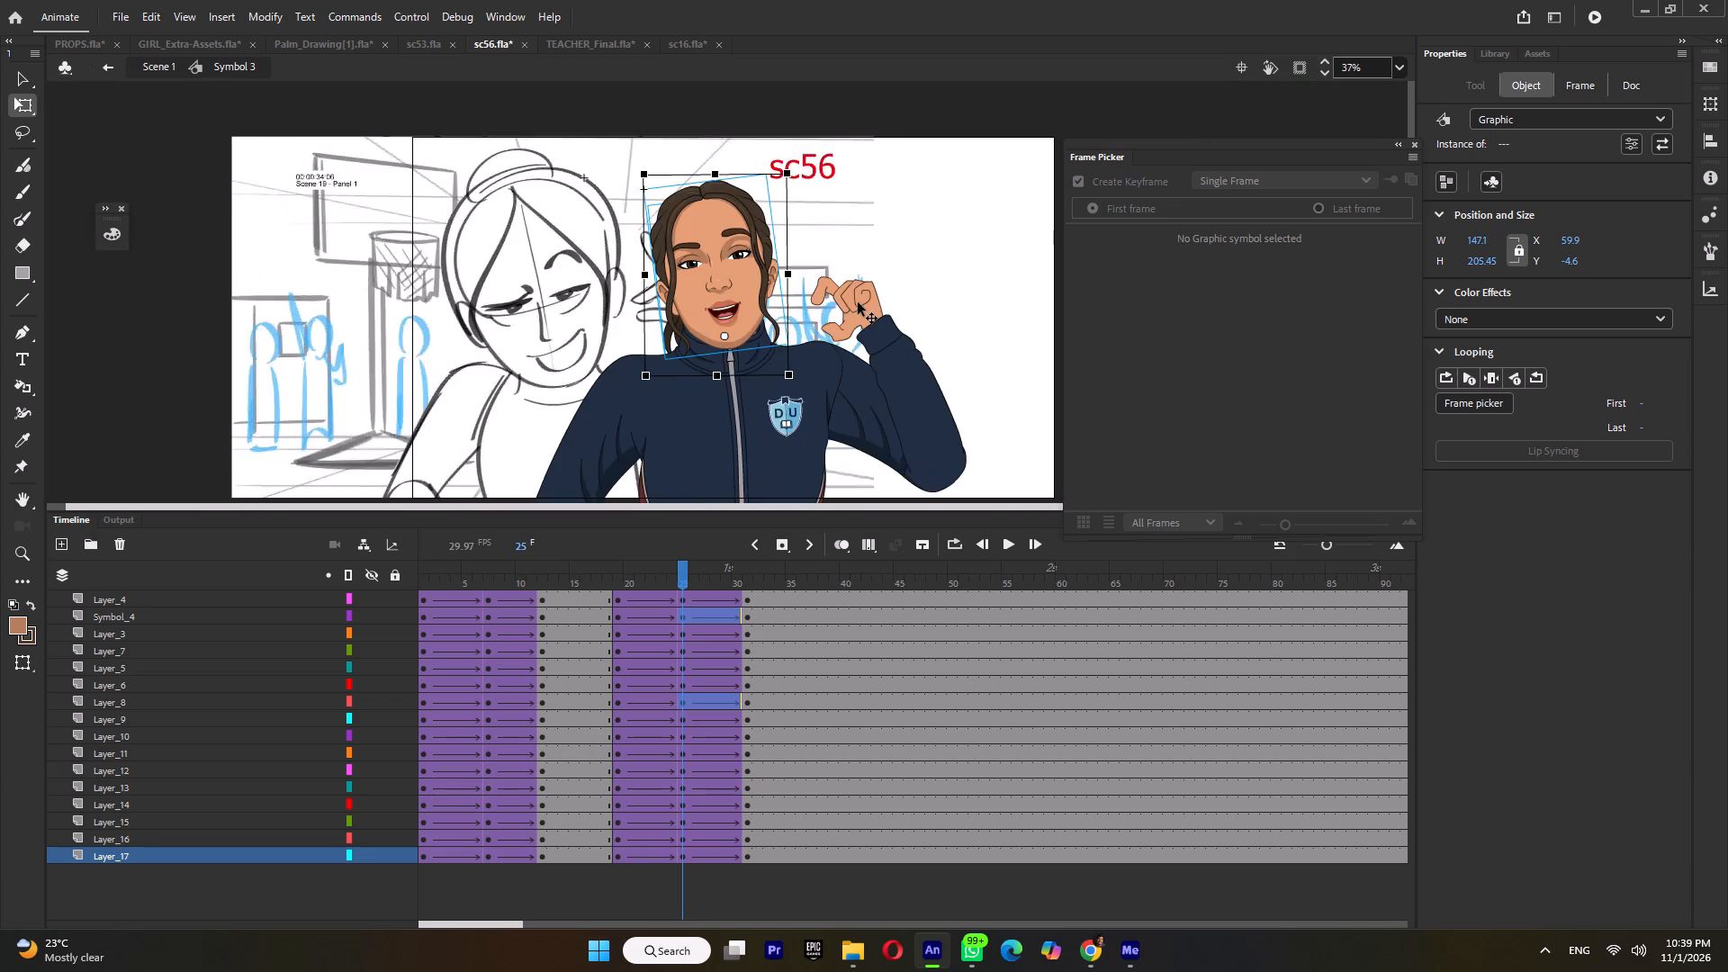
Rotate the raised hand slightly counter-clockwise at frame 25 and review the motion from frame 19.
left_click(858, 302)
scroll(816, 293, "up", 6, "ctrl")
left_click_drag(756, 355, 756, 369)
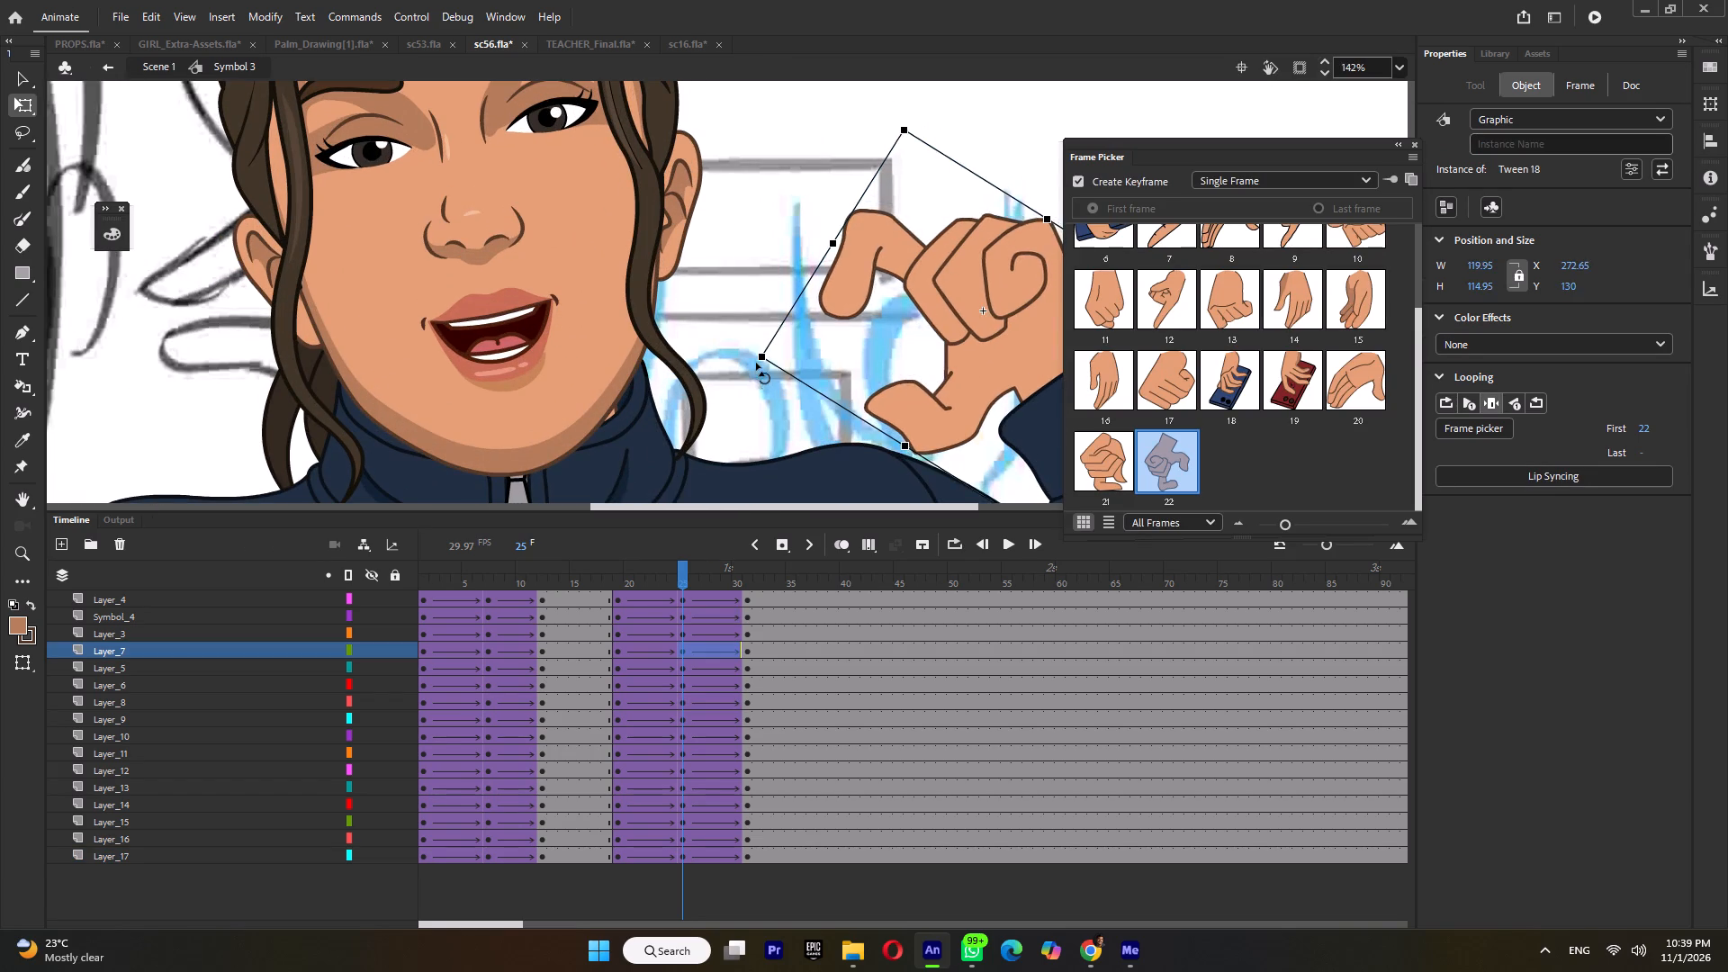
scroll(756, 363, "down", 9, "ctrl")
left_click(620, 581)
key("Return")
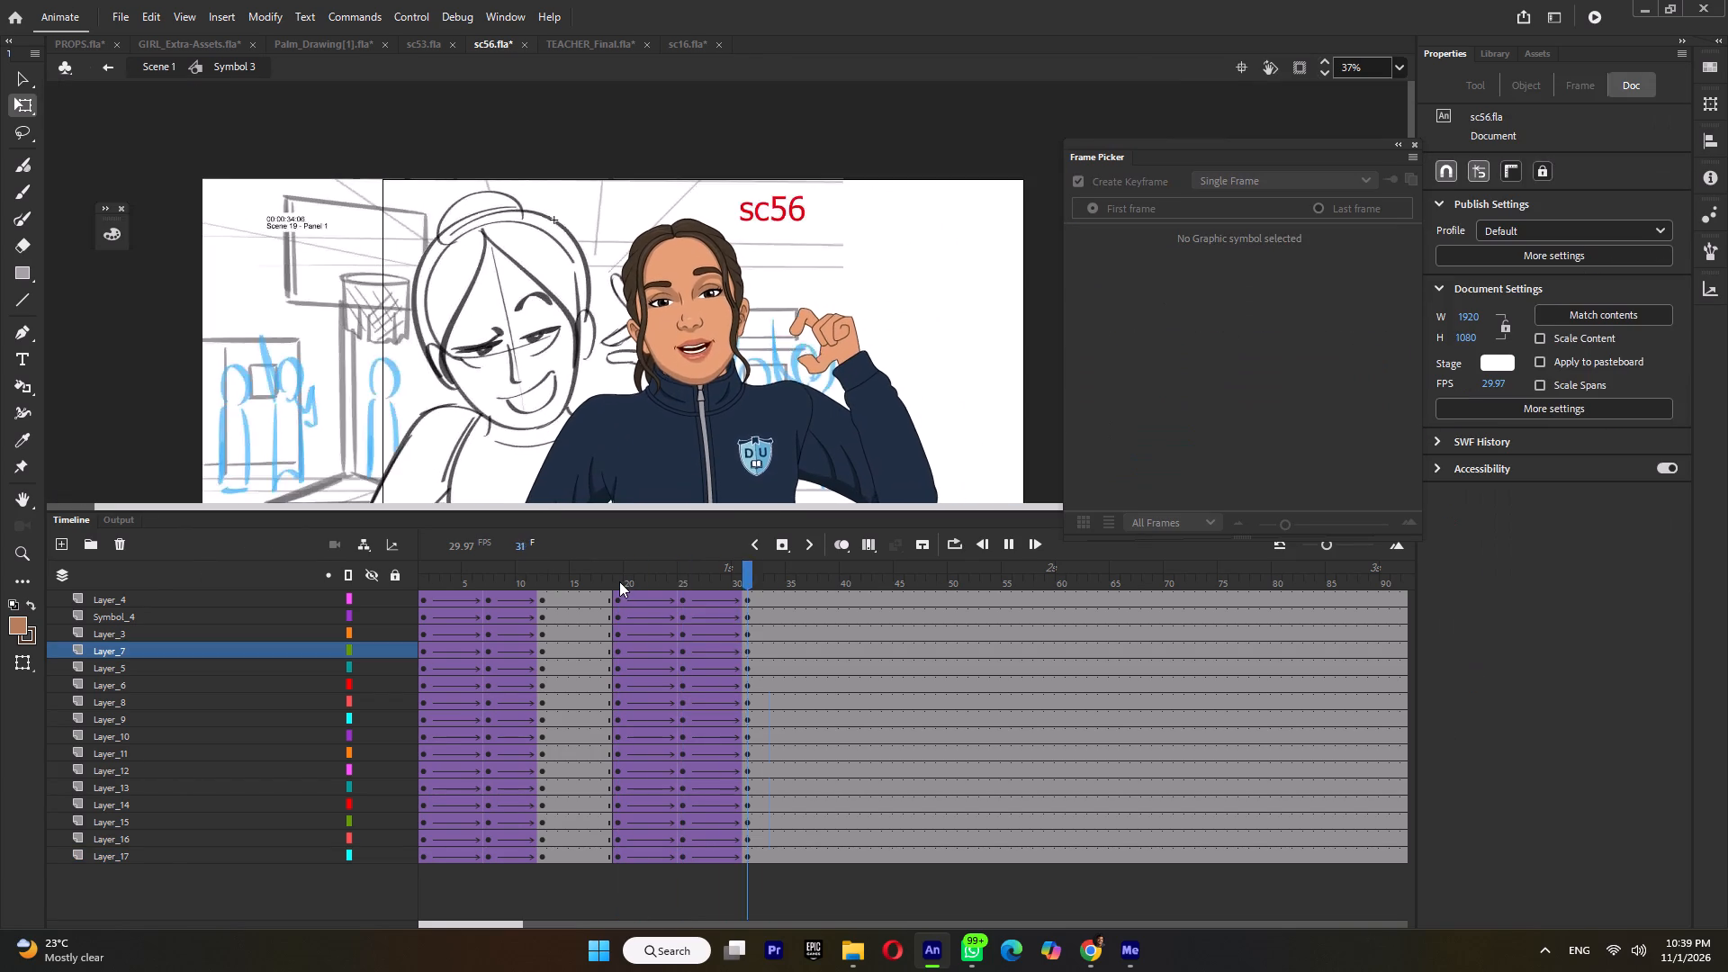
left_click(619, 581)
key("Return")
key("Return")
left_click_drag(645, 574, 678, 582)
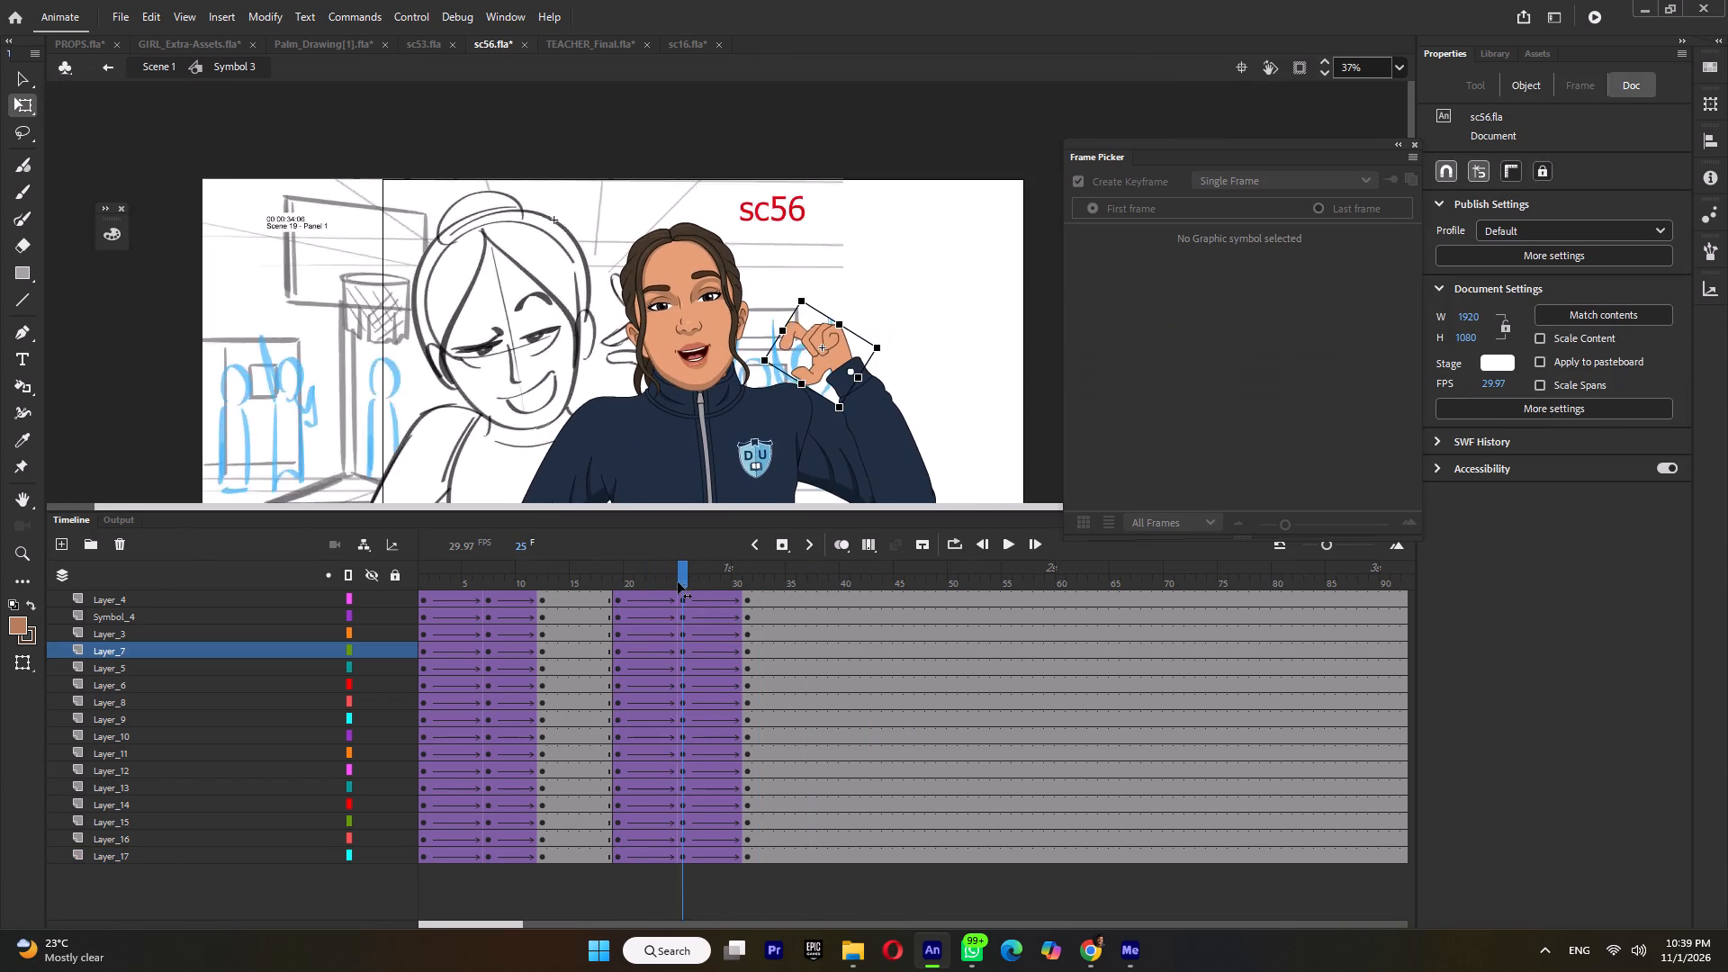
left_click_drag(678, 582, 642, 595)
Insert keyframes on all layers at frames 23 and 27.
double_click(655, 582)
left_click(661, 580)
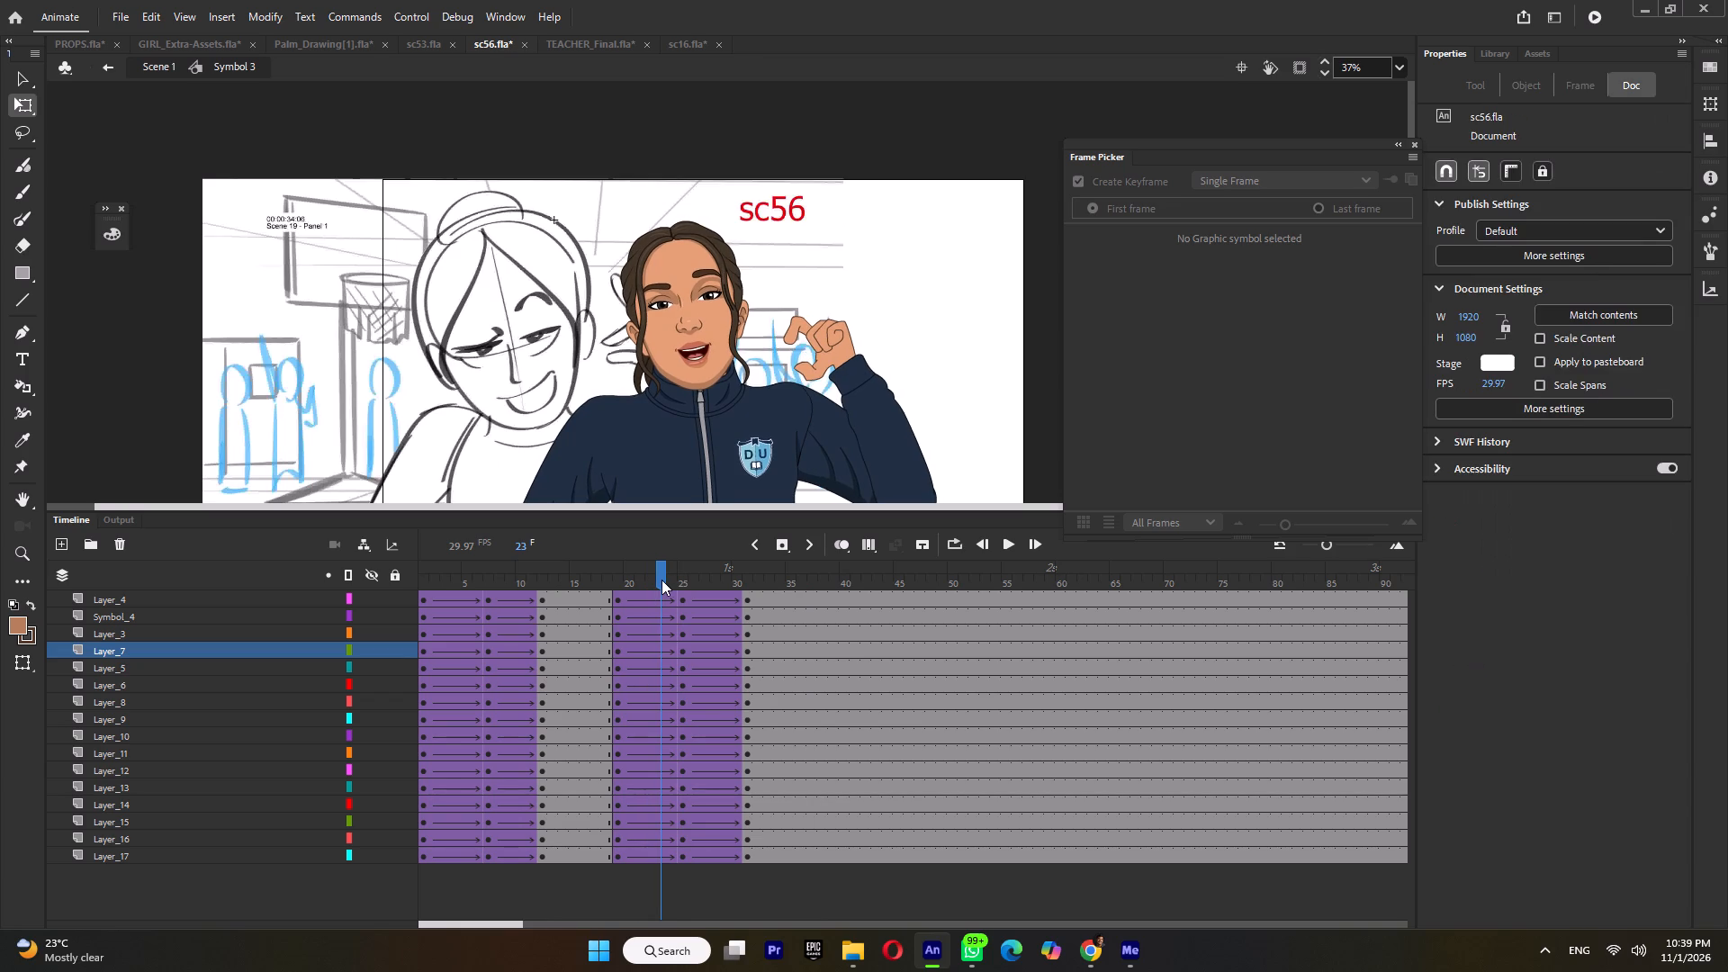
double_click(661, 580)
key("F6")
left_click(705, 580)
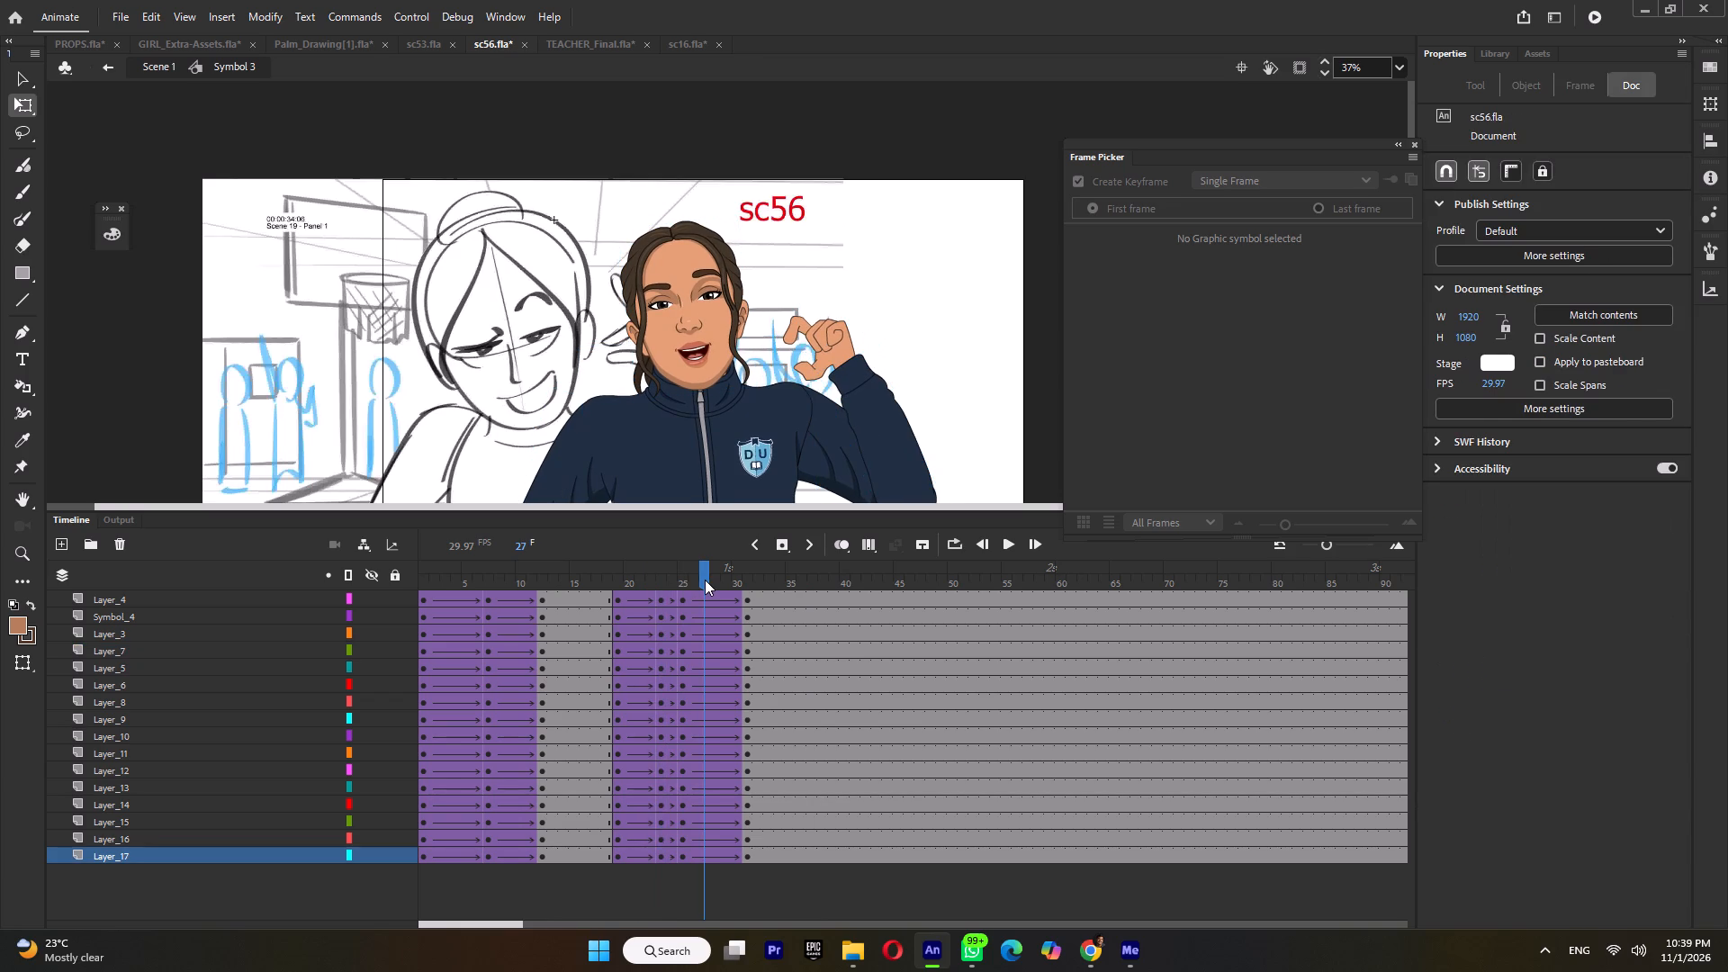
double_click(705, 580)
key("F6")
Rotate the raised hand slightly counter-clockwise at frame 27 after comparing it with frames 23 and 25.
left_click(663, 576)
left_click(681, 576)
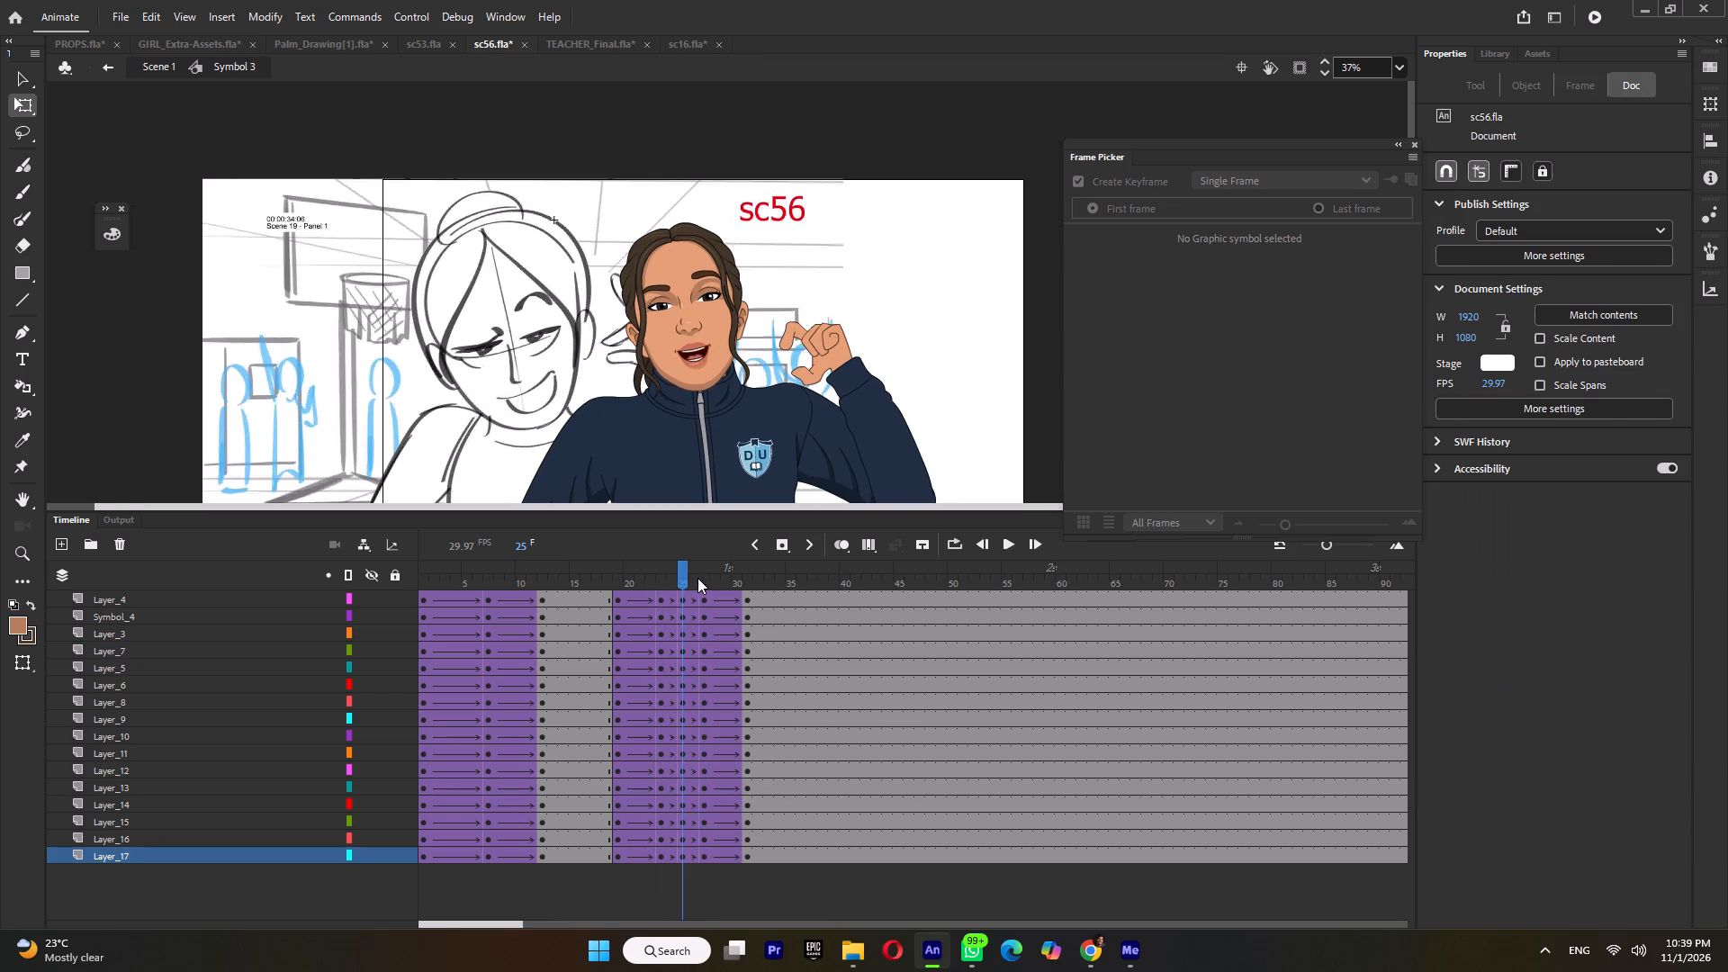
left_click(701, 576)
left_click(820, 319)
scroll(782, 363, "up", 2, "ctrl")
middle_click(782, 363, "ctrl")
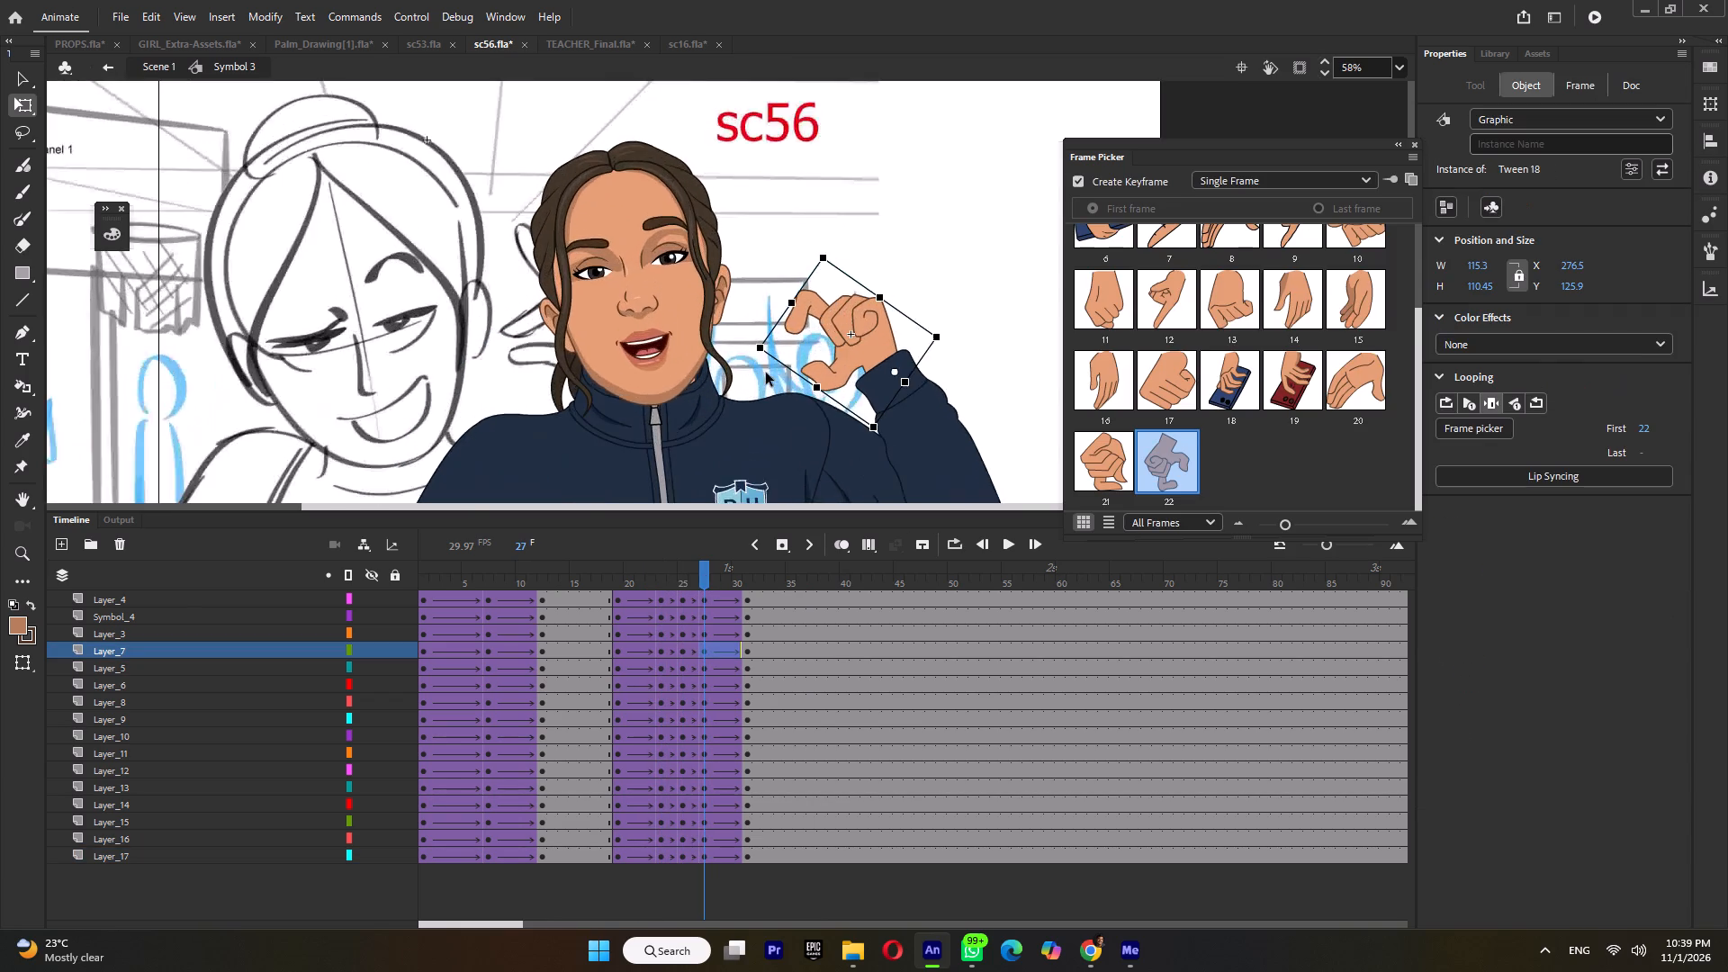
scroll(765, 370, "up", 4, "ctrl")
left_click_drag(752, 334, 752, 355)
scroll(752, 359, "down", 3, "ctrl")
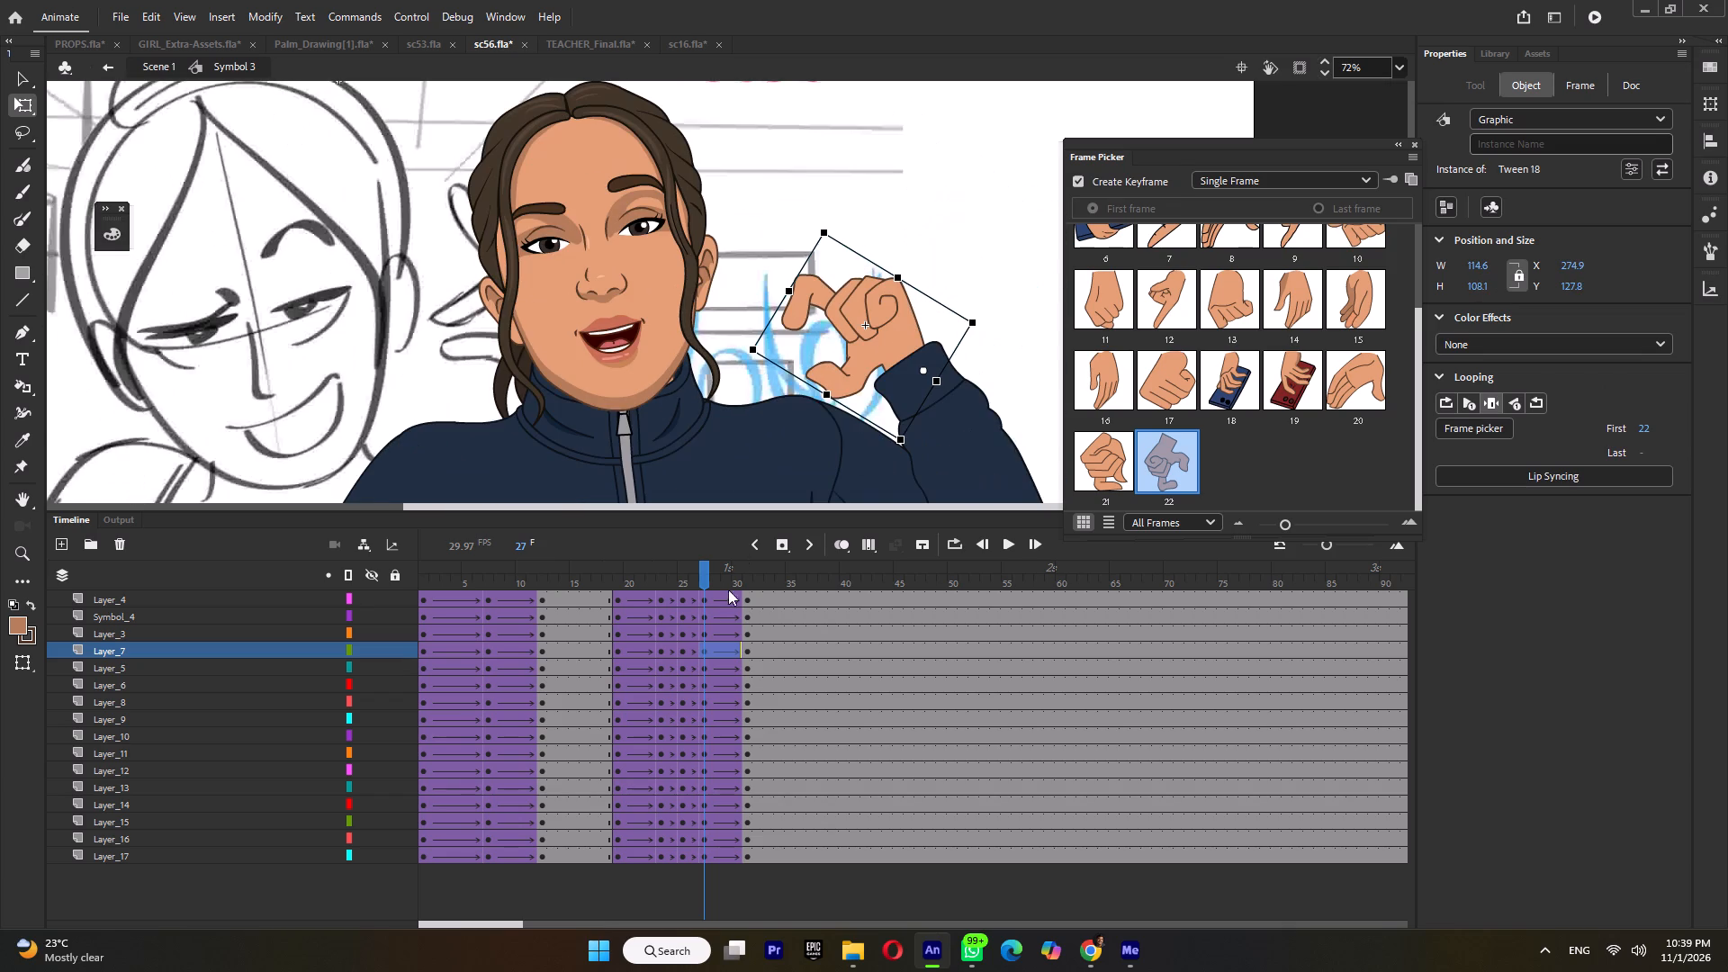
Insert a keyframe on all layers at frame 34 and create classic tweens from frame 31 up to it.
left_click_drag(709, 578, 743, 578)
left_click(766, 573)
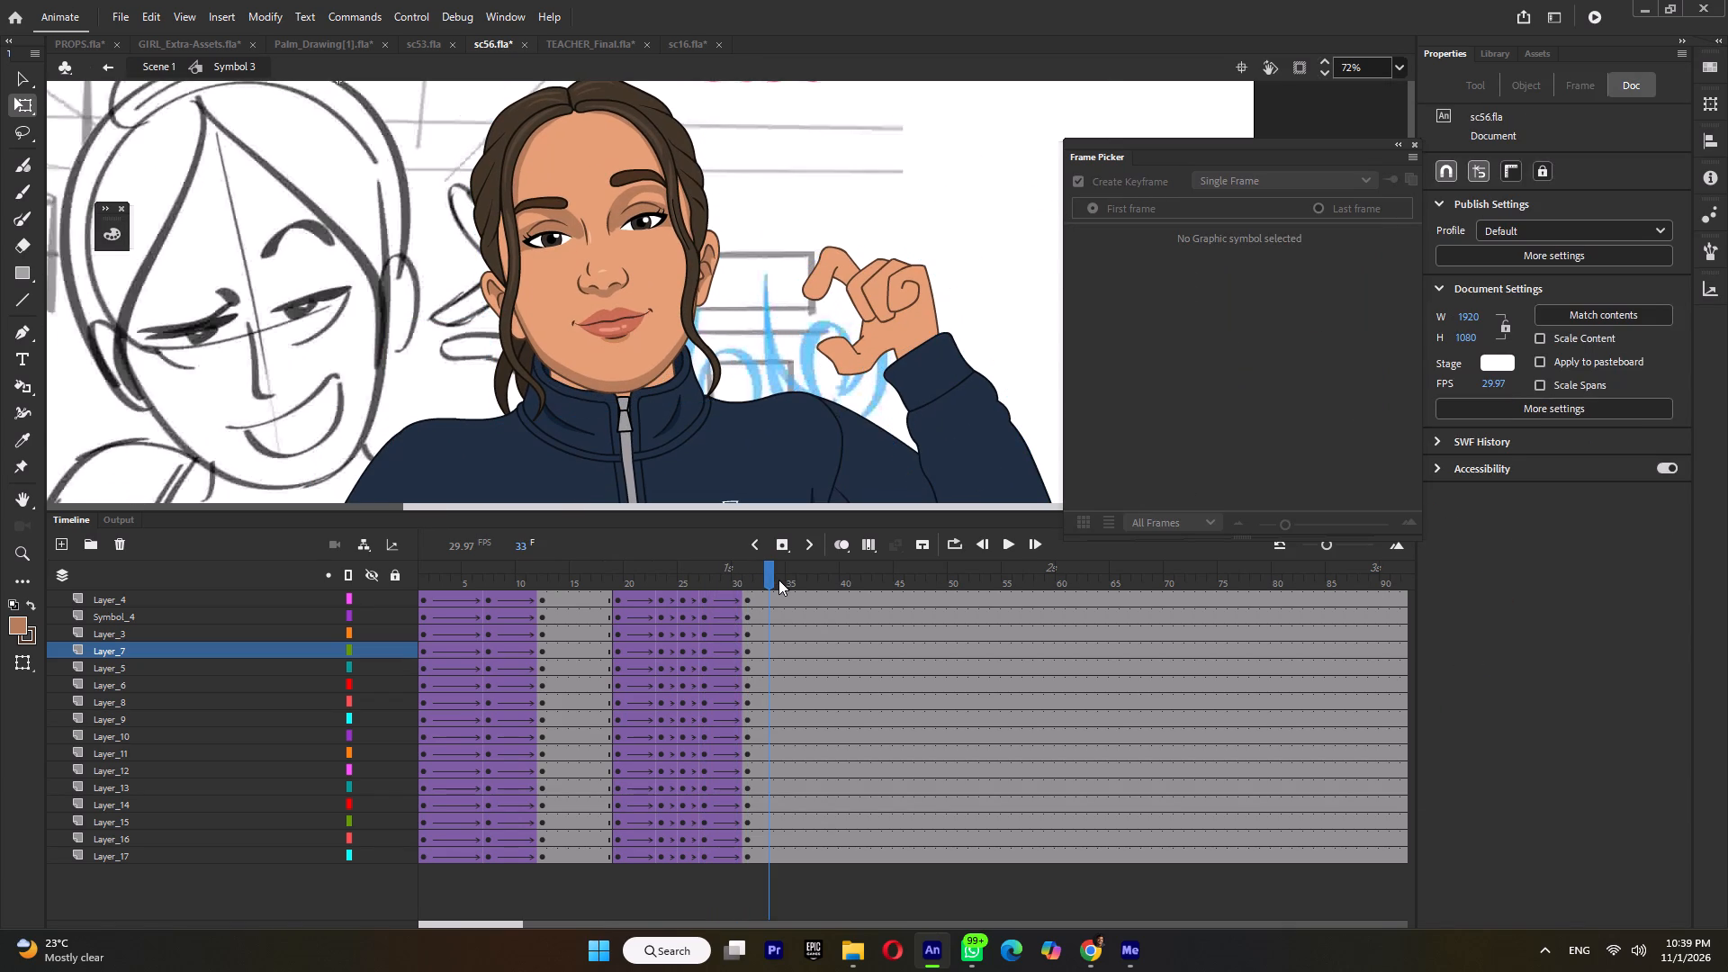
double_click(781, 580)
key("F6")
double_click(769, 574)
key("ctrl+m")
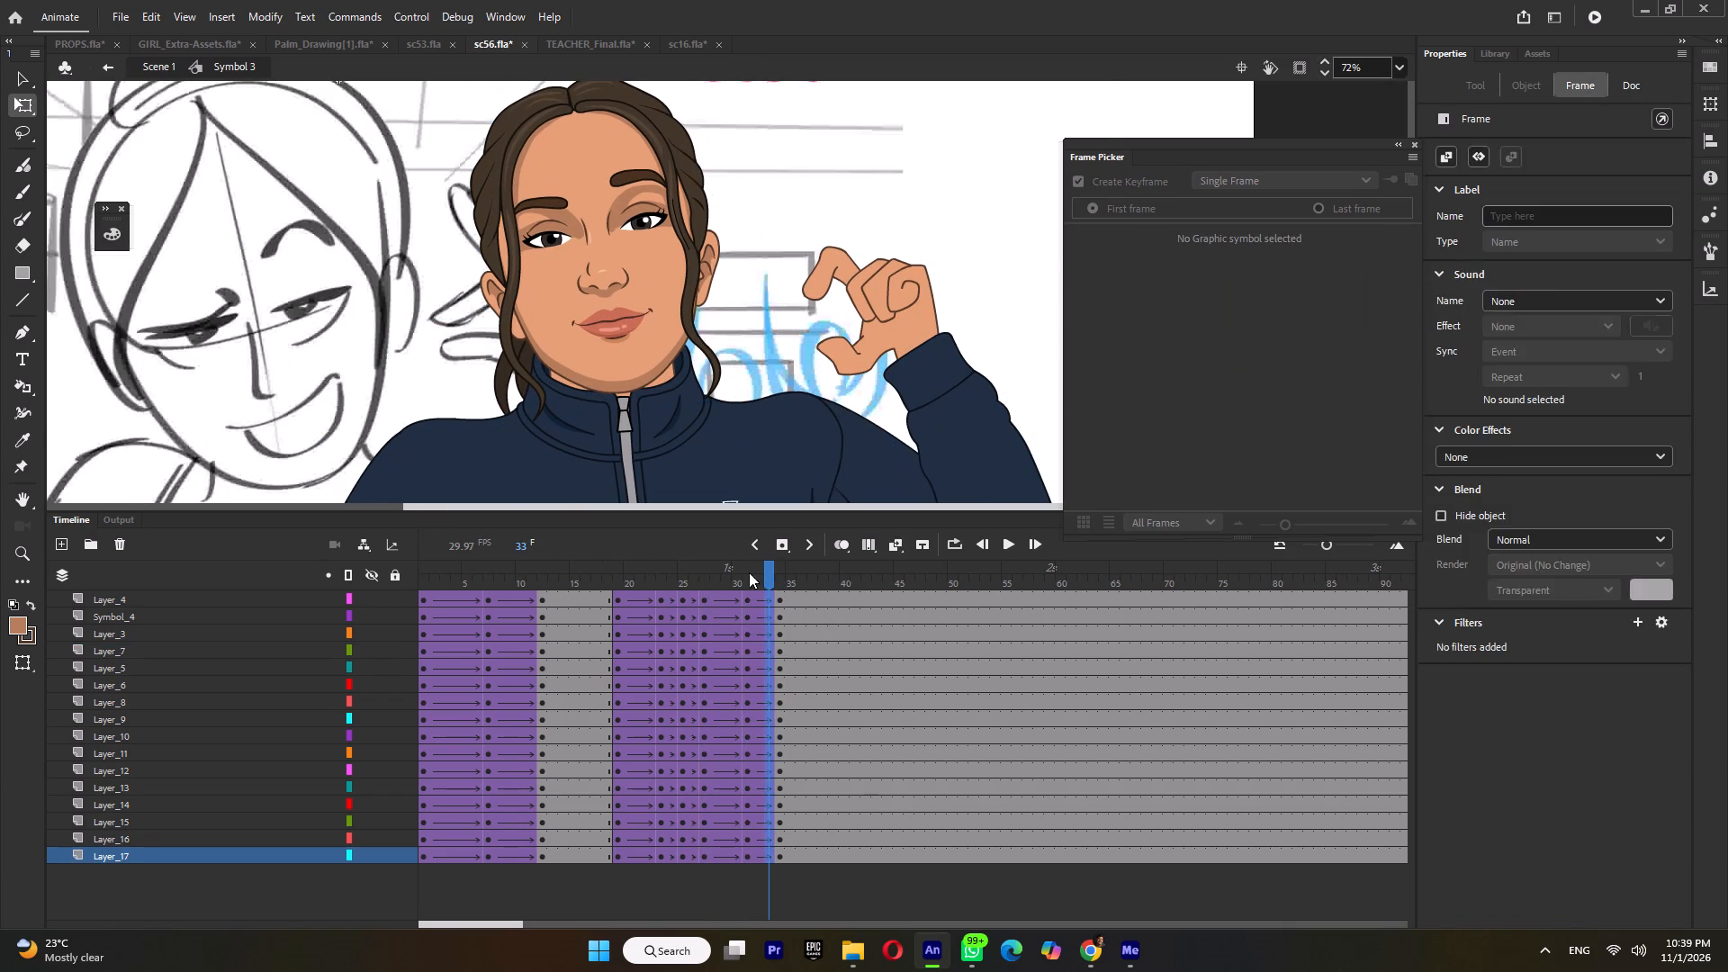
Rotate the raised hand slightly counter-clockwise at frame 31 and play back the gesture from frame 17.
left_click(746, 572)
left_click(888, 304)
scroll(822, 273, "up", 4, "ctrl")
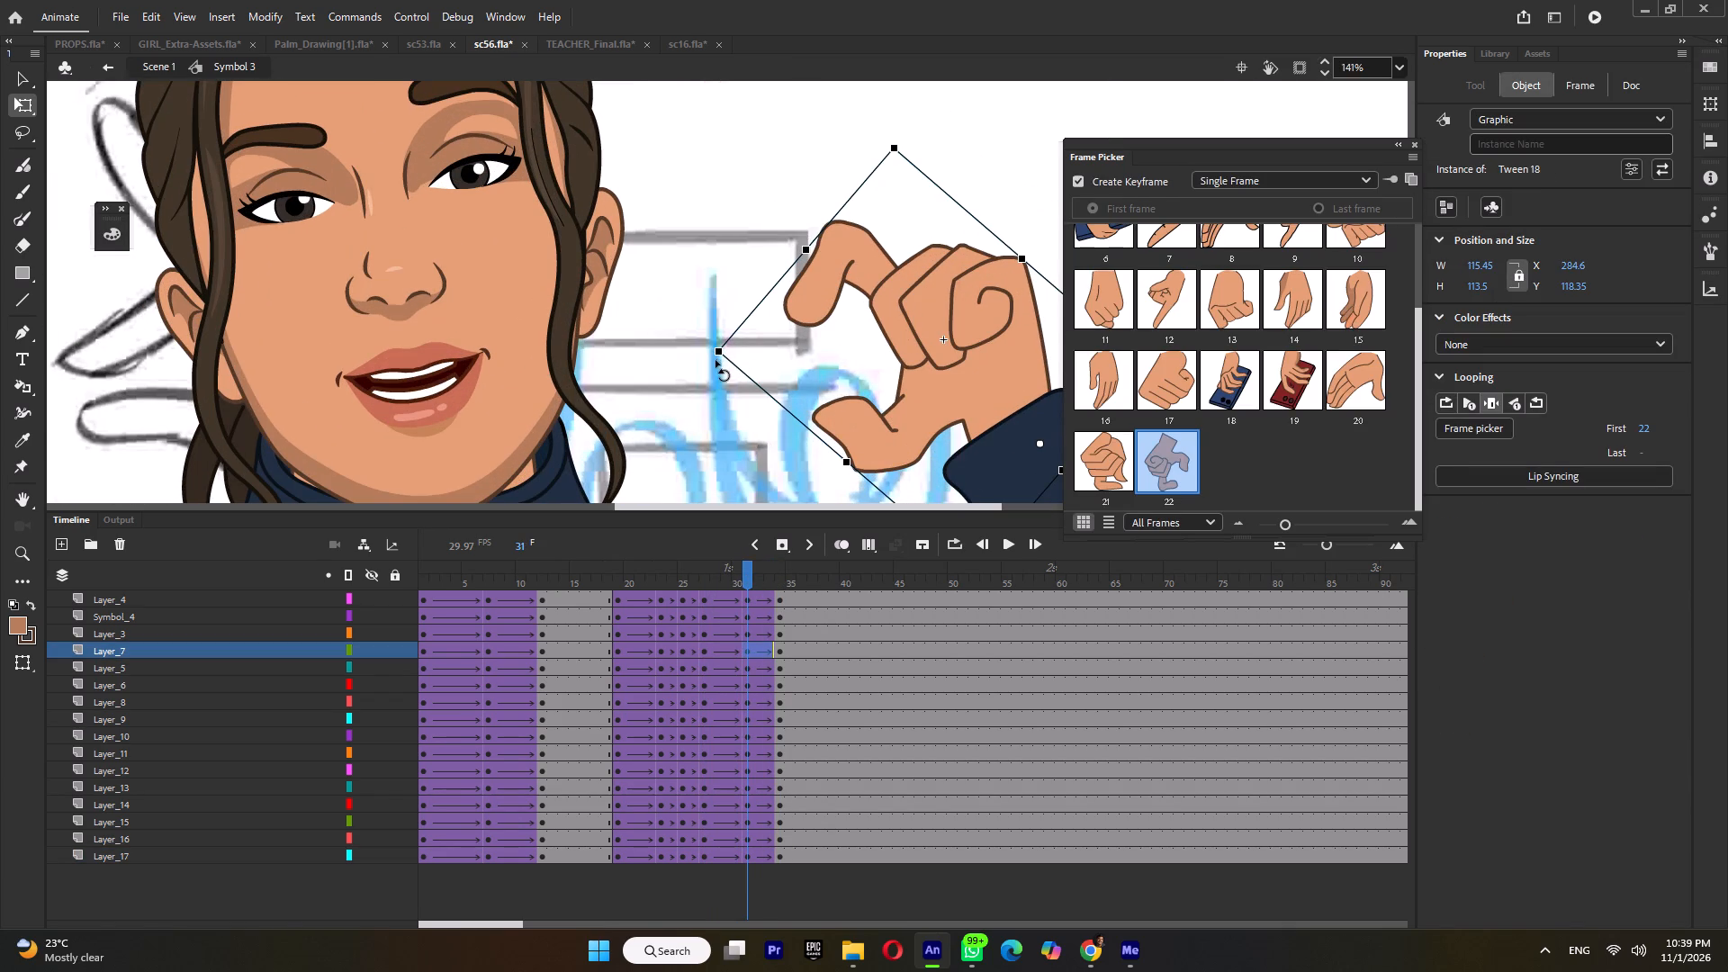
left_click_drag(715, 360, 716, 377)
scroll(716, 377, "down", 5, "ctrl")
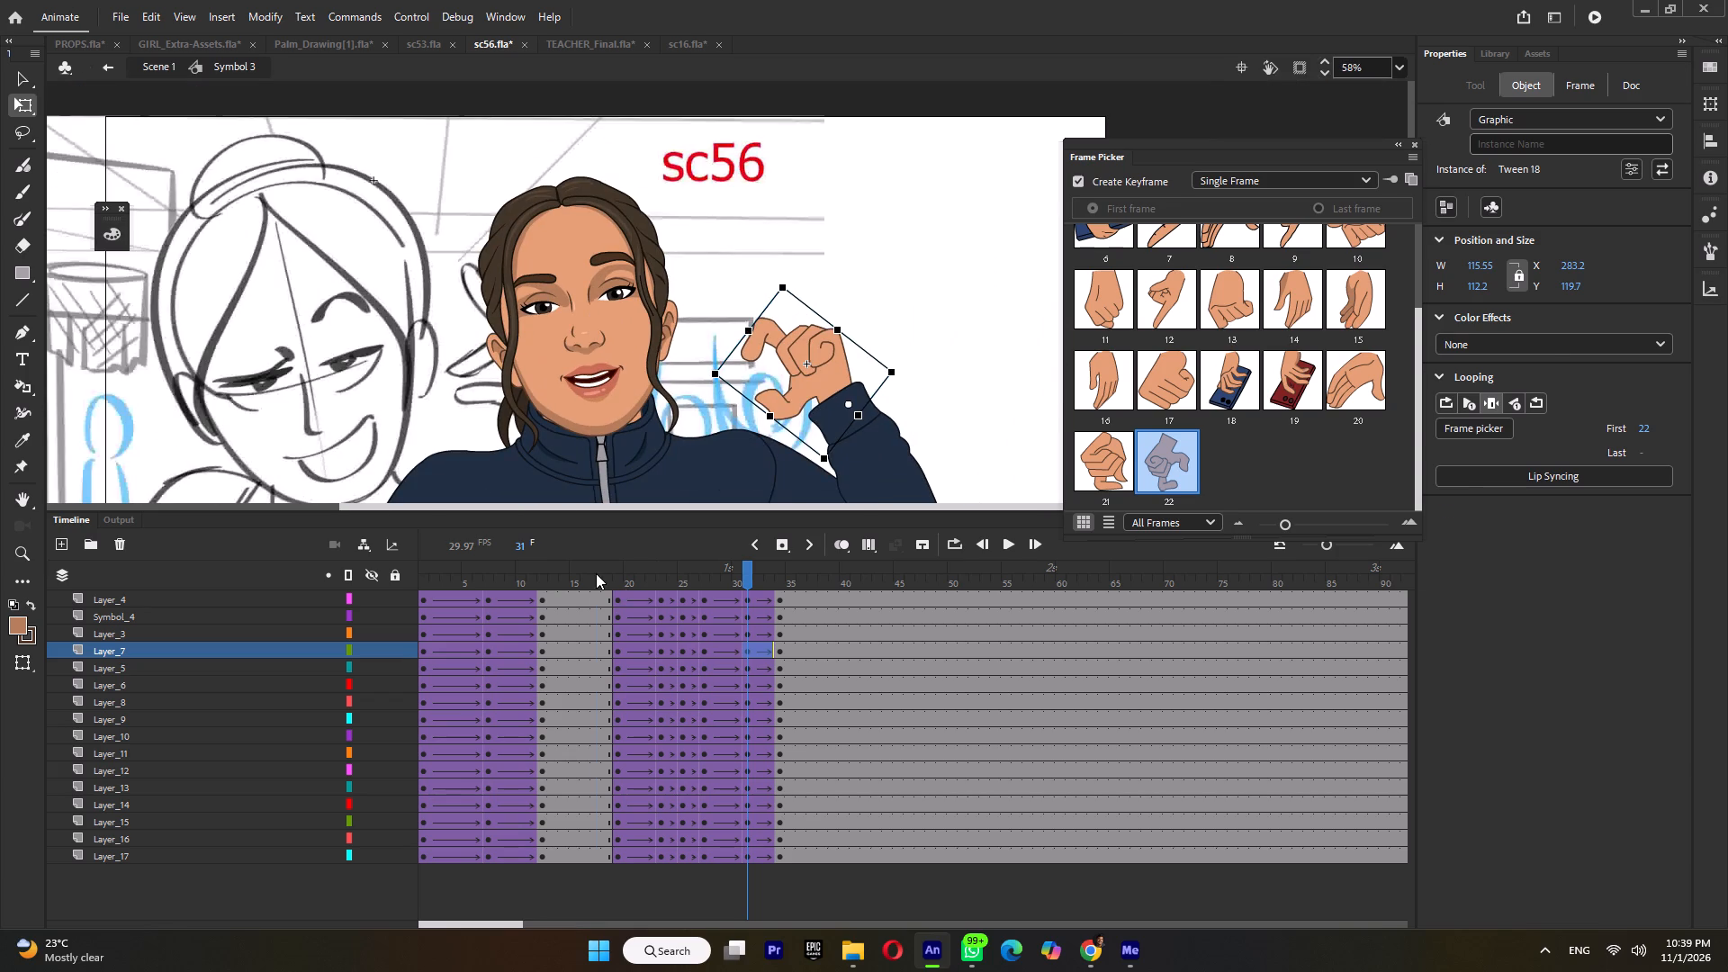
left_click(596, 573)
key("Return")
key("Return")
left_click(596, 573)
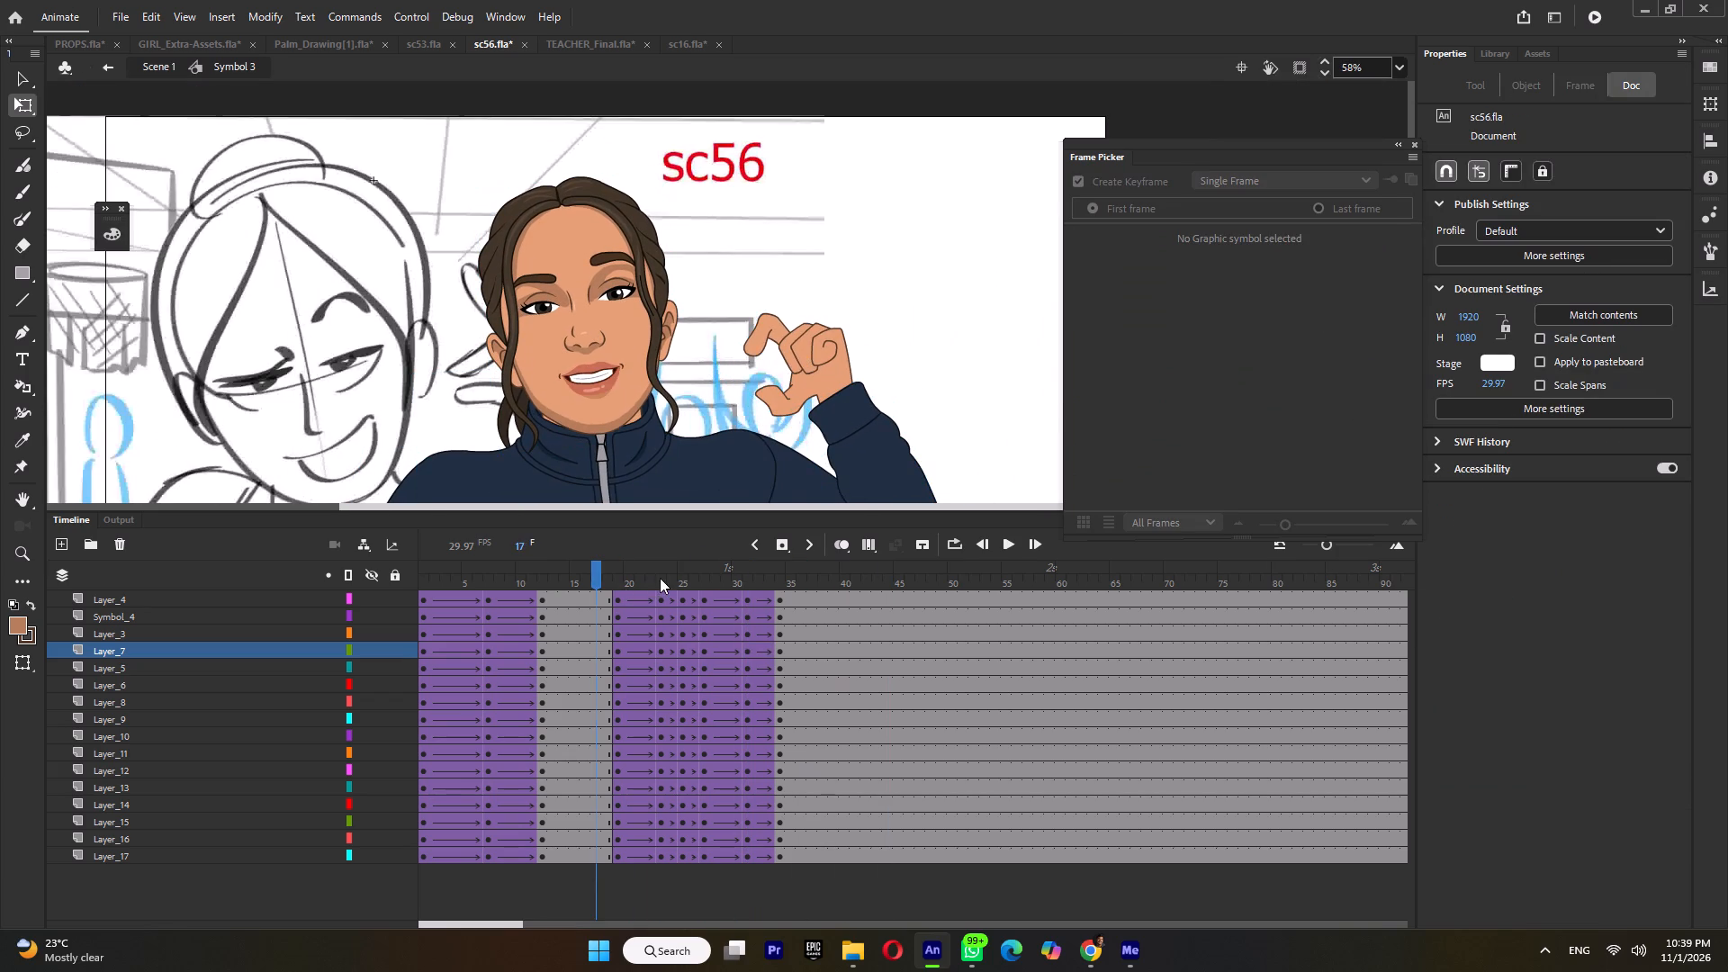
Rotate the raised hand slightly clockwise at frame 23 and play back the gesture from about frame 18.
left_click(660, 578)
left_click(771, 375)
left_click_drag(755, 302, 760, 298)
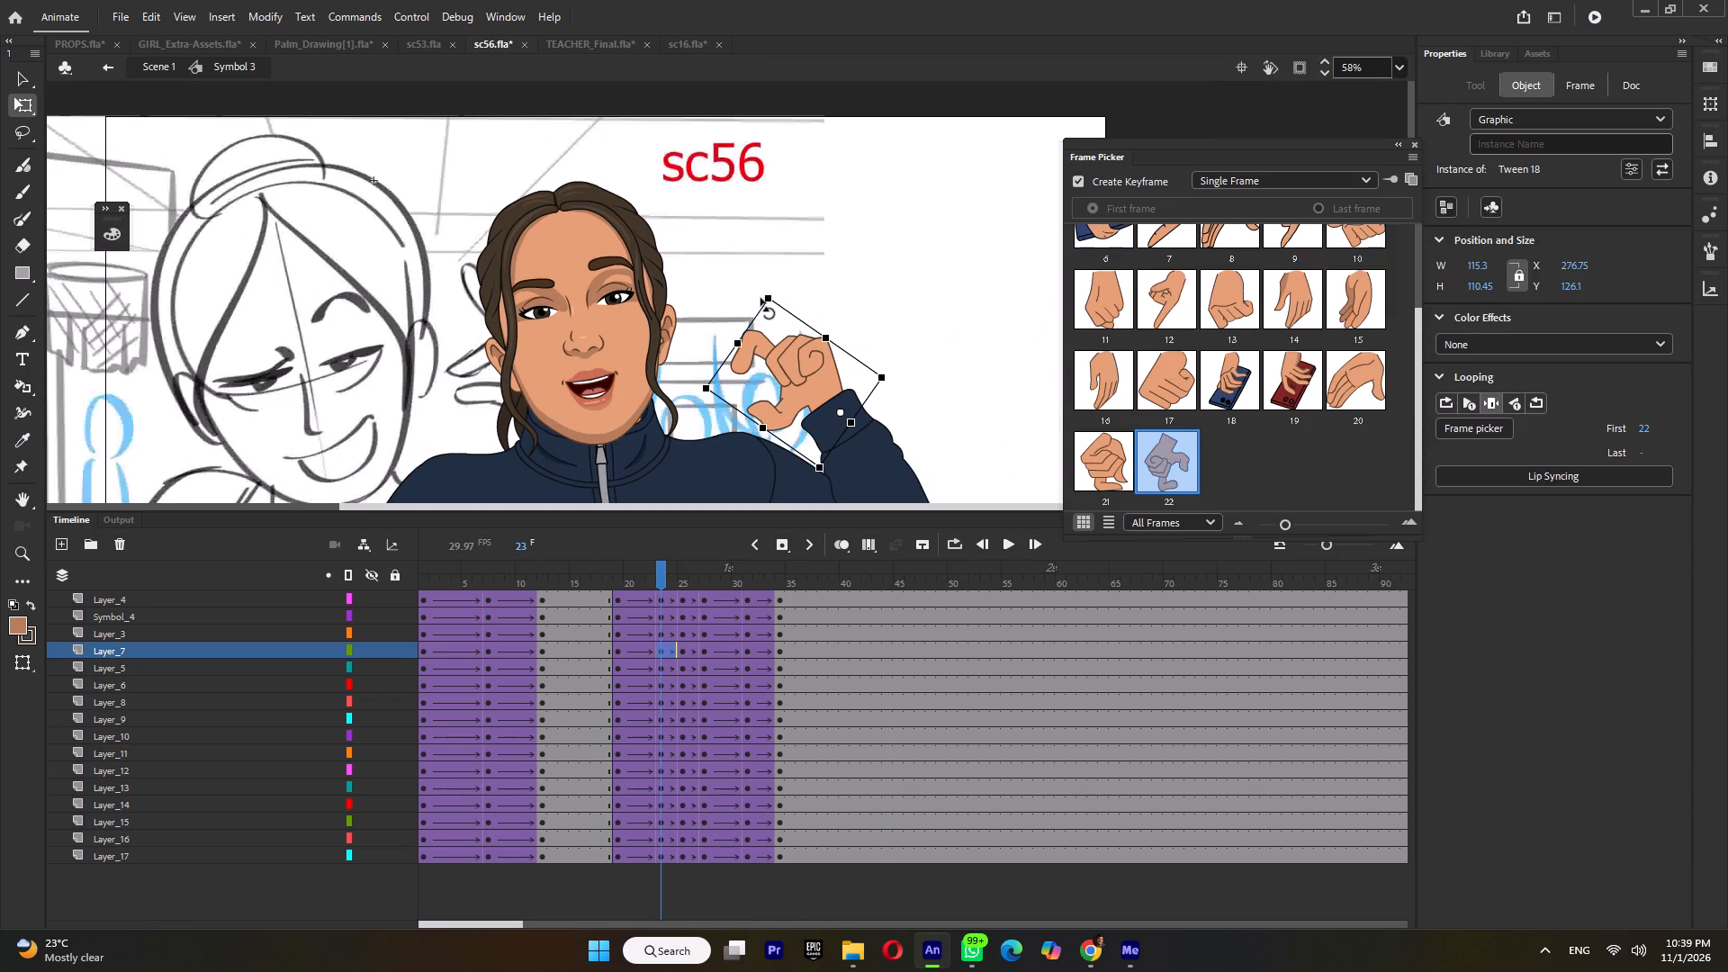
left_click_drag(760, 298, 764, 295)
left_click(604, 580)
key("Return")
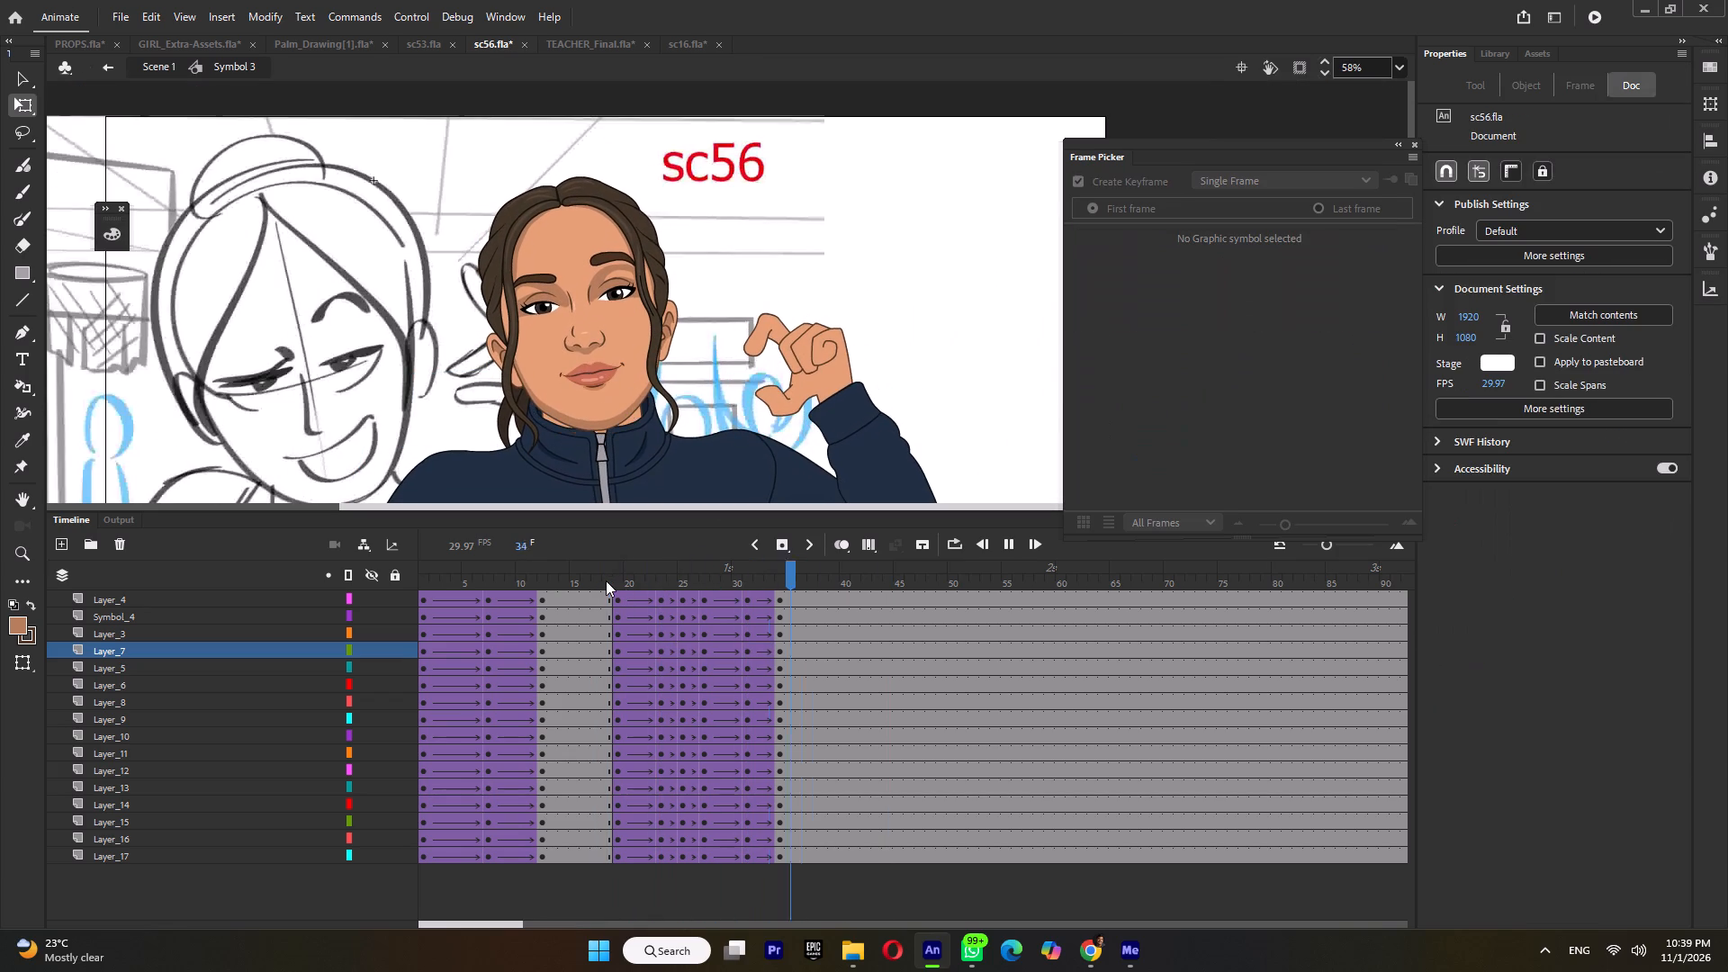
key("Return")
Insert a keyframe on all layers at frame 21 and play back the gesture from about frame 18.
double_click(635, 579)
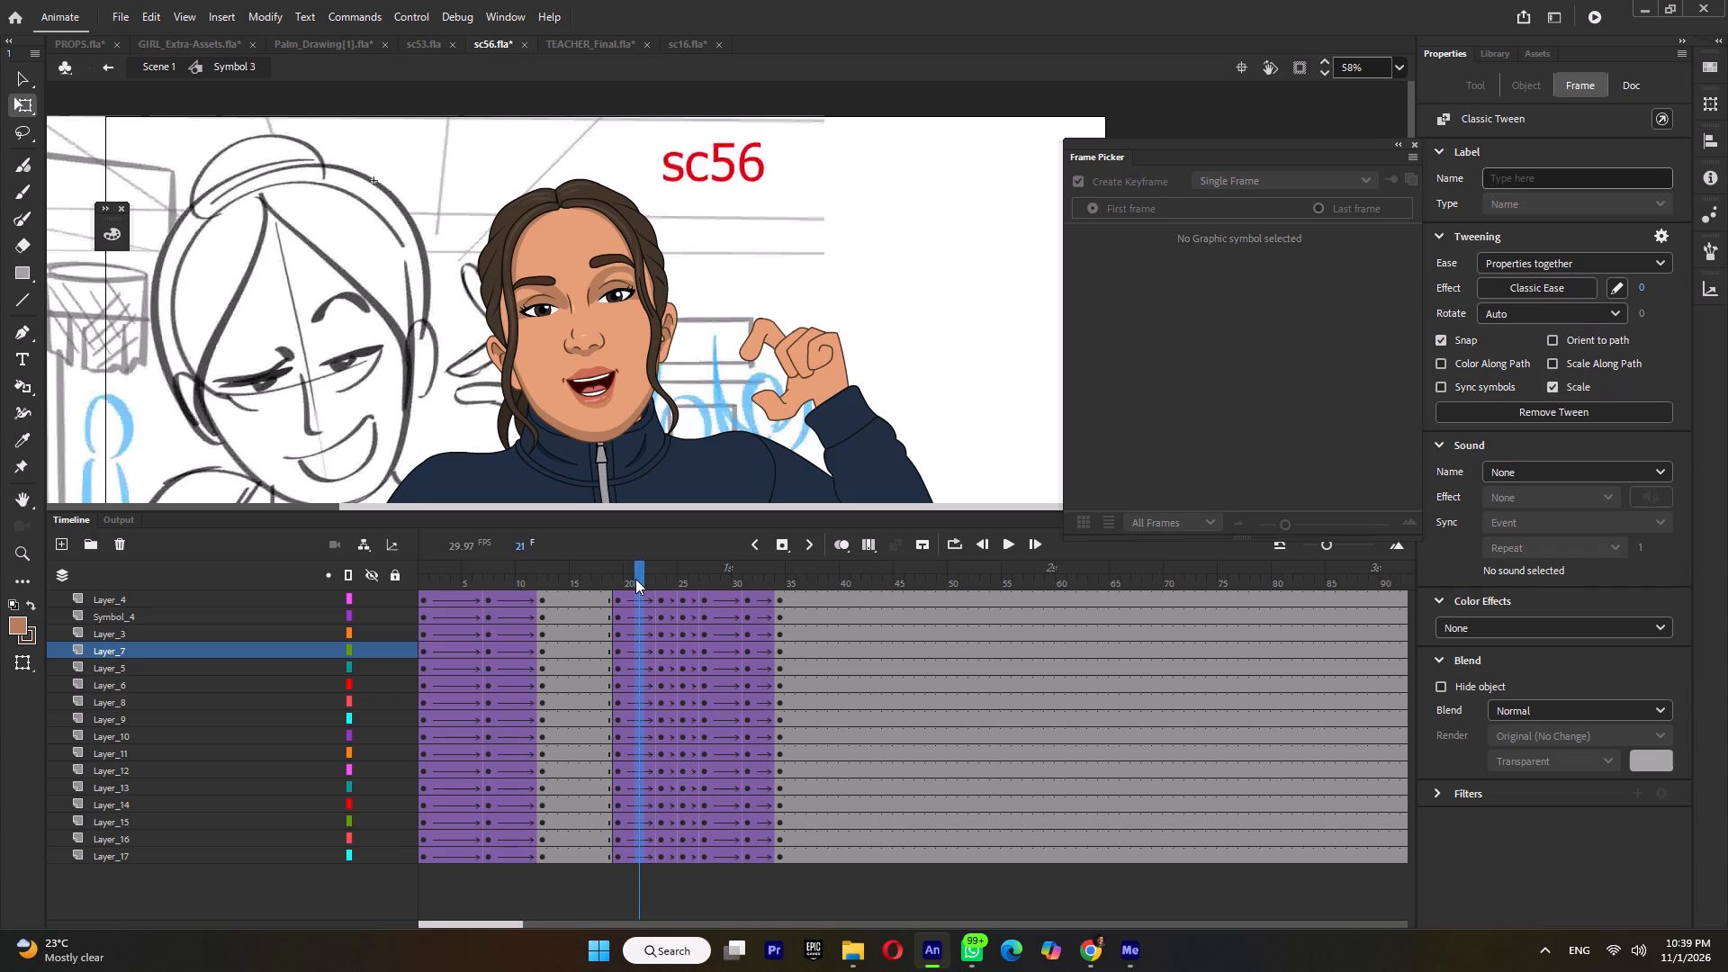
key("F6")
left_click(600, 579)
key("Return")
key("Return")
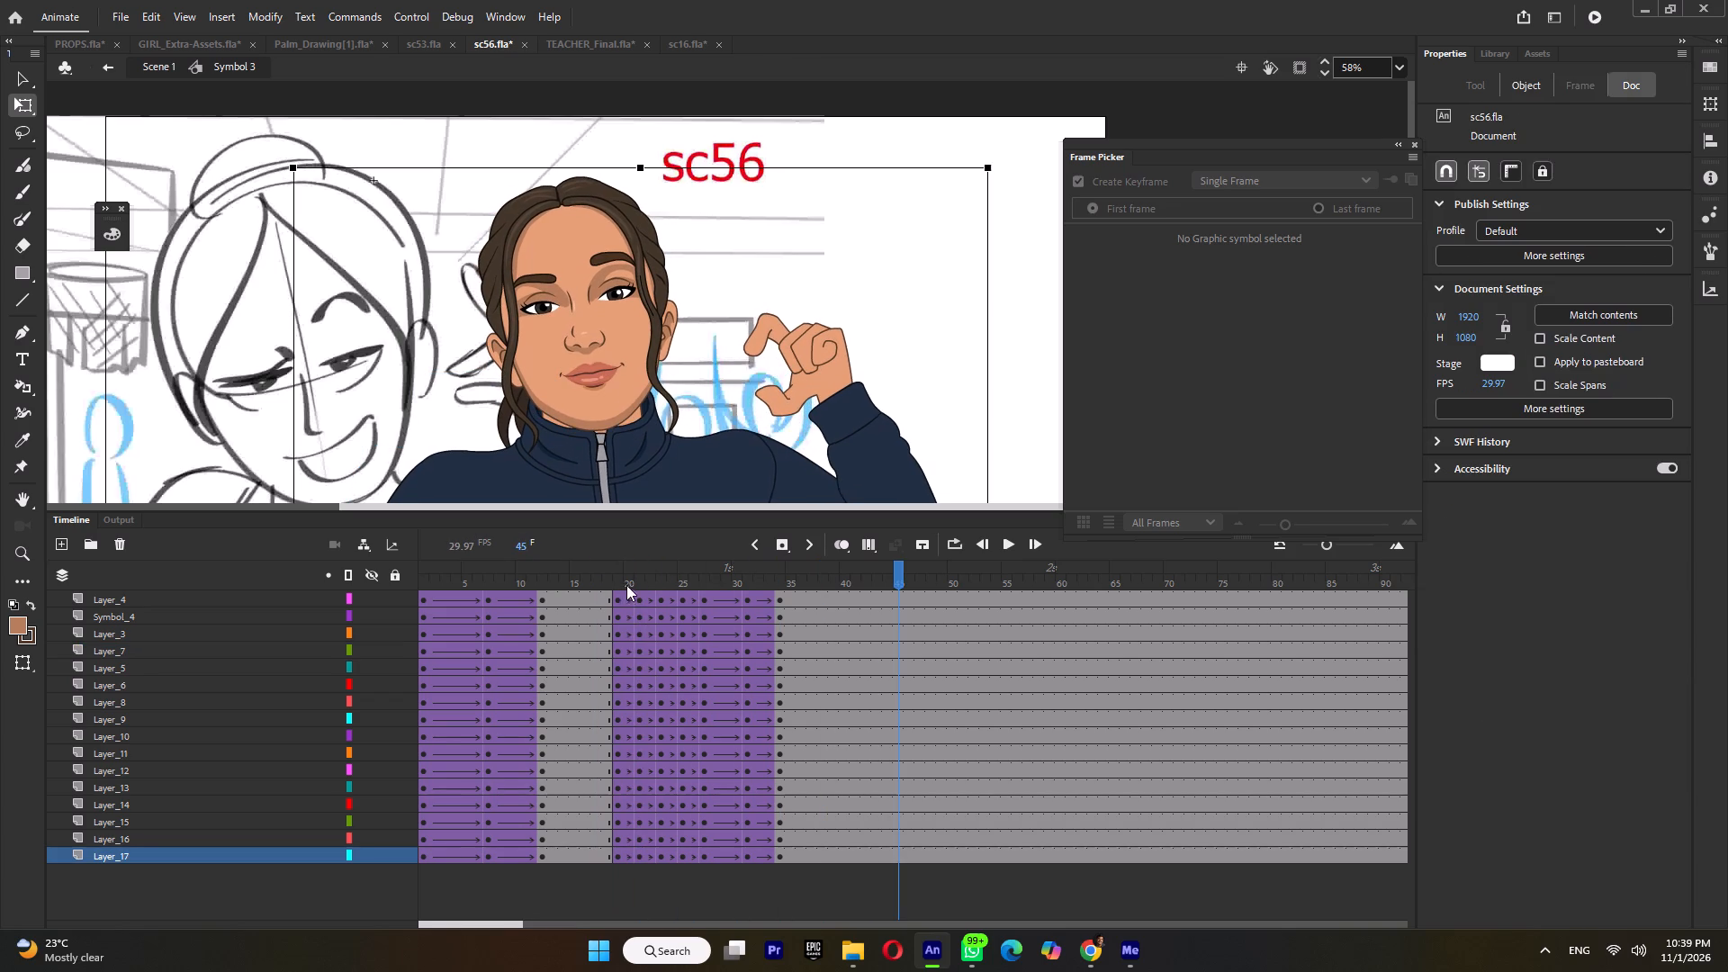
Rotate the raised hand slightly counter-clockwise at frame 23 after comparing neighbouring frames, and play back the gesture from frame 19.
left_click(637, 578)
left_click(664, 577)
left_click(814, 322)
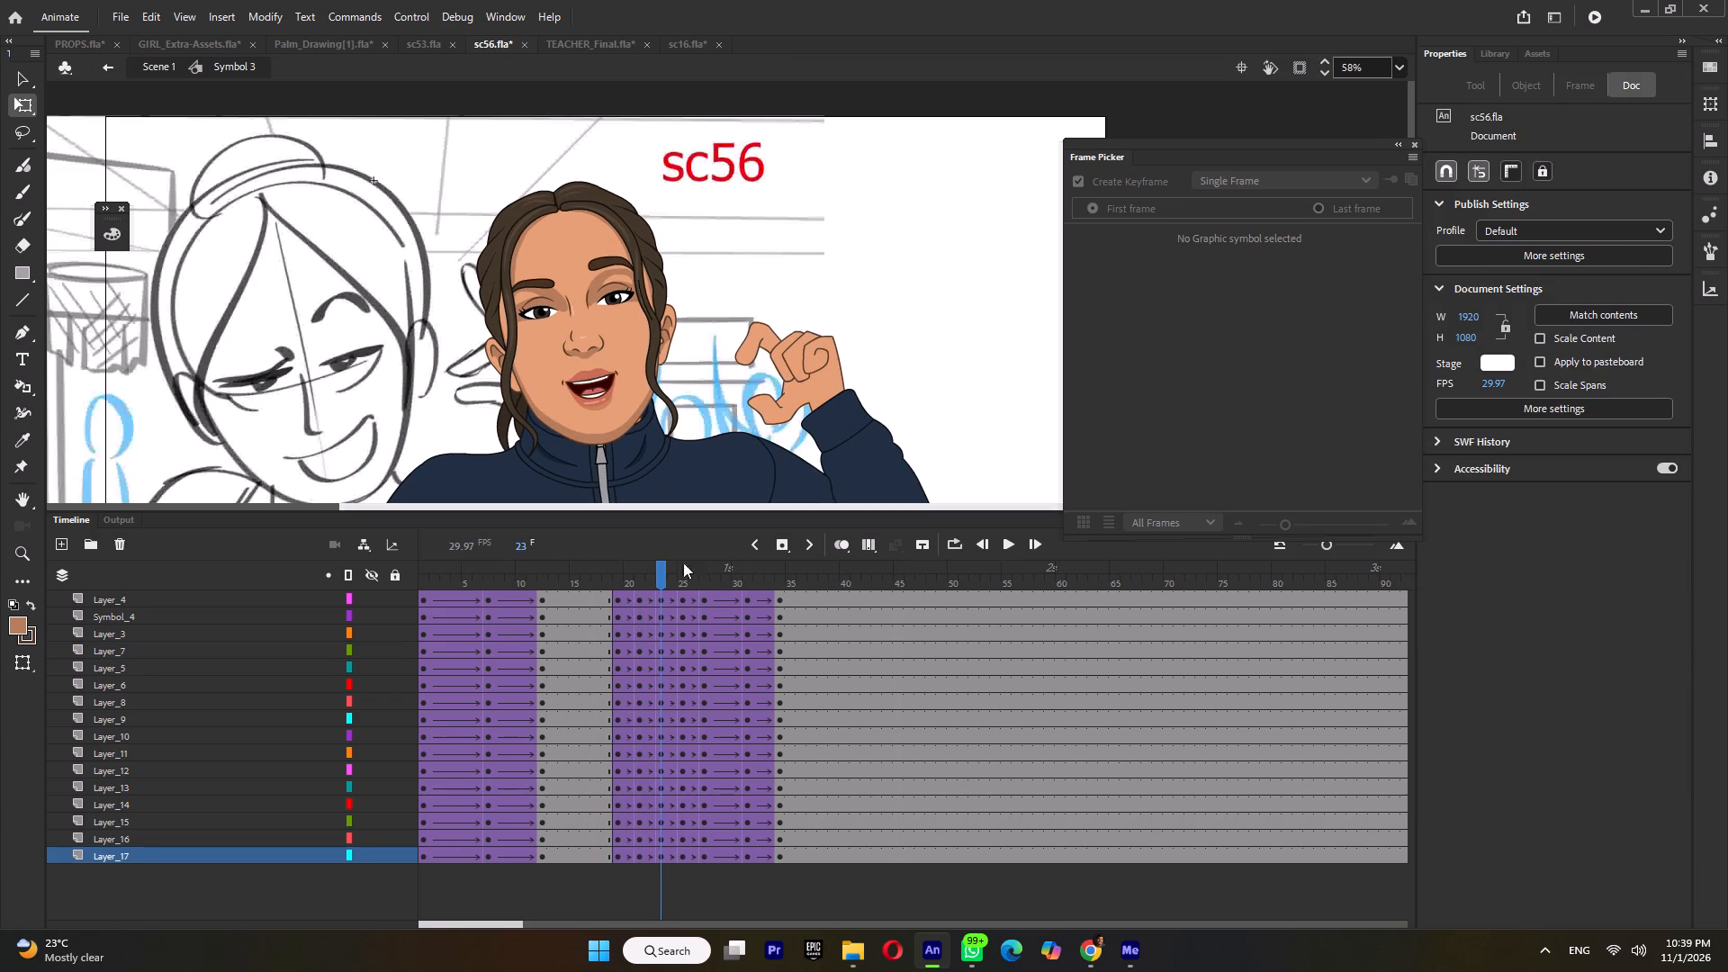
left_click(682, 578)
left_click(666, 578)
left_click(789, 392)
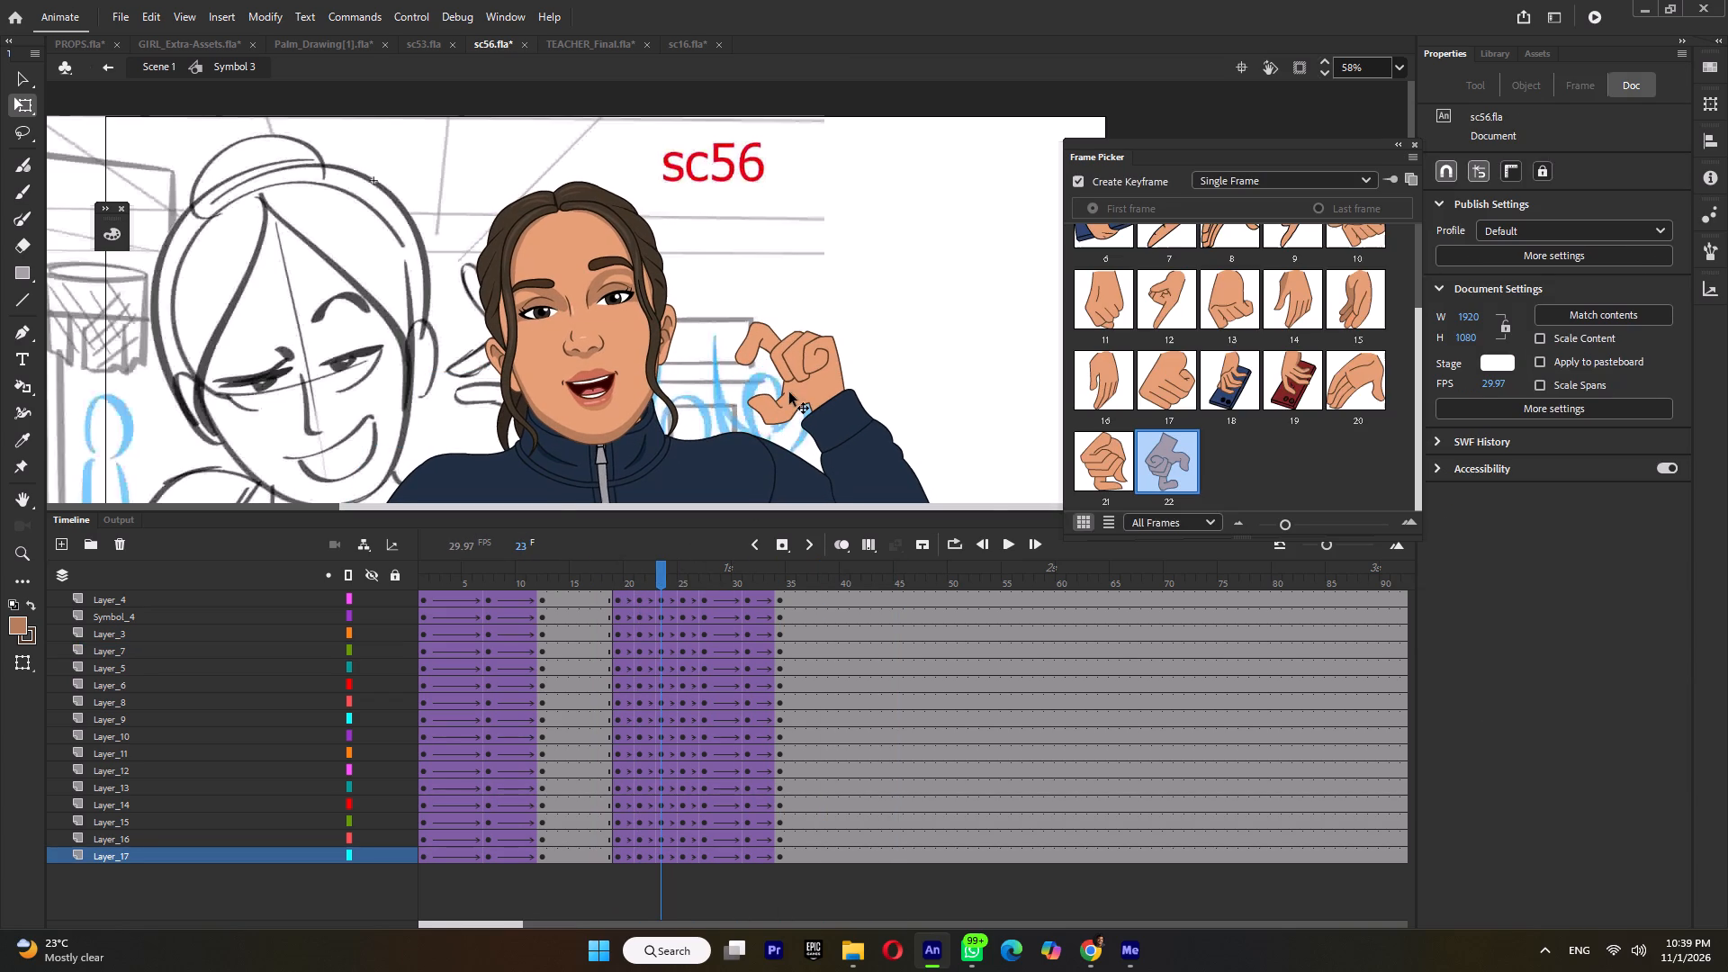
scroll(716, 373, "up", 5, "ctrl")
left_click_drag(697, 373, 697, 388)
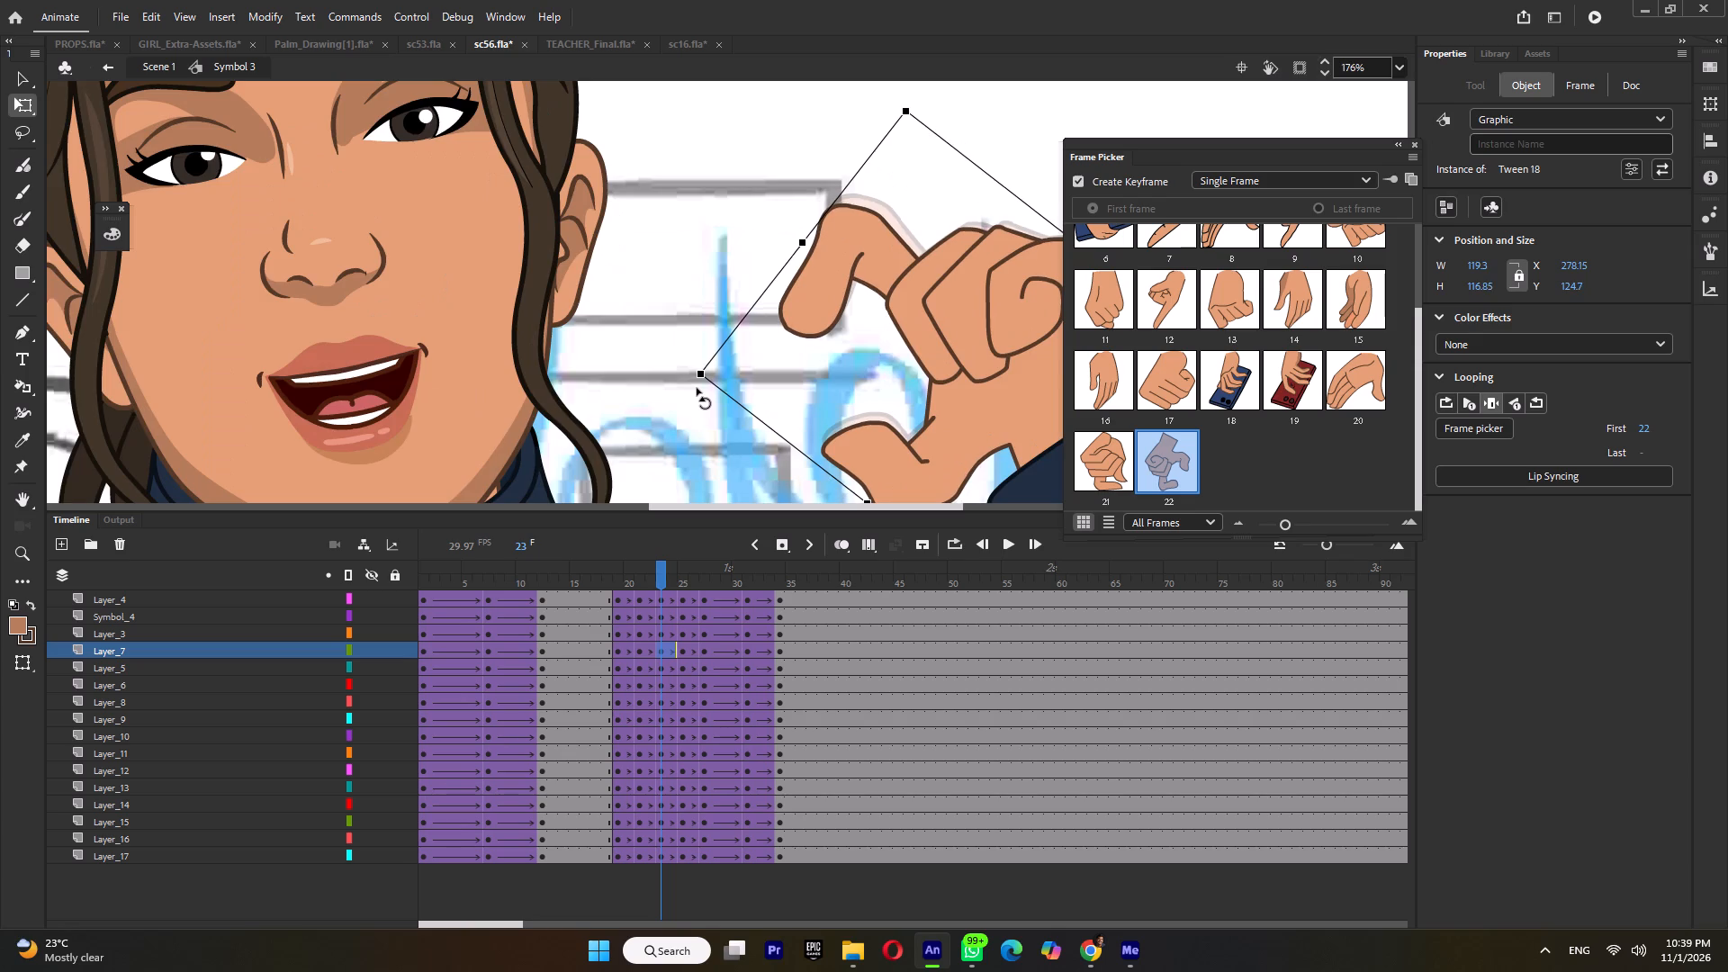
scroll(697, 388, "down", 6, "ctrl")
left_click(615, 568)
key("Return")
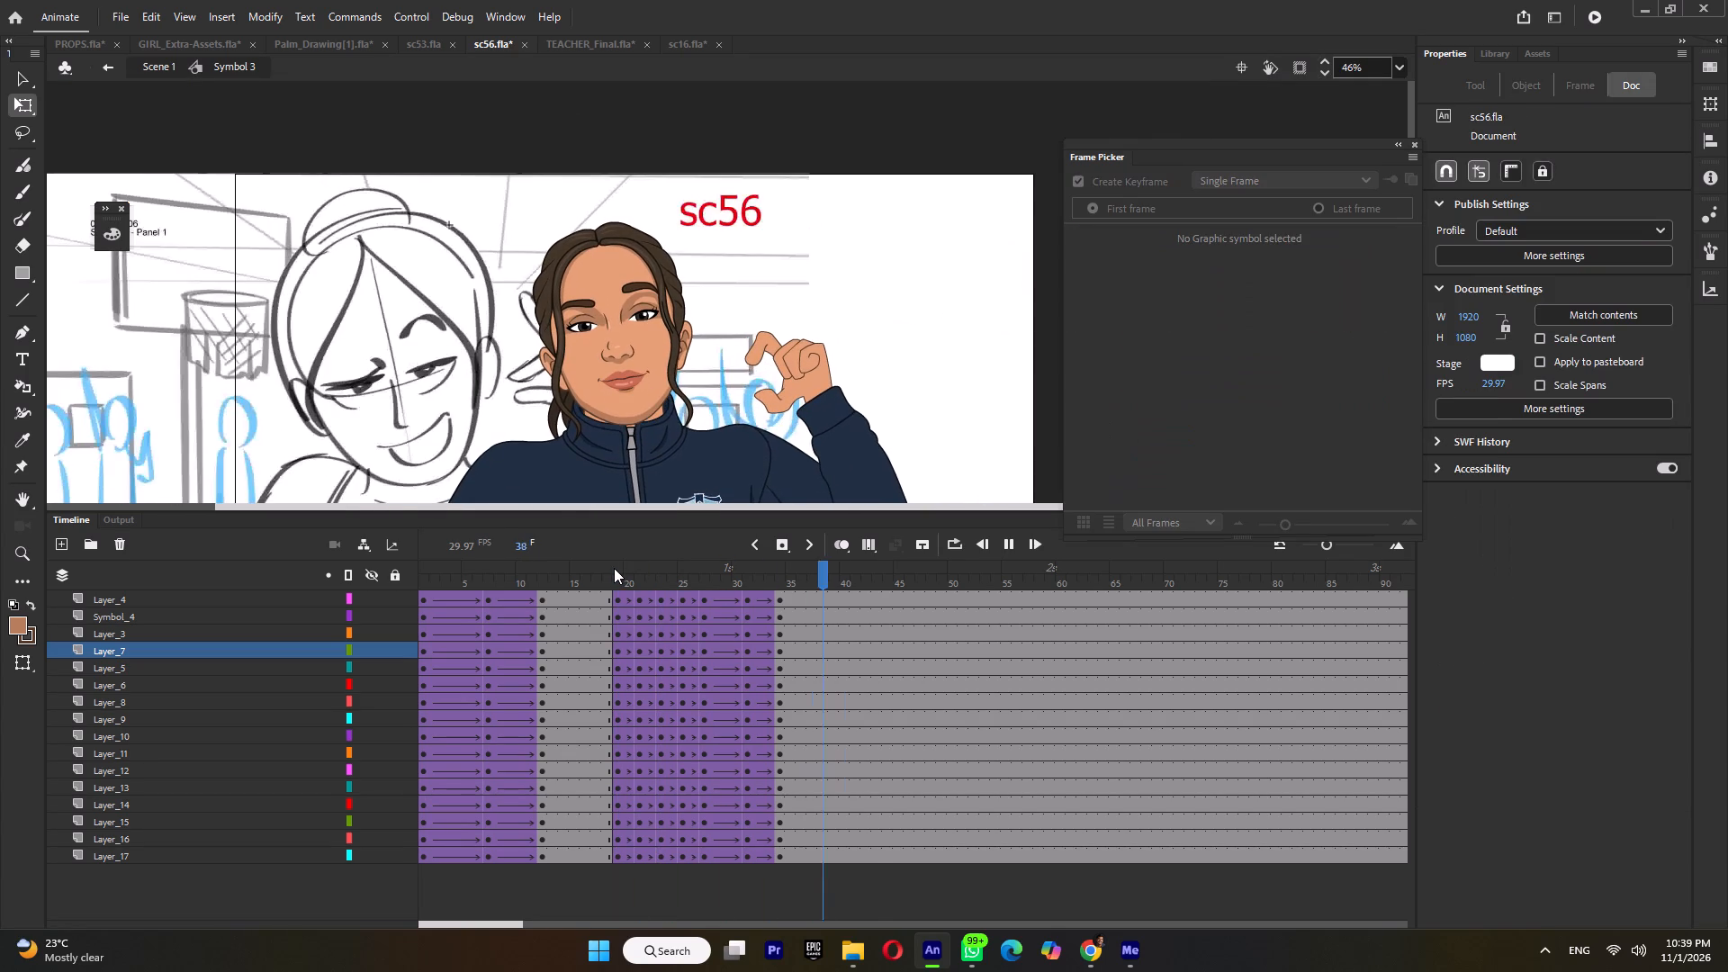
key("Return")
Replay the hand gesture from frames 18 and 21, and review the whole animation in Scene 1.
left_click(607, 586)
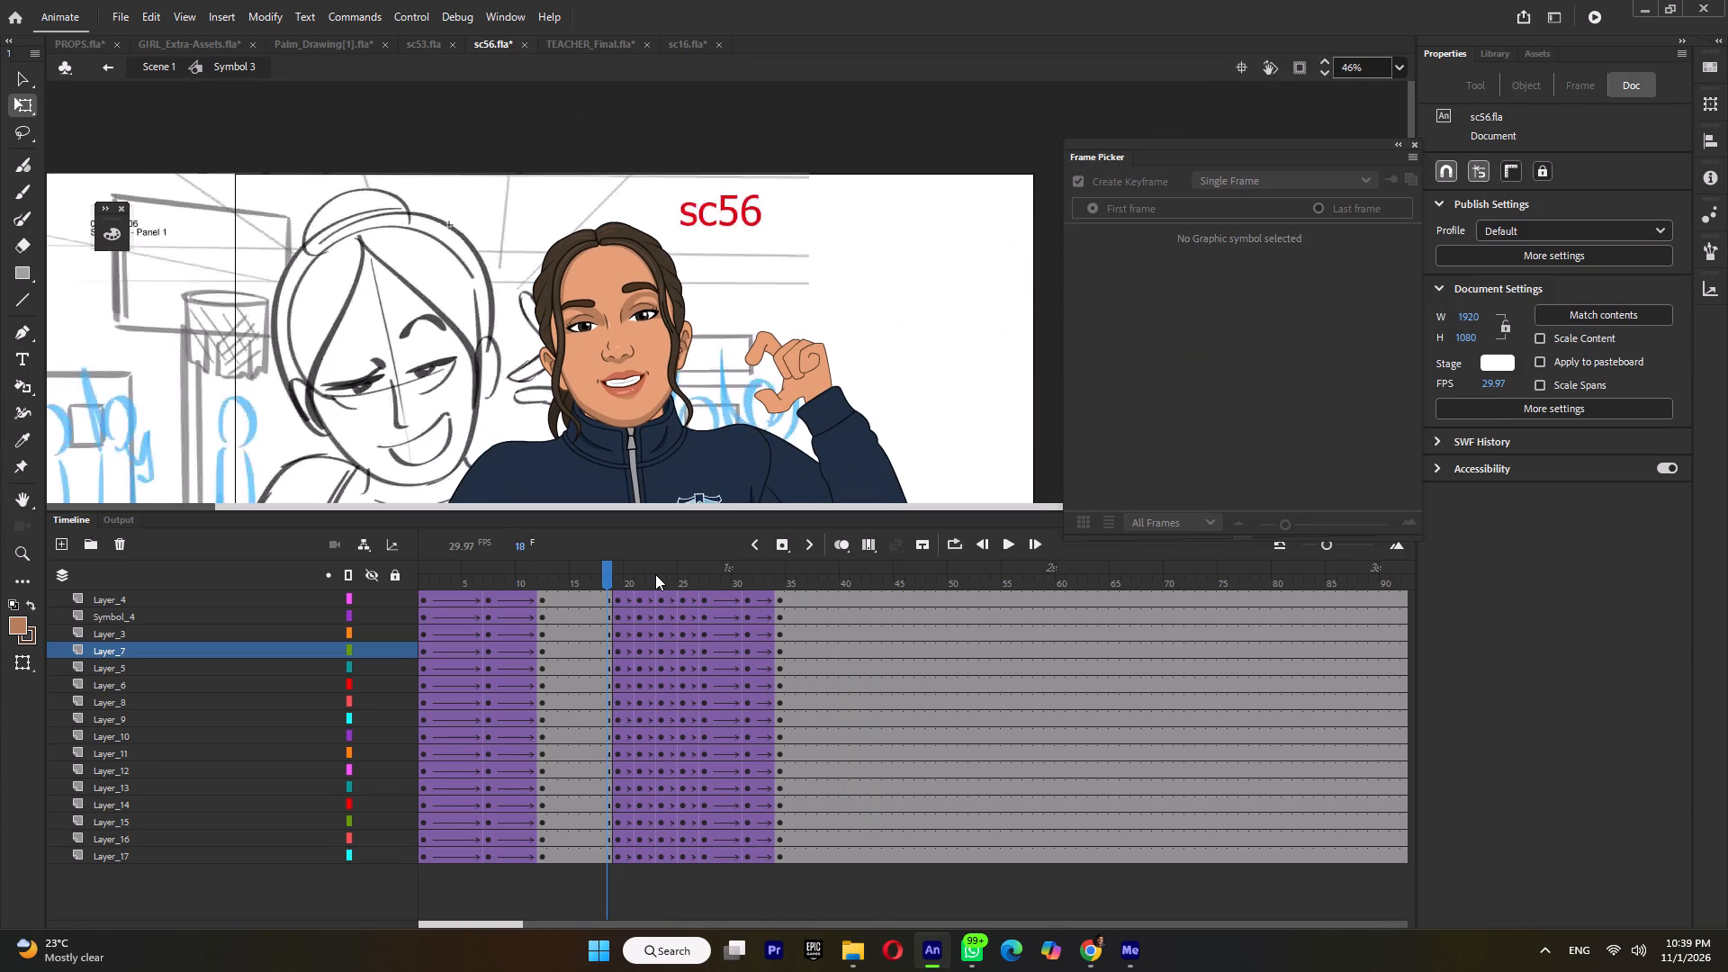
key("Return")
key("Return")
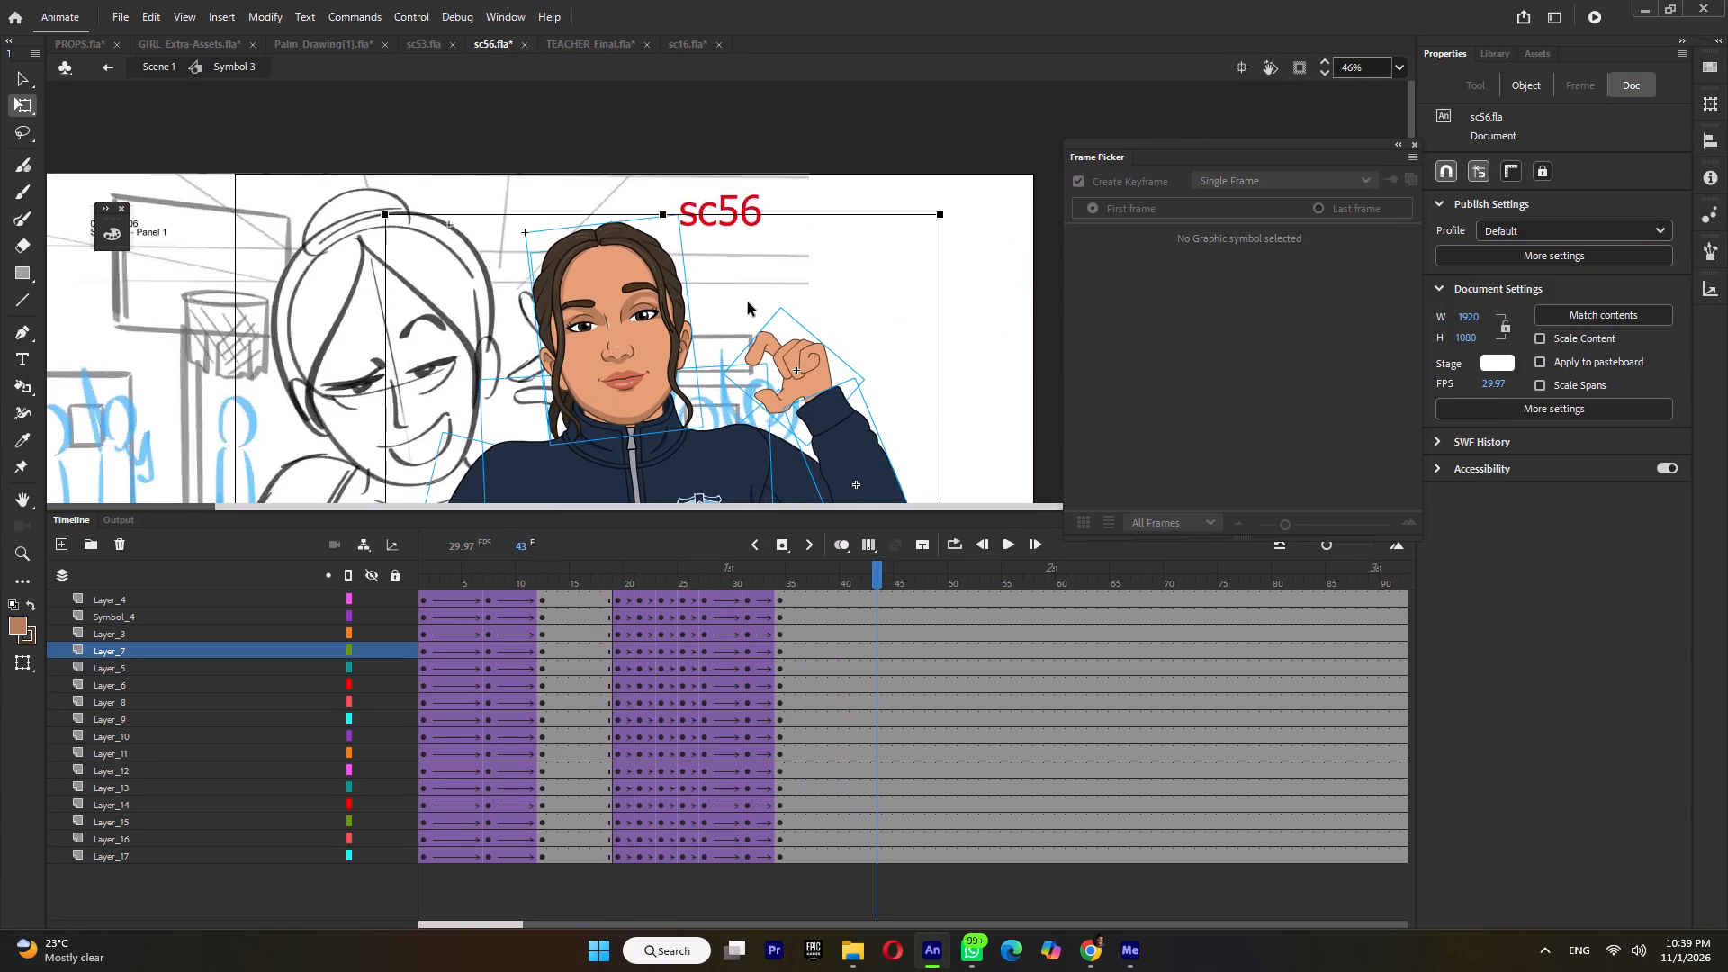
scroll(749, 306, "down", 5, "ctrl")
left_click(635, 574)
key("Return")
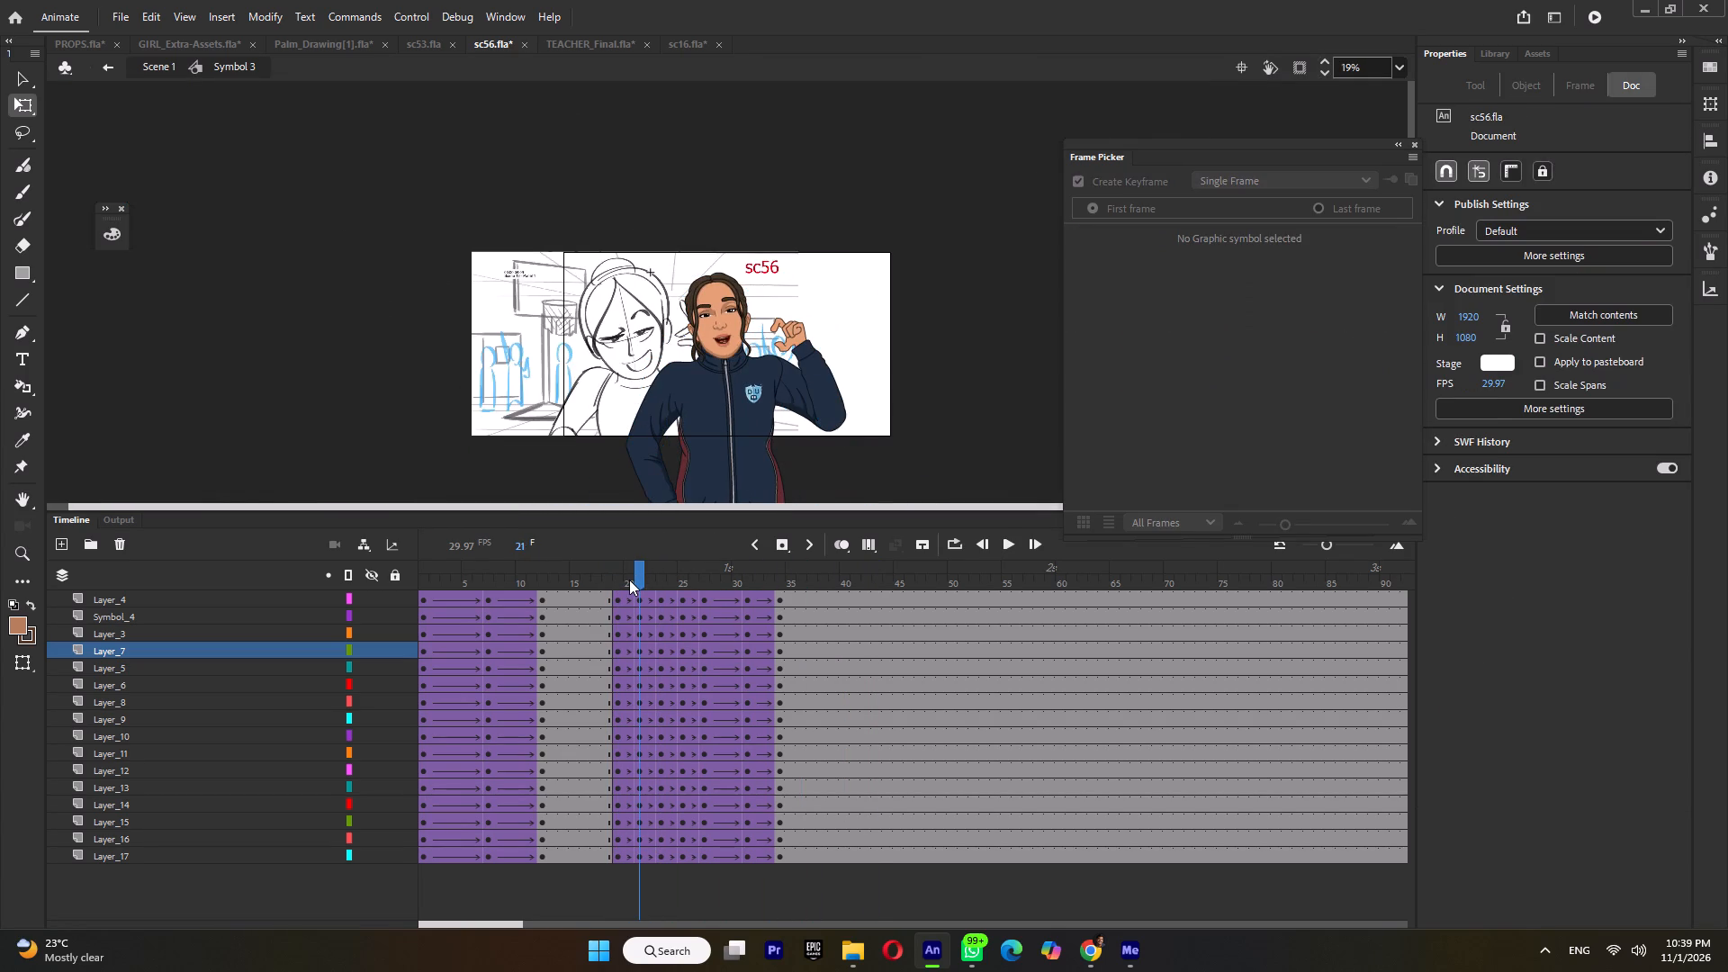
key("Return")
double_click(914, 458)
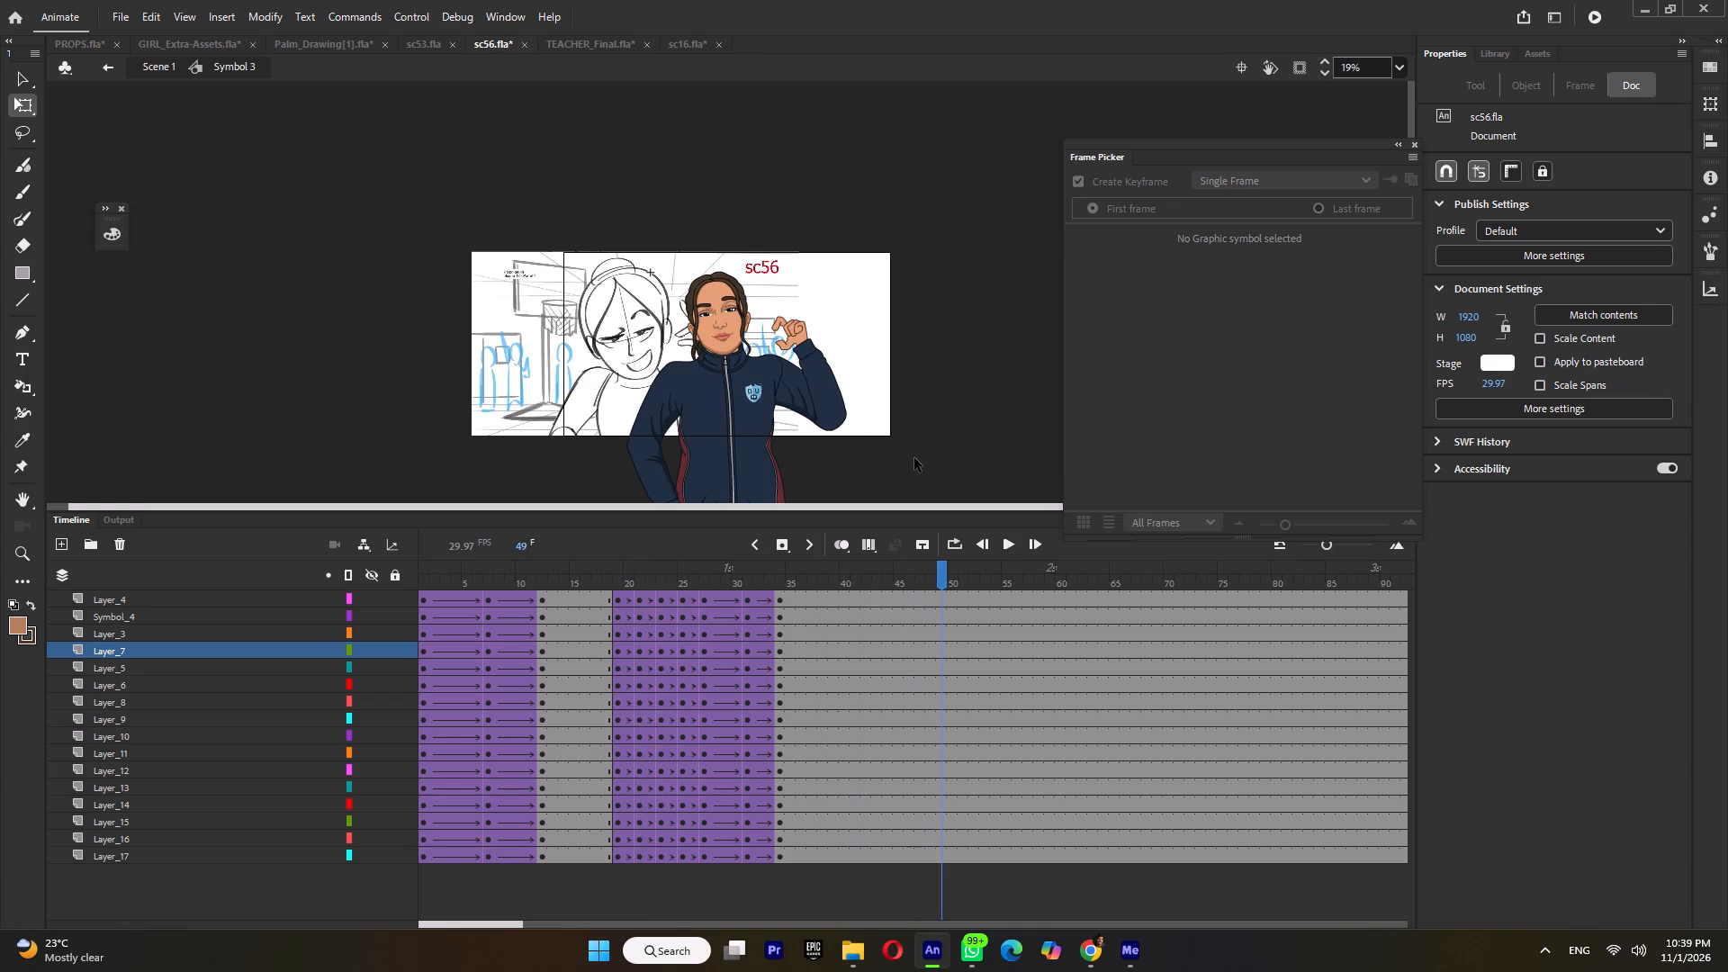
left_click_drag(487, 573, 343, 586)
key("Return")
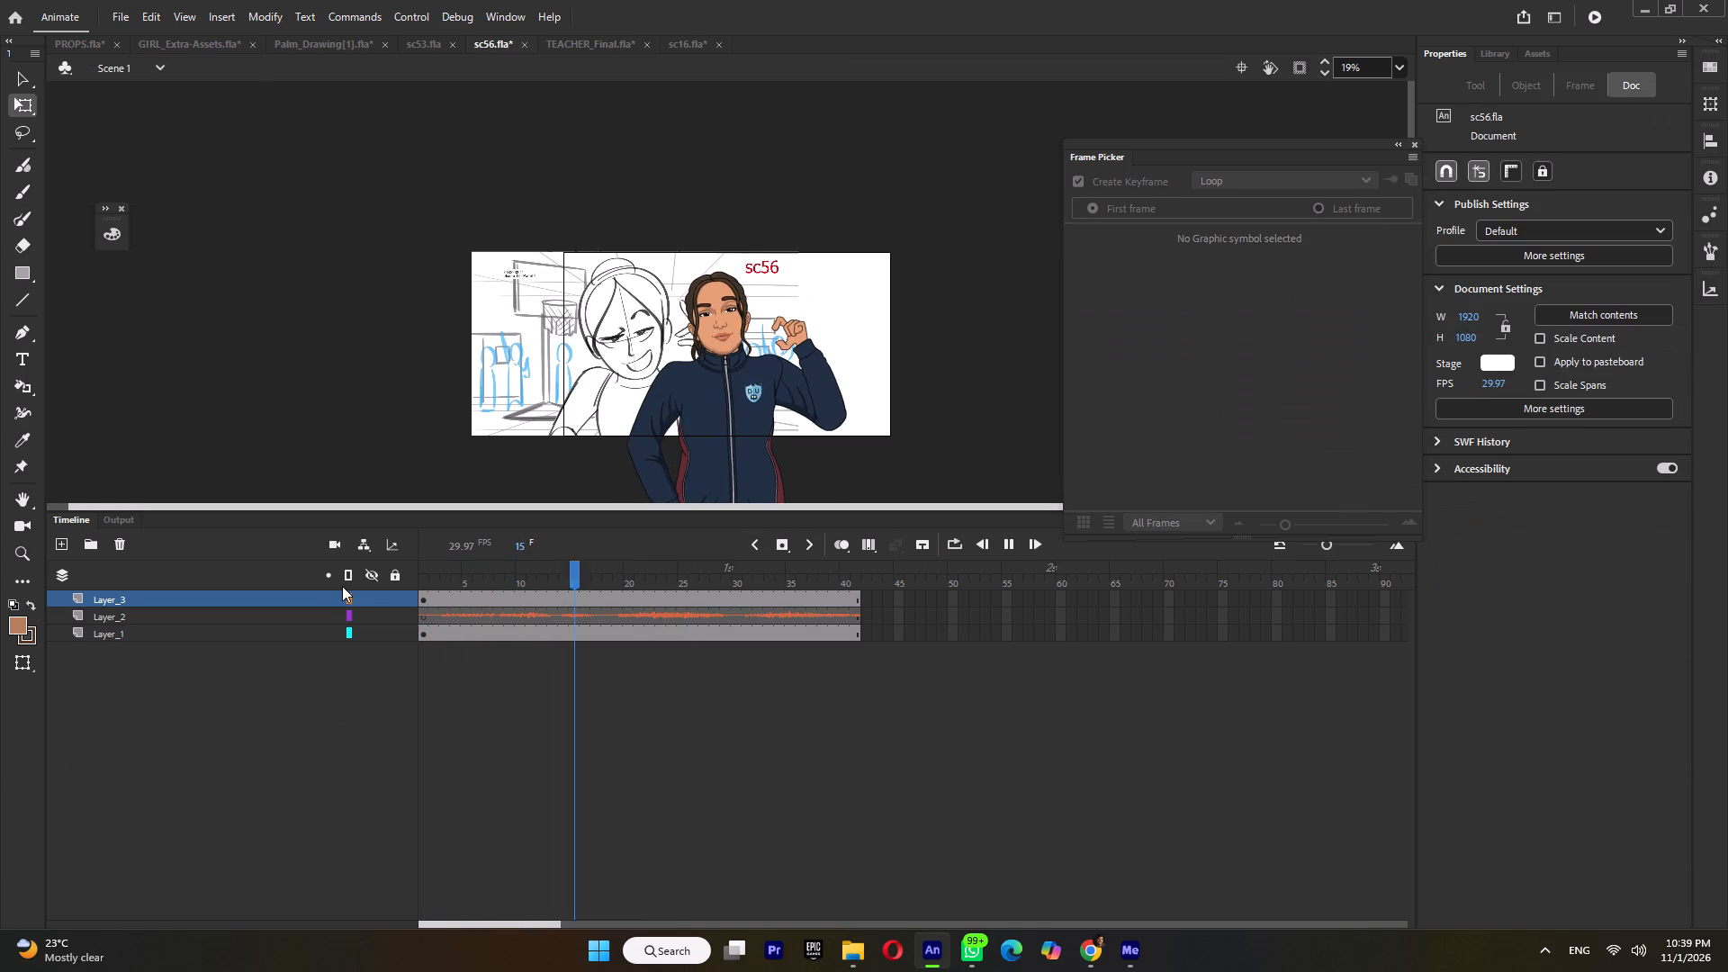
Move the storyboard image on Layer_1 back onto the stage at X 0, Y 0 and save the file.
left_click(502, 307)
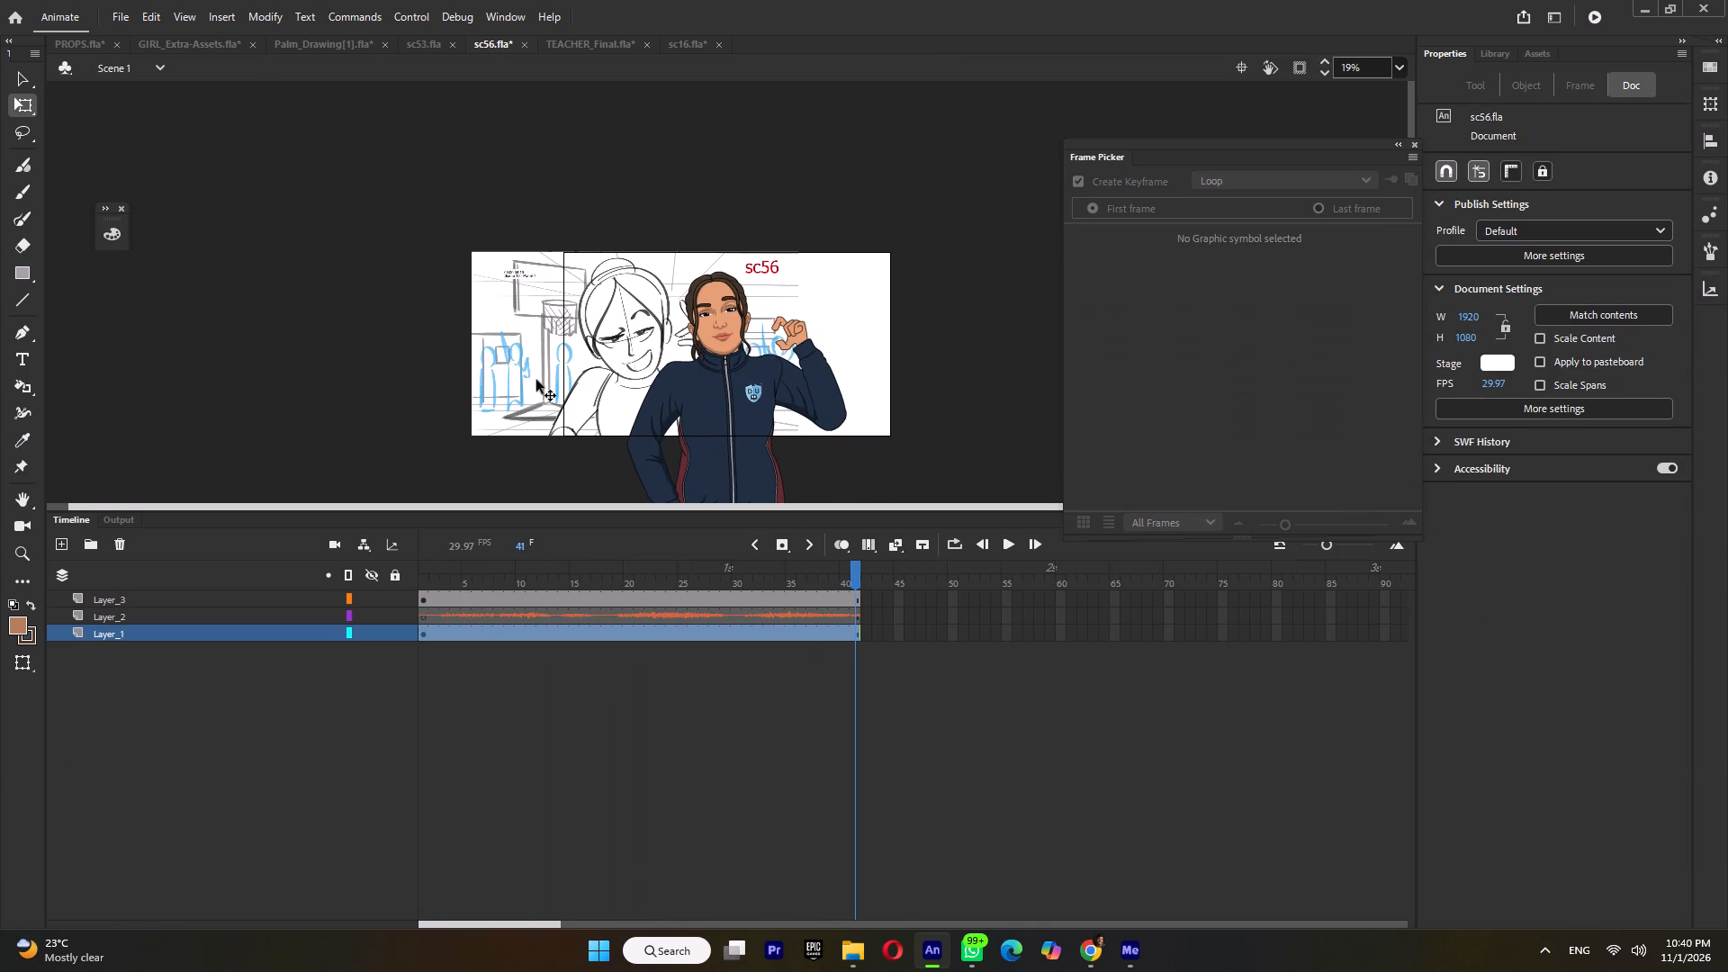
left_click_drag(536, 380, 625, 383)
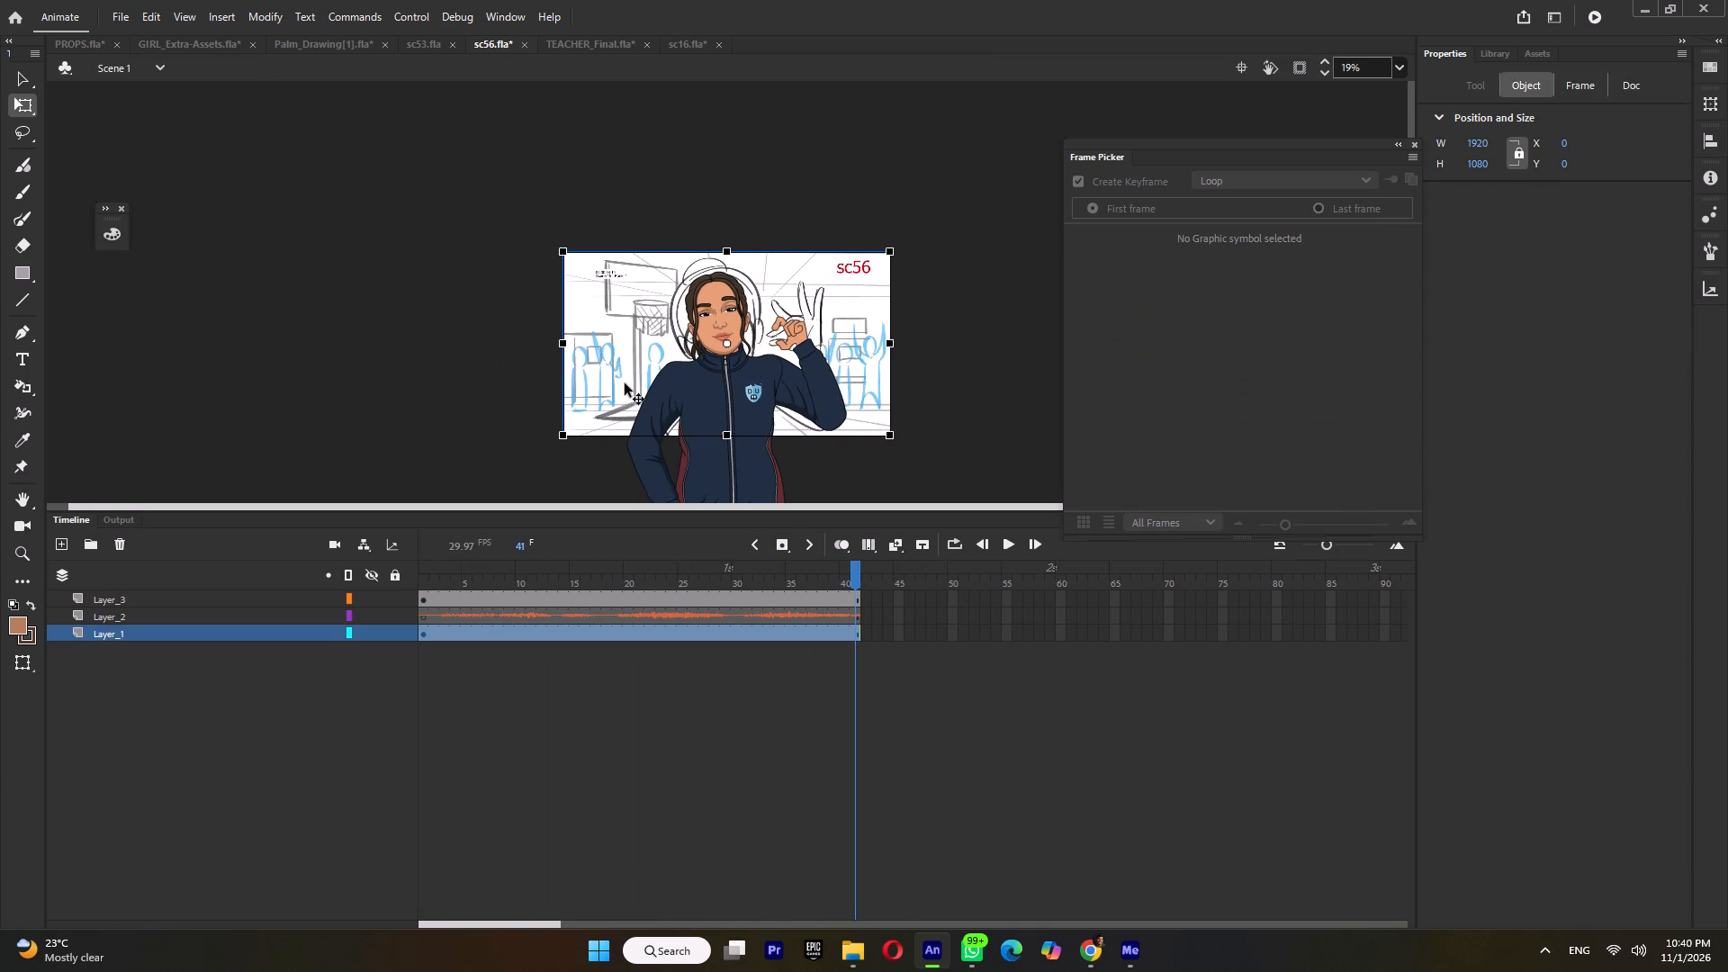
key("ctrl+s")
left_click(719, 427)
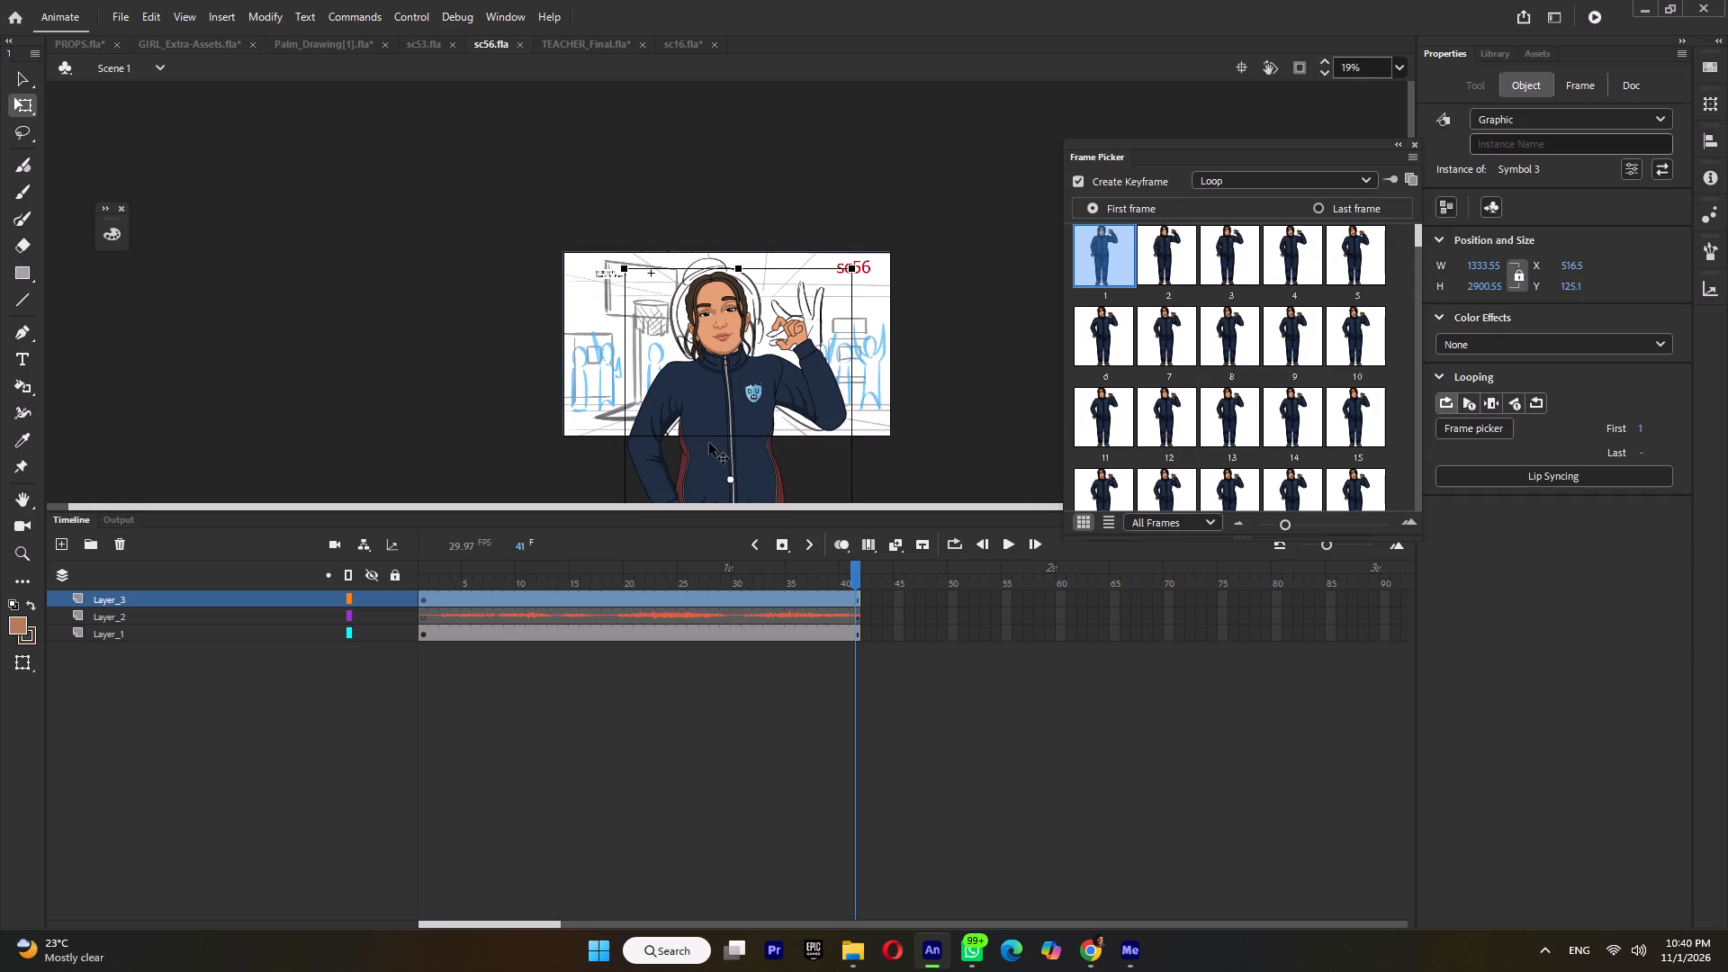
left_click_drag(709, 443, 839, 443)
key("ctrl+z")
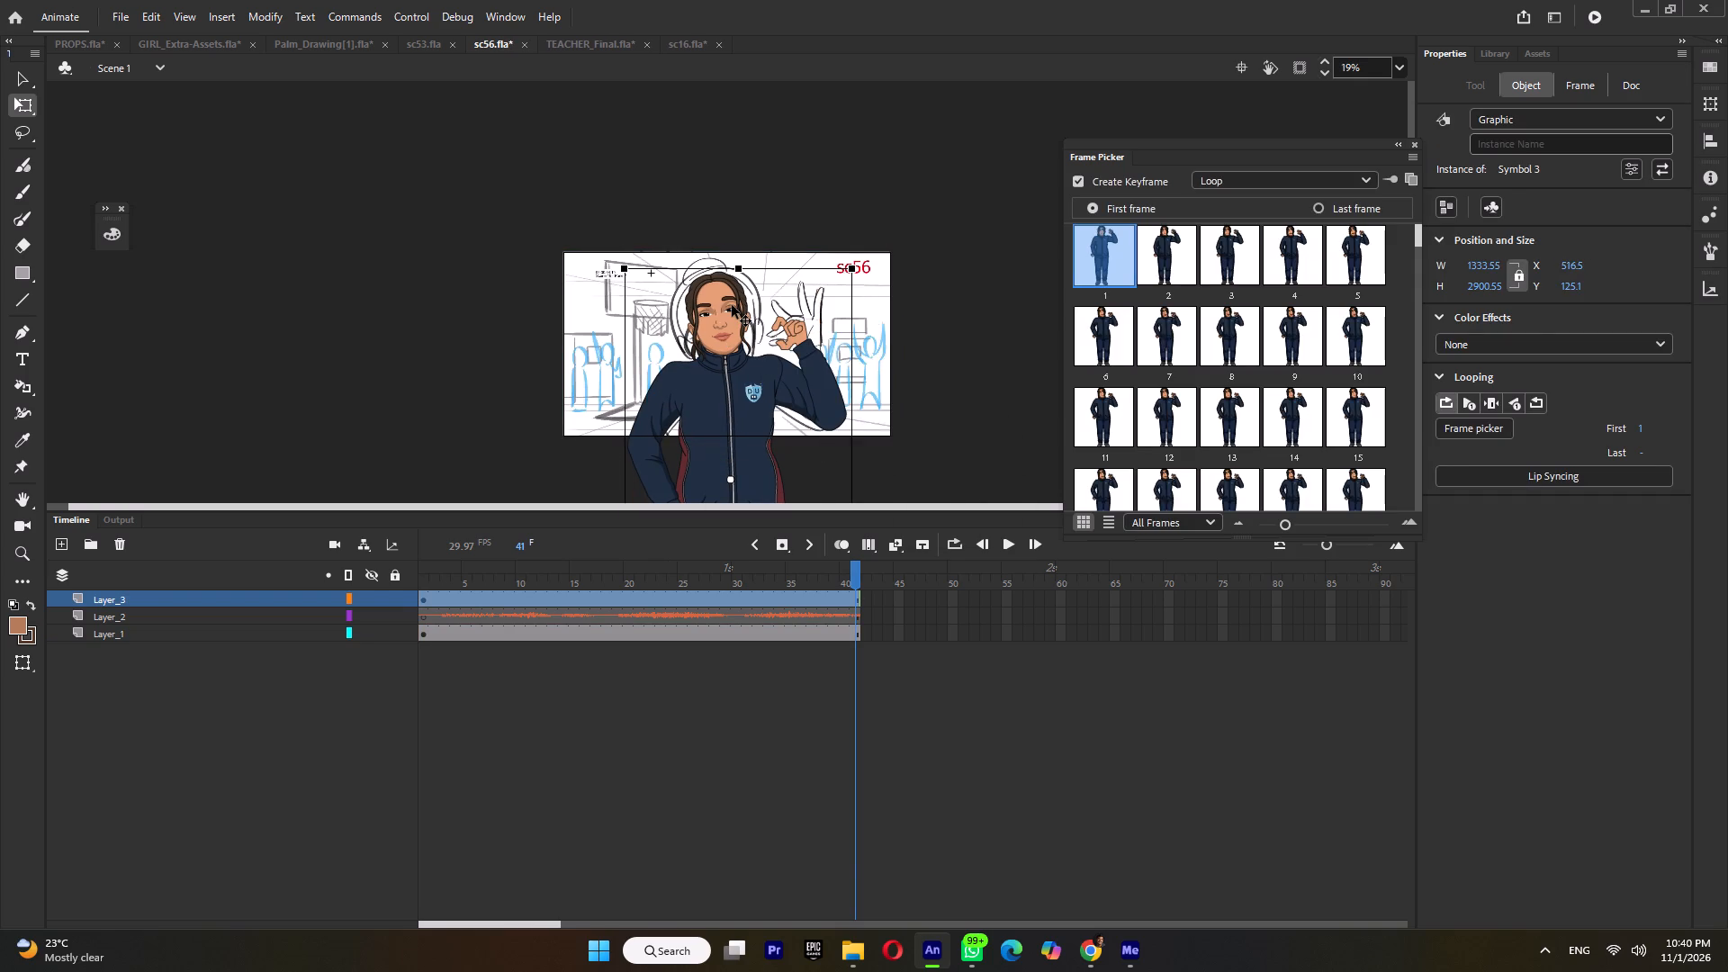
Open the girl's head symbol and convert all of its layers into a single graphic symbol.
double_click(732, 305)
double_click(732, 305)
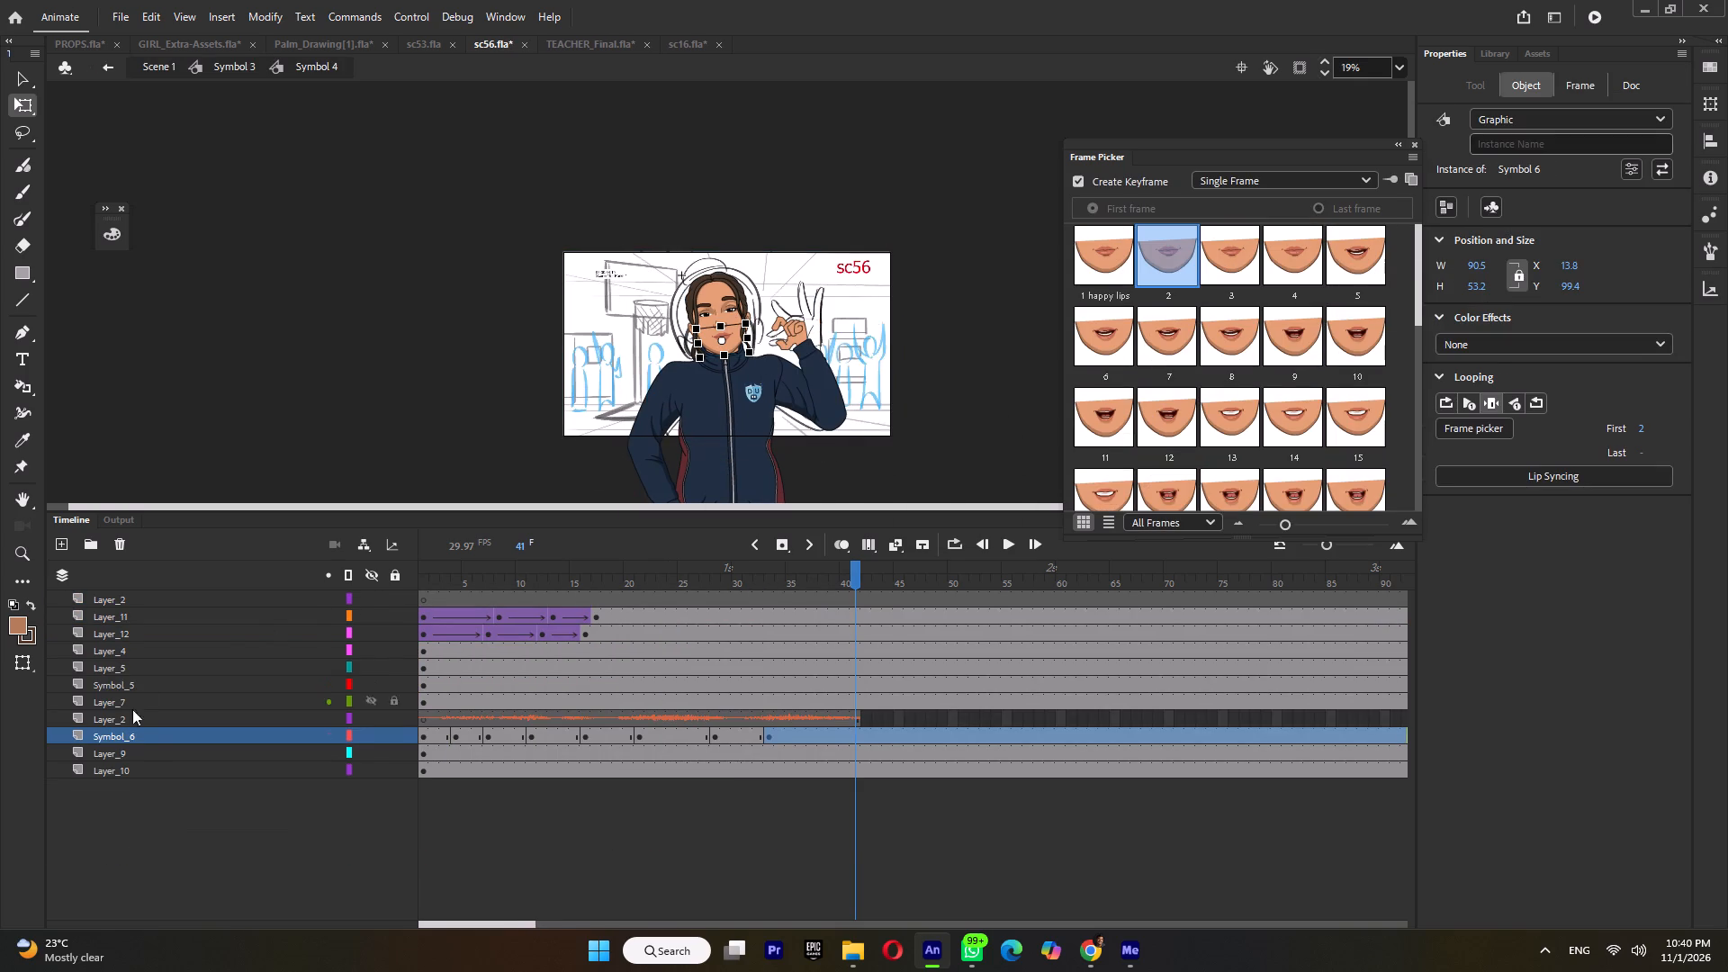
left_click(112, 764)
scroll(120, 733, "up", 3)
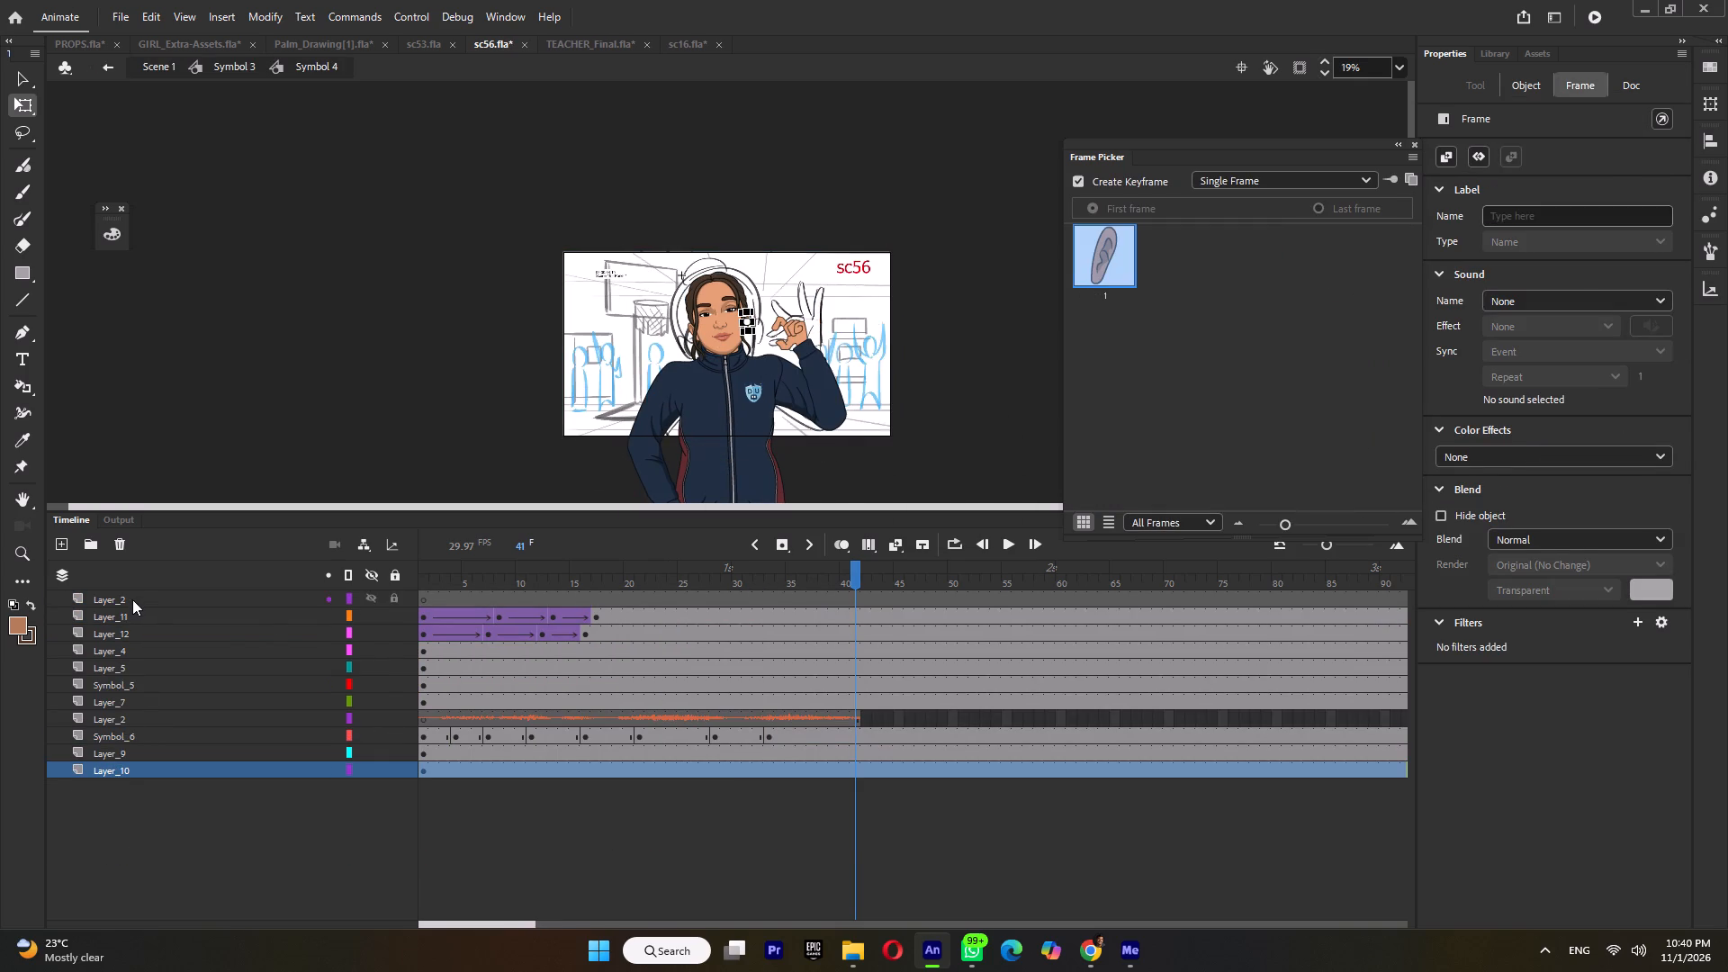
left_click(132, 599, "shift")
right_click(152, 605)
left_click(260, 337)
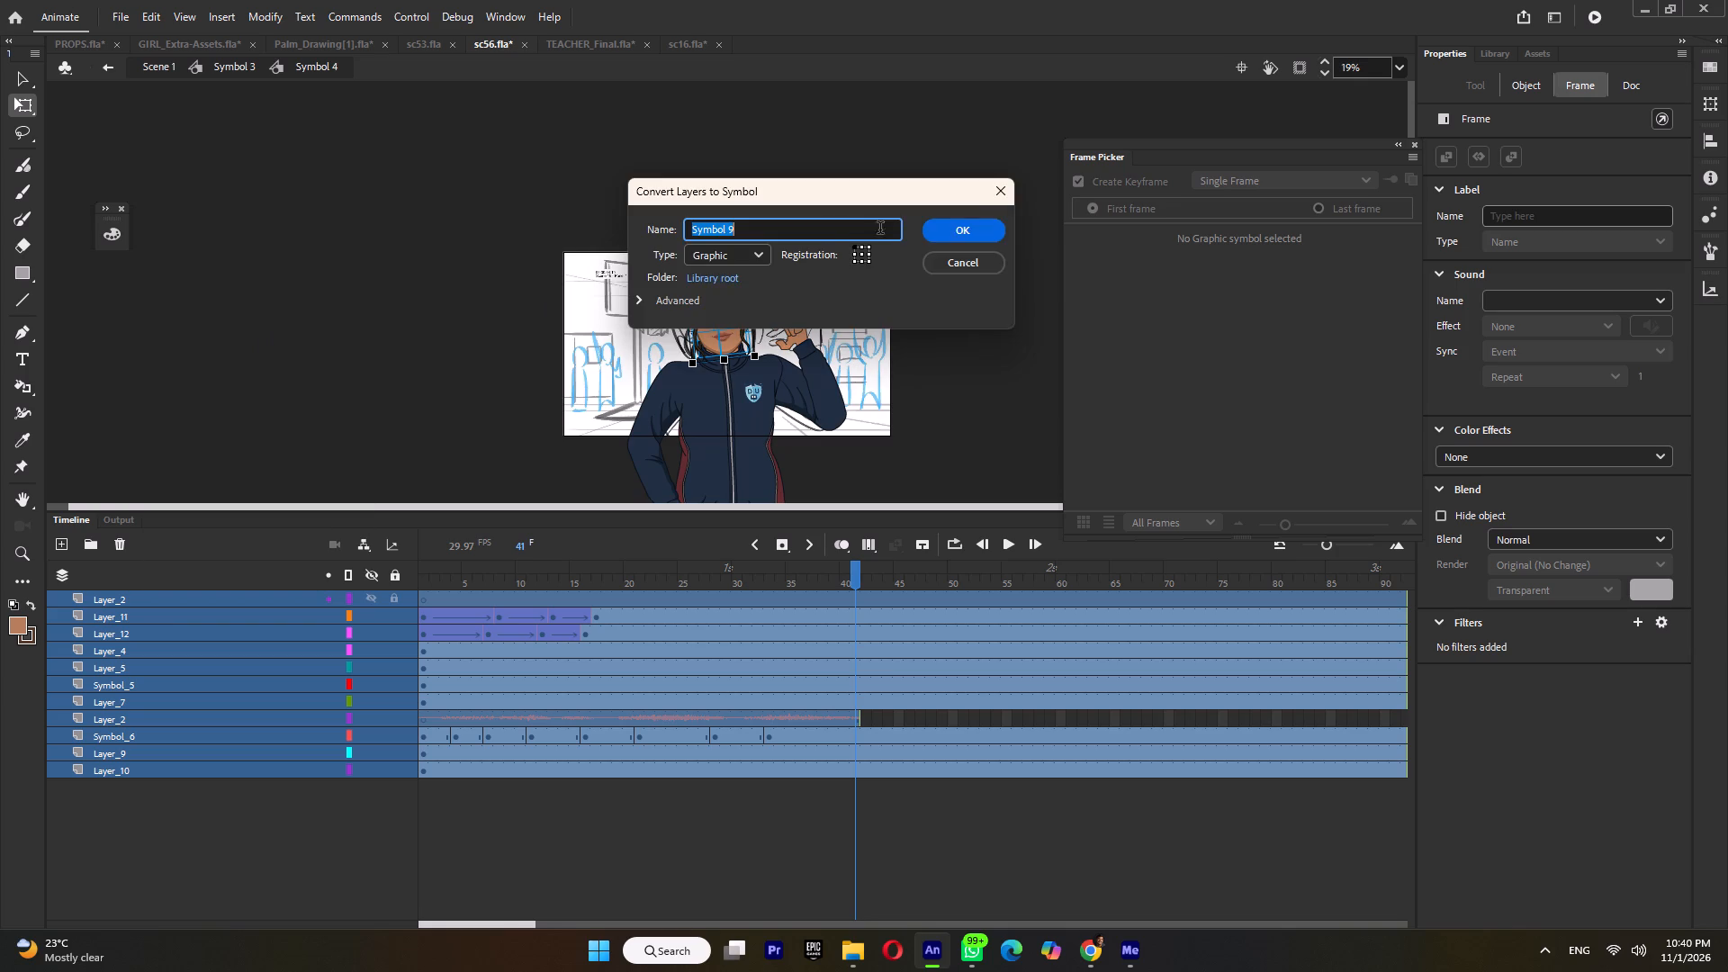
left_click(954, 228)
Move the head symbol's pivot to the chin and scale the head up to about 121 by 169 px.
scroll(776, 289, "up", 3, "ctrl")
middle_click_drag(776, 296, 774, 315, "ctrl")
scroll(720, 334, "up", 1, "ctrl")
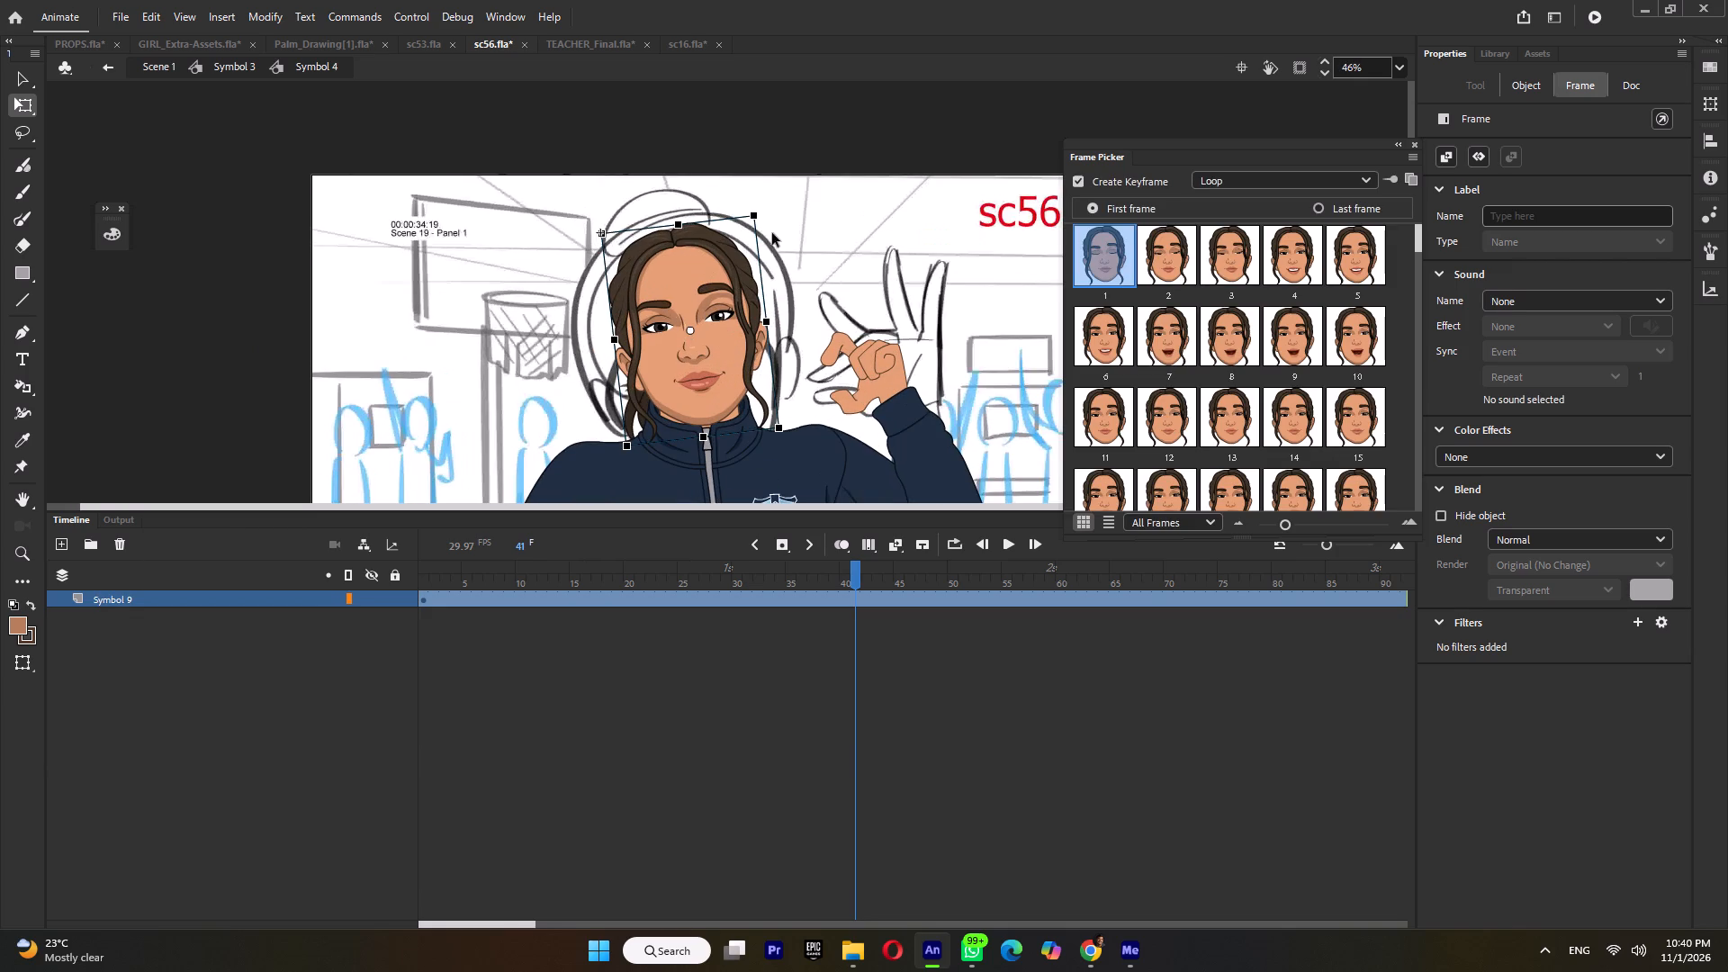
left_click_drag(758, 215, 773, 201, "shift")
key("ctrl+z")
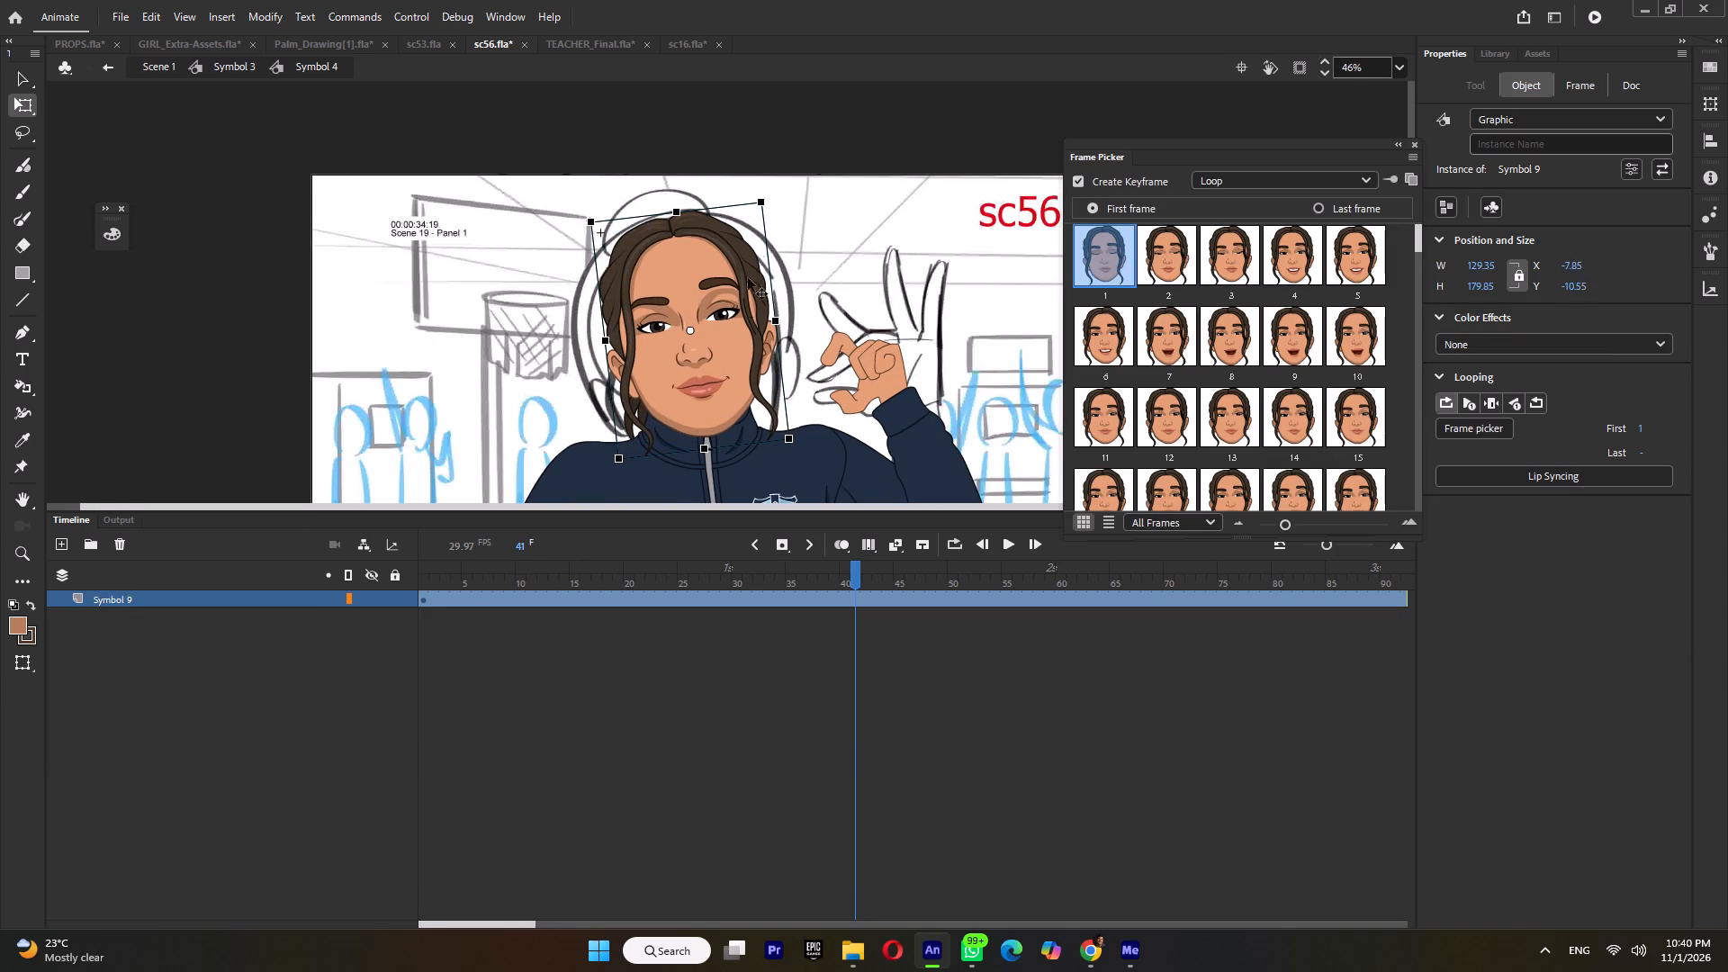
left_click_drag(689, 327, 698, 402)
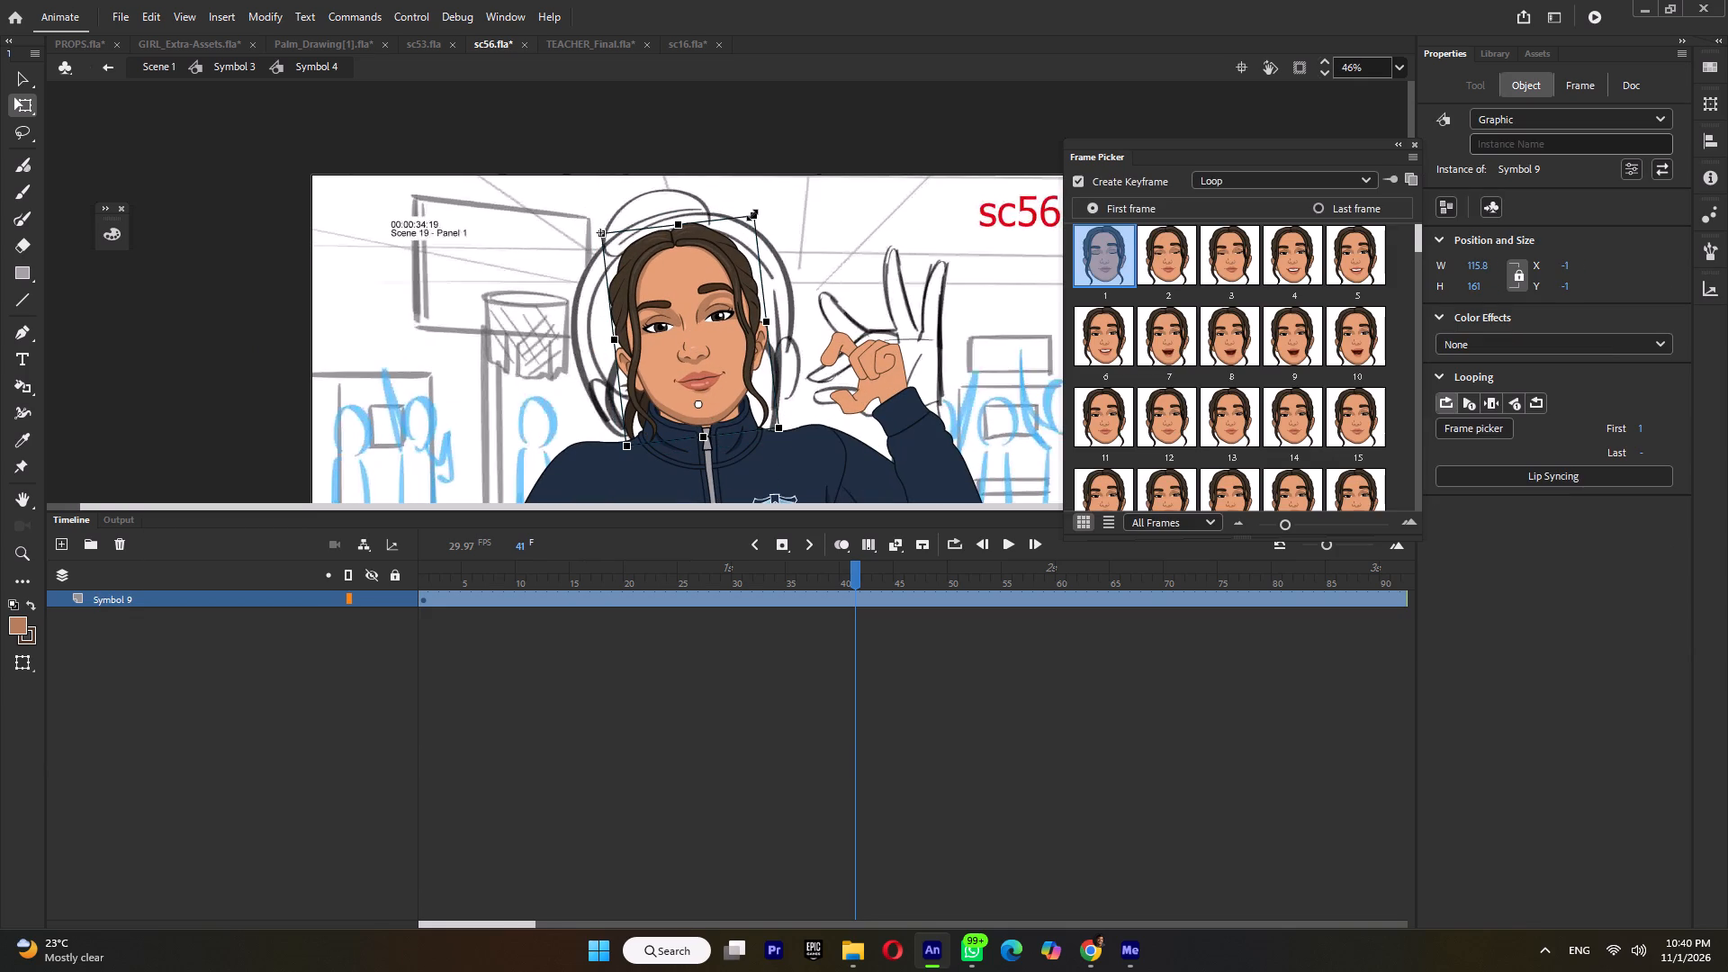
left_click_drag(754, 216, 770, 205, "shift")
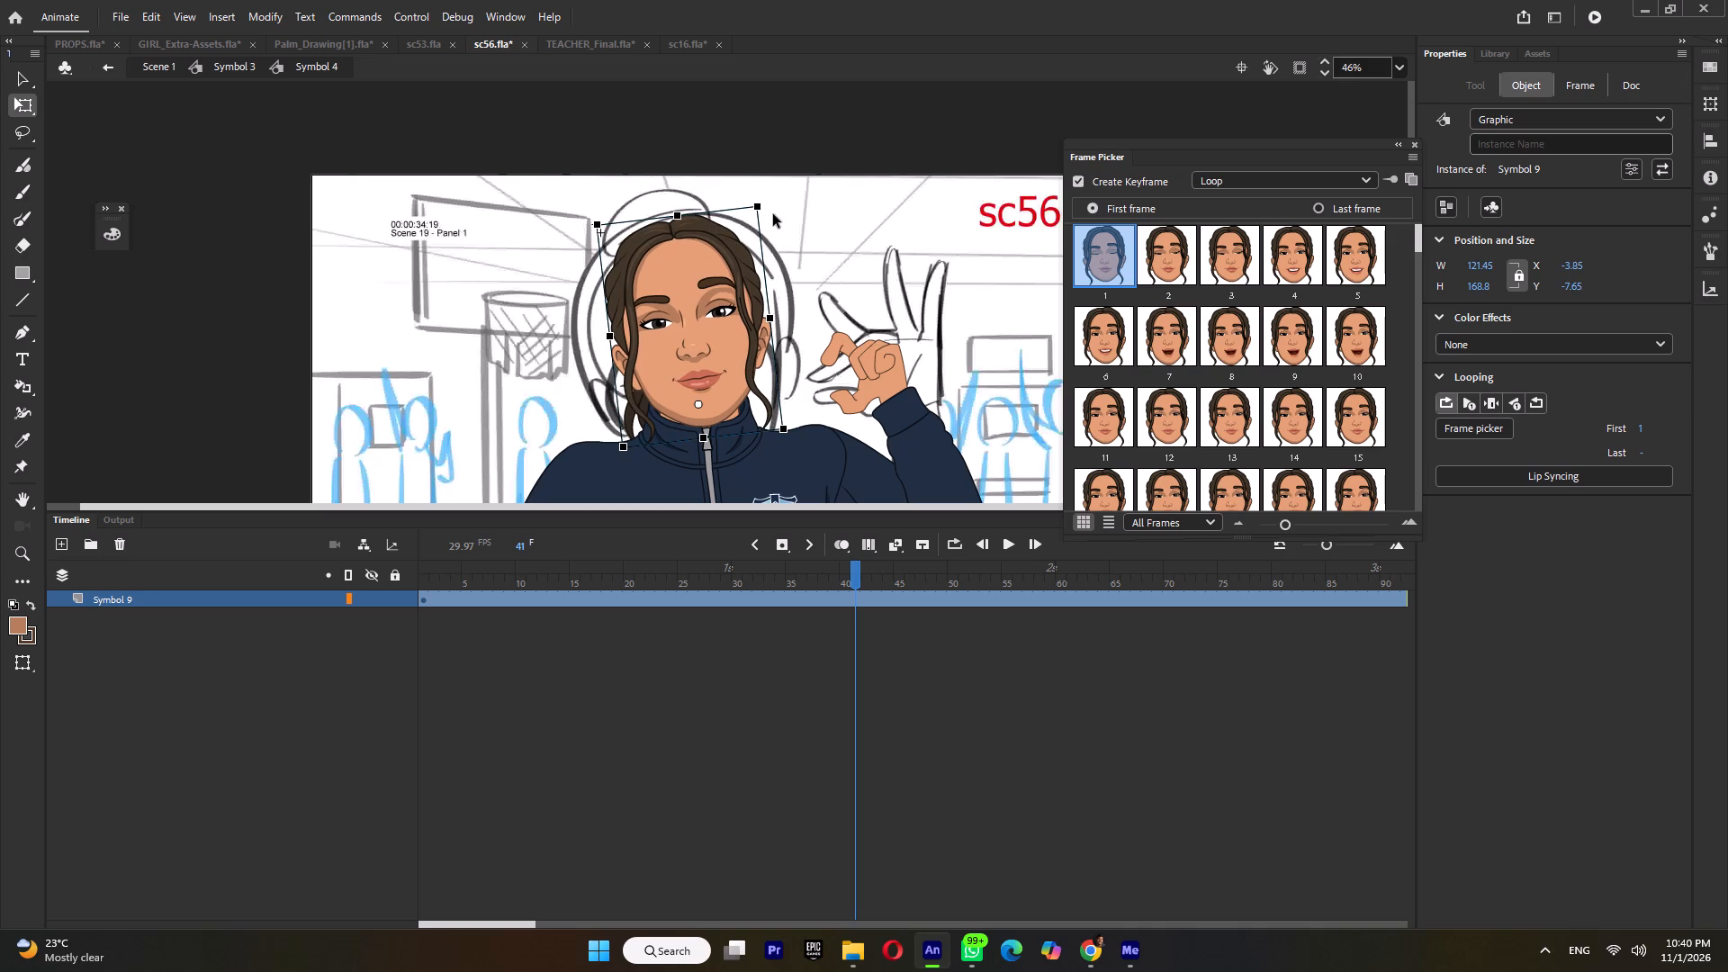
Nudge the enlarged head down to Y -5.45 so it sits on the collar.
key("Down")
key("Down")
key("Down")
key("Down")
key("Down")
key("Down")
key("Down")
key("Down")
key("Down")
key("Down")
key("Down")
key("Down")
key("Up")
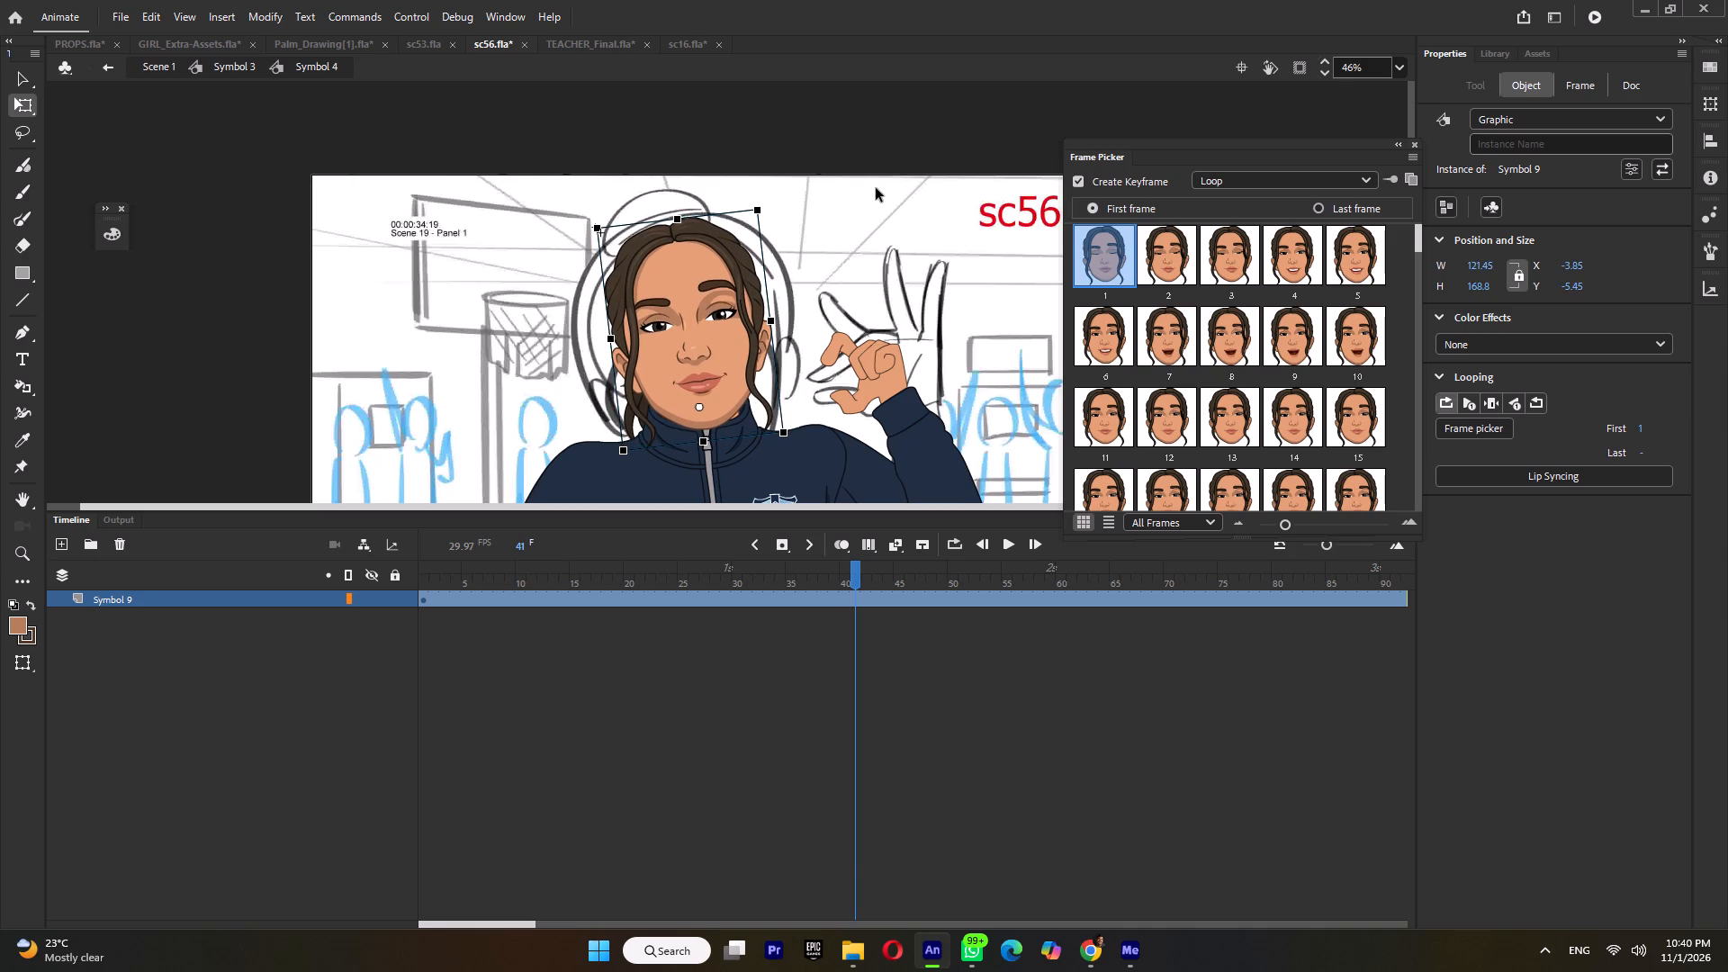
Return to Scene 1, play back the full animation with the enlarged head, and save the file.
double_click(863, 223)
scroll(863, 231, "down", 5, "ctrl")
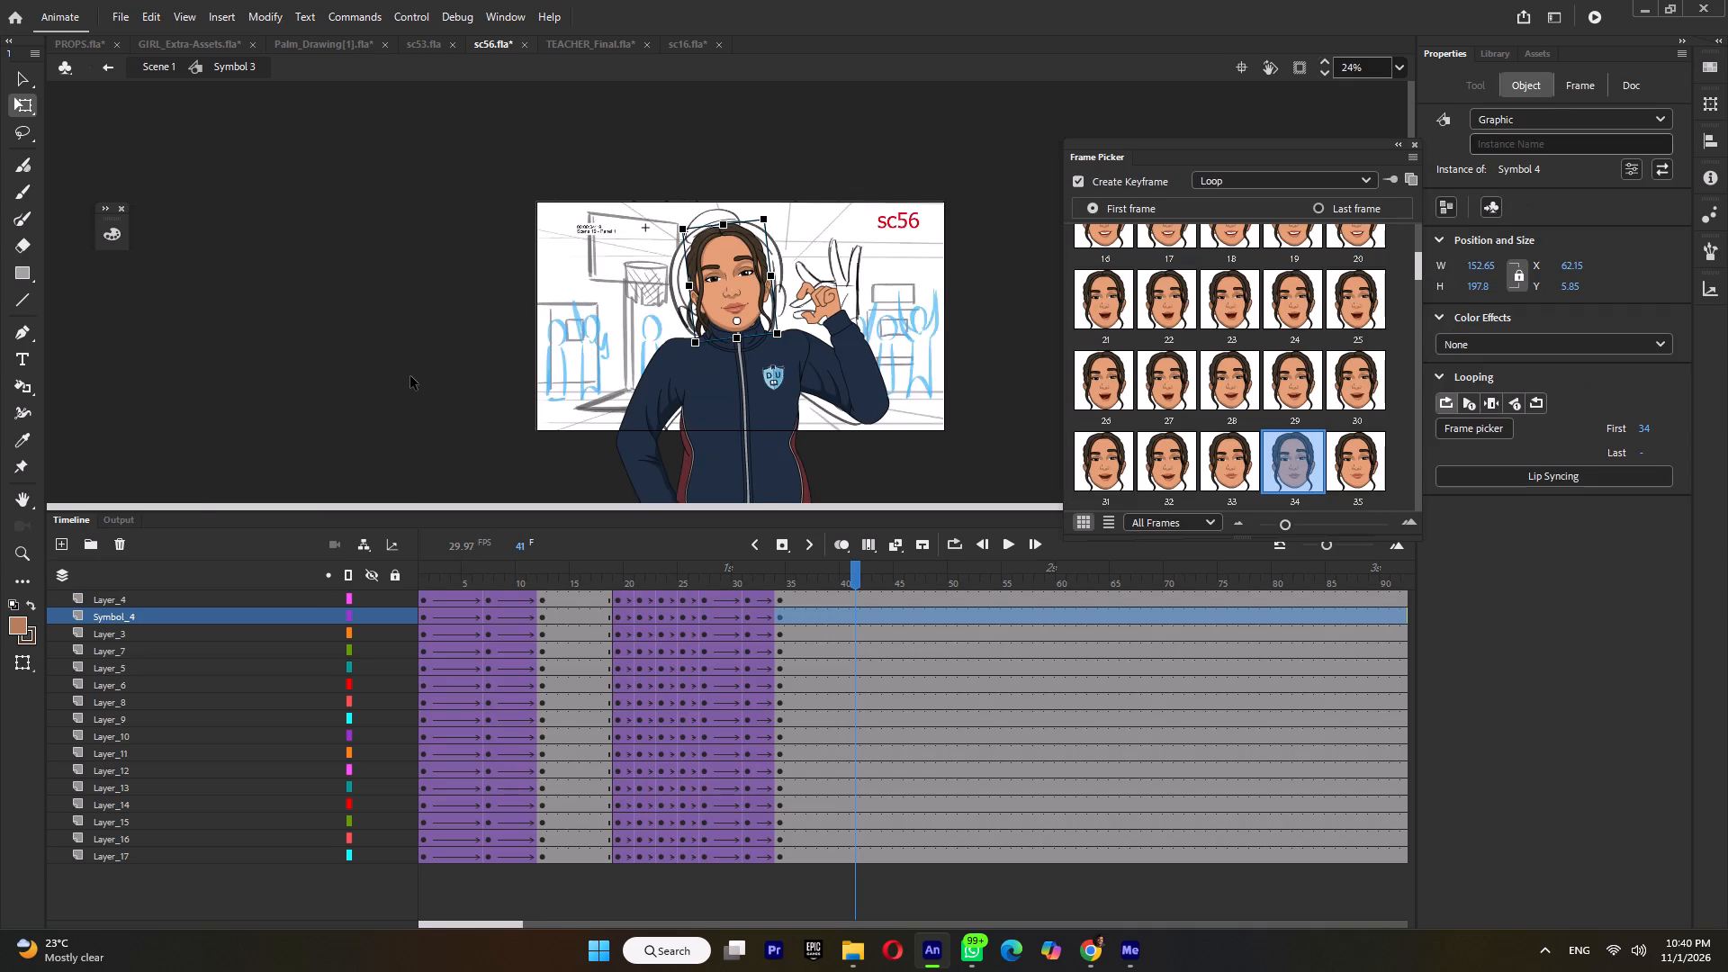
double_click(410, 376)
key("Return")
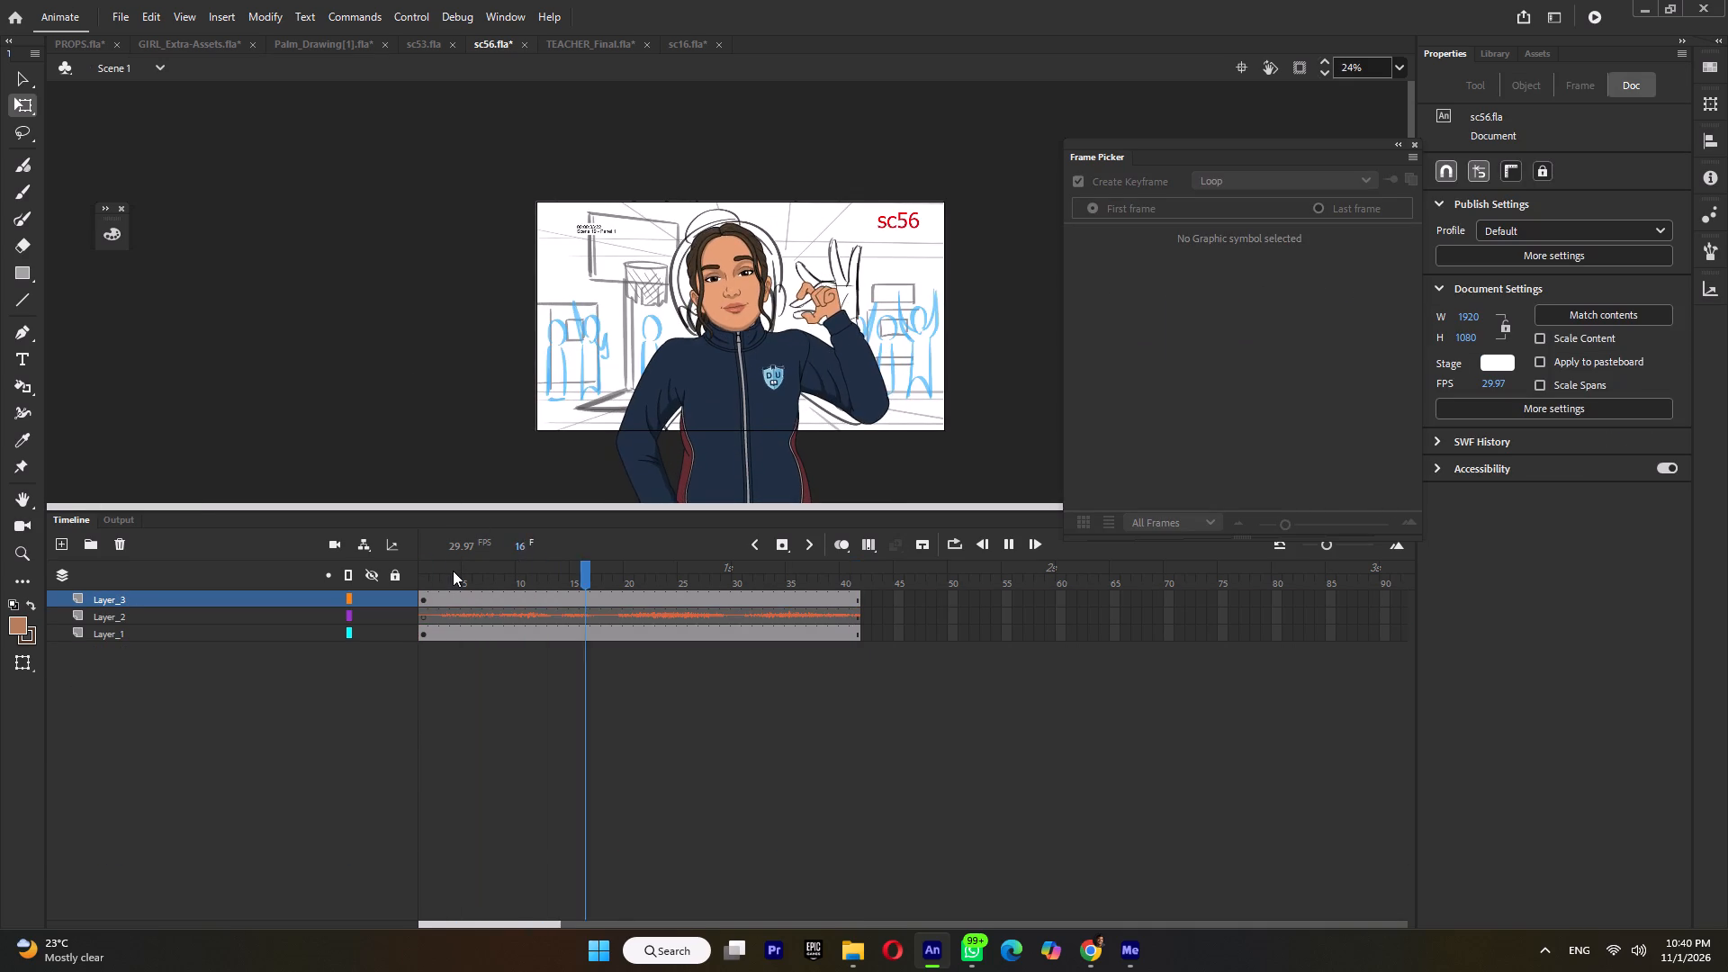
key("ctrl+s")
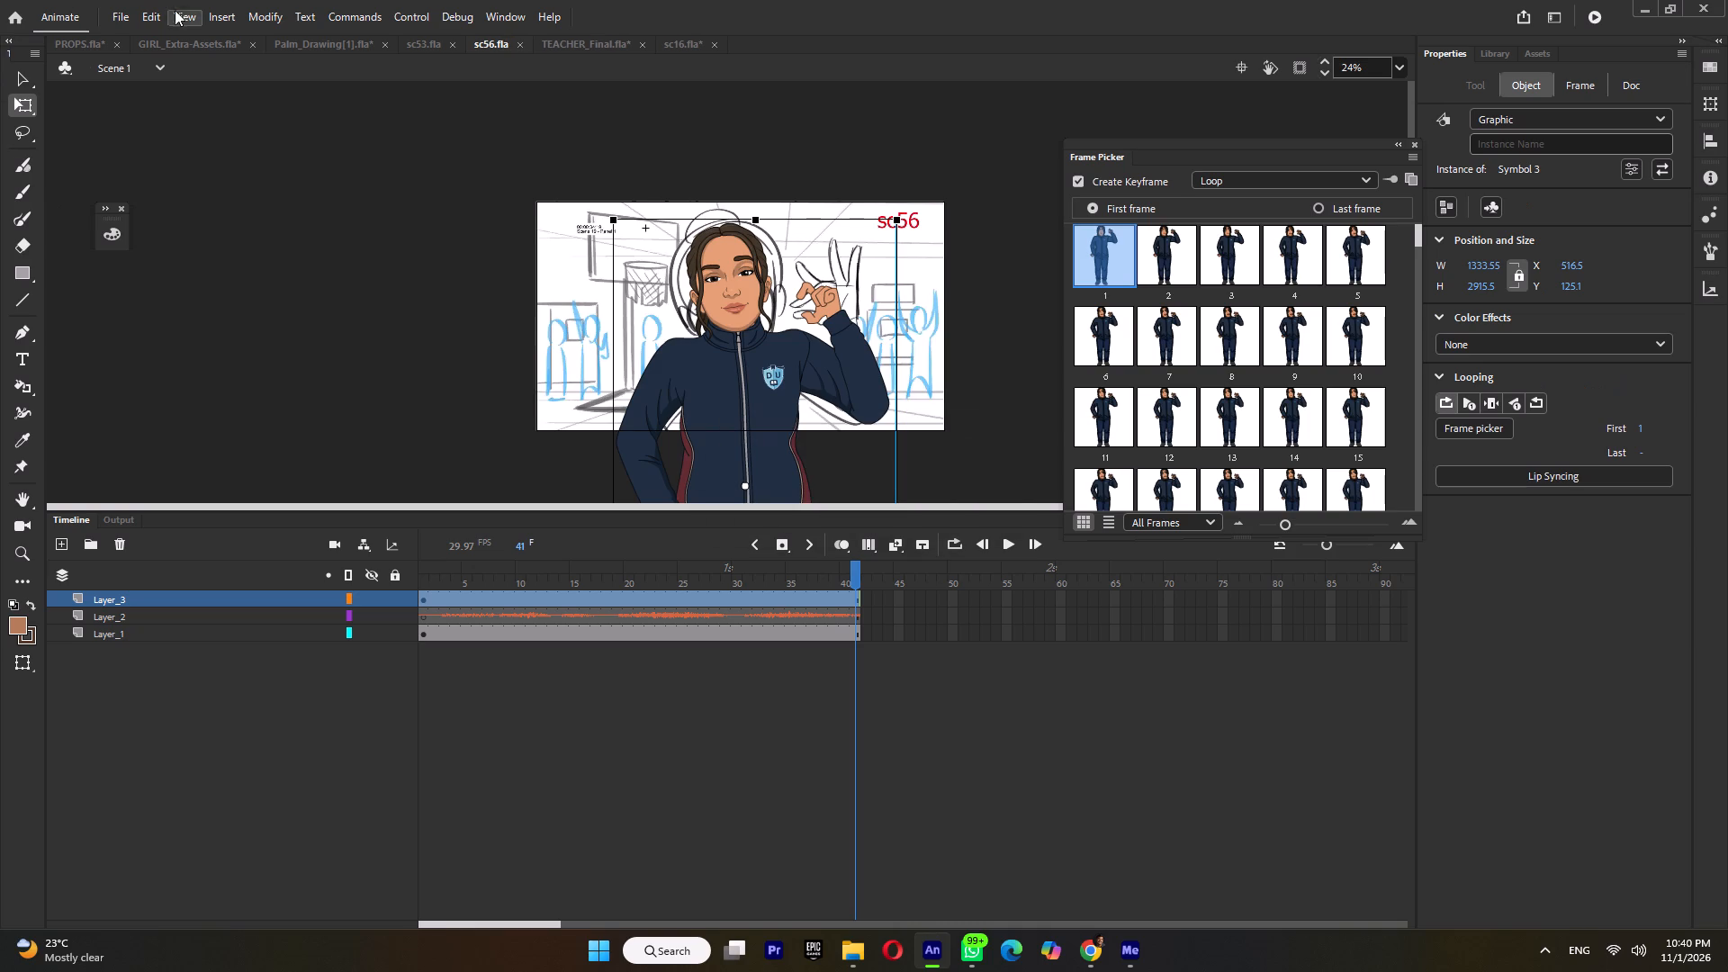
Delete the old sc56.mp4 from the ep06 shots video folder in File Explorer.
left_click(850, 943)
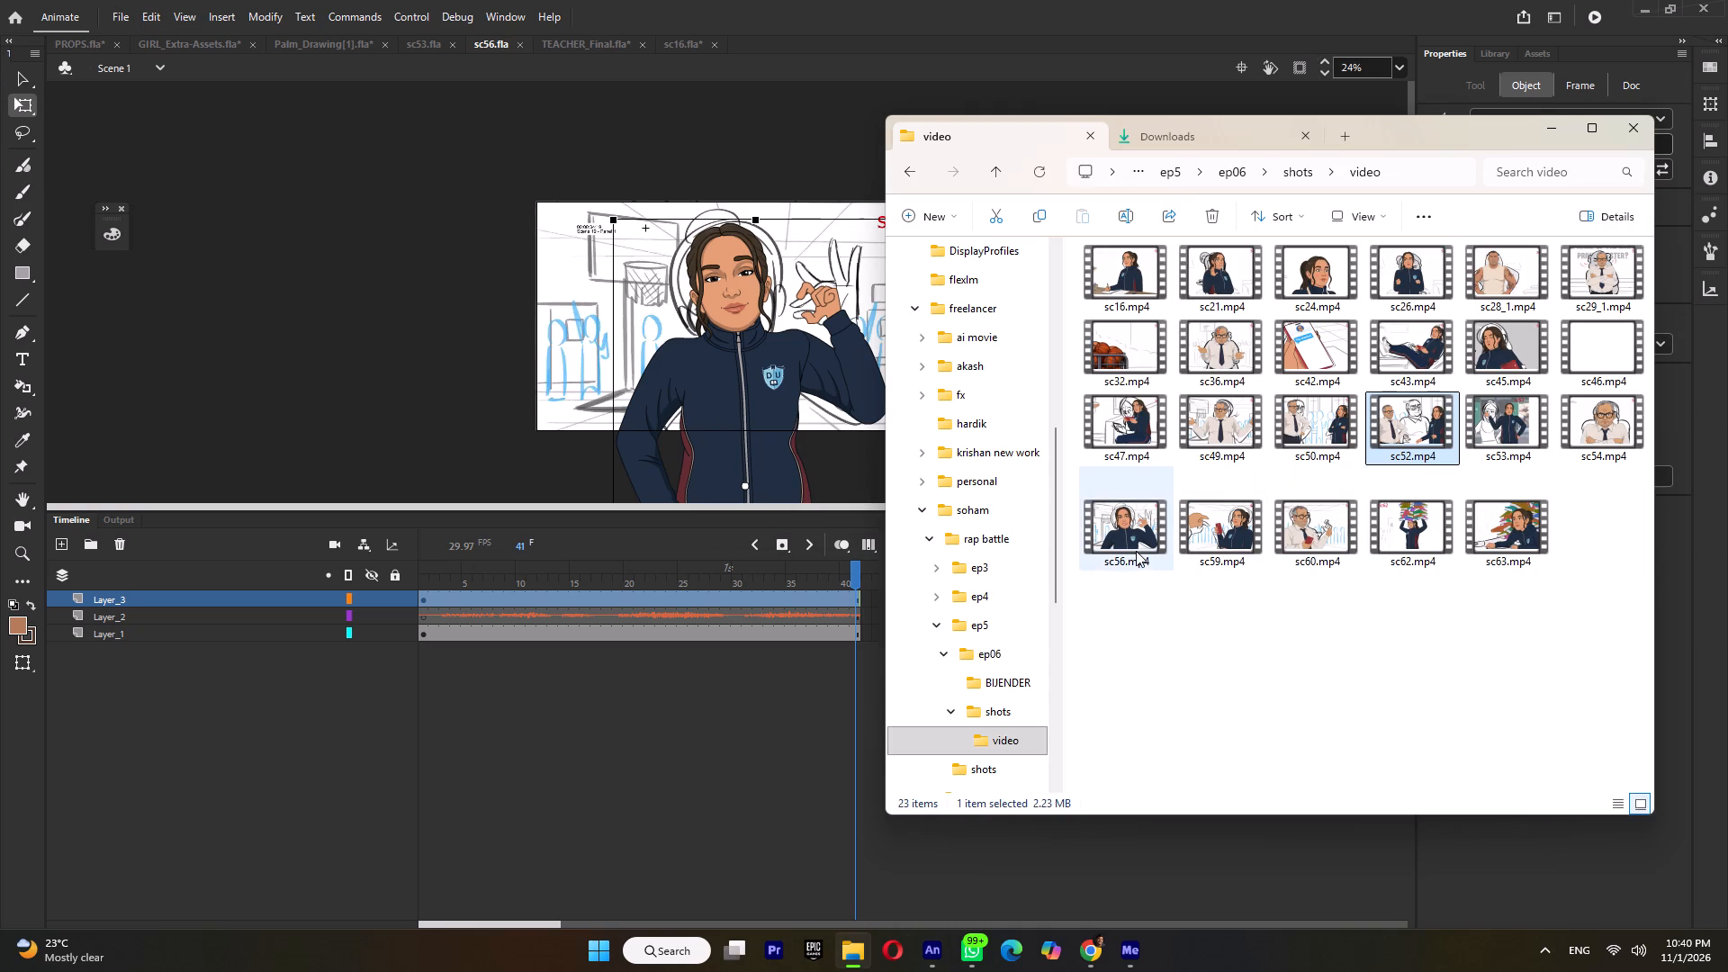
left_click(1115, 551)
key("Delete")
left_click(940, 0)
Export the entire movie as H.264 video at 1920 by 1080 to the shots video folder as sc56, rendering immediately.
left_click(115, 13)
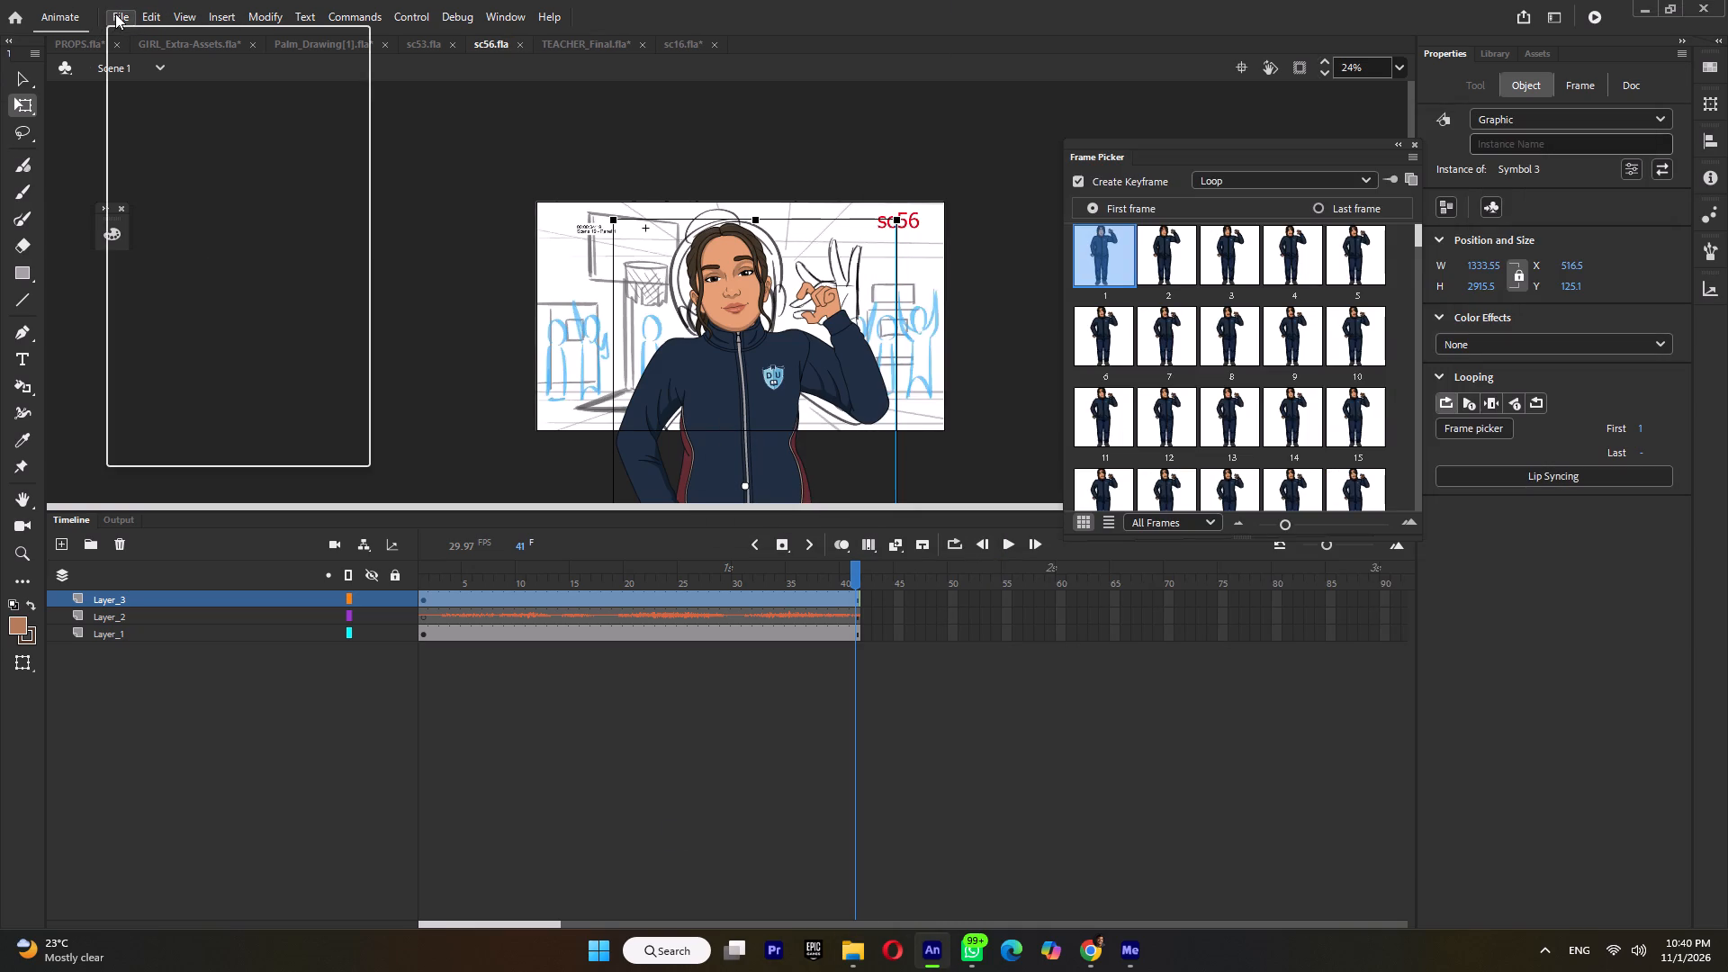
left_click(148, 309)
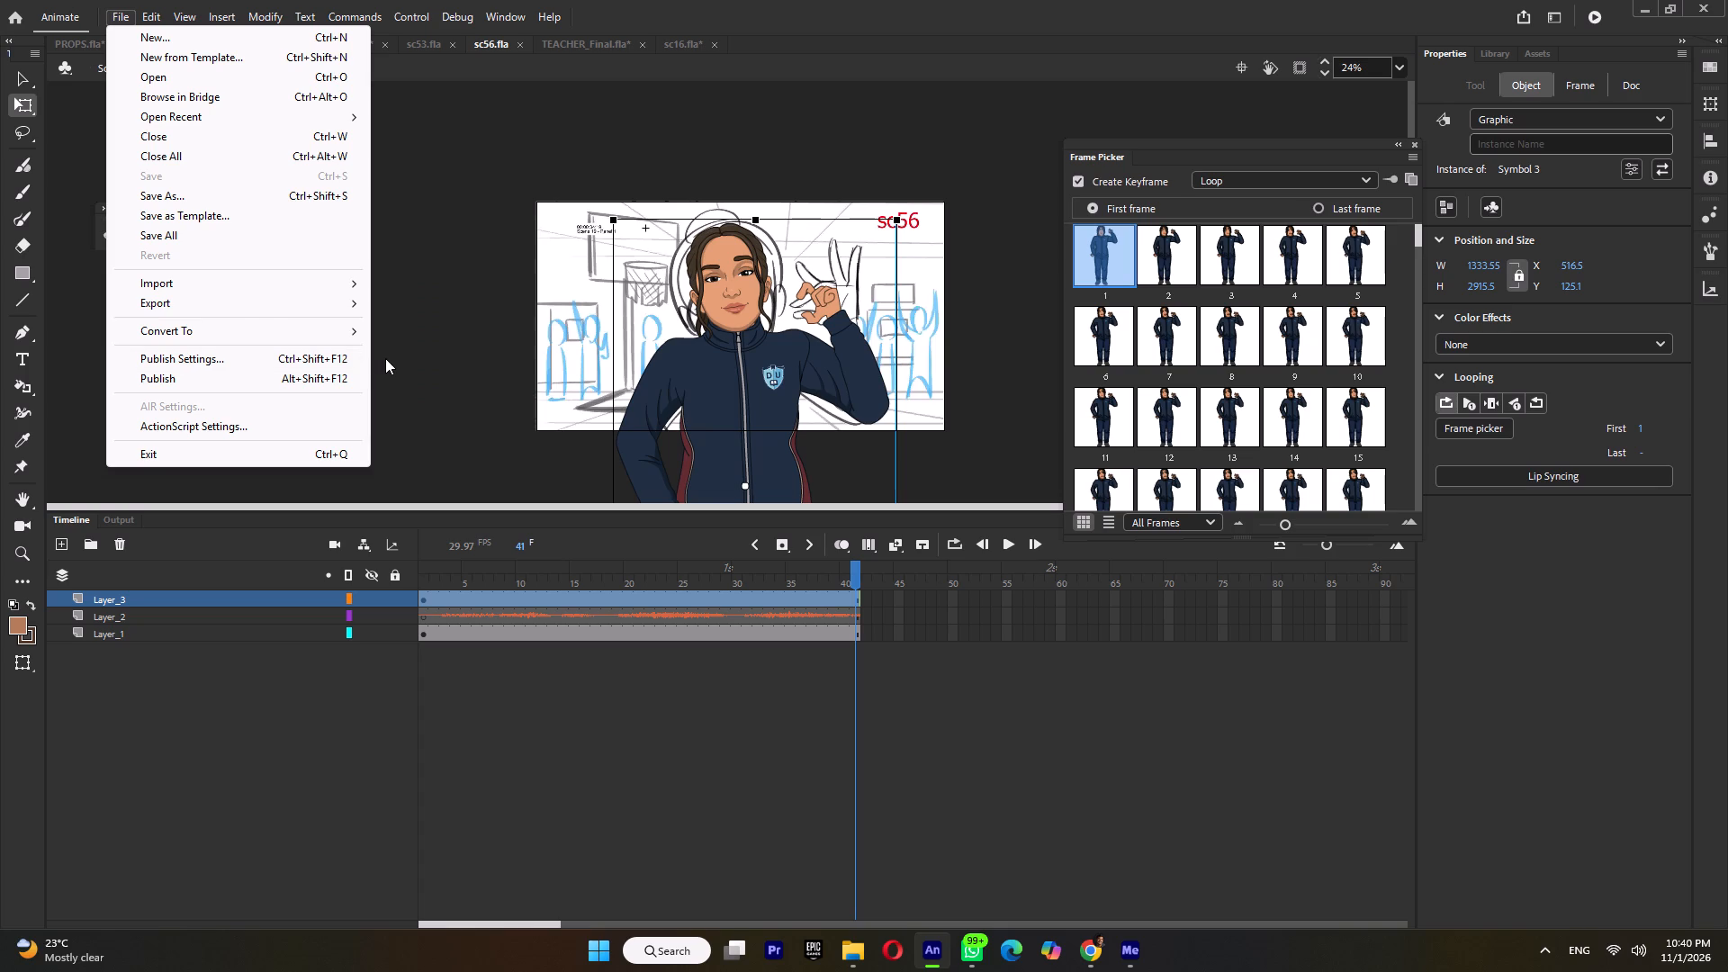
left_click(255, 302)
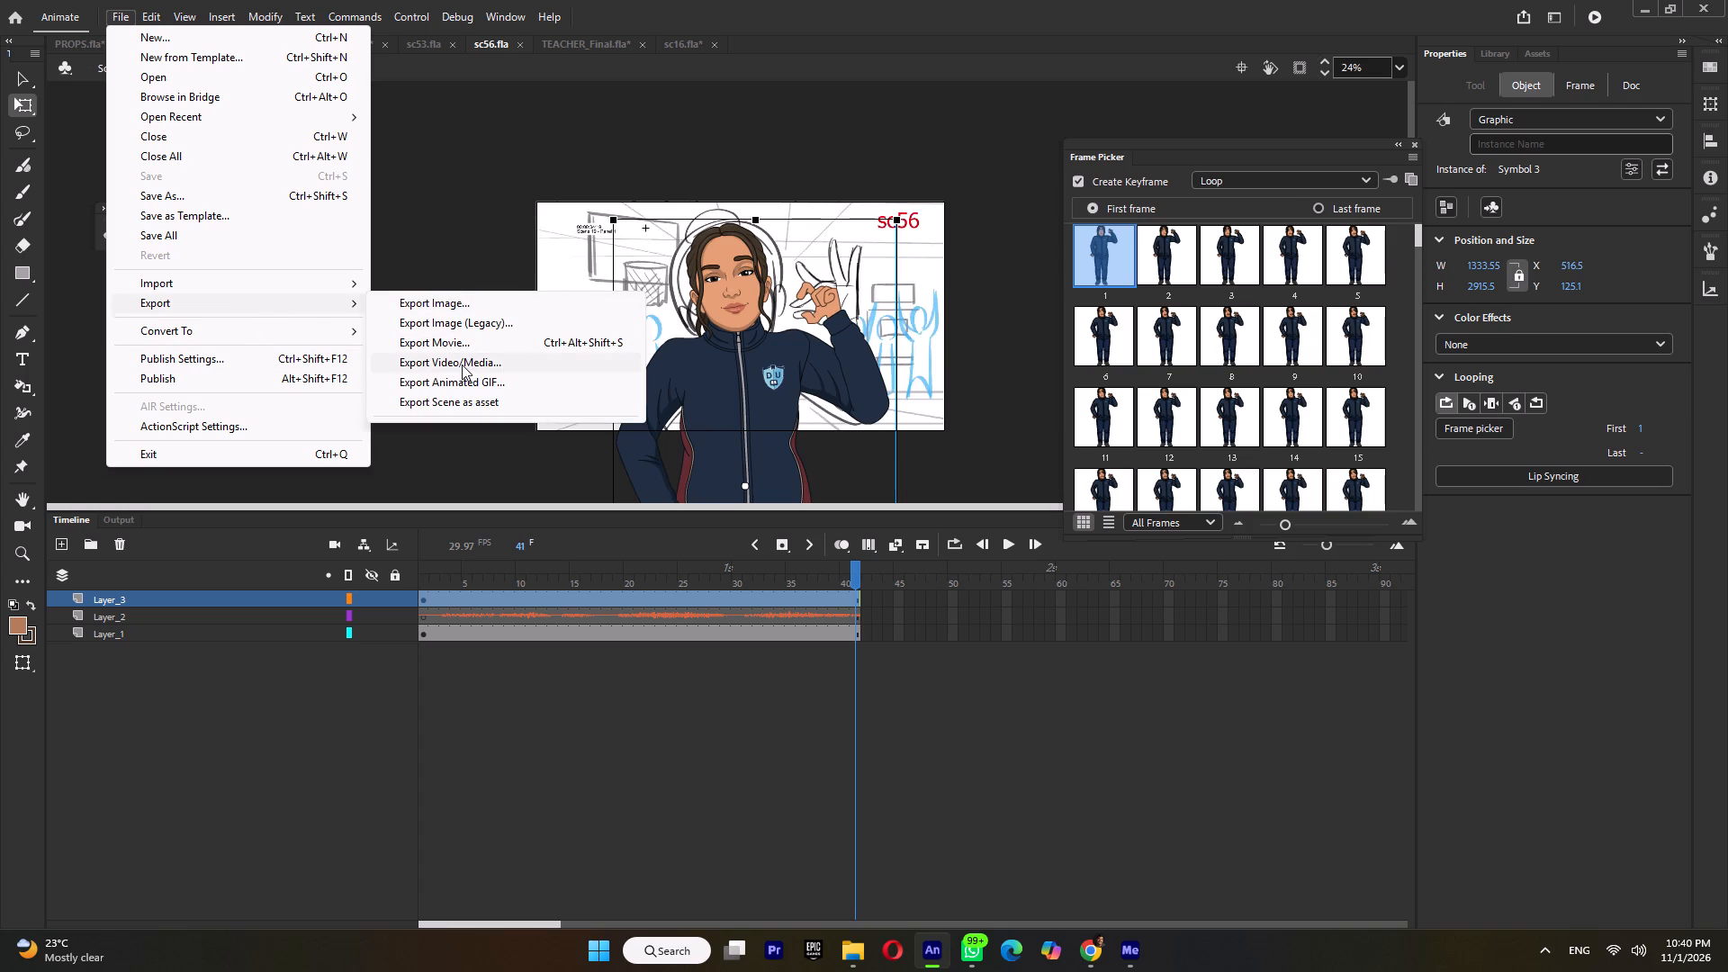
left_click(462, 364)
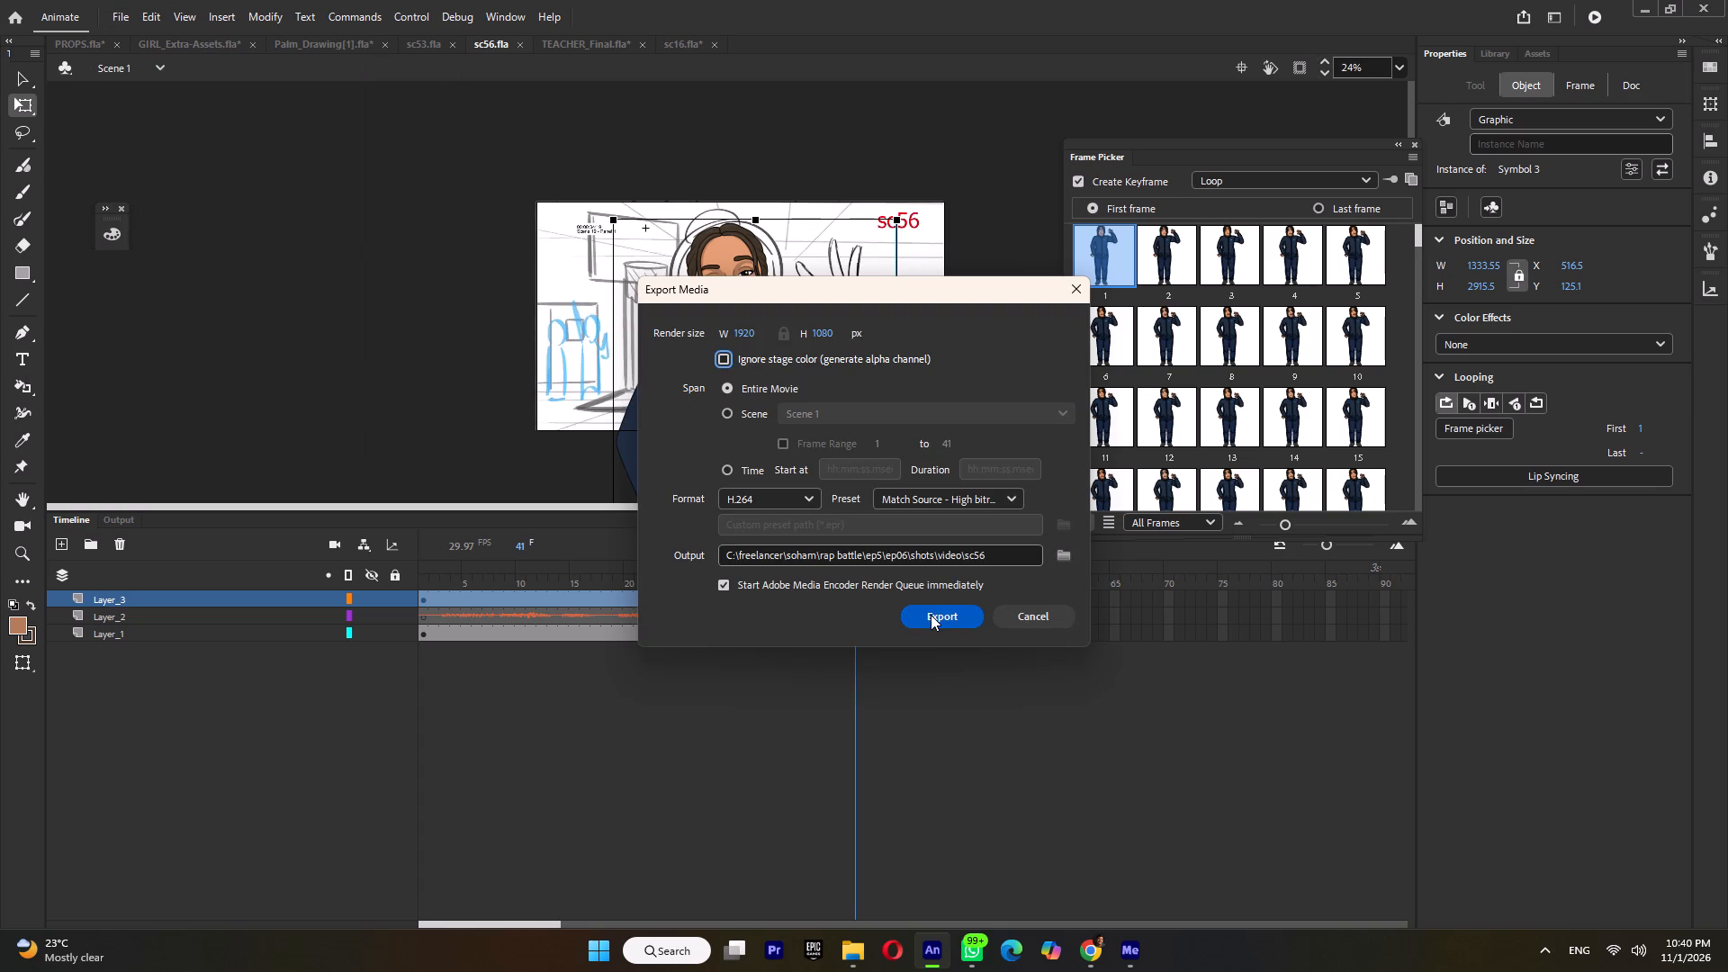
left_click(931, 615)
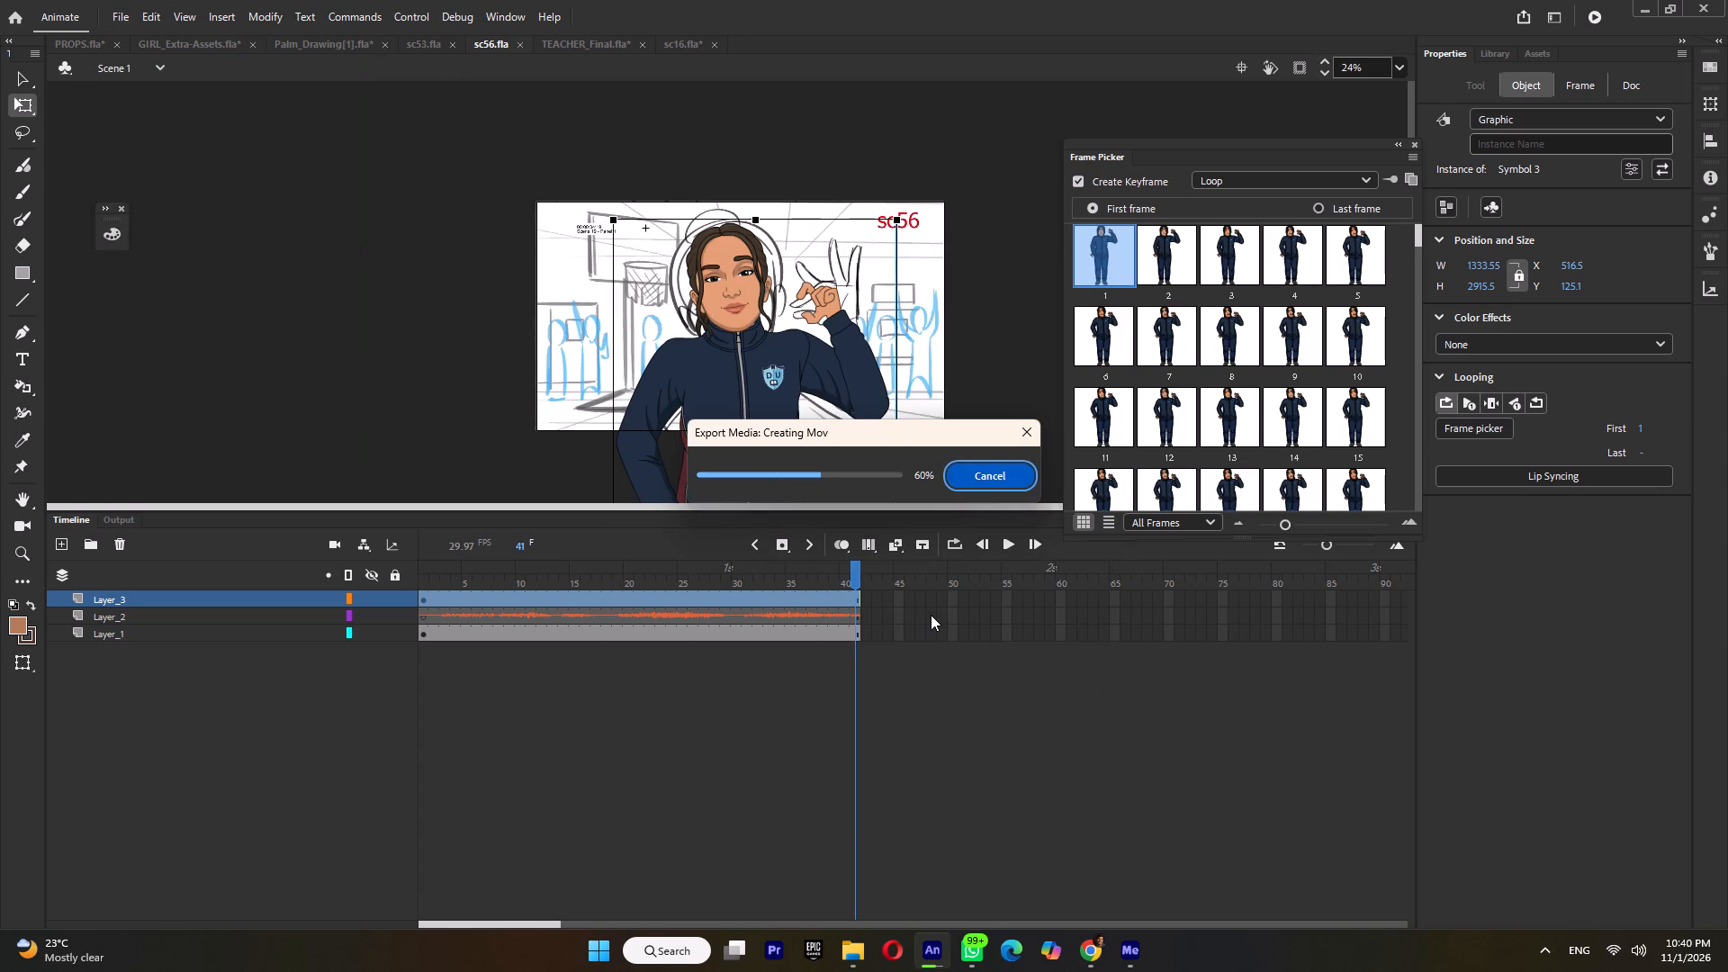
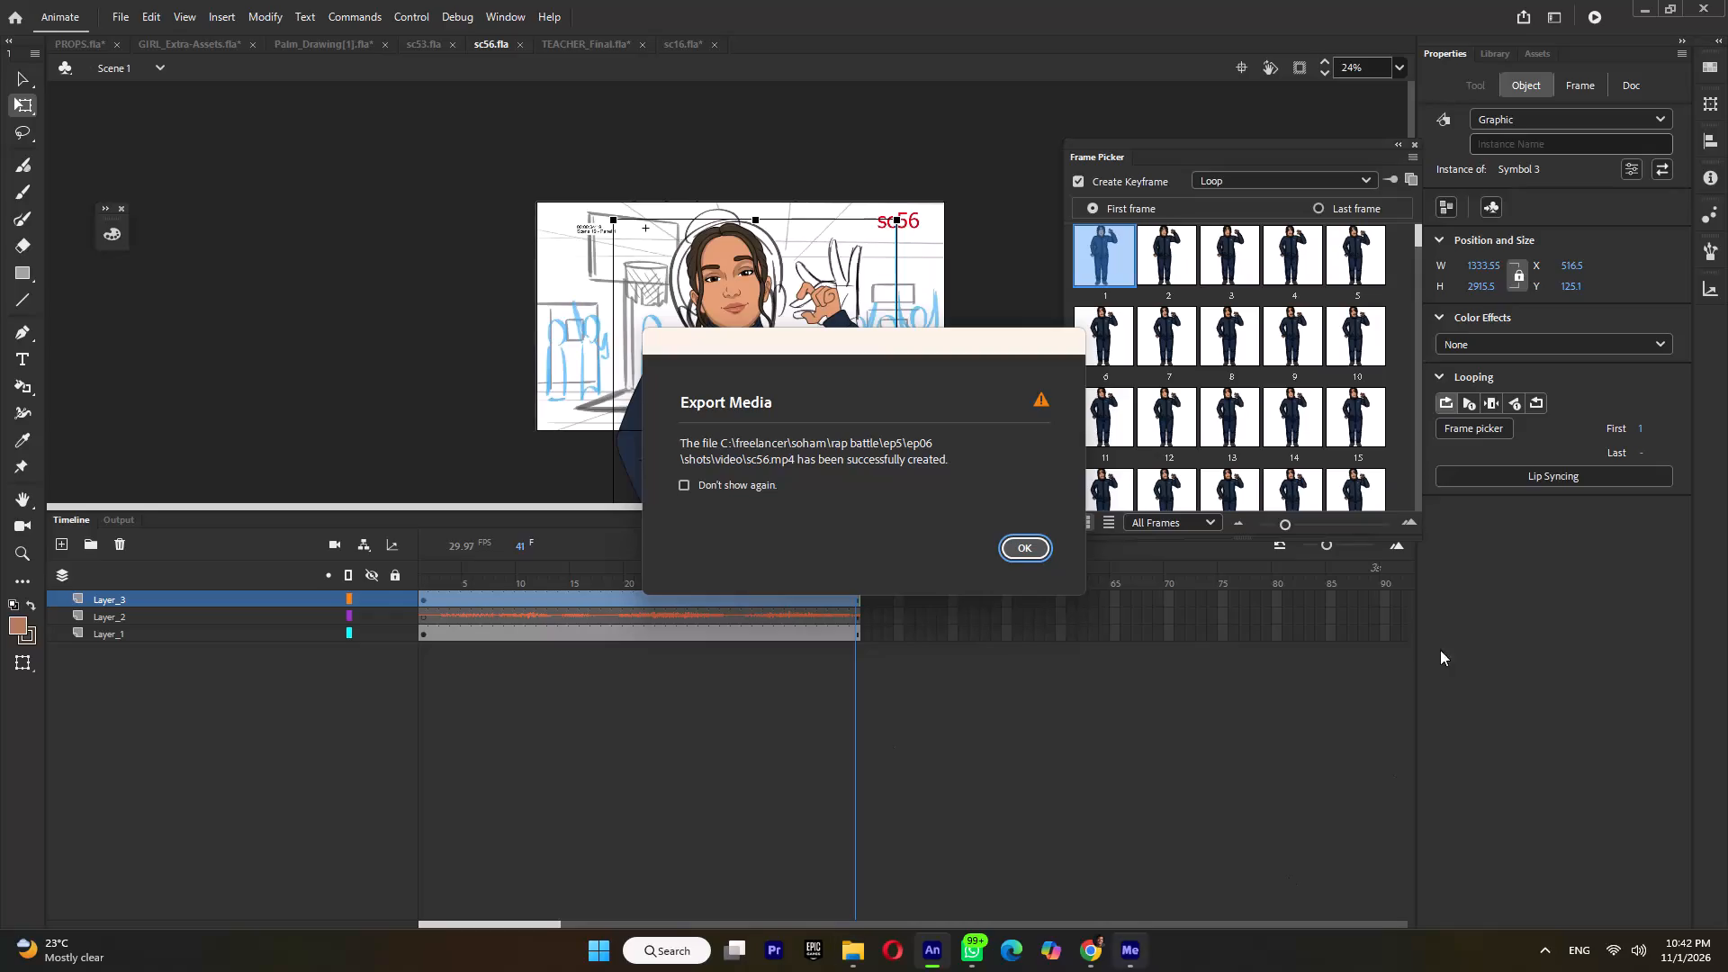
Dismiss the export notice and close the finished sc56 document.
key("Return")
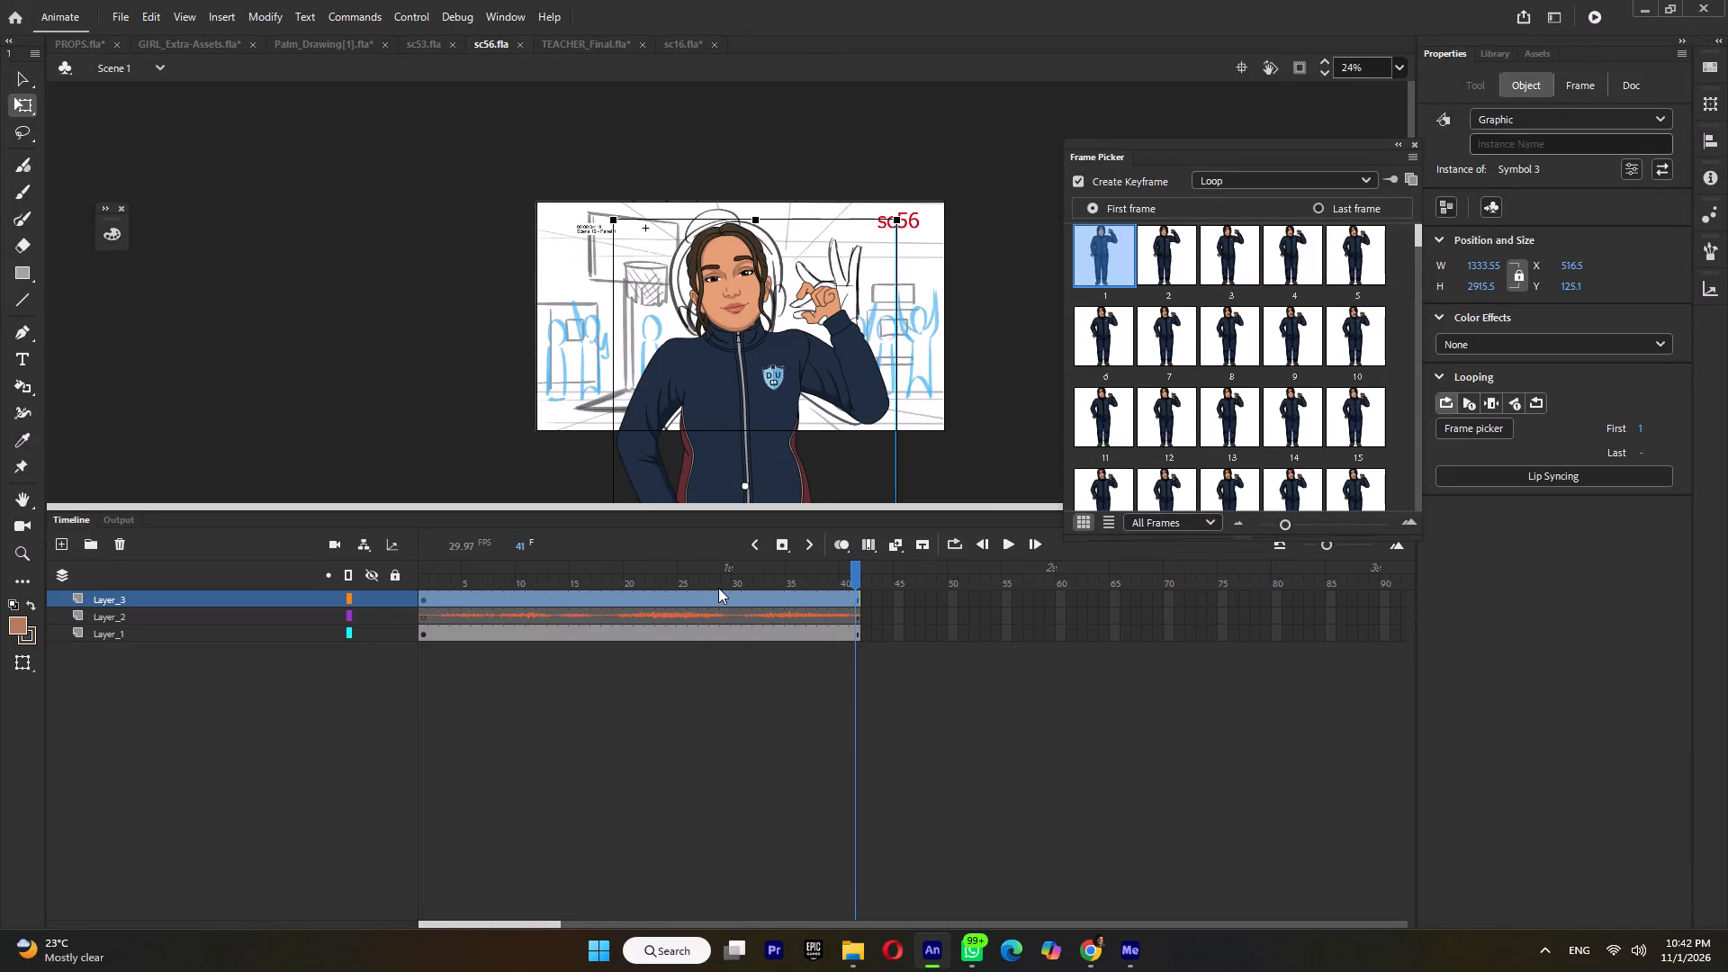
key("Return")
left_click(521, 44)
Open sc59.fla from the ep06 shots folder in File Explorer.
left_click(853, 958)
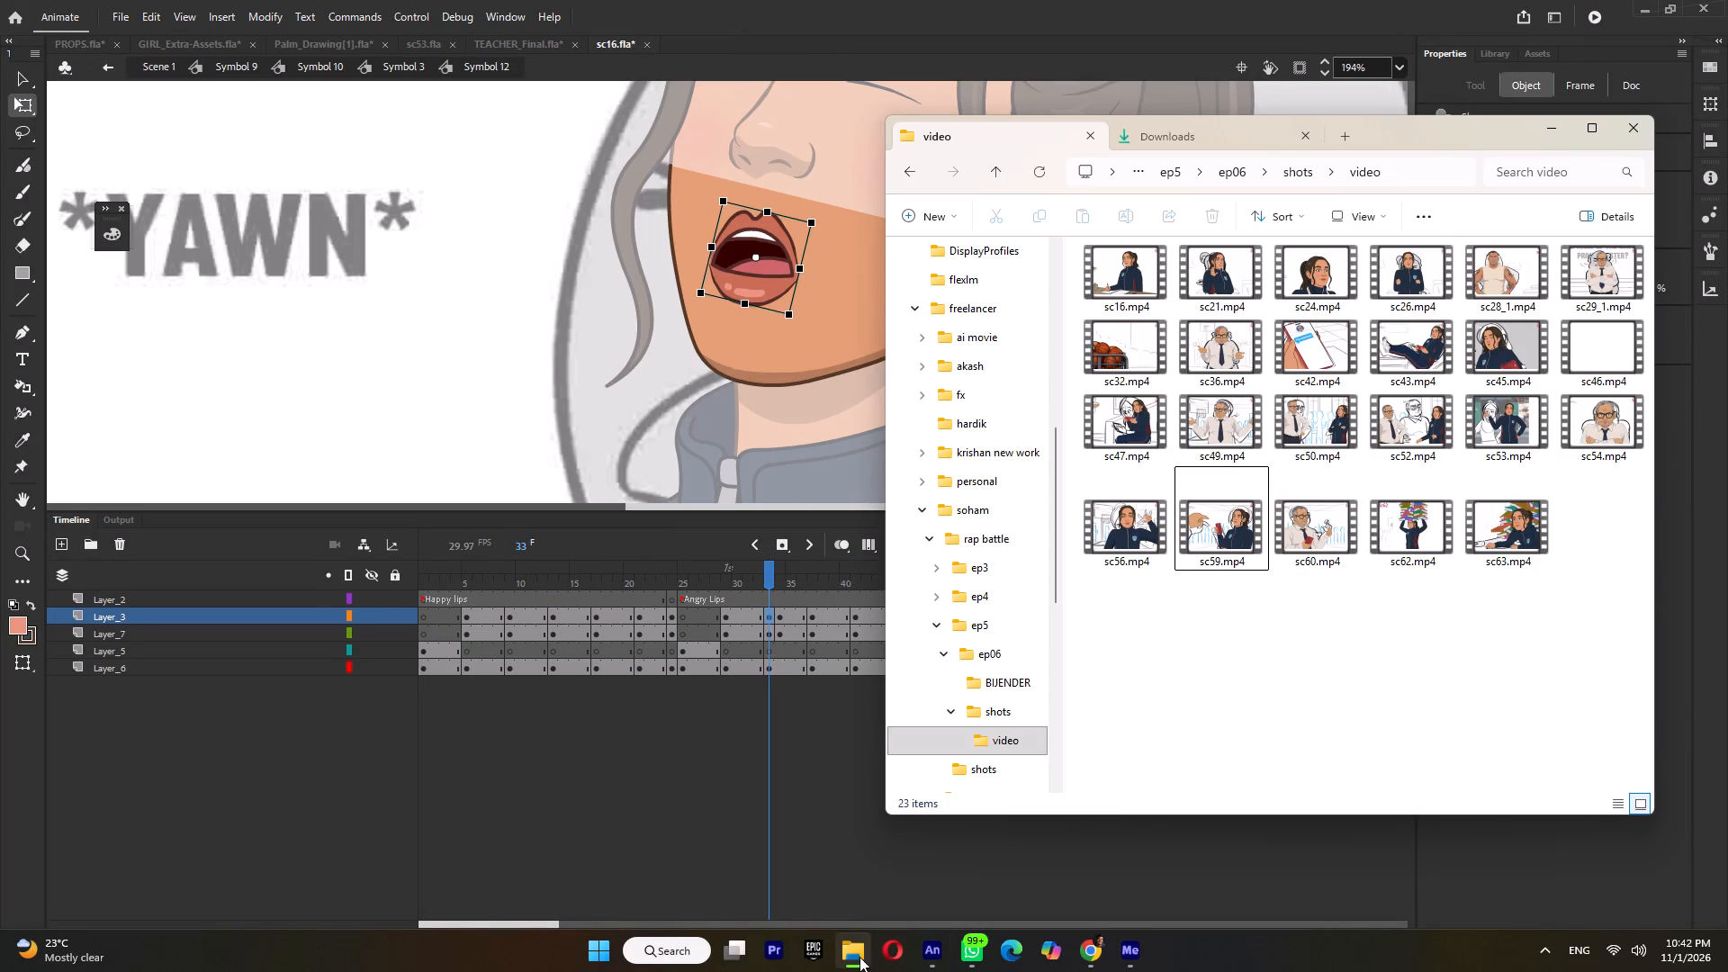
left_click(1003, 175)
scroll(1196, 571, "down", 5)
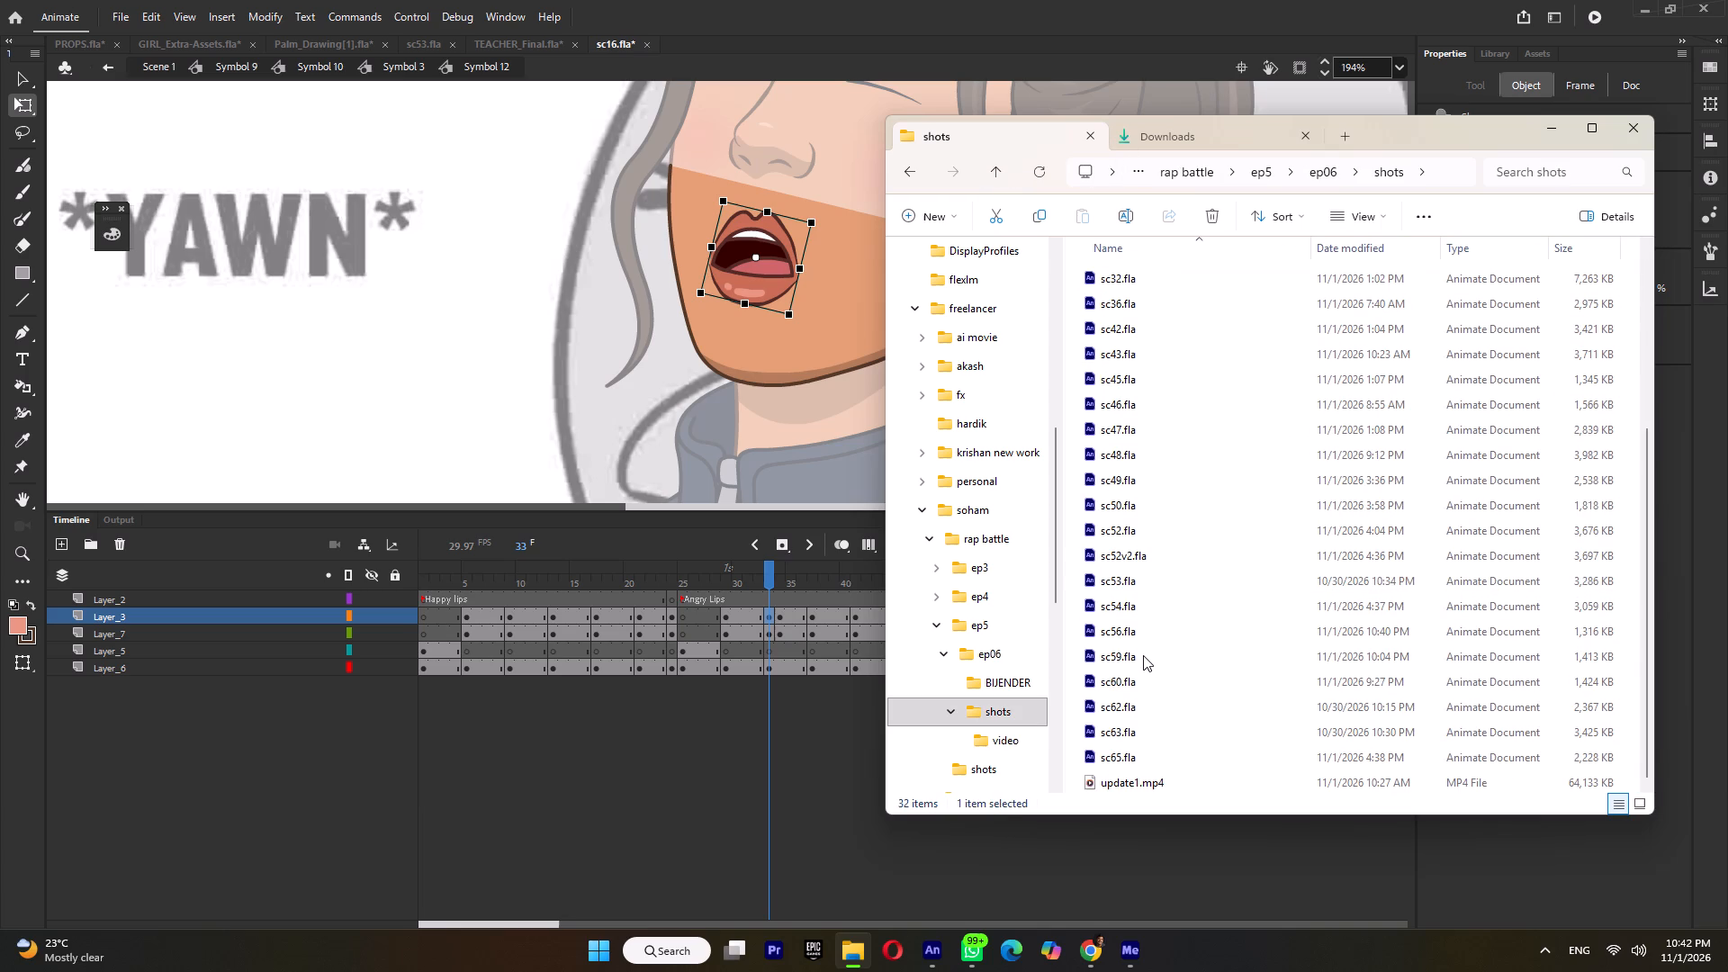
double_click(1143, 655)
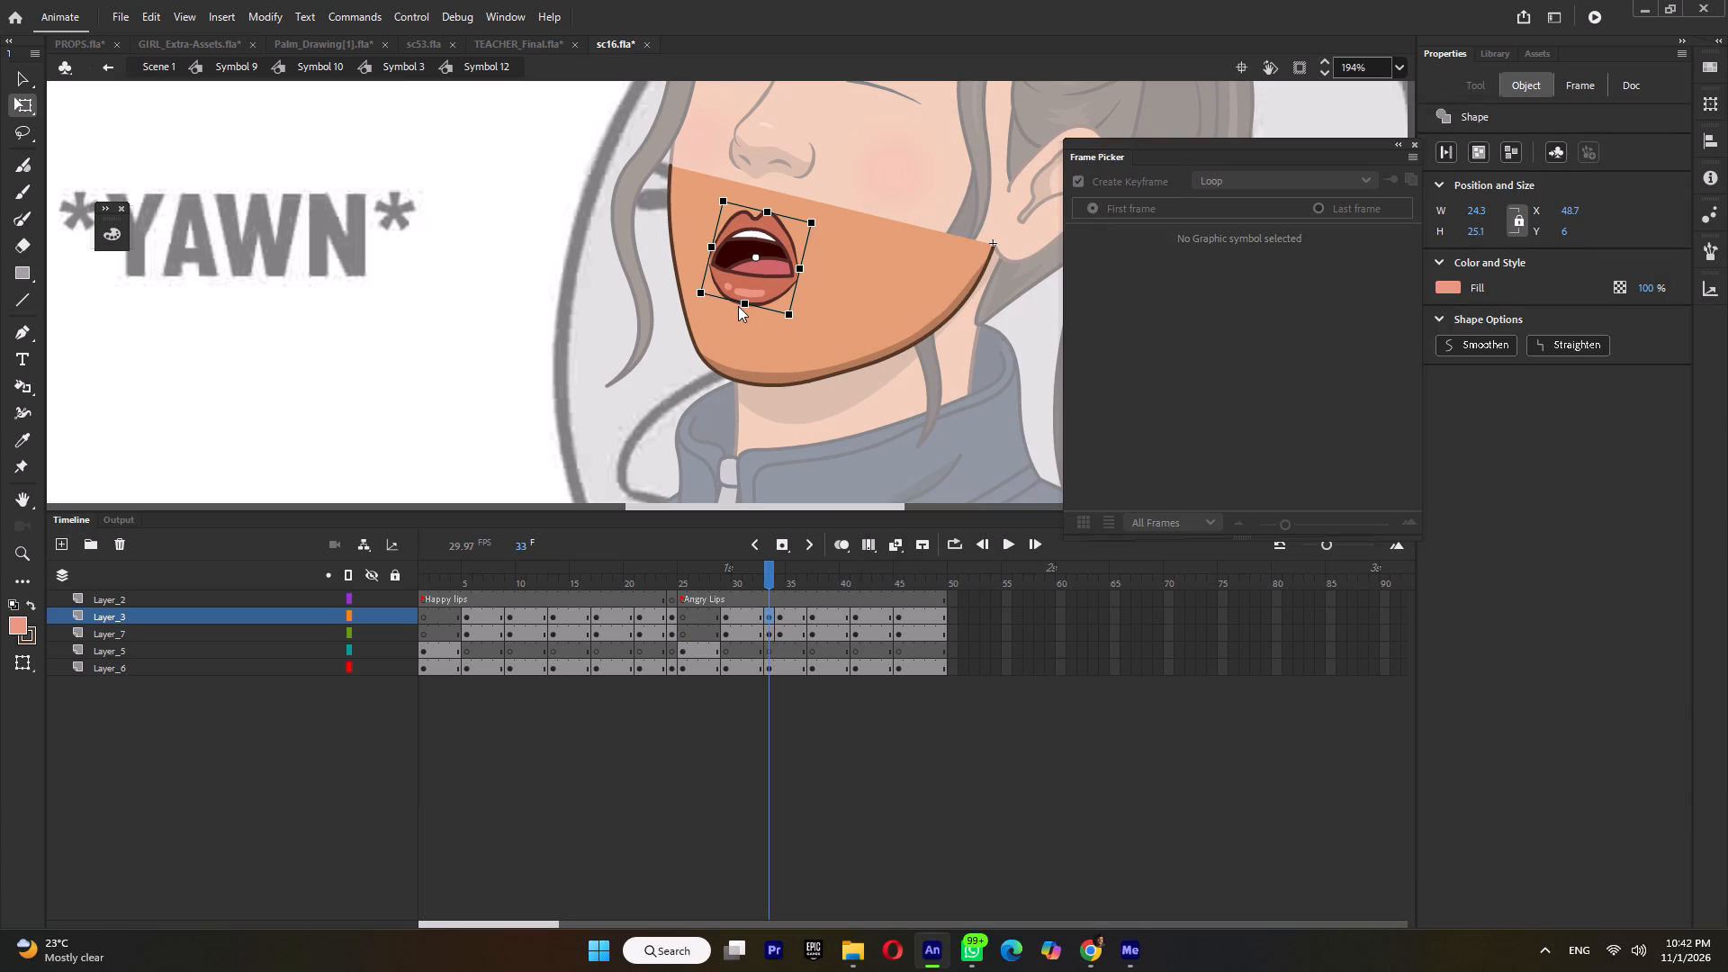
scroll(738, 327, "down", 6, "ctrl")
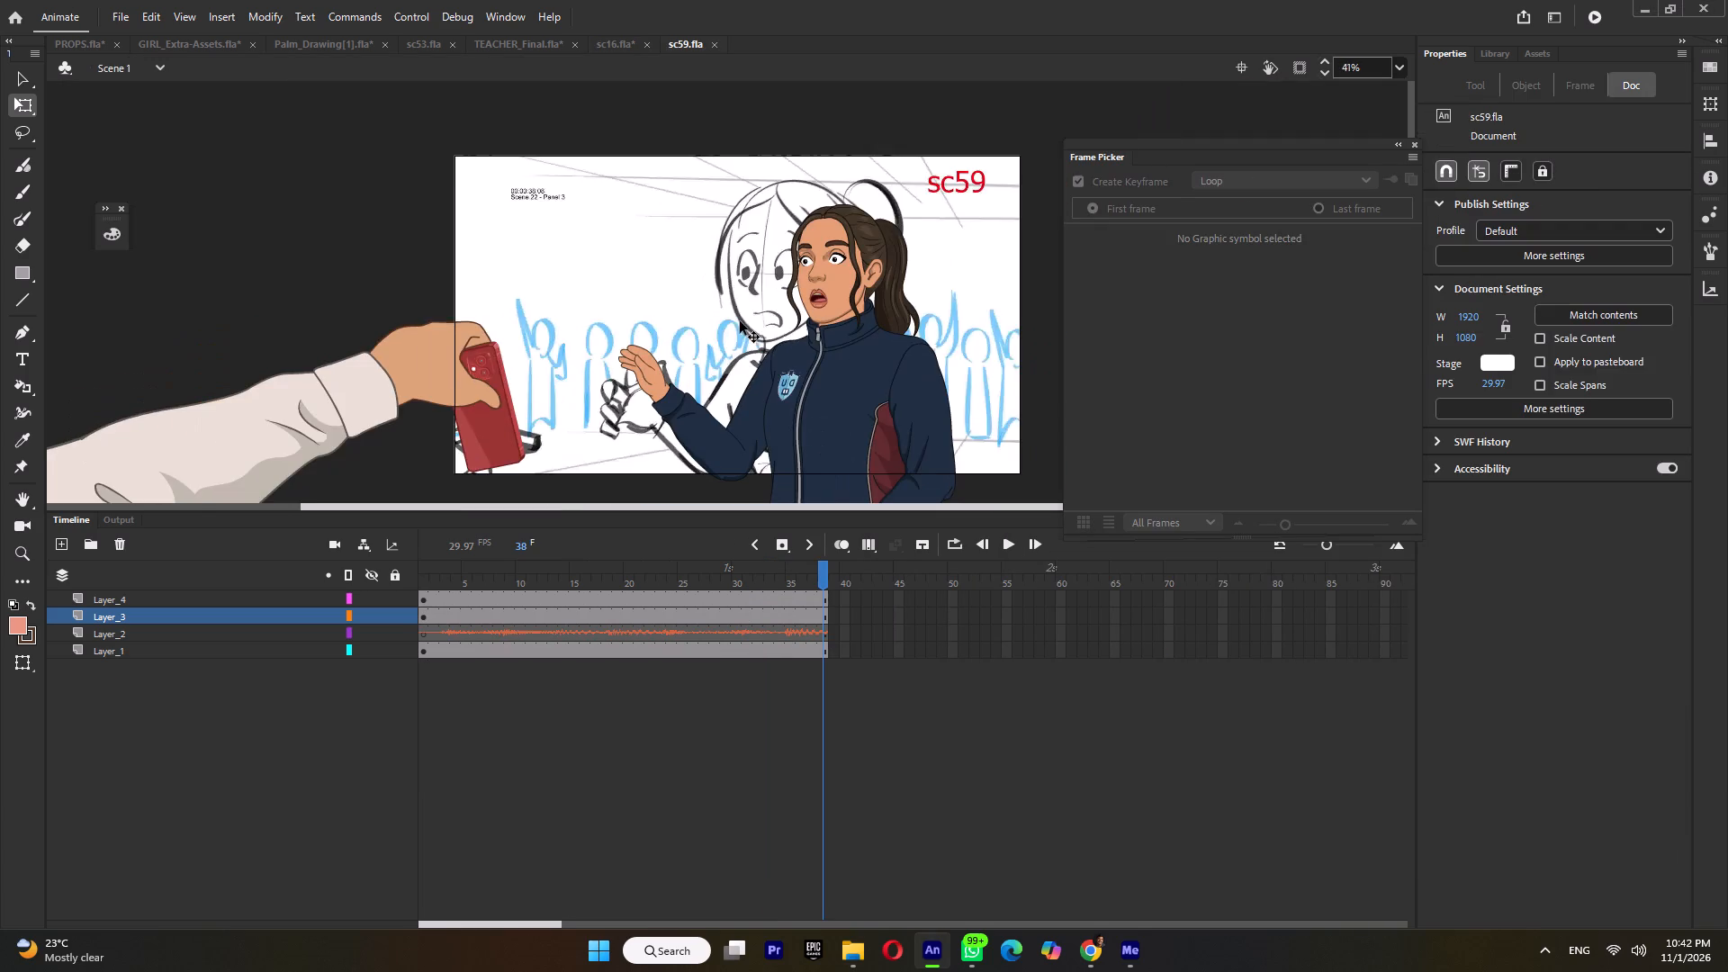
Save the open documents sc59 and sc16, and close sc16.
key("ctrl+s")
left_click(617, 48)
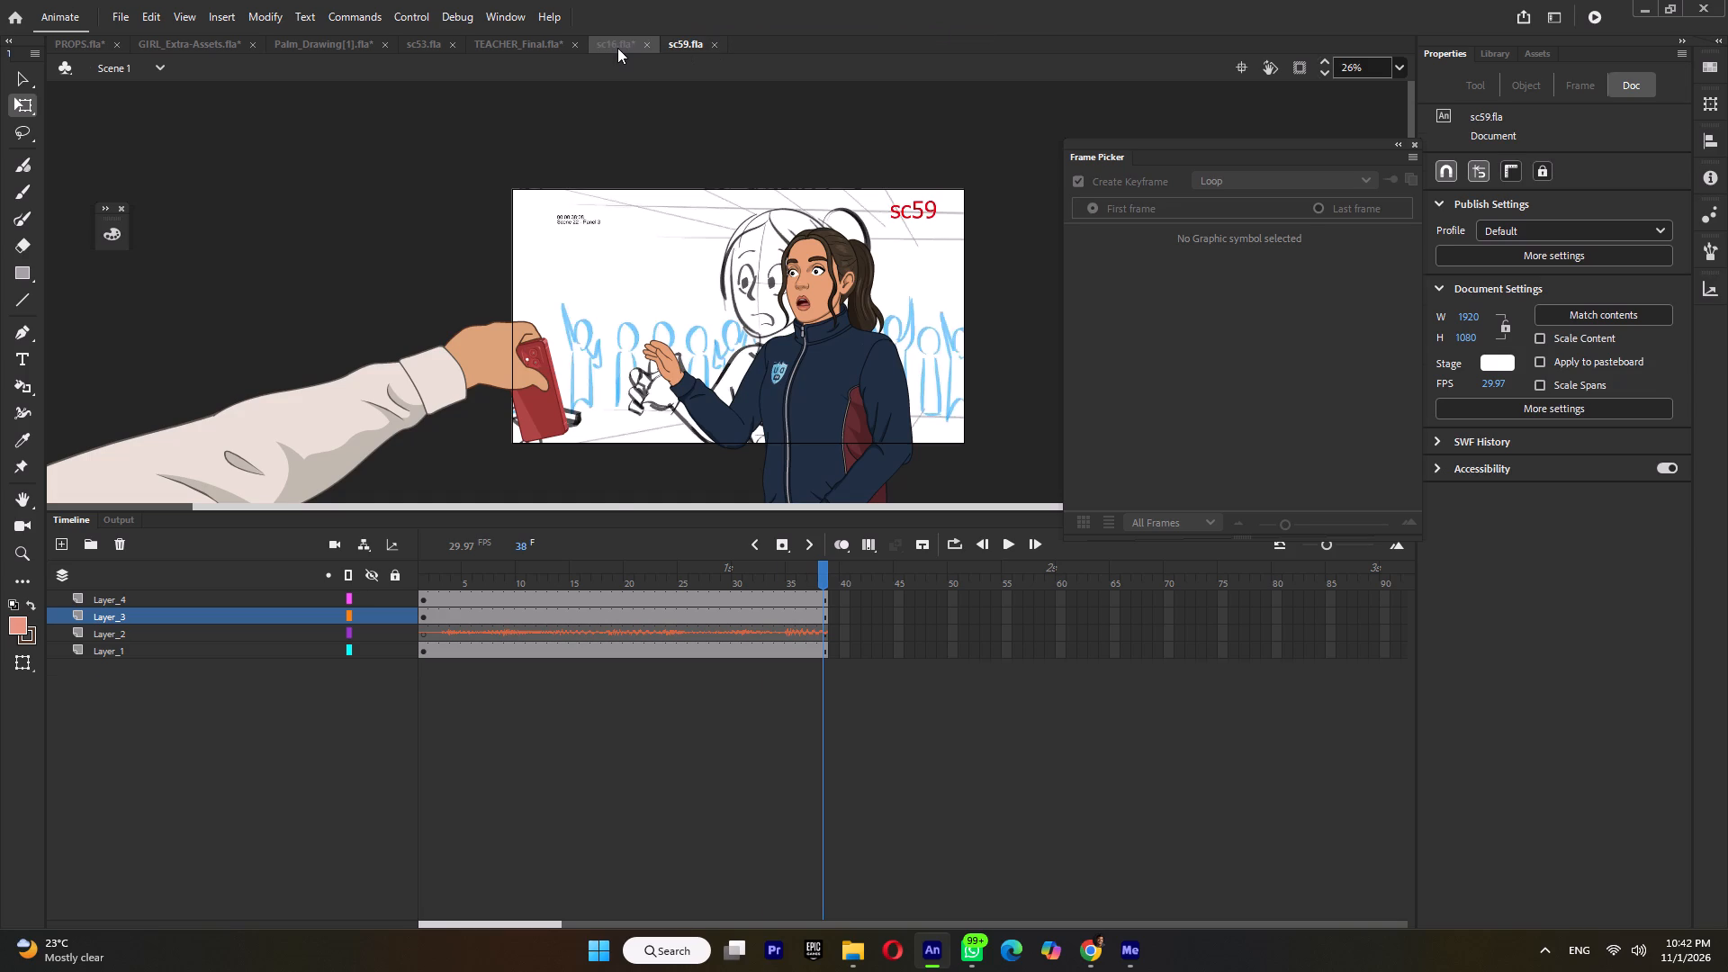
key("ctrl+s")
left_click(645, 42)
In File Explorer, open the shots video folder in its own tab beside the shots folder and close the Downloads tab.
left_click(851, 964)
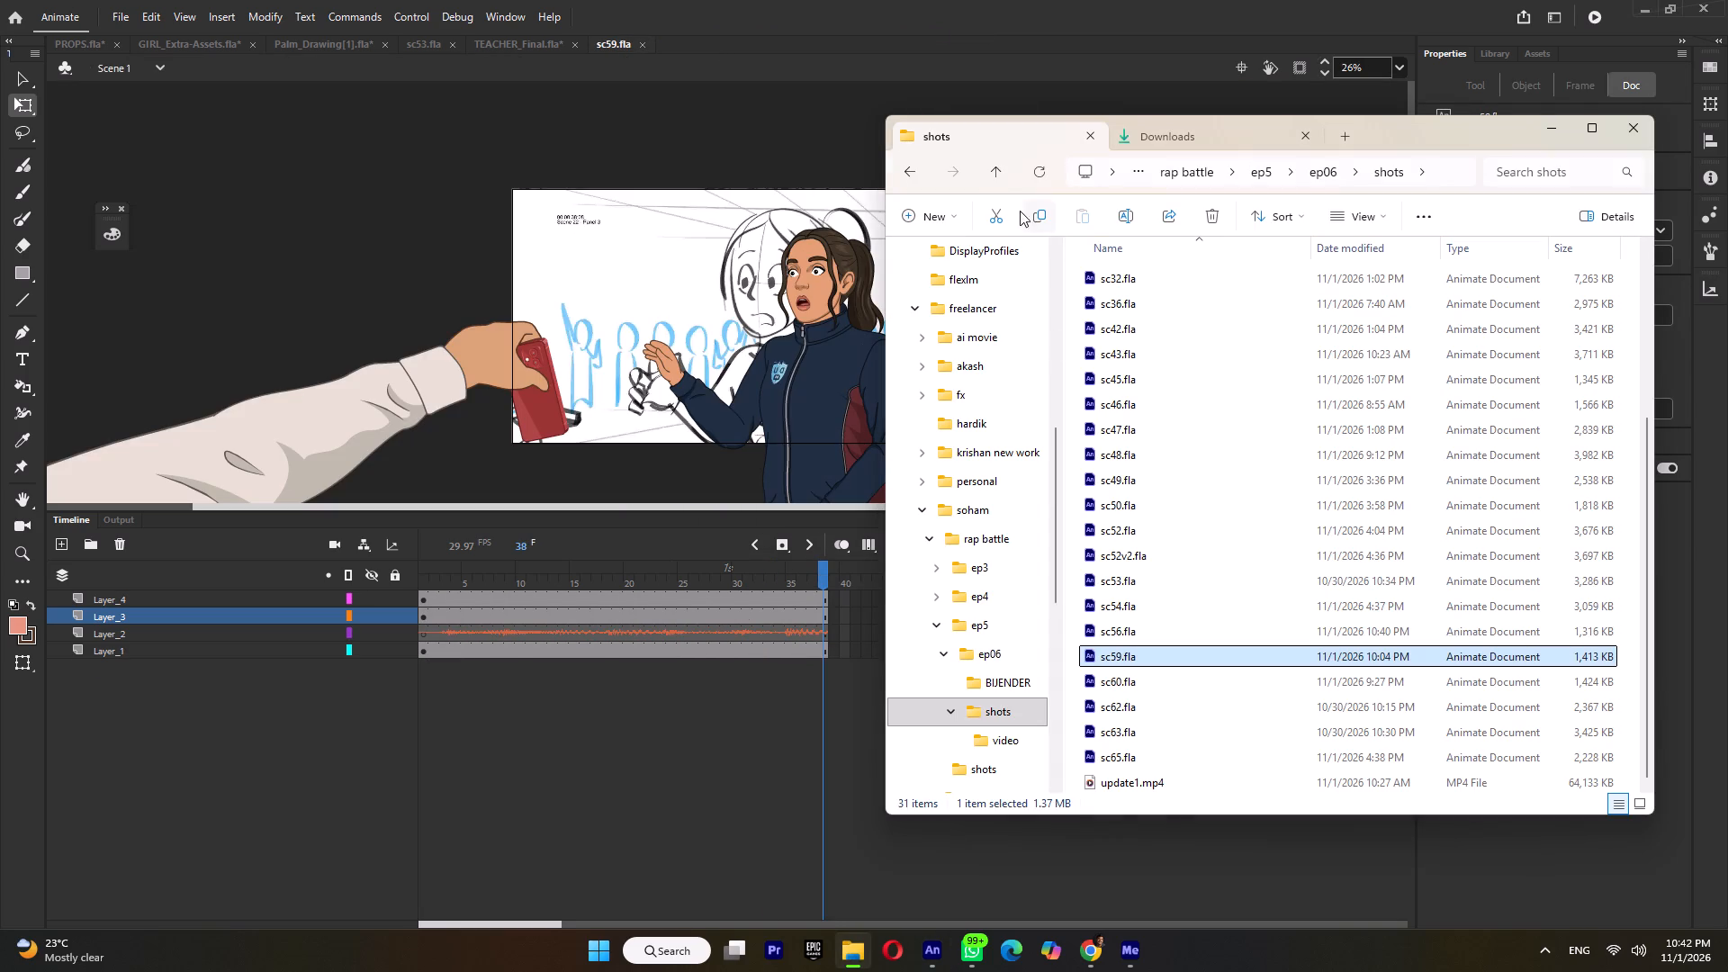
scroll(1121, 329, "up", 4)
double_click(1125, 271)
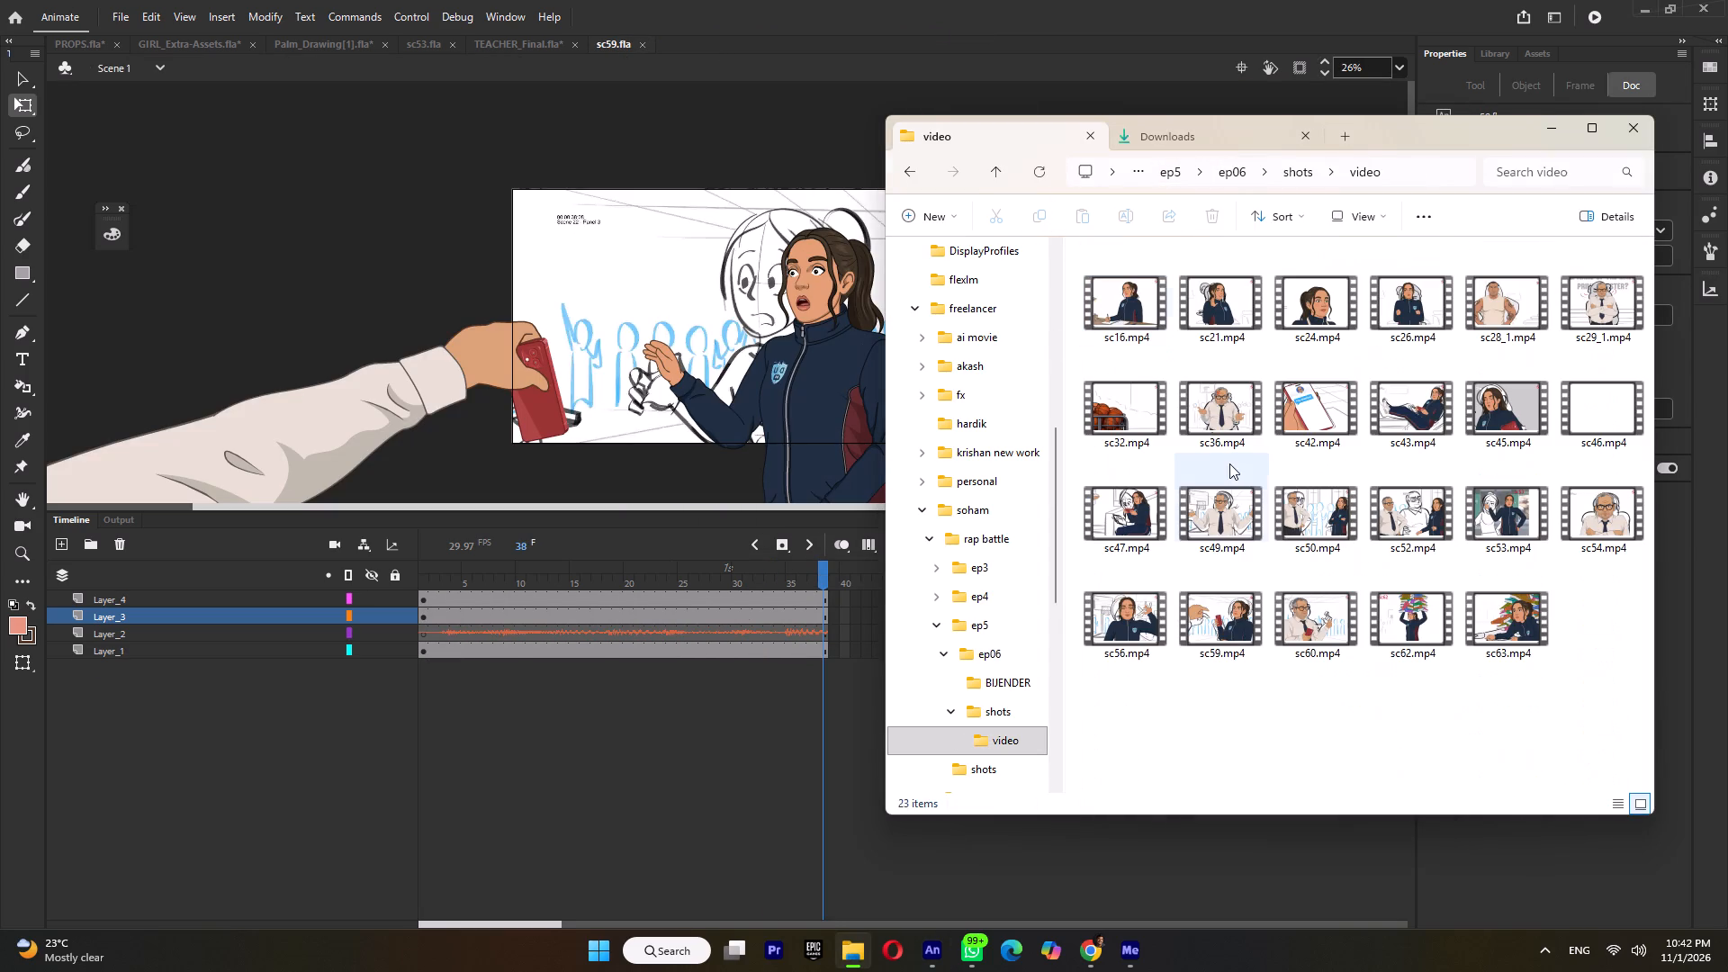
scroll(1229, 470, "down", 3)
left_click(995, 179)
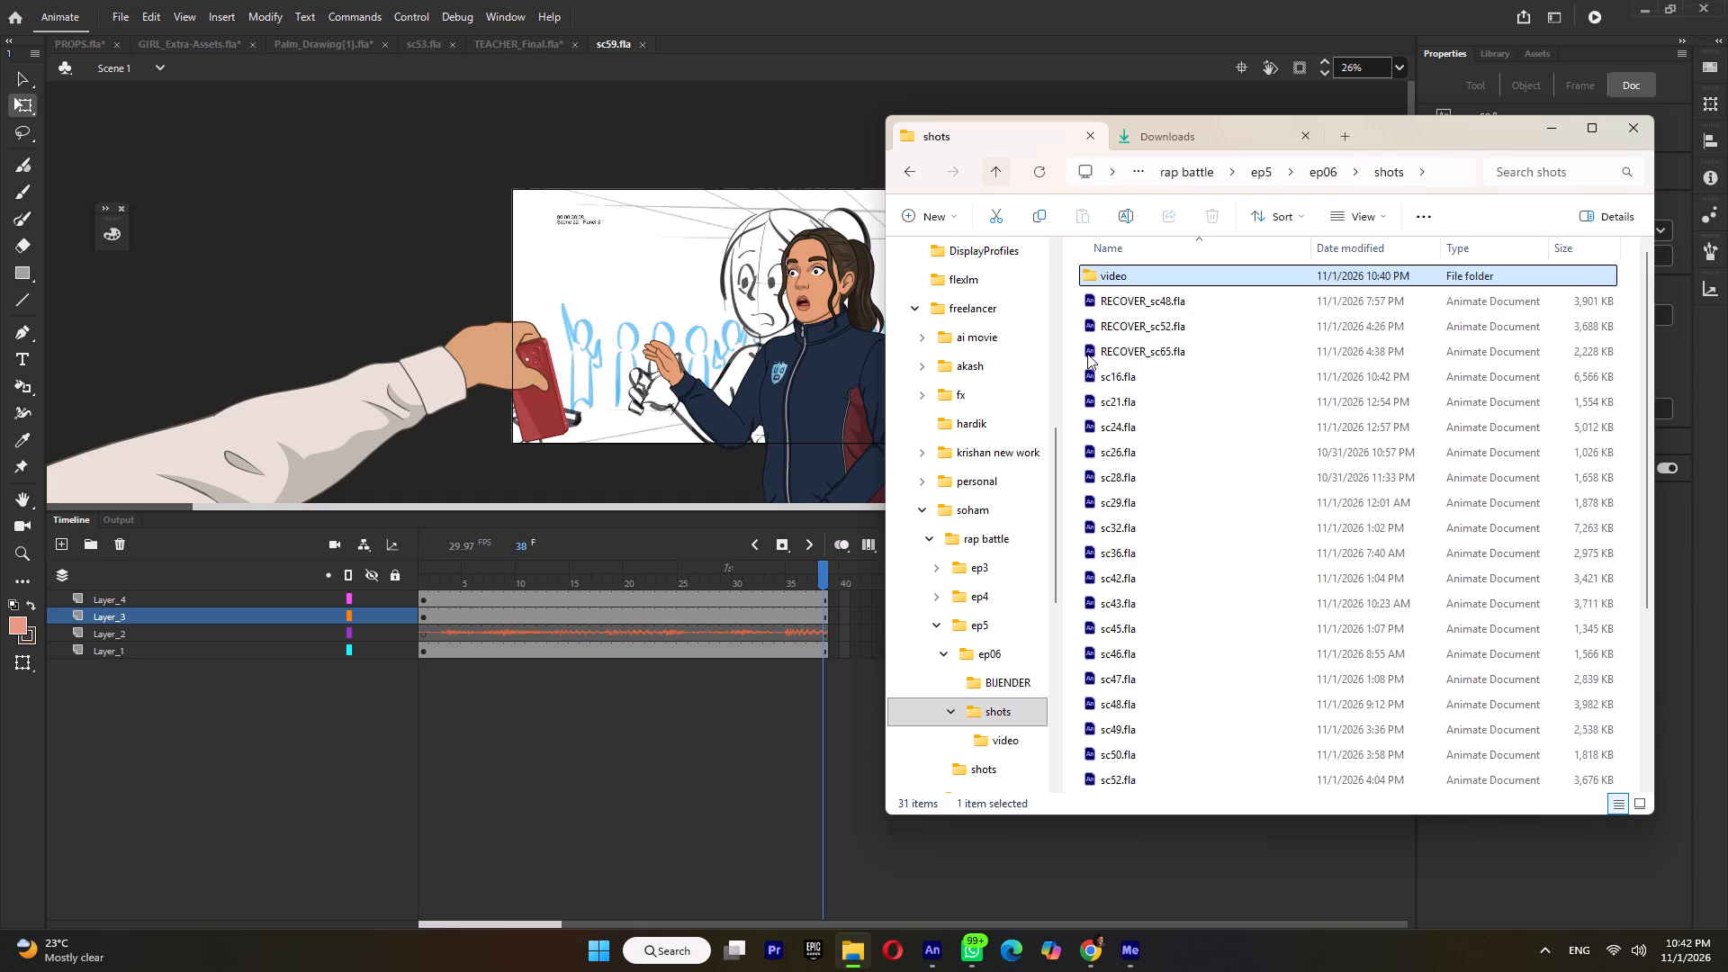
scroll(1291, 618, "down", 5)
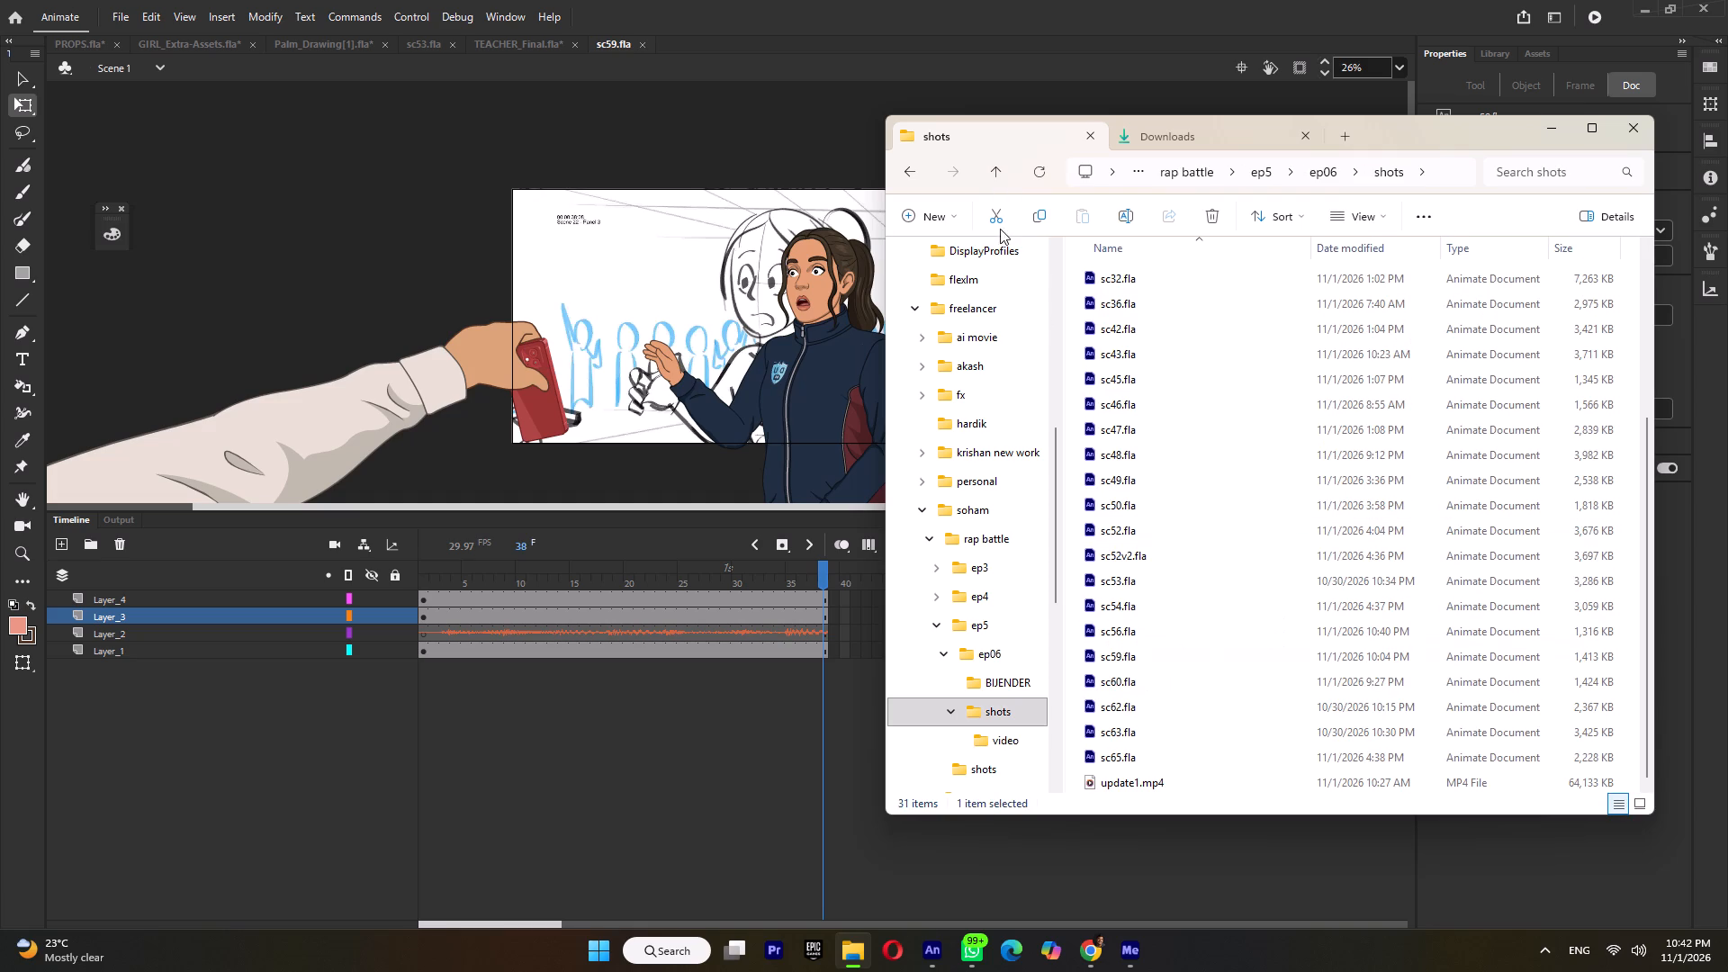
left_click(988, 173)
left_click(1168, 270)
double_click(1147, 304)
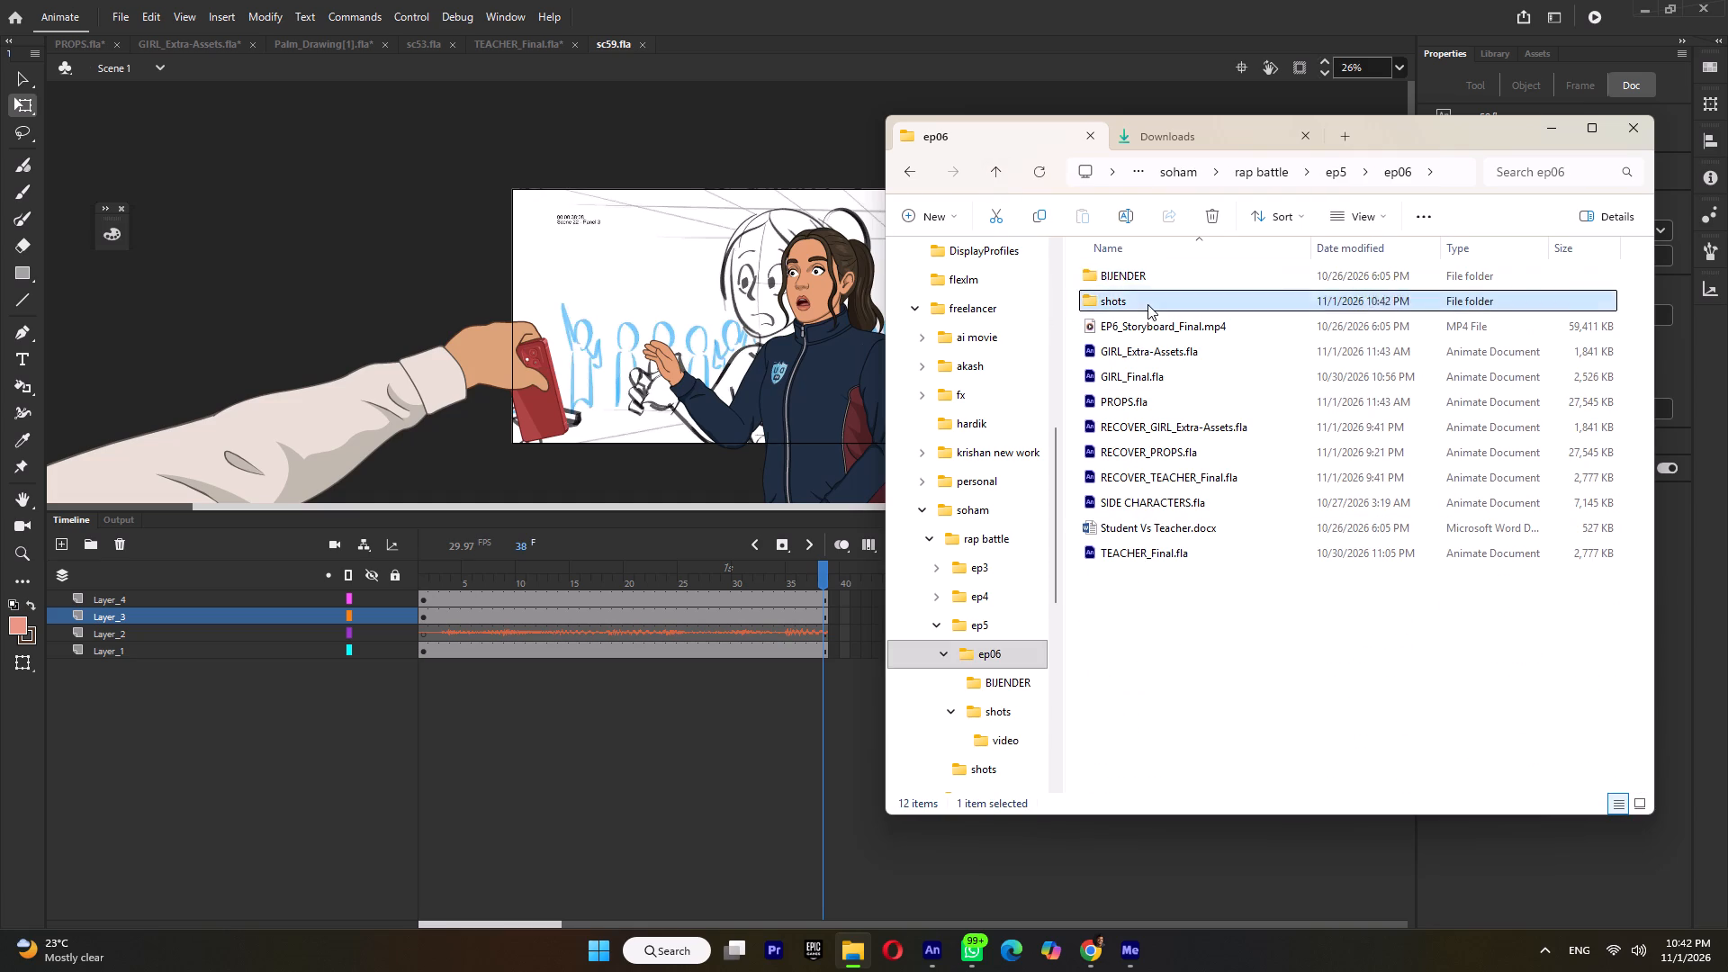
left_click(1148, 276)
right_click(1148, 276)
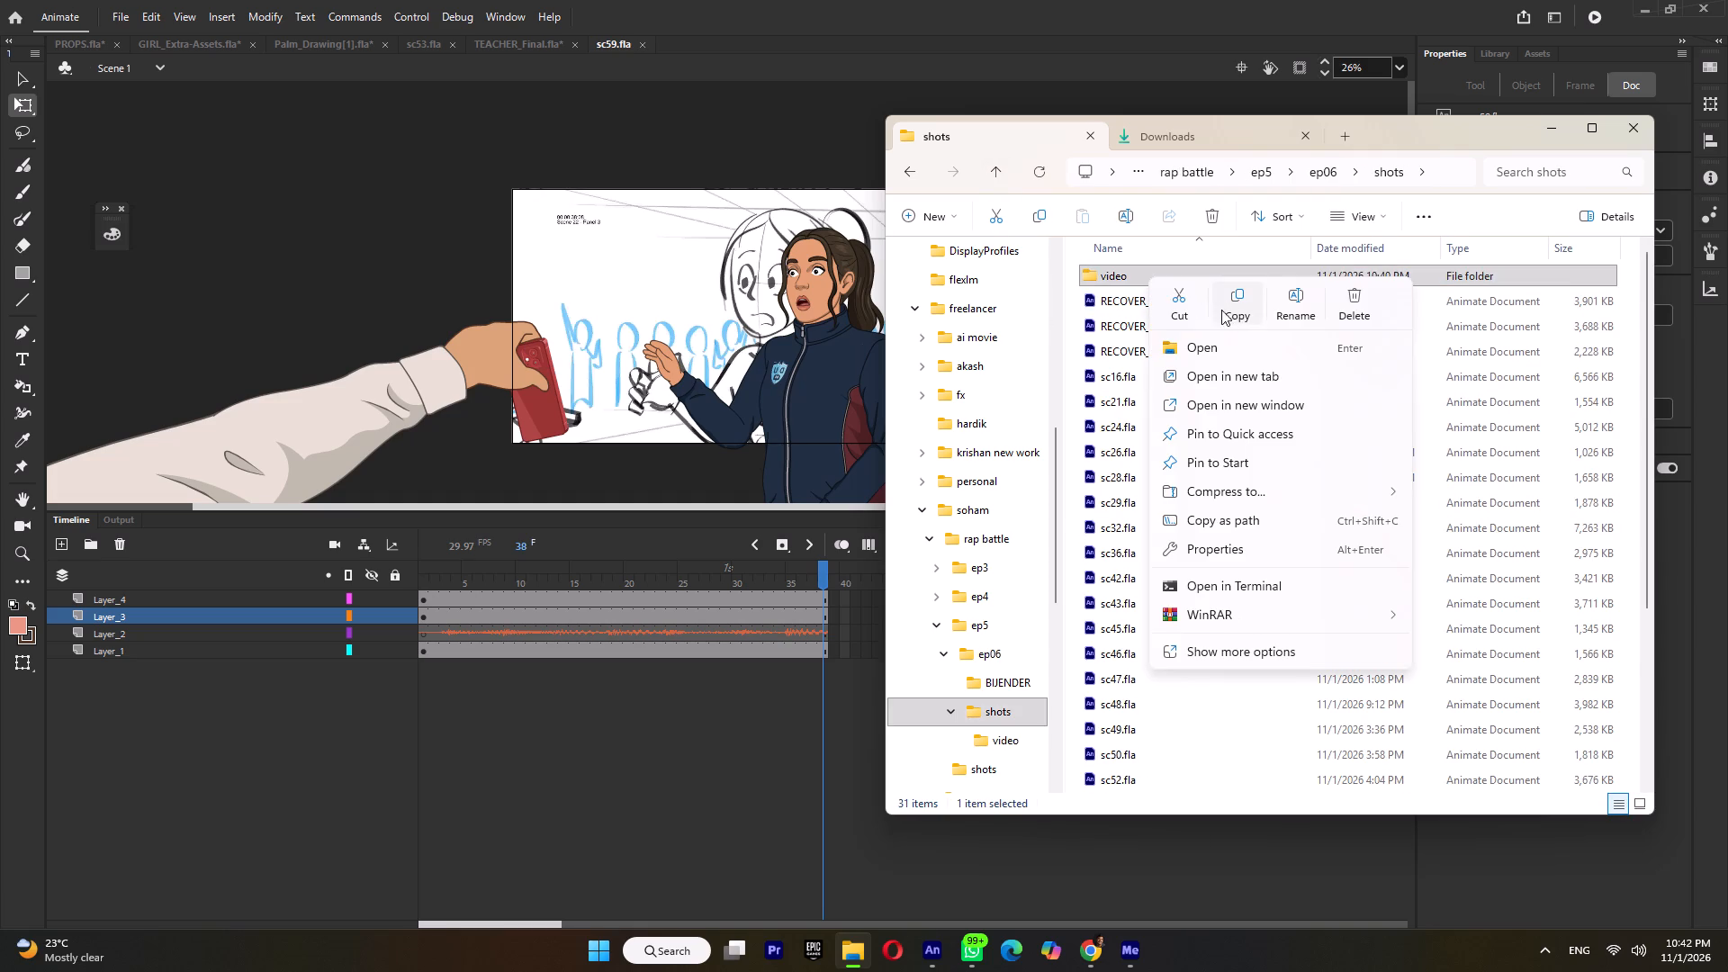
left_click(1220, 372)
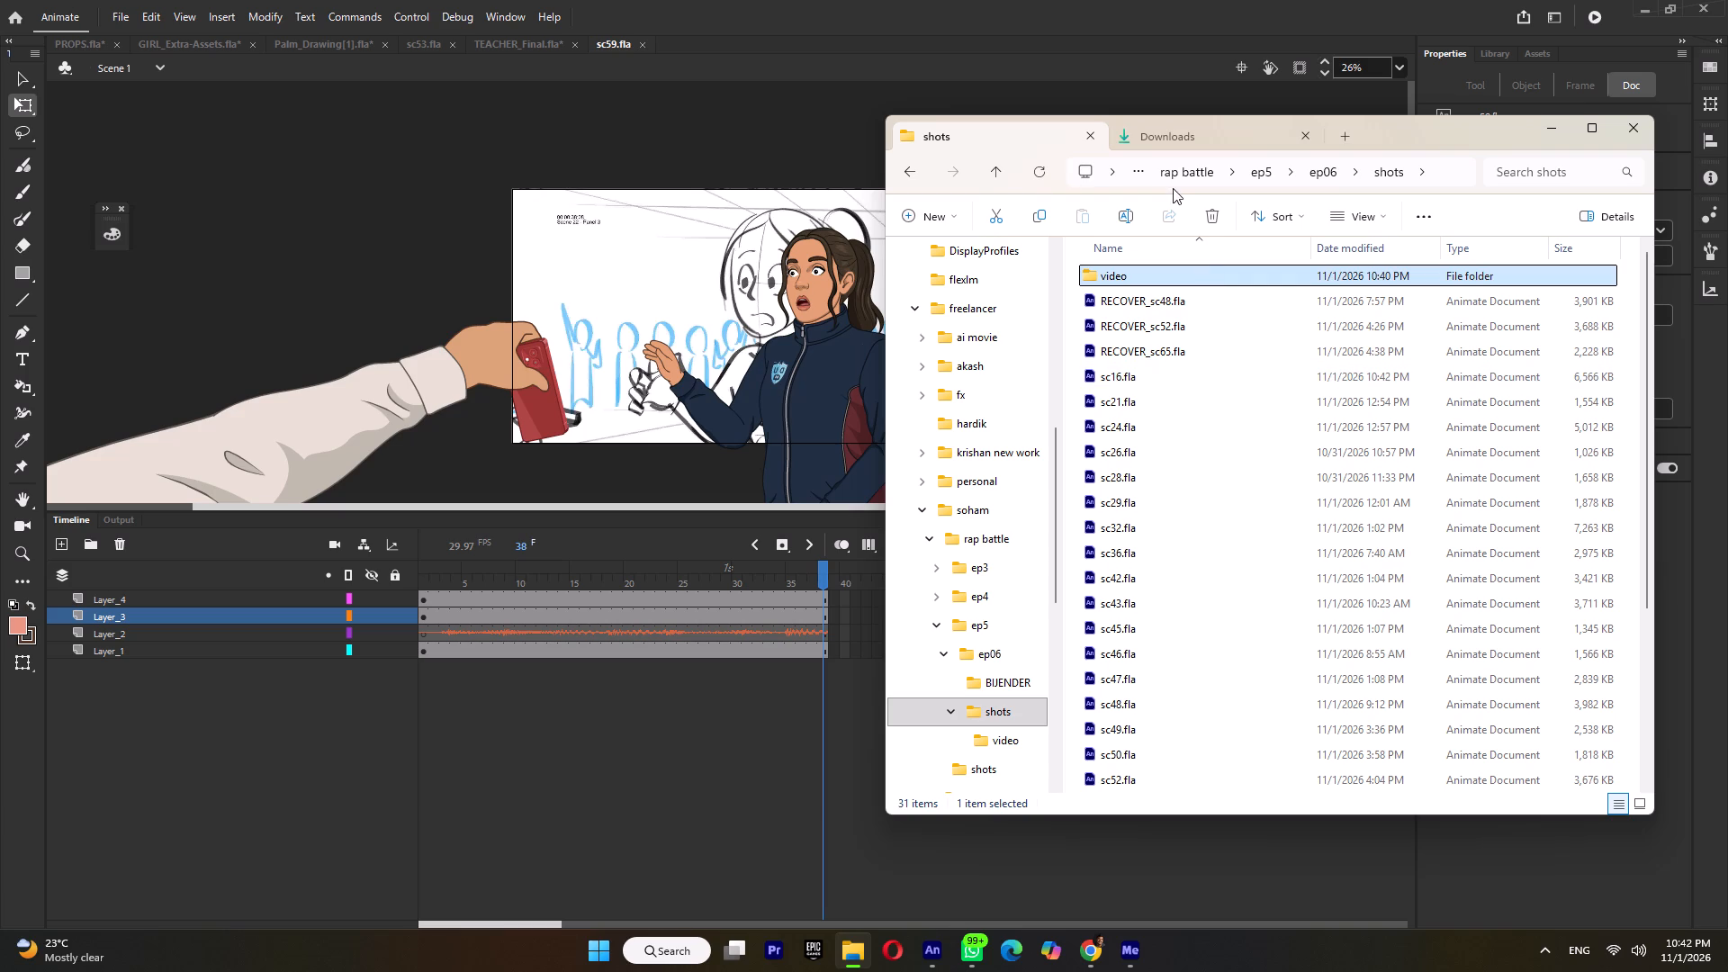
left_click(1241, 134)
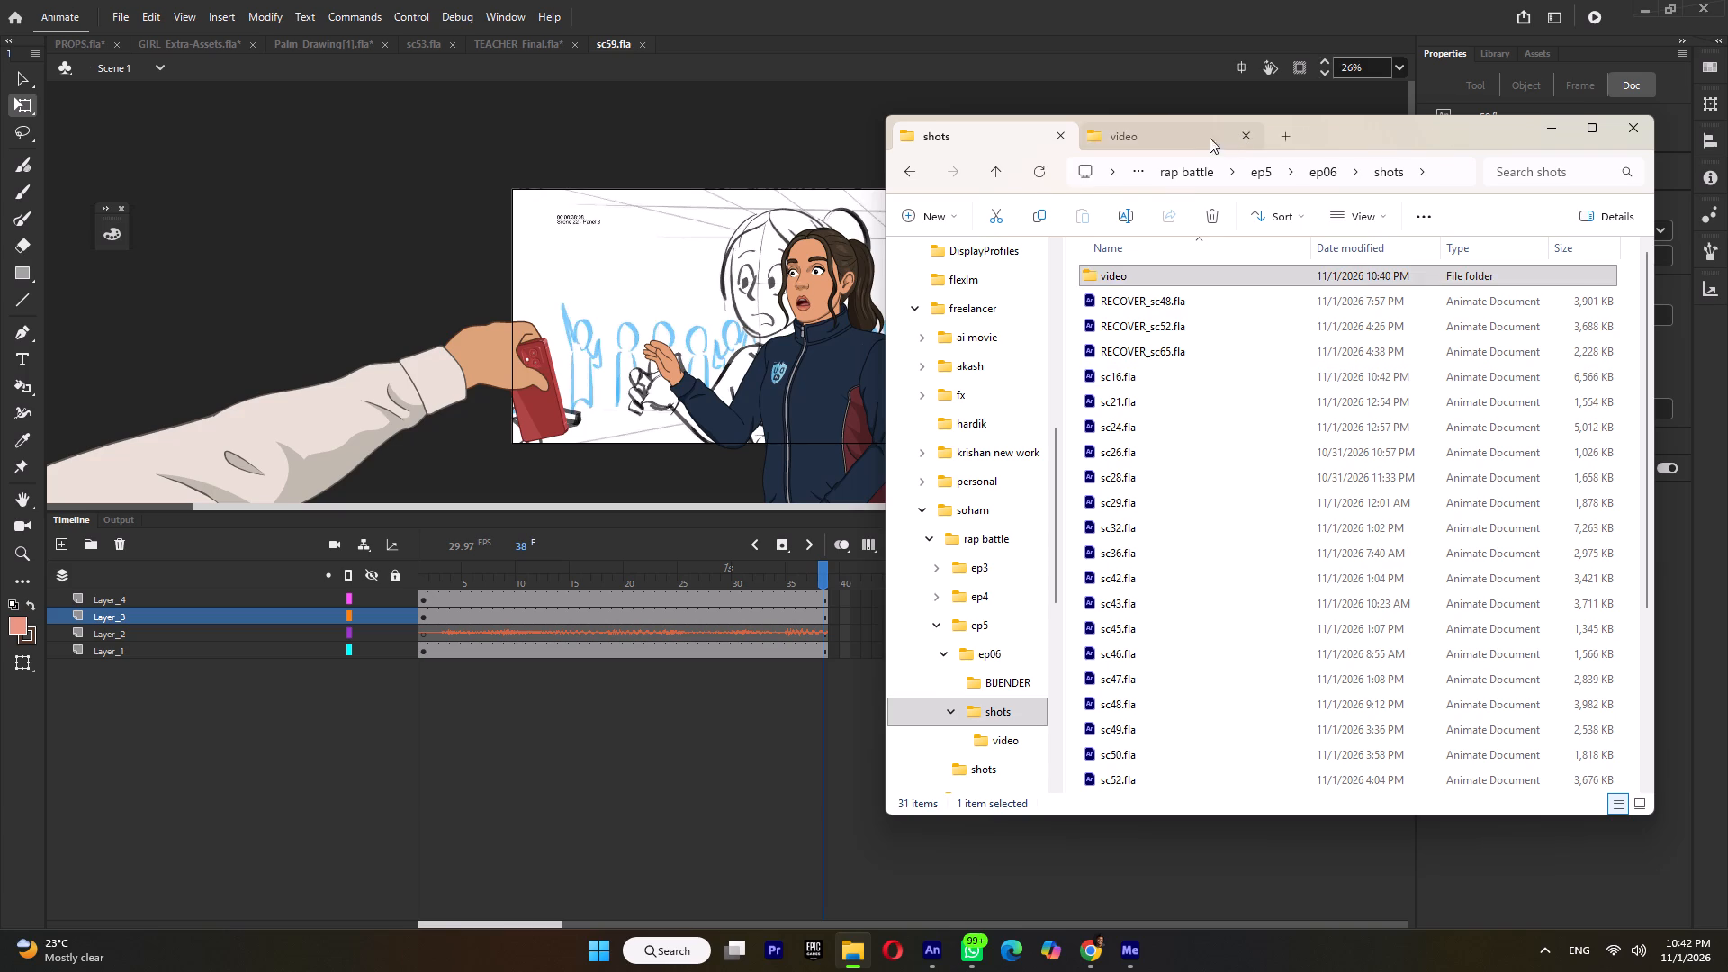
left_click(1193, 138)
Review the exported videos sc60, sc56 and sc54 in Media Player, and close the player.
double_click(1312, 495)
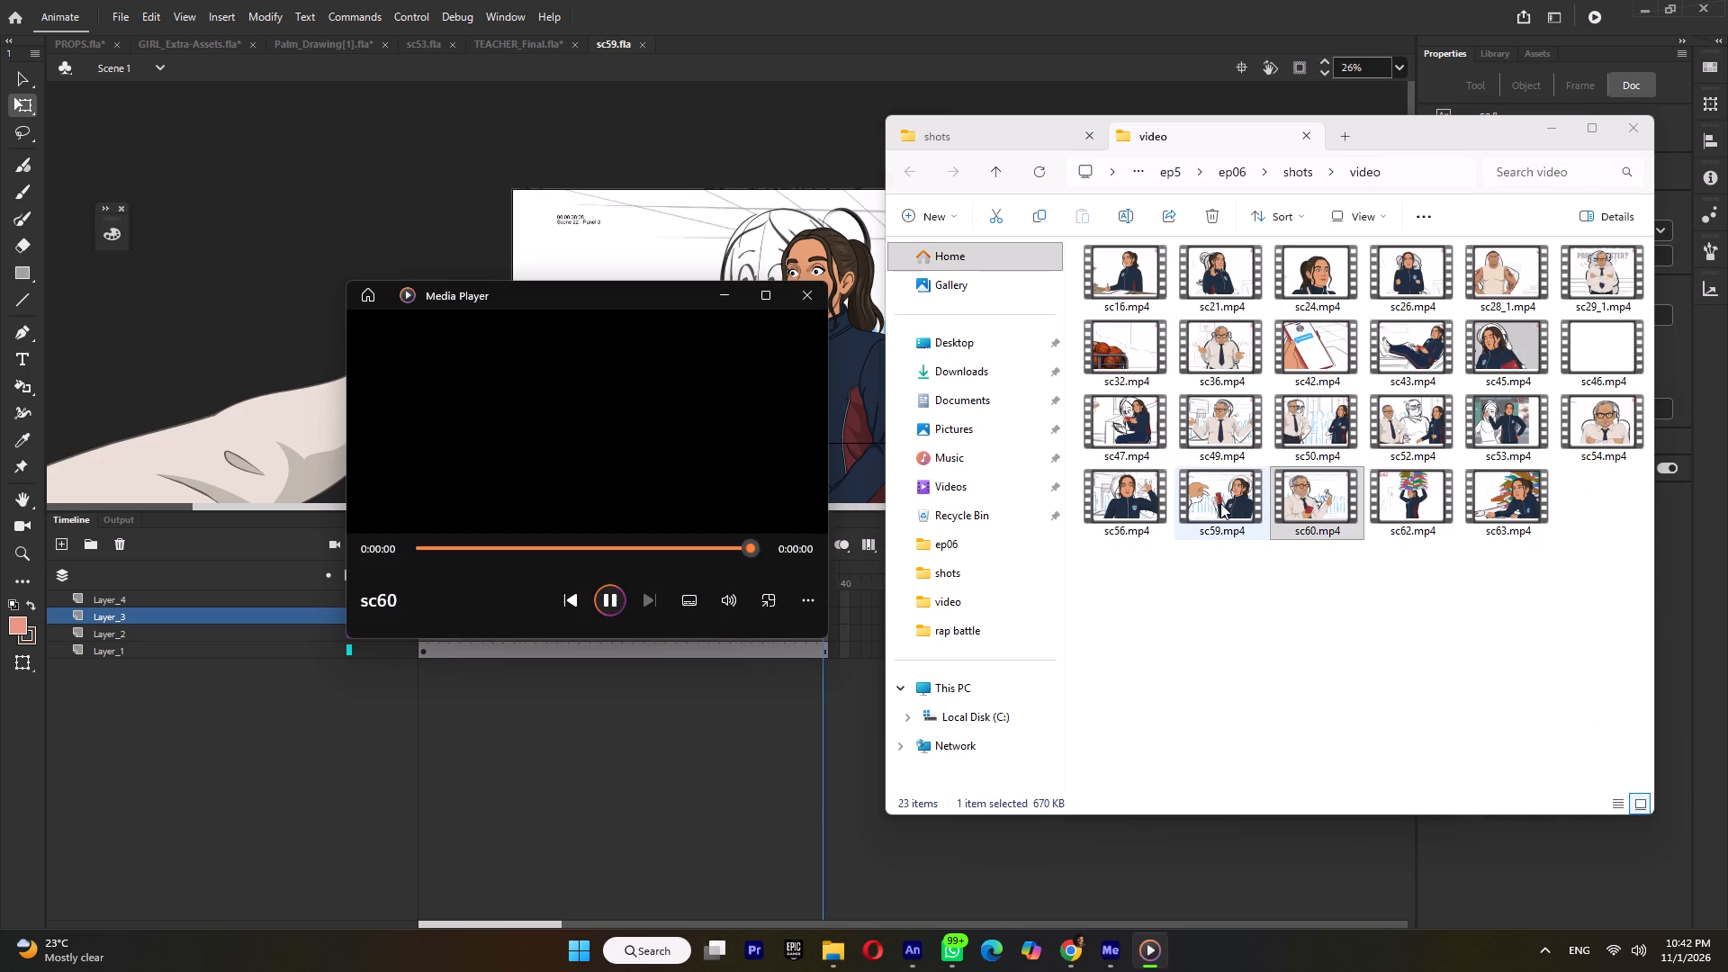
double_click(1155, 507)
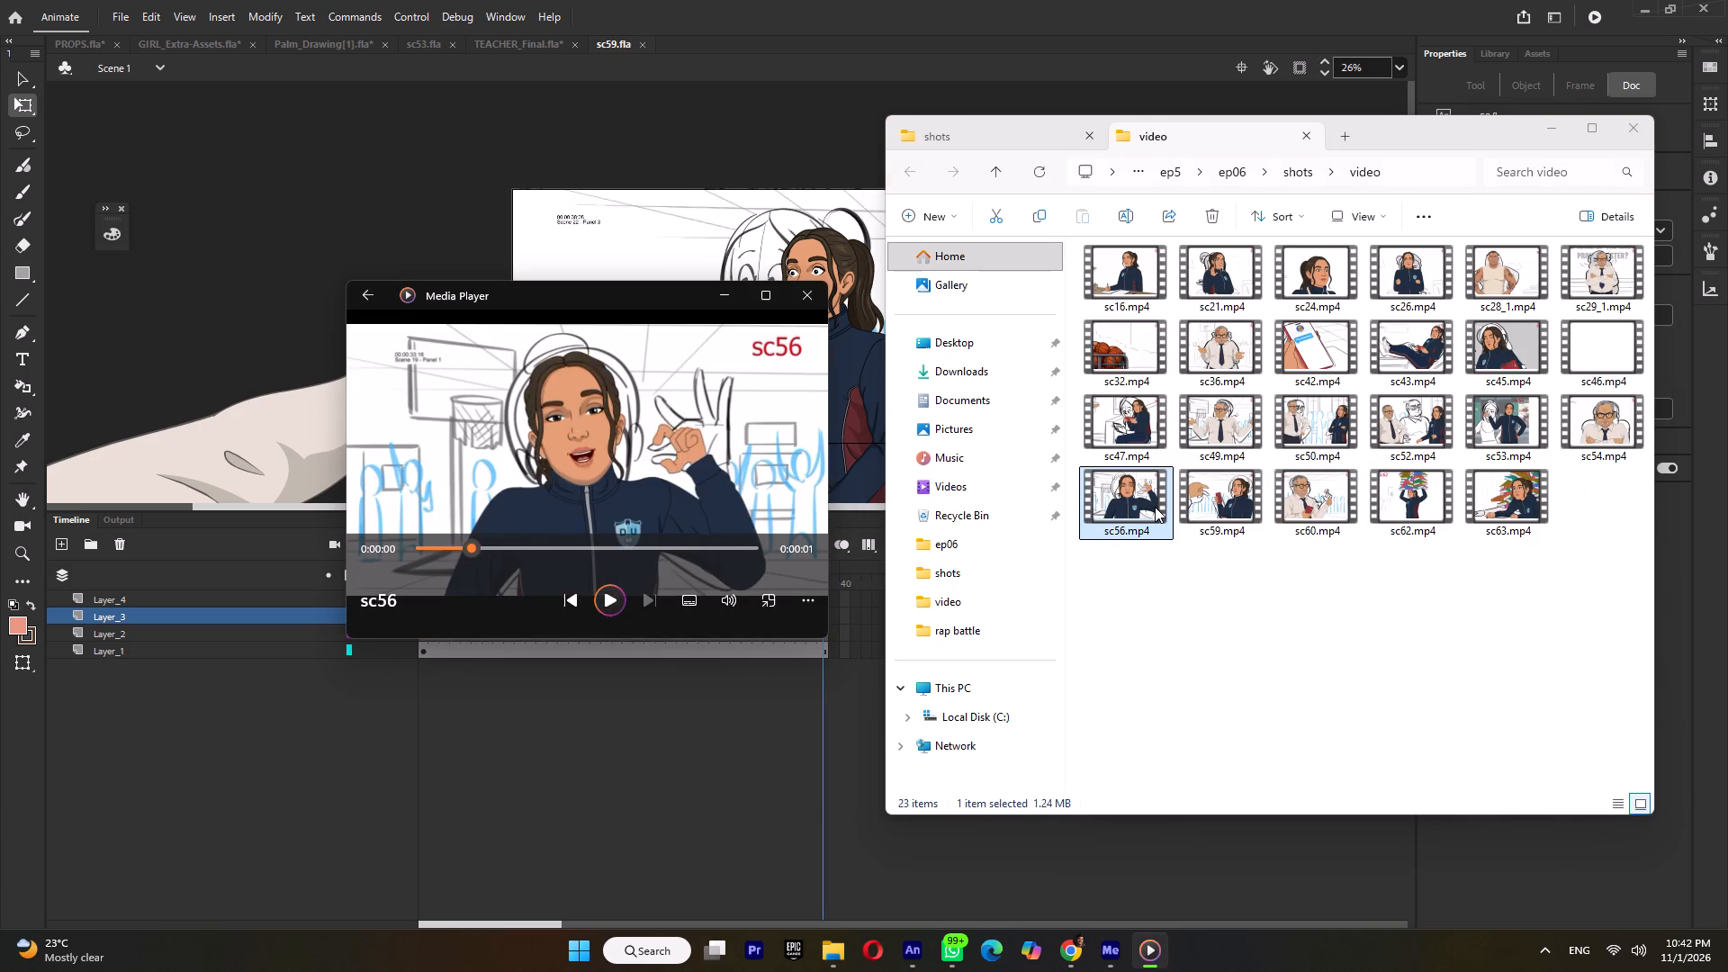
double_click(1604, 415)
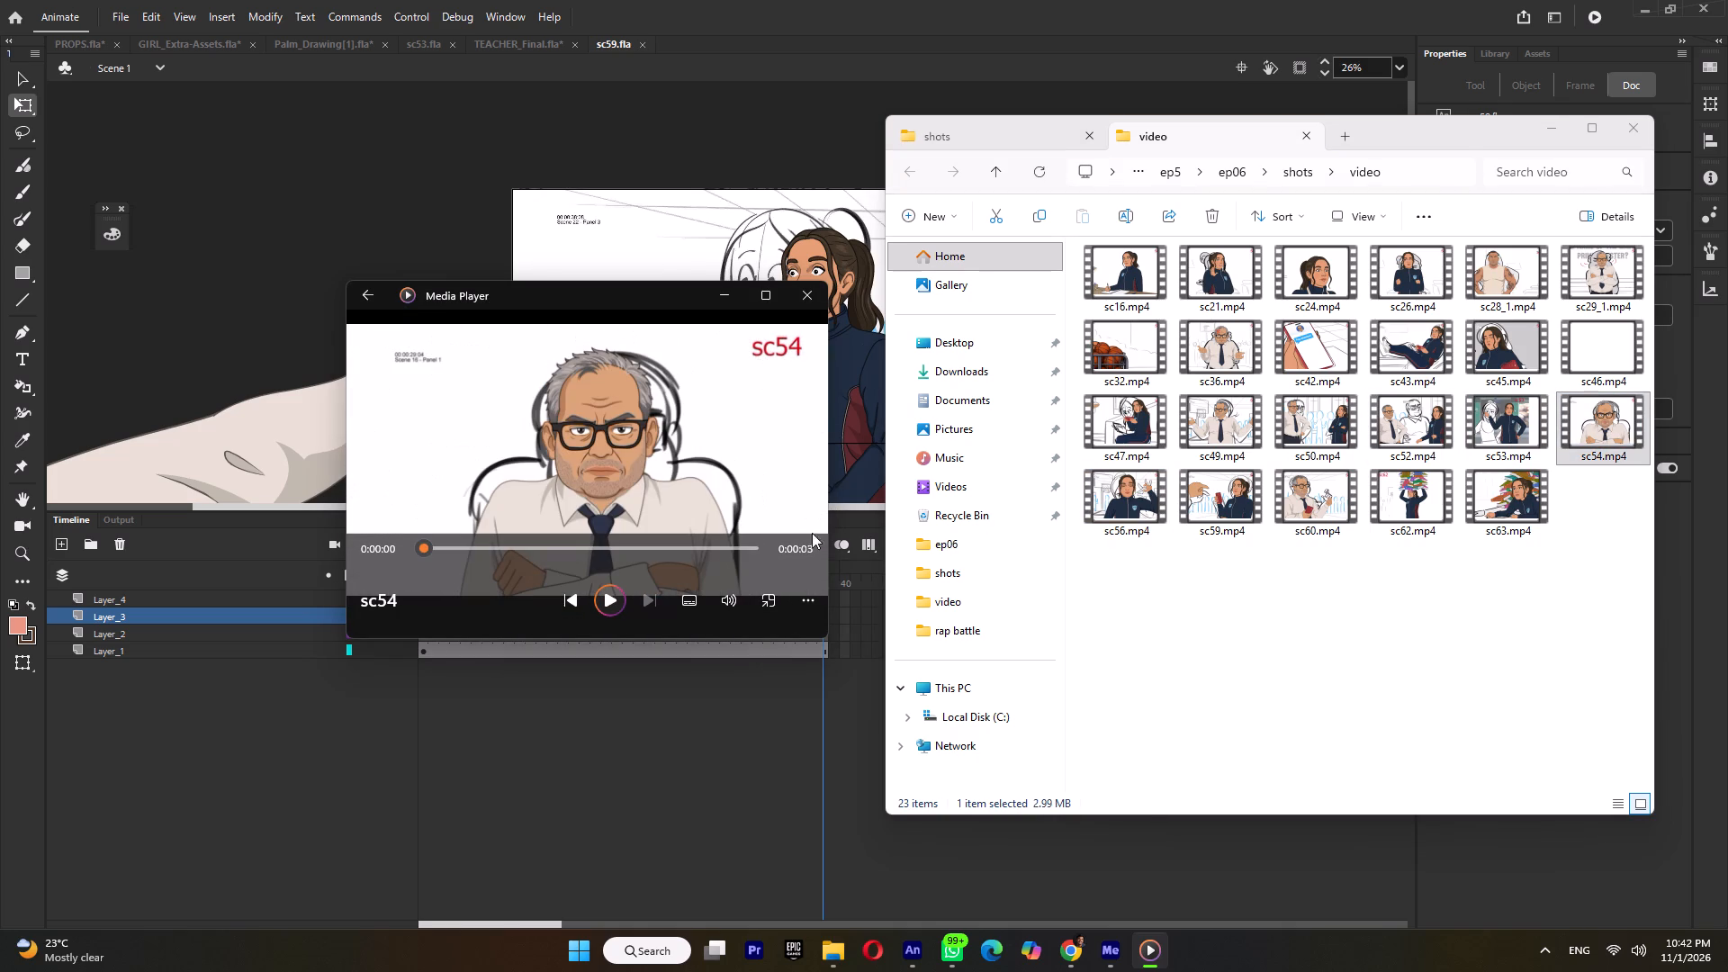
left_click(605, 601)
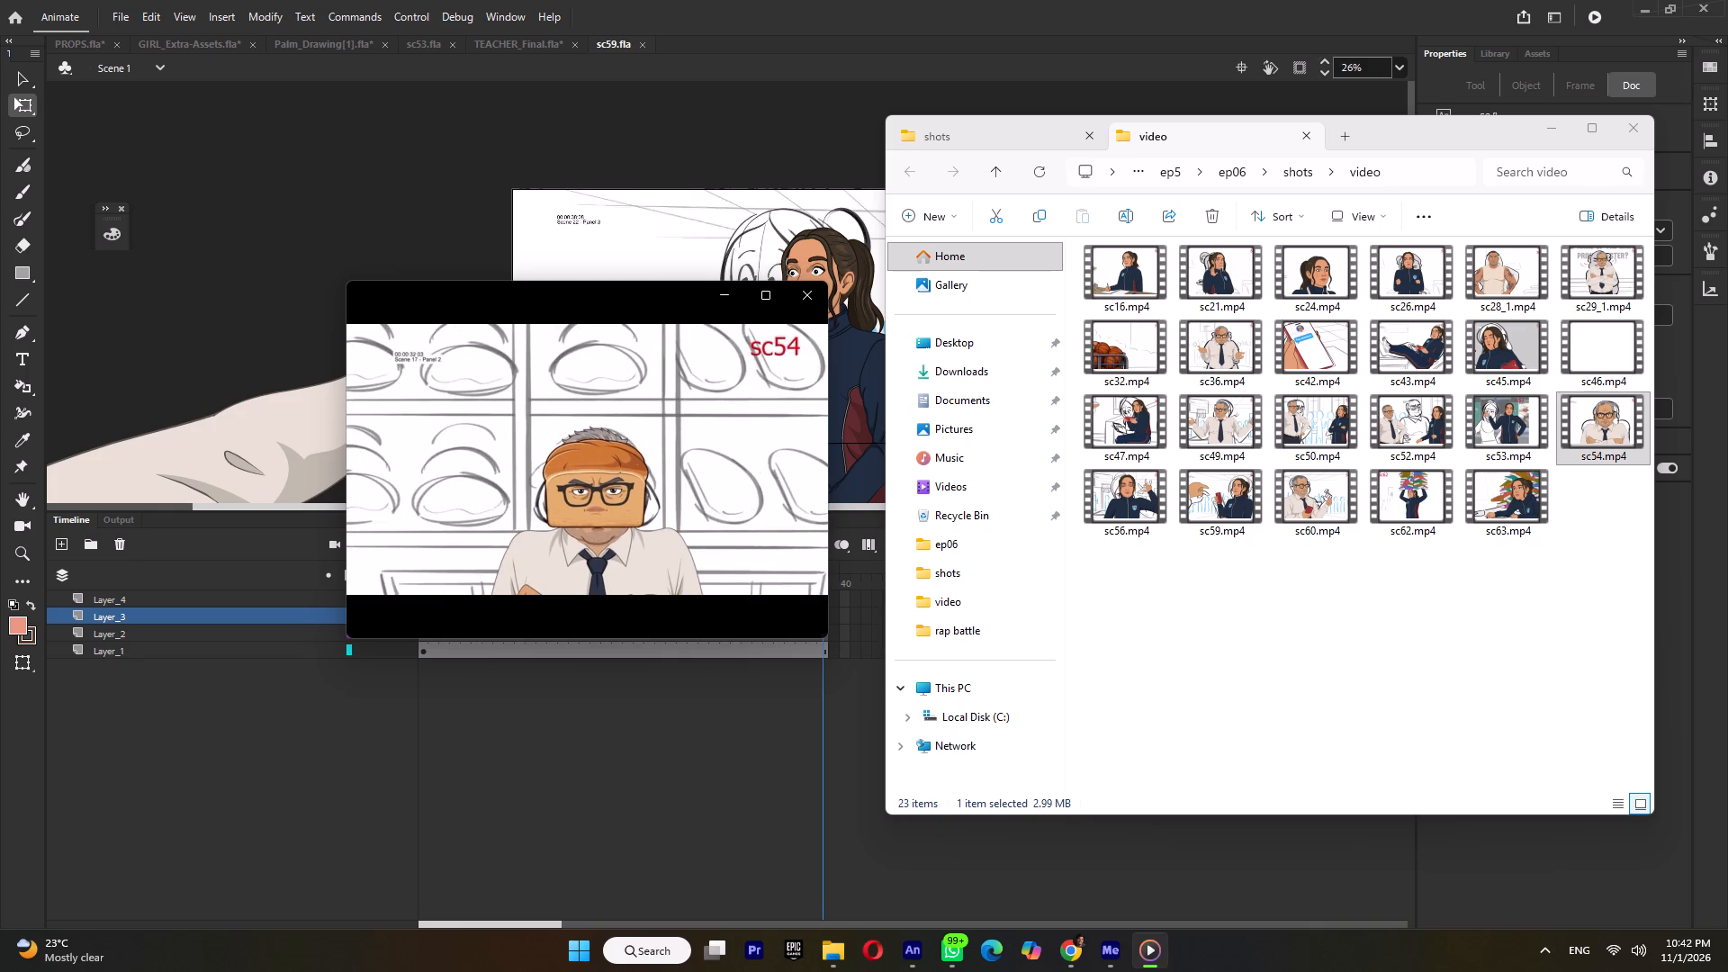
left_click(799, 292)
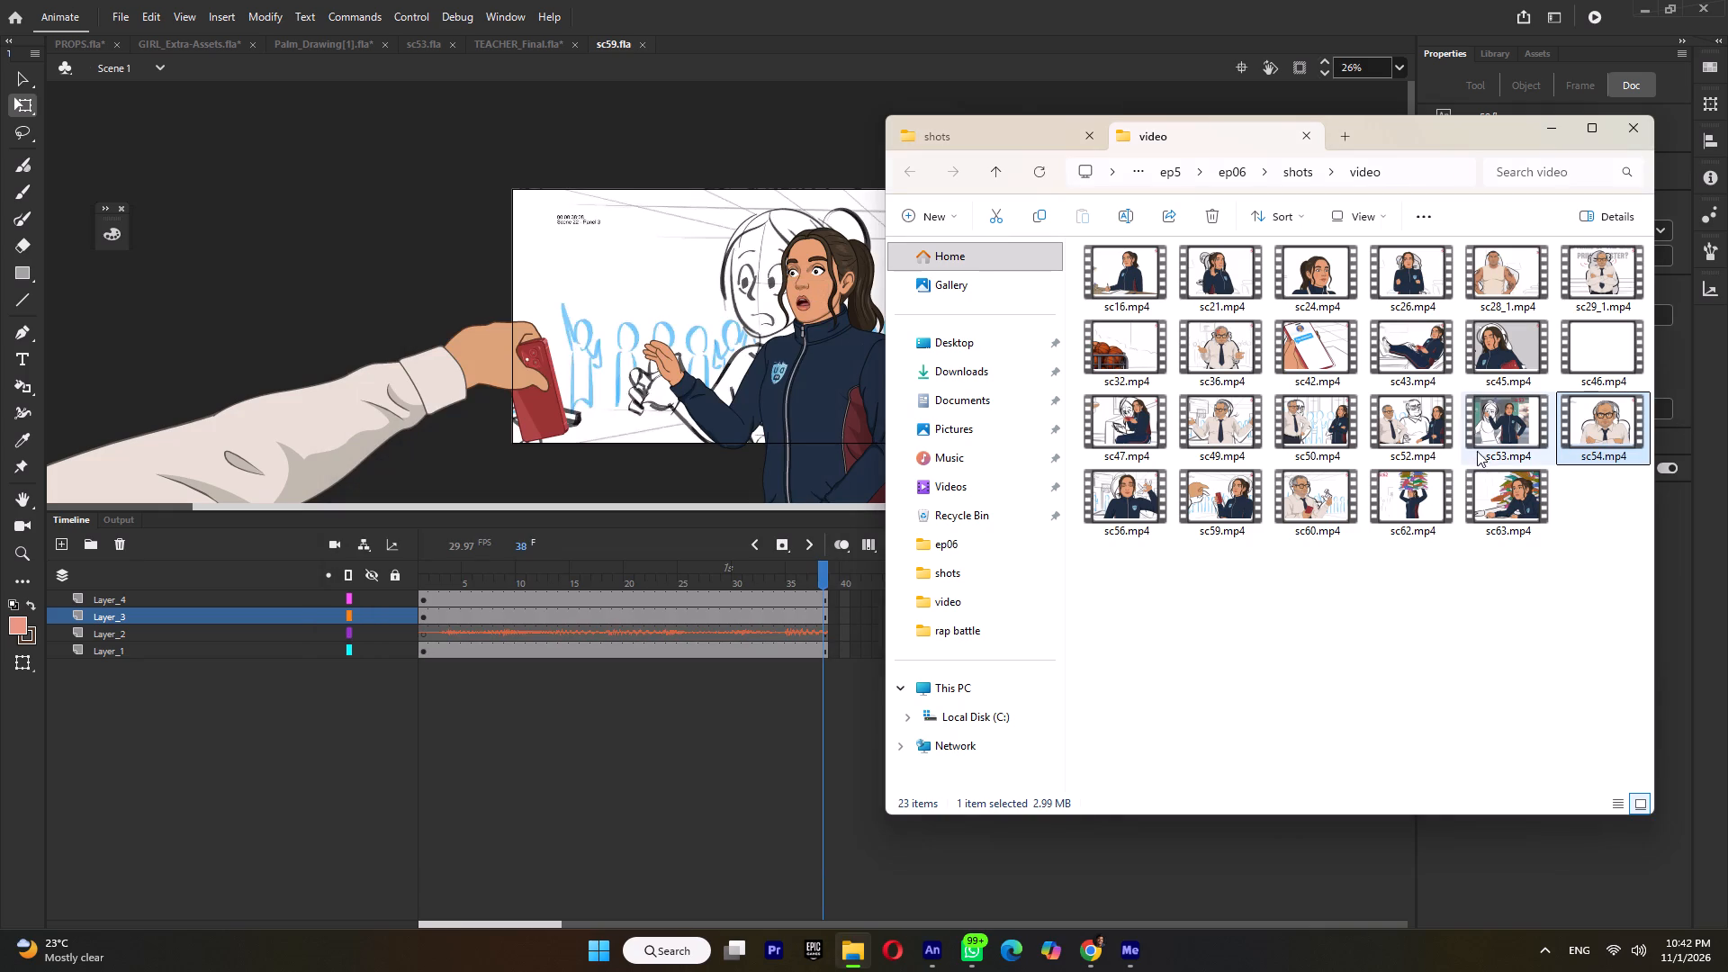
Delete the old sc54.mp4 from the shots video folder.
left_click(1475, 448)
left_click(1618, 445)
key("Delete")
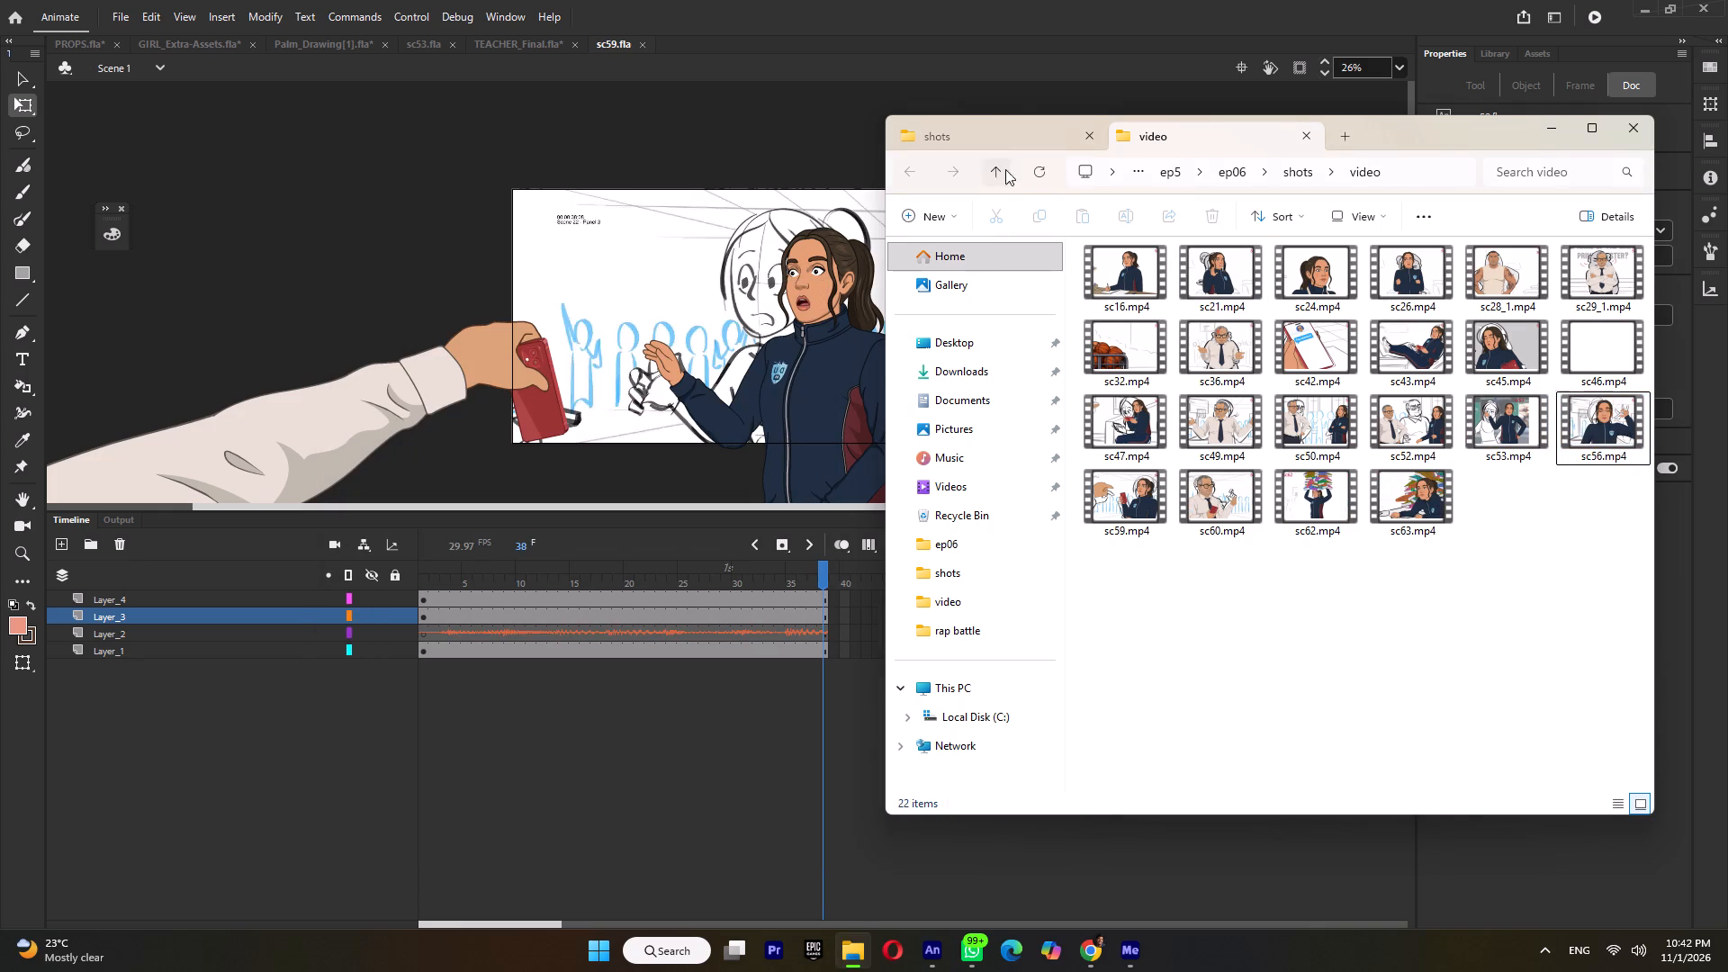
Open sc54.fla from the ep06 shots folder.
left_click(994, 125)
scroll(1202, 598, "down", 6)
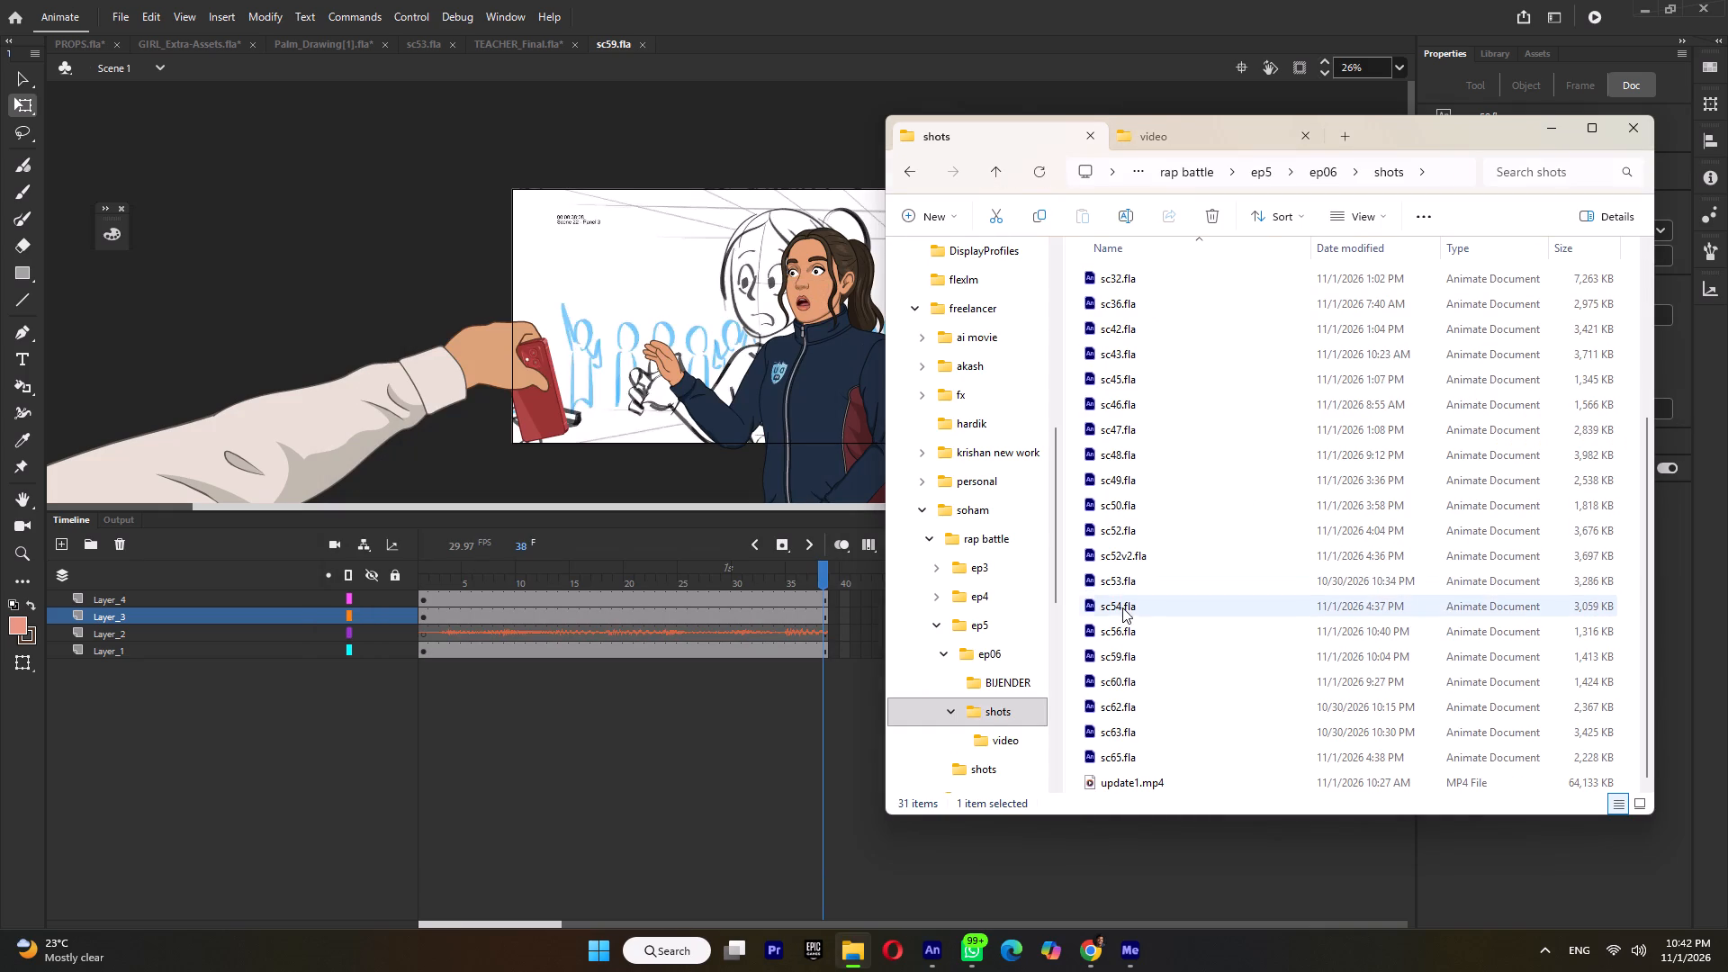
double_click(1122, 607)
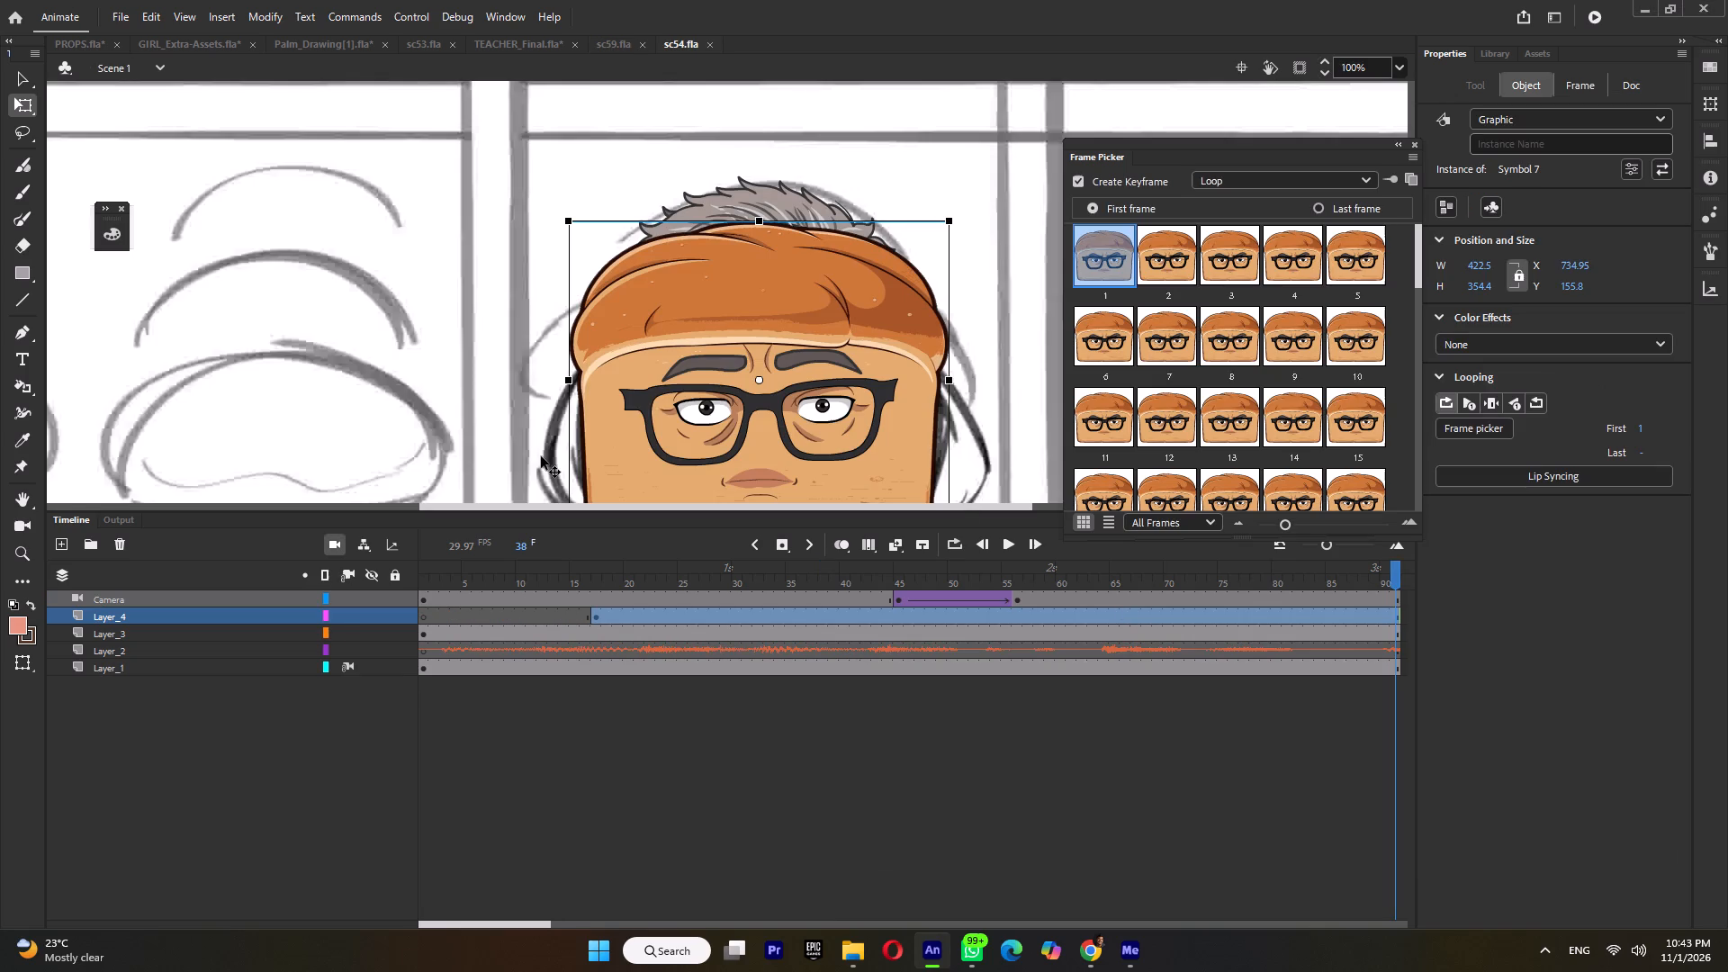
Play back the whole sc54 animation from the first frame to check it.
scroll(596, 357, "down", 10, "ctrl")
left_click_drag(445, 566, 386, 587)
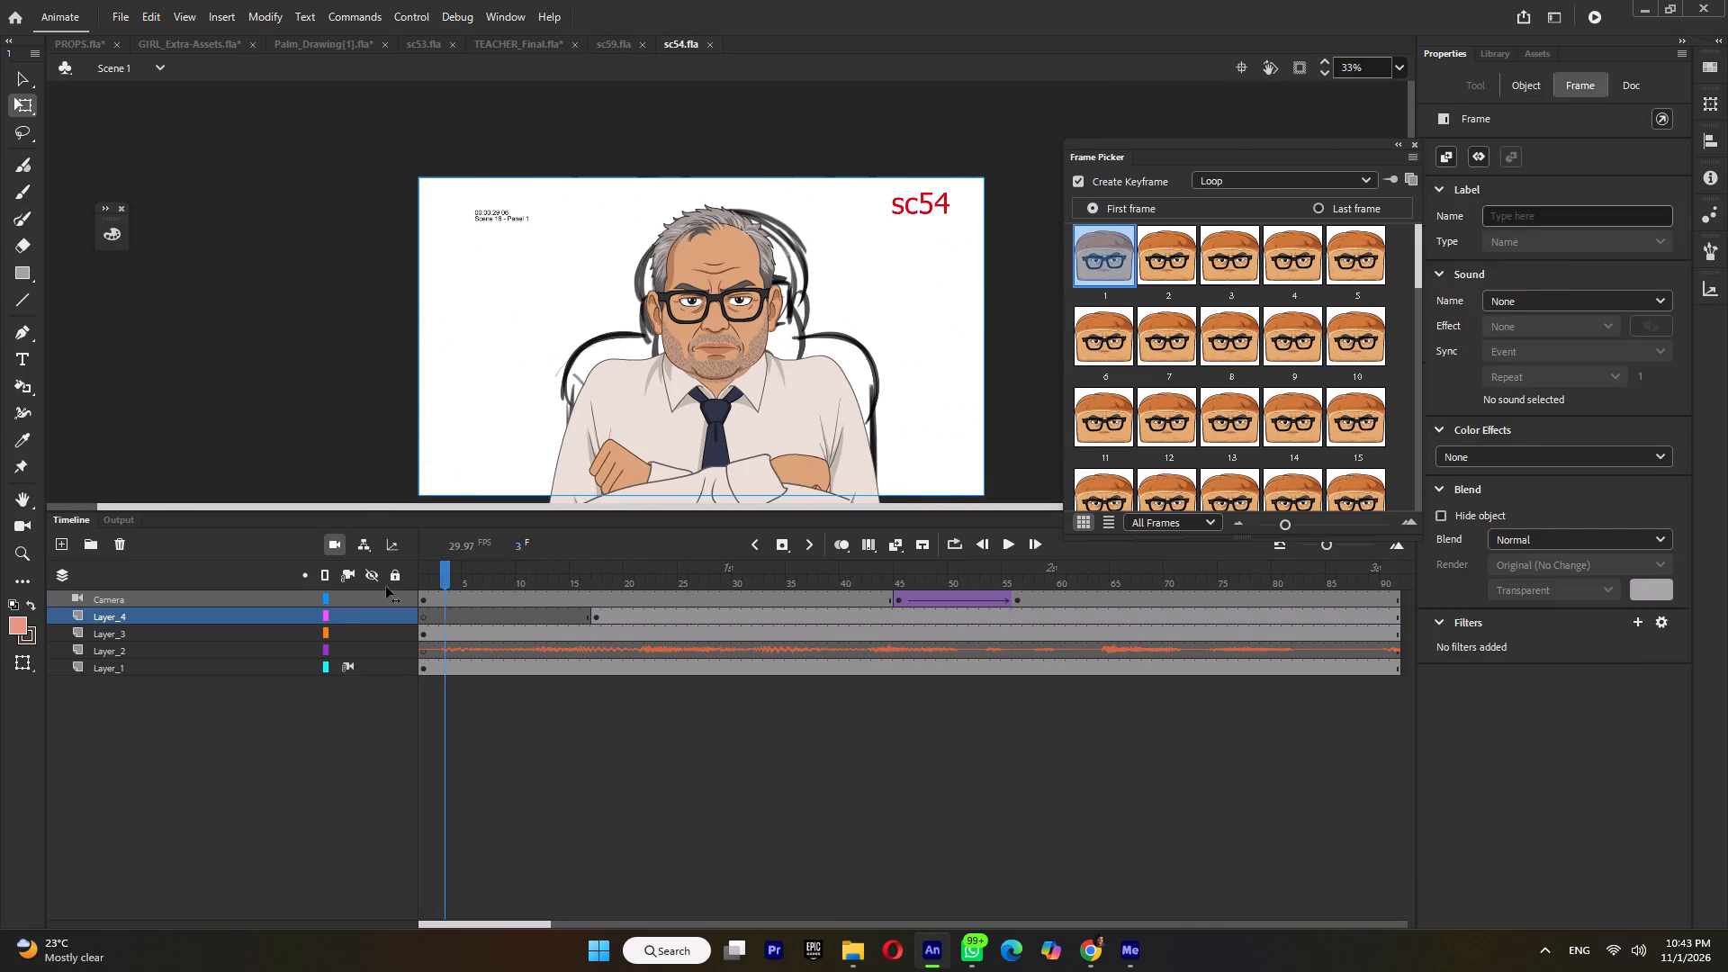
left_click_drag(386, 587, 382, 588)
key("Return")
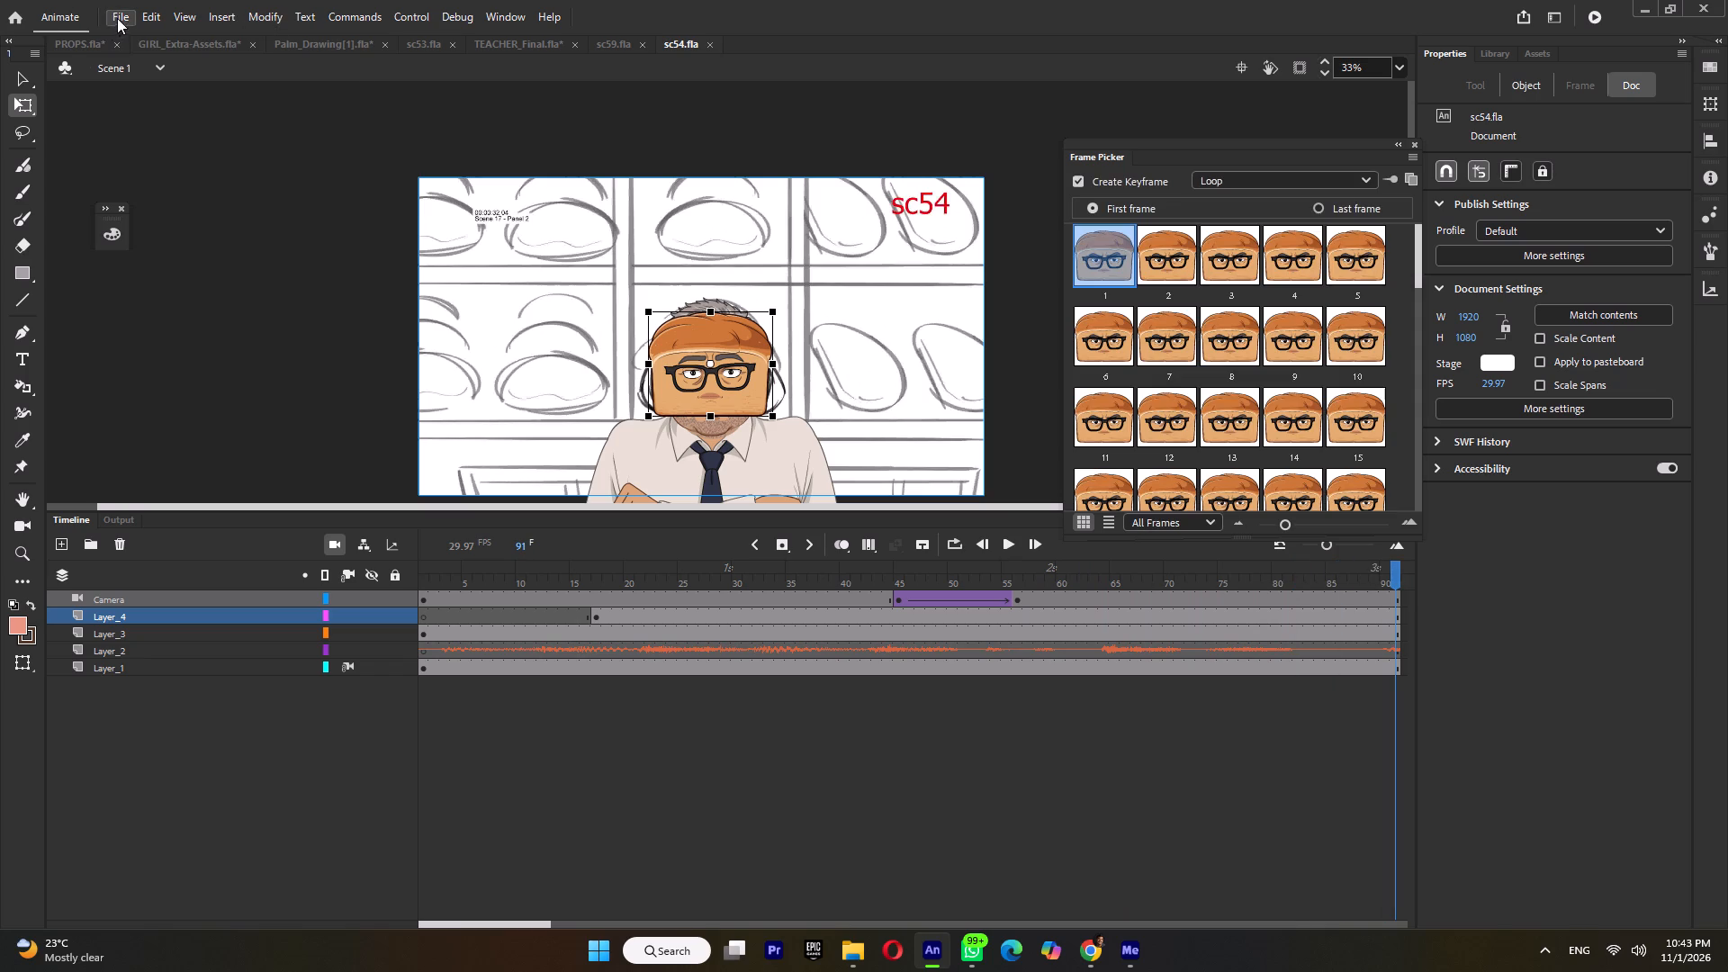
Start a video export of the sc54 movie.
left_click(117, 18)
left_click(200, 302)
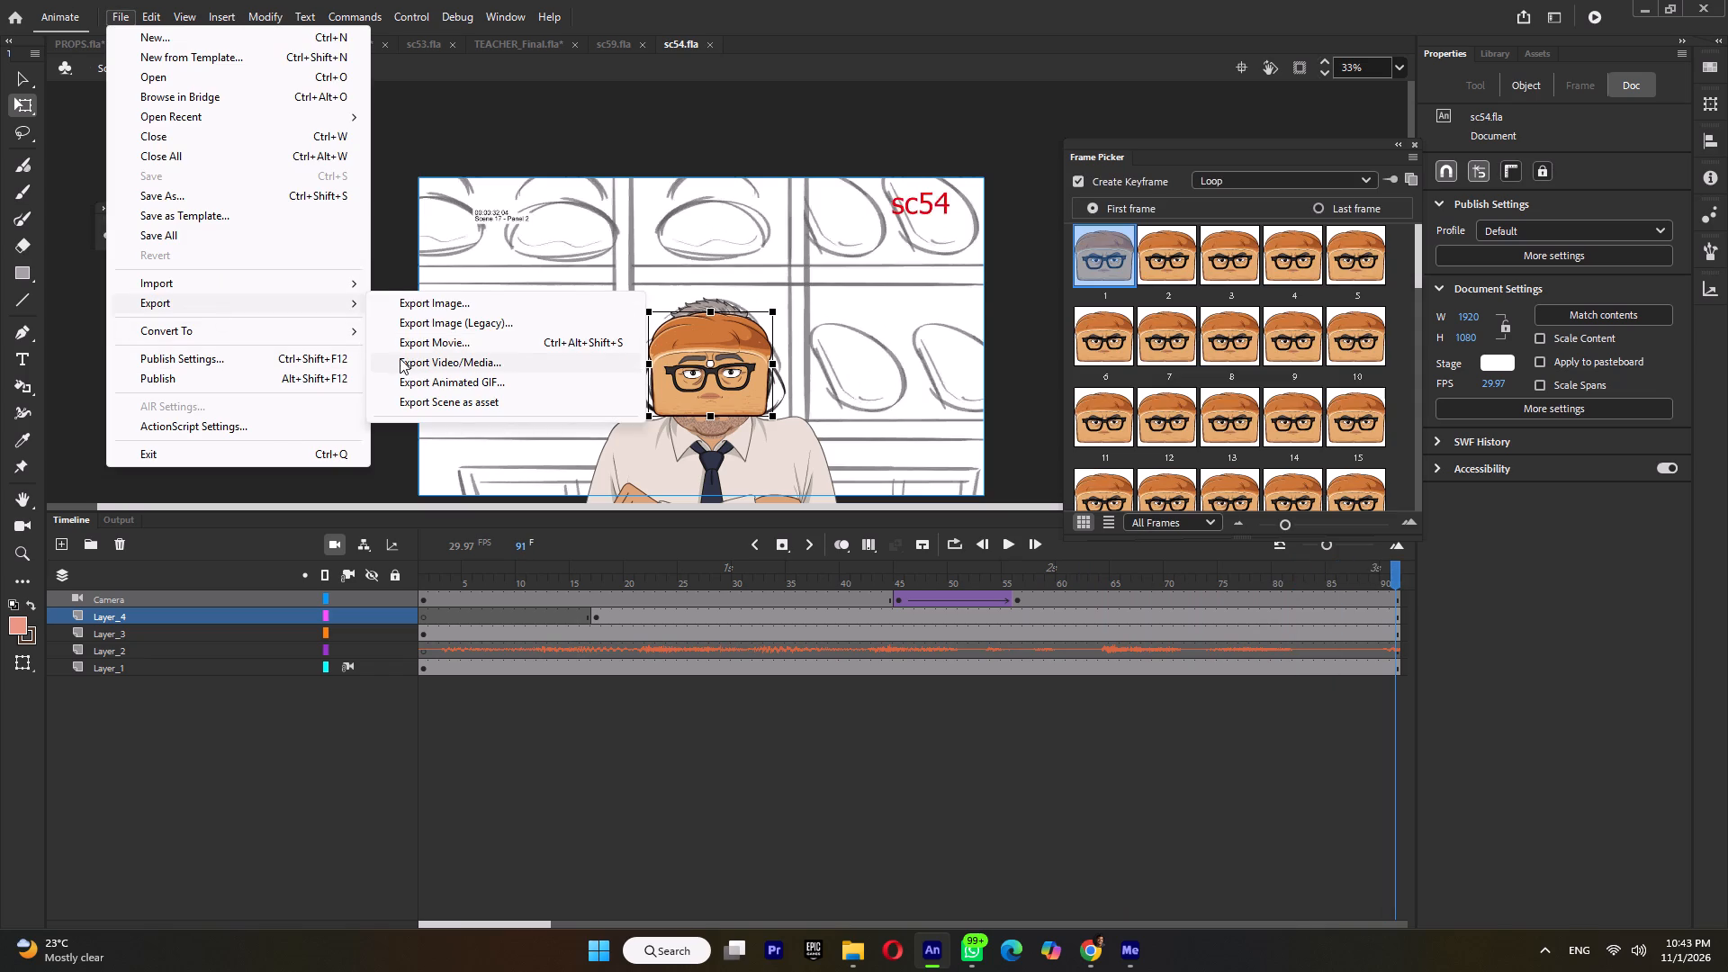
left_click(400, 358)
left_click(930, 616)
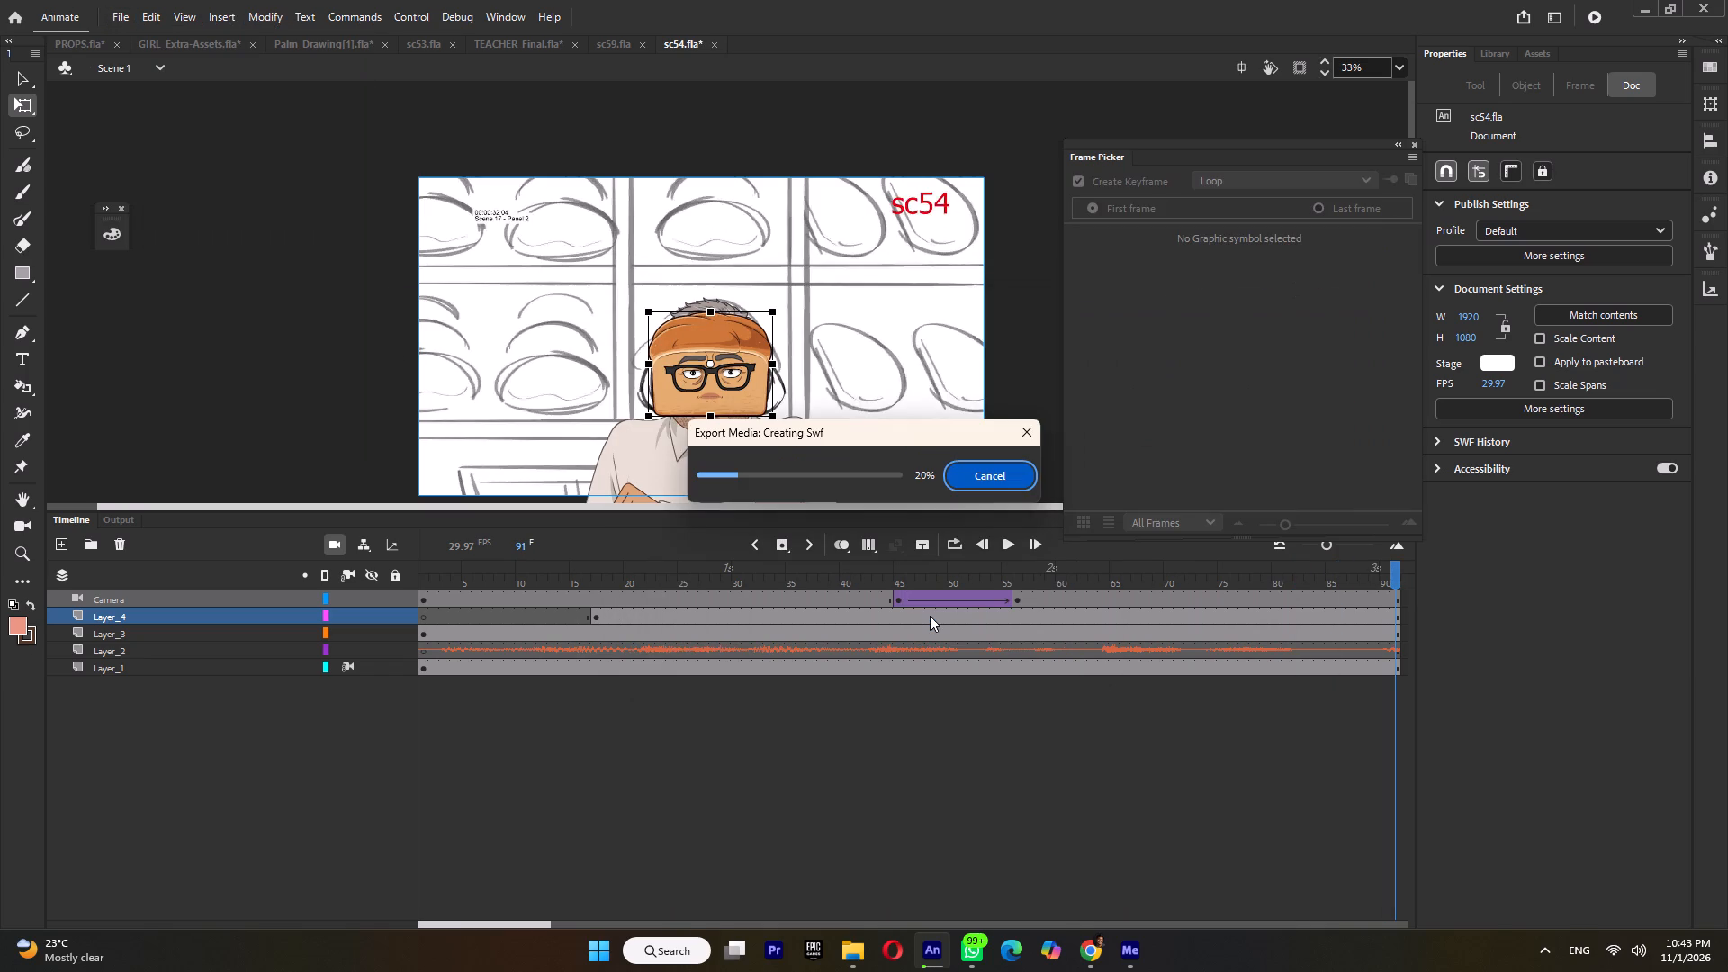
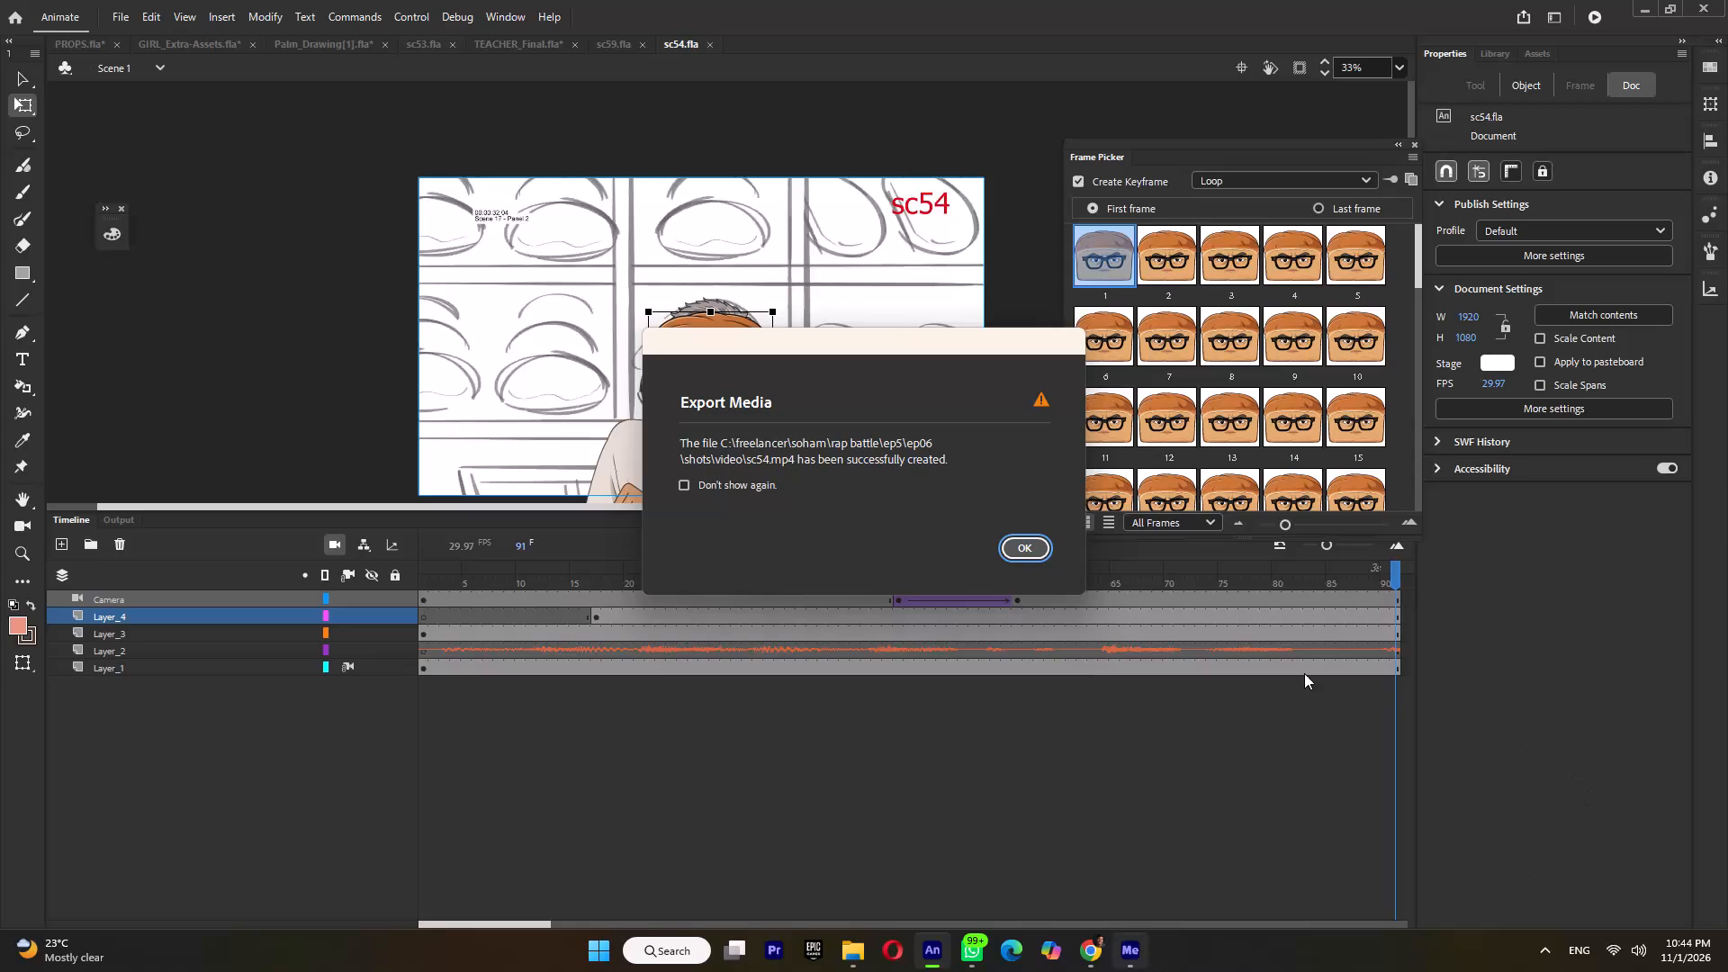
Dismiss the finished export notice and close the sc54.fla document.
left_click(1042, 543)
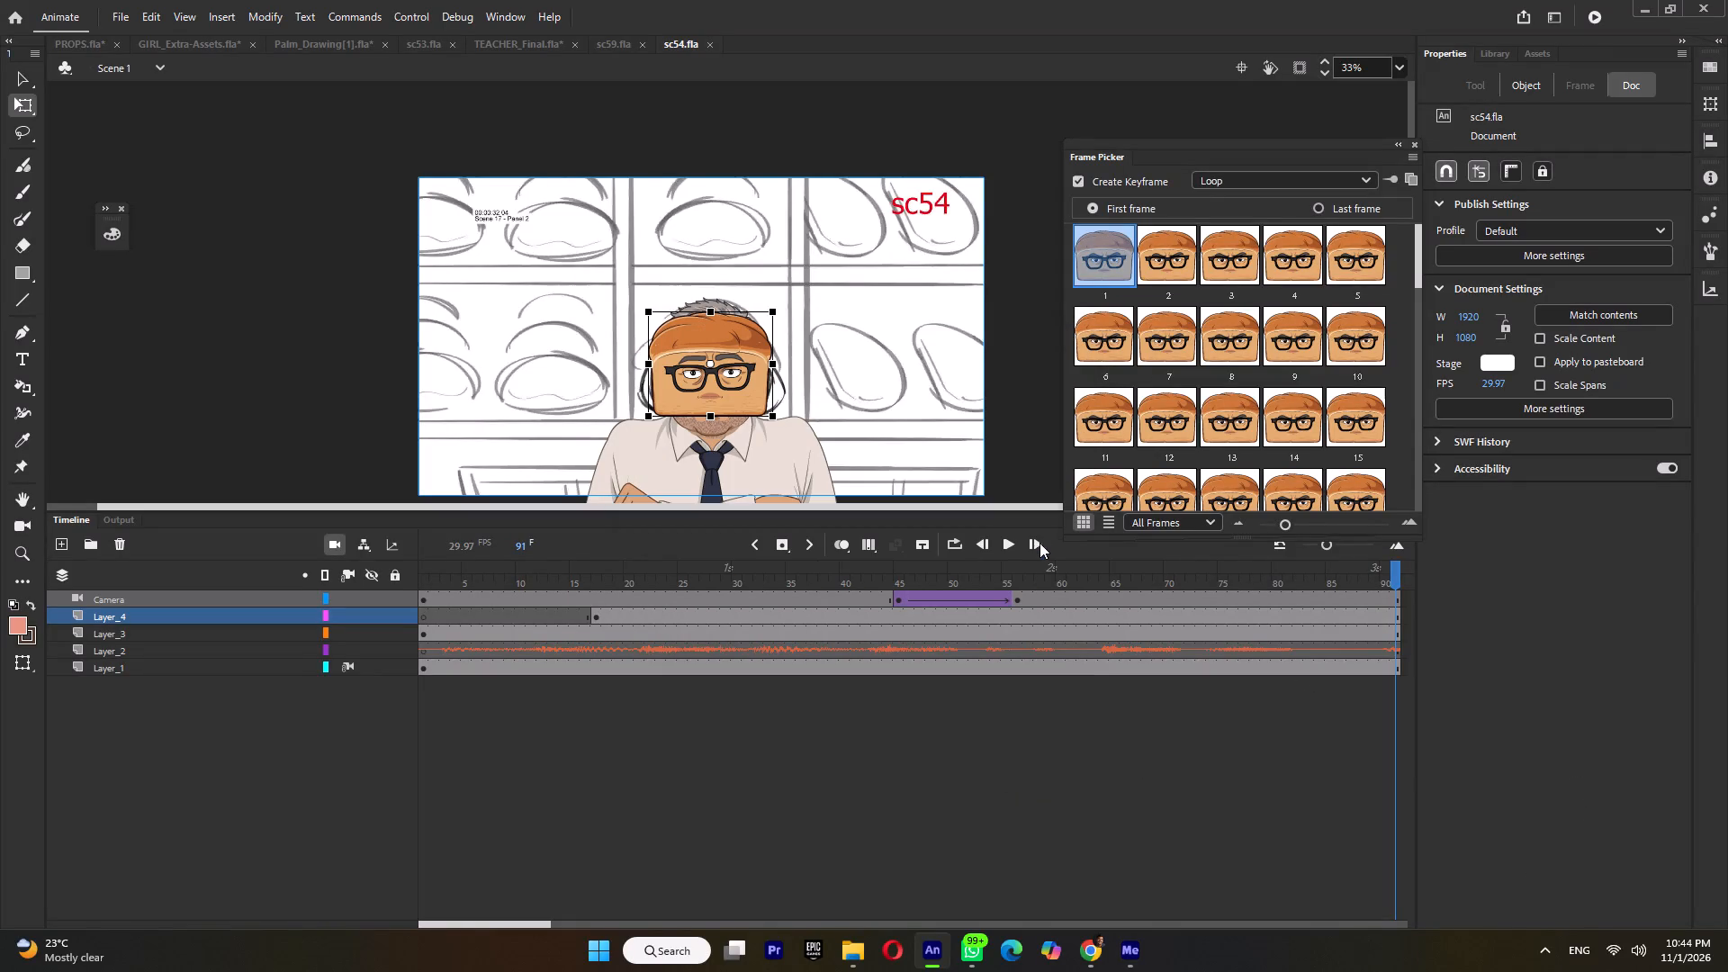
left_click(712, 45)
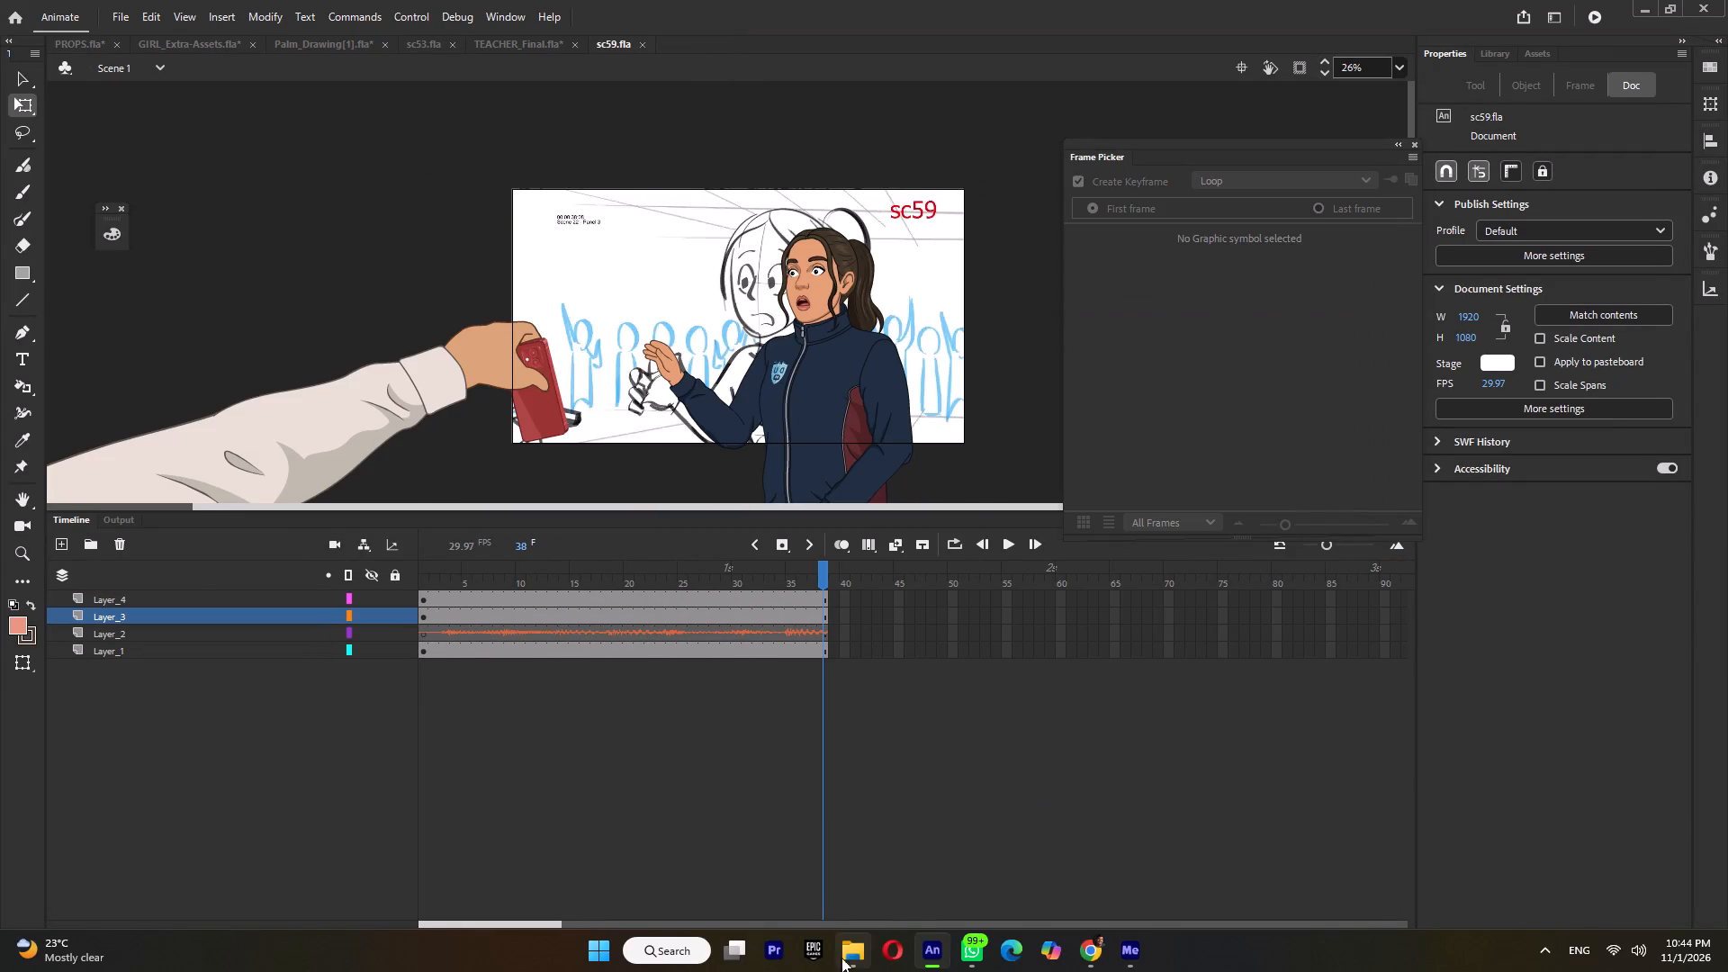
Play the exported sc53, sc52, sc50, sc47 and sc49 videos from the ep06 shots video folder to review them.
left_click(844, 967)
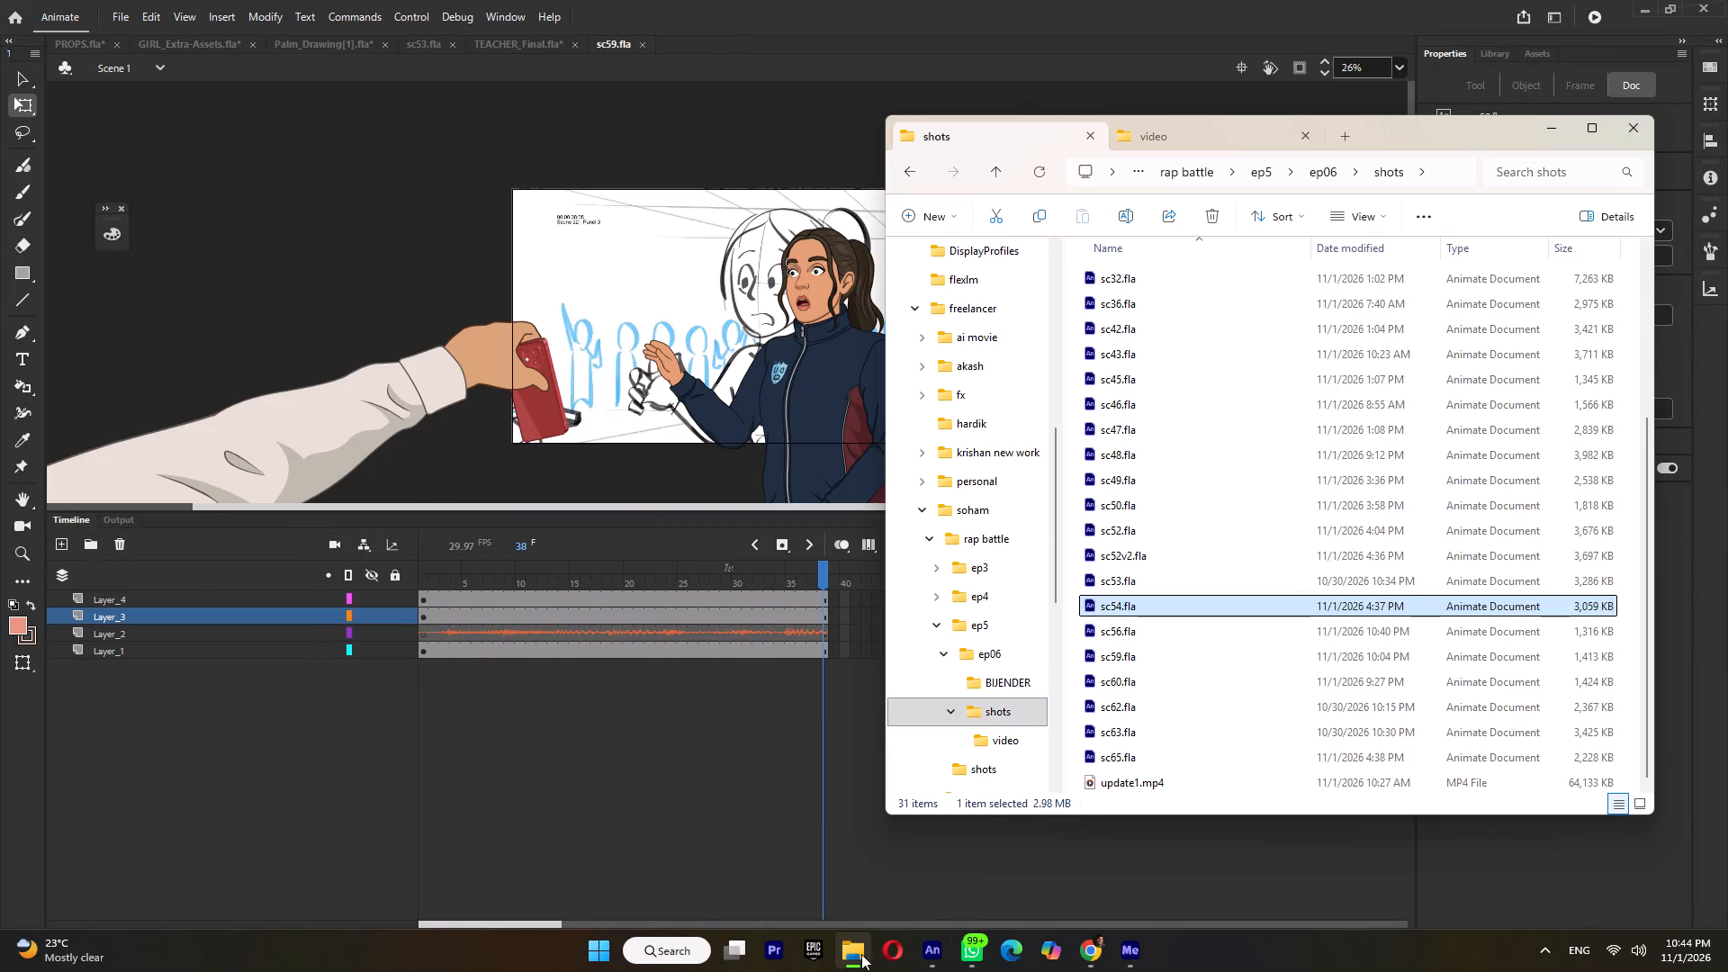
left_click(1217, 134)
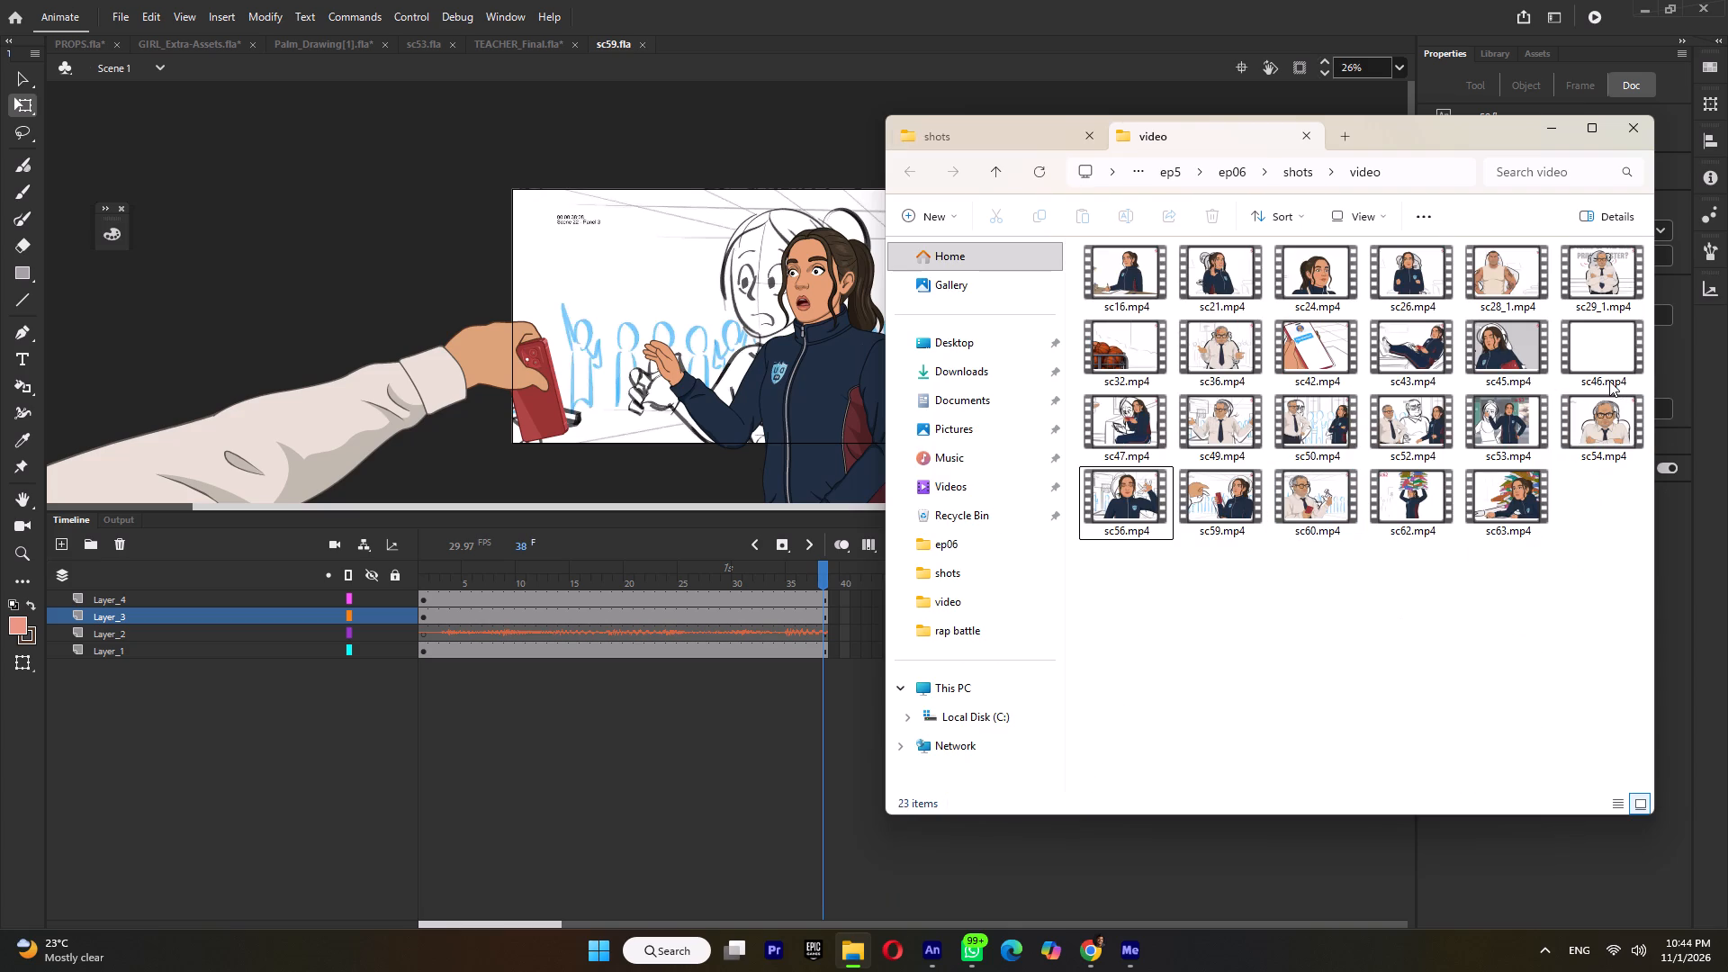
double_click(1513, 443)
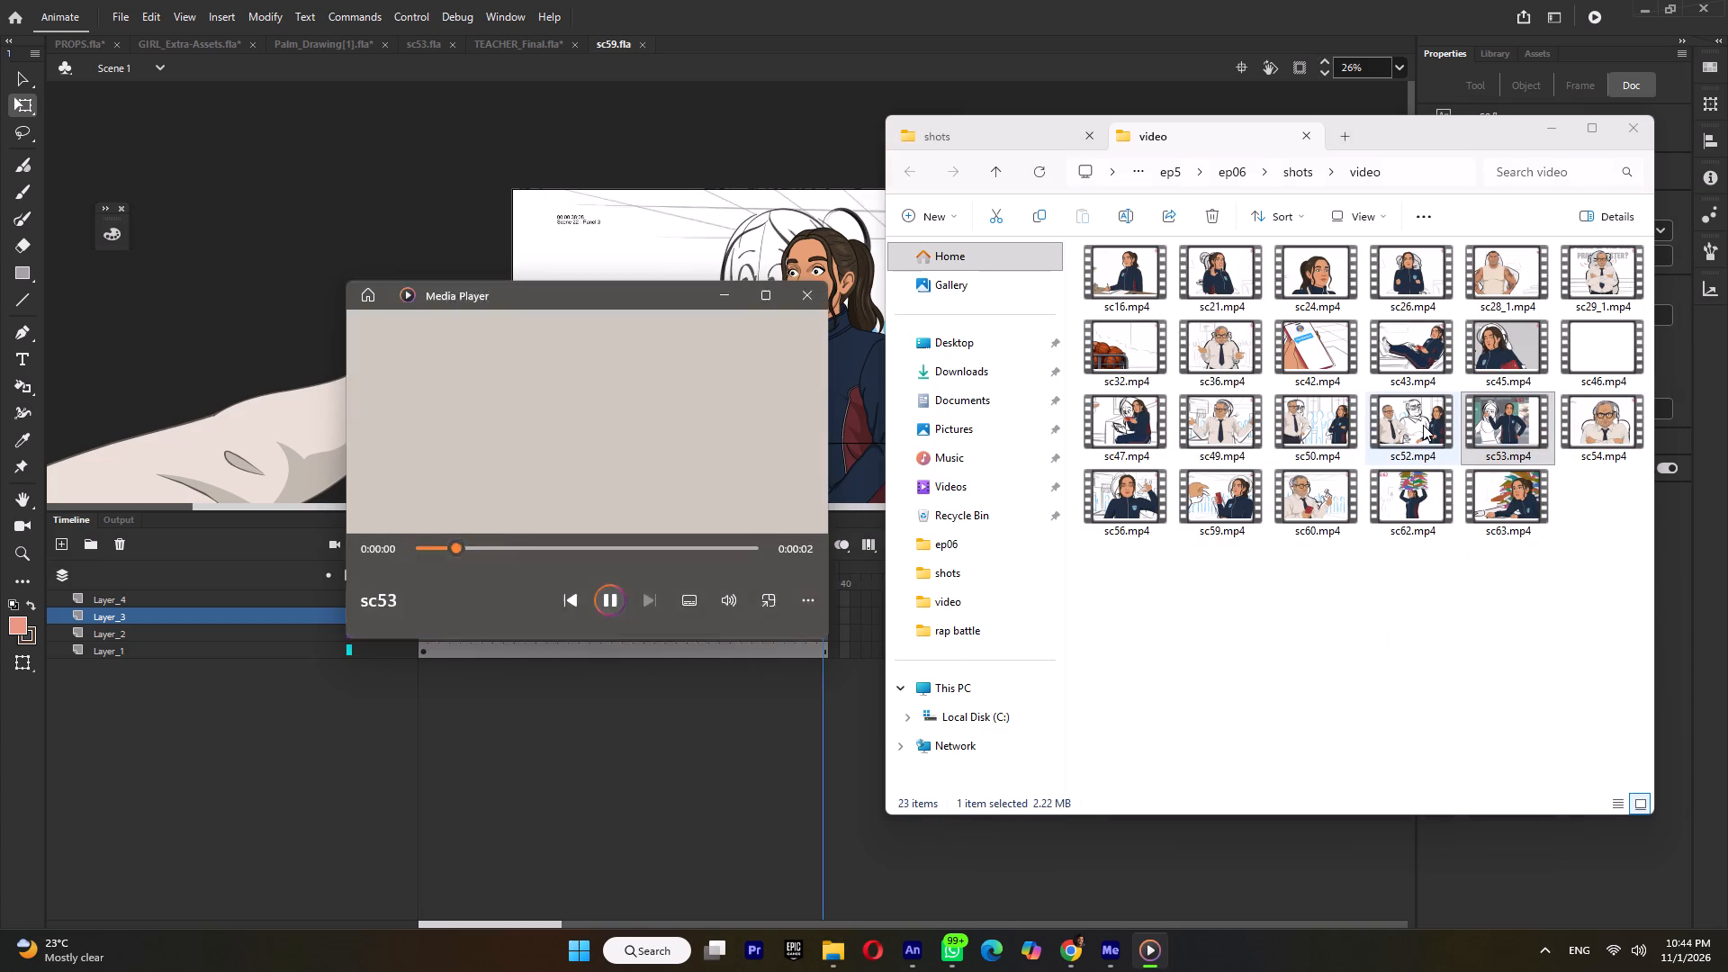
double_click(1423, 425)
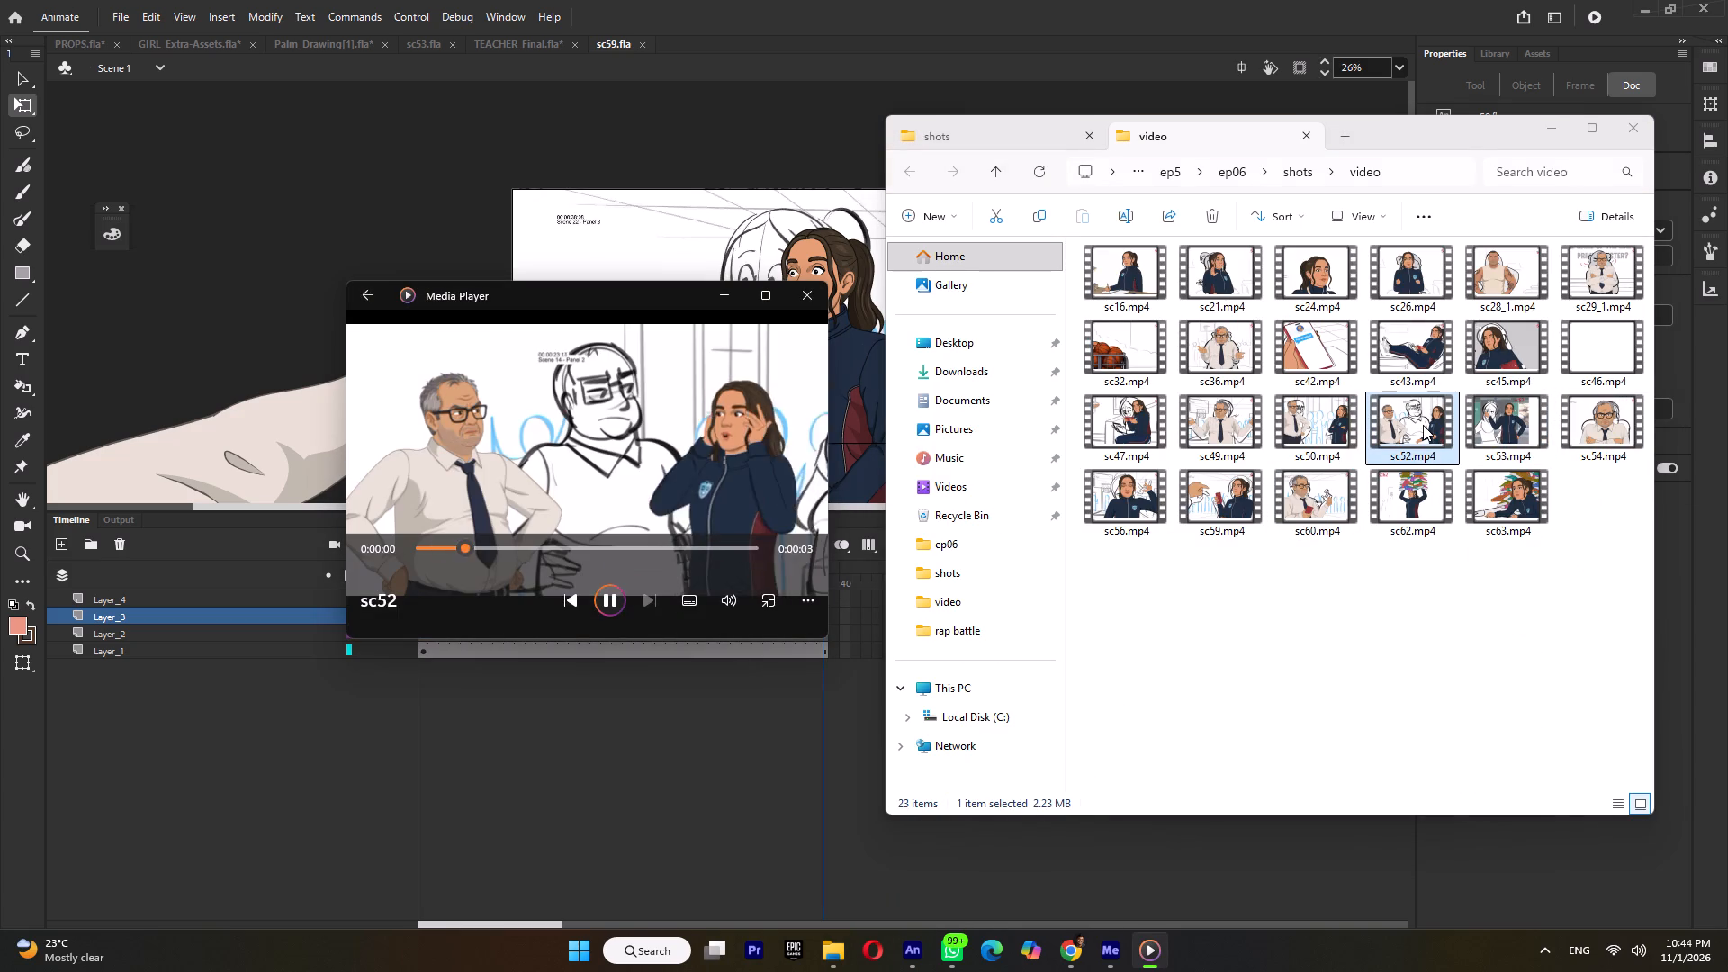
left_click(804, 287)
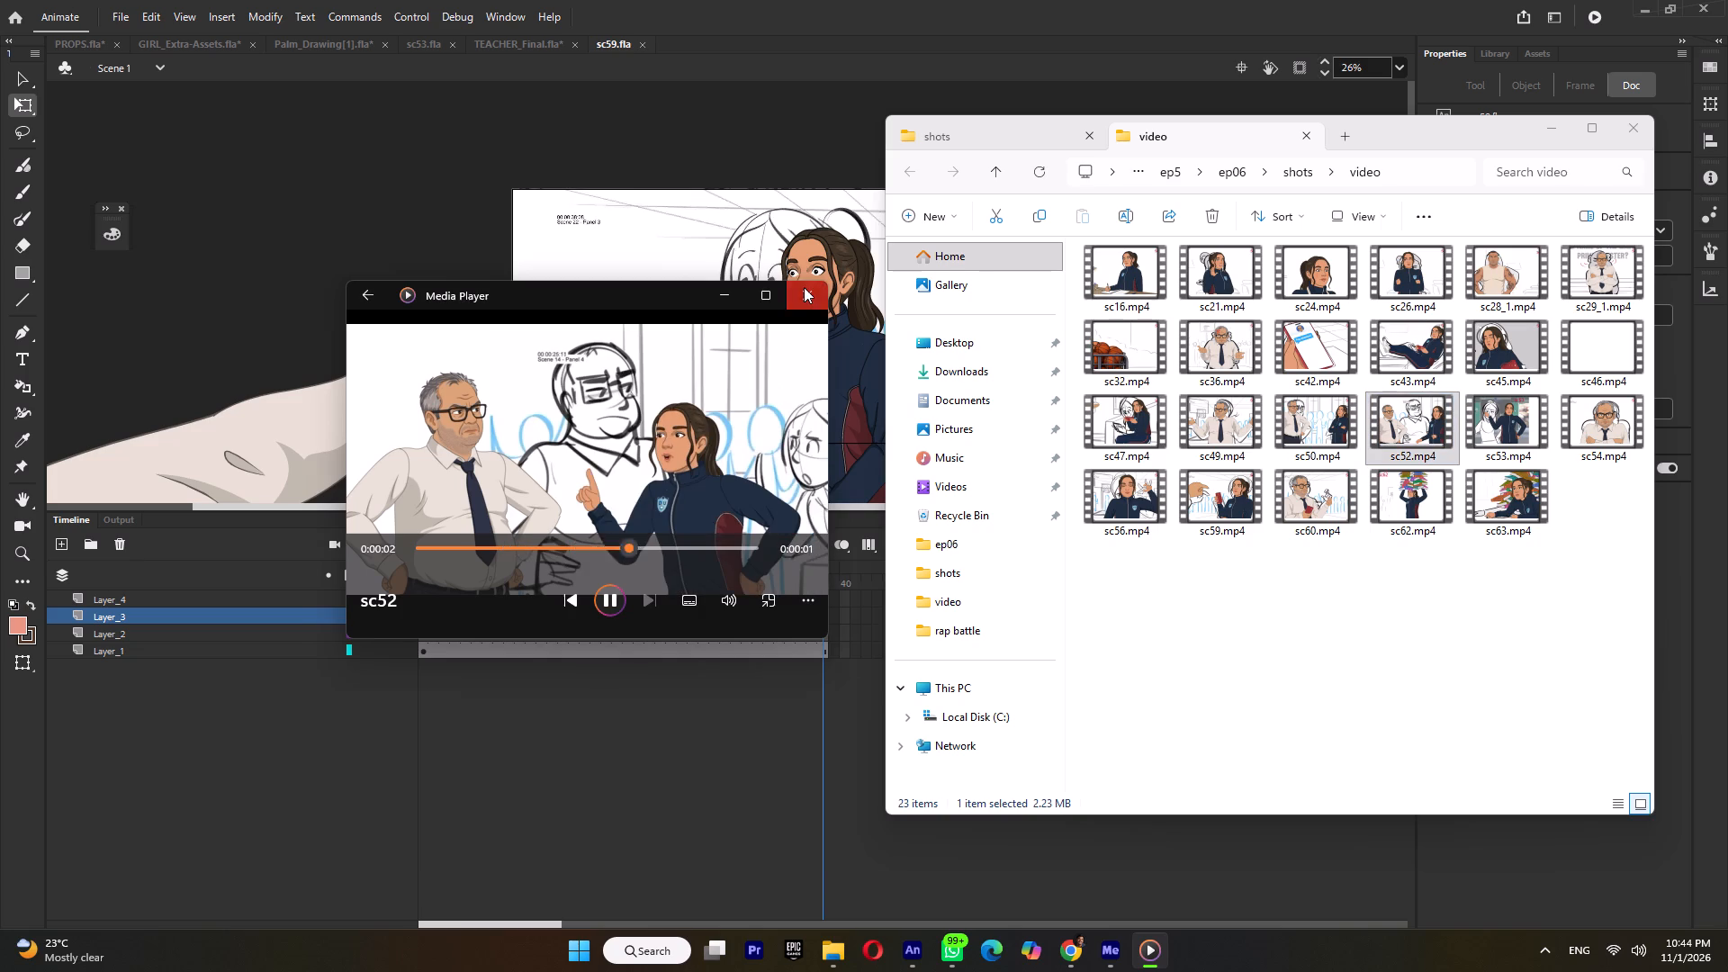
double_click(1340, 436)
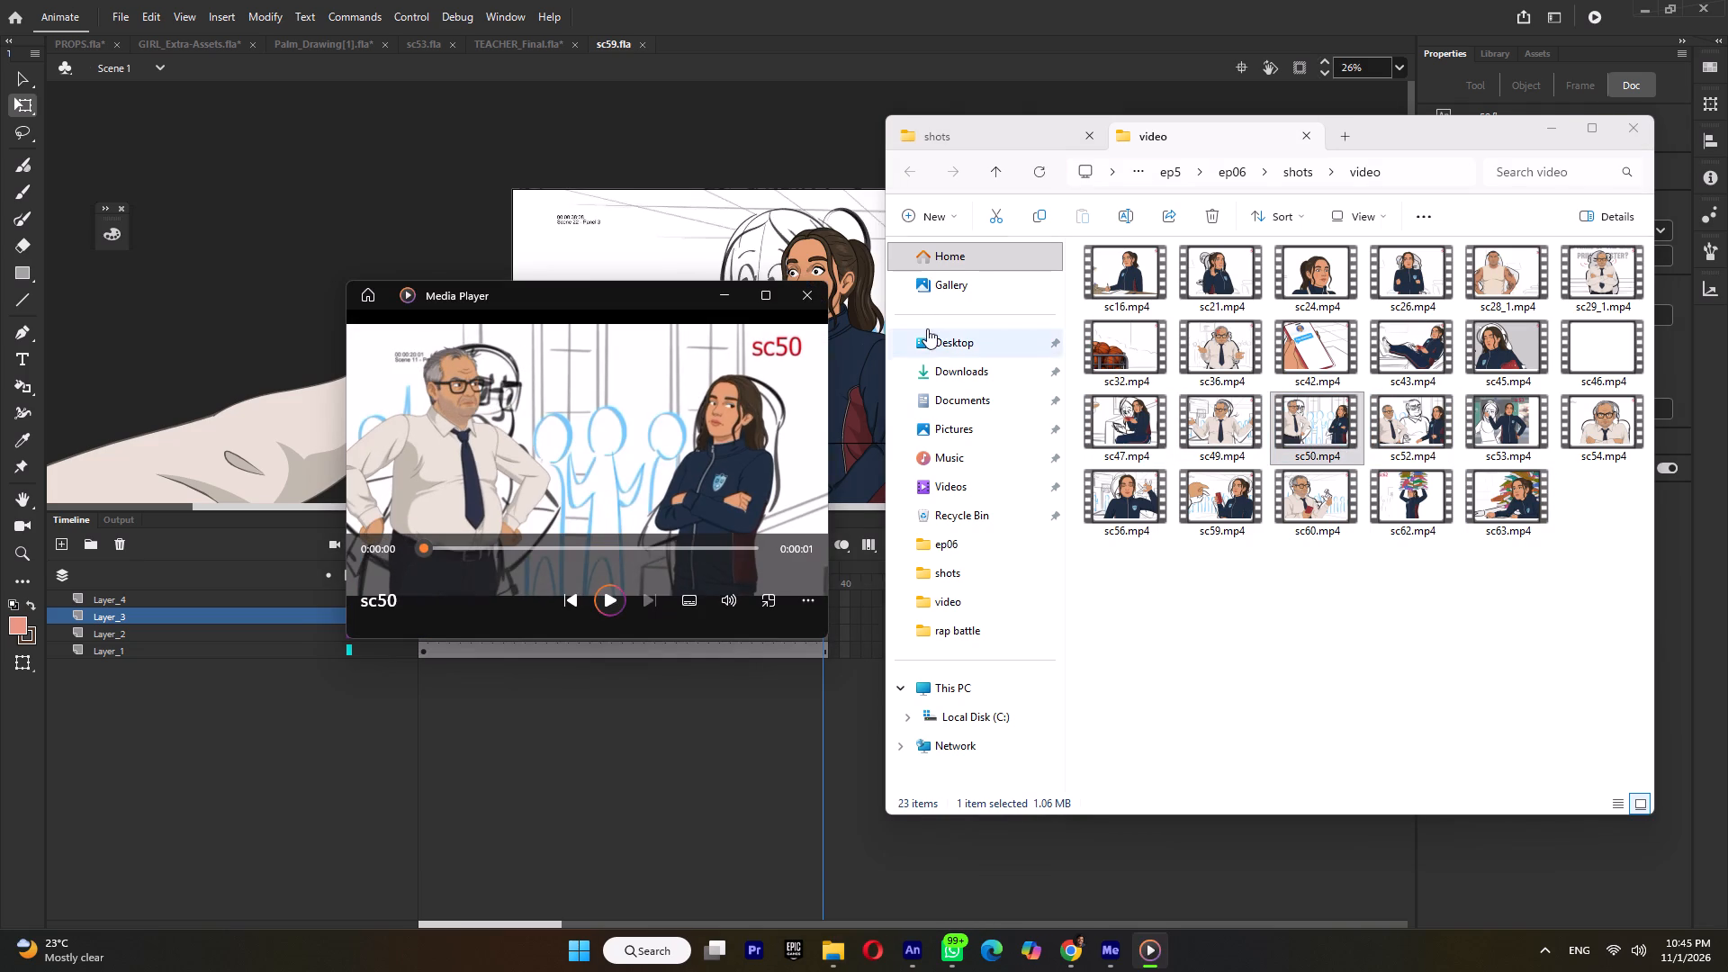
left_click(815, 302)
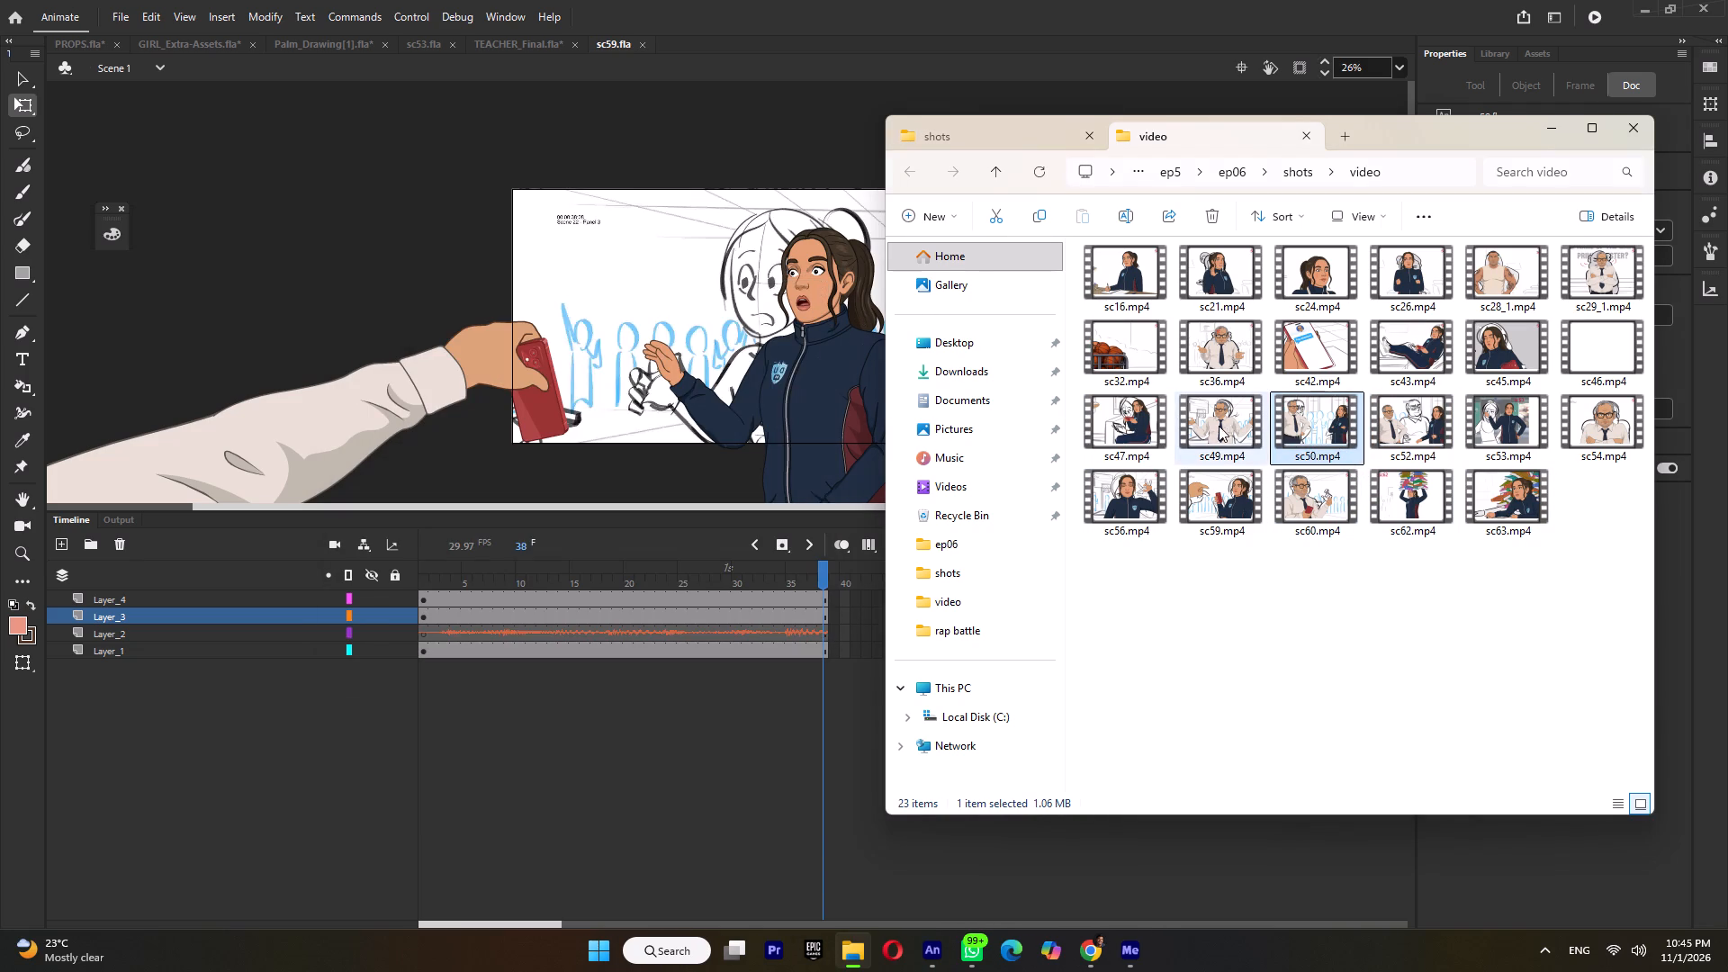
double_click(1120, 438)
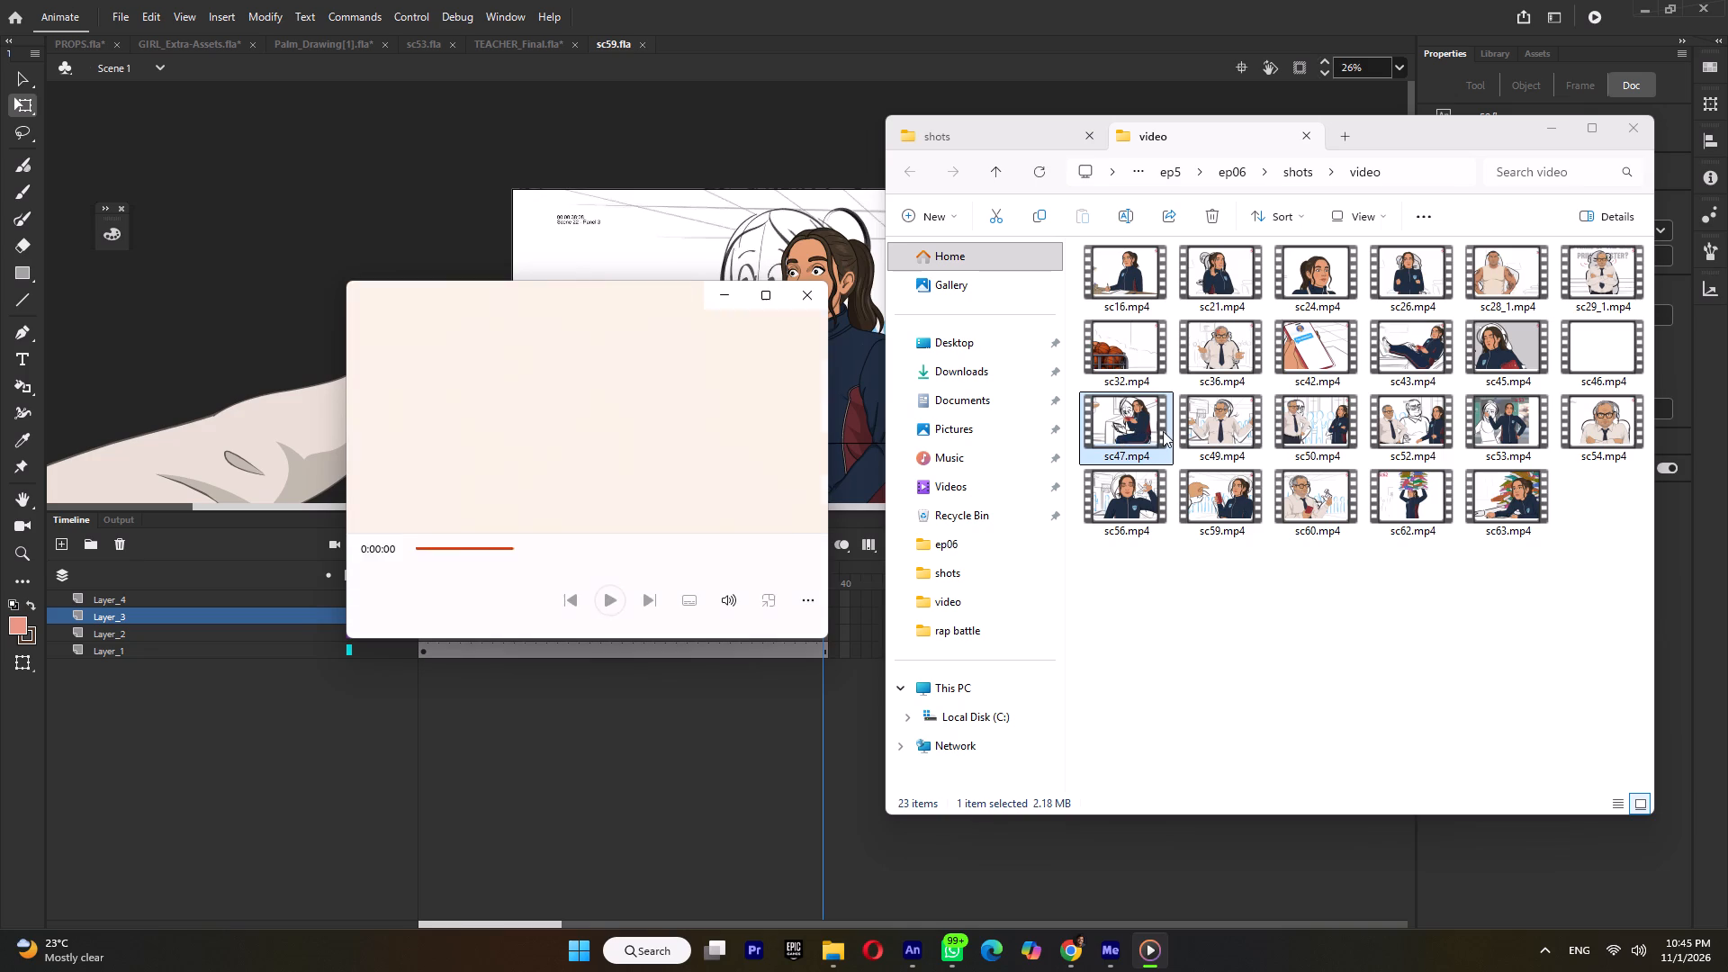
double_click(1208, 440)
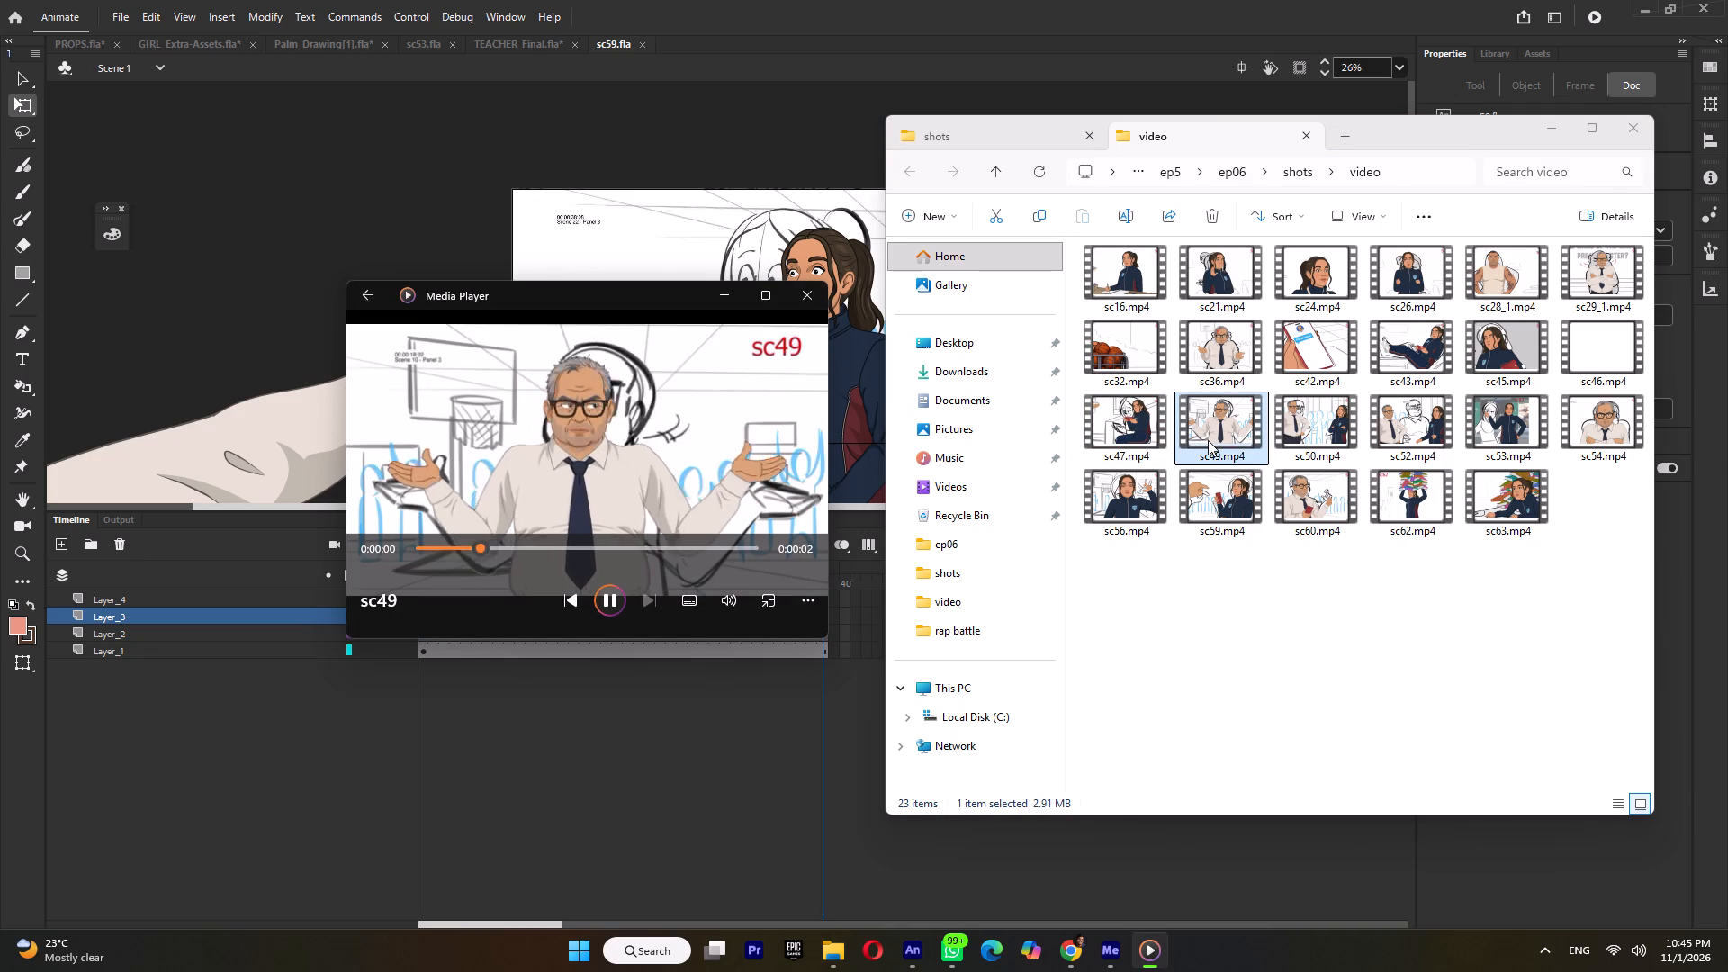
left_click(810, 304)
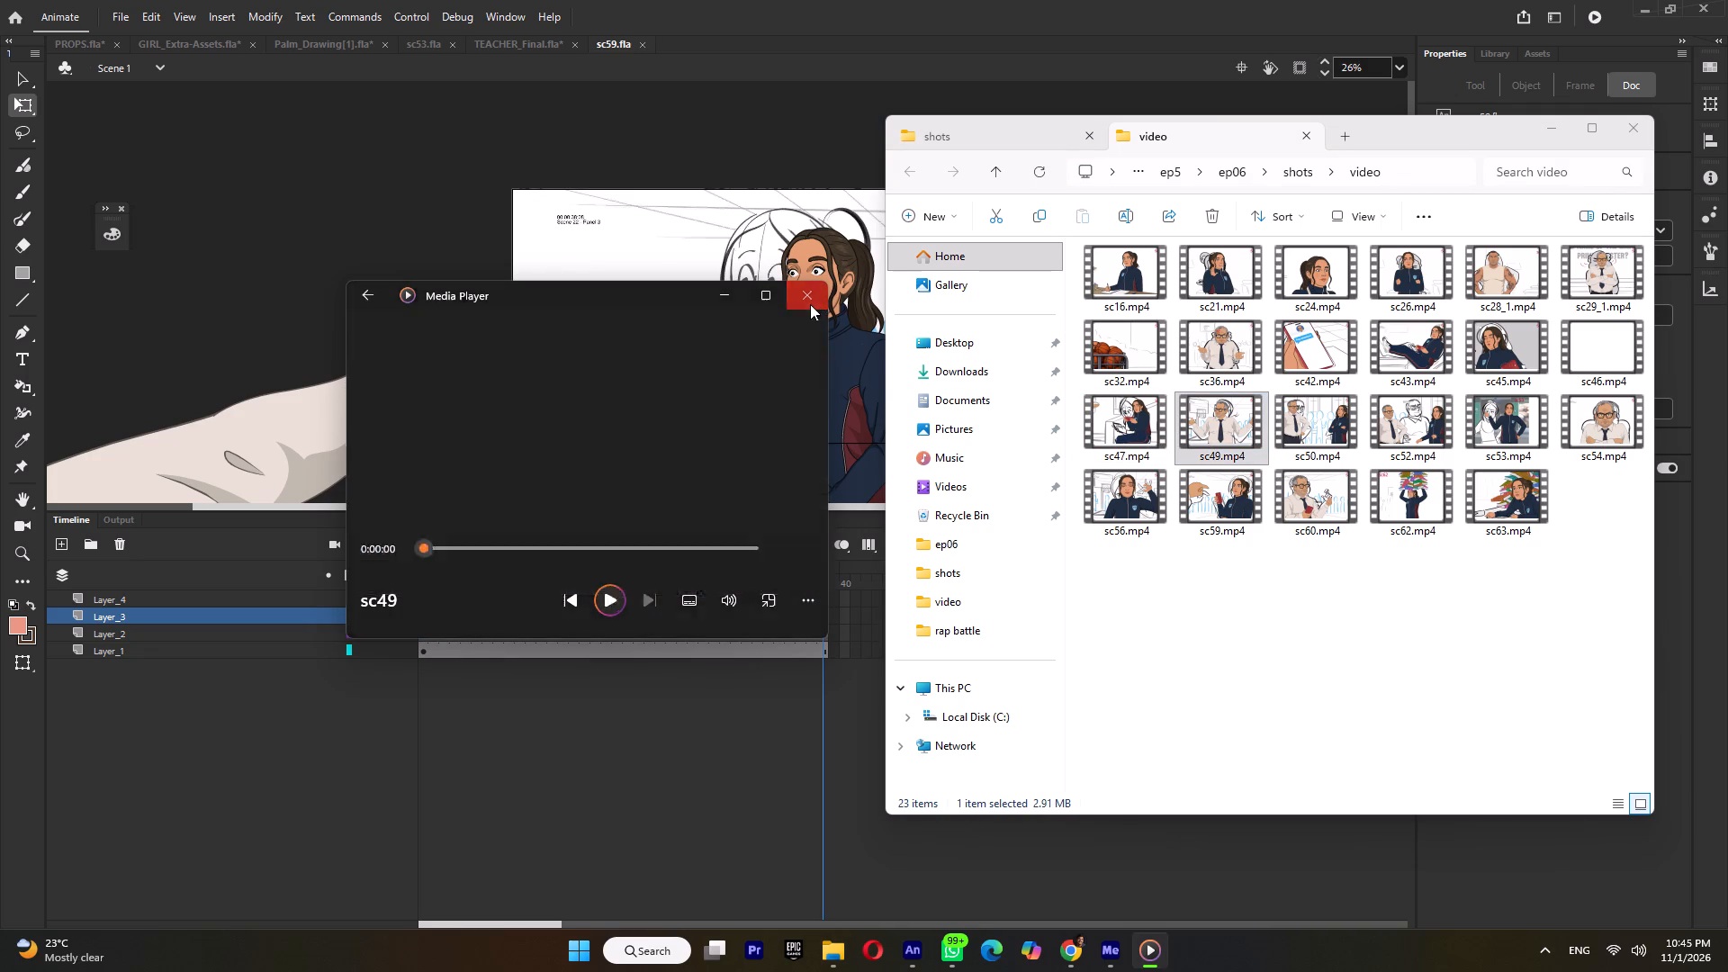
Open sc48.fla from the ep06 shots folder.
left_click(1017, 132)
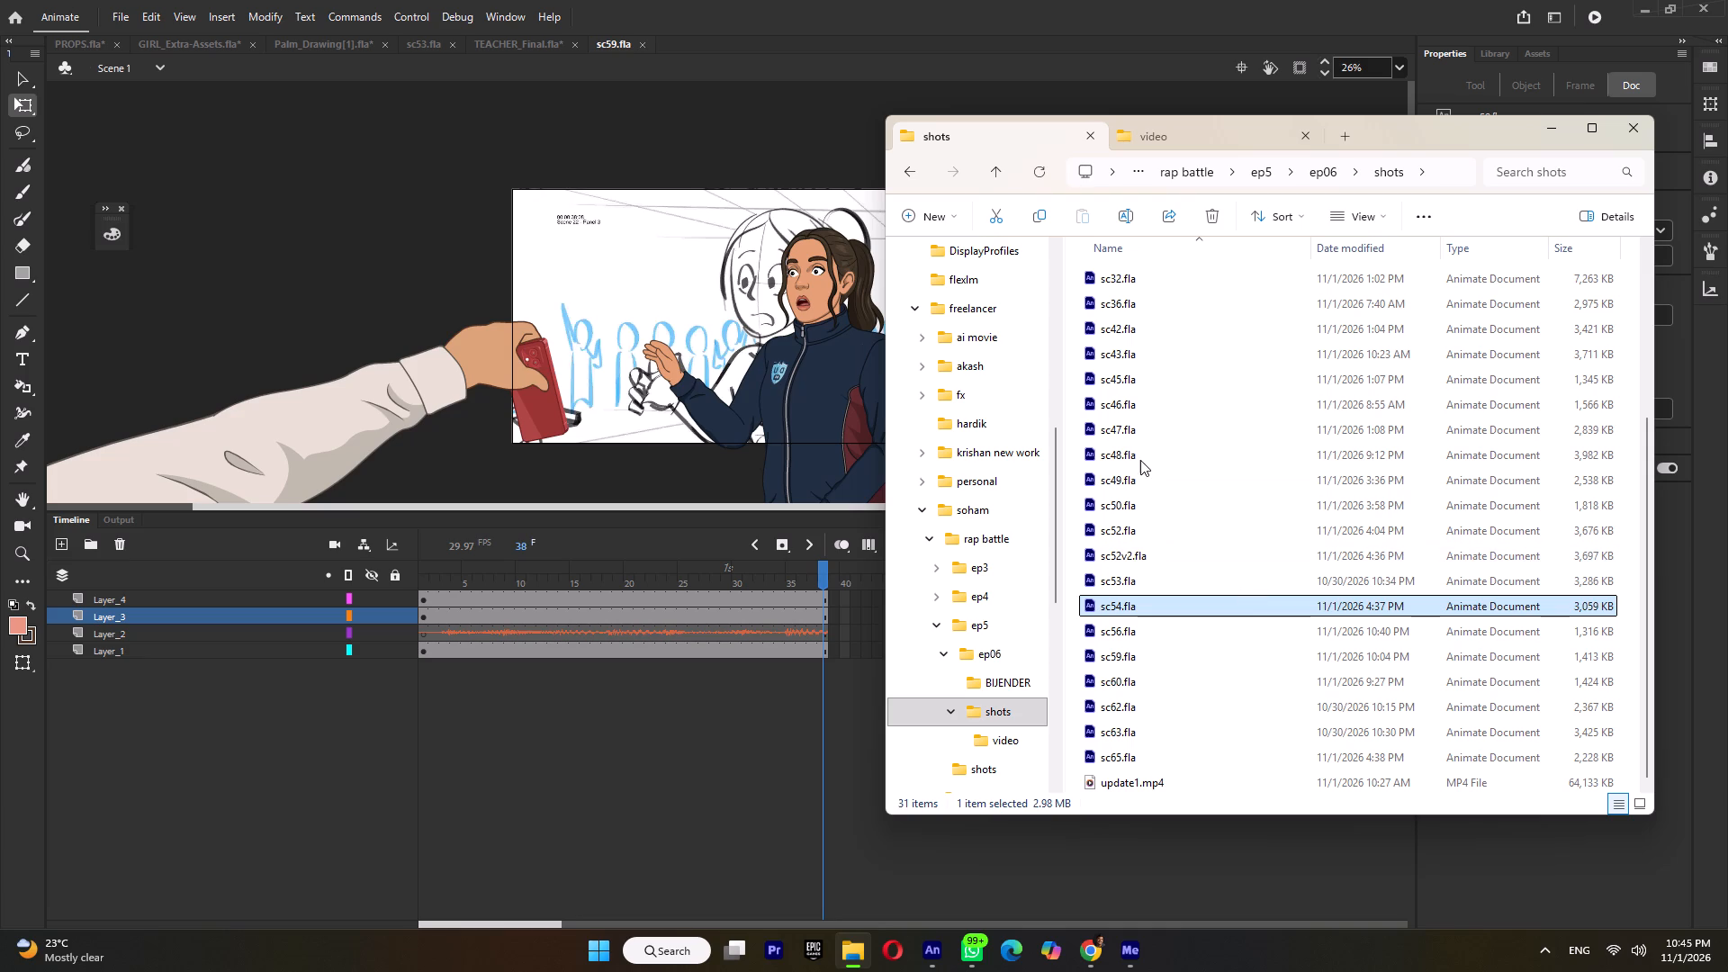
double_click(1140, 445)
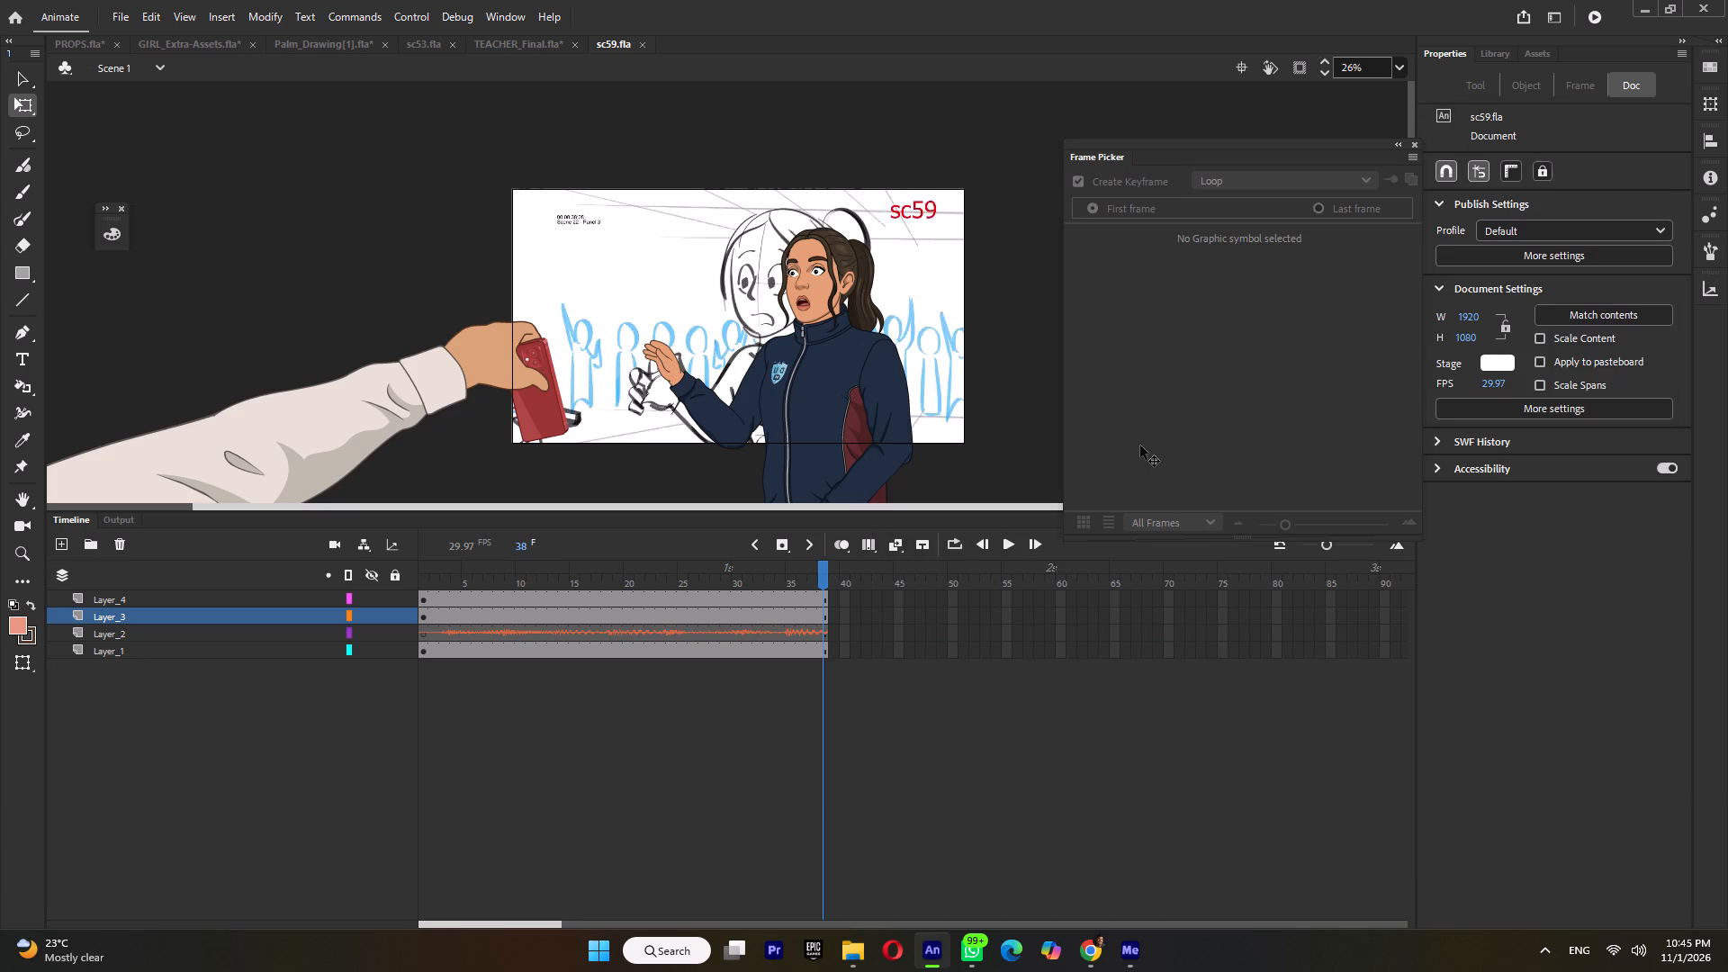
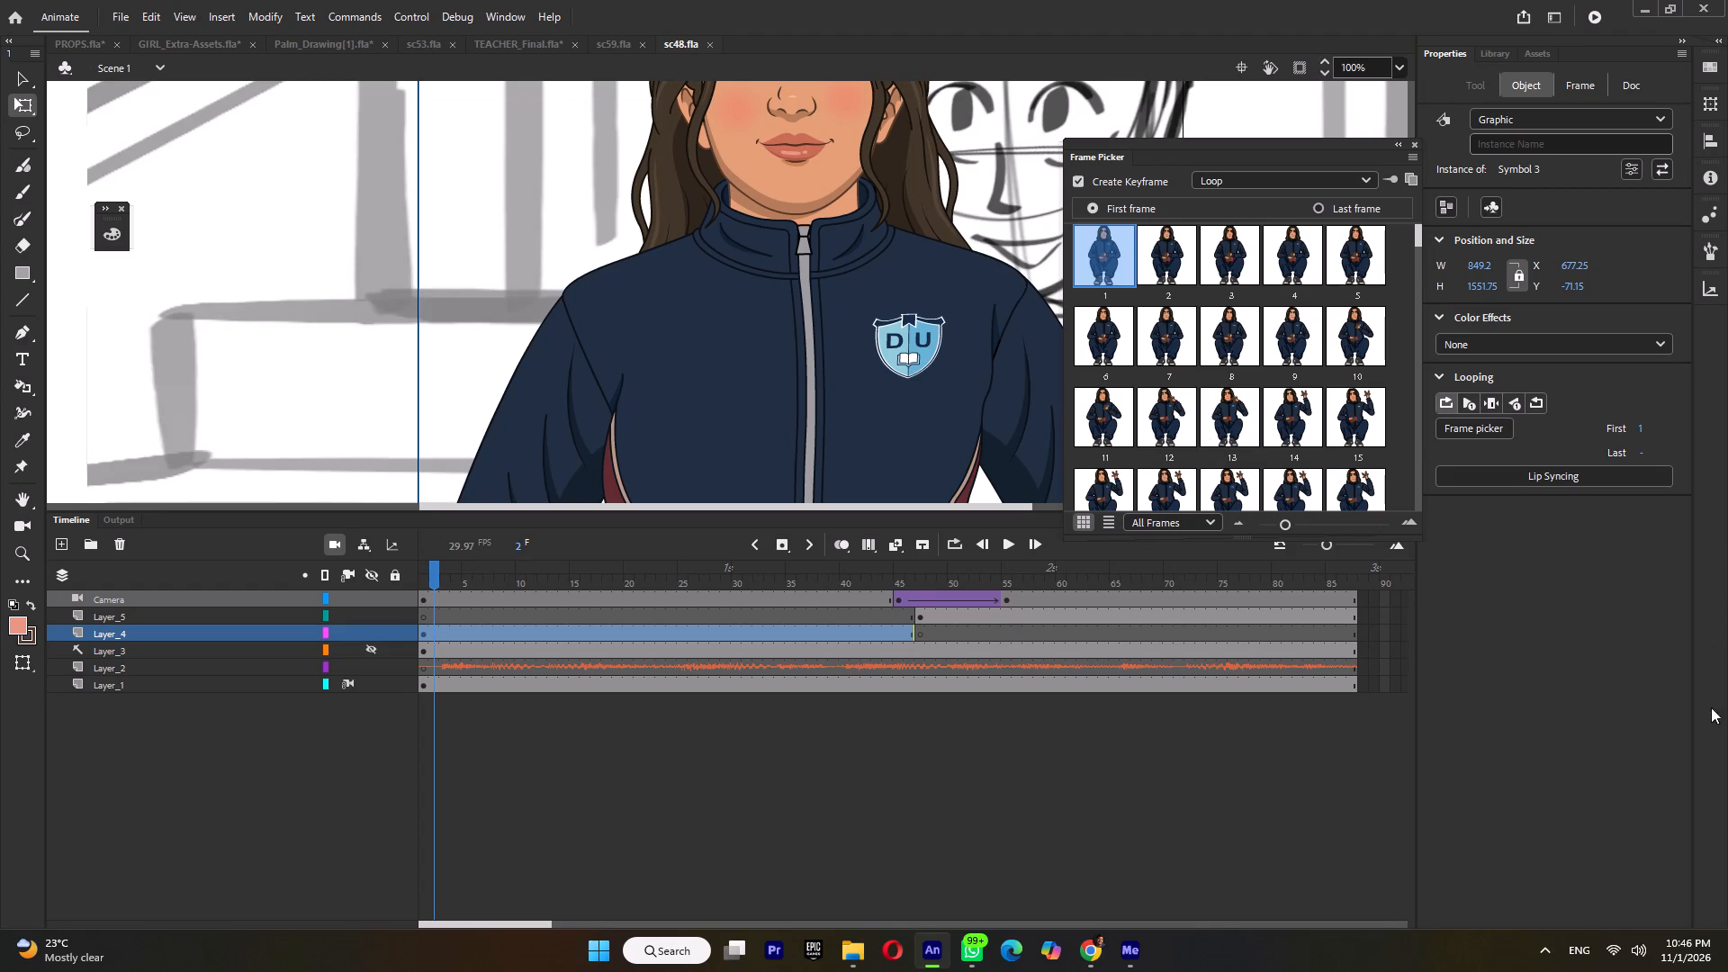
Move the sc48 storyboard sketch on Layer_1 clear of the girl to her left and play back the shot's opening frames.
key("Return")
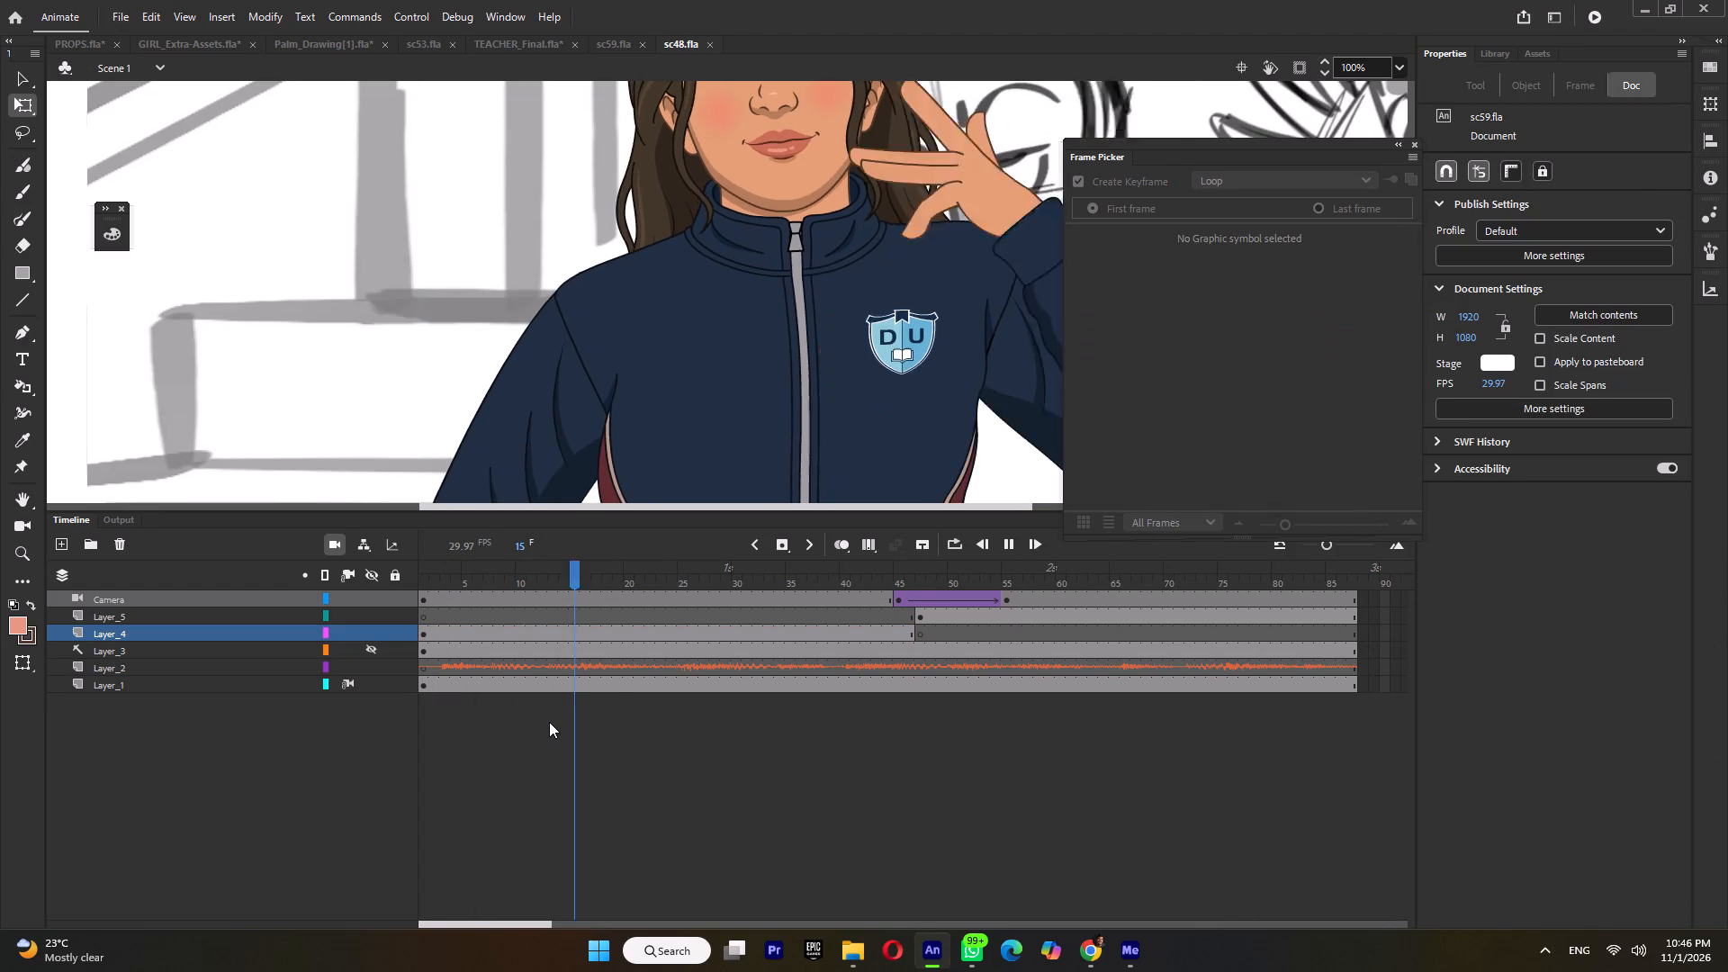
key("Return")
scroll(410, 340, "down", 6, "ctrl")
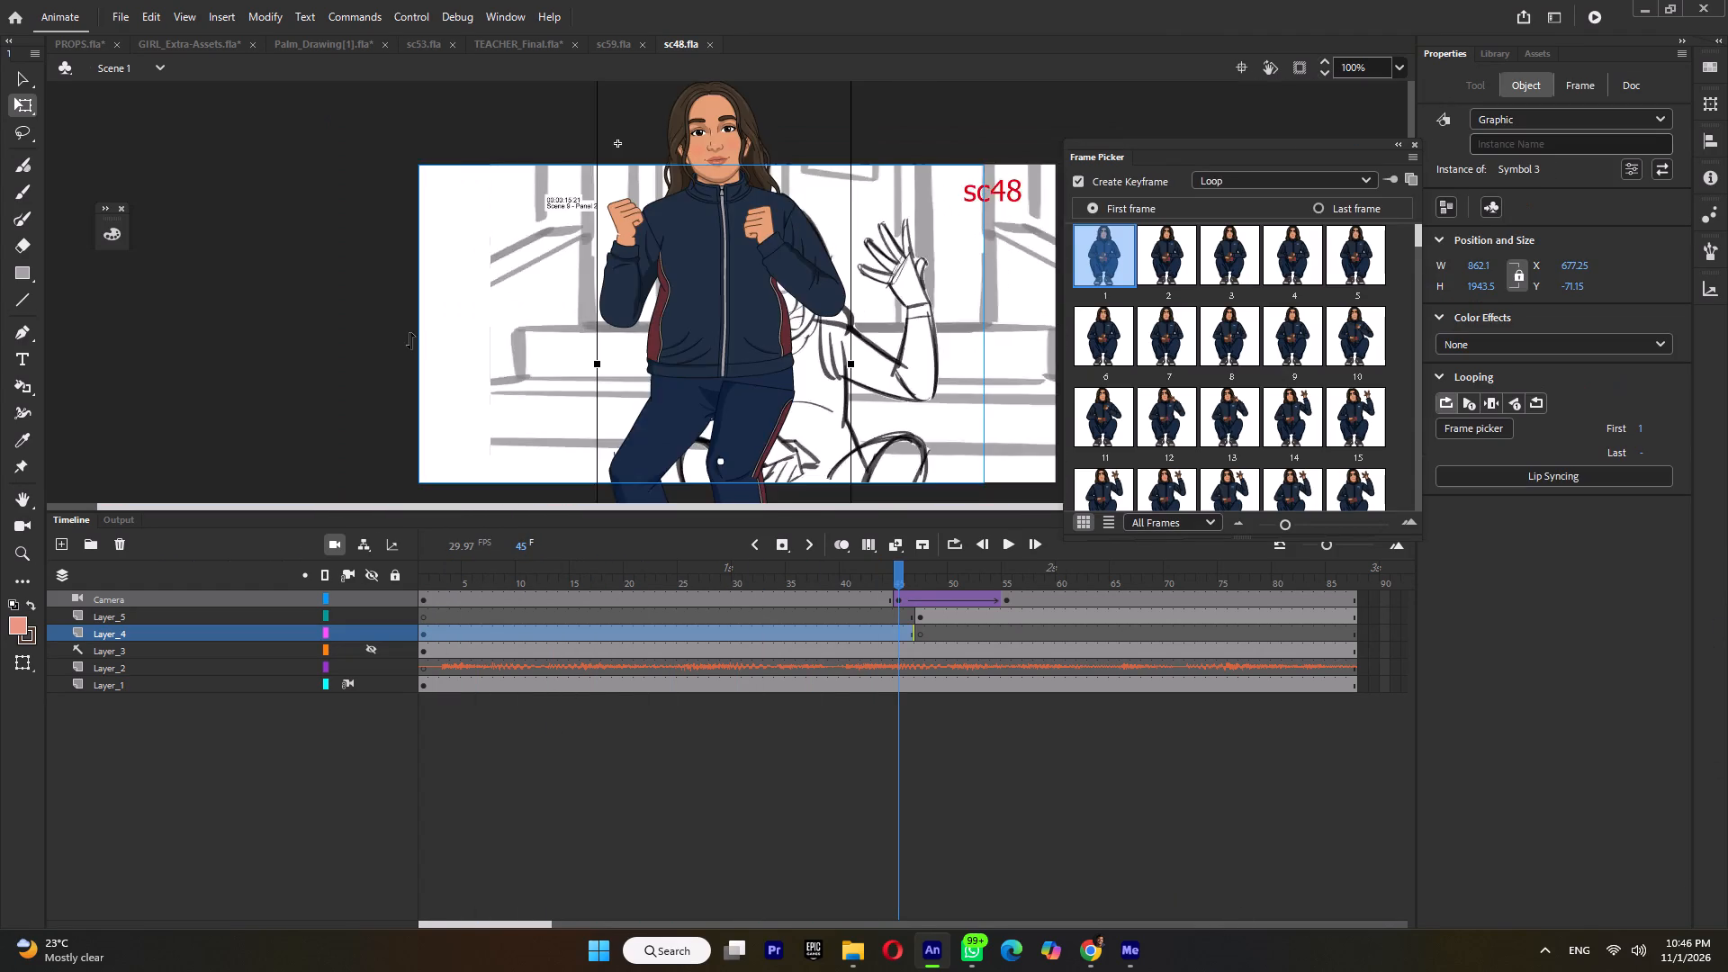
scroll(410, 340, "down", 1, "ctrl")
left_click(906, 333)
left_click_drag(917, 386, 483, 382)
left_click_drag(443, 582, 301, 589)
key("Return")
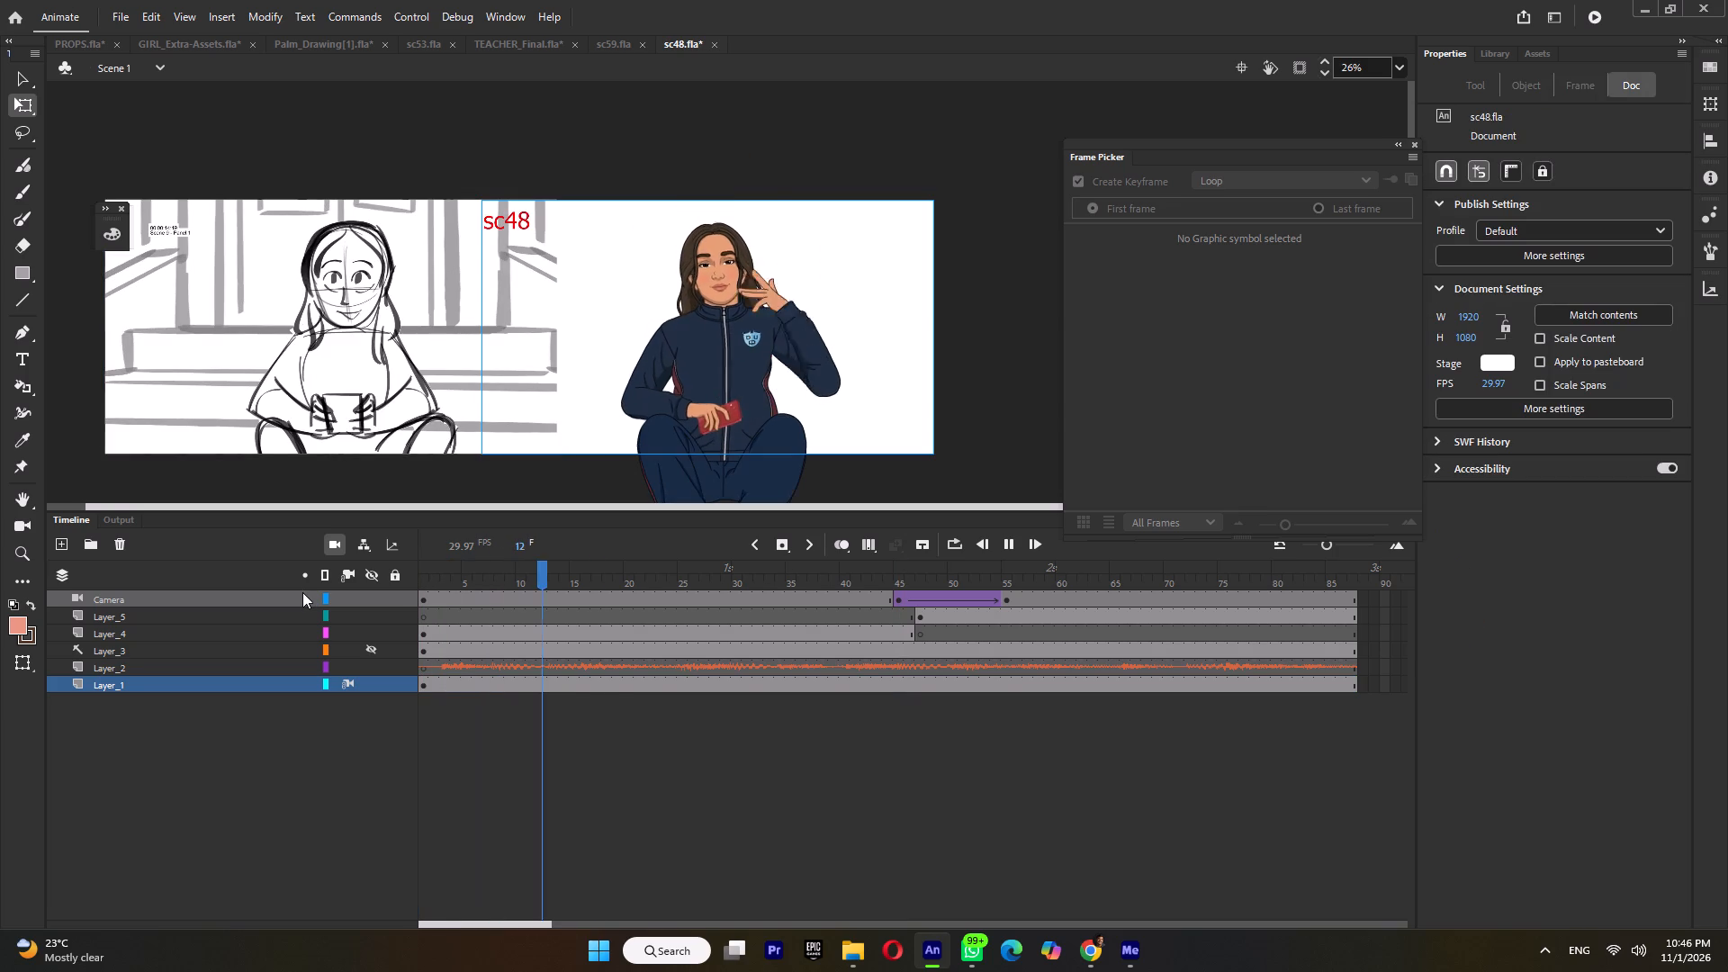
key("Return")
left_click_drag(663, 578, 213, 638)
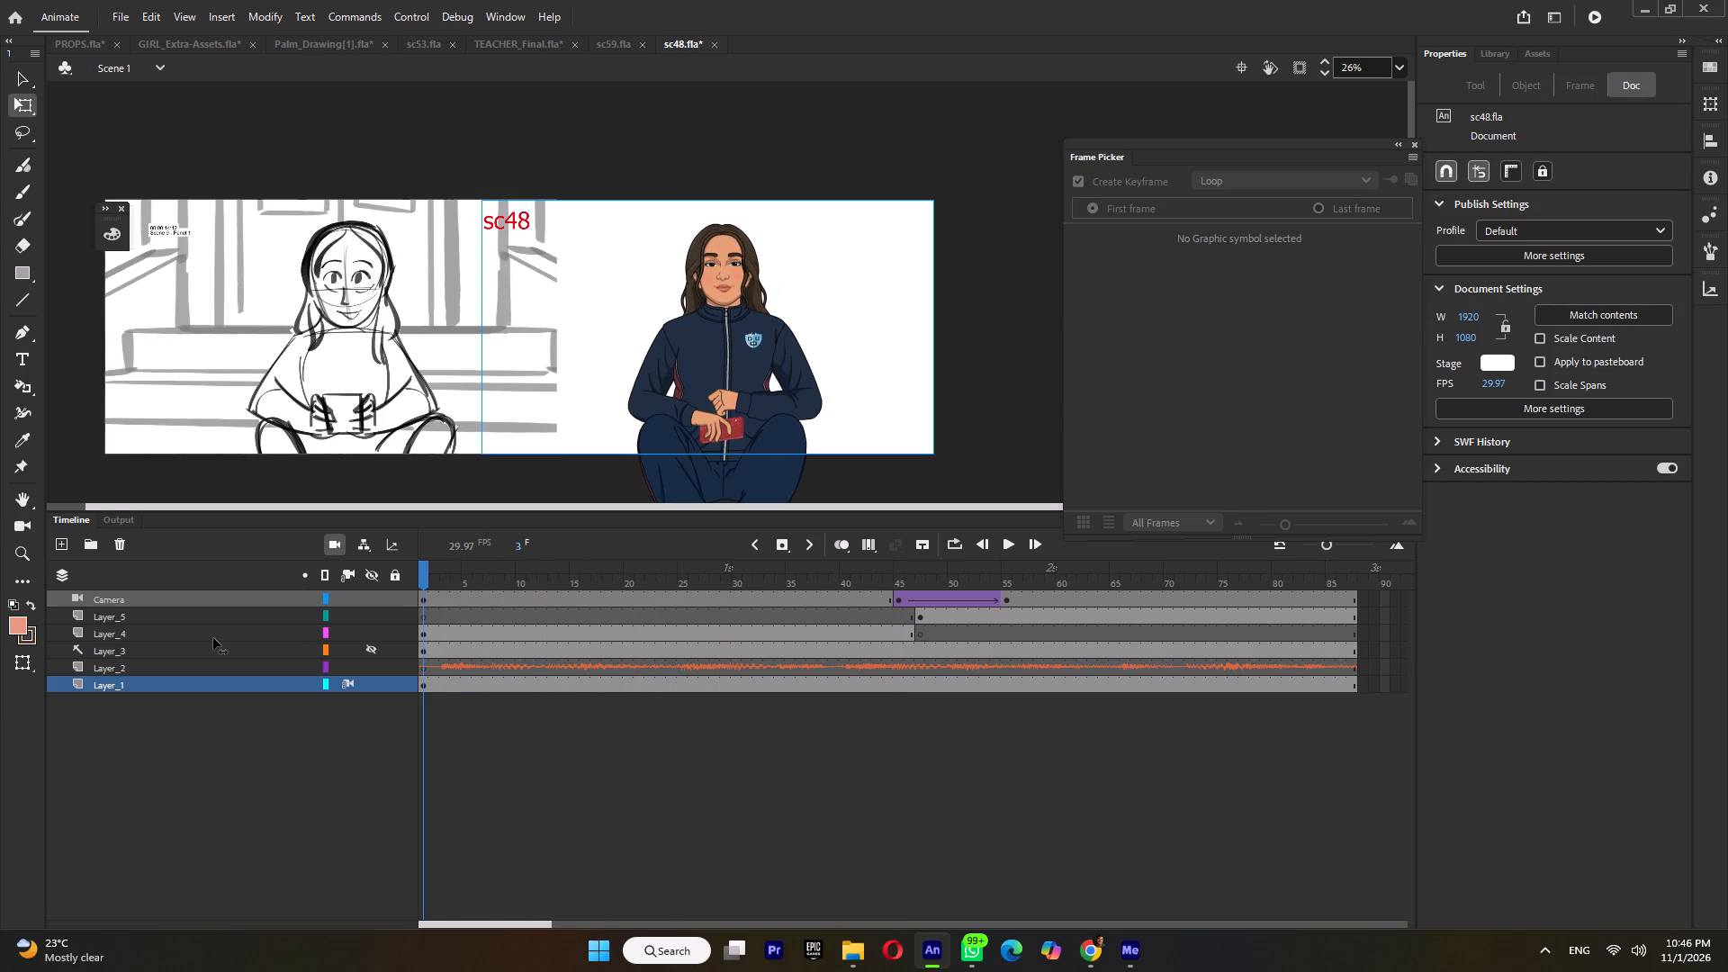
left_click_drag(213, 638, 212, 638)
Inside the girl's face symbol on frame 1, shift both irises left and slightly up, and save sc48.fla.
scroll(656, 283, "up", 4, "ctrl")
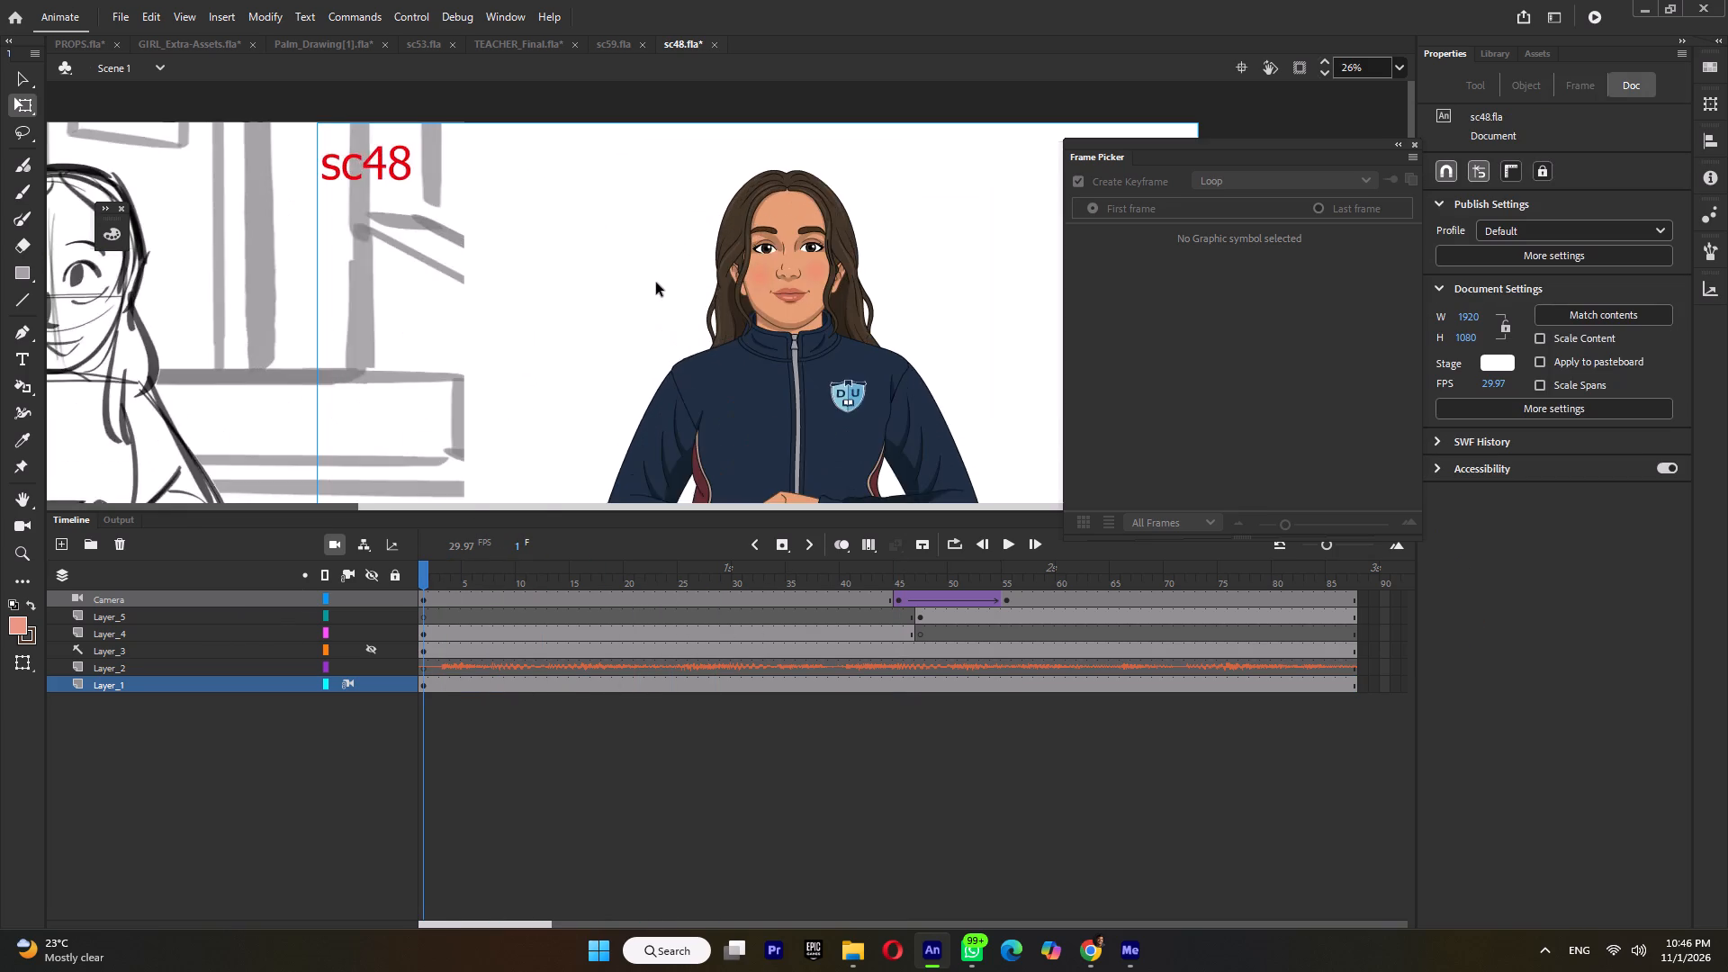
scroll(798, 249, "up", 4, "ctrl")
scroll(826, 271, "down", 4, "ctrl")
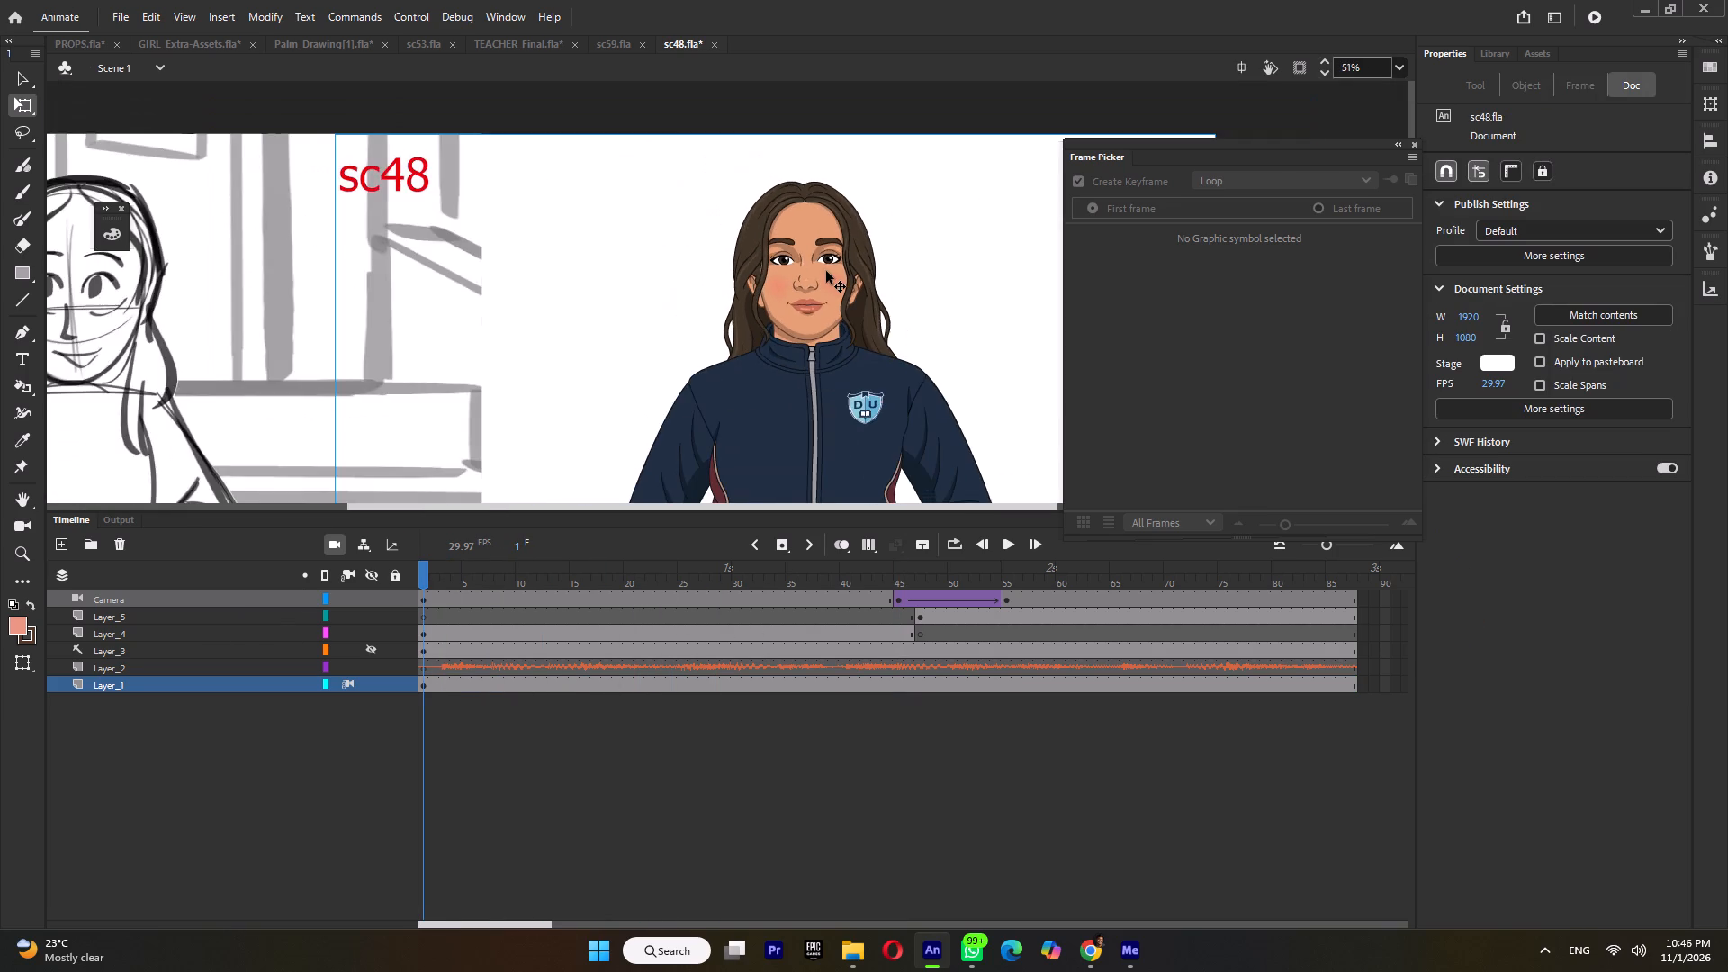
scroll(829, 250, "up", 5, "ctrl")
double_click(827, 266)
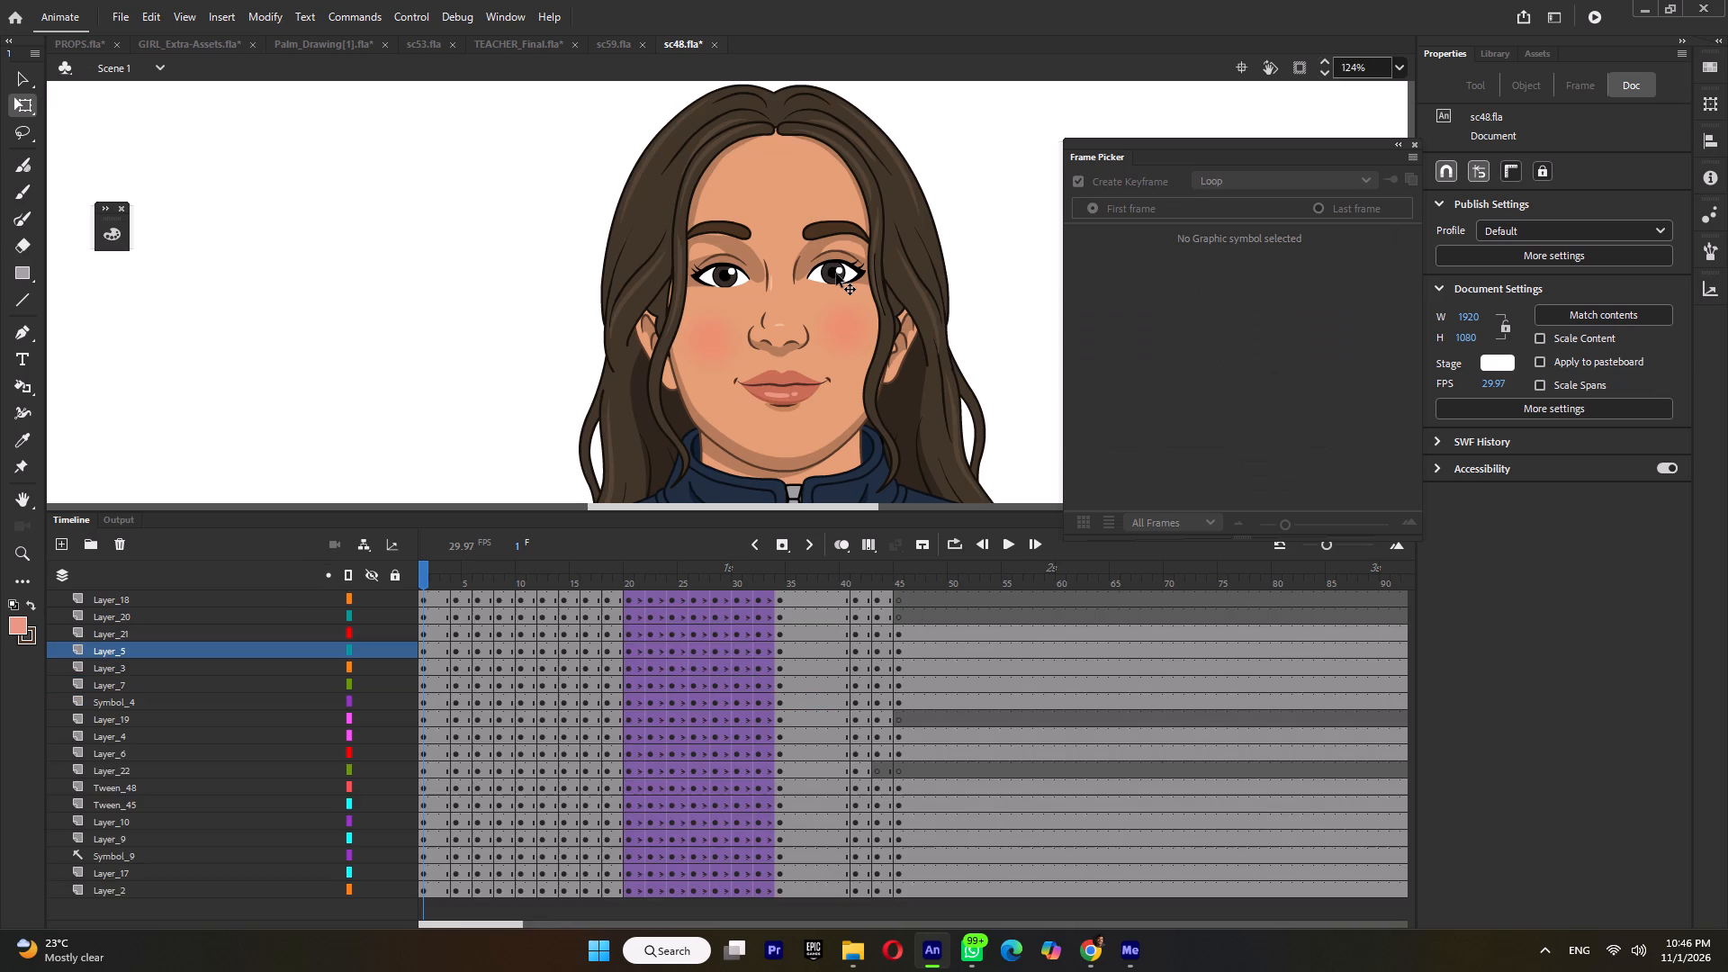
double_click(836, 274)
double_click(836, 274)
left_click(836, 274)
scroll(836, 274, "up", 4, "ctrl")
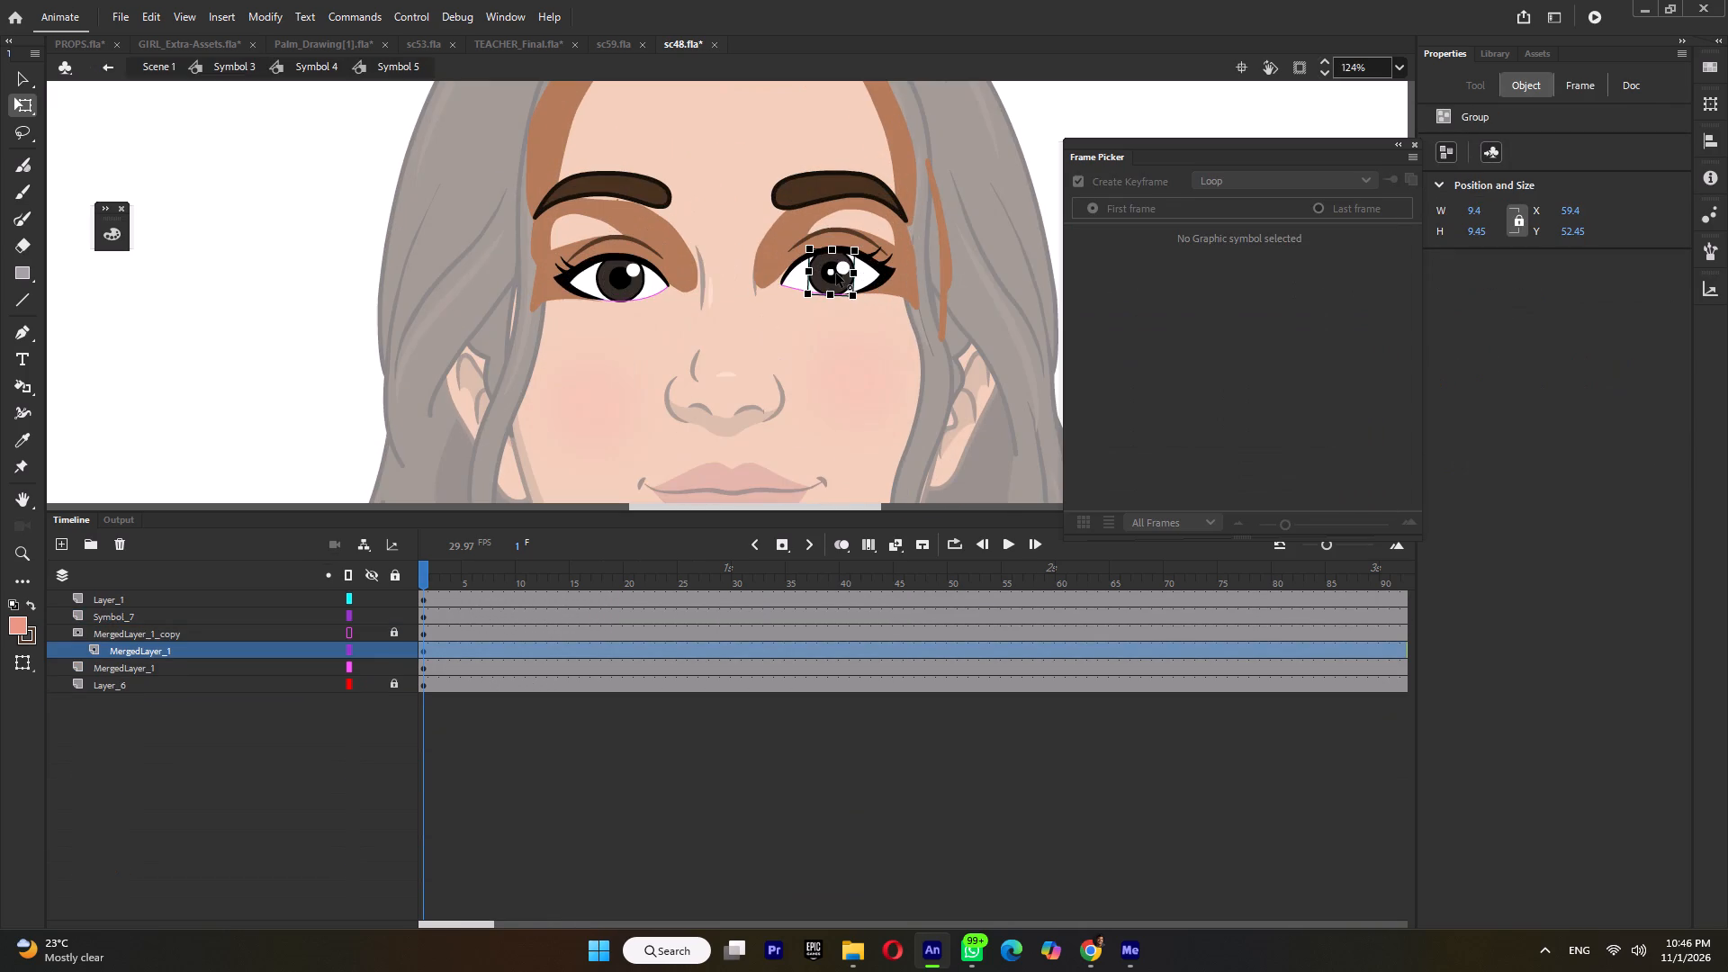
left_click(628, 278, "shift")
scroll(628, 279, "up", 5, "ctrl")
left_click_drag(629, 280, 608, 283)
left_click_drag(609, 286, 607, 274)
scroll(607, 275, "down", 9, "ctrl")
key("ctrl+s")
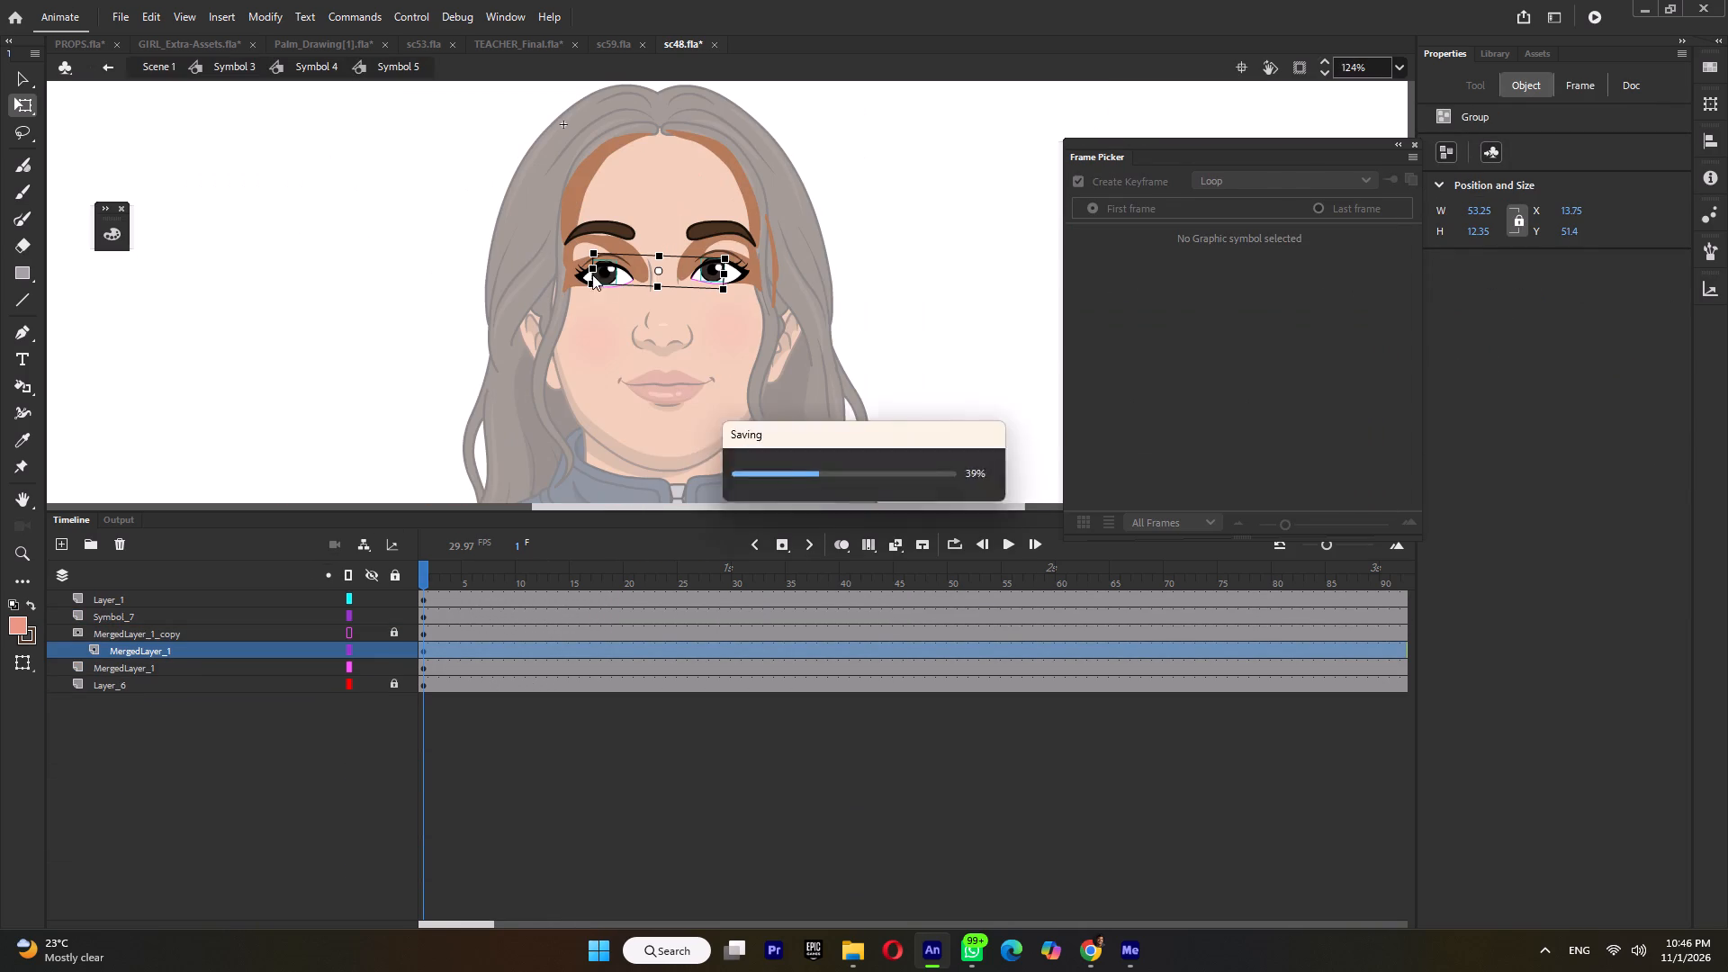
Nudge both irises together slightly back to the right and save sc48.fla.
left_click(426, 225)
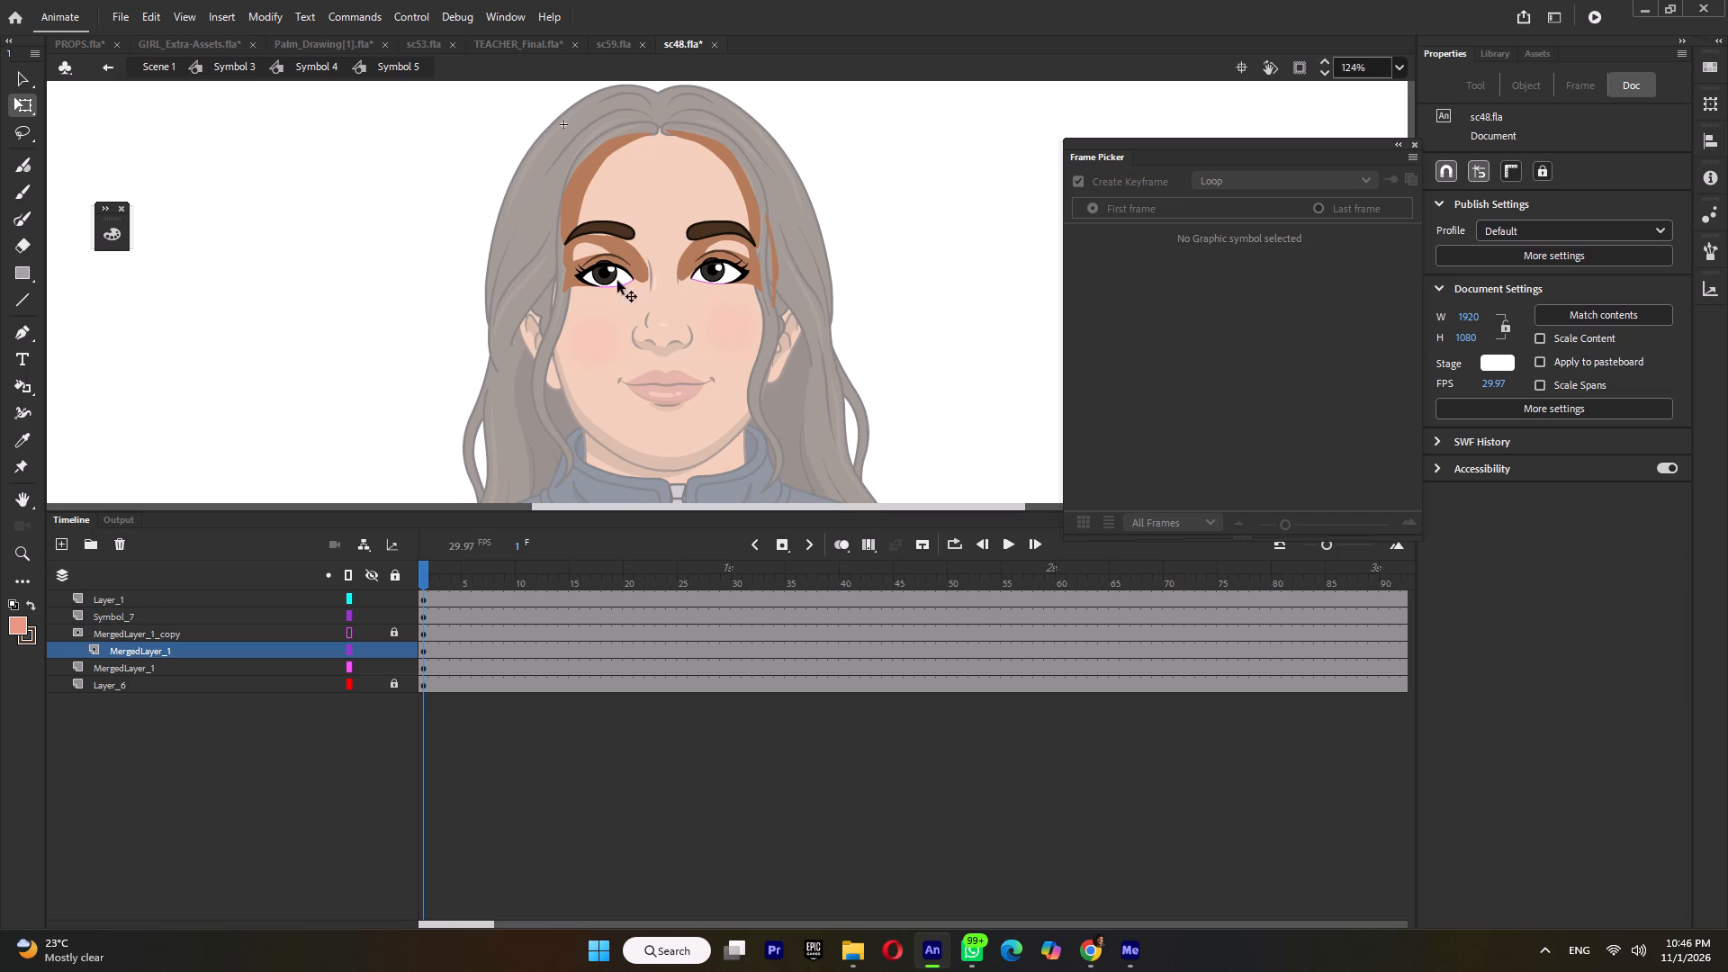
left_click(594, 277, "shift")
scroll(730, 266, "up", 4, "shift")
scroll(433, 304, "down", 6, "ctrl")
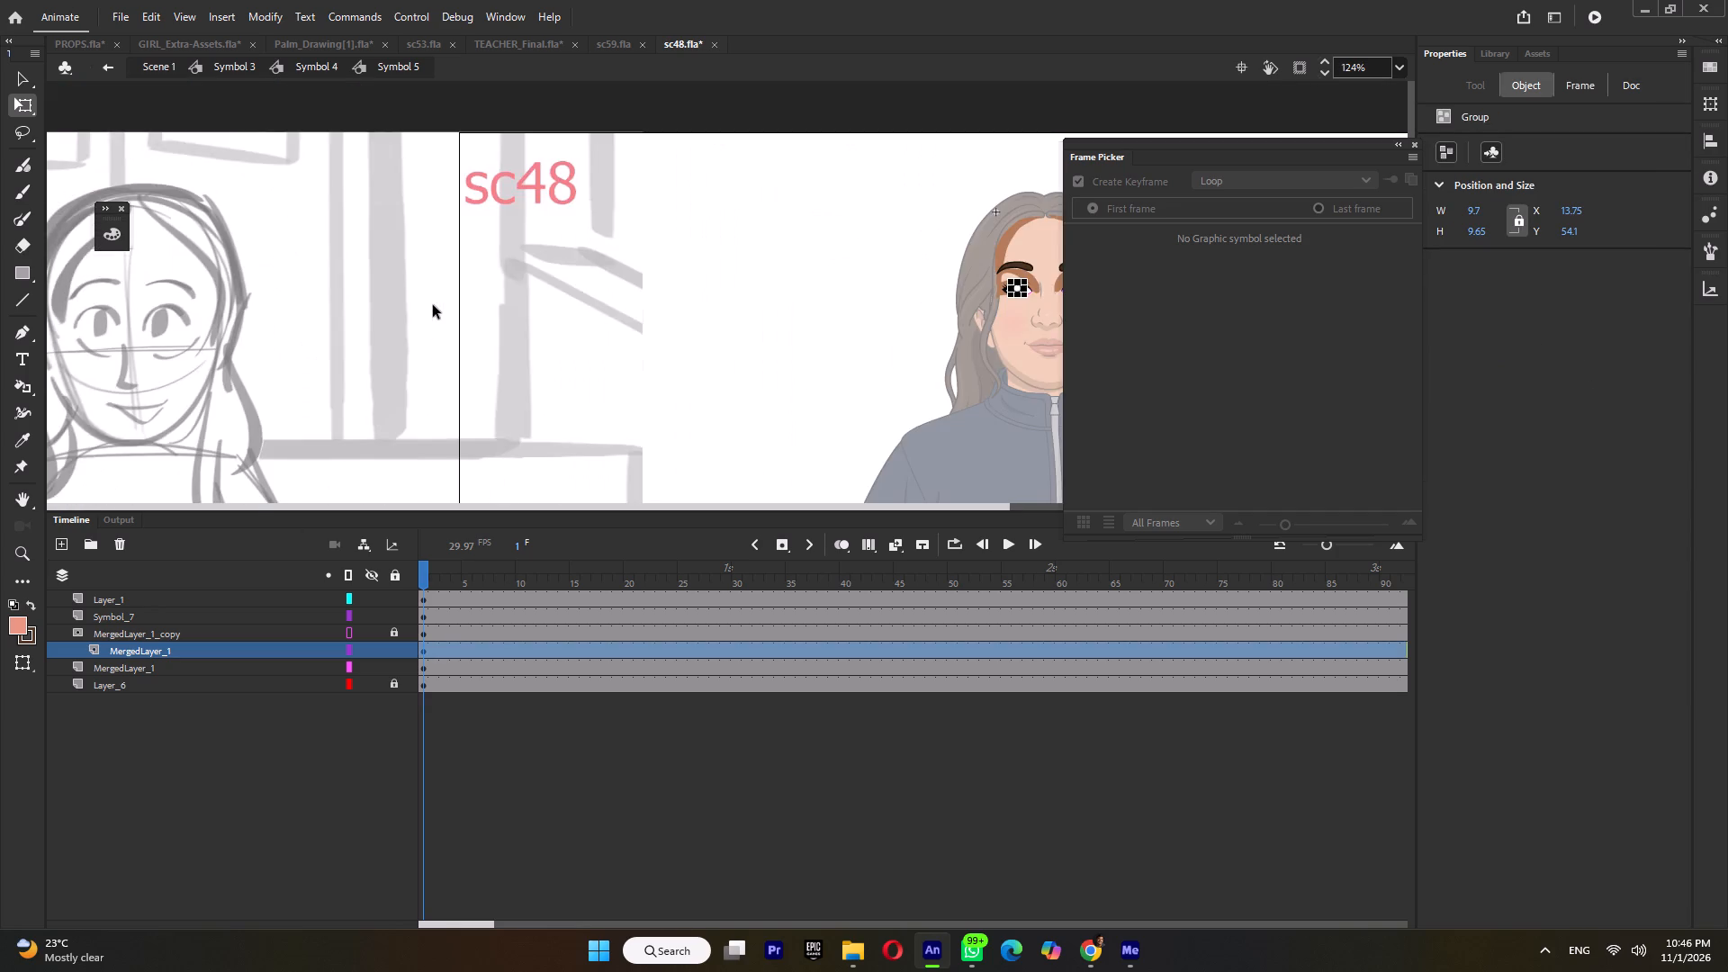
scroll(450, 355, "down", 4, "ctrl")
scroll(734, 364, "up", 6, "ctrl")
scroll(746, 237, "up", 4, "ctrl")
left_click(765, 258, "shift")
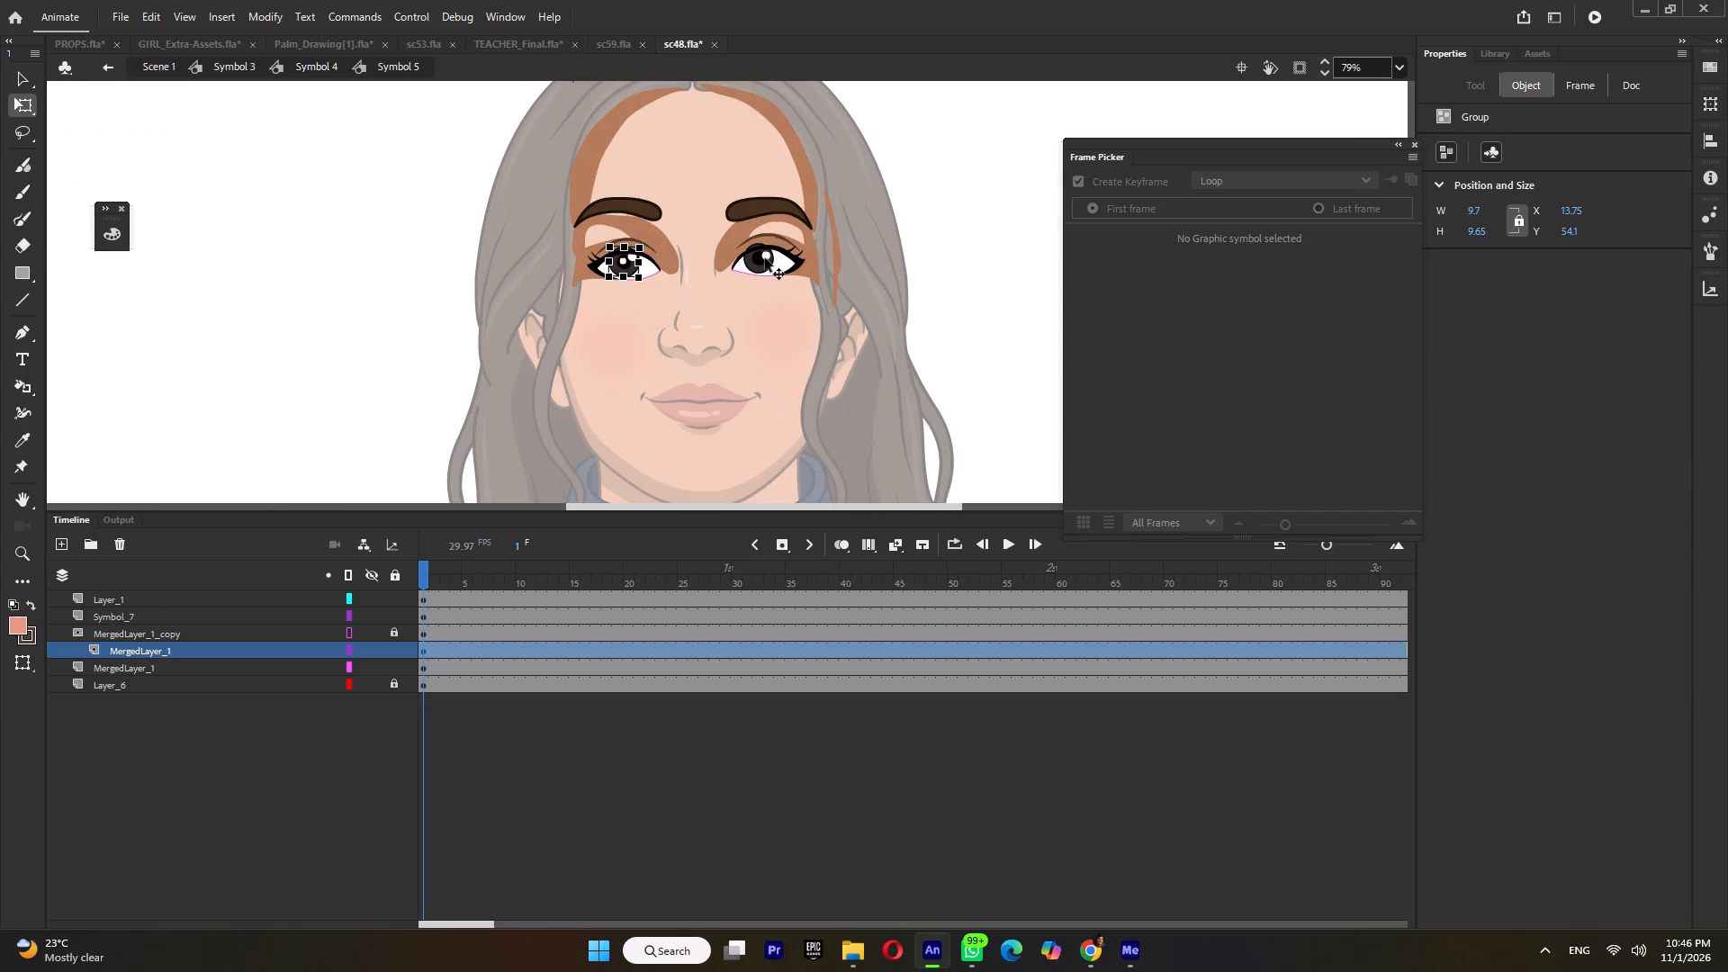
scroll(765, 258, "up", 5, "ctrl")
key("Right")
key("Right")
key("Right")
key("Right")
key("Right")
key("Right")
key("Right")
key("Right")
key("Right")
key("Right")
key("Right")
key("Right")
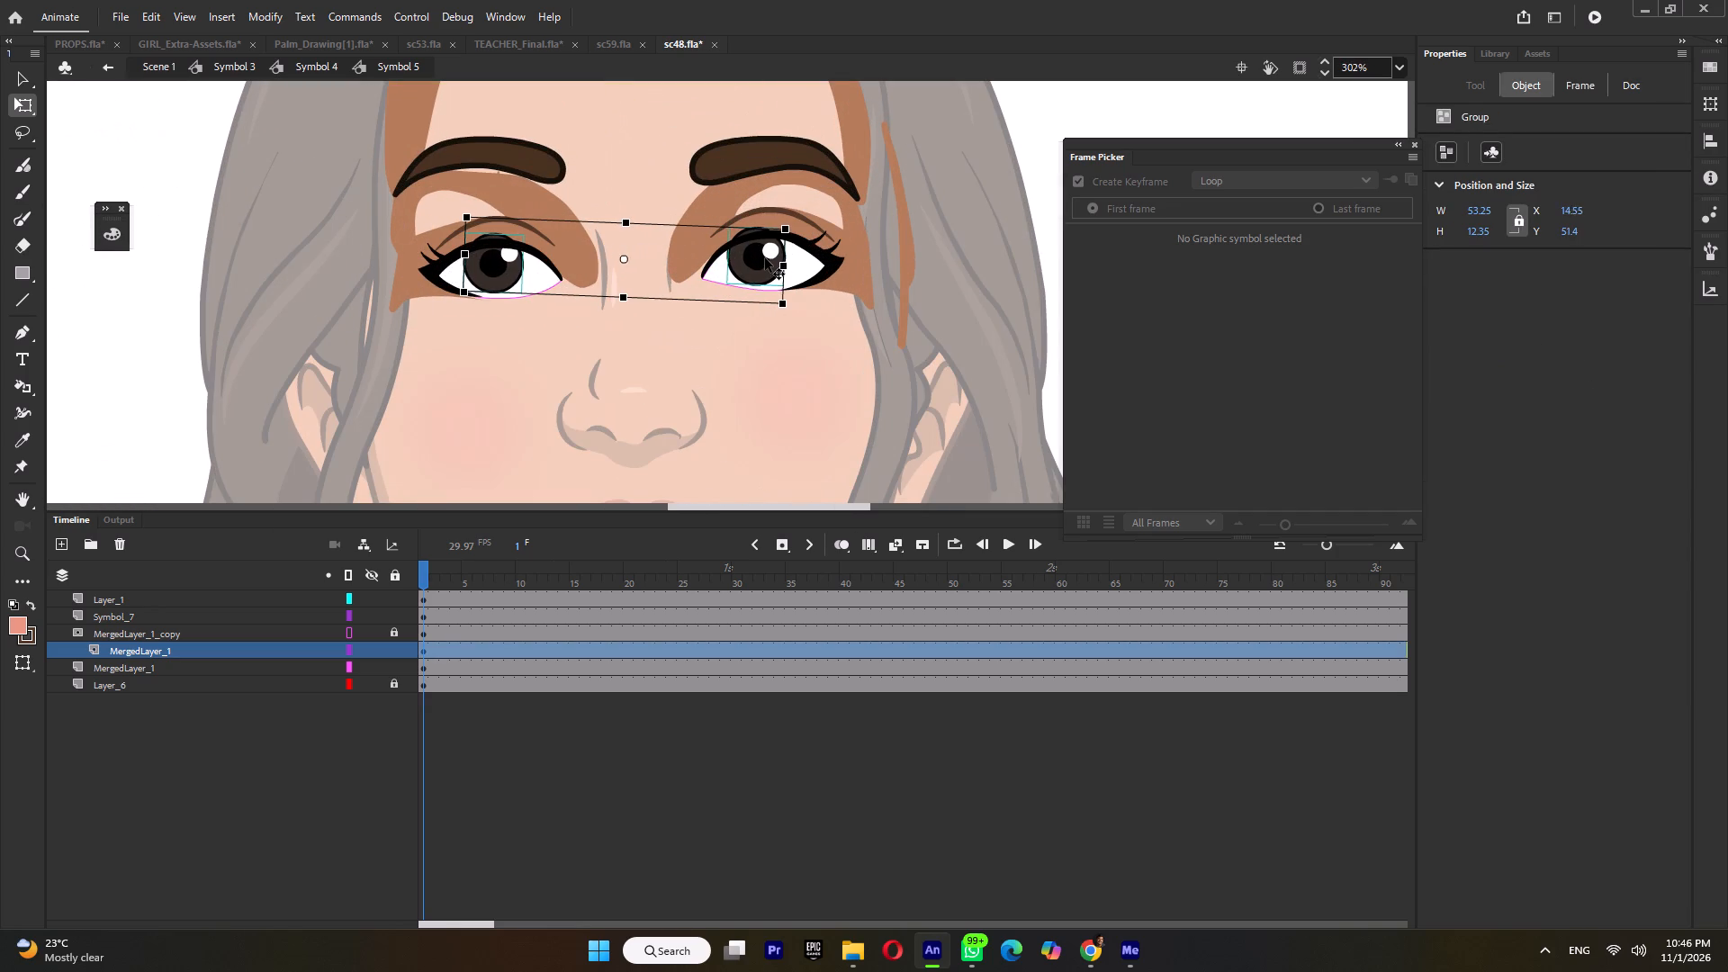
key("Right")
key("Right")
key("Right")
key("Right")
key("Right")
left_click(737, 163)
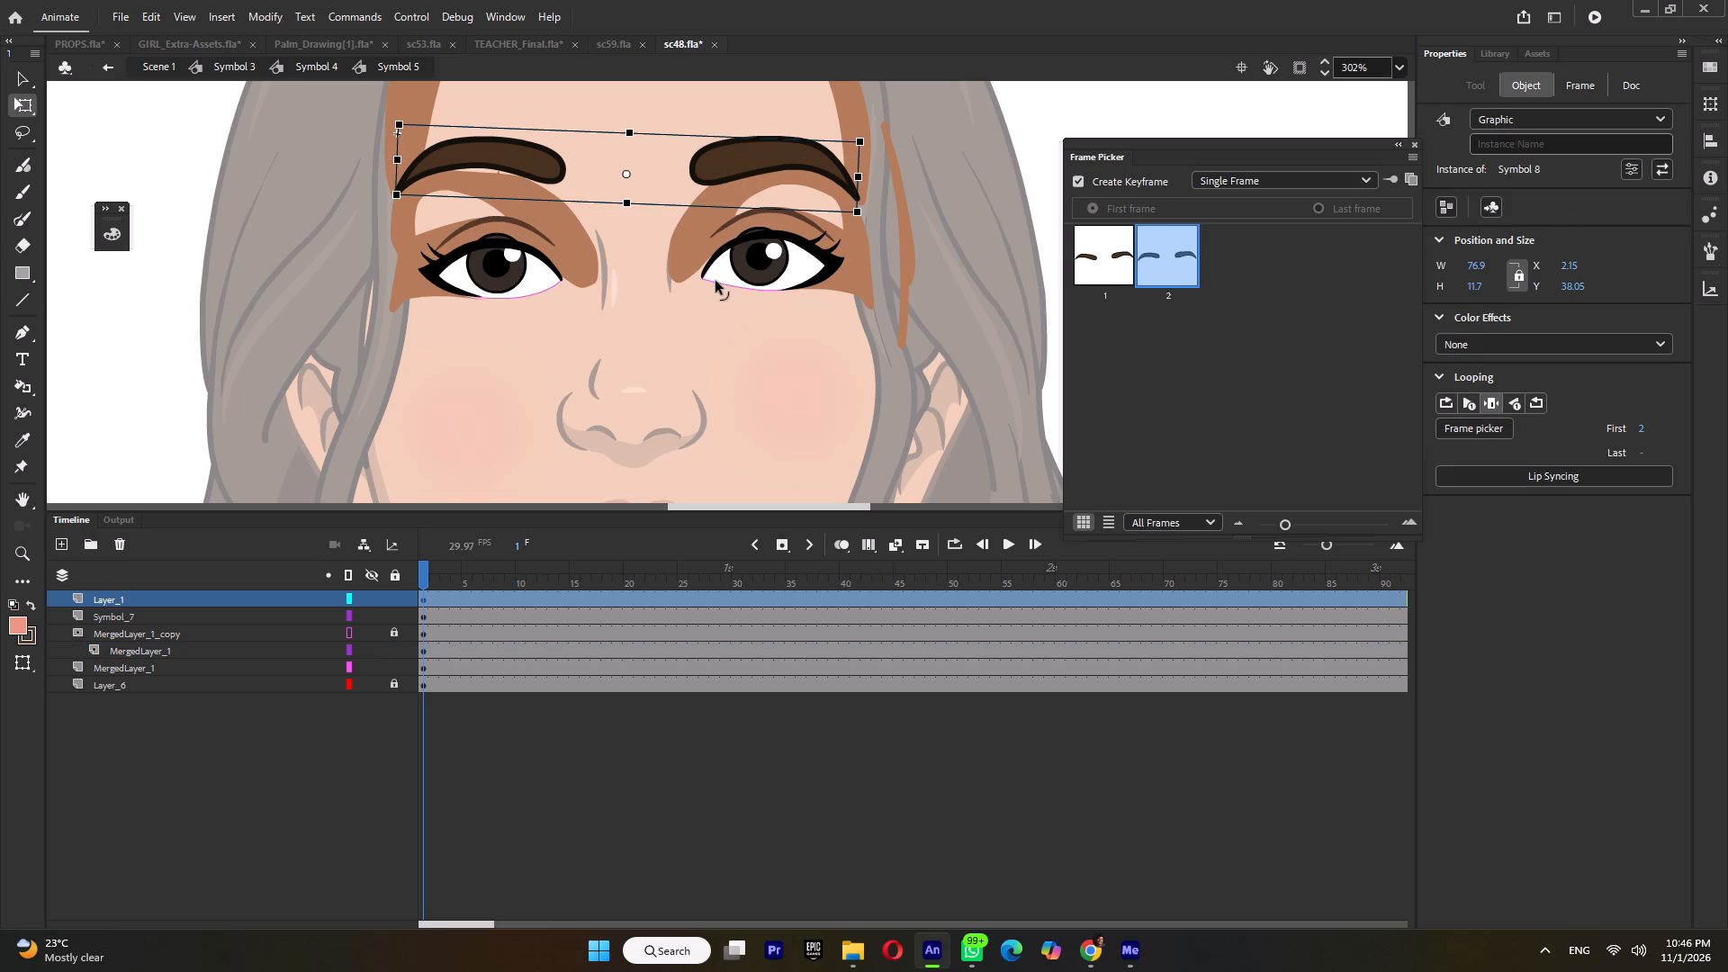
key("ctrl+s")
Scrub through the sc59.fla shot to check it, and close that document.
left_click(612, 46)
scroll(717, 337, "down", 1, "ctrl")
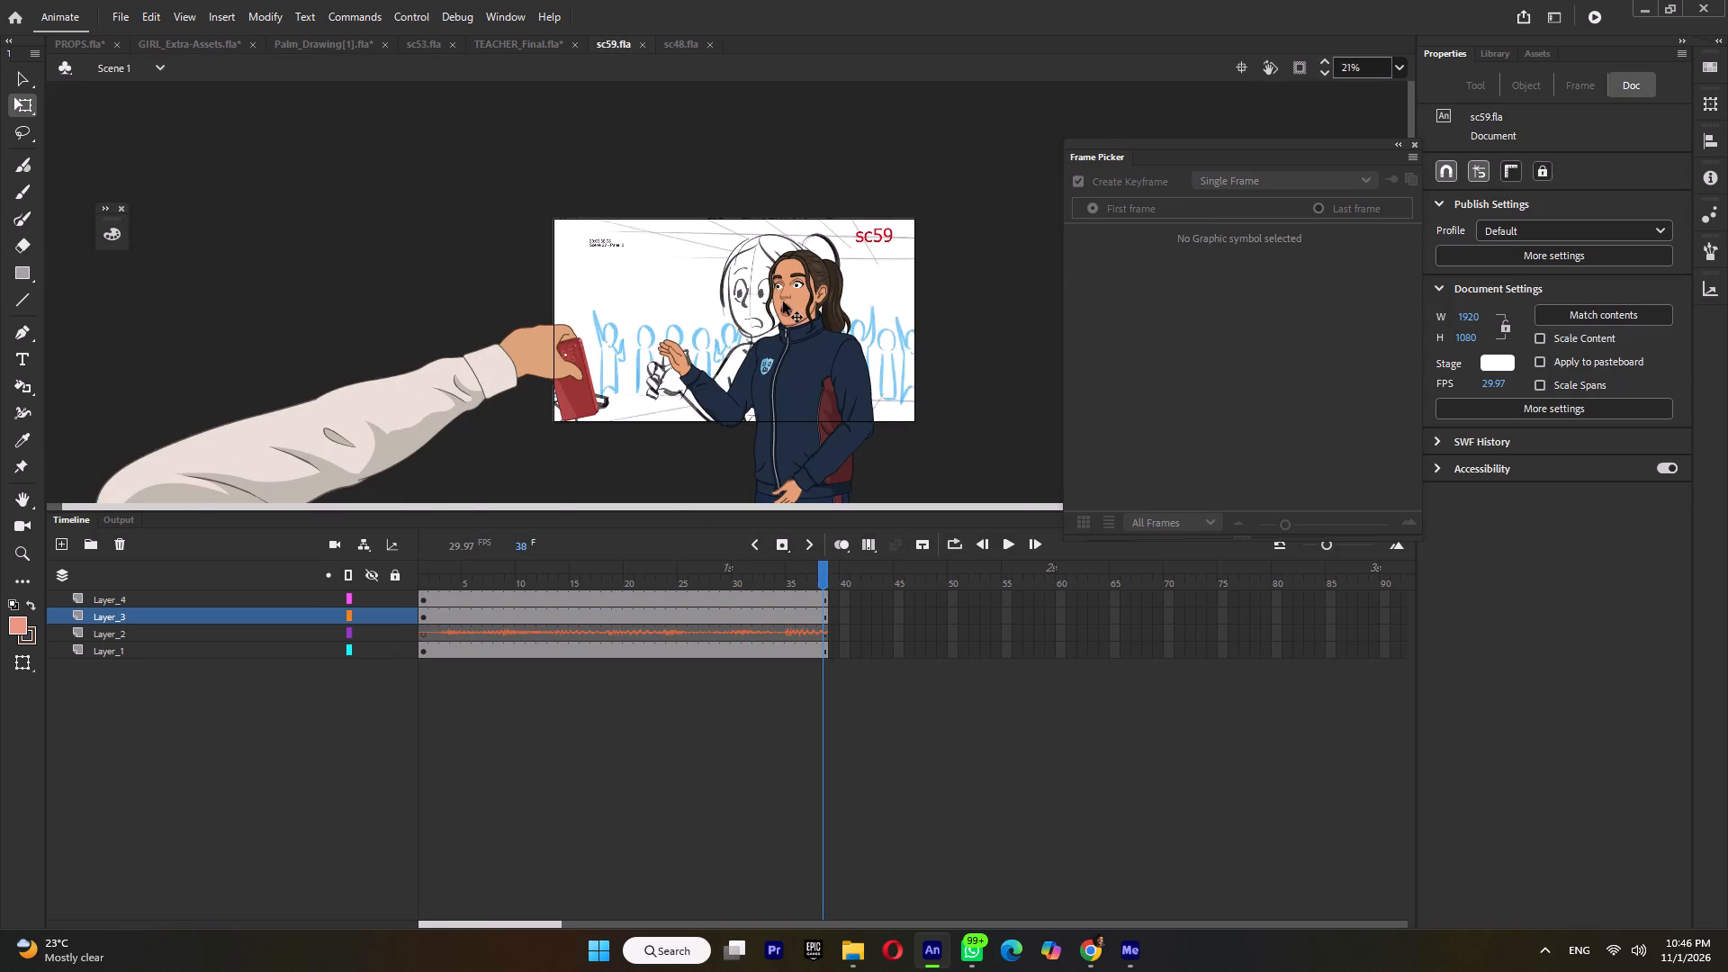
scroll(783, 301, "up", 4, "ctrl")
left_click_drag(451, 572, 741, 627)
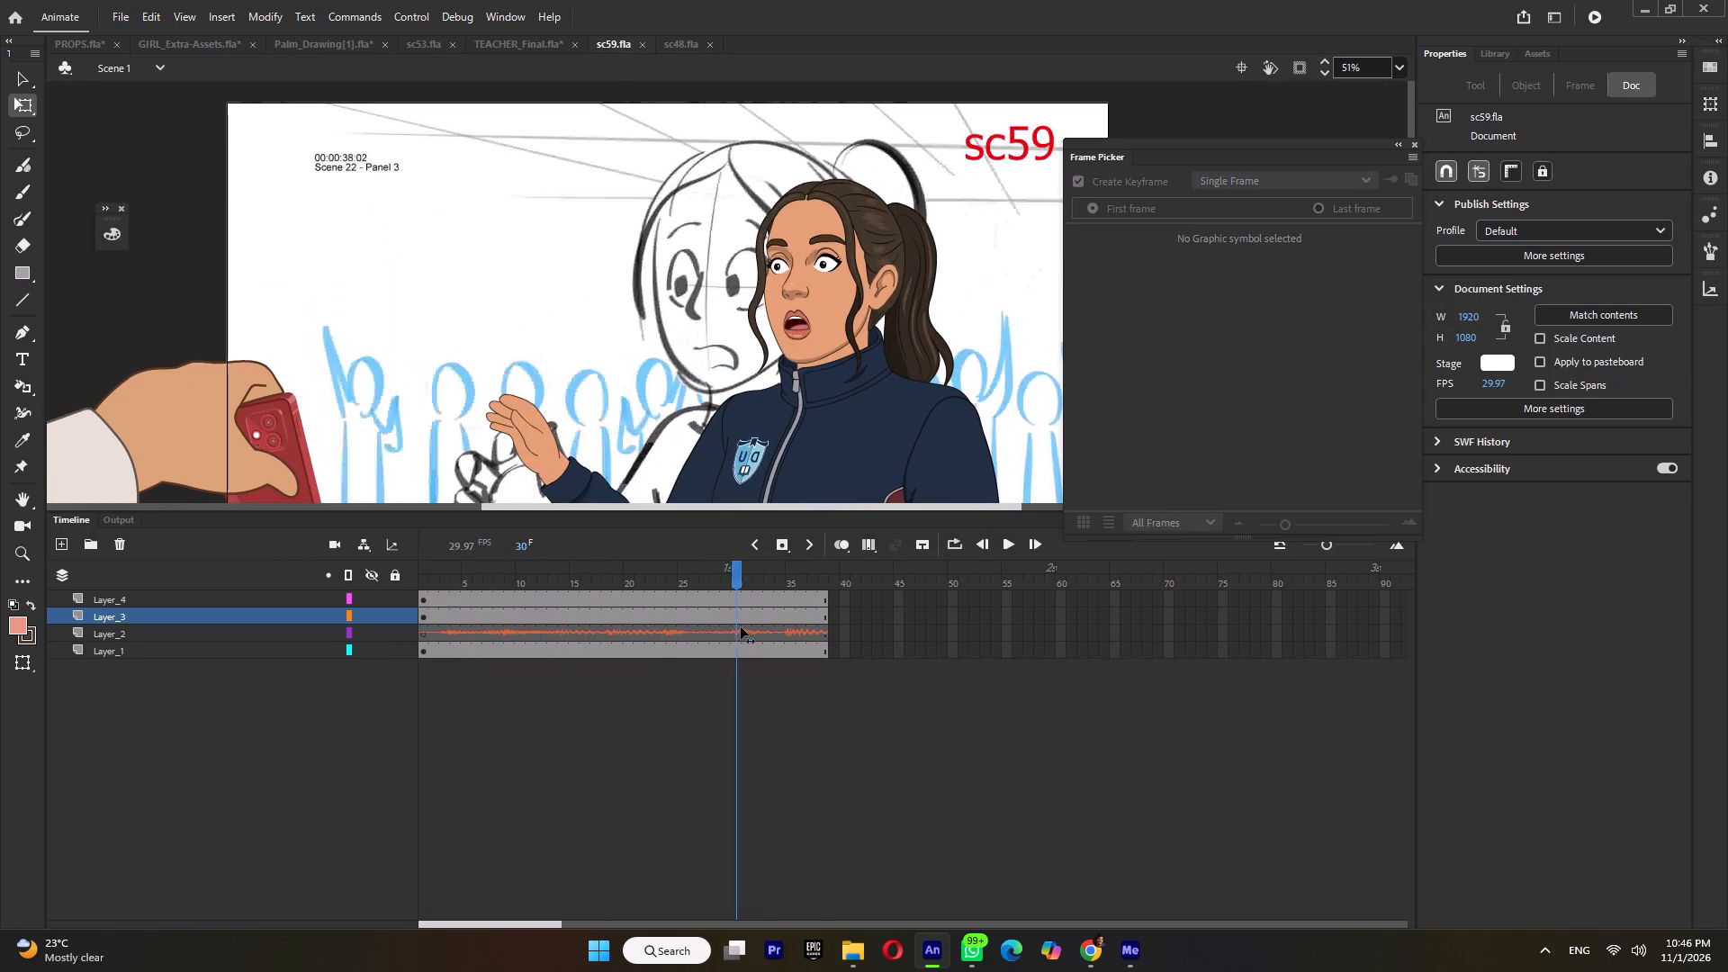
left_click_drag(741, 627, 746, 628)
left_click(639, 44)
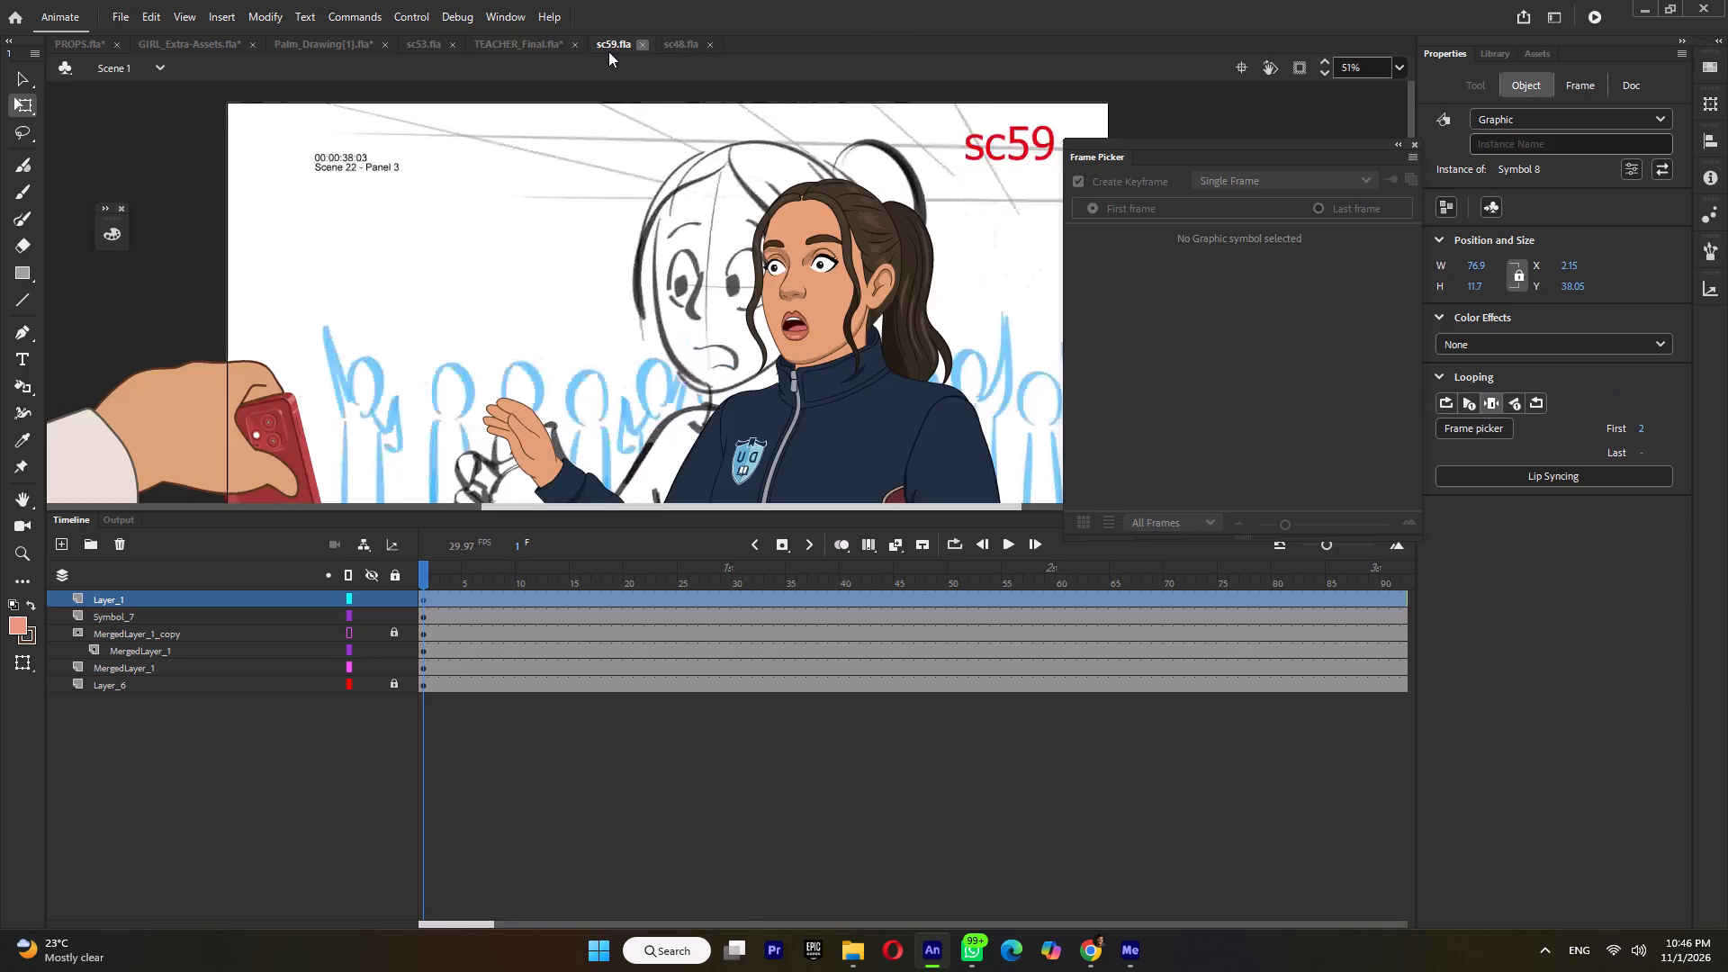
Check the sc53.fla shot back to its first frame and return to sc48.fla.
left_click(427, 49)
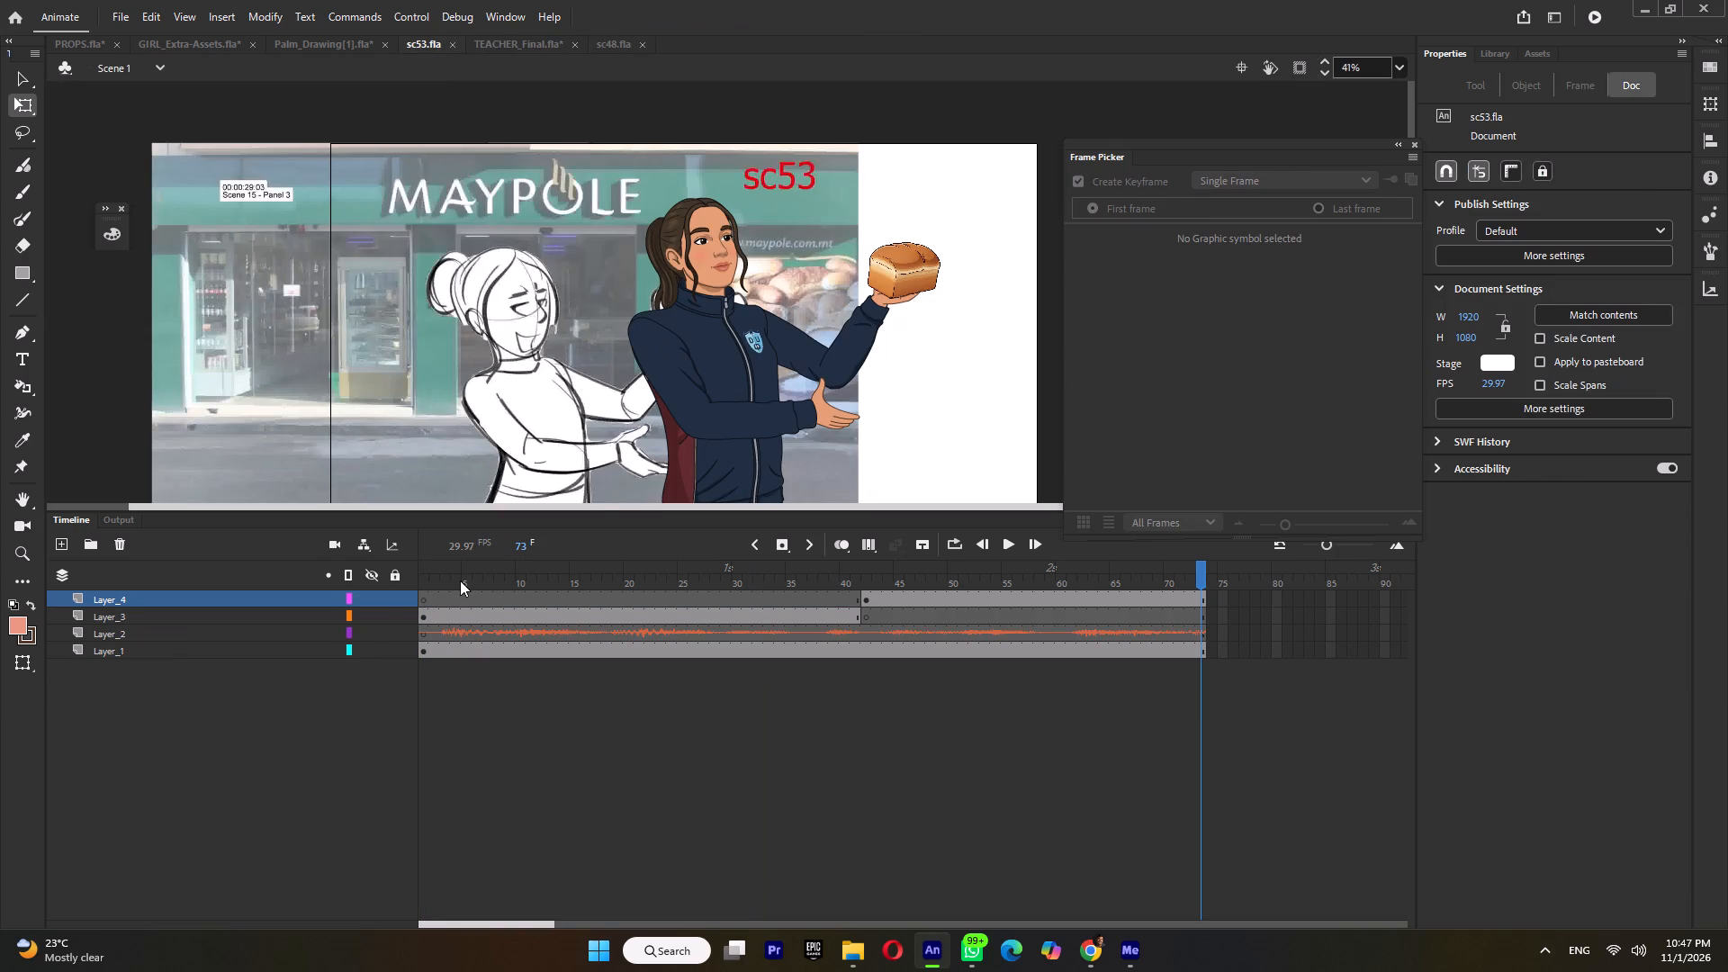
left_click_drag(460, 580, 399, 598)
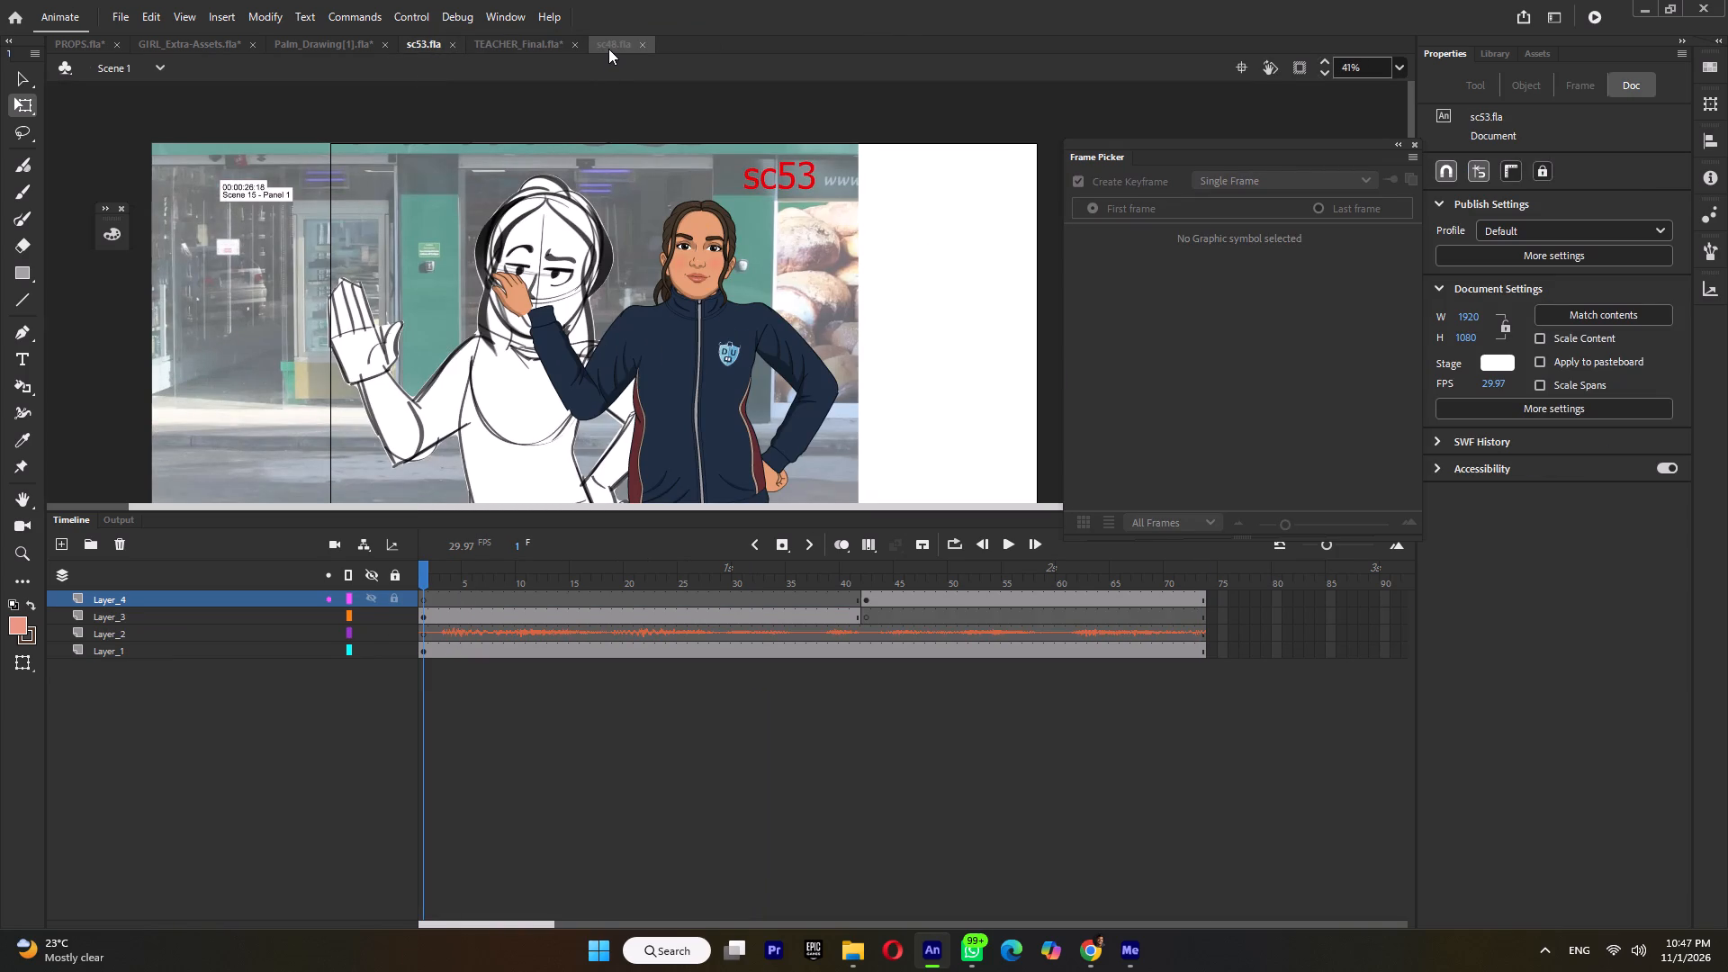
left_click(608, 49)
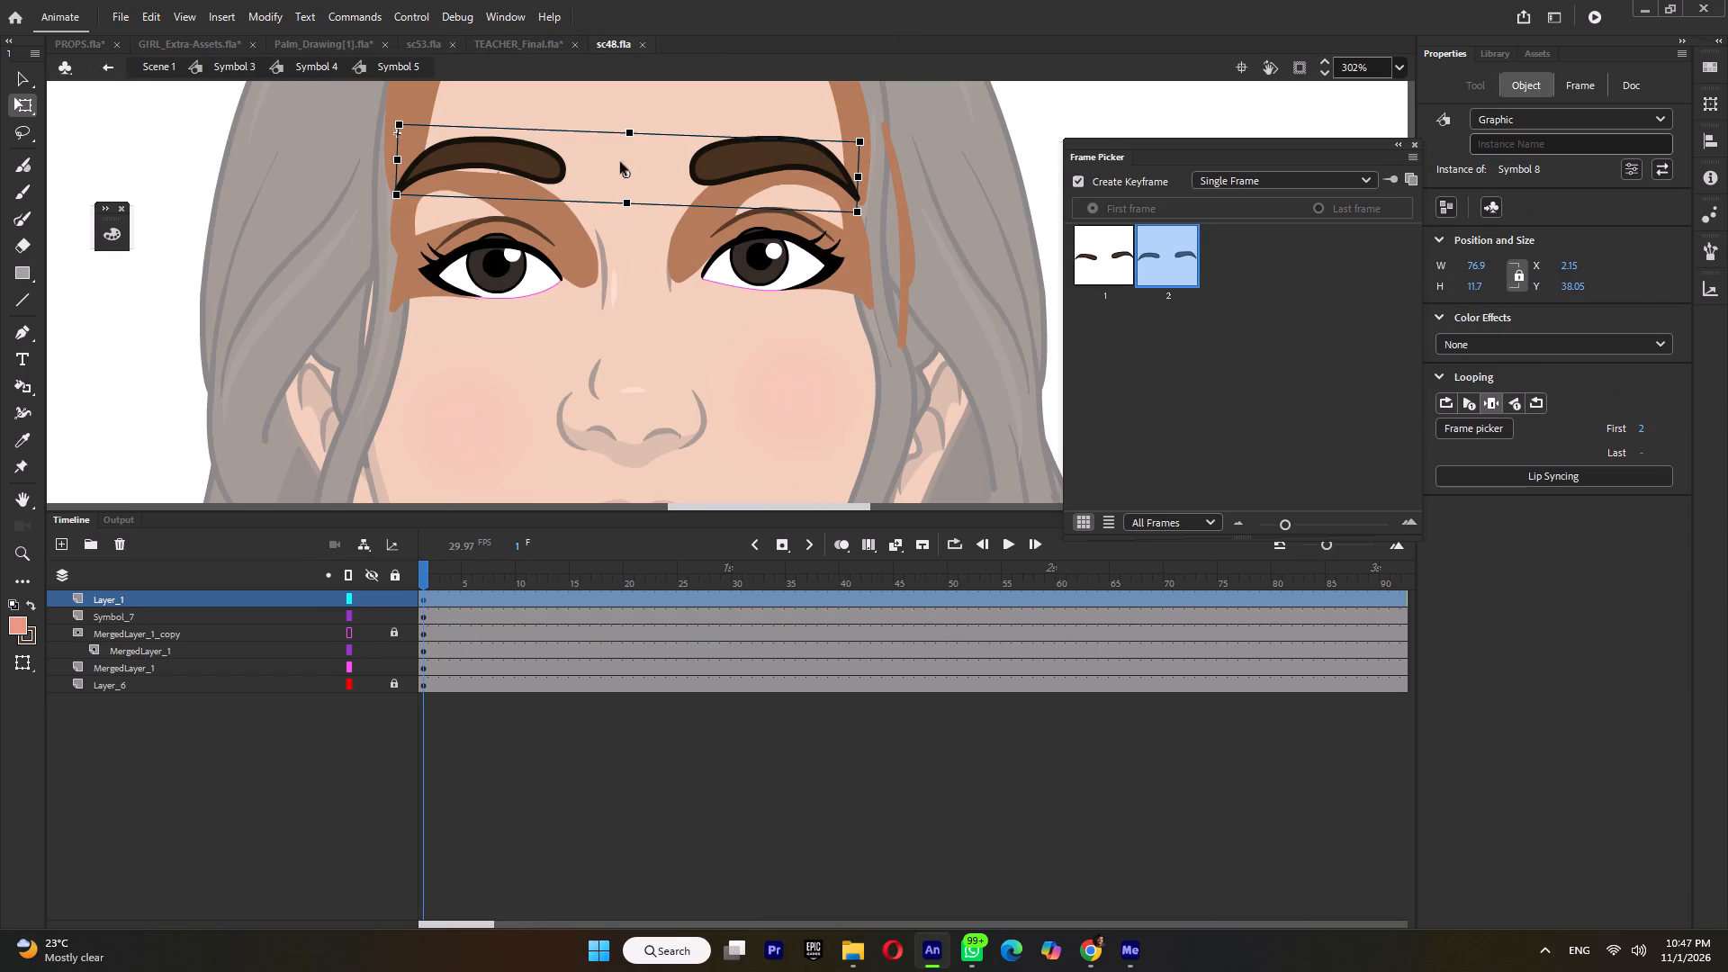
Open the girl's eyebrow symbol and add a new keyframe at frame 3.
double_click(544, 169)
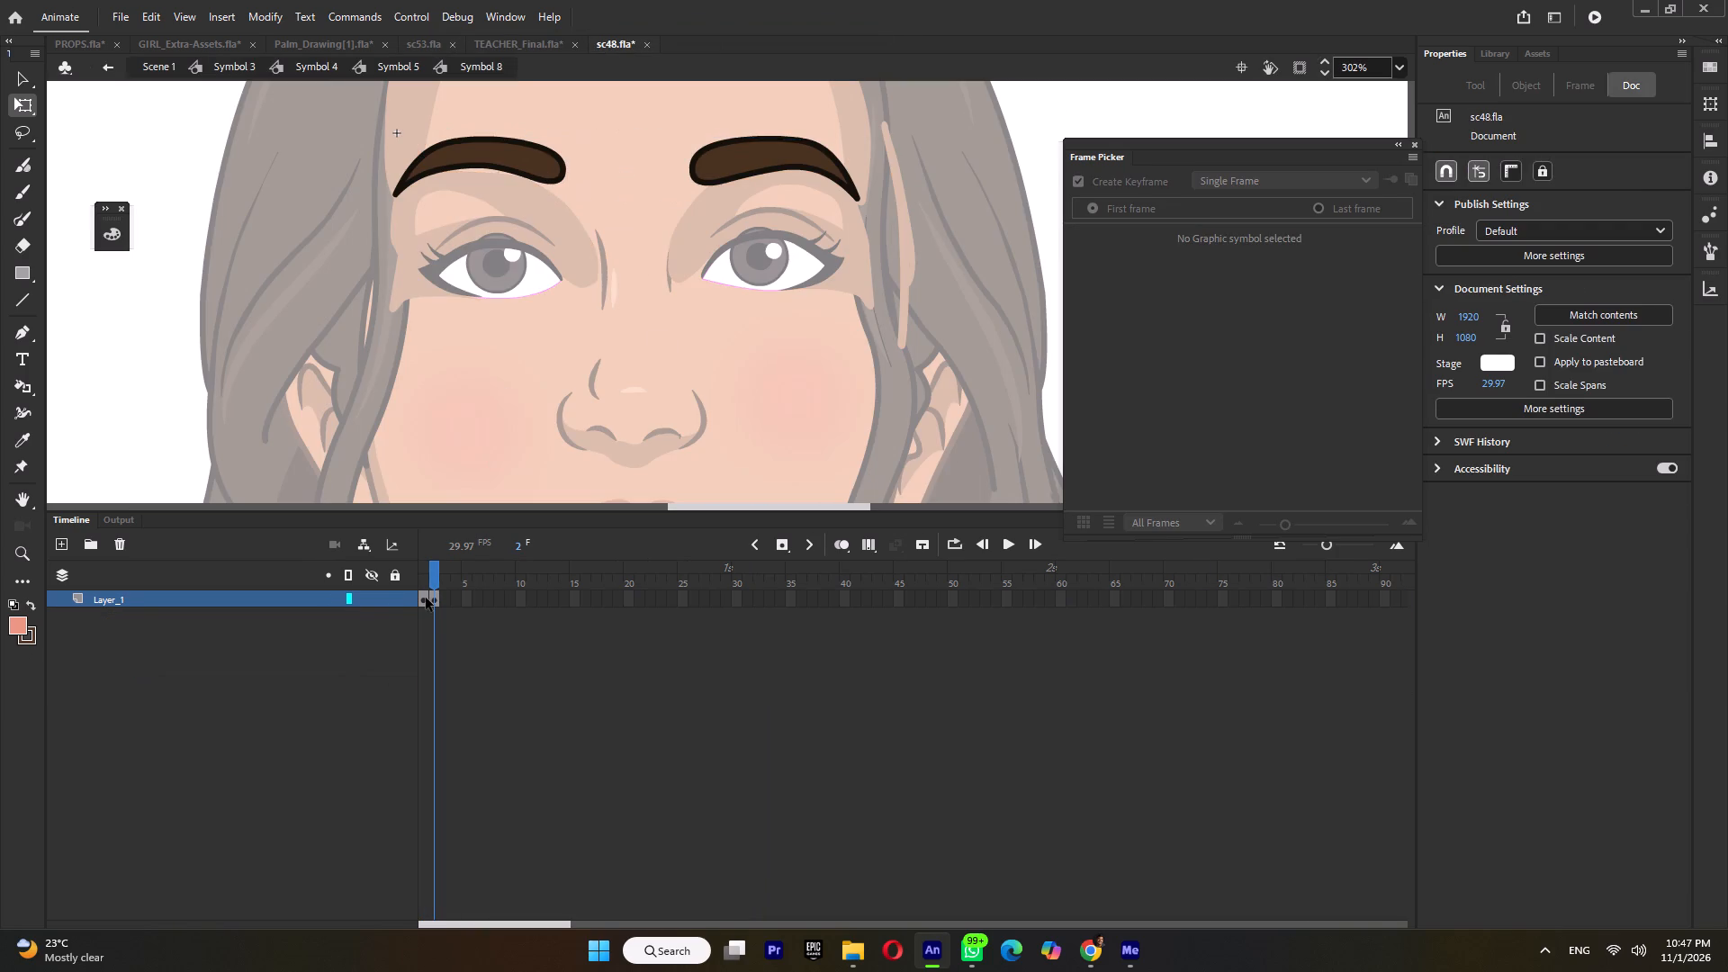
key("F5")
key("F6")
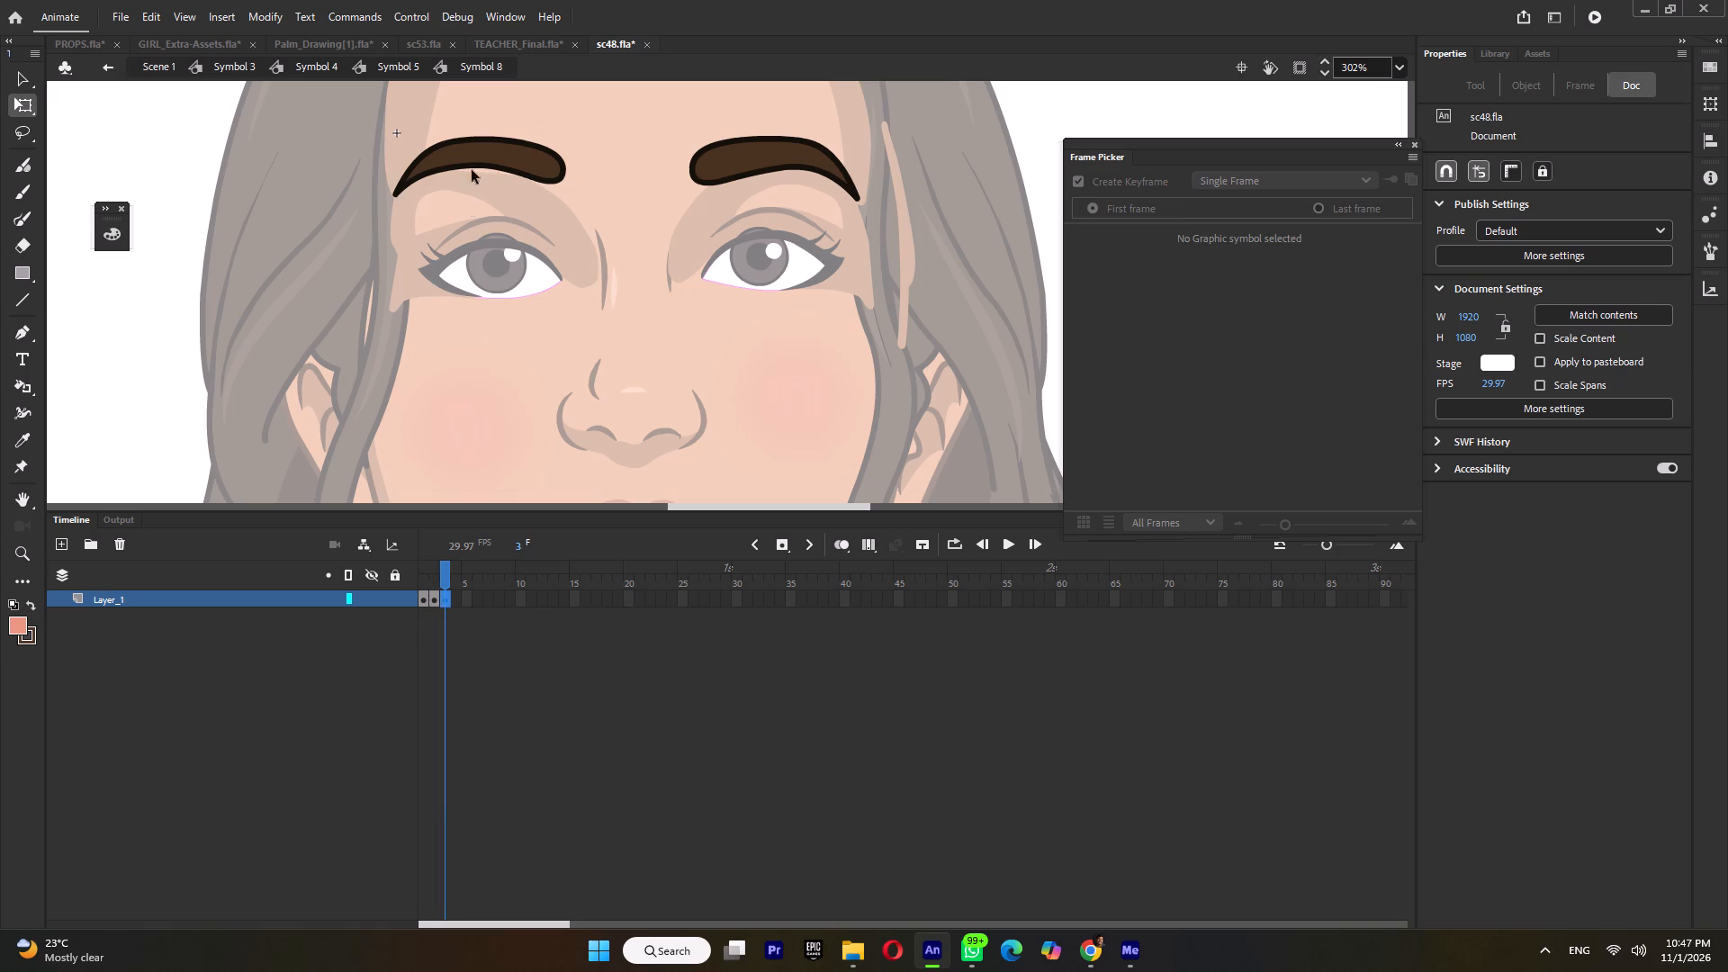
Rotate the left-hand eyebrow about its outer tip so that its inner end sits lower.
double_click(472, 161)
left_click(485, 165)
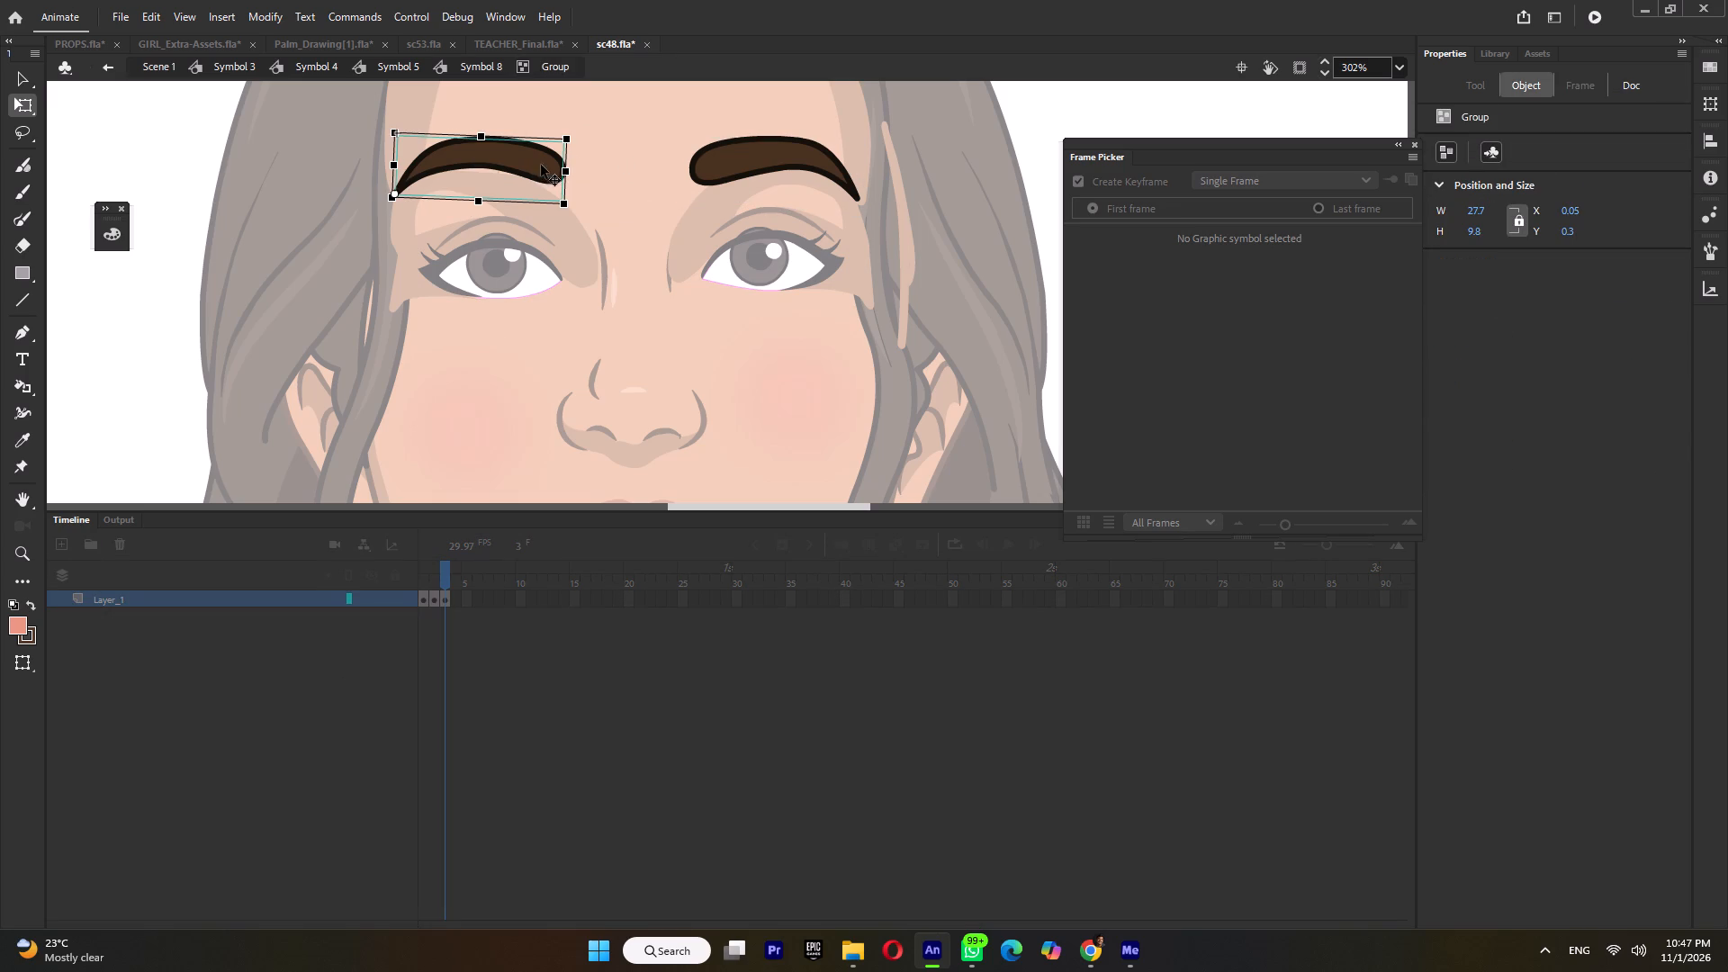
left_click_drag(580, 151, 533, 179)
left_click_drag(577, 144, 589, 166)
Reshape the left-hand eyebrow inside its group, flattening the upper and lower edges and raising the inner end slightly.
double_click(454, 162)
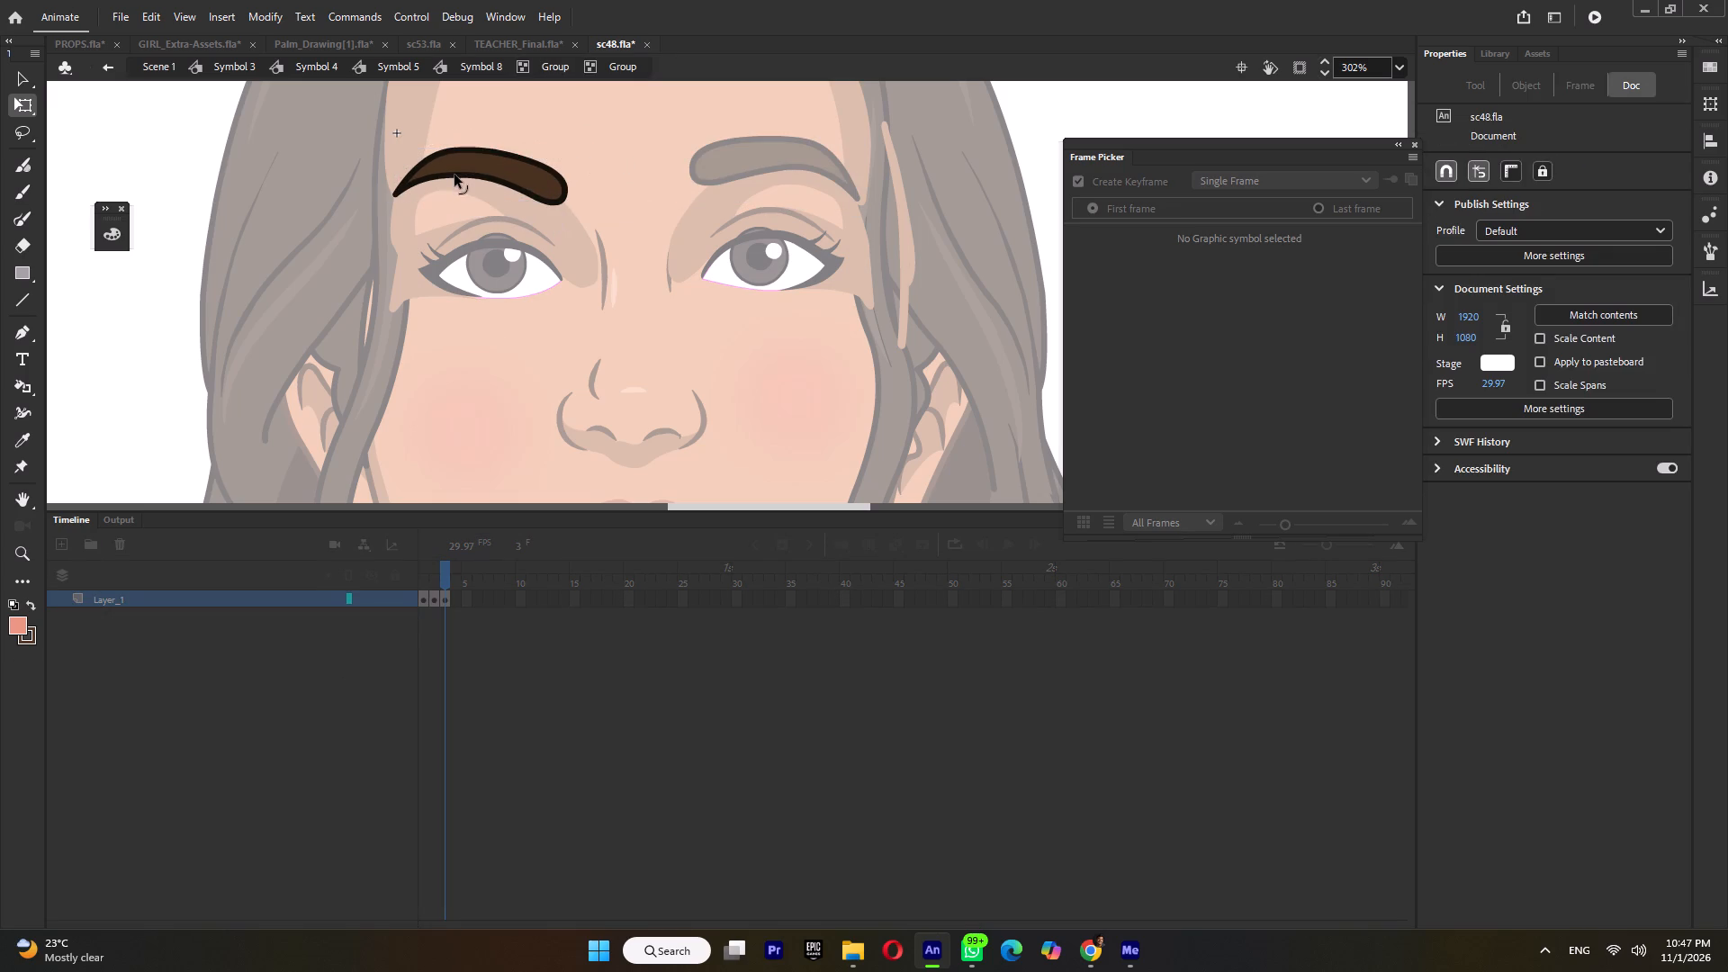
left_click(454, 175)
left_click(497, 184)
left_click(453, 188)
left_click_drag(472, 147, 471, 159)
left_click(499, 190)
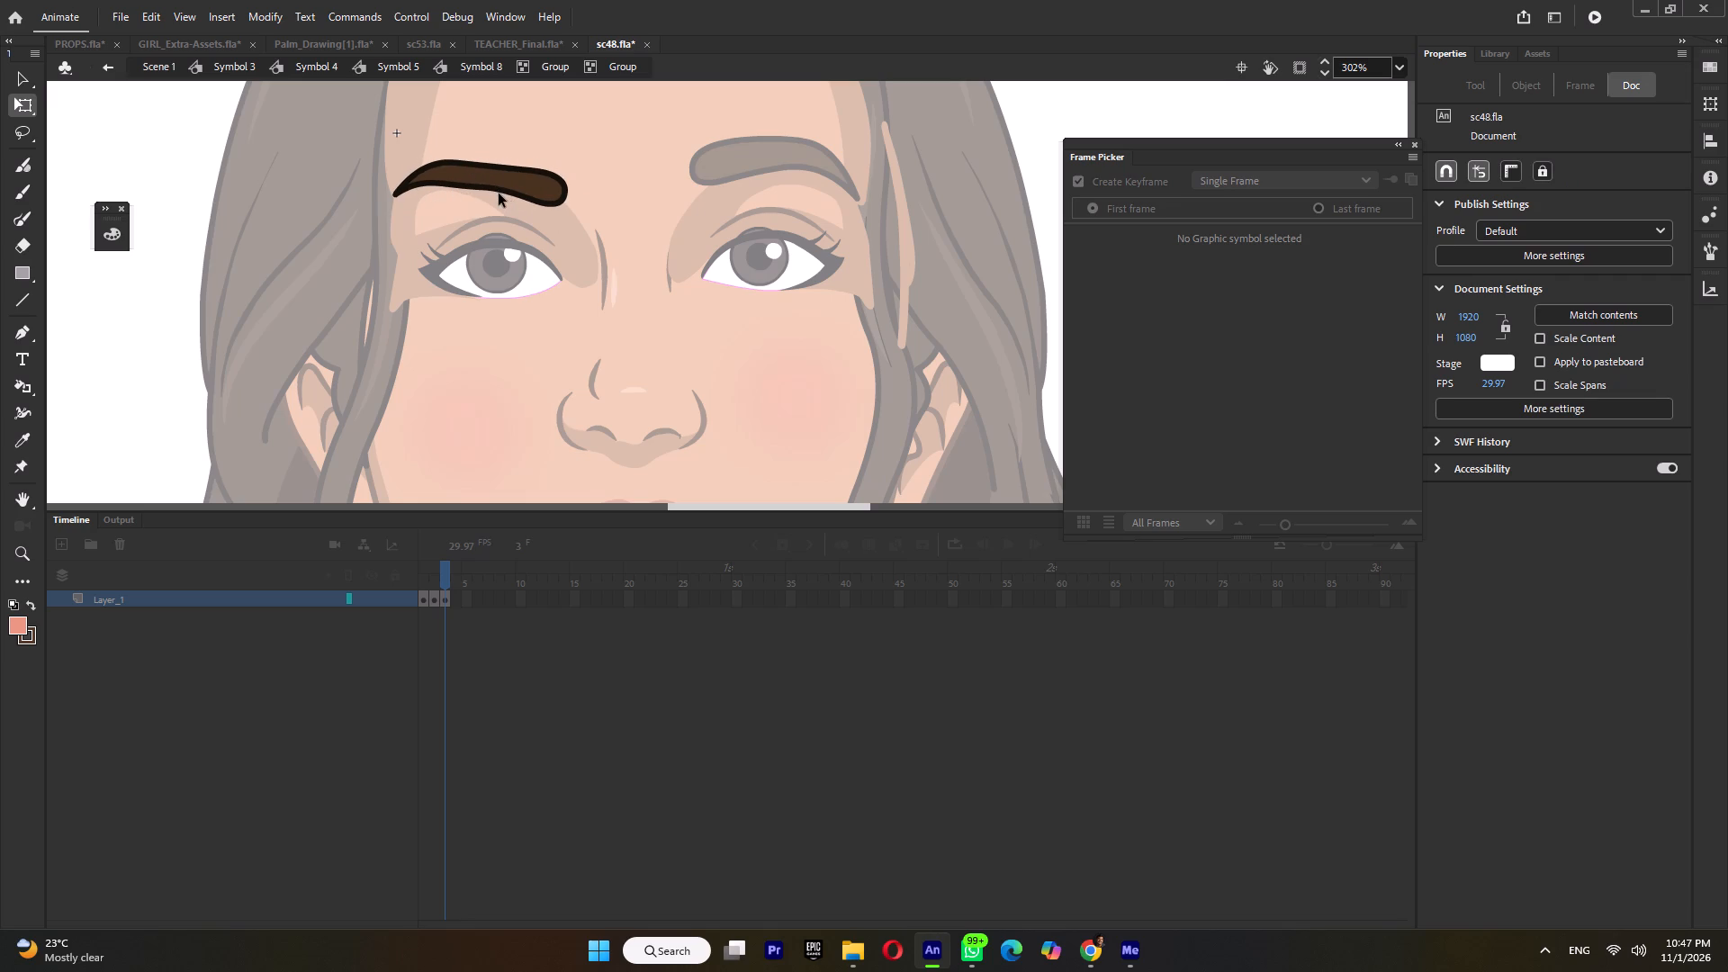
left_click_drag(563, 192, 563, 184)
left_click(439, 185)
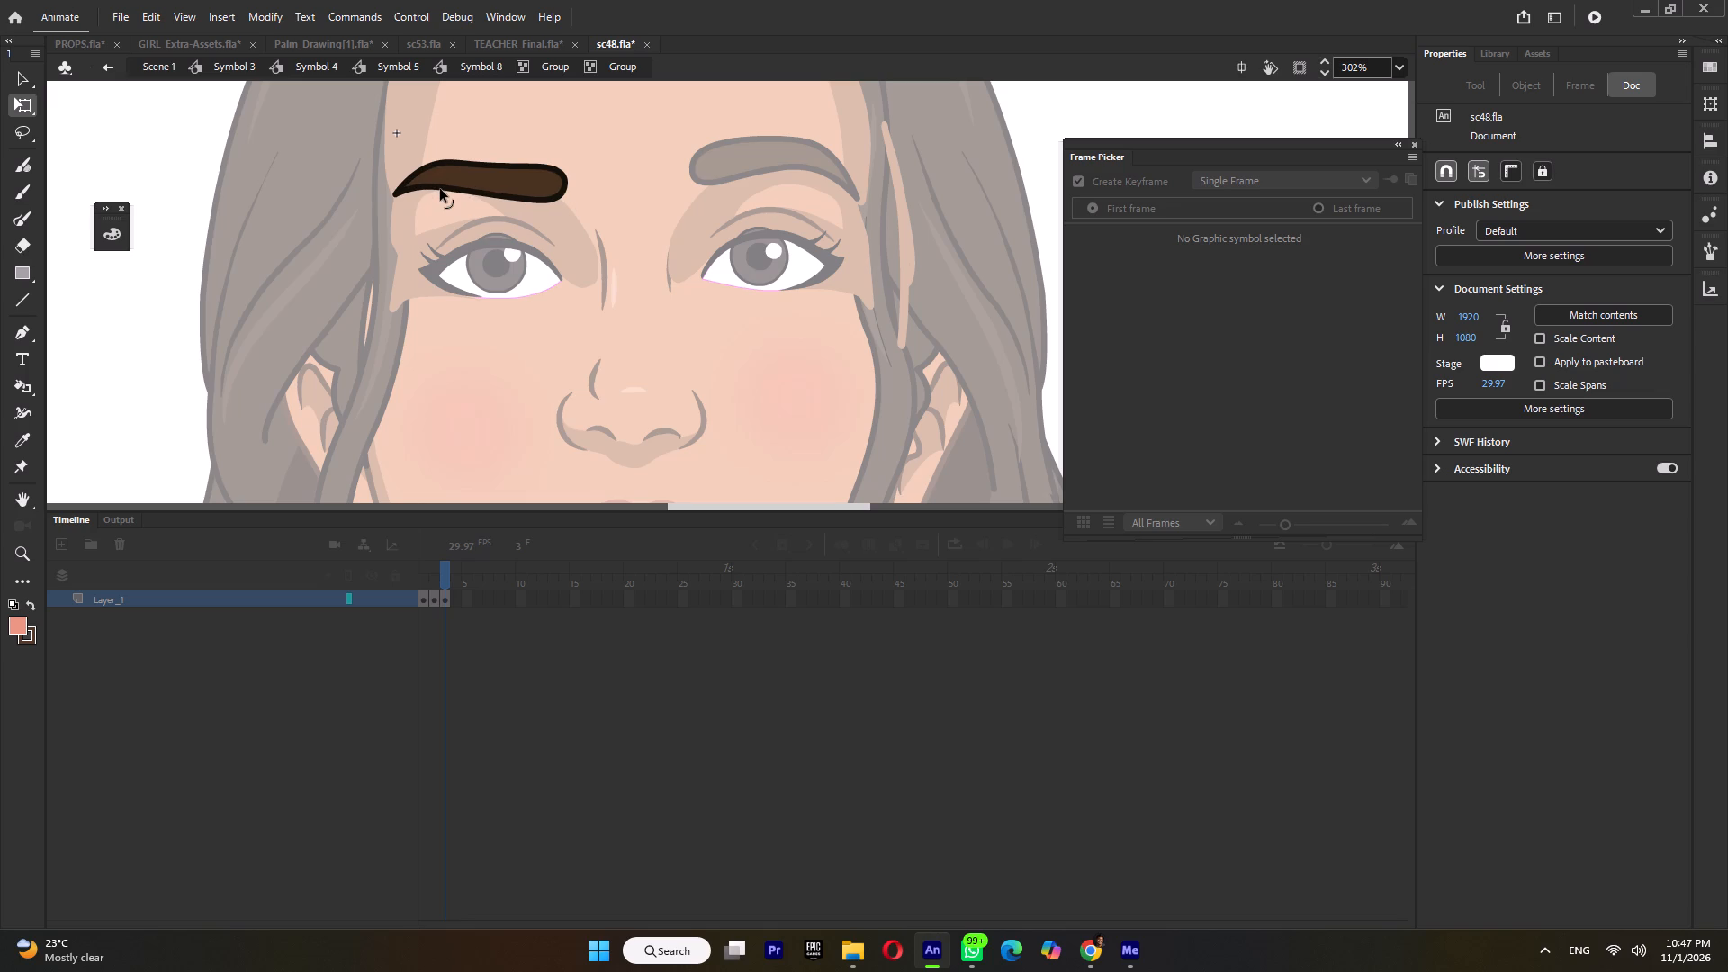
Refine the left-hand eyebrow's outline, pulling the inner end up and outward and curving both edges, and exit its group.
double_click(481, 160)
left_click(481, 138)
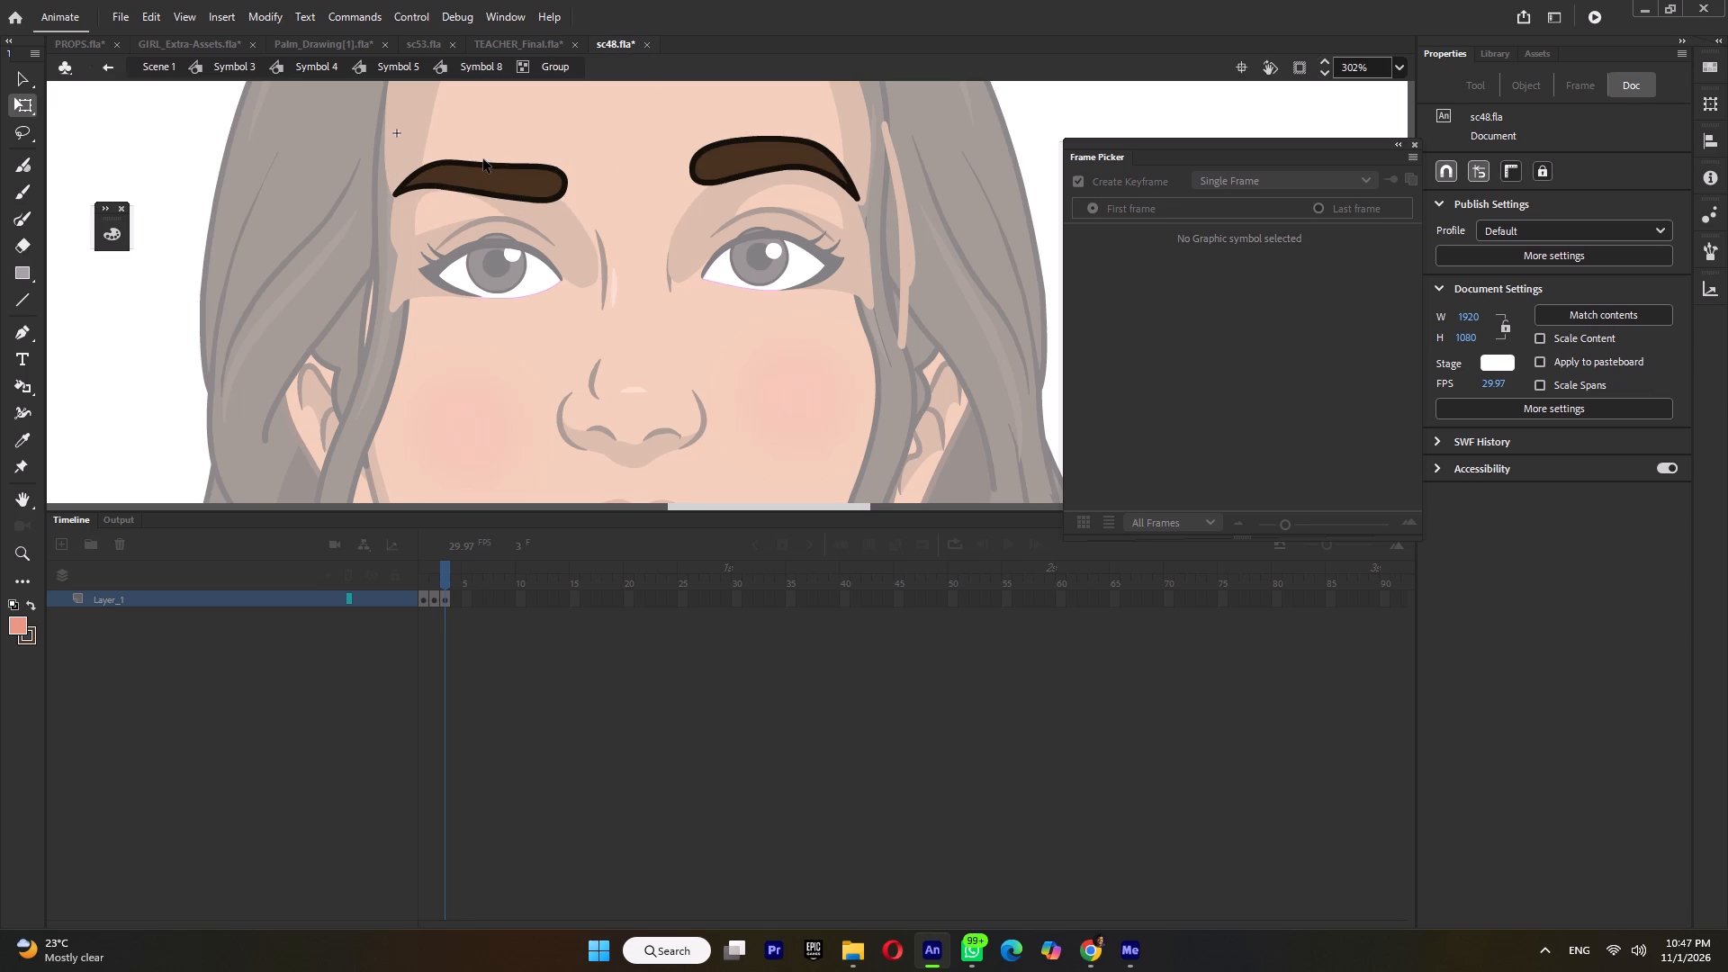
double_click(483, 161)
left_click(485, 161)
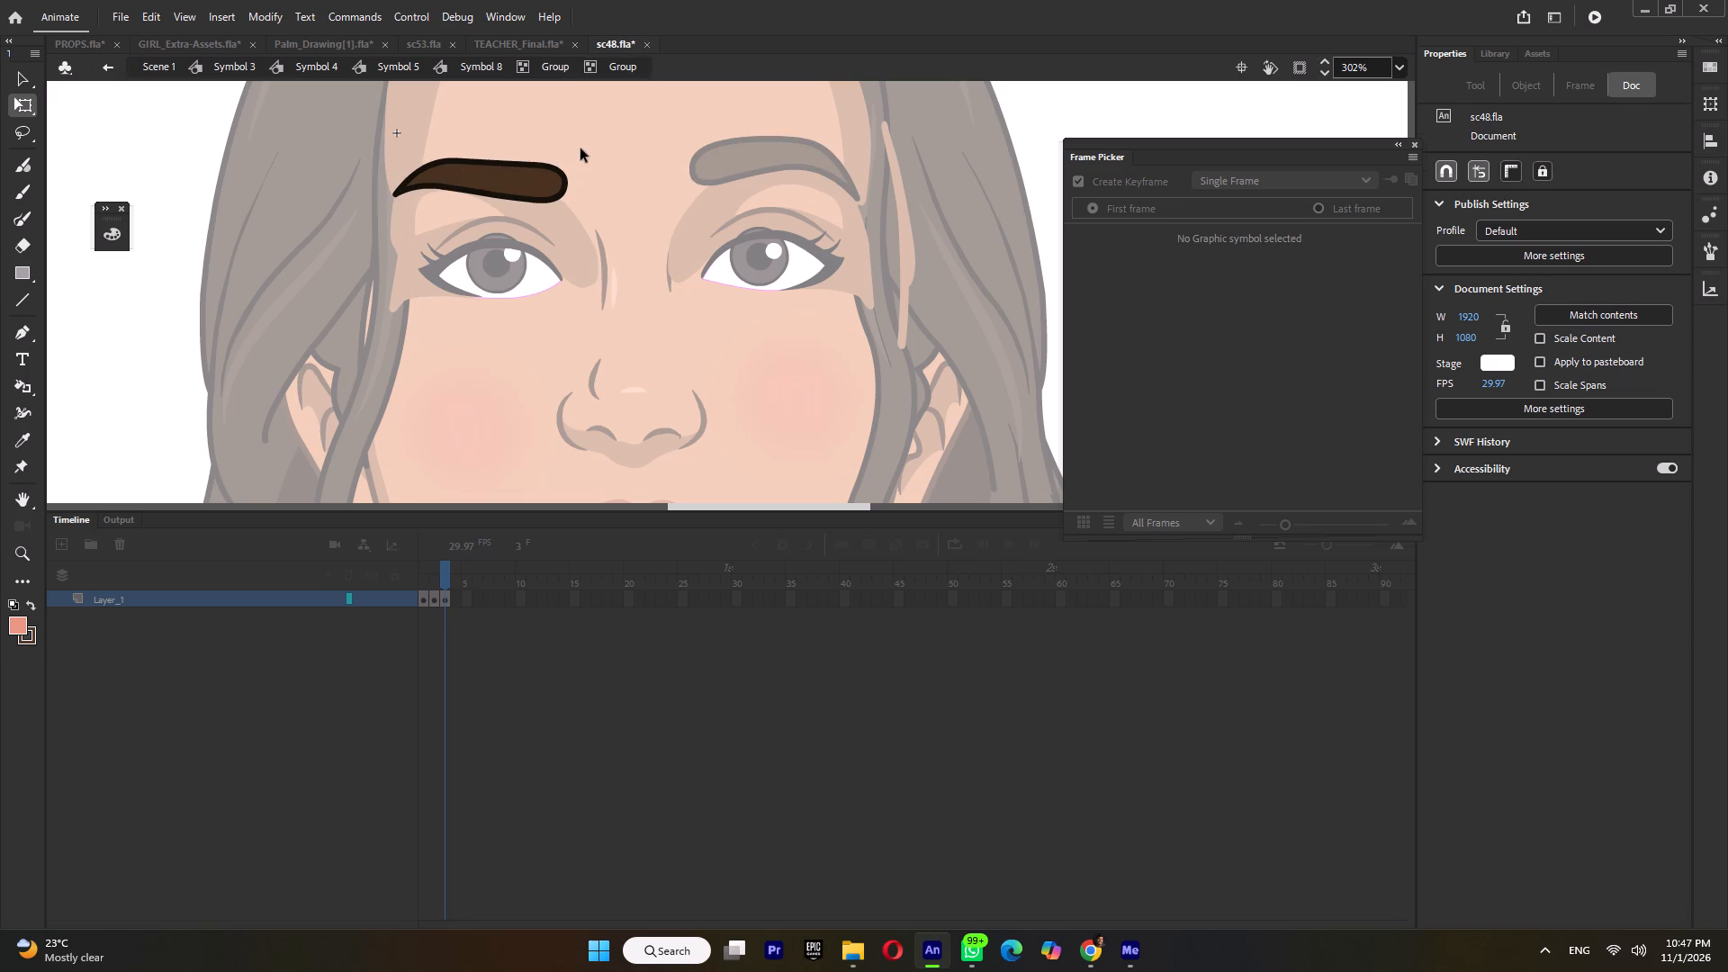
double_click(580, 148)
double_click(526, 175)
scroll(533, 169, "up", 3, "ctrl")
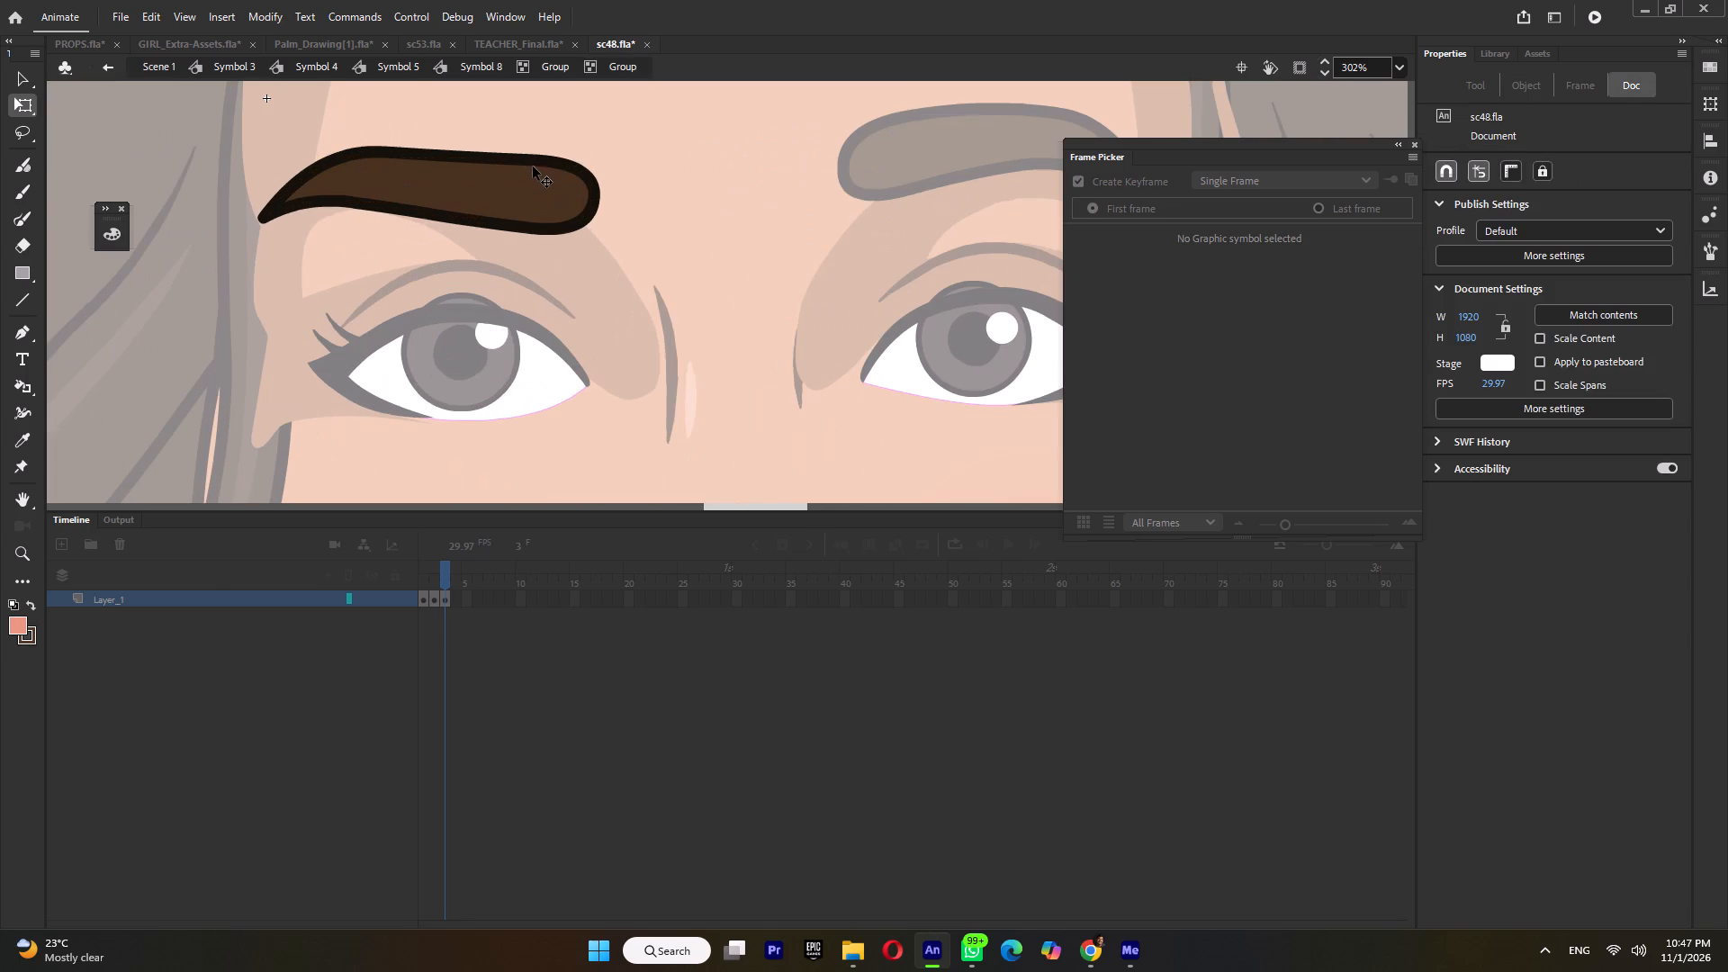
left_click_drag(532, 160, 538, 168)
left_click_drag(594, 182, 592, 171)
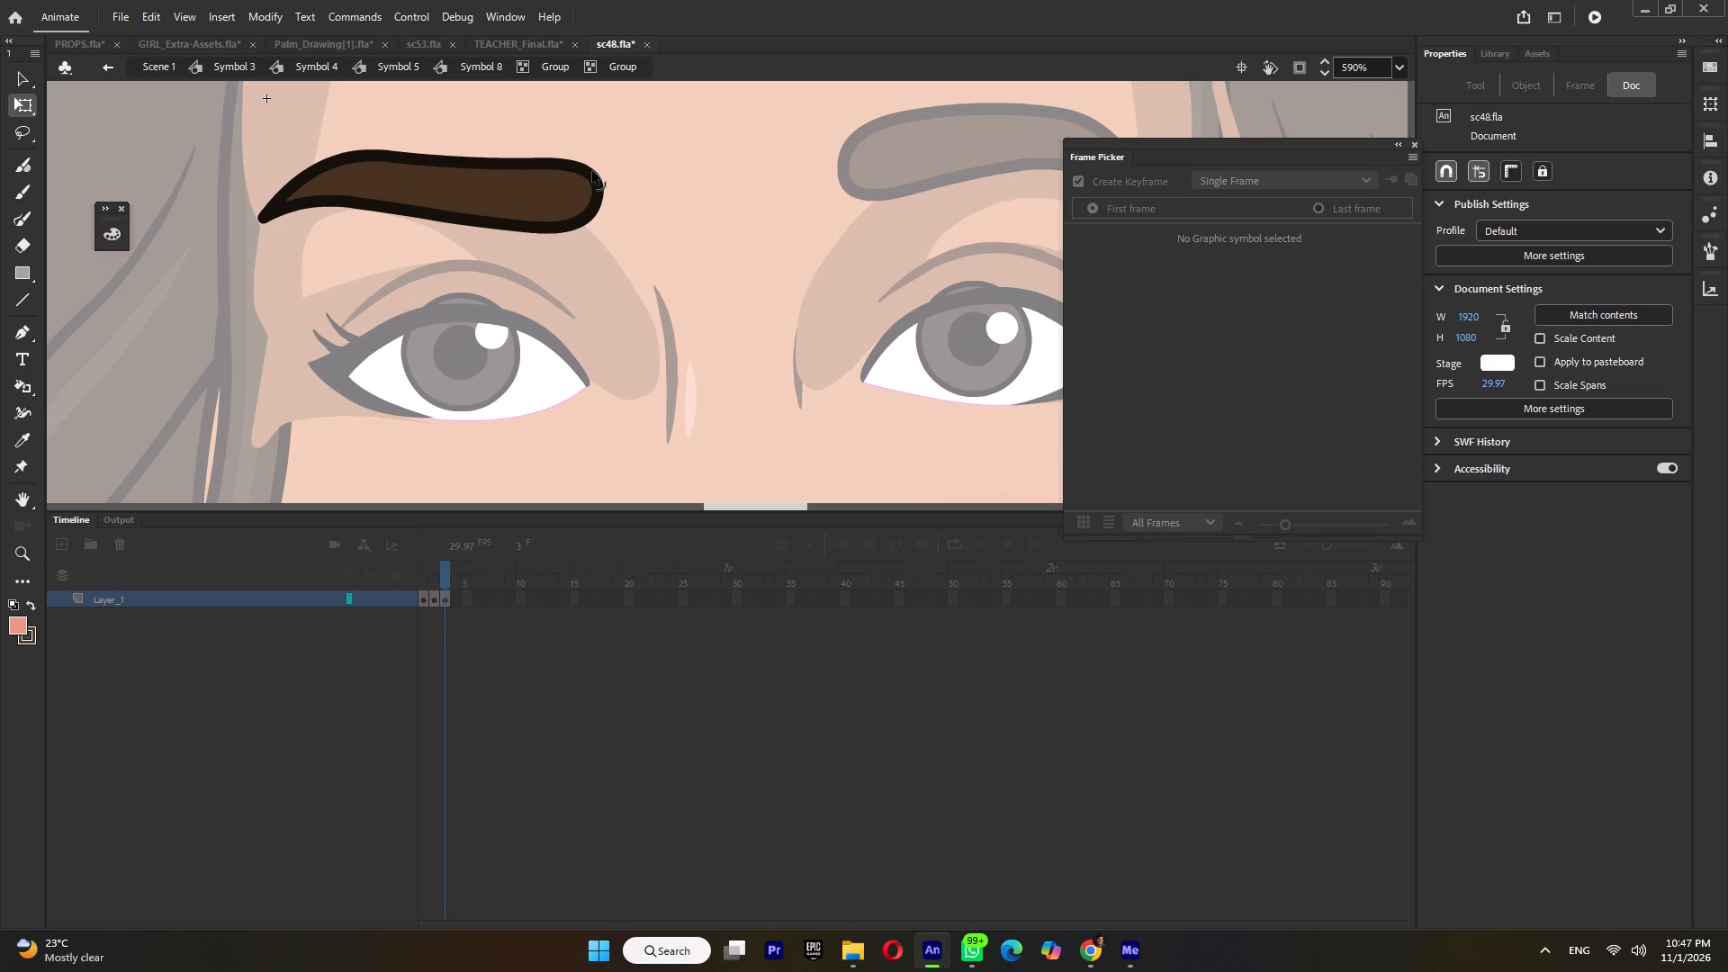
left_click_drag(592, 171, 604, 168)
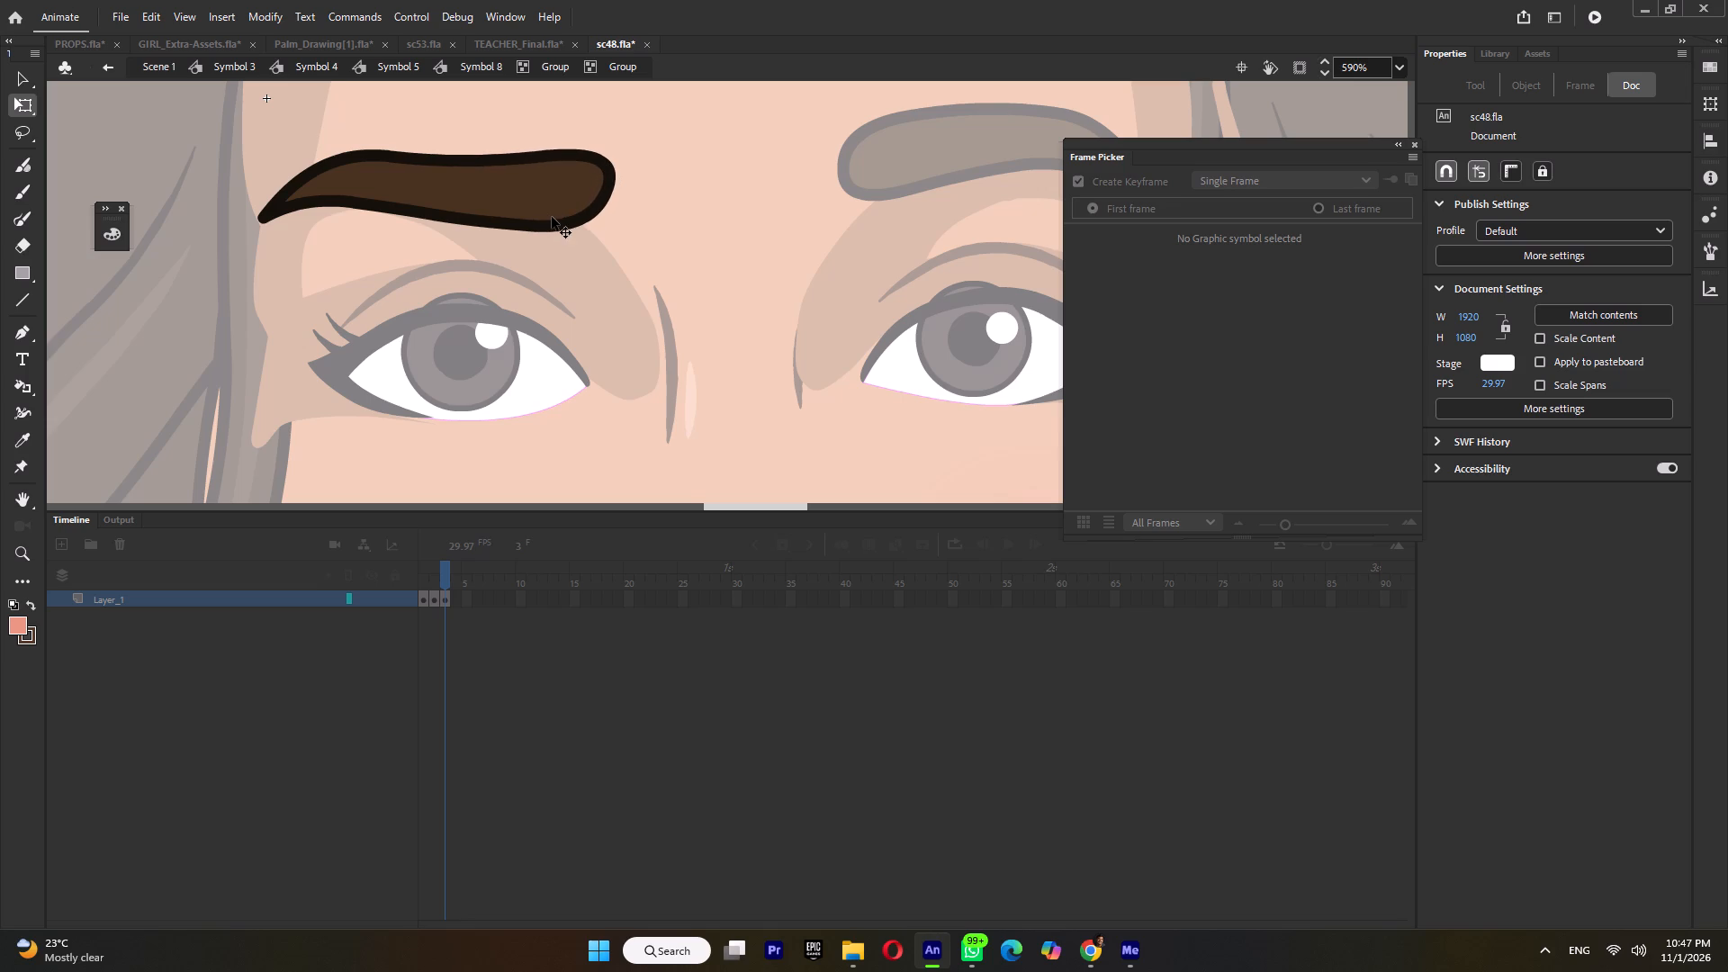
left_click_drag(518, 156, 523, 164)
left_click_drag(476, 223, 489, 229)
double_click(630, 223)
scroll(634, 267, "down", 4, "ctrl")
Rotate the right-hand eyebrow about its outer tip so its inner end rises, and move it slightly upward.
left_click(749, 211)
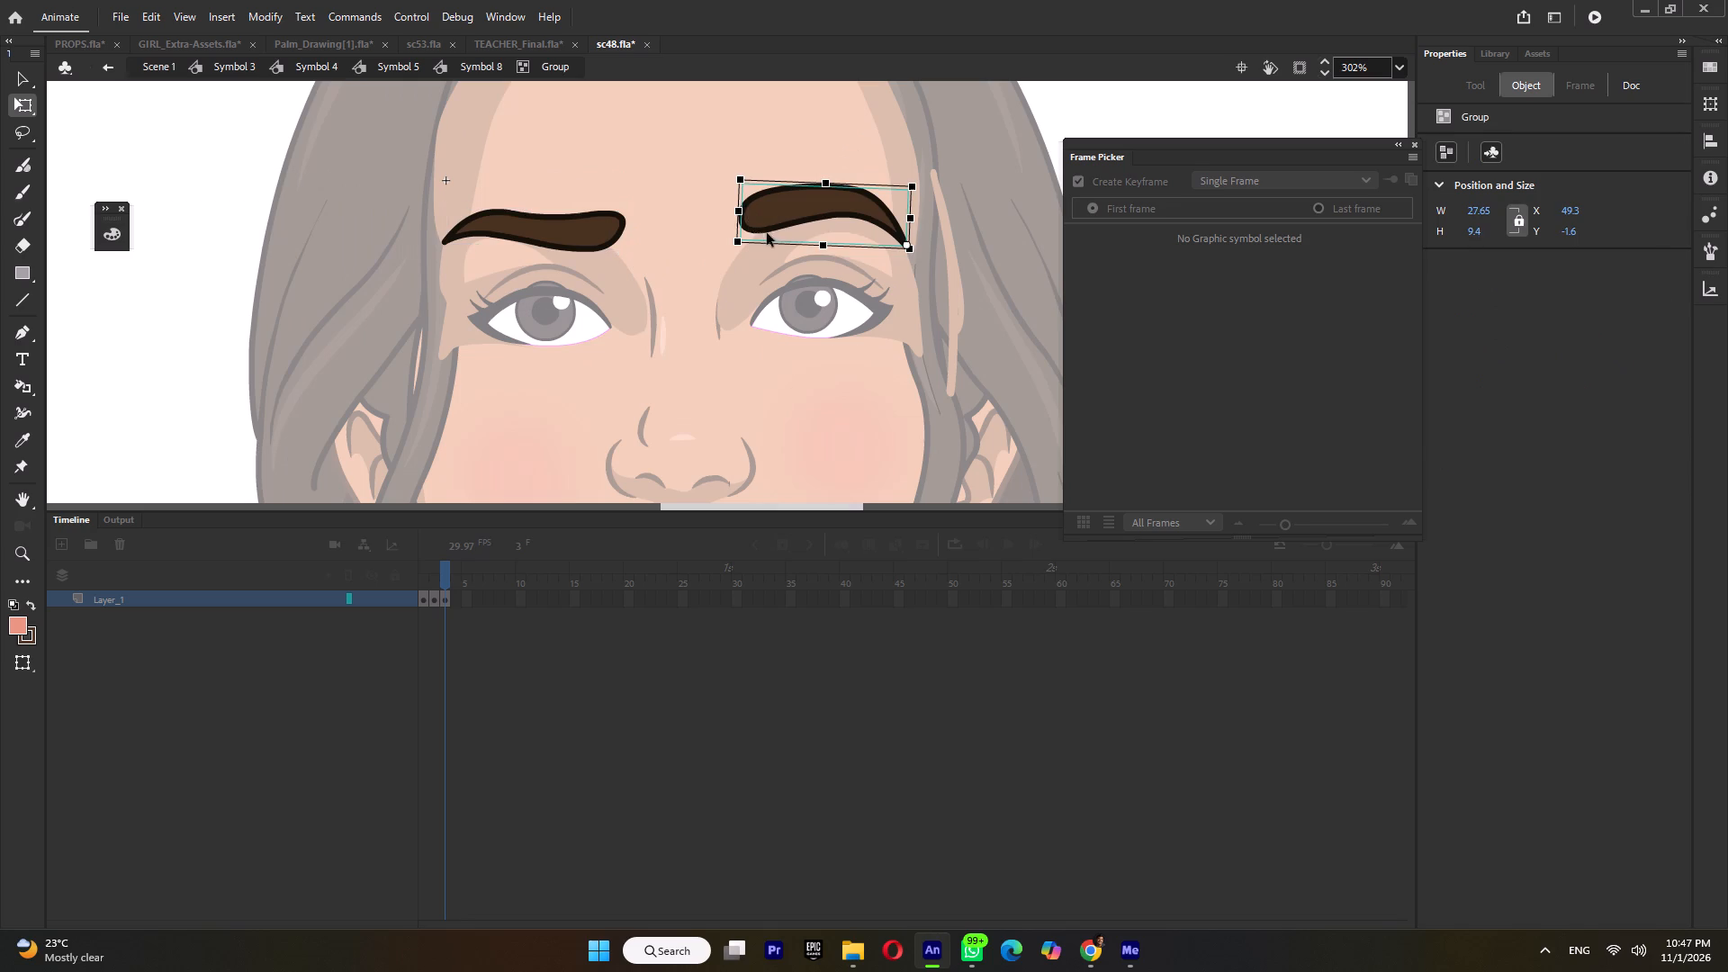
left_click_drag(736, 256, 736, 238)
left_click_drag(813, 193, 814, 181)
left_click(823, 184)
scroll(821, 191, "down", 2, "ctrl")
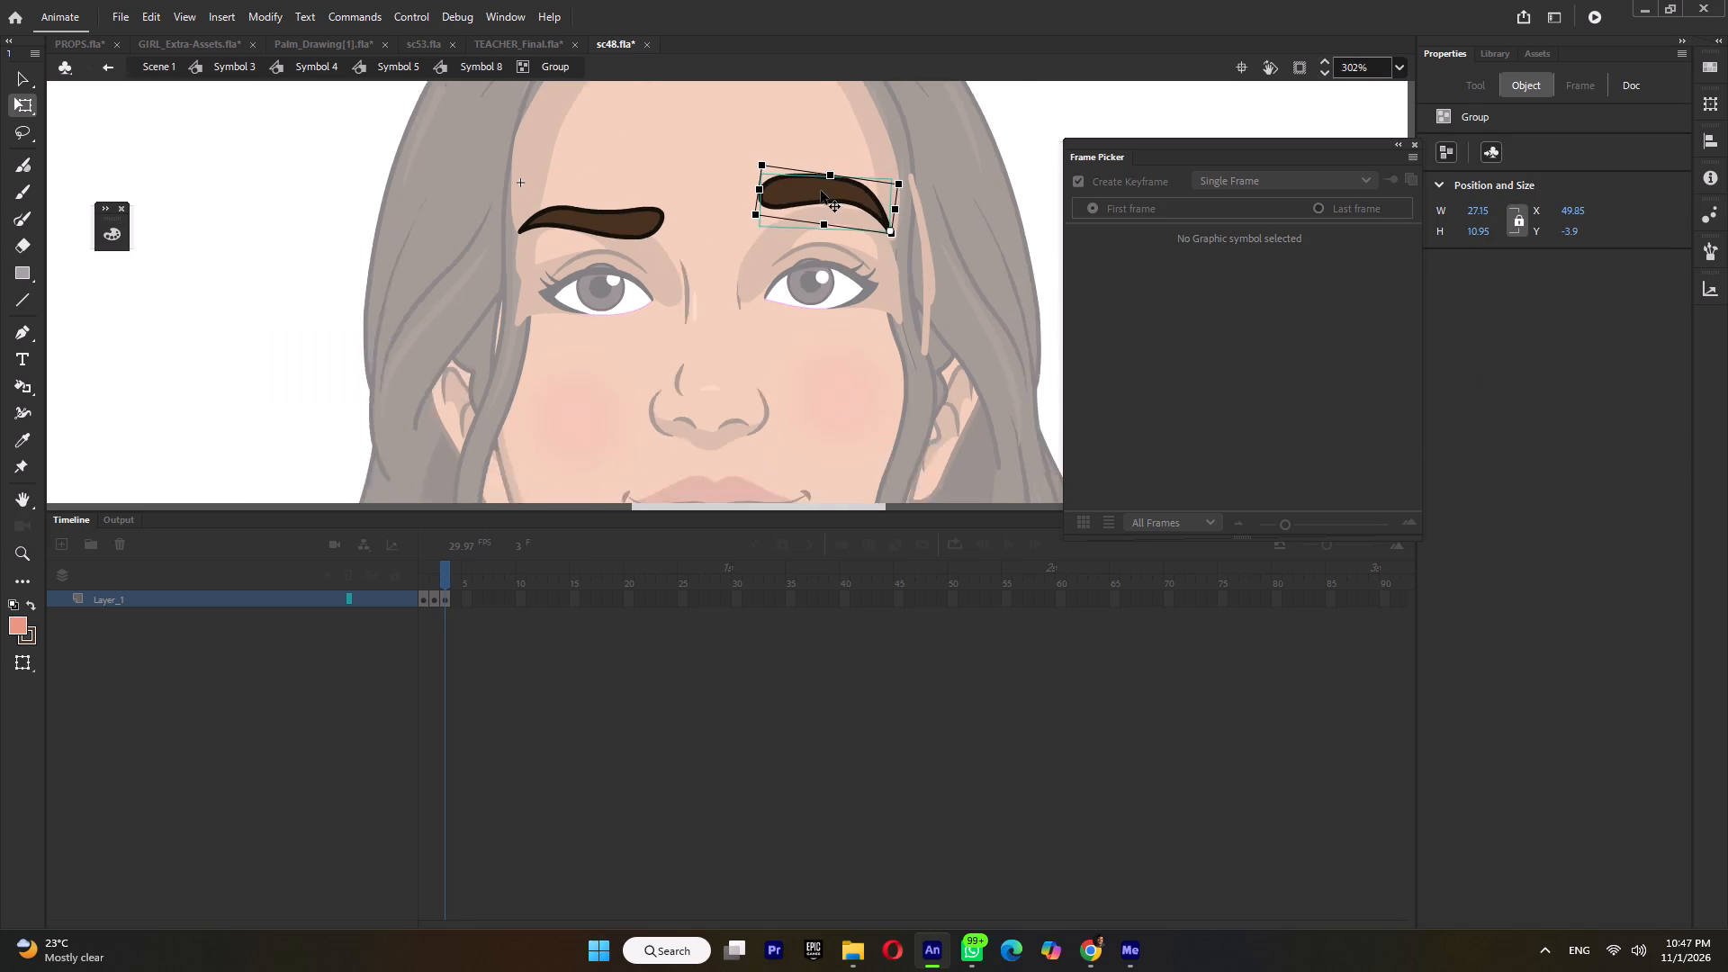
Rotate the left-hand eyebrow slightly so its inner end drops further, and nudge the whole eyebrow up a little.
left_click(665, 216)
scroll(664, 216, "up", 4, "ctrl")
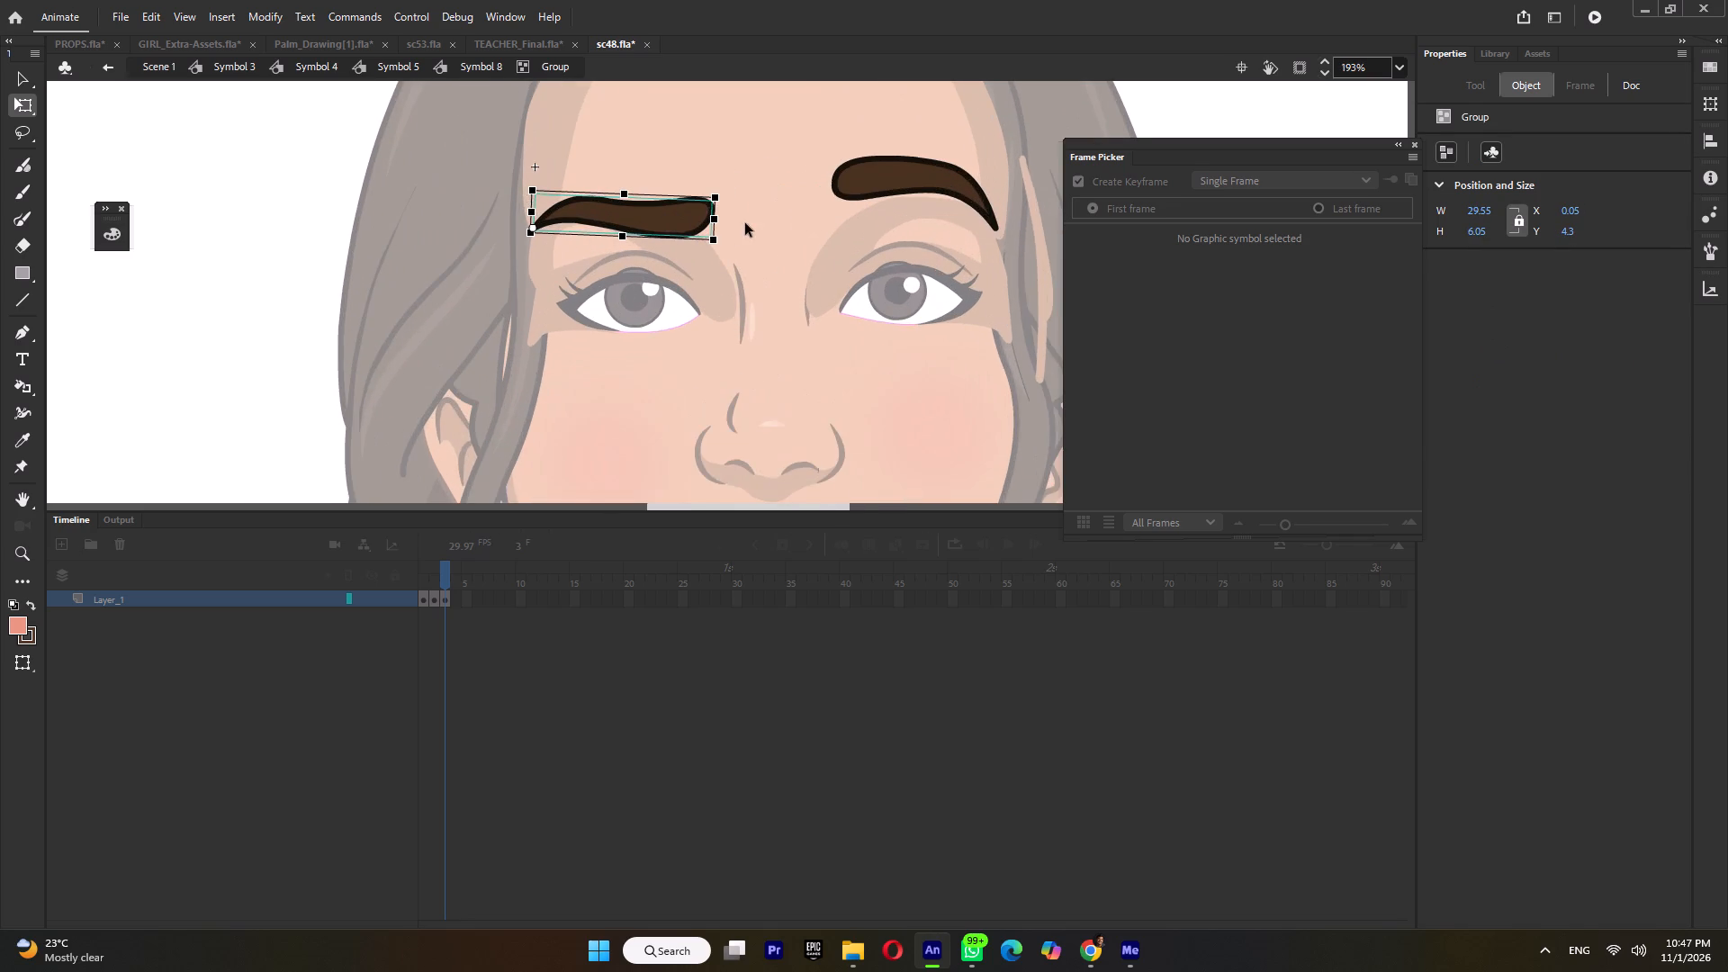
left_click_drag(741, 238, 739, 250)
left_click_drag(682, 233, 682, 224)
scroll(682, 224, "down", 4, "ctrl")
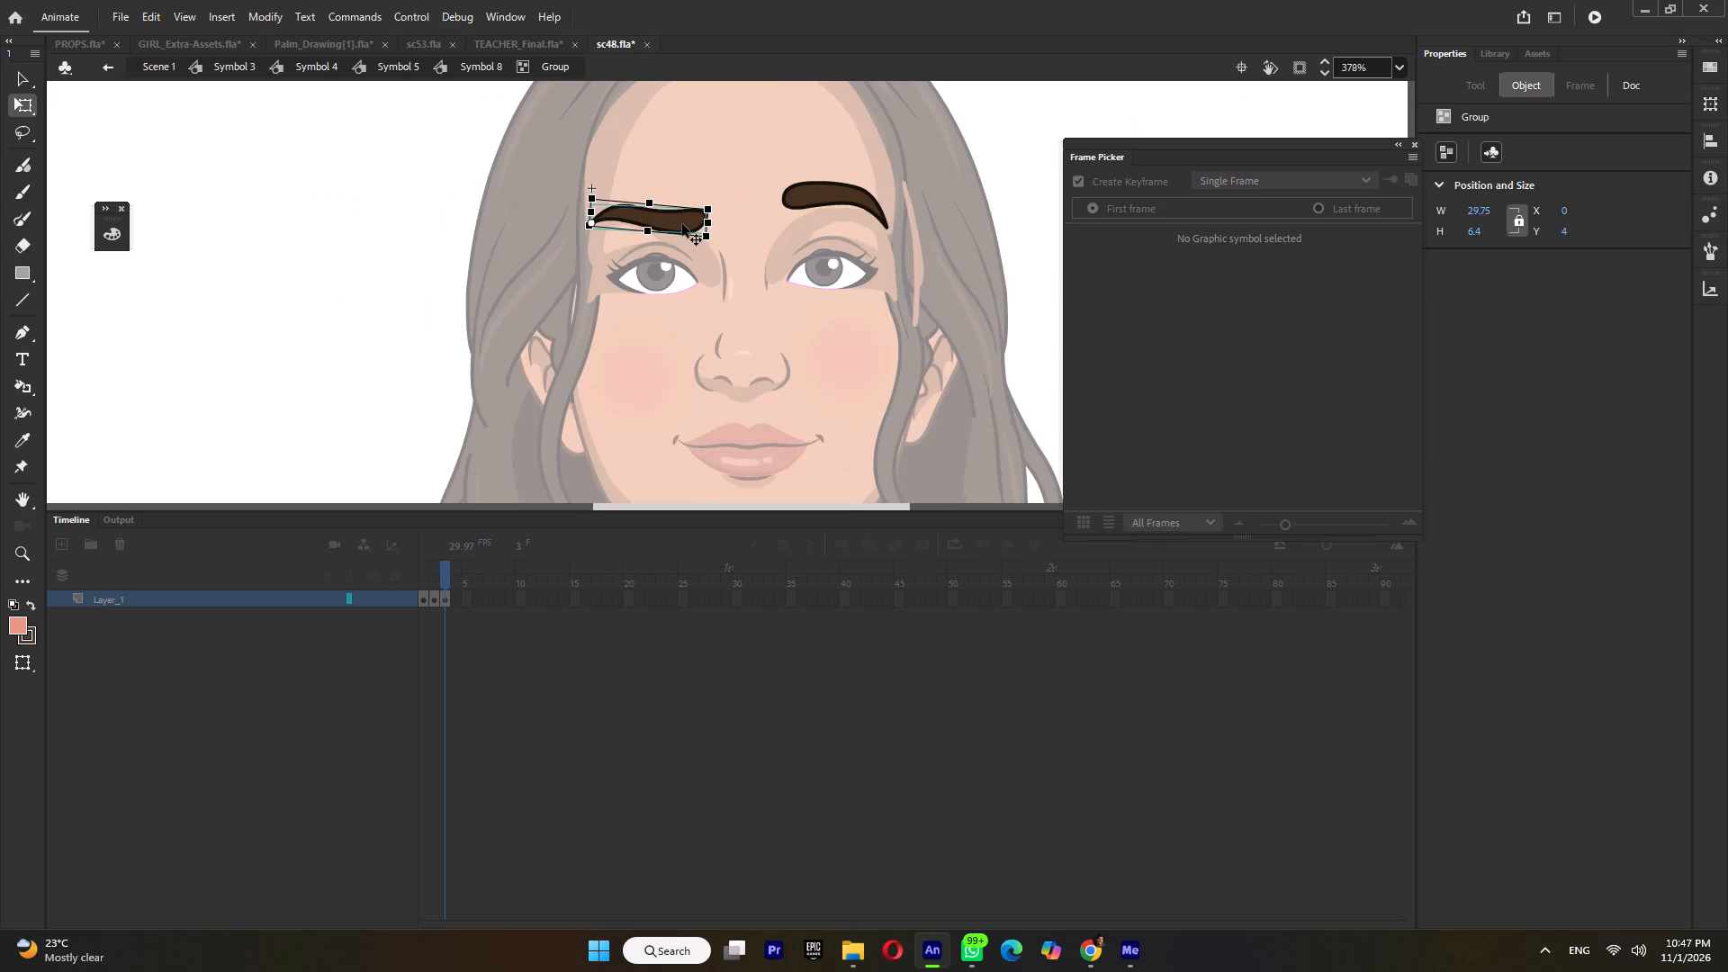
Leave the eyebrow group, save the file, and back out of the nested symbols to Scene 1.
scroll(682, 224, "down", 3, "ctrl")
double_click(530, 251, "ctrl")
scroll(529, 265, "down", 6, "ctrl")
key("ctrl+s")
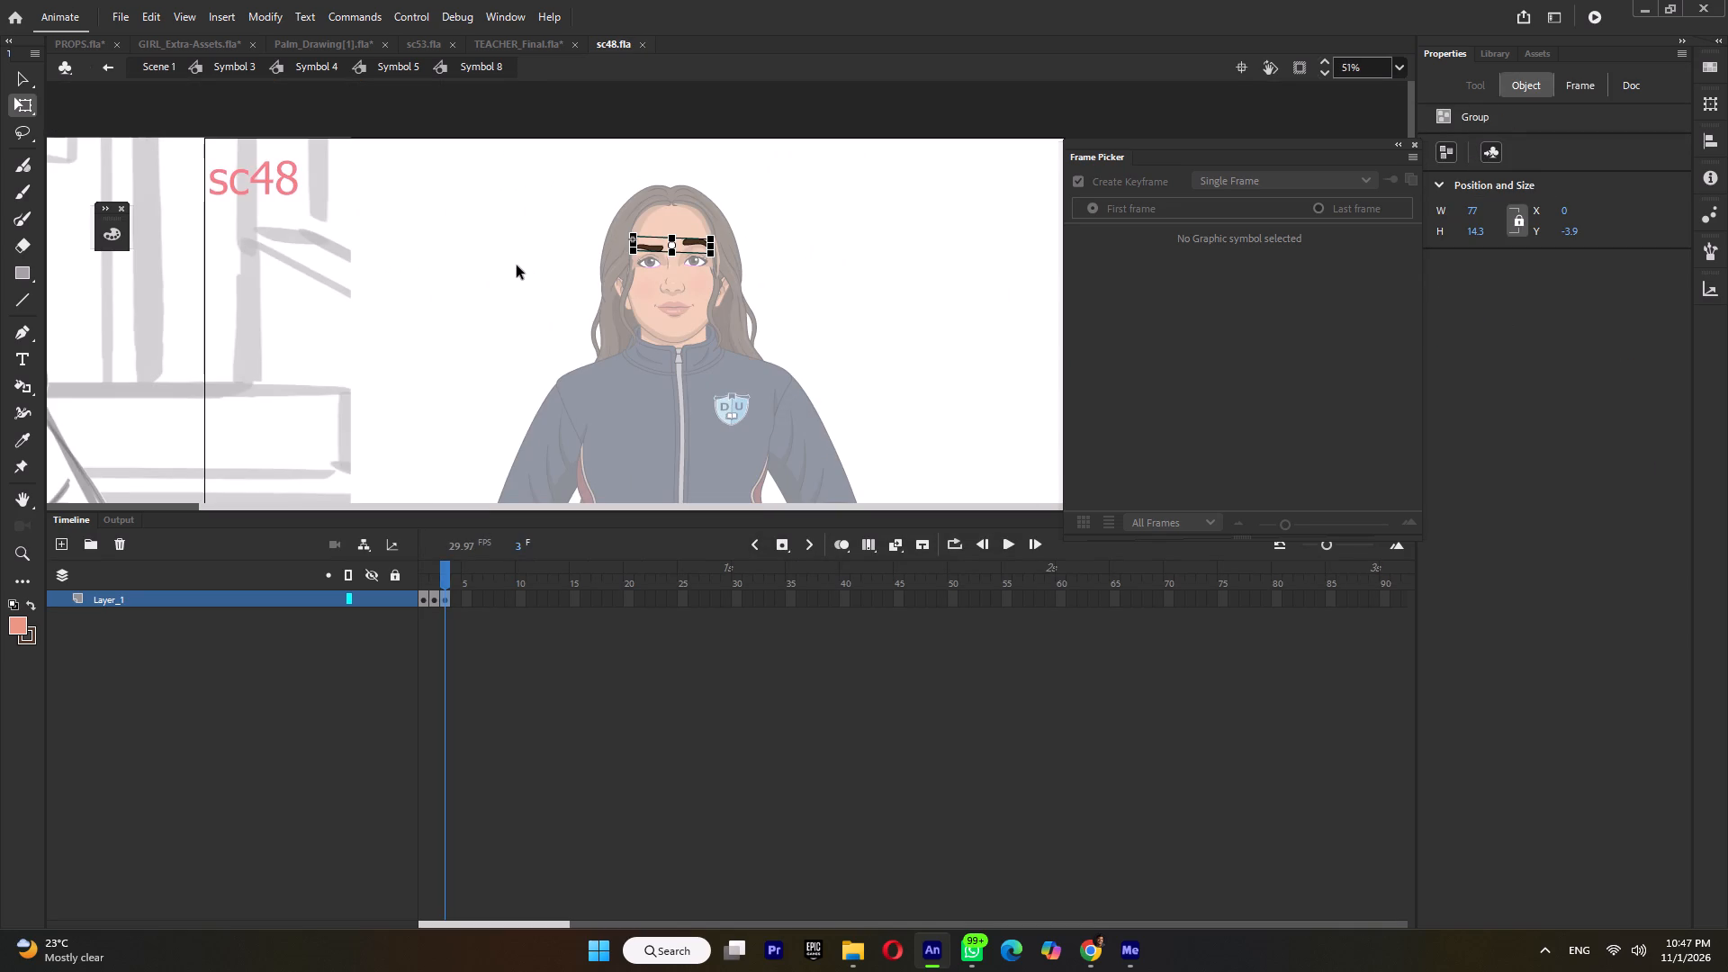
double_click(517, 265, "ctrl")
scroll(517, 267, "down", 3, "ctrl")
double_click(492, 288)
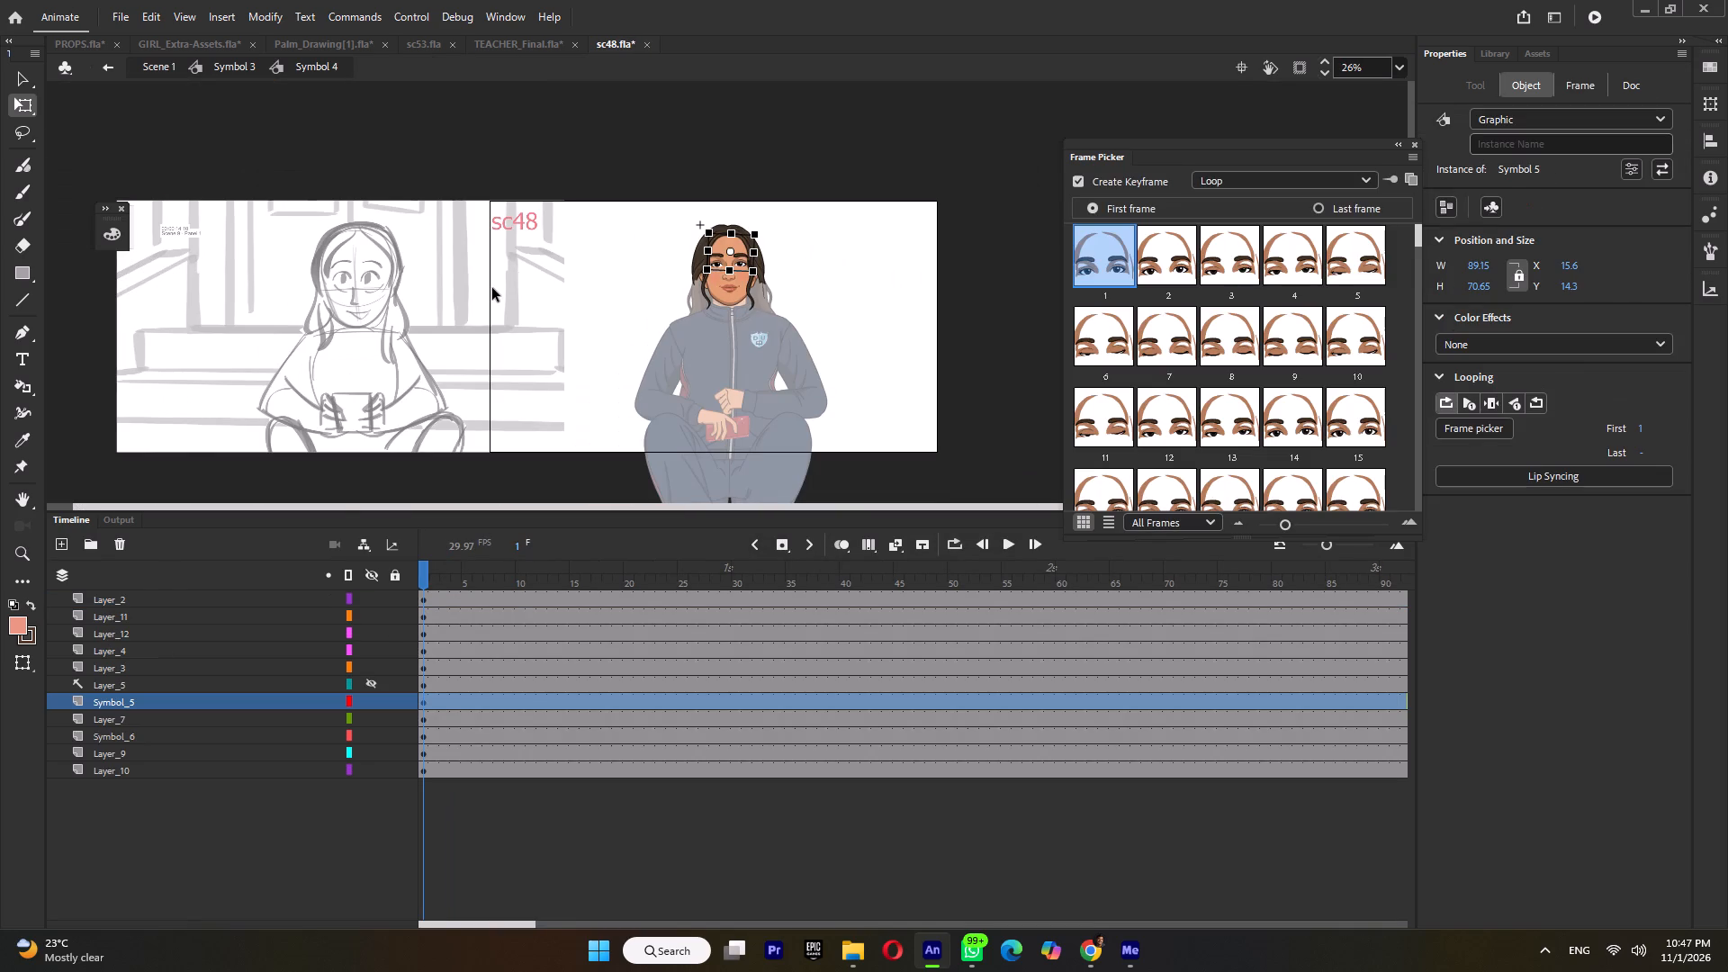
double_click(475, 415)
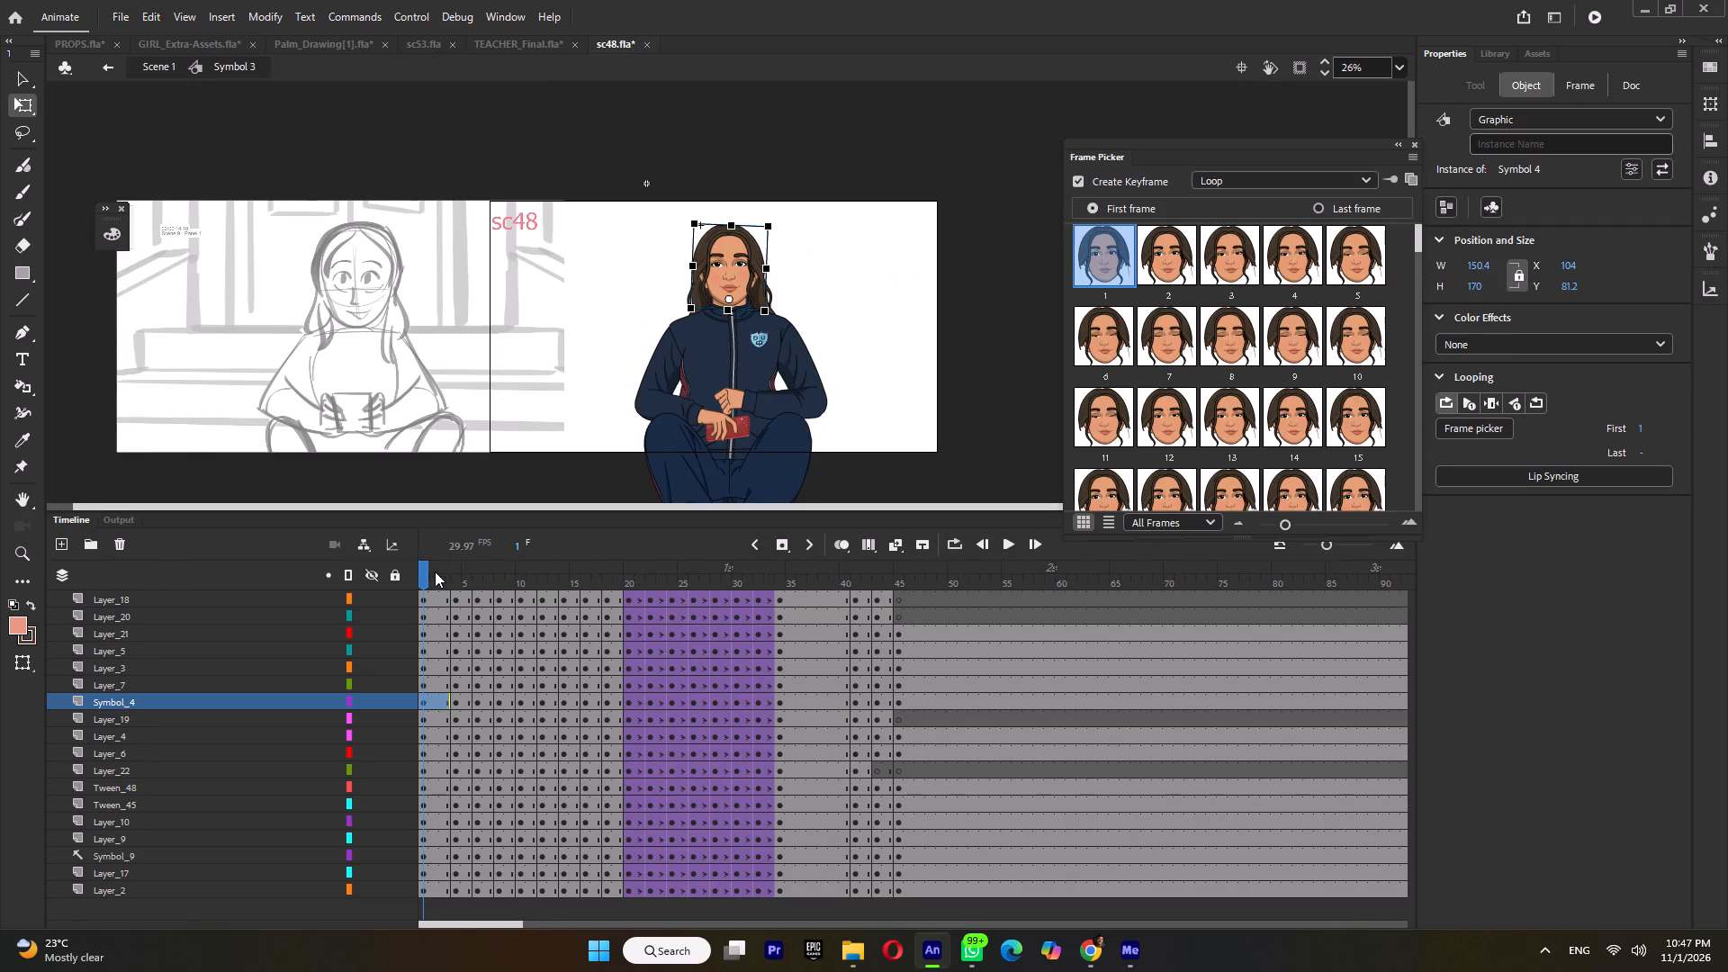
double_click(493, 303)
Preview the shot up to frame 13, reopen the girl's nested eye-area symbol there, and insert keyframes across its layers.
key("Return")
key("Return")
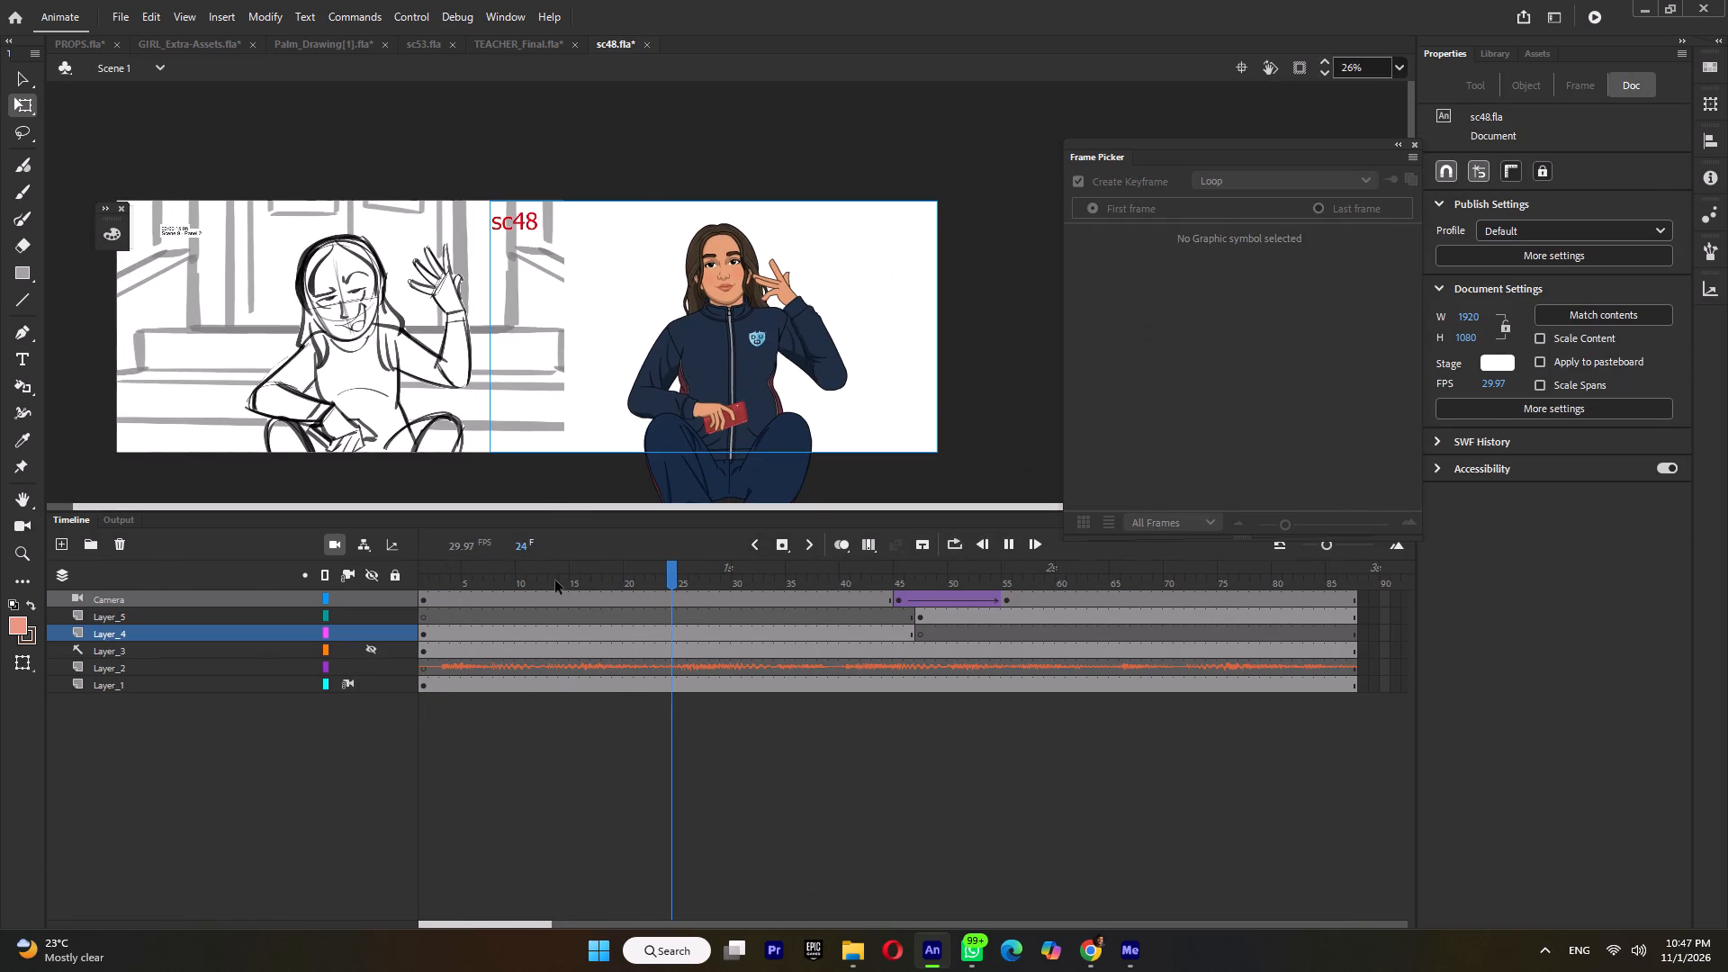
left_click_drag(505, 563, 497, 595)
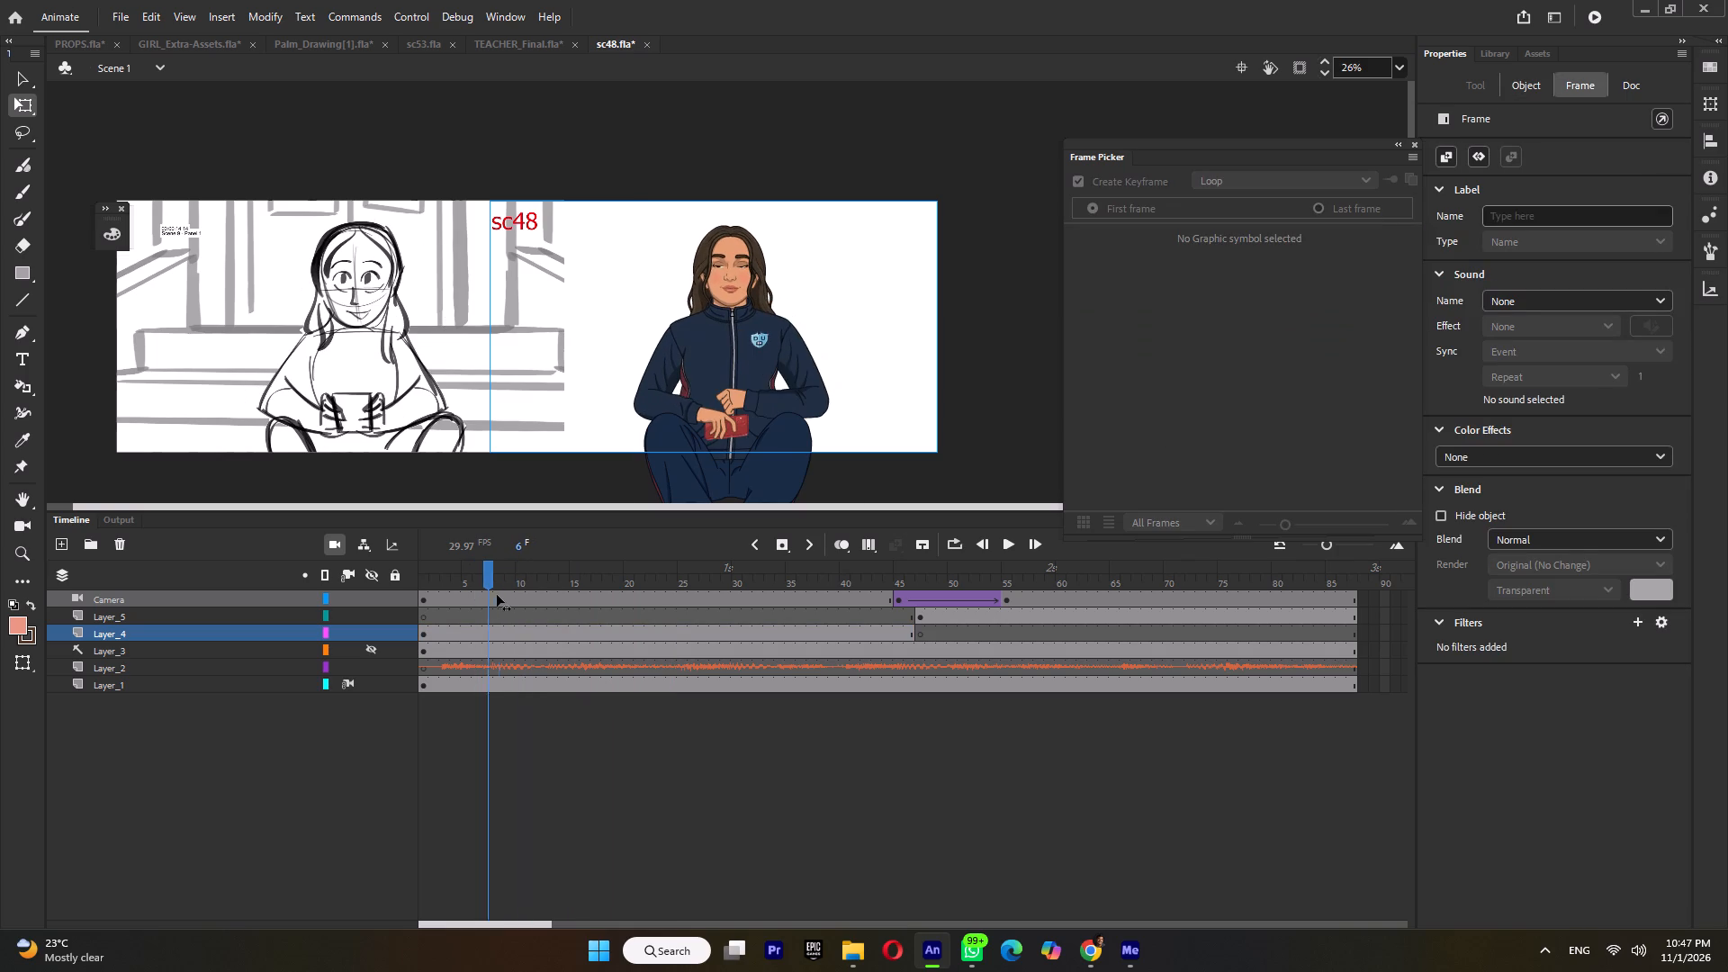
left_click_drag(497, 595, 542, 615)
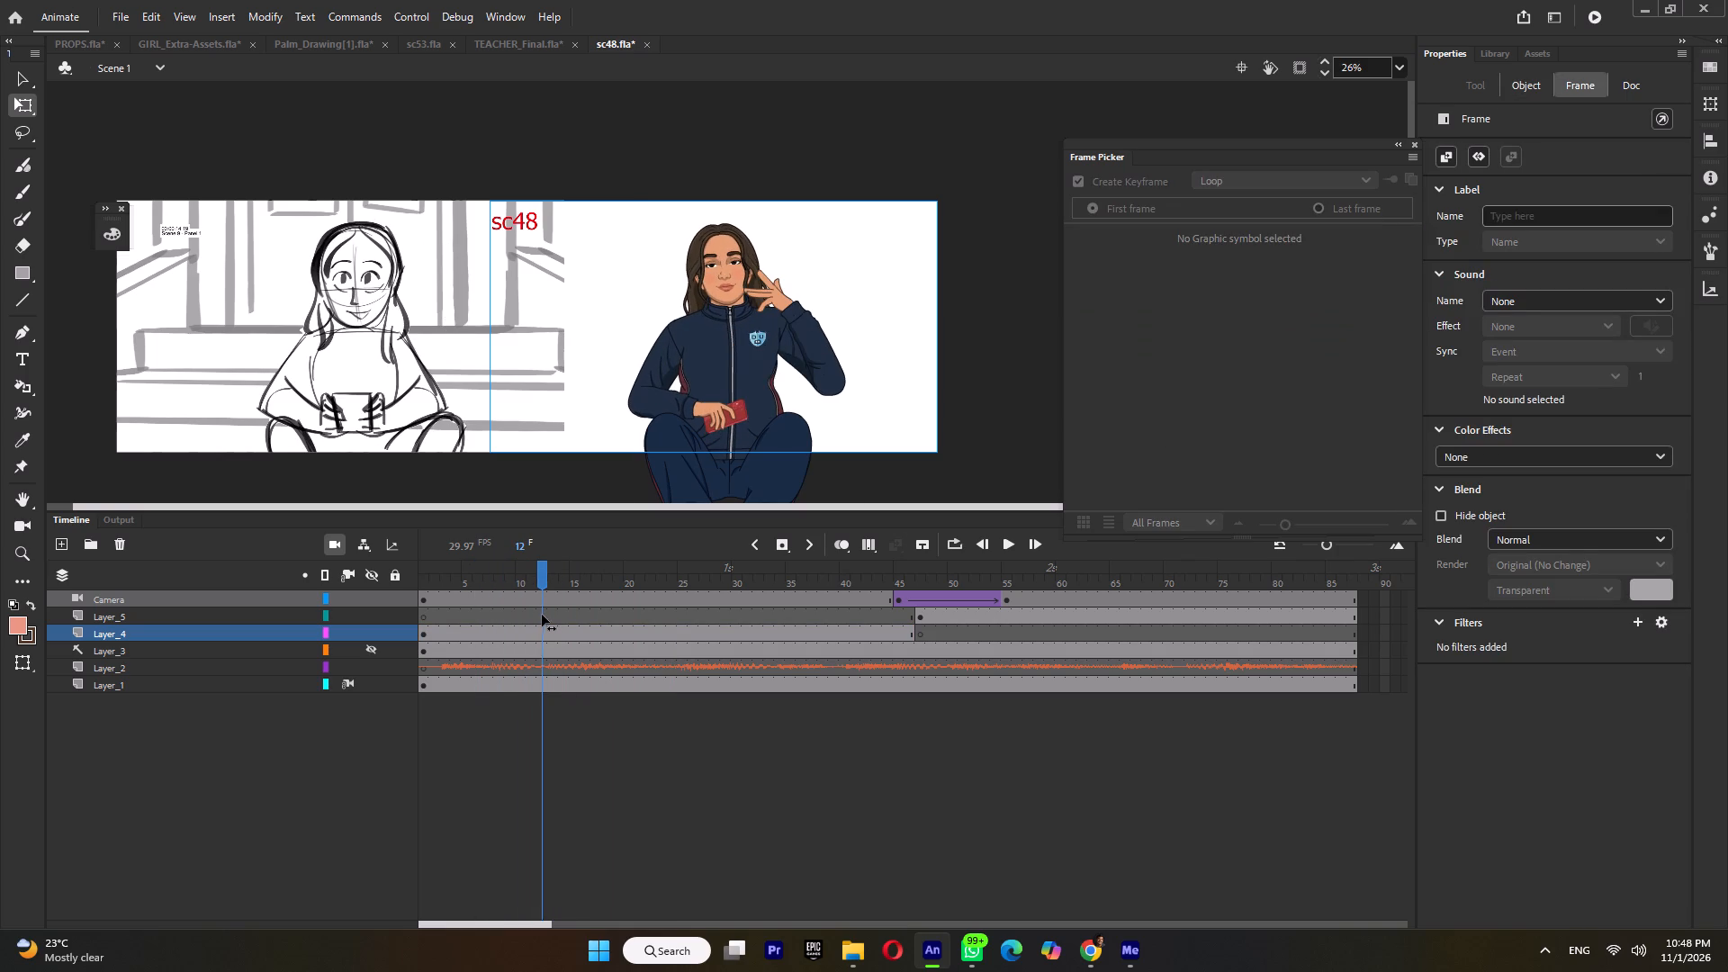
left_click_drag(542, 615, 551, 616)
double_click(724, 261)
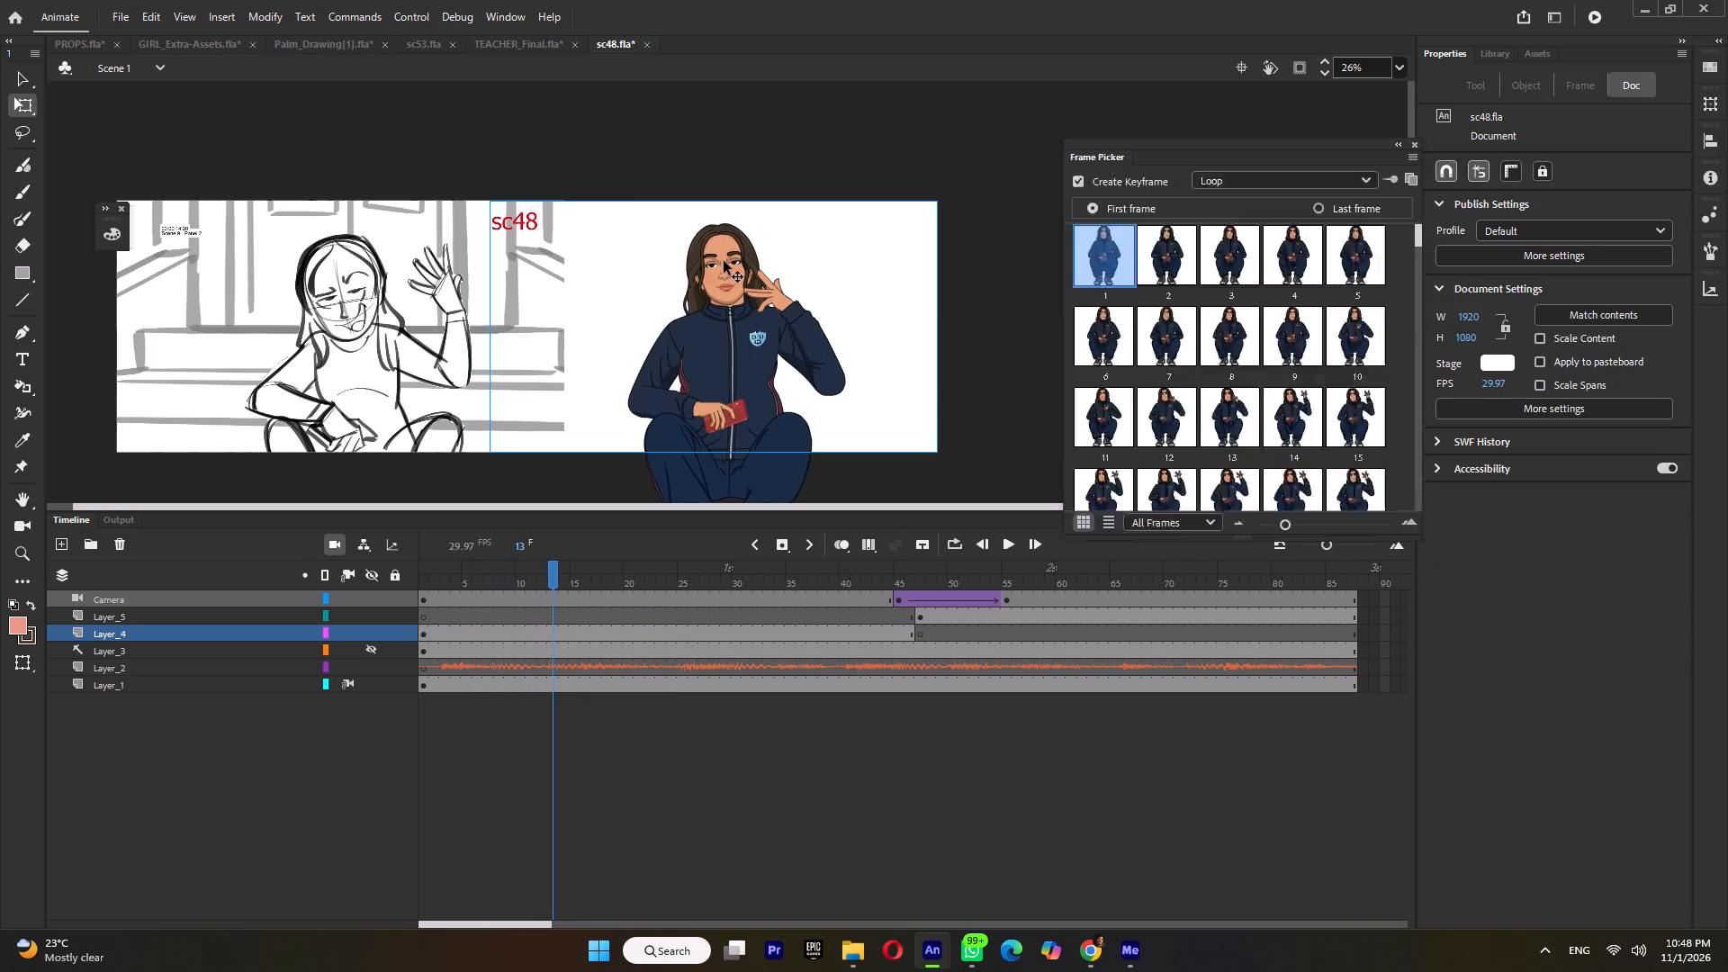
scroll(729, 258, "up", 7, "ctrl")
double_click(741, 245)
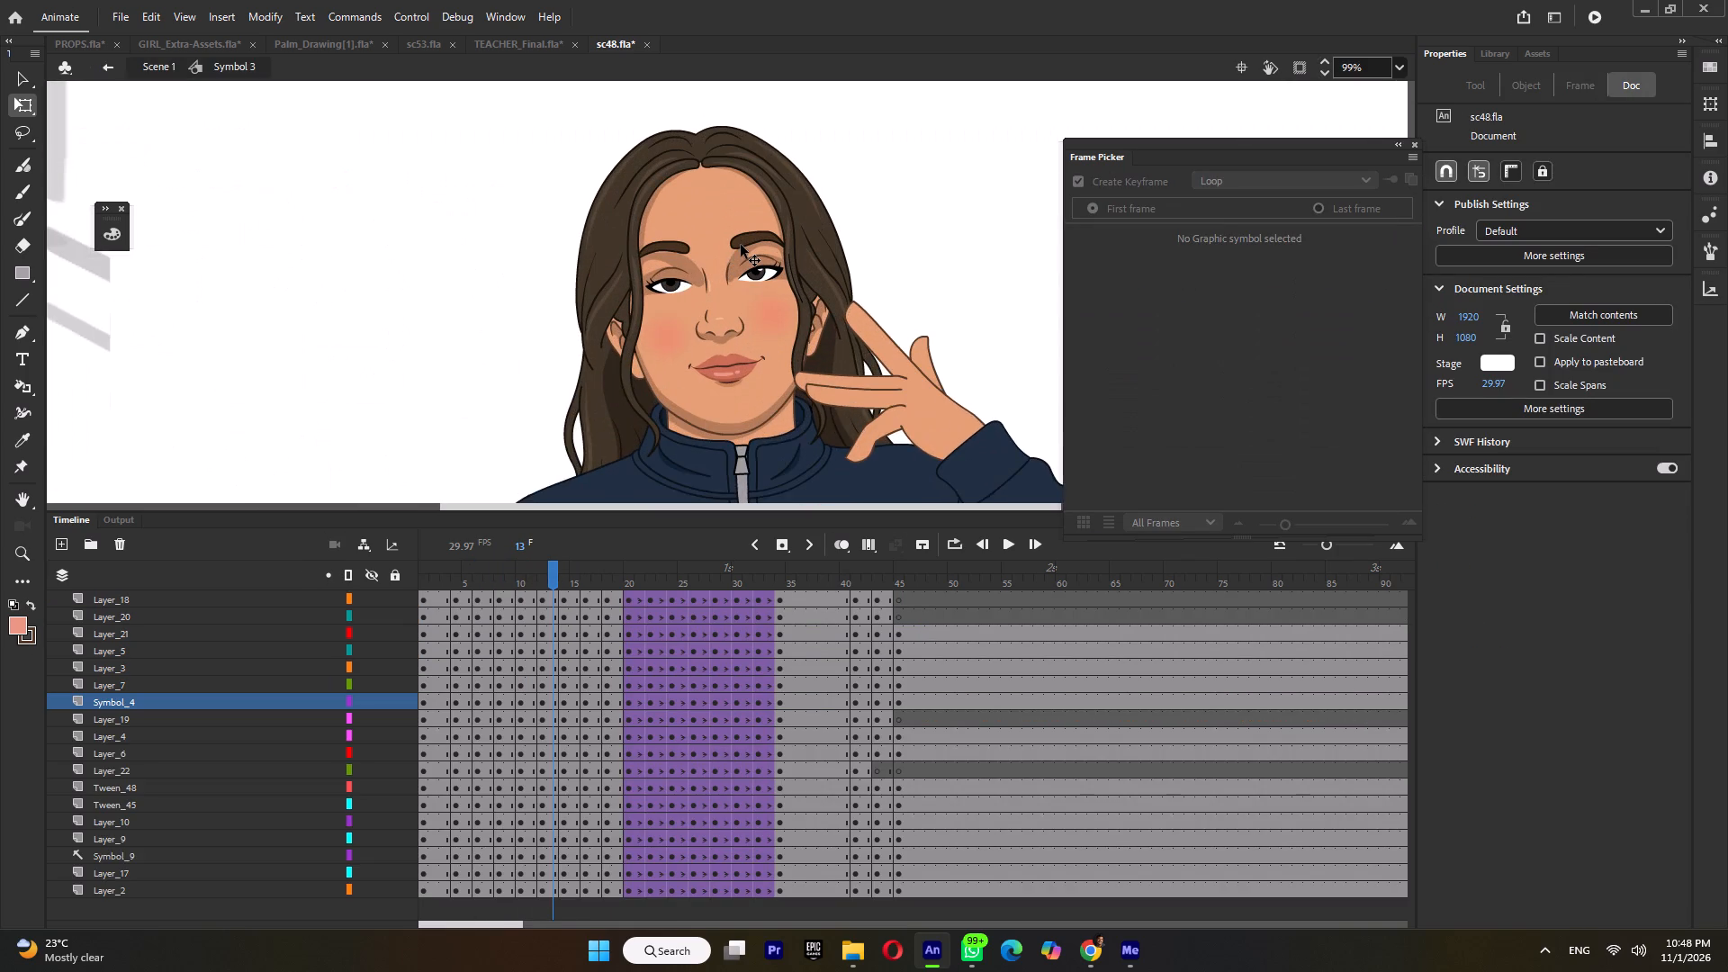
double_click(741, 245)
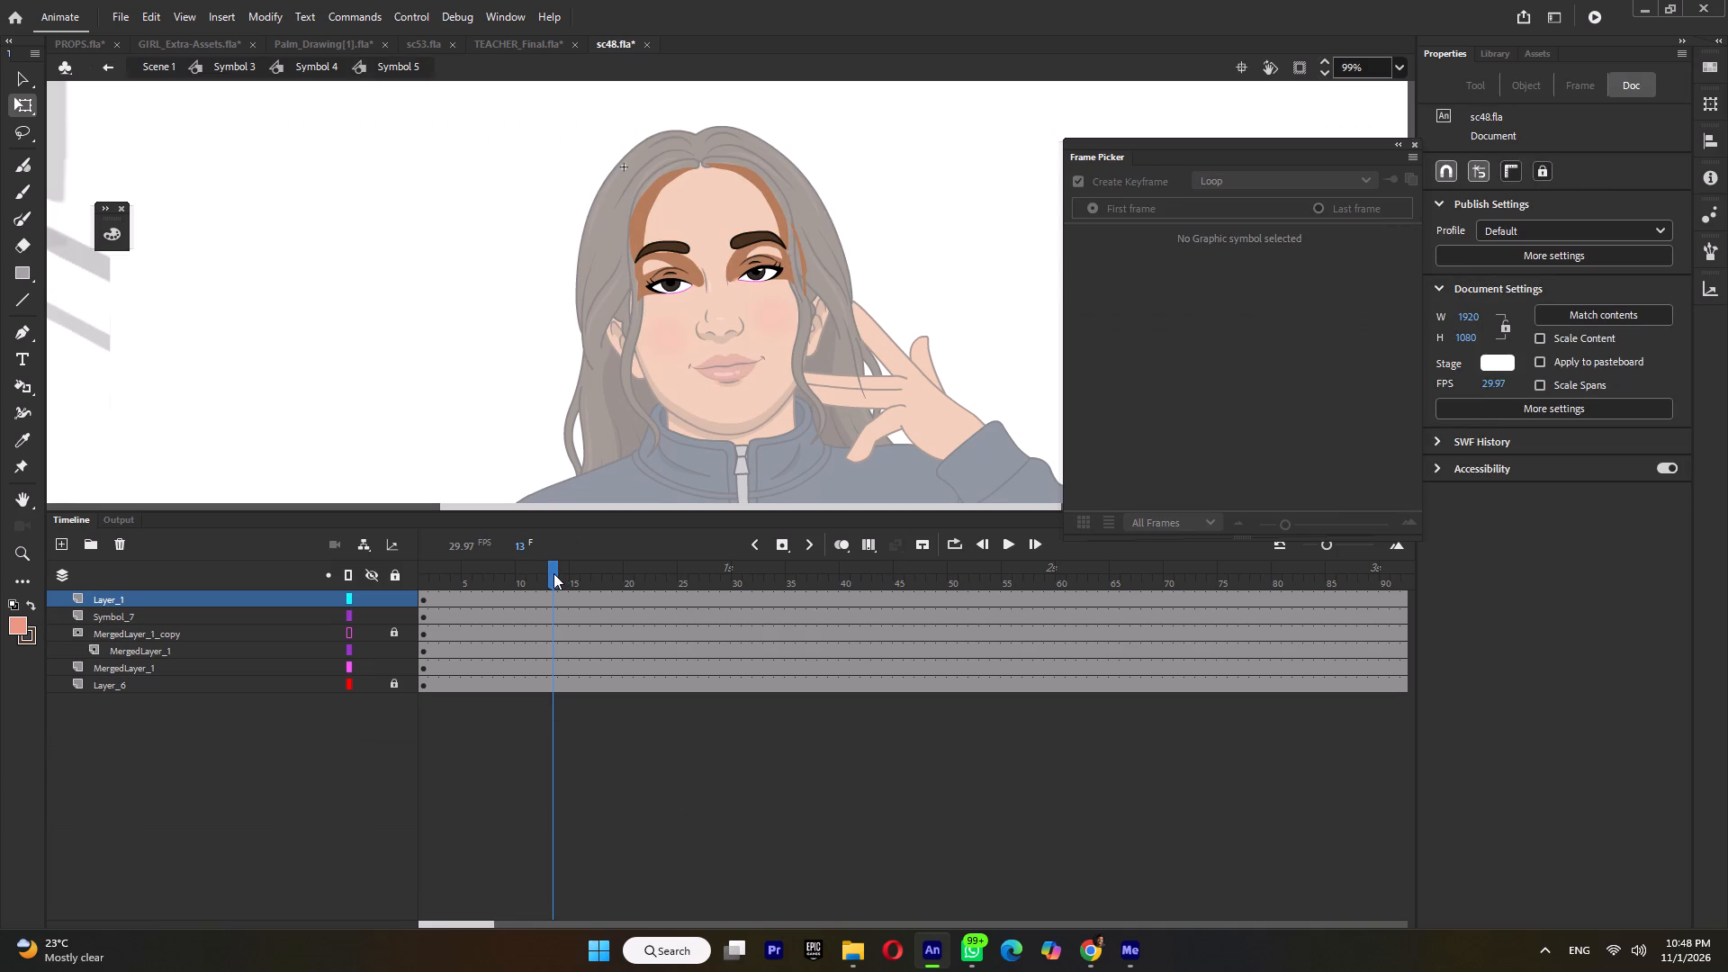
double_click(553, 573)
key("F6")
Switch the eyebrow symbol at frame 13 to its frame 3 pose.
left_click(508, 382)
left_click(660, 245)
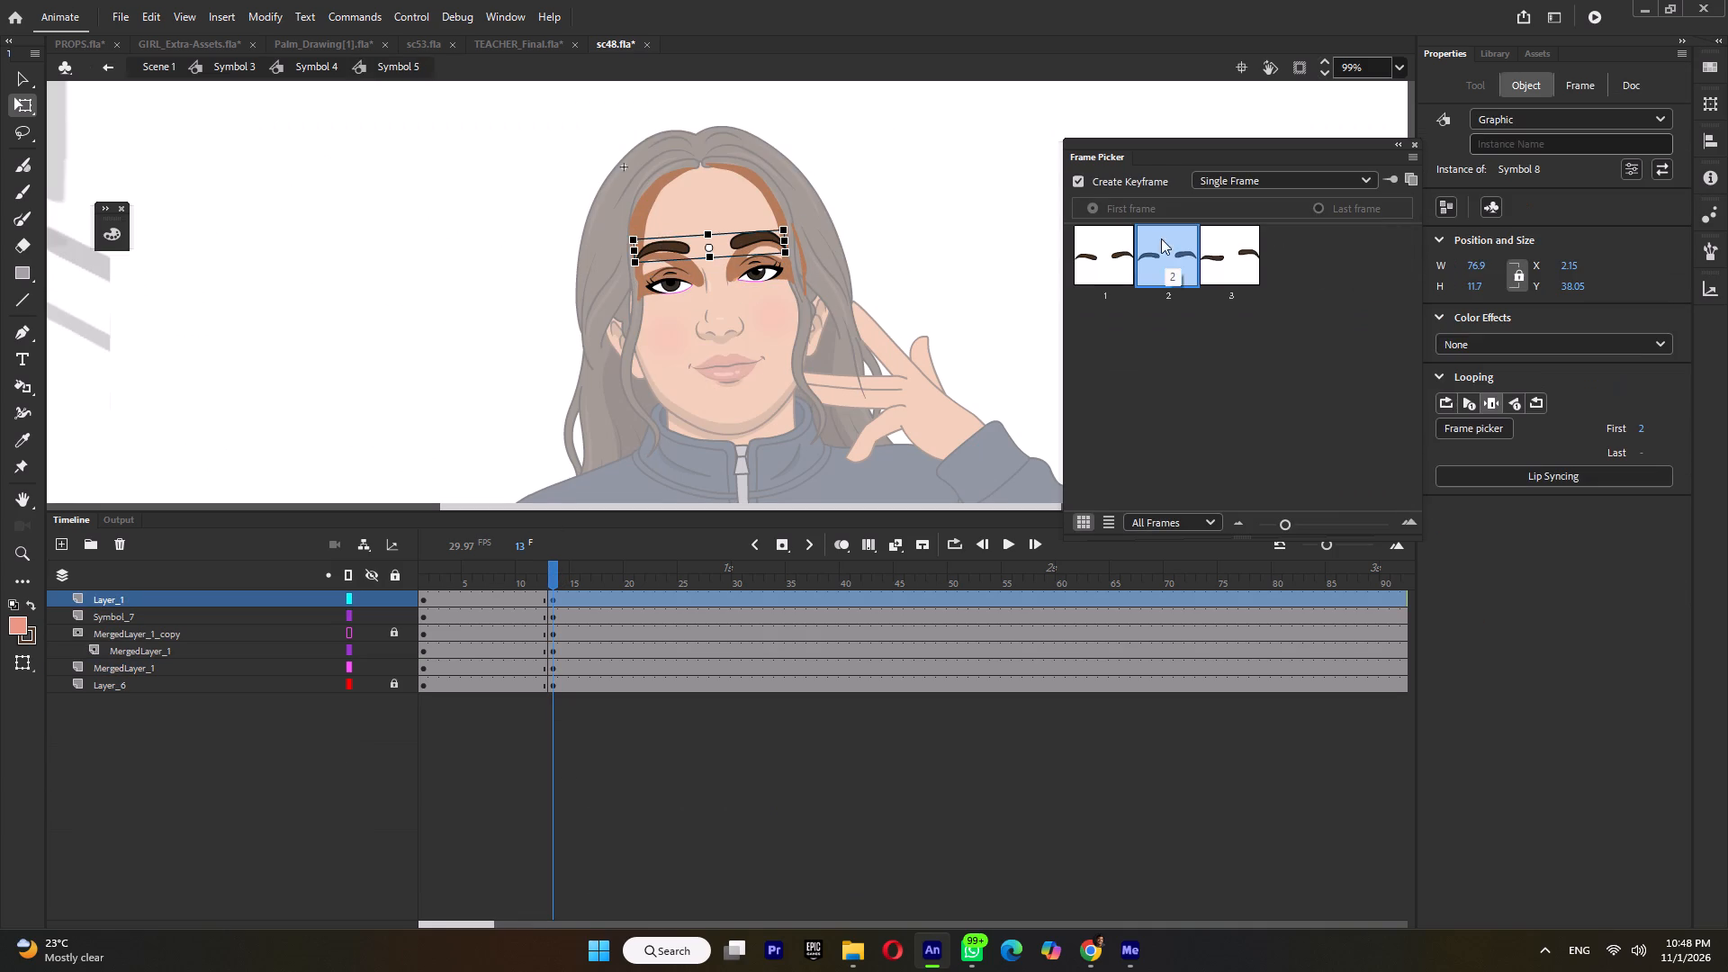
left_click(1217, 256)
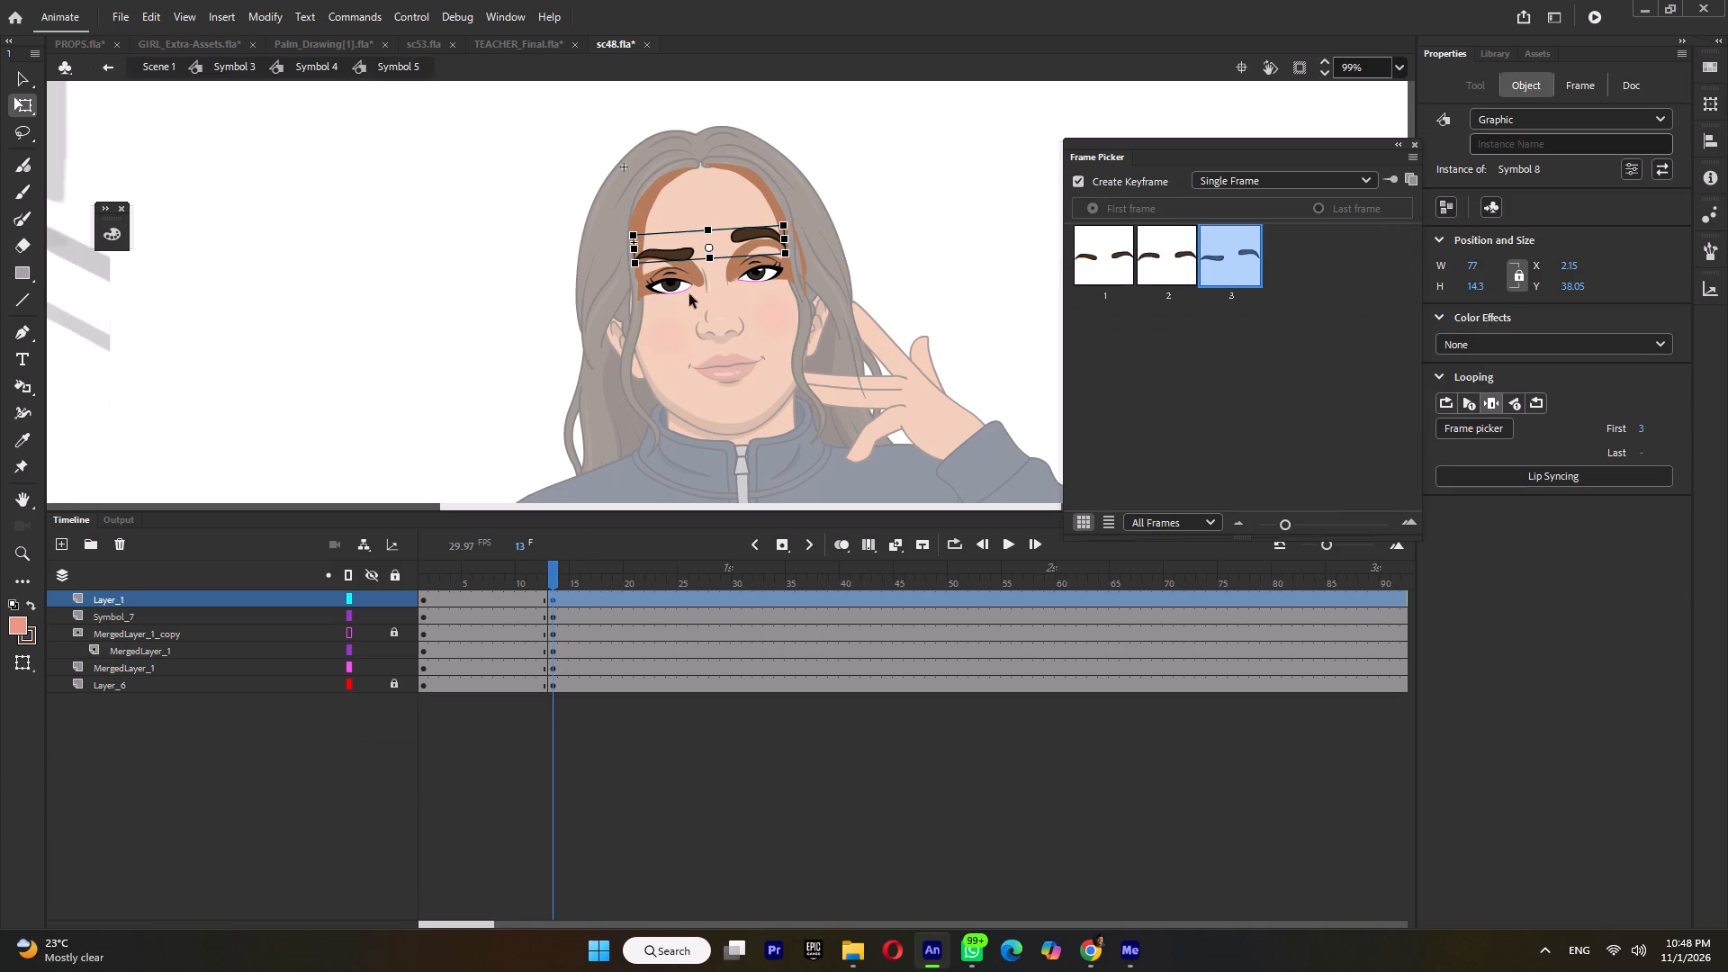
Set the eye symbol at frame 13 to show its frame 3 pose as a Single Frame.
left_click(670, 281)
left_click(1225, 267)
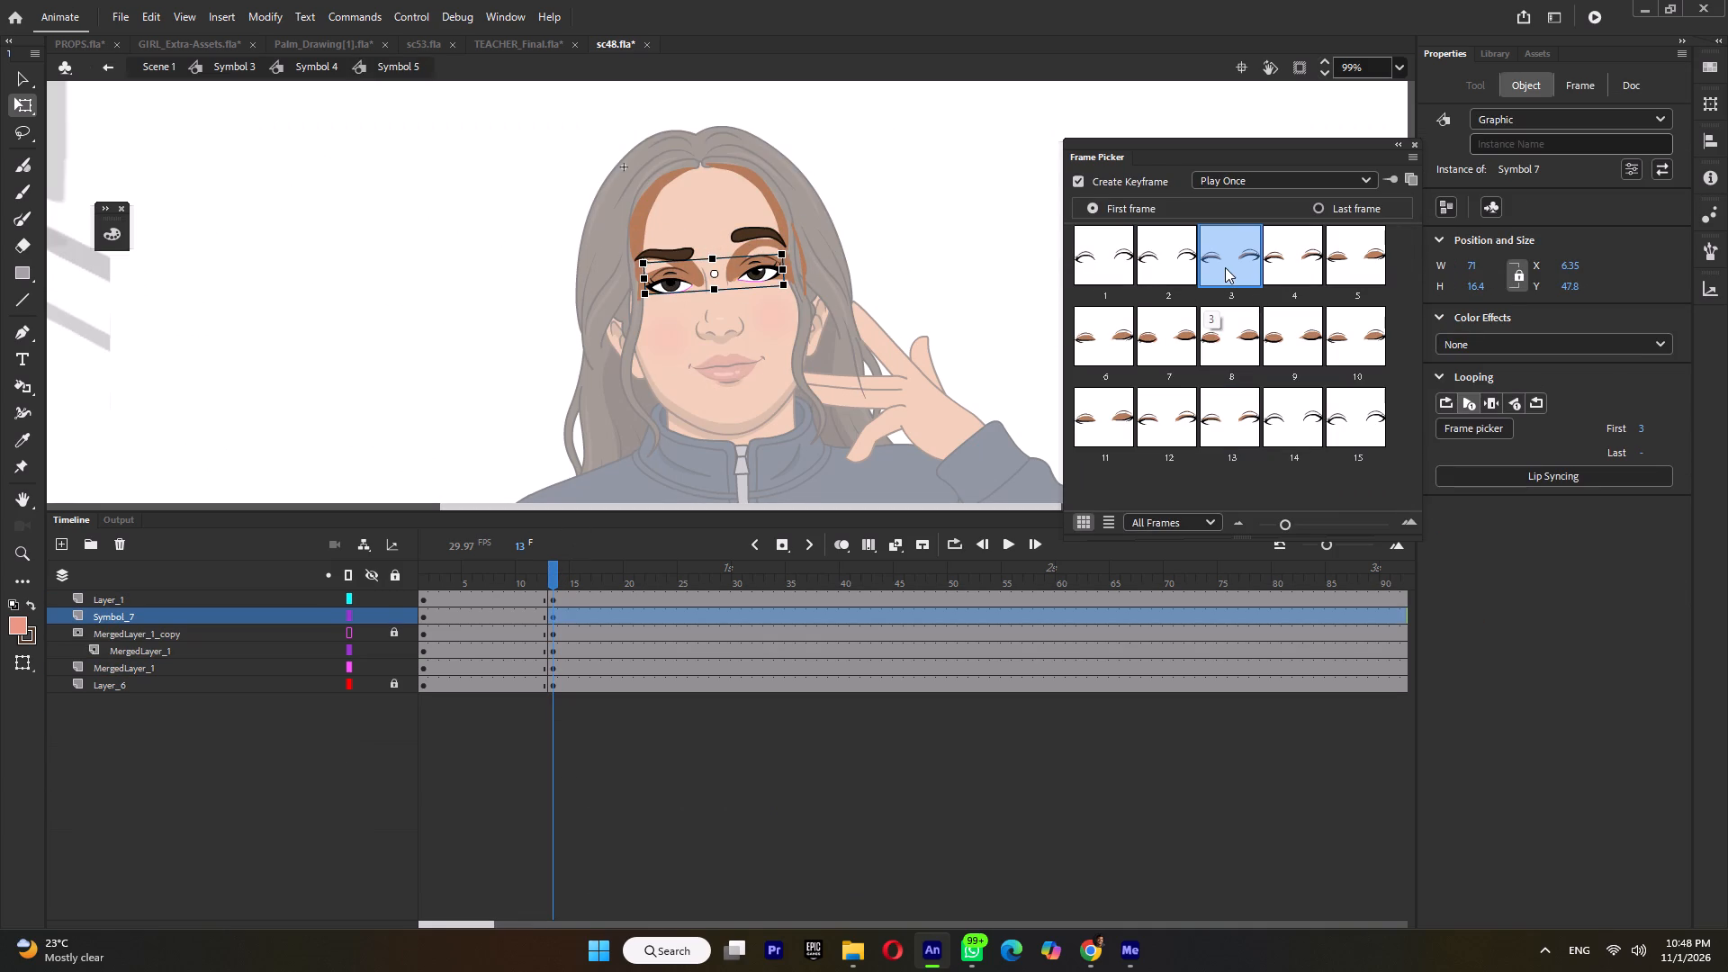
left_click(1230, 262)
left_click(1237, 184)
left_click(1249, 239)
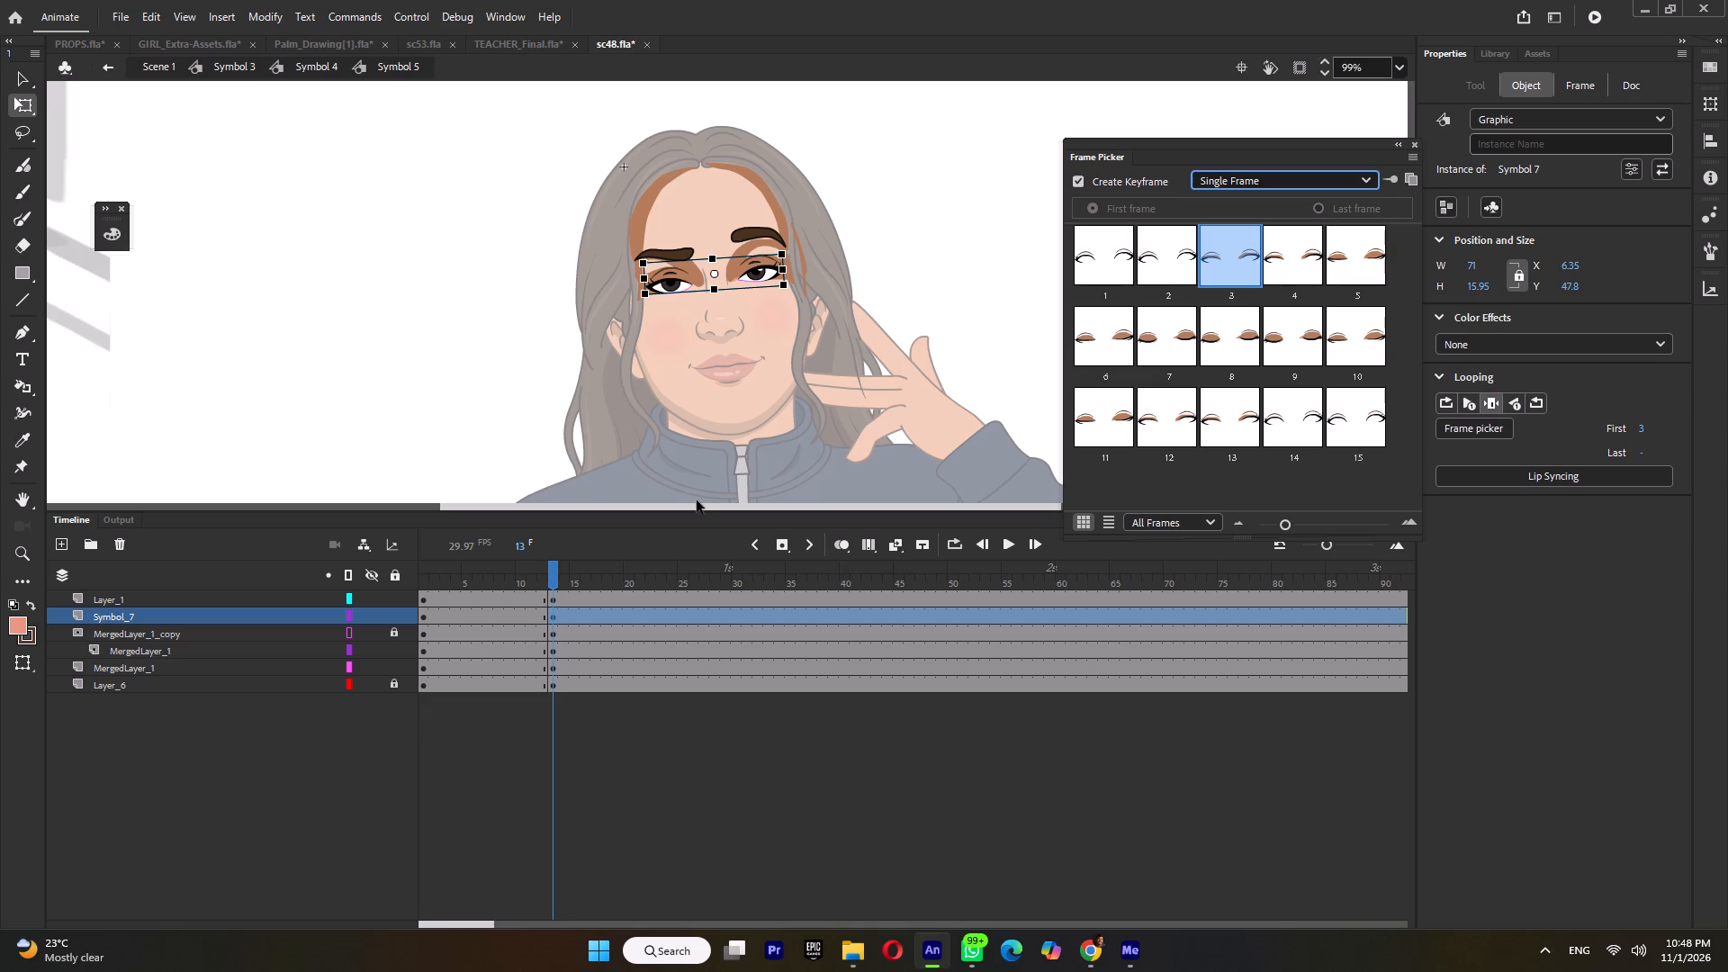
Add a keyframe at frame 8 of the Symbol_7 eye layer and set its looping to Single Frame.
left_click(510, 615)
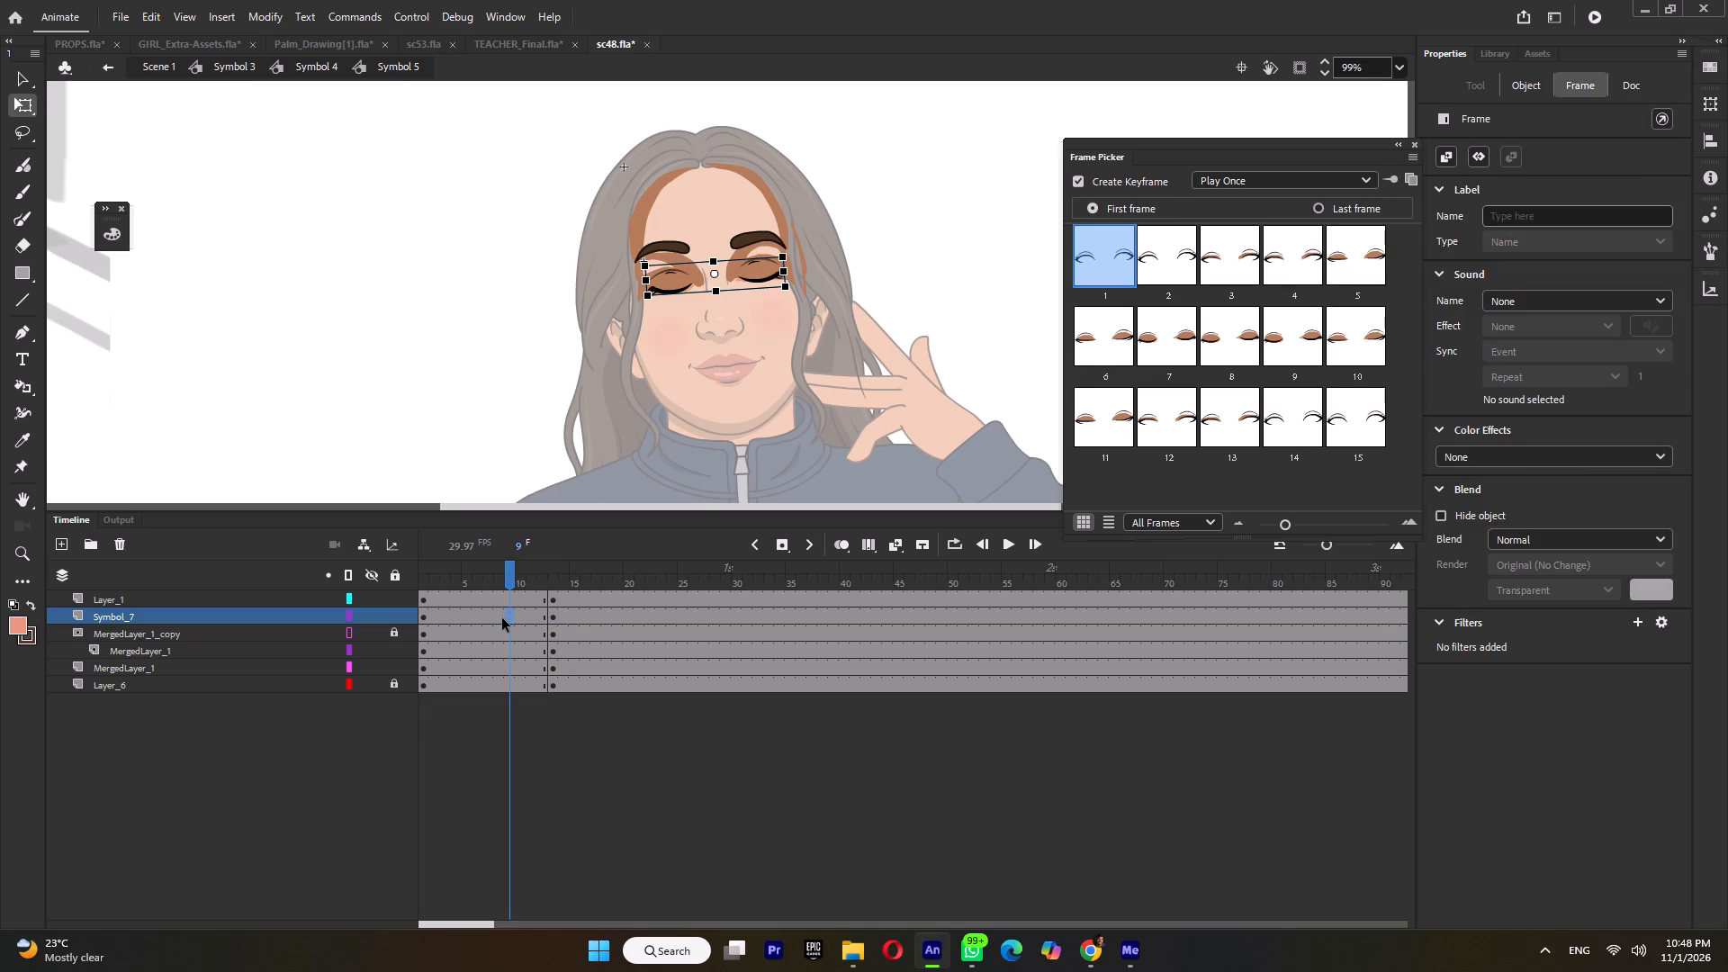
left_click(499, 618)
key("F6")
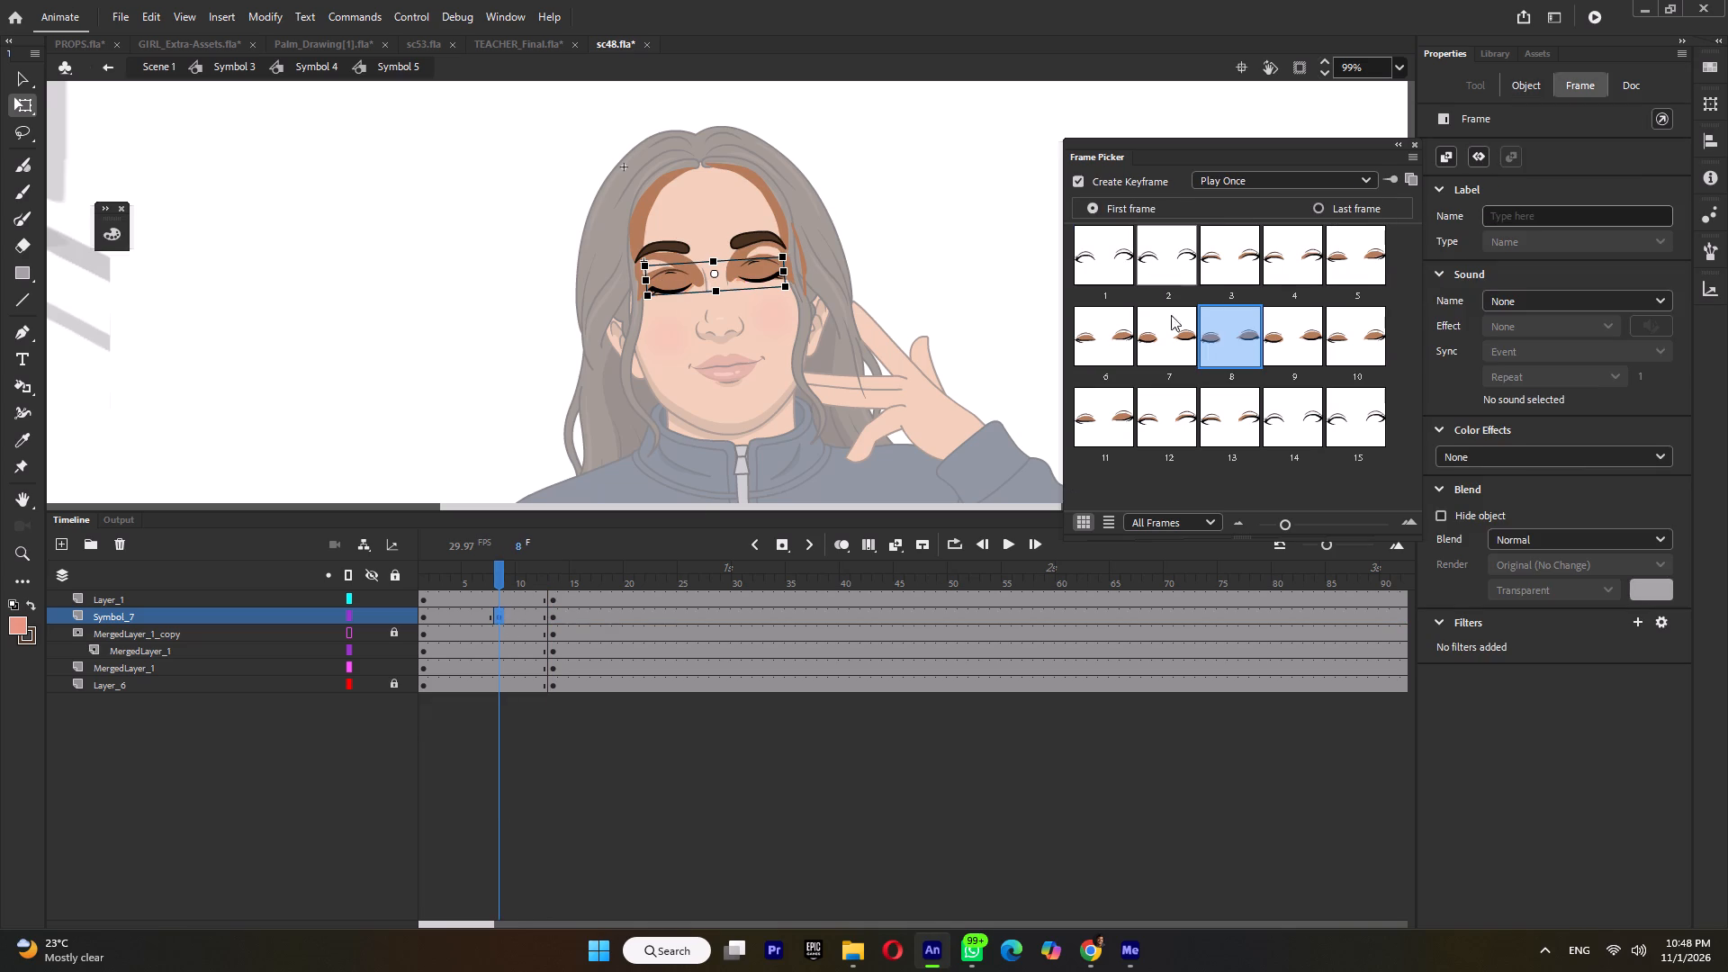
left_click(1315, 179)
left_click(1294, 248)
Set the eye symbol's looping to Single Frame at the frame 1 keyframe.
left_click(425, 616)
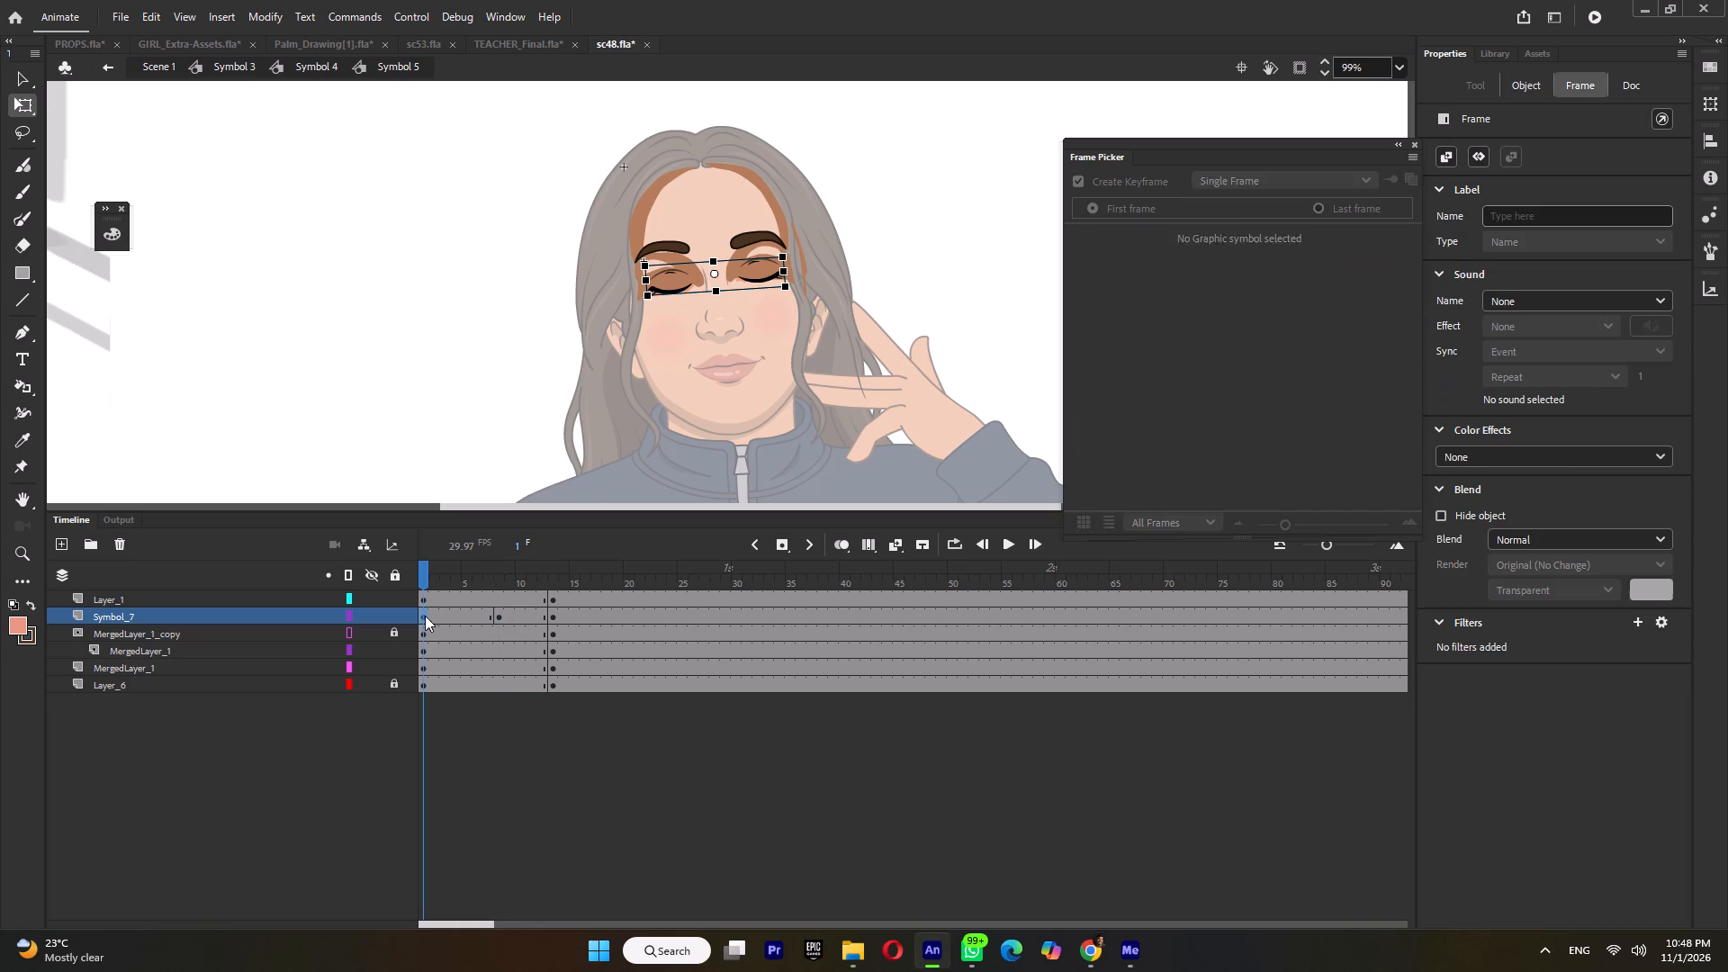
left_click(1264, 172)
left_click(1259, 253)
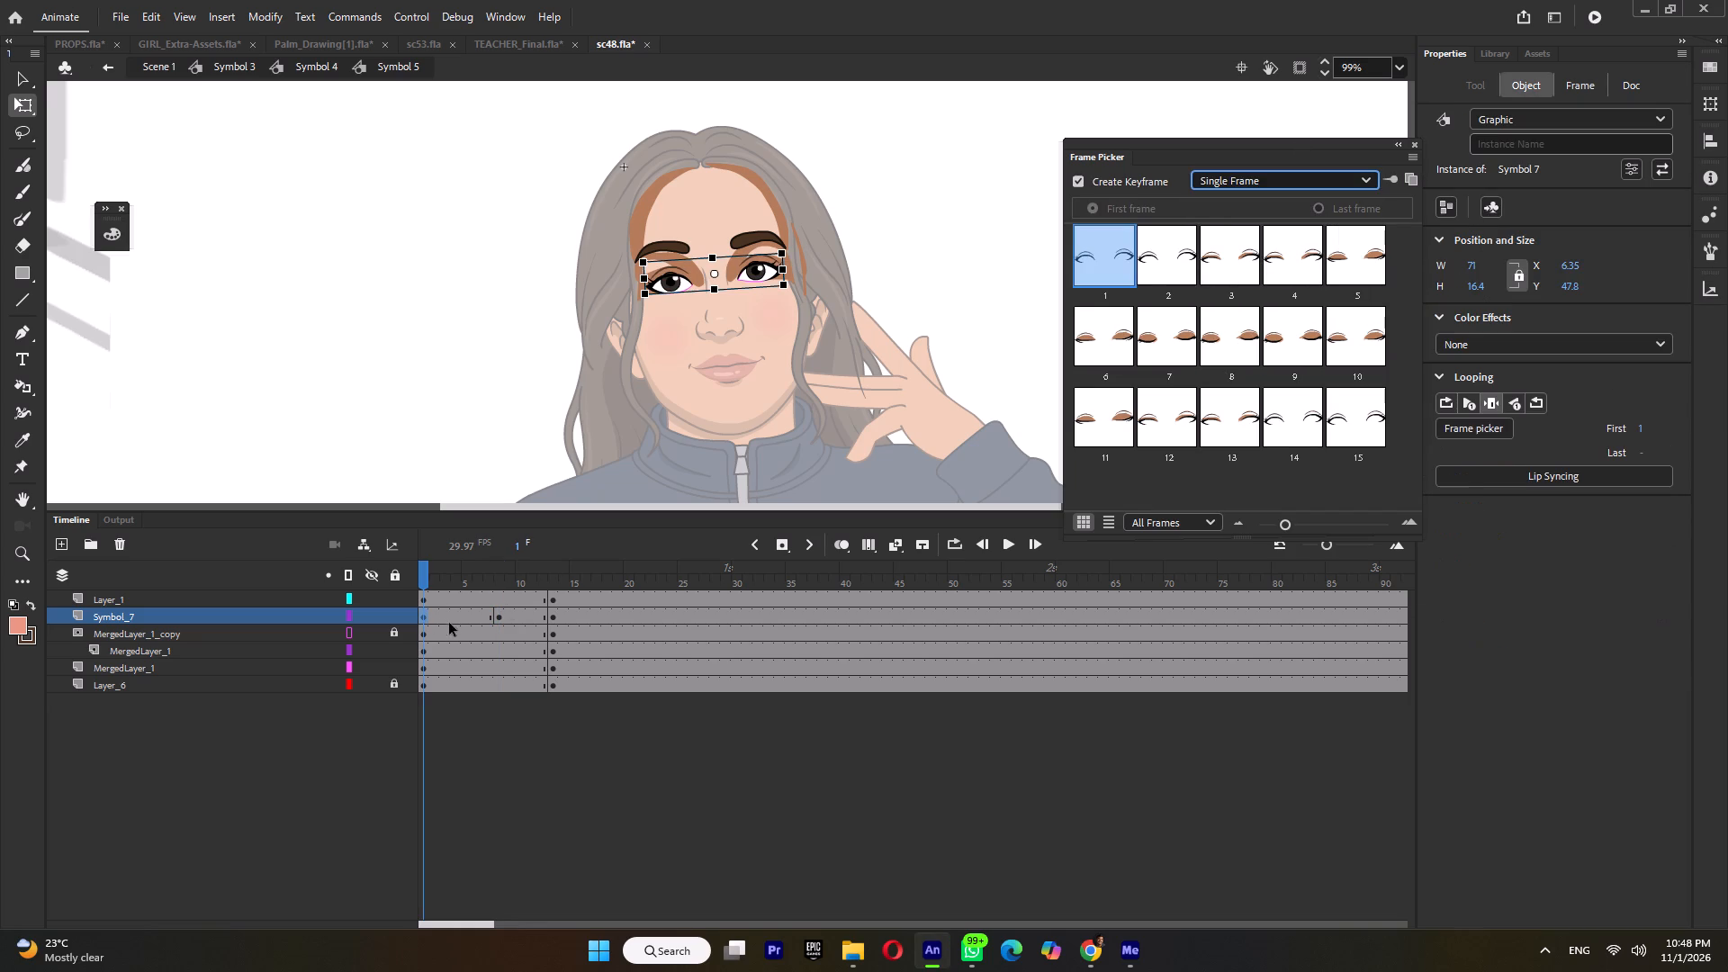
Build the blink on the eye layer using pose 4 at frame 8 and closed-eye pose 8 on a new keyframe at frame 10.
left_click(494, 613)
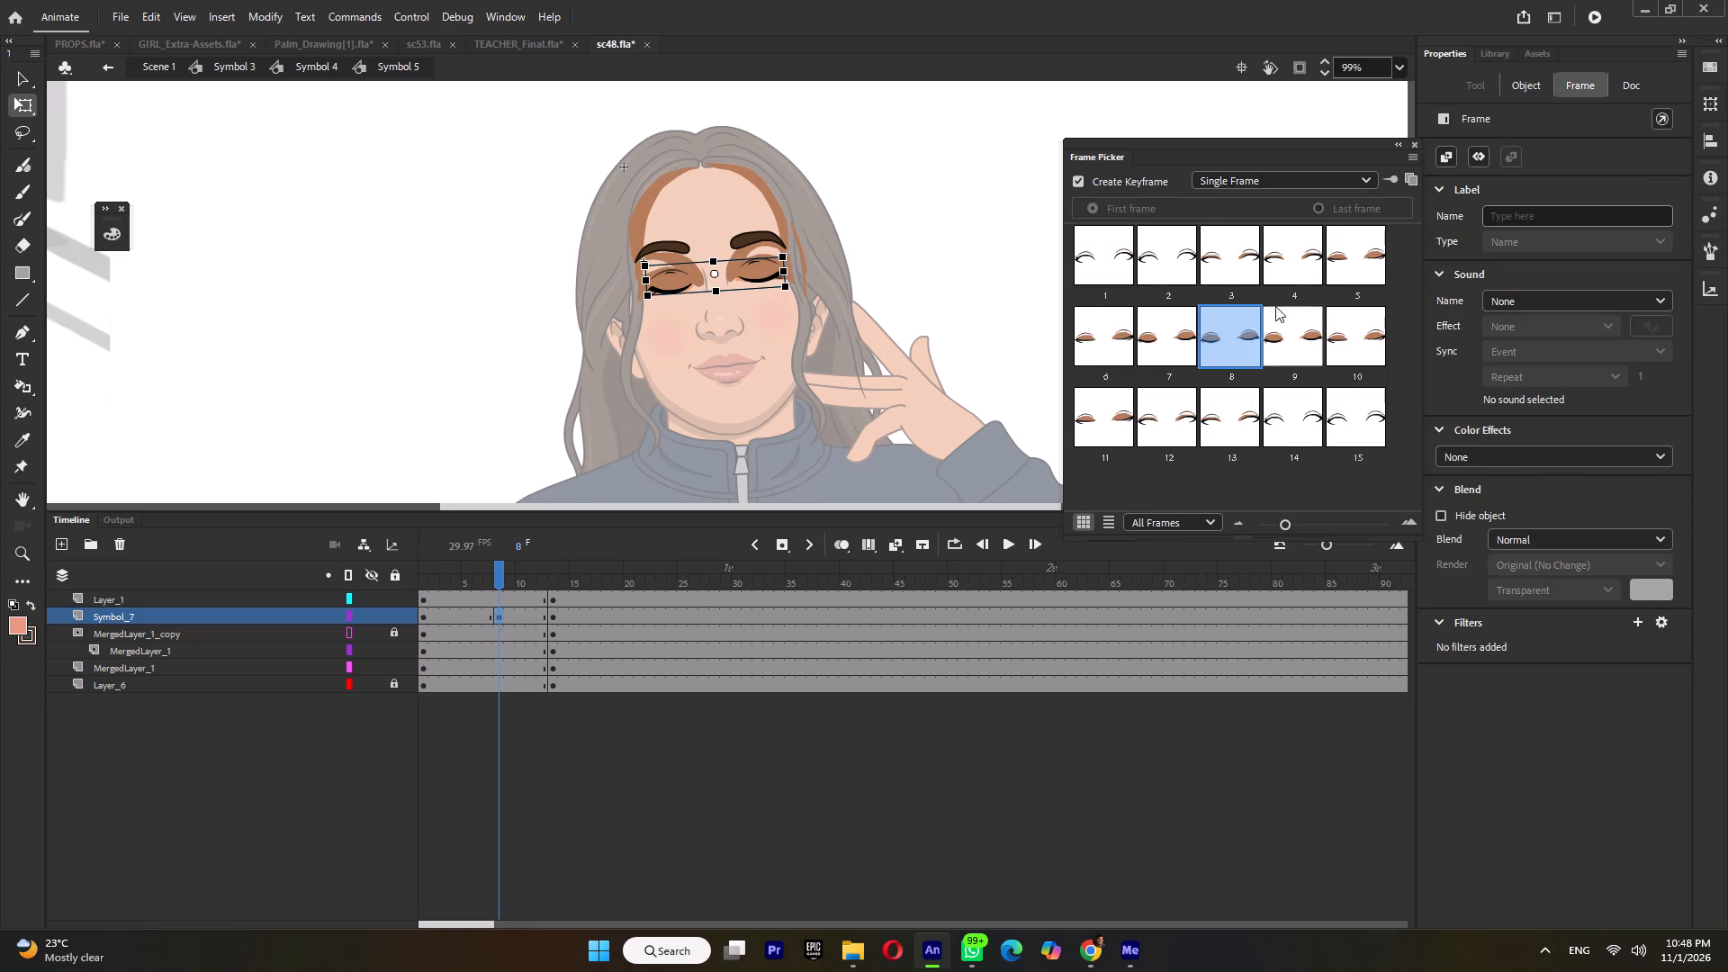
left_click(1299, 259)
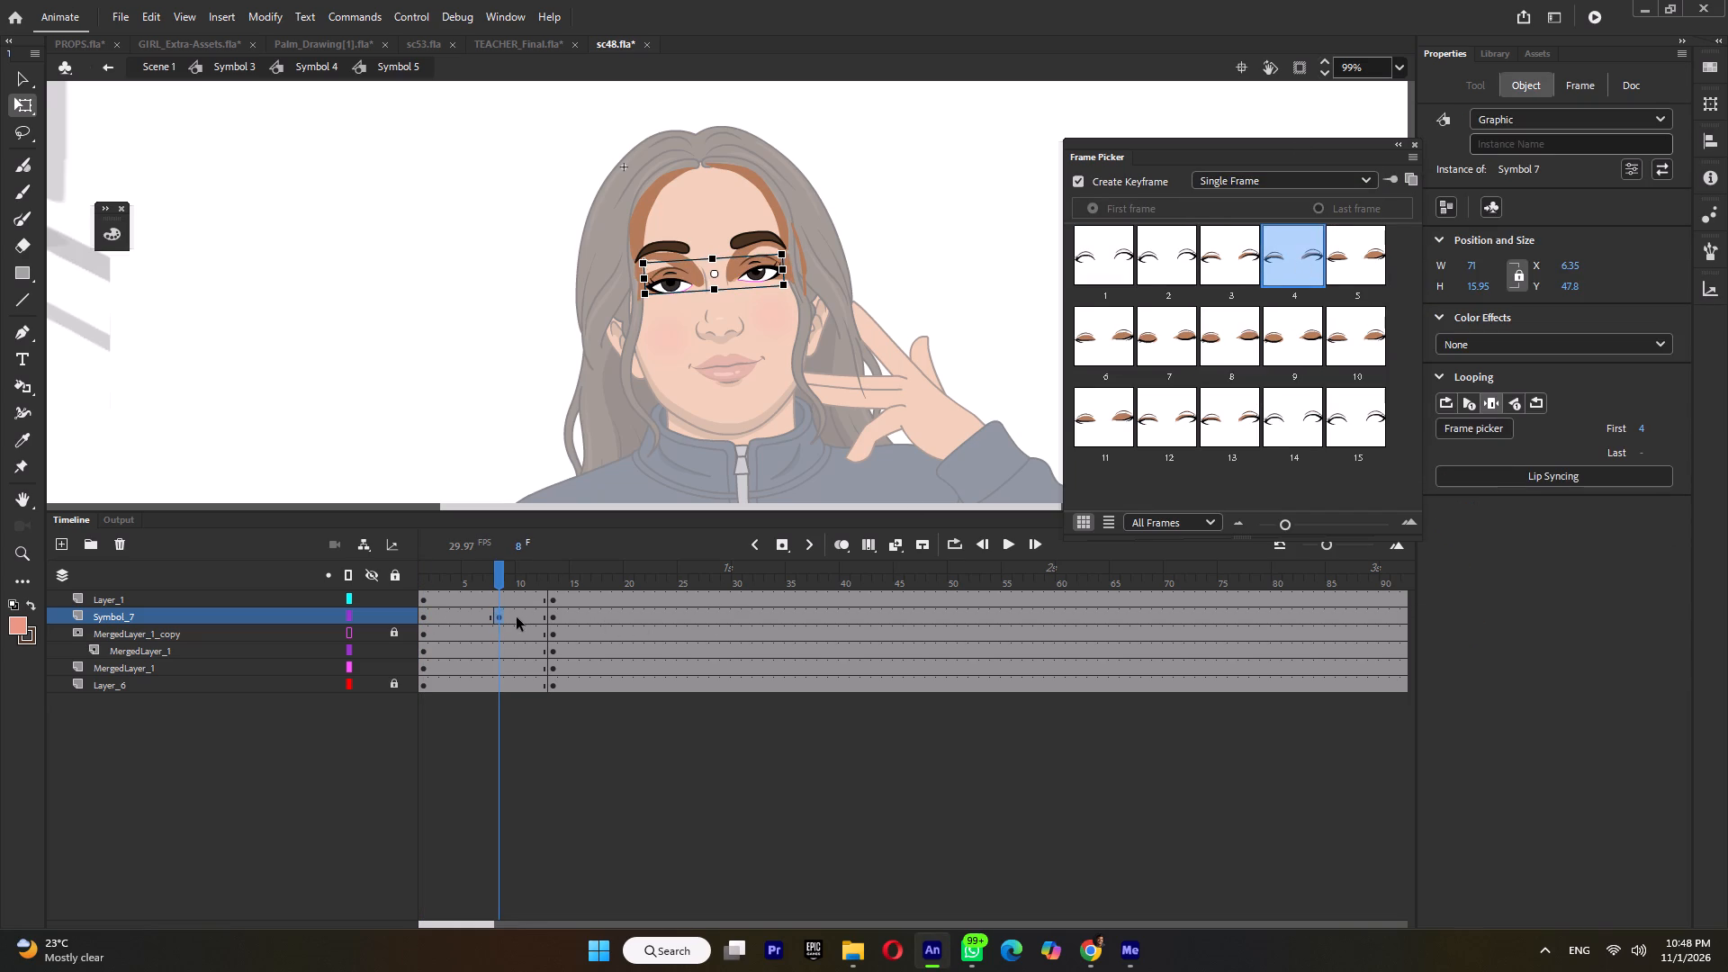
left_click(517, 617)
key("F6")
left_click(1245, 350)
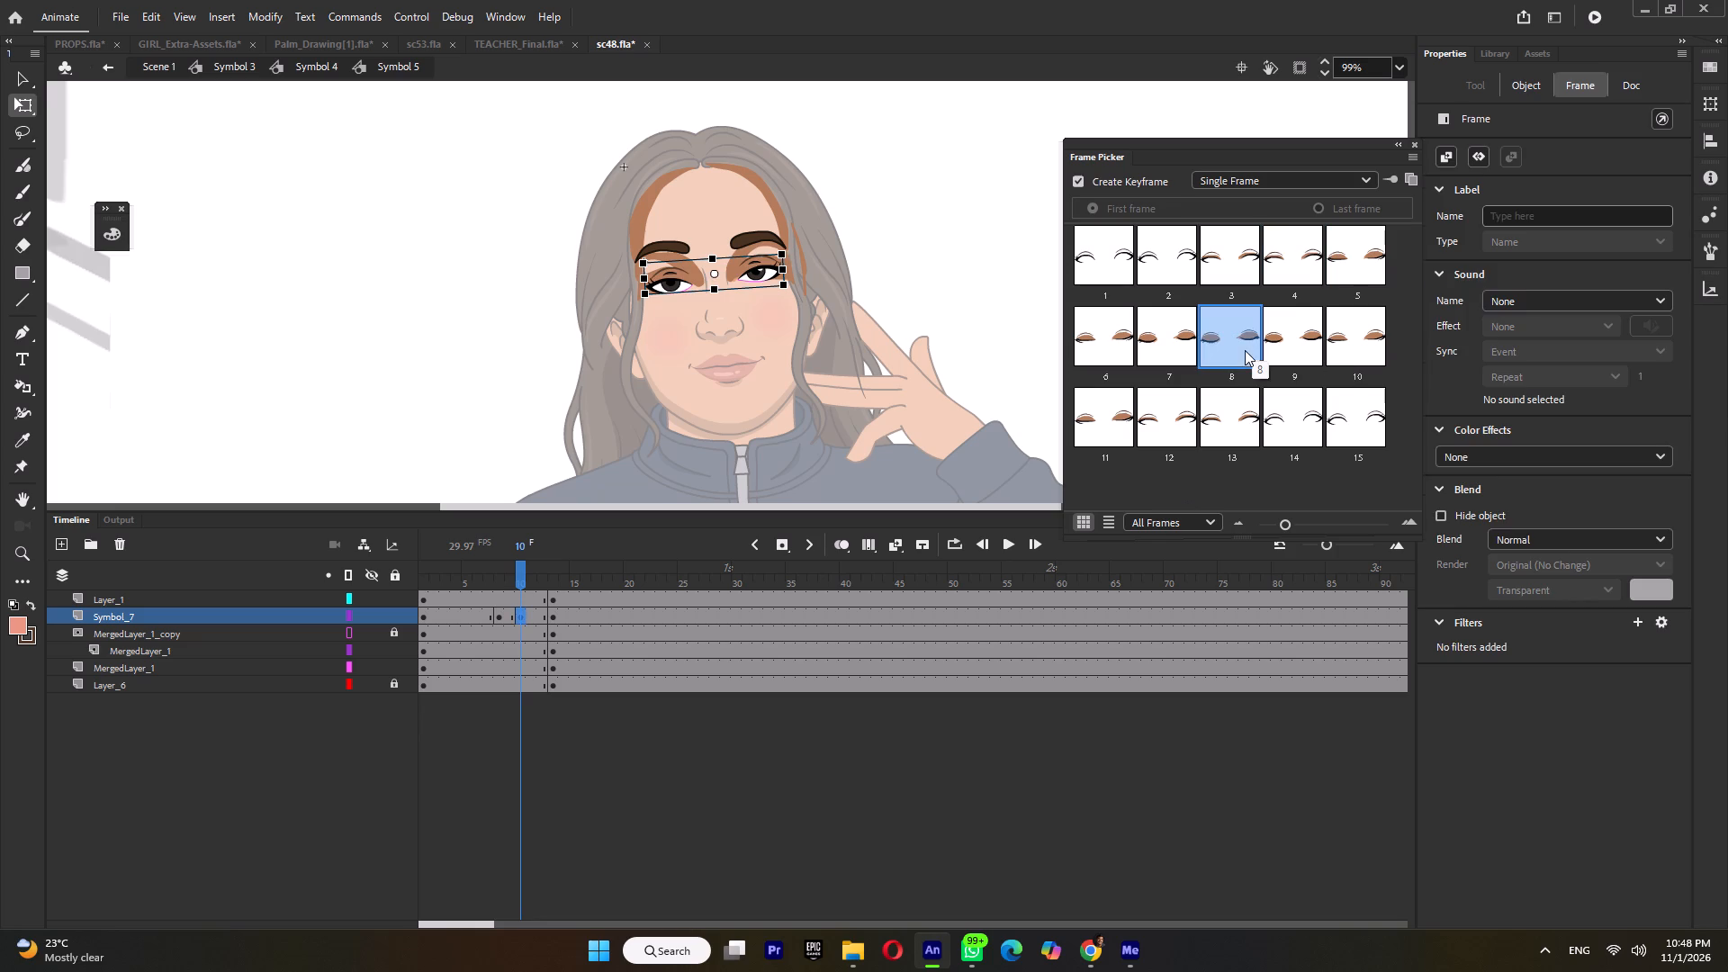
left_click_drag(533, 574, 553, 580)
Add eyebrow keyframes at frames 8 and 10 on Layer_1, and nudge the eyebrows slightly down at frame 10.
left_click(495, 597)
key("F6")
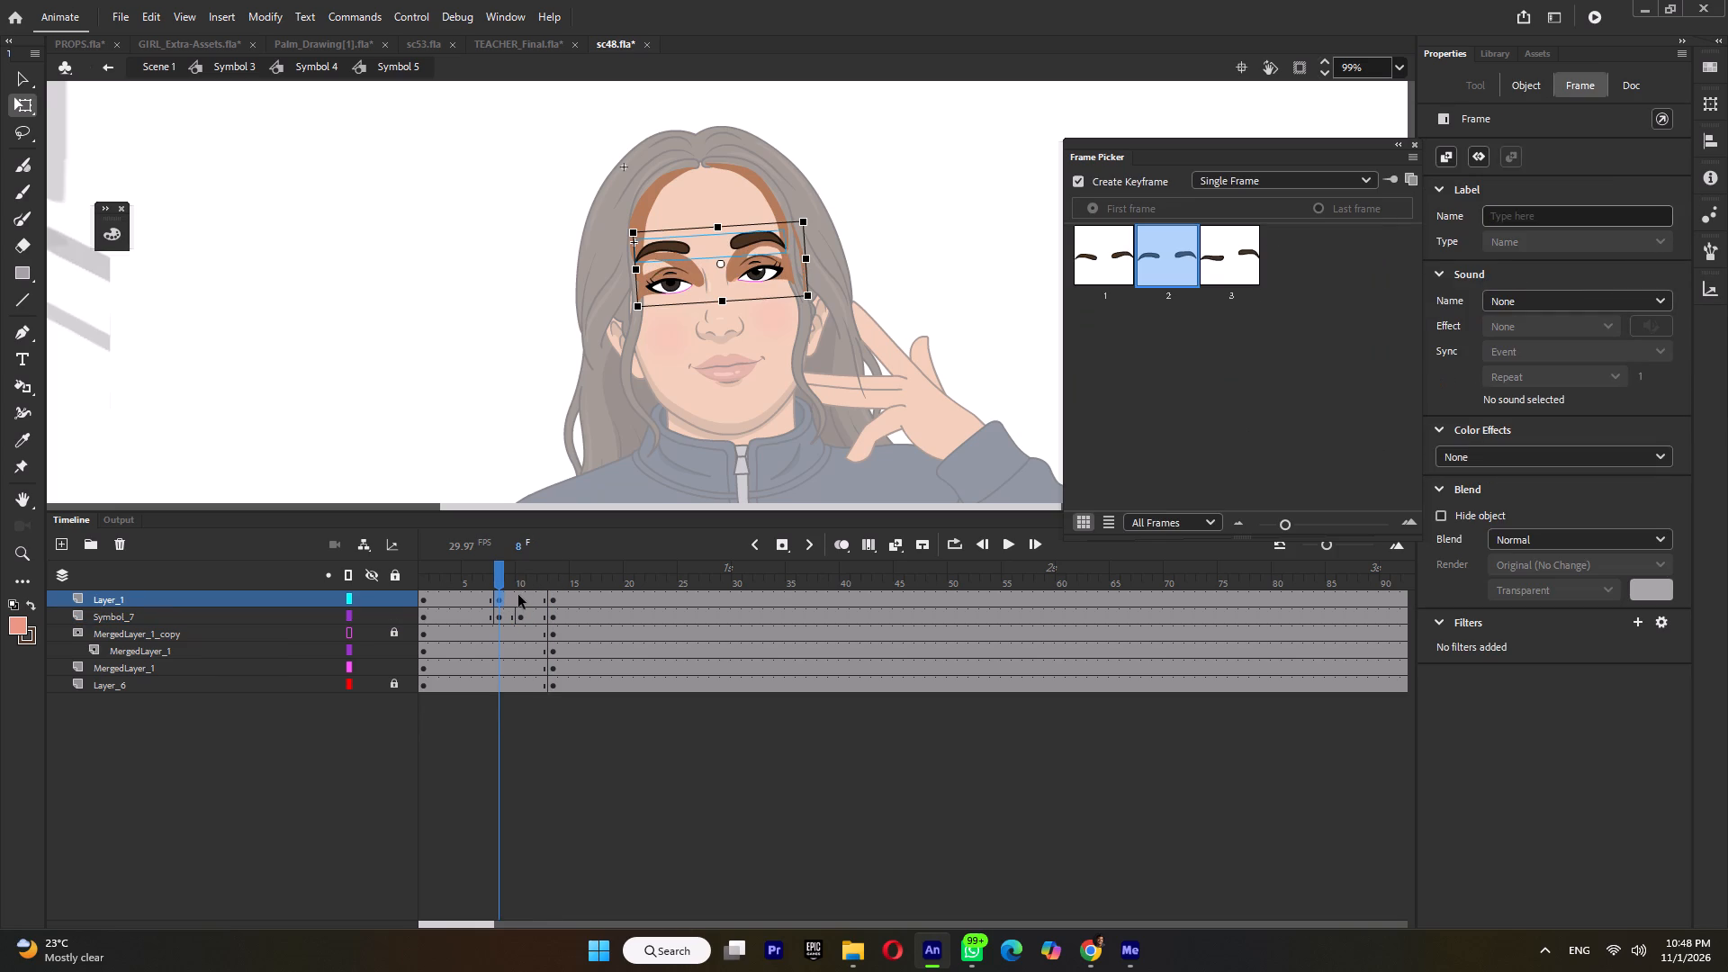
left_click(520, 599)
key("F6")
left_click(852, 323)
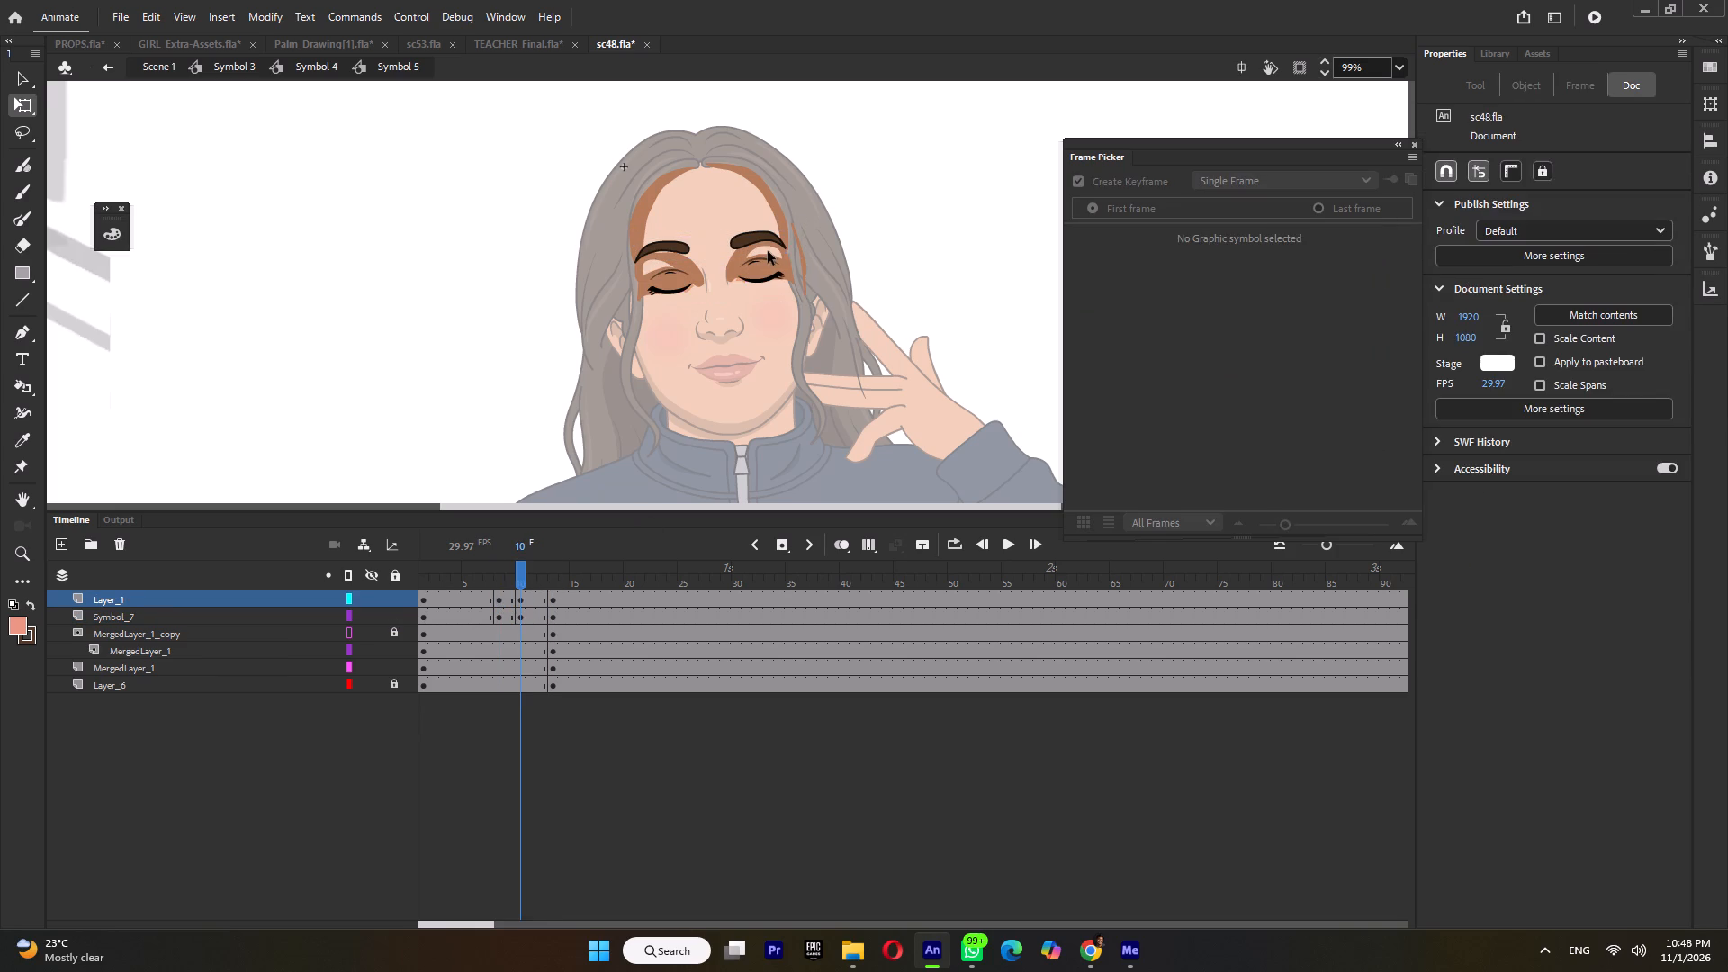
left_click(766, 236)
key("Down")
key("Down")
key("Down")
key("Down")
key("Down")
key("Down")
key("Down")
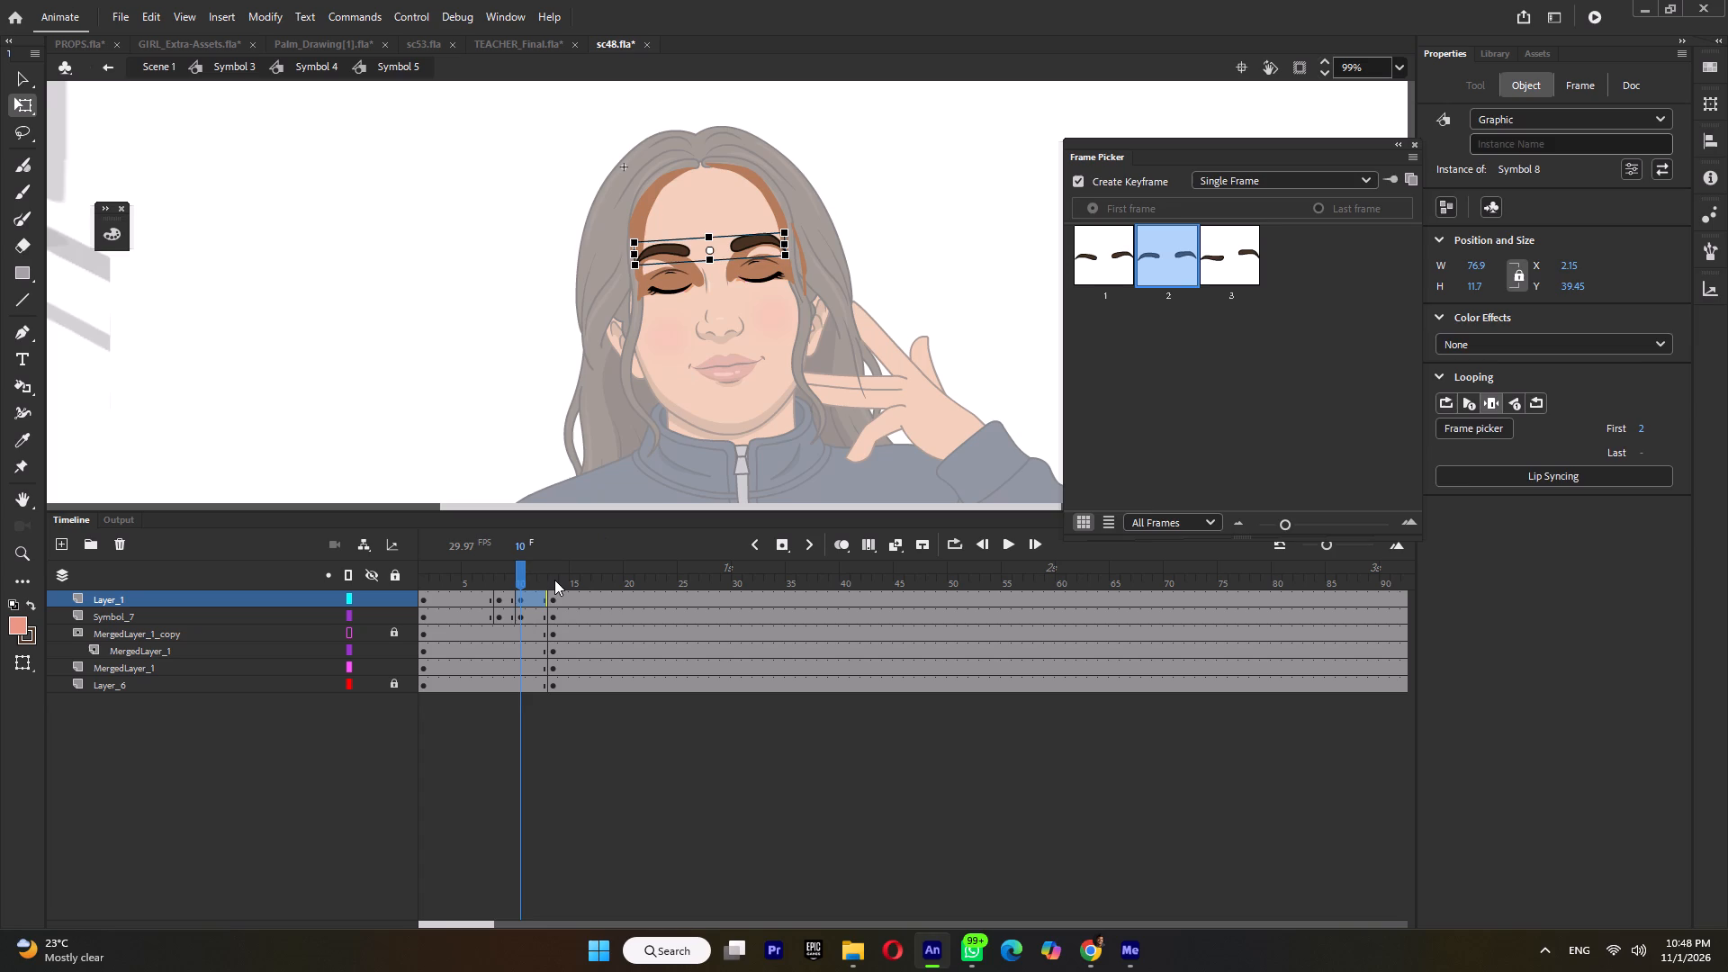
Add an eyebrow keyframe at frame 16 on Layer_1 and nudge the eyebrows slightly up there.
left_click(550, 580)
left_click(586, 598)
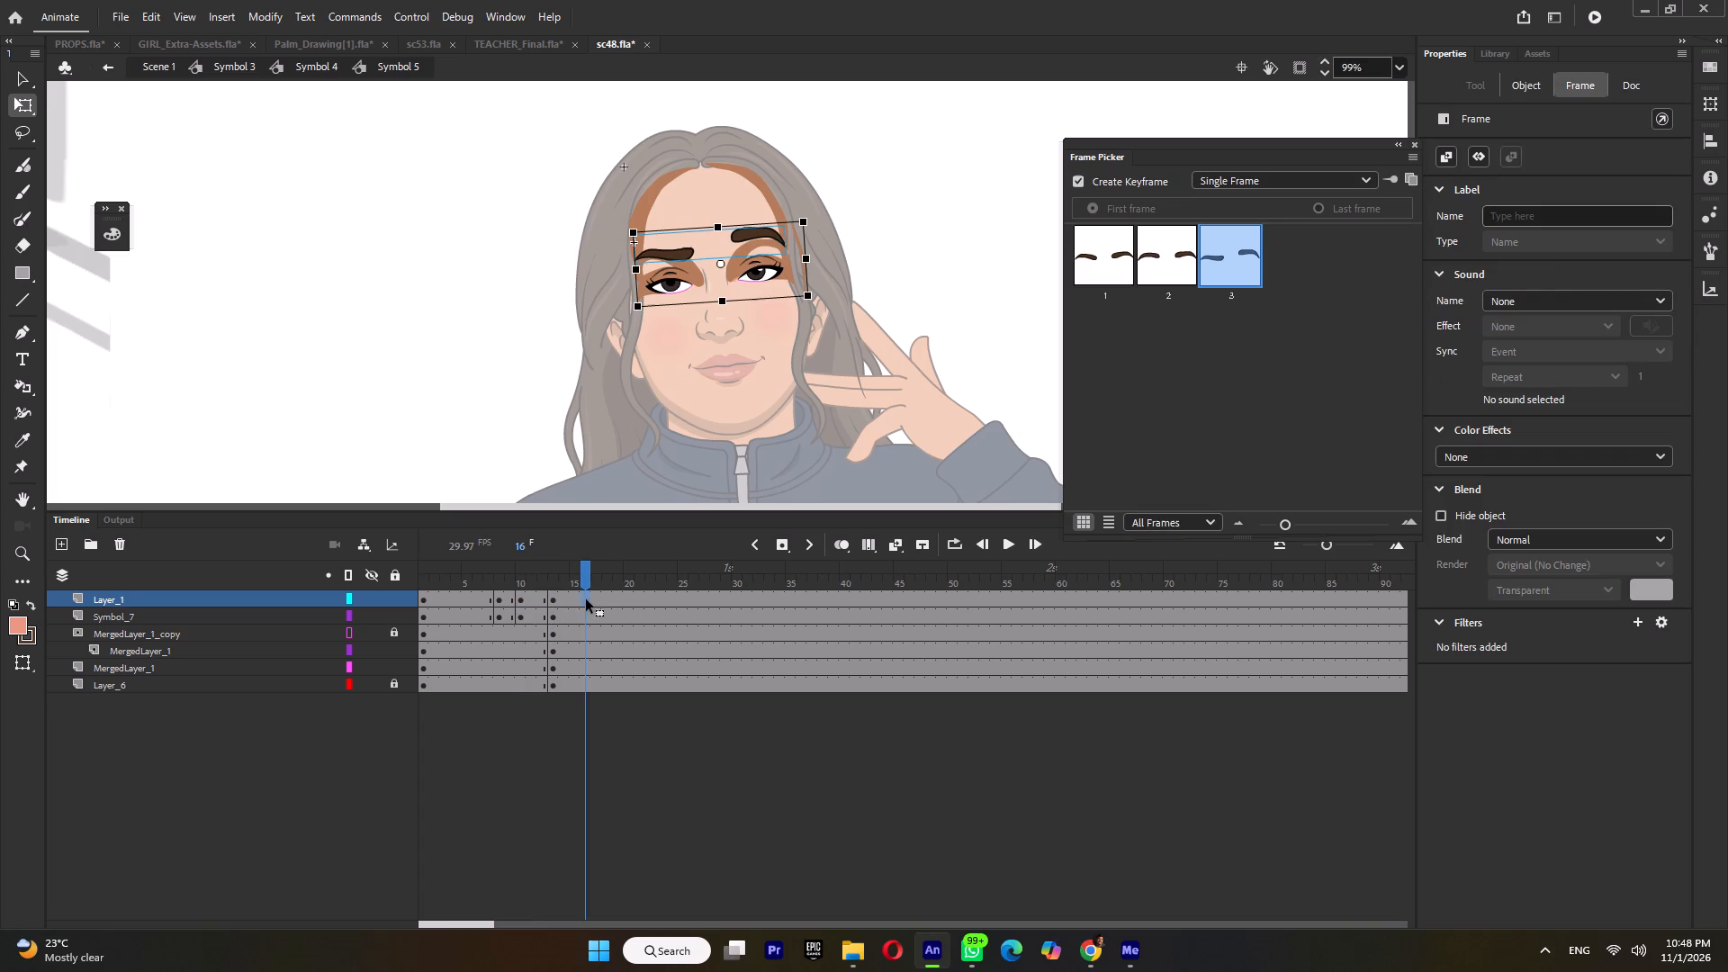
key("F6")
left_click(555, 597)
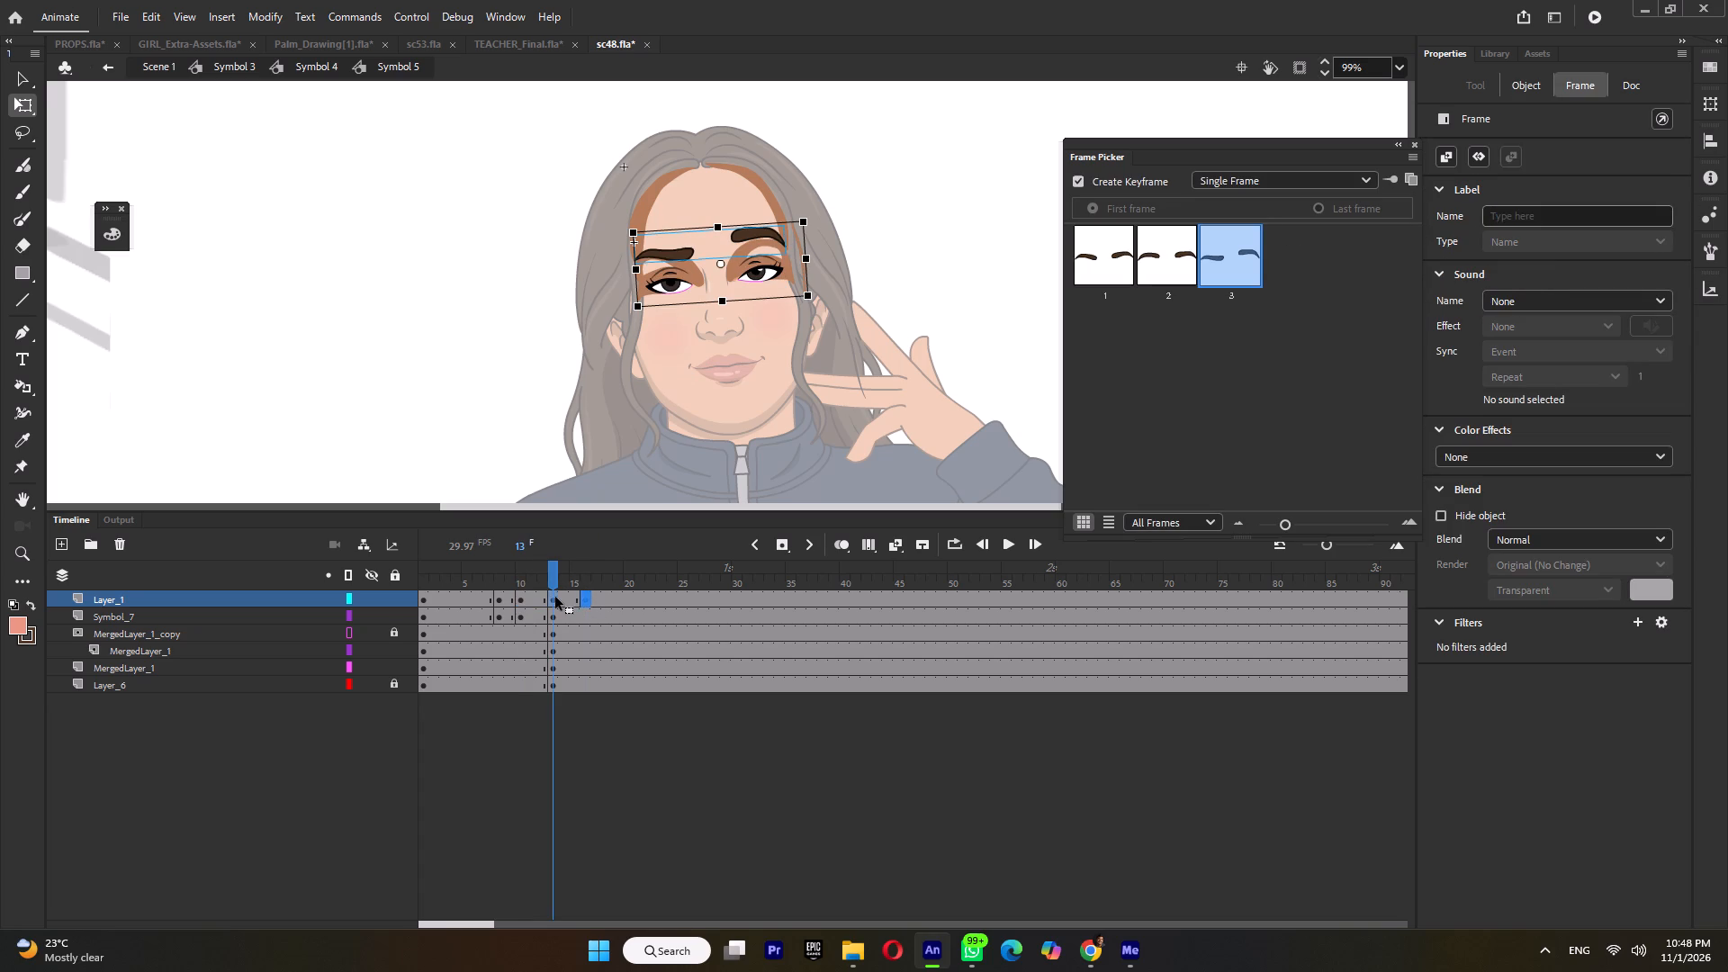
left_click(586, 598)
left_click(902, 194)
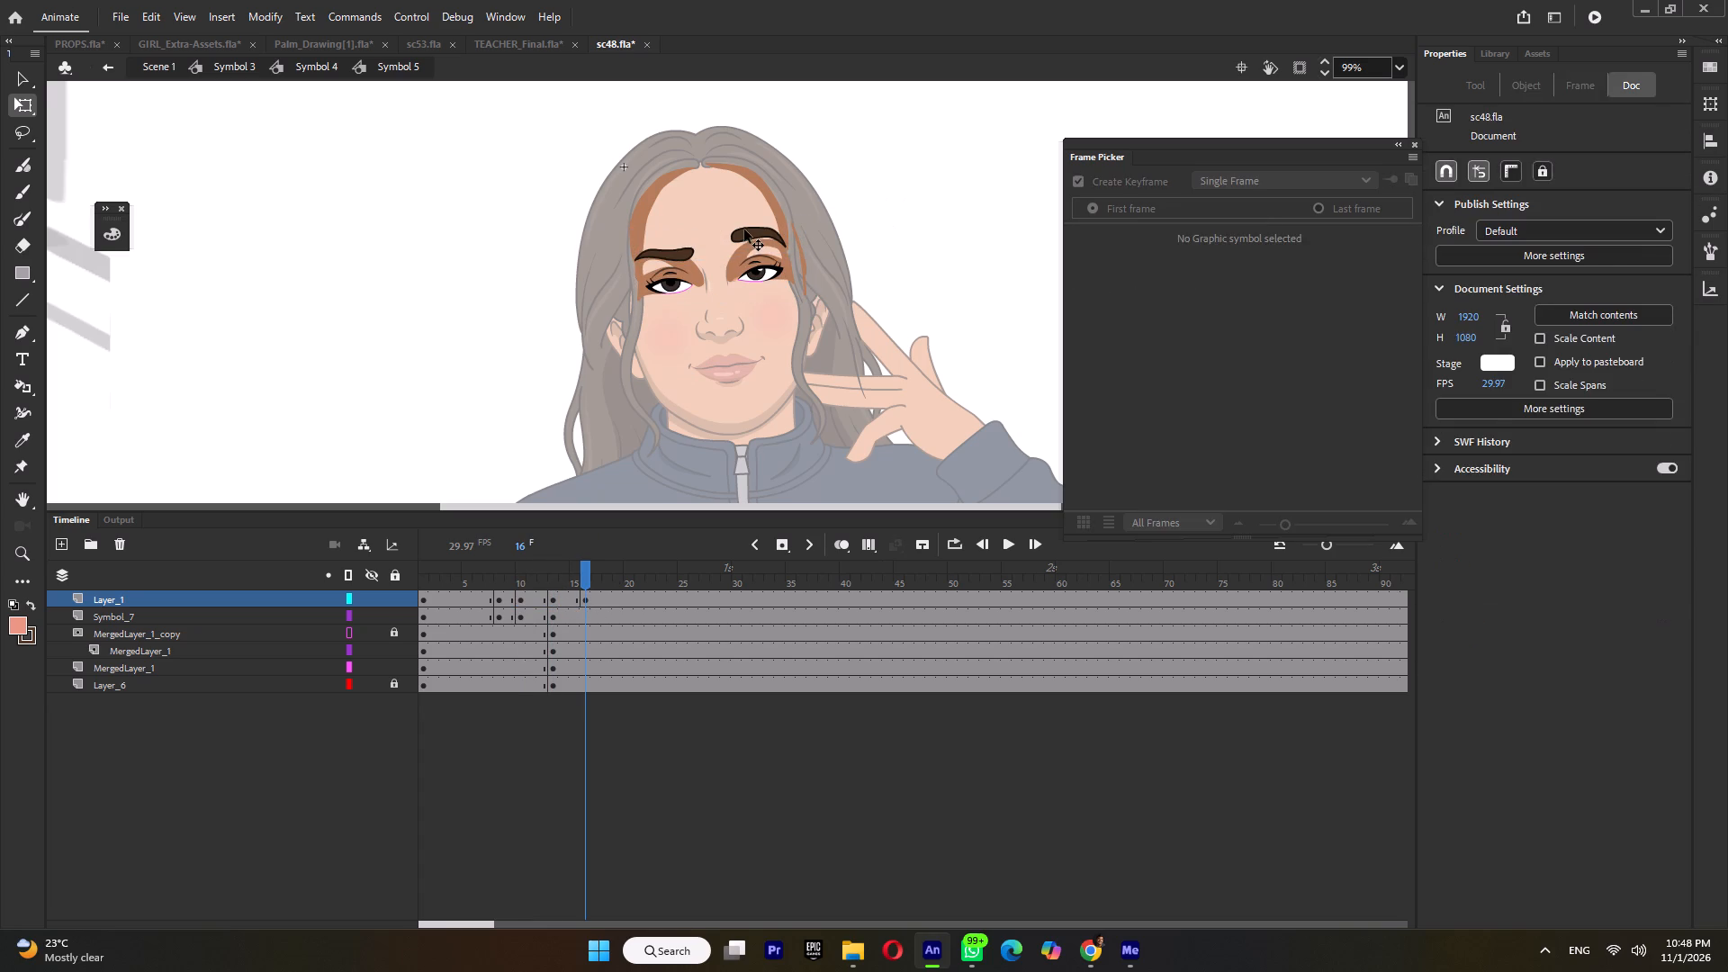
left_click(744, 229)
key("Up")
key("Up")
key("Up")
Return to the girl's full-body symbol, play its animation from the start, and examine the blink and eyebrow expression.
double_click(885, 212)
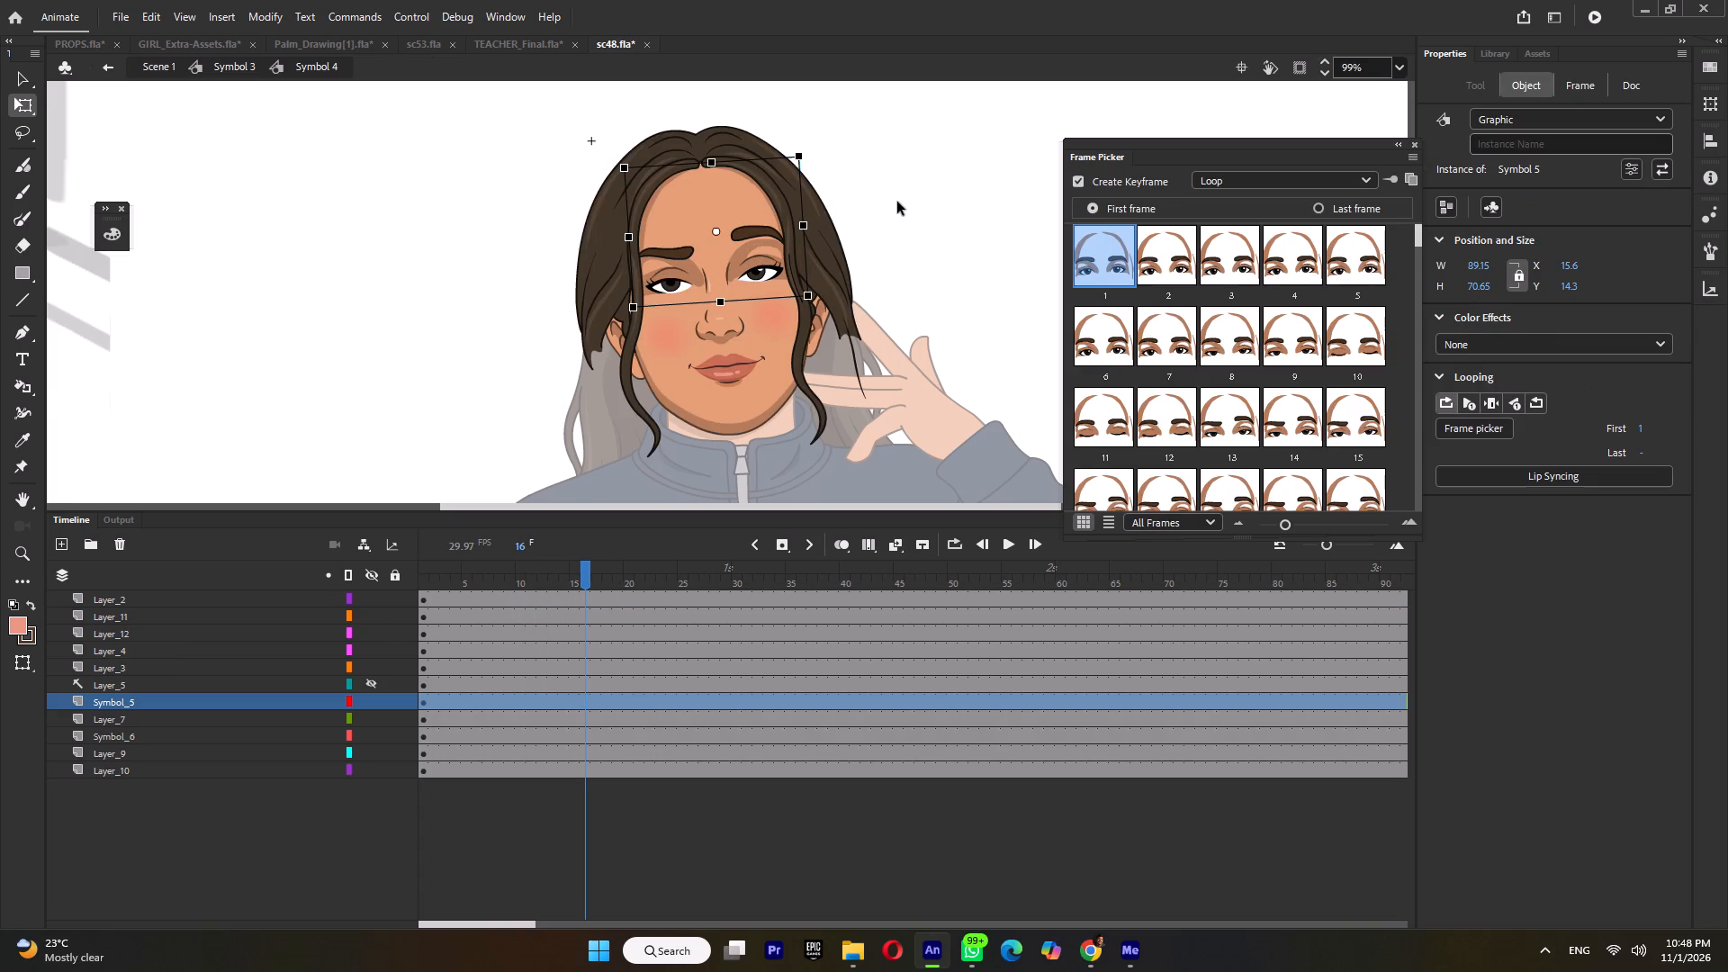
scroll(897, 202, "down", 5, "ctrl")
double_click(935, 166)
left_click_drag(450, 571, 449, 572)
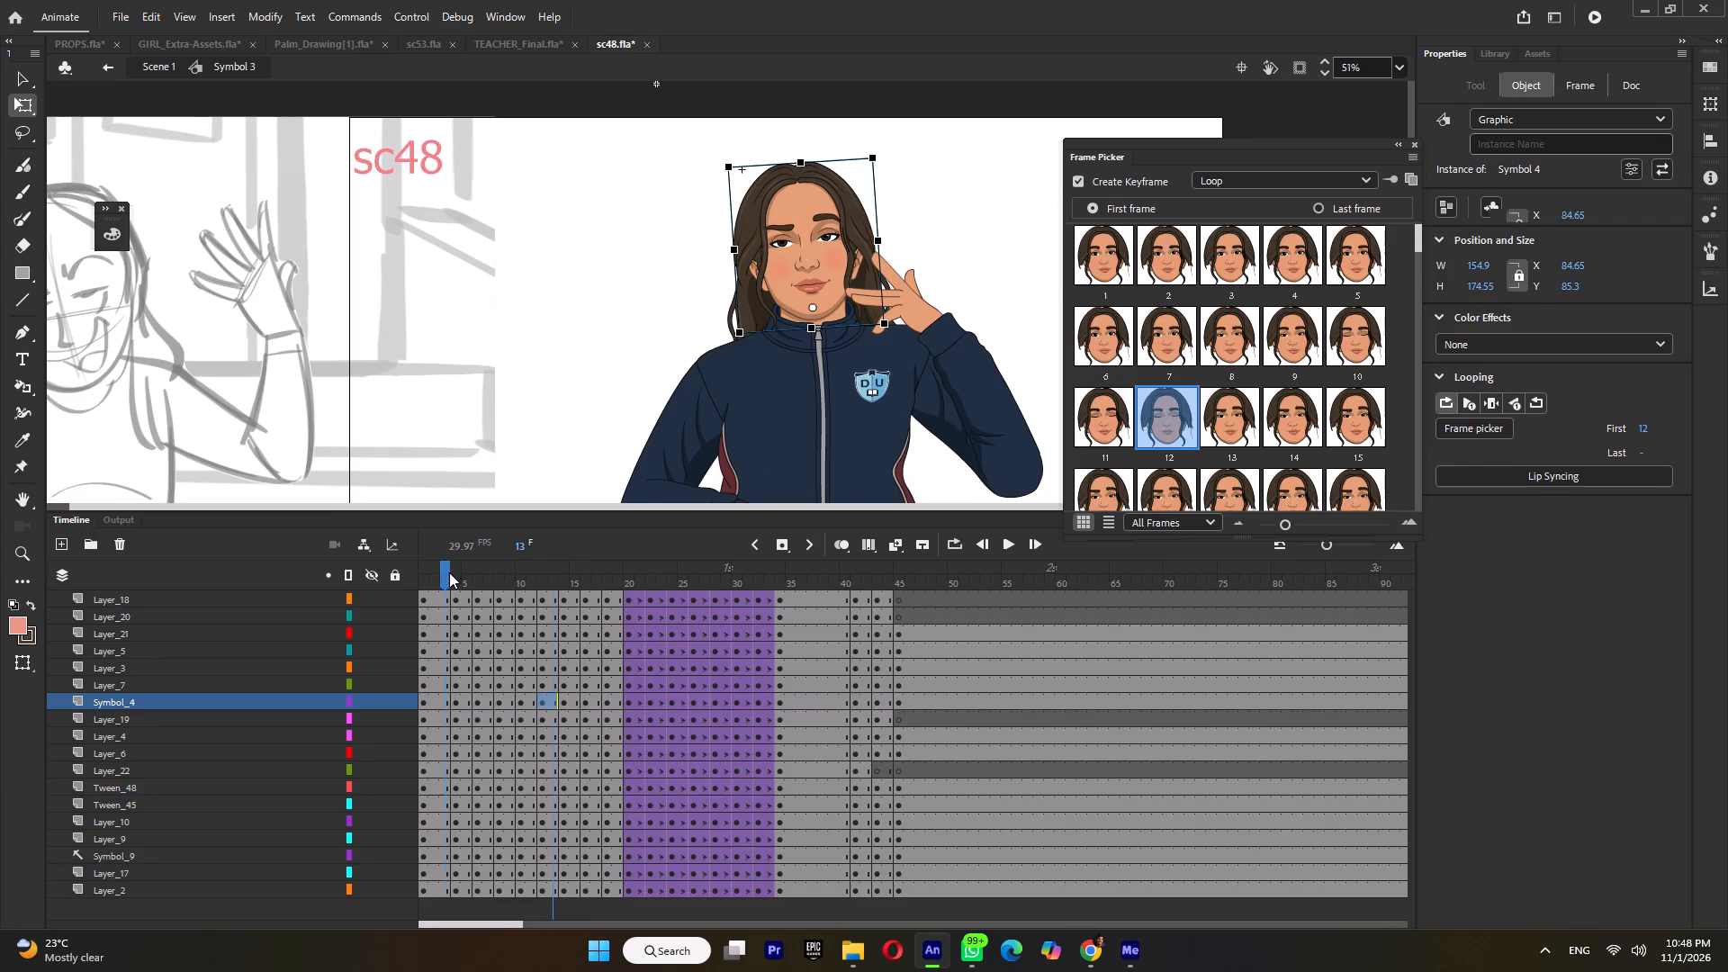
left_click_drag(449, 572, 395, 587)
key("Return")
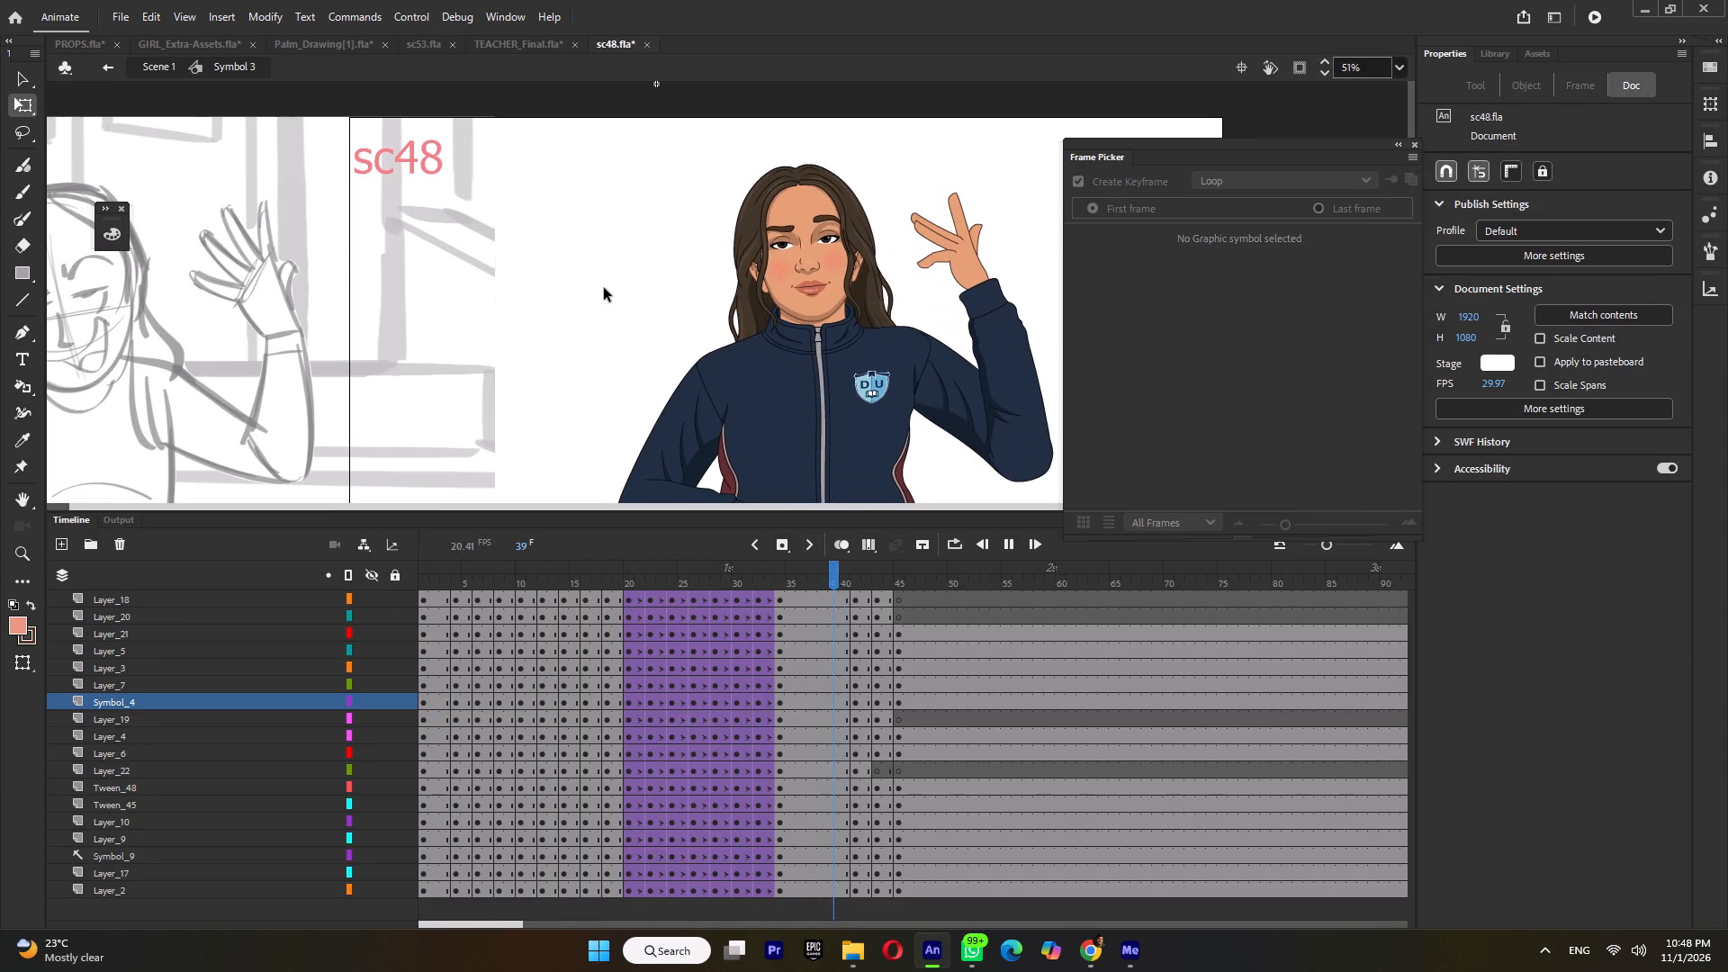
key("Return")
scroll(607, 279, "down", 2, "ctrl")
scroll(763, 264, "up", 4, "ctrl")
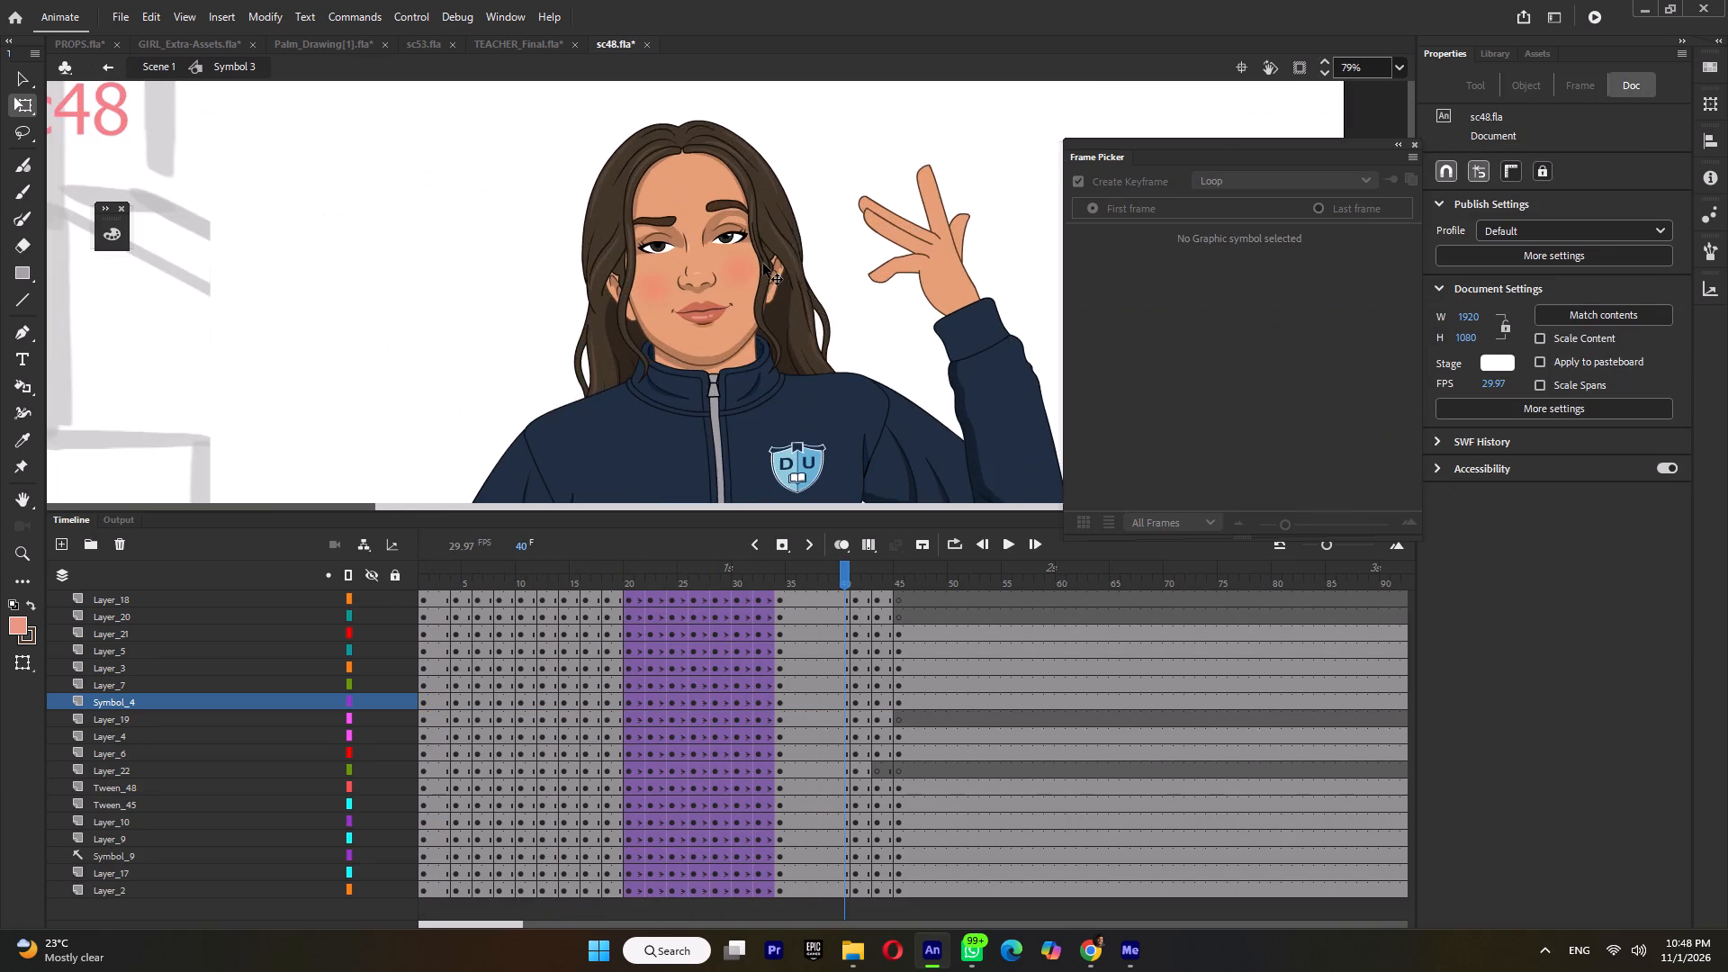
scroll(763, 264, "down", 5, "ctrl")
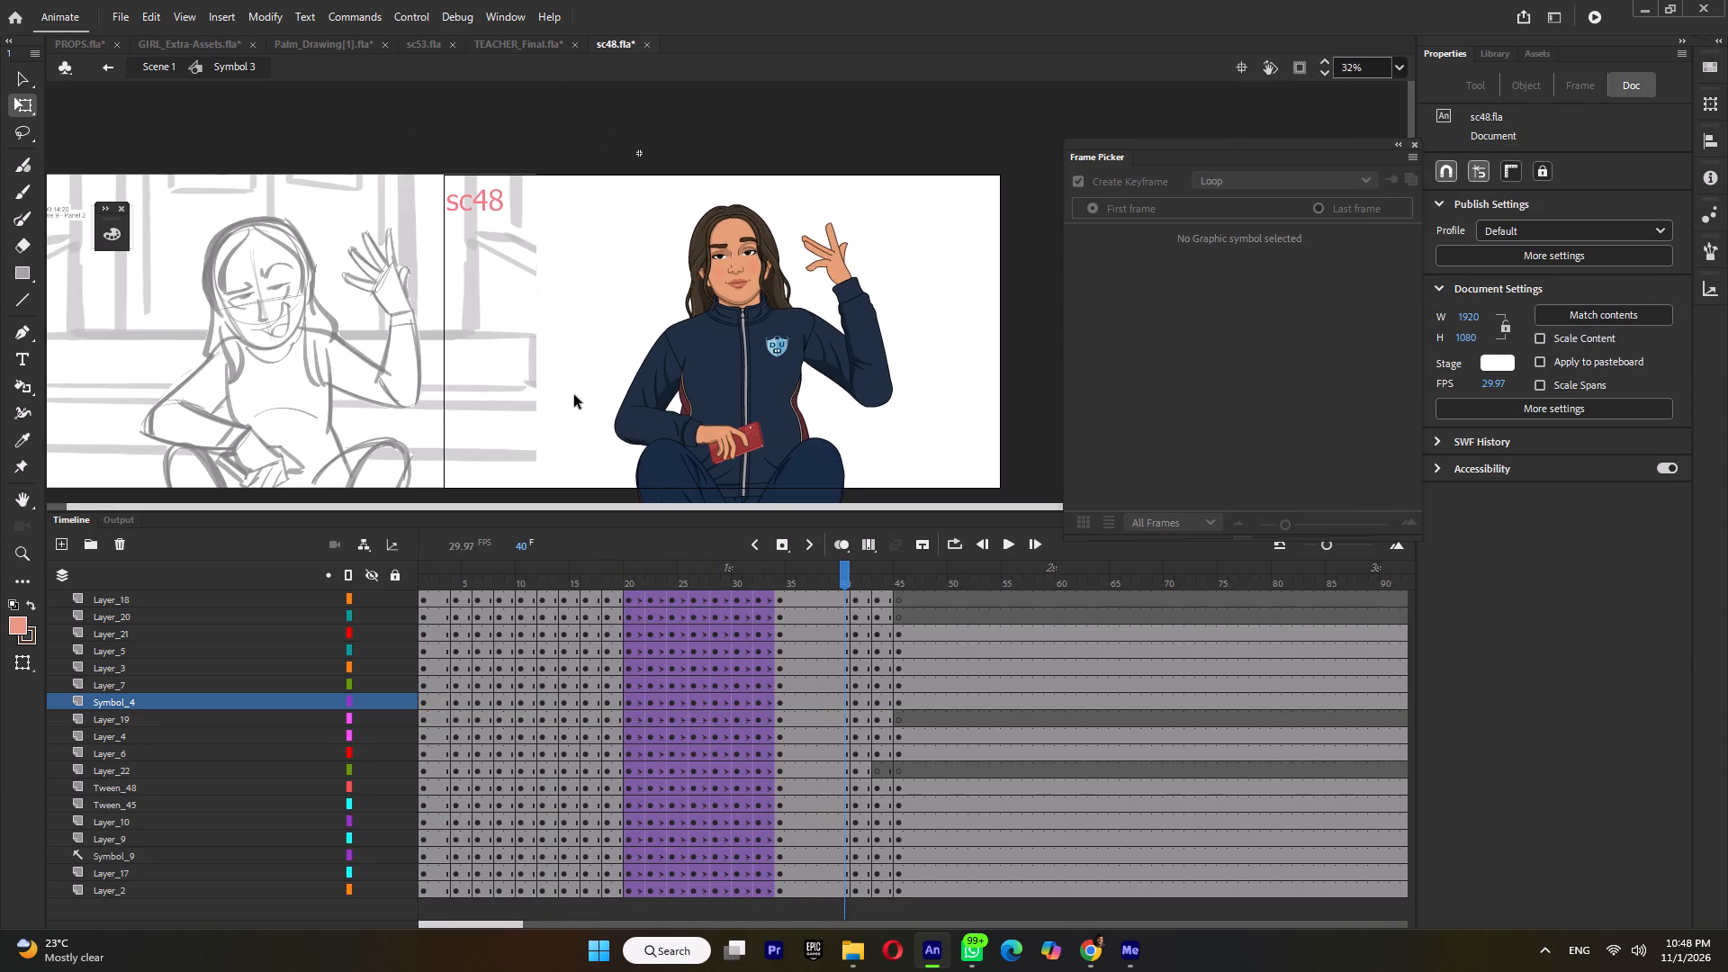
Return to Scene 1 and play sc48 from the start to examine the girl's animation in the full shot.
double_click(574, 395)
left_click_drag(500, 575, 355, 593)
key("Return")
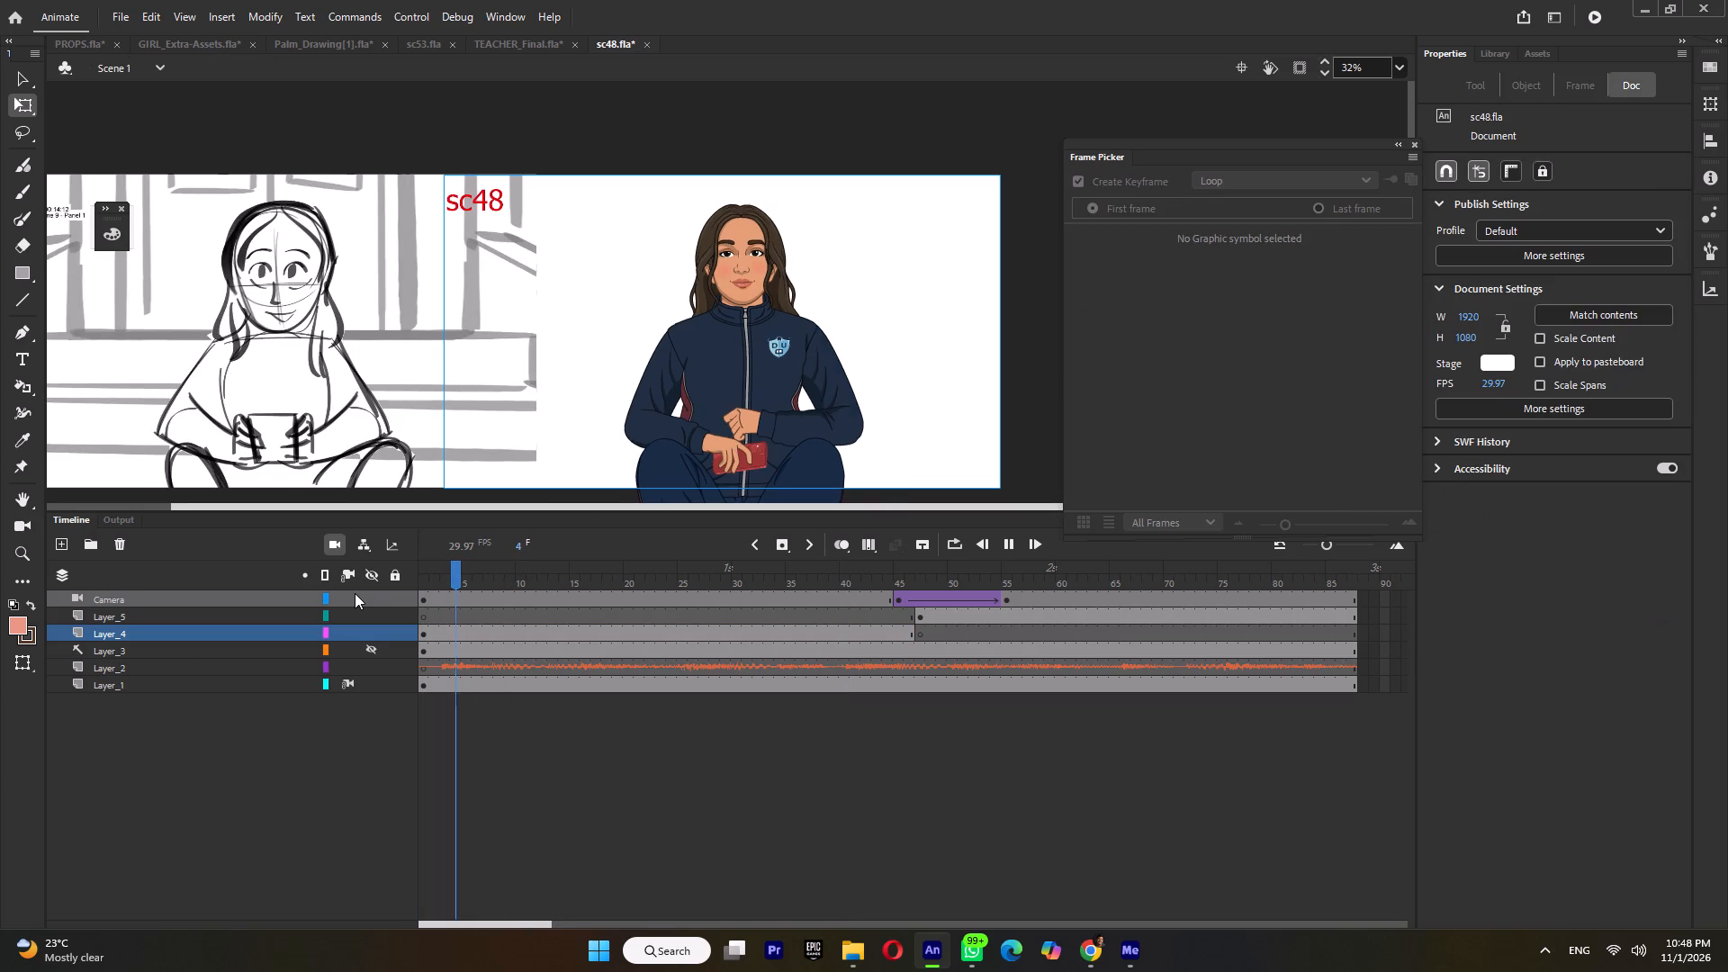
key("Return")
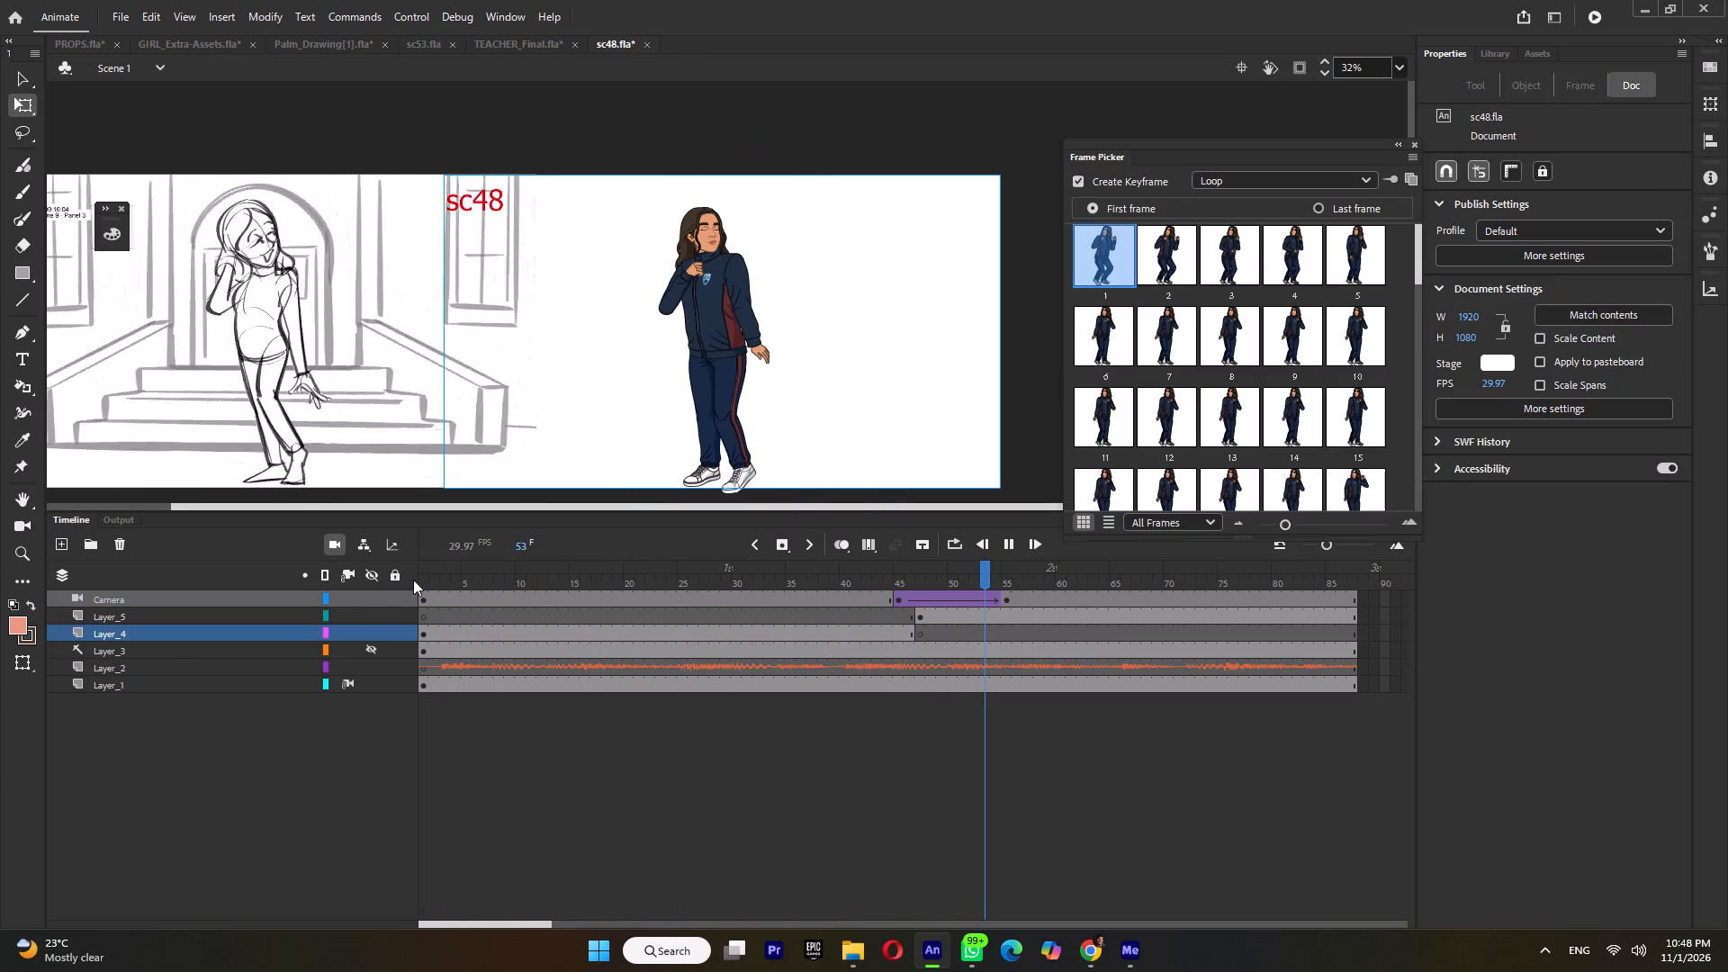
left_click_drag(413, 580, 367, 593)
left_click_drag(447, 574, 377, 588)
key("Return")
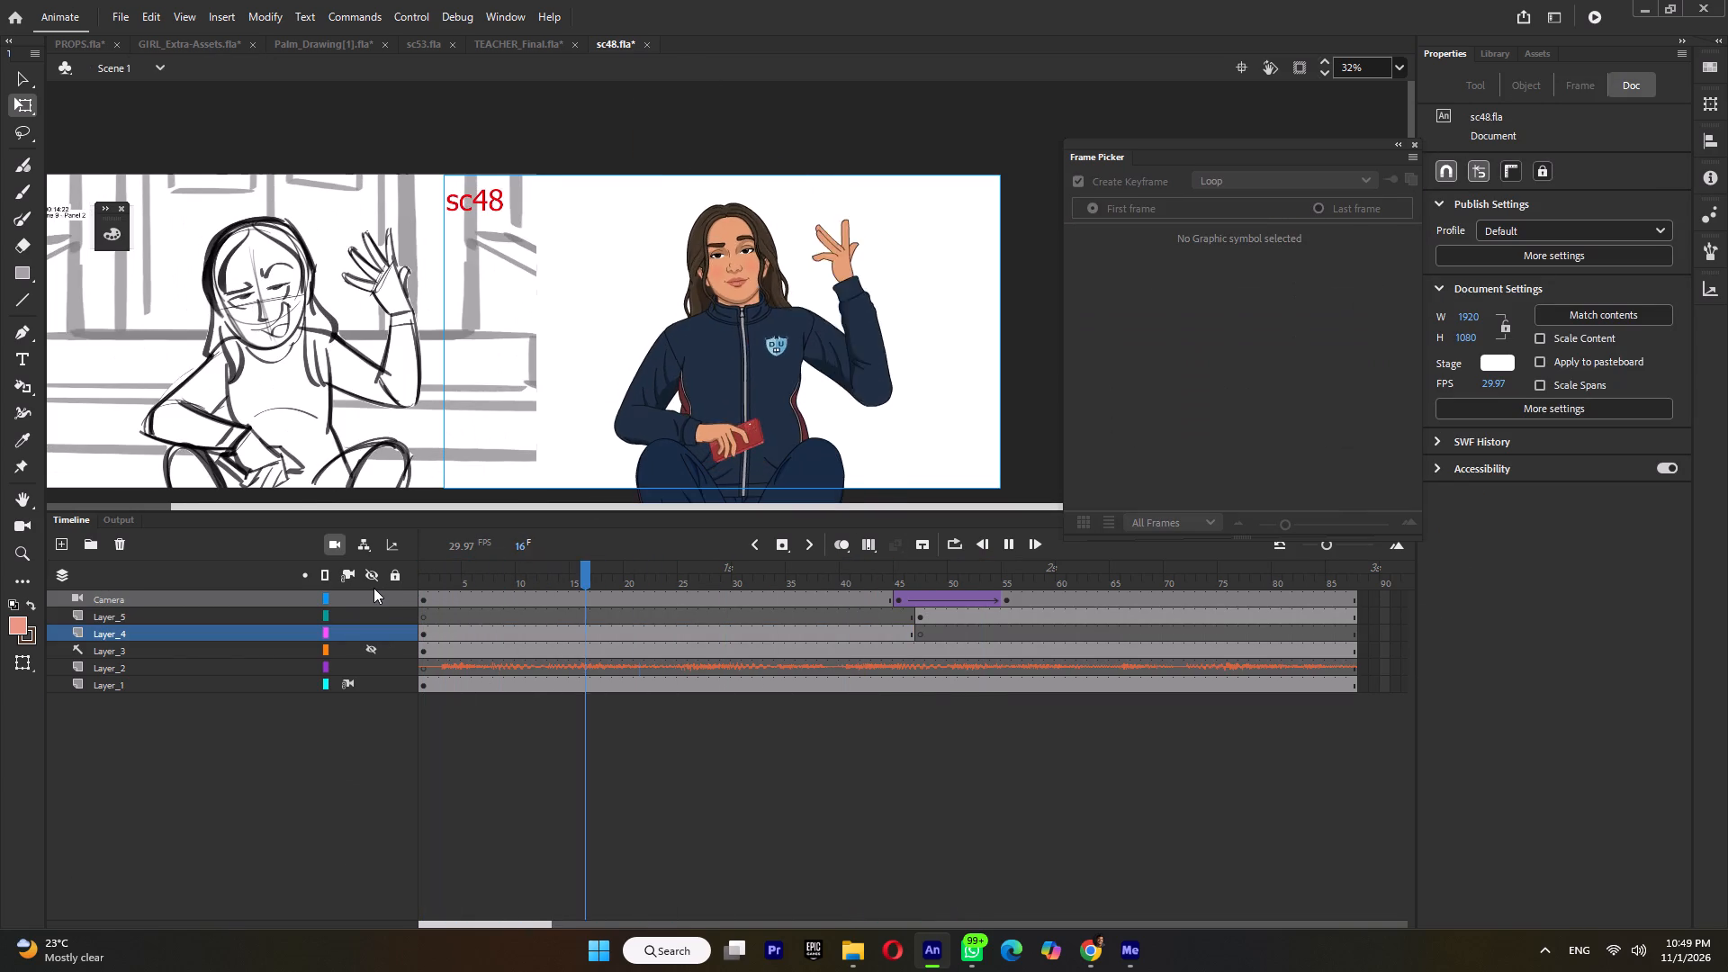
key("Return")
Open the girl's full-body symbol and review its animation from frame 1 through the wave and stand-up, checking the face around frames 41 to 43.
double_click(741, 253)
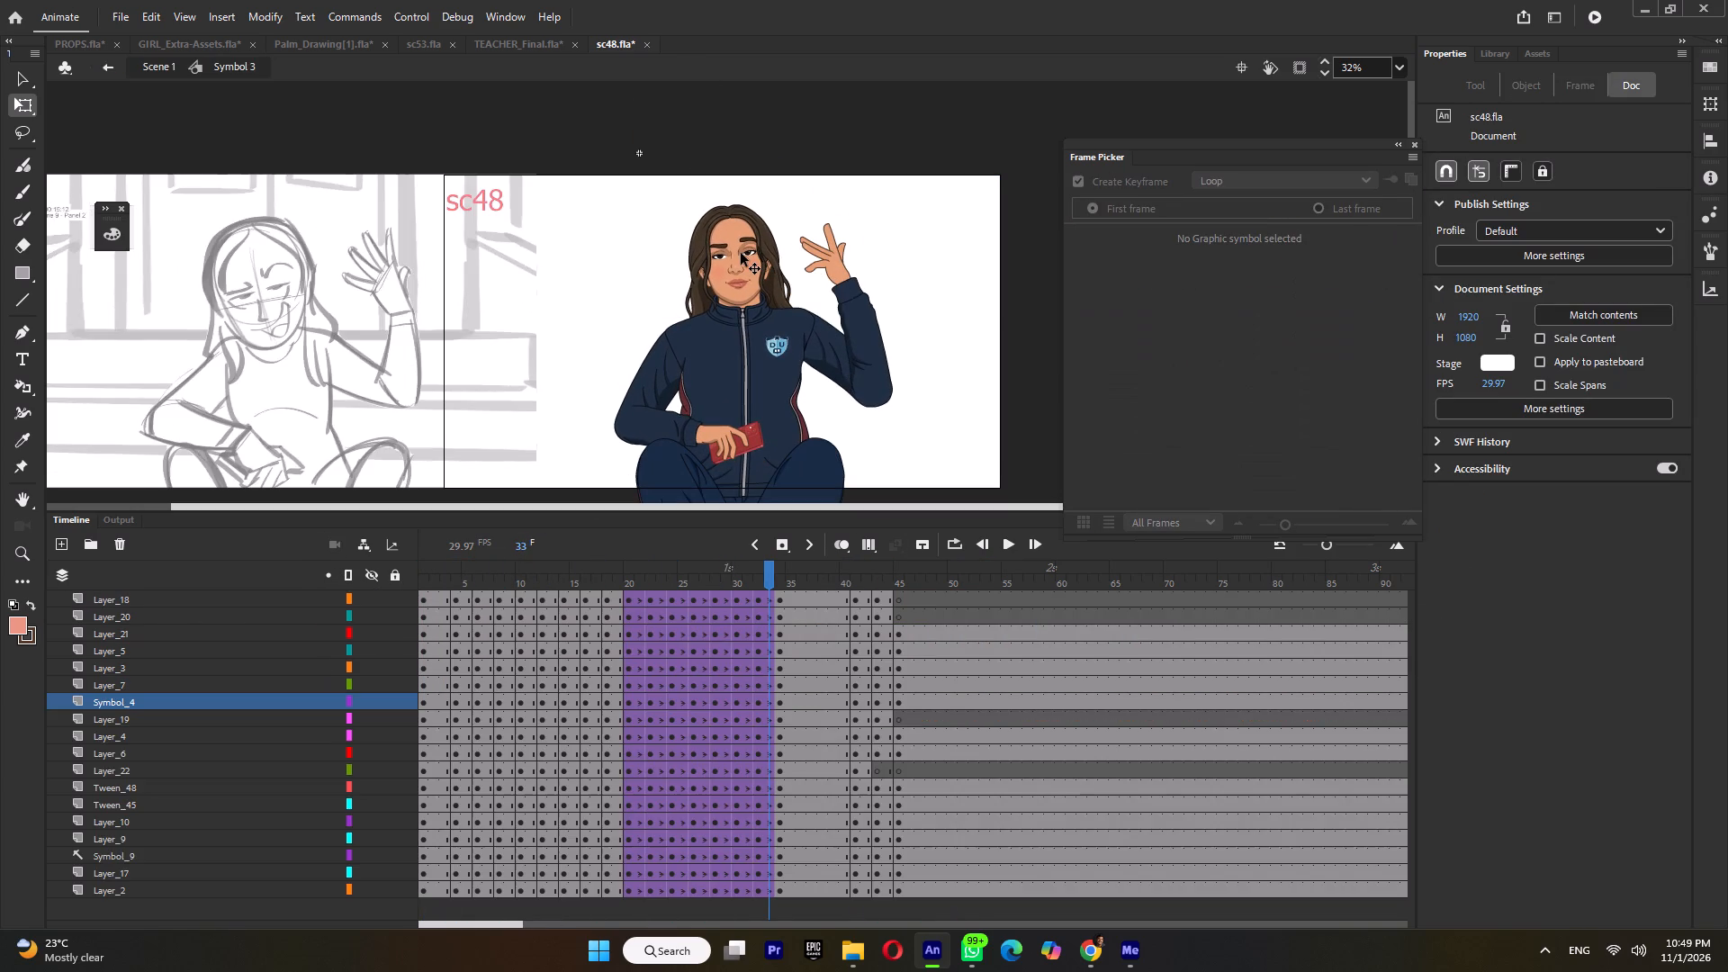
left_click_drag(468, 580, 346, 596)
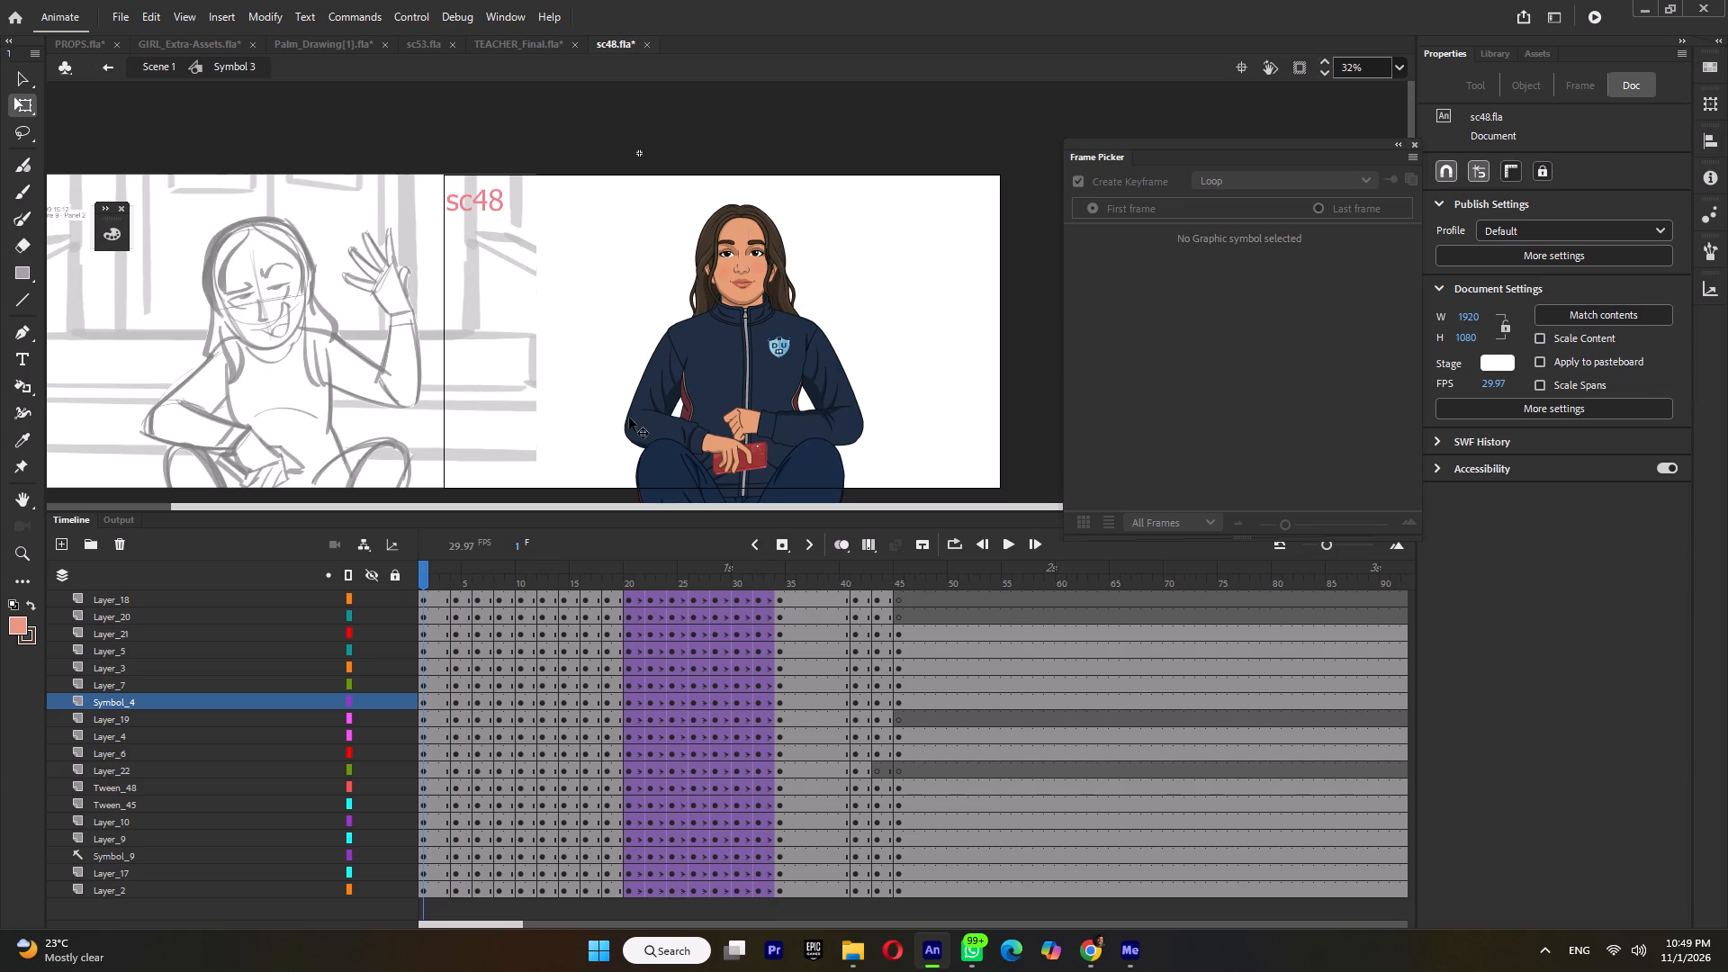
left_click(825, 187)
key("Return")
key("Return")
left_click_drag(424, 576, 450, 582)
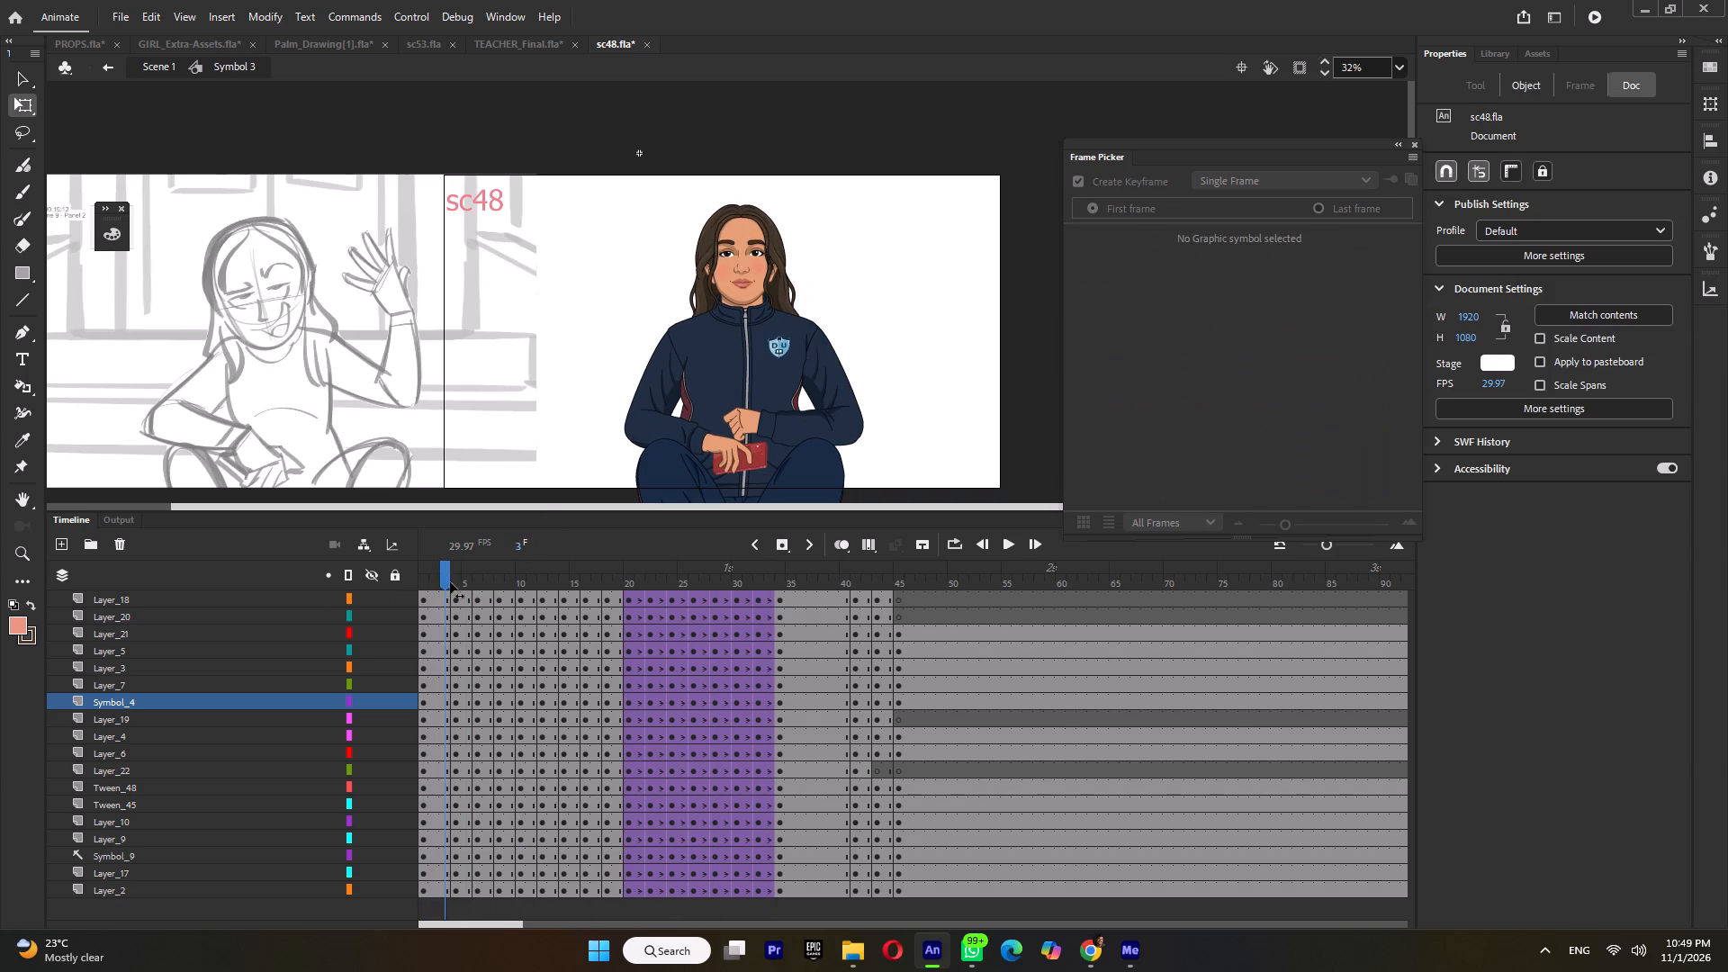
left_click_drag(450, 582, 738, 593)
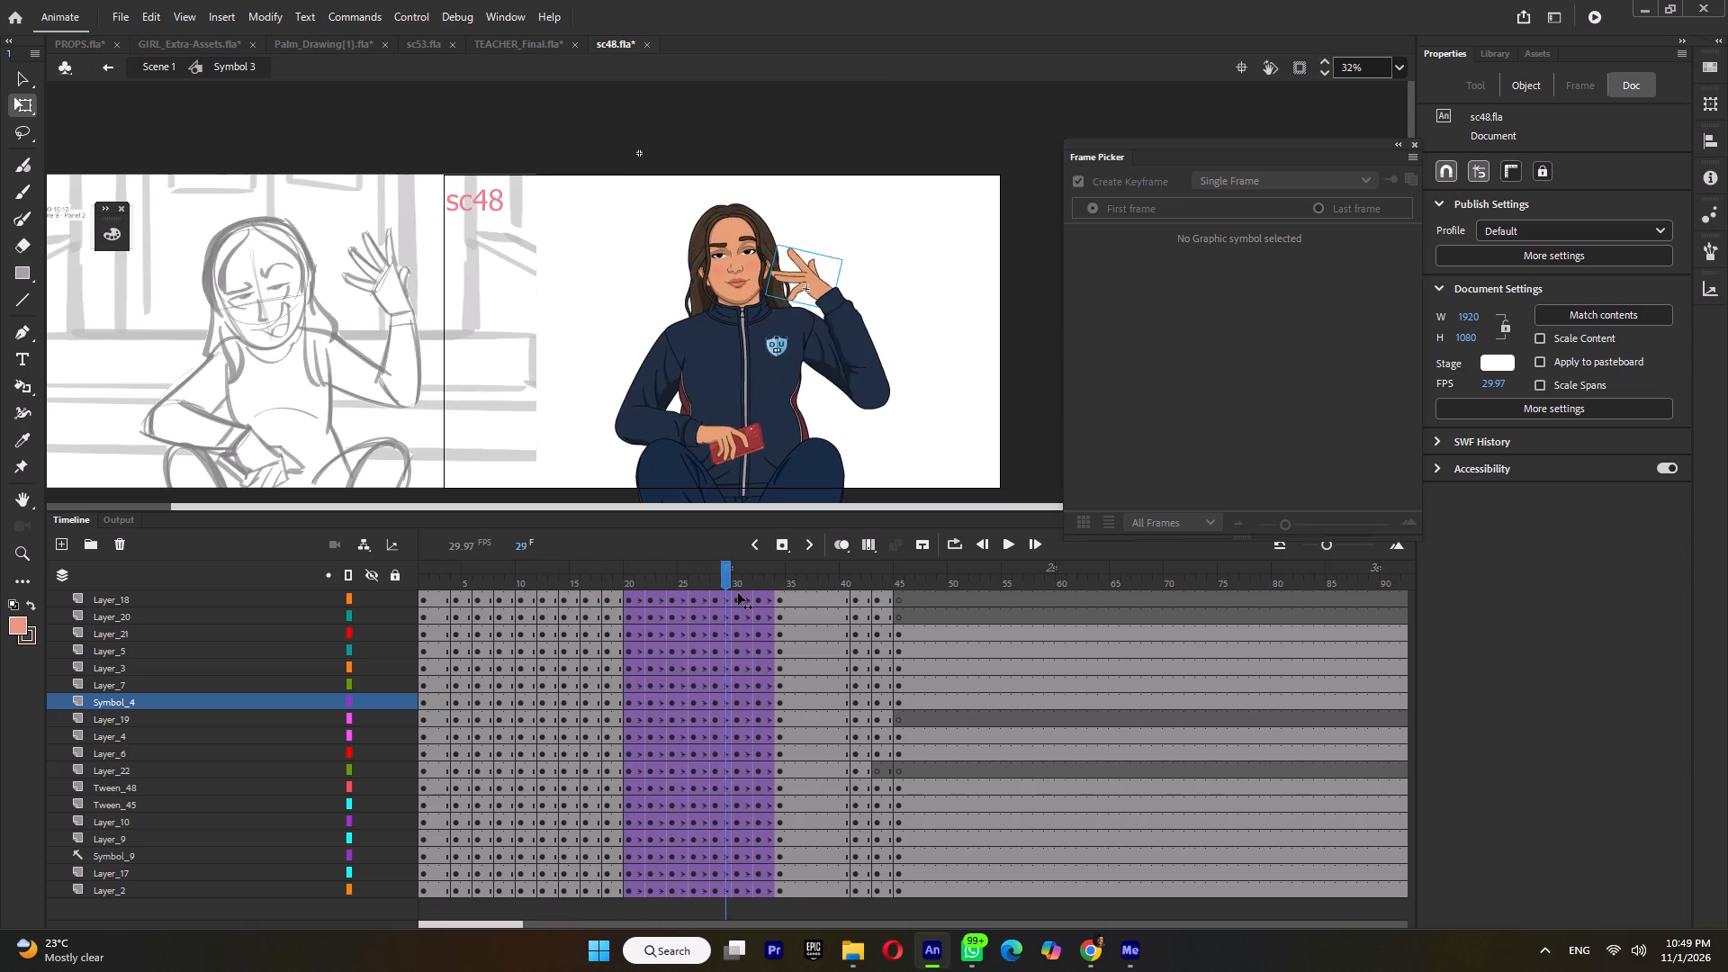
left_click_drag(738, 593, 419, 650)
key("Return")
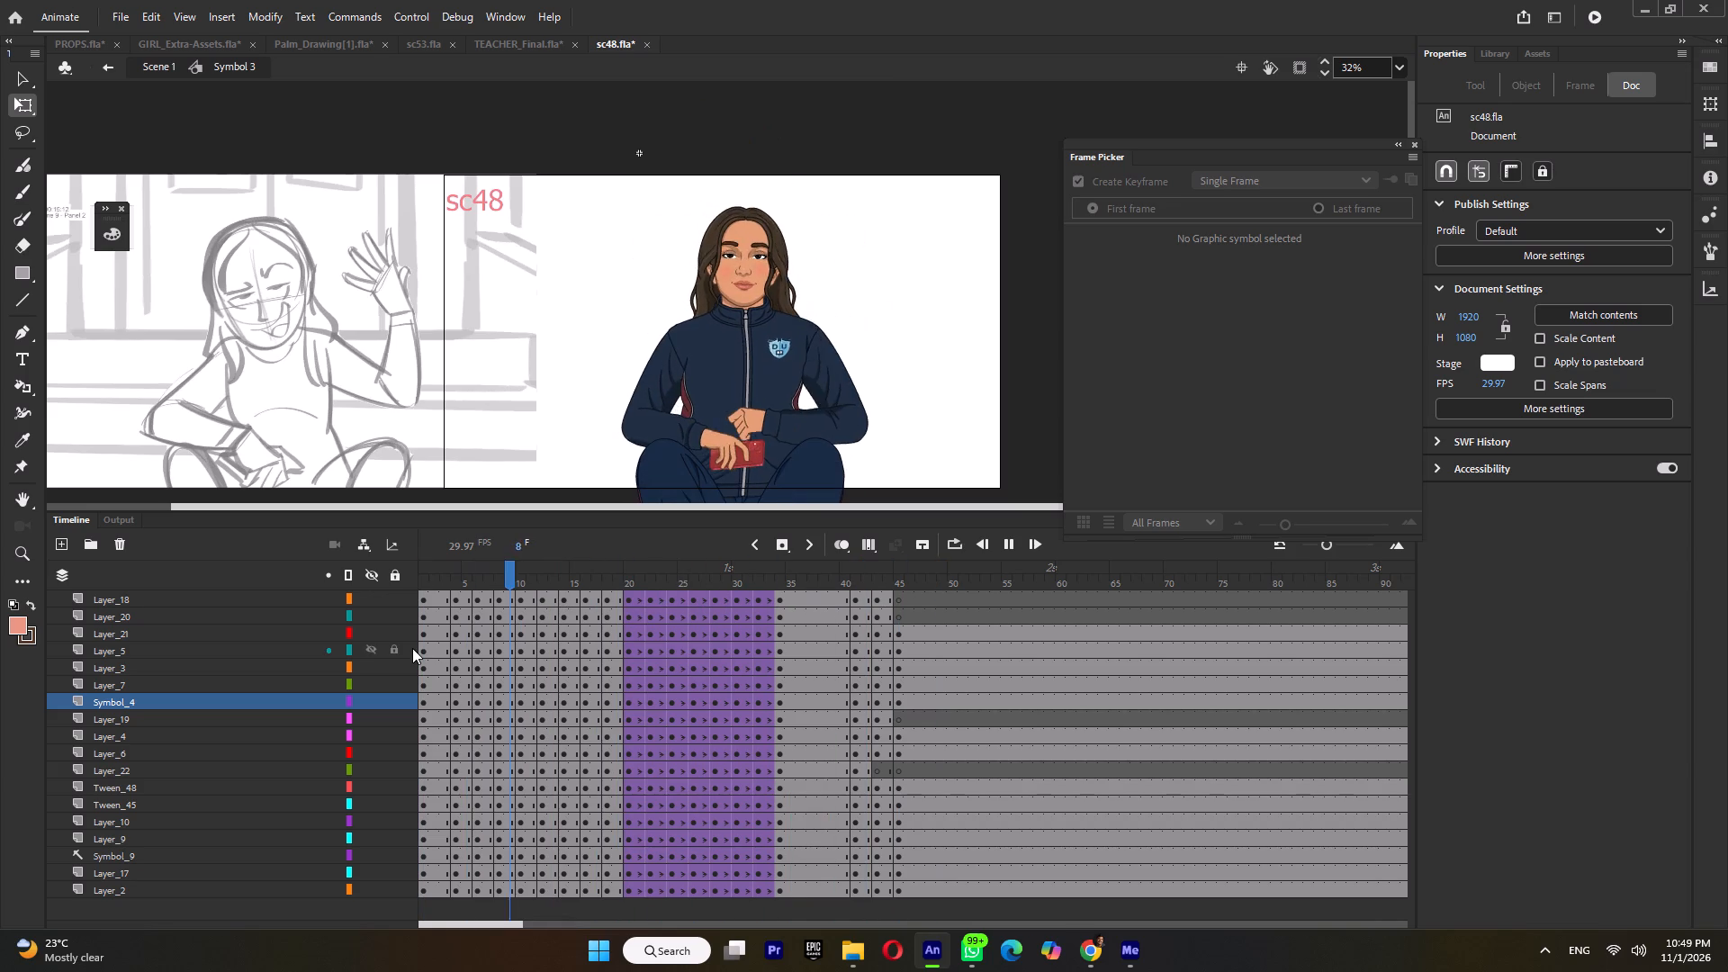
key("Return")
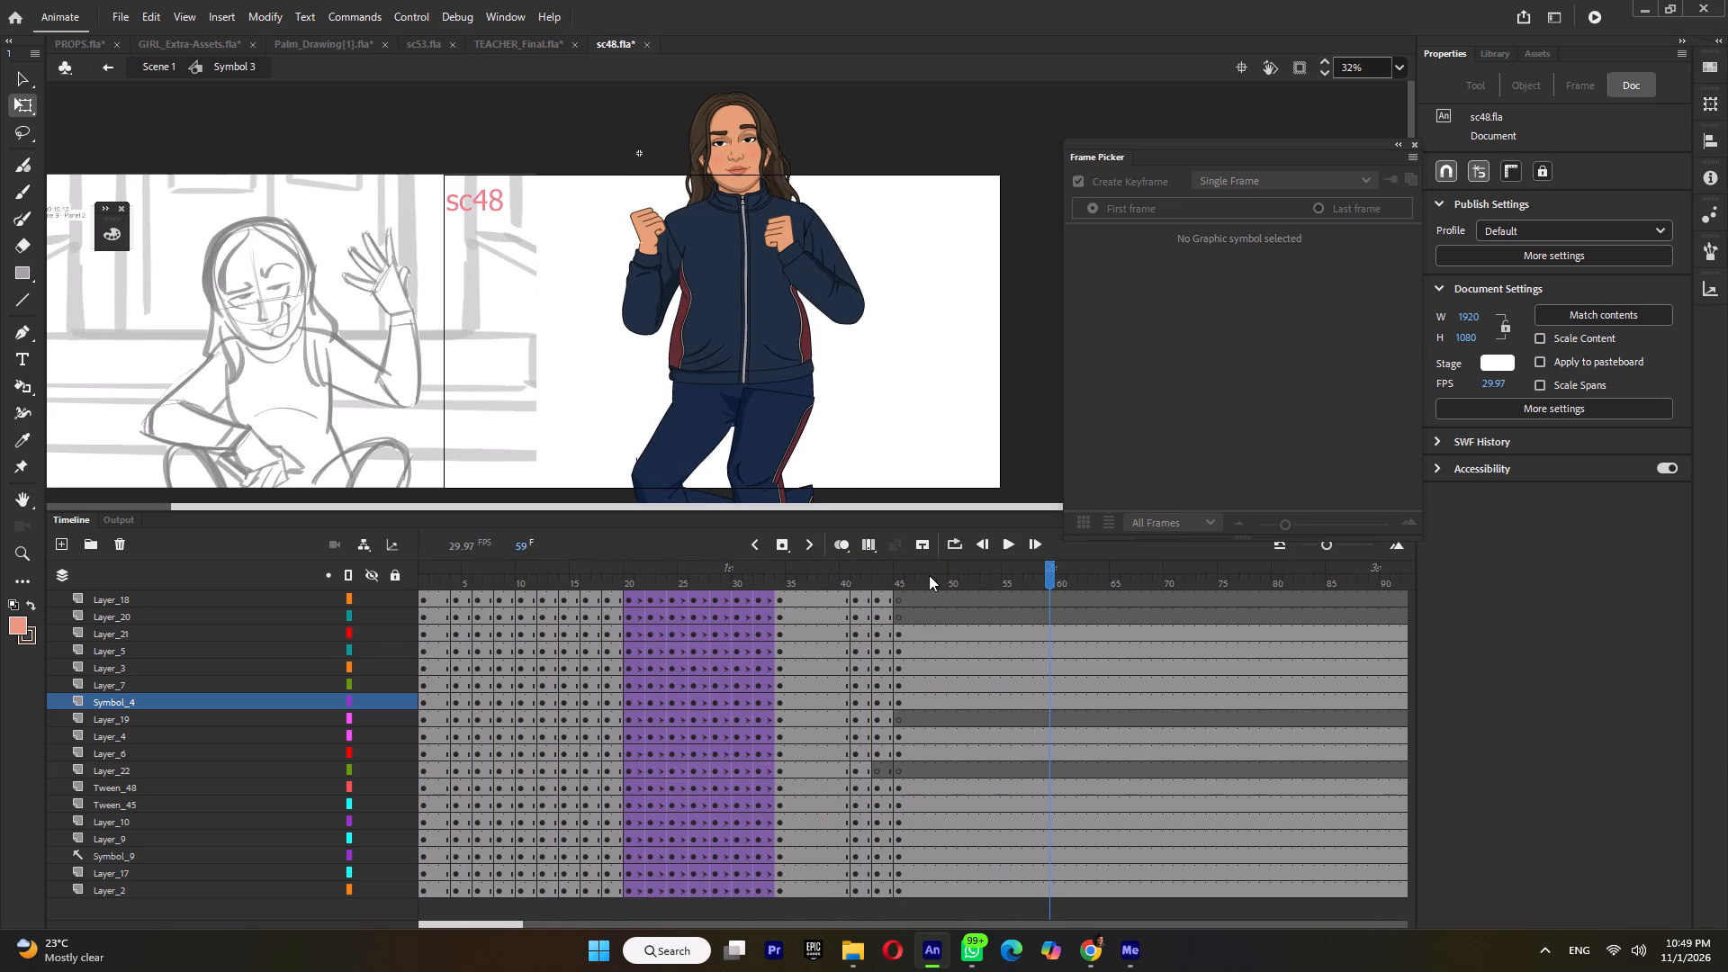
left_click_drag(833, 573, 878, 587)
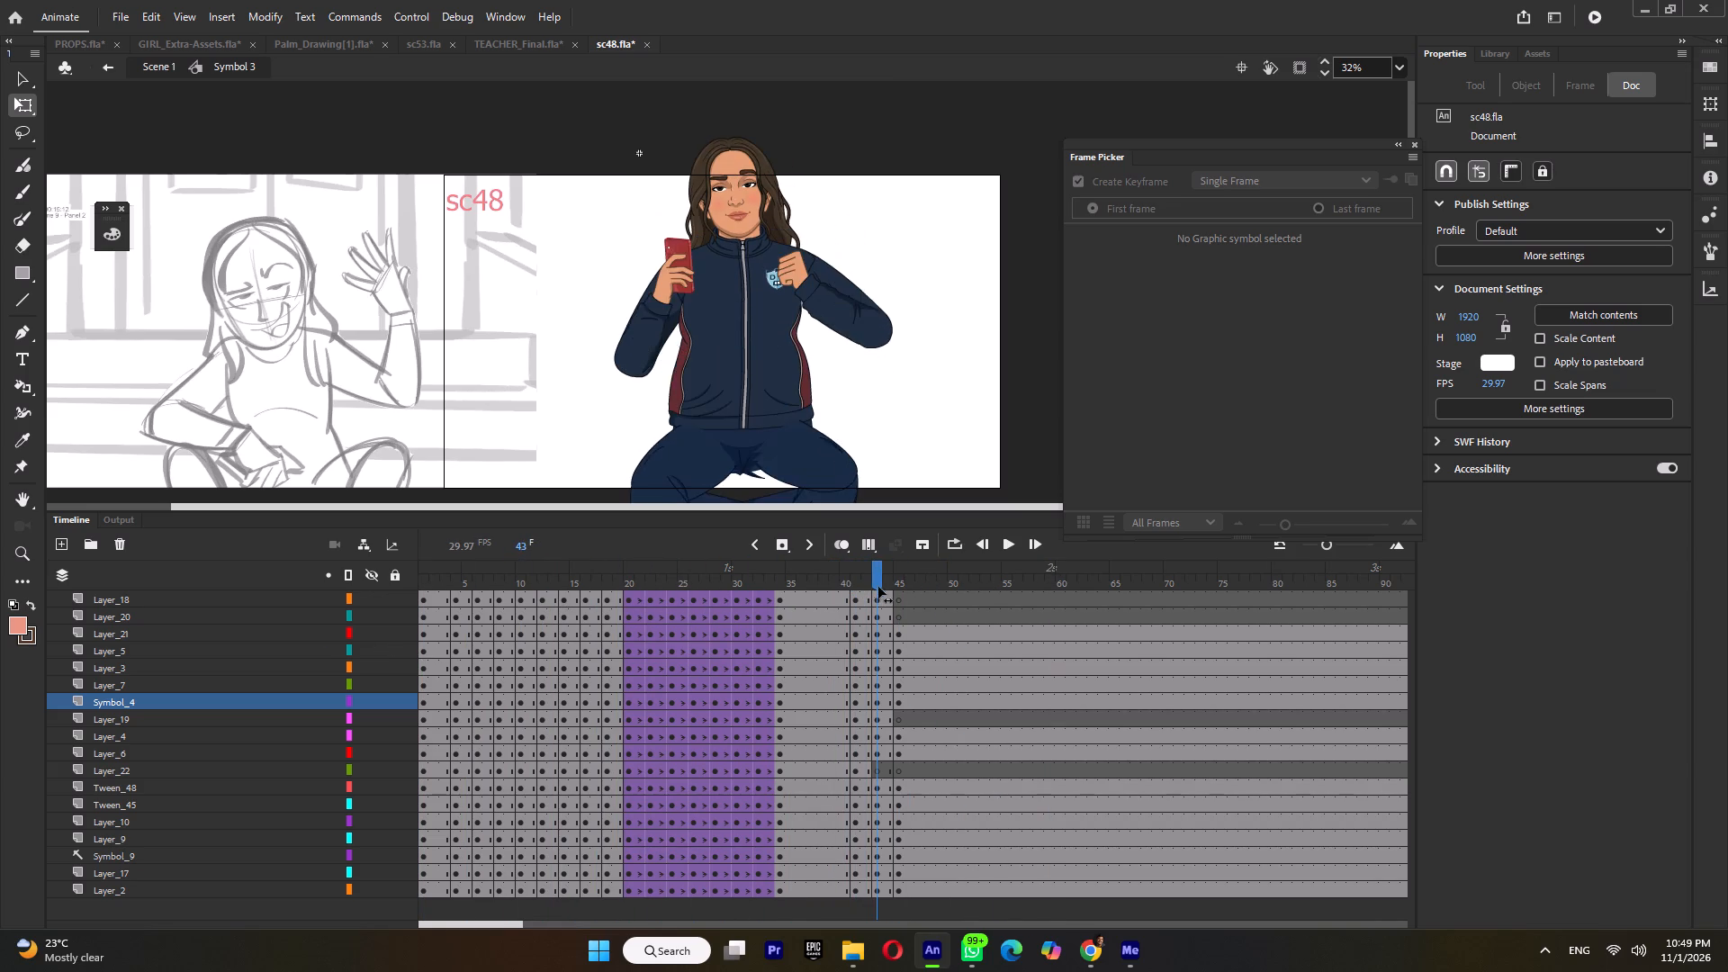
left_click_drag(878, 587, 856, 591)
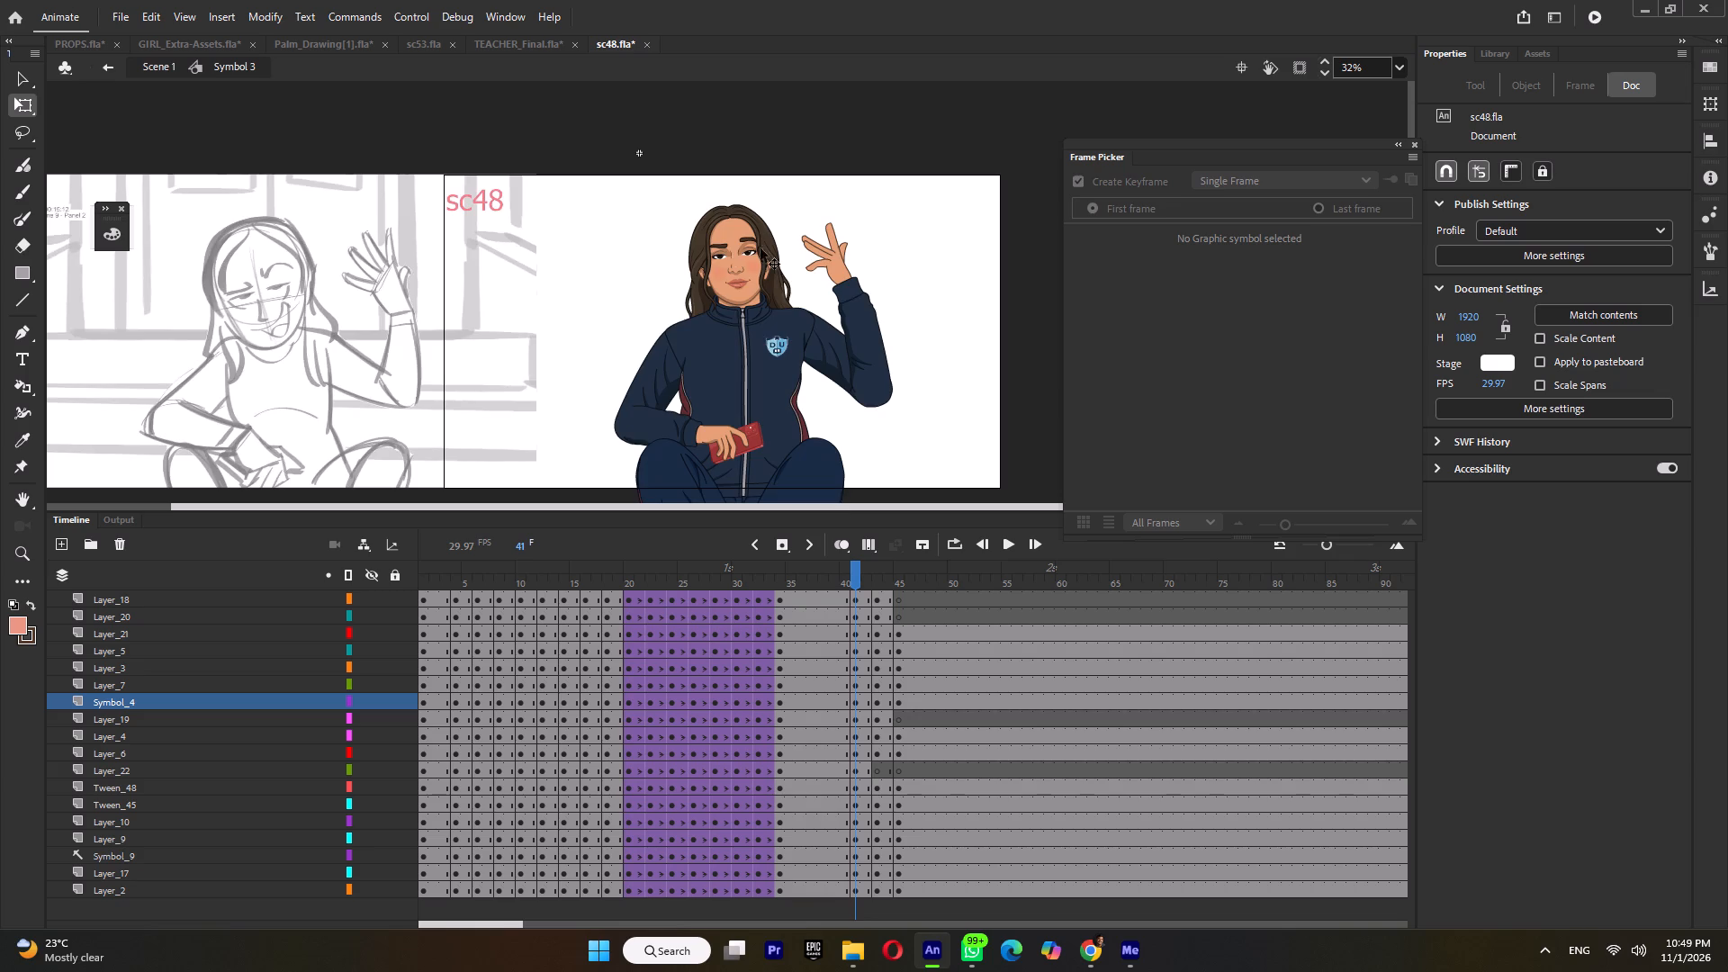
In the face symbol, keyframe all layers at frame 45 with eye pose 5, and add an eye keyframe at frame 47 with closed-eye pose 7.
scroll(748, 241, "up", 6, "ctrl")
left_click(831, 580)
scroll(755, 210, "up", 3, "ctrl")
triple_click(742, 261)
left_click(742, 261)
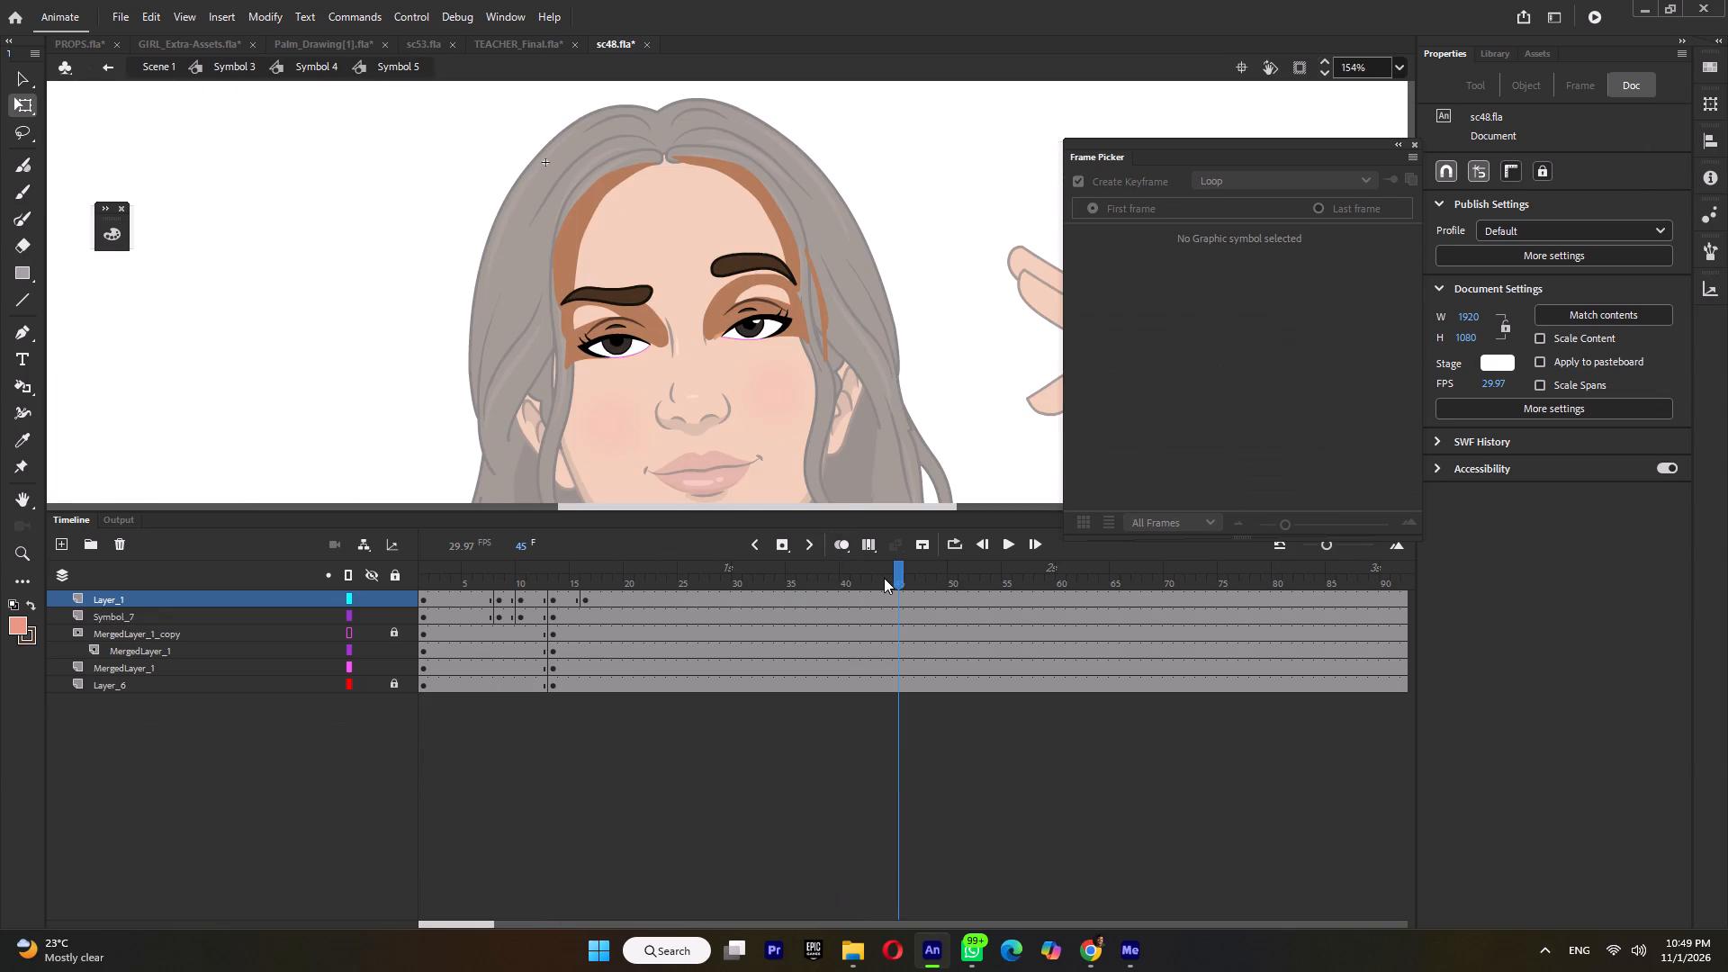
double_click(896, 574)
key("F6")
left_click(972, 333)
left_click(750, 313)
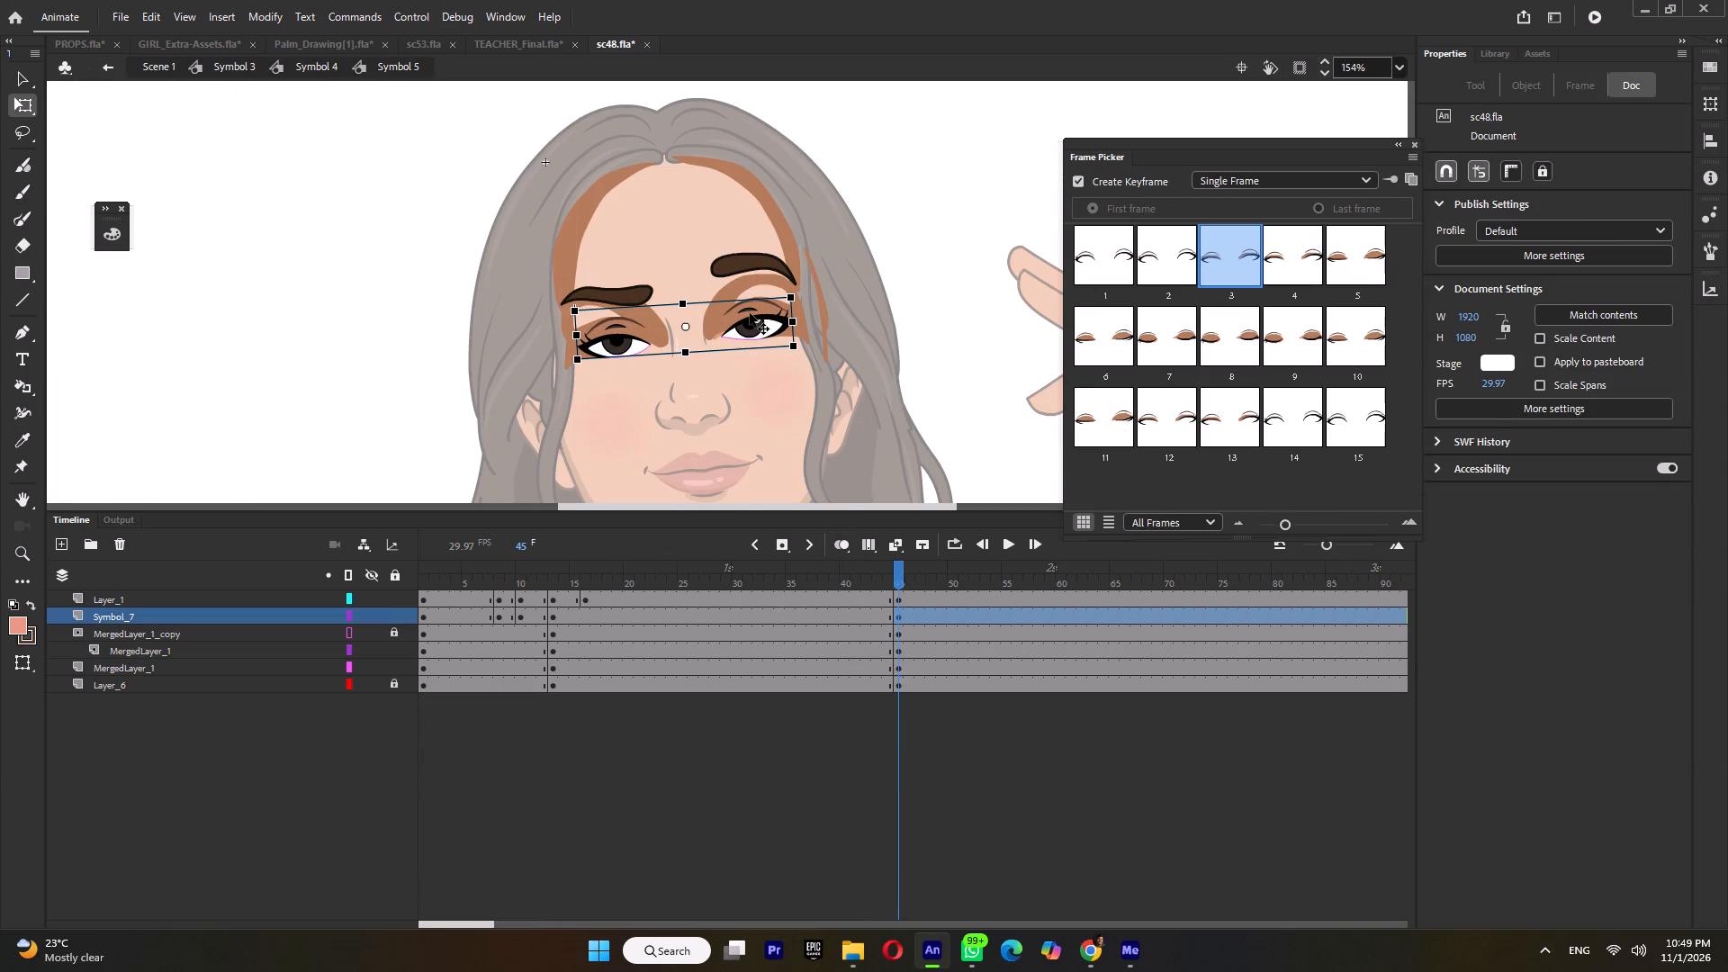
left_click(1372, 249)
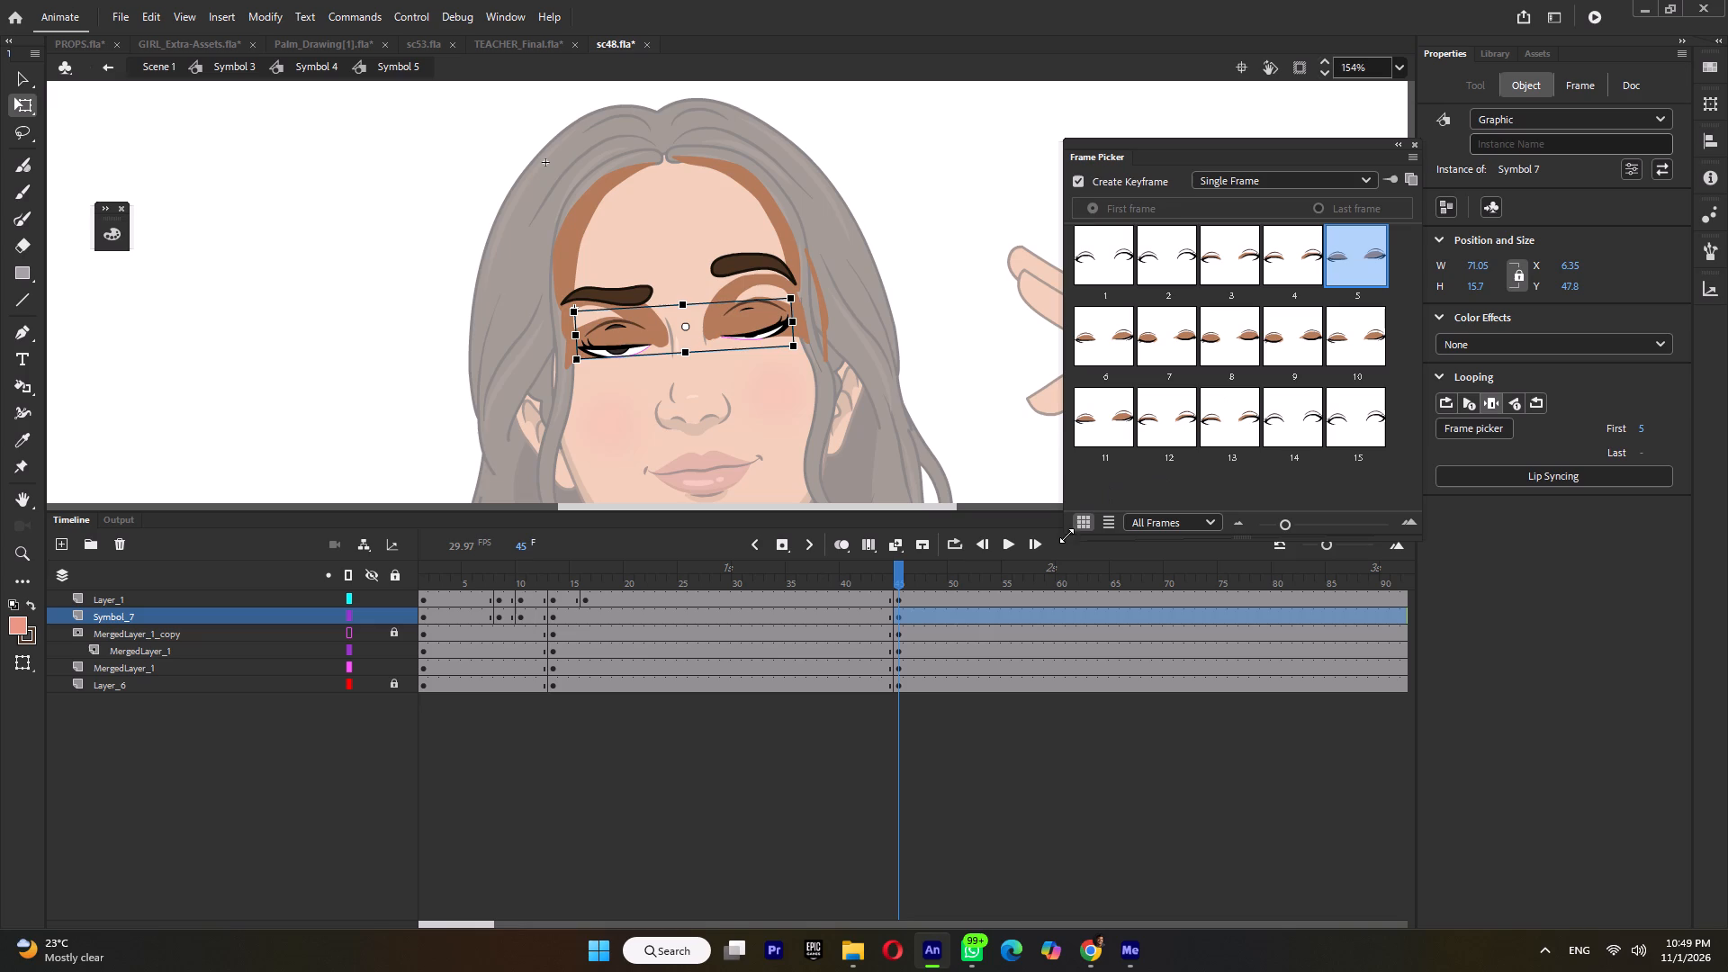
left_click(919, 615)
key("F6")
left_click(1166, 348)
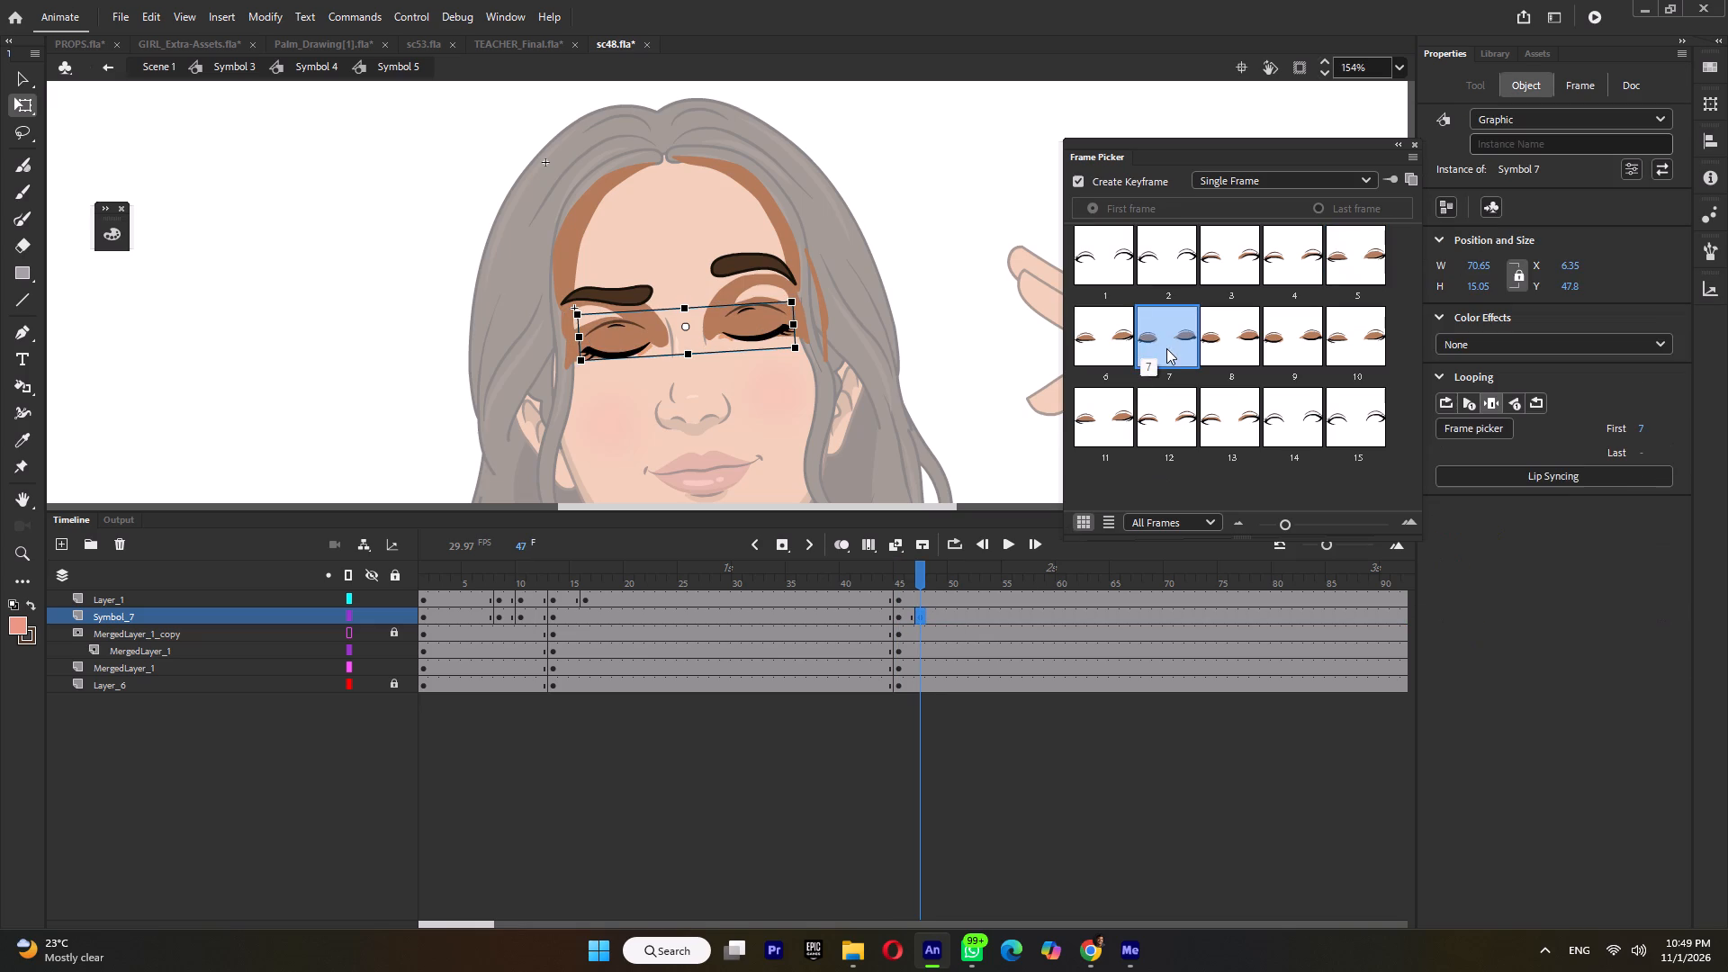
Set the eyebrows to pose 2 at frame 47 on Layer_1 and nudge them slightly down.
left_click(740, 265)
left_click(1169, 252)
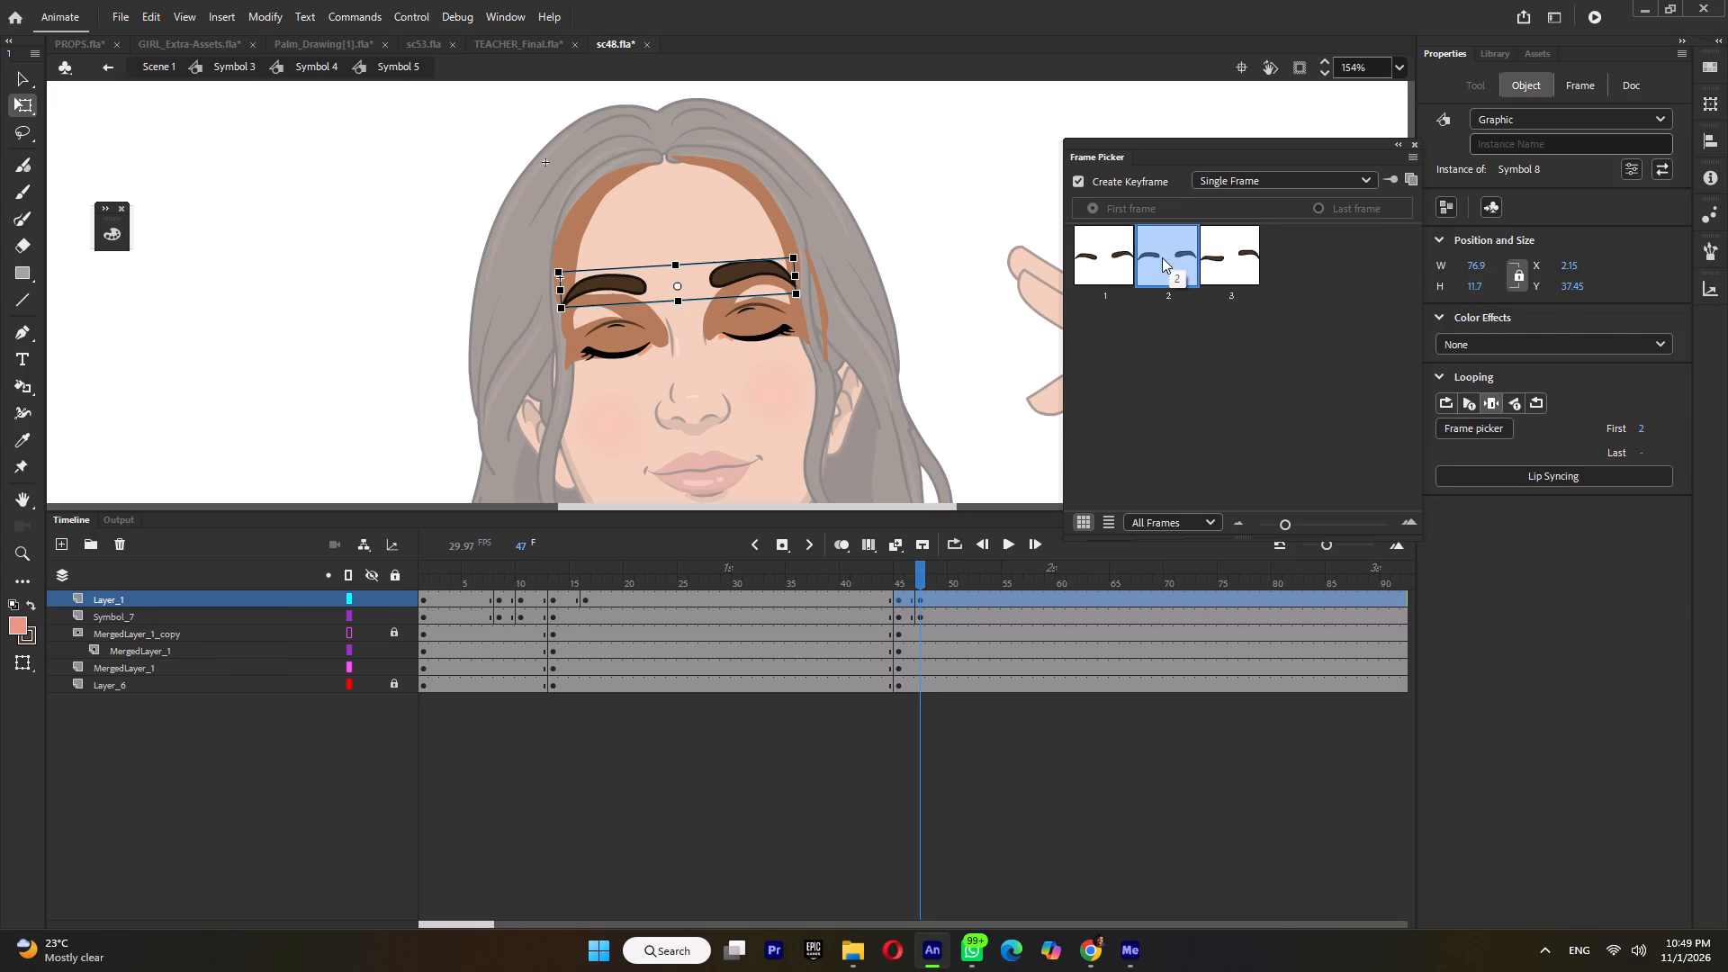
left_click(988, 435)
left_click(923, 598)
key("Down")
key("Down")
key("Down")
key("Down")
key("Down")
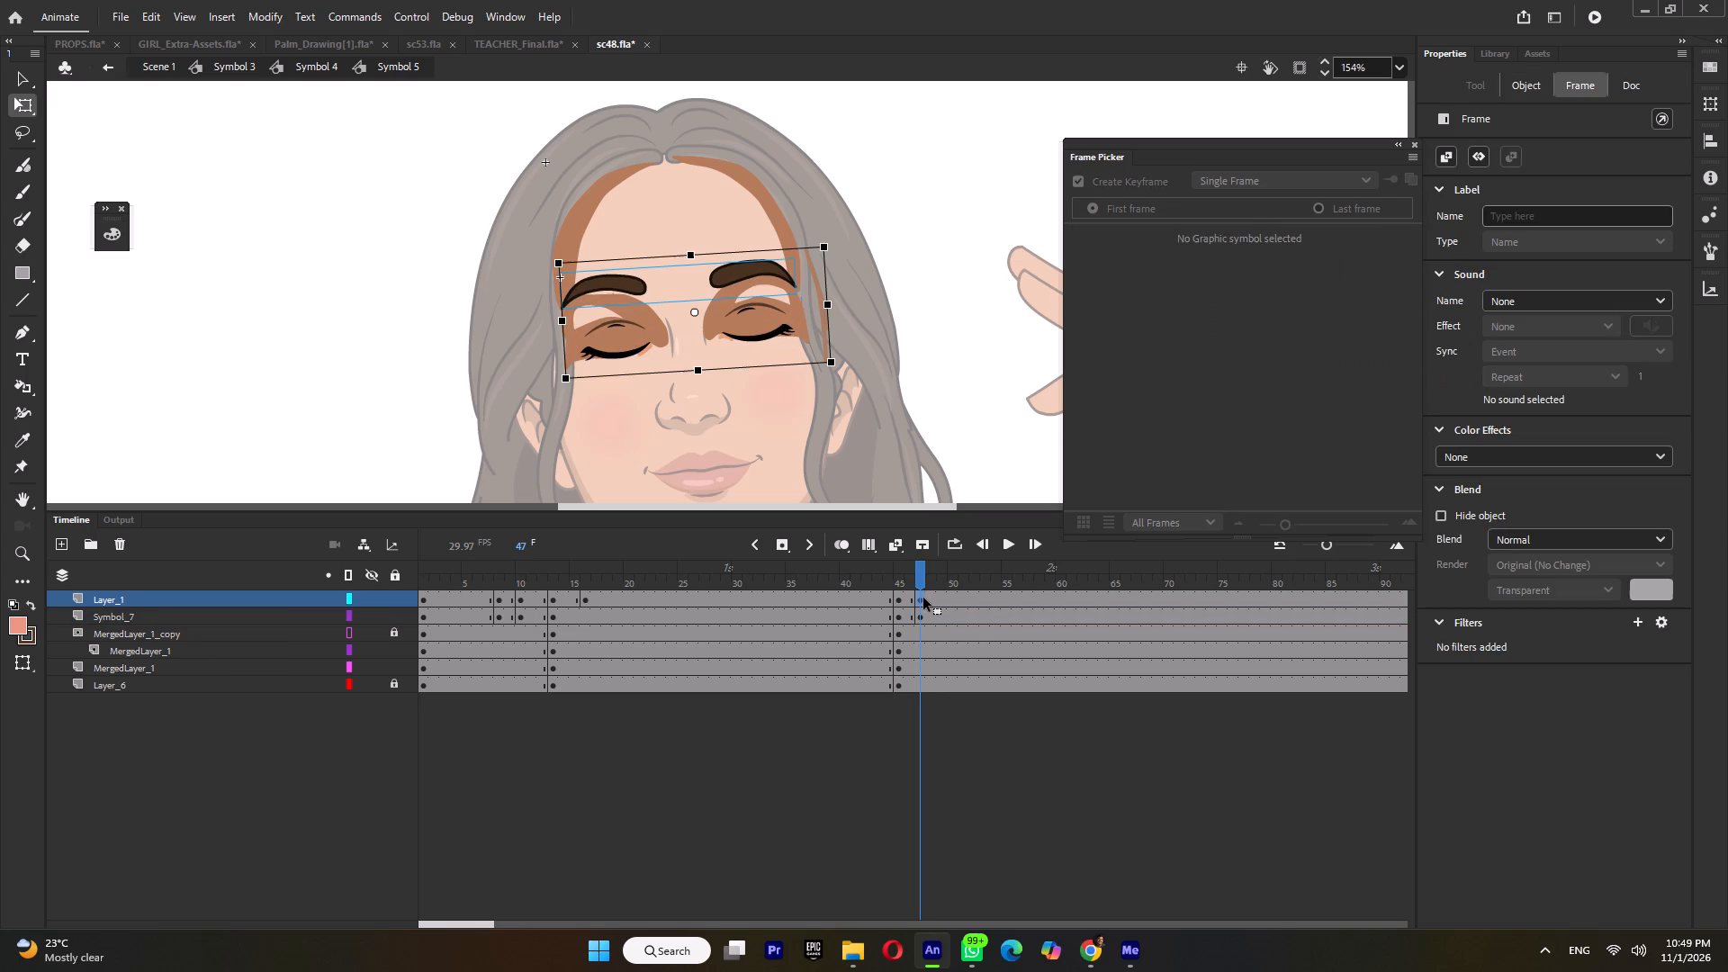
key("Down")
key("Down")
left_click(976, 261)
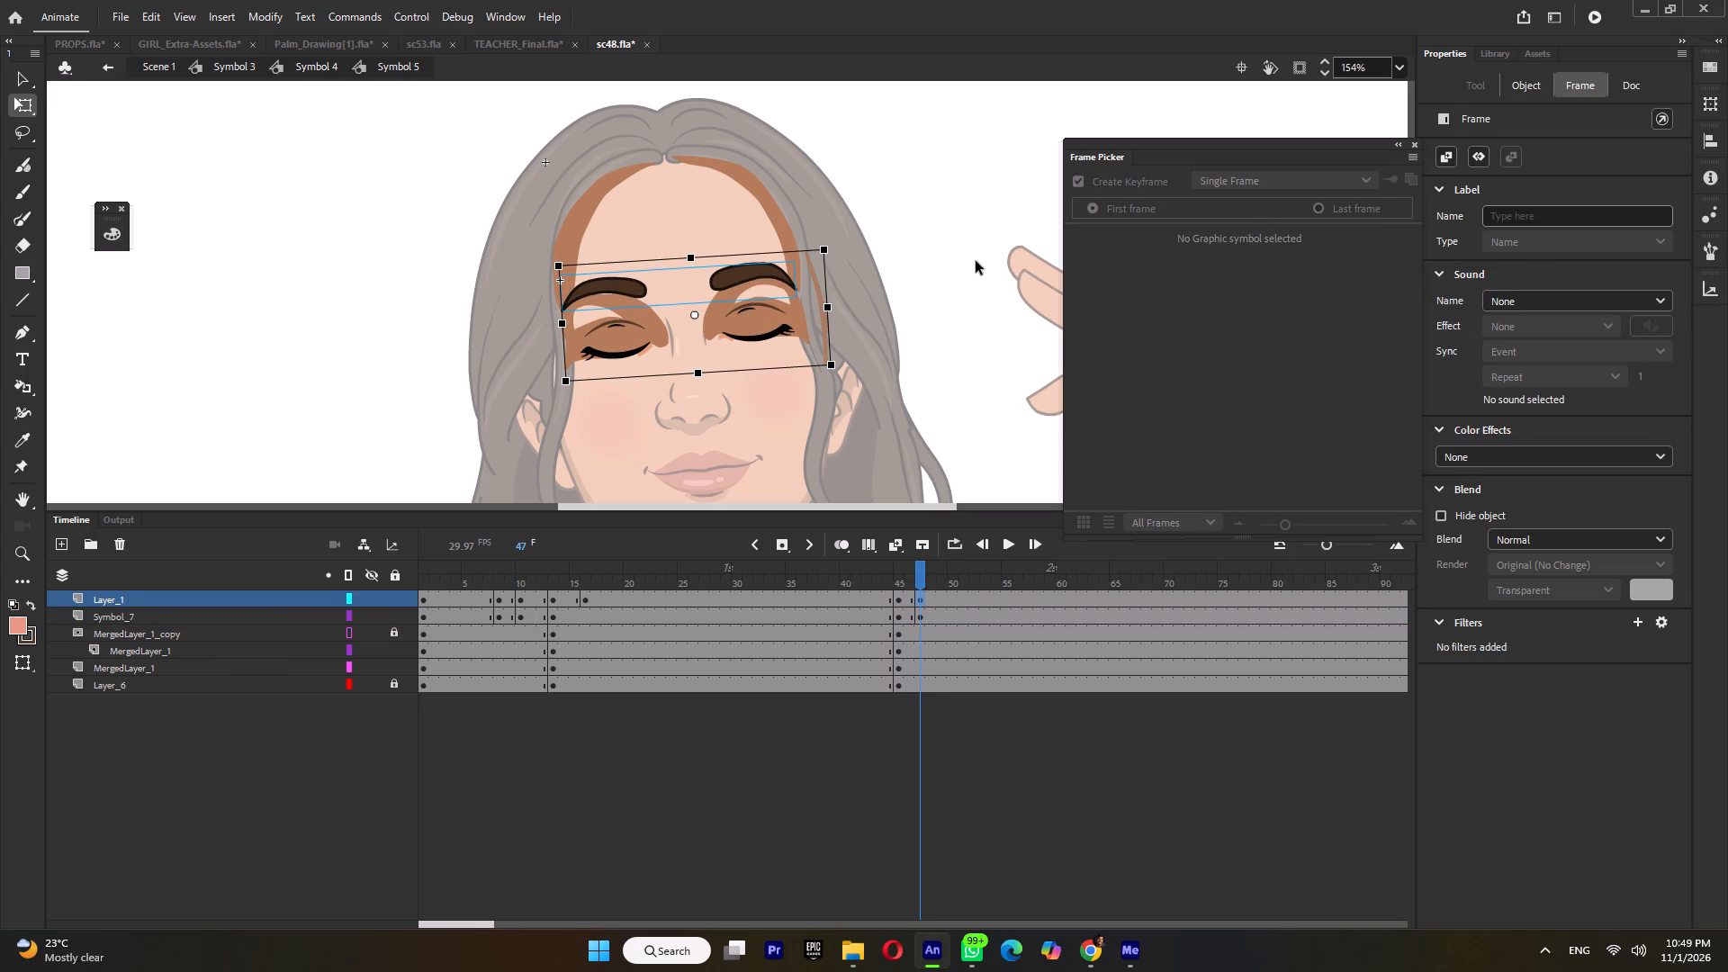
left_click(728, 278)
key("Down")
key("Down")
key("Down")
key("Down")
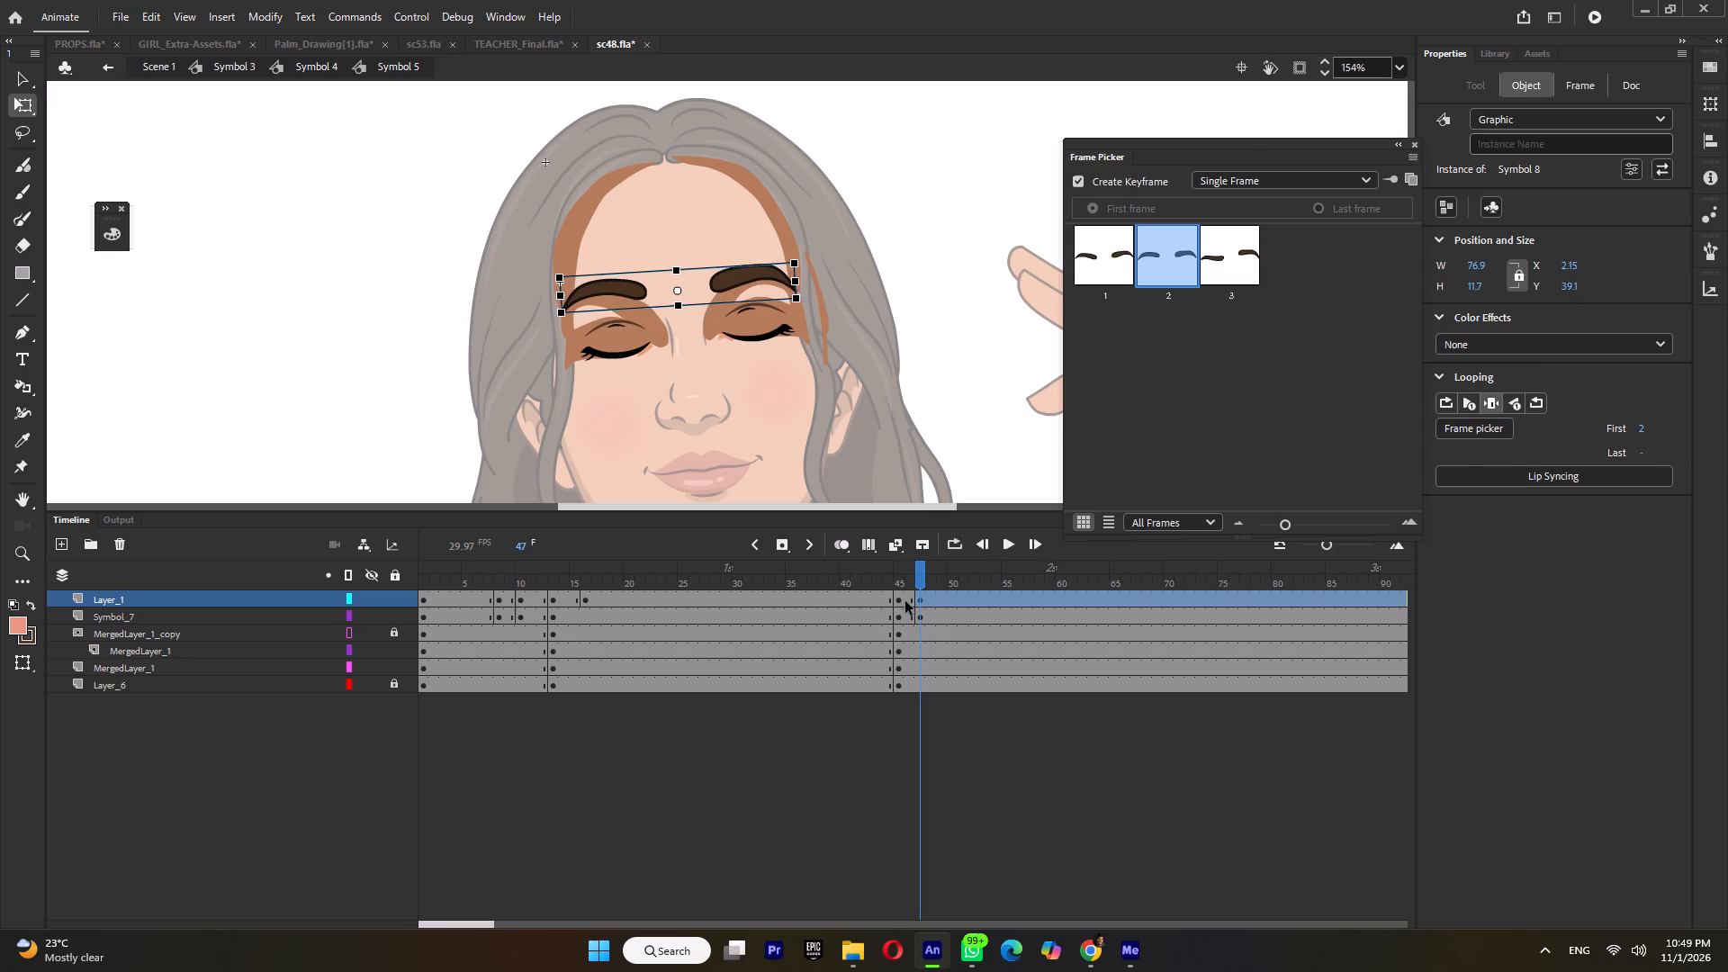
Nudge the eyebrows slightly down at frame 45 on Layer_1, and return to the girl's full-body symbol.
left_click(901, 601)
left_click(874, 253)
left_click(743, 265)
key("Down")
key("Down")
triple_click(932, 220)
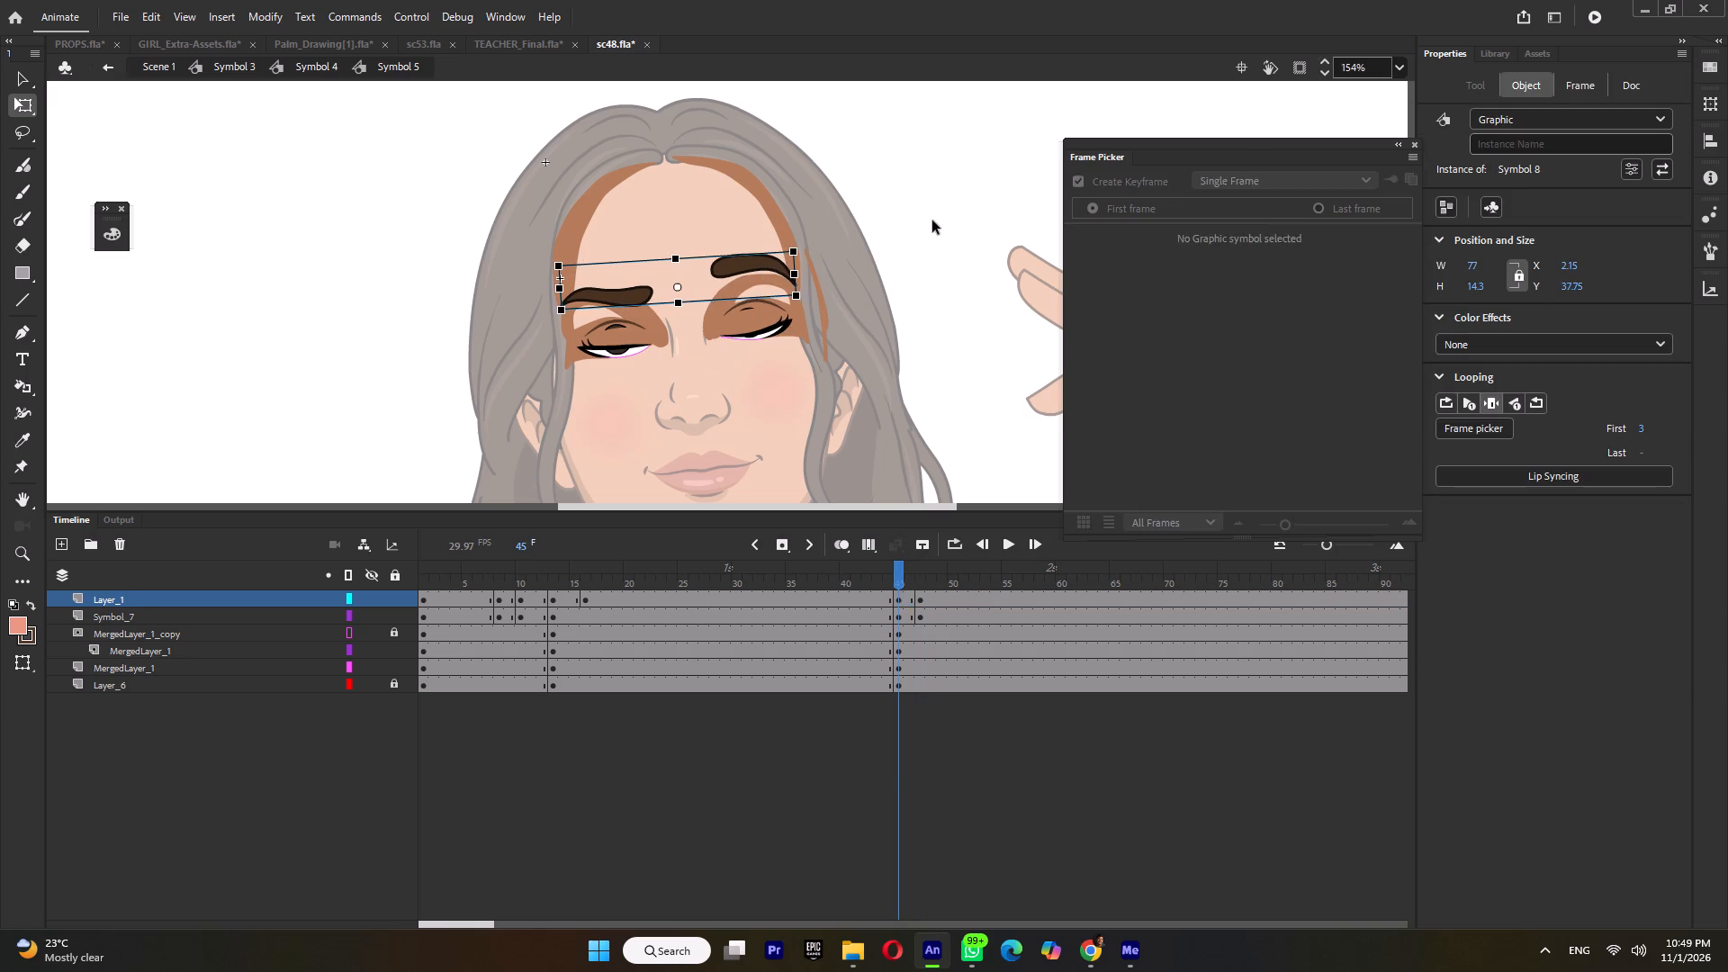
left_click(932, 220)
Examine the new blink's timing around frames 39 to 43 of the body animation and frames 43 to 49 inside the face symbol.
scroll(932, 220, "down", 9, "ctrl")
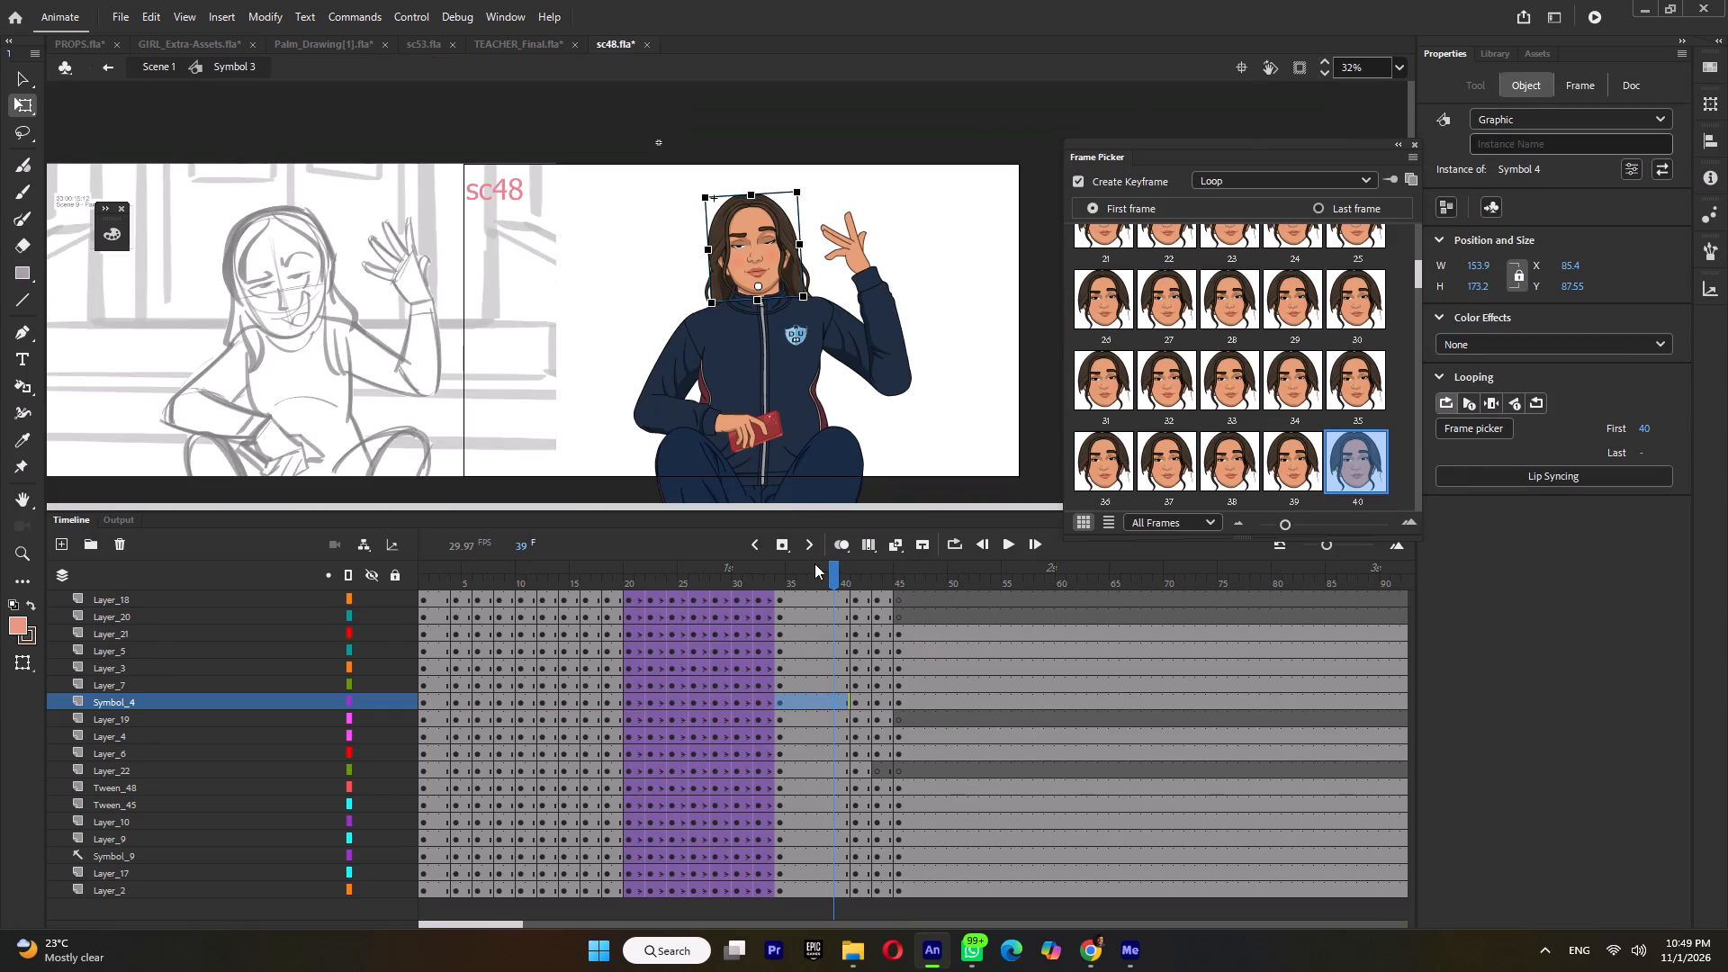
left_click(814, 565)
key("Return")
left_click_drag(814, 569, 859, 586)
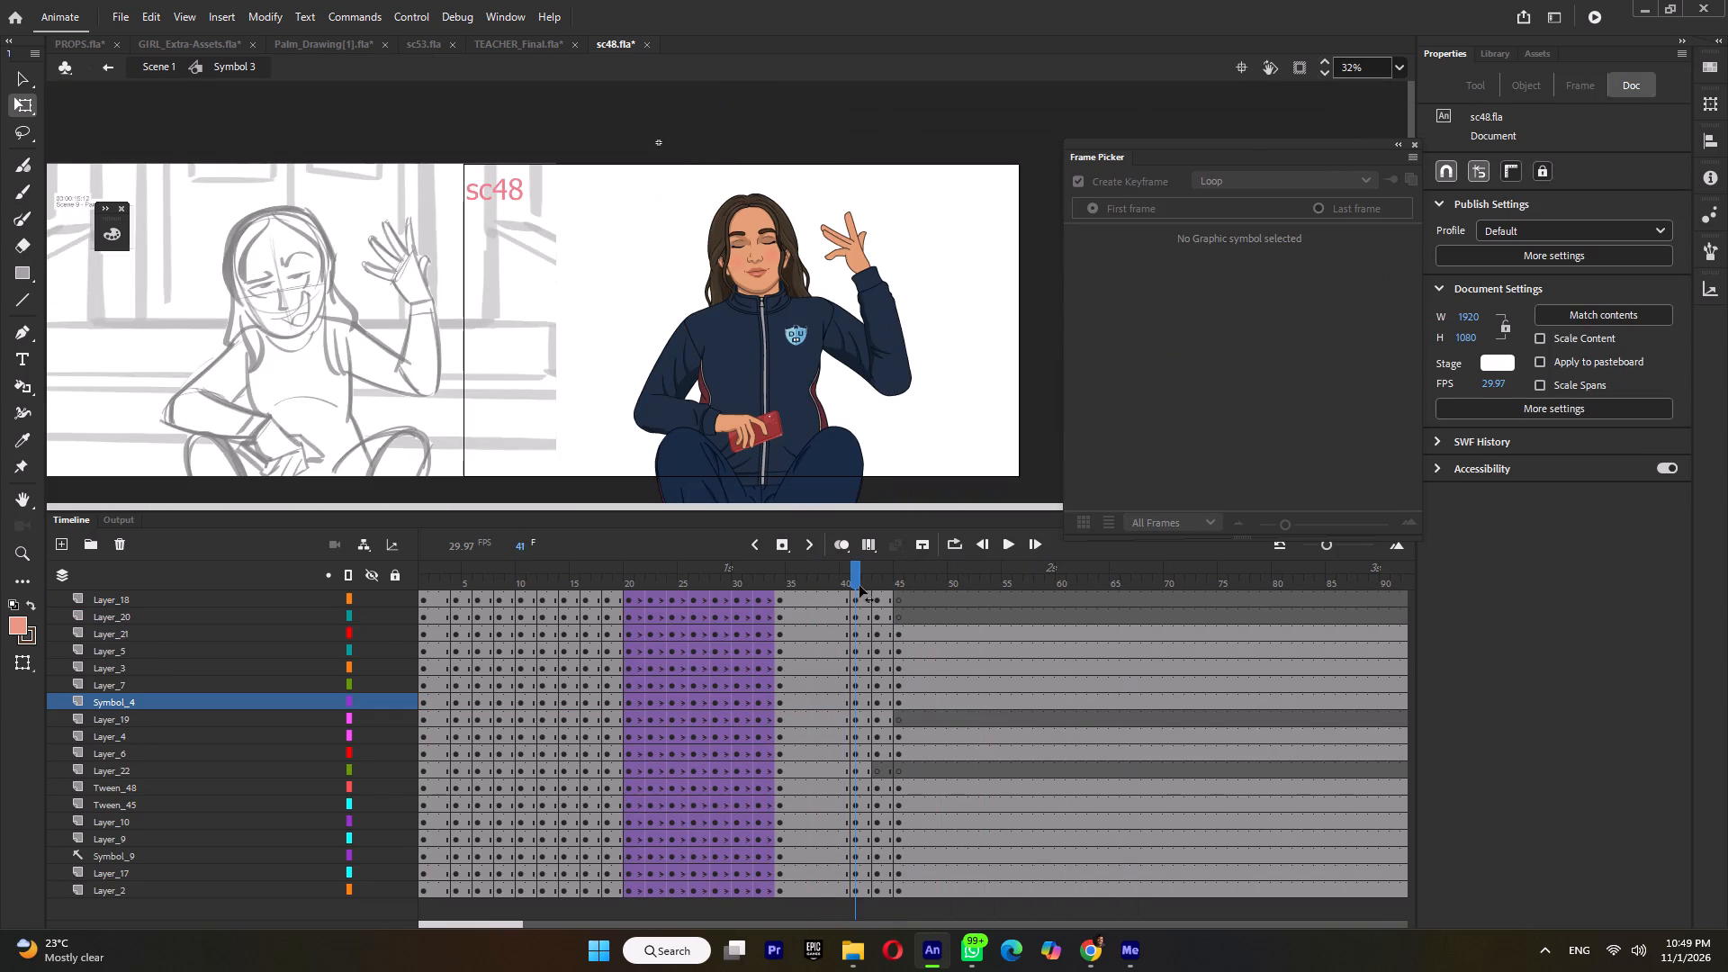
left_click_drag(859, 586, 876, 595)
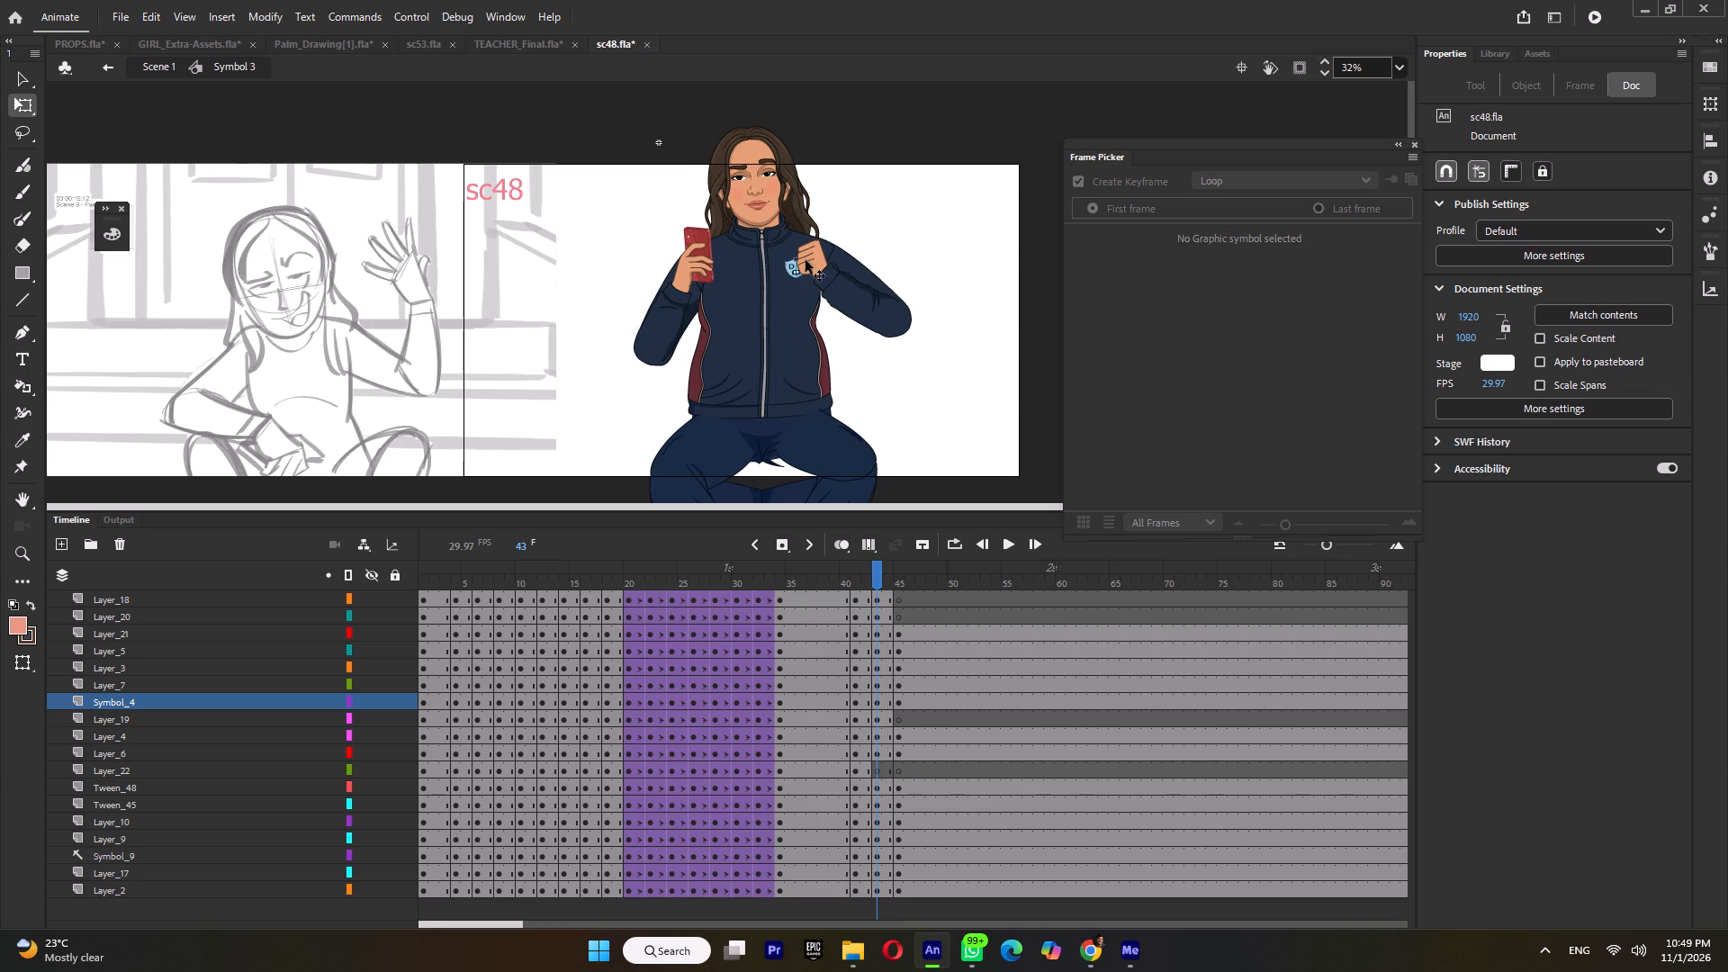
left_click(787, 191)
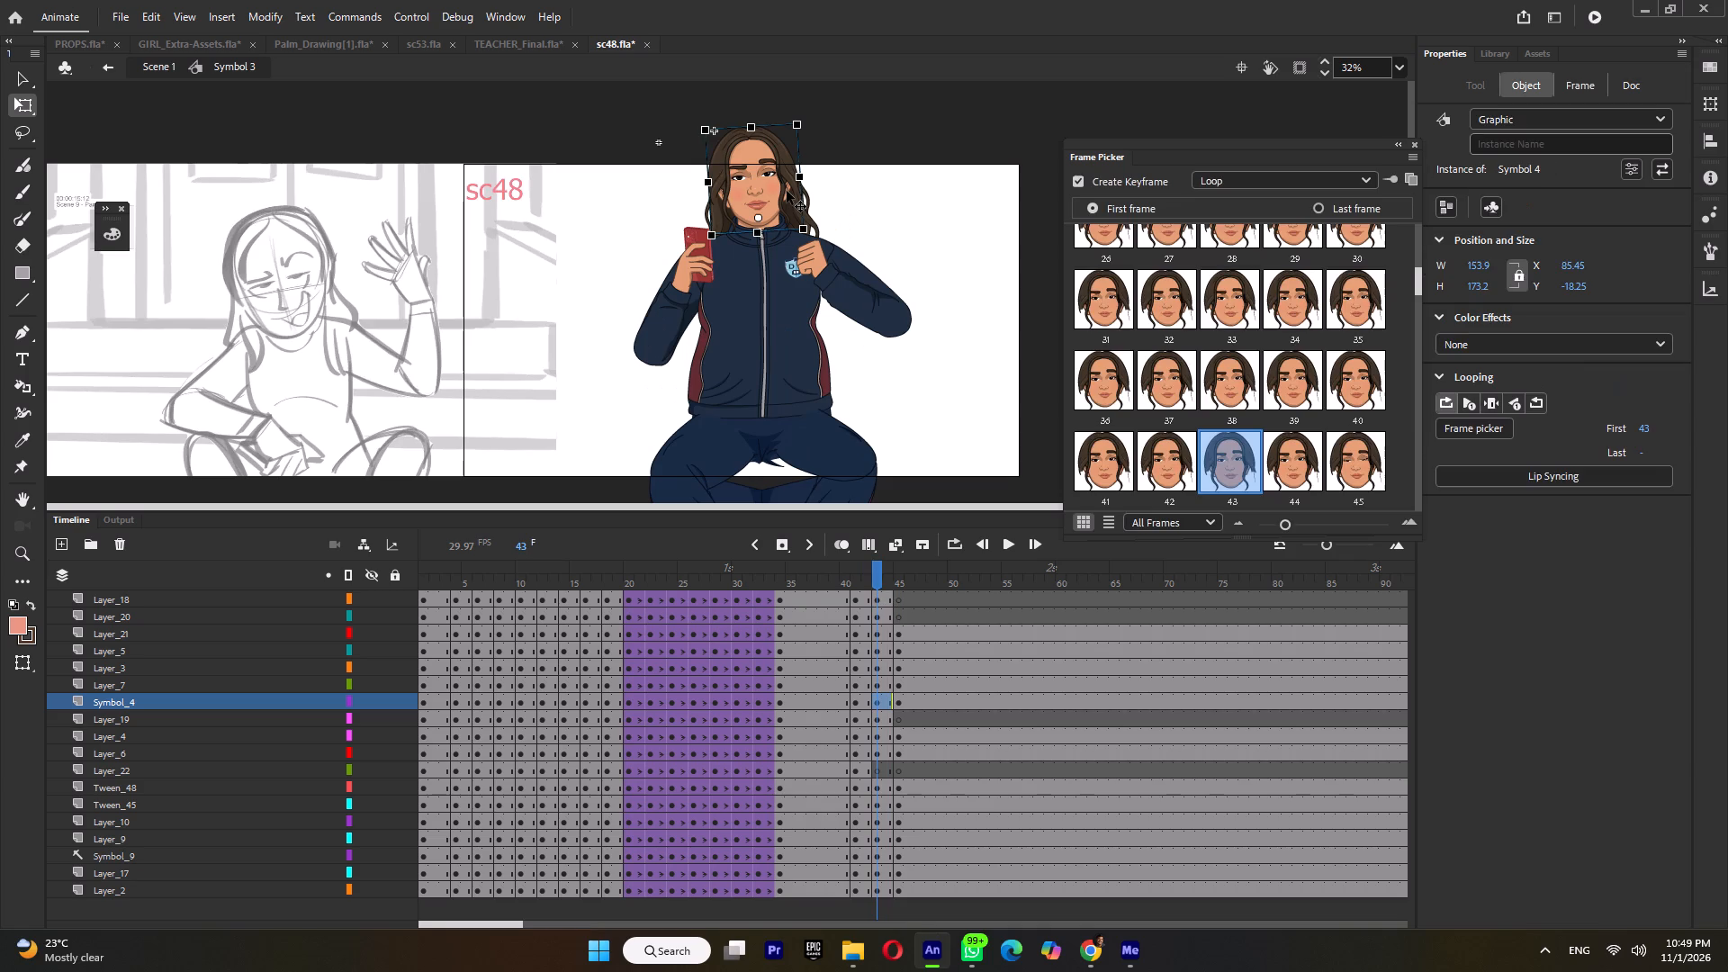
double_click(770, 177)
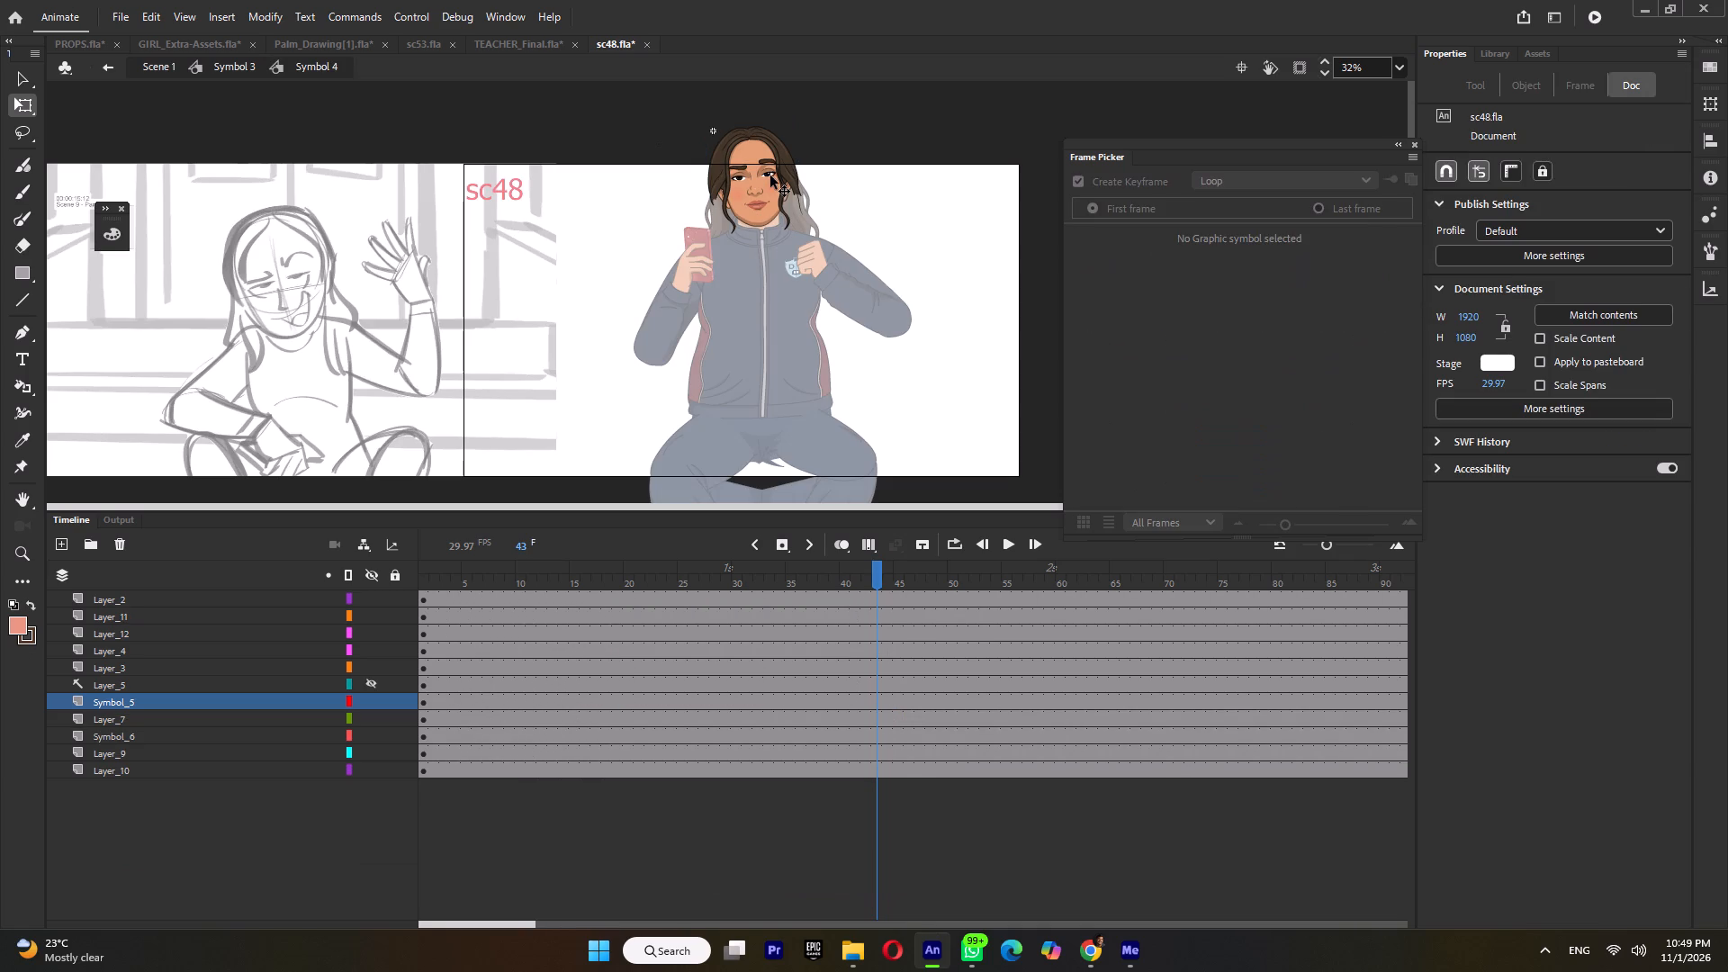
scroll(766, 157, "up", 4, "ctrl")
double_click(766, 165)
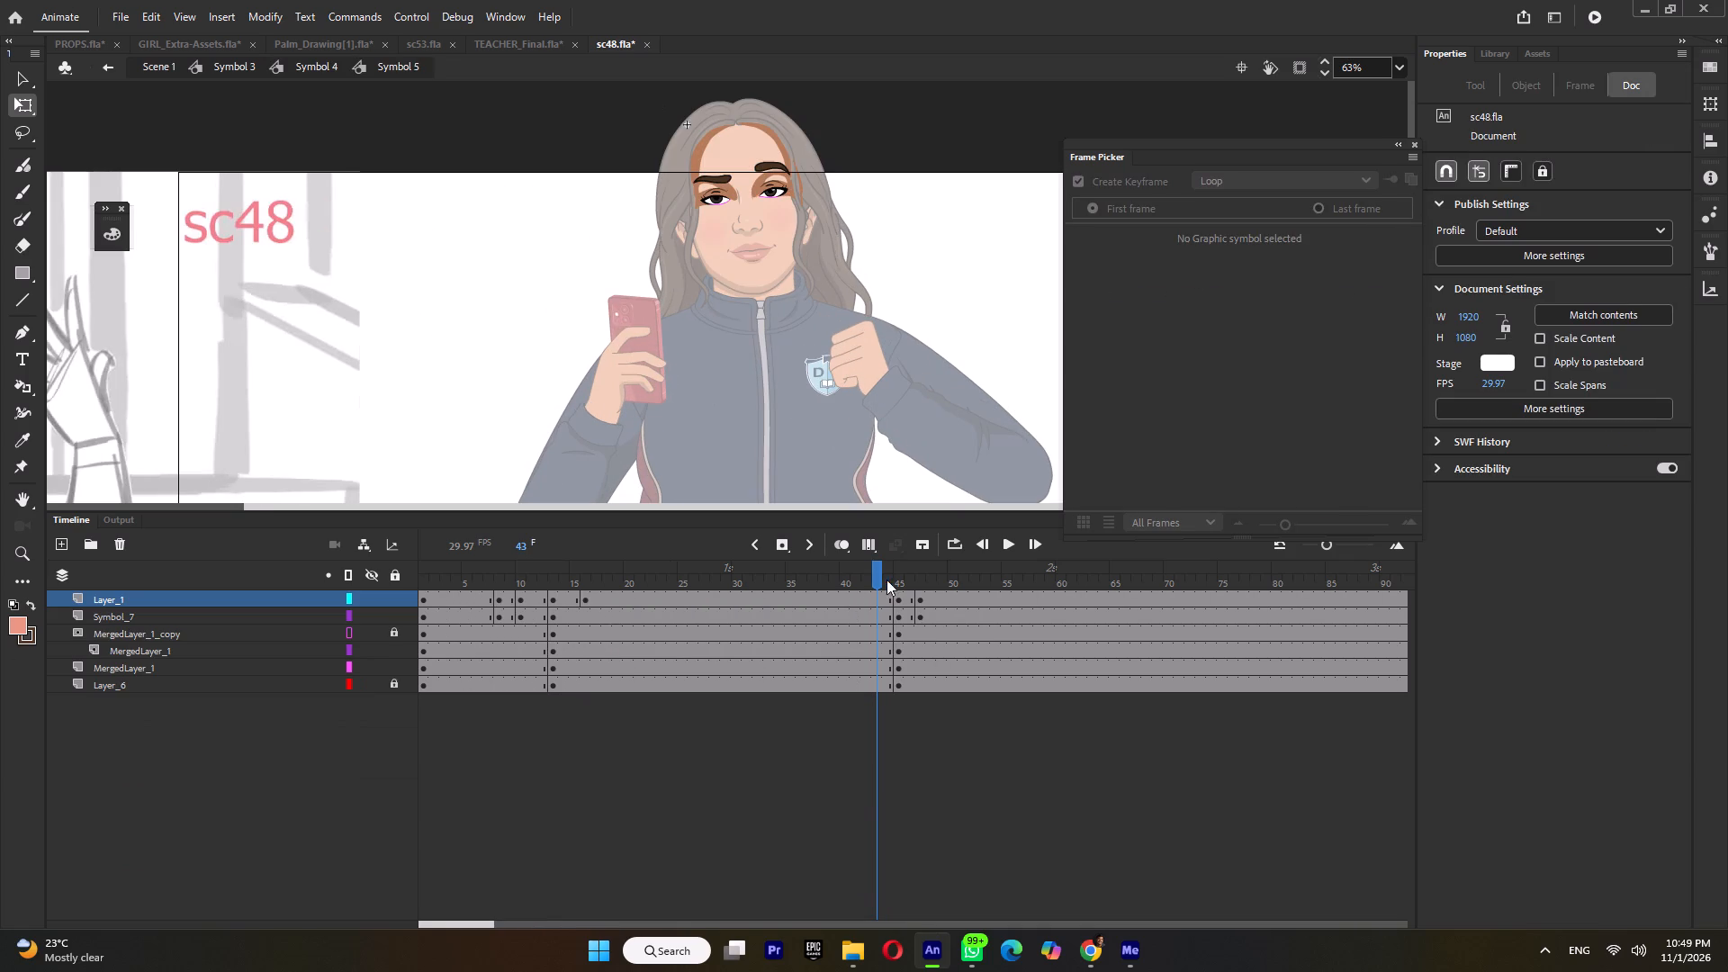
left_click_drag(877, 578, 946, 589)
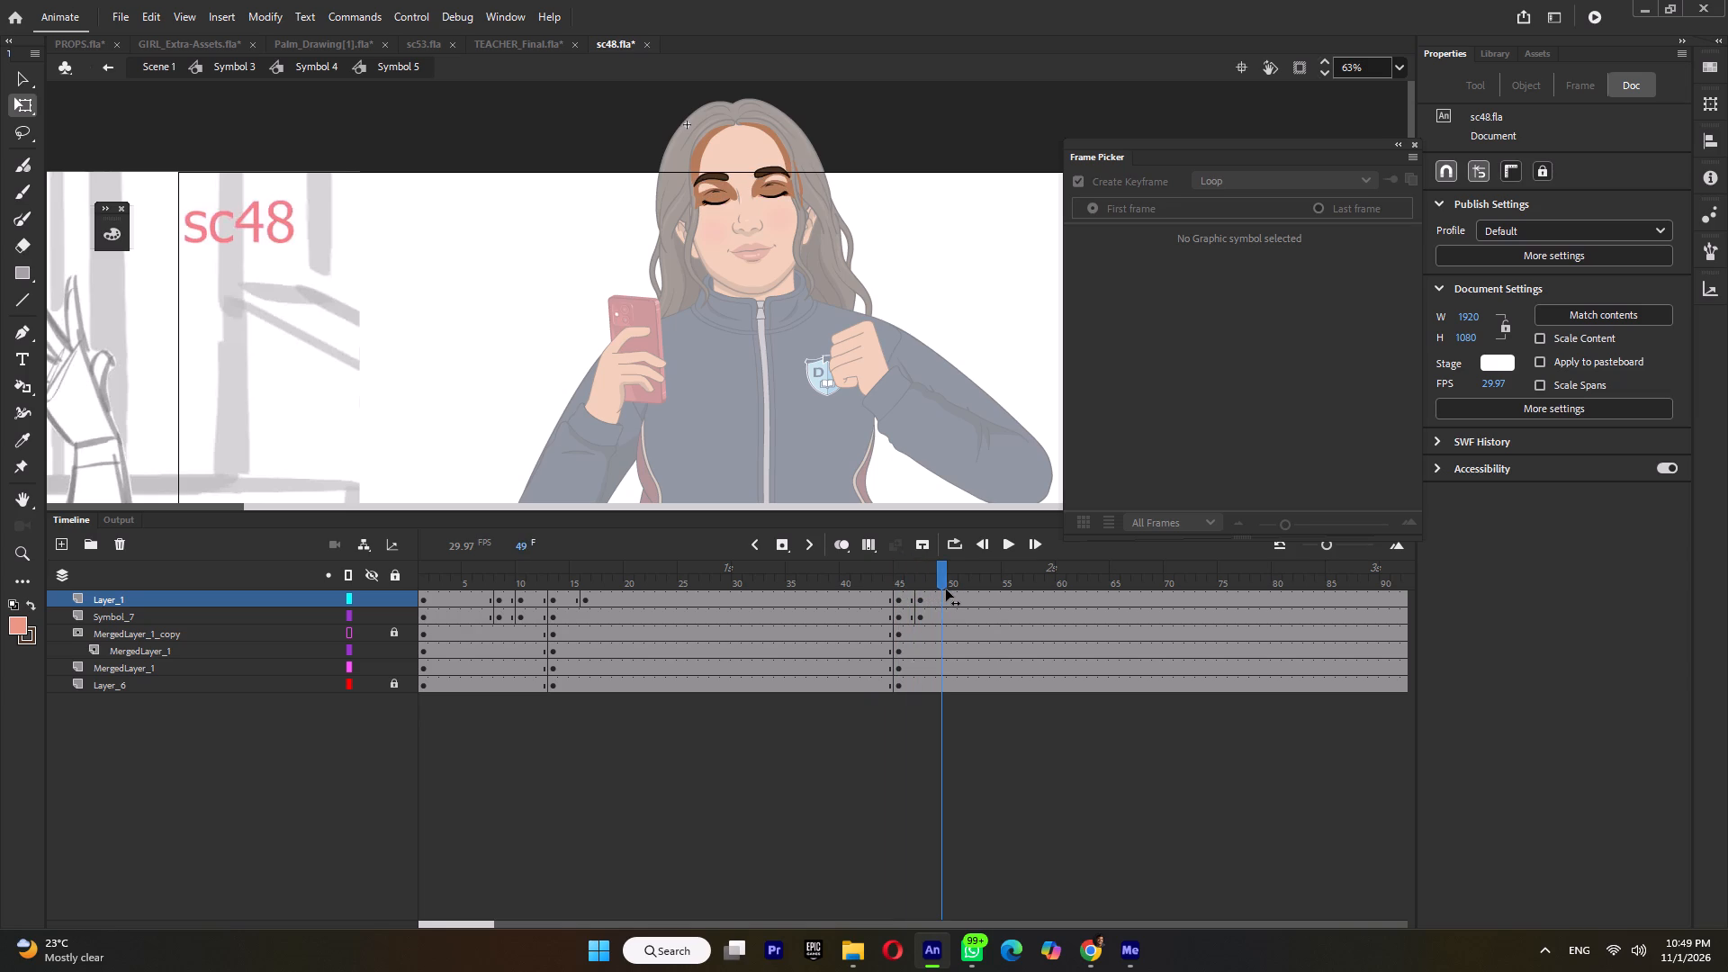
left_click_drag(946, 589, 938, 589)
triple_click(1018, 277)
left_click(1018, 277)
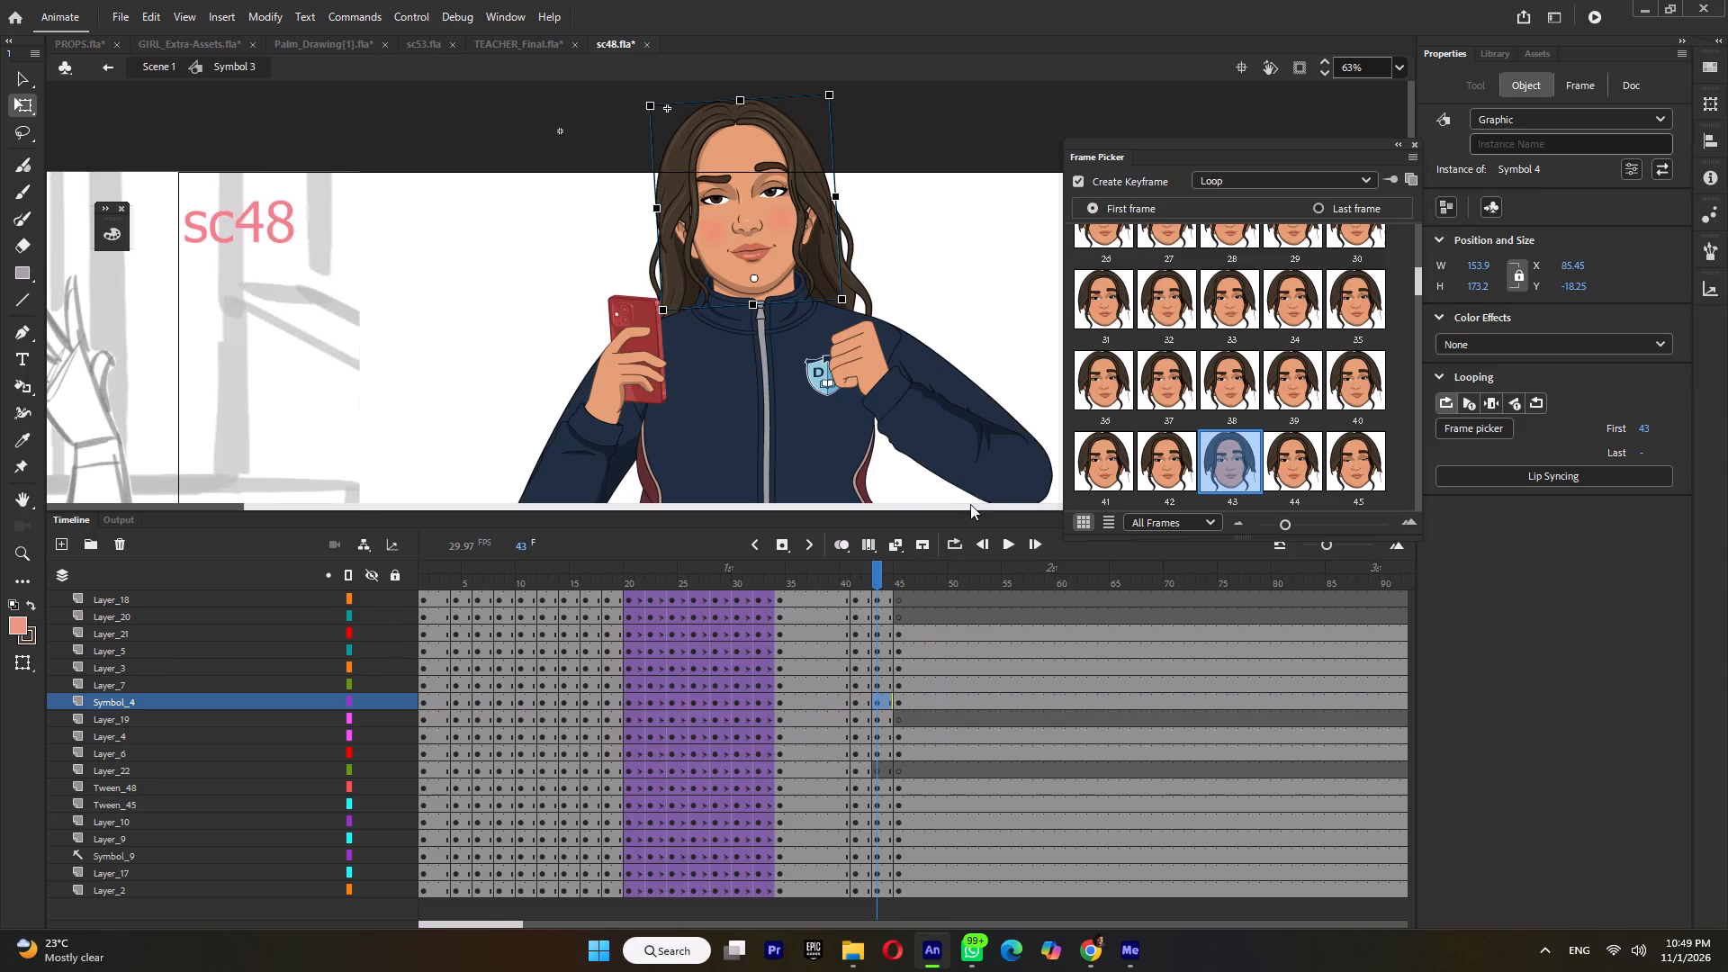
At frame 20 of the full-body symbol, set the head's looping first frame to 20.
left_click_drag(778, 576, 631, 607)
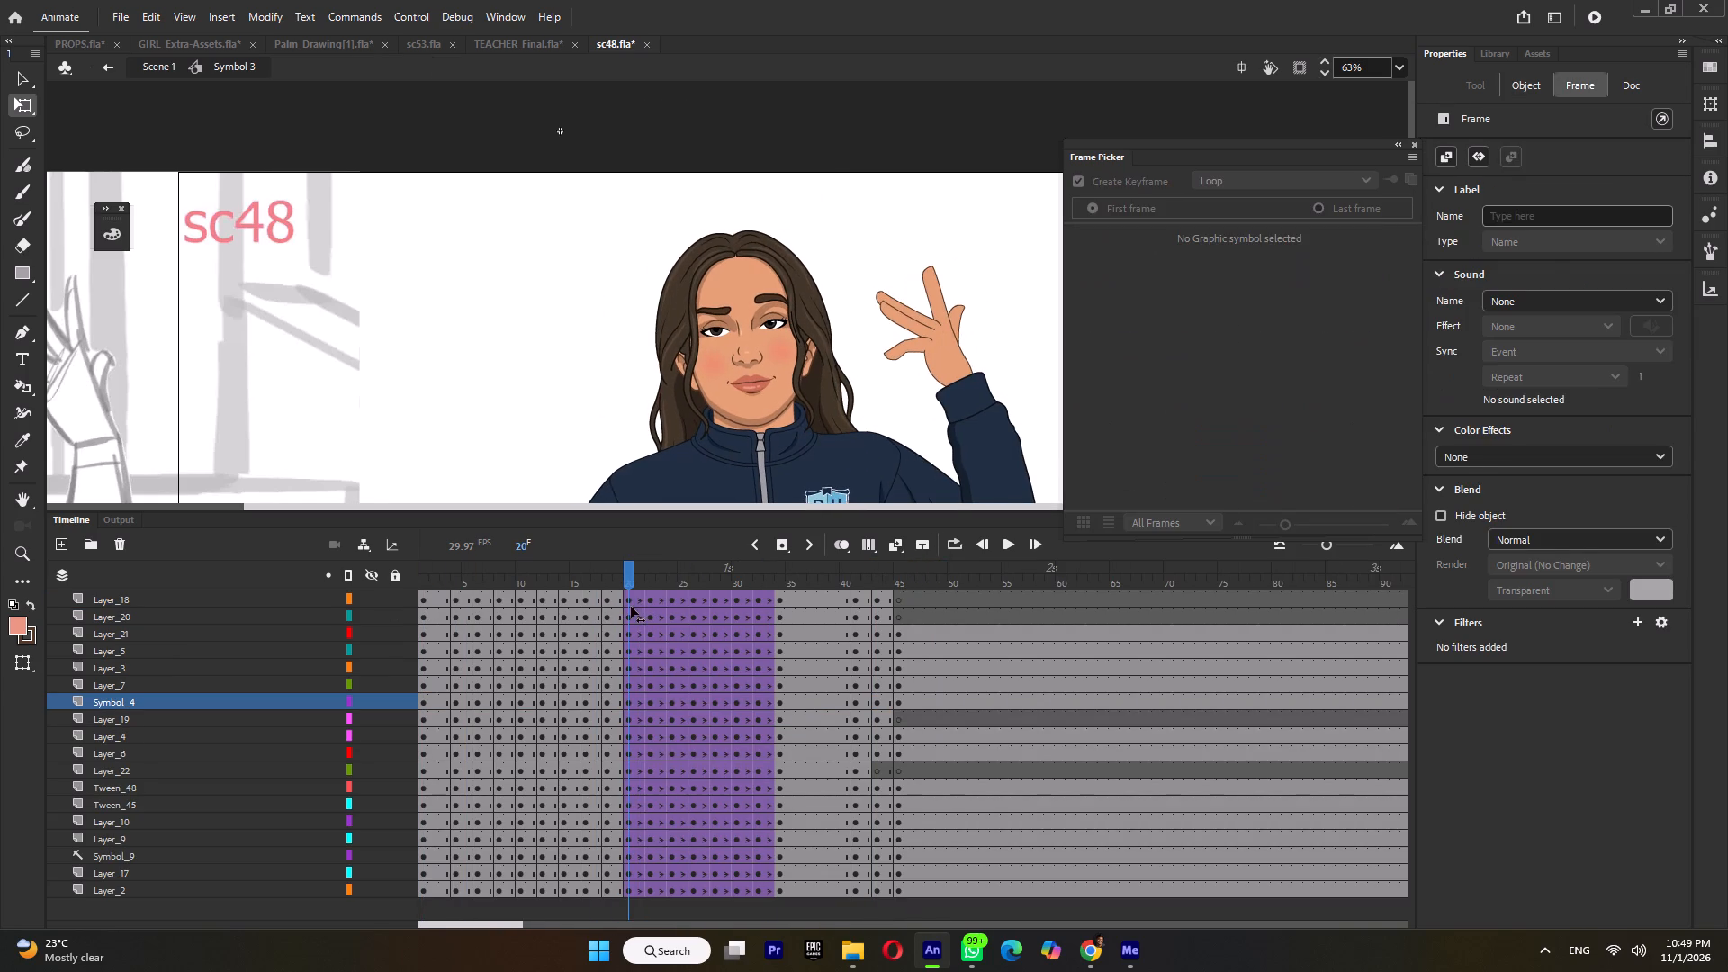
left_click_drag(631, 607, 630, 607)
left_click(752, 298)
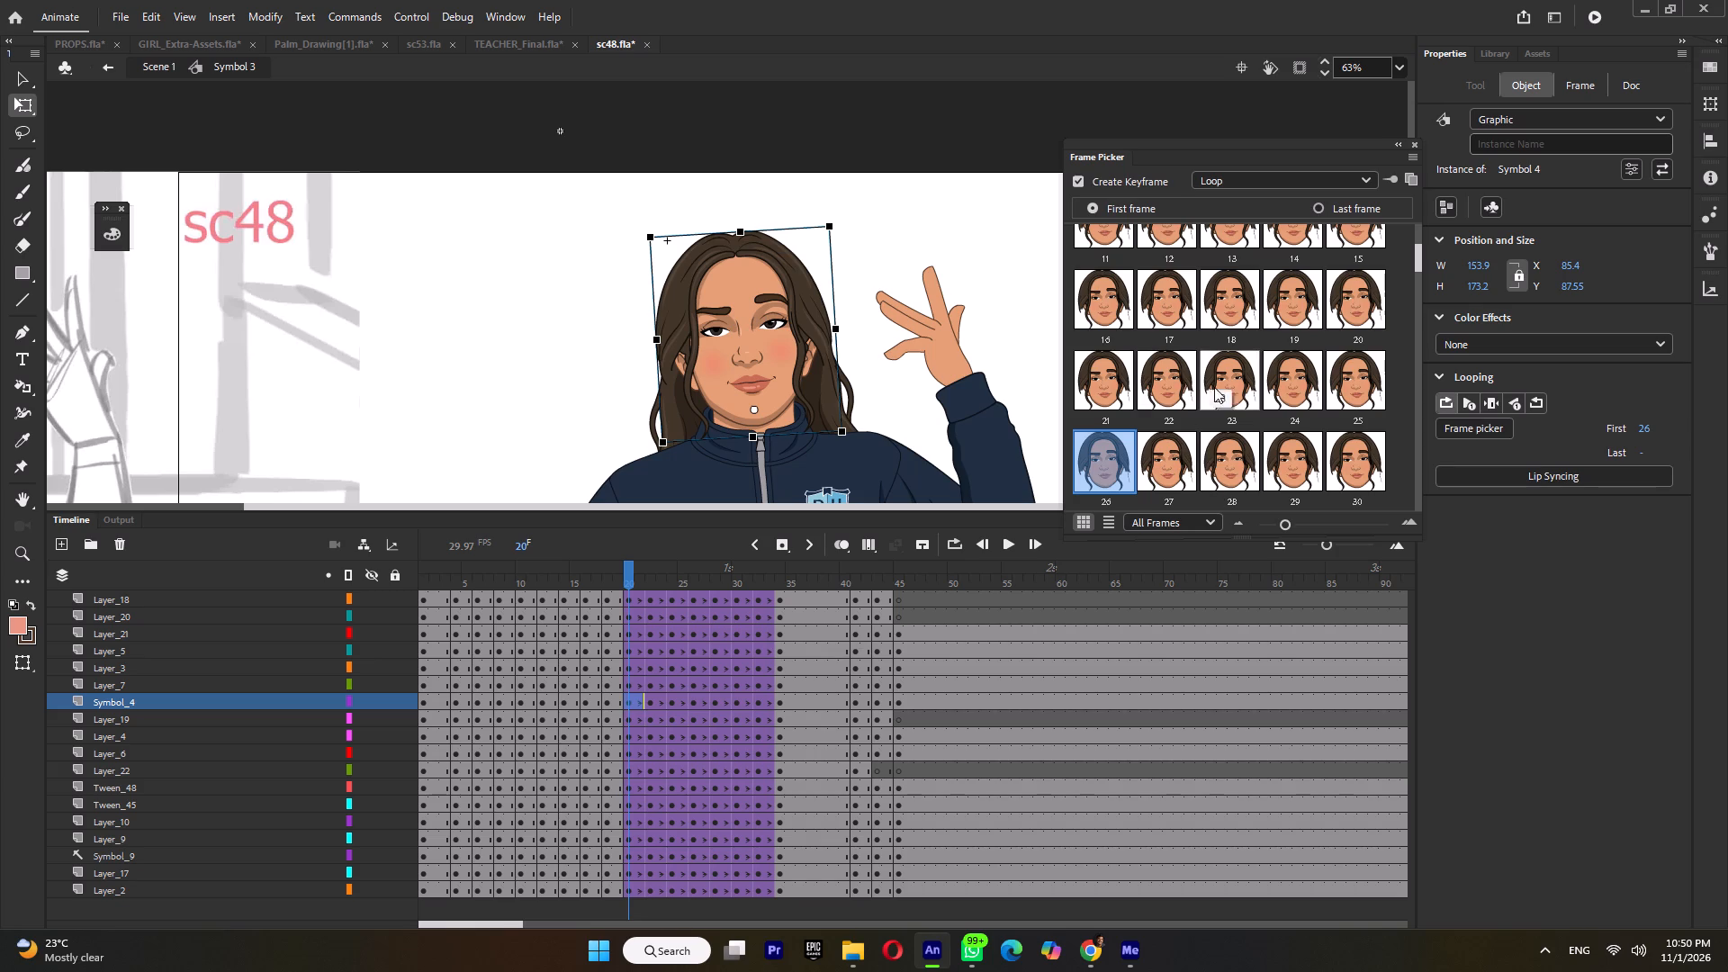
left_click(1349, 302)
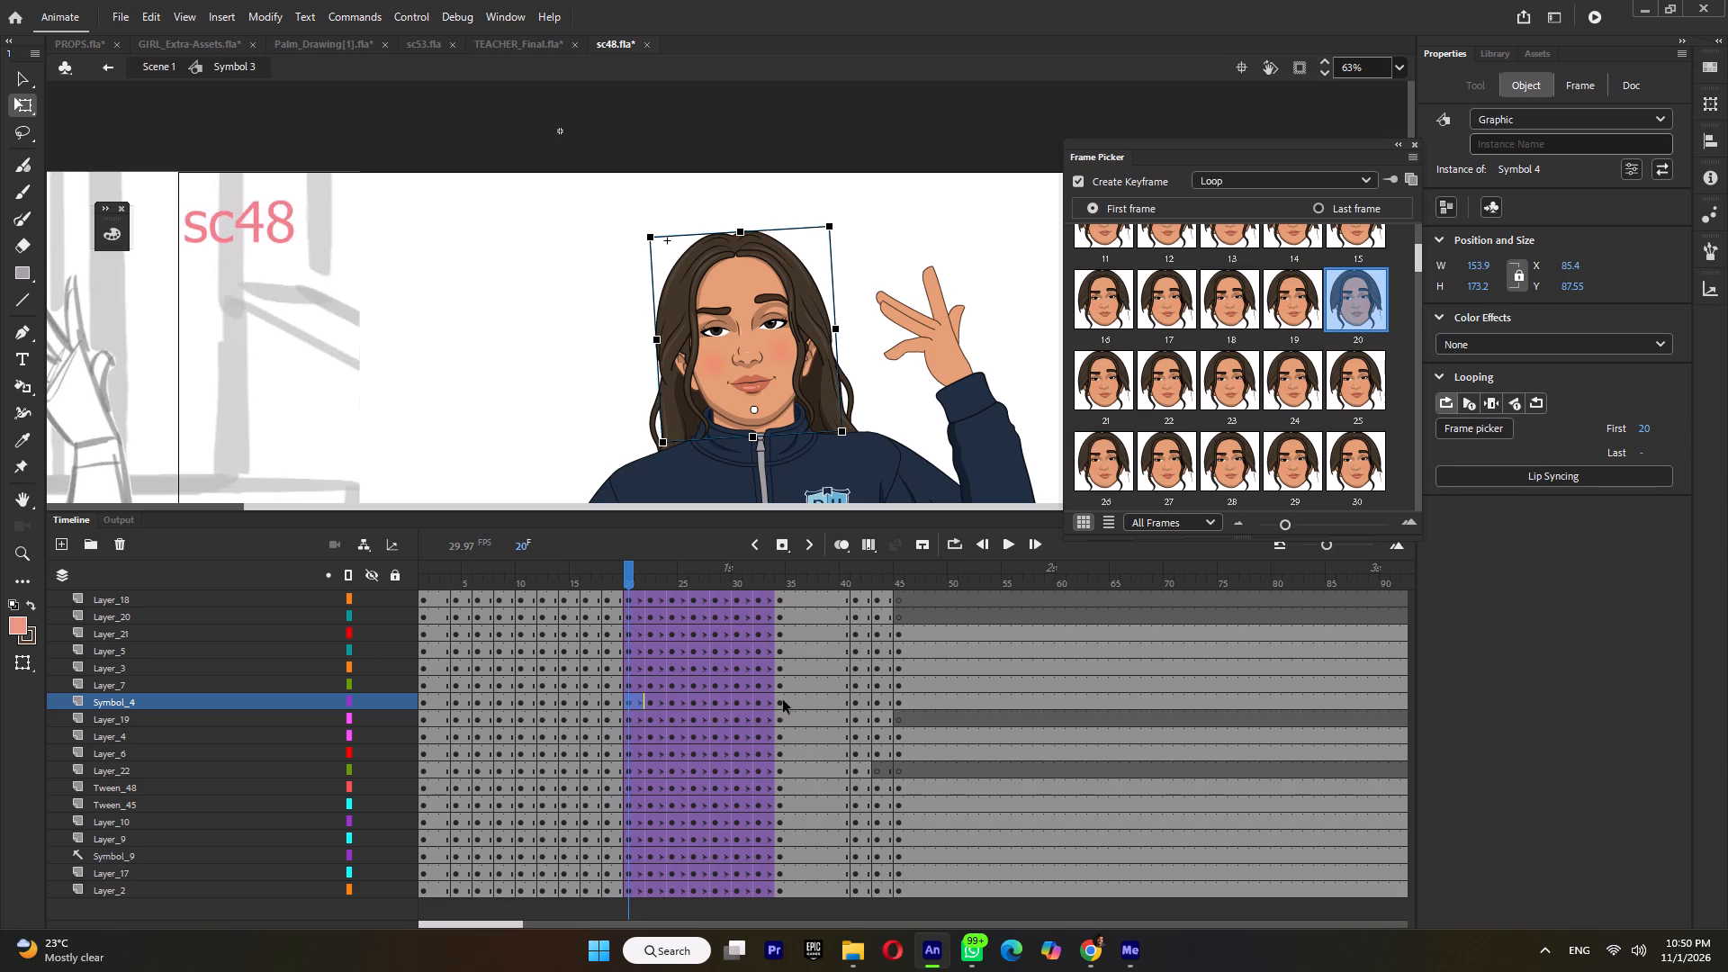
Add classic tweens to the Symbol_4 head layer's untweened spans after frame 34, including the stand-up keyframes.
left_click(811, 695)
key("ctrl+m")
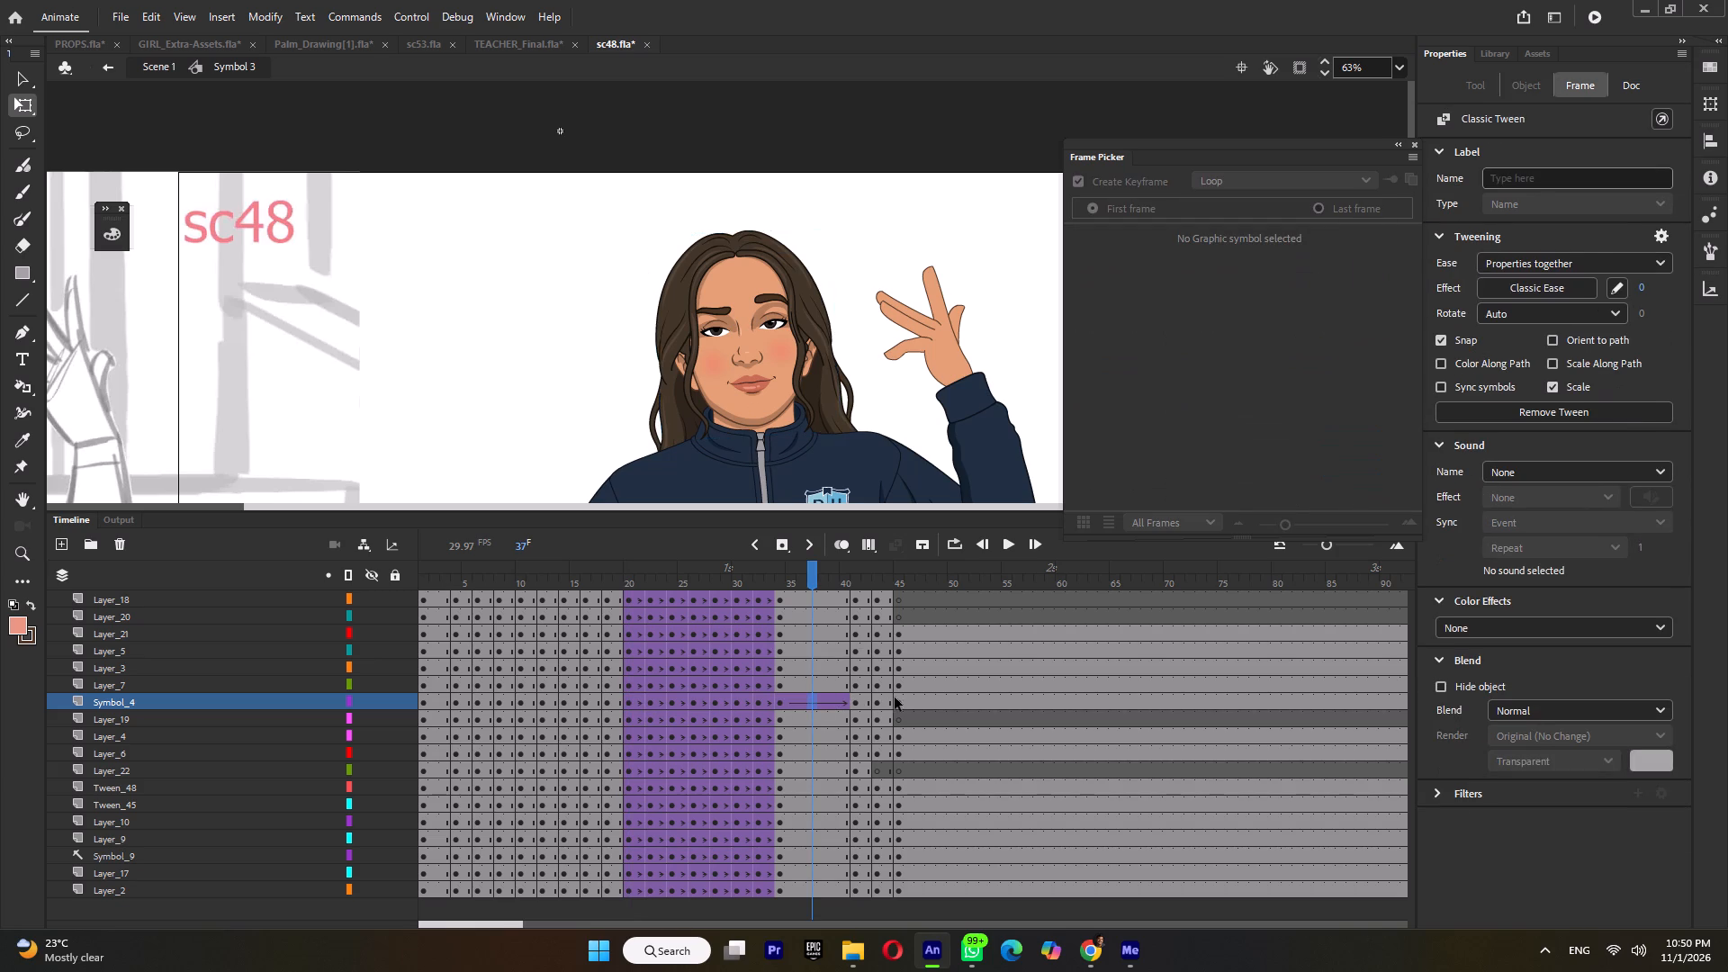
left_click_drag(917, 697, 859, 700)
key("ctrl+m")
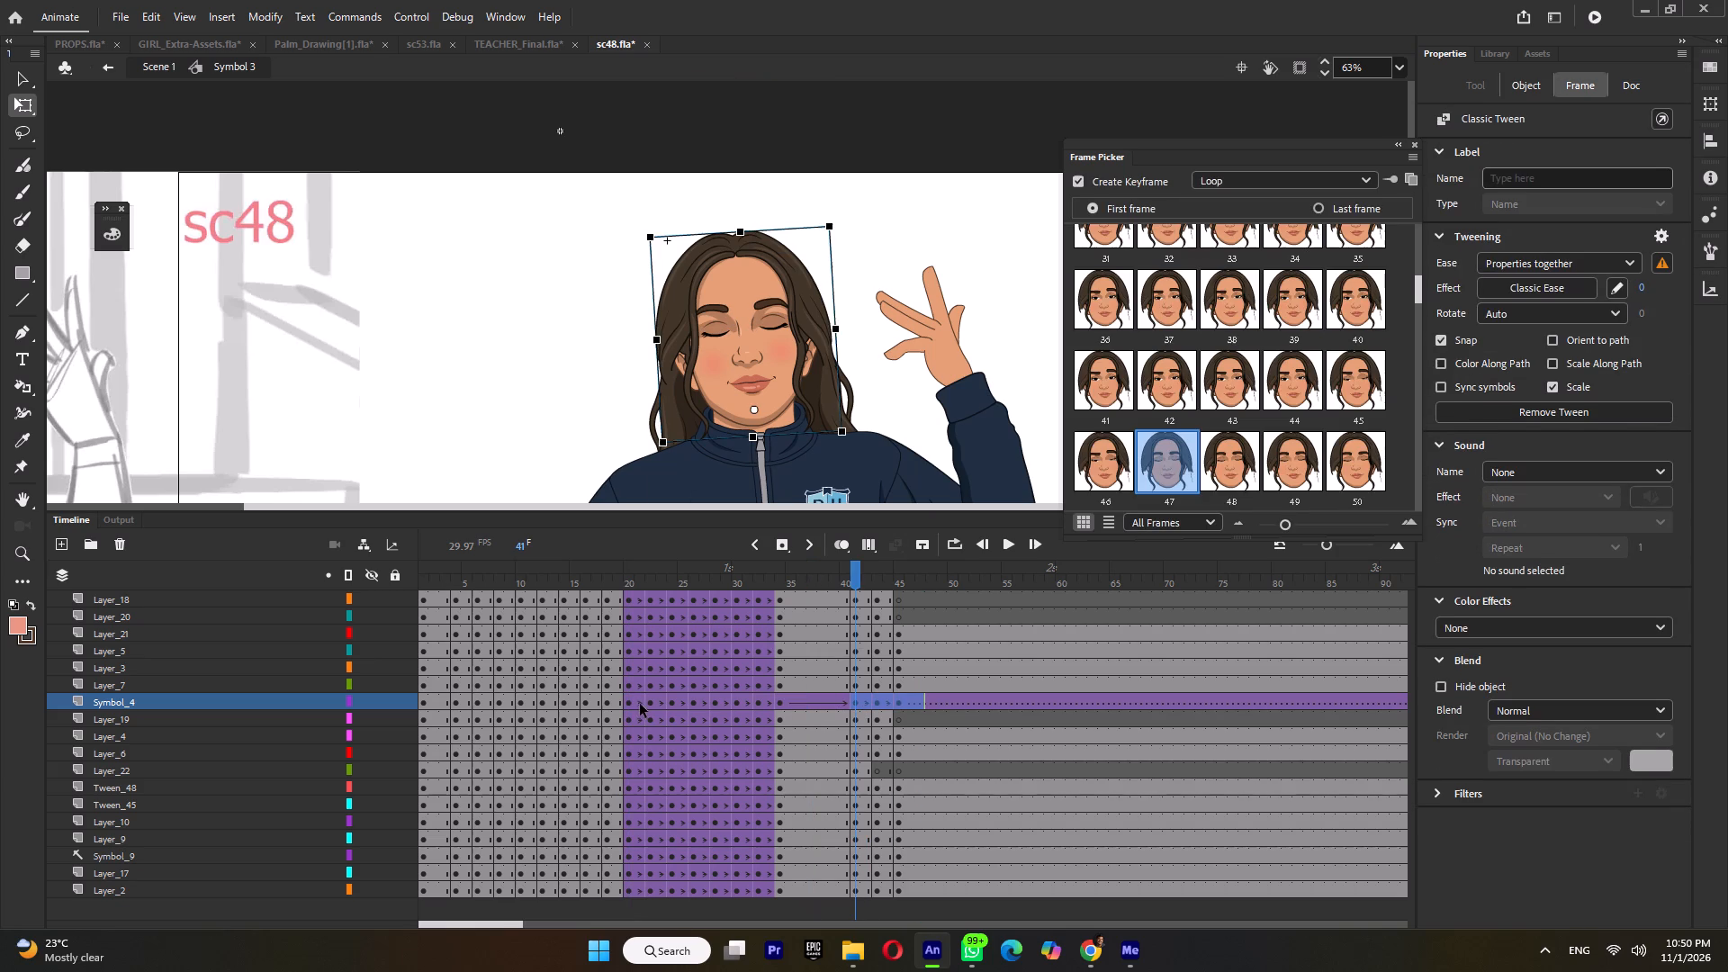
Enable Sync symbols for the head's classic tweens on the Symbol_4 layer, from about frame 20 to 48.
left_click_drag(639, 704, 931, 702)
left_click(1450, 385)
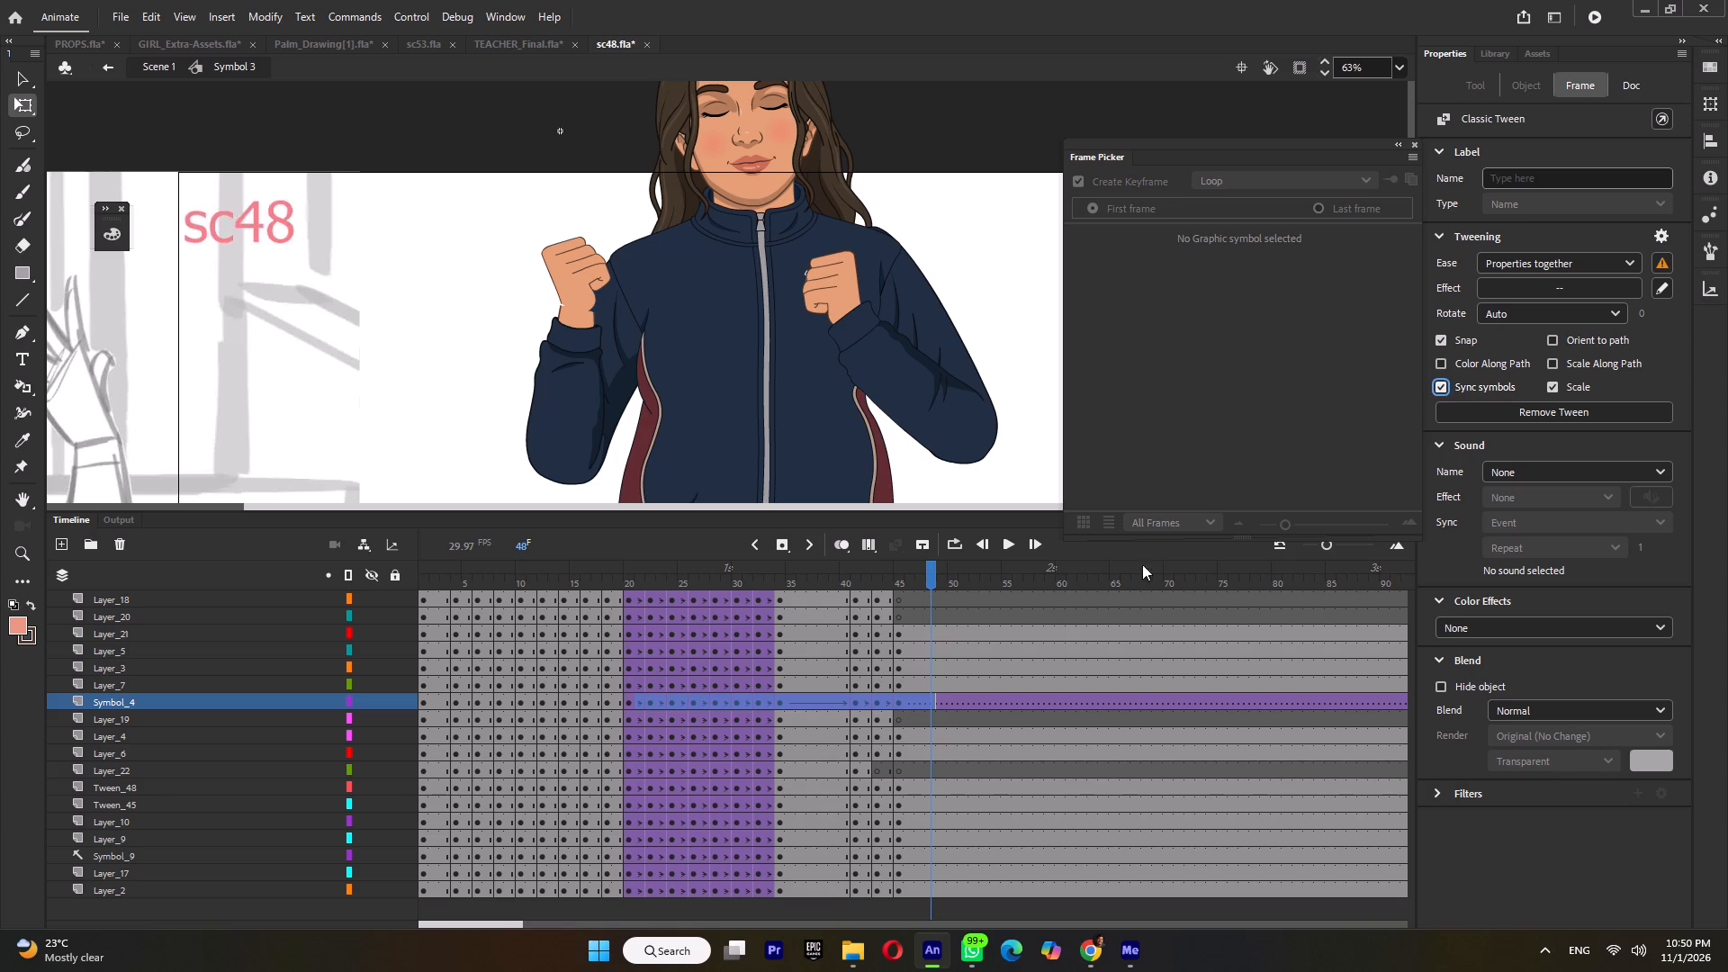
Remove the classic tweens from the Symbol_4 head layer's frames after frame 34.
left_click(797, 721)
left_click_drag(822, 699, 922, 699)
key("ctrl+m")
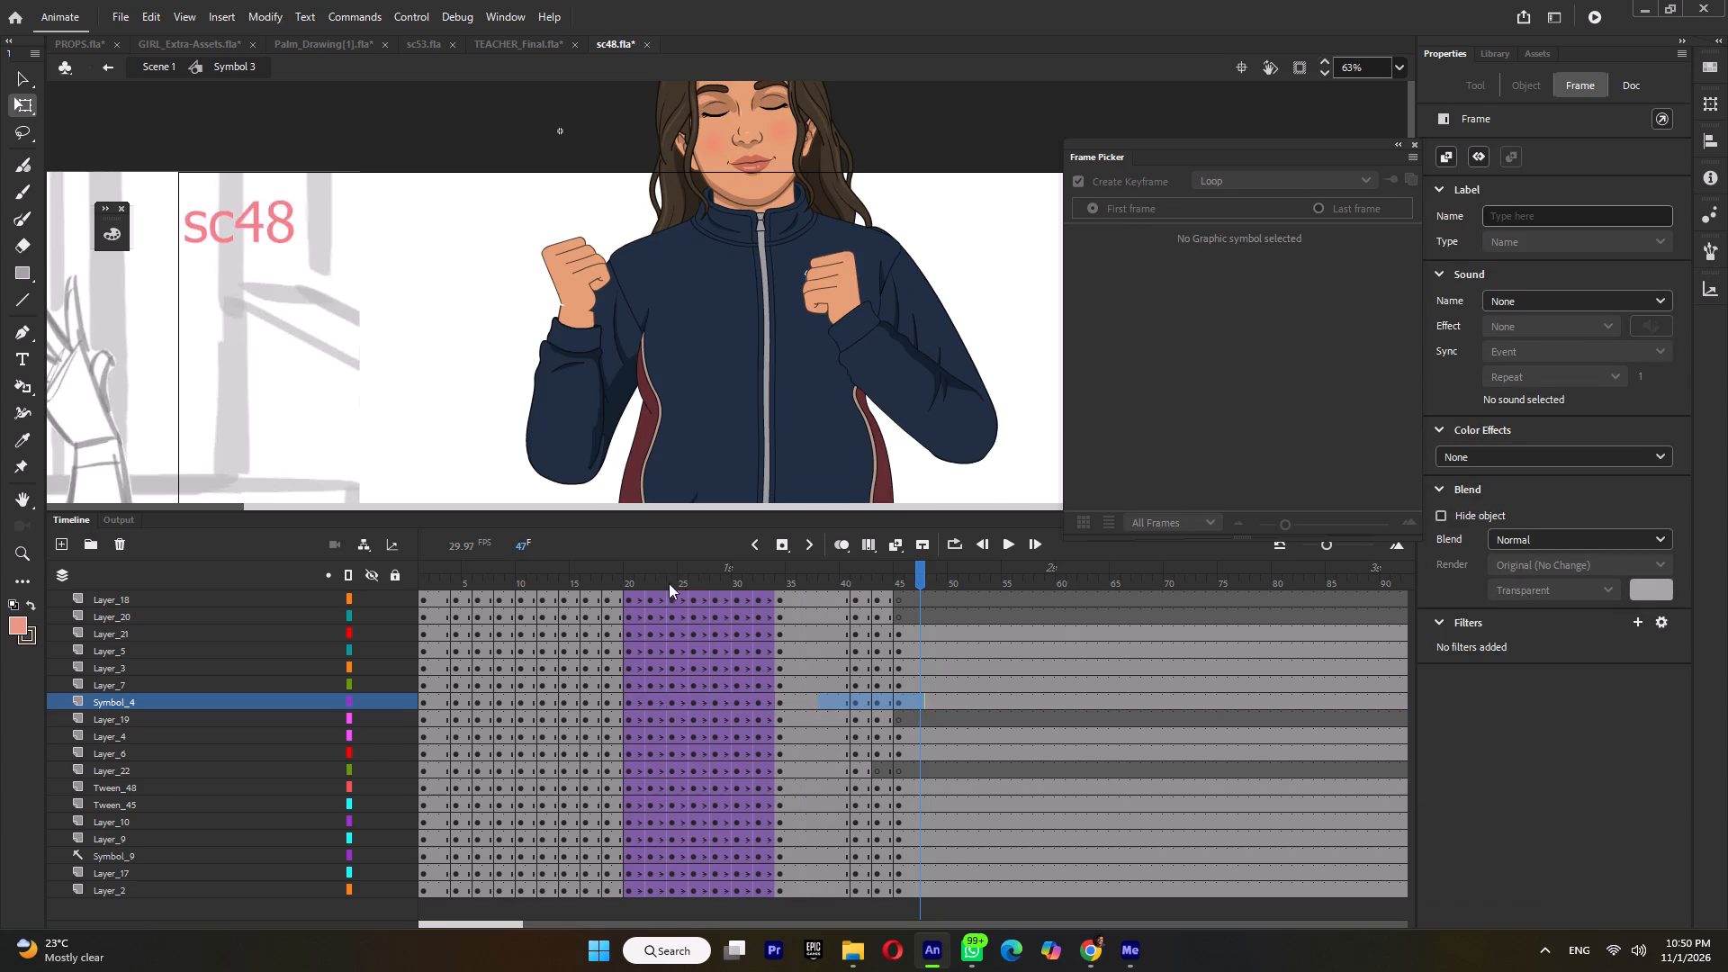
Play back the body animation and examine the head's motion around frames 20 to 26.
left_click(629, 561)
key("Return")
left_click_drag(626, 558, 422, 581)
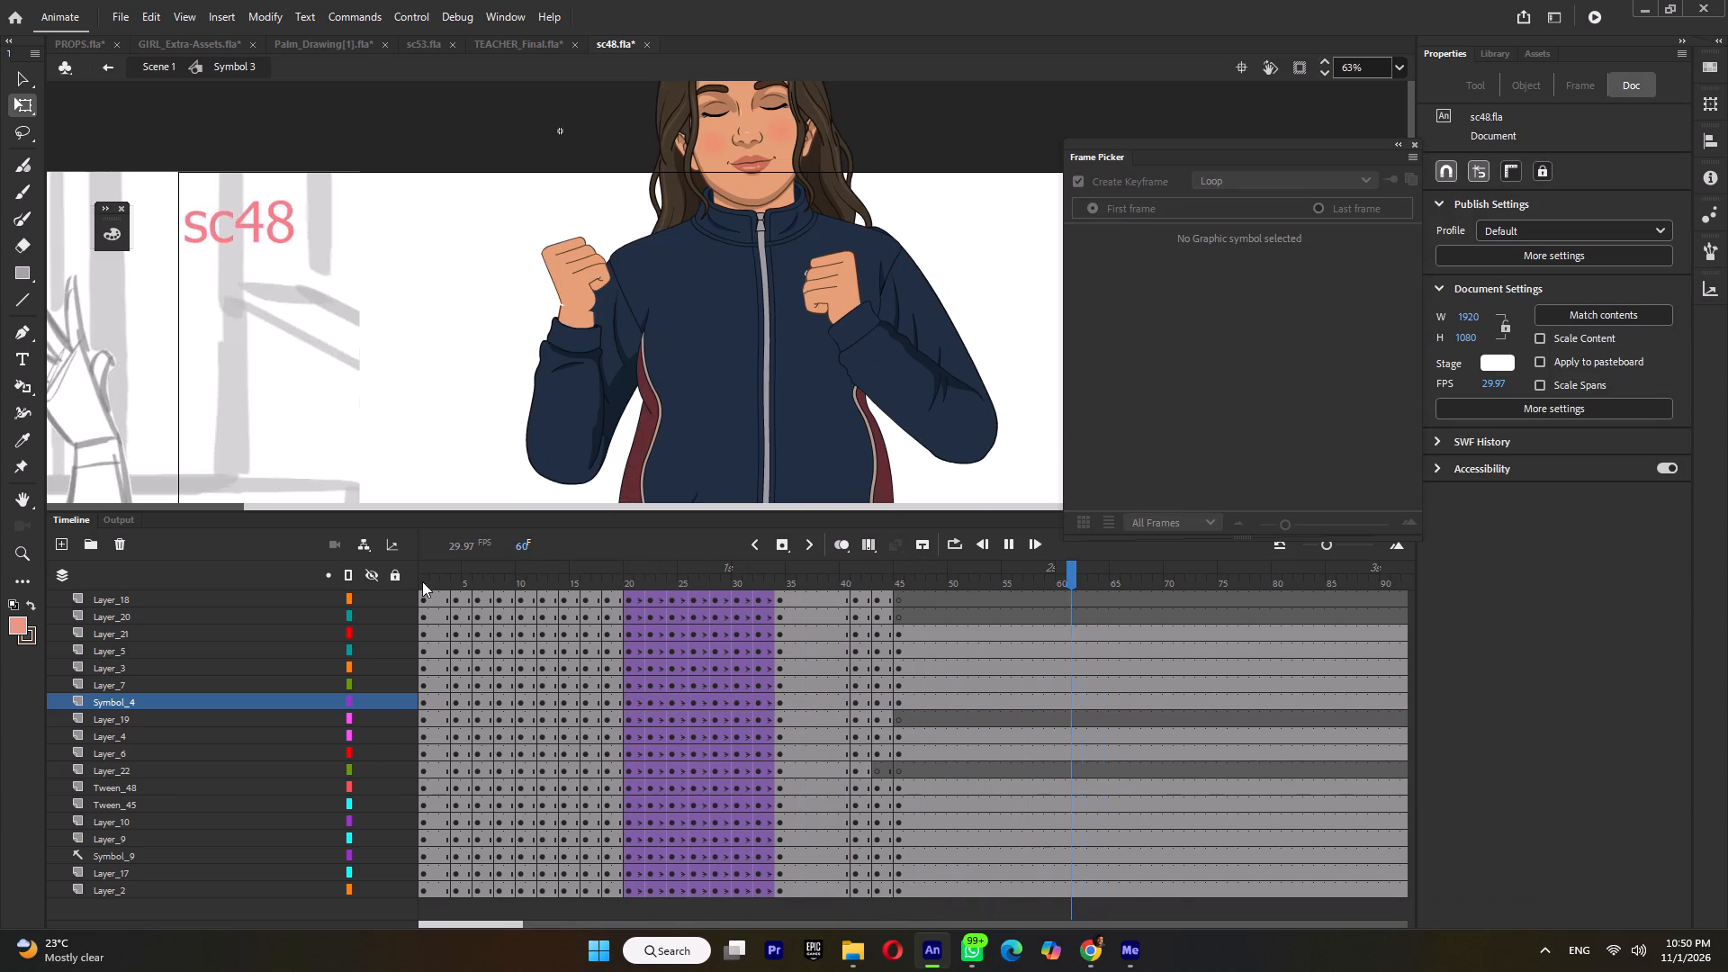
left_click_drag(422, 581, 412, 584)
left_click_drag(460, 571, 373, 596)
key("Return")
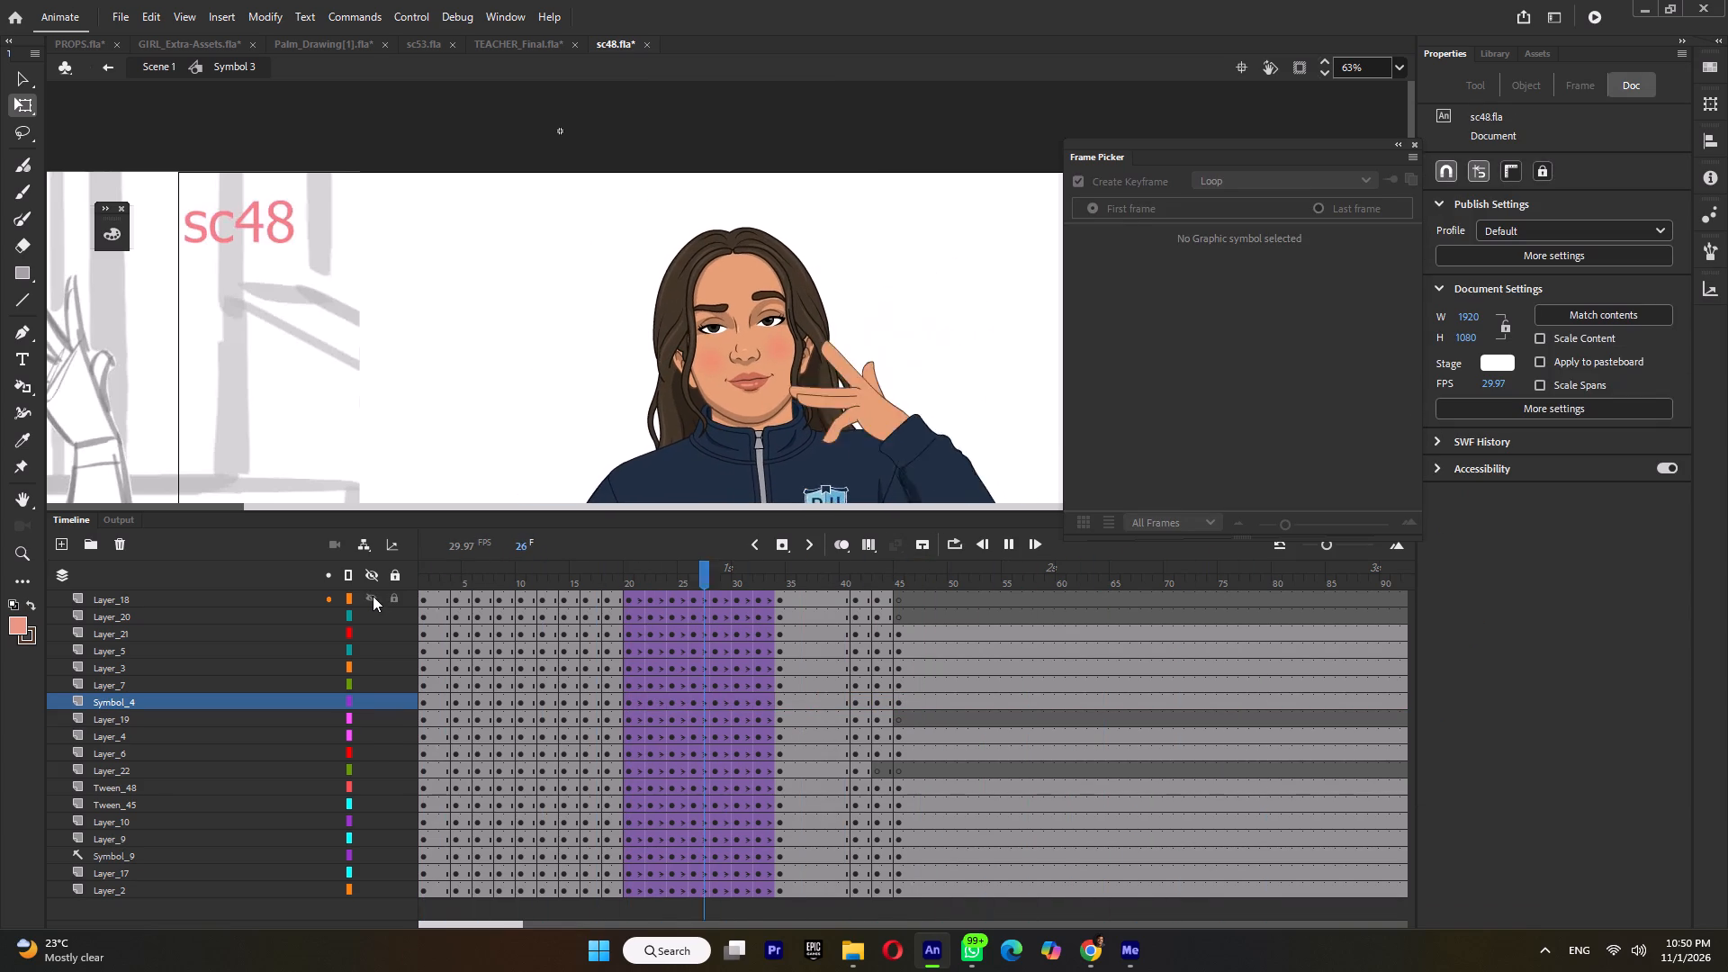
key("Return")
left_click_drag(628, 577, 645, 582)
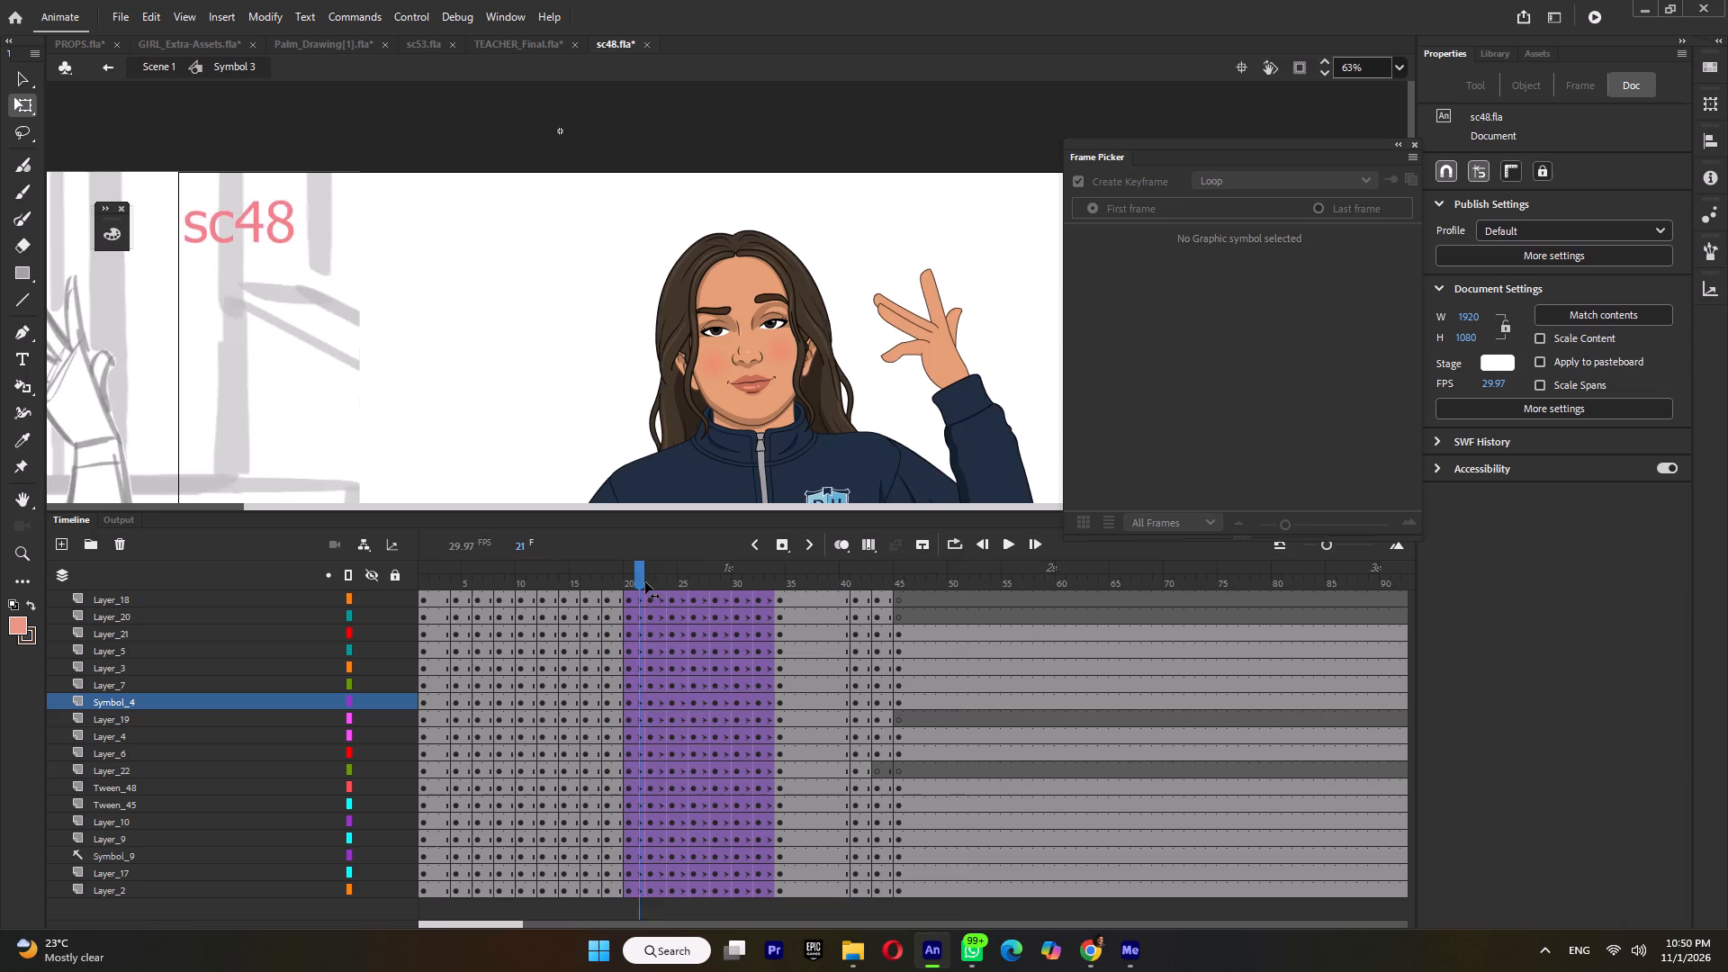
left_click_drag(645, 582, 624, 611)
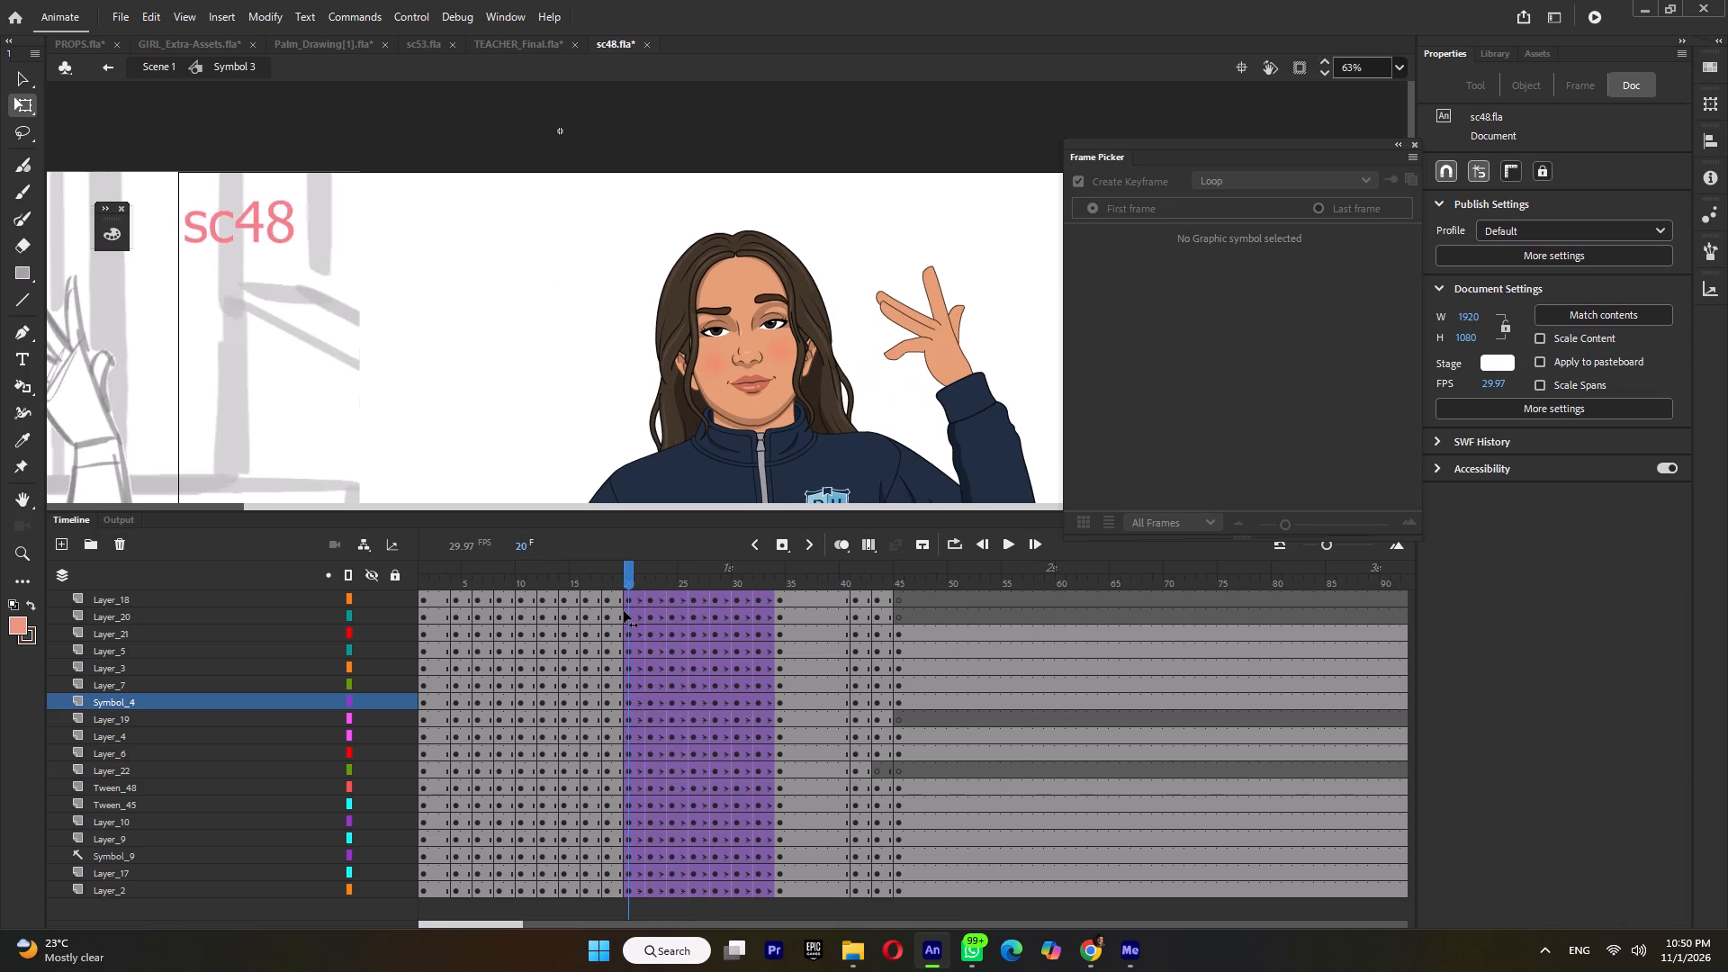
left_click_drag(624, 611, 625, 611)
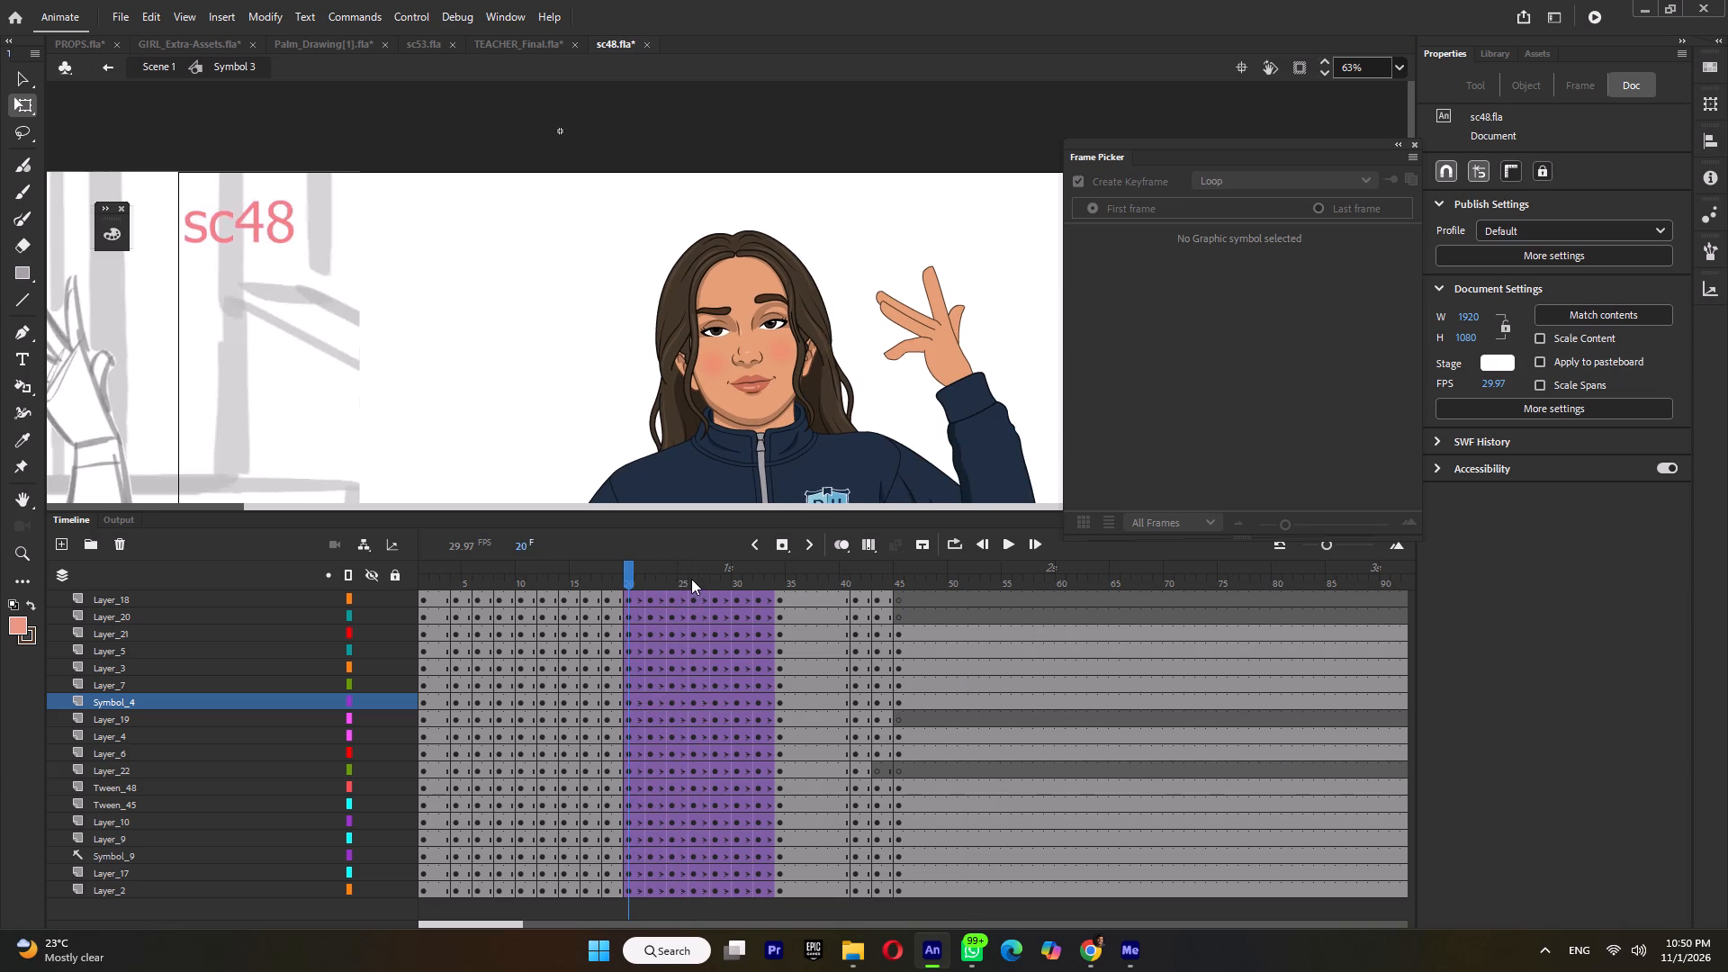
left_click(691, 579)
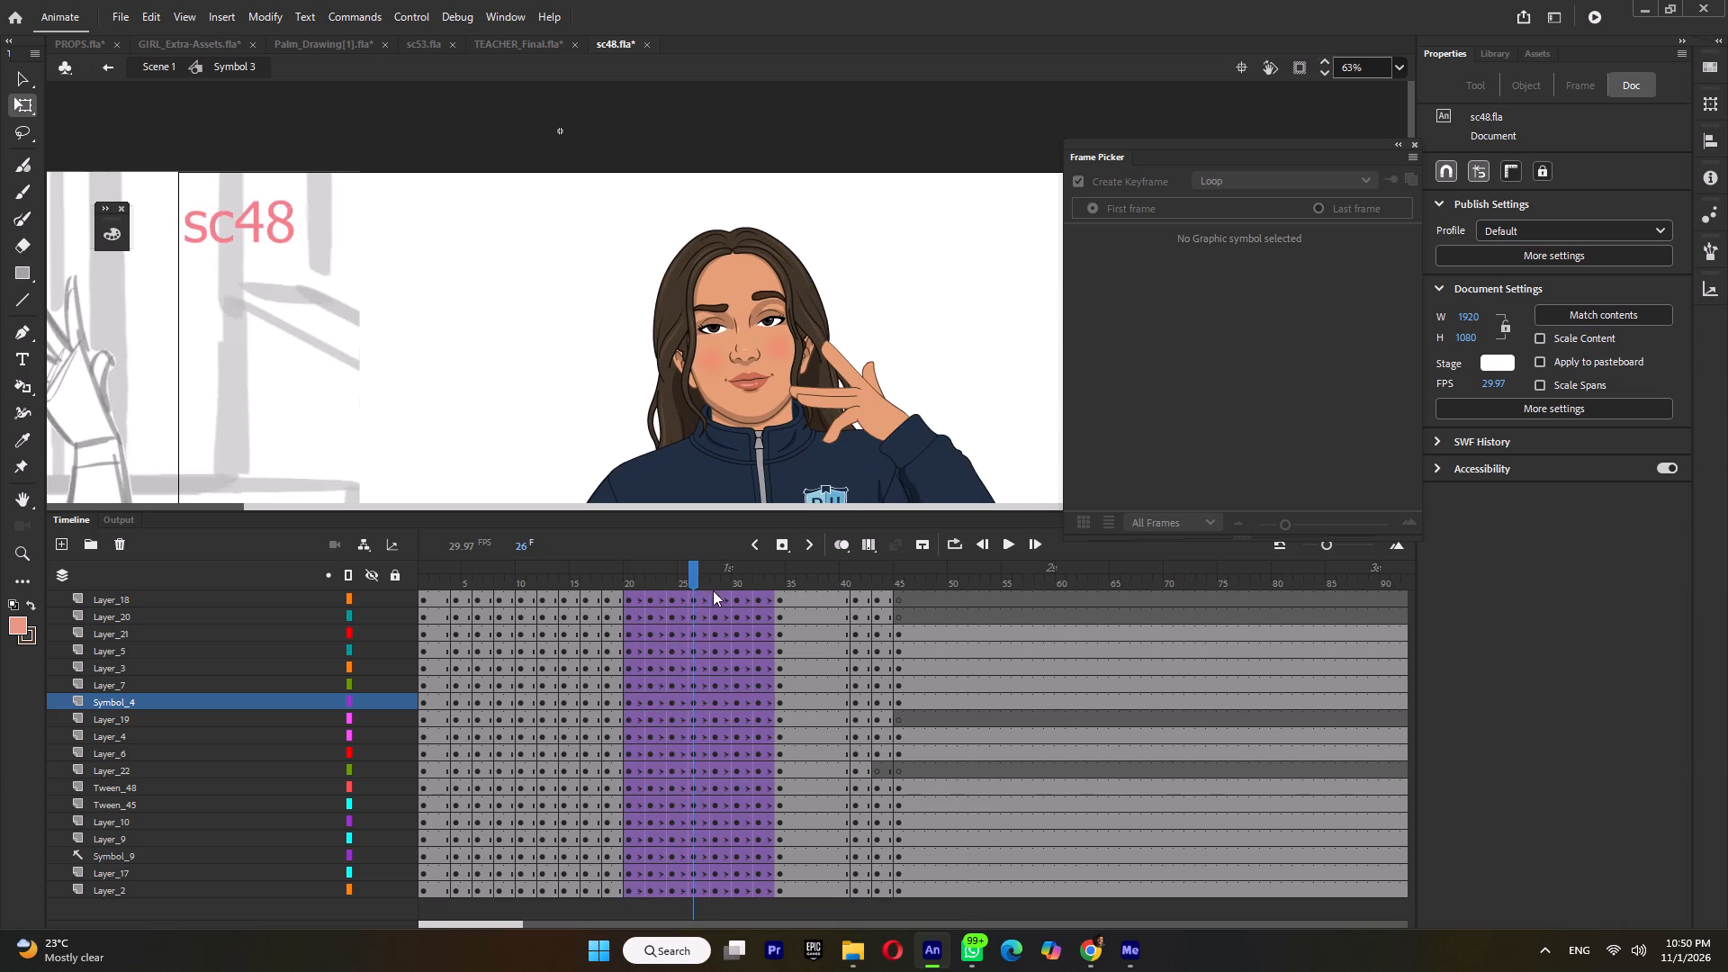
Clear the Symbol_4 head layer's in-between keyframes at frames 22, 24, 28 and 30, keeping the one at frame 26.
left_click(750, 320)
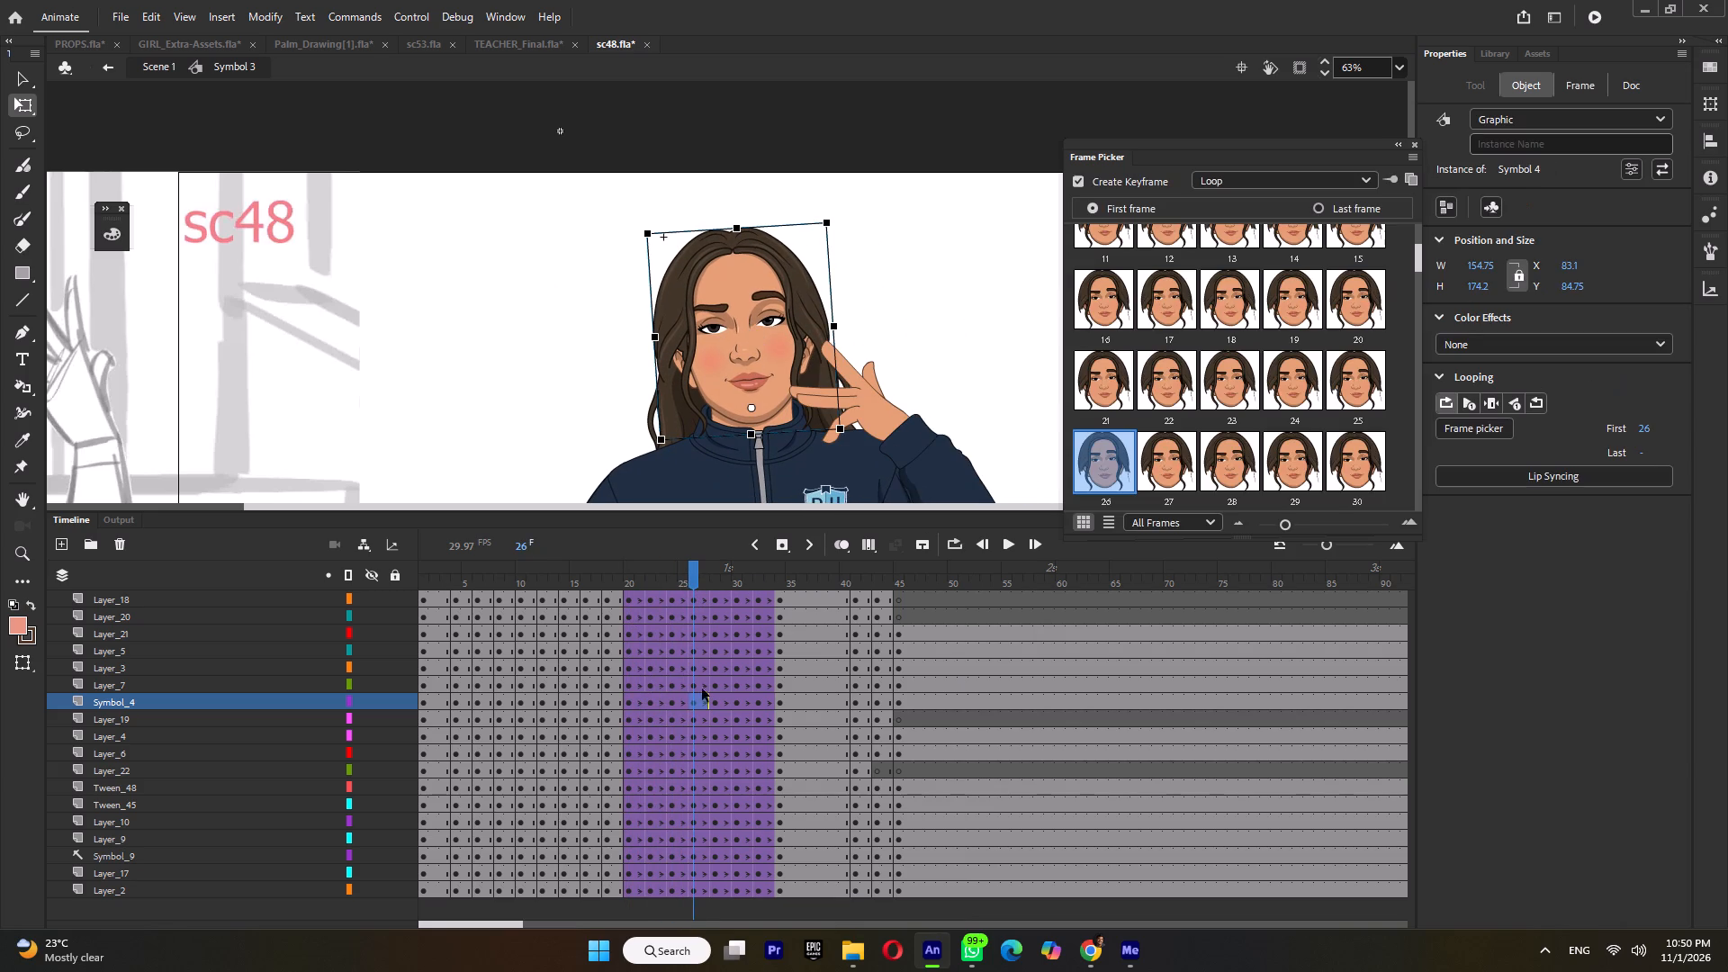
left_click_drag(643, 702, 676, 701)
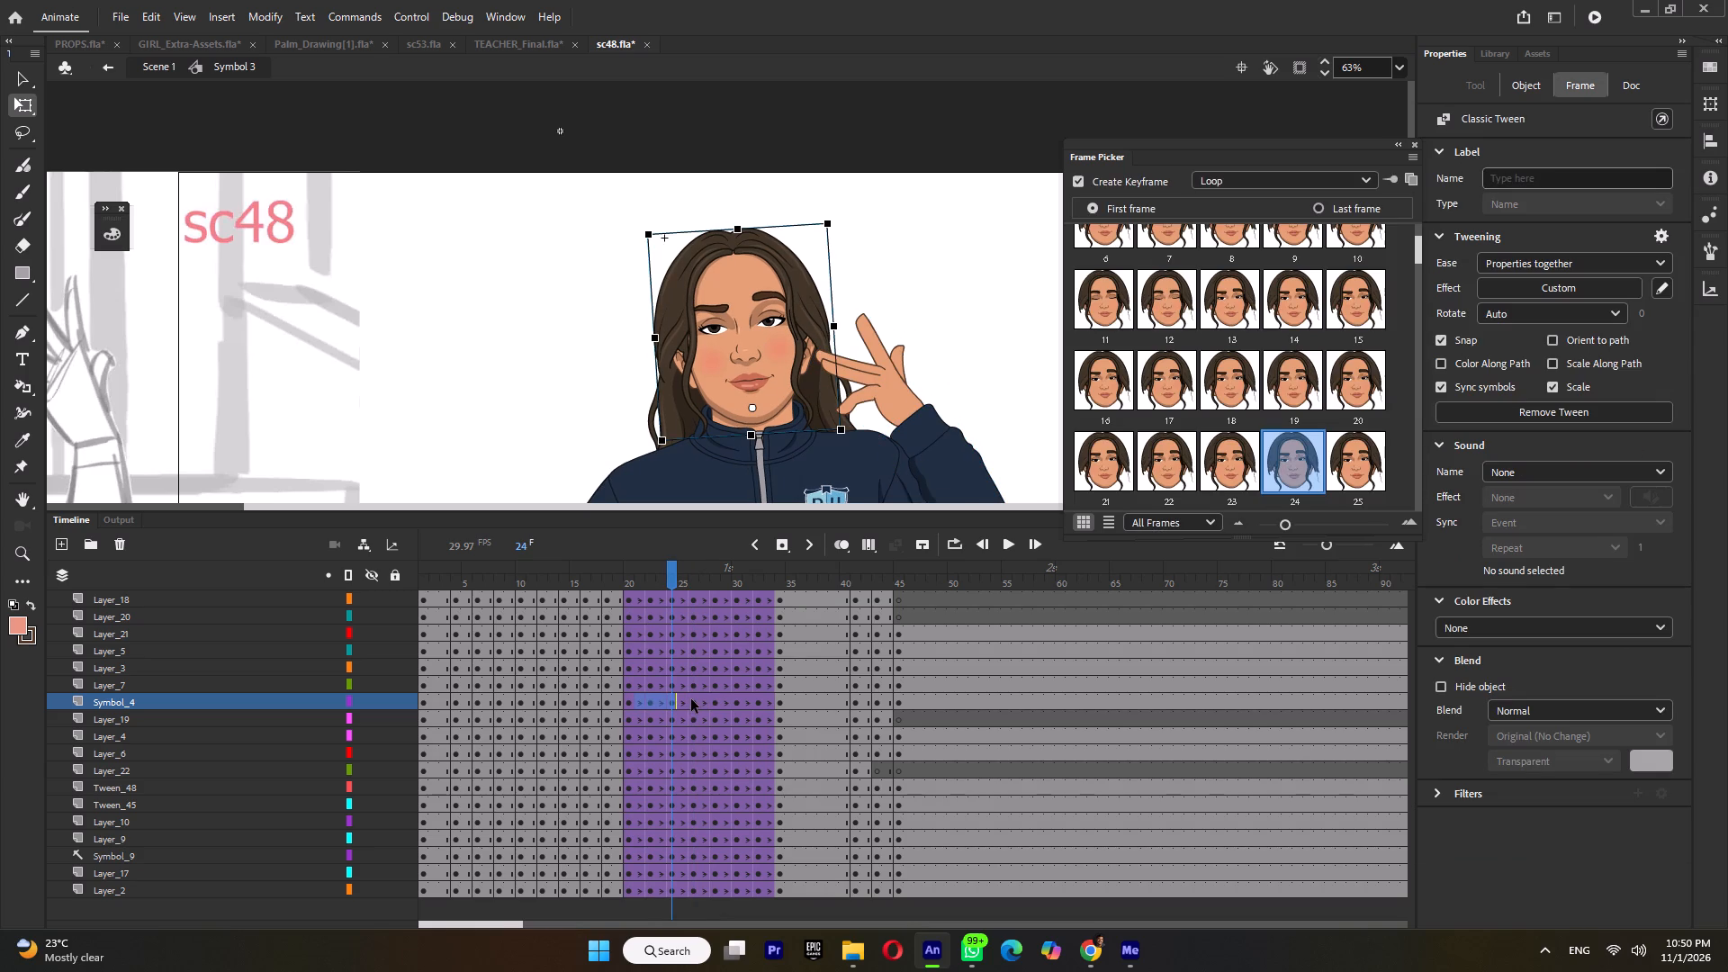
key("shift+F6")
left_click(693, 702)
left_click_drag(708, 701, 750, 706)
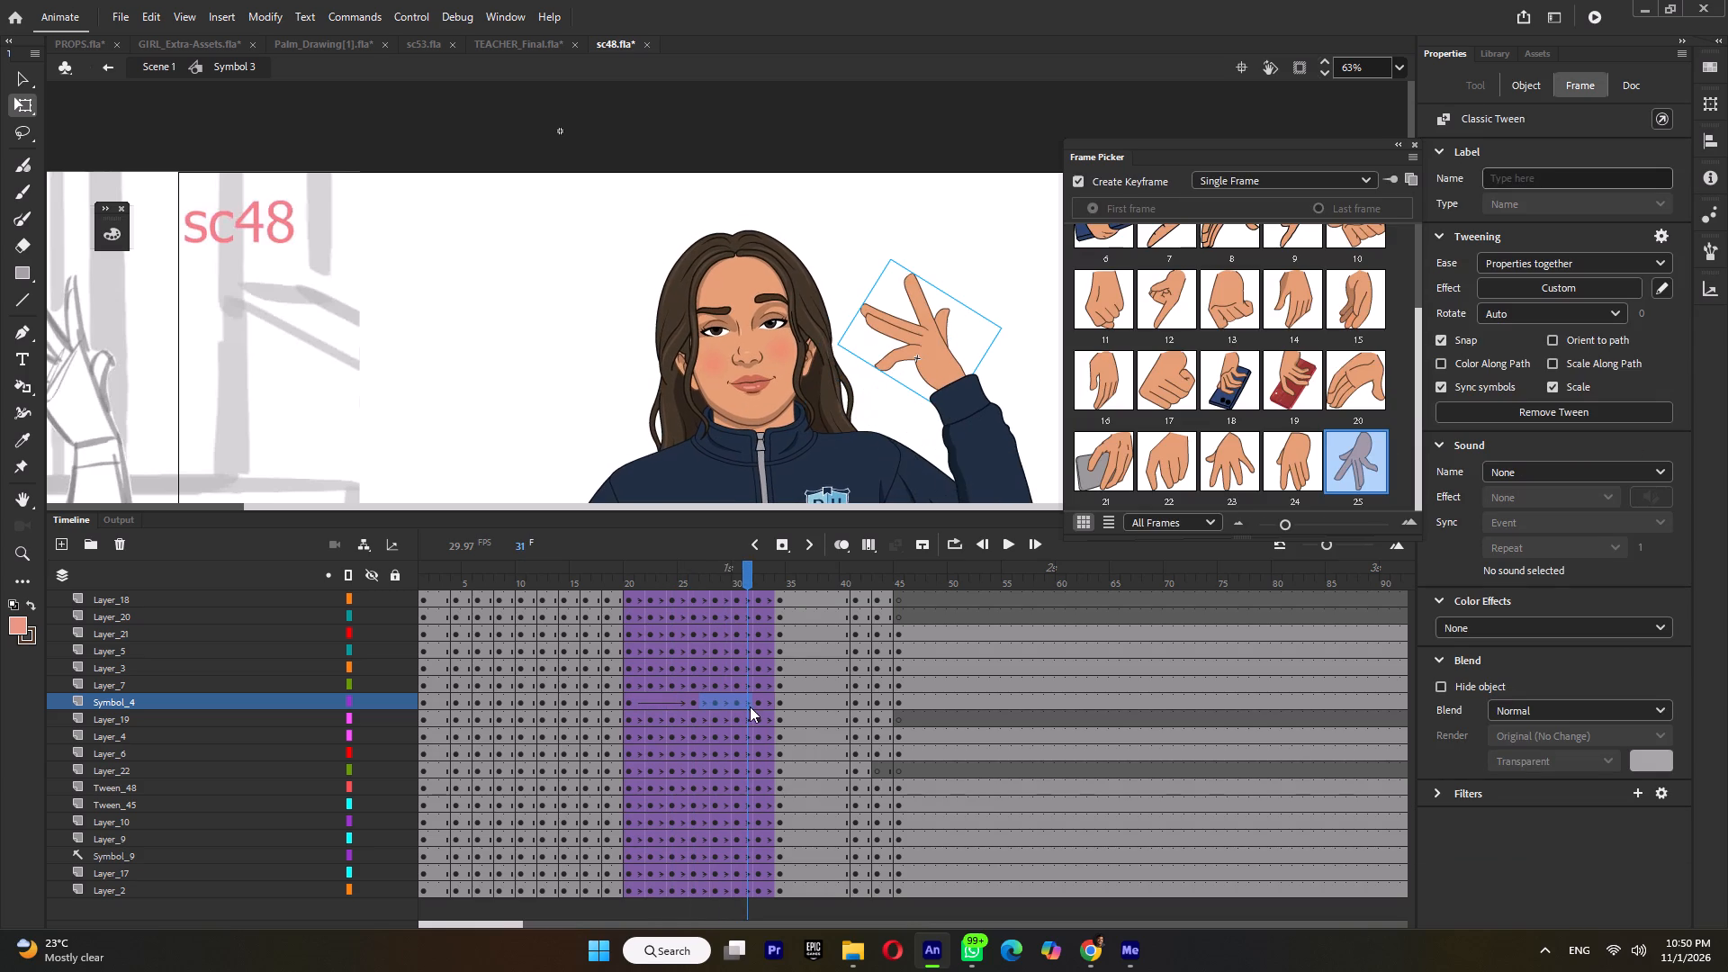
left_click_drag(750, 706, 743, 707)
key("shift+F6")
At frame 26, rotate the head and back hair together slightly counter-clockwise and nudge them down three increments.
left_click(694, 702)
scroll(774, 330, "down", 1, "ctrl")
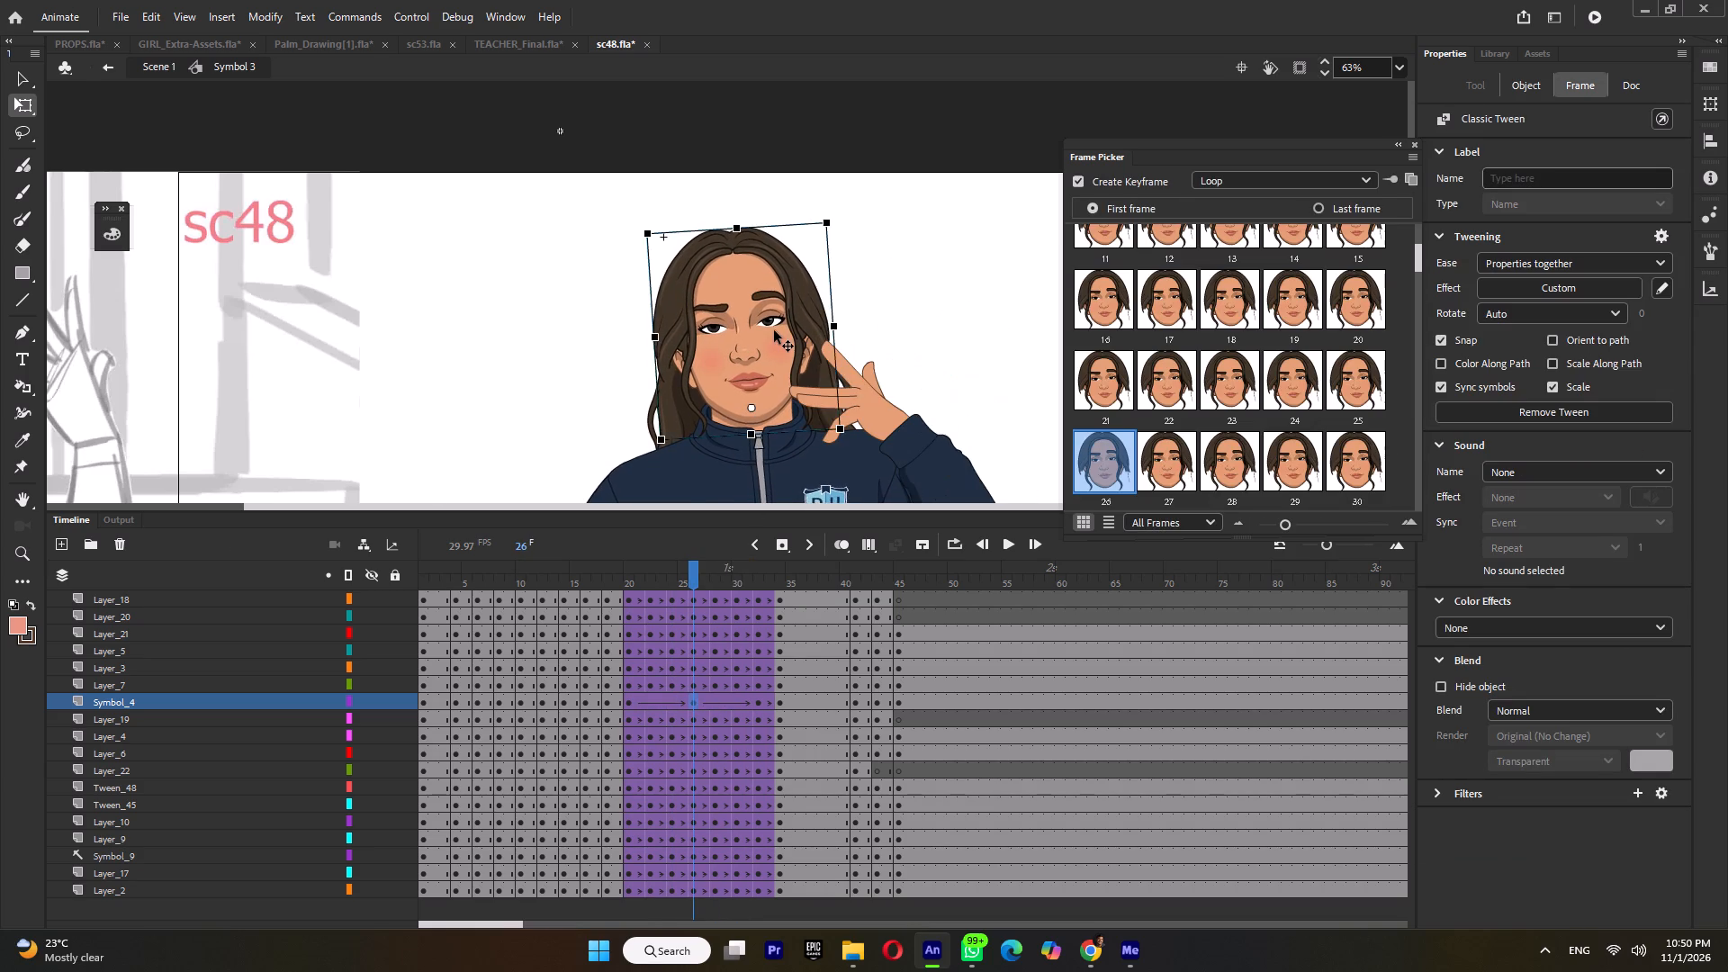
scroll(774, 330, "down", 1, "ctrl")
left_click(697, 383, "shift")
left_click(693, 380, "shift")
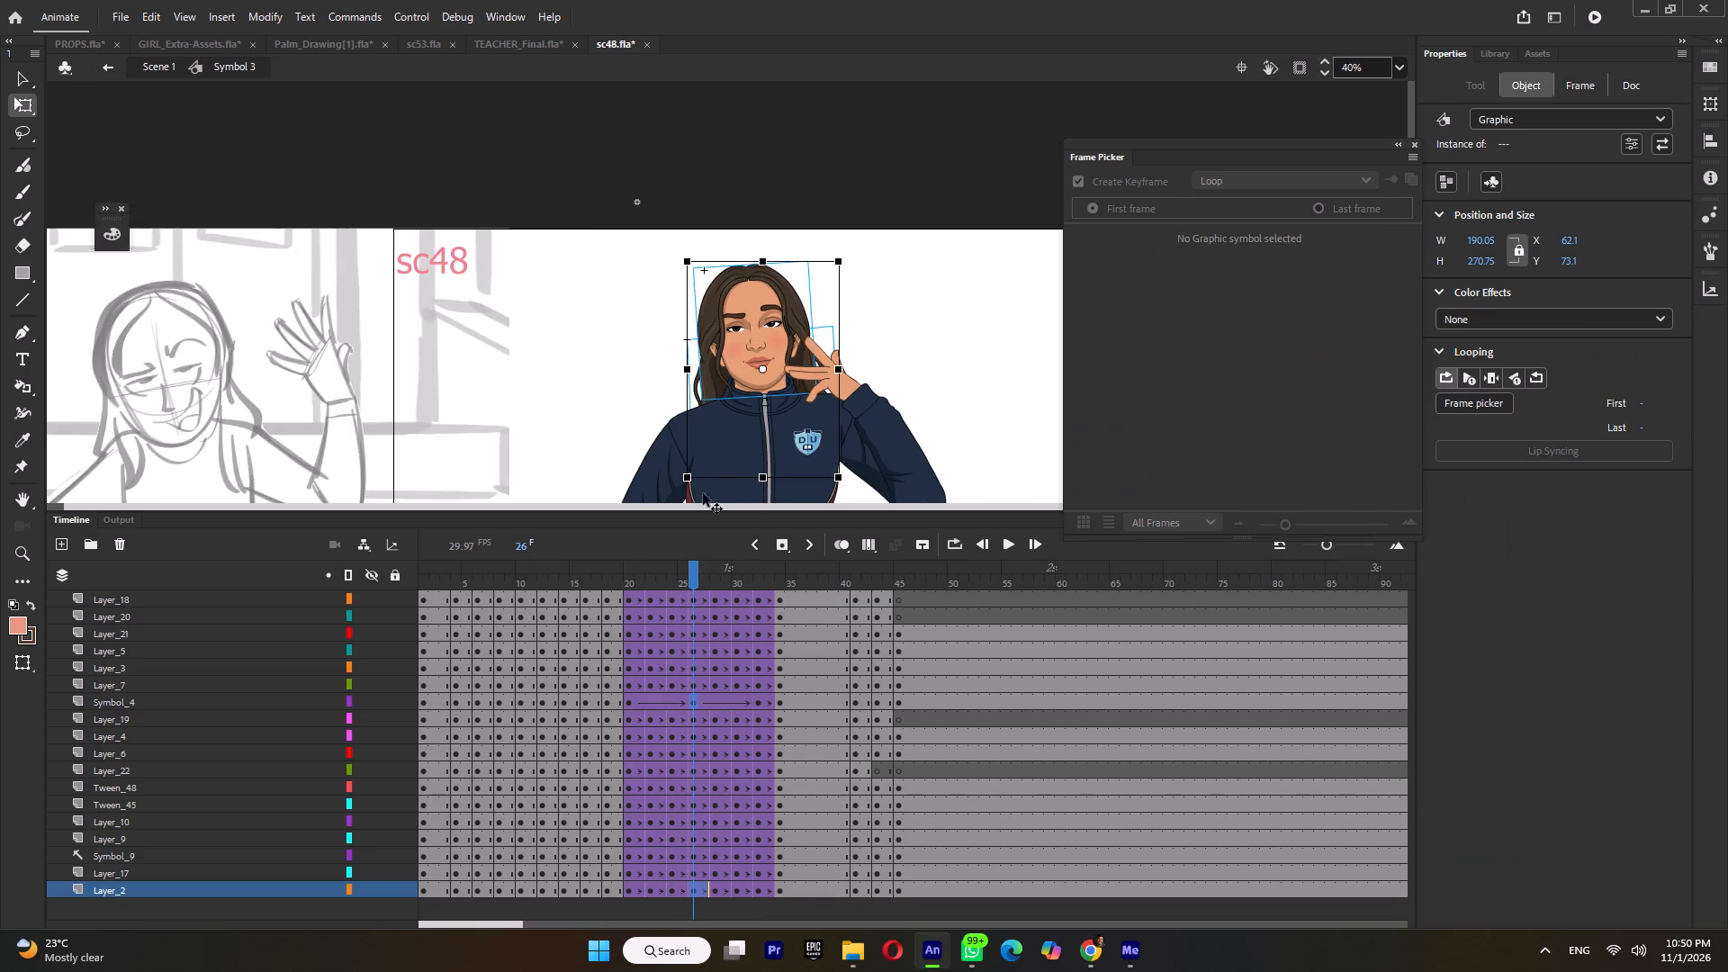
scroll(847, 268, "up", 2, "ctrl")
left_click_drag(848, 255, 842, 251)
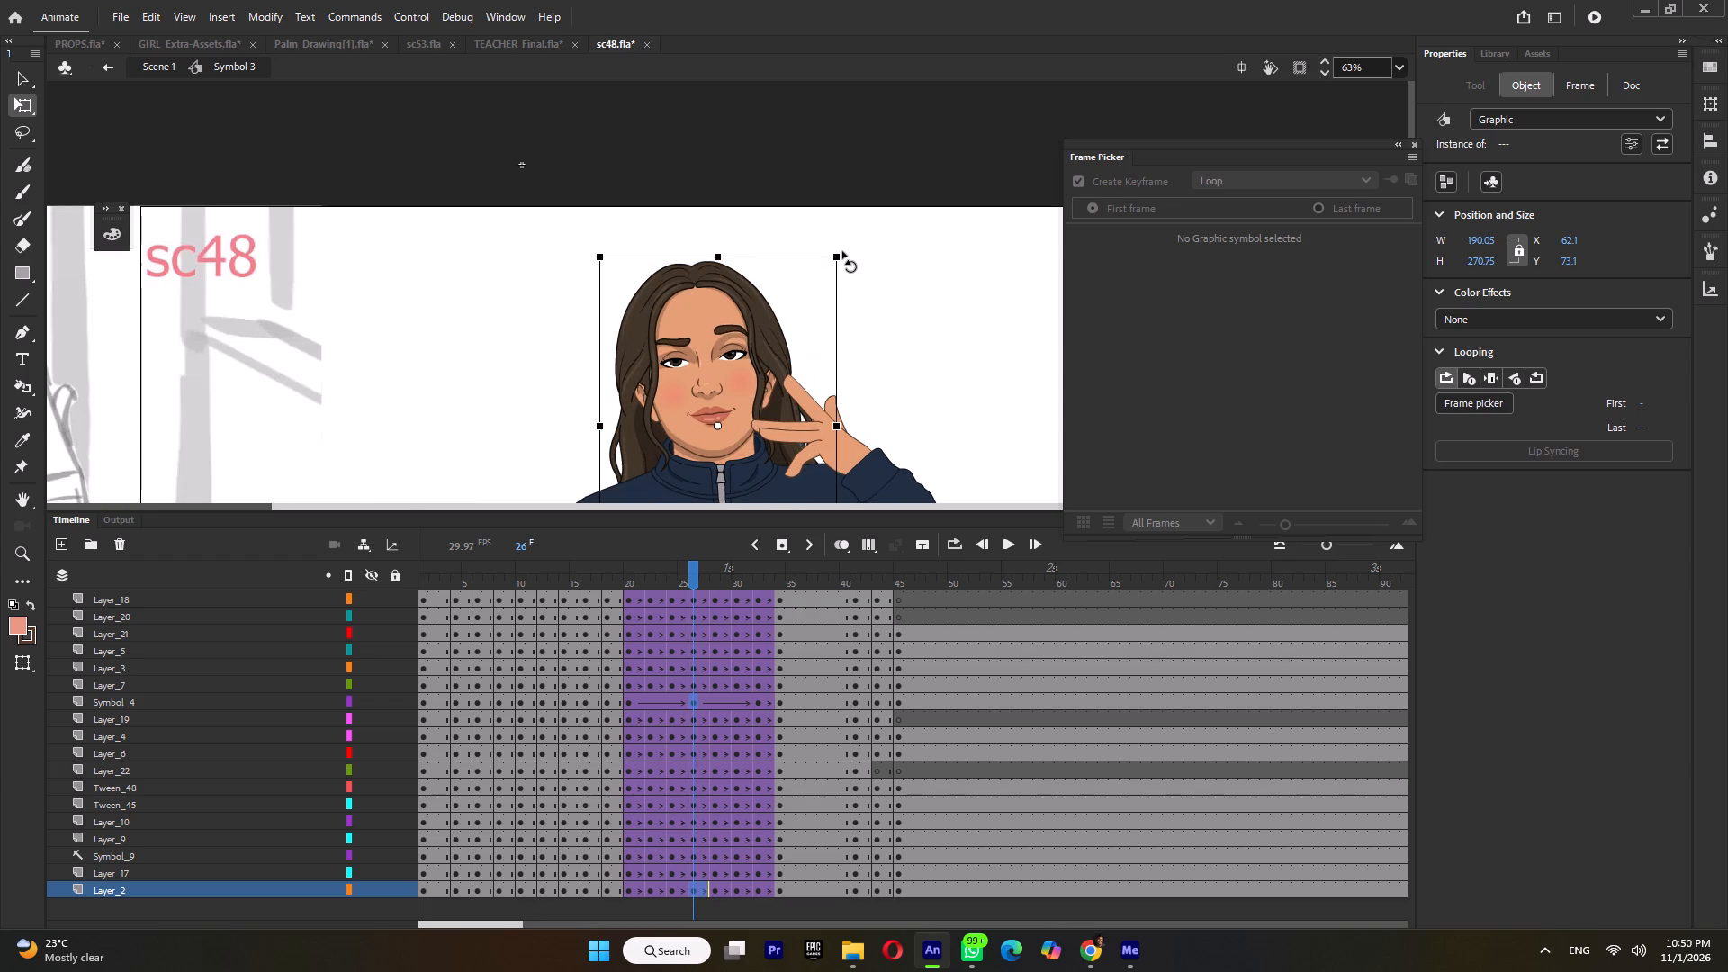
left_click_drag(842, 251, 839, 251)
key("Down")
key("Down")
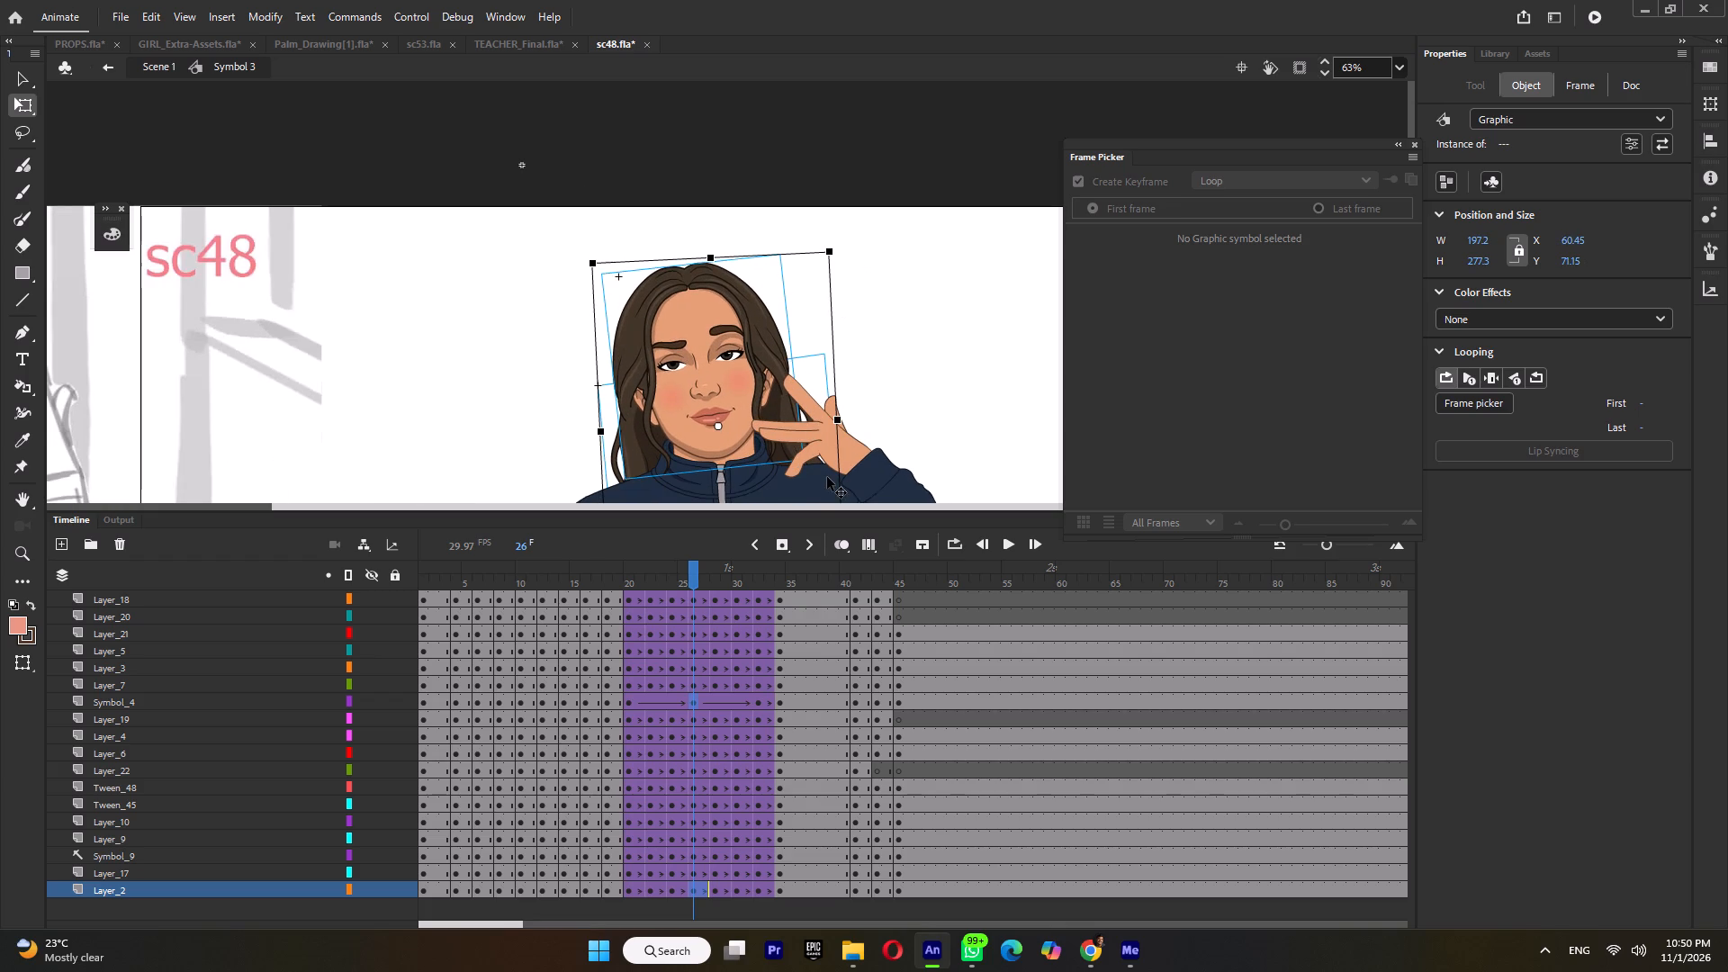
key("Down")
Clear the Layer_2 back hair's in-between keyframes at frames 22, 24, 28 and 30.
left_click_drag(644, 893, 662, 893)
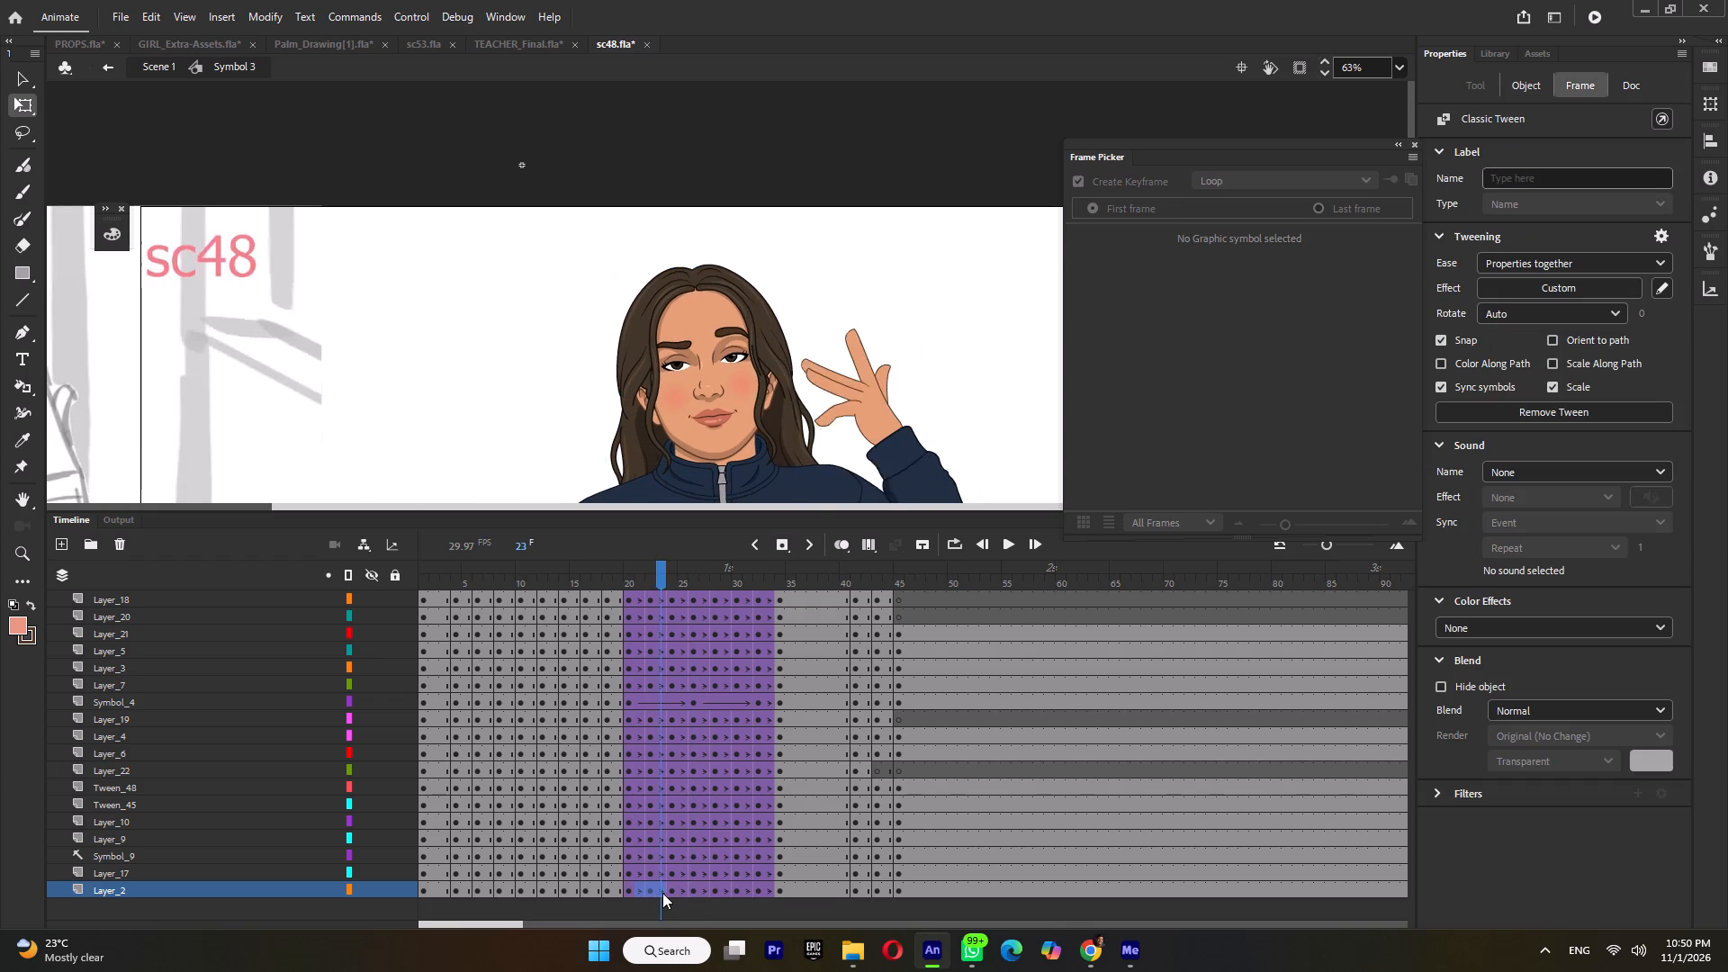
left_click_drag(662, 893, 669, 893)
key("shift+F6")
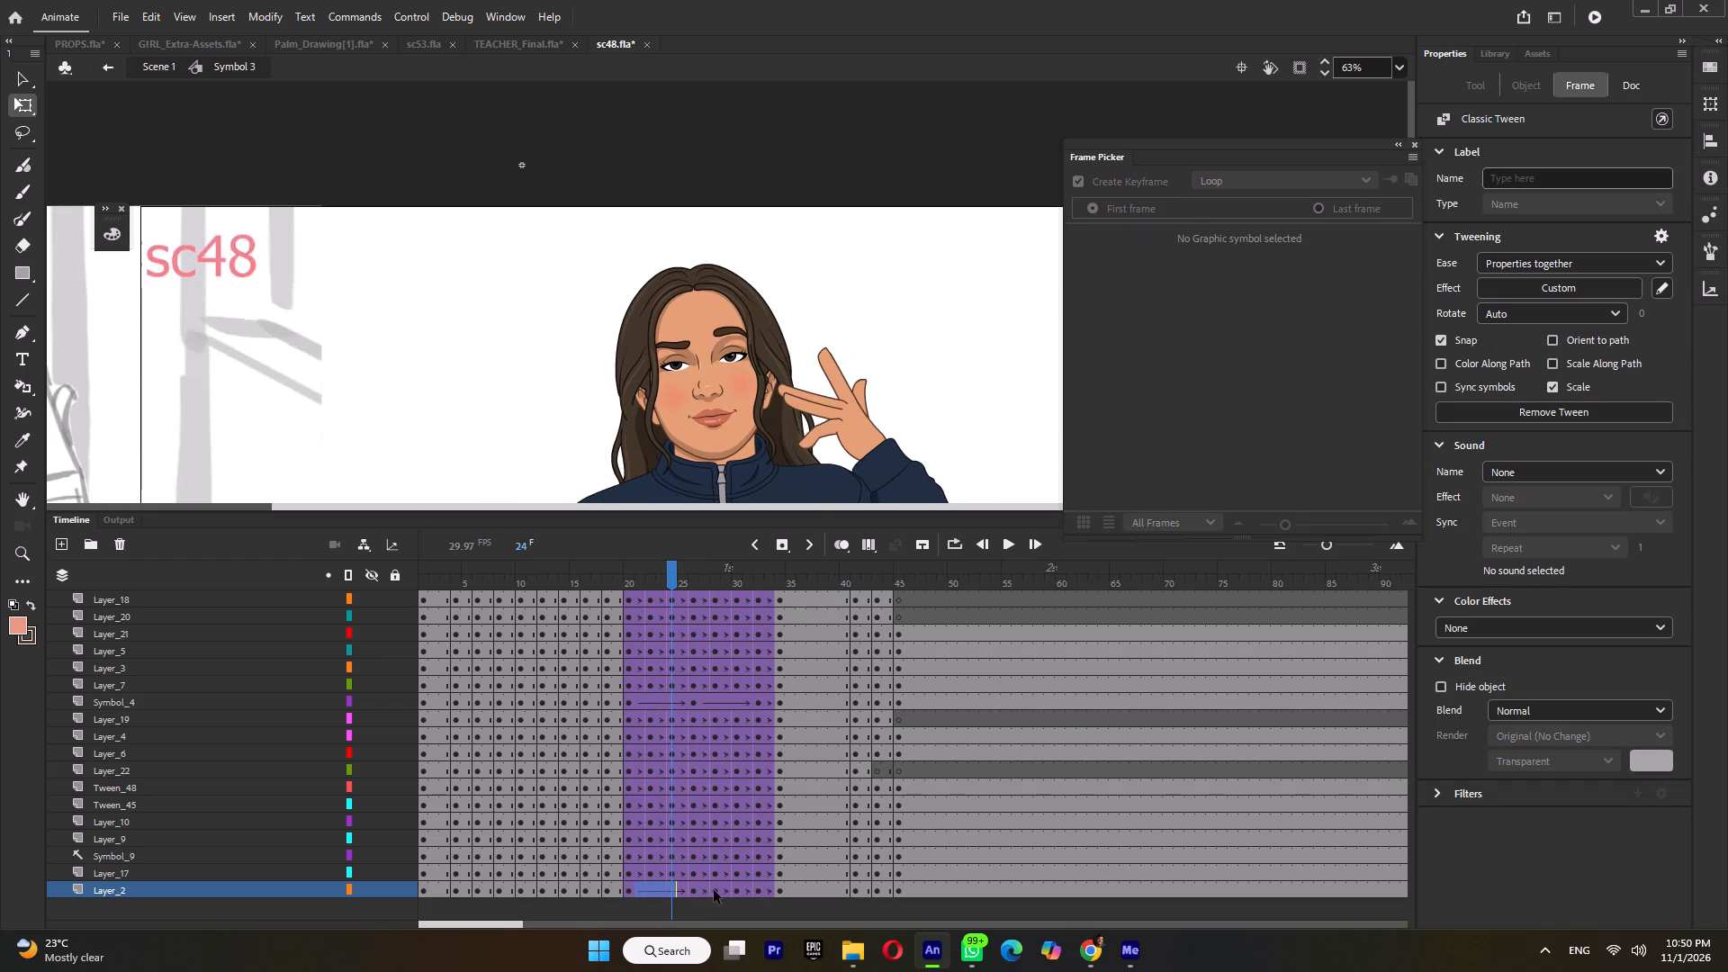
left_click_drag(716, 890, 741, 891)
key("shift+F6")
Insert new keyframes on the Layer_2 back hair tweens at frames 22, 24, 28 and 30.
left_click(647, 890)
key("F6")
left_click(672, 889)
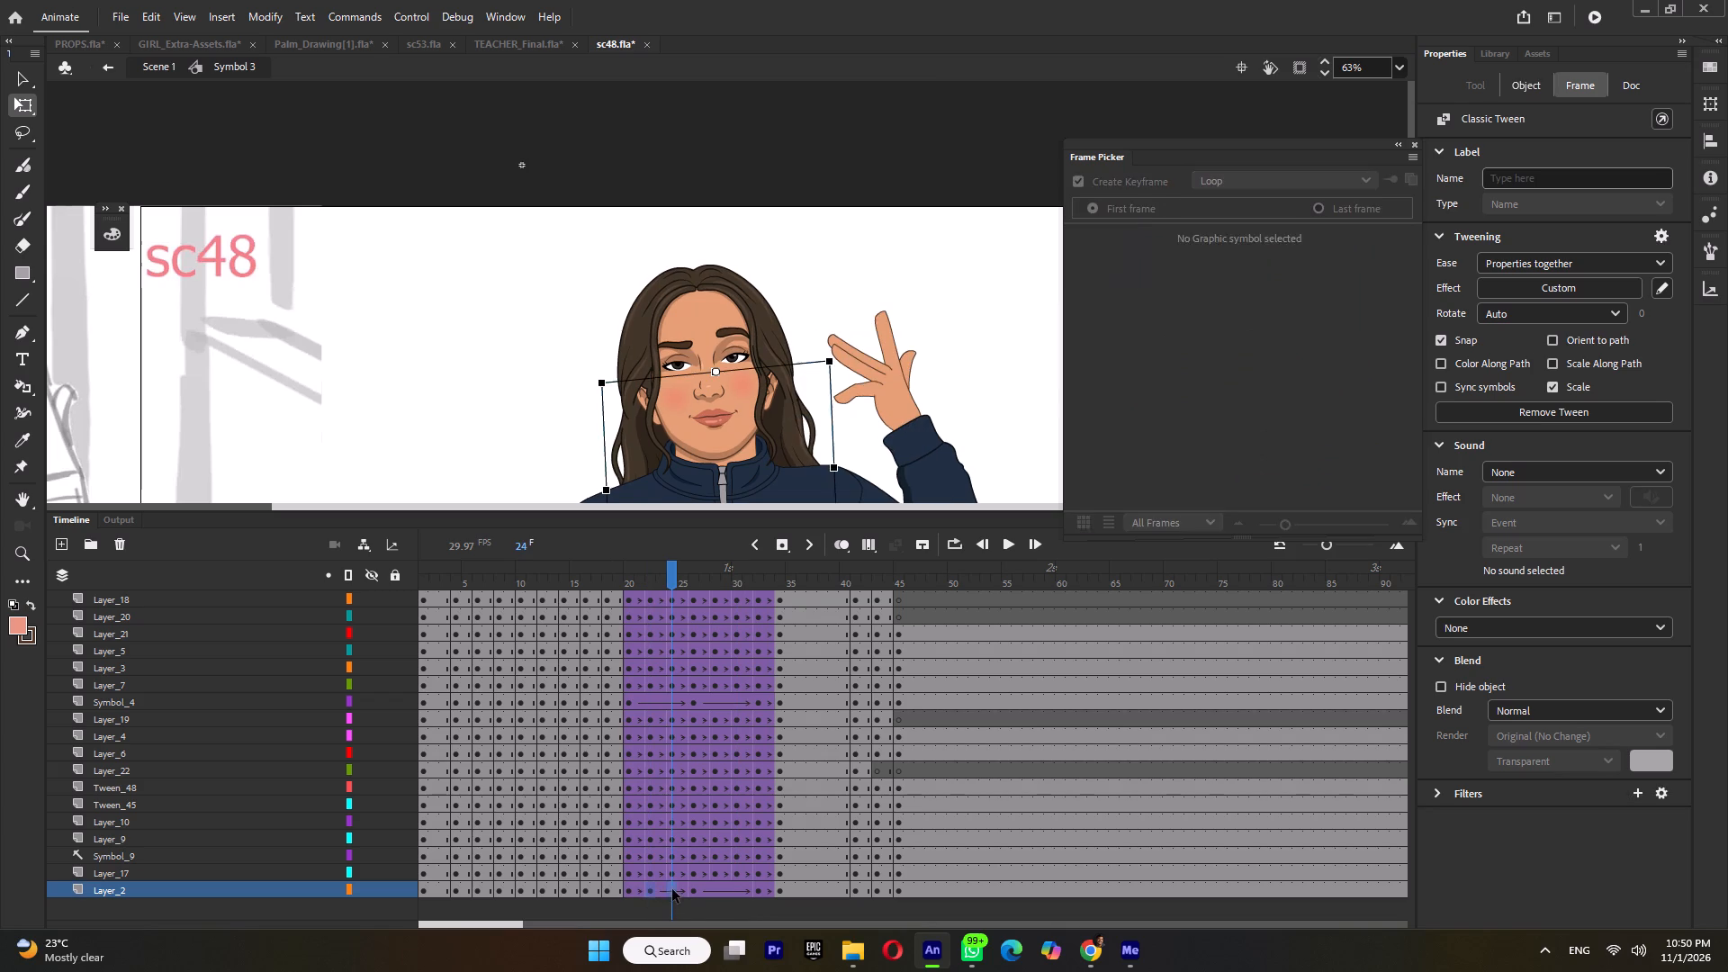
key("F6")
left_click(715, 888)
key("F6")
left_click(737, 888)
key("F6")
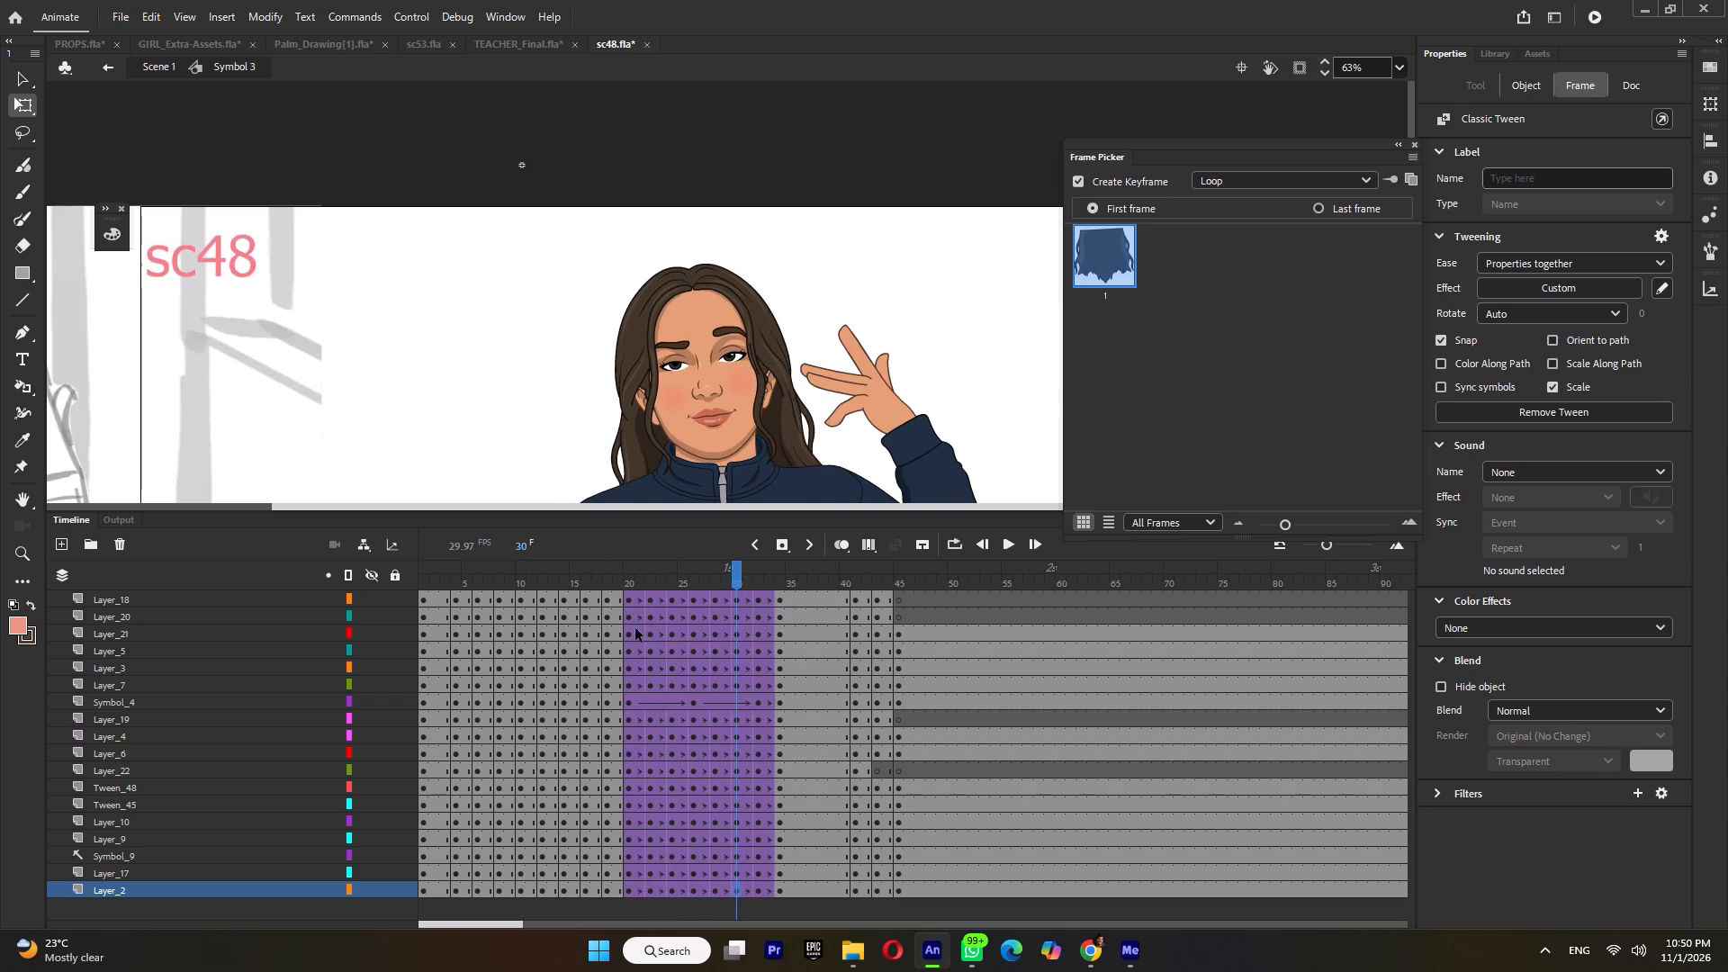
Insert new keyframes on the Symbol_4 head tweens at frames 22, 24, 28 and 30.
left_click(652, 702)
key("F6")
left_click(670, 703)
key("F6")
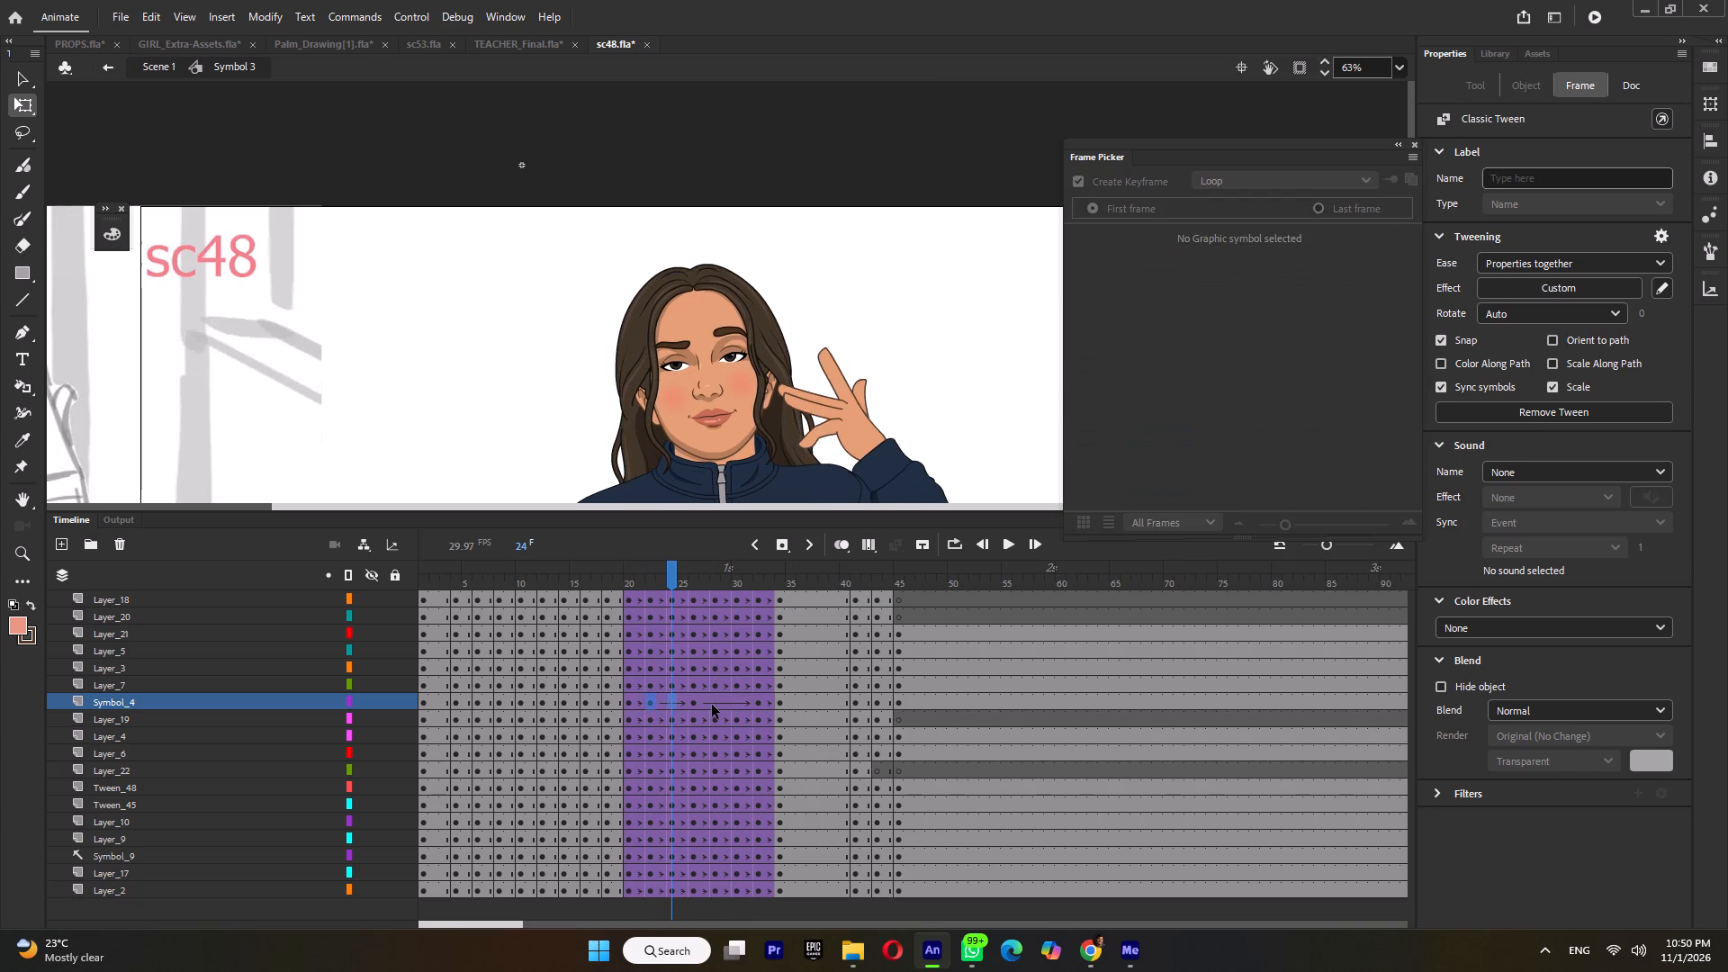
left_click(712, 705)
key("F6")
left_click(733, 705)
key("F6")
Play back the body animation and examine the head motion and the blink's timing around frames 38 to 41.
left_click(637, 578)
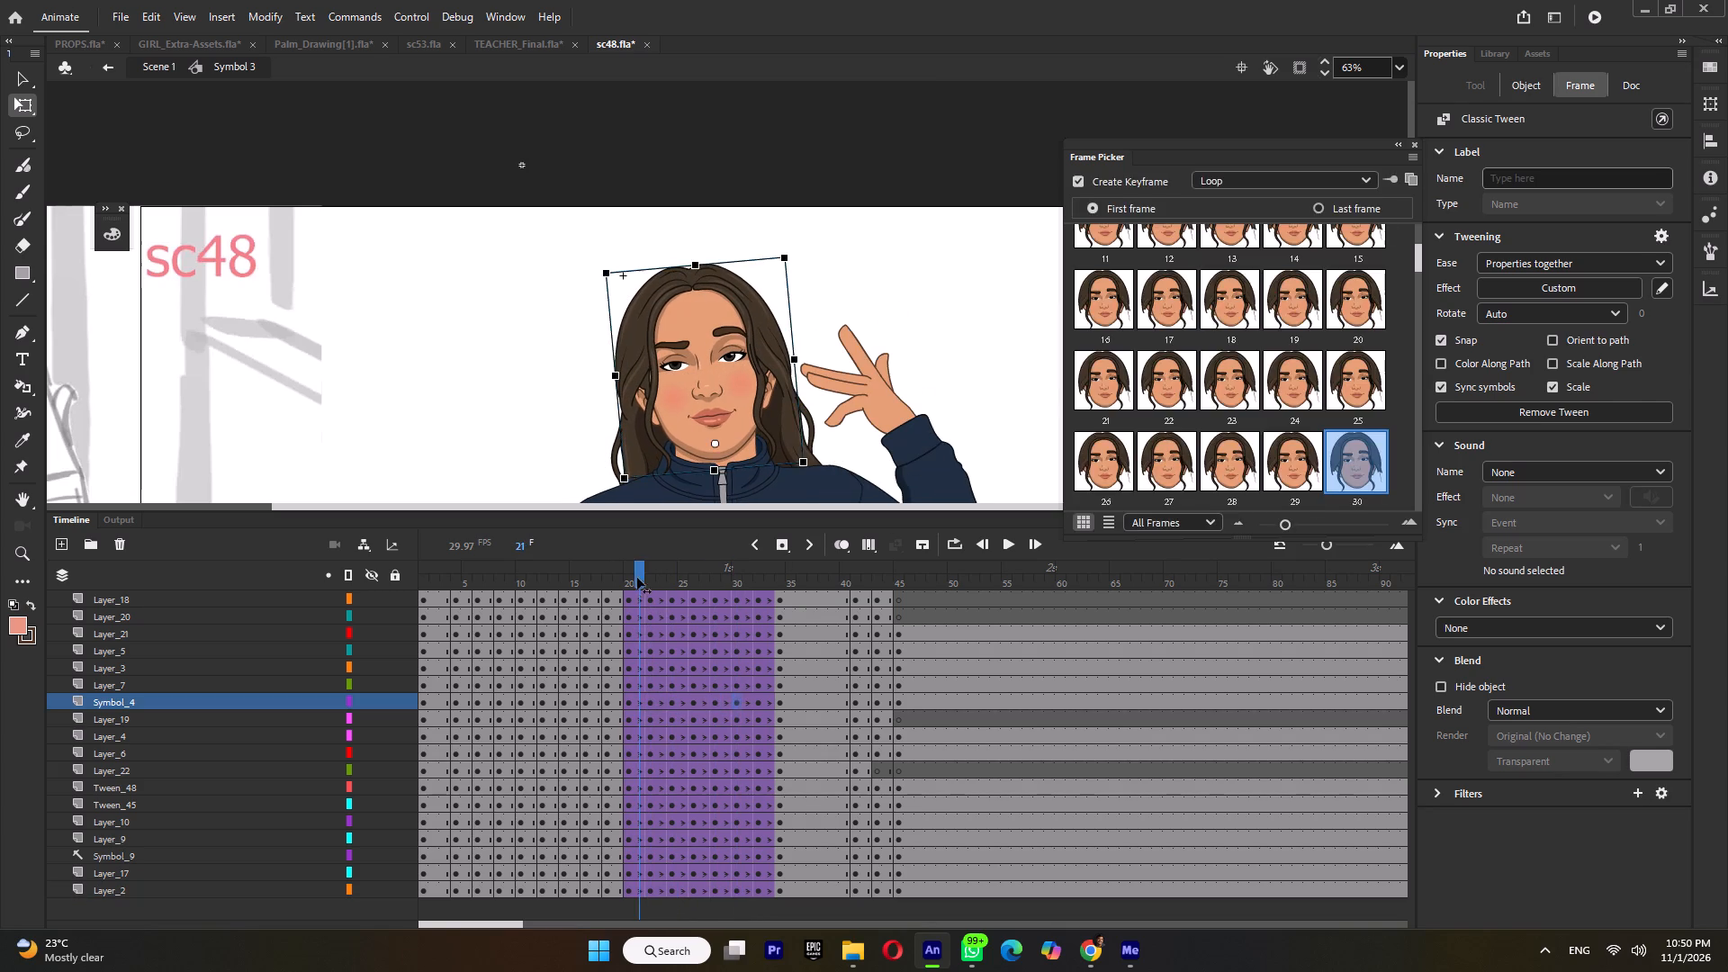
key("Return")
key("Return")
scroll(699, 375, "down", 7, "ctrl")
left_click_drag(467, 571, 336, 586)
key("Return")
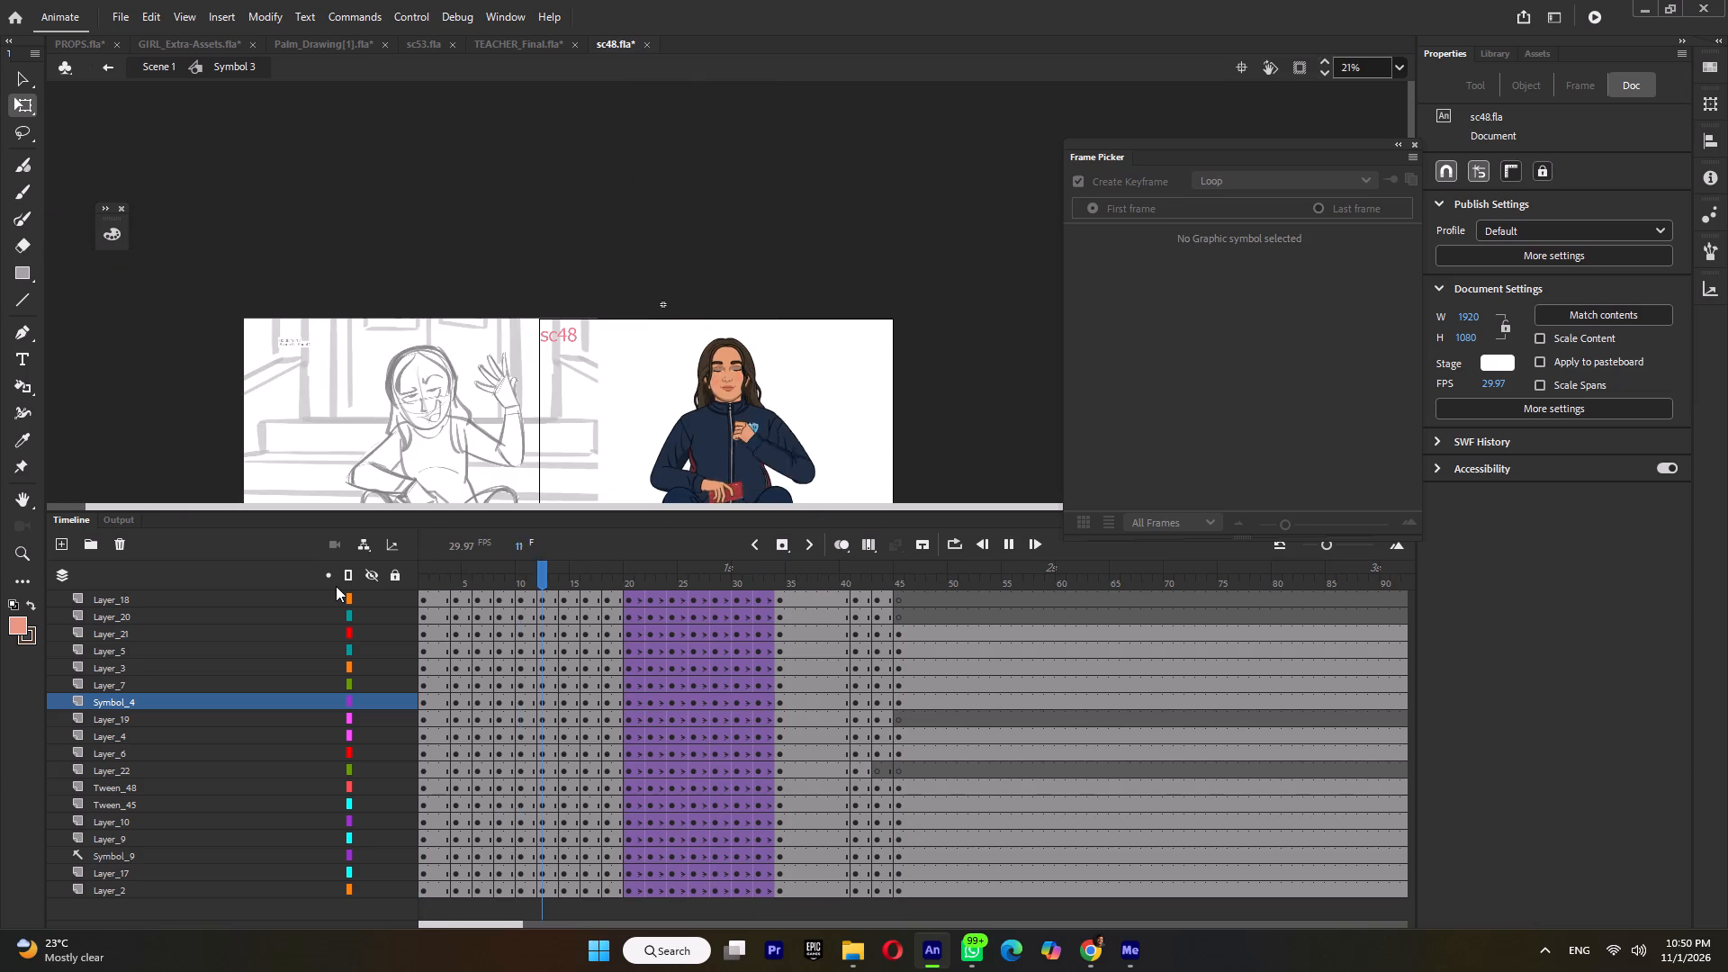
key("Return")
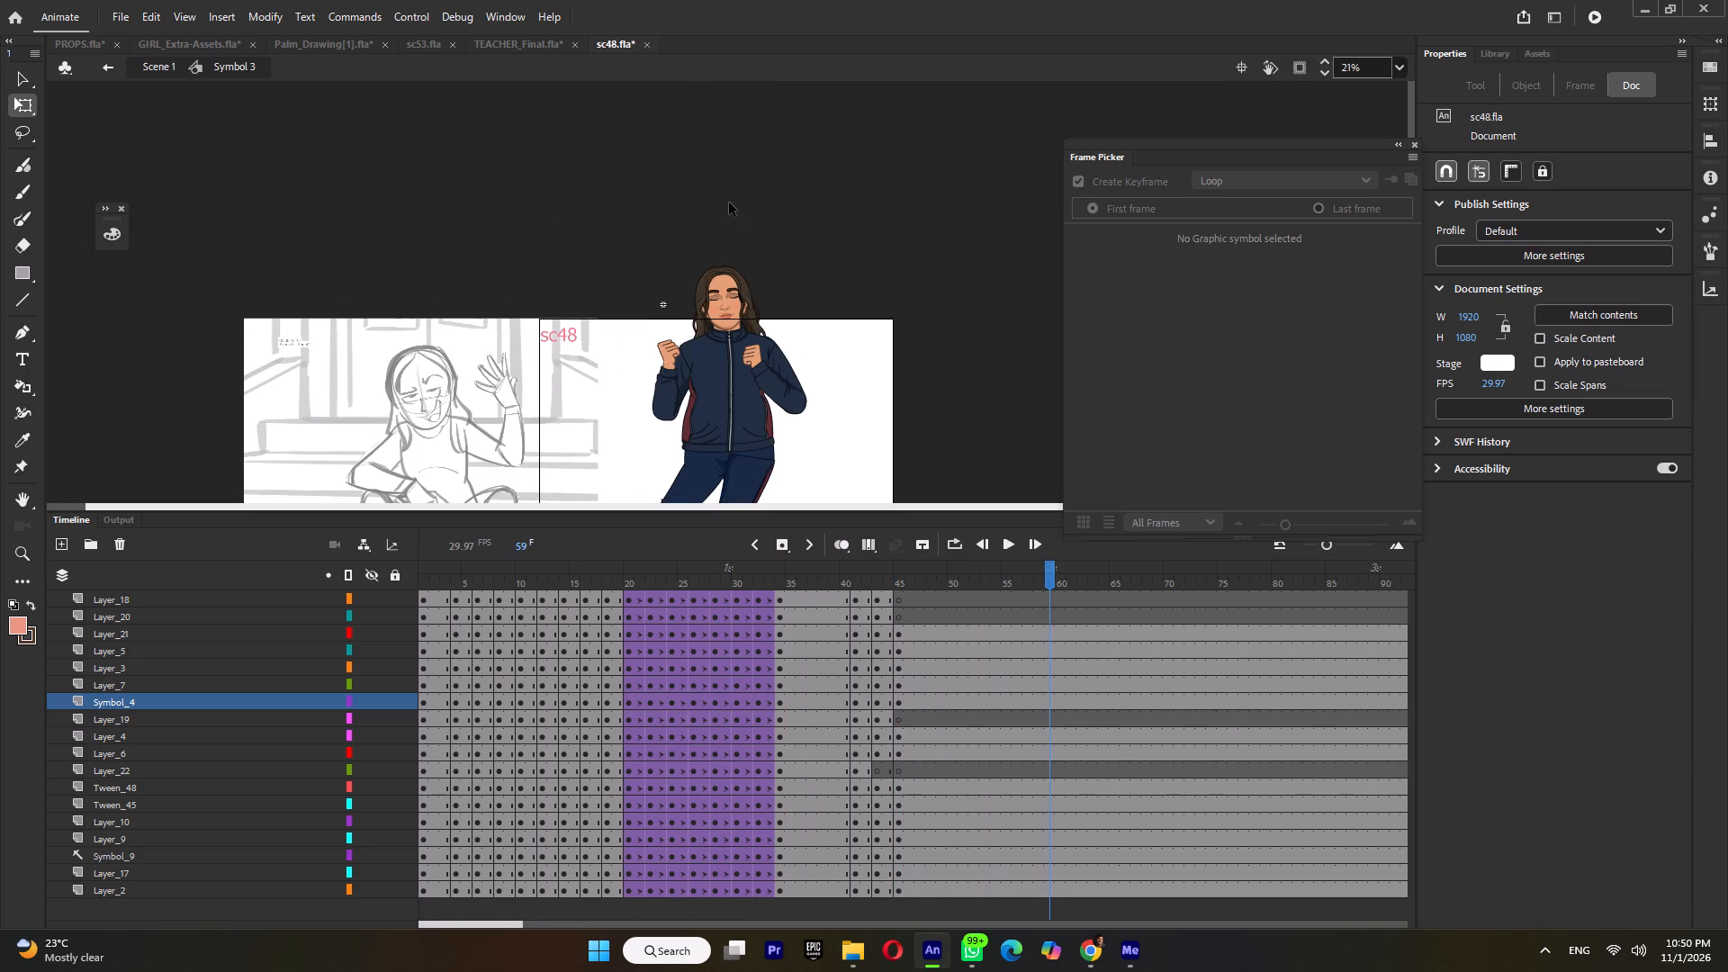
left_click_drag(815, 579, 847, 588)
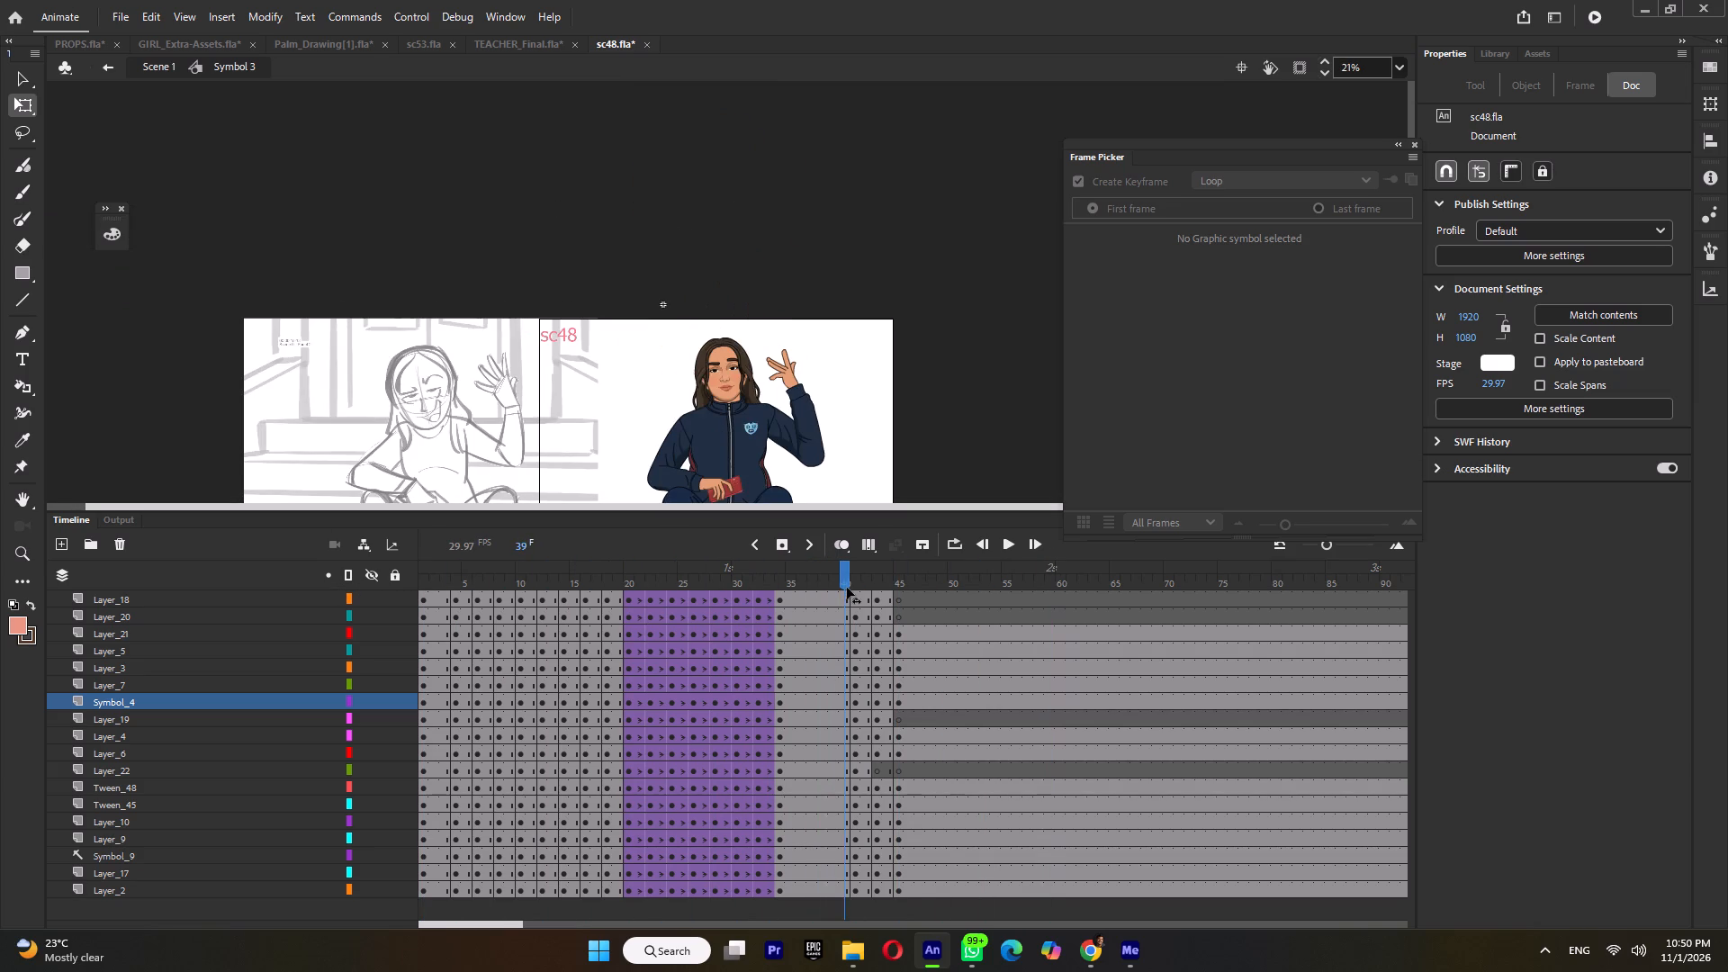
left_click_drag(847, 588, 860, 609)
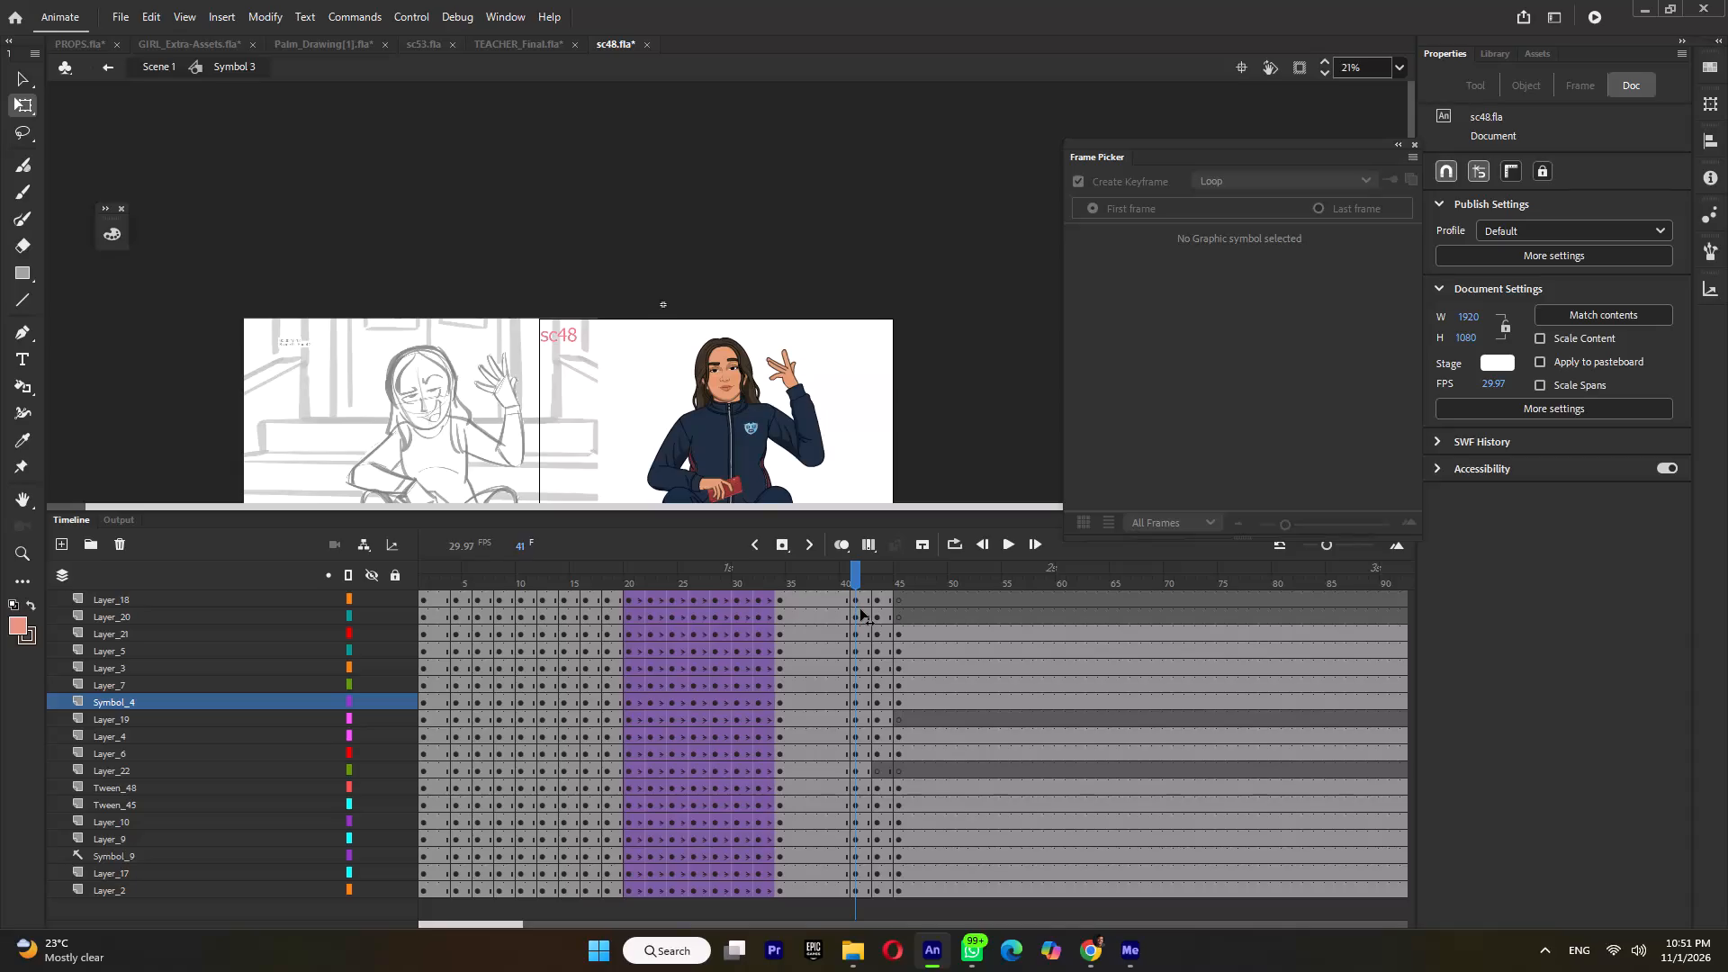
left_click_drag(860, 609, 855, 609)
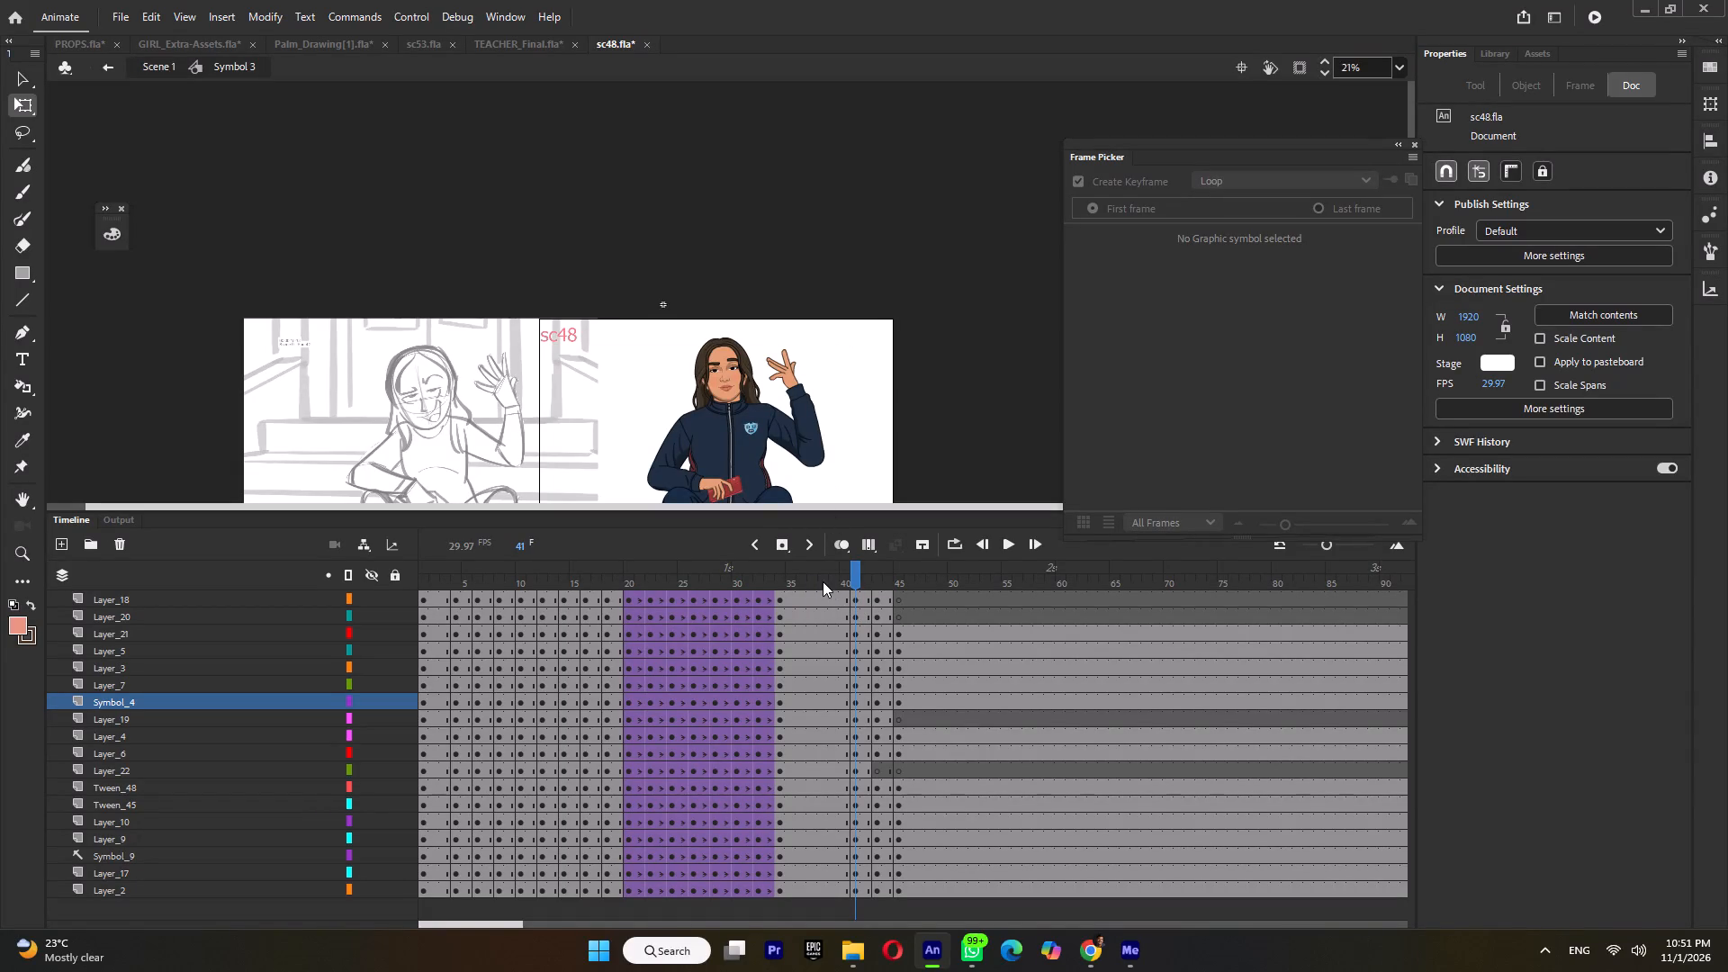
double_click(823, 577)
left_click_drag(781, 576, 607, 586)
key("Return")
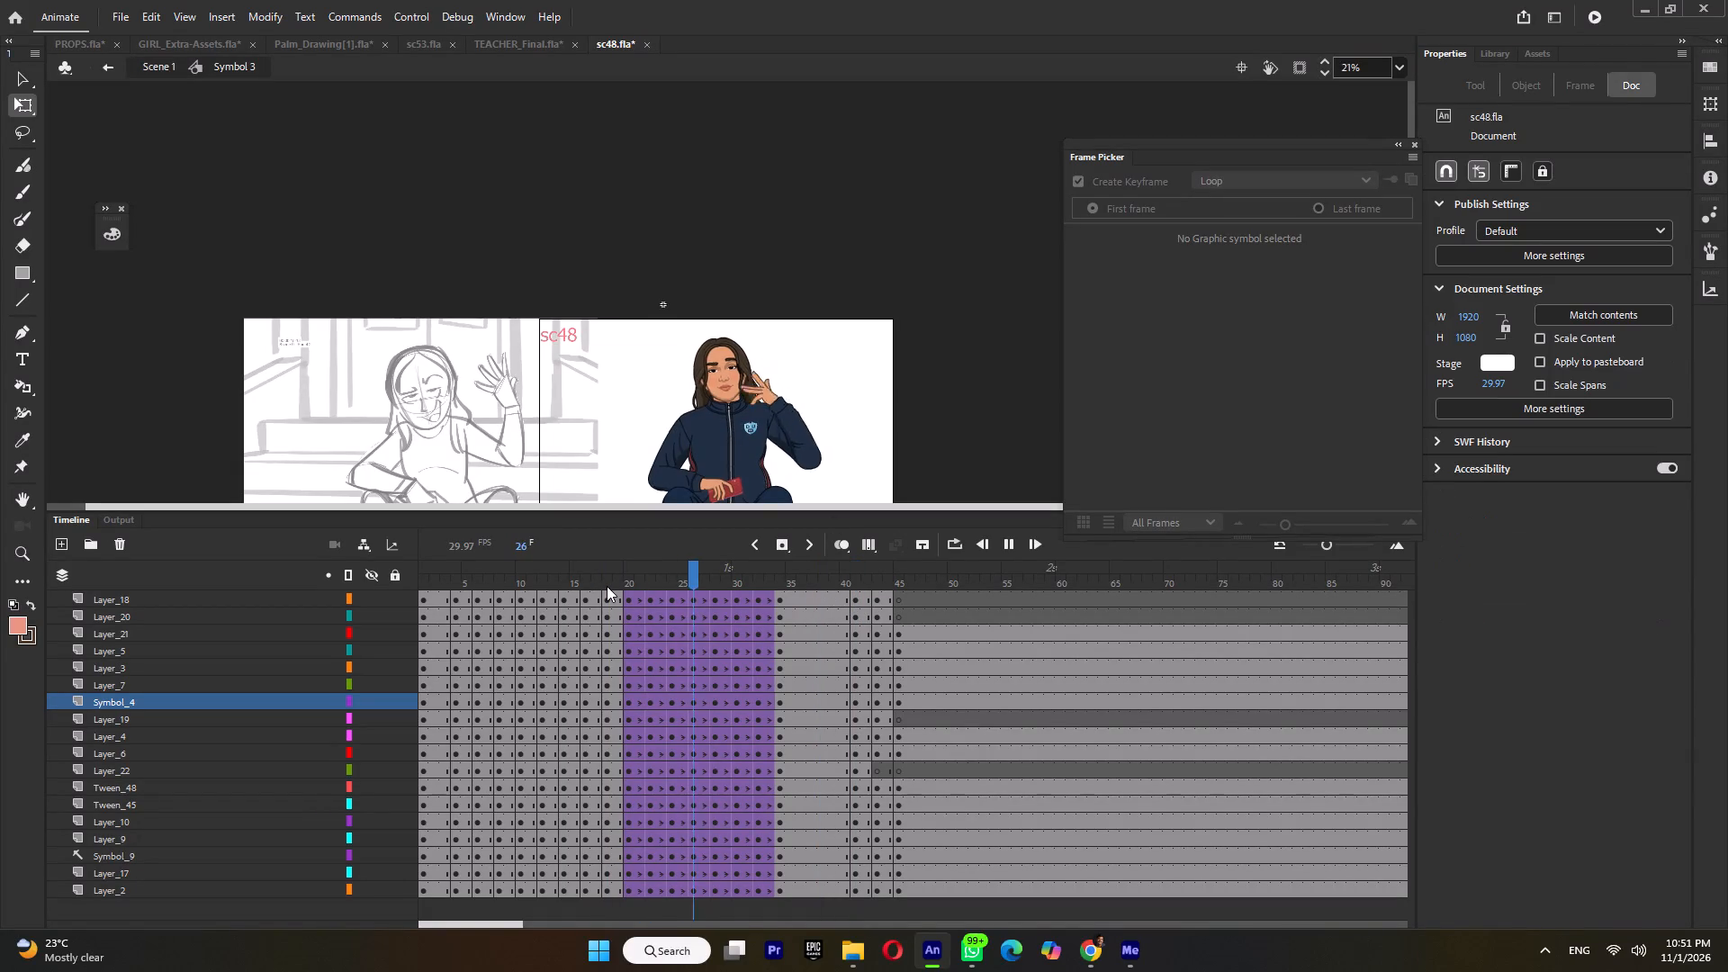
key("Return")
left_click(821, 580)
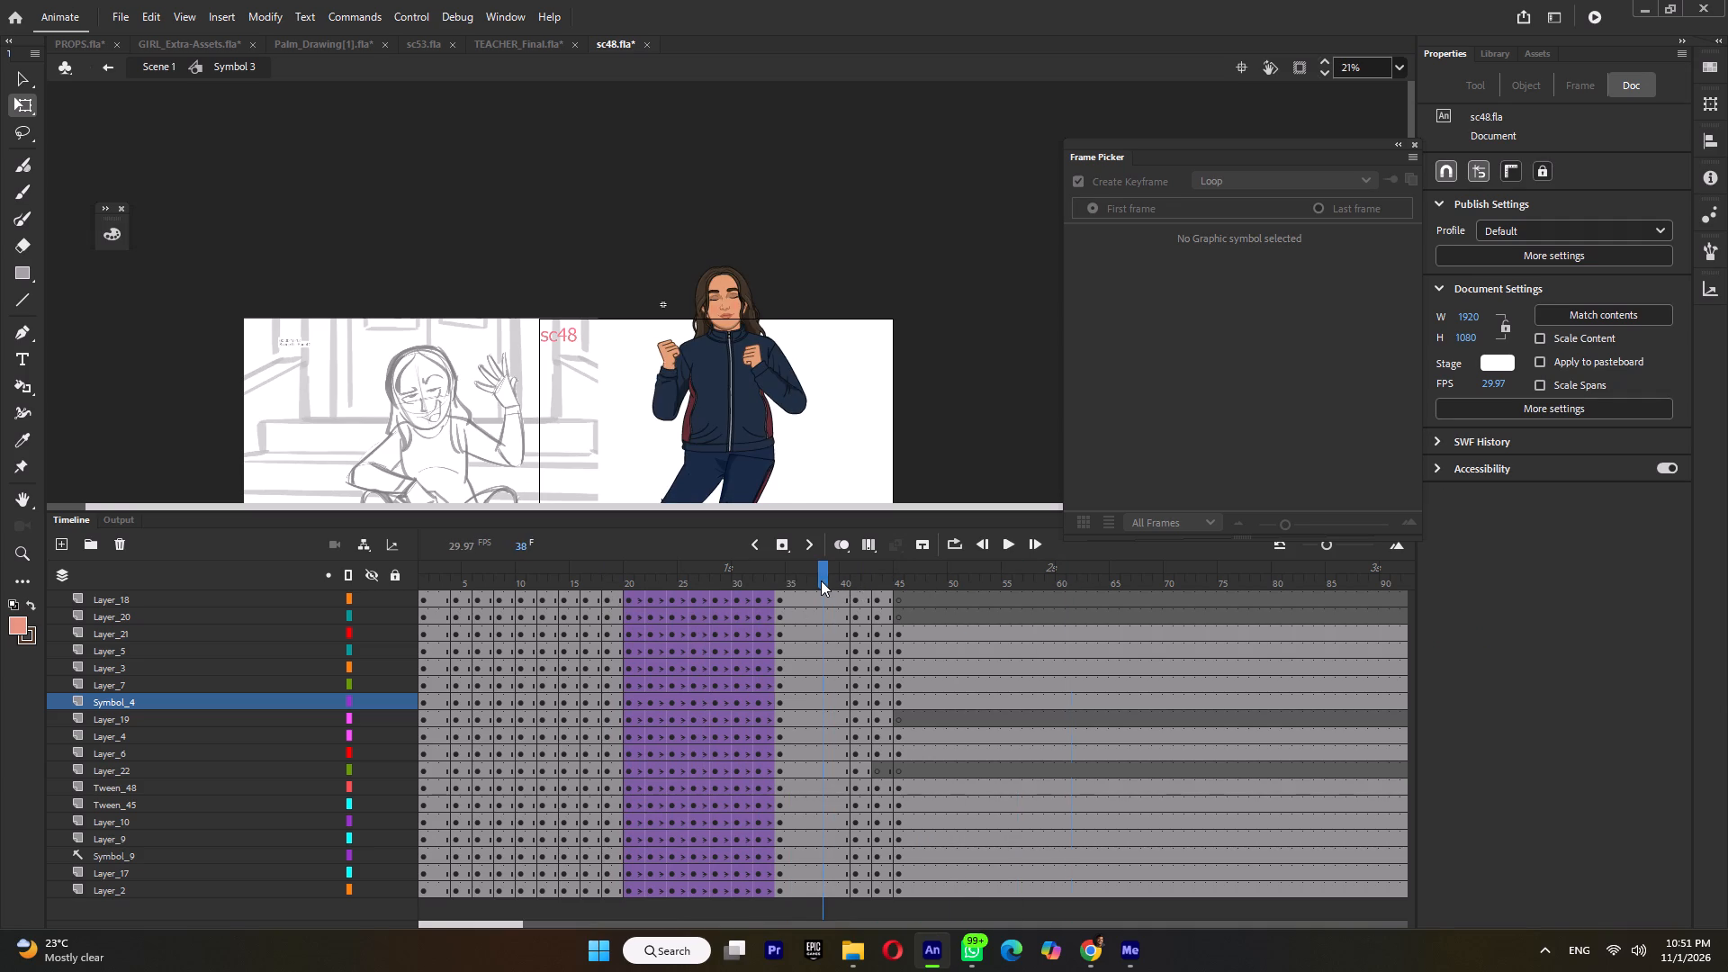
Inside the face's Symbol 5, remove four frames across all layers at frame 41 so the second blink starts at frame 41.
left_click(856, 580)
left_click_drag(868, 374, 650, 472)
left_click(854, 378)
left_click(732, 364)
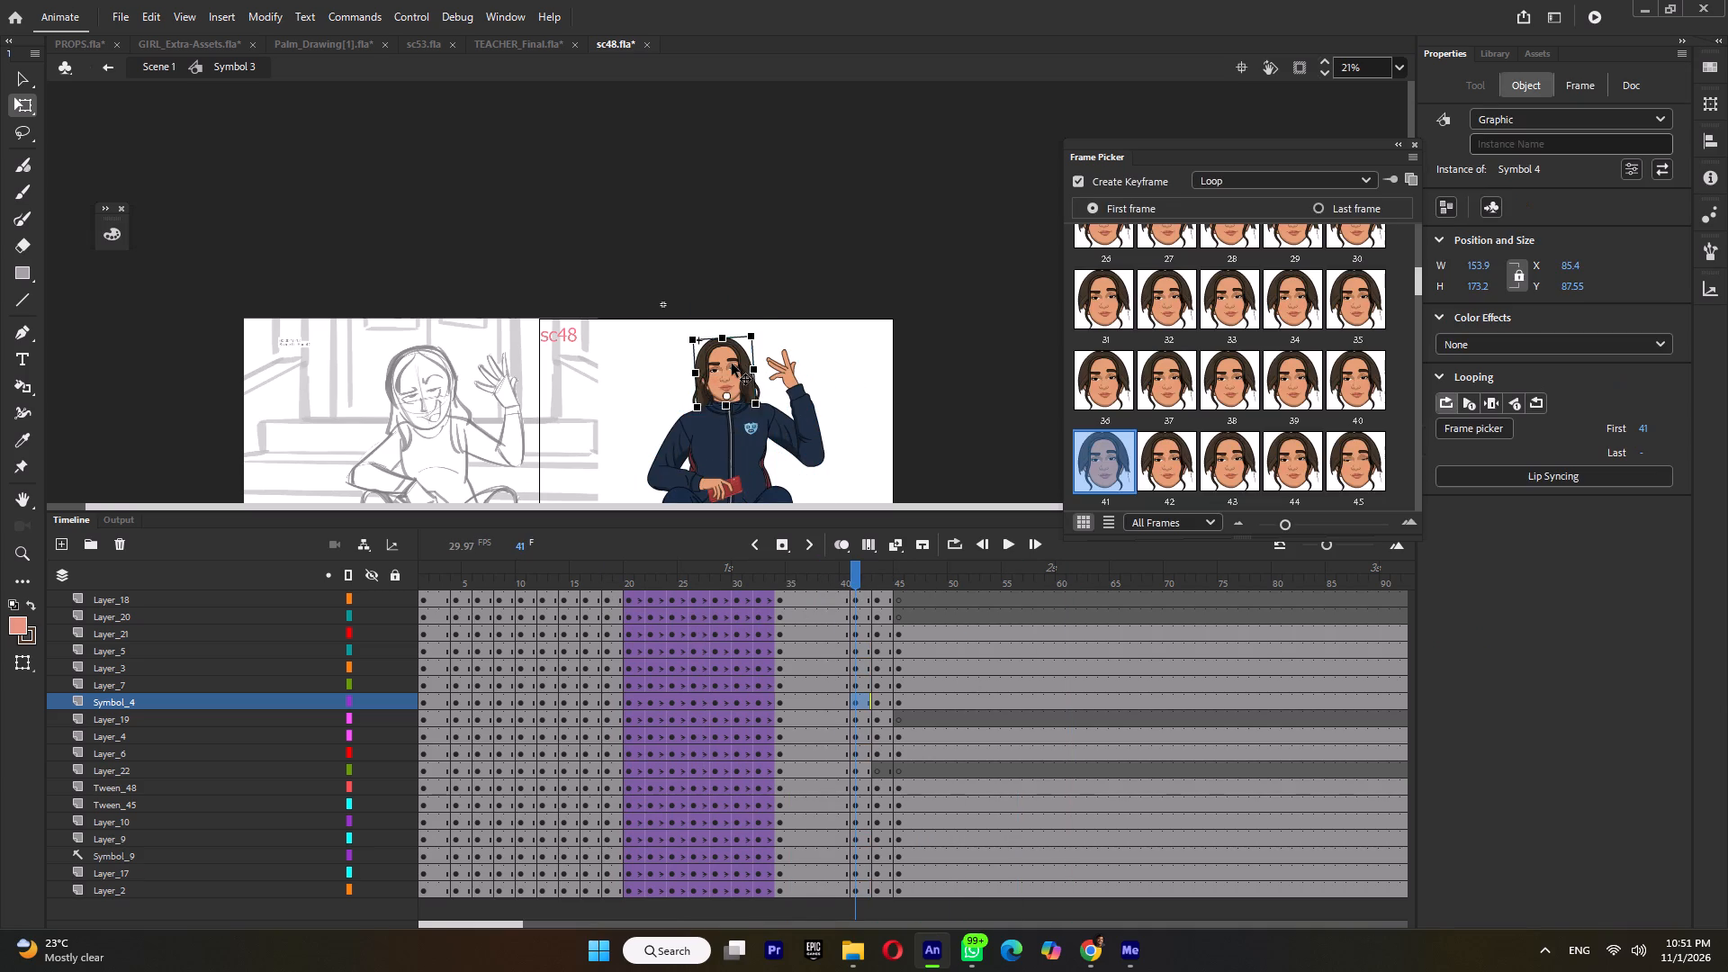
scroll(732, 364, "up", 7, "ctrl")
double_click(757, 347)
double_click(758, 355)
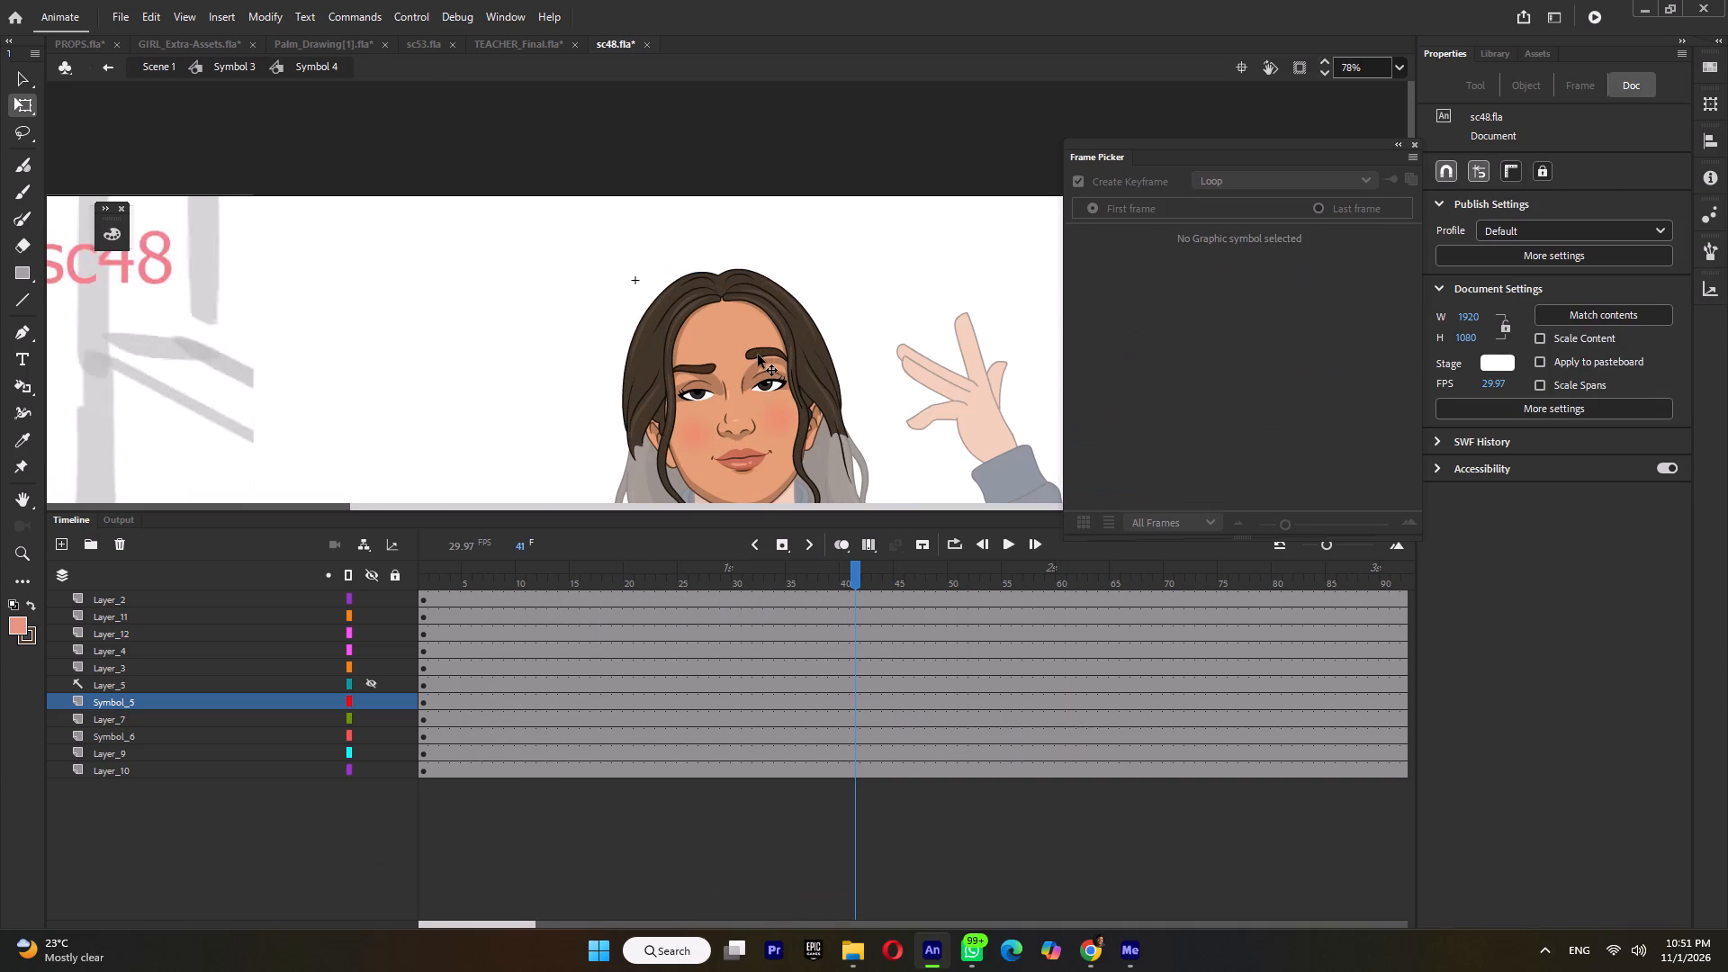
double_click(856, 583)
key("shift+F5")
key("shift+F5")
key("shift+F5")
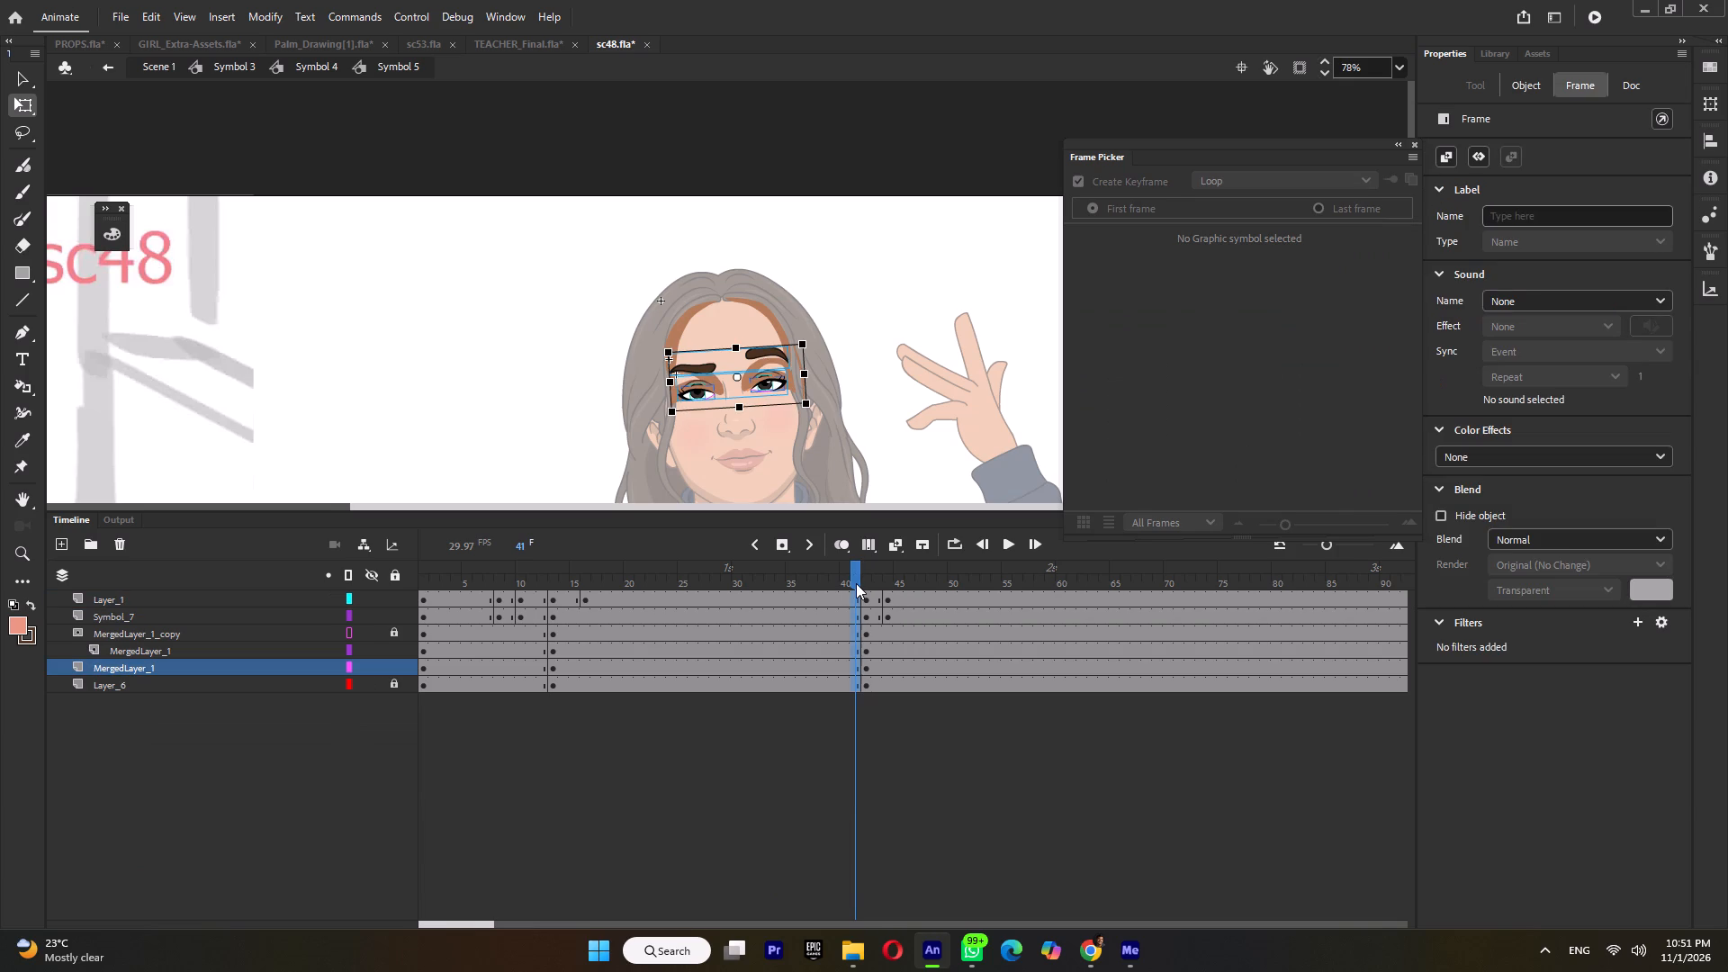
key("shift+F5")
double_click(926, 354)
double_click(926, 354)
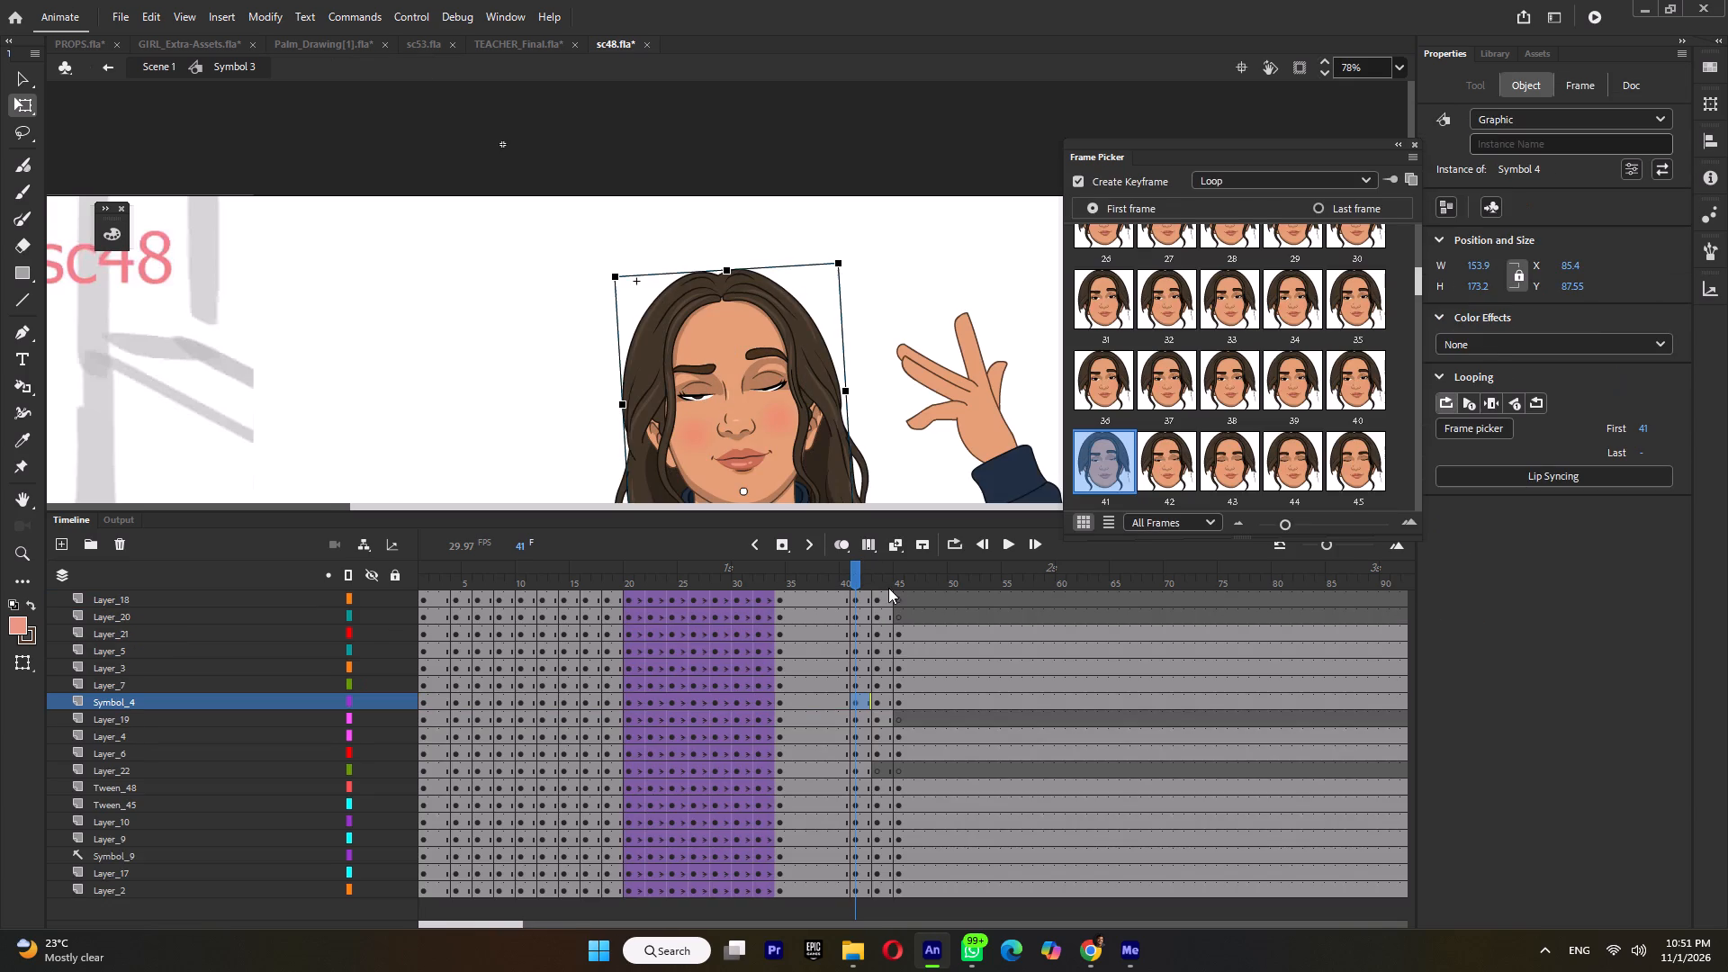
Inside Symbol 5, remove two more frames across all layers at frame 38 so the second blink starts at frame 39.
left_click(841, 584)
left_click(857, 582)
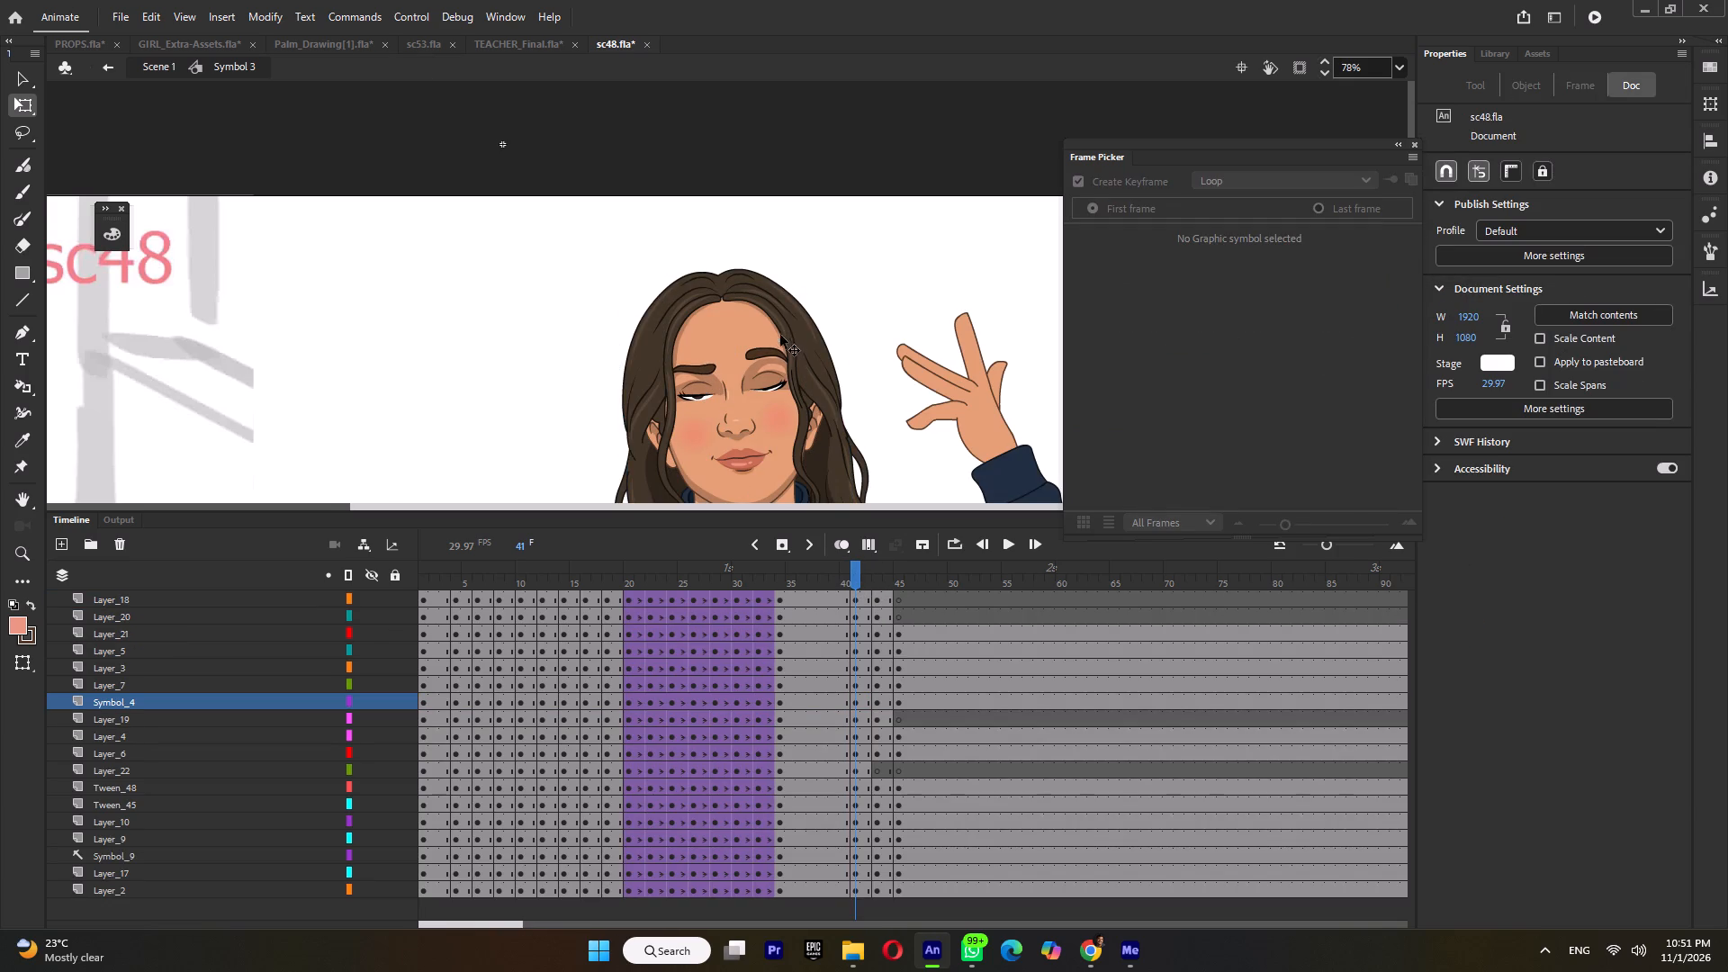
double_click(774, 350)
double_click(774, 350)
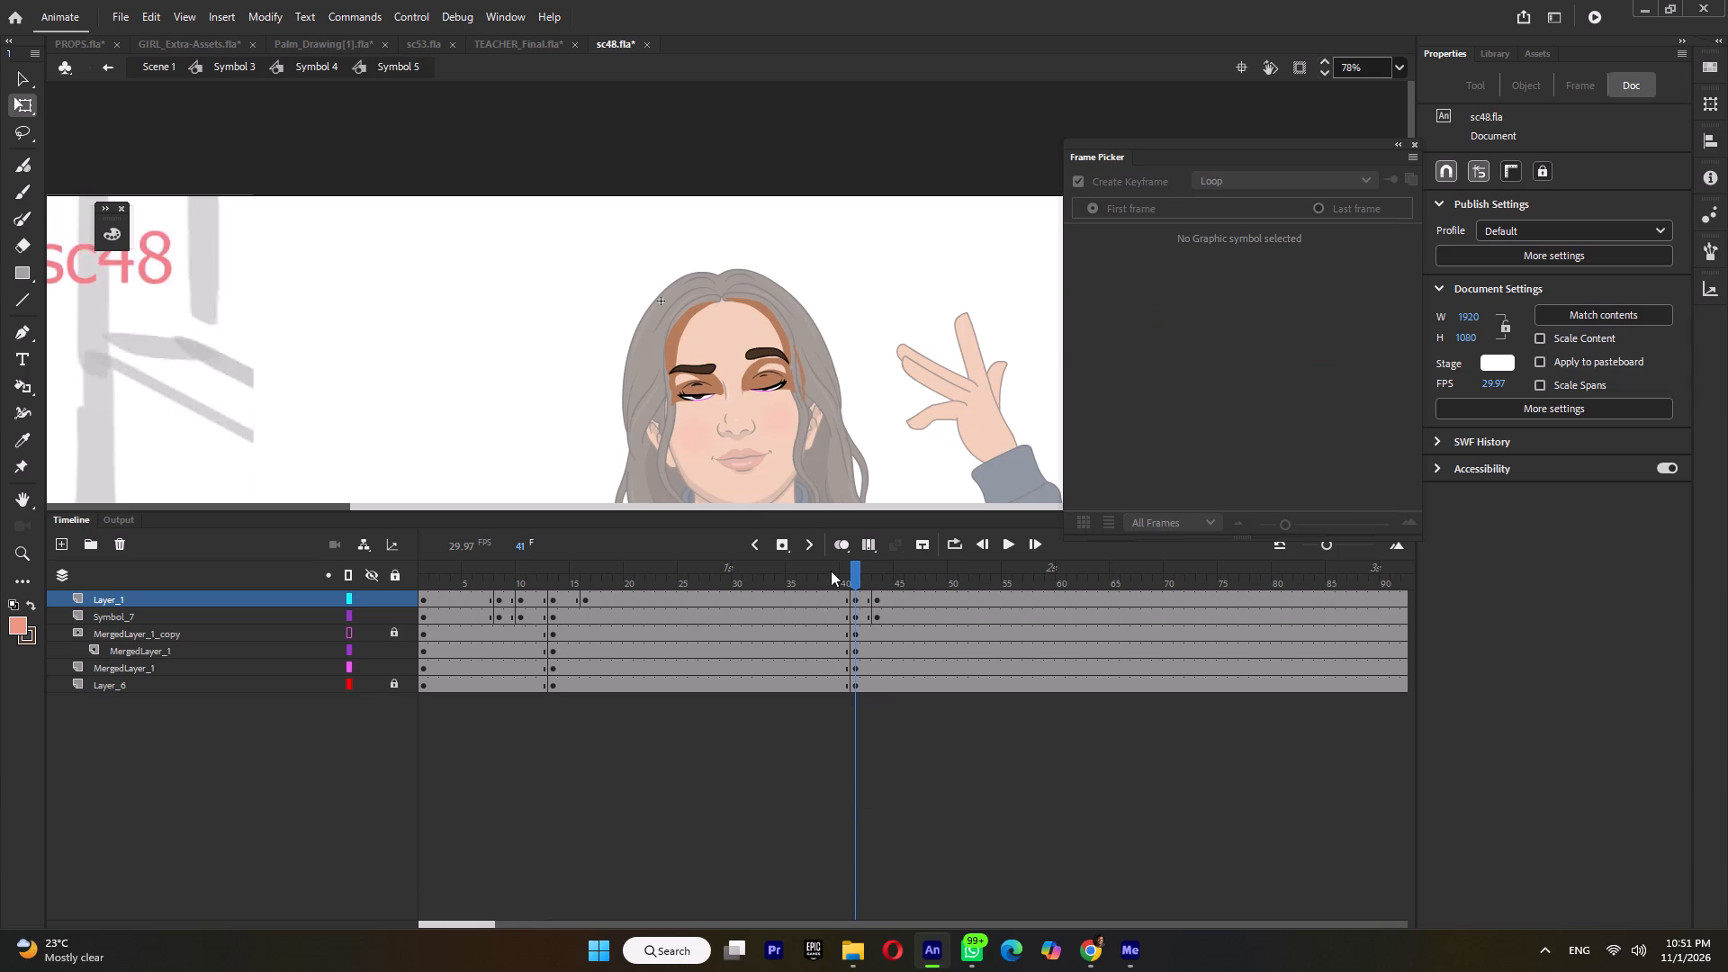
double_click(826, 571)
key("shift+F5")
key("shift+F5")
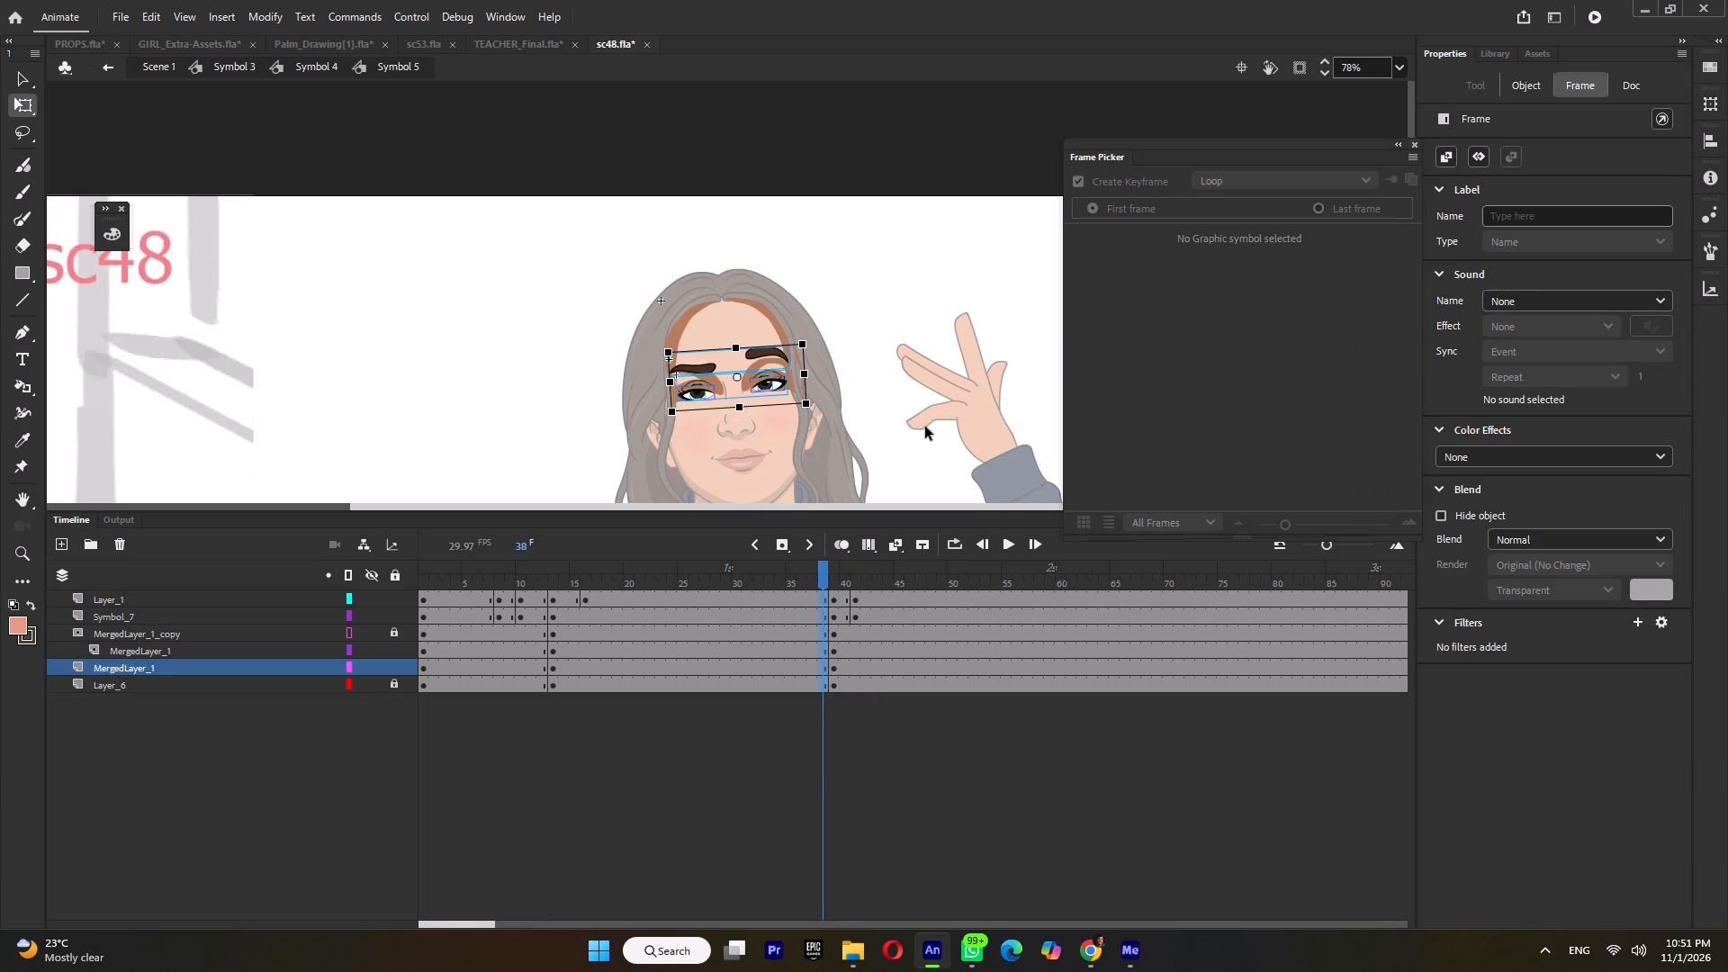
double_click(925, 426)
double_click(925, 426)
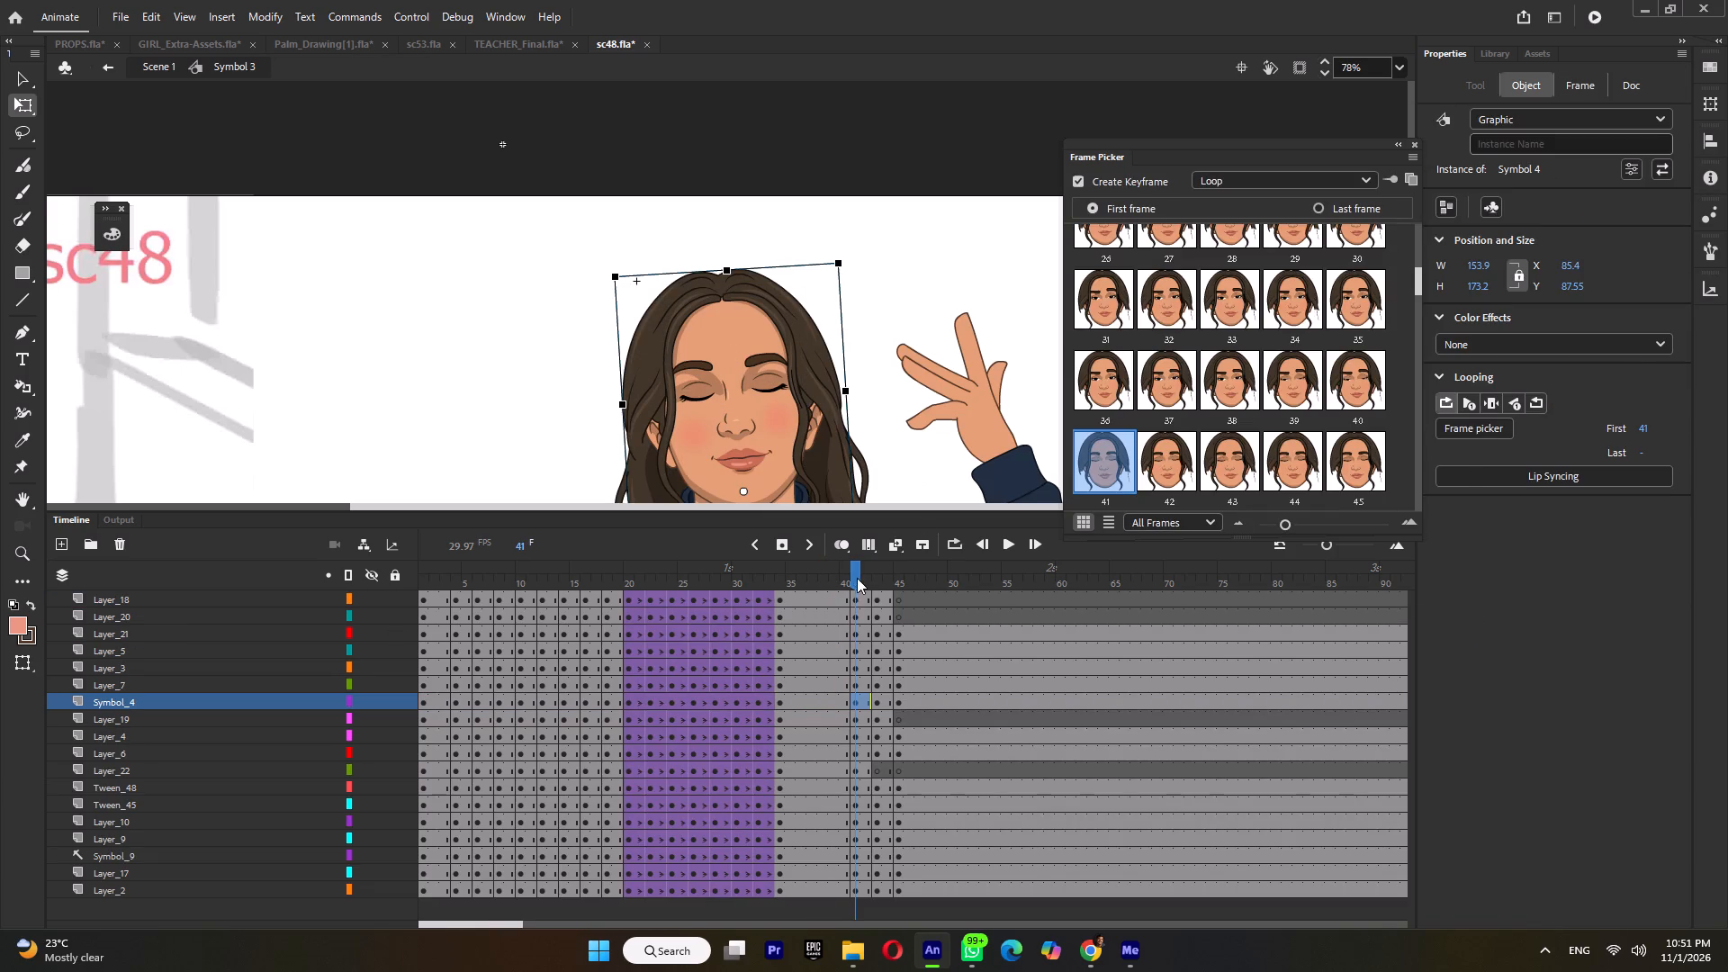
Check the girl's poses from frame 41 to 45 and save sc48.fla.
left_click_drag(857, 578, 881, 595)
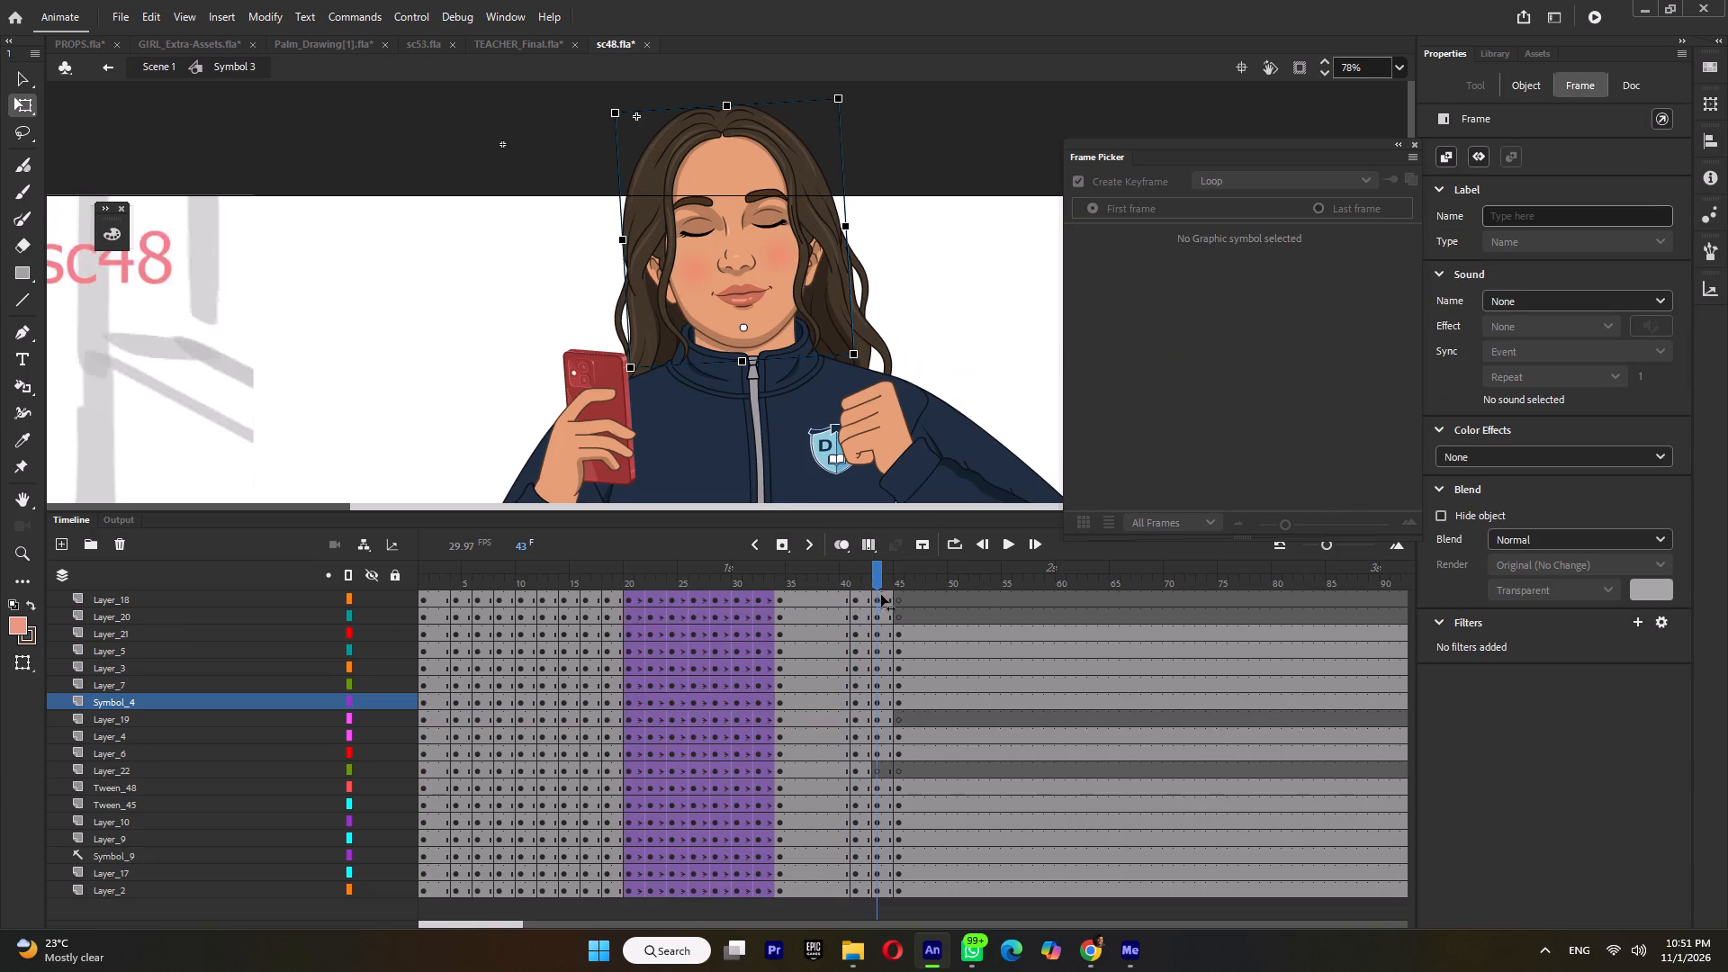
left_click_drag(881, 595, 900, 602)
scroll(883, 378, "down", 8, "ctrl")
key("ctrl+s")
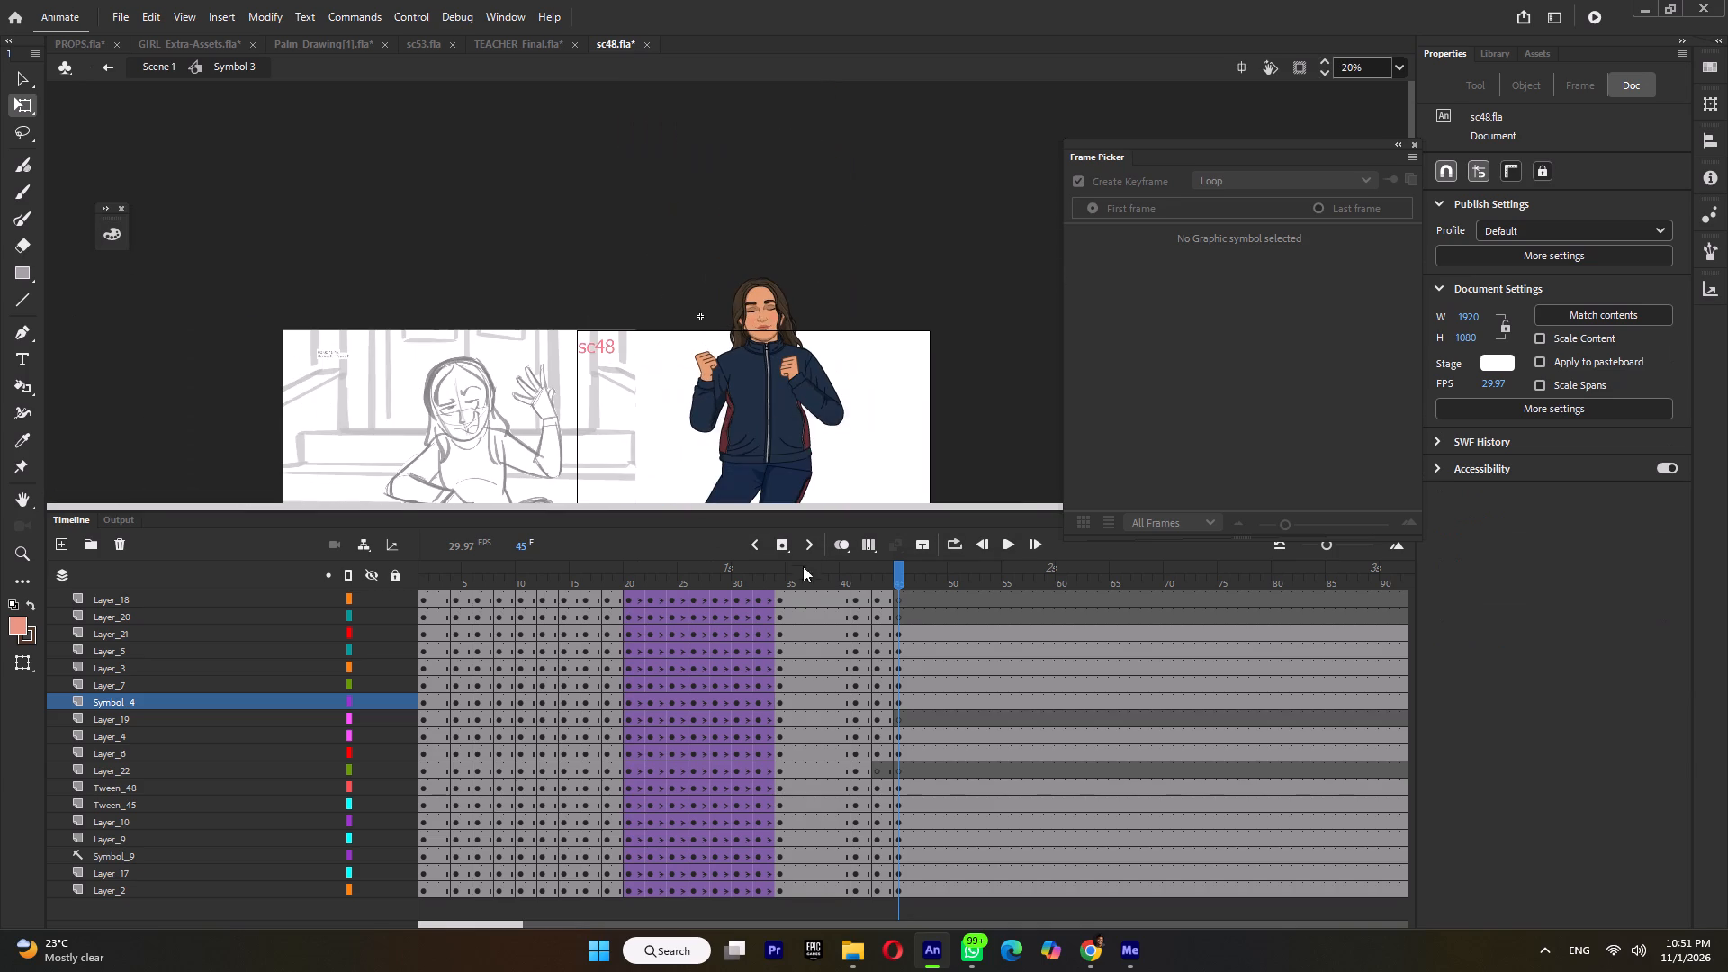
Sync the Symbol_4 head loop across frames 3 to 18 using a temporary classic tween with Sync symbols enabled.
left_click_drag(503, 571, 216, 606)
key("Return")
key("Return")
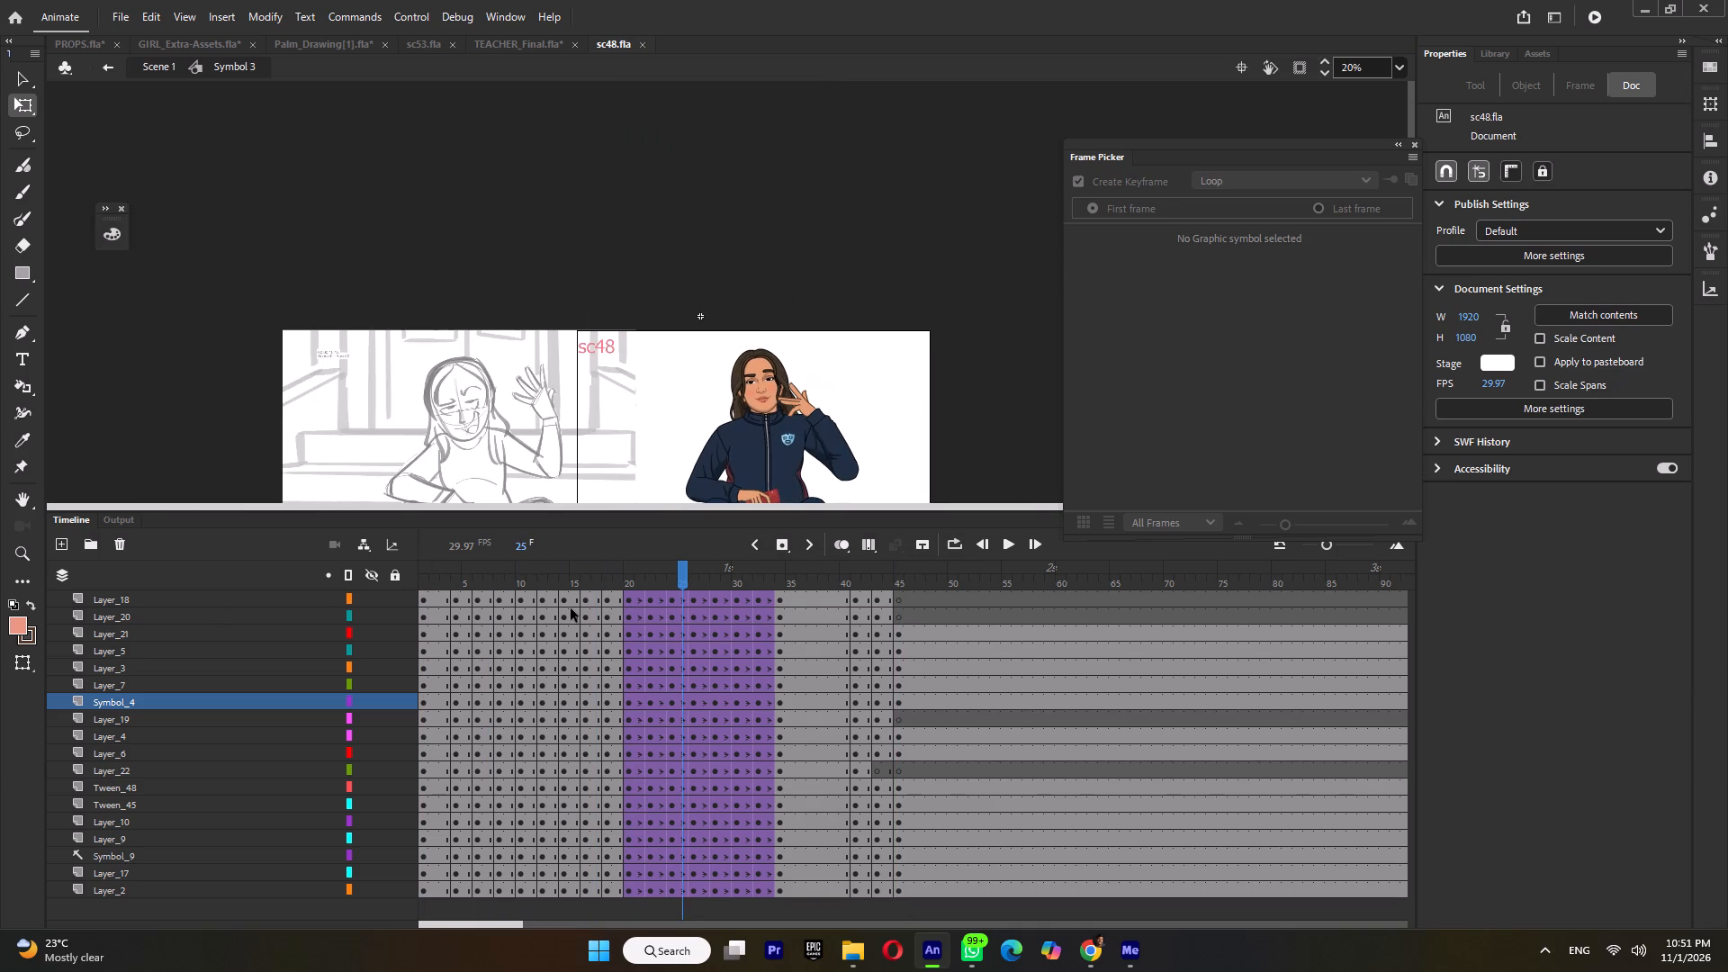
left_click(602, 579)
left_click(778, 364)
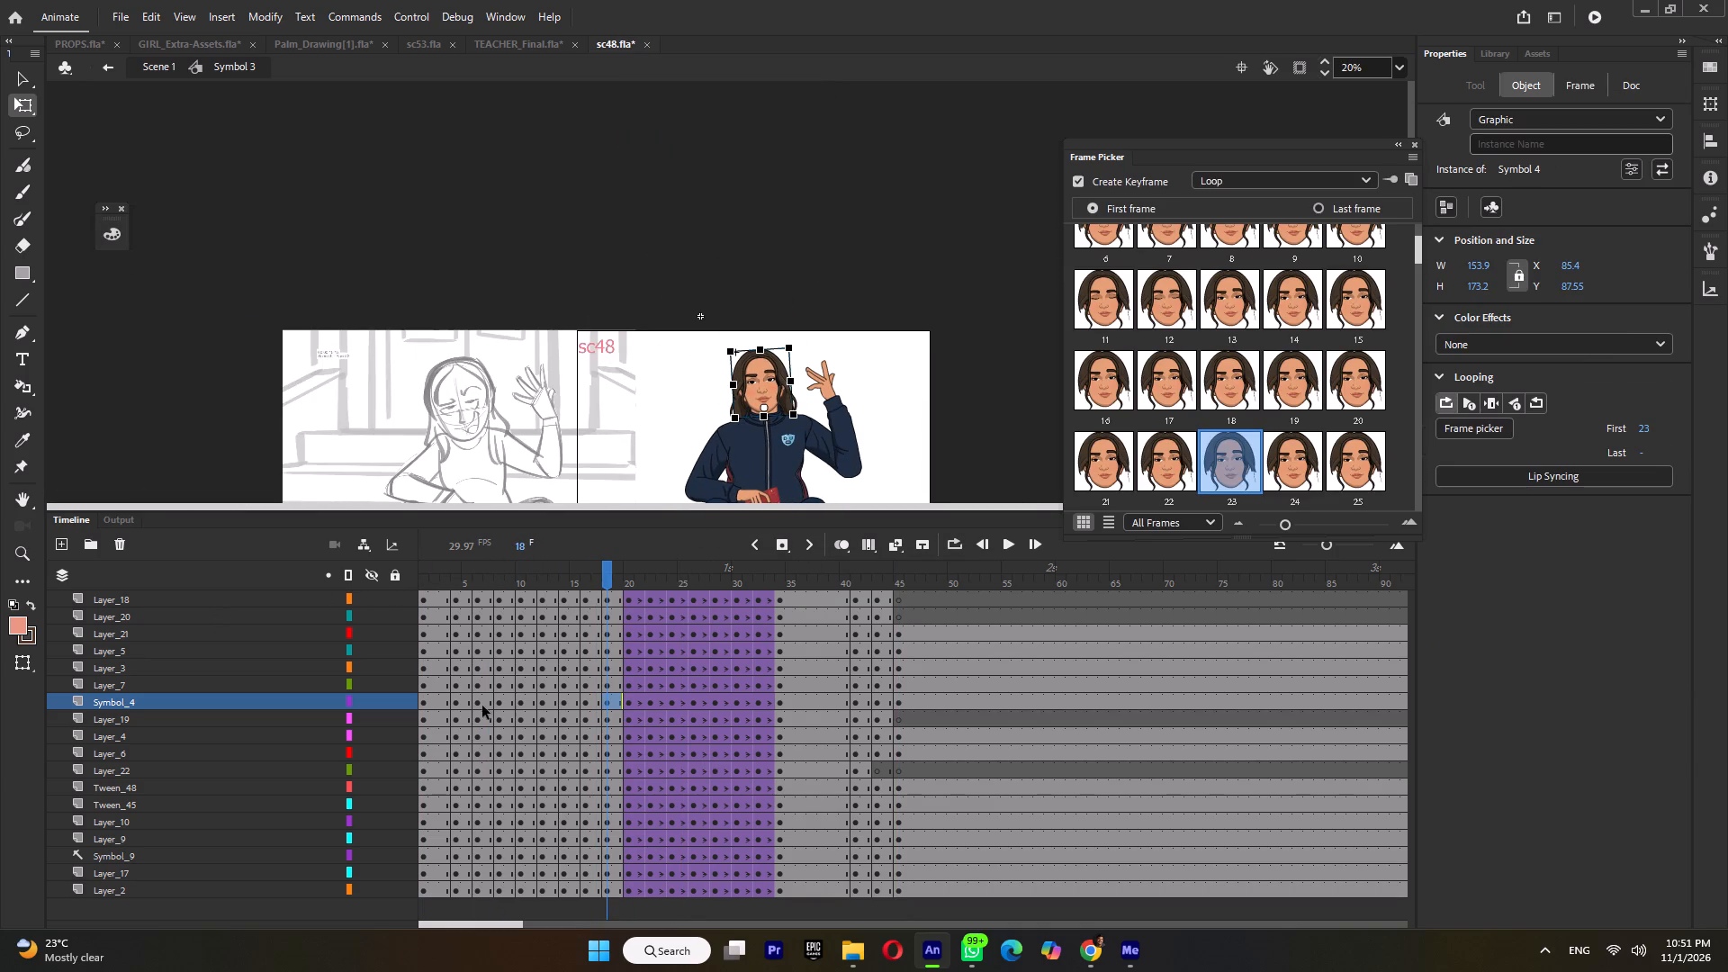
left_click_drag(445, 704, 608, 702)
key("ctrl+m")
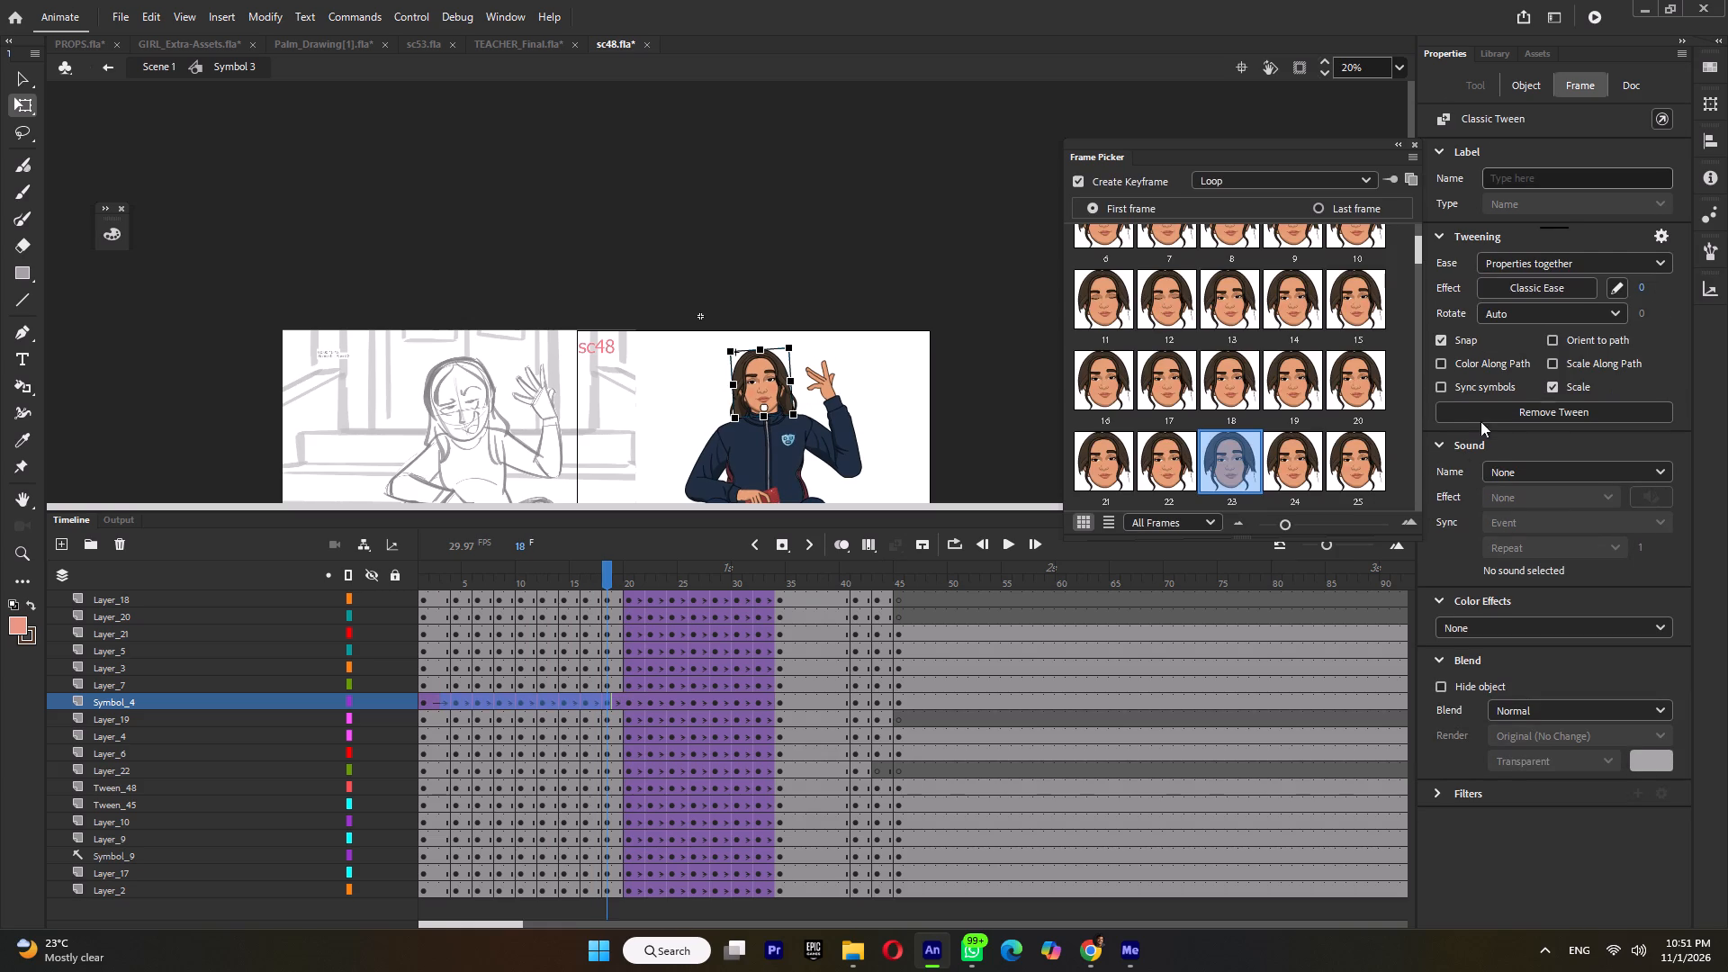
left_click(1472, 388)
key("ctrl+m")
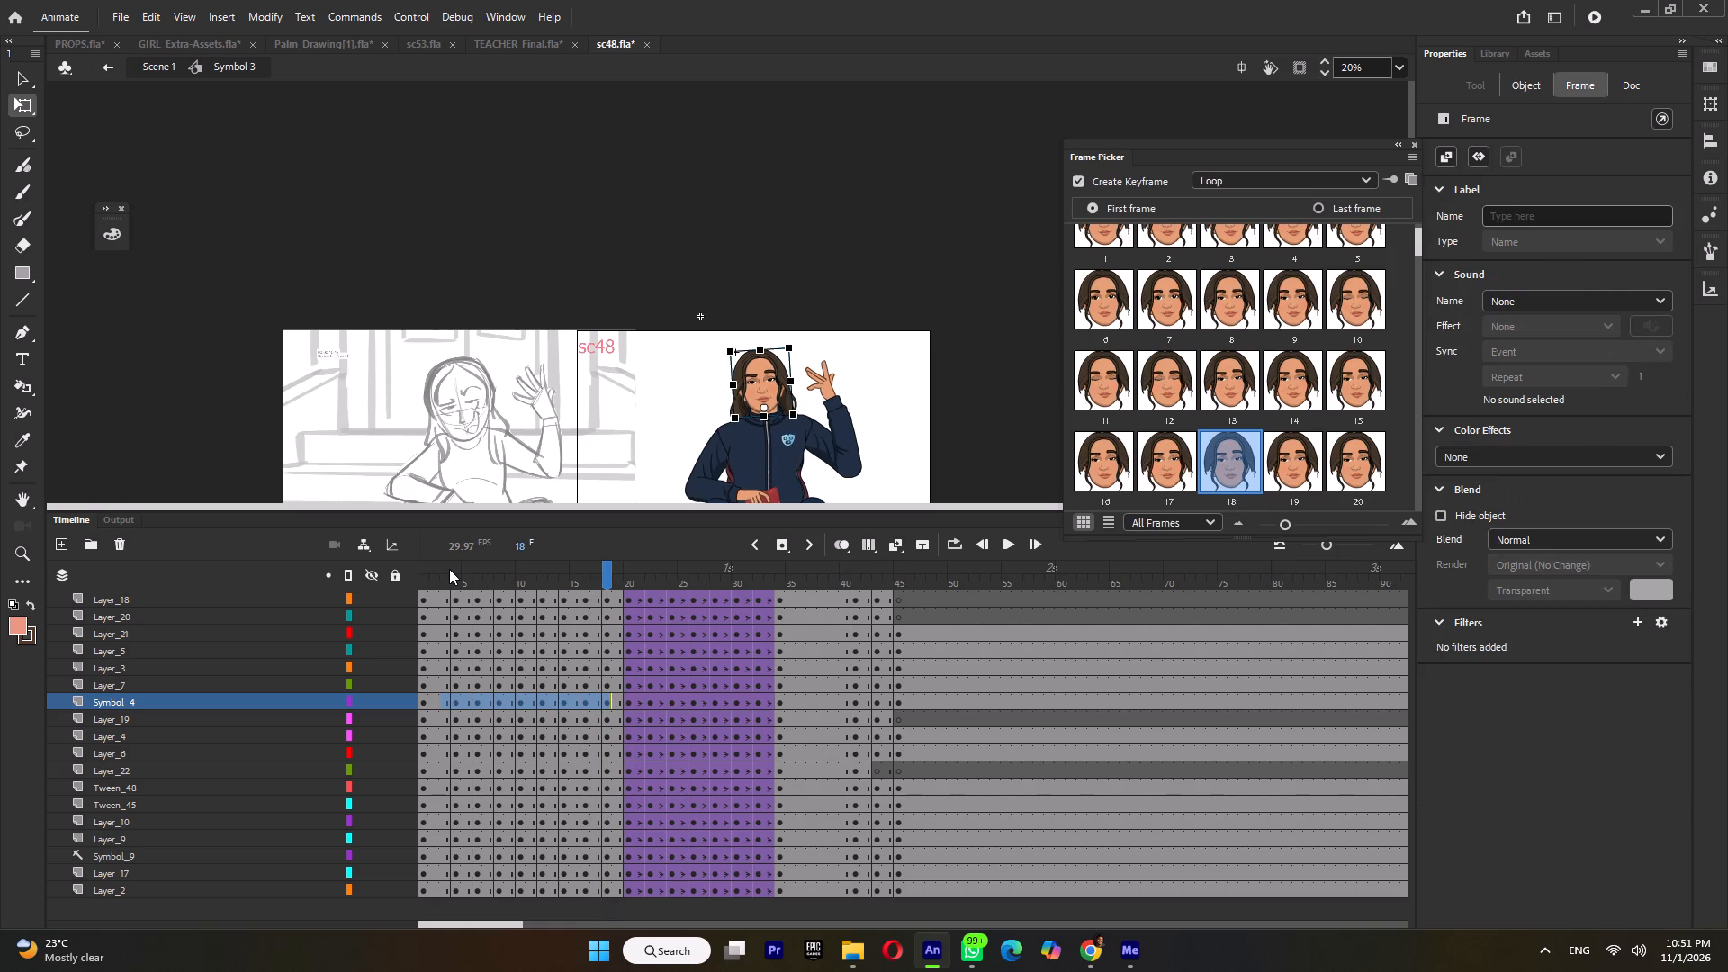
Play back the body animation and examine the head's expression and motion around frame 18.
left_click(449, 569)
key("Return")
key("Return")
left_click(604, 580)
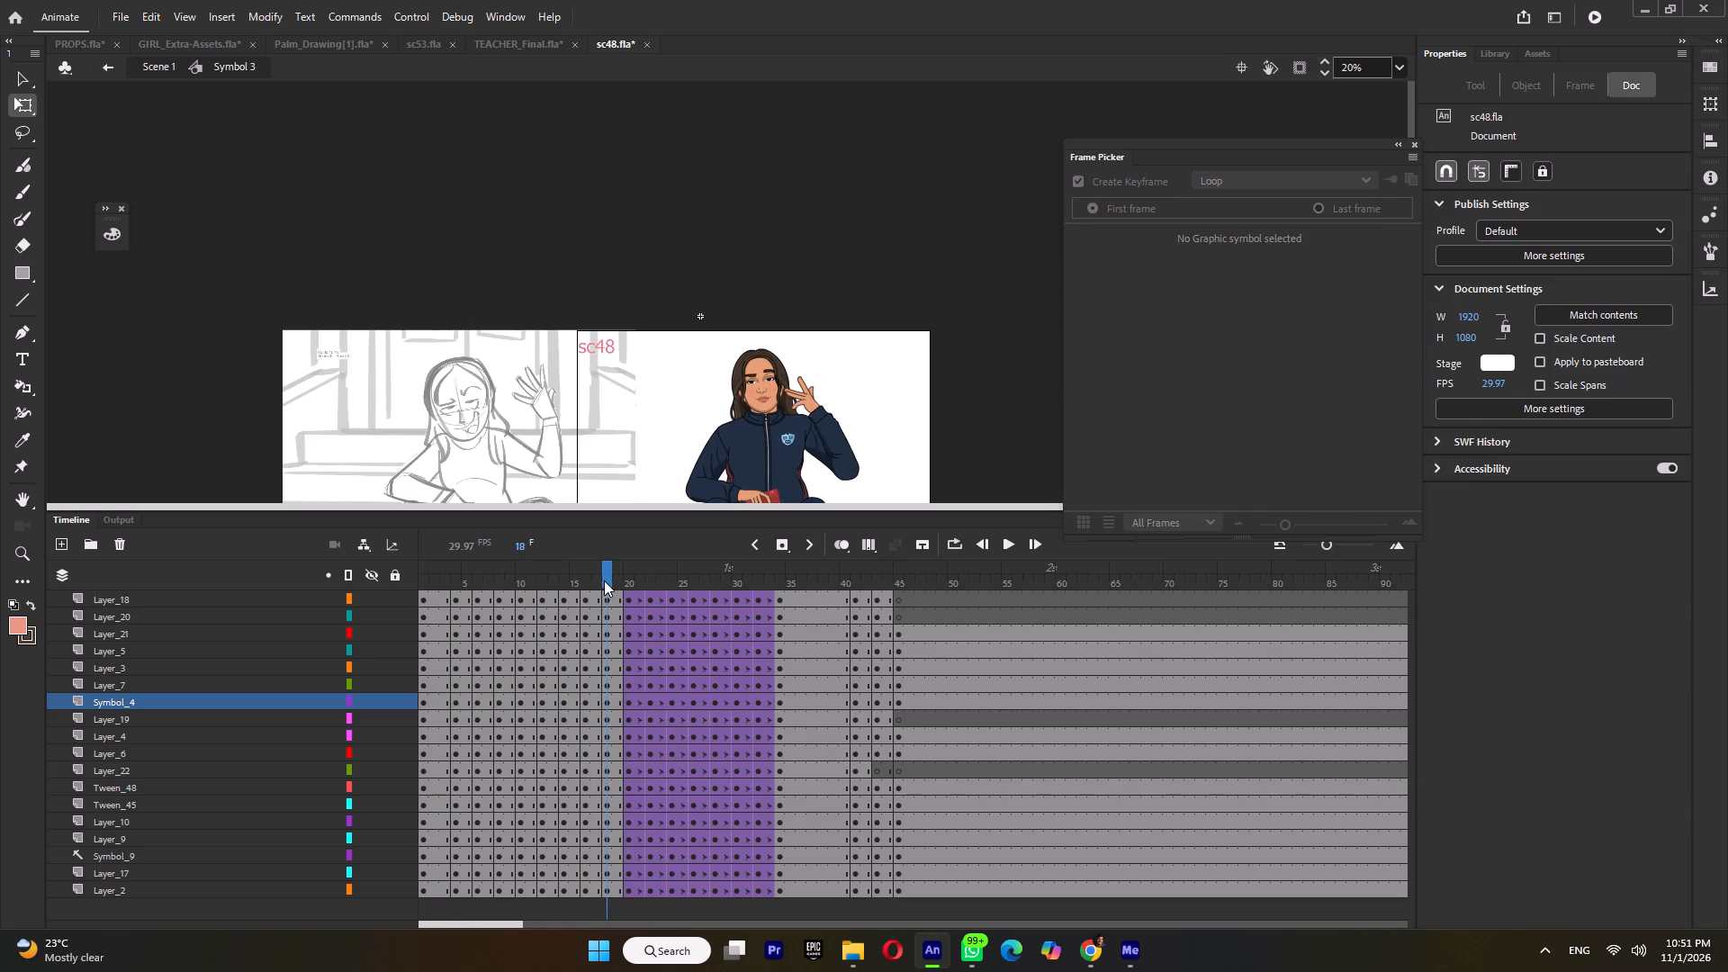
left_click(779, 352)
left_click(776, 362)
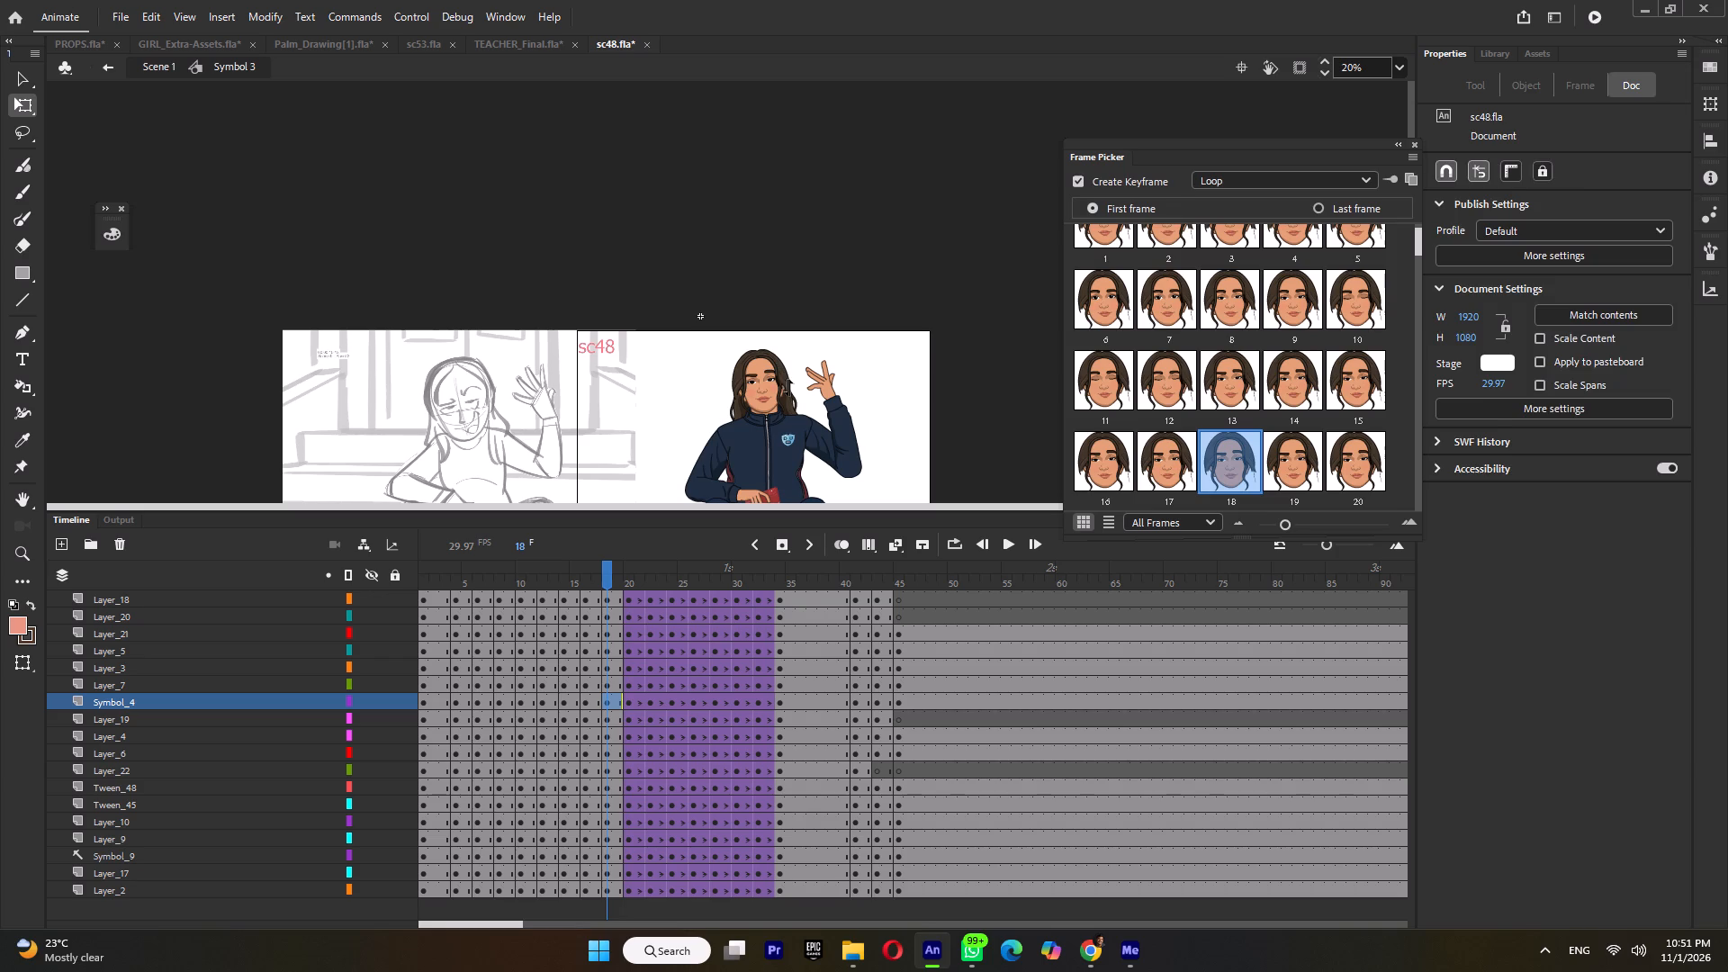
left_click_drag(481, 573, 359, 593)
key("Return")
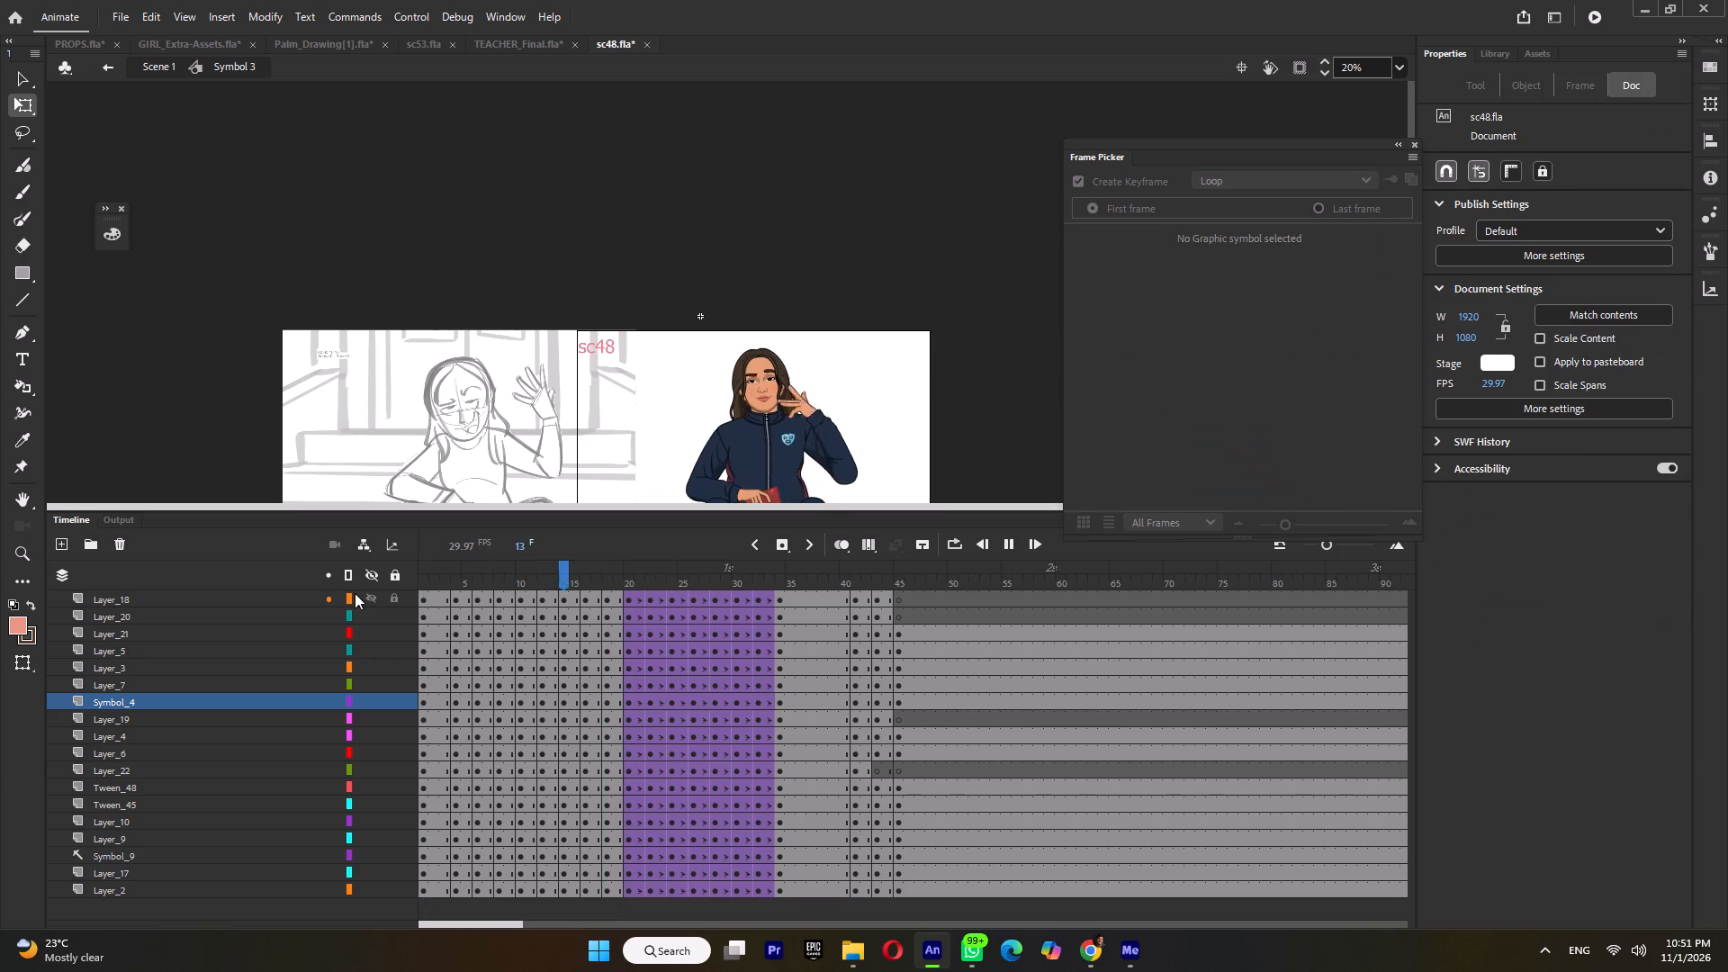
key("Return")
left_click(655, 270)
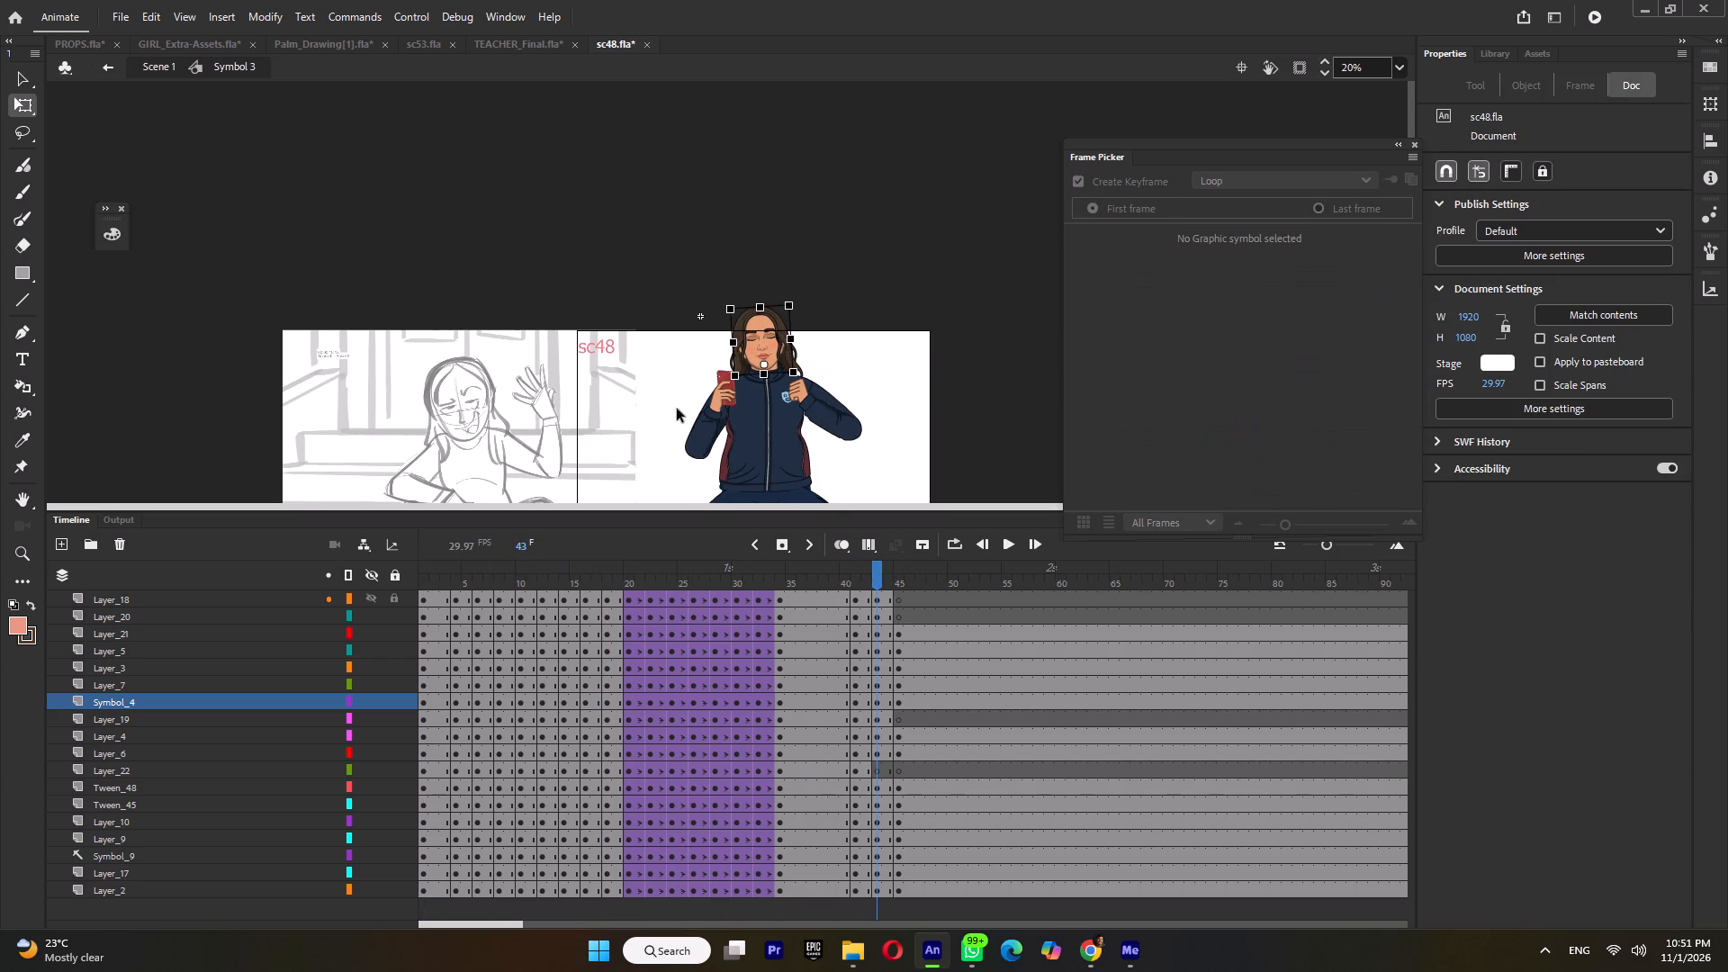
left_click(603, 574)
key("Return")
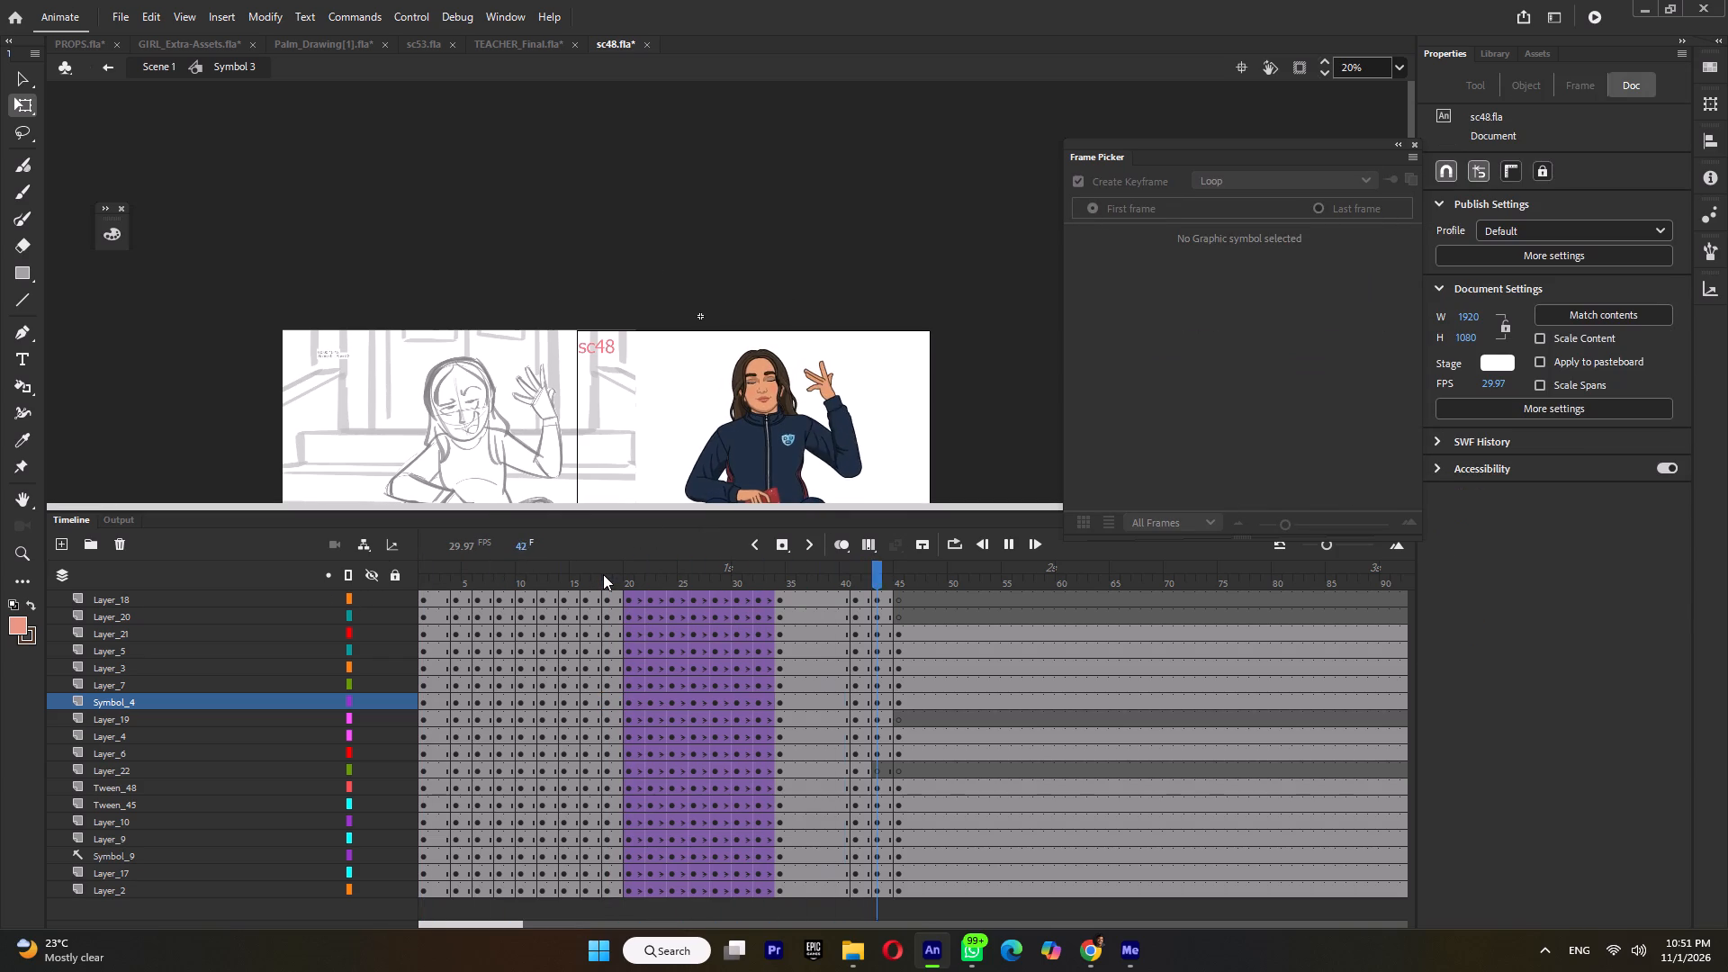
key("Return")
Return to Scene 1 and play back the shot from the first frame to review it with its audio.
double_click(670, 287)
left_click_drag(499, 577, 472, 584)
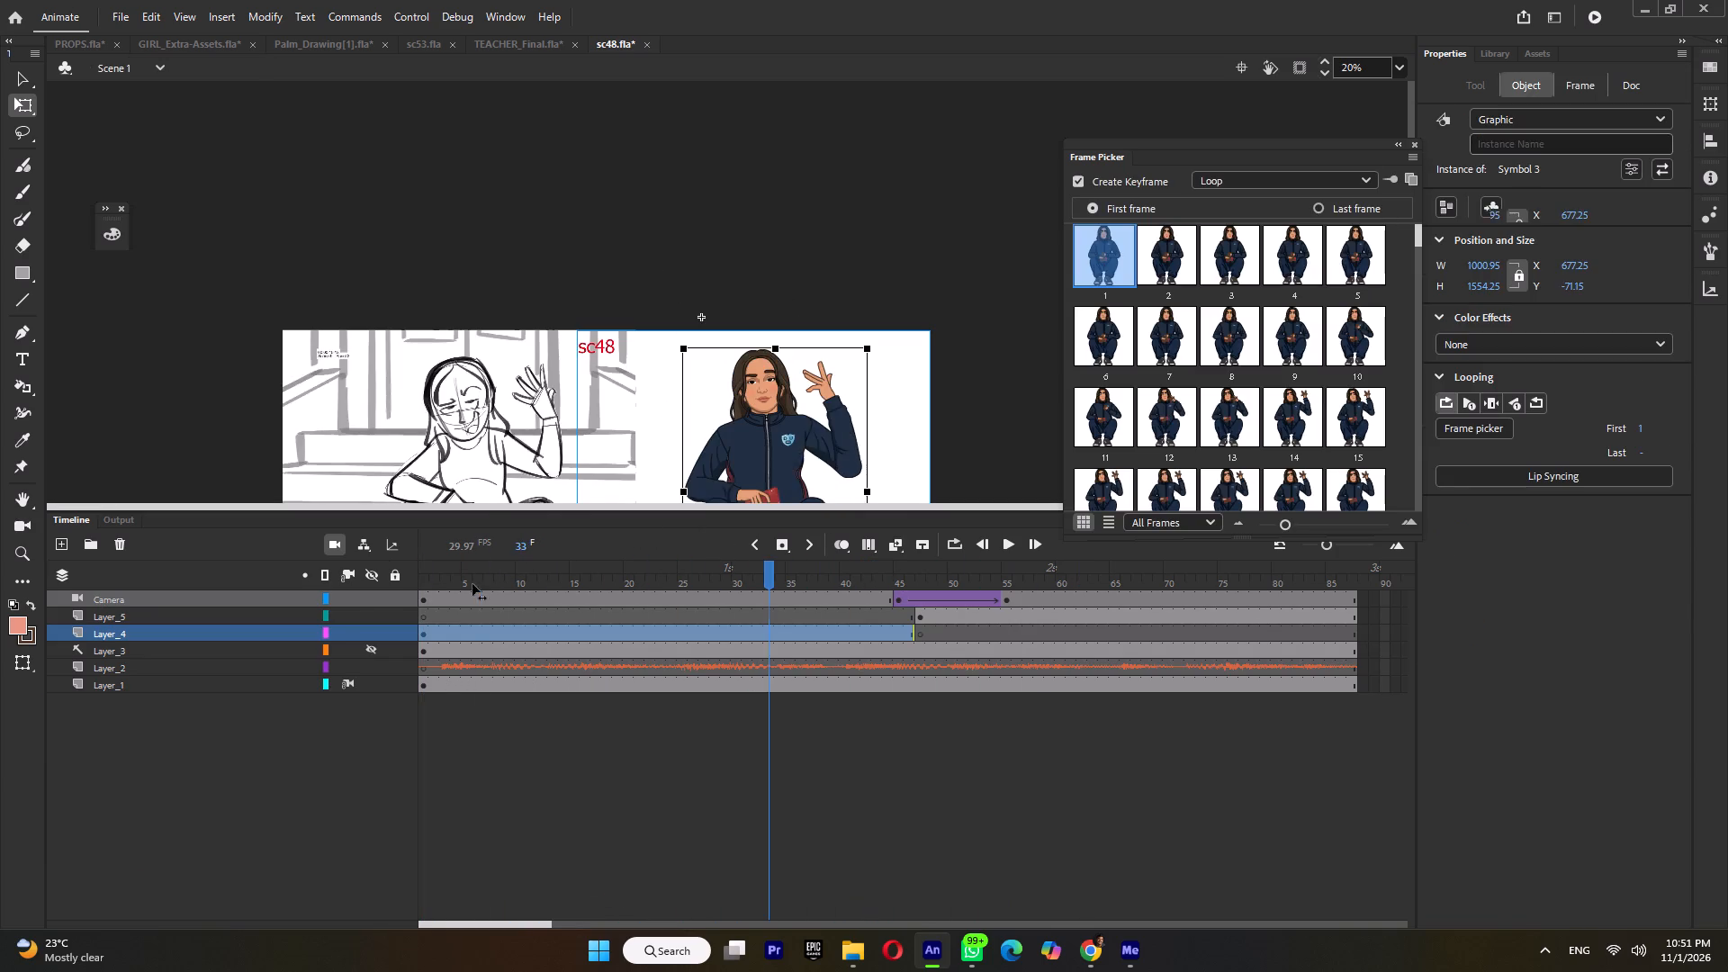
left_click_drag(472, 584, 353, 597)
key("Return")
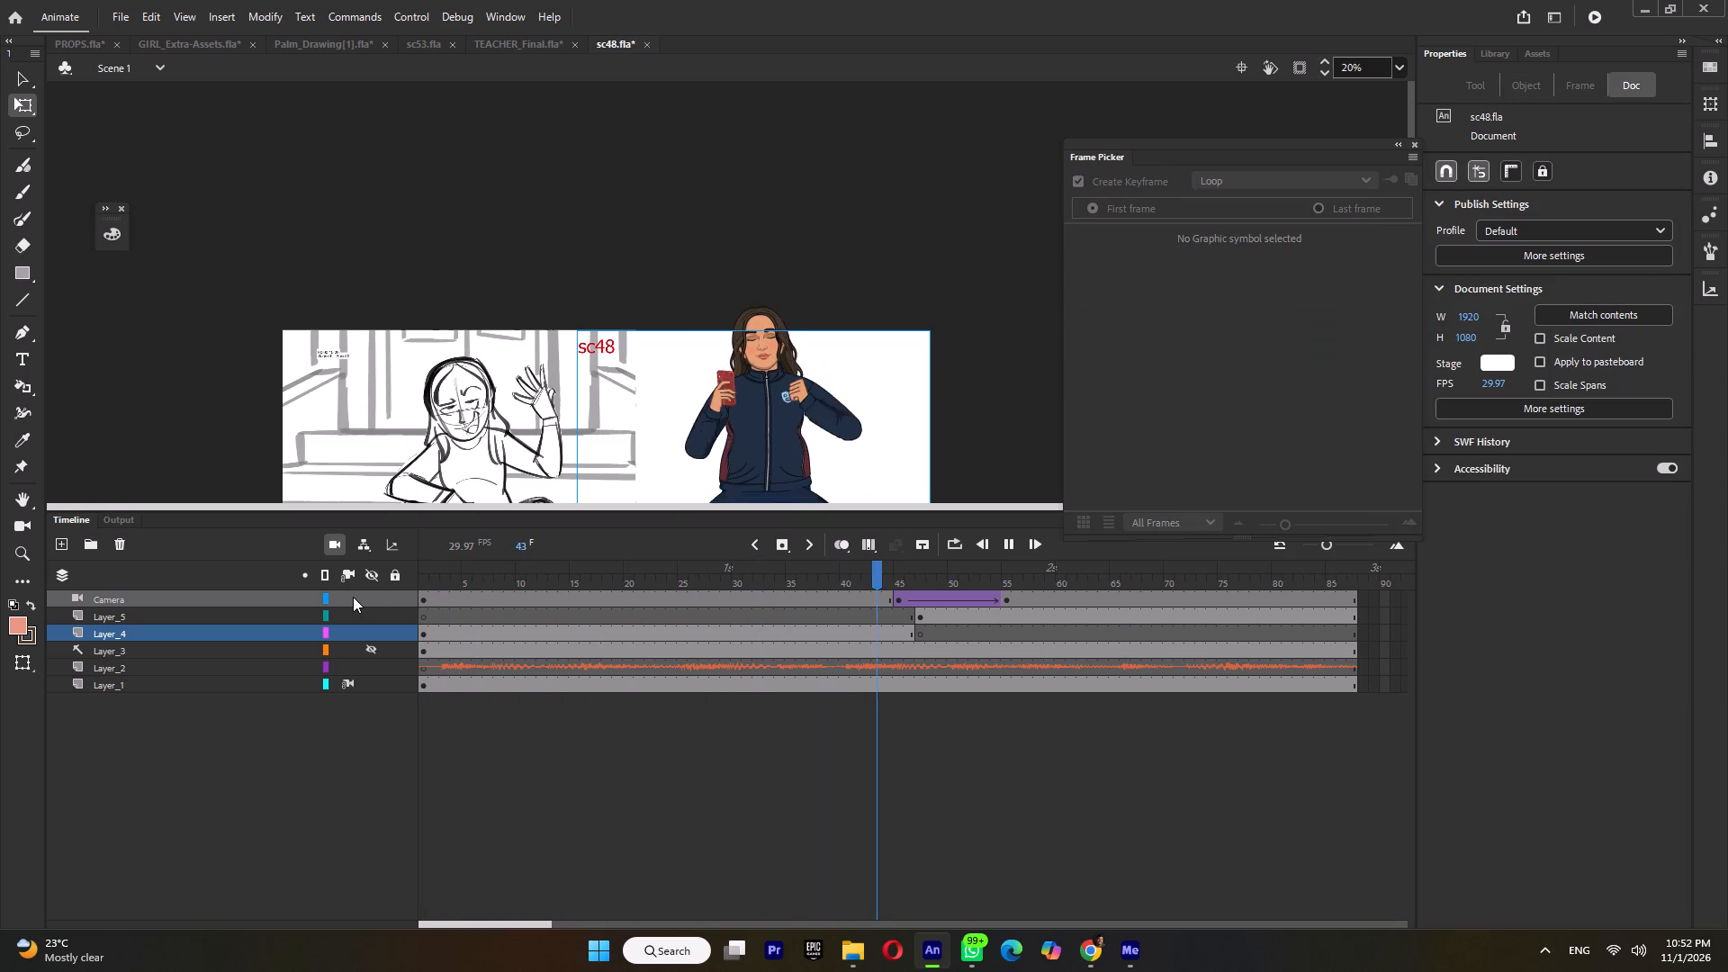
key("Return")
left_click_drag(474, 577, 358, 595)
left_click_drag(461, 577, 350, 589)
key("Return")
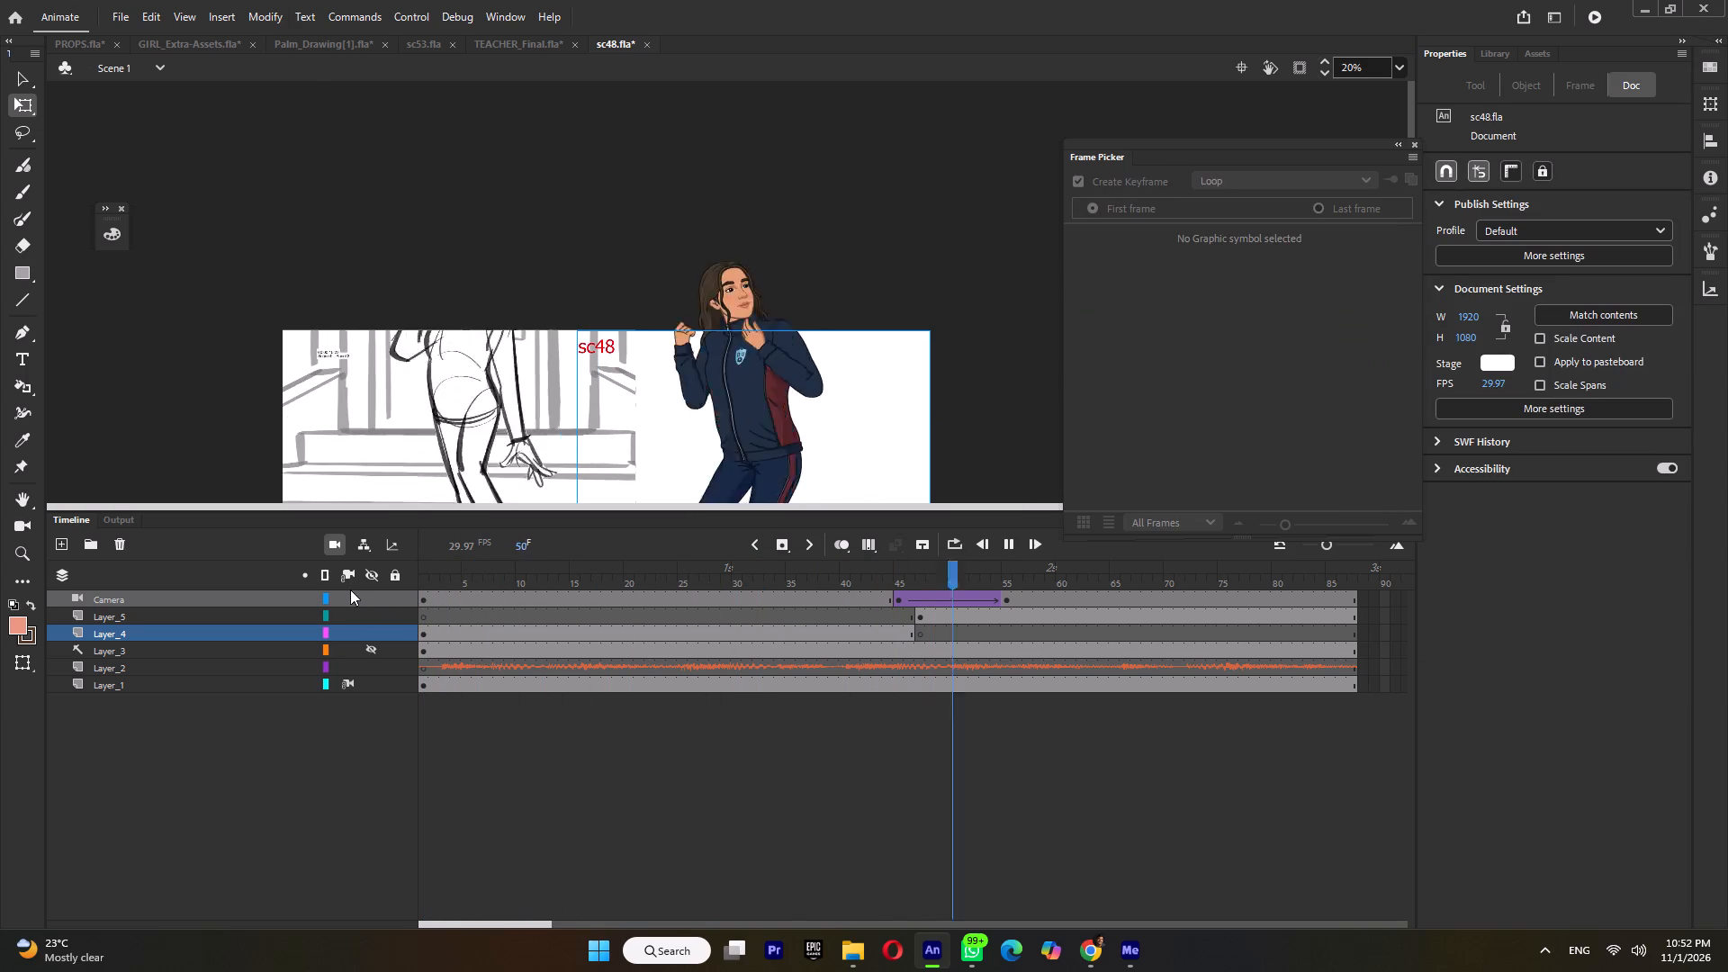
key("Return")
left_click_drag(505, 580, 349, 586)
key("Return")
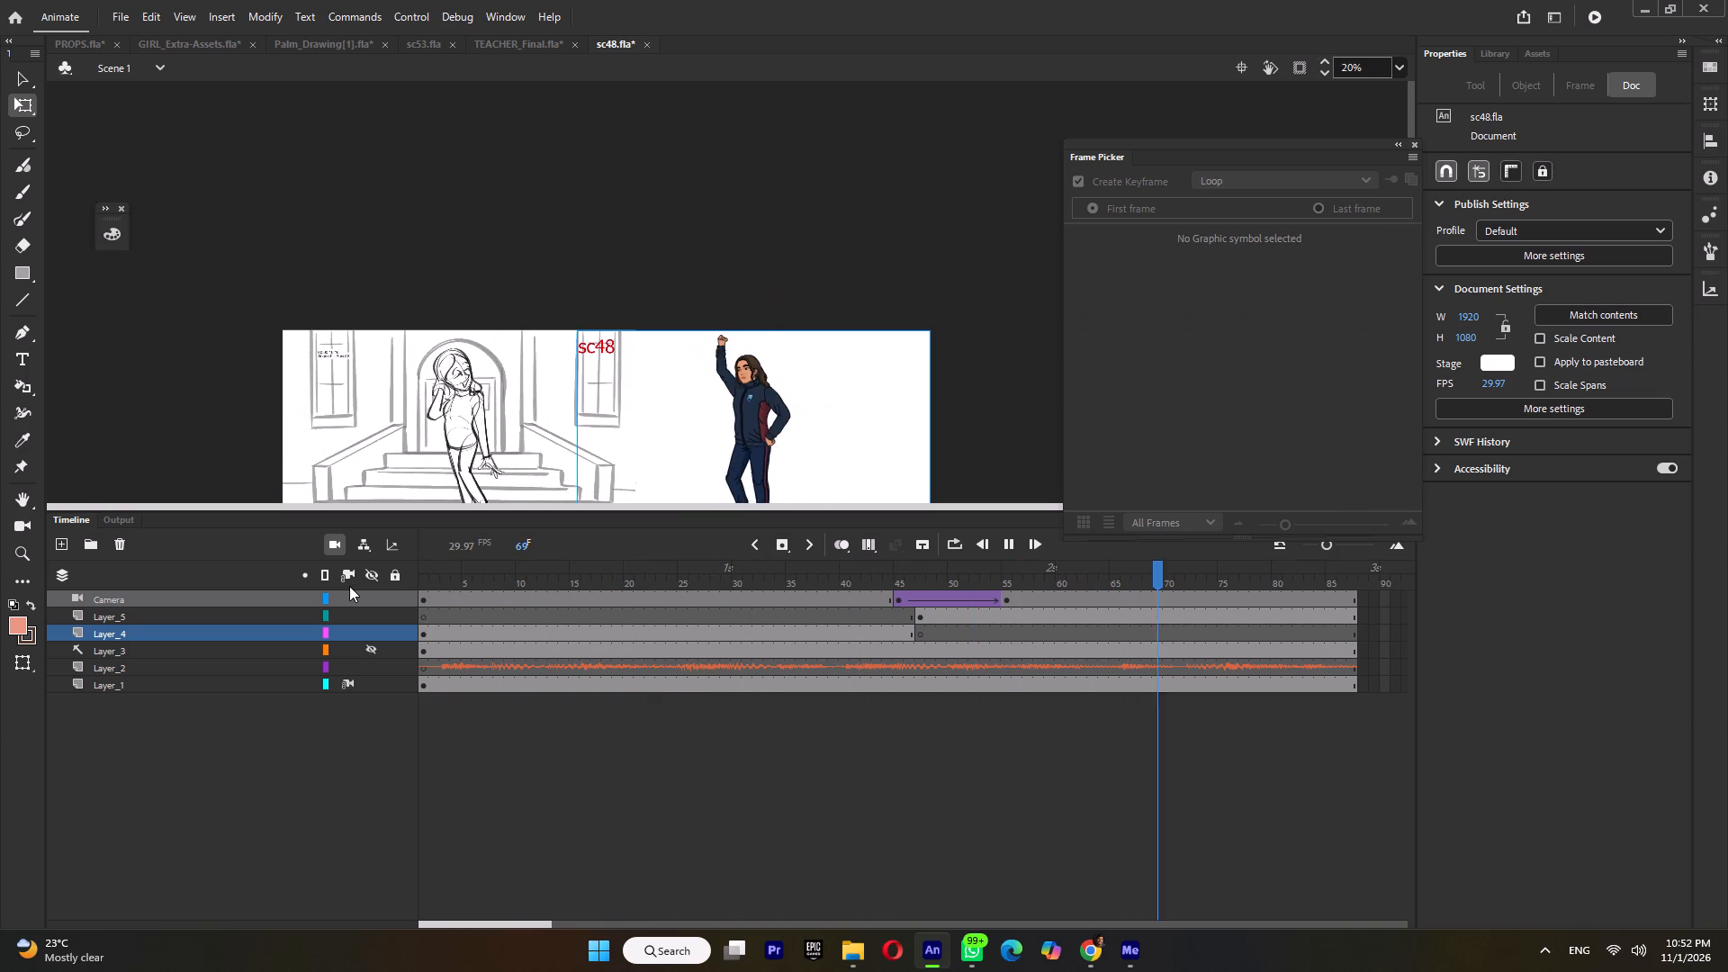
Copy the sc48.mp3 audio layer, Layer_2, from Scene 1 and paste it above the Symbol_6 mouth layer inside Symbol 4.
left_click(193, 668)
right_click(193, 668)
left_click(301, 326)
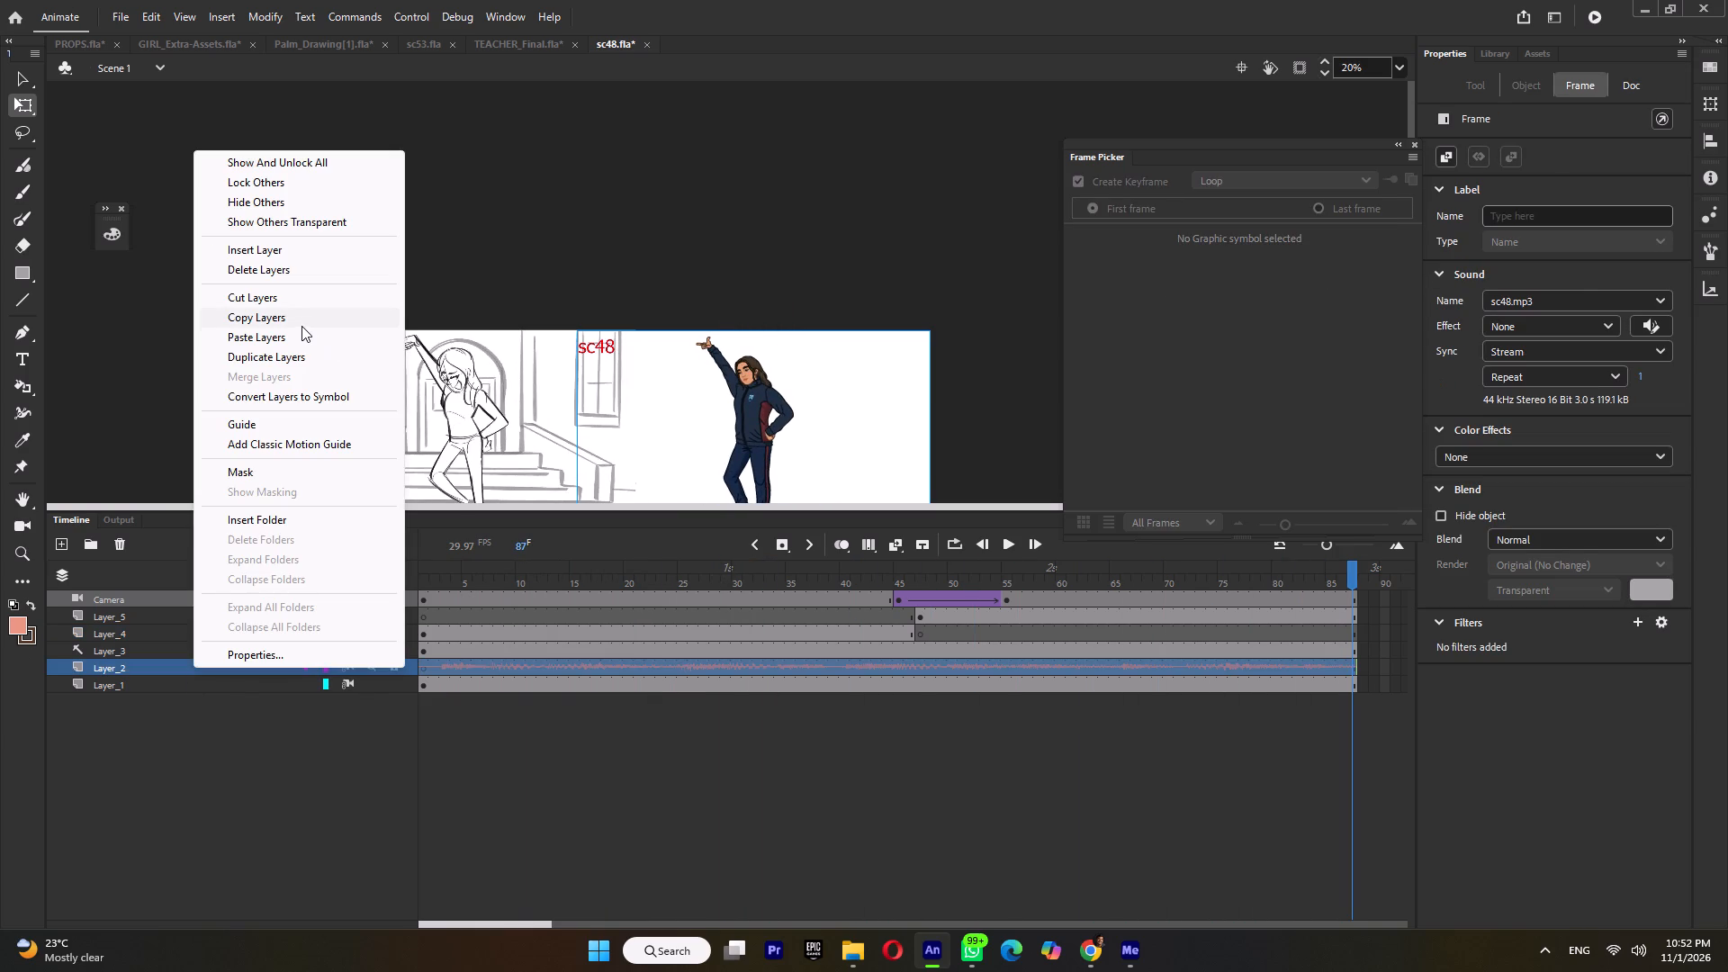
left_click_drag(463, 580, 357, 592)
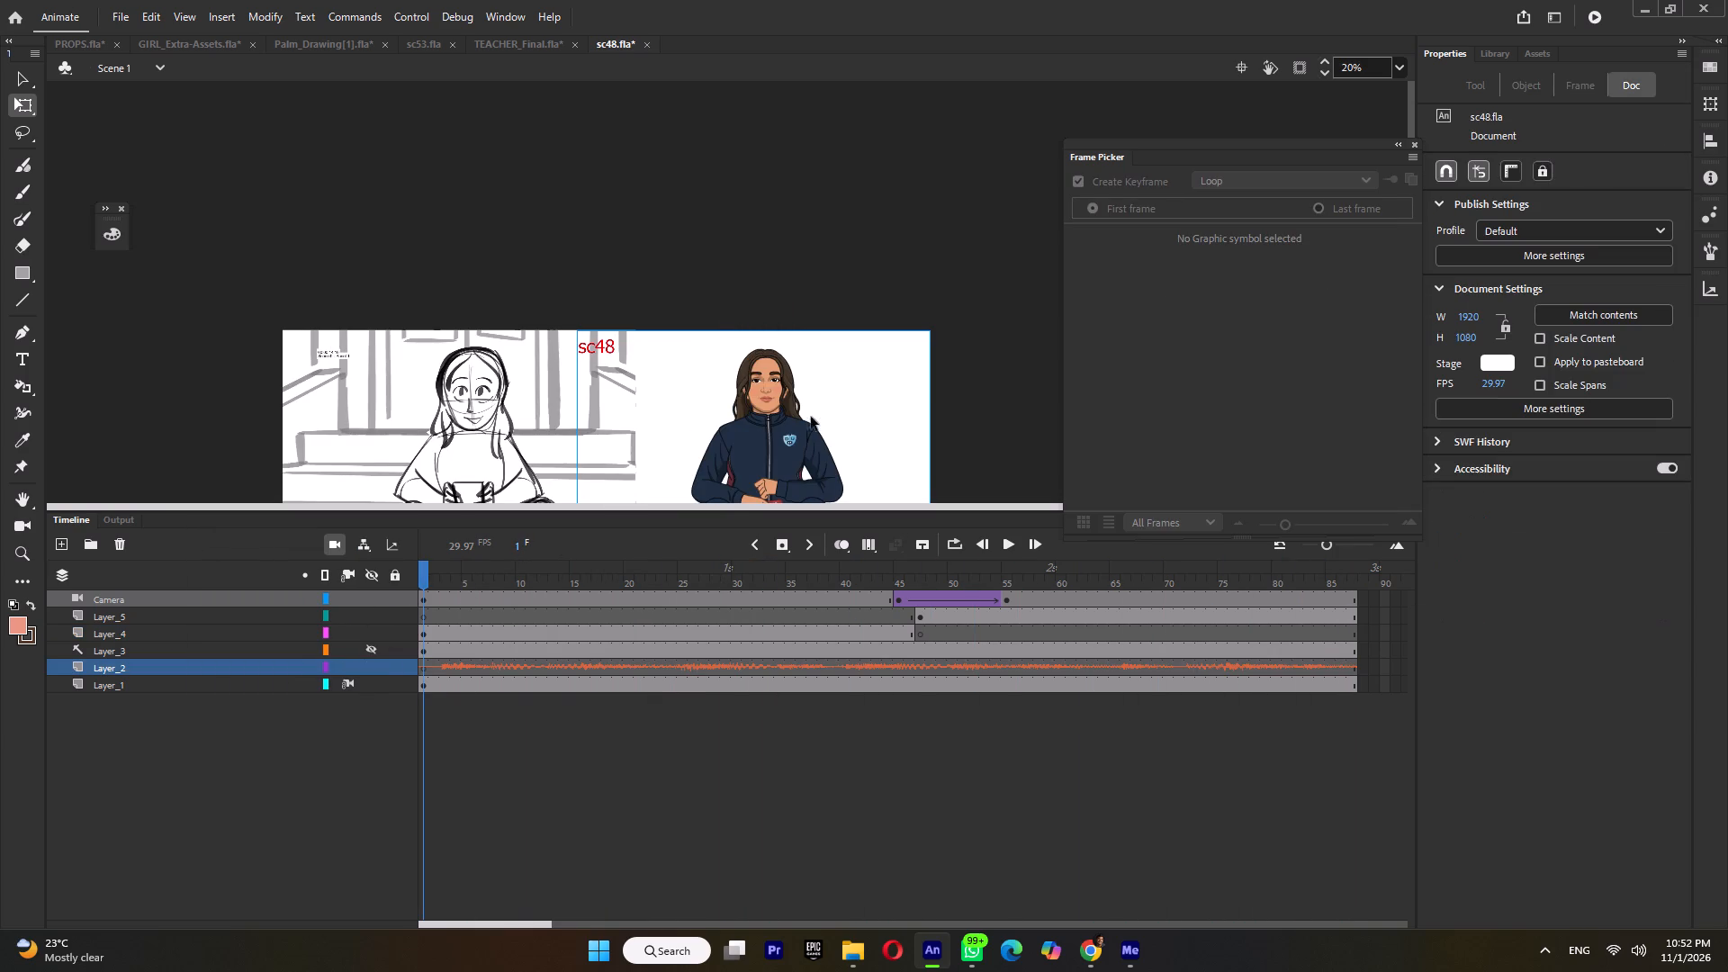
double_click(765, 403)
double_click(770, 397)
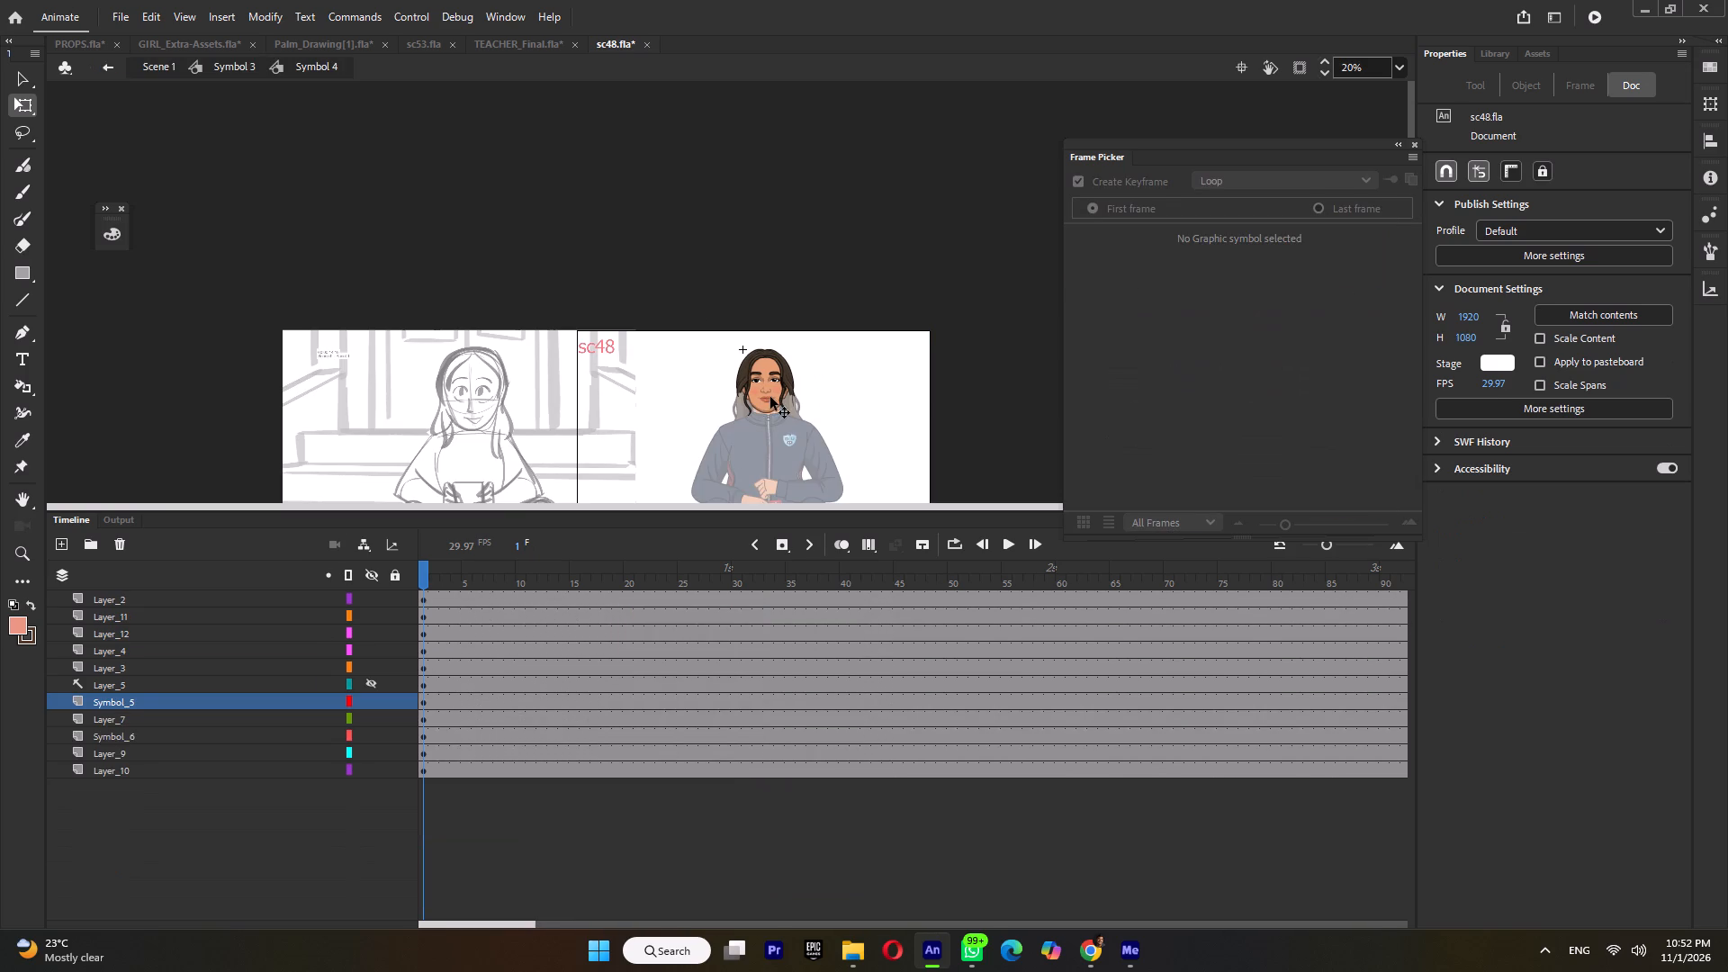
left_click(770, 397)
right_click(214, 734)
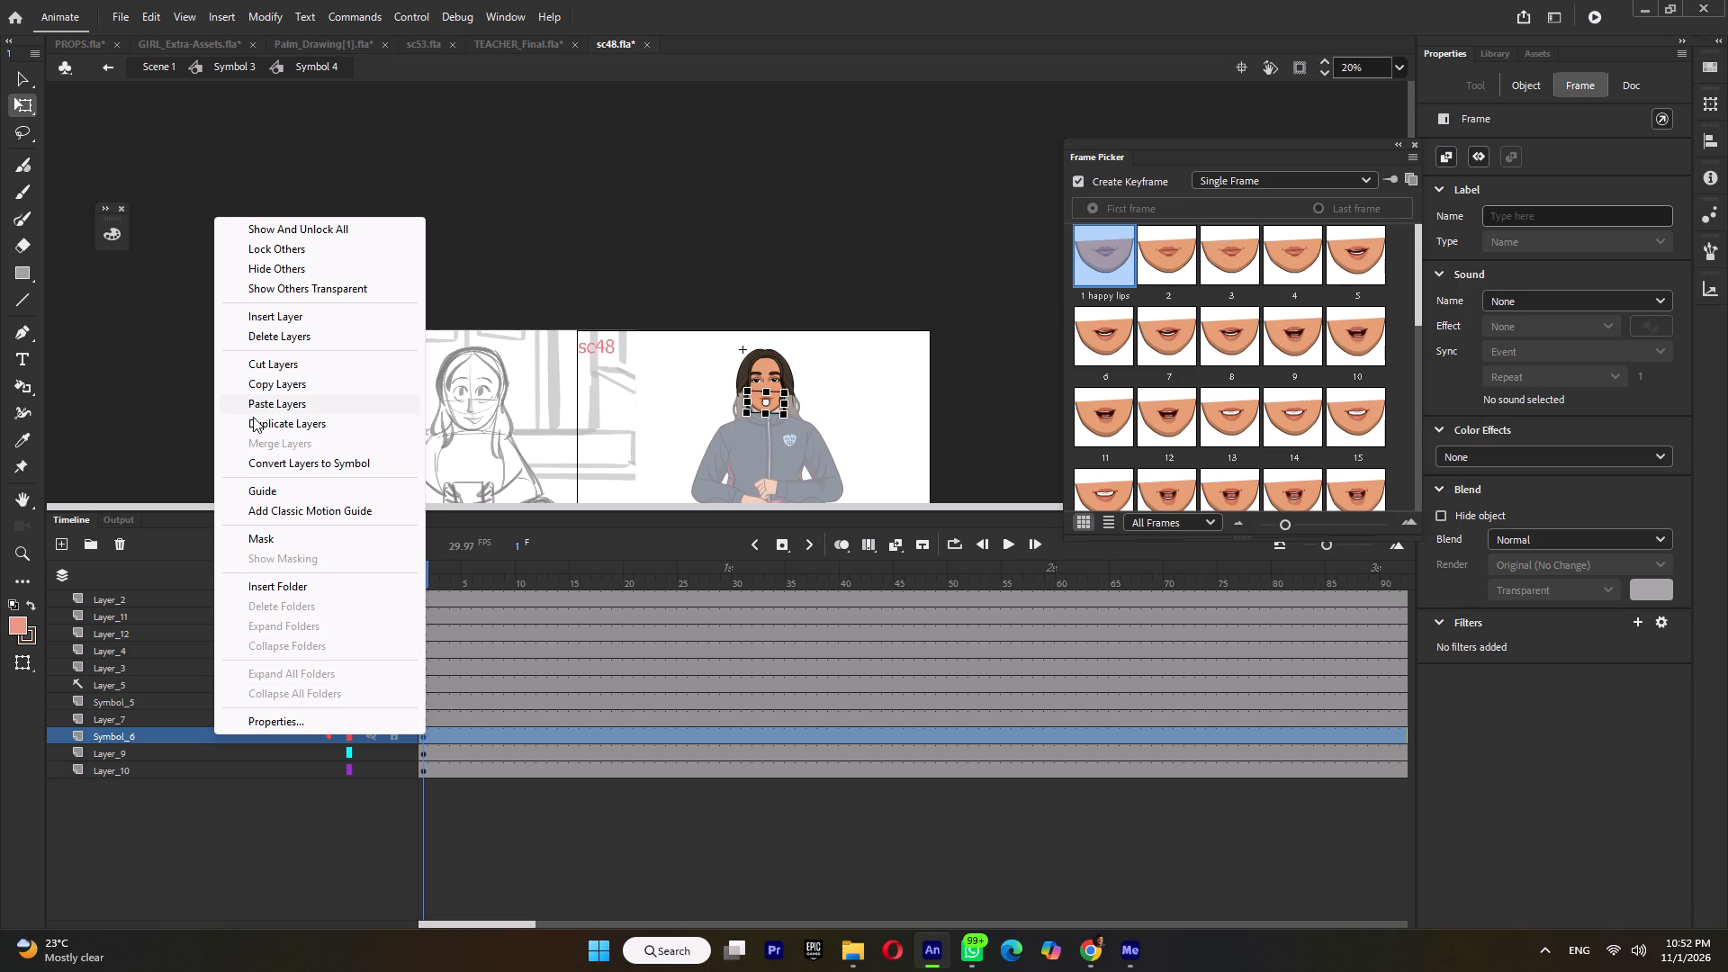
left_click(278, 405)
Listen to the start of the dialogue and set the Symbol_6 mouth to pose 8 at frame 4.
scroll(789, 443, "up", 5, "ctrl")
scroll(823, 302, "up", 3, "ctrl")
key("Return")
key("Return")
left_click(431, 755)
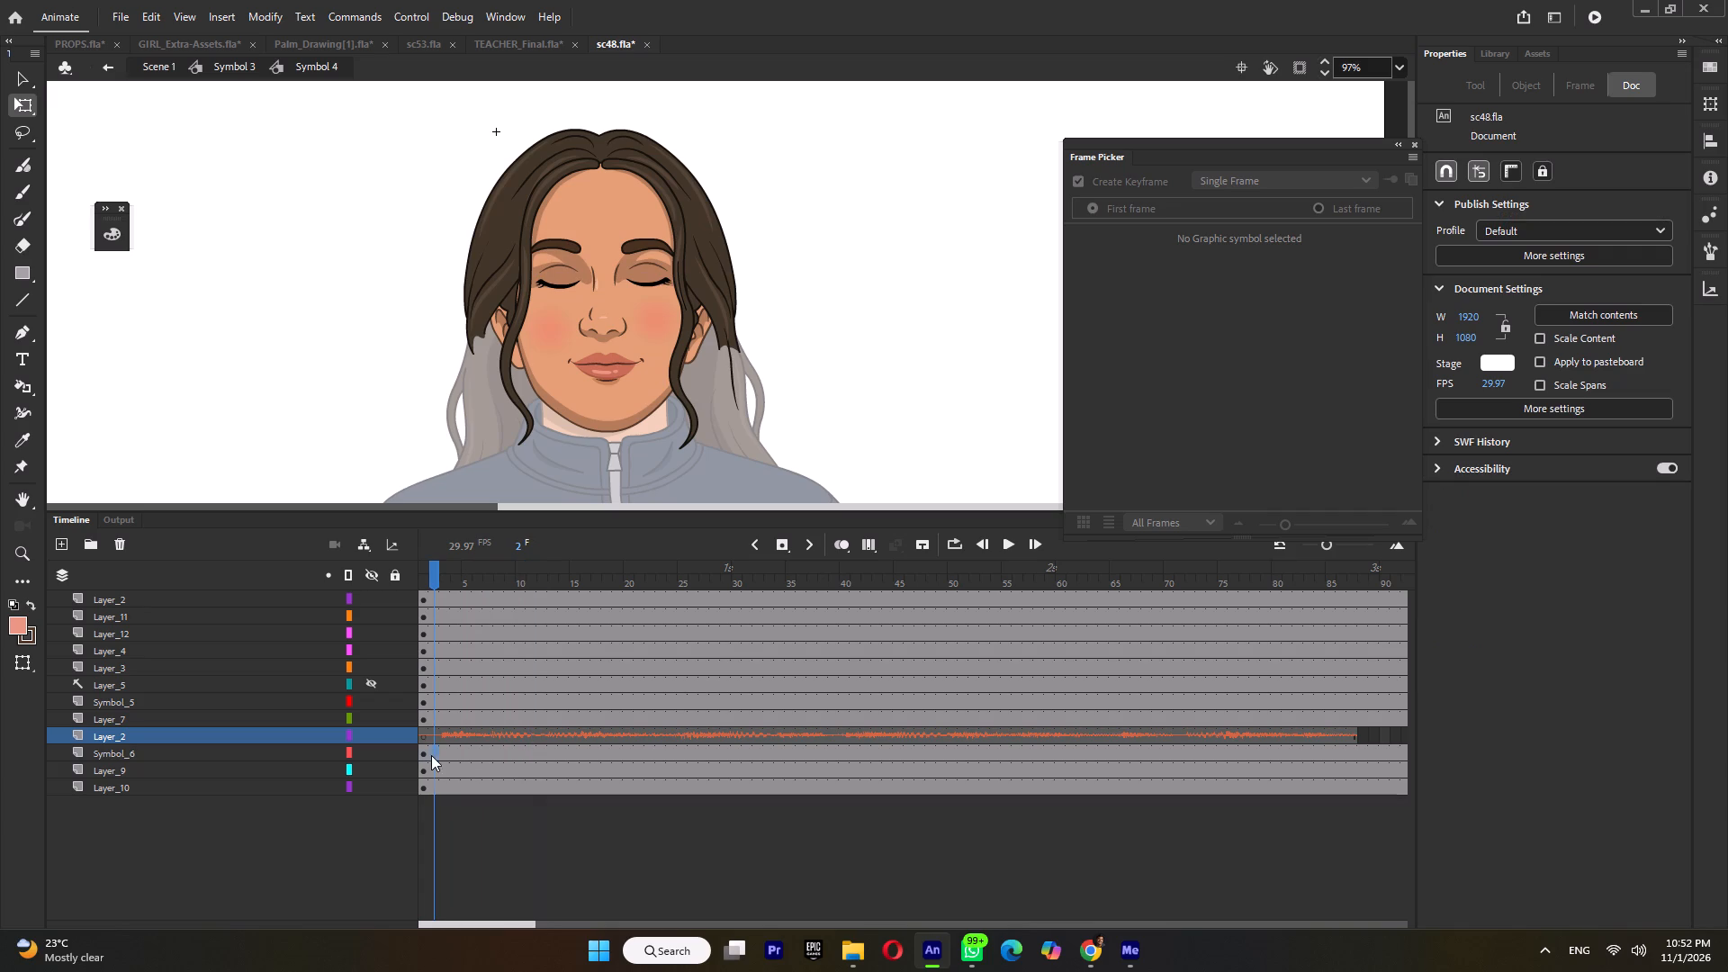
key("Return")
key("Return")
left_click(455, 750)
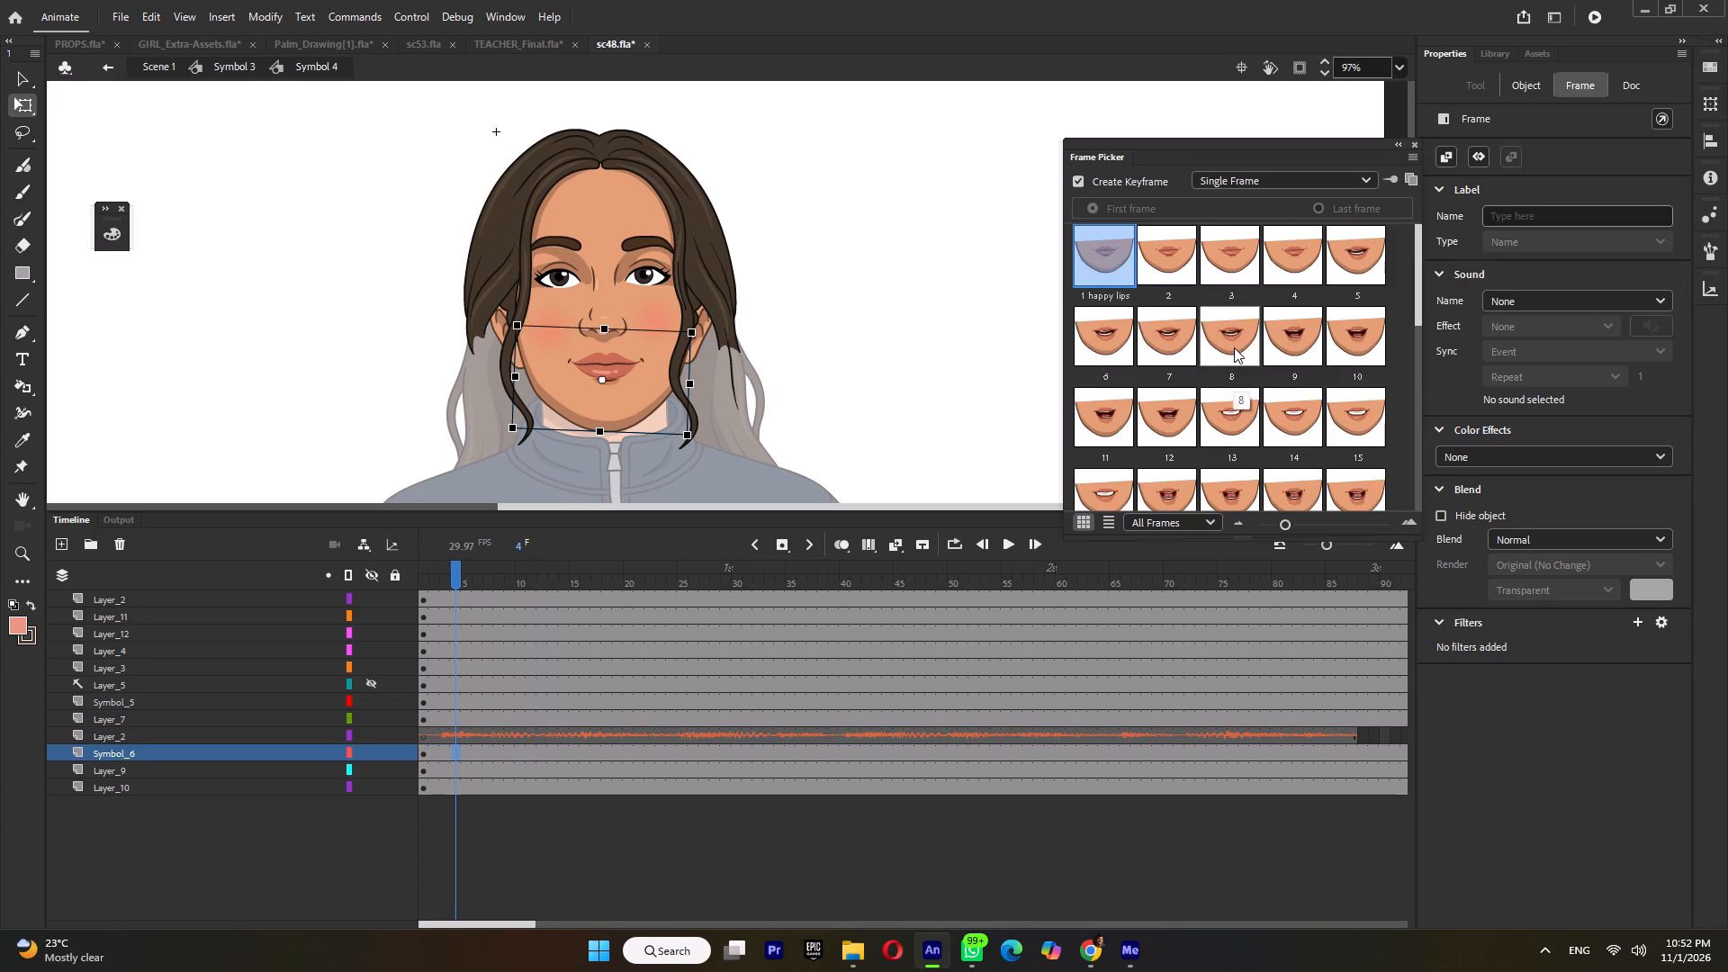
left_click(1286, 348)
left_click(1227, 346)
Lip-sync the Symbol_6 mouth with pose 14 at frame 7, pose 9 at frame 11 and pose 1 happy lips at frame 16.
key("Return")
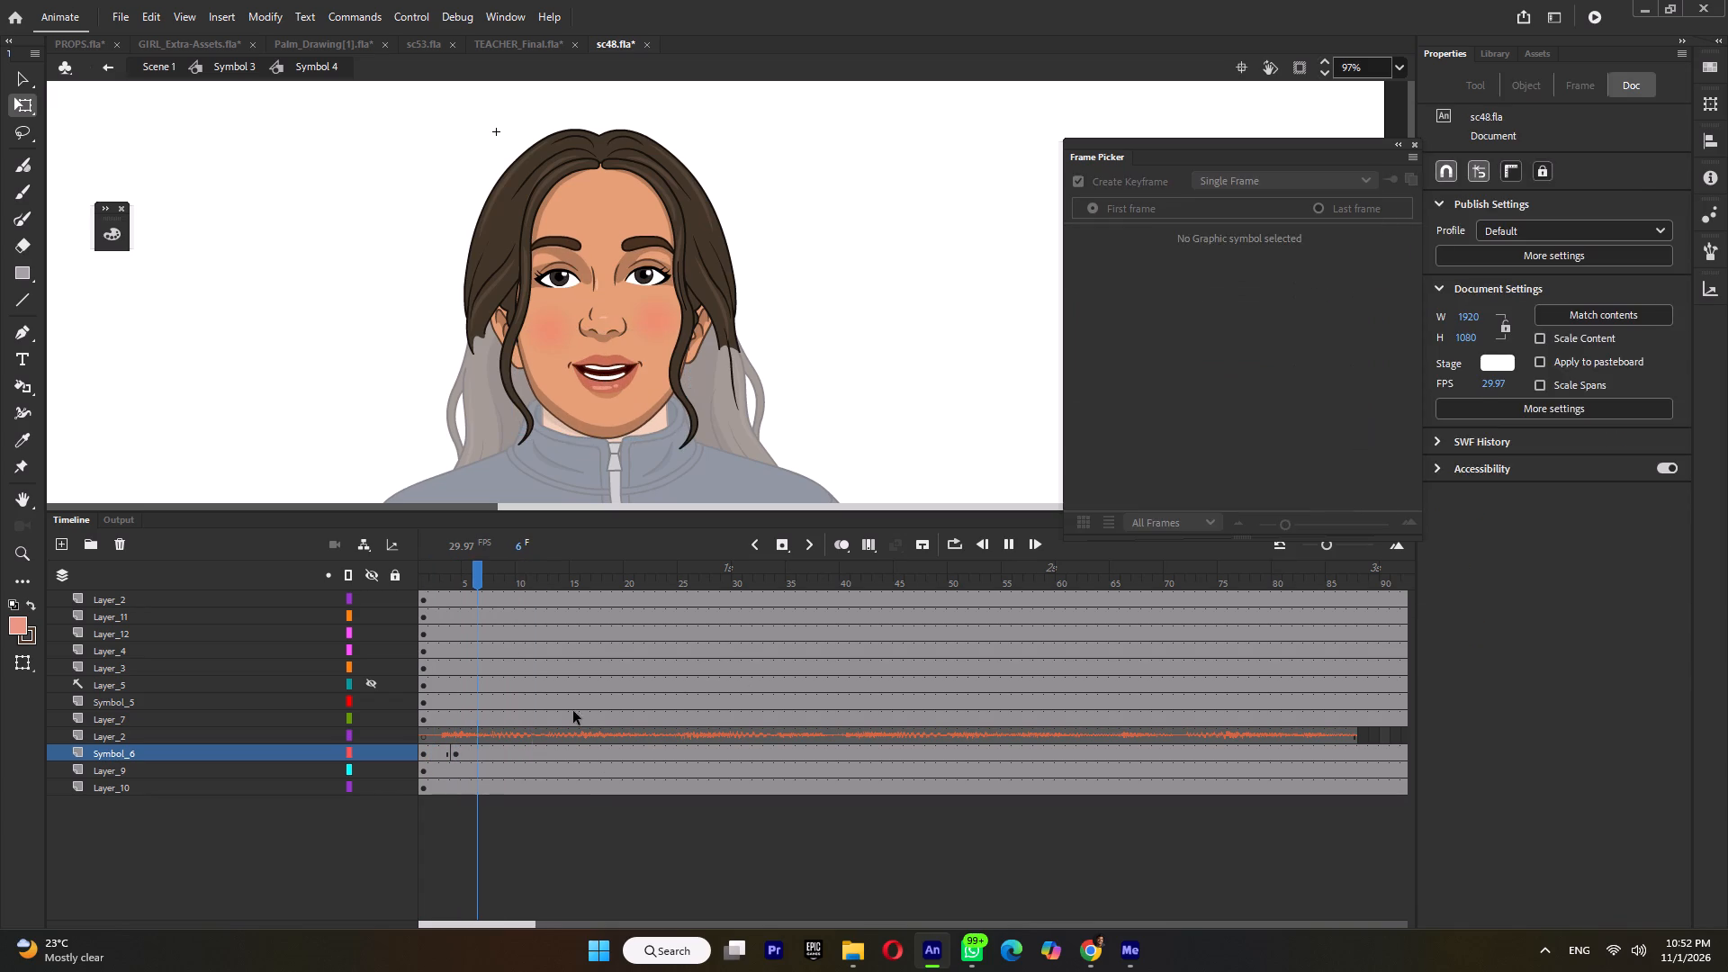
key("Return")
left_click(489, 752)
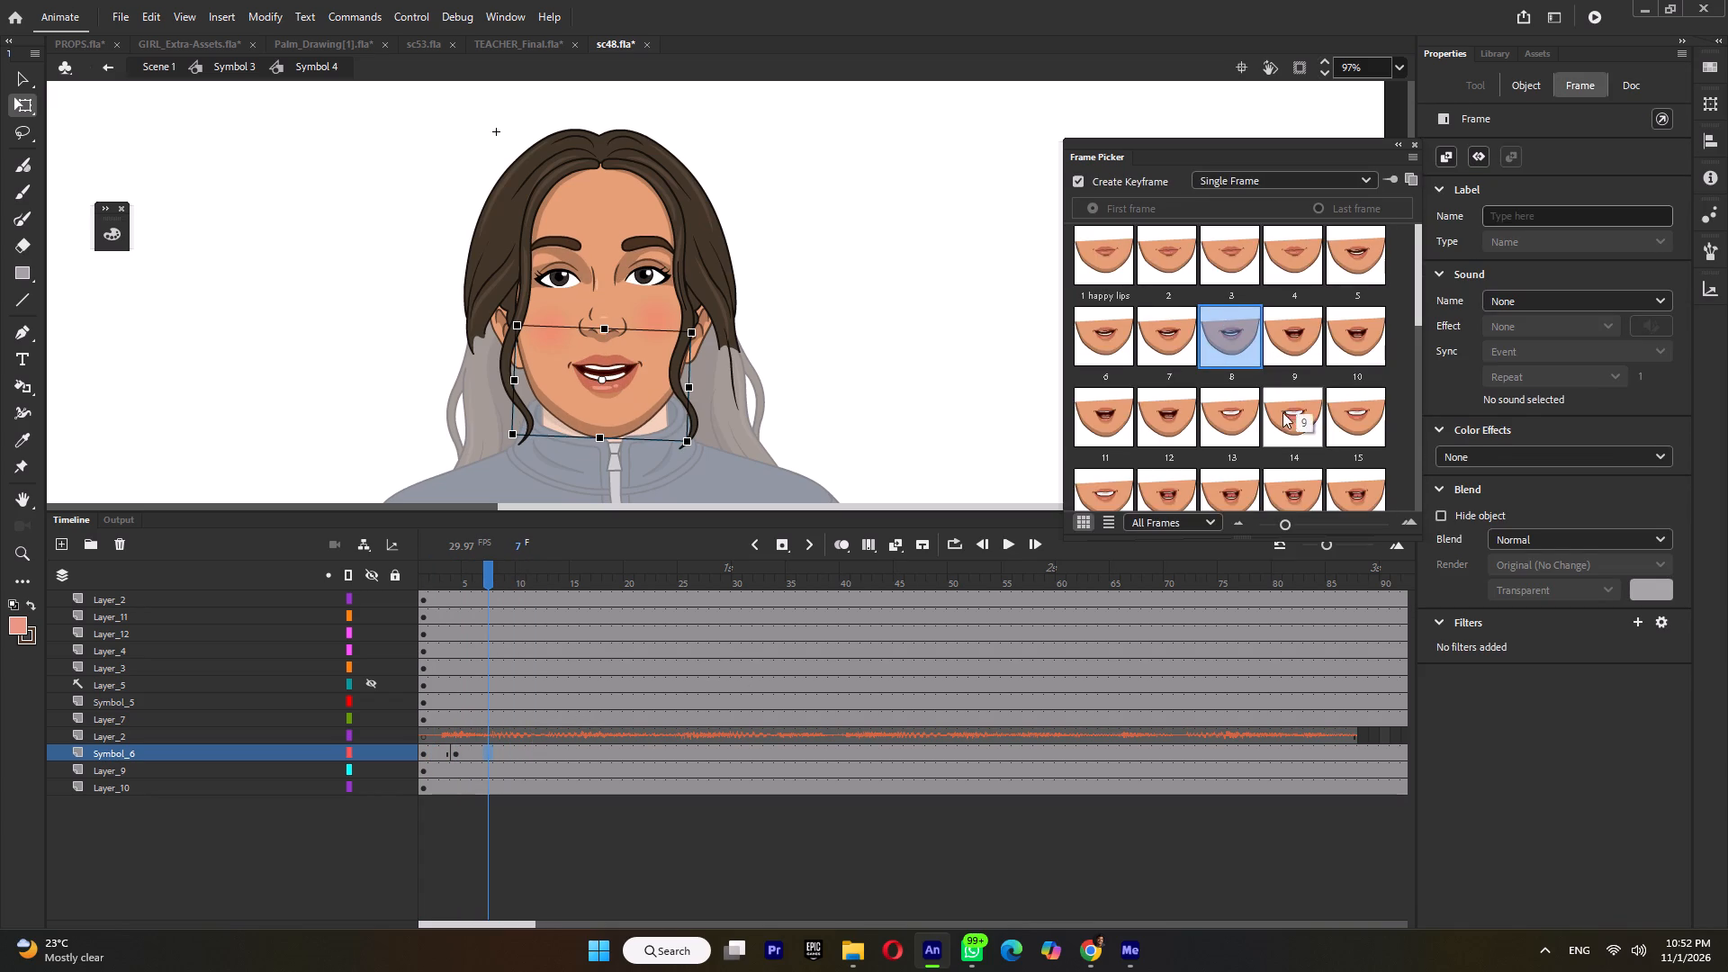
left_click(1275, 421)
key("Return")
key("Return")
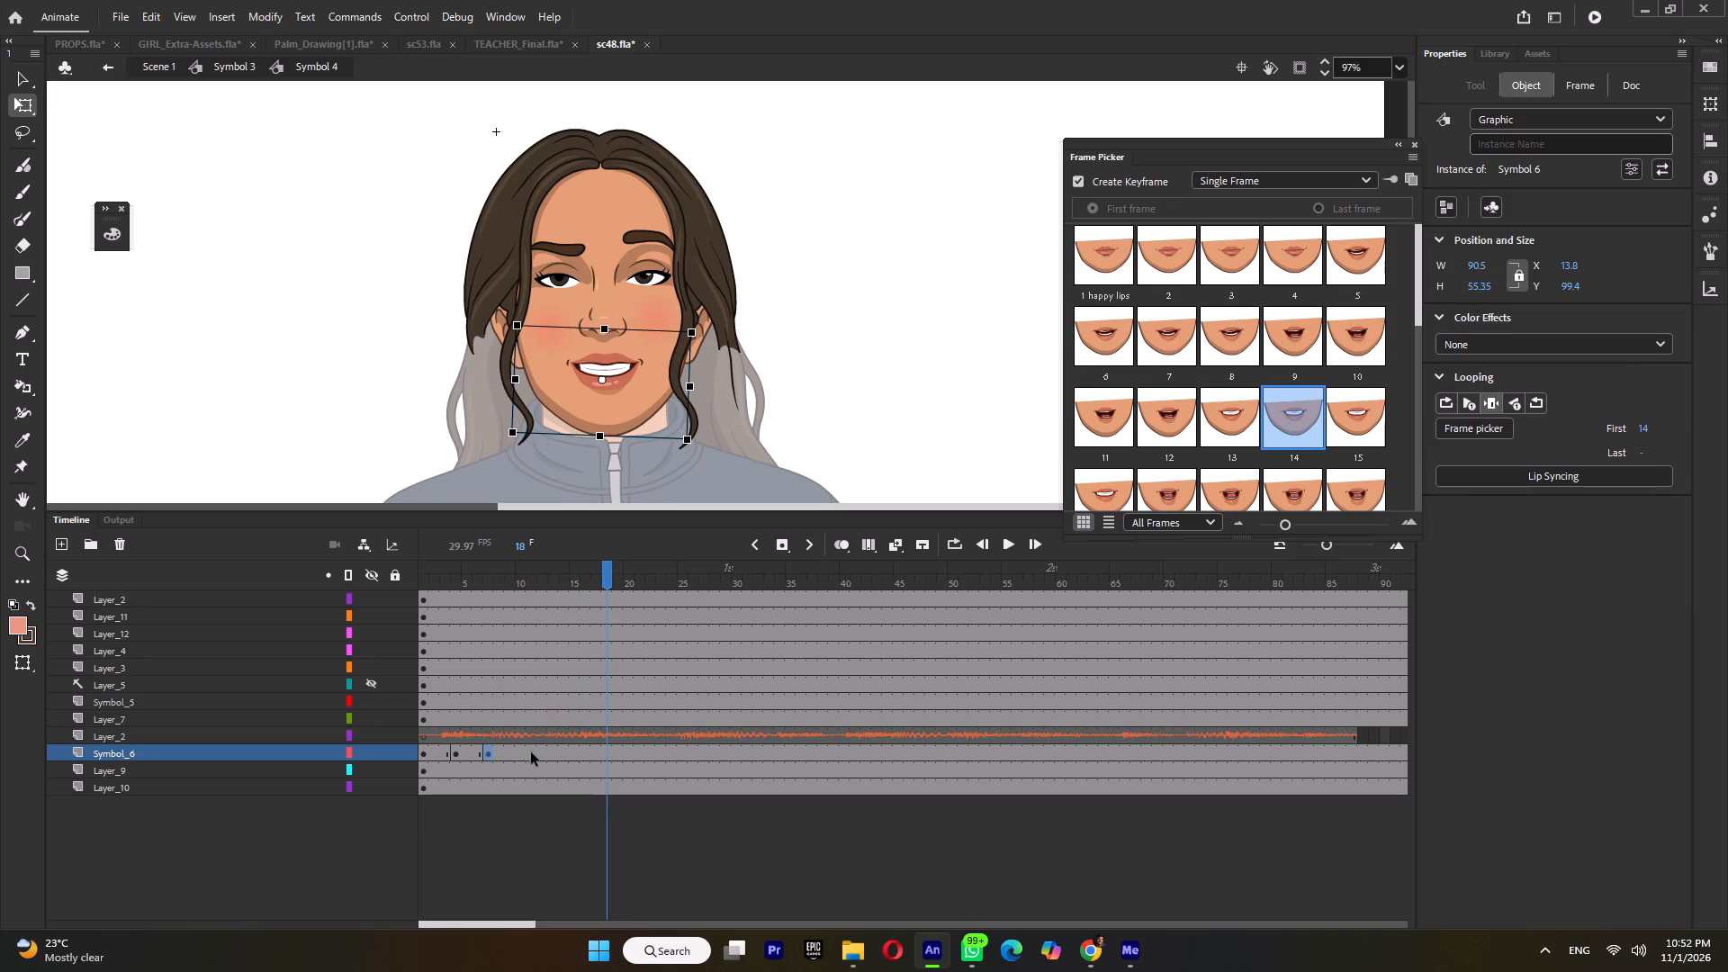
left_click(531, 752)
left_click(1289, 339)
key("Return")
key("Return")
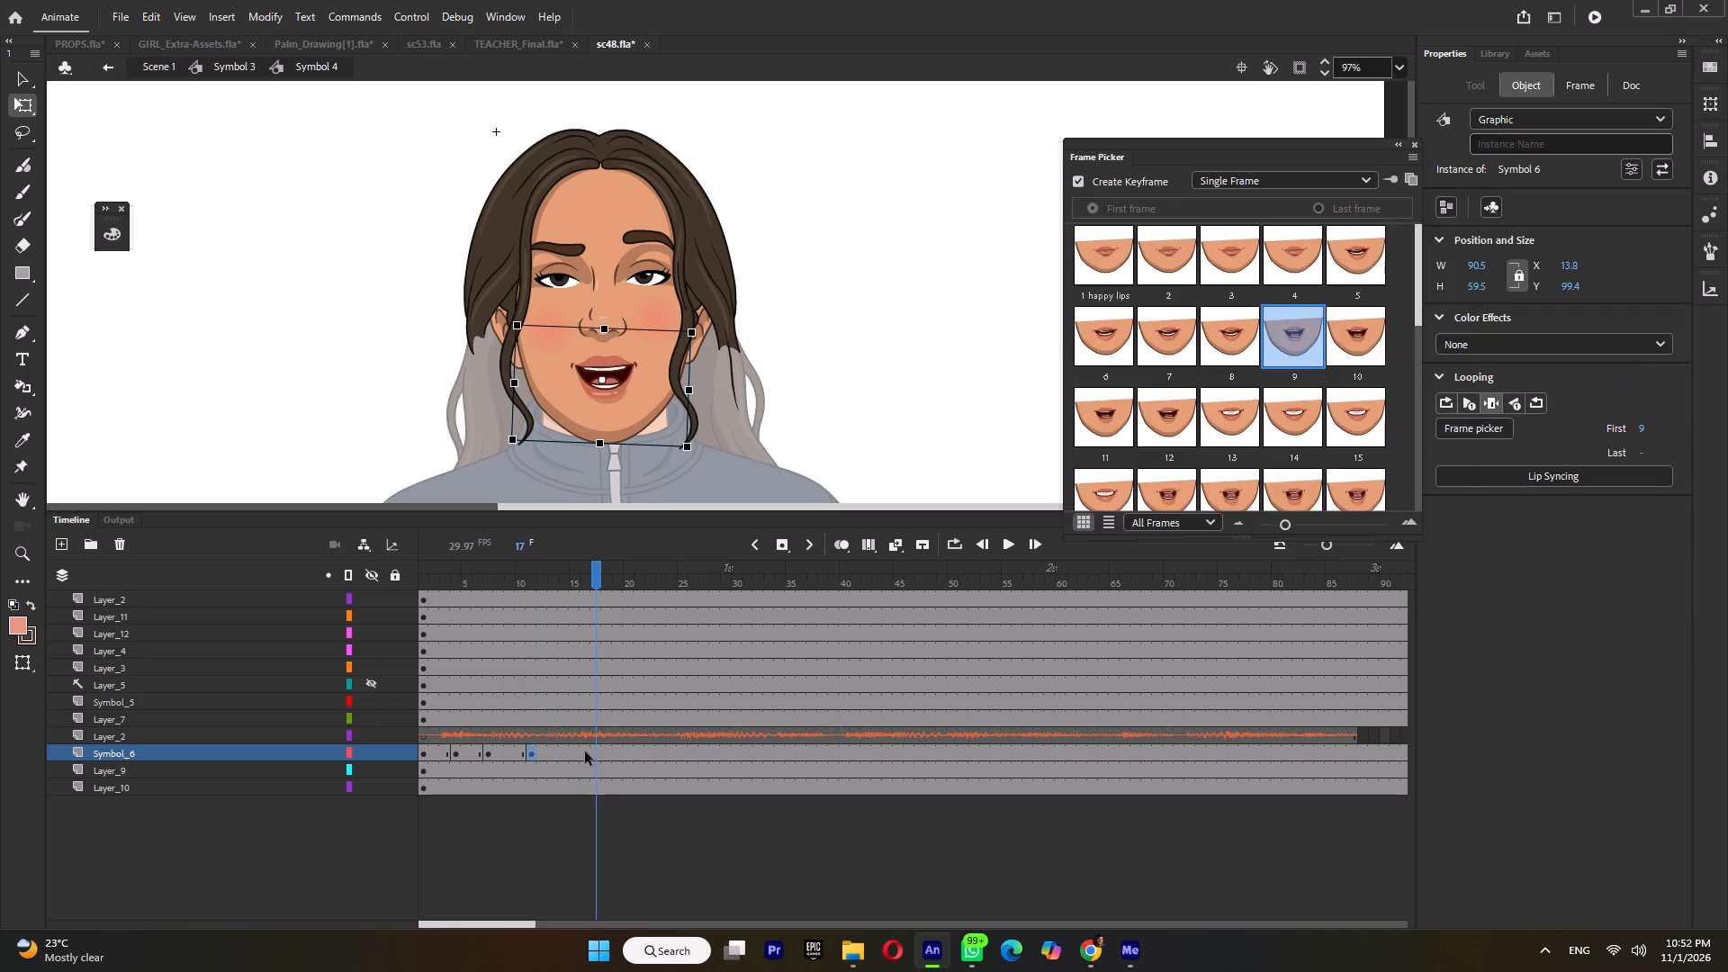
left_click(585, 751)
left_click(1090, 254)
Continue the Symbol_6 lip-sync with pose 9 at frame 21, pose 22 at frame 29 and pose 16 at frame 33.
key("Return")
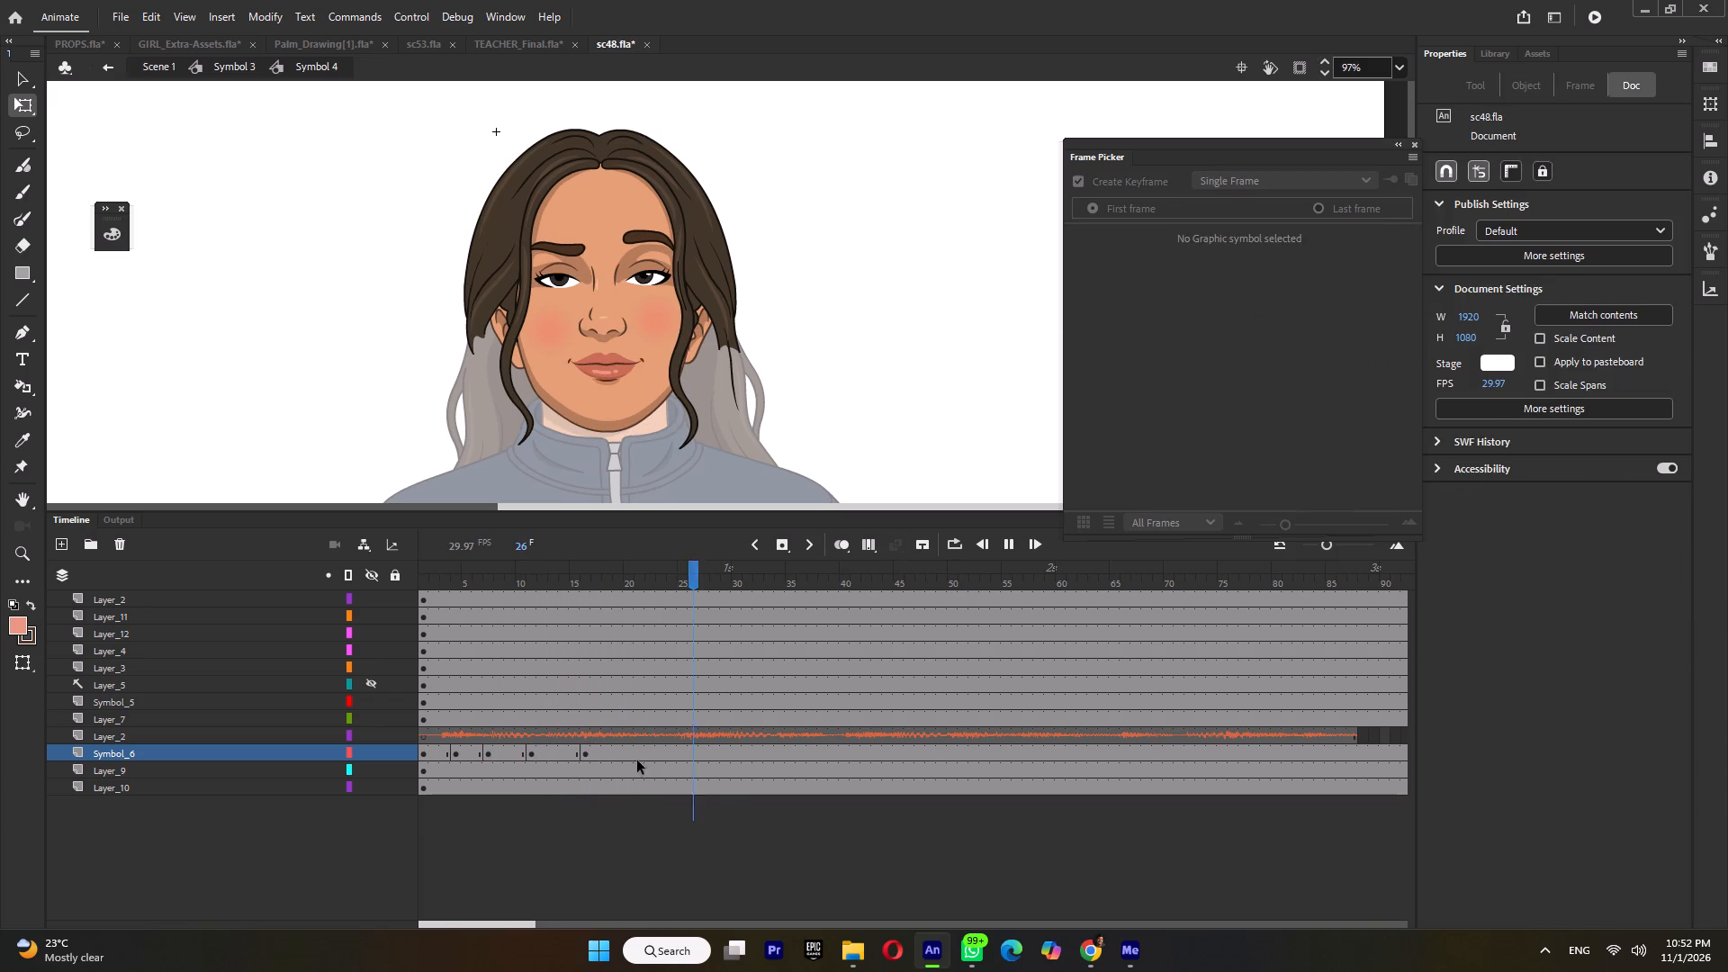
key("Return")
left_click(643, 756)
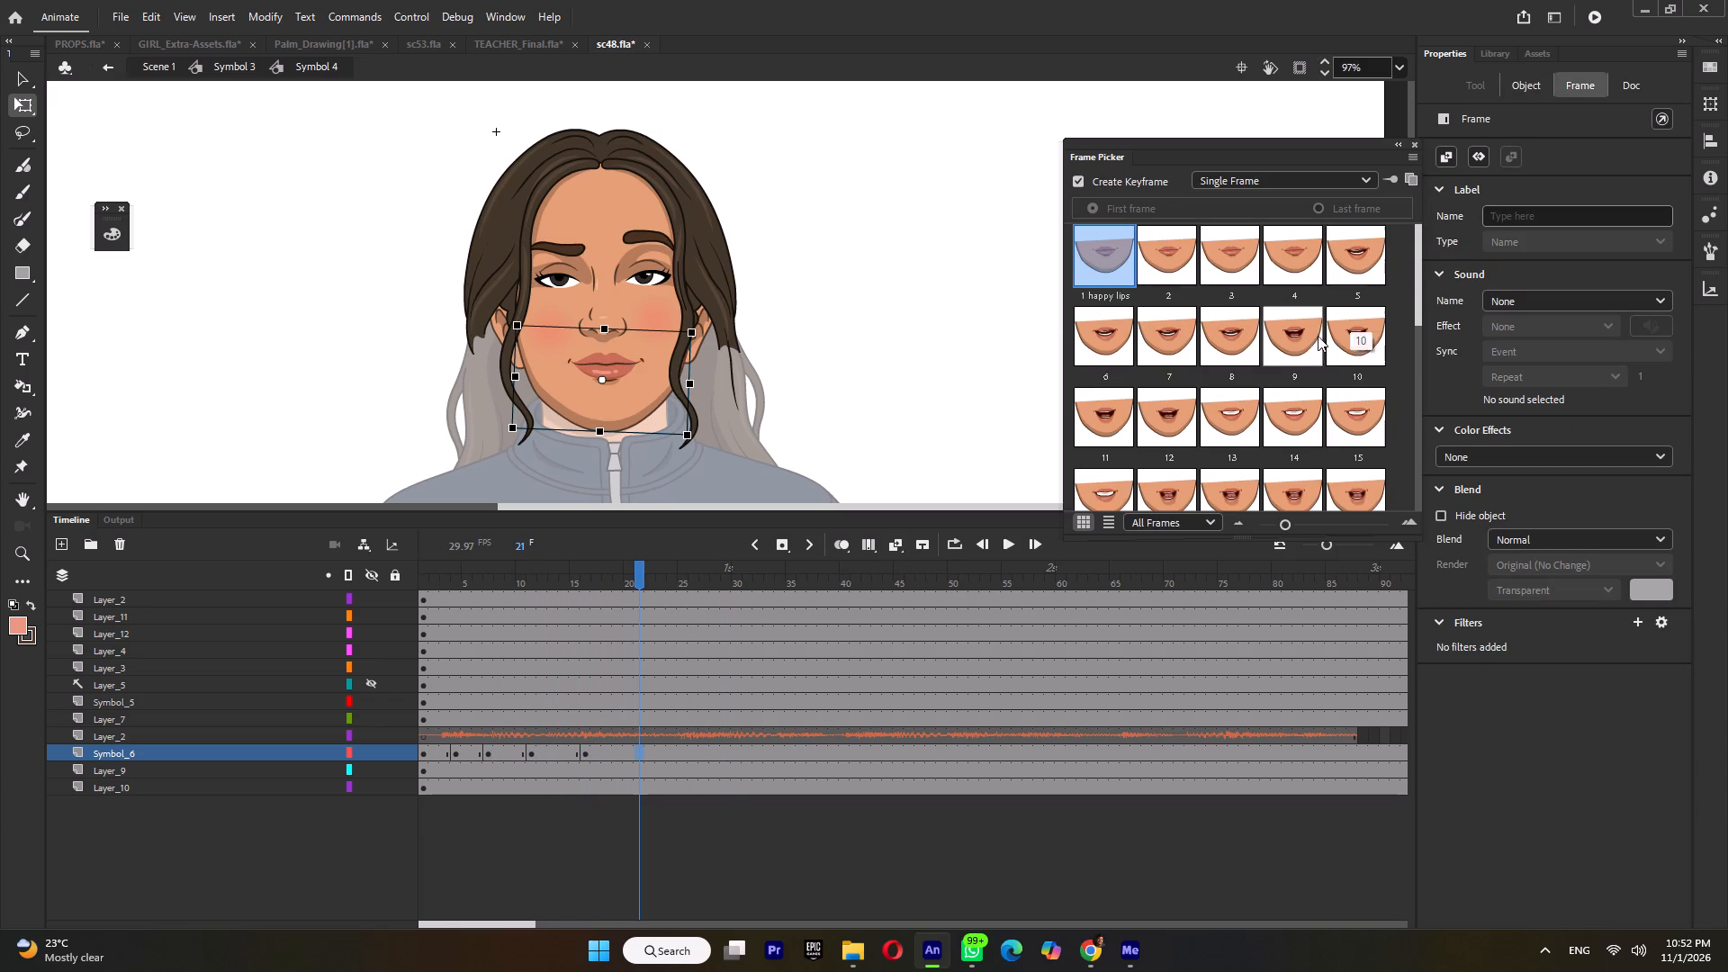
left_click(1312, 341)
key("Return")
key("Return")
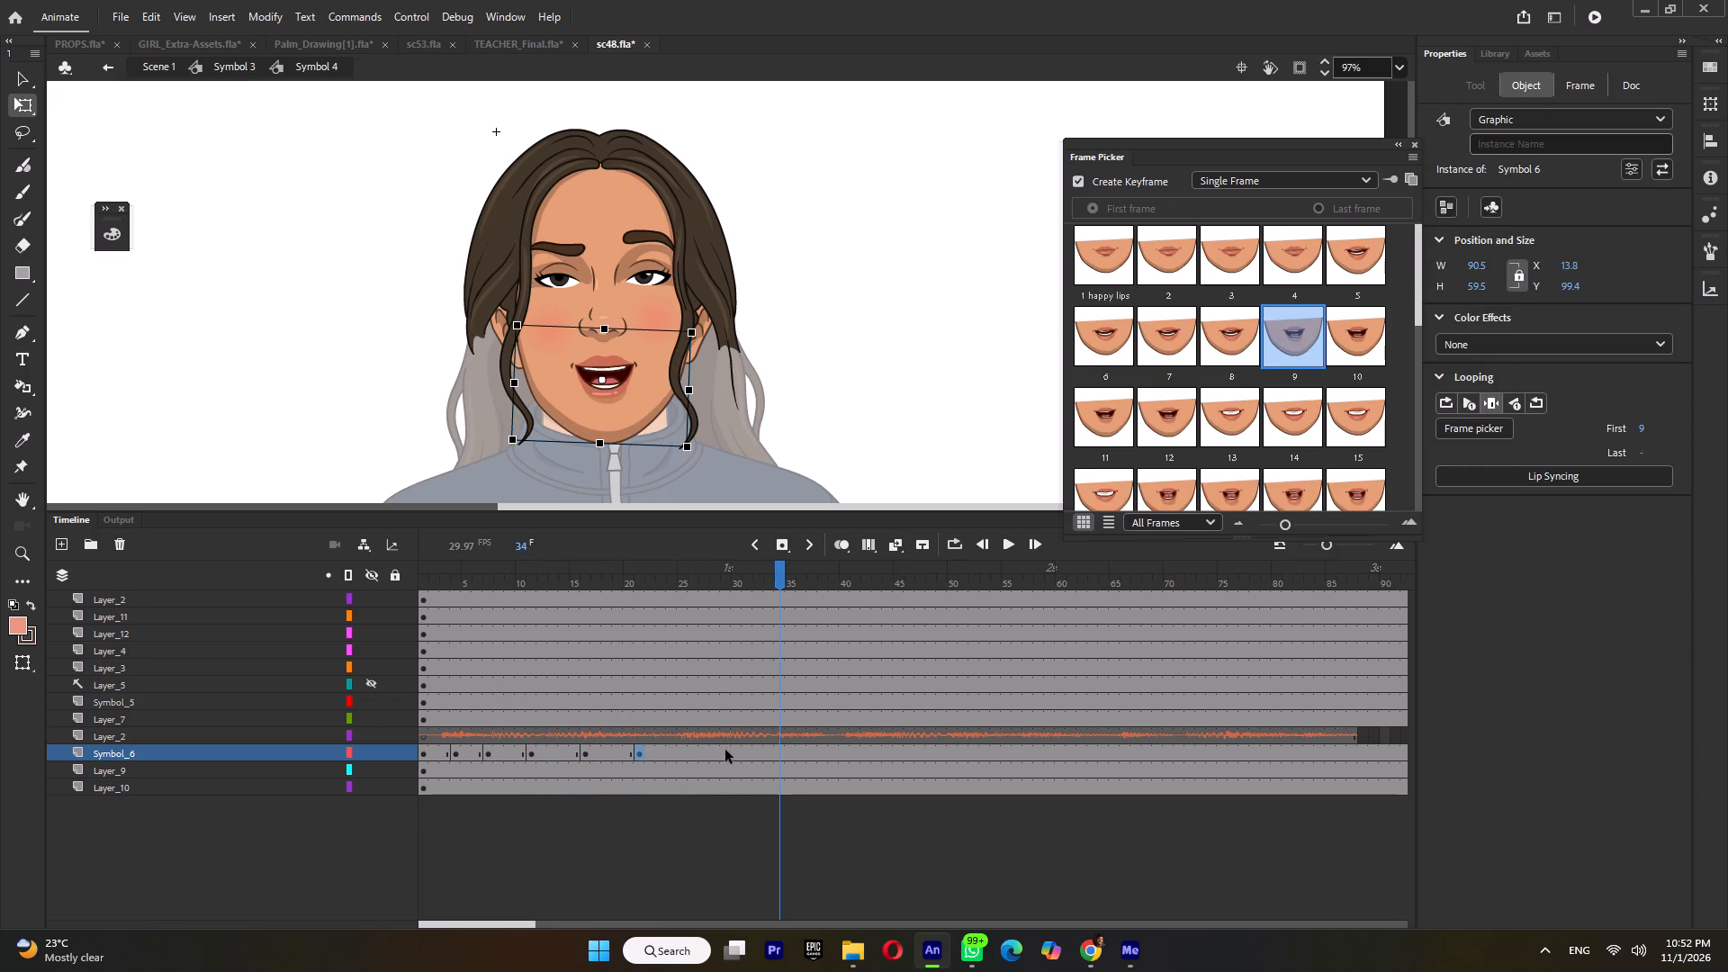
left_click(725, 750)
scroll(1160, 422, "down", 1)
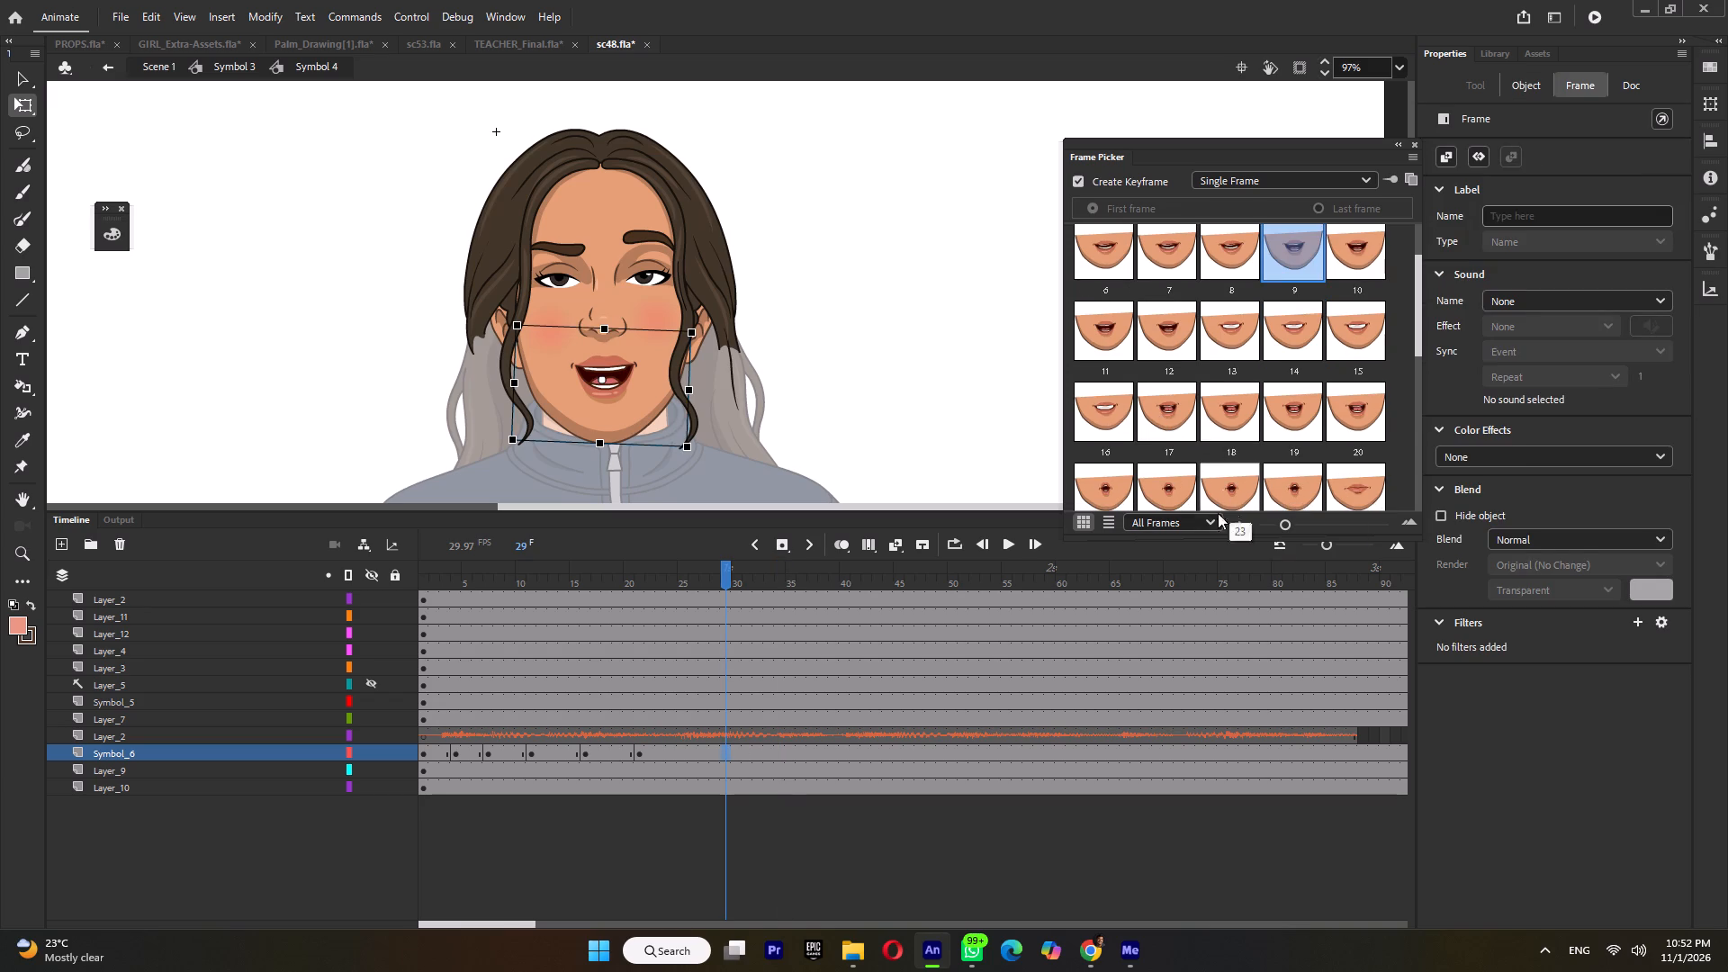
left_click(1169, 487)
key("Return")
key("Return")
left_click(768, 753)
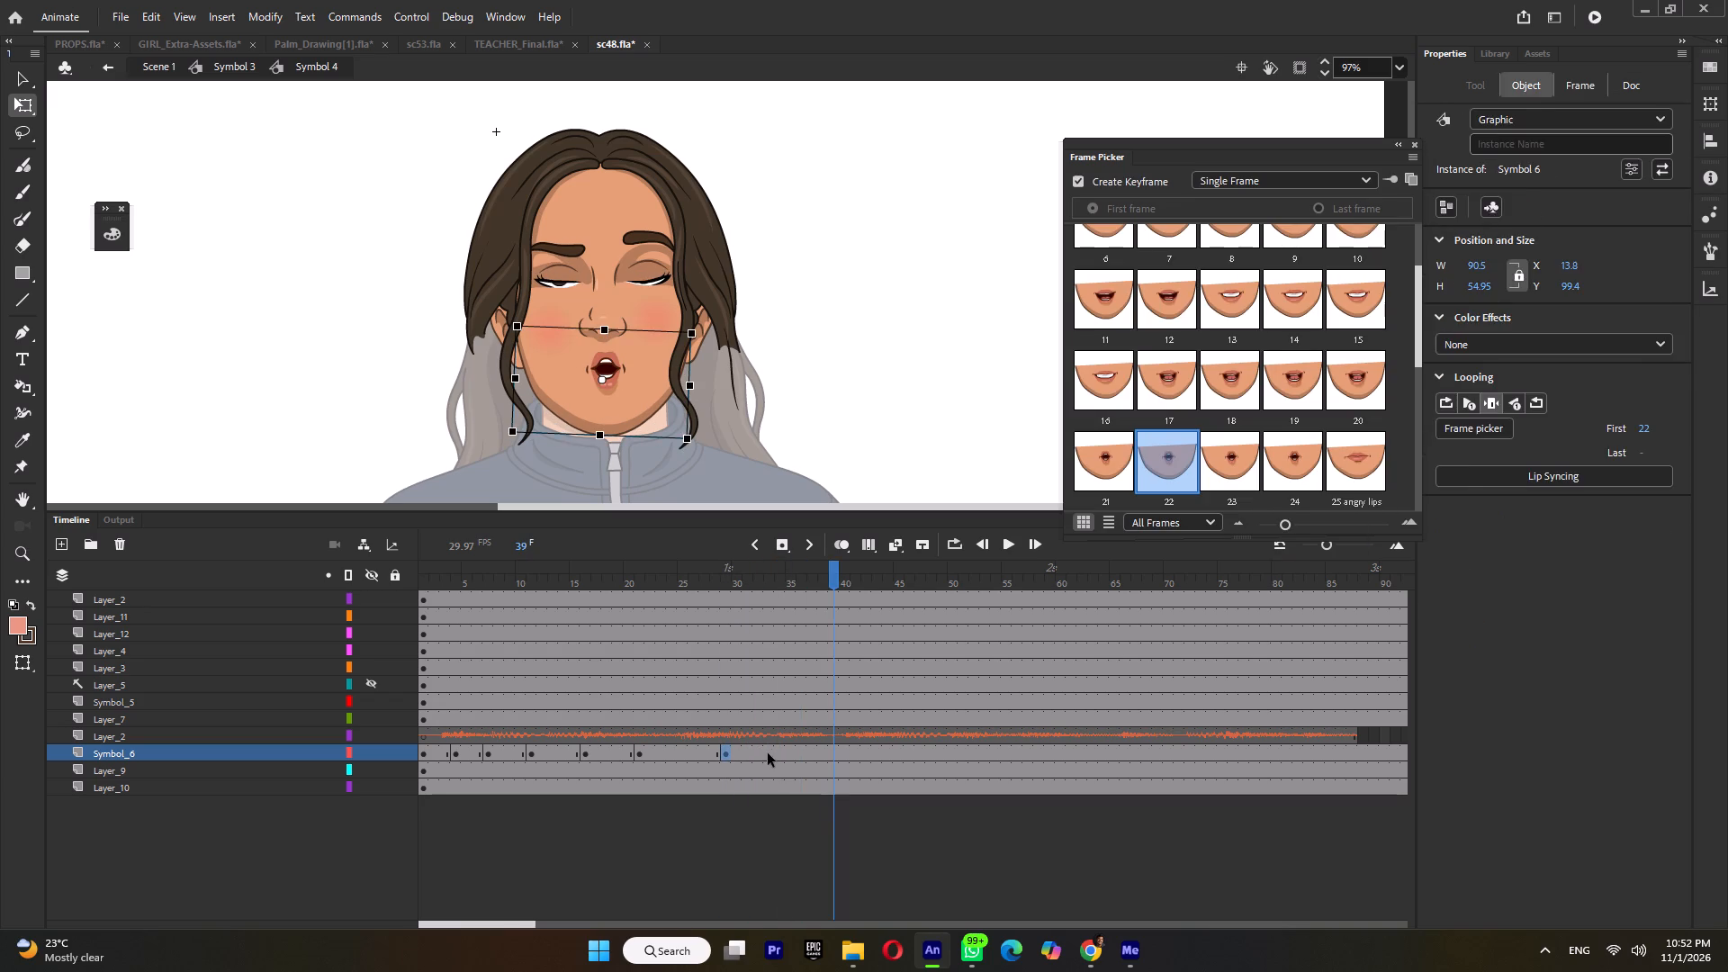
left_click(1101, 386)
Continue the Symbol_6 lip-sync with pose 9 at frame 36, pose 1 happy lips at frame 40 and pose 9 at frame 44.
key("Return")
key("Return")
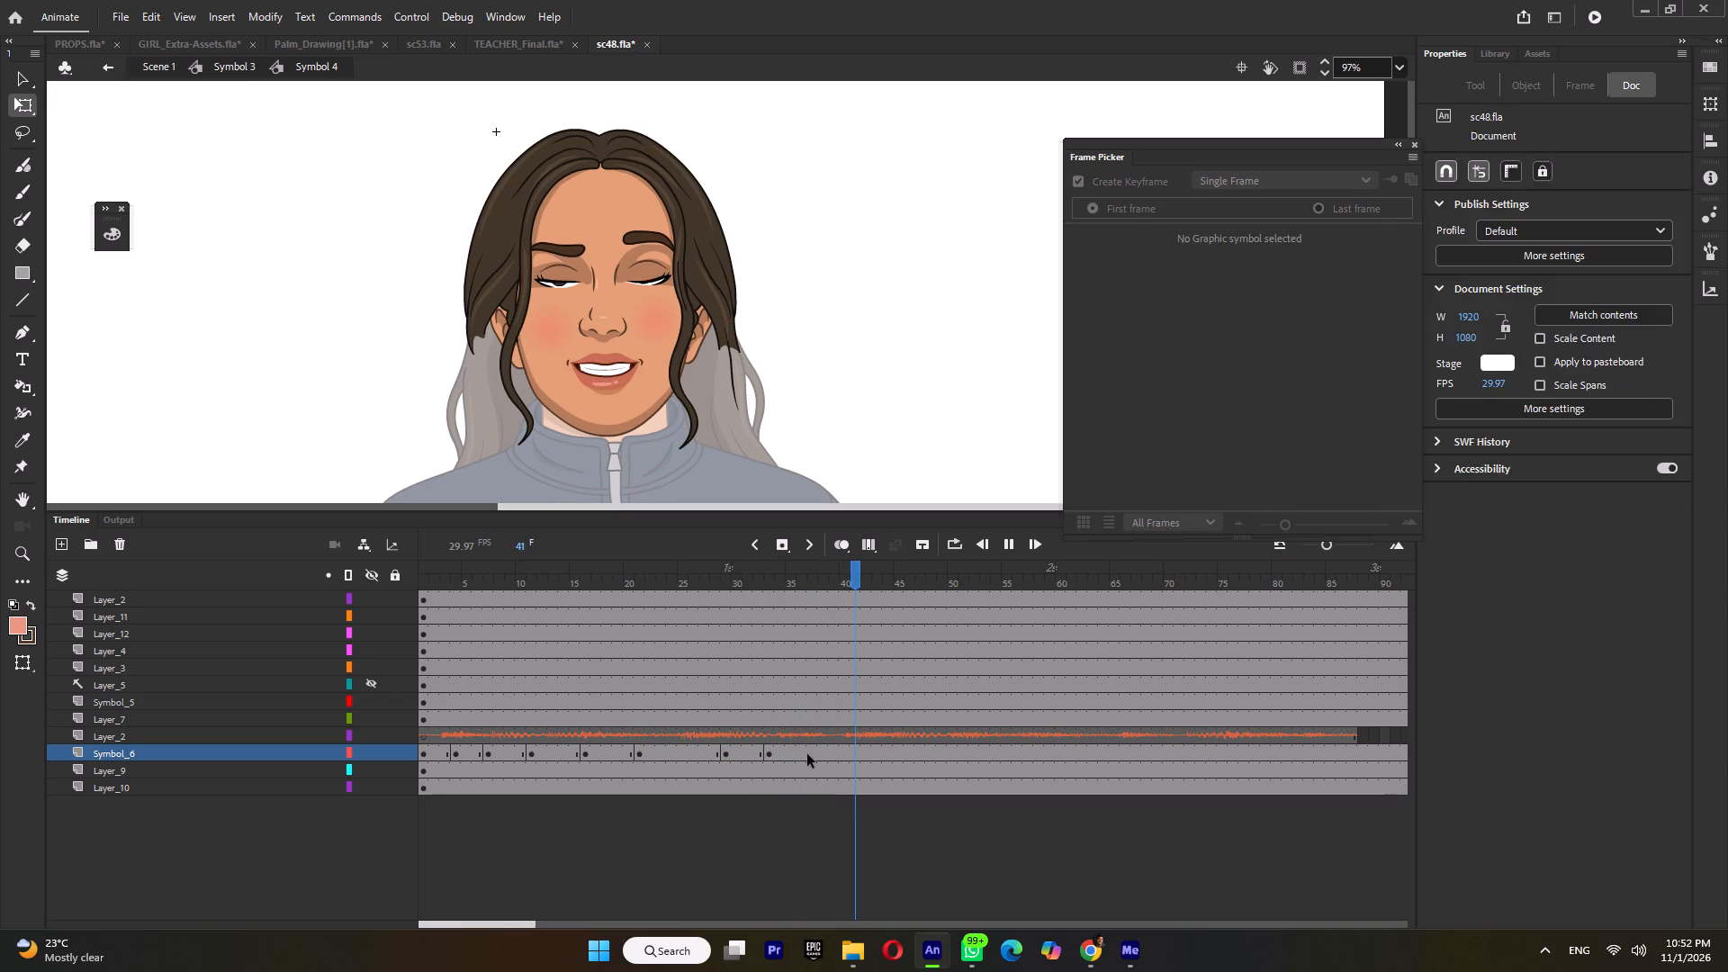
left_click(806, 754)
scroll(1289, 258, "up", 2)
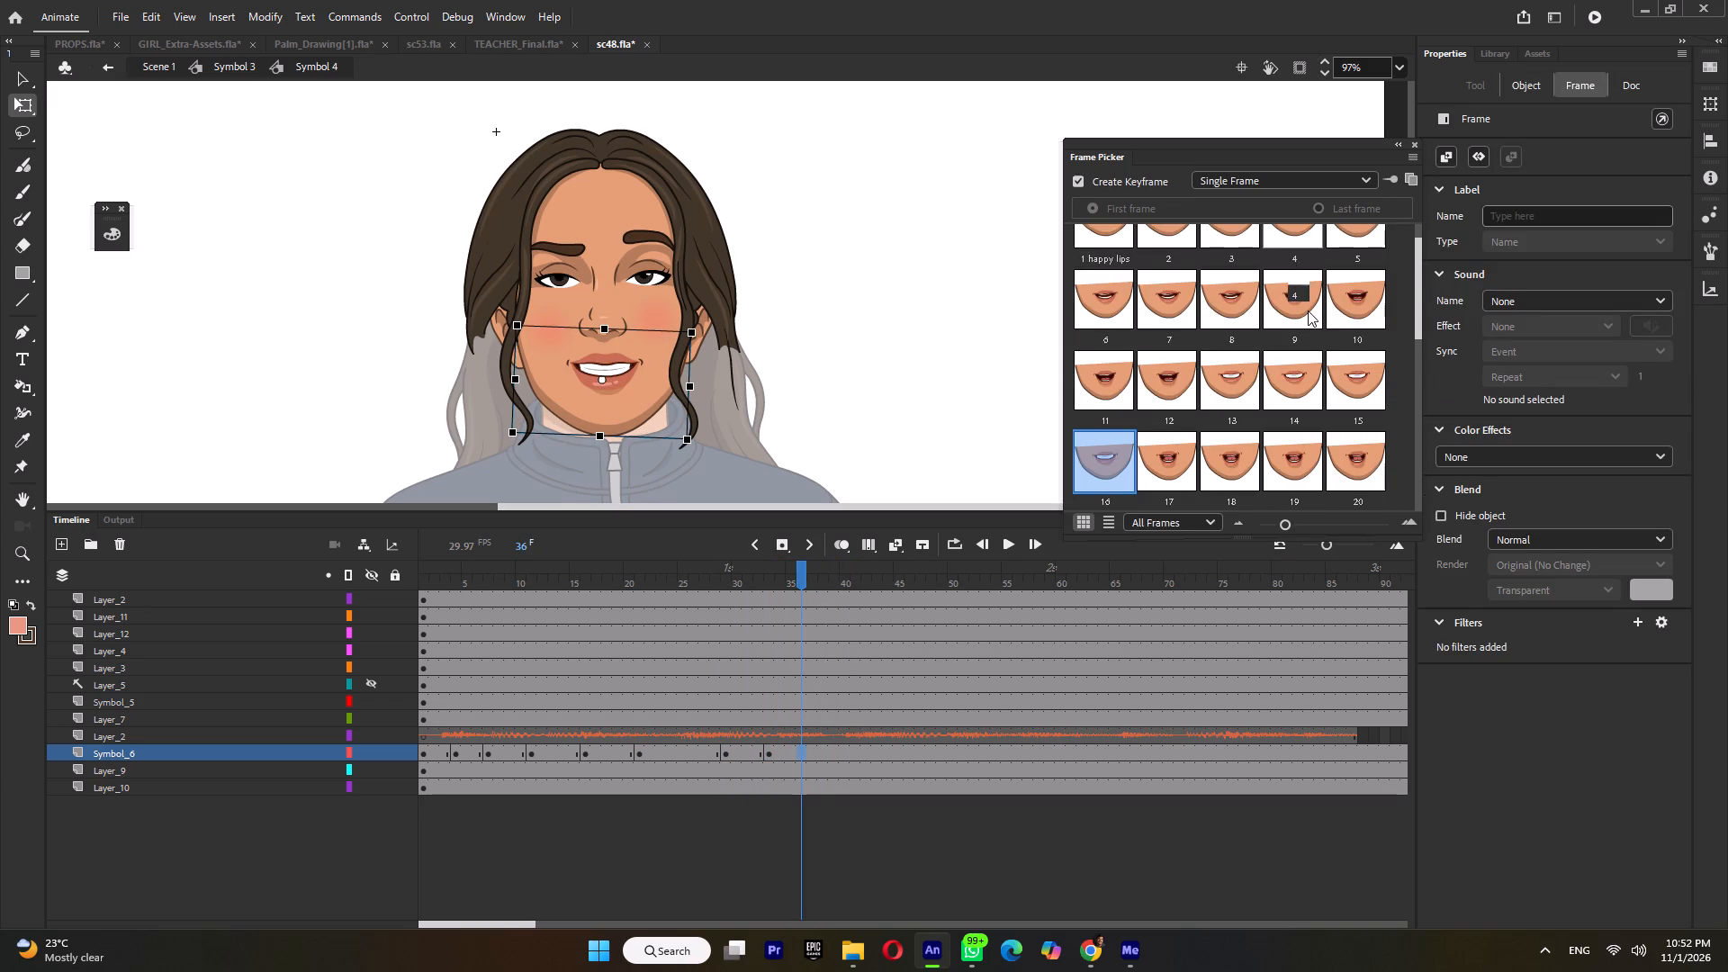
left_click(1290, 334)
key("Return")
key("Return")
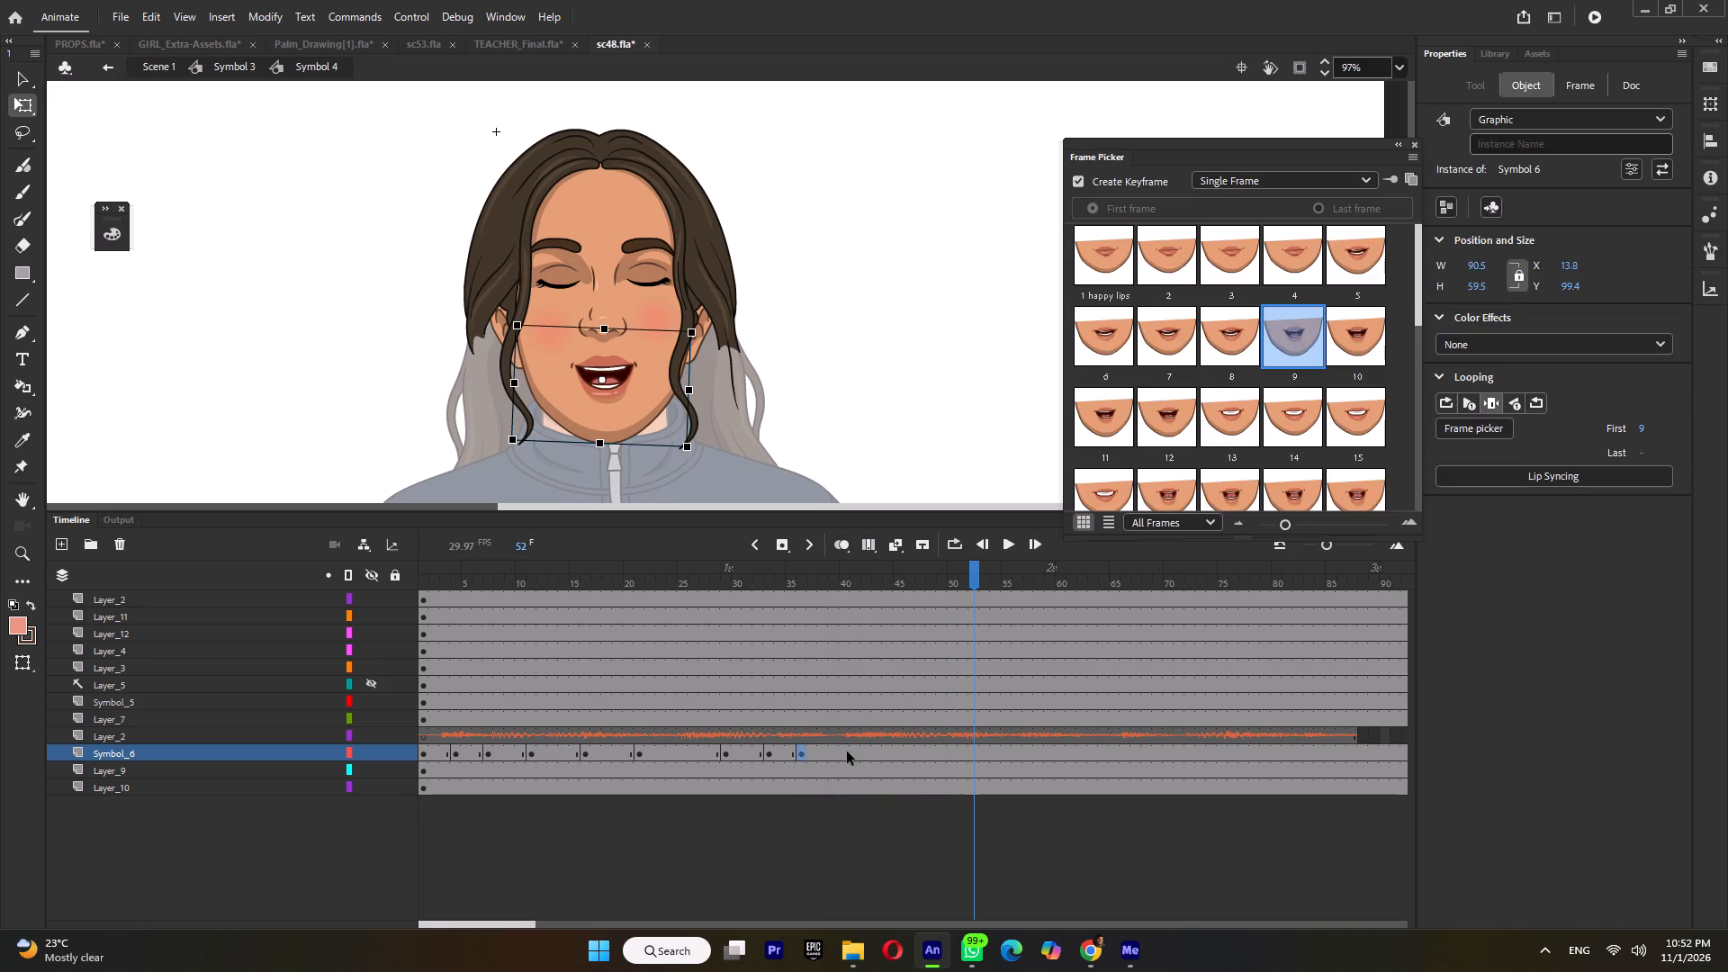
left_click(847, 751)
left_click(1110, 274)
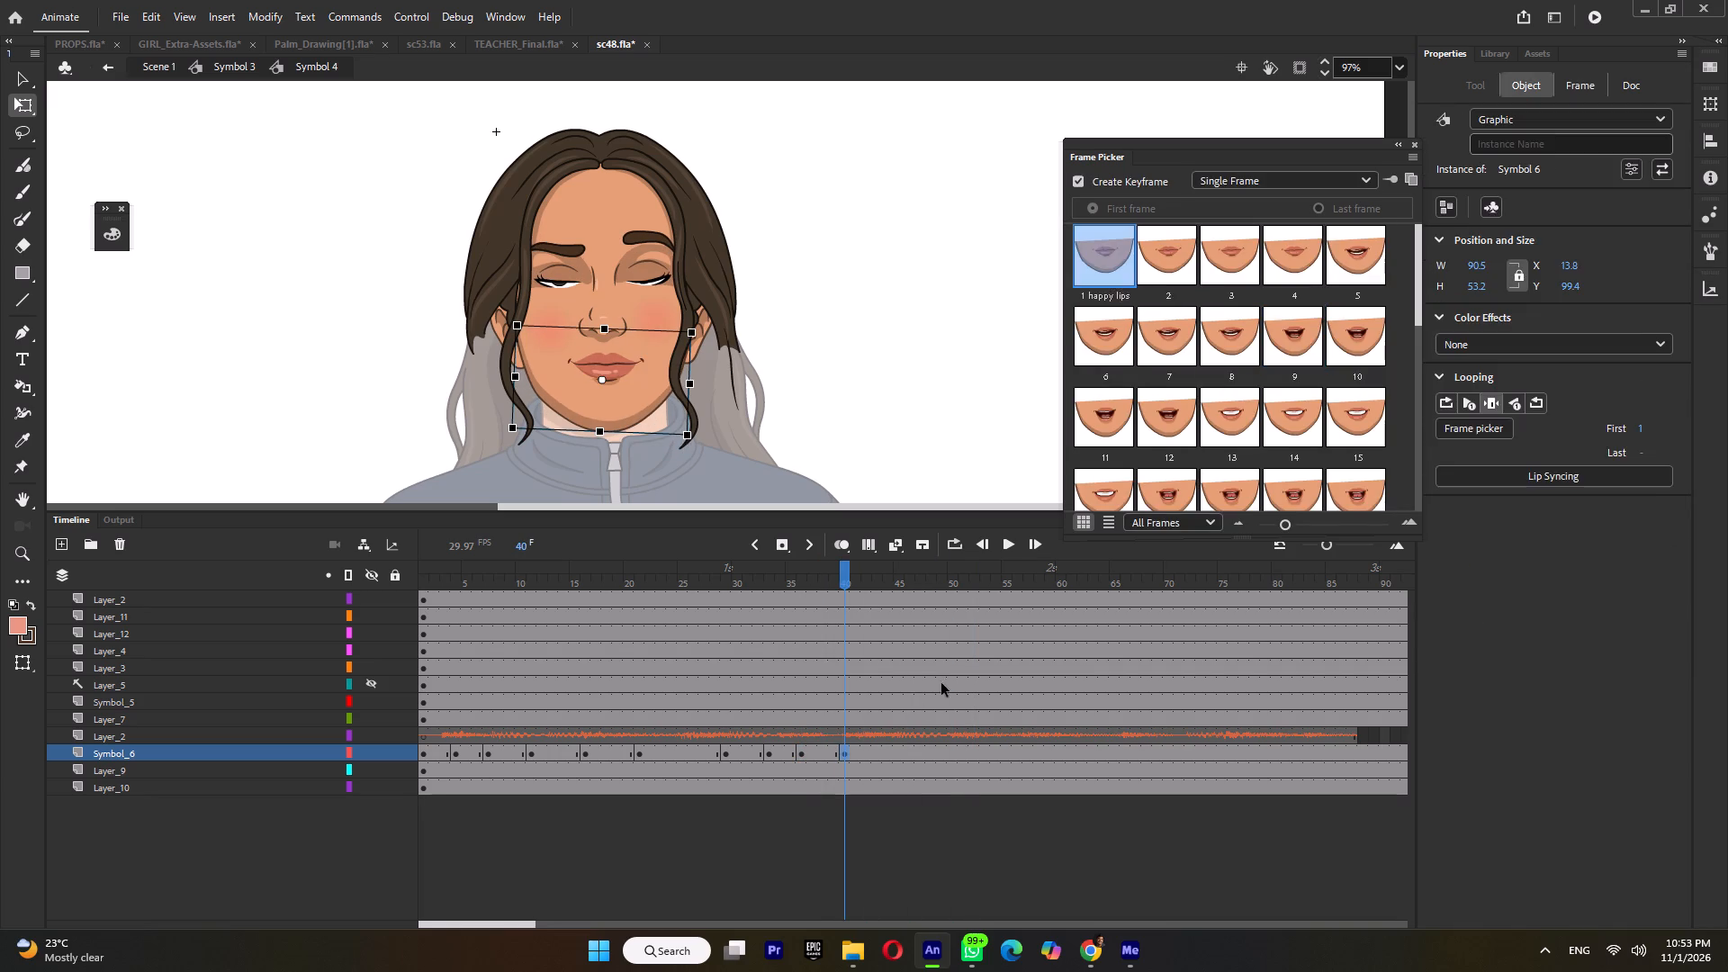
key("Return")
key("Return")
left_click(888, 753)
left_click(1315, 342)
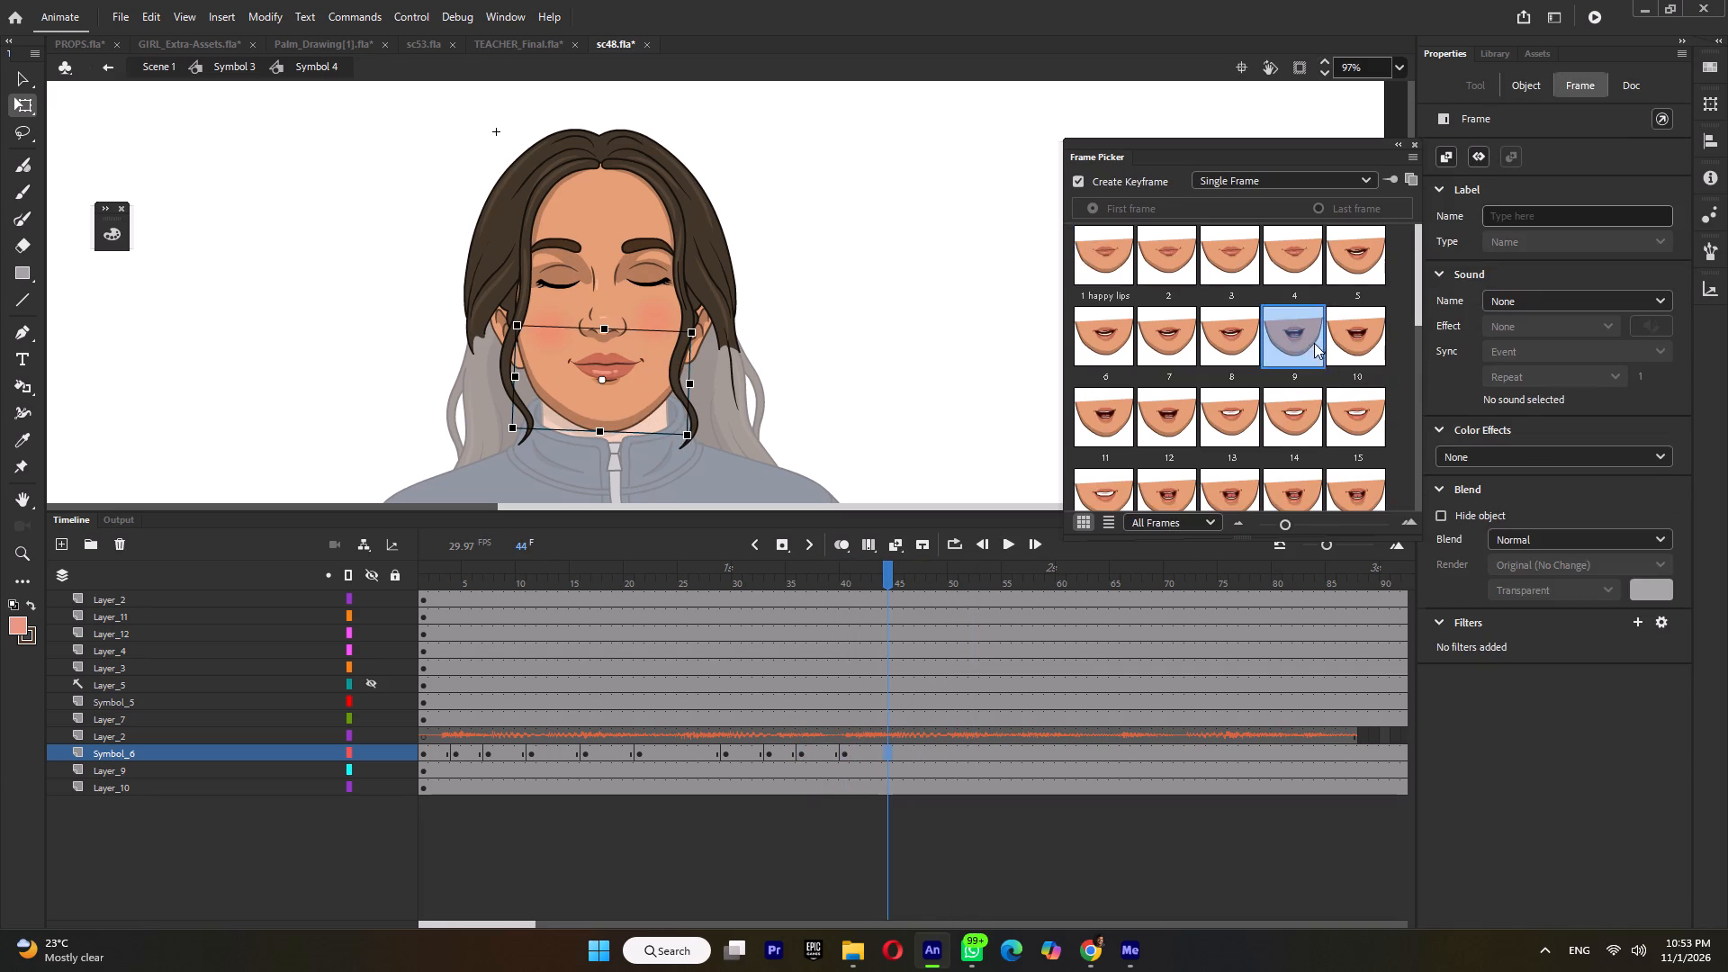
Continue the Symbol_6 lip-sync with pose 13 at frame 48 and pose 12 at frame 52.
key("Return")
key("Return")
left_click(931, 751)
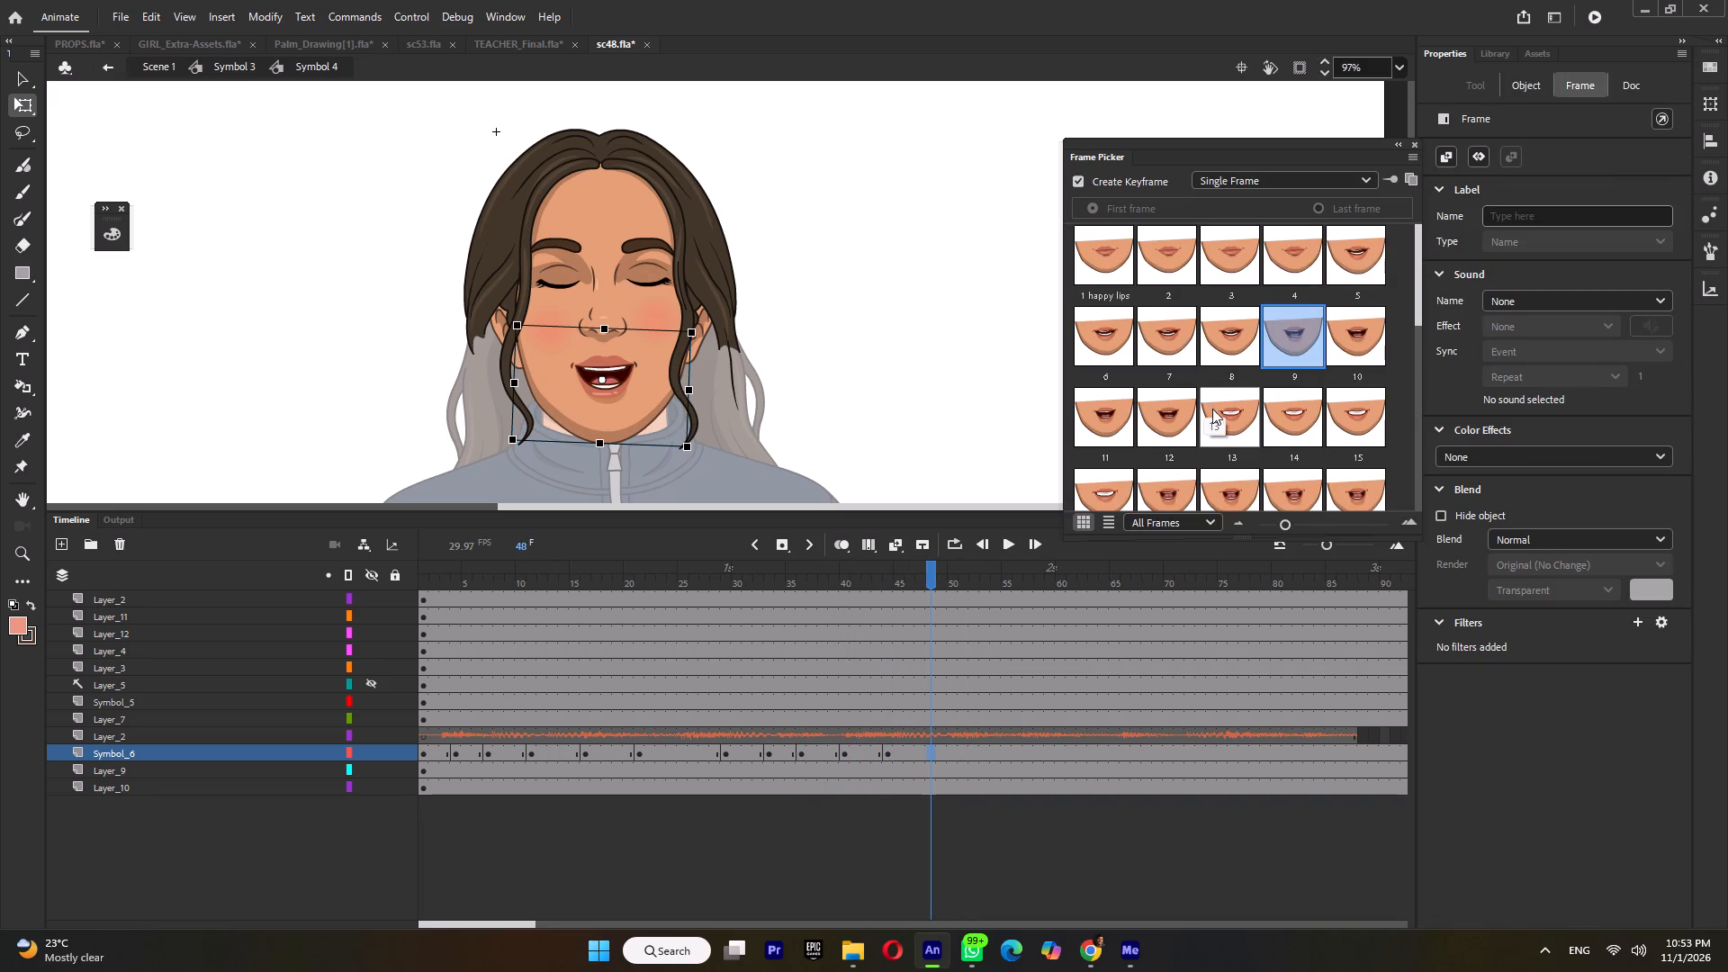
left_click(1231, 413)
key("Return")
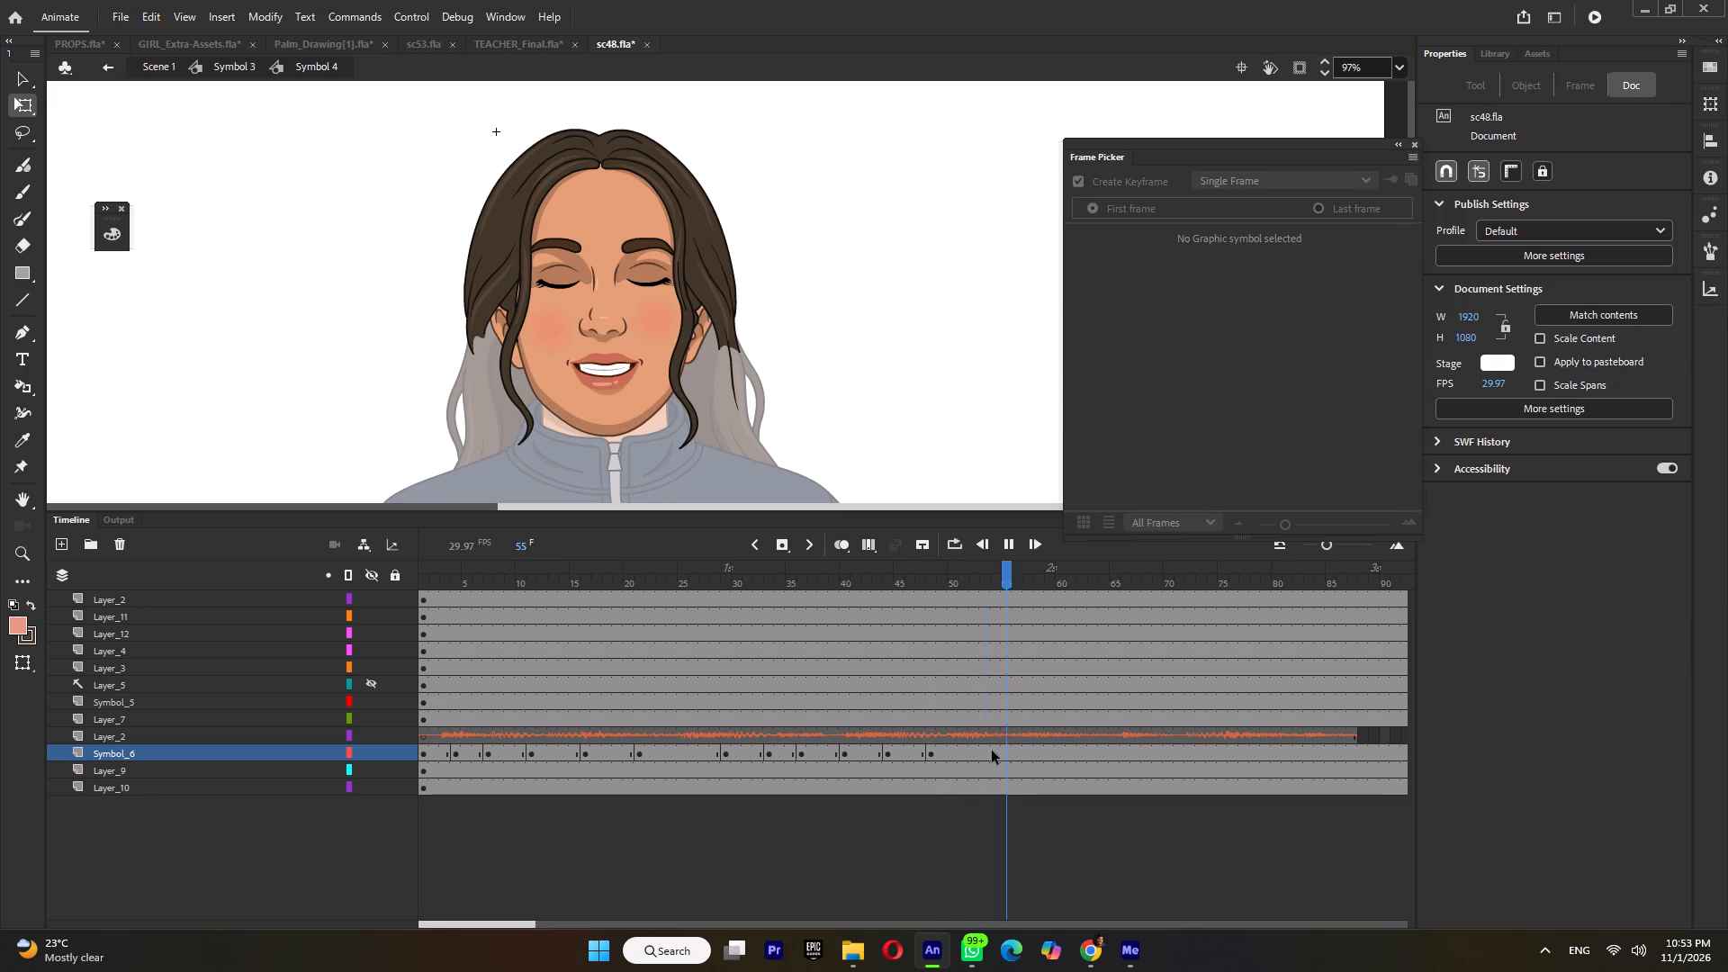
key("Return")
left_click(974, 756)
left_click(1174, 426)
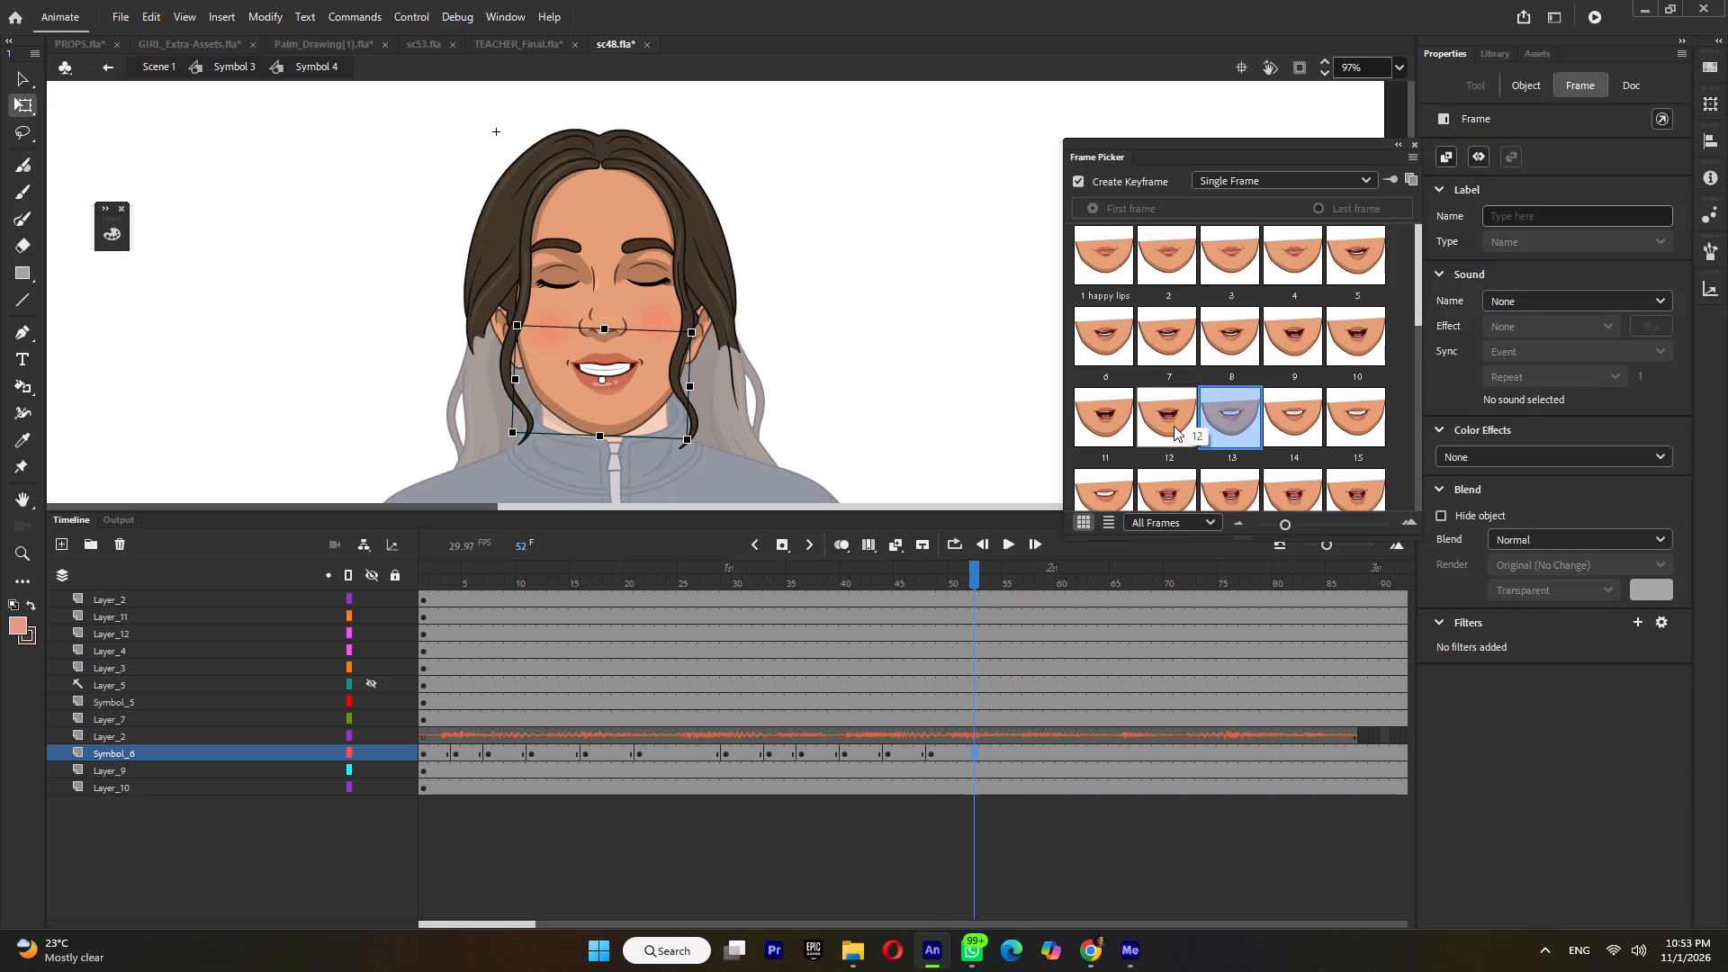
Continue the Symbol_6 lip-sync with pose 13 at frame 57, pose 9 at frame 61 and pose 1 happy lips at frame 65.
key("Return")
key("Return")
left_click(1025, 750)
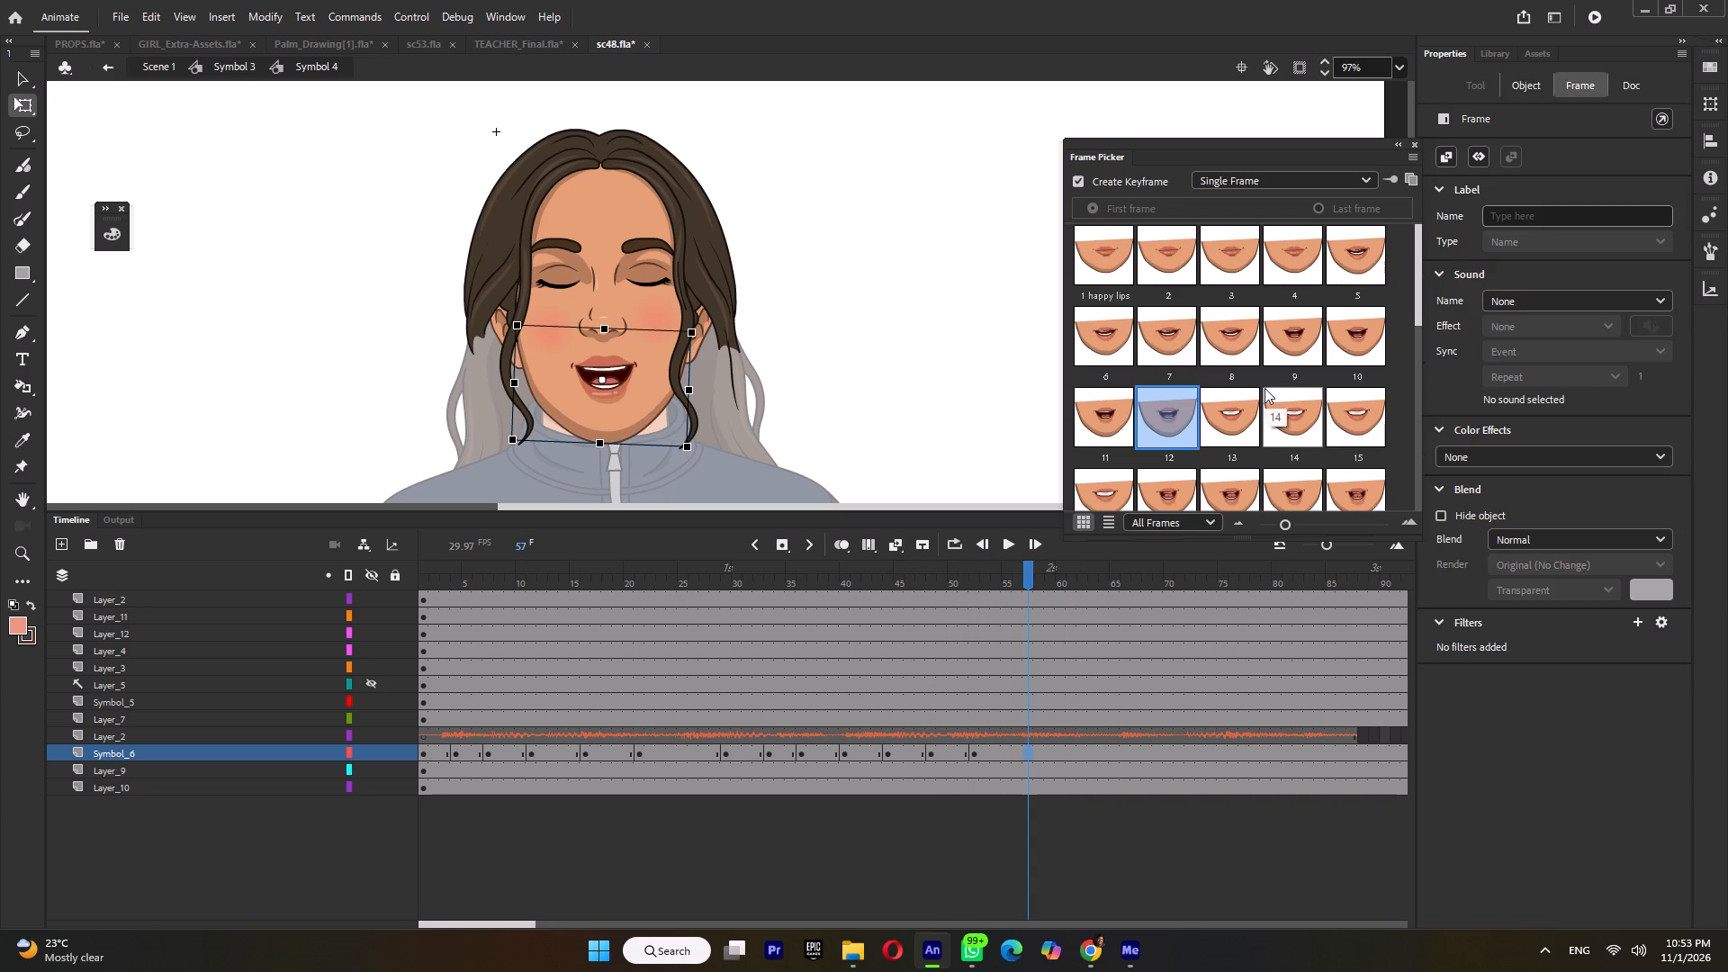
left_click(1240, 412)
key("Return")
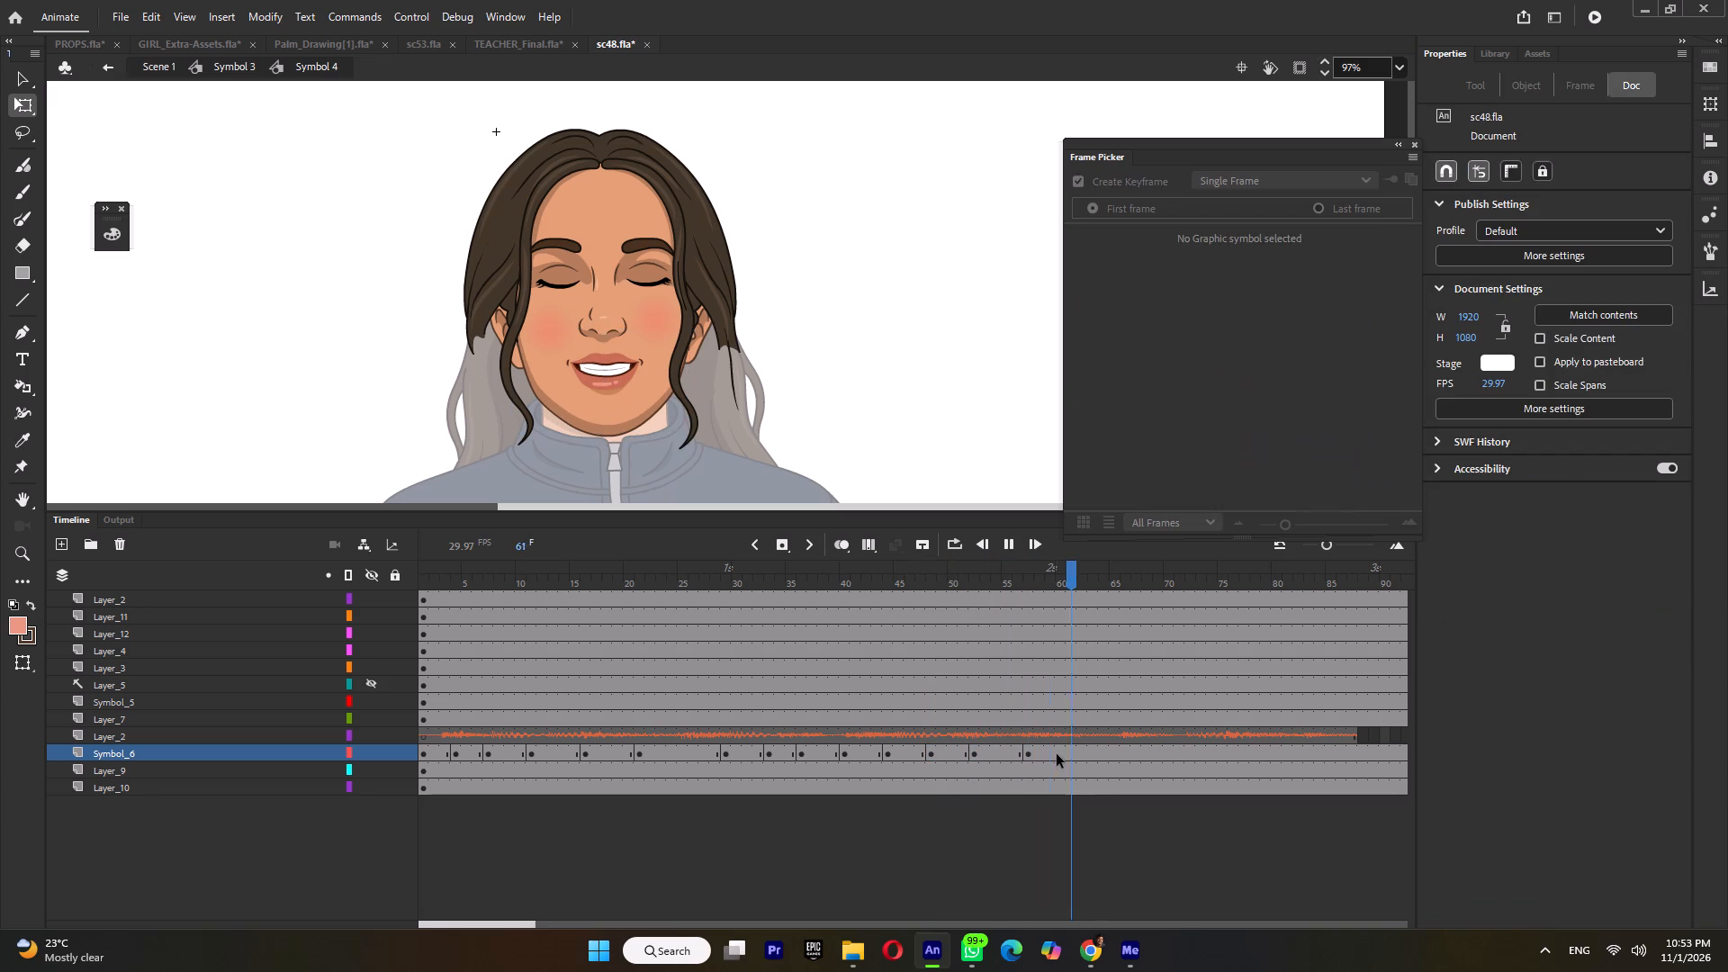
key("Return")
left_click(1068, 751)
left_click(1289, 337)
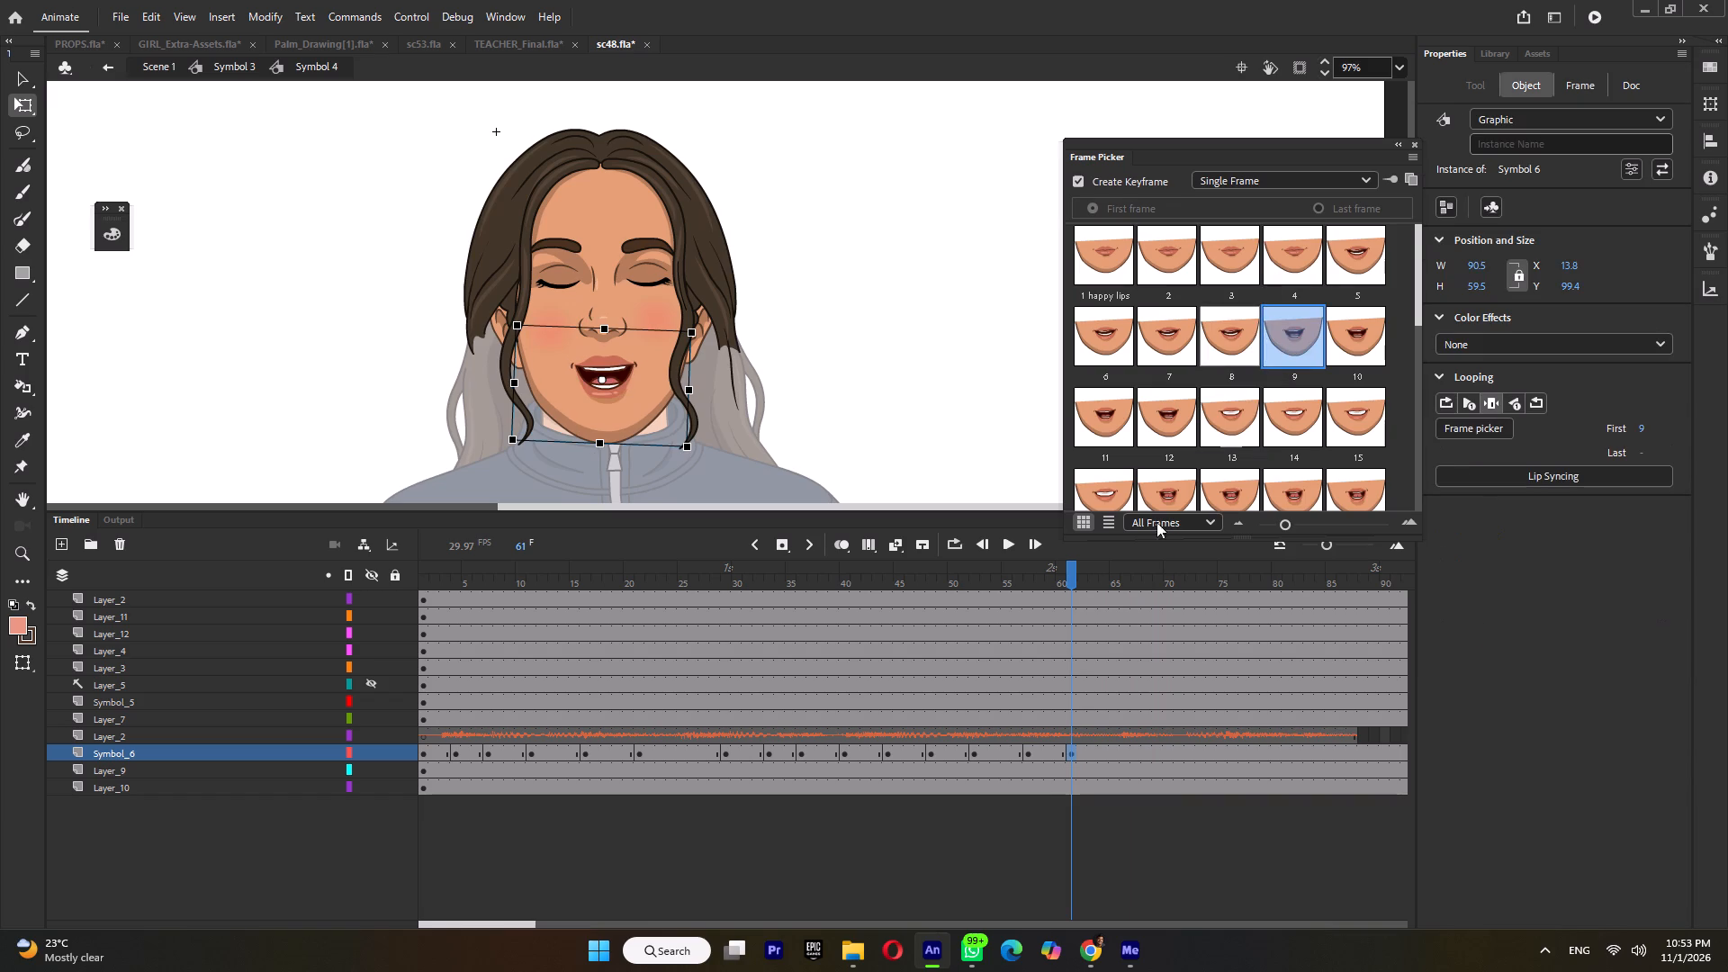
left_click(1111, 749)
left_click(1120, 256)
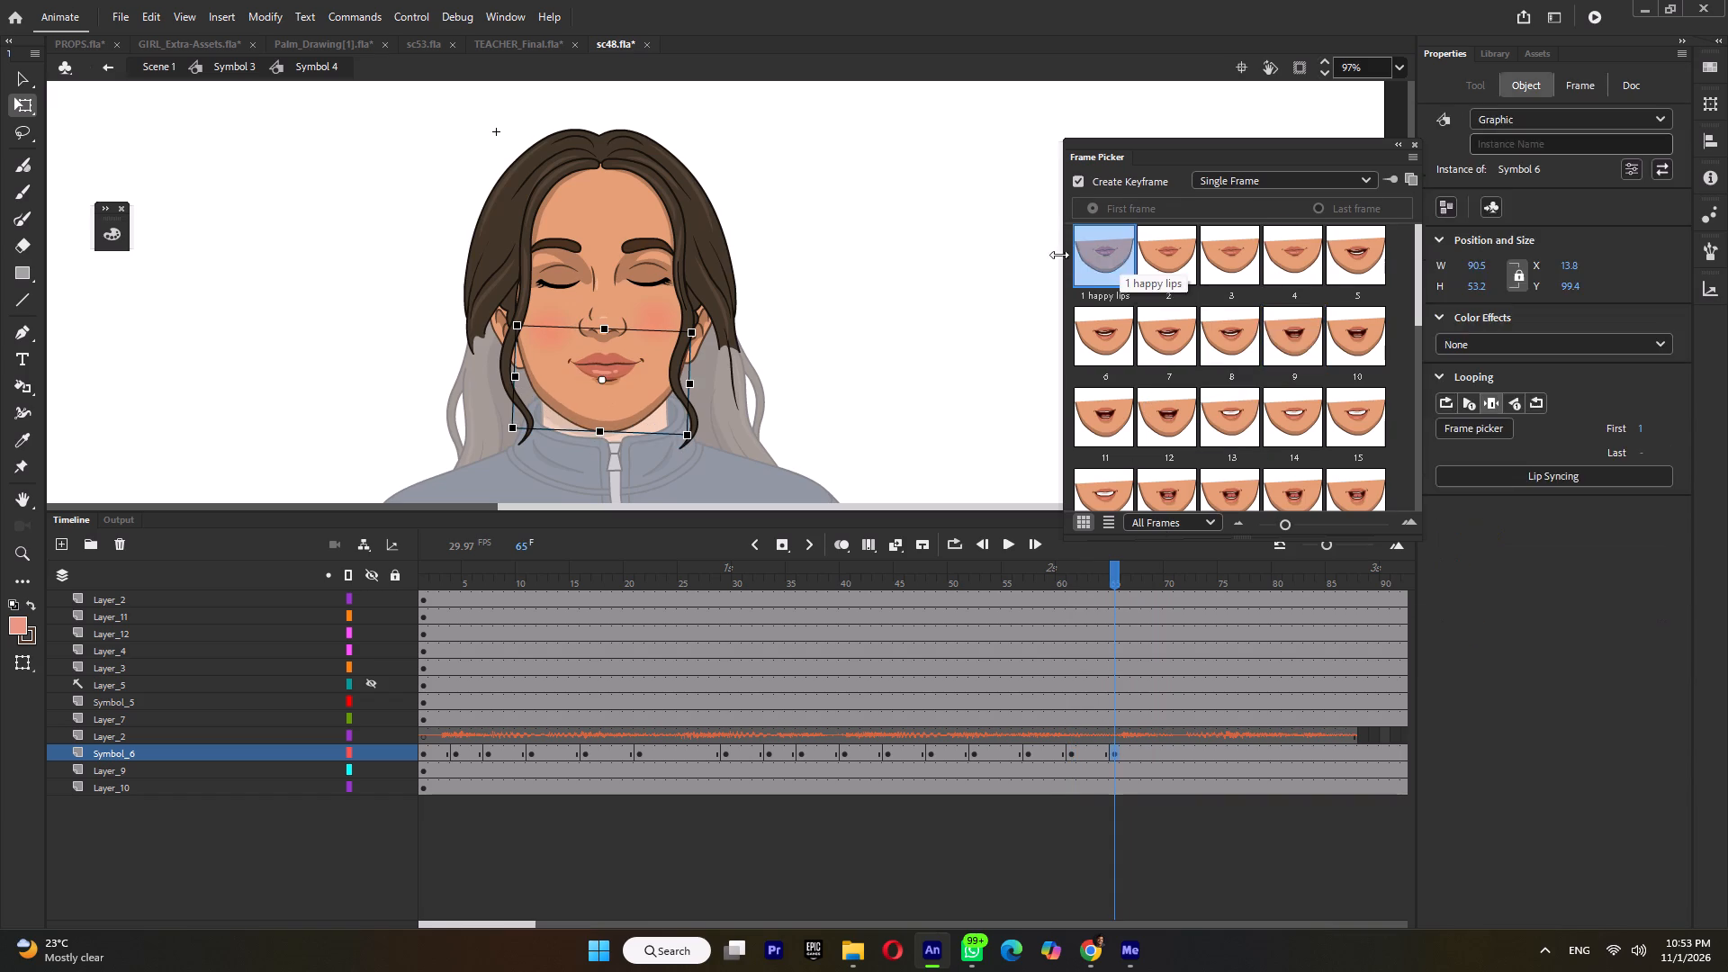
Play back the lip-synced animation in Symbol 3 and in Scene 1.
double_click(985, 255)
scroll(976, 303, "down", 3, "ctrl")
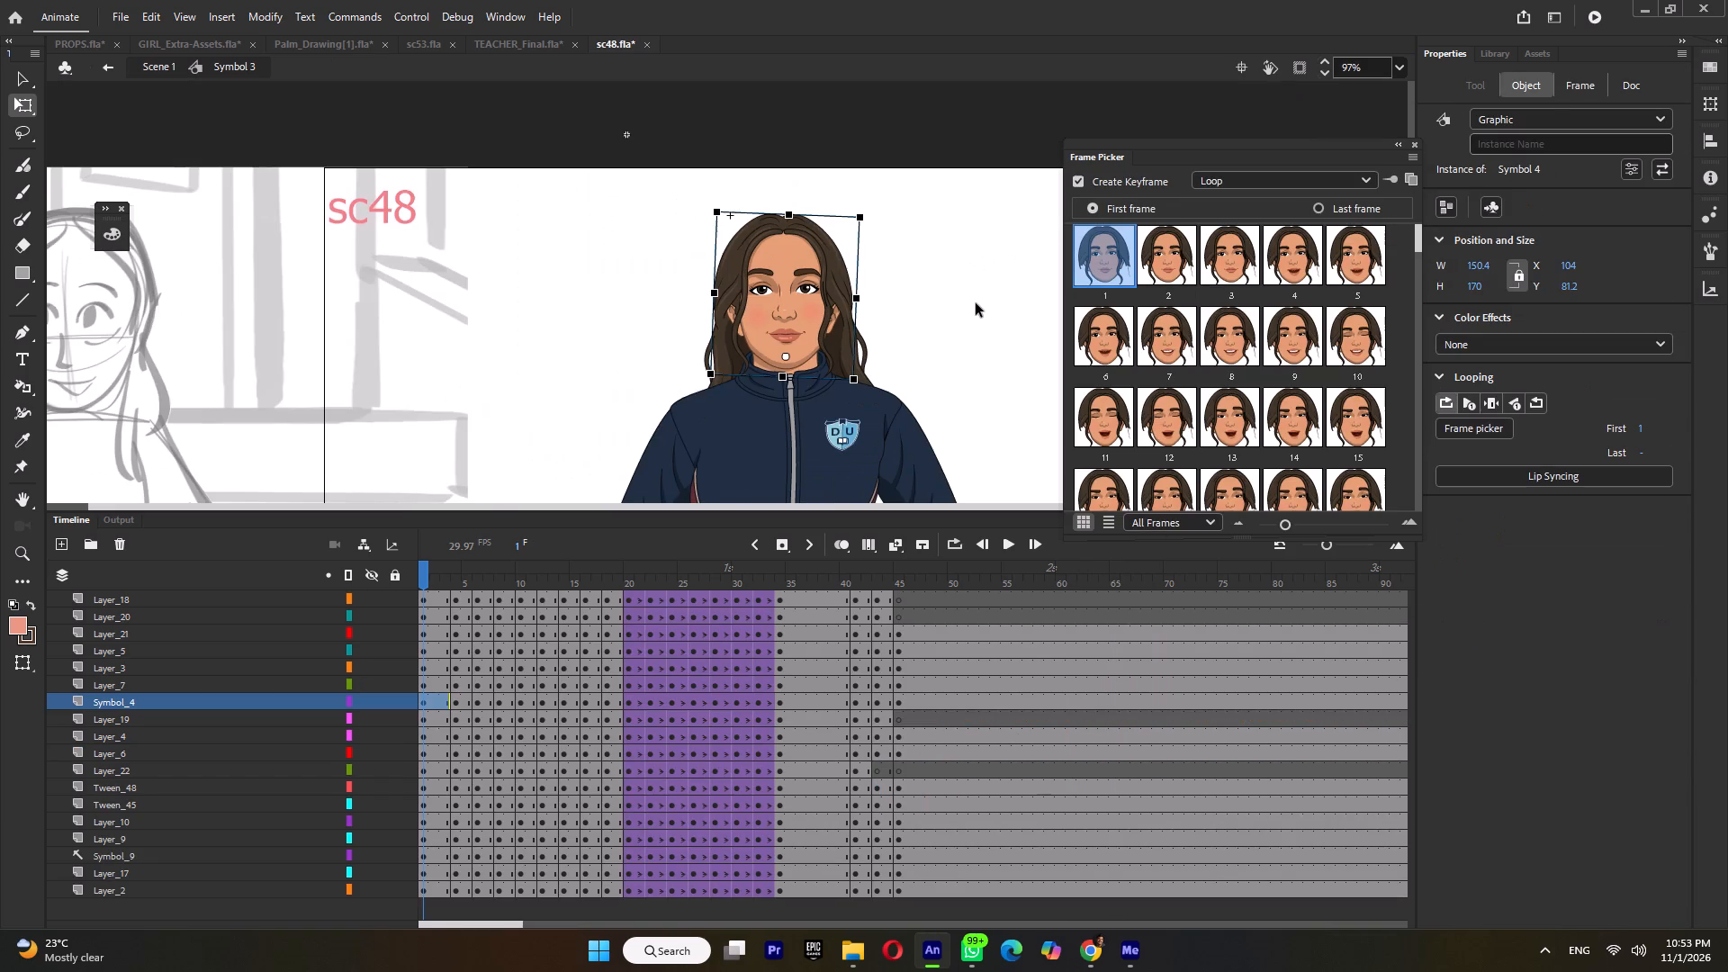
key("Return")
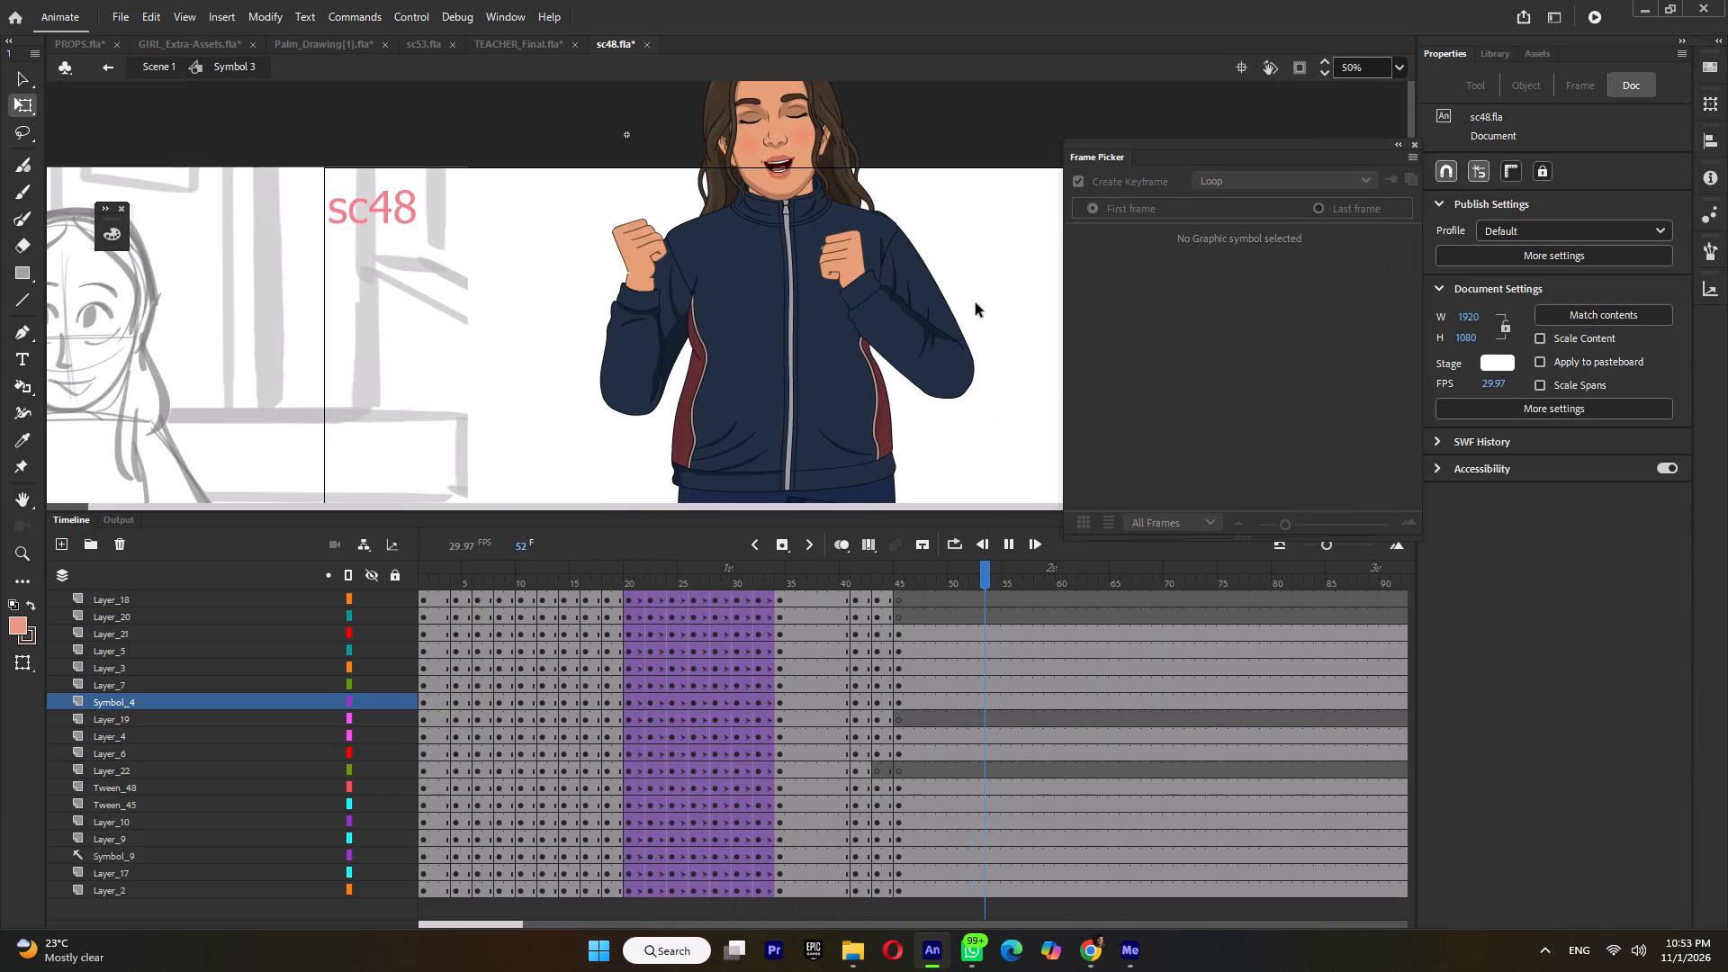
key("Return")
double_click(1007, 227)
scroll(1007, 233, "down", 4, "ctrl")
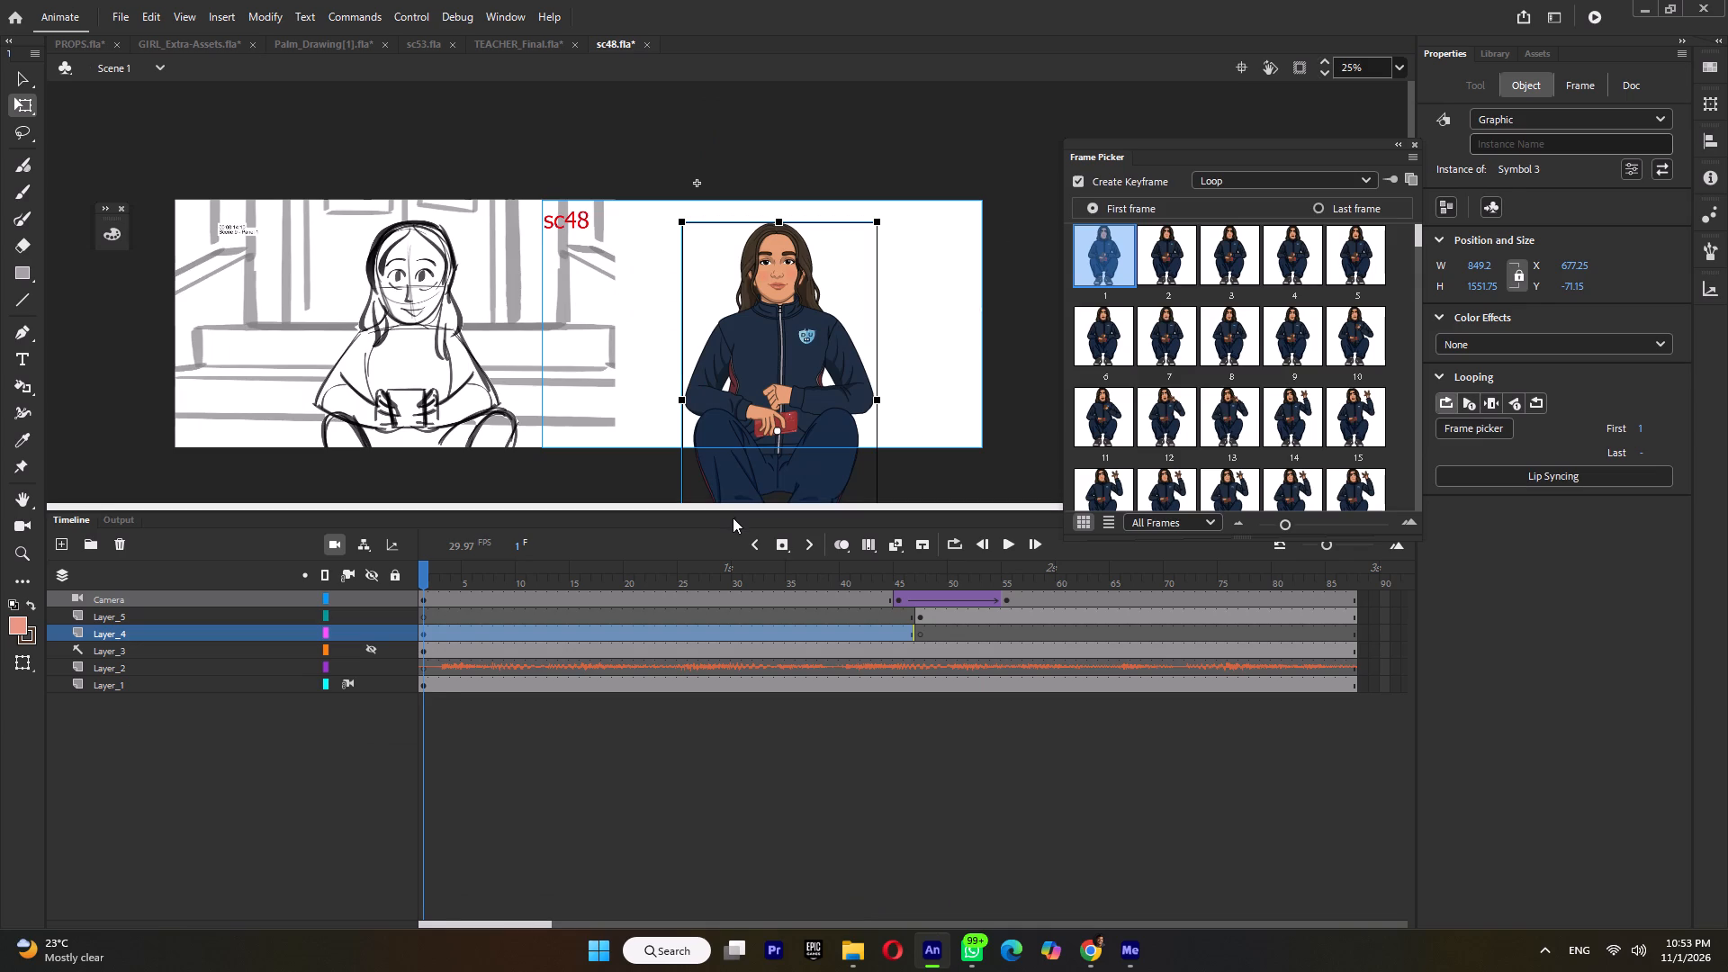
key("Return")
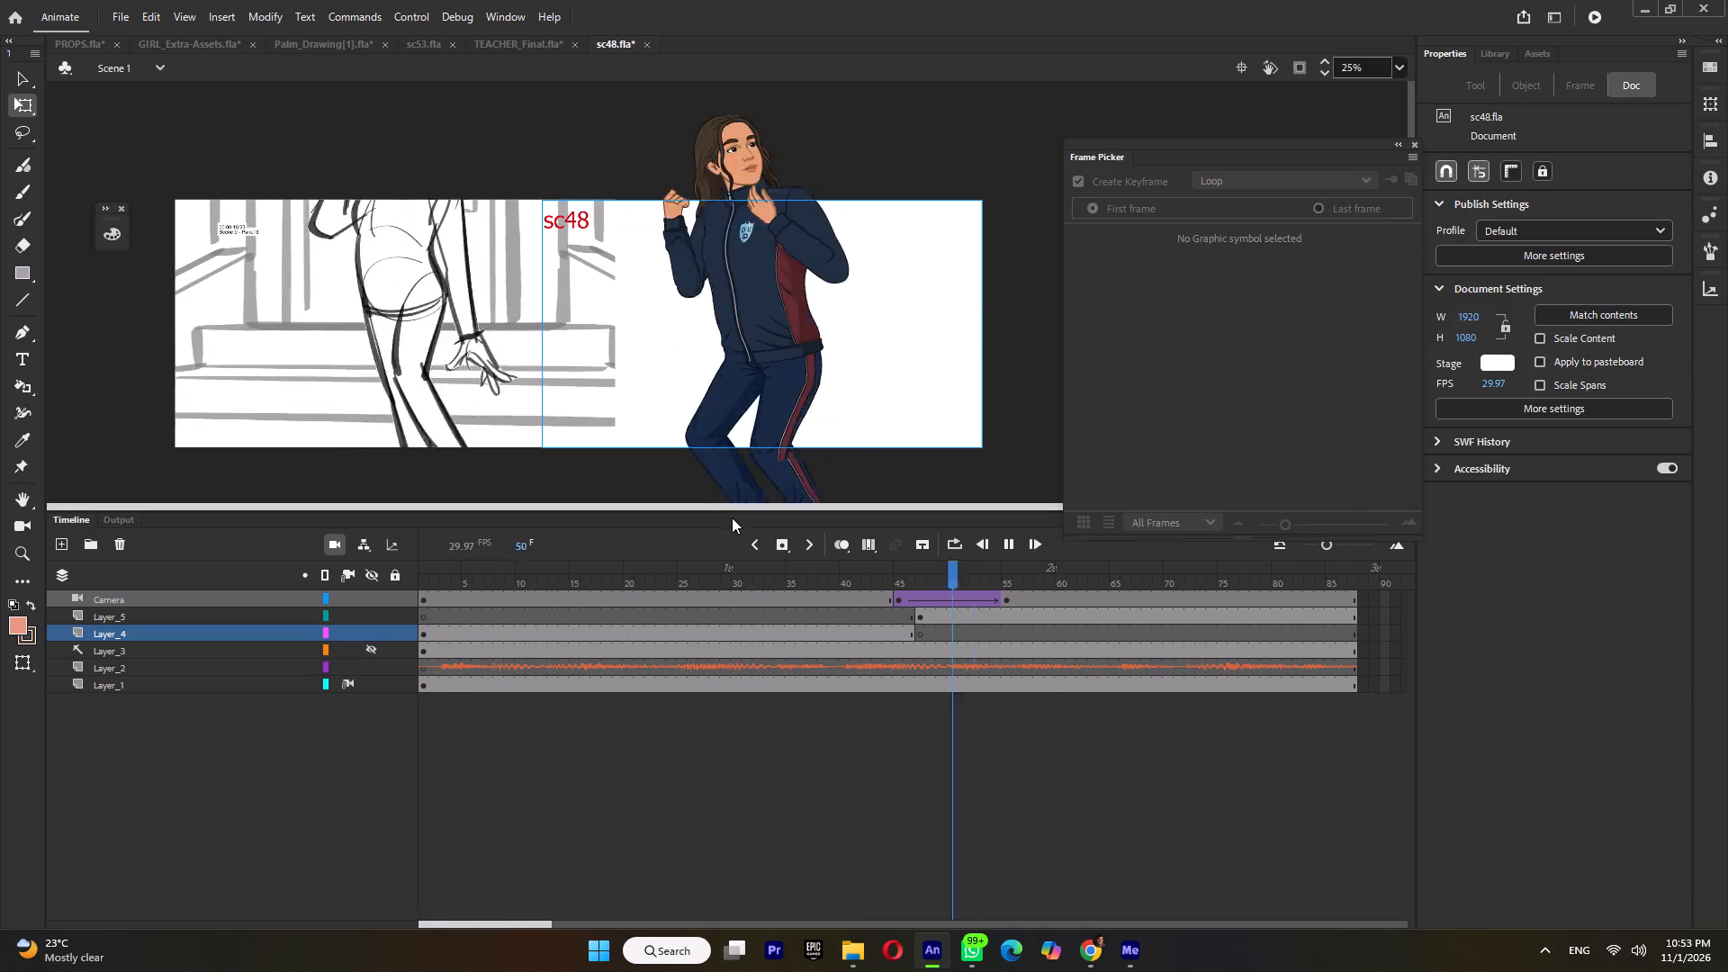
key("Return")
In Scene 1, split the Layer_2 audio at frame 47, where the girl's second pose starts, and copy the audio frames from there.
left_click(922, 577)
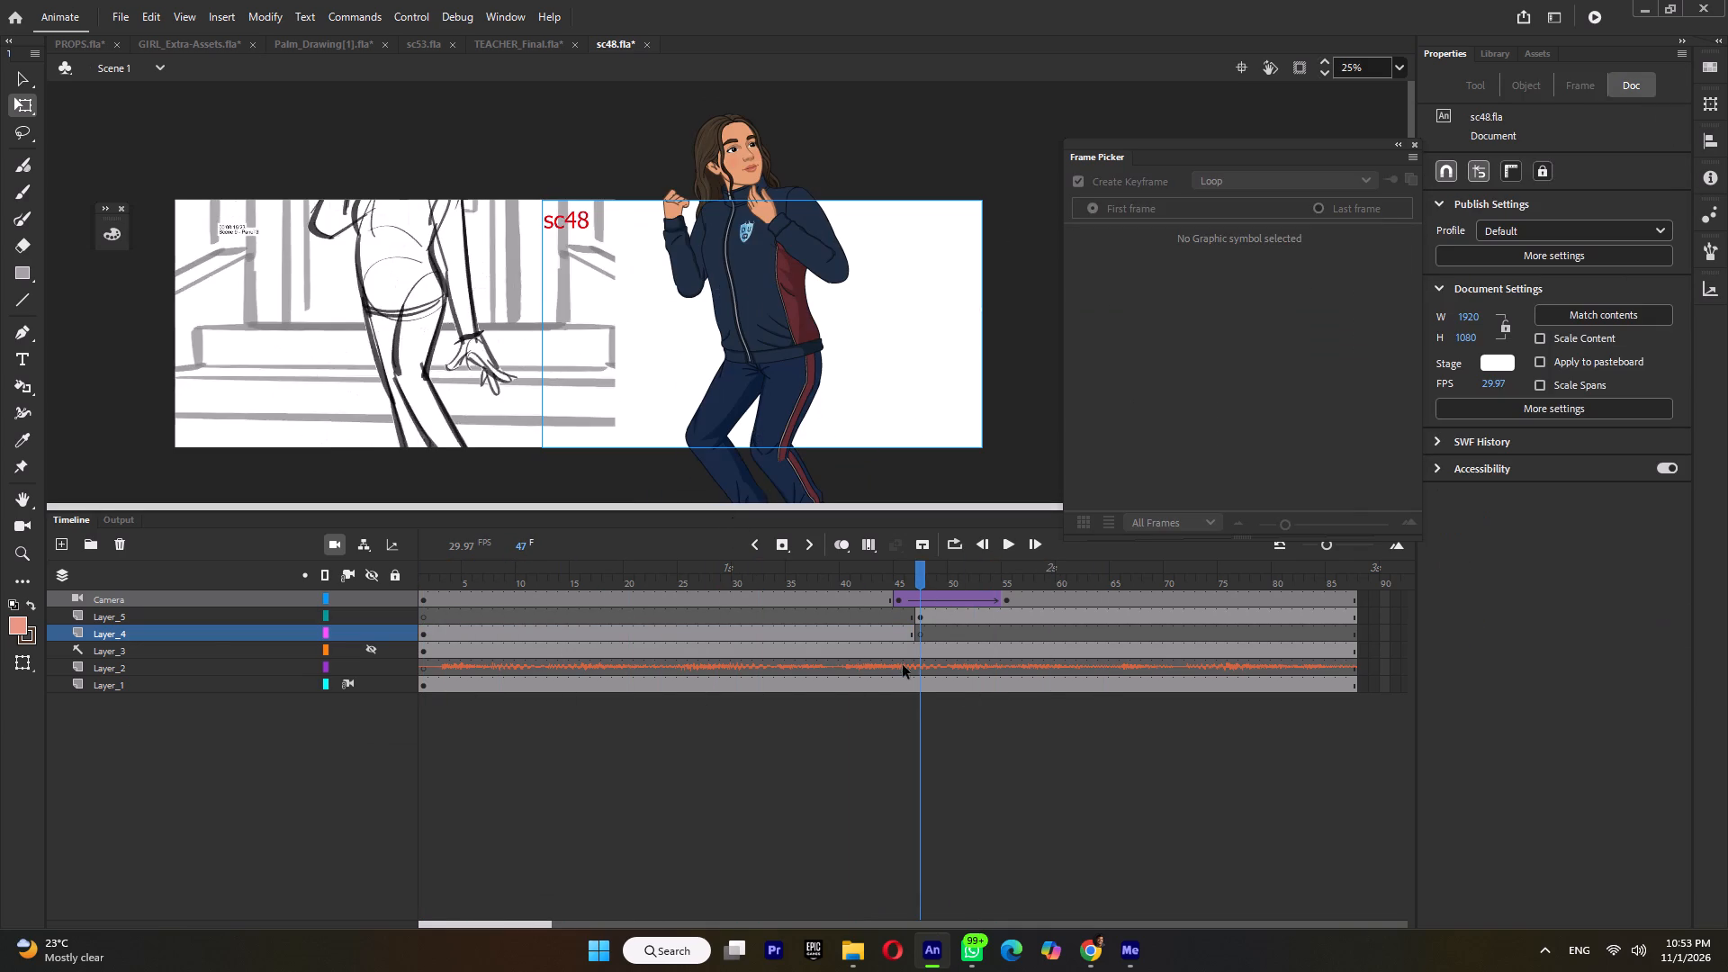
double_click(769, 276)
double_click(862, 182)
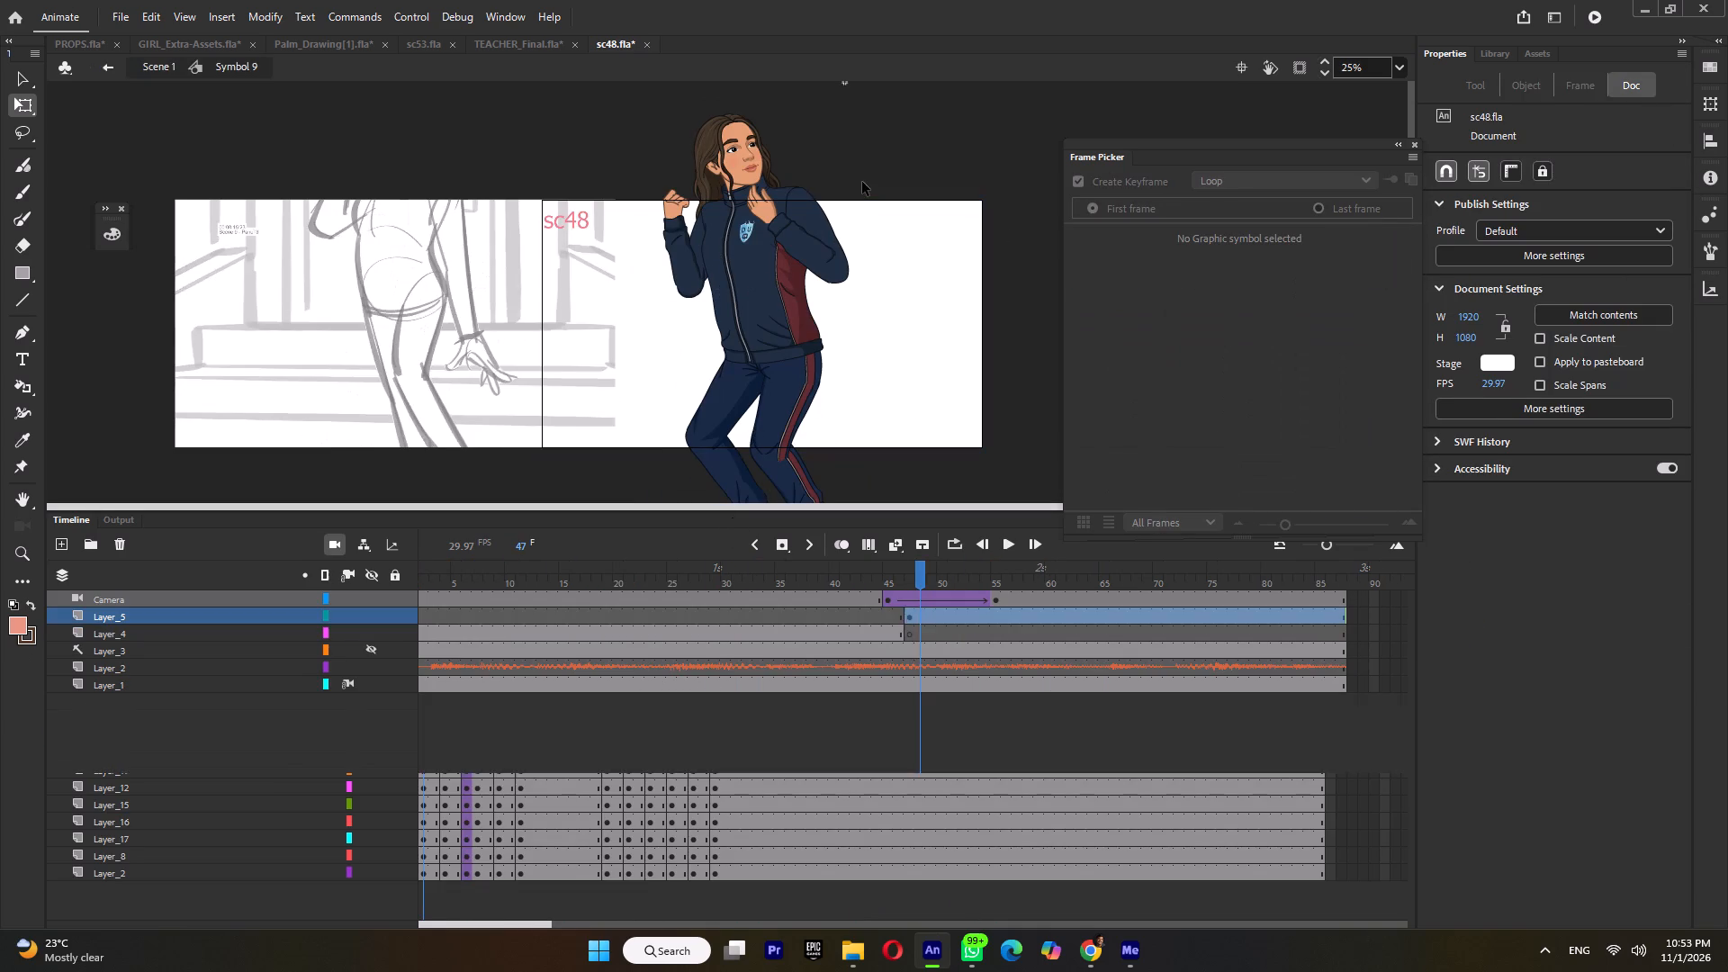
left_click(909, 671)
right_click(908, 671)
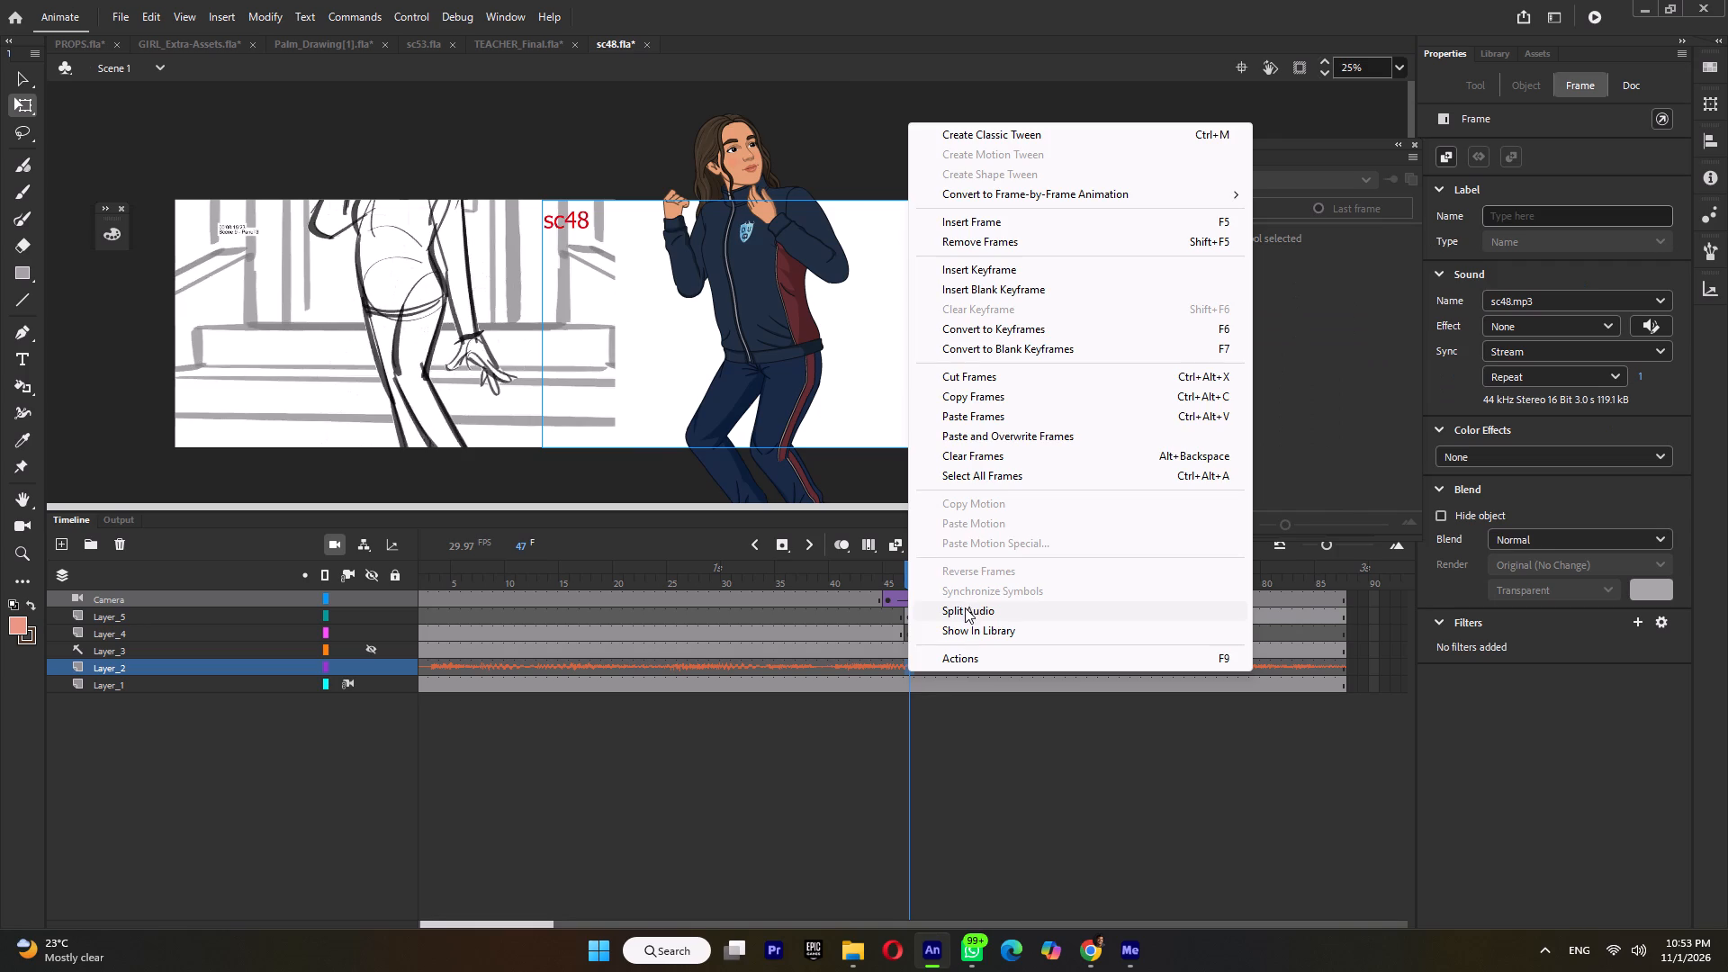
left_click(964, 608)
right_click(909, 665)
left_click(972, 392)
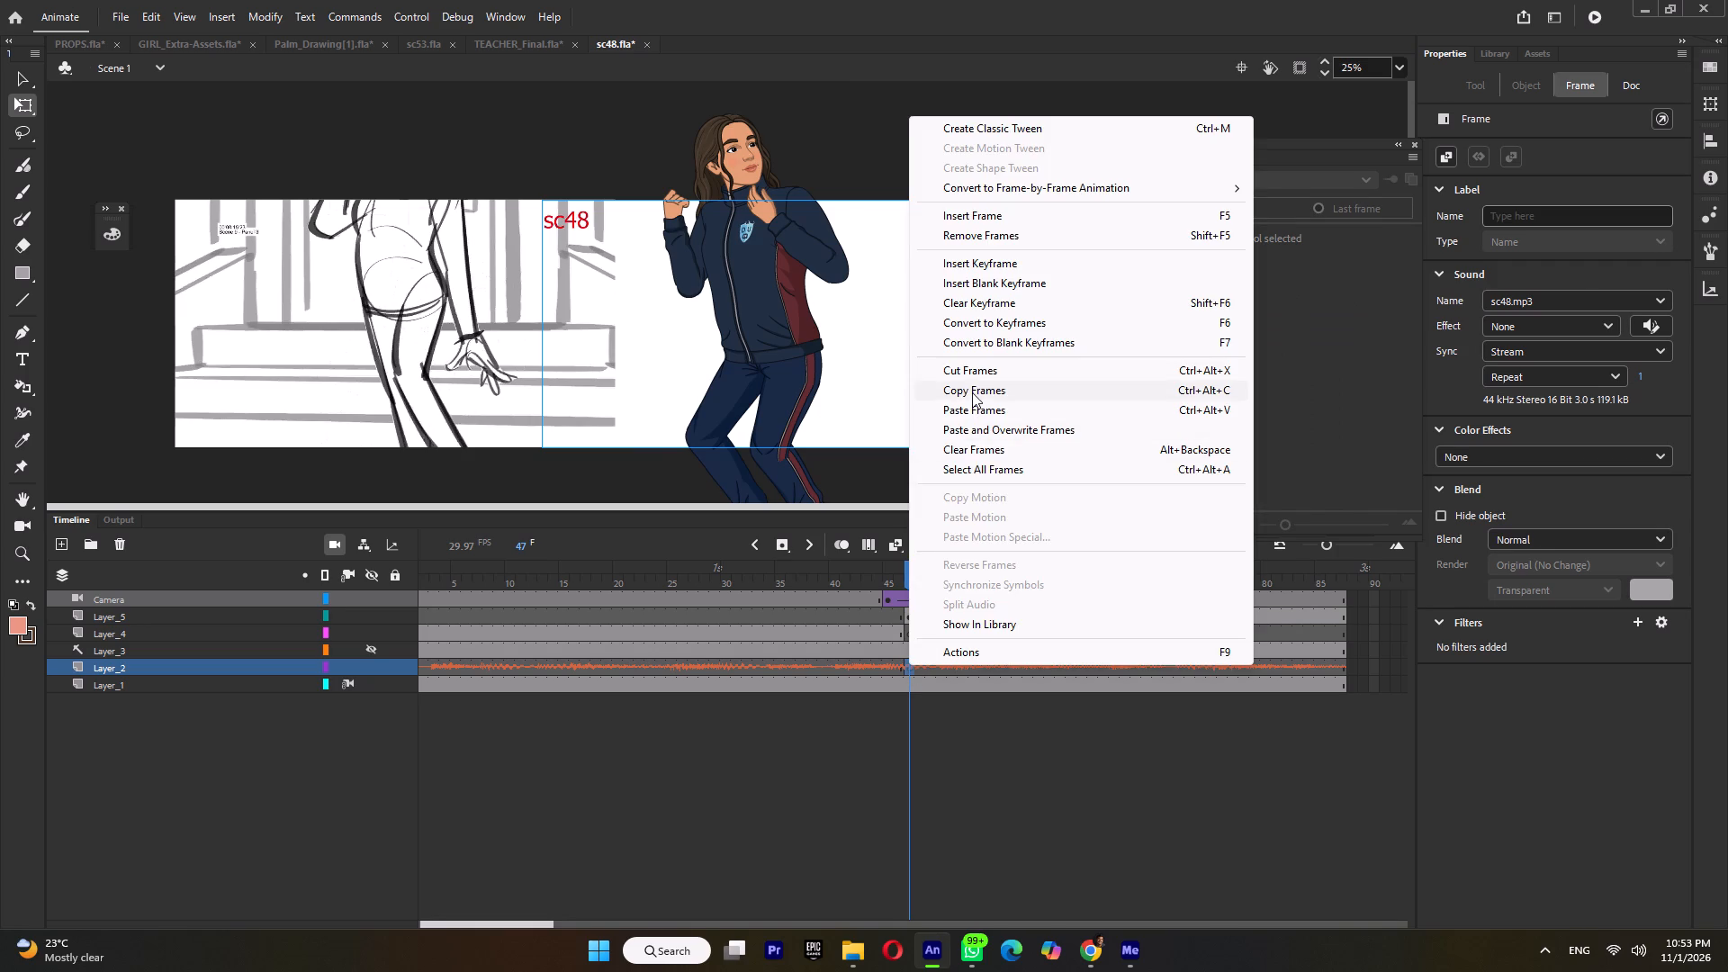
Inside Symbol 9, tween the Symbol_10 head keyframes with Sync symbols enabled, and remove the tween.
left_click_drag(943, 579, 1041, 589)
scroll(753, 238, "up", 3, "ctrl")
double_click(753, 238)
scroll(753, 238, "up", 4, "ctrl")
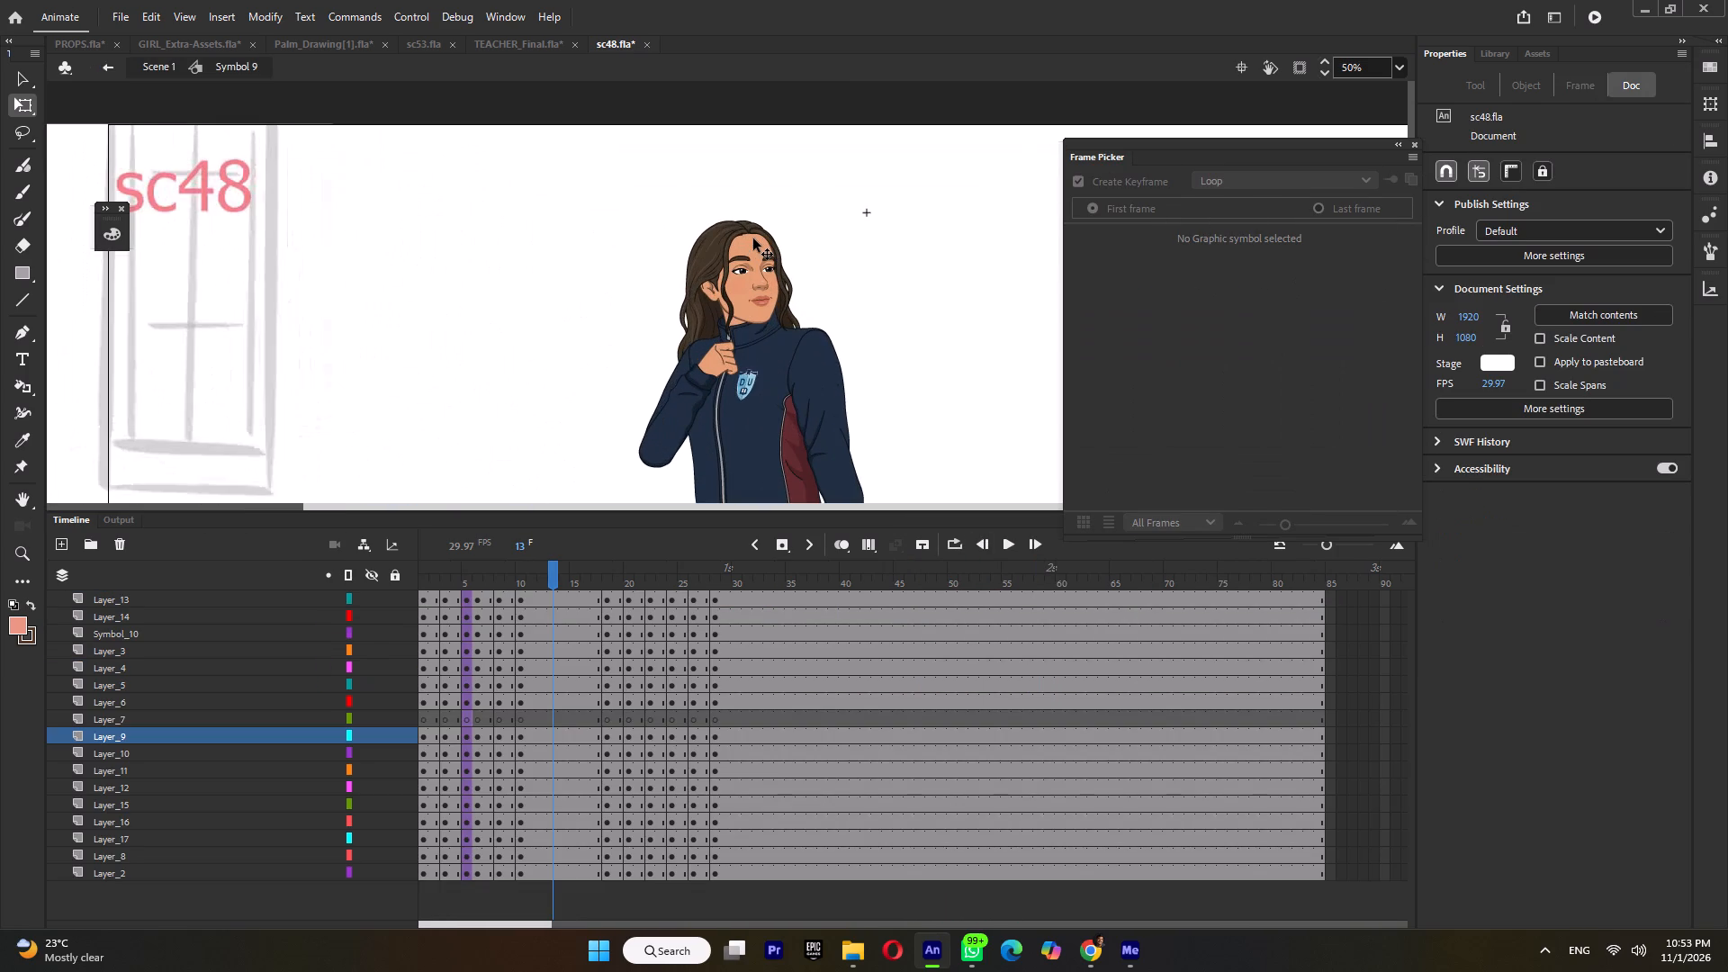
left_click(753, 238)
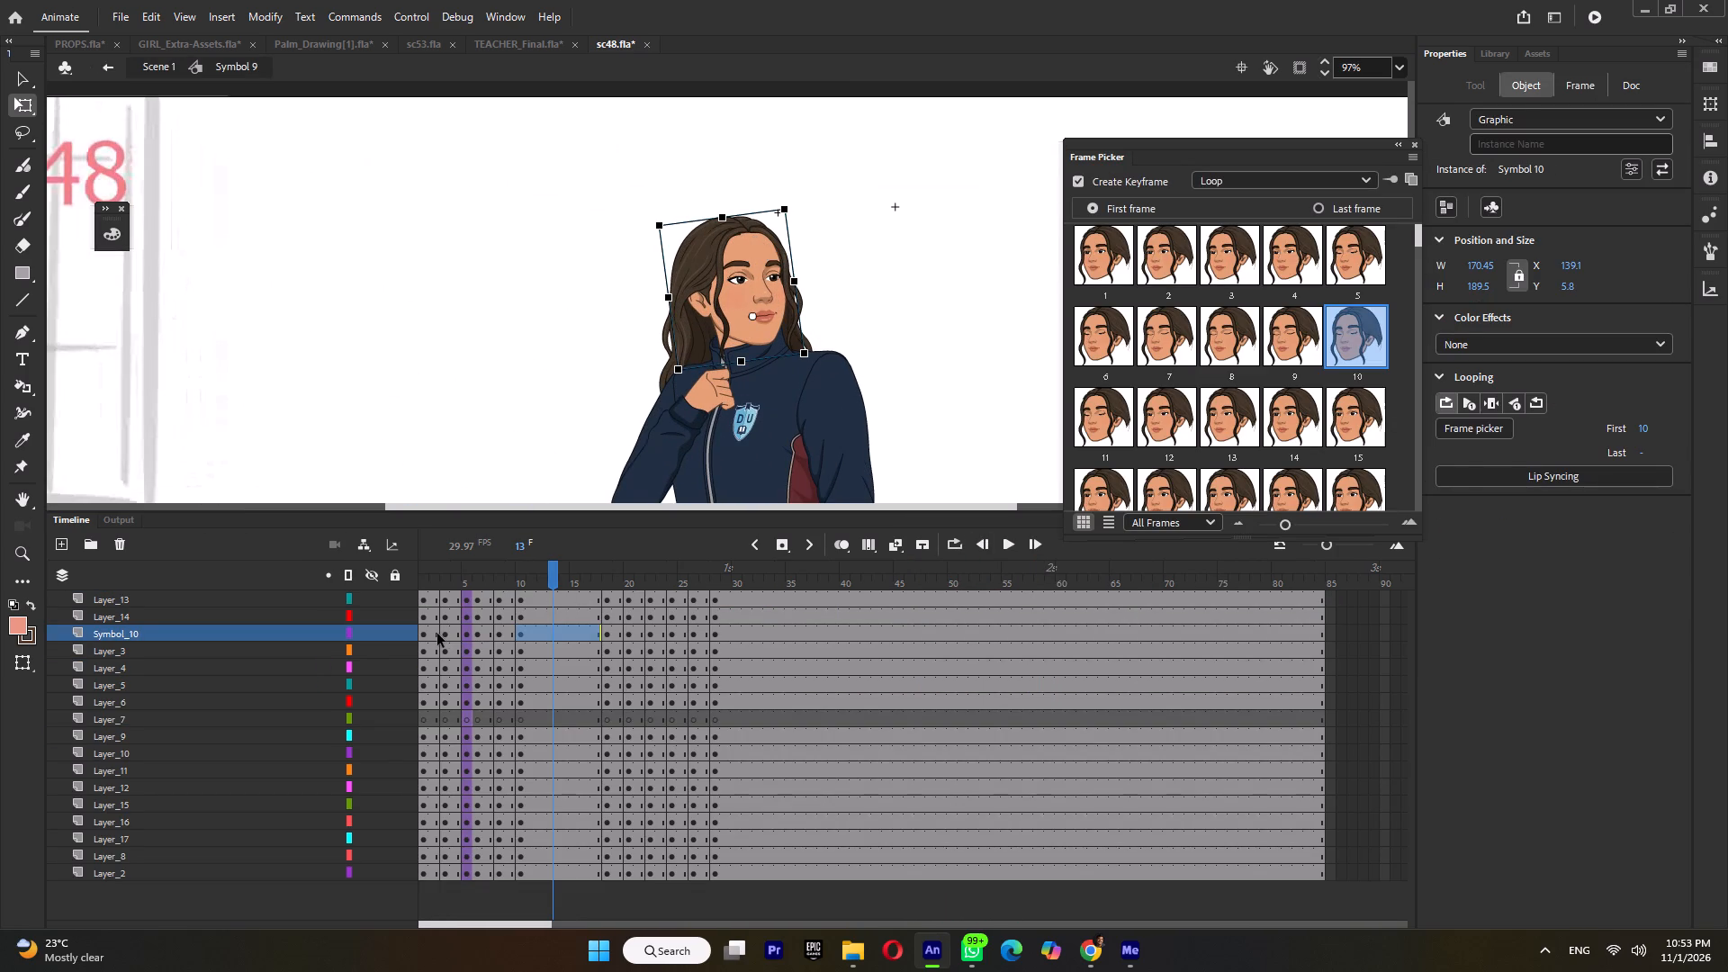
left_click_drag(437, 634, 724, 629)
key("ctrl+m")
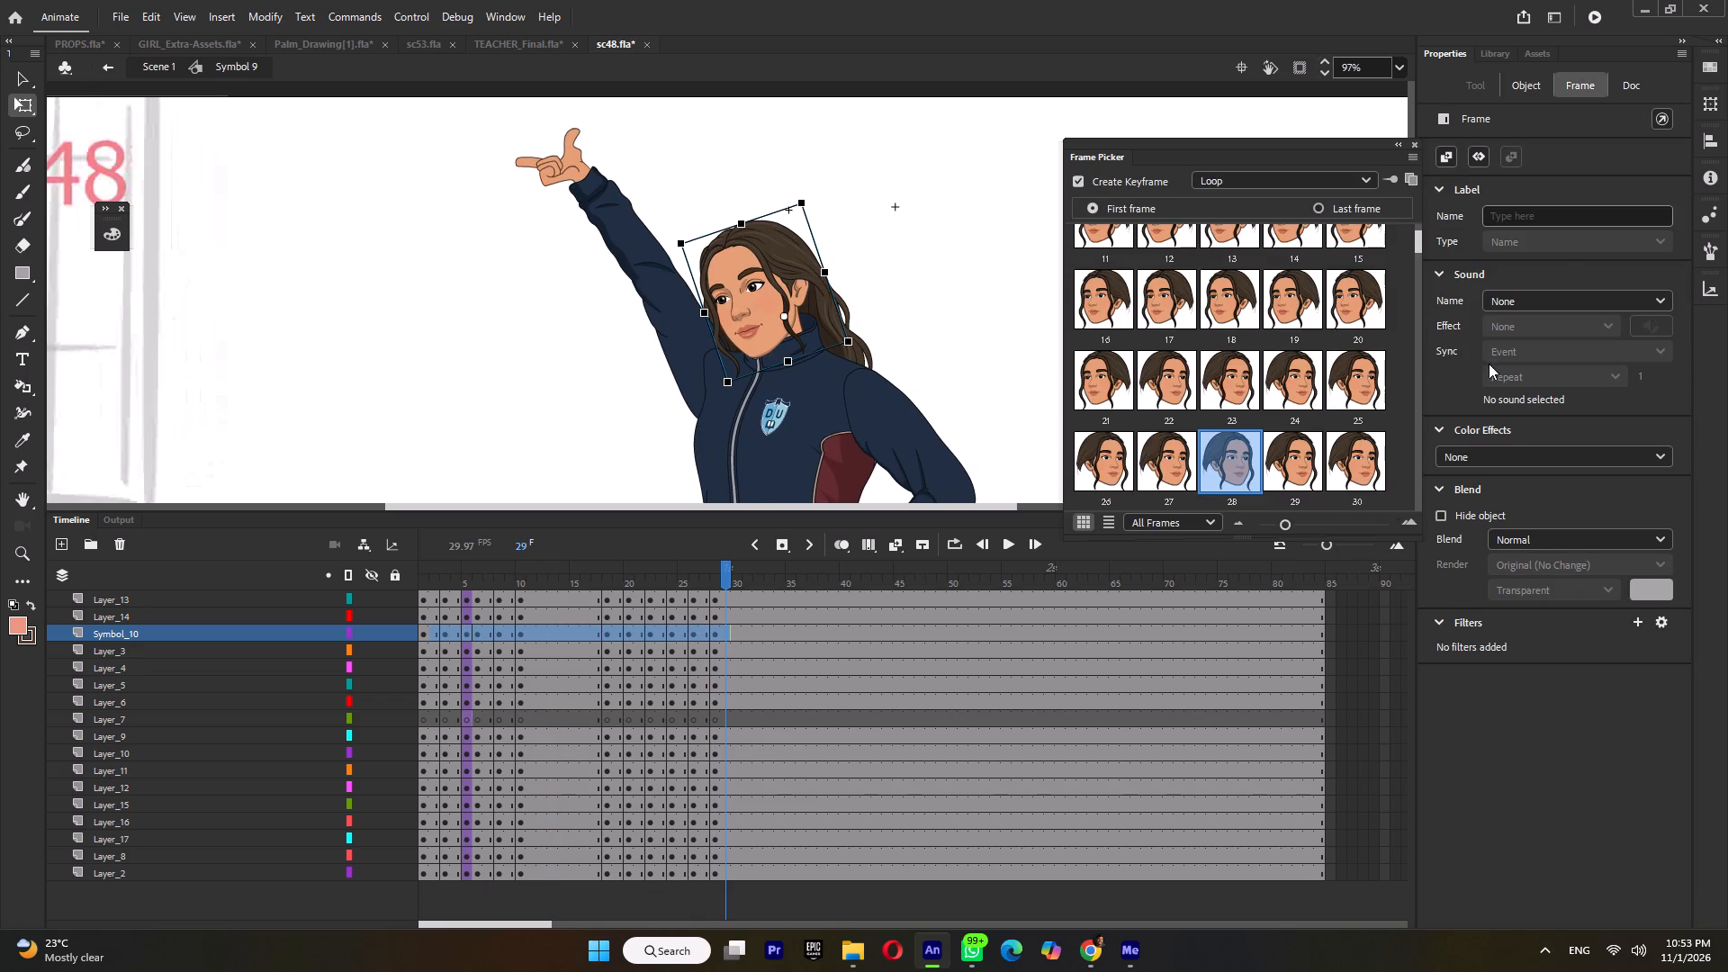
key("ctrl+m")
left_click(1454, 379)
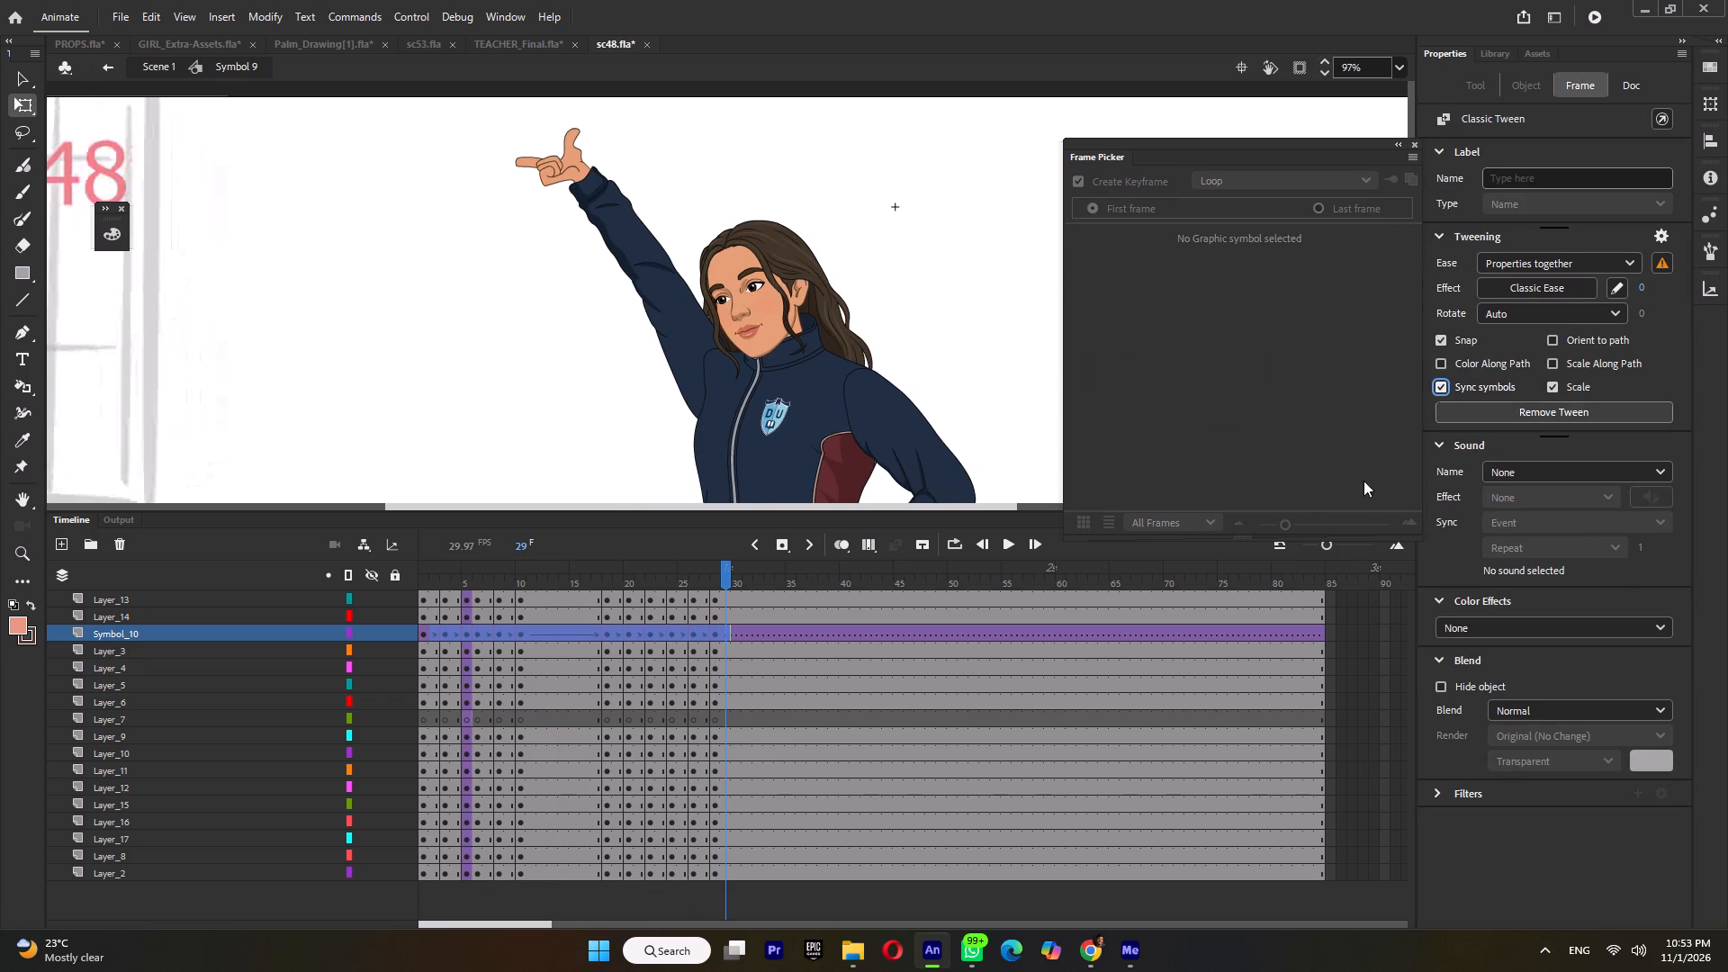
key("ctrl+m")
In the head's nested Symbol 15, add a layer above the Symbol_12 mouth and paste the copied audio at frame 1.
left_click_drag(445, 572, 366, 587)
double_click(704, 311)
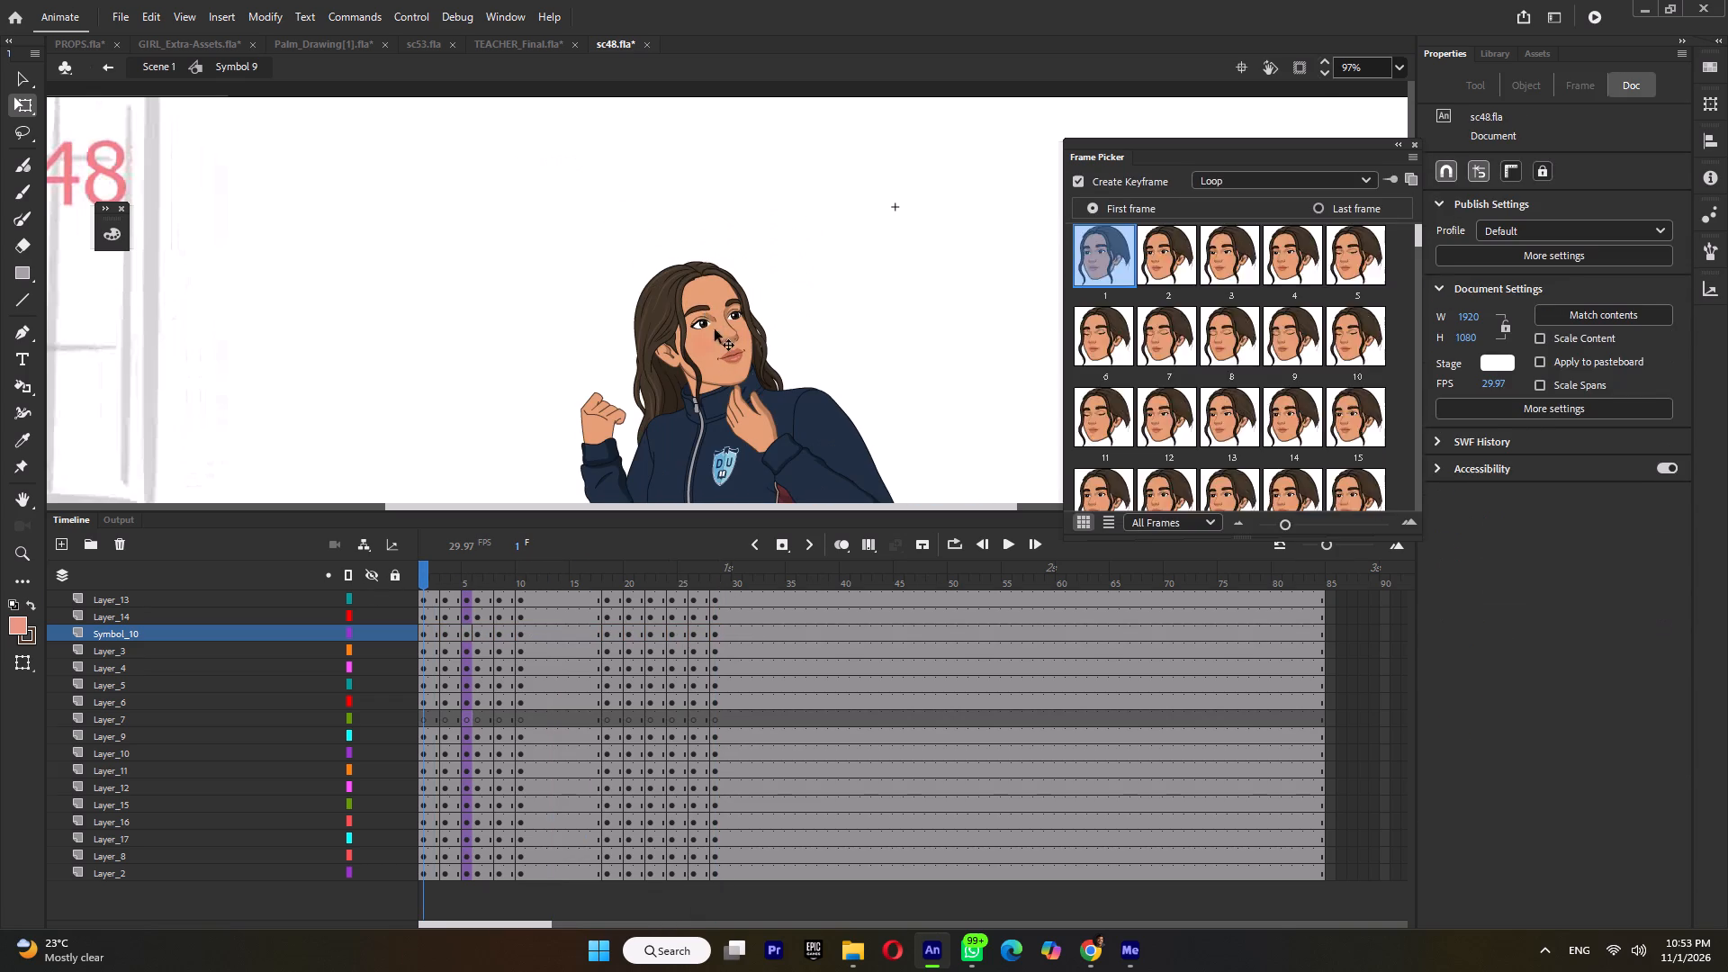
scroll(739, 364, "up", 4, "ctrl")
triple_click(737, 349)
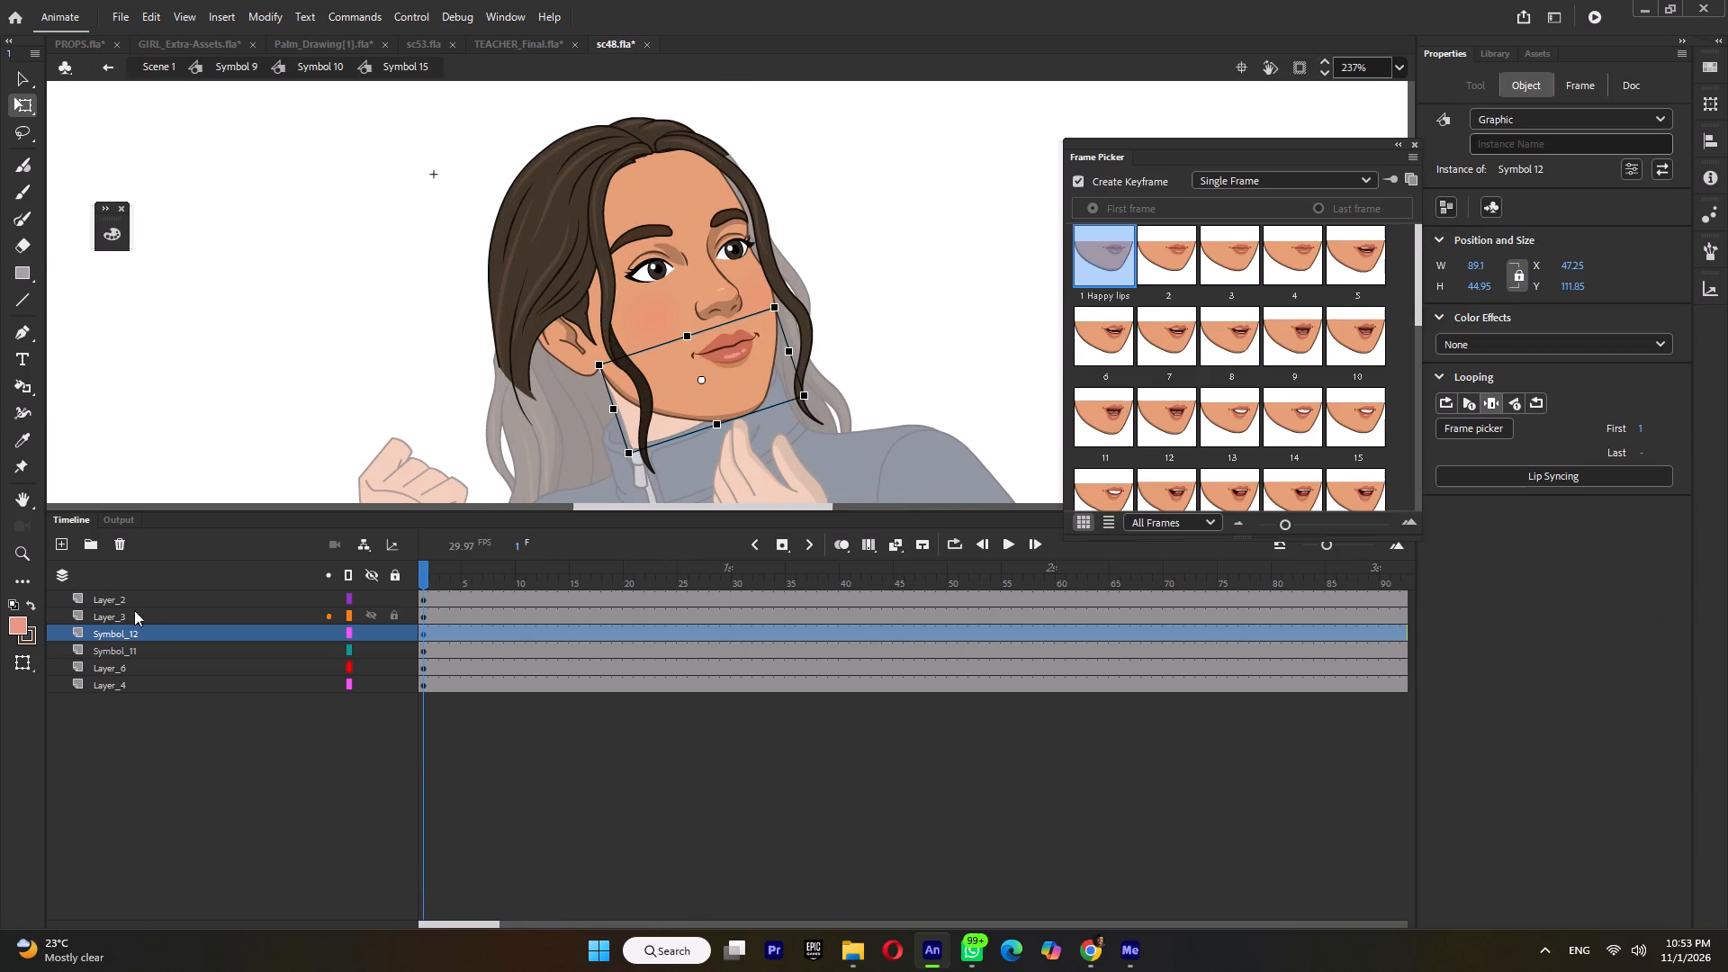
left_click(63, 541)
right_click(424, 634)
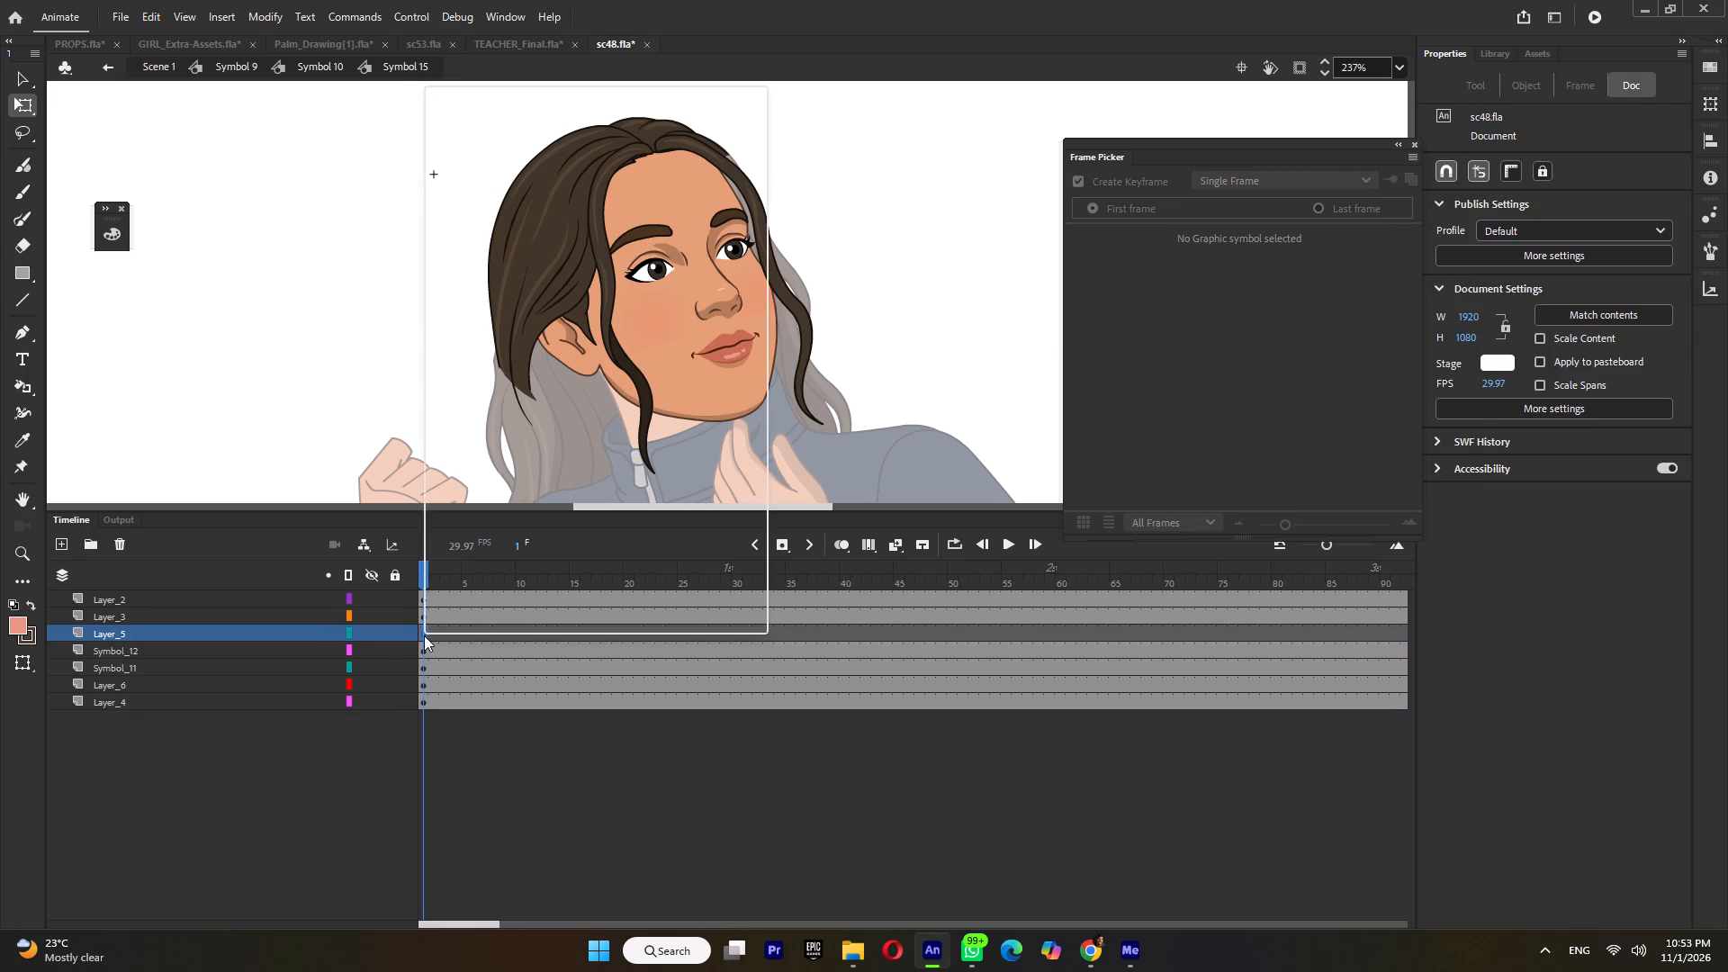
left_click(525, 374)
Listen to the pasted dialogue and set the Symbol_12 mouth to pose 9 at frame 1 and pose 13 at frame 4.
key("Return")
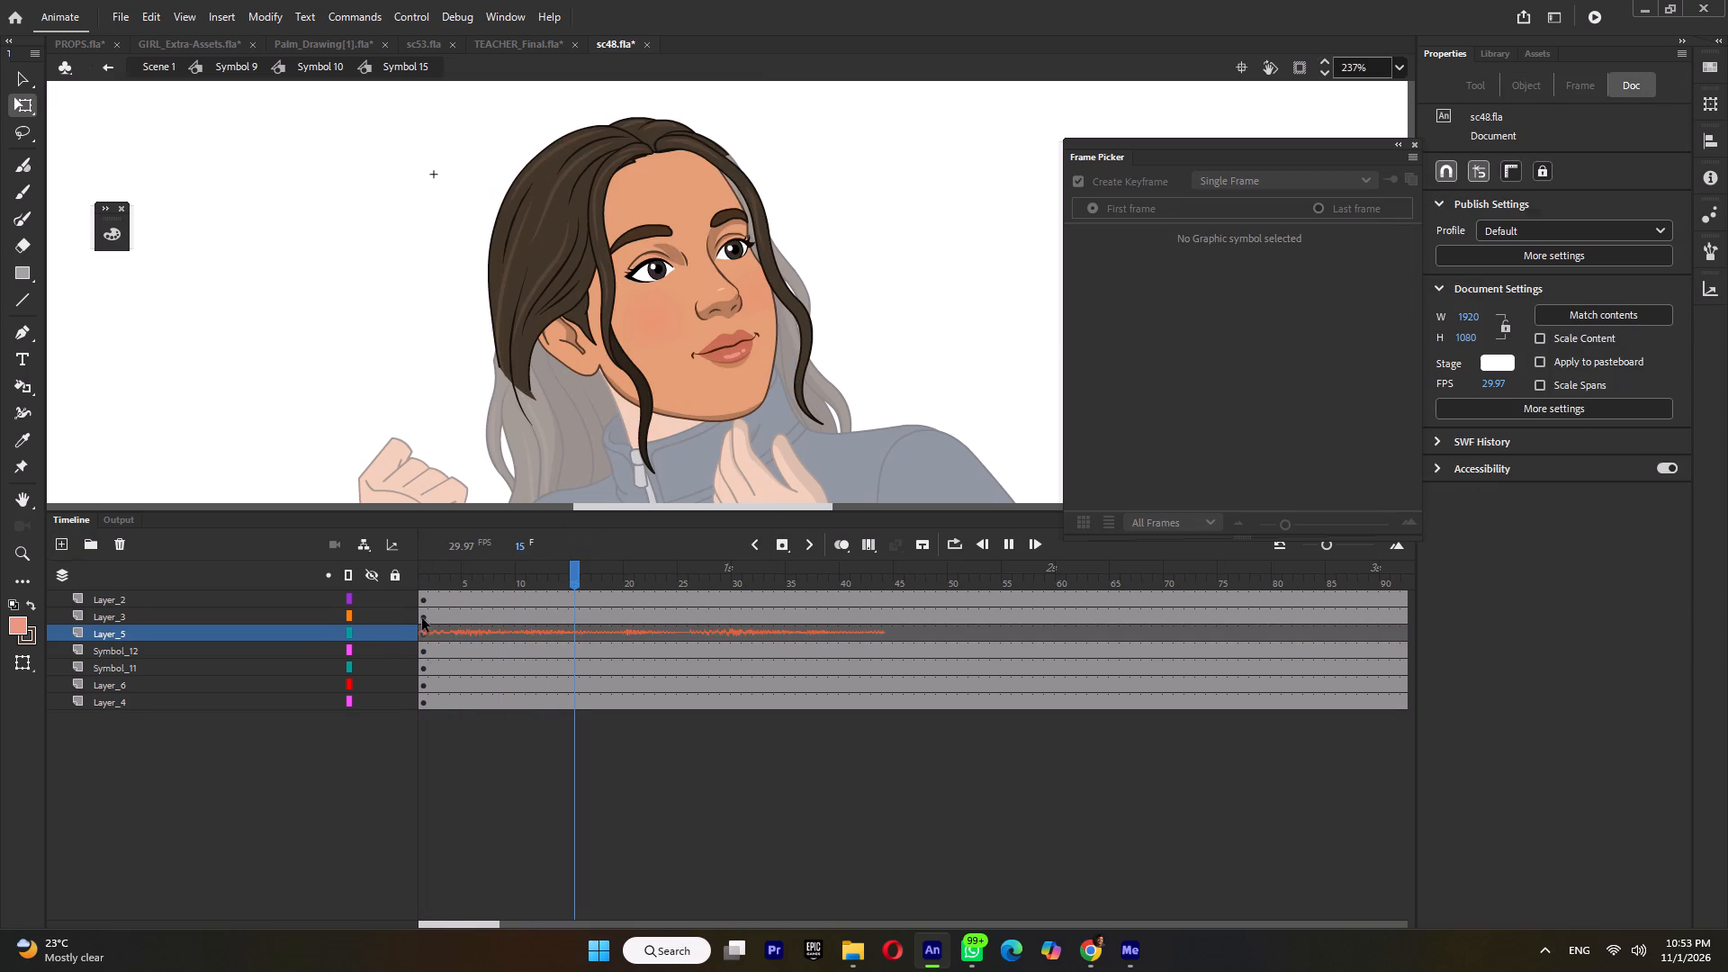
key("Return")
left_click_drag(433, 562, 397, 577)
key("Return")
key("Return")
left_click(426, 651)
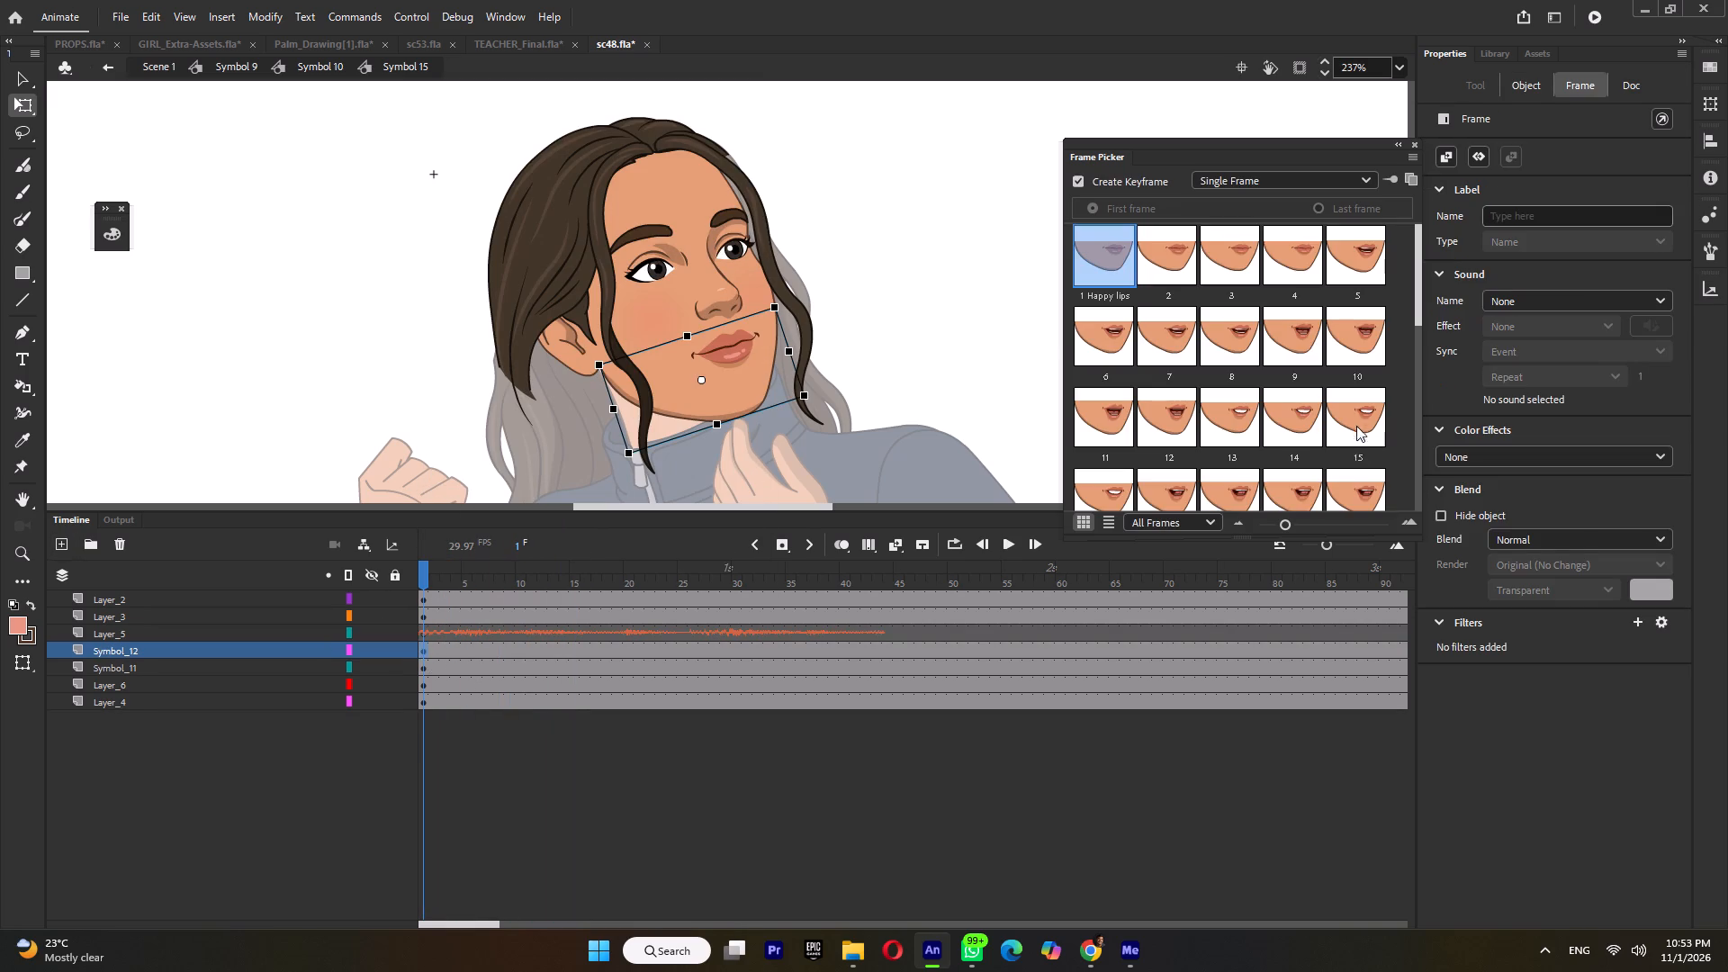
left_click(1293, 345)
key("Return")
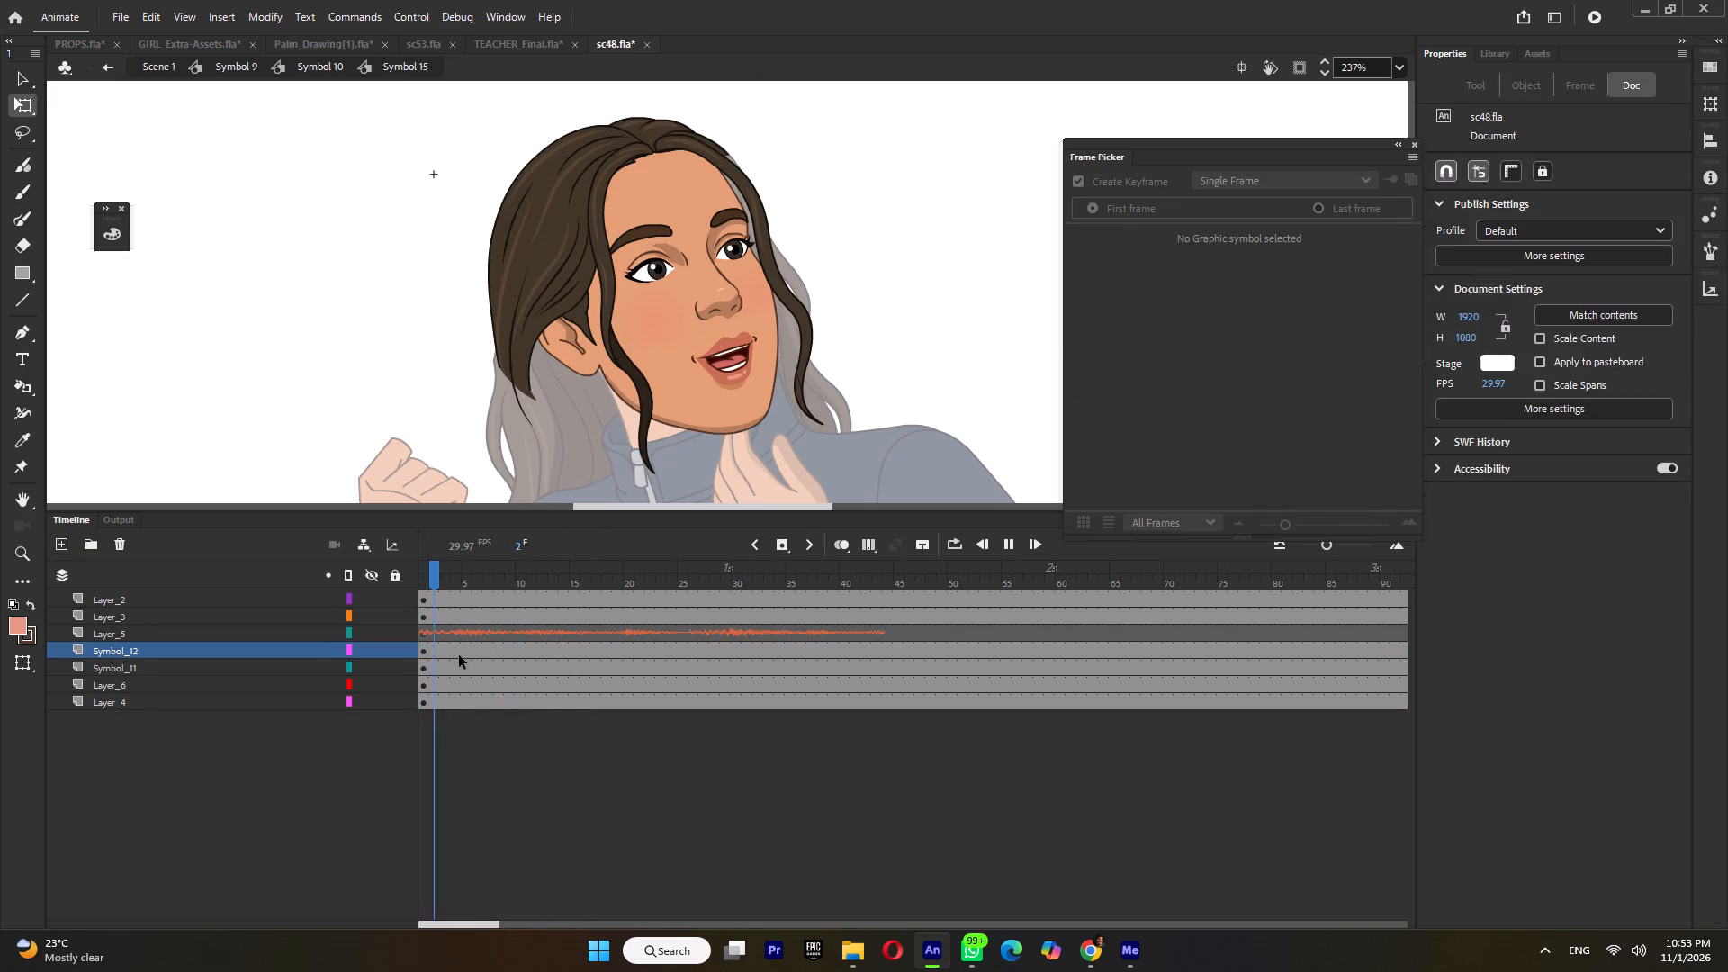
key("Return")
left_click(458, 648)
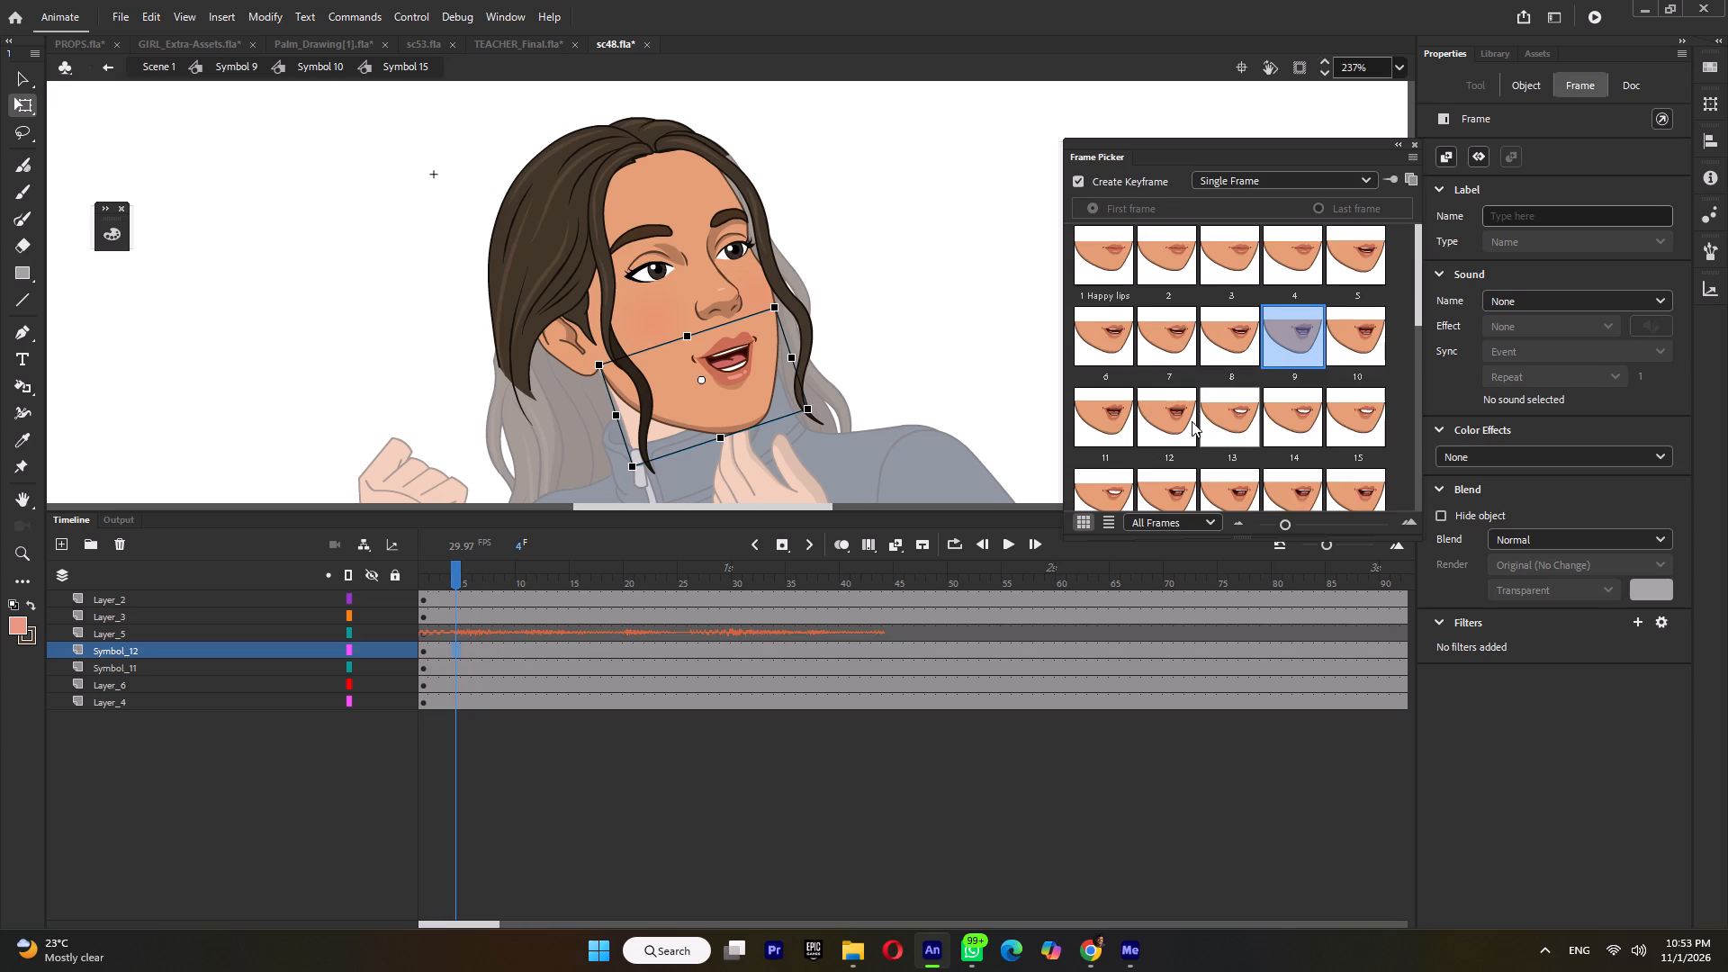
left_click(1228, 433)
Continue the Symbol_12 lip-sync with pose 9 at frame 8 and pose 8 at frame 12.
key("Return")
key("Return")
left_click(500, 654)
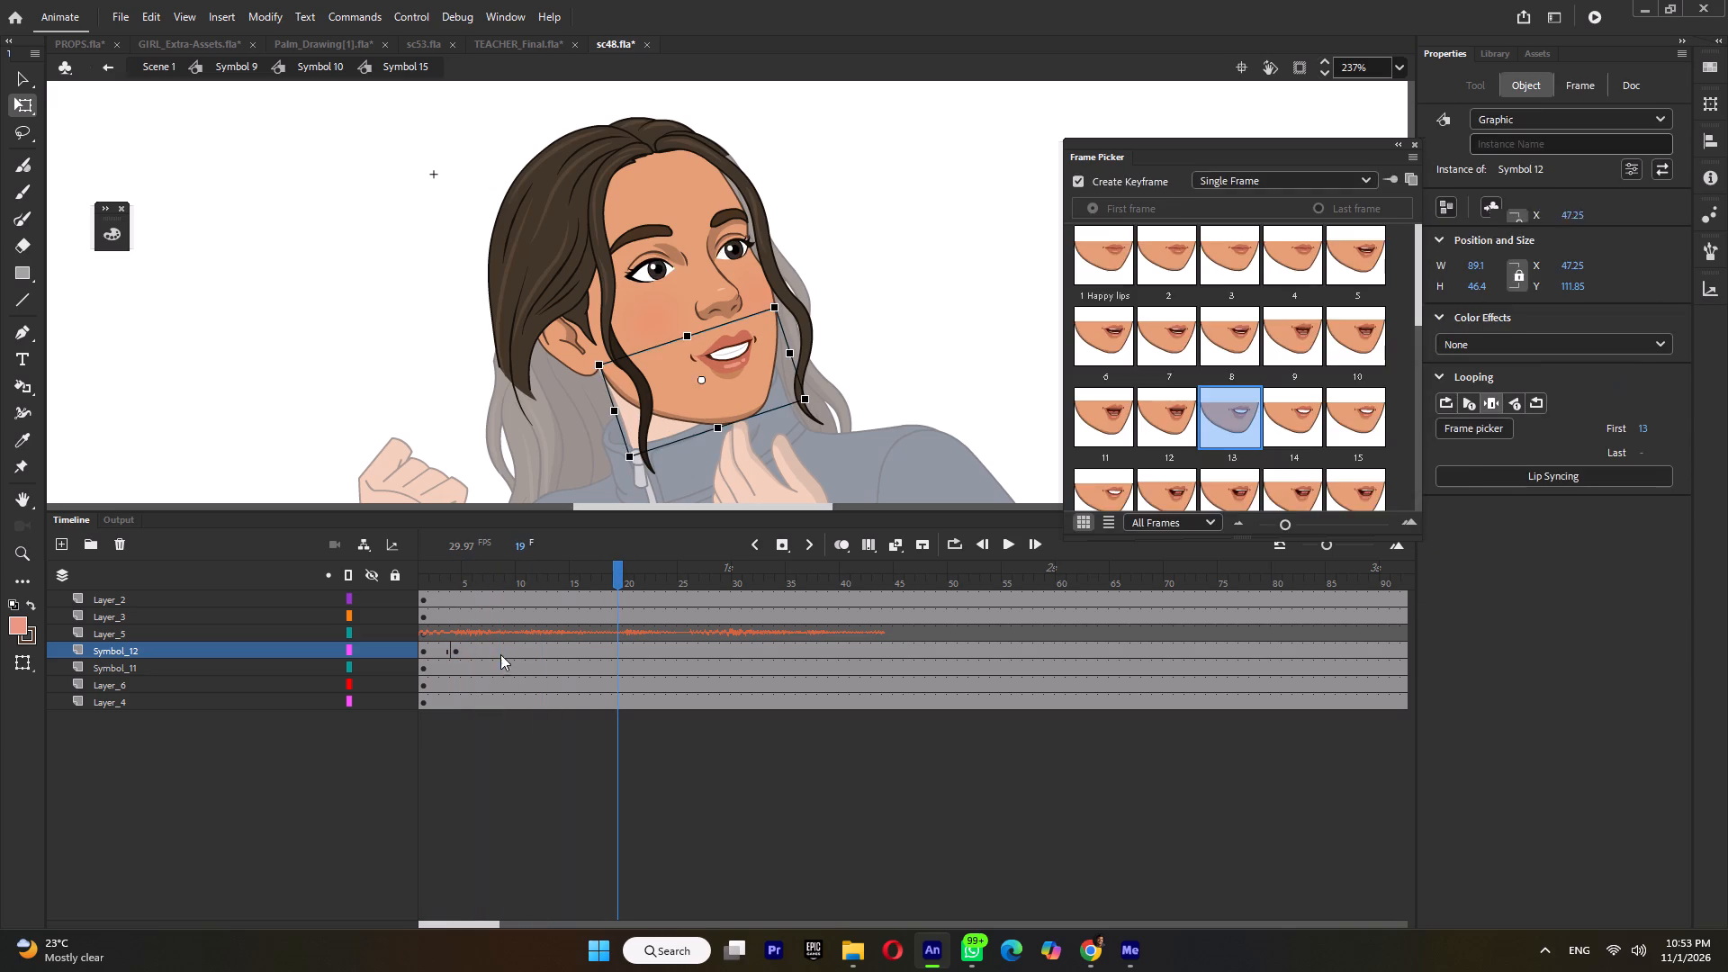
left_click(1235, 346)
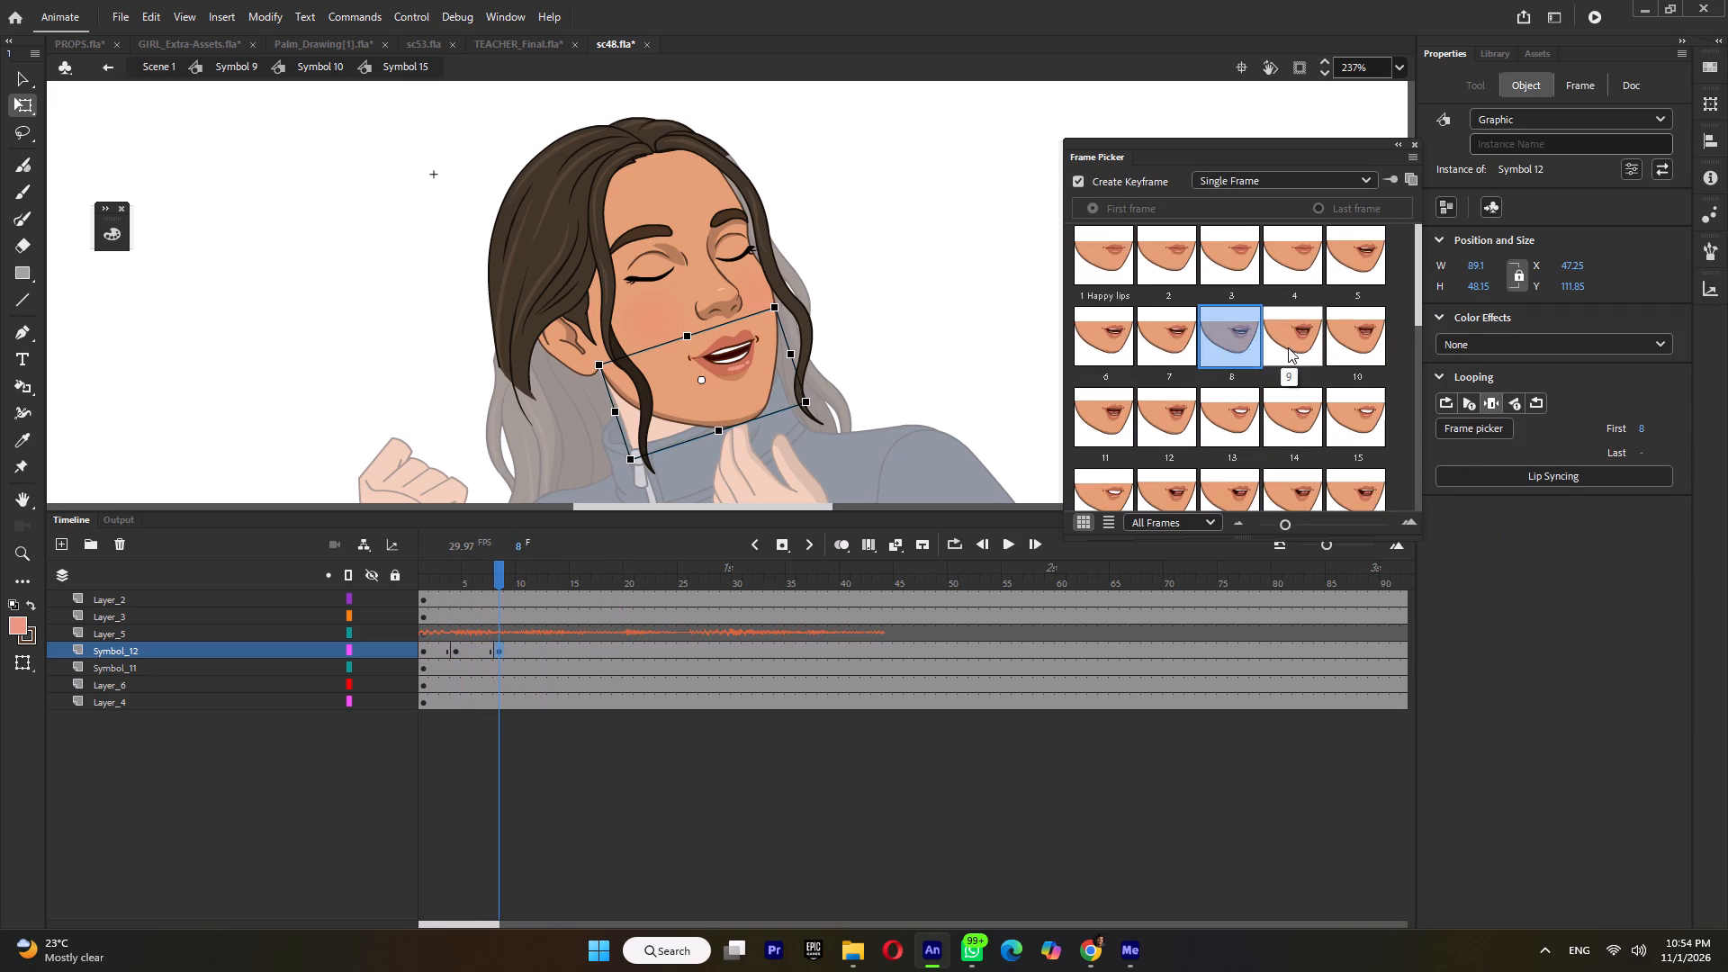
left_click(1295, 335)
key("Return")
key("Return")
left_click(546, 645)
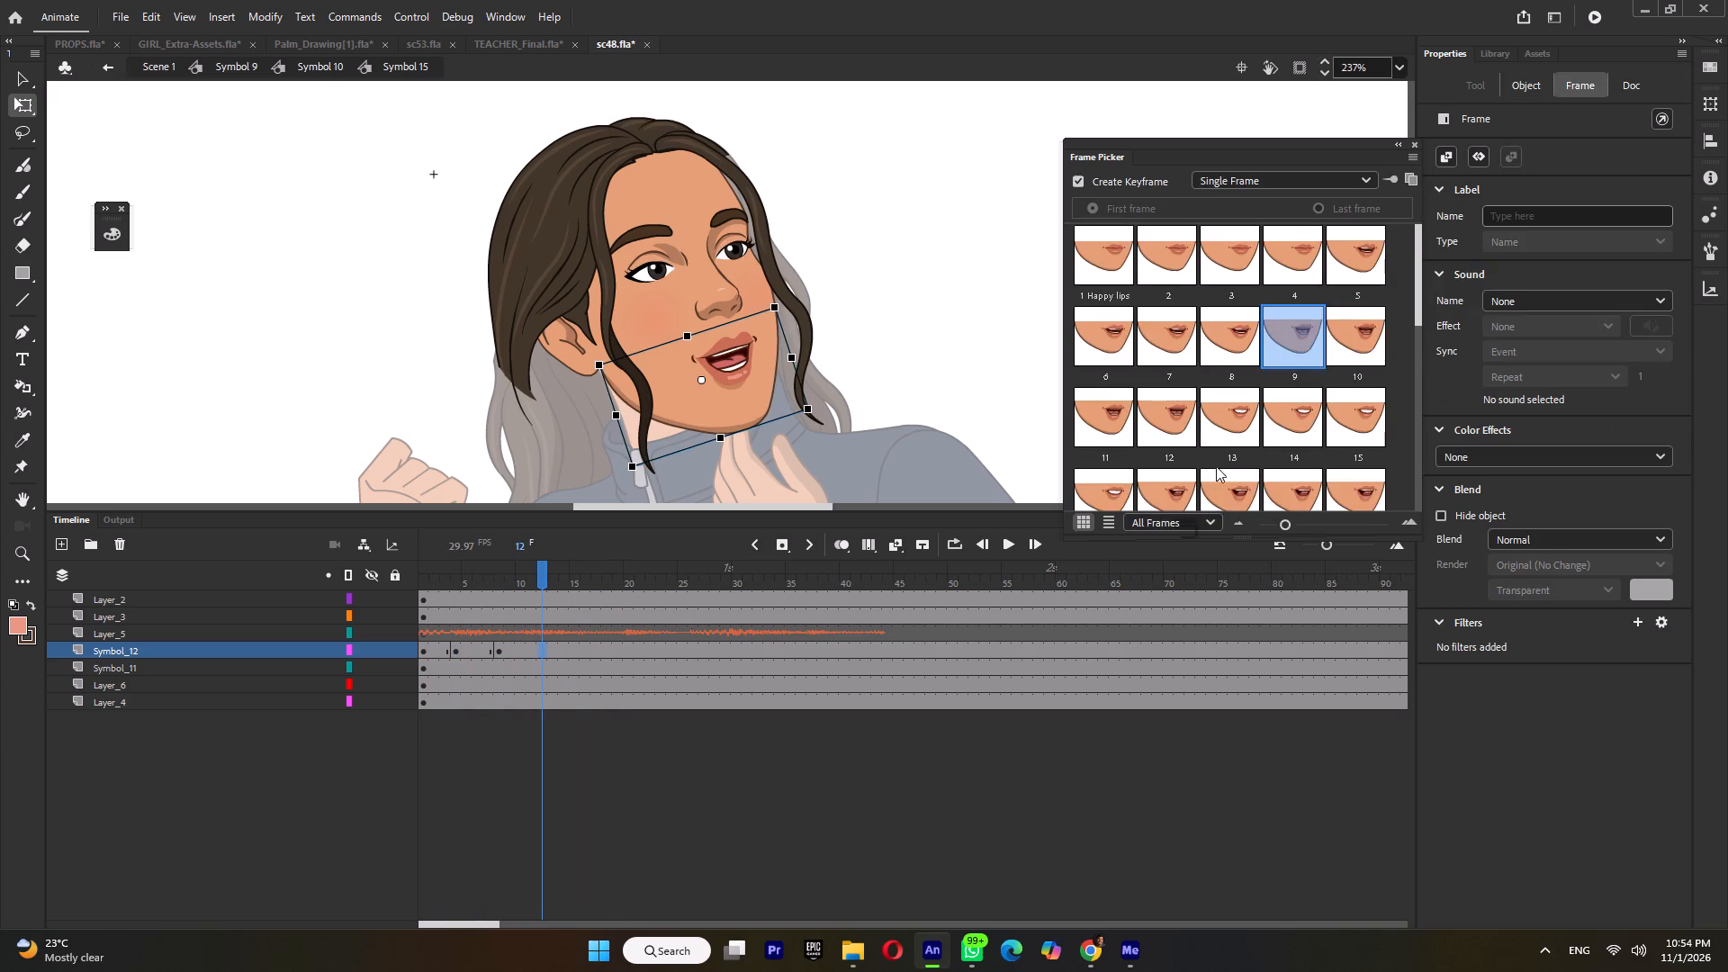
left_click(1207, 339)
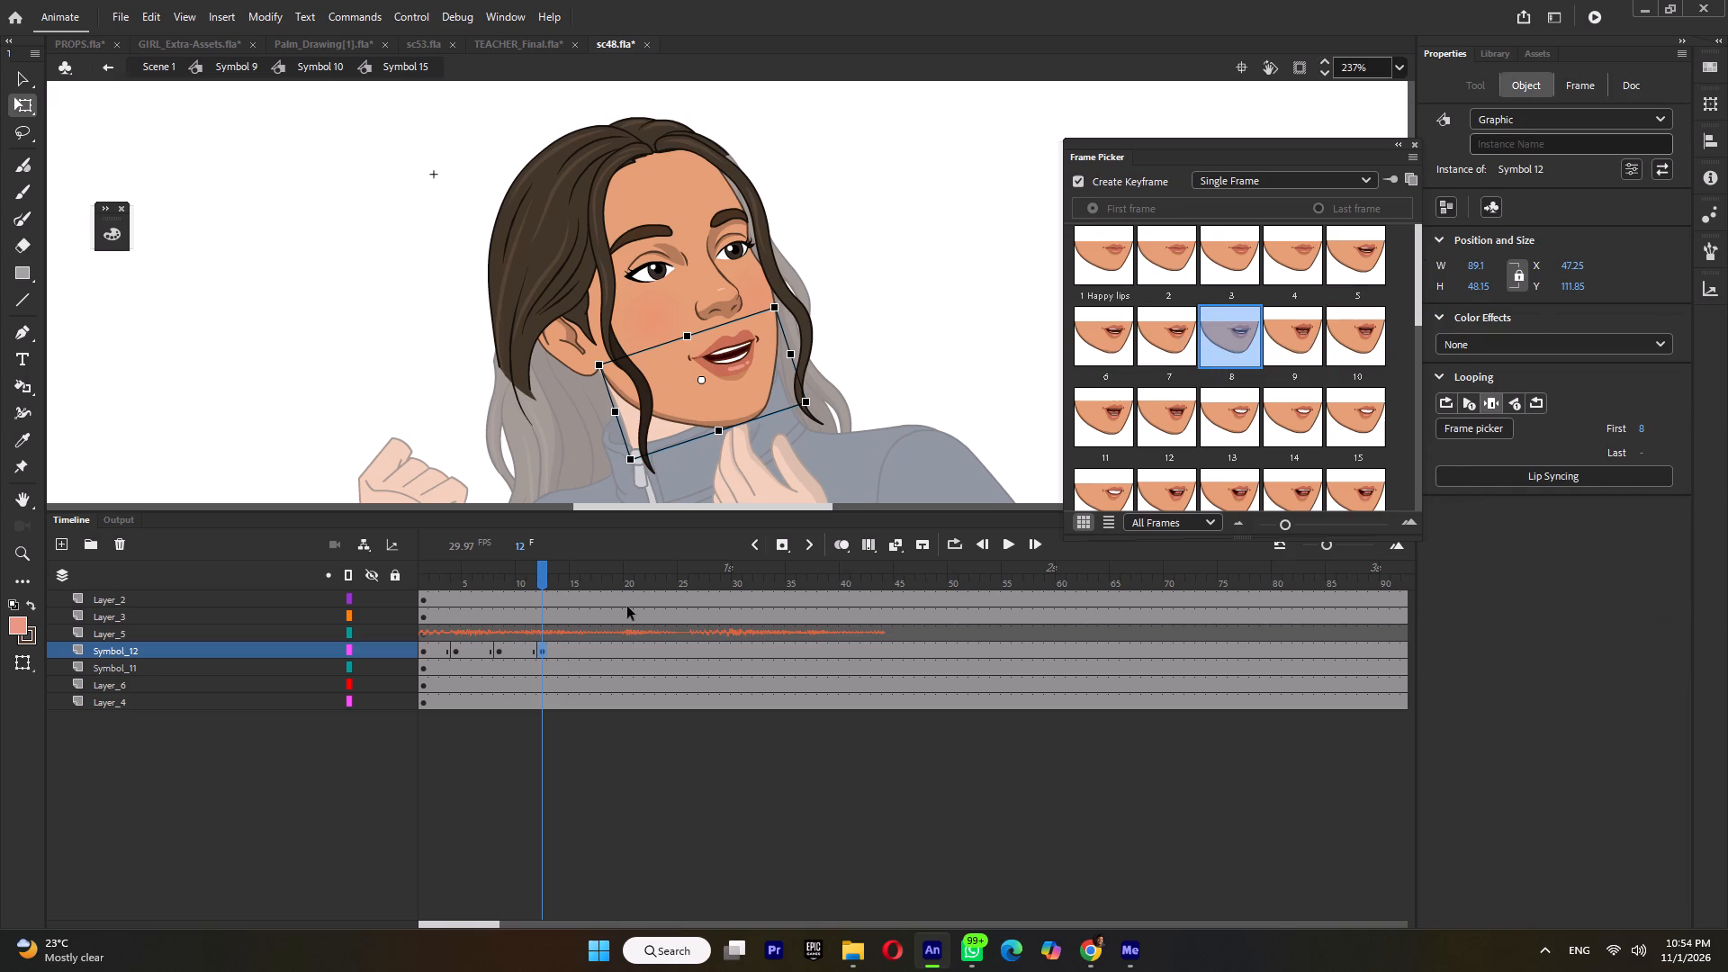
Continue the Symbol_12 lip-sync with pose 13 at frame 16 and pose 7 at frame 19.
key("Return")
key("Return")
left_click(589, 649)
left_click(1240, 415)
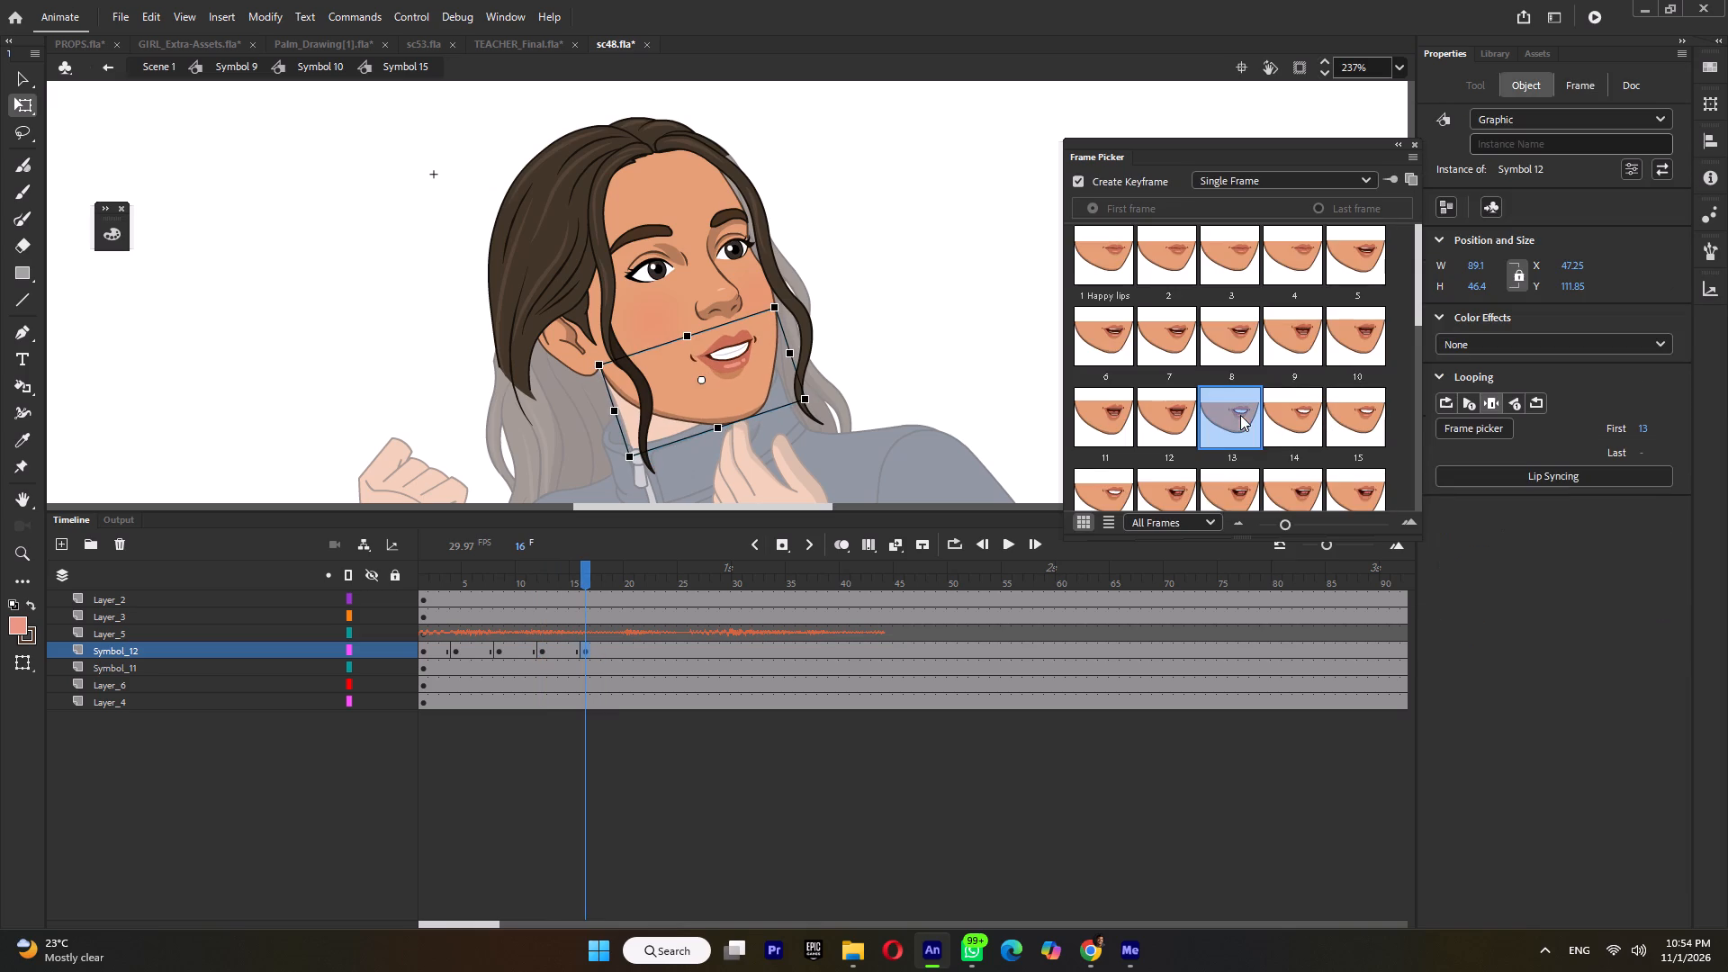
key("Return")
key("Return")
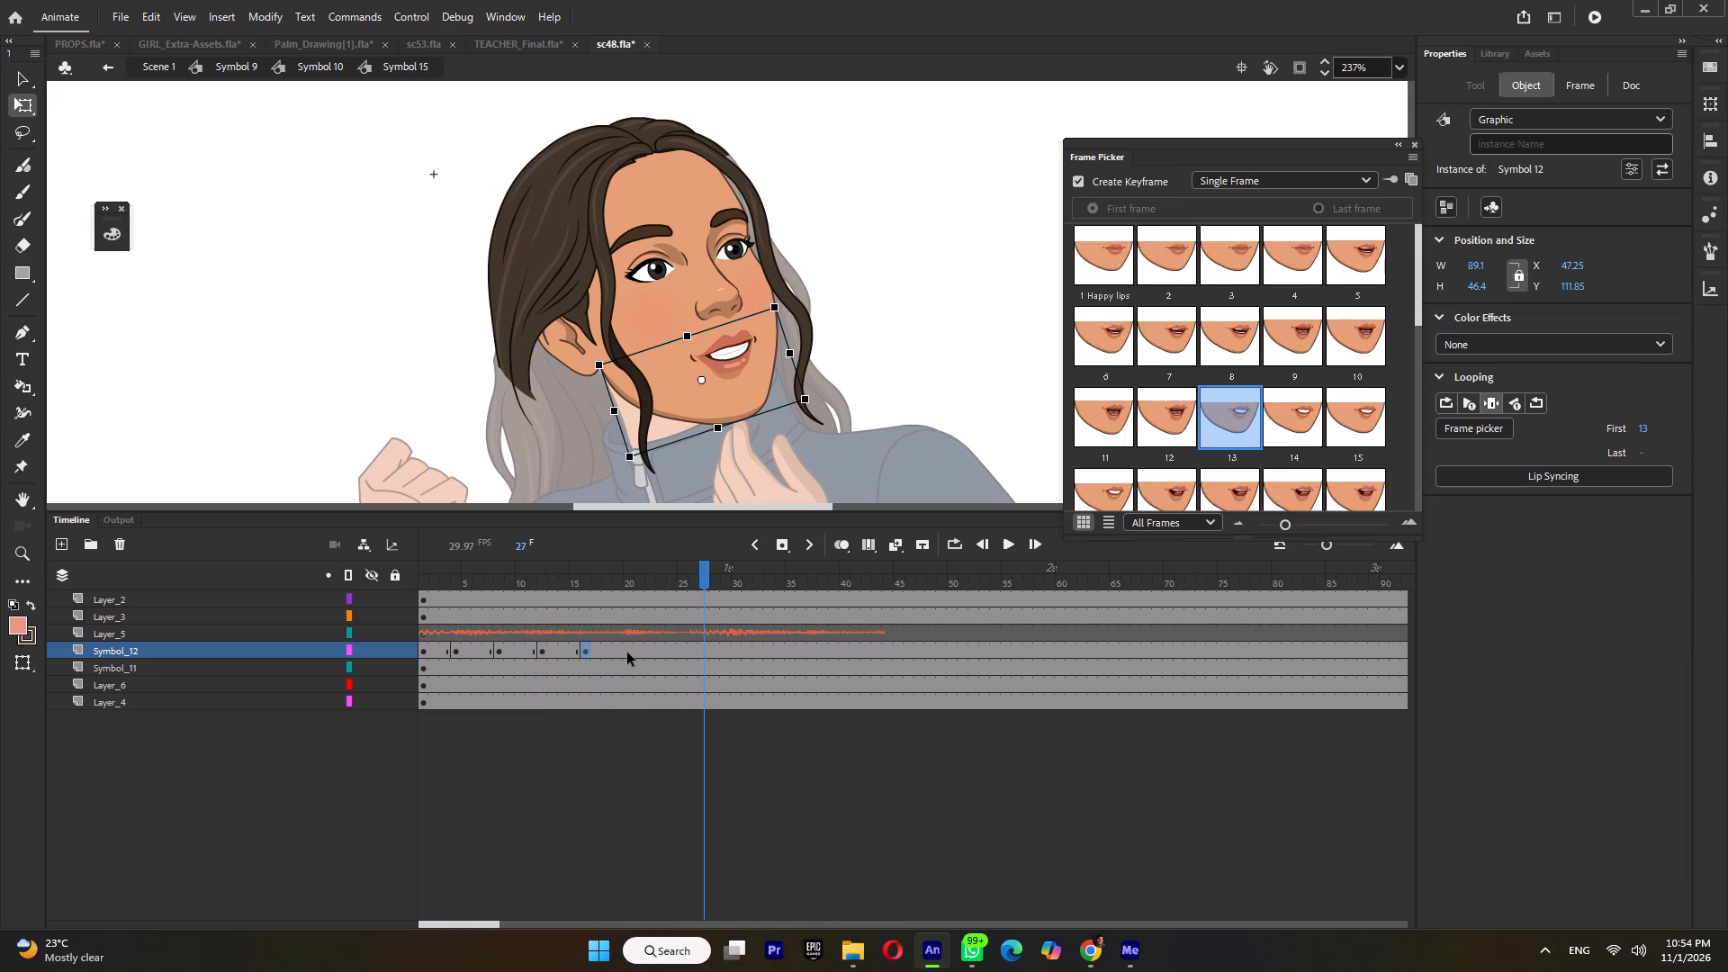
left_click(623, 653)
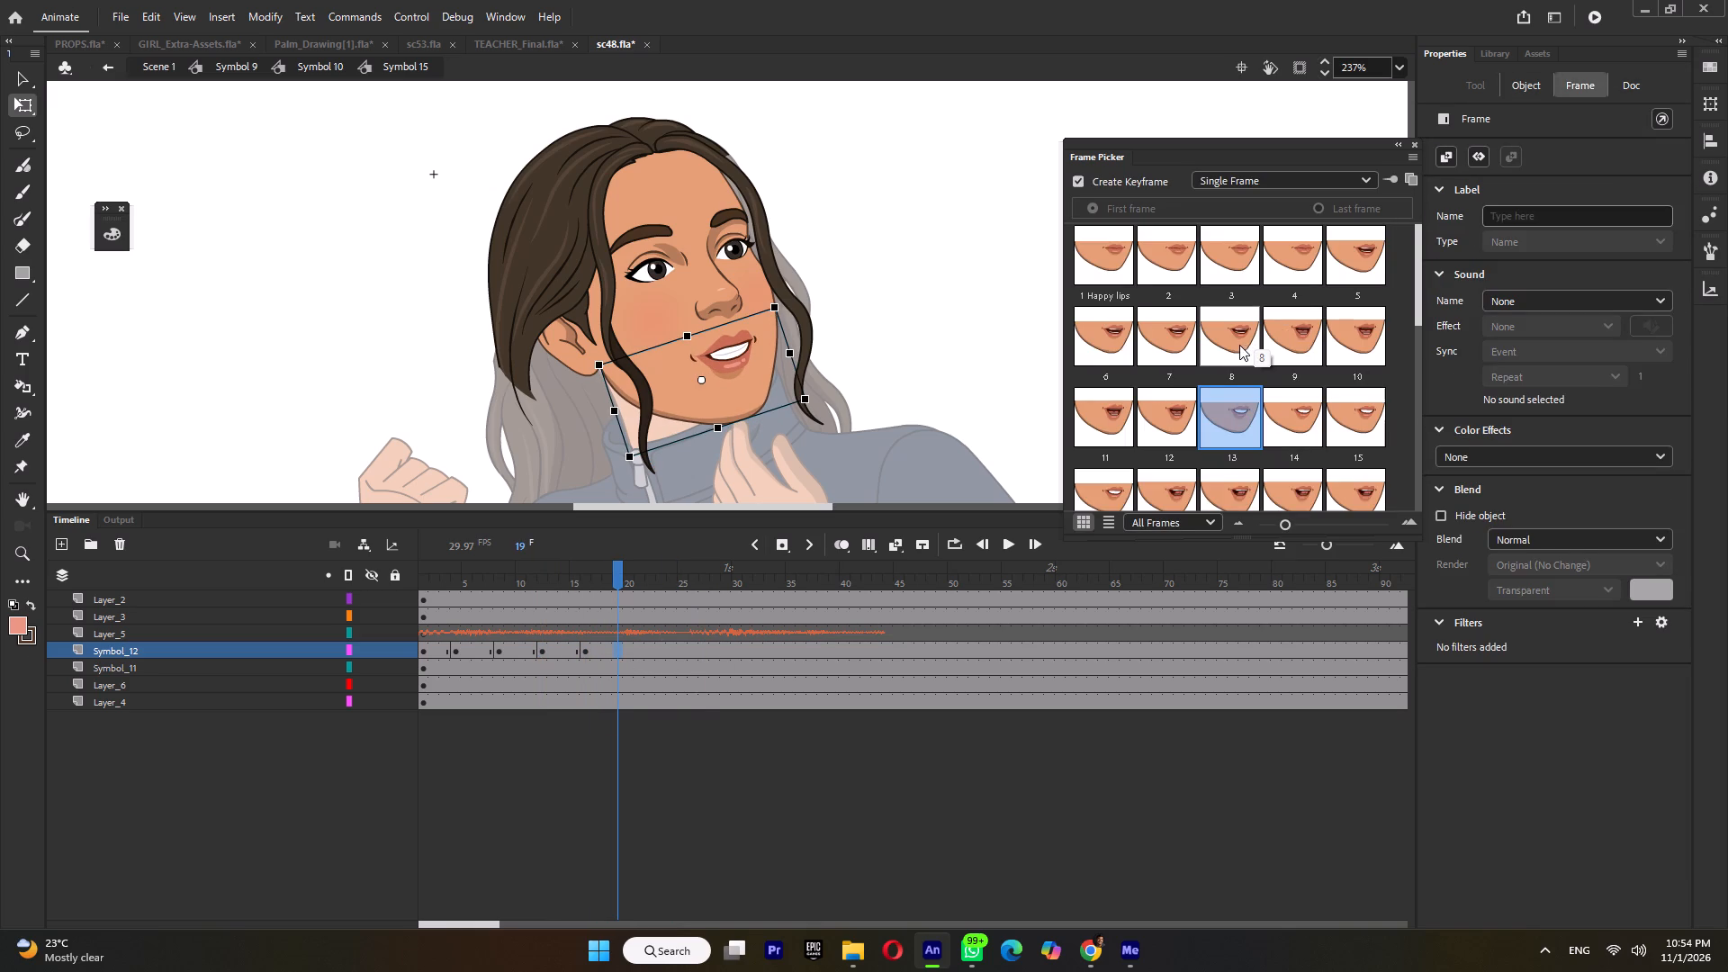
left_click(1165, 334)
Replay the dialogue against the mouth poses and change the Symbol_12 mouth at frame 19 to pose 2.
key("Return")
key("Return")
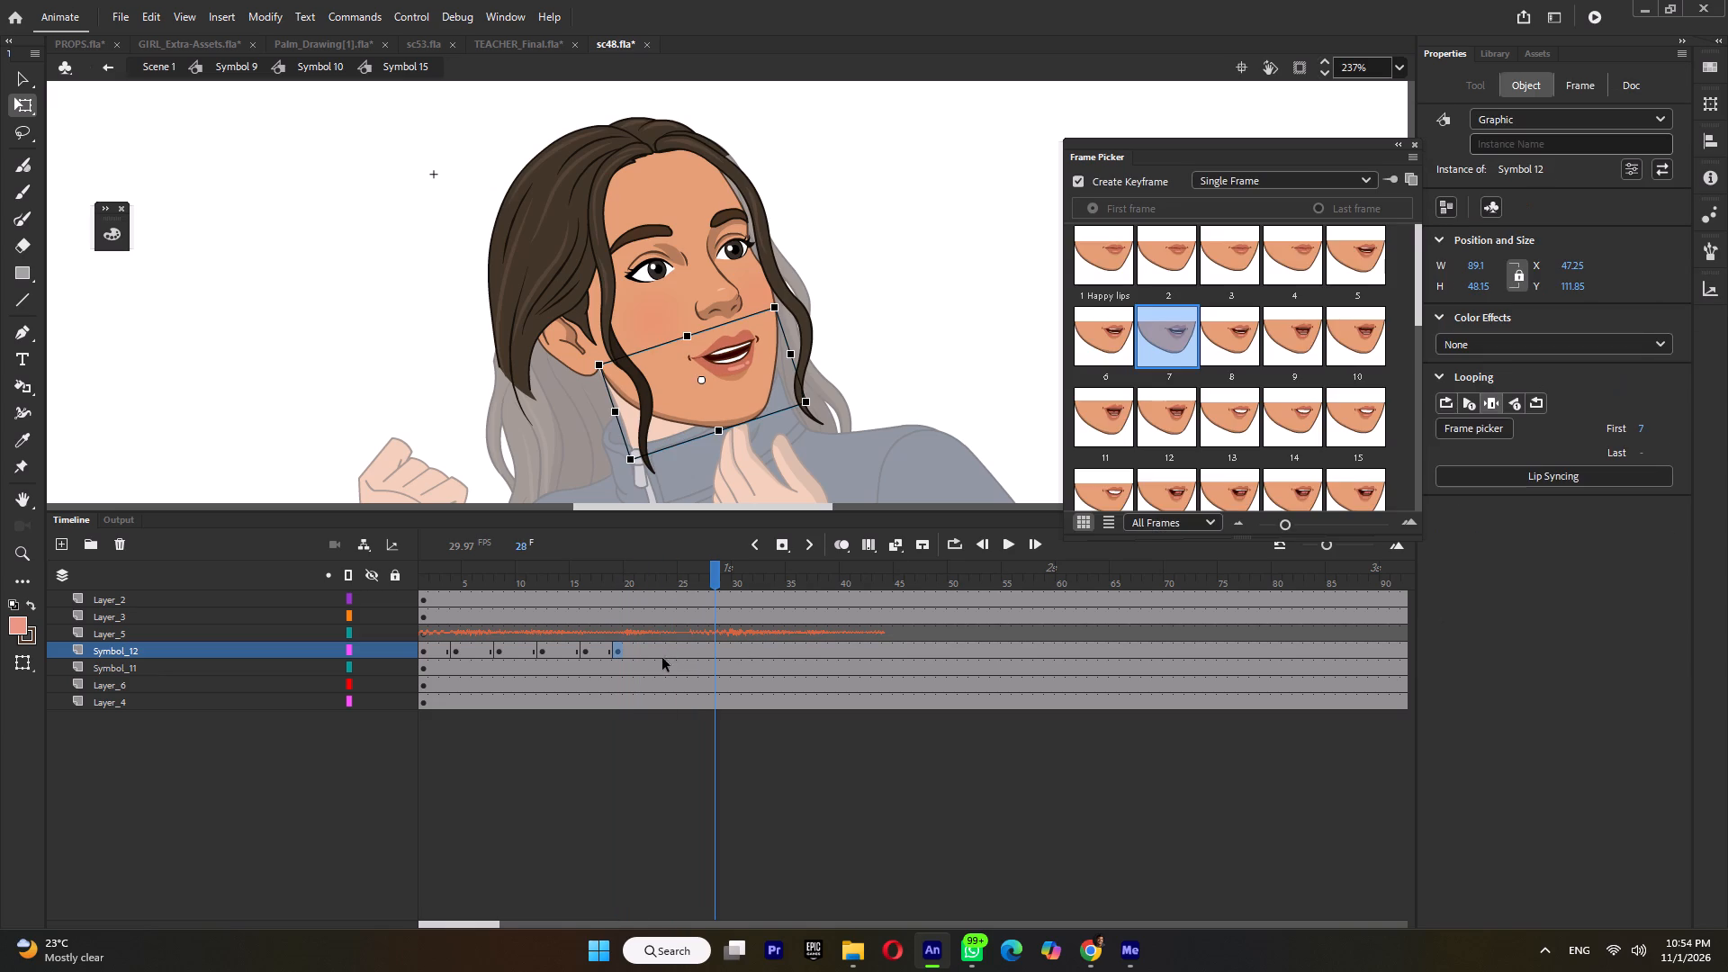
left_click(620, 655)
left_click(607, 650)
key("Return")
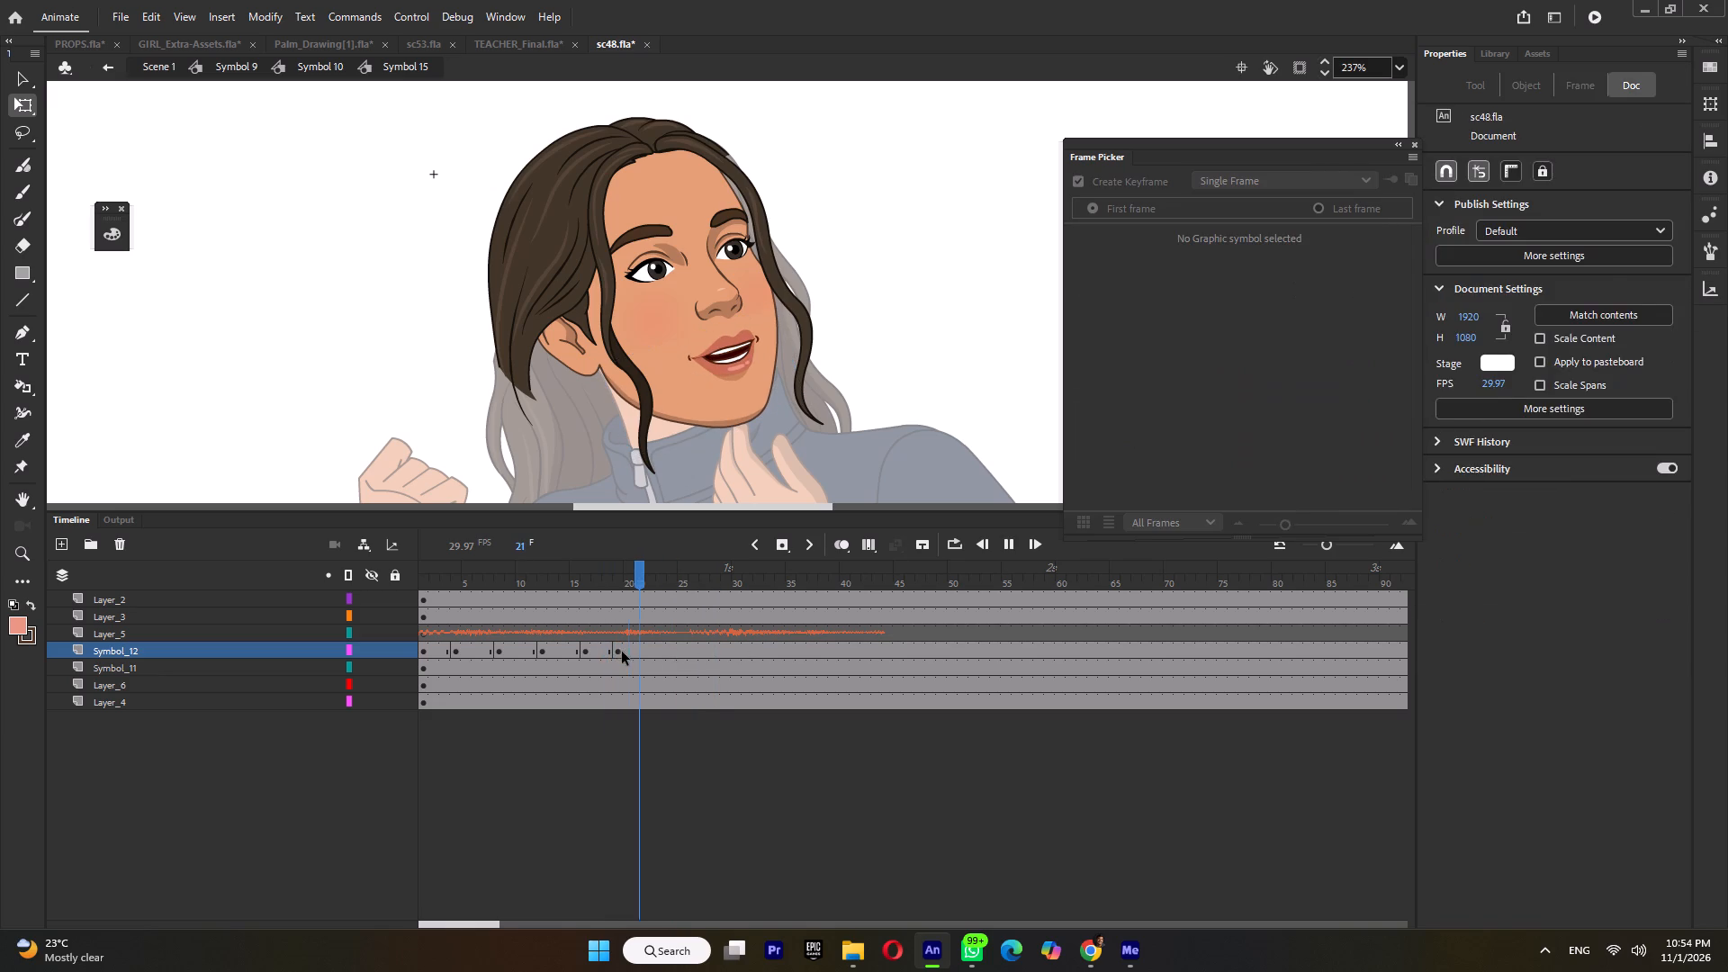
key("Return")
left_click_drag(530, 557, 376, 574)
left_click_drag(426, 566, 384, 577)
key("Return")
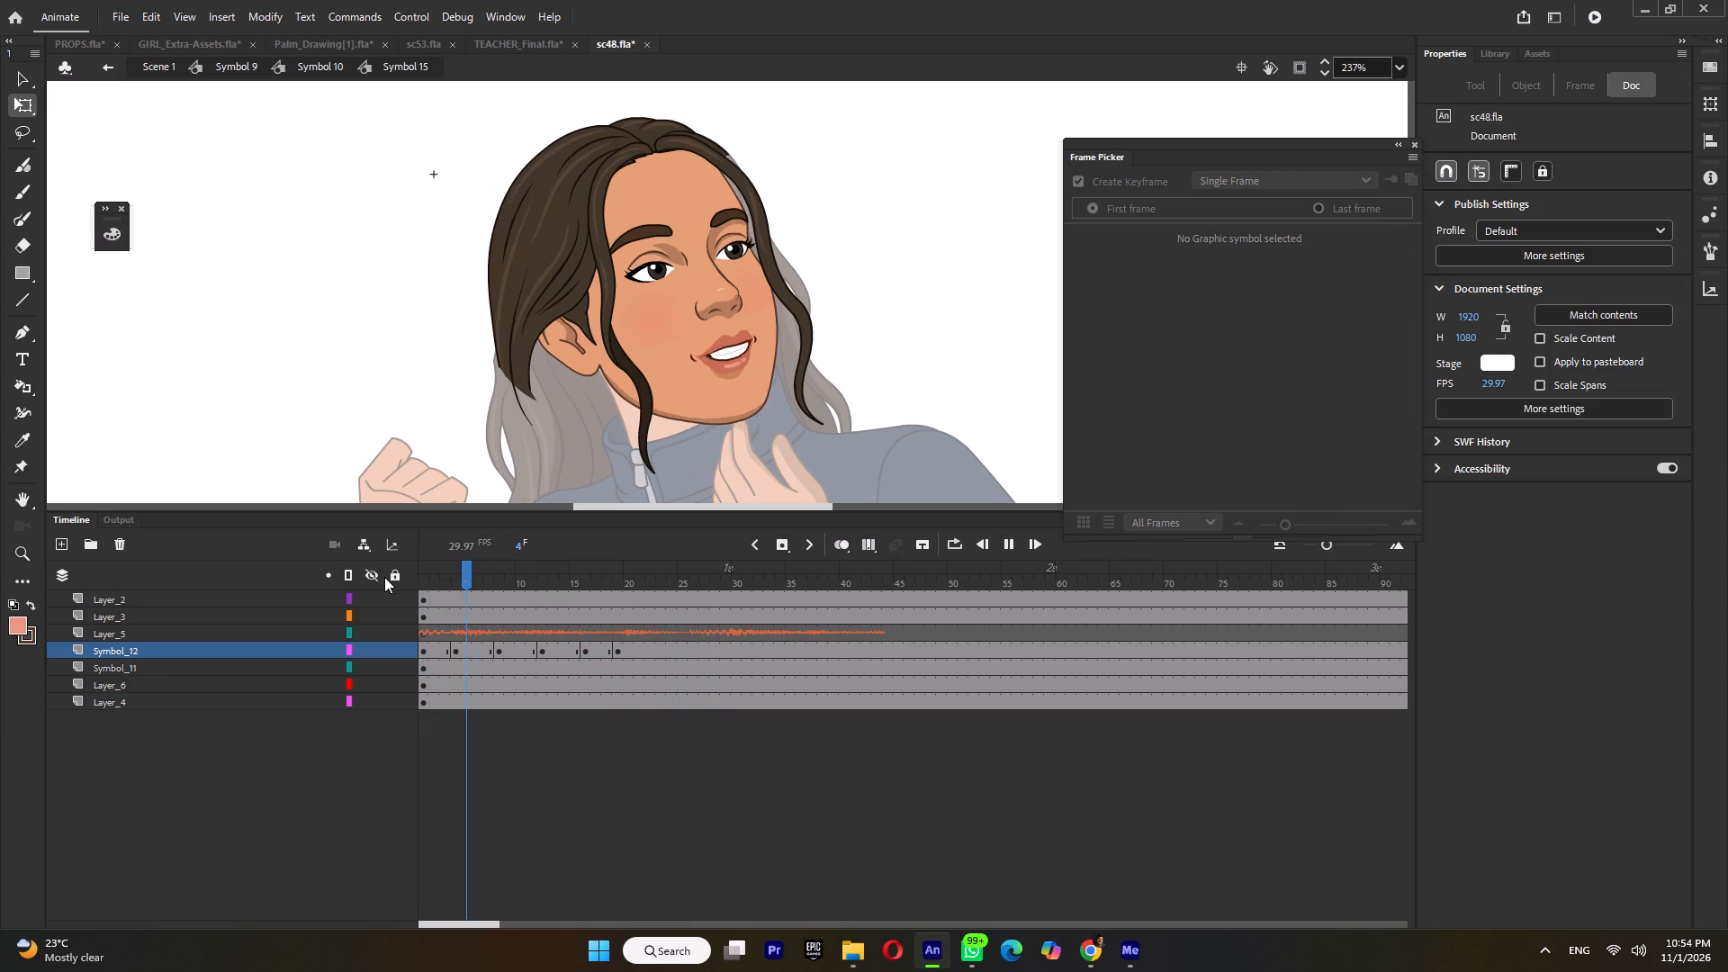
key("Return")
left_click(606, 650)
key("Return")
key("Return")
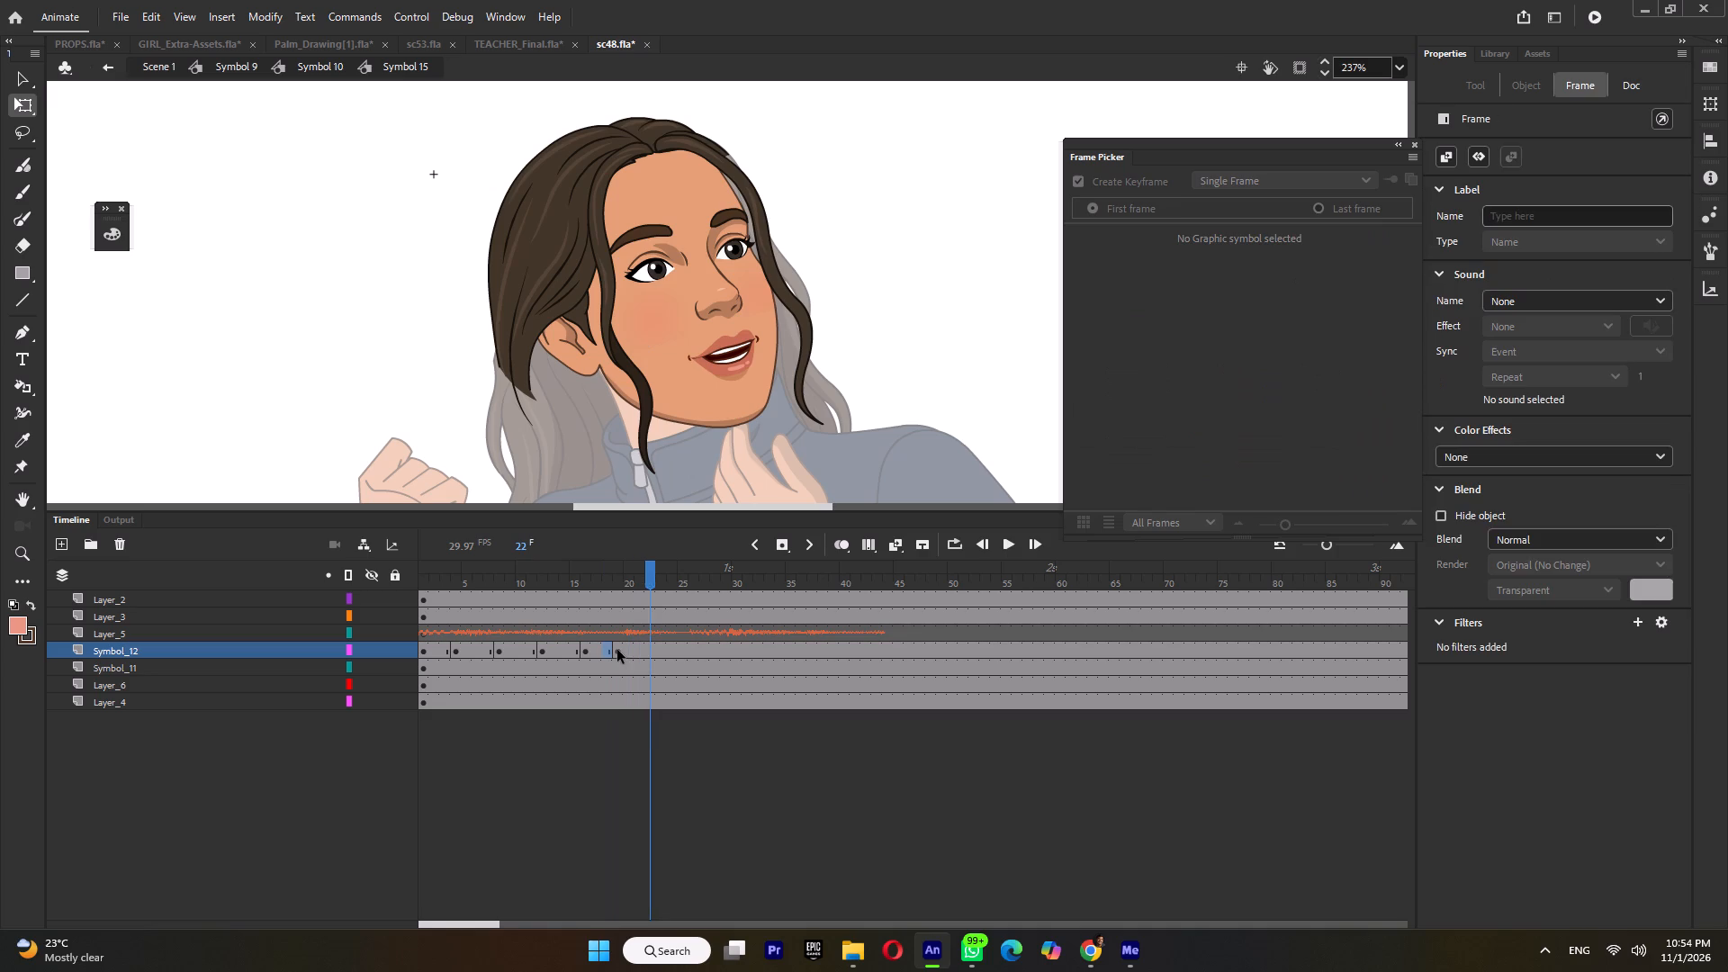
left_click(617, 650)
left_click(1157, 251)
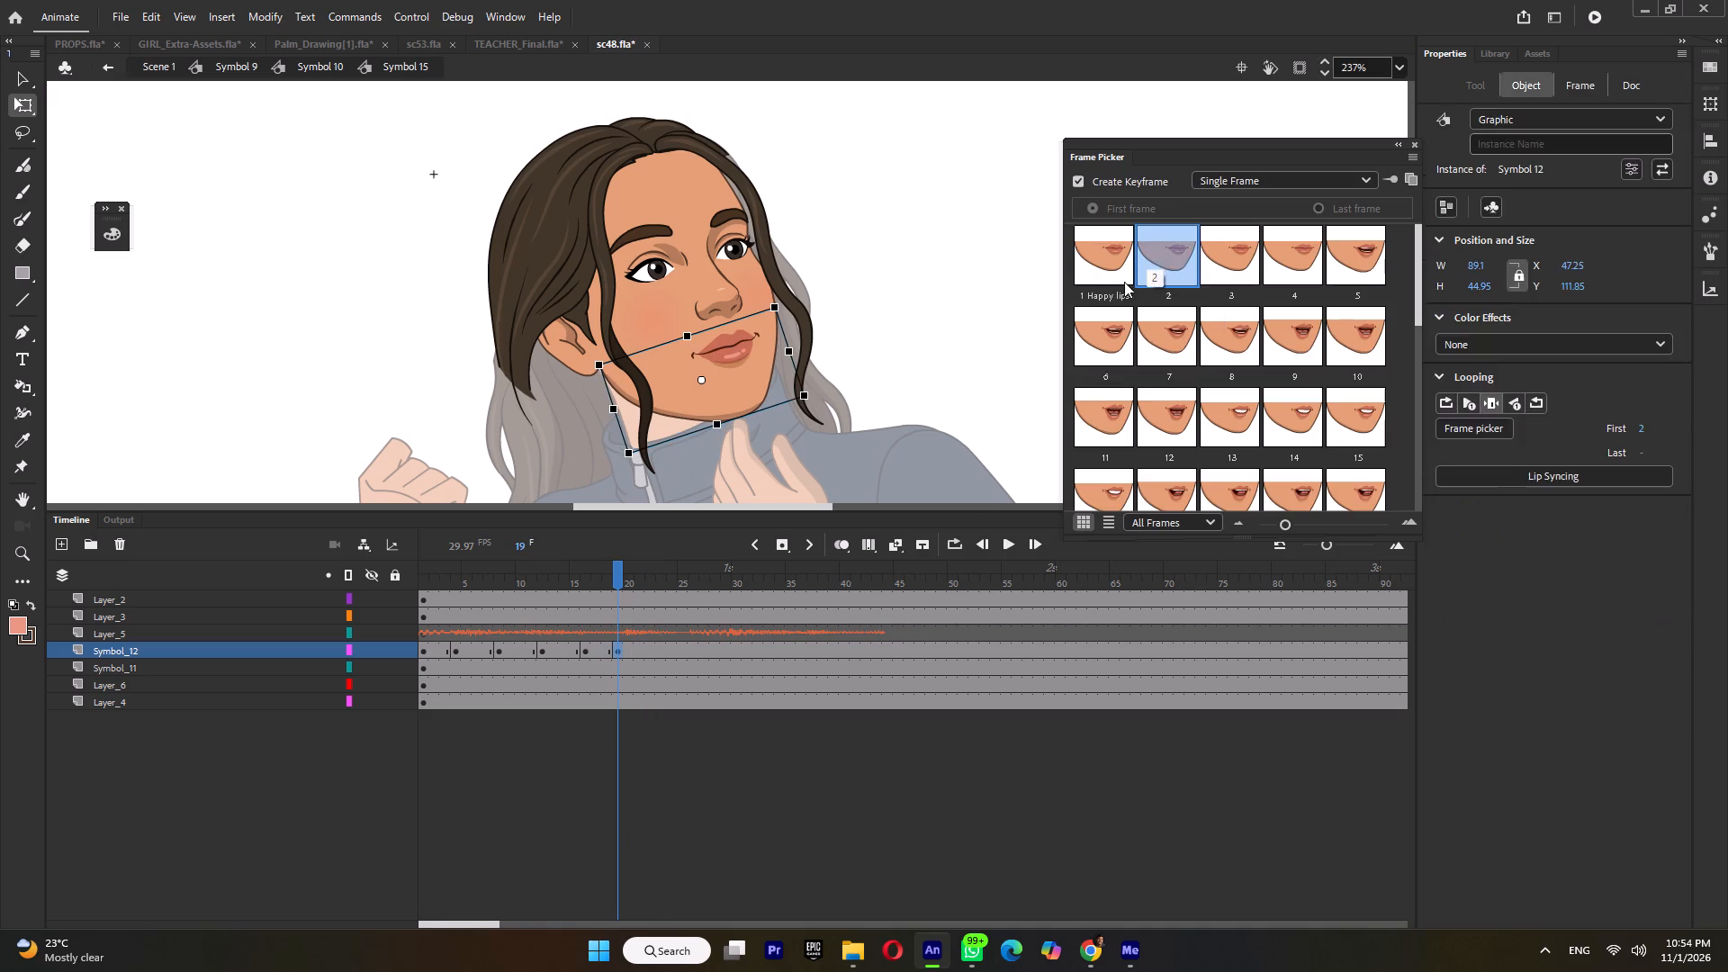
Continue the Symbol_12 lip-sync with pose 8 at frame 23 and pose 13 at frame 27.
key("Return")
key("Return")
left_click(662, 652)
left_click(1248, 343)
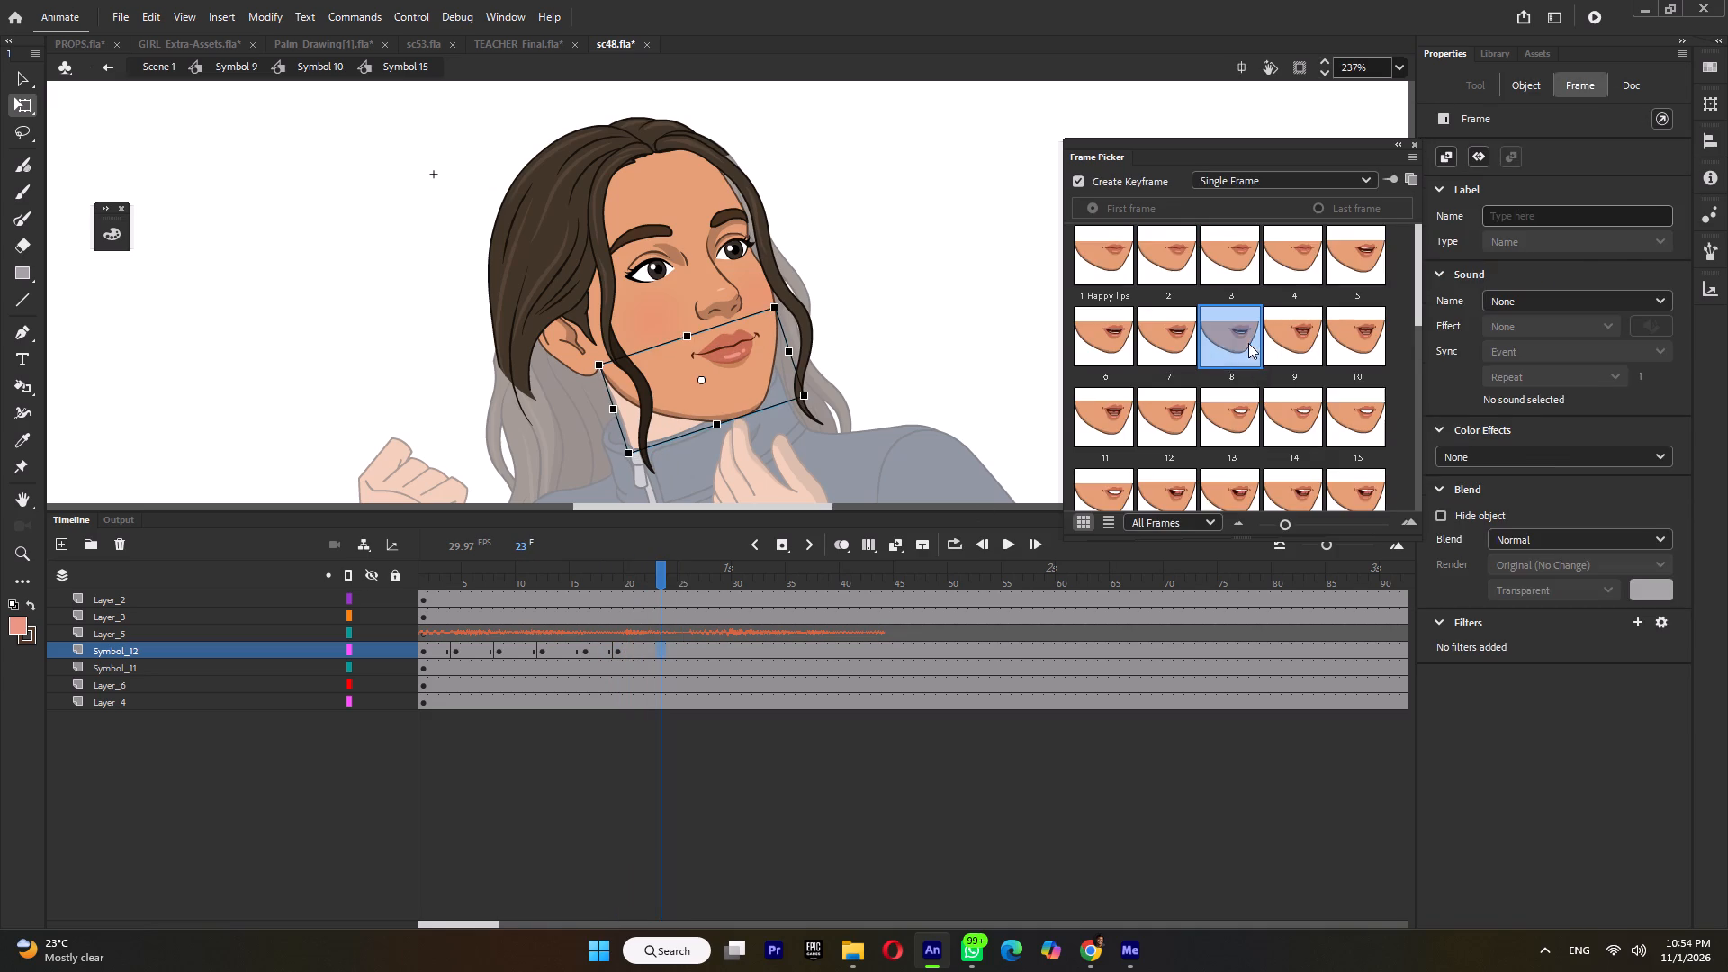
left_click(709, 648)
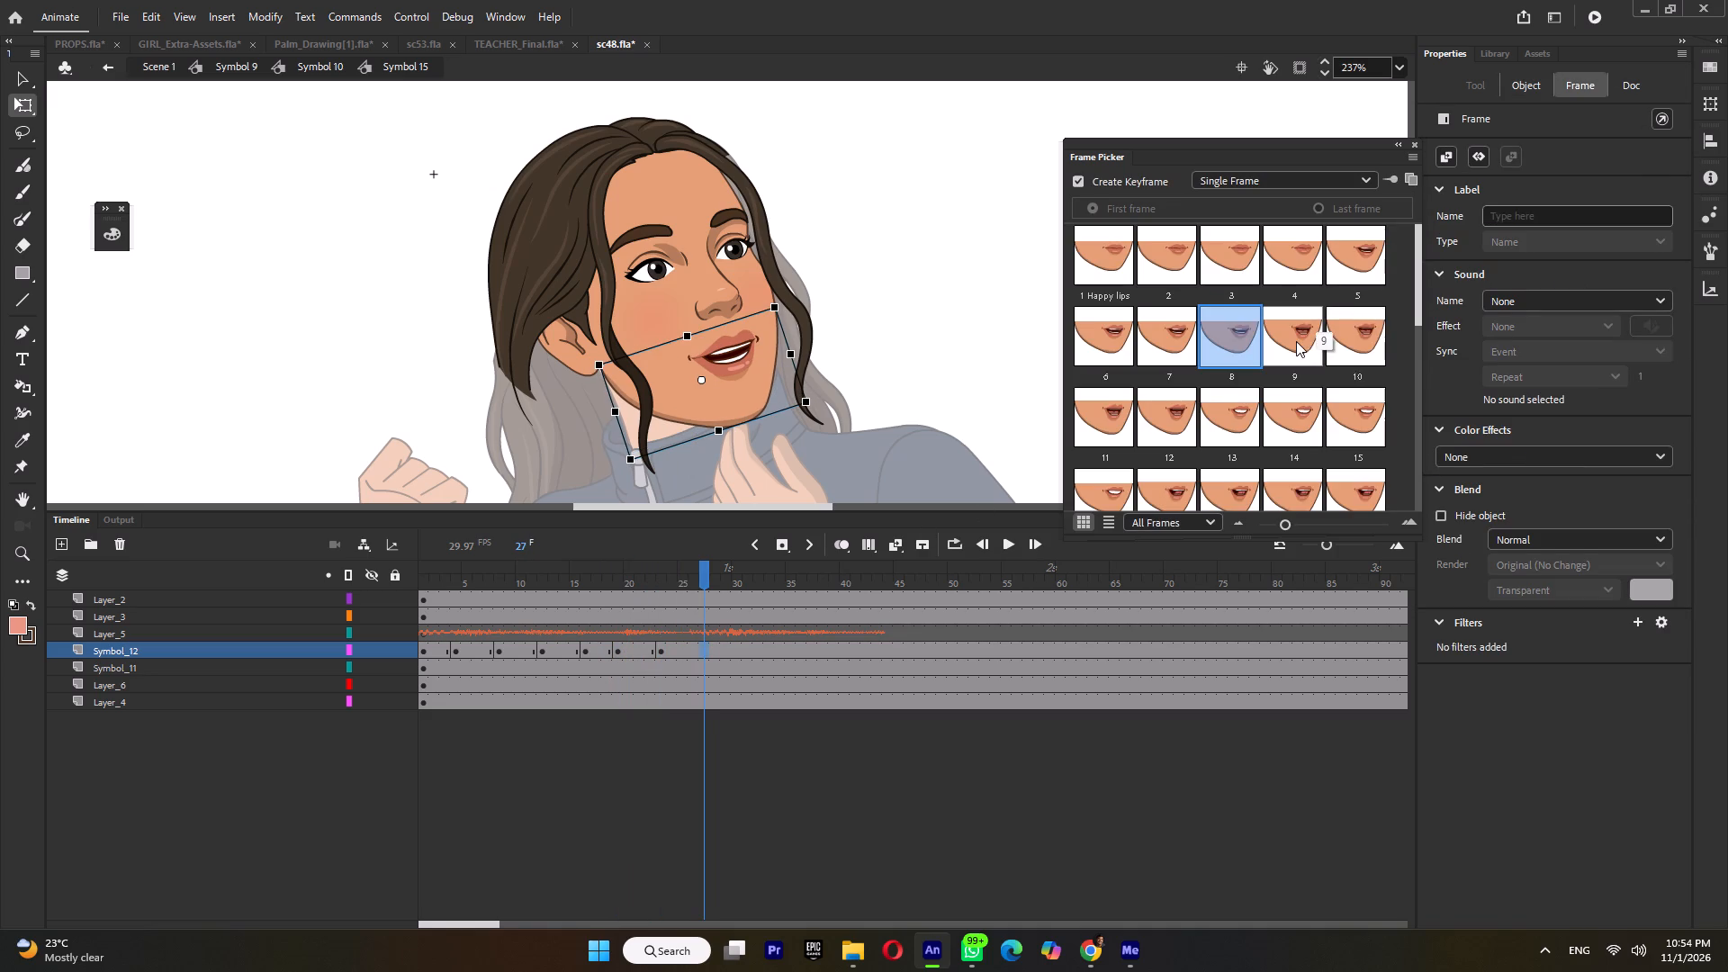
left_click(1245, 423)
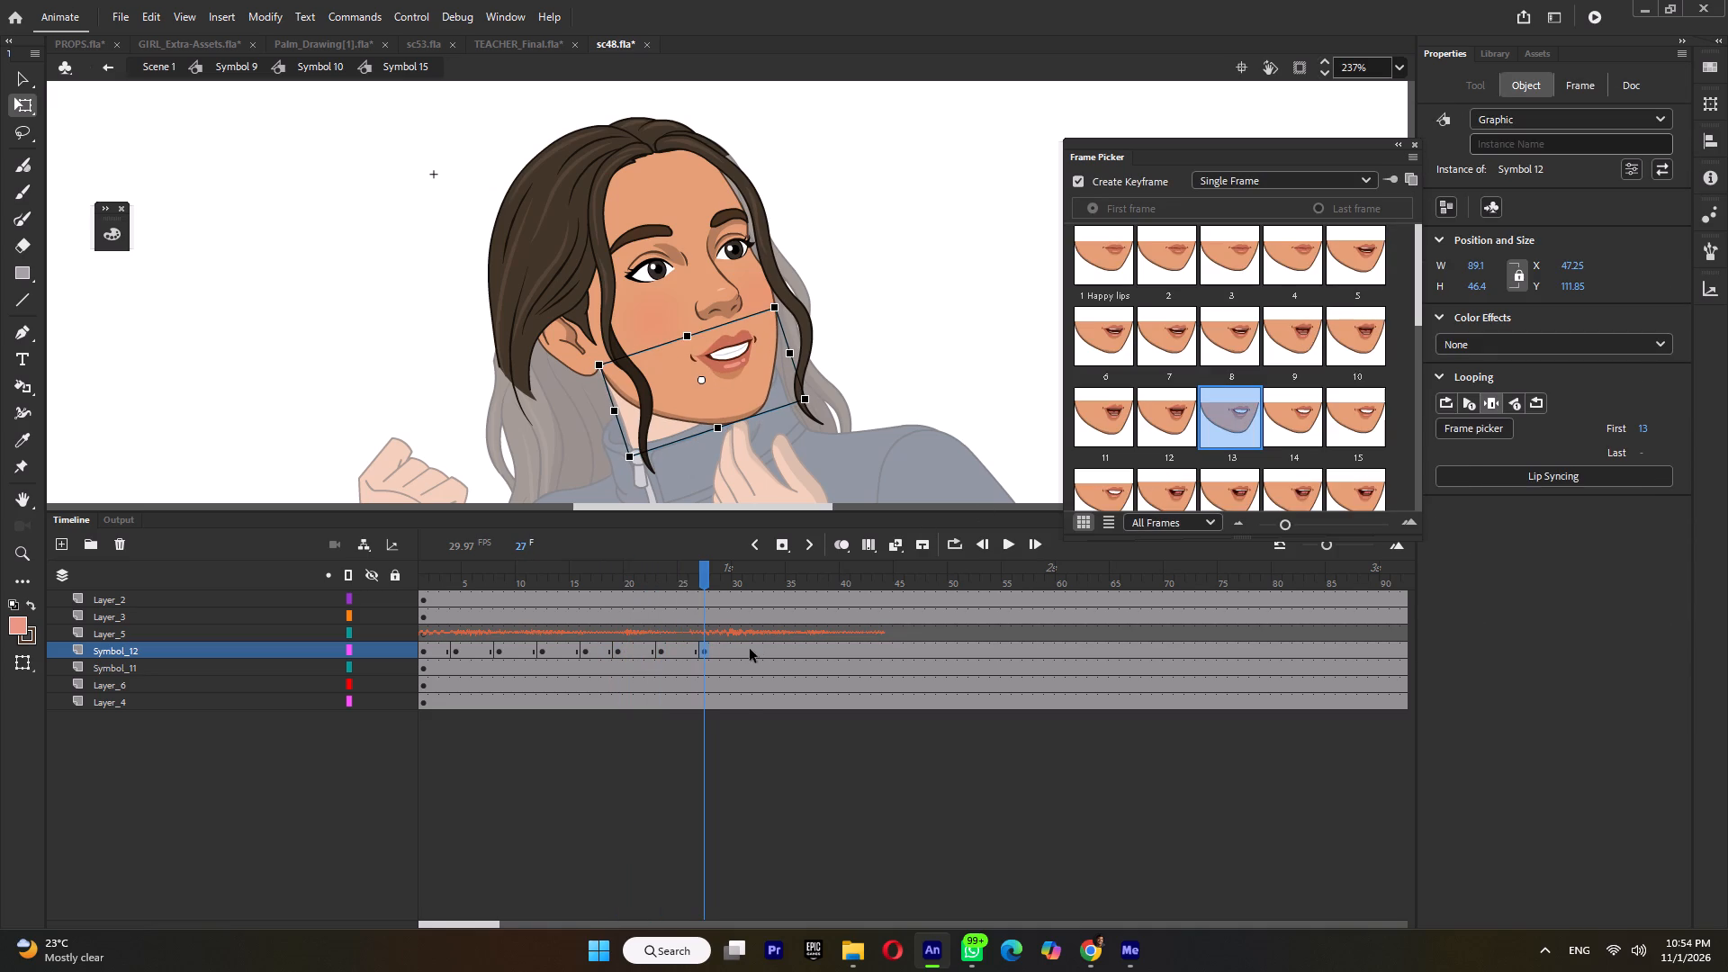
Continue the Symbol_12 lip-sync with pose 9 at frame 31 and pose 13 at frame 36.
left_click(745, 650)
left_click(1294, 328)
key("Return")
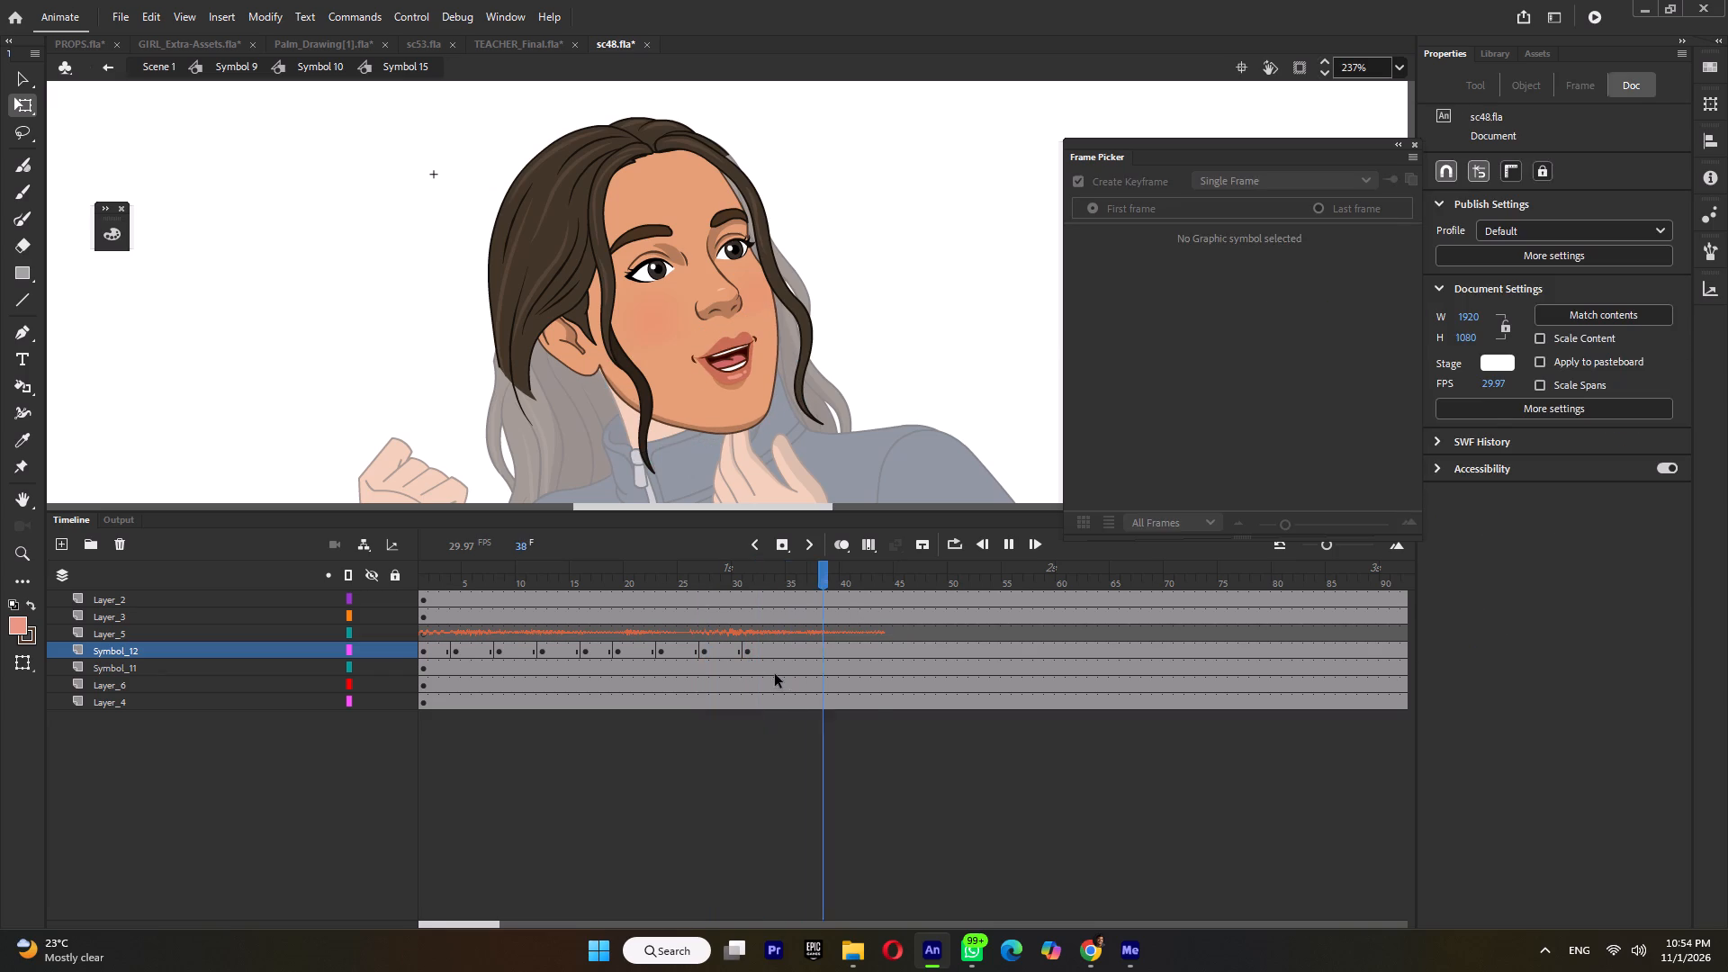
key("Return")
left_click(799, 652)
left_click(1228, 412)
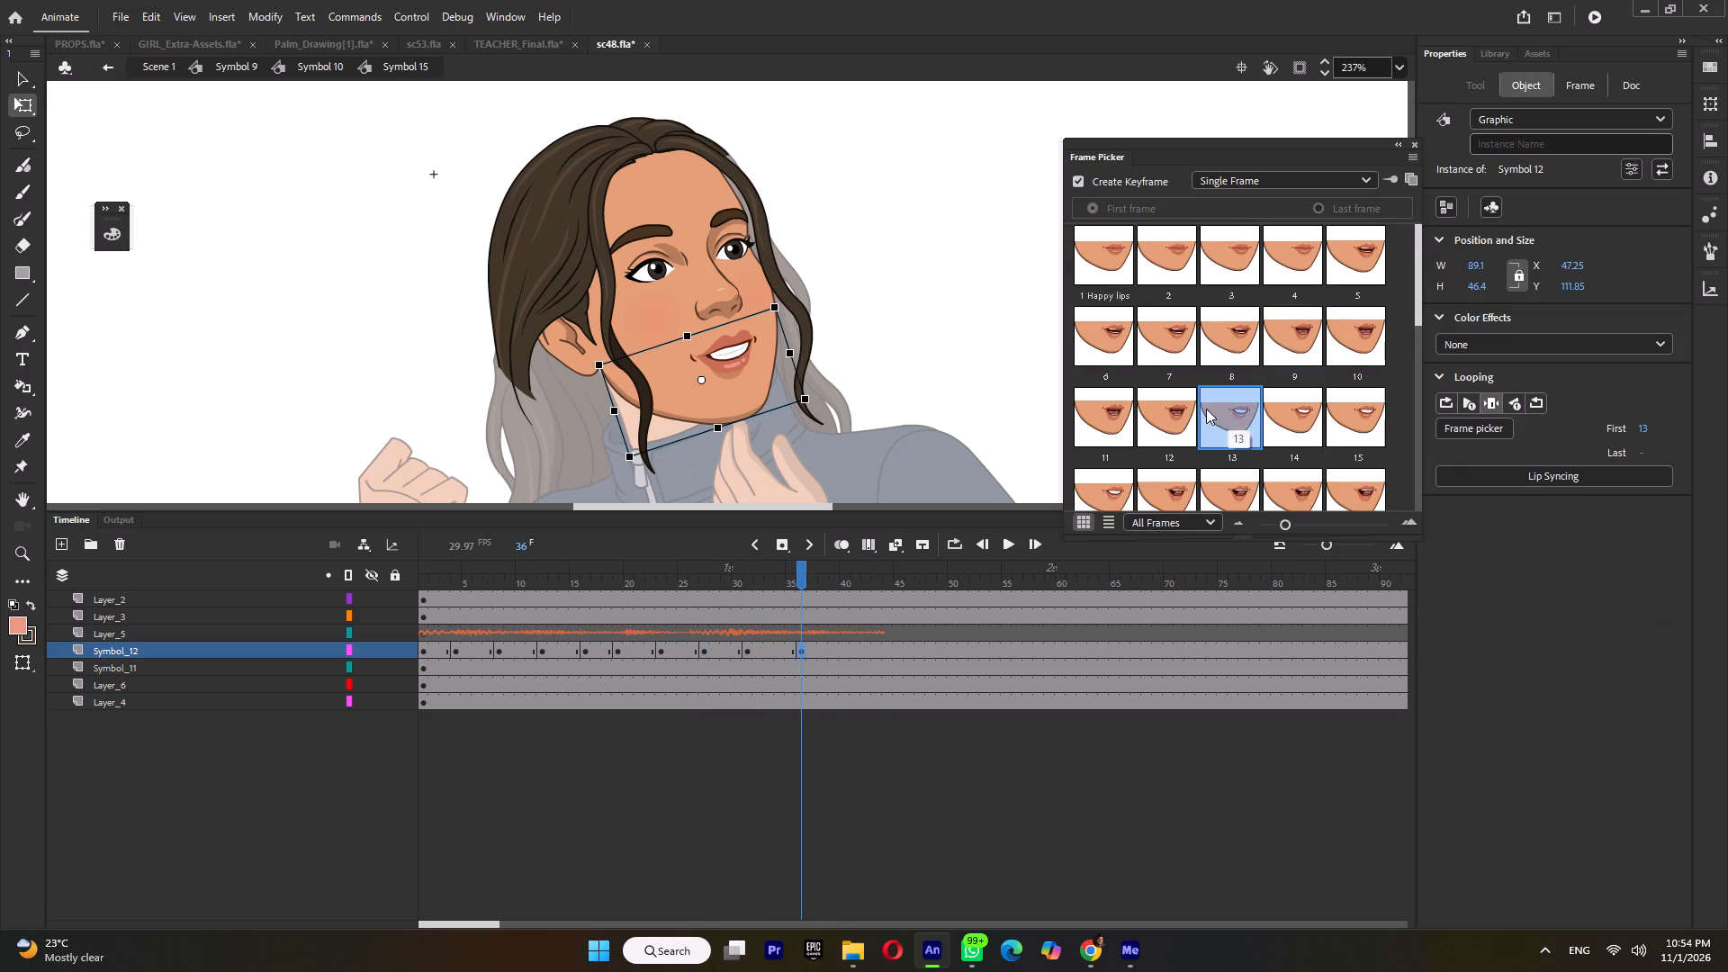
Return to Scene 1 and play back the girl's second pose to check the lip-sync in the shot.
left_click(159, 73)
scroll(745, 381, "down", 10, "ctrl")
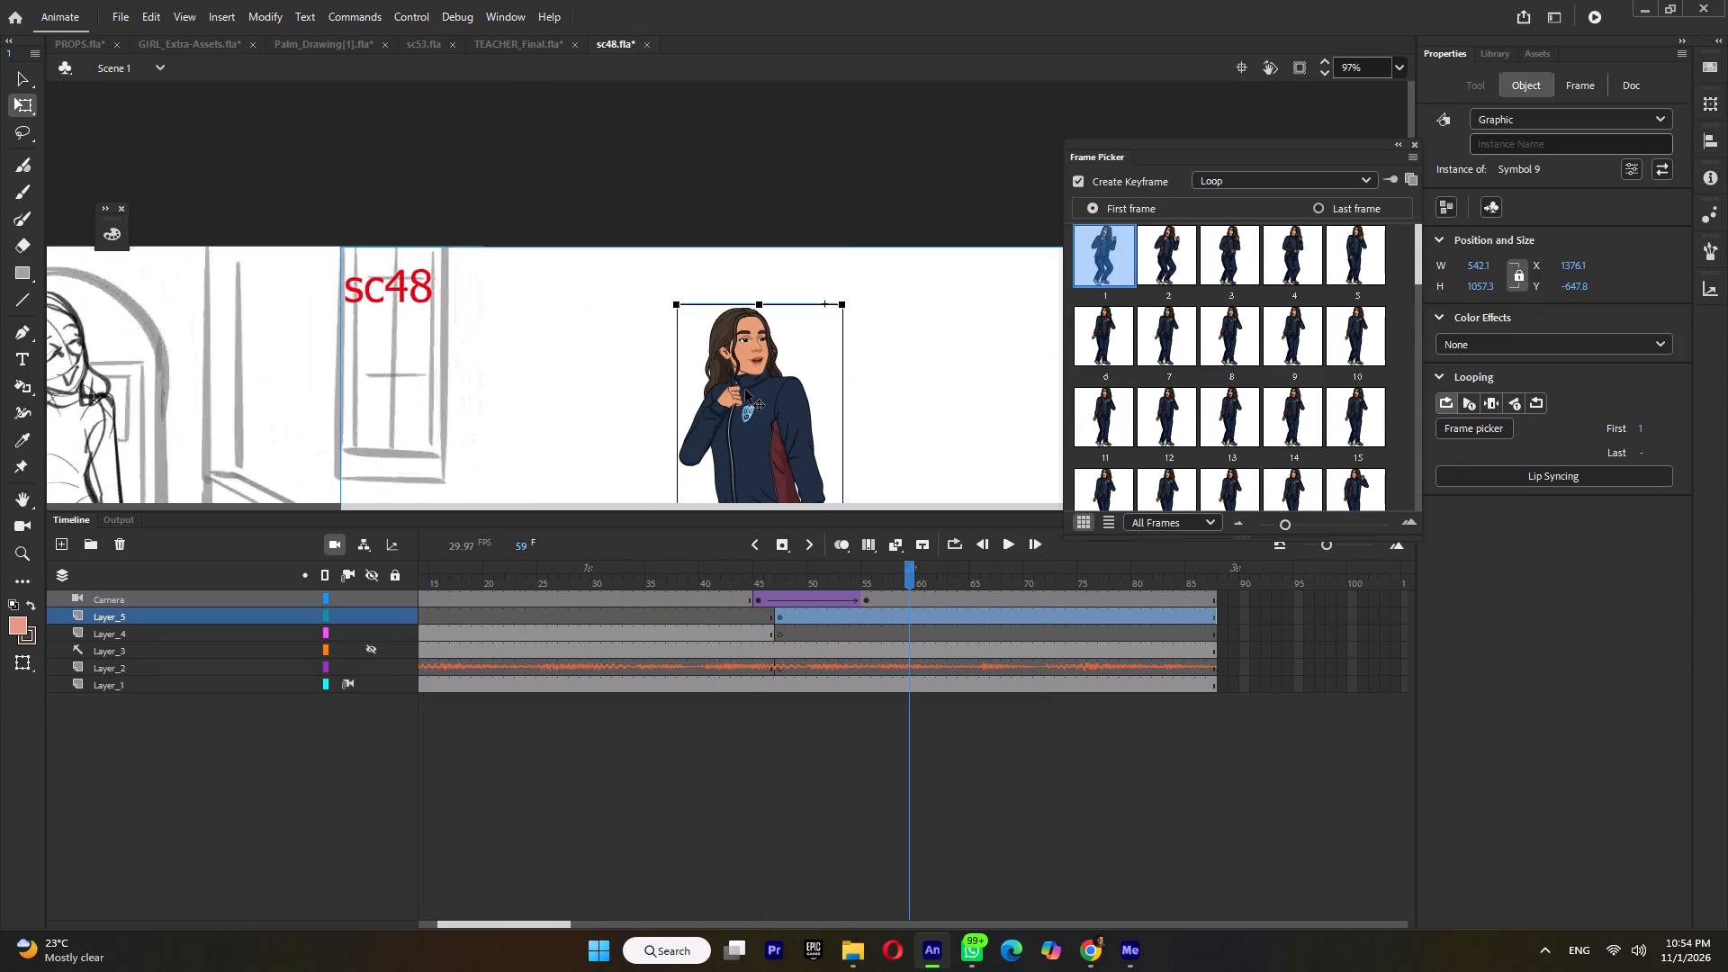
left_click(742, 562)
key("Return")
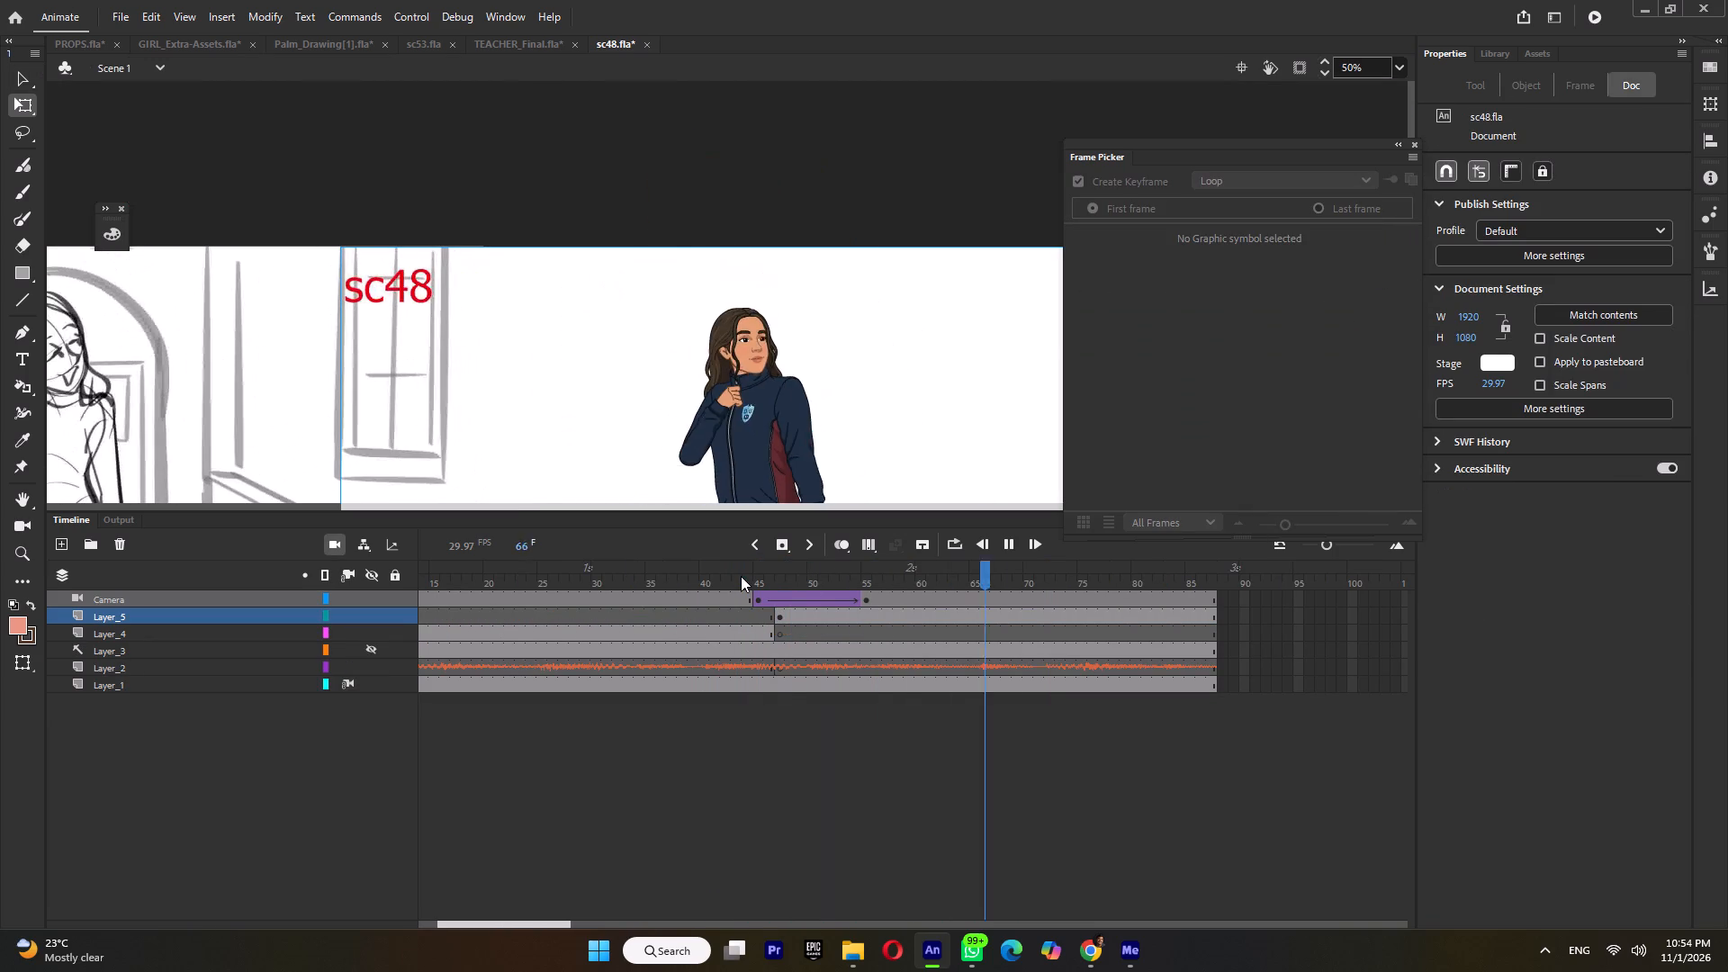
left_click(741, 576)
key("Return")
key("Return")
left_click_drag(741, 576, 915, 601)
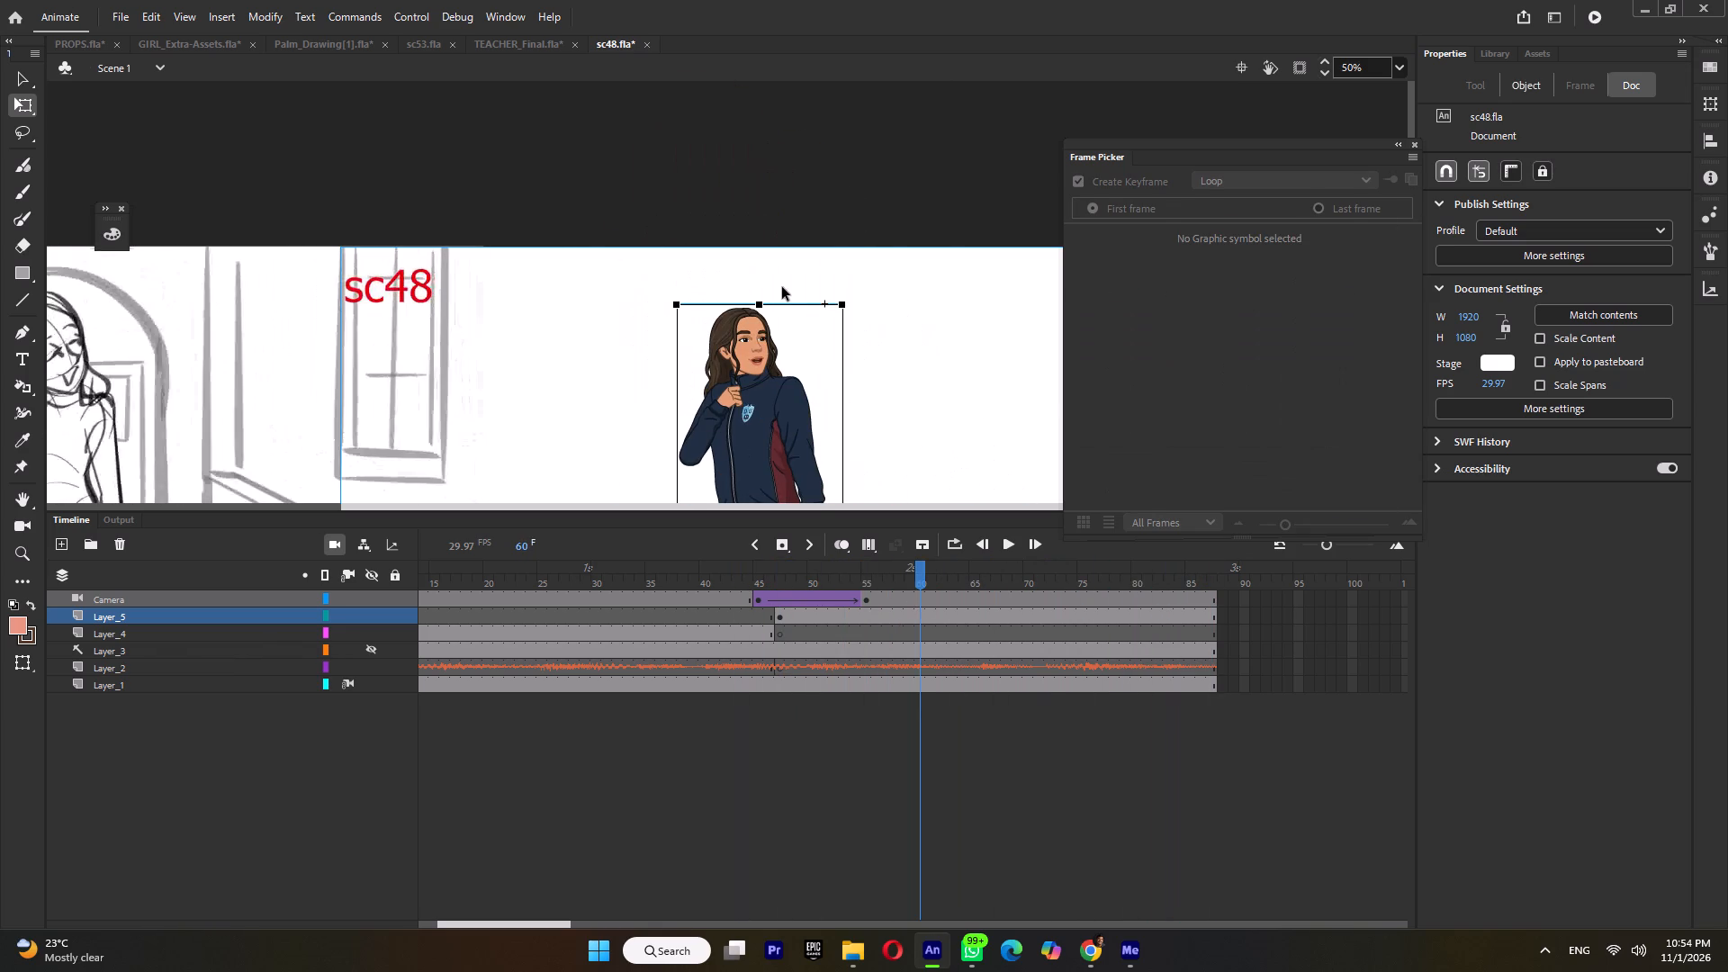
Open Symbol 11 inside the girl's Symbol 15 head and set the Symbol_14 eyes at frame 1 to start from blink frame 8.
scroll(772, 343, "down", 2, "ctrl")
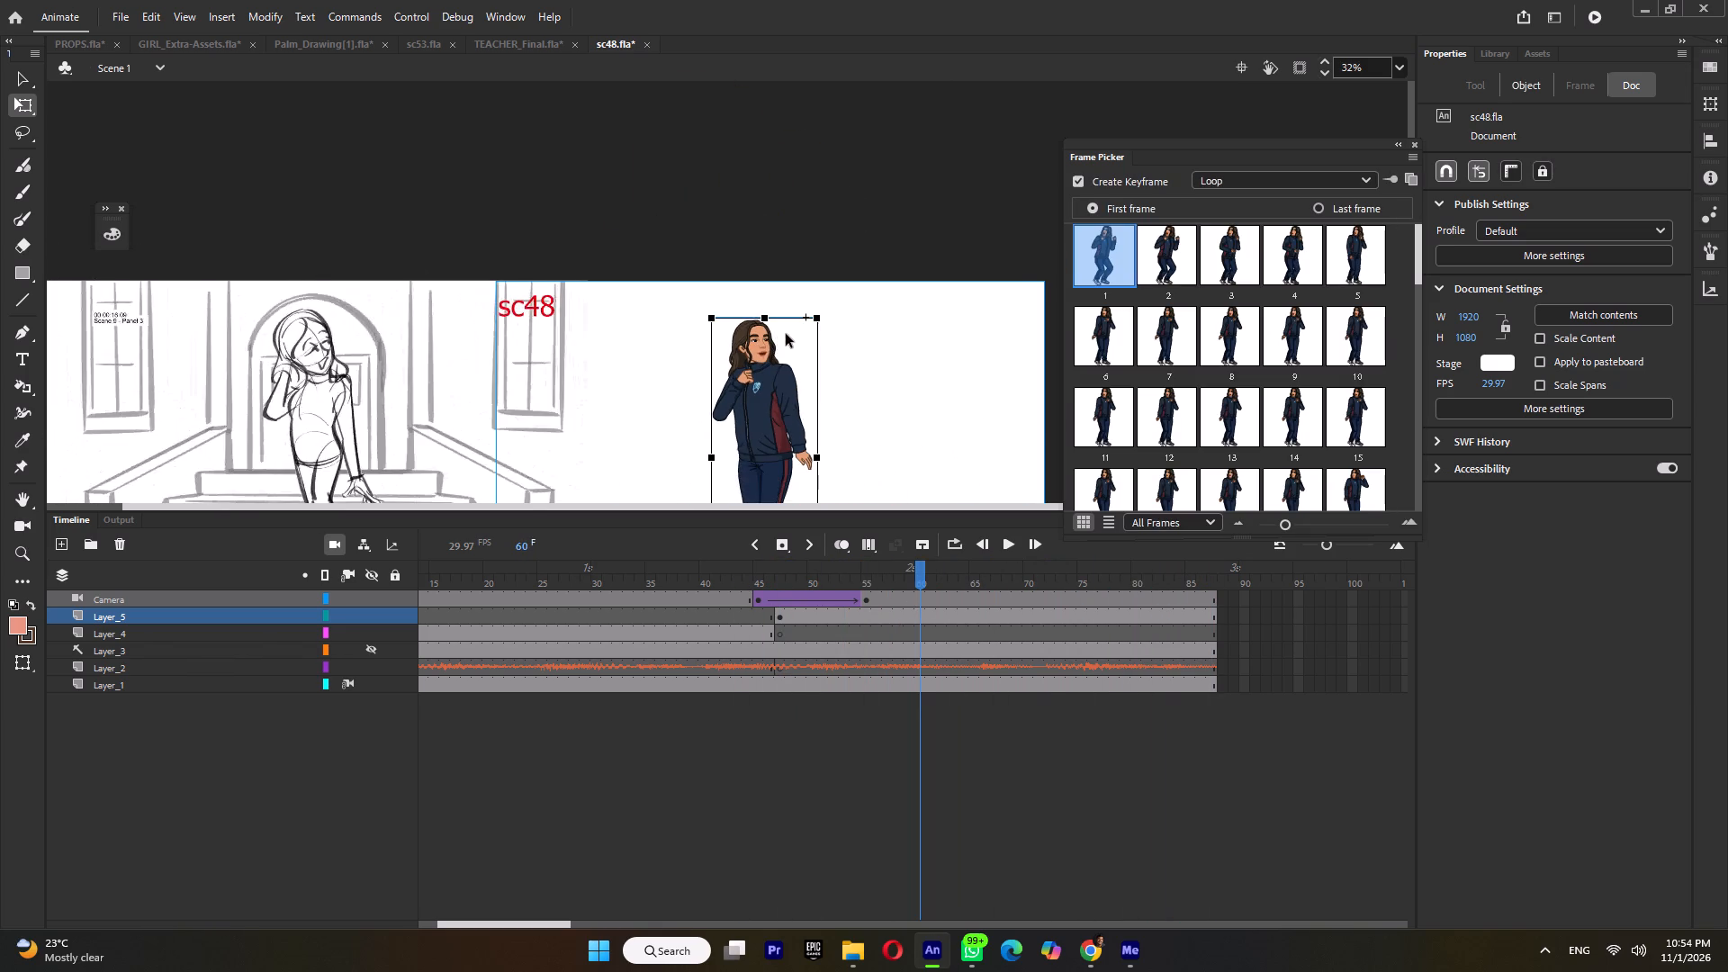
scroll(786, 333, "up", 5, "ctrl")
scroll(696, 348, "up", 4, "ctrl")
double_click(696, 328)
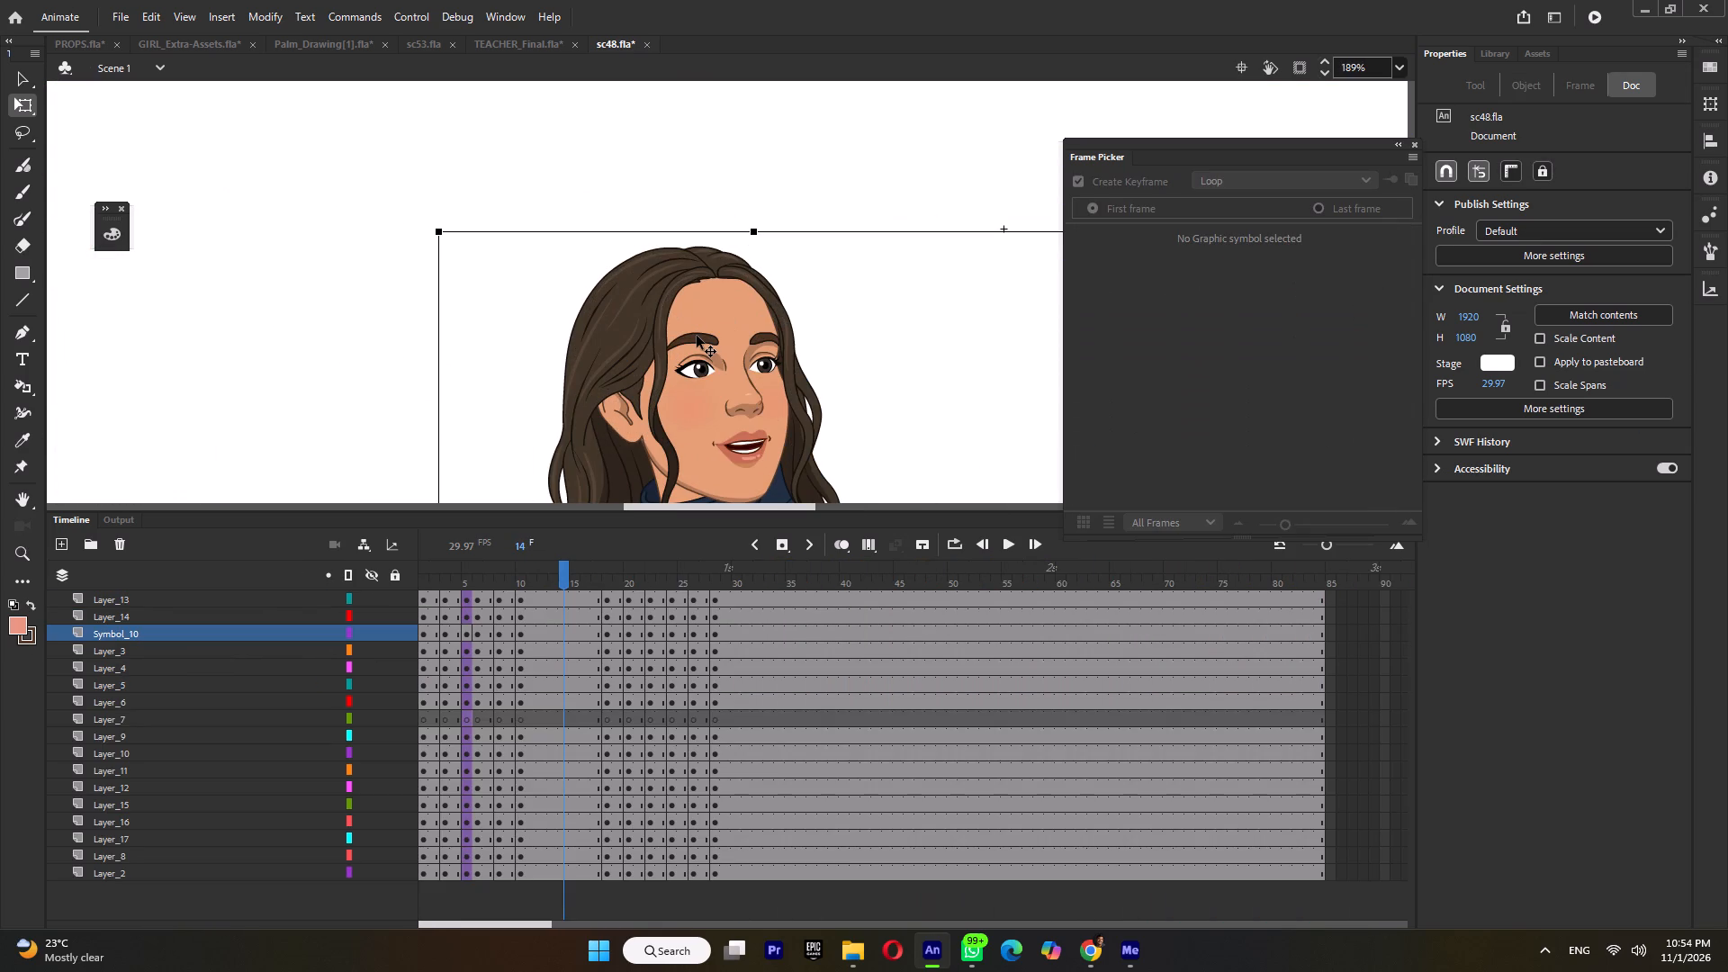
double_click(697, 336)
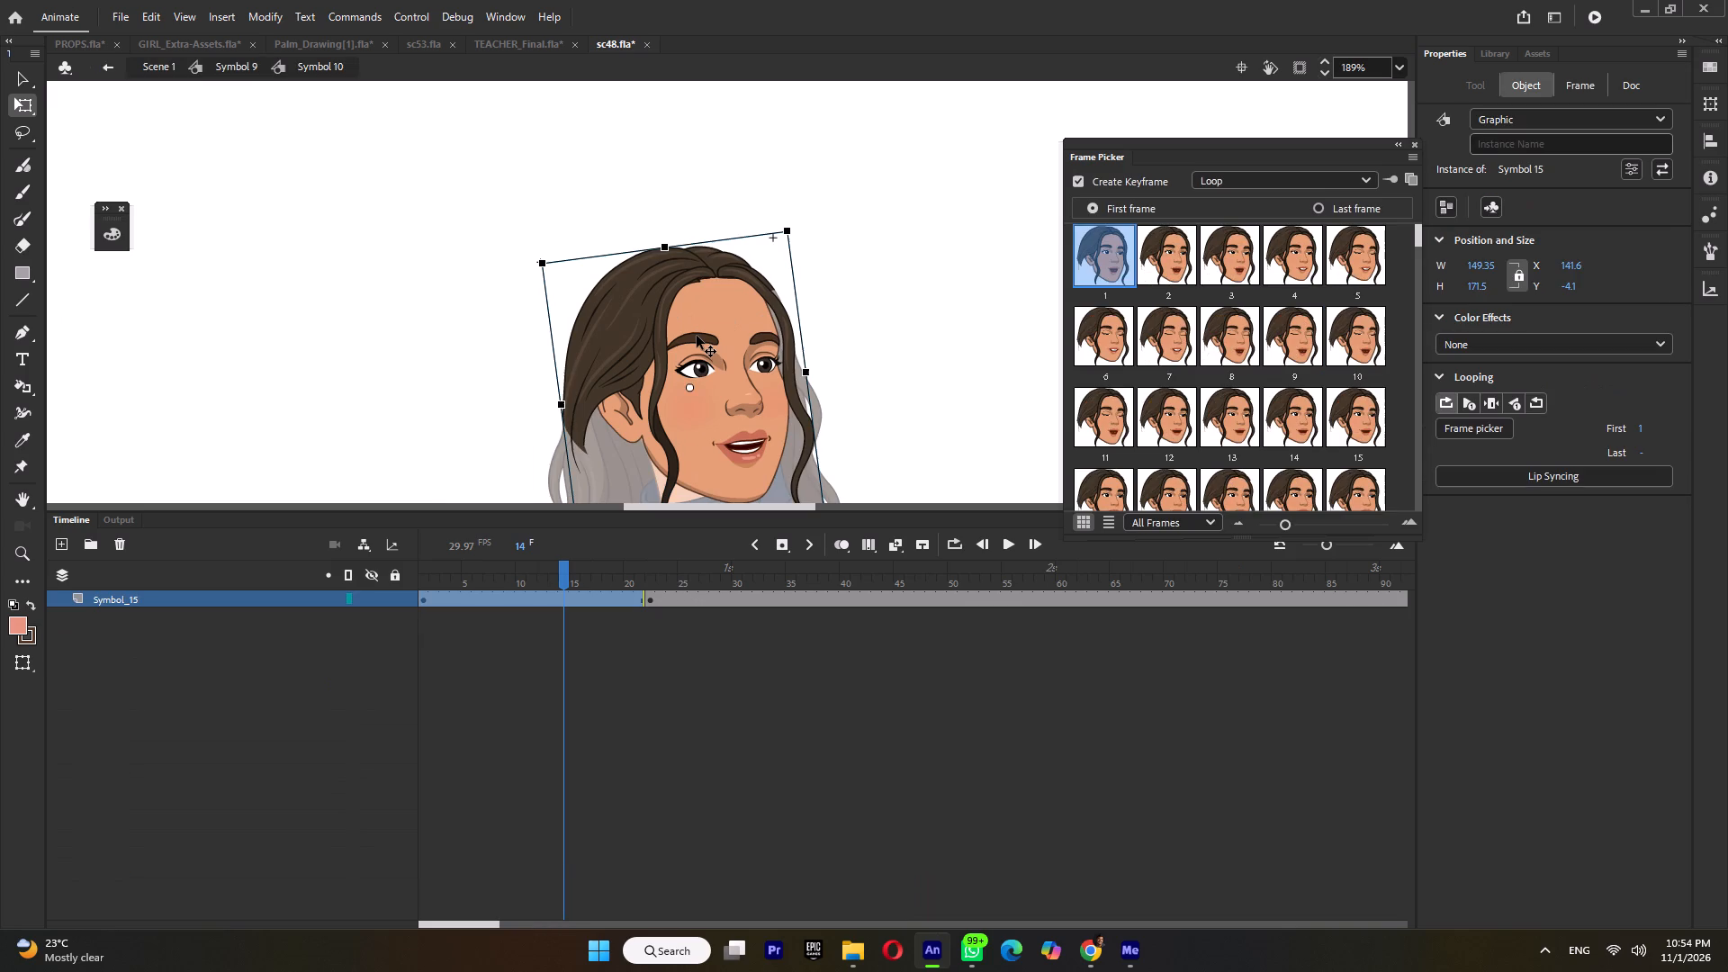
scroll(705, 330, "down", 9, "ctrl")
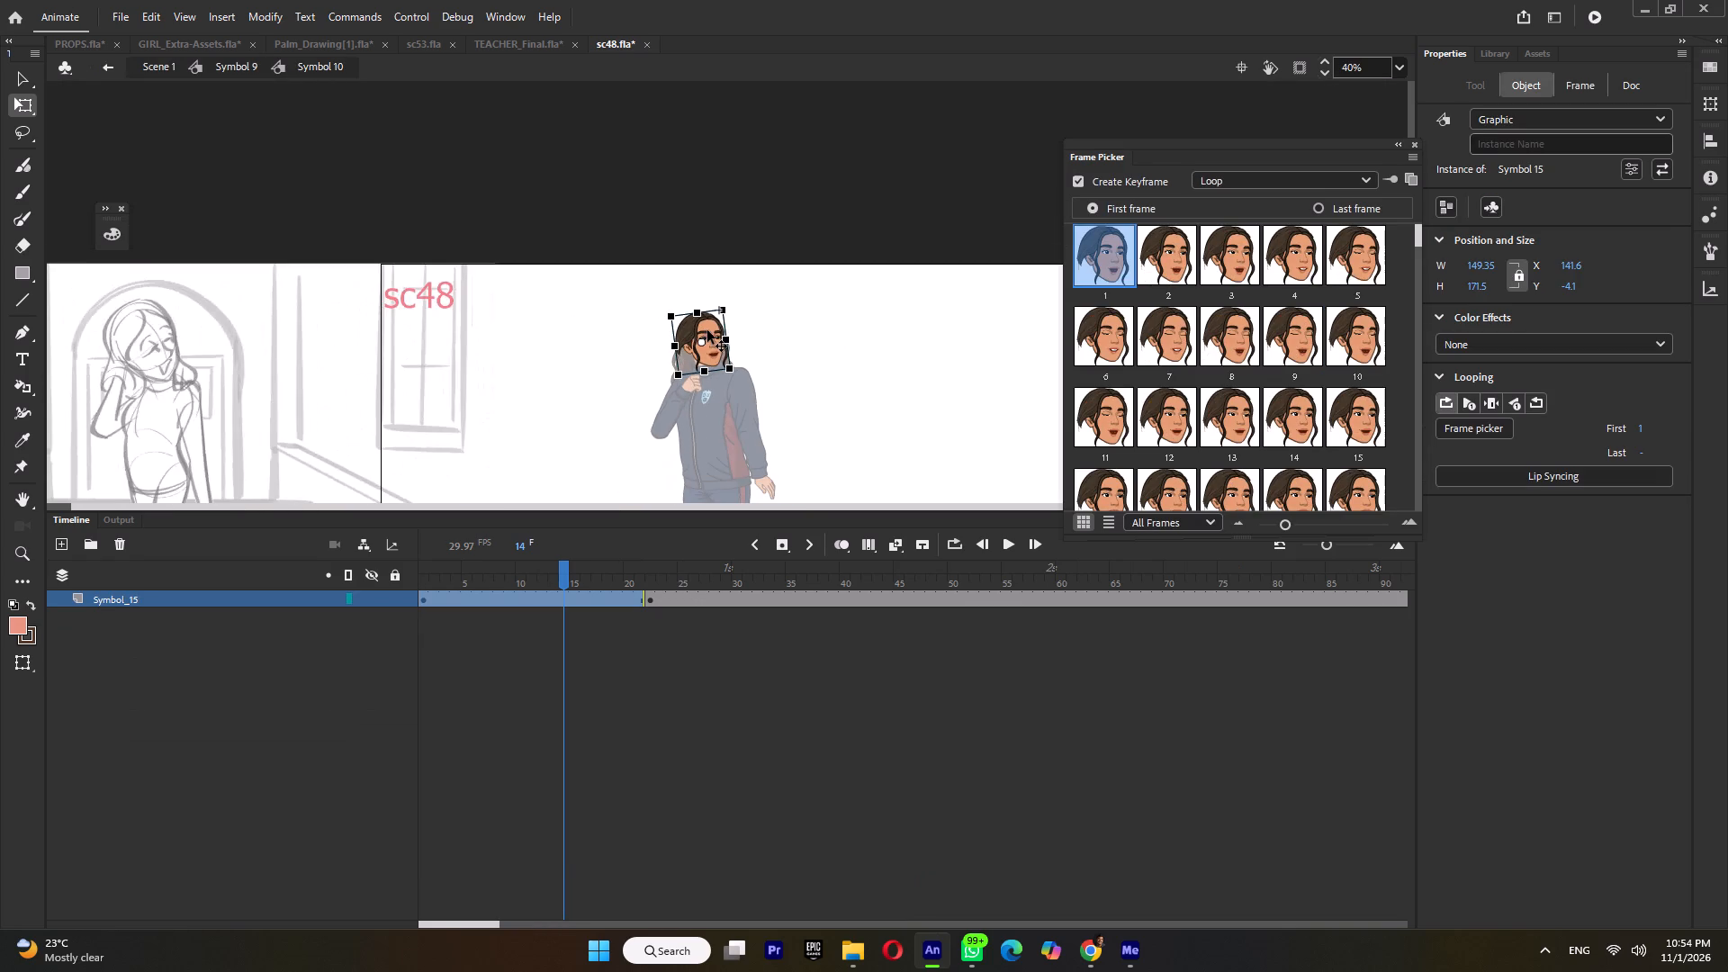
scroll(707, 335, "up", 9, "ctrl")
double_click(709, 315)
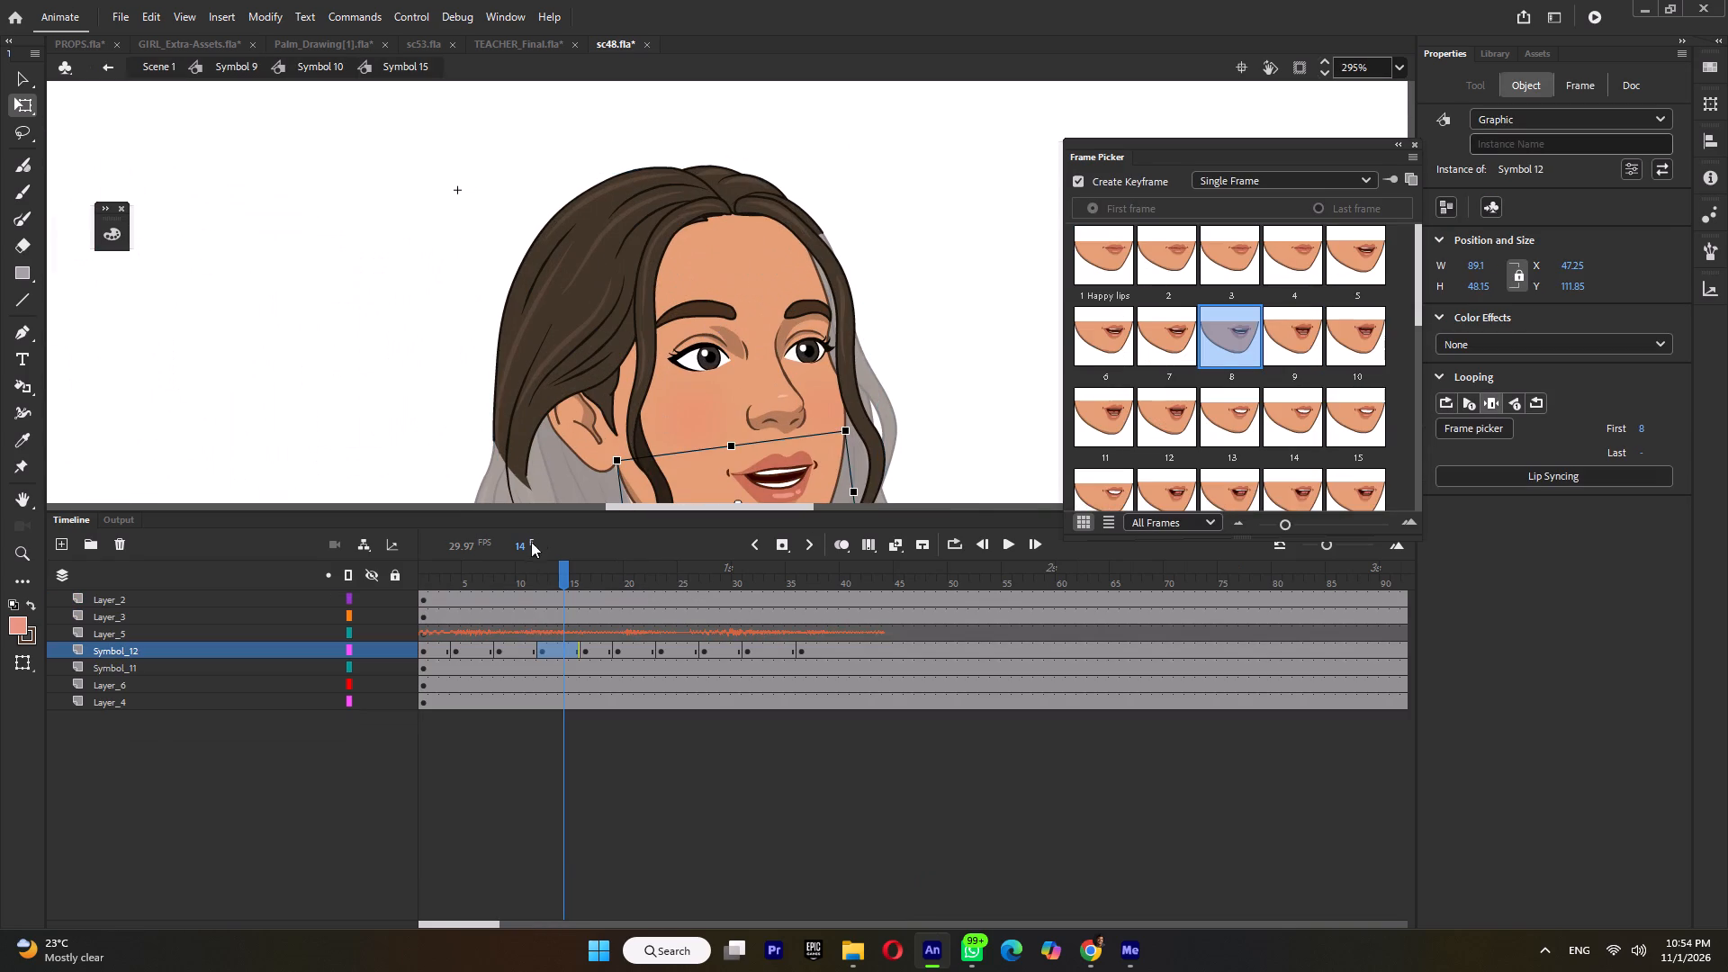
left_click(706, 320)
double_click(708, 310)
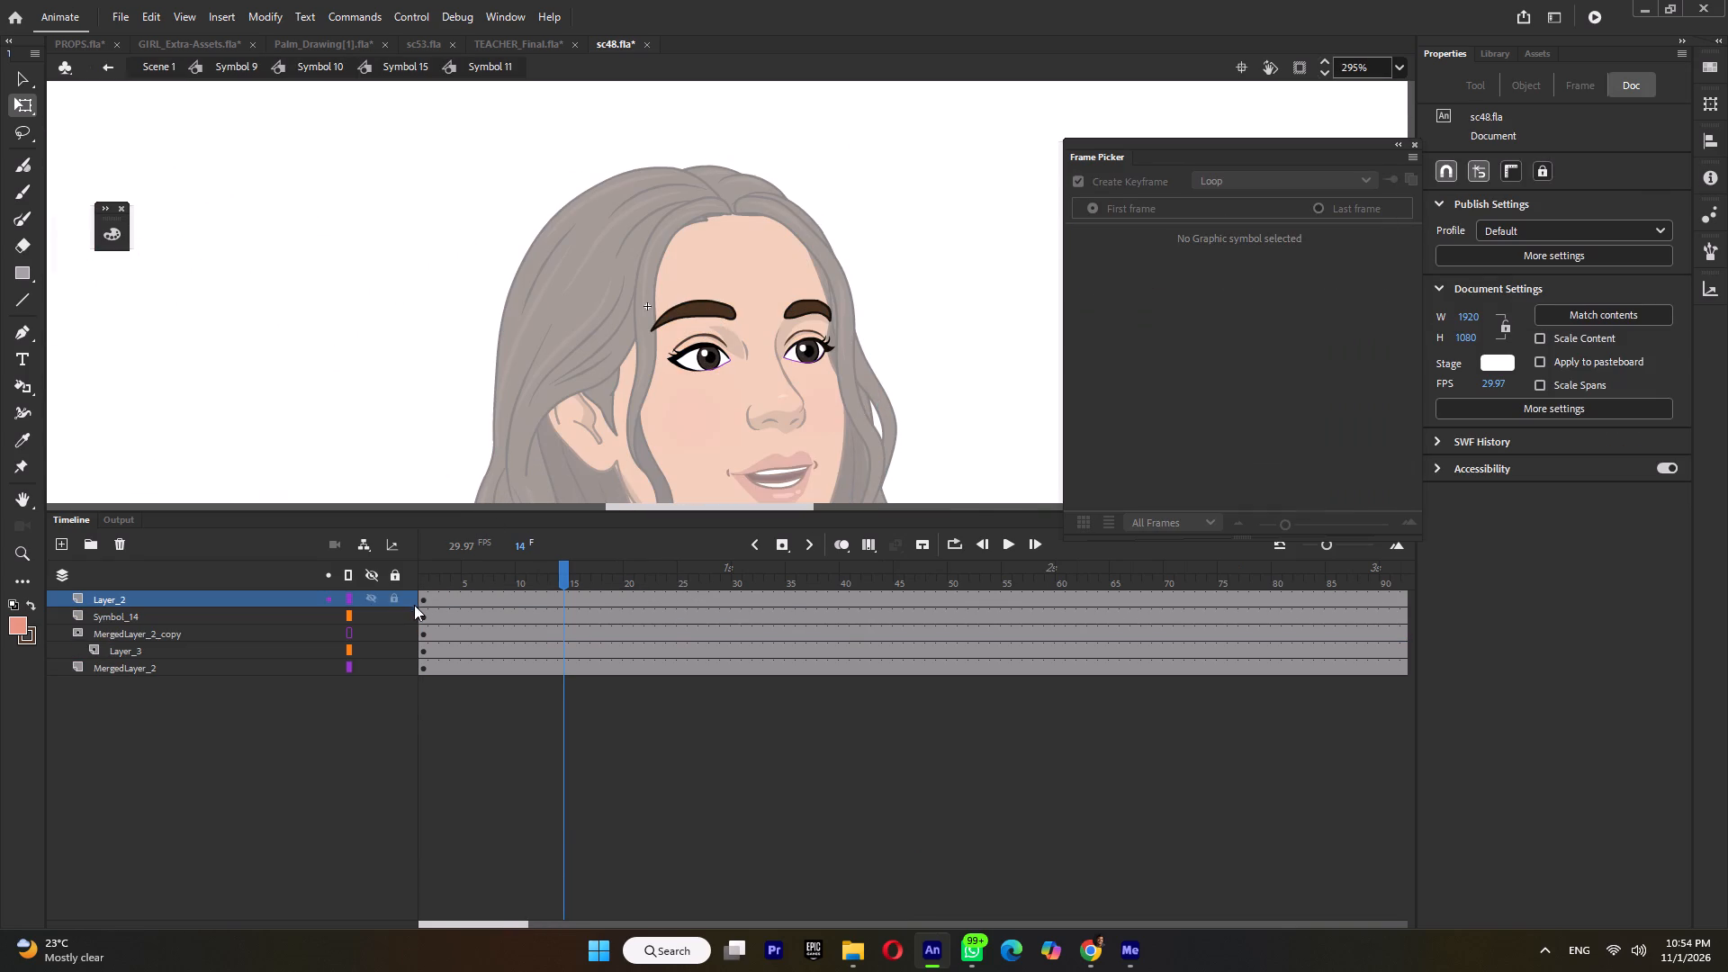
left_click_drag(449, 563, 378, 584)
left_click(689, 352)
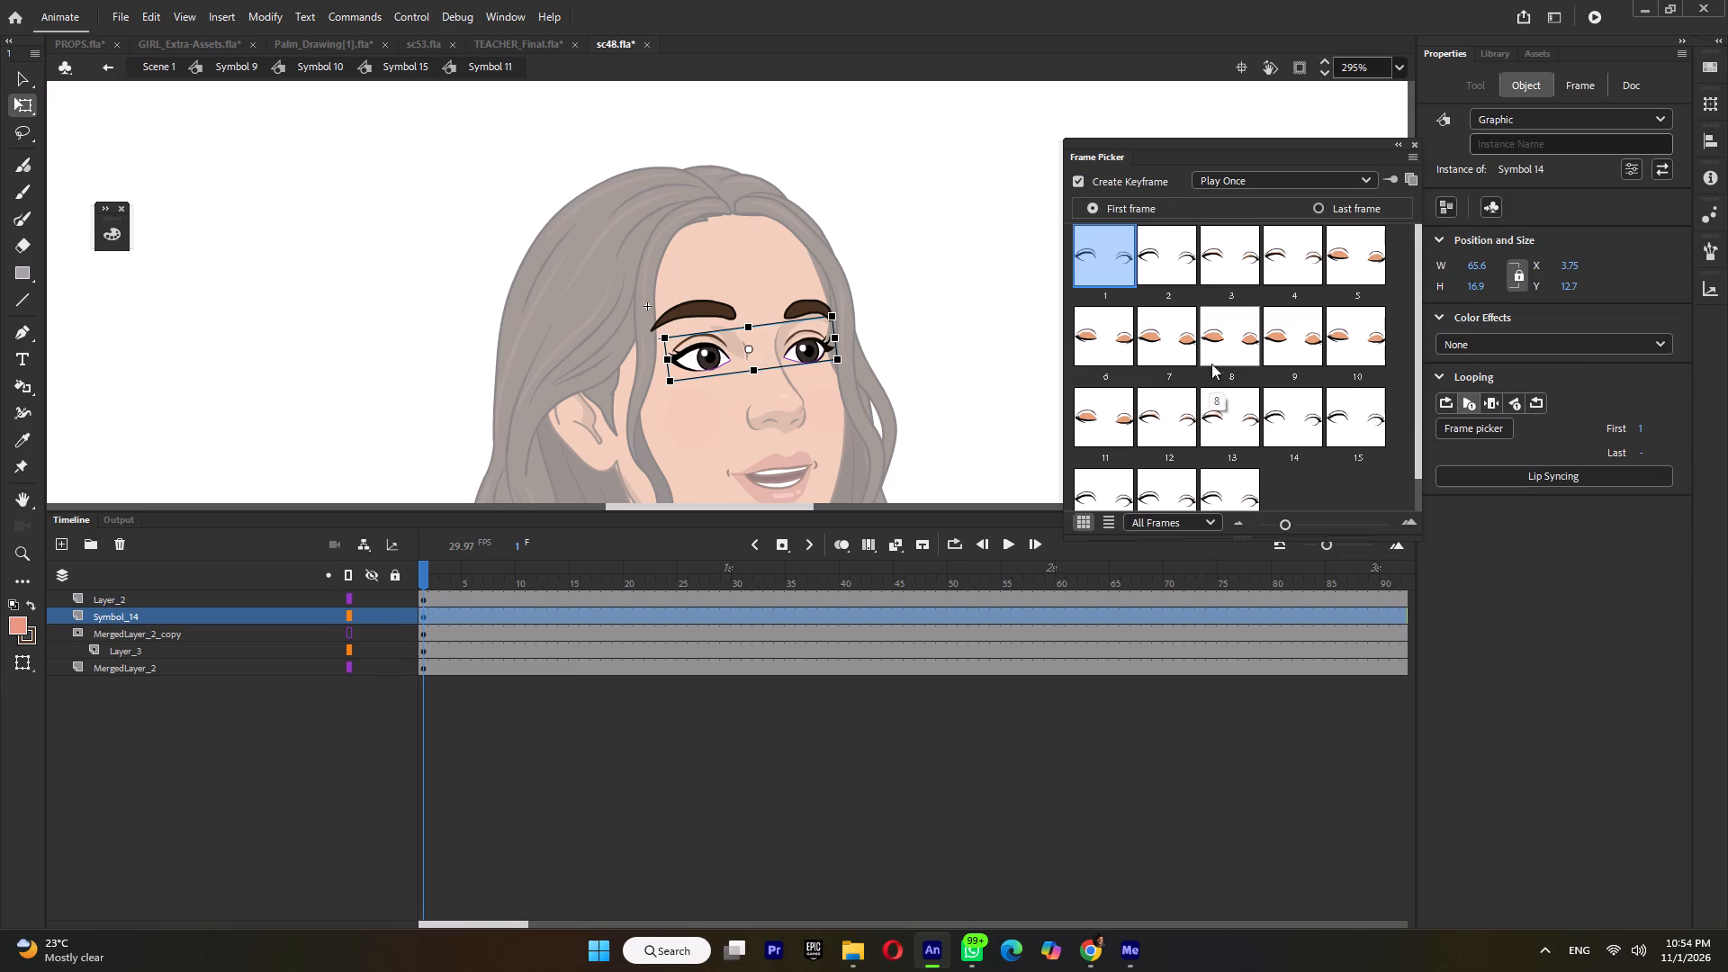
left_click(1220, 346)
Scrub through the blink and add keyframes at frame 7 on all the Symbol 11 layers.
left_click_drag(429, 580, 451, 586)
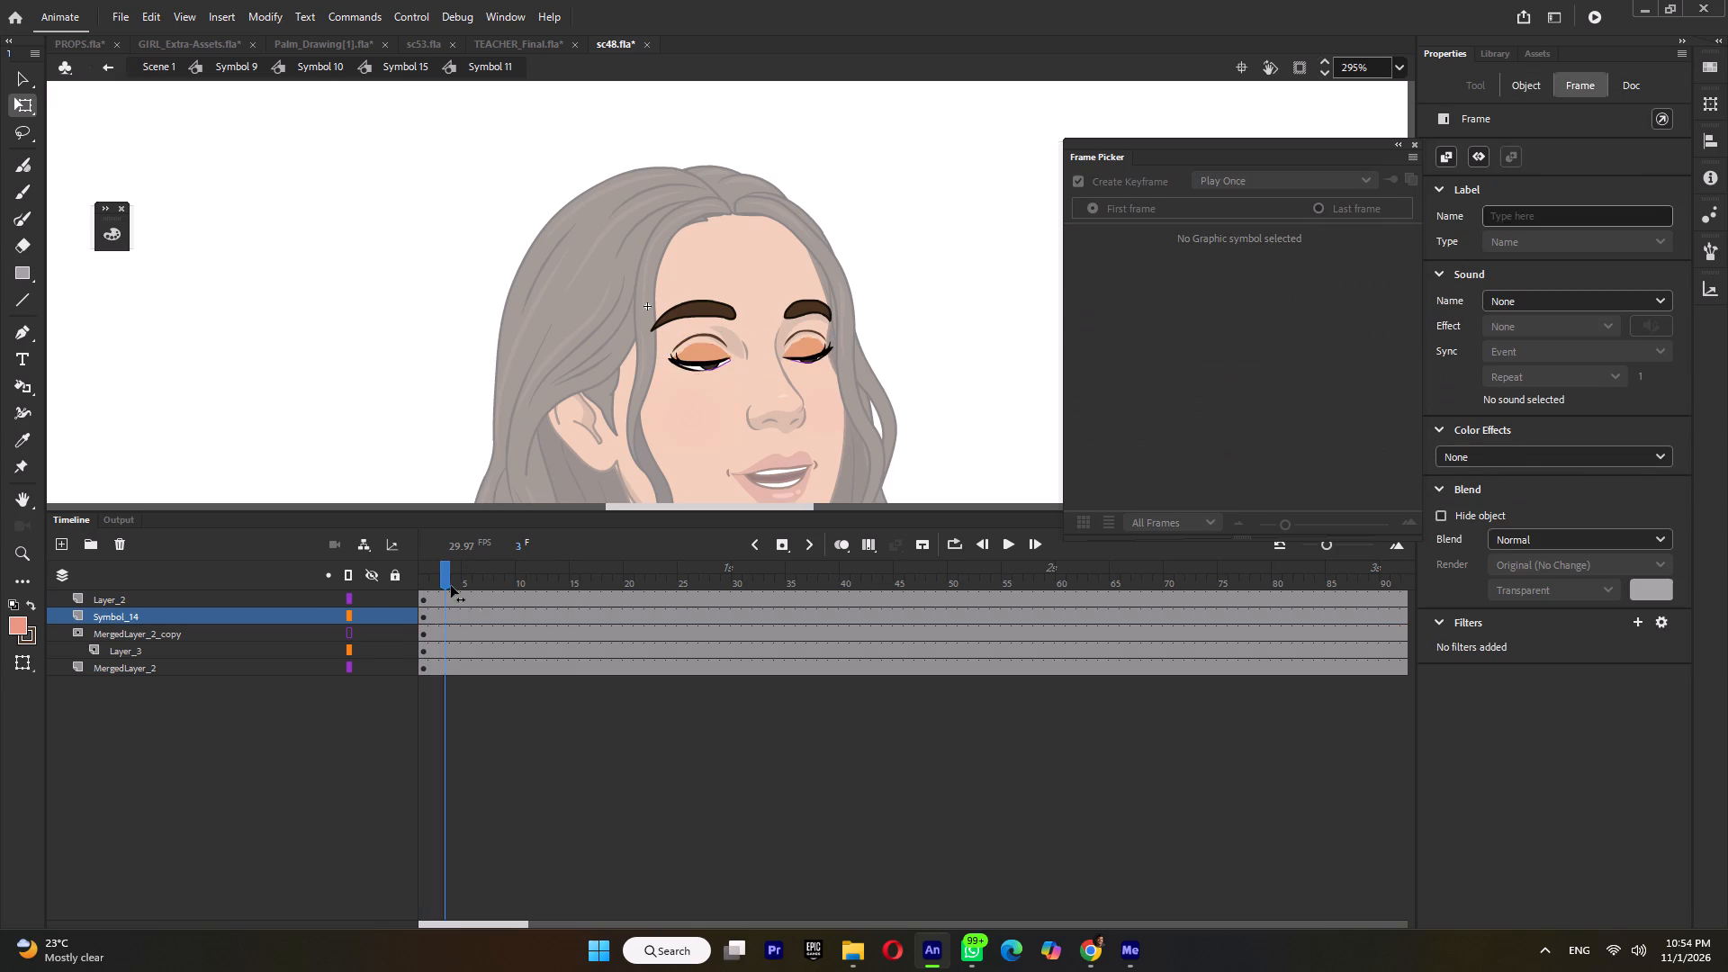
left_click_drag(451, 586, 486, 605)
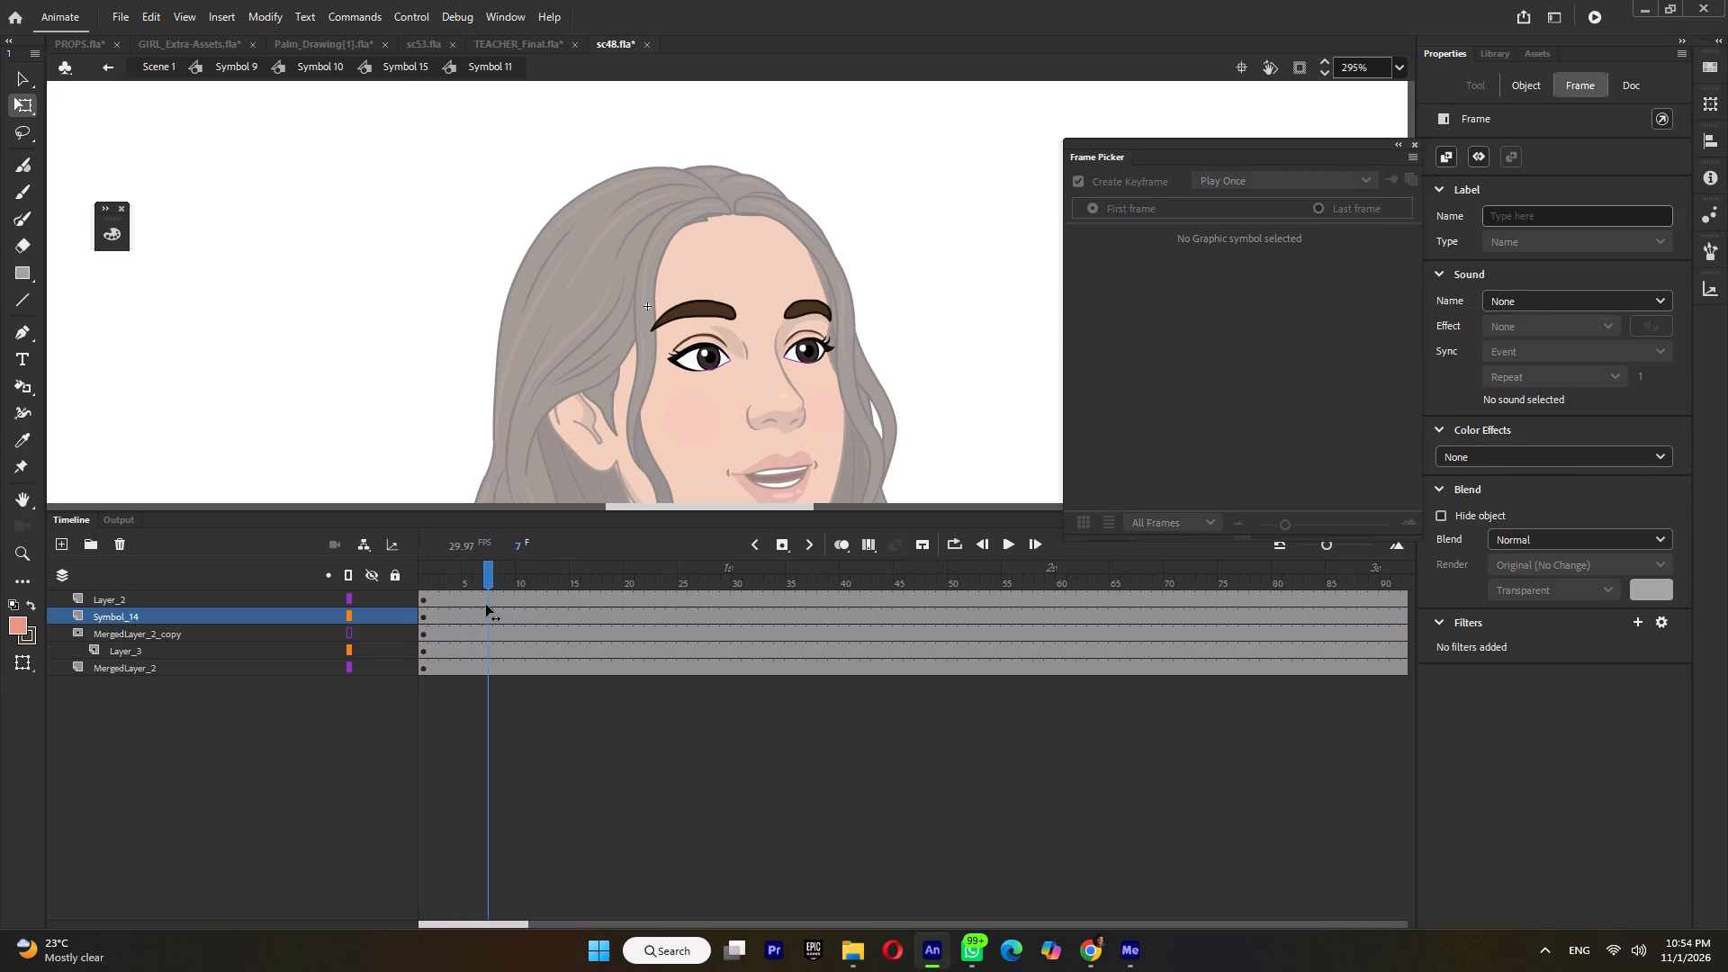
left_click_drag(486, 605, 487, 605)
double_click(486, 581)
key("F6")
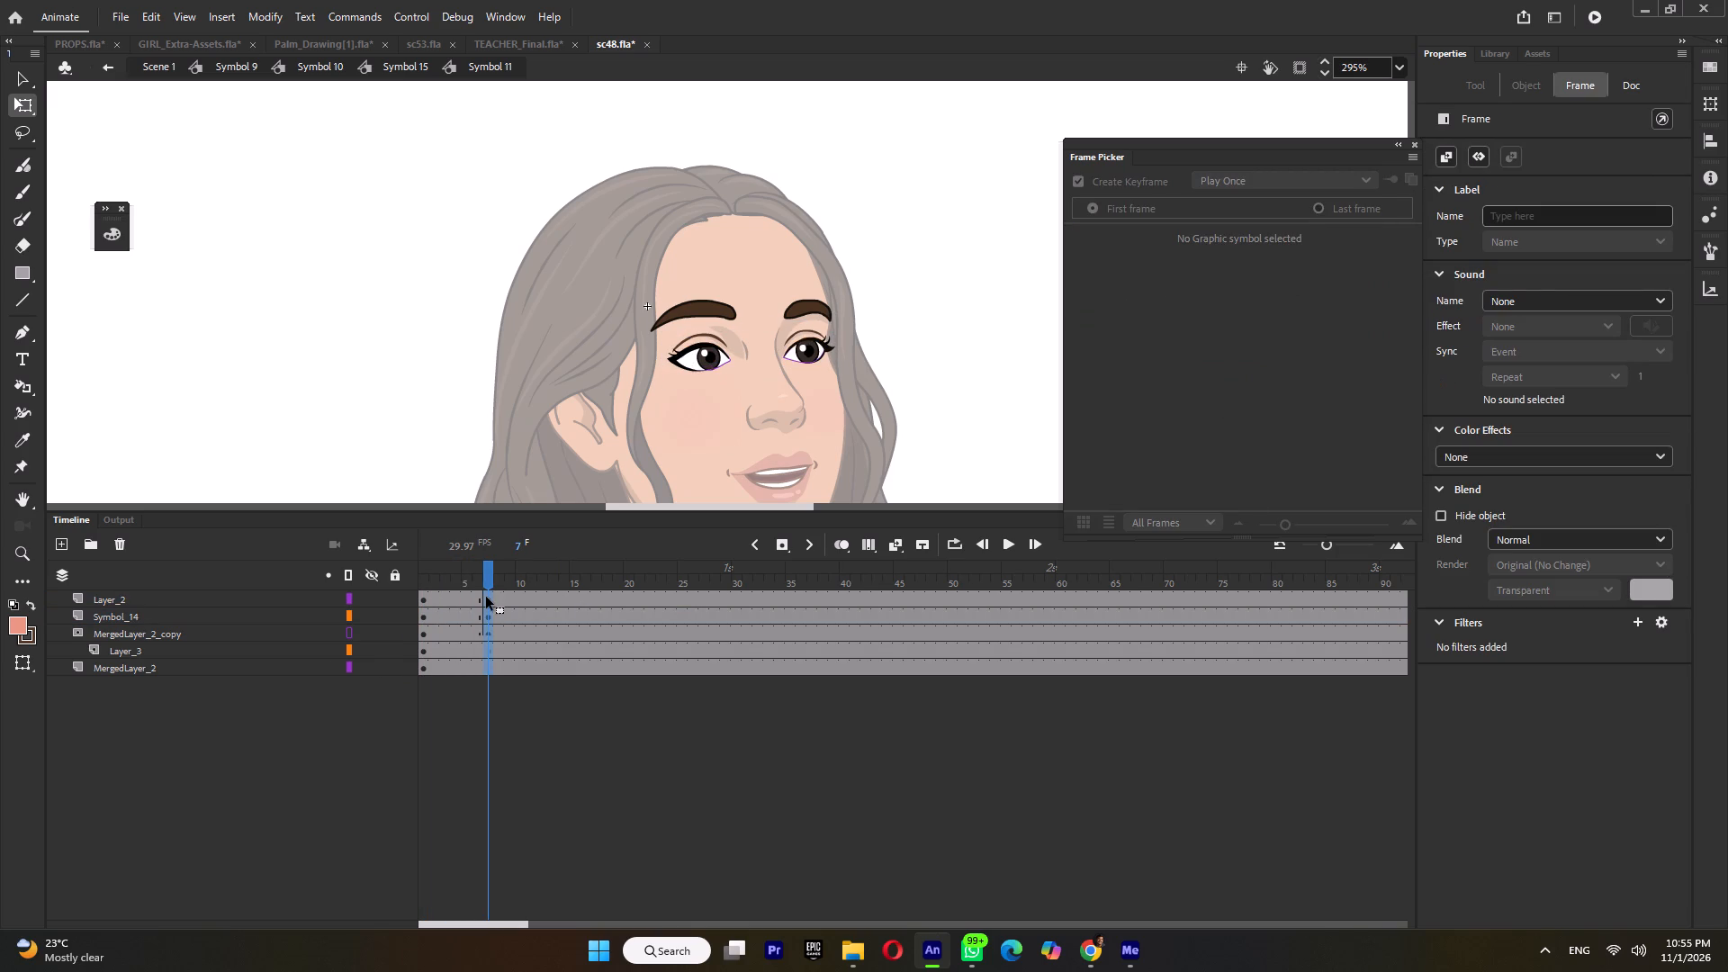
left_click(486, 597)
Nudge the Layer_2 eyebrows slightly down over frames 1 to 6 and add a classic tween leading to frame 7.
left_click(445, 598)
key("Down")
key("Down")
key("Down")
key("Down")
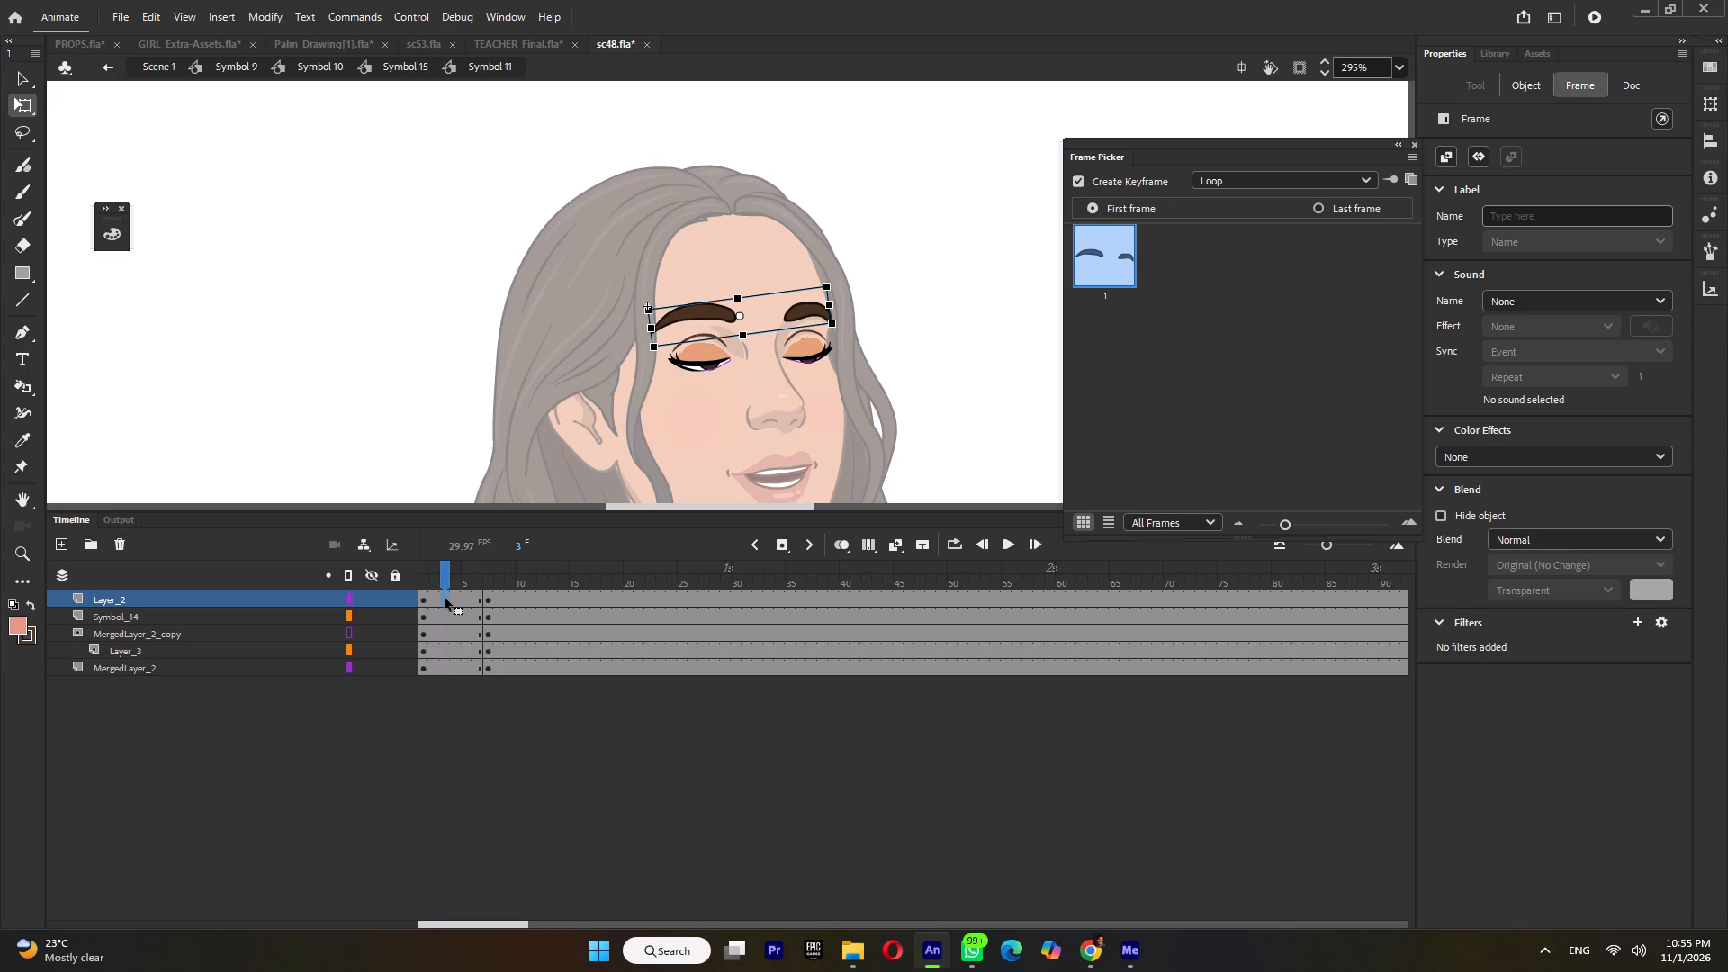
key("Down")
key("ctrl+m")
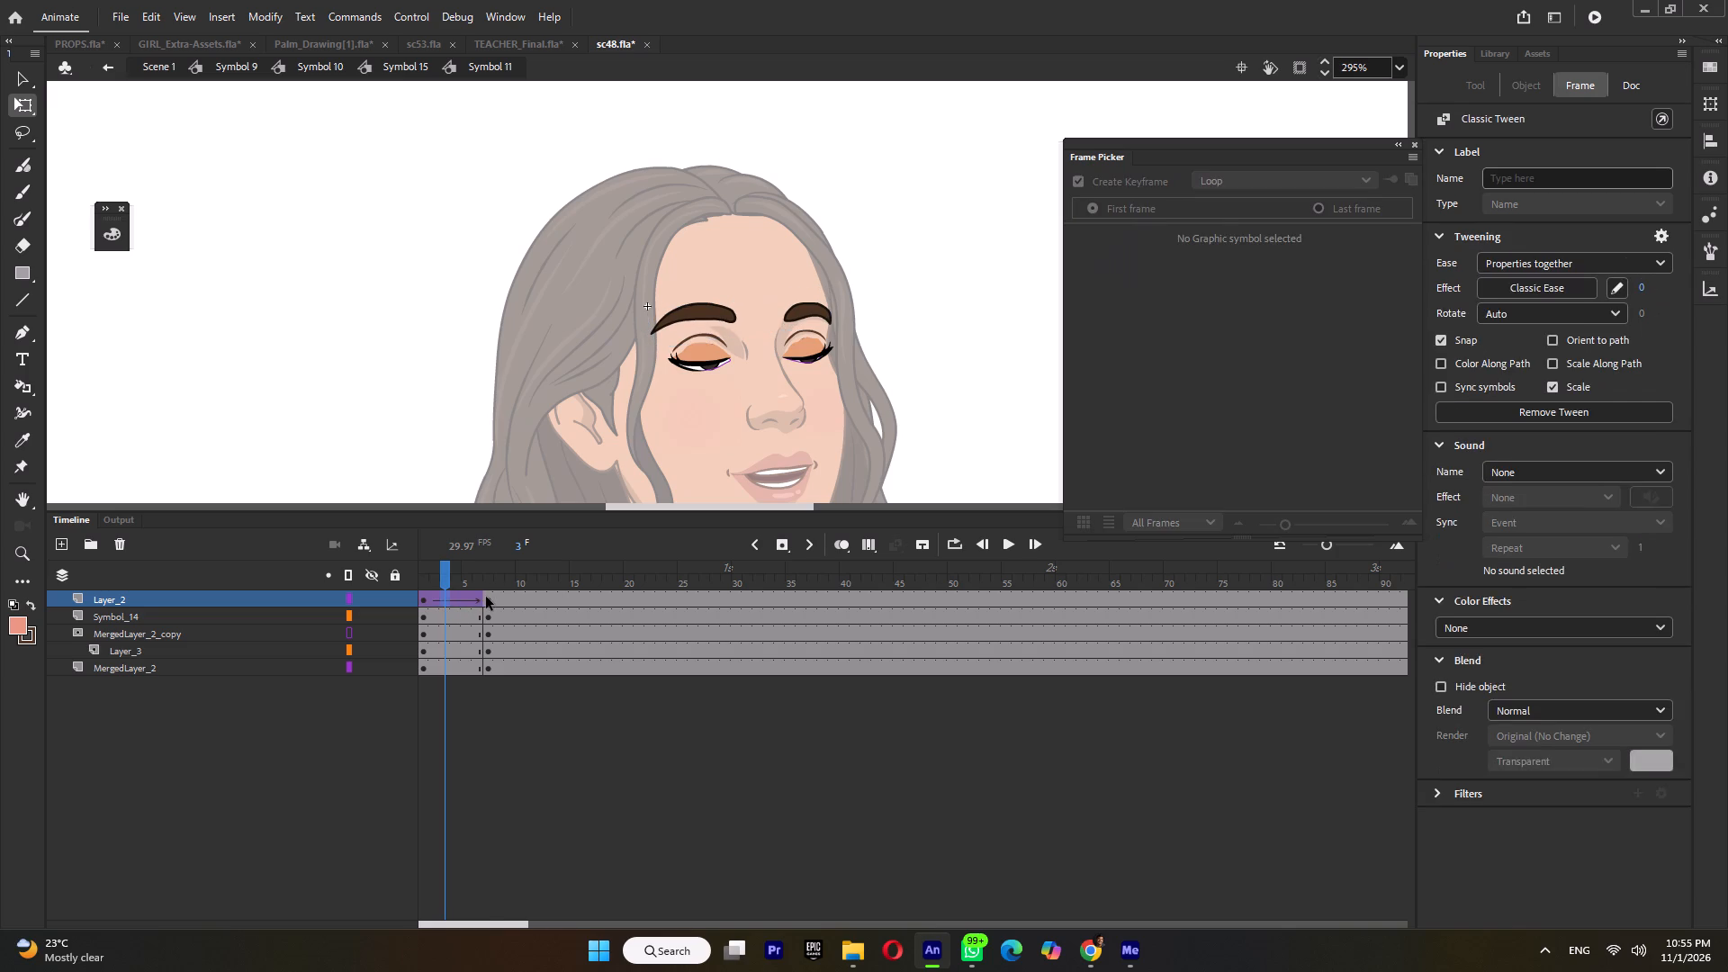
left_click(487, 597)
Shift the Layer_3 pupils slightly down and away from the ear side, and clear that layer's keyframe at frame 7.
left_click(431, 652)
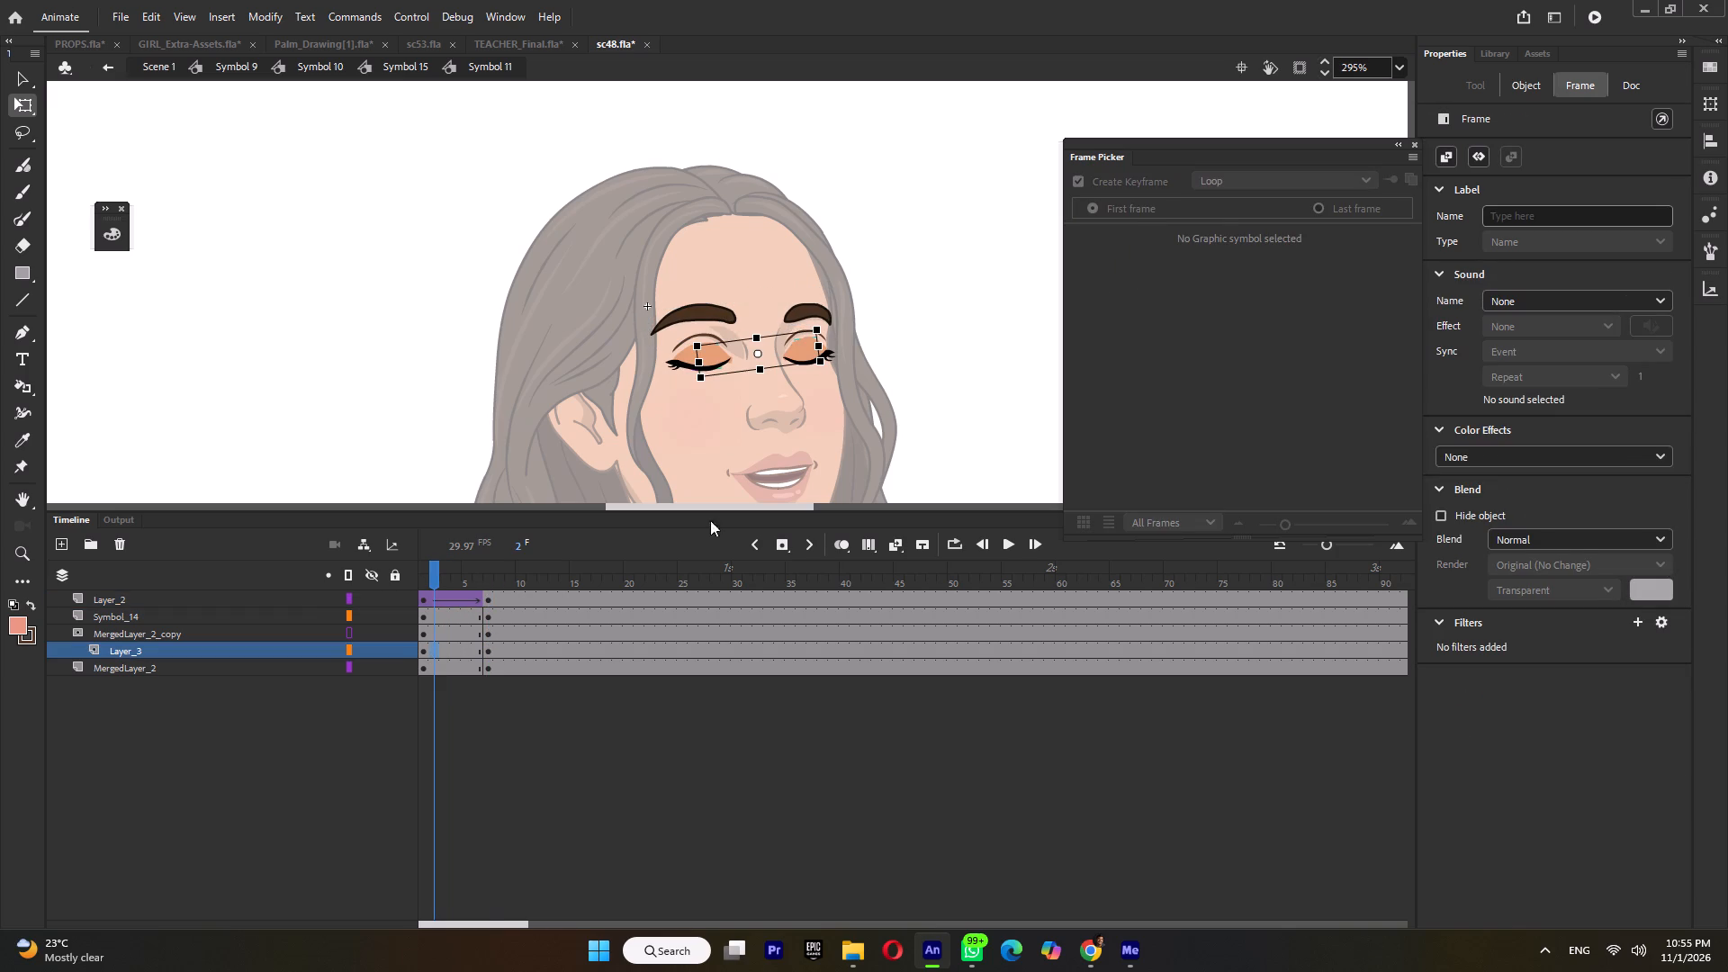
left_click(479, 651)
scroll(777, 333, "up", 2, "ctrl")
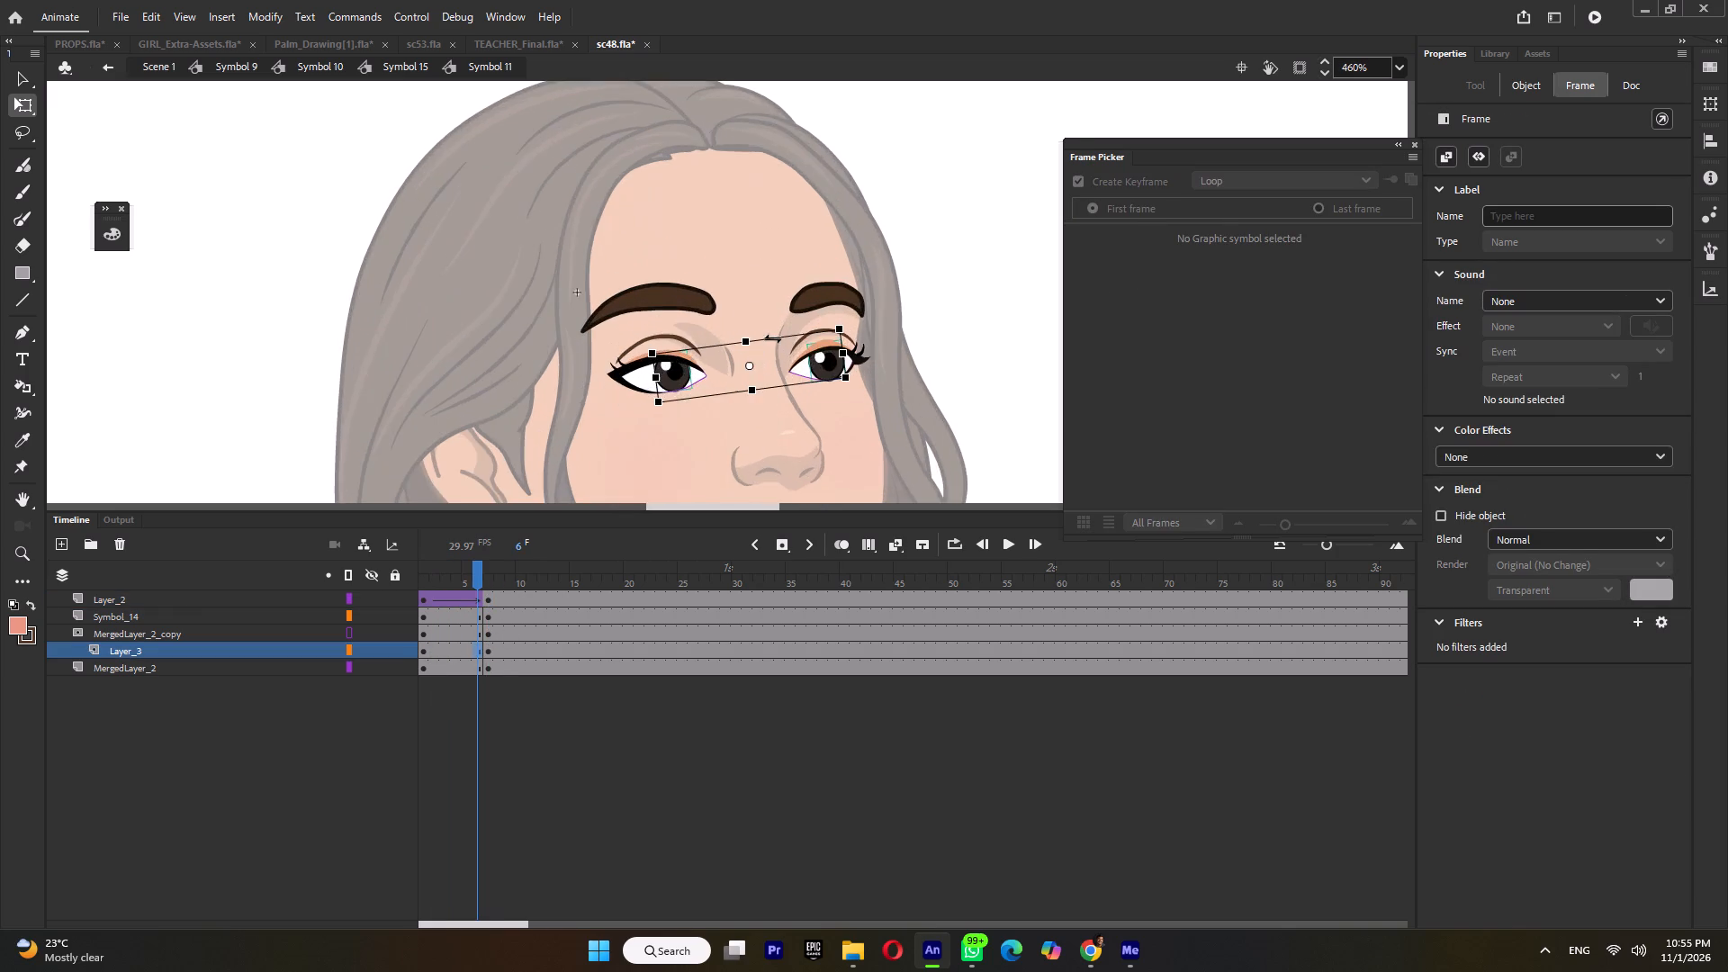
scroll(694, 380, "up", 3, "ctrl")
left_click_drag(655, 375, 673, 391)
left_click(491, 648)
key("shift+F6")
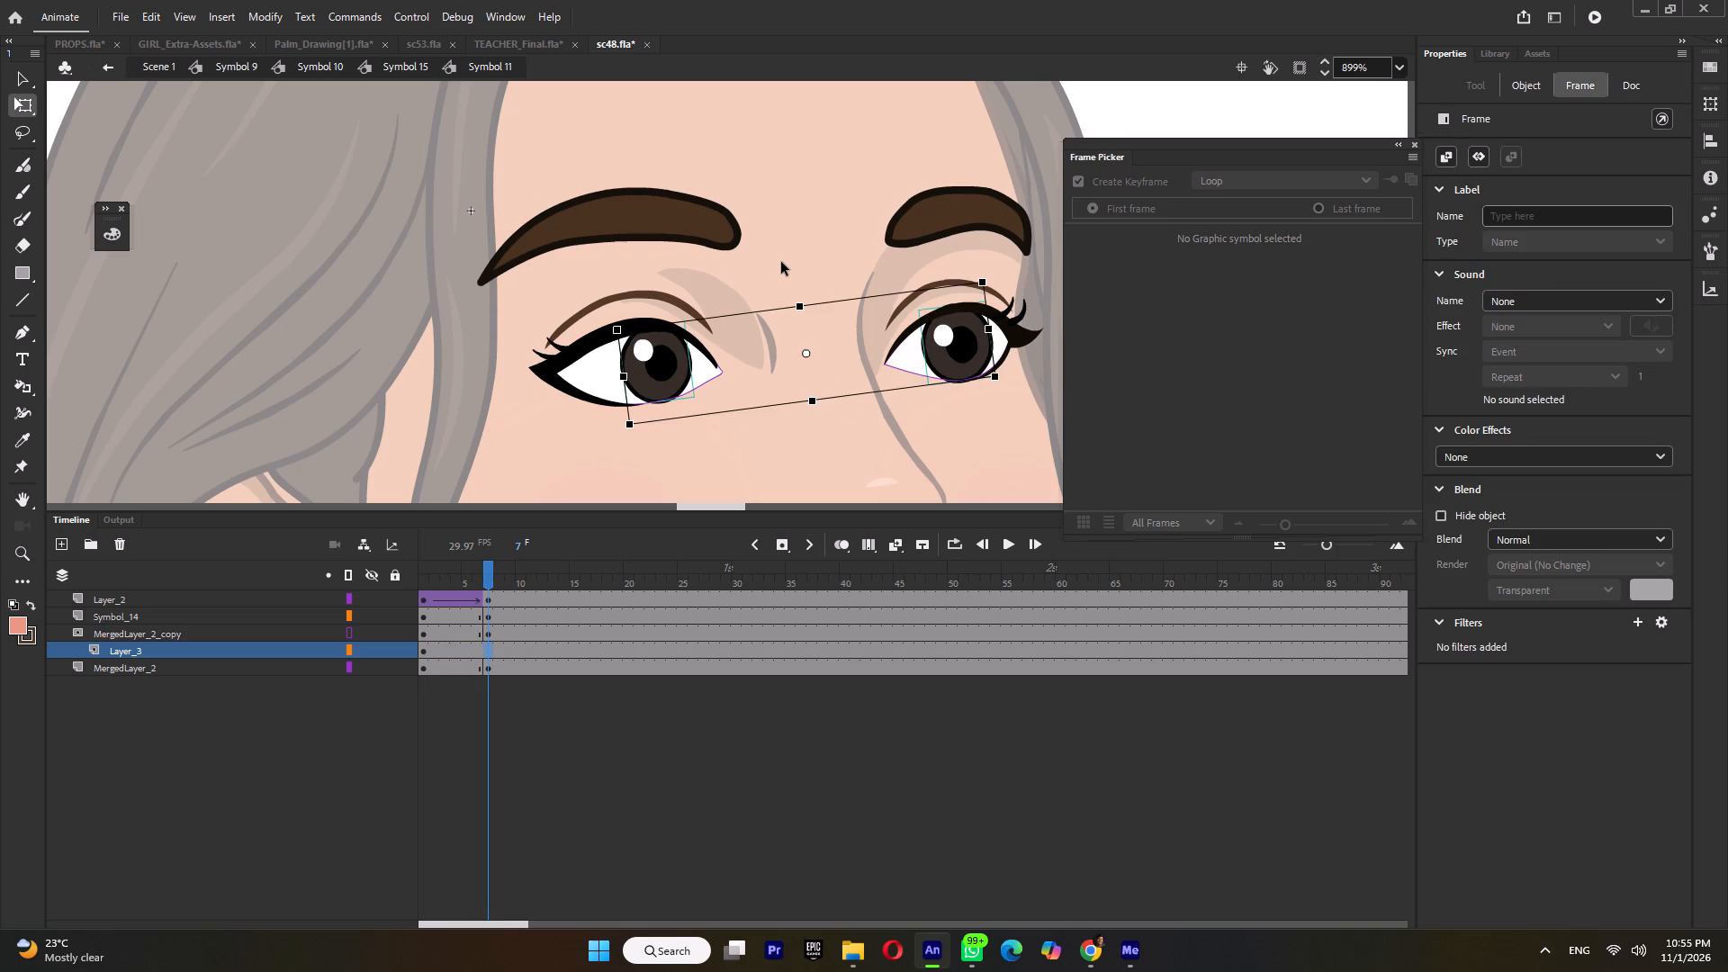
Check the gaze from Symbol 9, reopen Symbol 11, and move the Layer_3 pupils toward the ear side and slightly up.
scroll(782, 262, "down", 10, "ctrl")
double_click(902, 274)
double_click(911, 270)
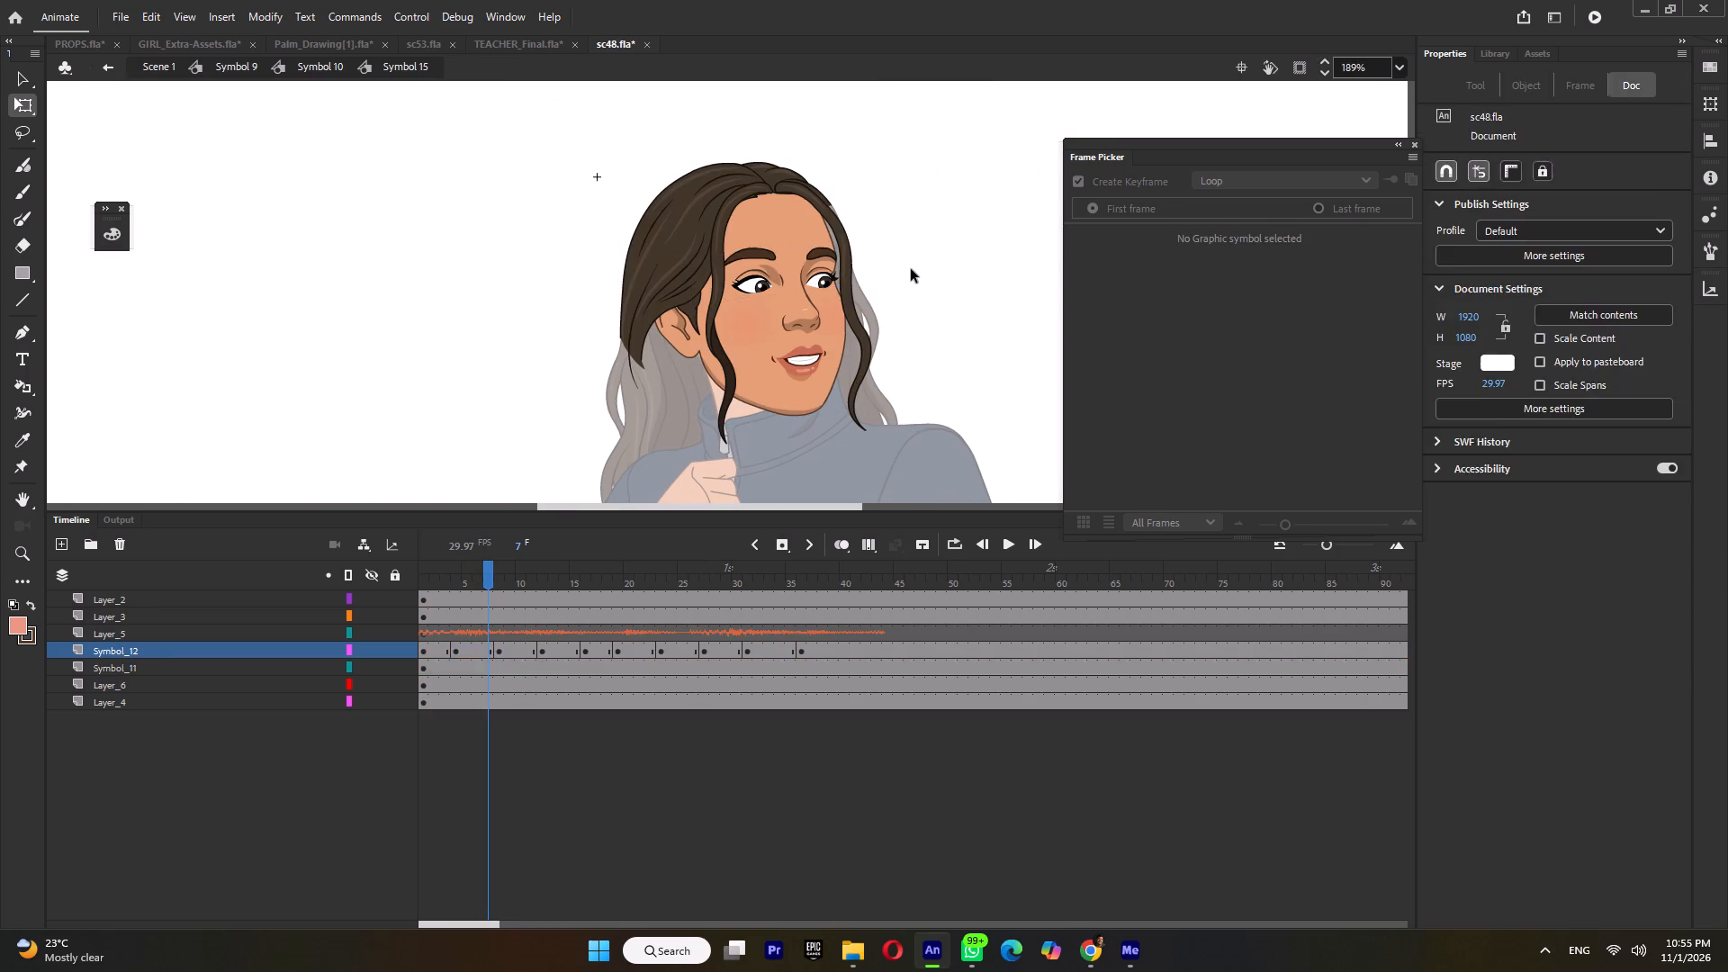
scroll(911, 281, "down", 8, "ctrl")
double_click(911, 281)
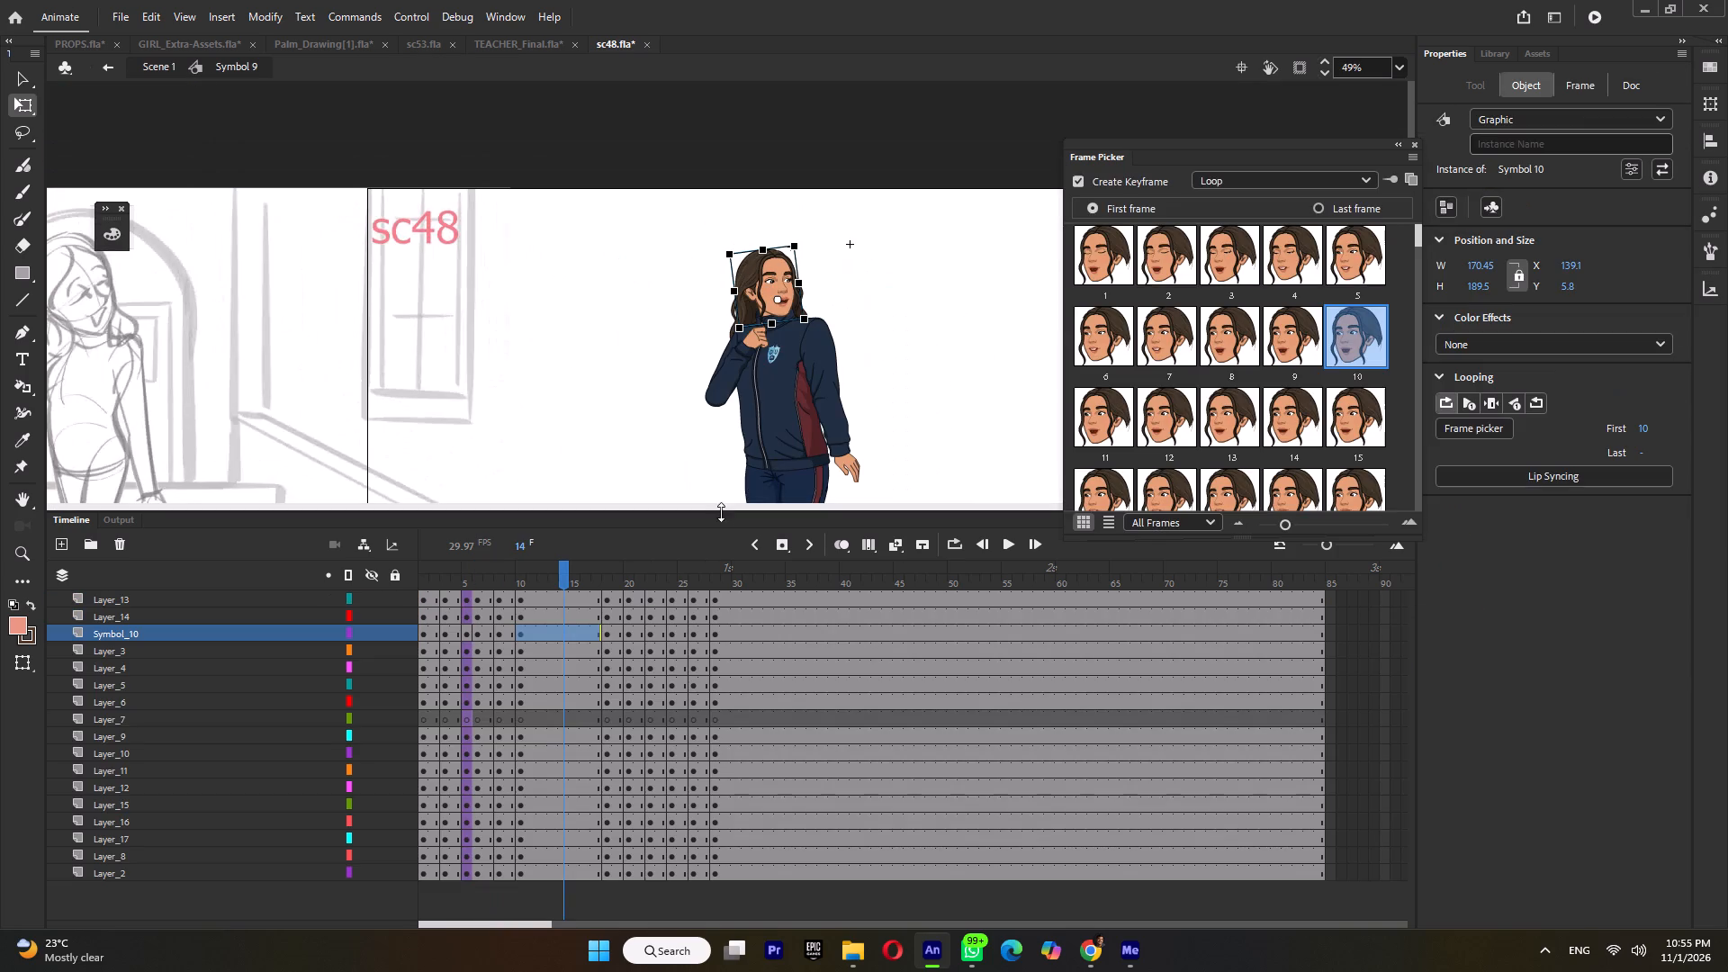
scroll(789, 271, "up", 4, "ctrl")
triple_click(789, 286, "ctrl")
left_click(789, 286, "ctrl")
scroll(789, 286, "up", 9, "ctrl")
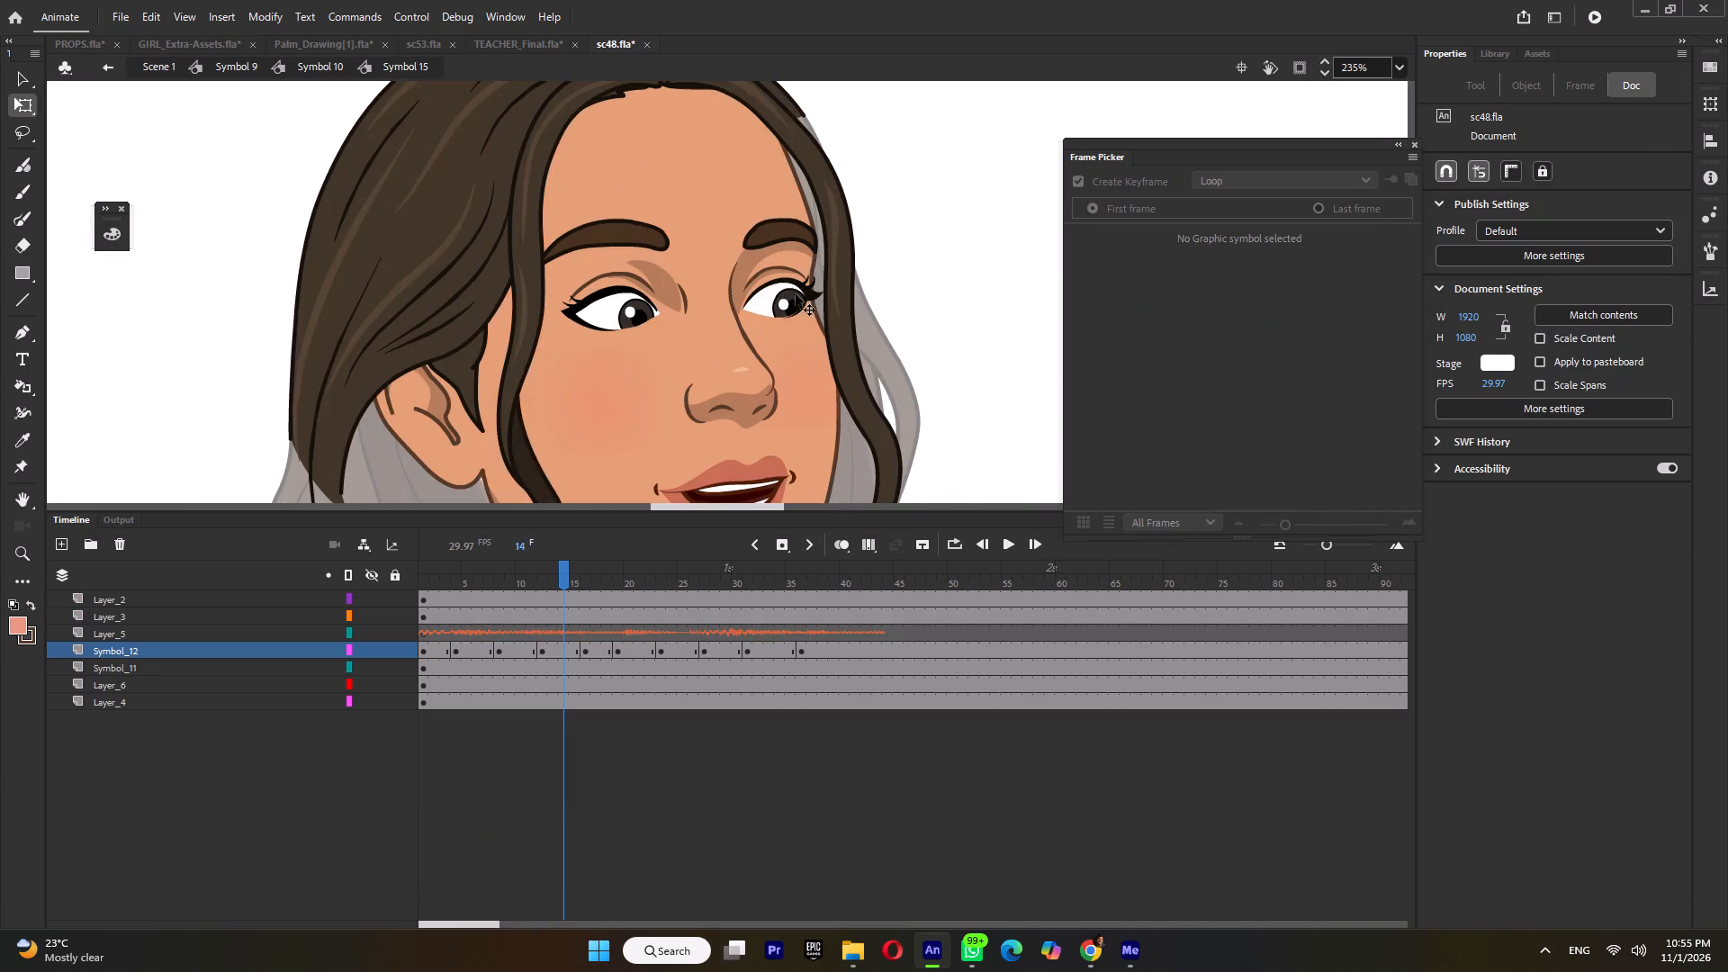
double_click(798, 295, "ctrl")
left_click(793, 305, "ctrl")
scroll(792, 304, "up", 5, "ctrl")
left_click(304, 321, "shift")
left_click_drag(336, 339, 262, 316)
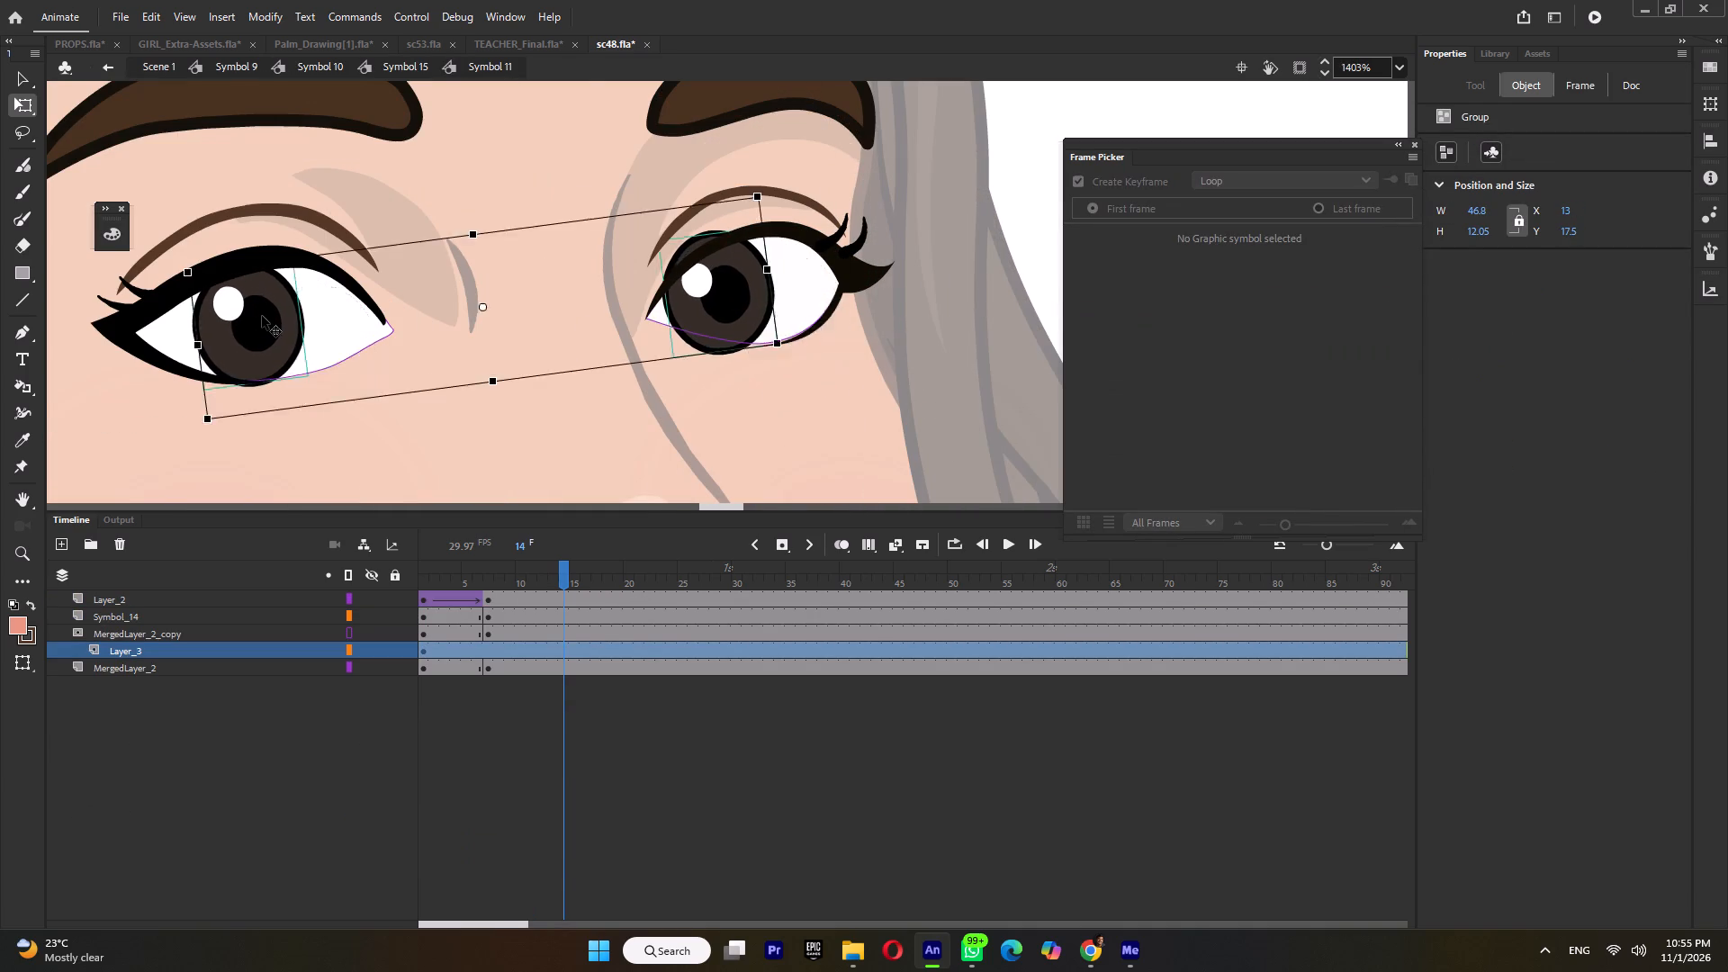
Save the sc48 file while stepping back out of the head symbols to Symbol 9.
scroll(262, 316, "down", 9, "ctrl")
triple_click(592, 318, "ctrl")
left_click(592, 318, "ctrl")
scroll(592, 318, "down", 5, "ctrl")
key("ctrl+s")
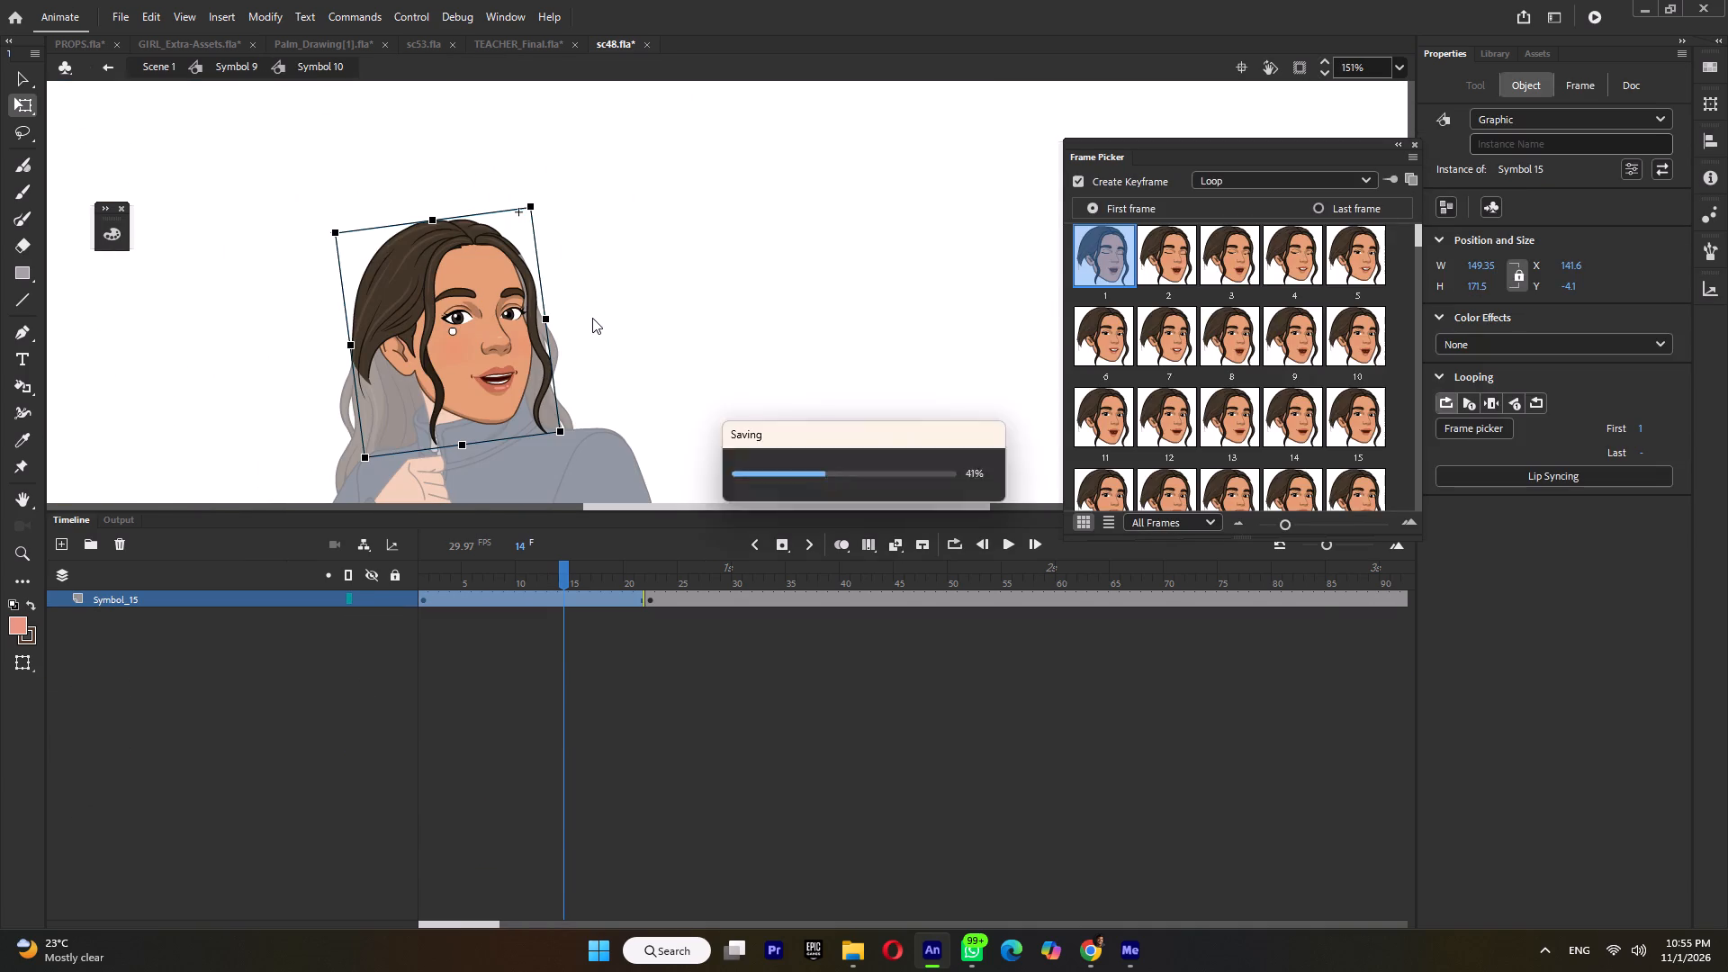
double_click(592, 318, "ctrl")
scroll(592, 318, "down", 7, "ctrl")
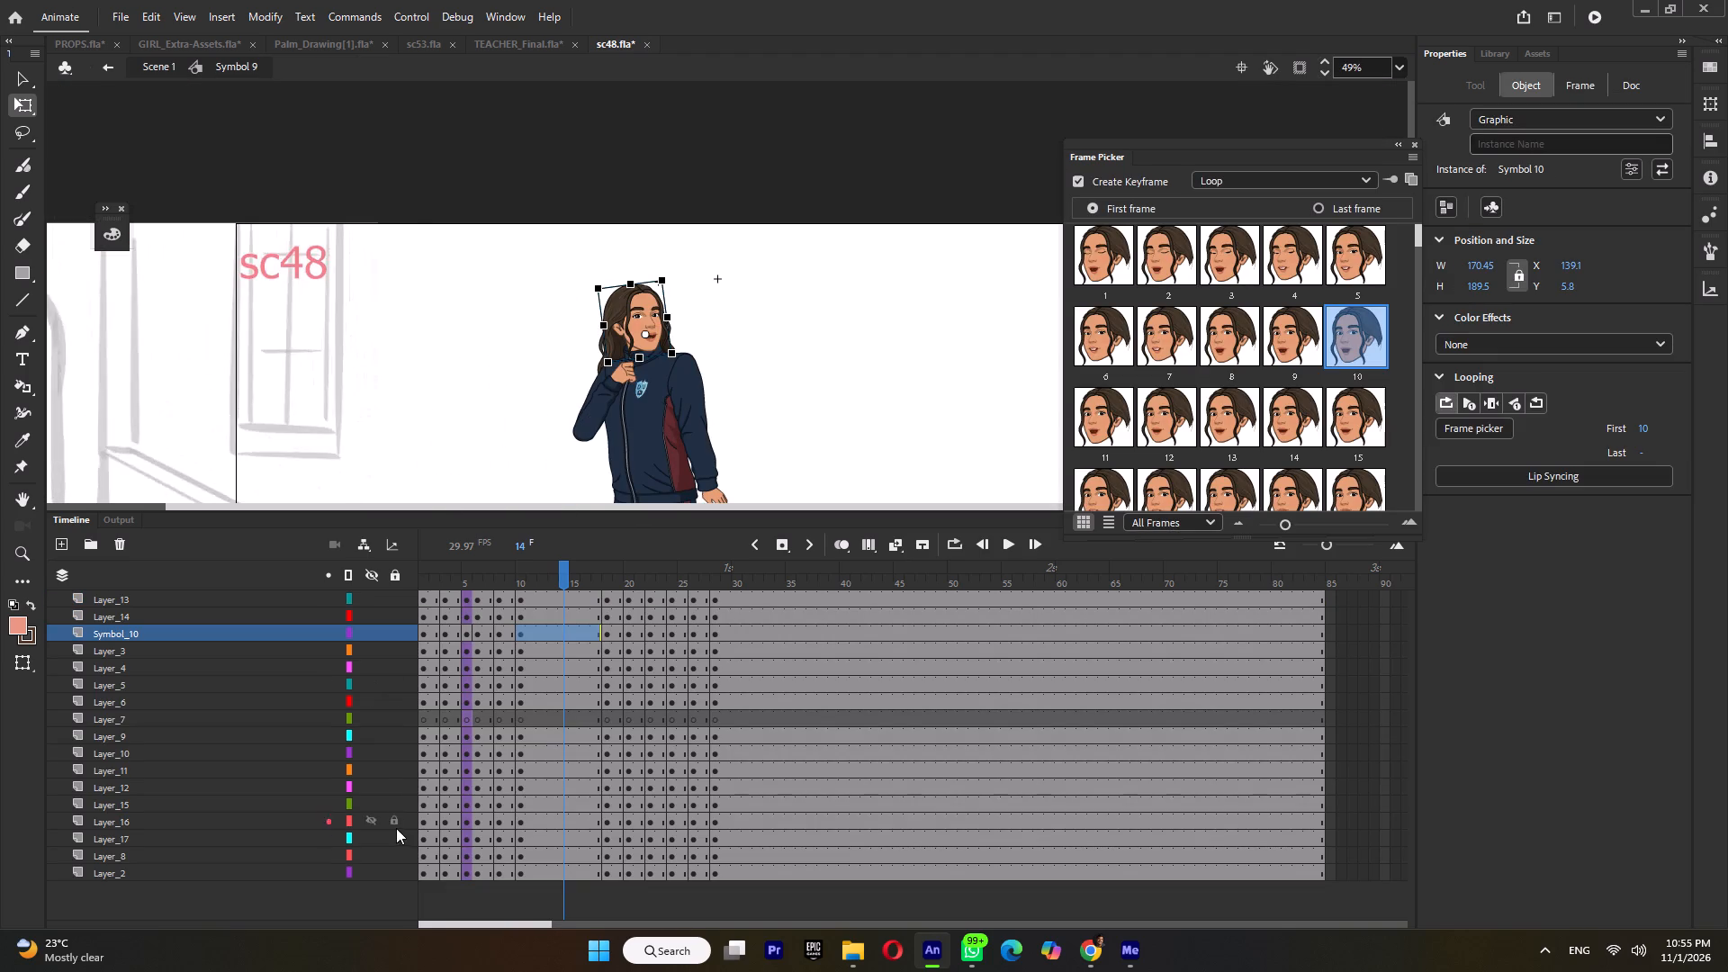
Play and scrub the girl's animation in Symbol 9, and open the nested eye symbol, Symbol 11, at frame 17.
left_click_drag(442, 577, 394, 582)
key("Return")
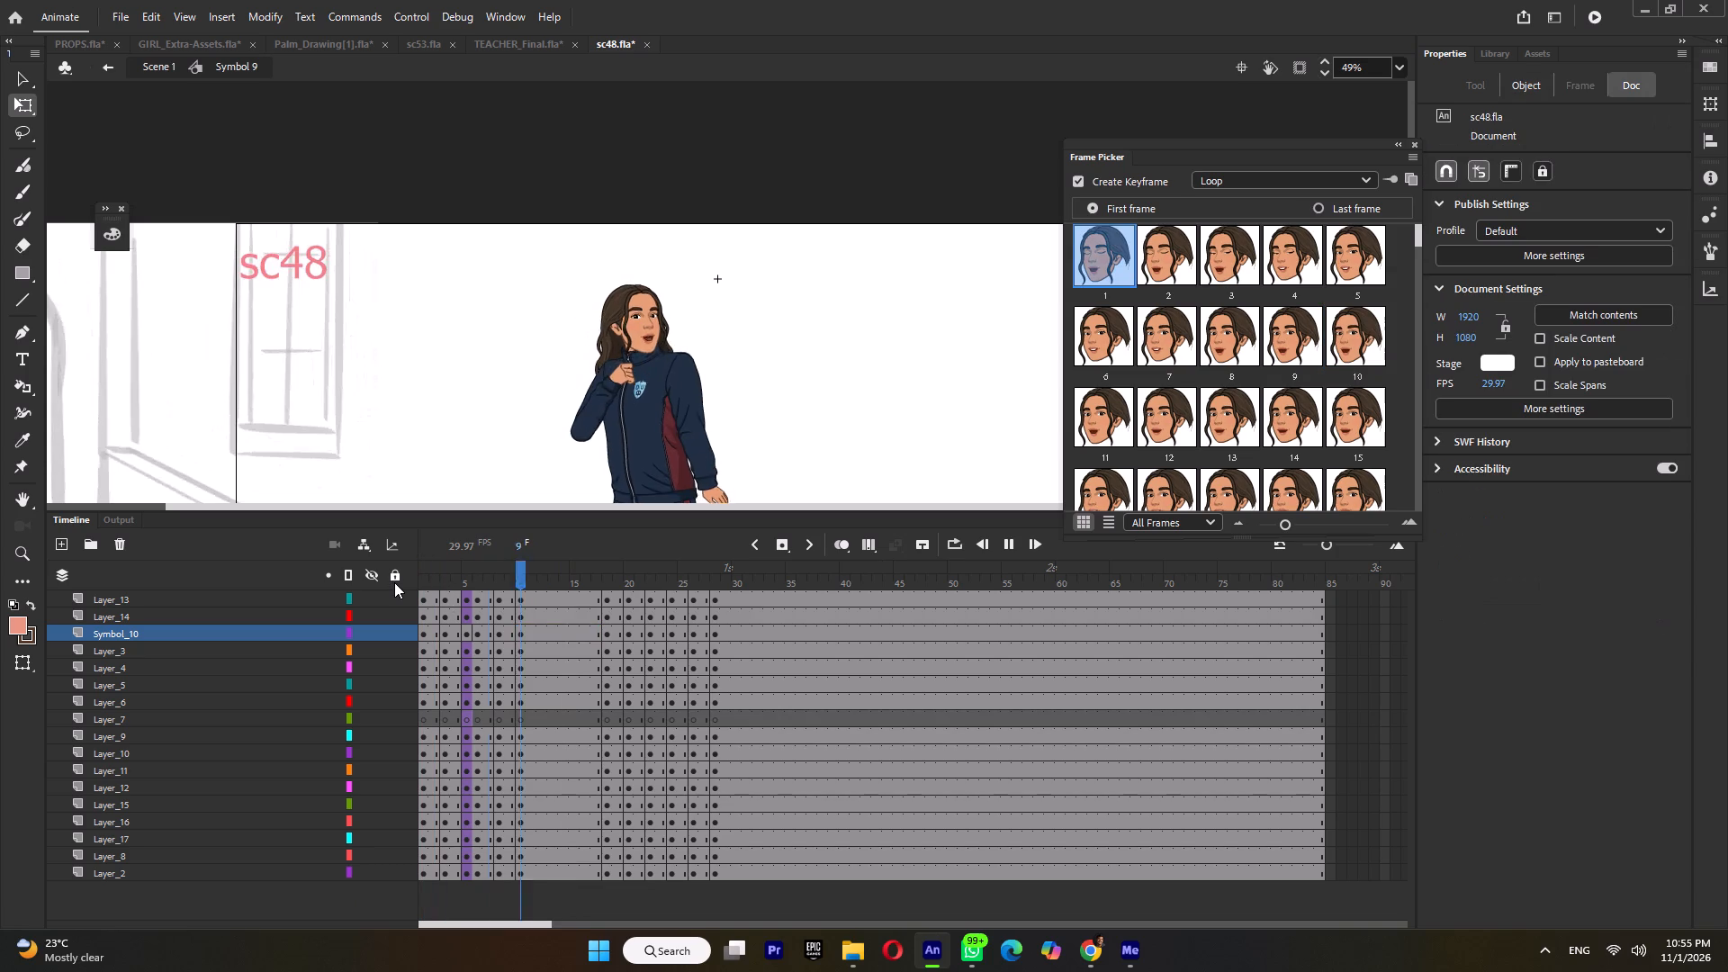
key("Return")
left_click_drag(531, 580, 583, 592)
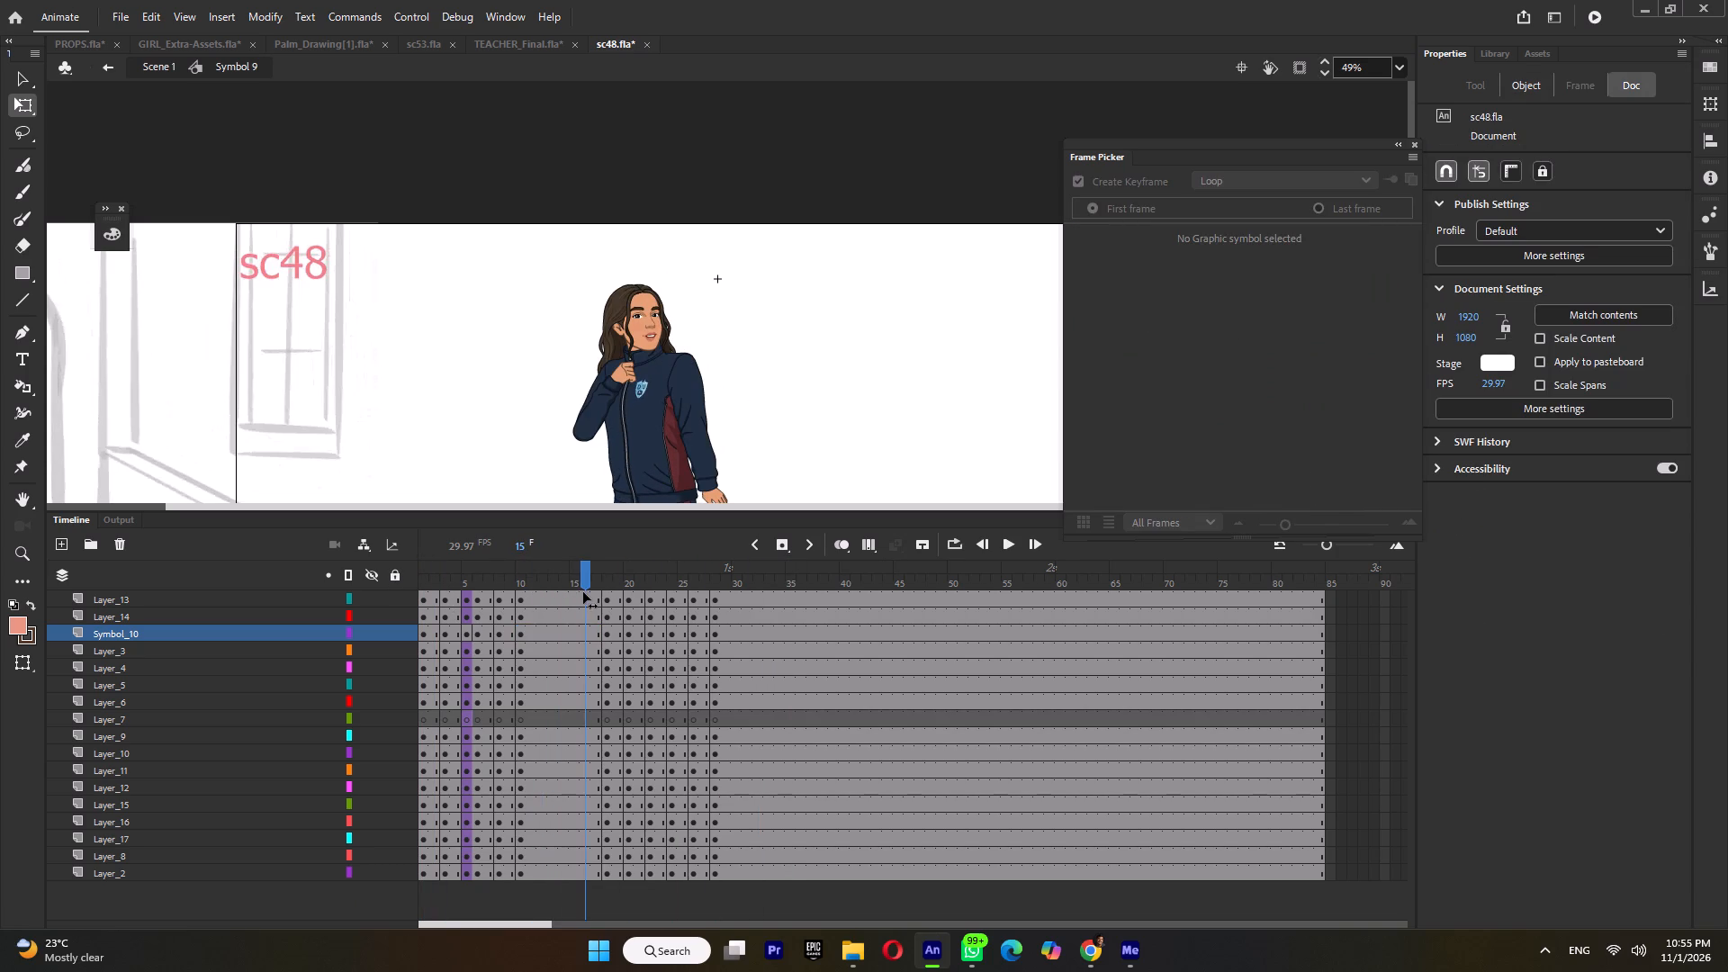
left_click_drag(583, 592, 595, 611)
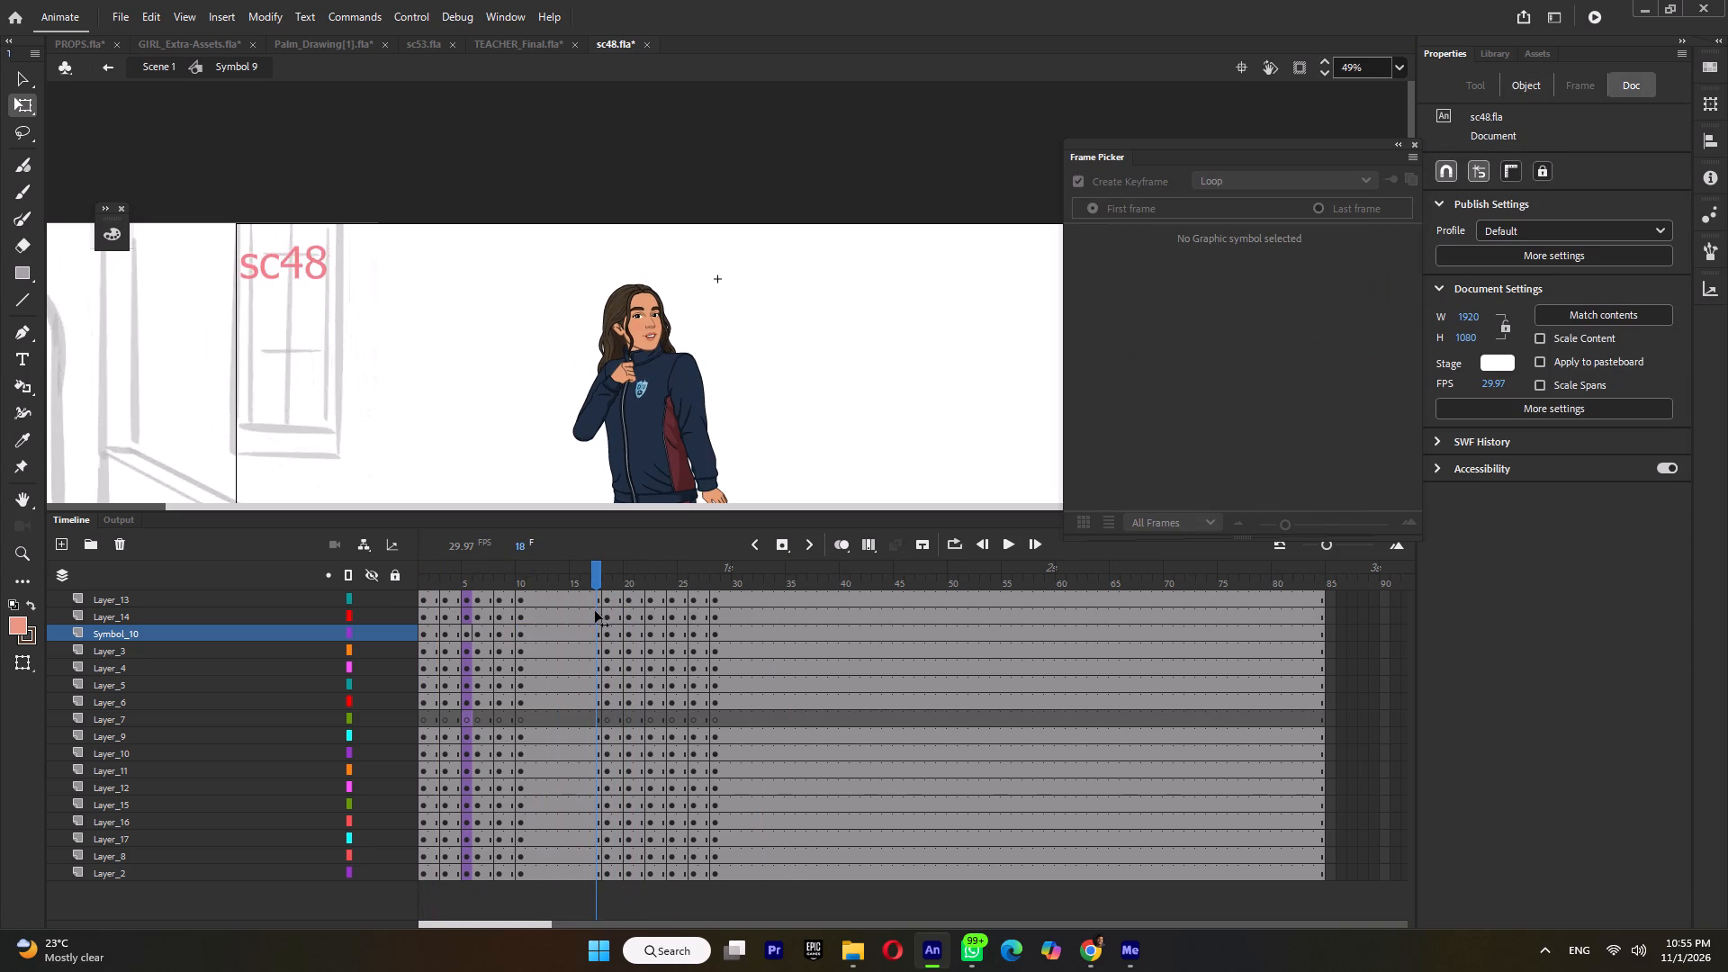
left_click_drag(595, 611, 597, 611)
scroll(638, 322, "up", 8, "ctrl")
double_click(653, 296)
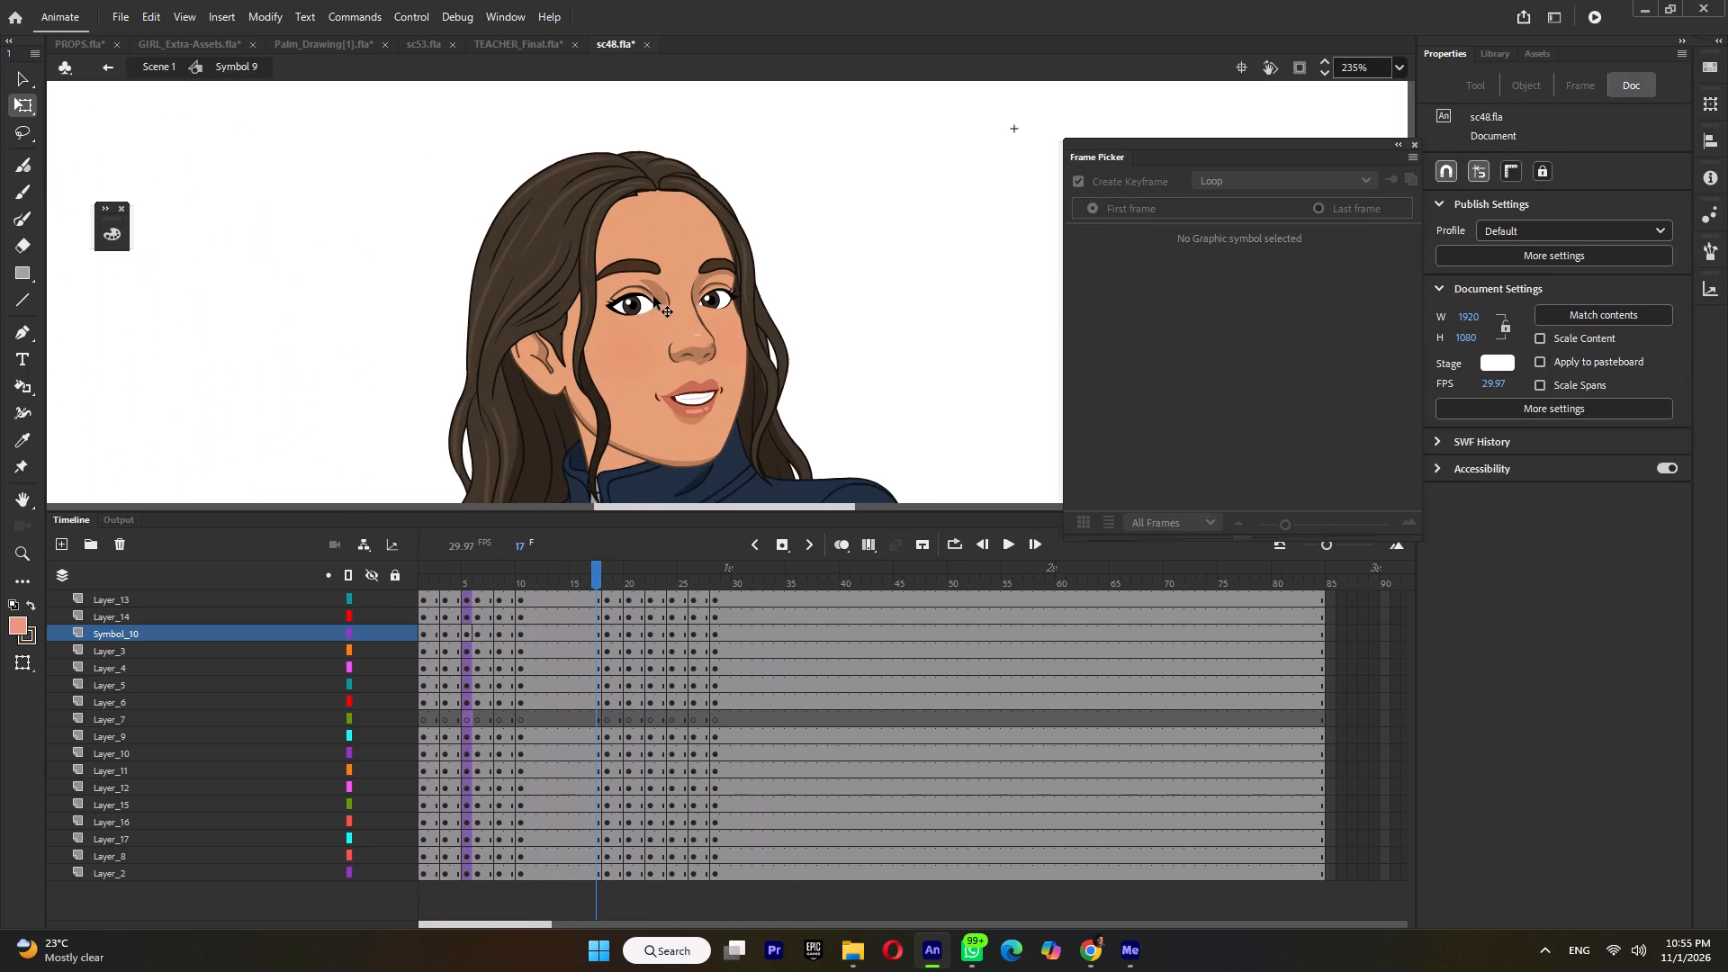
double_click(643, 296)
left_click(643, 296)
left_click(643, 296)
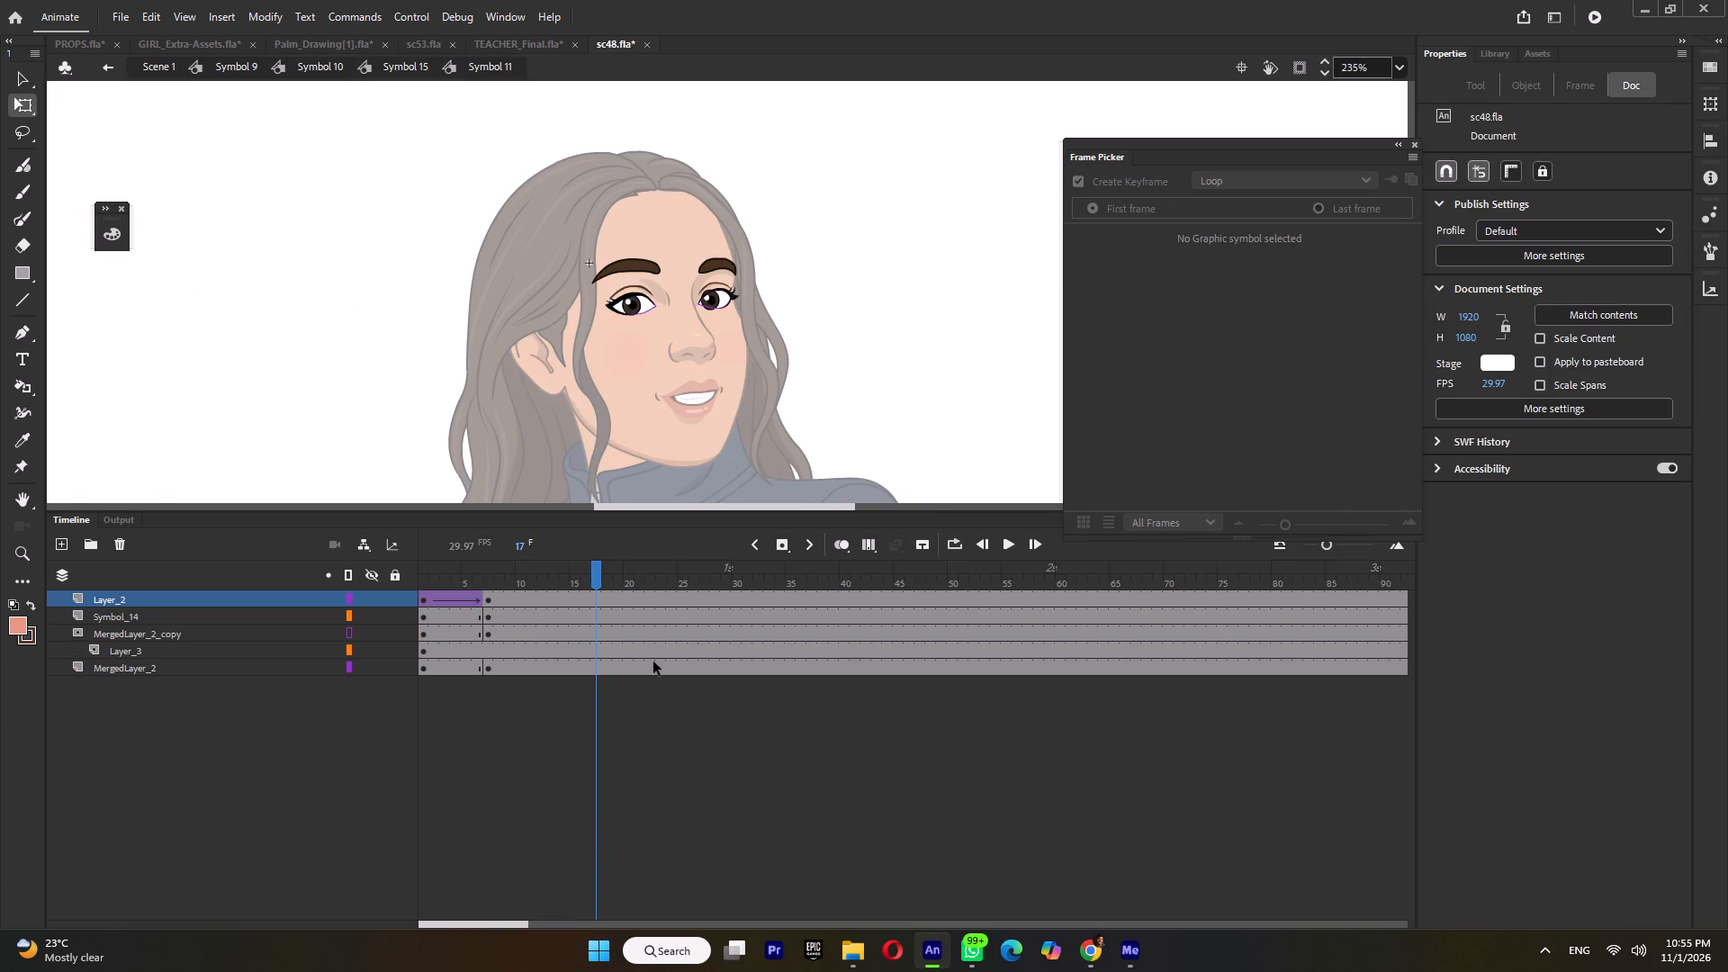
Add a Symbol_14 eyelid keyframe at frame 17, showing frame 3 with looping set to Single Frame.
left_click(600, 624)
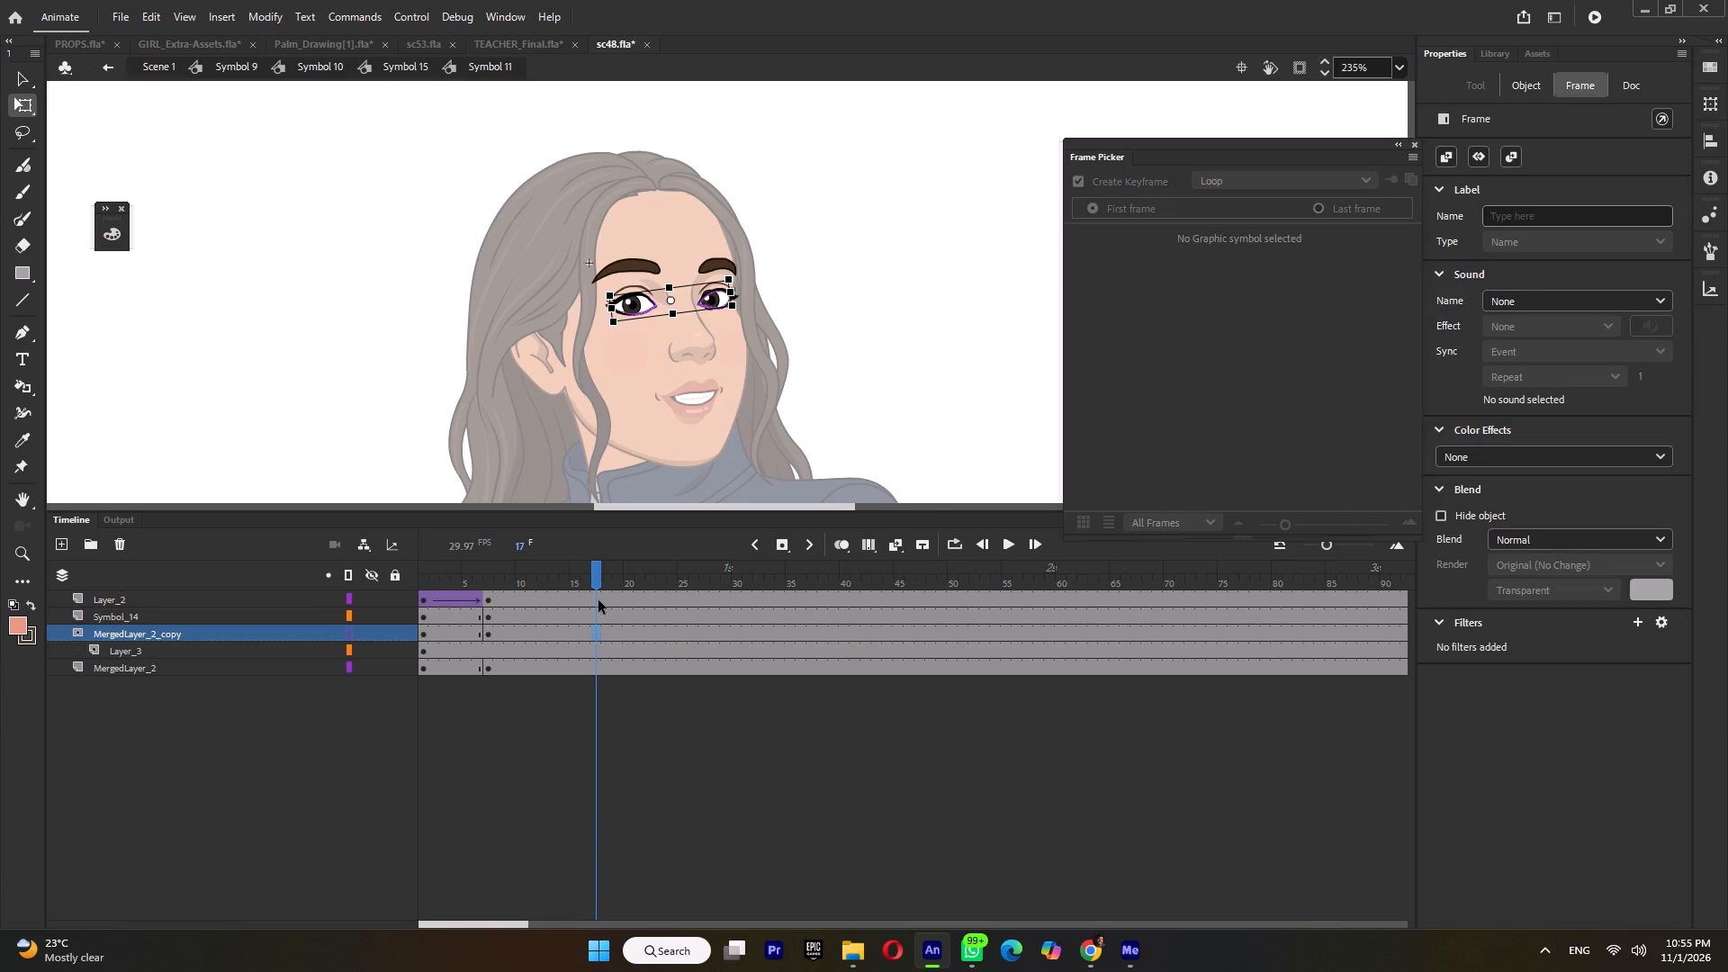
left_click(598, 613)
key("F6")
scroll(1165, 370, "up", 4)
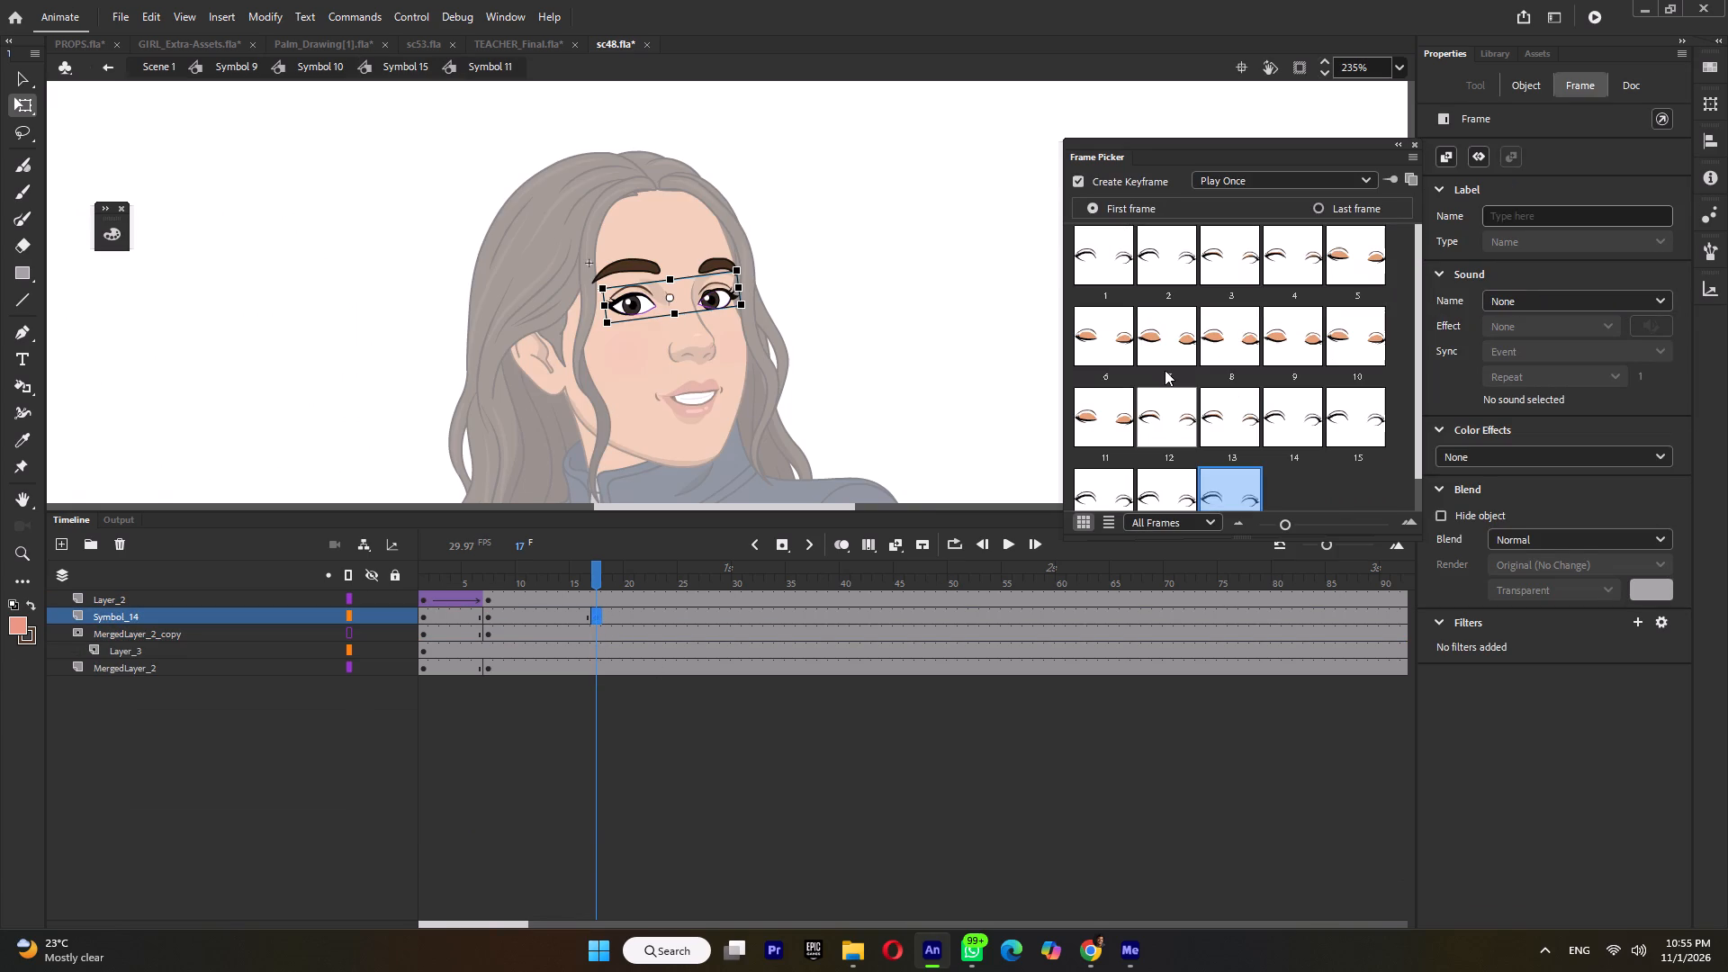
scroll(1165, 370, "up", 2)
left_click(1347, 259)
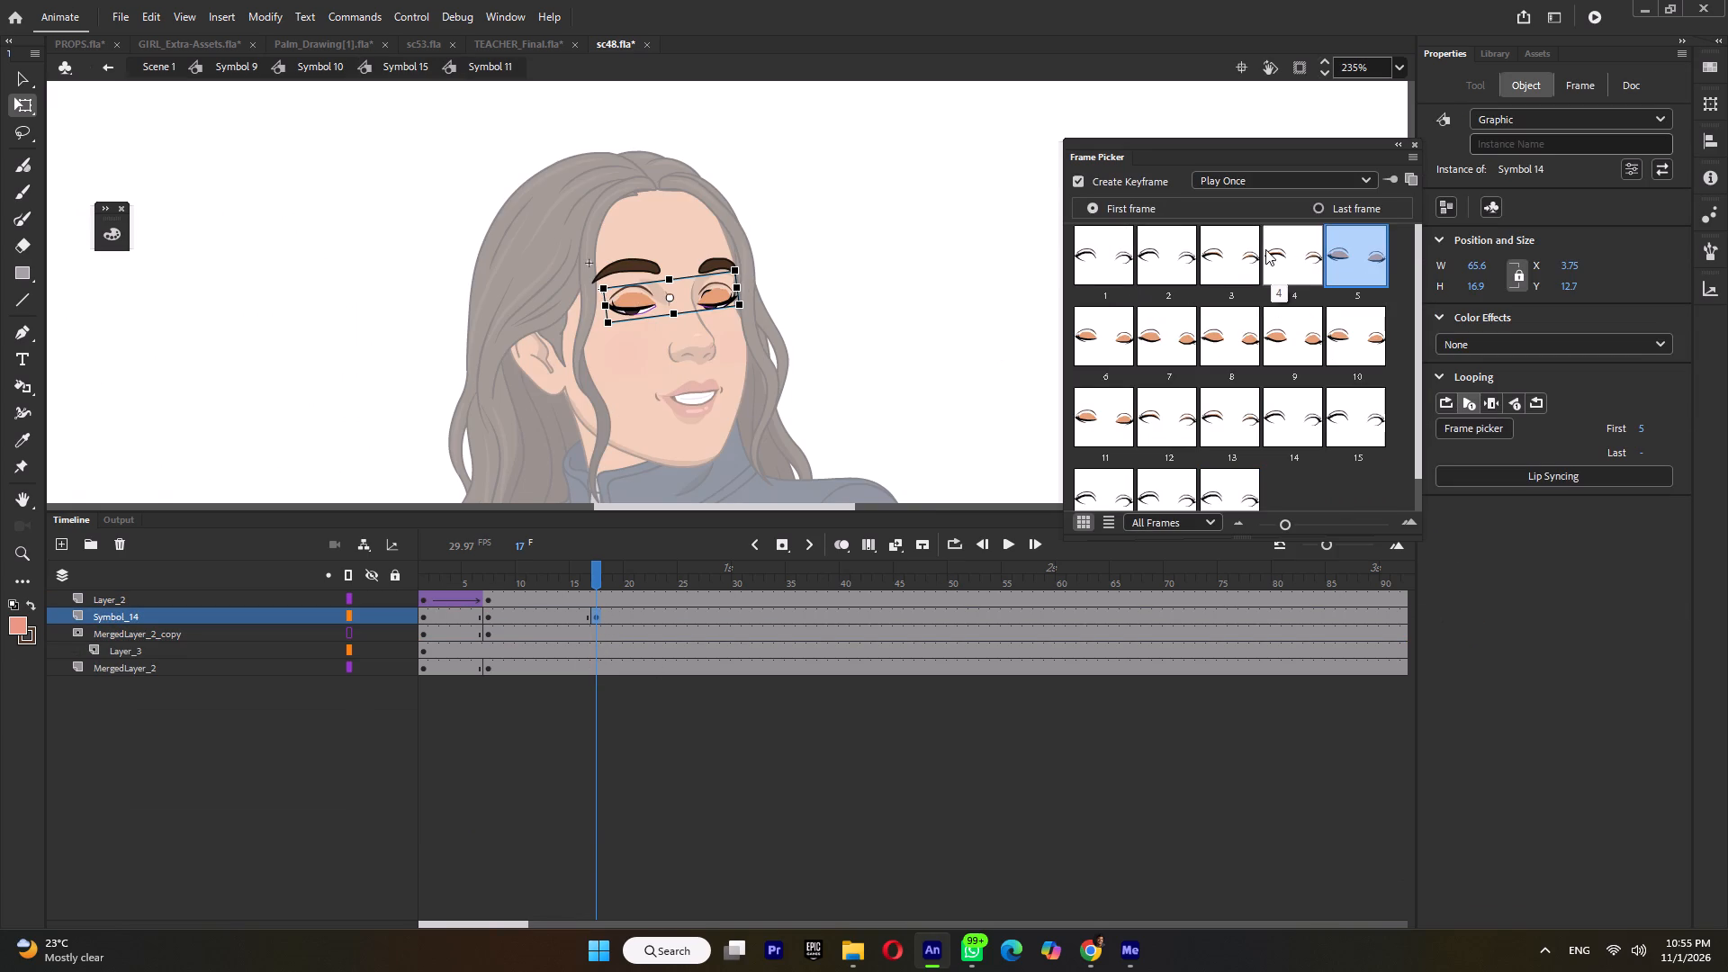
left_click(1225, 262)
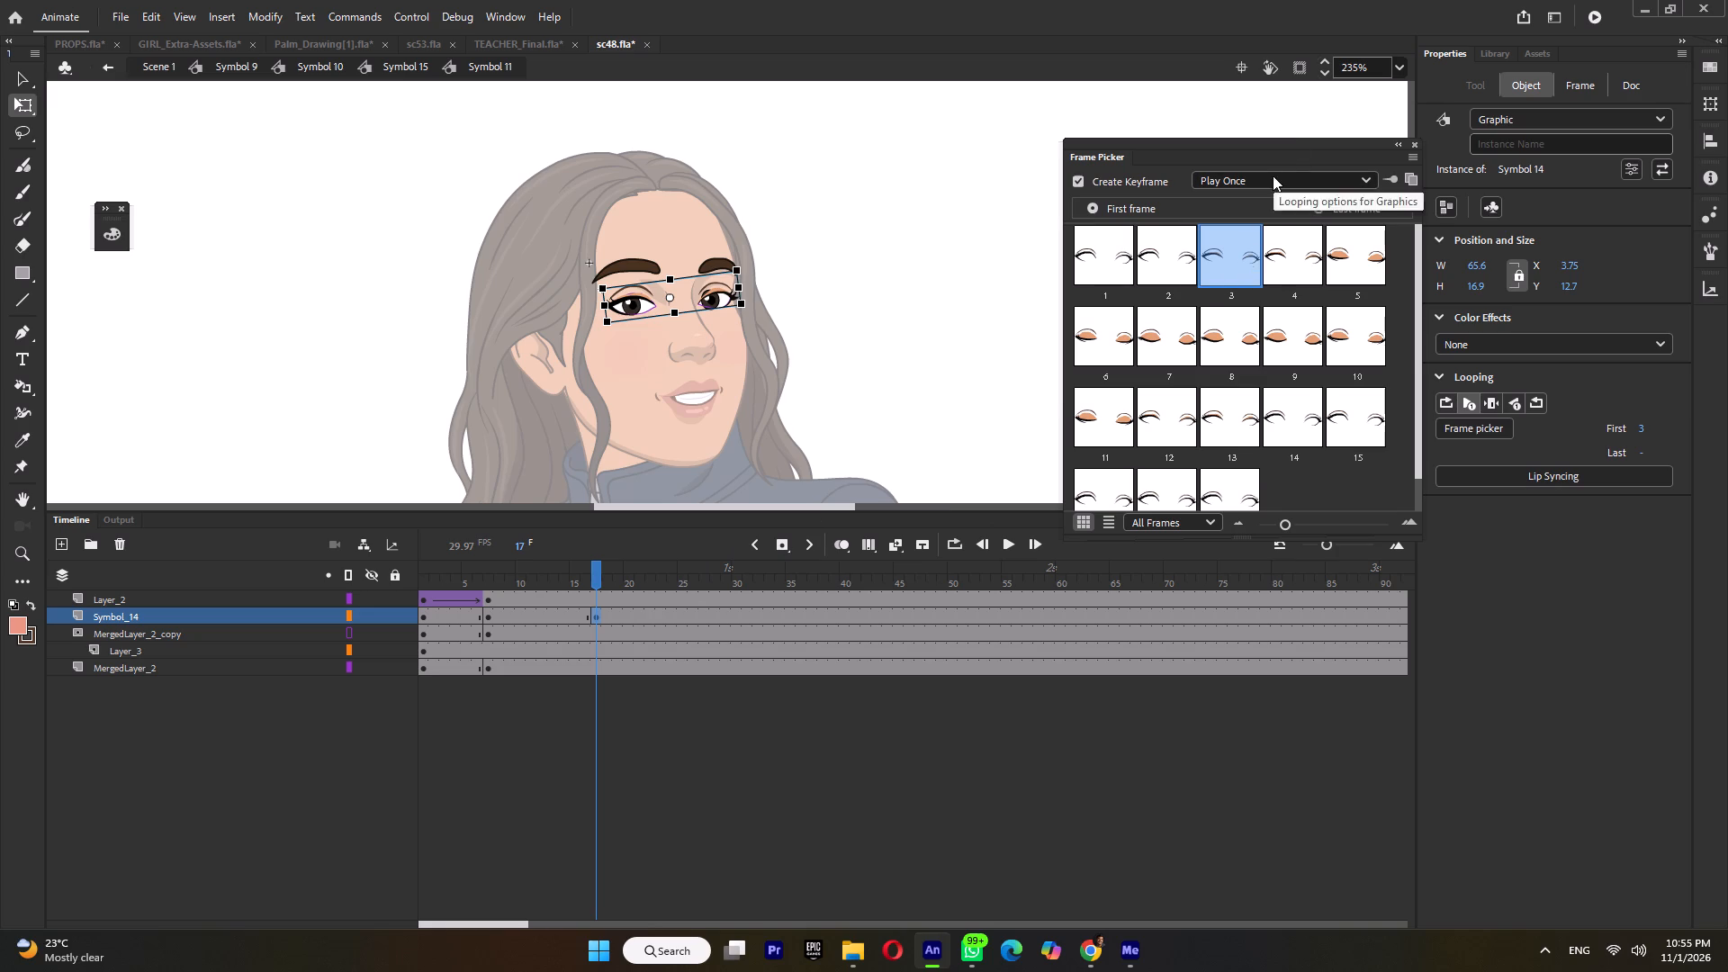
left_click(1273, 175)
left_click(1256, 175)
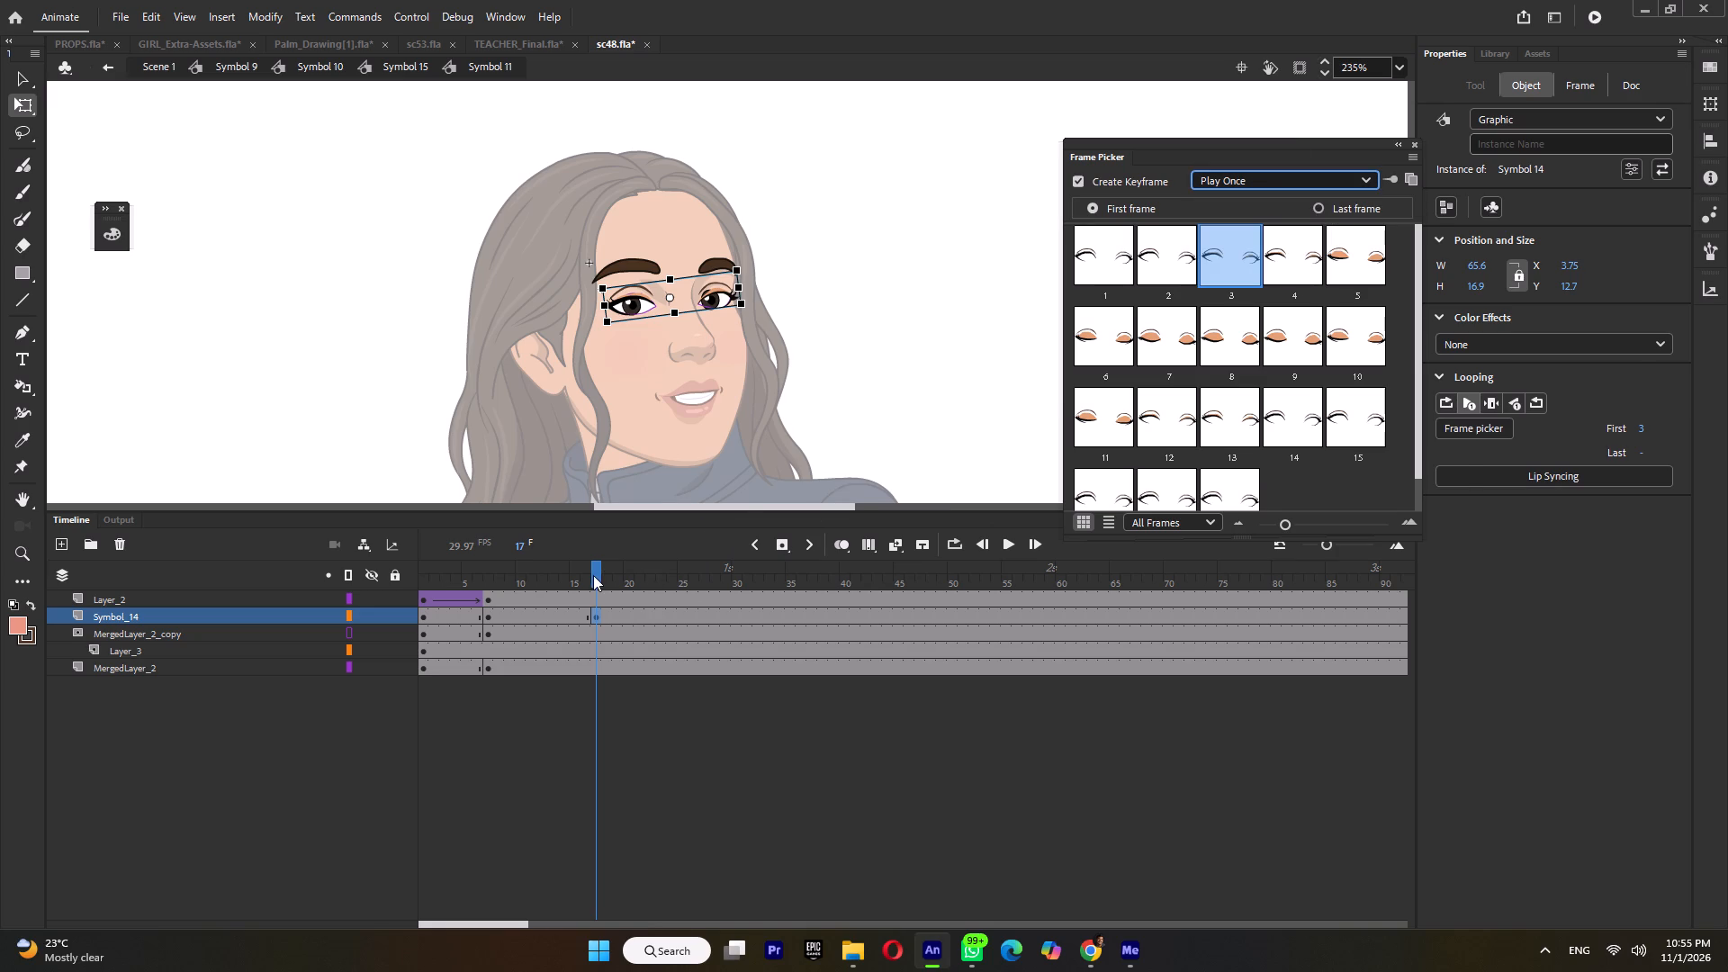
left_click_drag(601, 575, 715, 609)
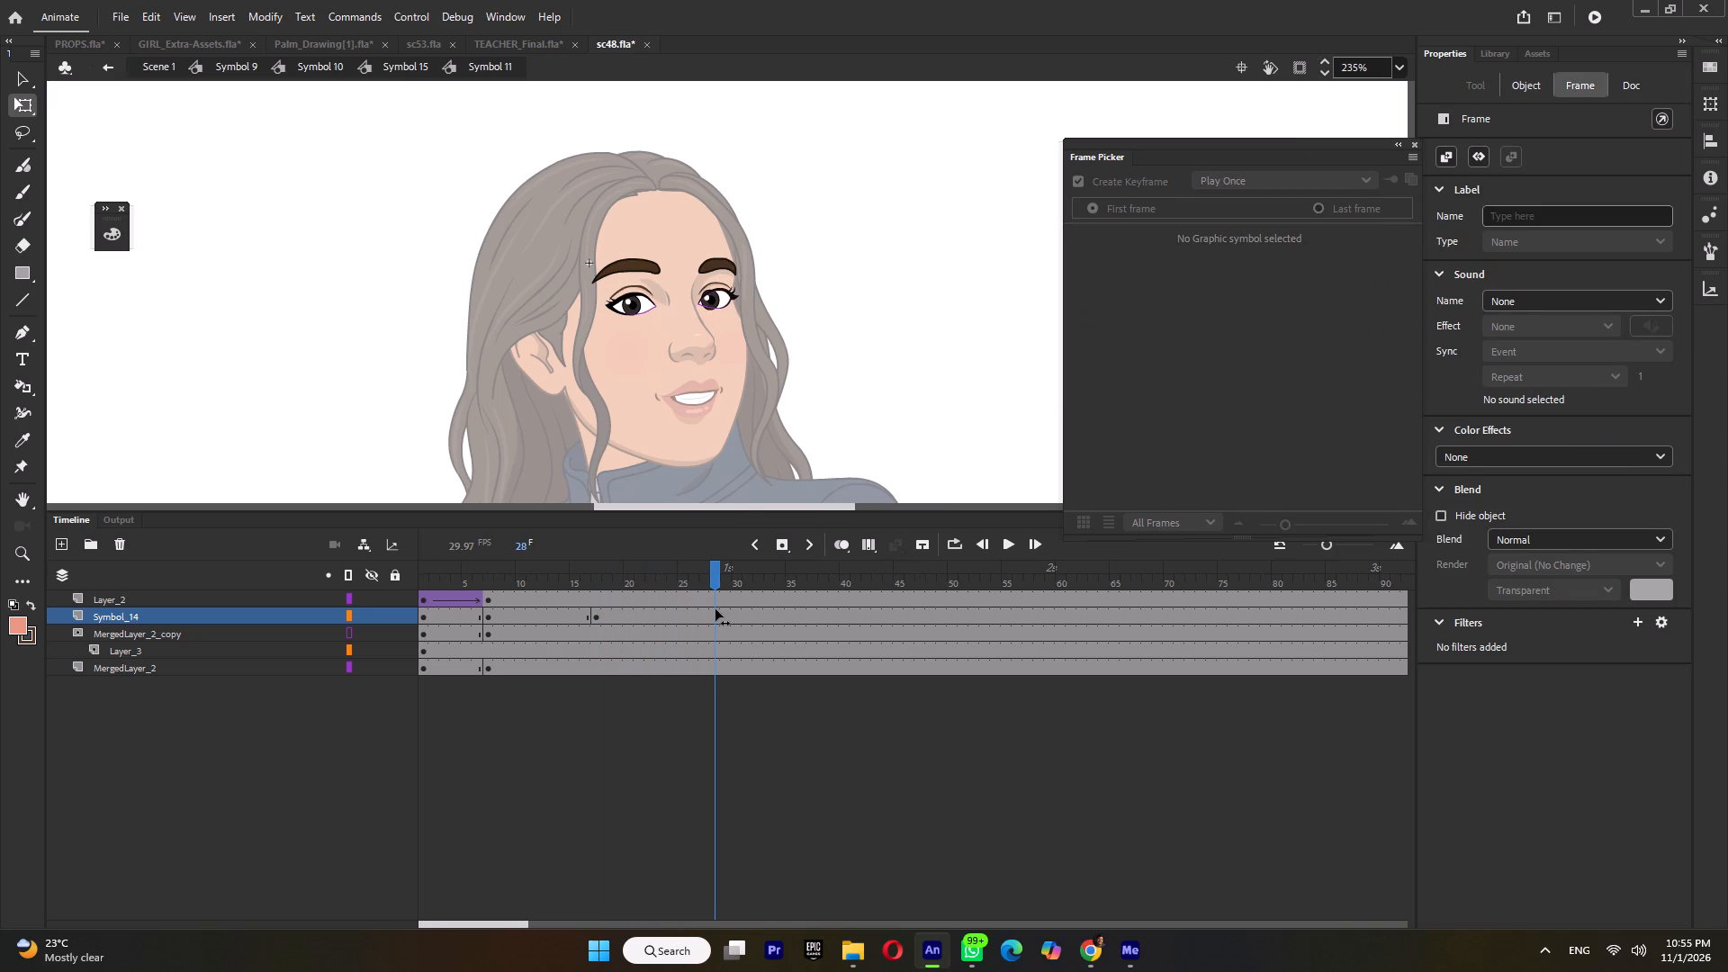
left_click_drag(715, 609, 612, 632)
left_click(597, 620)
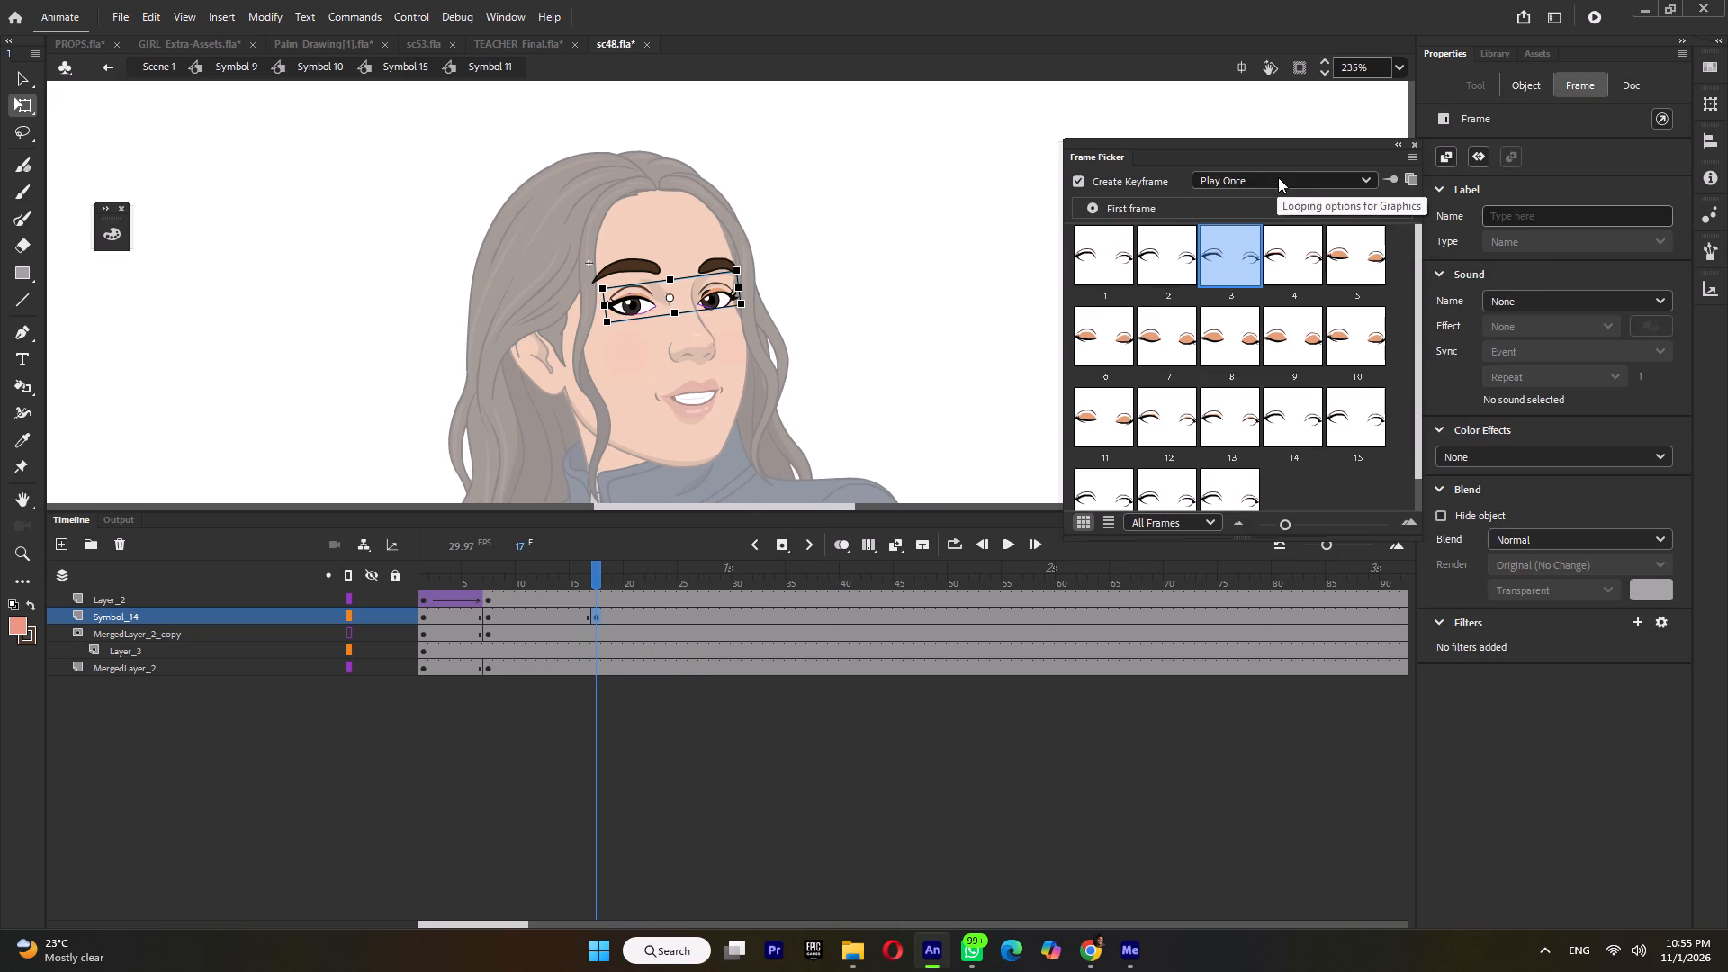
left_click(1274, 177)
left_click(1263, 251)
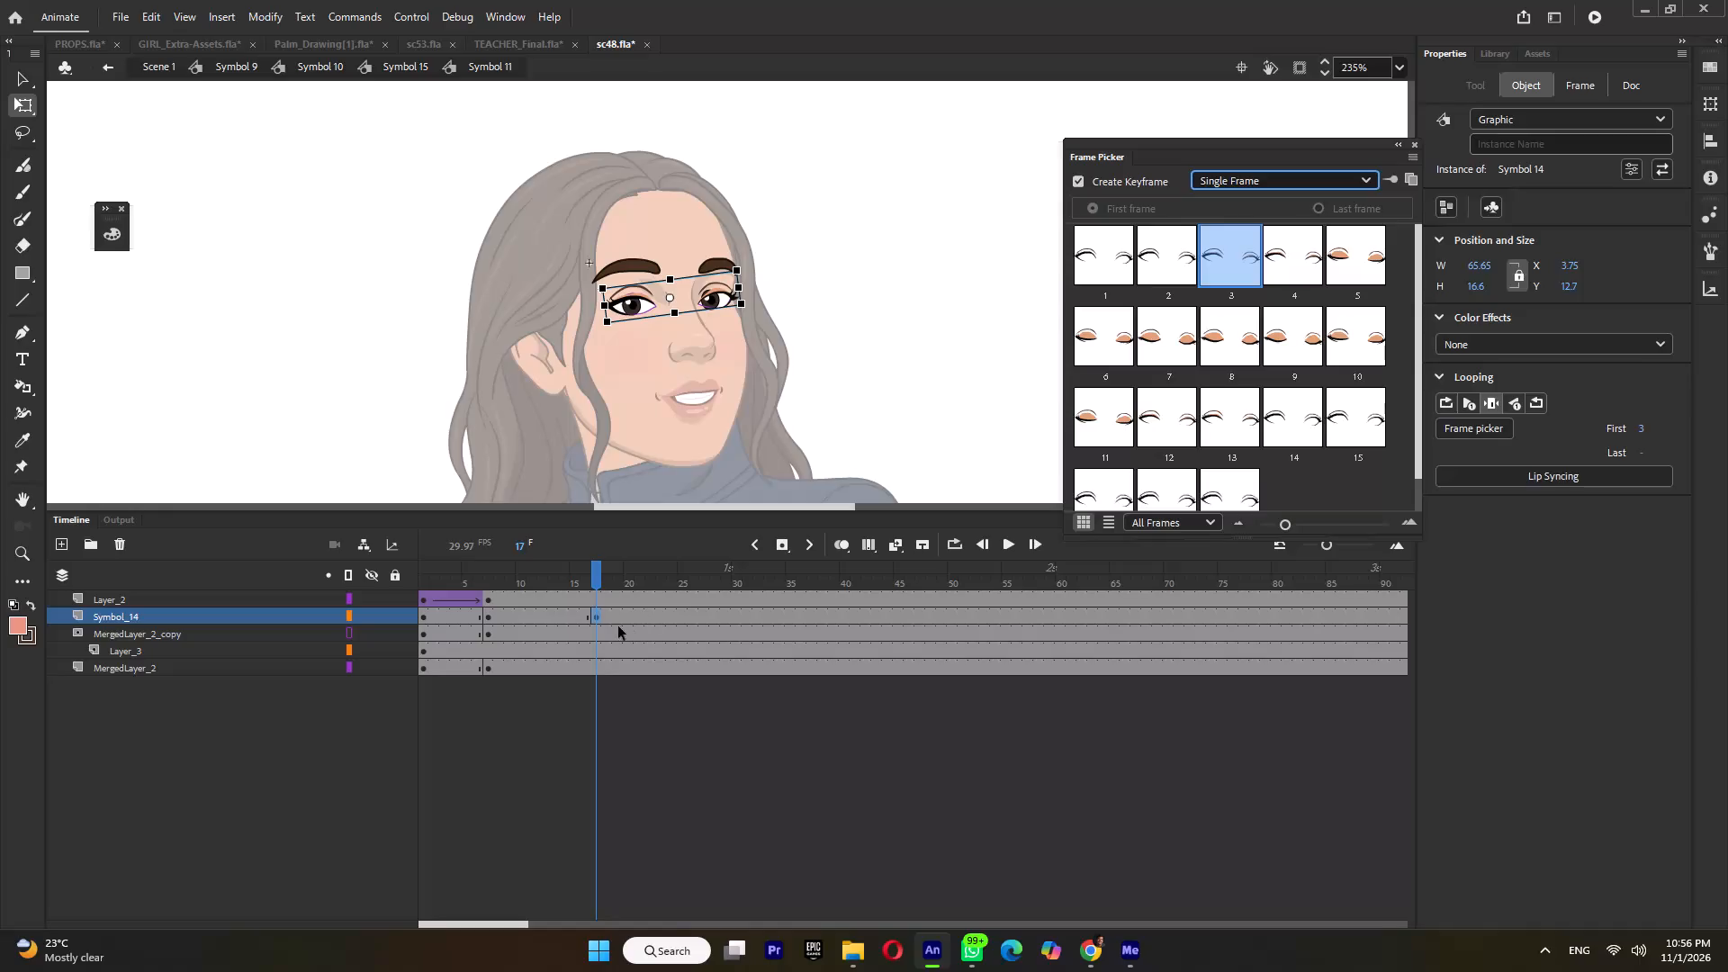
Add closed-eye keyframes on Symbol_14, using eyelid frame 8 at frame 19 and eyelid frame 11 at frame 21.
left_click(613, 619)
key("F6")
left_click(1221, 343)
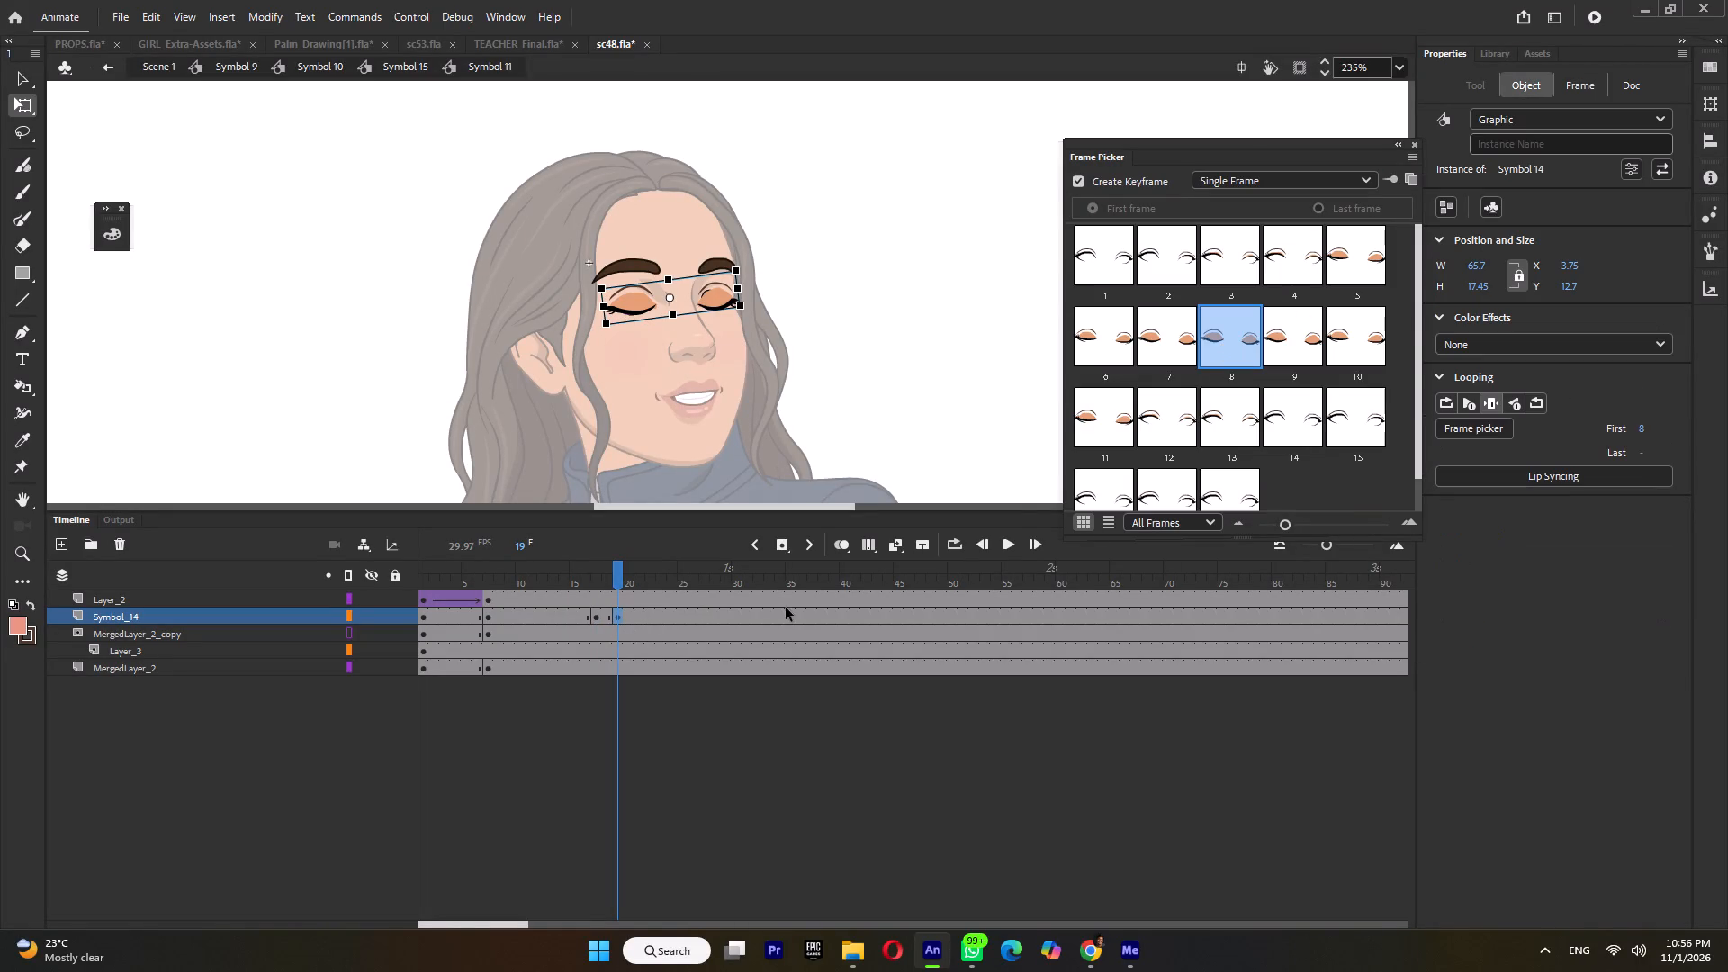
left_click(645, 613)
left_click(640, 616)
key("F6")
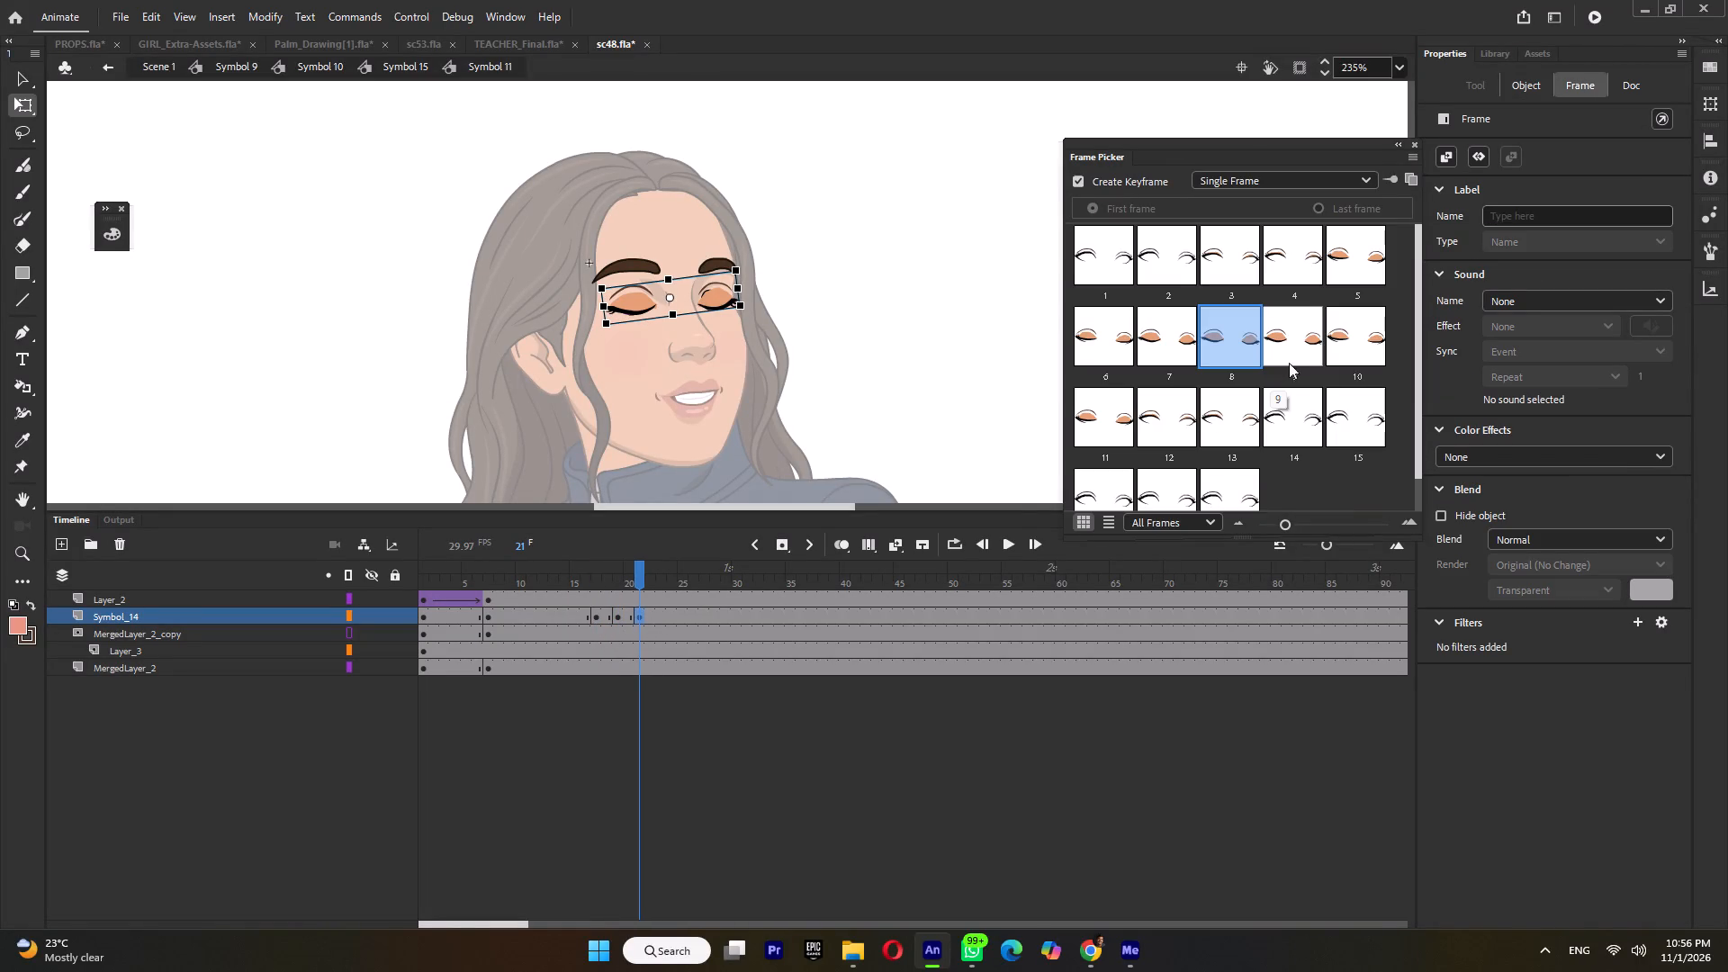
left_click(1100, 427)
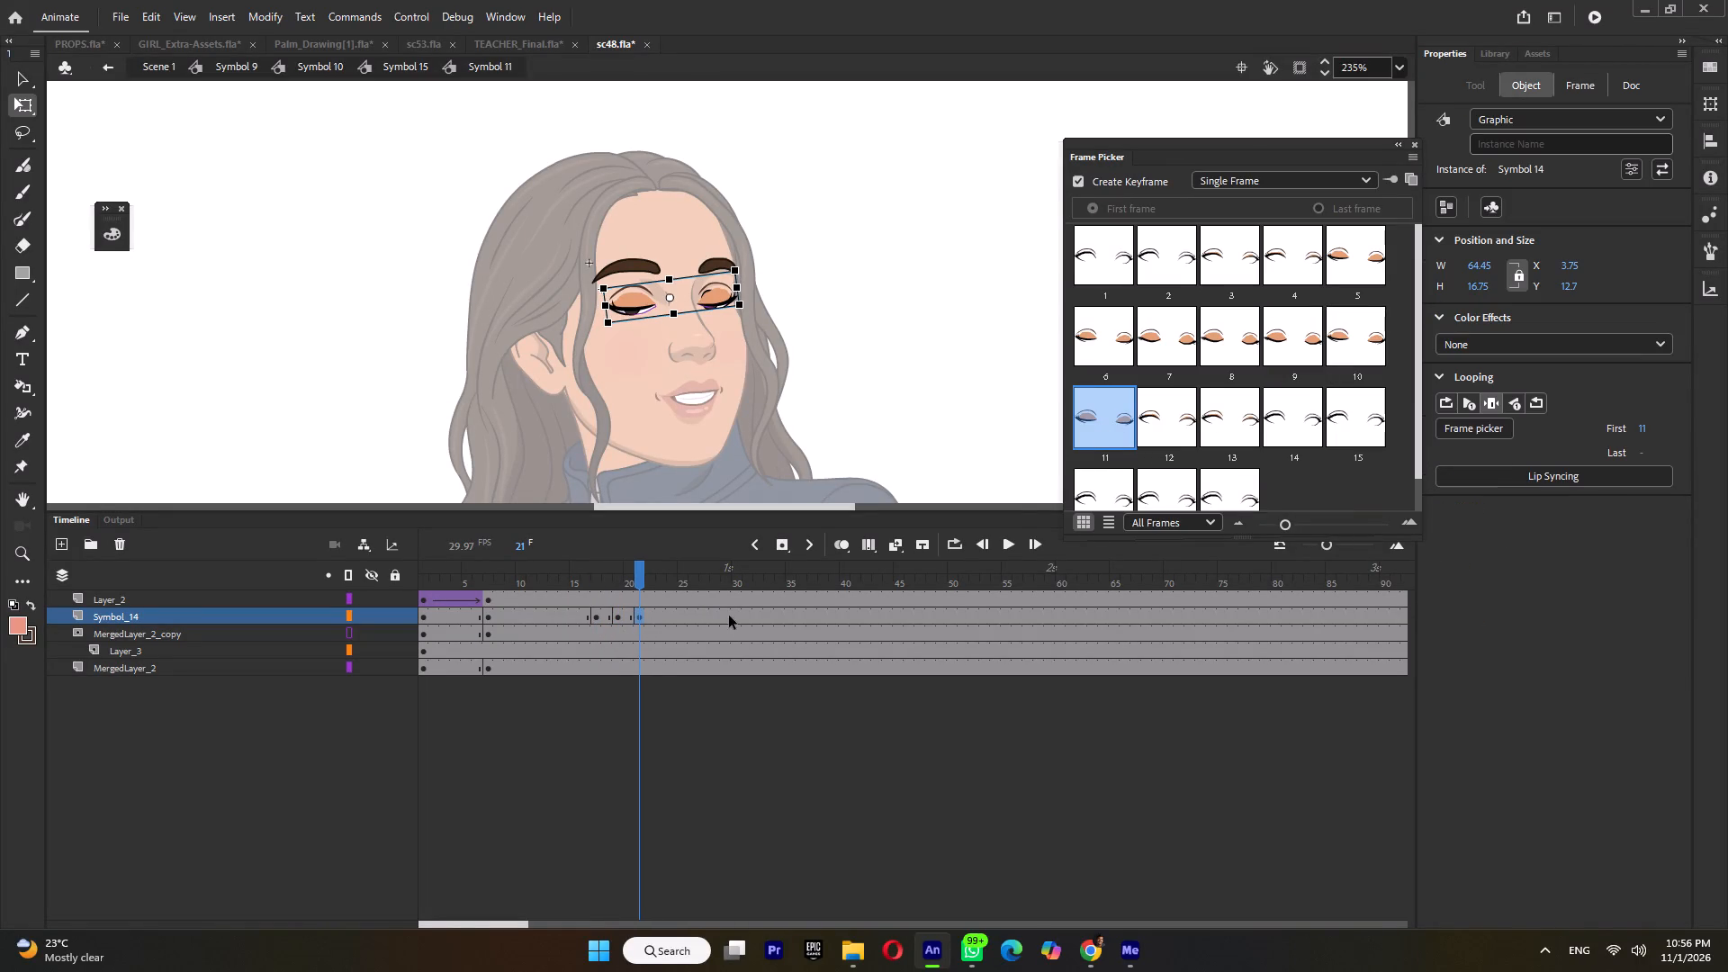
Reopen the eyes with Symbol_14 keyframes, using eyelid frame 13 at frame 23 and eyelid frame 14 at frame 24.
left_click(659, 617)
key("F6")
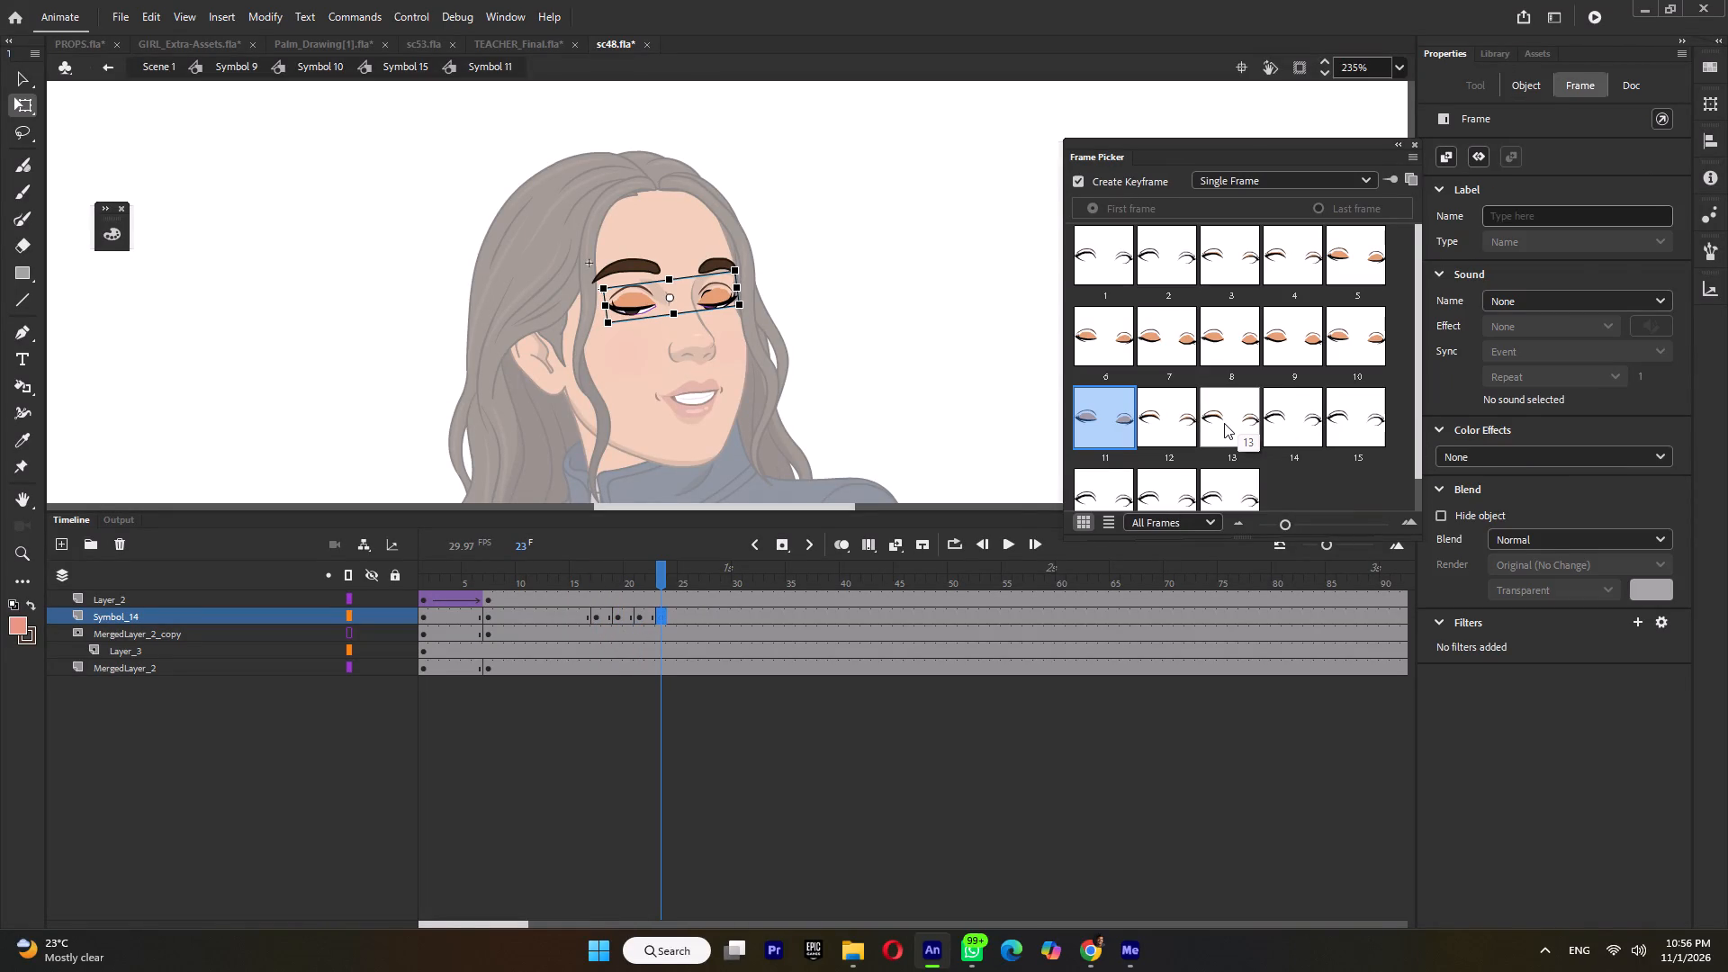
left_click(1224, 423)
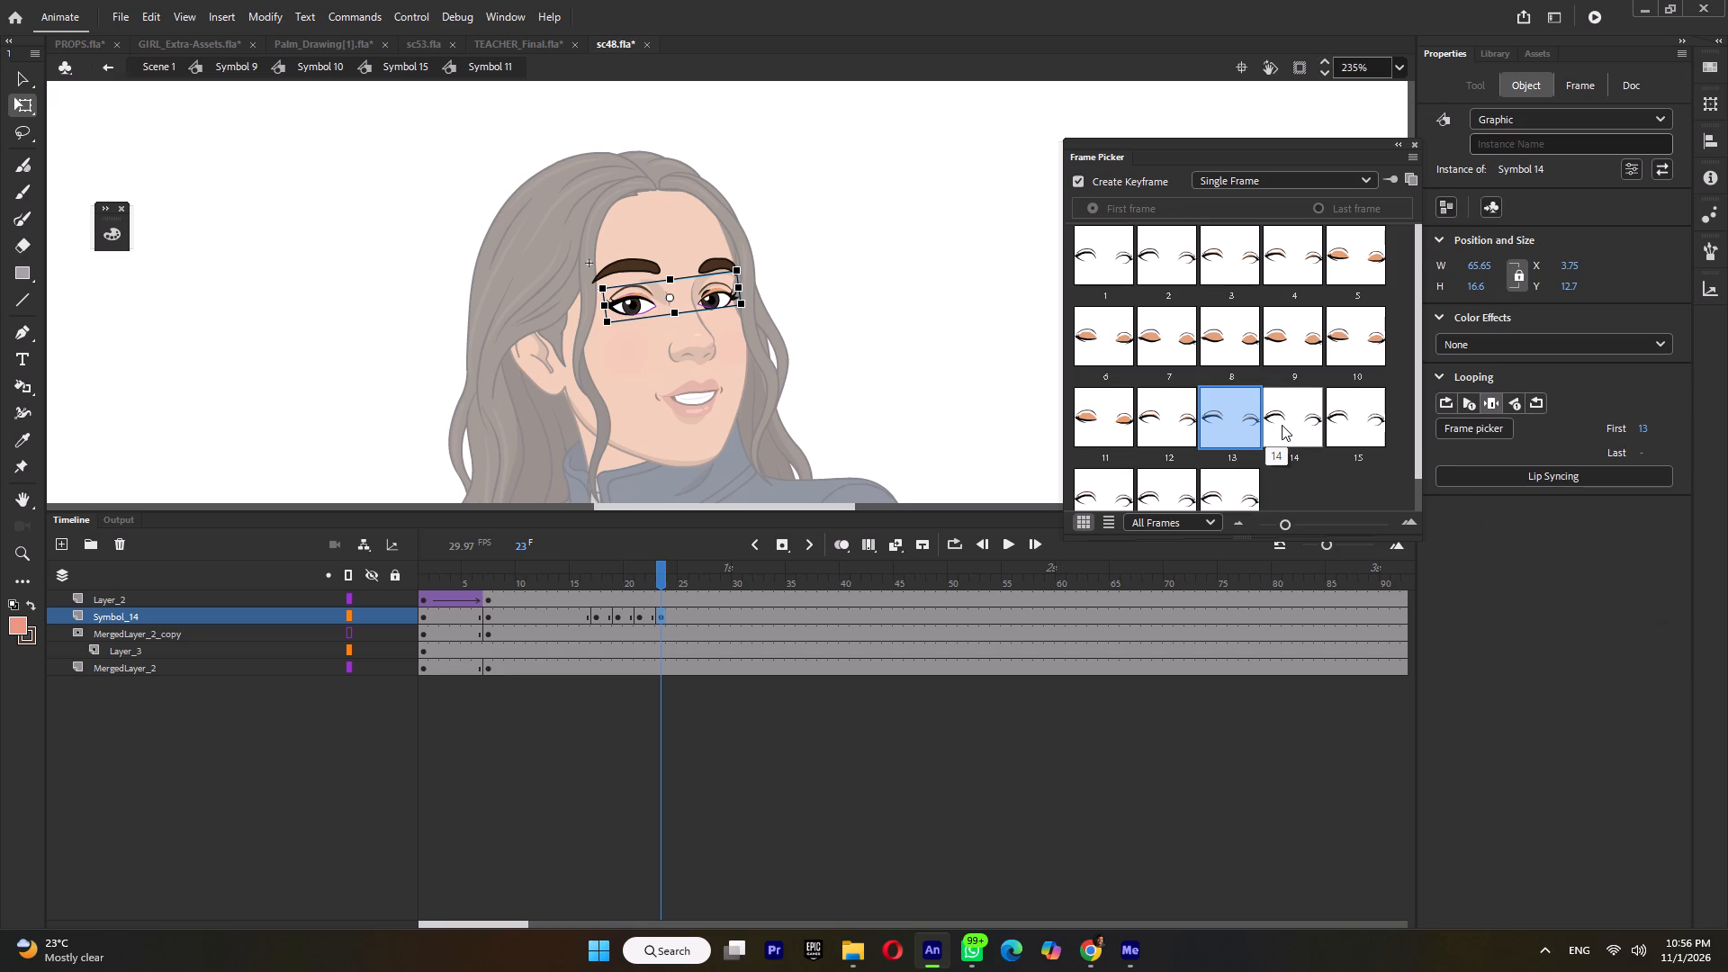
left_click(675, 614)
key("F6")
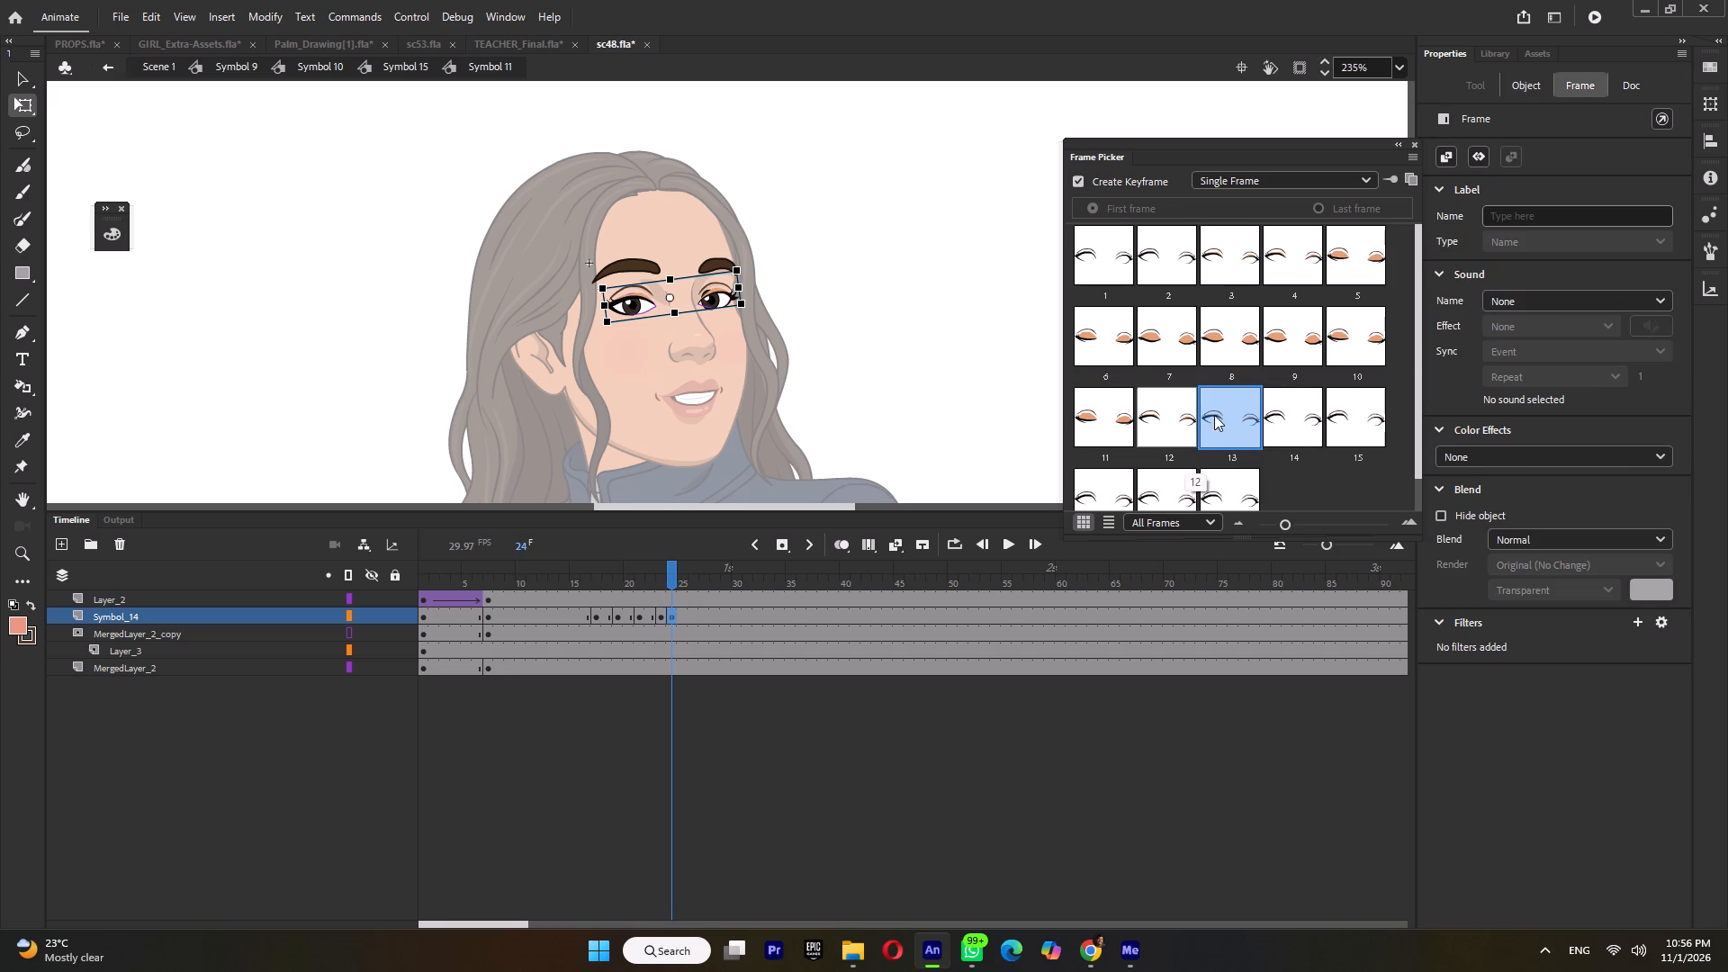
left_click(1281, 408)
Keyframe the Layer_2 eyebrows at frames 17, 20 and 24, nudge them slightly down at frame 20, and tween between the keyframes.
left_click(671, 596)
key("F6")
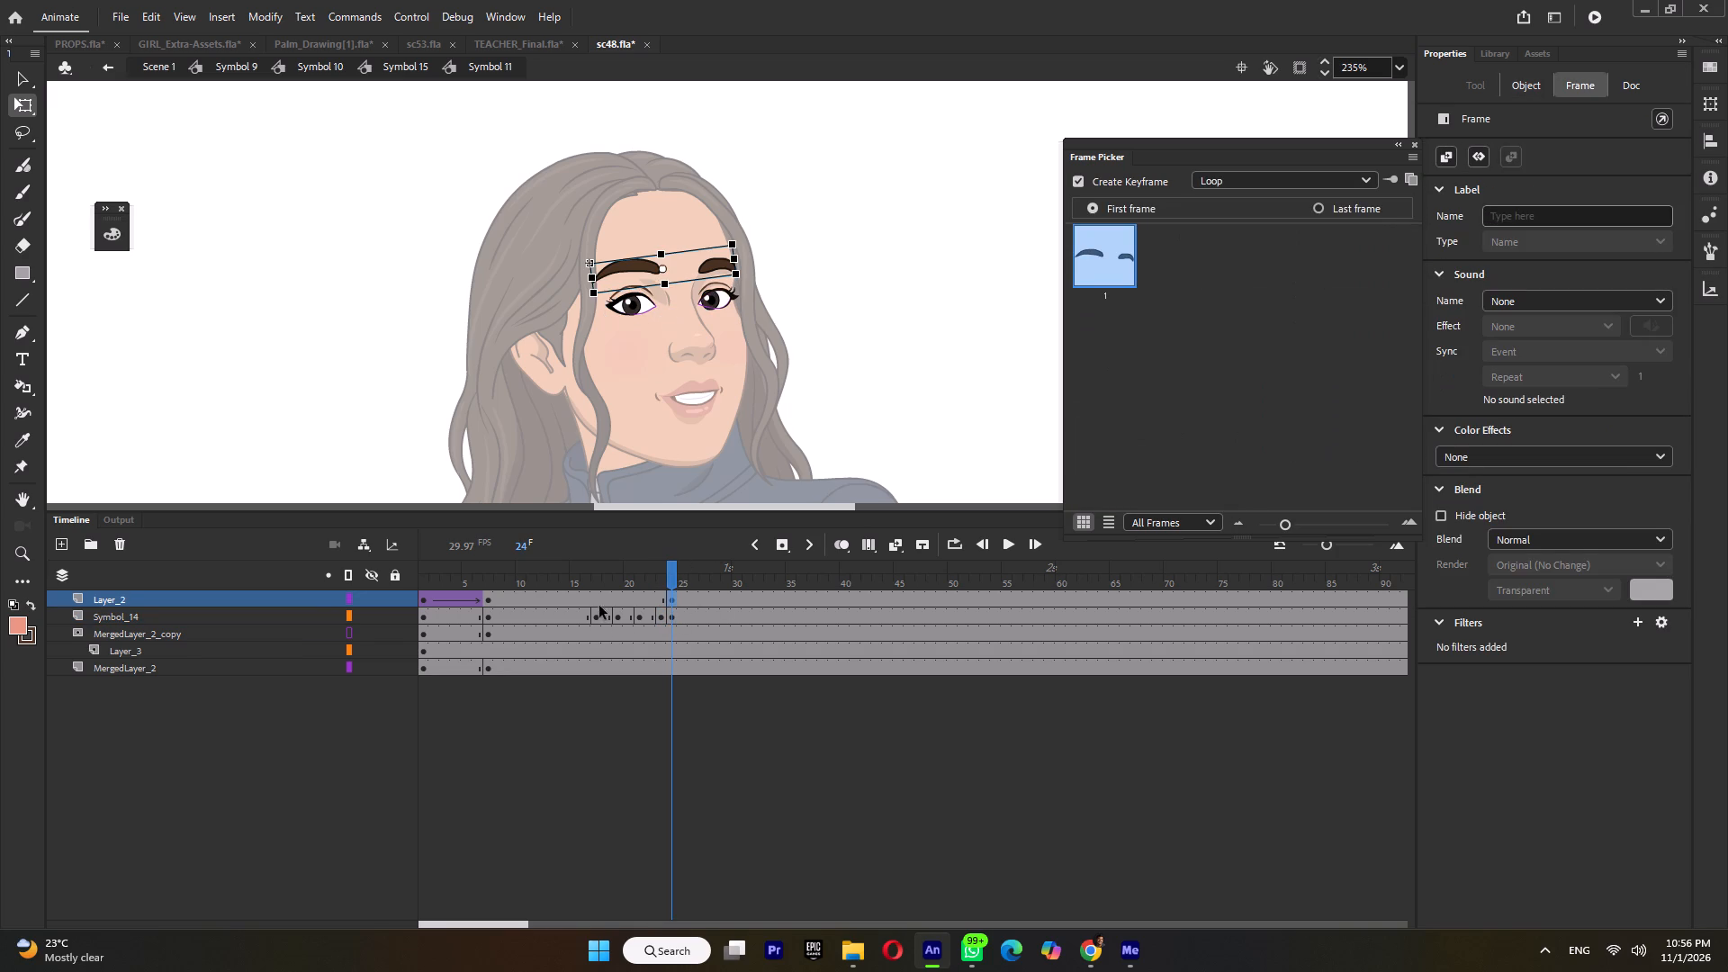
left_click(597, 603)
key("F6")
left_click(632, 599)
key("F6")
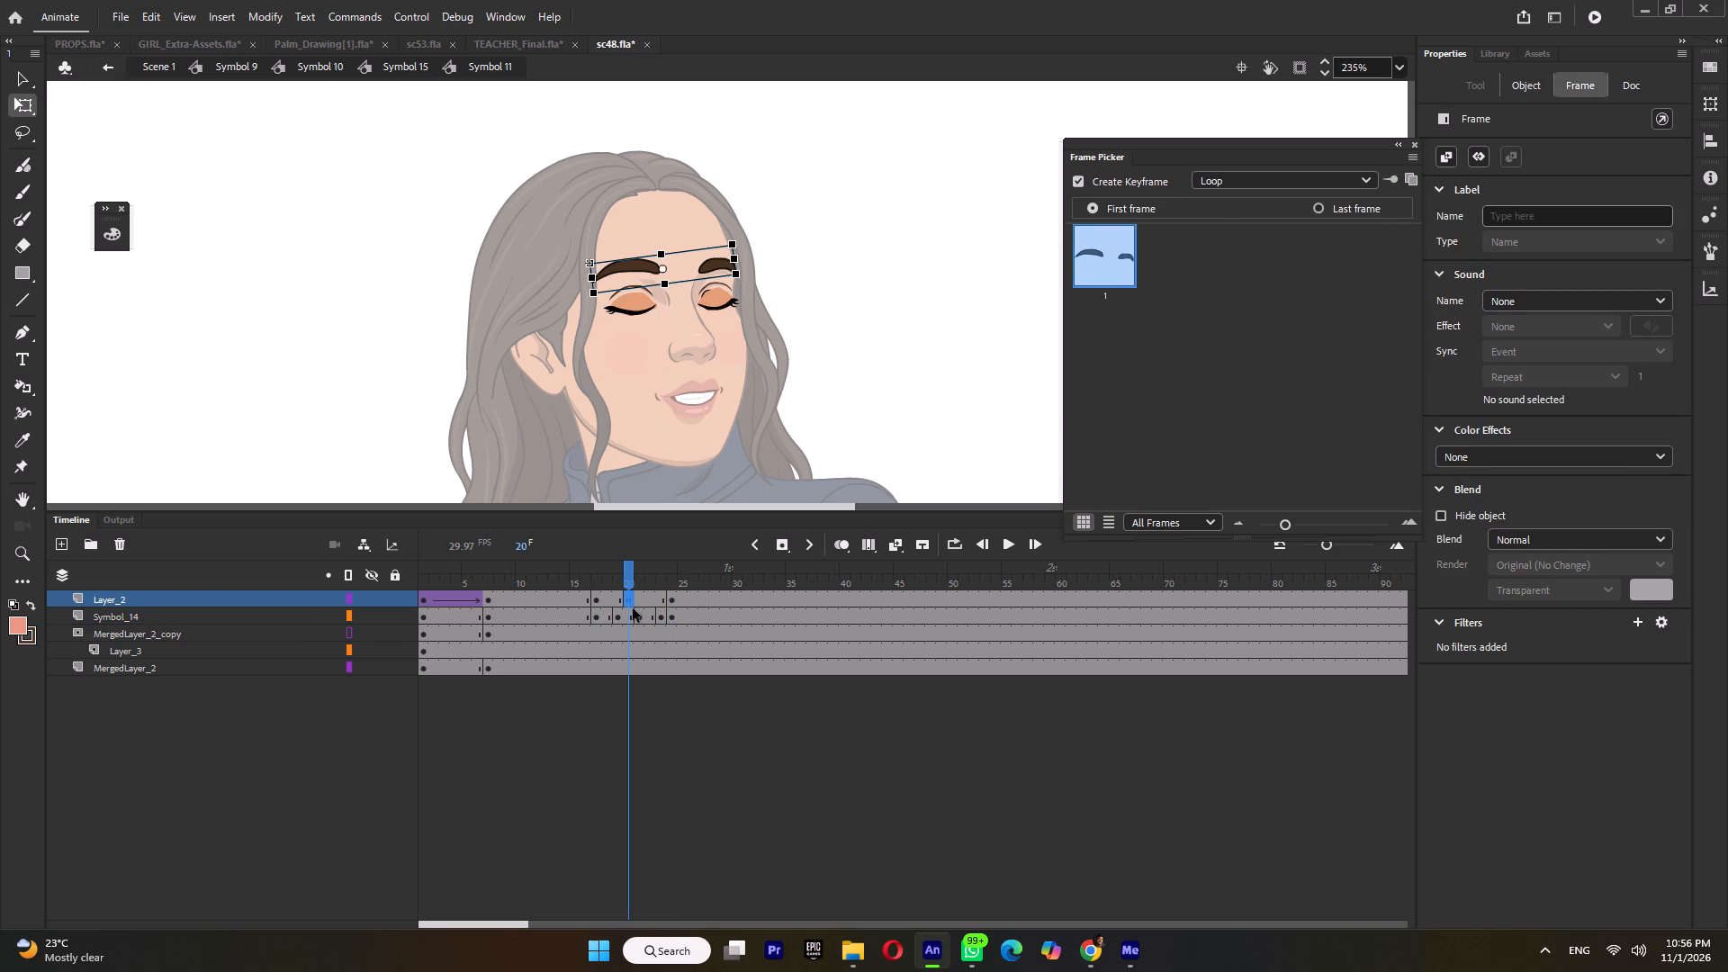
key("Down")
key("Down")
key("Down")
key("Down")
key("Down")
left_click(672, 597)
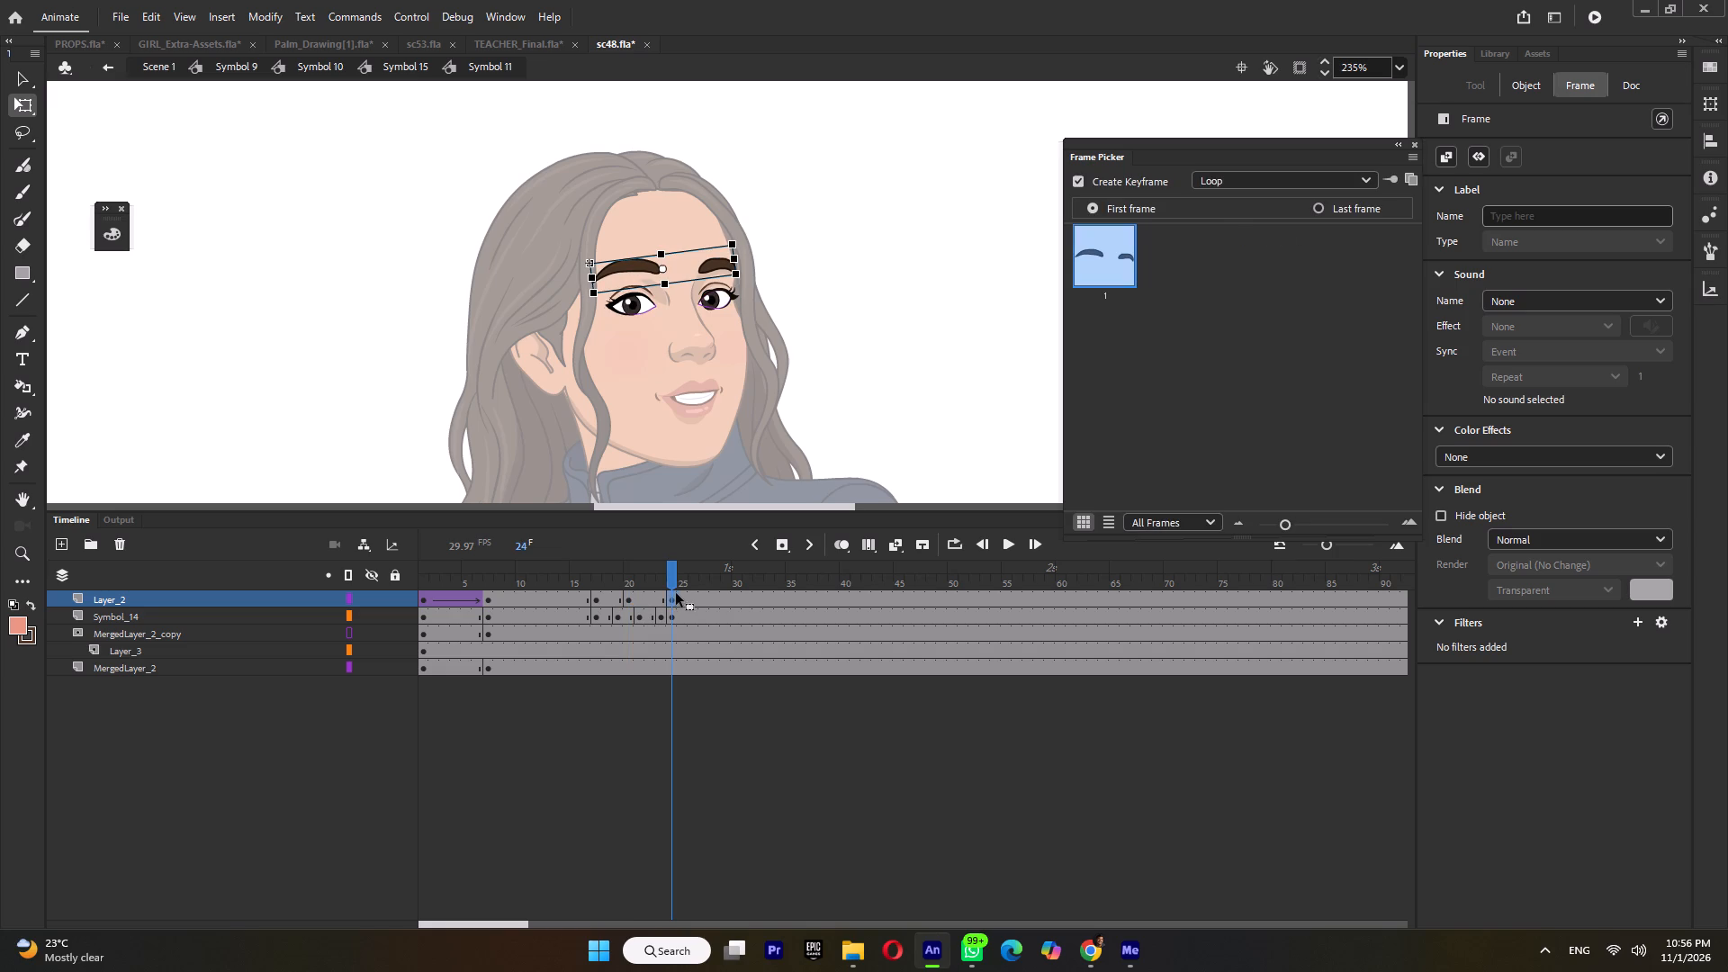
left_click_drag(605, 598, 632, 599)
key("ctrl+m")
Step out of the nested symbols to Scene 1, playing the blink in Symbol 9 on the way, and save sc48.
triple_click(841, 399, "ctrl")
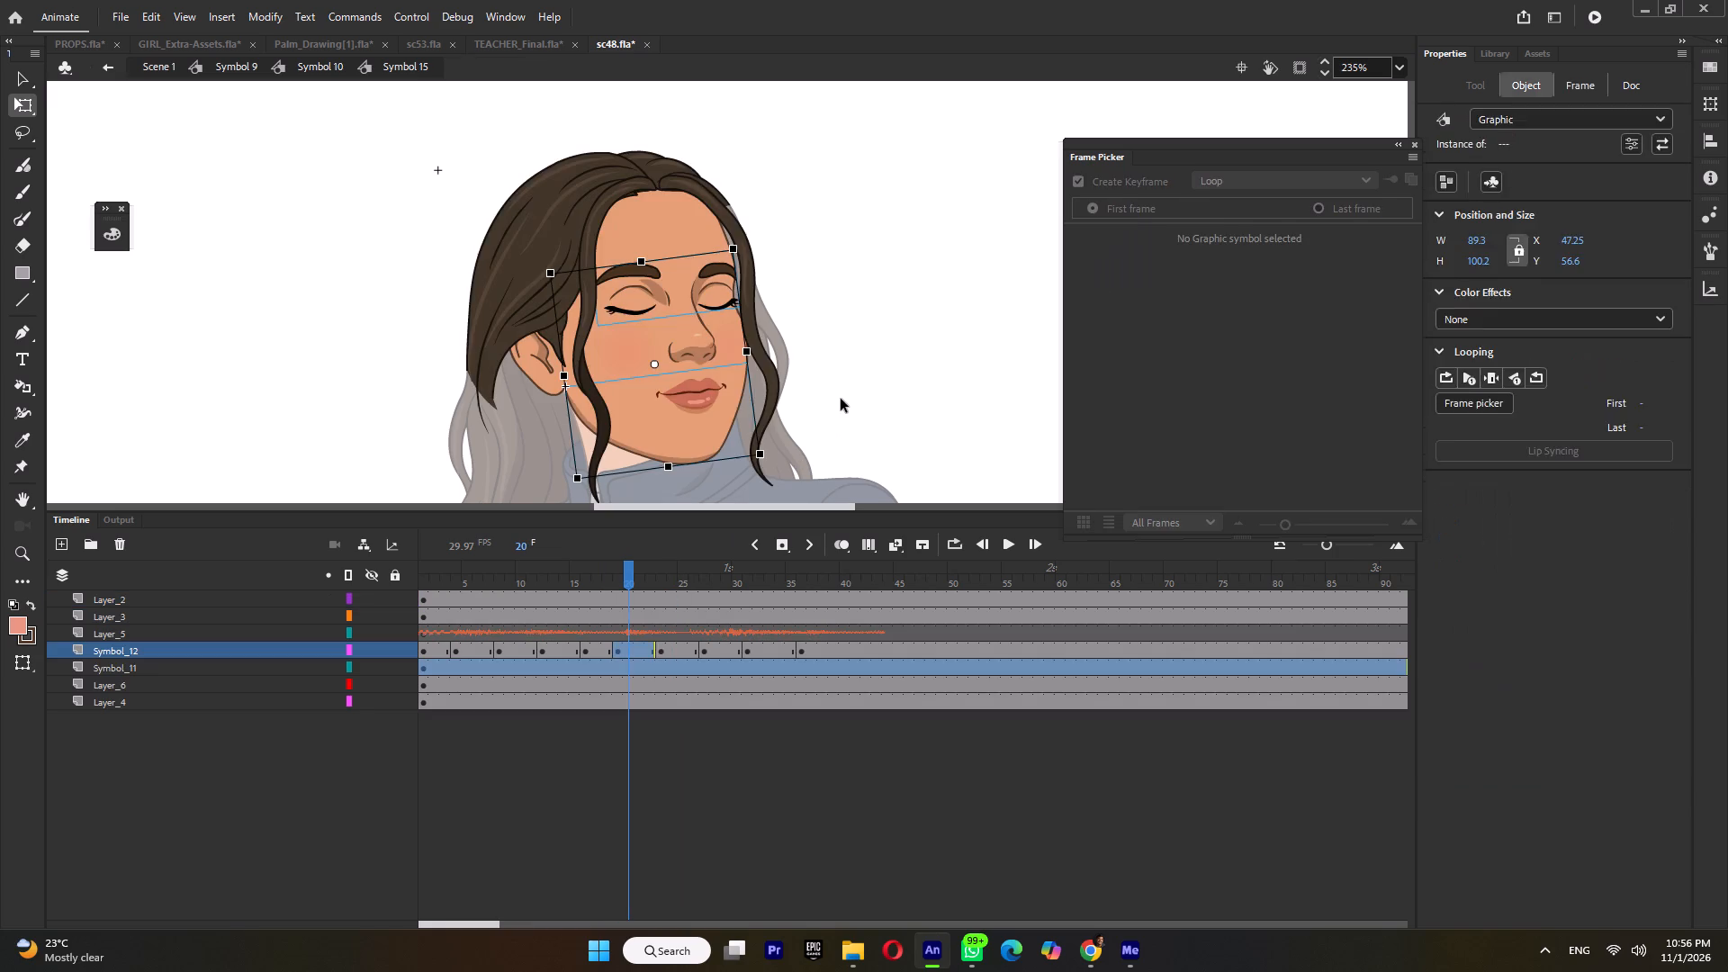
left_click(841, 399, "ctrl")
scroll(841, 399, "down", 5, "ctrl")
double_click(894, 345, "ctrl")
scroll(894, 344, "down", 5, "ctrl")
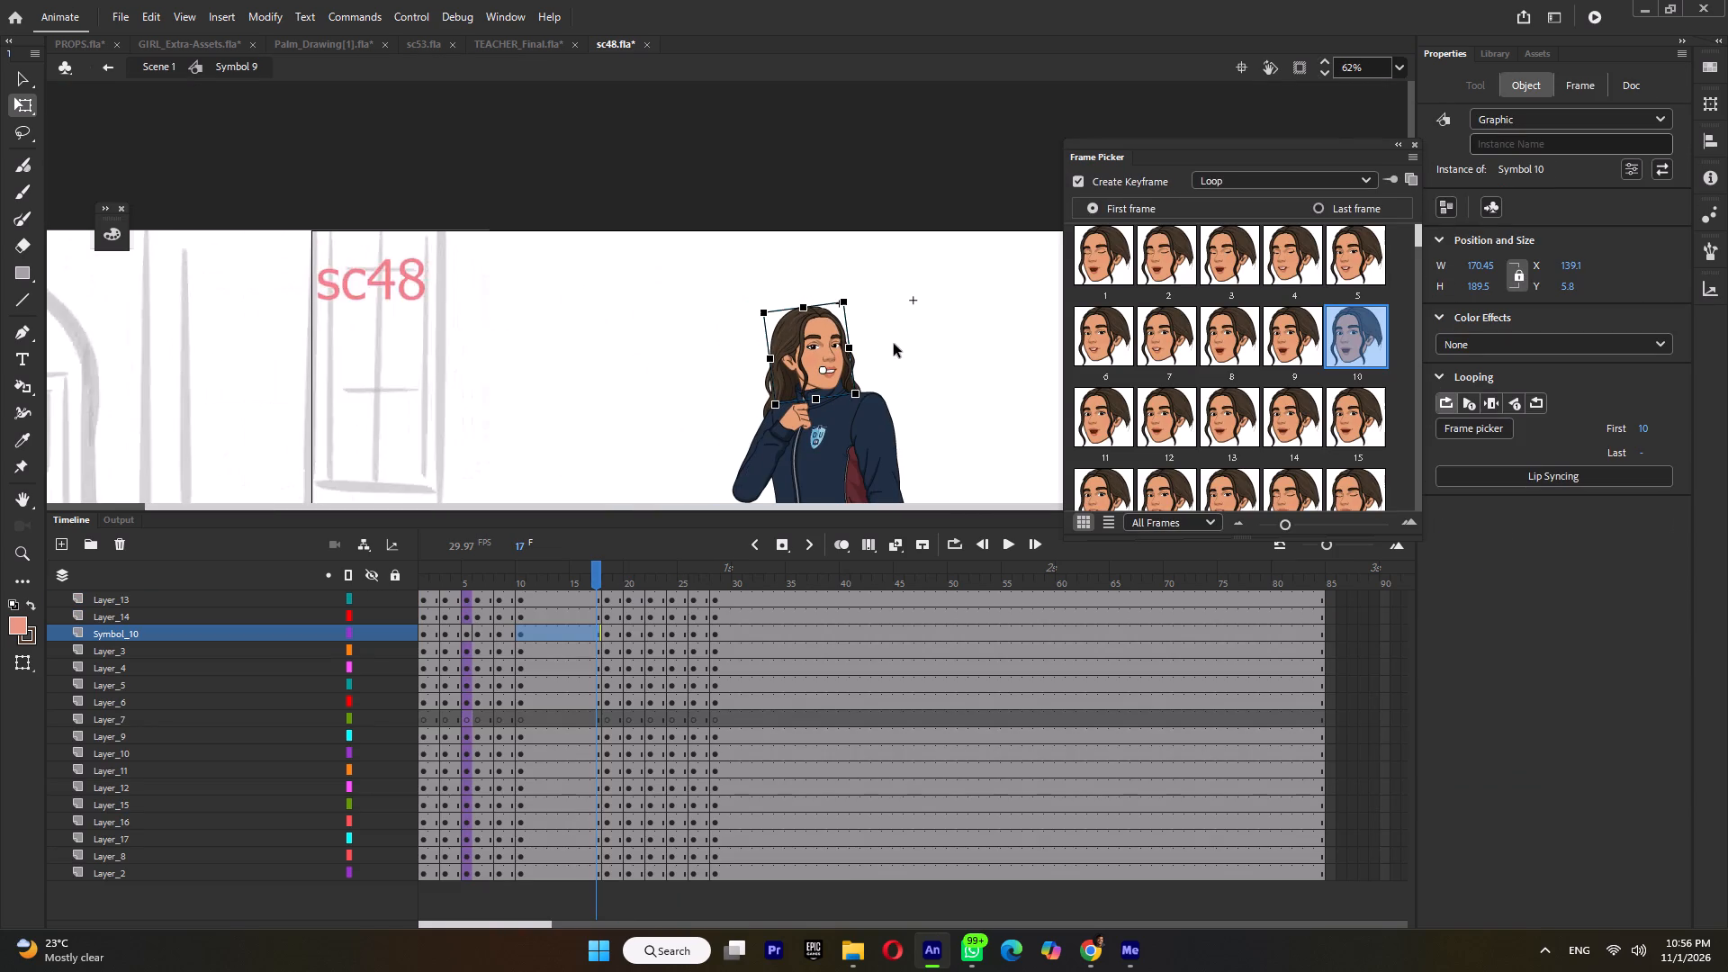
key("Return")
key("Return")
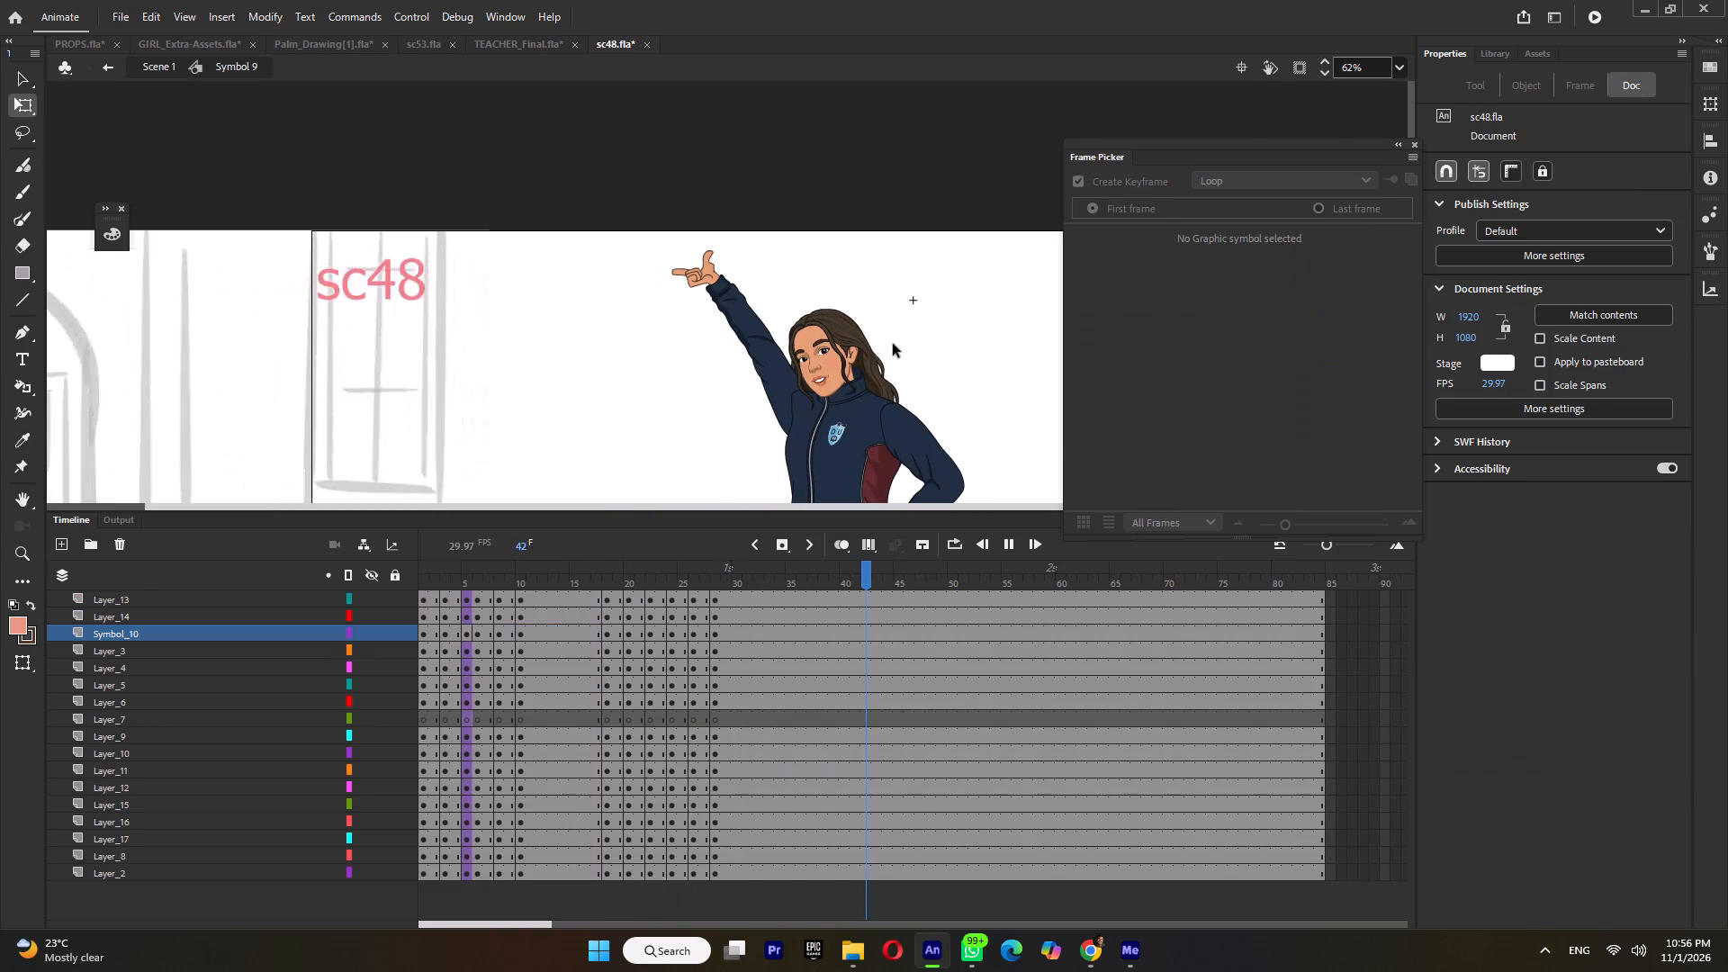
double_click(717, 137, "ctrl")
scroll(861, 338, "down", 5, "ctrl")
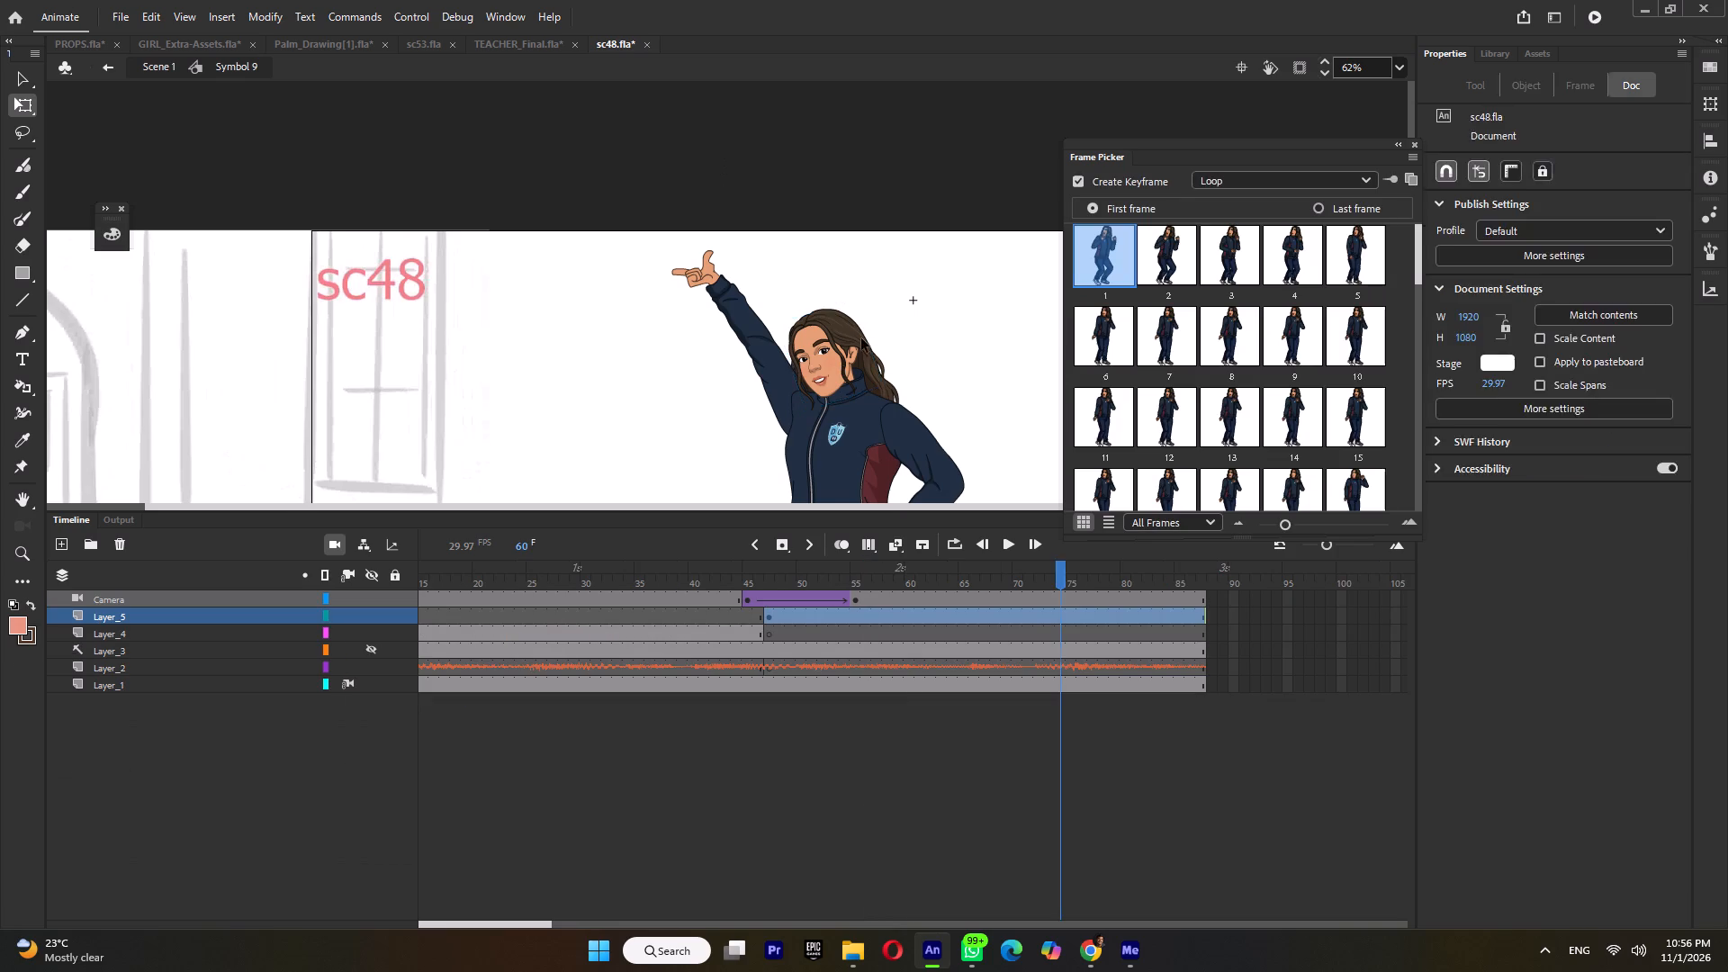
key("ctrl+s")
Play the sc48 main timeline to review the girl's transition between the second pose and the pointing pose.
left_click(701, 574)
key("Return")
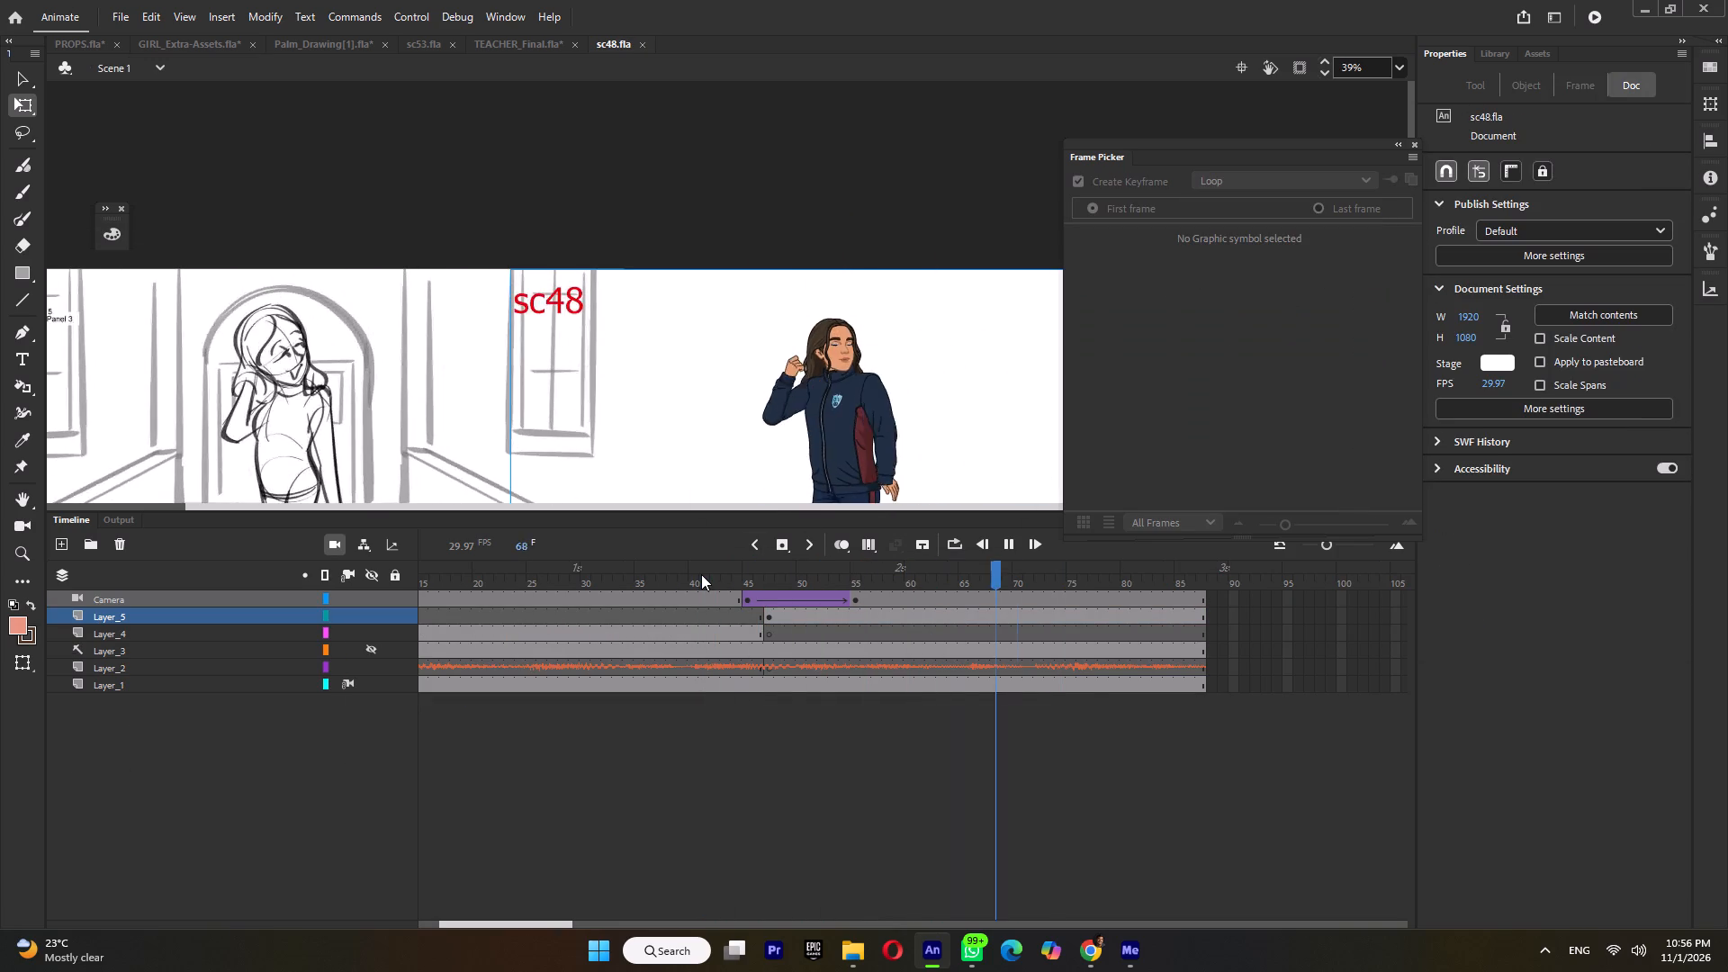
left_click(701, 574)
key("Return")
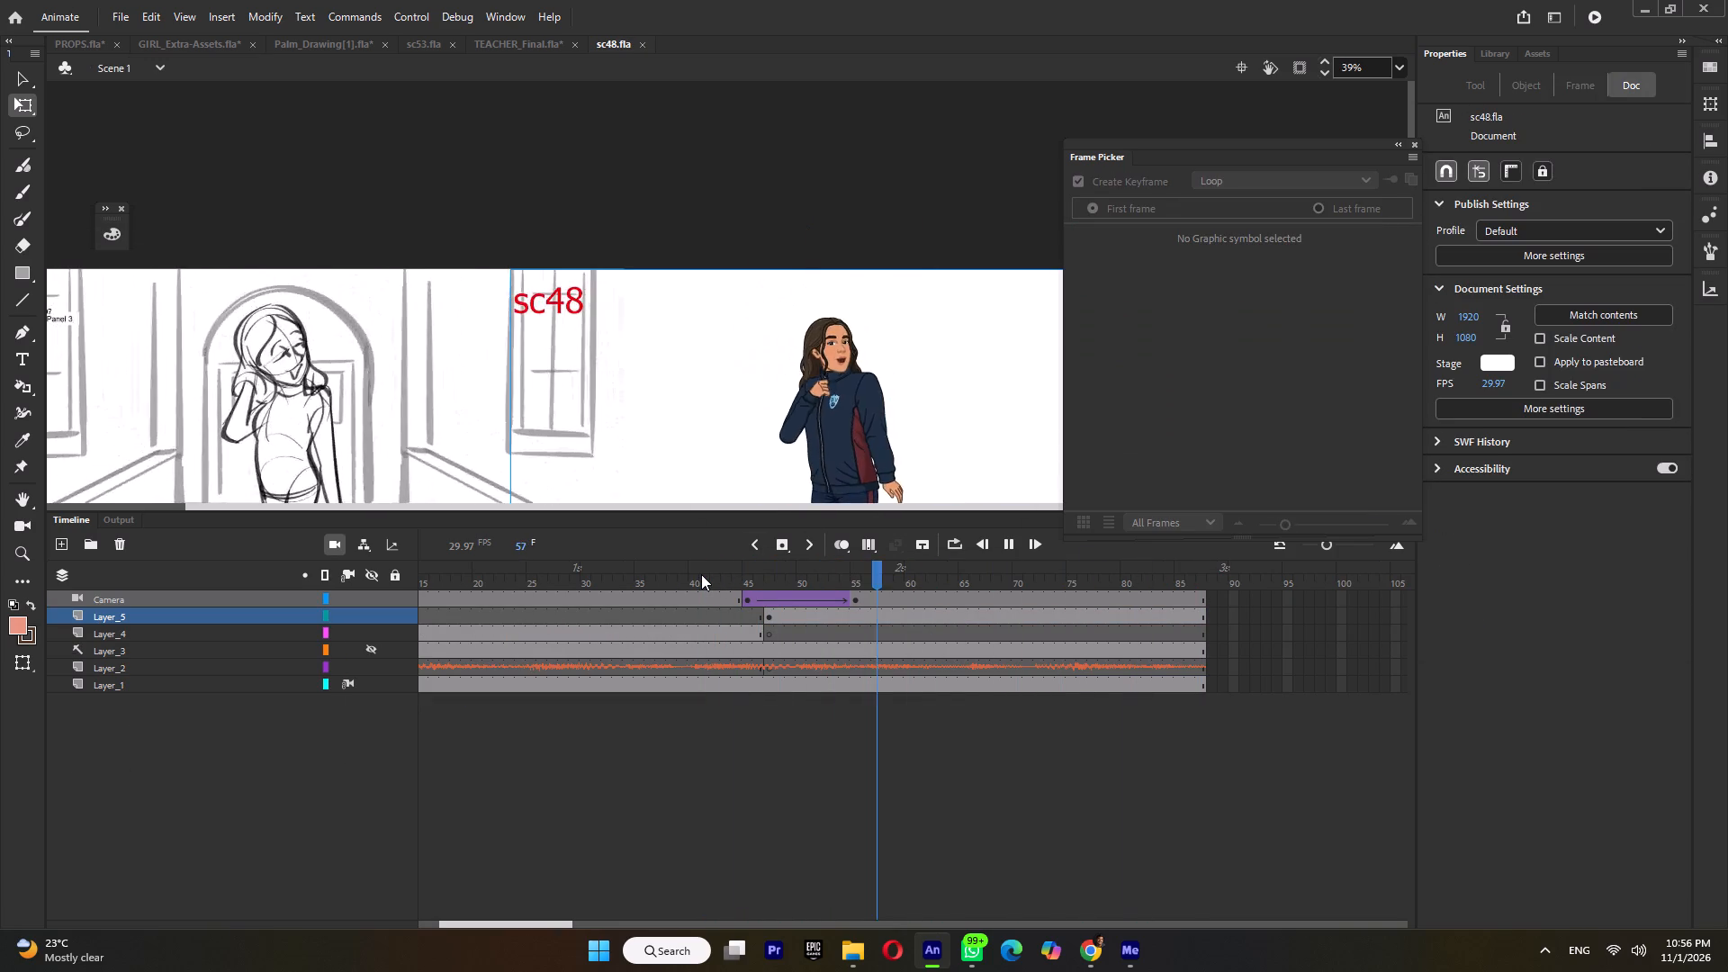
key("Return")
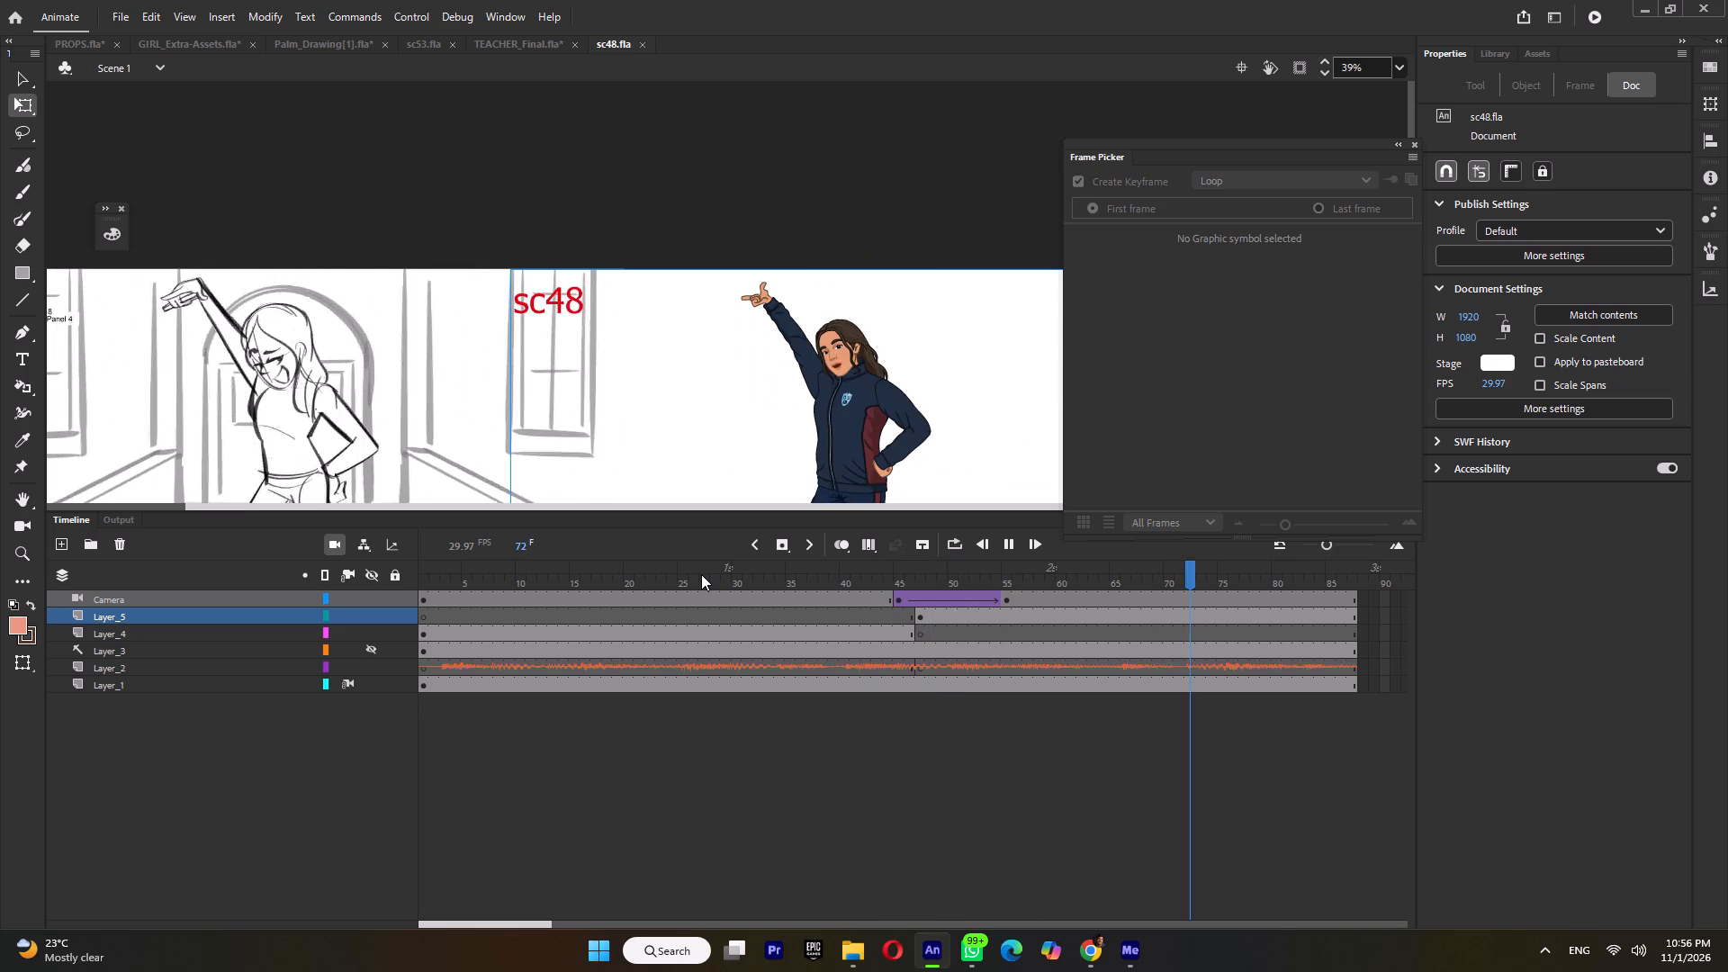
Move the Layer_1 storyboard sketch behind the girl so it fills the camera frame at X 0, Y 0.
left_click(780, 474)
scroll(626, 382, "down", 4, "ctrl")
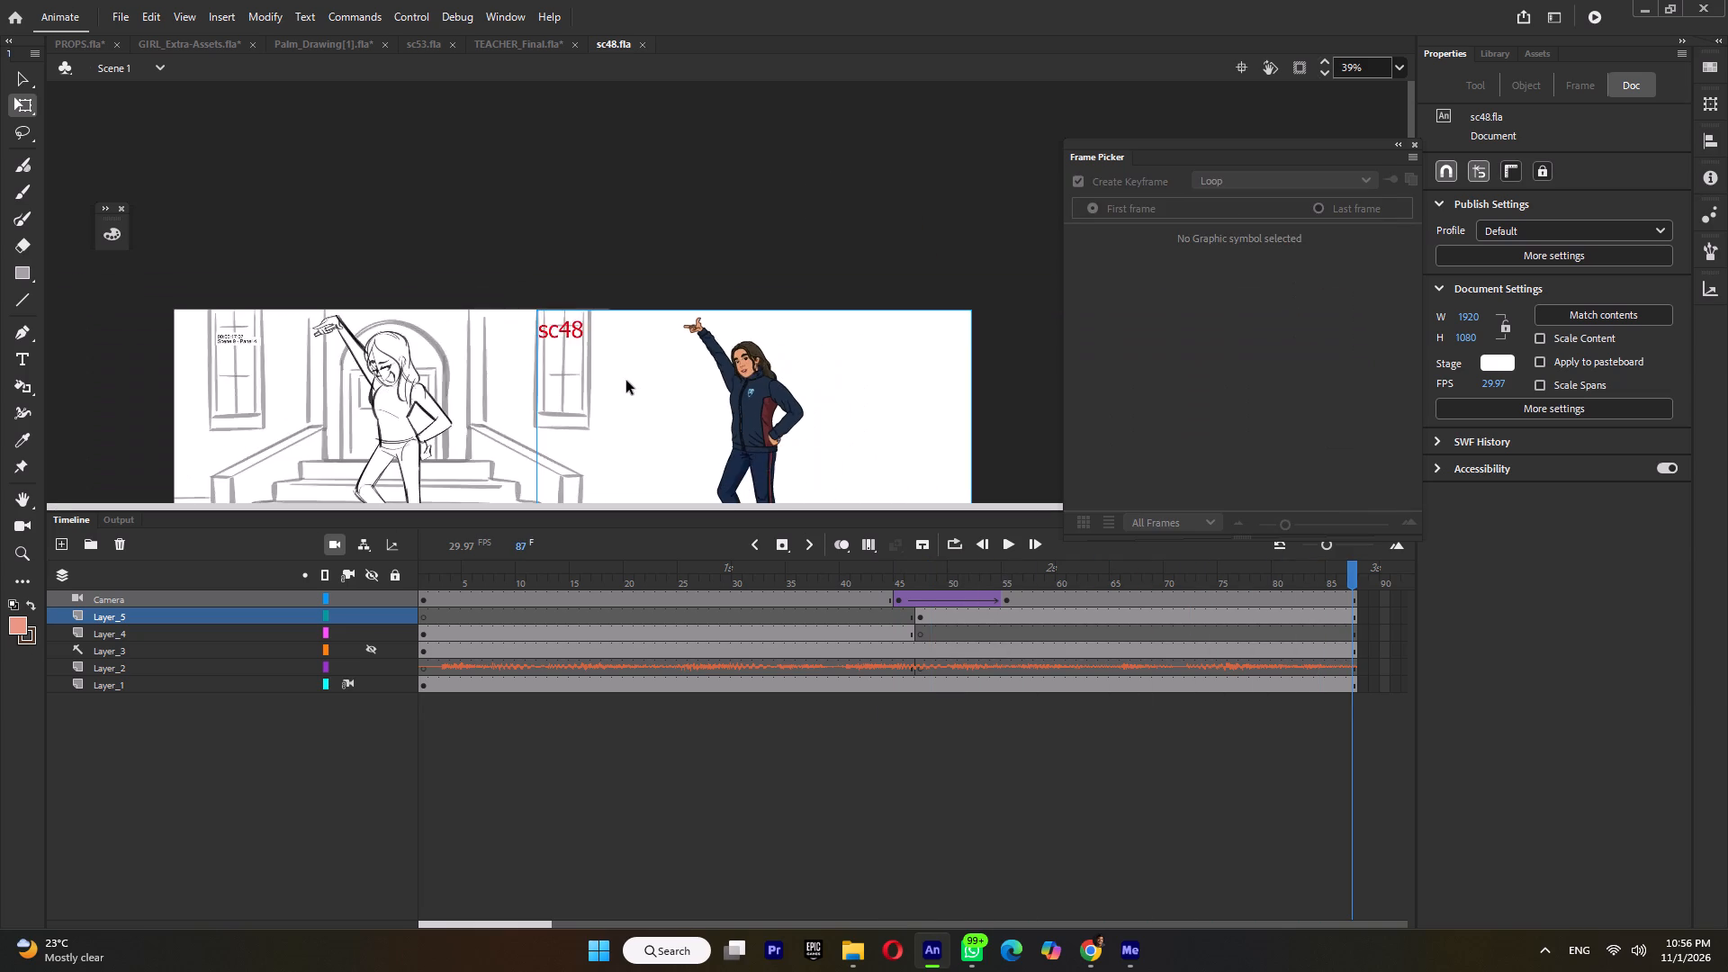
left_click(575, 399)
left_click_drag(517, 437, 796, 439)
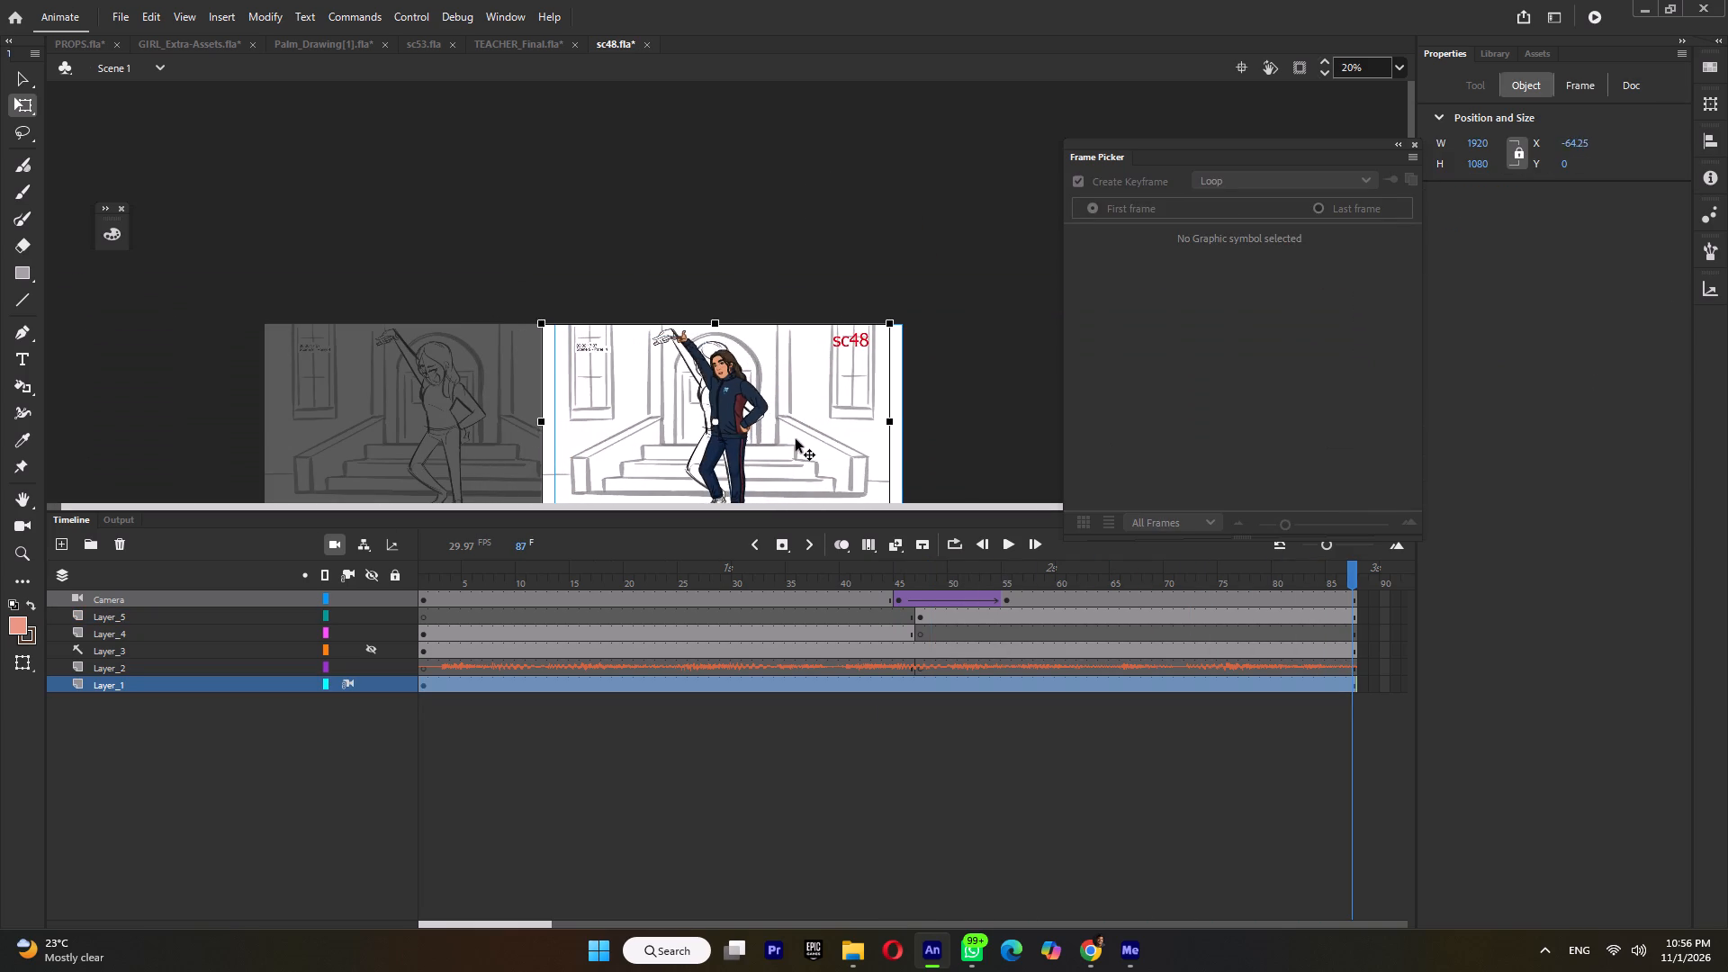
left_click_drag(796, 439, 806, 439)
scroll(829, 297, "down", 6, "ctrl")
scroll(828, 344, "up", 2, "ctrl")
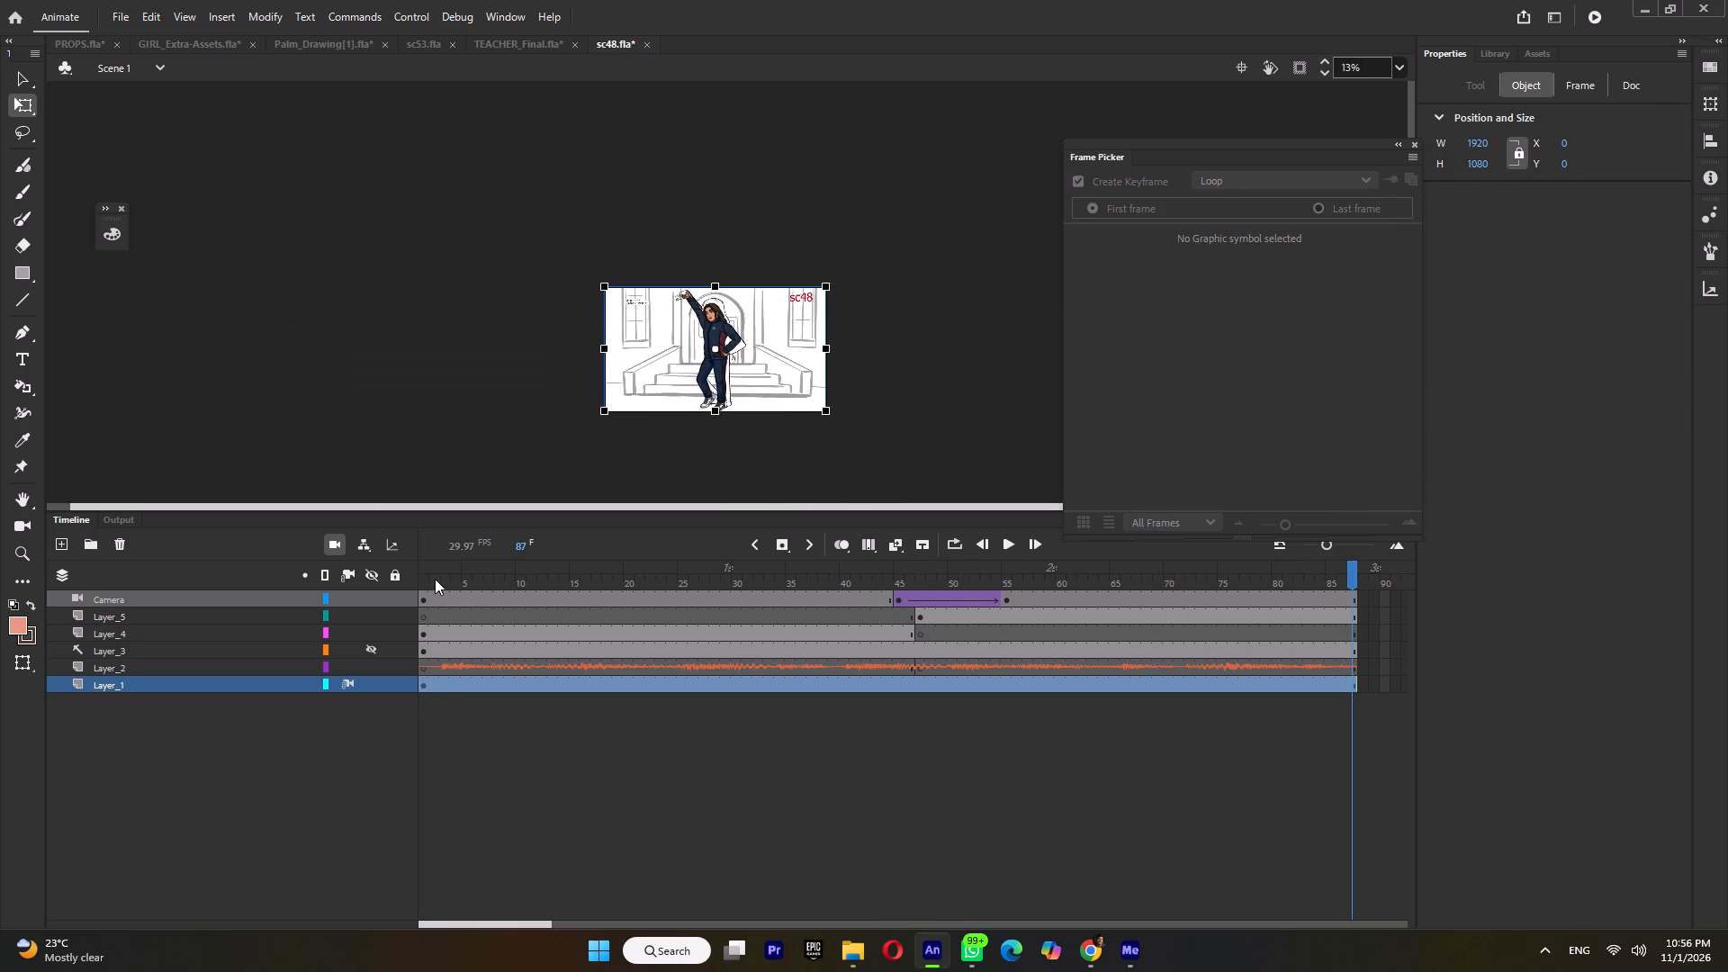
Play the whole shot from the first frame, and replay it around the camera move, comparing the girl with the storyboard.
left_click_drag(441, 574, 337, 583)
key("Return")
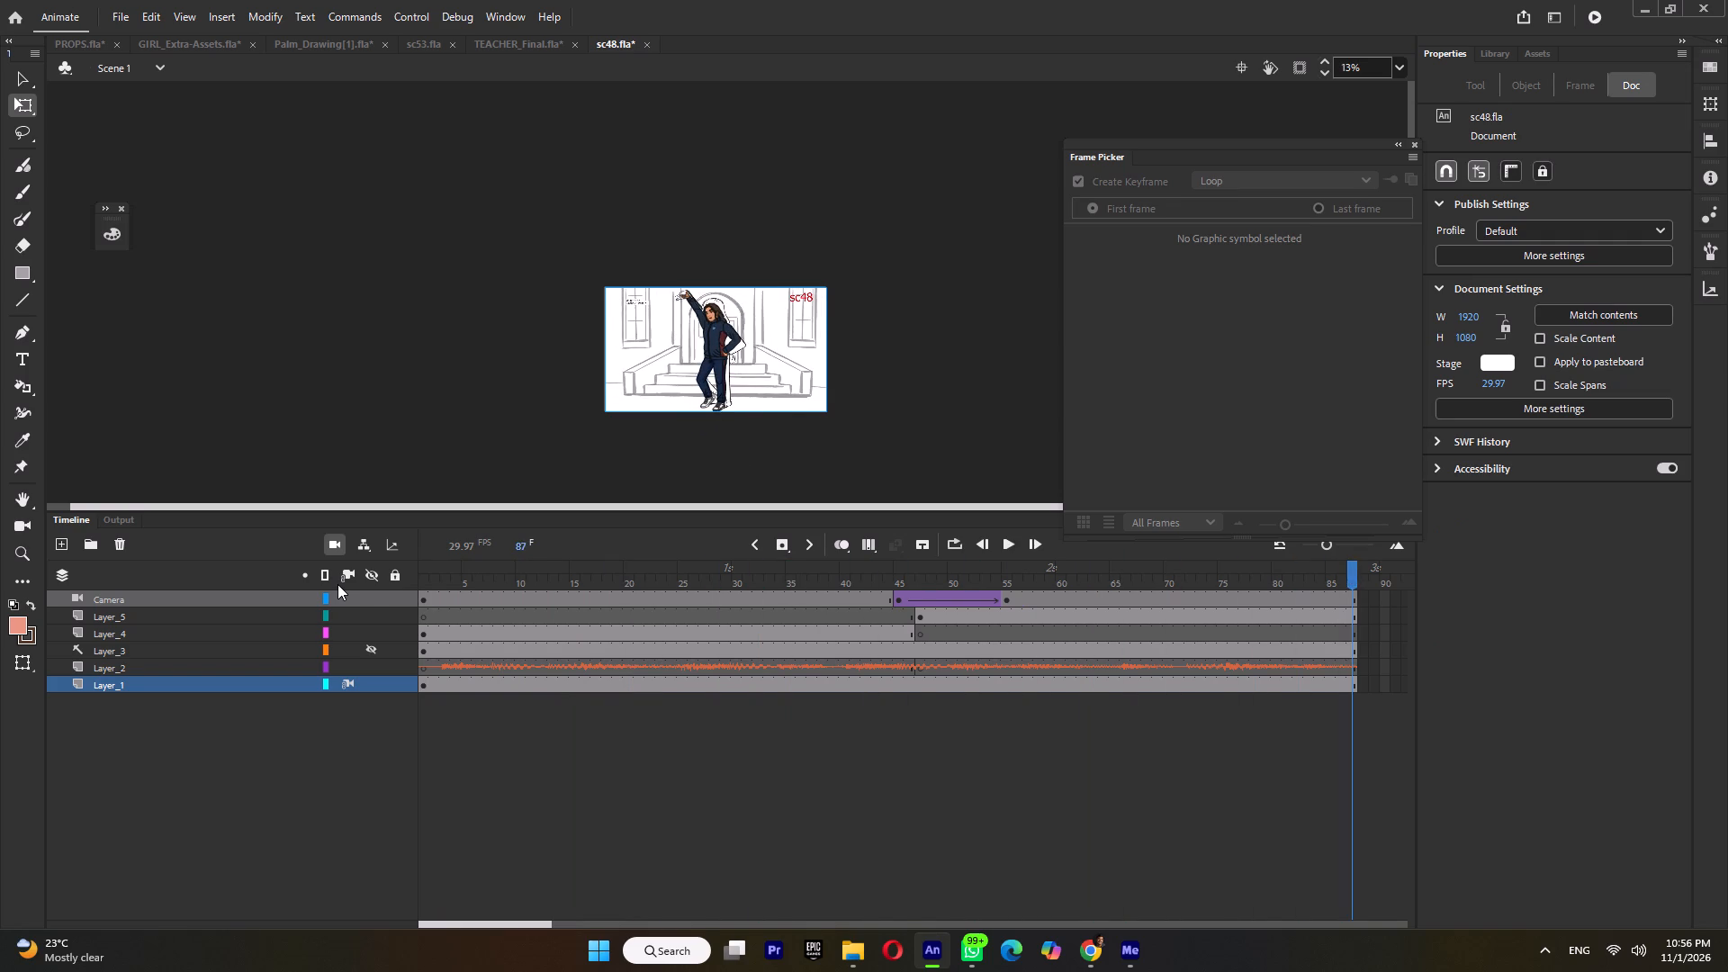
key("Return")
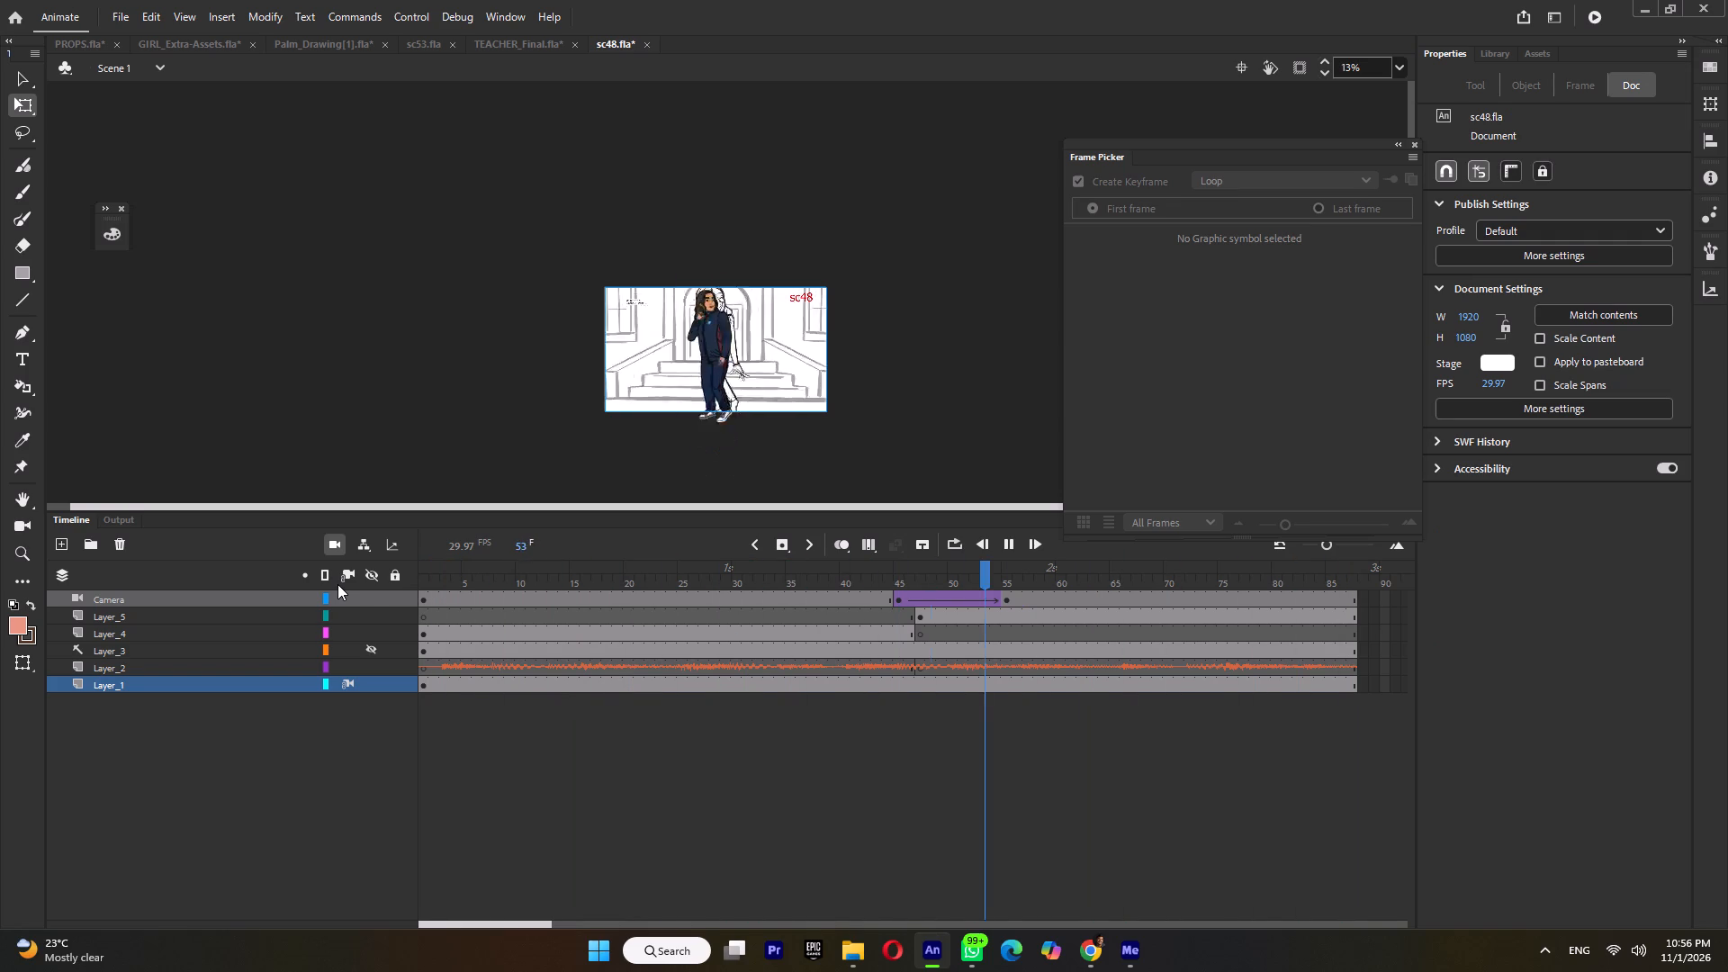
key("Return")
left_click(848, 562)
key("Return")
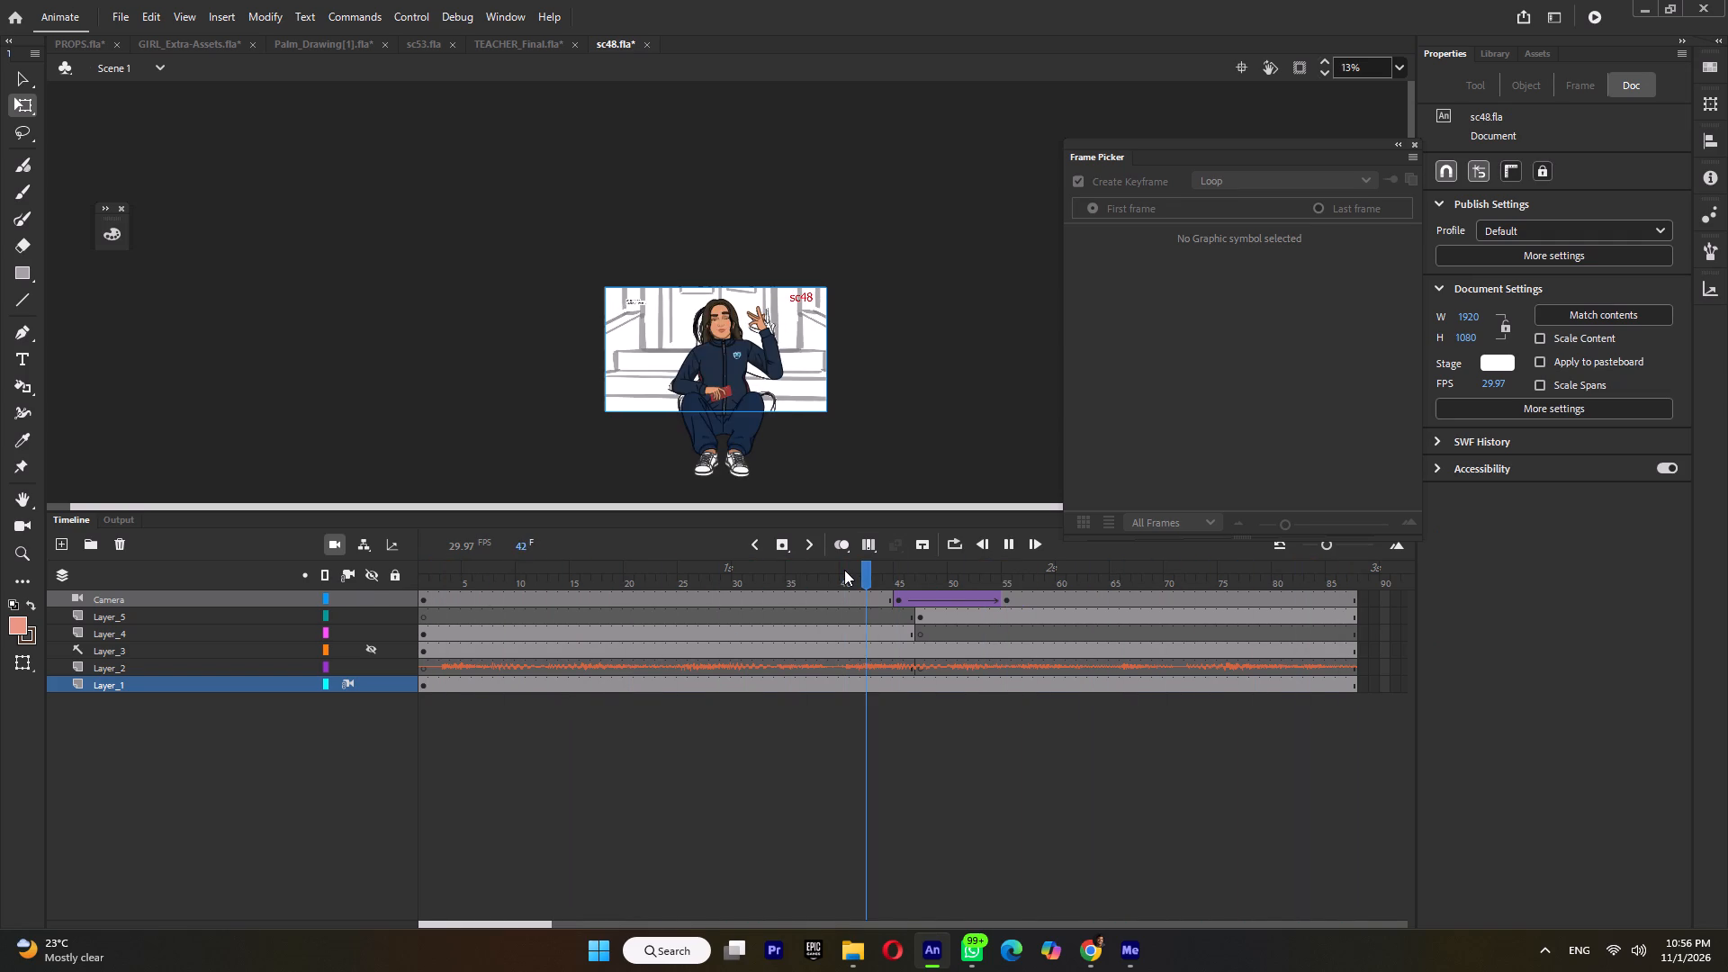
Replay sc48 repeatedly from about frame 40 to check the camera move and the girl's change from sitting to standing.
left_click(844, 570)
key("Return")
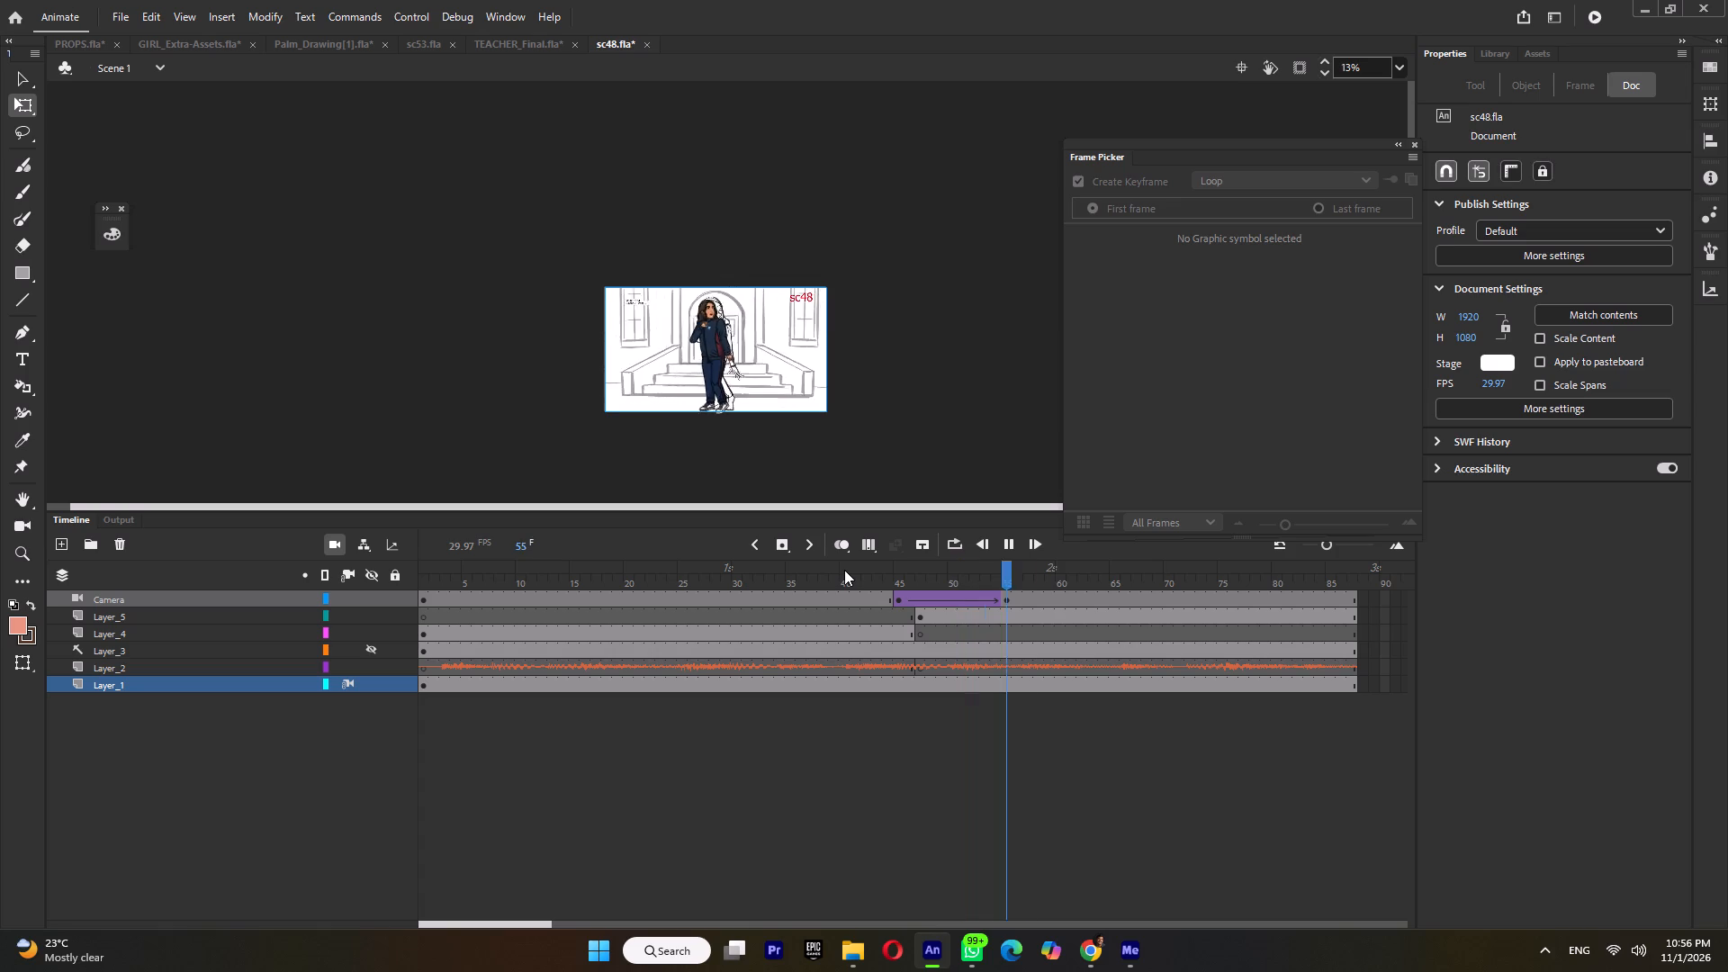
left_click(844, 570)
key("Return")
left_click(844, 570)
key("Return")
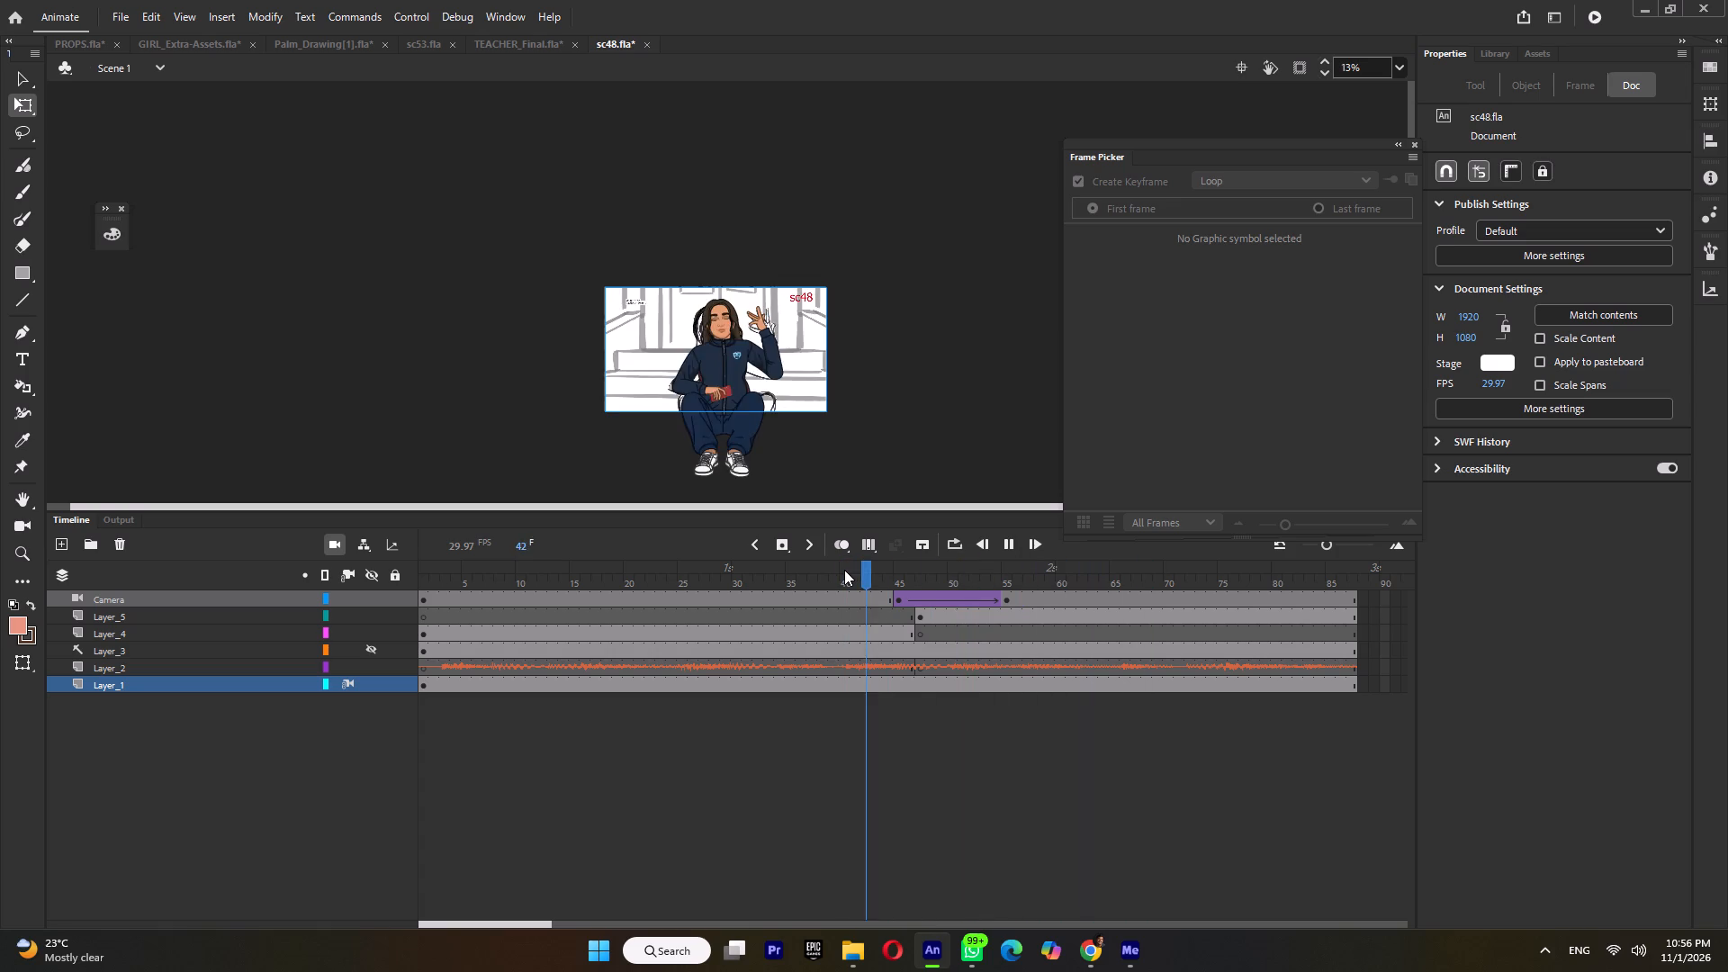
left_click(844, 570)
key("Return")
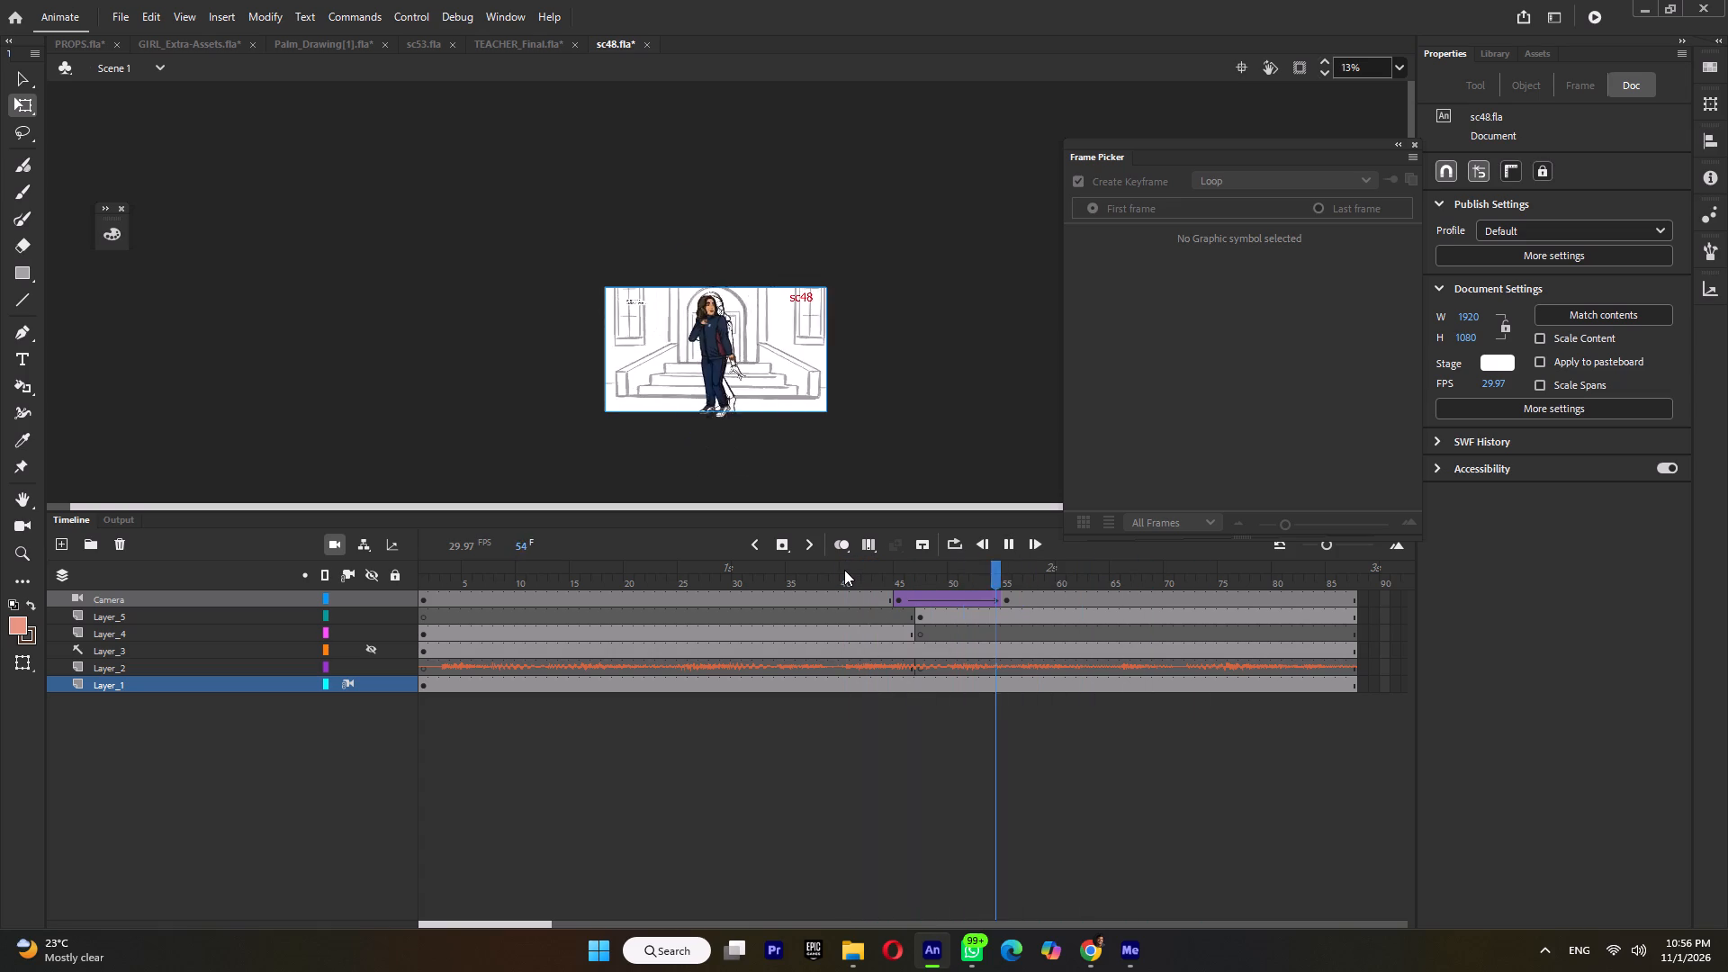
left_click(844, 570)
key("Return")
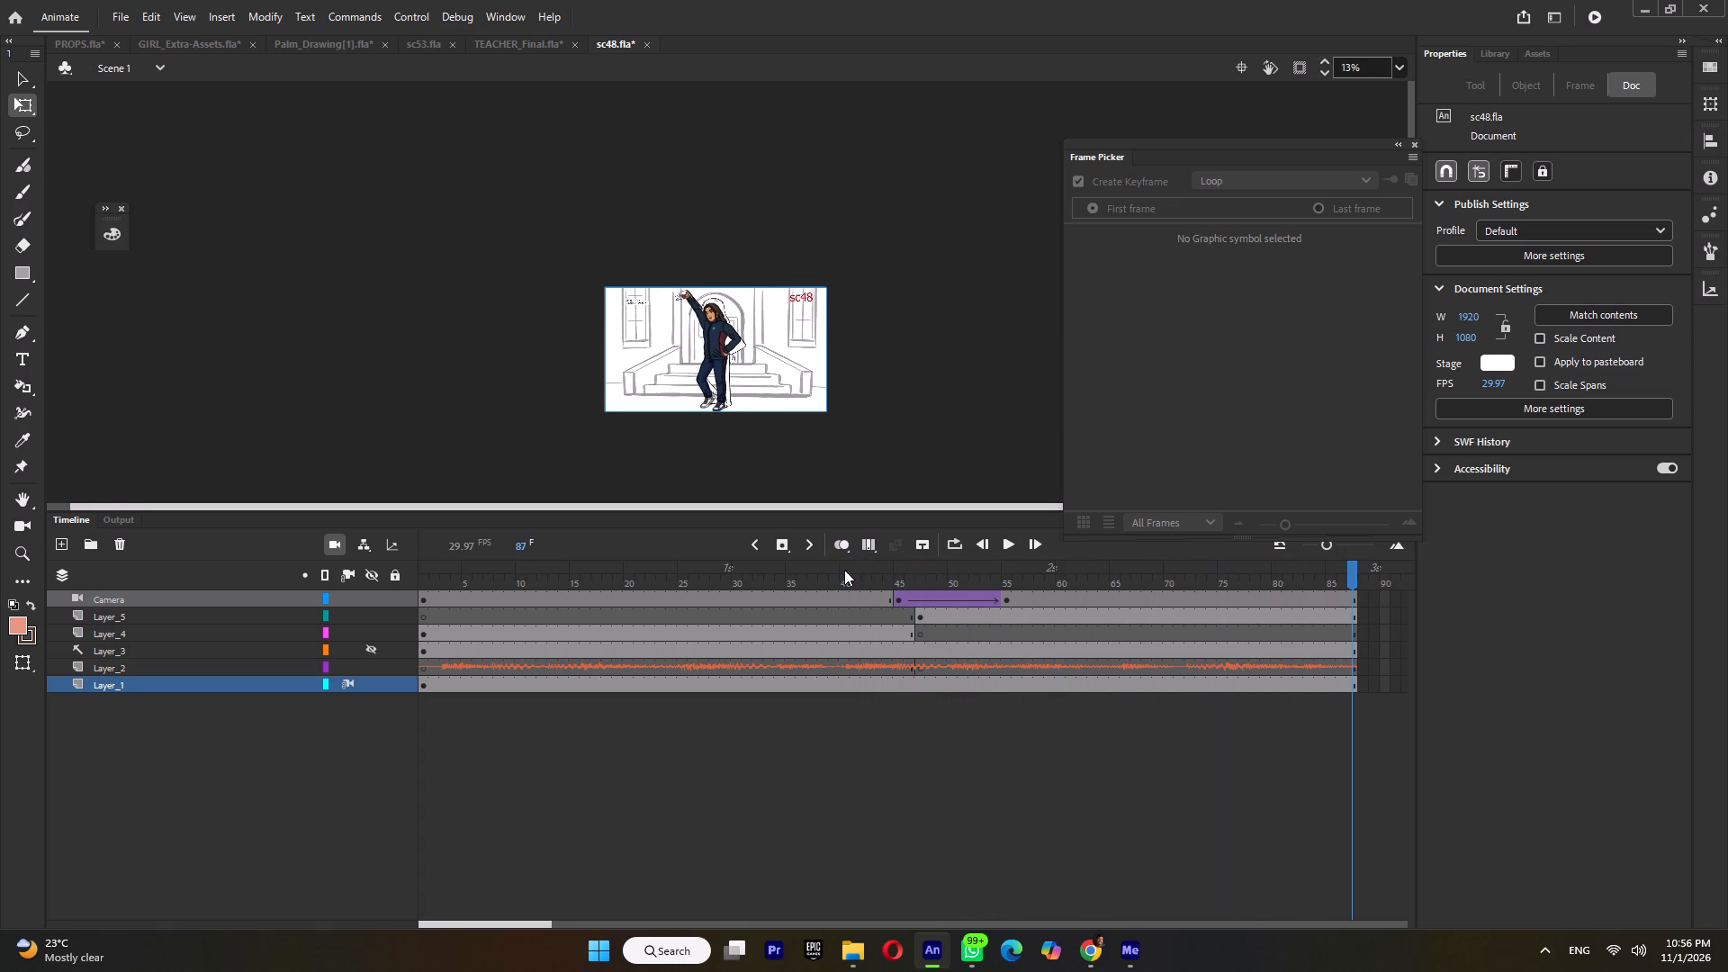
Save sc48 and export the entire movie as 1920 × 1080 H.264 video named sc48 into the ep06 shots video folder.
key("ctrl+s")
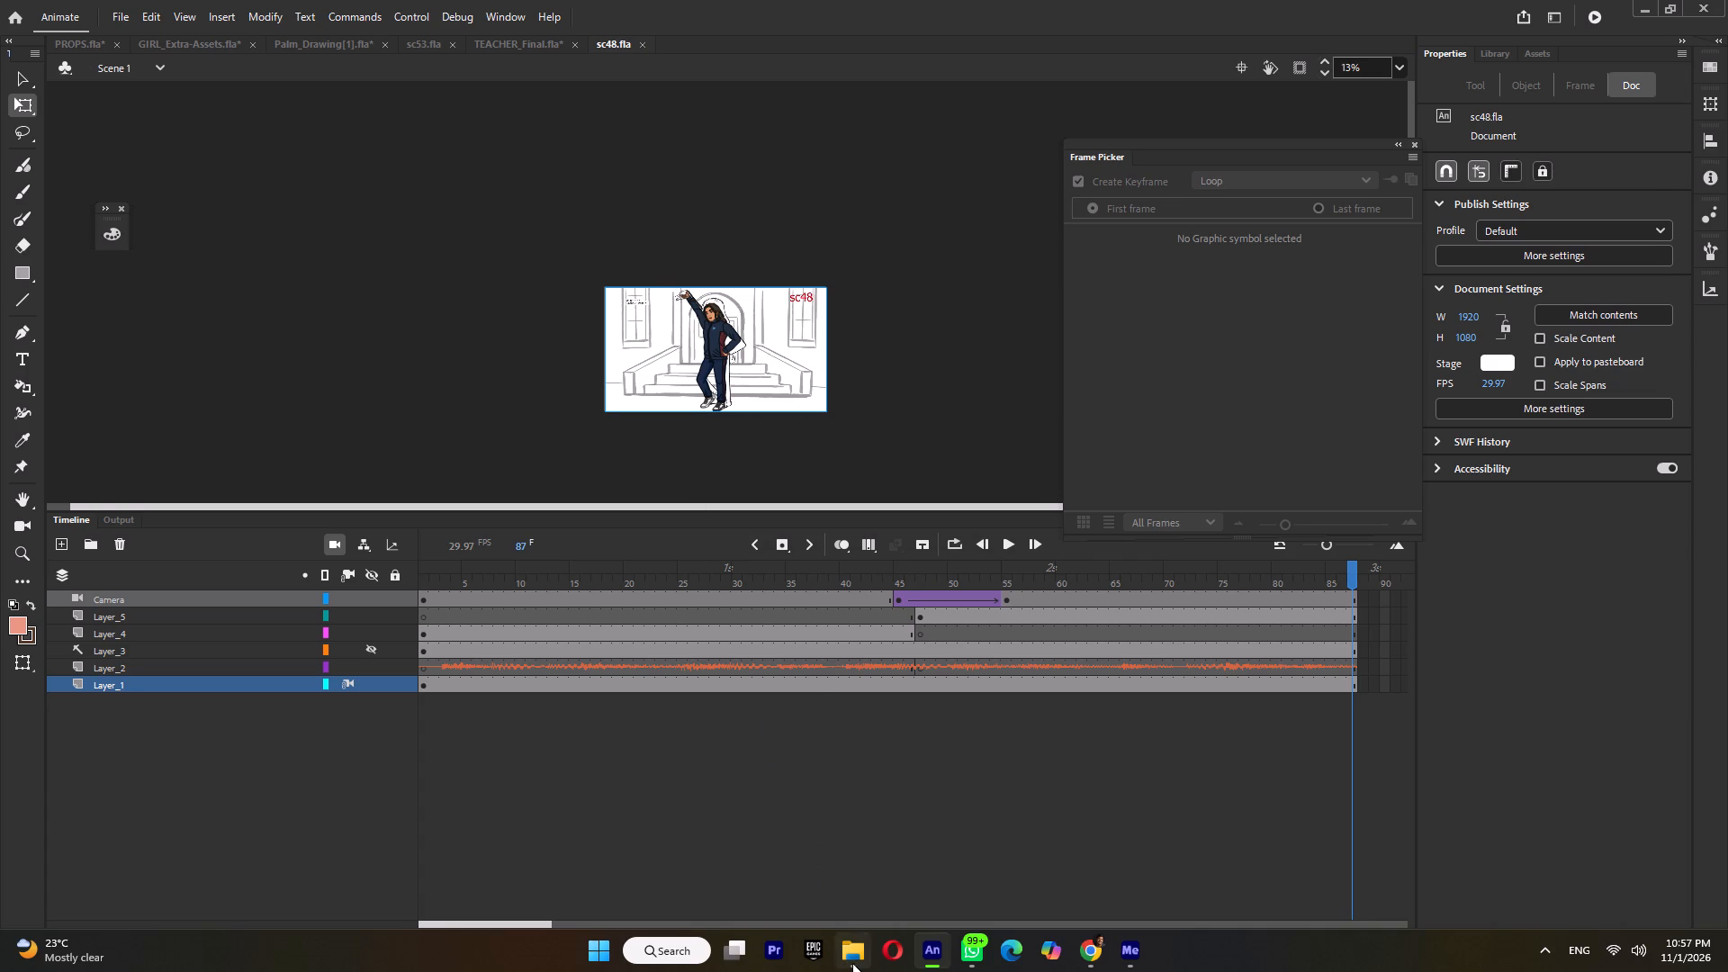
left_click(852, 963)
left_click(1162, 125)
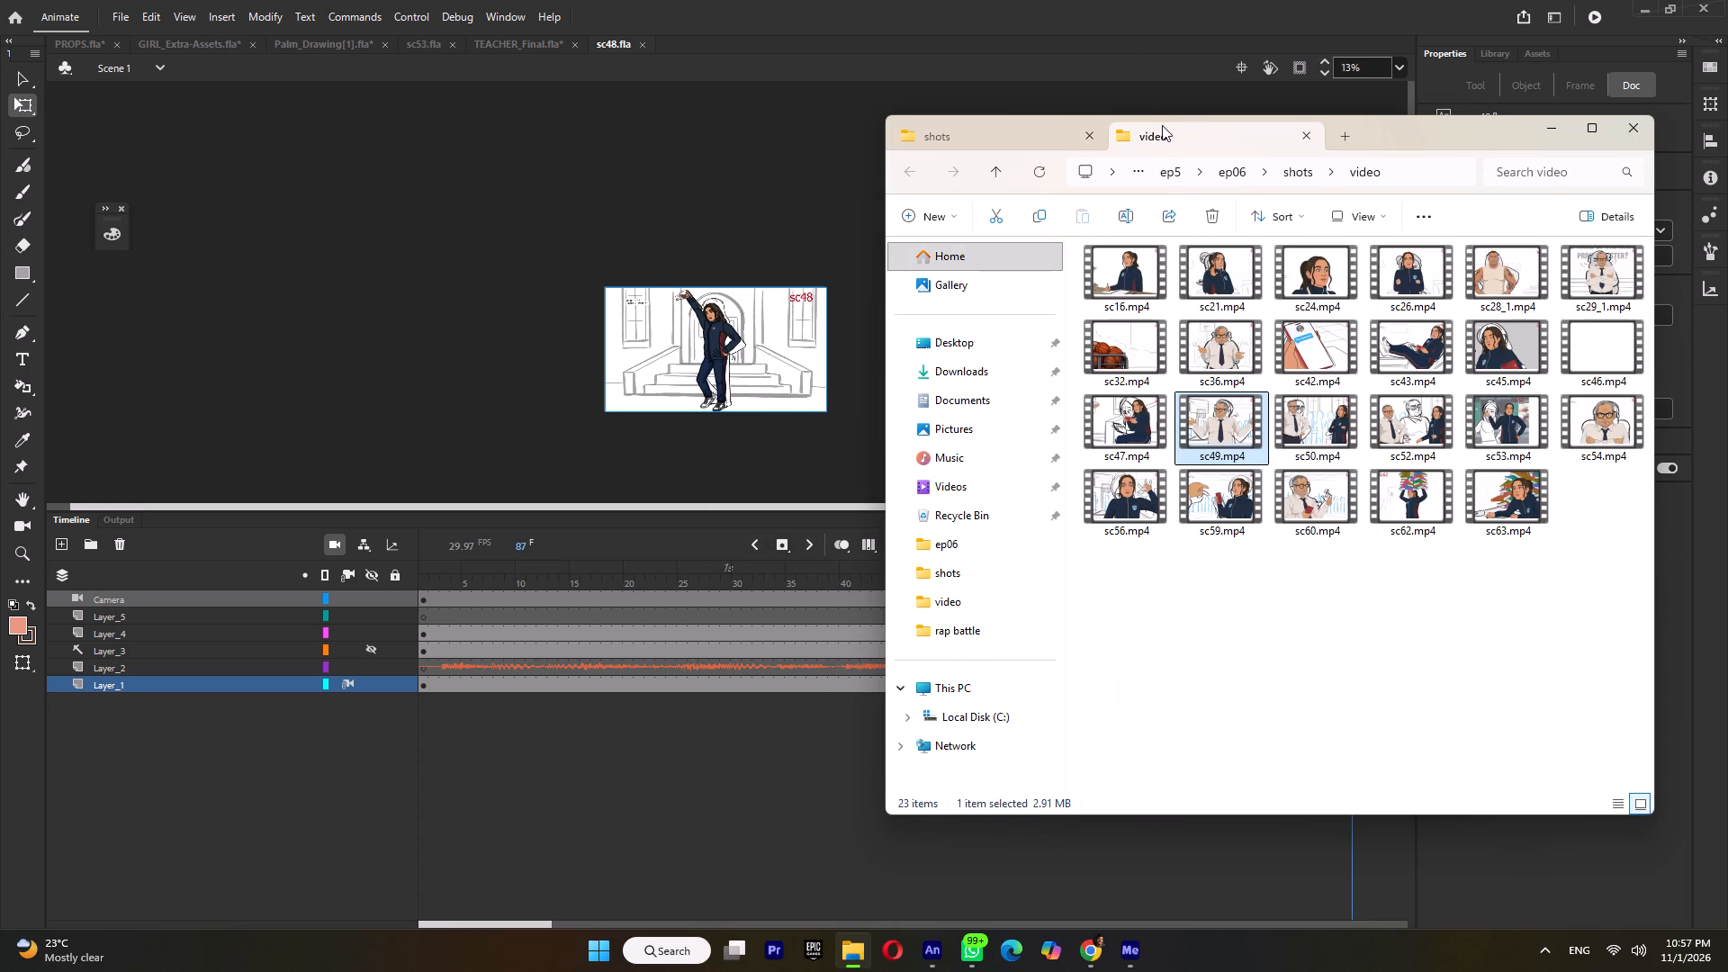
left_click(116, 14)
left_click(166, 301)
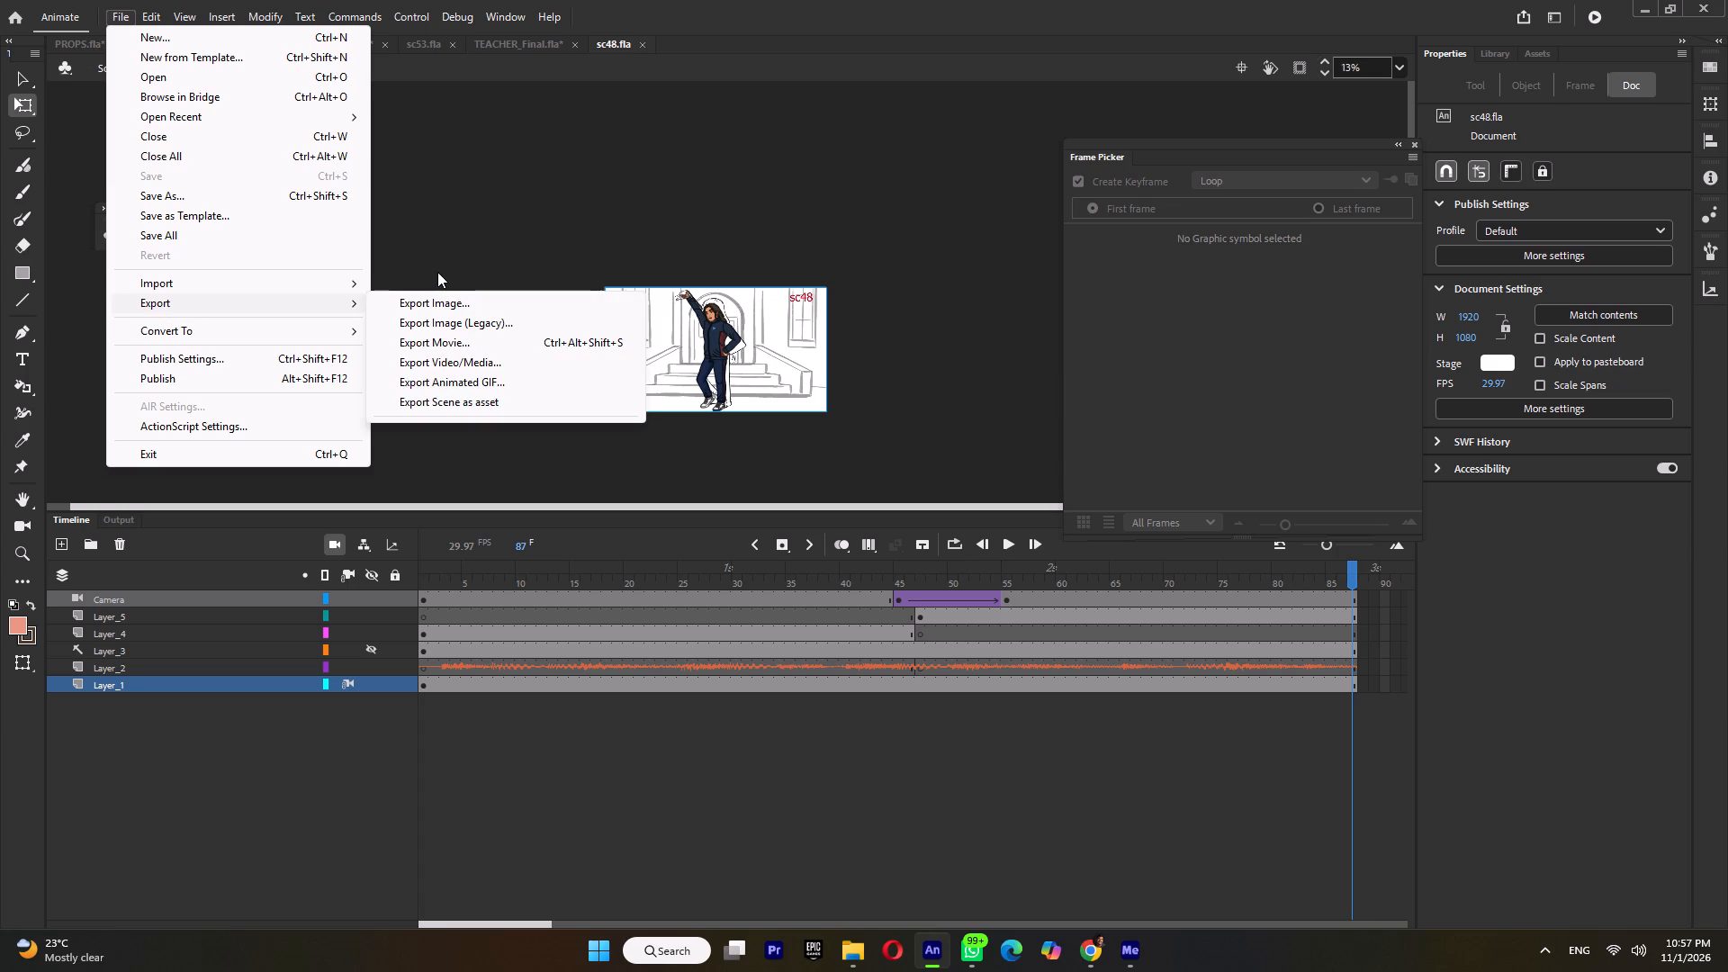
left_click(418, 366)
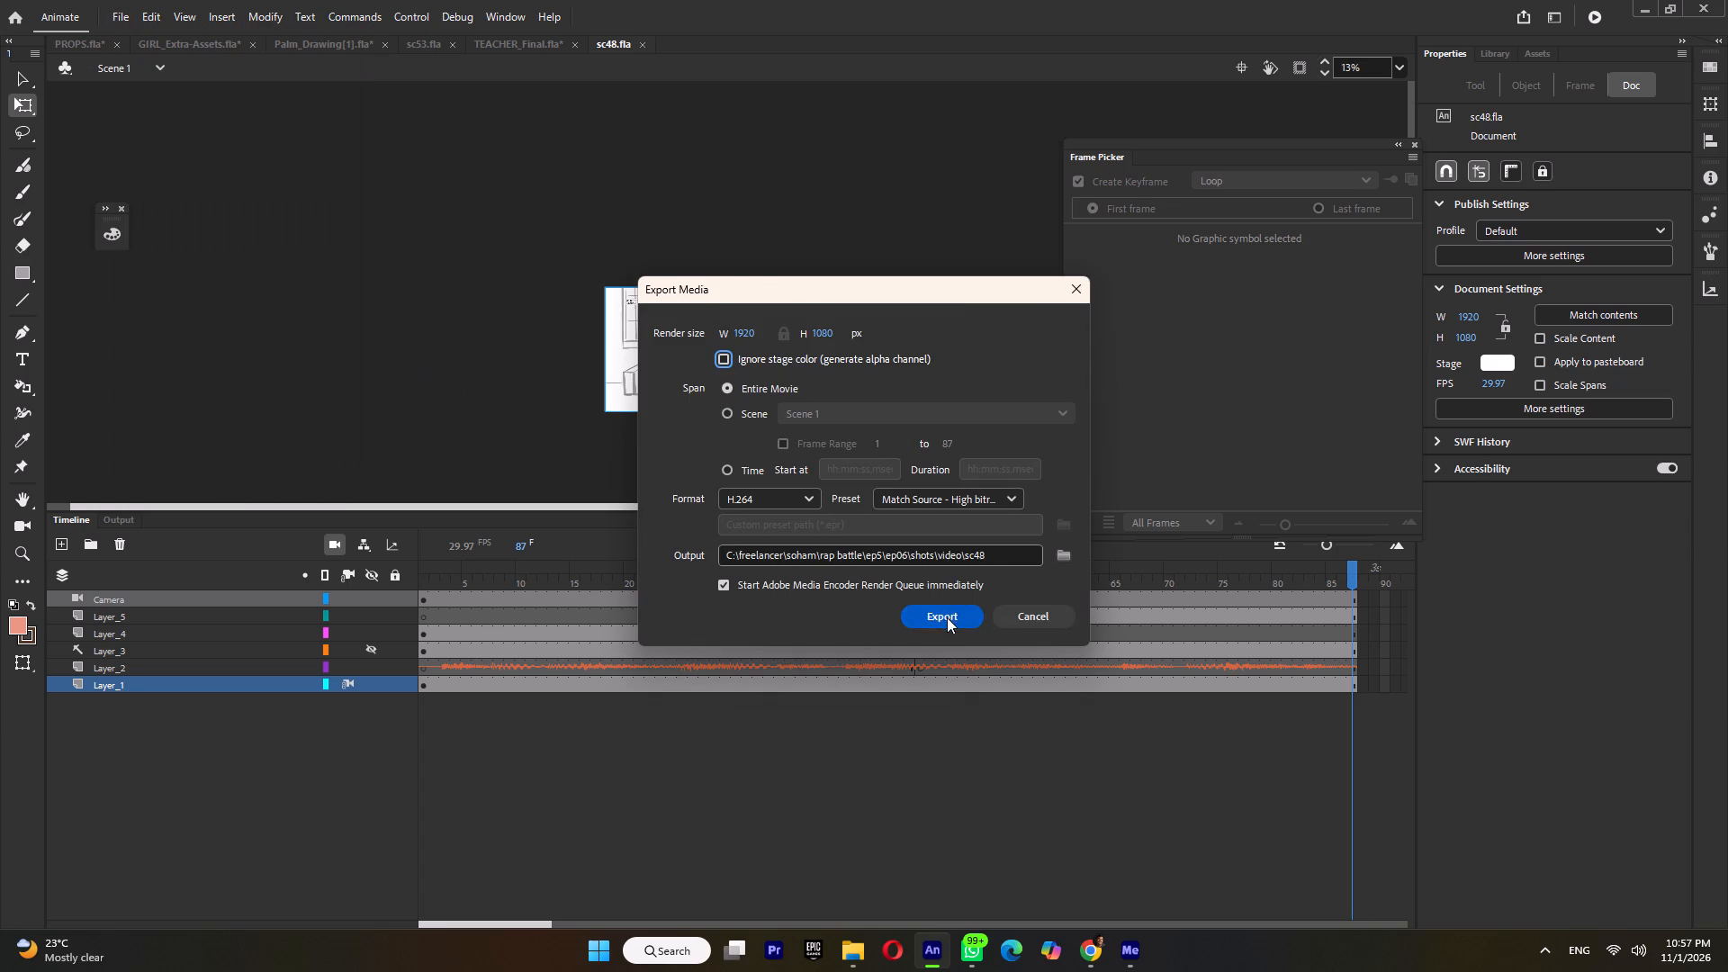
left_click(947, 617)
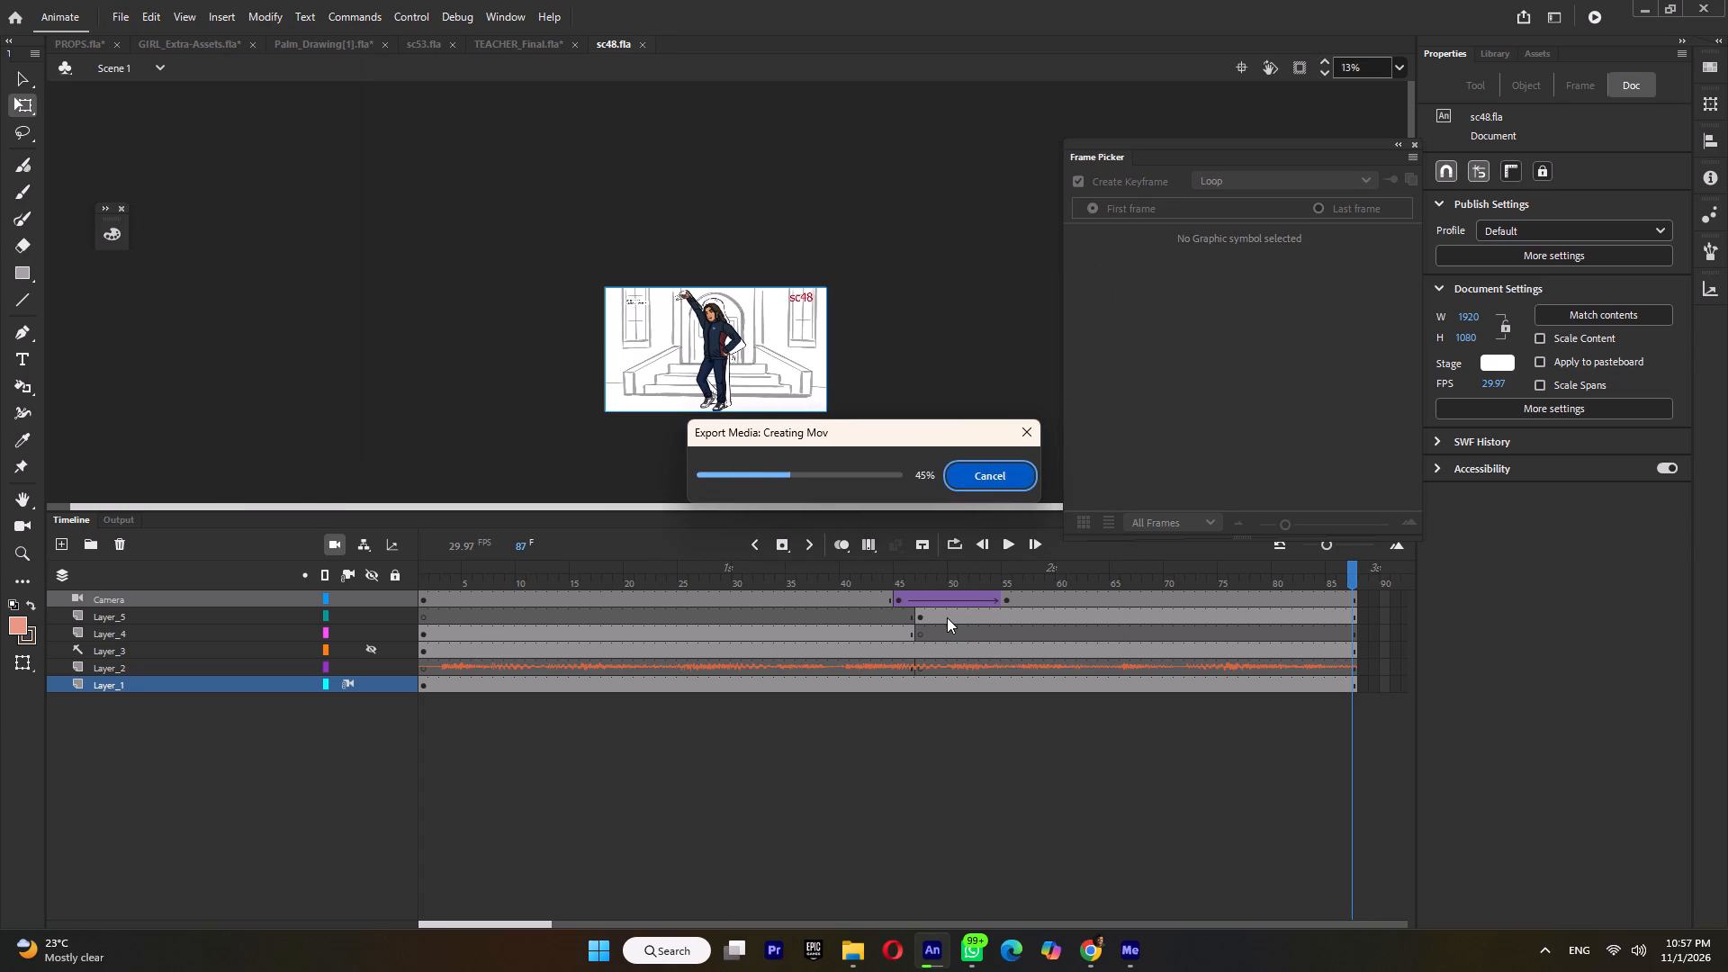
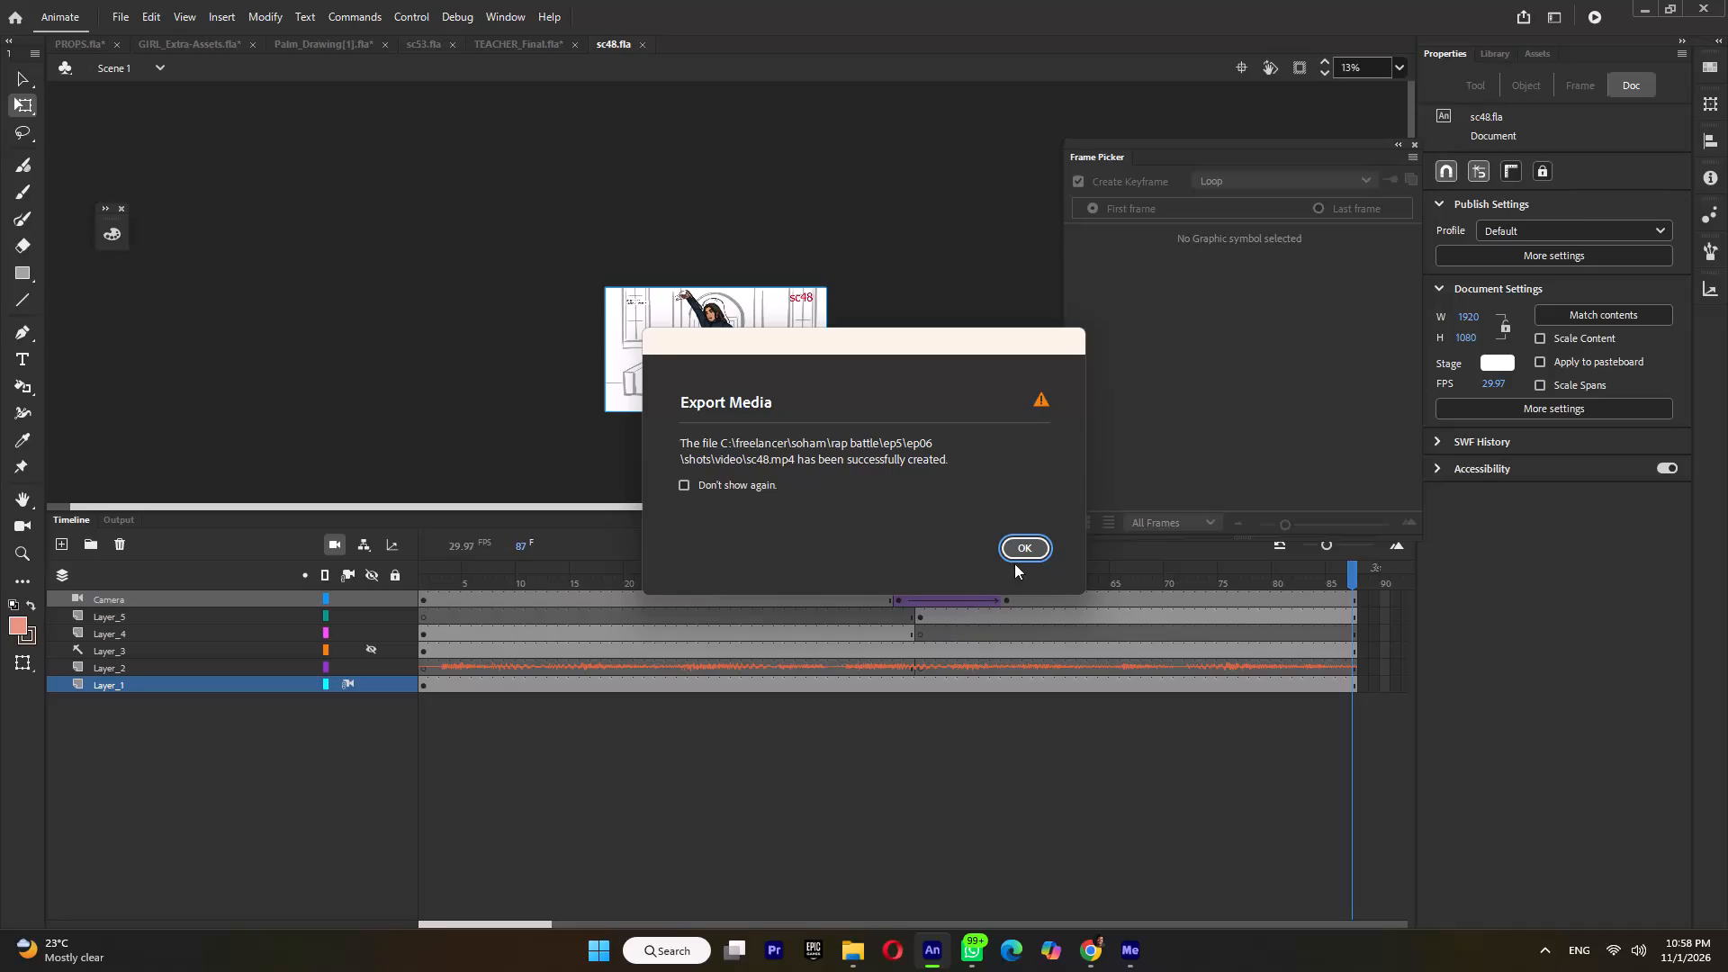
Dismiss the sc48 export notice and close the sc48 document.
left_click(1021, 553)
left_click(644, 47)
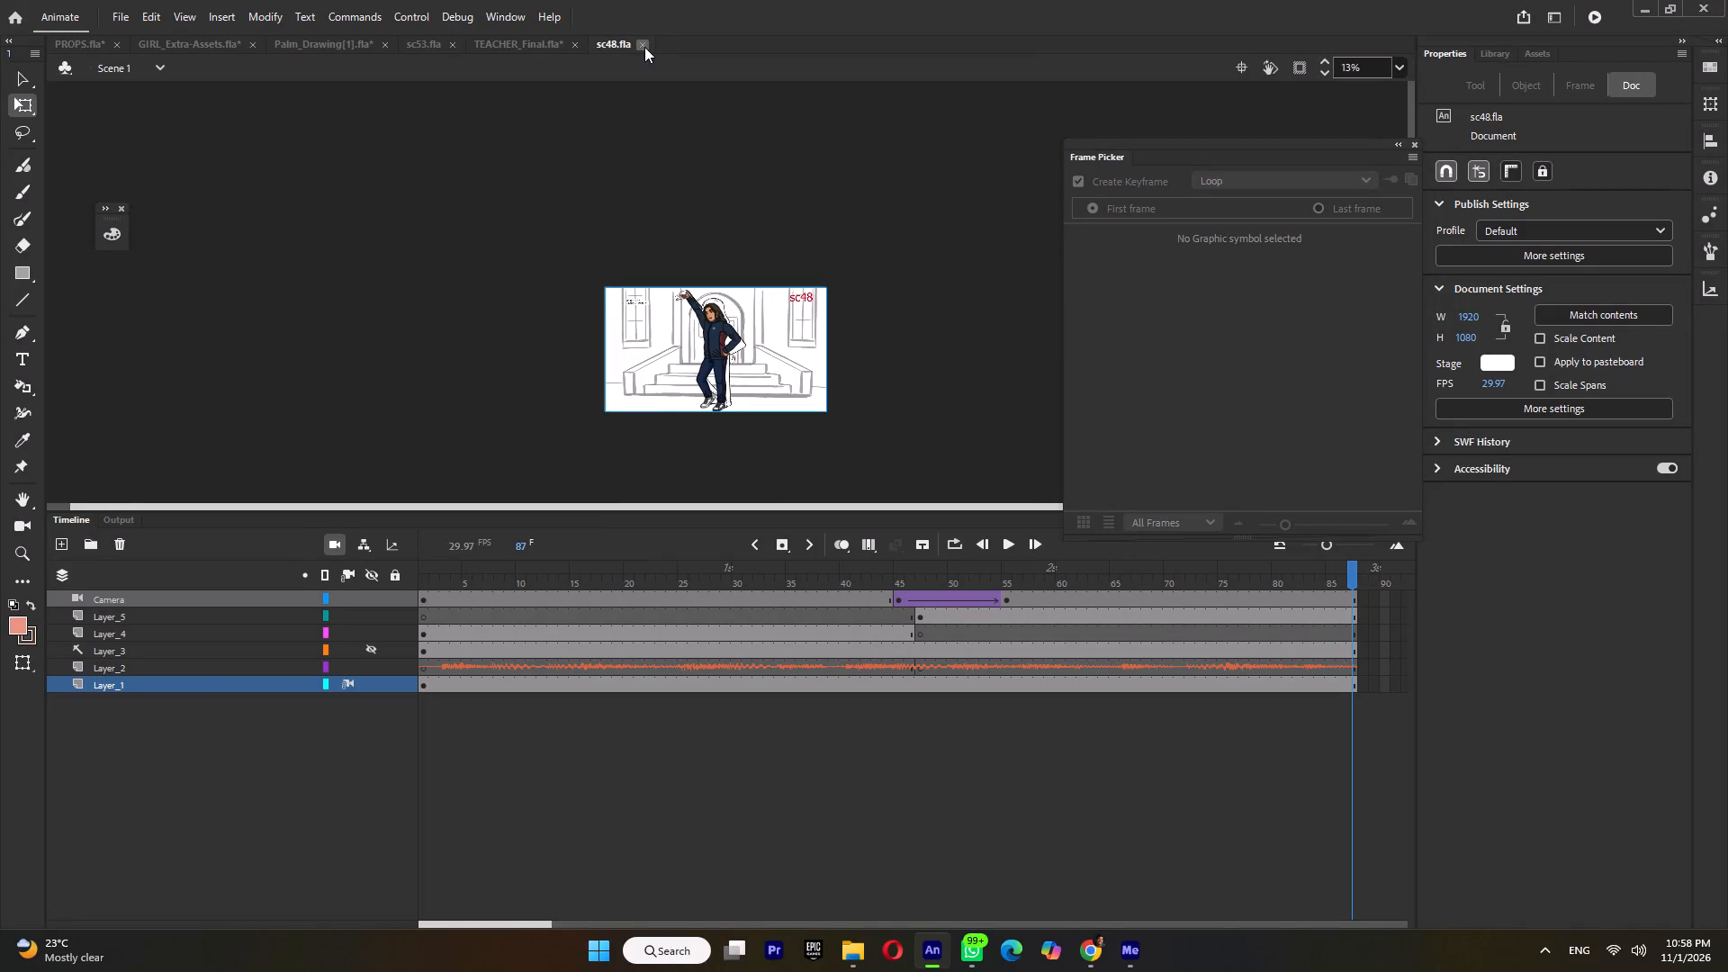
Locate the exported sc48 video from the Media Encoder queue's output link and play it.
left_click(859, 958)
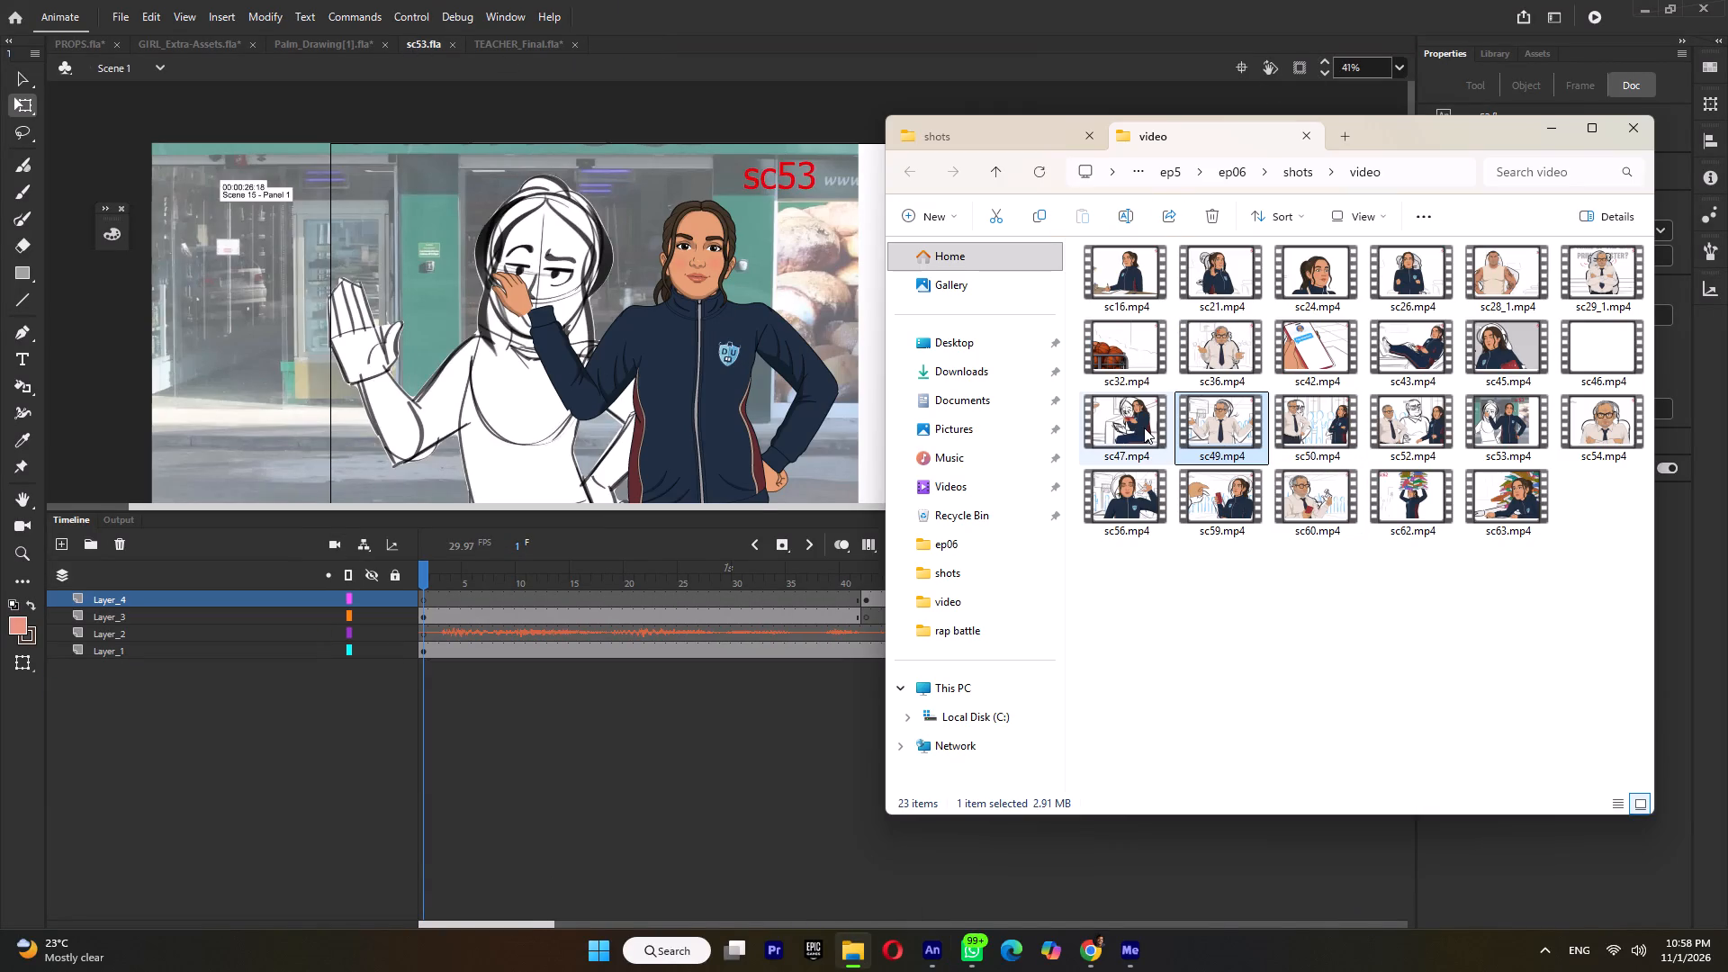
left_click(1130, 950)
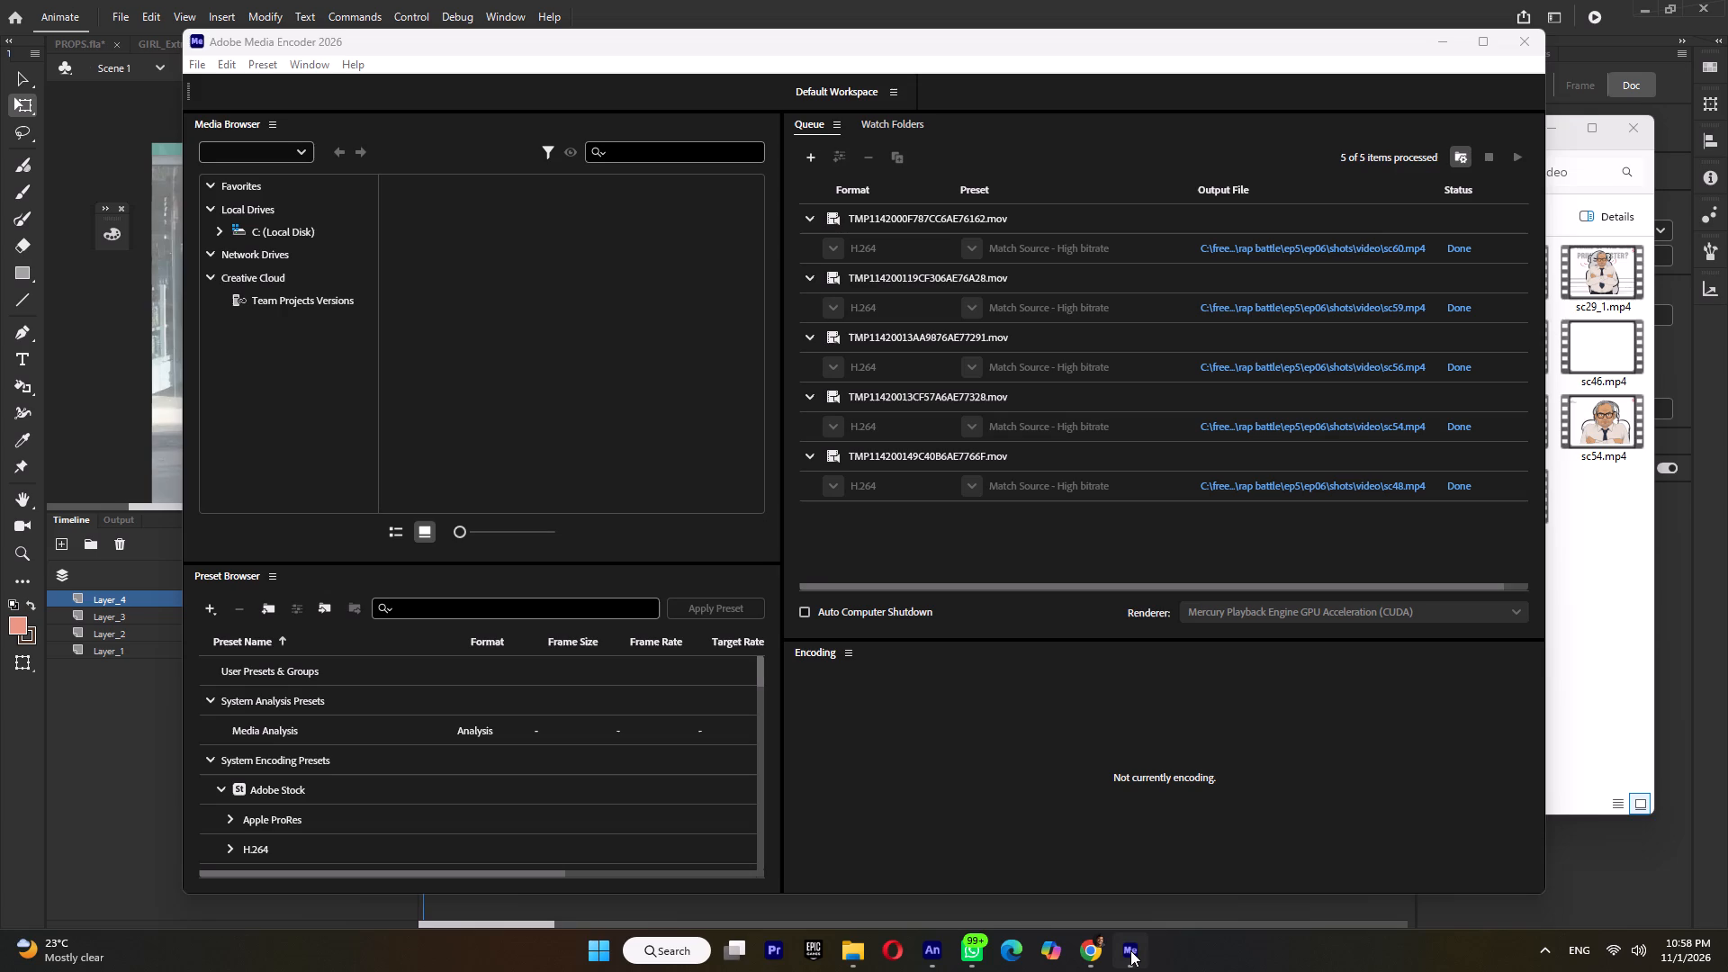
left_click(1320, 488)
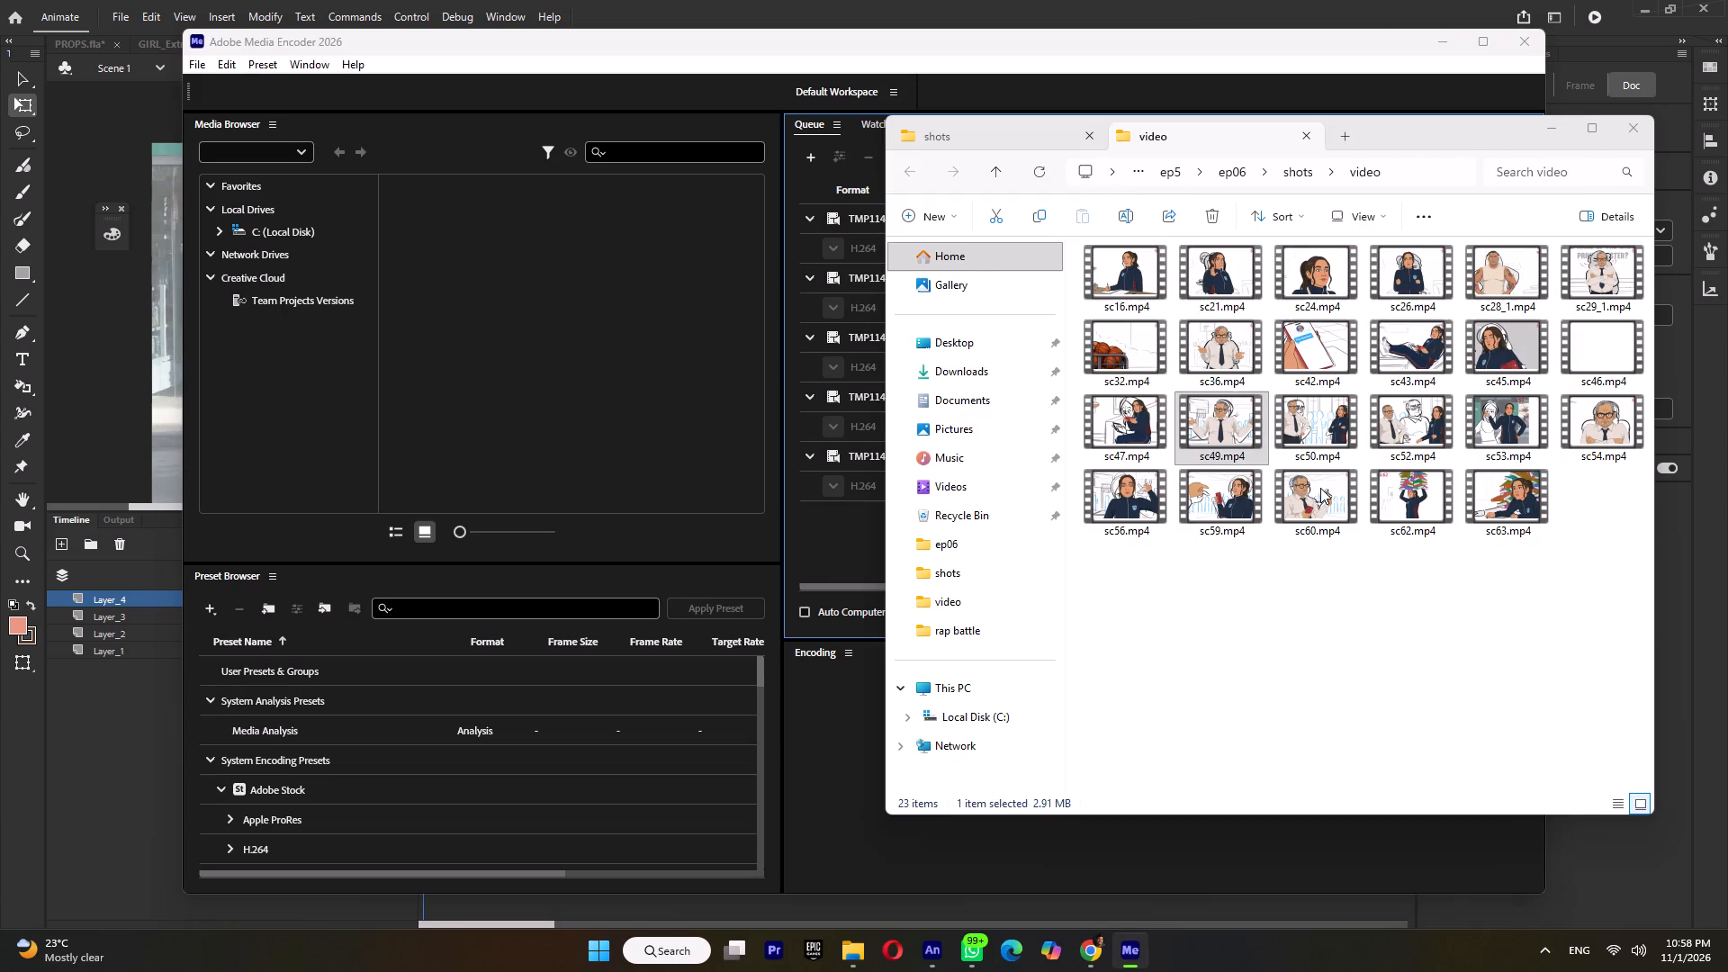
left_click(988, 164)
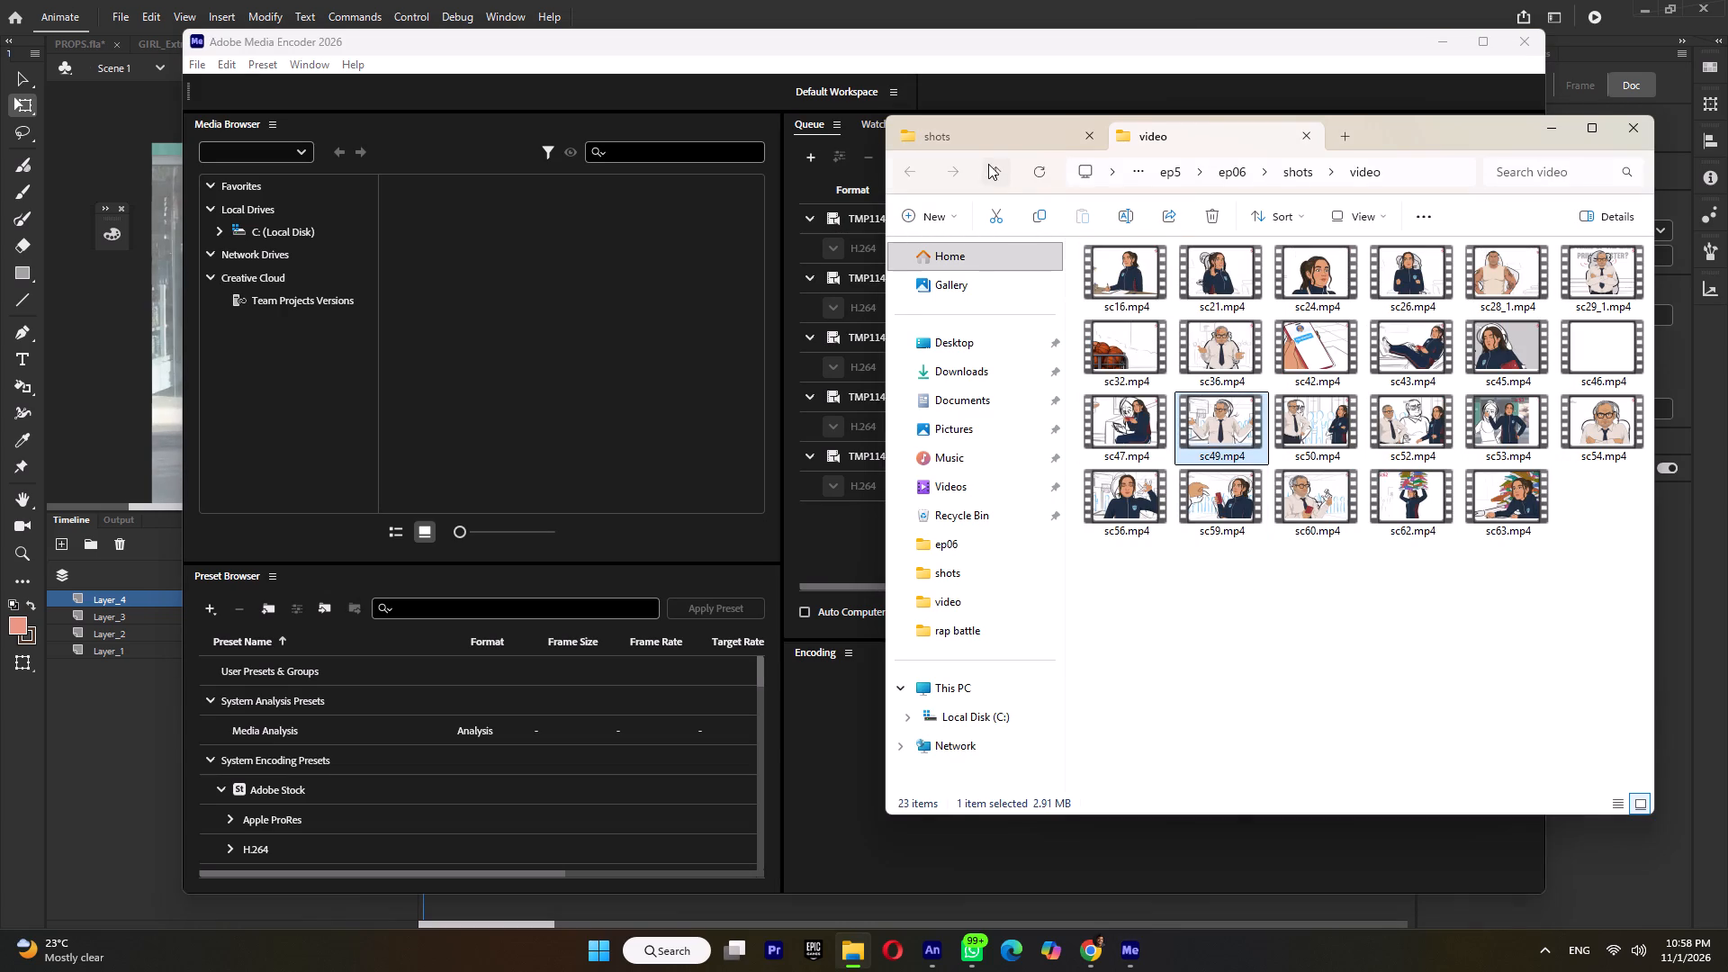
double_click(1178, 280)
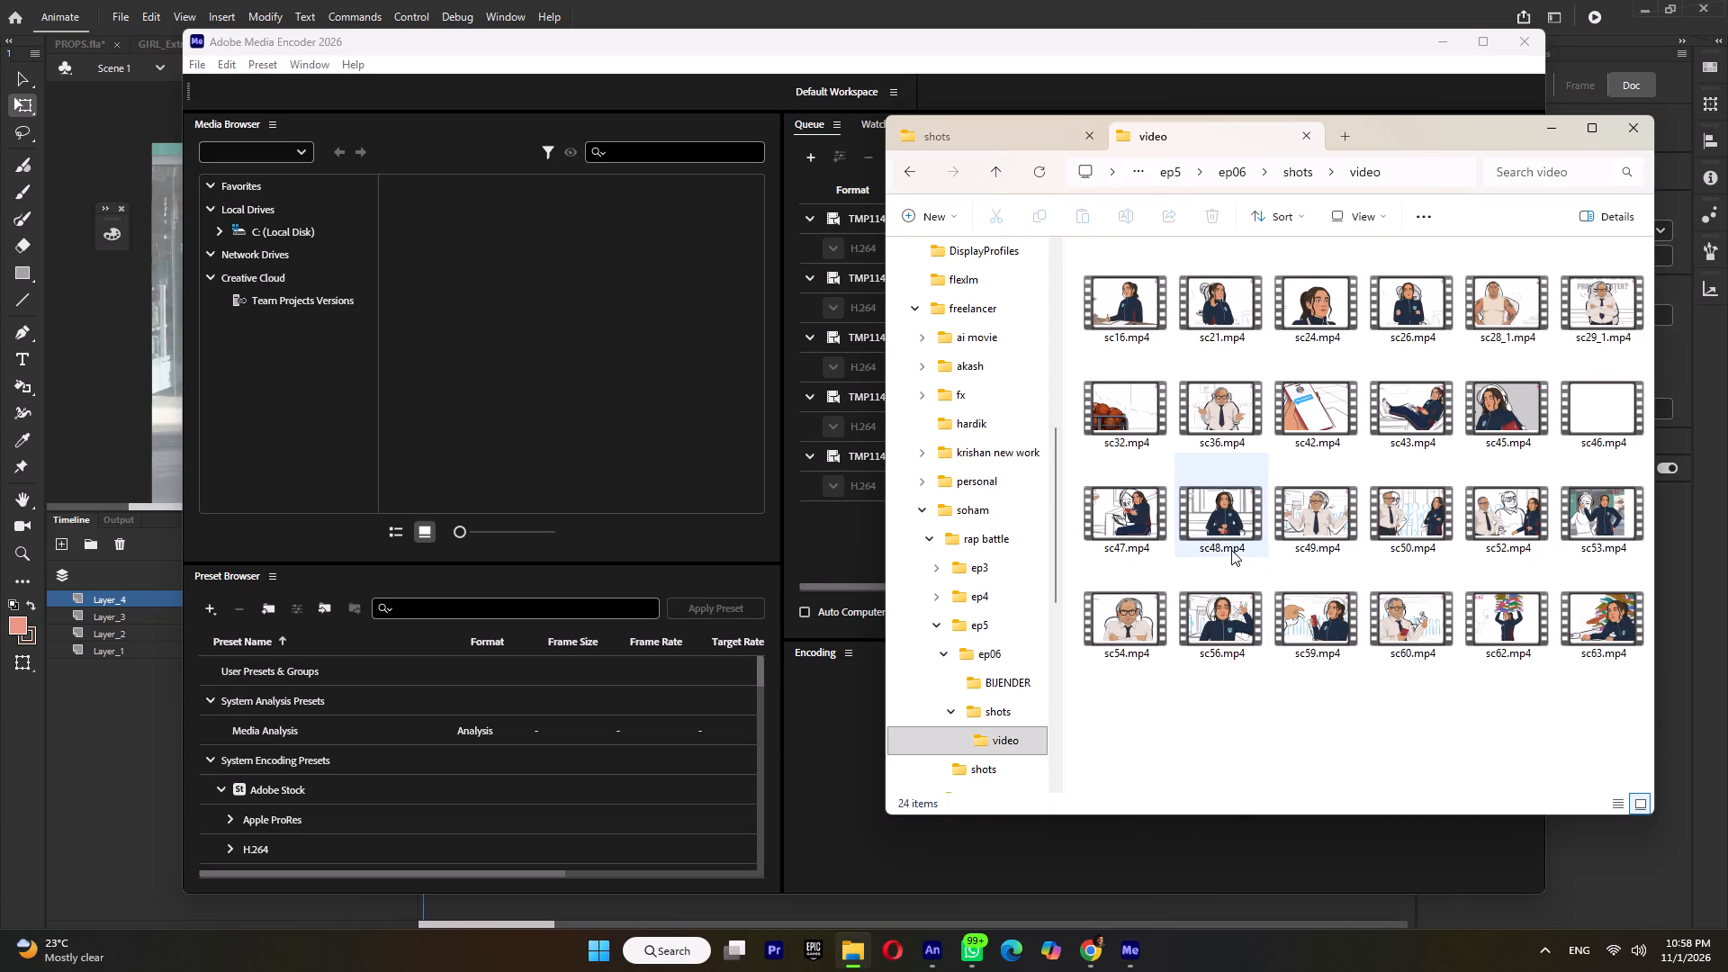
double_click(1227, 516)
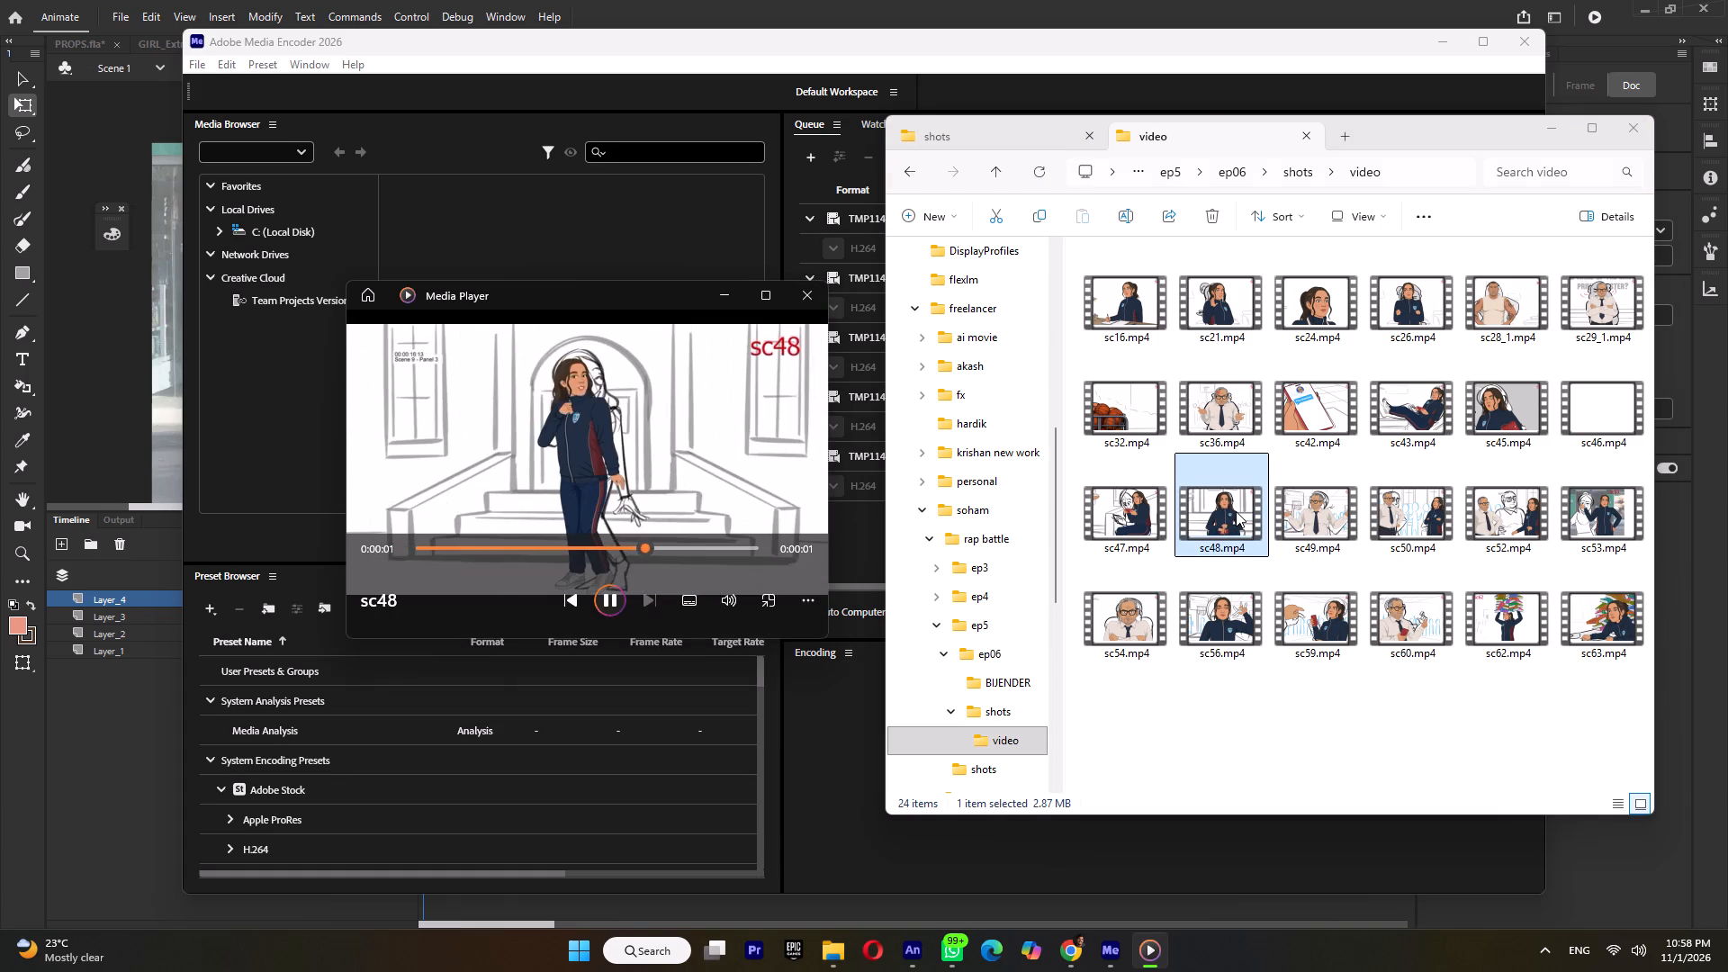
Play the exported clips from sc47 to sc63 one after another to review the shots, and close the player.
double_click(1286, 481)
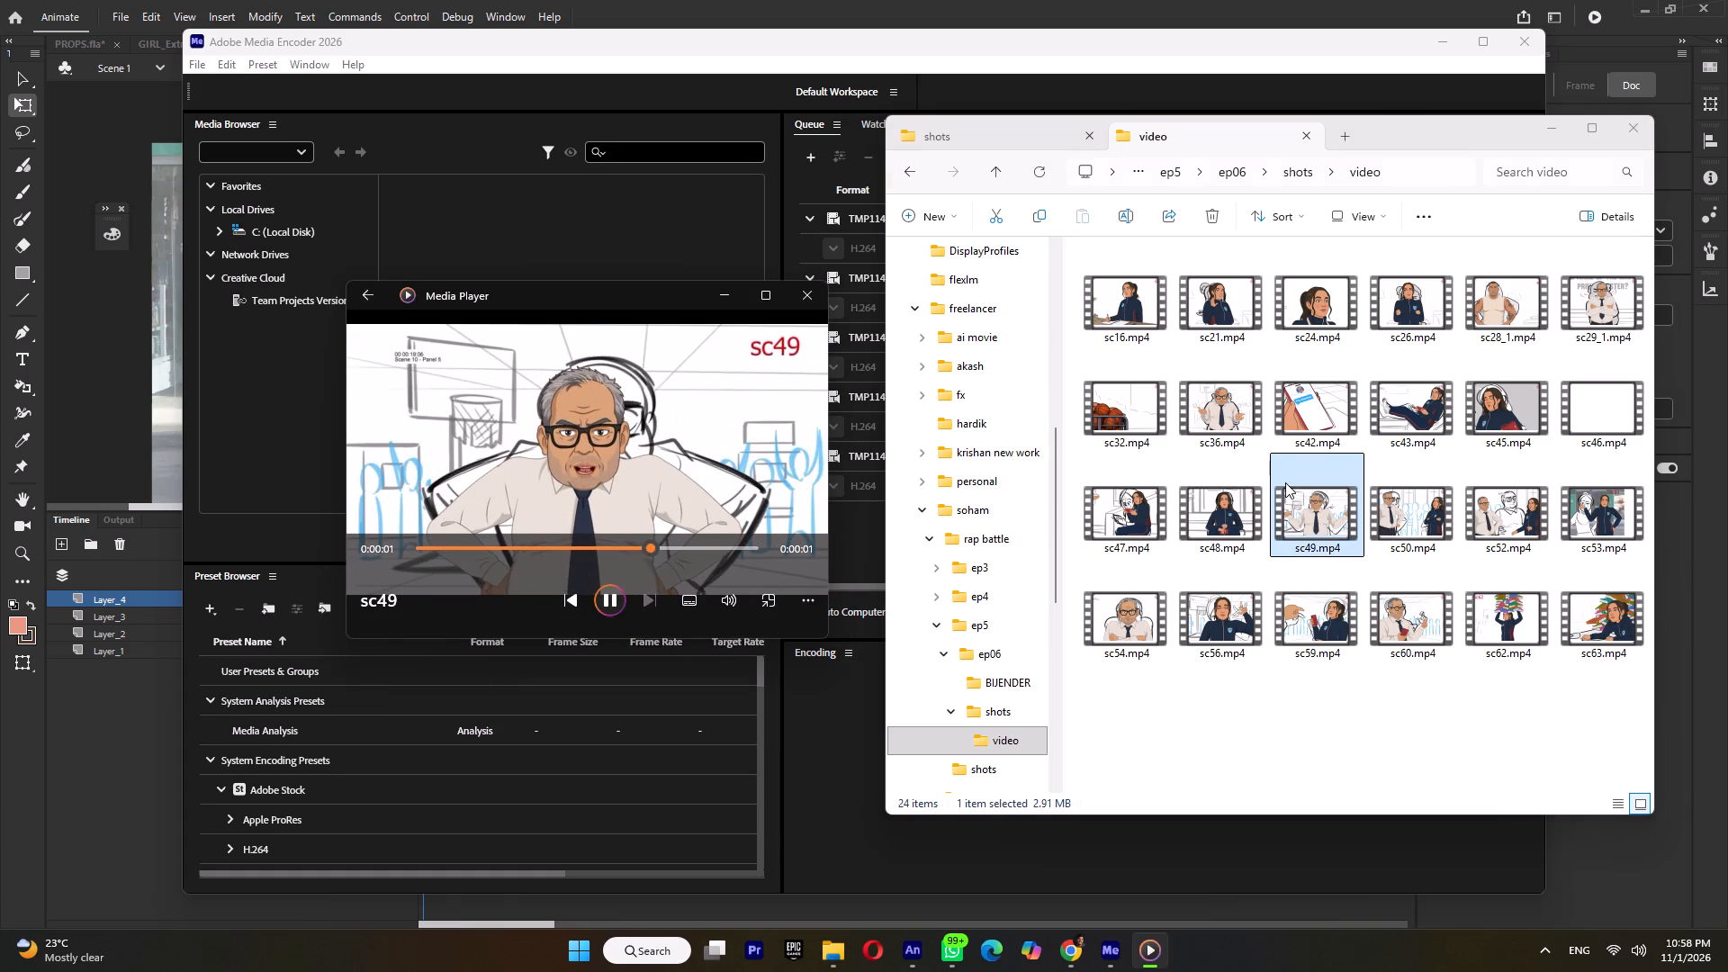
double_click(1147, 501)
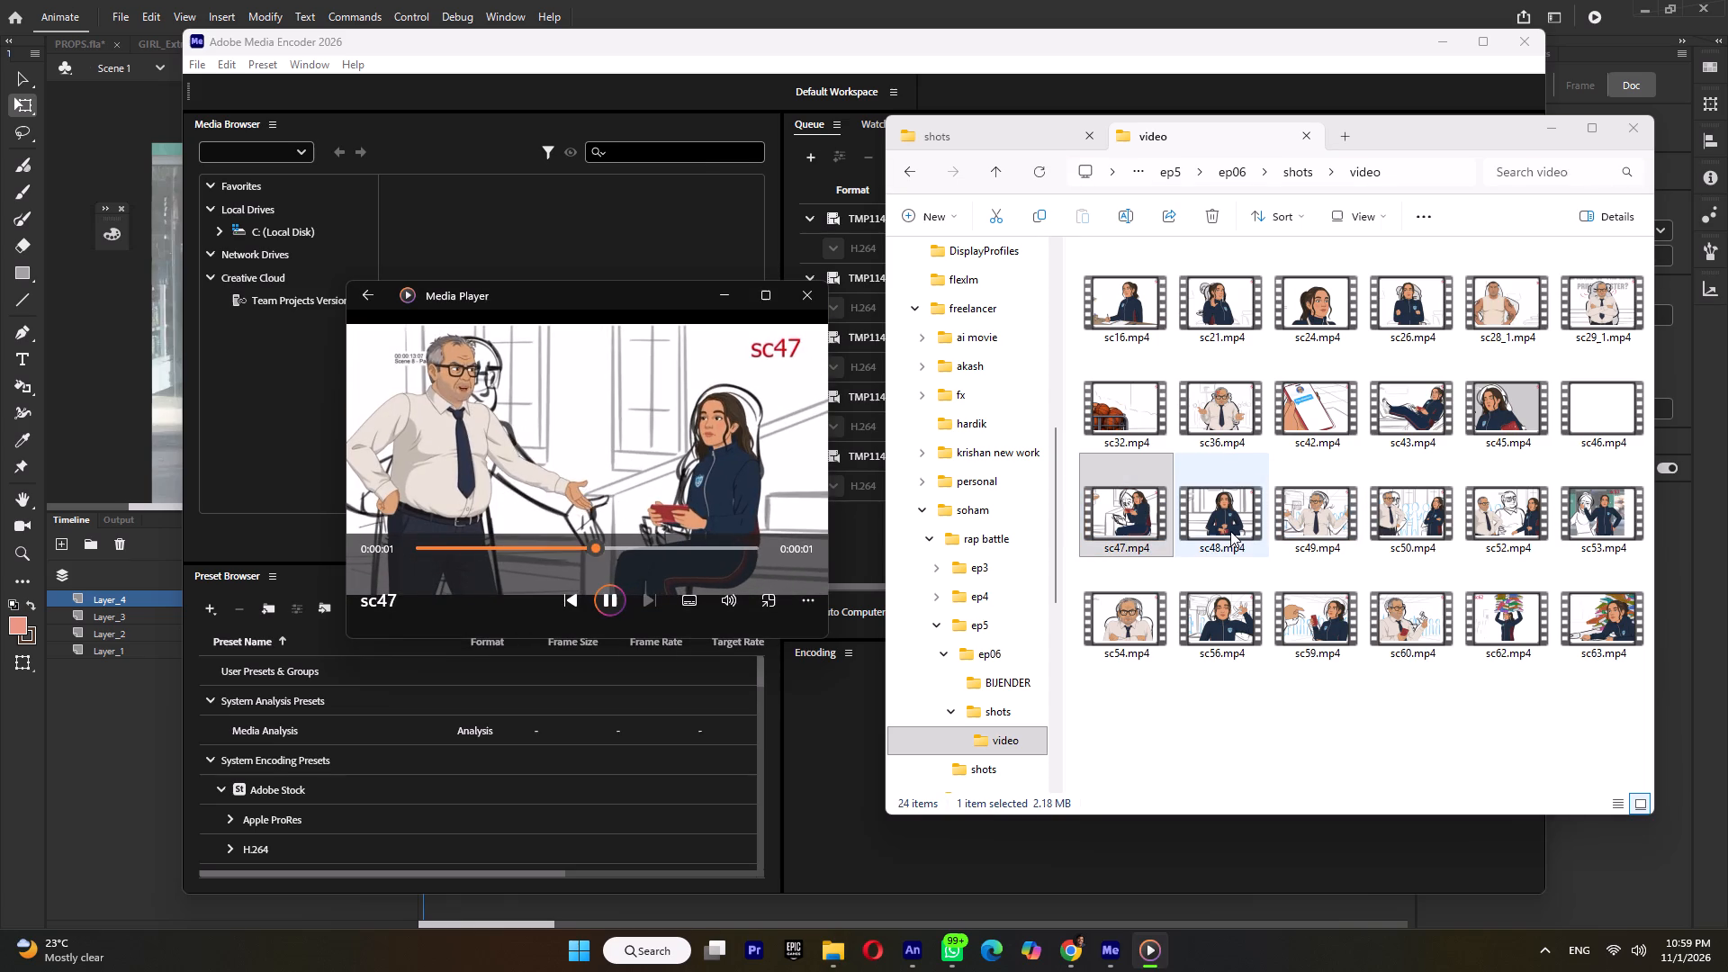
key("Return")
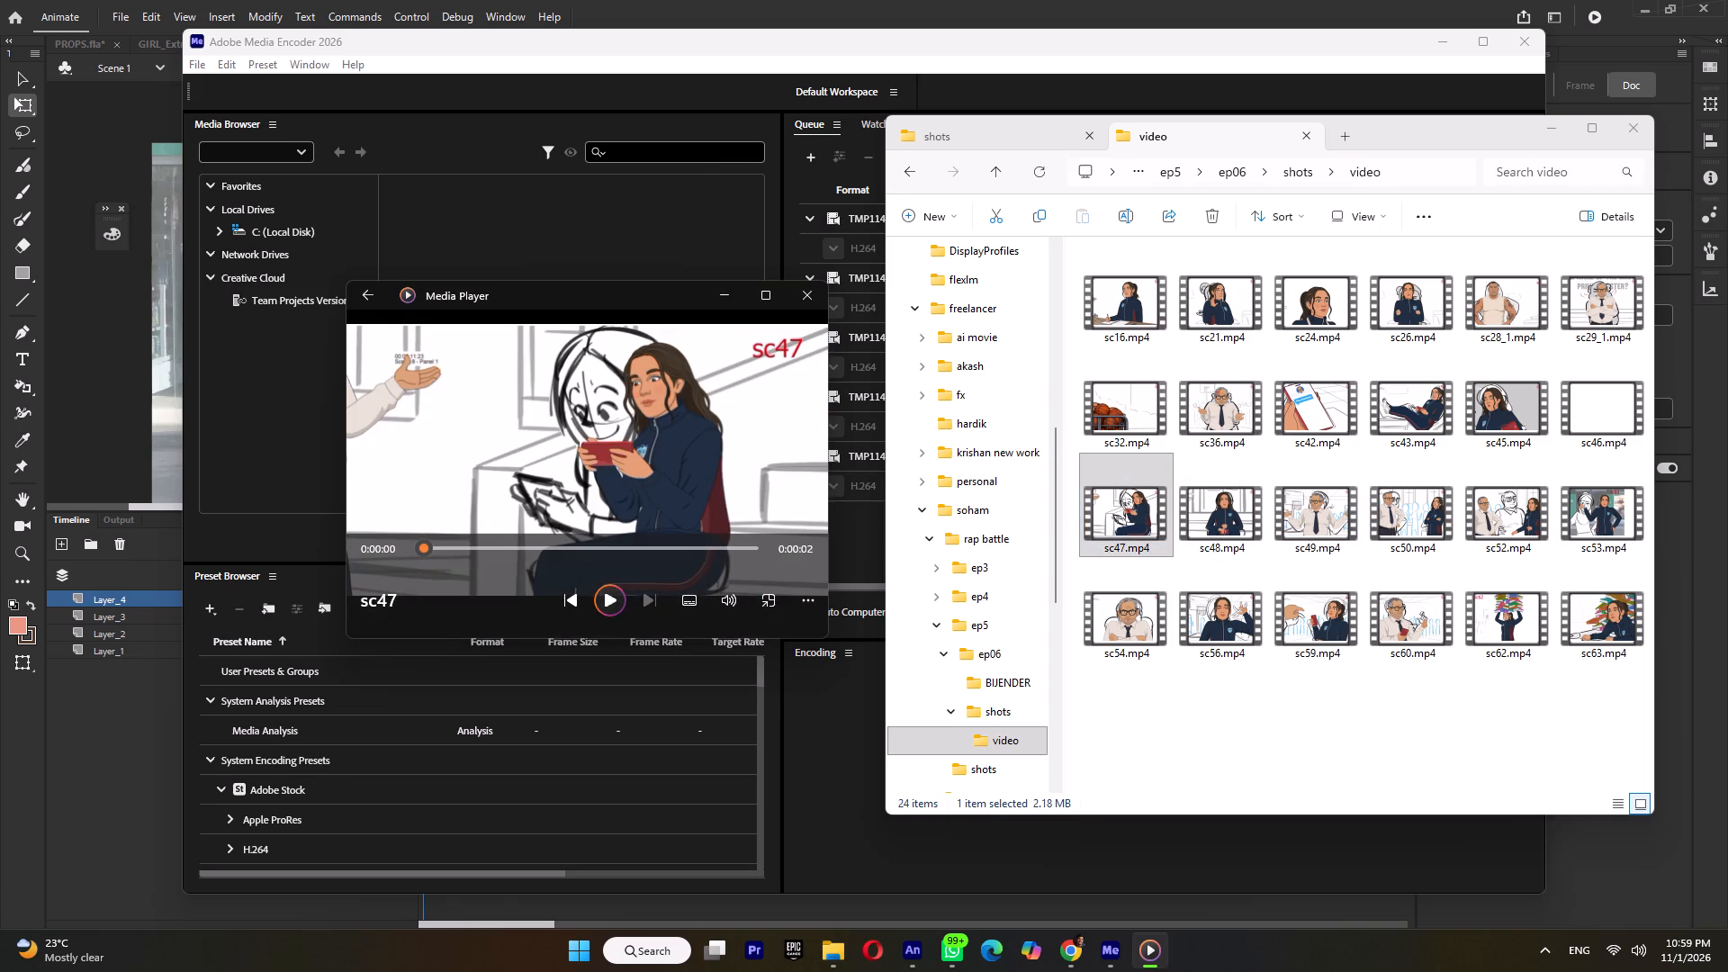
key("Return")
double_click(1199, 488)
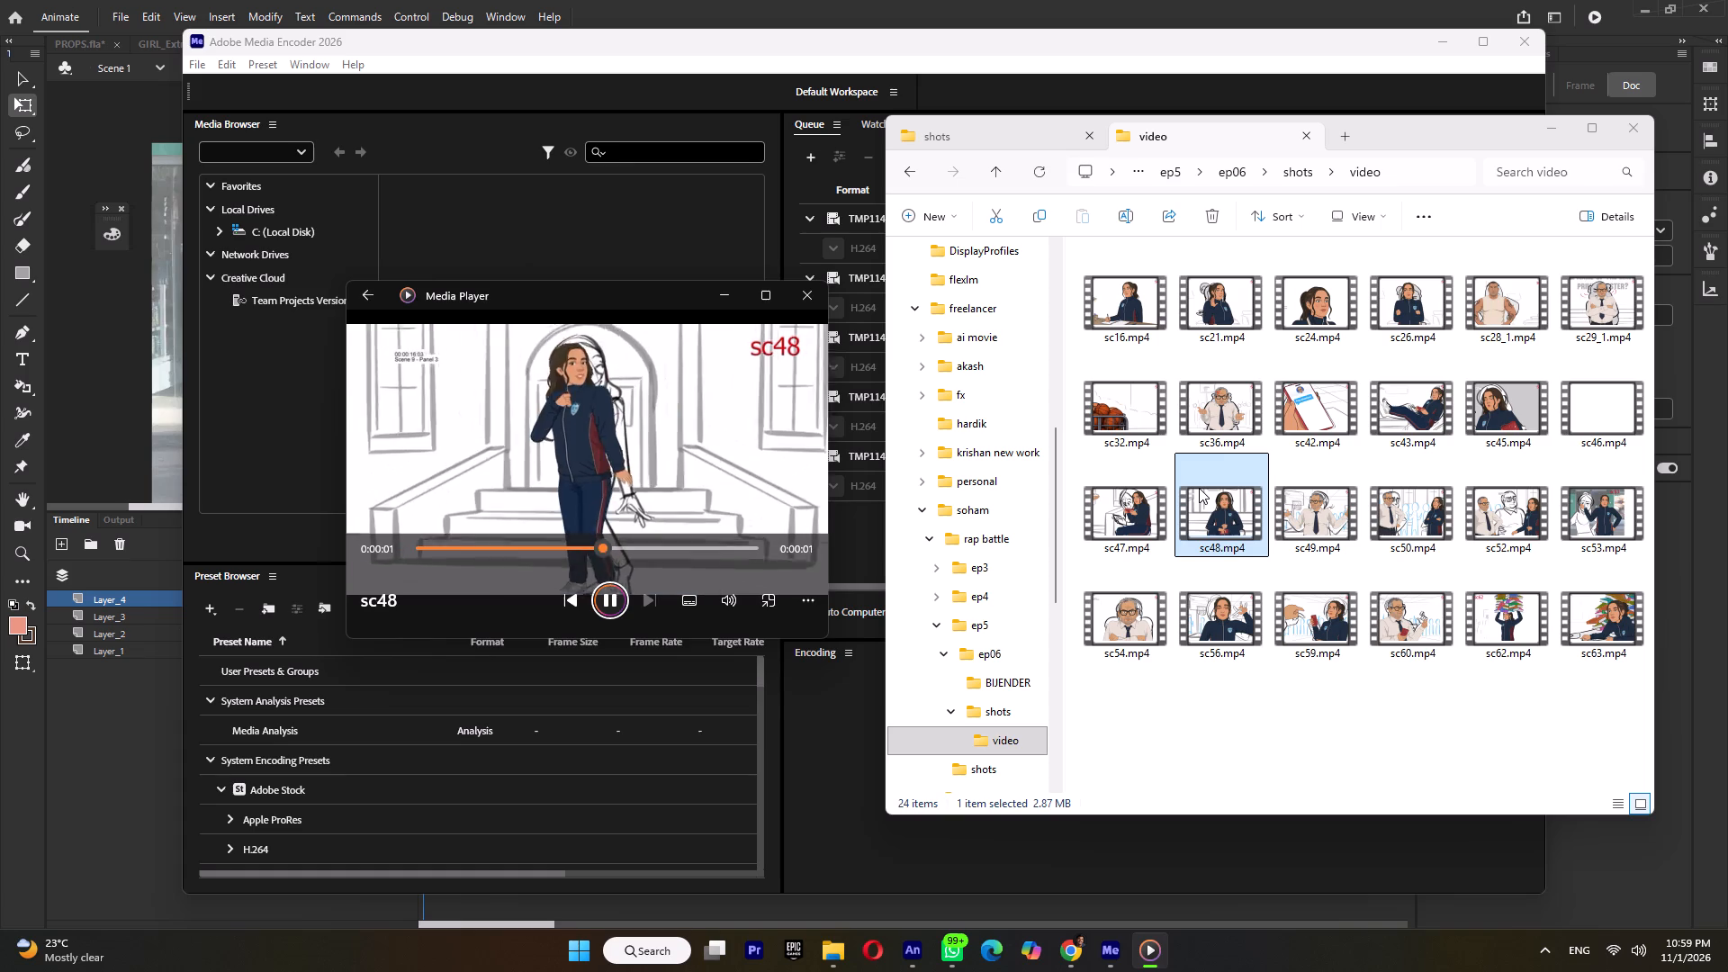
double_click(1331, 489)
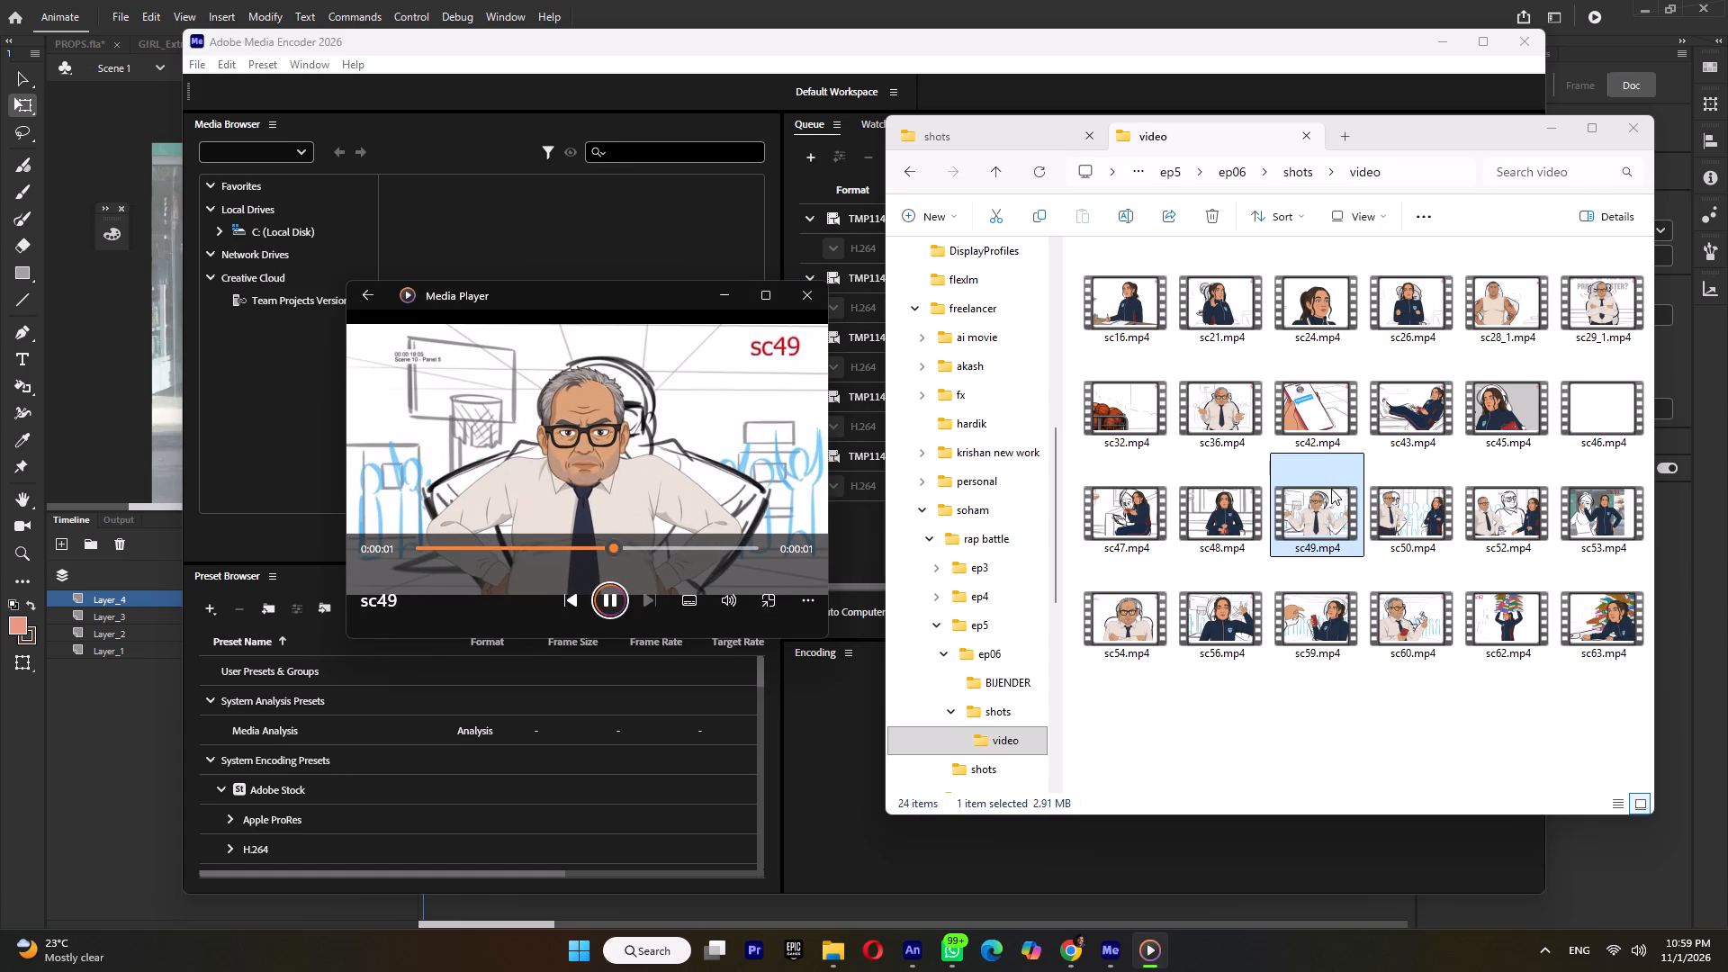
double_click(1435, 501)
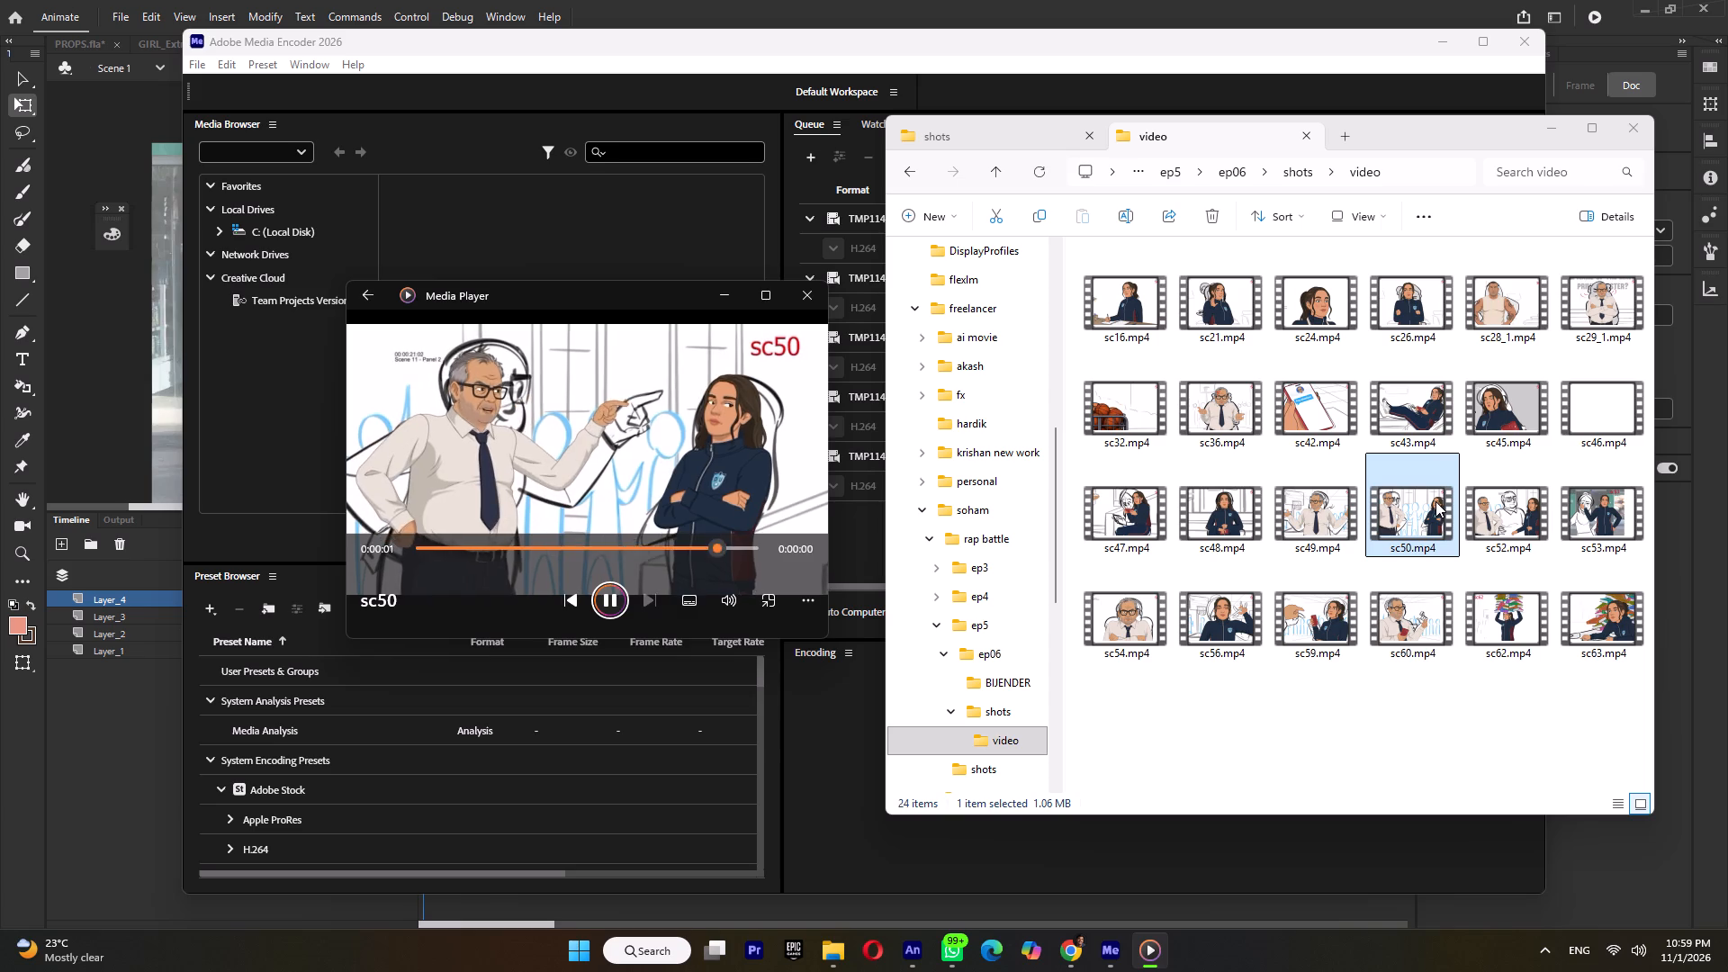
double_click(1518, 510)
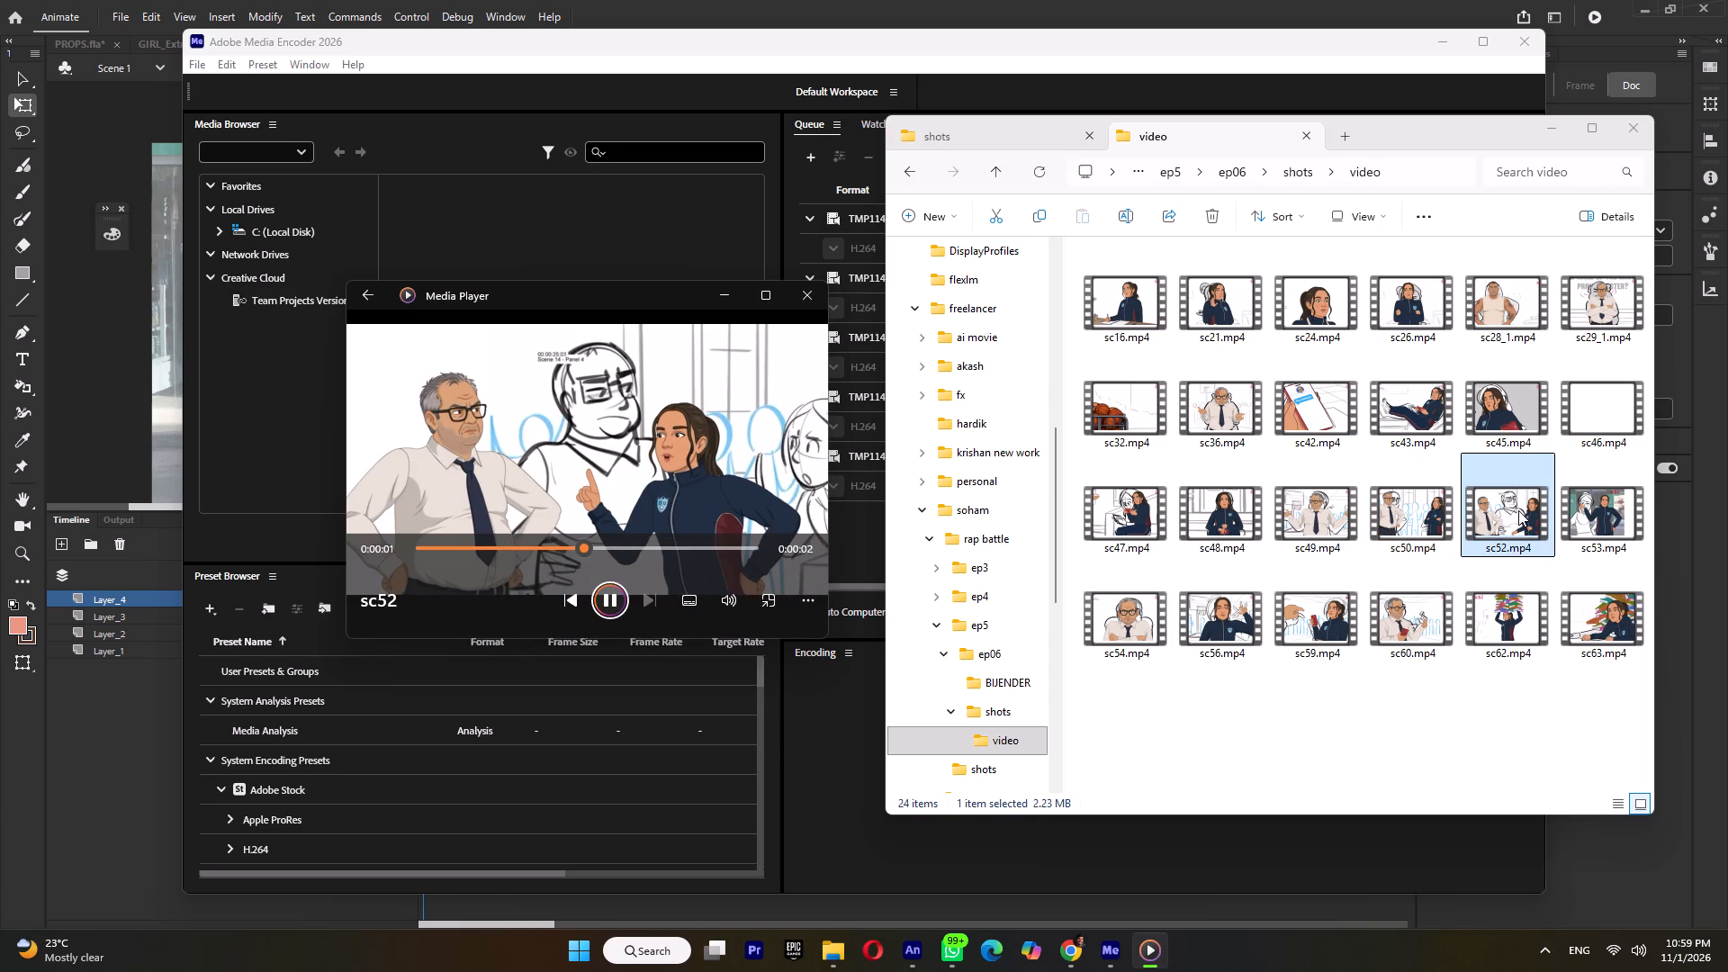
double_click(1569, 508)
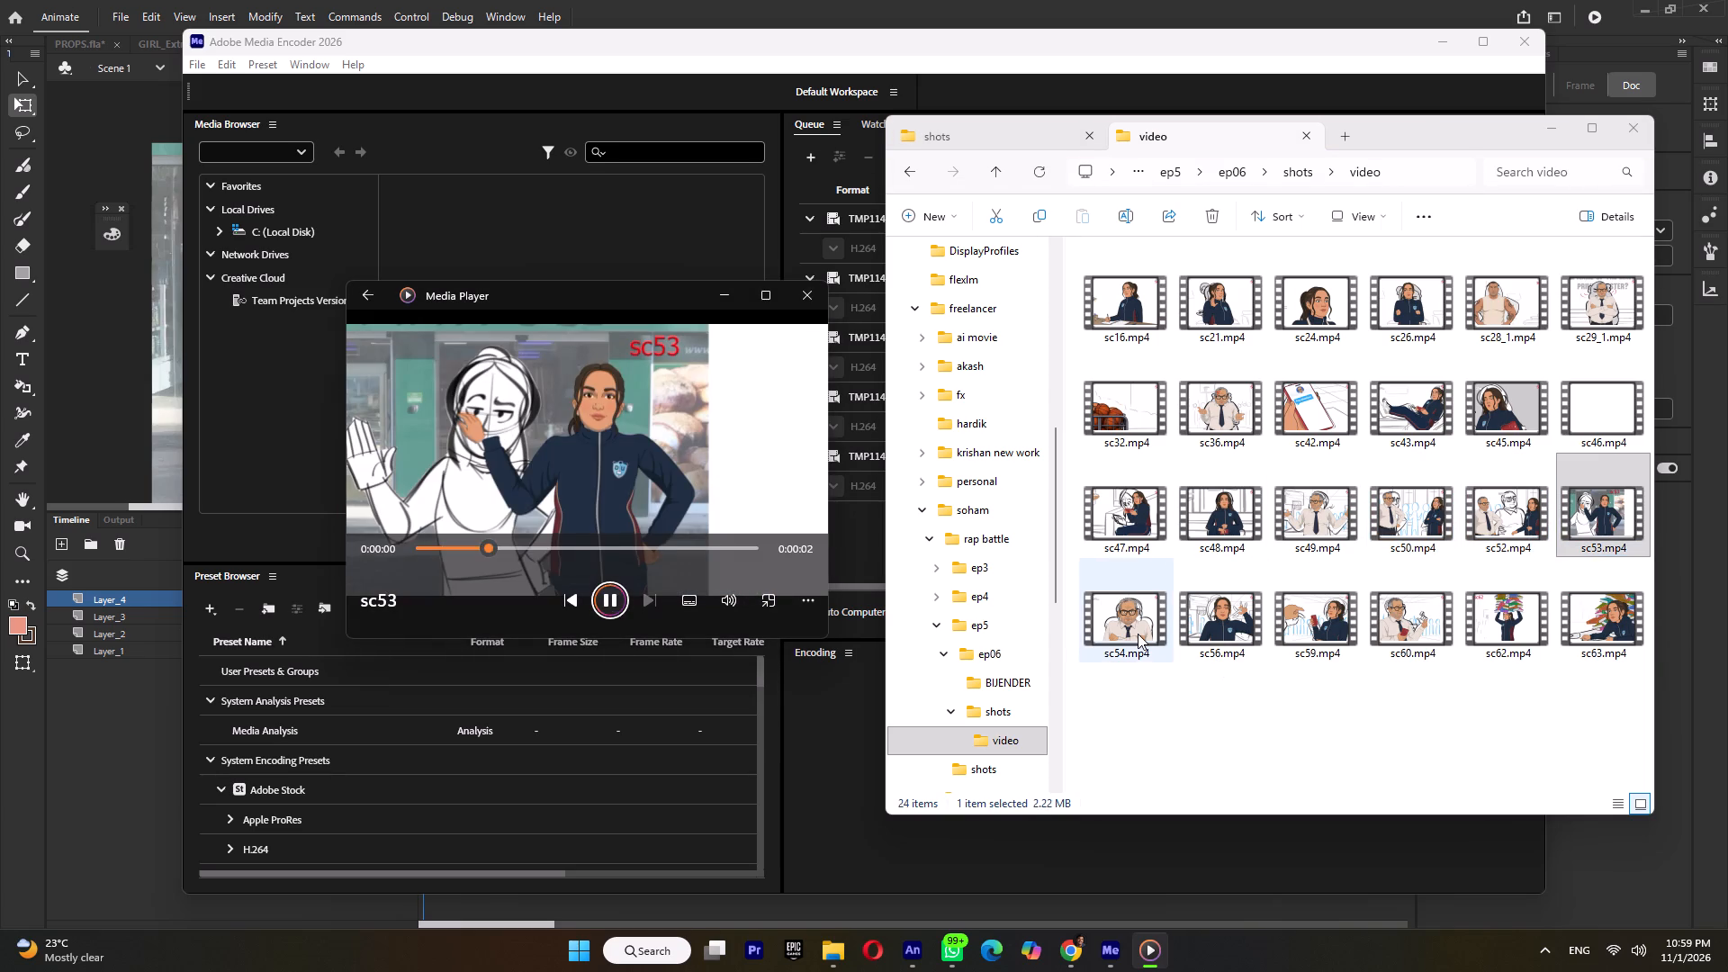
double_click(1138, 633)
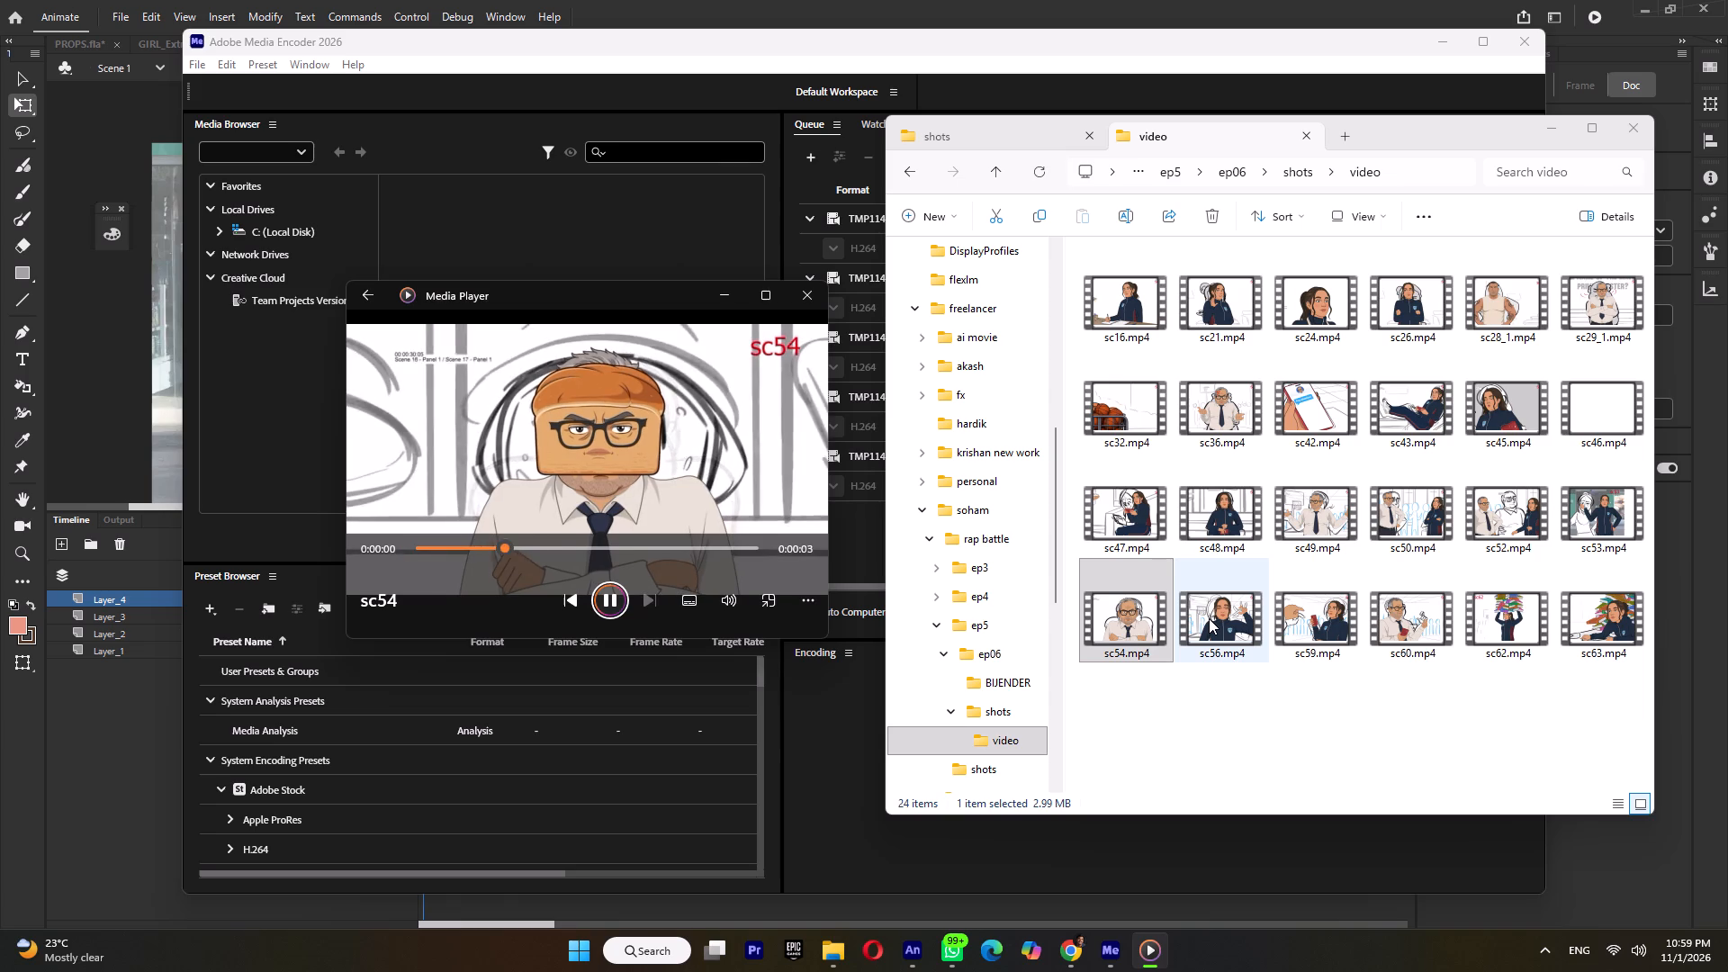
double_click(1209, 618)
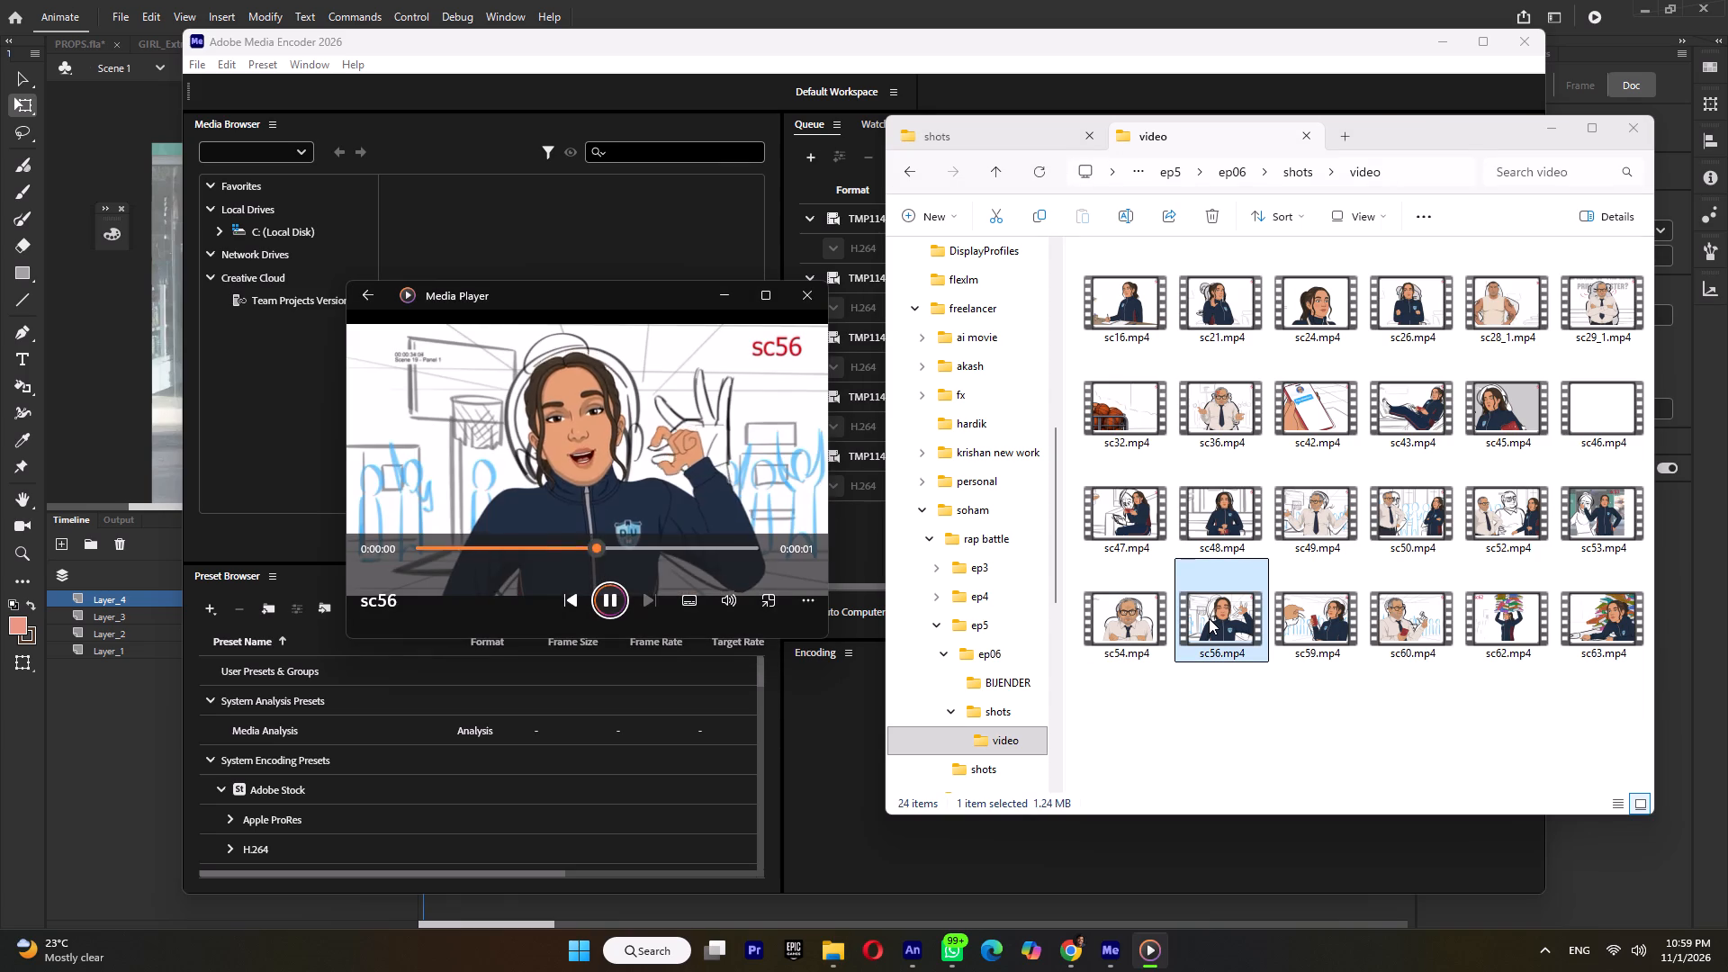
double_click(1313, 623)
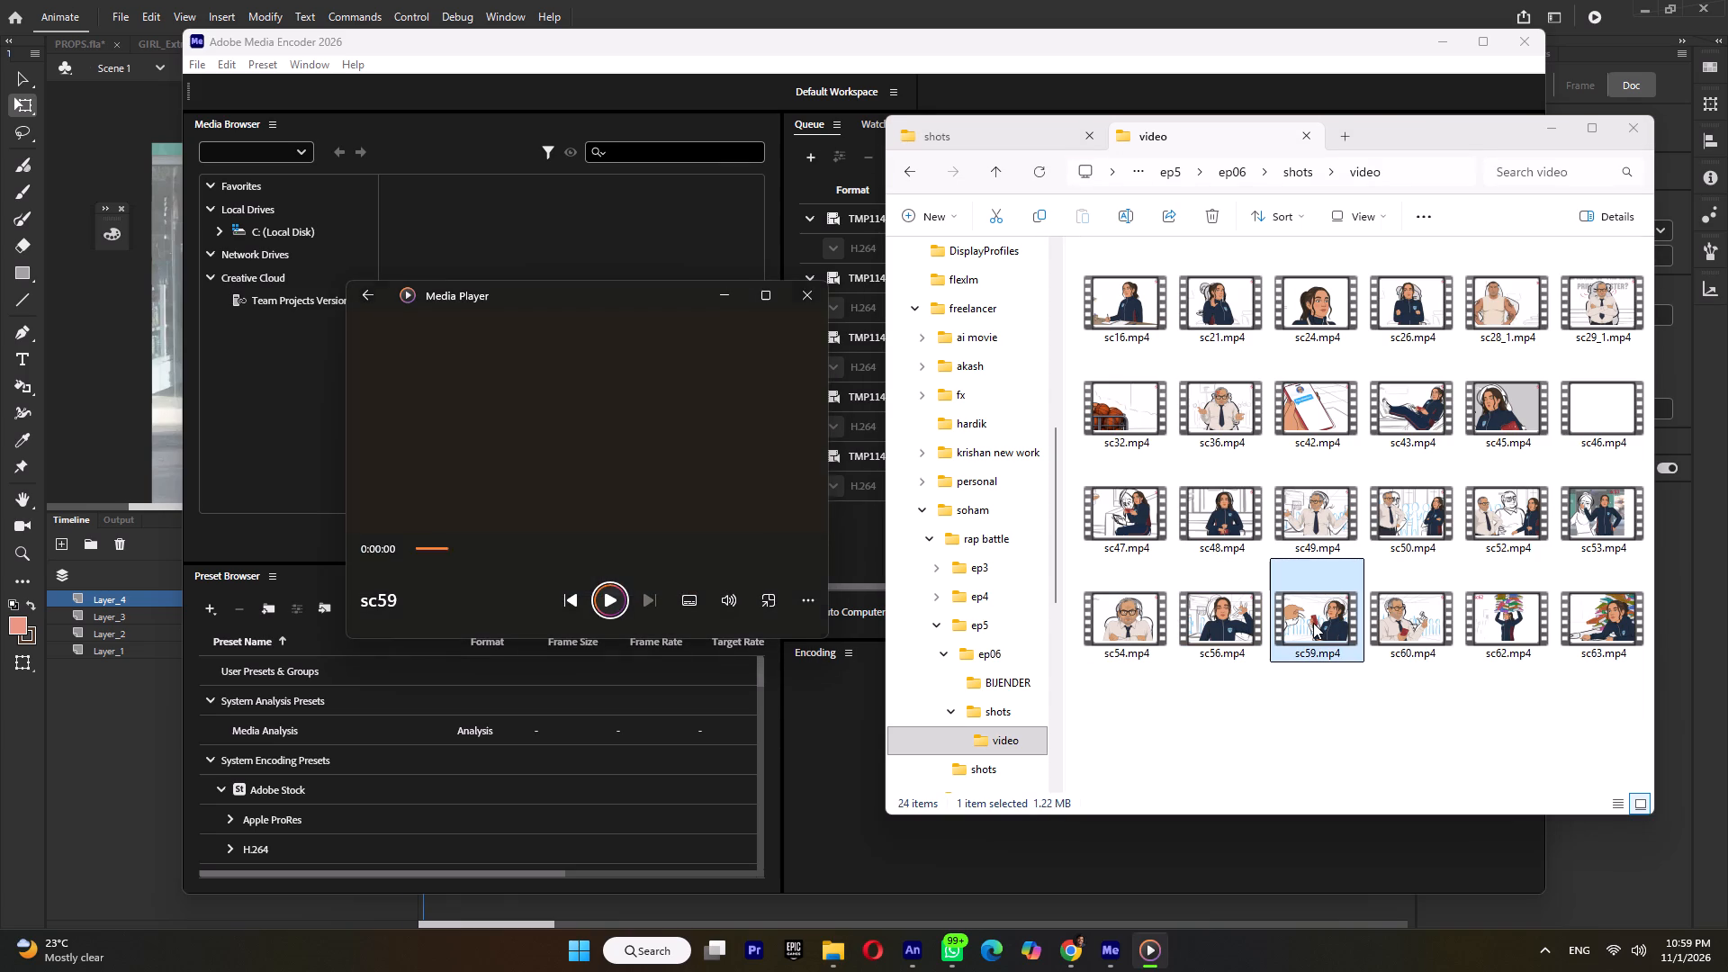
double_click(1406, 619)
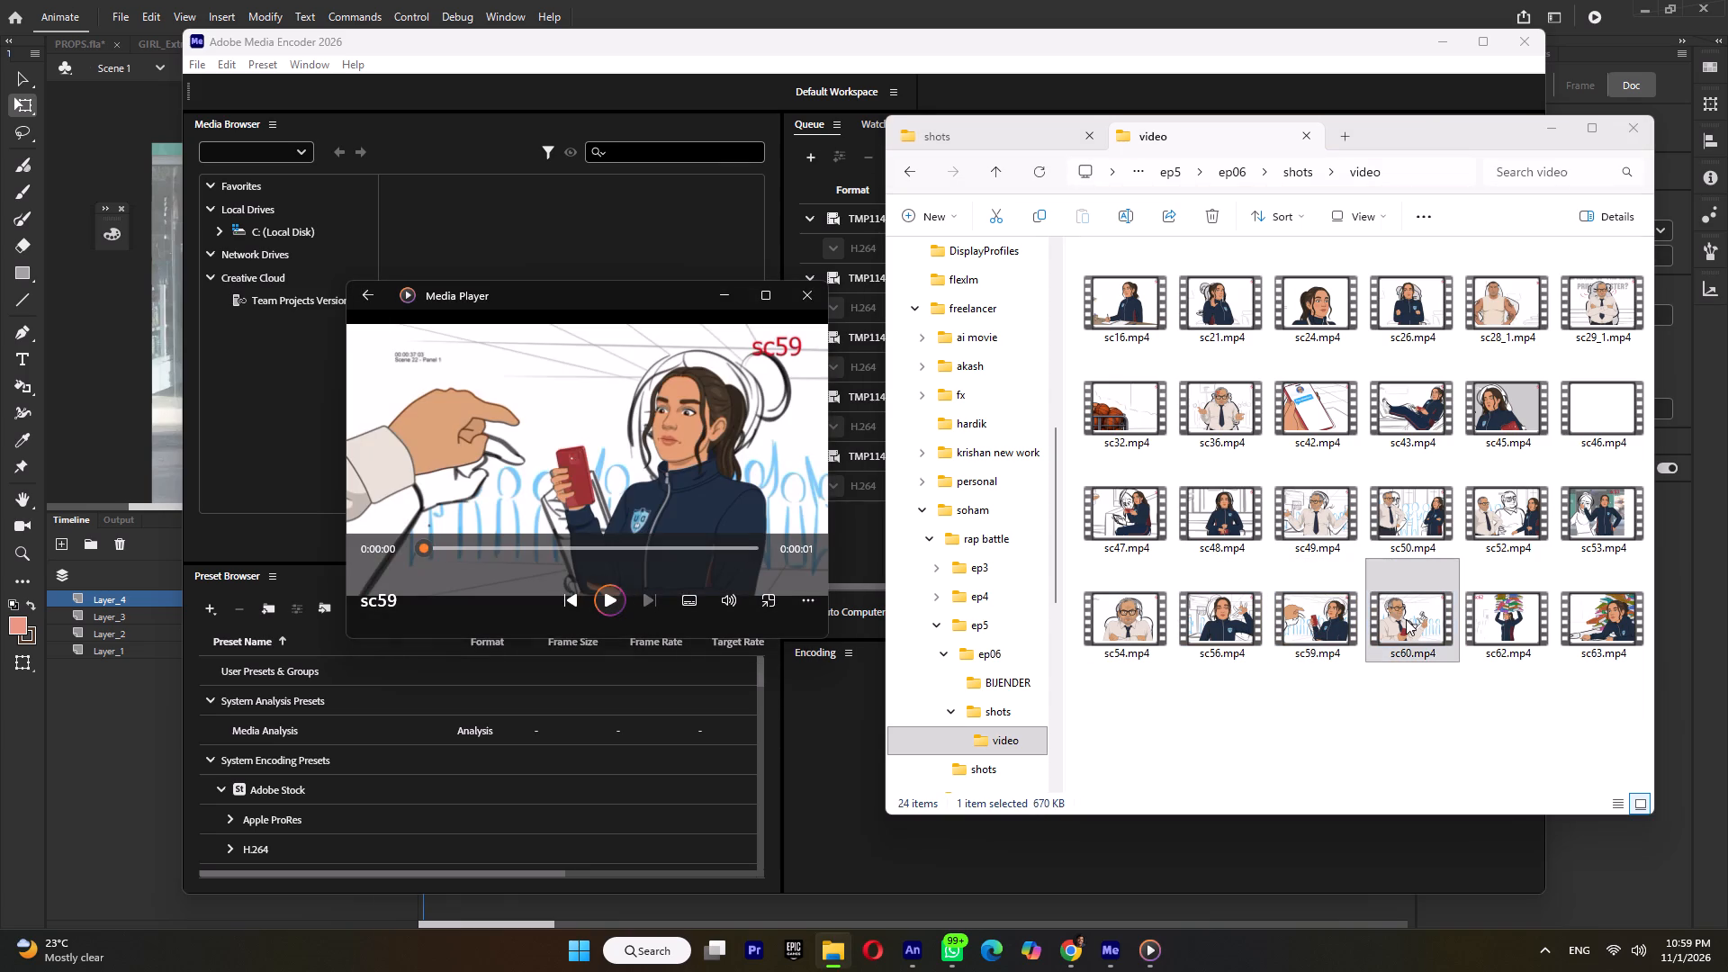
double_click(1516, 613)
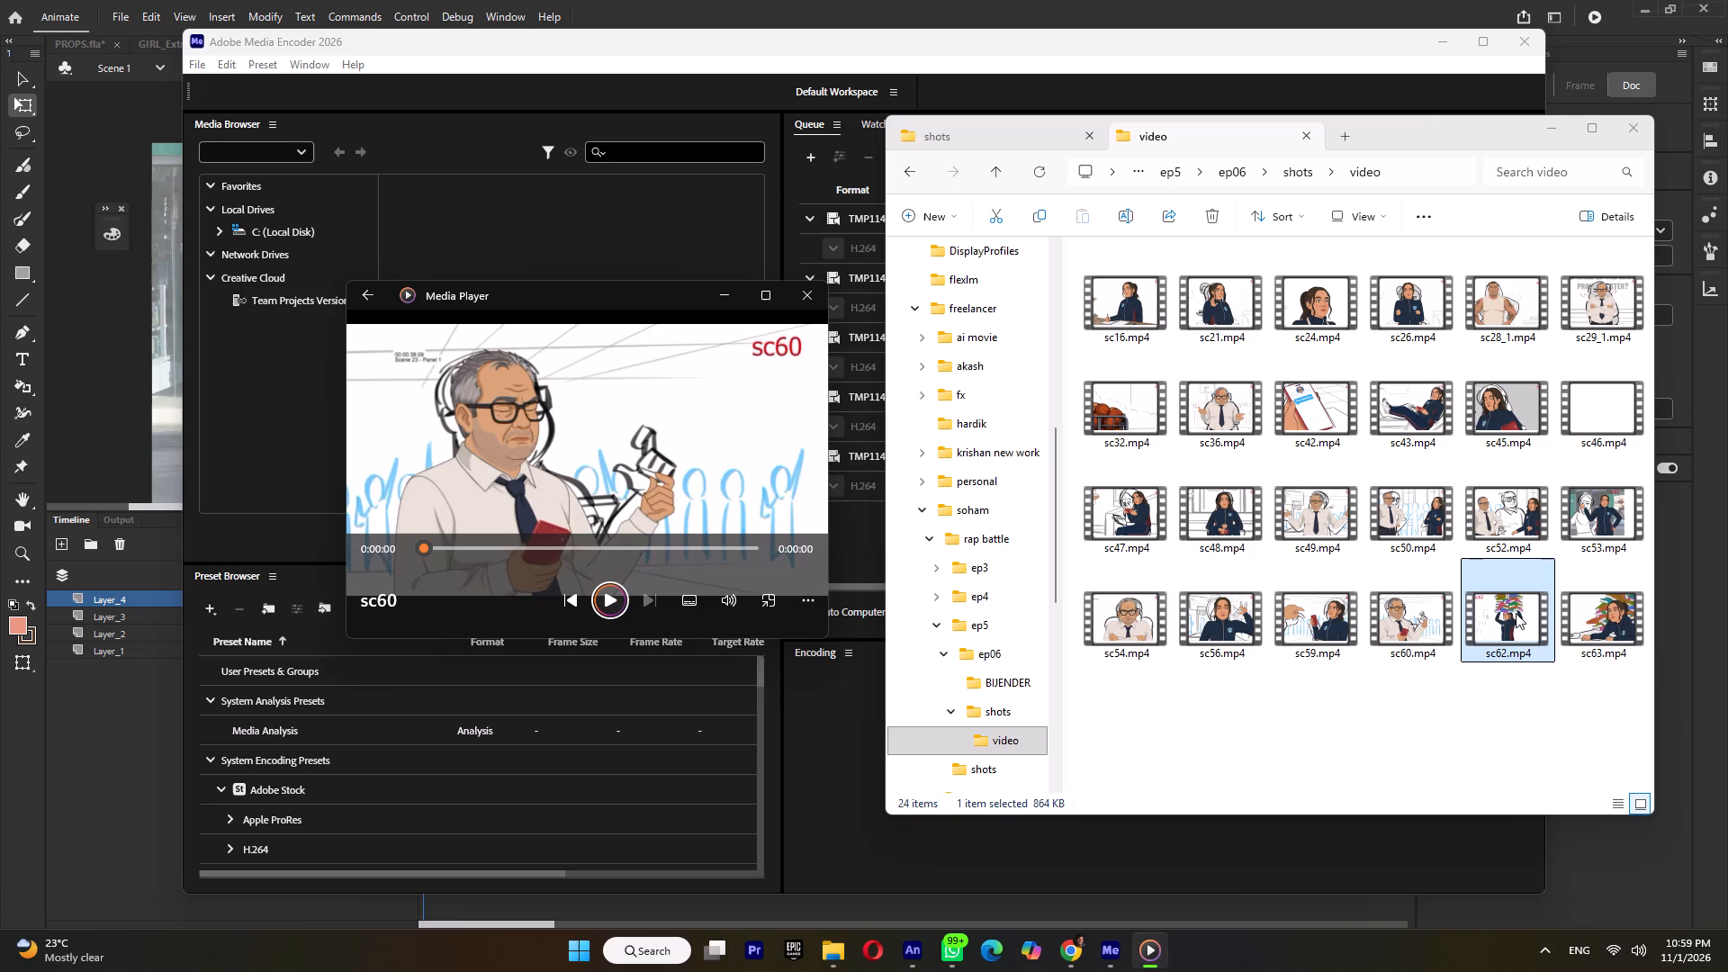
double_click(1577, 607)
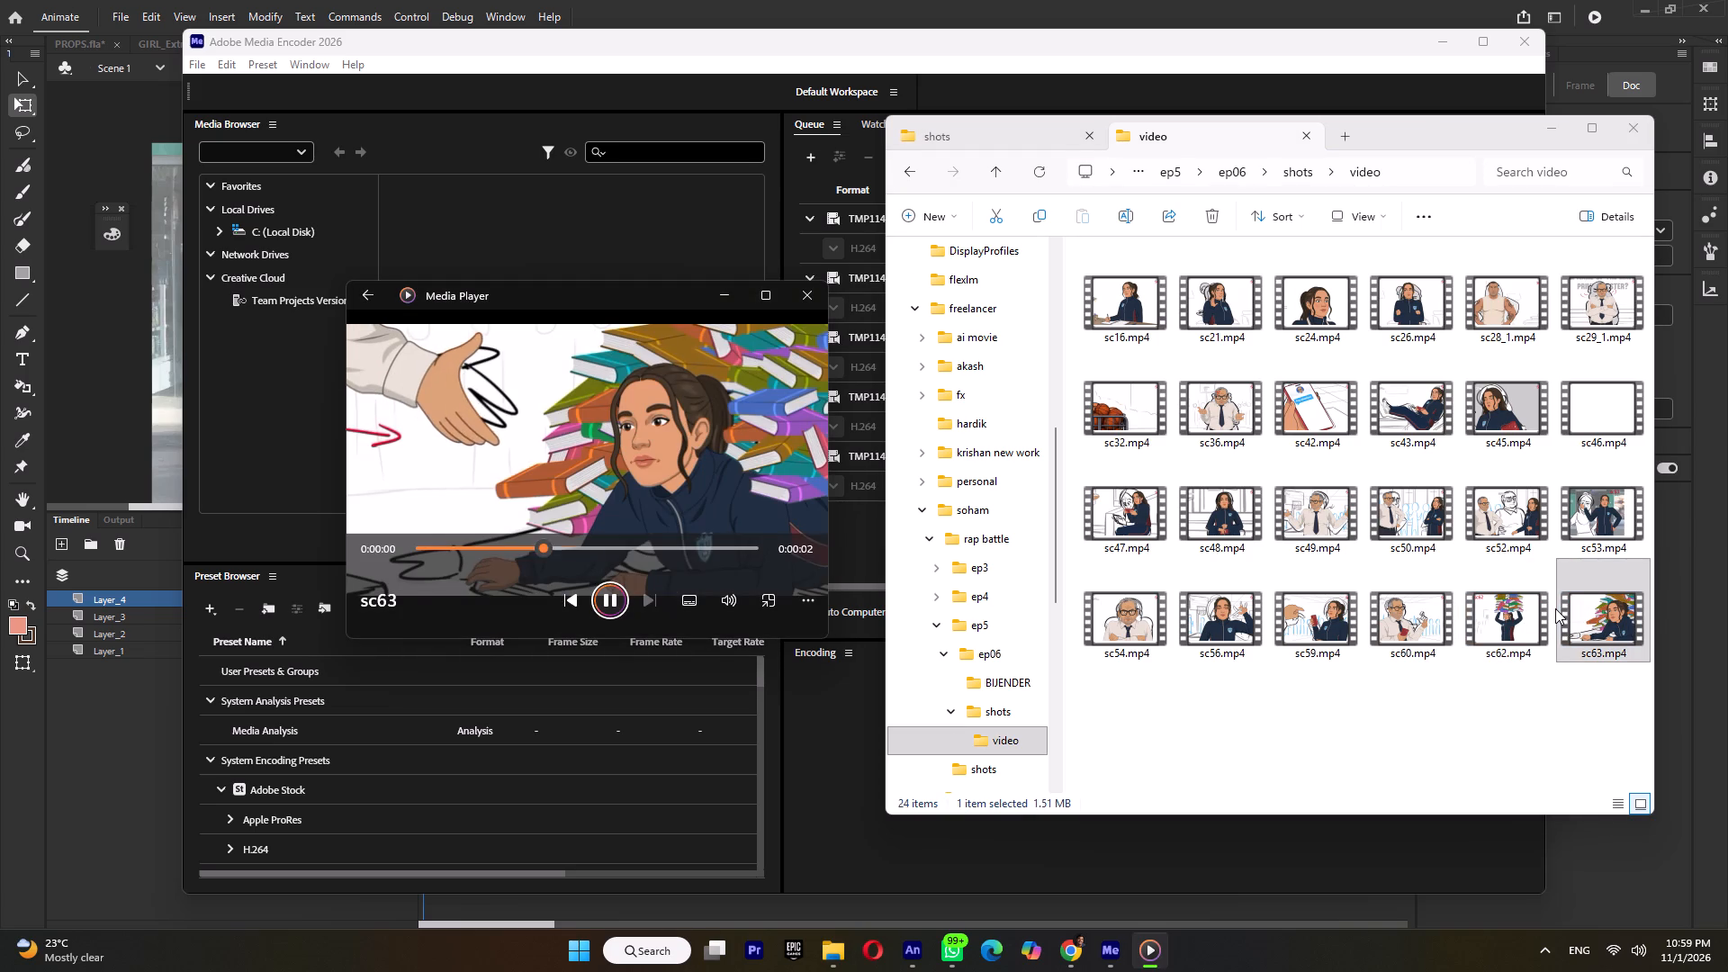
left_click(806, 289)
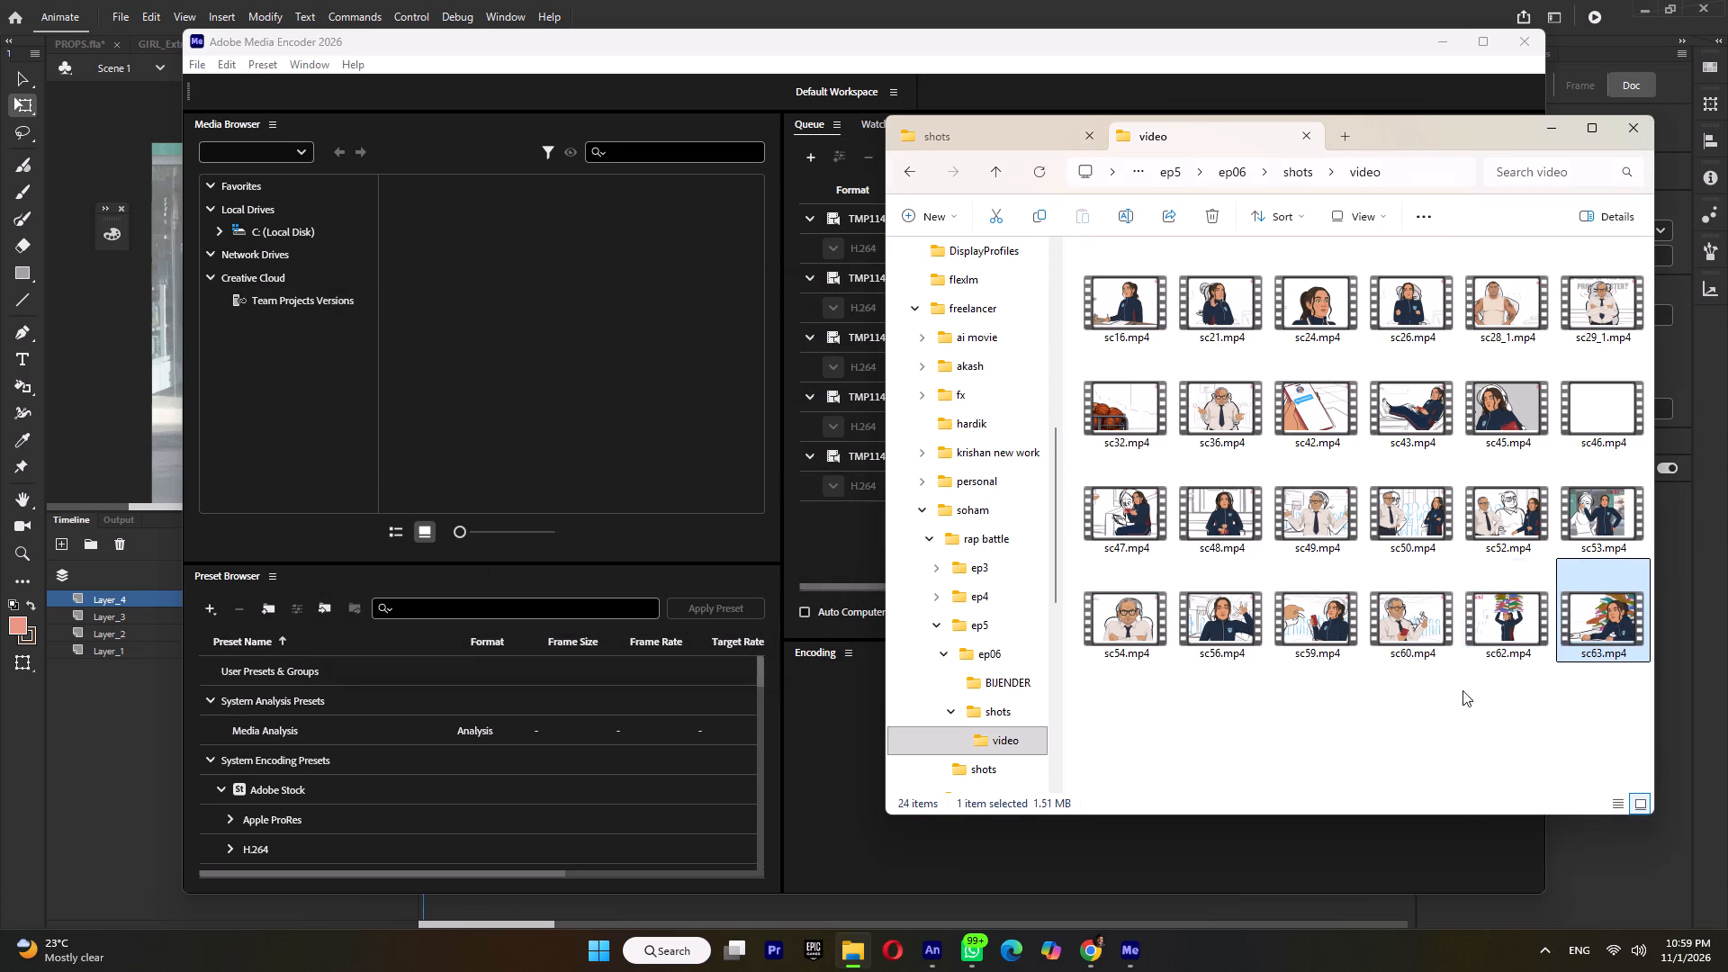
Open the sc52v2.fla animation document from the ep06 shots folder.
left_click(1393, 515)
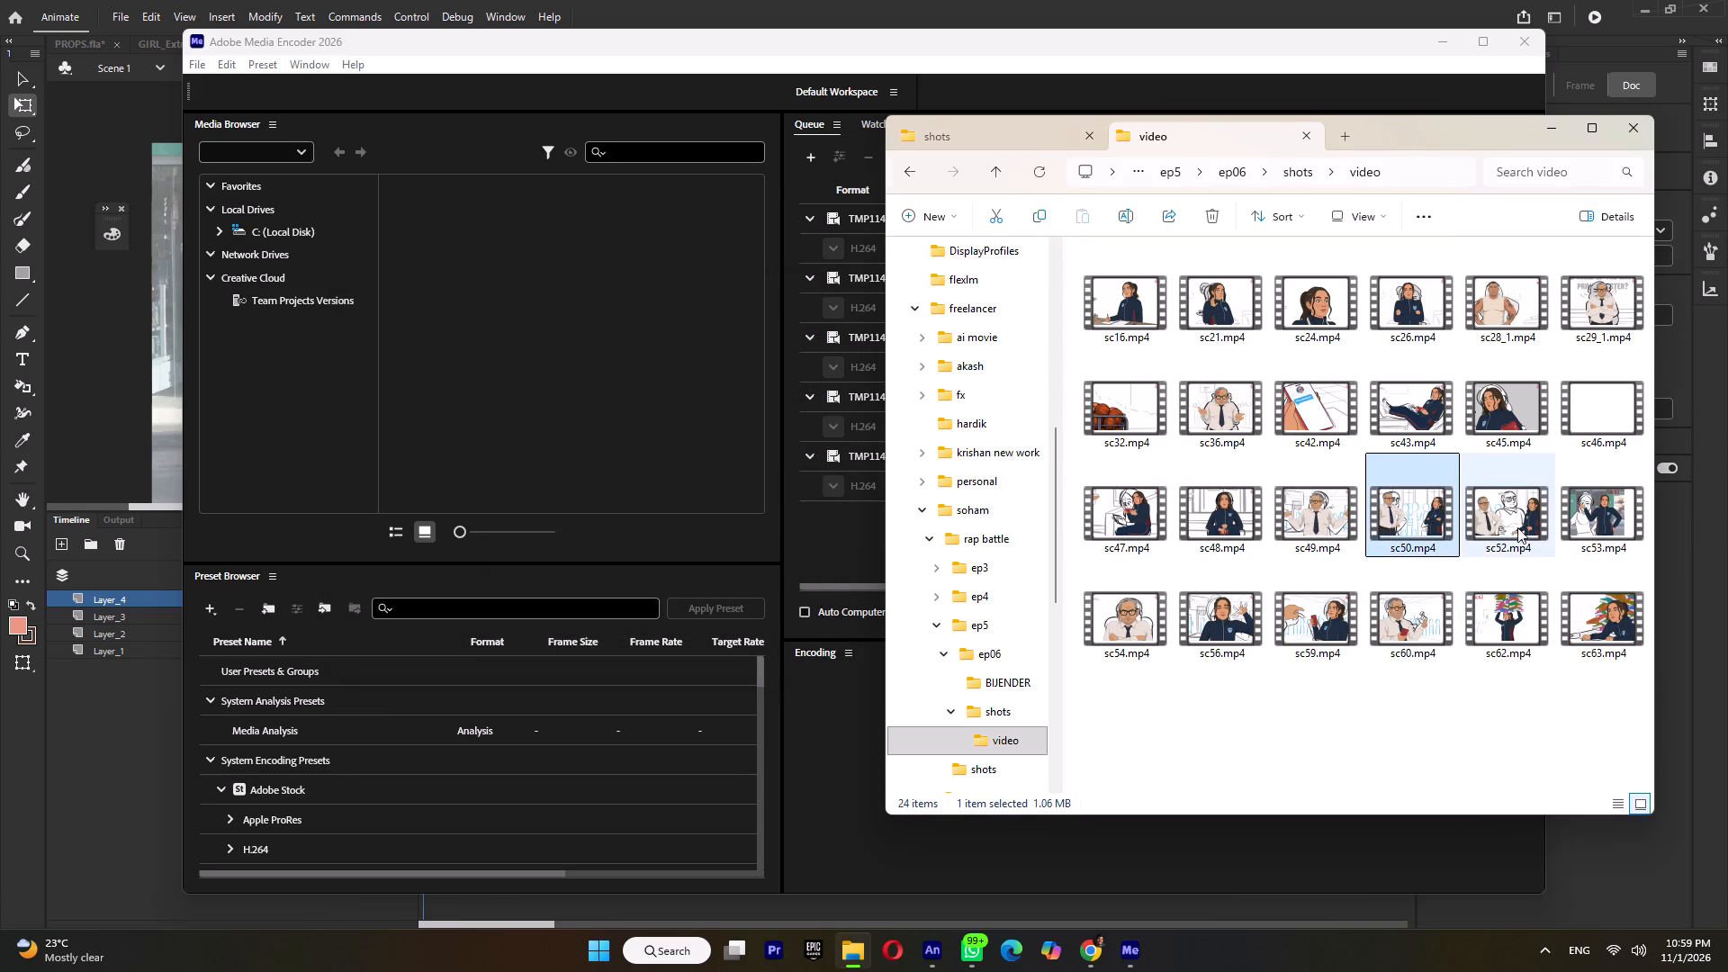
left_click(1533, 526)
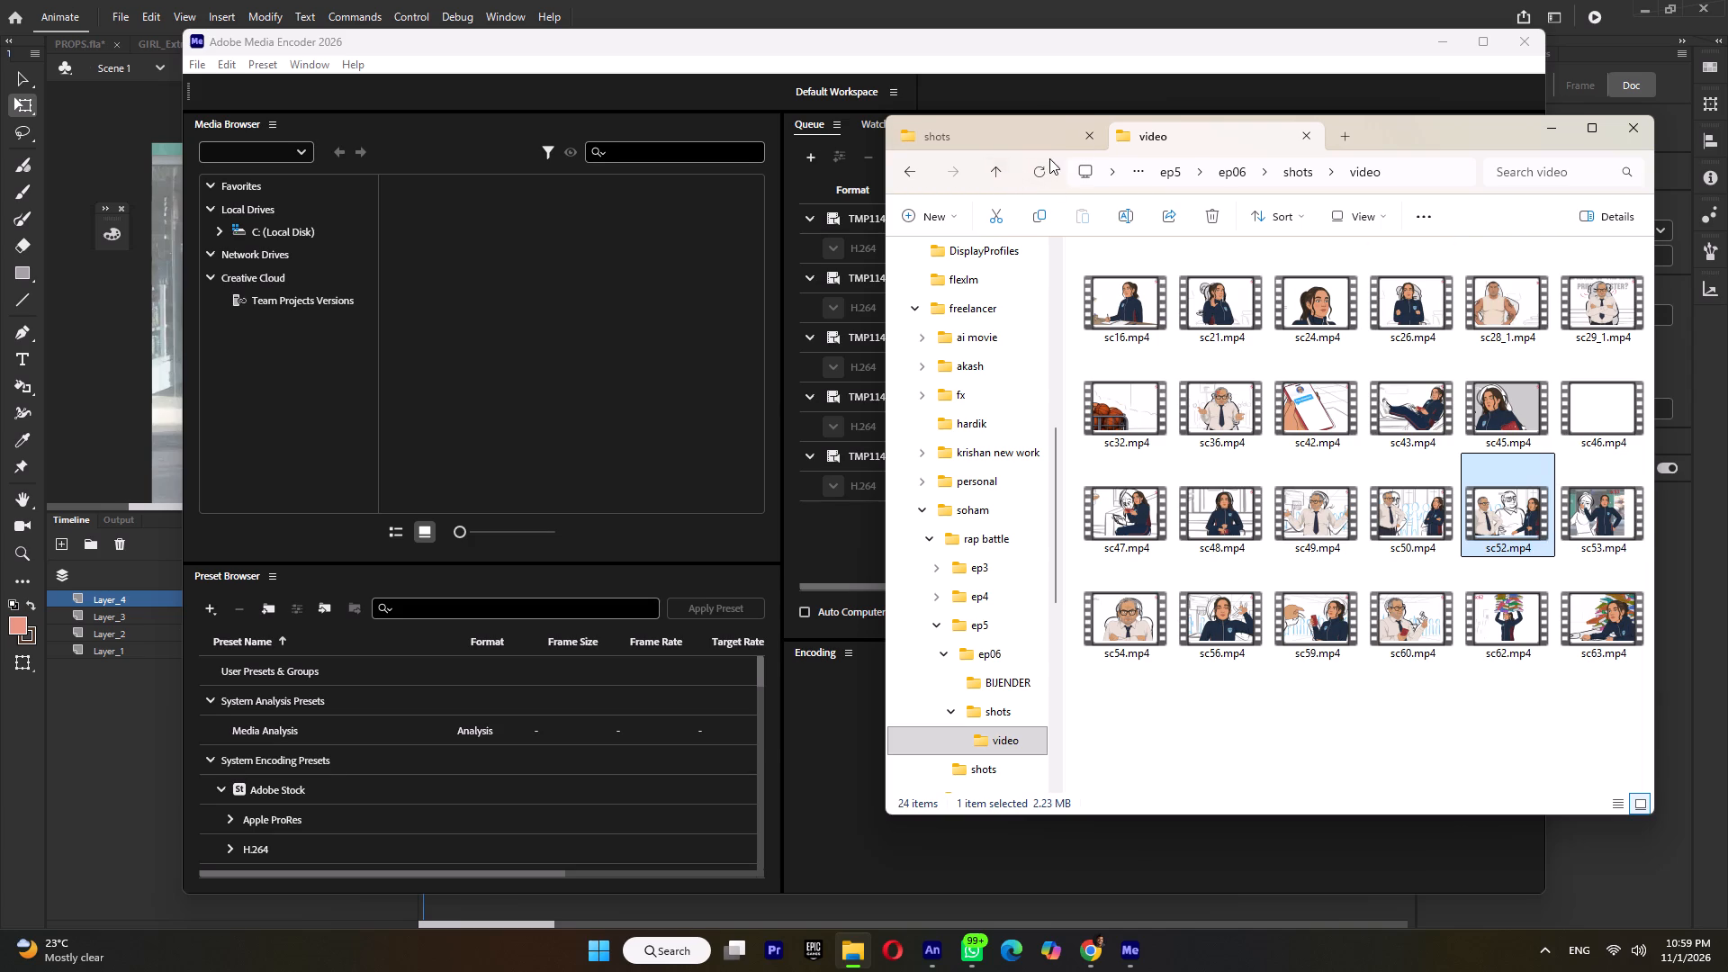
left_click(1027, 144)
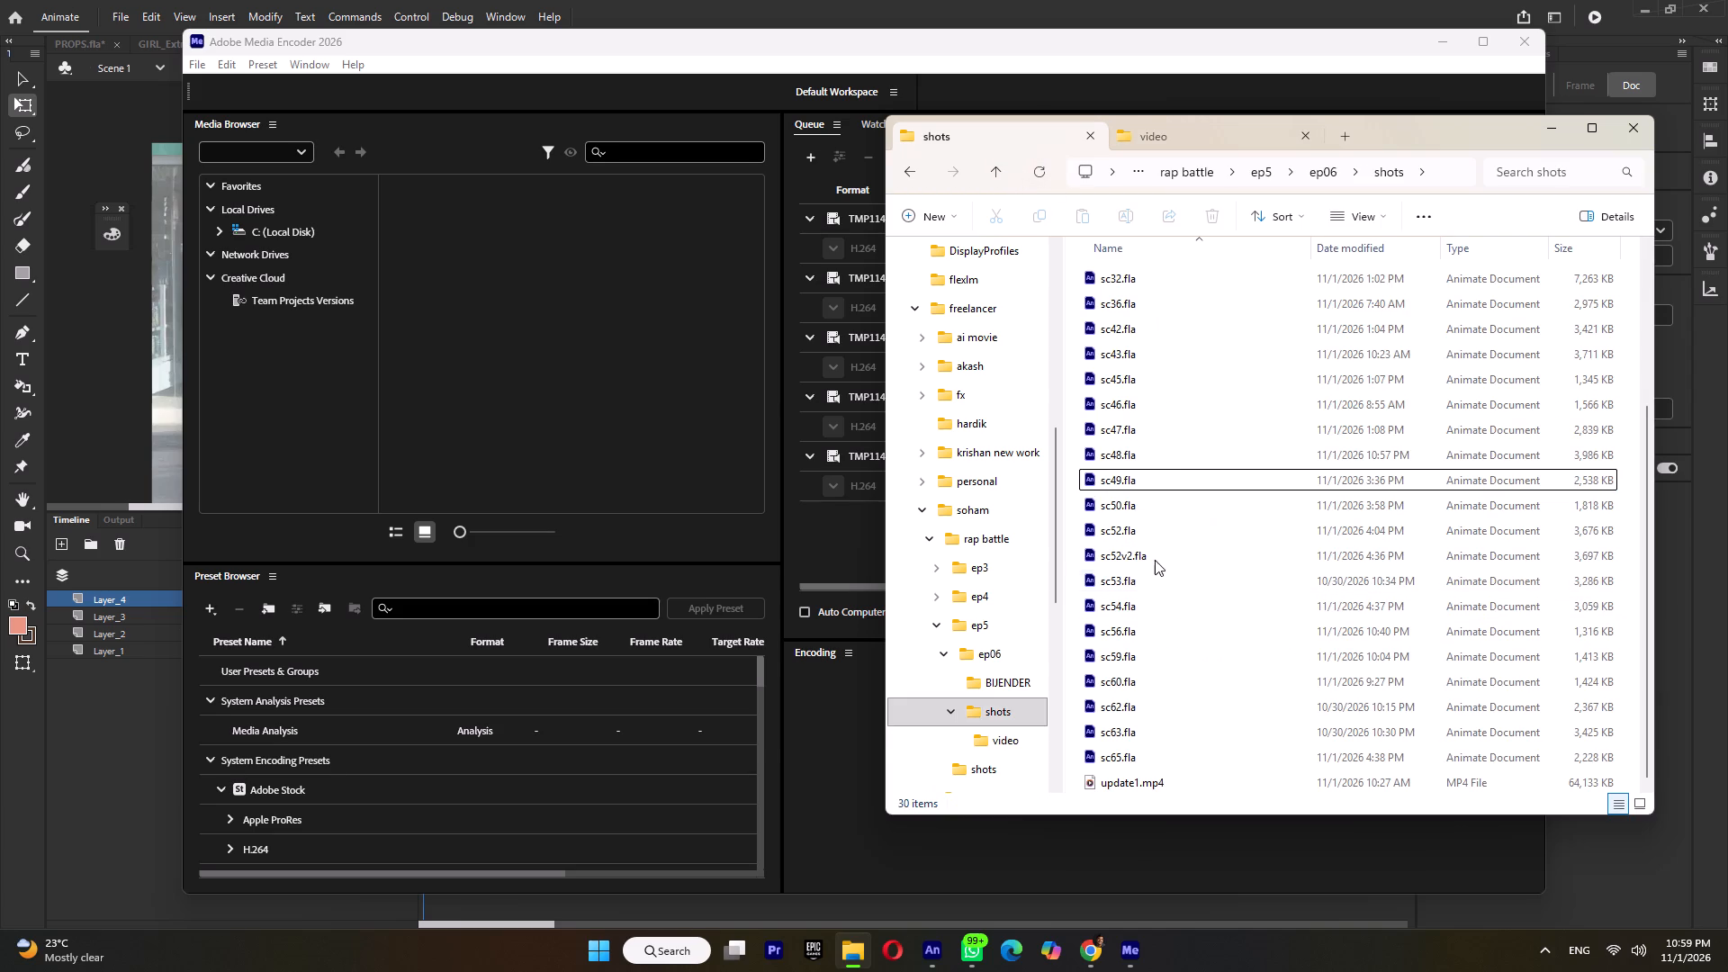
double_click(1155, 555)
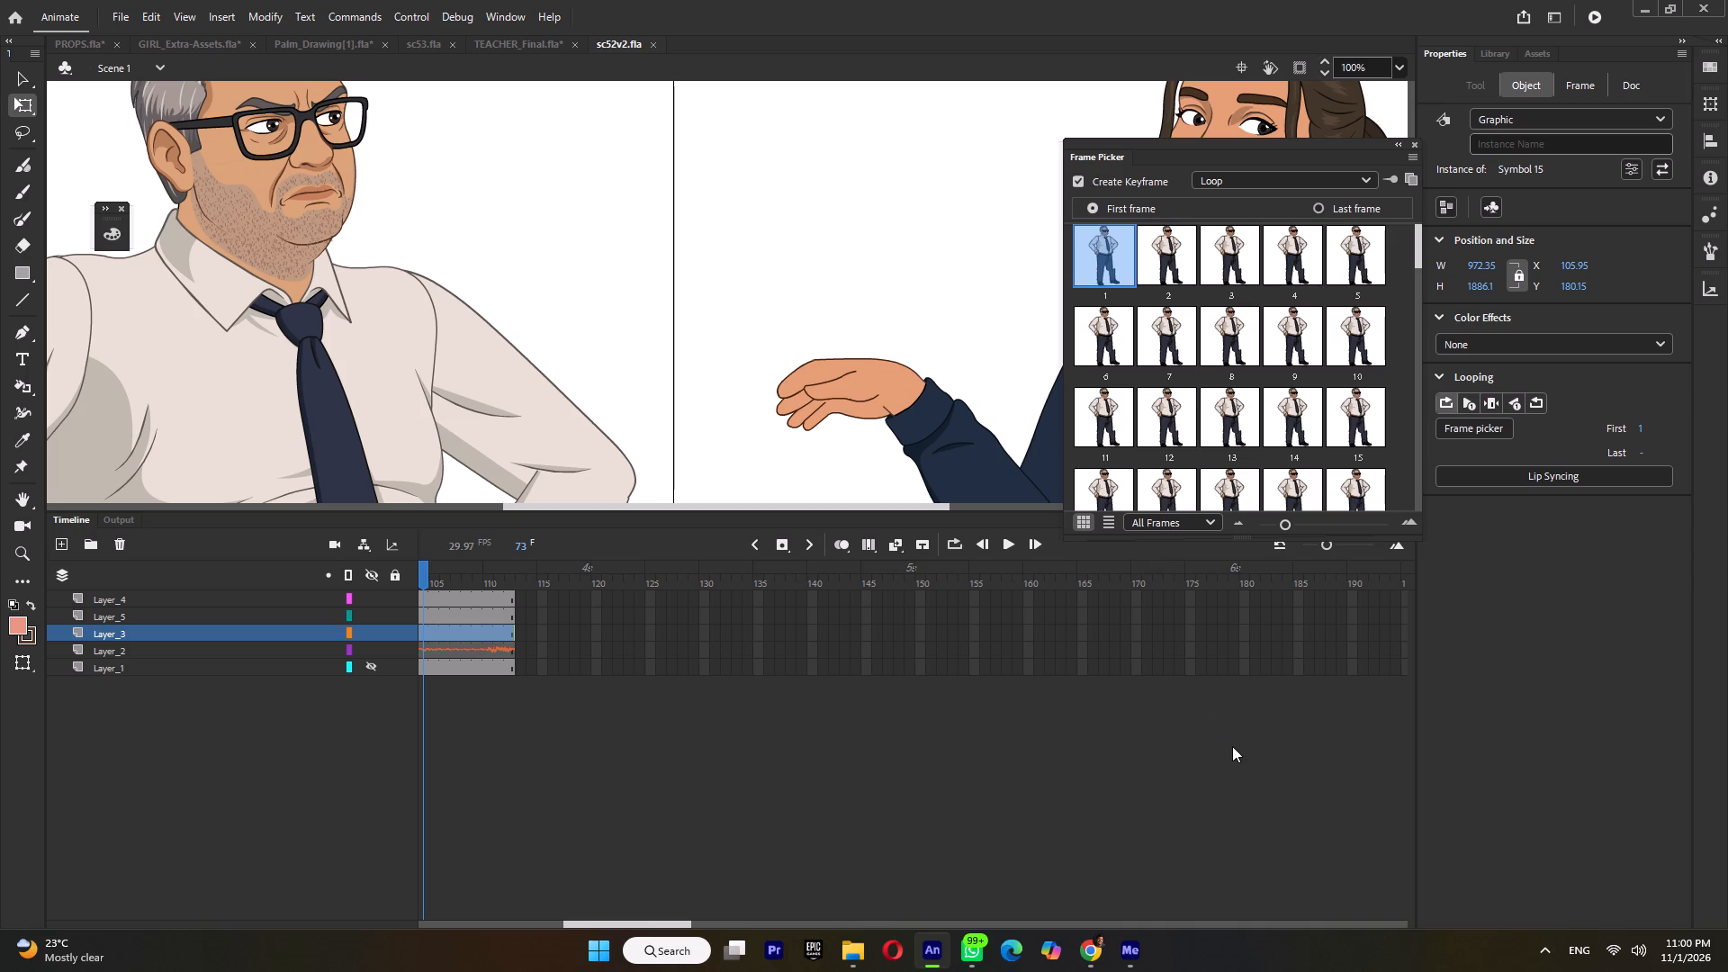
Play sc52v2 from the first frame, checking the teacher and girl in the full frame and the teacher's face up close.
key("Return")
key("Return")
key("Return")
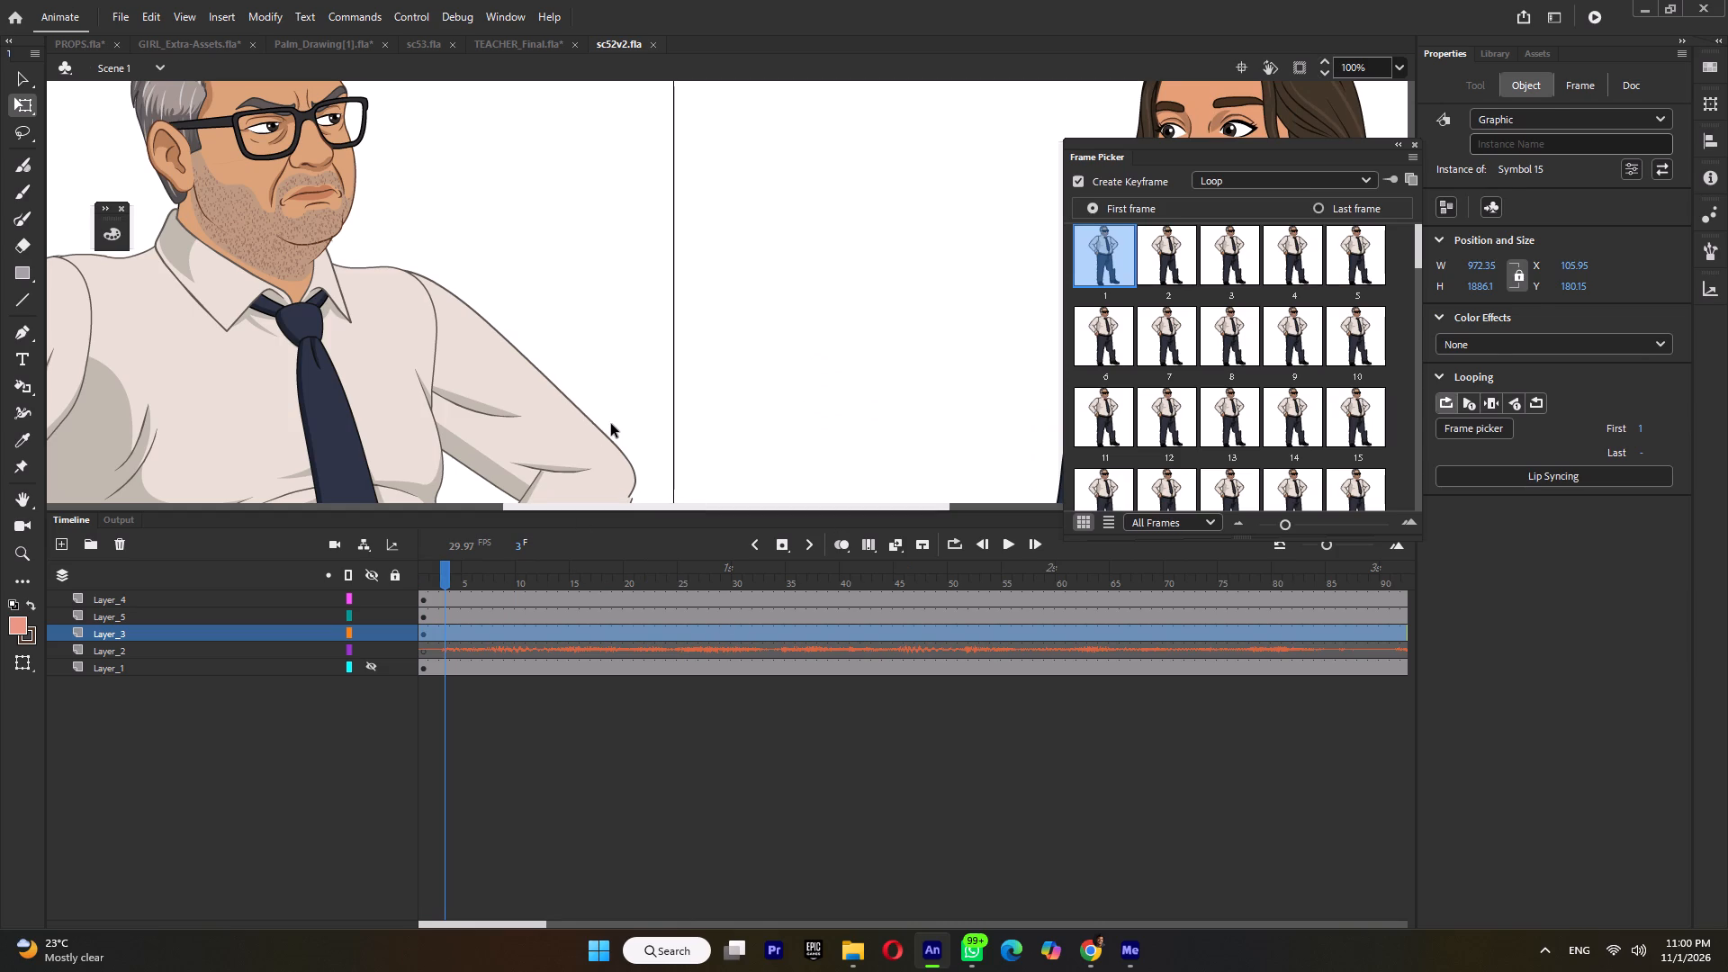
key("Return")
key("Return")
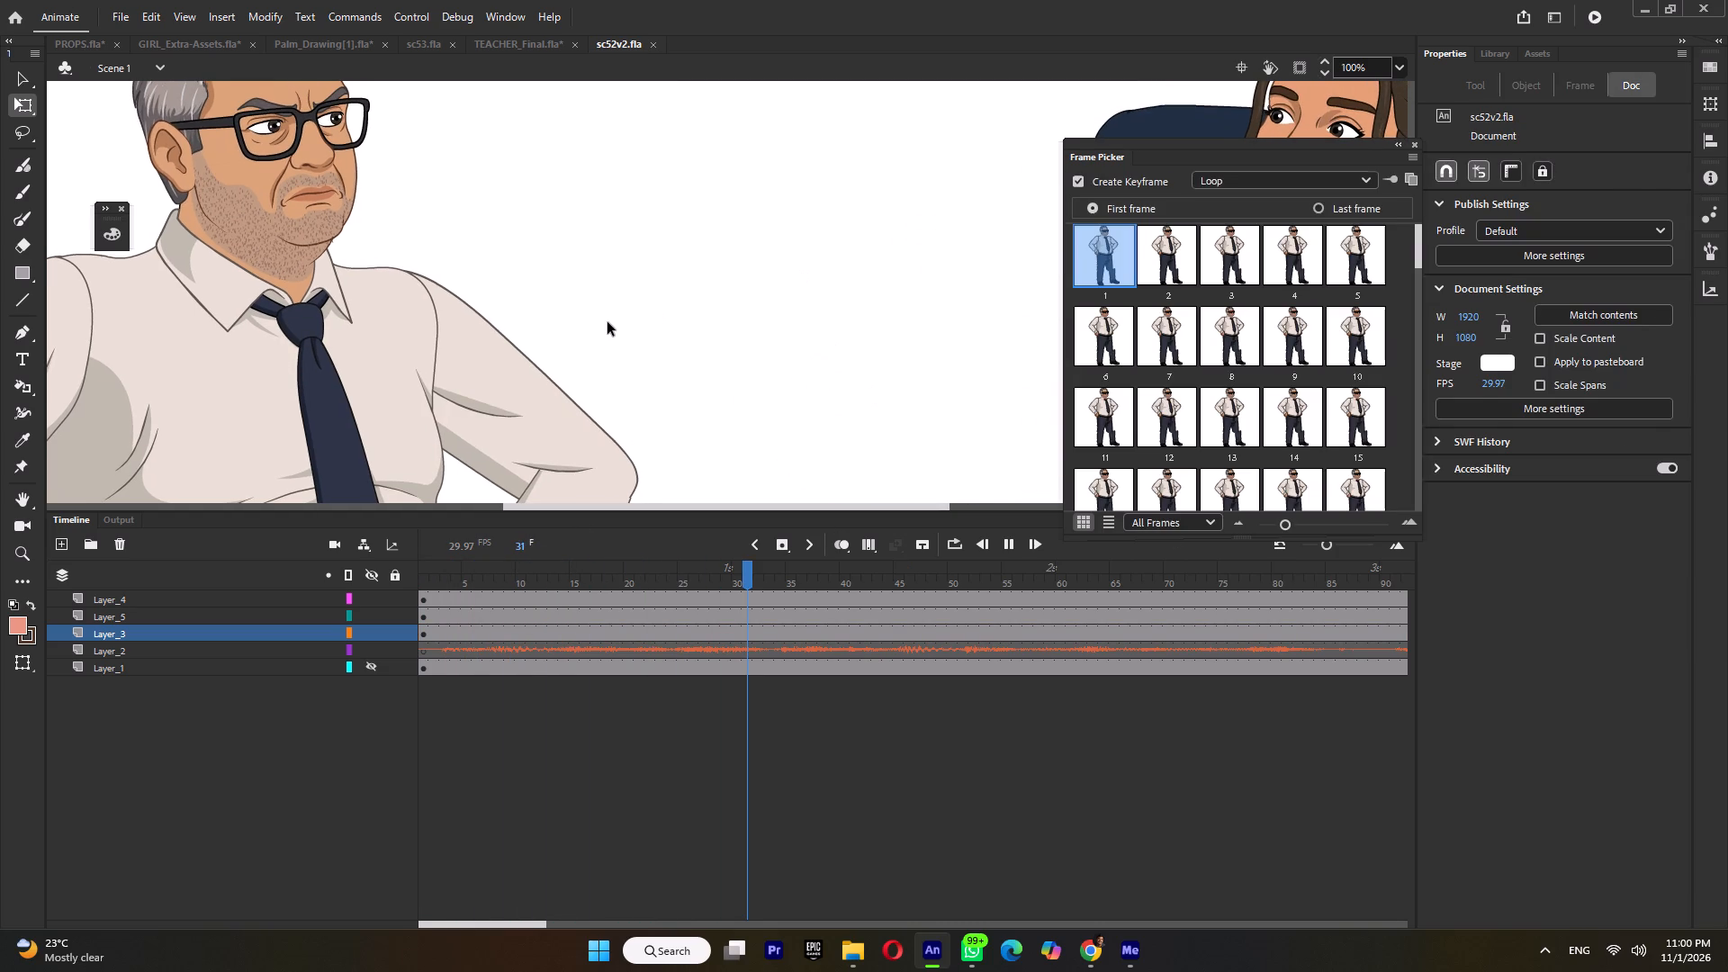
scroll(607, 322, "down", 10, "ctrl")
left_click_drag(450, 567, 214, 615)
key("Return")
key("Return")
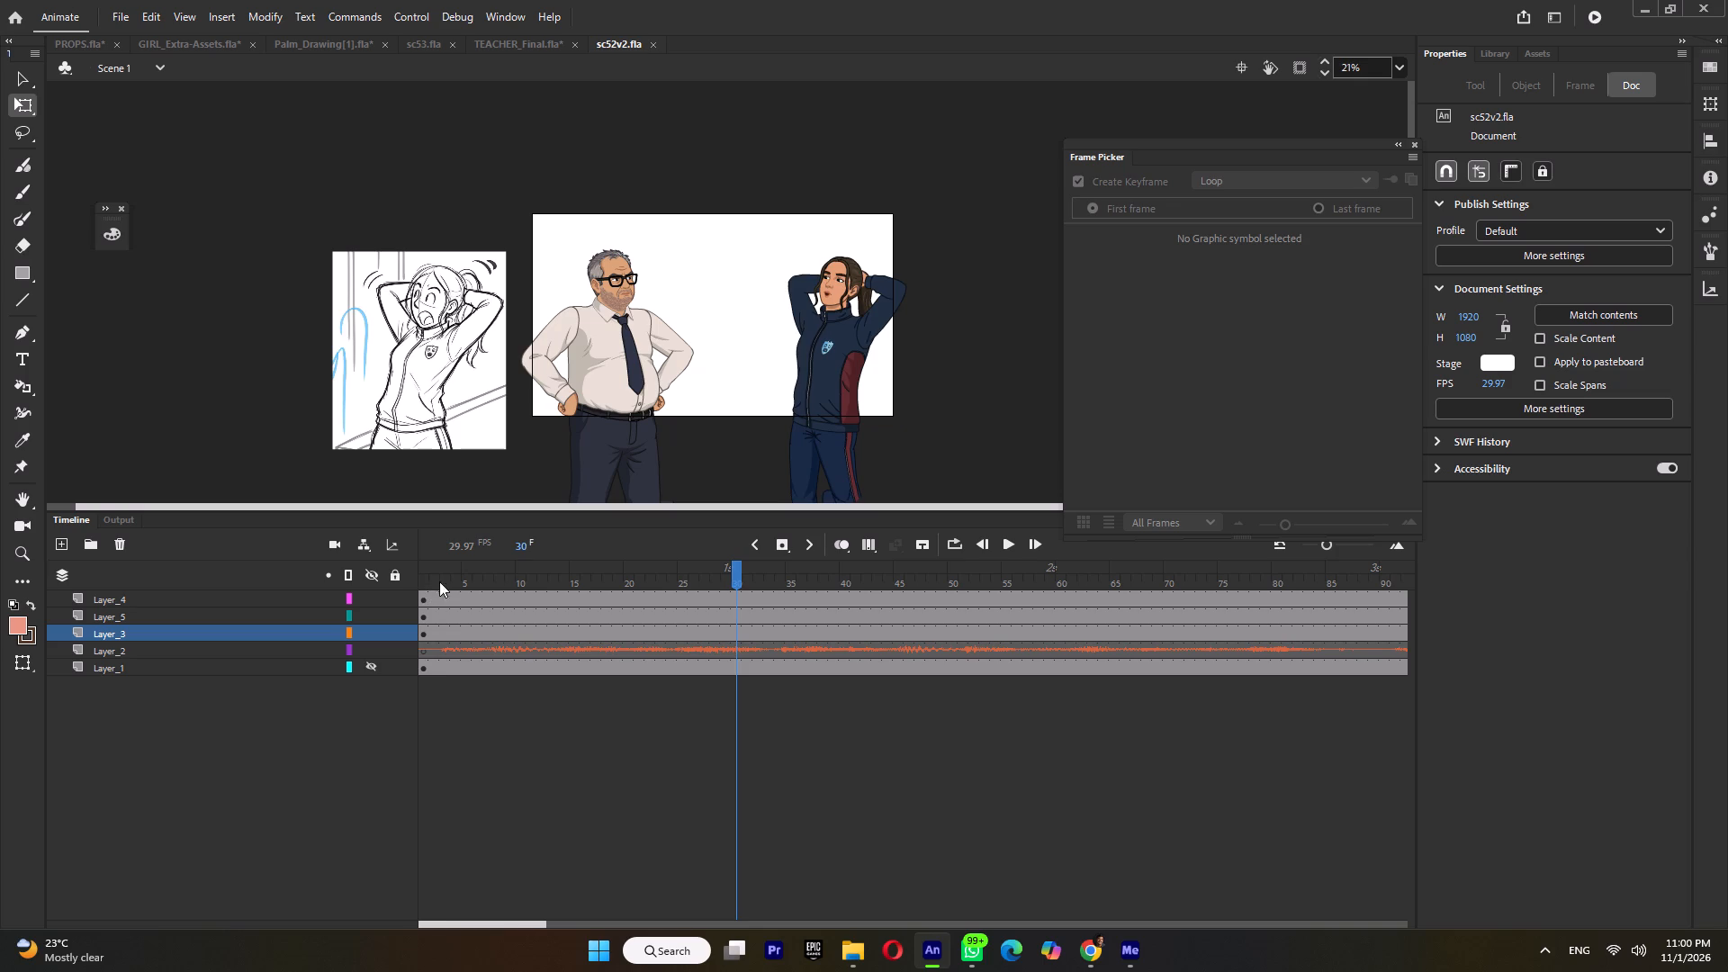
left_click_drag(443, 578, 365, 593)
scroll(646, 271, "up", 12, "ctrl")
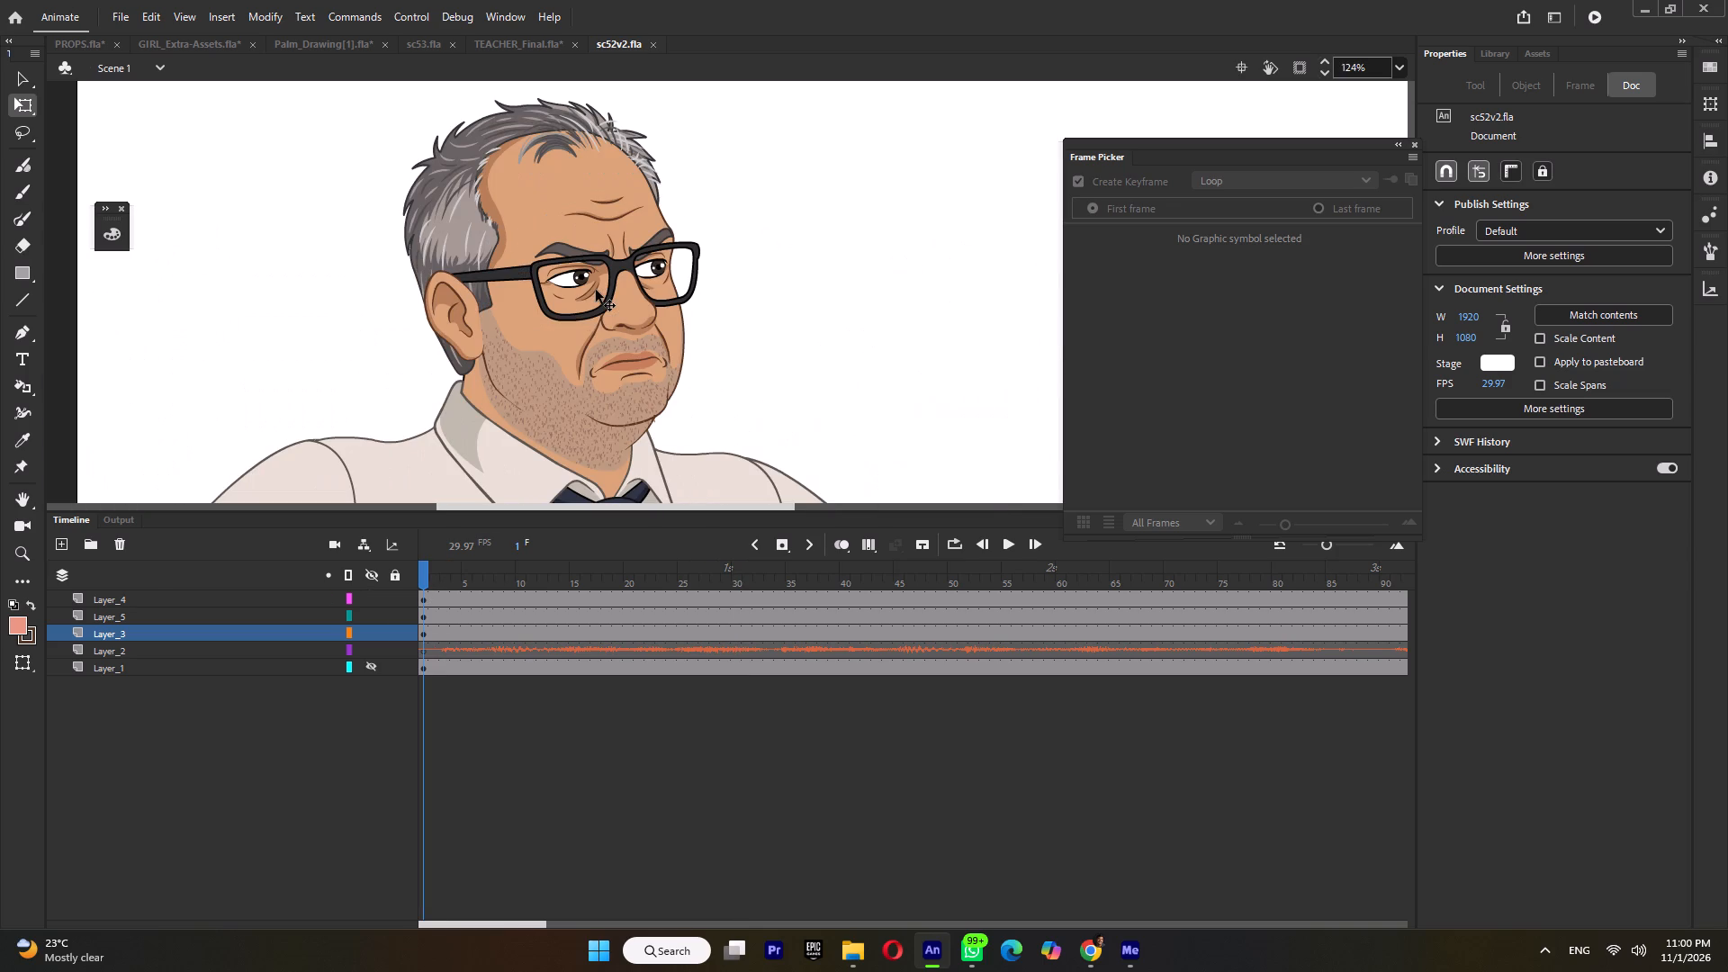
key("Return")
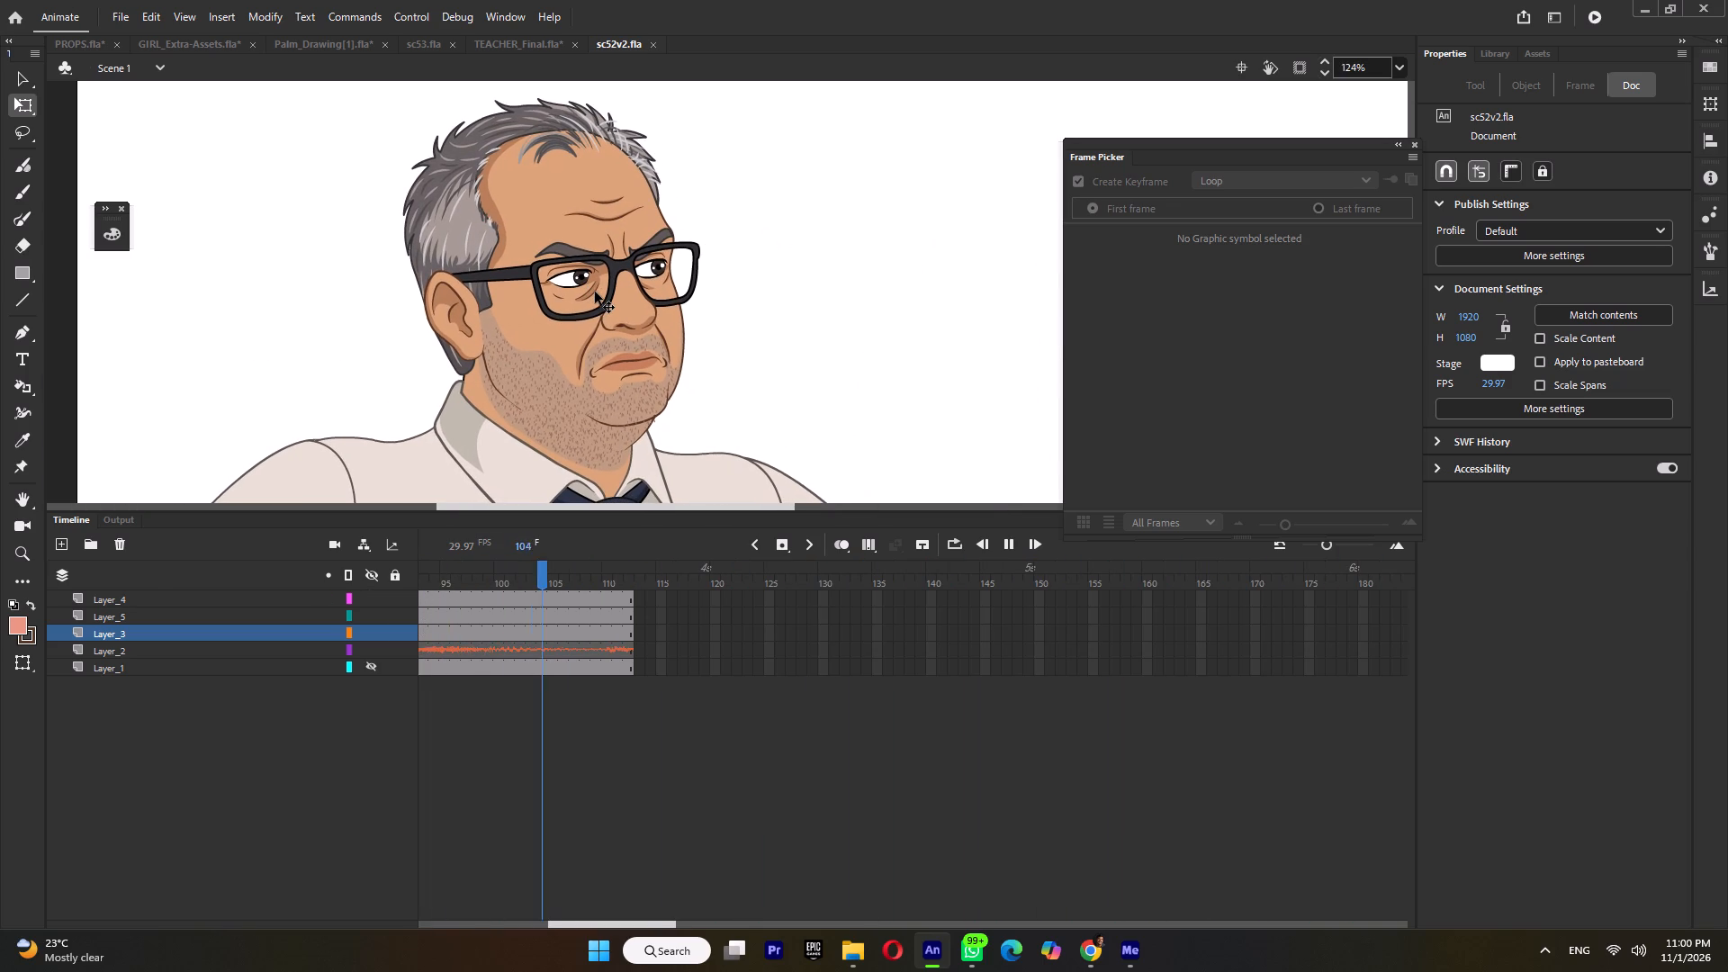
Inside the teacher's head symbols, add a keyframe at frame 21 of the Symbol_17 eyelid layer and start its Play Once blink from frame 2.
double_click(562, 247)
double_click(562, 247)
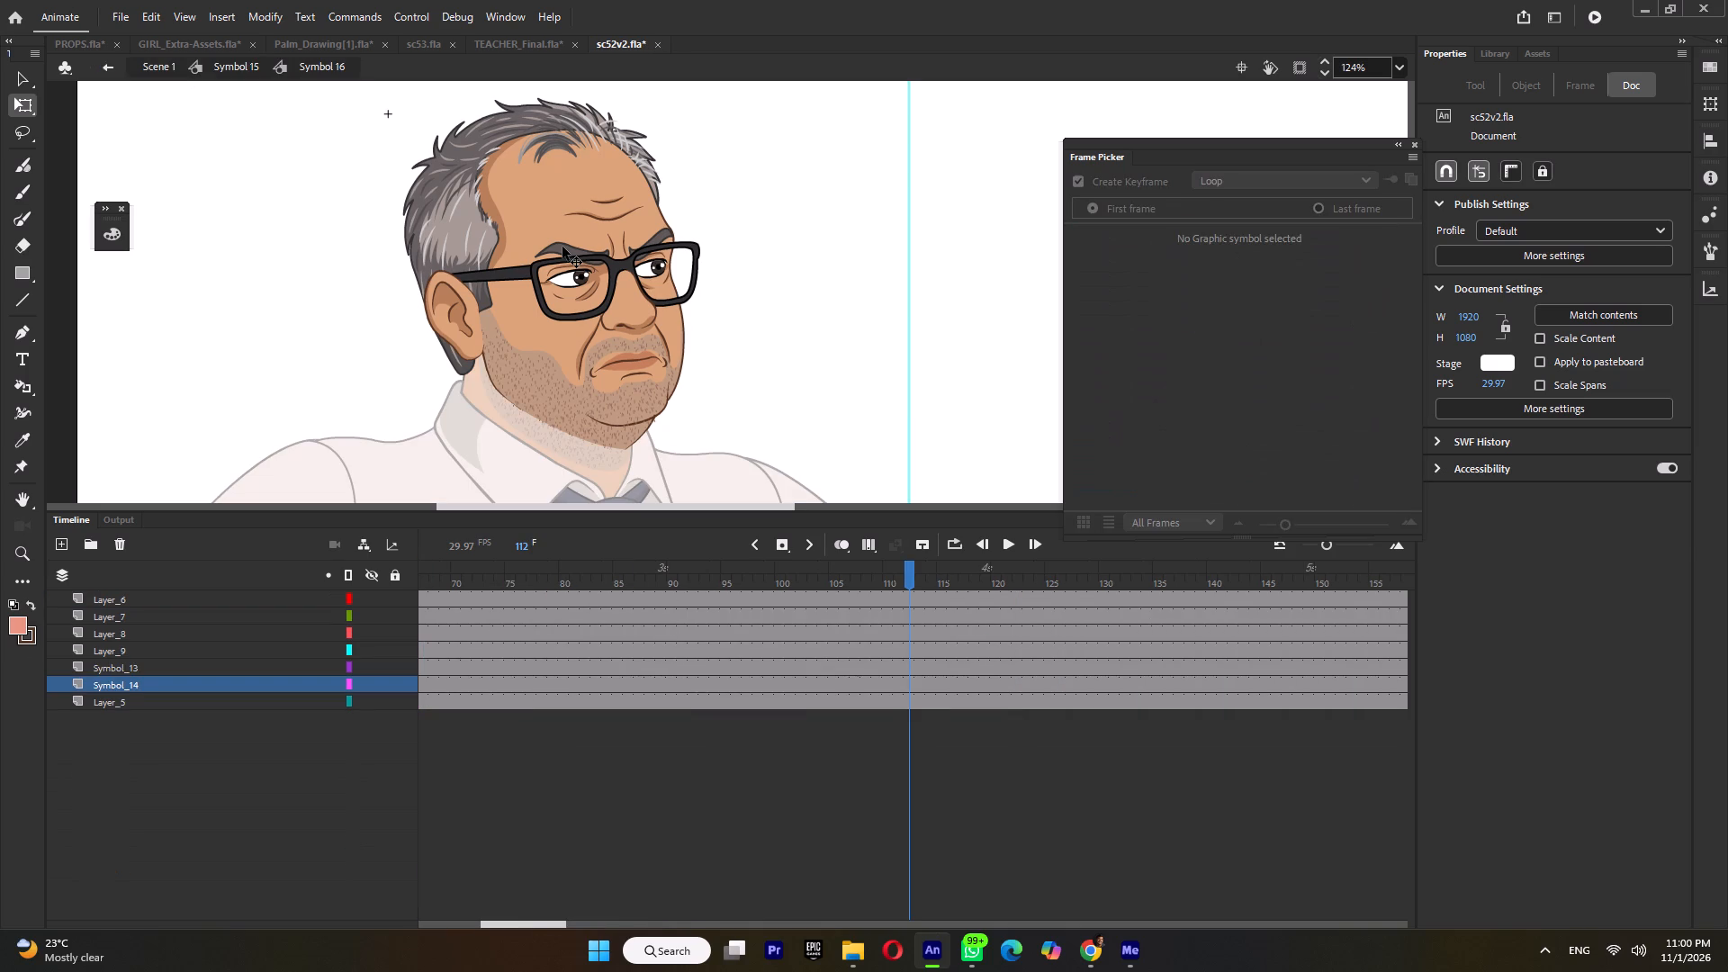
left_click(562, 247)
double_click(753, 382)
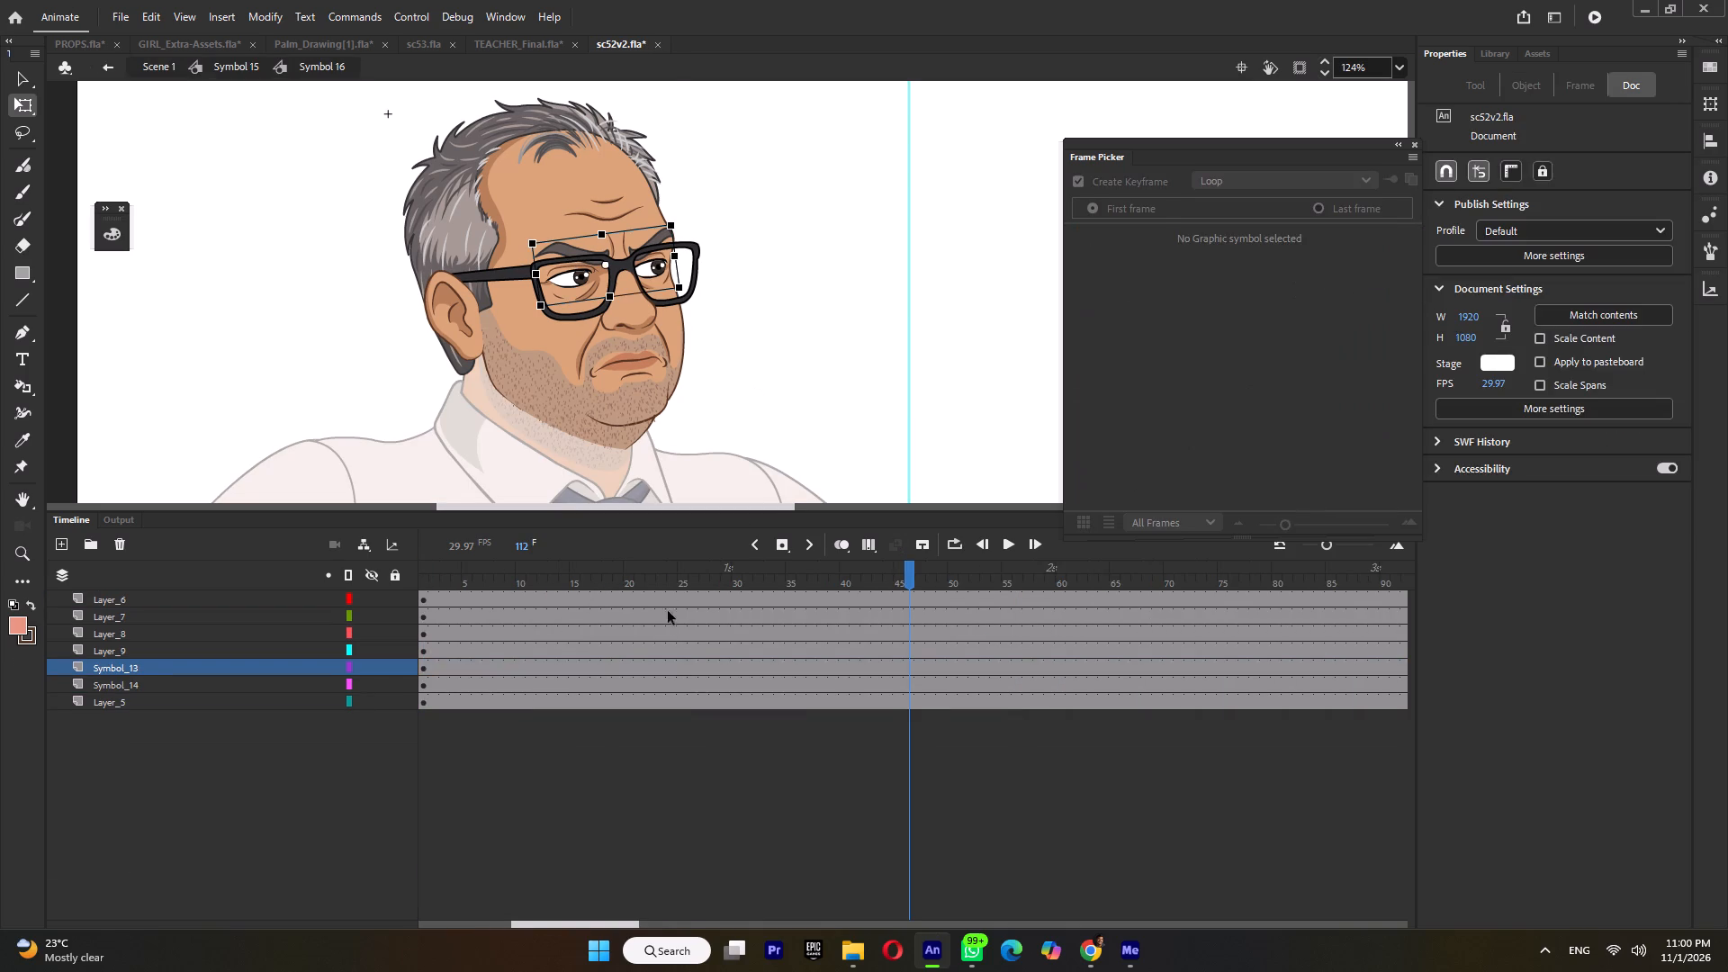
left_click_drag(483, 574, 604, 626)
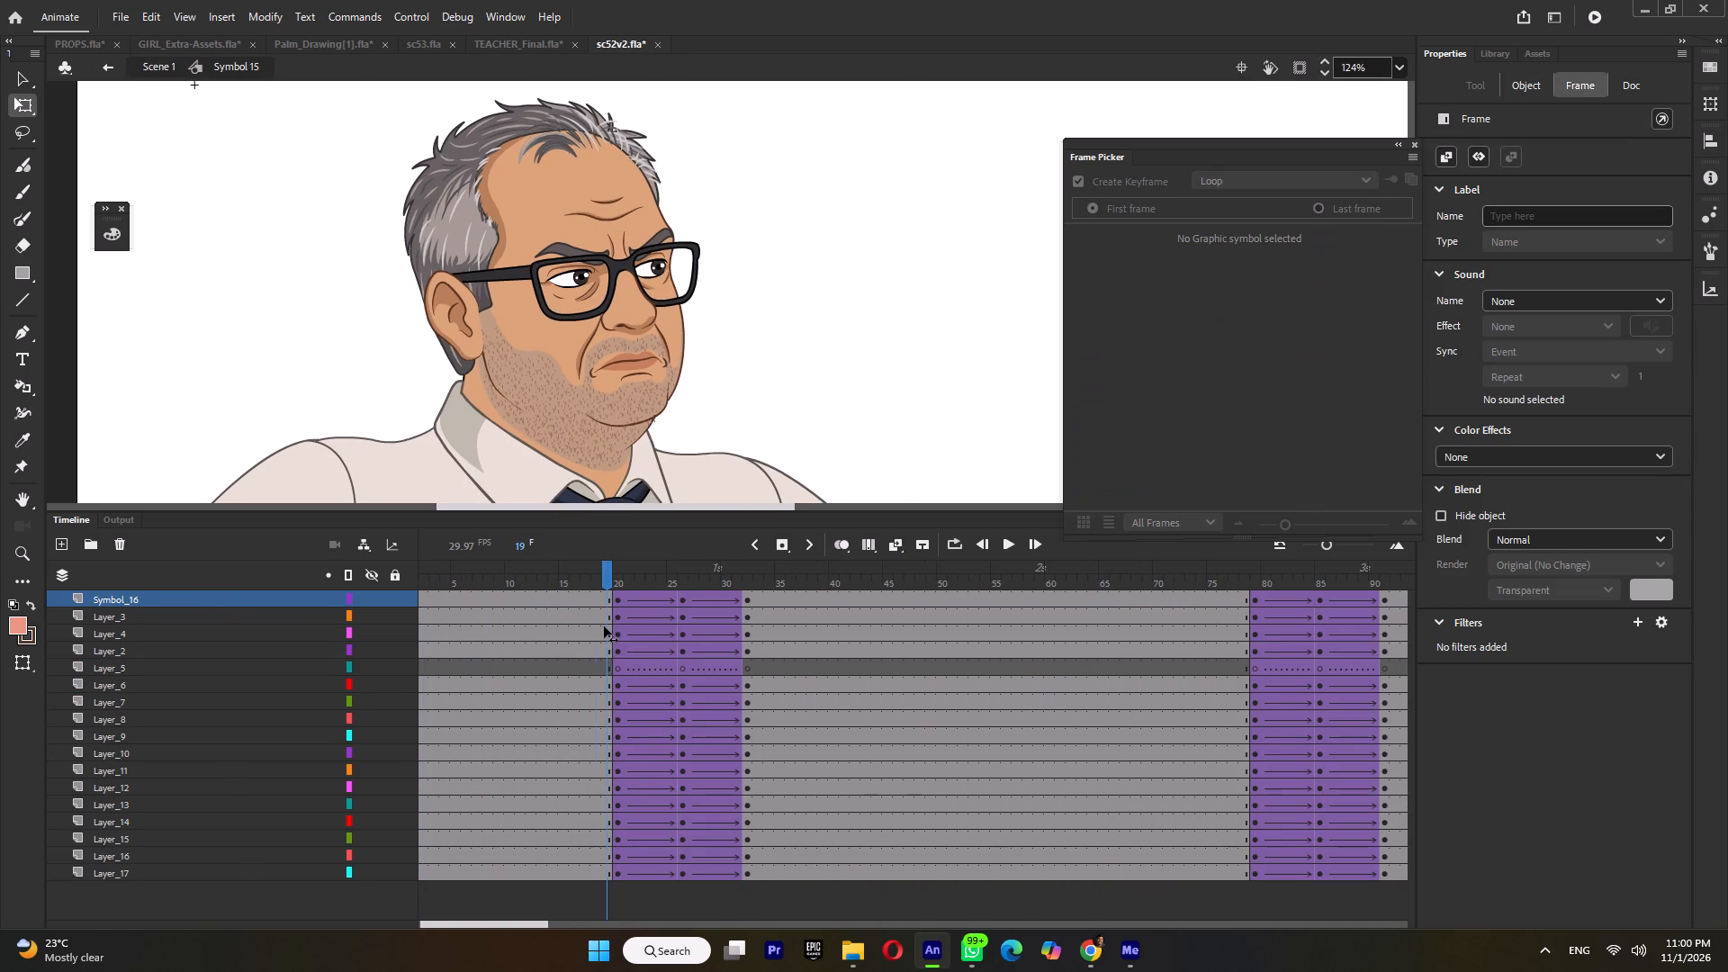
left_click_drag(604, 626, 625, 628)
double_click(564, 247)
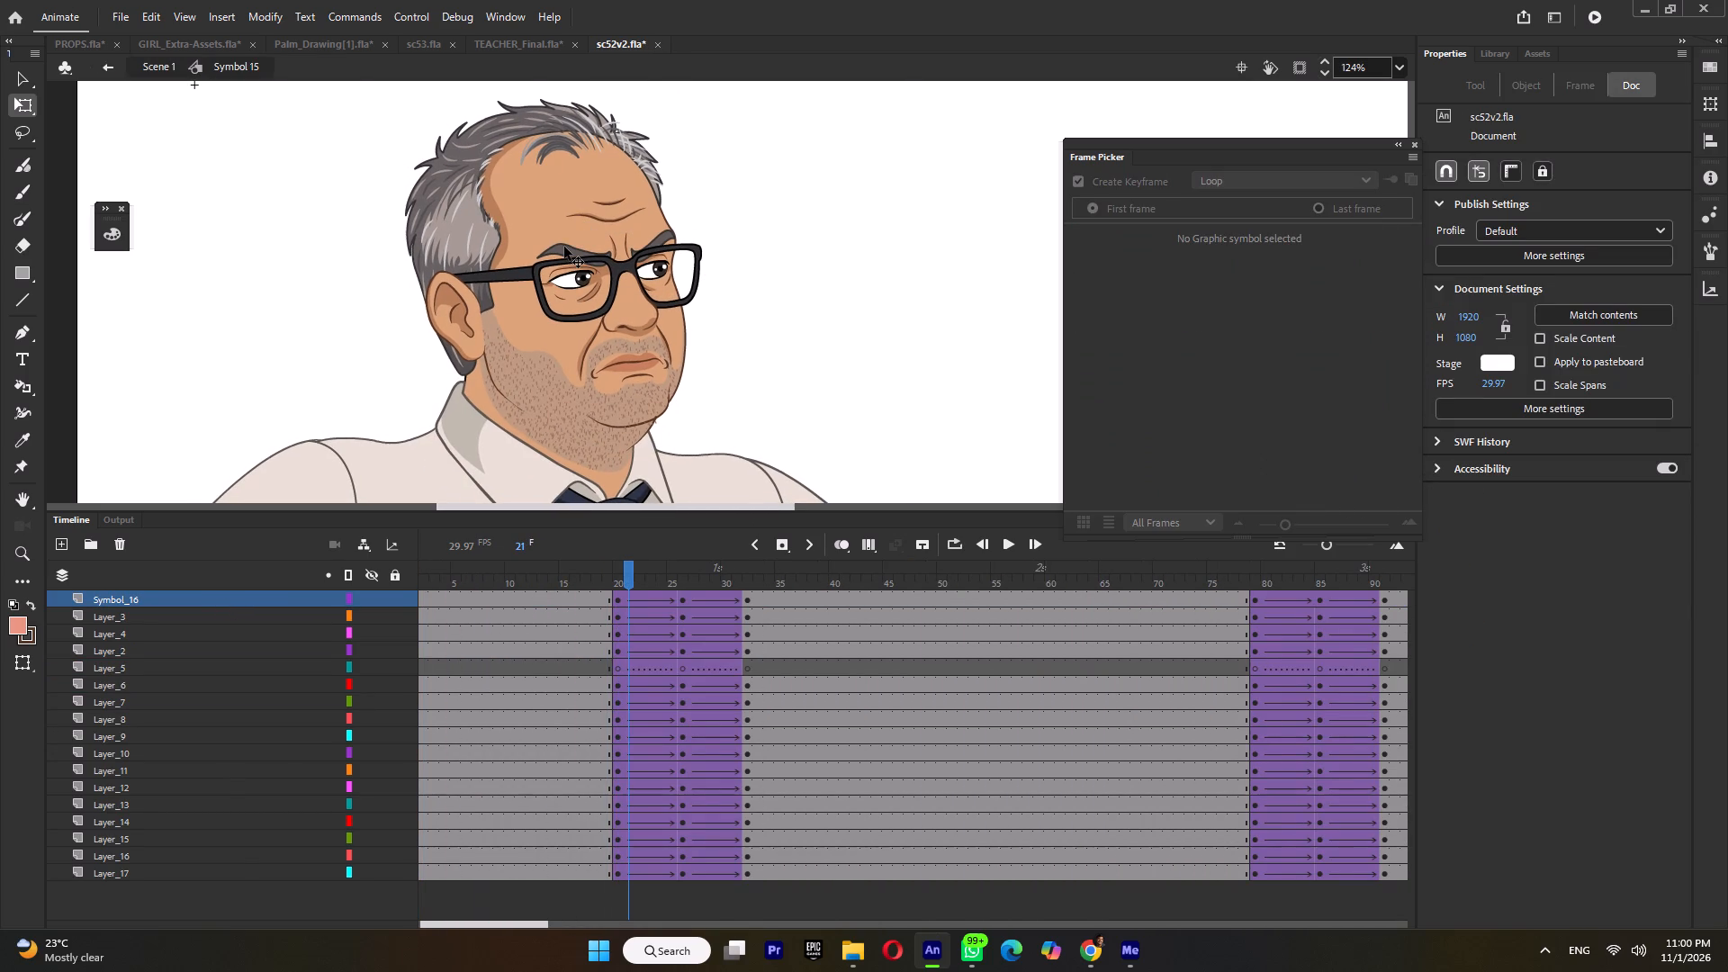
left_click(564, 247)
double_click(564, 247)
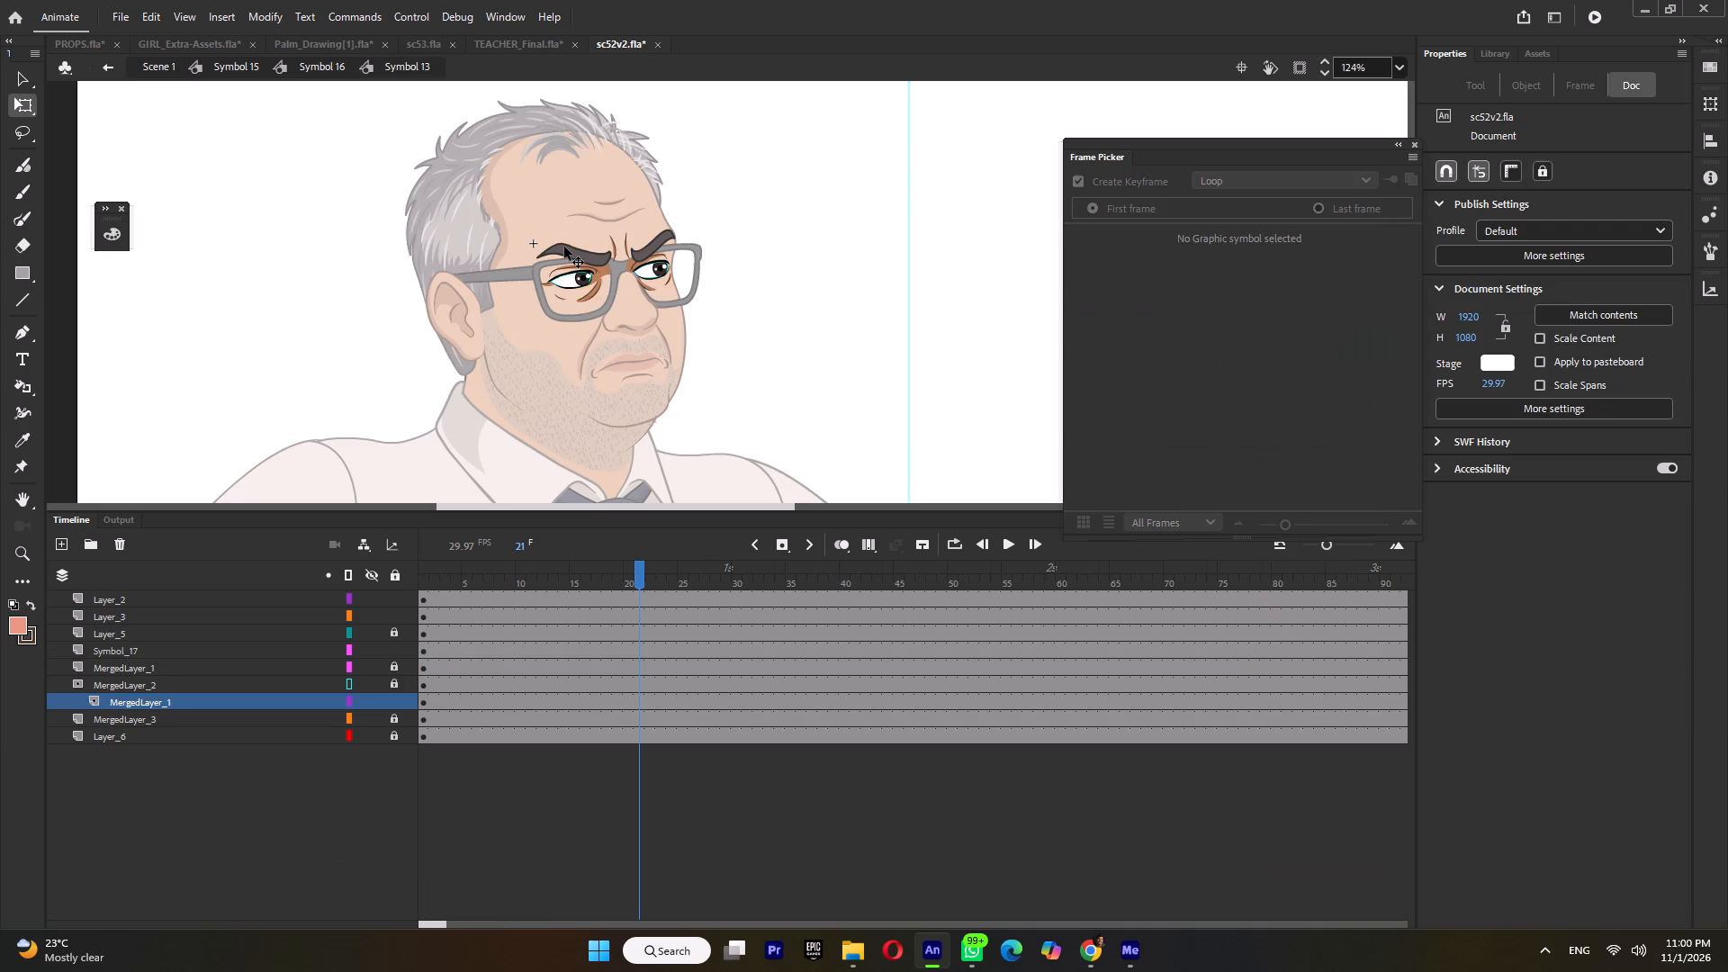
left_click(640, 636)
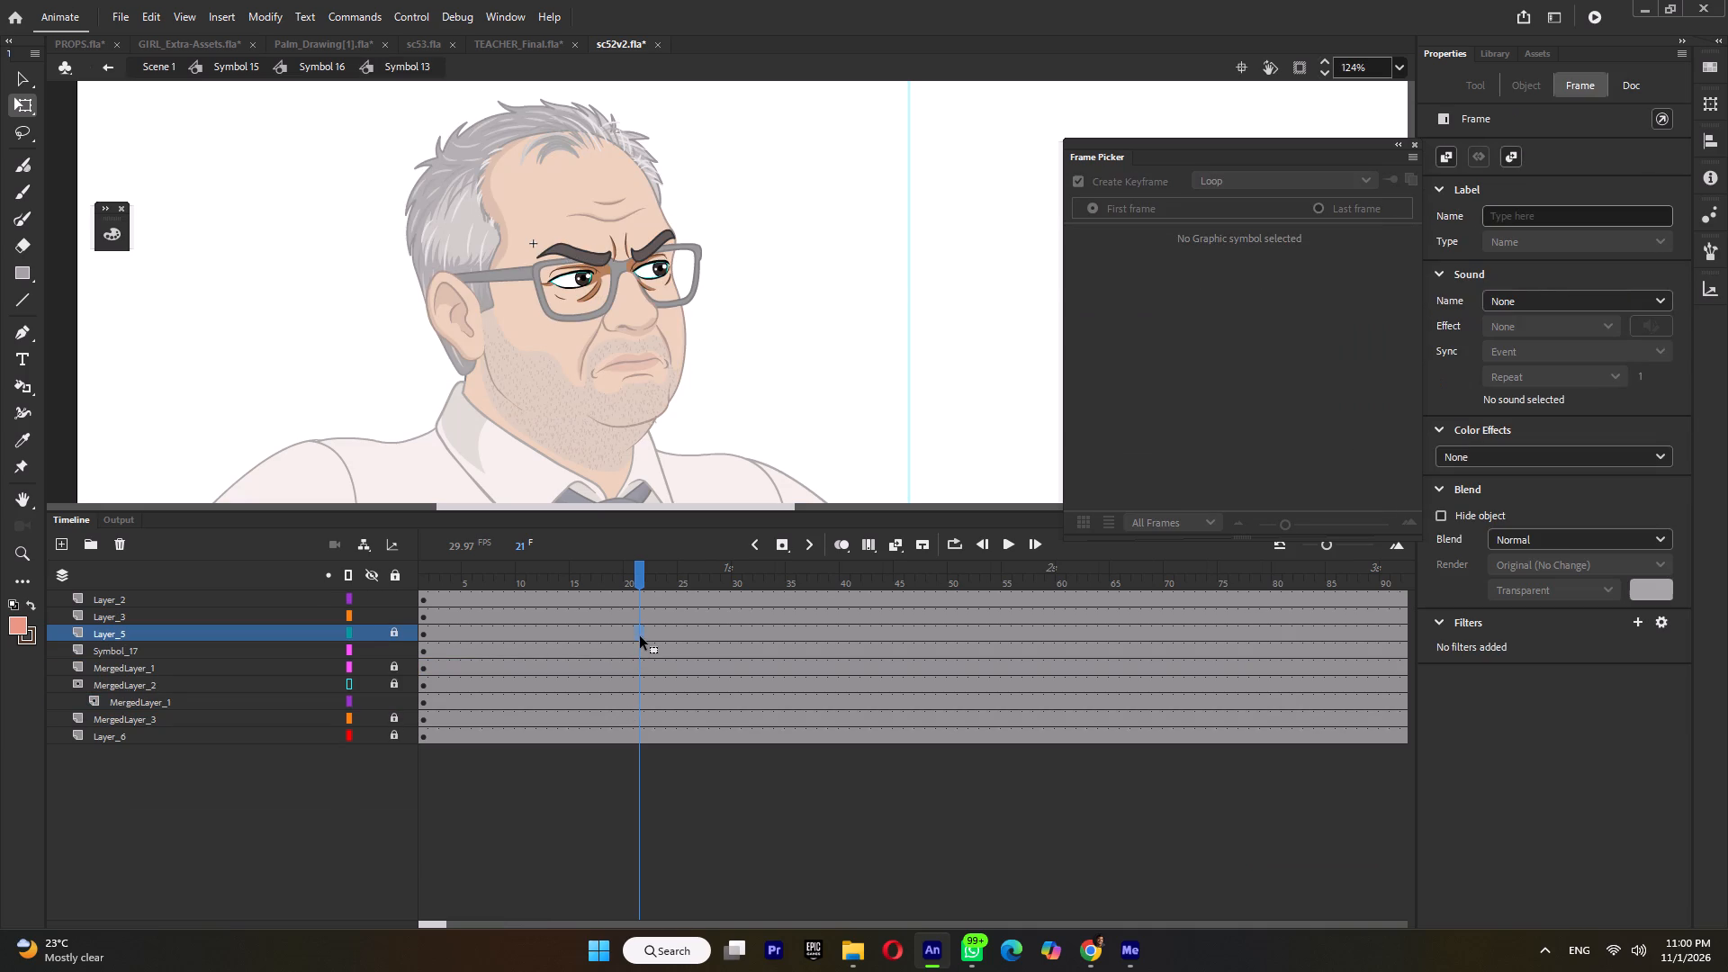
left_click(639, 616)
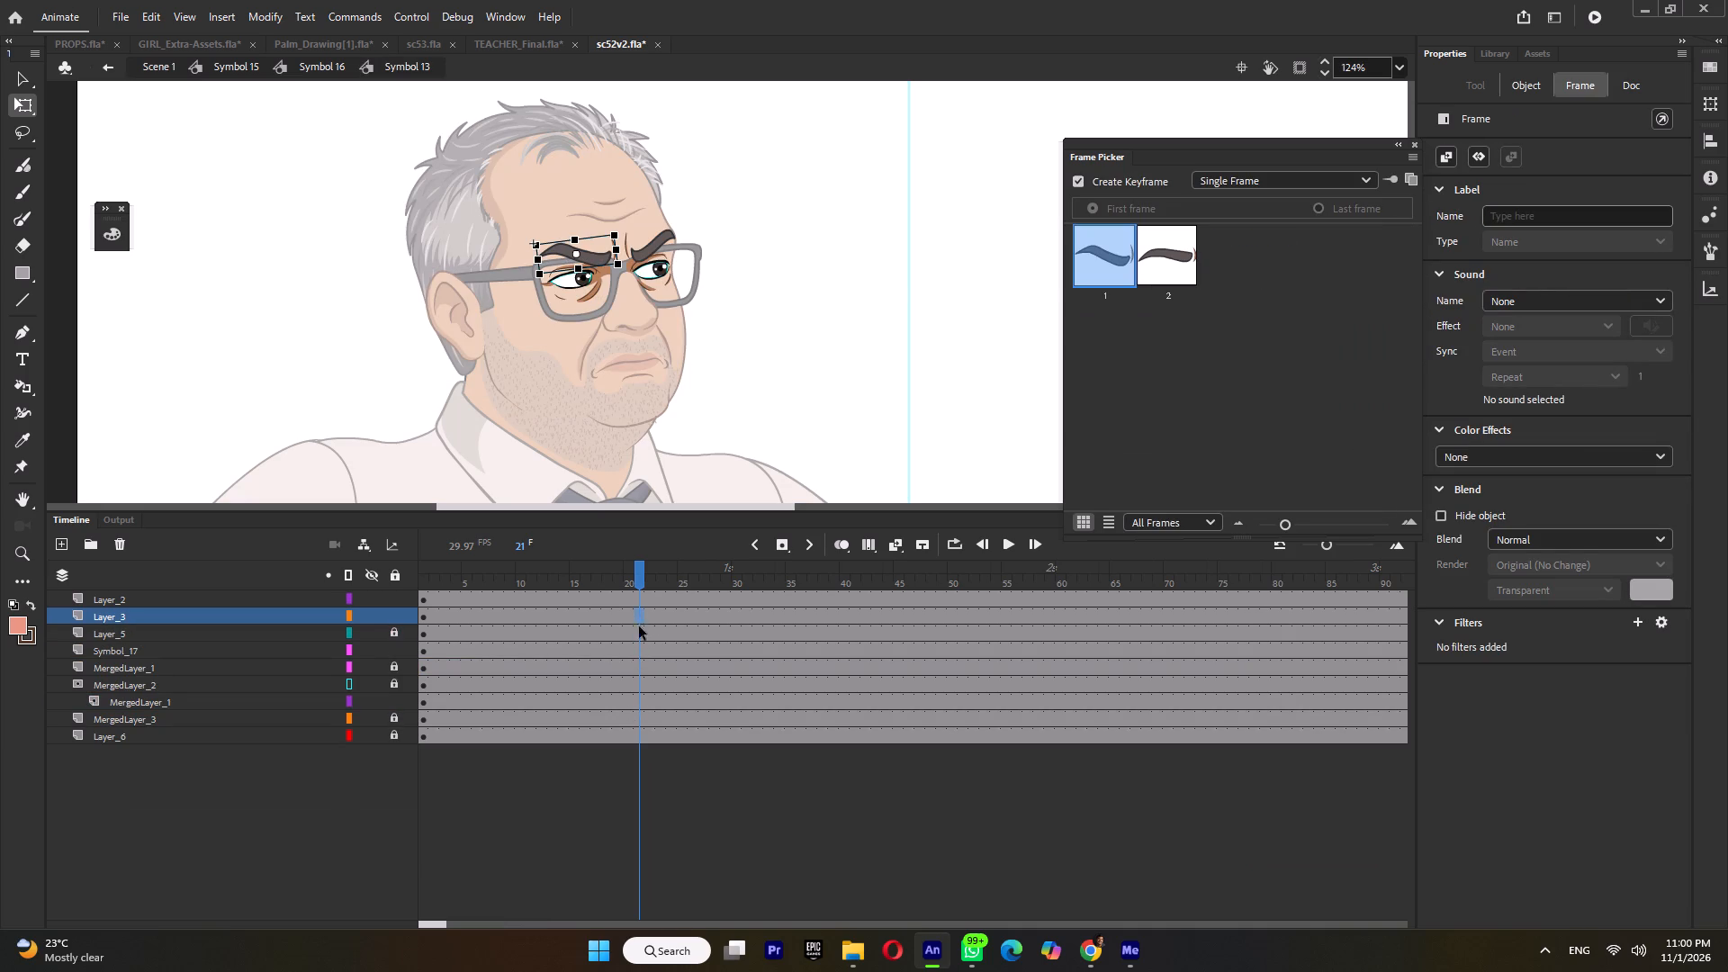
left_click(639, 644)
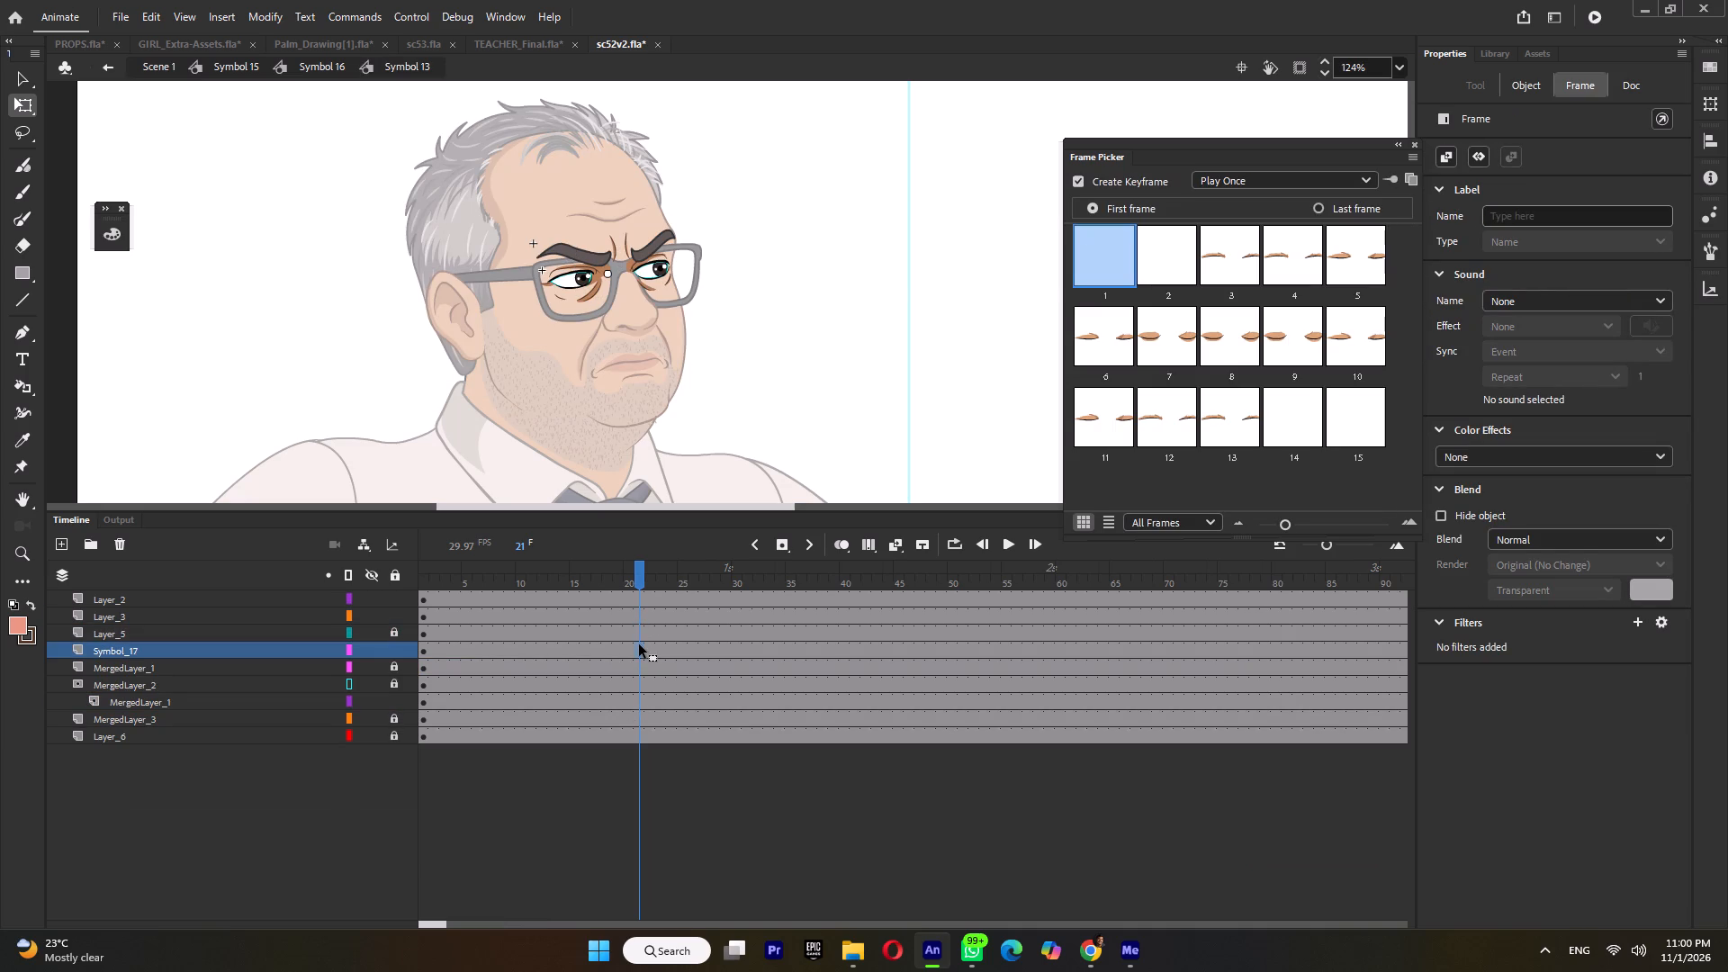
key("F6")
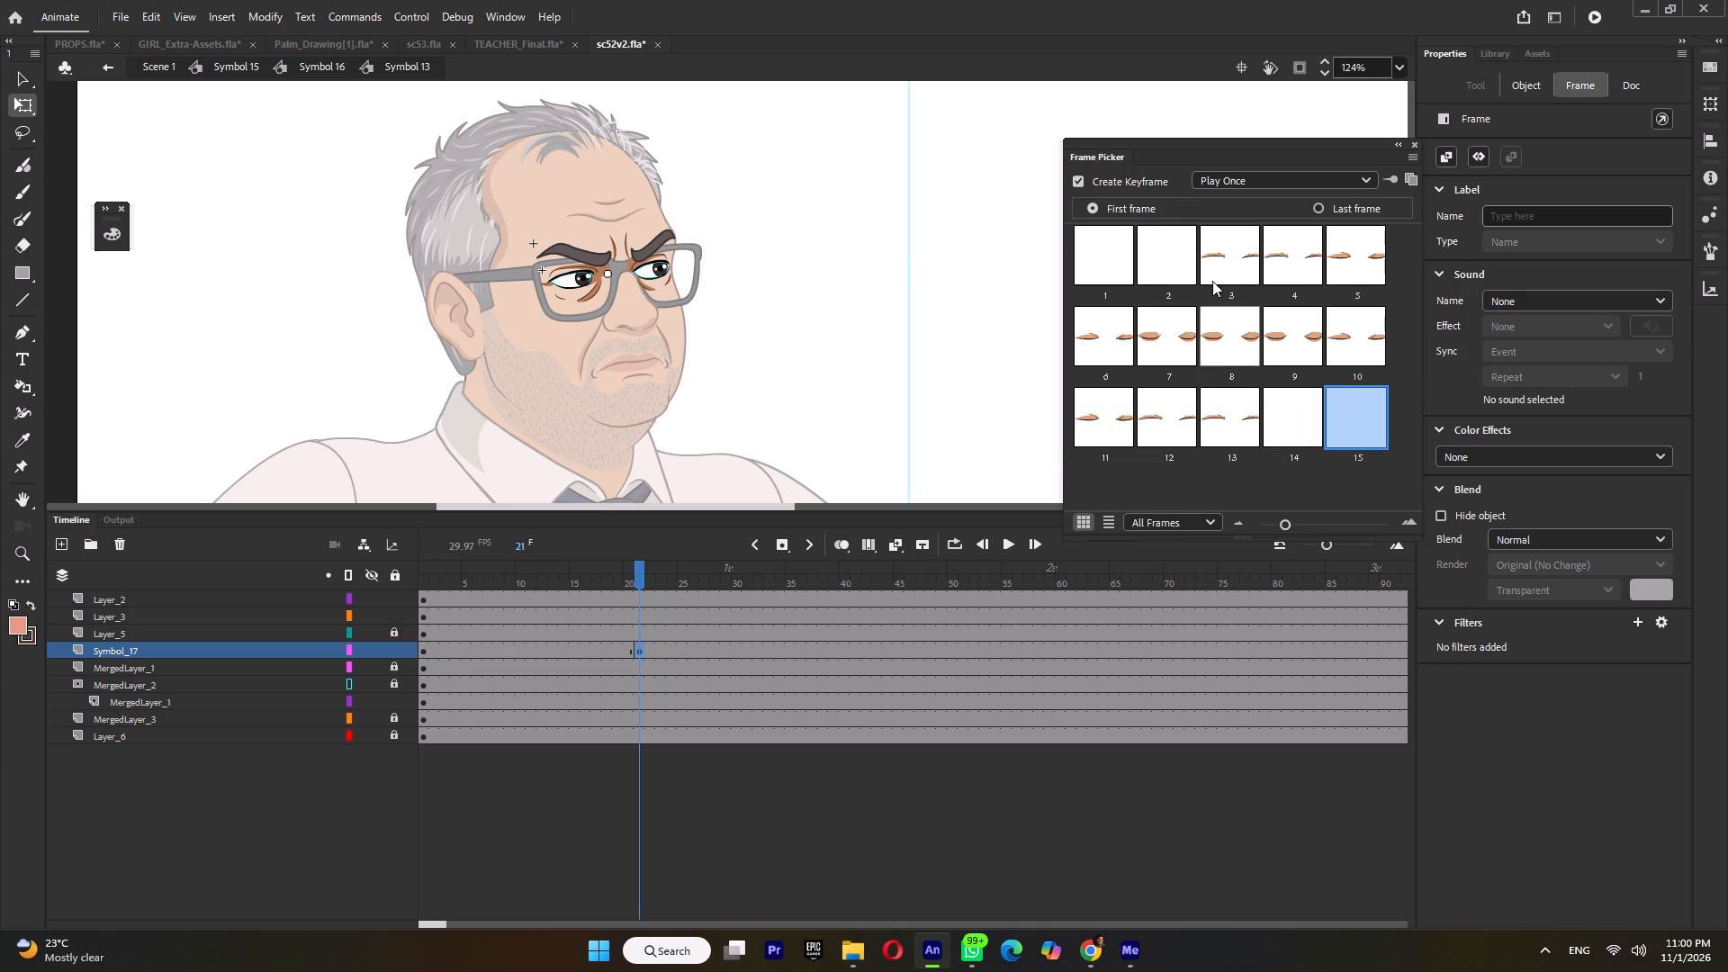
left_click(1159, 259)
left_click(1216, 257)
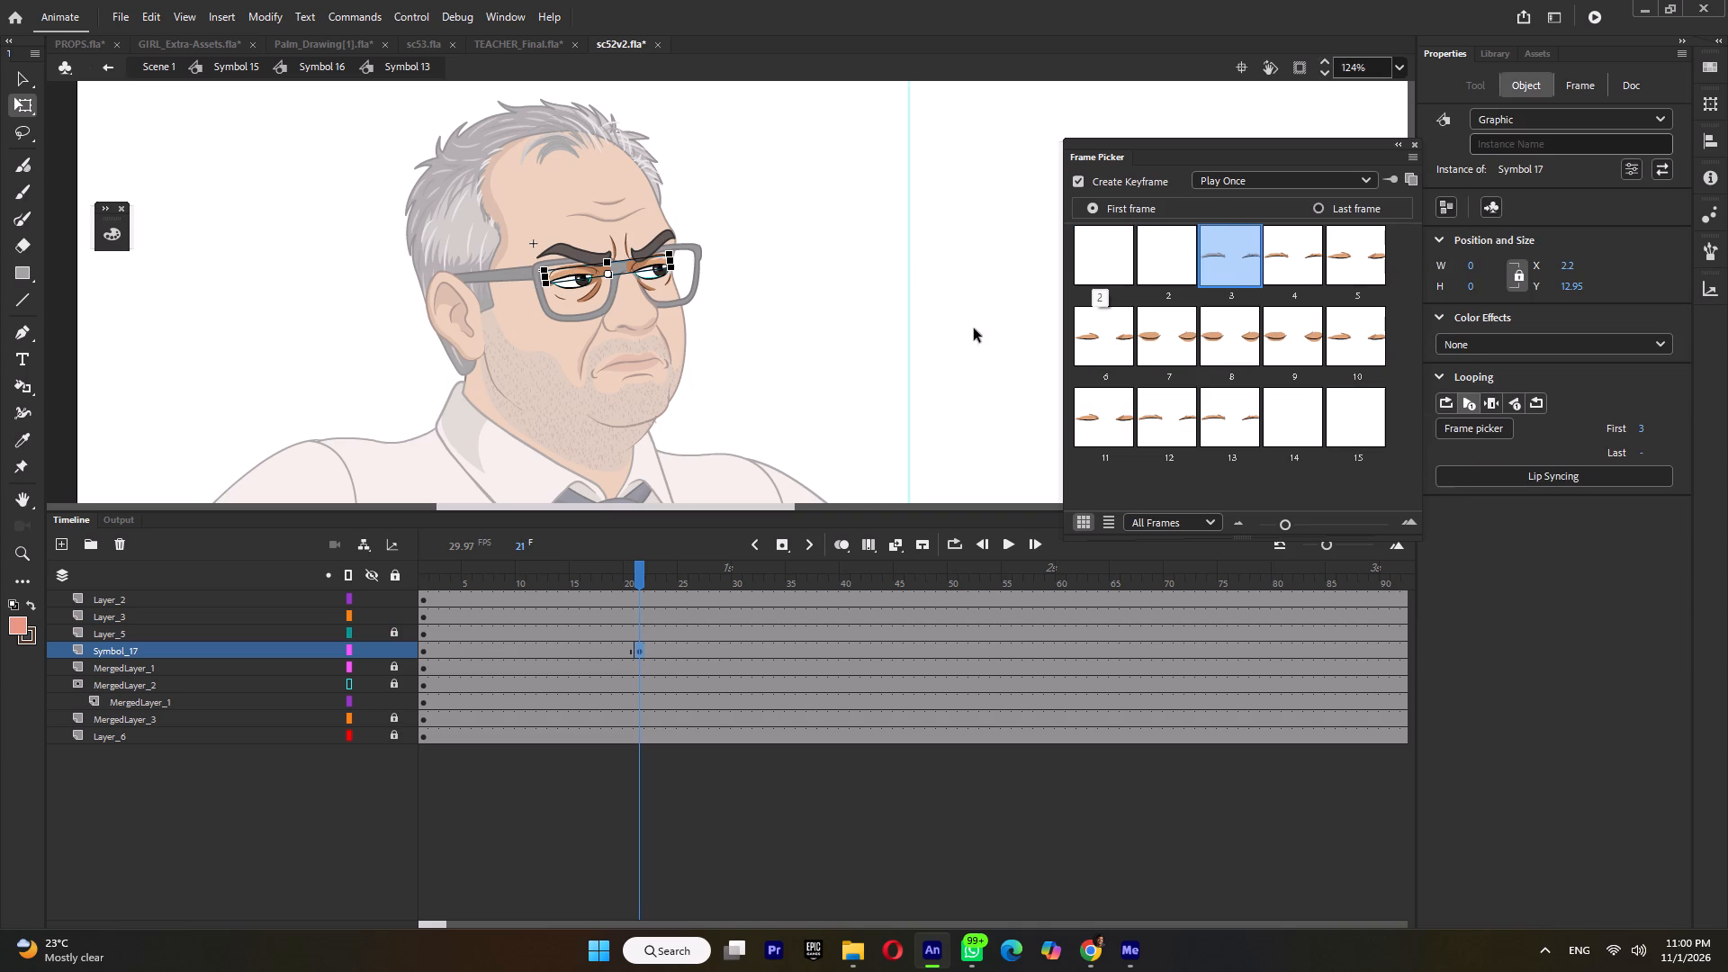
left_click(1178, 282)
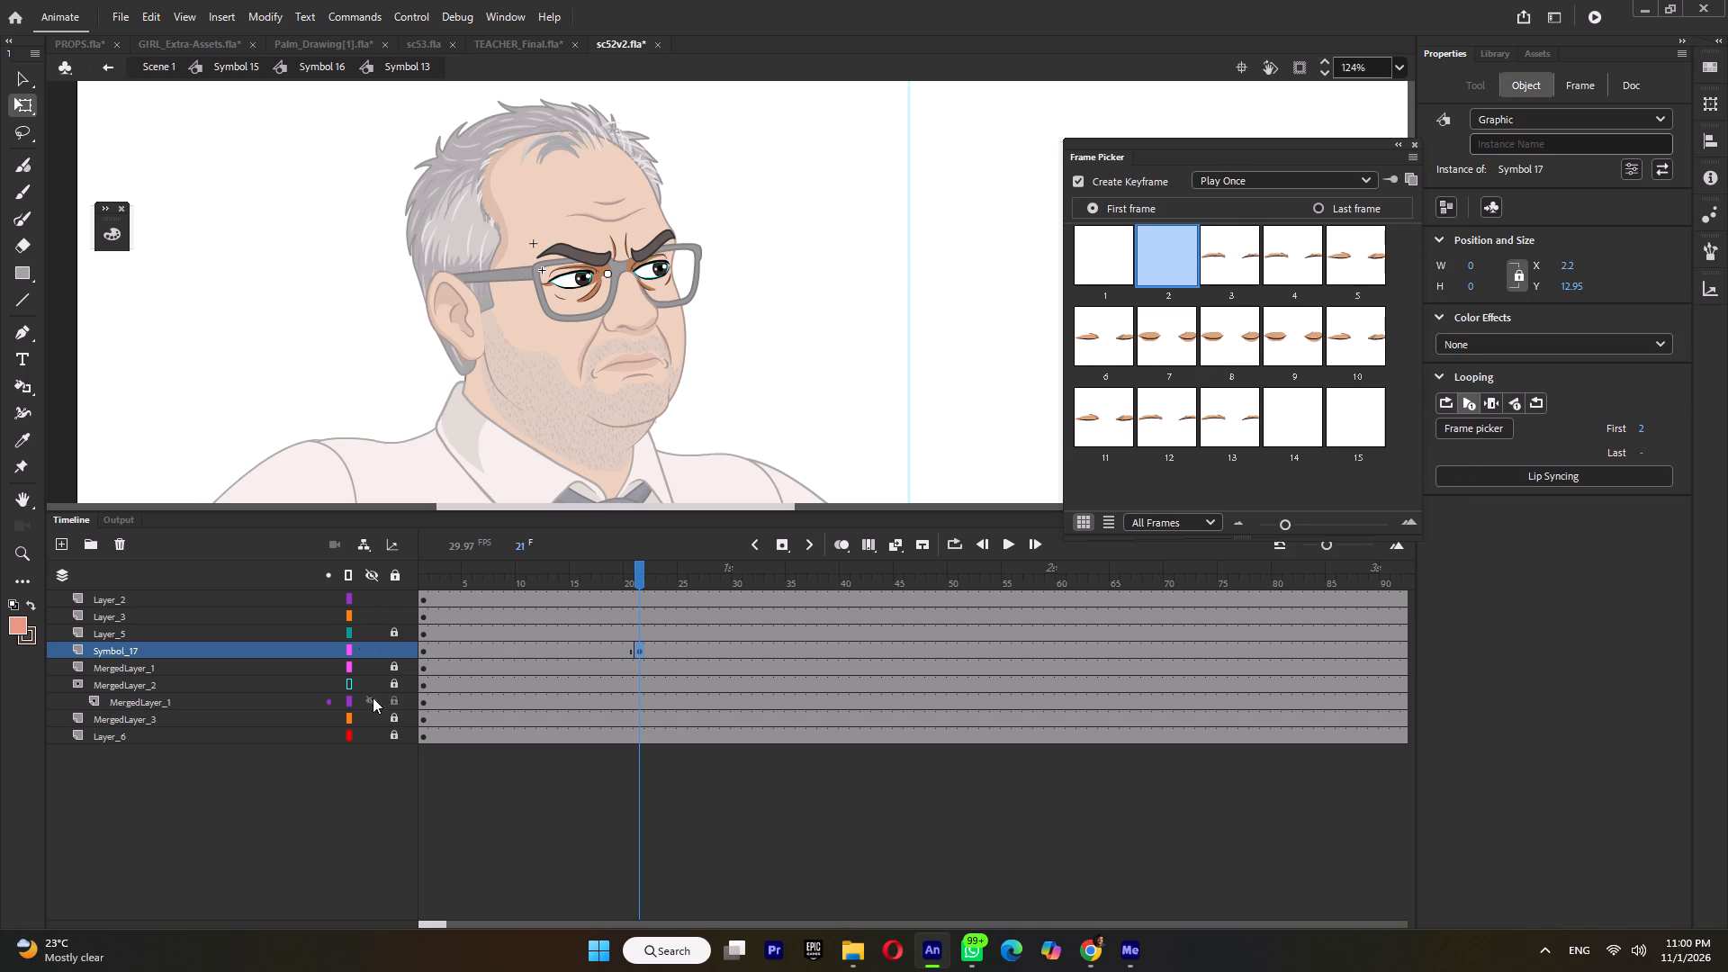
Set the eyelid symbol's frame 1 keyframe to Single Frame, scrub past the blink, and go back up to Symbol 15.
left_click(425, 654)
left_click(1264, 178)
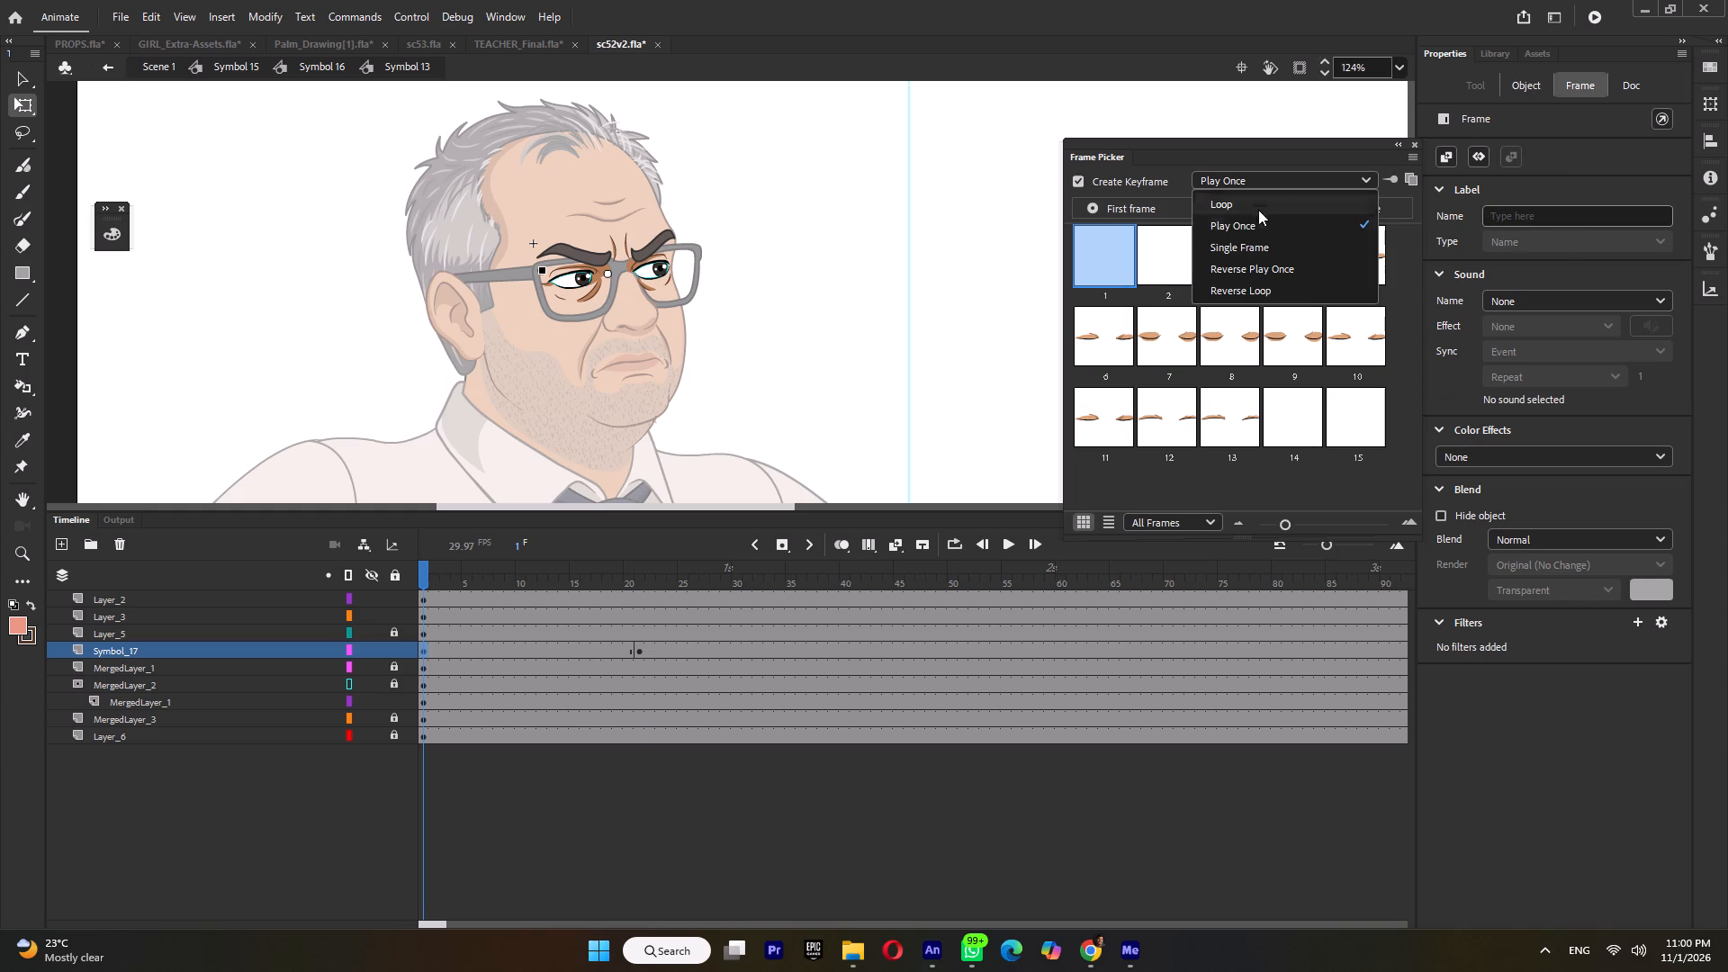
left_click(1254, 254)
left_click_drag(500, 571, 654, 621)
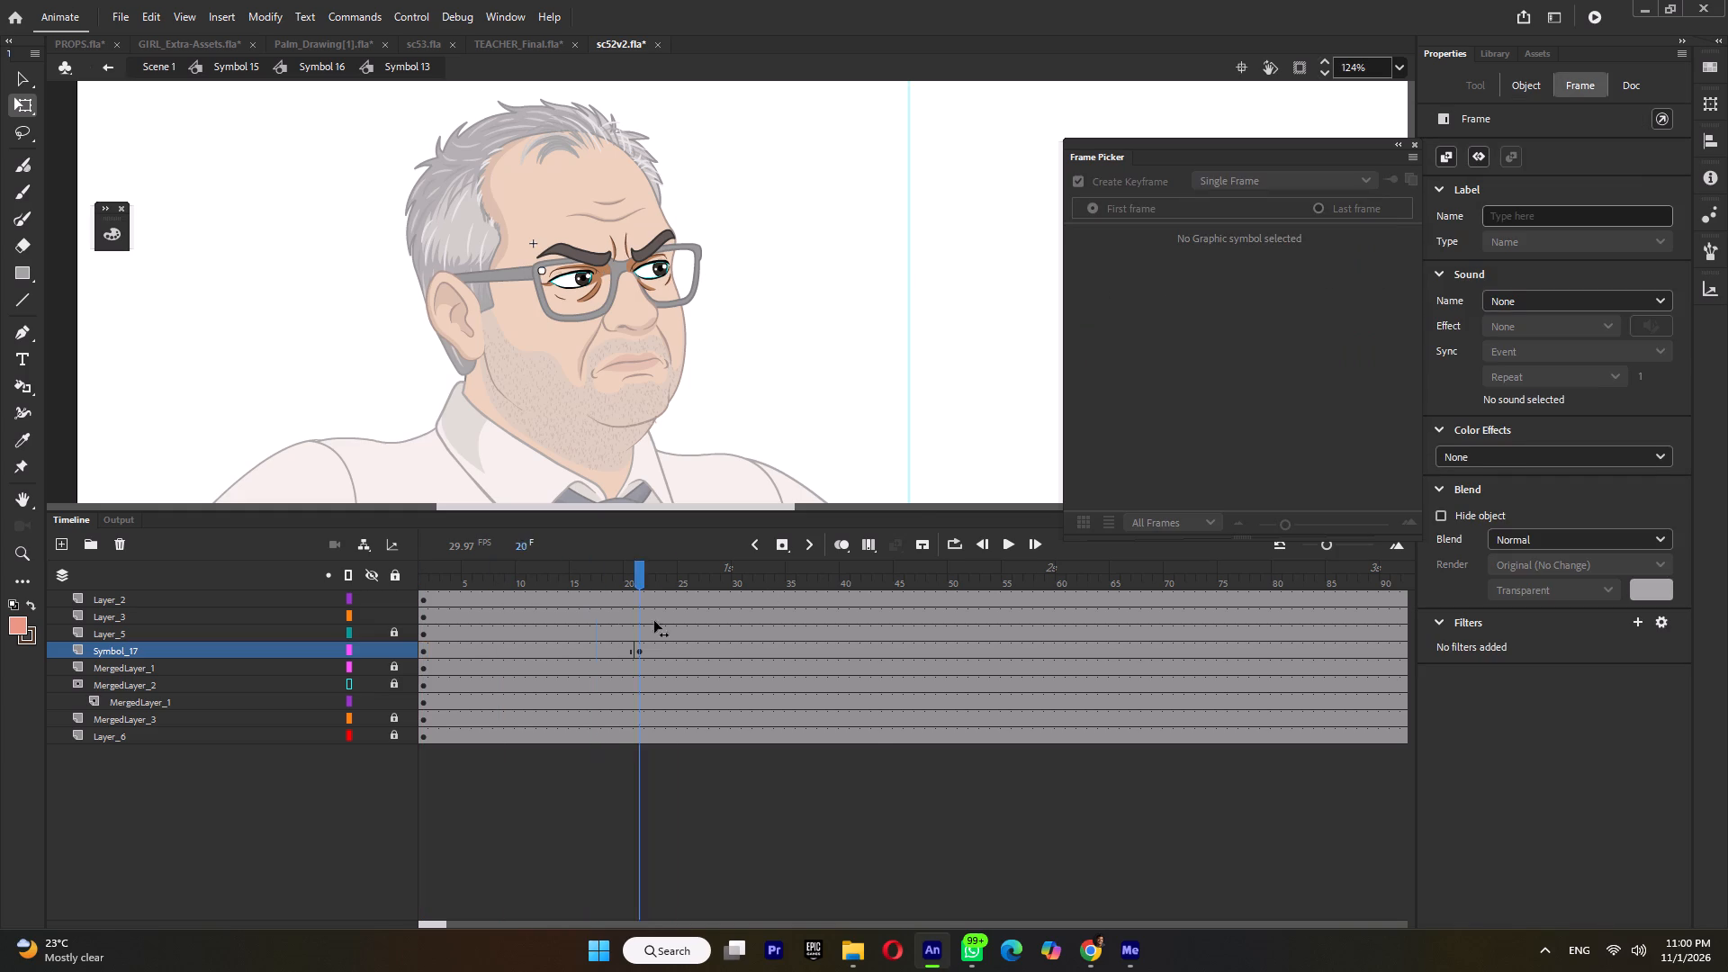
left_click_drag(654, 621, 873, 633)
triple_click(872, 383)
left_click(872, 383)
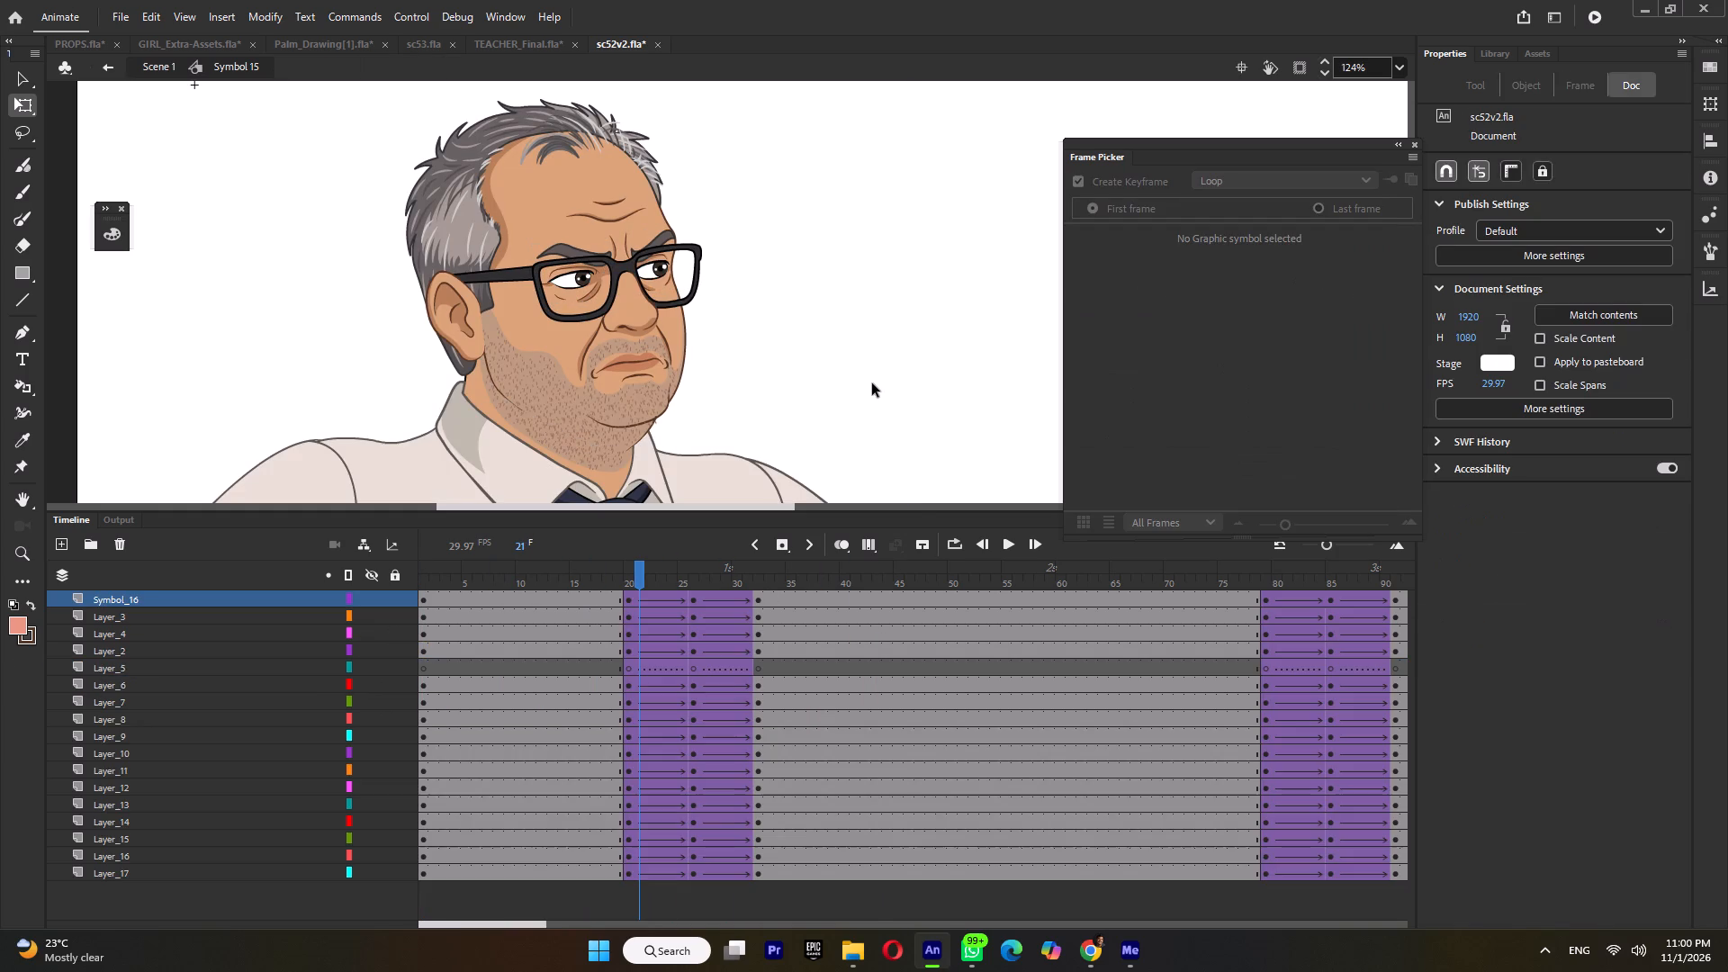
Add a second blink at frame 79 with a new keyframe on the Symbol_17 eyelid layer, starting from frame 2.
left_click_drag(1050, 584, 1264, 594)
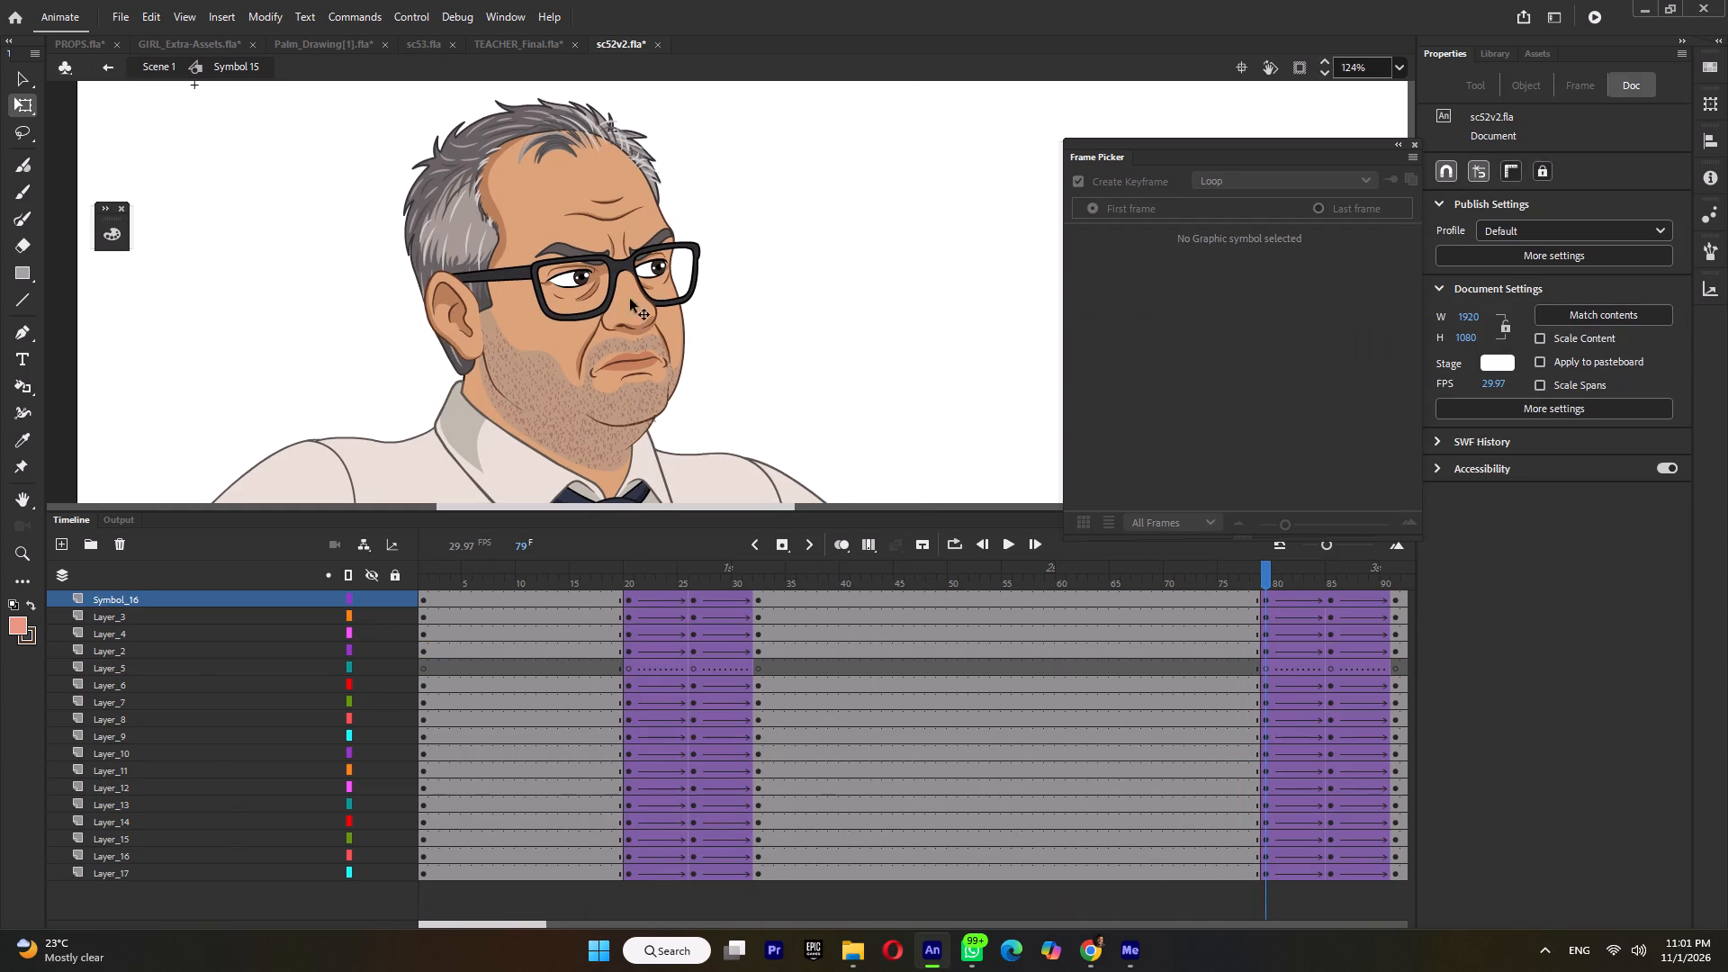
double_click(598, 200)
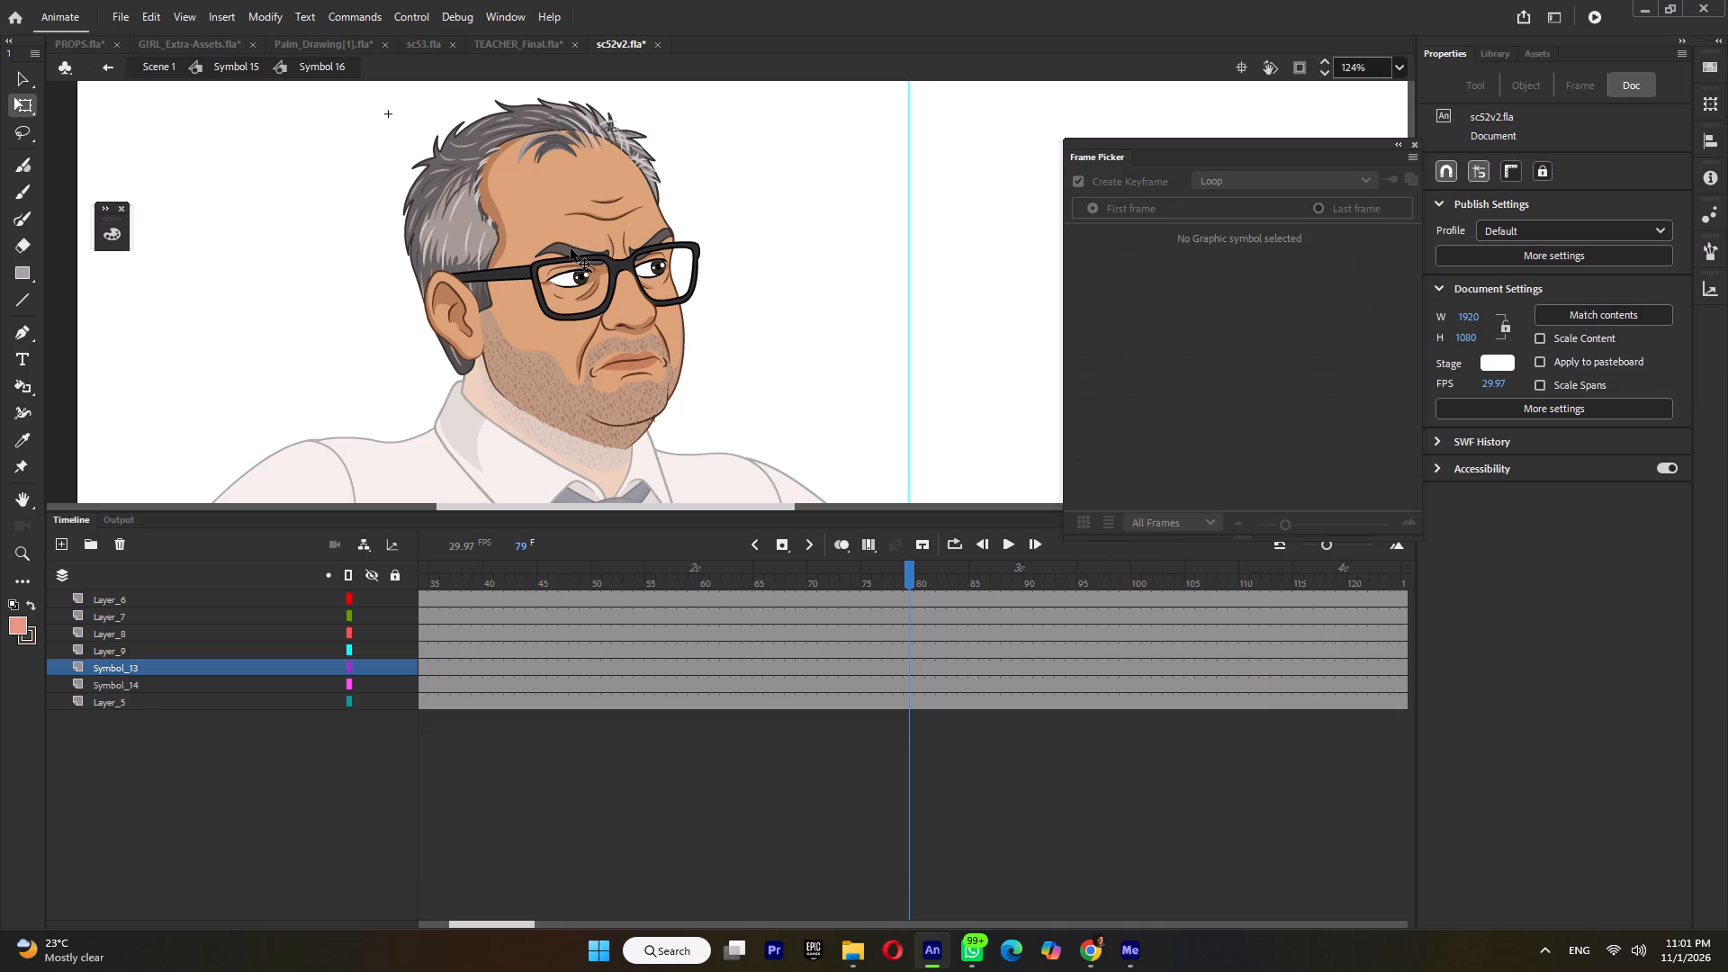
double_click(571, 248)
left_click(912, 646)
key("F6")
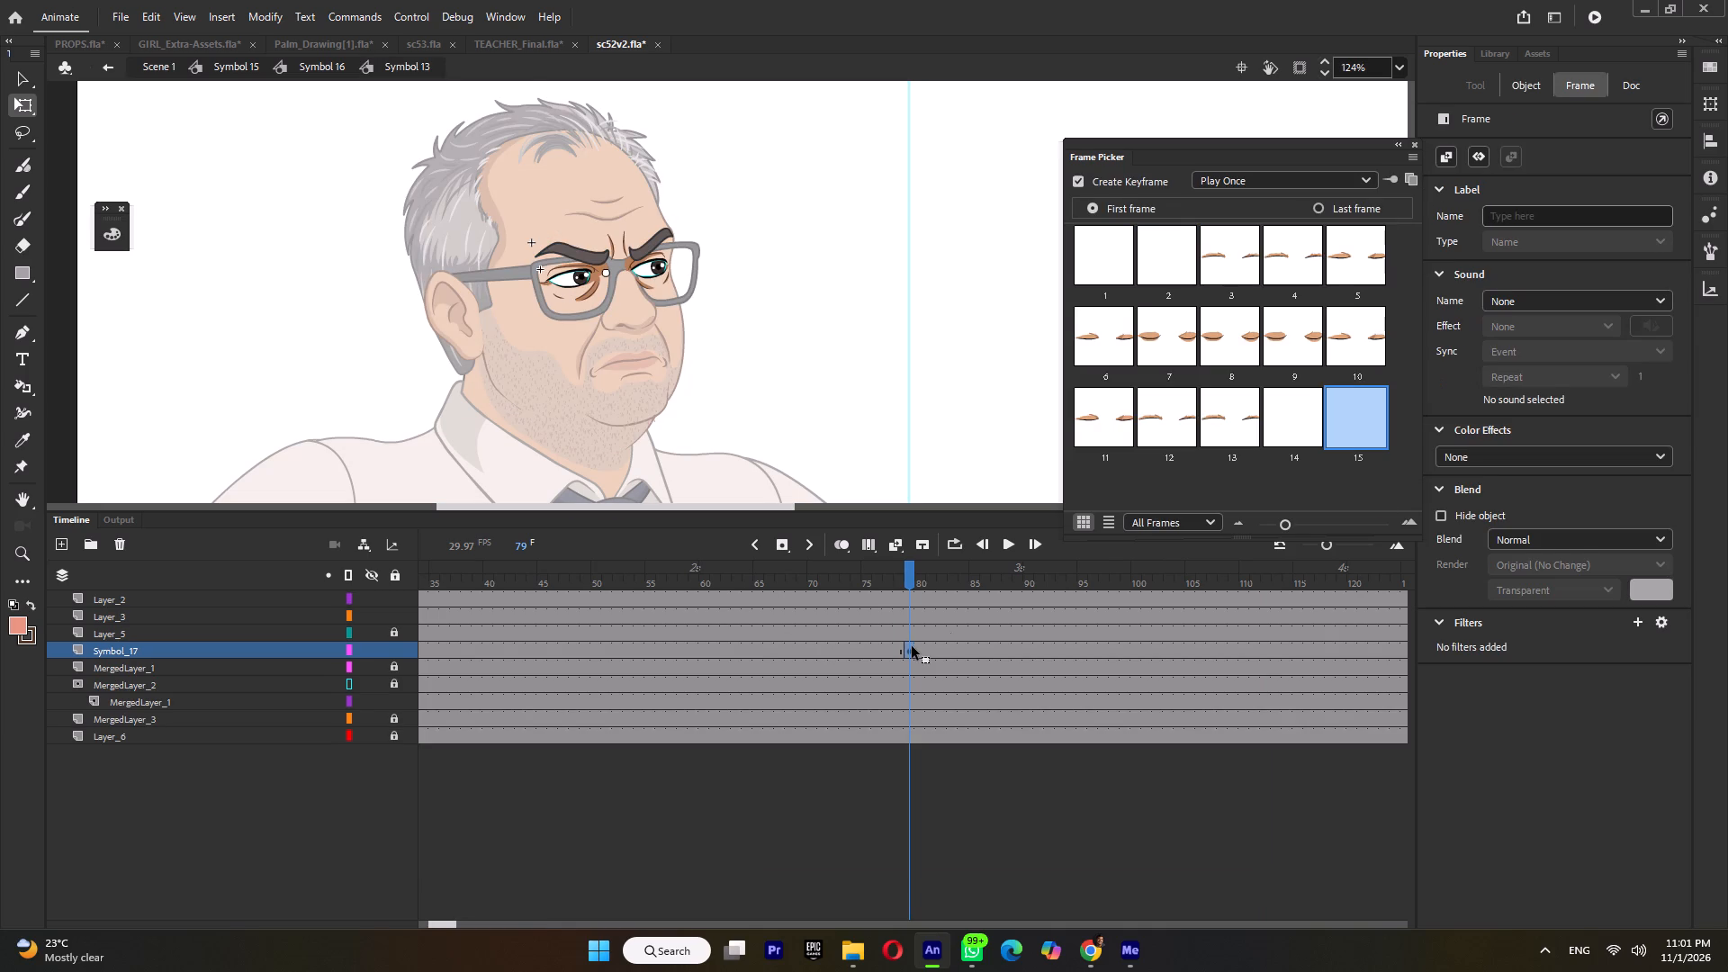
left_click(1161, 240)
double_click(905, 325)
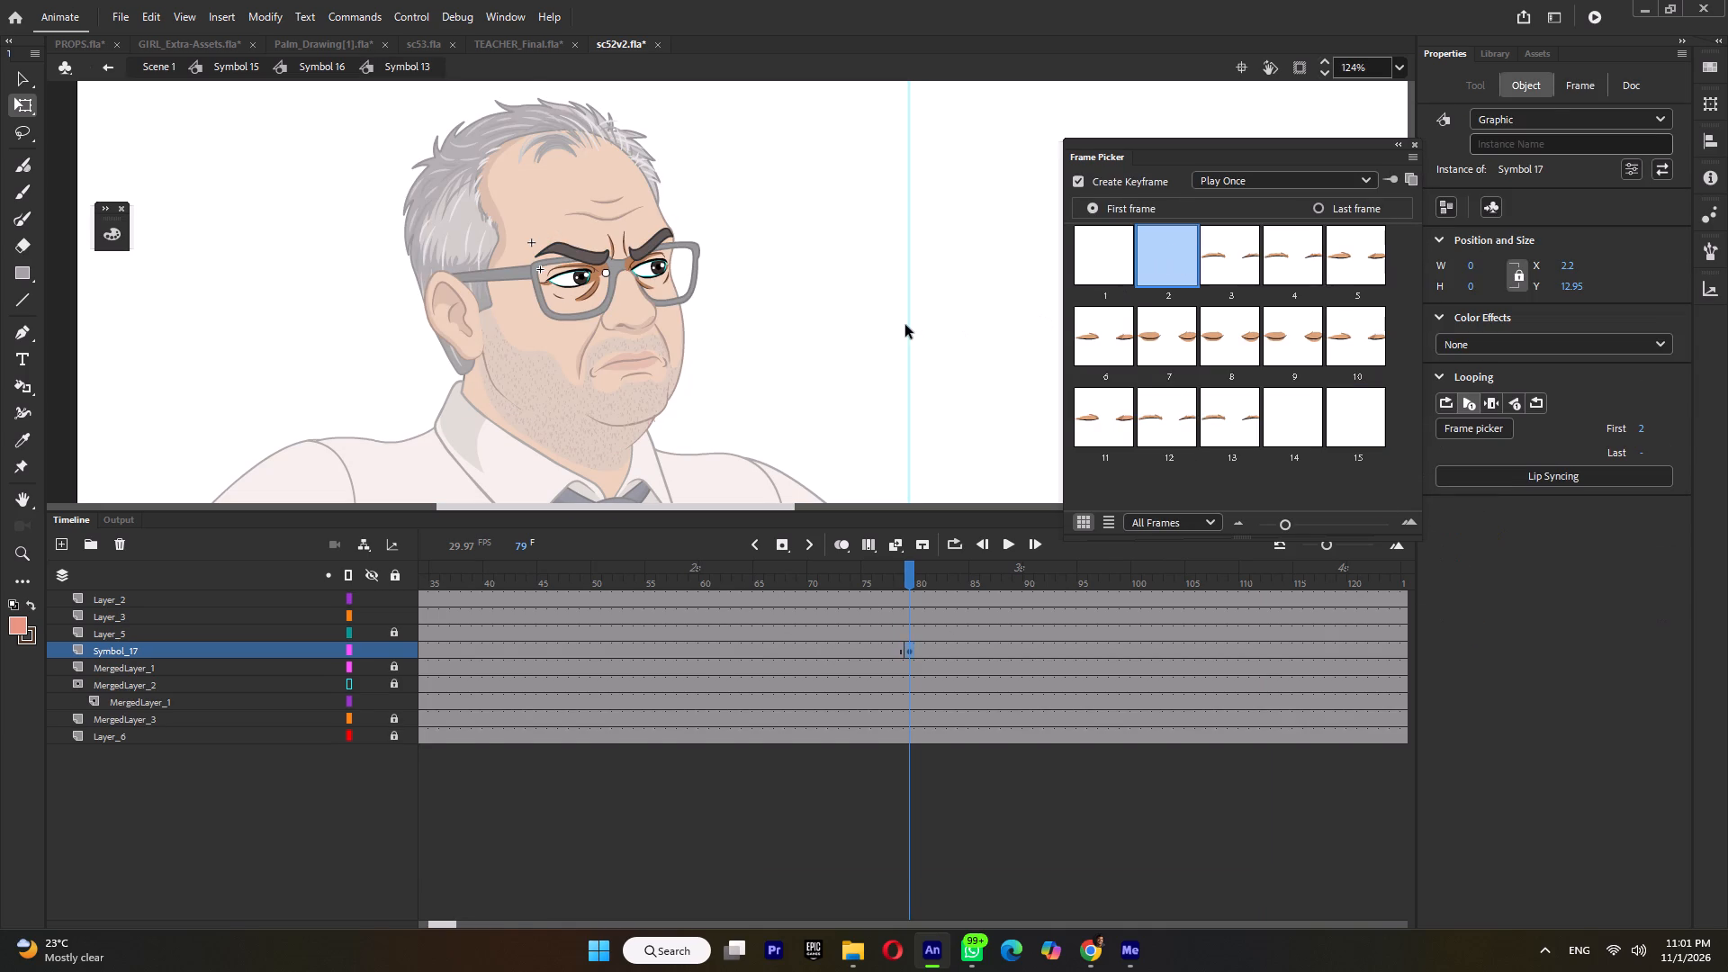
Play the teacher's symbol briefly from frame 79, return to the main scene, and save sc52v2.
scroll(904, 335, "down", 6, "ctrl")
double_click(905, 332, "ctrl")
scroll(905, 332, "down", 1, "ctrl")
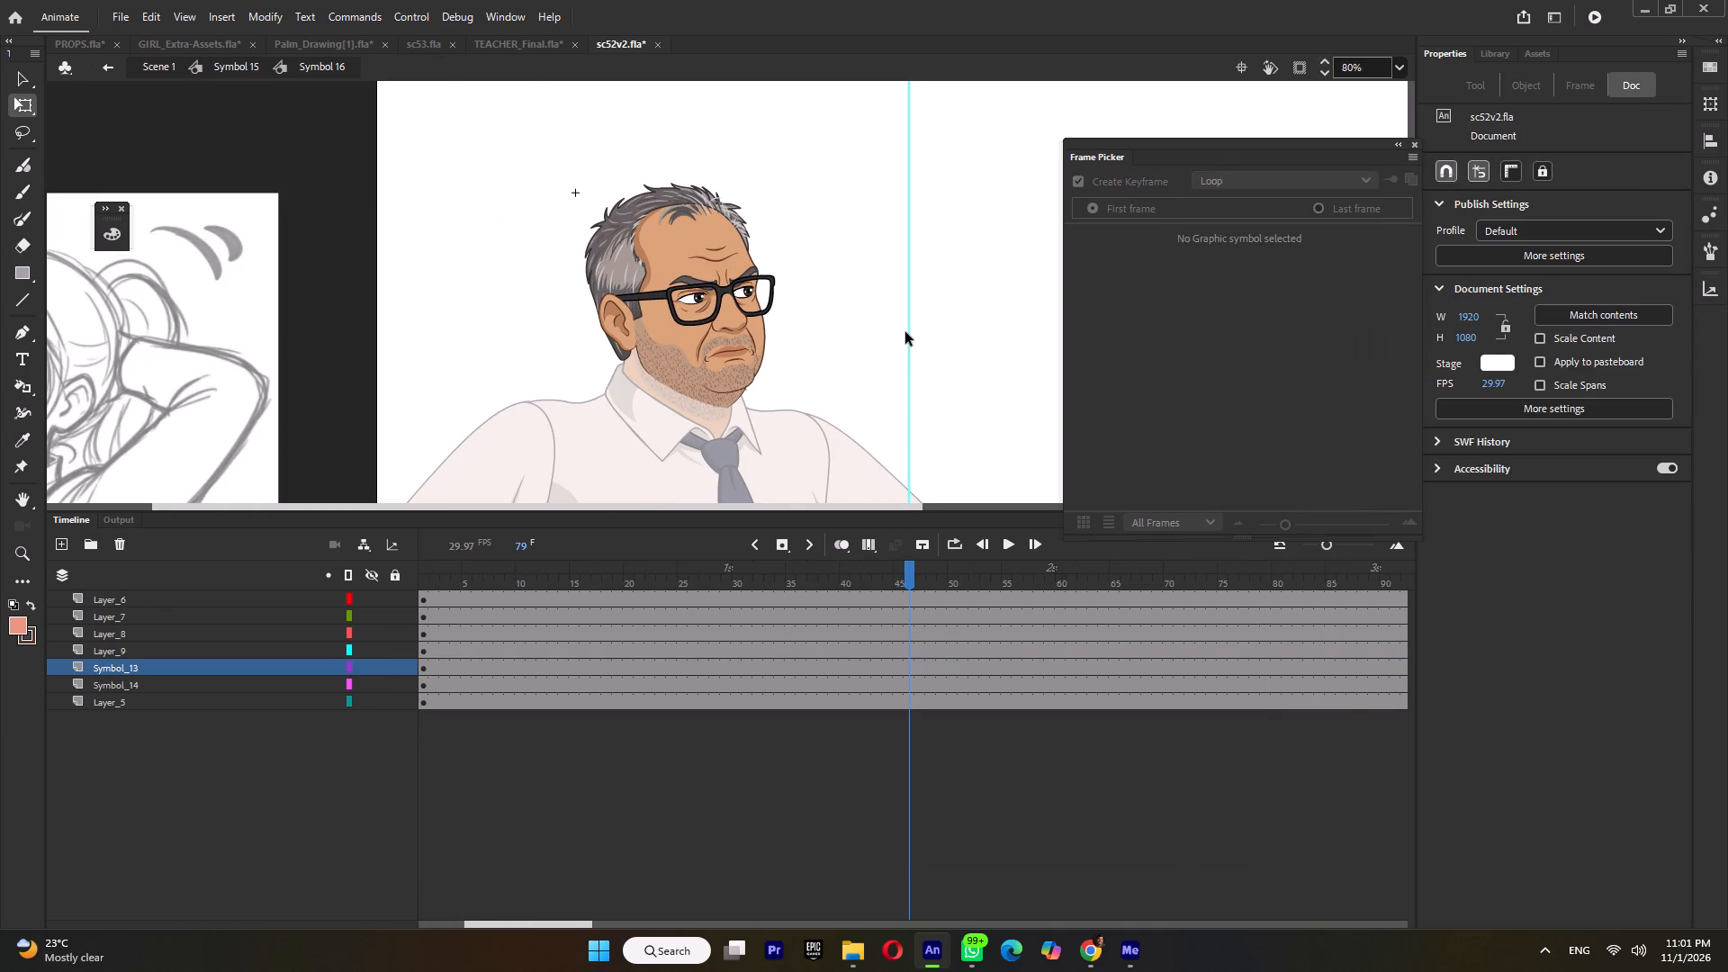
scroll(905, 332, "down", 8, "ctrl")
key("Return")
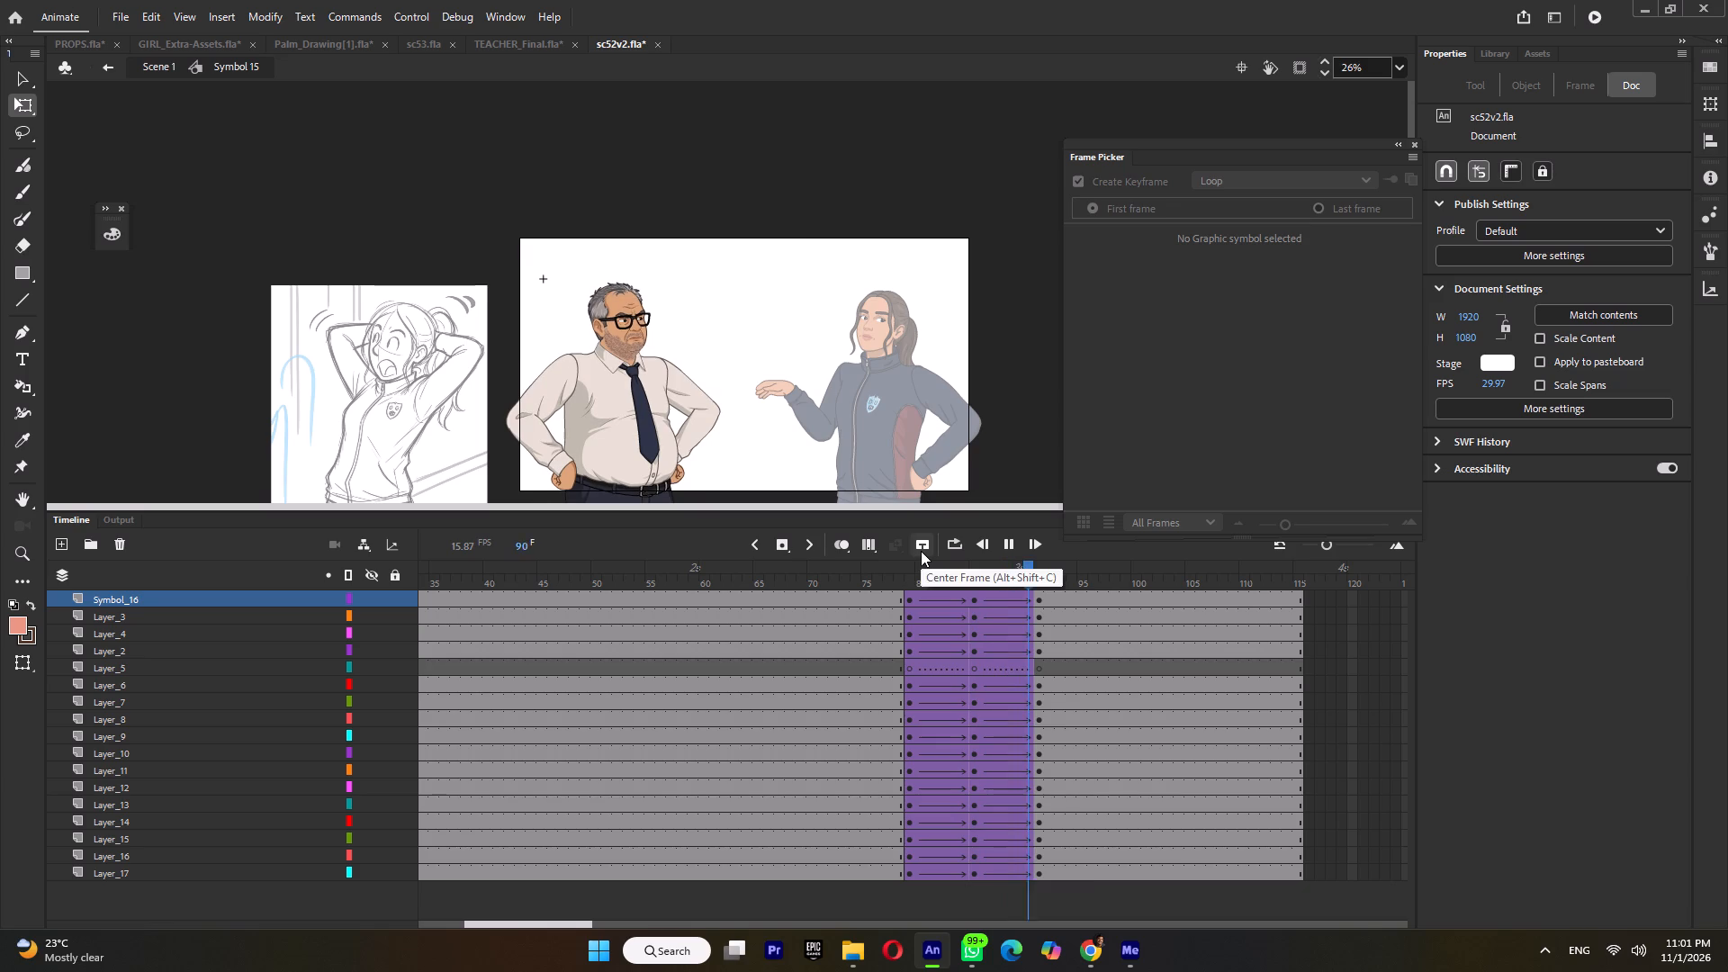
key("Return")
double_click(760, 196)
key("ctrl+s")
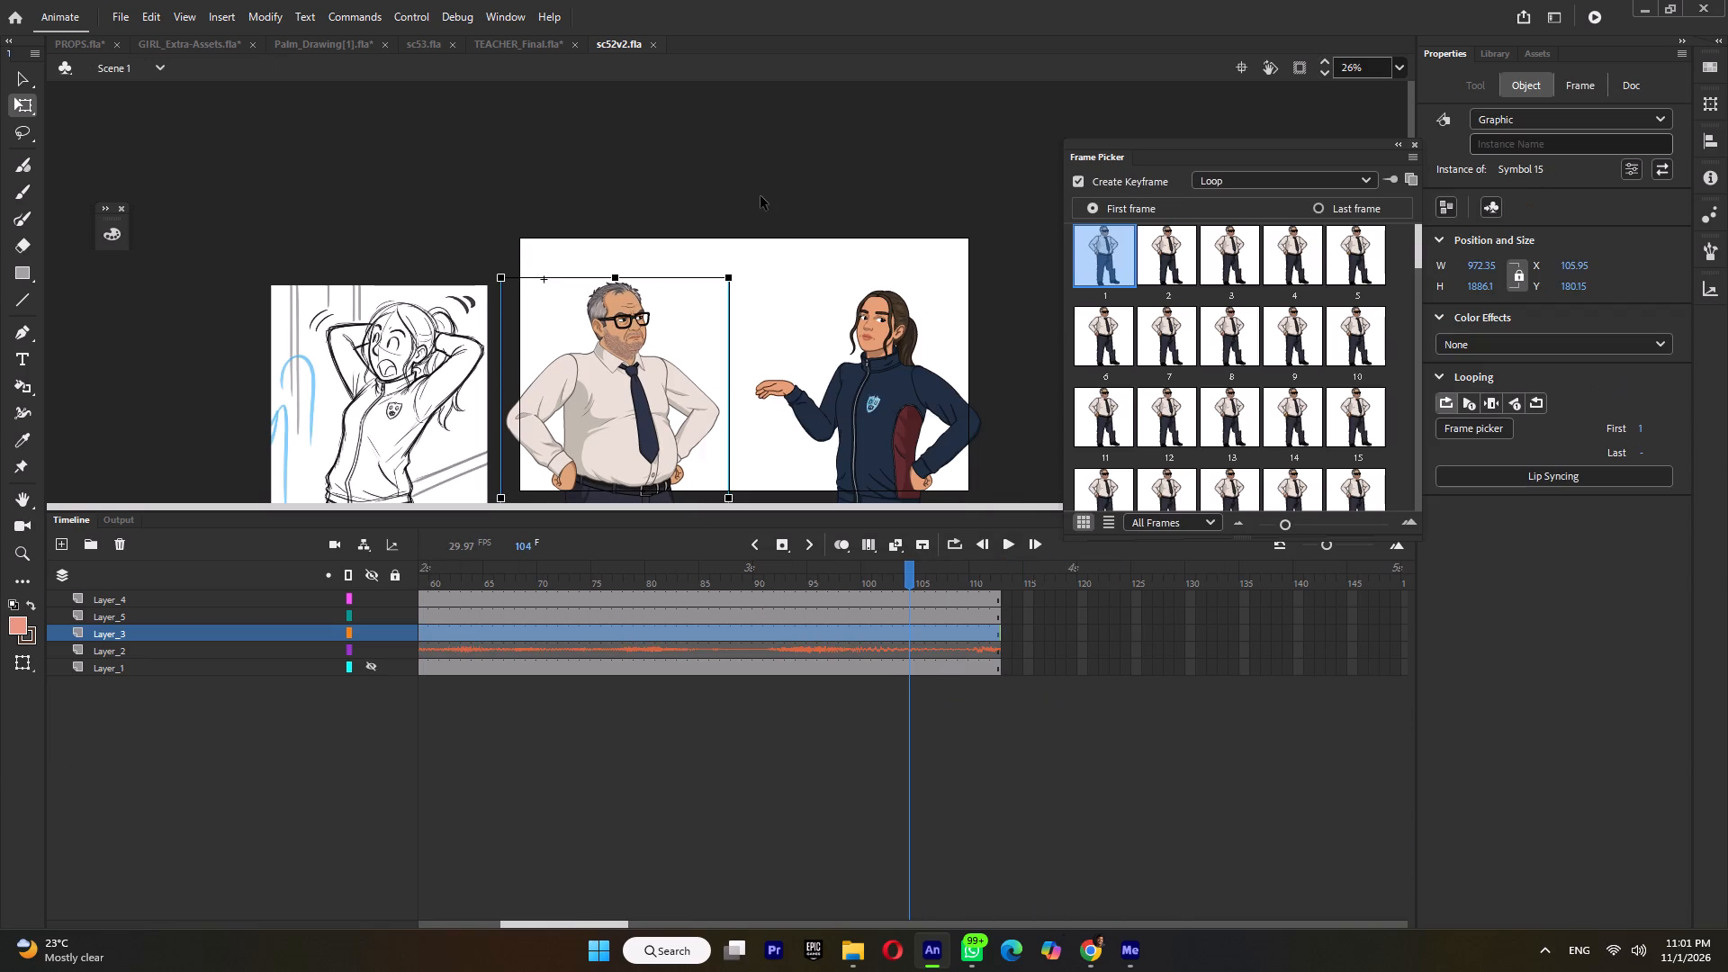
Play sc52v2 repeatedly from the first frame in the full view, examining the girl's final pose up close between playbacks.
key("Return")
key("Return")
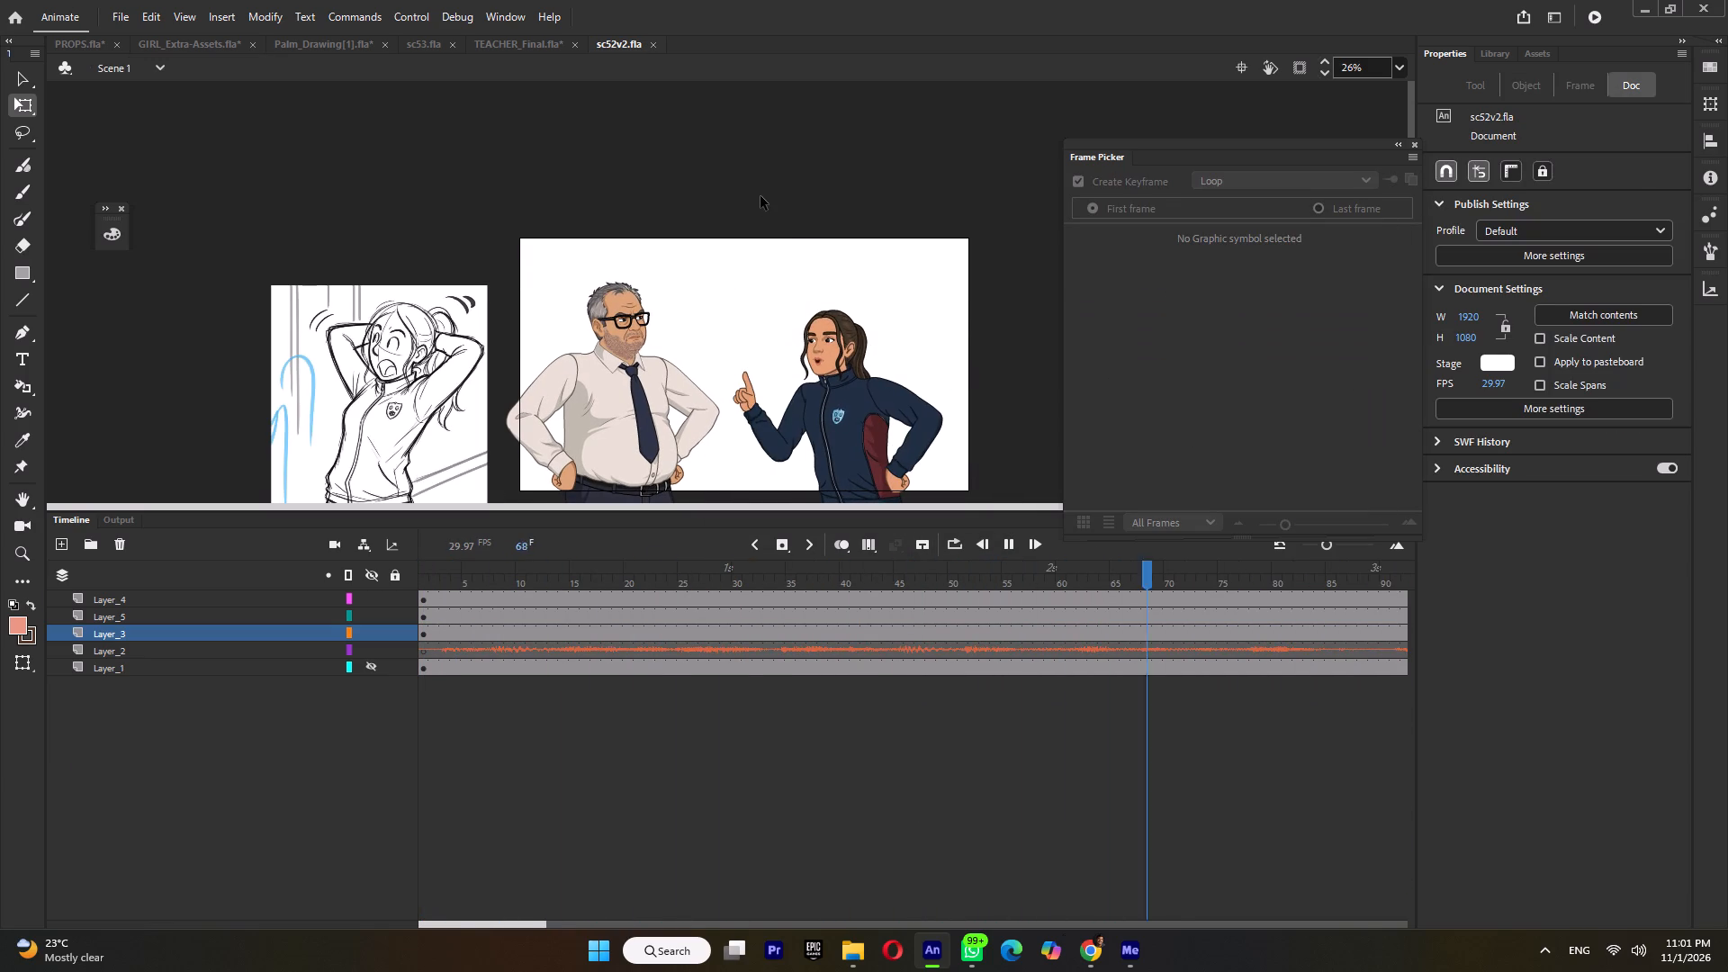
key("Return")
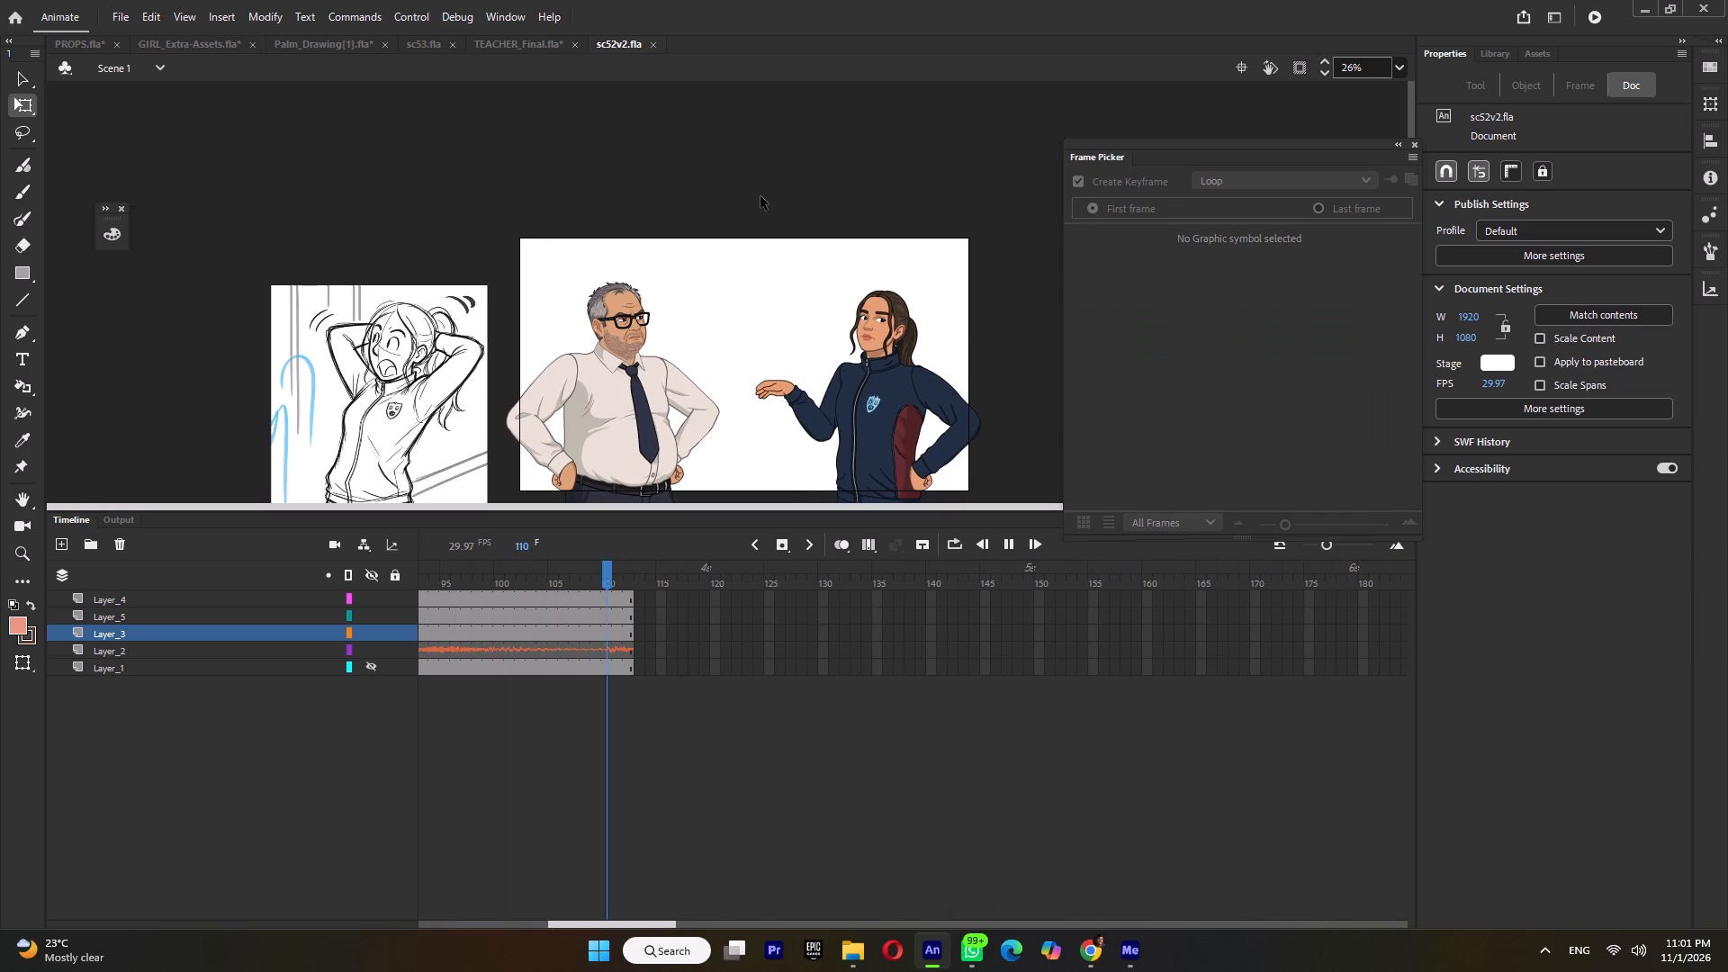
key("Return")
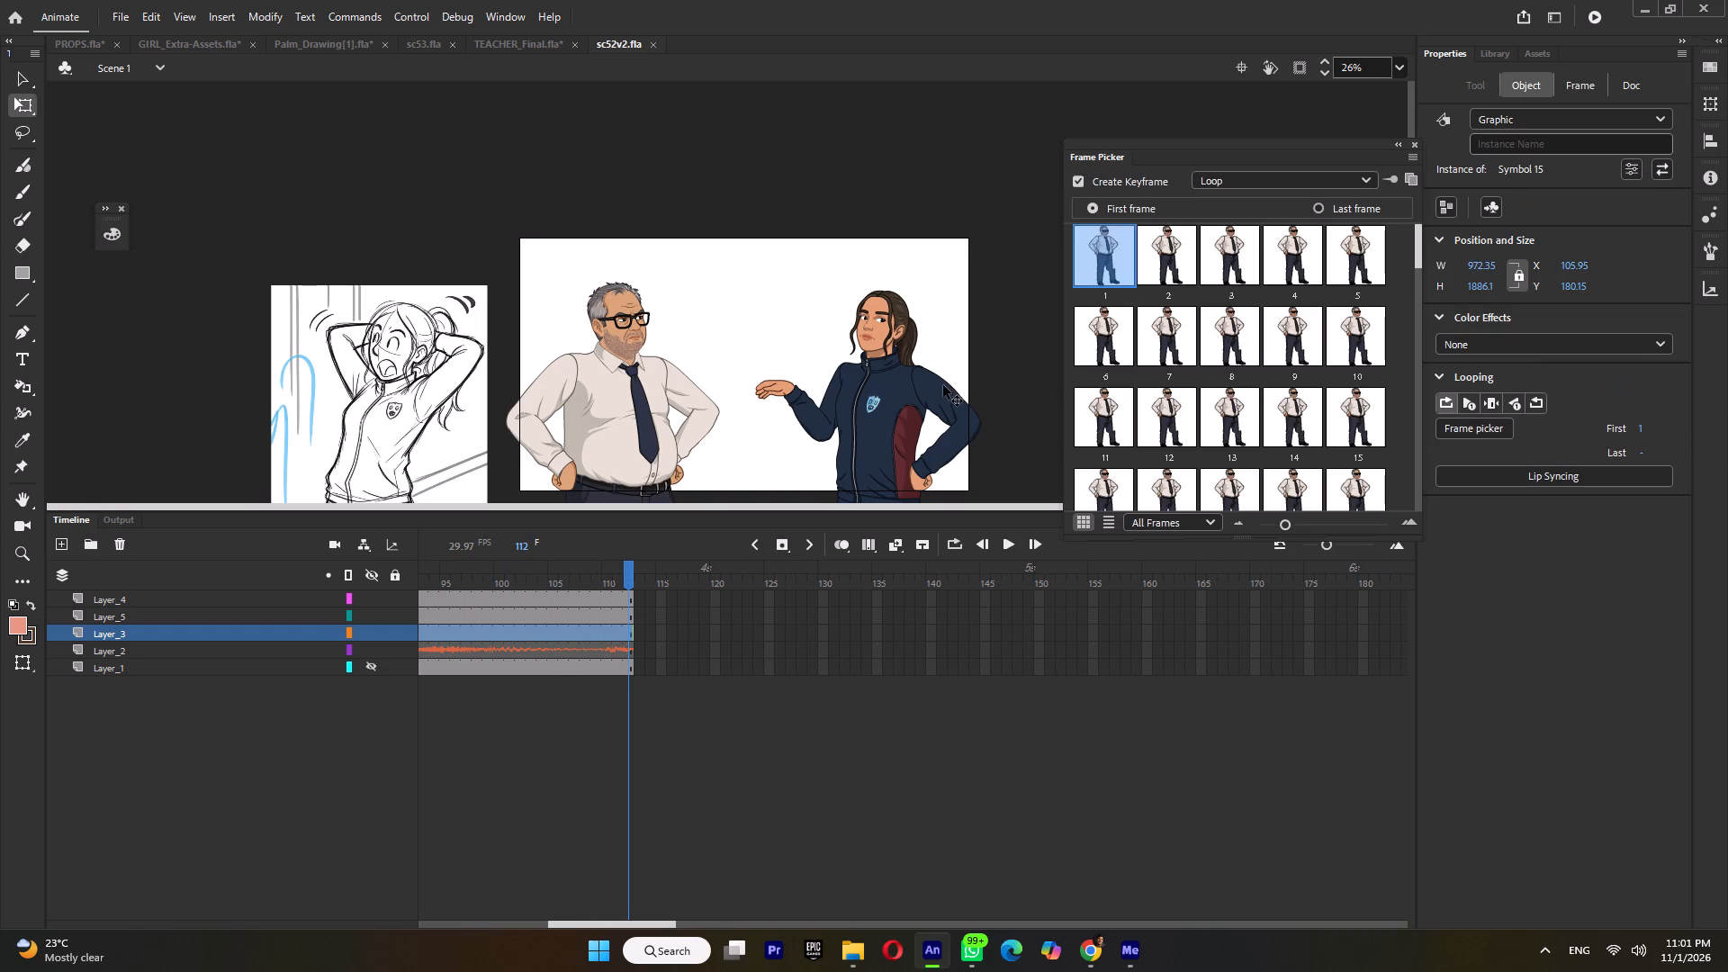
scroll(943, 385, "up", 12, "ctrl")
scroll(949, 378, "down", 4, "ctrl")
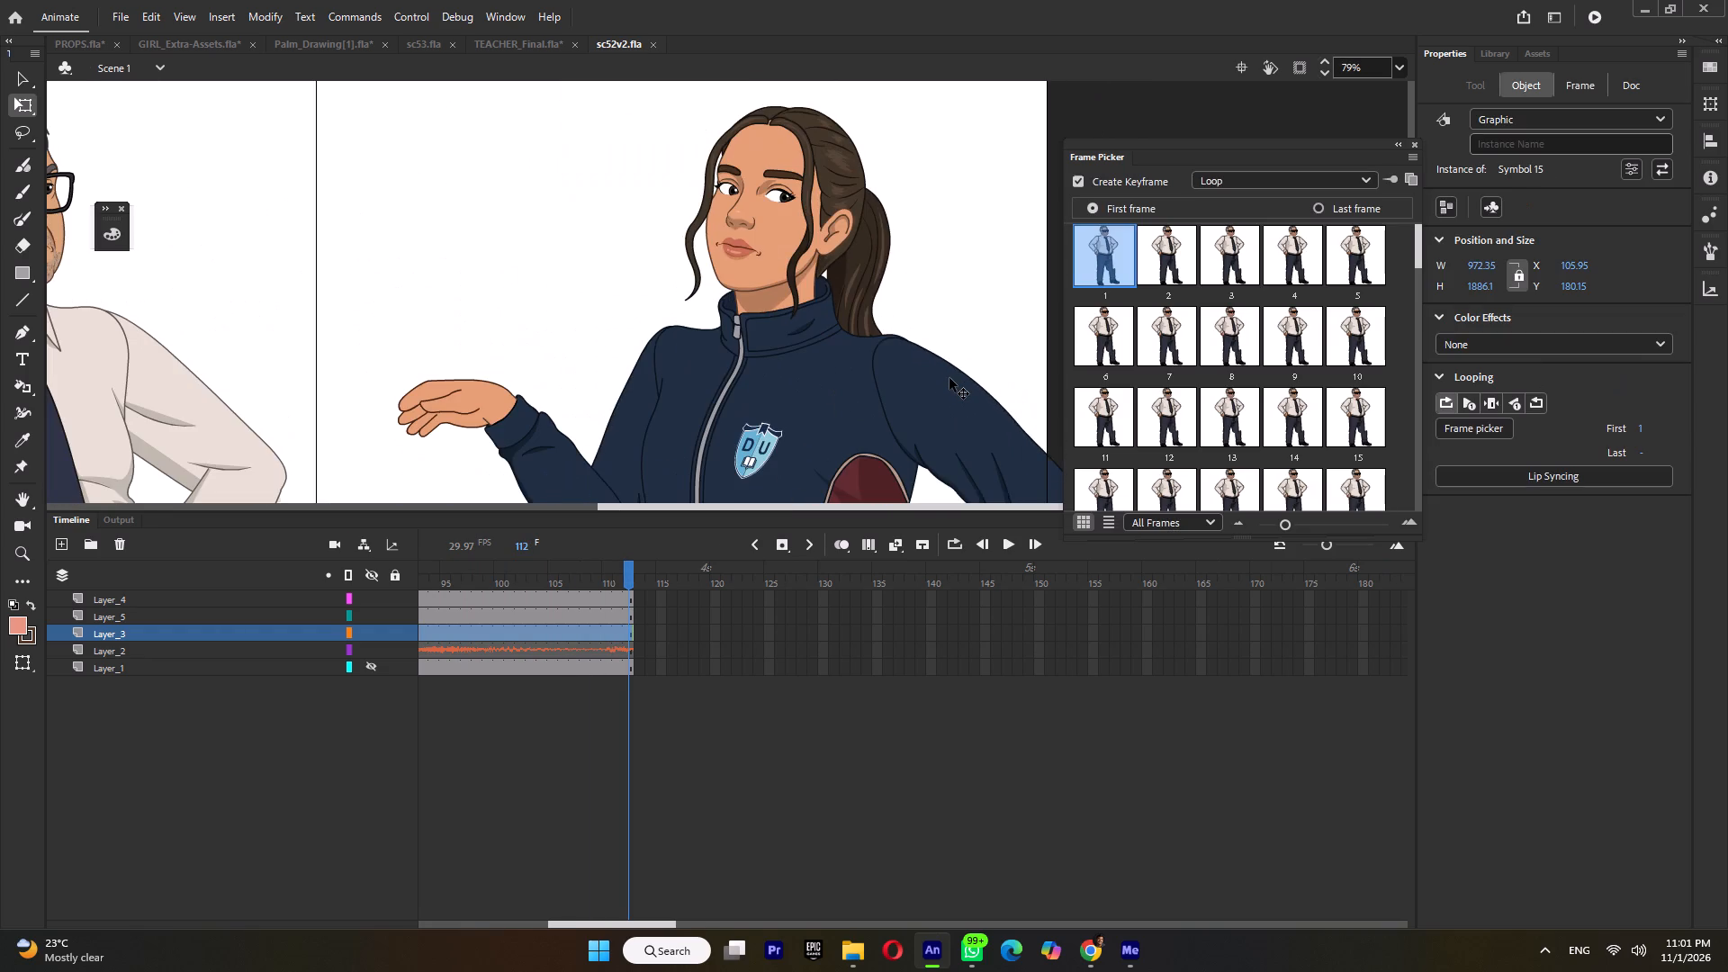
scroll(949, 378, "down", 8, "ctrl")
key("ctrl+s")
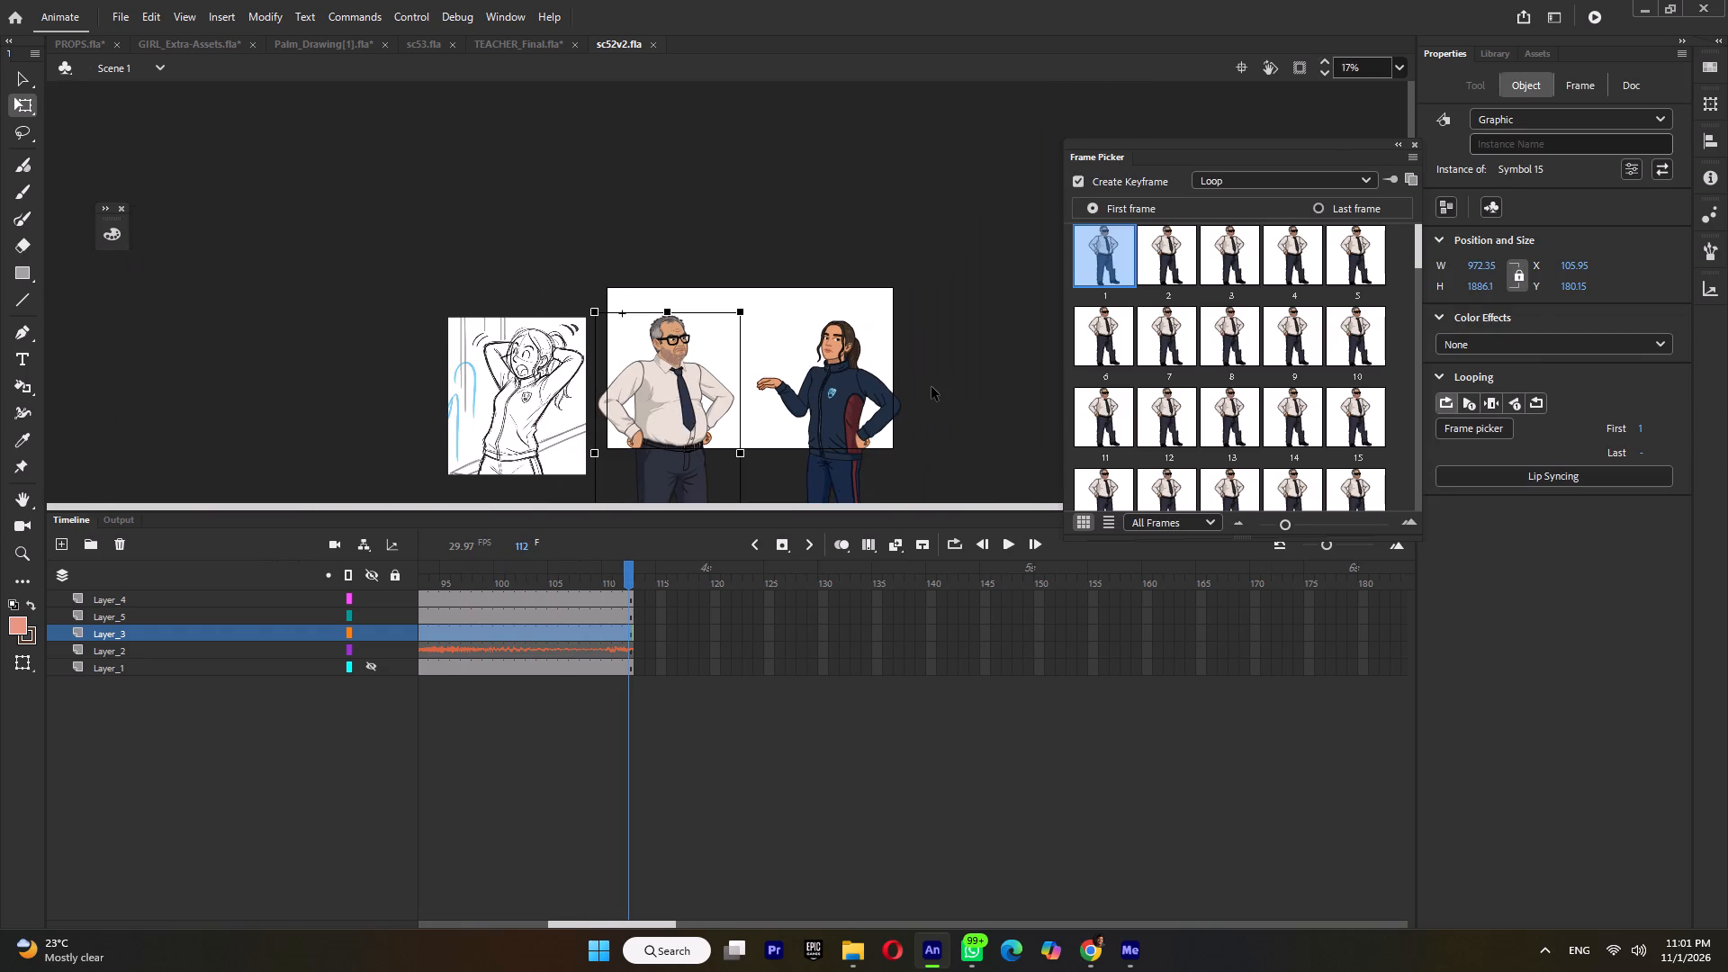
key("Return")
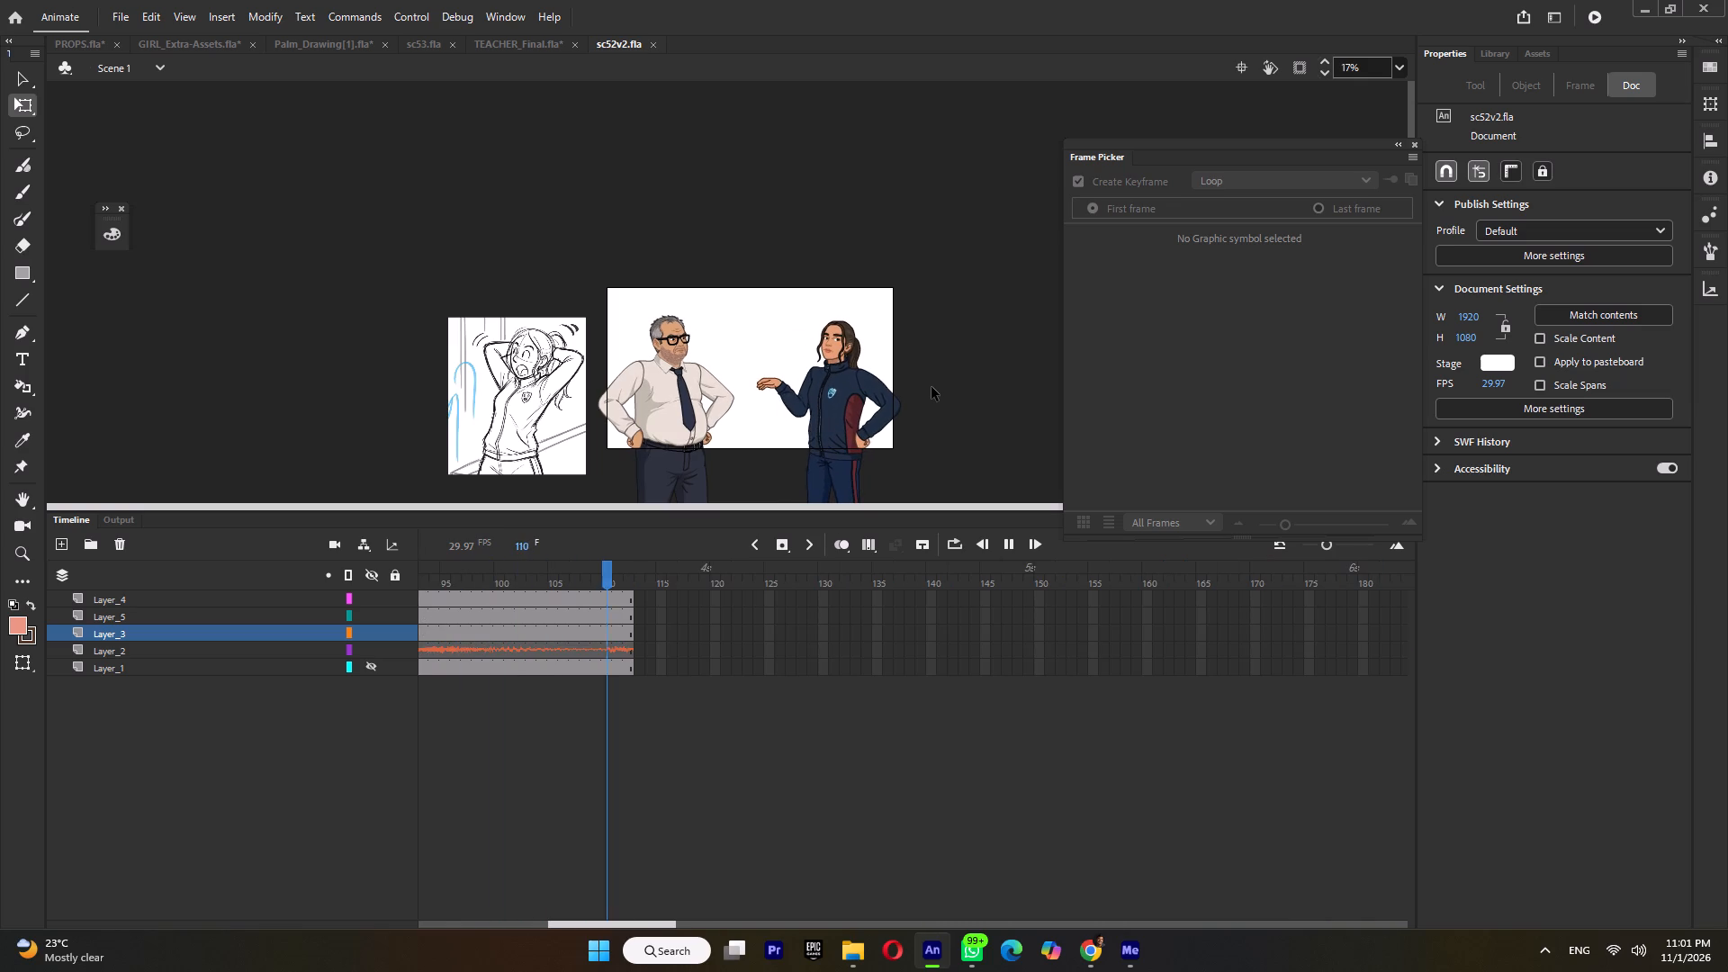
key("Return")
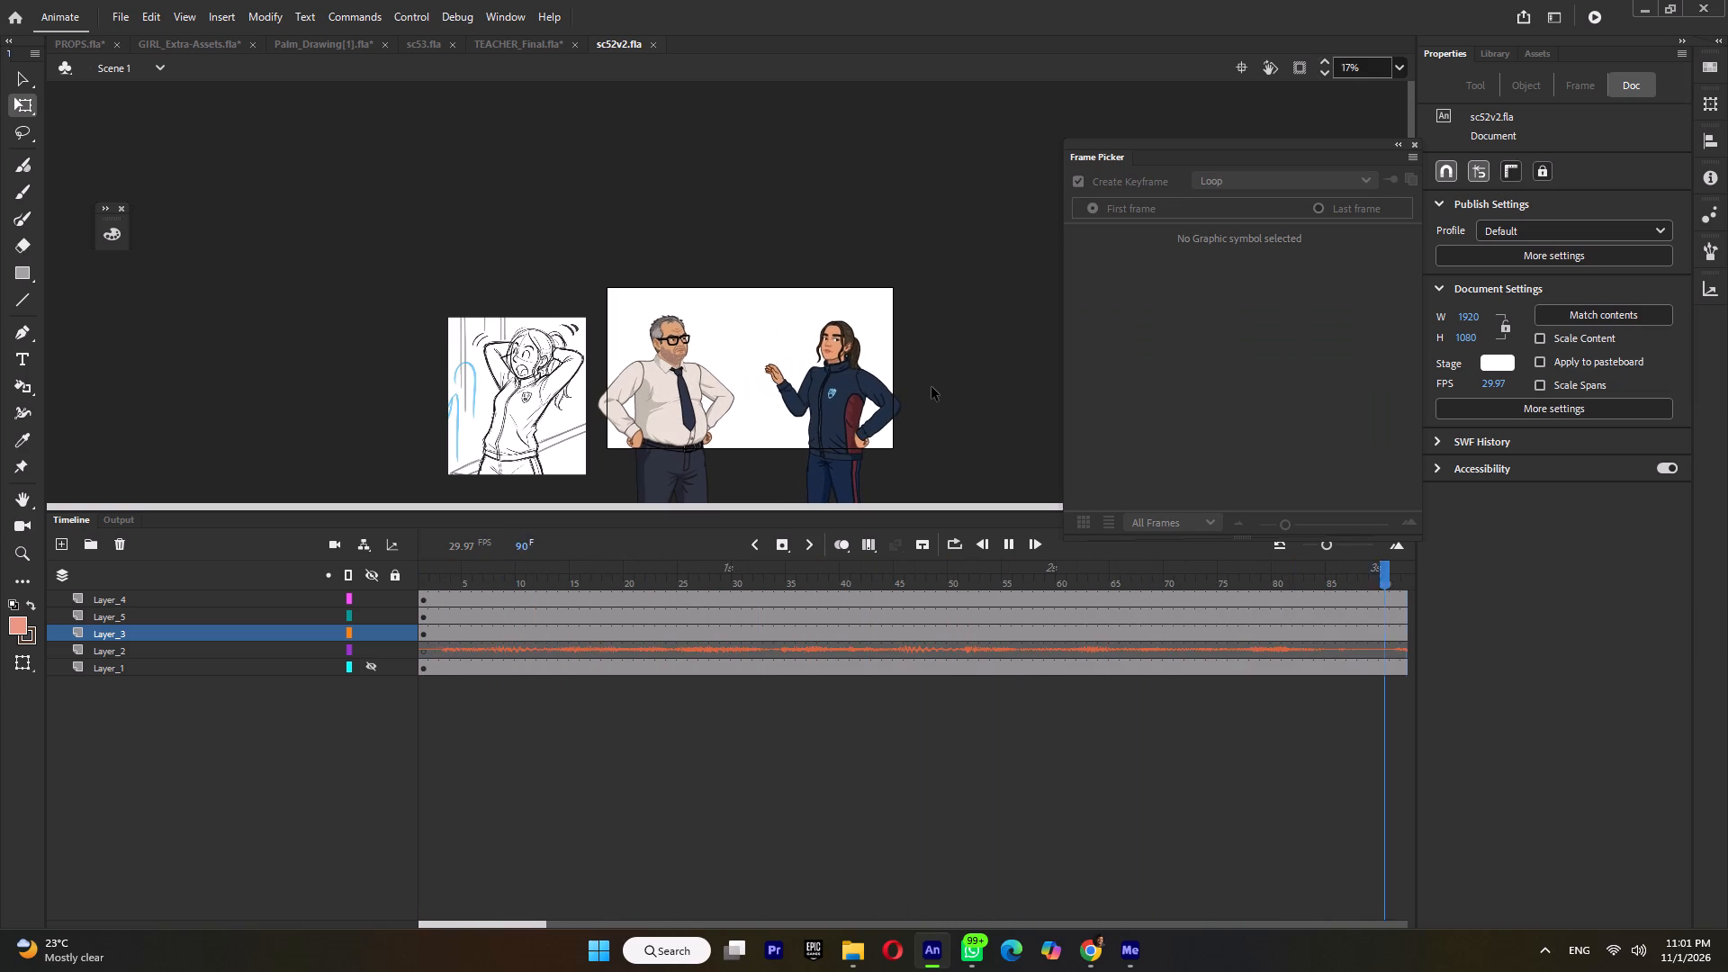
key("Return")
key("Return")
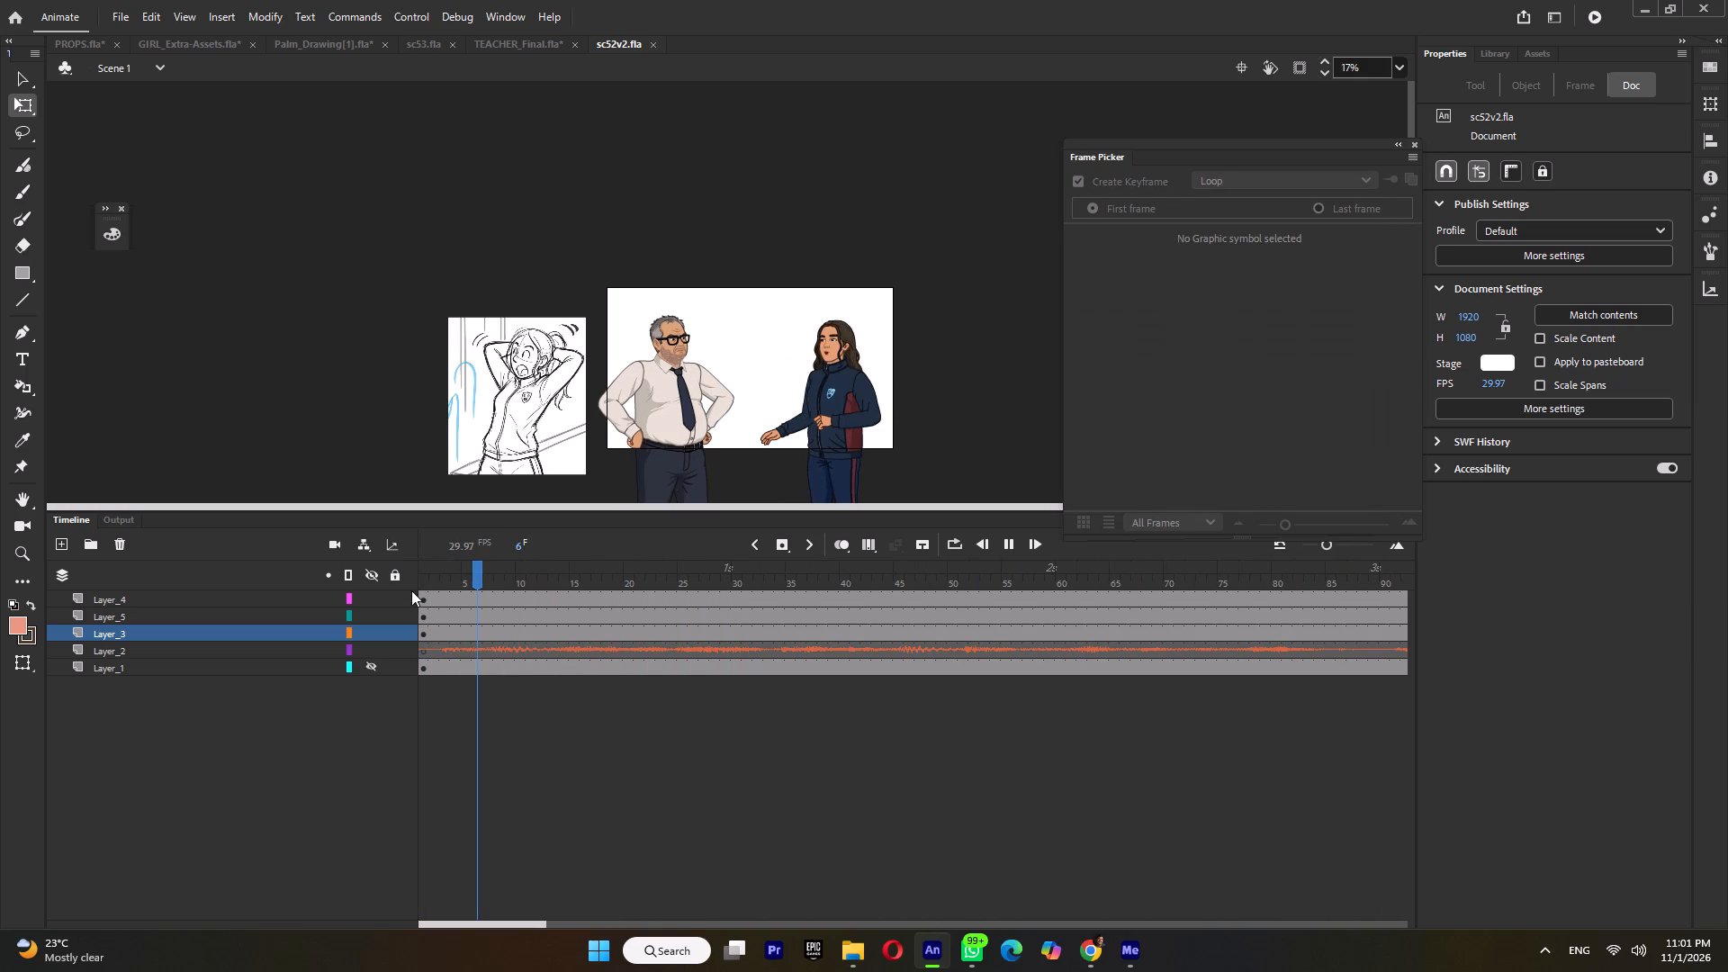
left_click_drag(456, 574, 321, 608)
Delete the sketch reference bitmap of the girl on Layer_5 beside the stage.
left_click(519, 451)
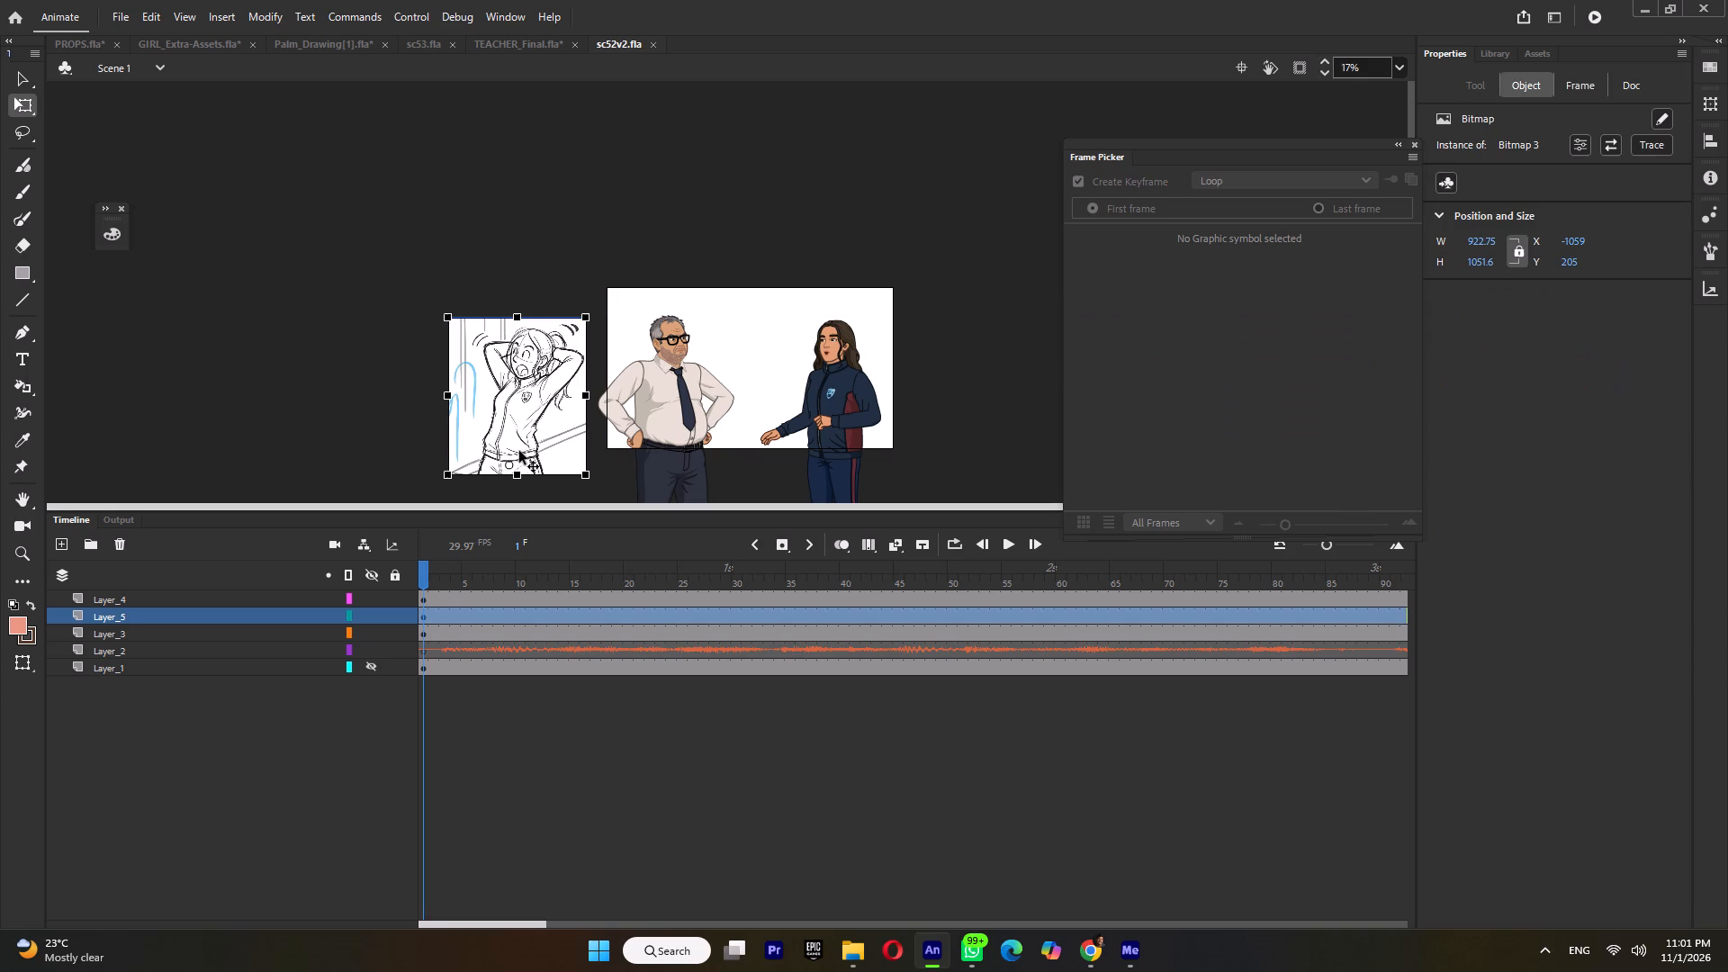
key("Delete")
Show Layer_1 and move the sc52 storyboard drawing above the stage to about X -46, Y -771.
left_click(365, 662)
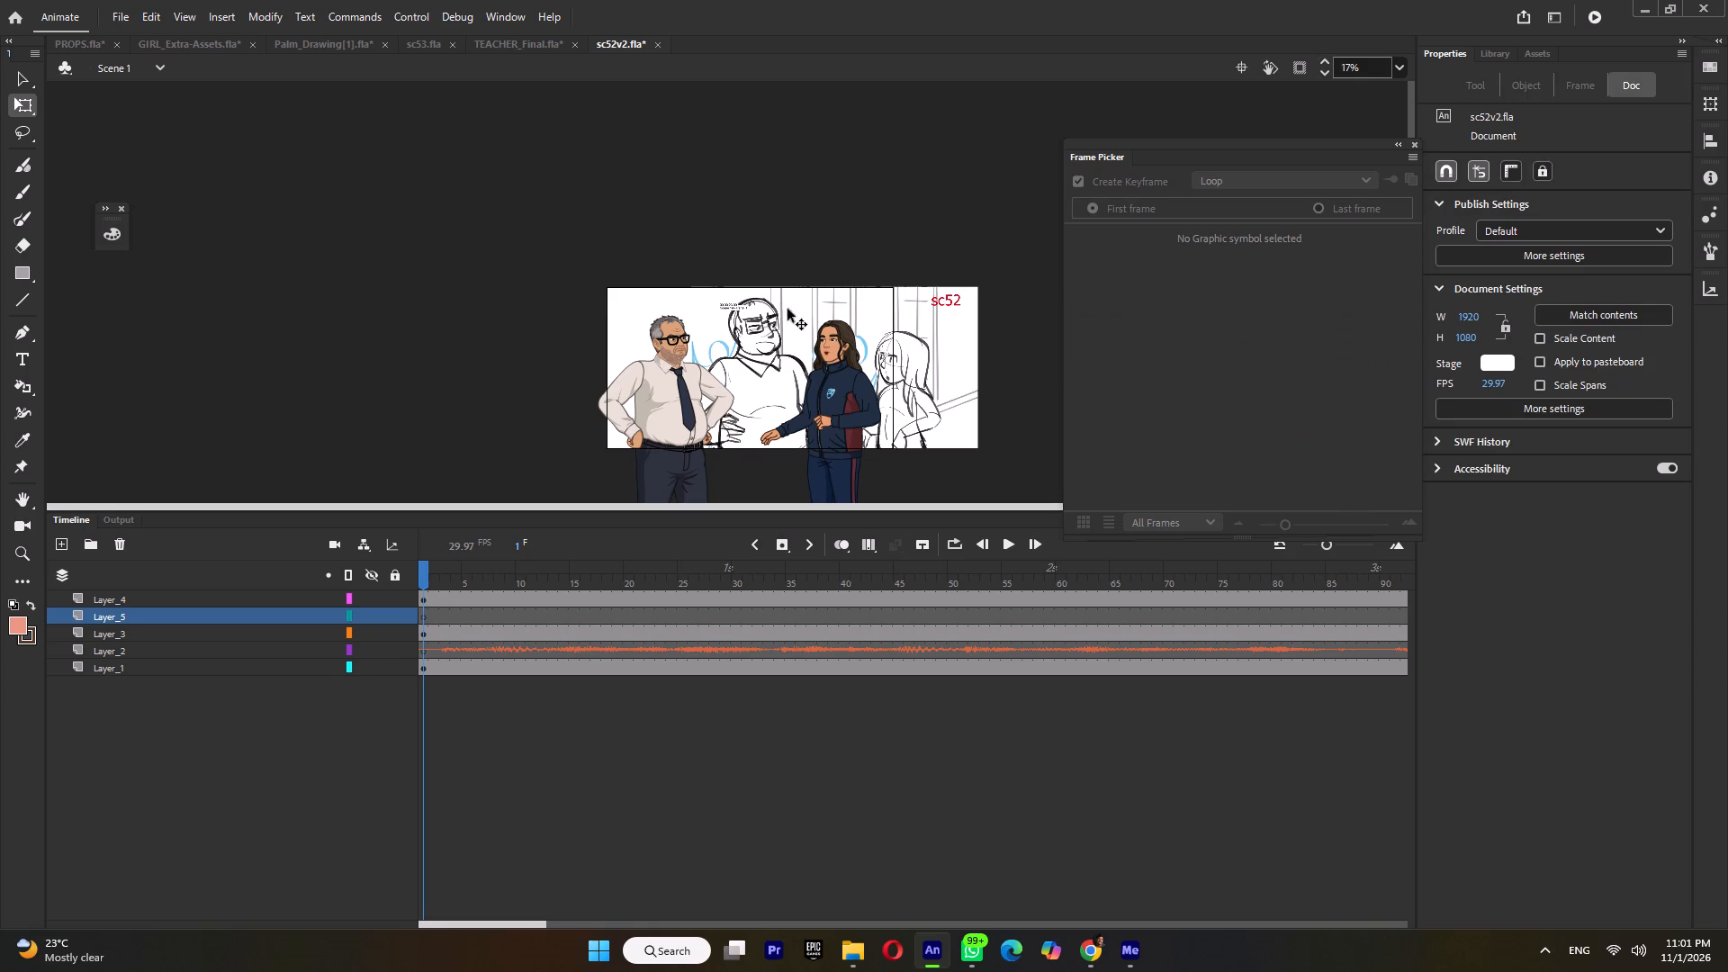
left_click(721, 309)
left_click_drag(760, 330, 668, 215)
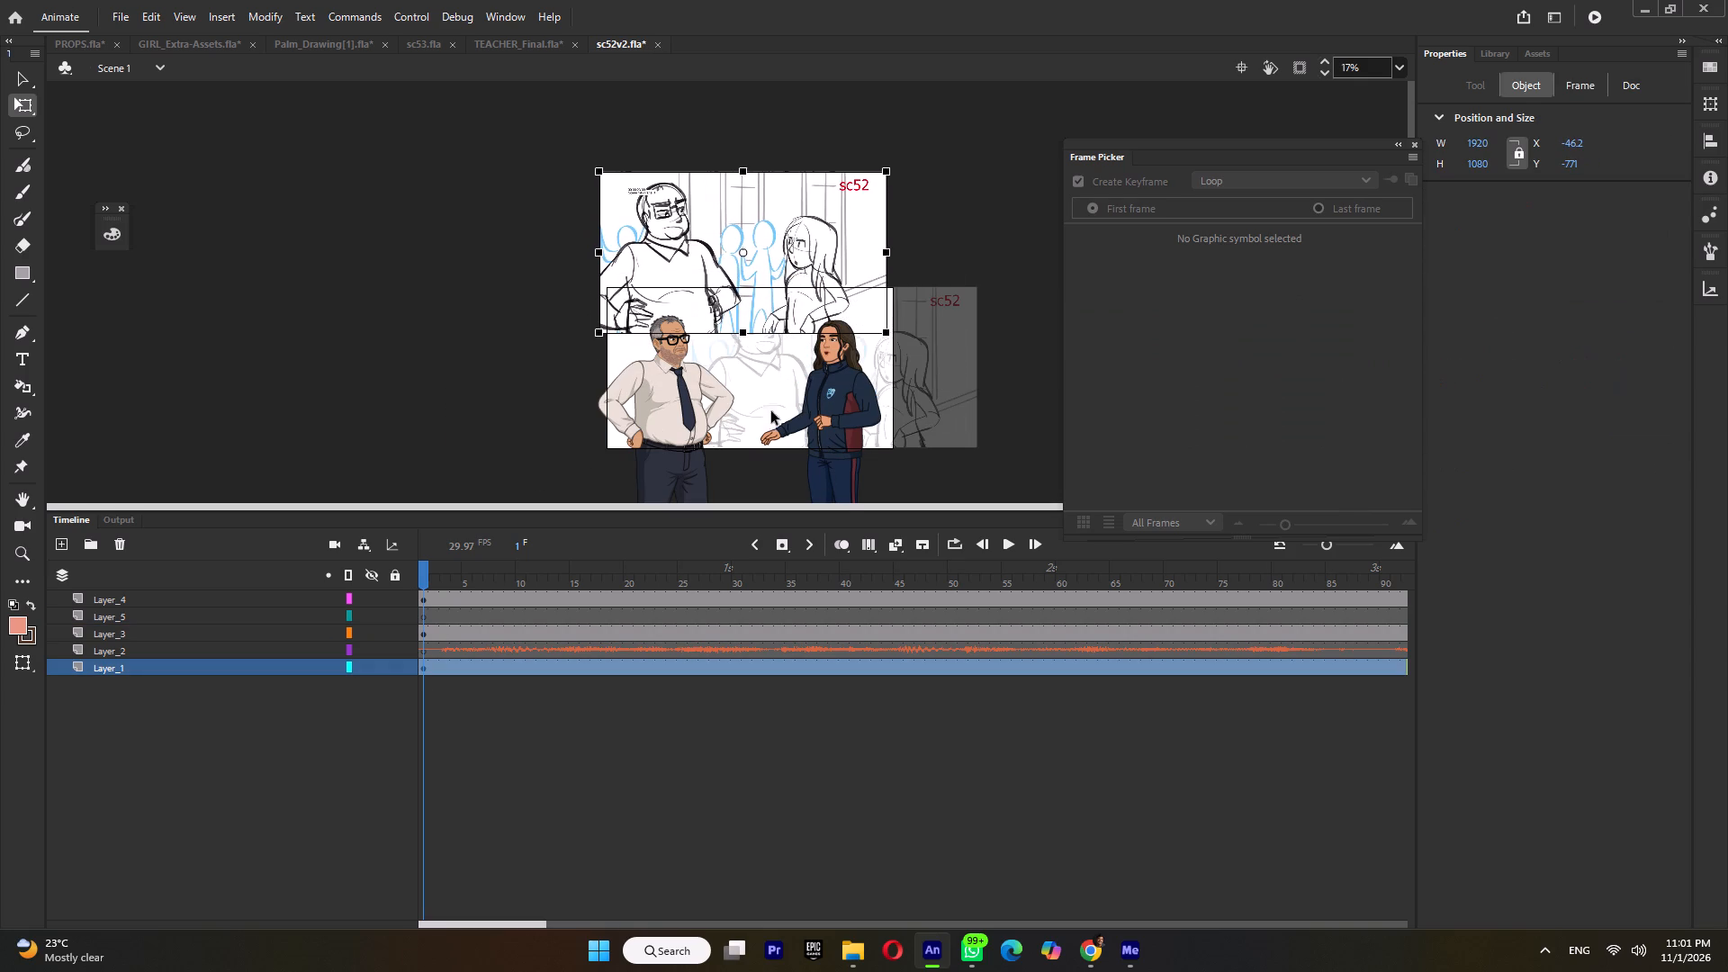
At frame 1, nudge the teacher symbol on Layer_3 upward to Y 144.15.
left_click_drag(440, 574, 416, 581)
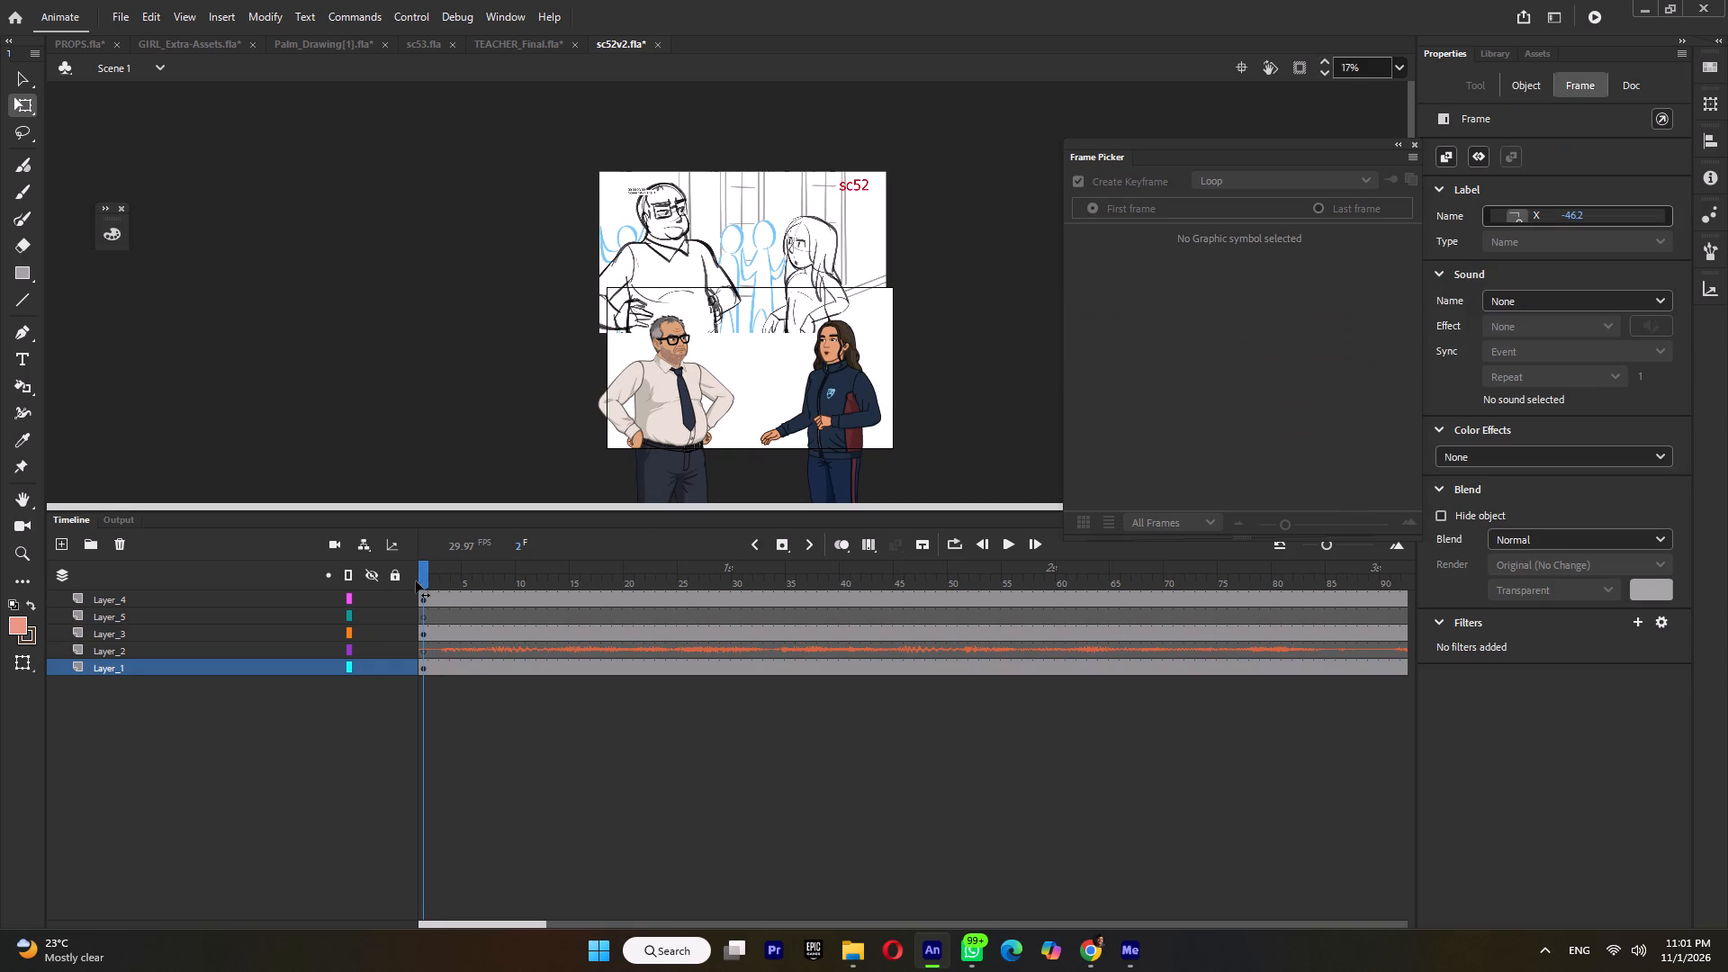
left_click_drag(416, 581, 346, 607)
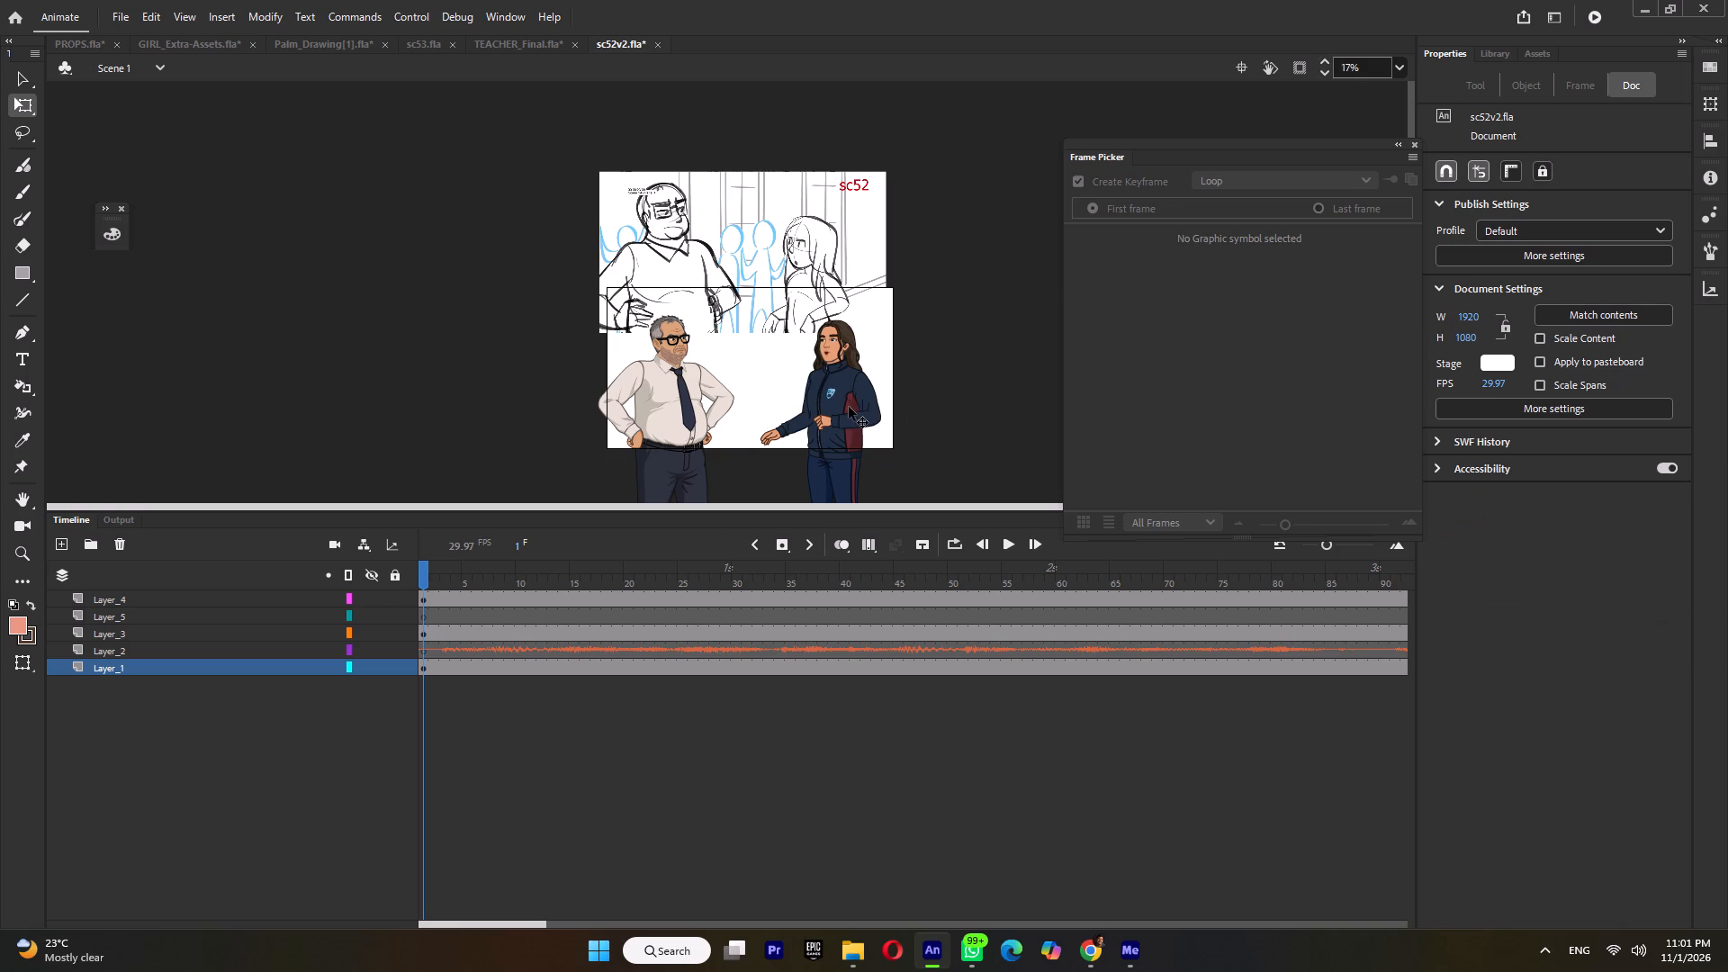
left_click(667, 412)
key("Up")
key("Up")
key("Up")
key("Up")
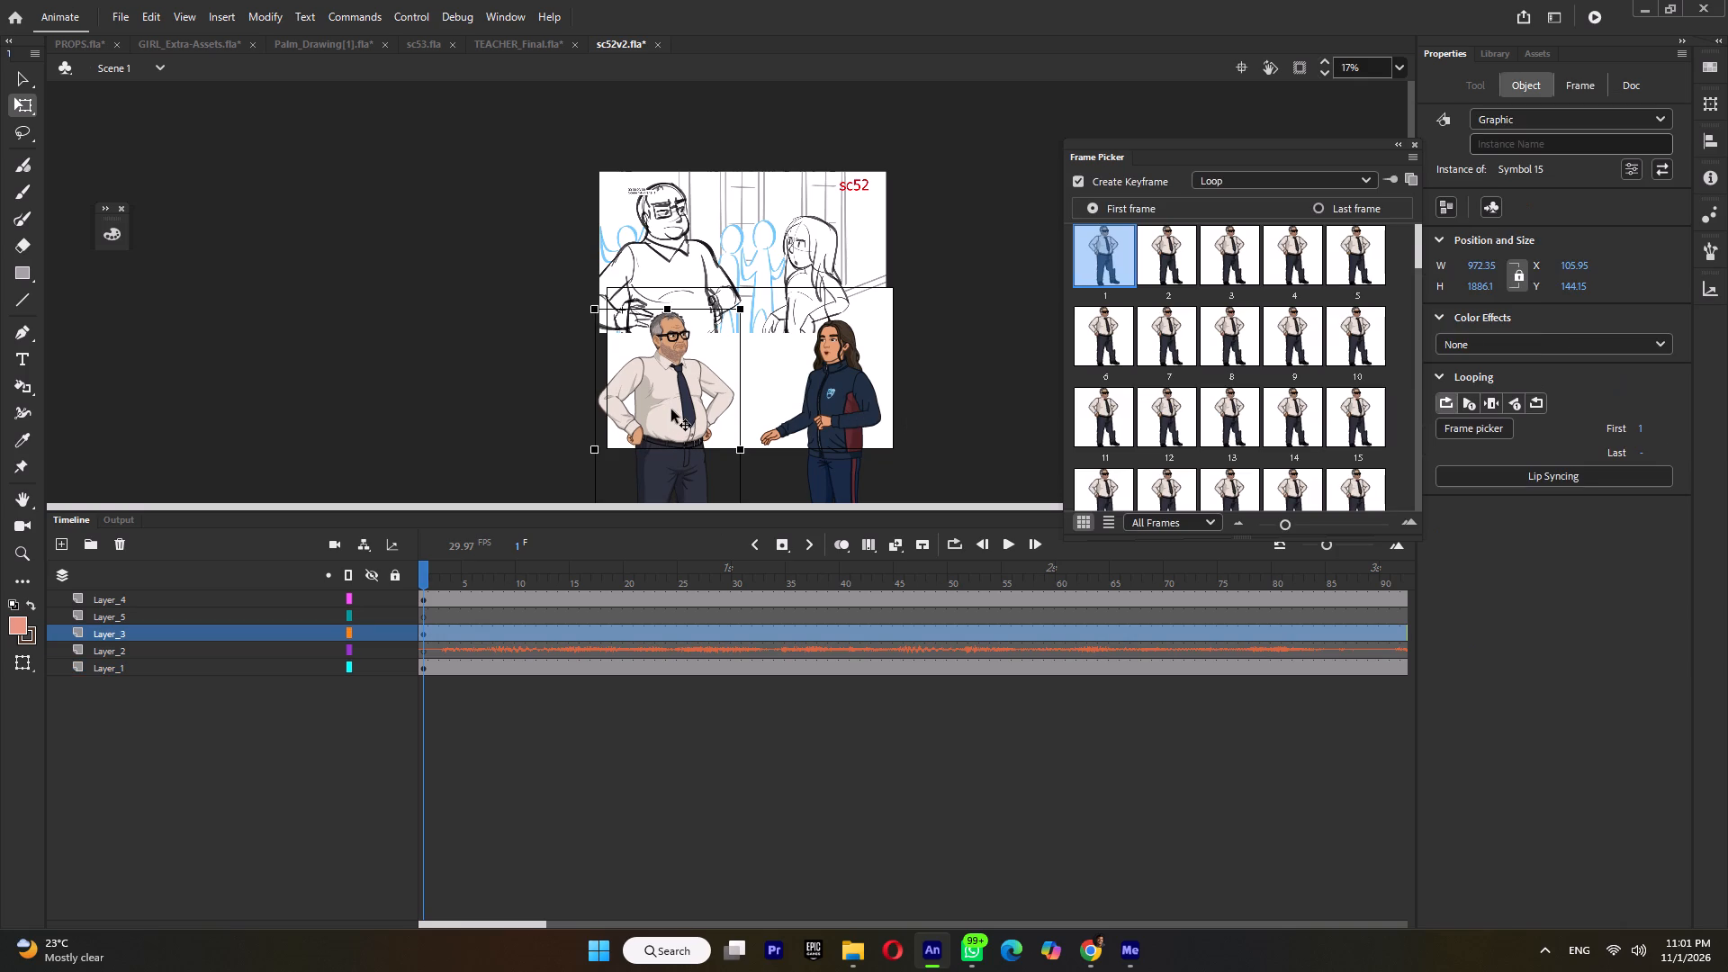
Nudge the teacher symbol on Layer_3 further upward to Y 138.15 at frame 1.
key("Up")
key("Up")
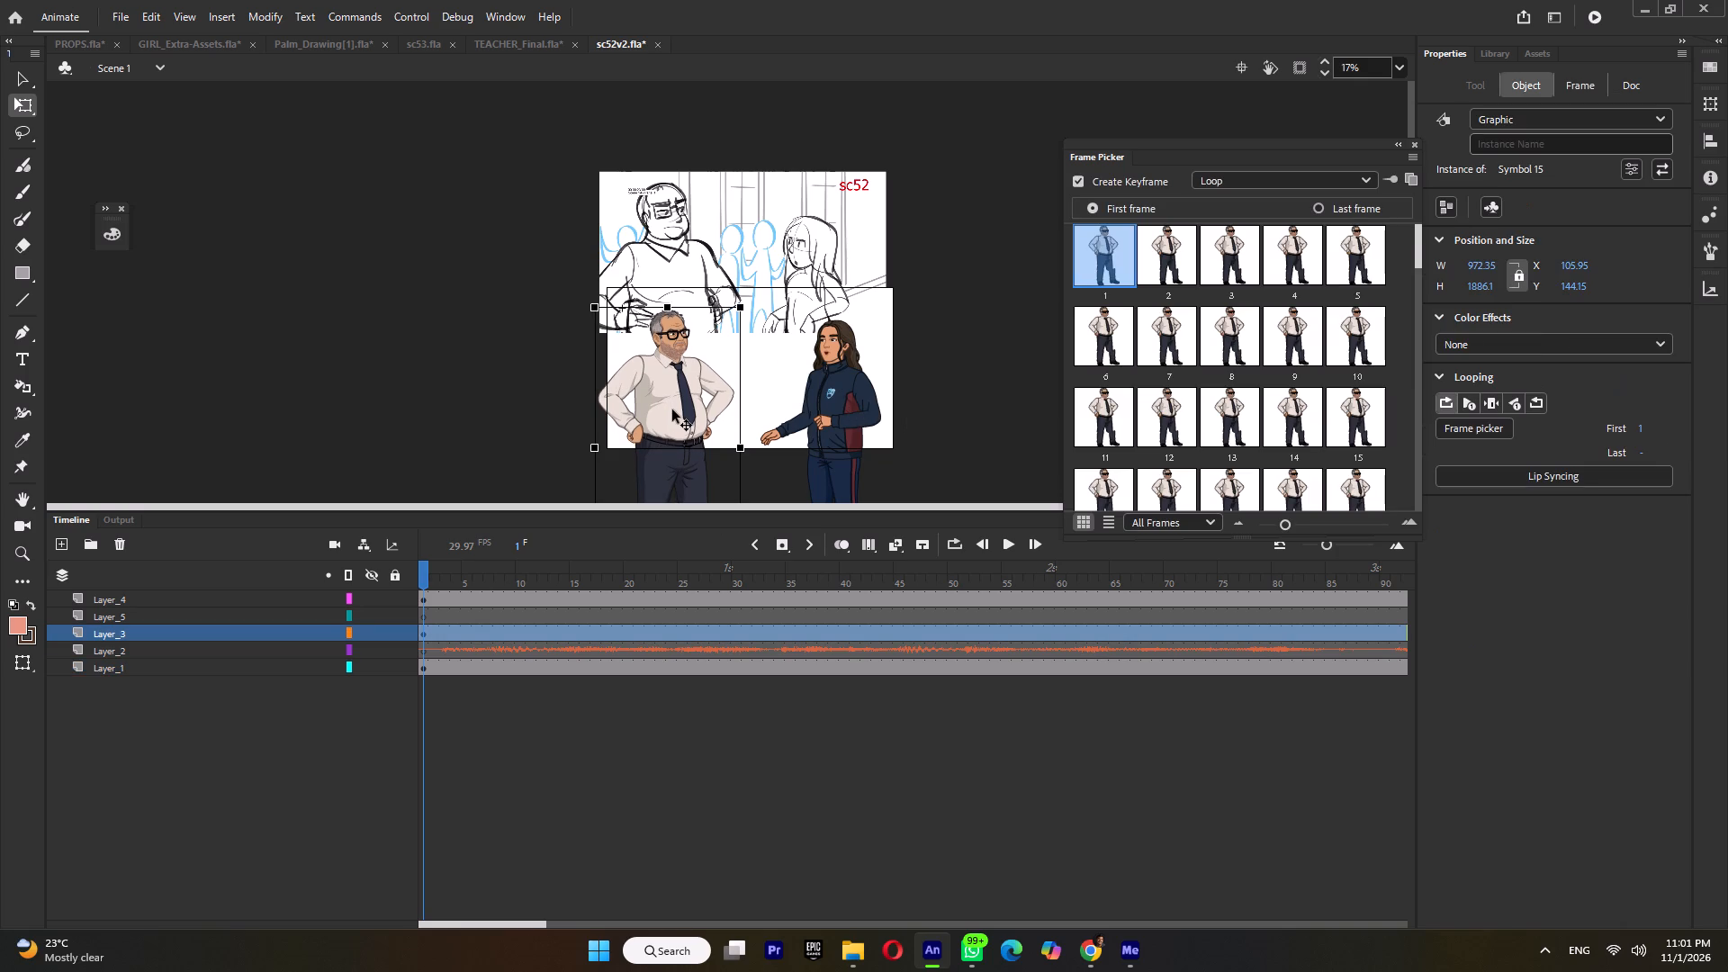
key("Up")
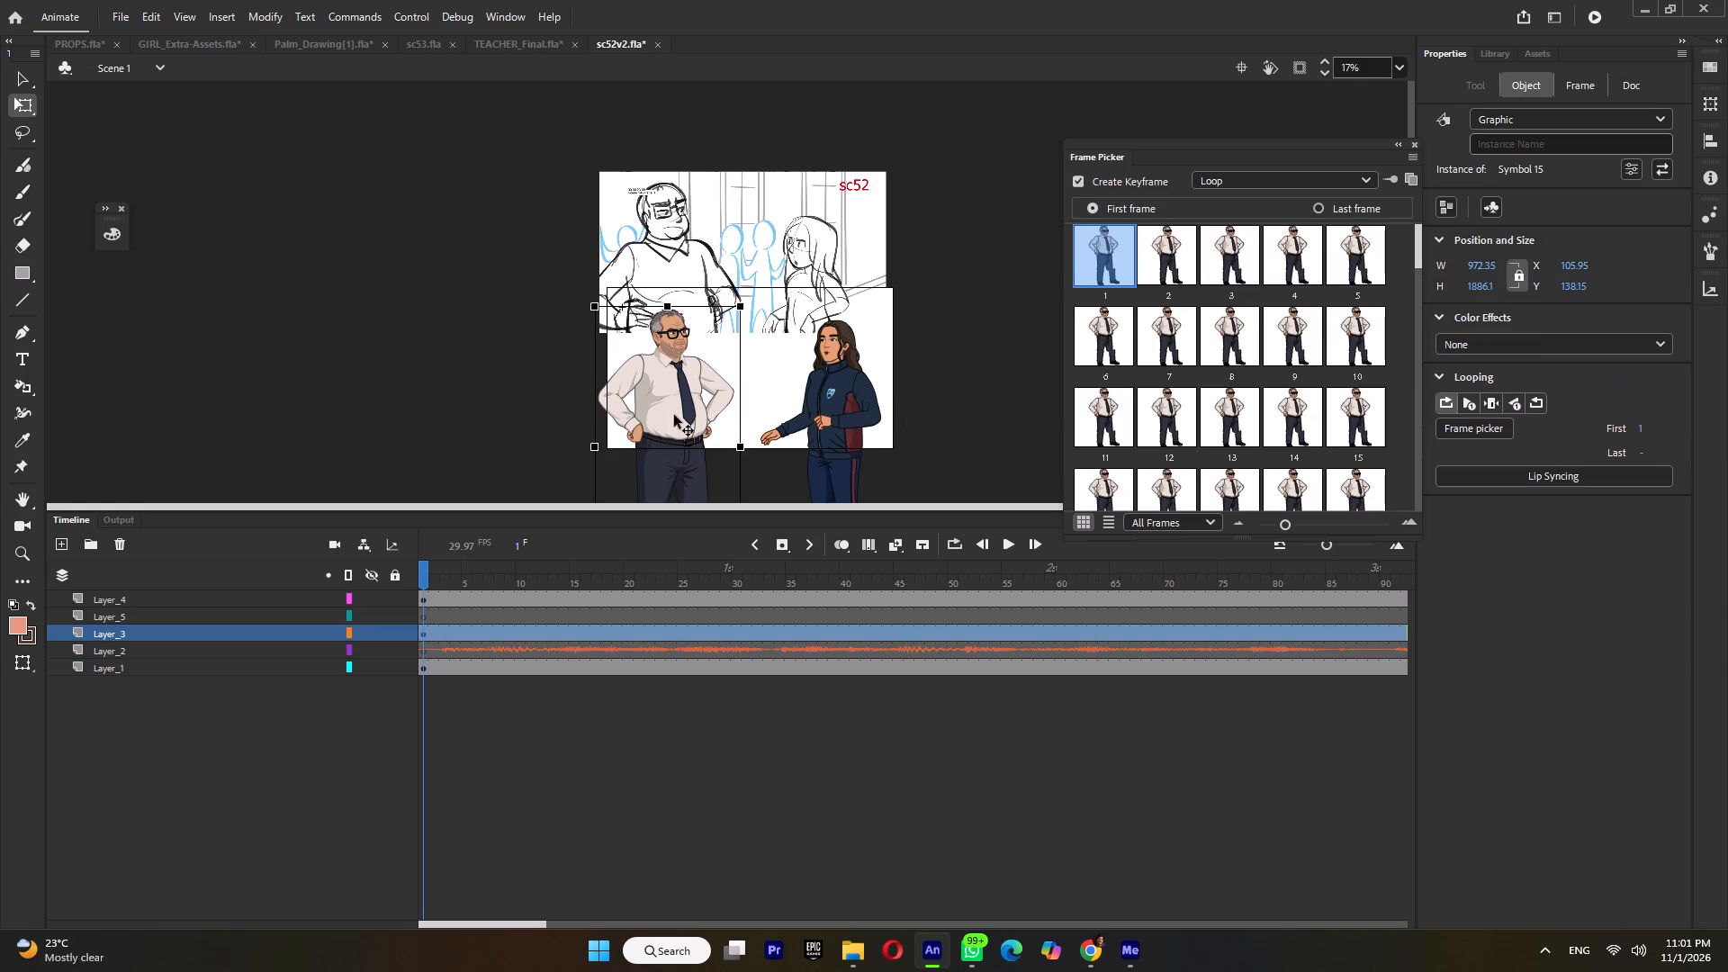
Open the girl's eye symbol nested in her head symbol and insert an eyebrow keyframe on Layer_2 at frame 11.
scroll(864, 359, "up", 8, "ctrl")
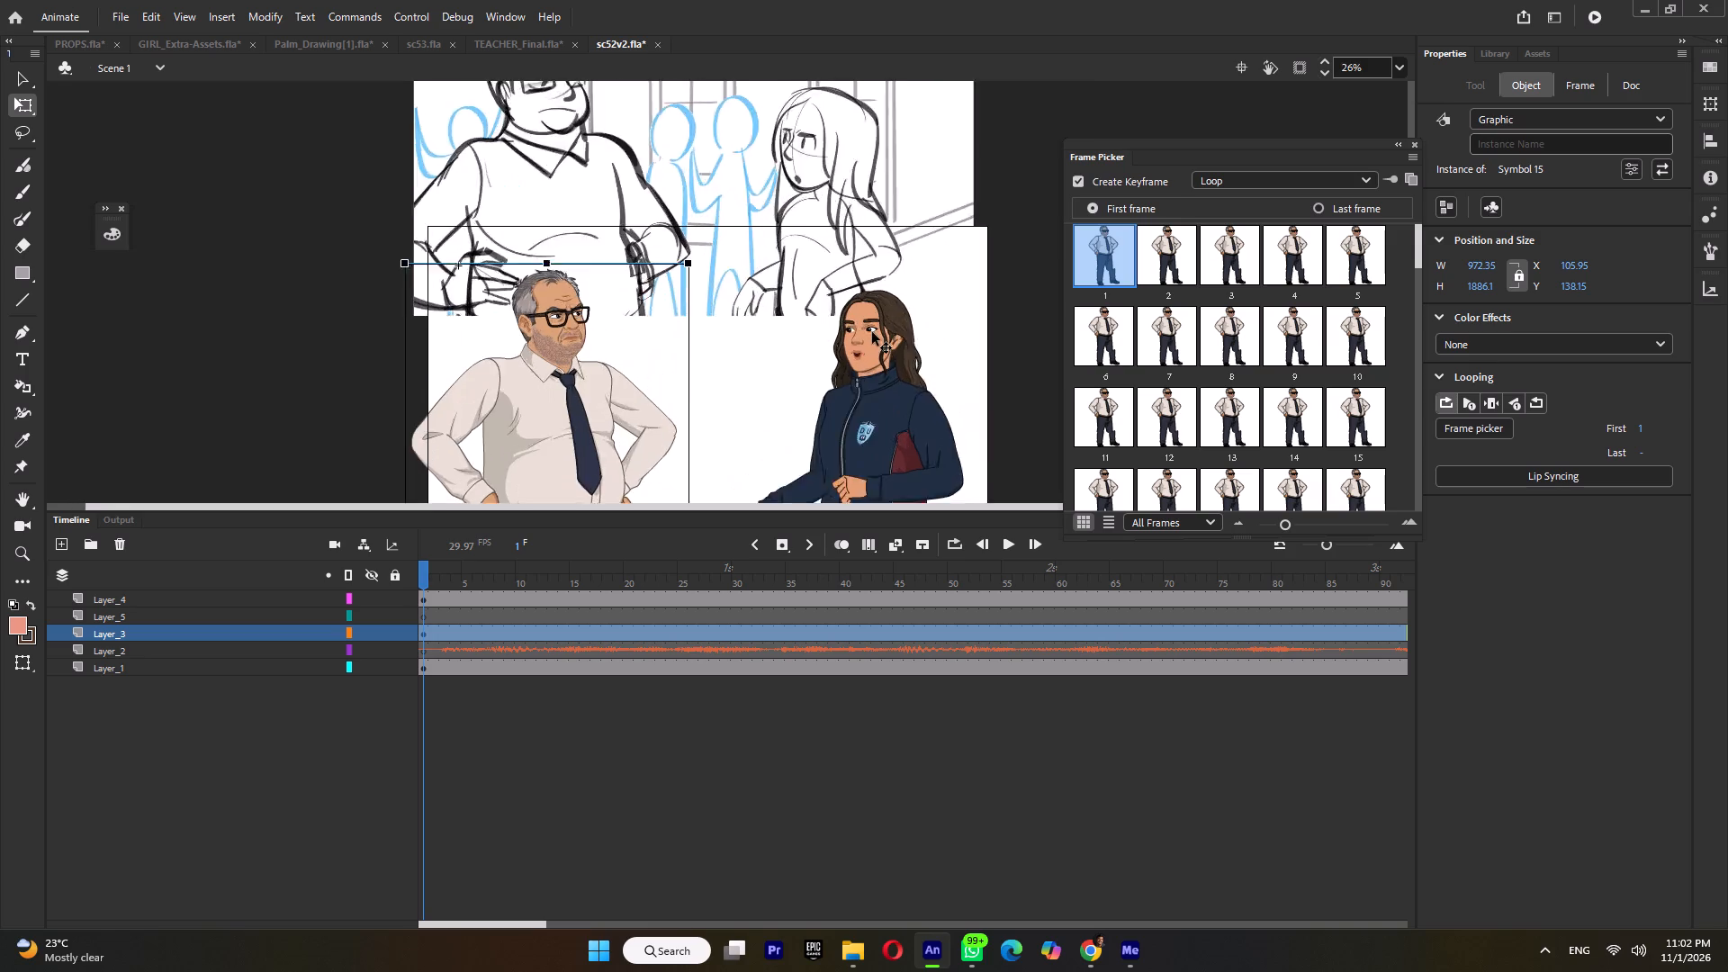
scroll(893, 381, "down", 2, "ctrl")
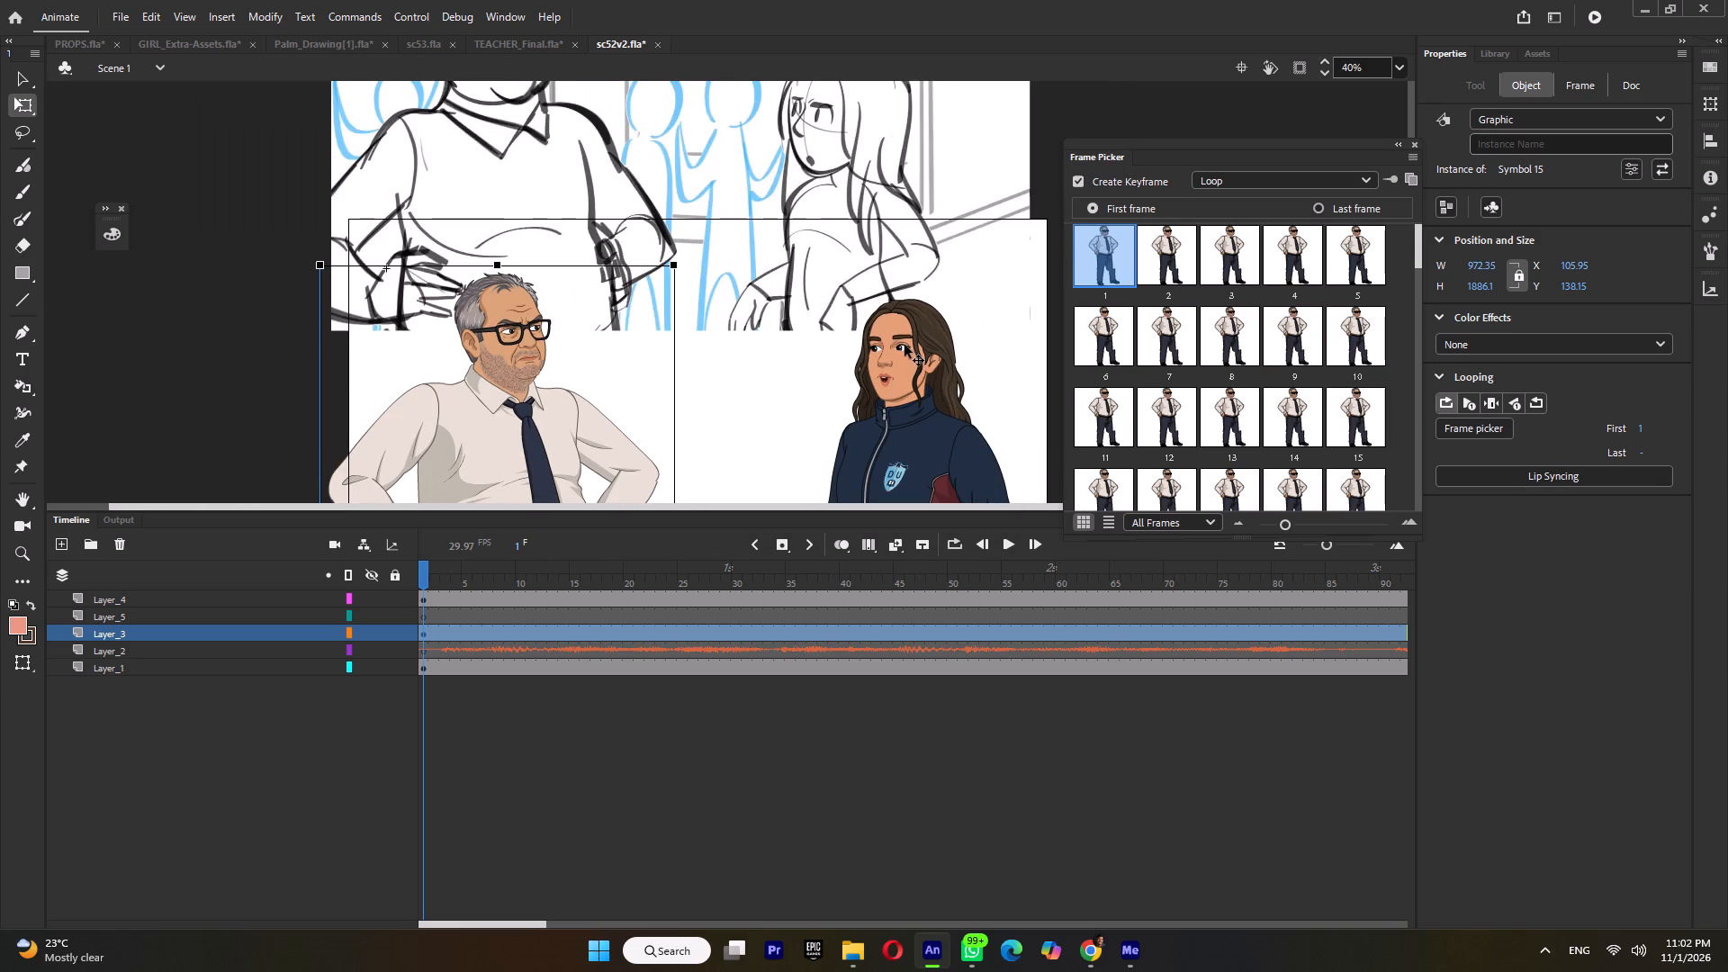
left_click_drag(470, 569, 578, 599)
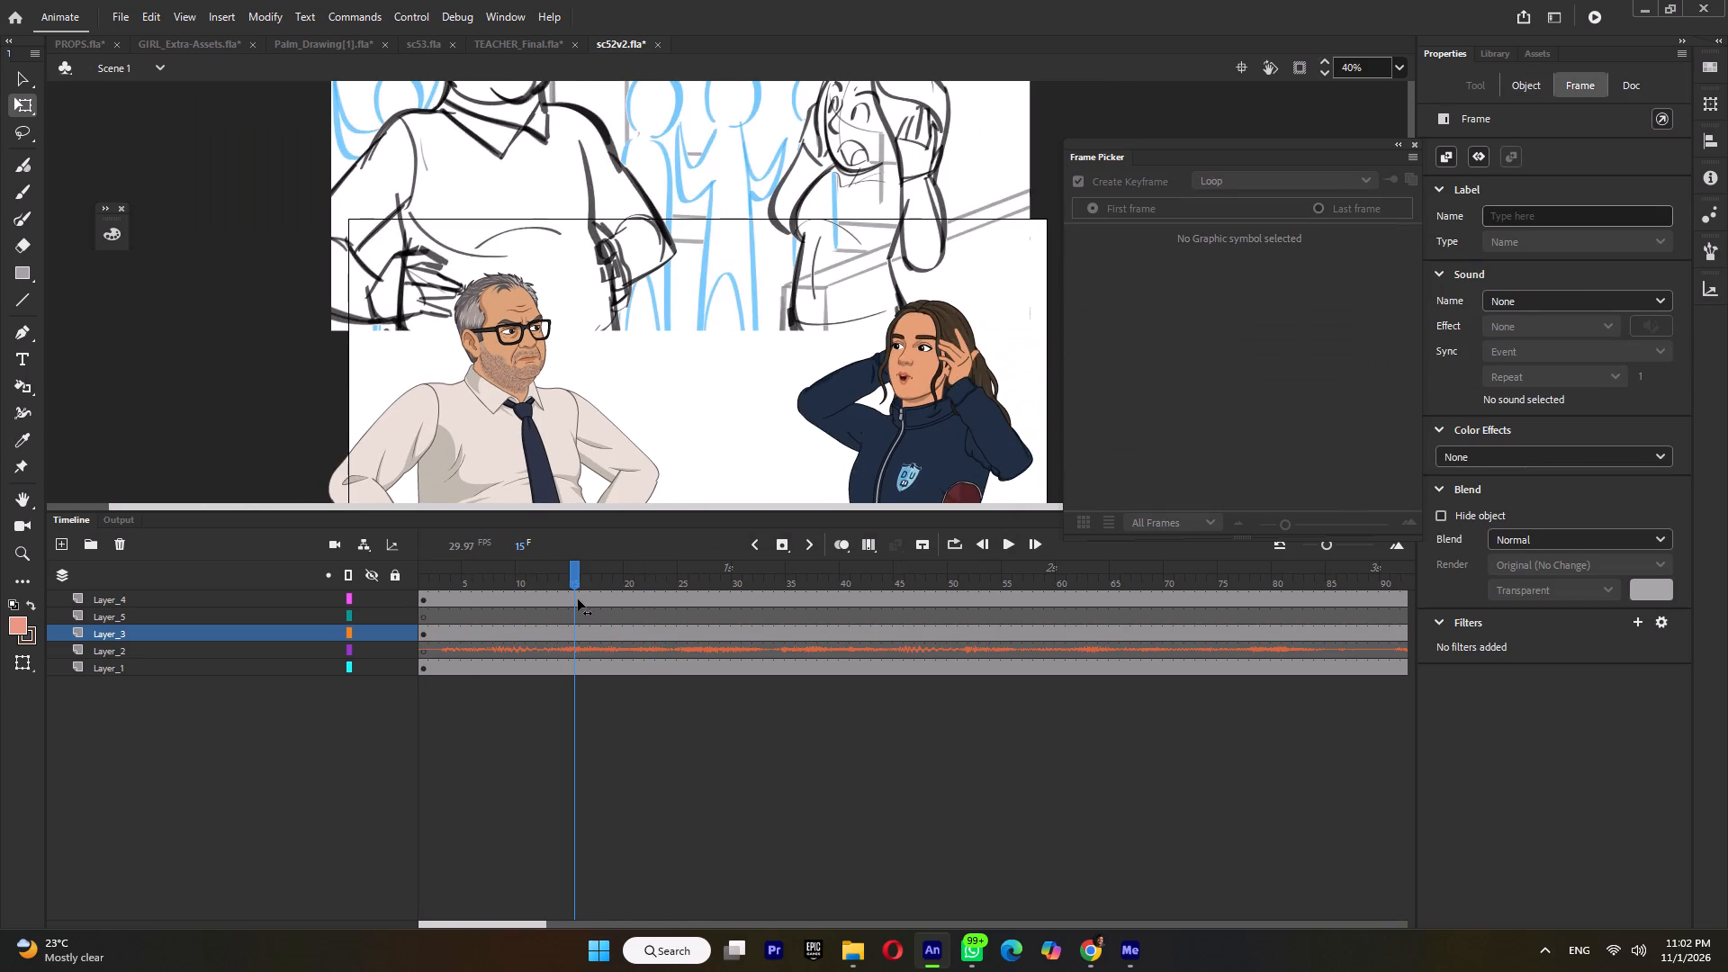
left_click_drag(578, 599, 535, 628)
scroll(905, 337, "up", 4, "ctrl")
double_click(911, 331)
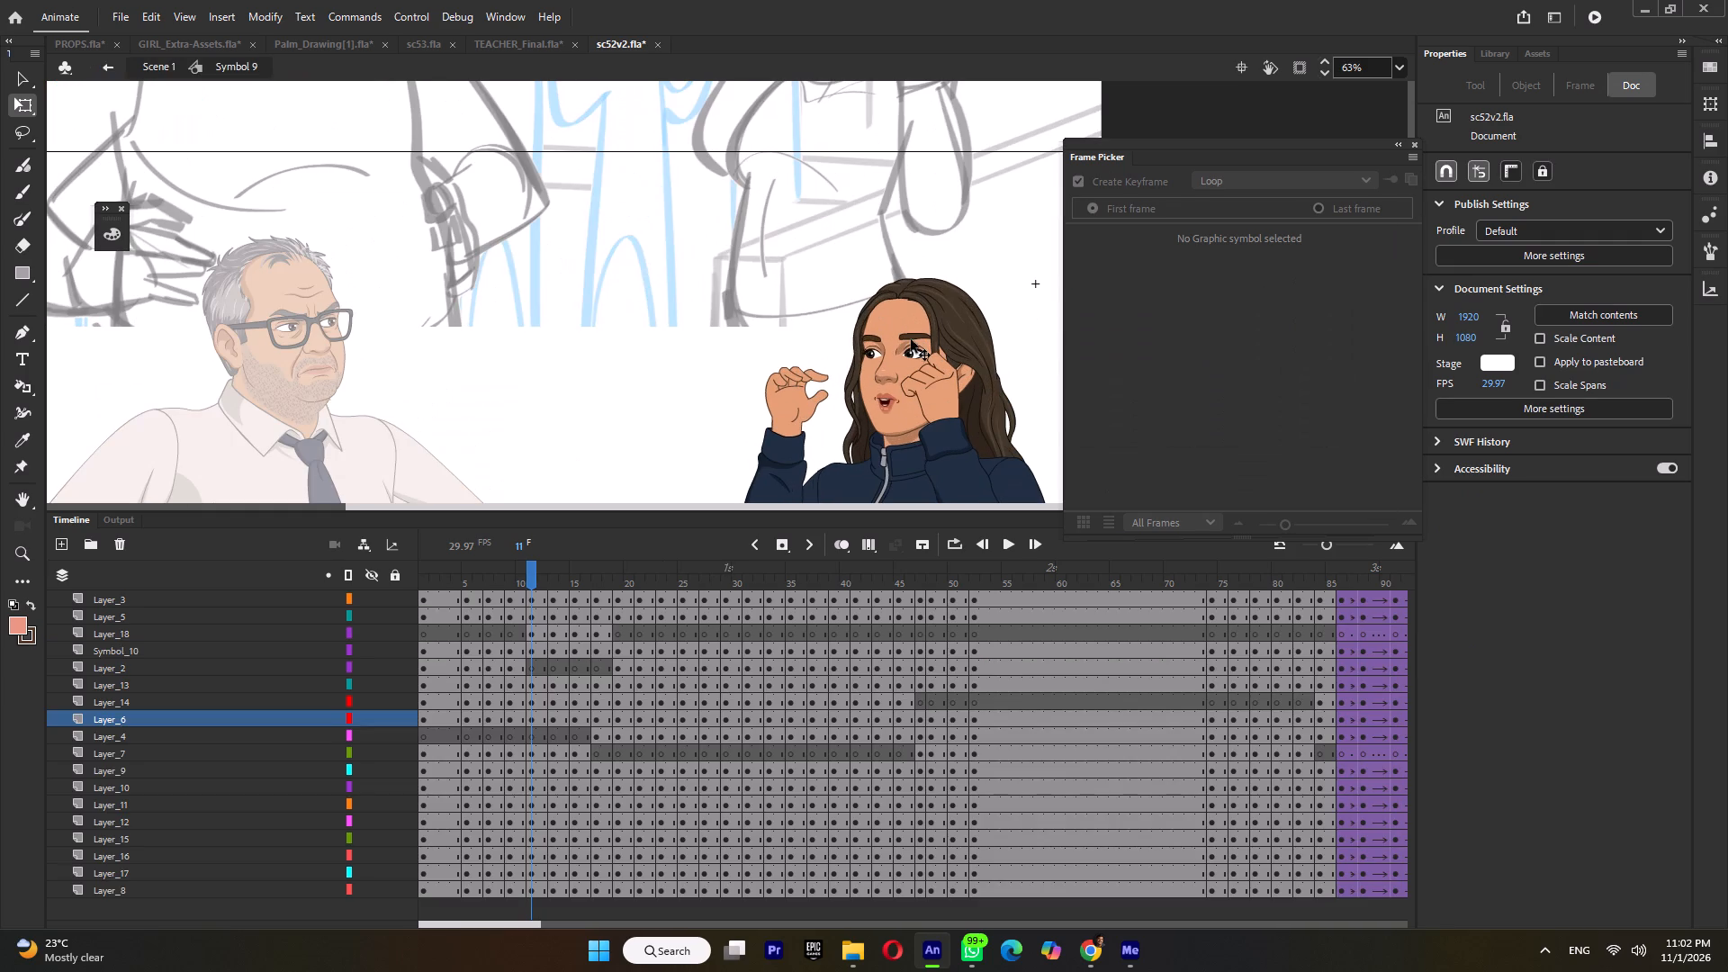
left_click(507, 577)
left_click(528, 580)
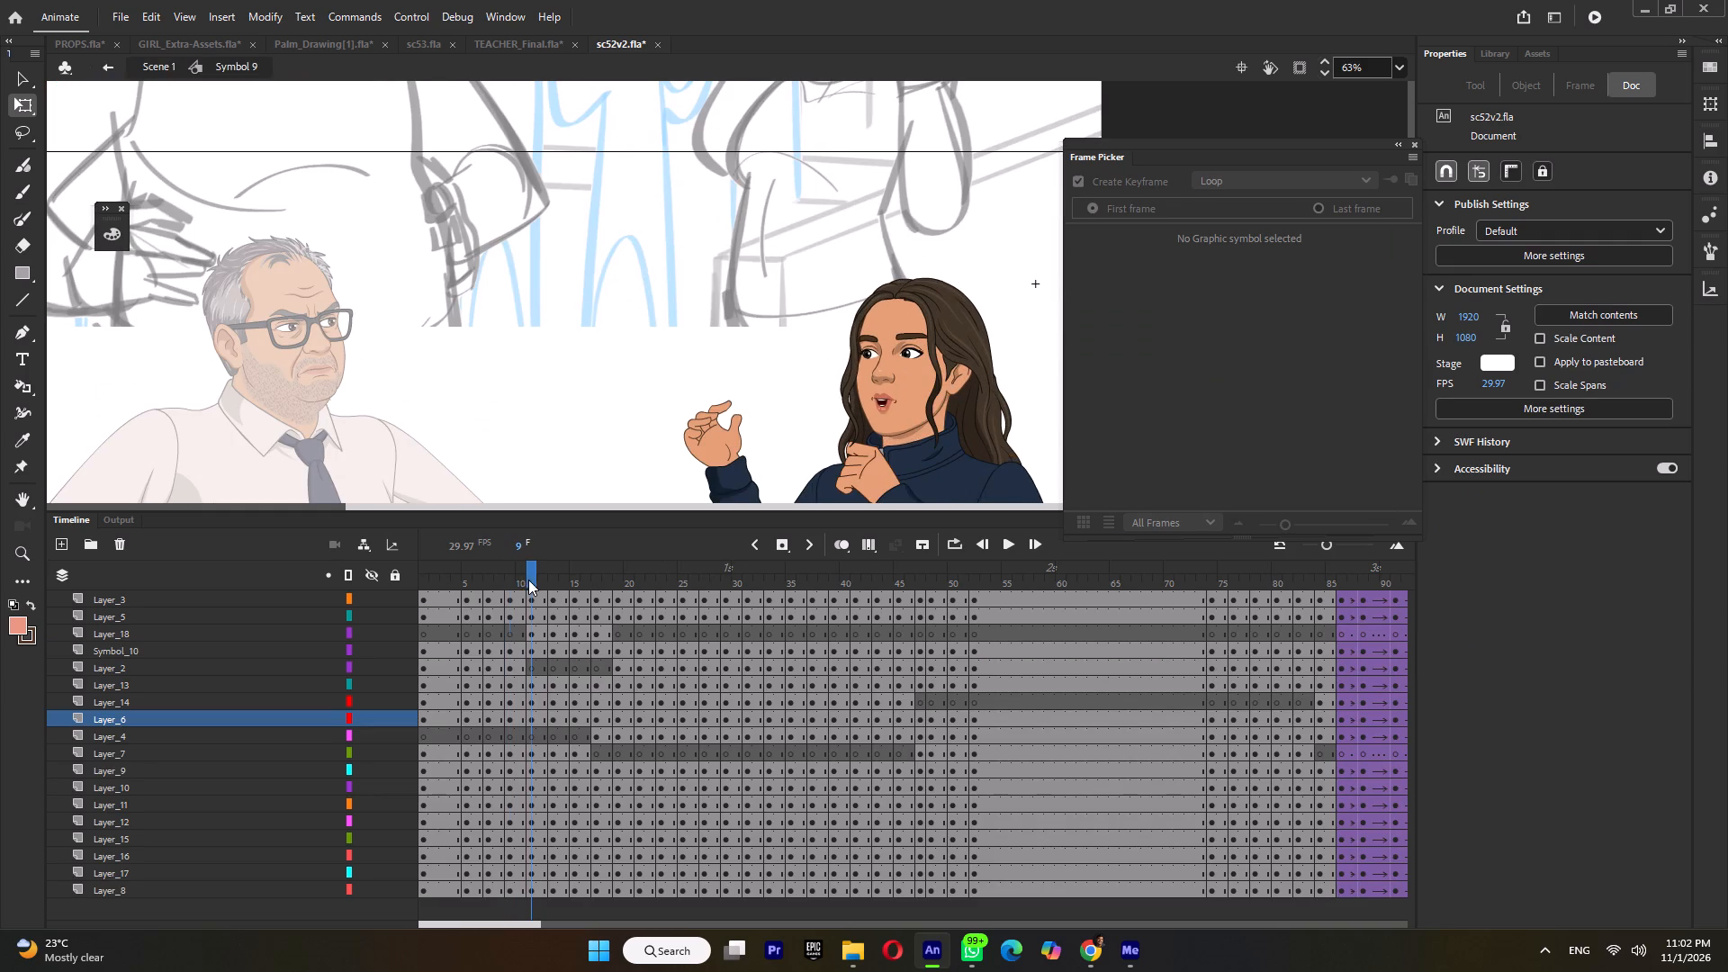
double_click(868, 337)
scroll(868, 337, "up", 4, "ctrl")
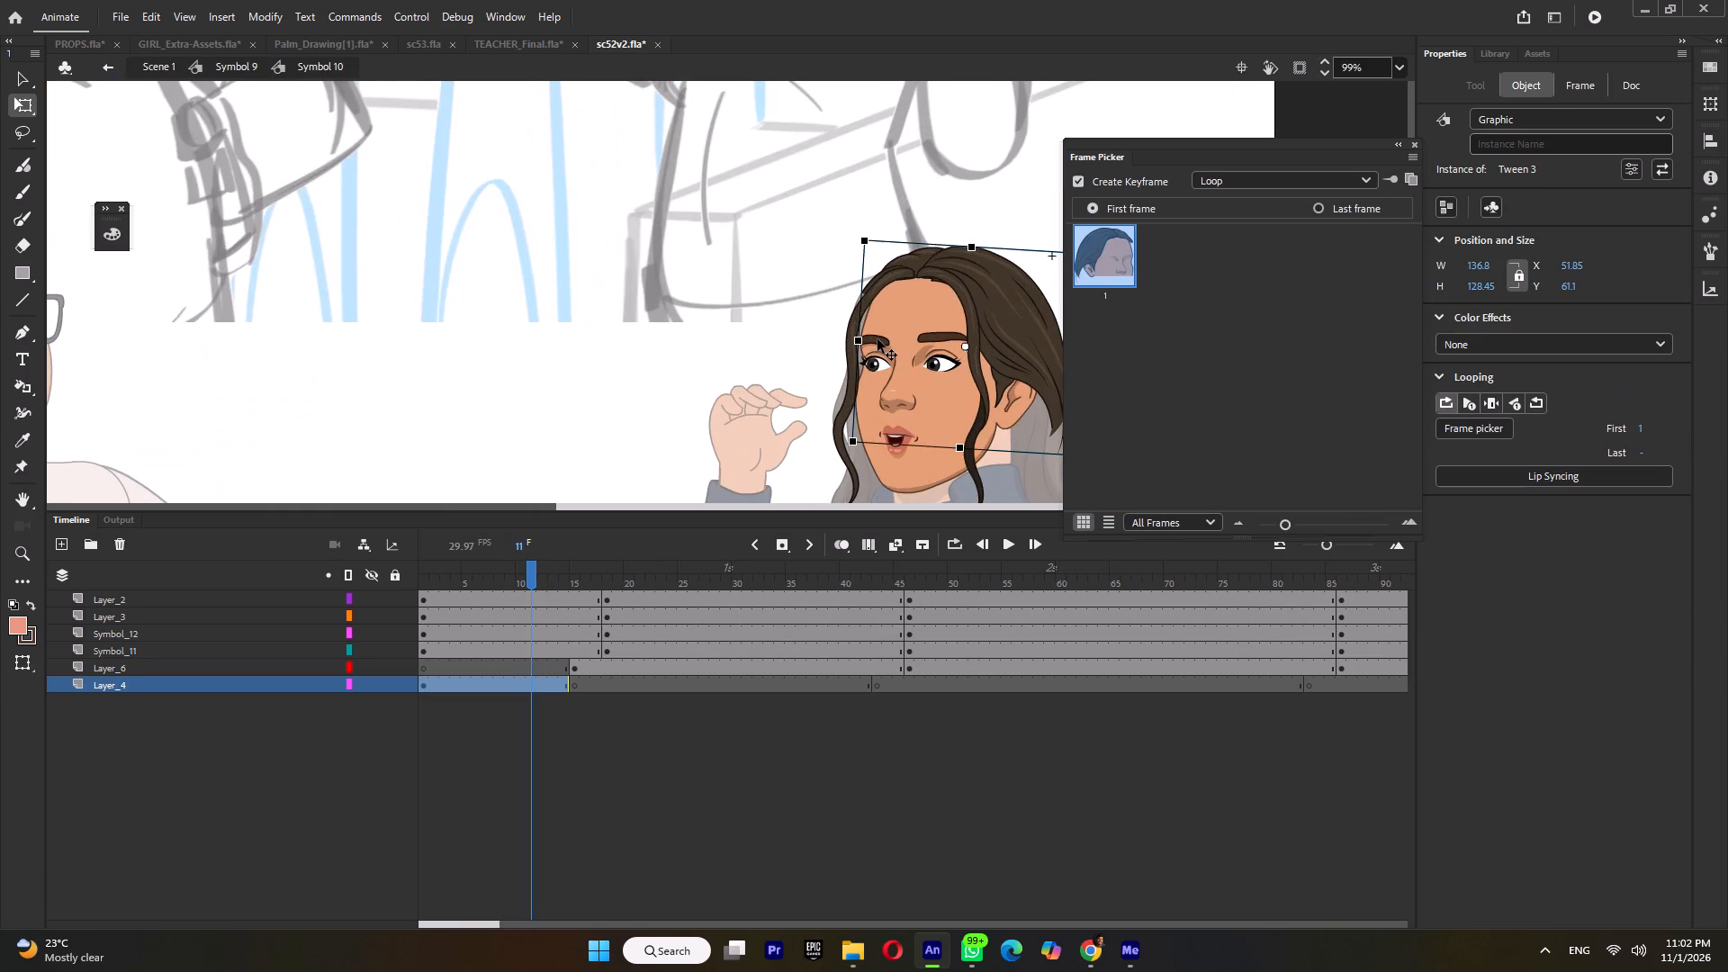
double_click(877, 339)
left_click(877, 339)
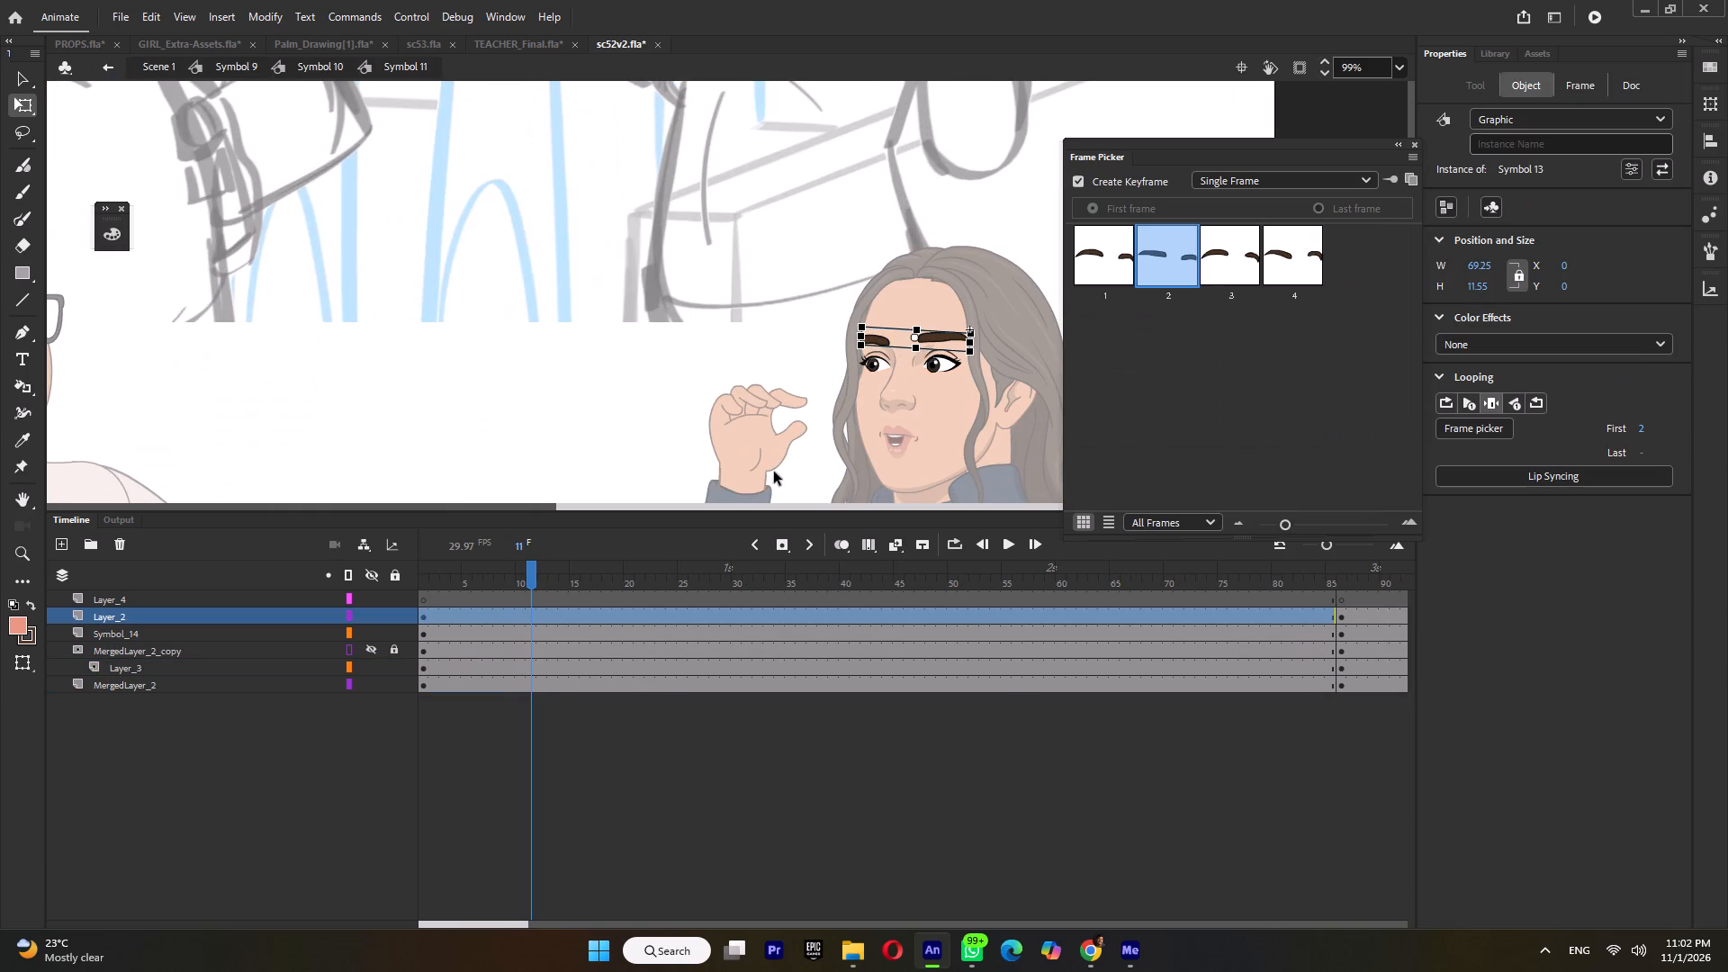
left_click(531, 612)
key("F6")
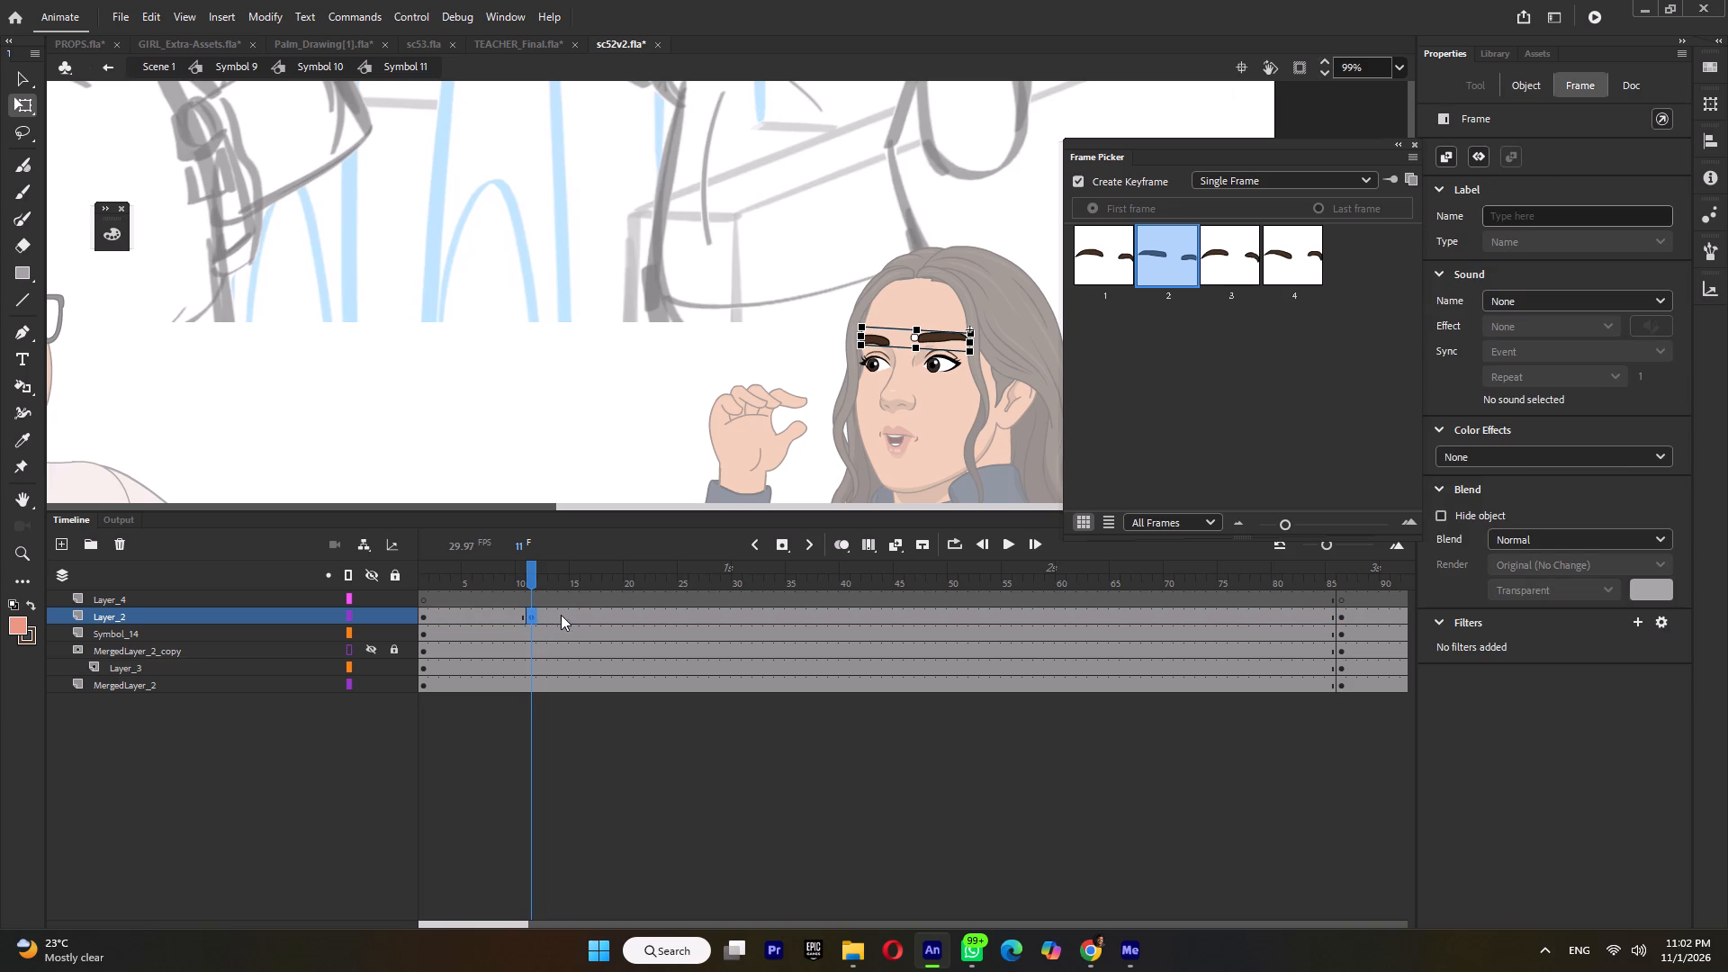
Insert an eyebrow keyframe on Layer_2 at frame 15 and set it to brow pose 3, trying the other poses first.
left_click(561, 615)
left_click(534, 614)
left_click(553, 613)
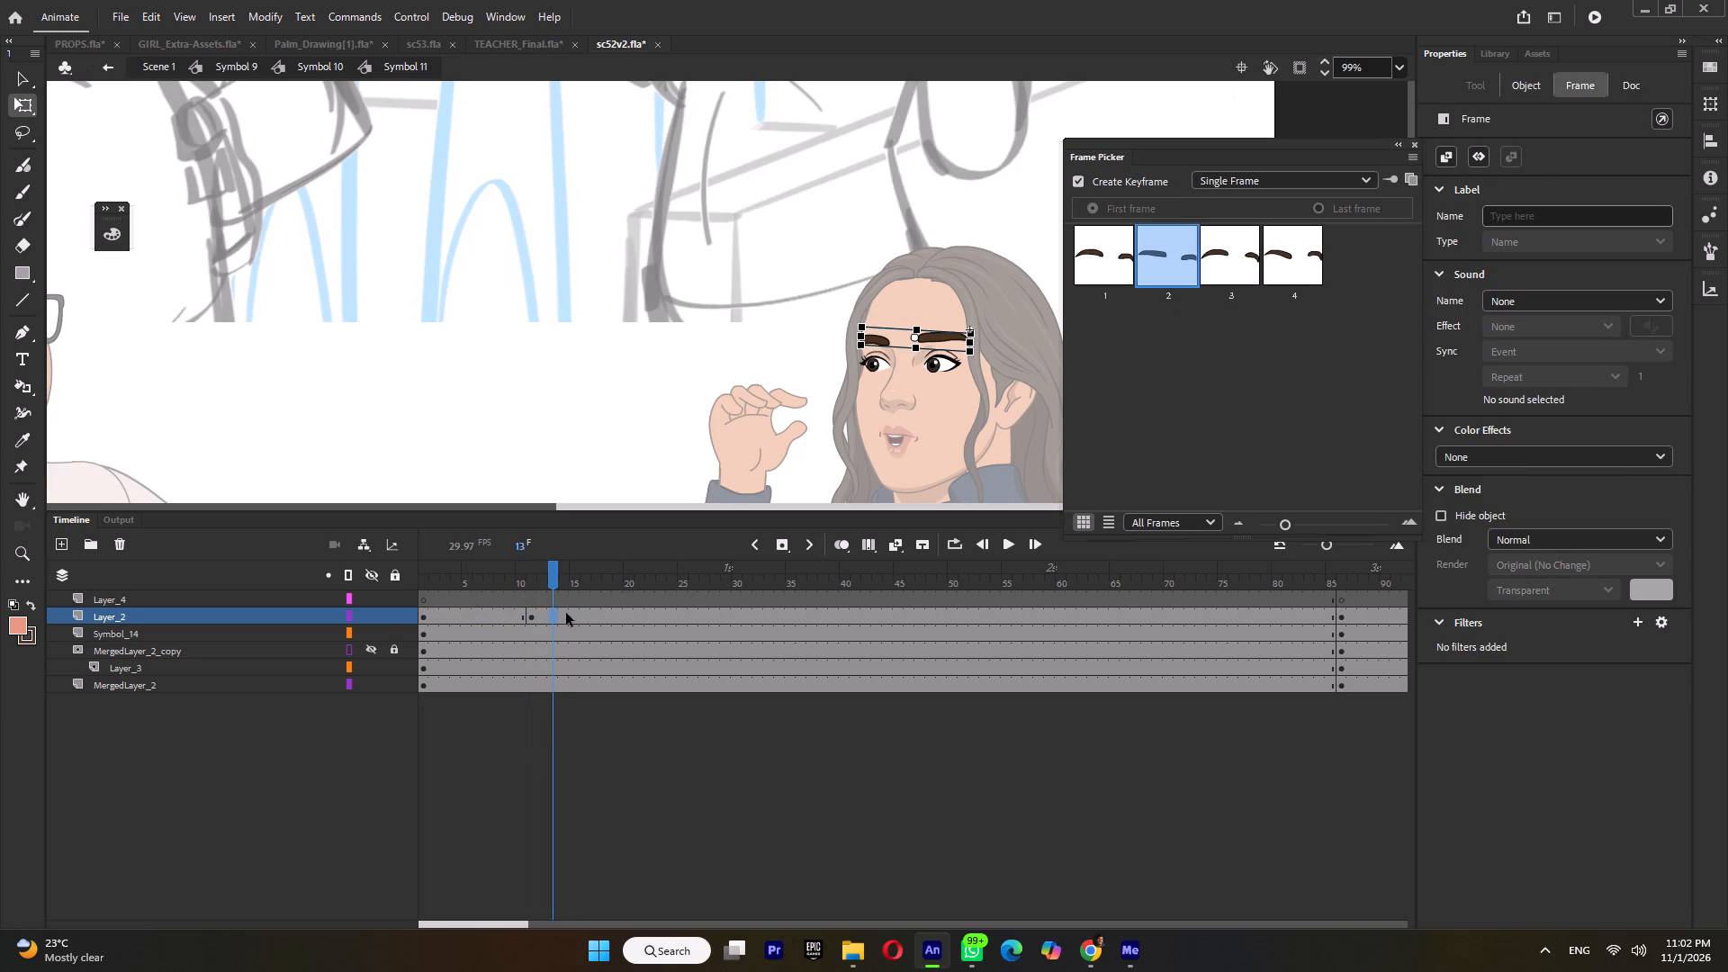
left_click(577, 616)
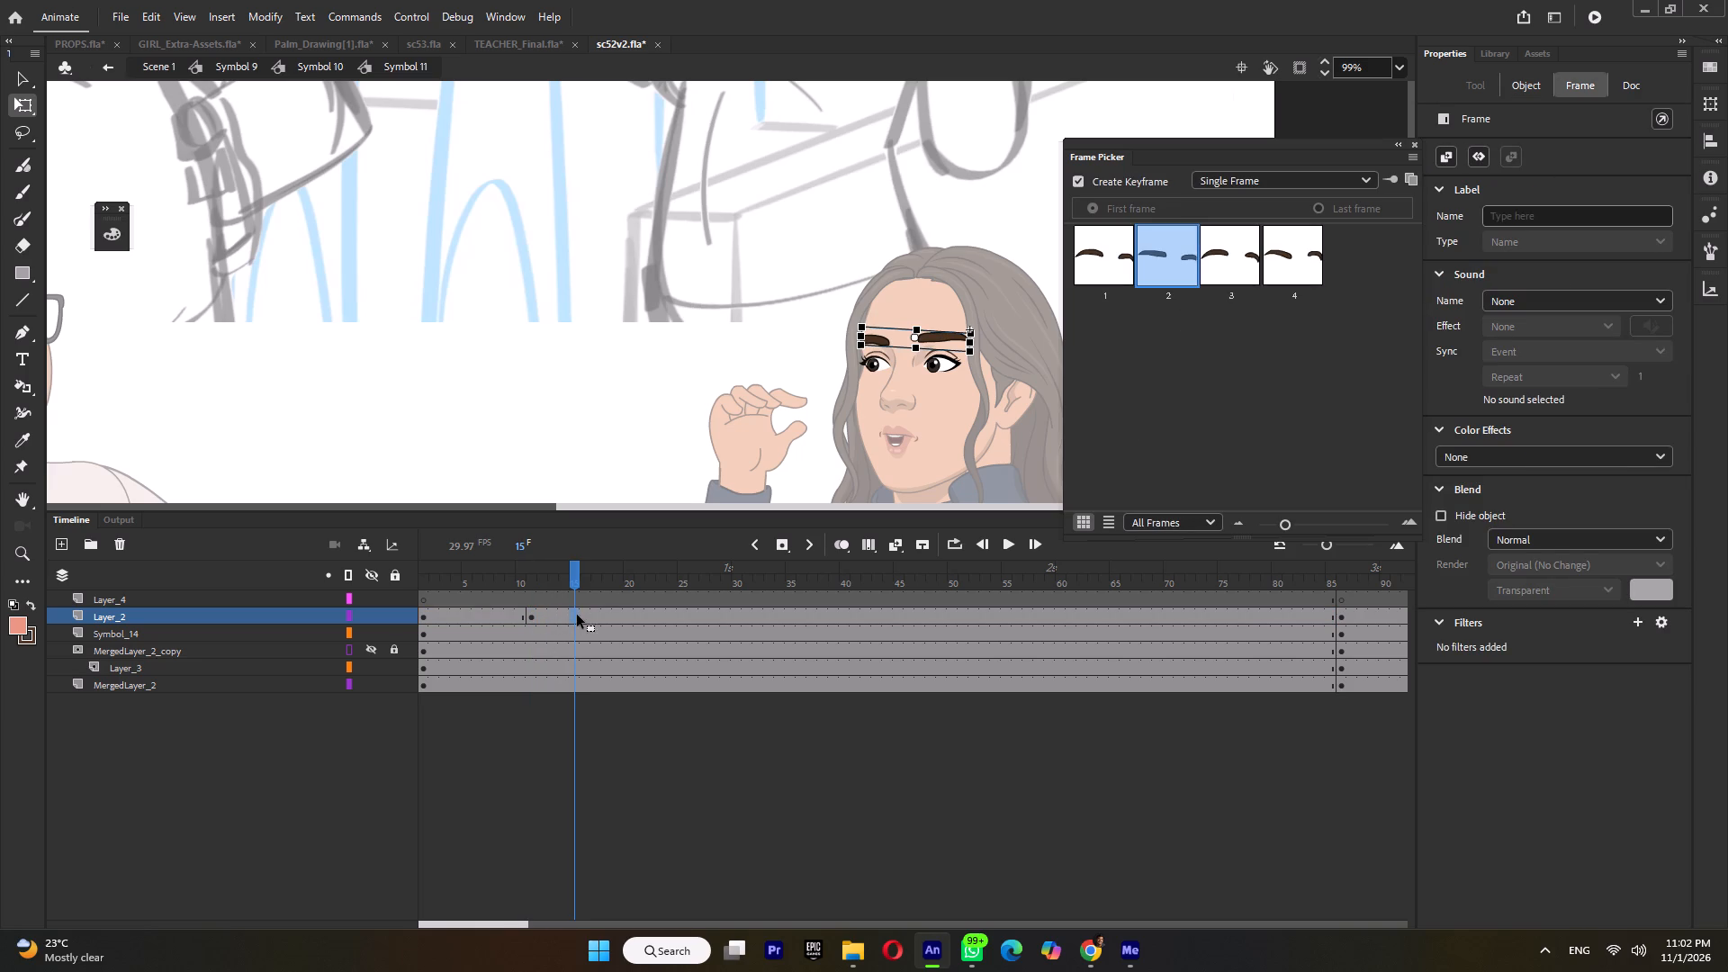
key("F6")
left_click(1227, 268)
left_click(1279, 271)
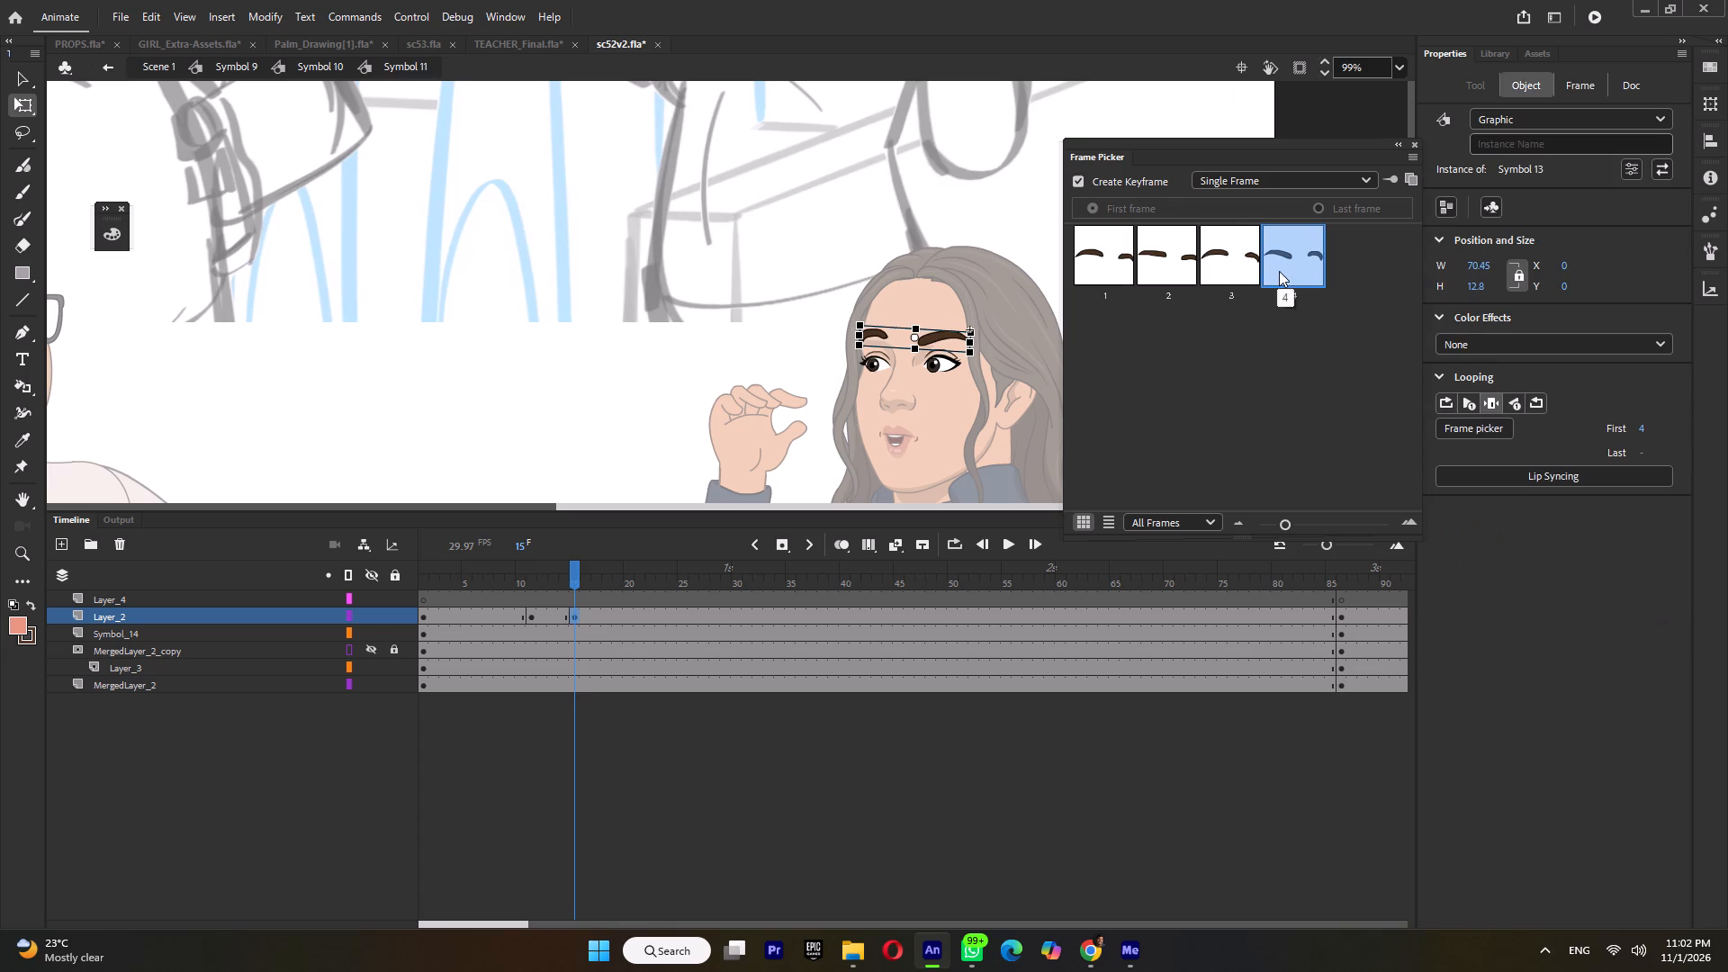
left_click(1111, 270)
left_click(1157, 265)
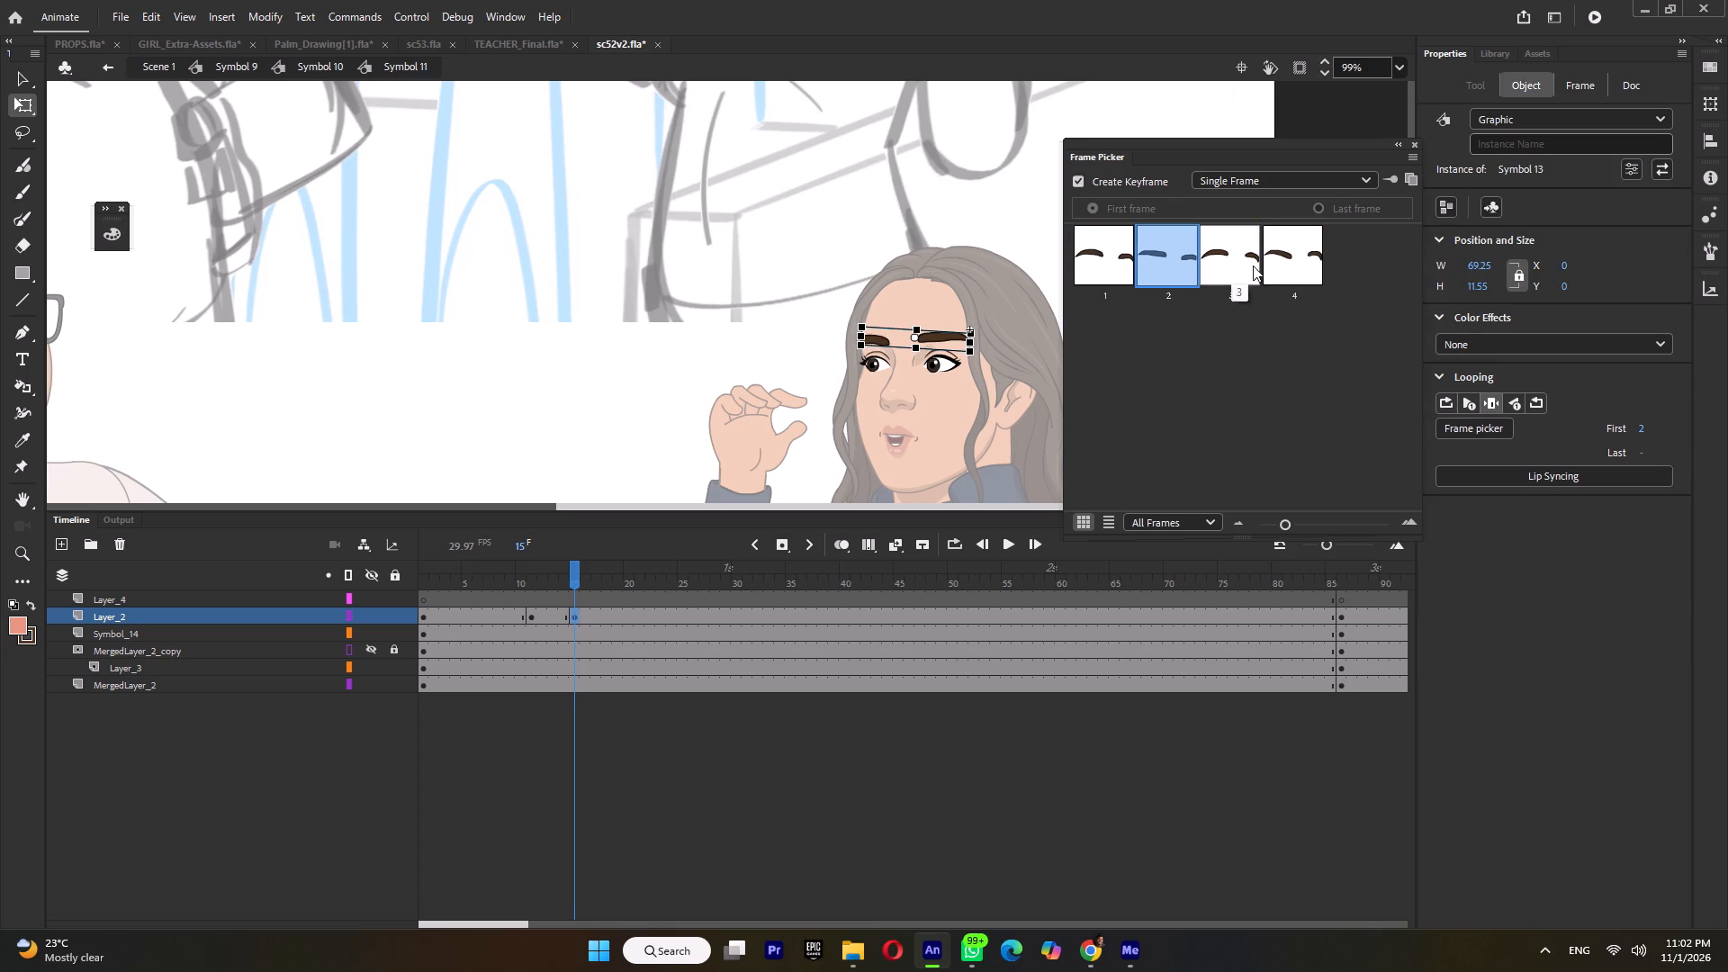
left_click(1253, 265)
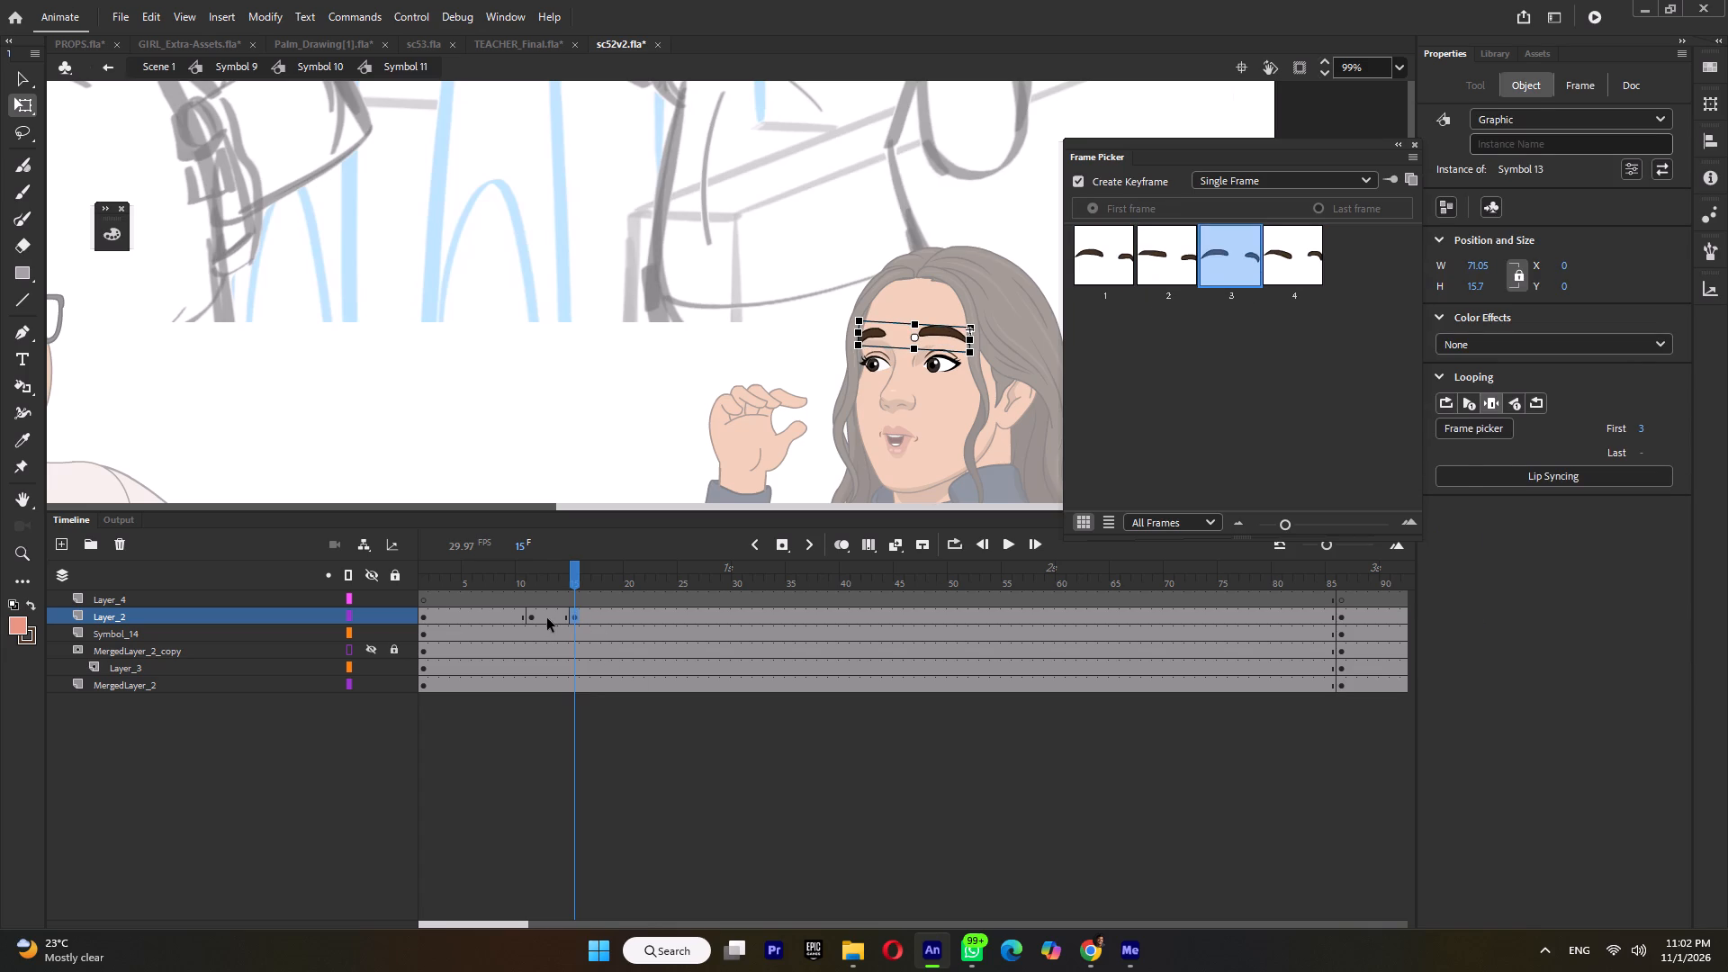
Insert an eyebrow keyframe at frame 13, nudge the brows slightly upward, and check the change across frames 11 to 15.
left_click(547, 618)
left_click(551, 617)
key("F6")
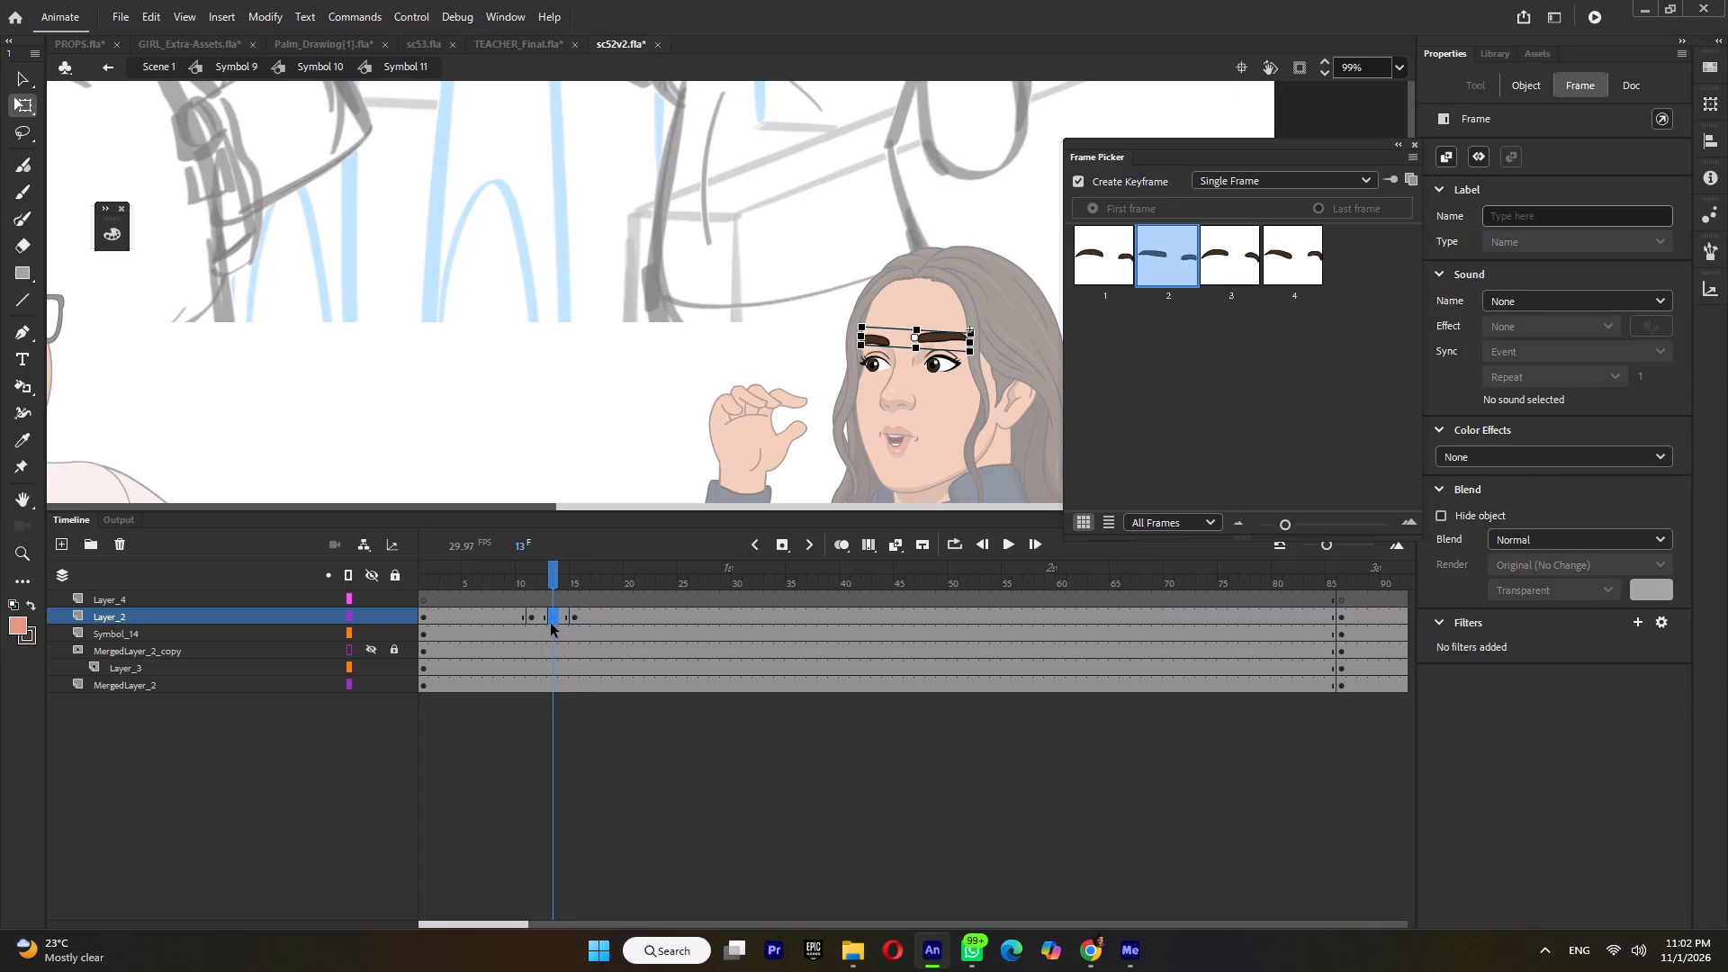
key("Up")
key("Up")
key("Up")
left_click(576, 613)
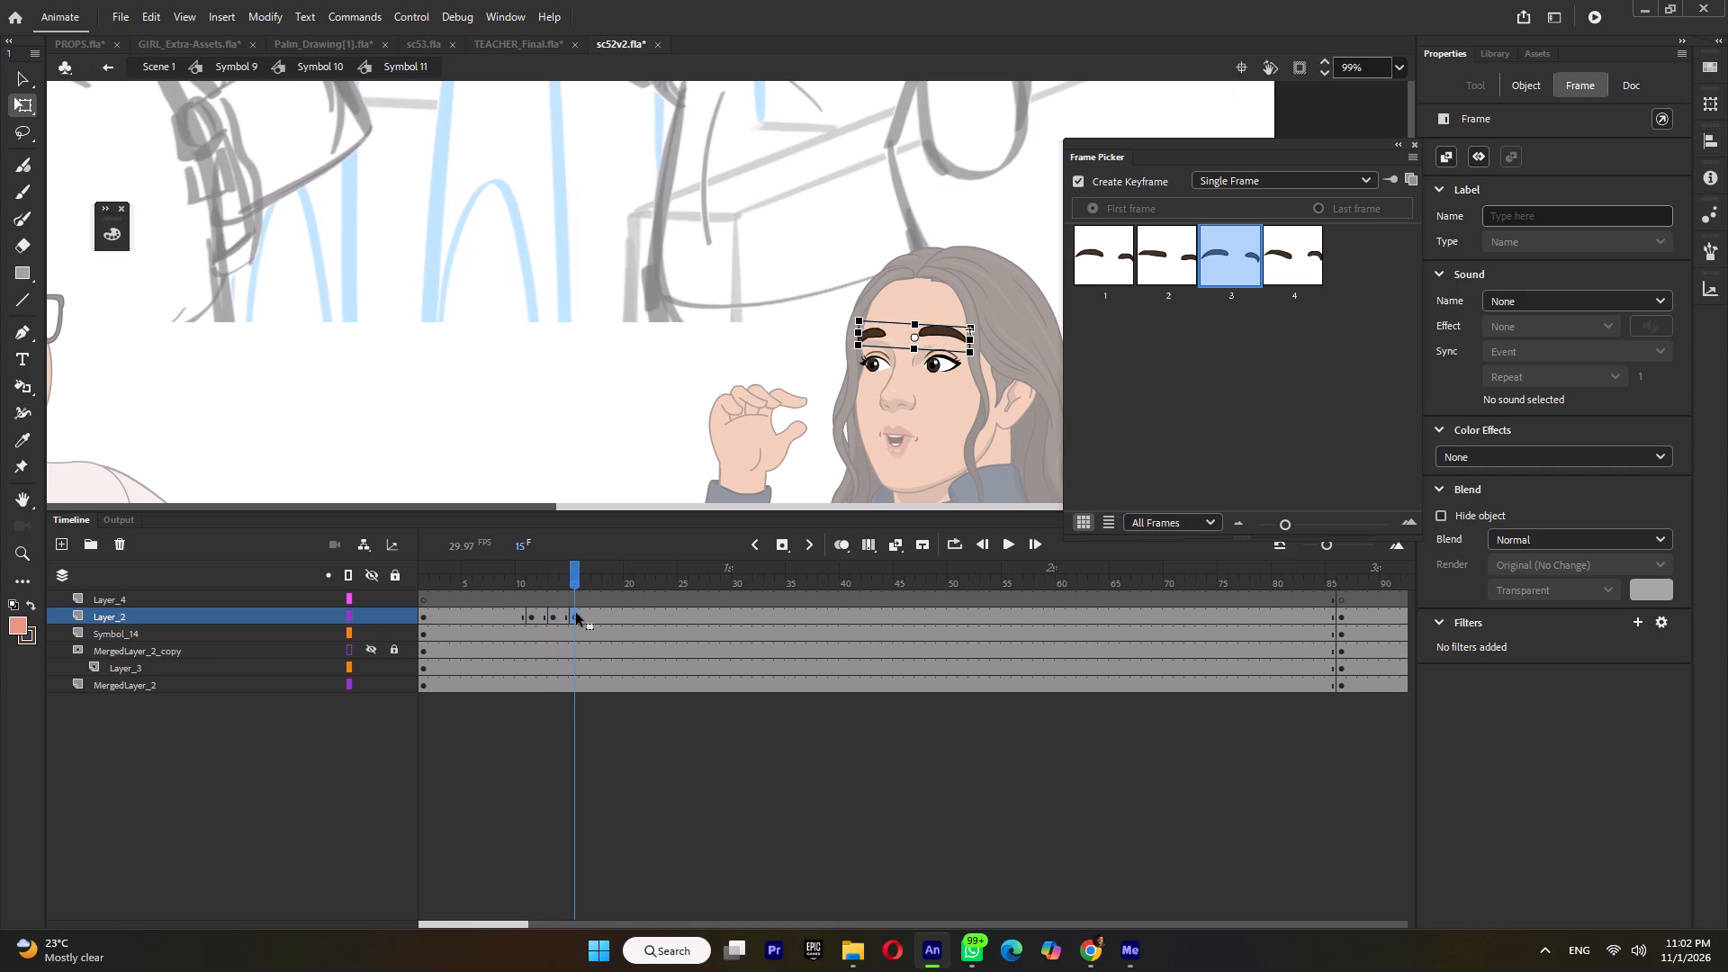
left_click(521, 620)
left_click(536, 619)
left_click(555, 616)
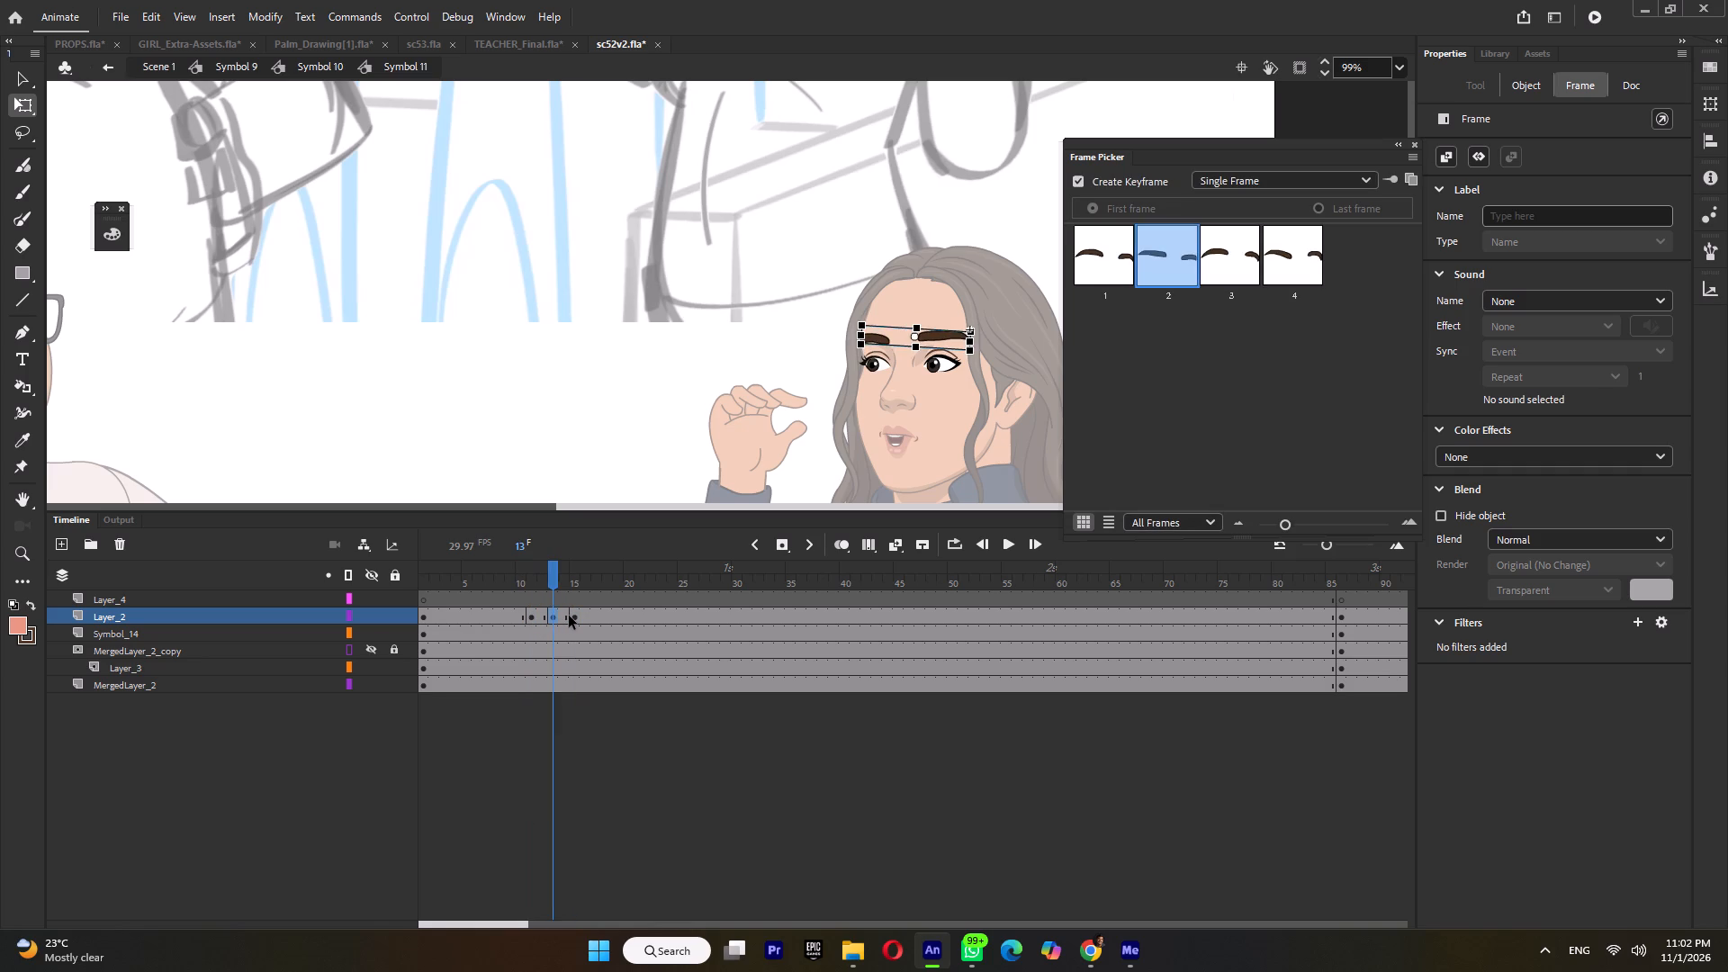
left_click(569, 616)
left_click(576, 616)
Return from the eye symbol to the girl's head symbol and save the document.
double_click(645, 340)
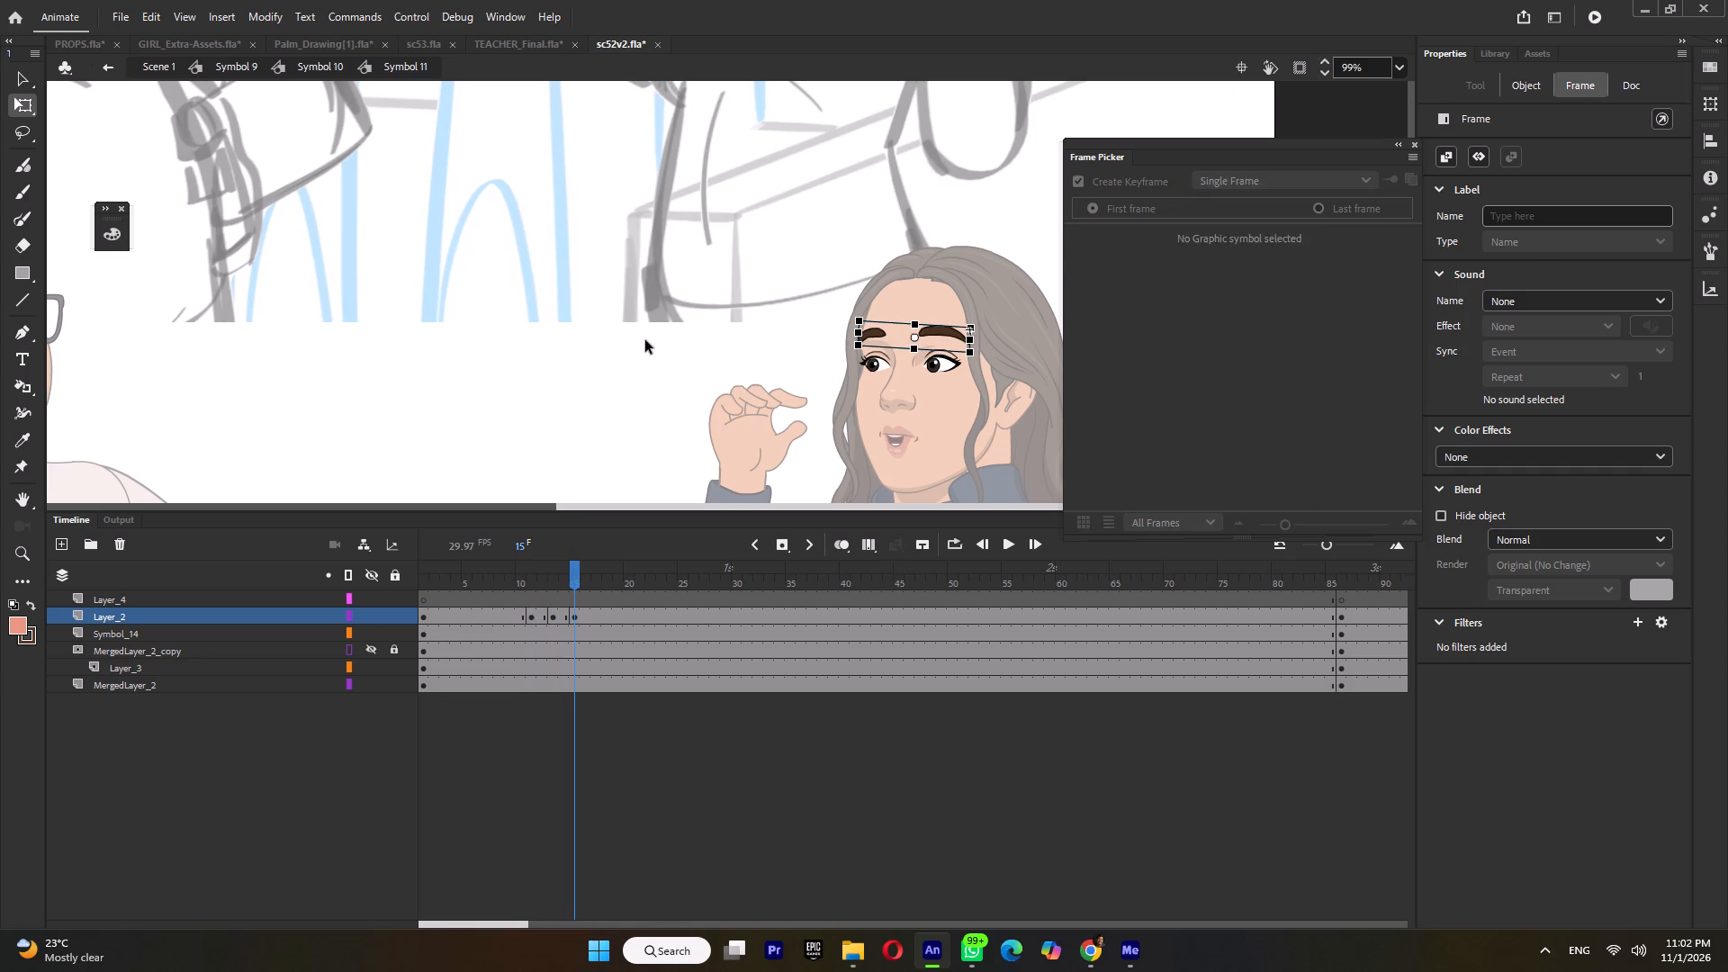
scroll(645, 344, "down", 8, "ctrl")
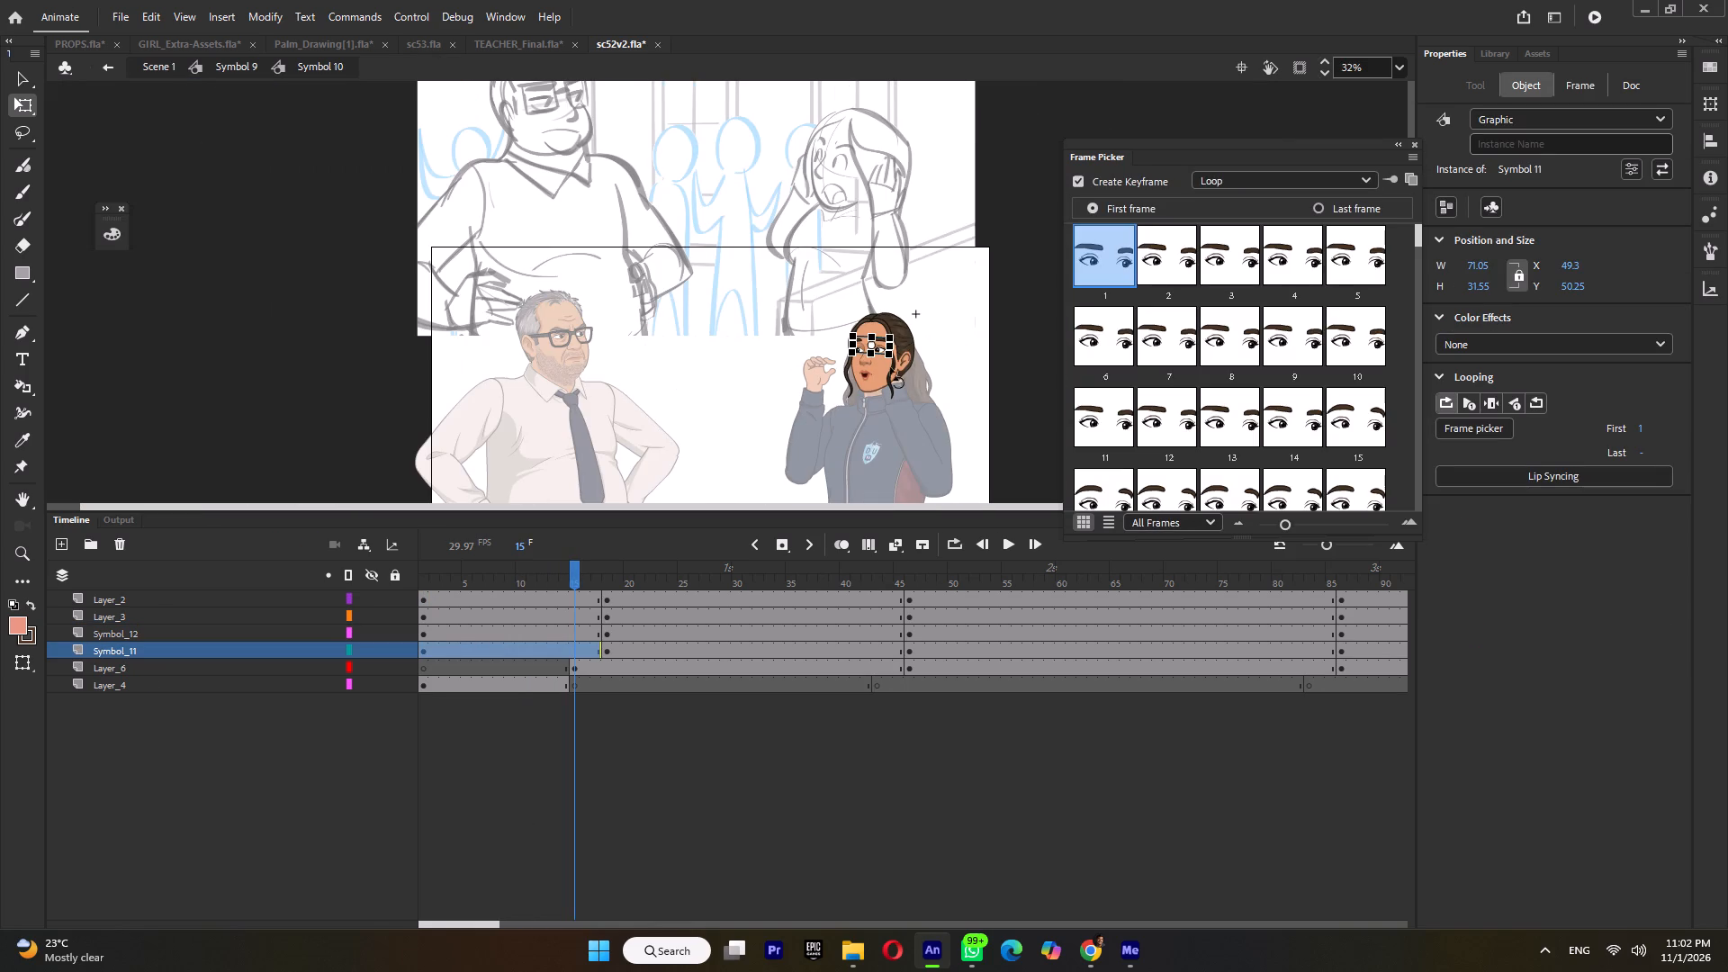
key("ctrl+s")
Play the girl's head symbol from frame 11 and her full-body symbol from near the start to review the eyebrow motion.
scroll(897, 360, "up", 4, "ctrl")
left_click(533, 580)
key("Return")
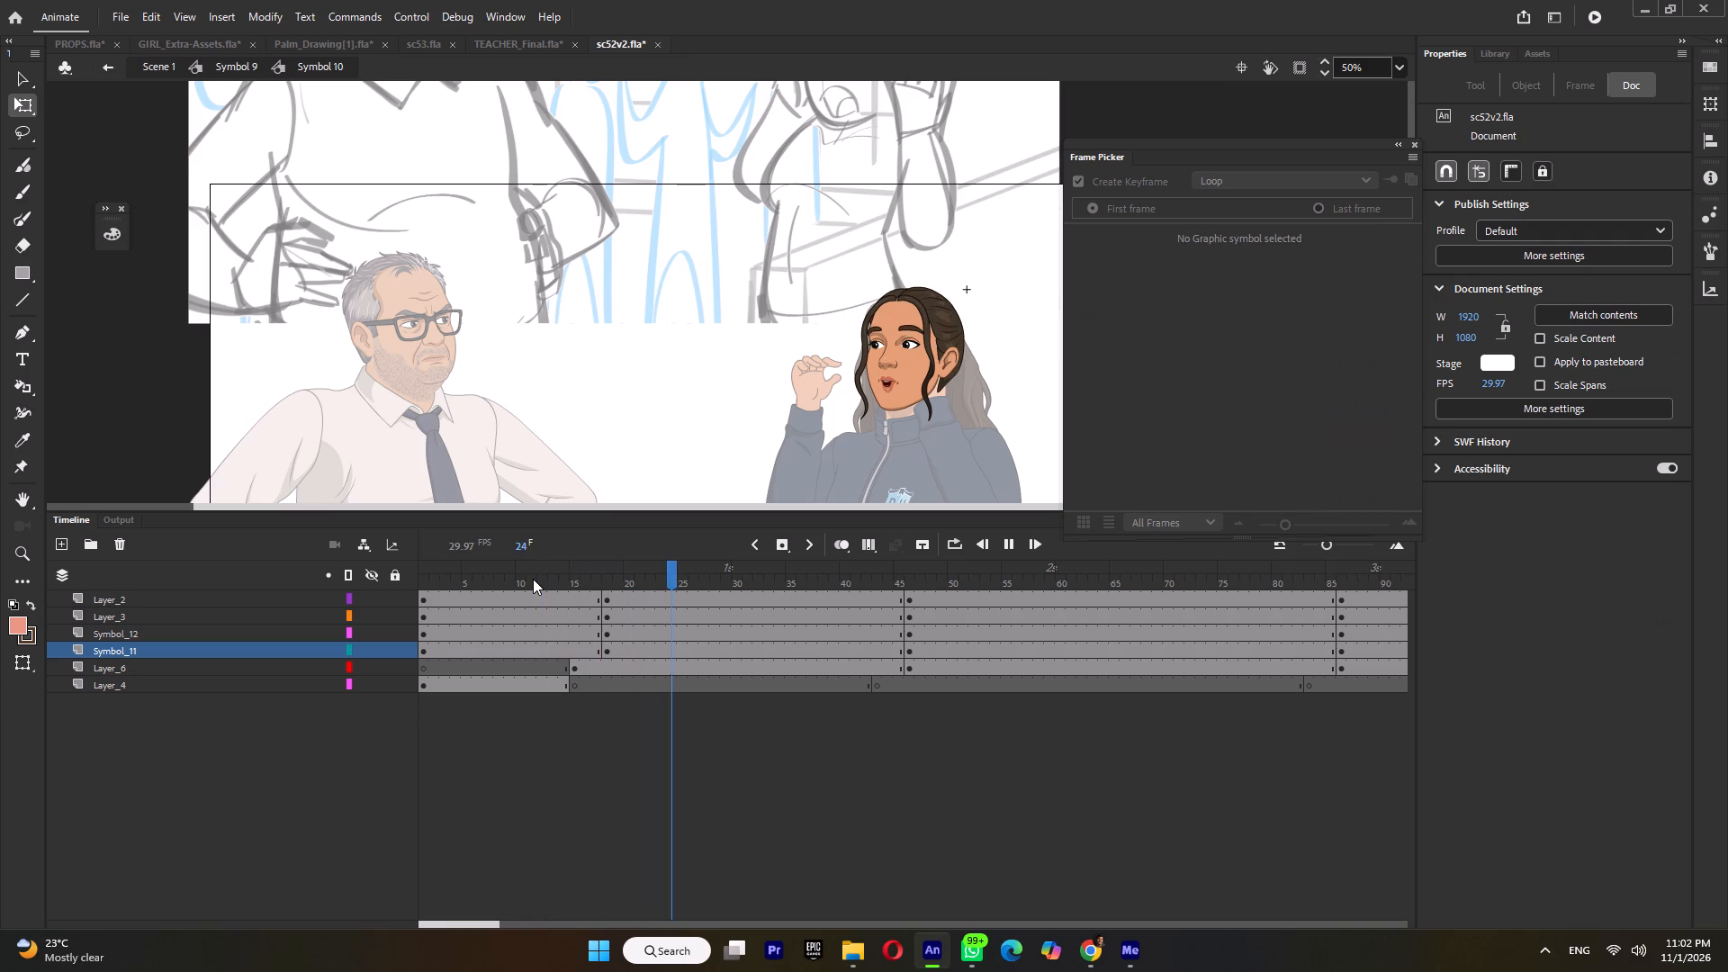
key("Return")
double_click(615, 392)
key("Return")
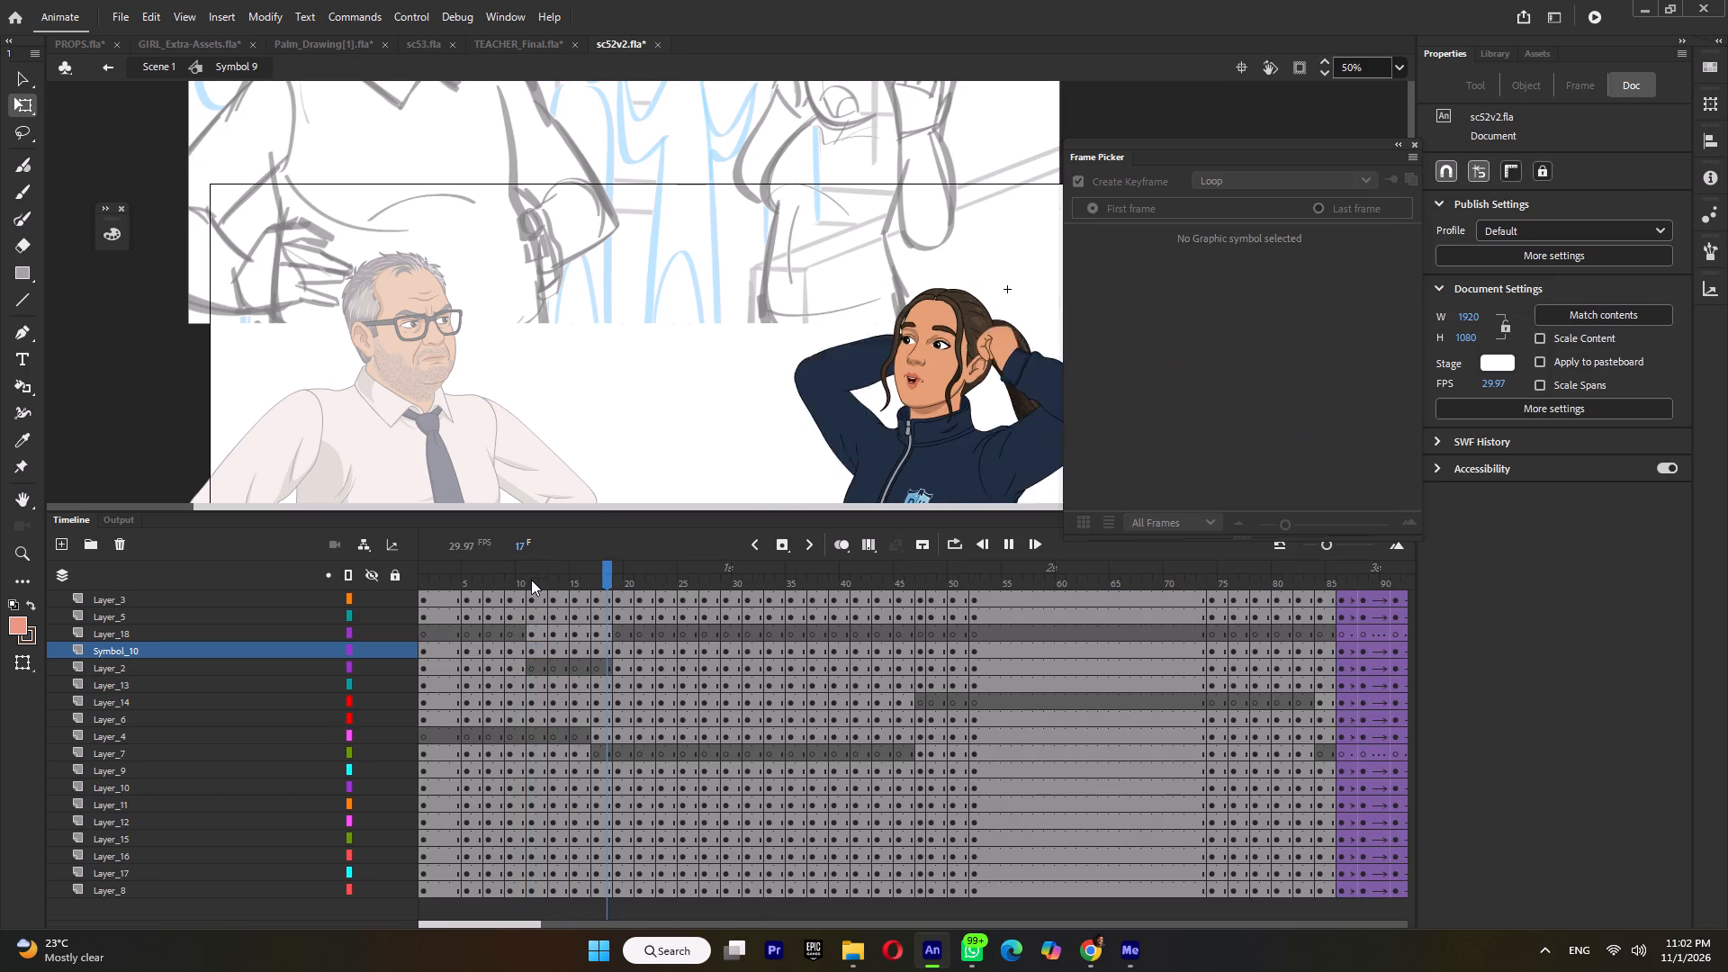
key("Return")
left_click(439, 580)
key("Return")
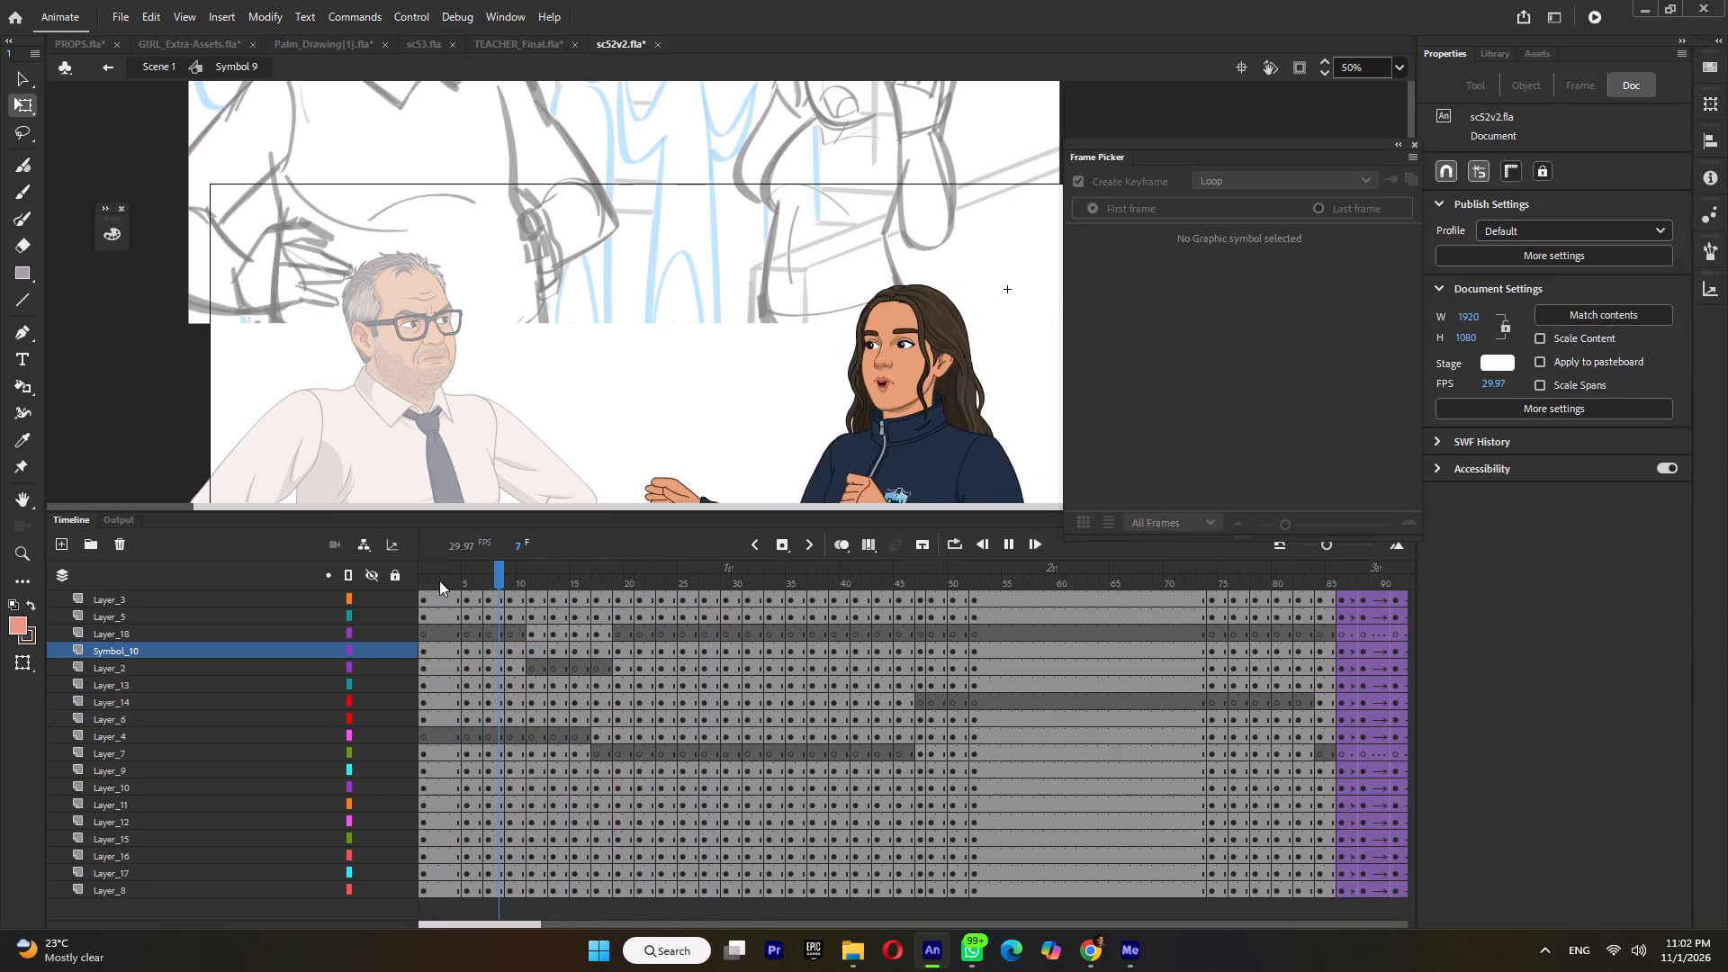
key("Return")
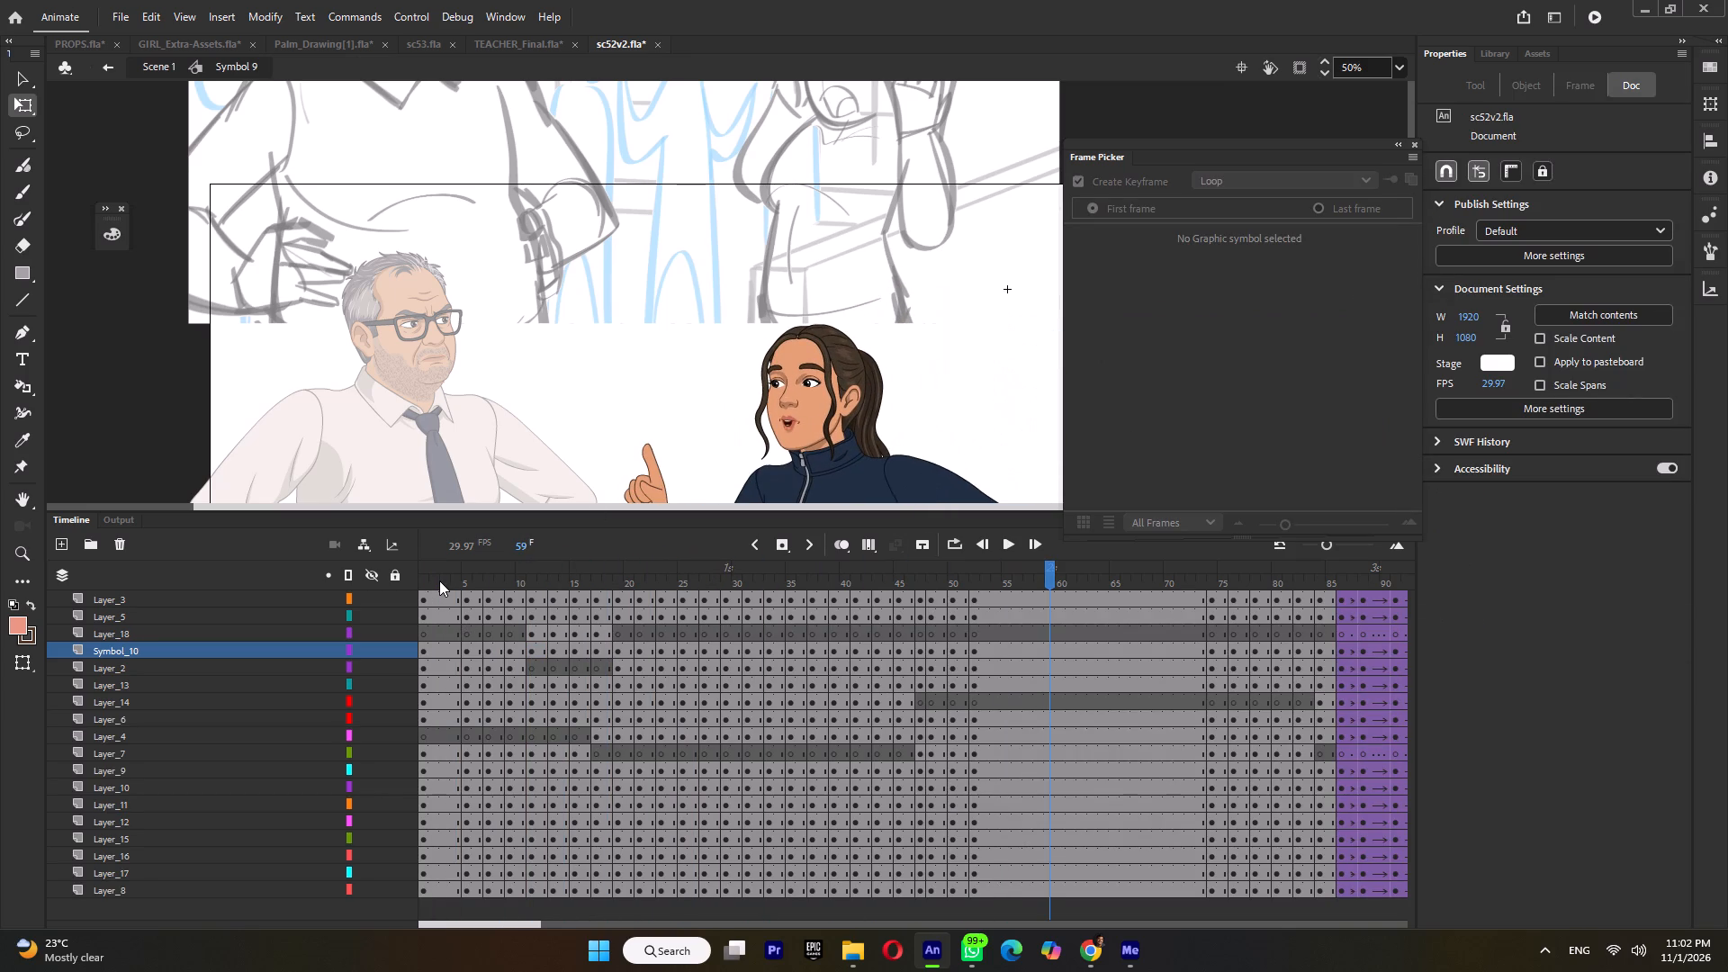
Scrub between frames 20 and 42 in the girl's symbol and the main scene, comparing her pose with the storyboard.
left_click_drag(672, 571, 645, 643)
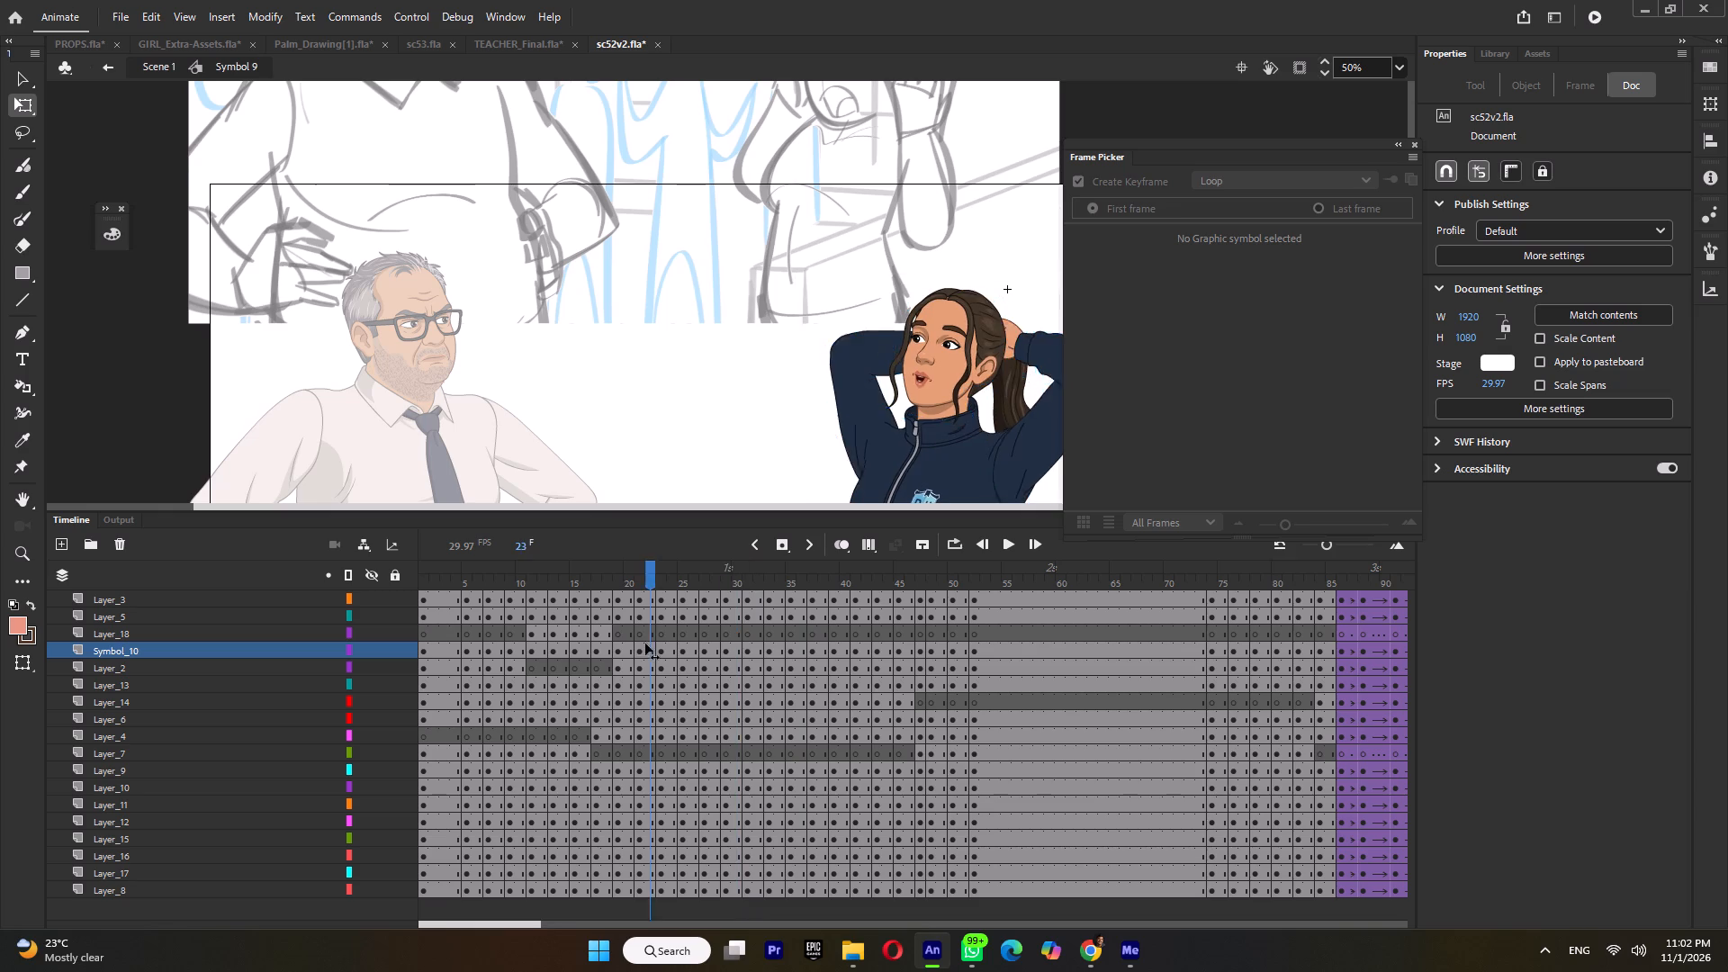
left_click_drag(645, 643, 628, 650)
scroll(645, 459, "down", 3, "ctrl")
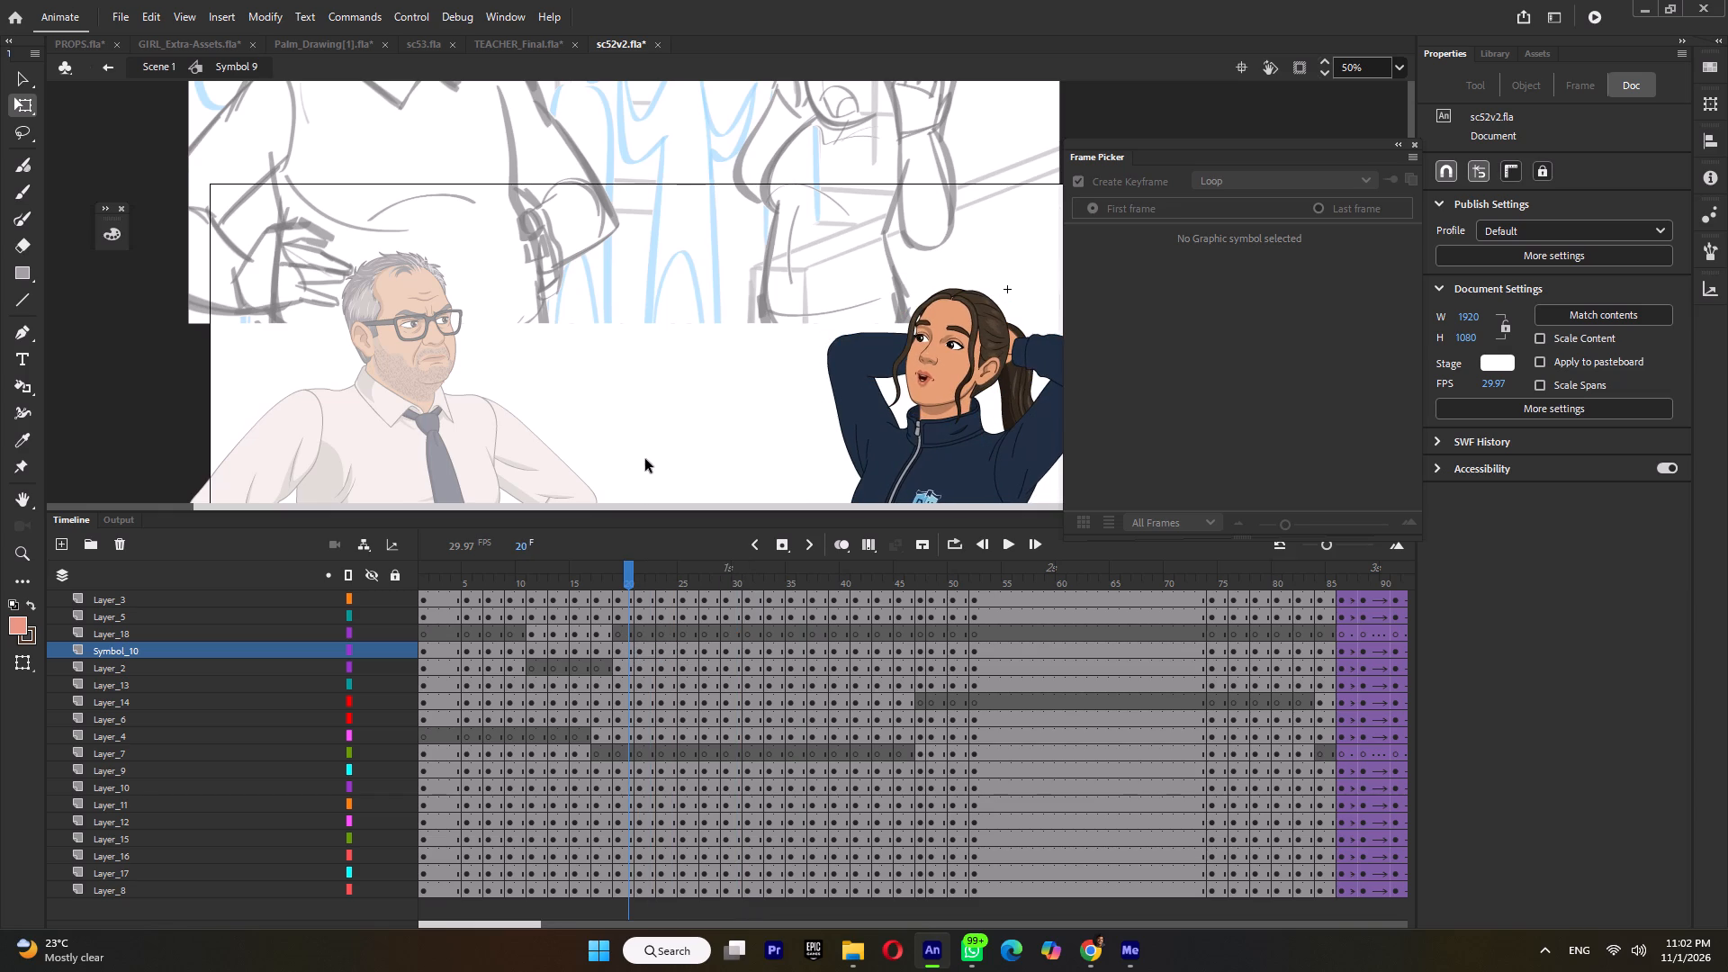
scroll(645, 459, "down", 1, "ctrl")
double_click(543, 472)
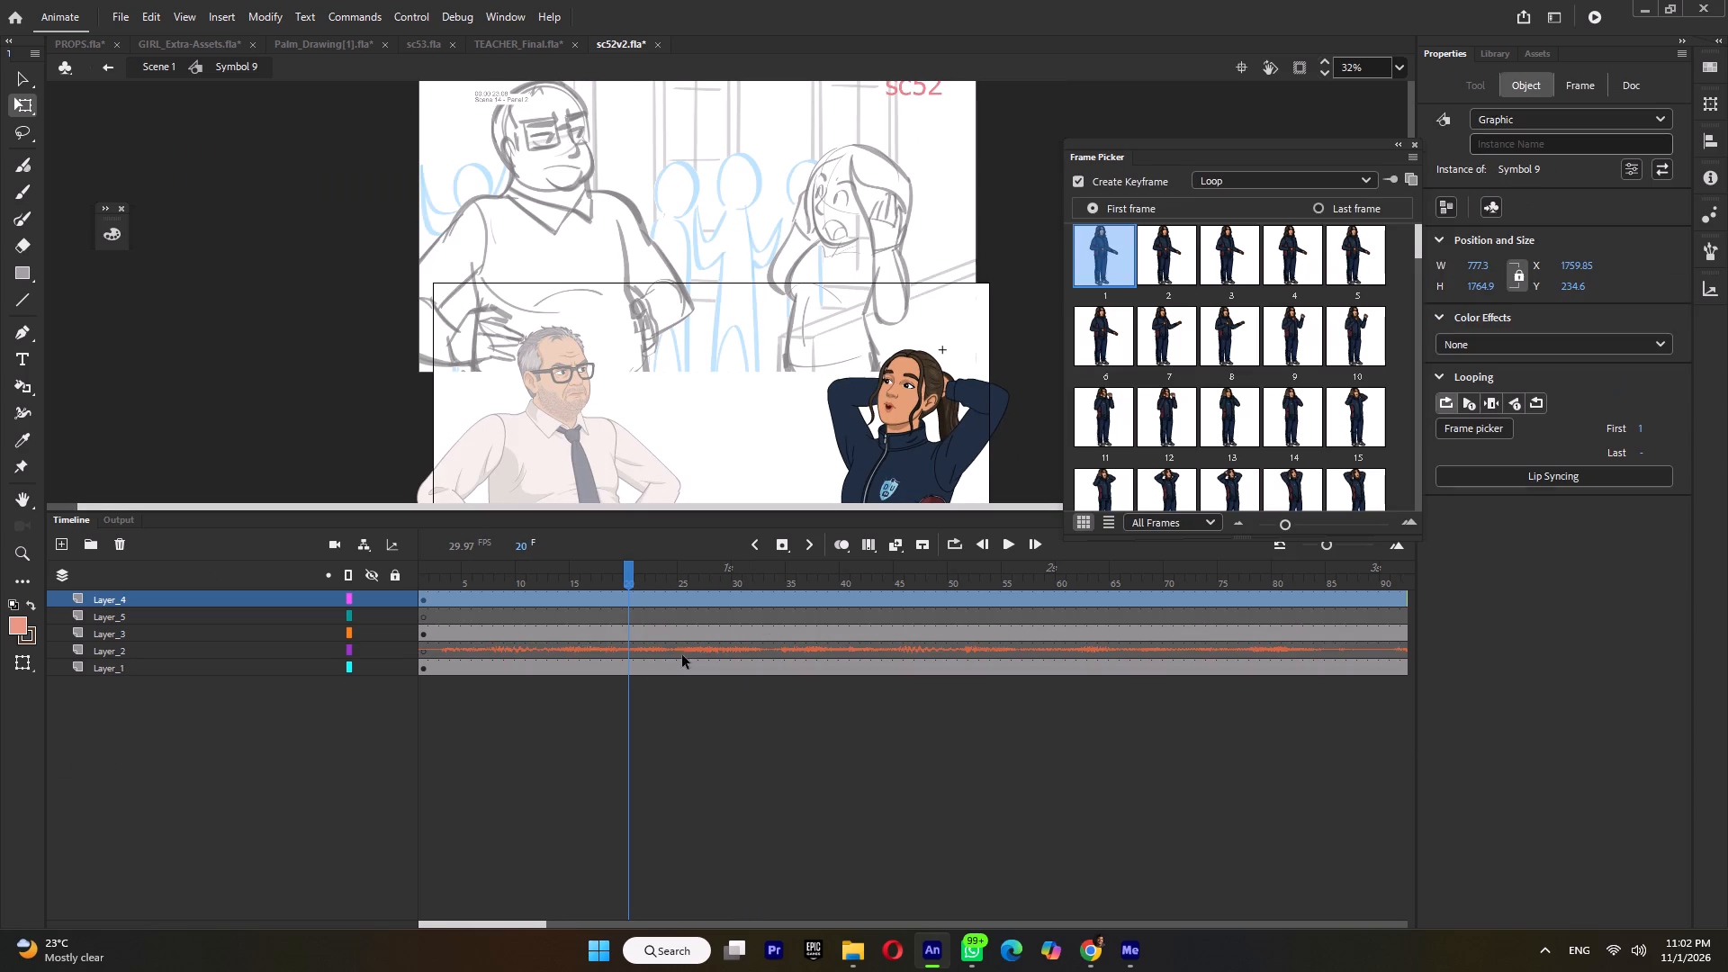
left_click_drag(581, 571, 867, 632)
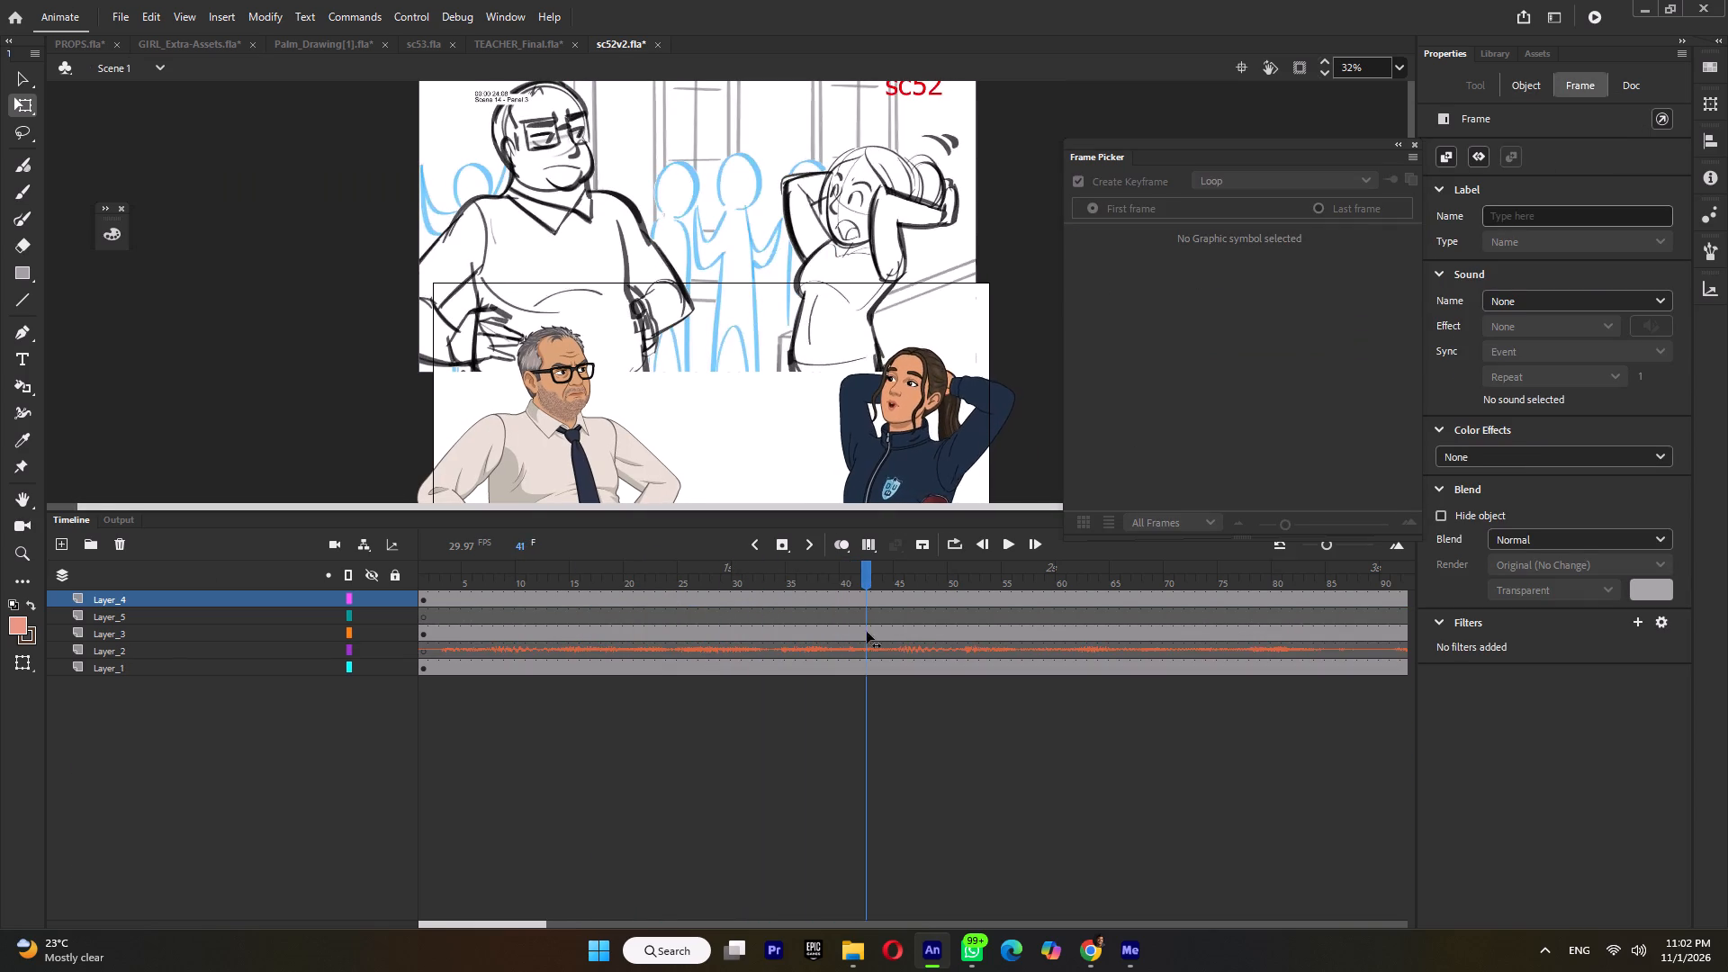
left_click_drag(867, 632, 875, 646)
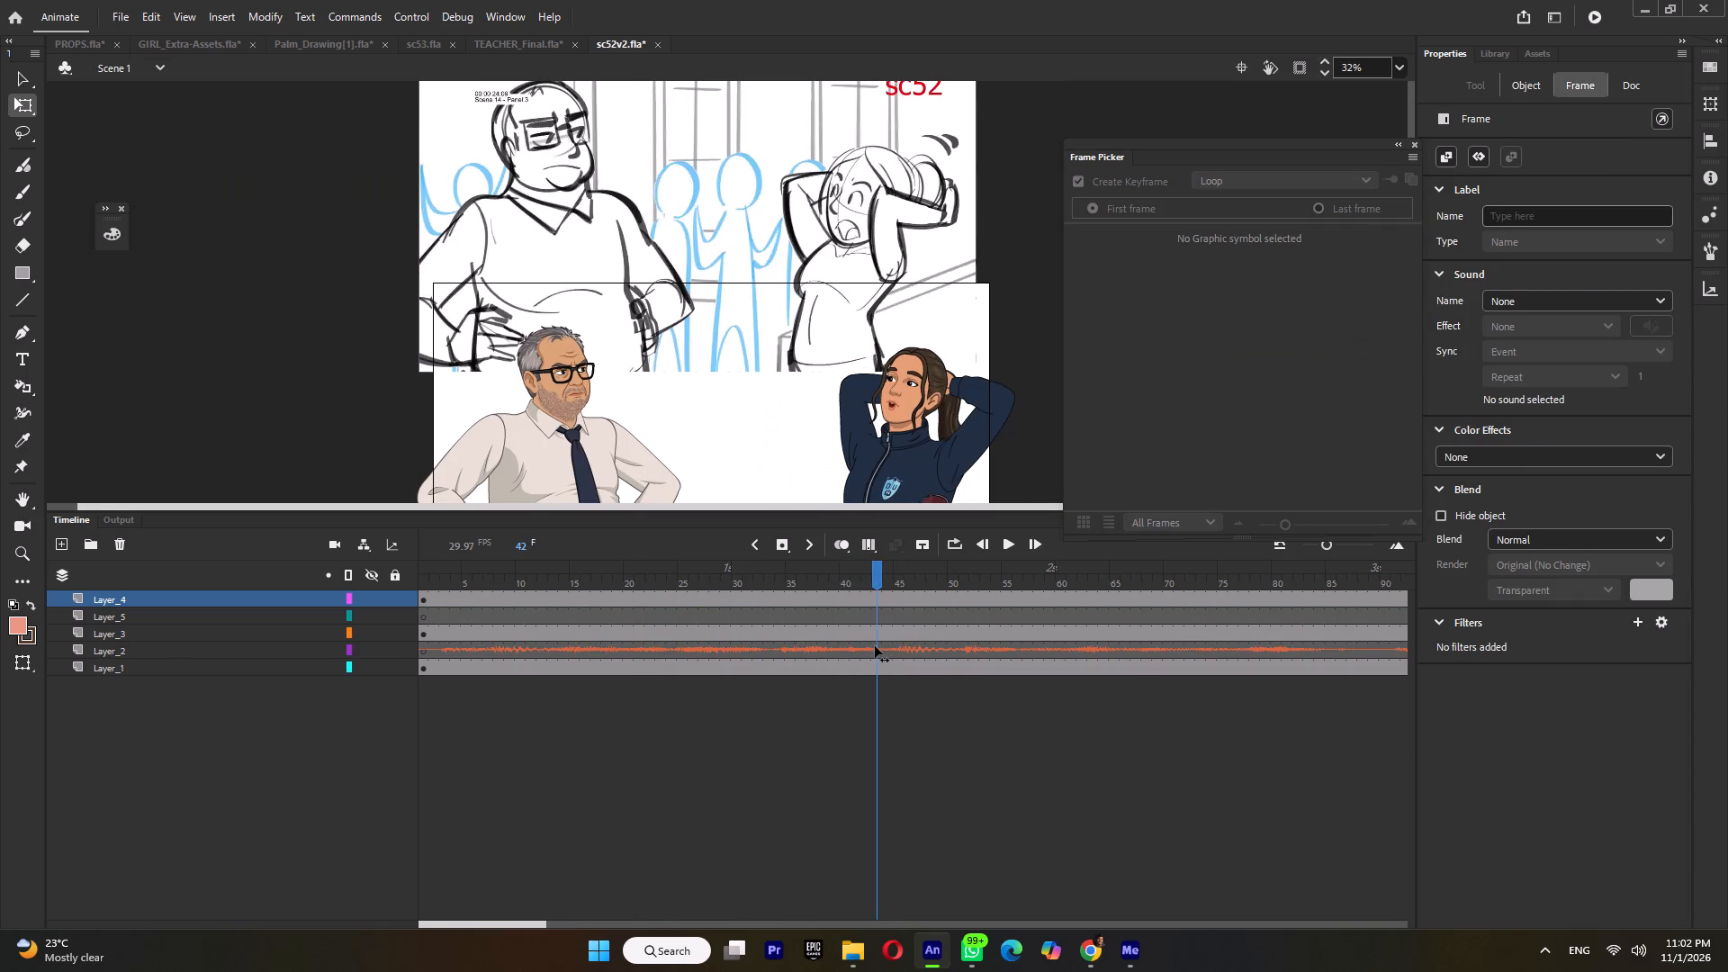
left_click_drag(875, 646, 868, 647)
Open the girl's full-body symbol and inspect her head and eye symbol around frame 41.
double_click(915, 368)
scroll(917, 375, "up", 5, "ctrl")
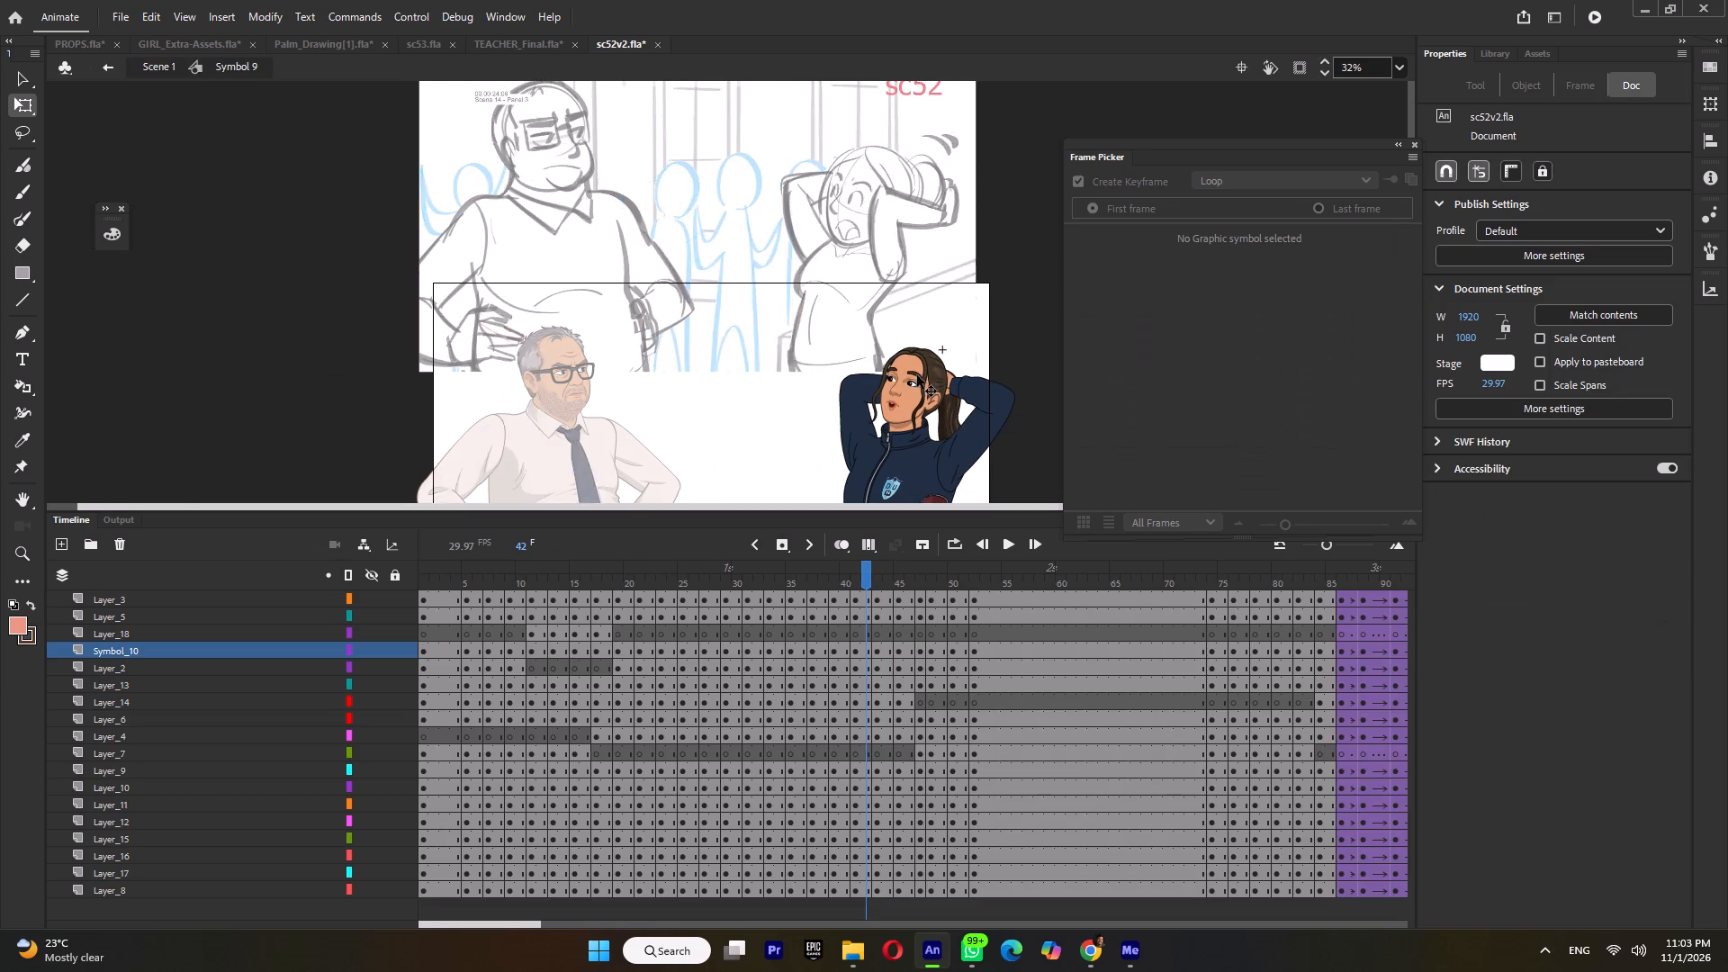
scroll(976, 373, "up", 4, "ctrl")
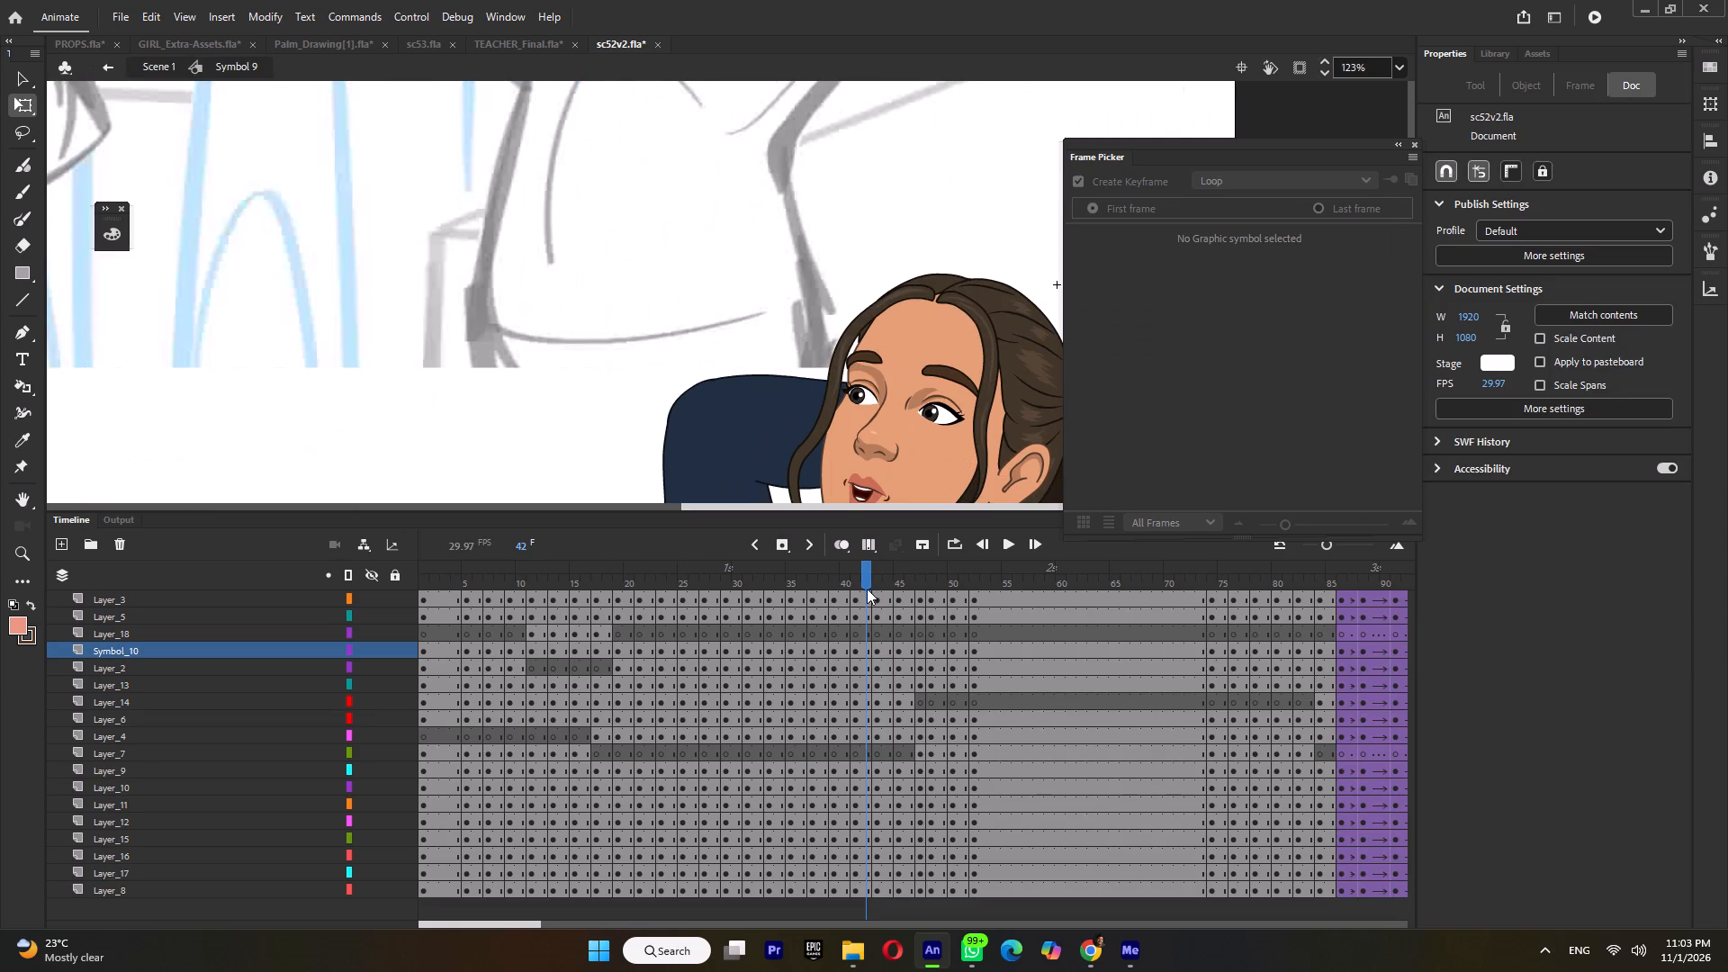
left_click(854, 581)
left_click(881, 581)
left_click(857, 586)
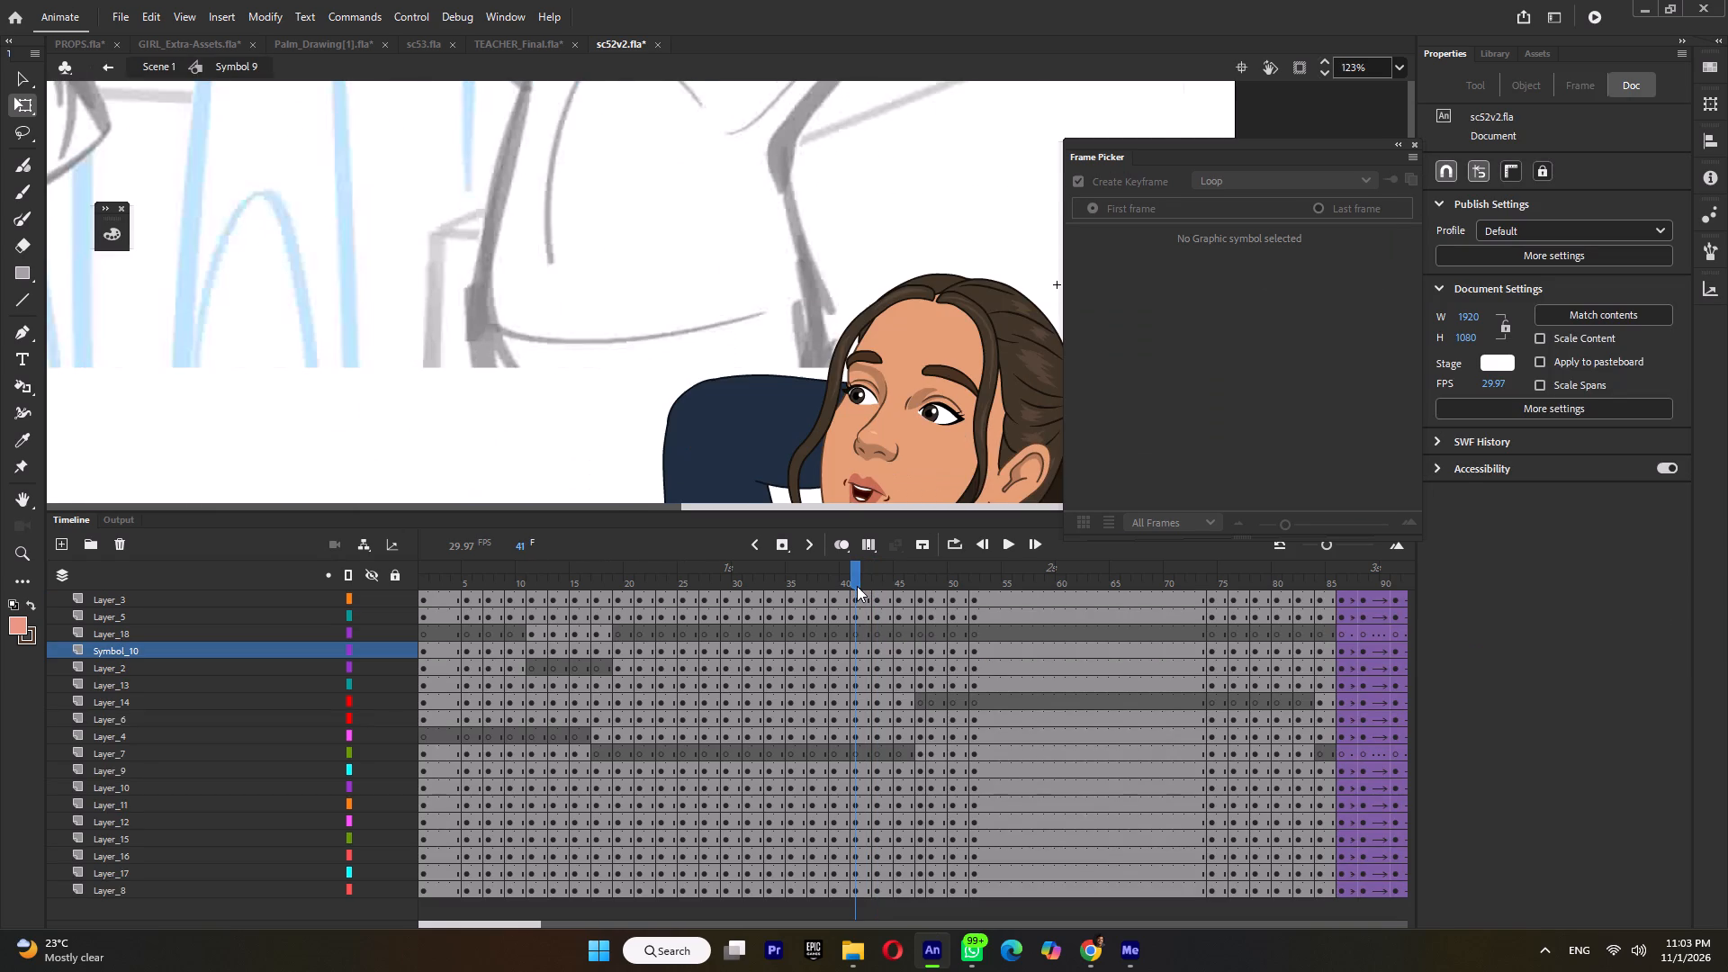
double_click(923, 370)
left_click(936, 370)
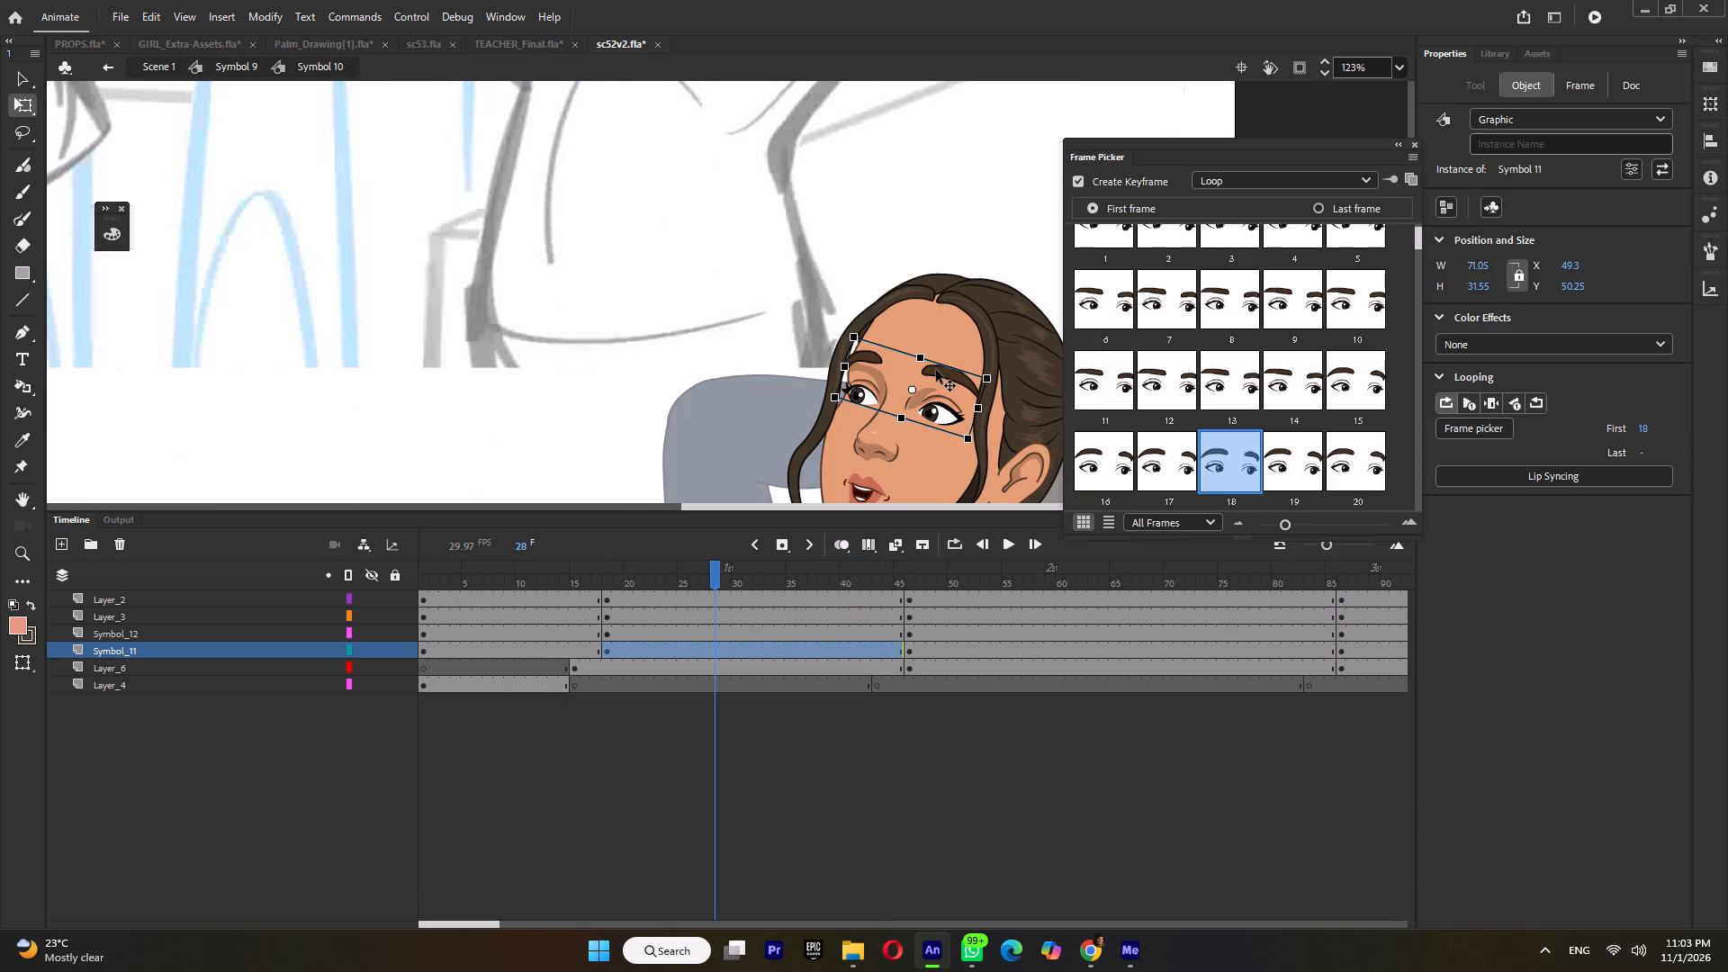
double_click(740, 346)
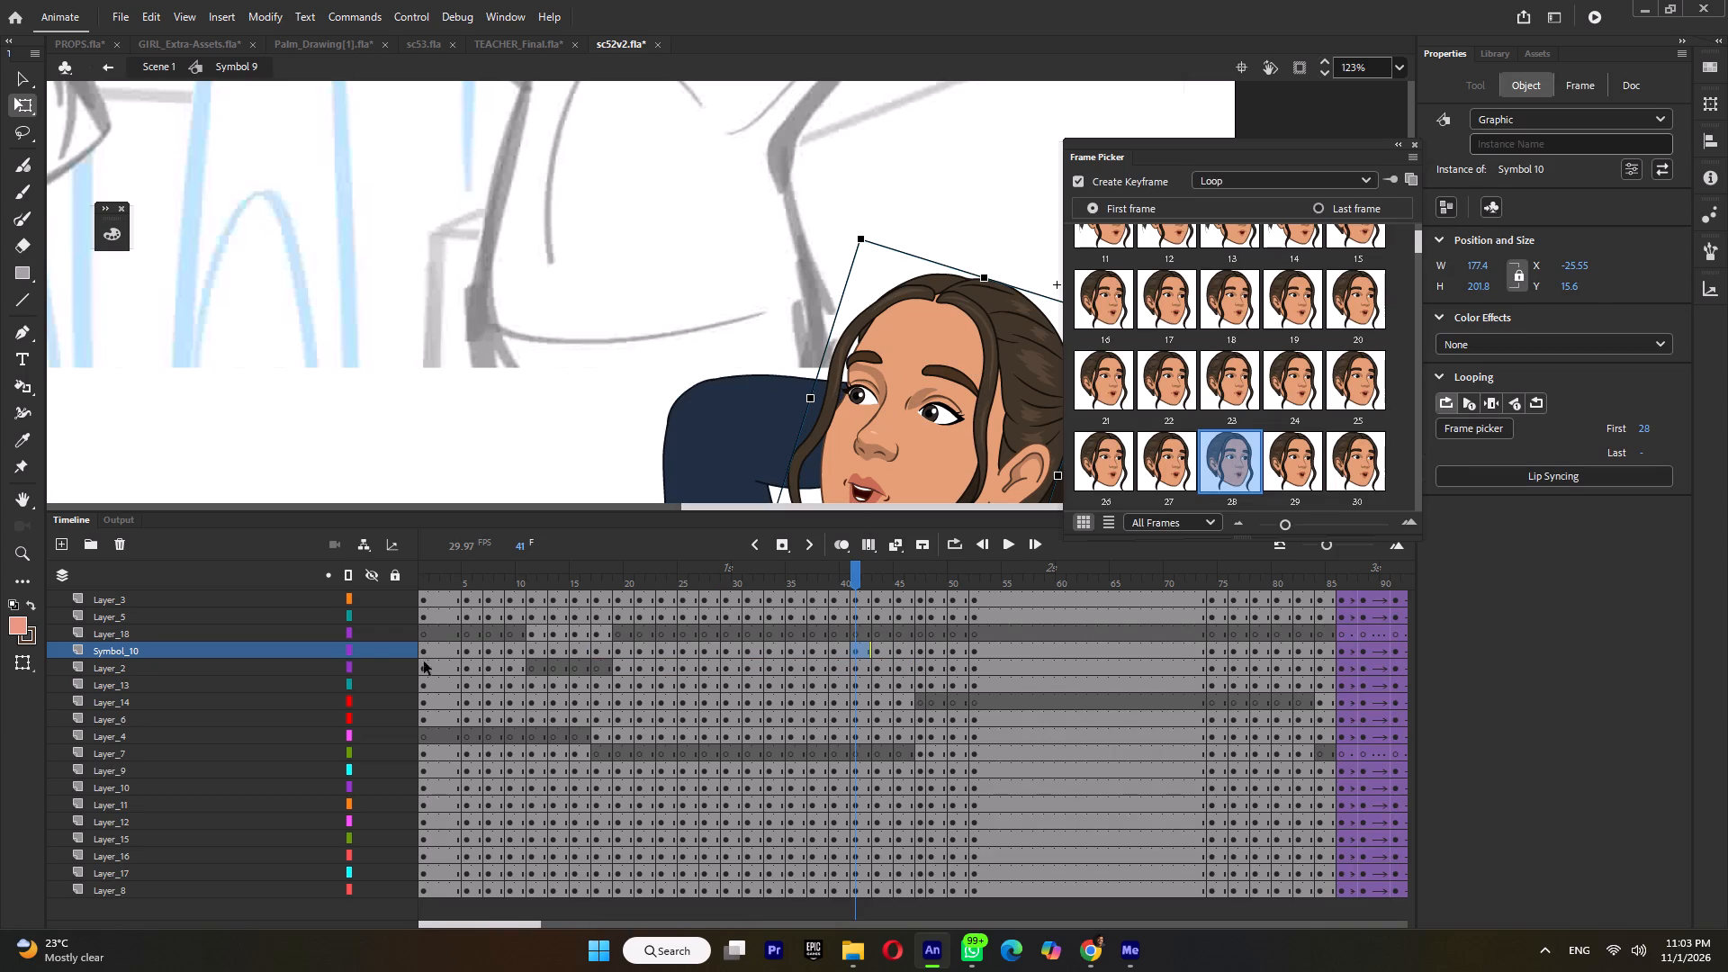
Sync the girl's head symbol to the timeline through frame 50 using temporary classic tweens with Sync symbols enabled, then remove the tweens.
left_click_drag(446, 651, 1321, 643)
left_click(976, 654)
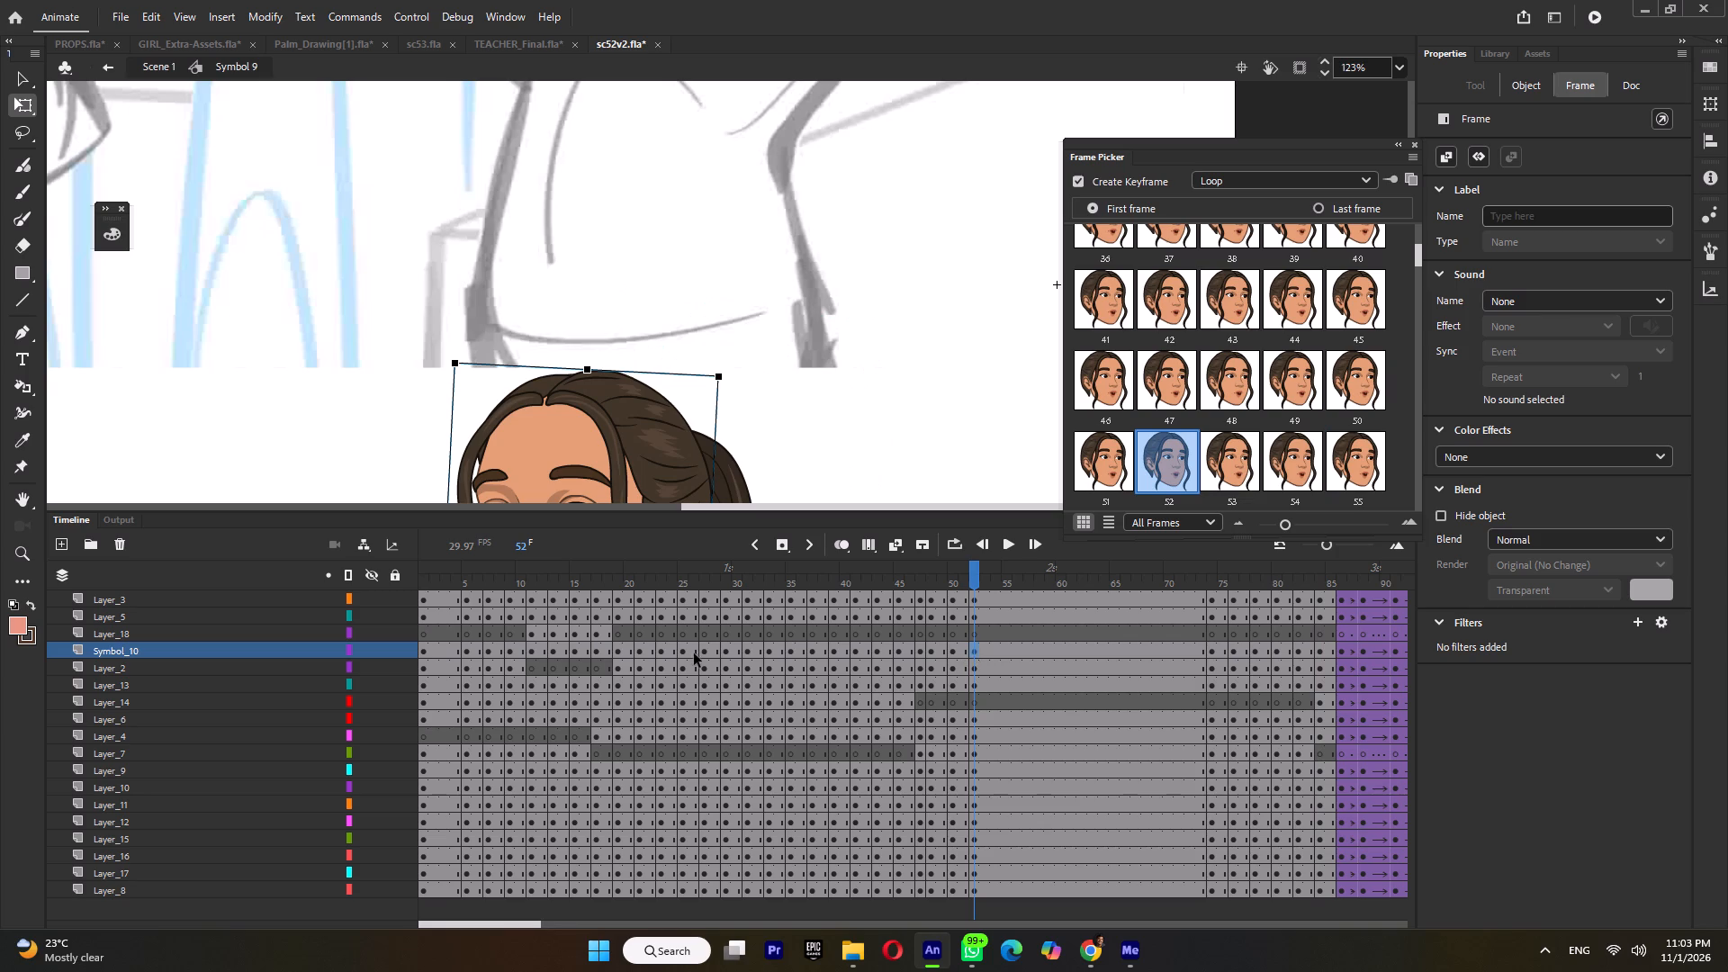
left_click_drag(451, 650, 958, 651)
key("ctrl+m")
left_click(1499, 382)
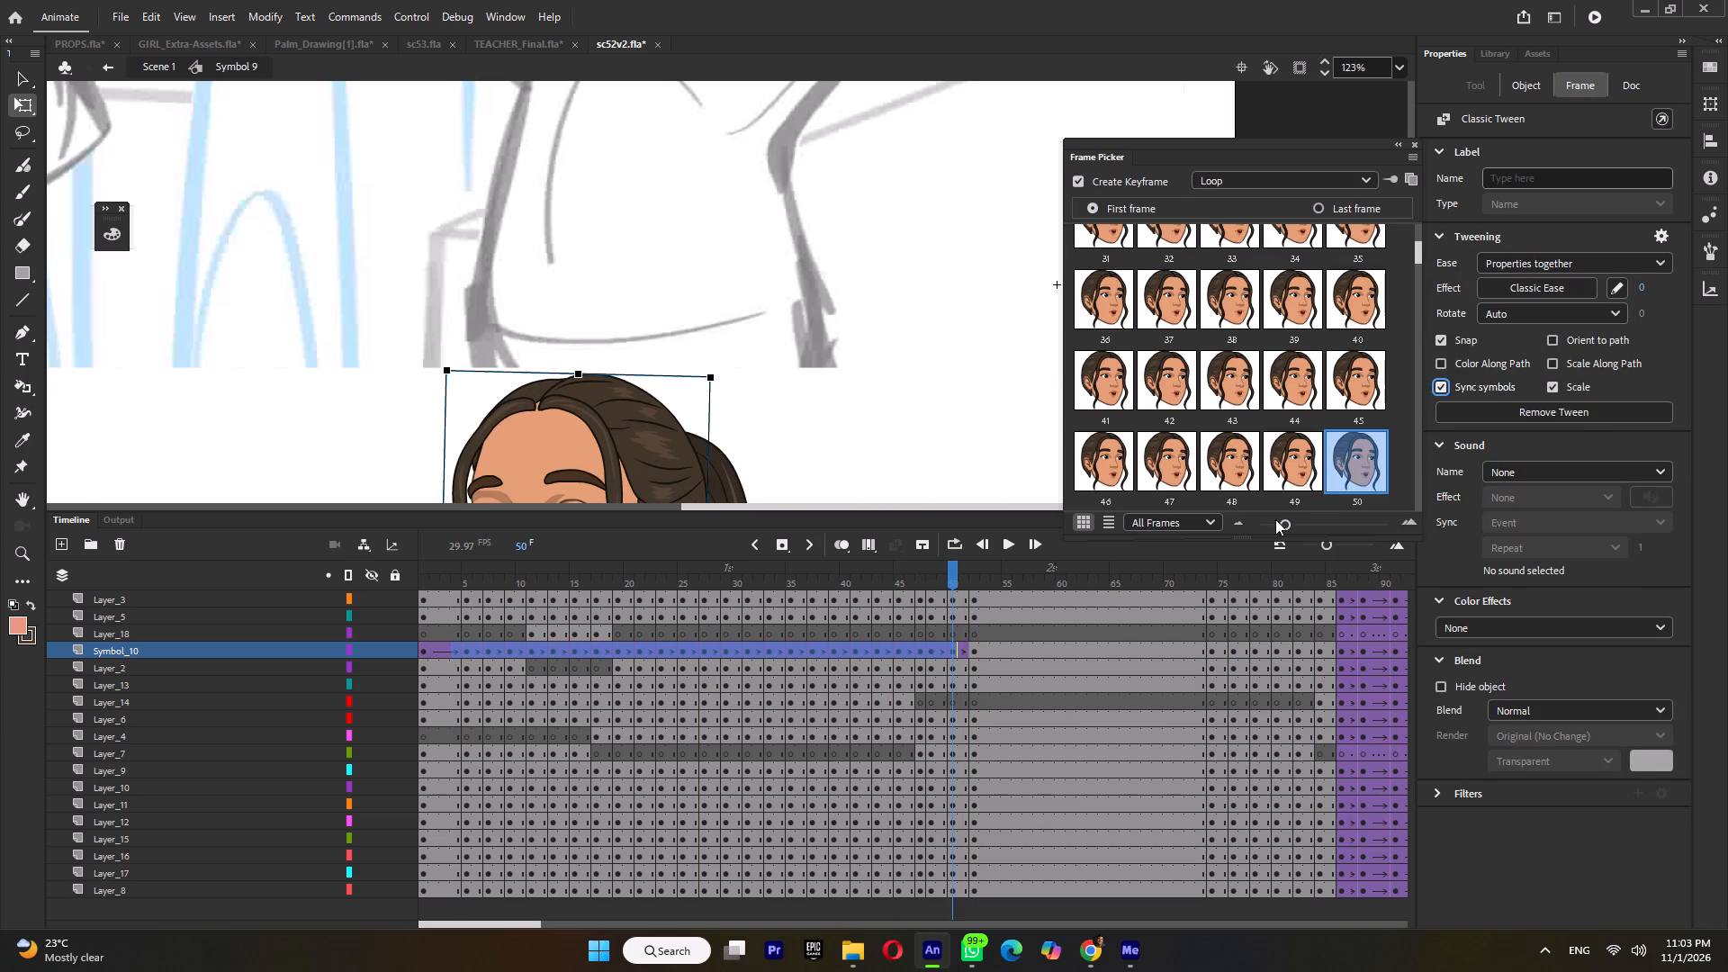
key("ctrl+m")
Go inside the girl's head to the eye symbol and insert keyframes on its layers at frame 39.
double_click(752, 382)
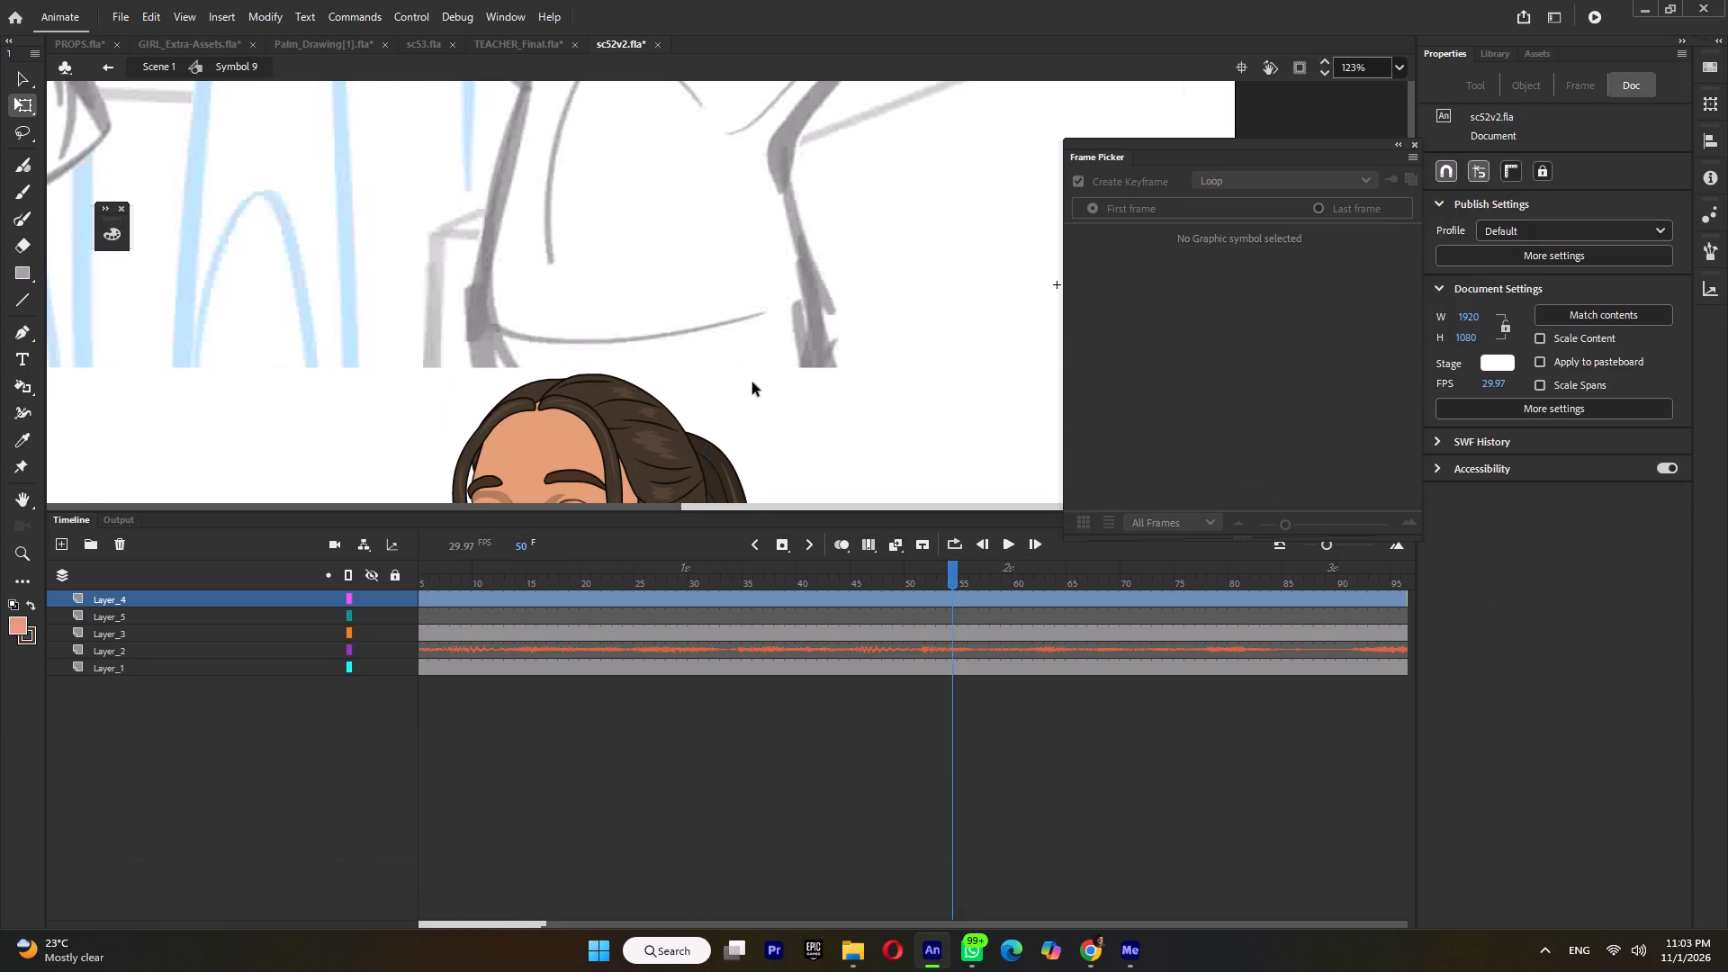
double_click(616, 483)
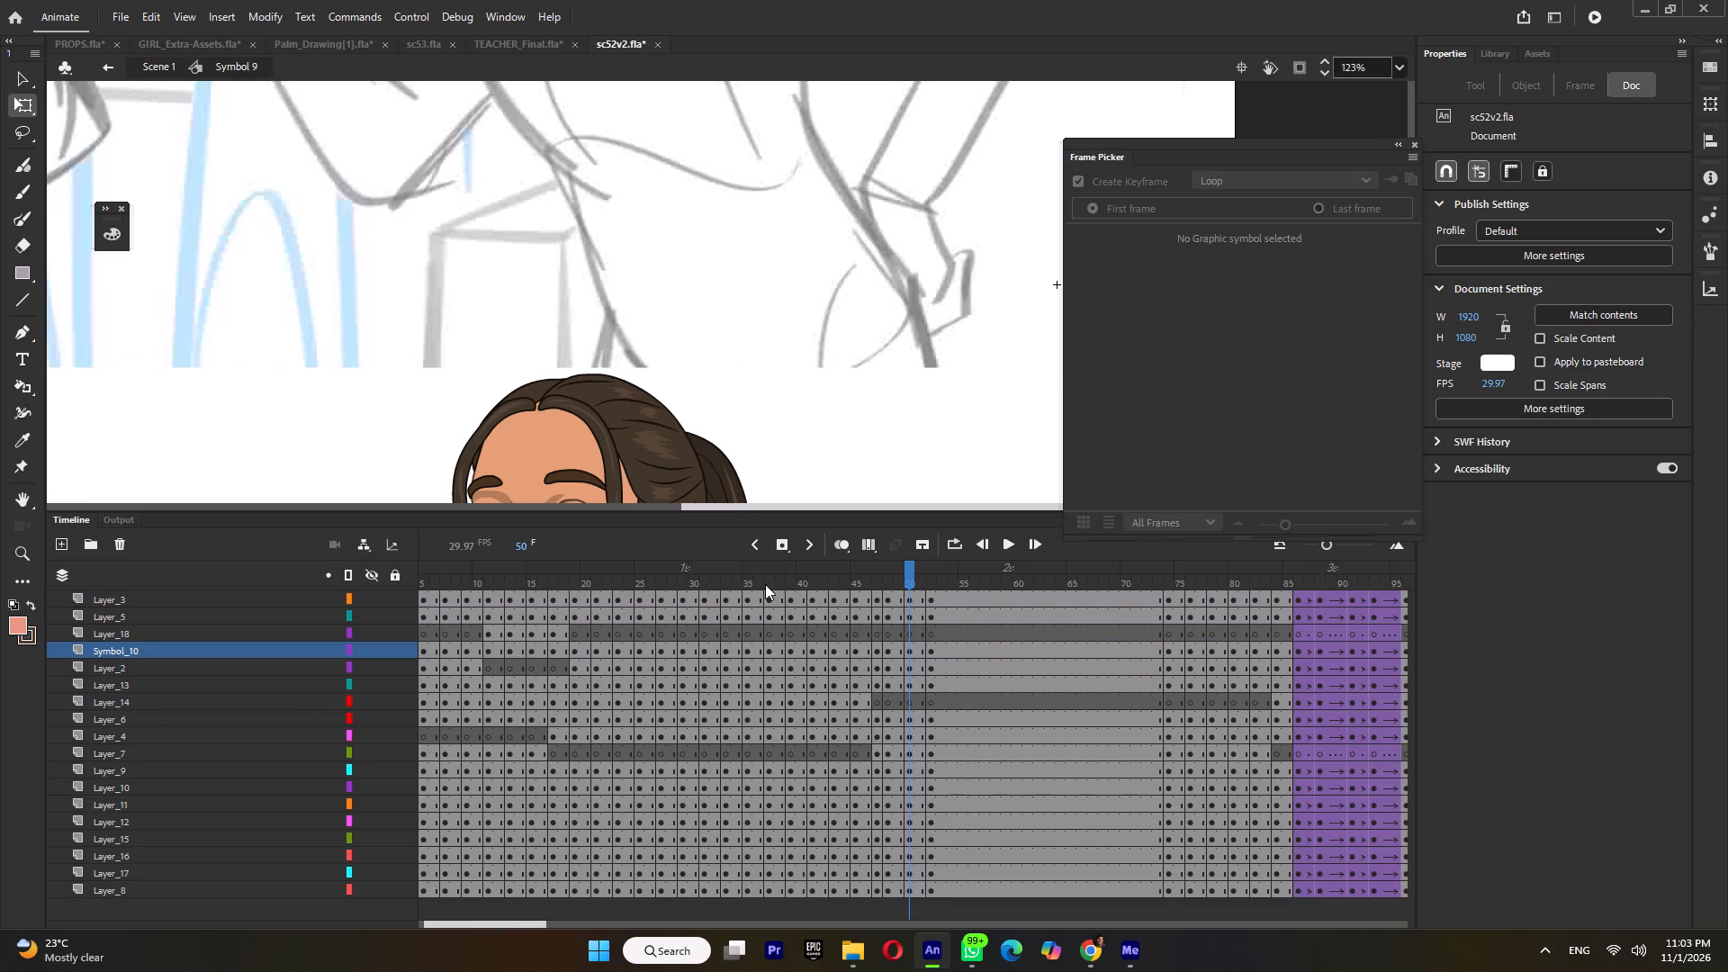
left_click_drag(752, 582, 788, 609)
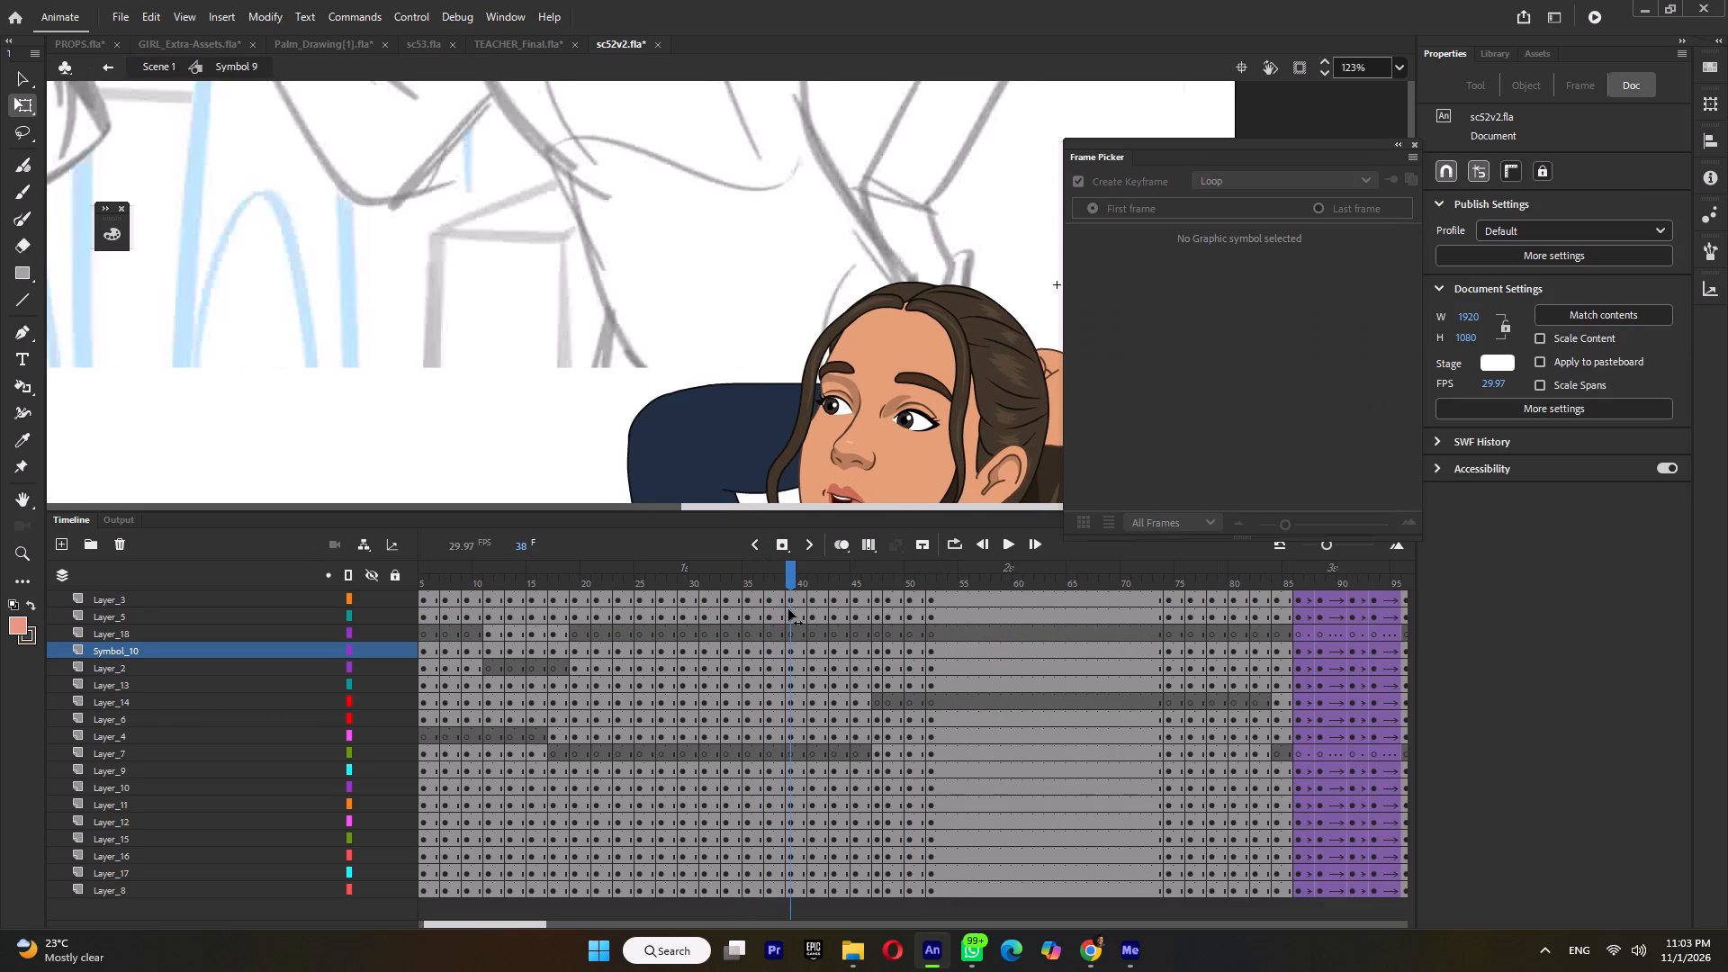
left_click_drag(788, 609, 787, 608)
left_click(937, 380)
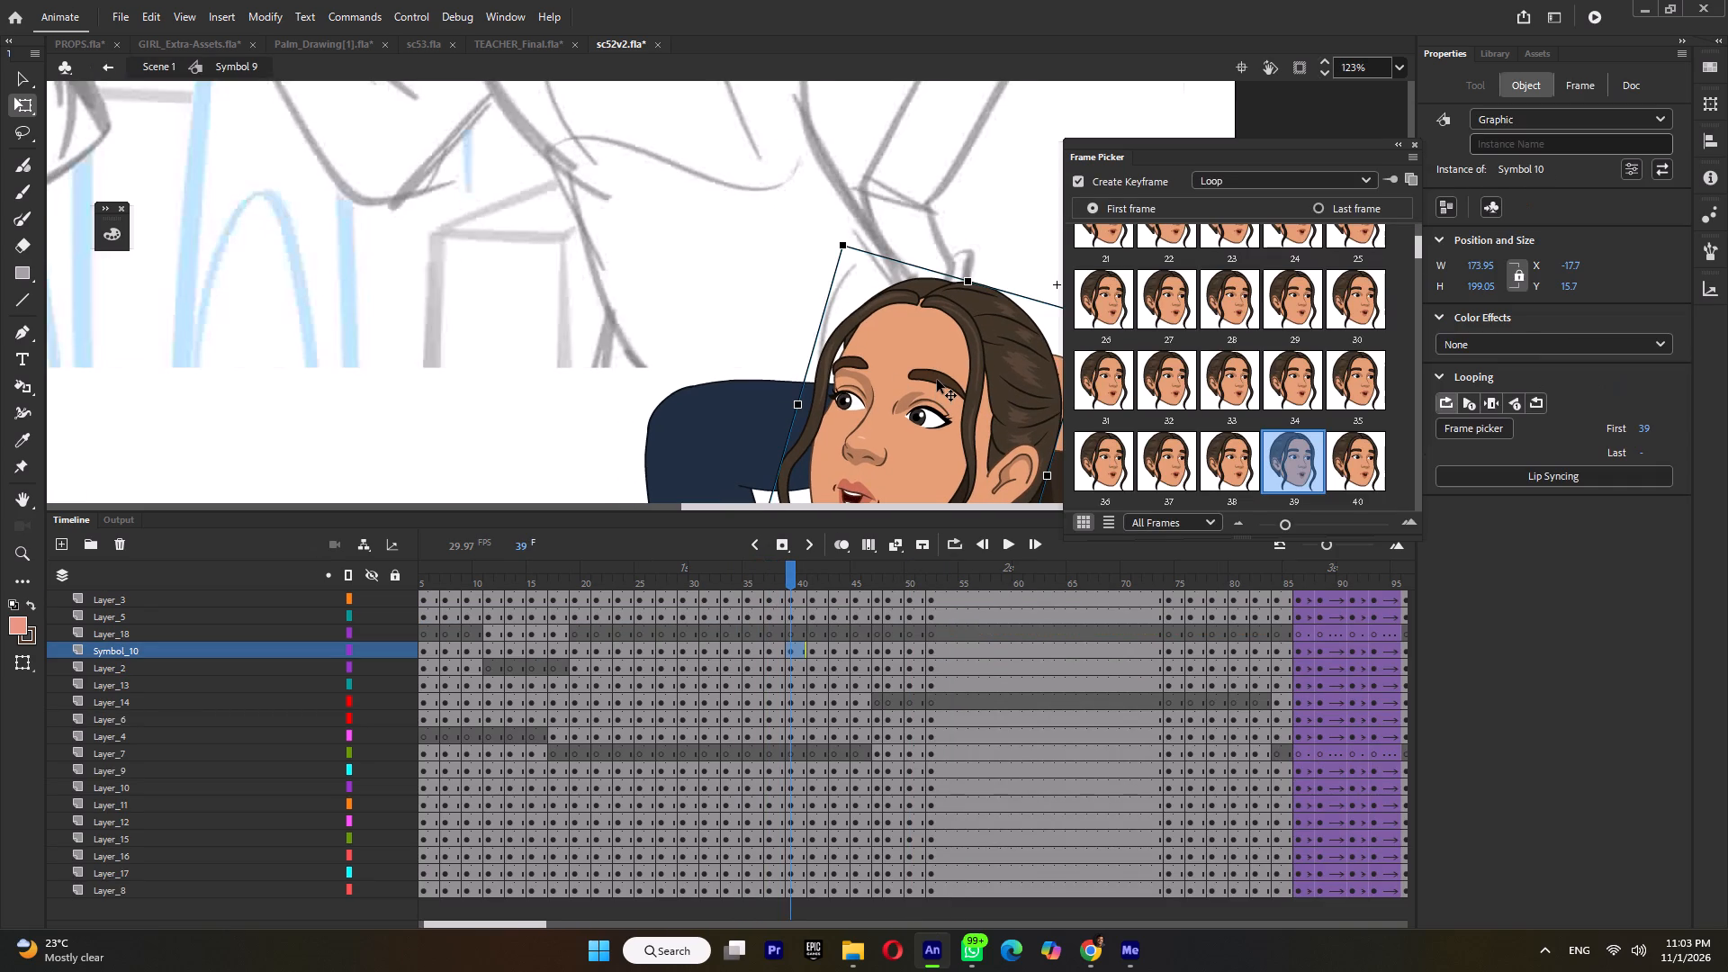
double_click(937, 380)
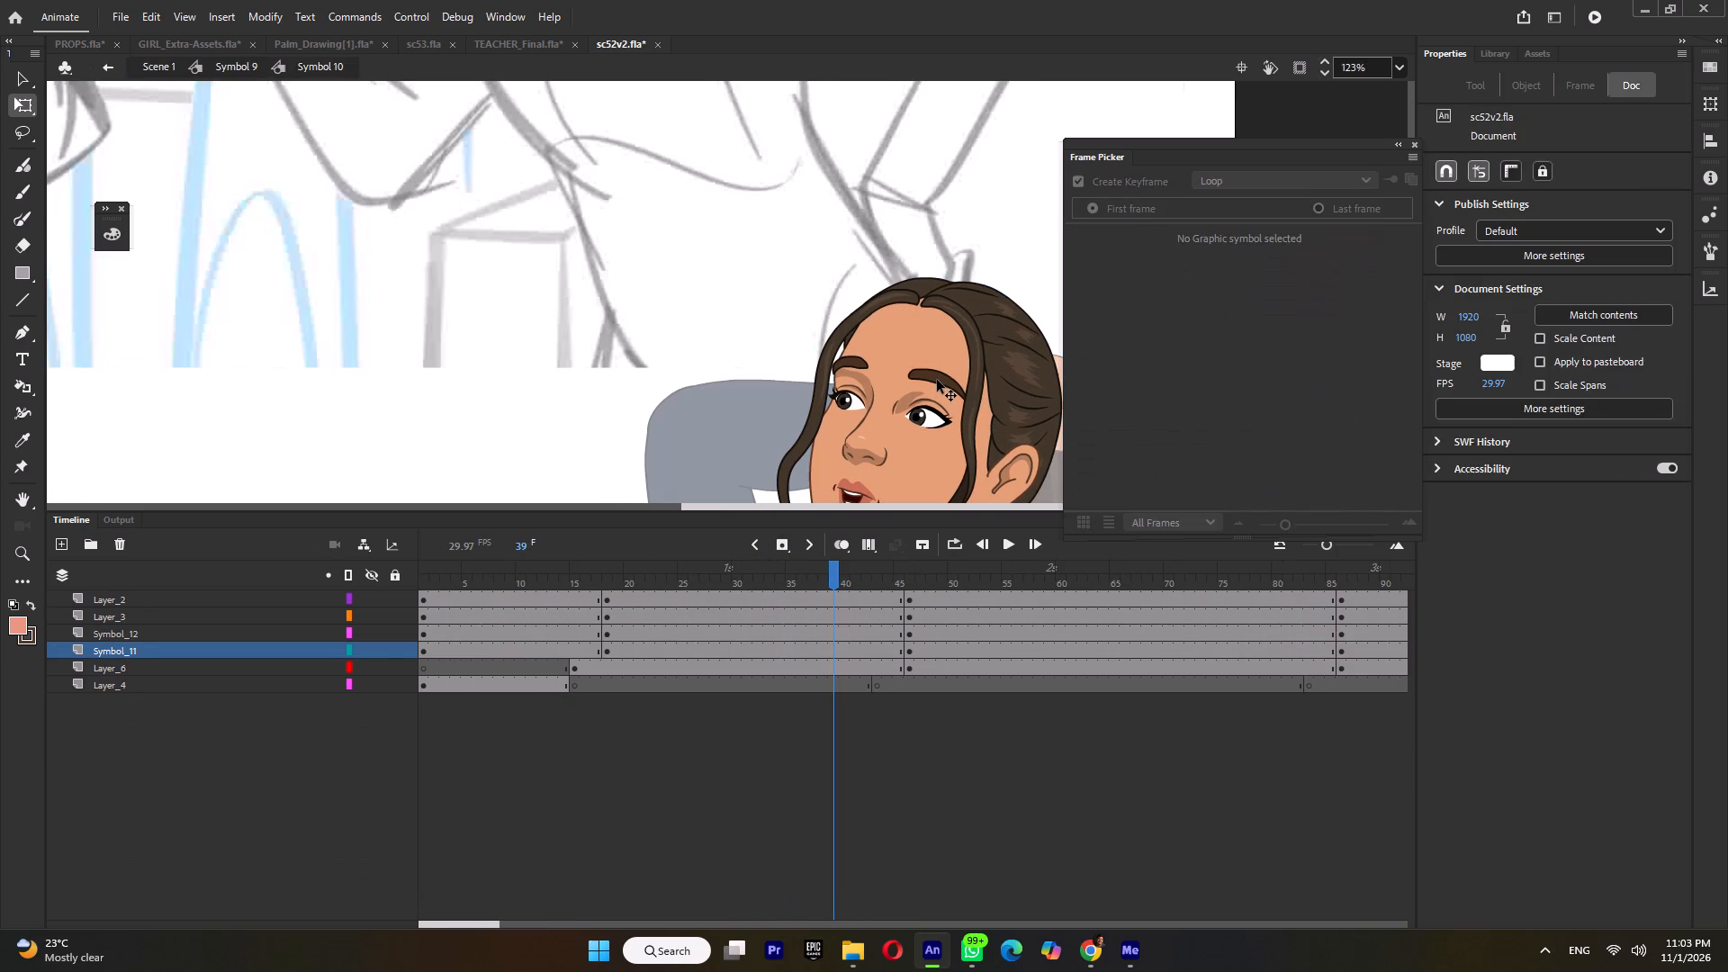
left_click(937, 380)
left_click(937, 380)
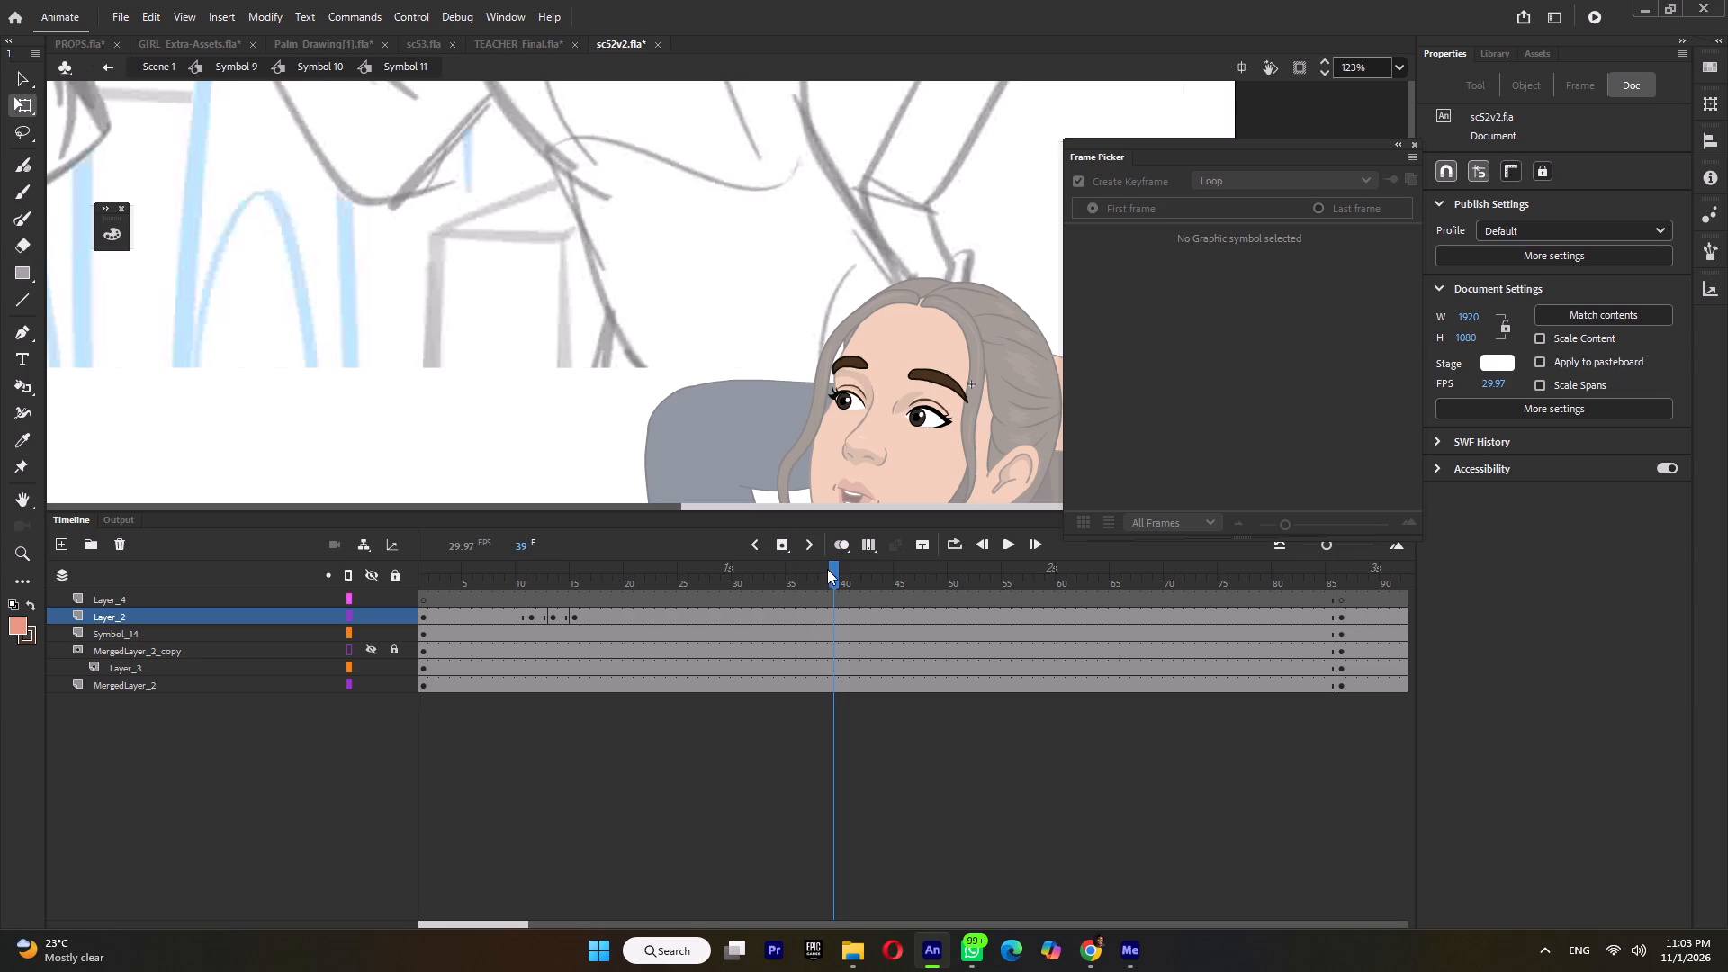
double_click(832, 569)
key("F6")
left_click(697, 330)
Set the eyelid symbol at frame 39 to play once from its frame 2, and scrub the blink through frame 51.
left_click(931, 411)
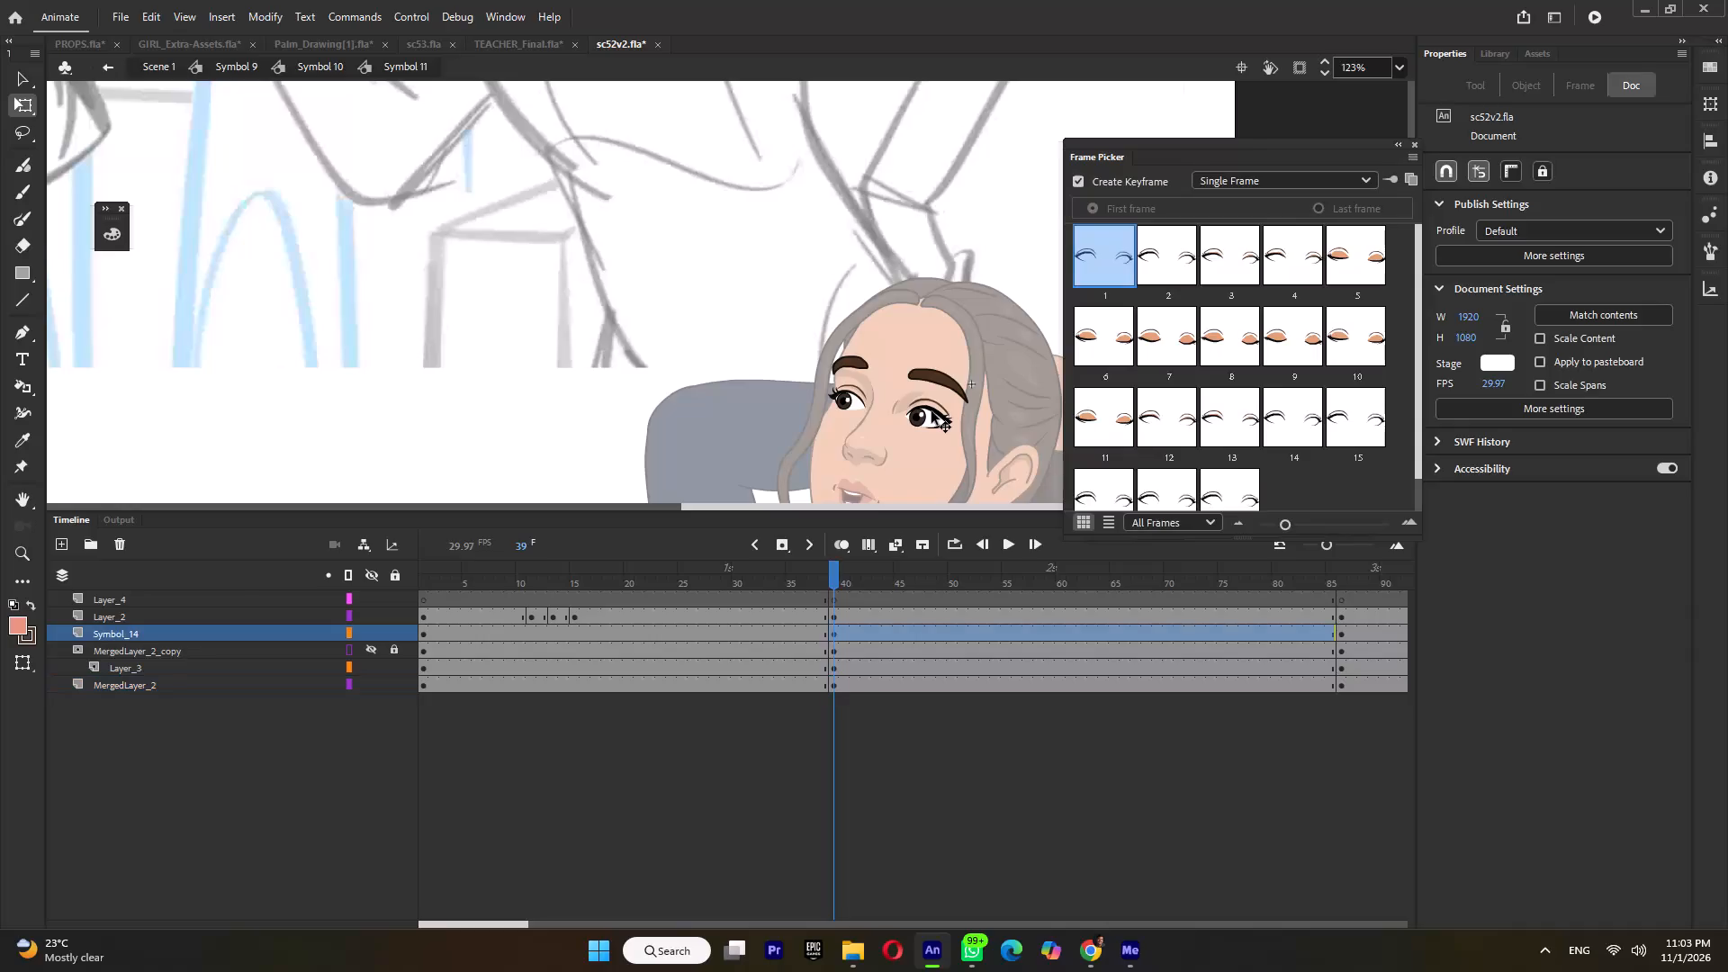
left_click(1180, 260)
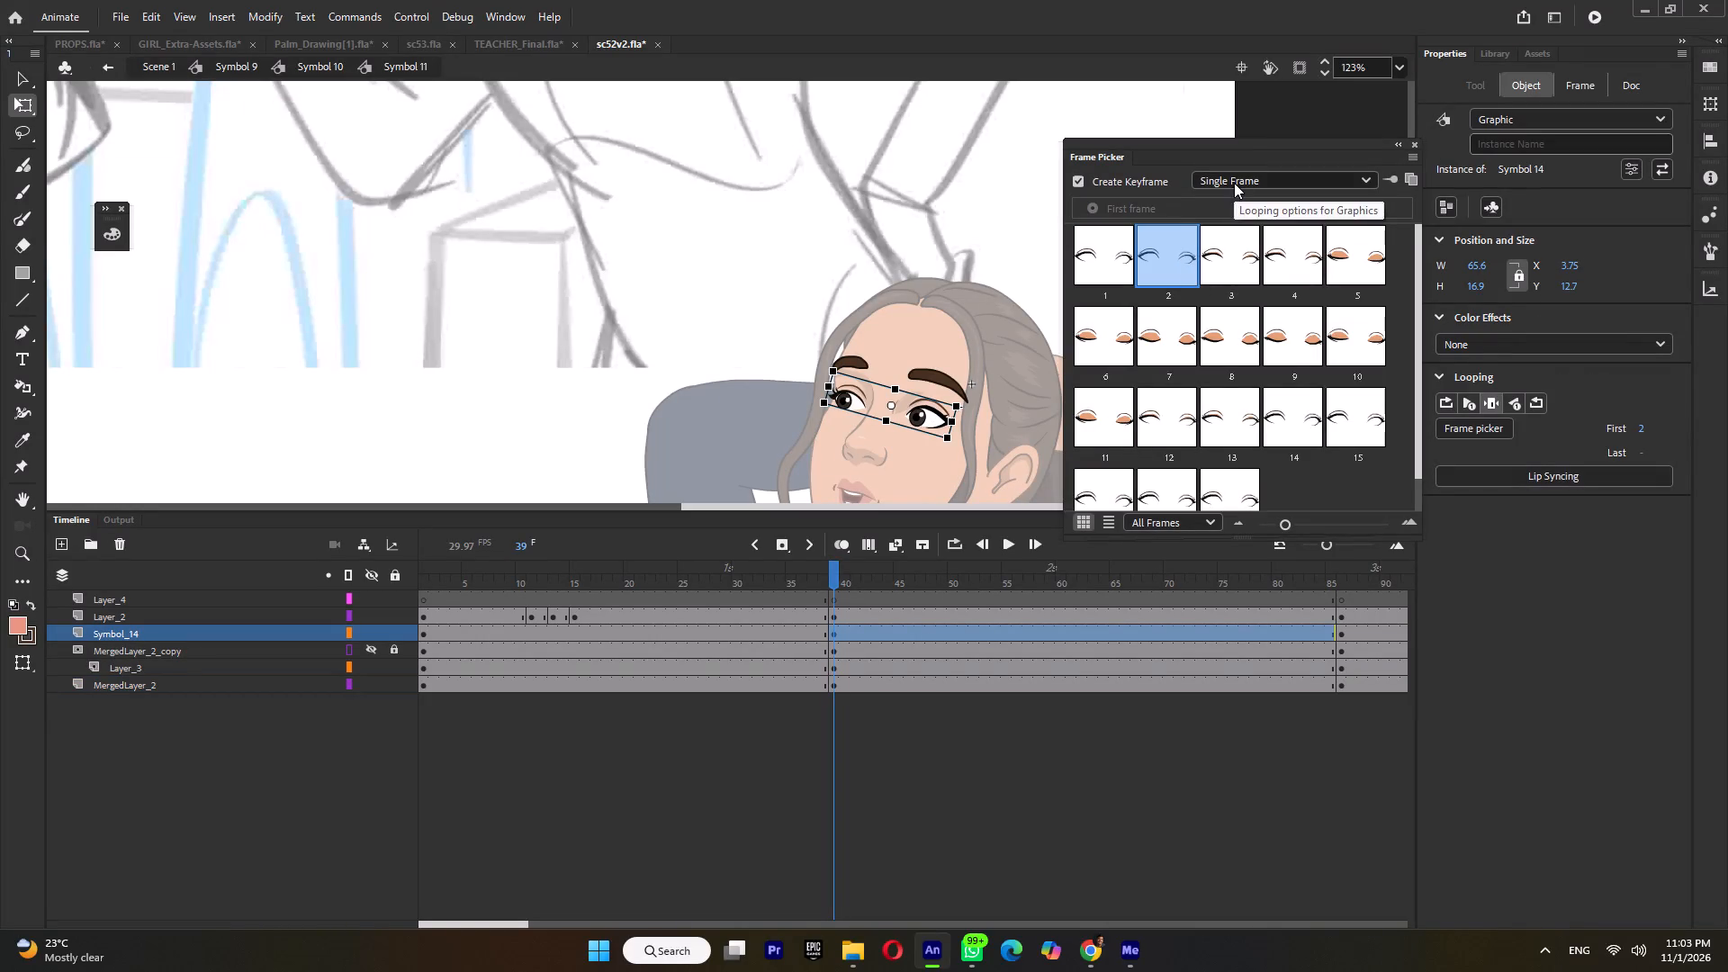
left_click(1234, 183)
left_click(1231, 237)
left_click(1228, 180)
left_click(1229, 219)
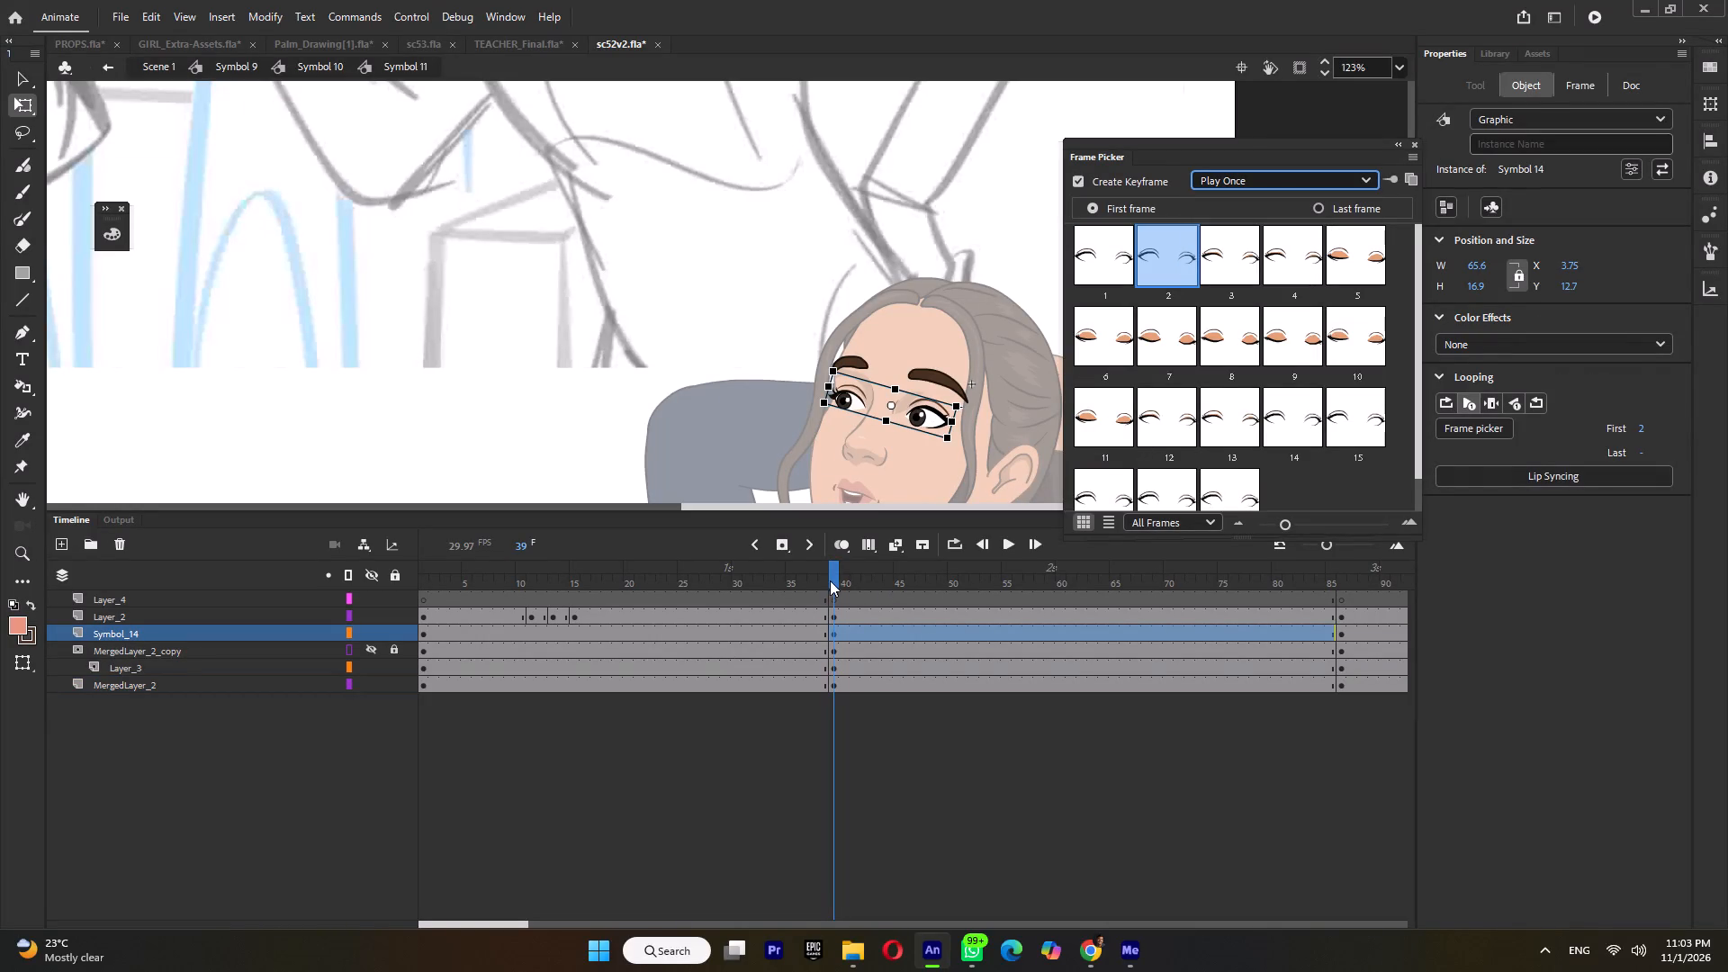
left_click_drag(831, 577, 943, 610)
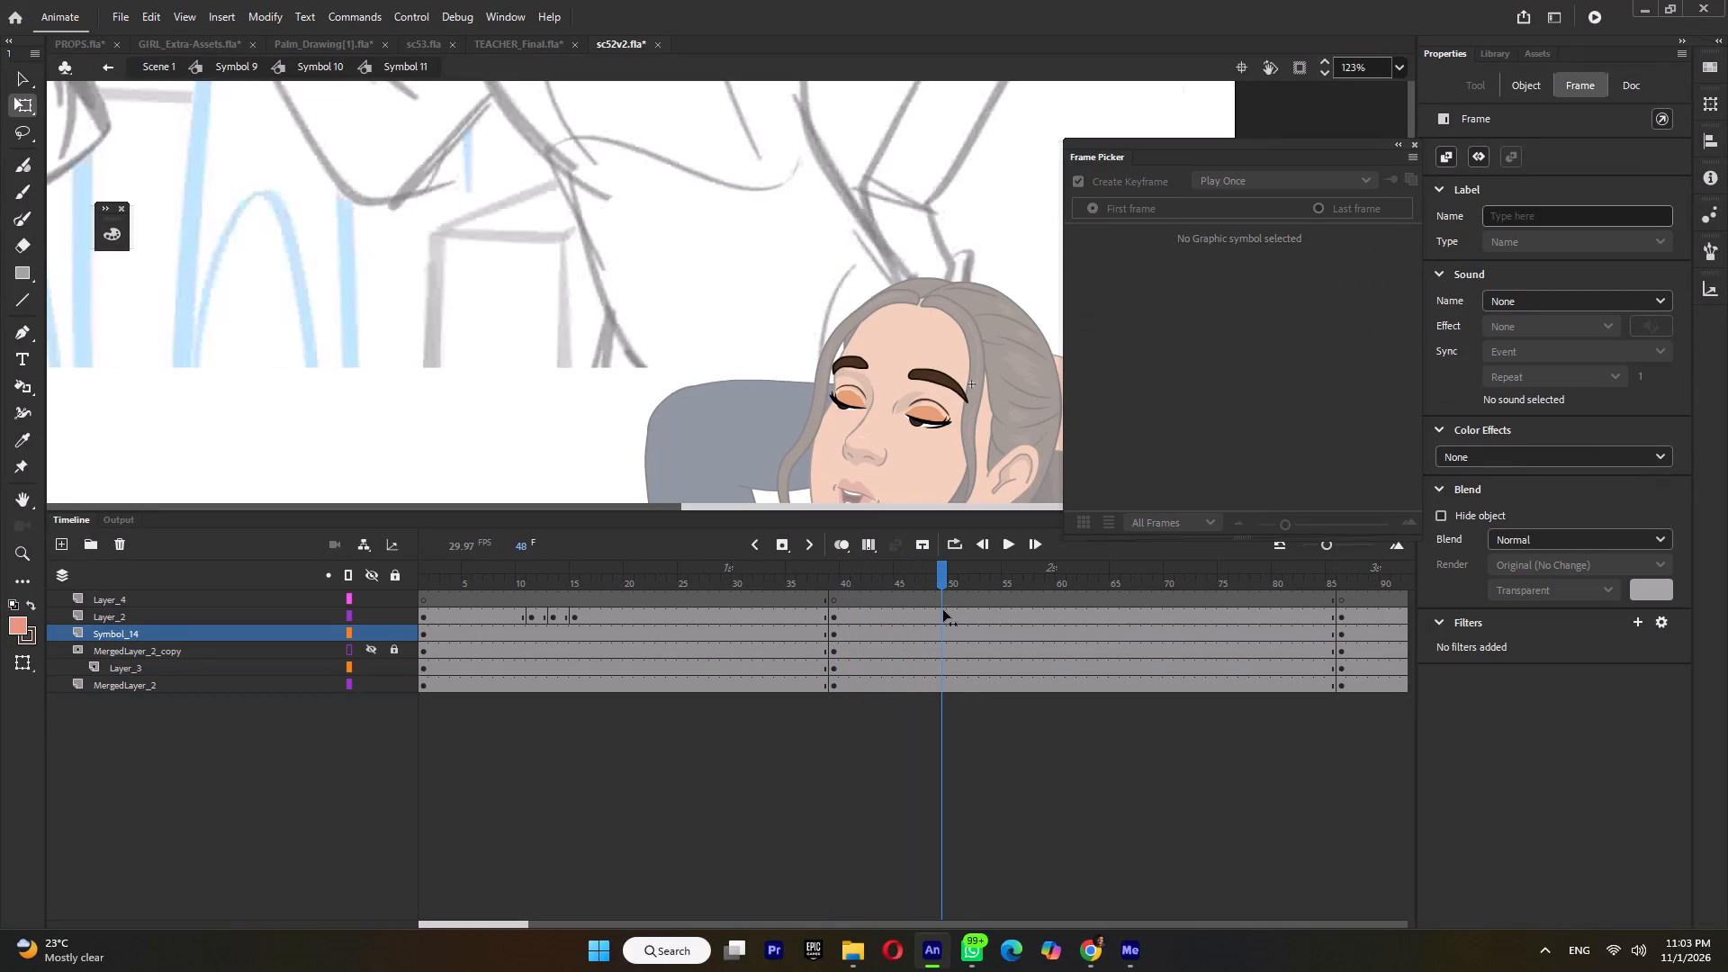
left_click_drag(943, 610, 961, 618)
Insert an eyebrow keyframe at frame 51 and set it to eyebrow pose 2.
left_click(959, 607)
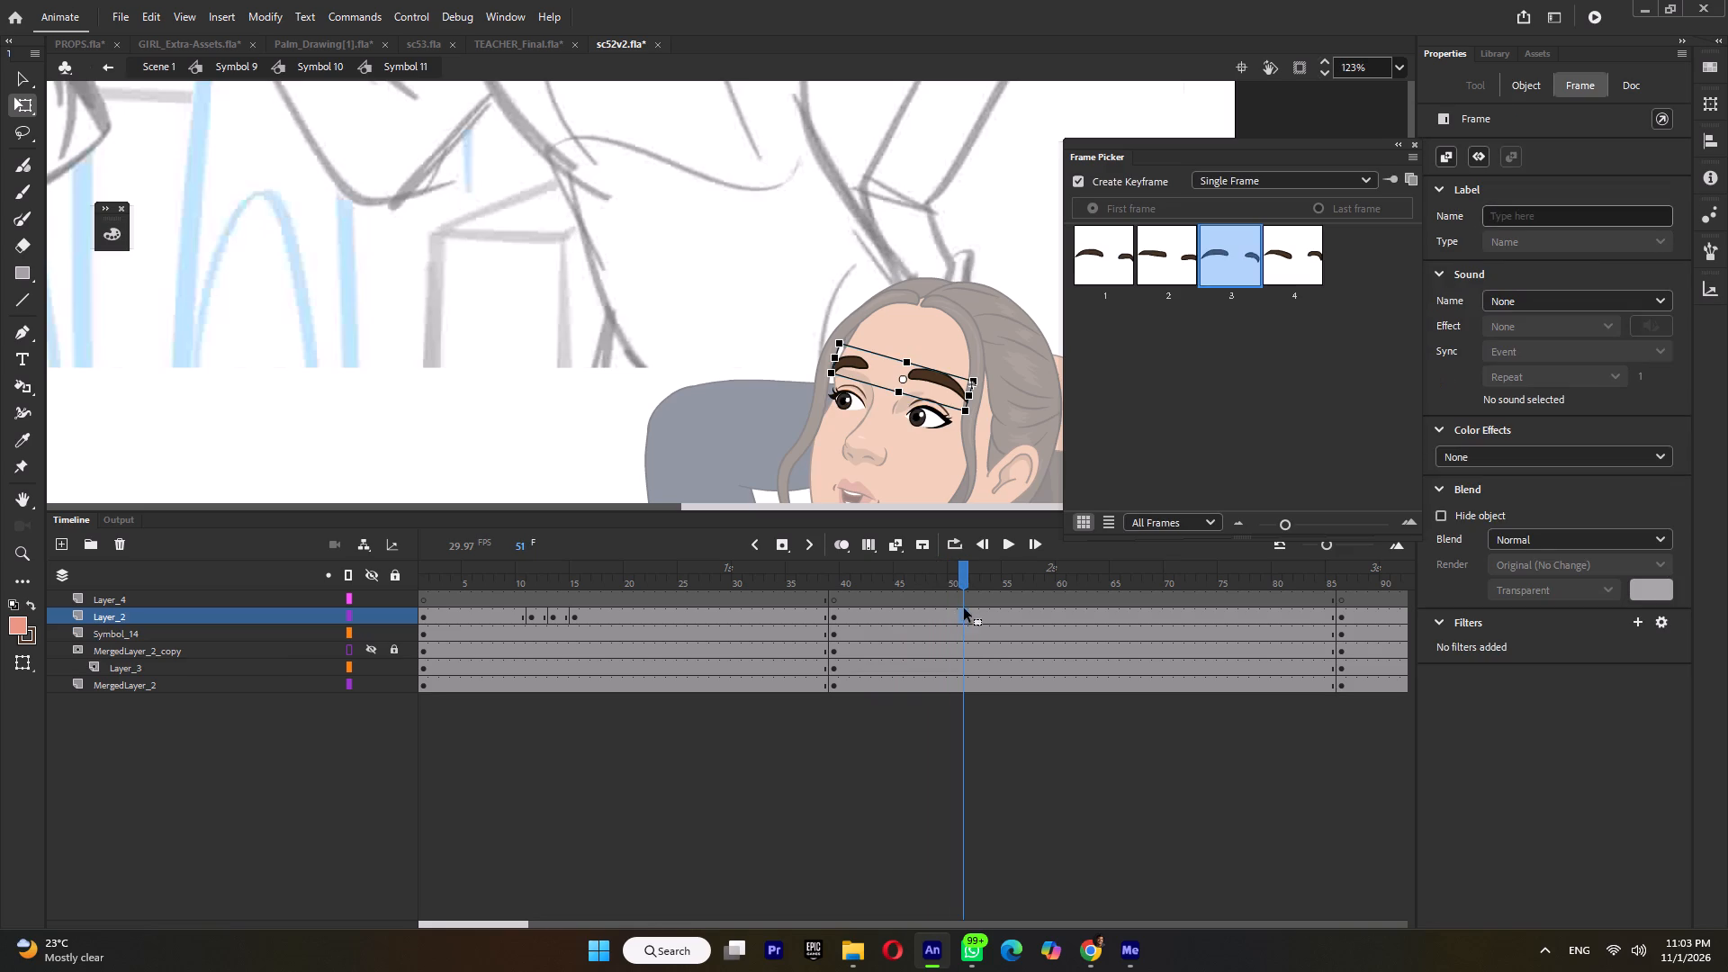
key("F6")
left_click(1152, 251)
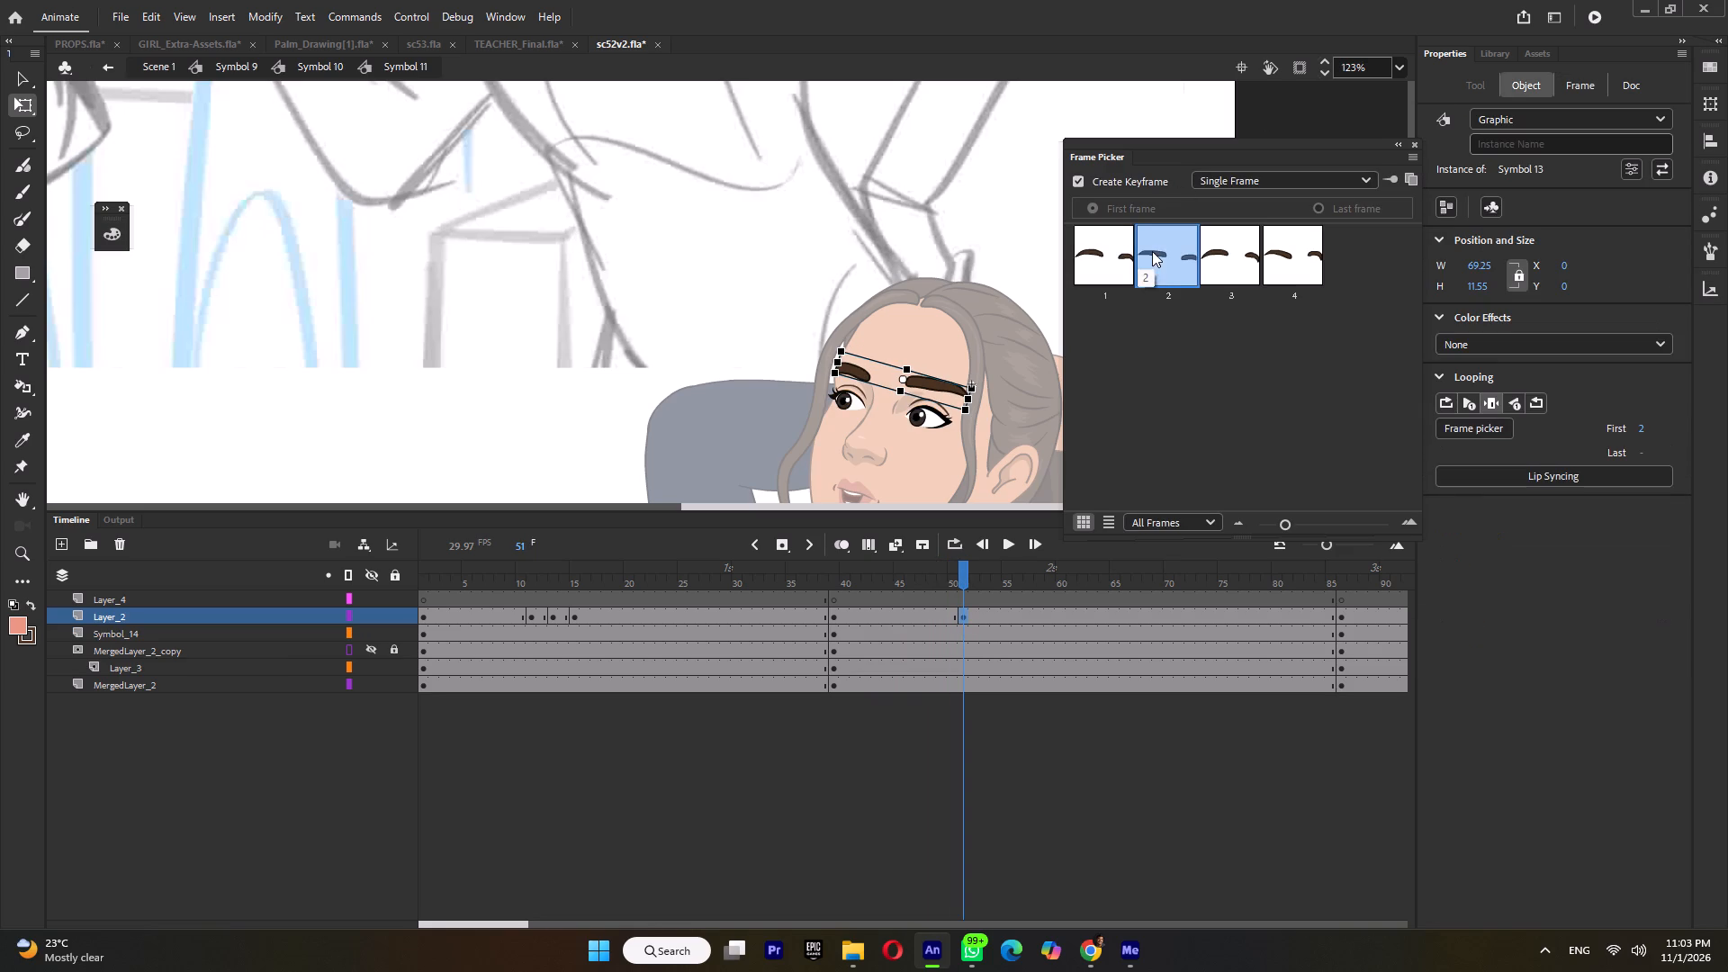
Insert an eyebrow keyframe at frame 45, set it to pose 2, and nudge the brows slightly down and left.
left_click(893, 612)
left_click(897, 617)
key("F6")
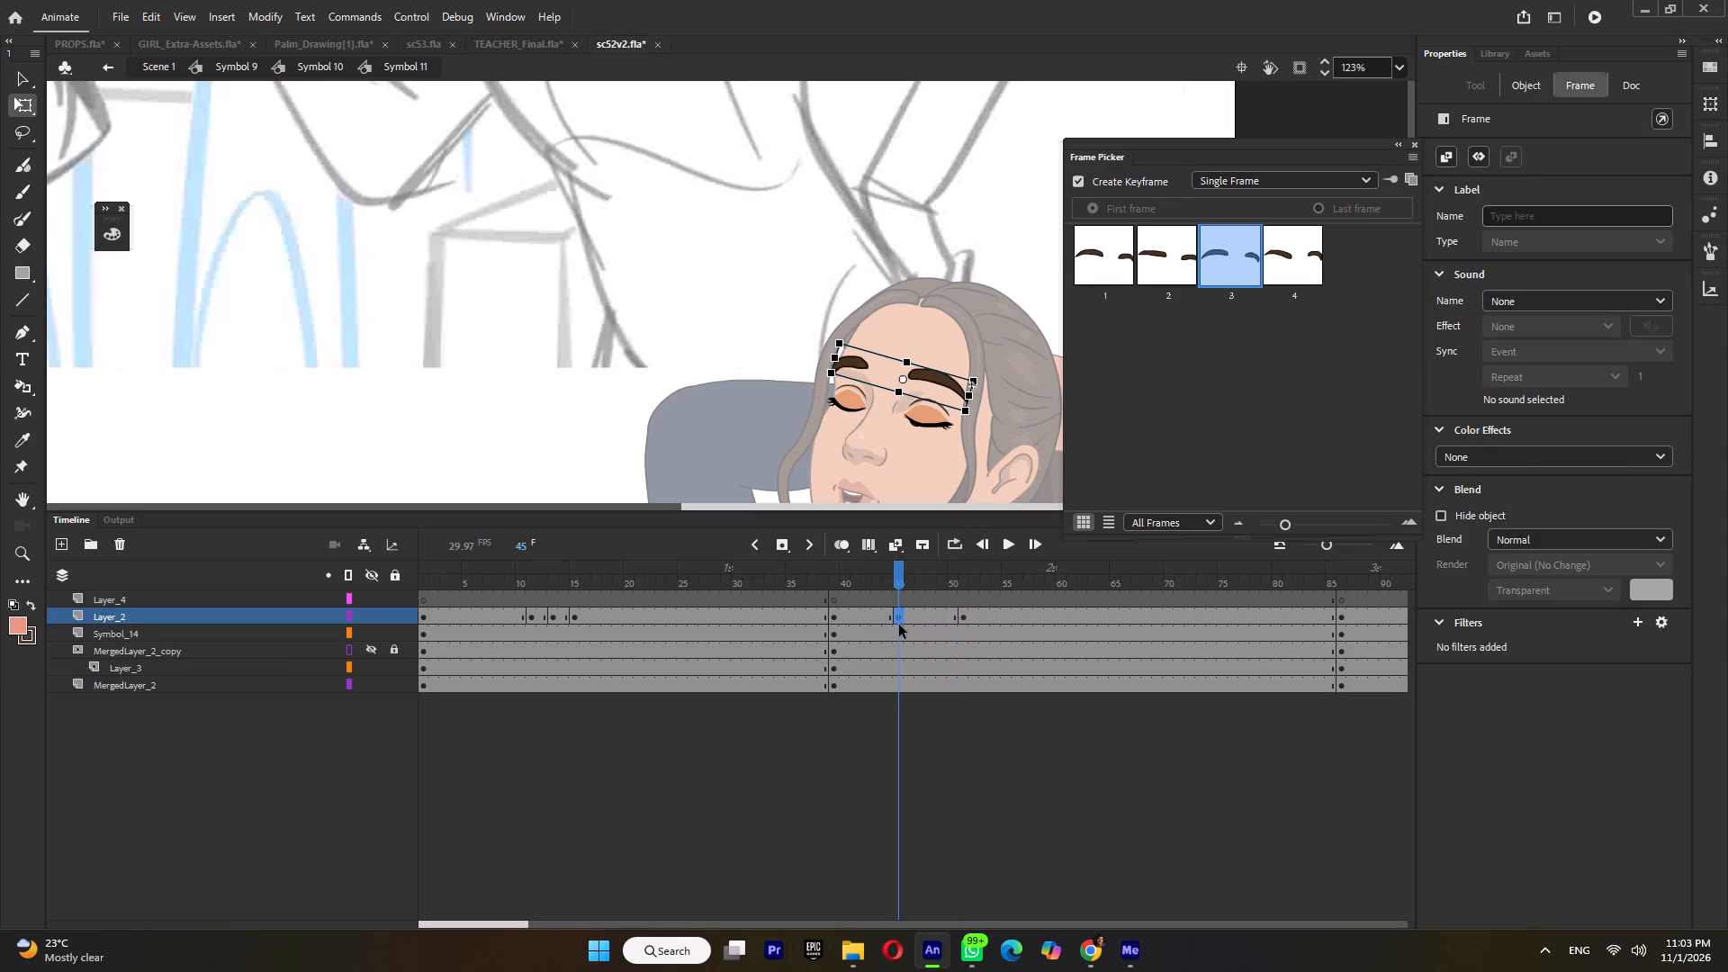
key("Down")
left_click(1186, 247)
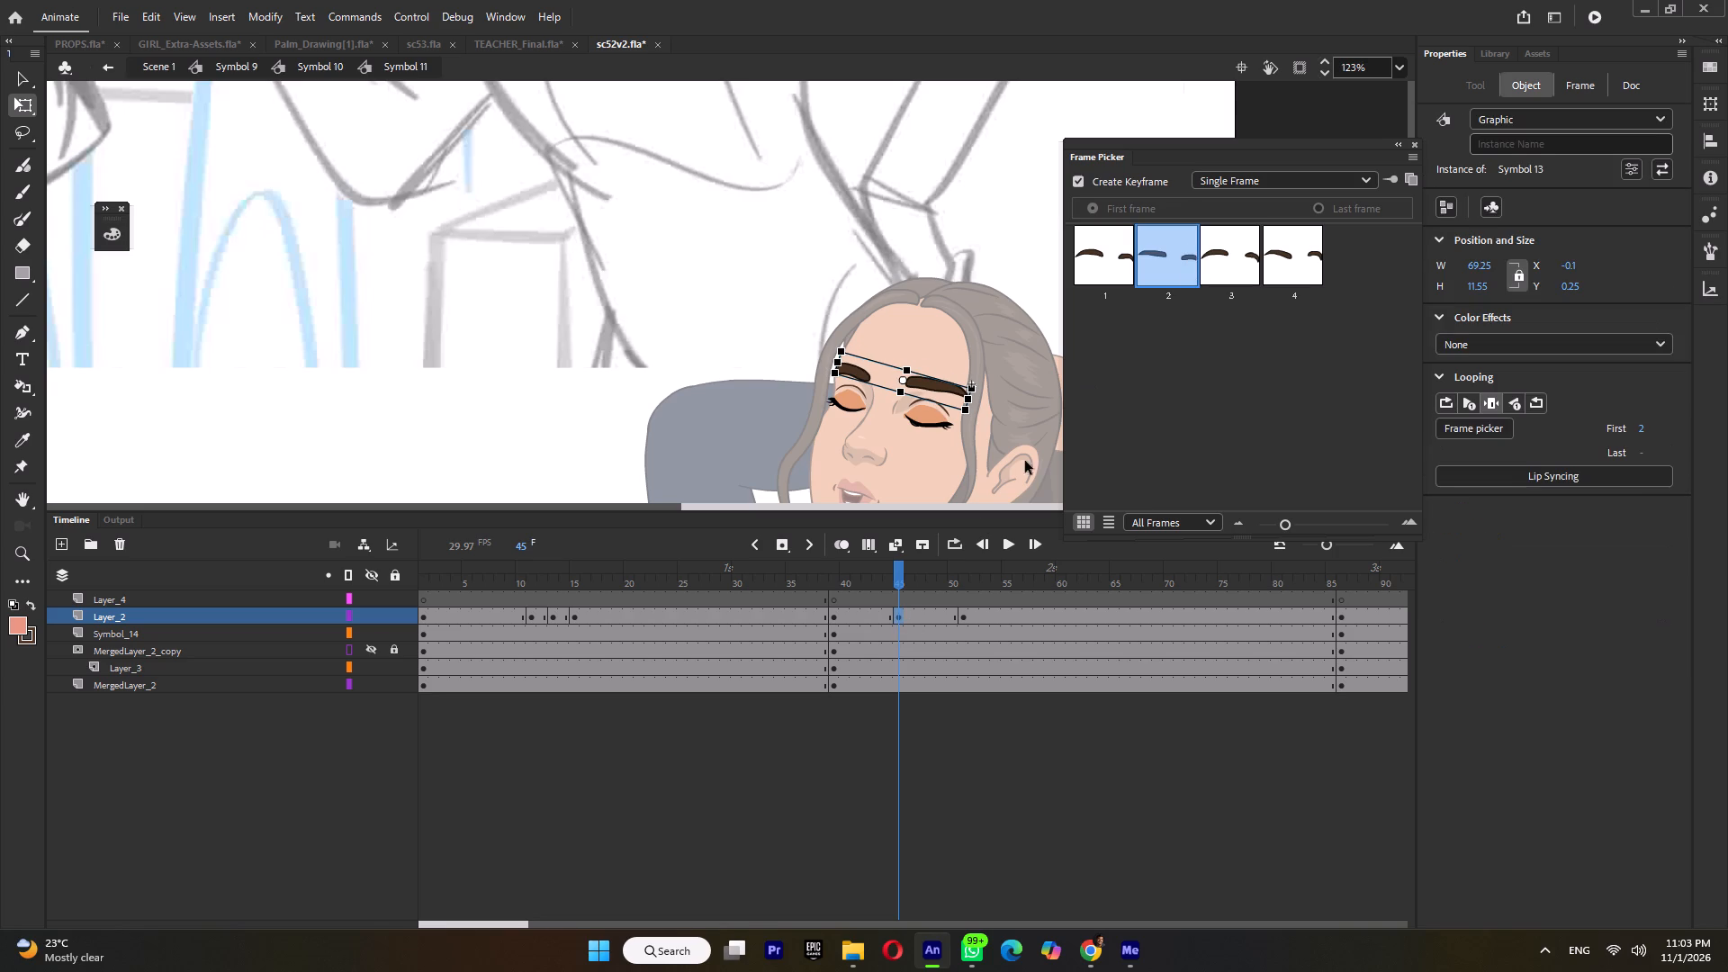
left_click(898, 611)
key("Down")
key("Down")
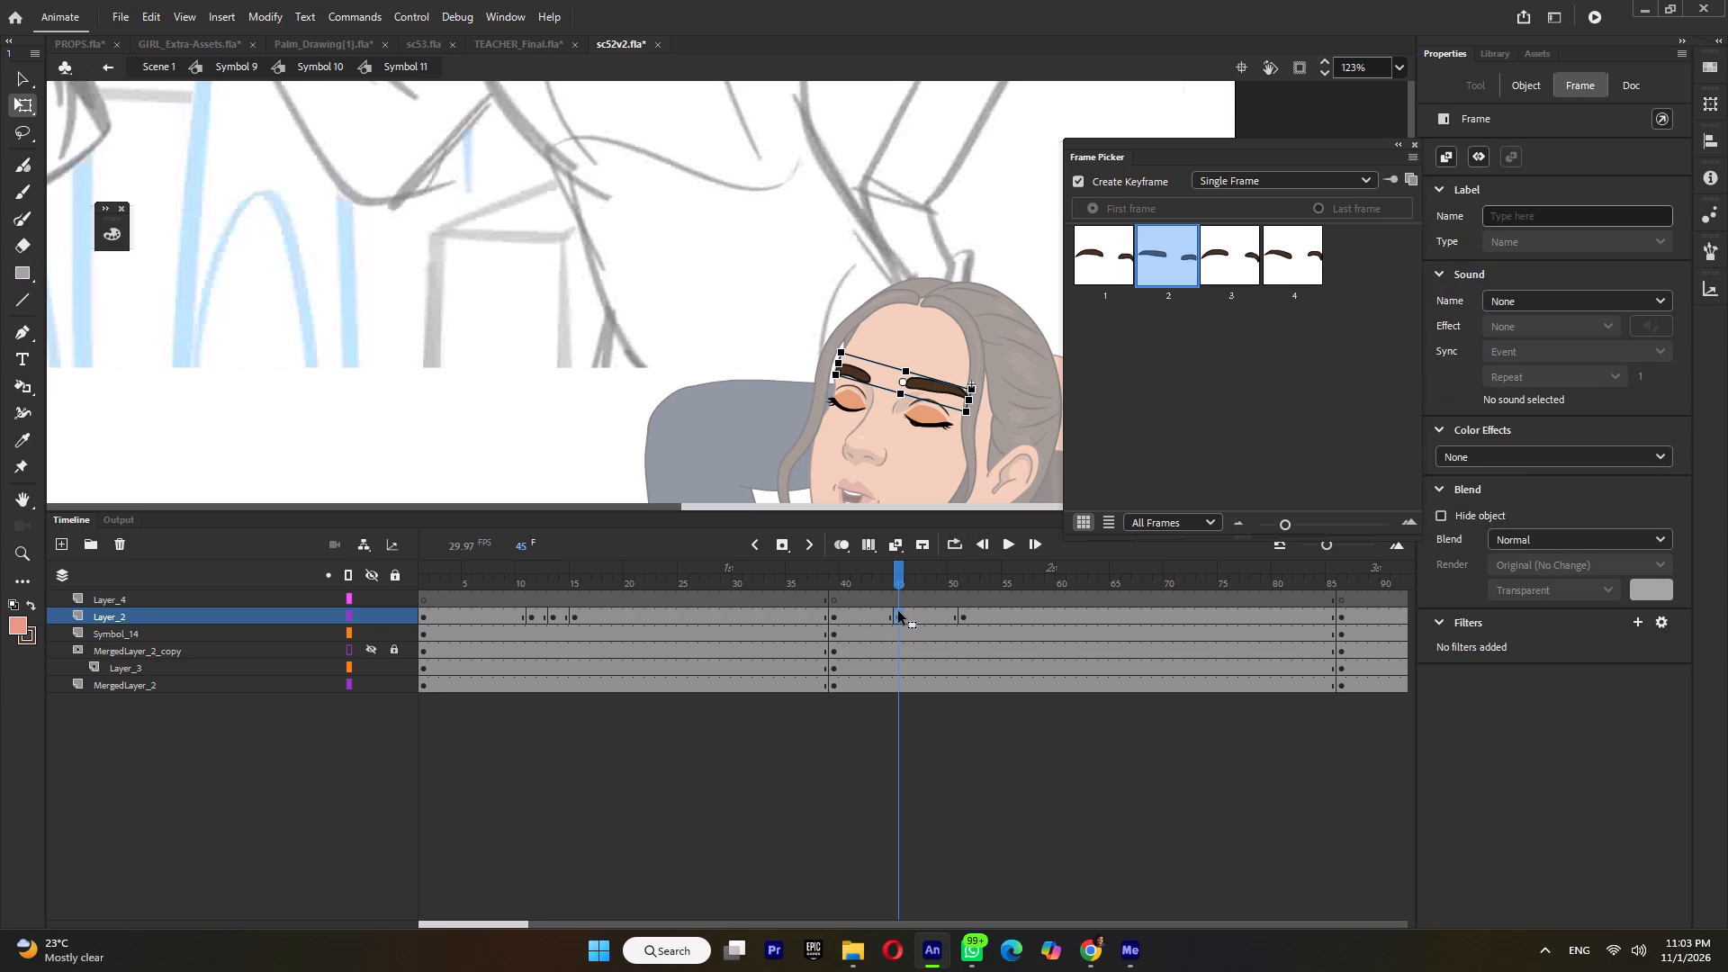
key("Down")
key("Left")
Add in-between eyebrow keyframes at frames 42 and 48 using classic tweens between frames 39 and 51, then remove the tweens.
left_click(867, 616)
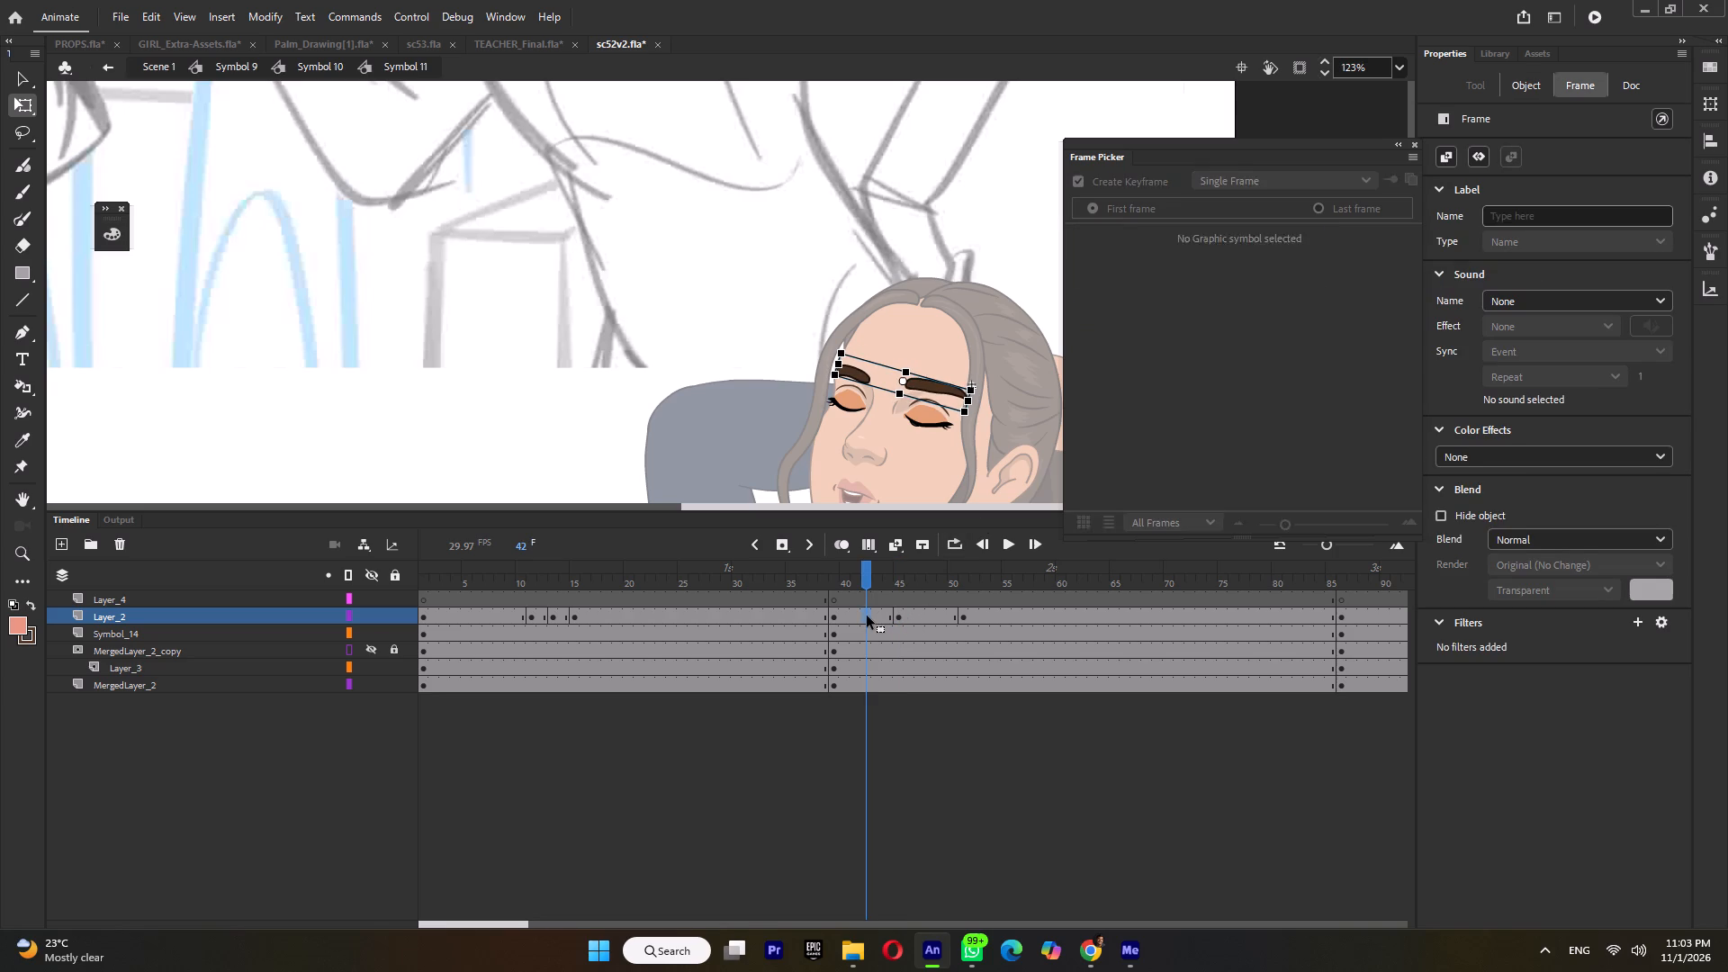
key("ctrl+m")
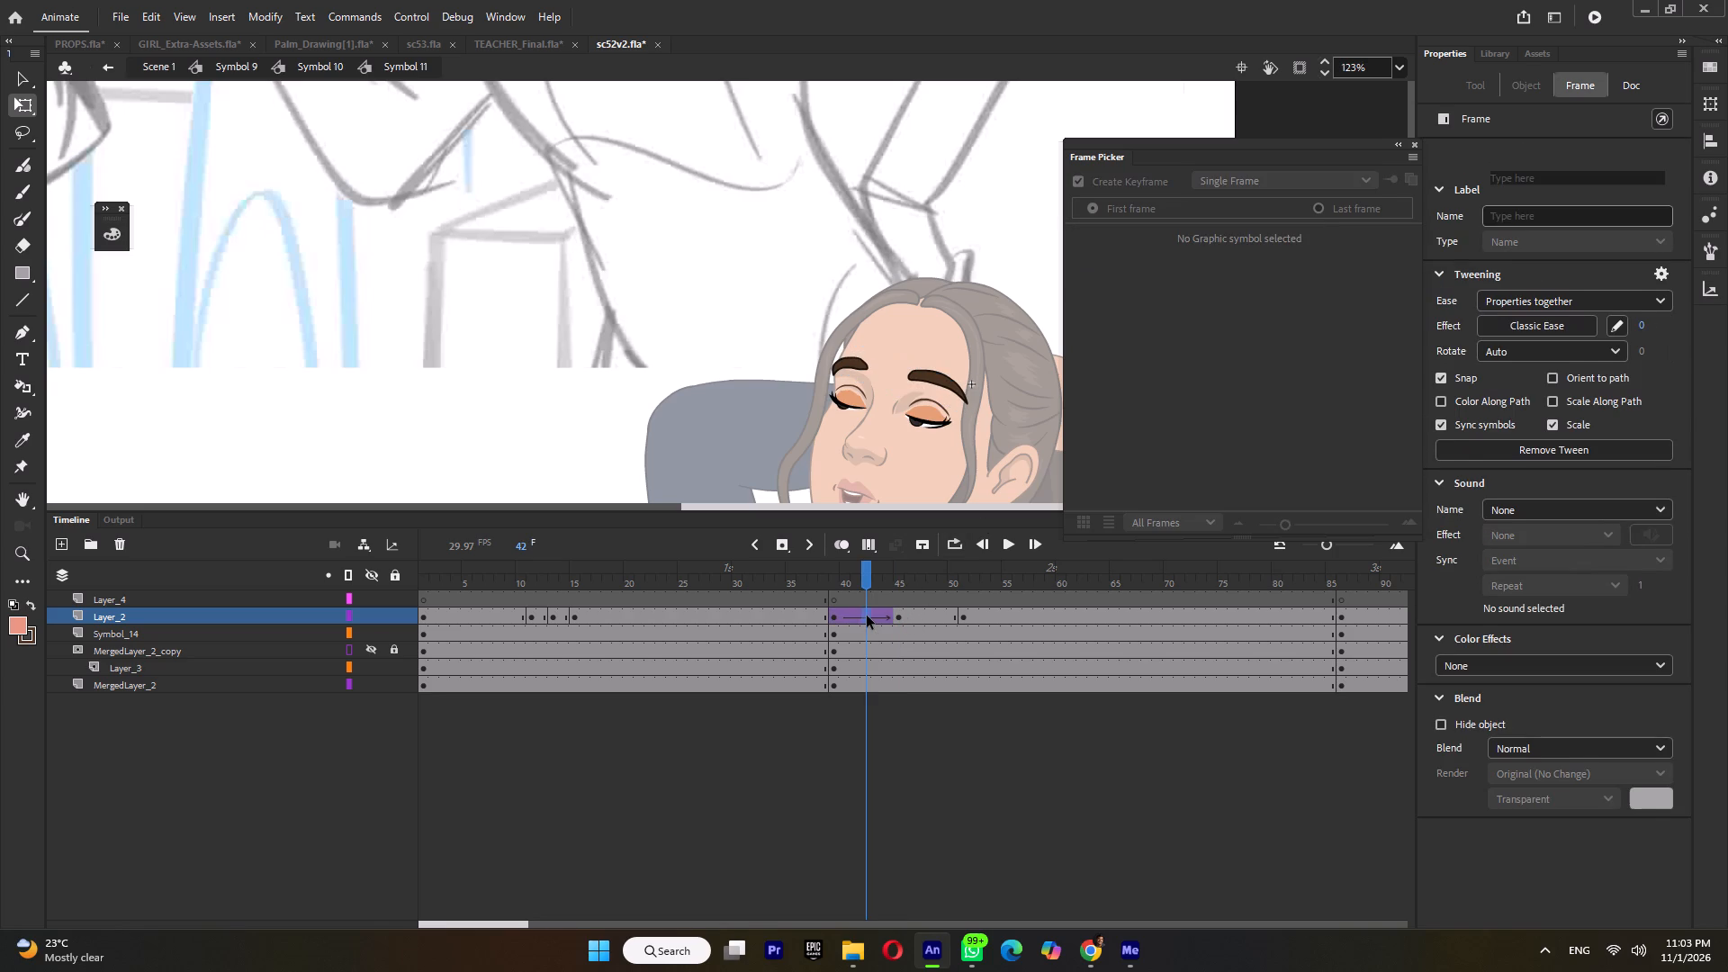
key("F6")
left_click(931, 619)
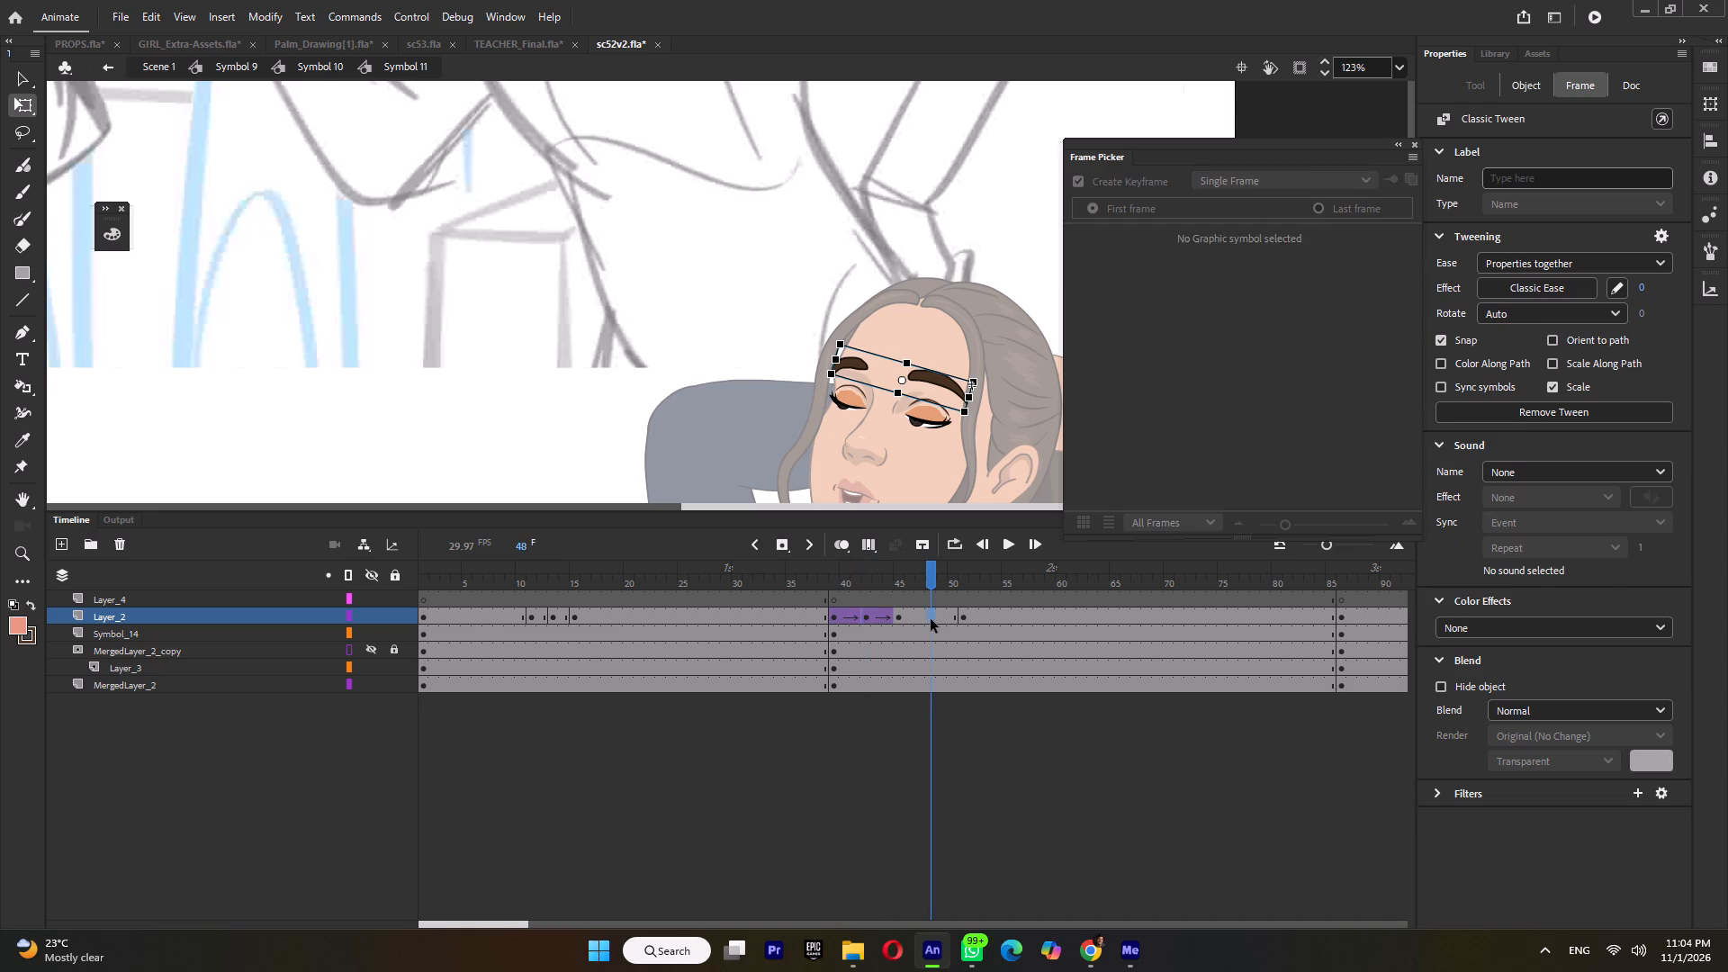
key("ctrl+m")
key("F6")
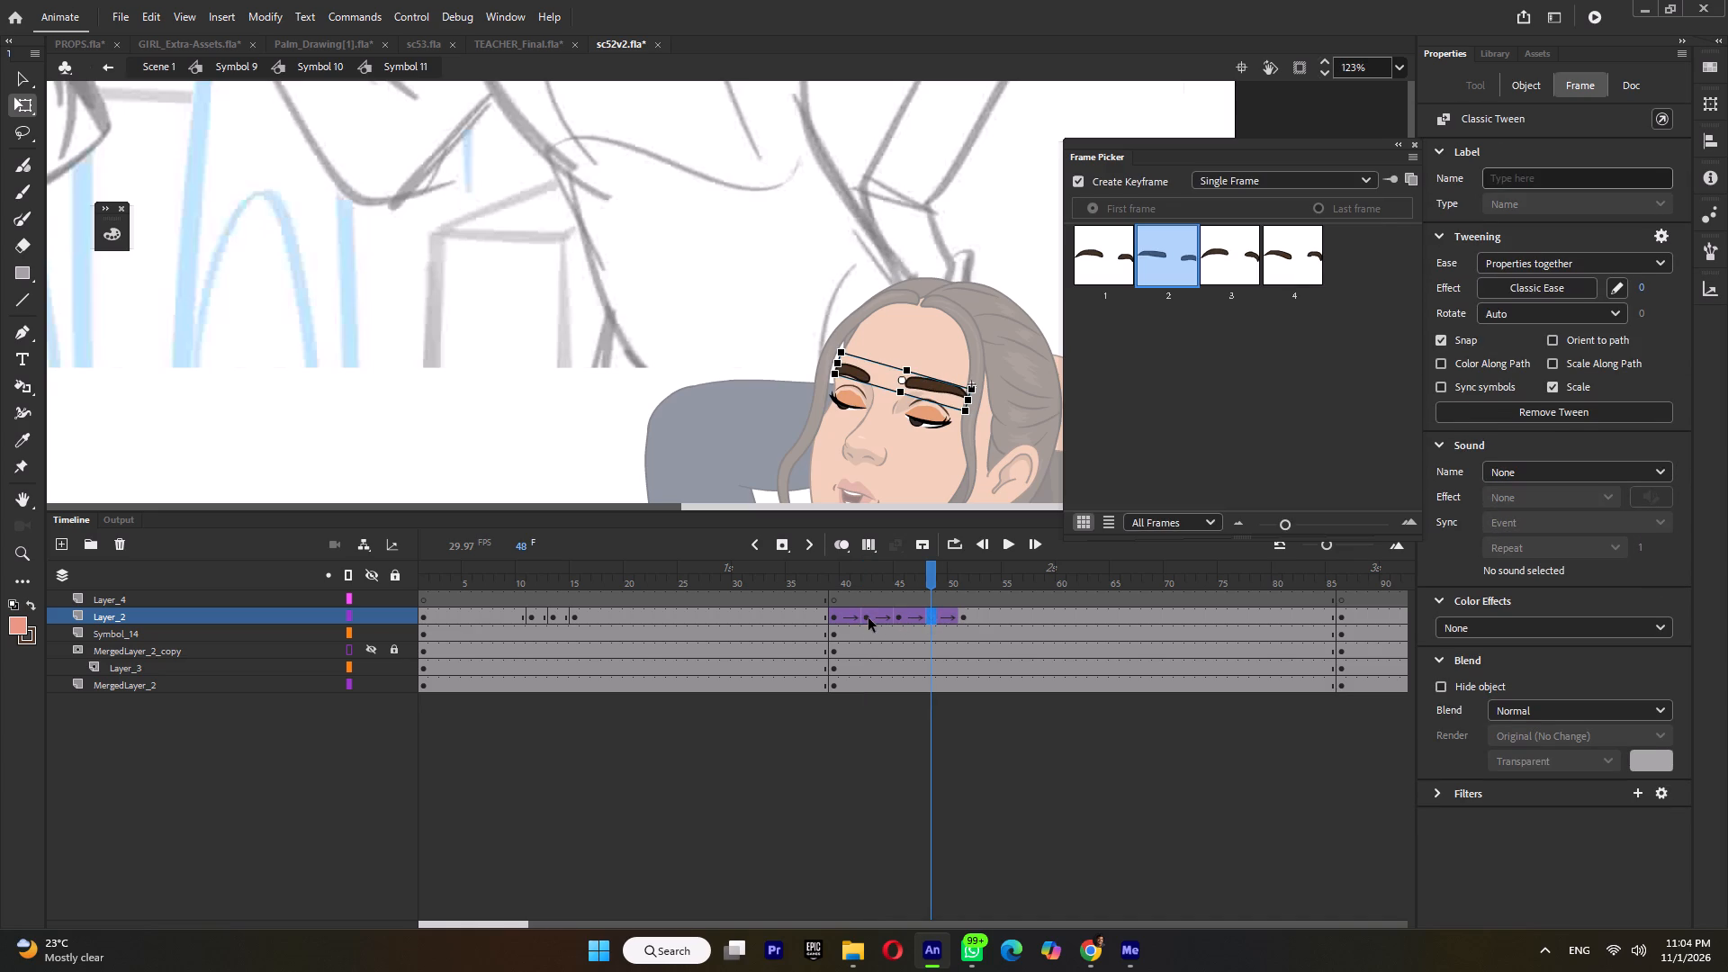
left_click_drag(846, 619, 942, 621)
key("ctrl+m")
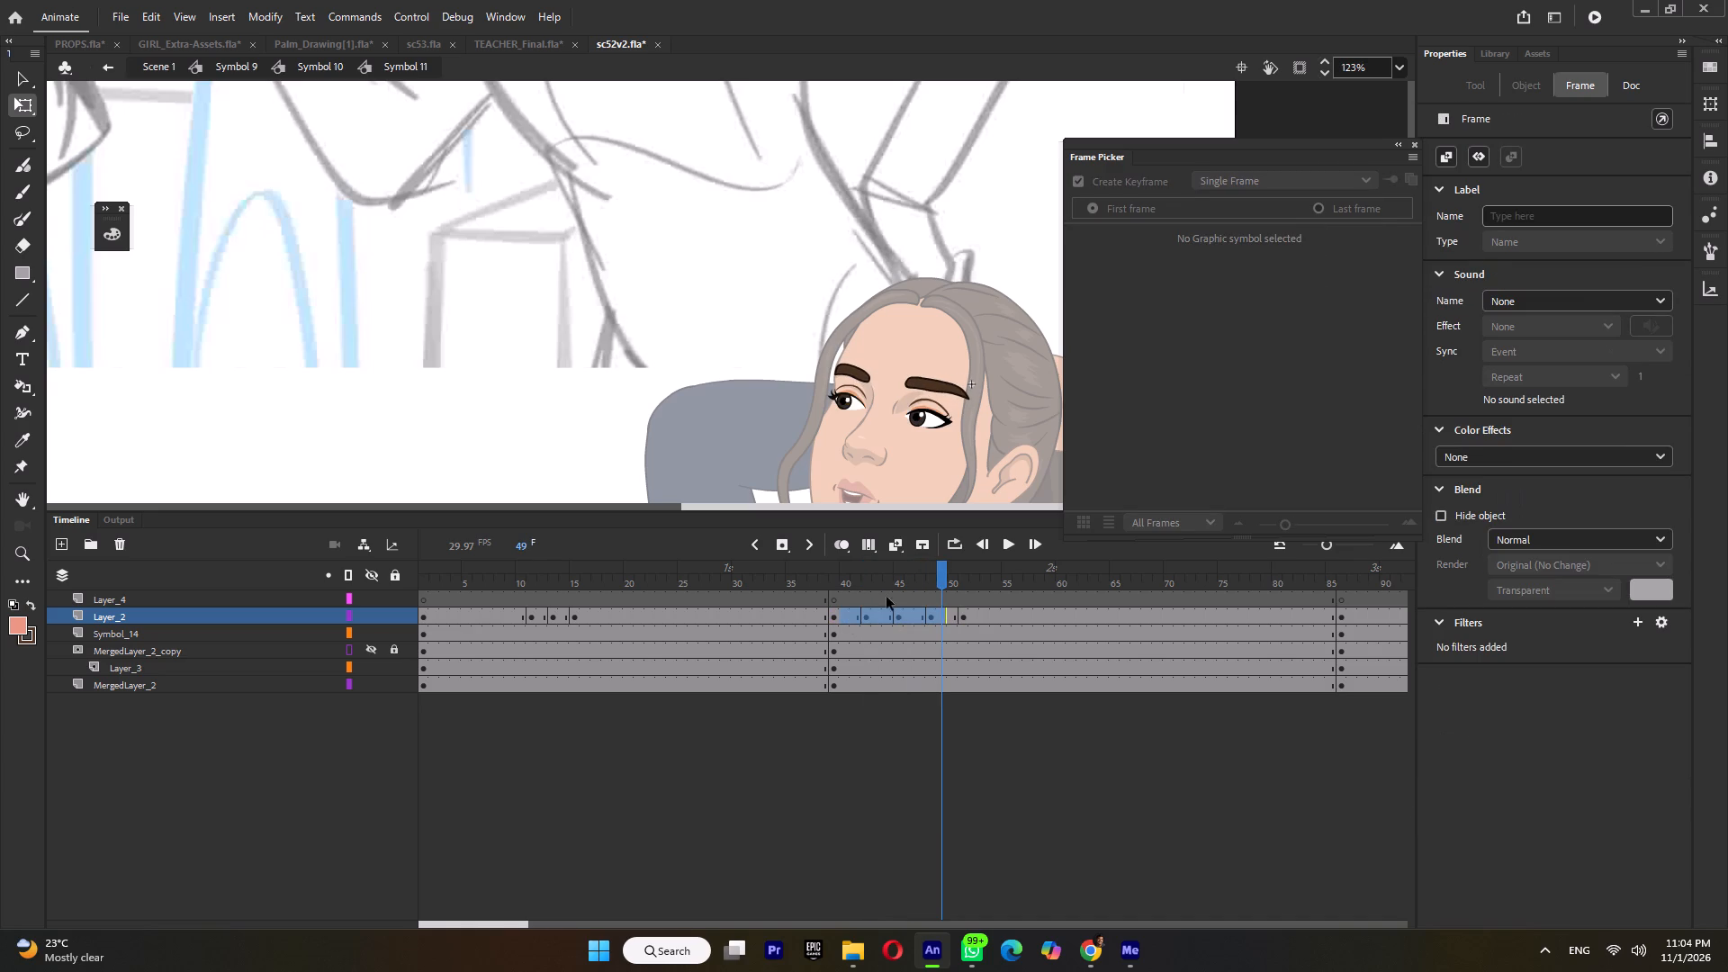
Step through frames 40 to 51 to check the blink and eyebrow motion.
left_click(820, 553)
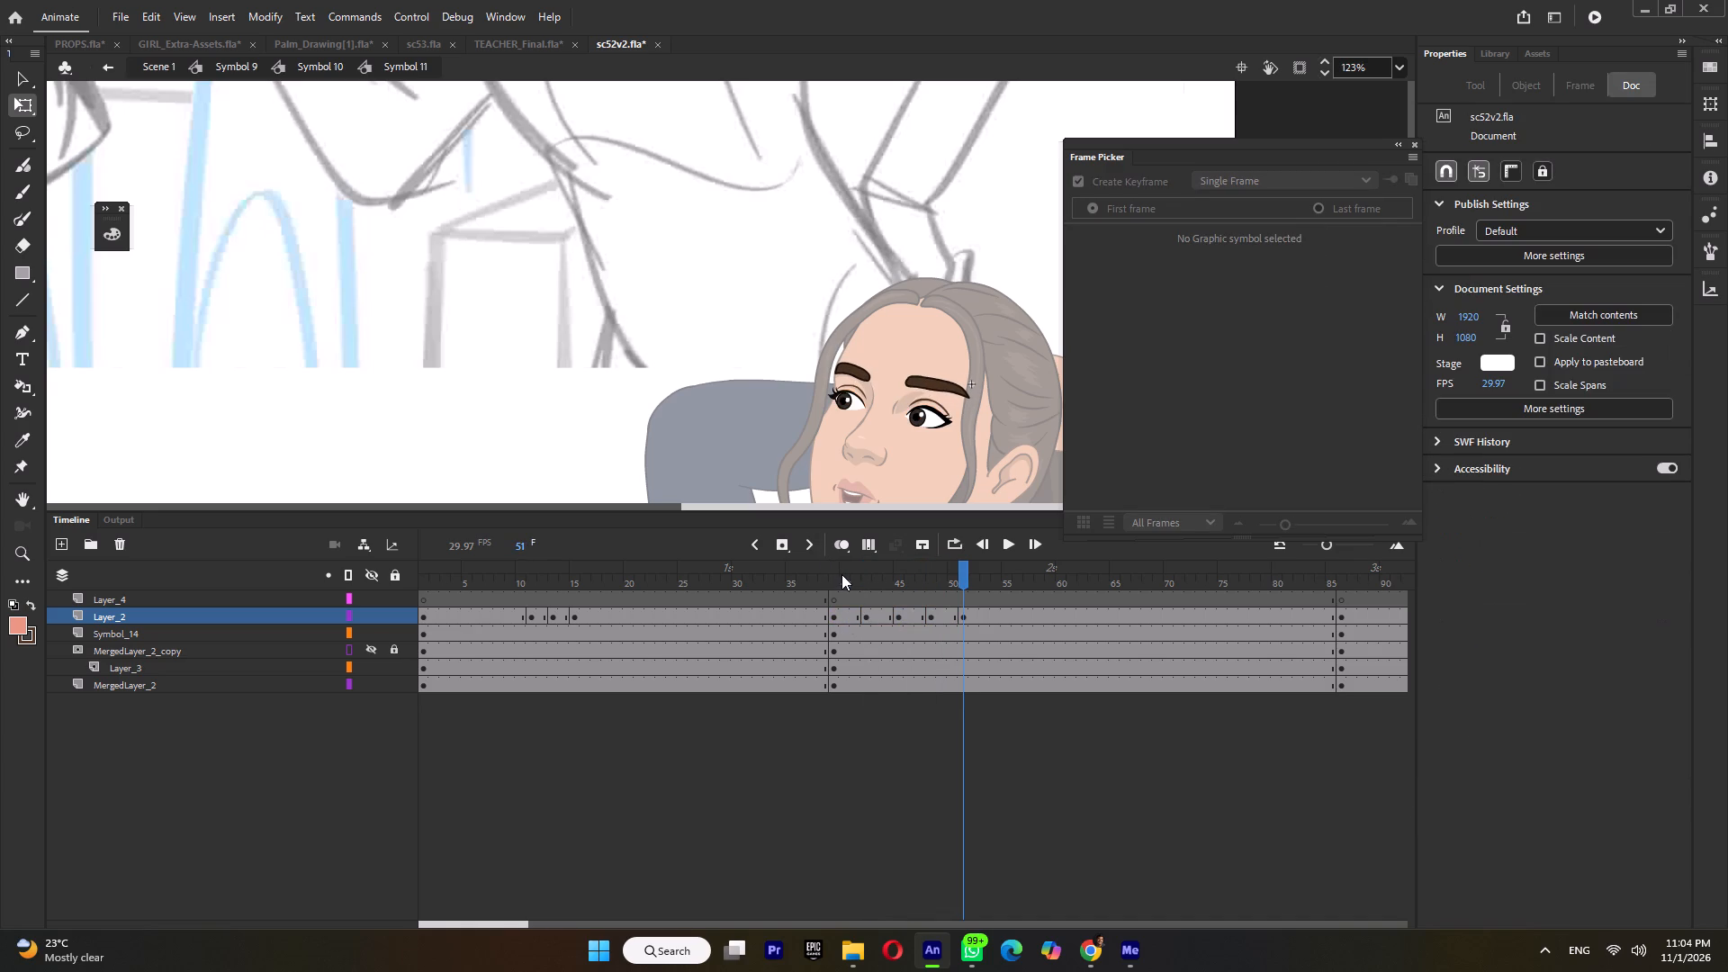
left_click(841, 574)
left_click(875, 582)
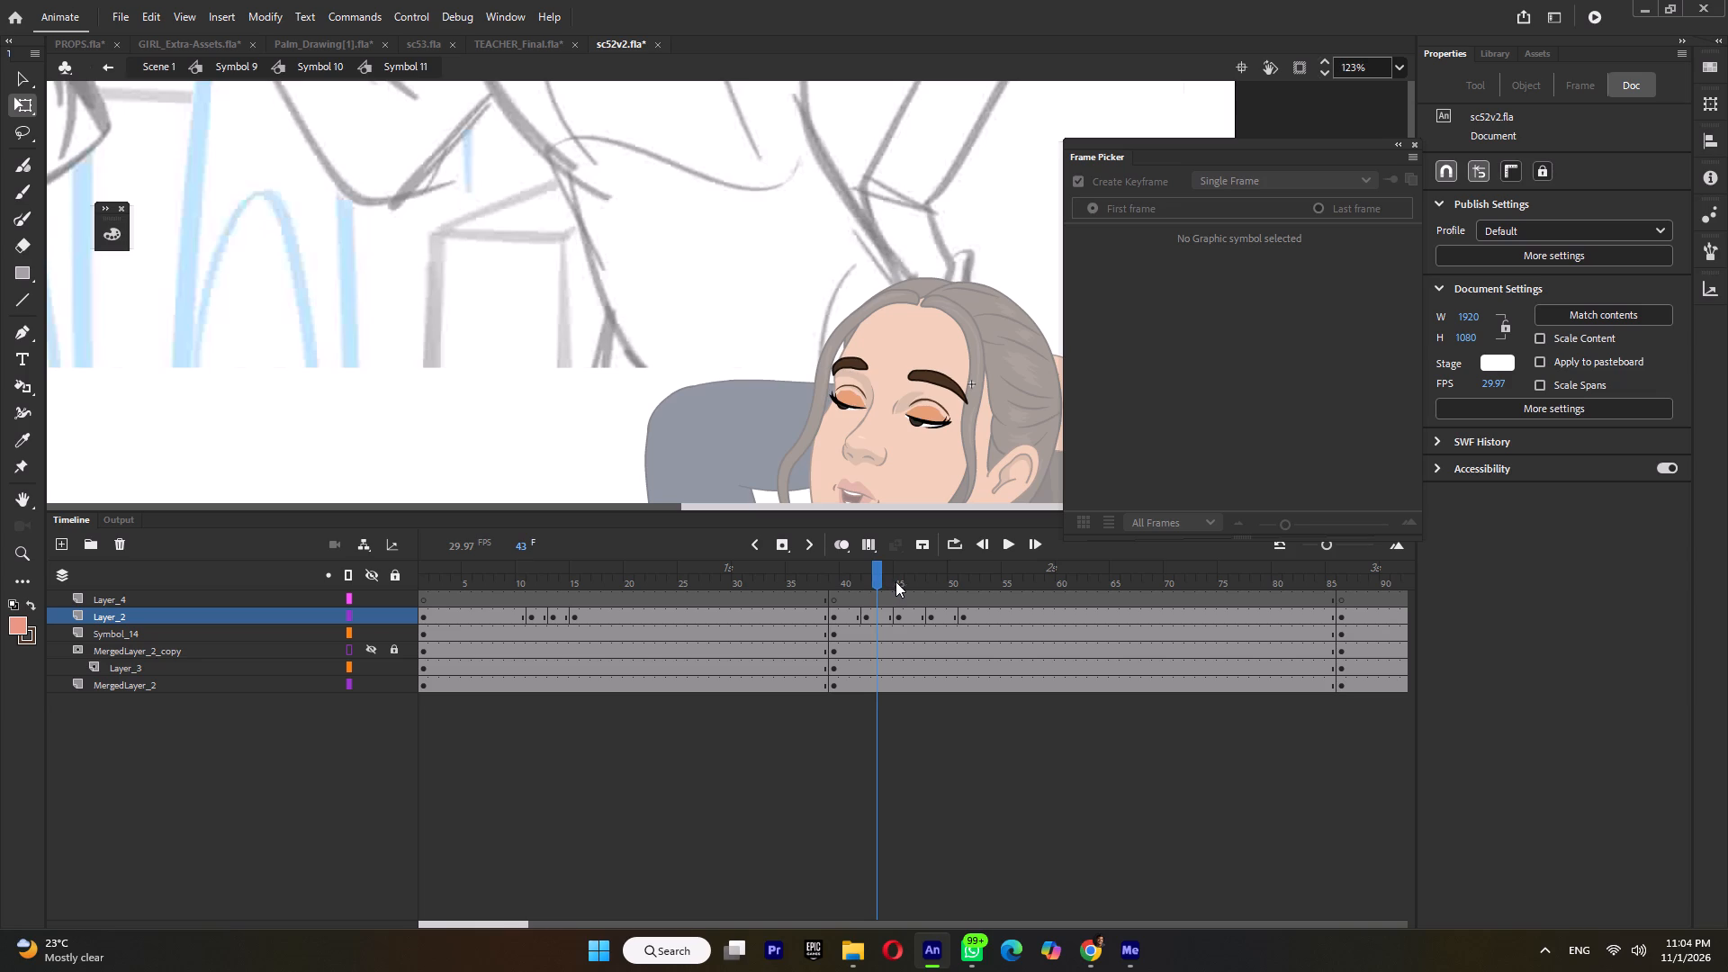
left_click(901, 580)
left_click(932, 579)
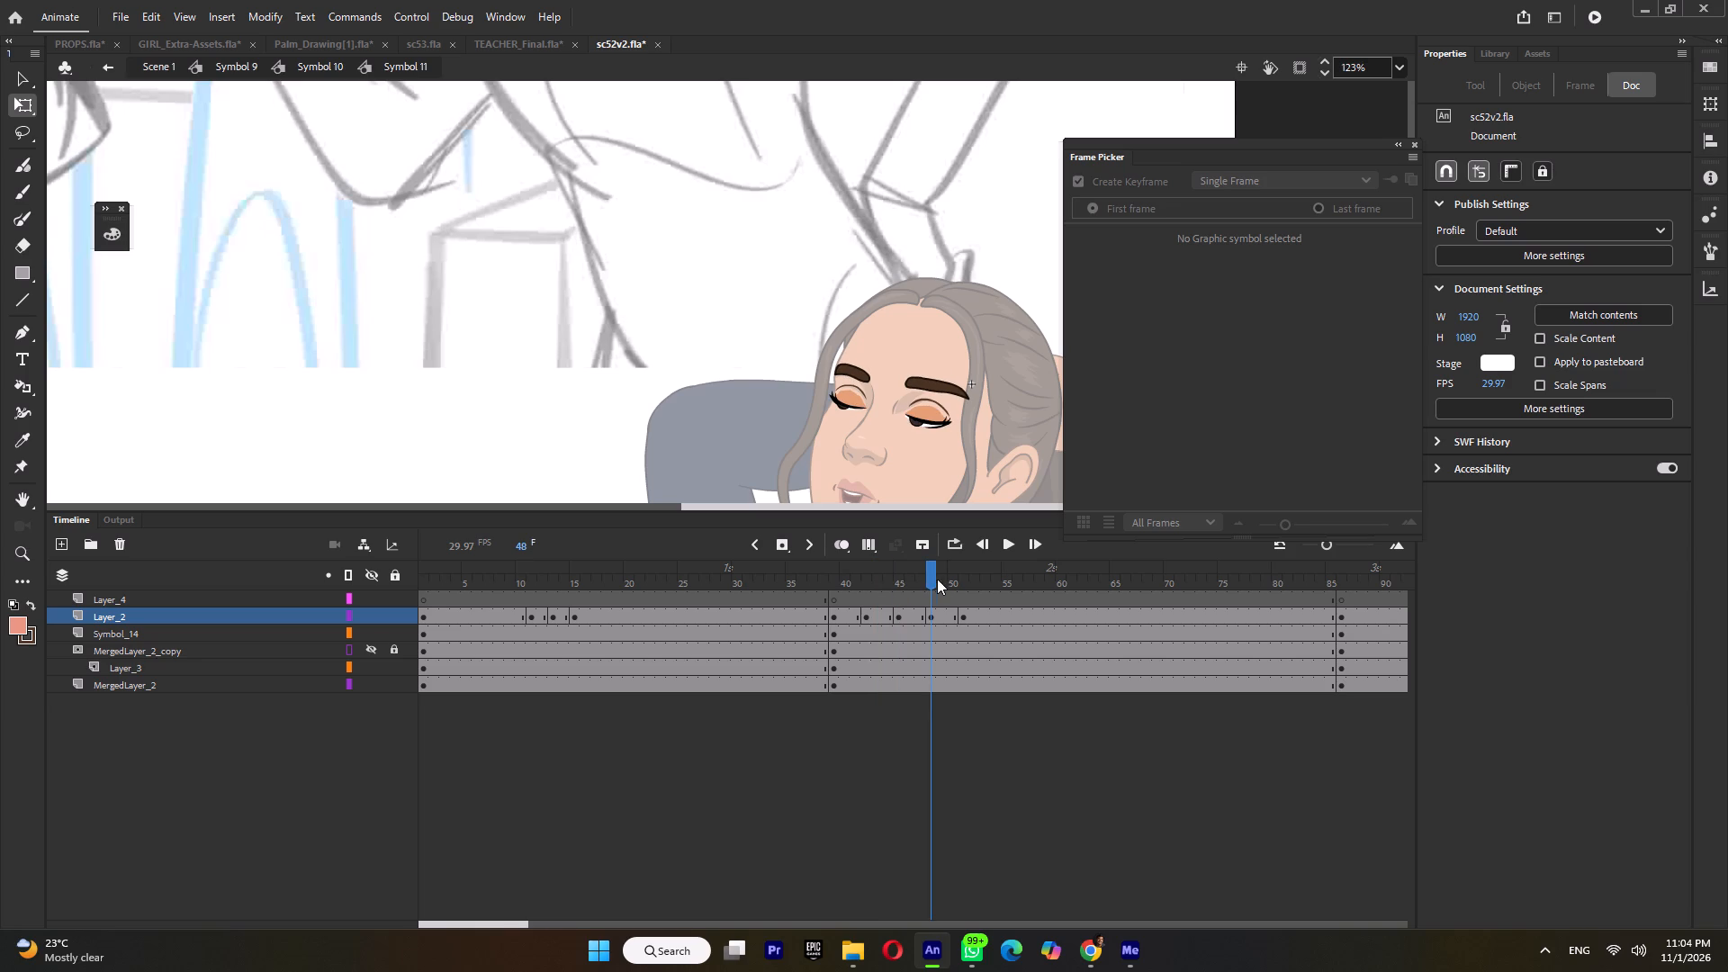
left_click(964, 579)
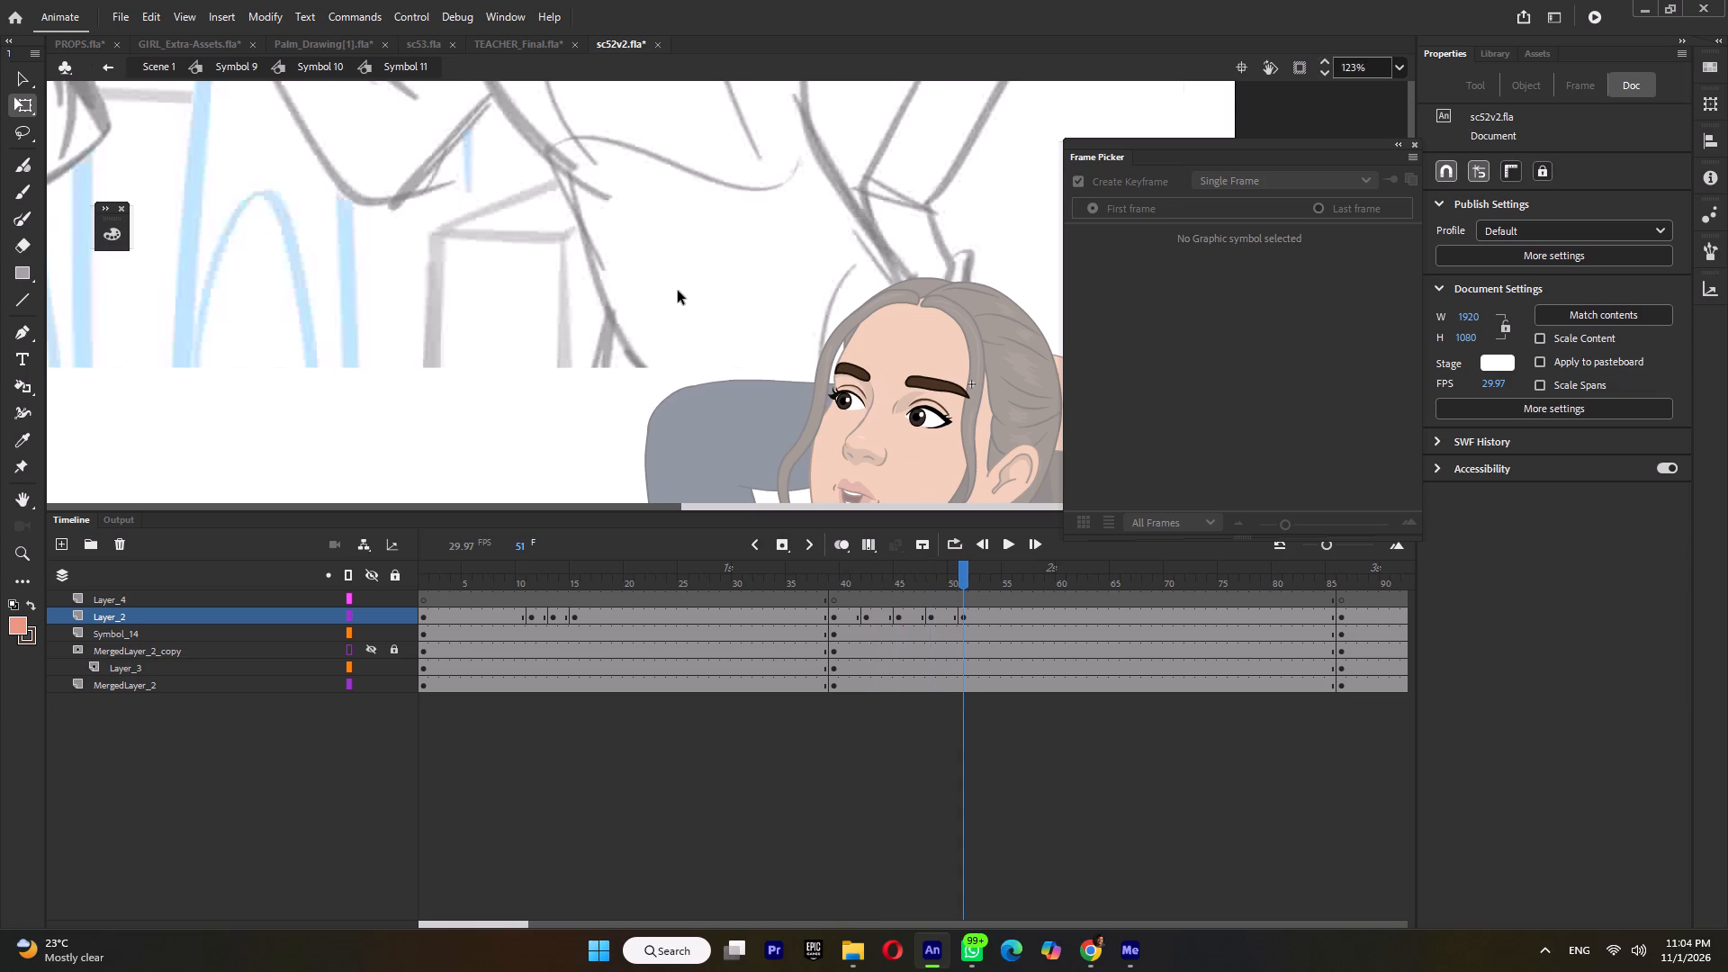
Save the sc52v2 document.
scroll(678, 295, "down", 8, "ctrl")
key("ctrl+s")
In frame 2 of the eyebrow symbol, reshape the girl's far brow by raising its outer arch and flattening the upper edge toward the inner end.
scroll(913, 329, "up", 4, "ctrl")
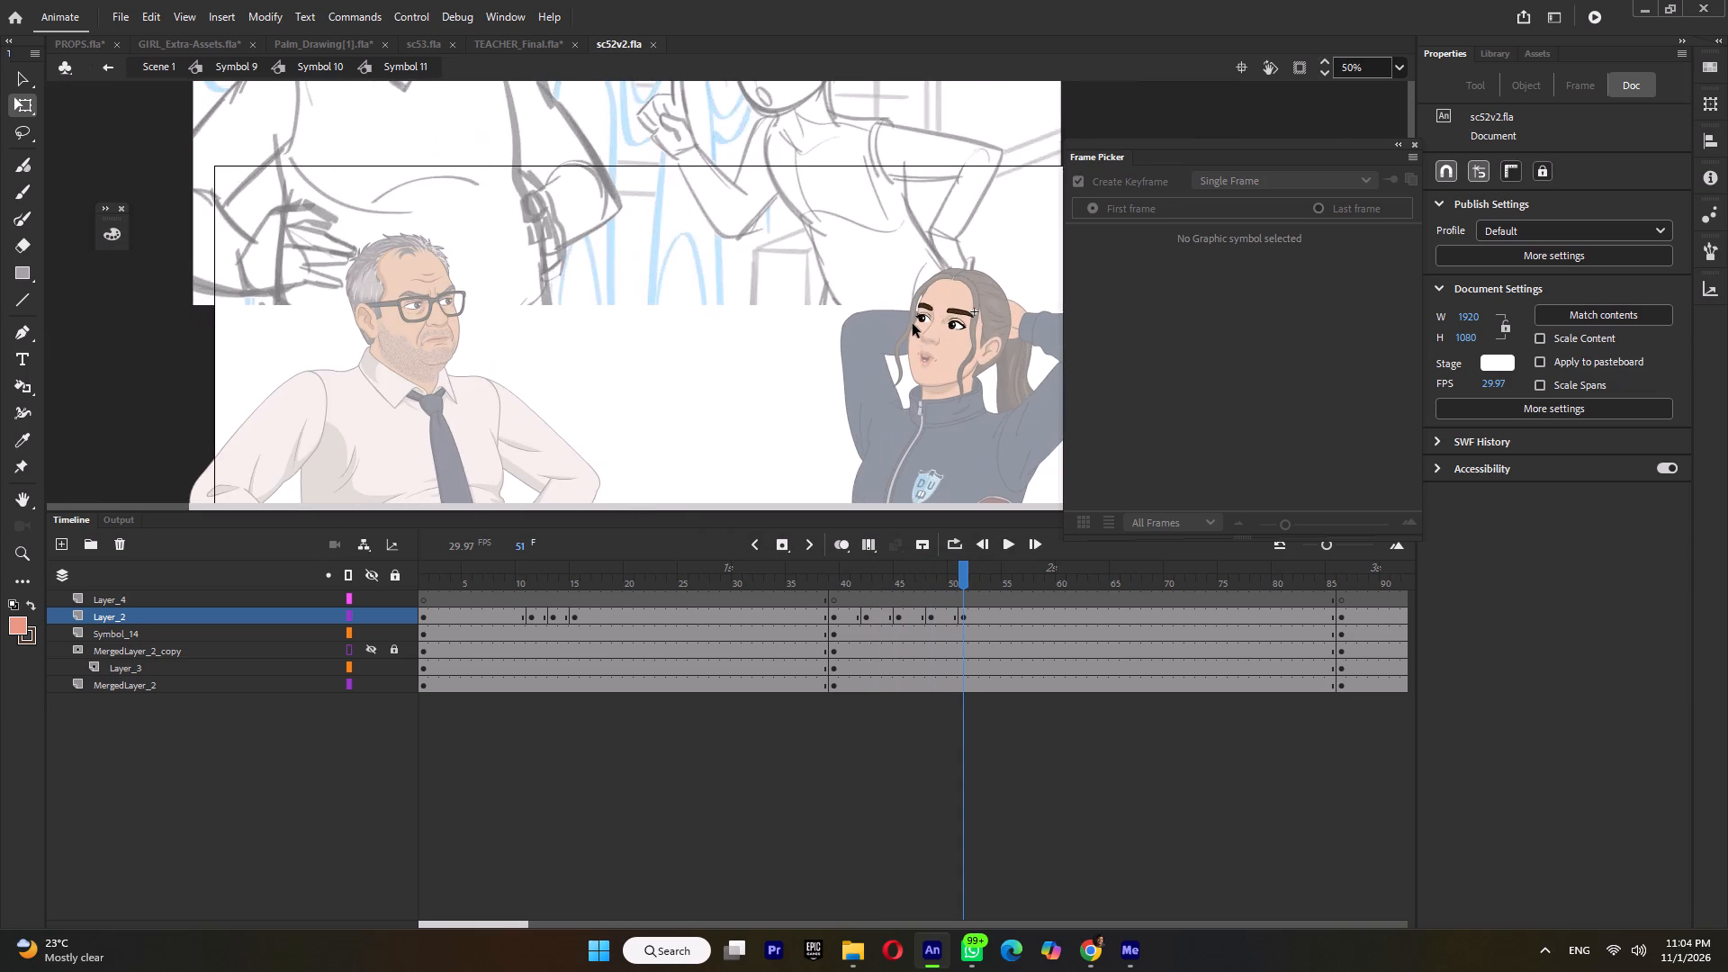
scroll(945, 300, "up", 11, "ctrl")
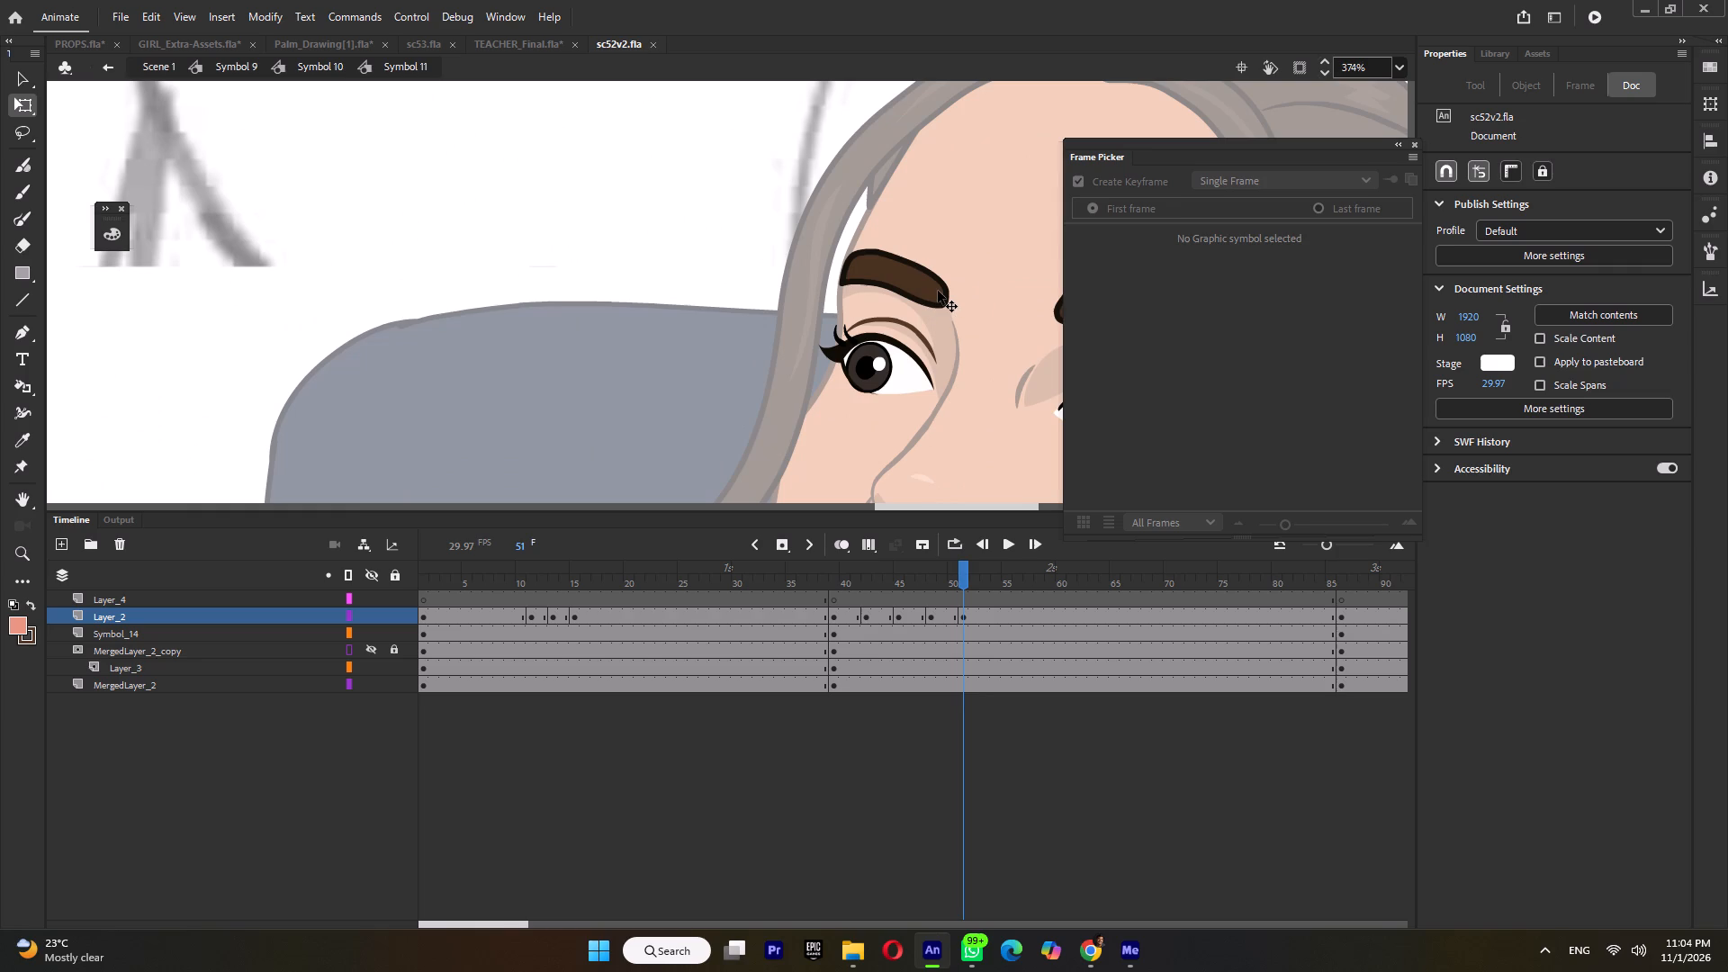
double_click(938, 291)
scroll(952, 293, "up", 3, "ctrl")
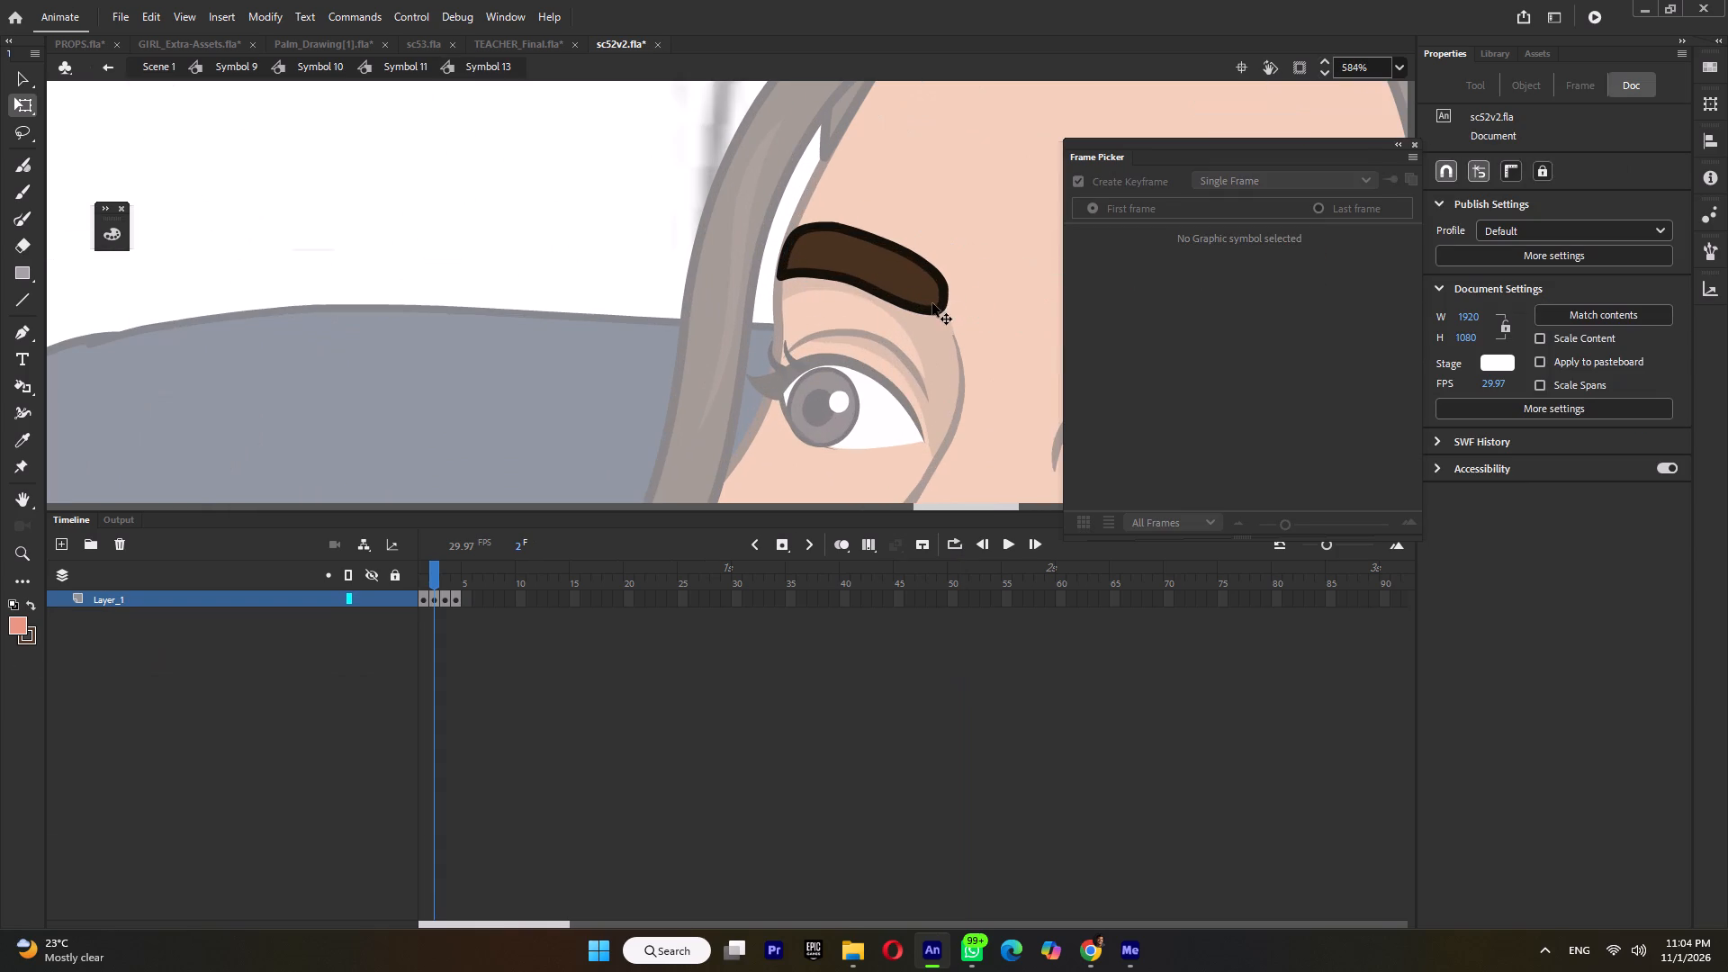
left_click(931, 303, "ctrl")
double_click(924, 297)
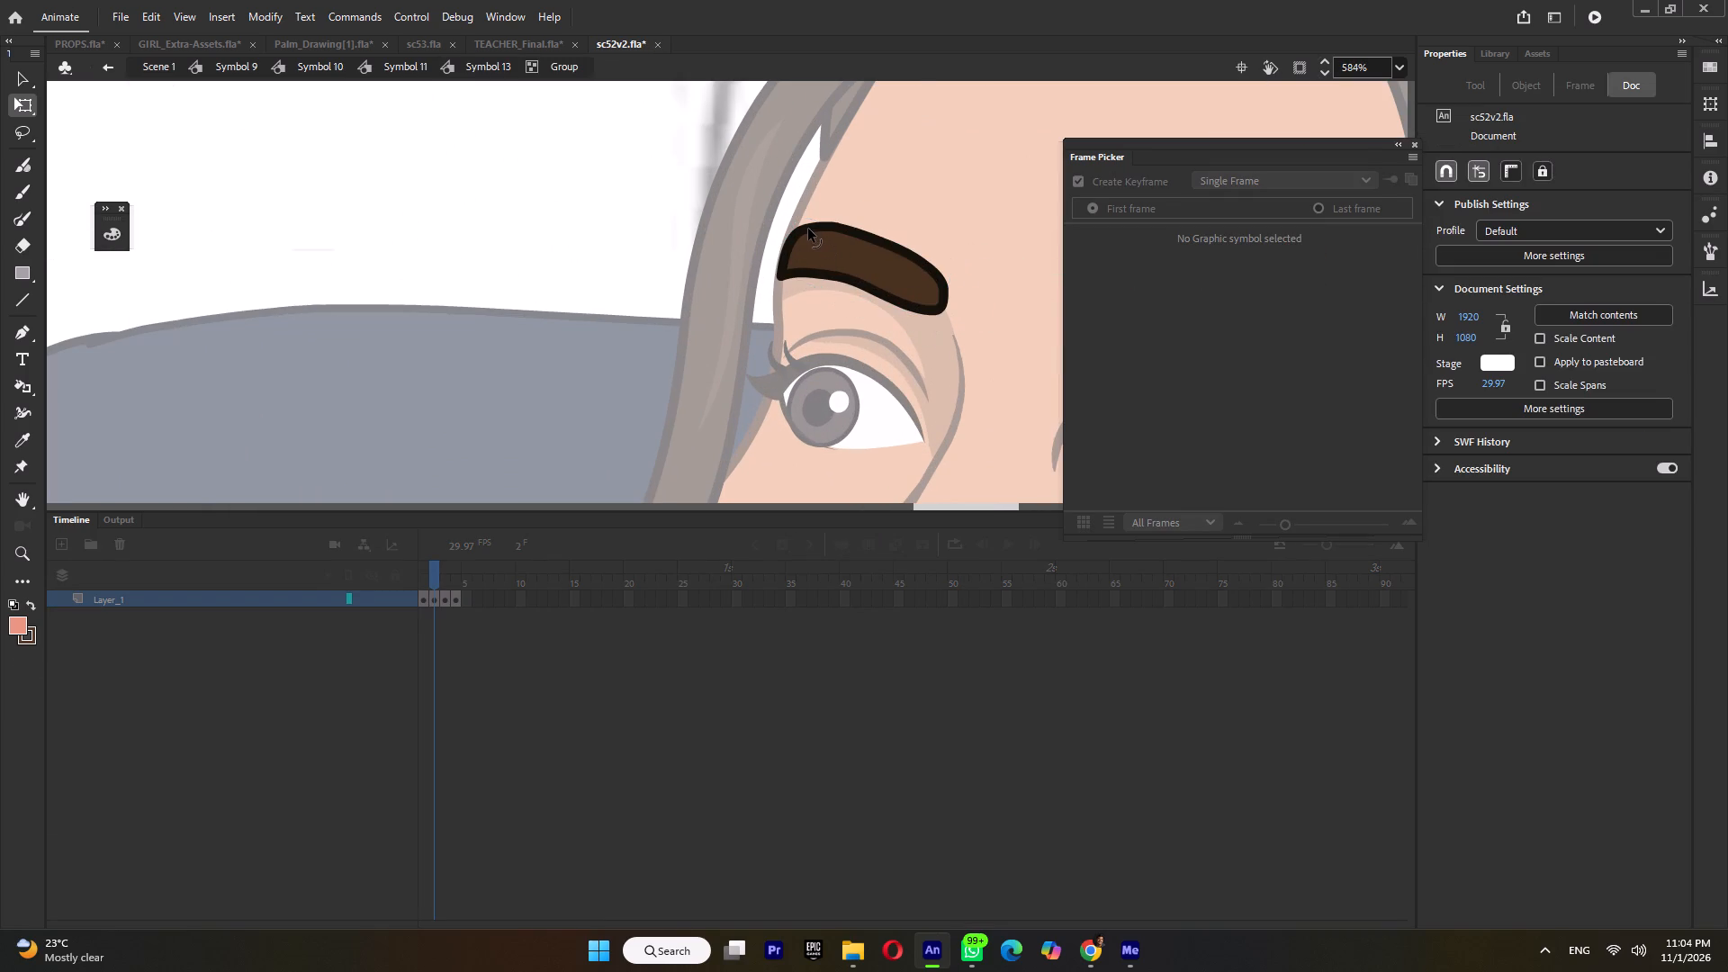
left_click(808, 229)
left_click(854, 231)
left_click(912, 310)
left_click(916, 256)
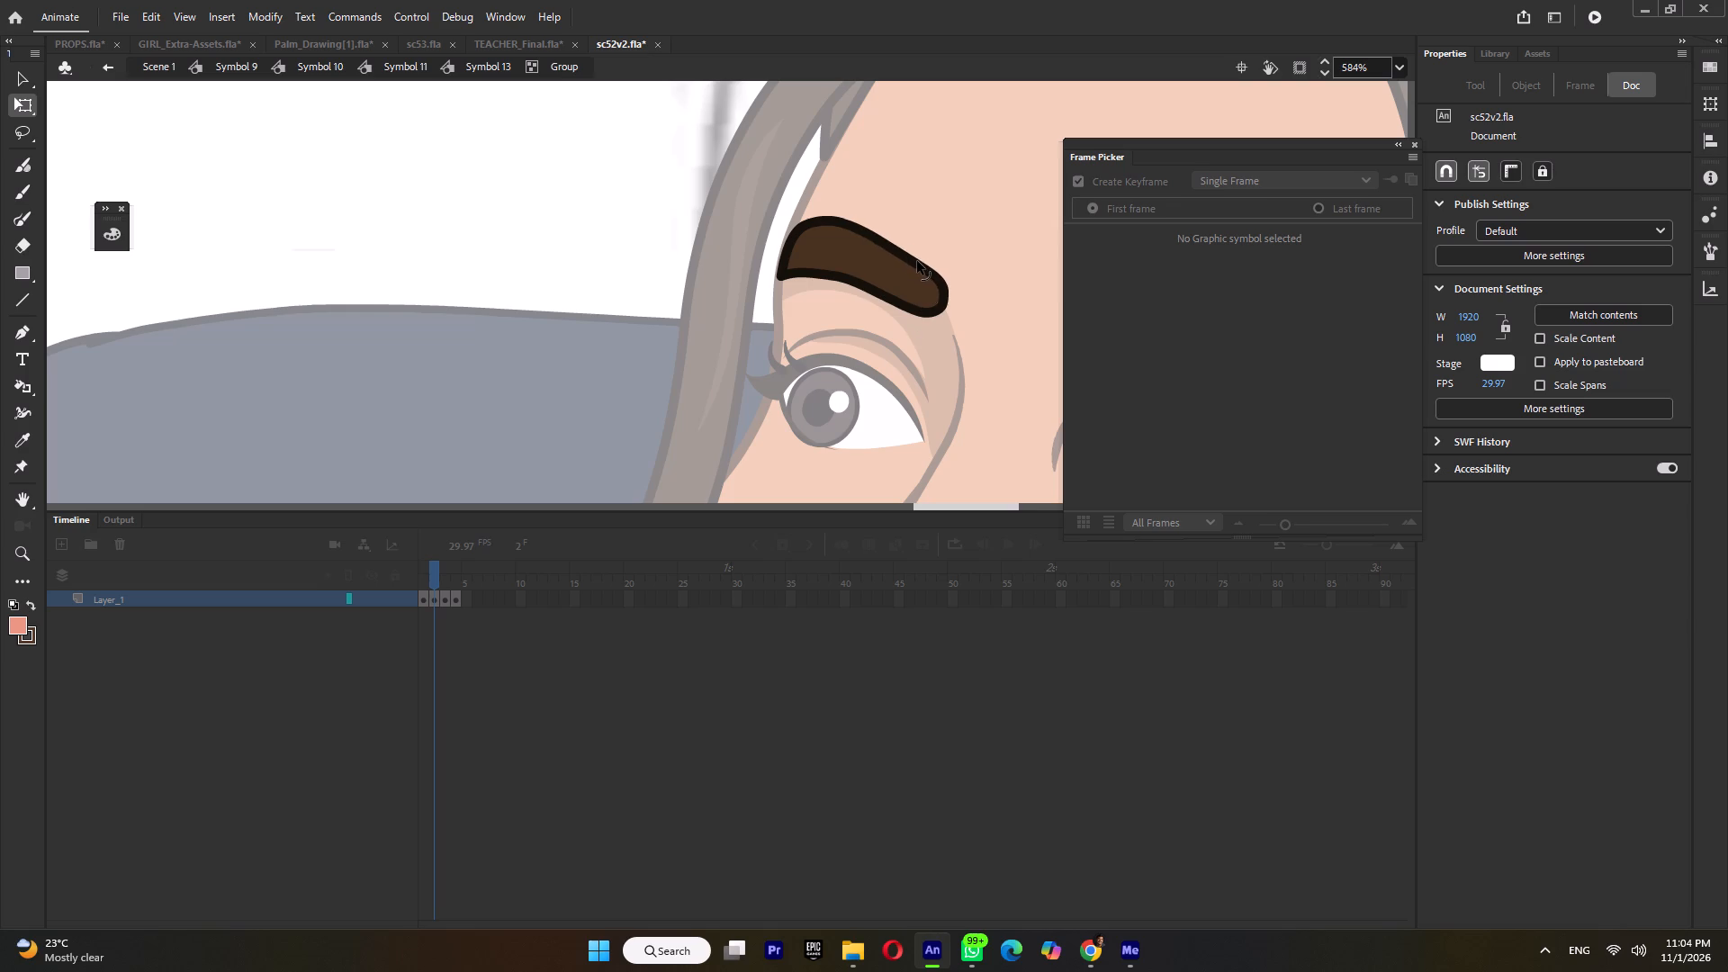
left_click(902, 252)
left_click(939, 280)
Reshape the outline of the girl's near brow in the same frame, adjusting the upper and lower edges around its inner end.
scroll(935, 286, "down", 5, "ctrl")
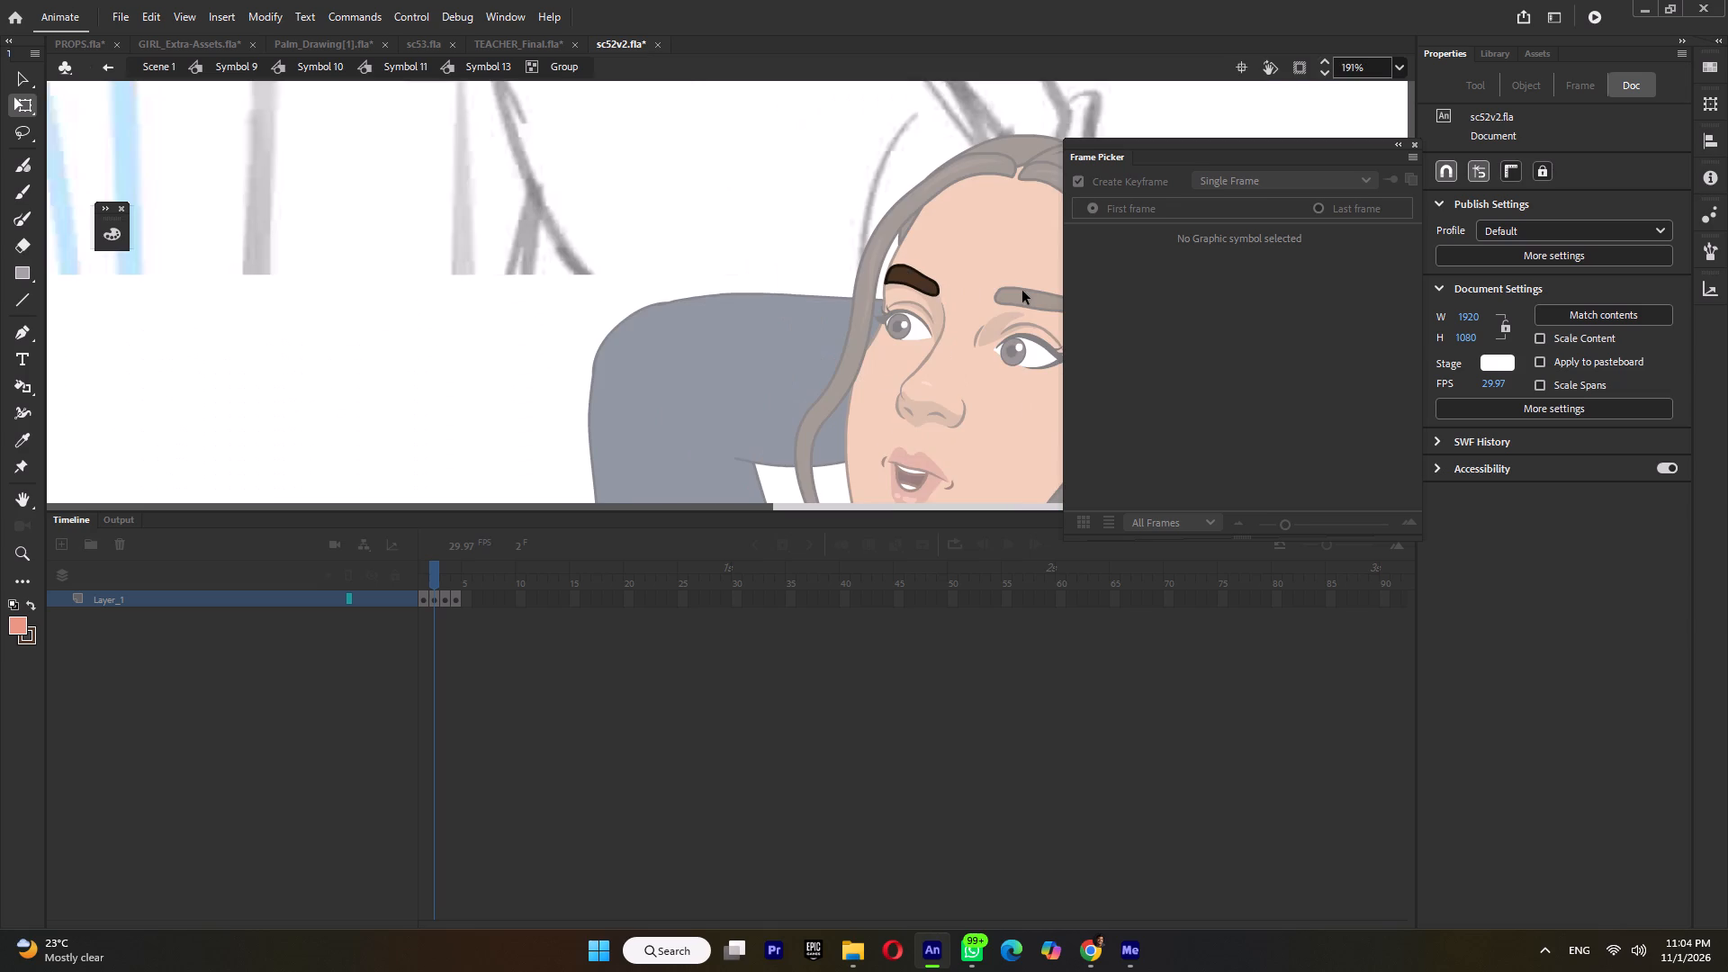
triple_click(1022, 291)
left_click(1022, 291)
scroll(1021, 292, "up", 5, "ctrl")
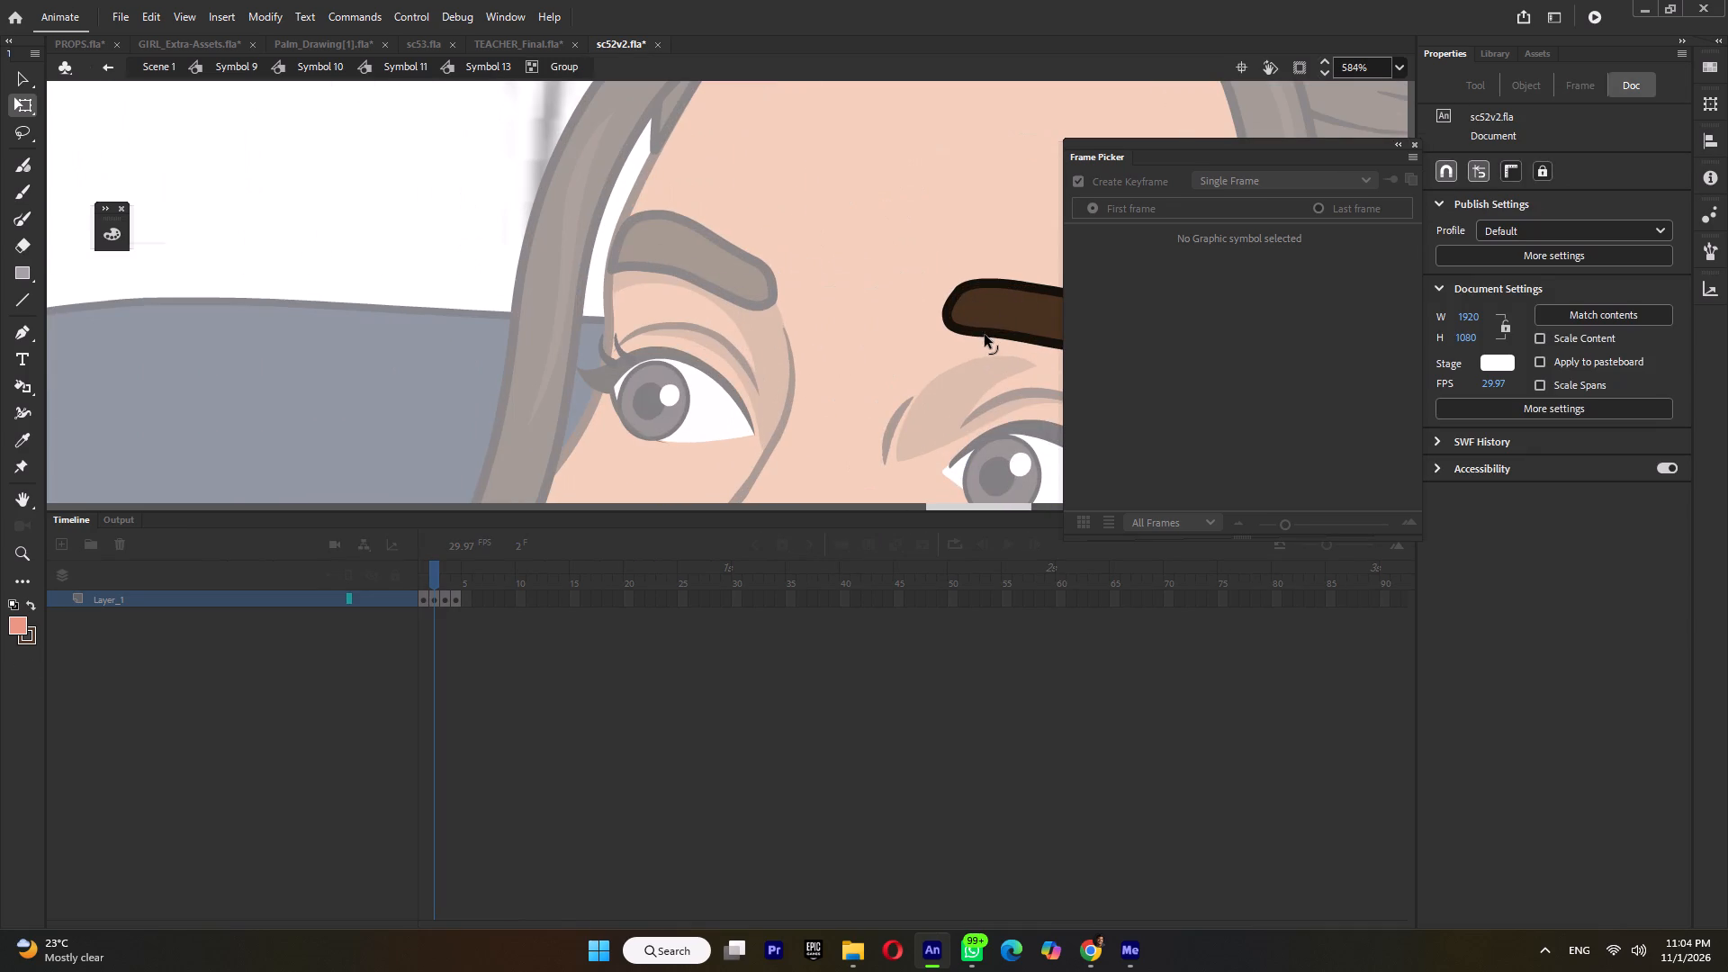
left_click(985, 335)
left_click(1006, 281)
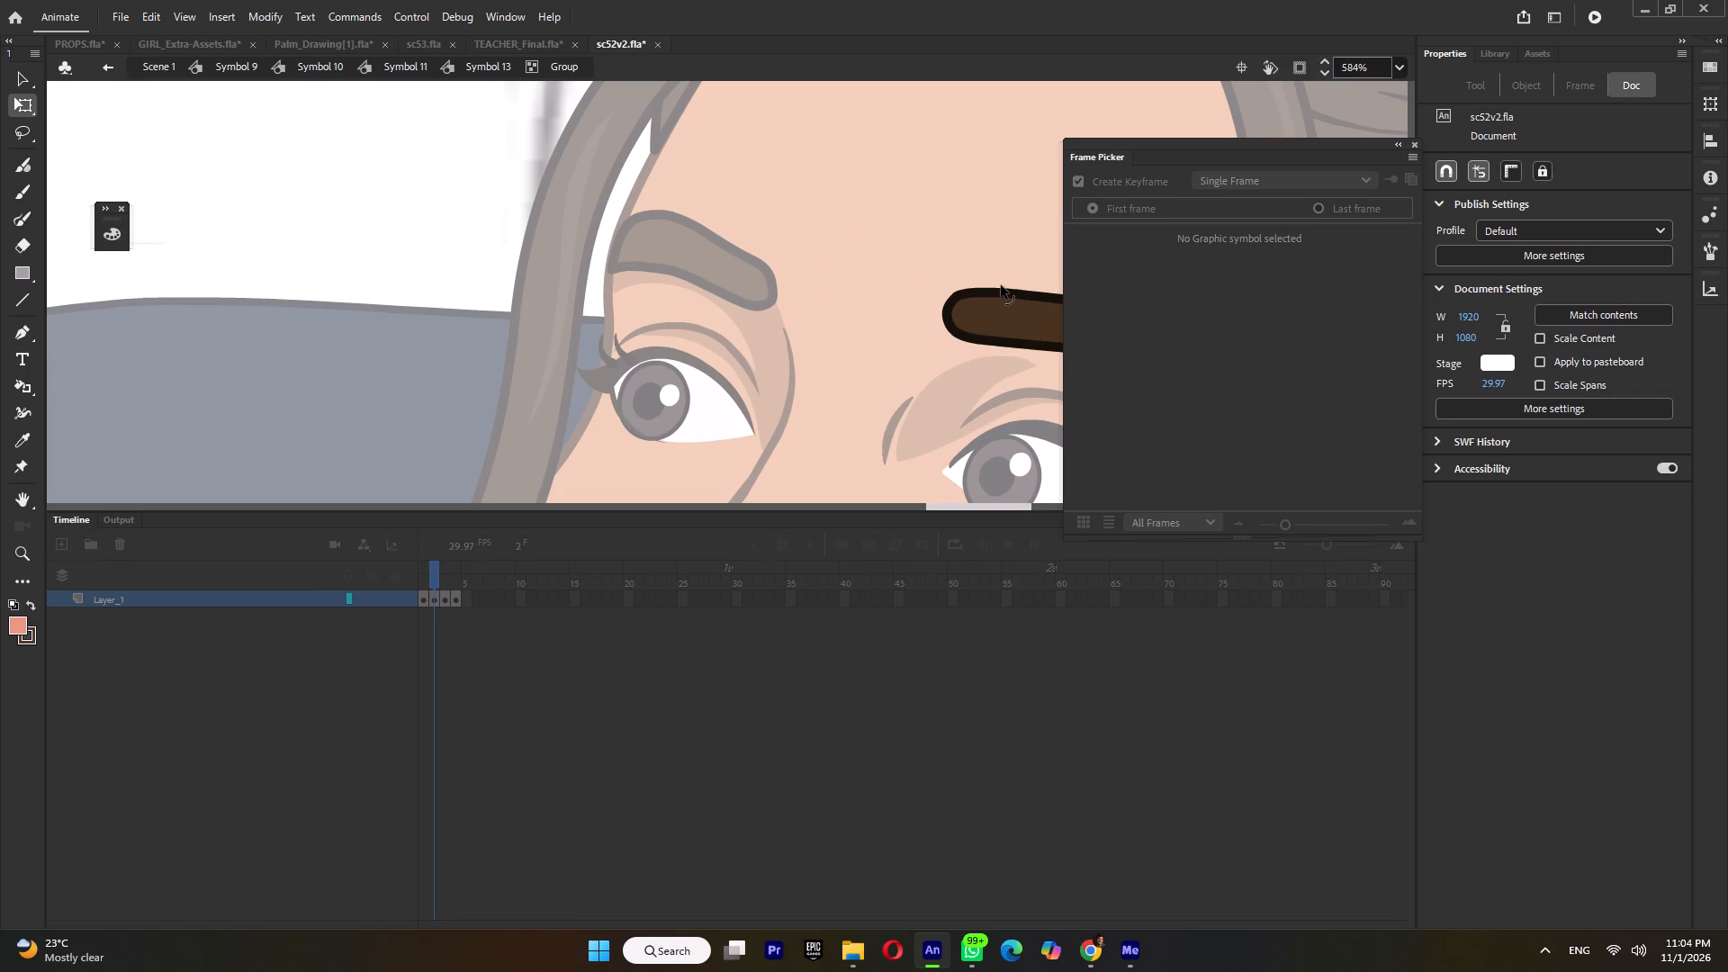
scroll(999, 304, "down", 6, "ctrl")
scroll(877, 353, "down", 2, "ctrl")
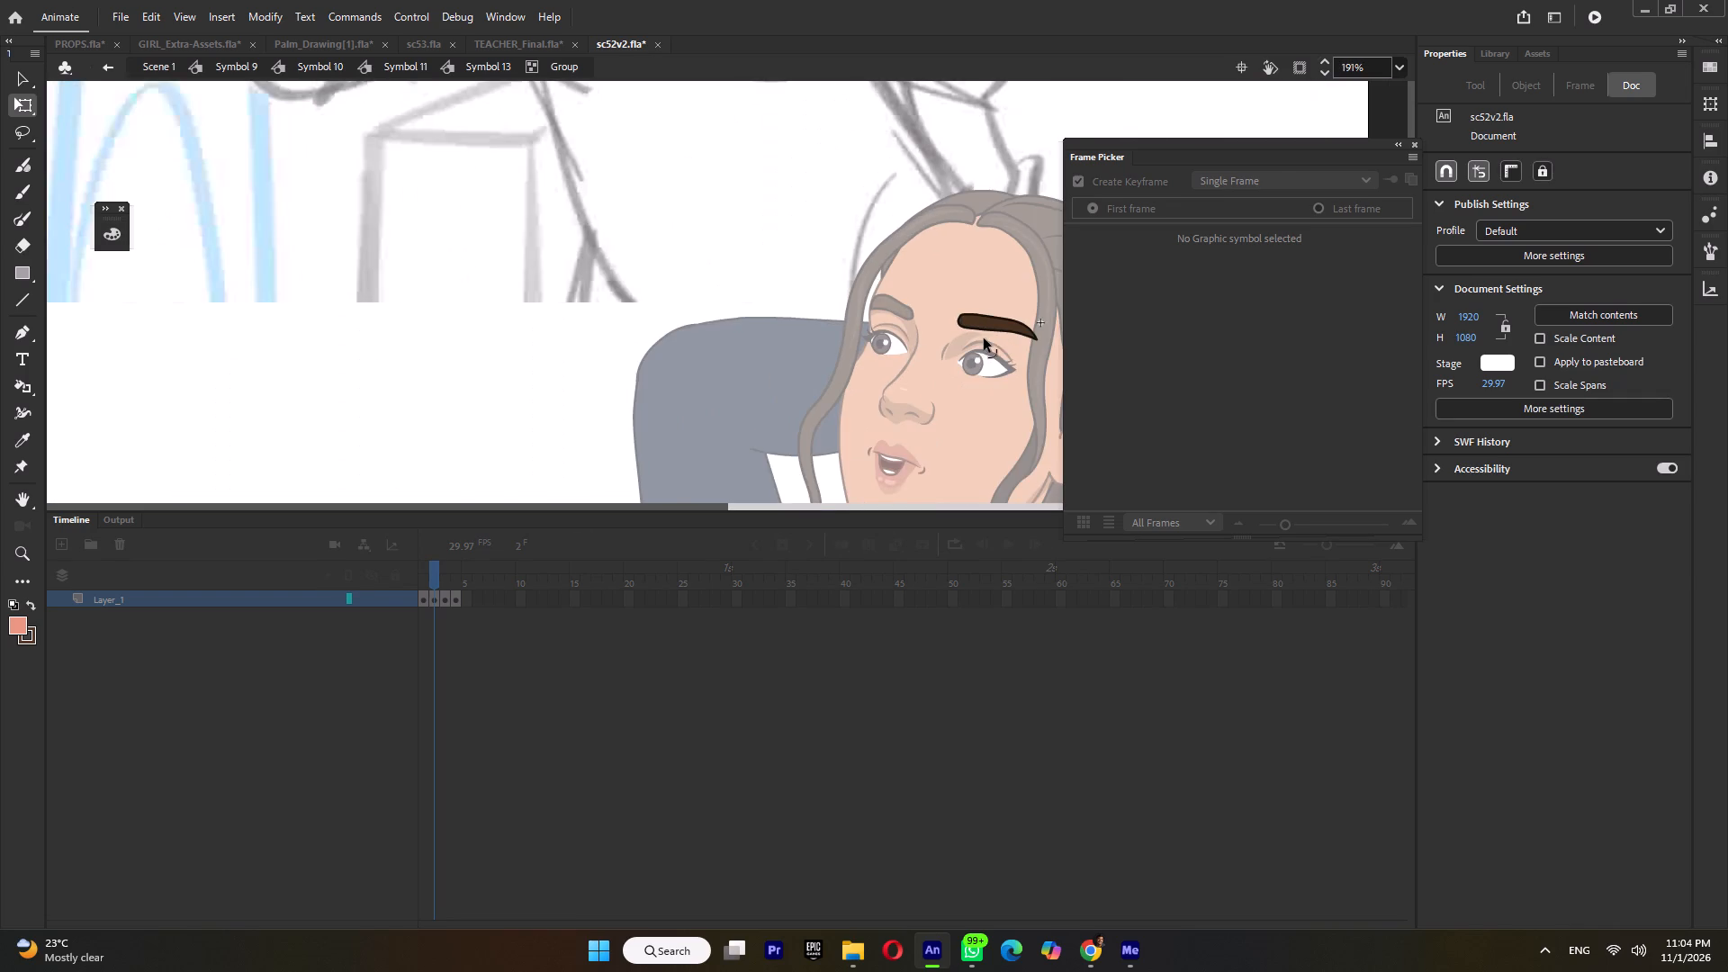
scroll(985, 338, "up", 9, "ctrl")
left_click_drag(1003, 313, 1003, 302)
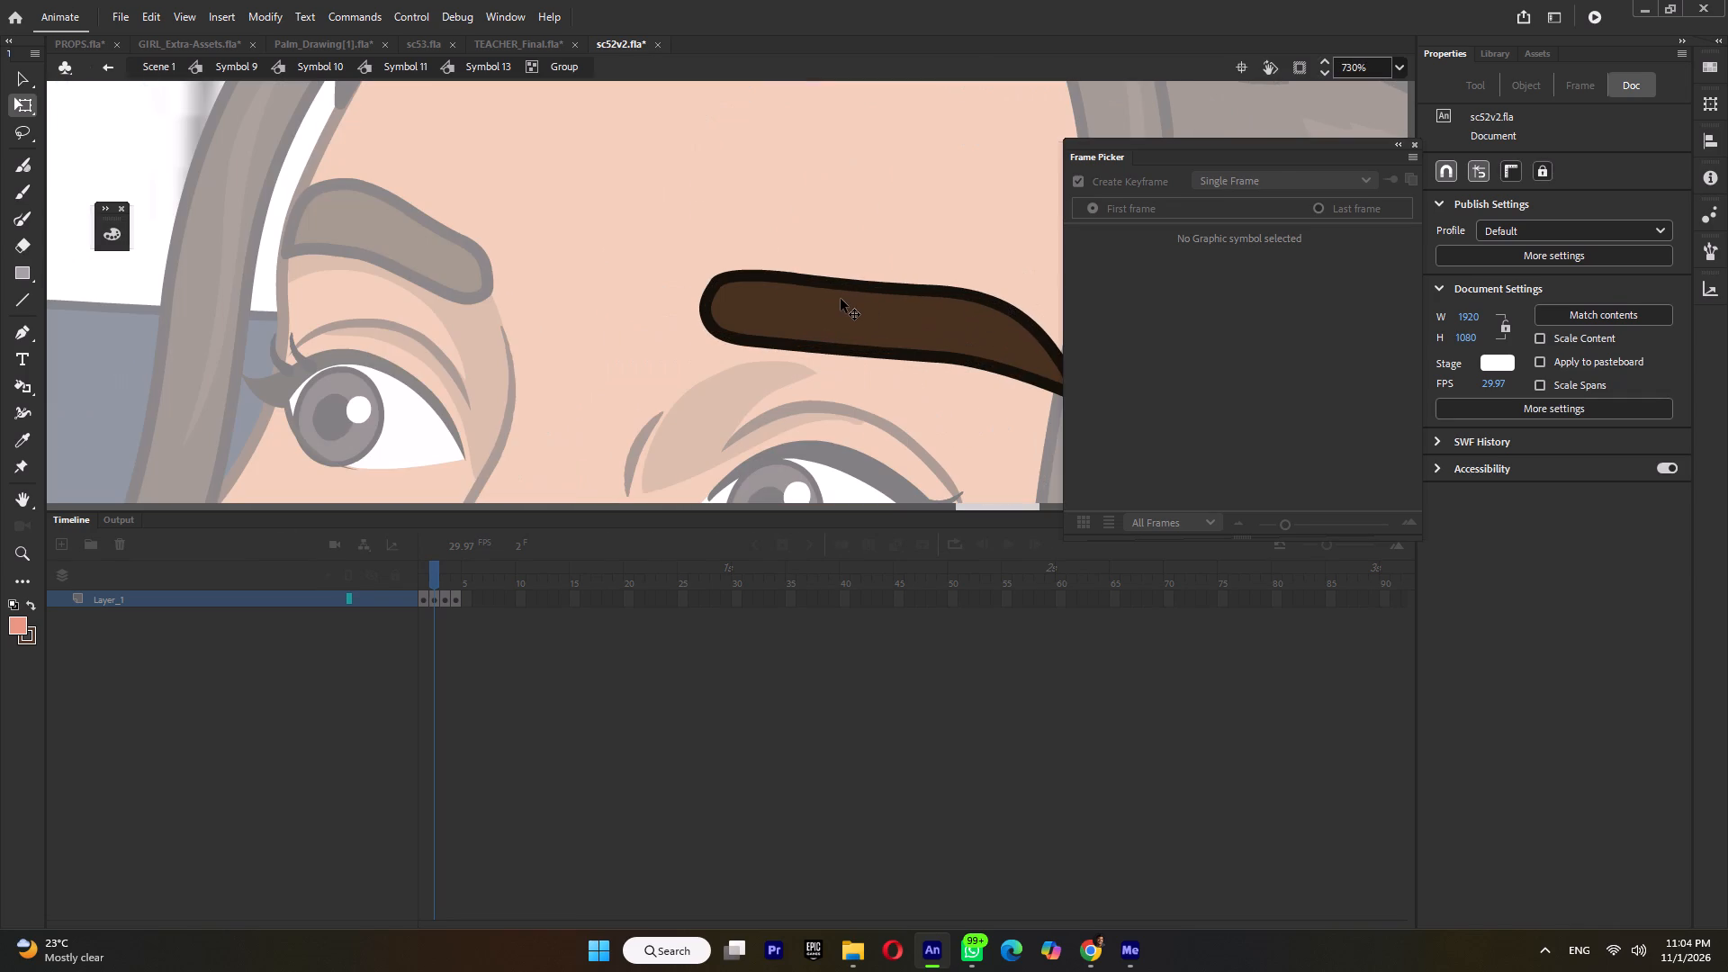
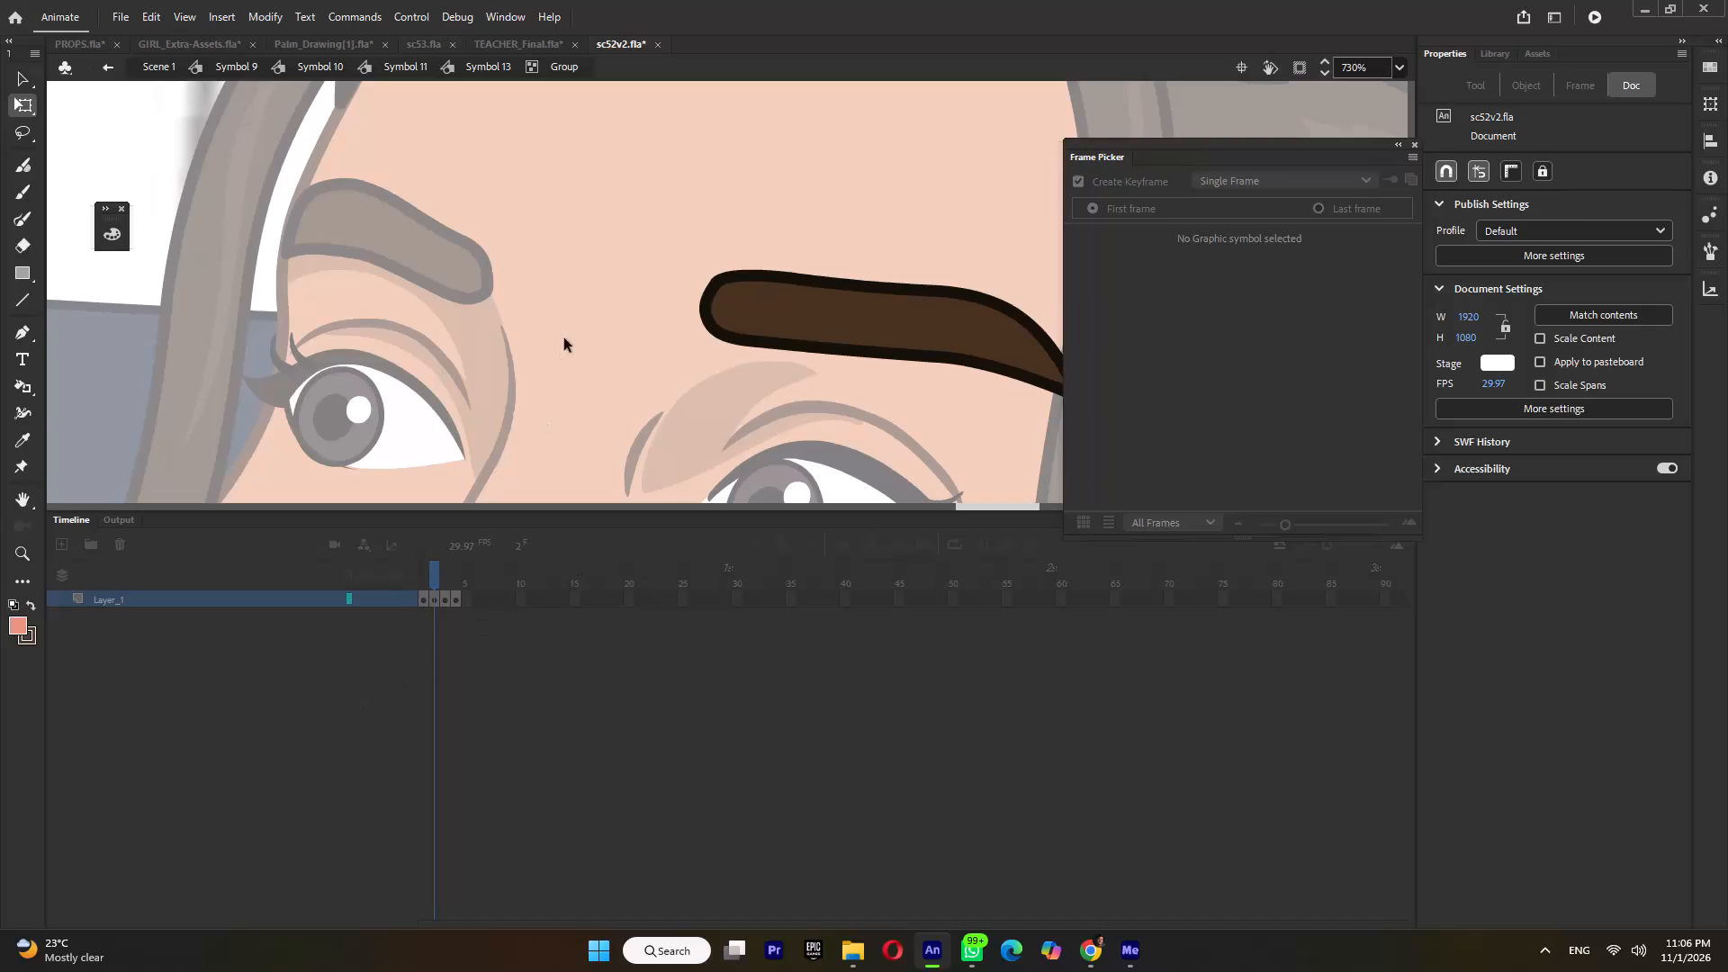
Return to the Symbol 11 timeline and play the girl's blink from frame 39 to check the reshaped eyebrows.
double_click(560, 302)
scroll(587, 320, "down", 4, "ctrl")
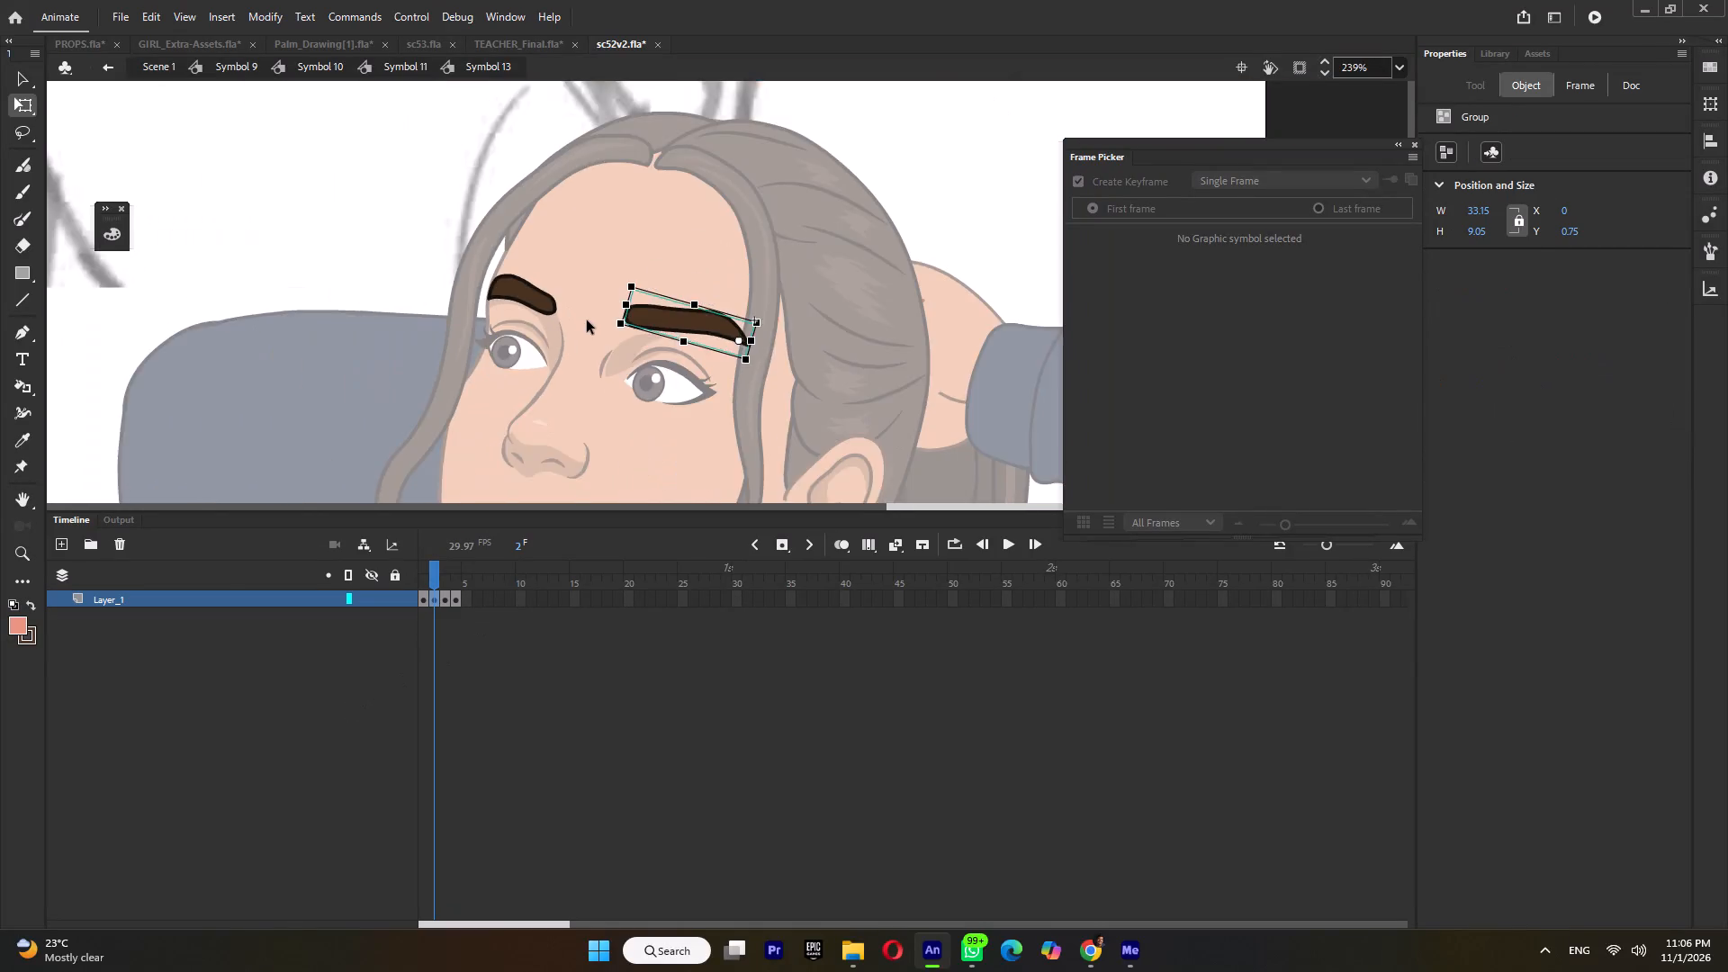
scroll(587, 320, "down", 4, "ctrl")
double_click(585, 265, "ctrl")
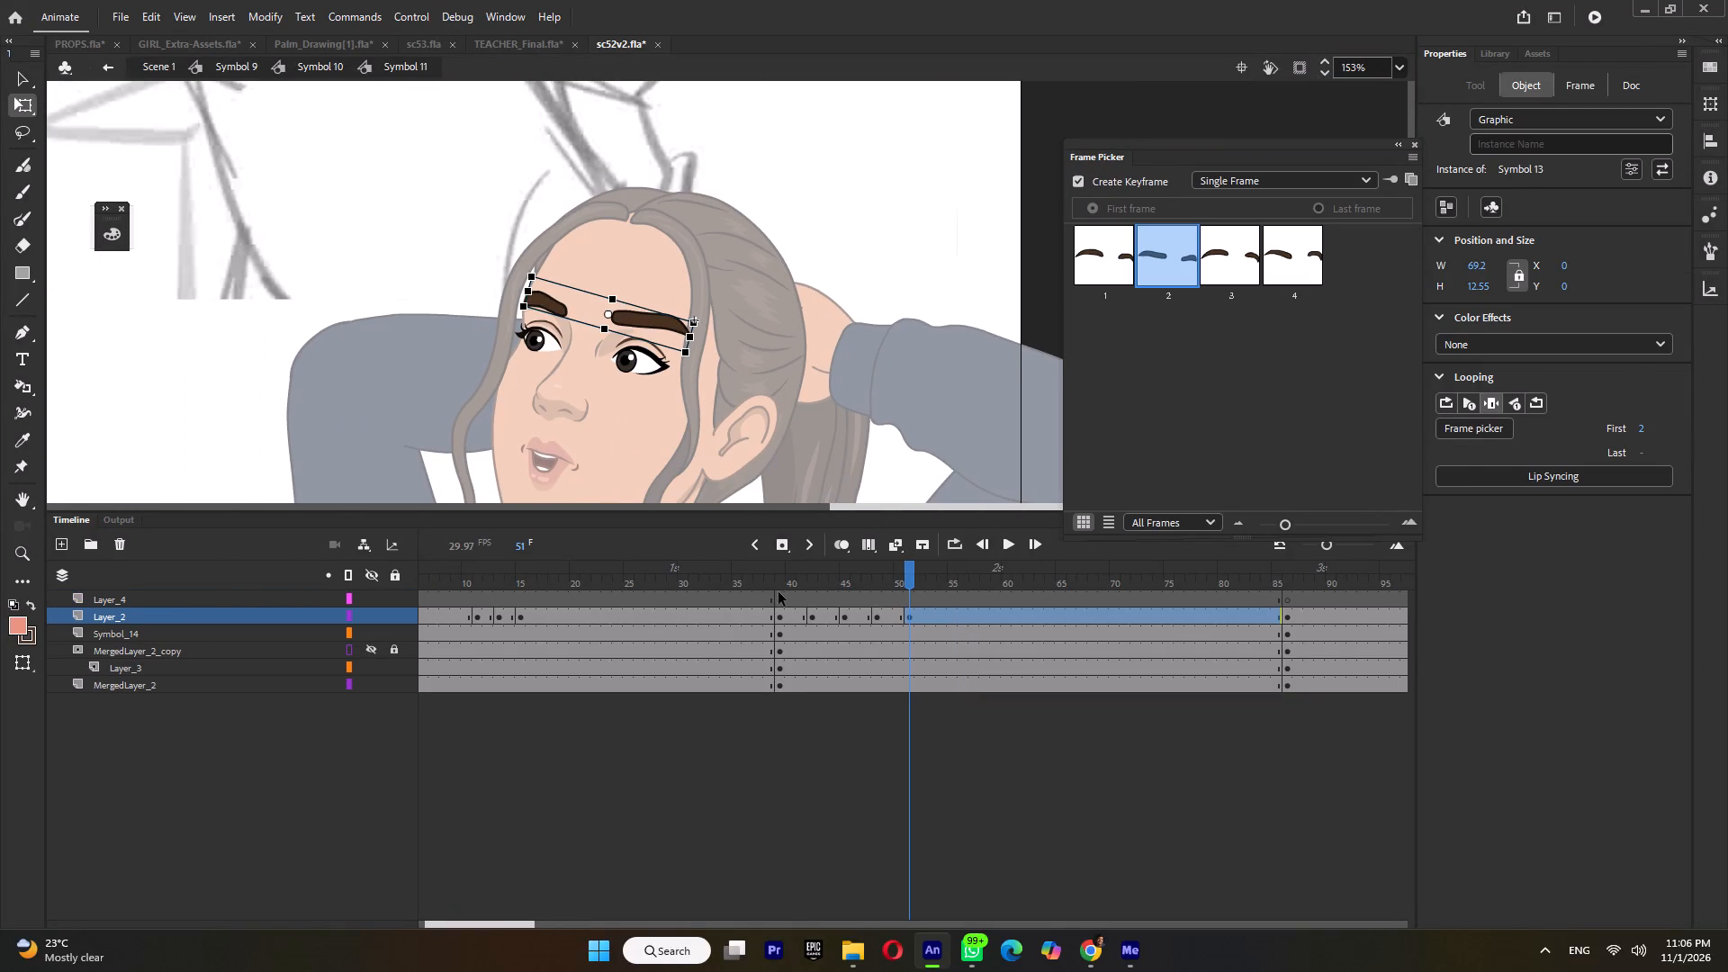
left_click(778, 592)
key("Return")
left_click(780, 586)
key("Return")
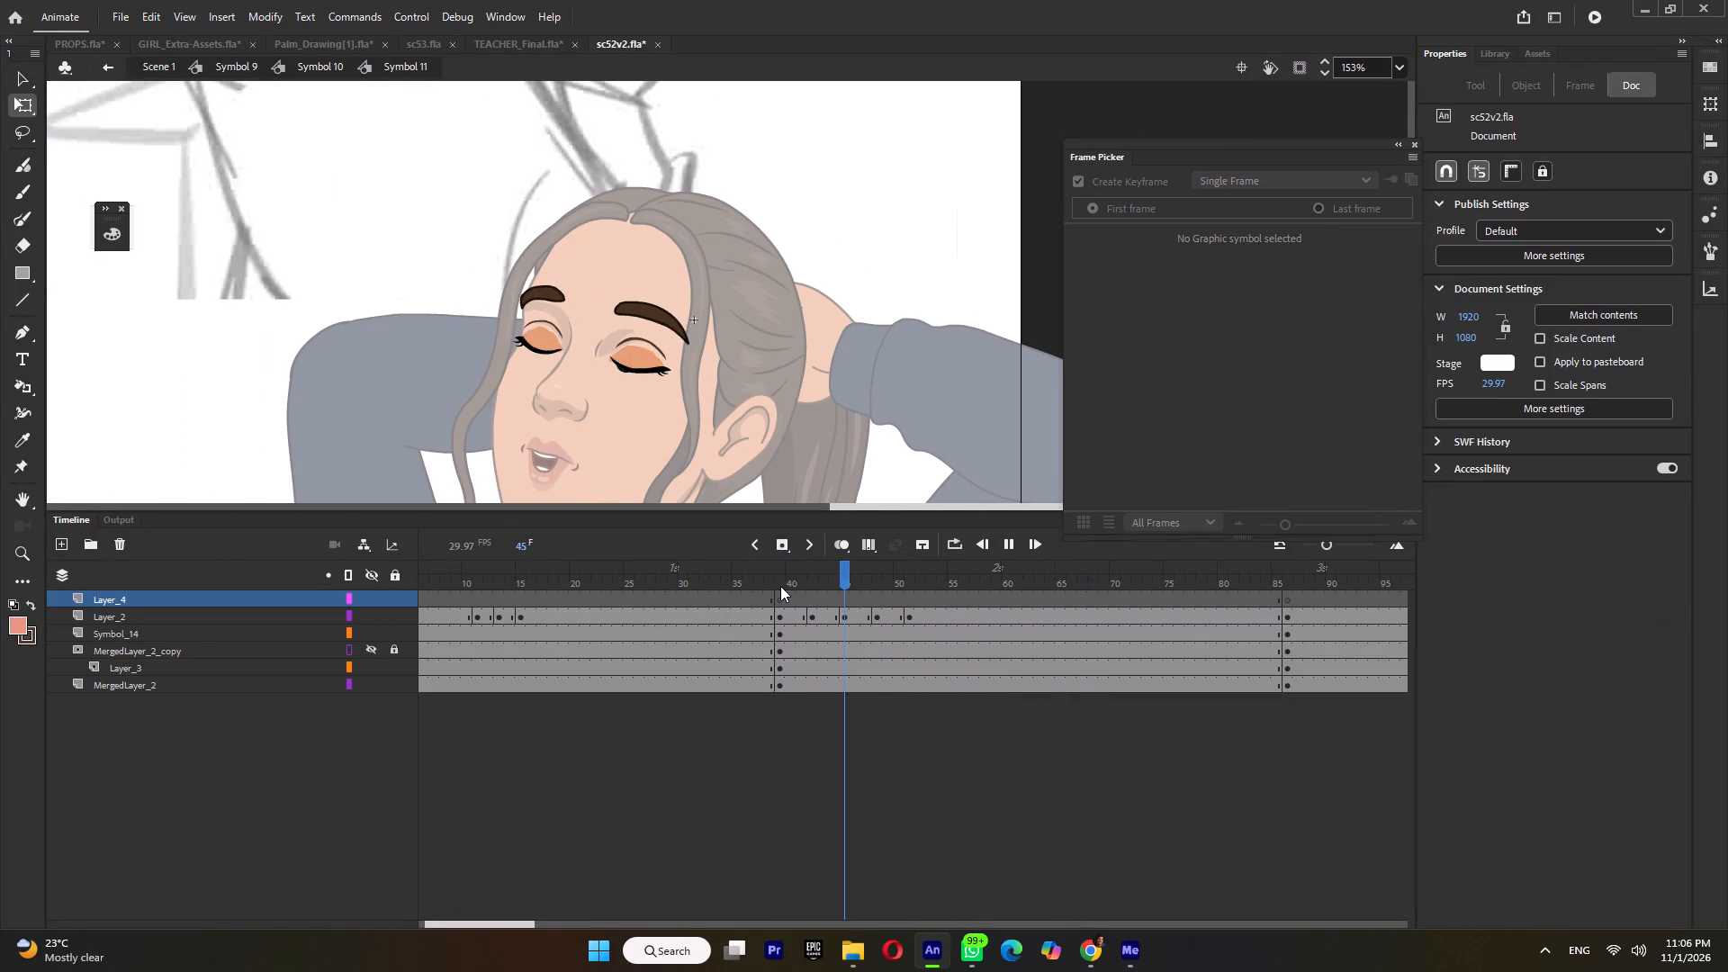
left_click(780, 586)
key("Return")
key("Return")
Switch the girl's eyebrow symbol at the frame 42 keyframe on Layer_2 to pose 1, and check the following eyebrow keyframes.
left_click(814, 609)
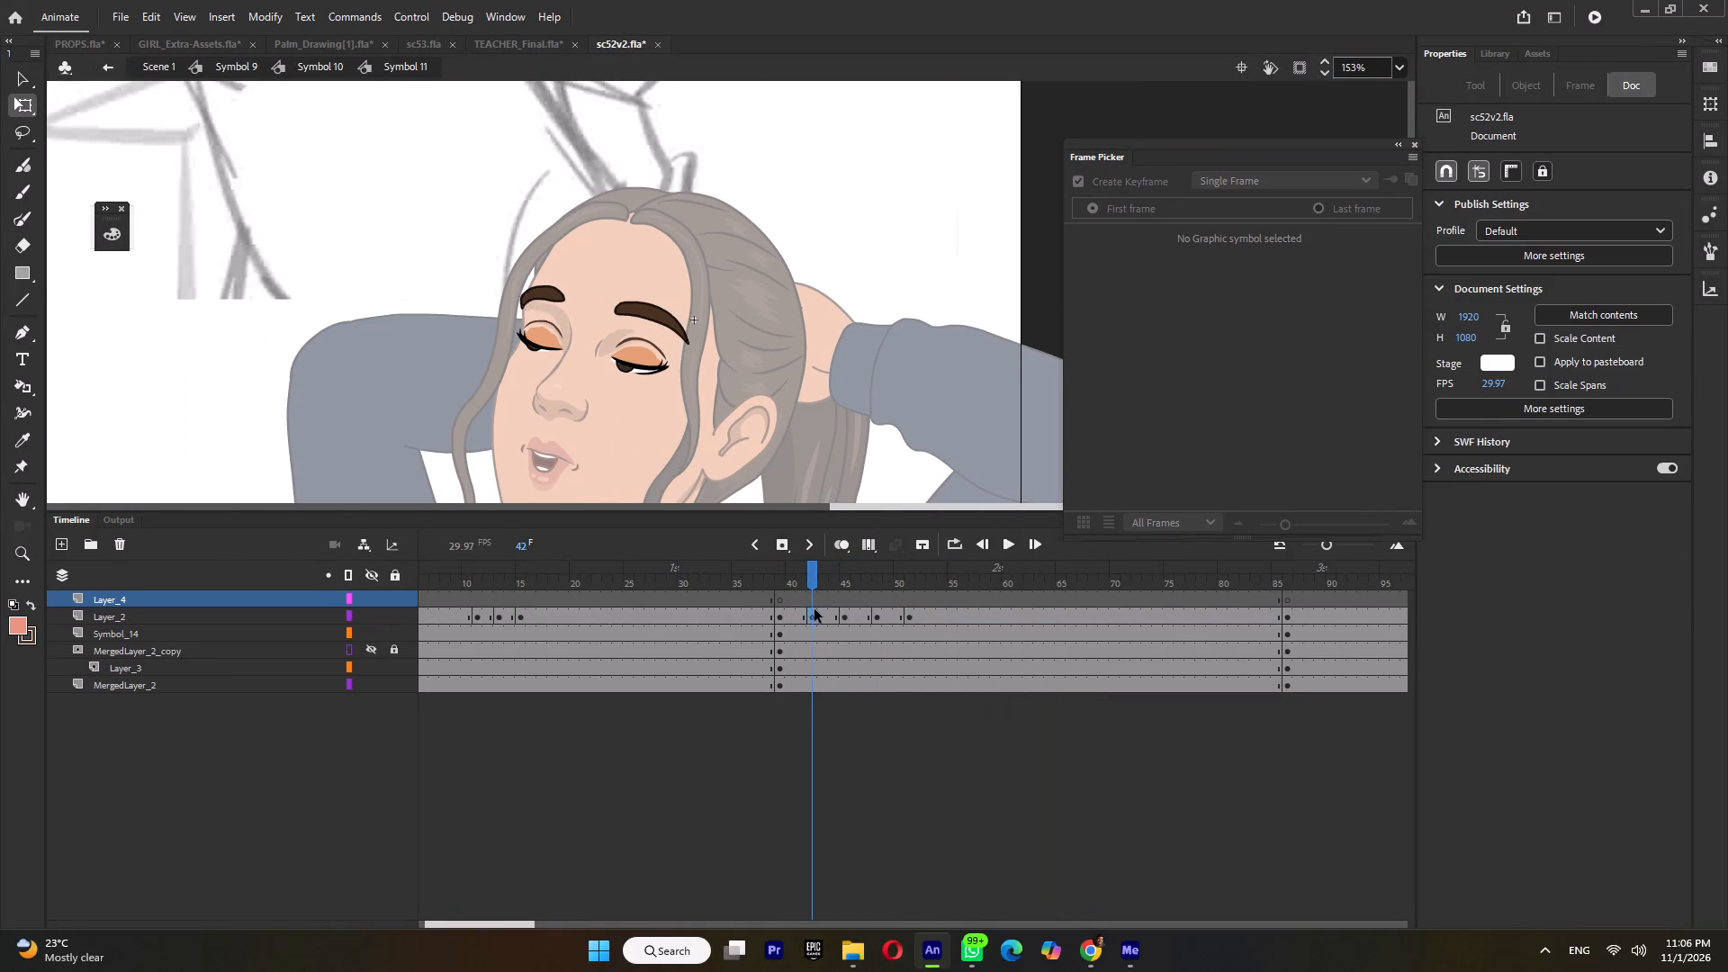
left_click(843, 615)
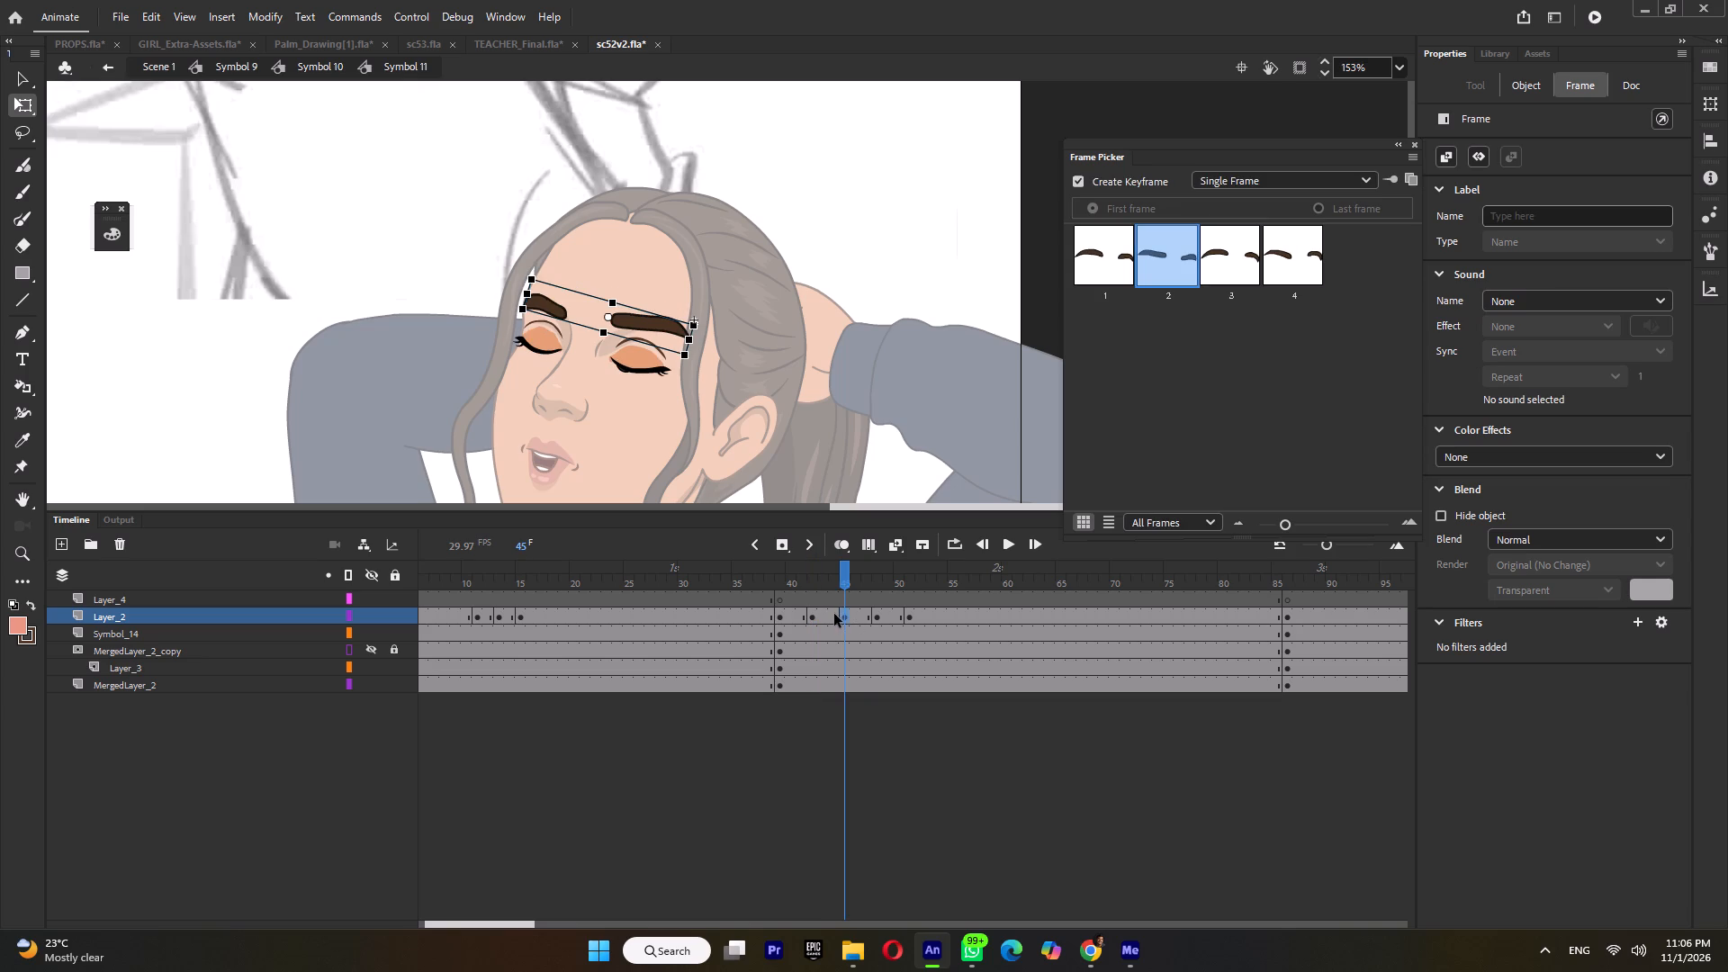
left_click(813, 616)
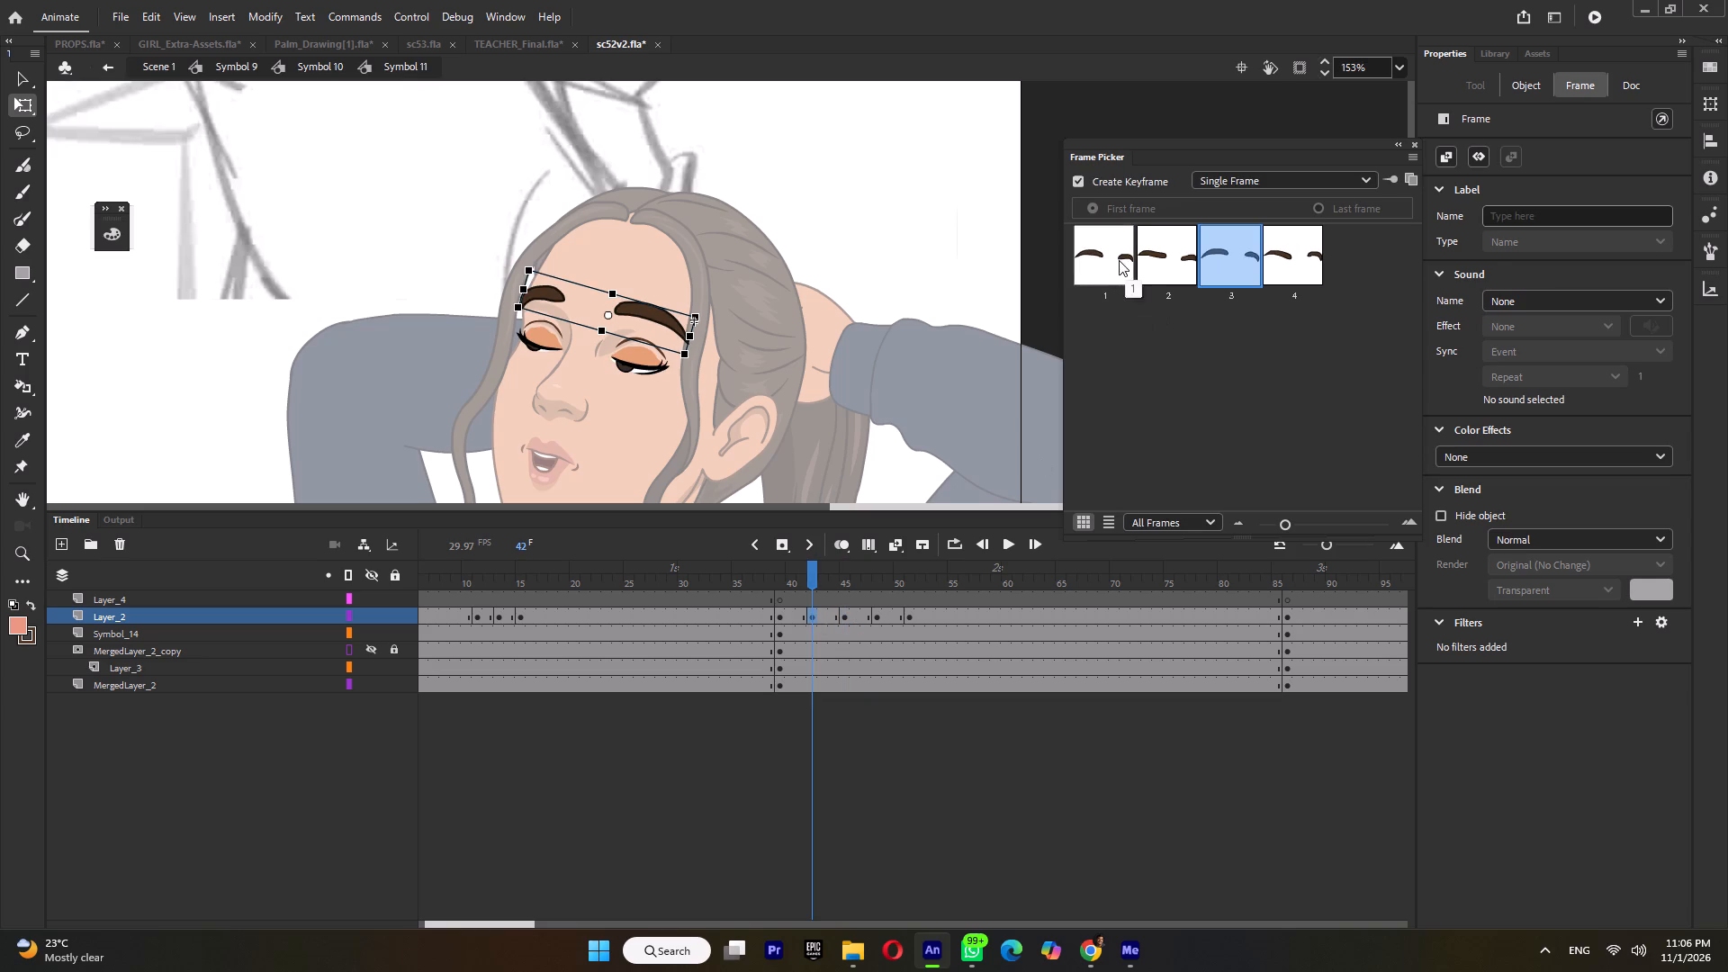
left_click(1119, 260)
left_click(846, 616)
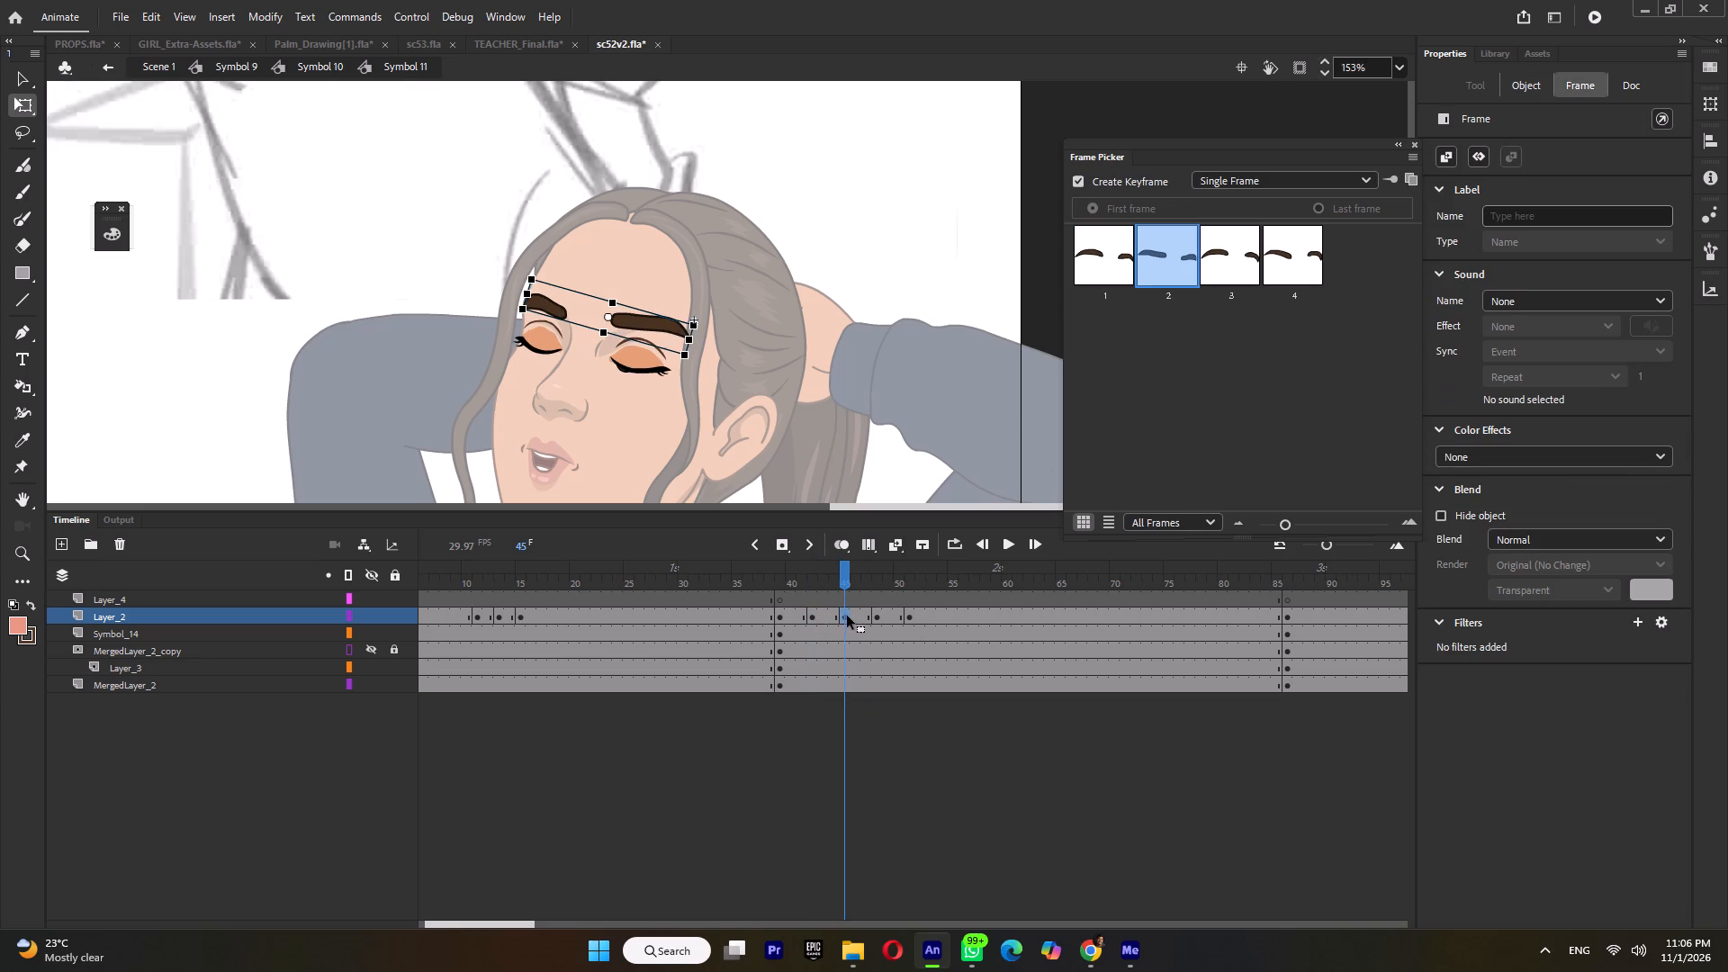
left_click(878, 616)
left_click(914, 616)
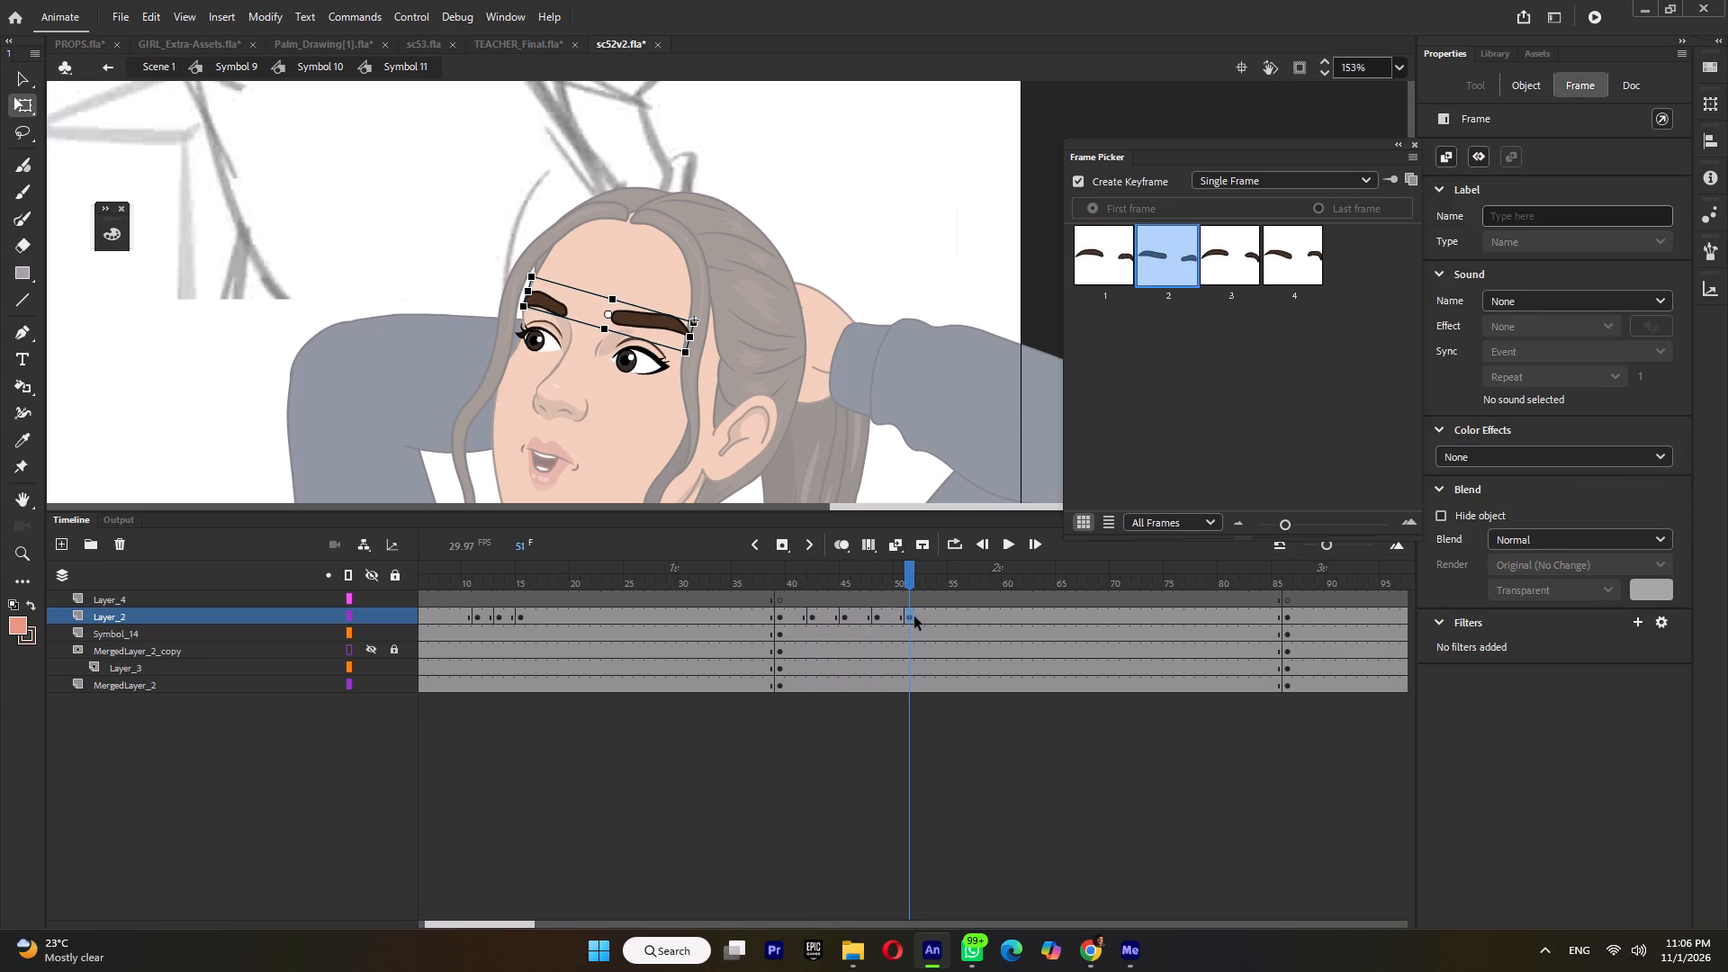
Go back to Scene 1 and save the sc52v2 document.
left_click(136, 66)
scroll(786, 337, "down", 5, "ctrl")
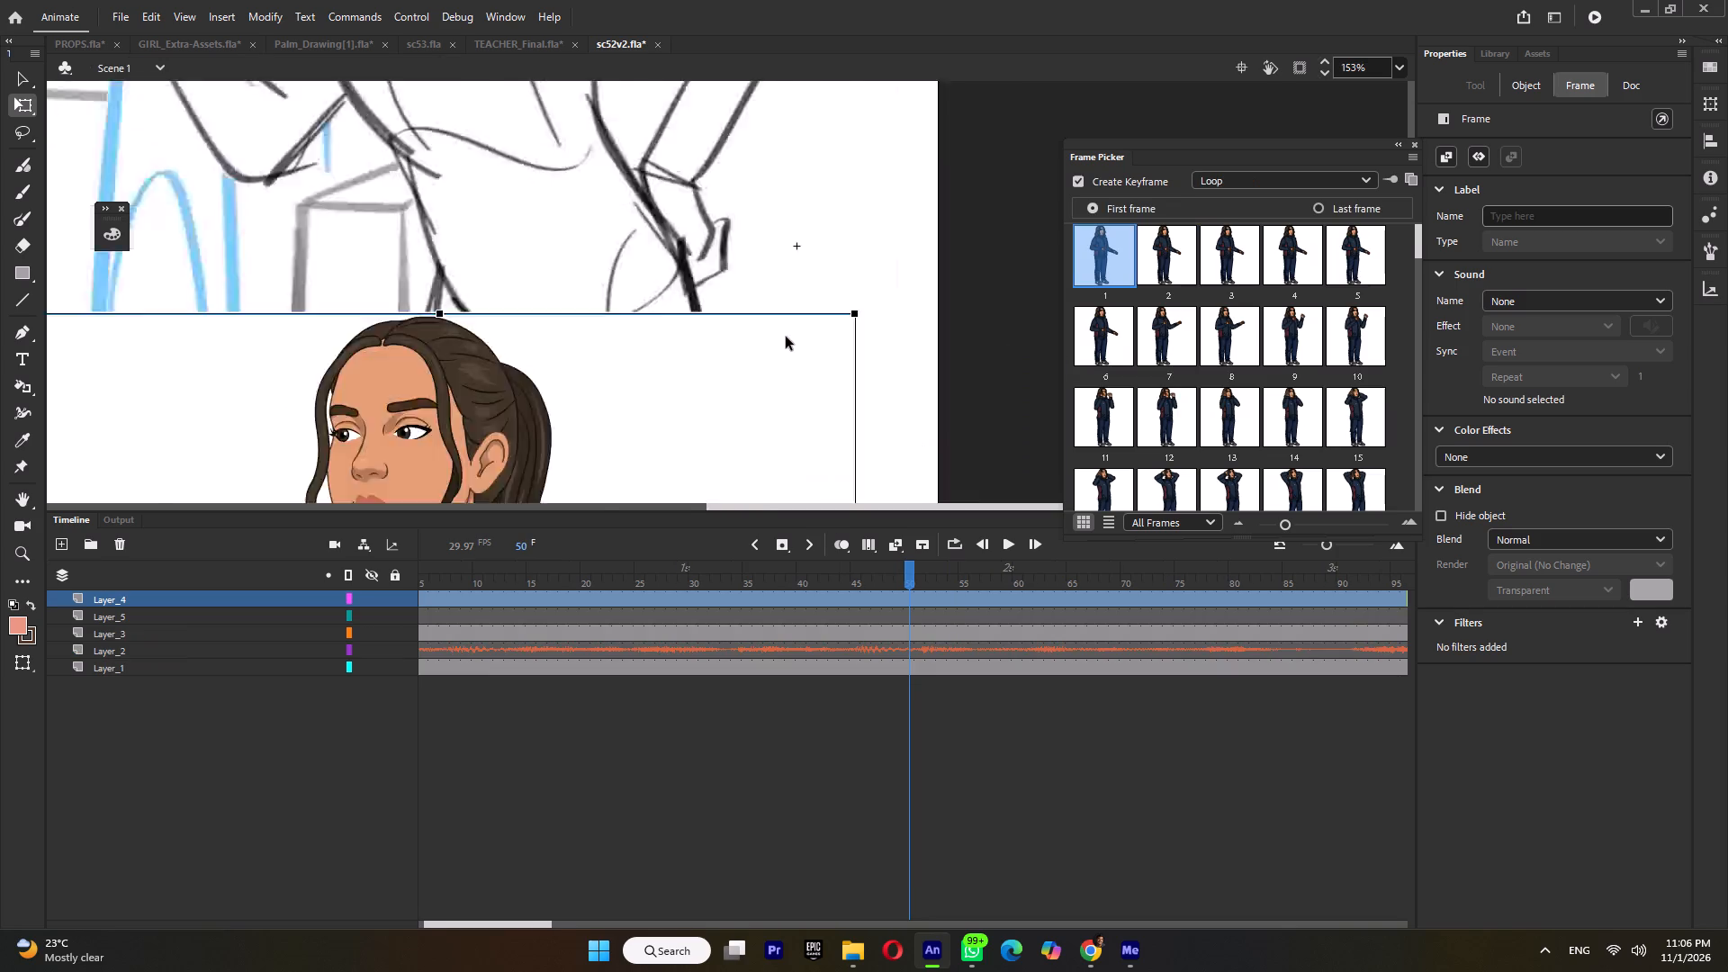
scroll(786, 337, "down", 5, "ctrl")
key("ctrl+s")
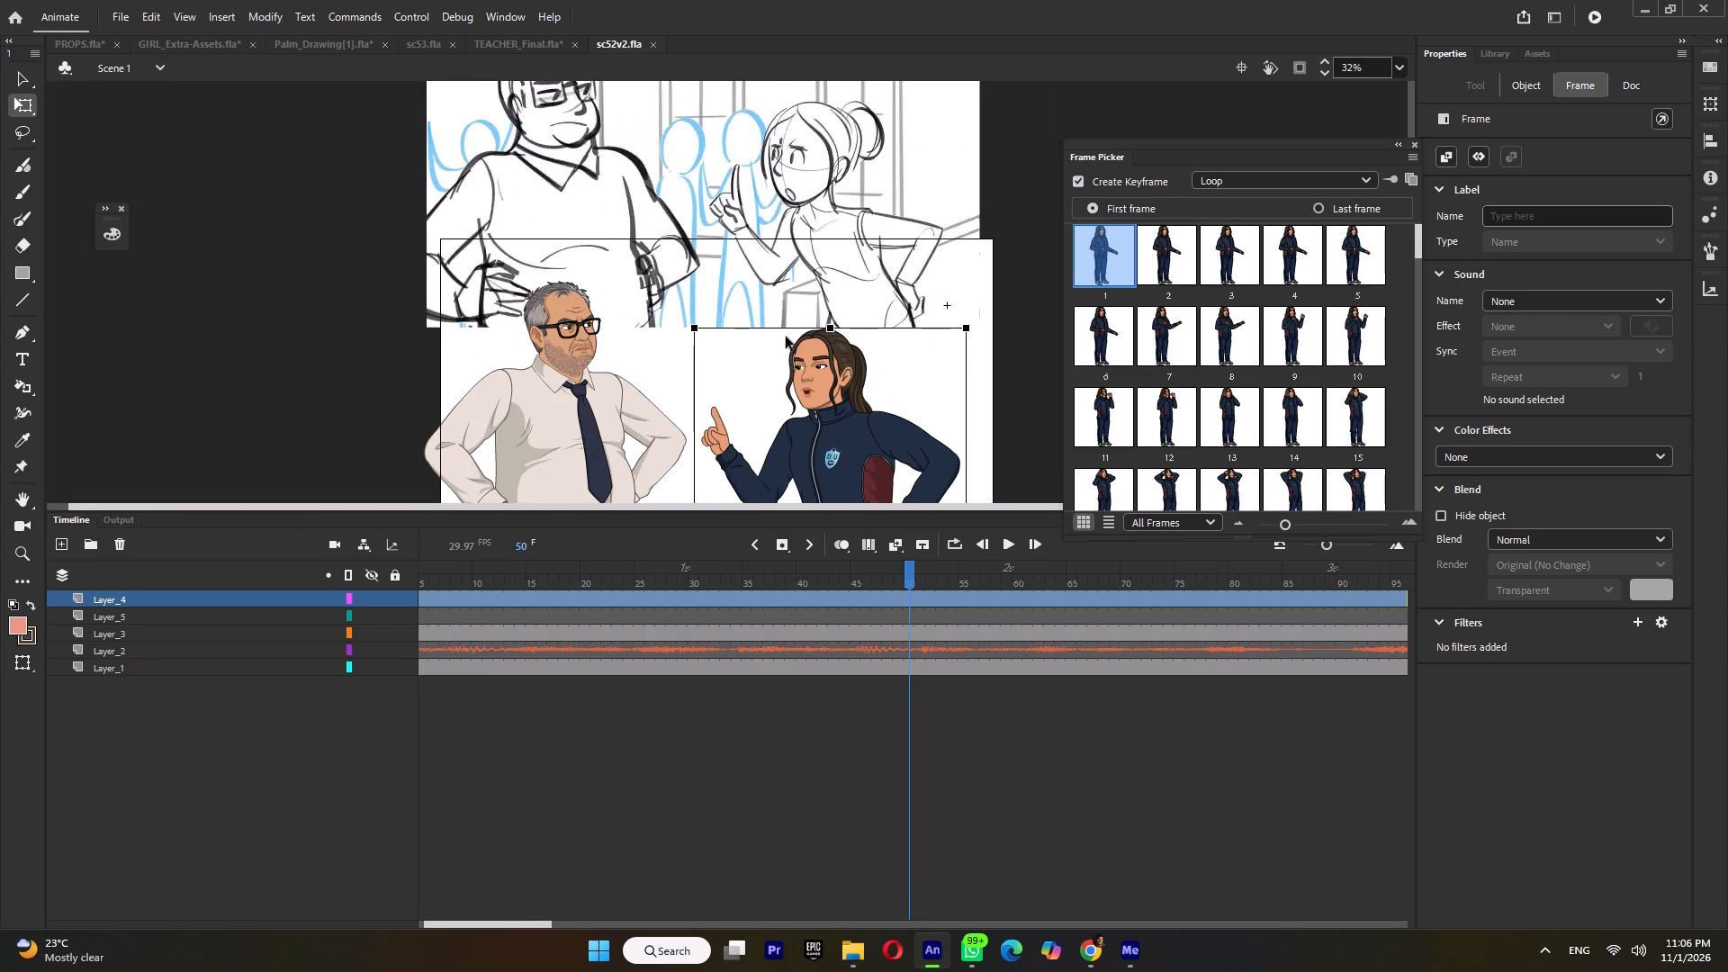
Play the whole scene from the beginning to review the girl's animation.
left_click_drag(477, 568, 291, 582)
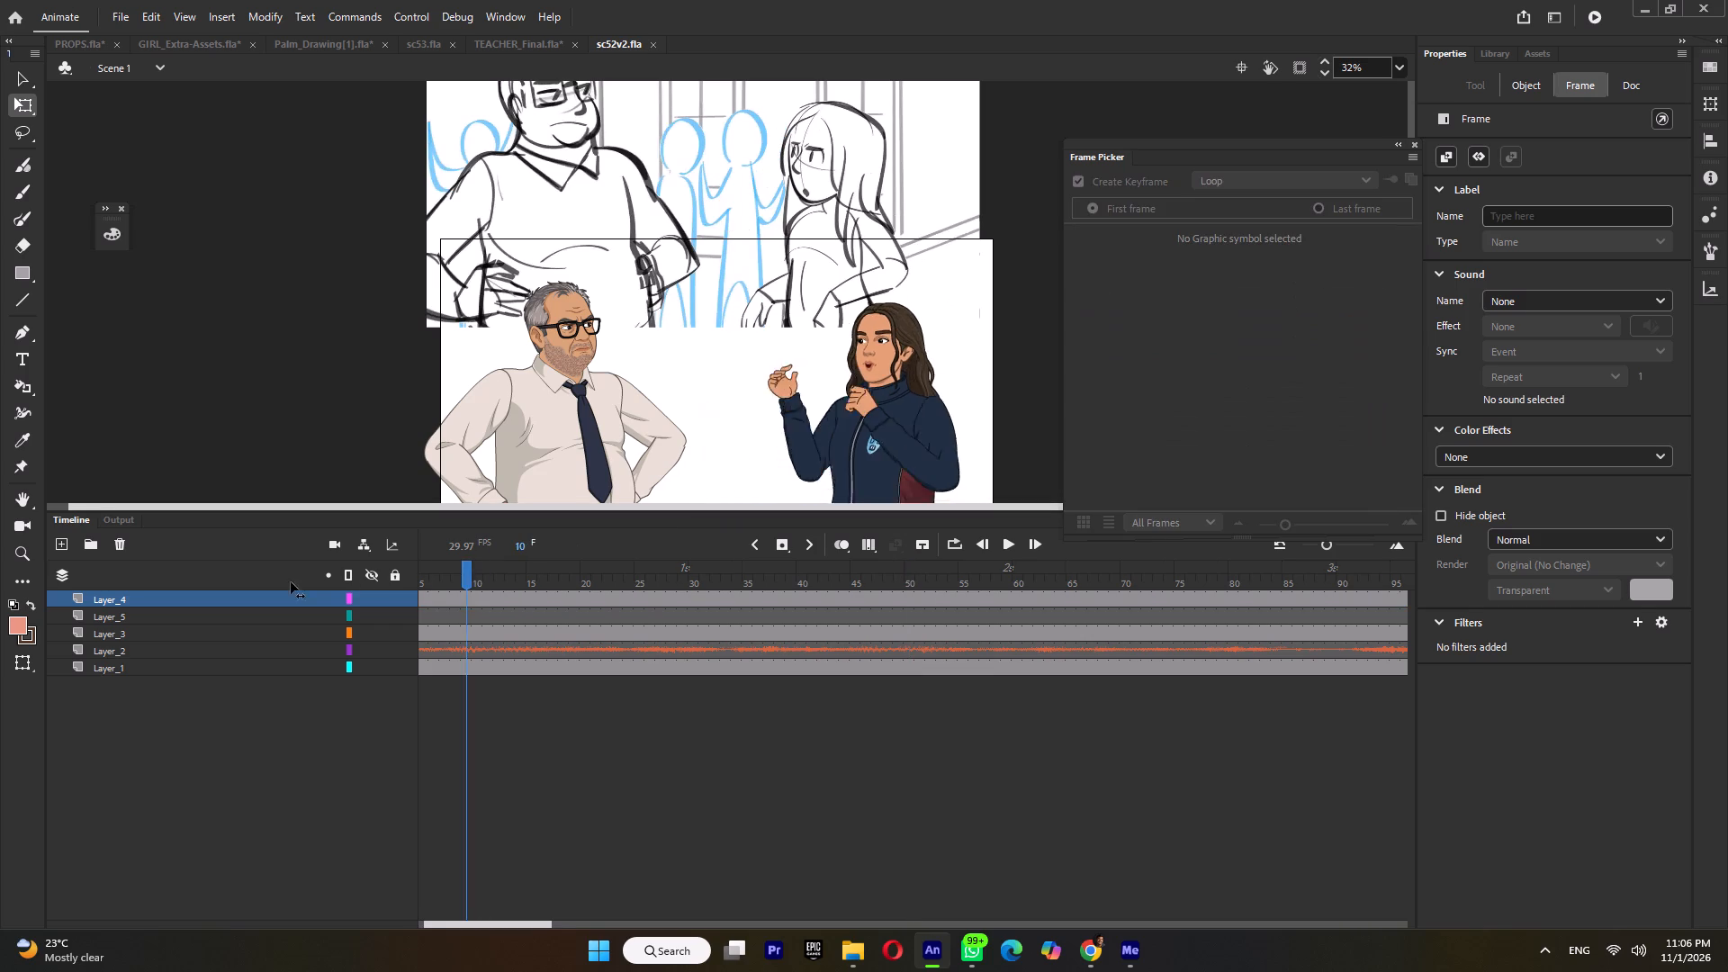
left_click_drag(291, 582, 284, 586)
key("Return")
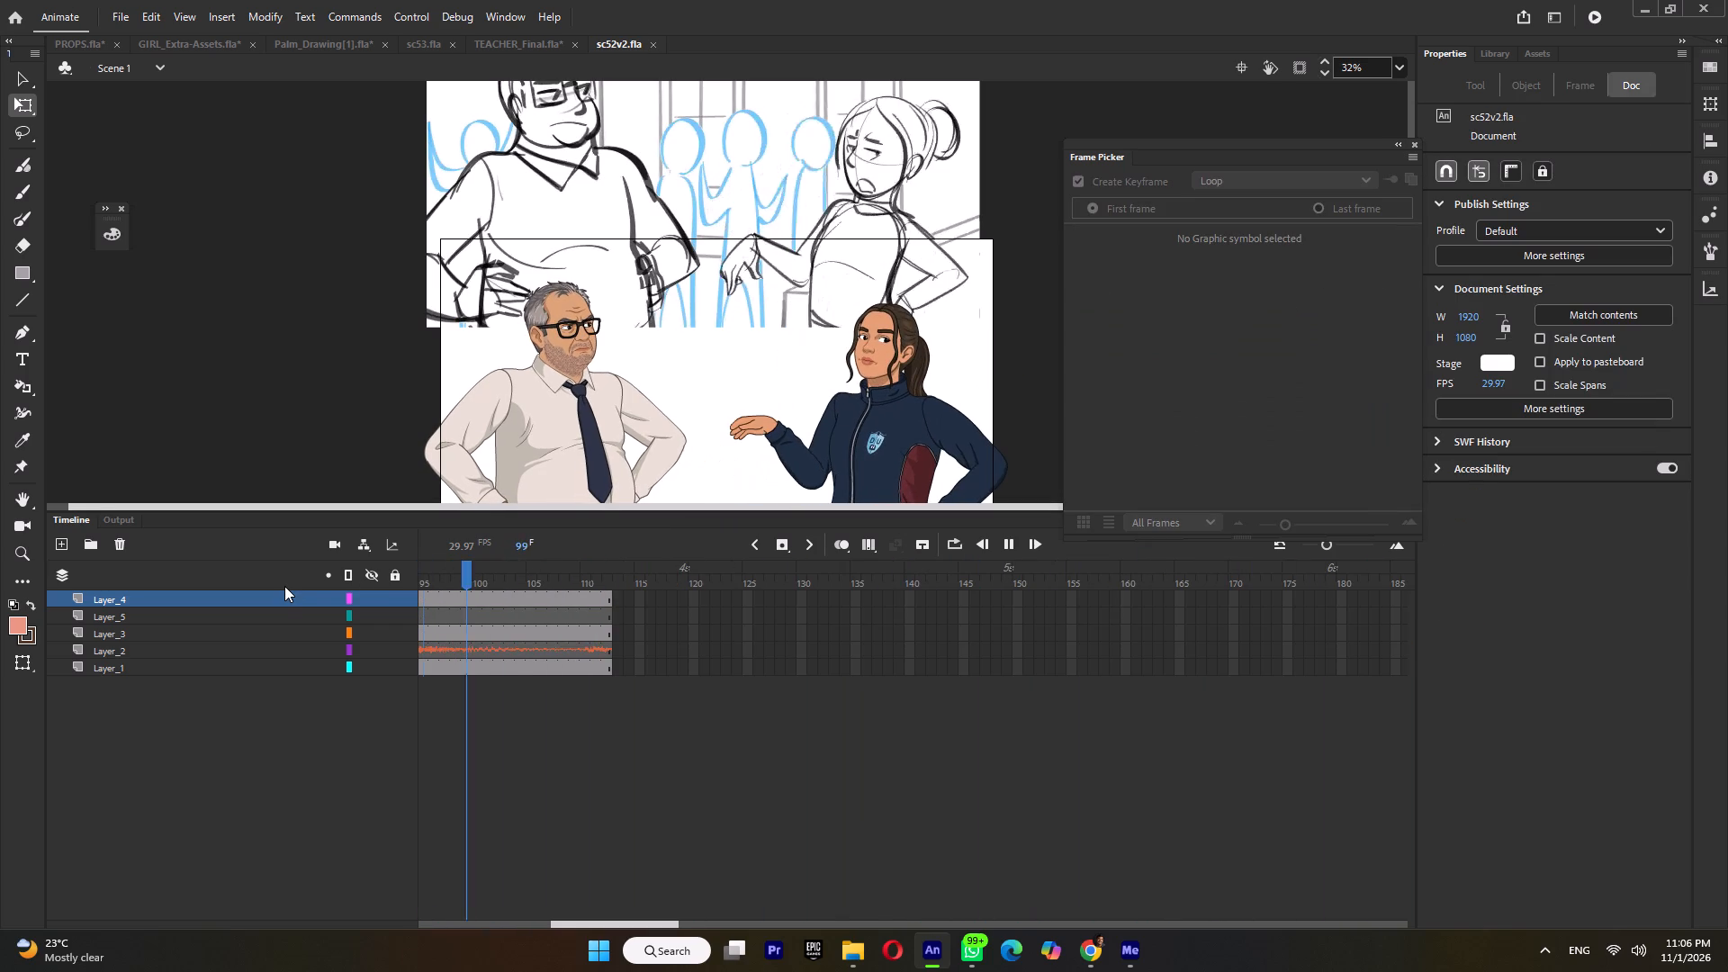
key("Return")
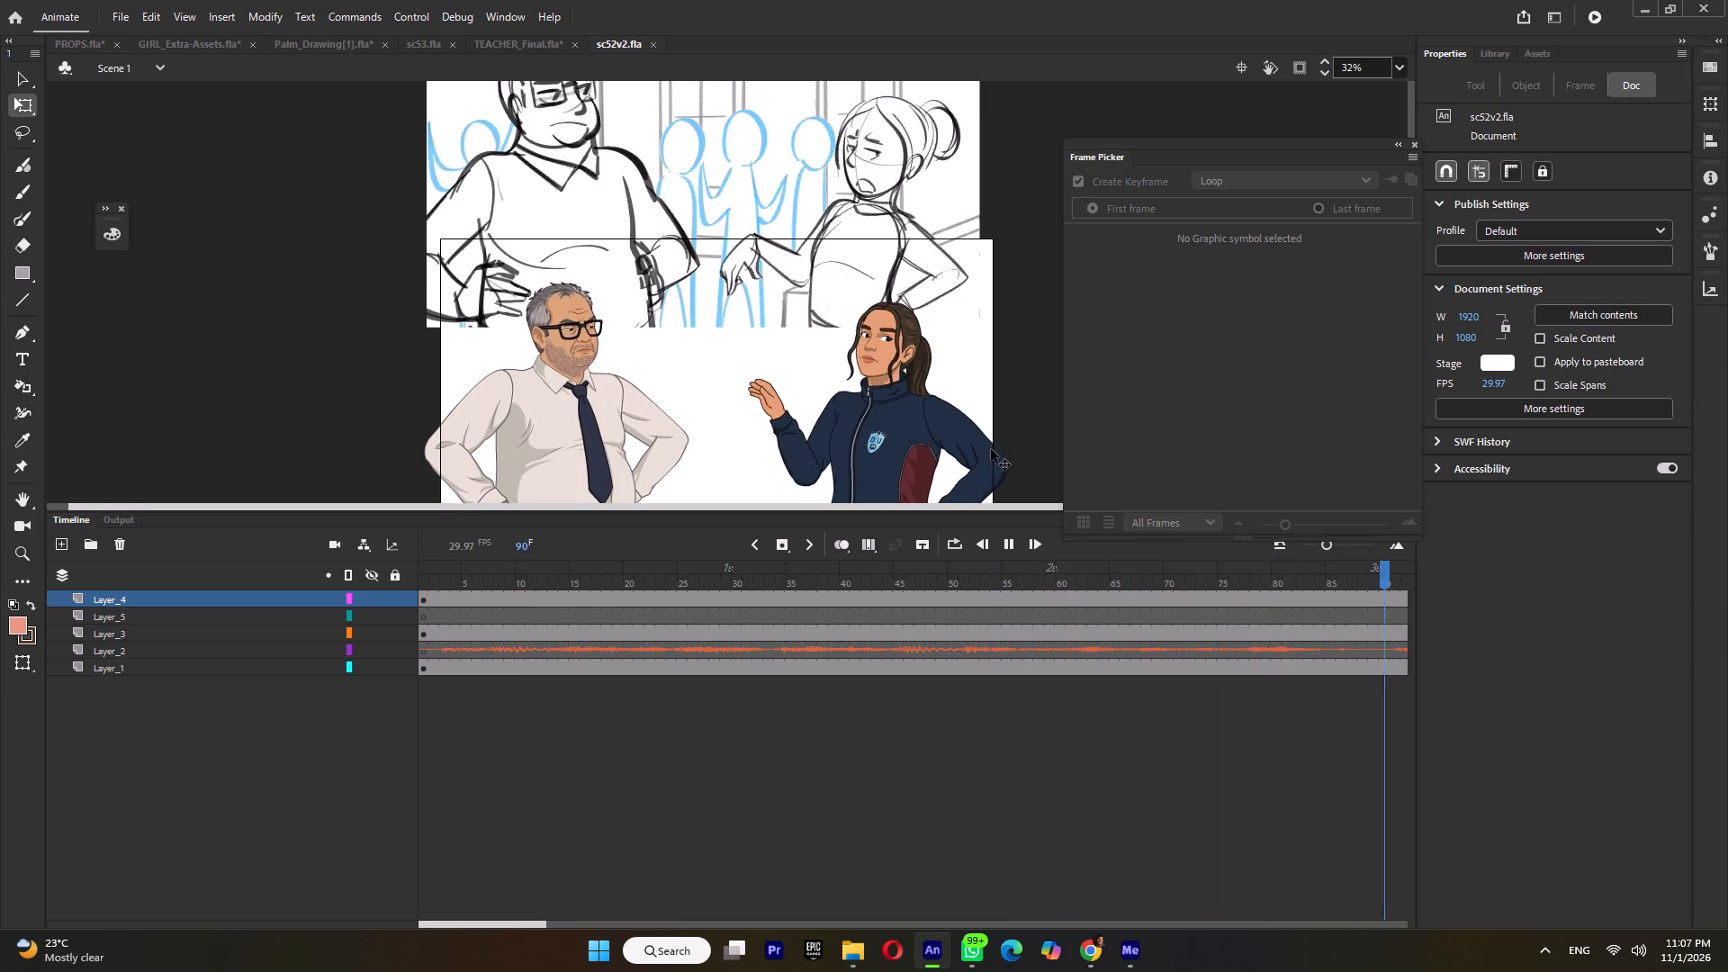
key("Return")
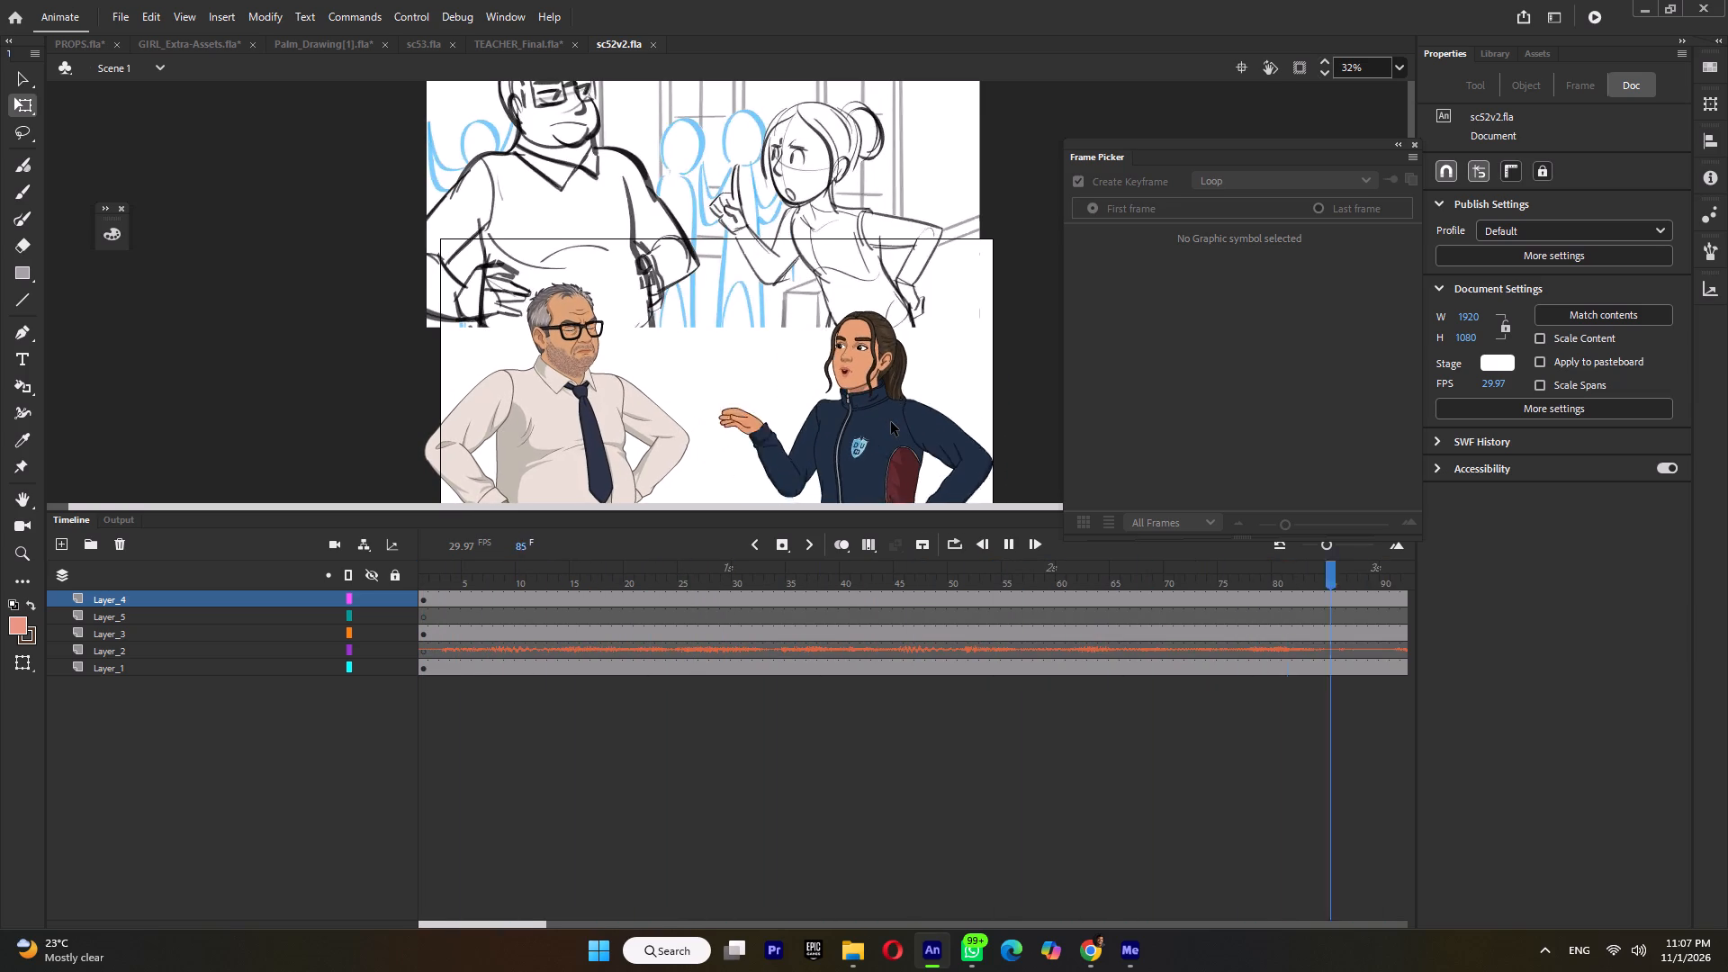
key("Return")
Inside the girl's head, in Symbol 11, insert keyframes at frame 76 across the face layers.
double_click(862, 472)
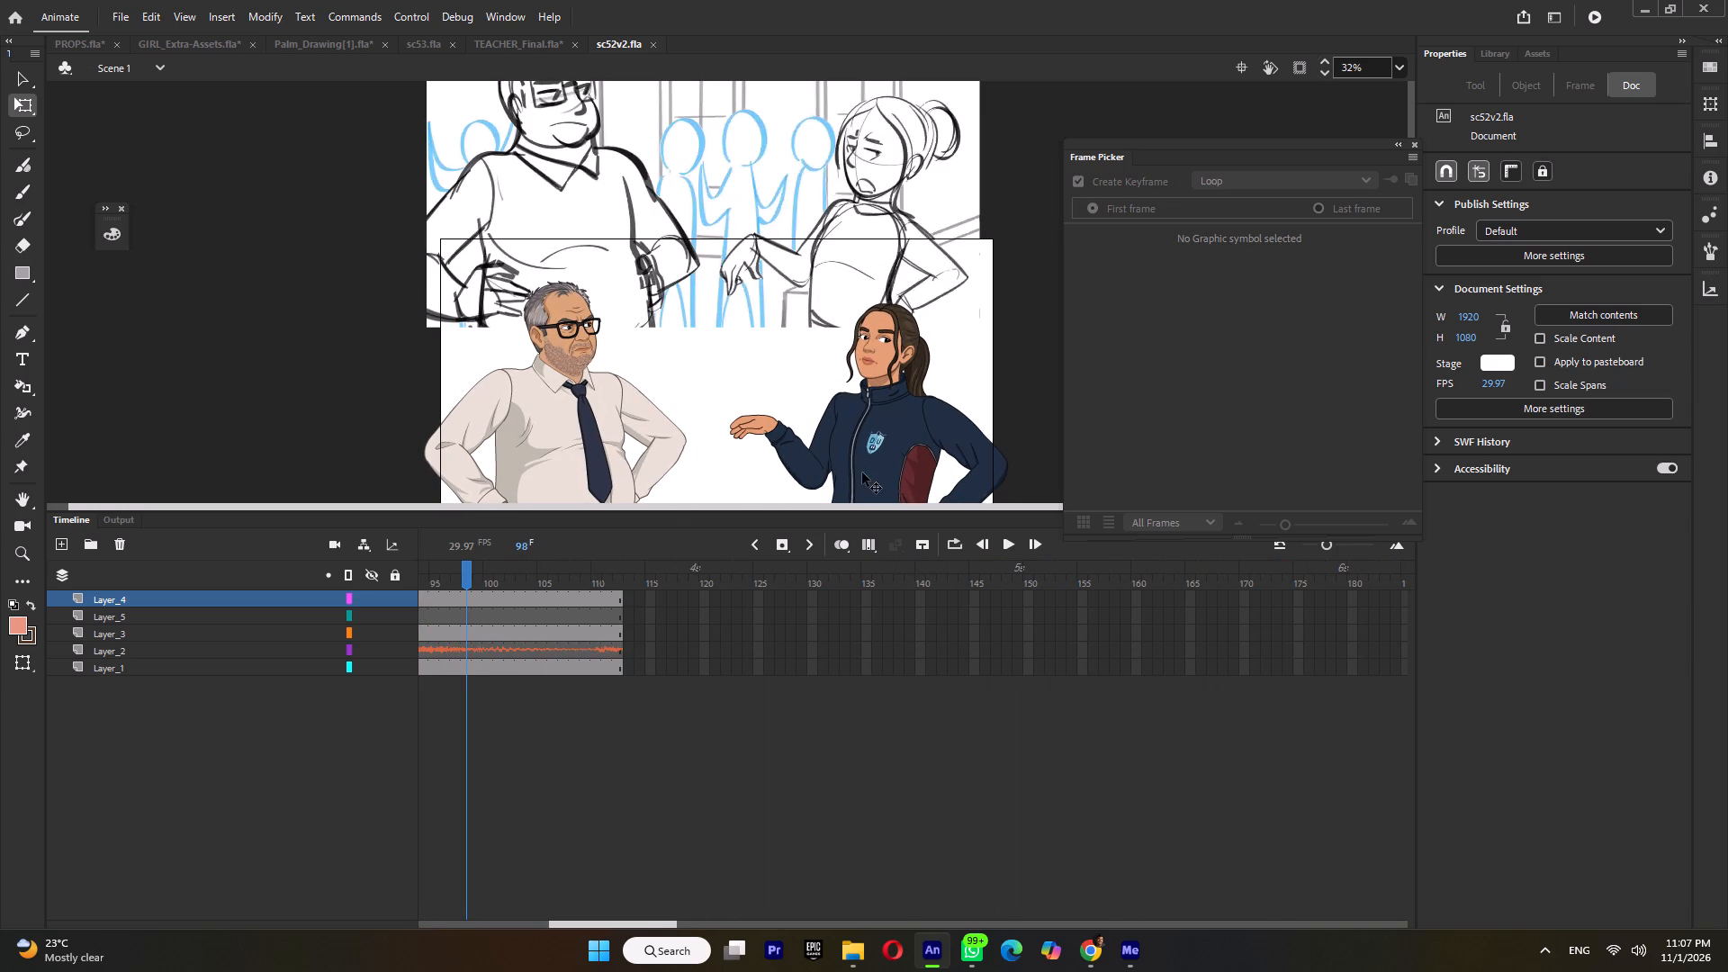
scroll(872, 451, "up", 6, "ctrl")
left_click_drag(683, 576, 551, 623)
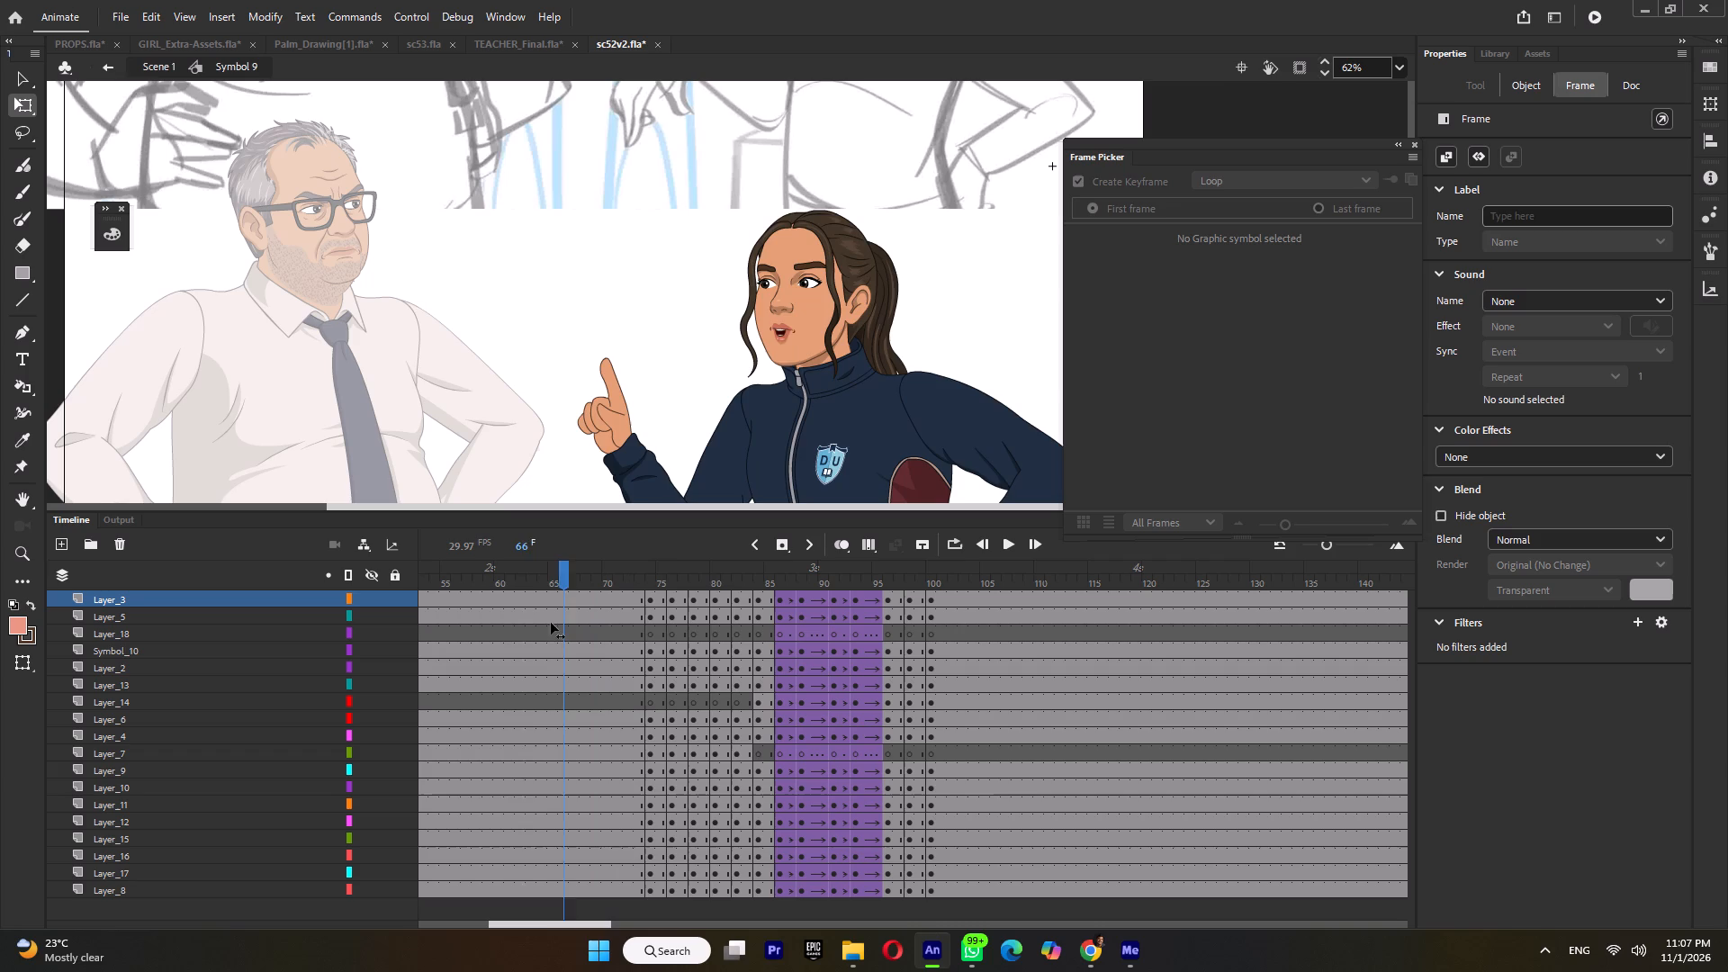
left_click_drag(551, 623, 673, 632)
double_click(801, 269)
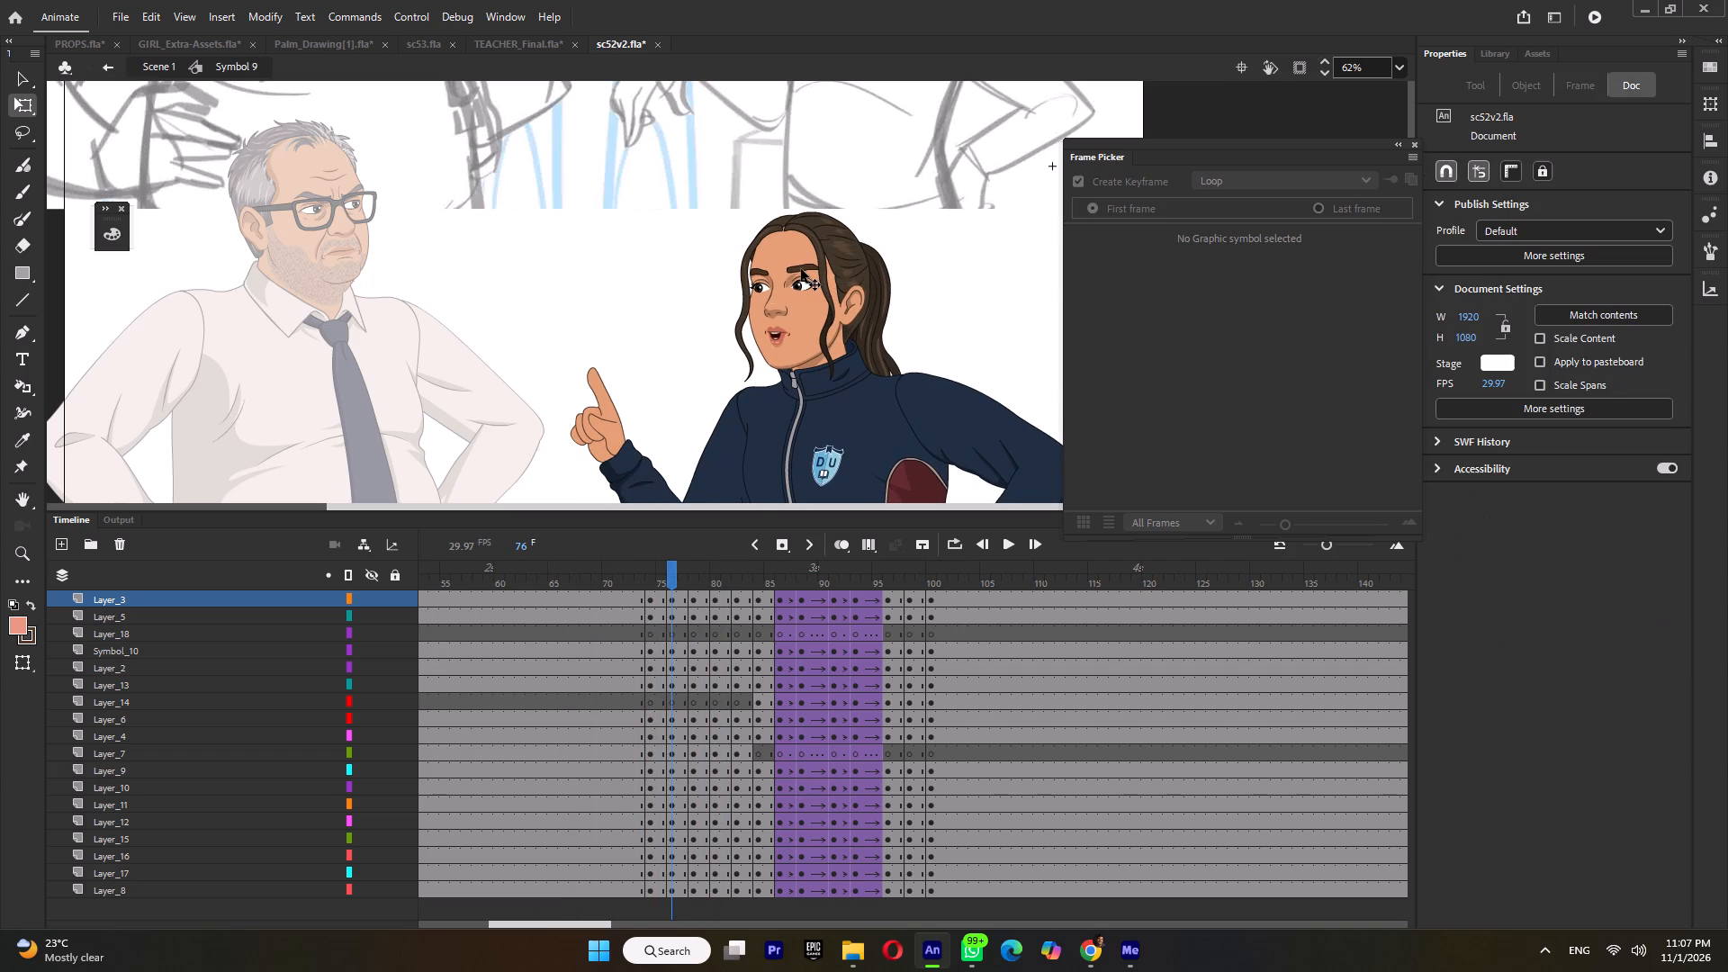
scroll(801, 269, "up", 5, "ctrl")
double_click(801, 269)
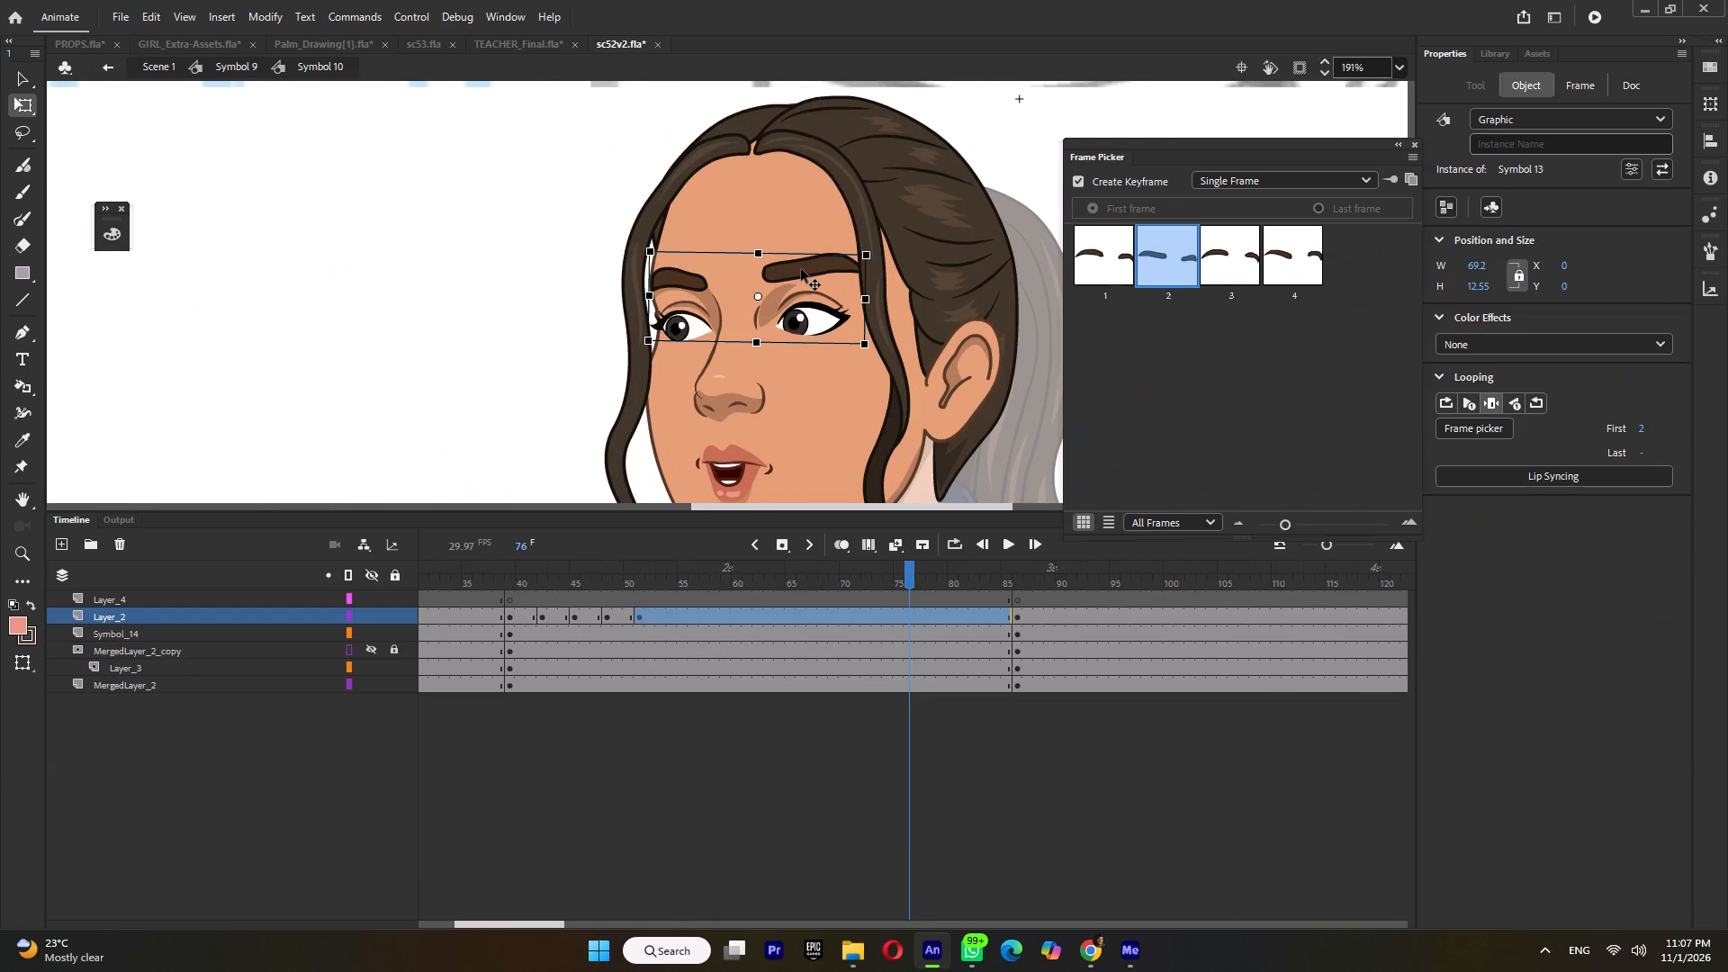
double_click(910, 580)
key("F6")
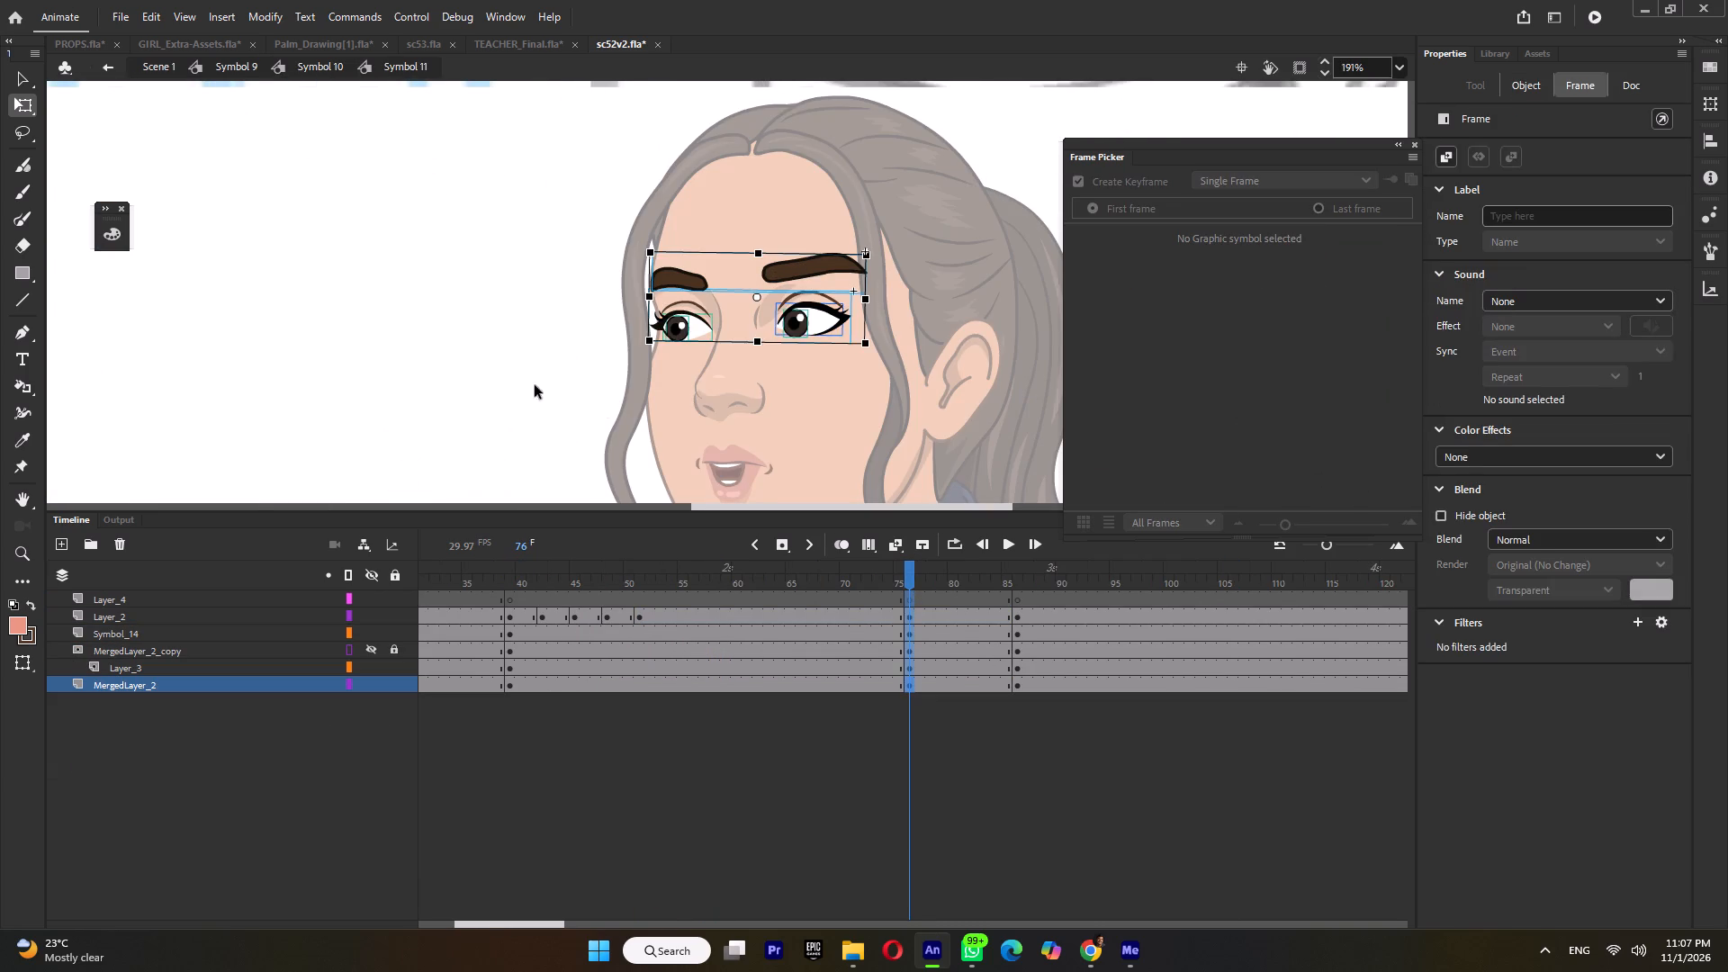
left_click(522, 384)
Set the eyes symbol at frame 76 to play once from its frame 3, and scrub through the blink.
left_click(692, 311)
scroll(1210, 332, "up", 5)
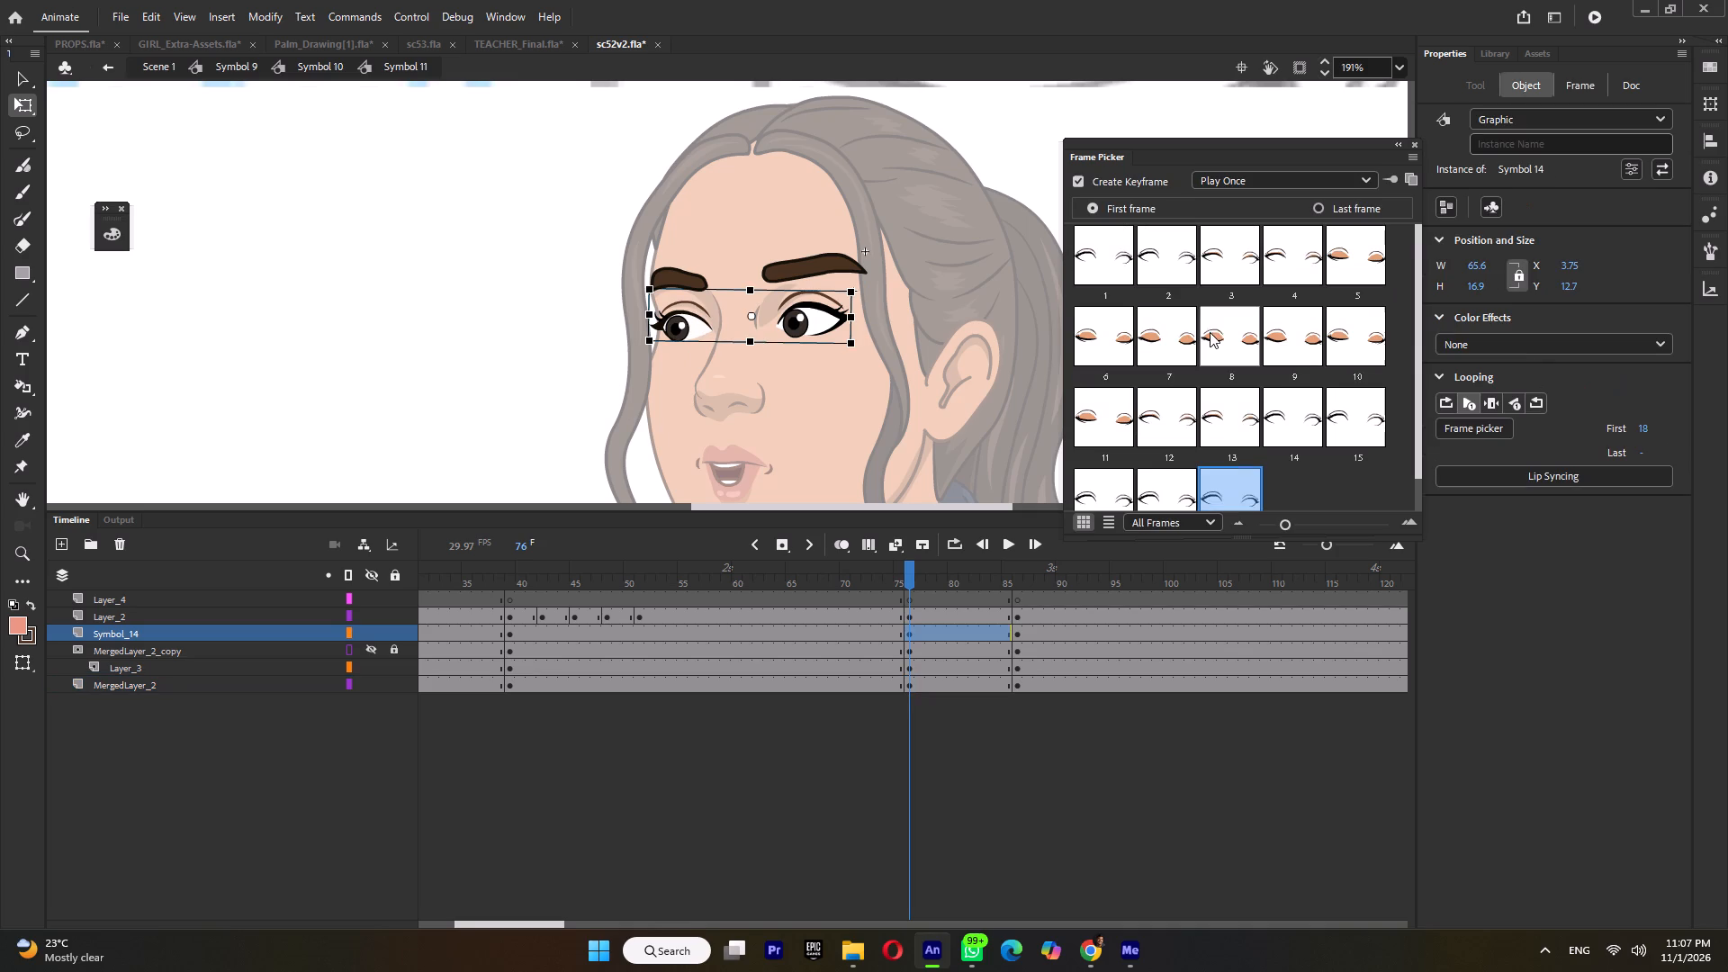
left_click(1214, 262)
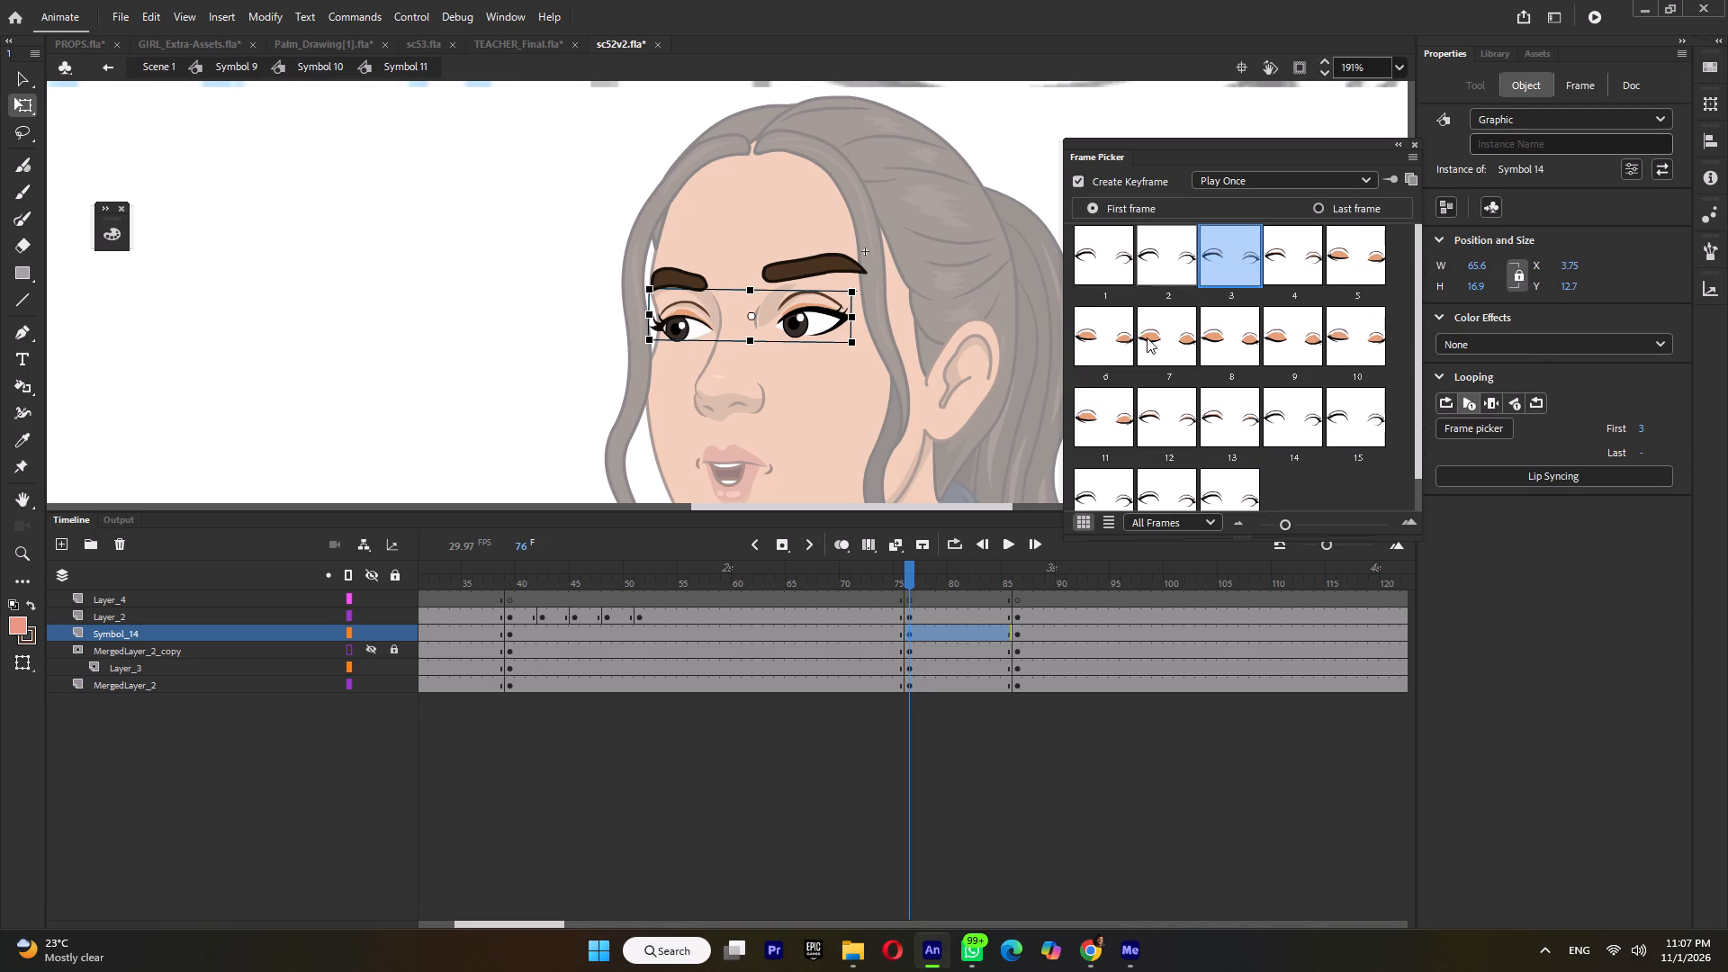
left_click_drag(910, 574, 991, 591)
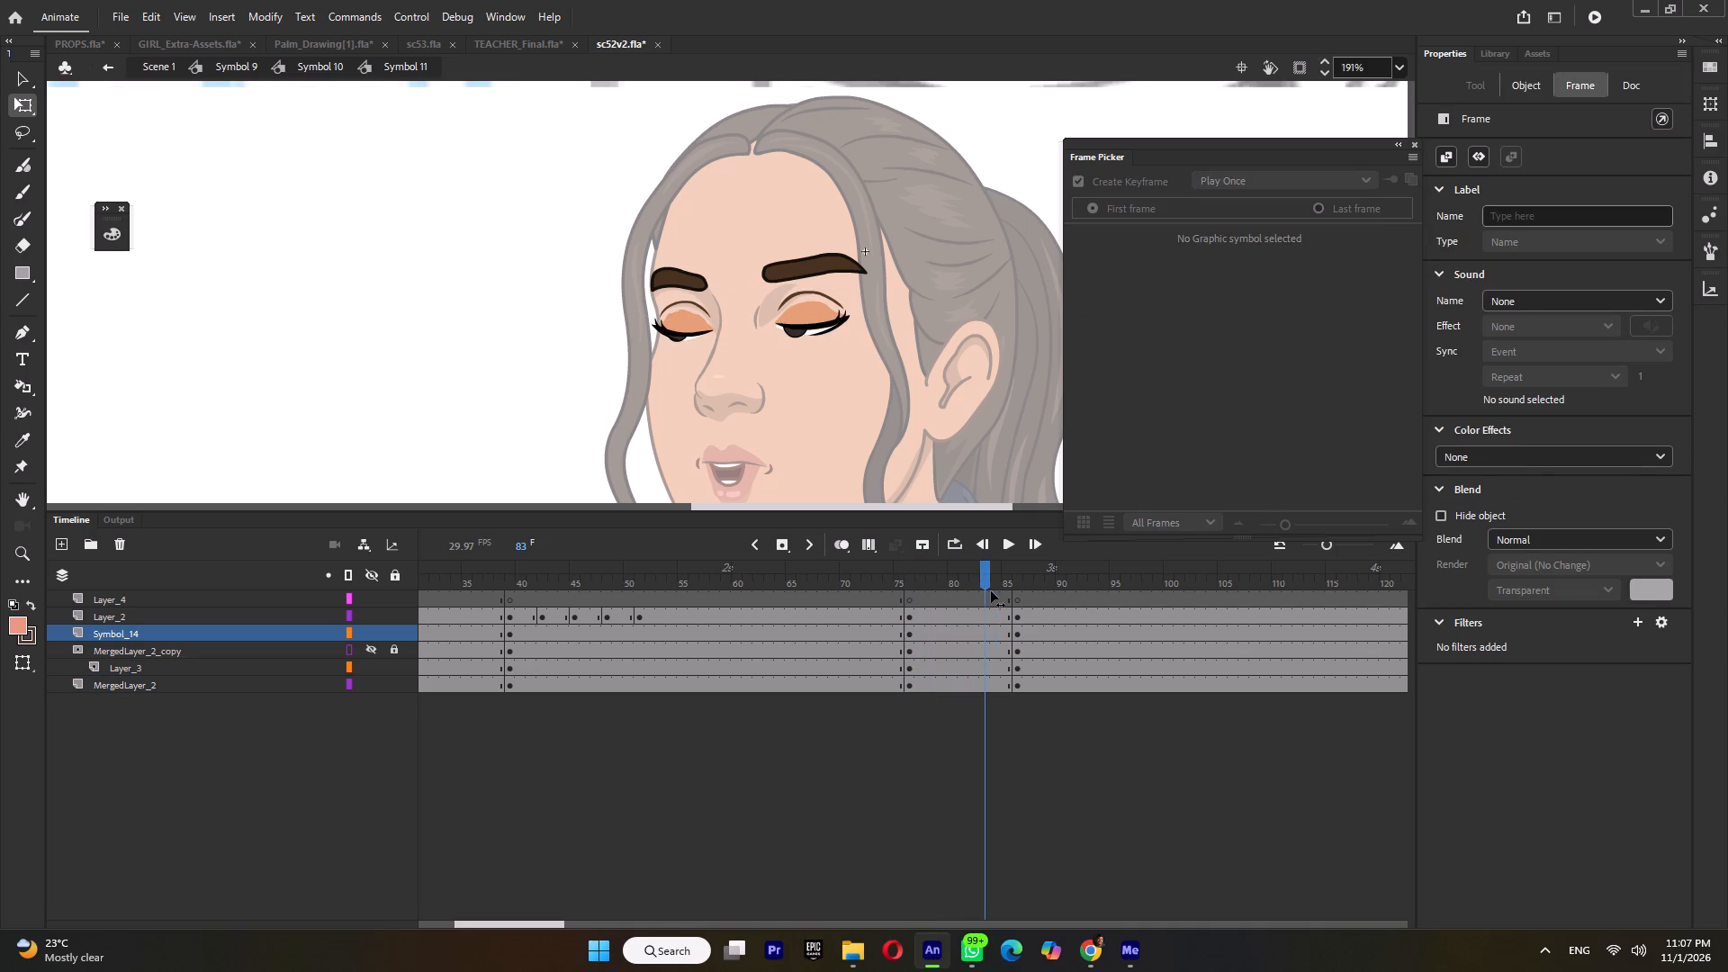
left_click_drag(991, 591, 1022, 594)
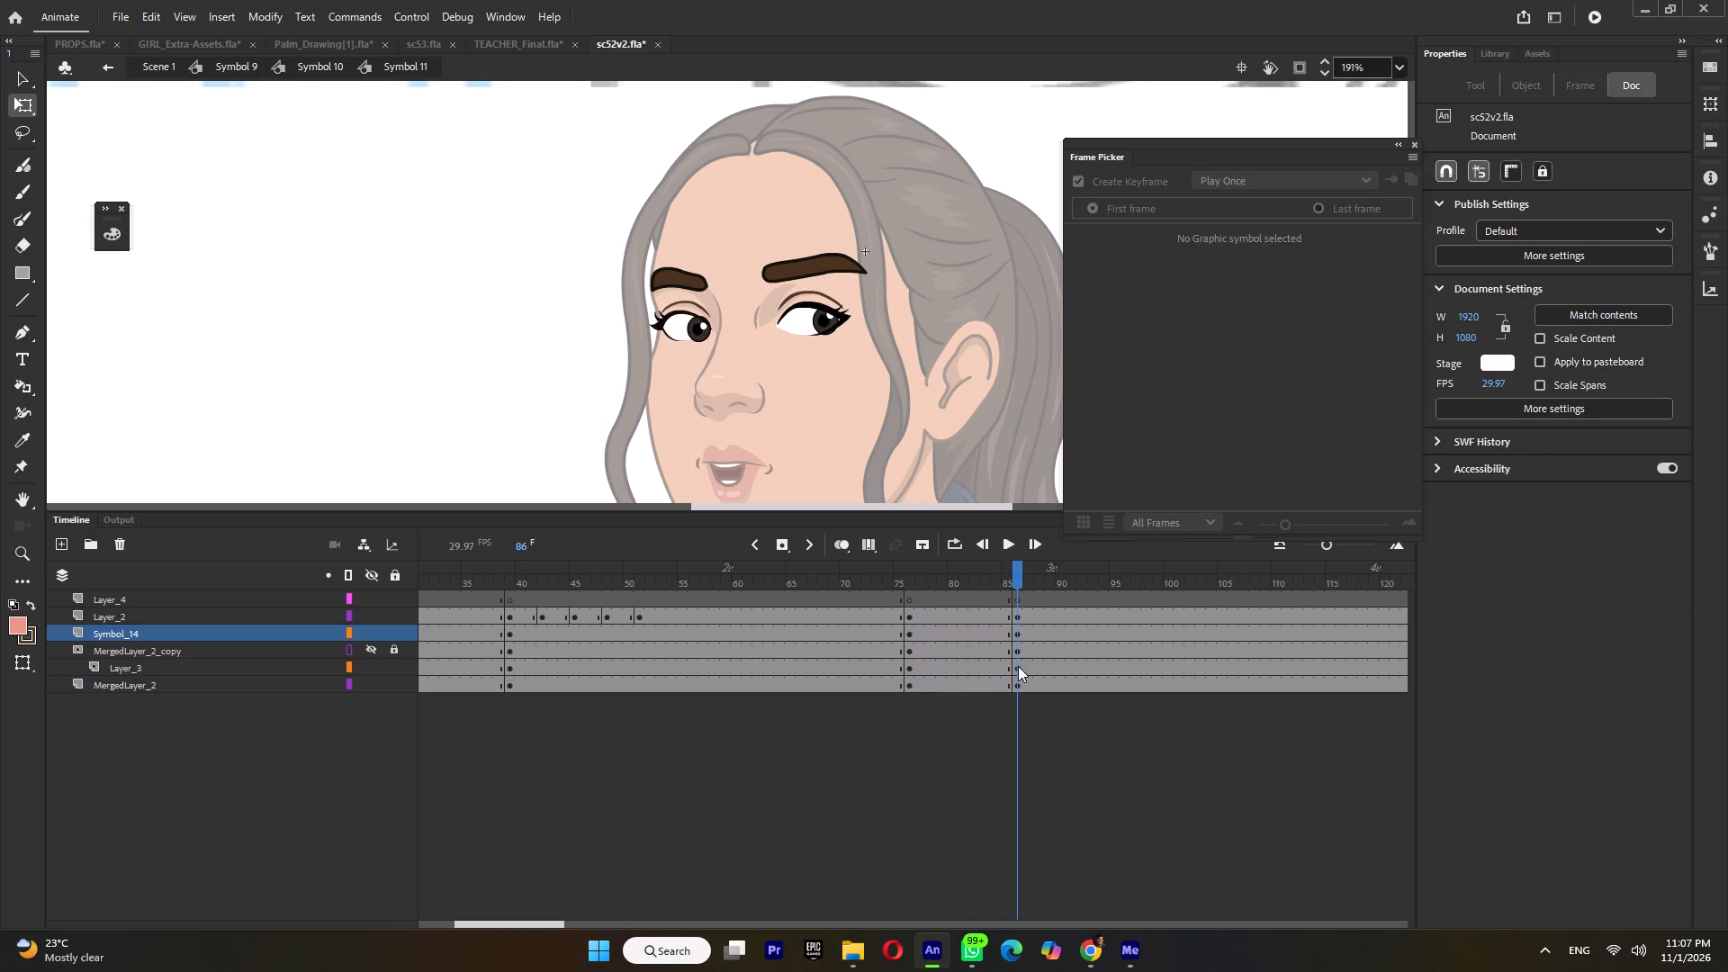
Move the pupils' keyframe on Layer_3 from frame 86 to frame 82, and check the gaze change.
left_click(1018, 666)
left_click_drag(1017, 666, 972, 667)
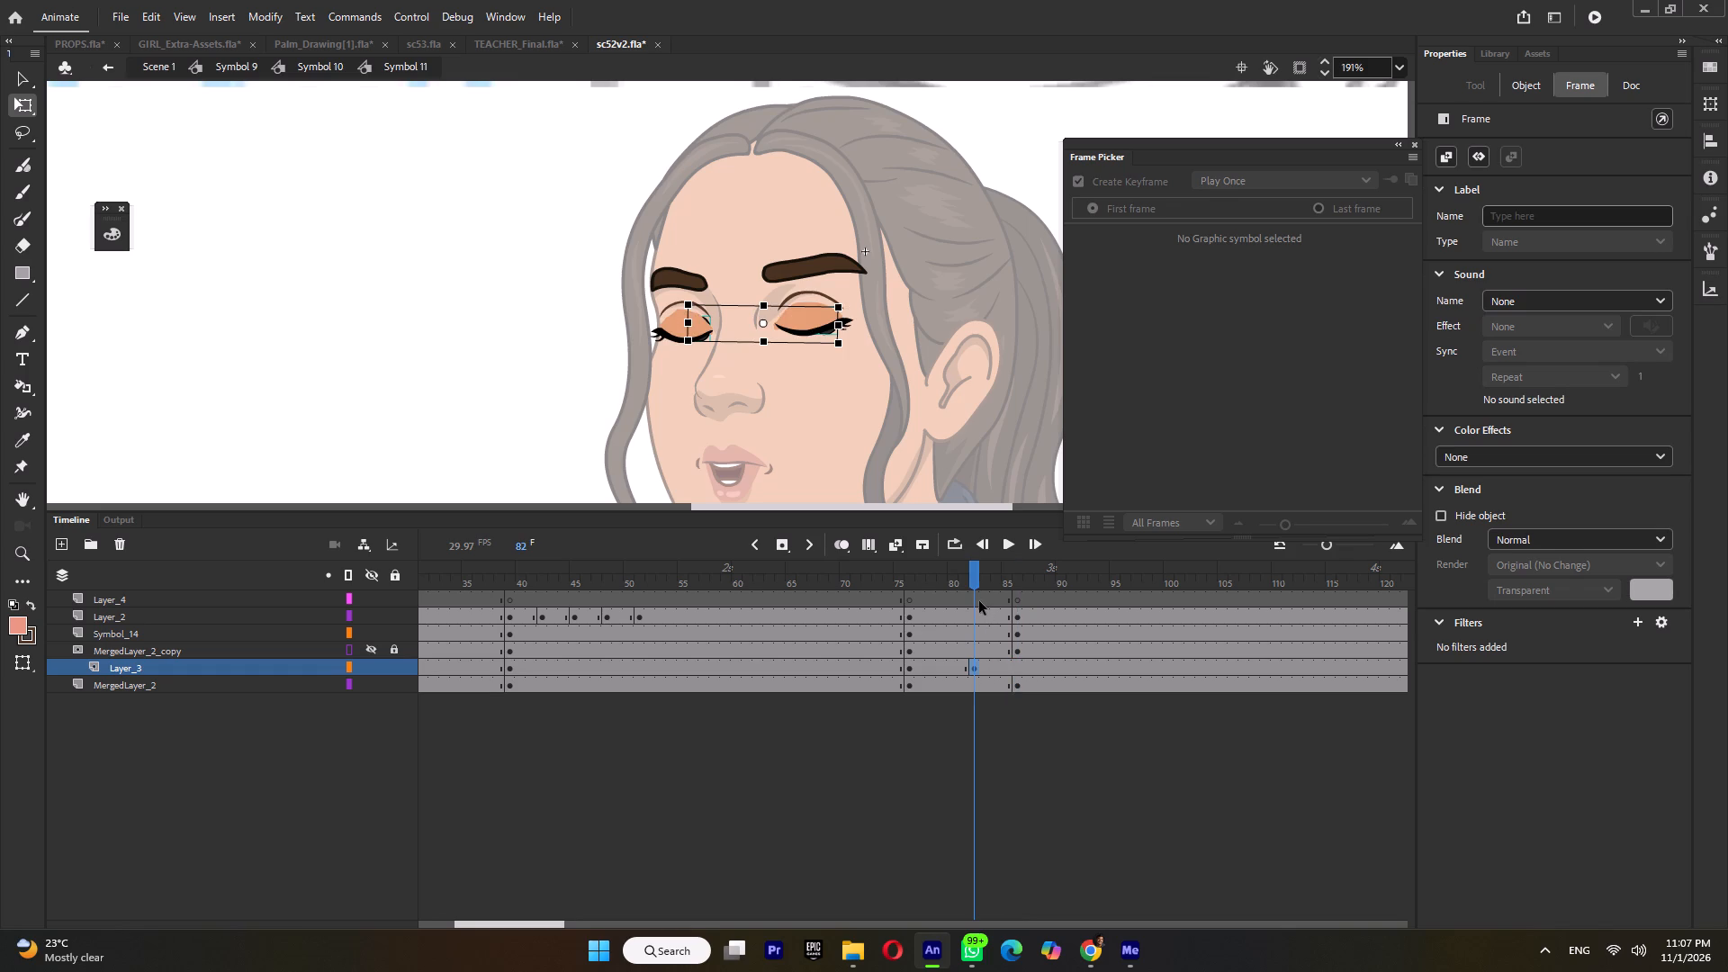
left_click_drag(974, 580, 1014, 592)
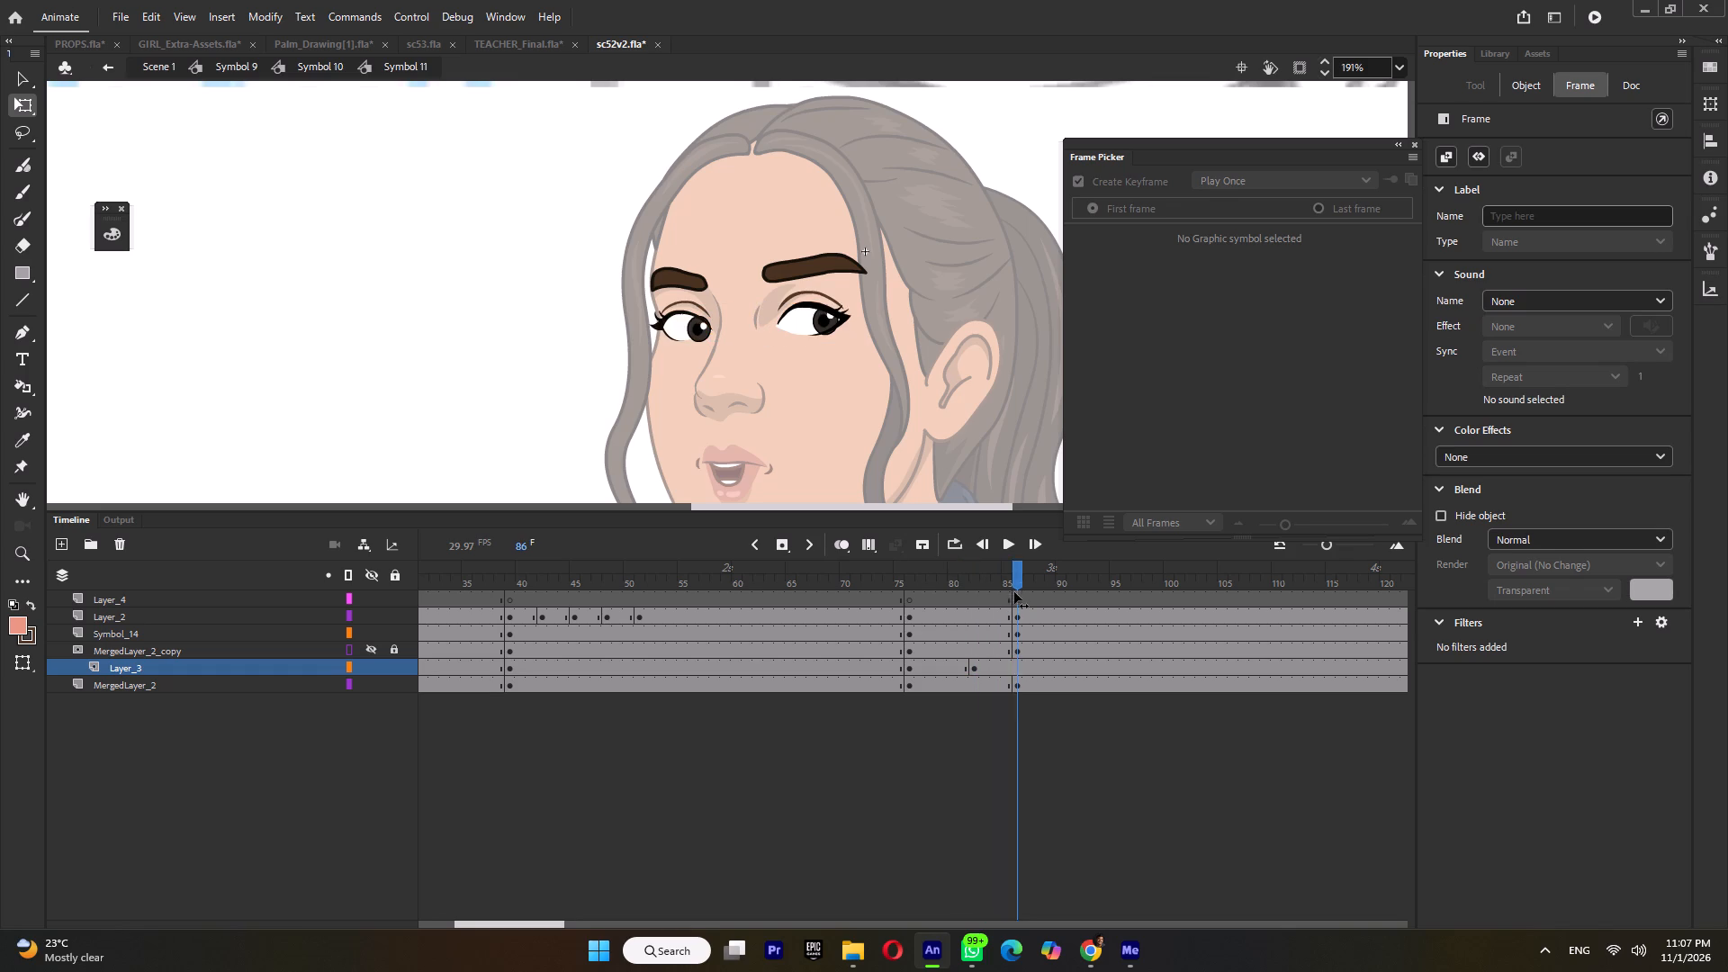
left_click_drag(1014, 592, 1015, 602)
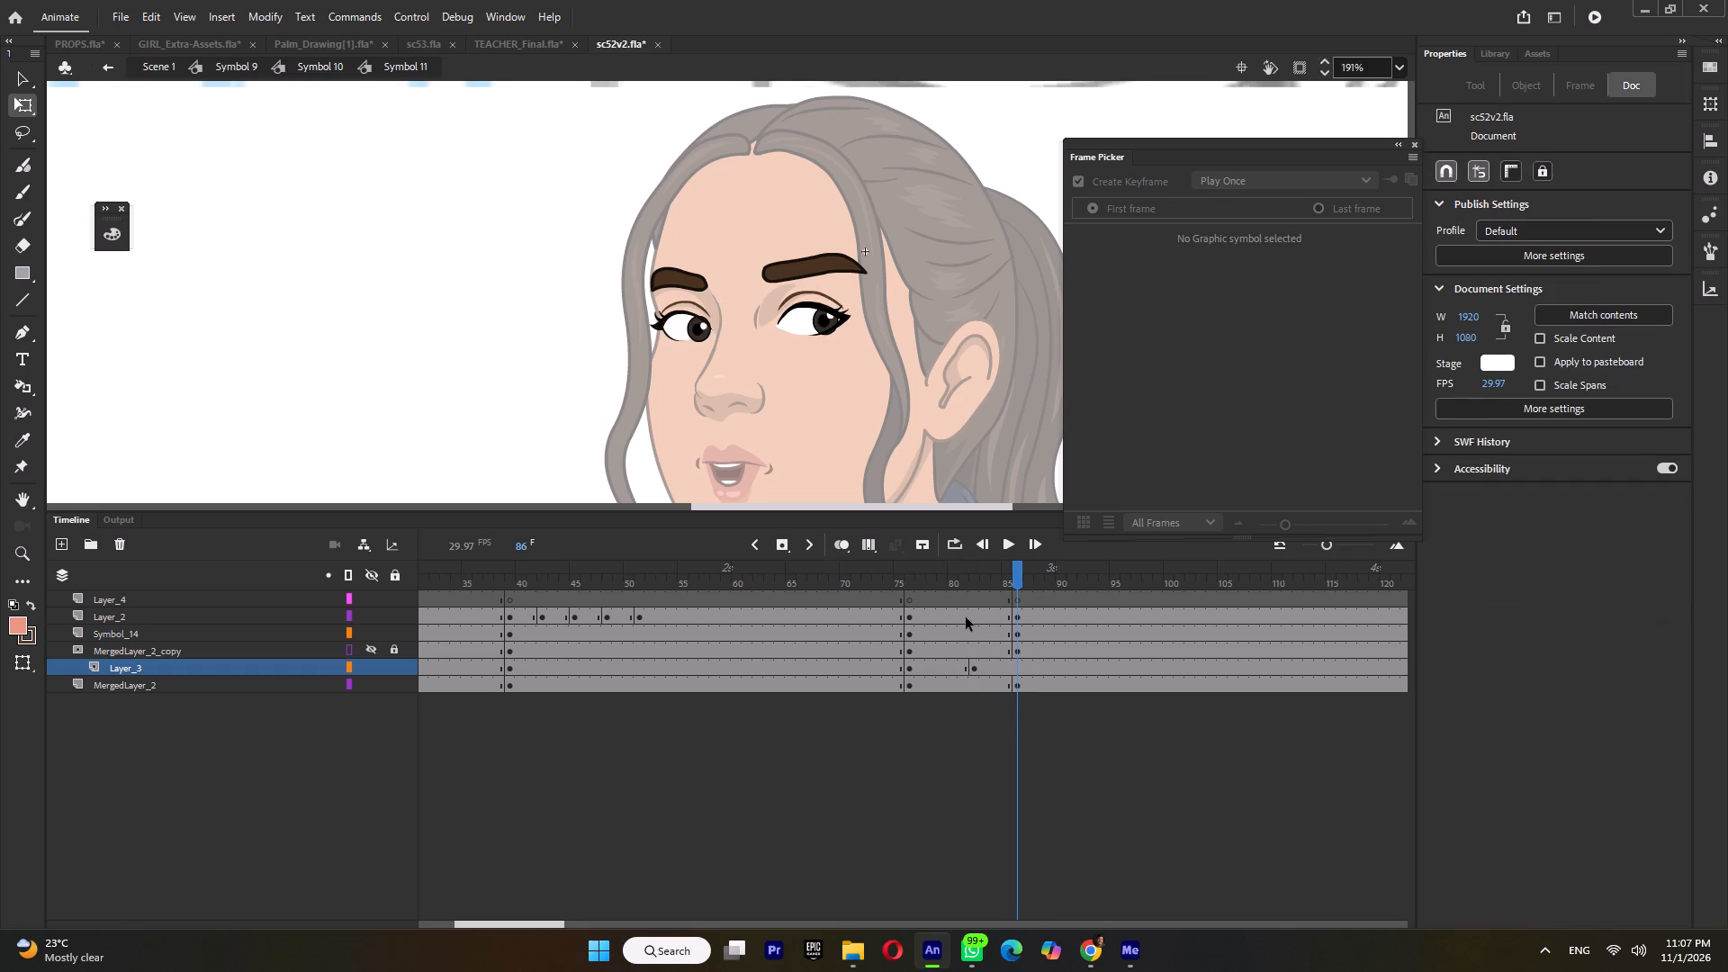
Insert a keyframe at frame 81 on Layer_2 and nudge the girl's eyebrows slightly down.
left_click(966, 616)
key("F6")
key("Down")
key("Down")
key("Down")
key("Down")
key("Down")
key("Down")
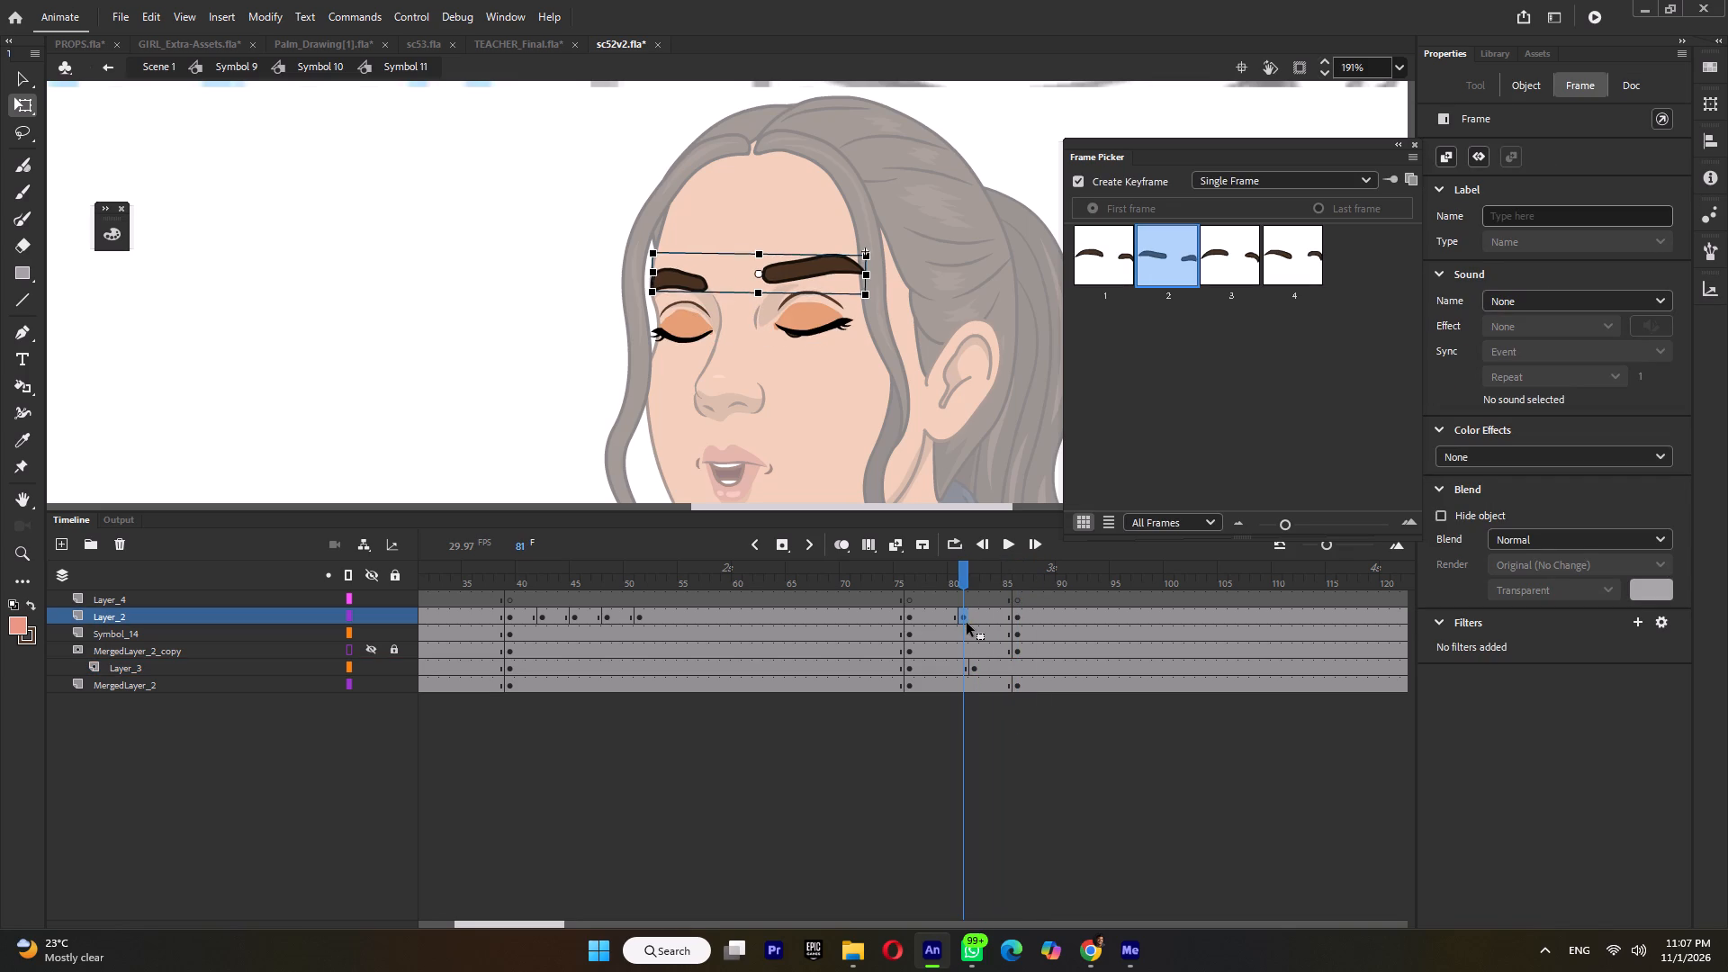
key("Down")
key("Down")
key("Down")
Create a classic tween for the eyebrows on the Layer_2 spans before and after frame 81.
left_click_drag(943, 616, 974, 614)
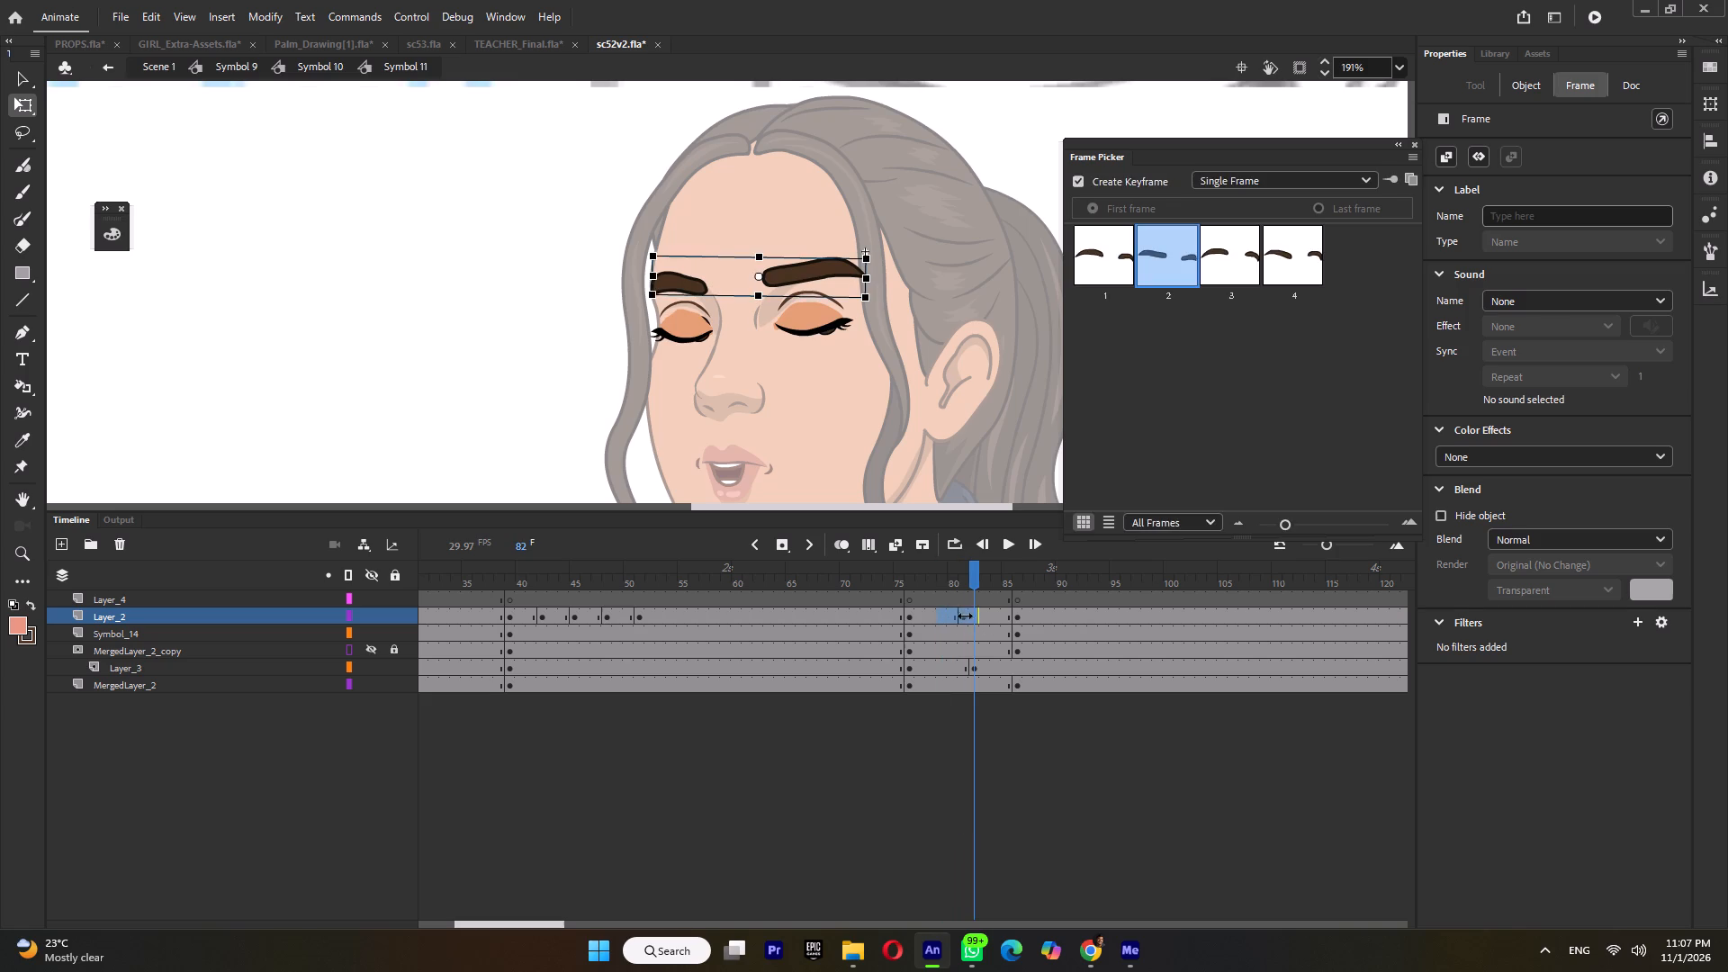
key("ctrl+m")
Insert in-between eyebrow keyframes at frames 79 and 83 on Layer_2, and toggle the classic tween over frames 78 to 85.
left_click(939, 613)
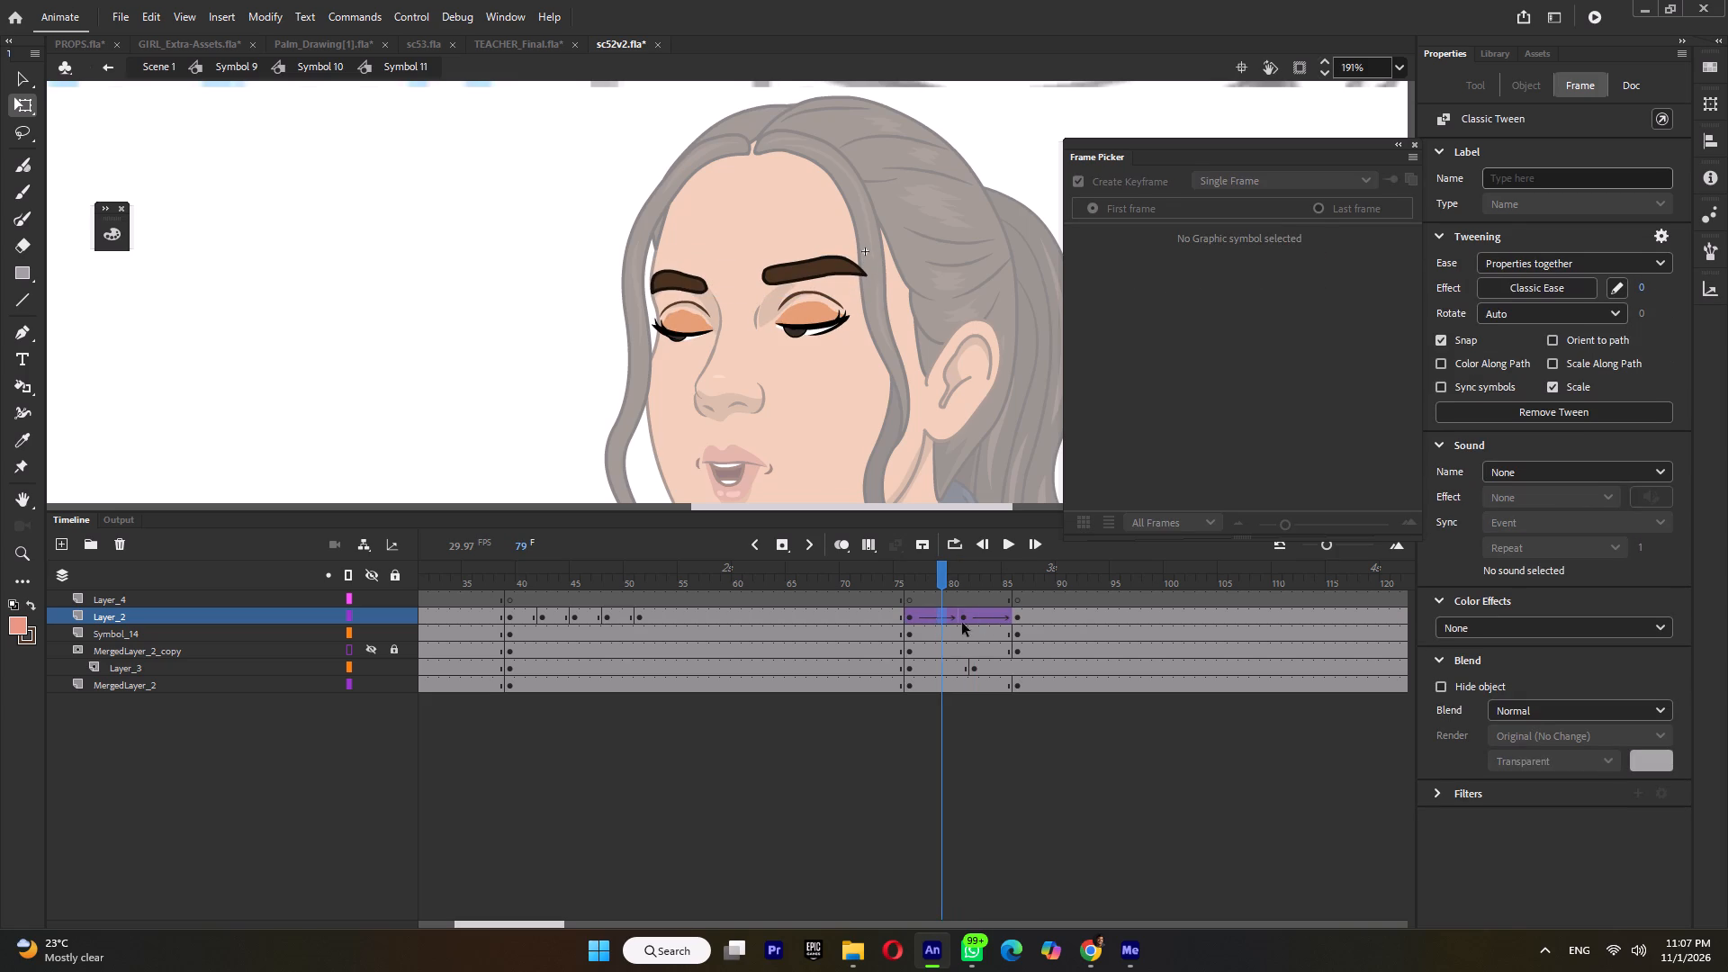
key("F6")
left_click(985, 618)
key("F6")
left_click_drag(931, 617, 1008, 618)
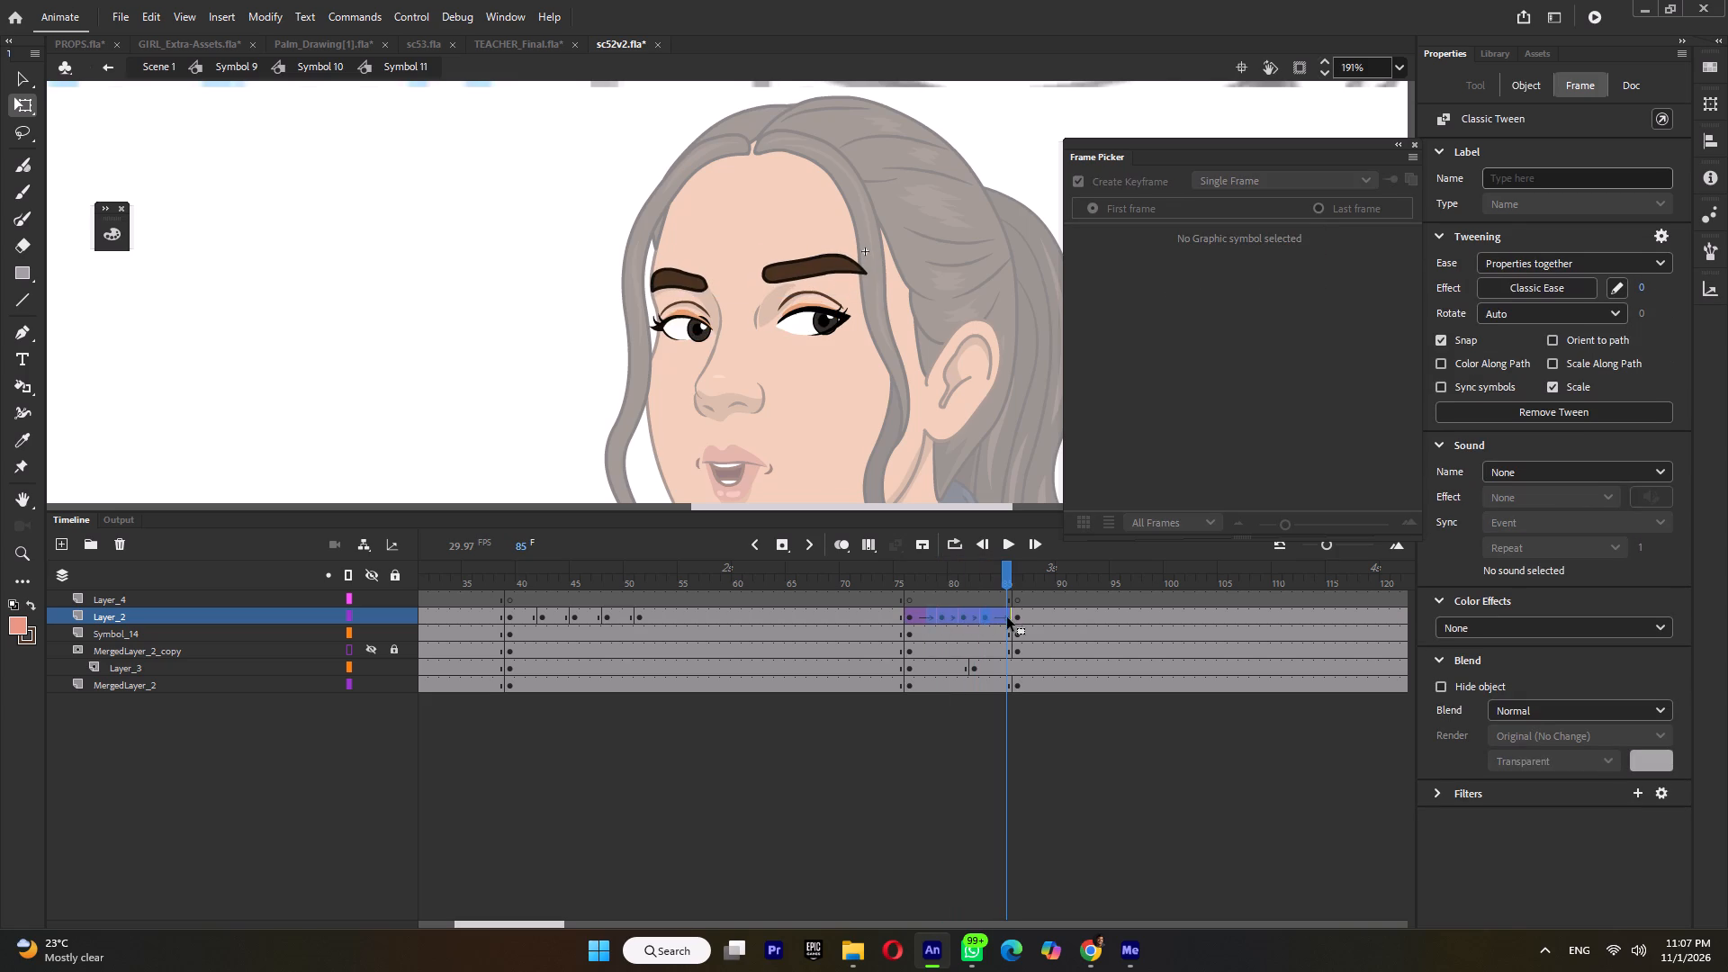
key("ctrl+m")
Return to the Symbol 9 timeline and play the girl's turn to check the new blink and eyebrow dip.
triple_click(454, 262, "ctrl")
left_click(454, 262, "ctrl")
scroll(454, 264, "down", 3, "ctrl")
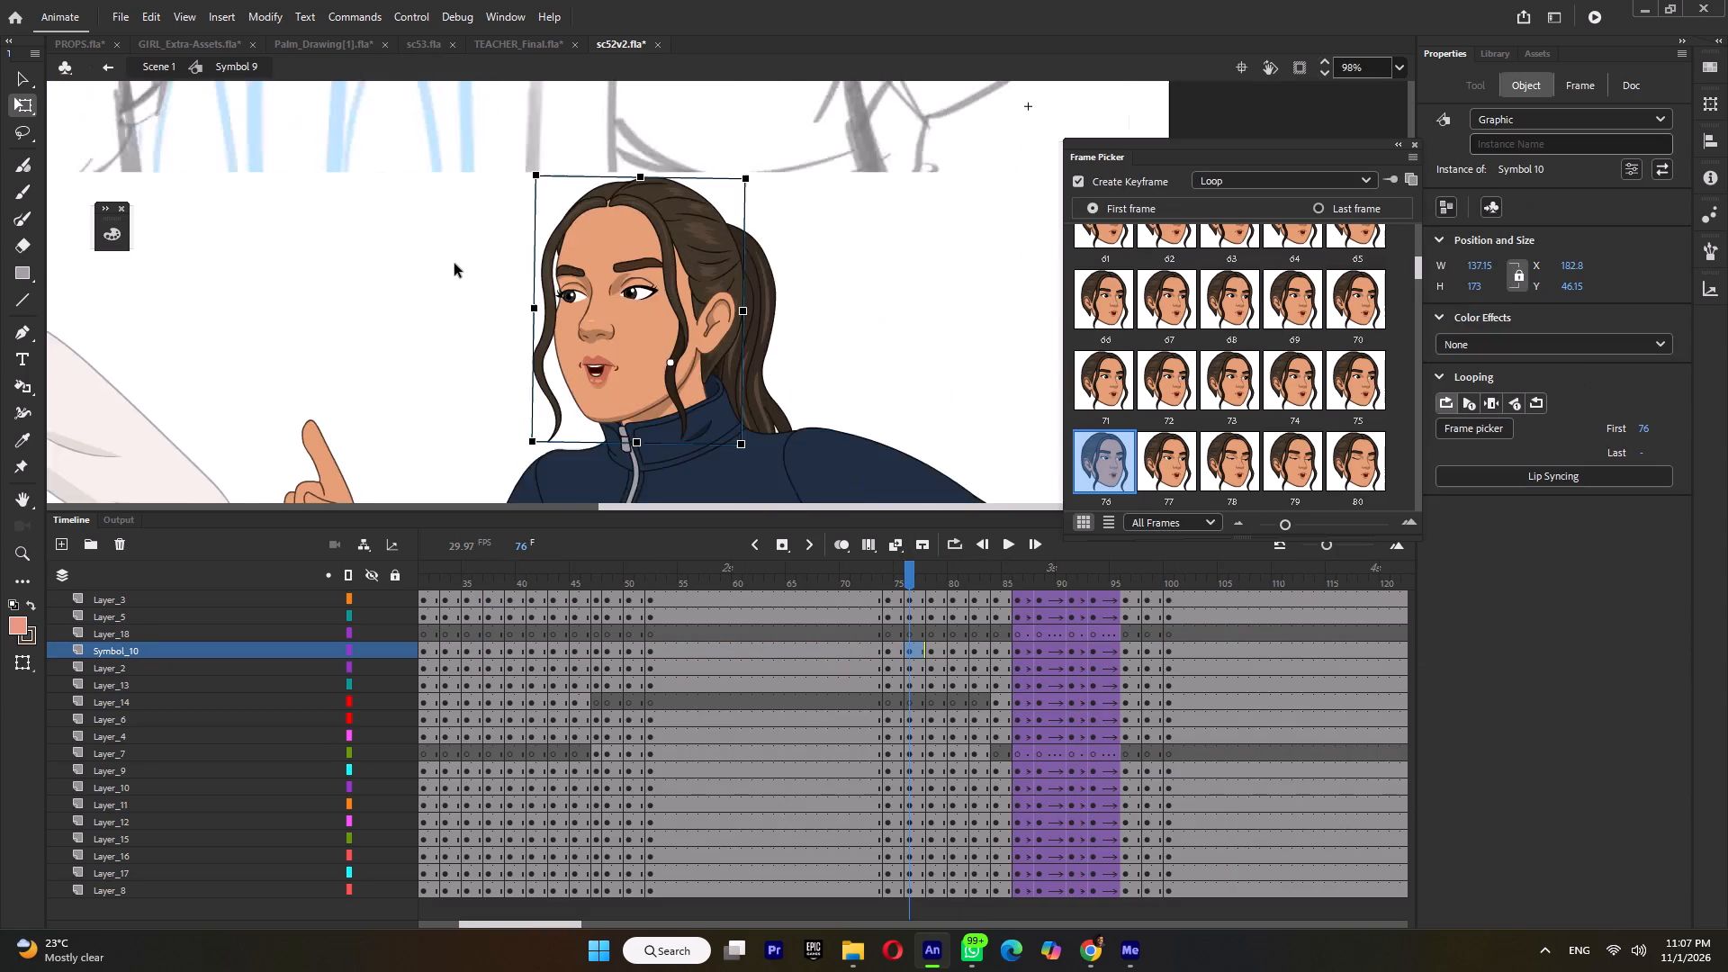
scroll(454, 264, "down", 4, "ctrl")
key("Return")
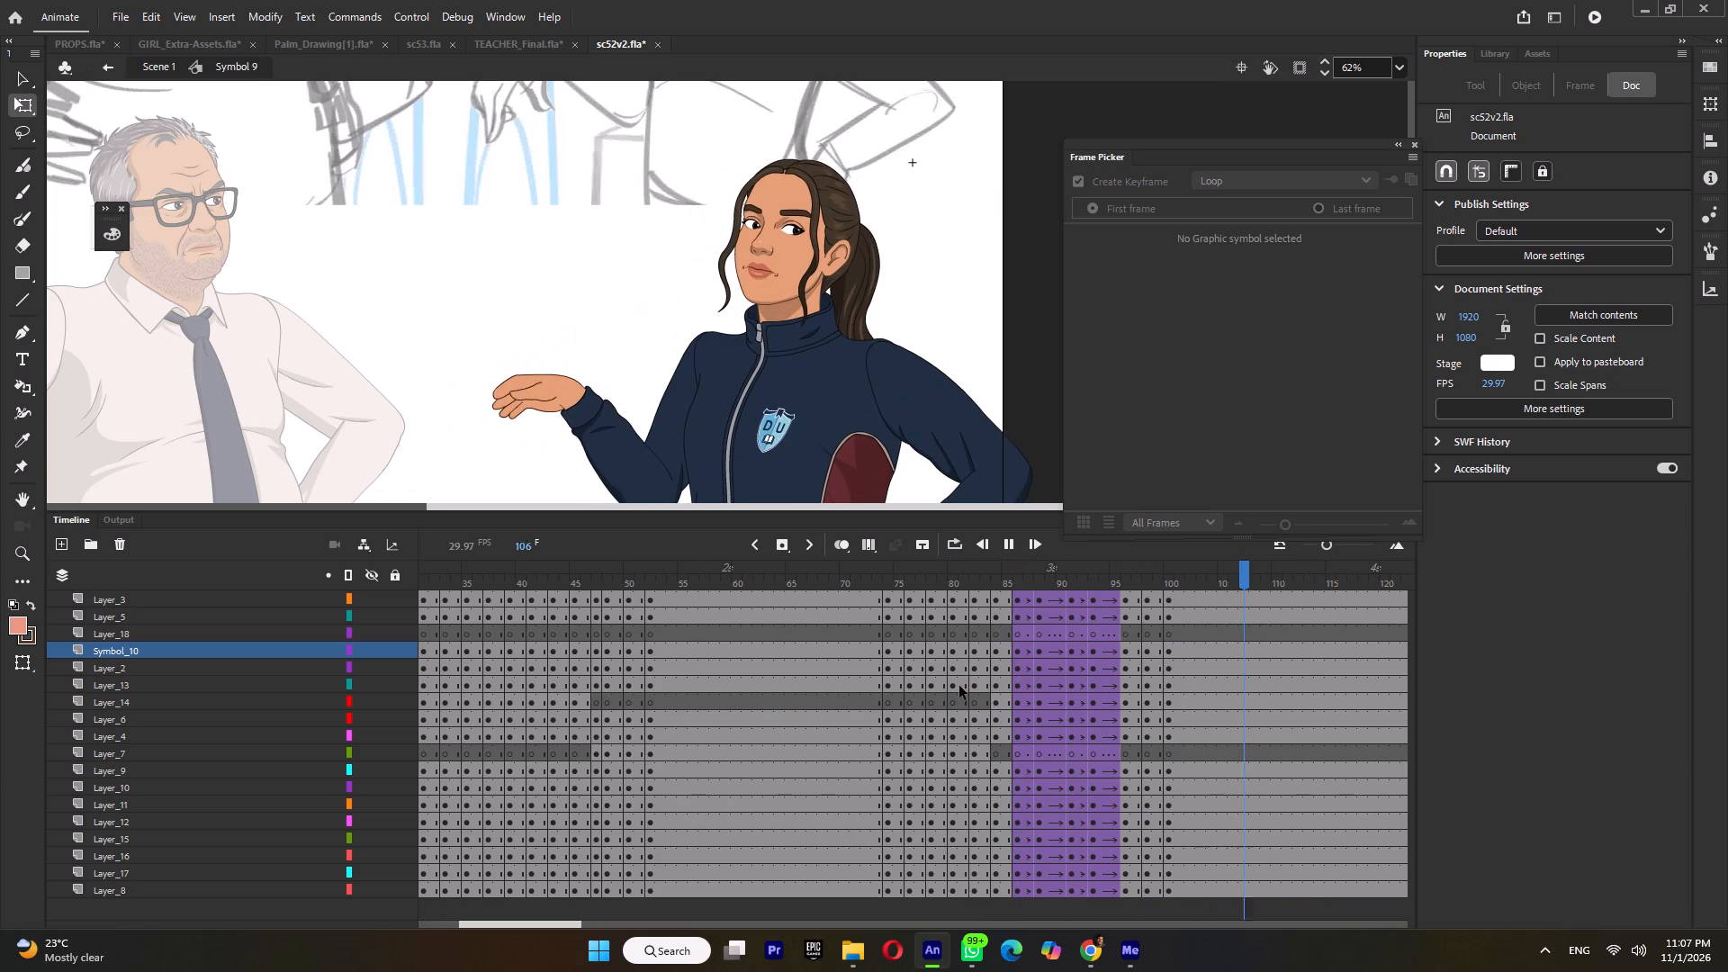
key("Return")
left_click(862, 582)
key("Return")
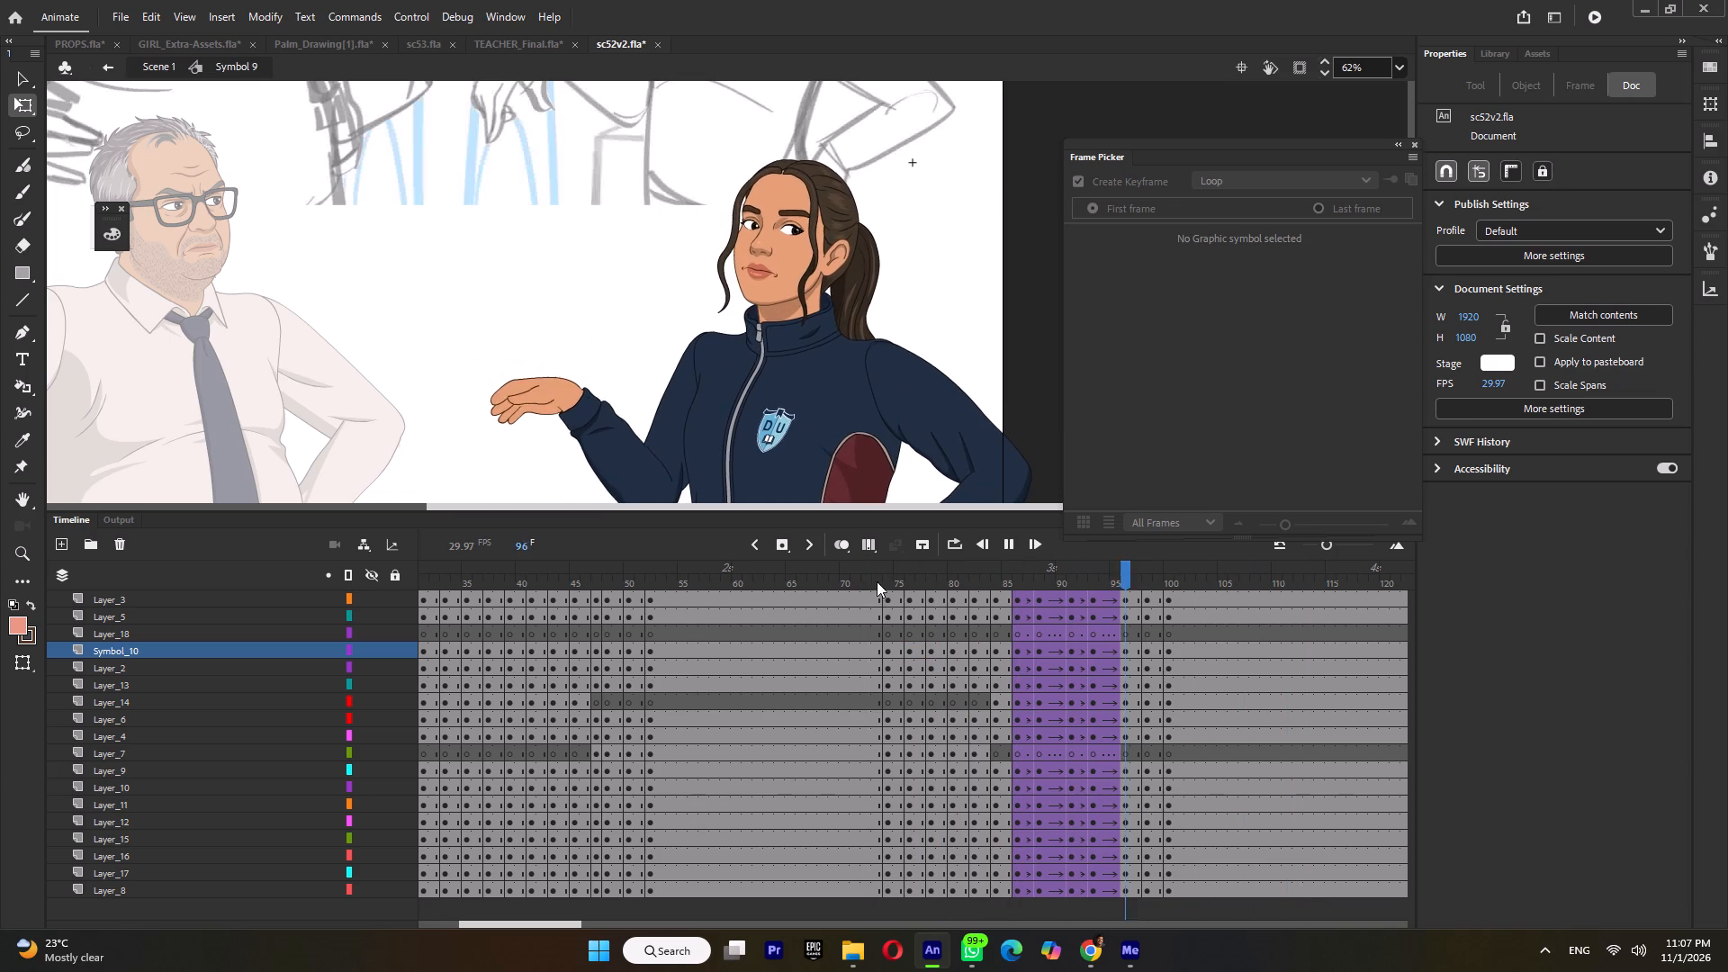
key("Return")
Save the file and play the shot in Scene 1 from the start to check the girl's animation.
left_click(1014, 584)
left_click(820, 240)
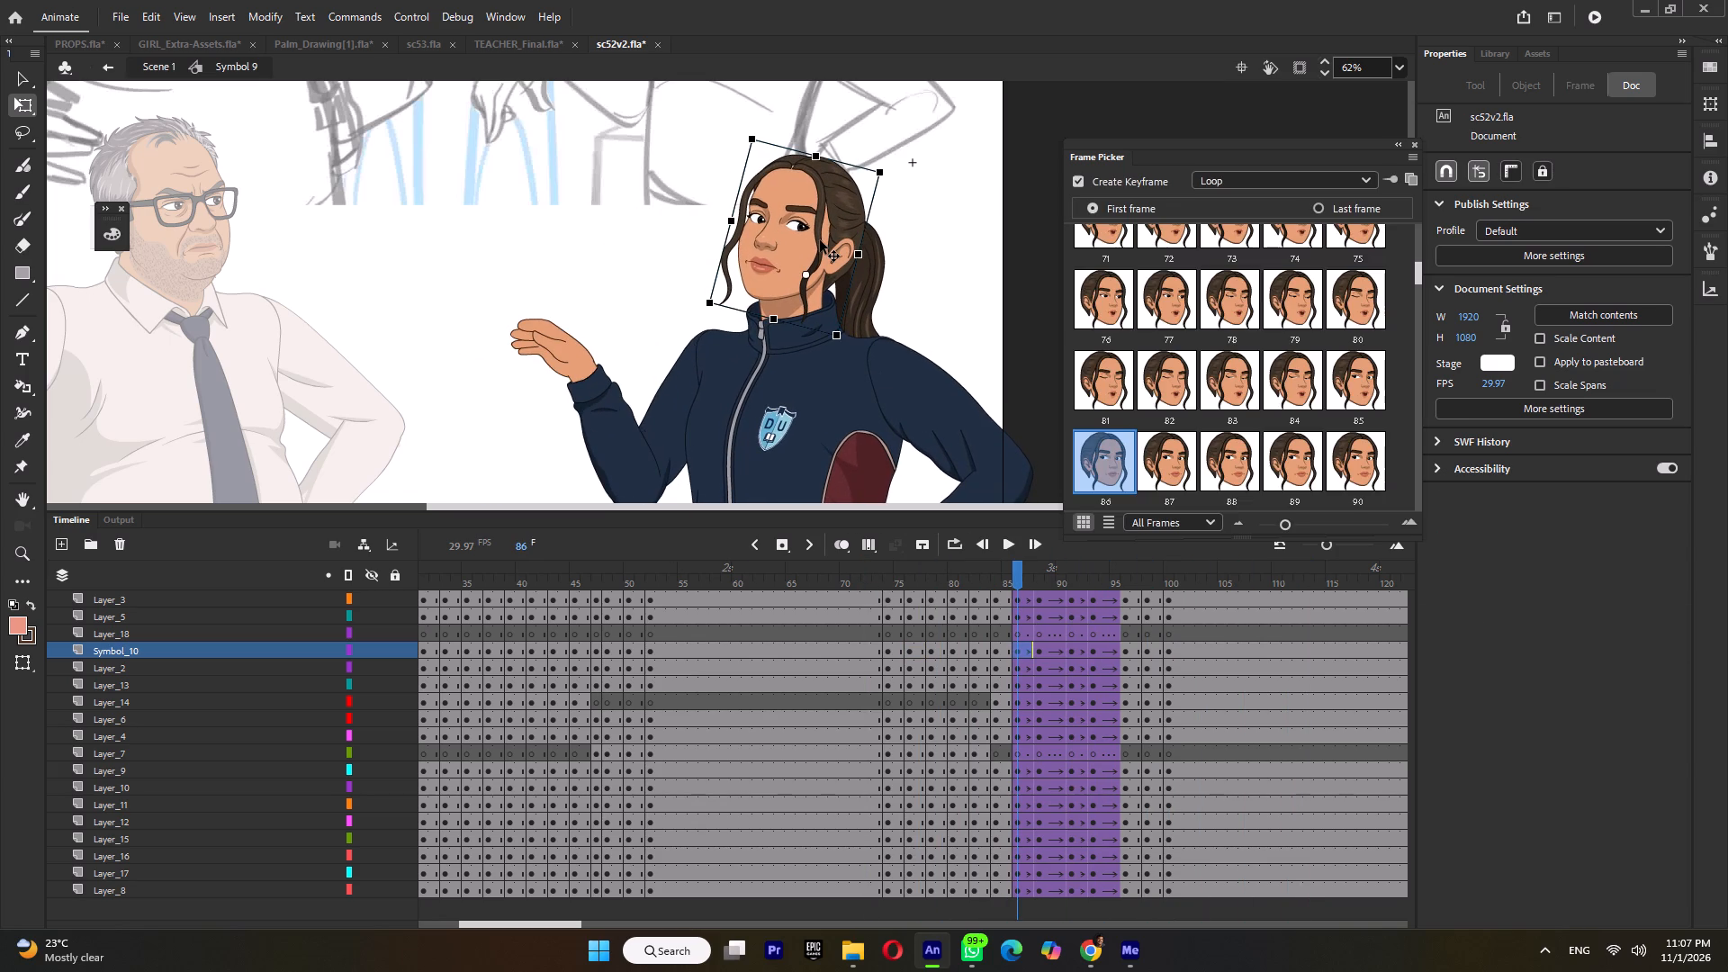
left_click(1172, 650)
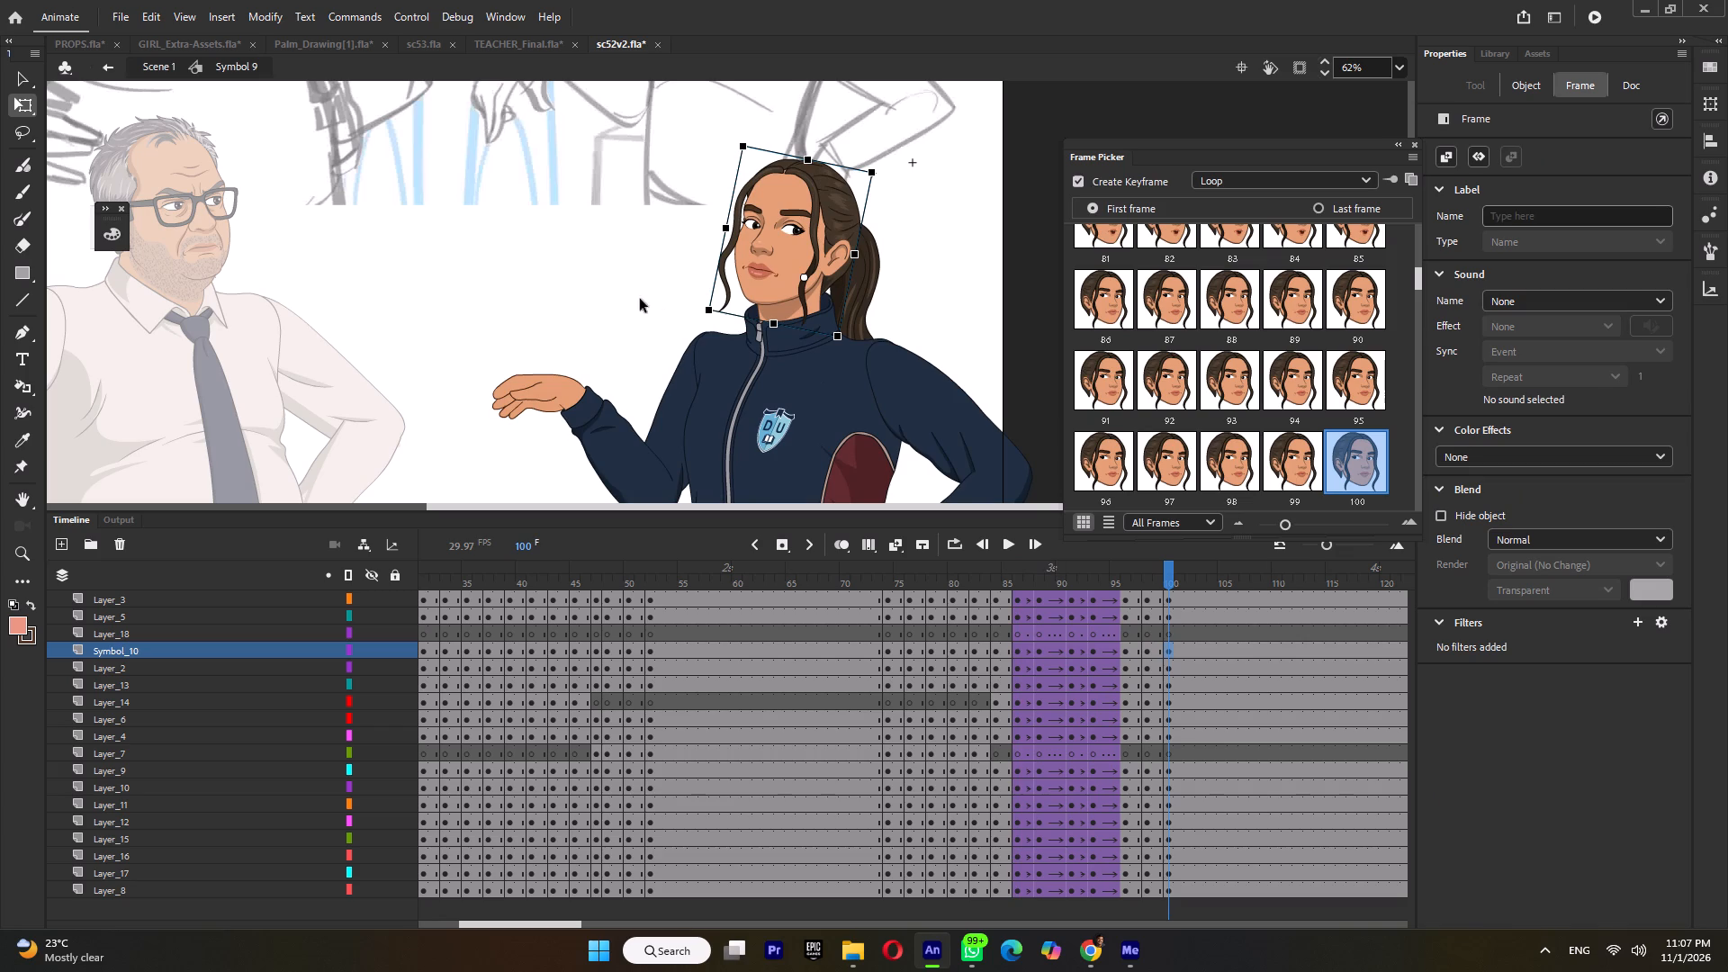
scroll(584, 388, "down", 8, "ctrl")
key("ctrl+s")
double_click(350, 356)
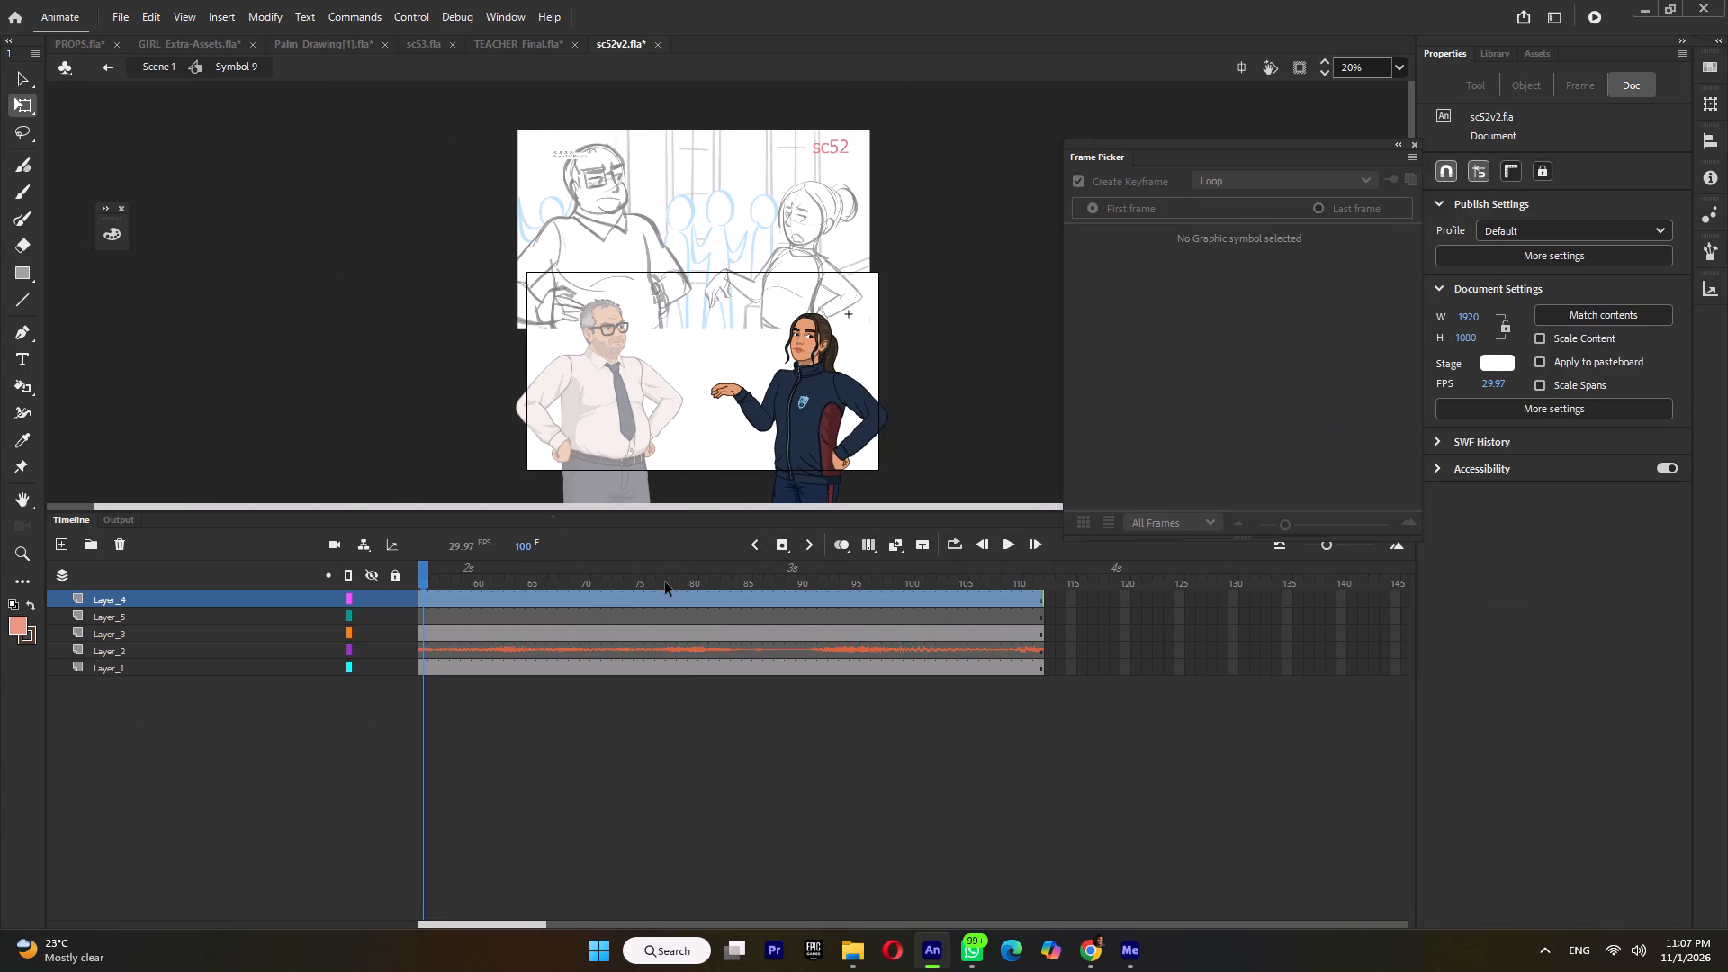
key("Return")
key("Return")
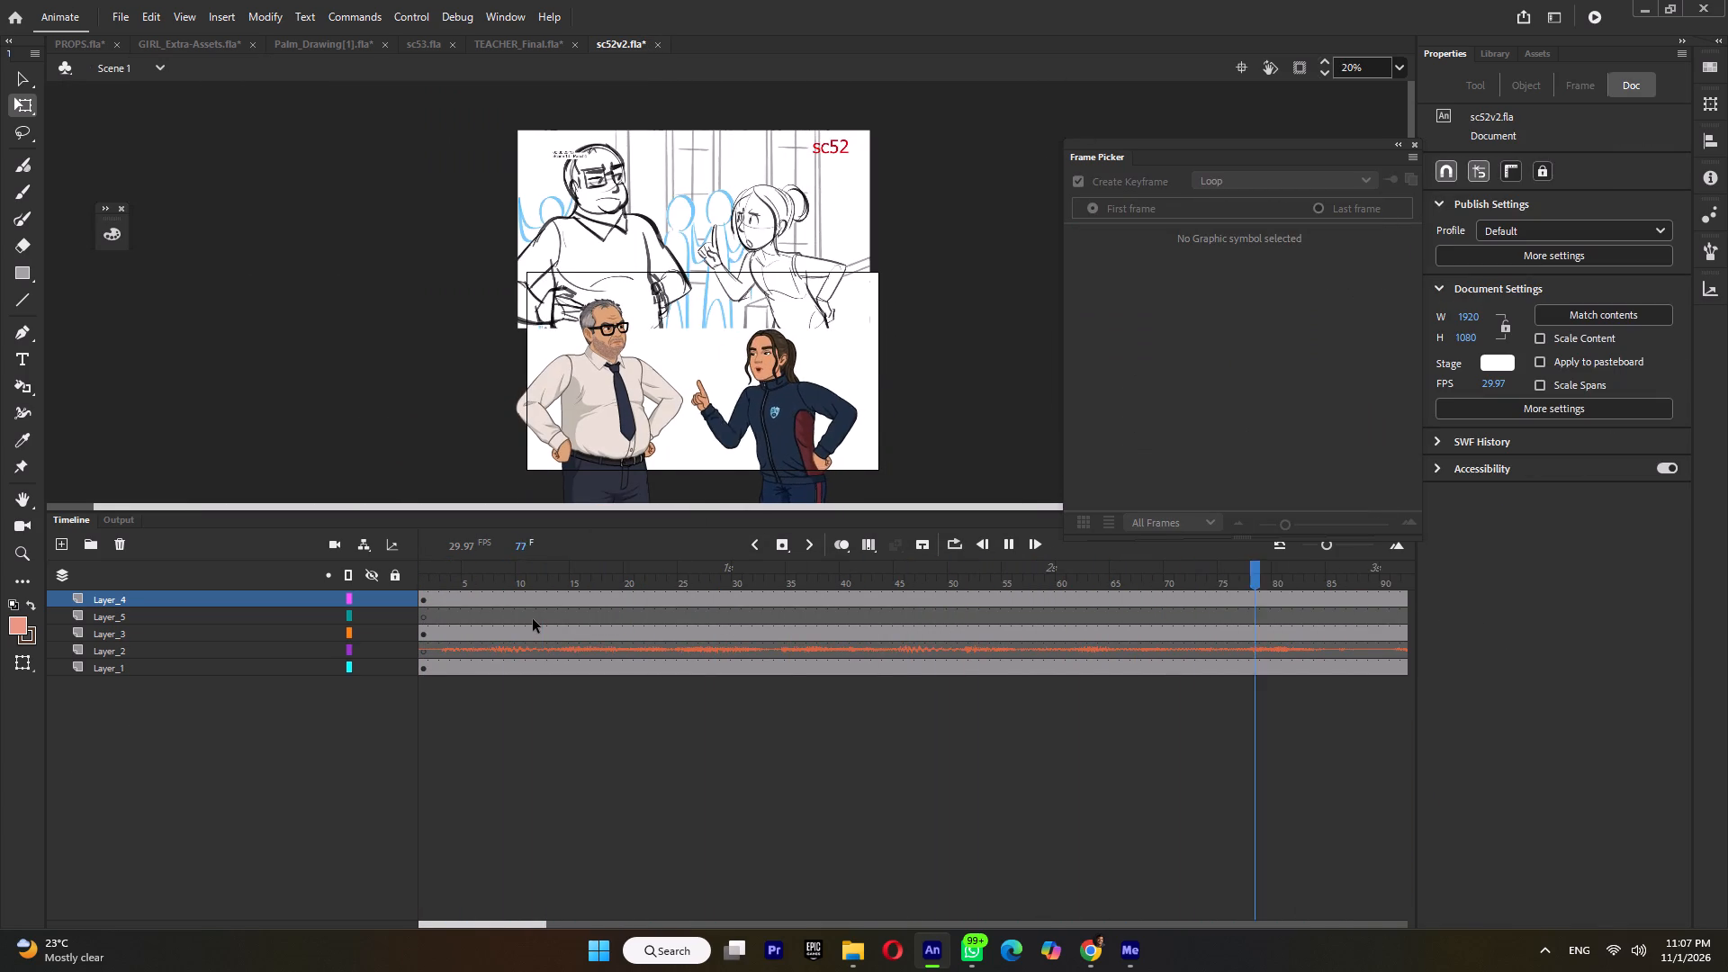
key("Return")
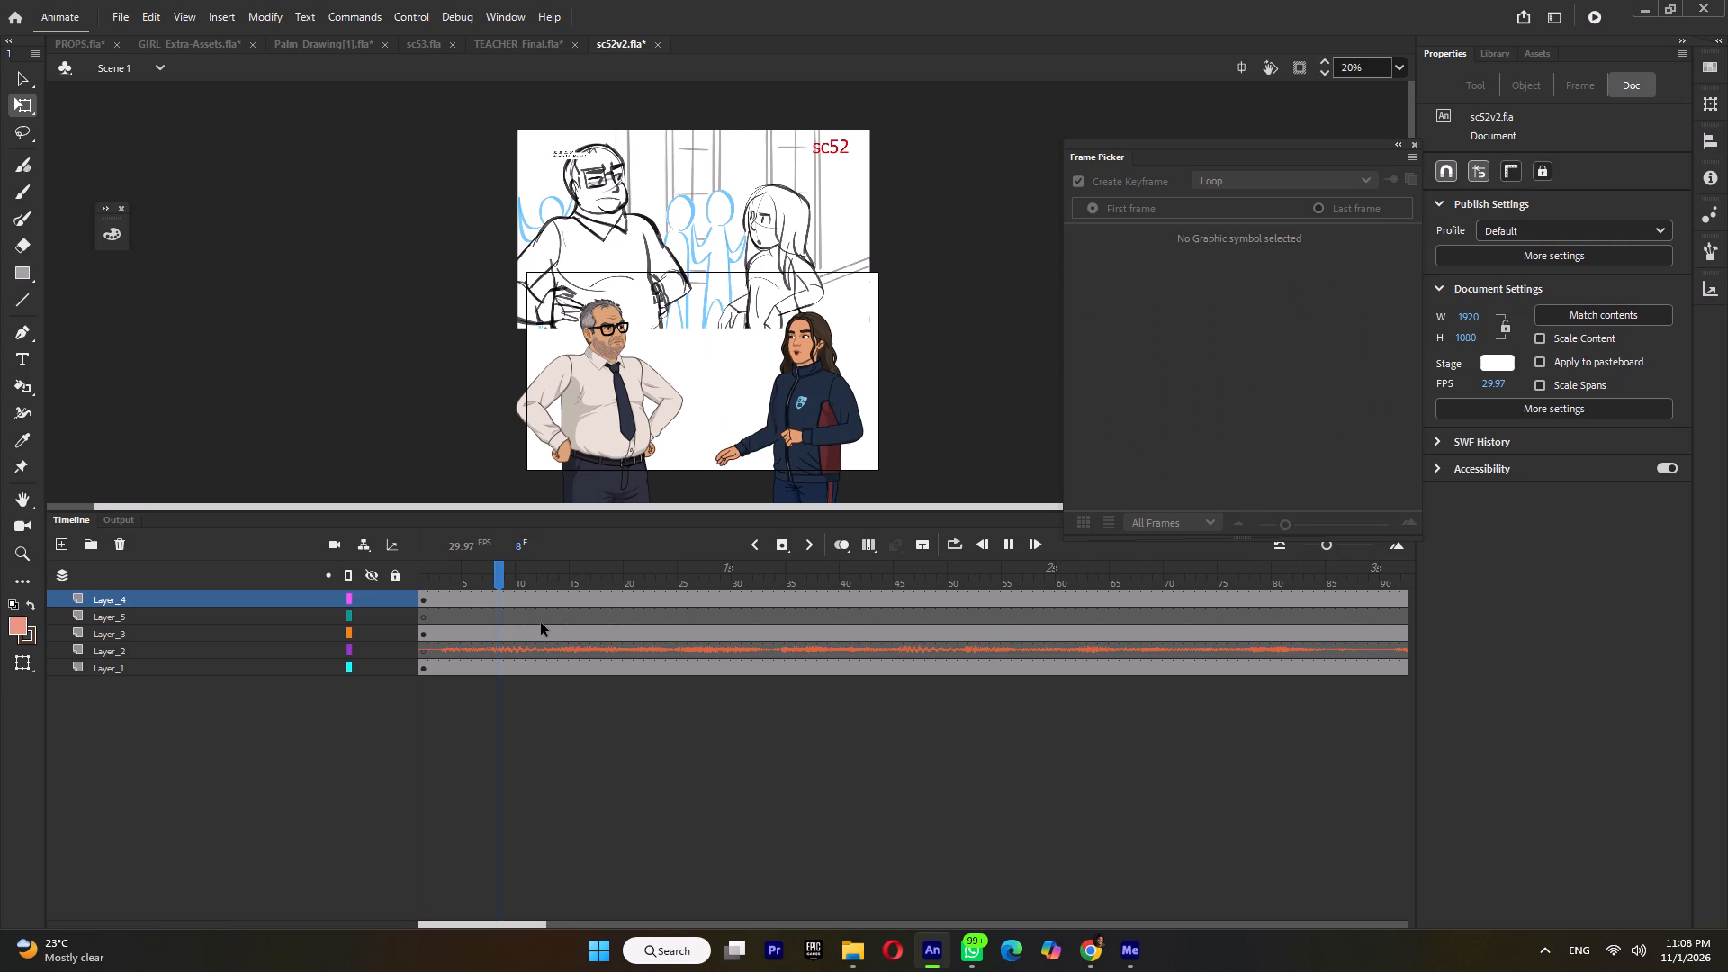
key("Return")
Inside the girl's eye symbol, Symbol 11, insert a keyframe at frame 19 on Layer_3, the iris layer.
scroll(886, 365, "up", 4, "ctrl")
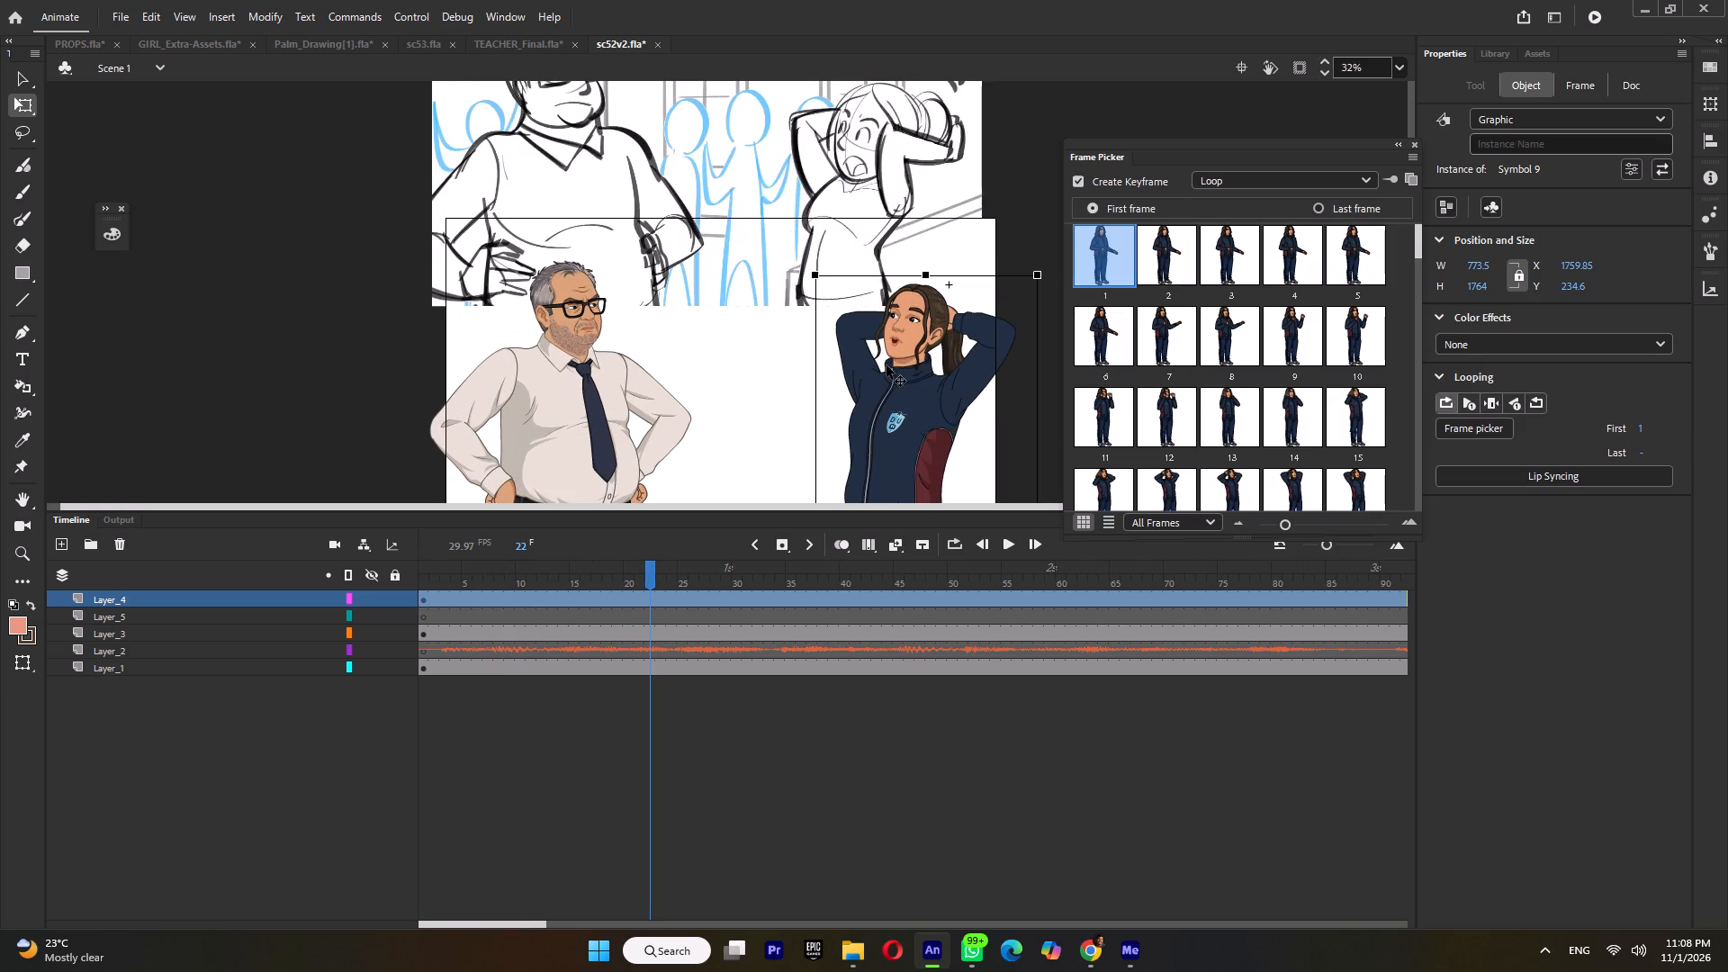
scroll(936, 331, "up", 10, "ctrl")
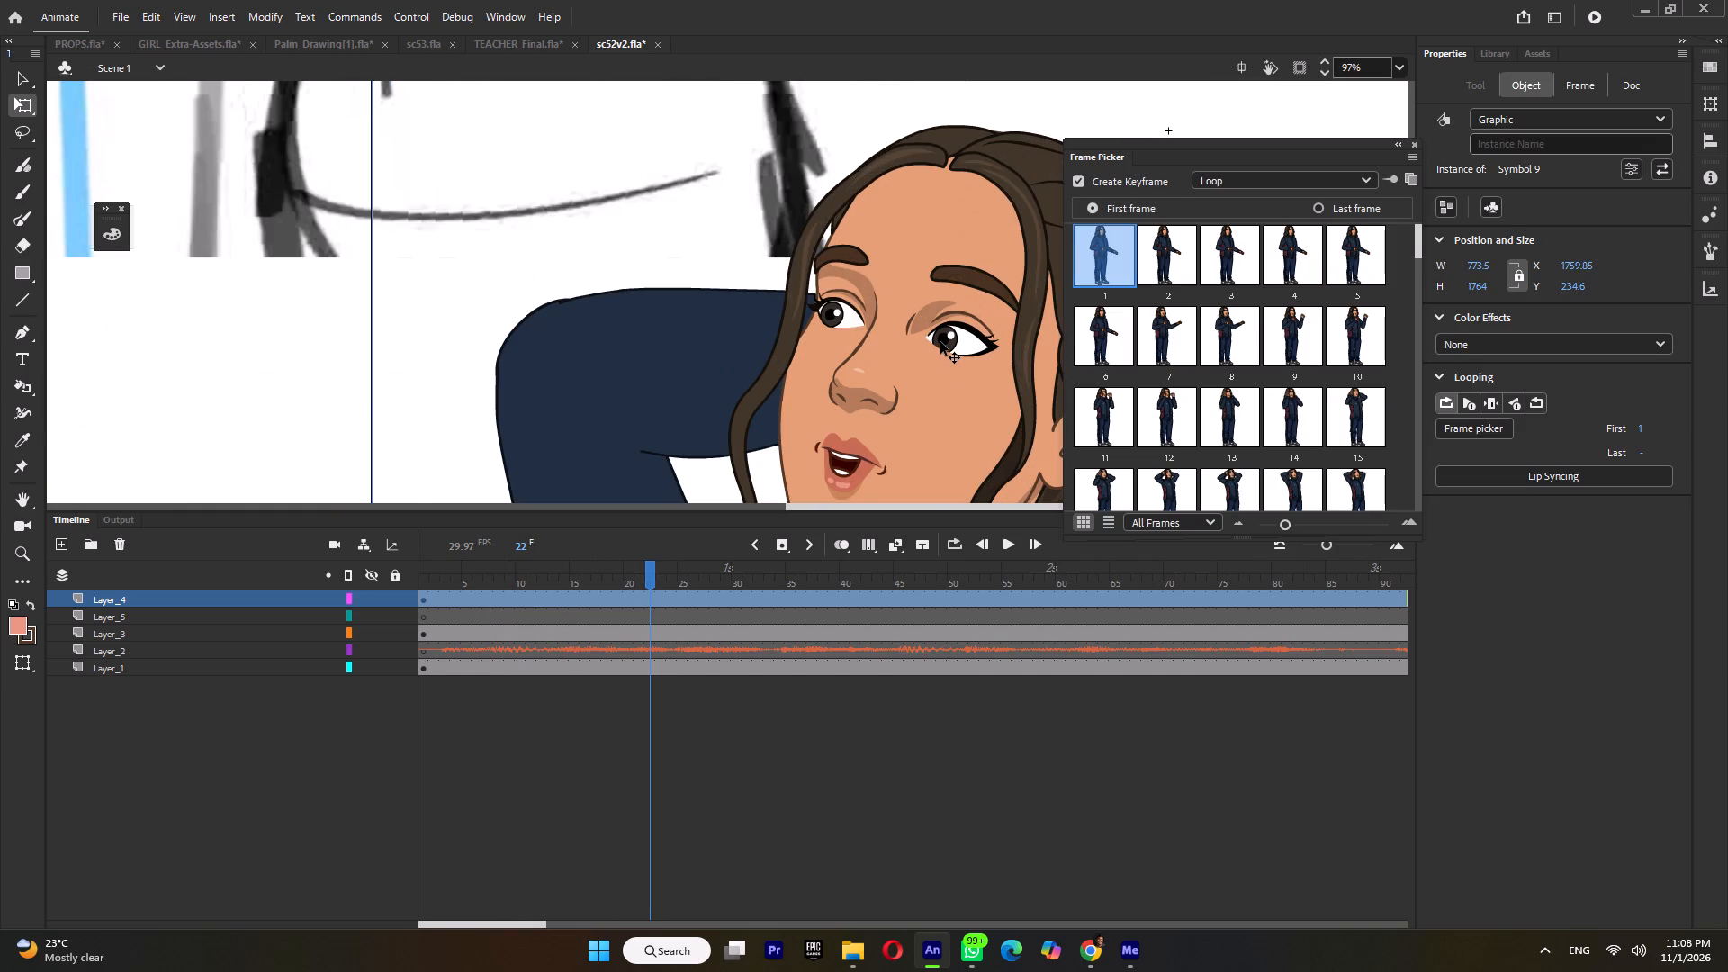
double_click(940, 342)
double_click(944, 341)
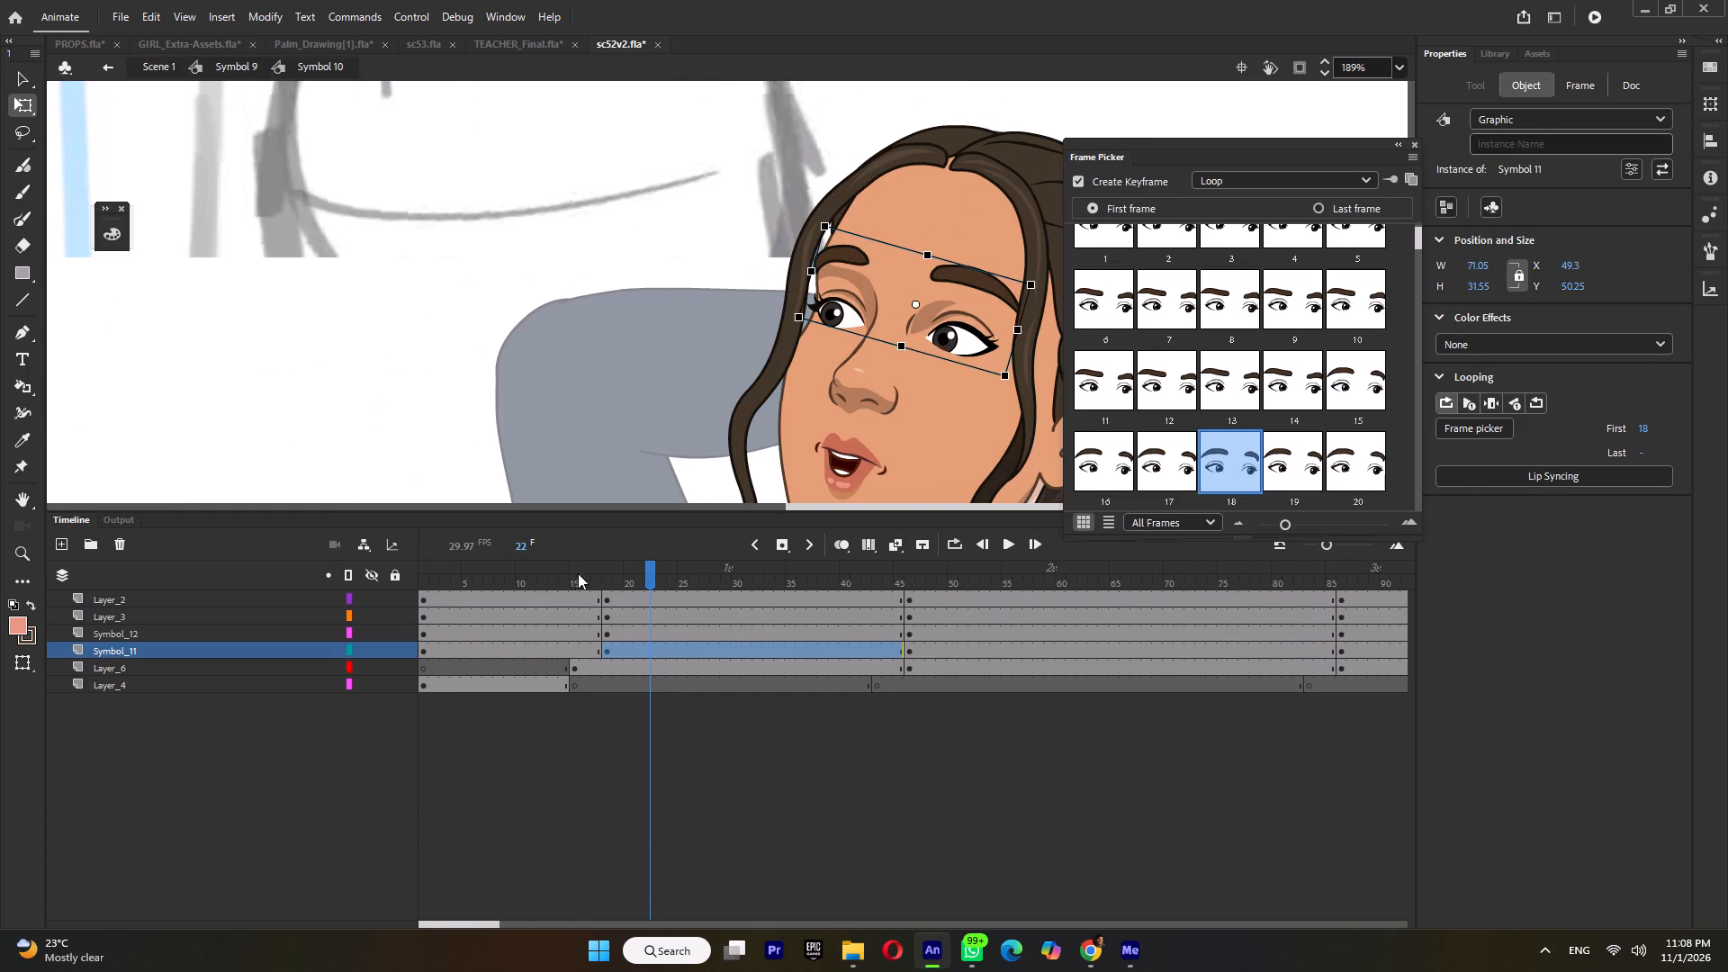
left_click(578, 570)
left_click_drag(565, 576, 555, 600)
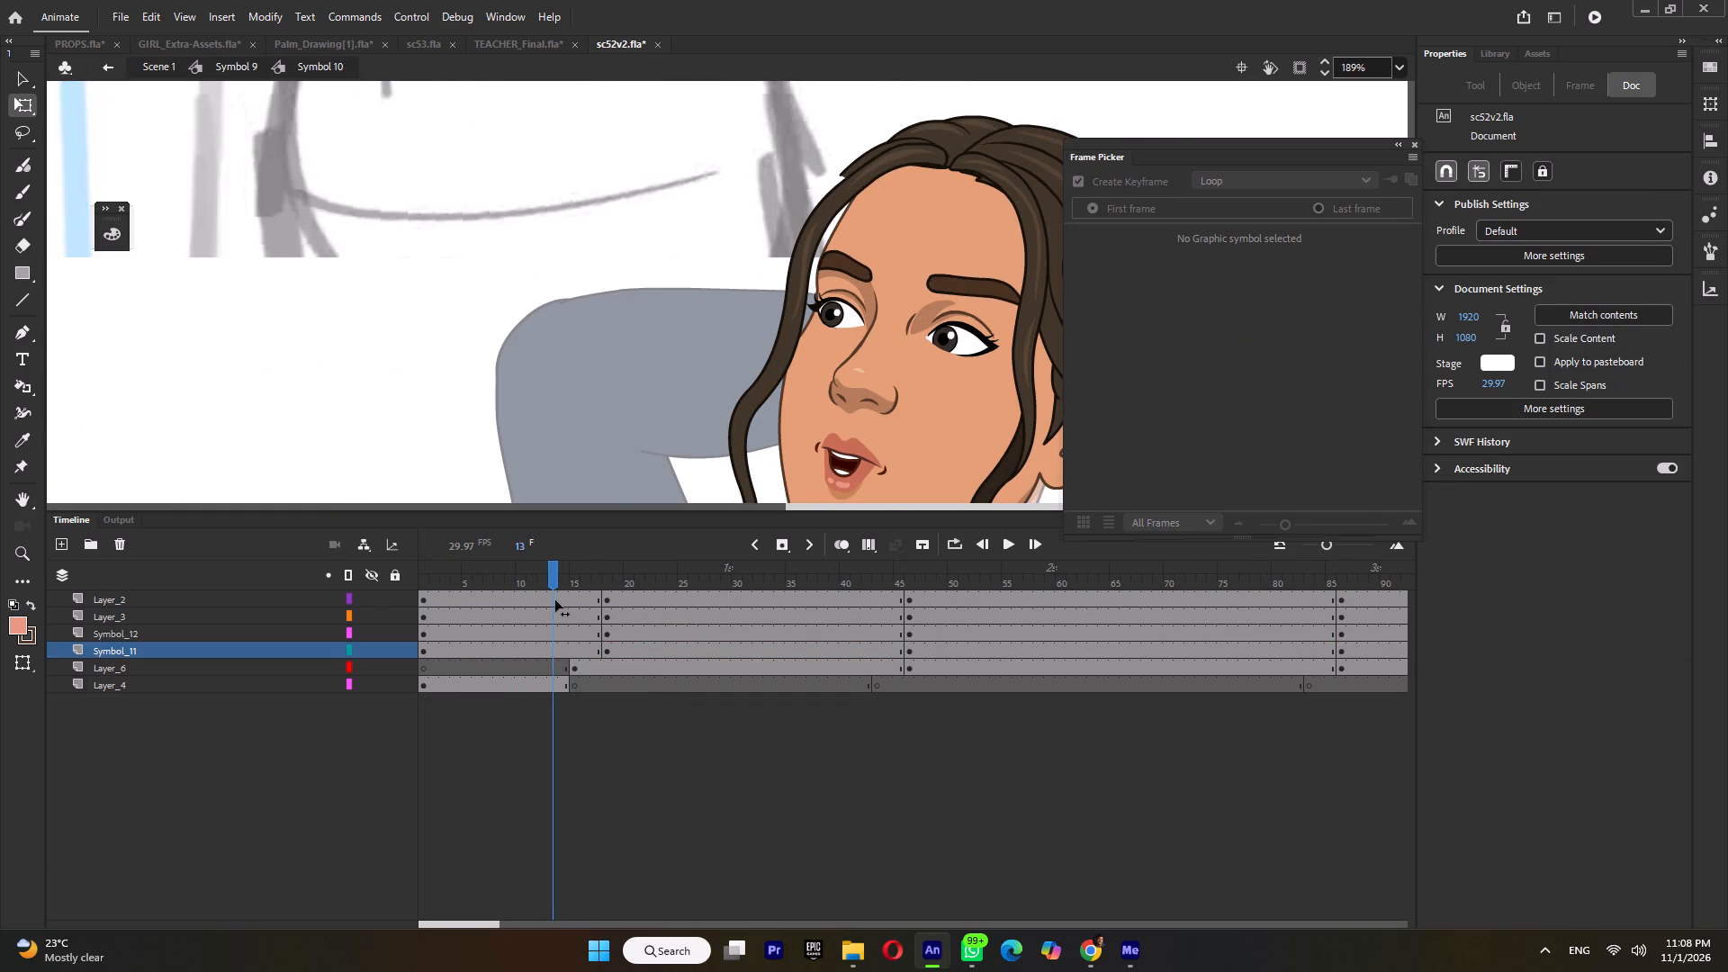
left_click_drag(555, 600, 580, 607)
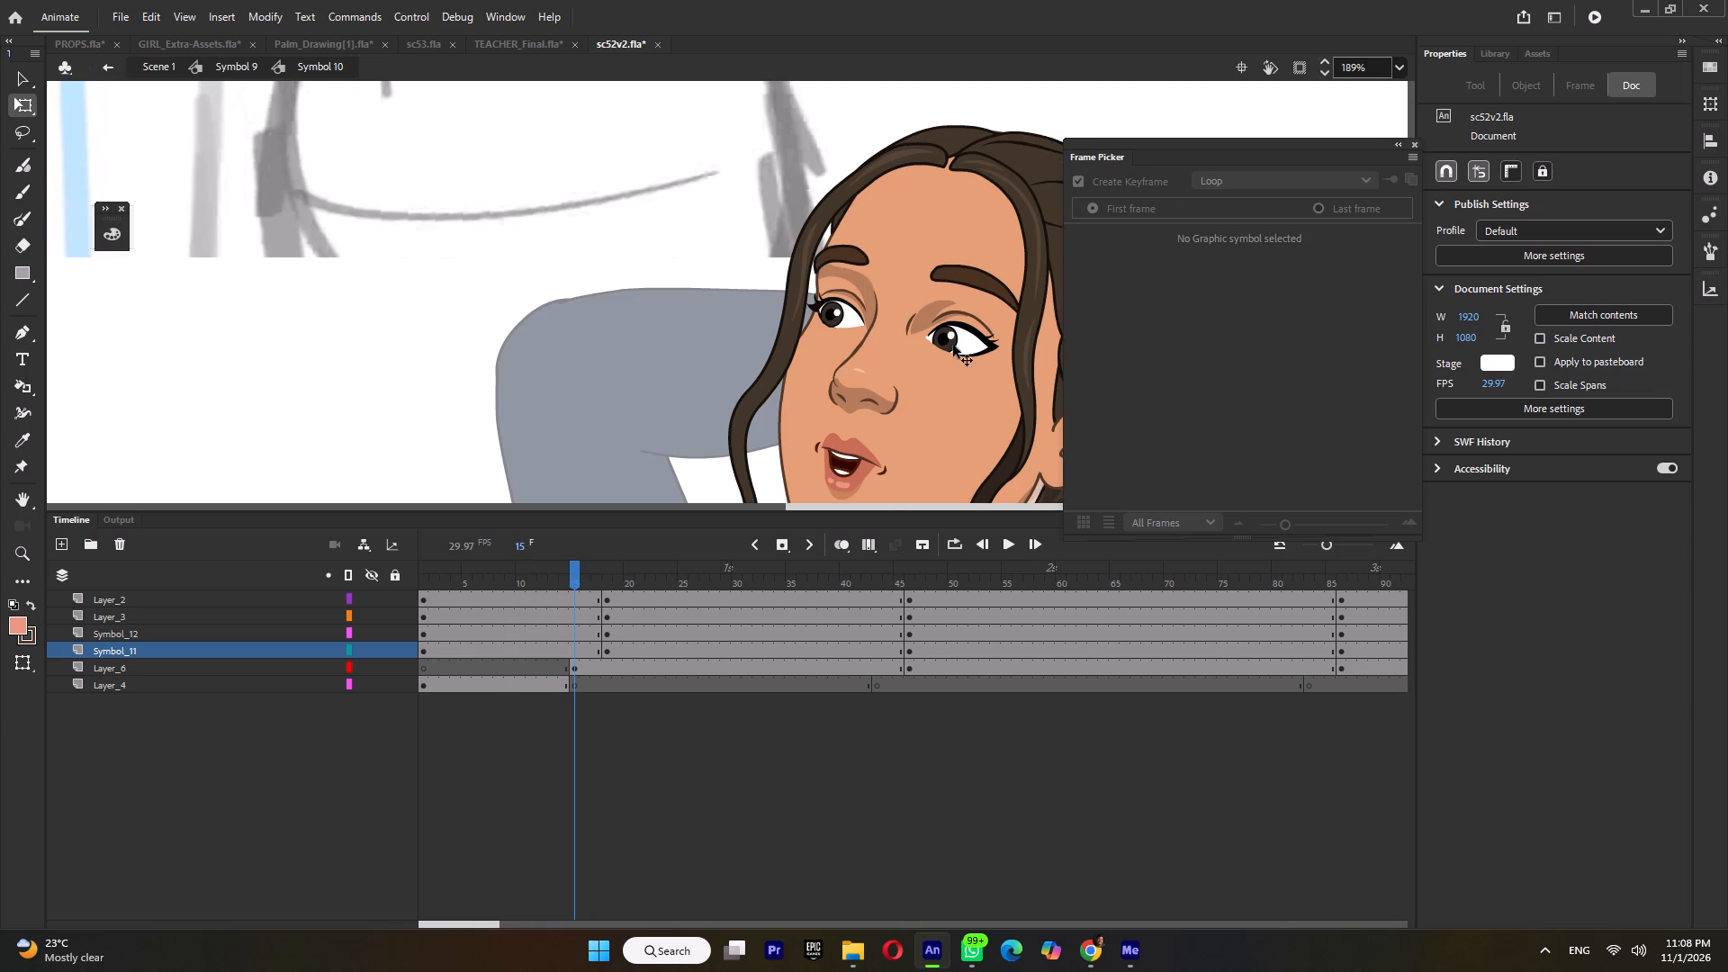
double_click(485, 328)
left_click_drag(590, 588, 614, 596)
triple_click(954, 344)
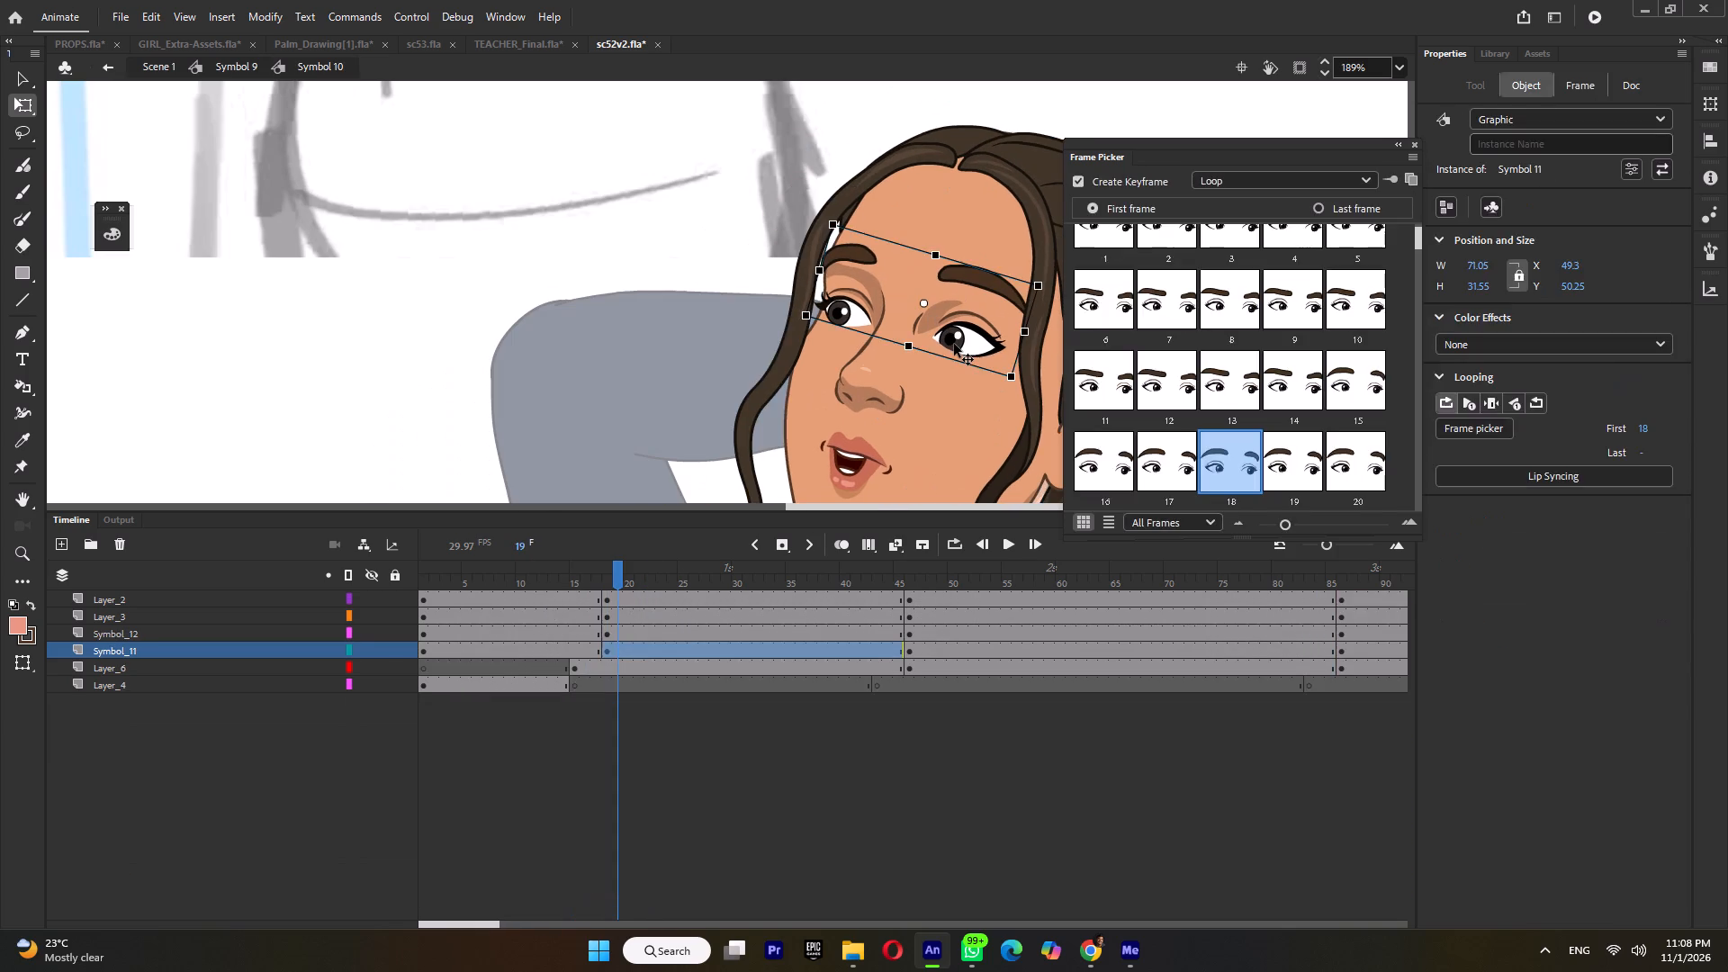
left_click(954, 344)
left_click(617, 665)
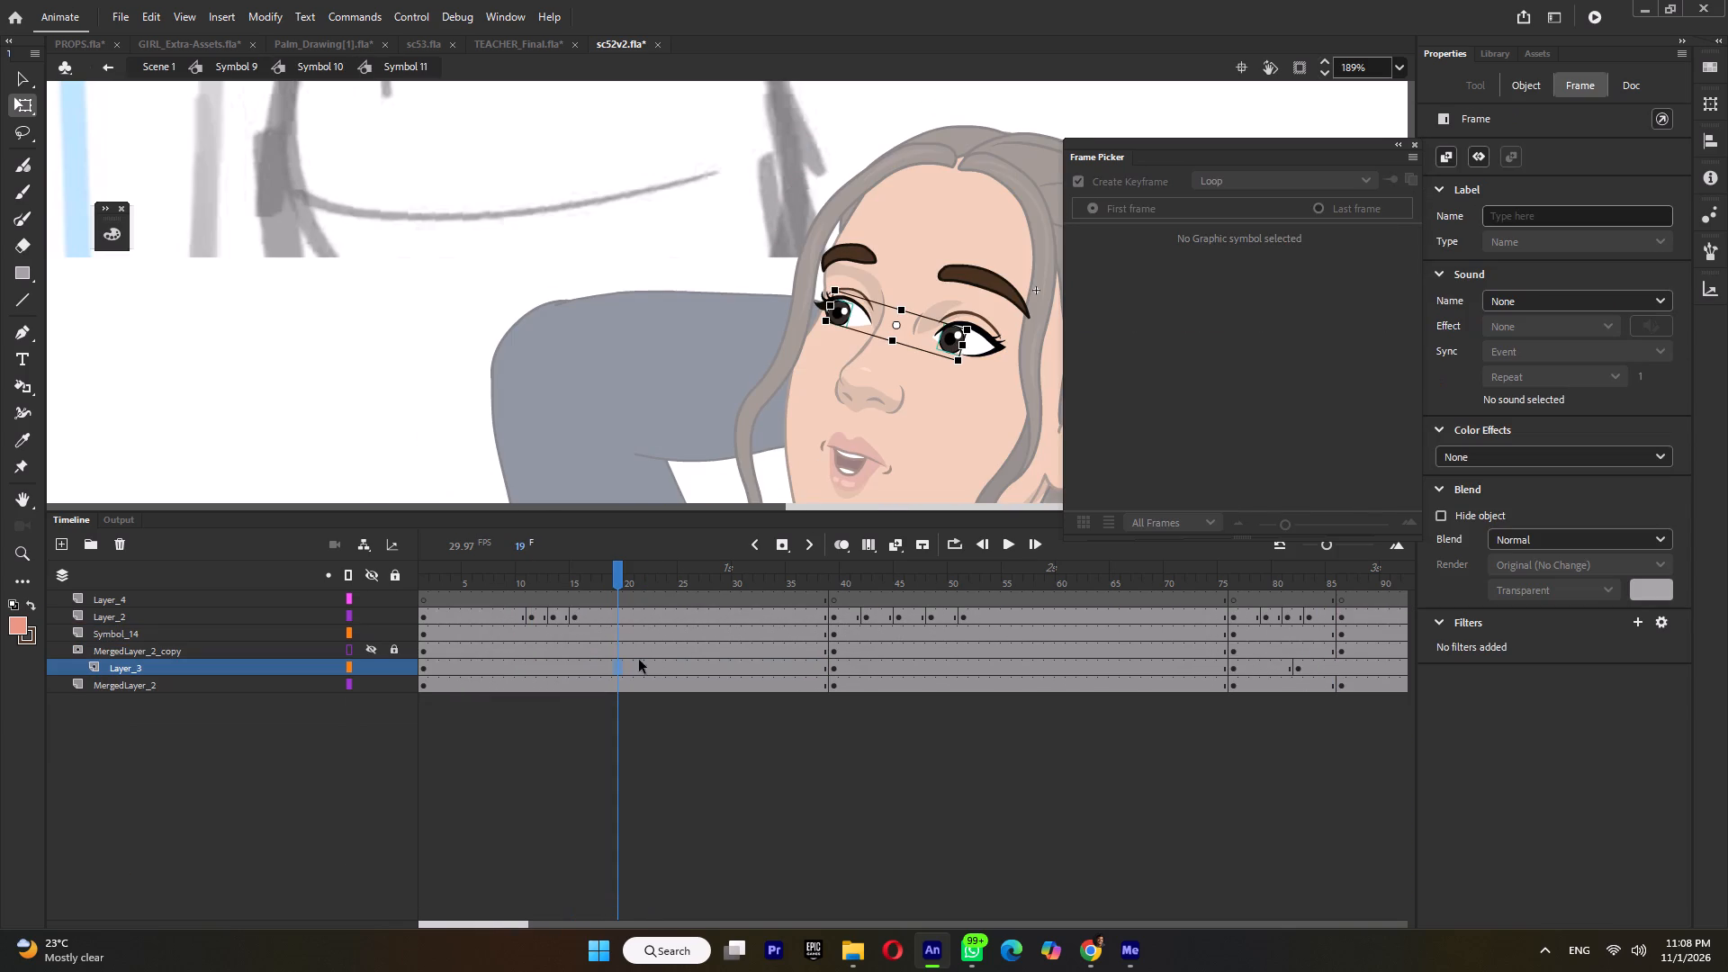
key("F6")
Rotate both of the girl's irises slightly at frame 19 and shift them a little toward the man.
left_click(969, 412)
scroll(952, 340, "up", 4, "ctrl")
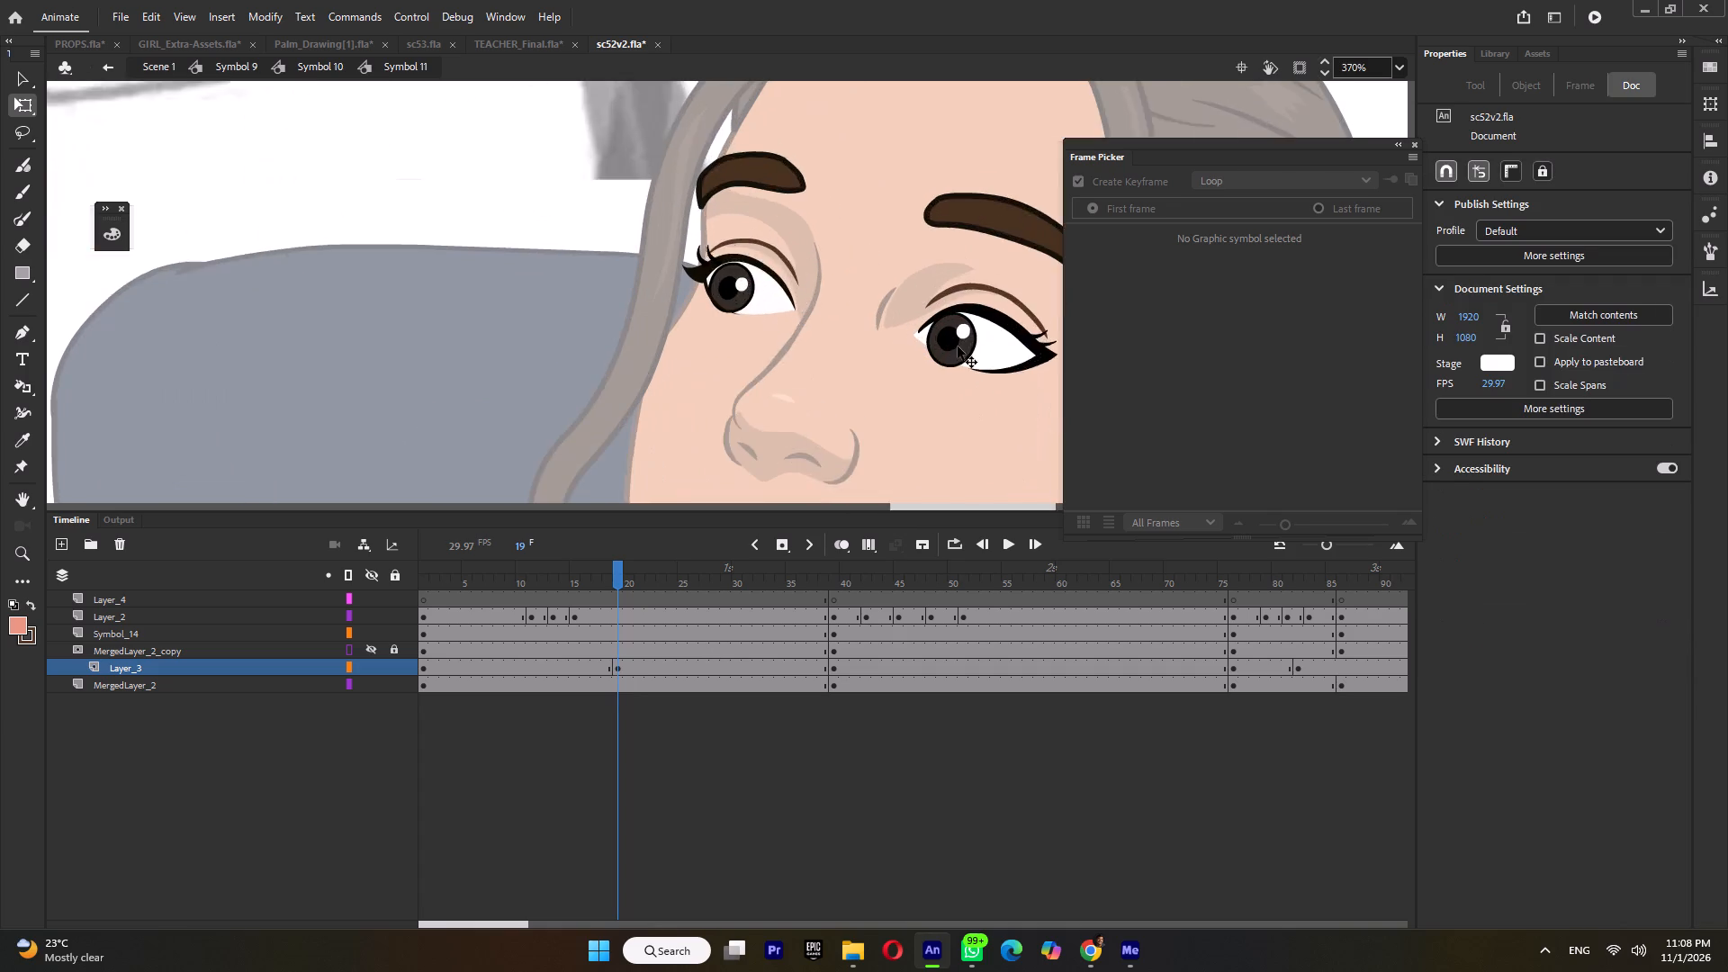
scroll(958, 346, "up", 3, "ctrl")
left_click(963, 338)
left_click(966, 338)
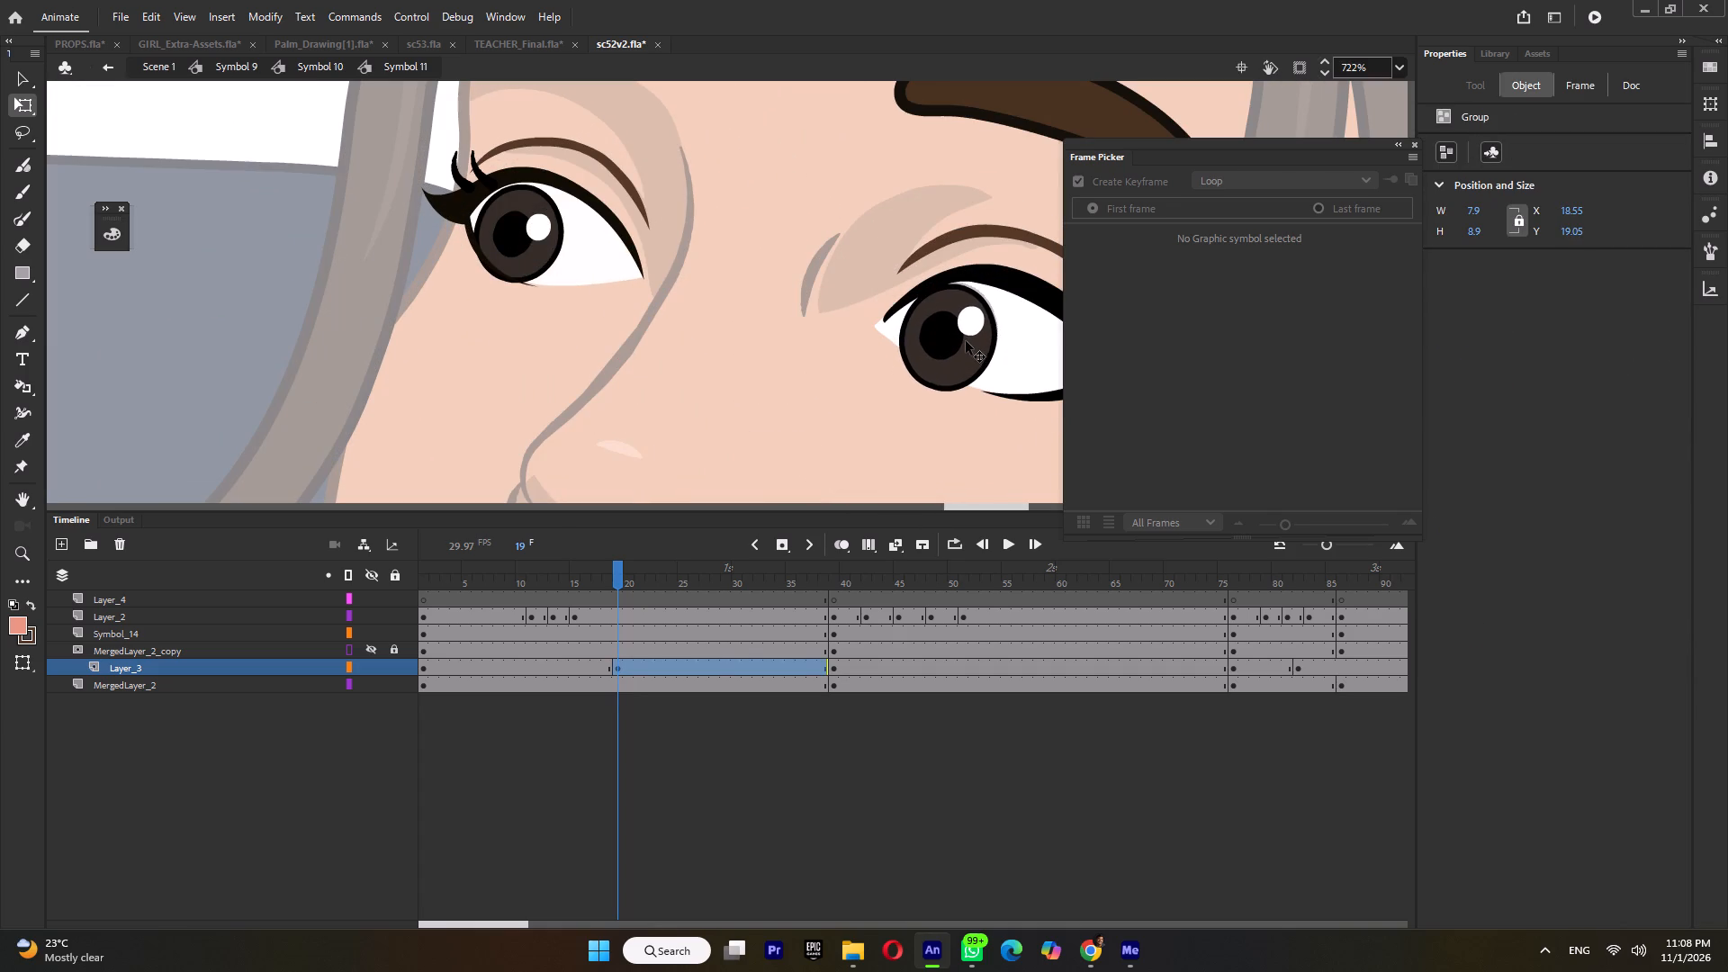
left_click_drag(1014, 306, 1005, 292)
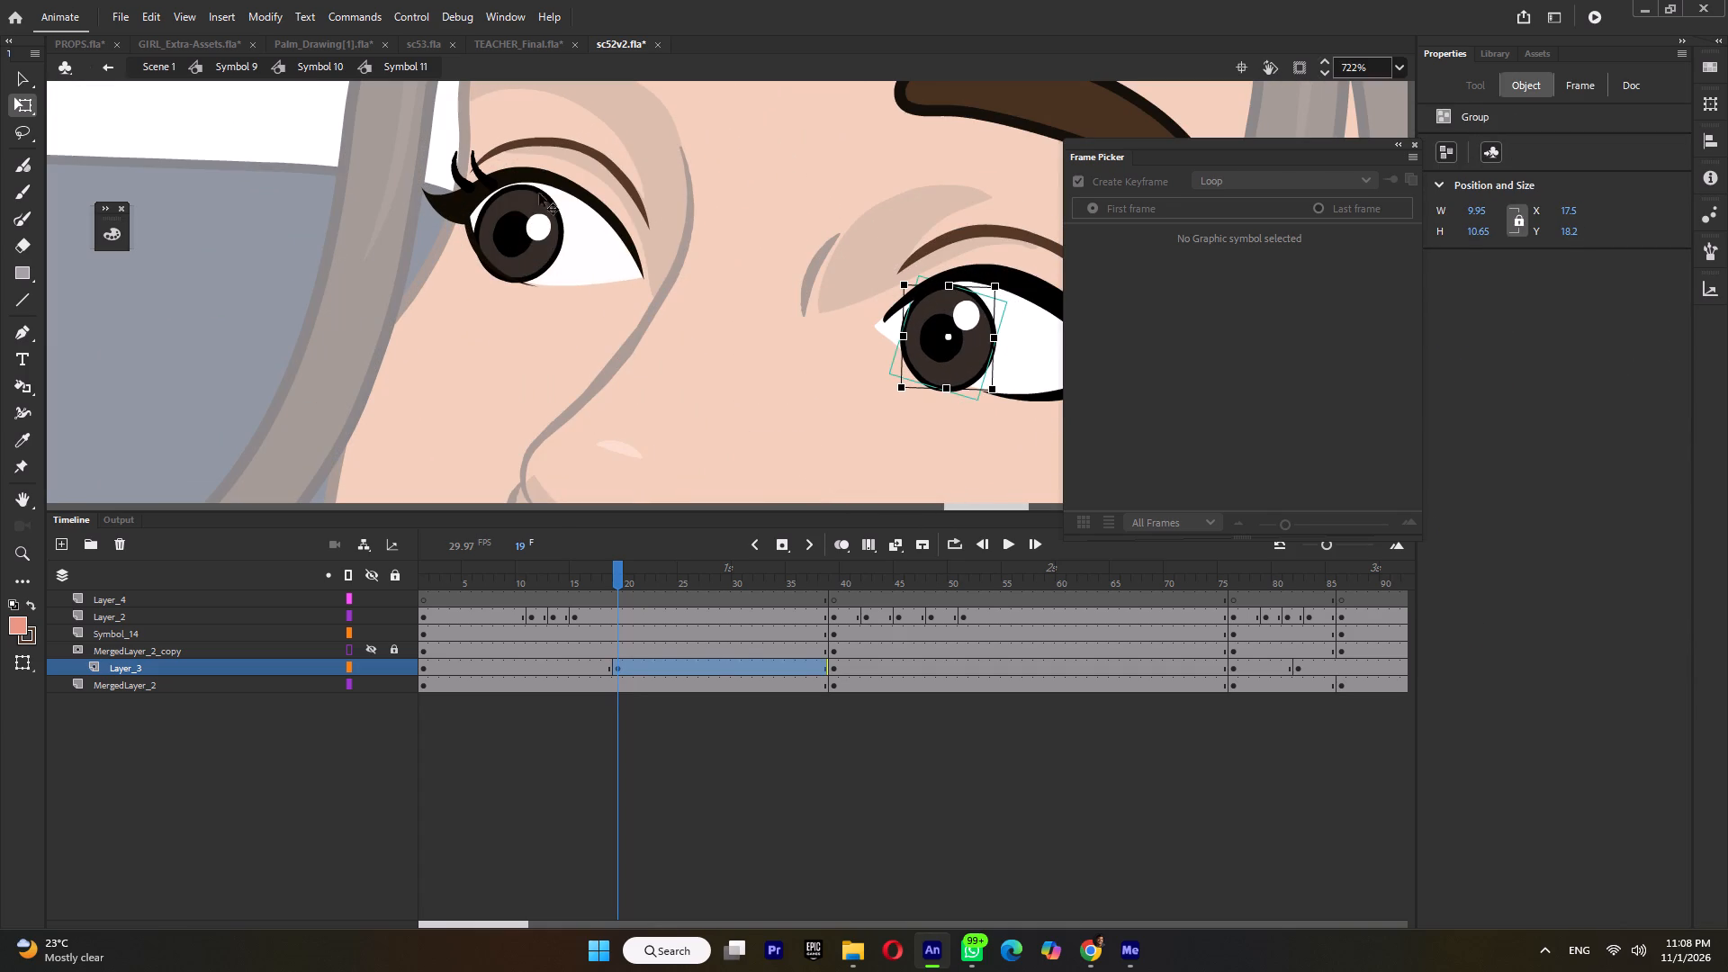
left_click(515, 225)
left_click_drag(580, 198, 576, 187)
left_click(529, 225)
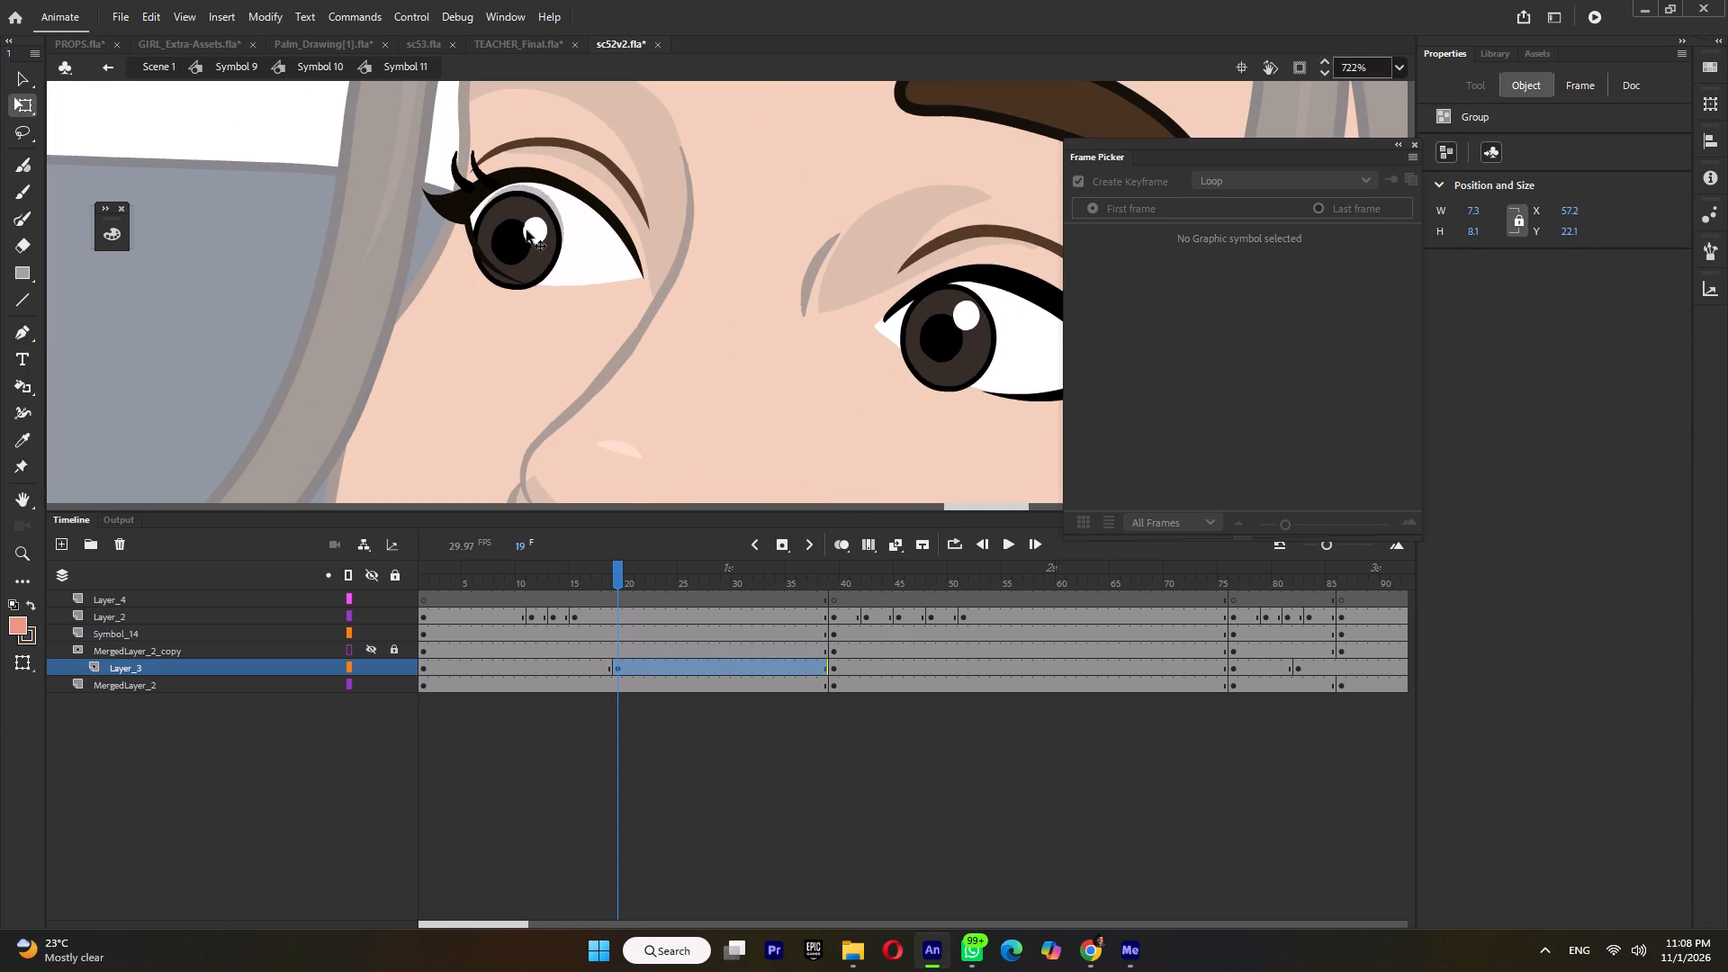
left_click(537, 237)
left_click(538, 237)
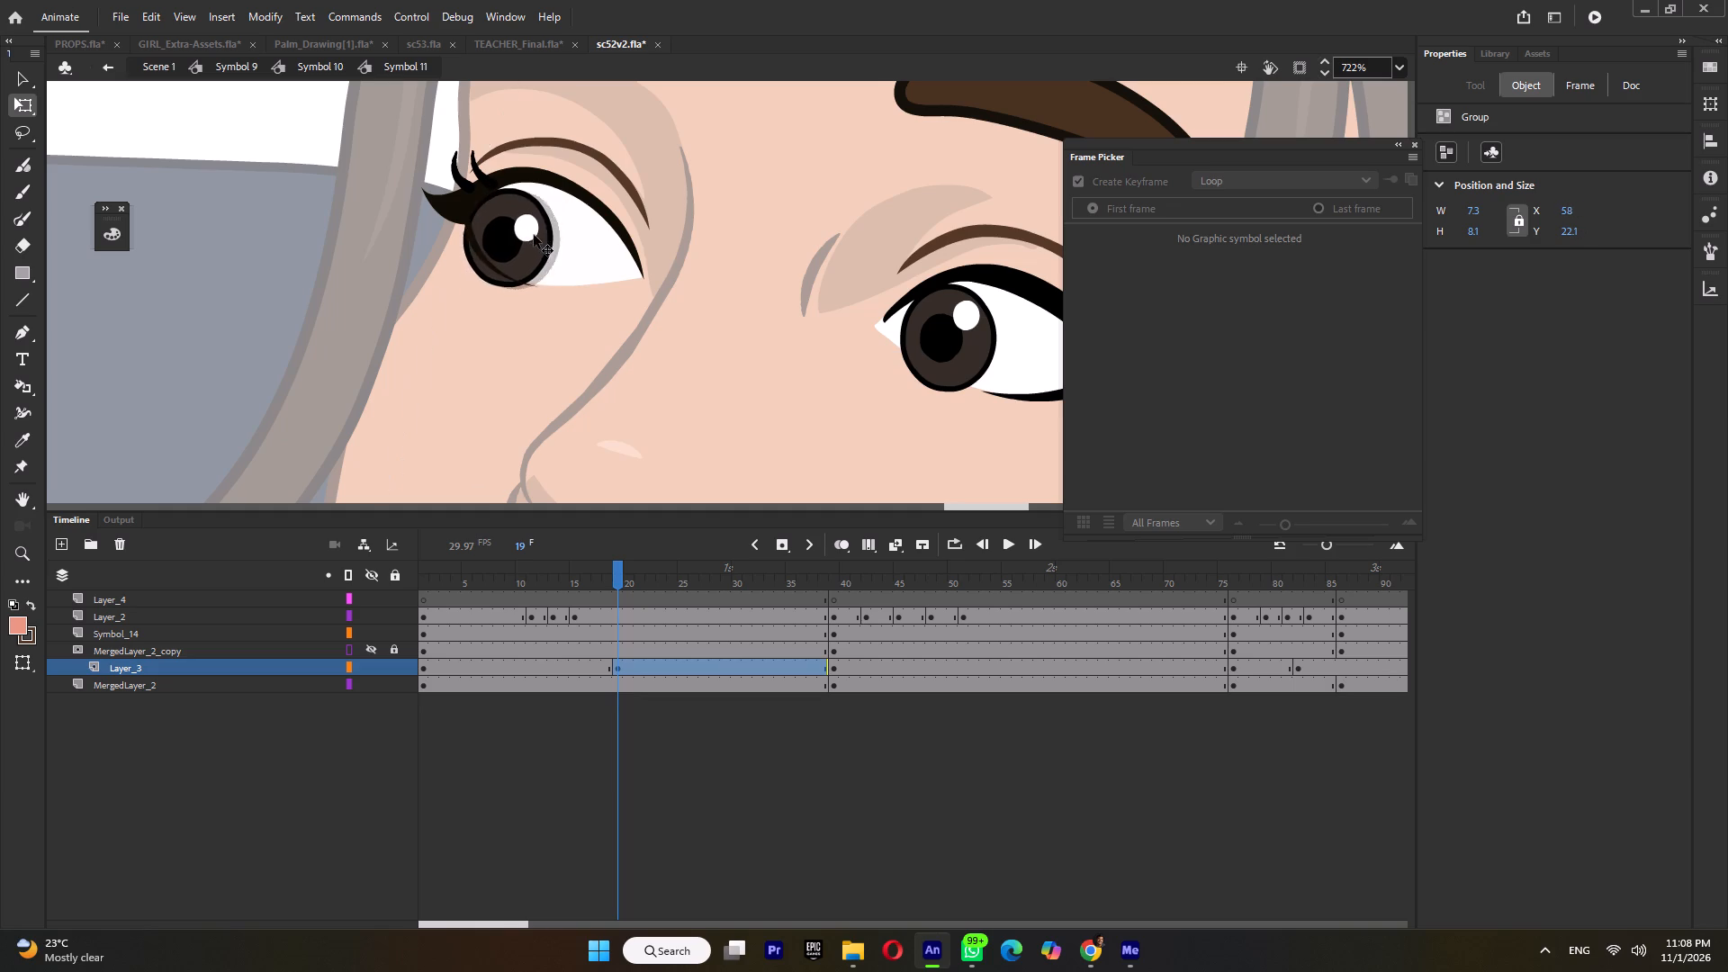
left_click_drag(967, 339, 957, 339)
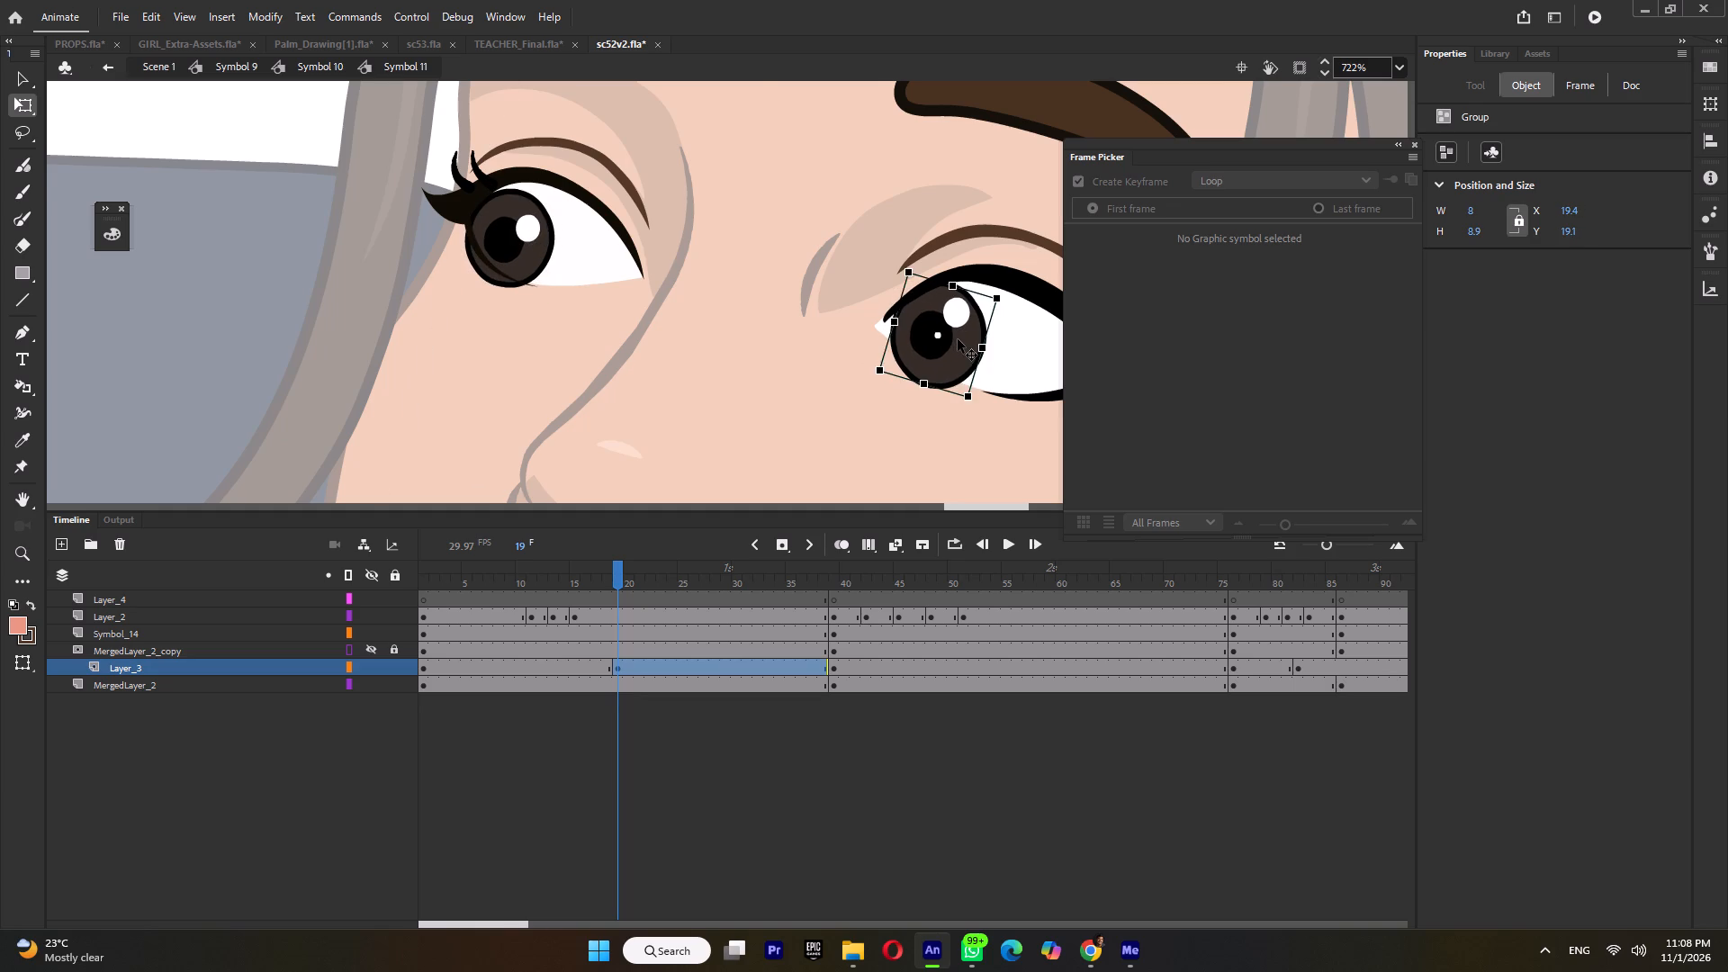
Return to the Symbol 9 timeline and play from frame 14 to check the girl's eye shift.
scroll(941, 353, "down", 6, "ctrl")
double_click(861, 376, "ctrl")
scroll(861, 377, "down", 4, "ctrl")
double_click(697, 335, "ctrl")
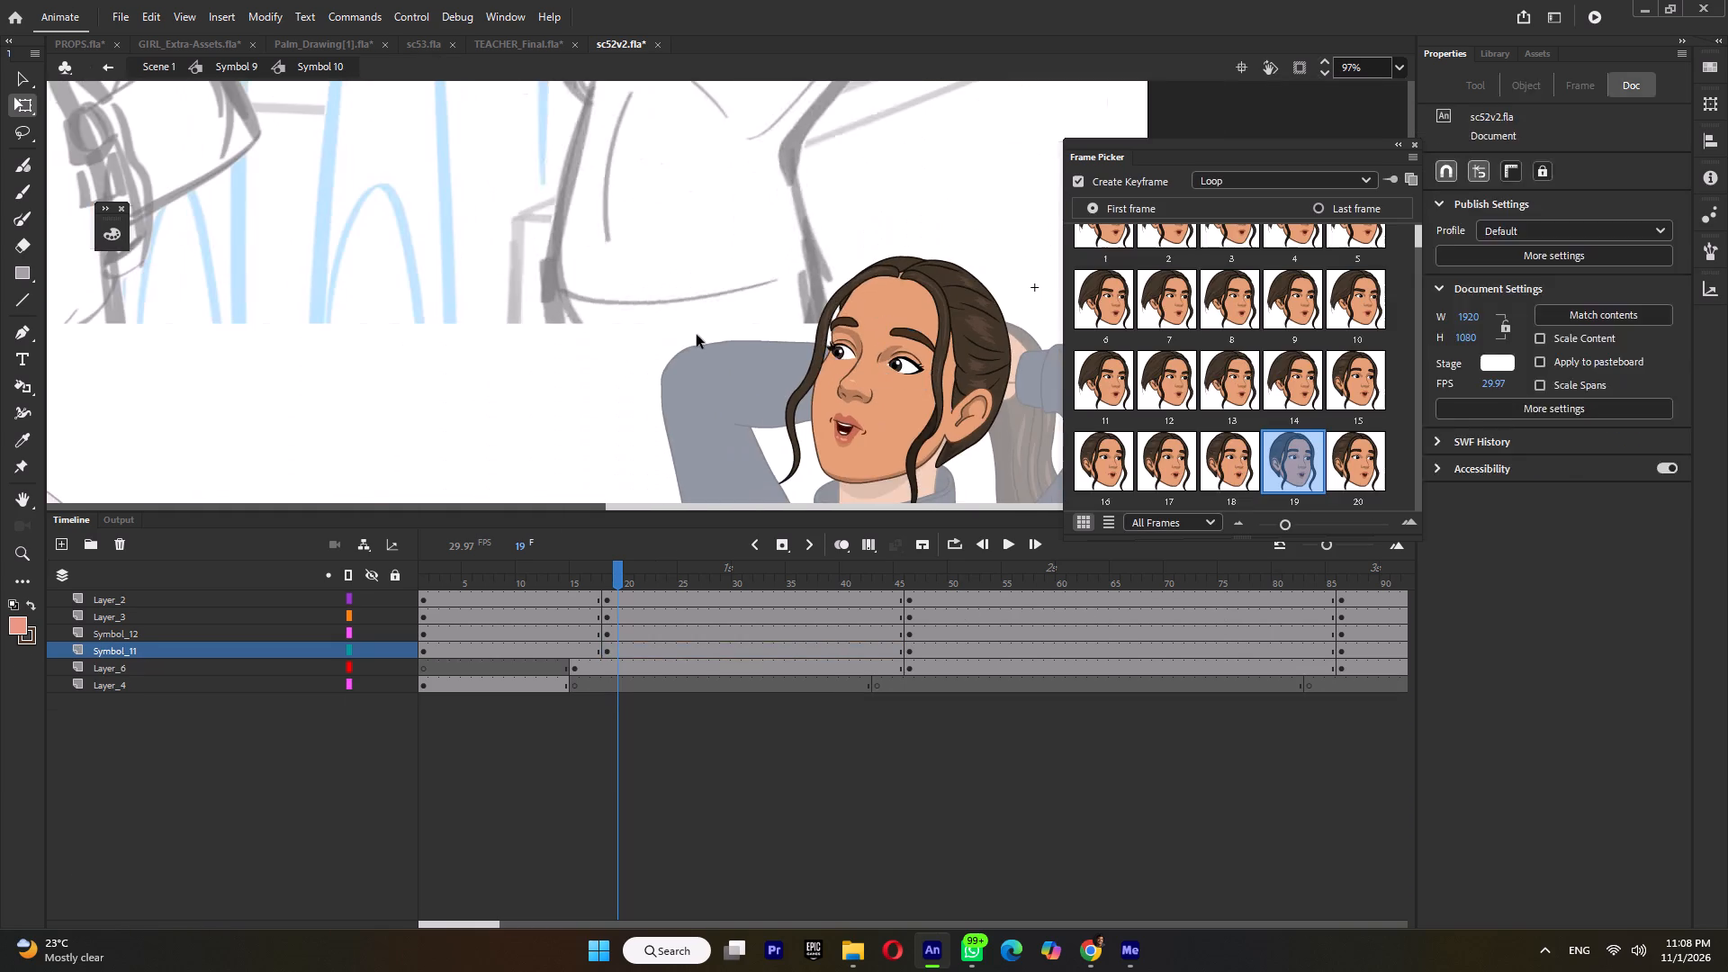
scroll(697, 335, "down", 9, "ctrl")
left_click(564, 579)
key("Return")
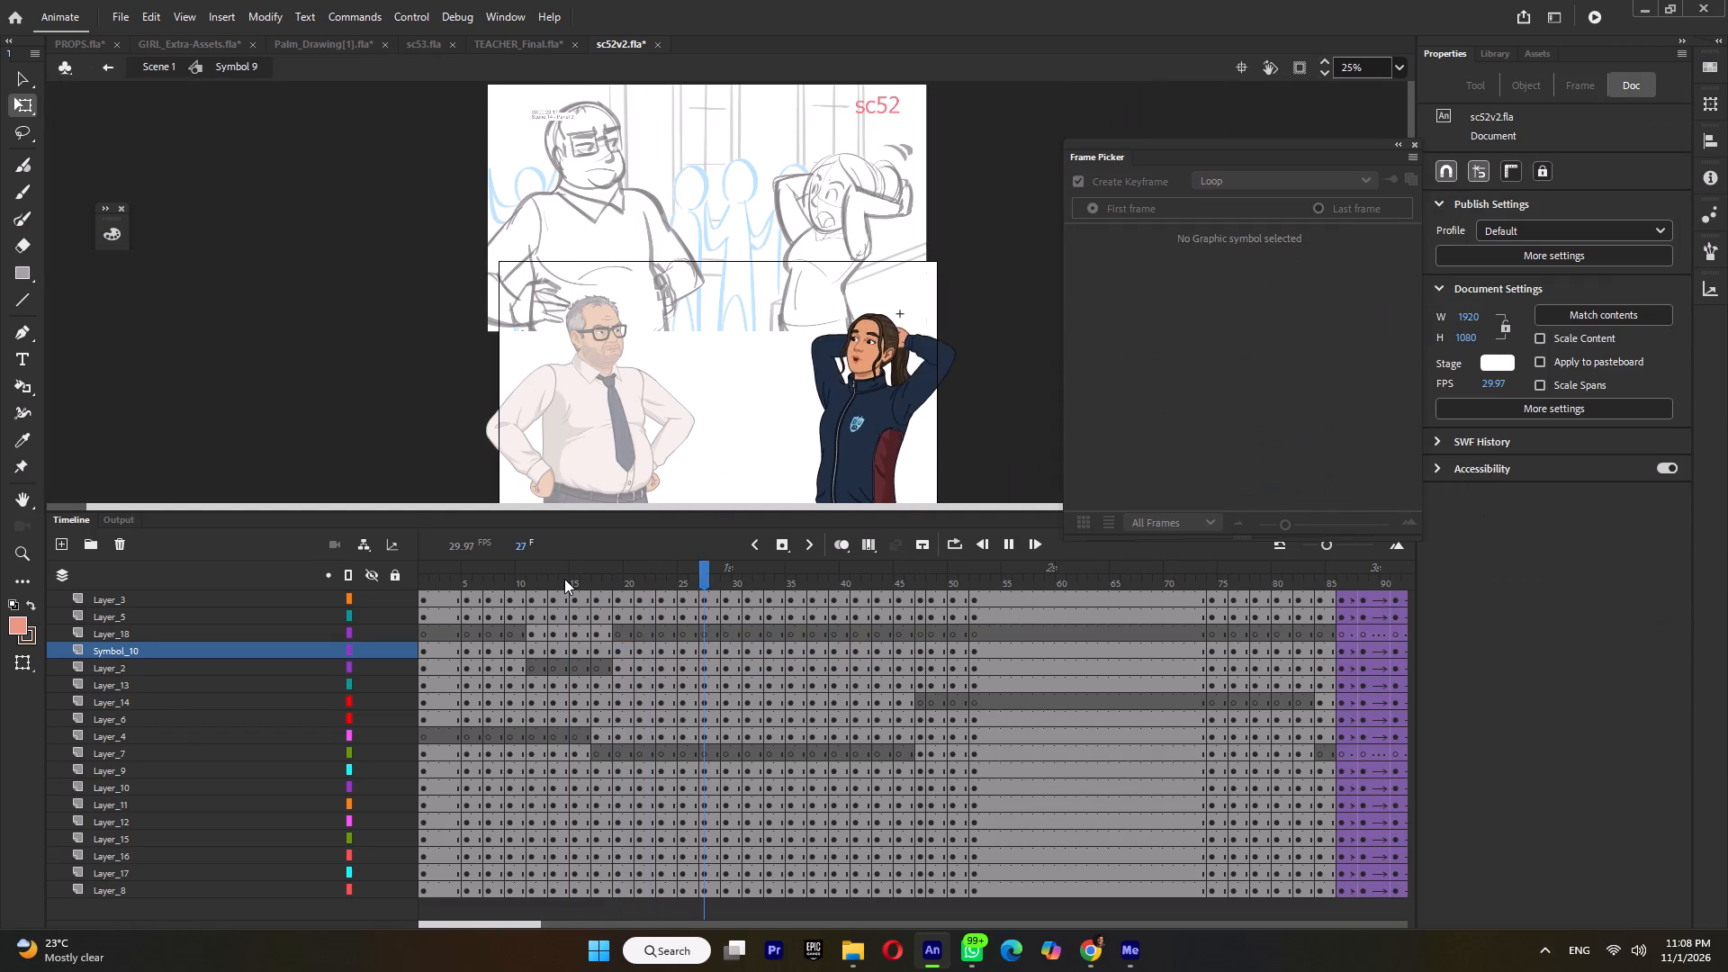
left_click(564, 579)
key("Return")
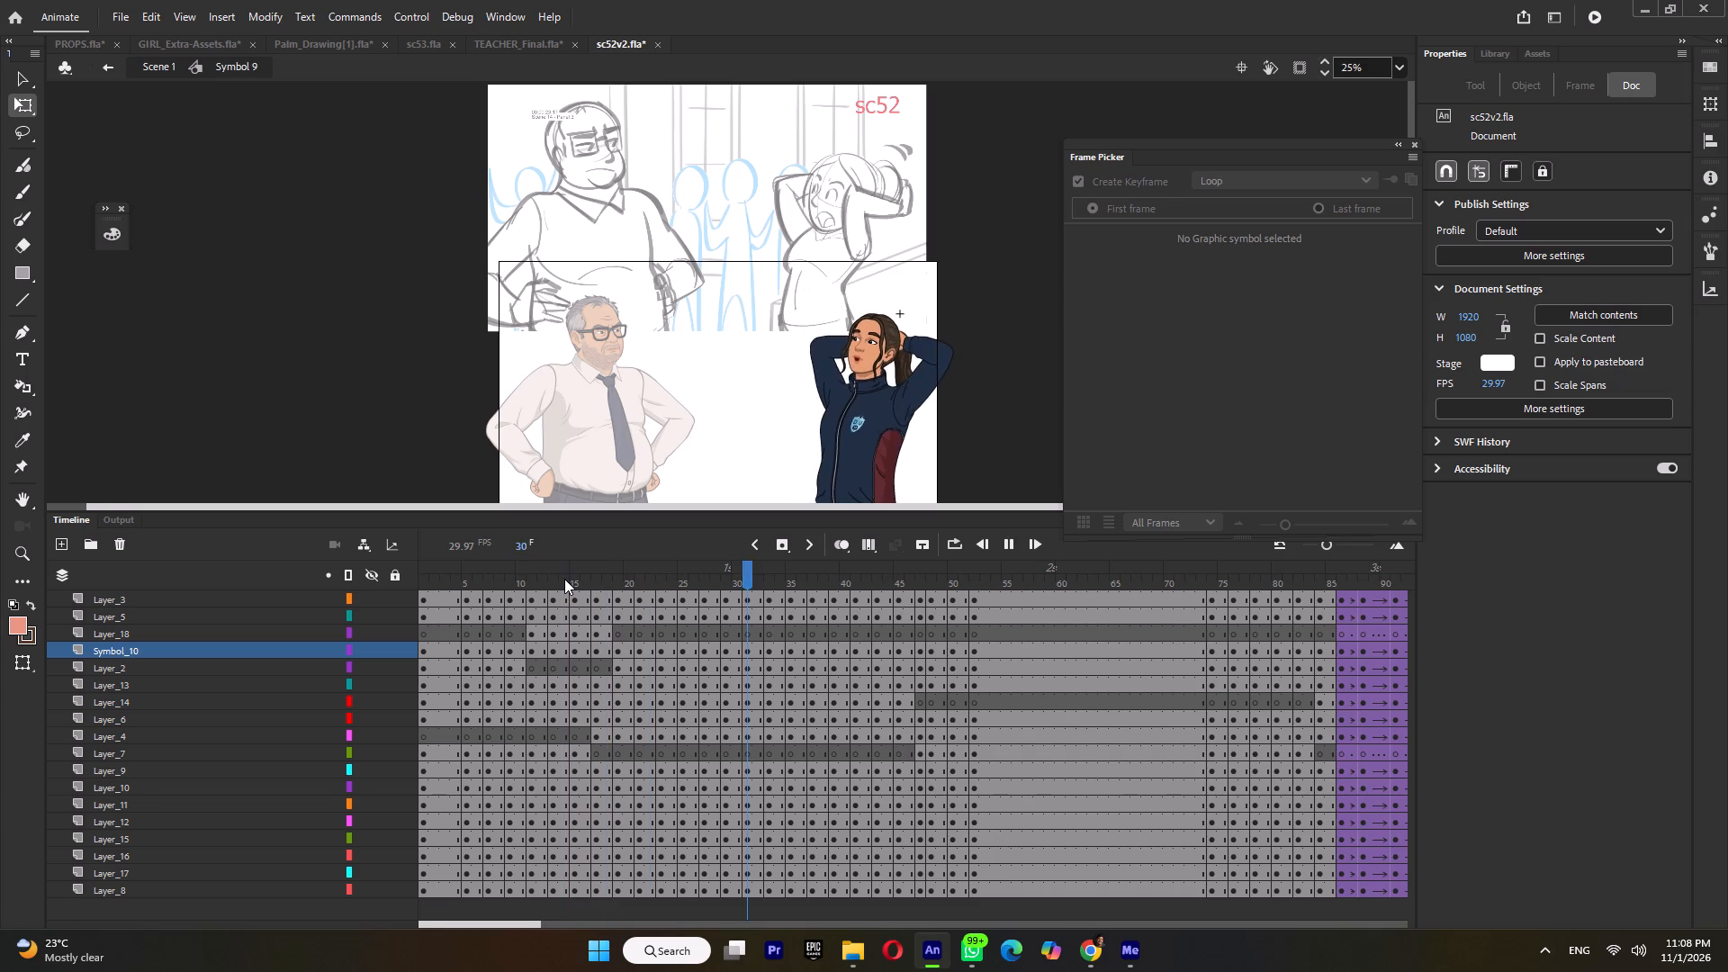
key("Return")
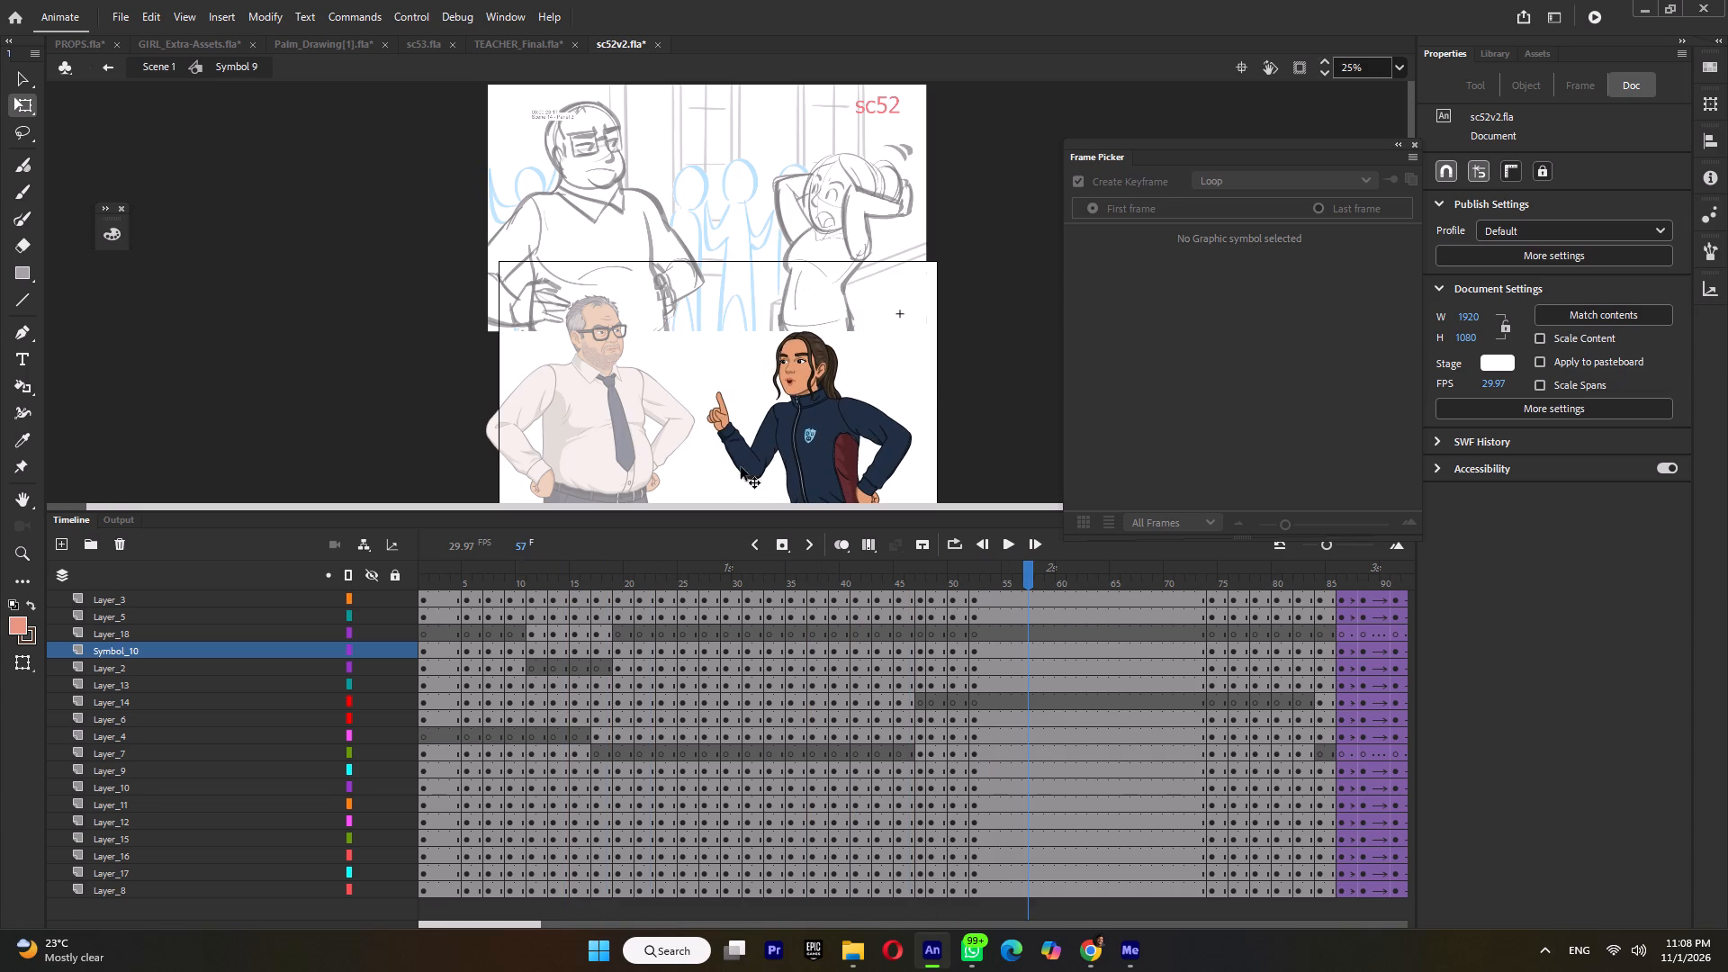
Back in Scene 1, copy Layer_2, the layer holding the sc52.mp3 audio, and save the file.
key("ctrl+s")
double_click(481, 367, "ctrl")
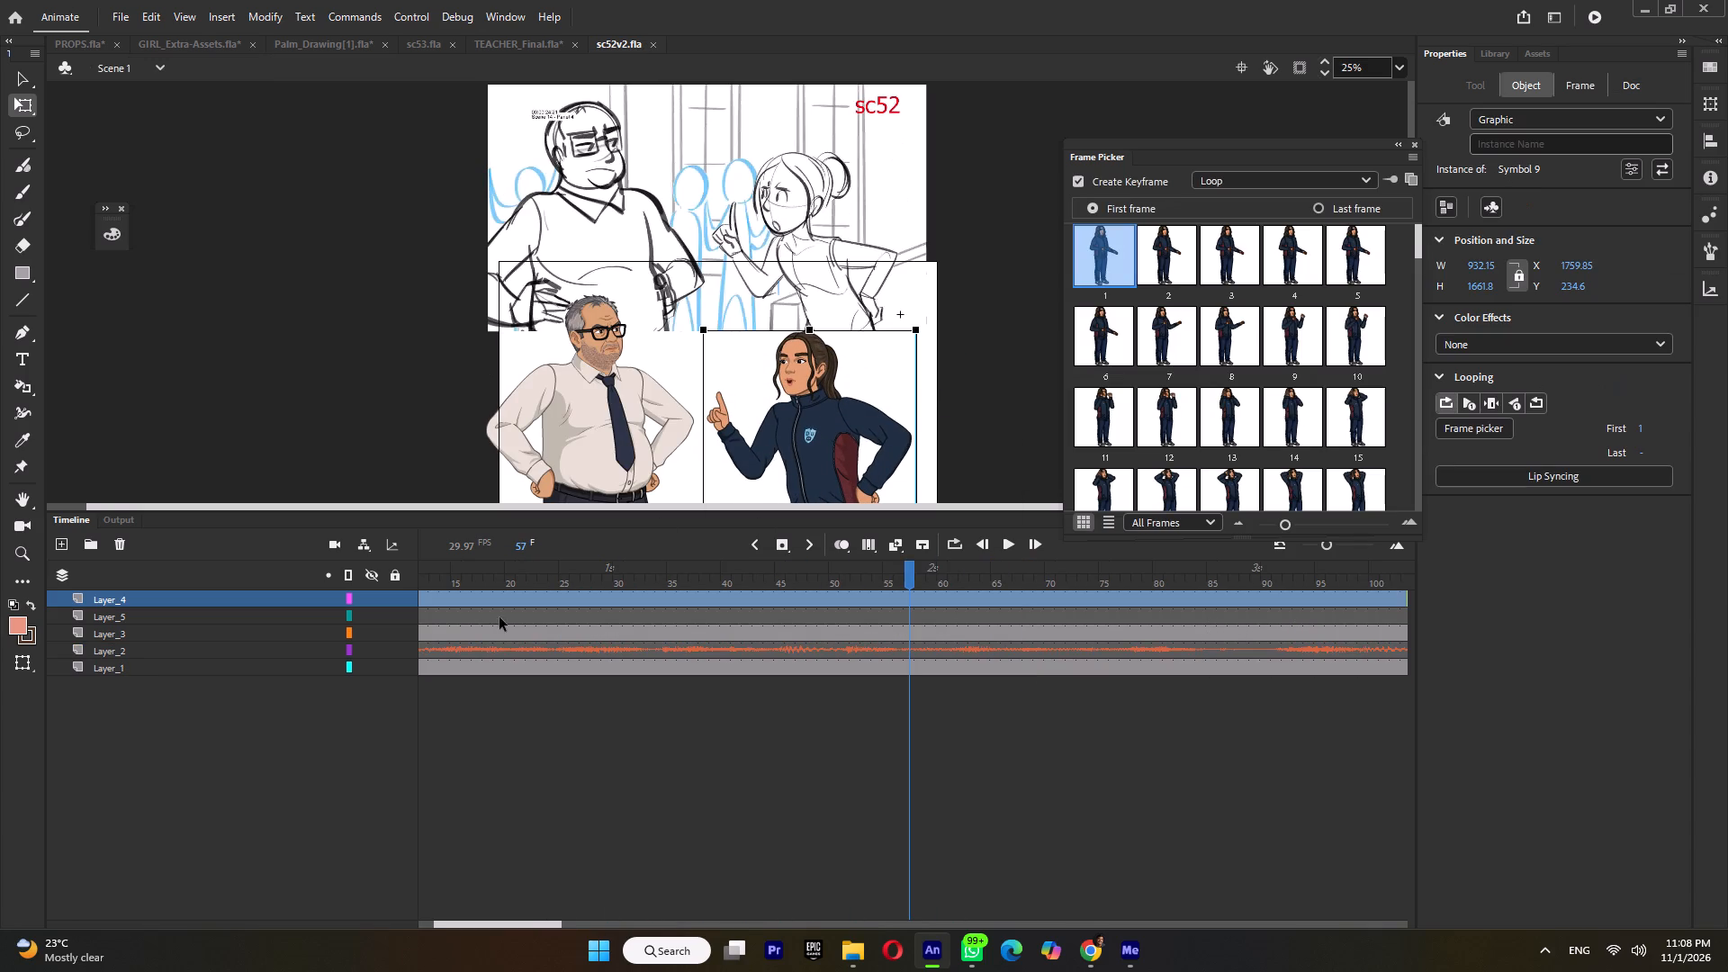
left_click_drag(454, 568, 354, 595)
left_click(254, 647)
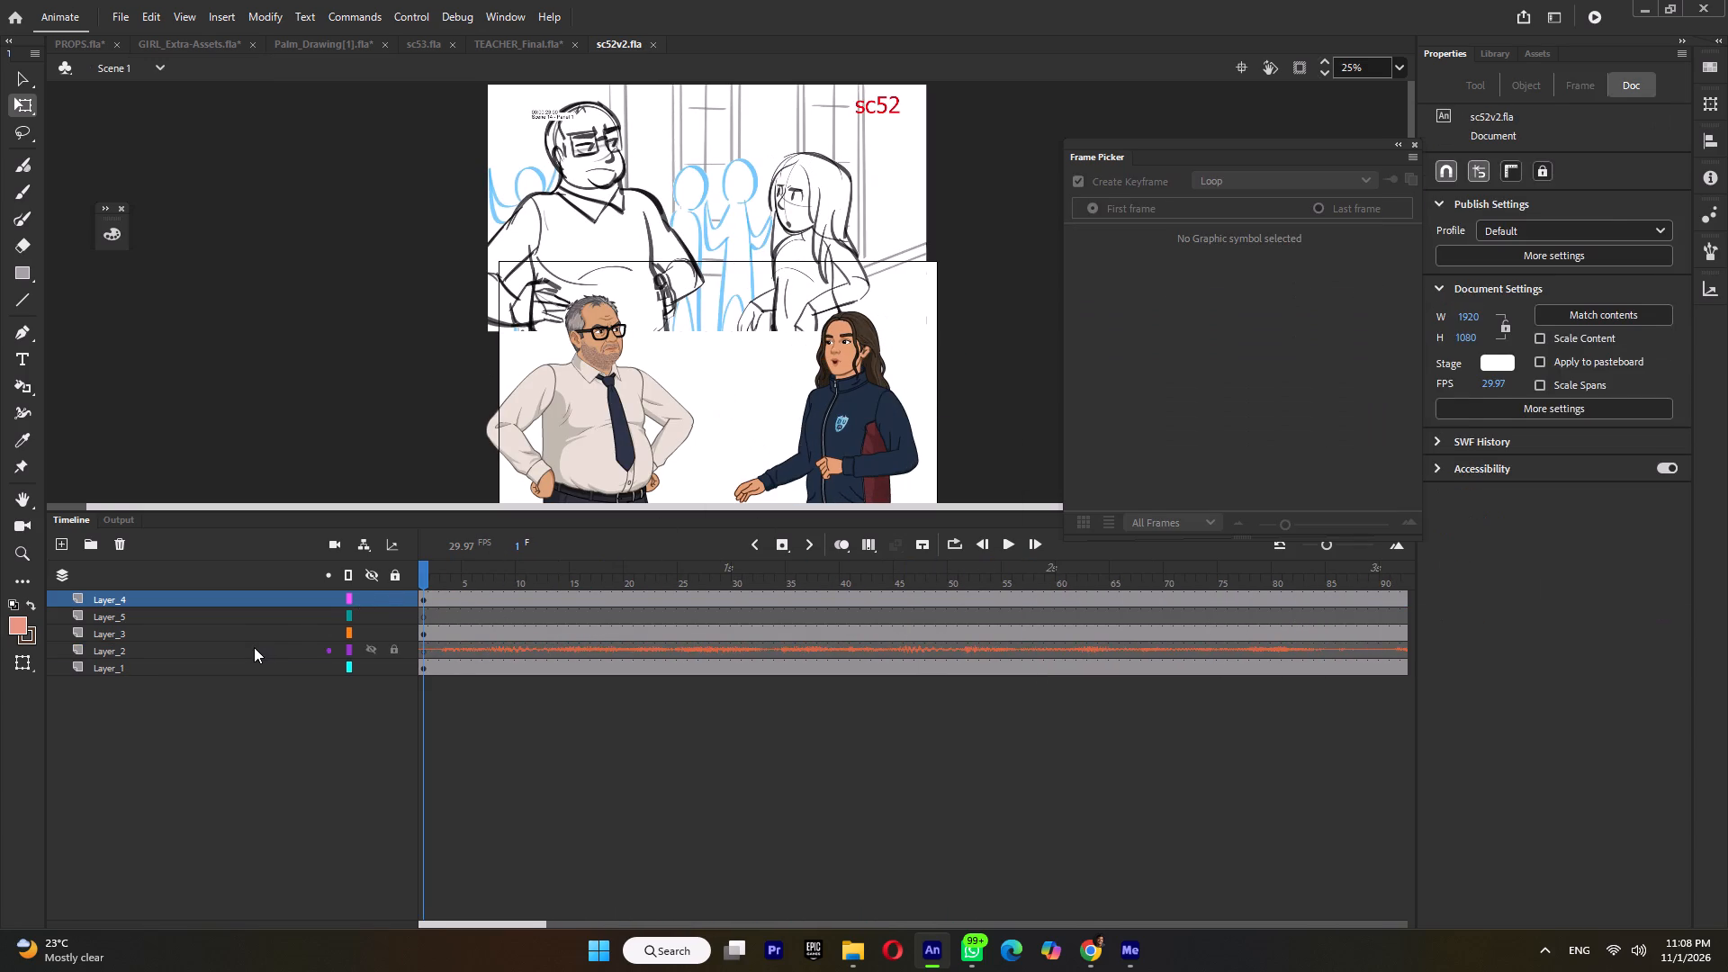
right_click(254, 647)
left_click(341, 292)
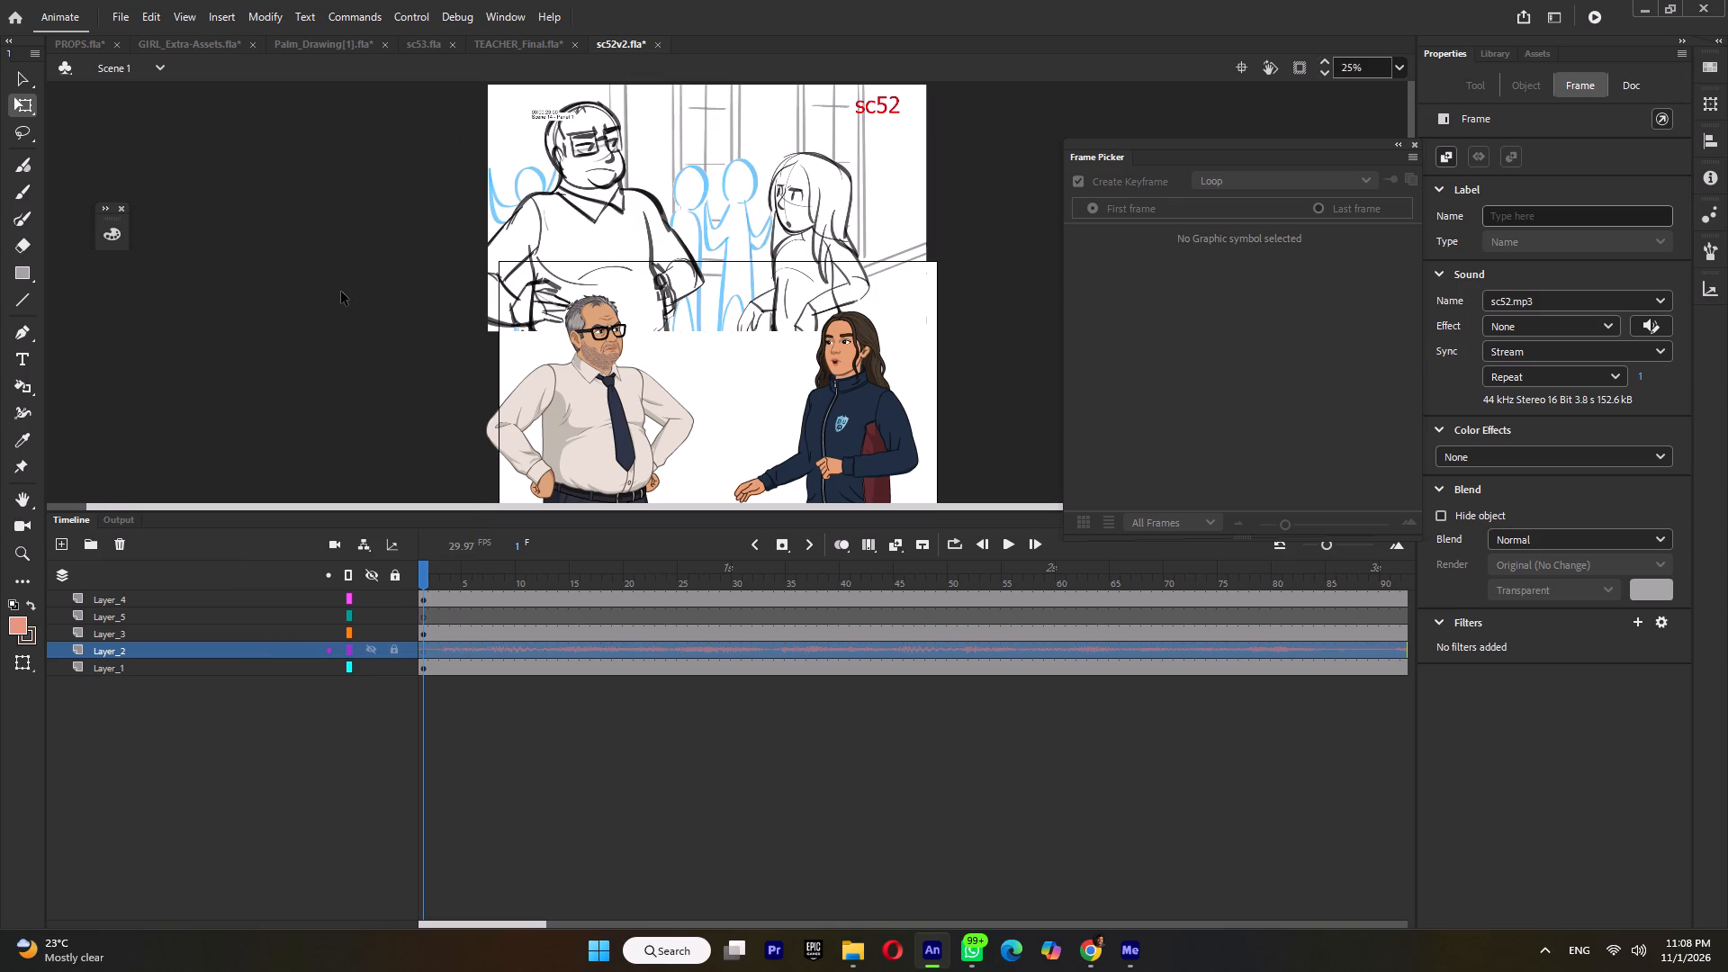
key("ctrl+s")
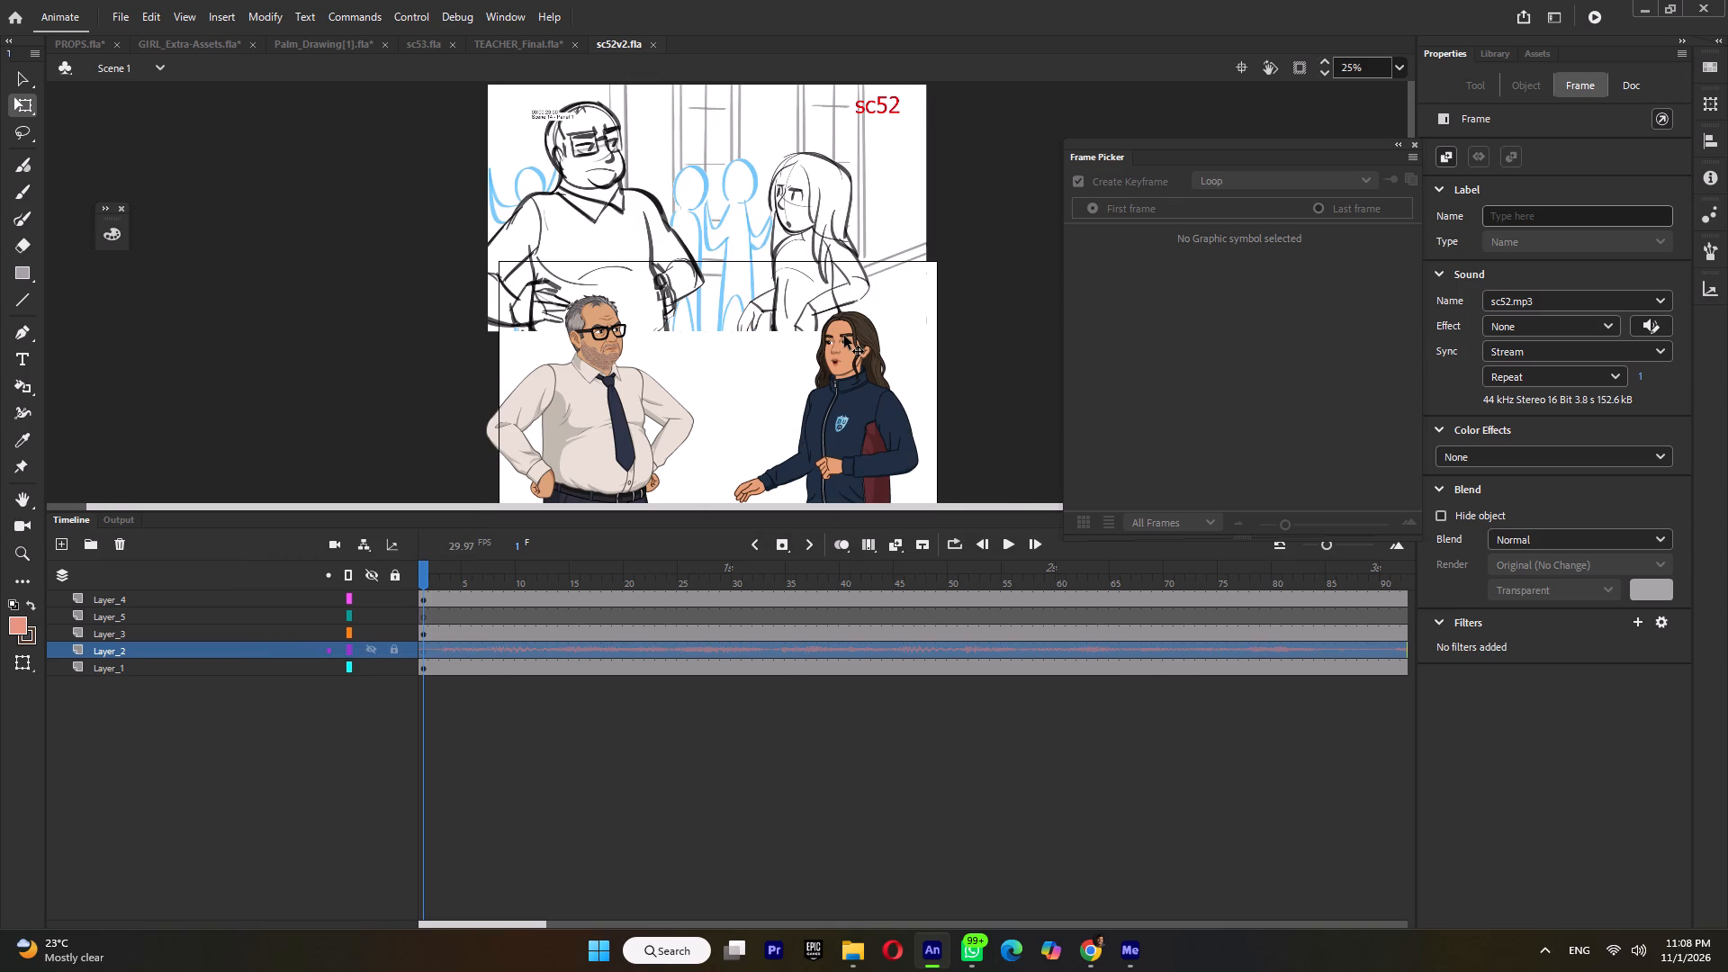
Paste the audio layer above Symbol_12 inside the girl's head symbol, Symbol 10, and test playback.
double_click(844, 336)
scroll(882, 392, "up", 8, "ctrl")
double_click(902, 334)
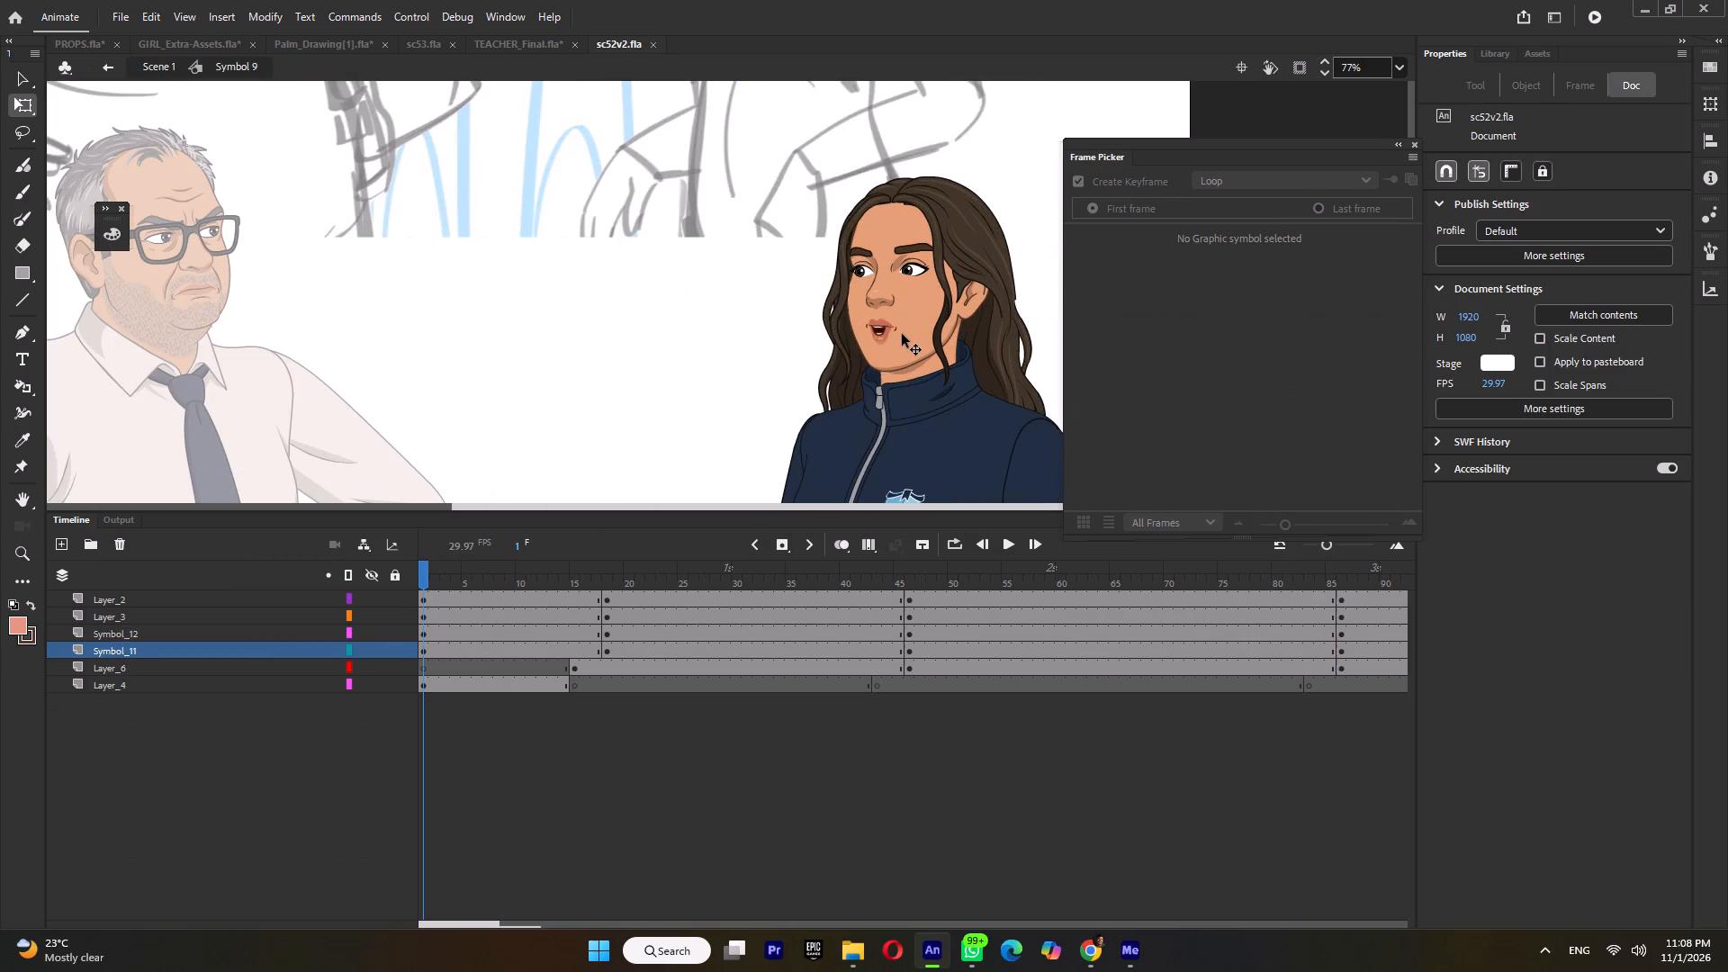
left_click(885, 331)
right_click(144, 628)
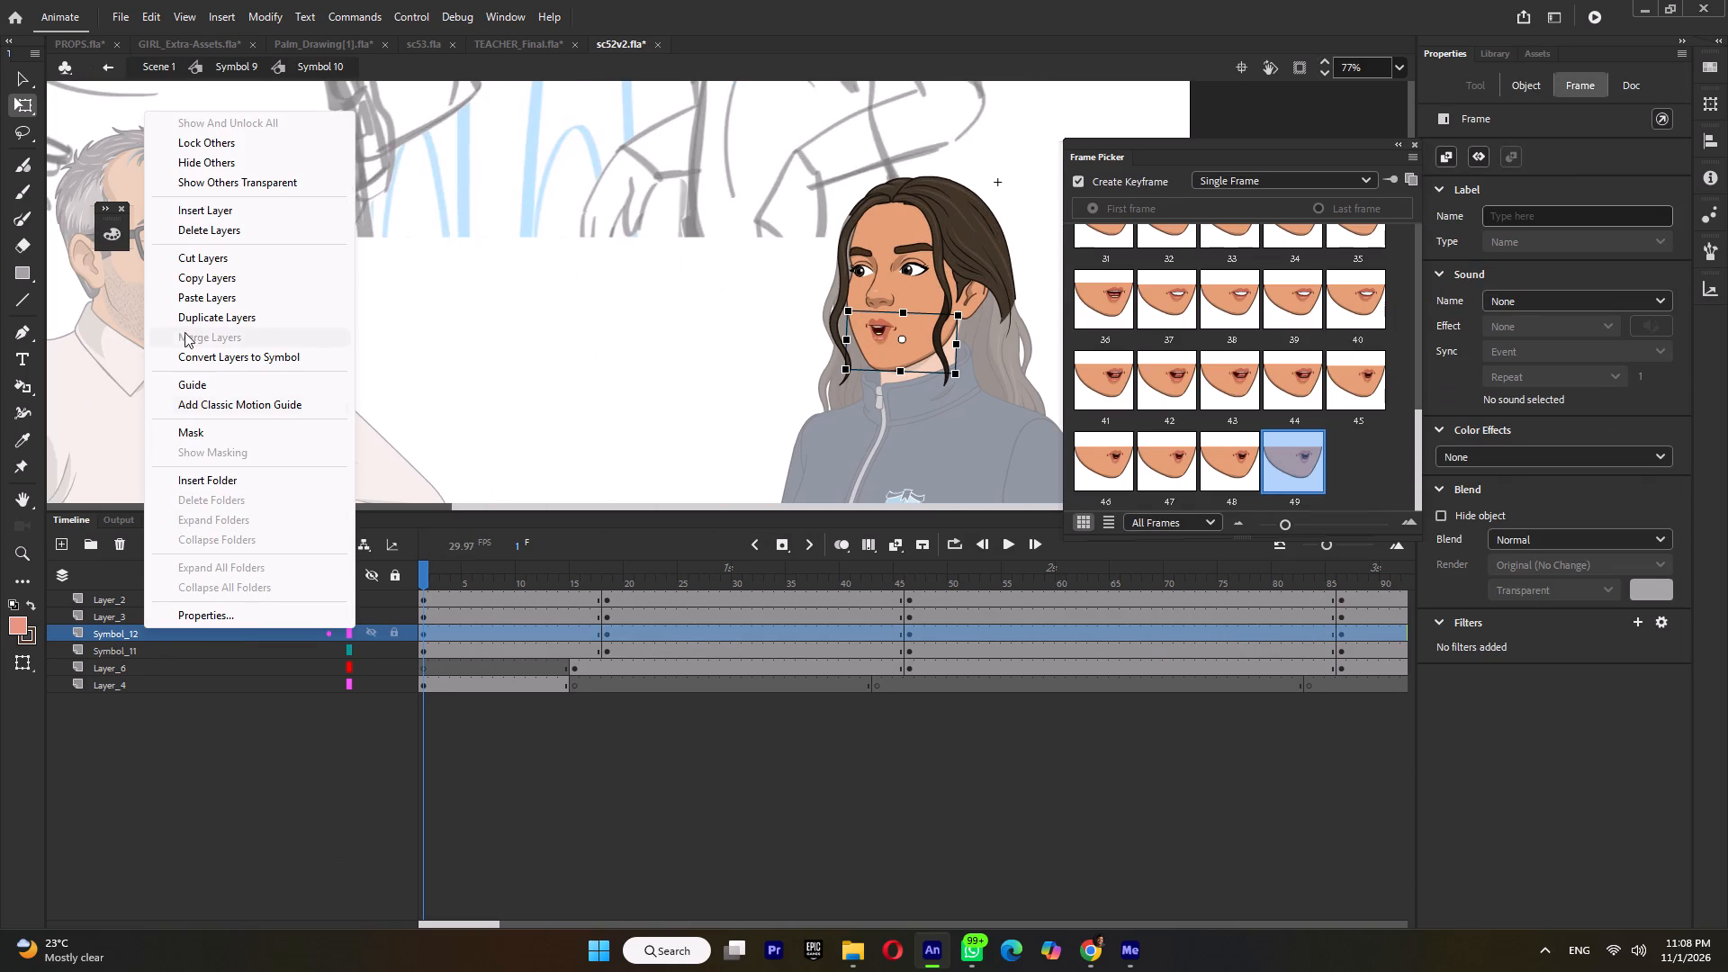
left_click(199, 298)
key("Return")
key("Return")
Set the girl's mouth at frame 1 of Symbol_12 to pose 25, Angry Lips, using smaller Frame Picker thumbnails.
left_click(424, 651)
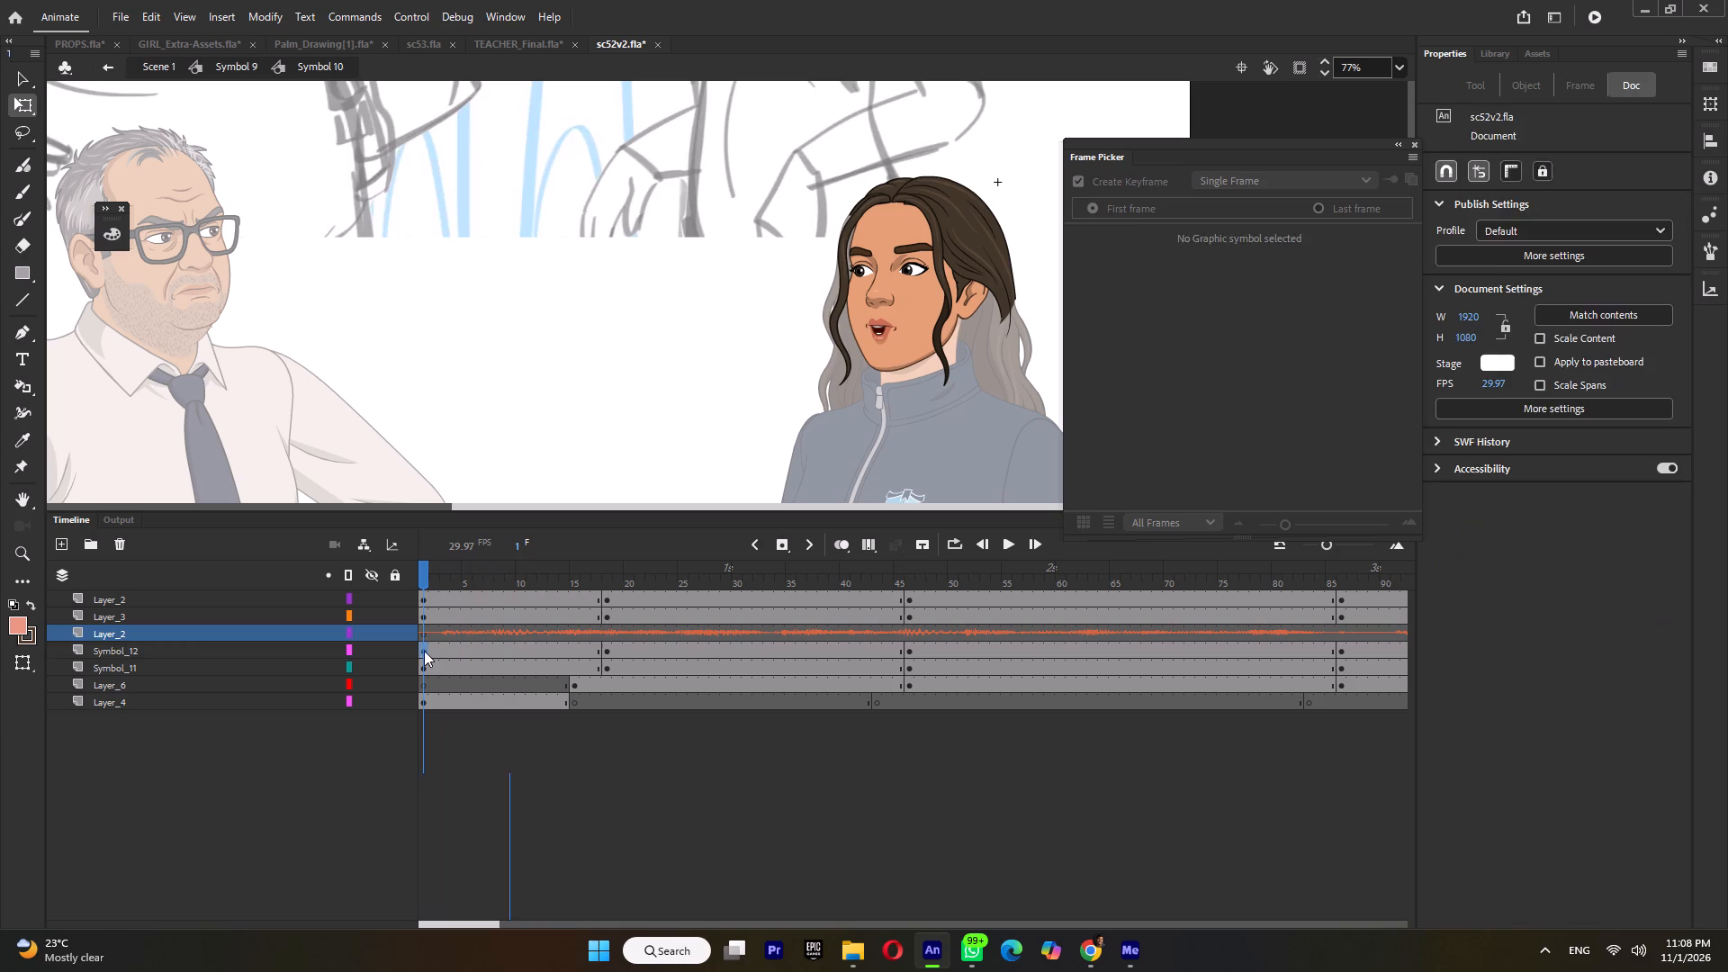
scroll(1273, 413, "up", 1)
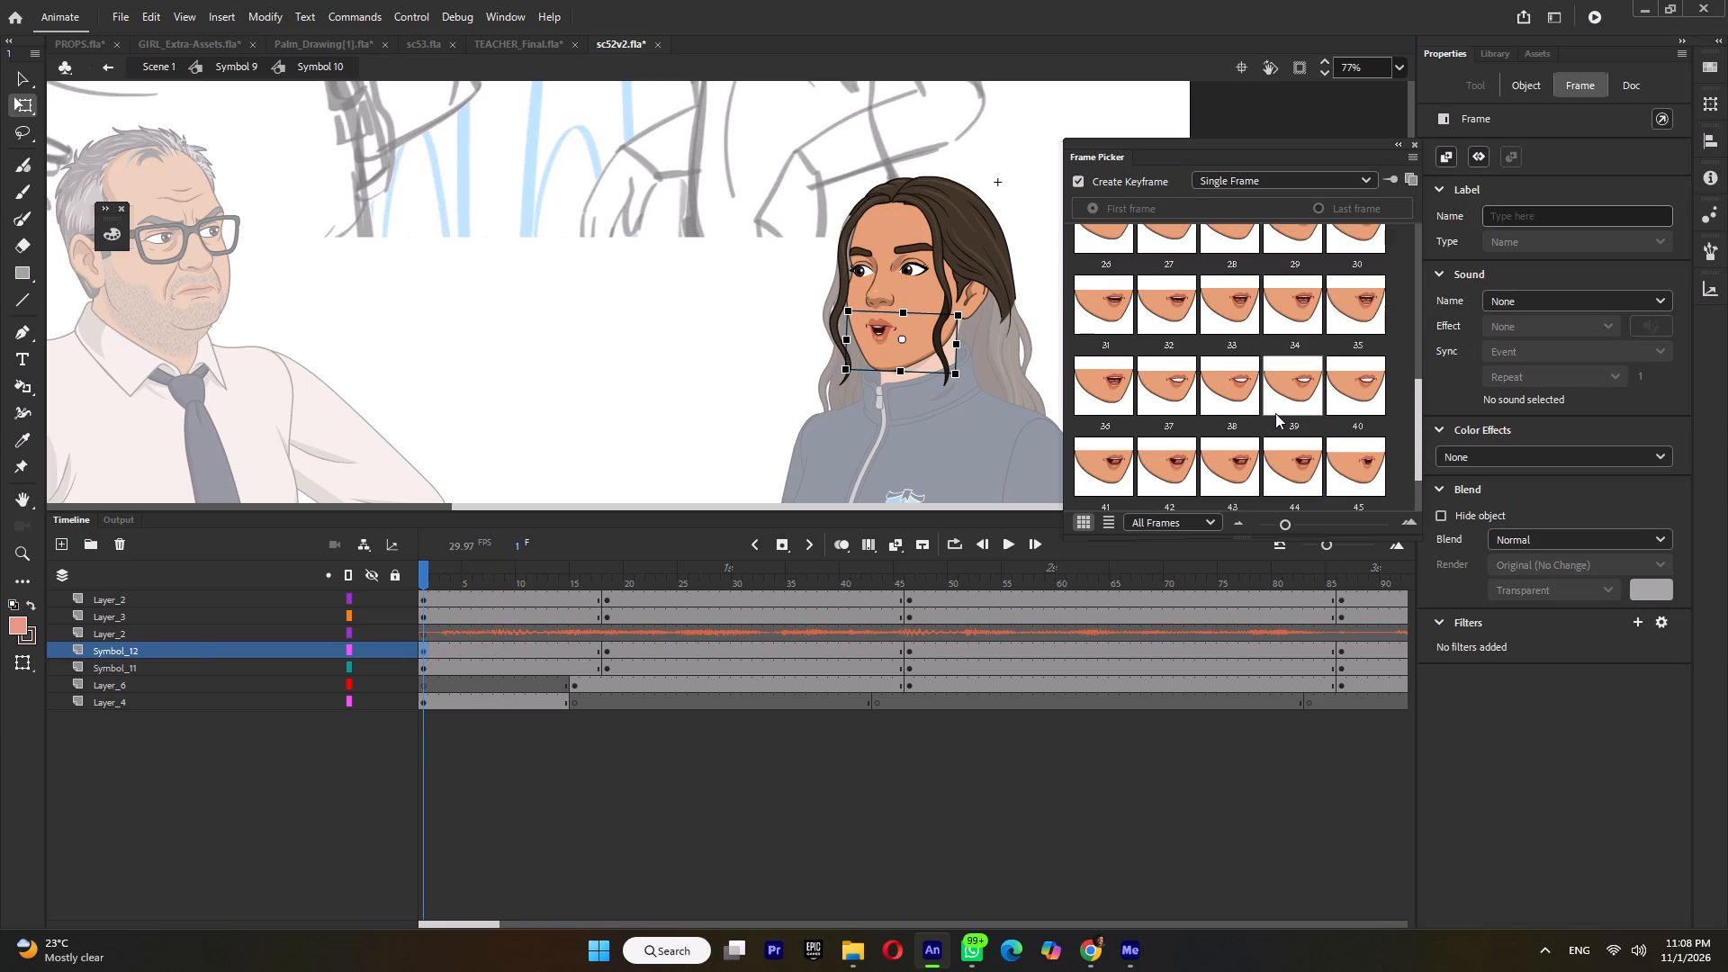
left_click_drag(1279, 518, 1226, 526)
left_click_drag(1285, 522, 1213, 523)
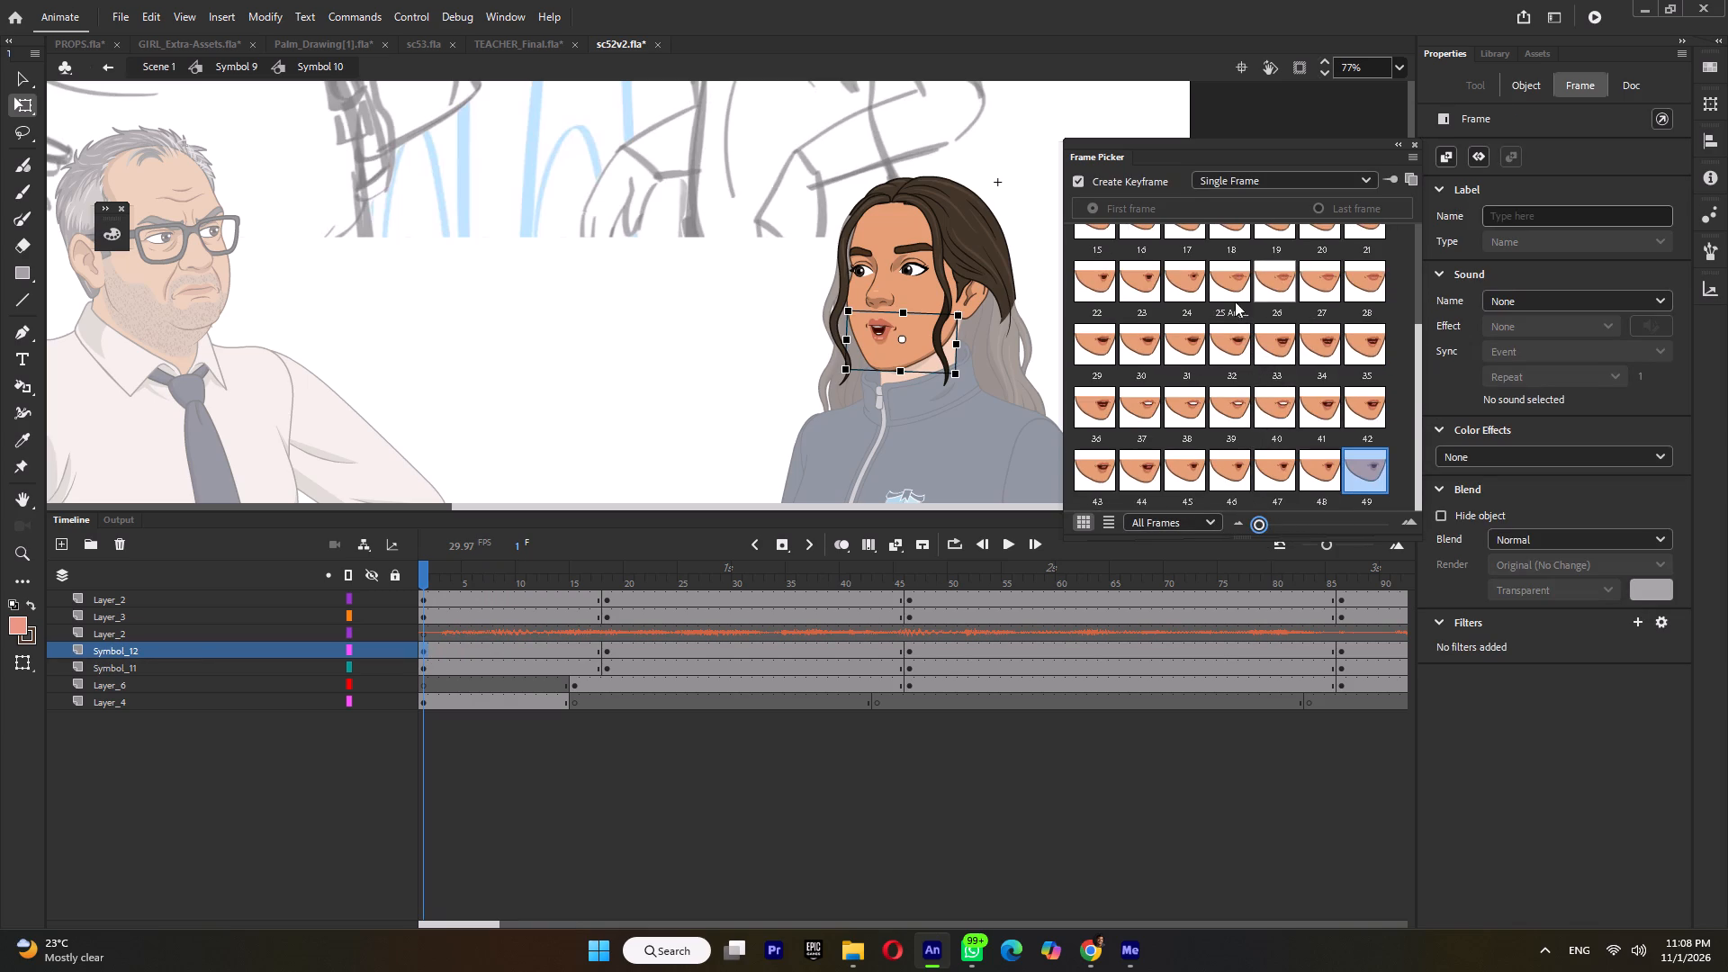
left_click(1230, 284)
key("Return")
key("Return")
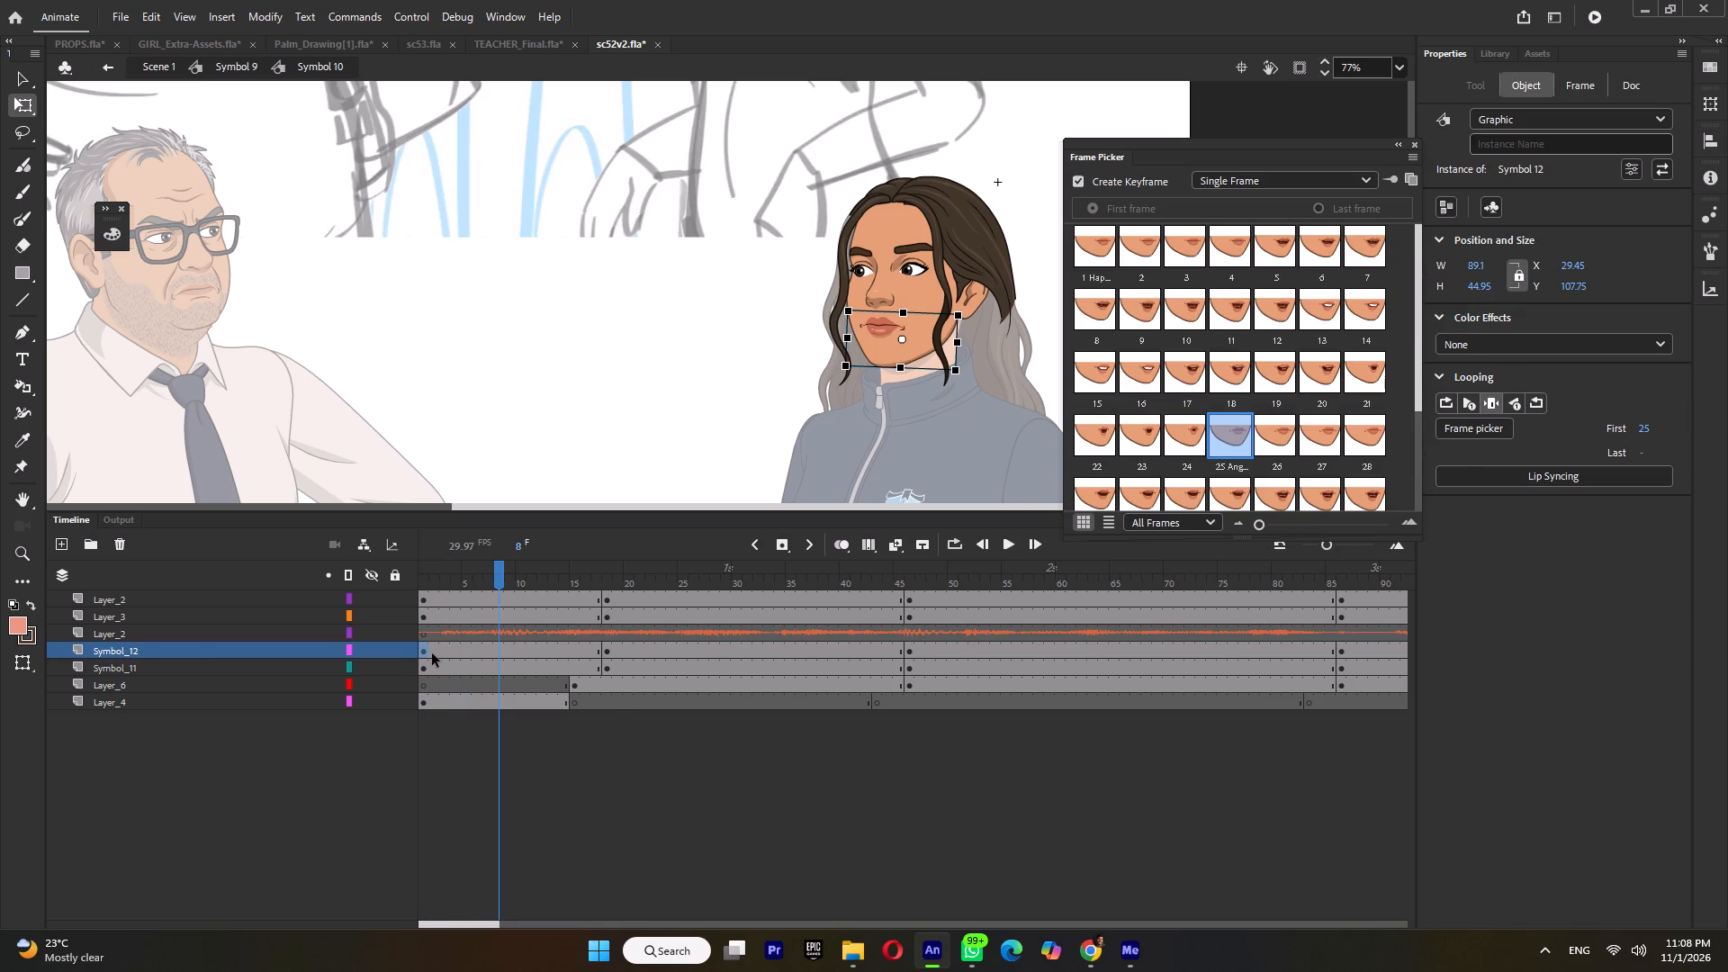
Replay the opening dialogue from frame 1 and key mouth pose 39 at frame 4 of Symbol_12.
left_click(427, 653)
key("Return")
key("Return")
left_click(456, 653)
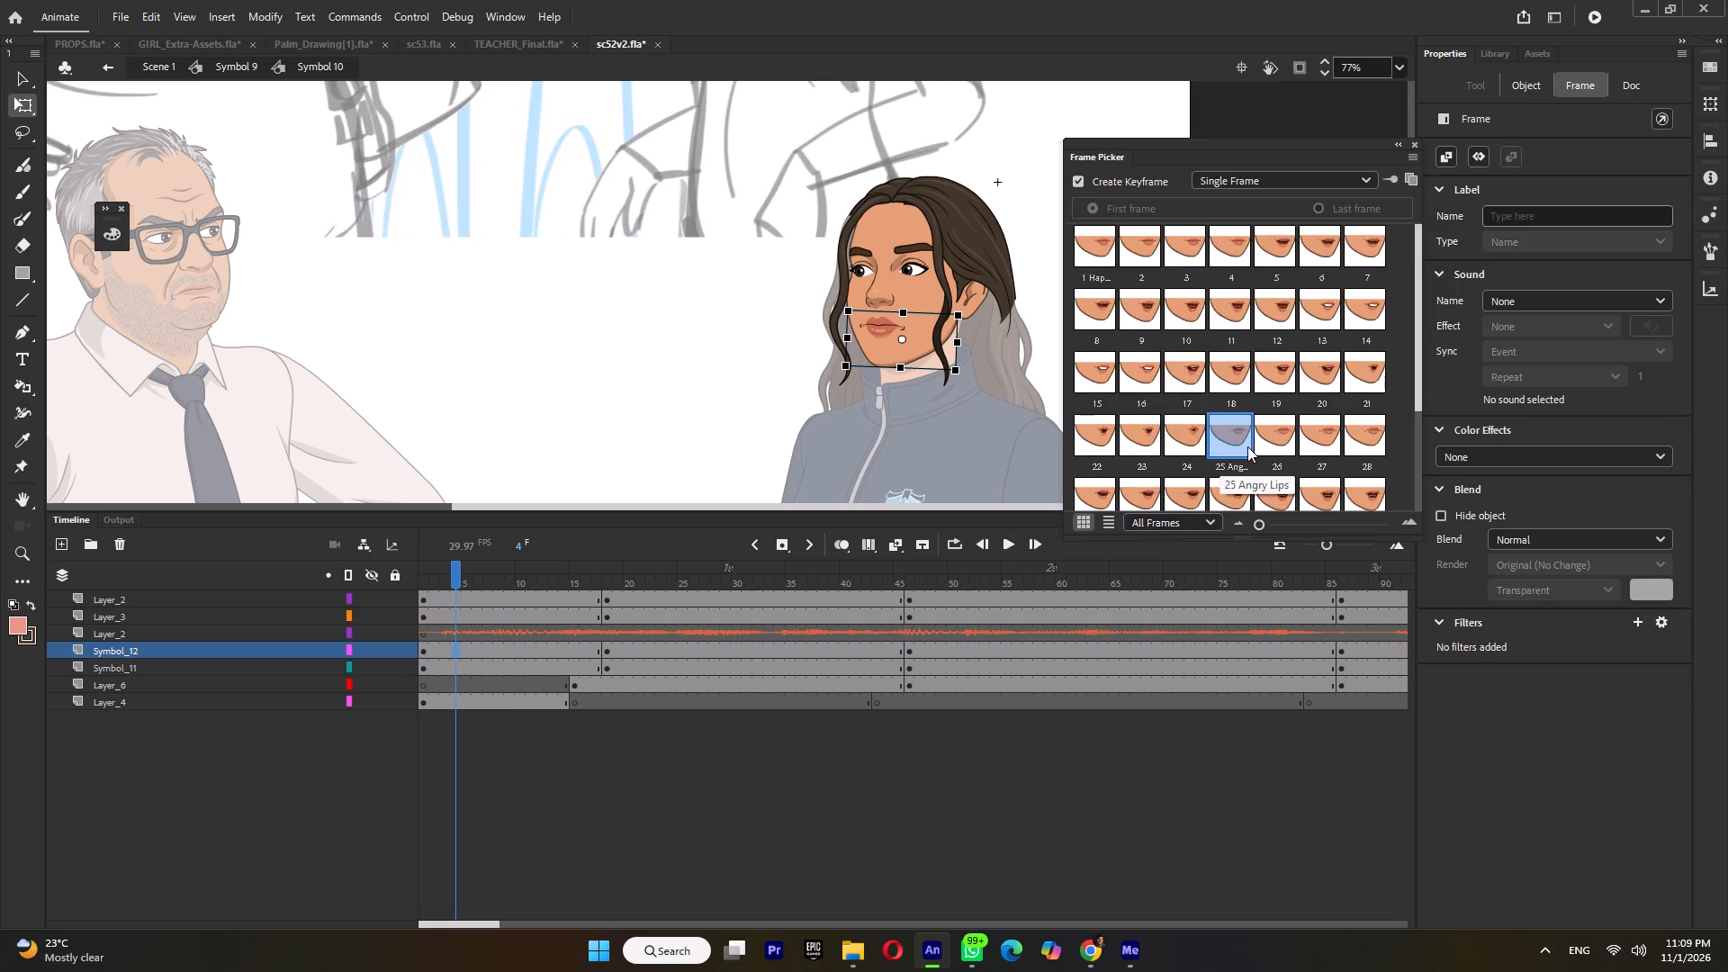
scroll(1248, 445, "down", 3)
left_click(1236, 404)
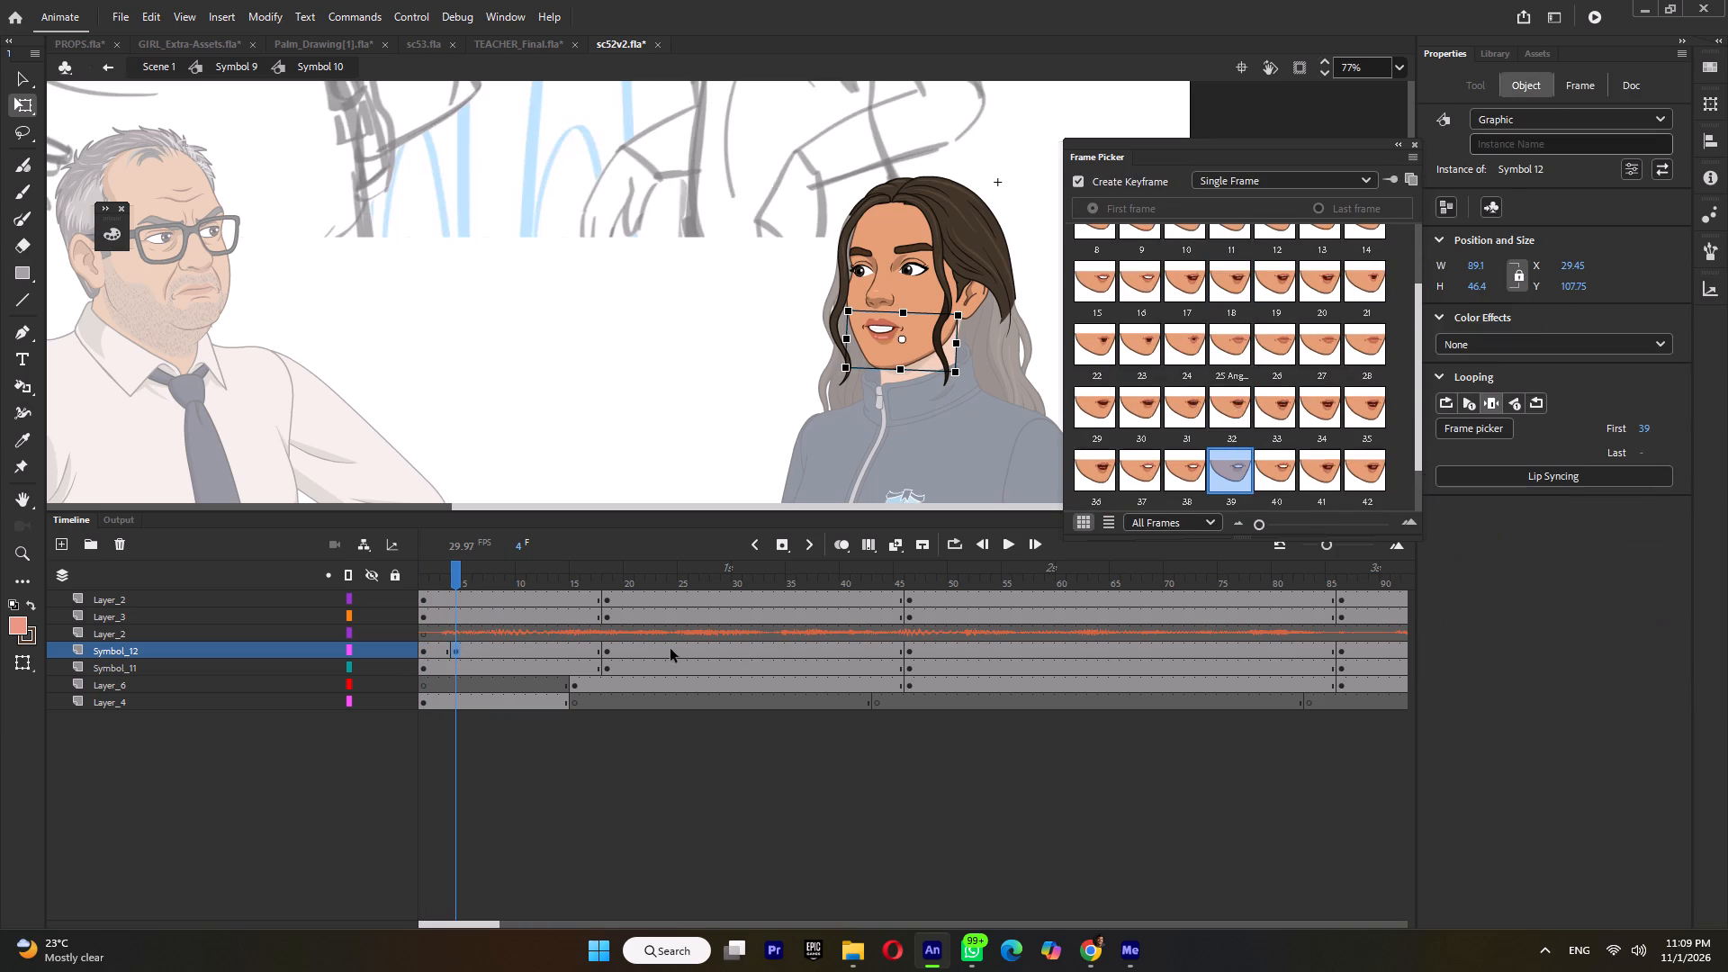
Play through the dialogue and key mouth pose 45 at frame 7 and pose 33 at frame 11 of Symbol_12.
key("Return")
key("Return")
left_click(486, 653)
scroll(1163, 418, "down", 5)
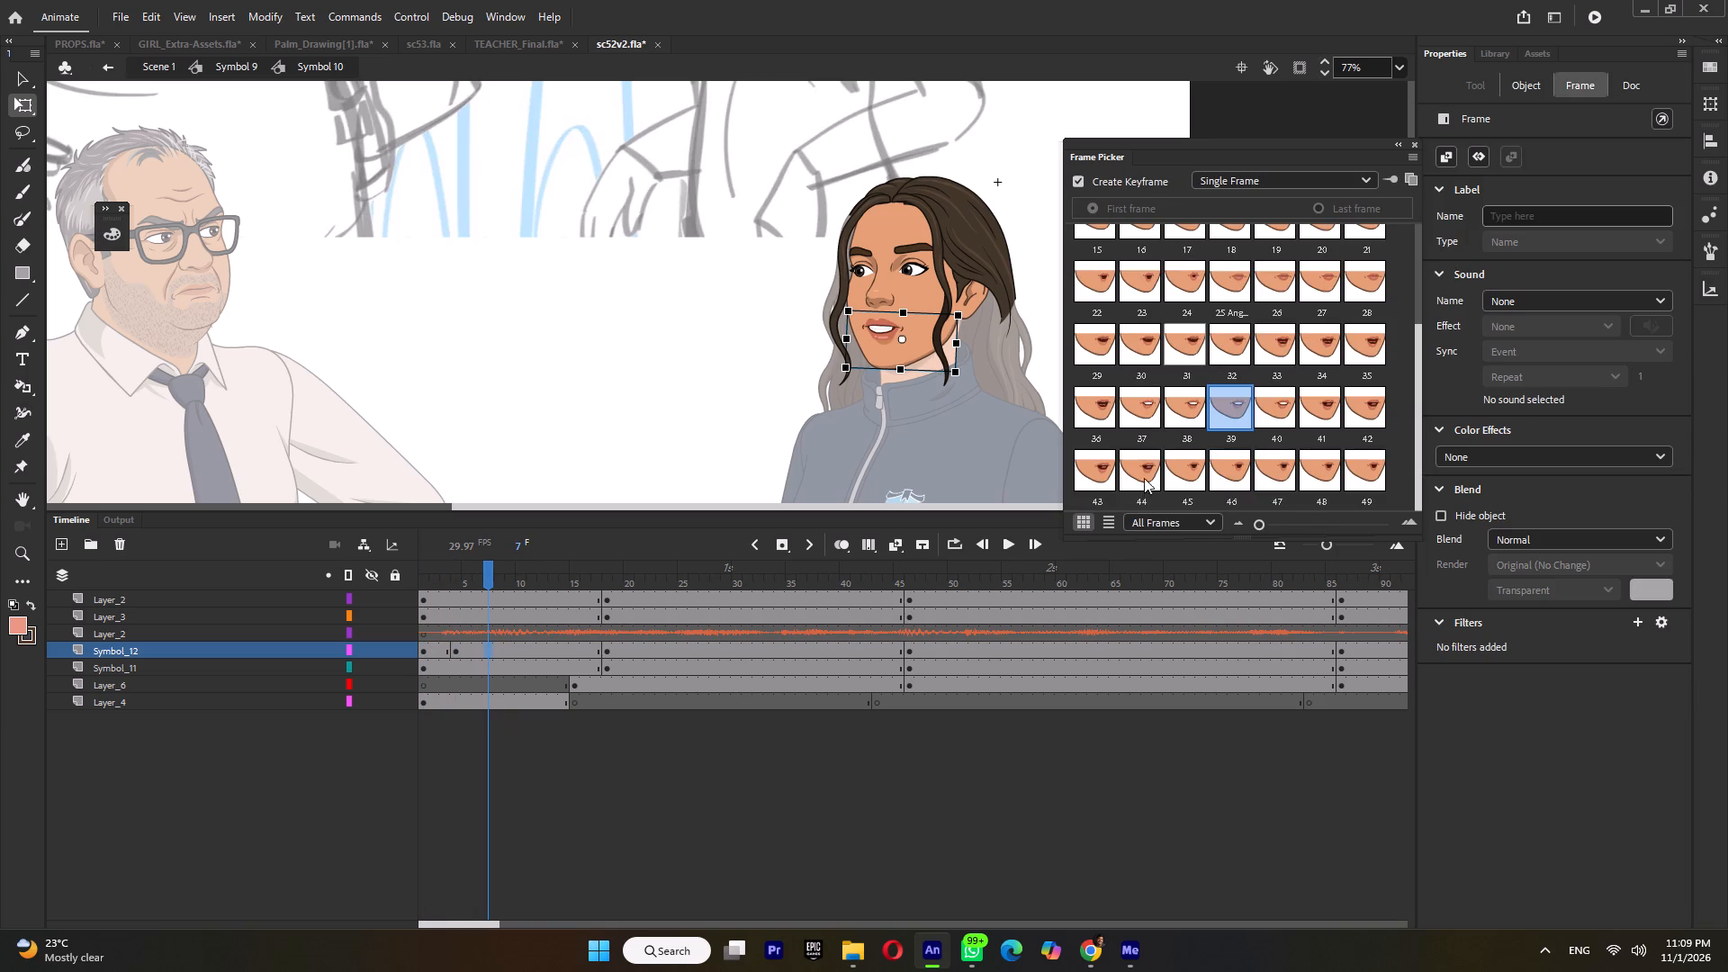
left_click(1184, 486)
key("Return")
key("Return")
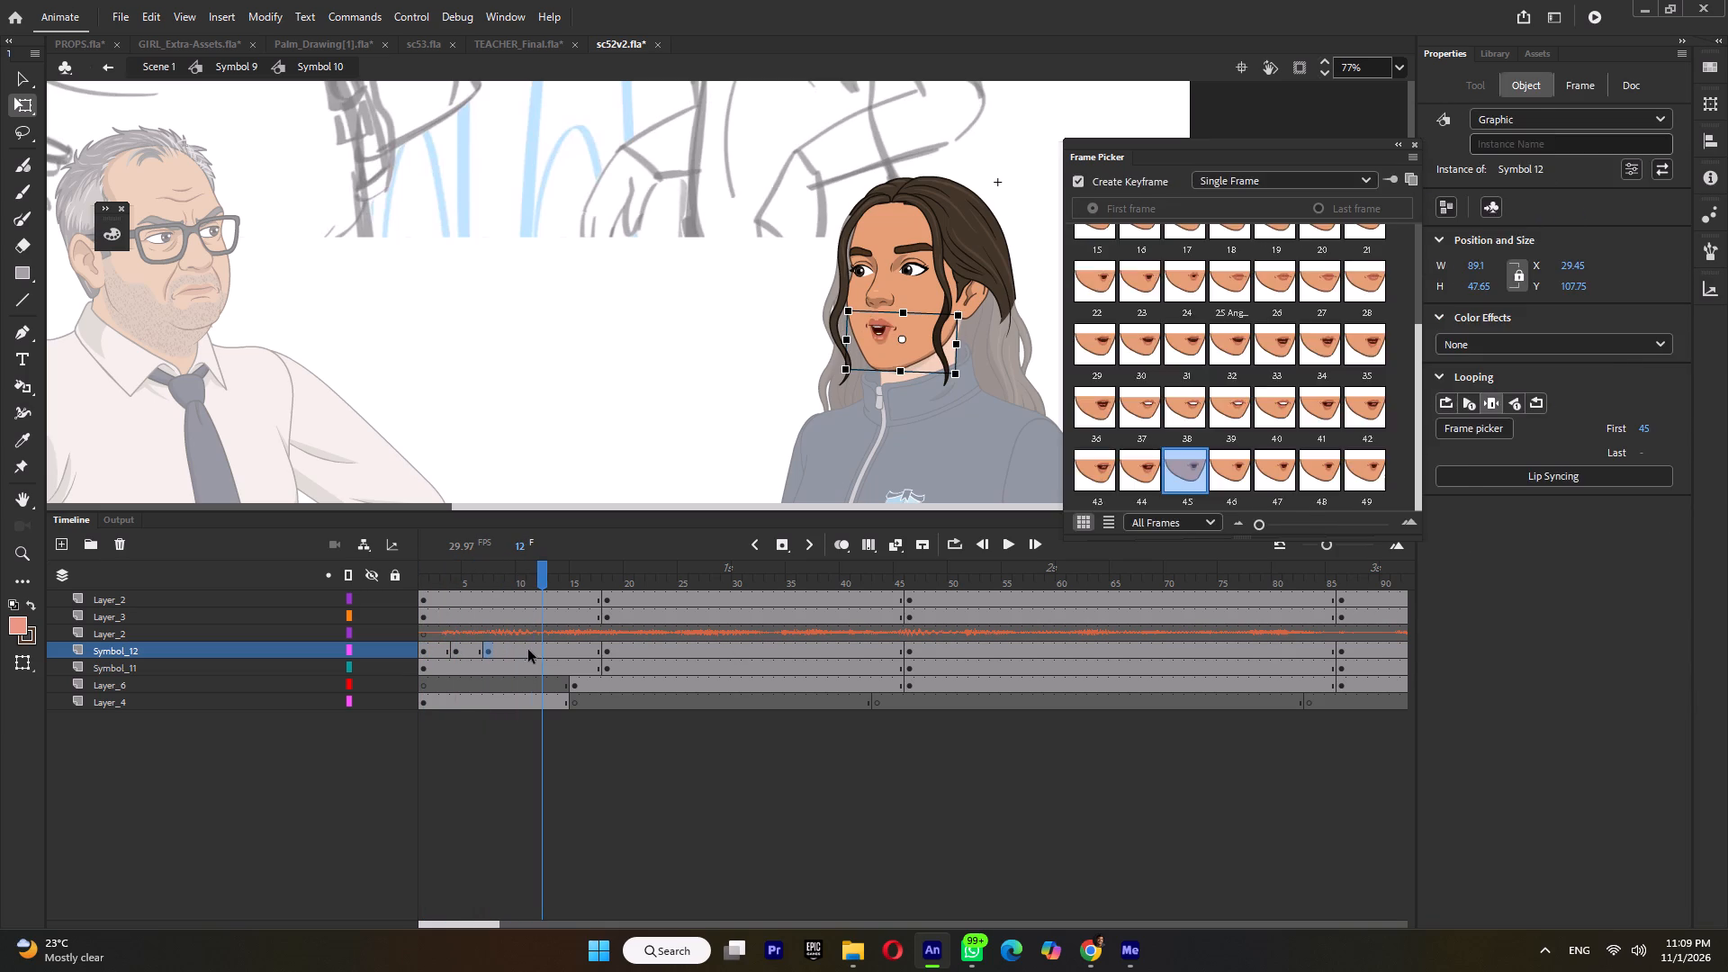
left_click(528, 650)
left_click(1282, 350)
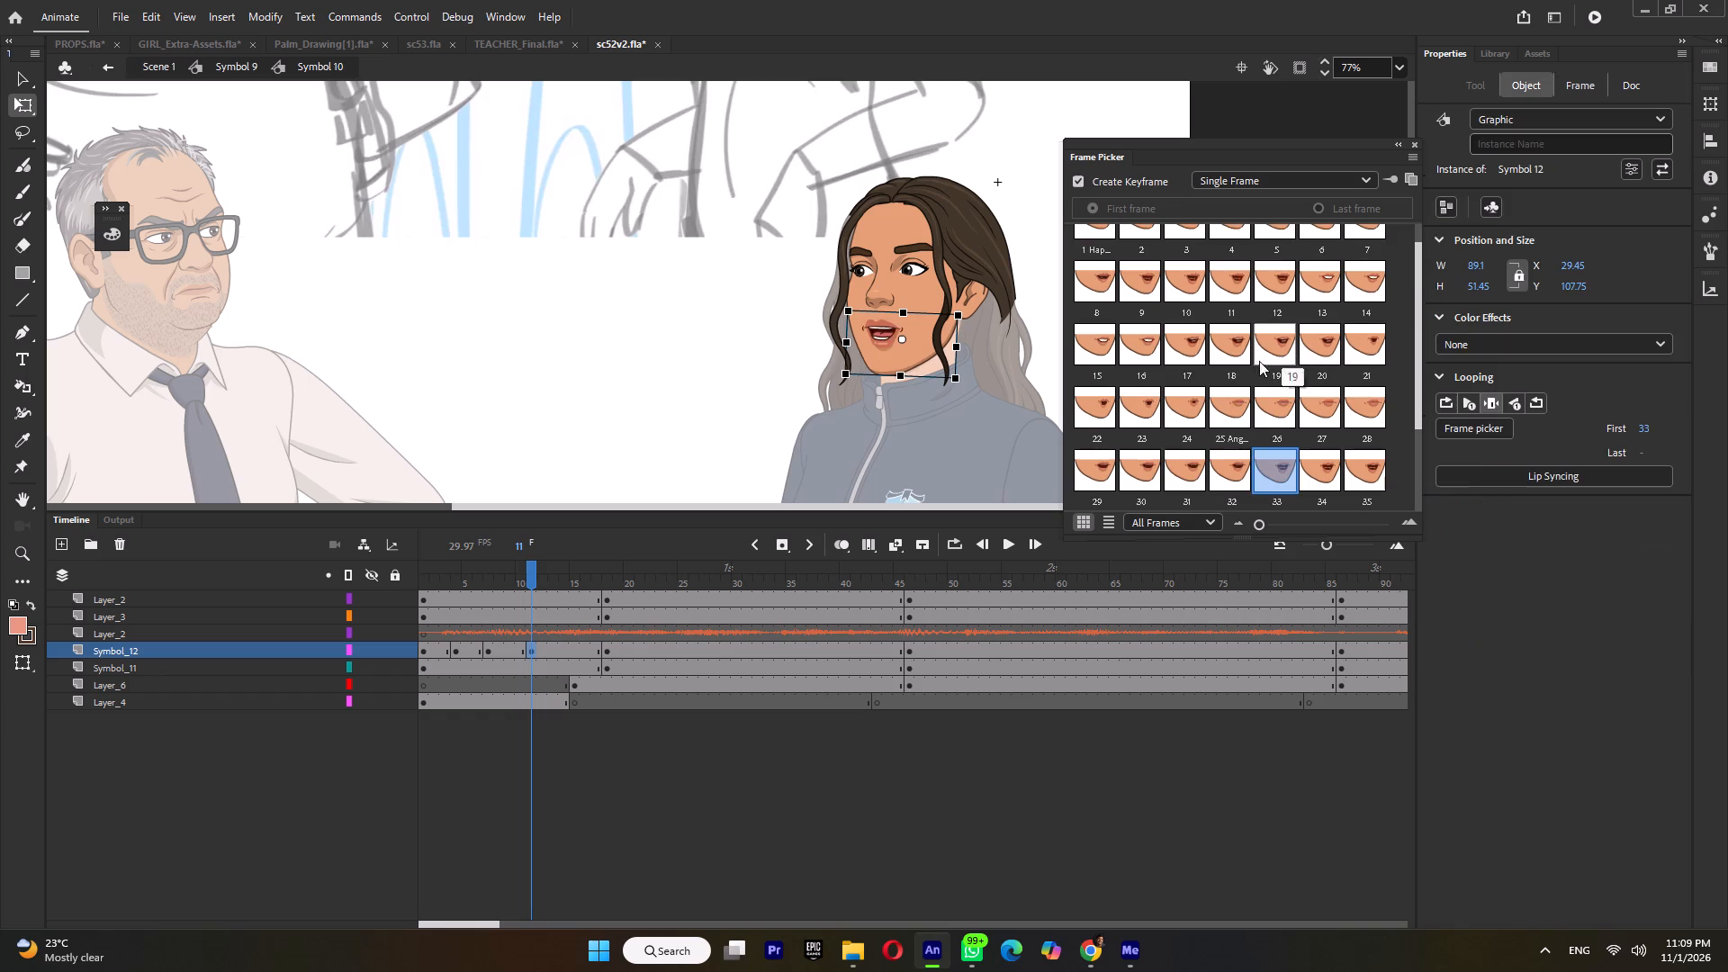
Play on from frame 11 and set the mouth at frame 18 of Symbol_12 to pose 25, Angry Lips.
key("Return")
key("Return")
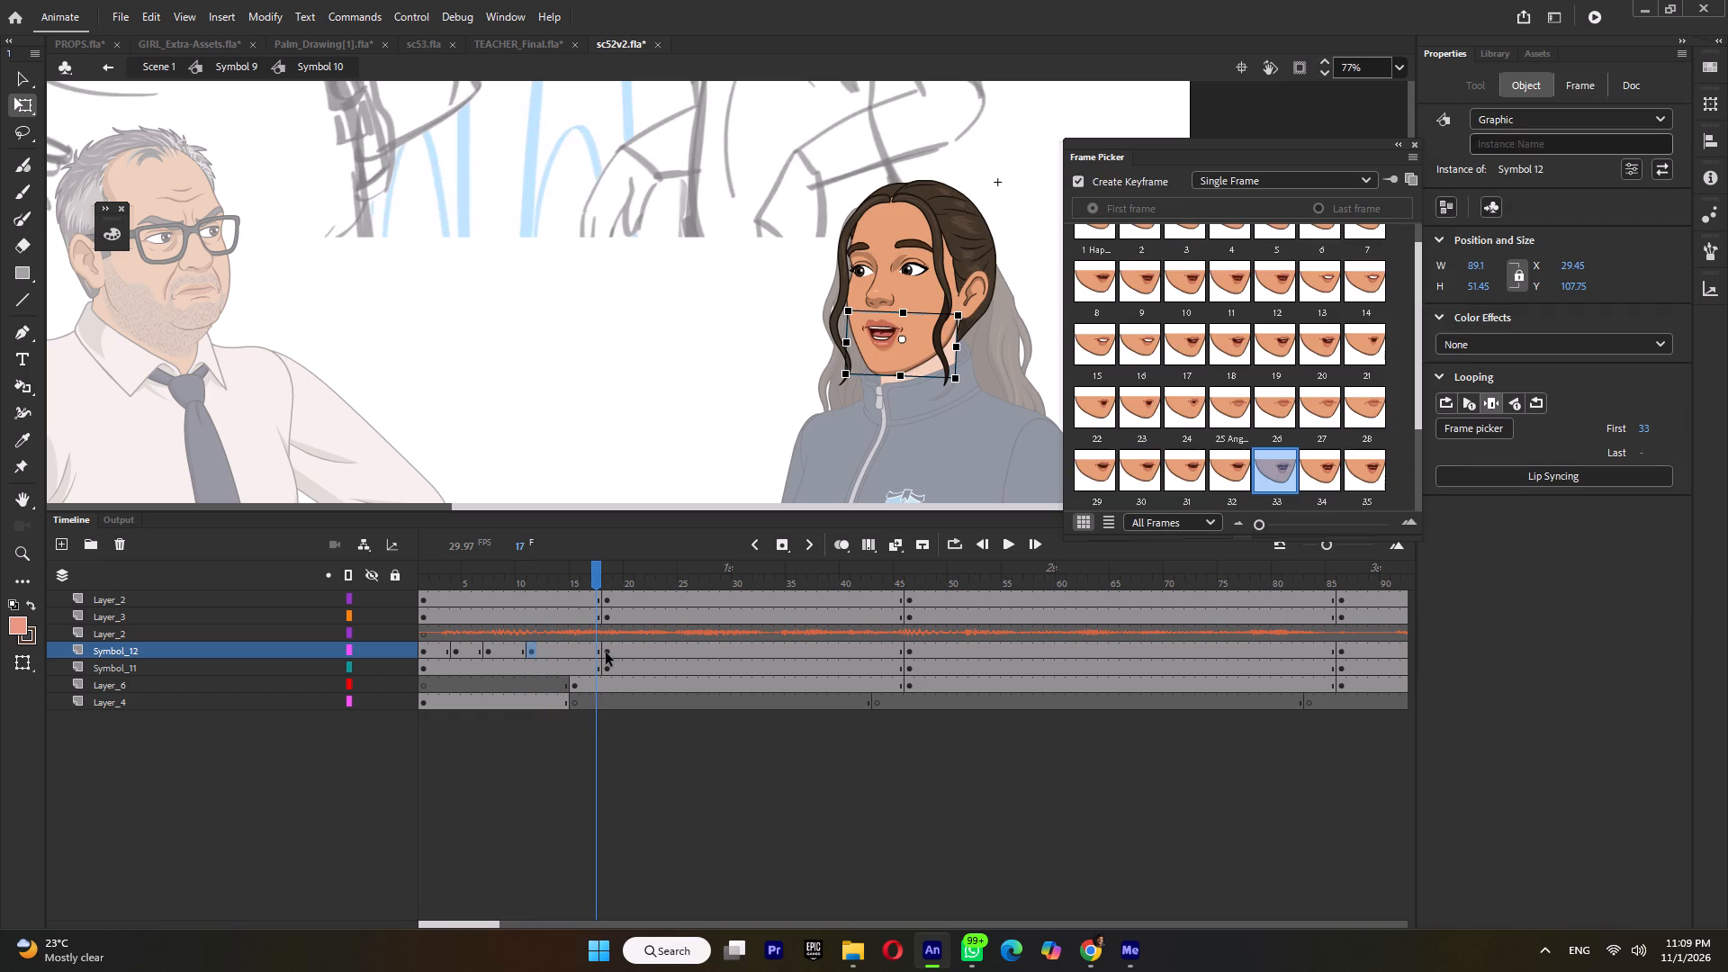
left_click(607, 650)
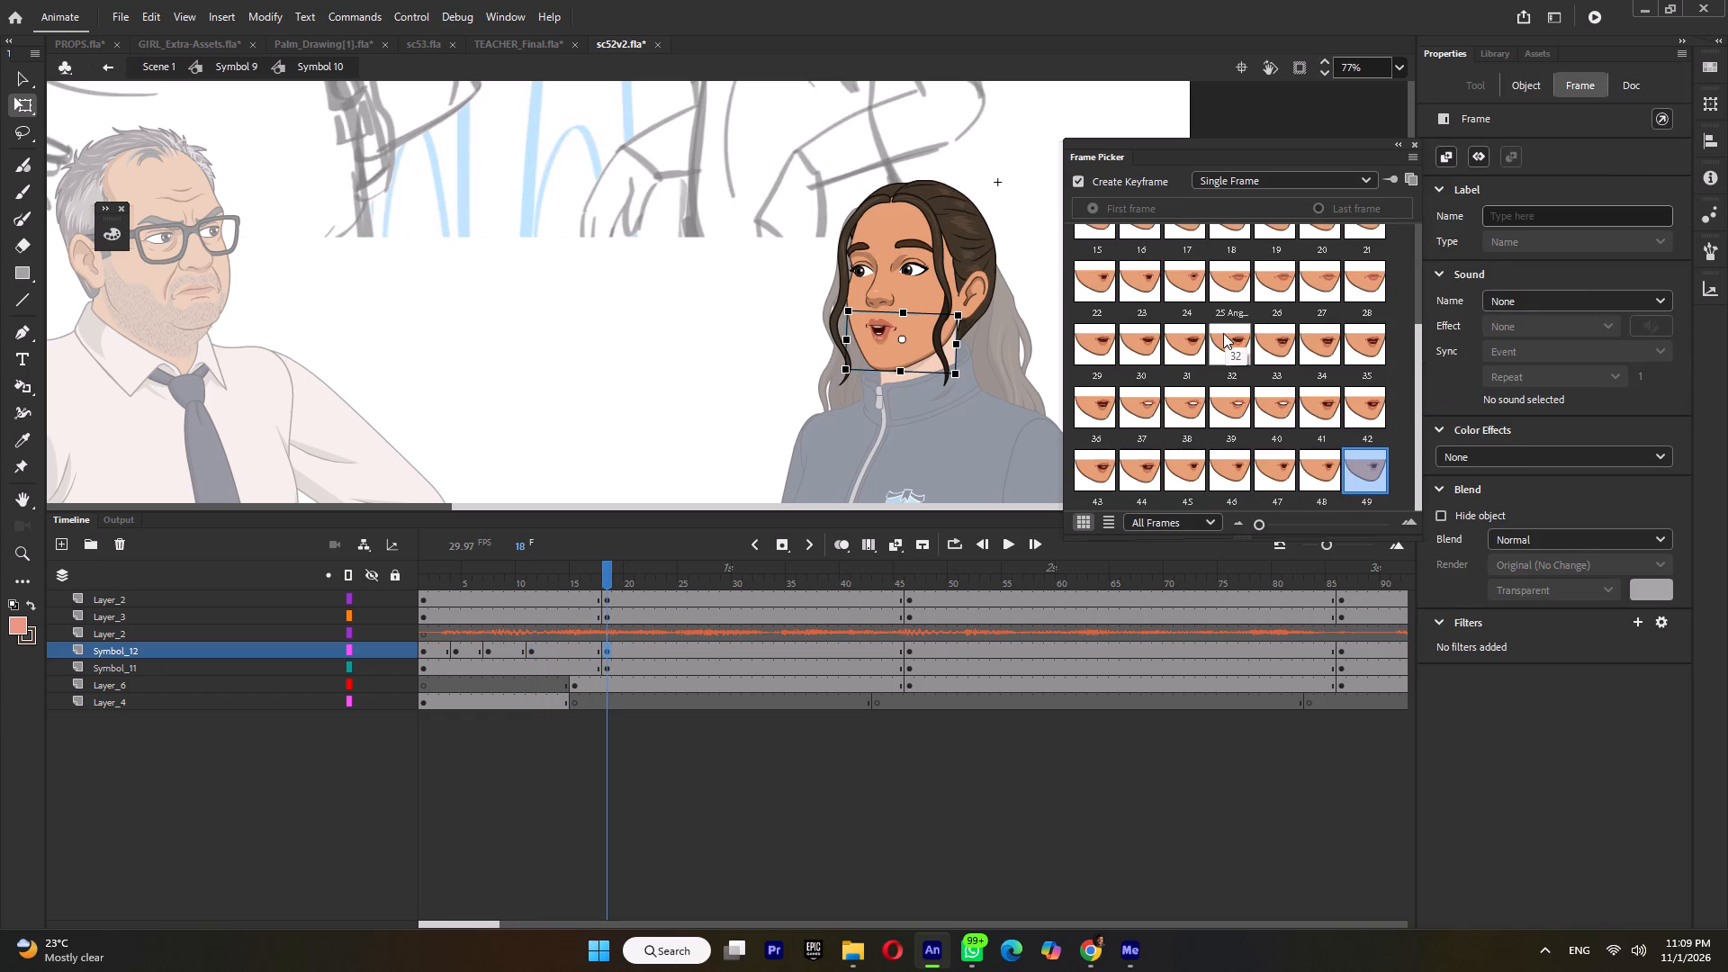
left_click(1229, 278)
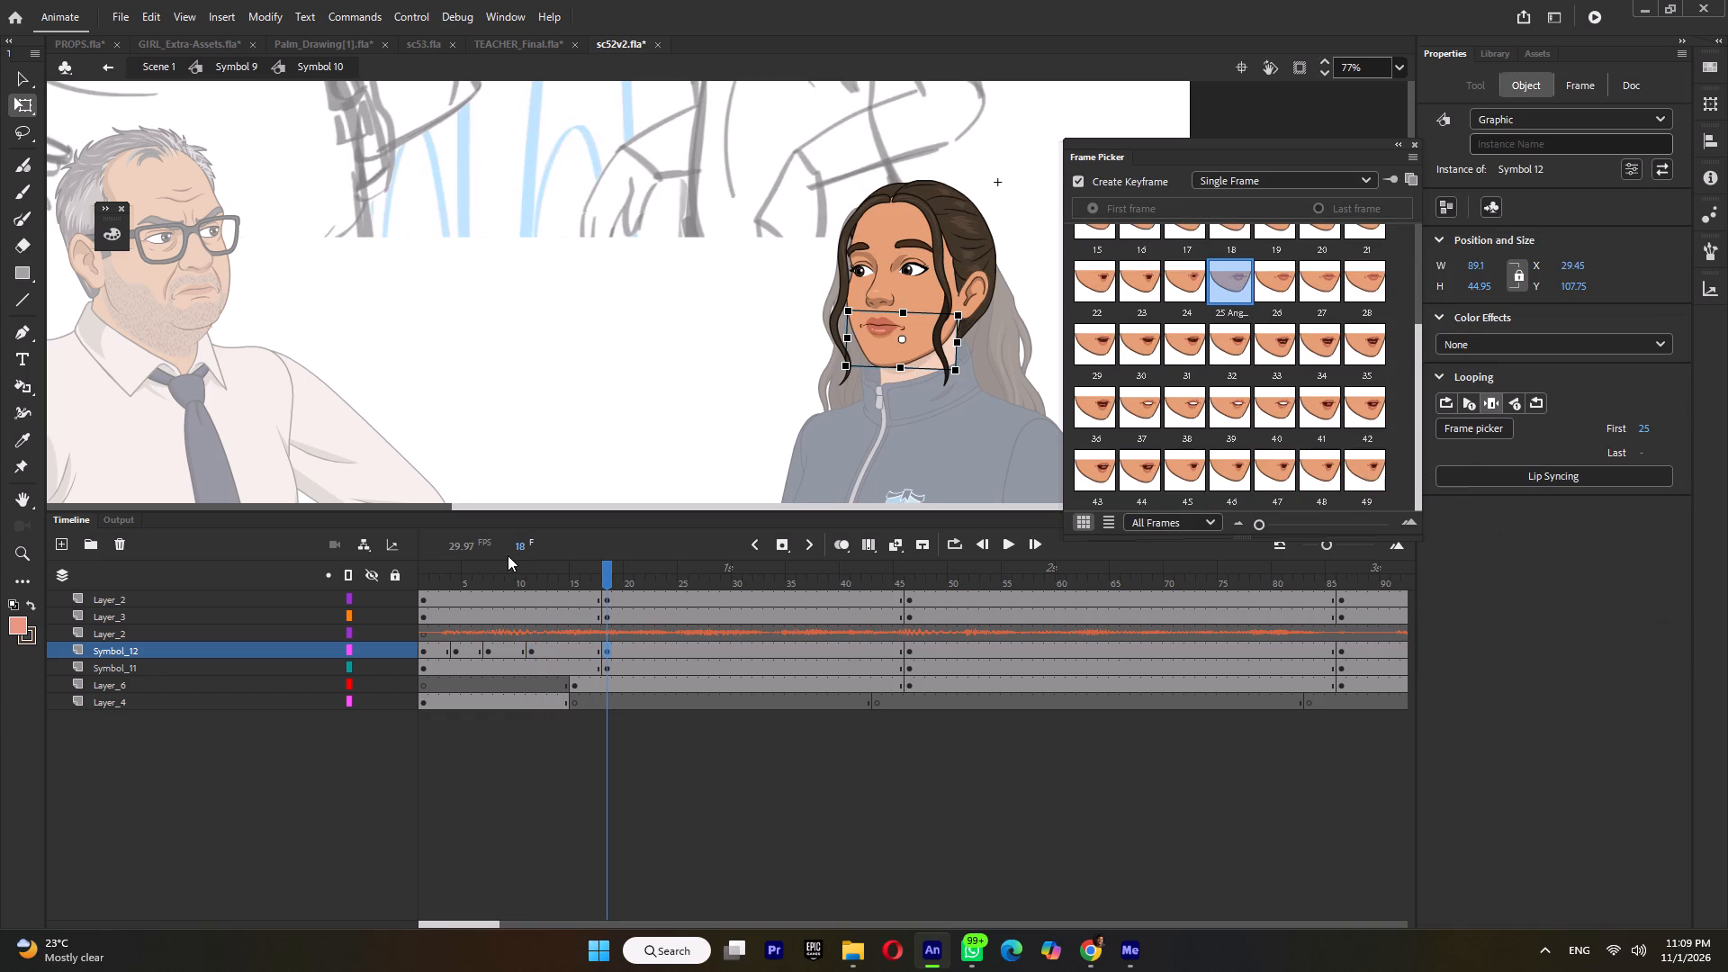
Replay the opening dialogue from frame 1 and change the mouth at frame 7 of Symbol_12 to pose 32.
left_click_drag(483, 570, 369, 590)
key("Return")
key("Return")
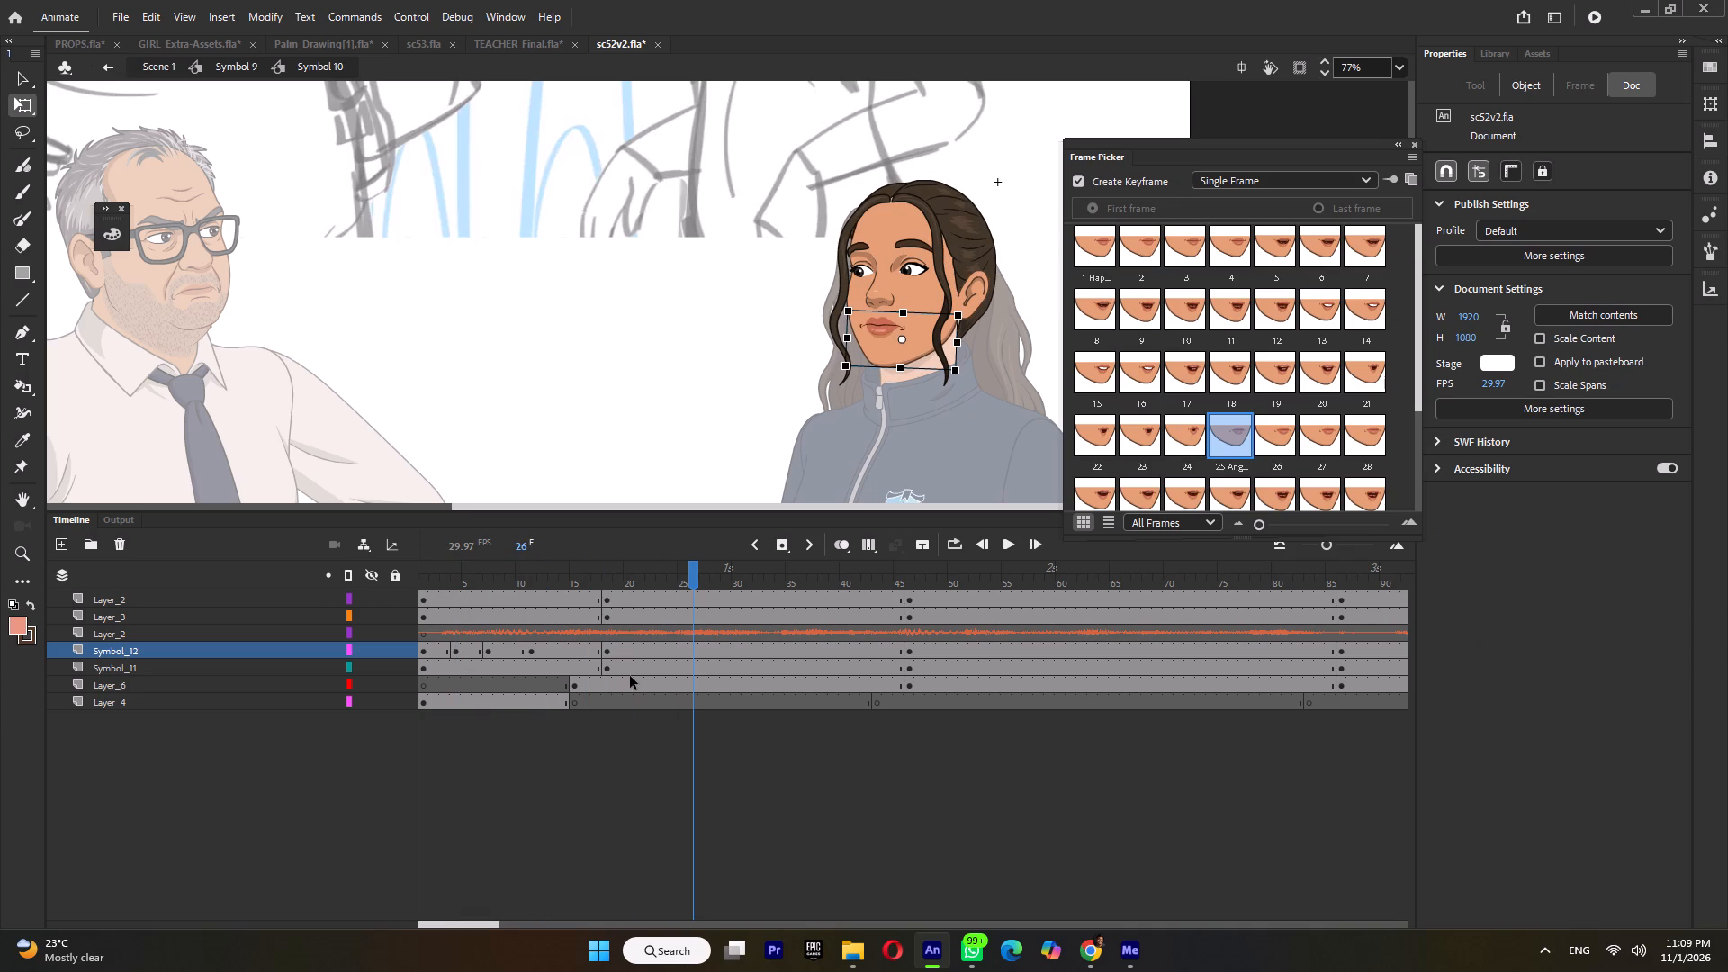
left_click(486, 565)
key("Return")
key("Return")
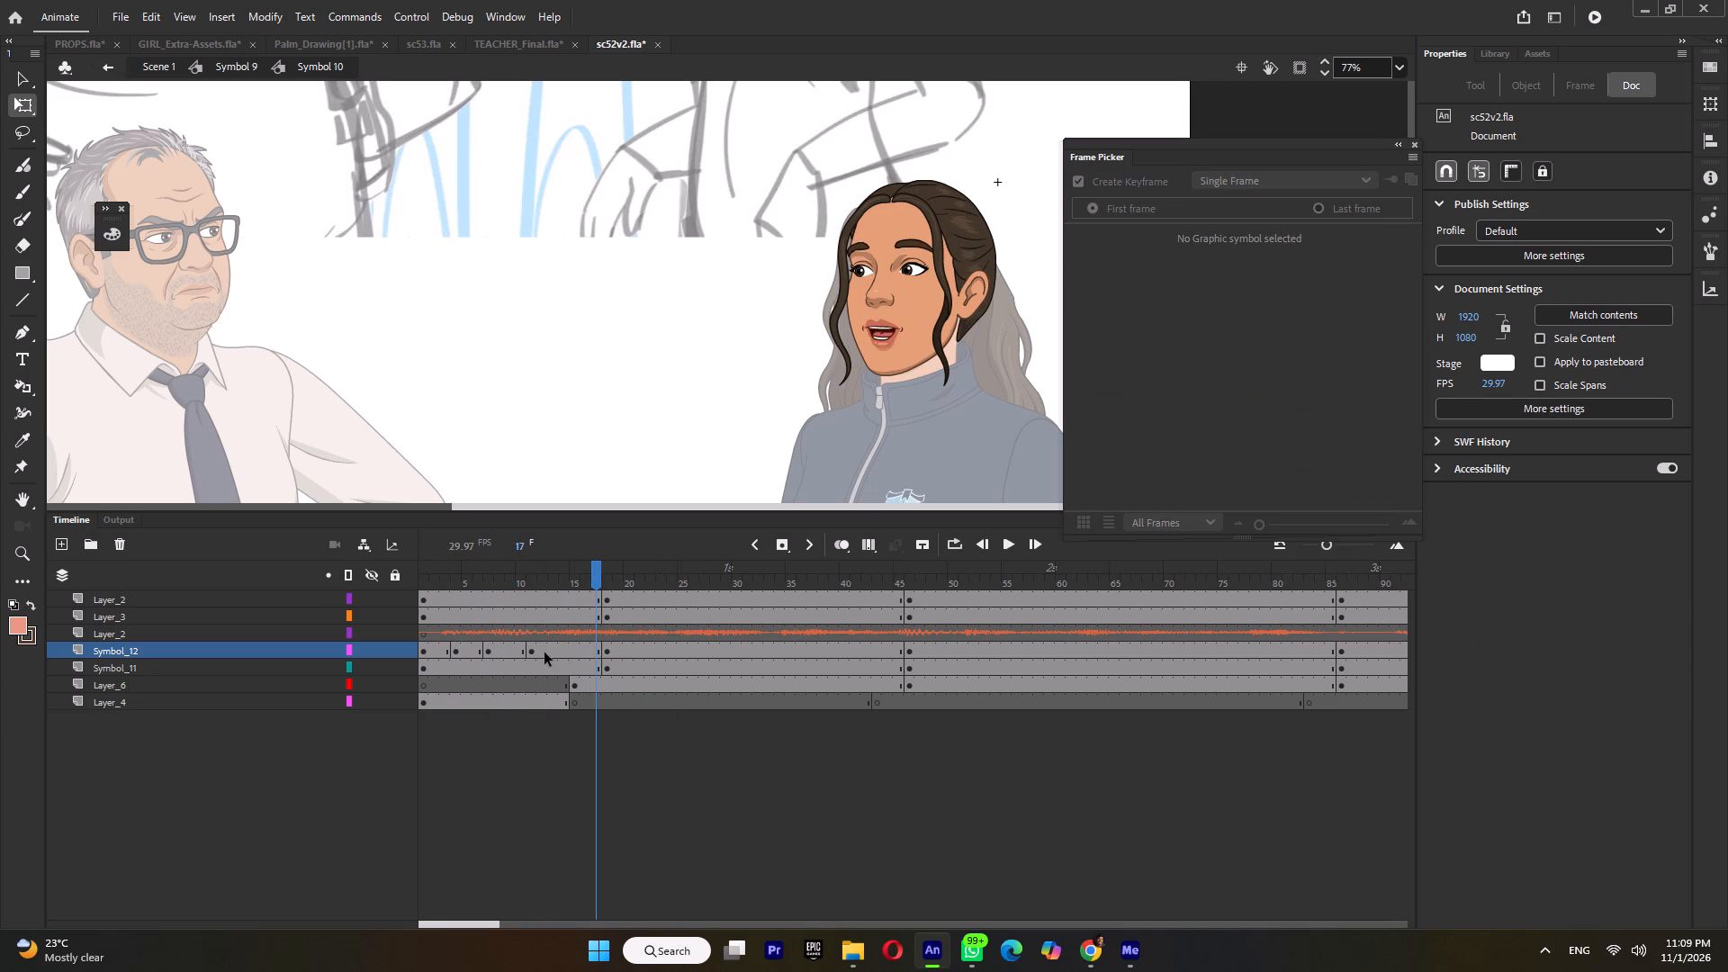
left_click_drag(467, 572, 366, 600)
key("Return")
key("Return")
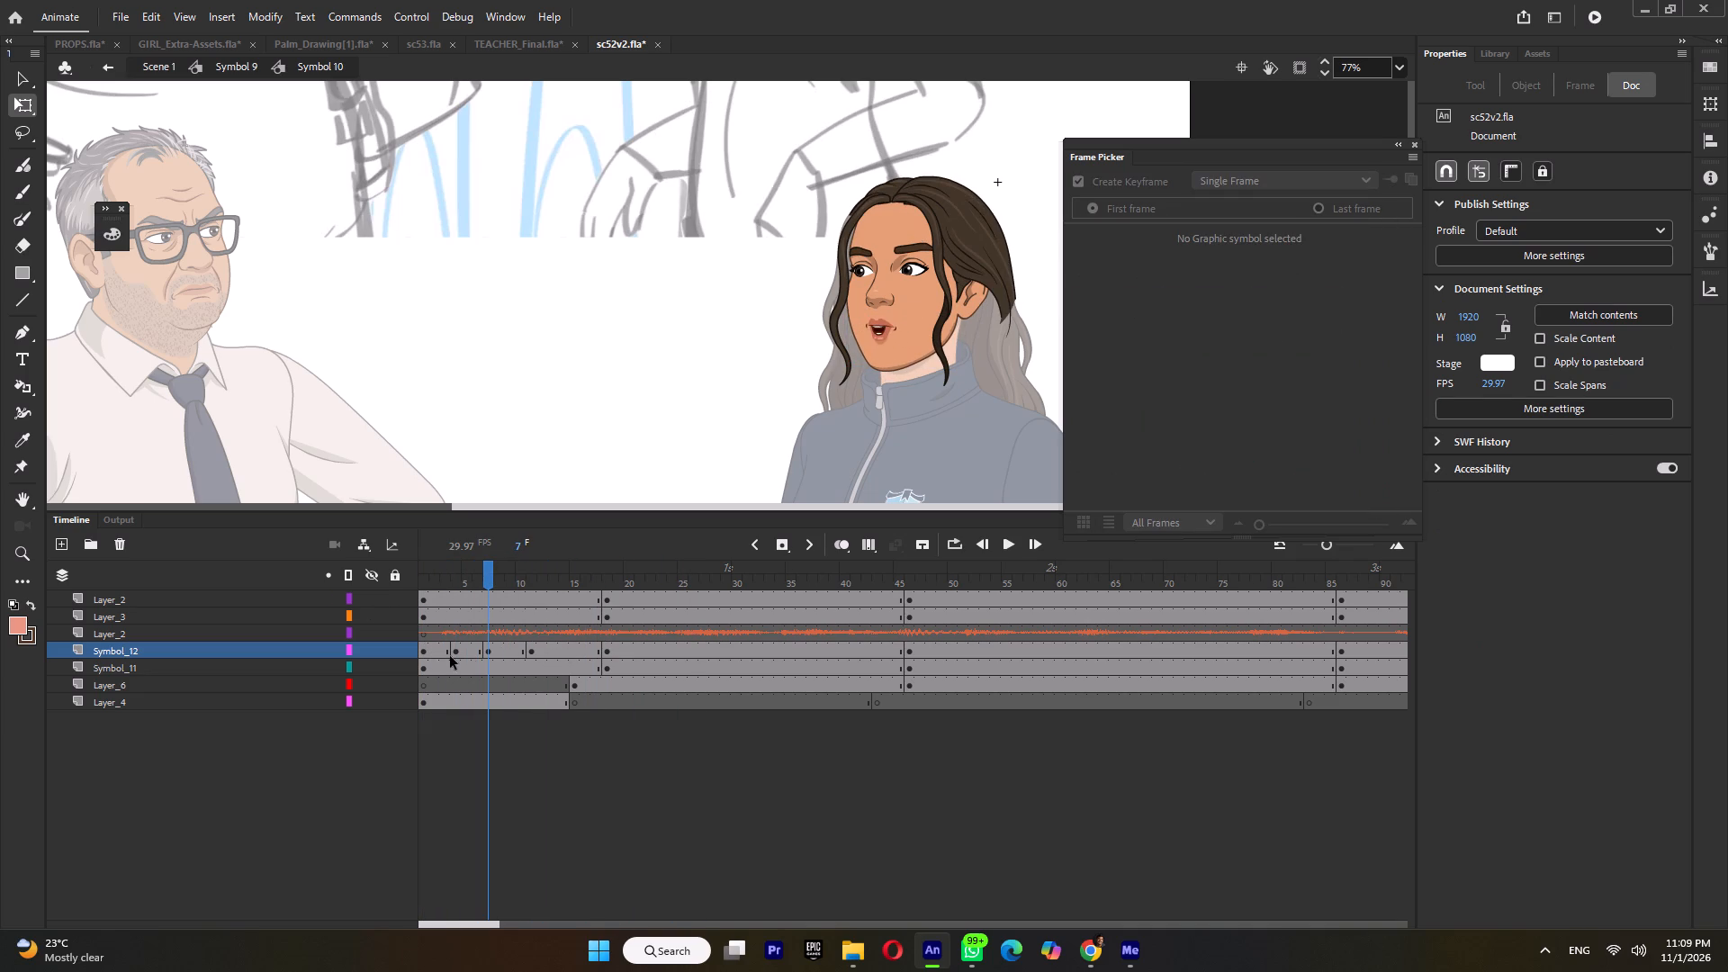
left_click(486, 650)
left_click(436, 648)
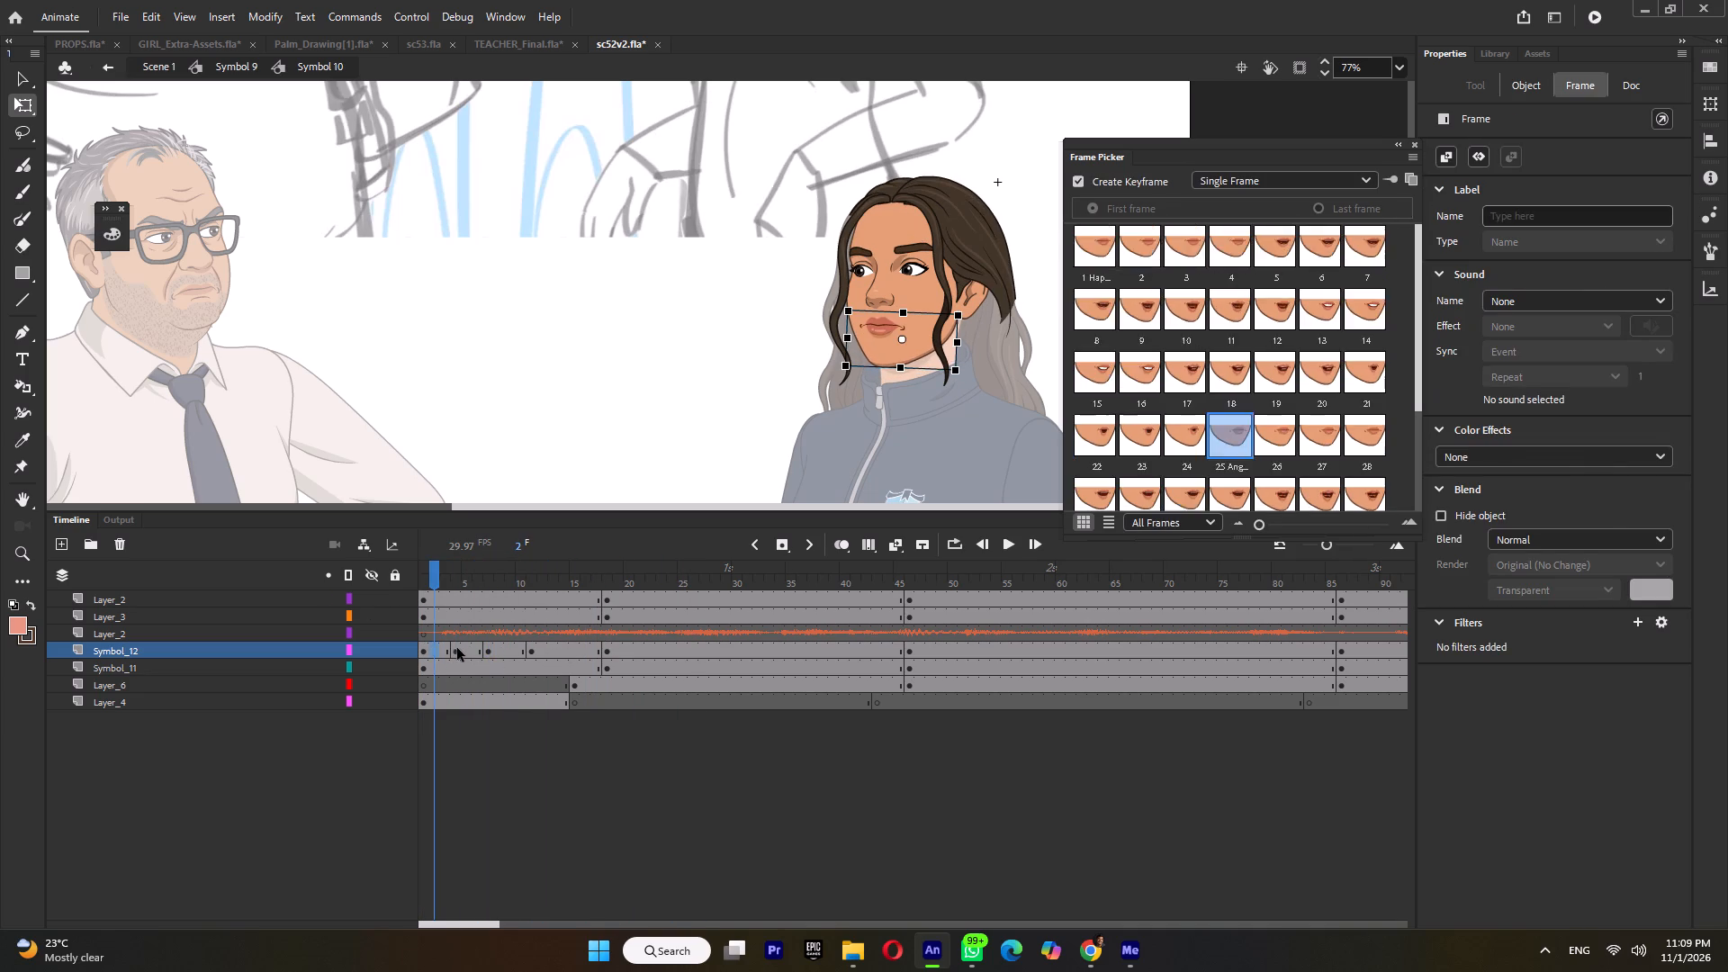
left_click(460, 648)
left_click(490, 651)
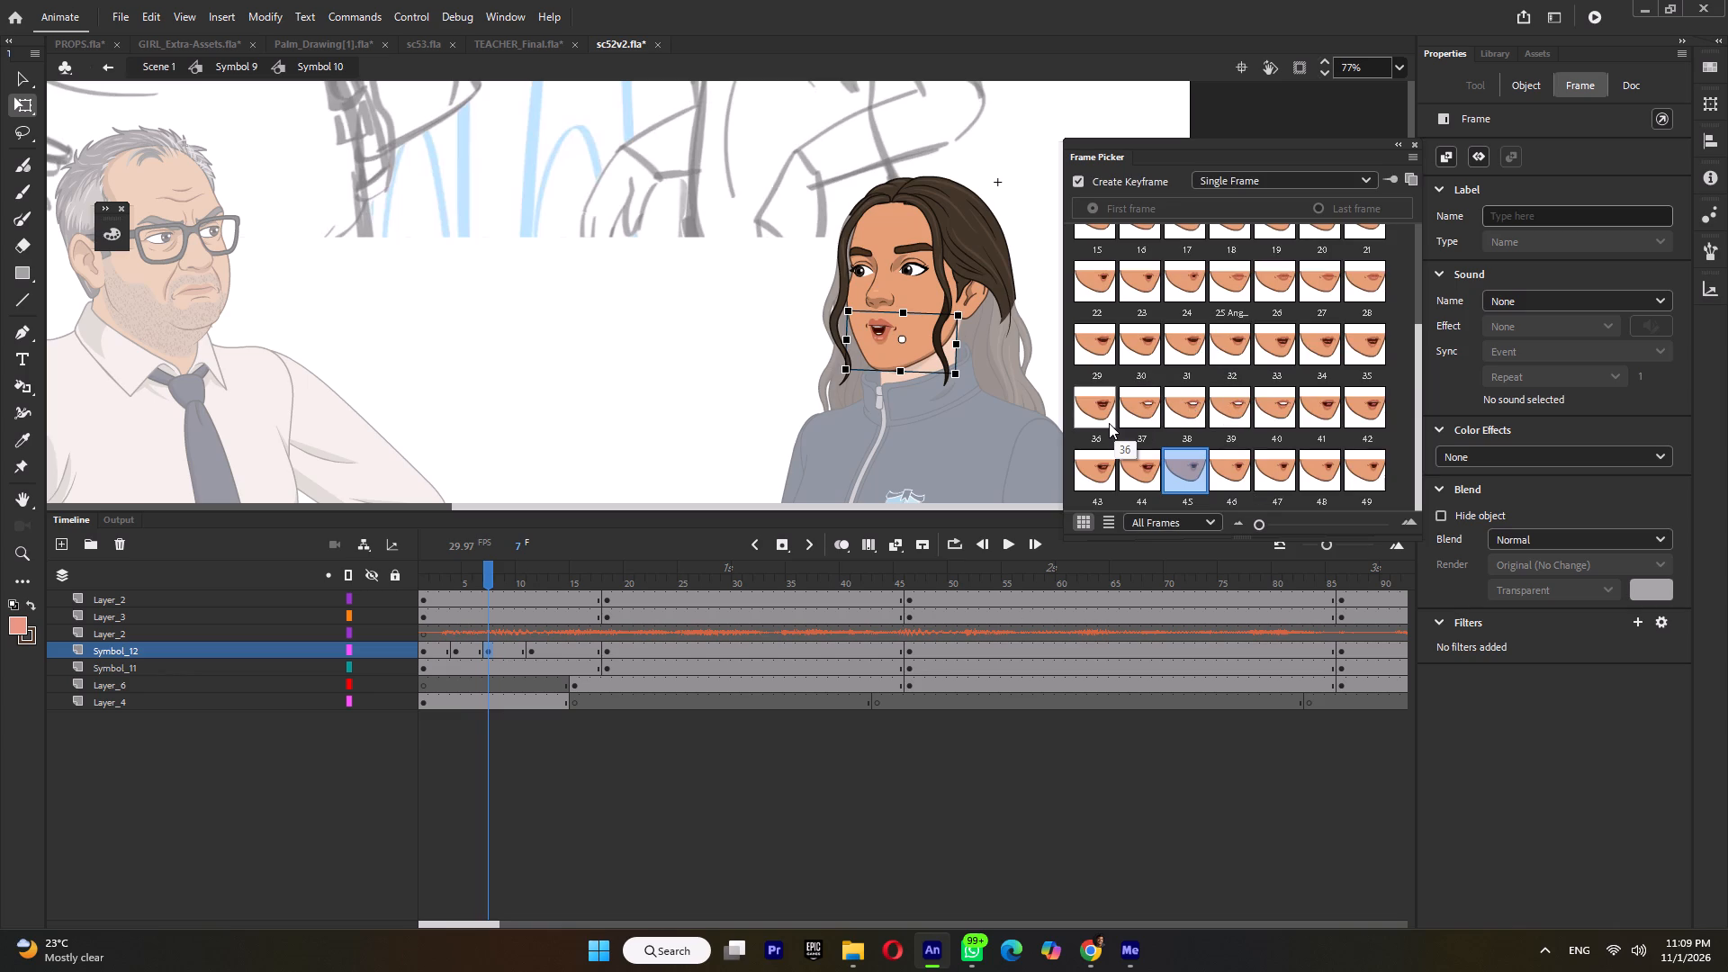
left_click(1242, 343)
Set the girl's mouth to pose 48 at frame 11 and key pose 33 at frame 14 of Symbol_12.
left_click(535, 651)
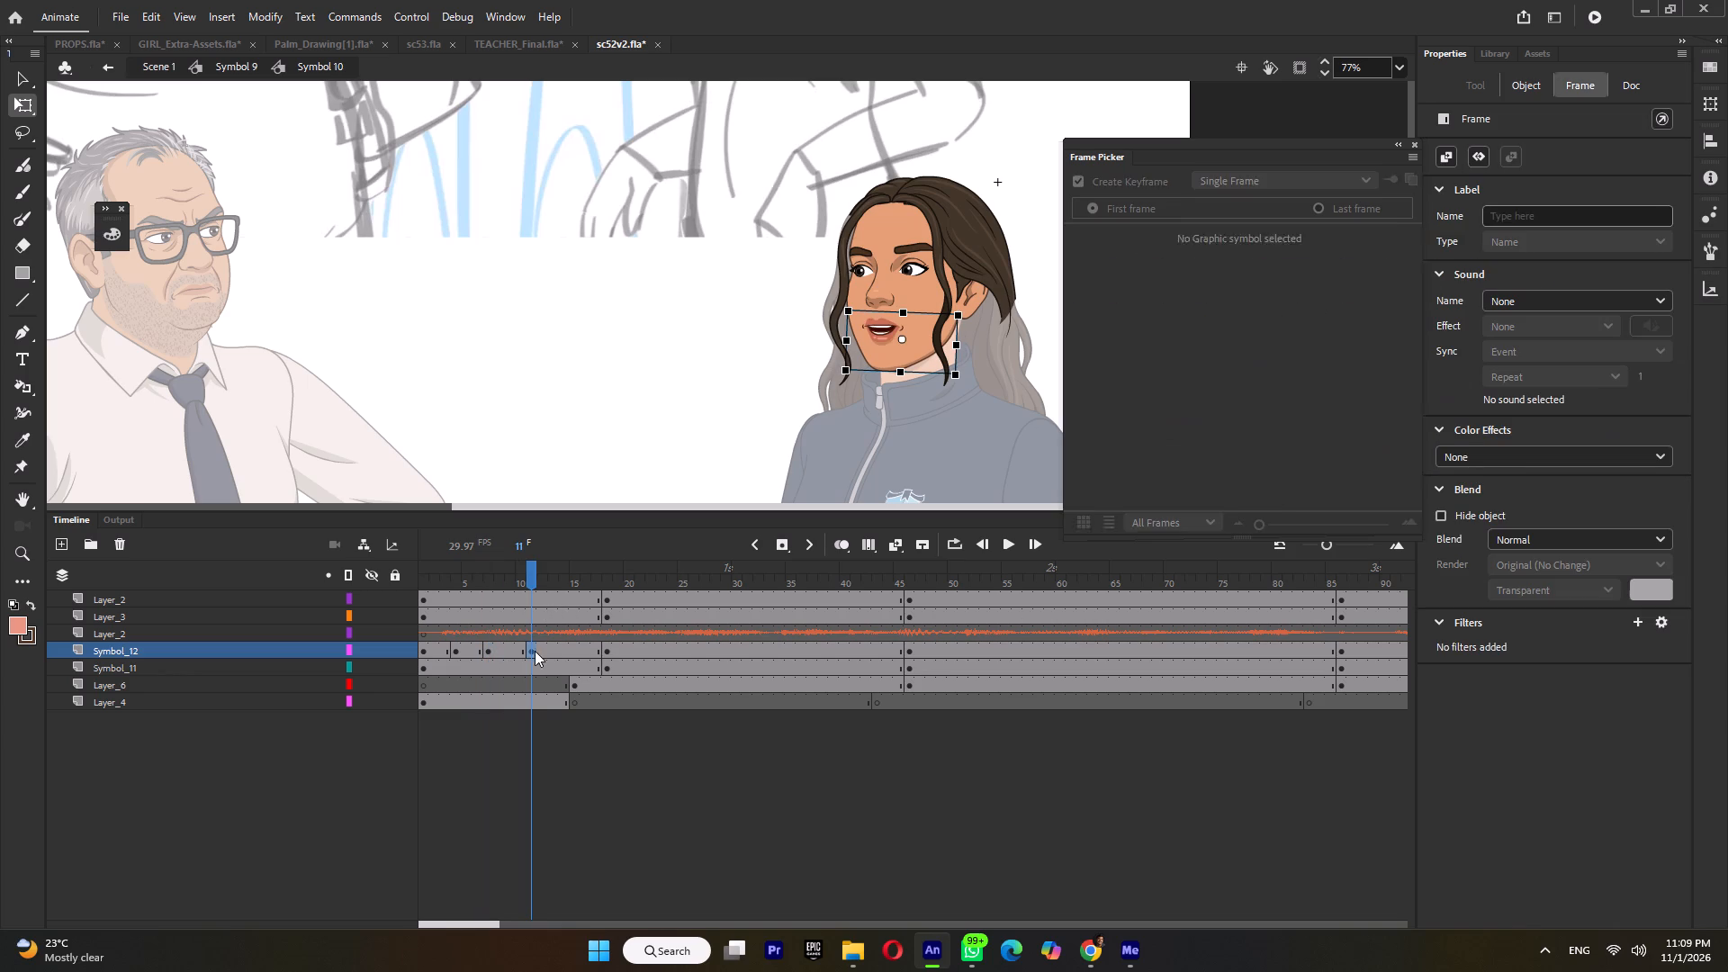
scroll(1235, 457, "down", 3)
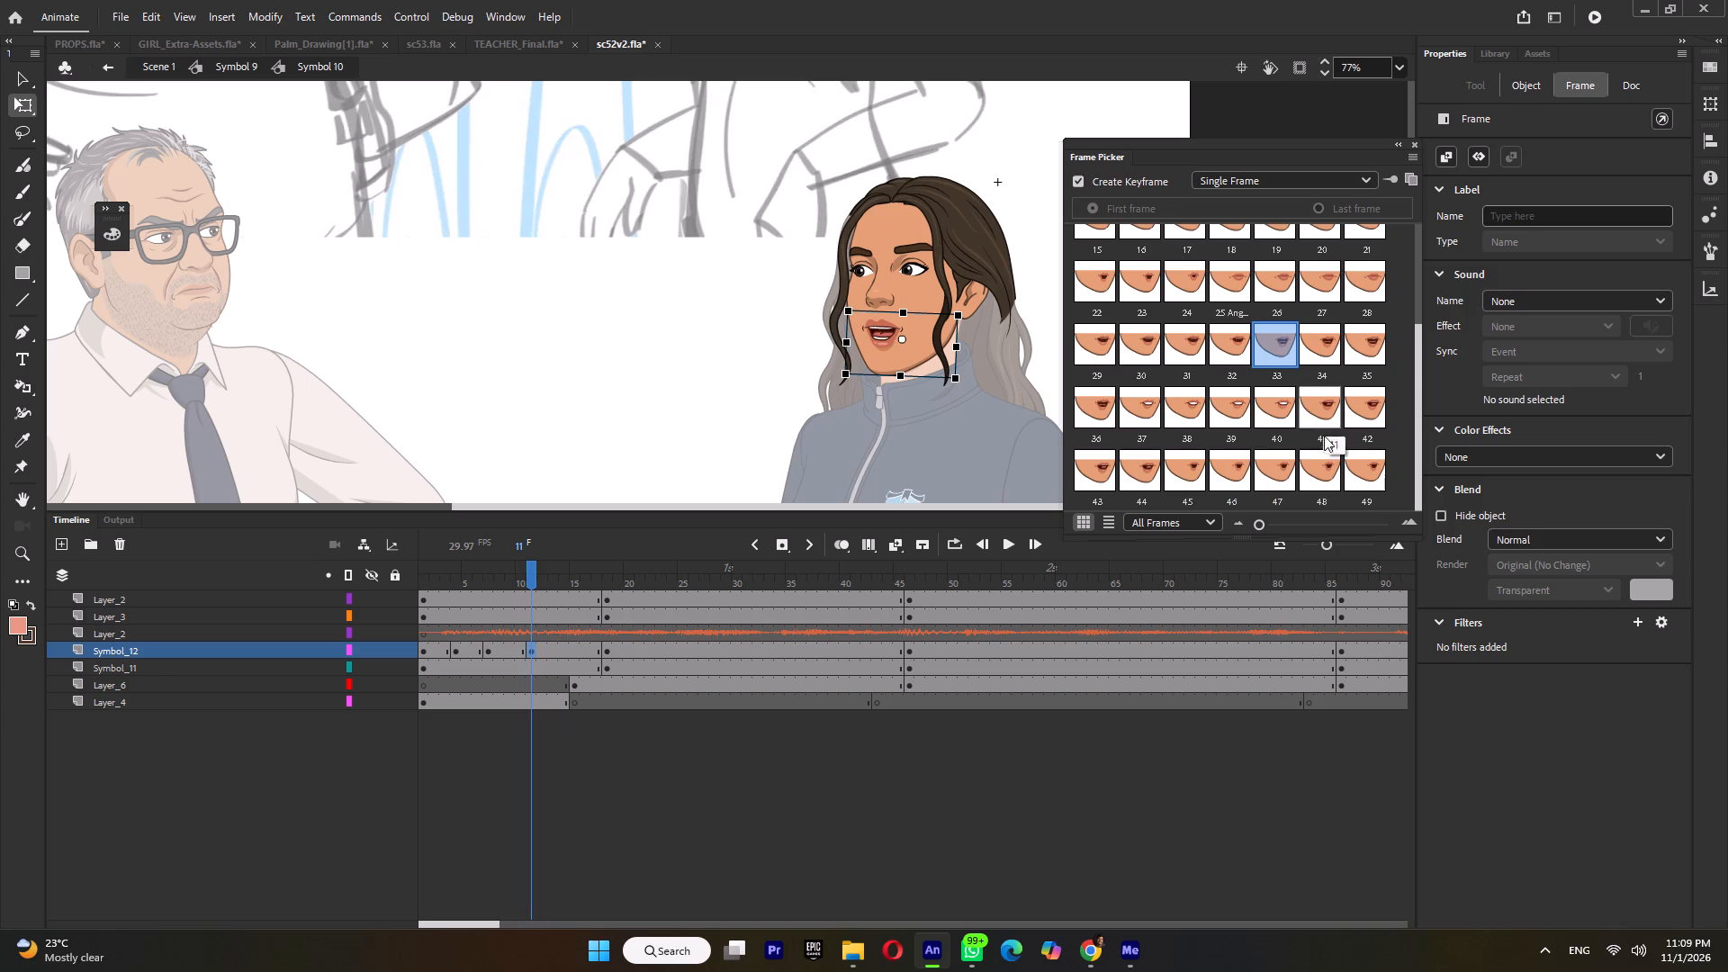
left_click(1322, 464)
left_click(564, 654)
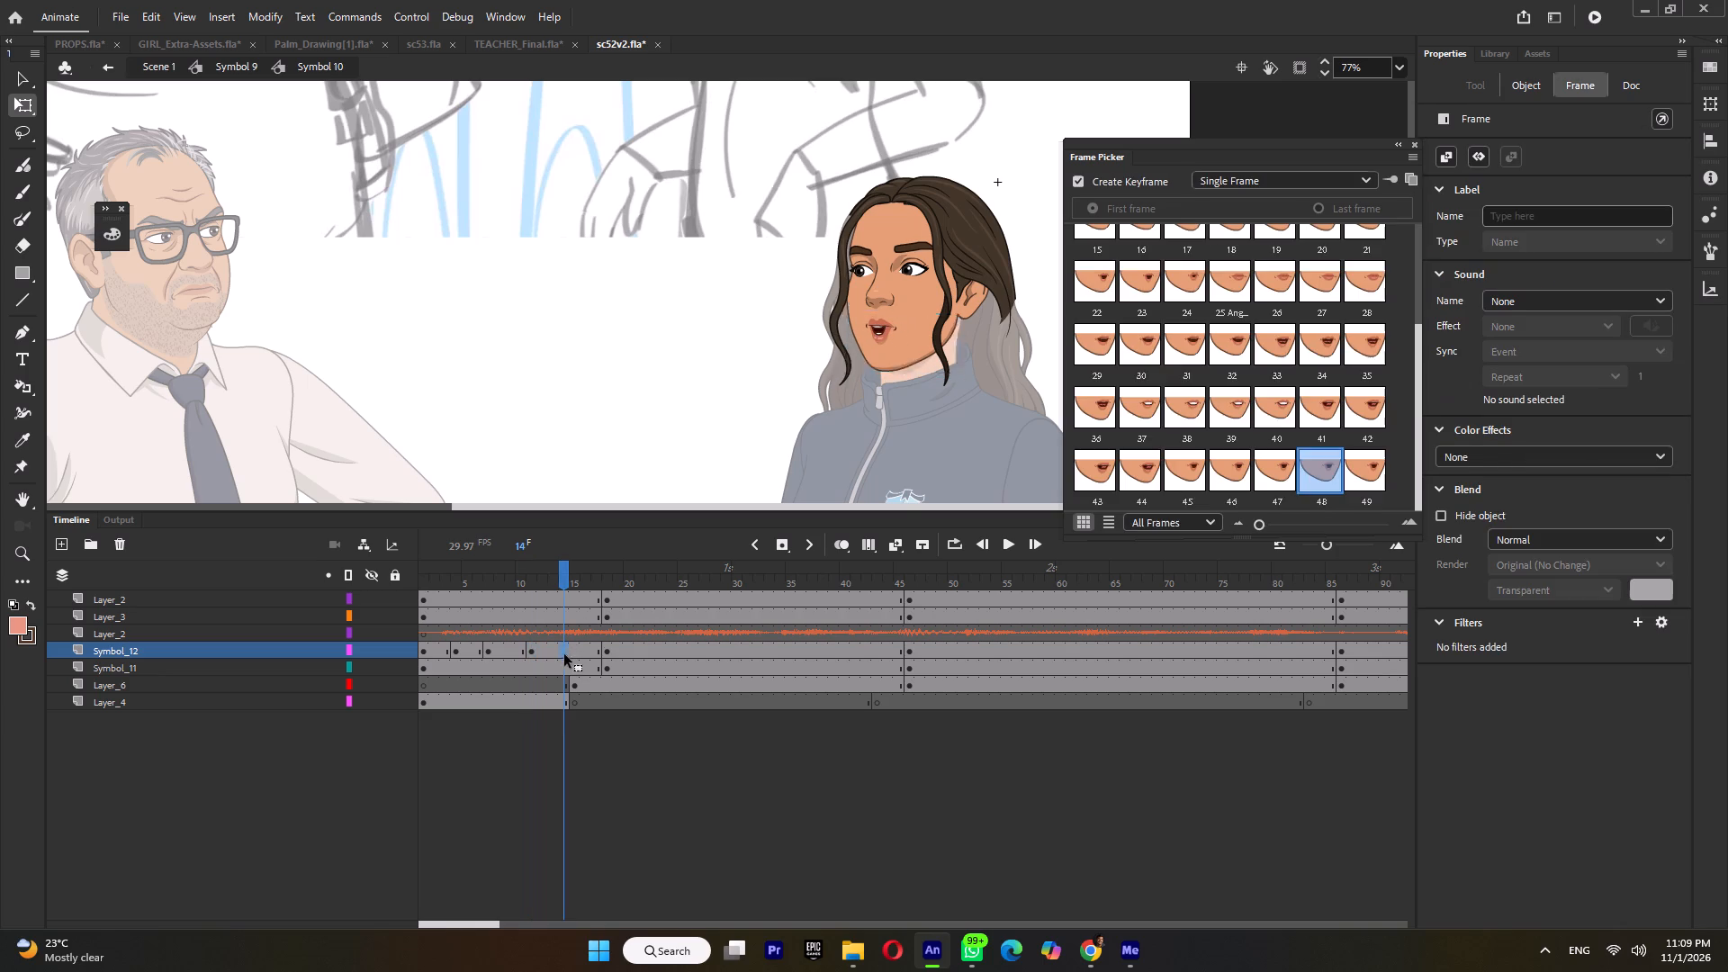
left_click(1285, 341)
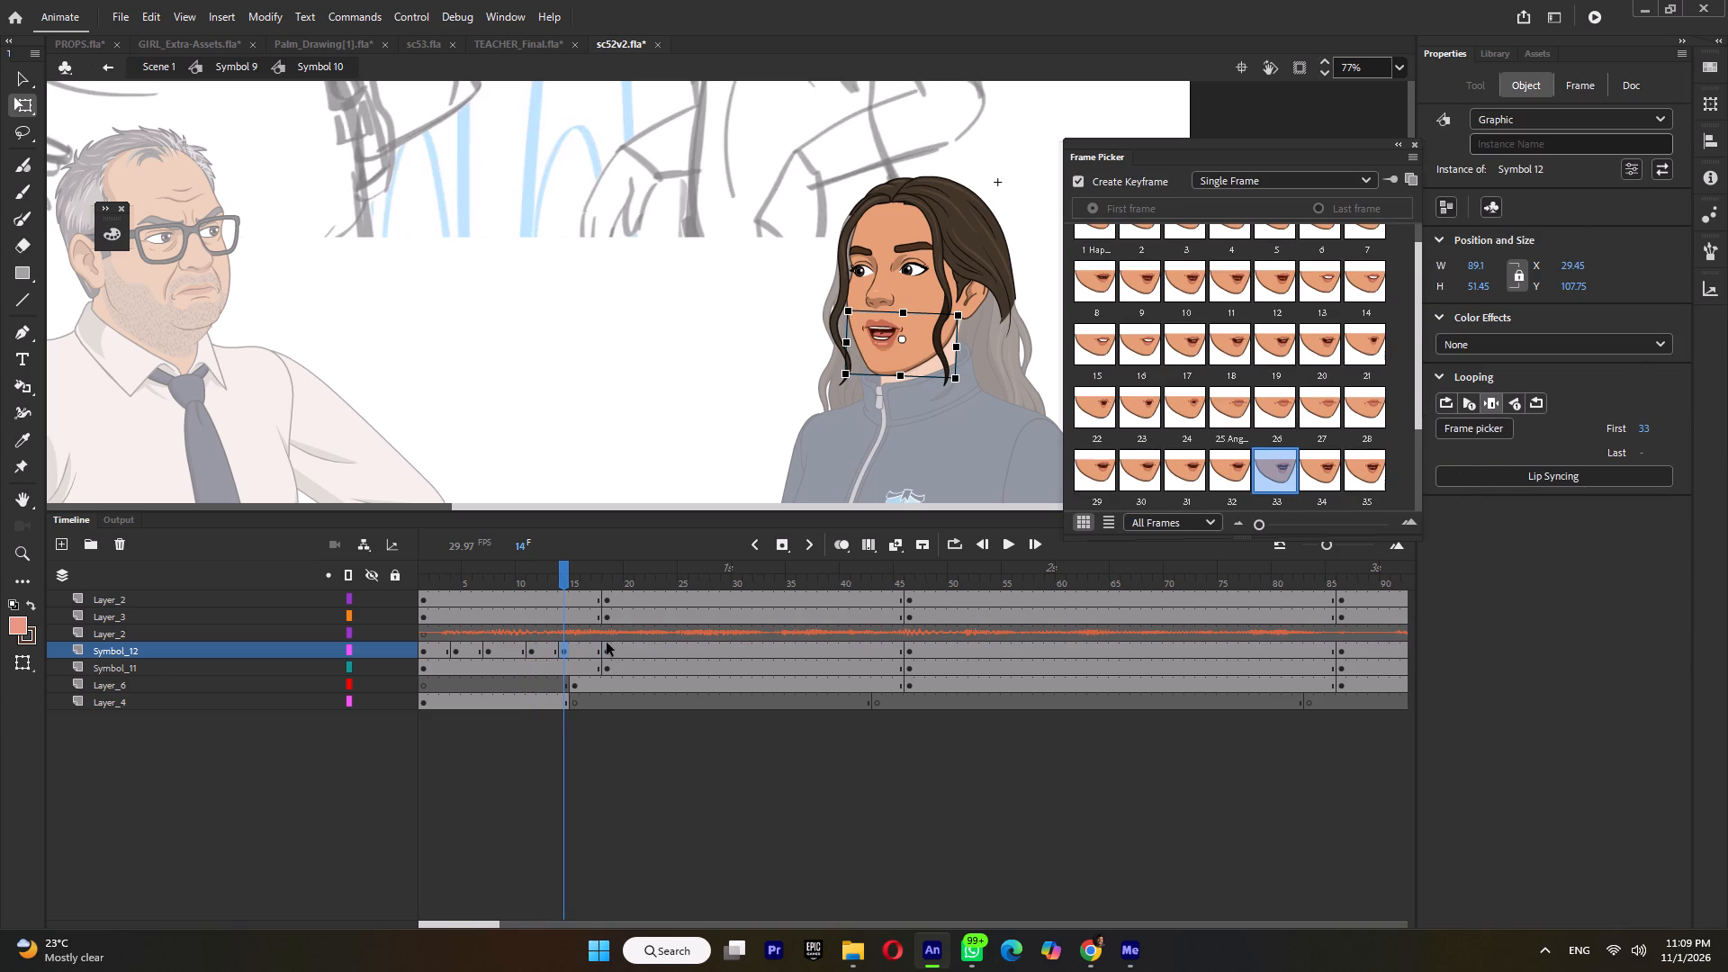
left_click(607, 643)
Replay the lip sync from frame 1, compare open-mouth poses at frame 21 of Symbol_12, and key pose 32 there.
left_click_drag(485, 570, 367, 588)
key("Return")
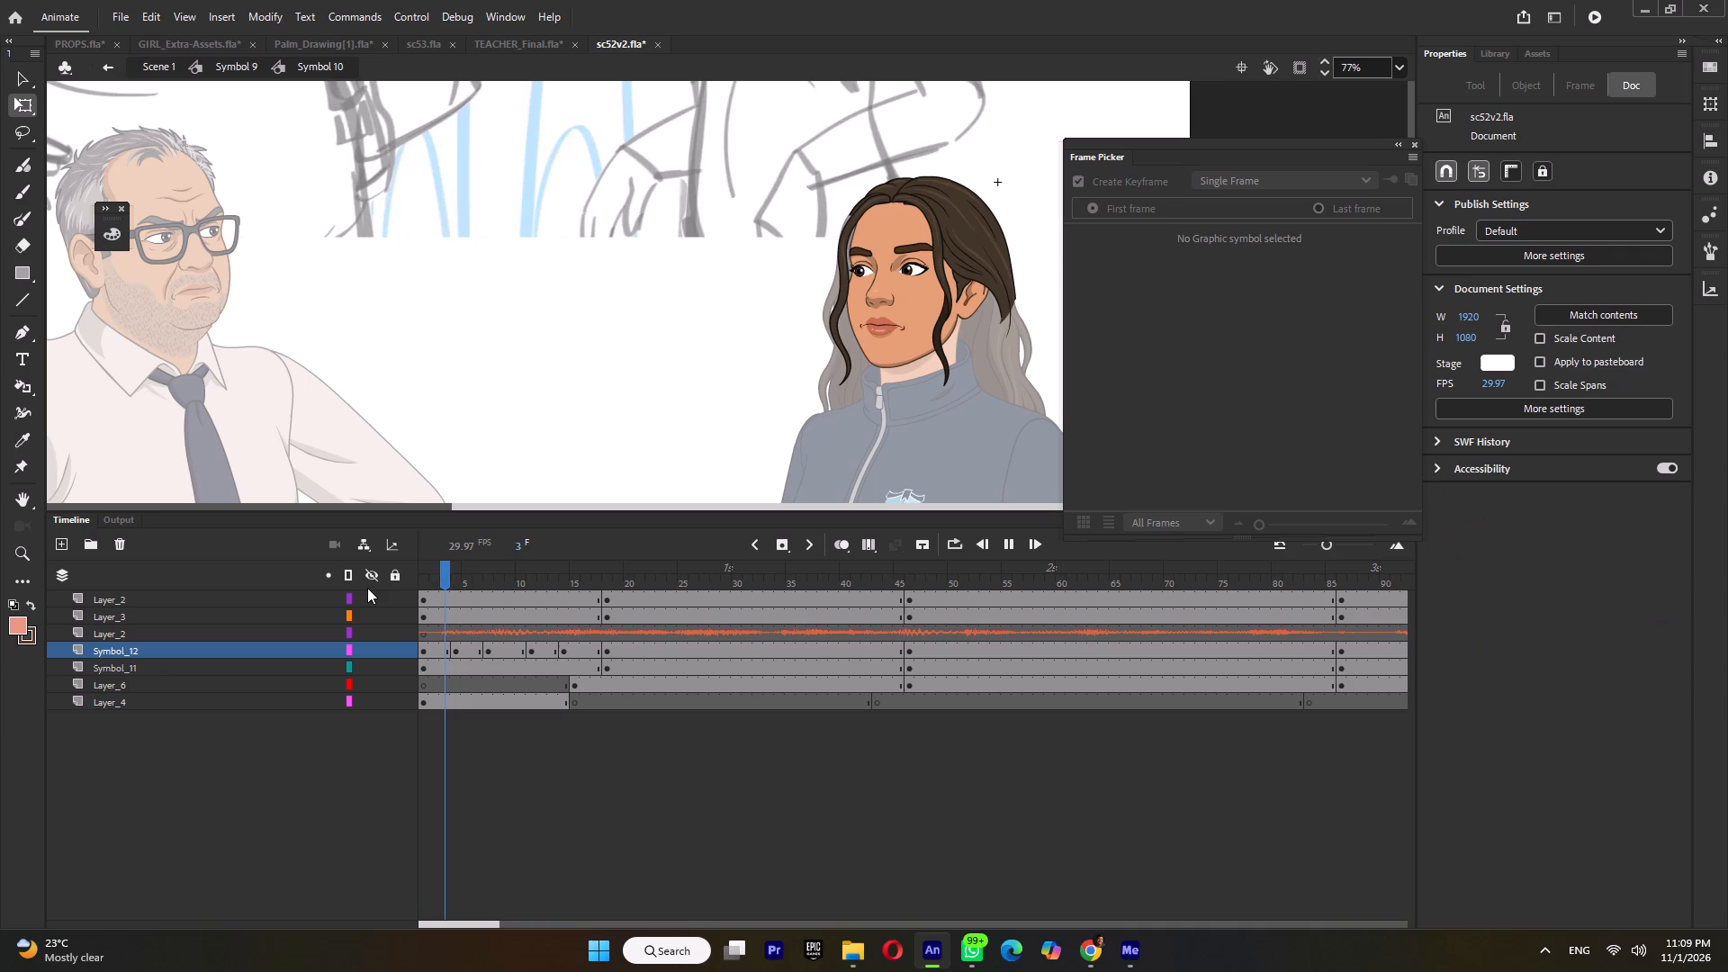
key("Return")
left_click(584, 584)
key("Return")
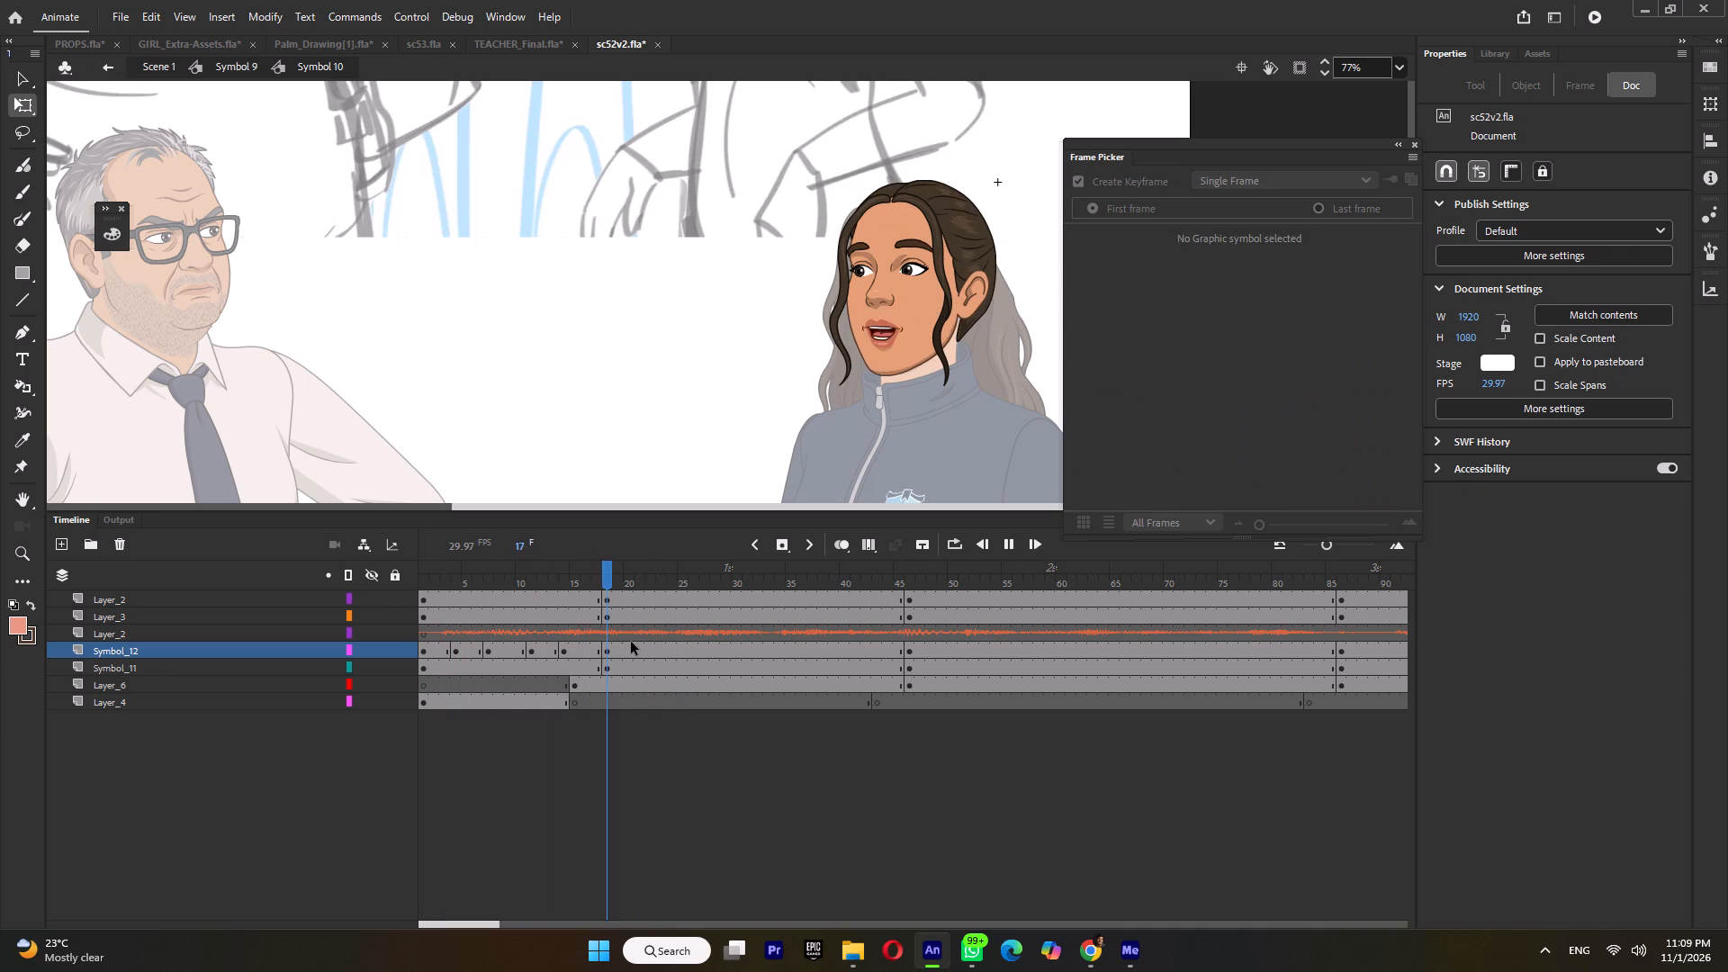
key("Return")
left_click(638, 652)
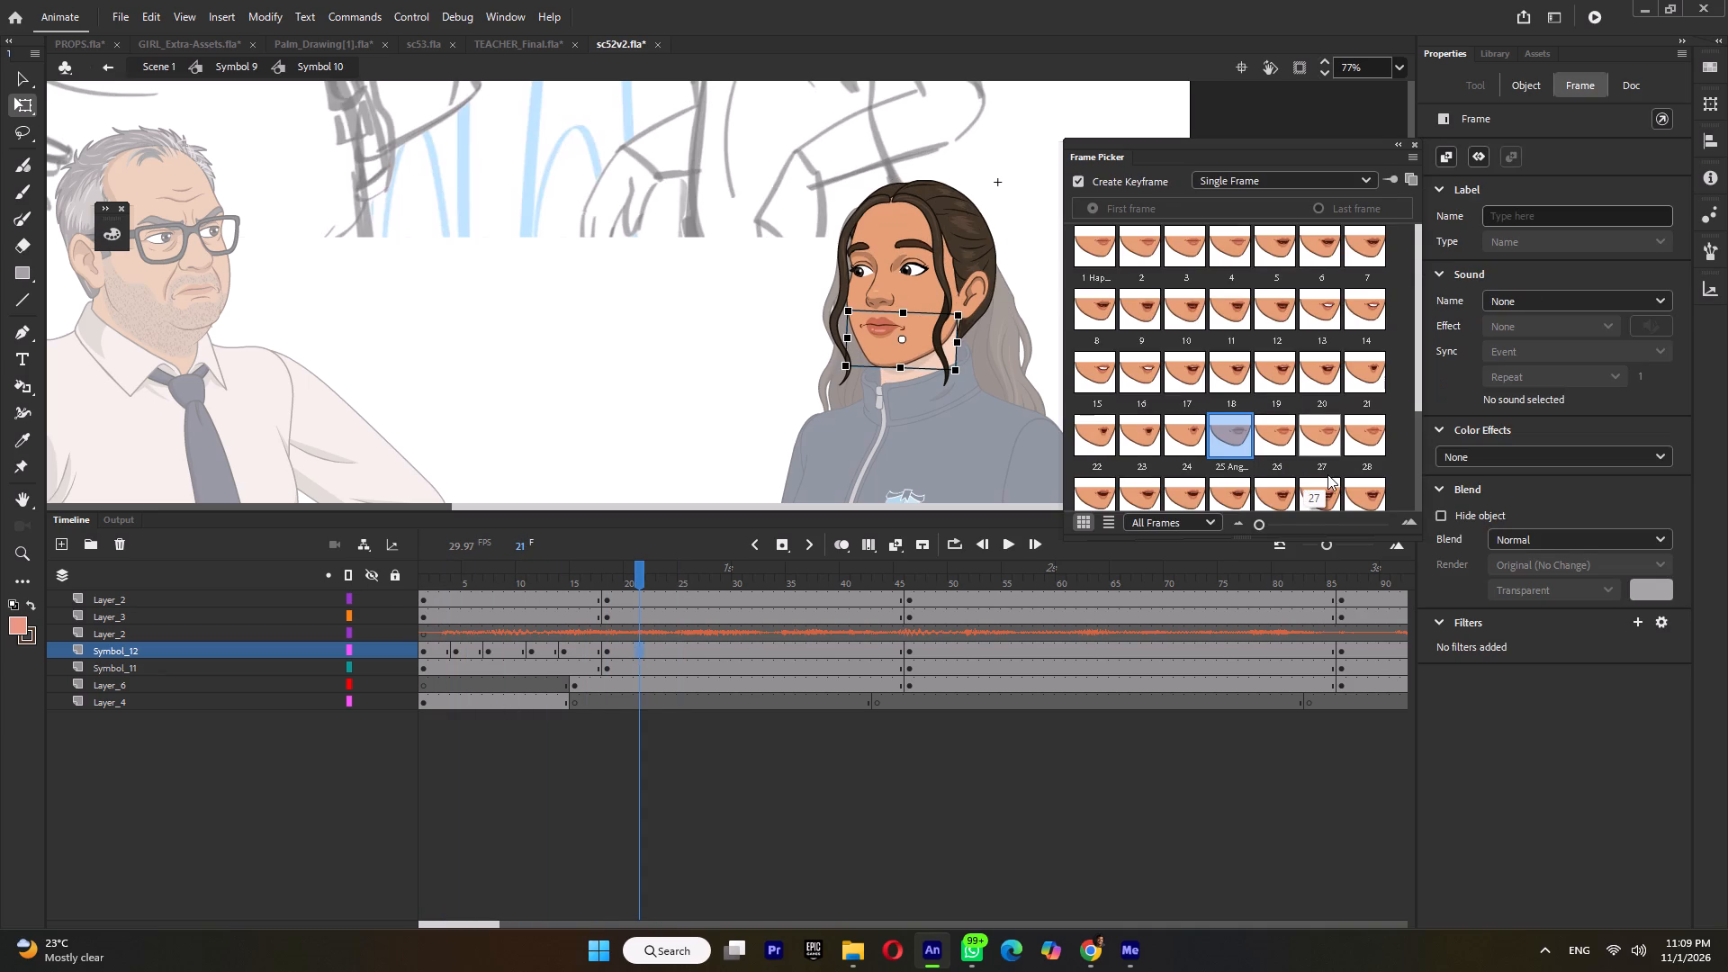
scroll(1327, 472, "down", 3)
left_click(1265, 352)
left_click(1230, 352)
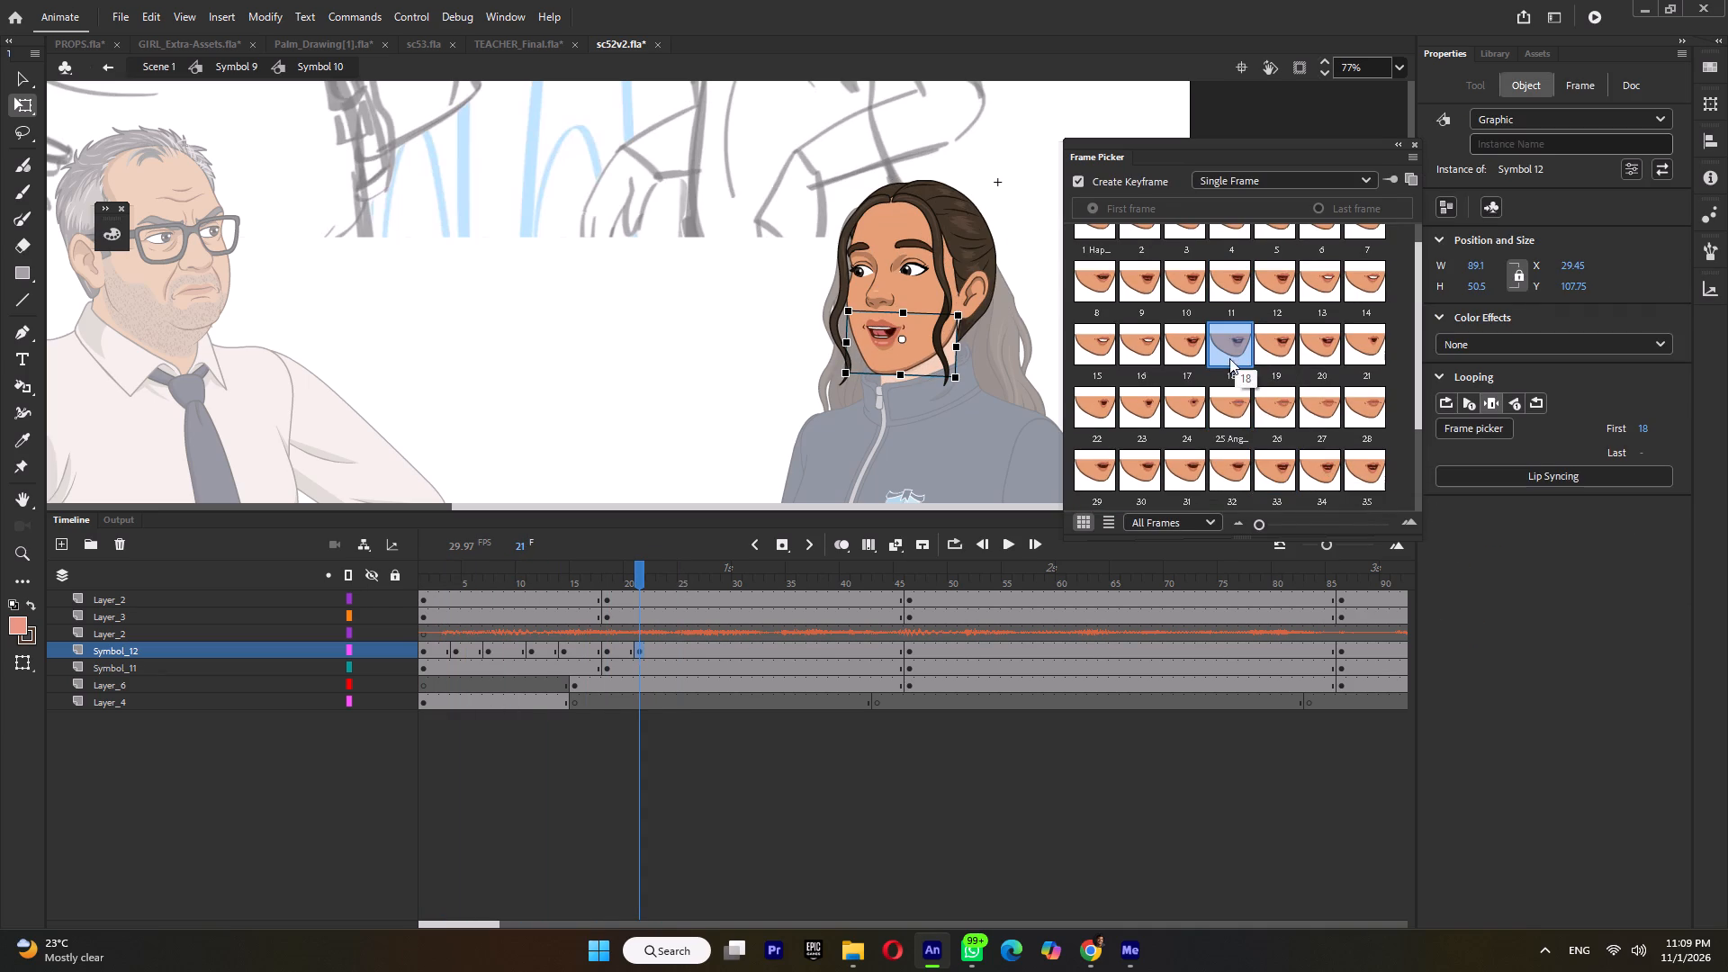
scroll(1300, 363, "up", 2)
scroll(1343, 440, "down", 5)
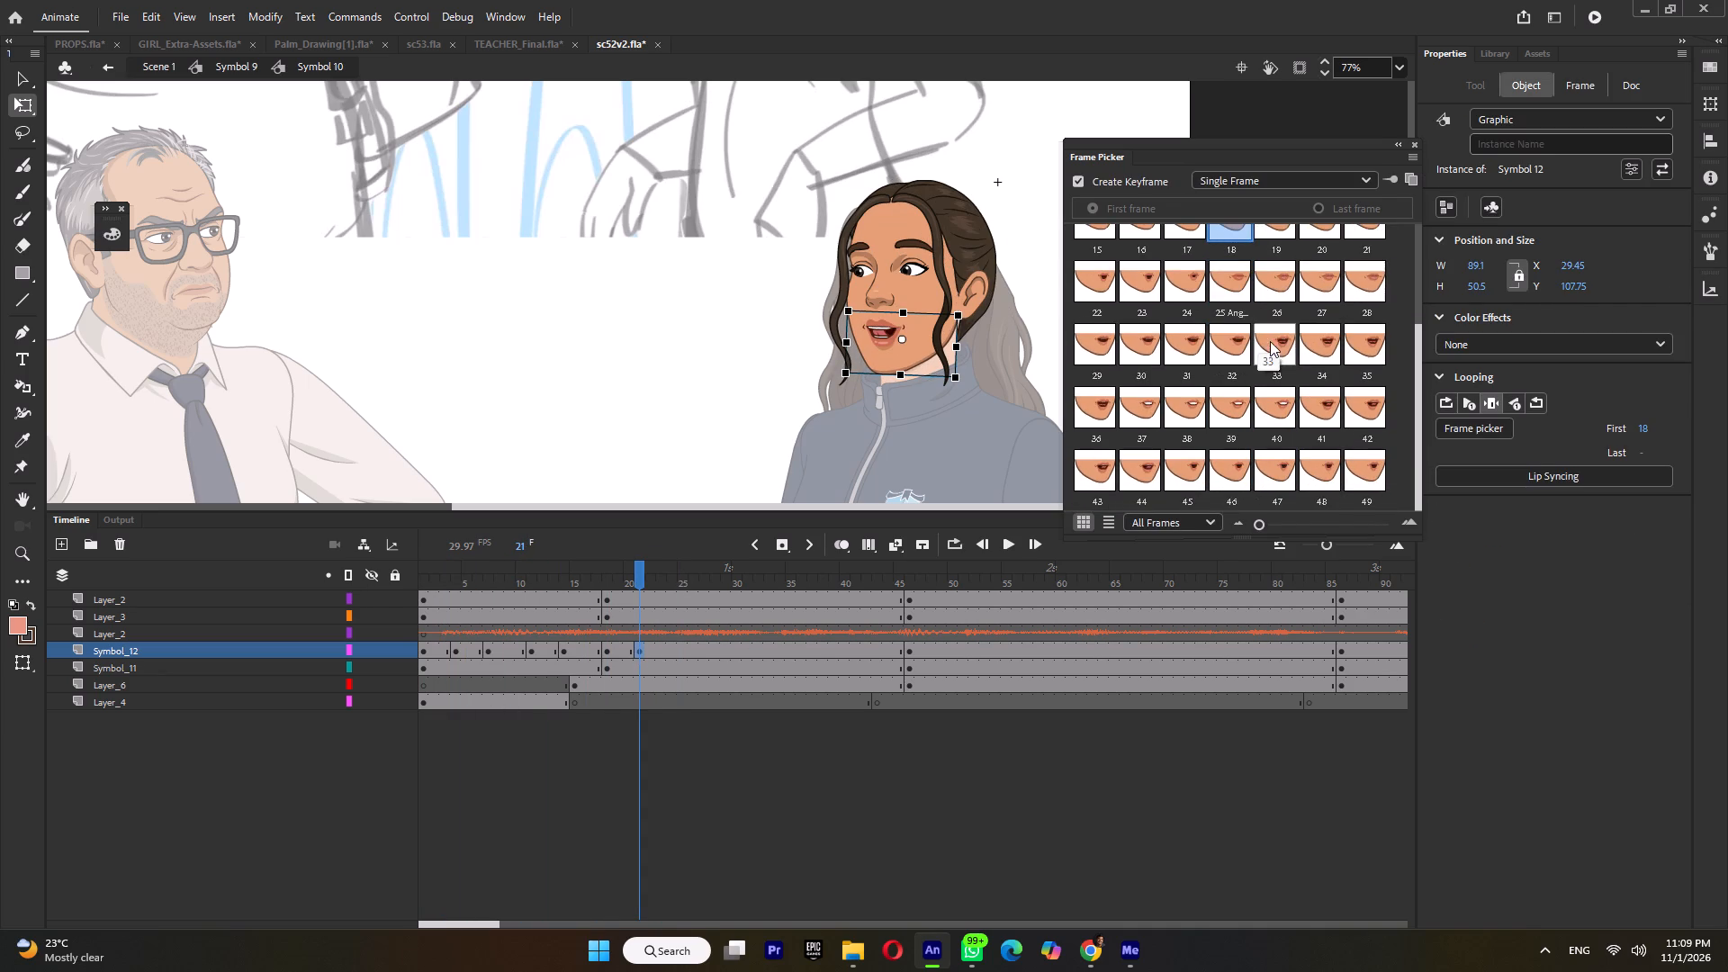
left_click(1270, 341)
left_click(1284, 338)
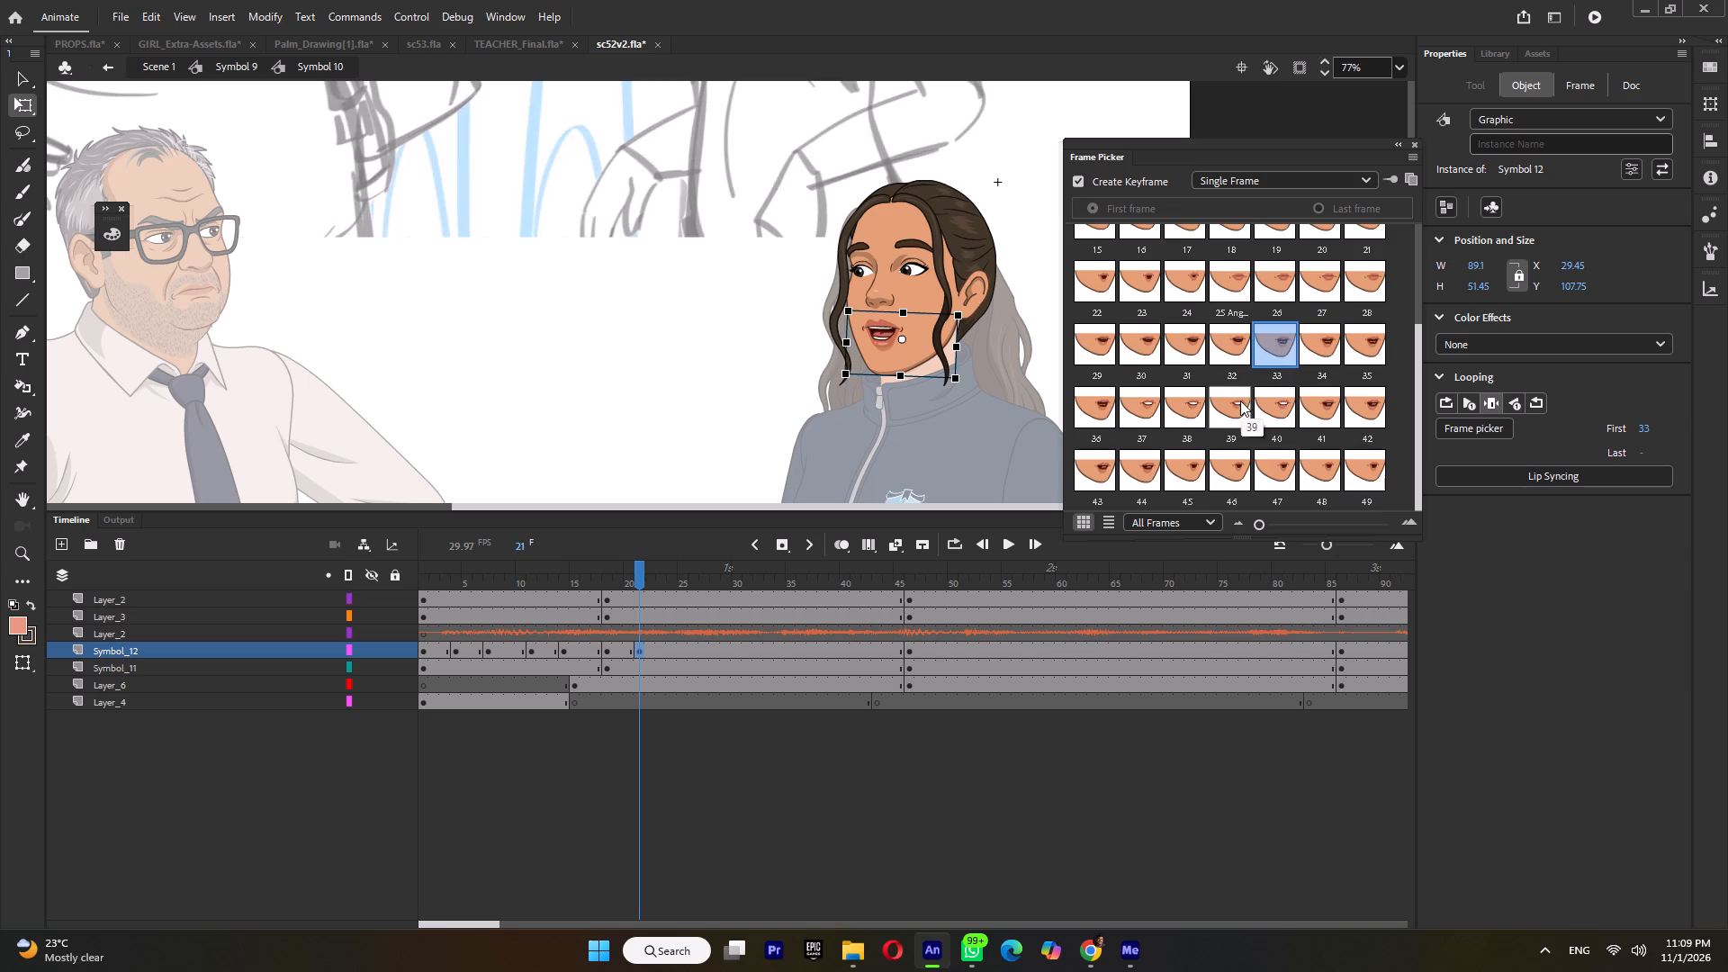
left_click(1225, 324)
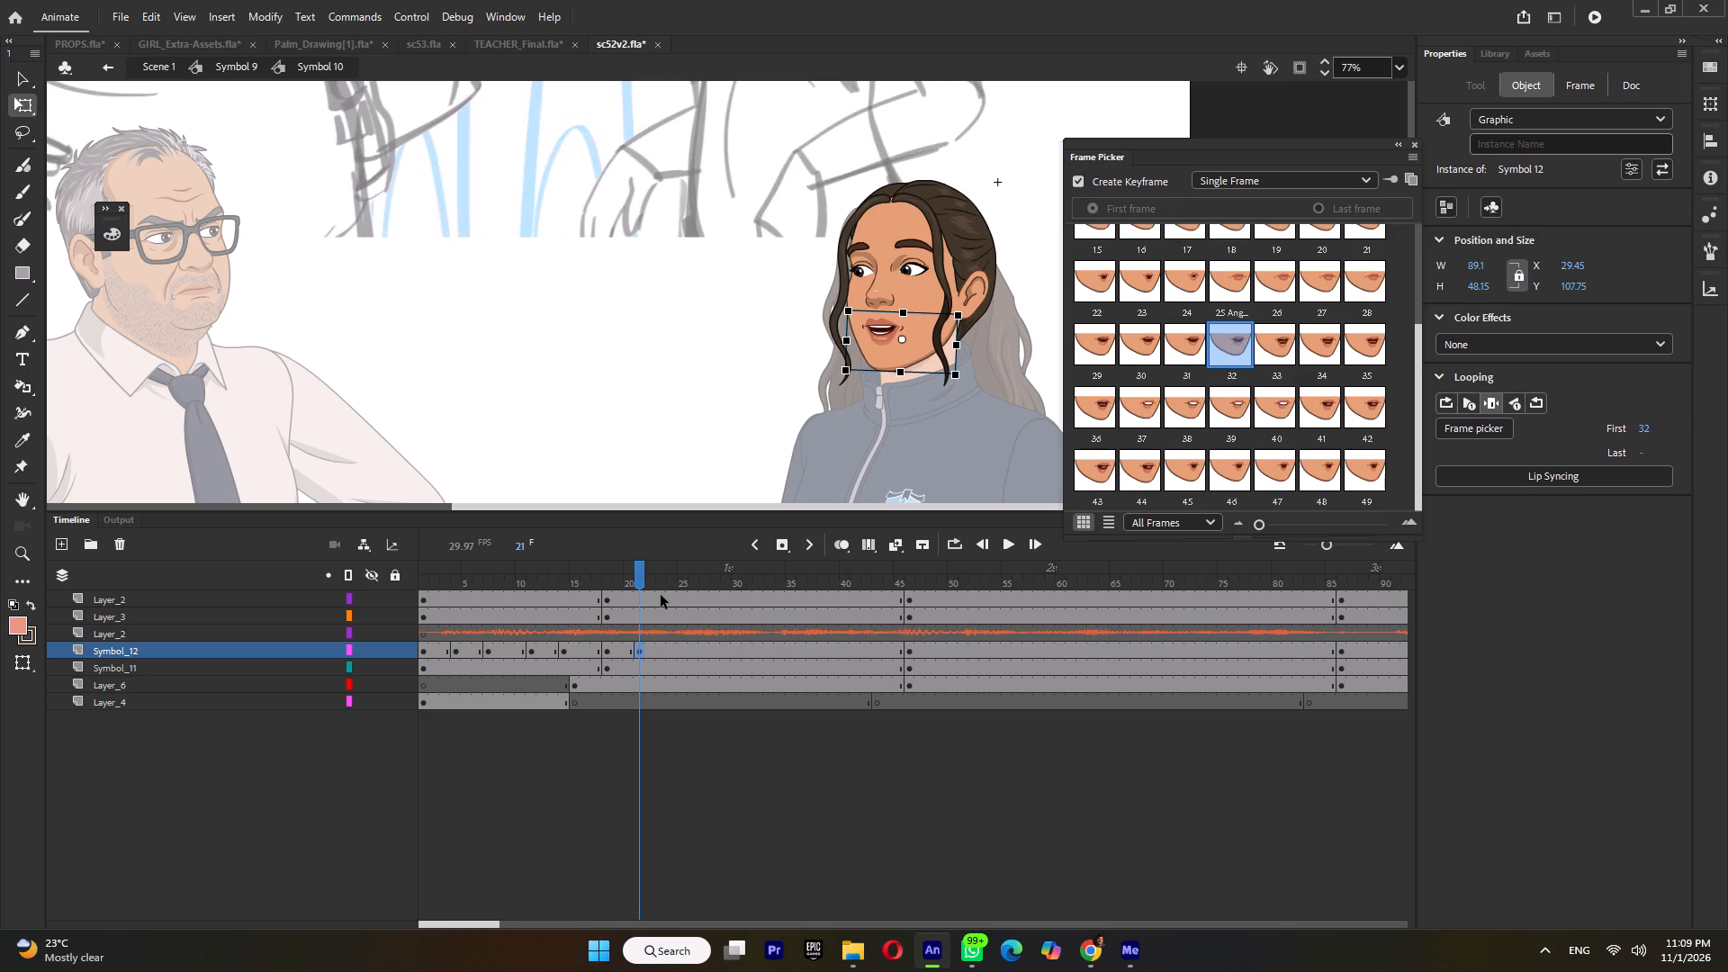
Play on from frame 21 and key closed-mouth pose 26 at frame 28 of Symbol_12.
key("Return")
key("Return")
left_click(688, 649)
left_click(710, 644)
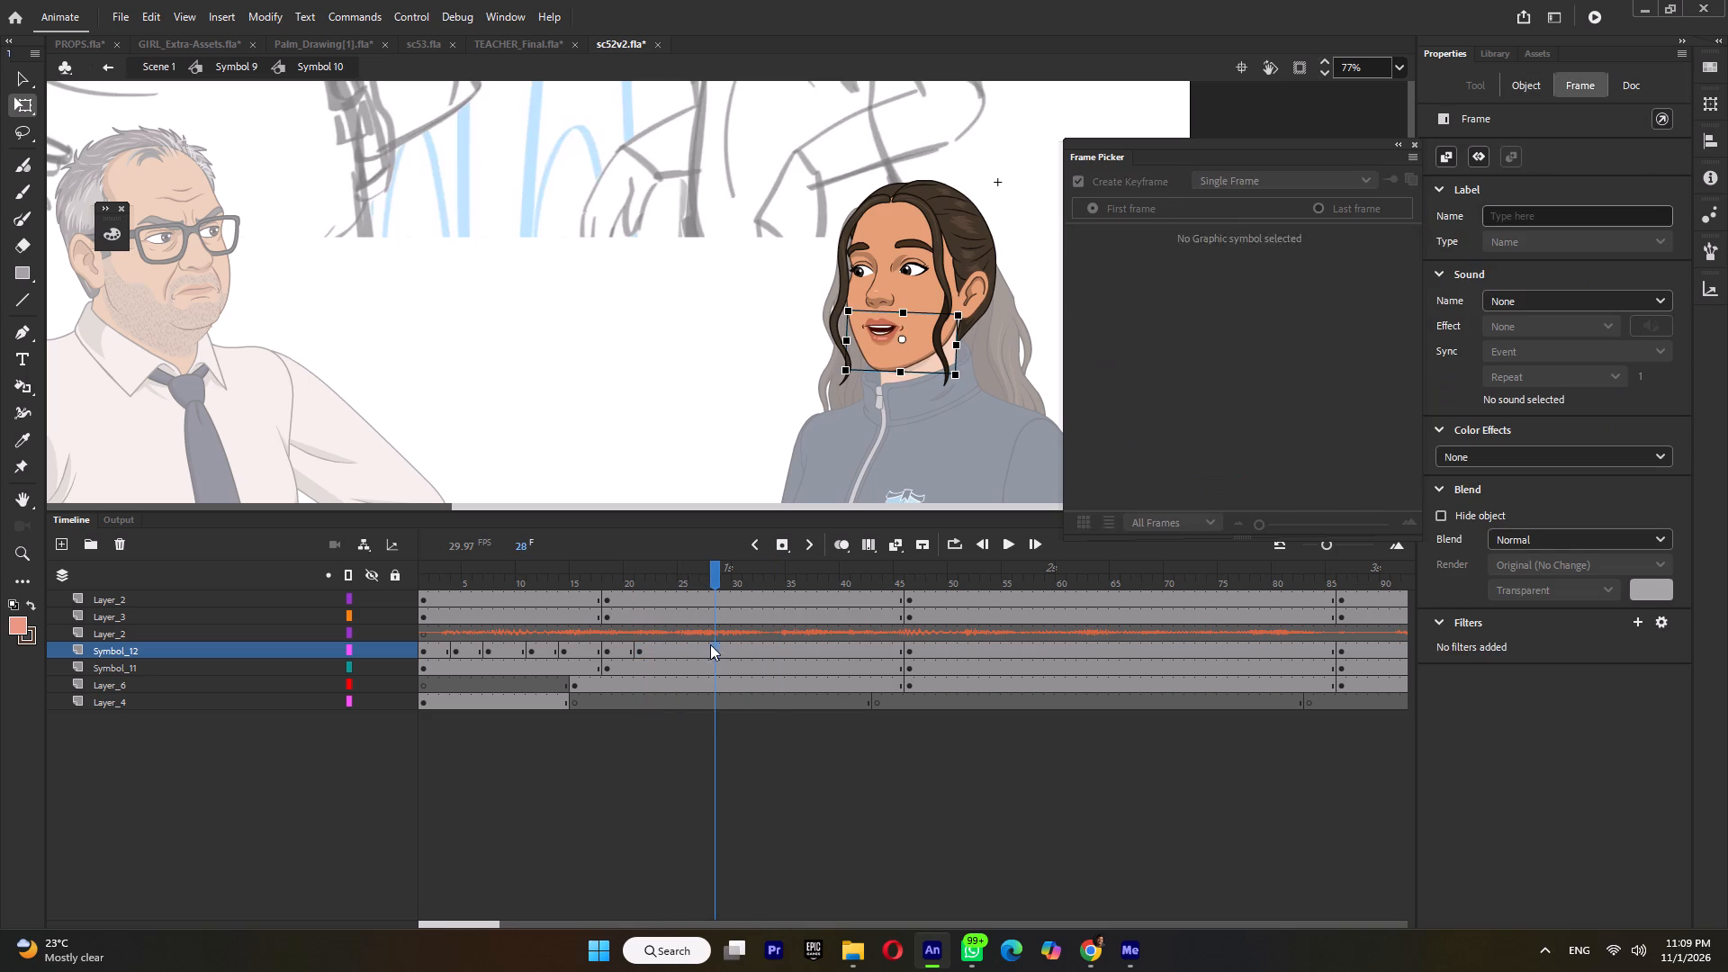
left_click(1265, 405)
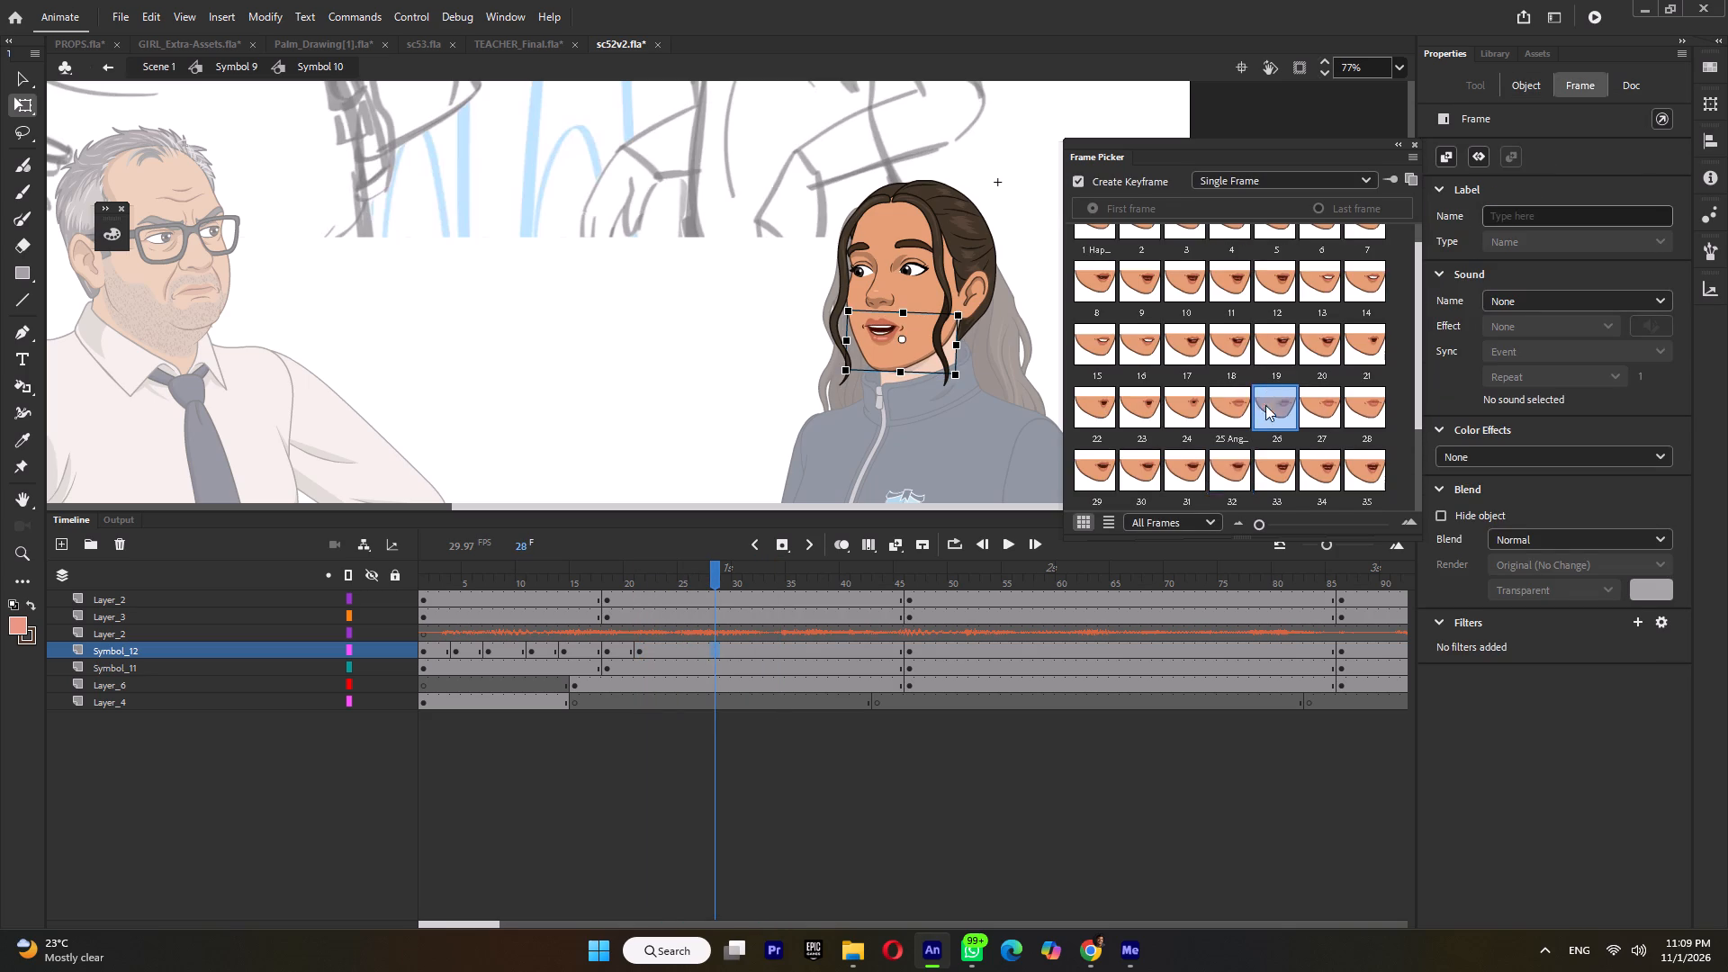
Replay the dialogue from frame 1, listen on past frame 28, and key mouth pose 32 at frame 35 of Symbol_12.
left_click_drag(468, 562, 379, 580)
key("Return")
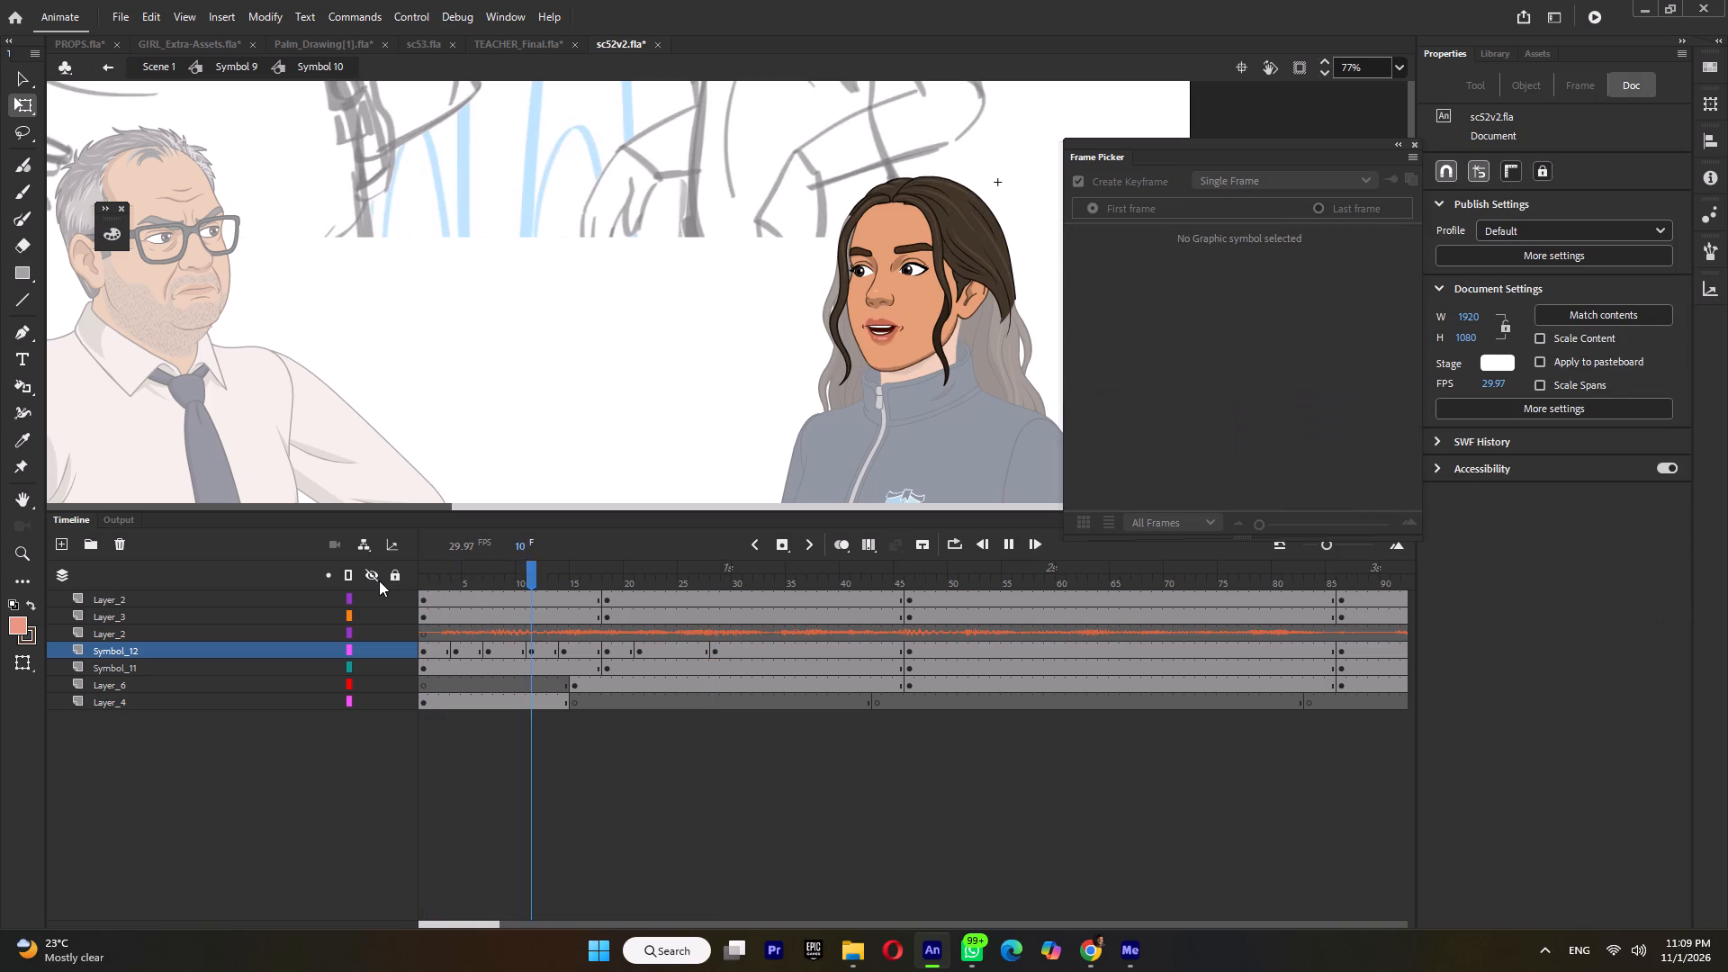
key("Return")
left_click(727, 570)
key("Return")
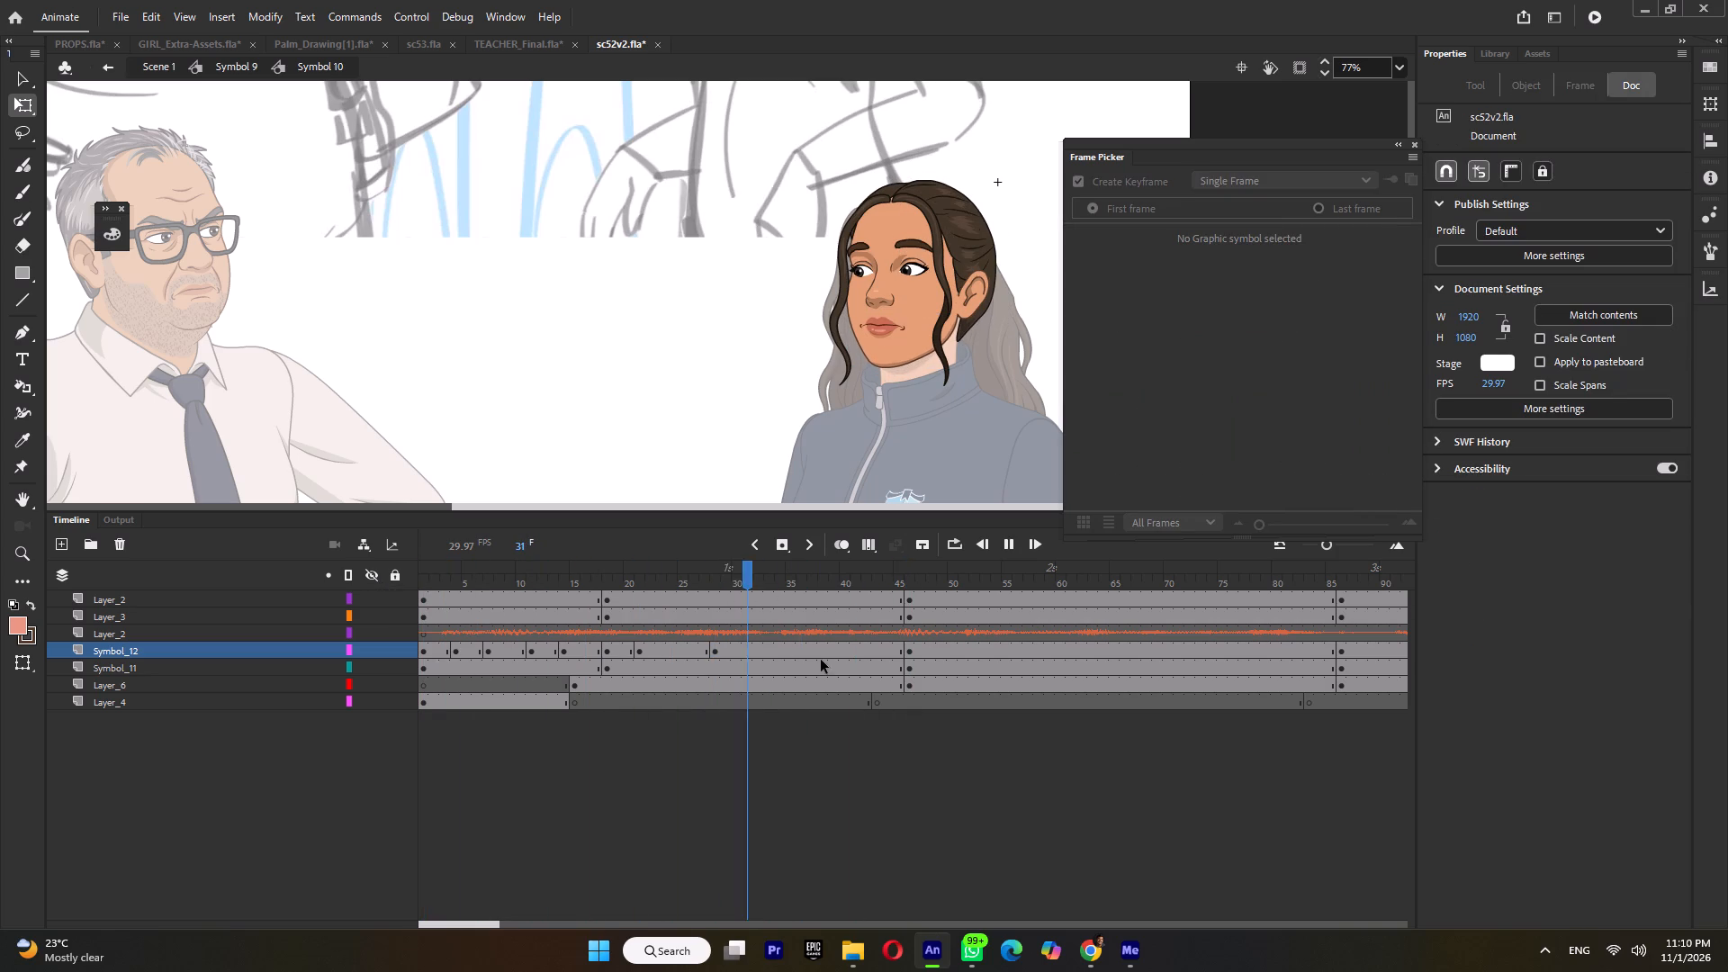
key("Return")
left_click(791, 652)
scroll(1359, 435, "down", 3)
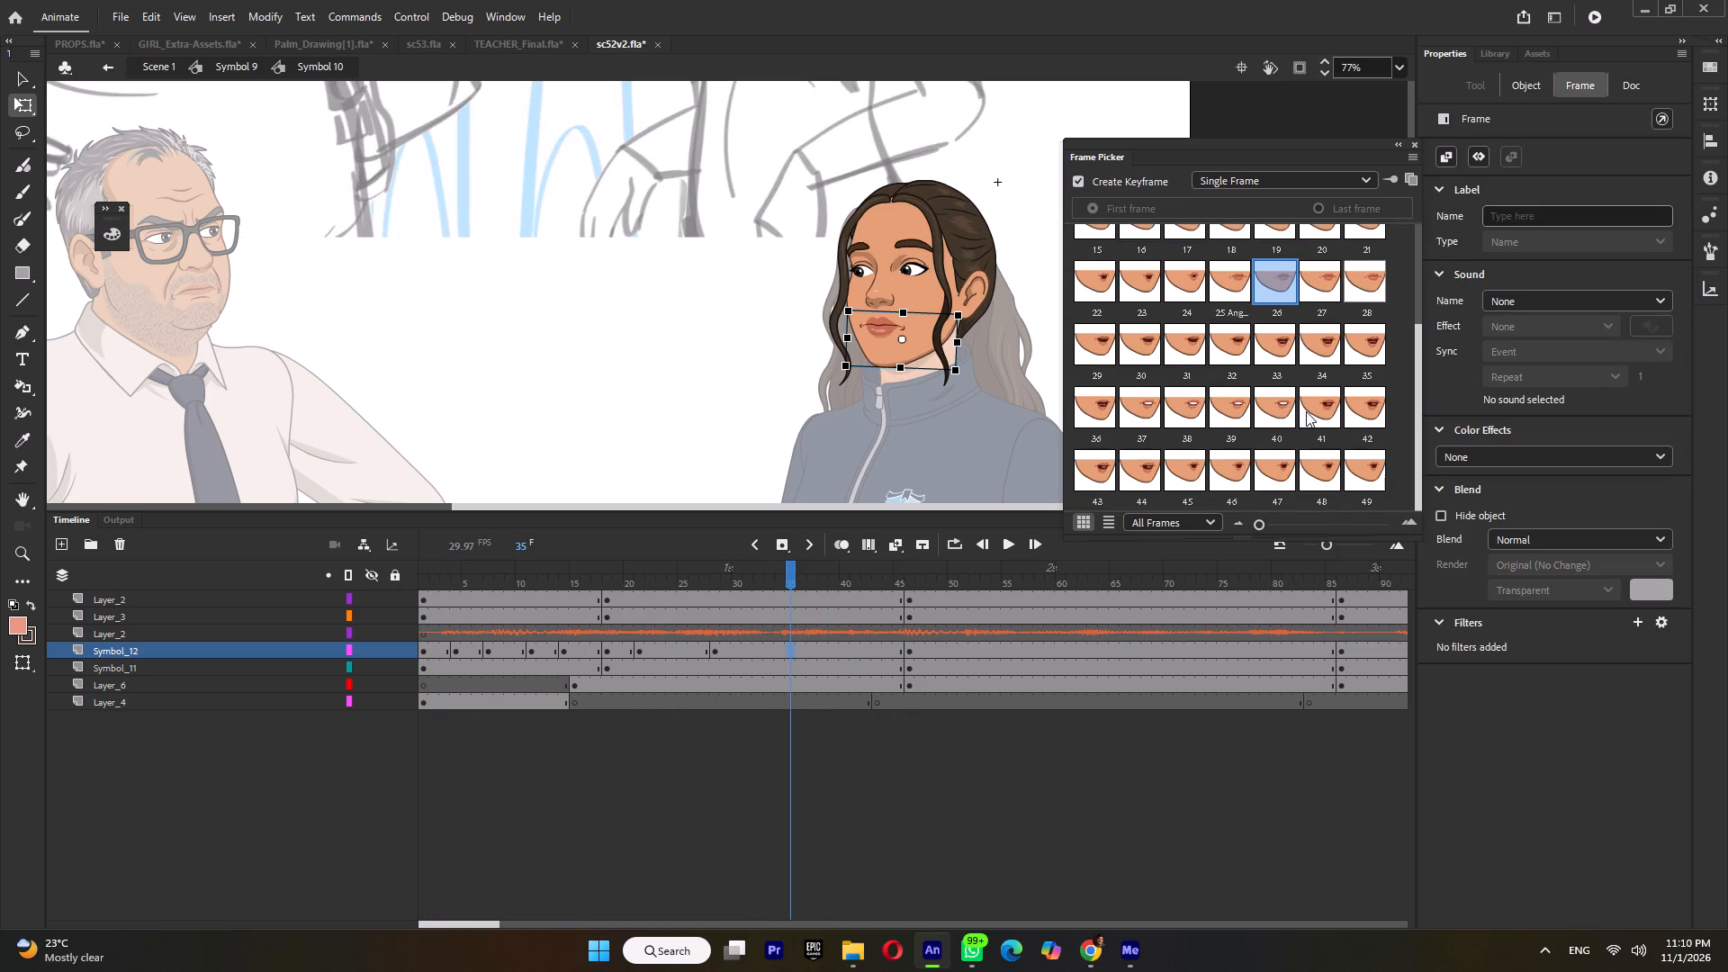
left_click(1228, 346)
Play on from frame 35 and key mouth pose 39 at frame 39 of Symbol_12.
key("Return")
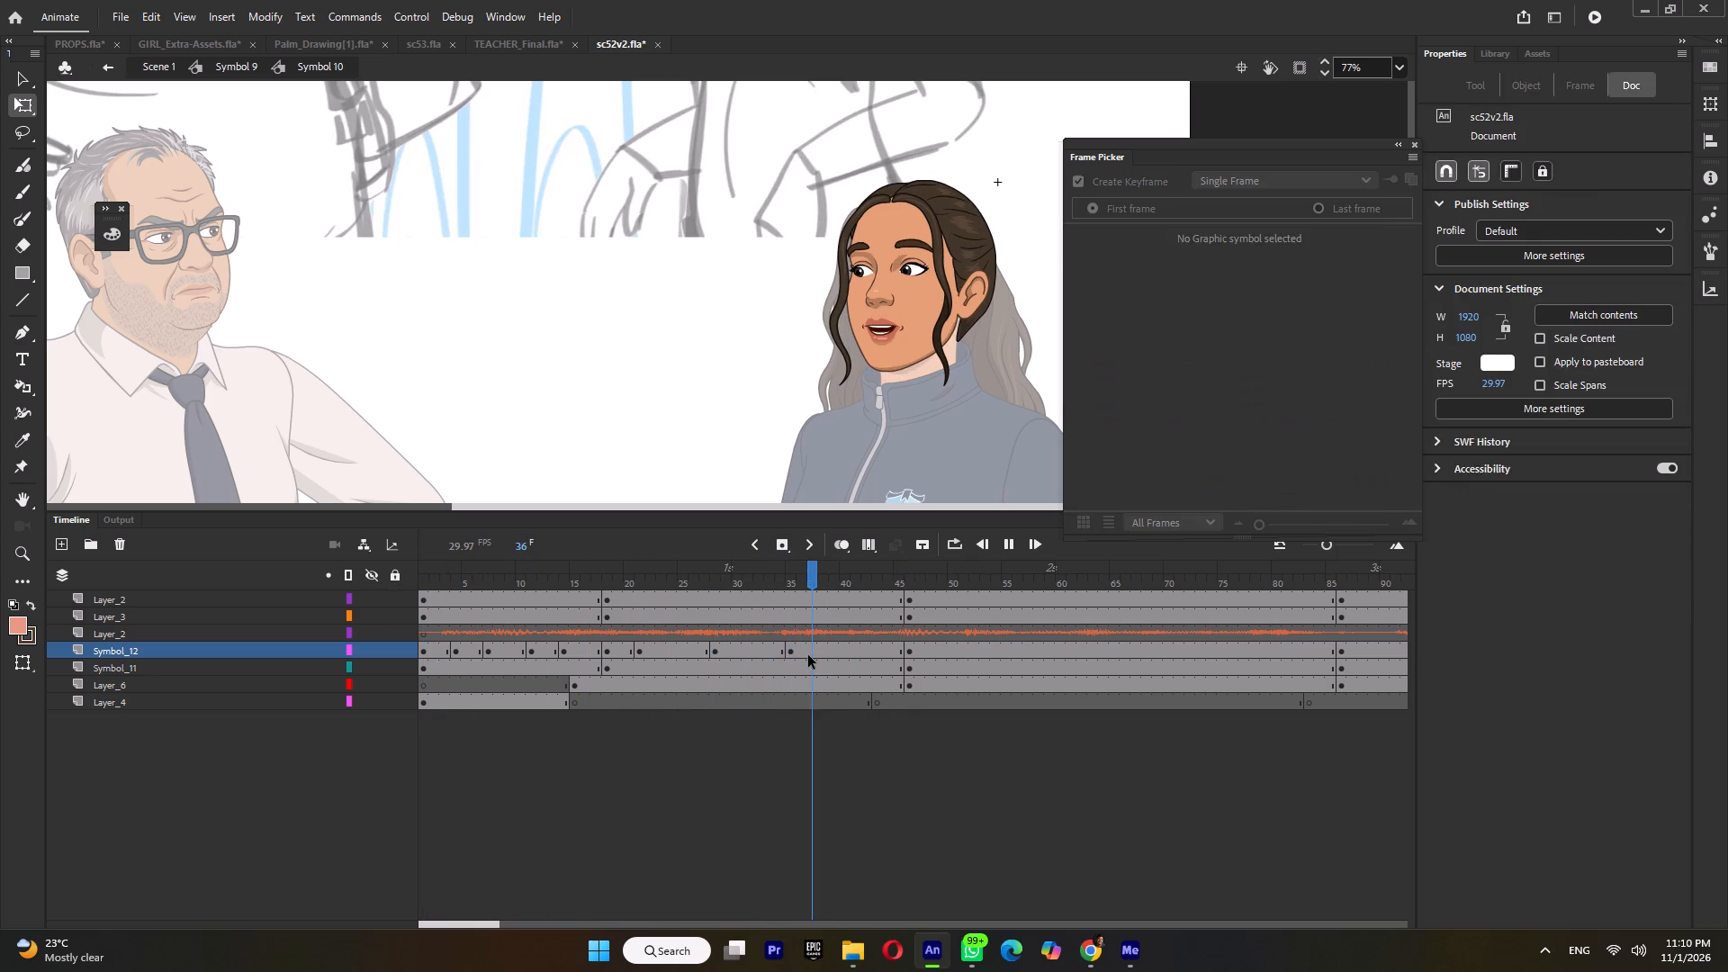
key("Return")
left_click(832, 647)
scroll(1266, 409, "down", 2)
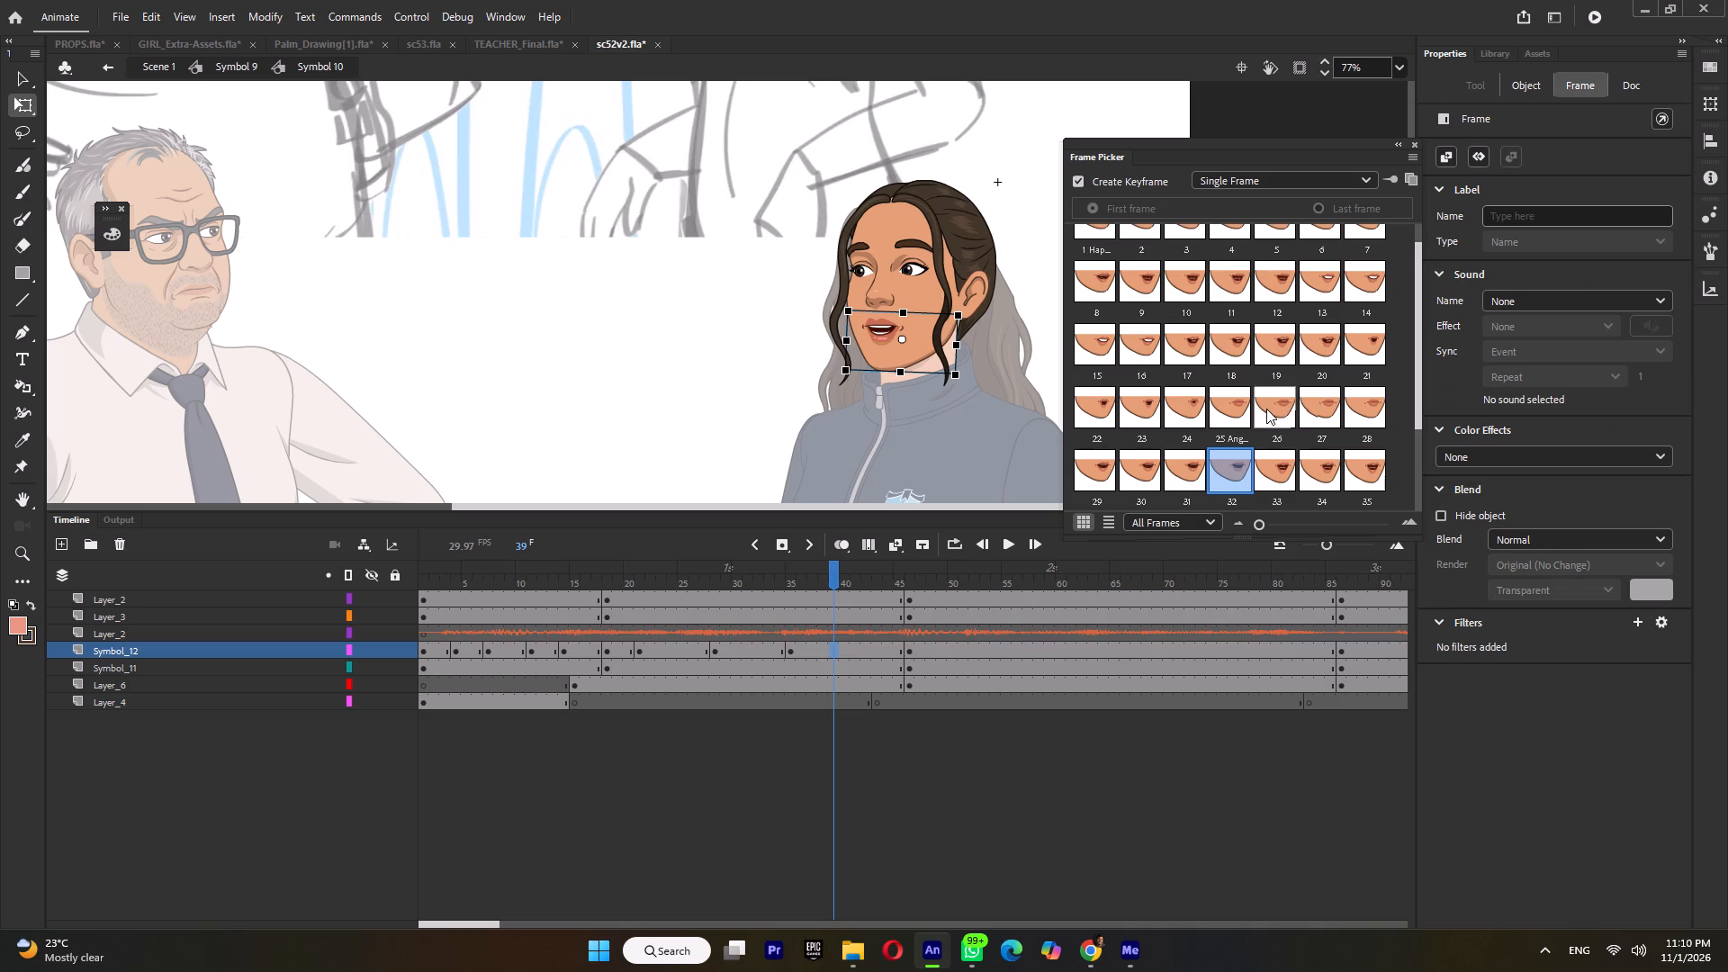
left_click(1232, 407)
Replay the dialogue after frame 39 and key mouth pose 25, Angry Lips, at frame 44 of Symbol_12.
key("Return")
key("Return")
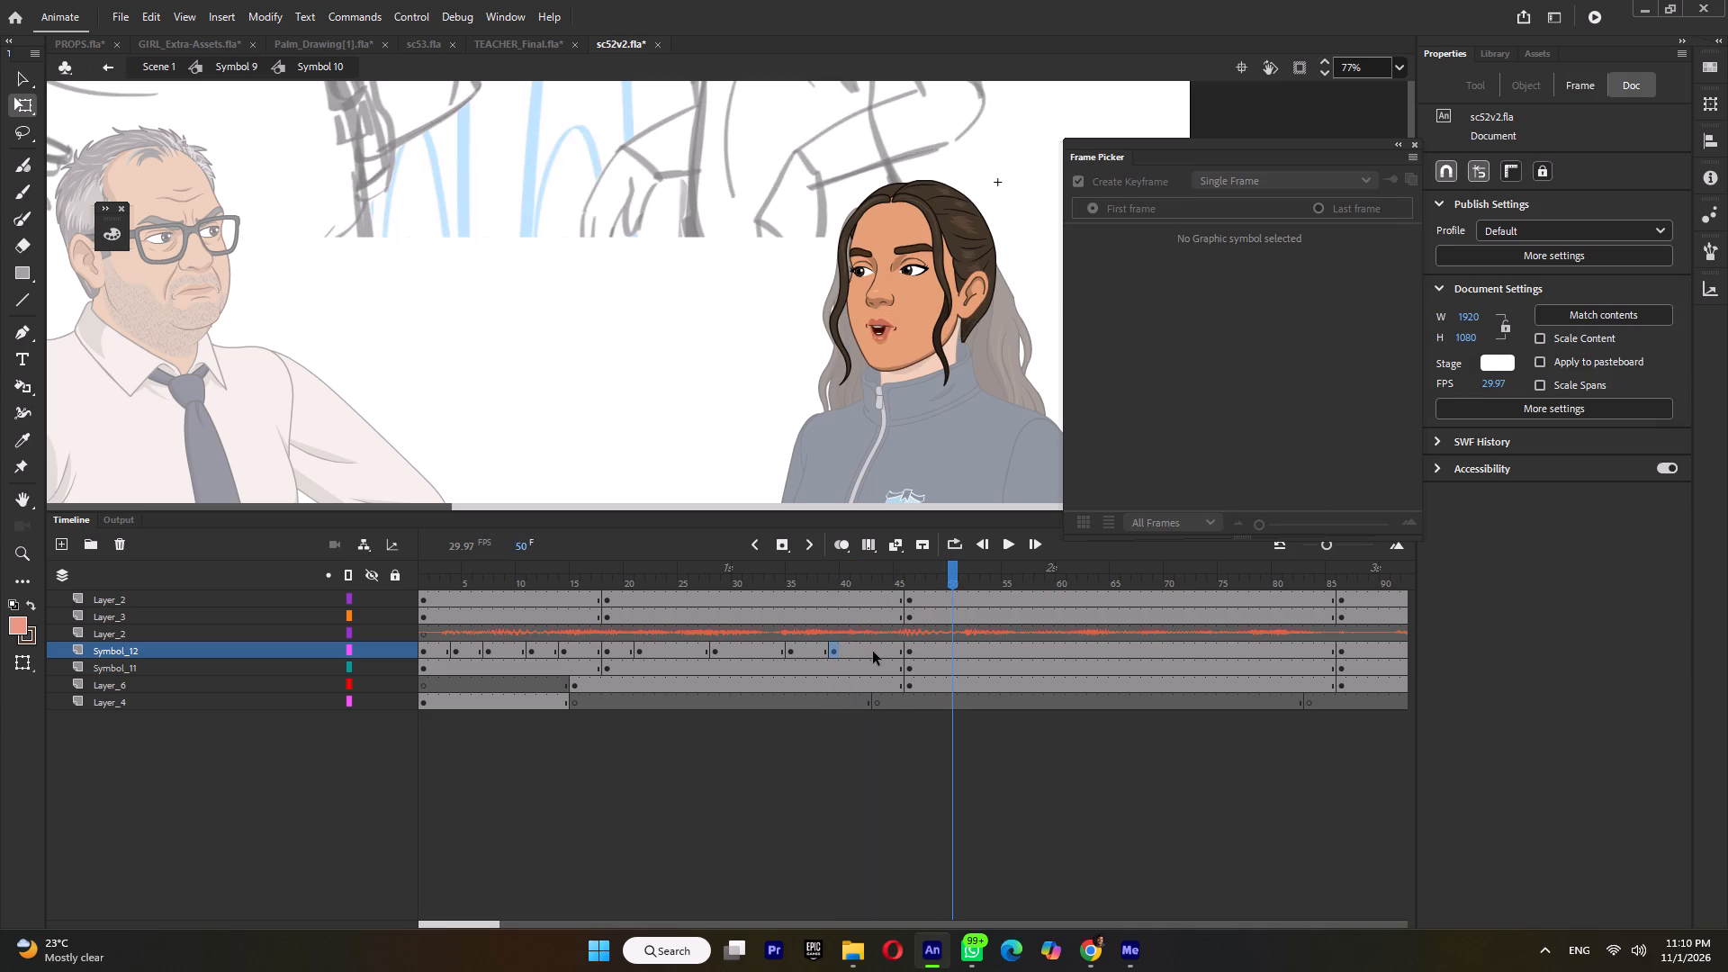
left_click(873, 650)
key("Return")
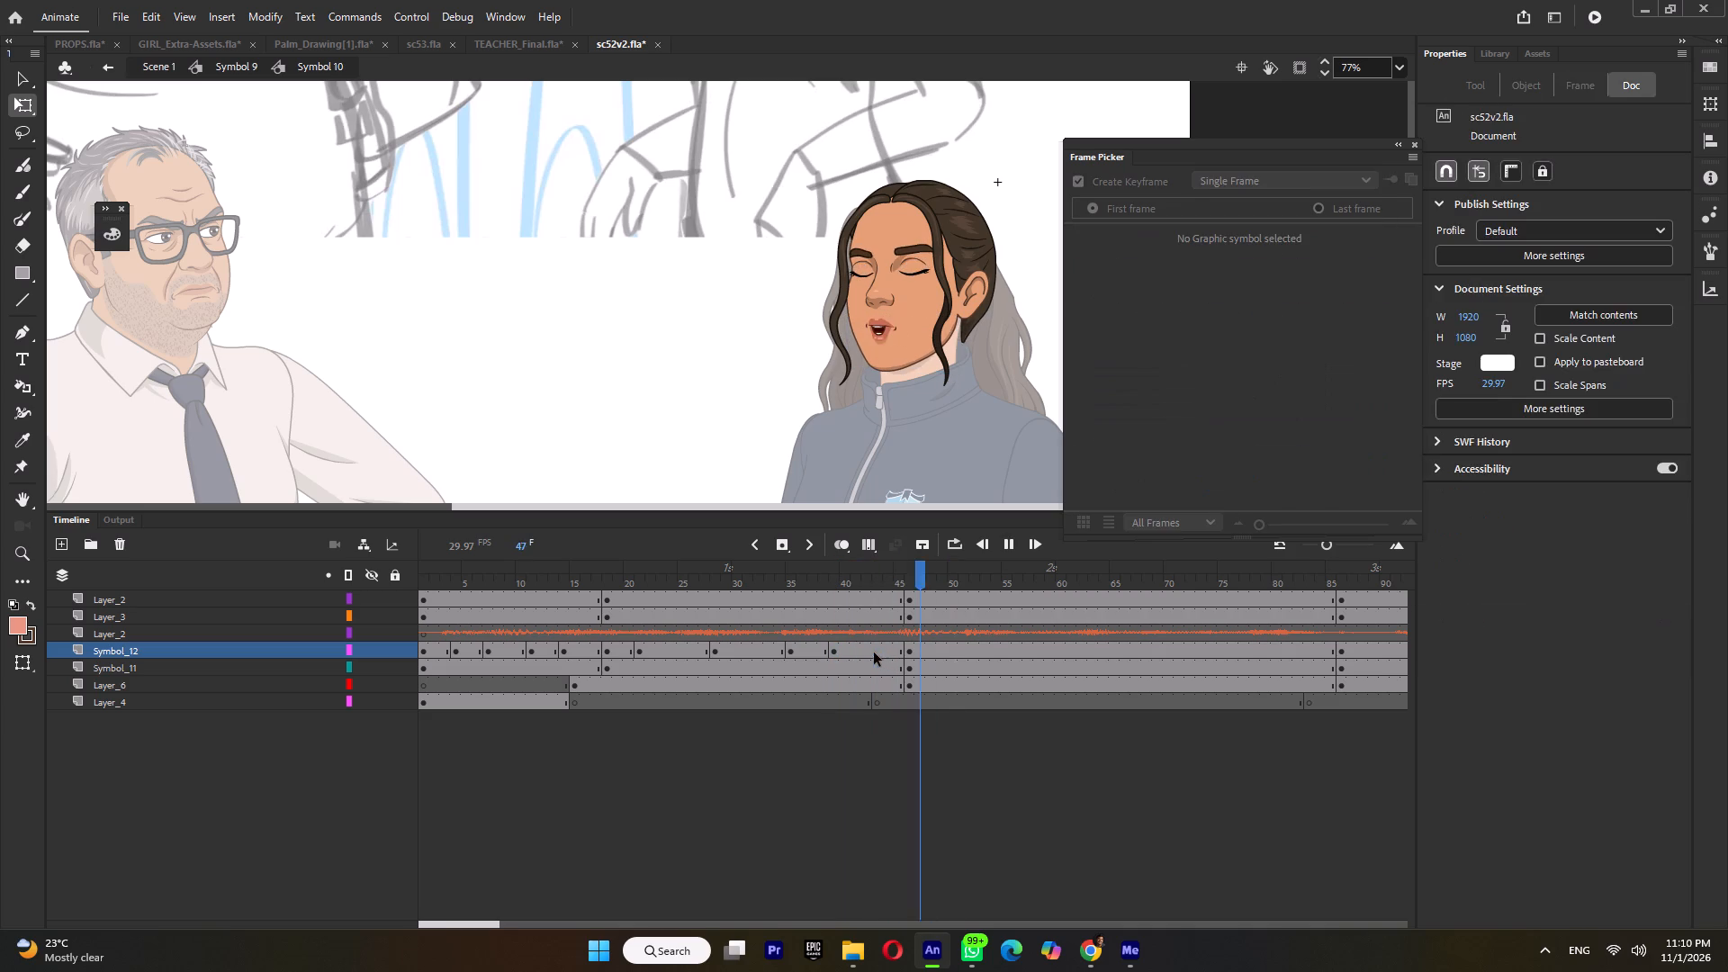
key("Return")
left_click(853, 652)
key("Return")
key("Return")
left_click(883, 649)
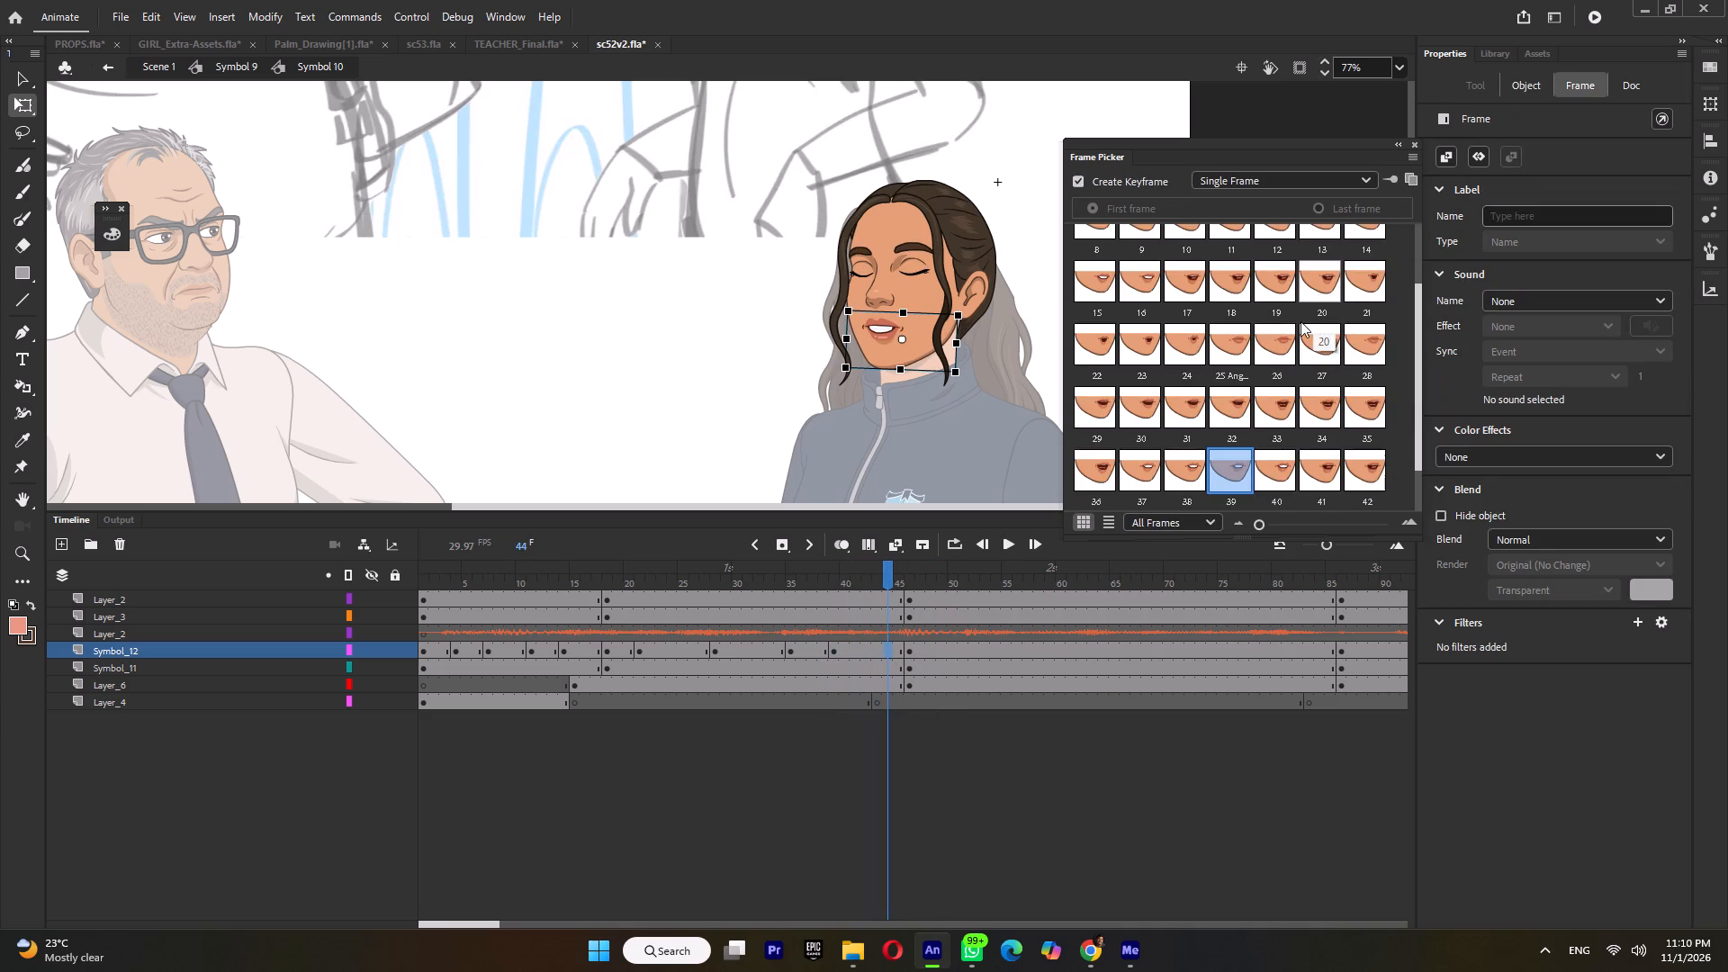
left_click(1226, 343)
Clear Symbol_12's mouth keyframe at frame 46, checking playback around it, and select frame 47.
key("Return")
key("Return")
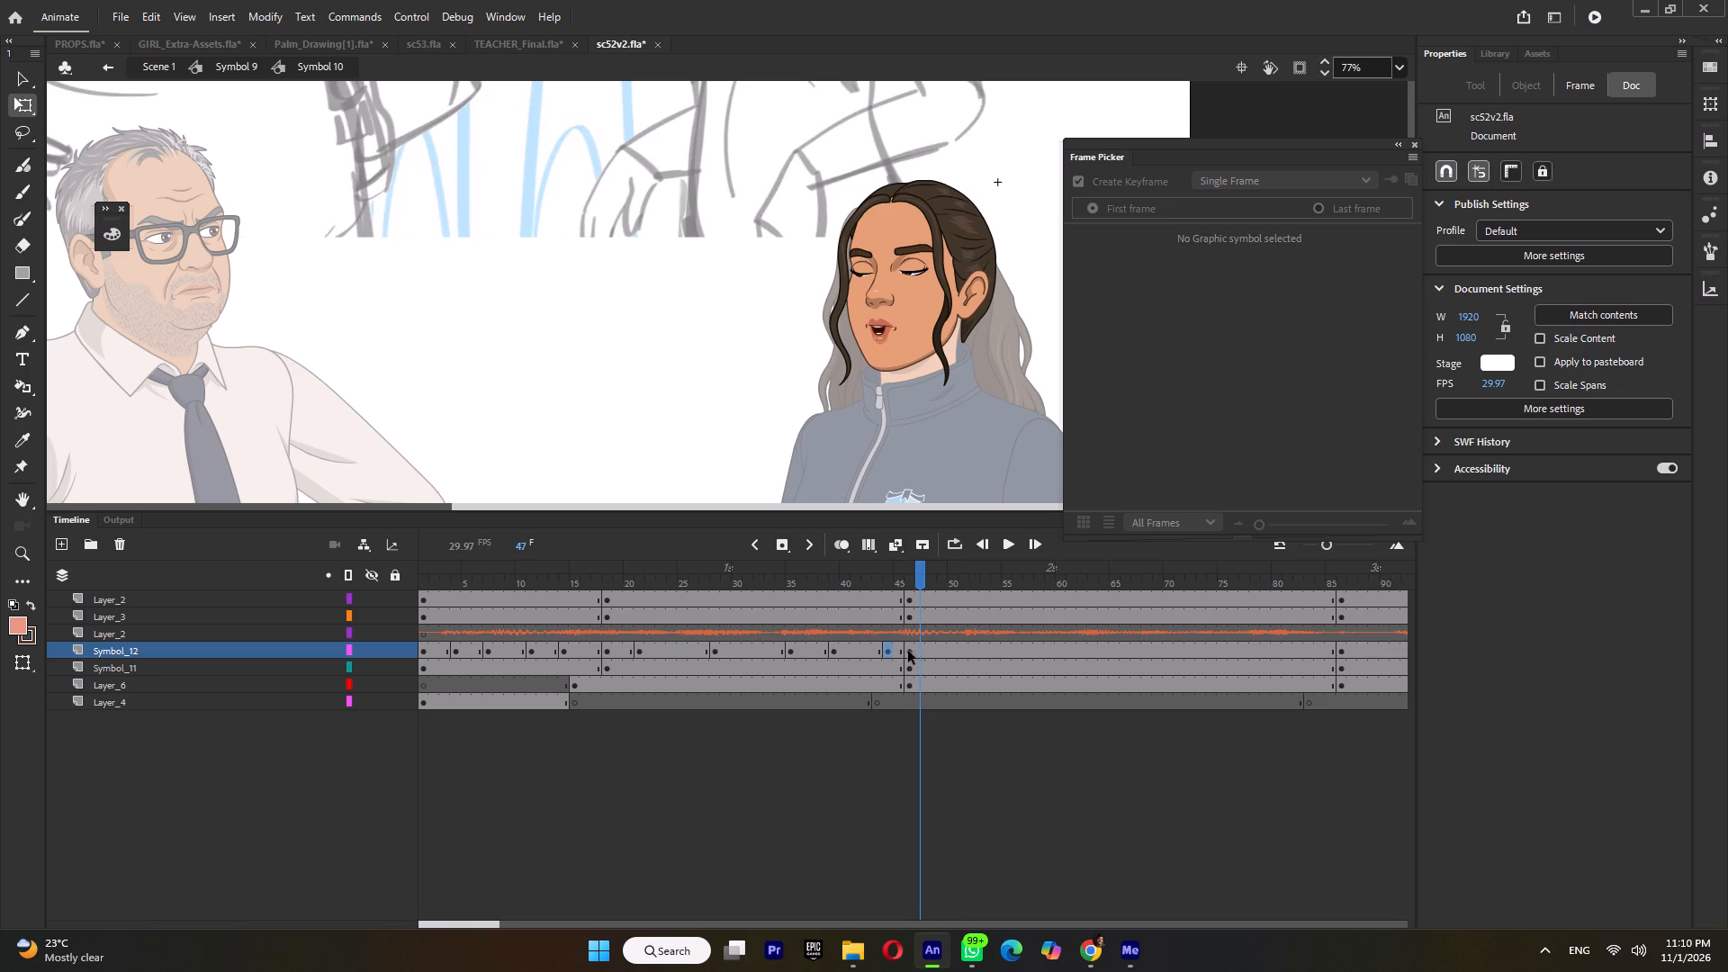
left_click(908, 651)
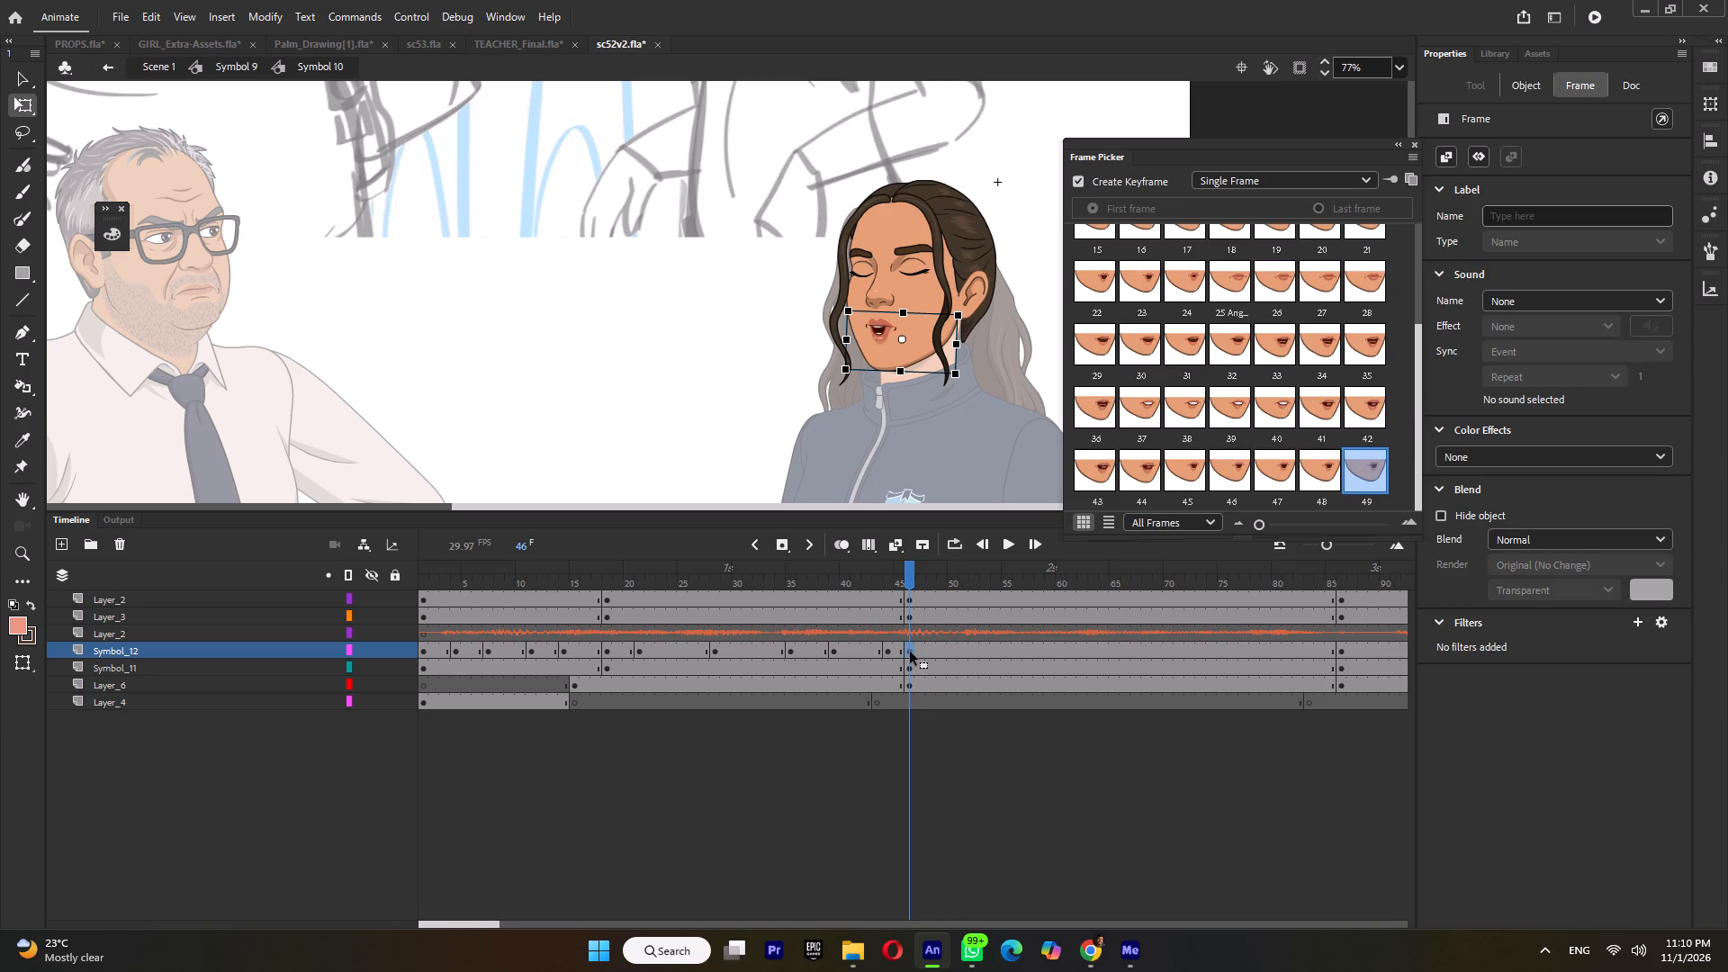
key("shift+F6")
key("Return")
key("Return")
left_click(924, 650)
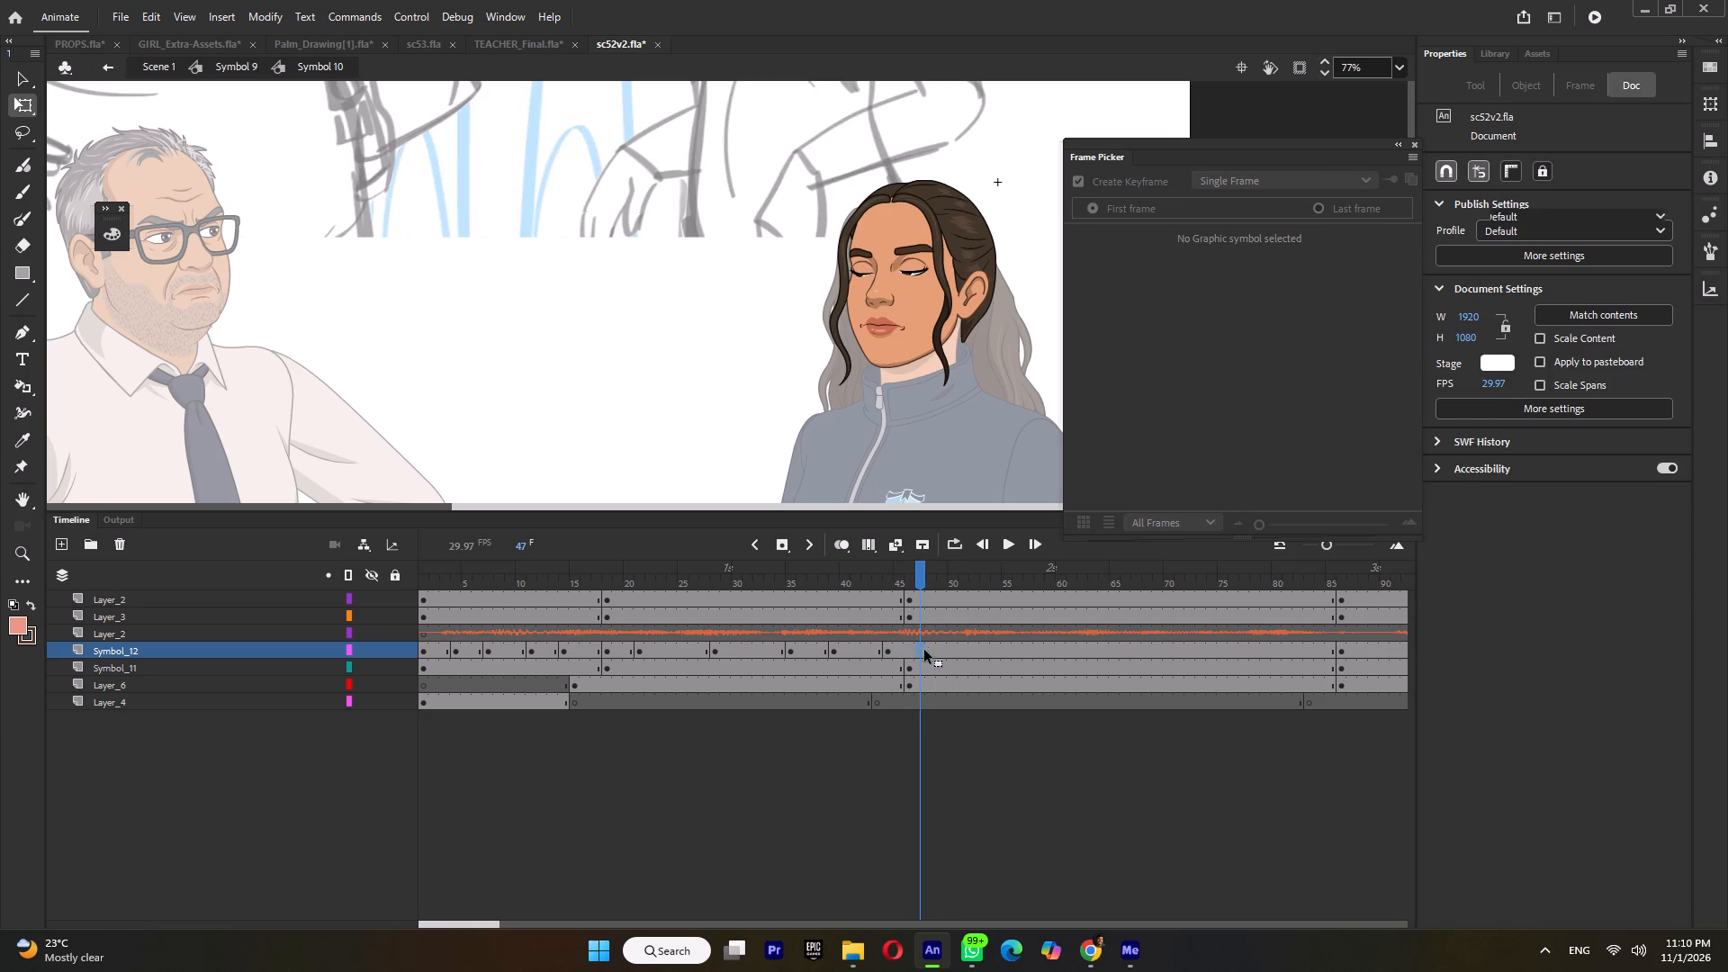
Key mouth pose 39 at frame 47 of Symbol_12.
scroll(1319, 450, "down", 2)
left_click(1233, 408)
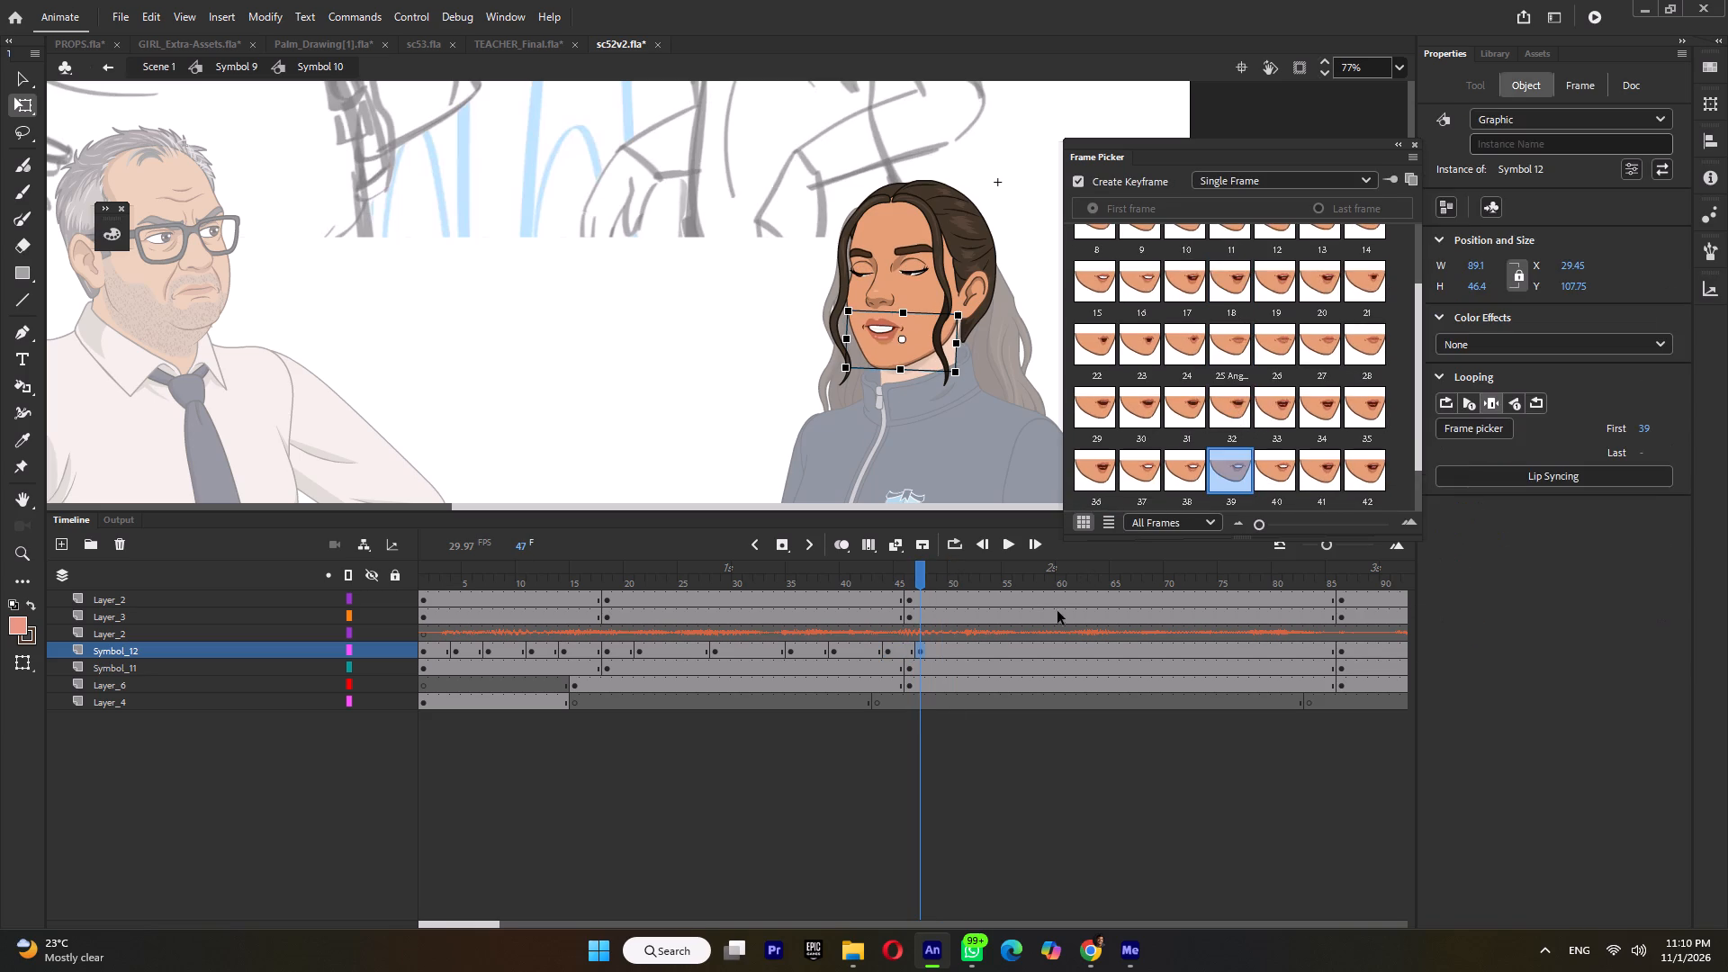
Play on from frame 47 and key mouth pose 33 at frame 50 of Symbol_12.
key("Return")
key("Return")
left_click(957, 651)
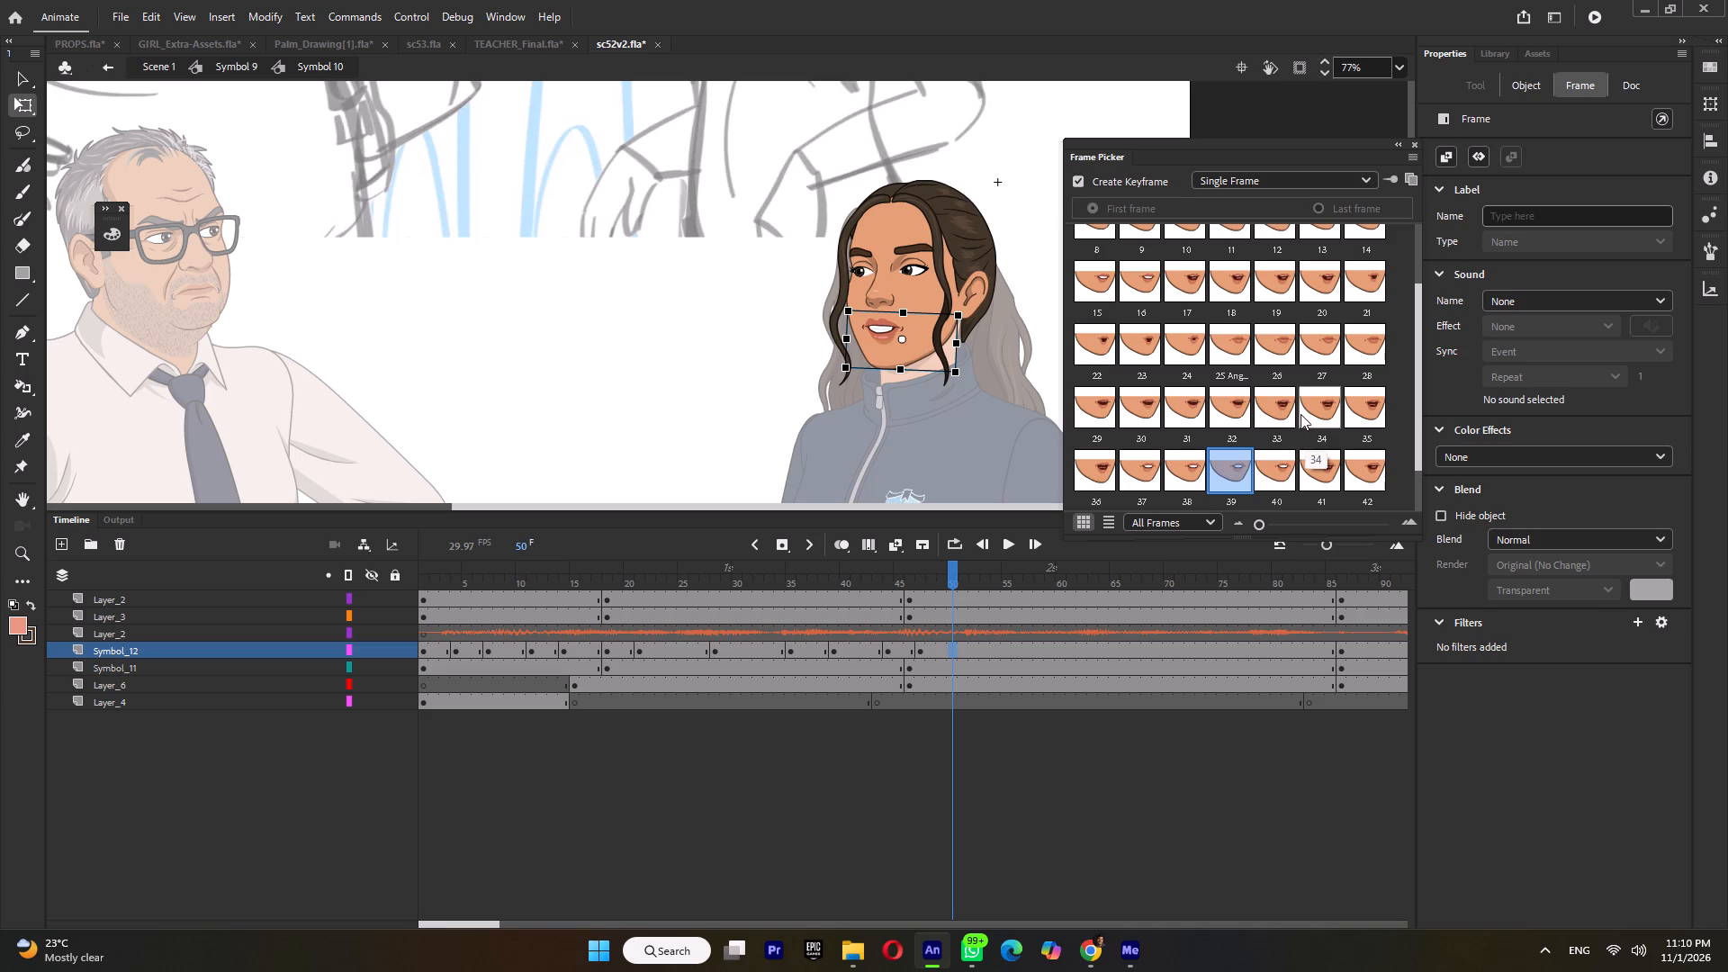
left_click(1271, 421)
Play on from frame 50 and key mouth pose 39 at frame 54 of Symbol_12.
key("Return")
key("Return")
left_click(999, 649)
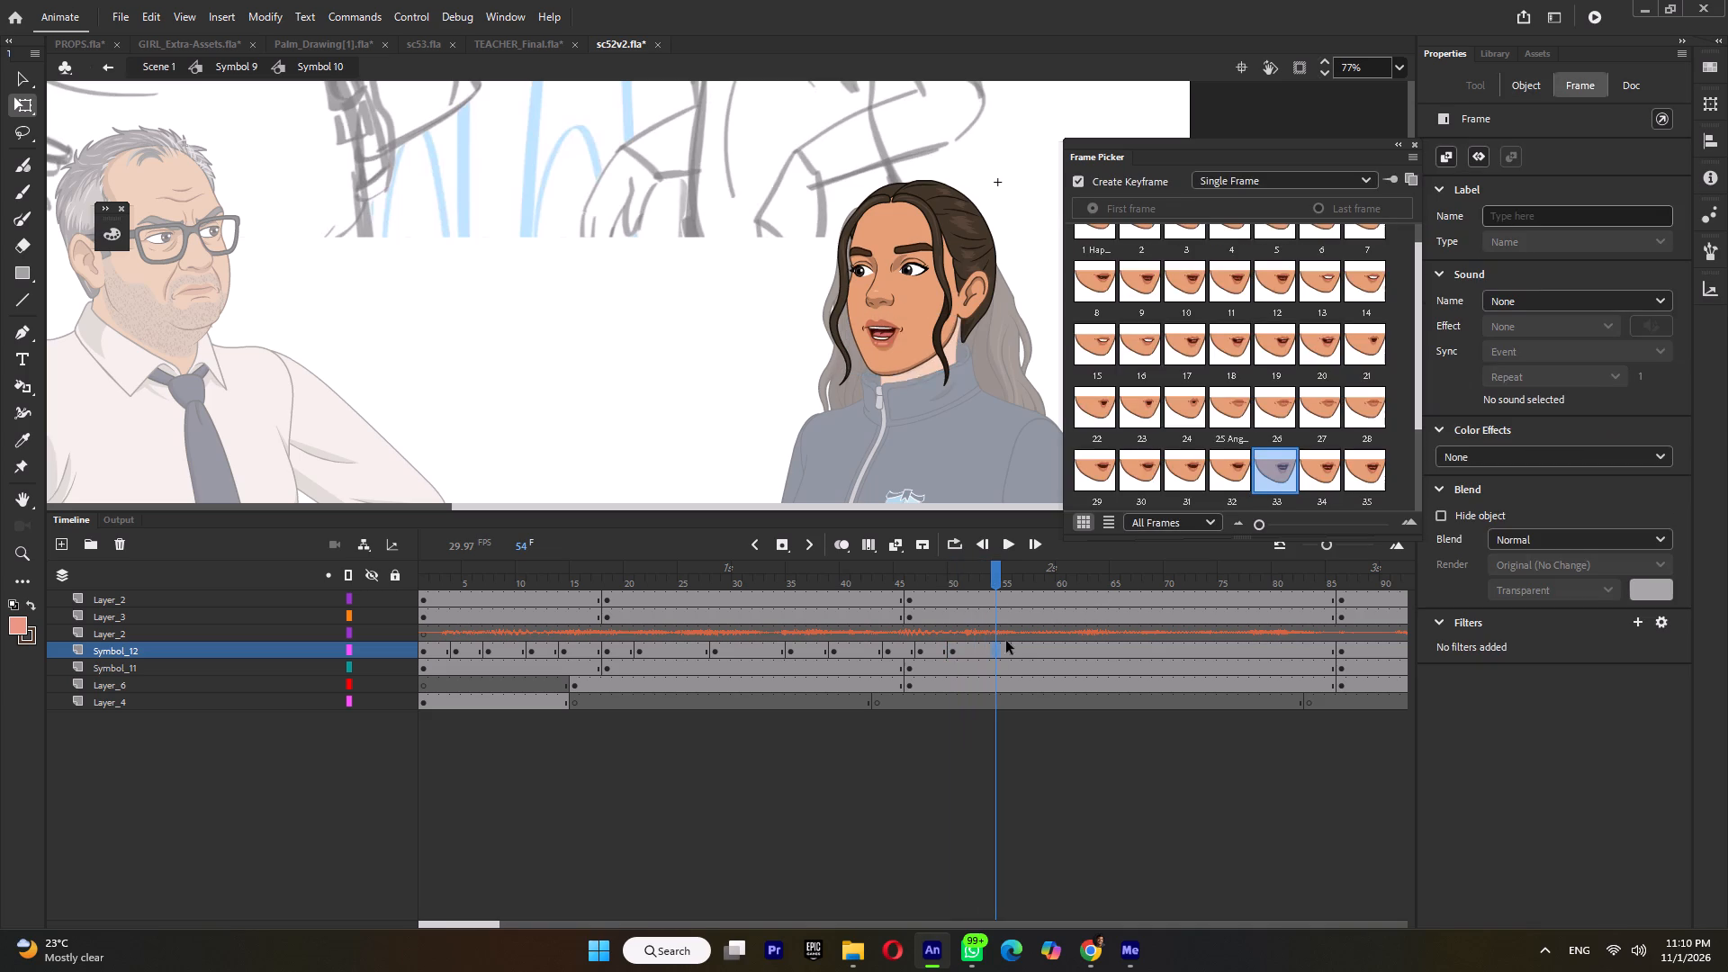
scroll(1324, 392, "down", 3)
left_click(1235, 412)
Play on from frame 54 and key mouth pose 26 at frame 58 of Symbol_12.
key("Return")
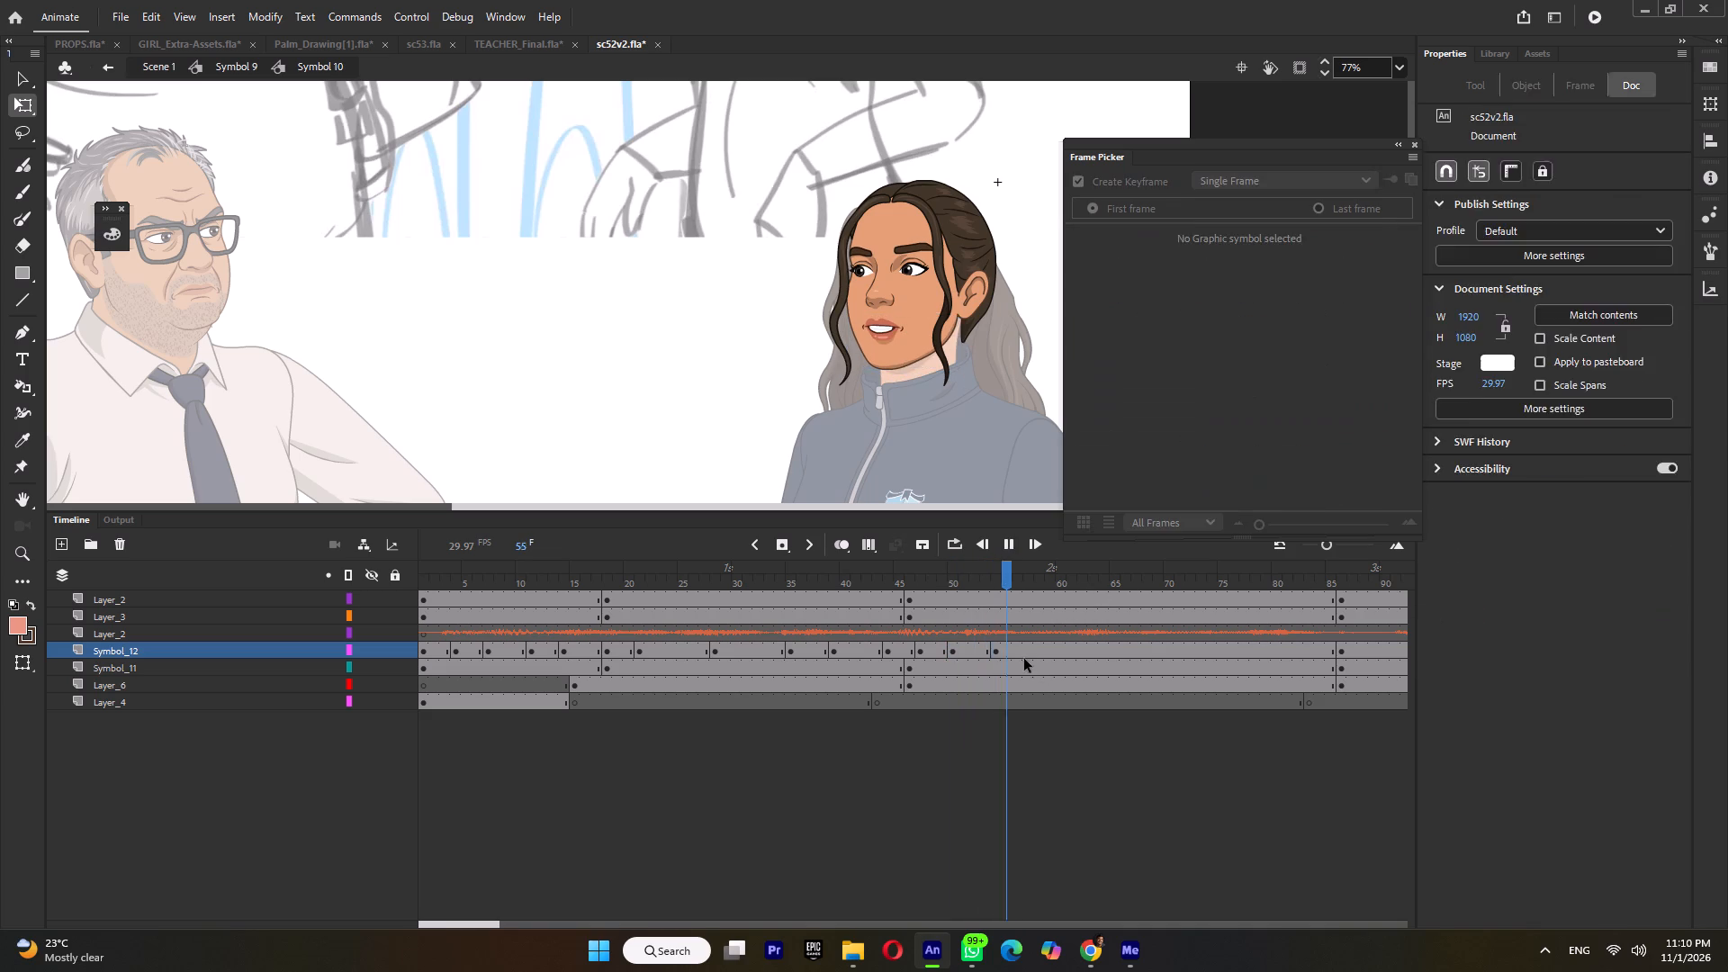
key("Return")
left_click(1034, 650)
left_click(1285, 340)
Play on from frame 58 and key mouth pose 34 at frame 61 of Symbol_12.
key("Return")
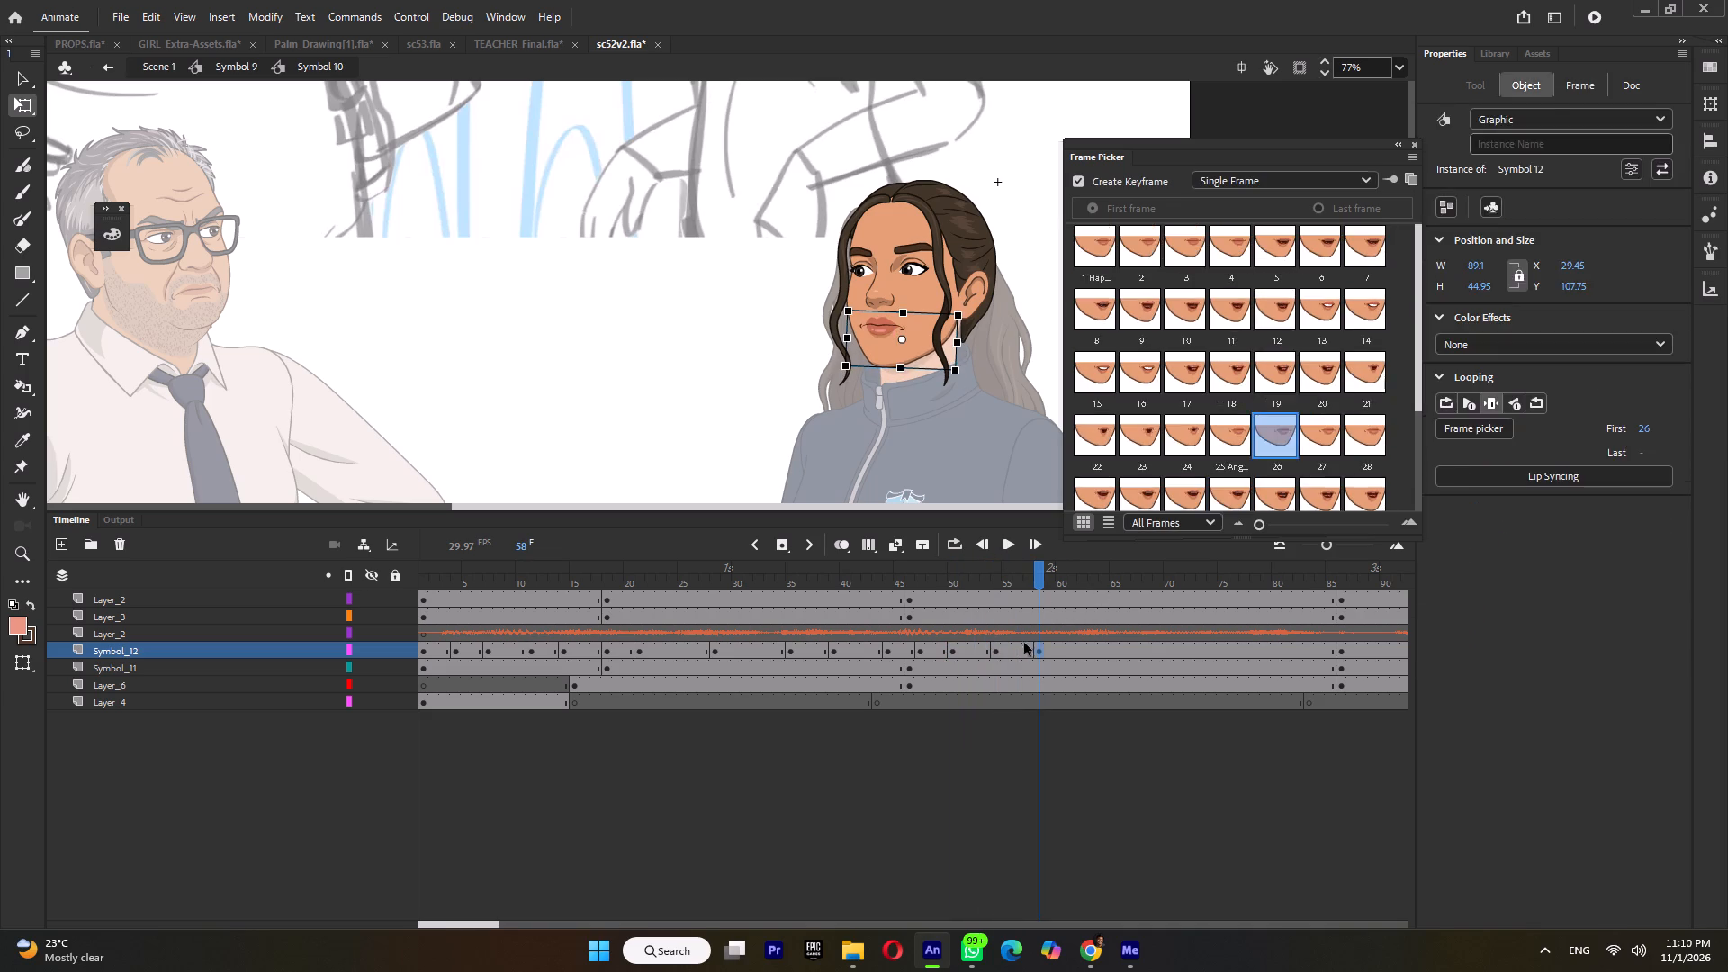
key("Return")
left_click(1075, 648)
scroll(1261, 394, "down", 4)
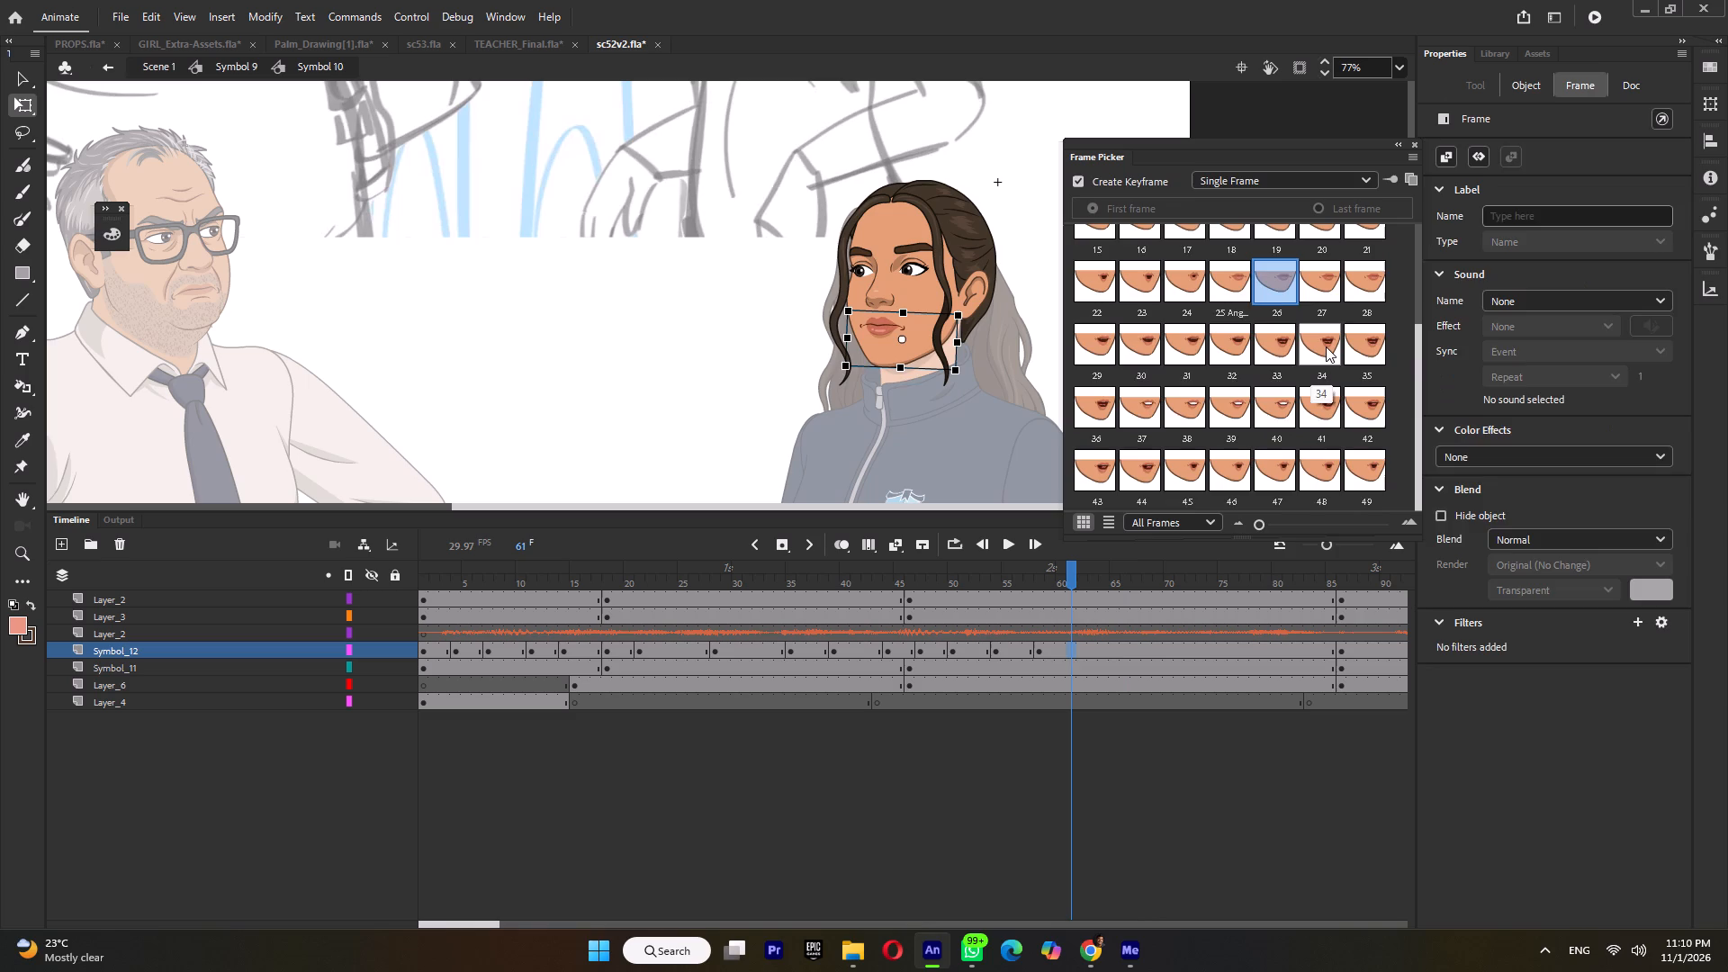
left_click(1326, 346)
Play on from frame 61 and key frame 65 of Symbol_12, trying mouth pose 26 before settling on pose 30.
key("Return")
key("Return")
left_click(1119, 653)
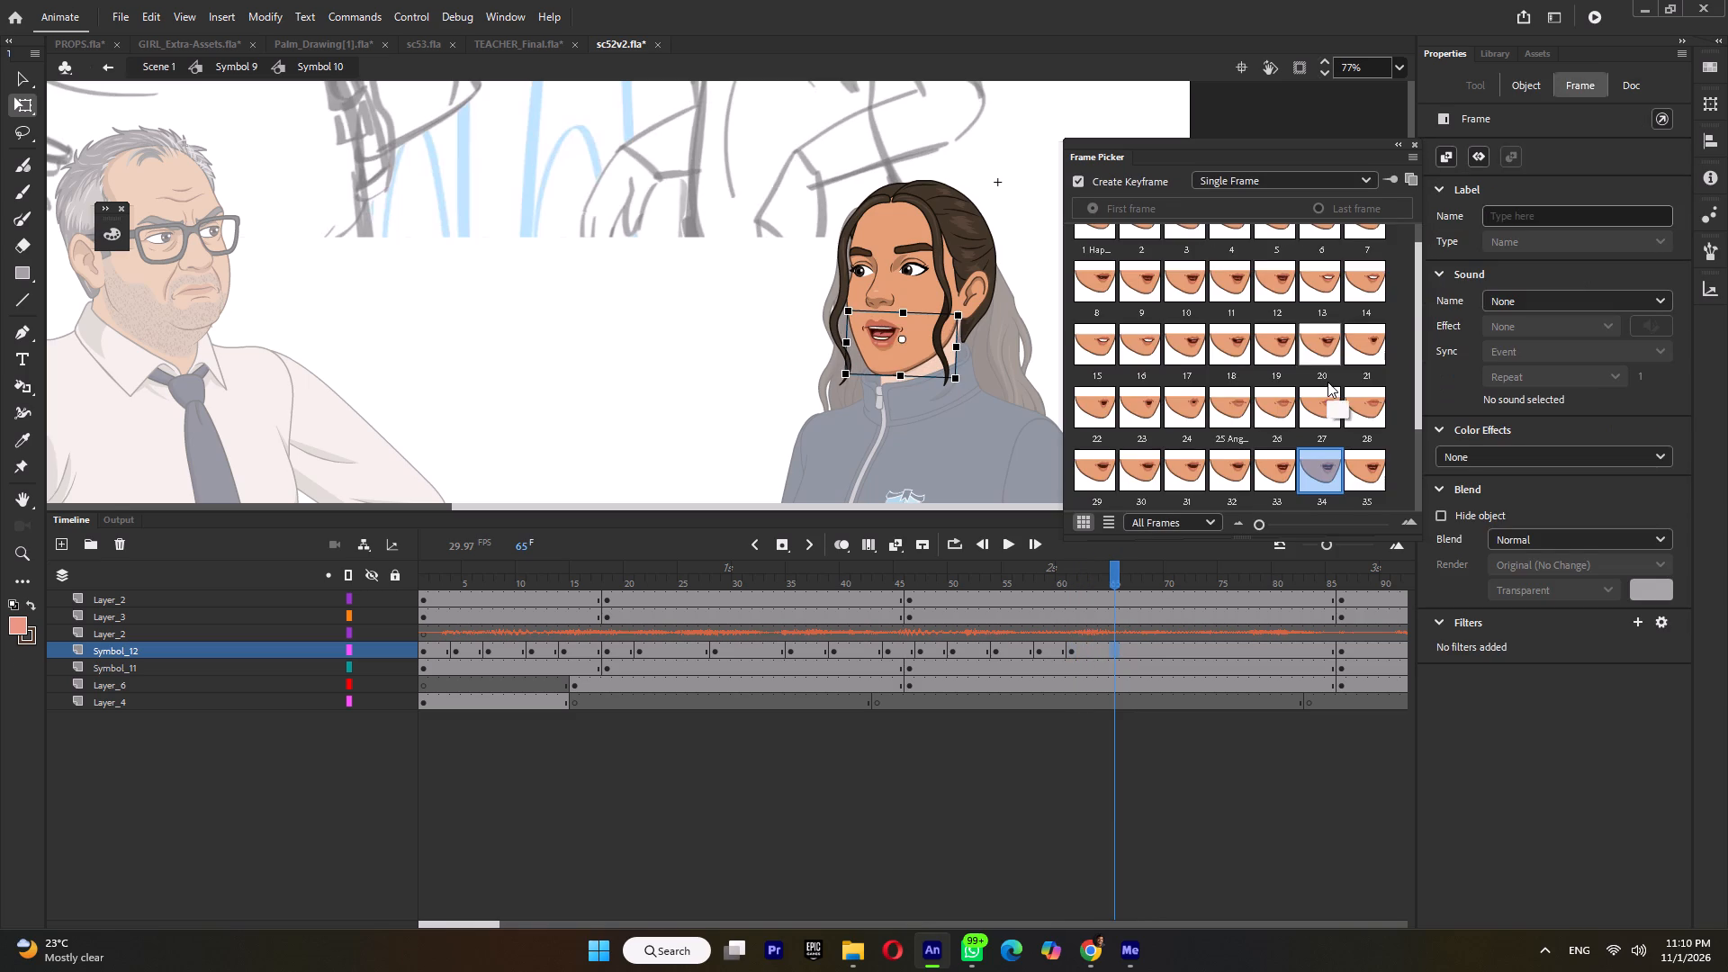
scroll(1327, 383, "down", 3)
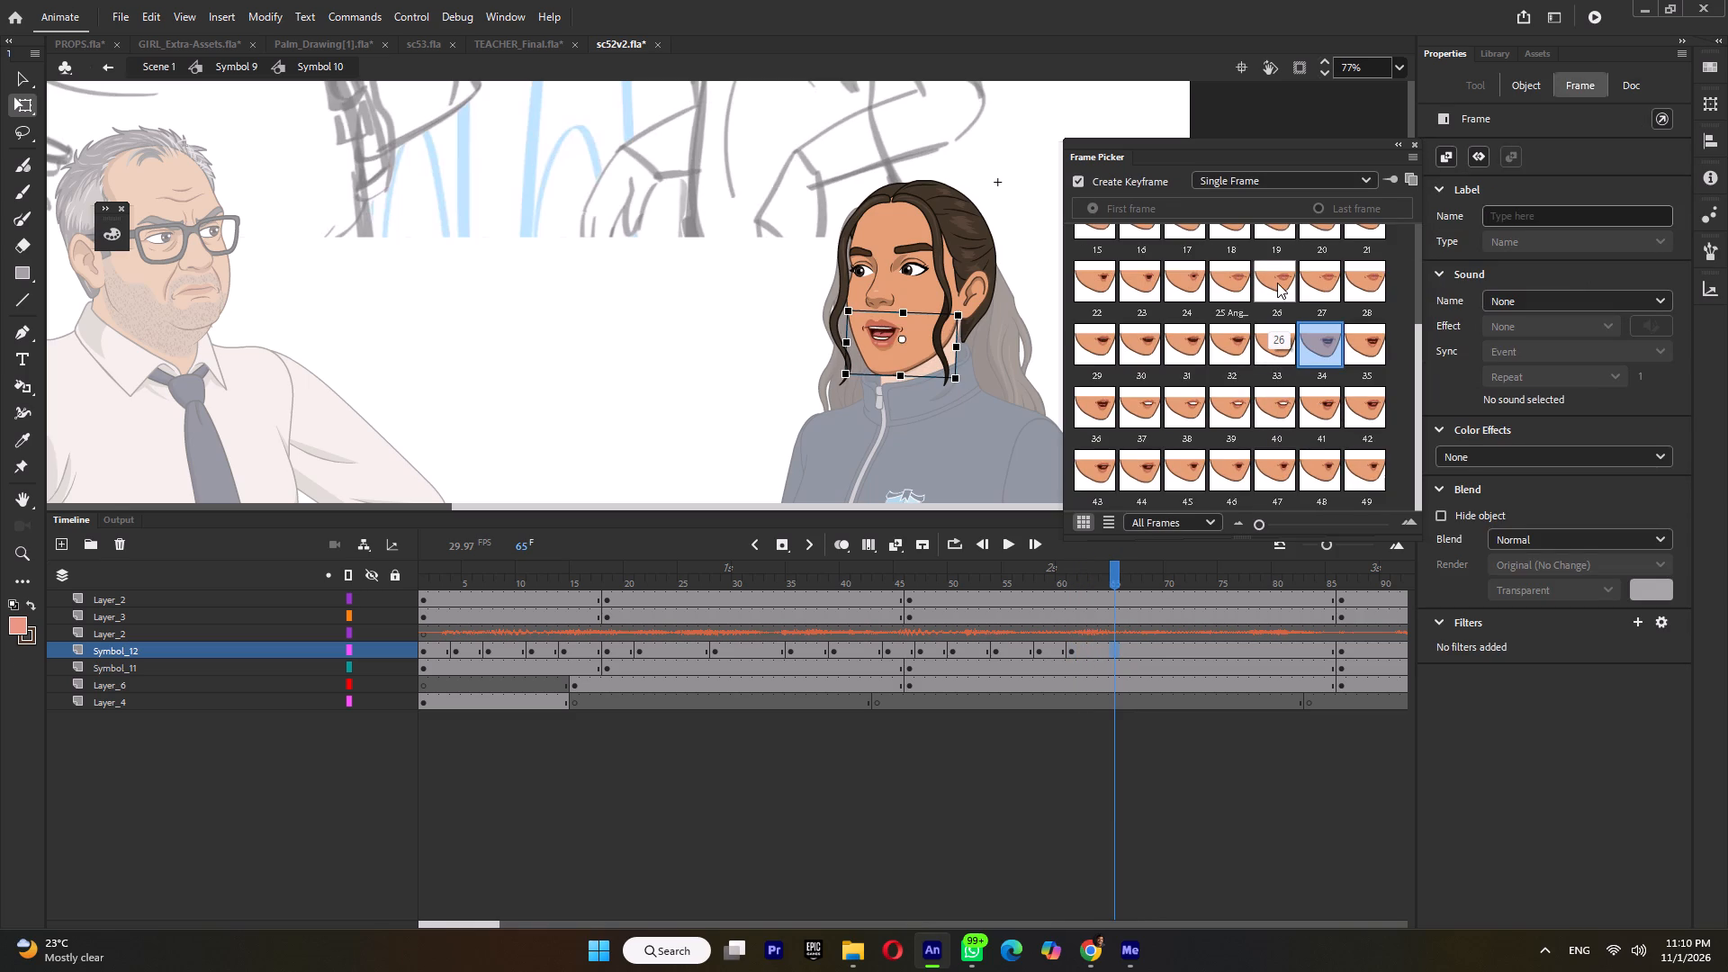
left_click(1277, 283)
scroll(1244, 413, "down", 4)
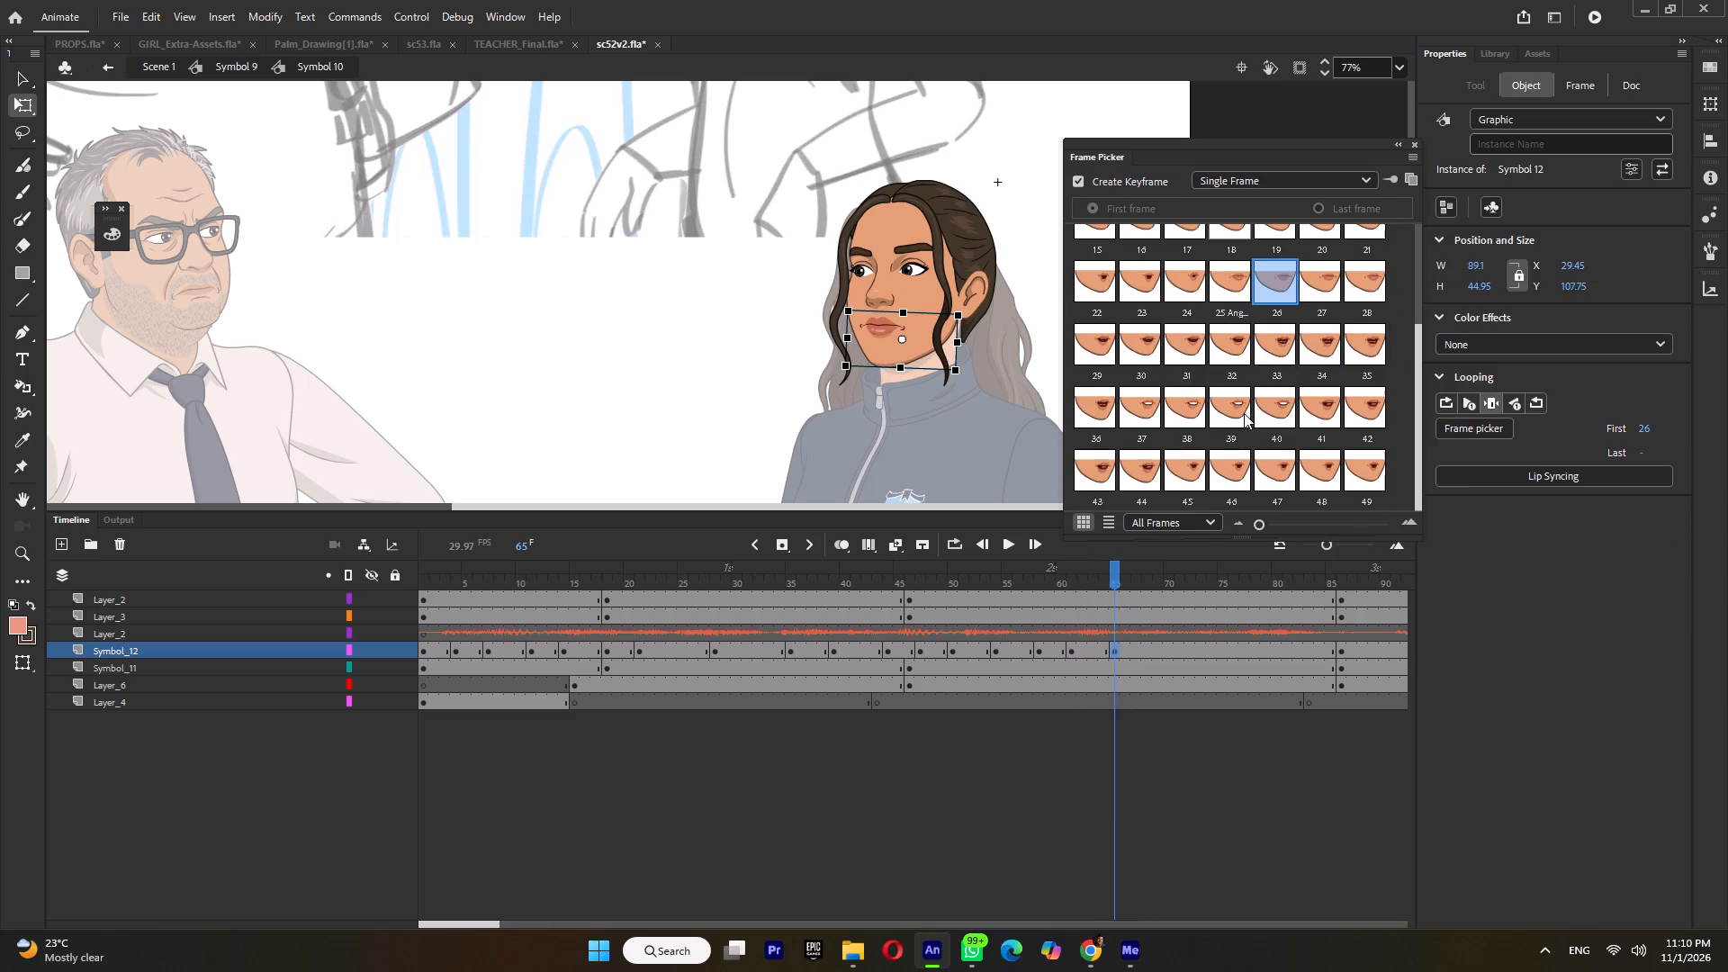
left_click(1147, 346)
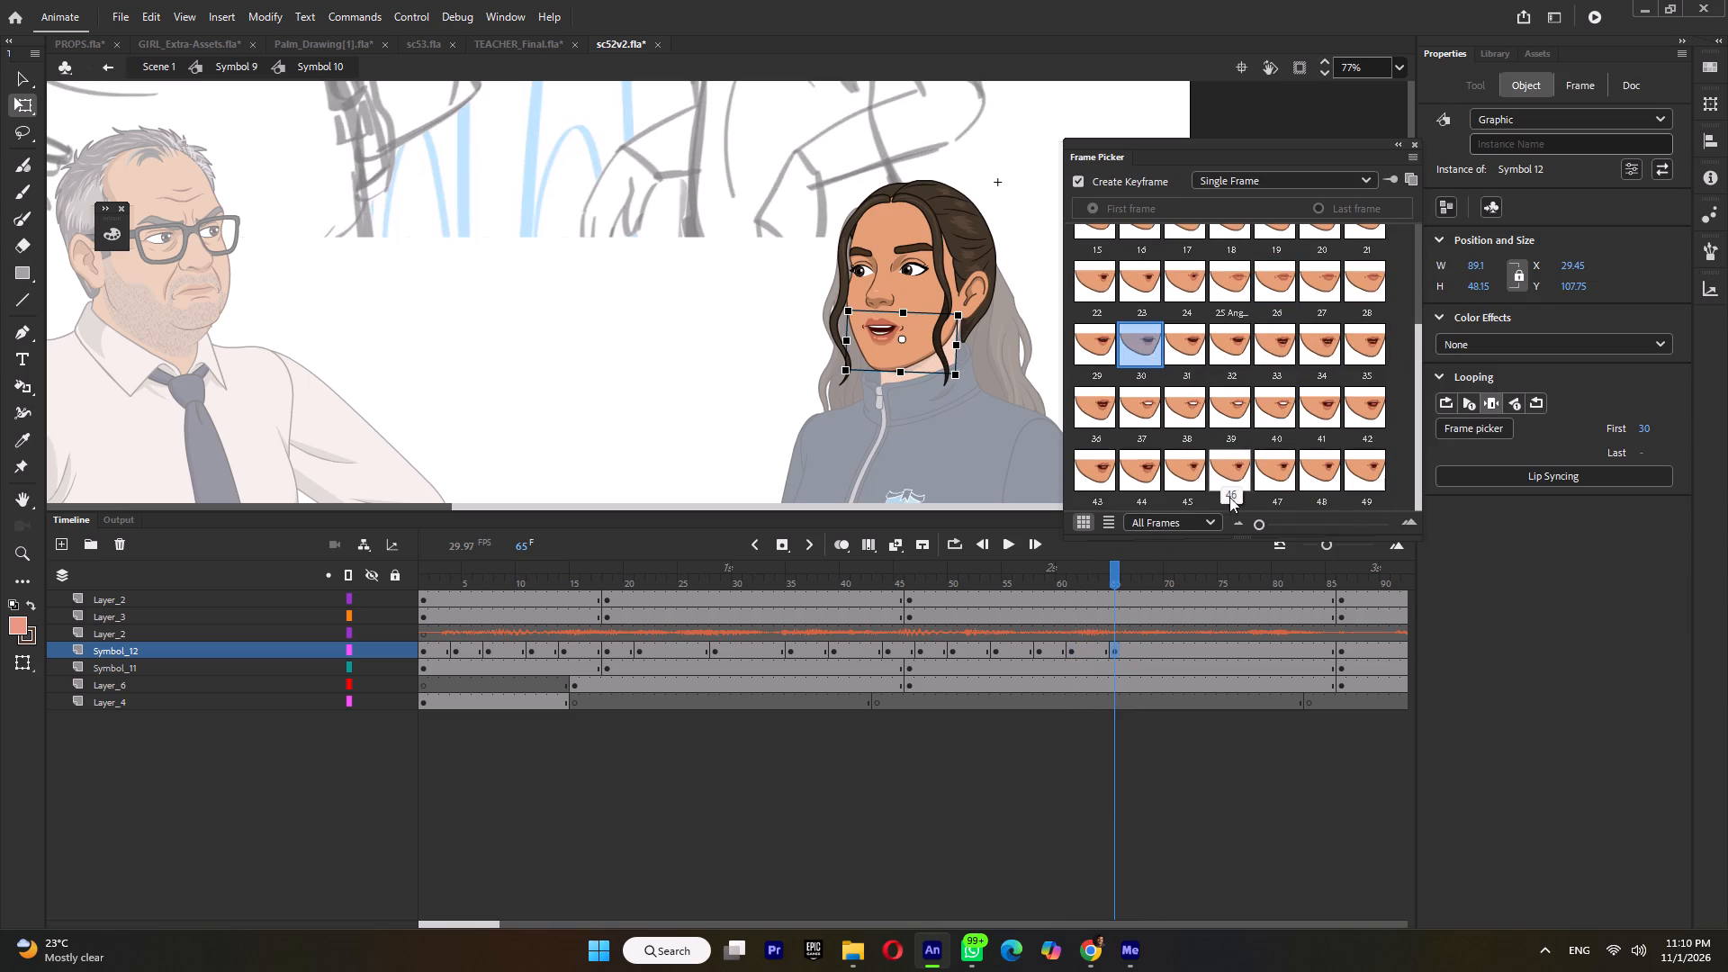
Play on from frame 65 and key mouth pose 38 at frame 68 of Symbol_12.
key("Return")
key("Return")
left_click(1151, 647)
scroll(1280, 411, "down", 3)
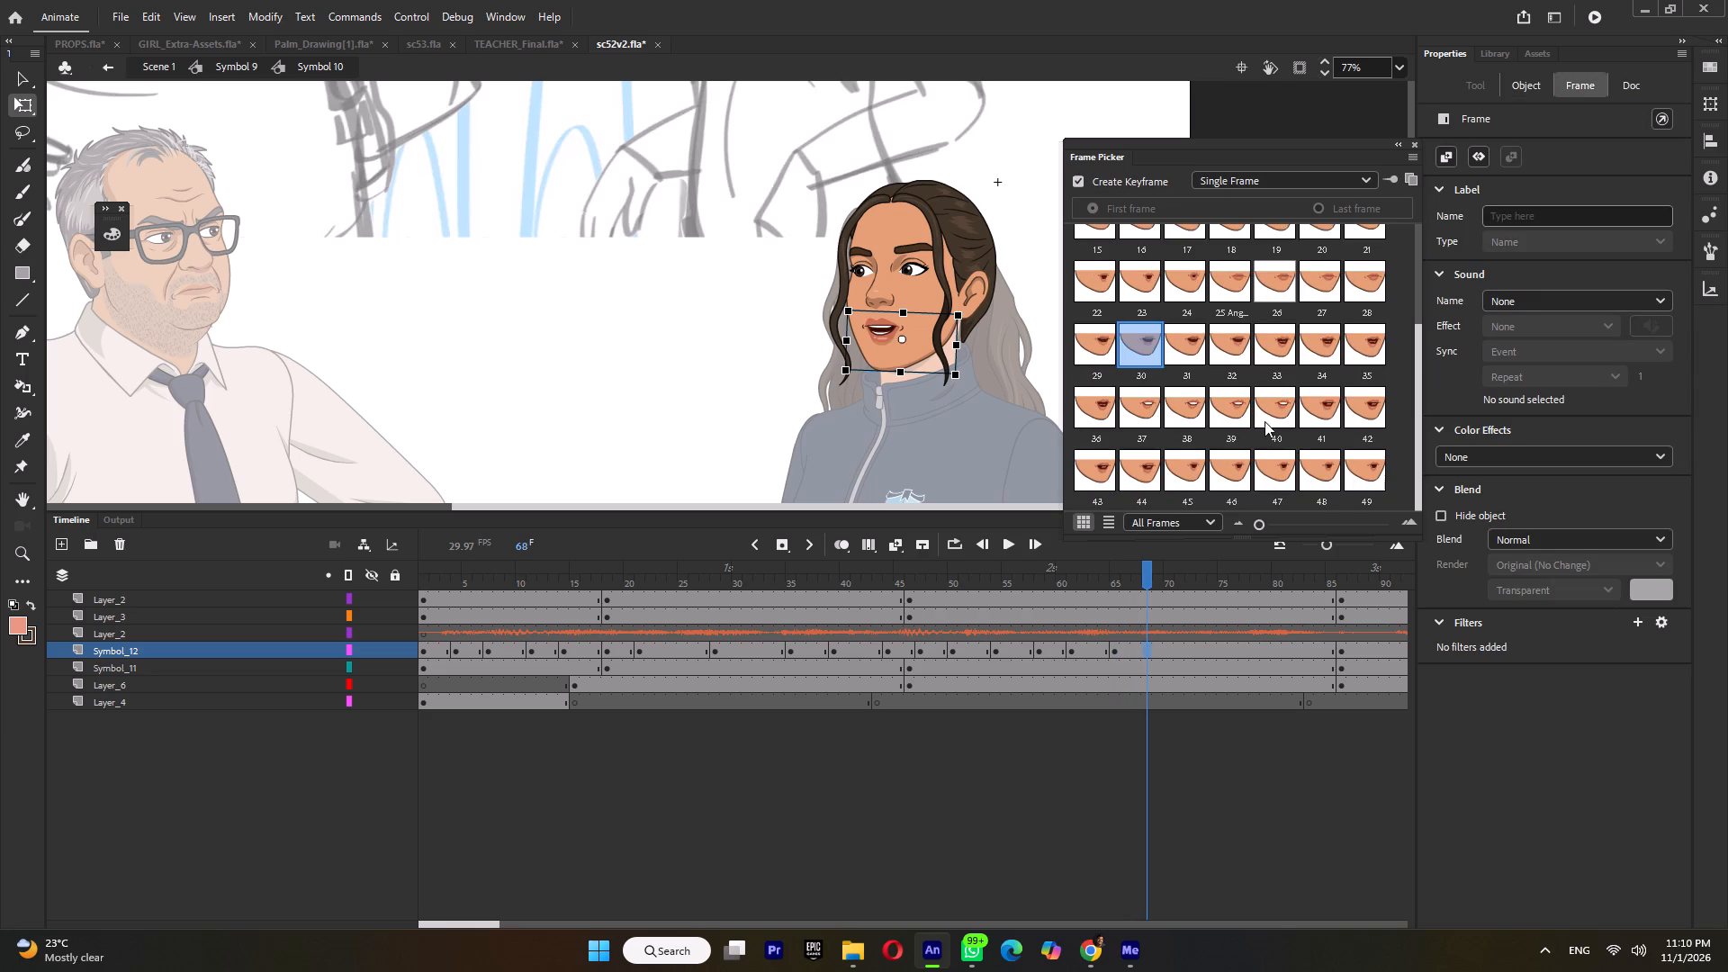
left_click(1193, 410)
Listen on past frame 68 and key mouth pose 33 at frame 72 of Symbol_12.
key("Return")
key("Return")
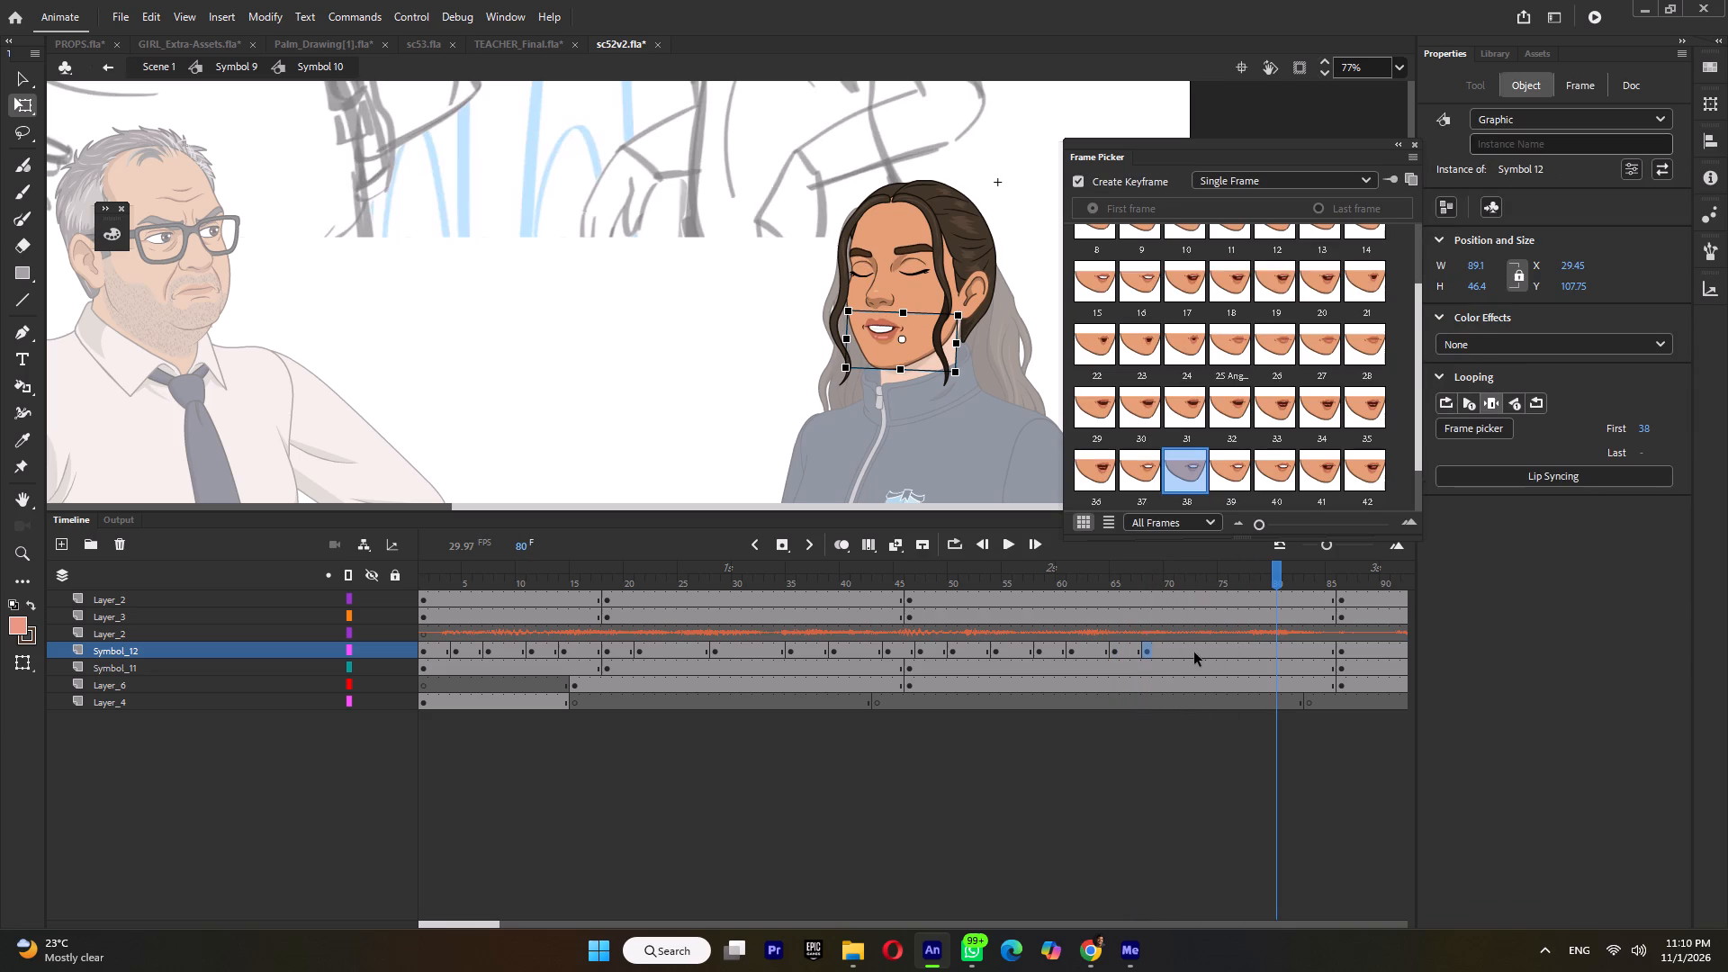
left_click(1188, 653)
scroll(1279, 431, "down", 4)
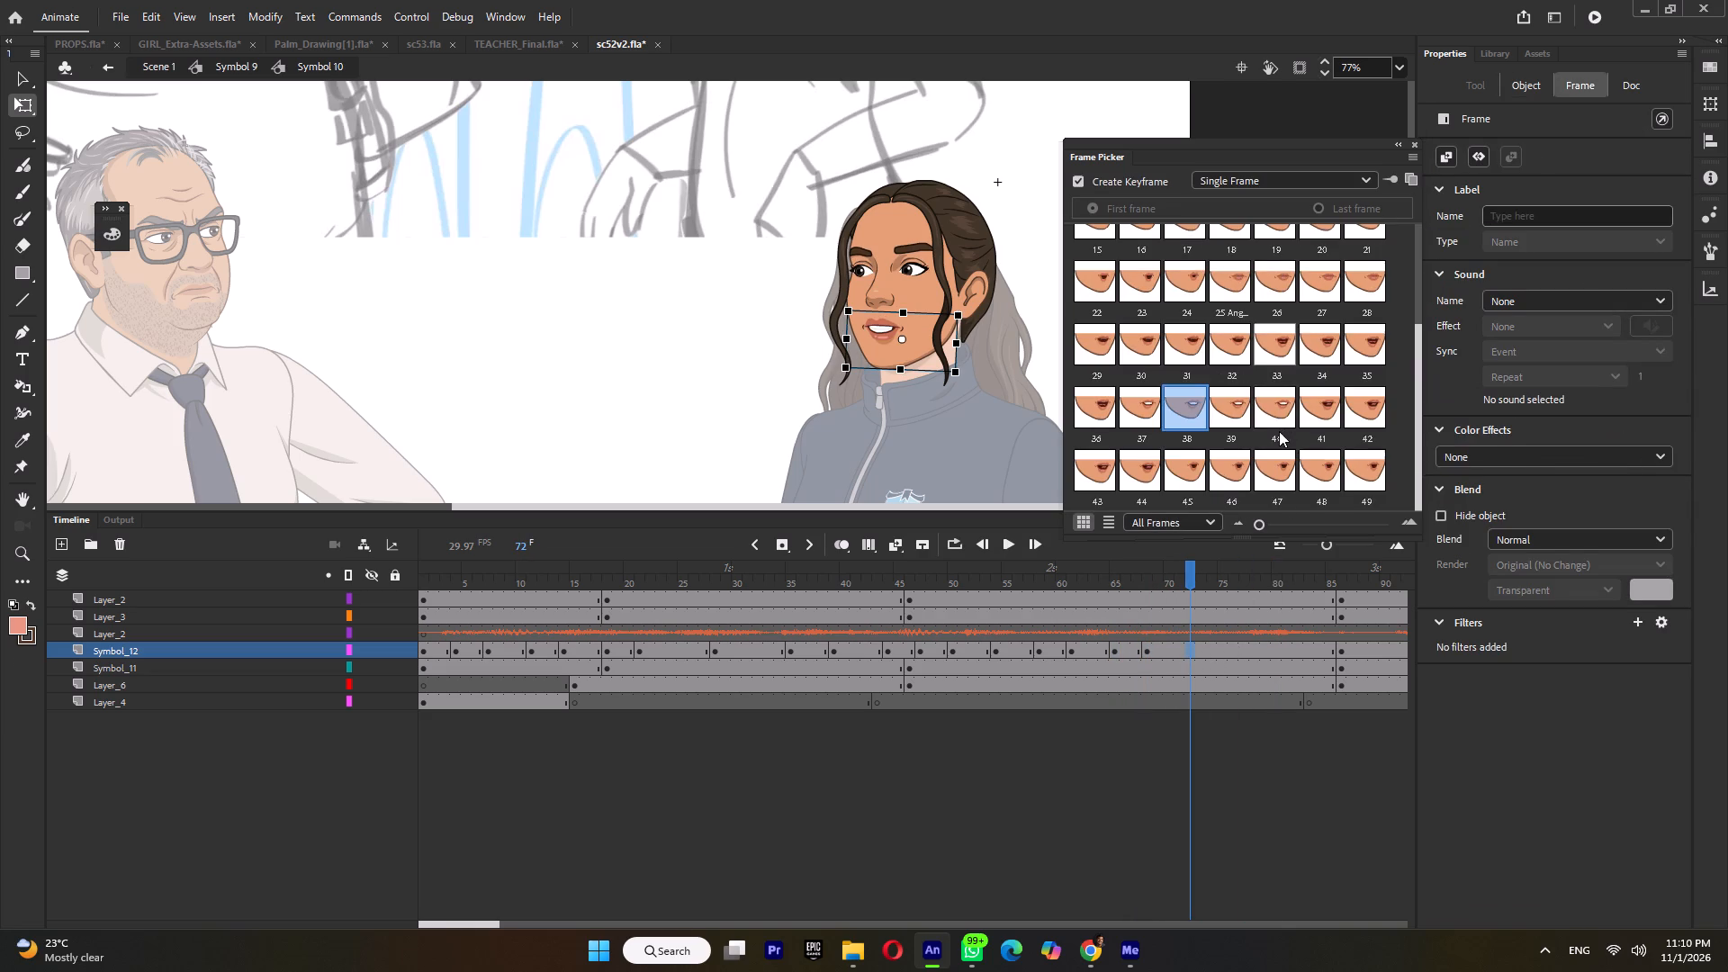
left_click(1272, 338)
Listen on past frame 72 and key mouth pose 39 at frame 77 of Symbol_12.
key("Return")
key("Return")
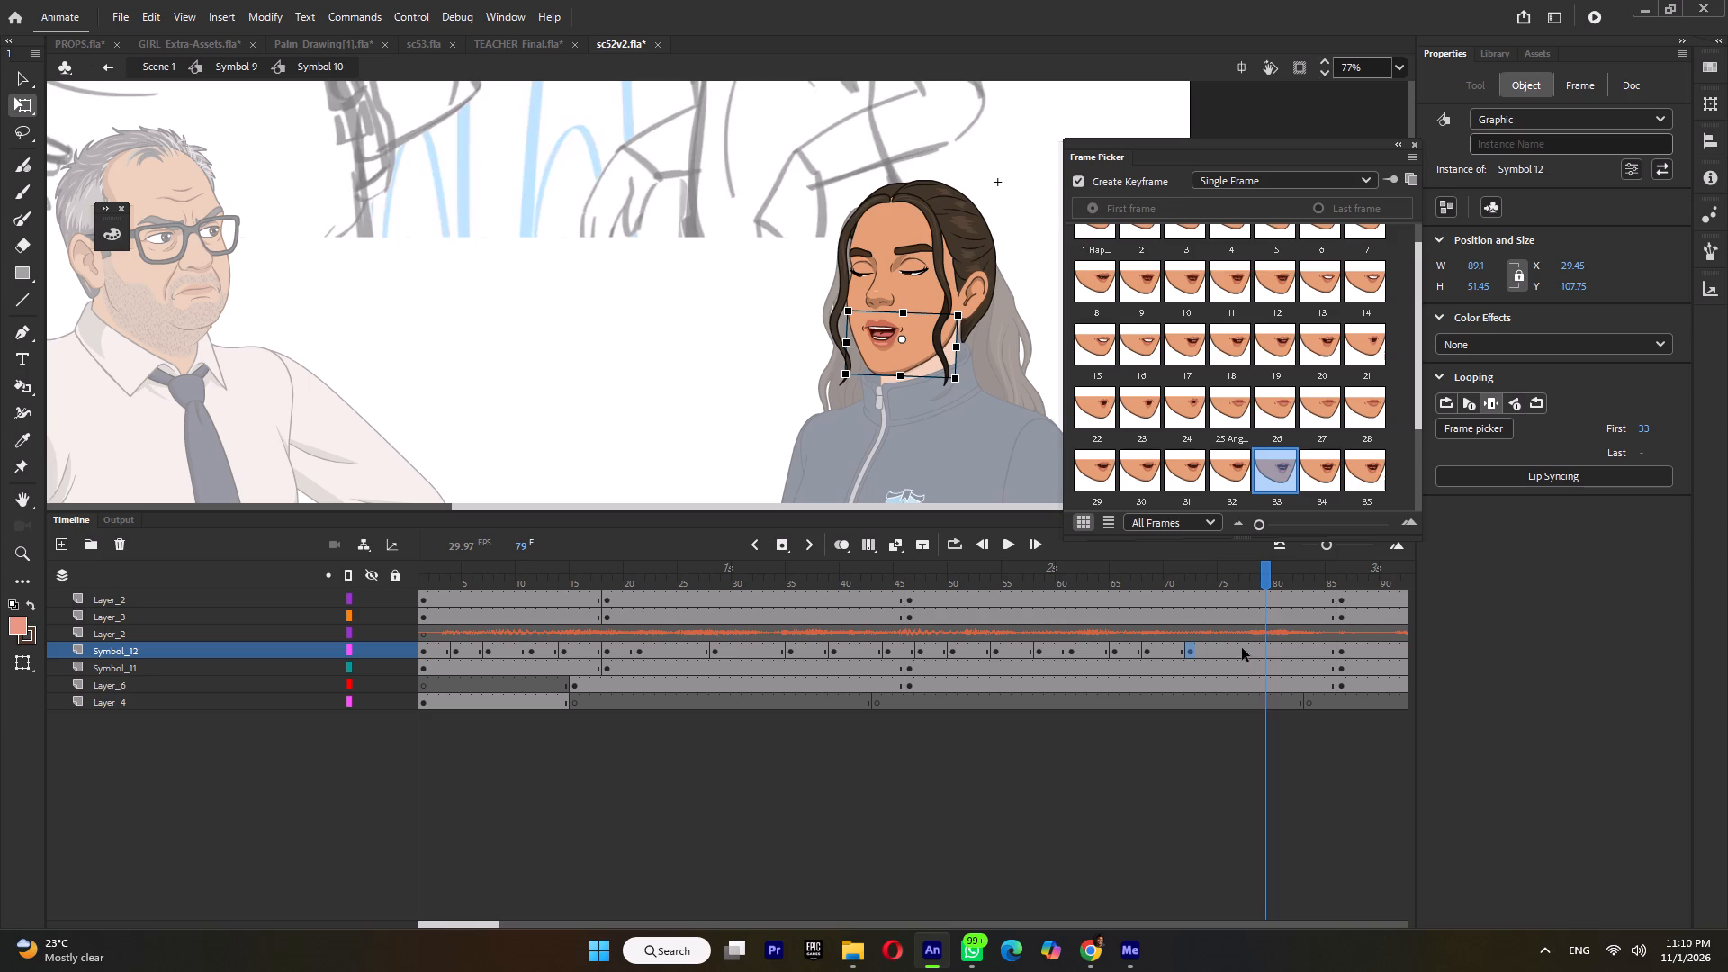
left_click(1246, 648)
scroll(1276, 428, "down", 5)
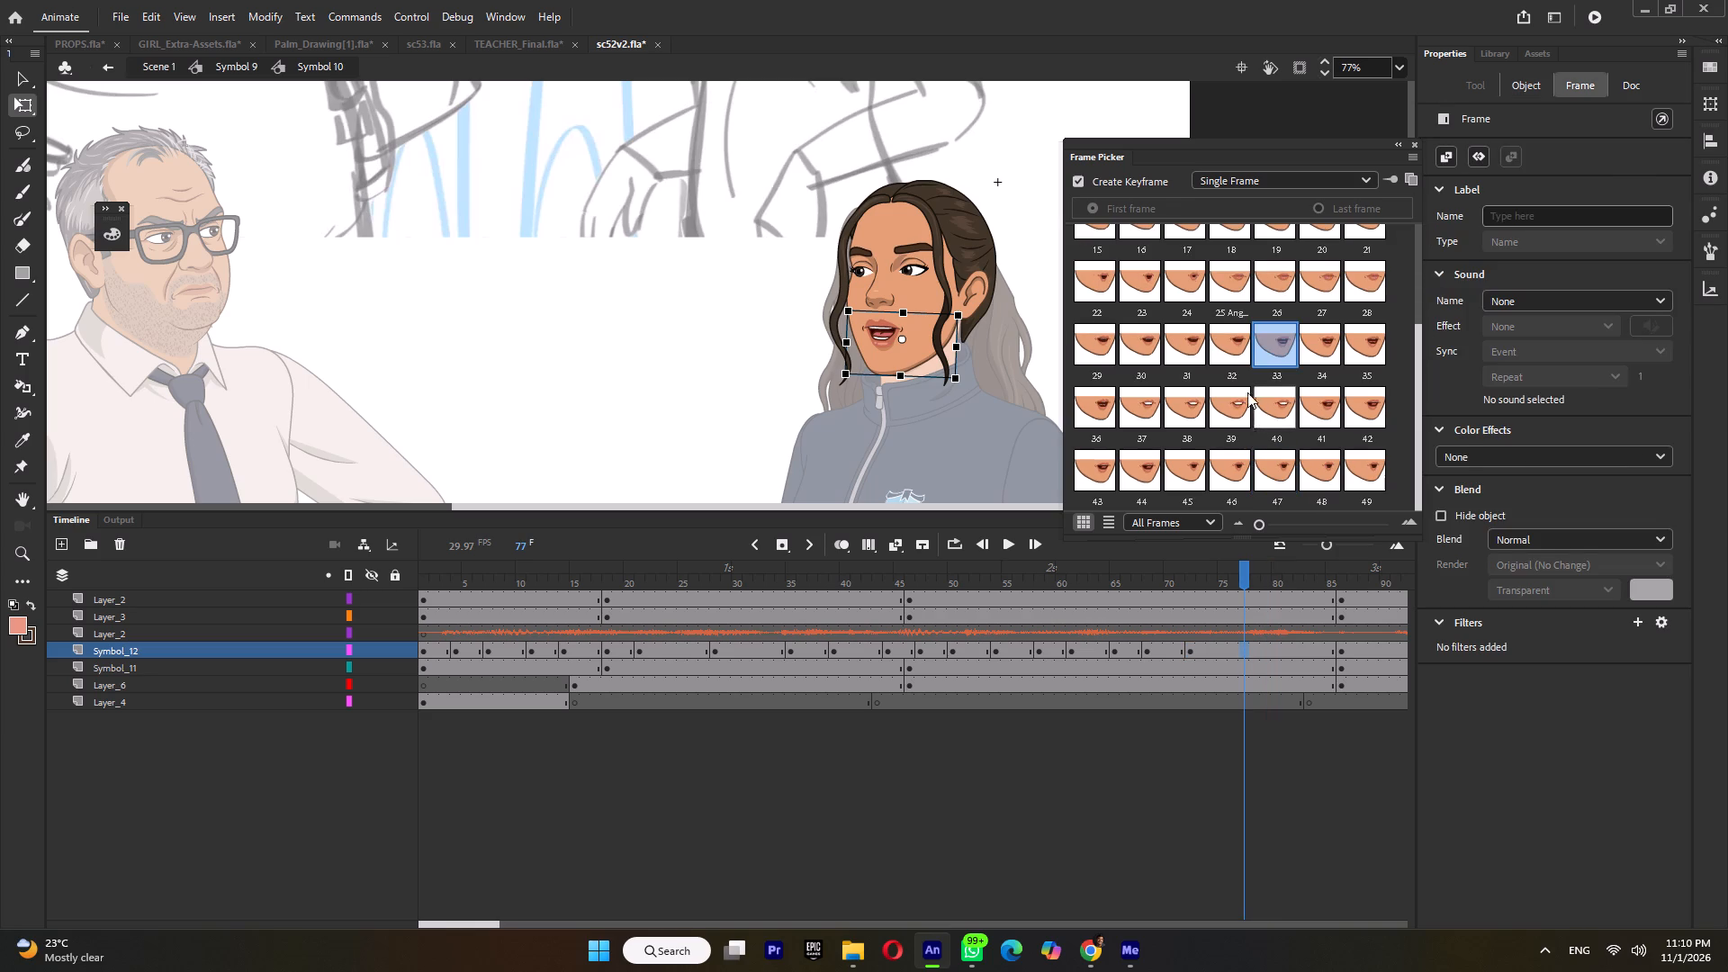
left_click(1238, 409)
Listen on past frame 77 and key mouth pose 26 at frame 82 of Symbol_12.
key("Return")
key("Return")
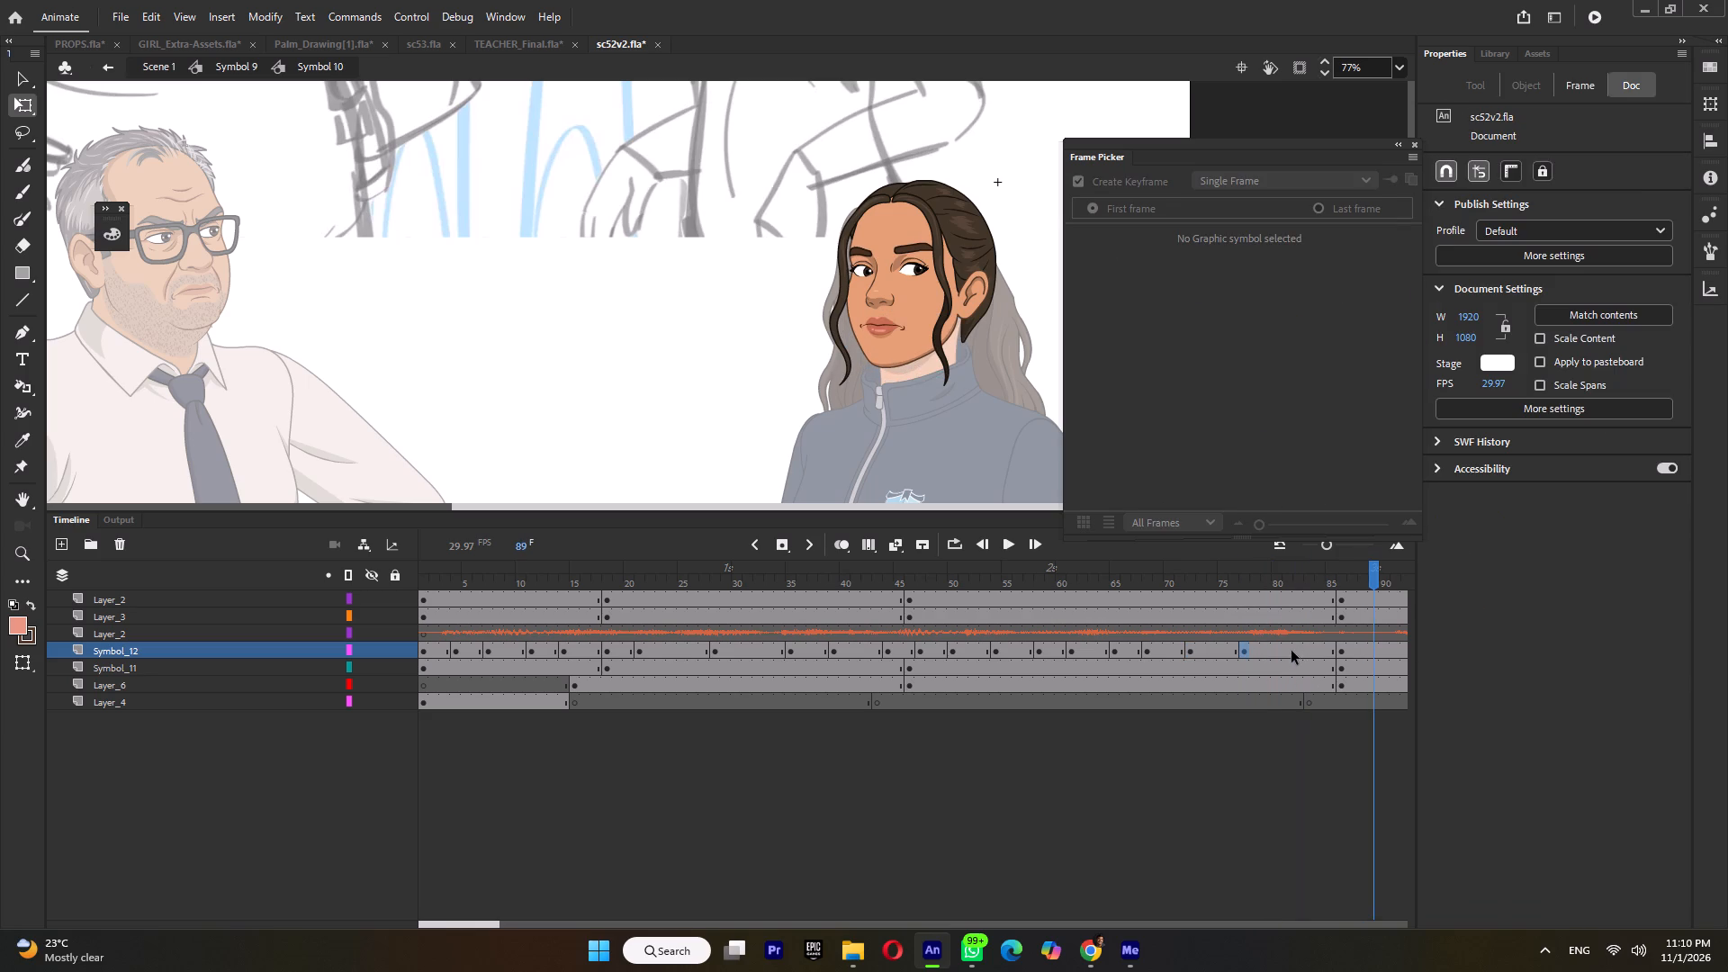
left_click(1294, 650)
left_click(1280, 351)
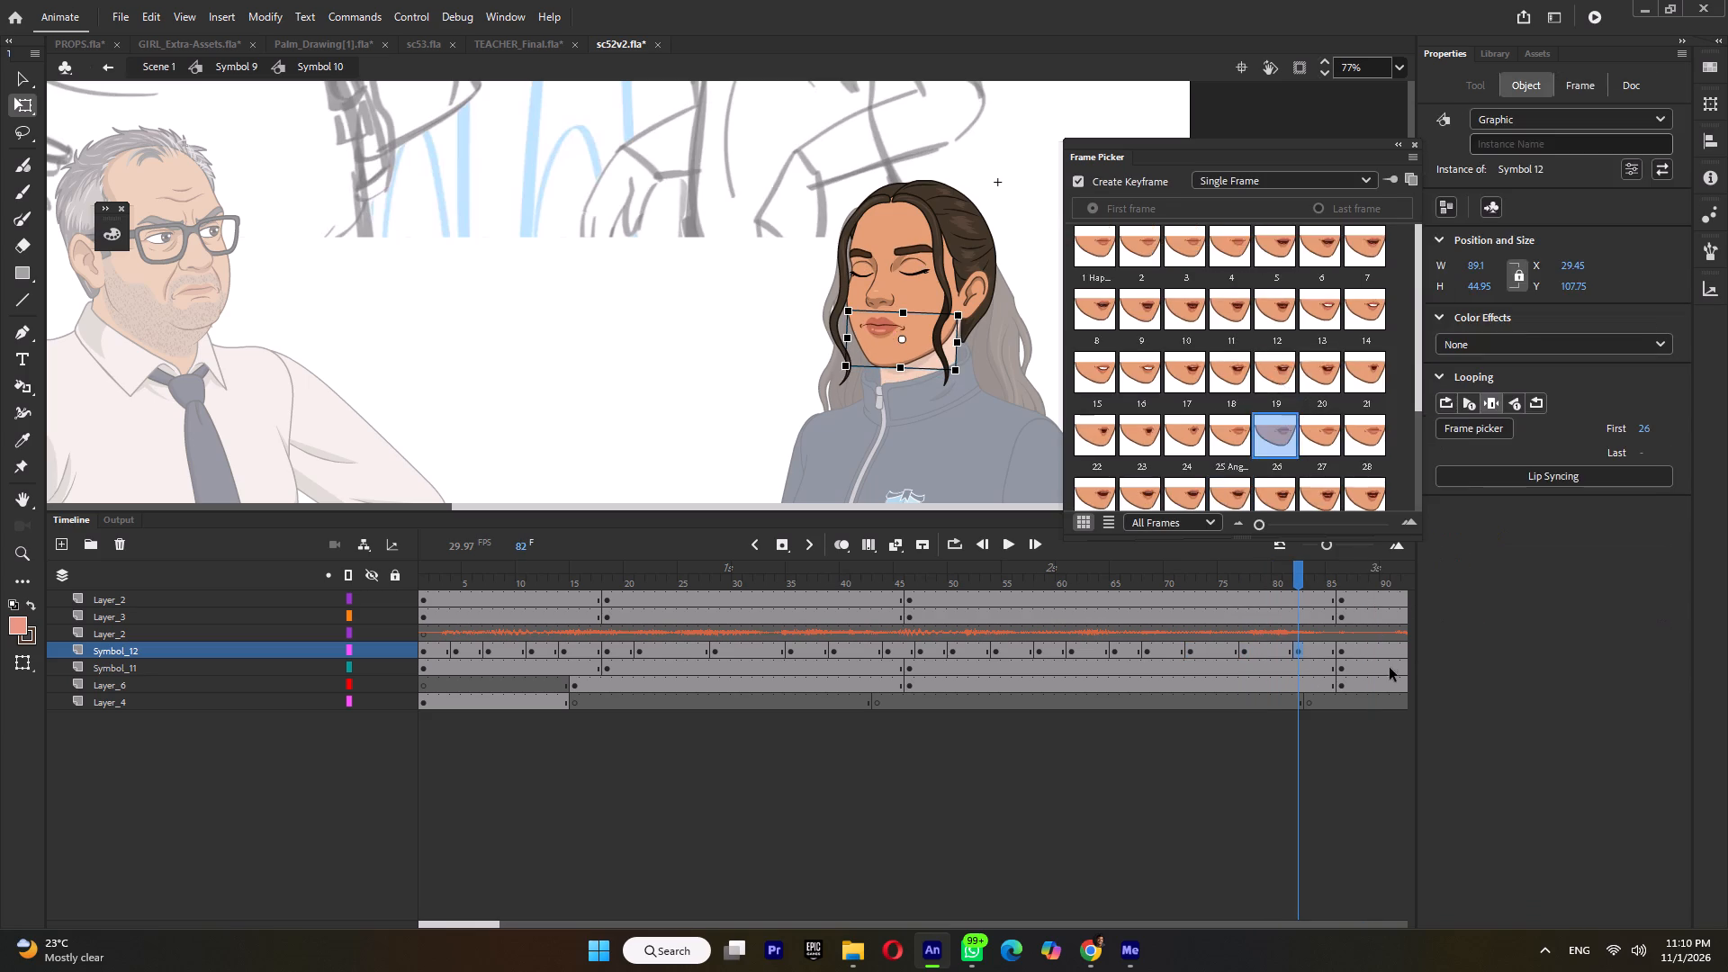
Scrub and play the dialogue beyond frame 82, and key mouth pose 39 at frame 91 of Symbol_12.
key("Return")
key("Return")
left_click_drag(446, 575, 353, 586)
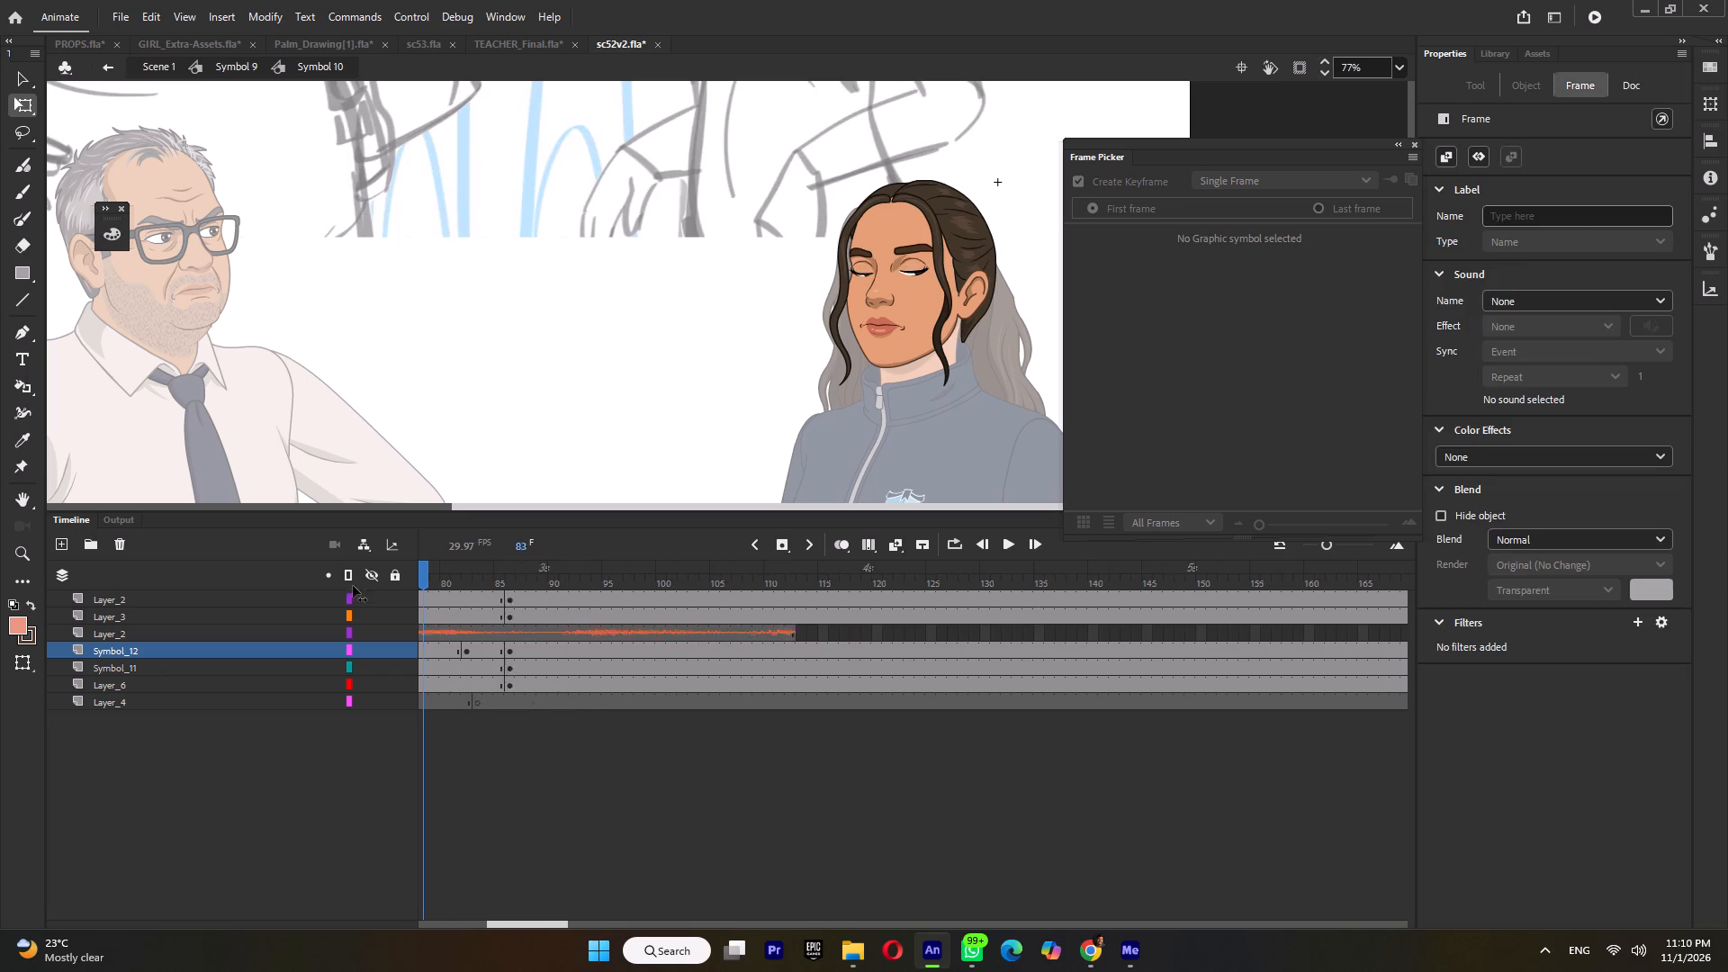
left_click_drag(353, 586, 602, 632)
key("Return")
key("Return")
left_click(676, 645)
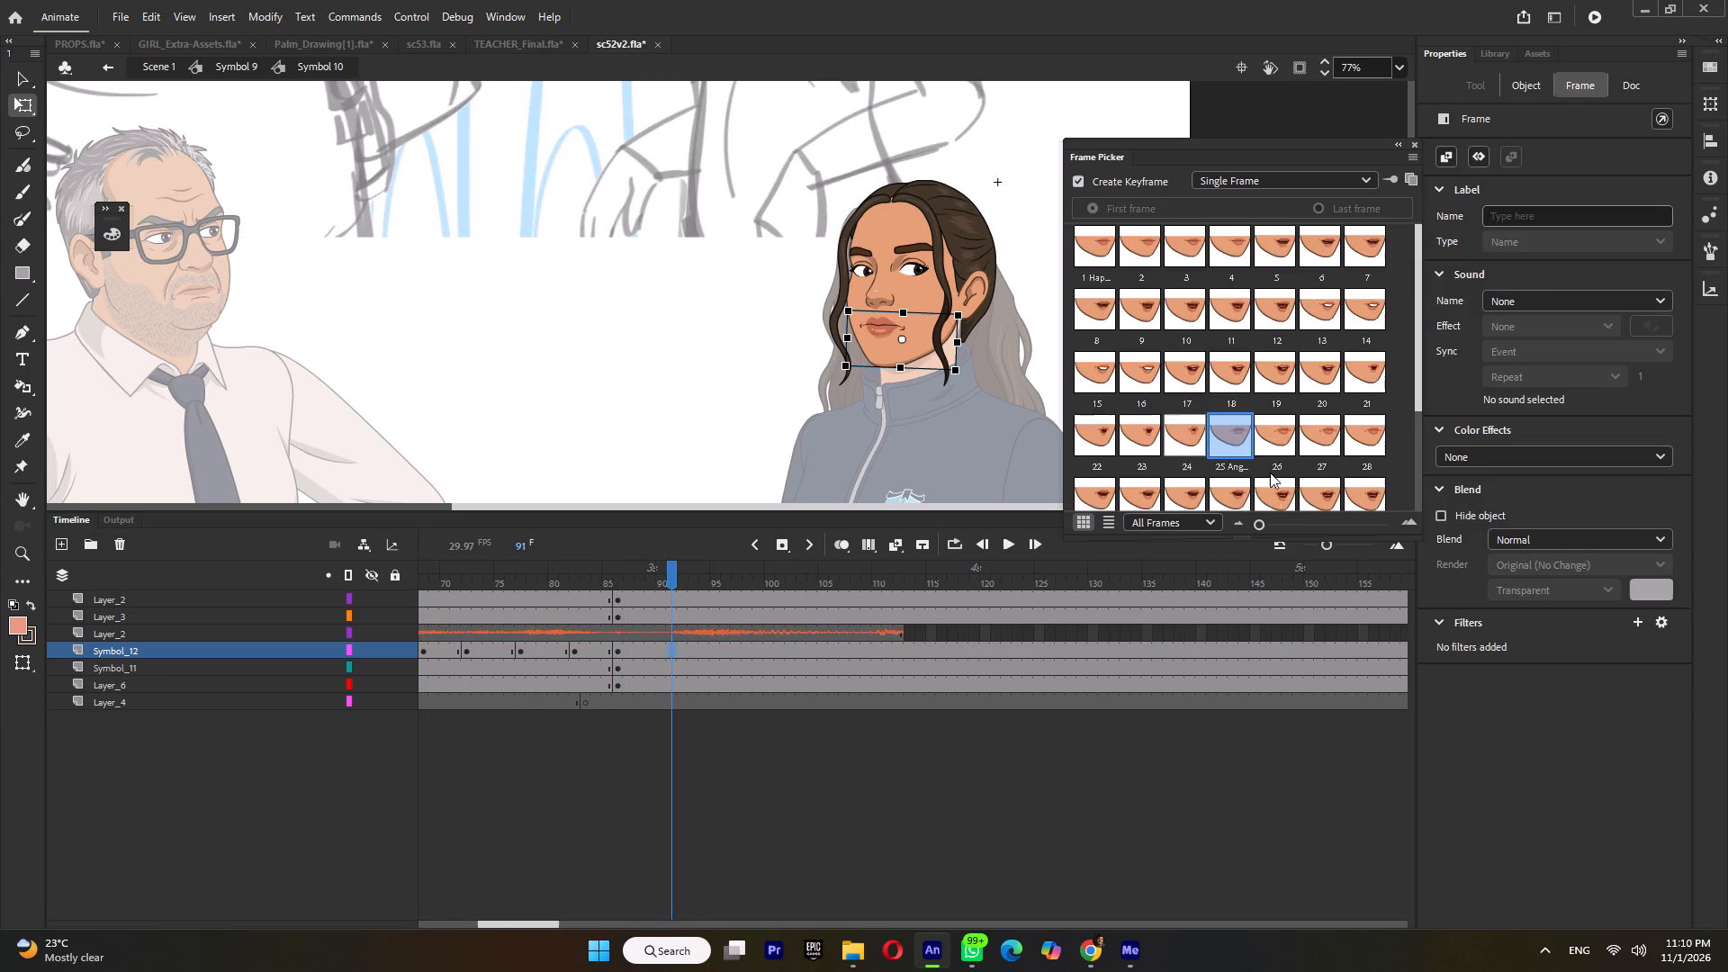
scroll(1288, 468, "down", 5)
left_click(1239, 418)
Play on from frame 91 and key mouth pose 47 at frame 95 of Symbol_12.
key("Return")
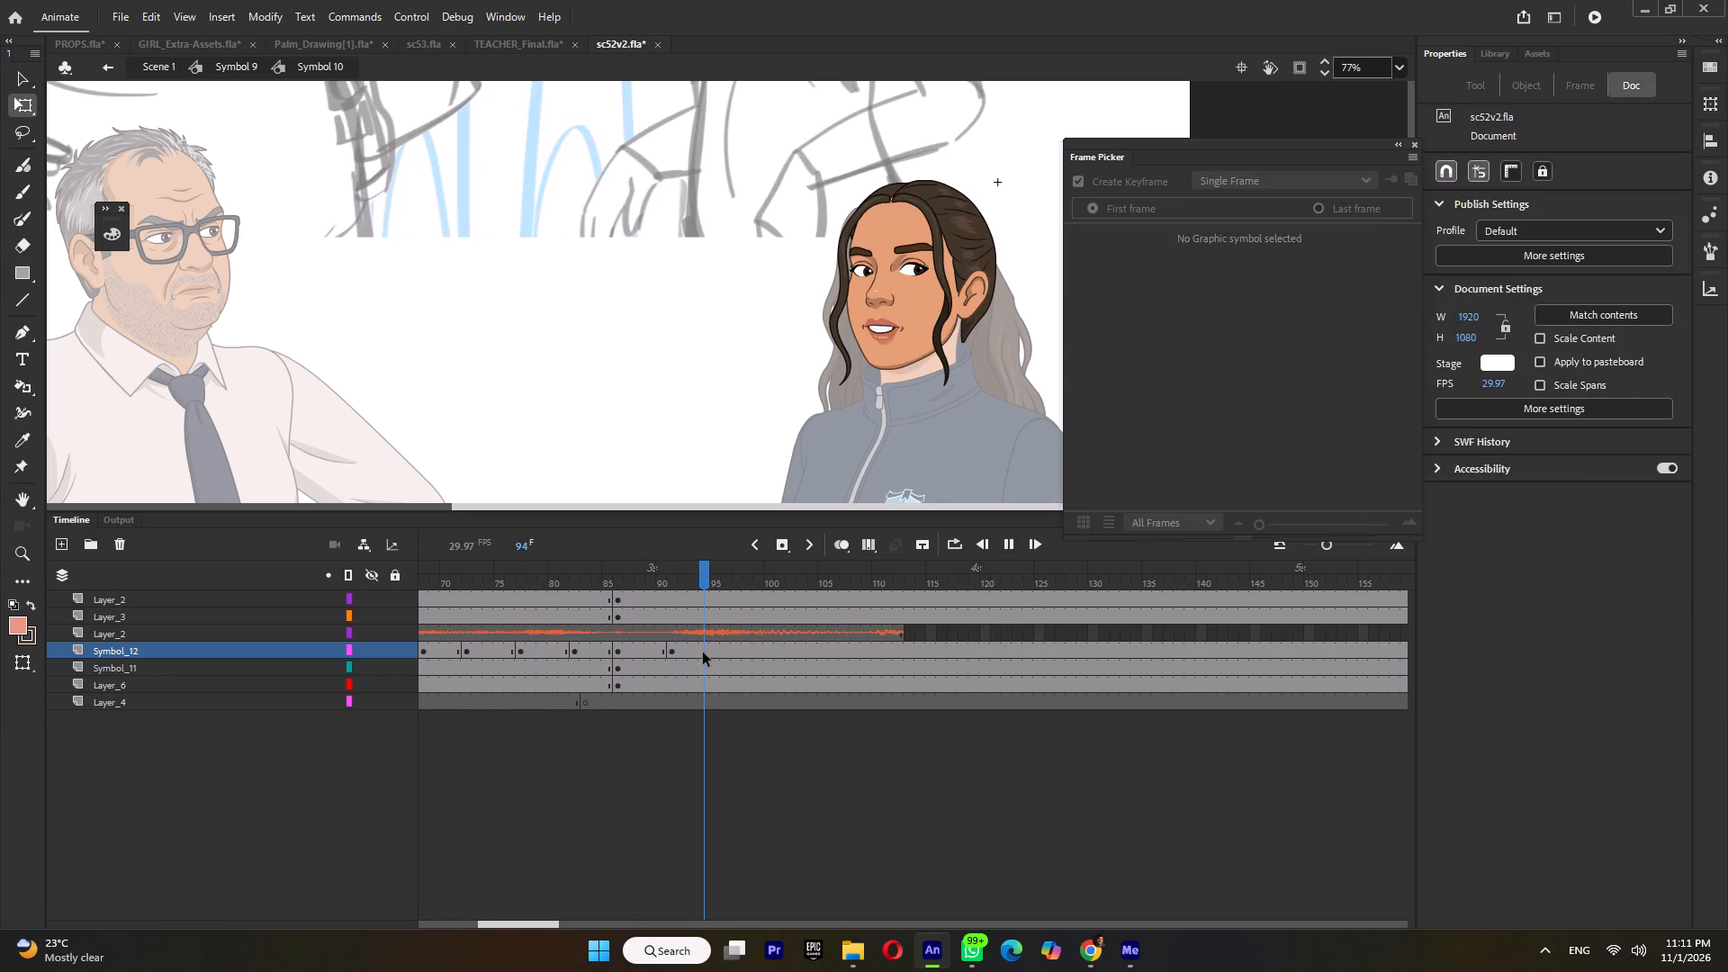
key("Return")
left_click(715, 648)
scroll(1283, 445, "down", 5)
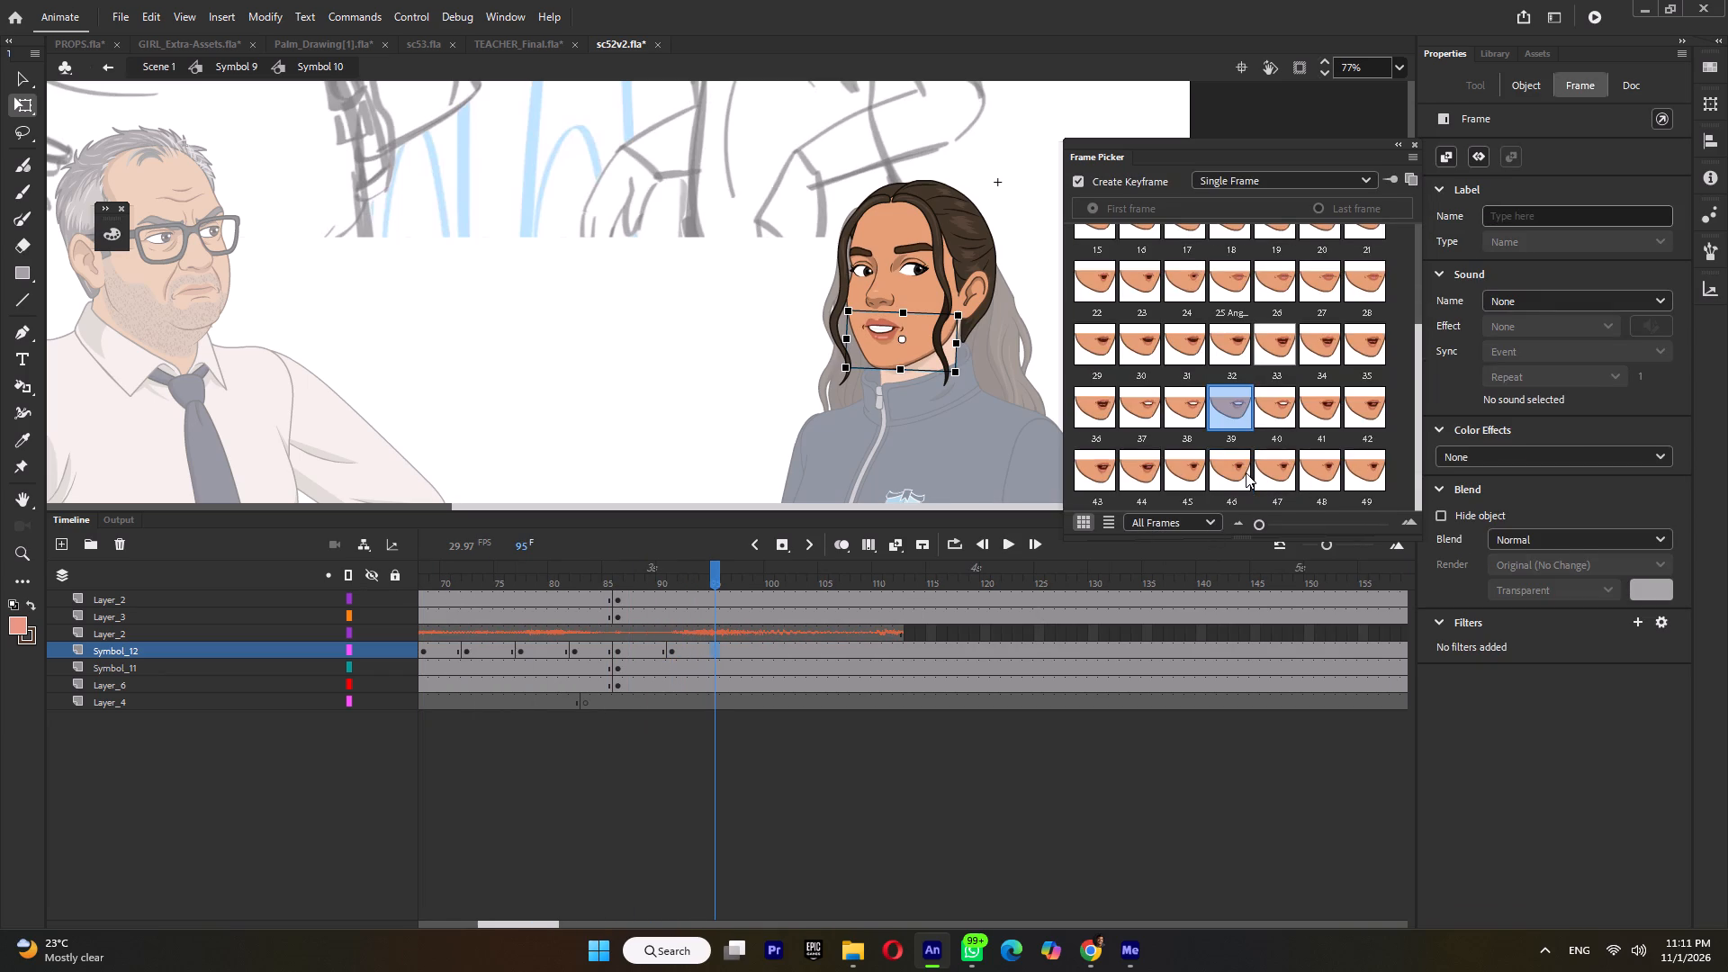
left_click(1286, 468)
Replay the dialogue from around frame 90 to its end, and key mouth pose 26 at frame 102 of Symbol_12.
key("Return")
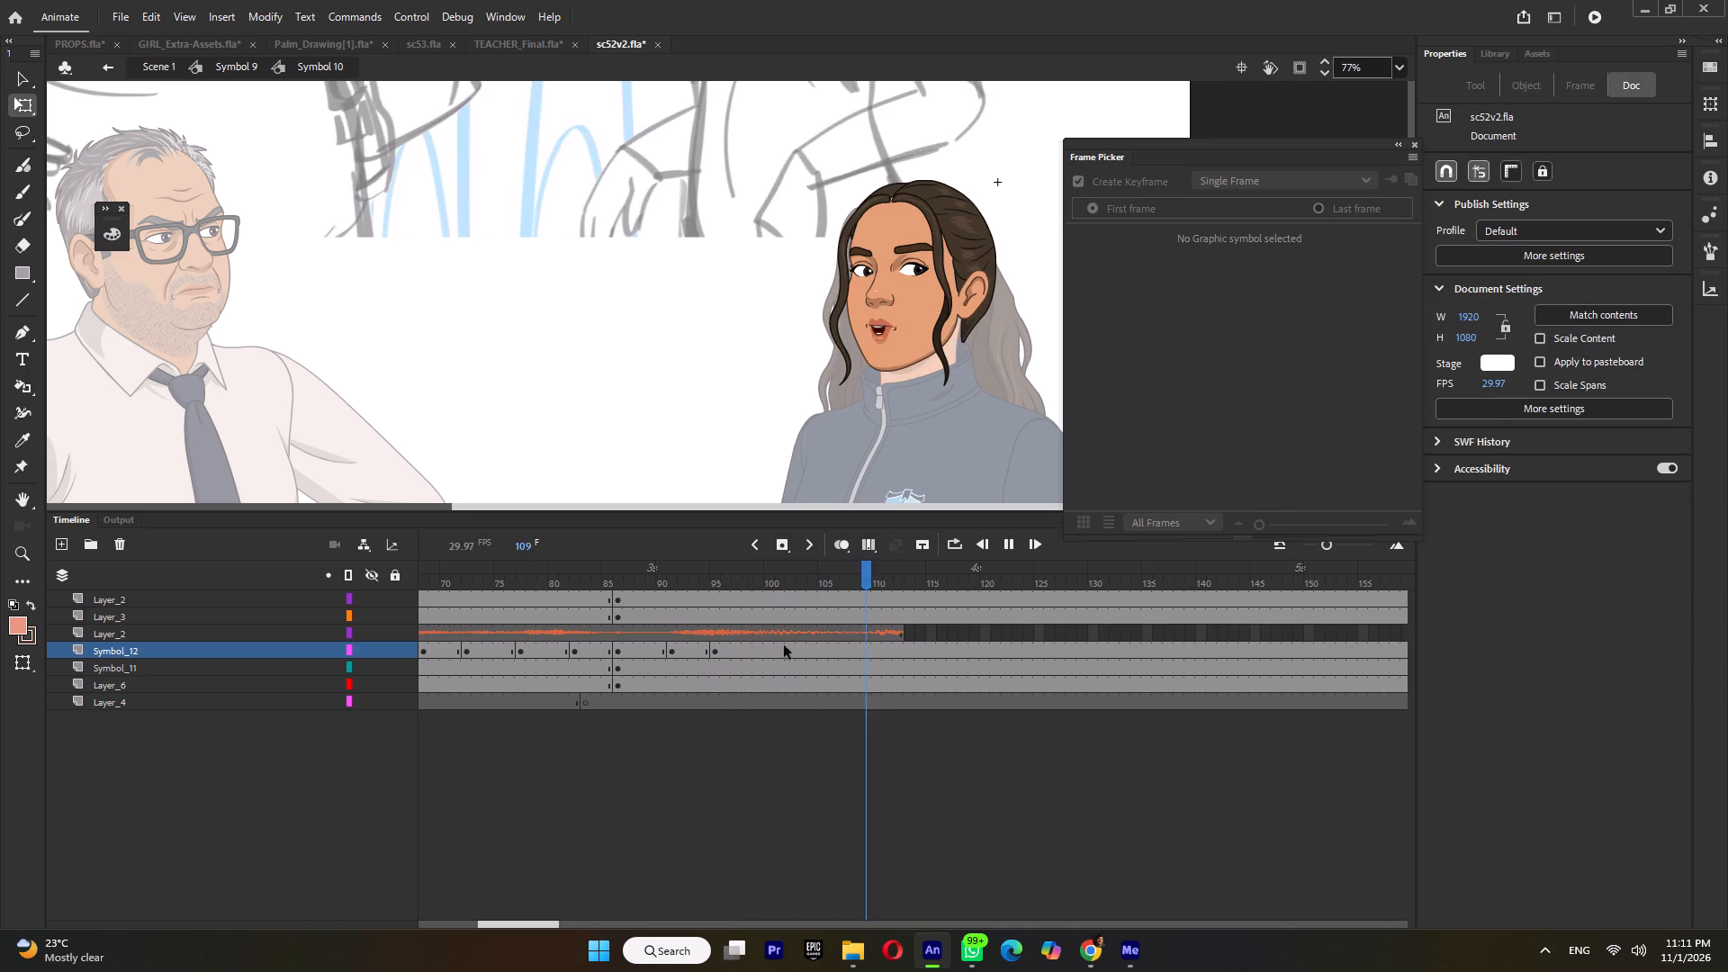
key("Return")
key("Return")
key("Return")
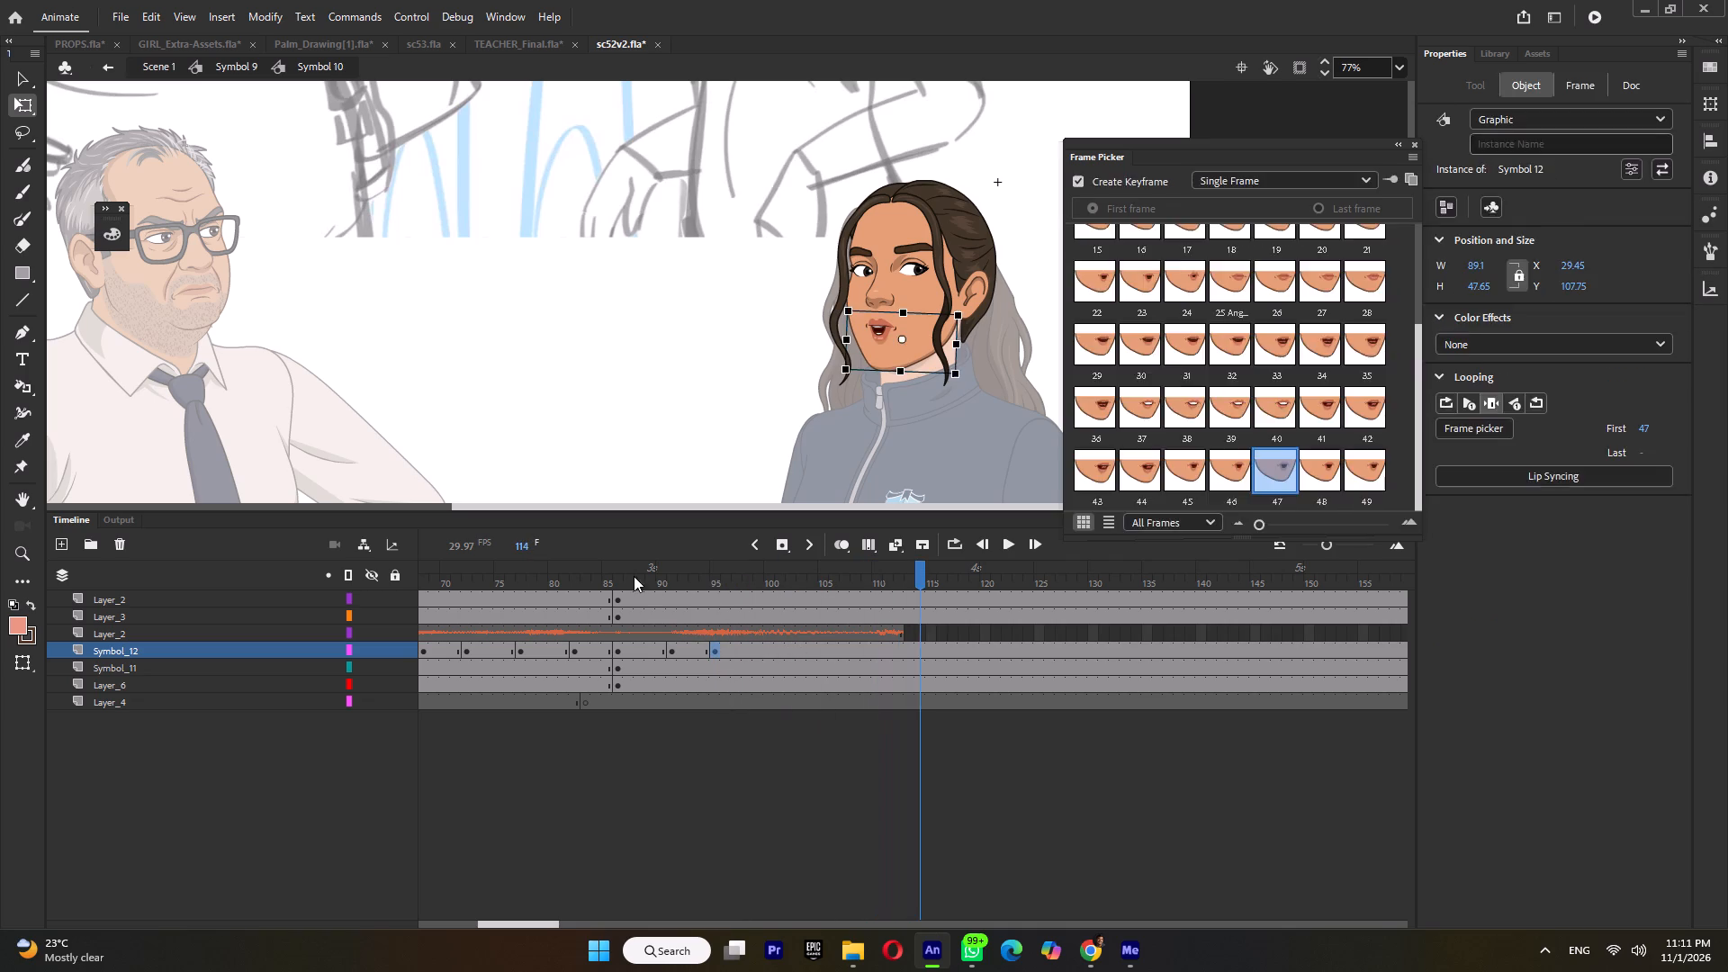
left_click(631, 579)
key("Return")
key("Return")
left_click(632, 575)
key("Return")
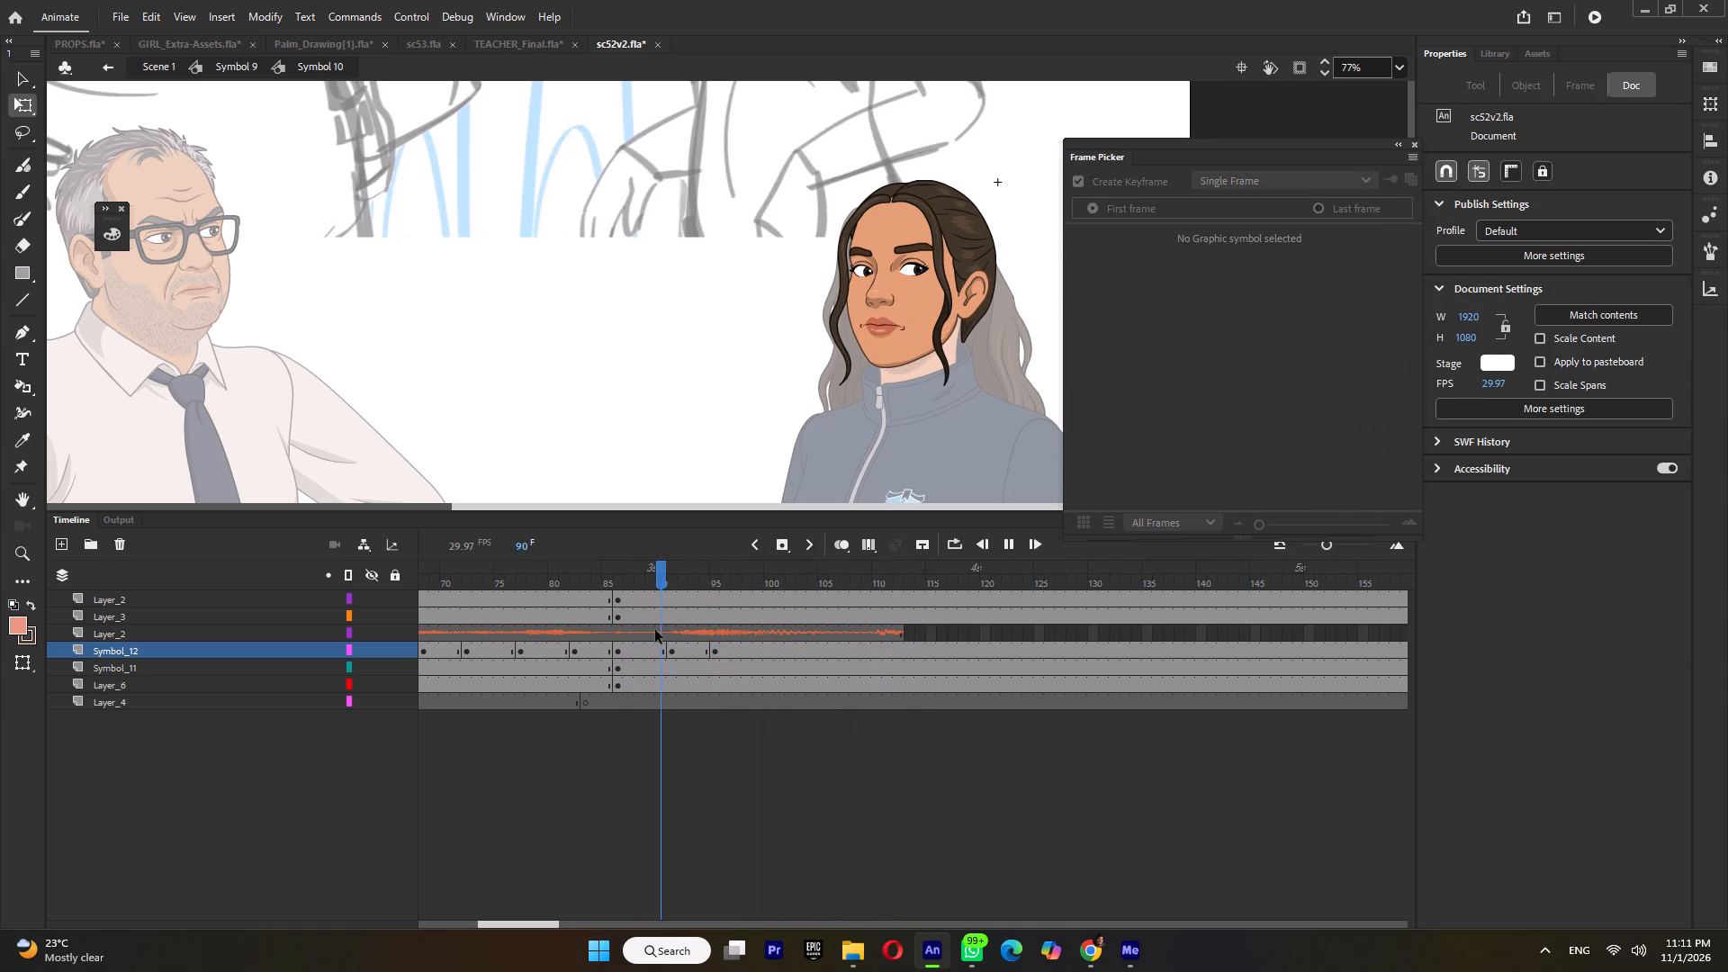
key("Return")
left_click(671, 580)
key("Return")
key("Return")
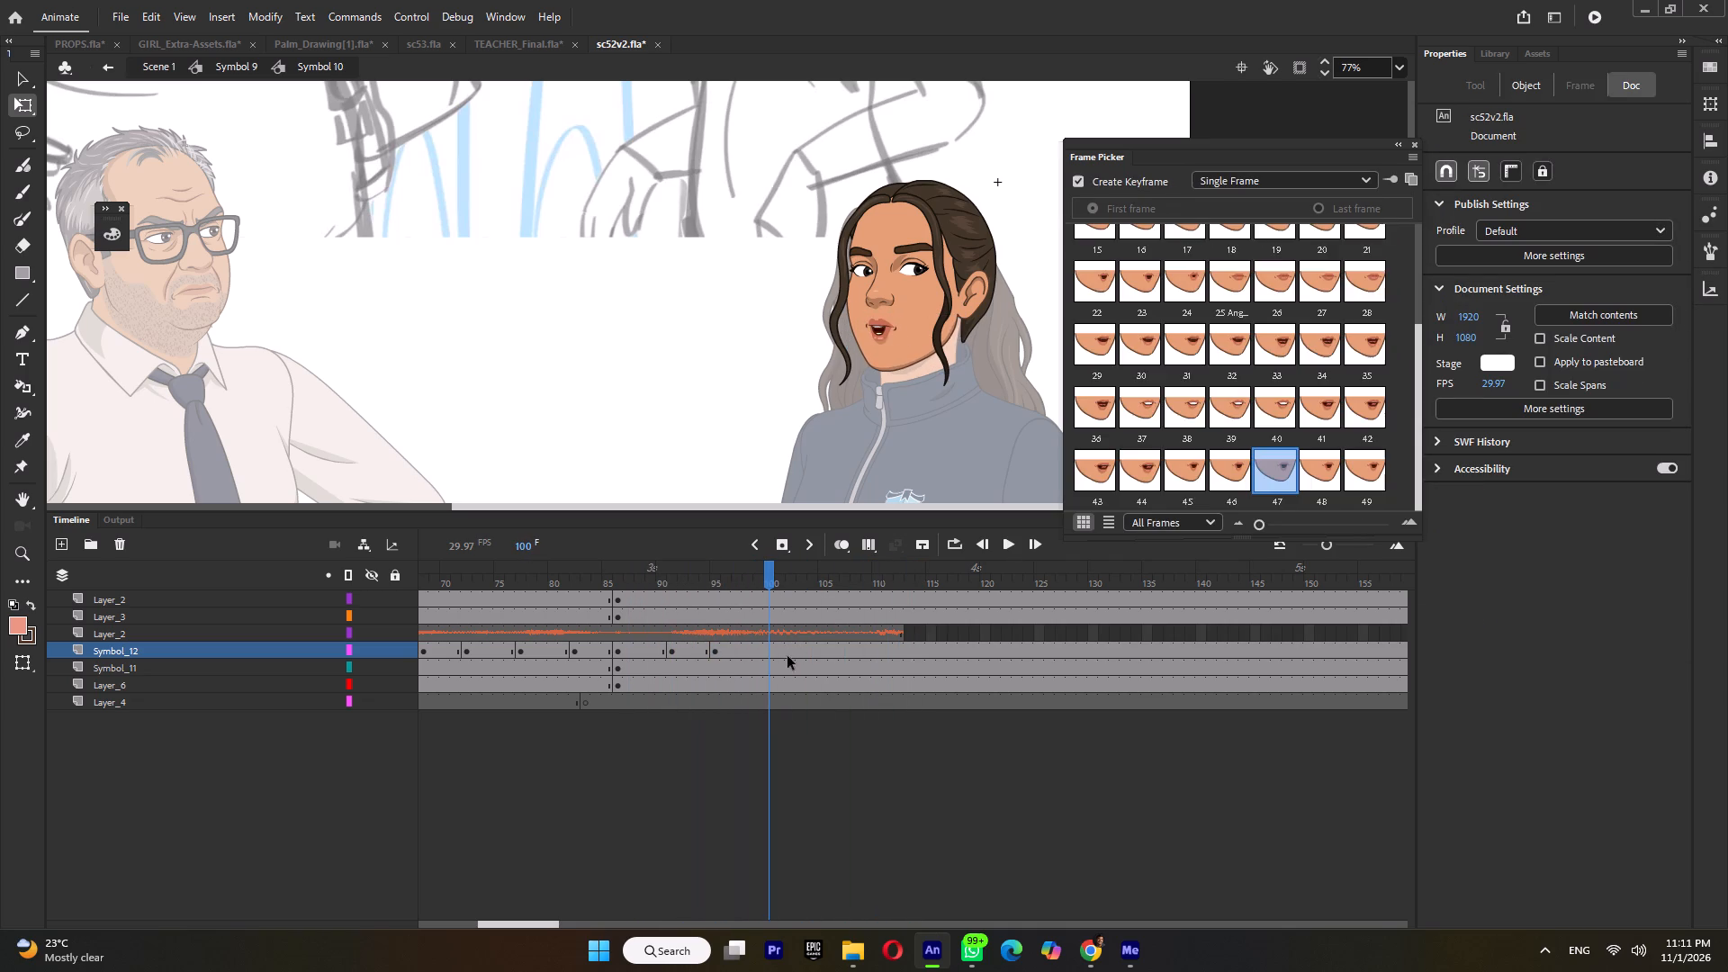
left_click(787, 647)
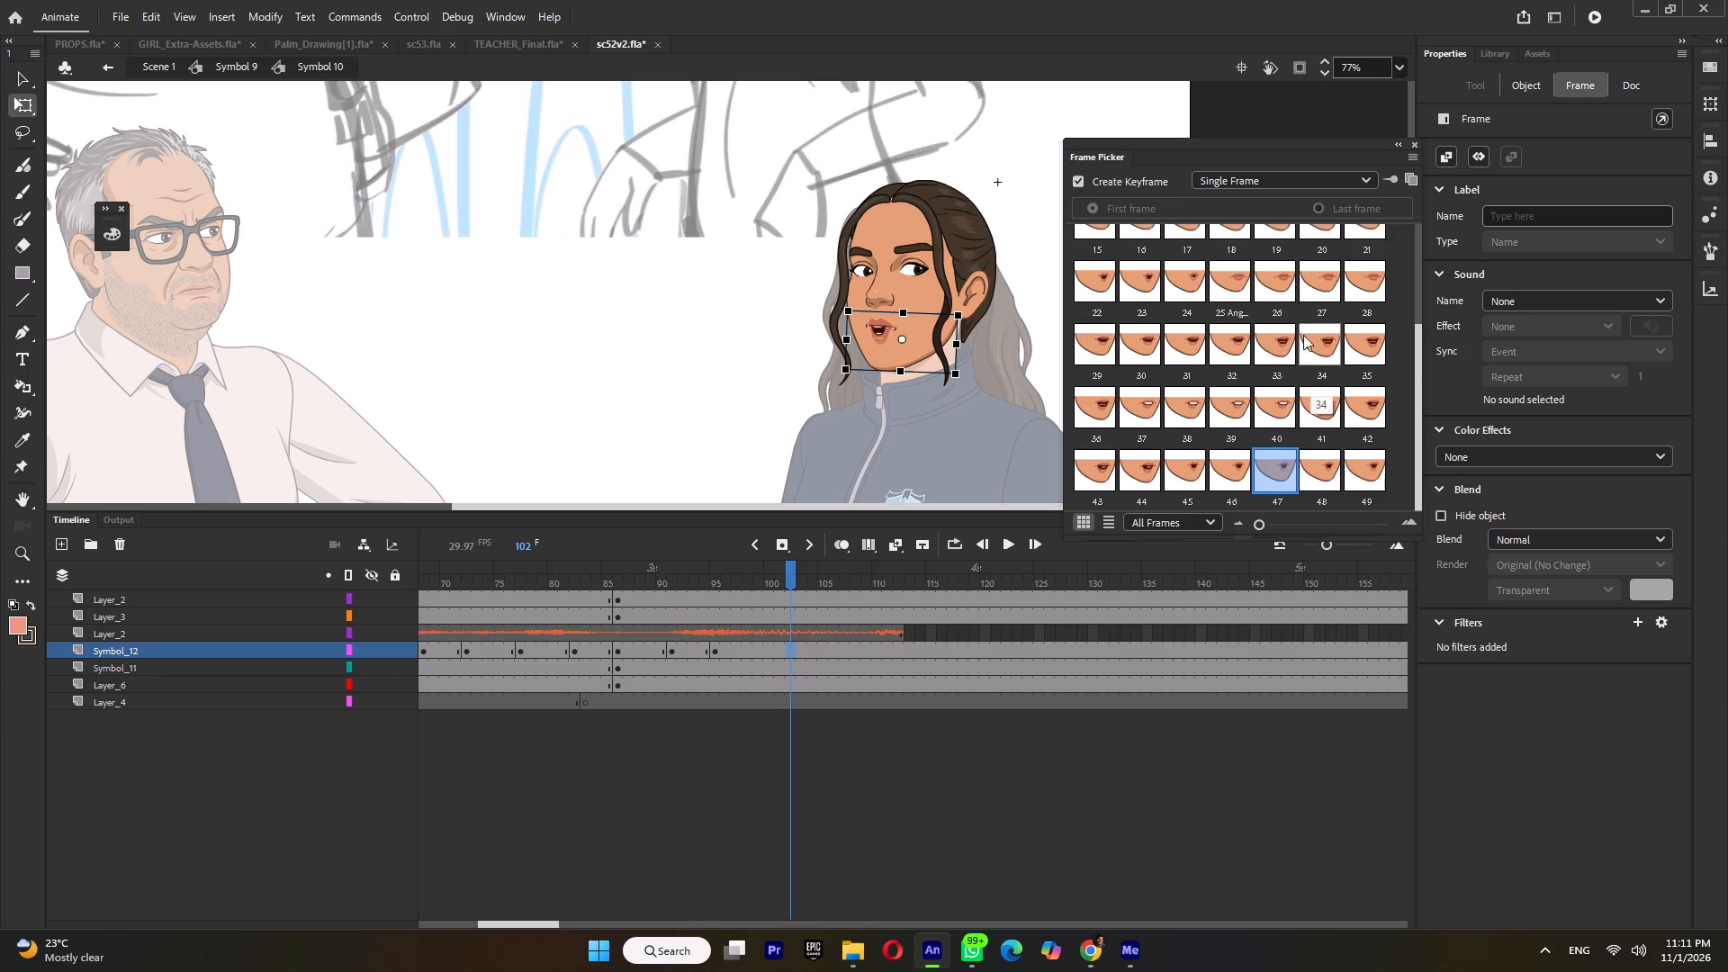
left_click(1283, 280)
Play on from frame 102 and key mouth pose 40 at frame 108 of Symbol_12.
key("Return")
key("Return")
left_click(859, 649)
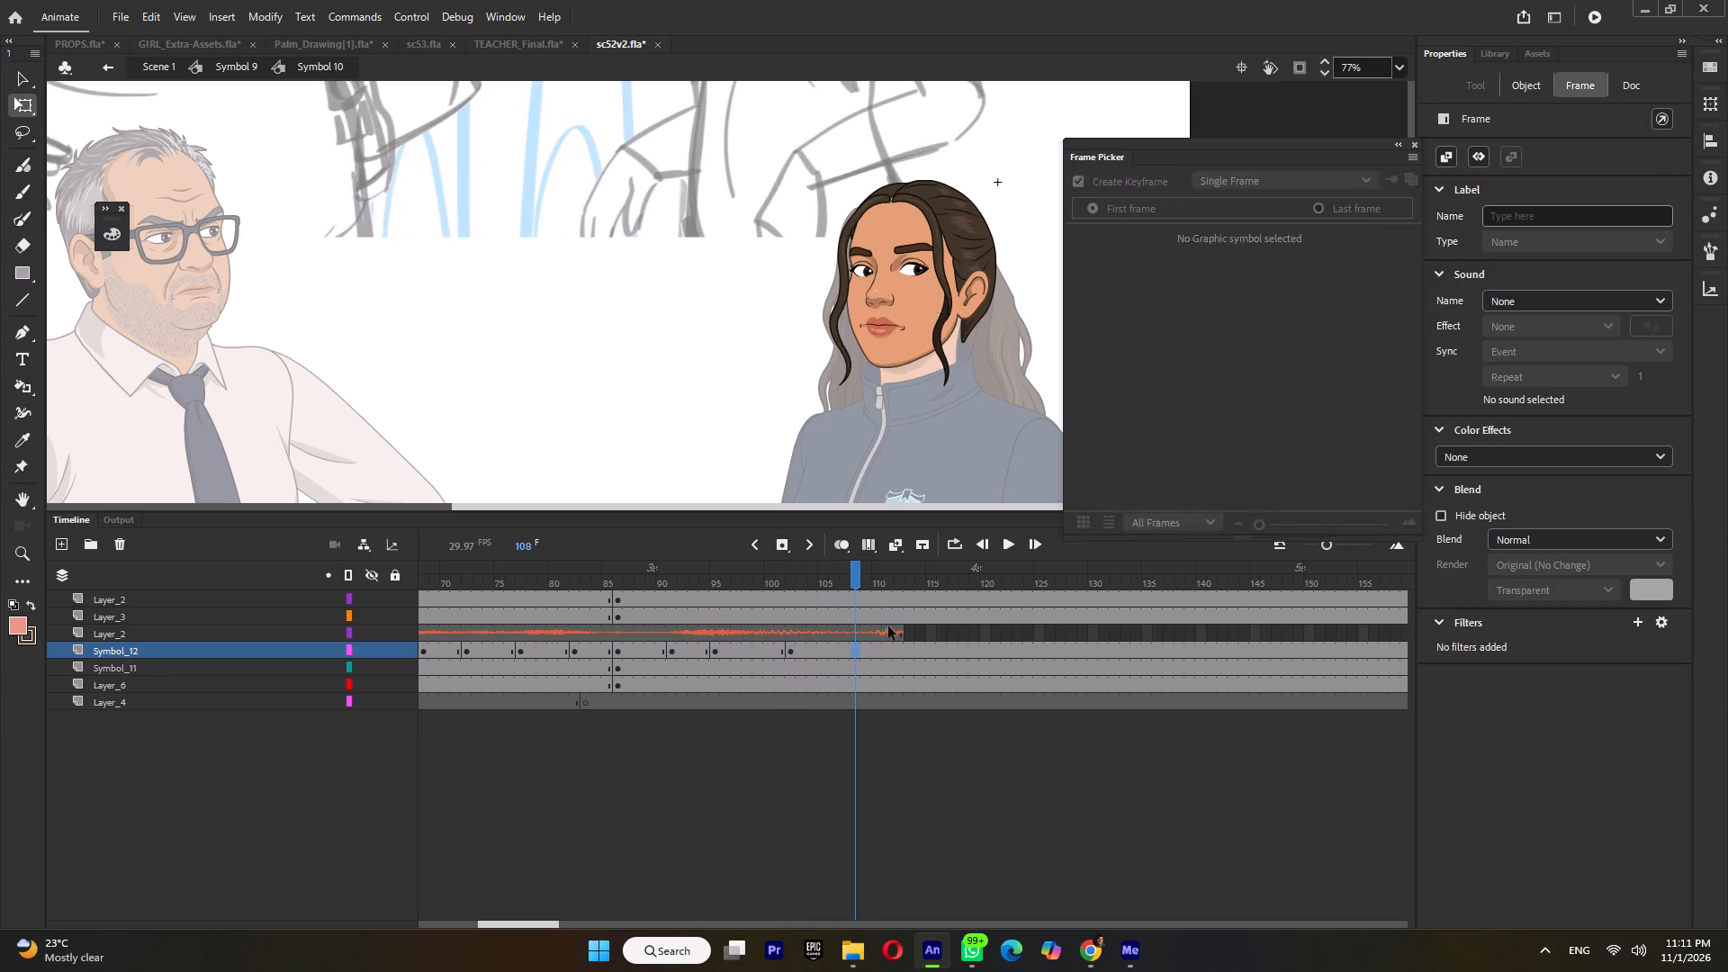
scroll(1294, 449, "down", 3)
left_click(1272, 402)
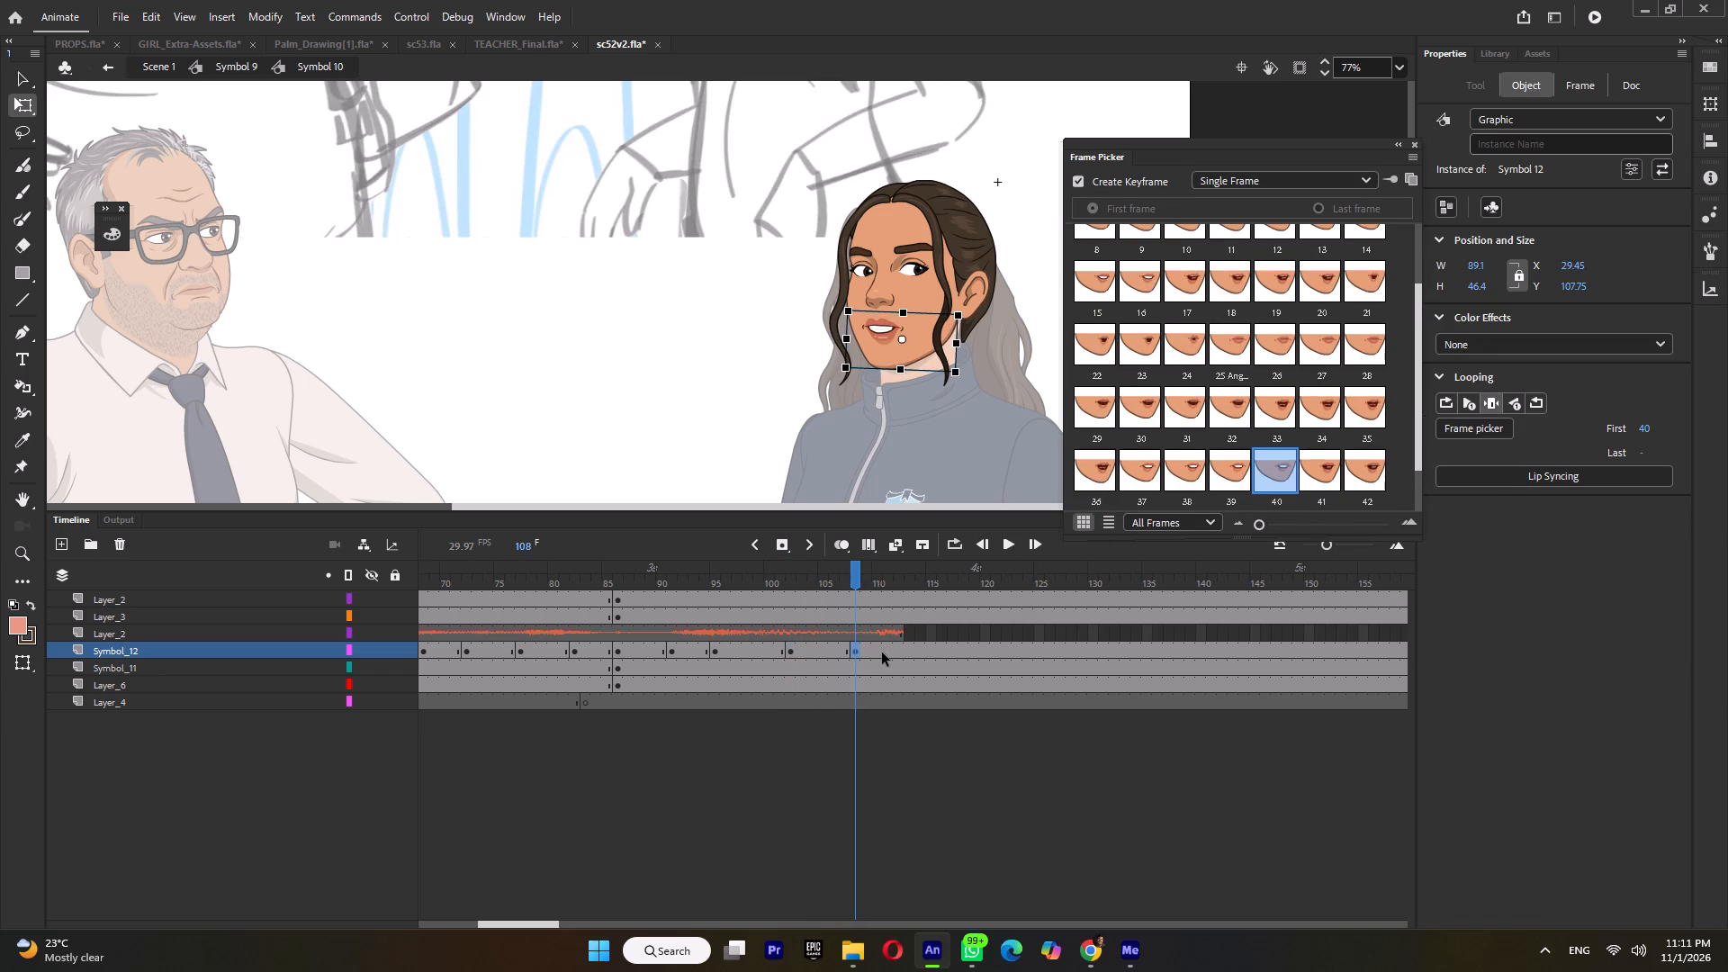
Return to Scene 1 and play the shot to check the girl's lip sync against the dialogue.
left_click(154, 73)
scroll(684, 292, "down", 10, "ctrl")
key("Return")
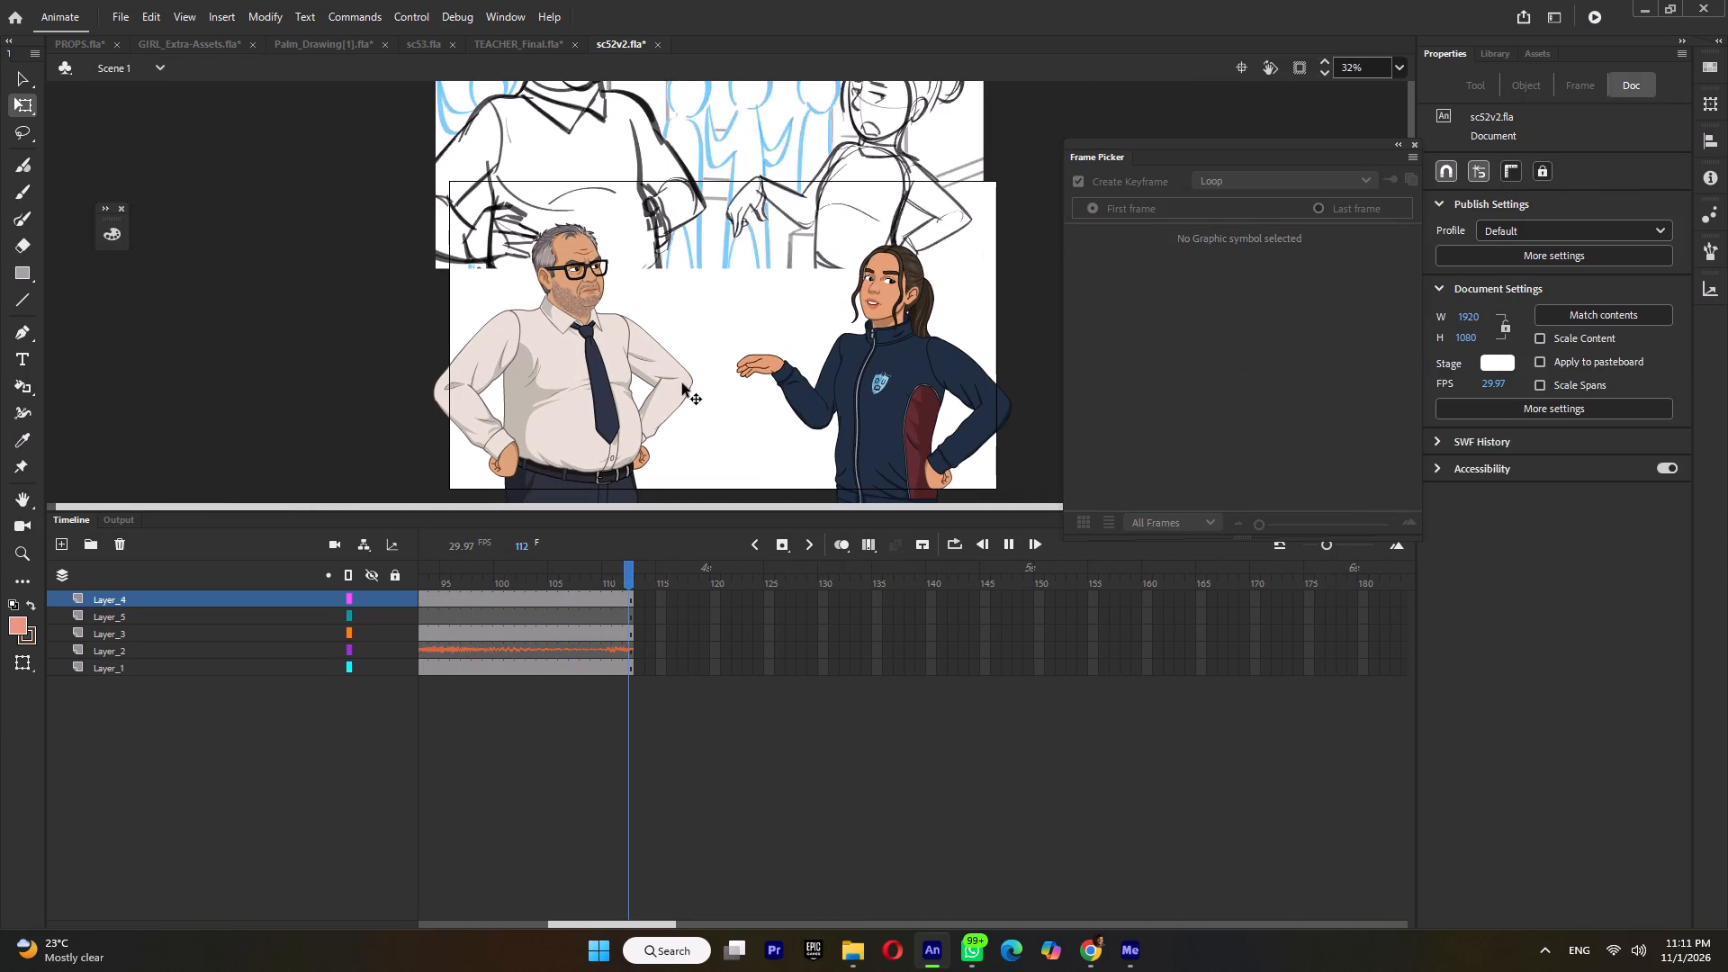
key("Return")
key("Return")
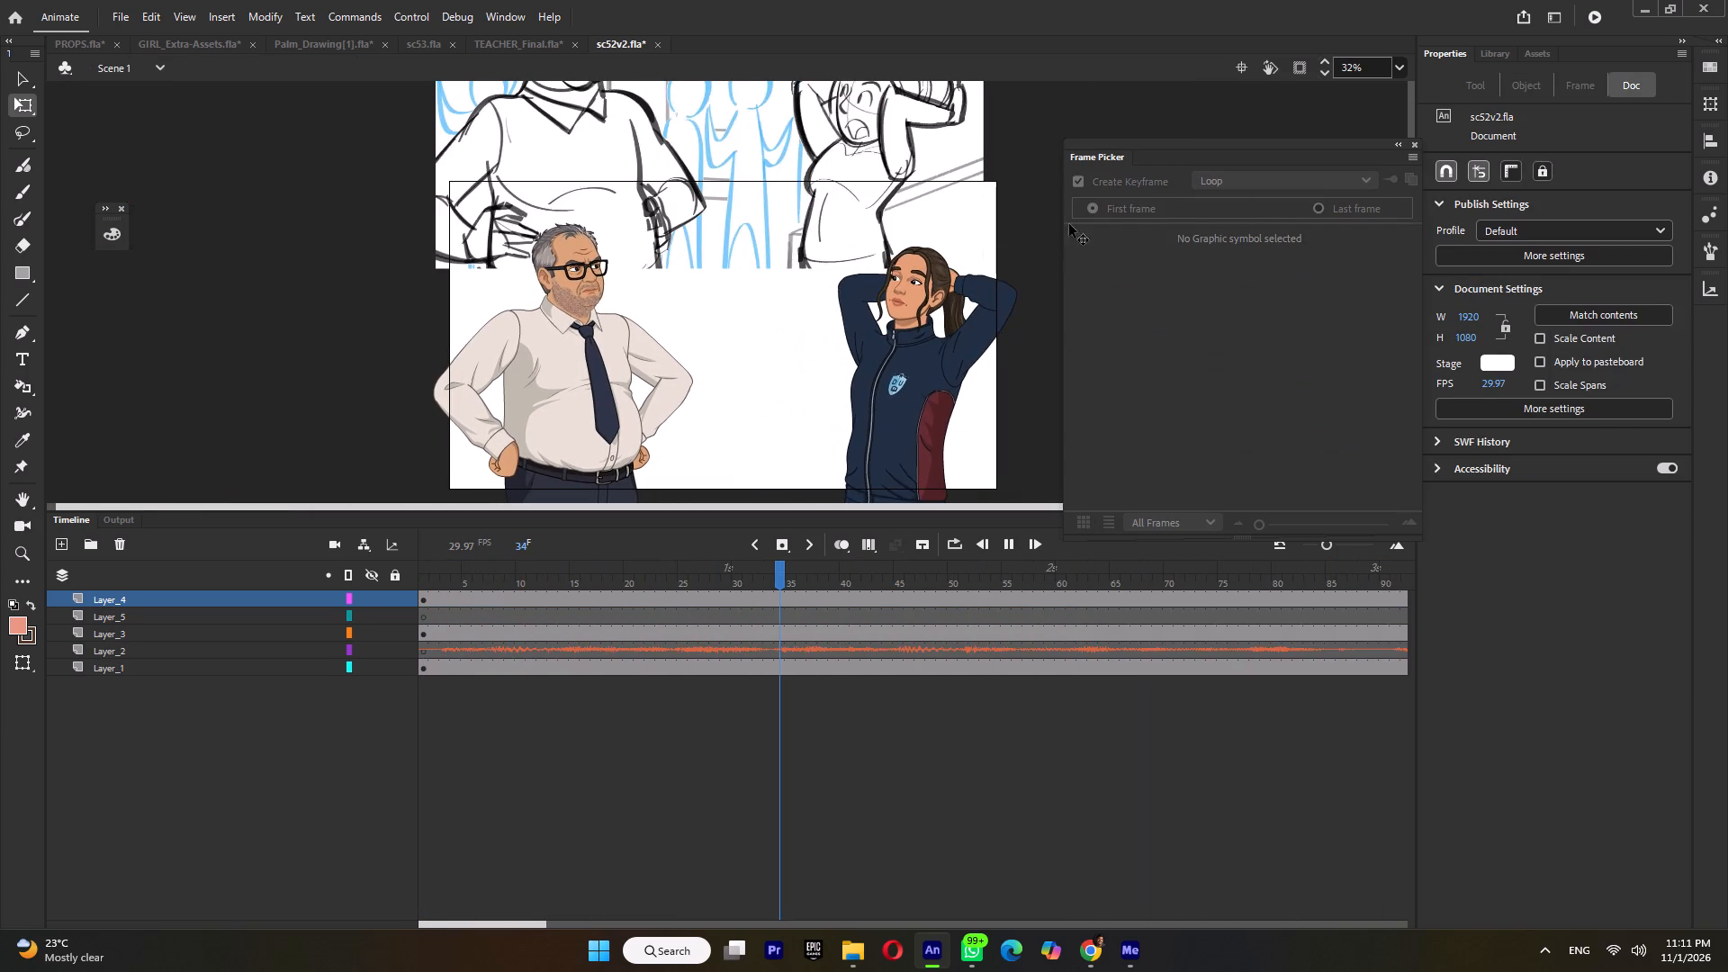
Open the girl's head symbol, Symbol 10, inside Symbol 9 at frame 19.
left_click(952, 264)
double_click(918, 267)
scroll(918, 266, "up", 8, "ctrl")
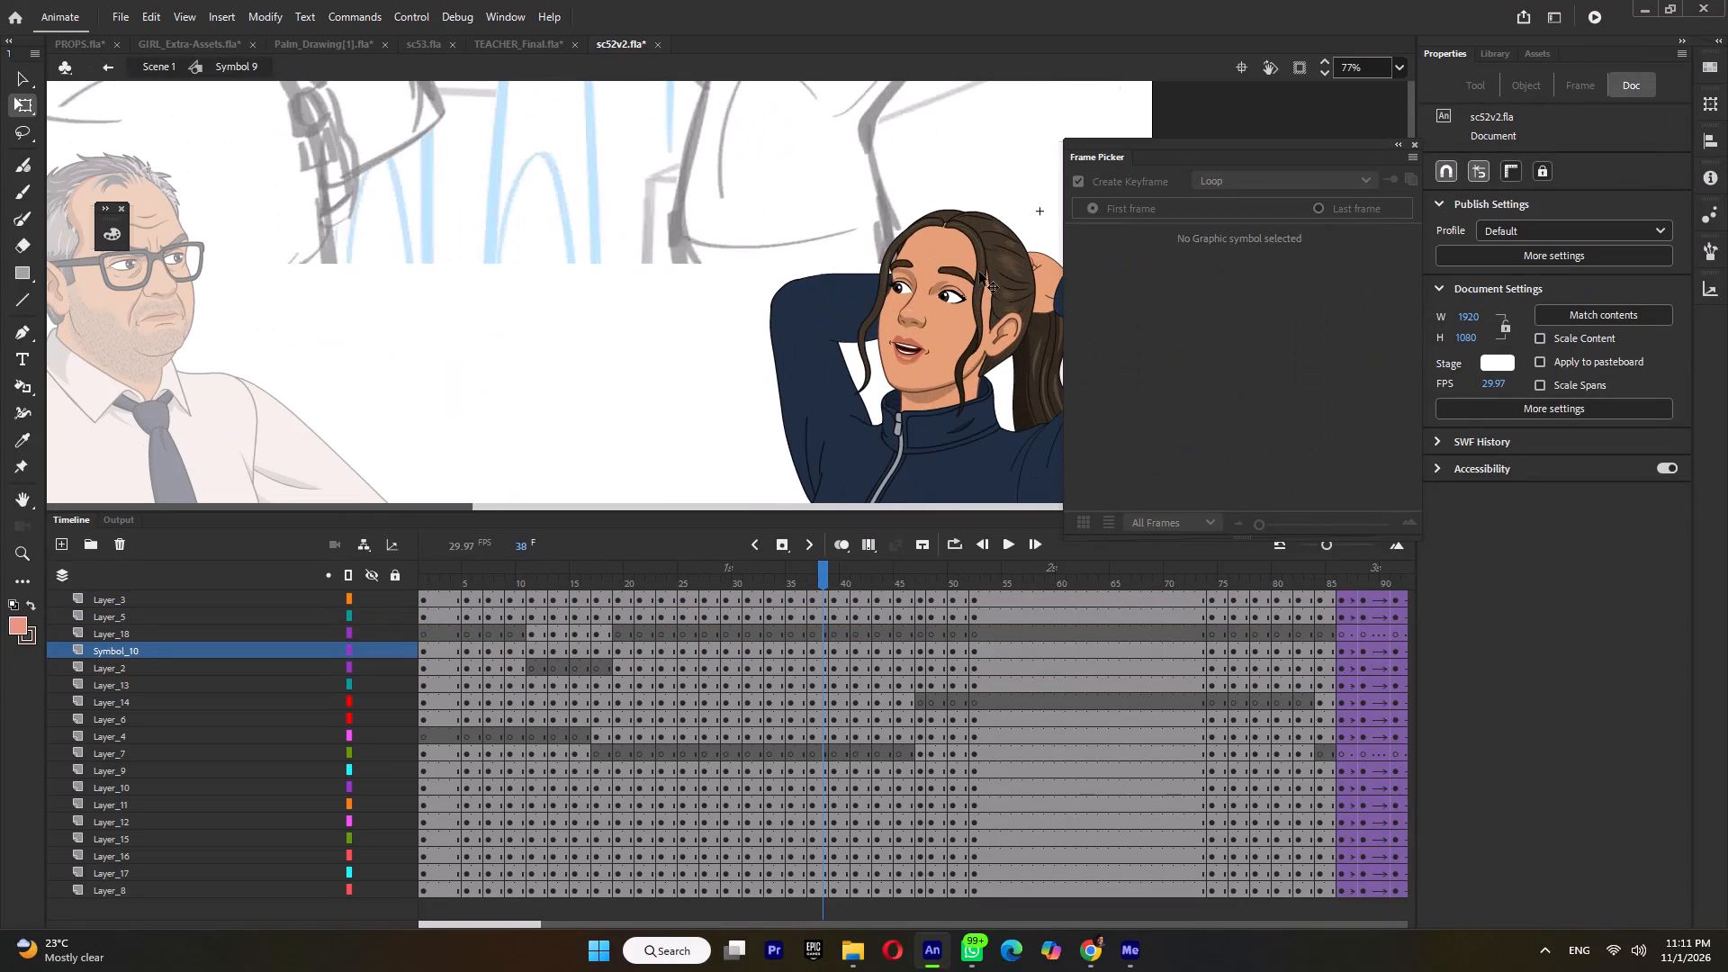
left_click(974, 273)
left_click(981, 274)
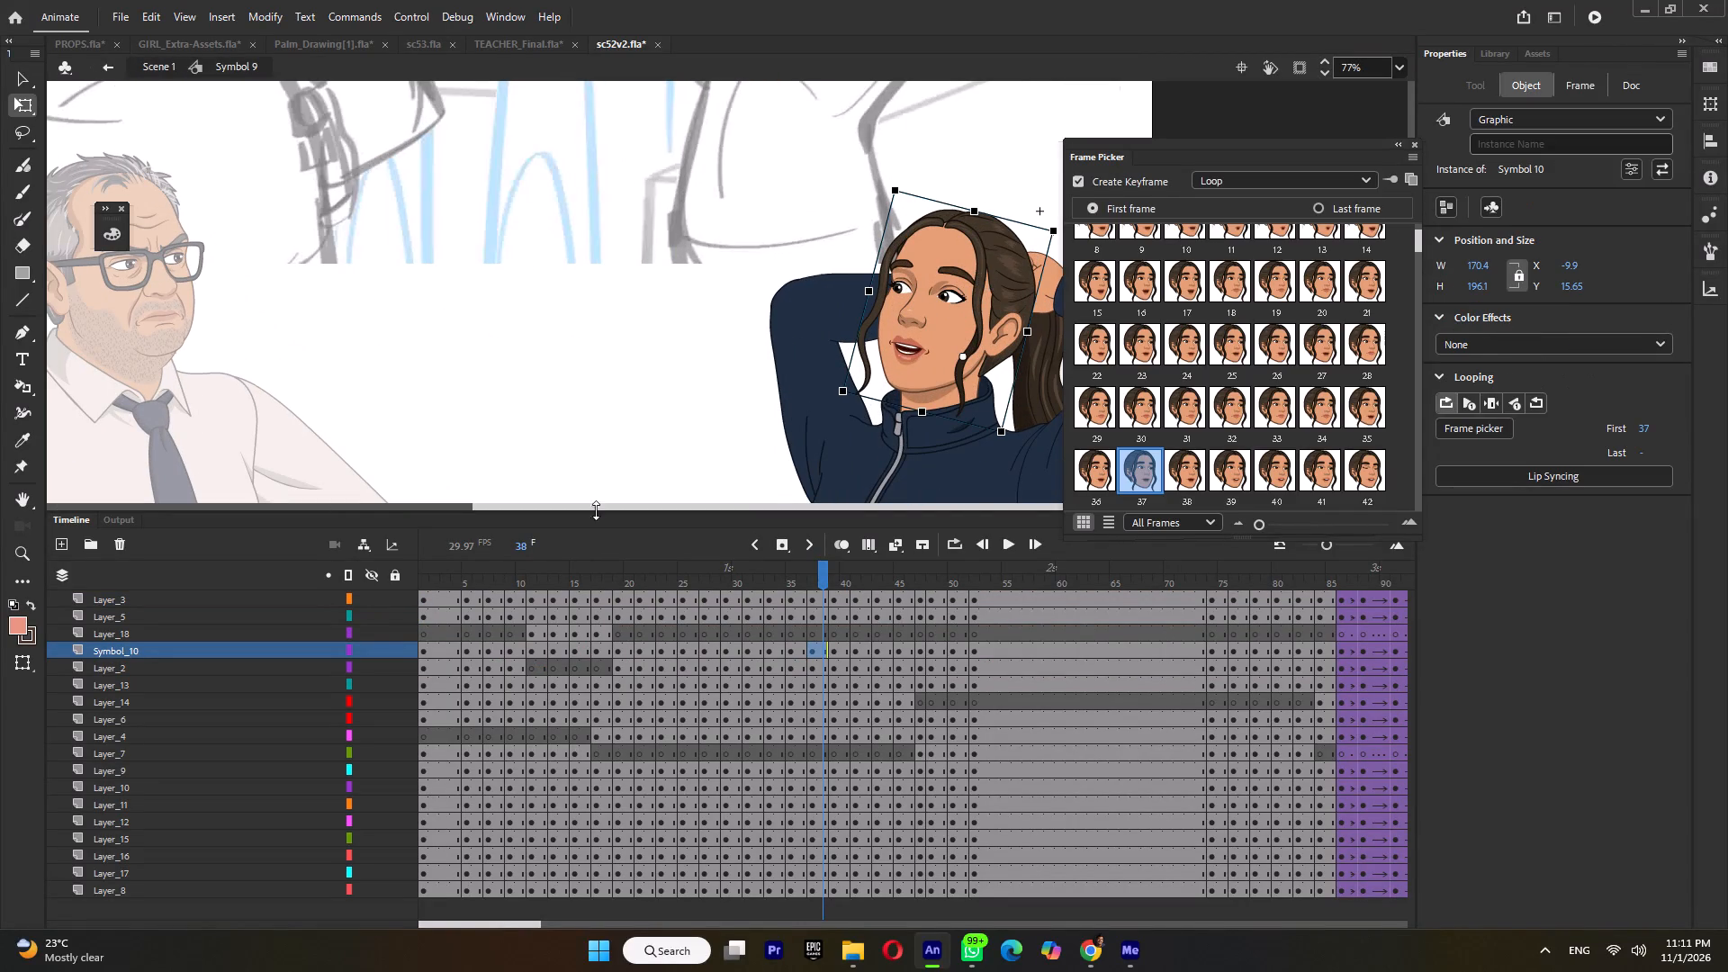
left_click_drag(432, 566, 587, 608)
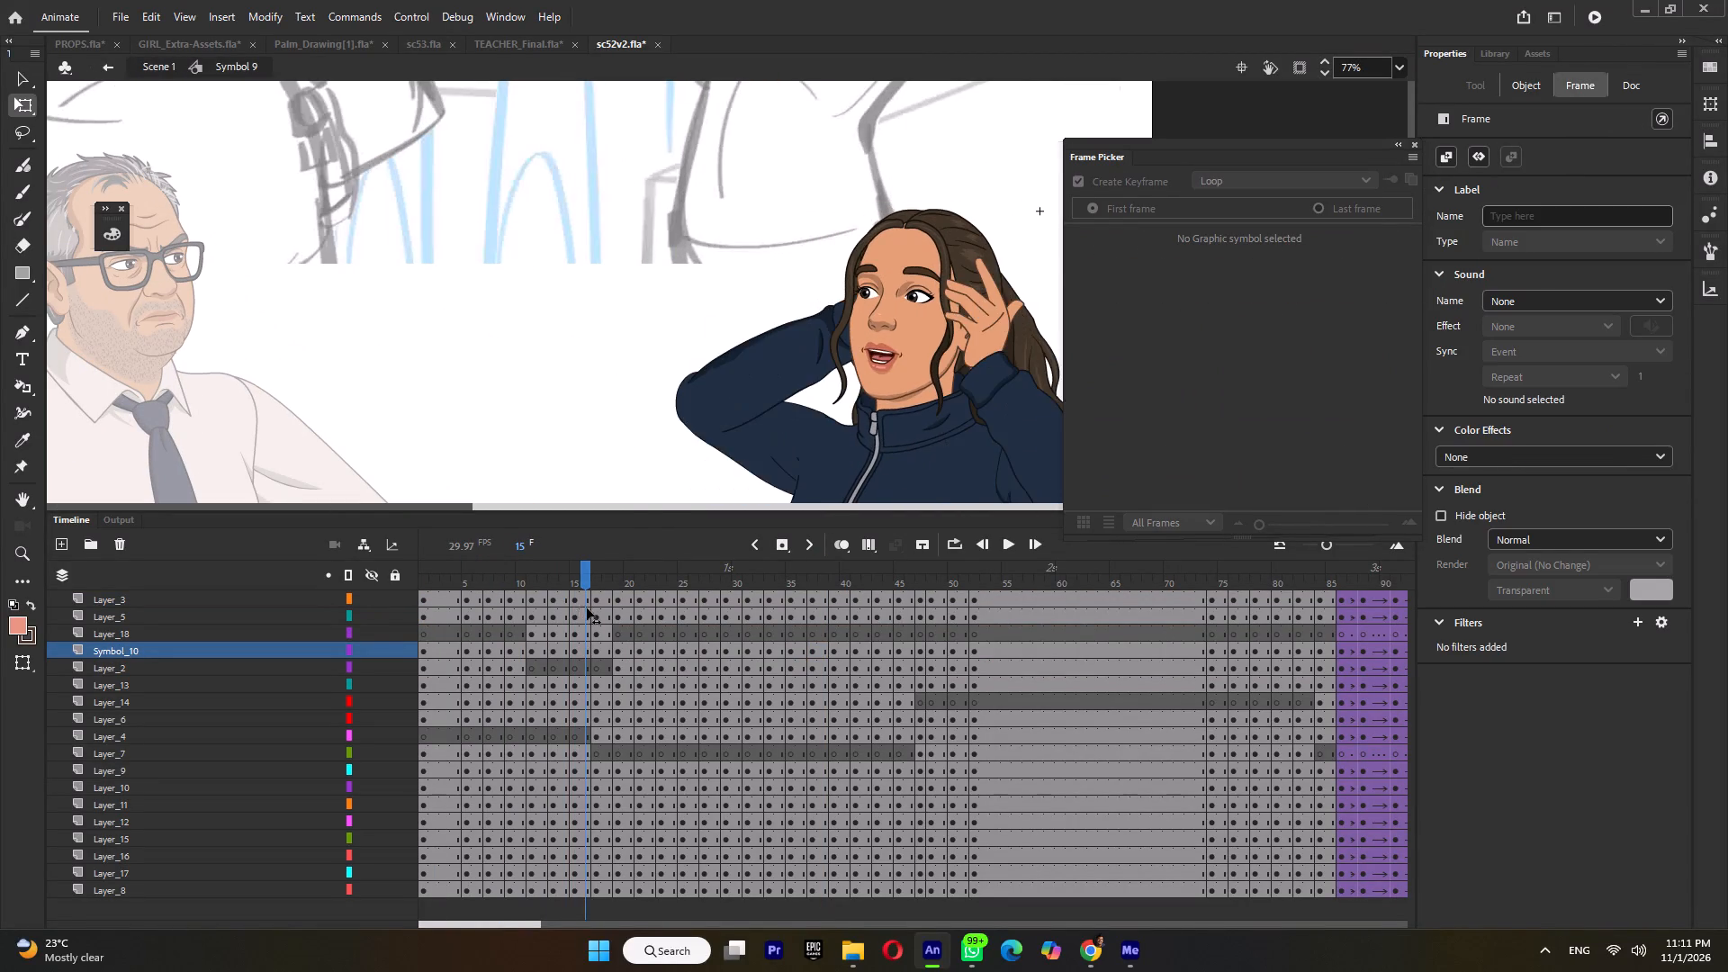
left_click_drag(587, 608, 614, 611)
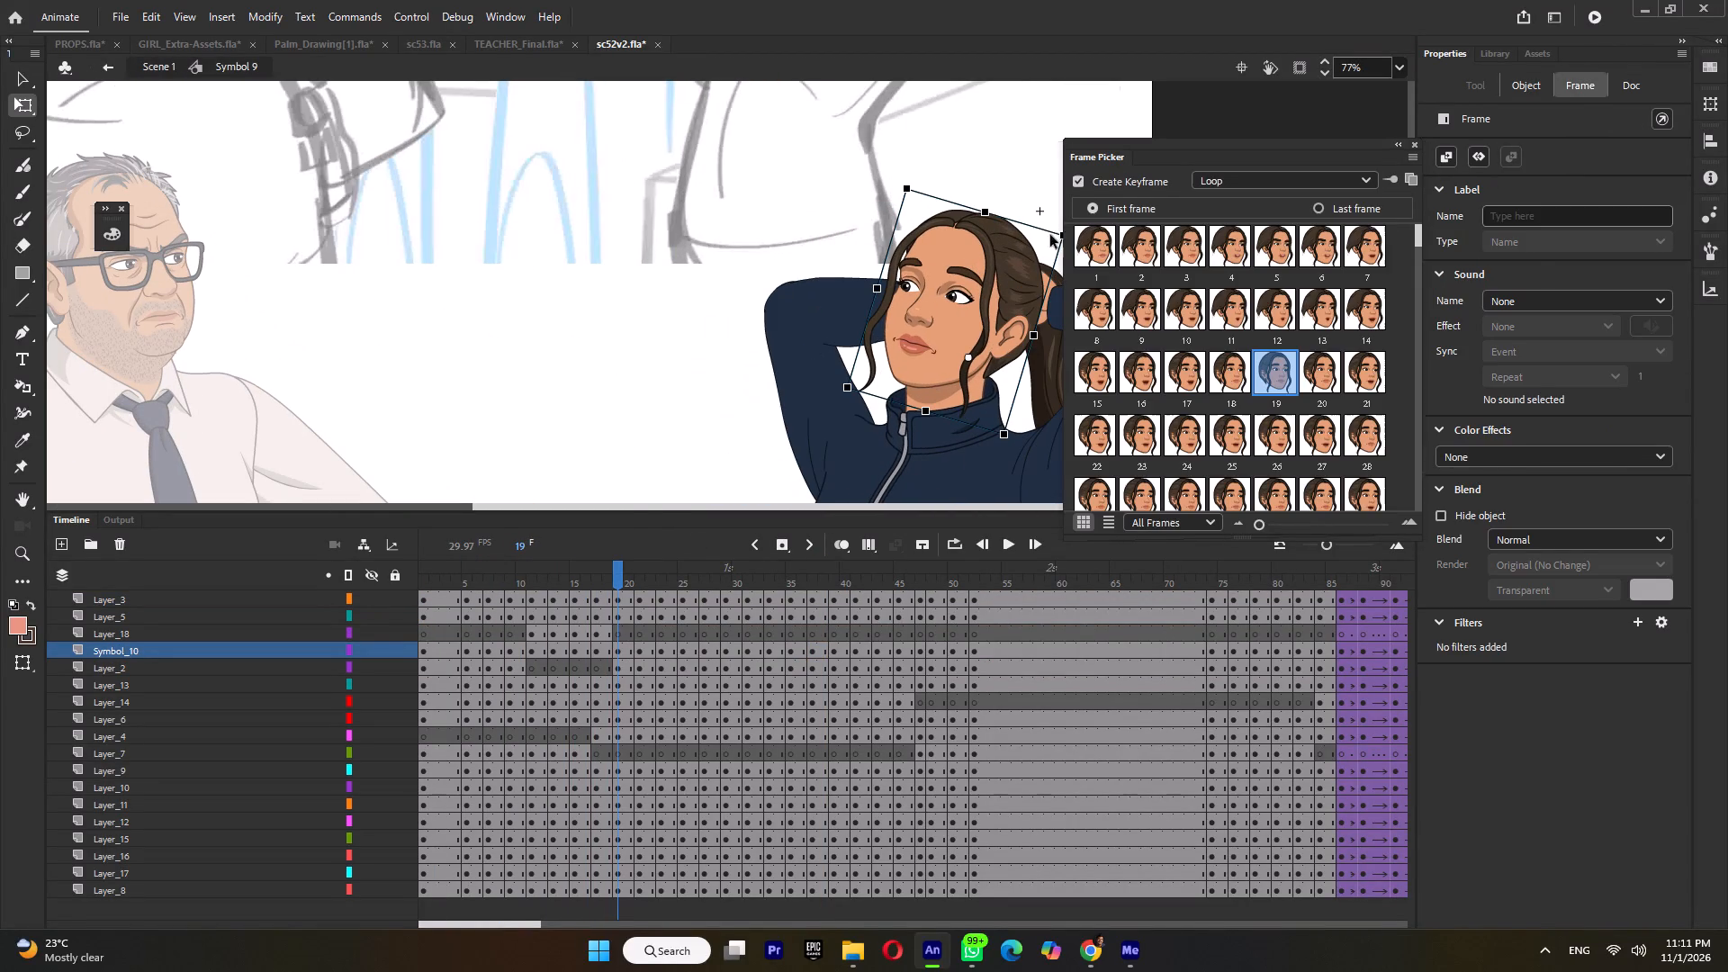
double_click(993, 280)
left_click(993, 280)
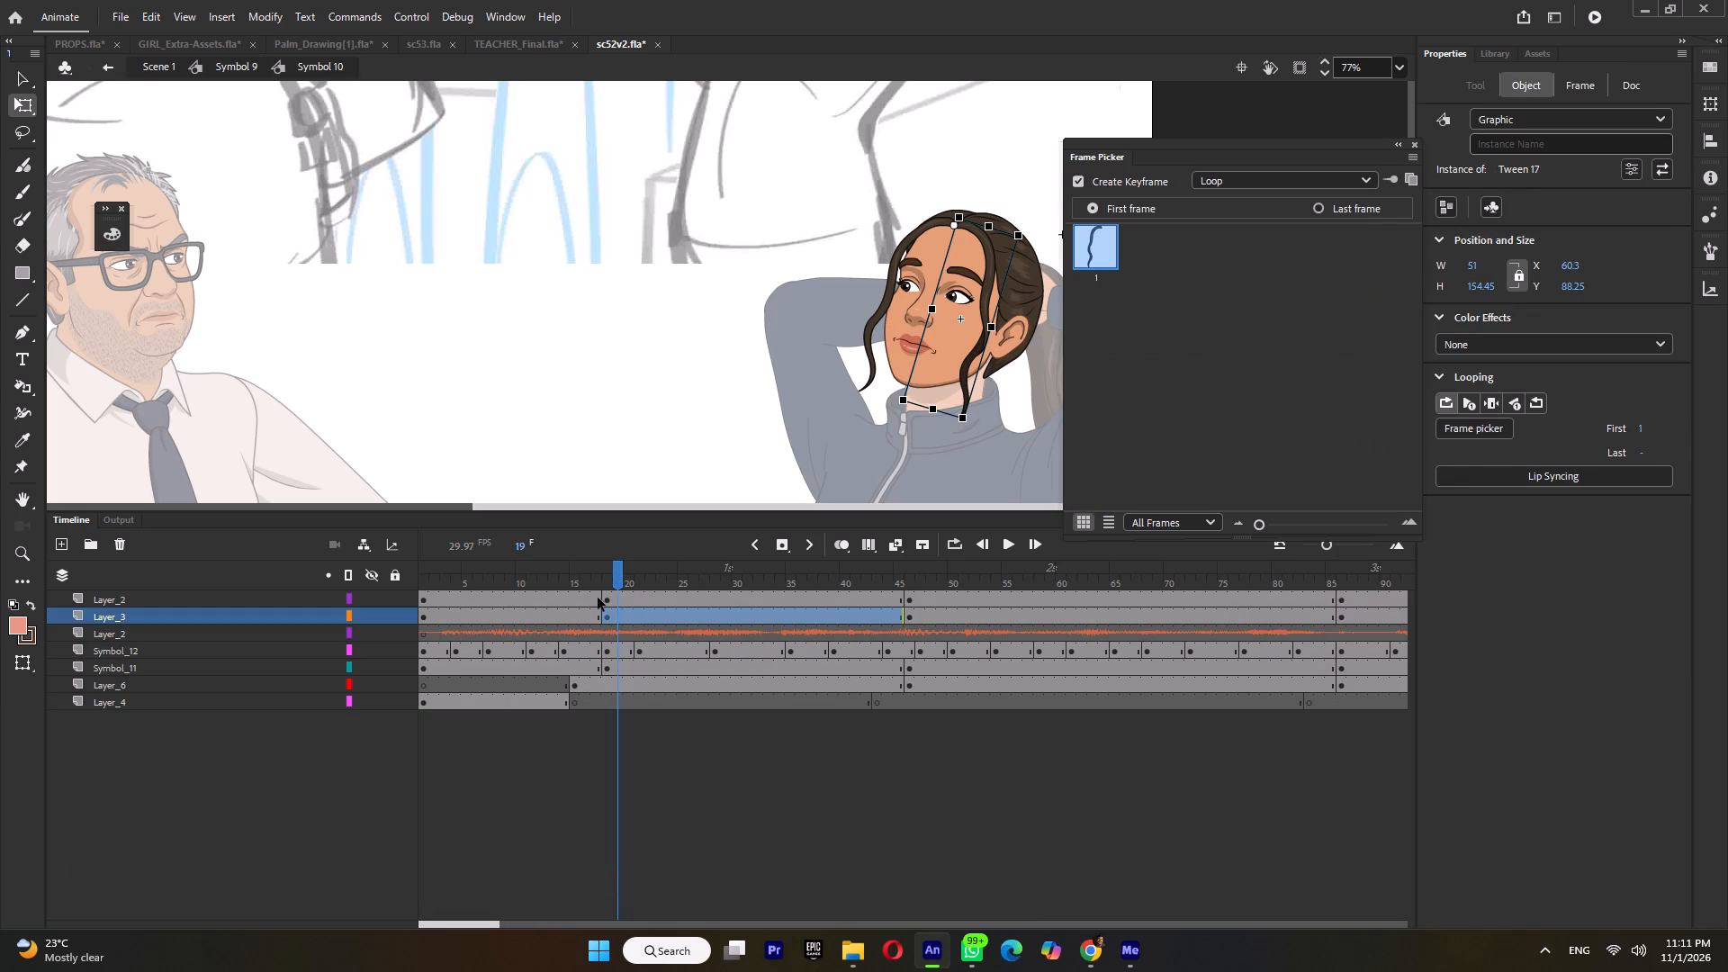
At frame 18, rotate both of the girl's front hair strands so their tips swing toward her ear side.
left_click(605, 572)
left_click(968, 395)
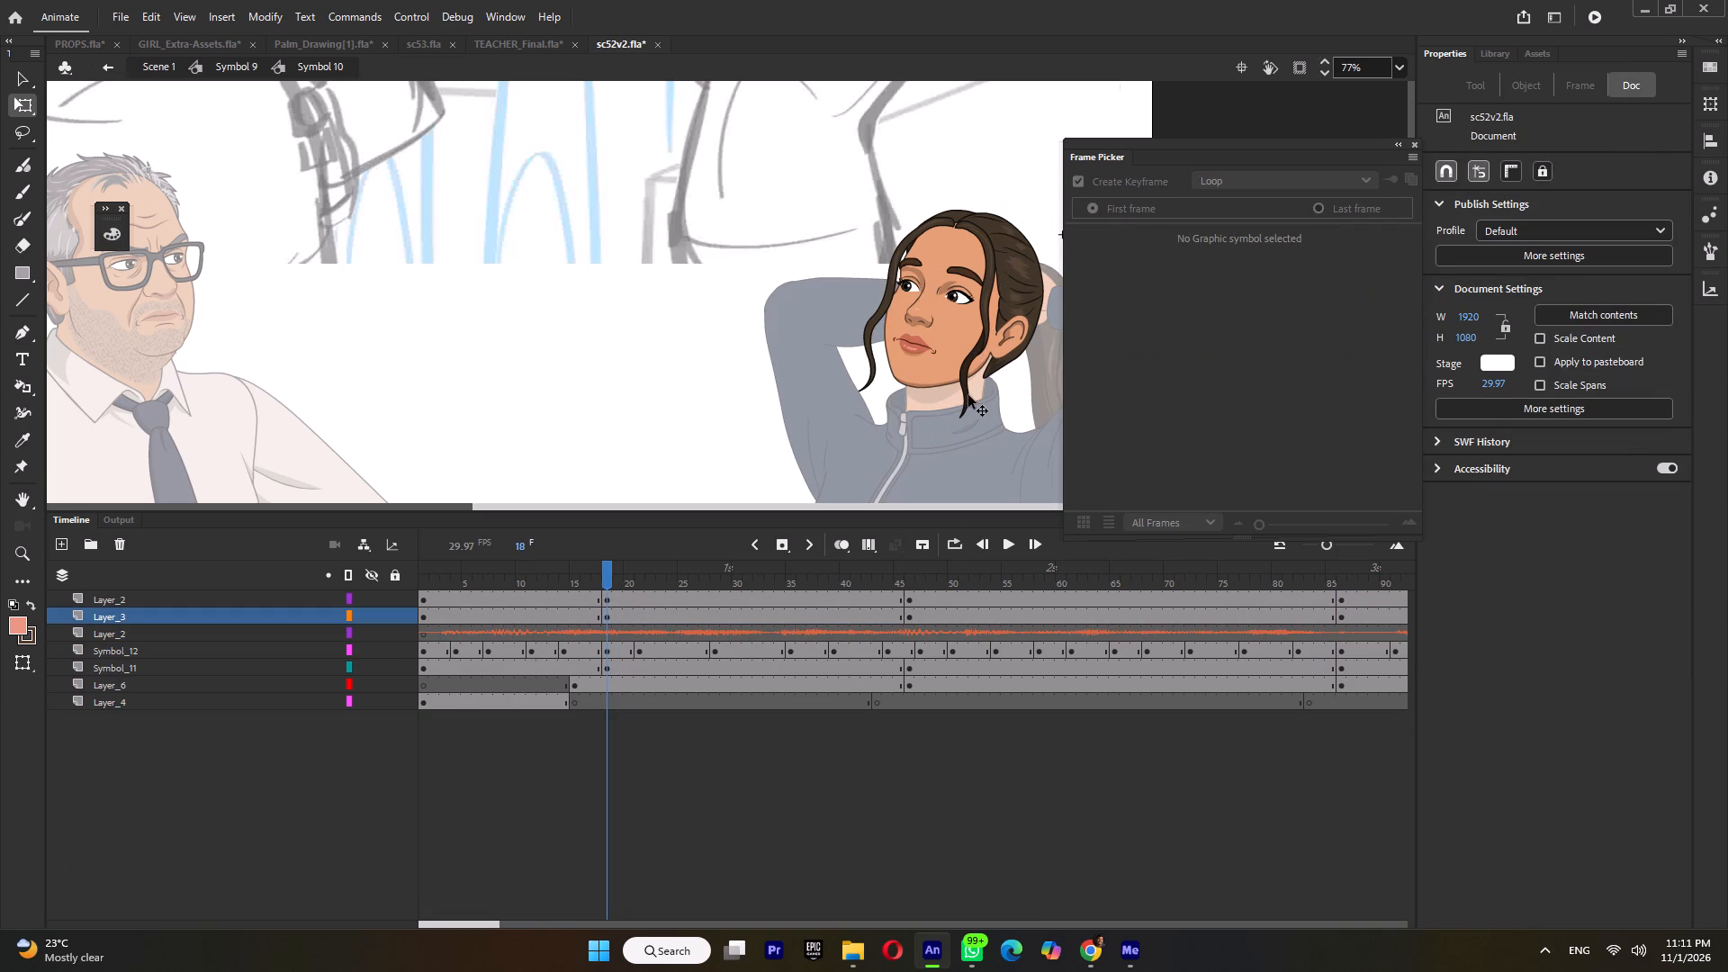
left_click_drag(970, 433, 988, 439)
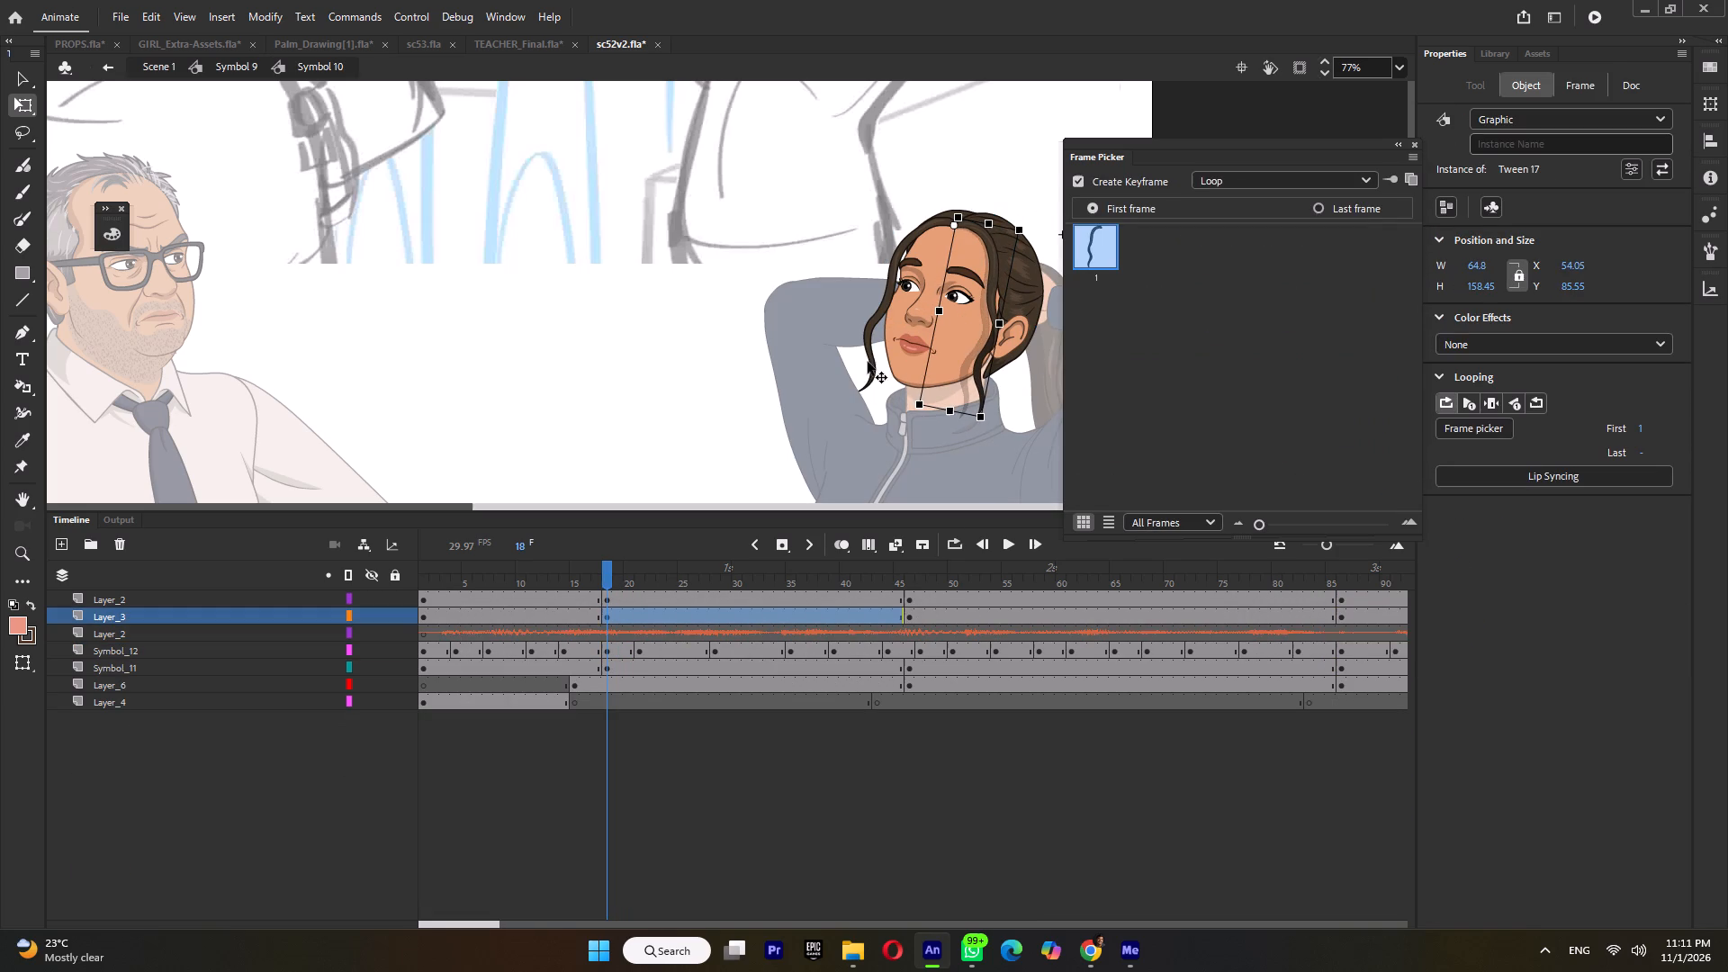
left_click(868, 362)
left_click_drag(841, 400, 842, 412)
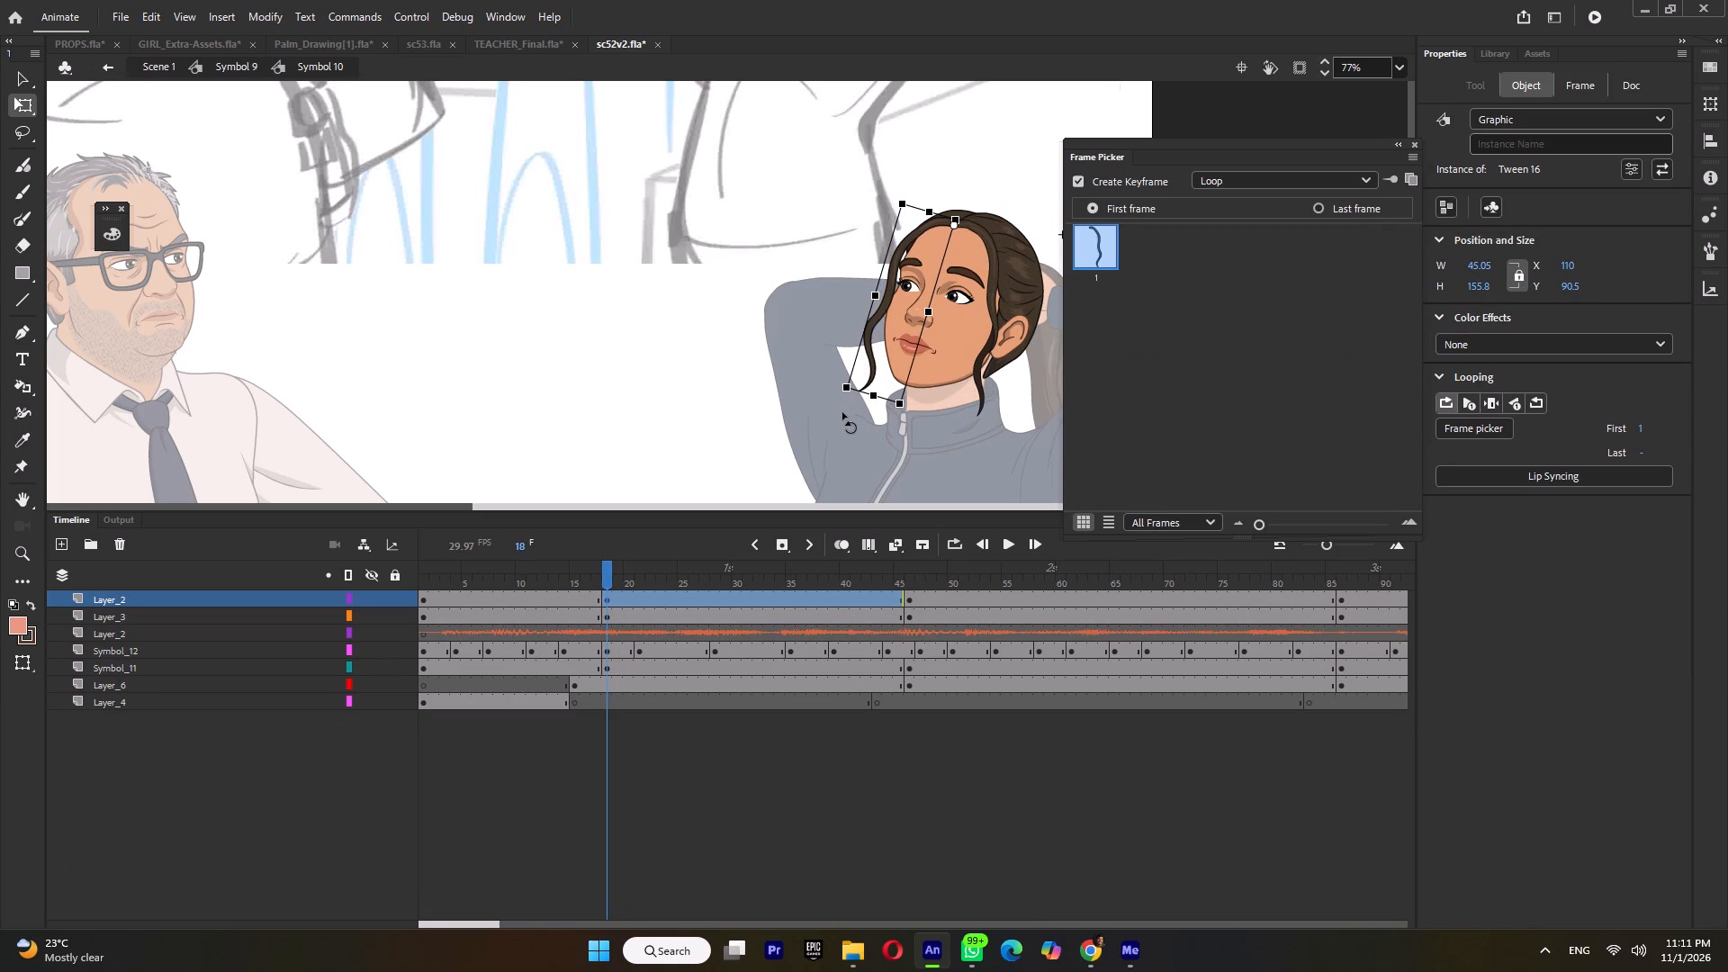
left_click_drag(842, 412, 841, 412)
Add keyframes to both hair strand layers at frames 12, 24 and 29.
left_click(543, 583)
left_click_drag(544, 598, 544, 608)
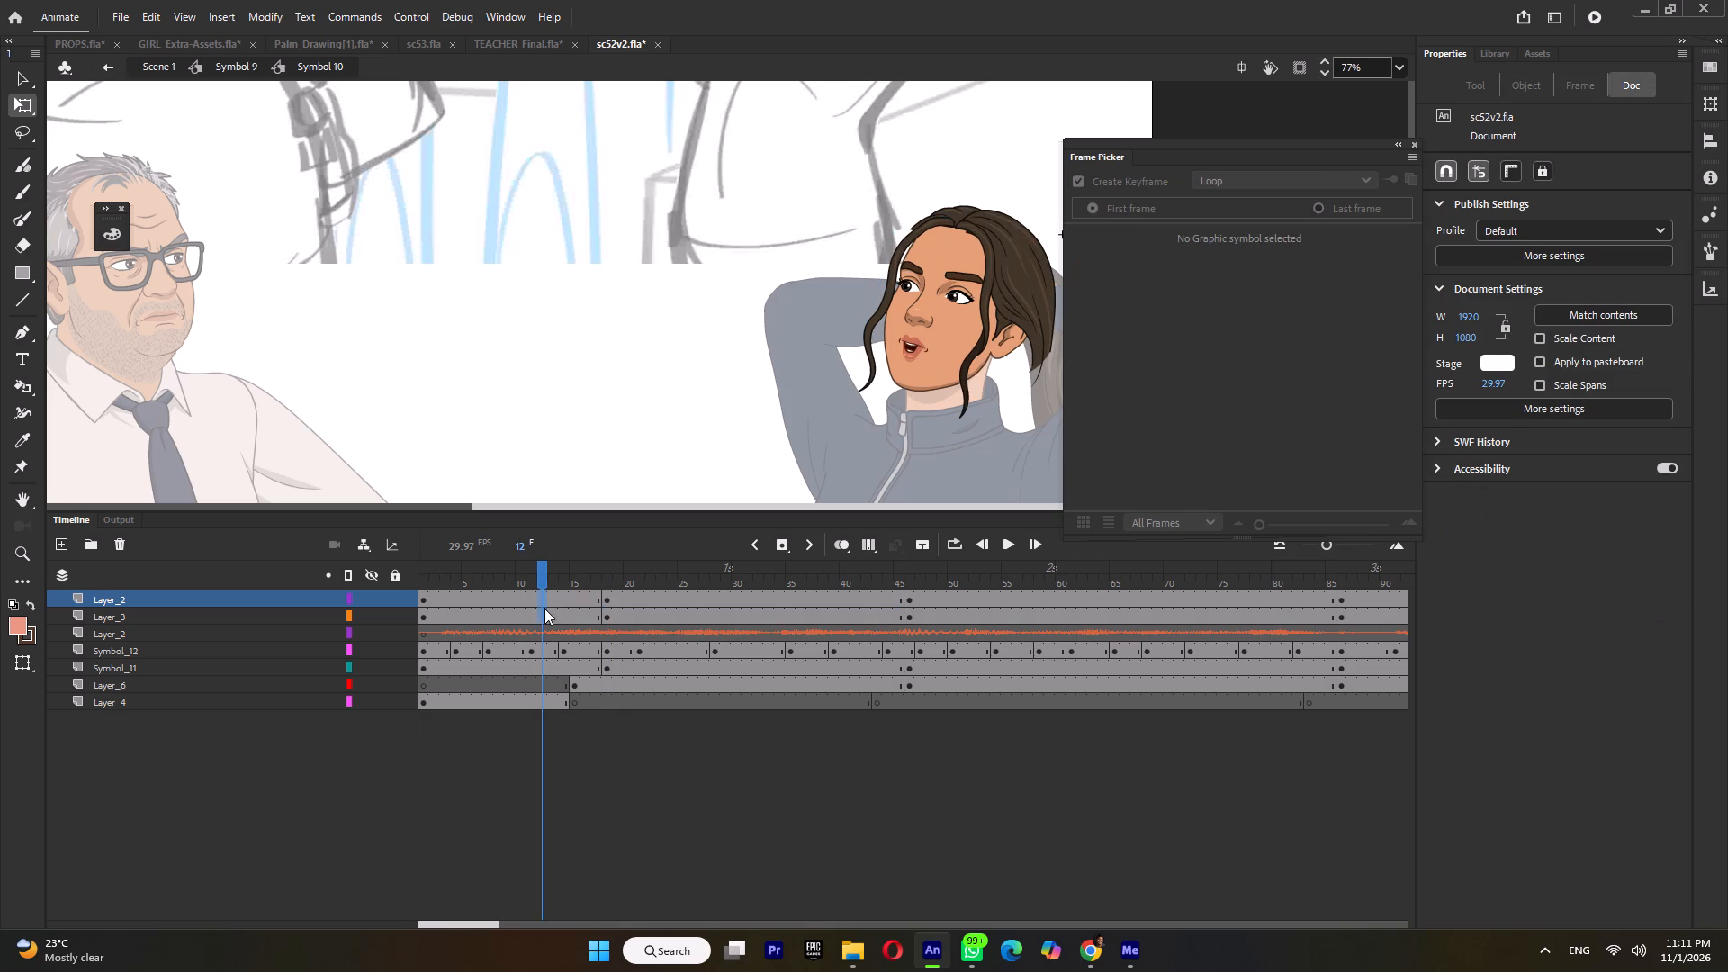
left_click_drag(544, 608, 544, 610)
key("F6")
left_click(607, 585)
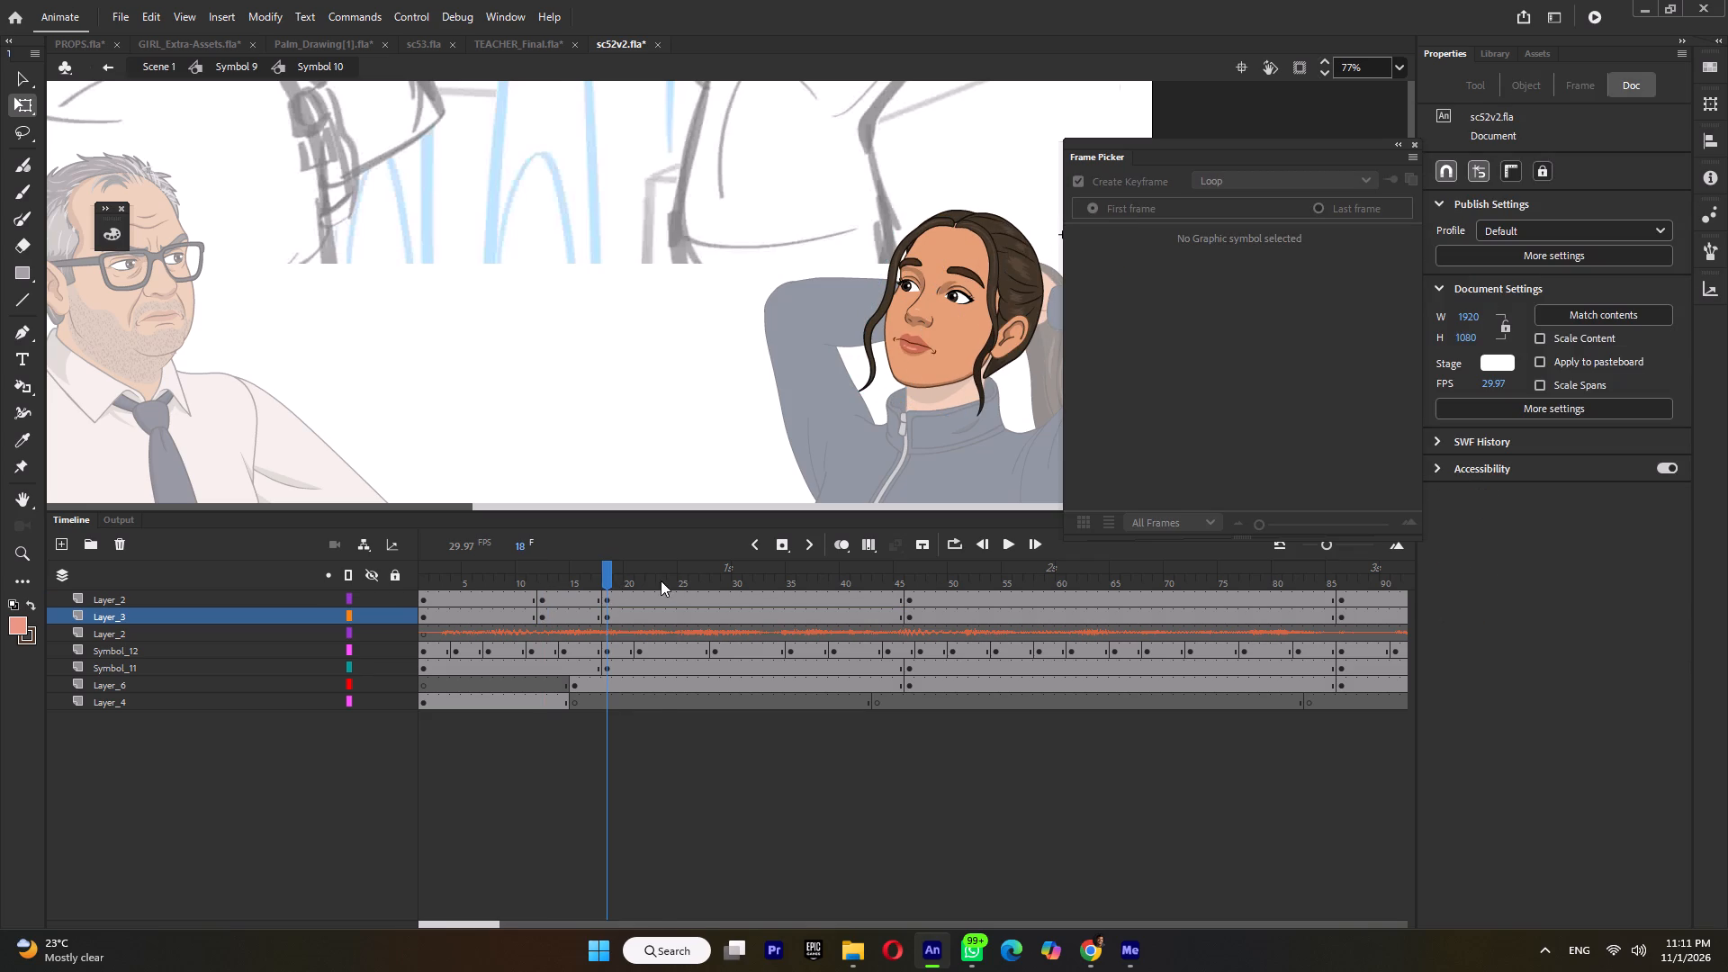
double_click(661, 580)
left_click_drag(670, 602, 670, 612)
key("F6")
left_click_drag(731, 595, 731, 611)
key("F6")
At frame 9, rotate the left front hair strand slightly outward from the girl's face.
left_click(564, 576)
left_click(629, 582)
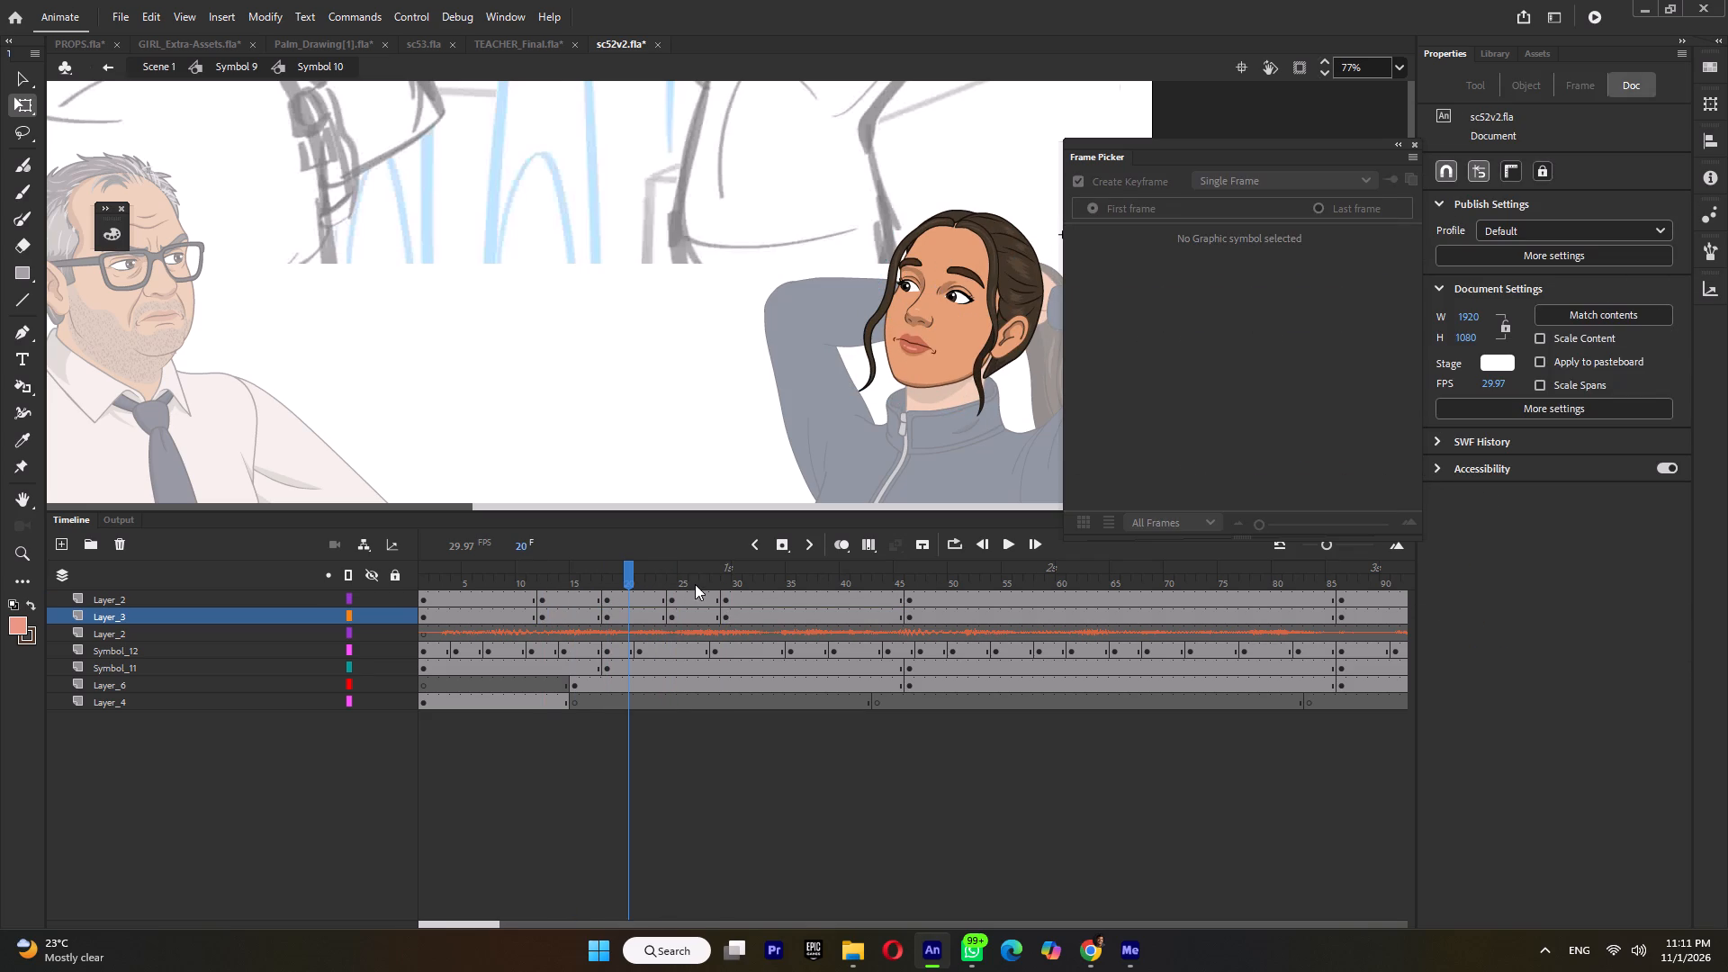
left_click(693, 582)
left_click(508, 585)
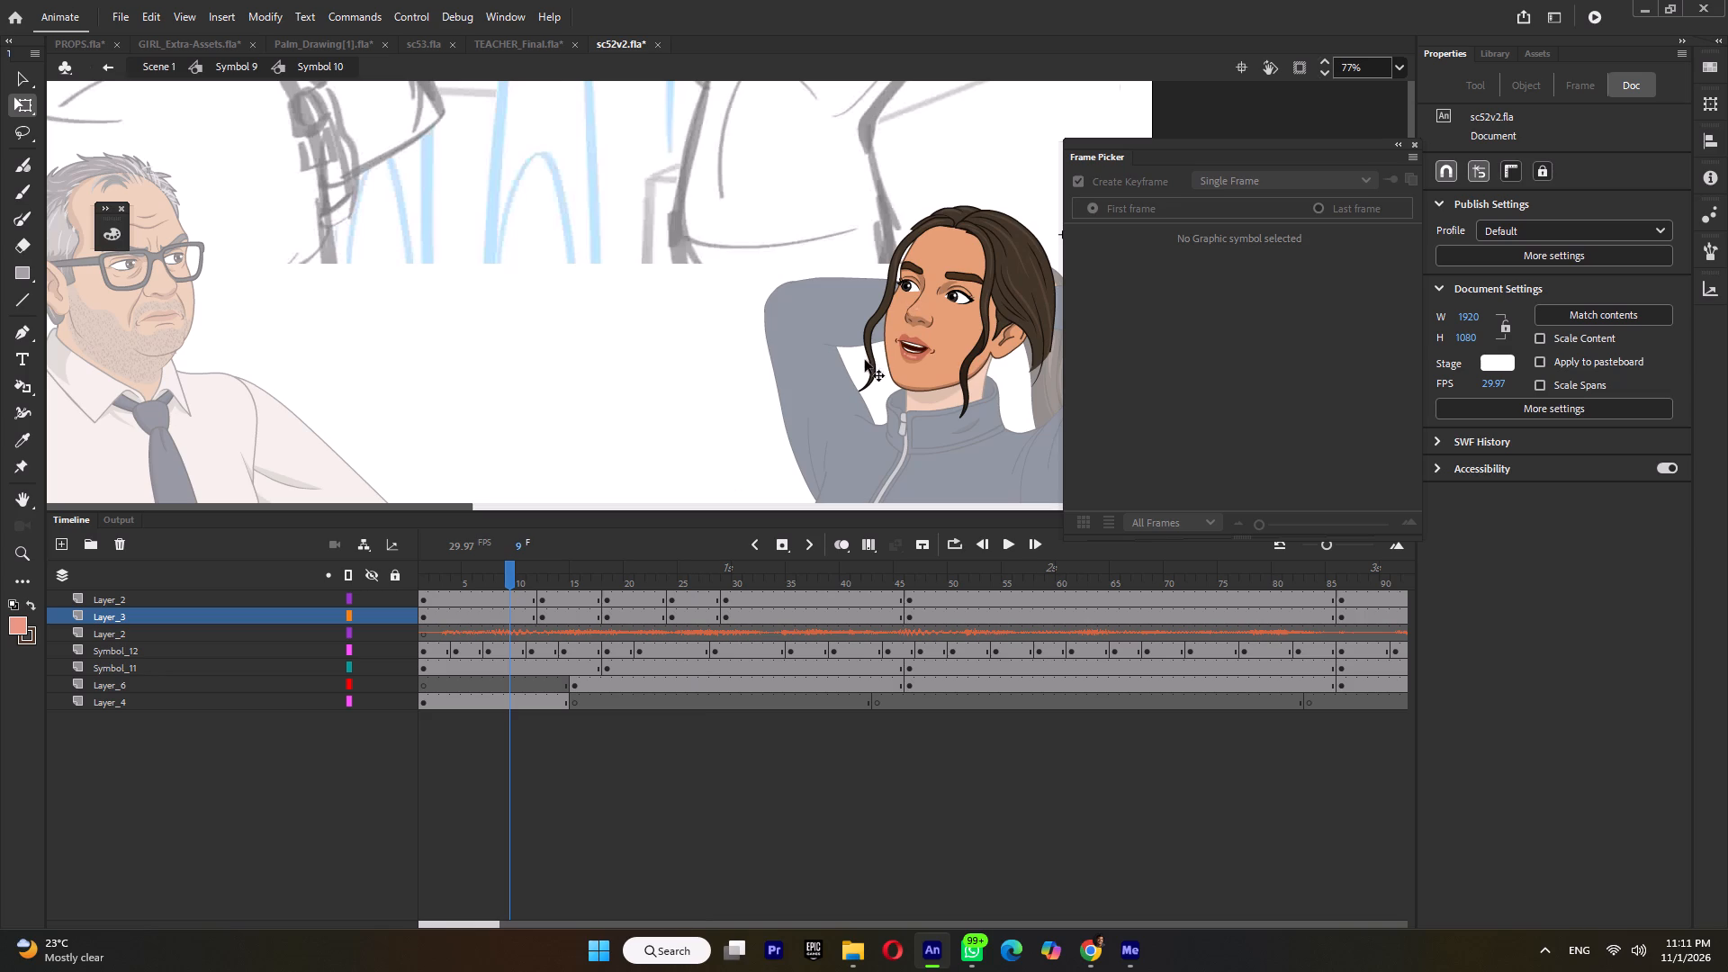
left_click(865, 361)
left_click(870, 371)
scroll(852, 403, "up", 2, "ctrl")
left_click_drag(836, 389, 821, 389)
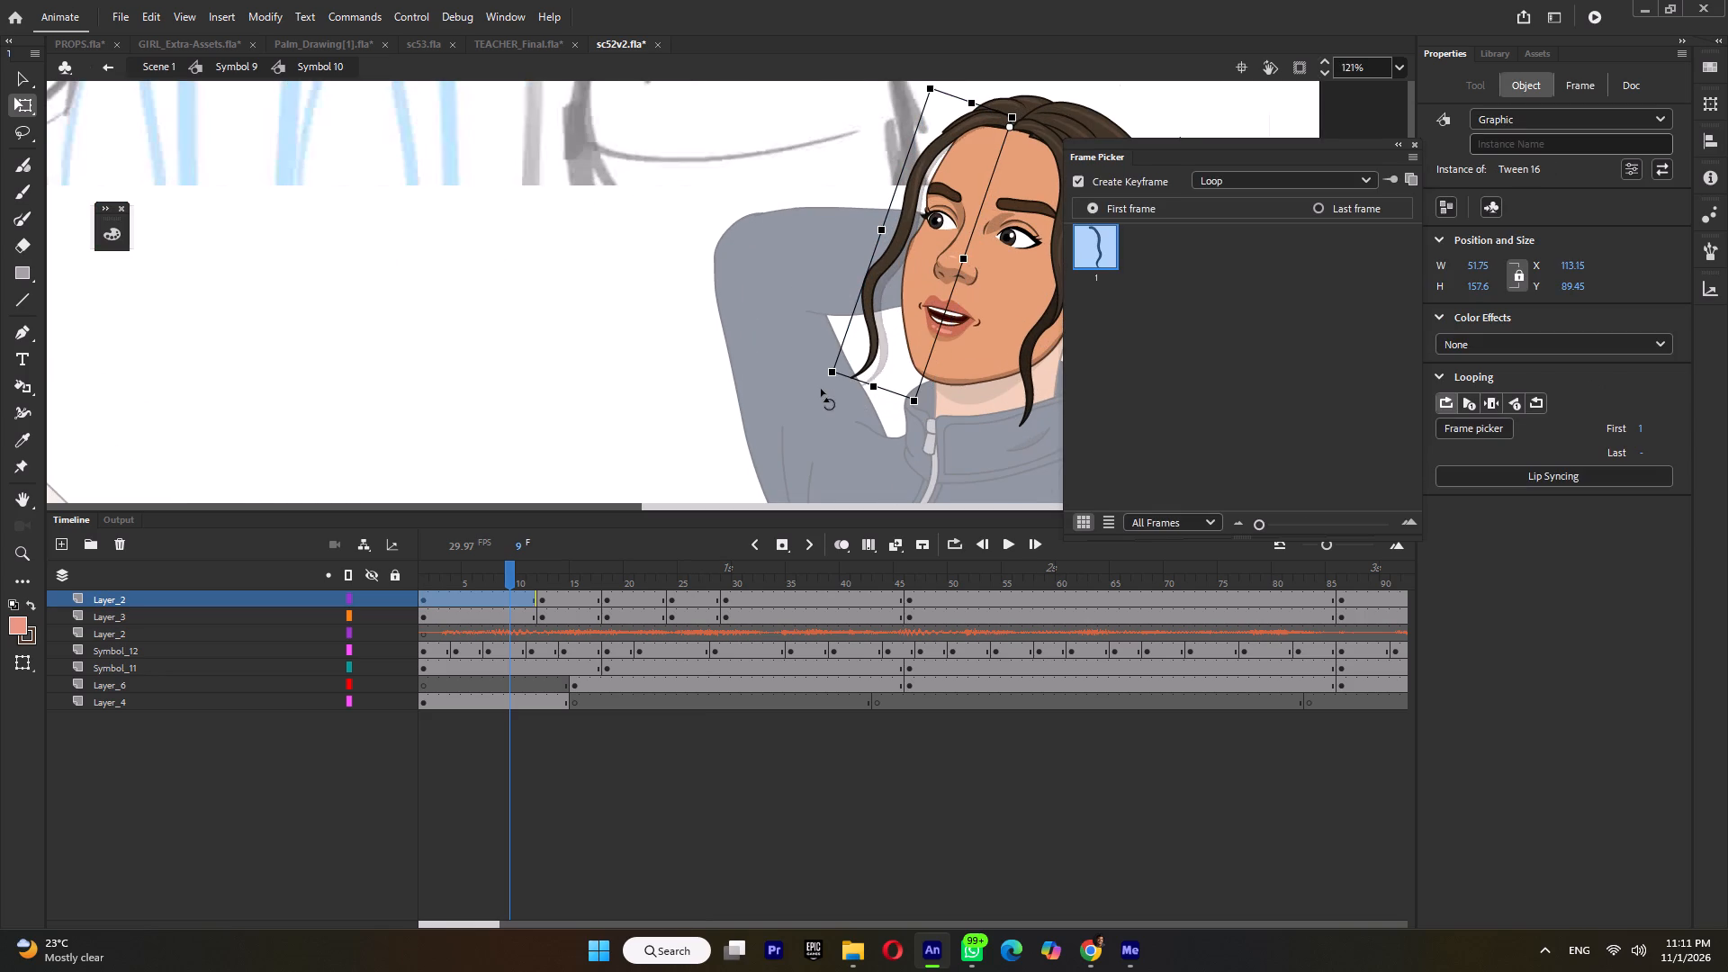
left_click_drag(821, 389, 821, 390)
Clear the frame 12 keyframes on both hair strand layers and key them again from the adjusted opening pose.
left_click(543, 579)
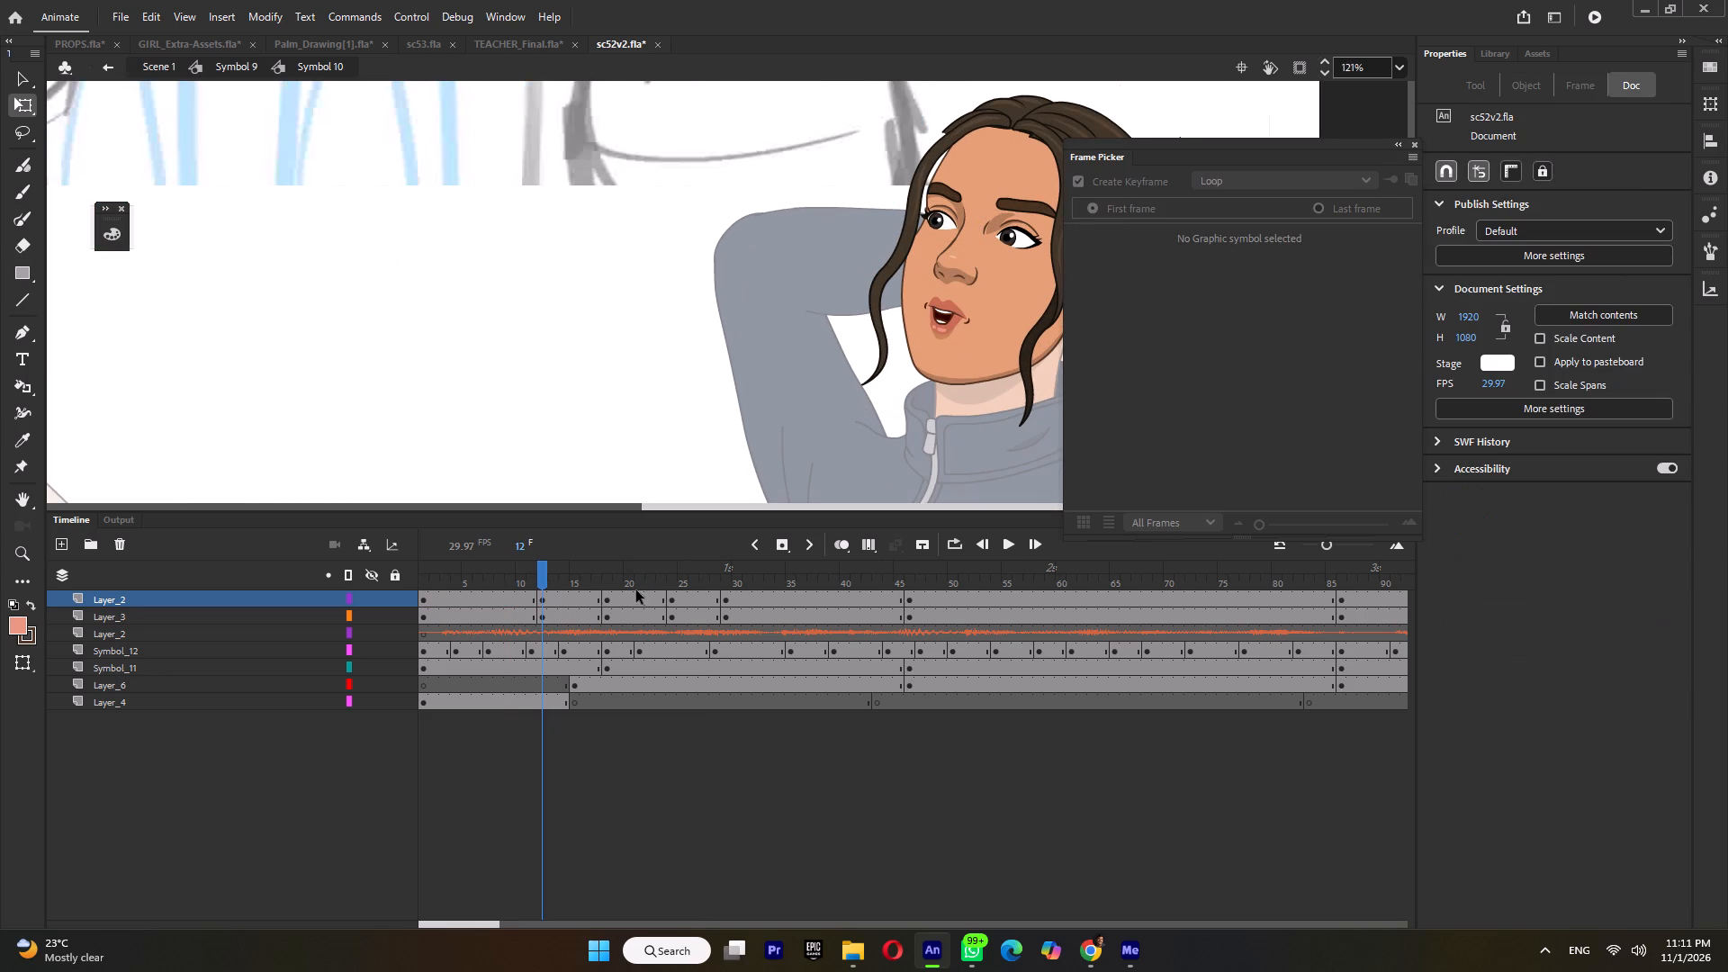
left_click(637, 581)
left_click(884, 350)
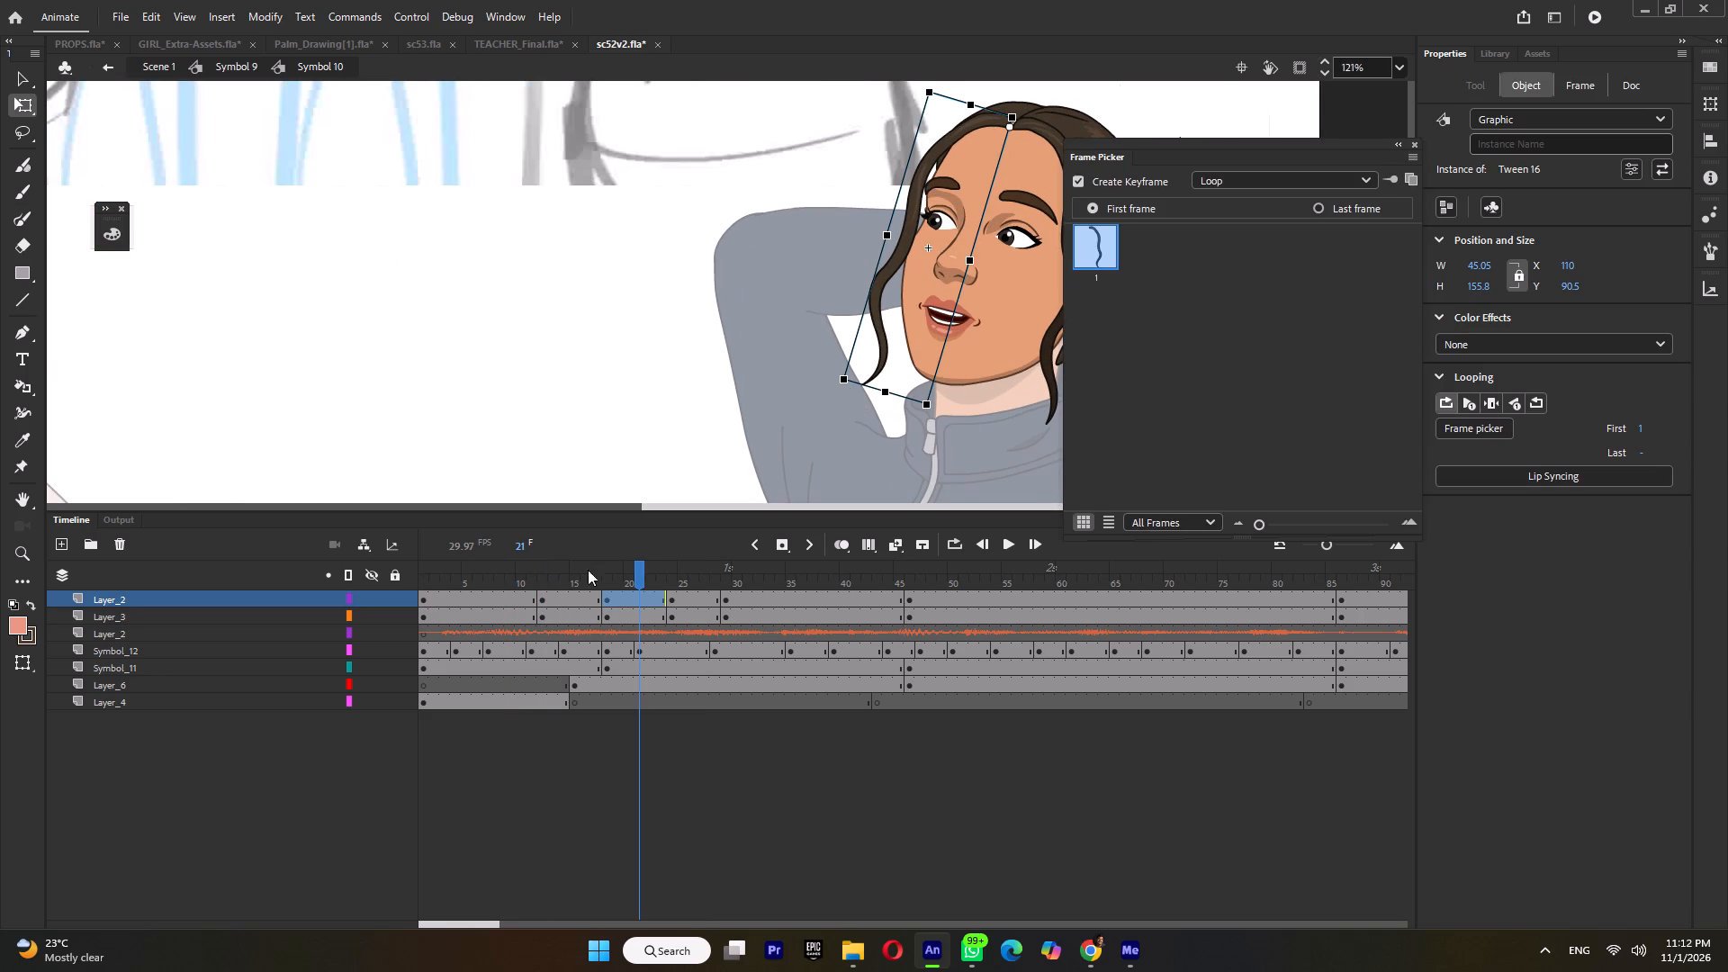
left_click_drag(539, 598, 538, 610)
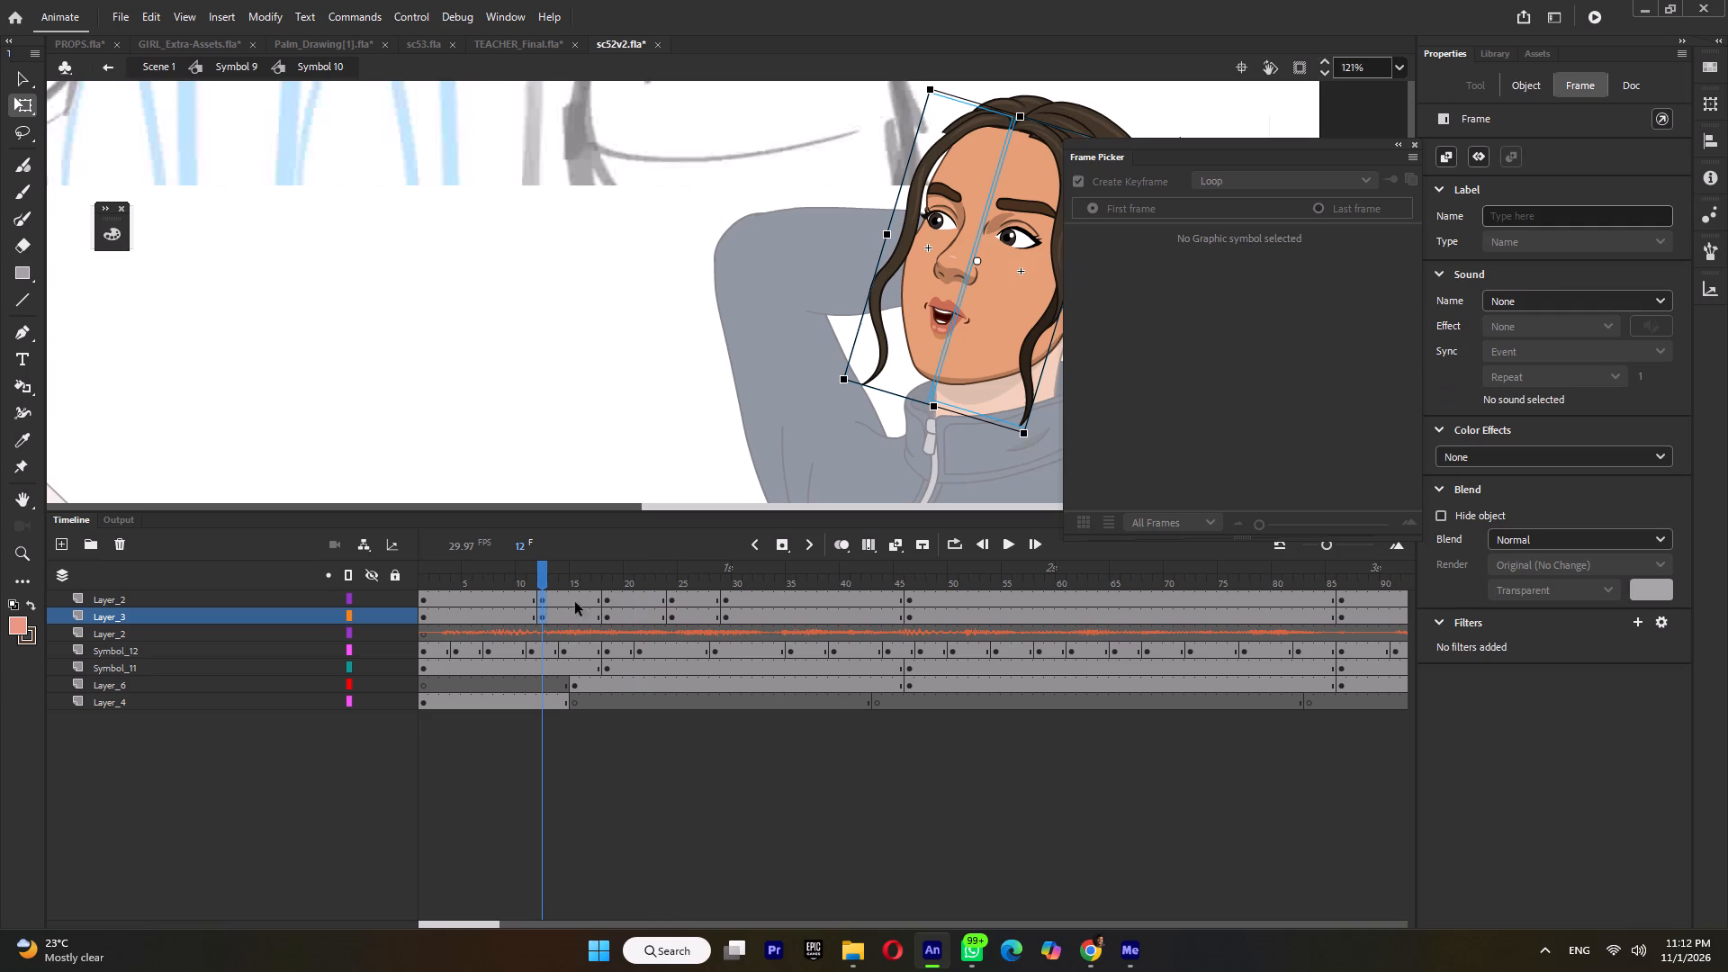
key("shift+F6")
key("F6")
At frame 25, rotate both front hair strands slightly to the left.
left_click(615, 579)
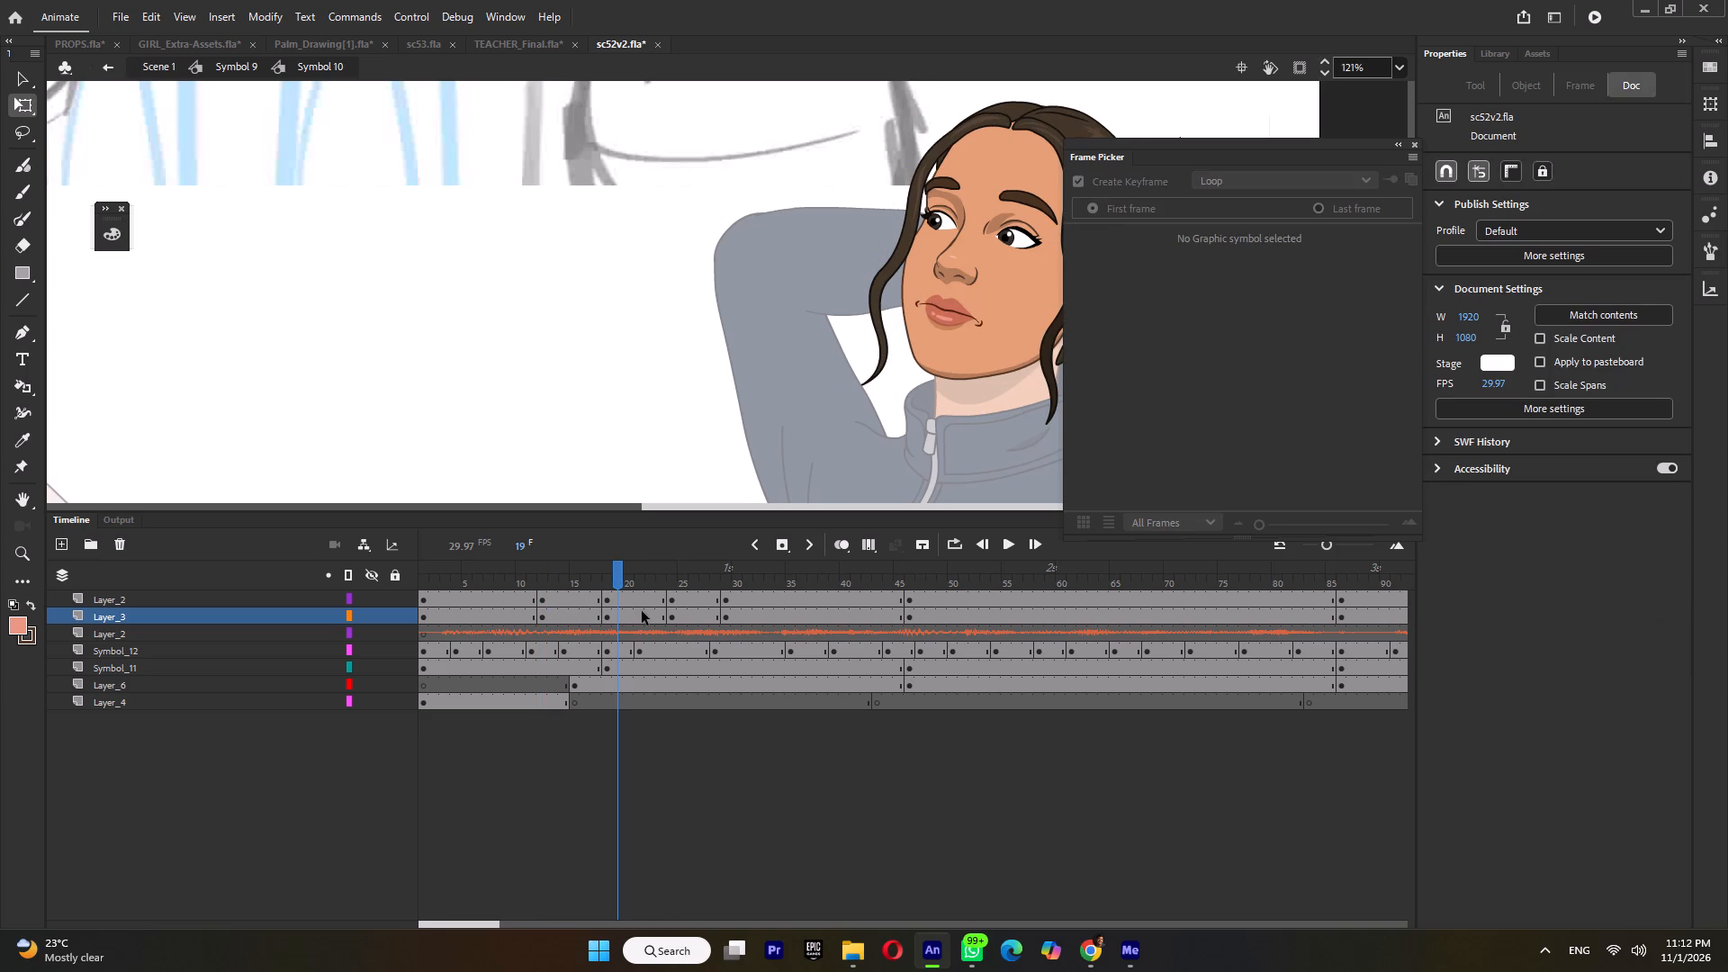
left_click(679, 587)
left_click(881, 337)
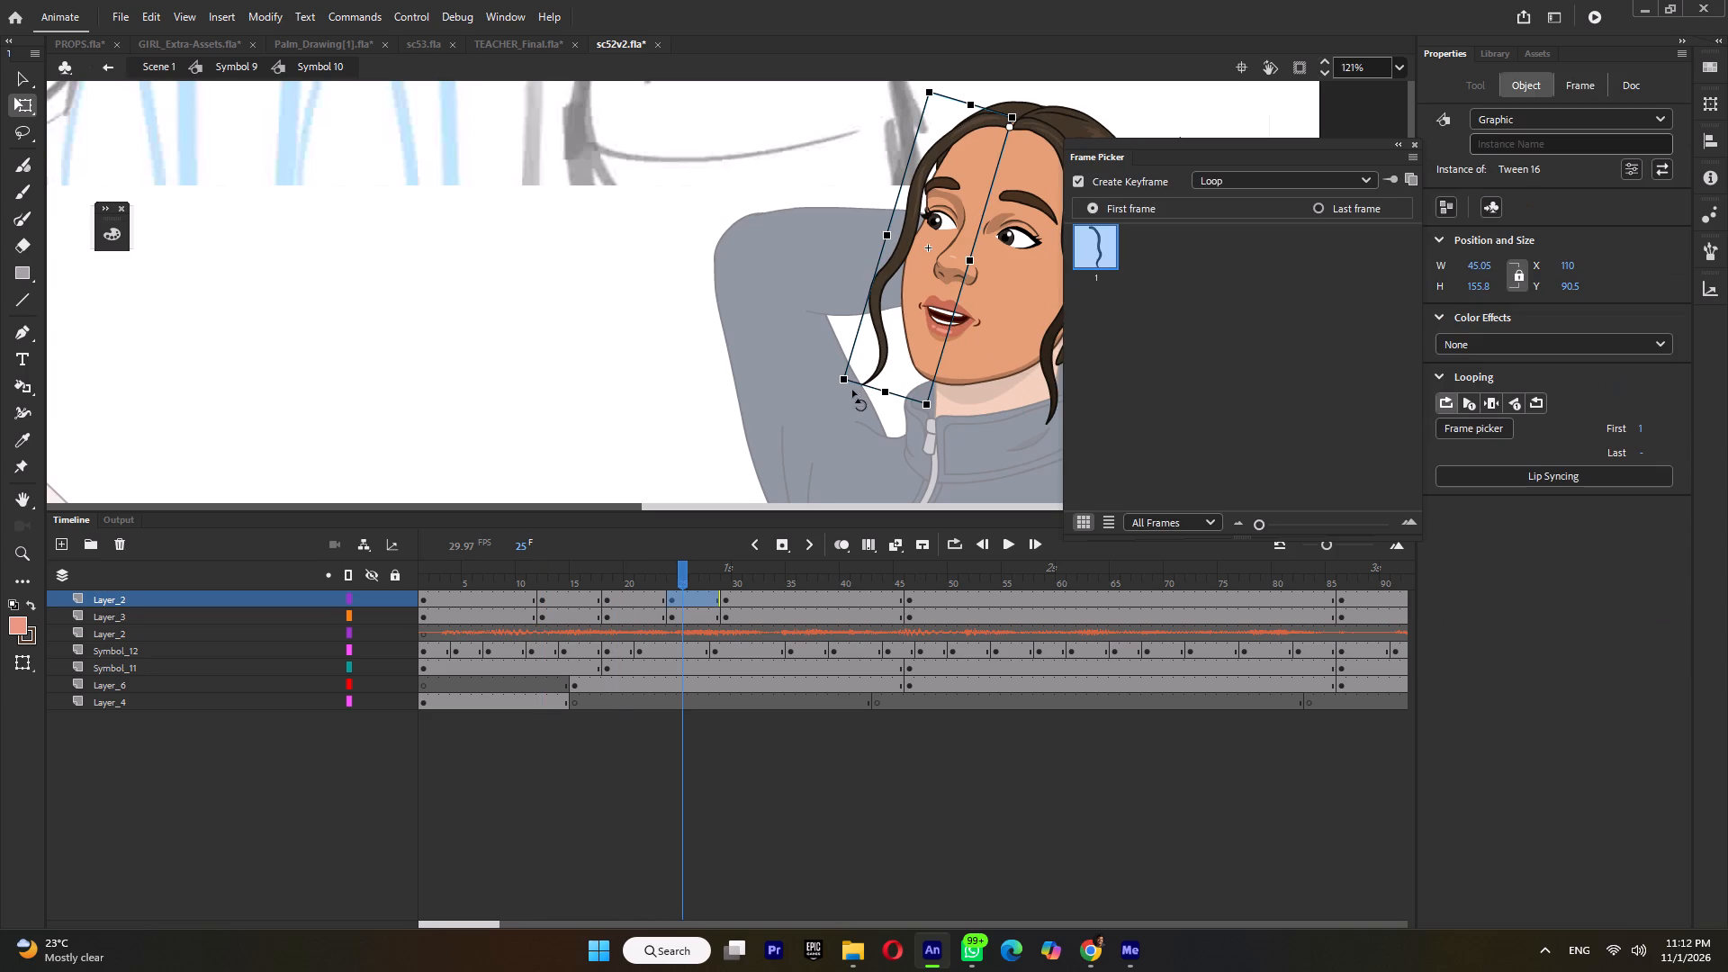
left_click_drag(847, 391, 832, 392)
scroll(831, 400, "down", 5, "ctrl")
left_click(945, 389)
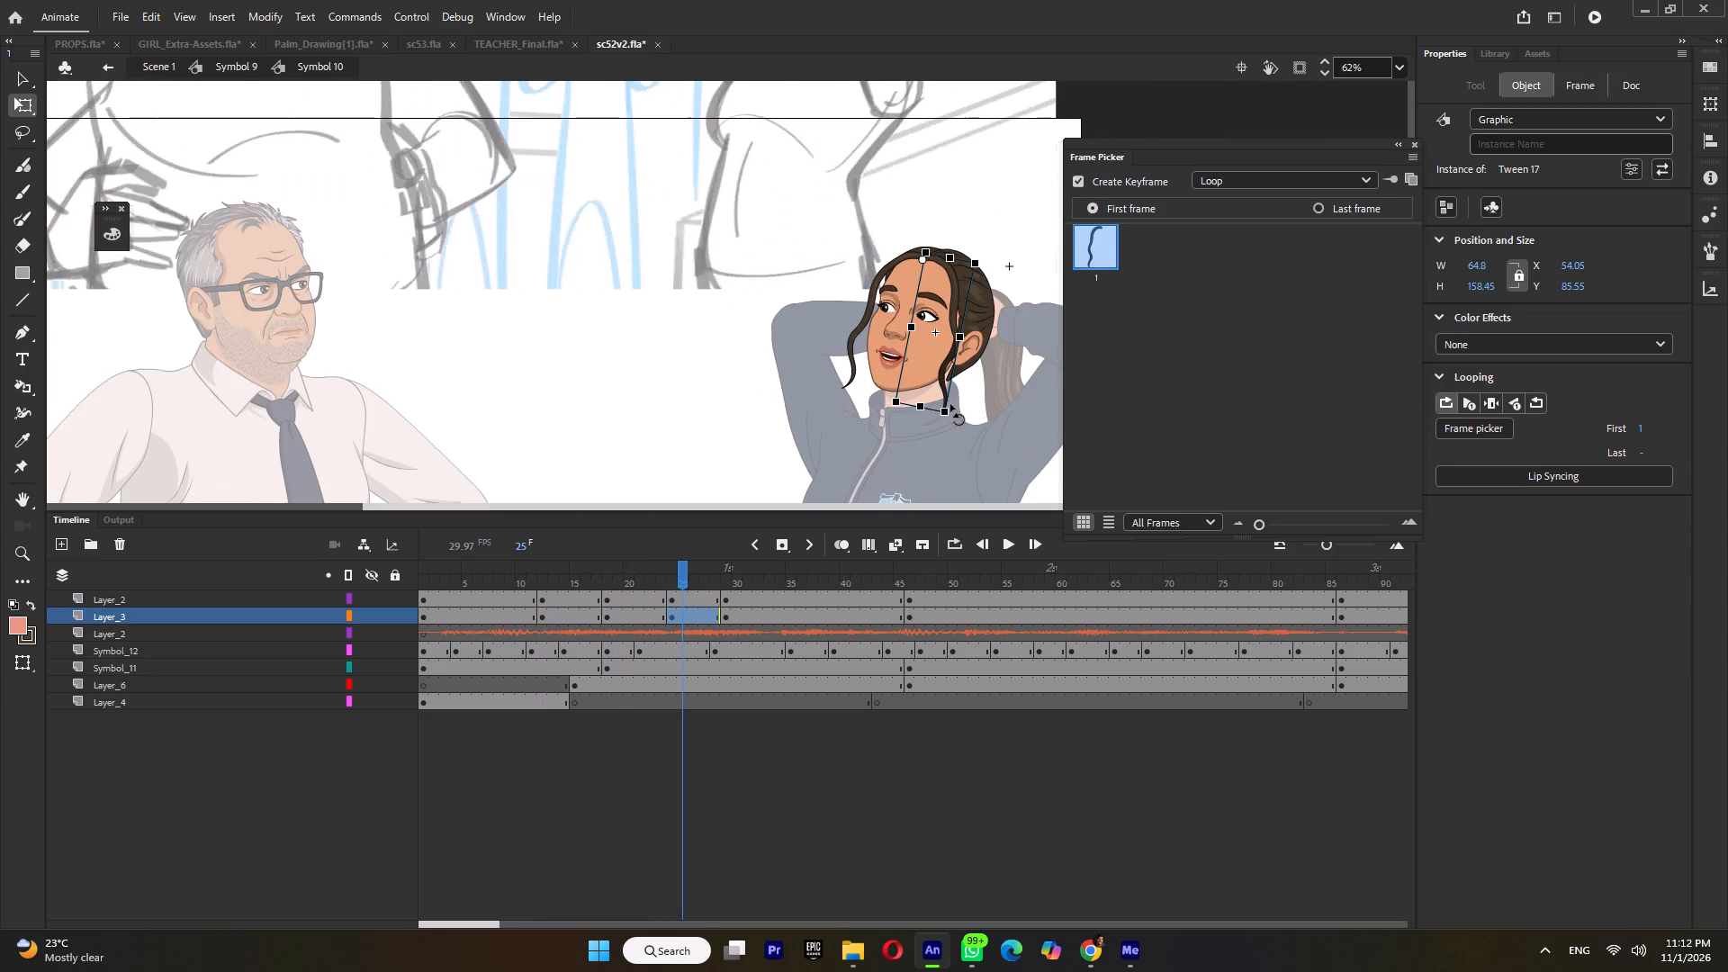
scroll(950, 404, "up", 4, "ctrl")
left_click_drag(947, 425, 936, 435)
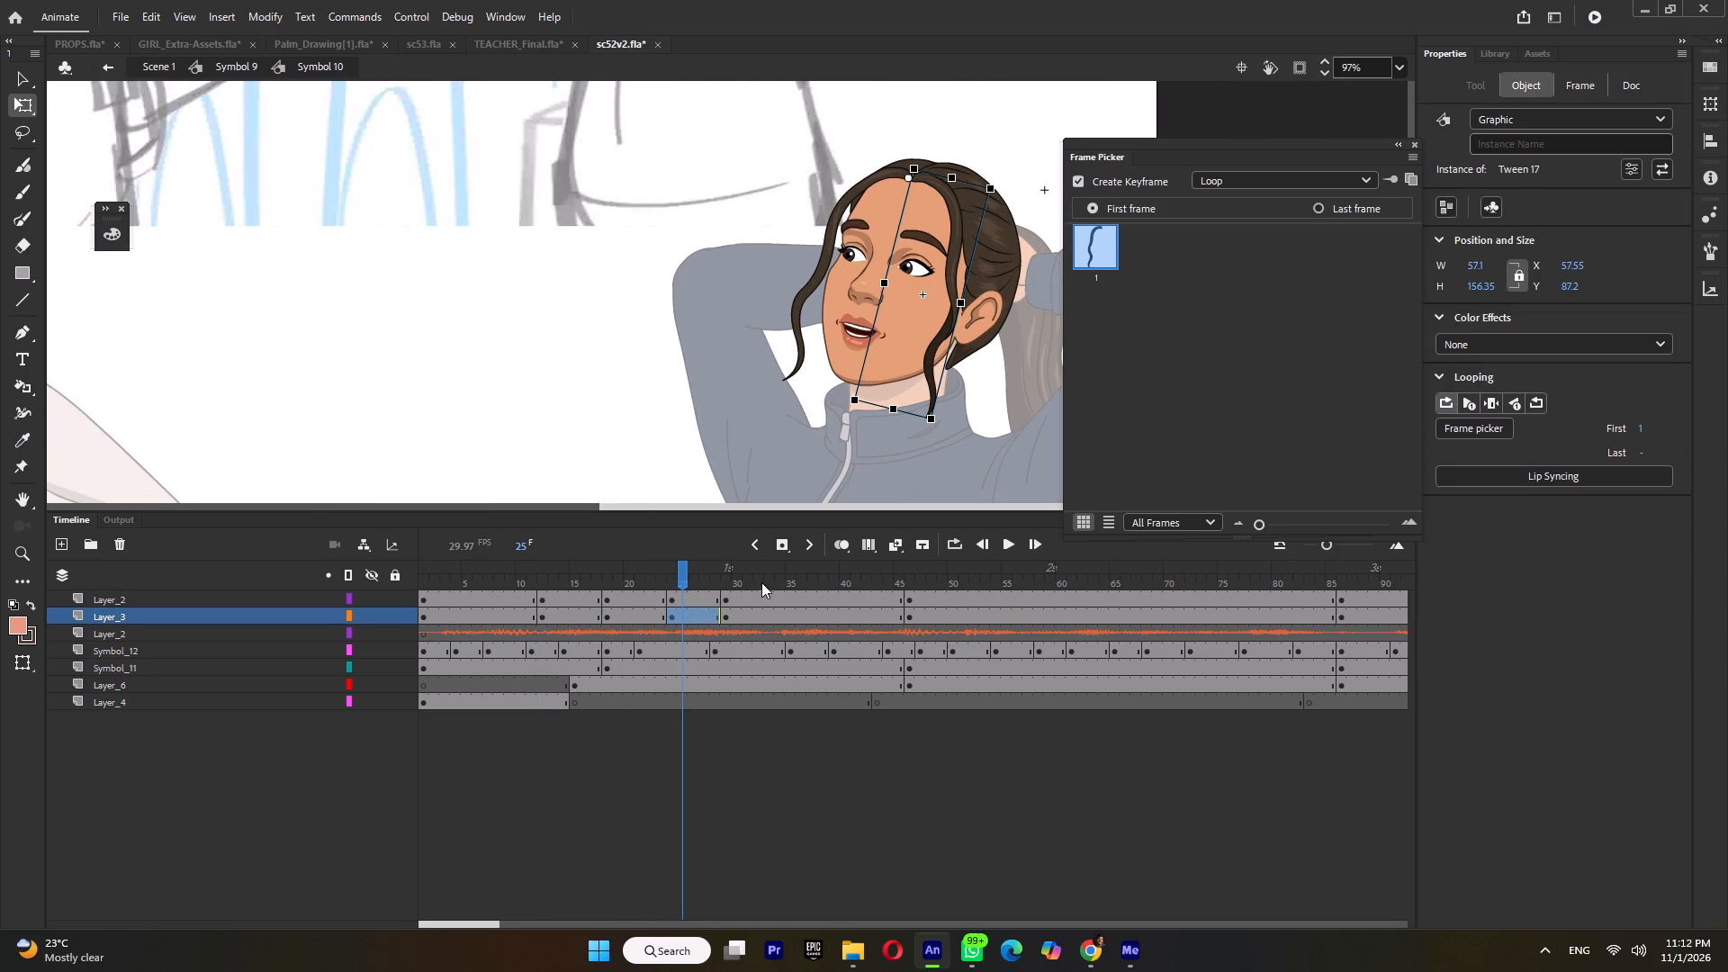
Add keyframes to both hair strand layers at frames 35 and 41.
left_click_drag(789, 596, 789, 612)
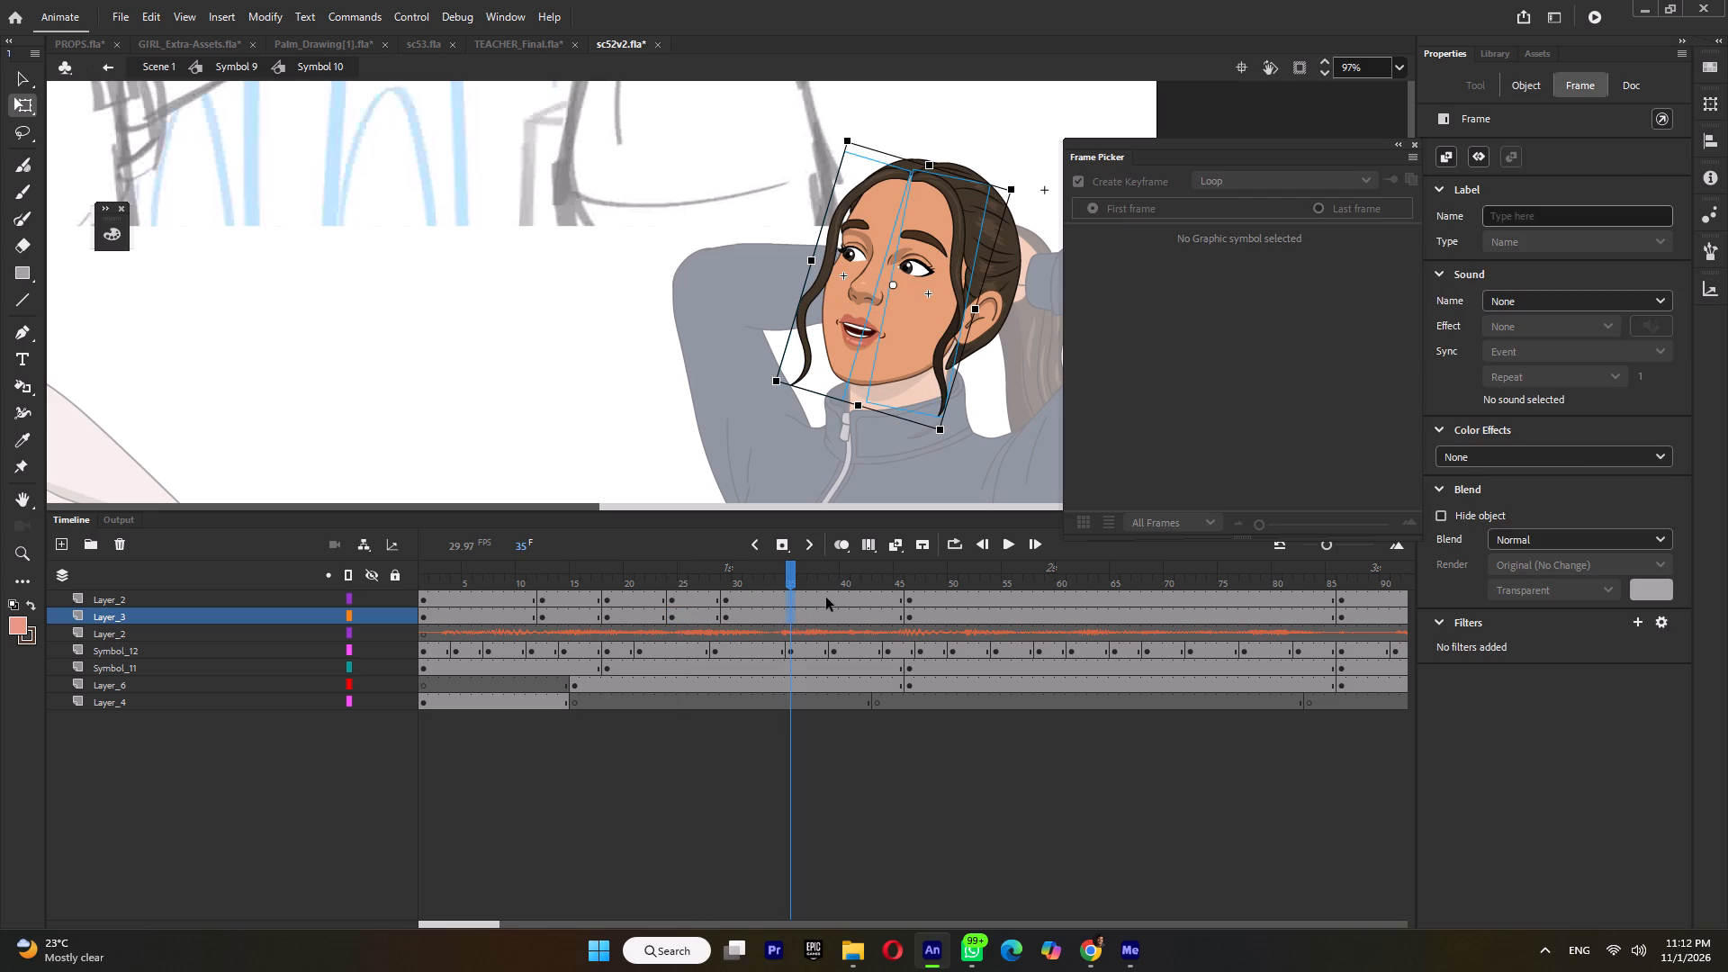
key("F6")
left_click_drag(859, 598, 859, 615)
key("F6")
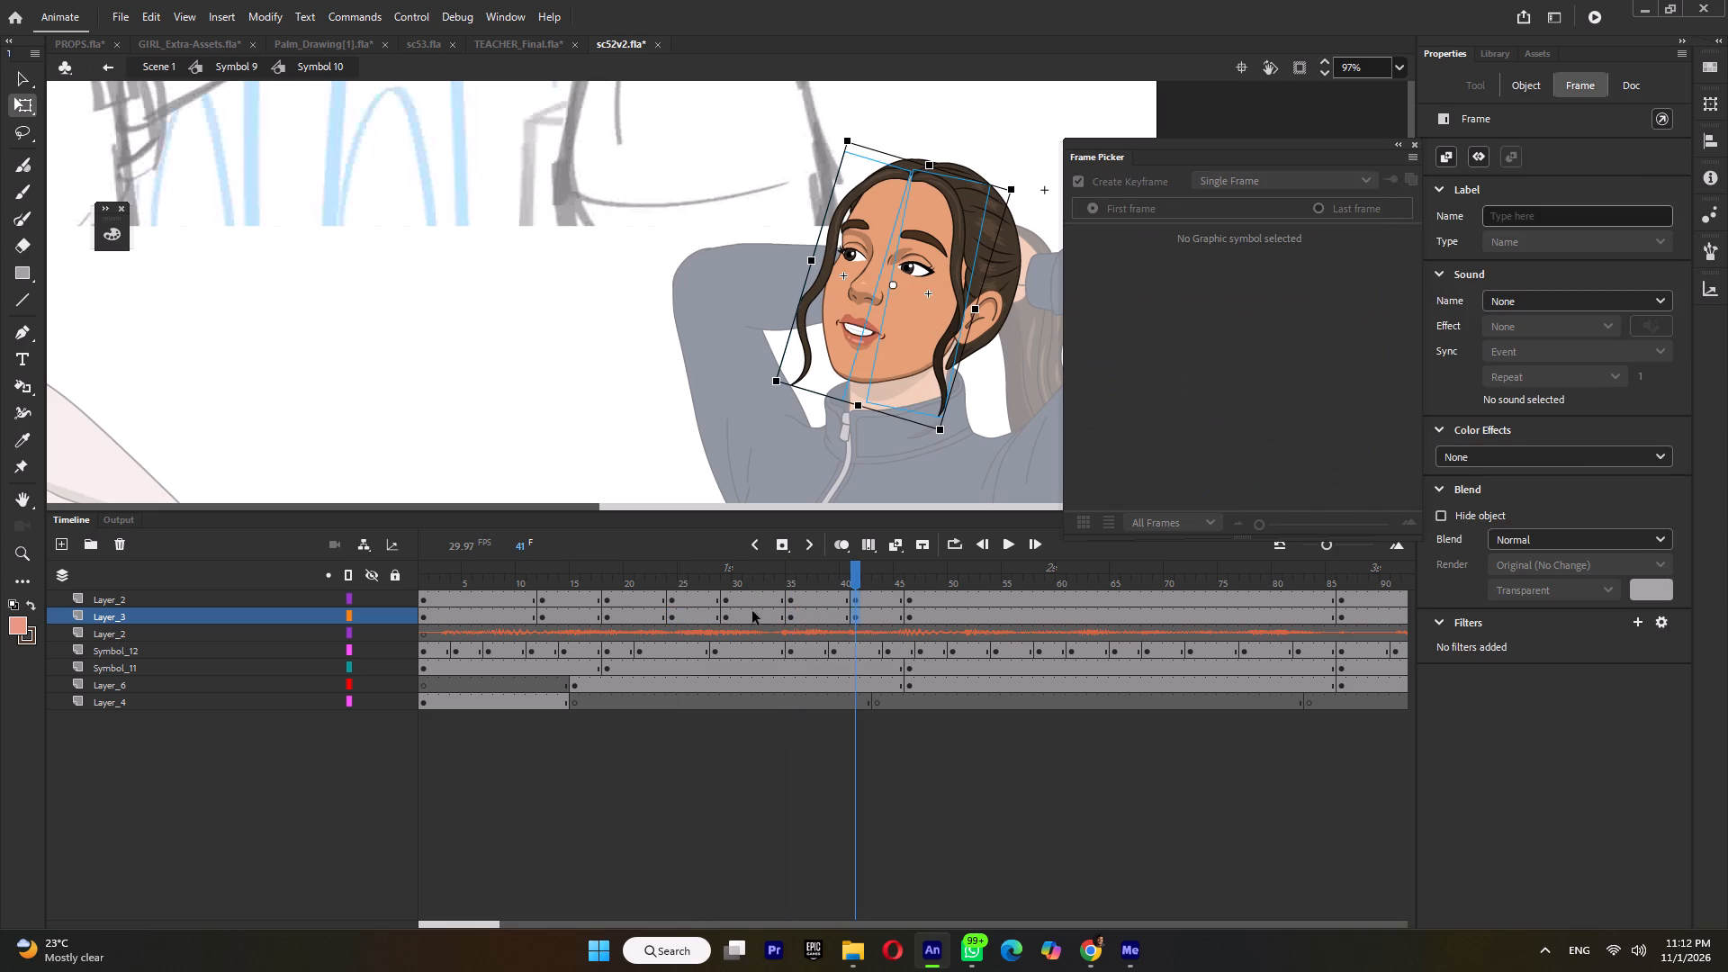
Copy both hair strands' pose from frame 27 to frame 35.
left_click(800, 592)
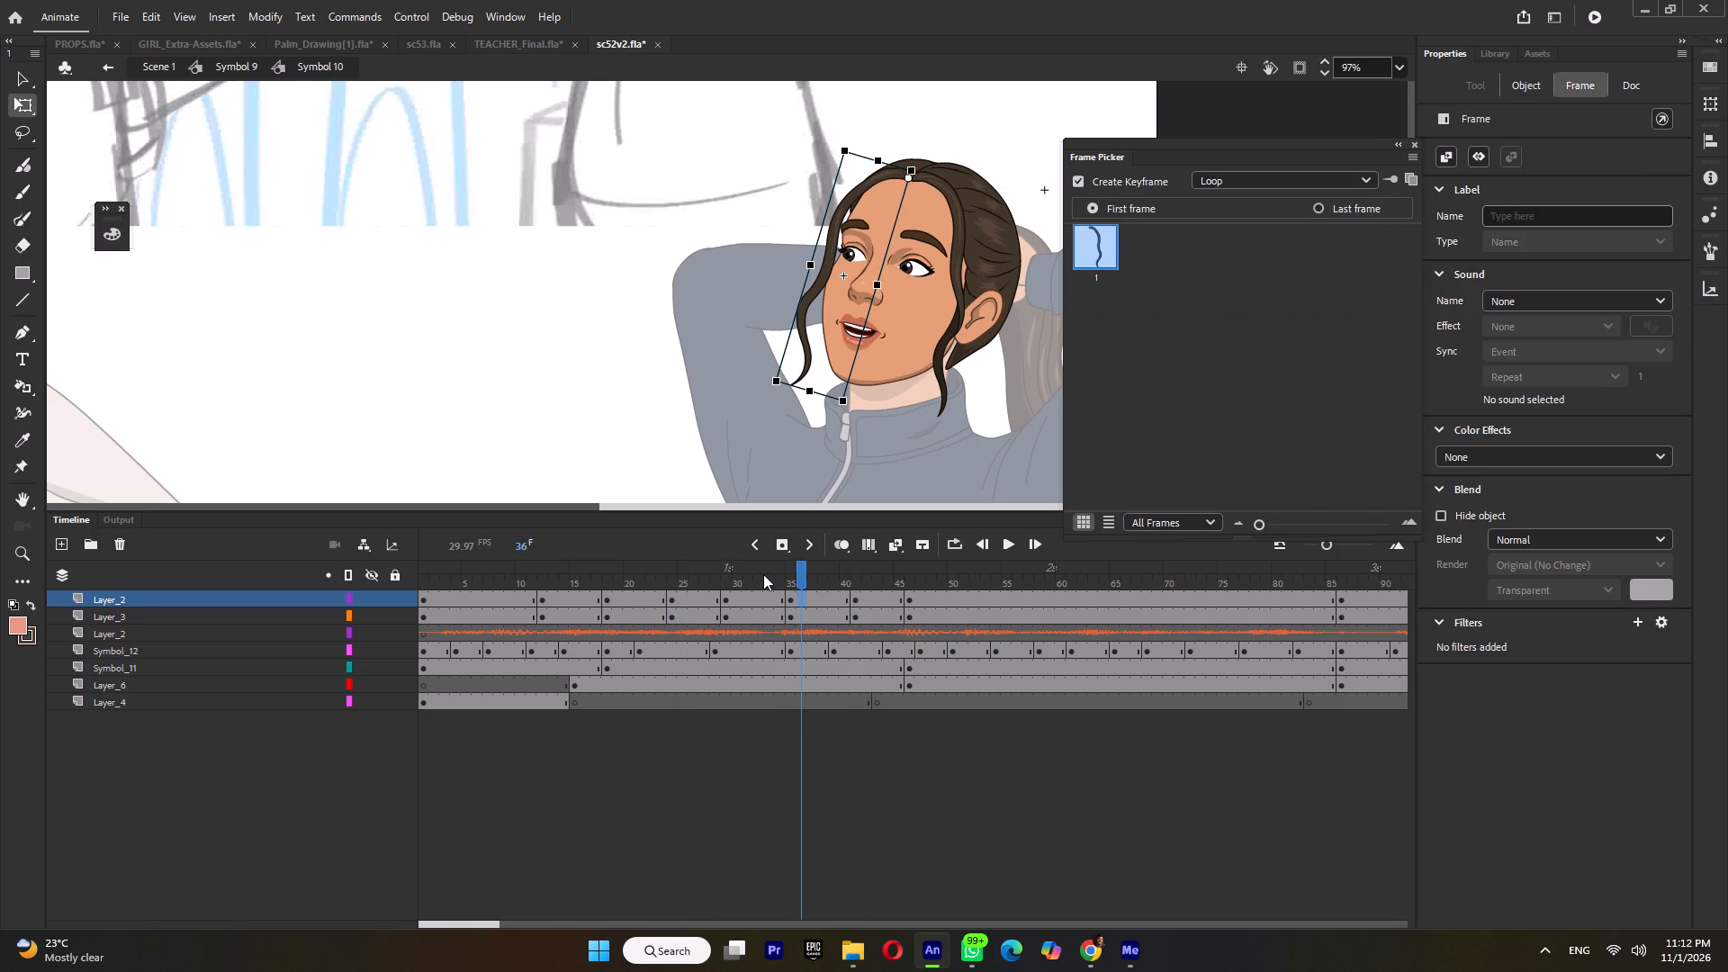
left_click(763, 574)
left_click(701, 574)
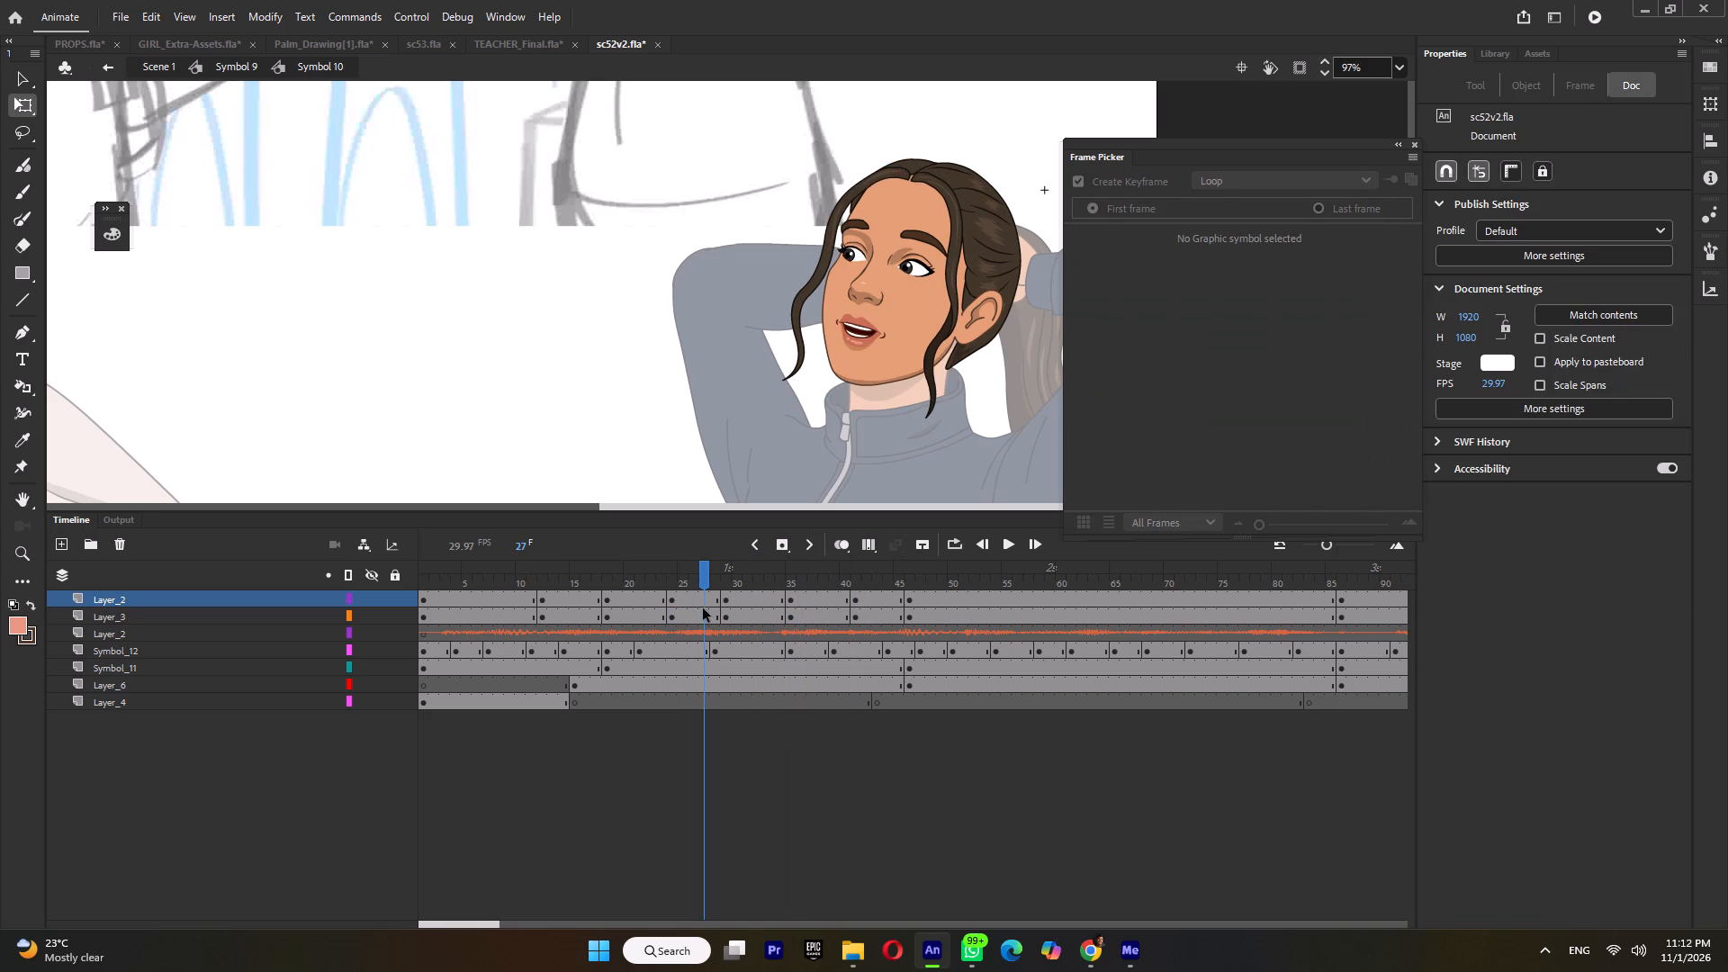
left_click_drag(702, 597, 702, 613)
left_click_drag(703, 599, 785, 599)
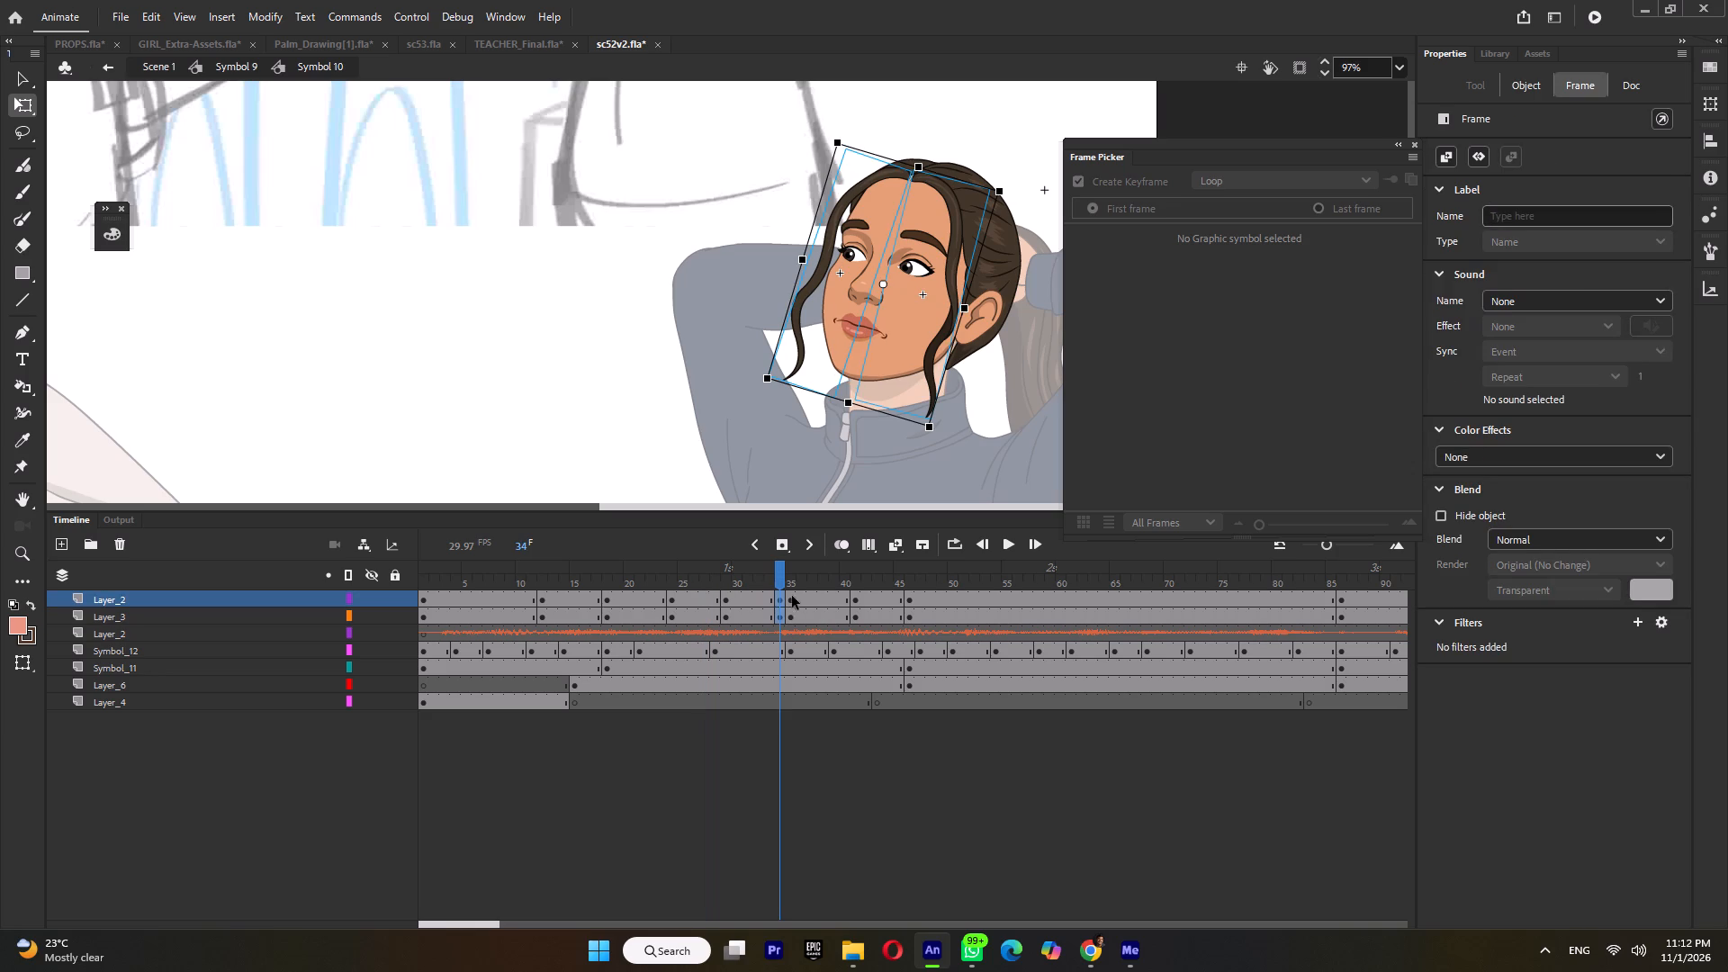
left_click_drag(778, 599, 787, 599)
Scrub ahead to frame 46 and rotate the left front hair strand slightly there.
left_click_drag(804, 571, 886, 595)
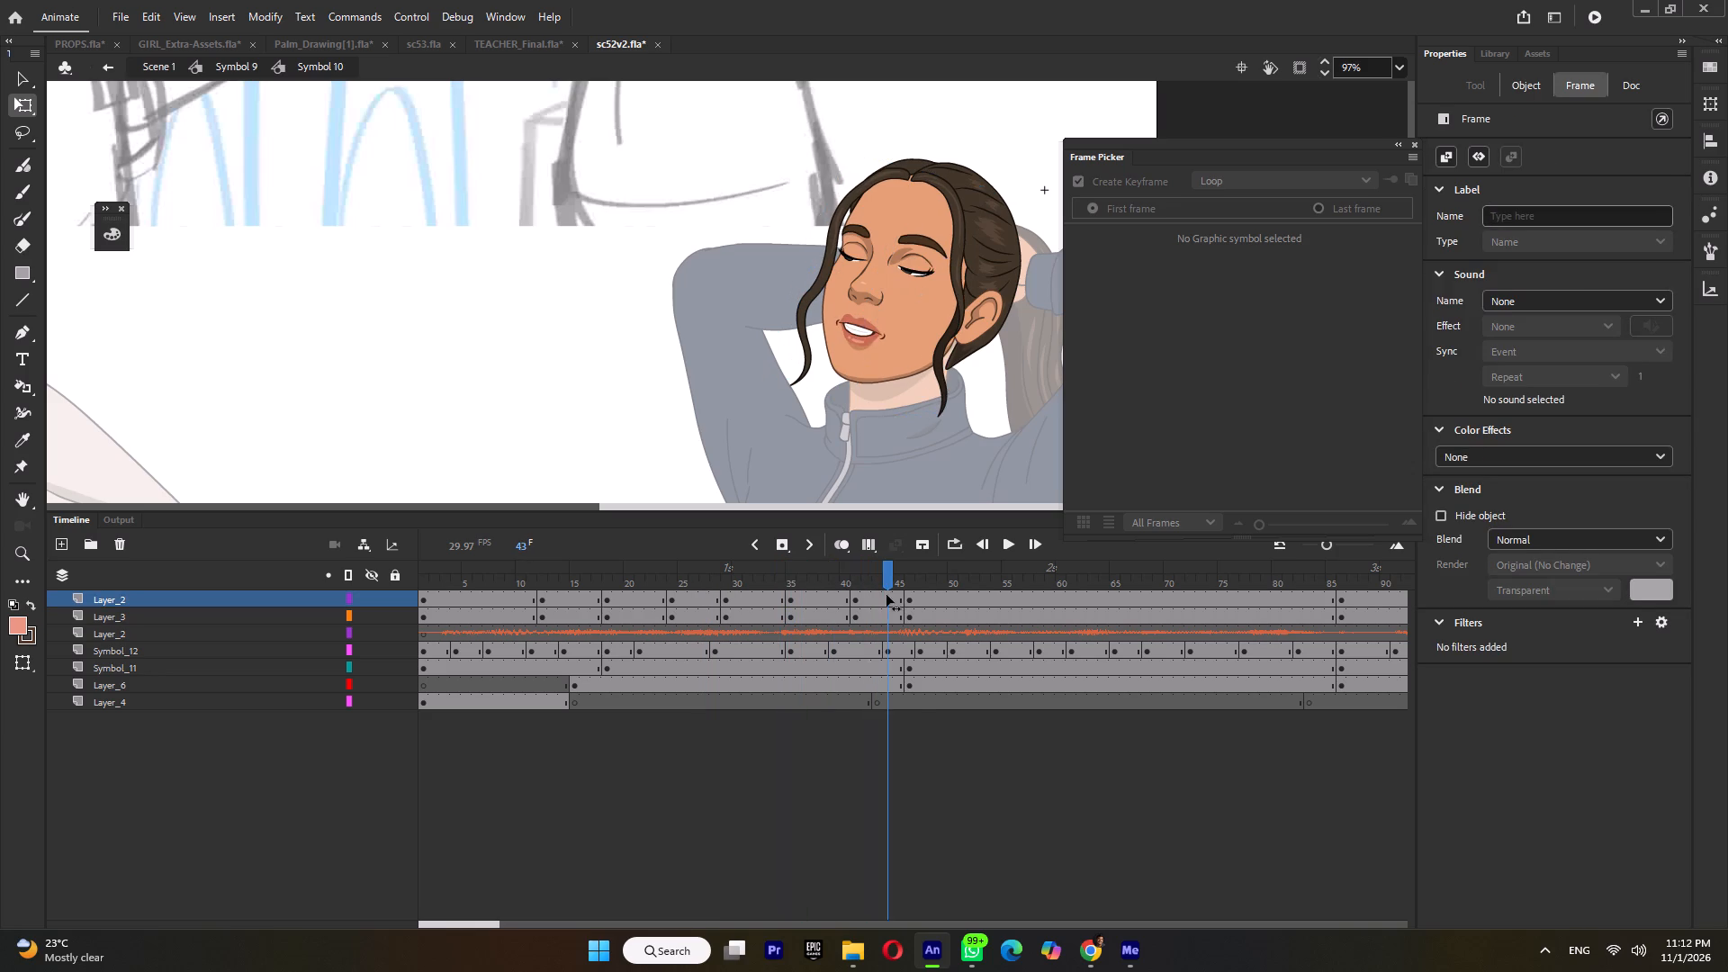
left_click_drag(886, 595, 916, 601)
left_click(913, 578)
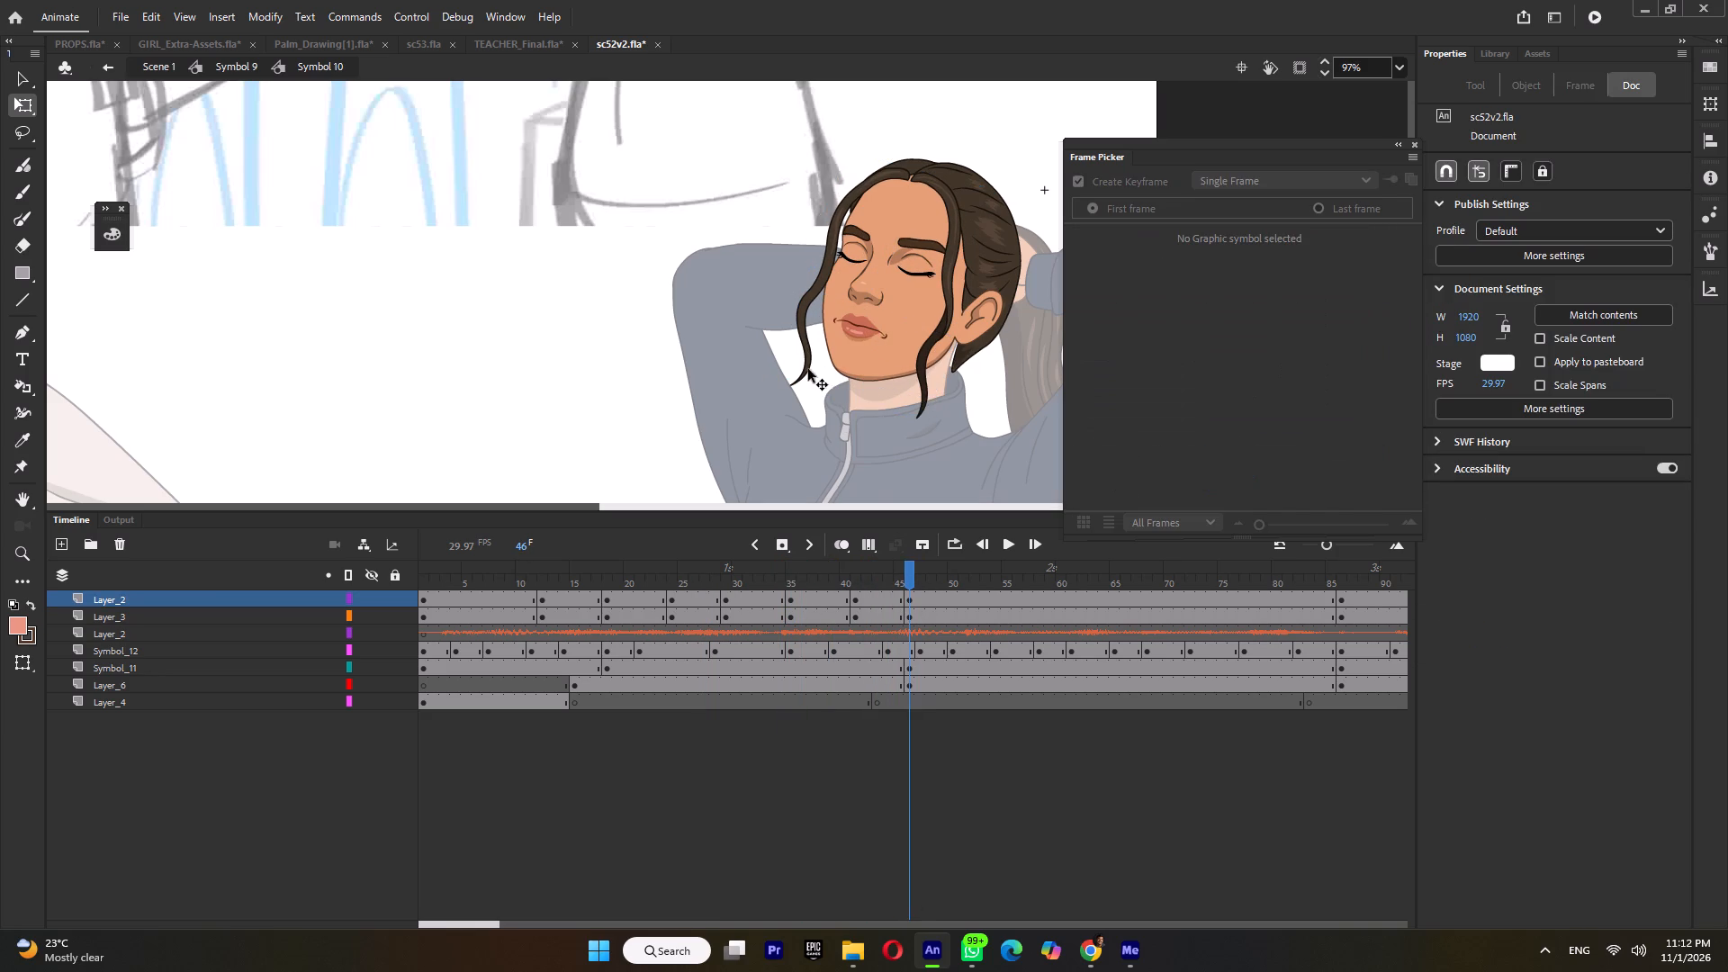
left_click(800, 330)
scroll(833, 379, "up", 3, "ctrl")
left_click_drag(850, 427, 839, 433)
Add keyframes to both hair strand layers at frame 51.
left_click(963, 578)
double_click(957, 576)
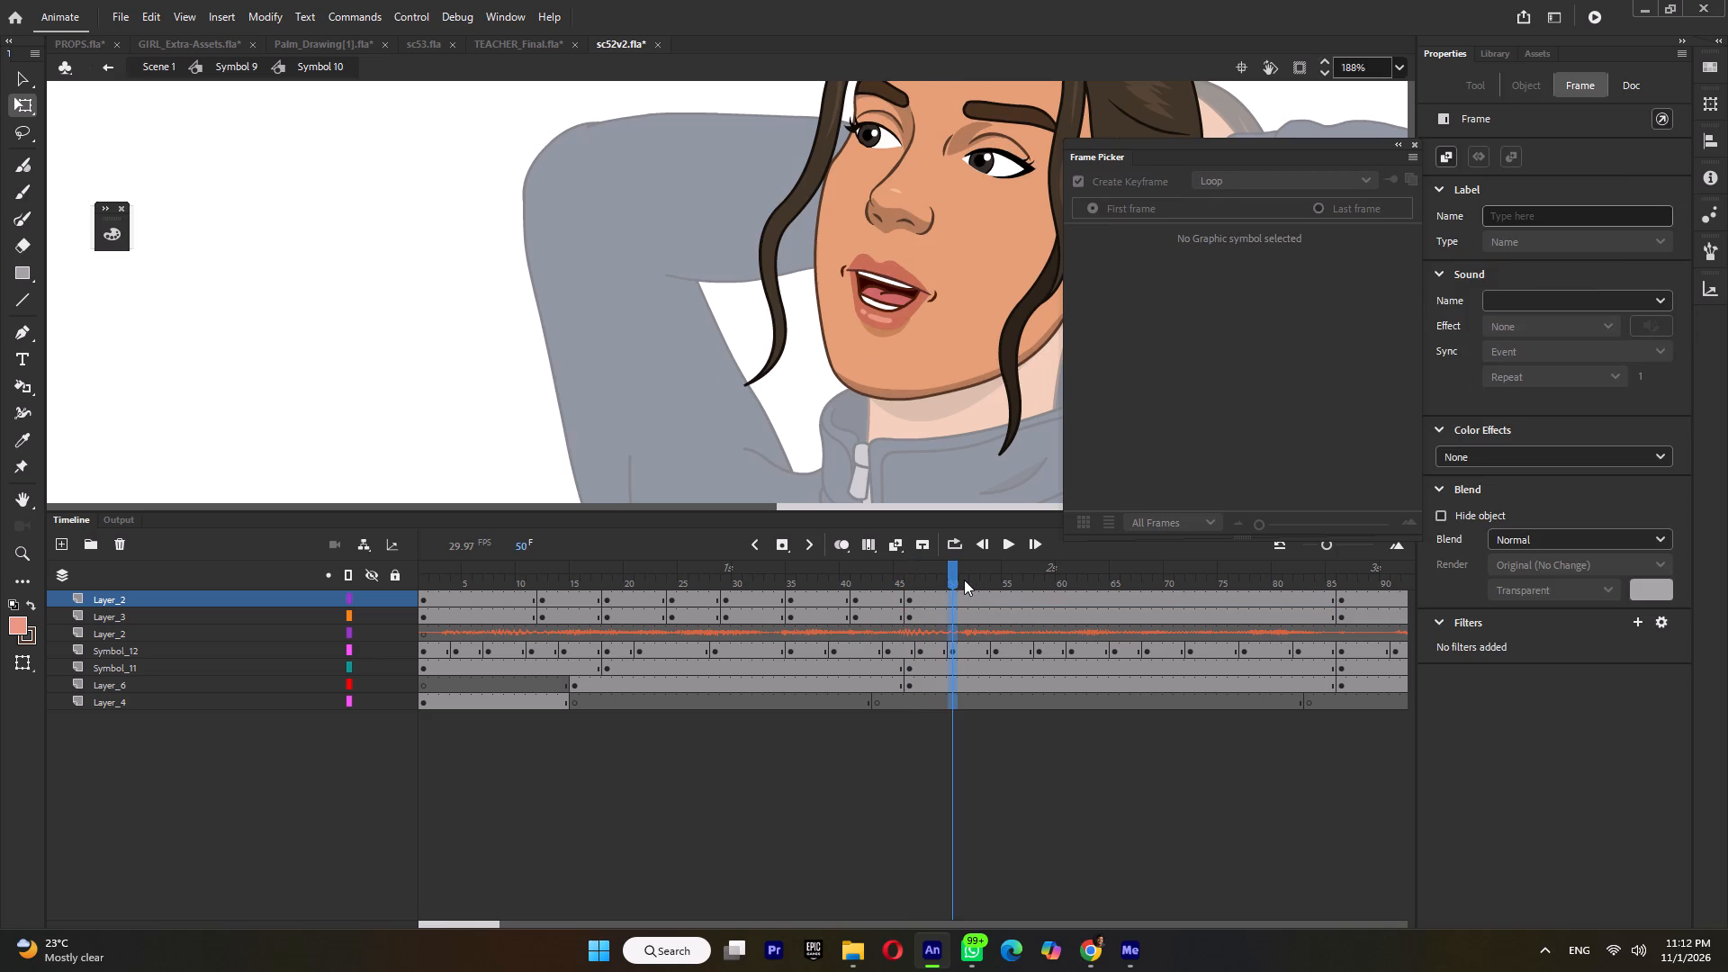
left_click(963, 580)
left_click_drag(967, 596, 967, 612)
key("F6")
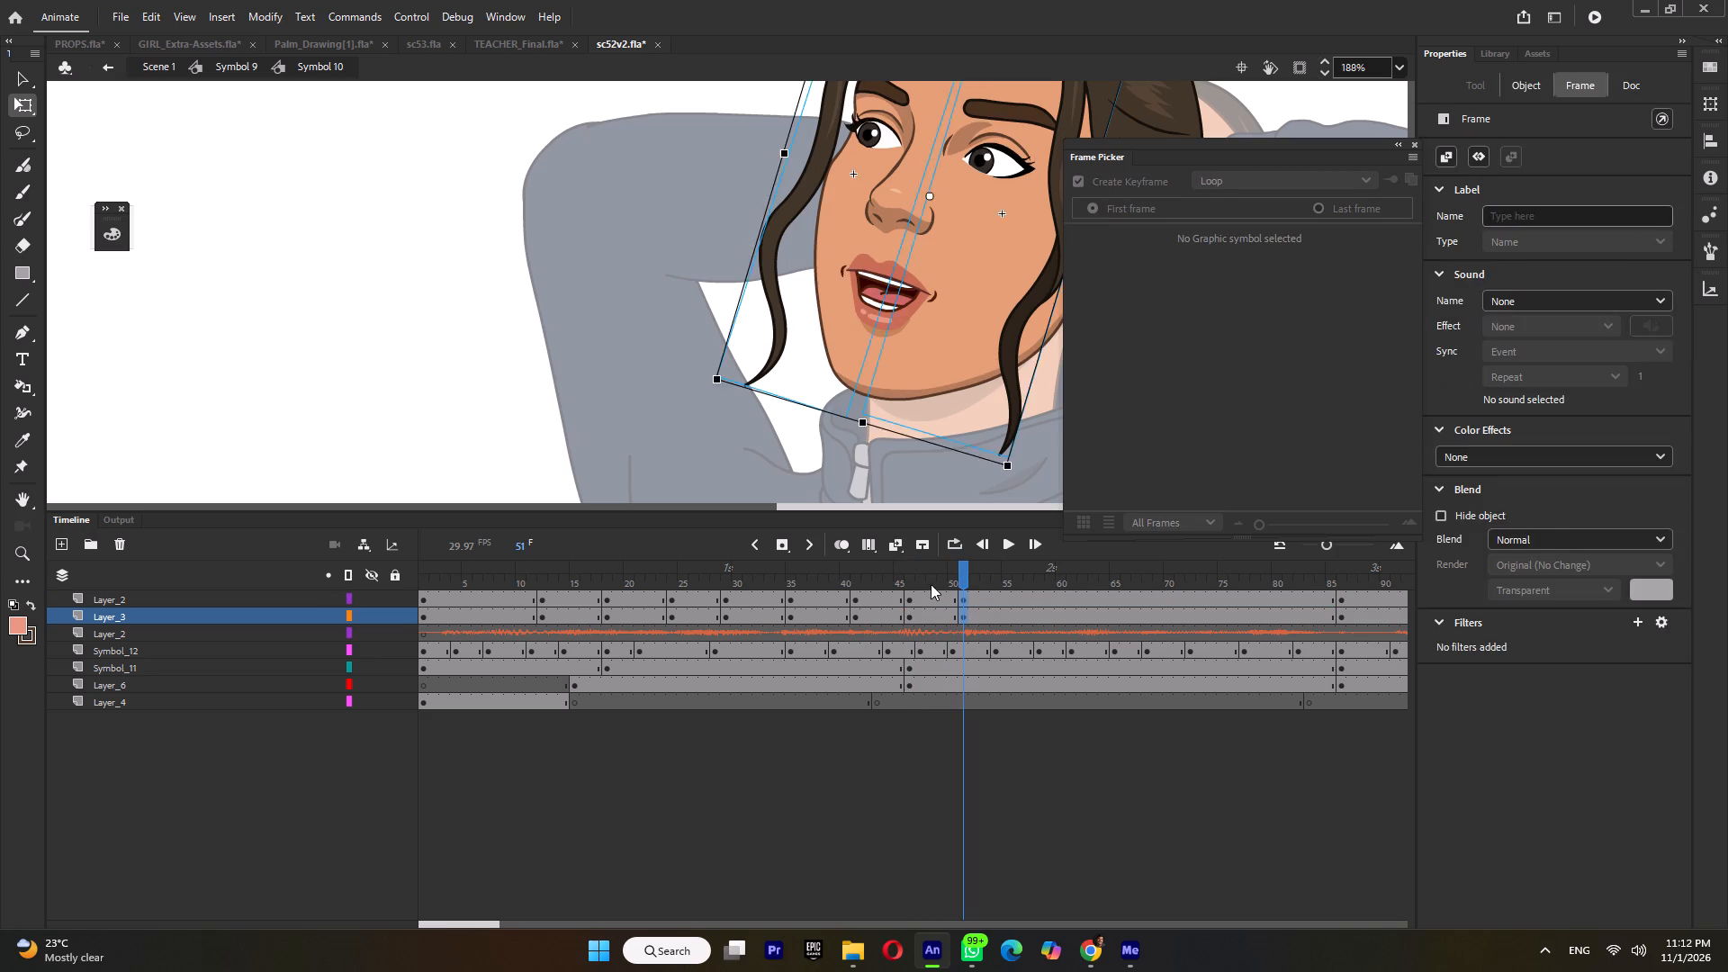
At frame 48, rotate both front hair strands slightly to the left.
left_click(931, 571)
left_click(788, 324)
scroll(707, 384, "up", 3, "ctrl")
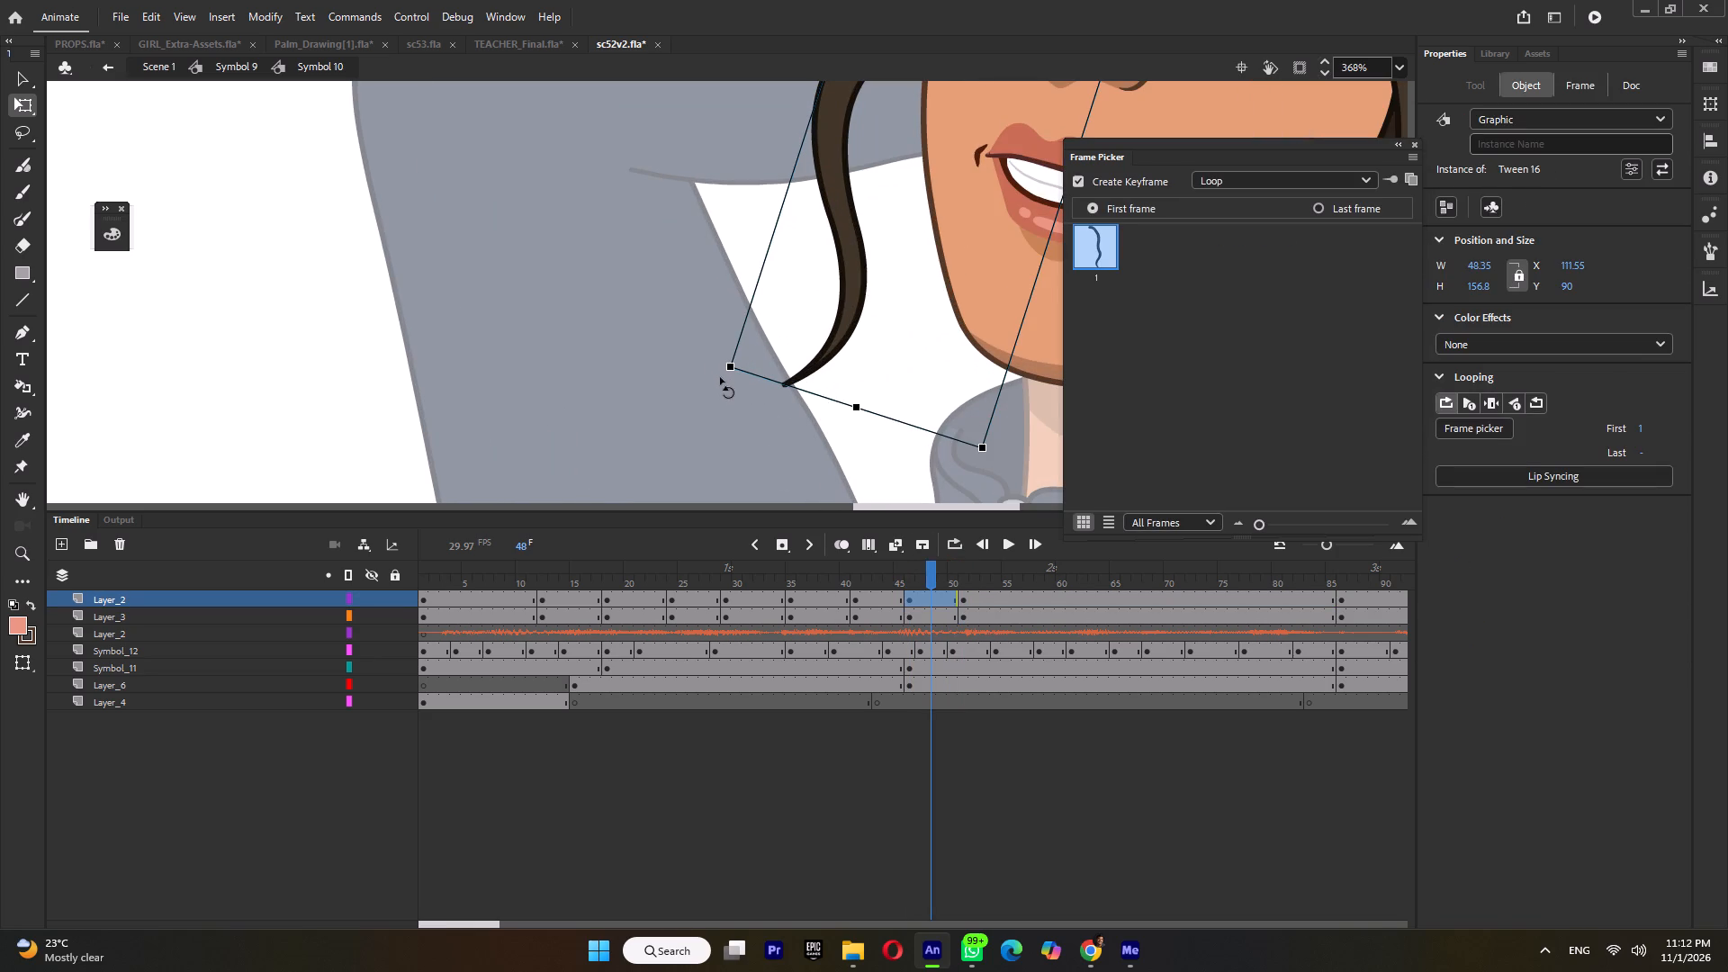
left_click_drag(720, 377, 705, 379)
scroll(705, 377, "down", 5, "ctrl")
left_click(1008, 395)
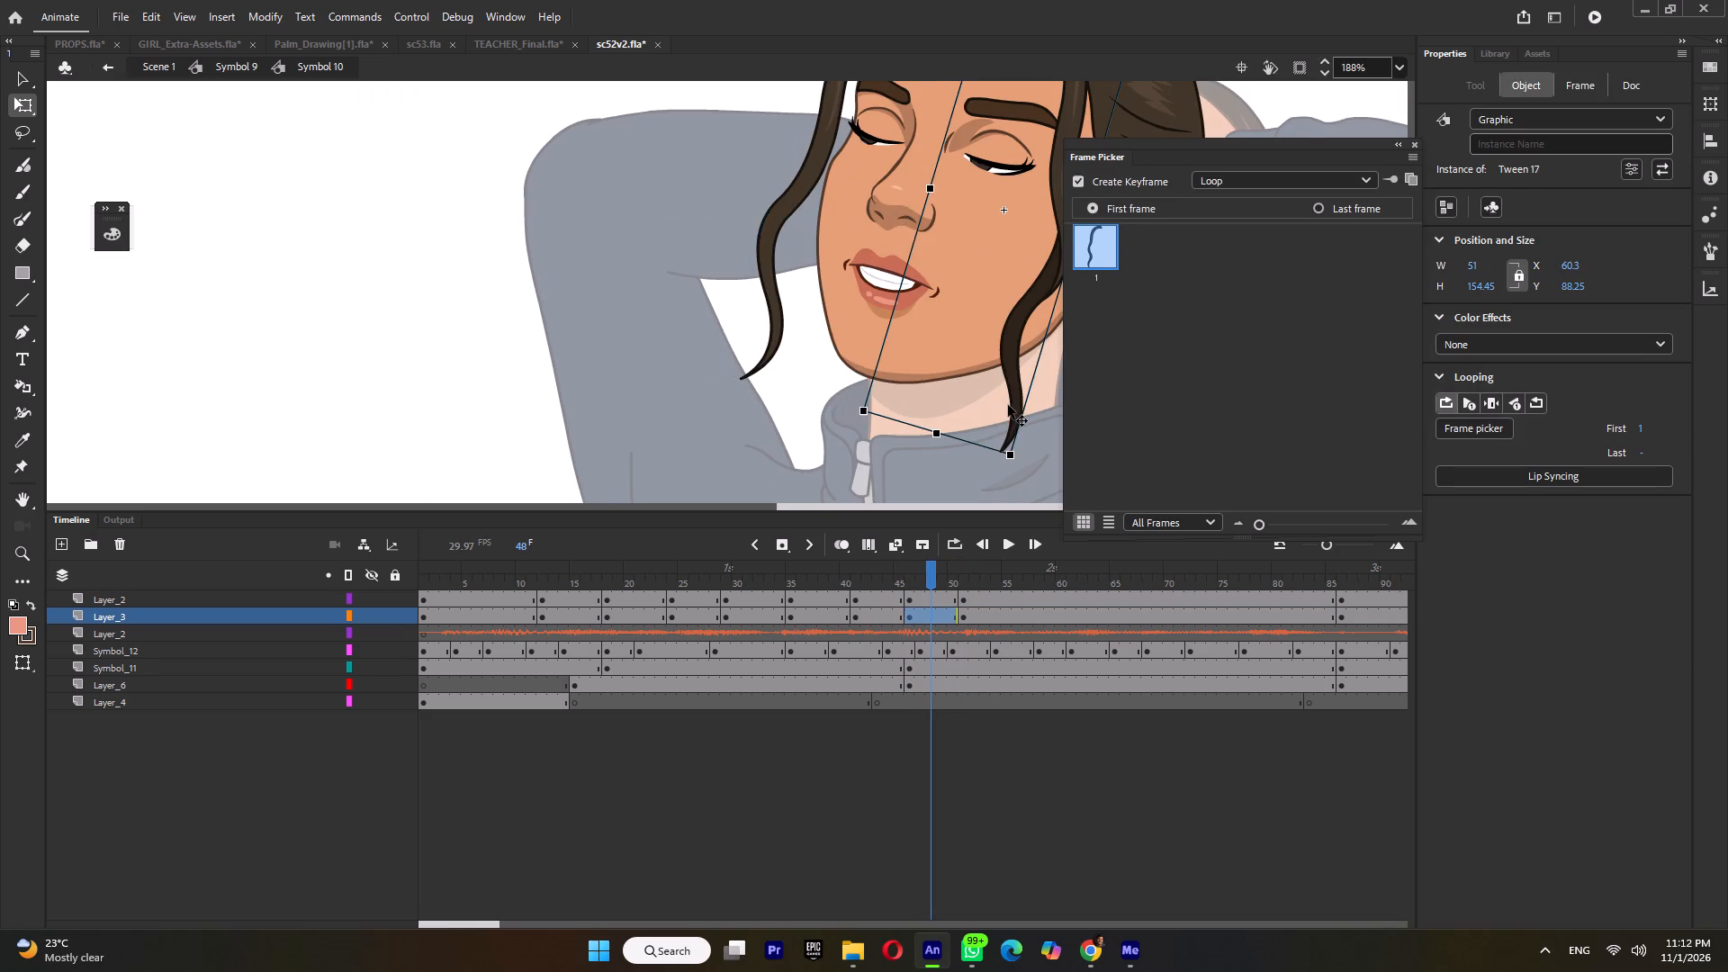
scroll(1001, 444, "up", 4, "ctrl")
left_click_drag(1015, 477, 1004, 478)
scroll(1004, 471, "down", 5, "ctrl")
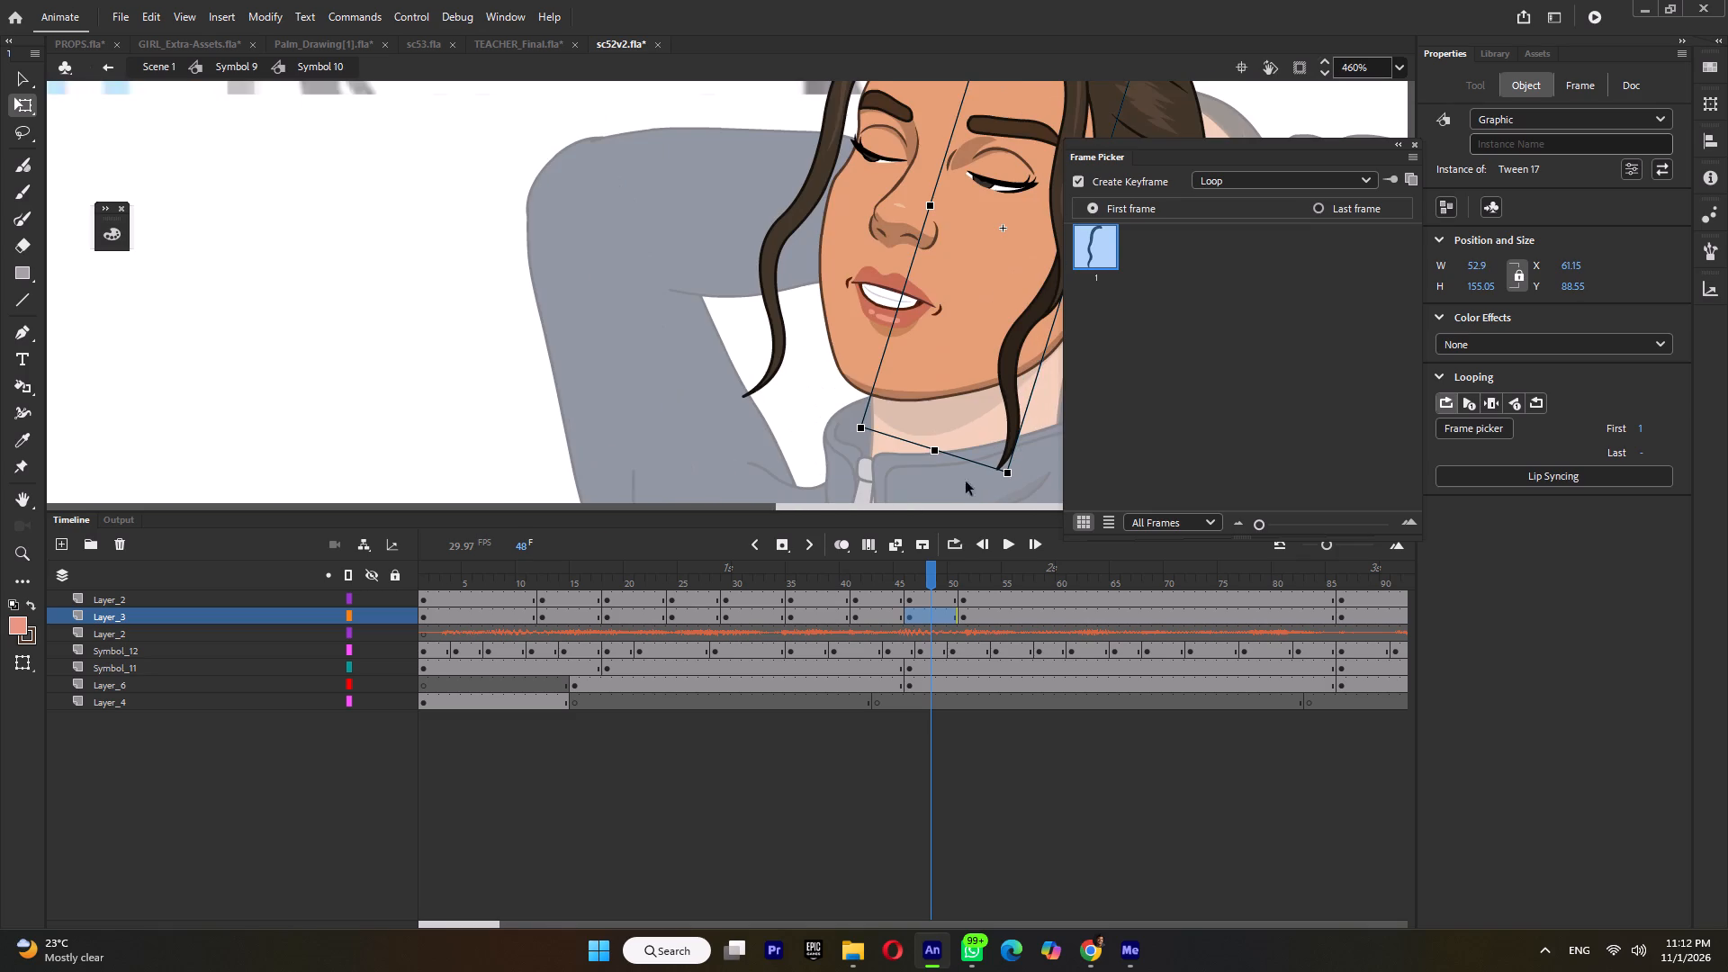
Apply tweens to both hair strand layers across about frames 14 to 47.
left_click_drag(568, 599, 917, 608)
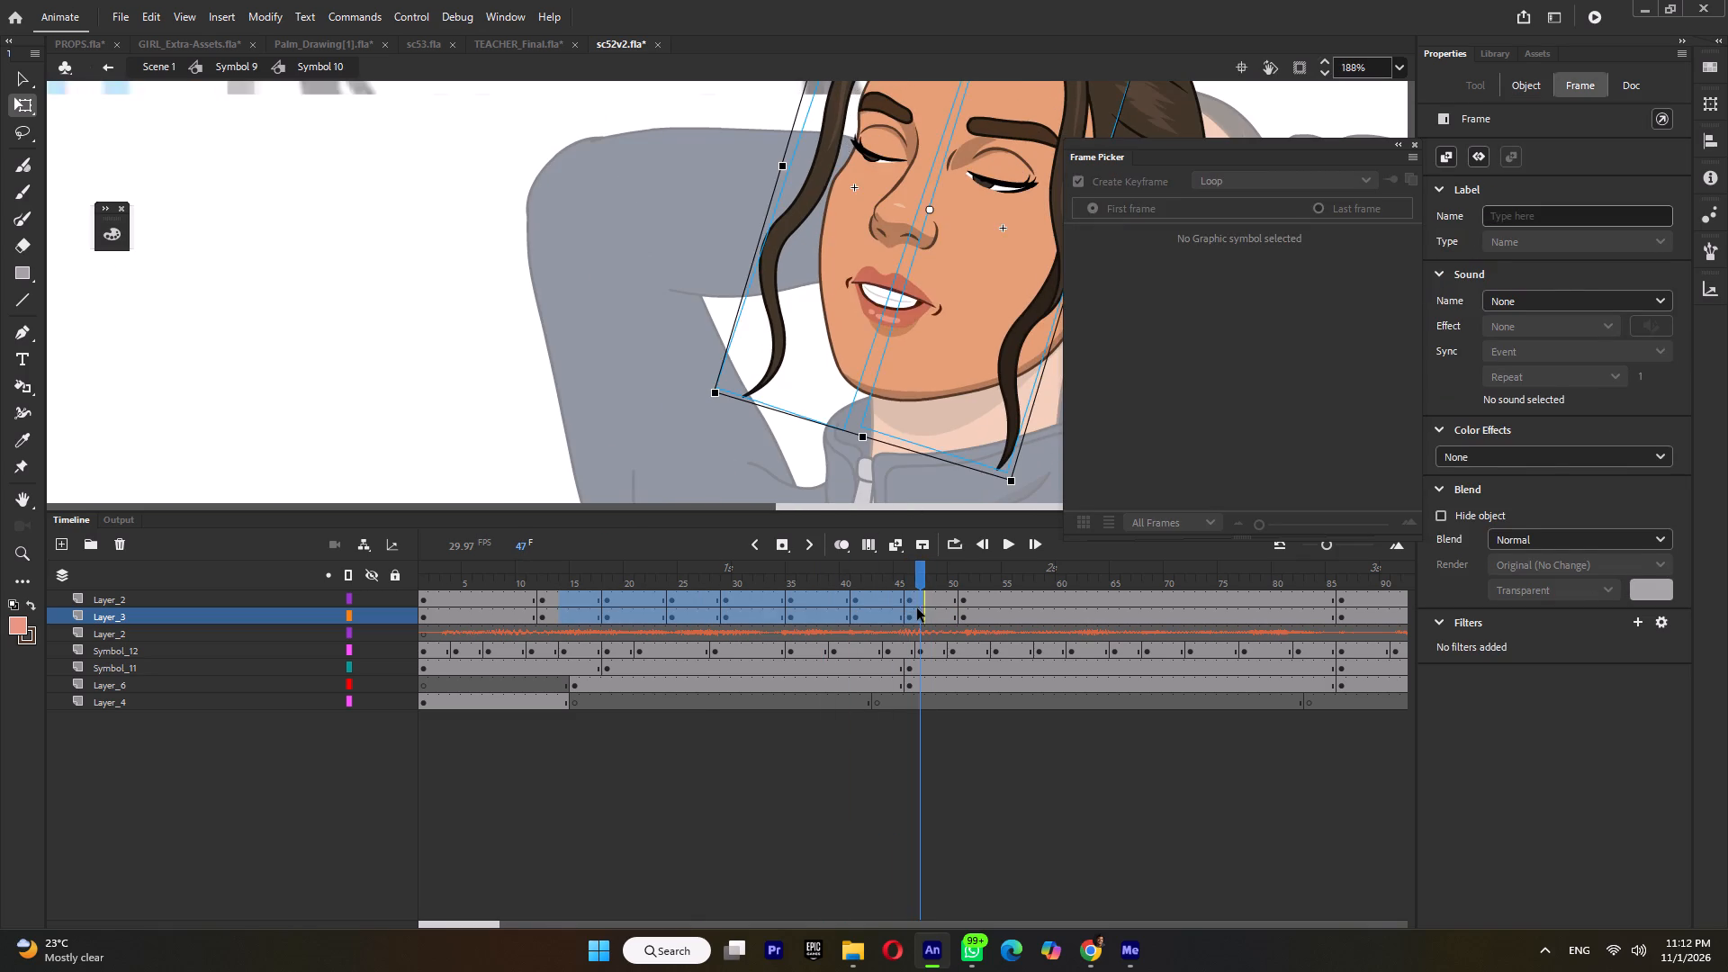
key("ctrl+m")
Go back to the main scene and play and scrub through it to review the girl's hair movement.
scroll(688, 232, "down", 9, "ctrl")
double_click(616, 273, "ctrl")
scroll(631, 283, "down", 4, "ctrl")
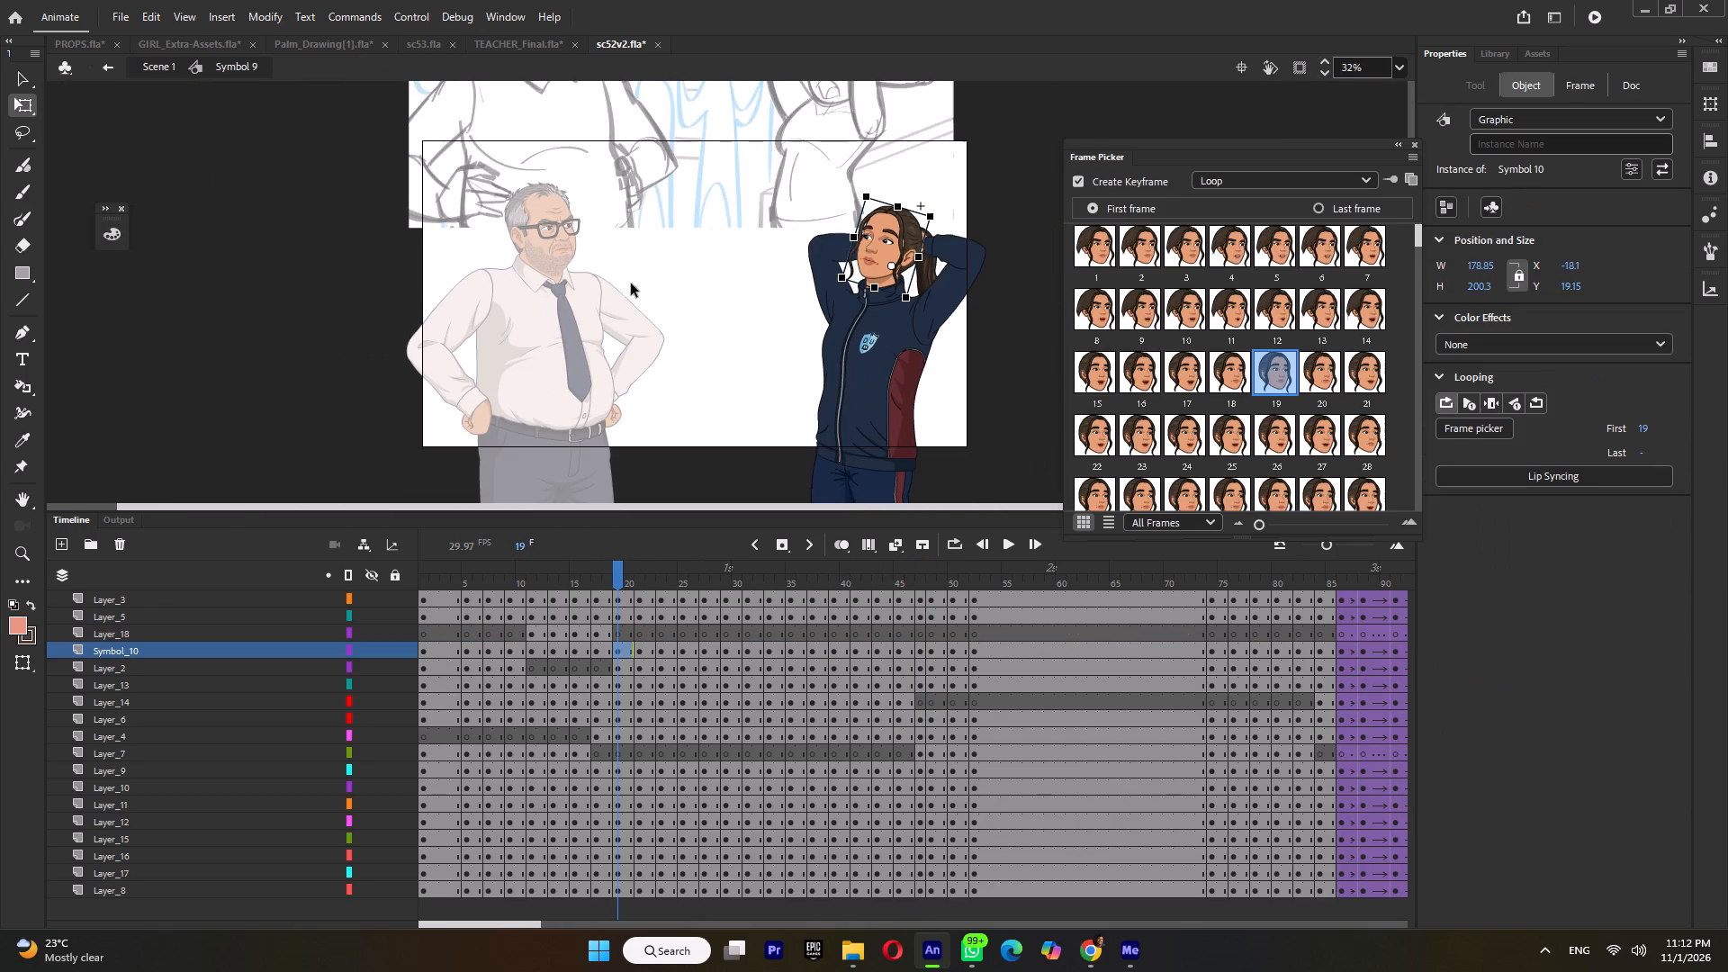
left_click(596, 297)
left_click(818, 316)
double_click(754, 331)
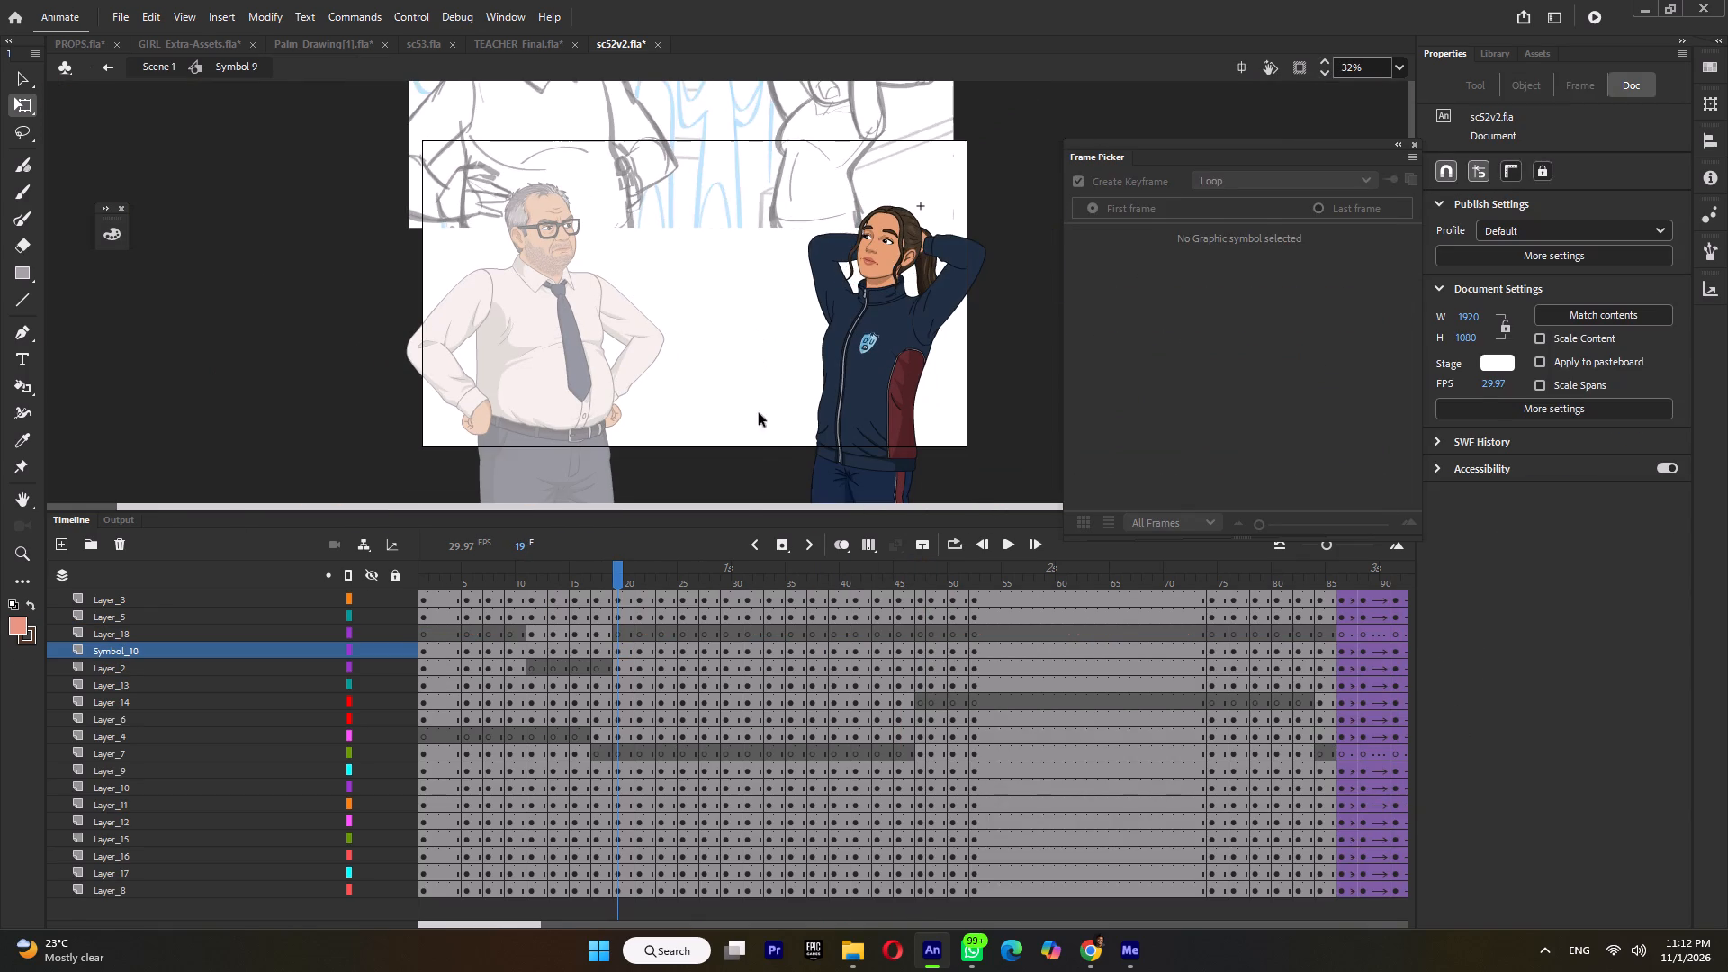
left_click_drag(544, 573, 396, 580)
key("Return")
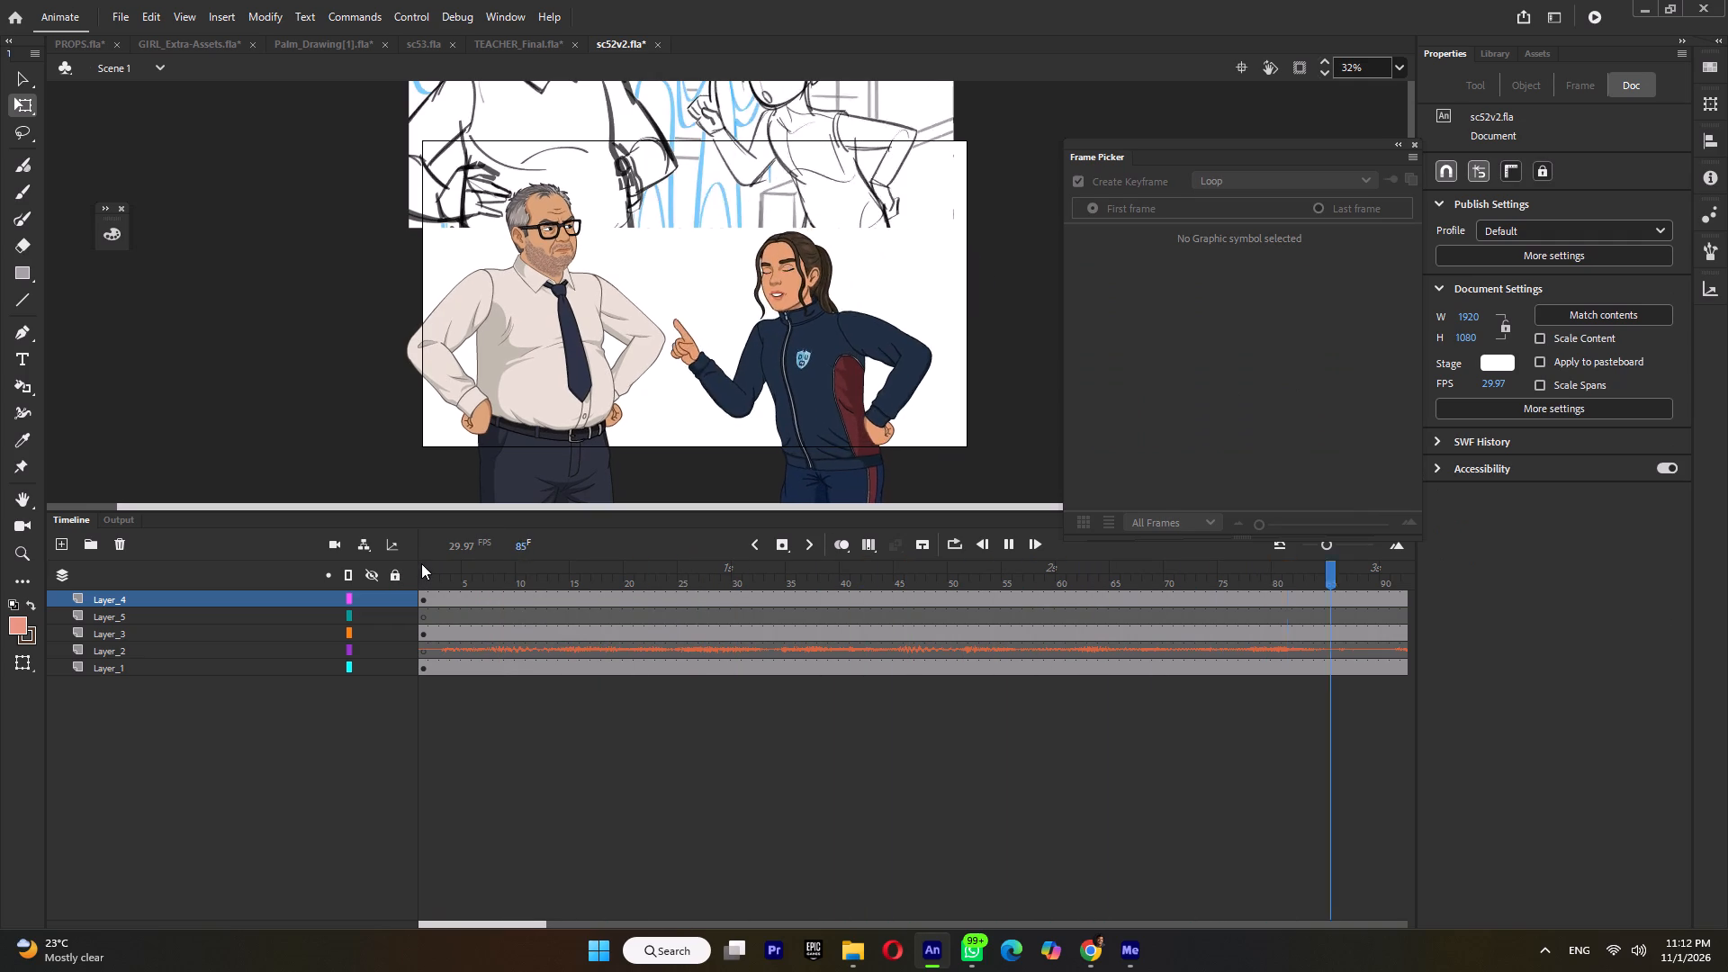
left_click_drag(535, 573, 658, 645)
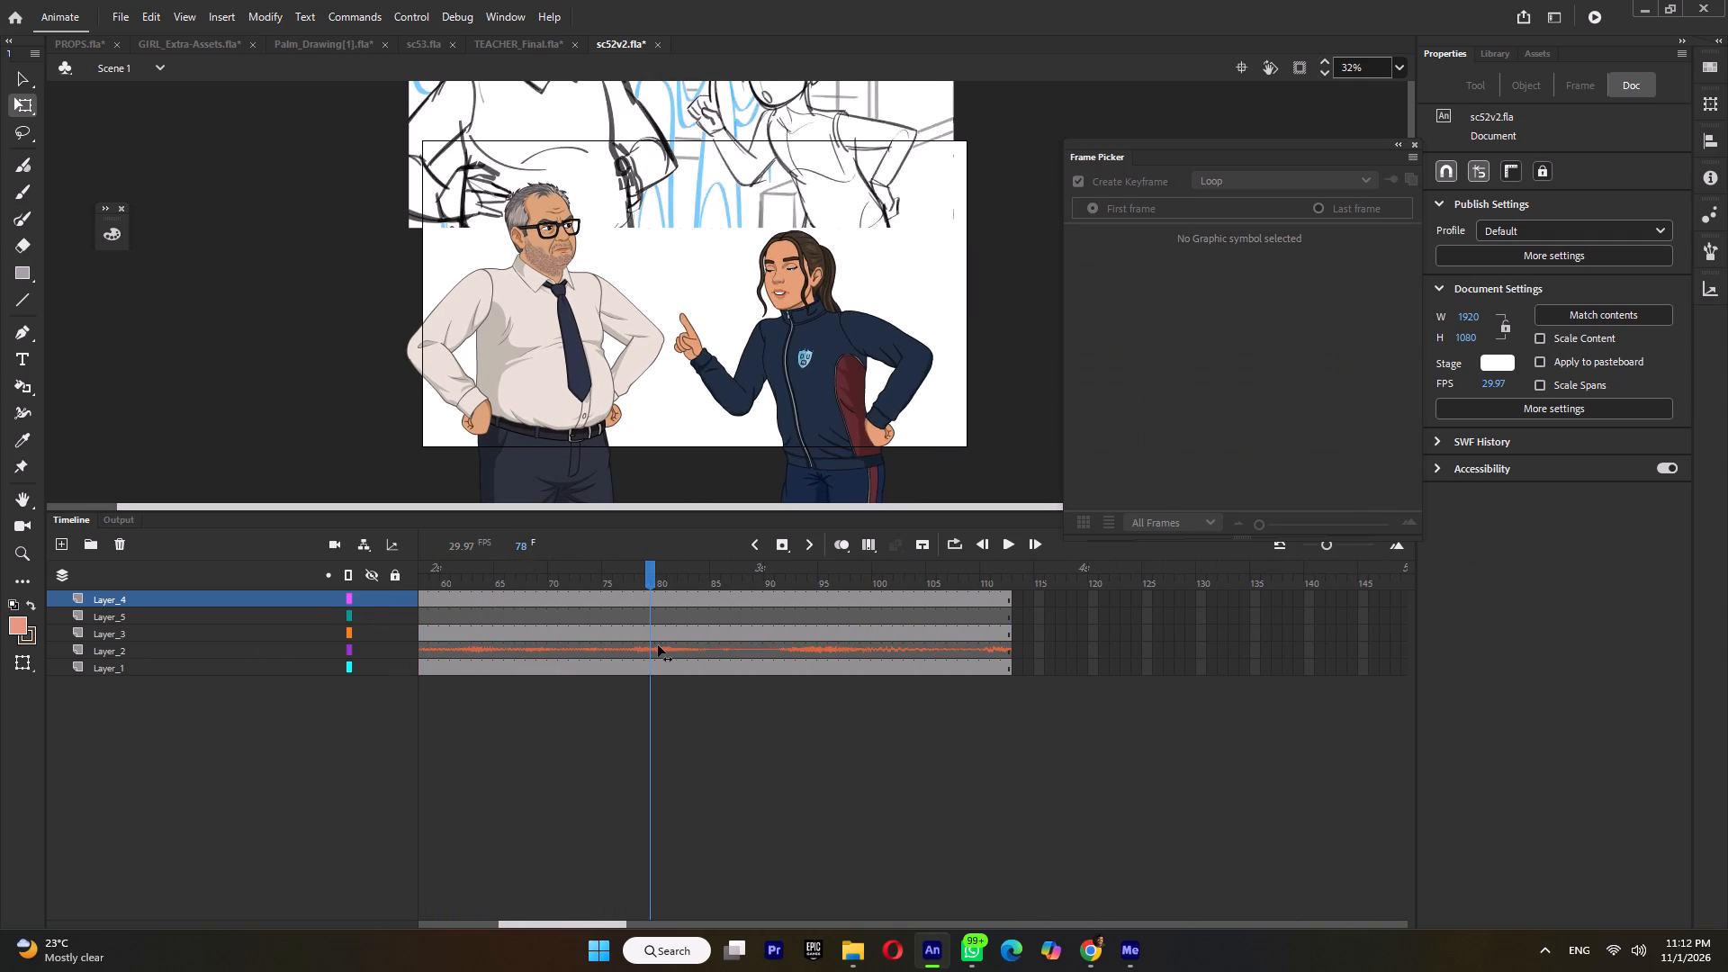
left_click_drag(658, 645, 693, 645)
Inside the girl's head symbol, copy the tweened frames 12 to 51 of both hair strand layers.
double_click(823, 252)
double_click(823, 252)
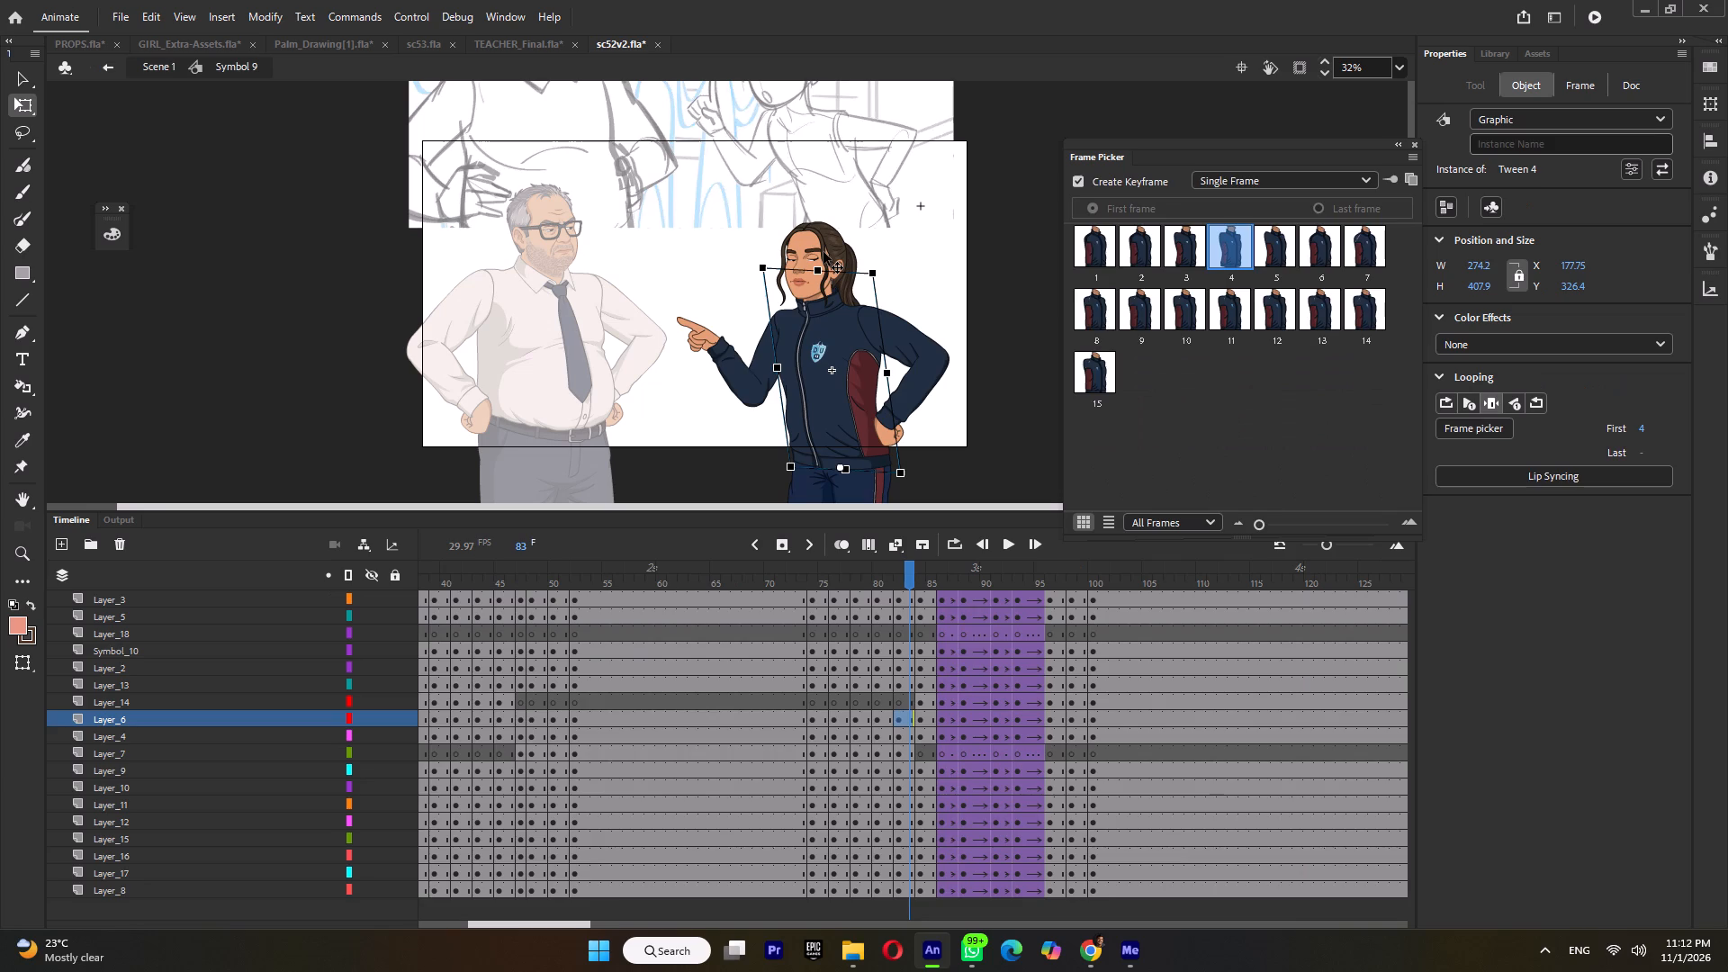
left_click_drag(626, 575, 991, 615)
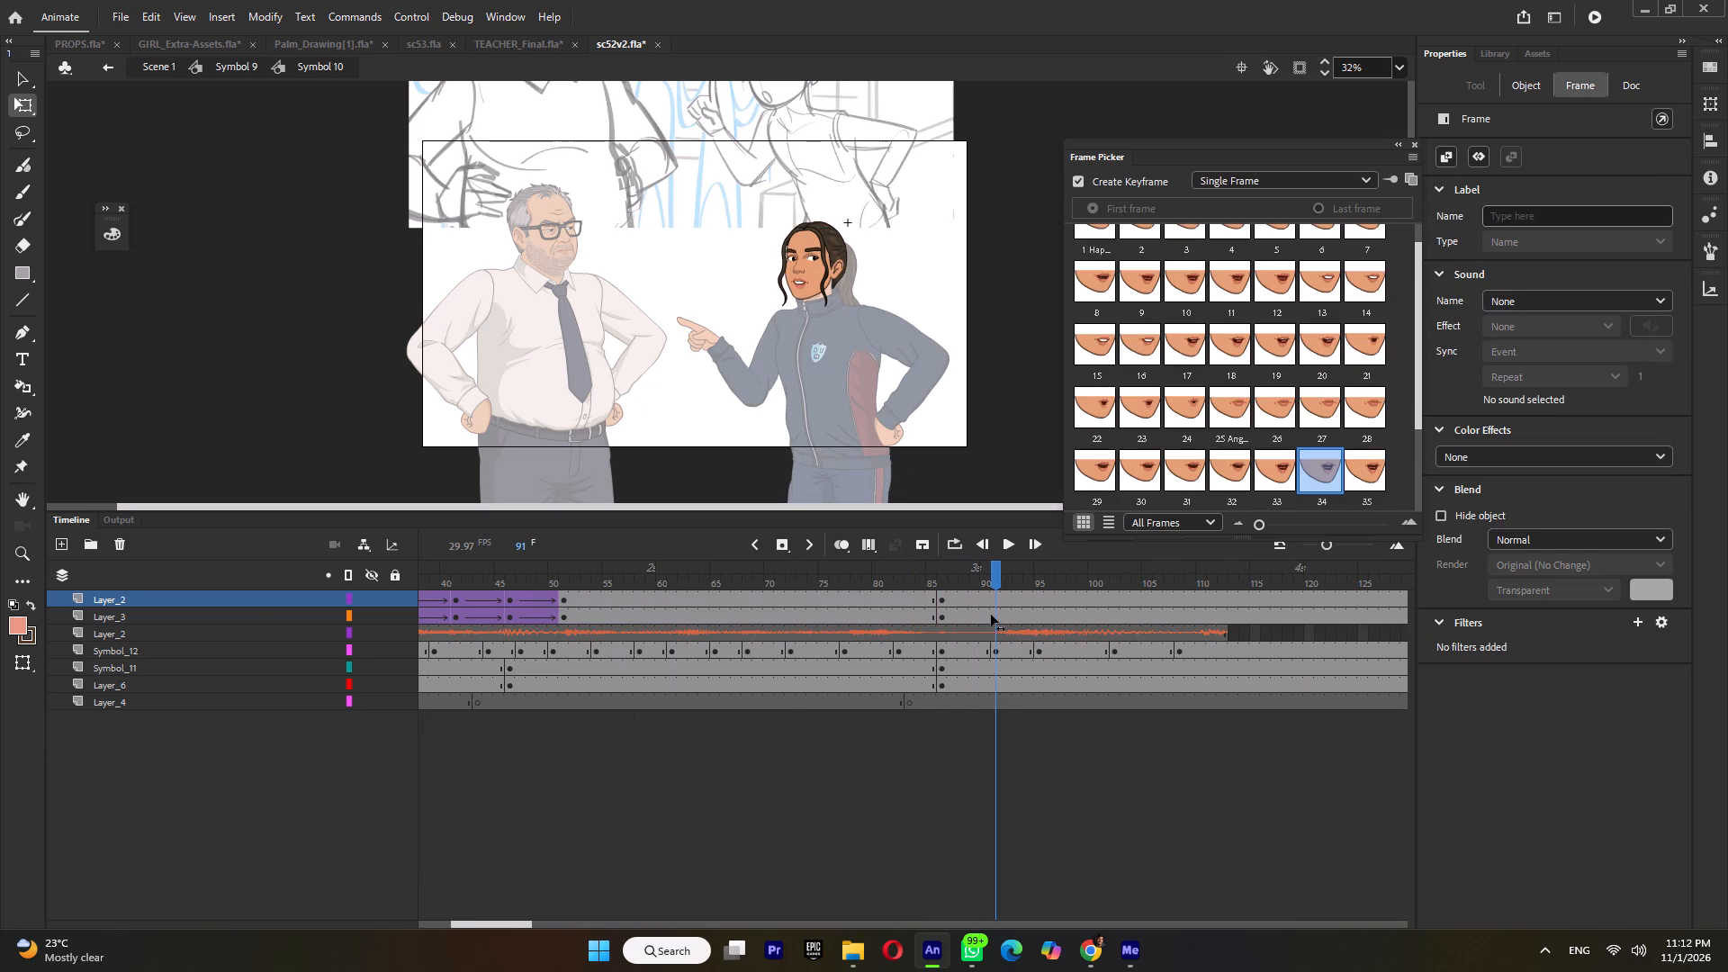
left_click_drag(991, 615, 337, 634)
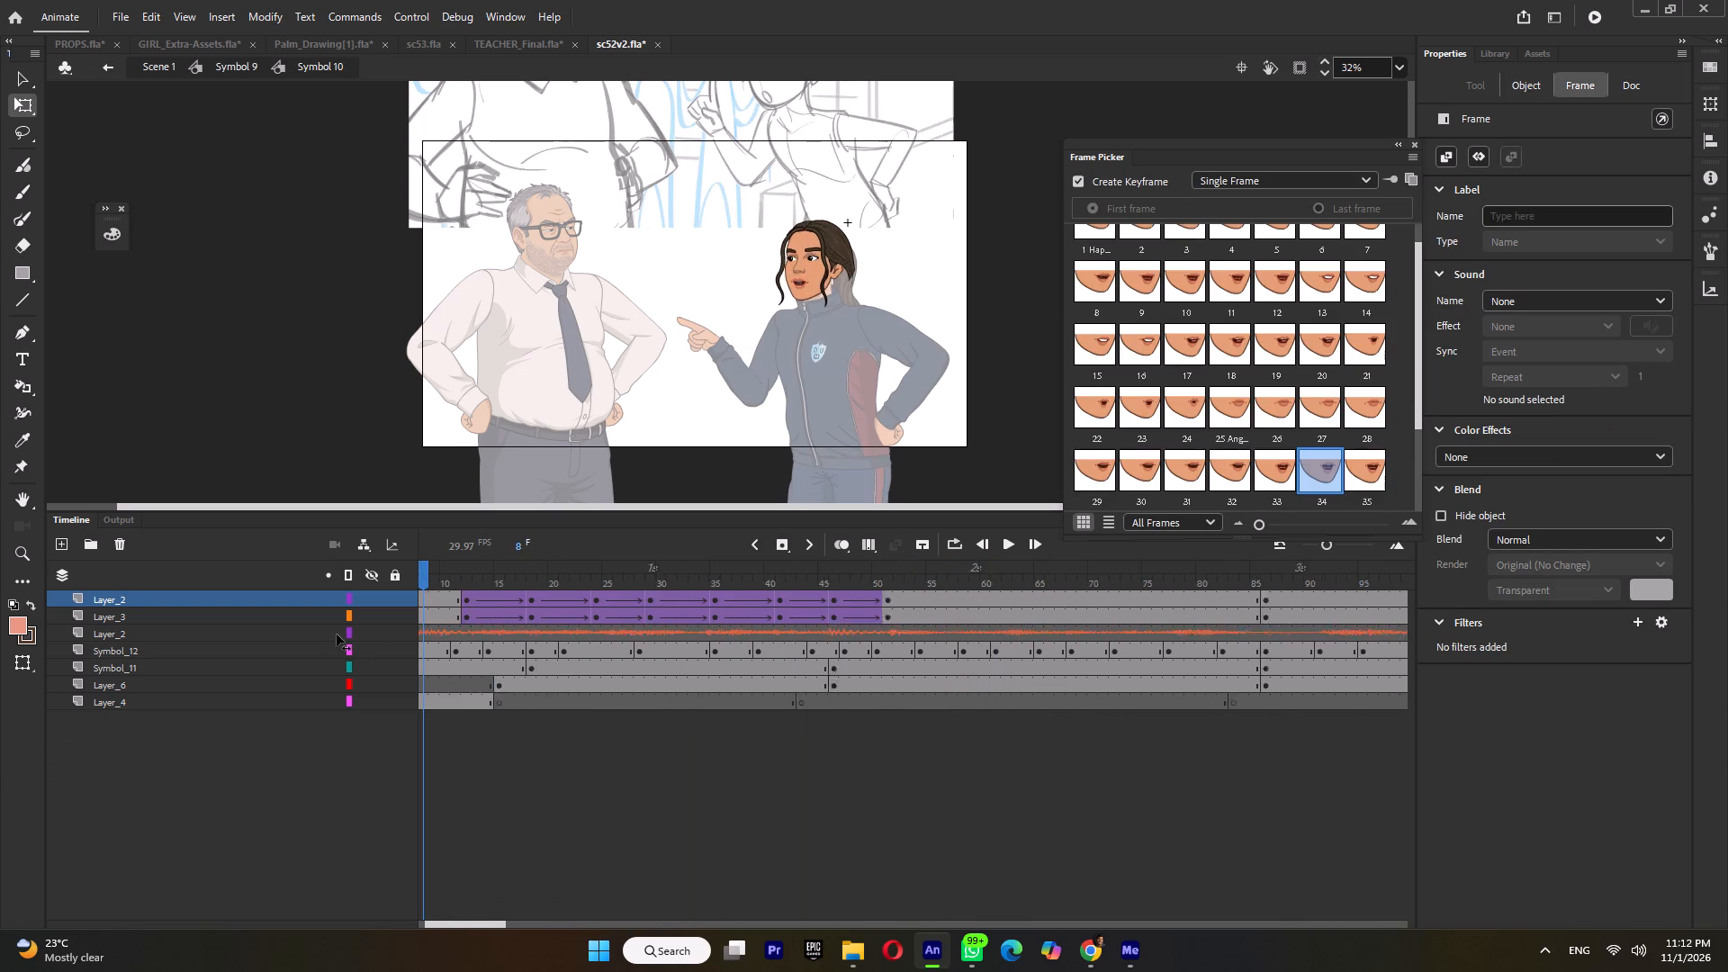
left_click_drag(337, 634, 966, 627)
left_click(541, 578)
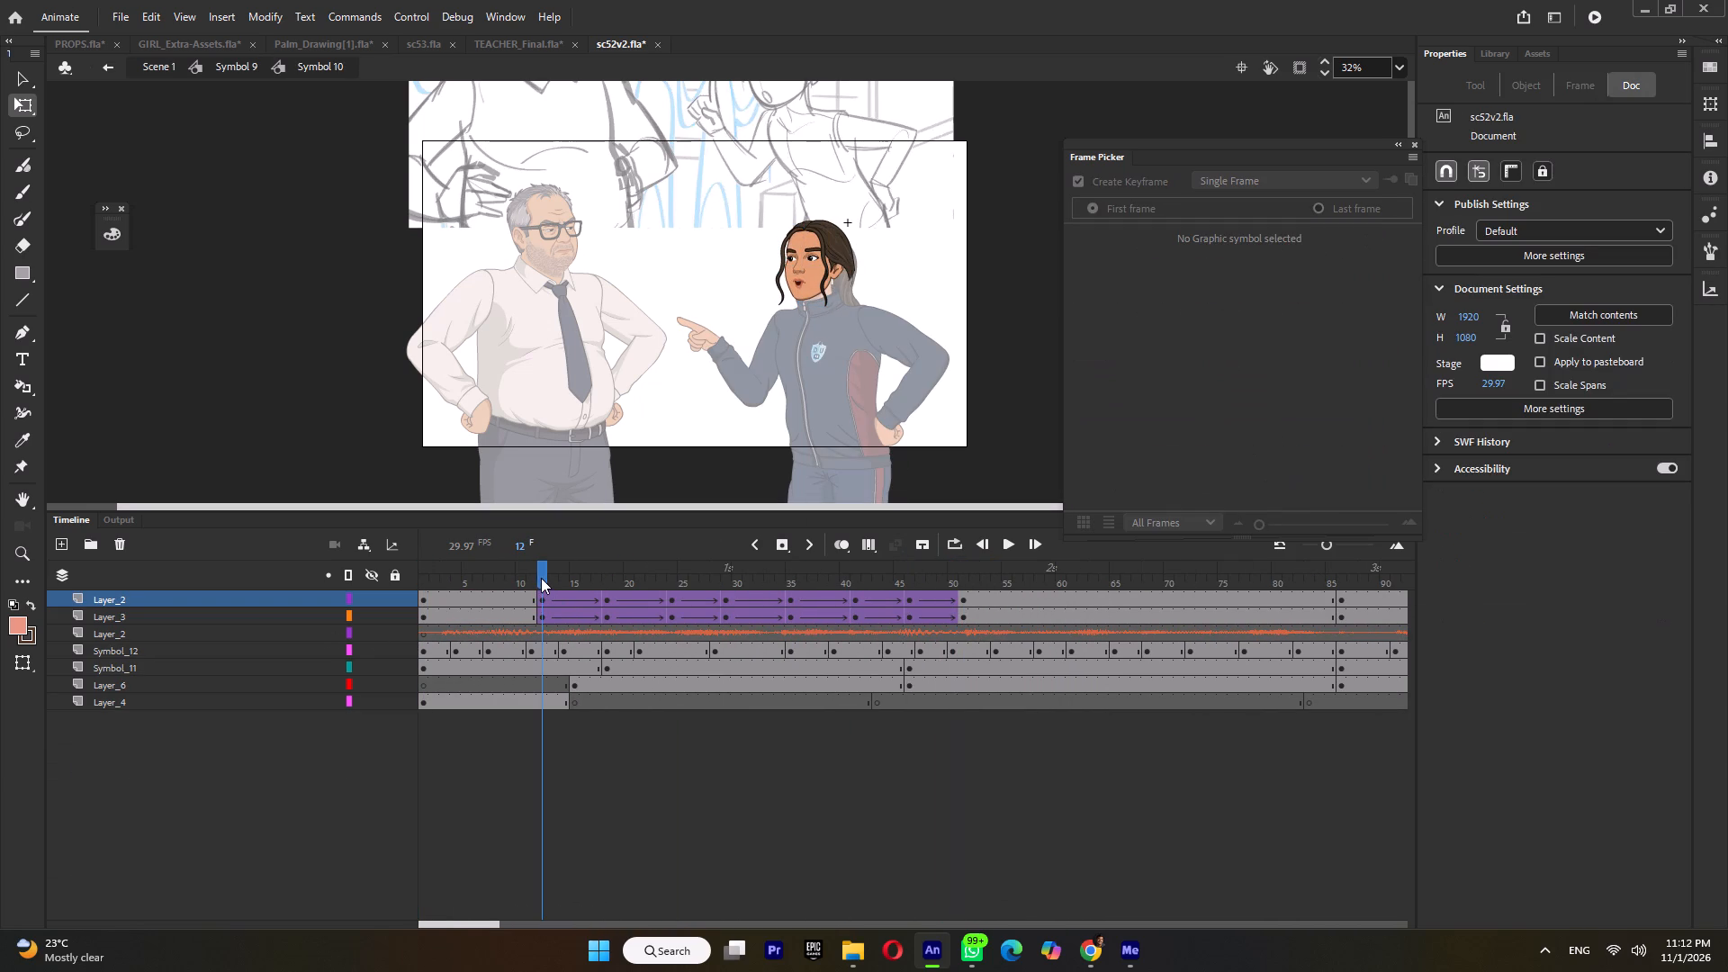
left_click_drag(544, 597, 905, 623)
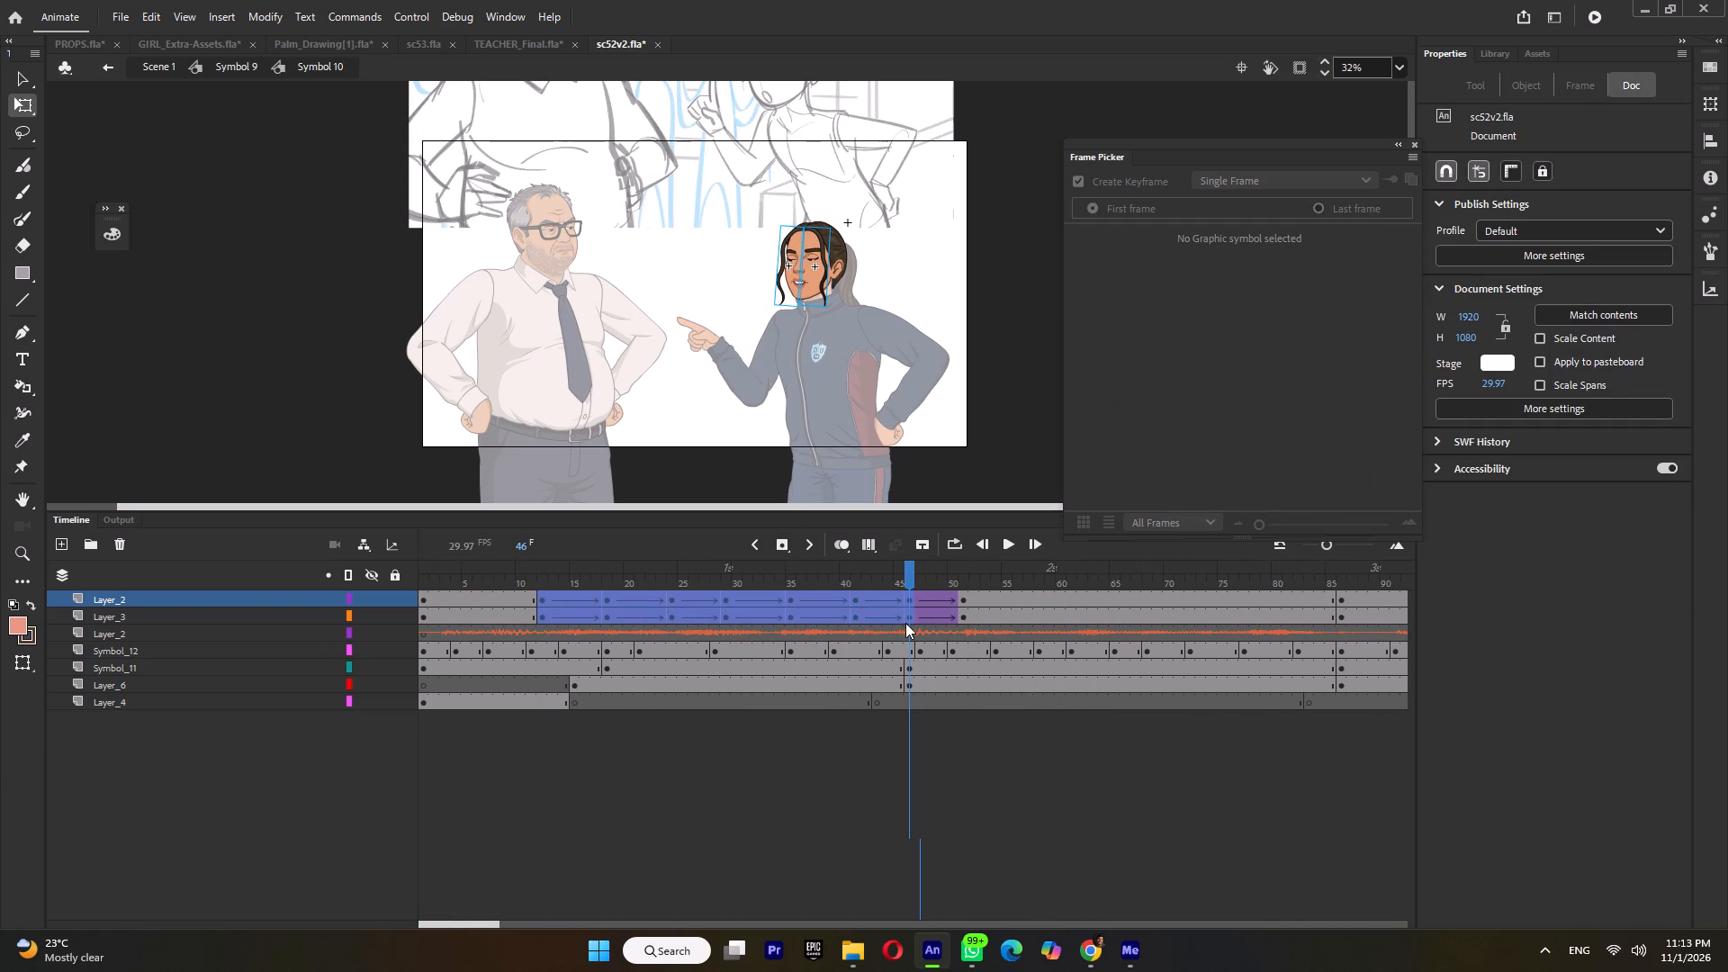
left_click_drag(905, 623, 965, 621)
right_click(915, 601)
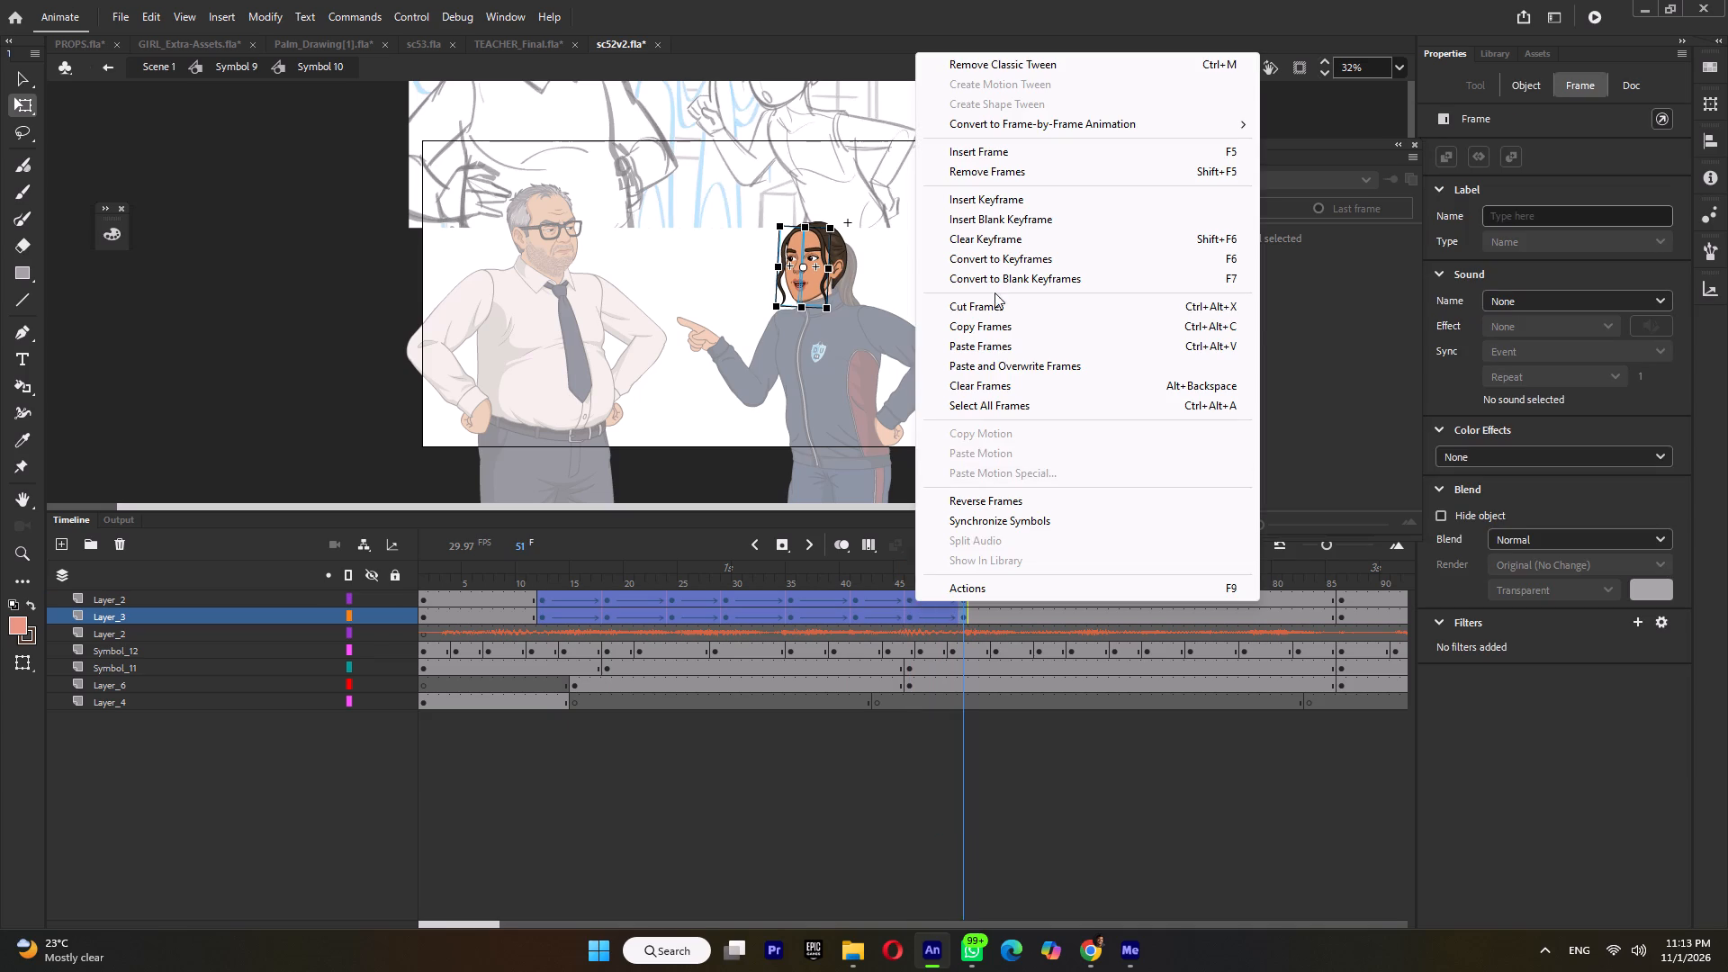
left_click(995, 330)
Preview the head's hair motion, and paste the copied frames over frames 67 to 96 on both hair strand layers.
left_click_drag(1203, 573, 906, 599)
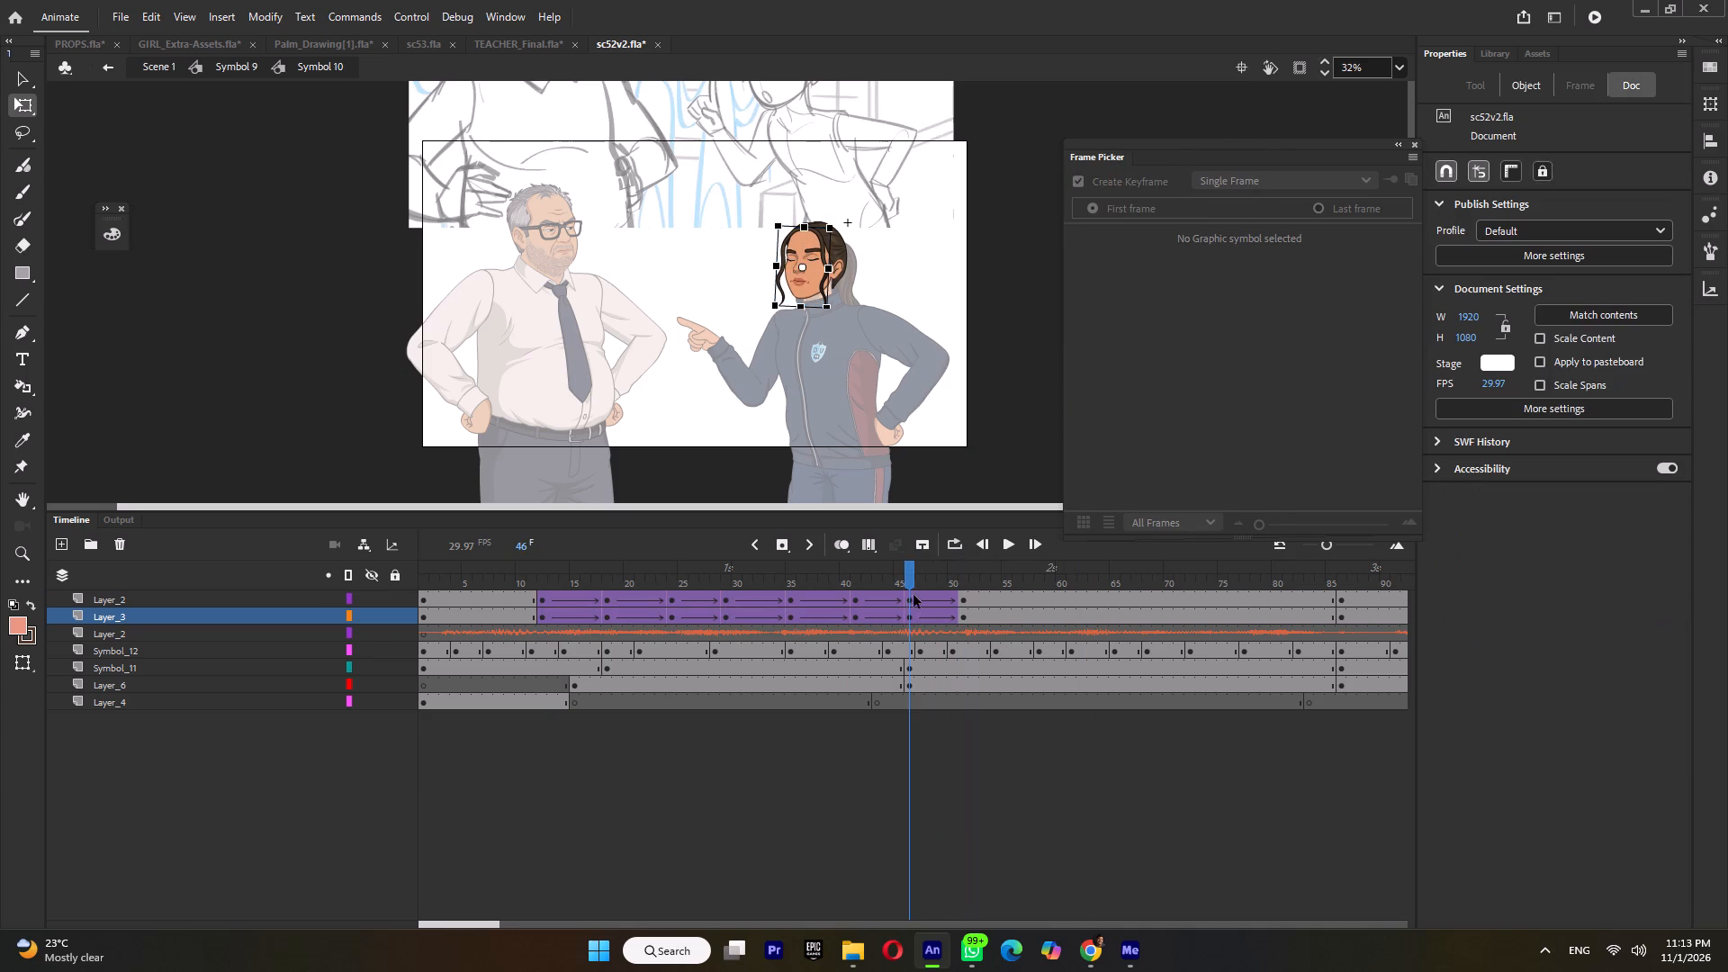
key("Return")
key("Return")
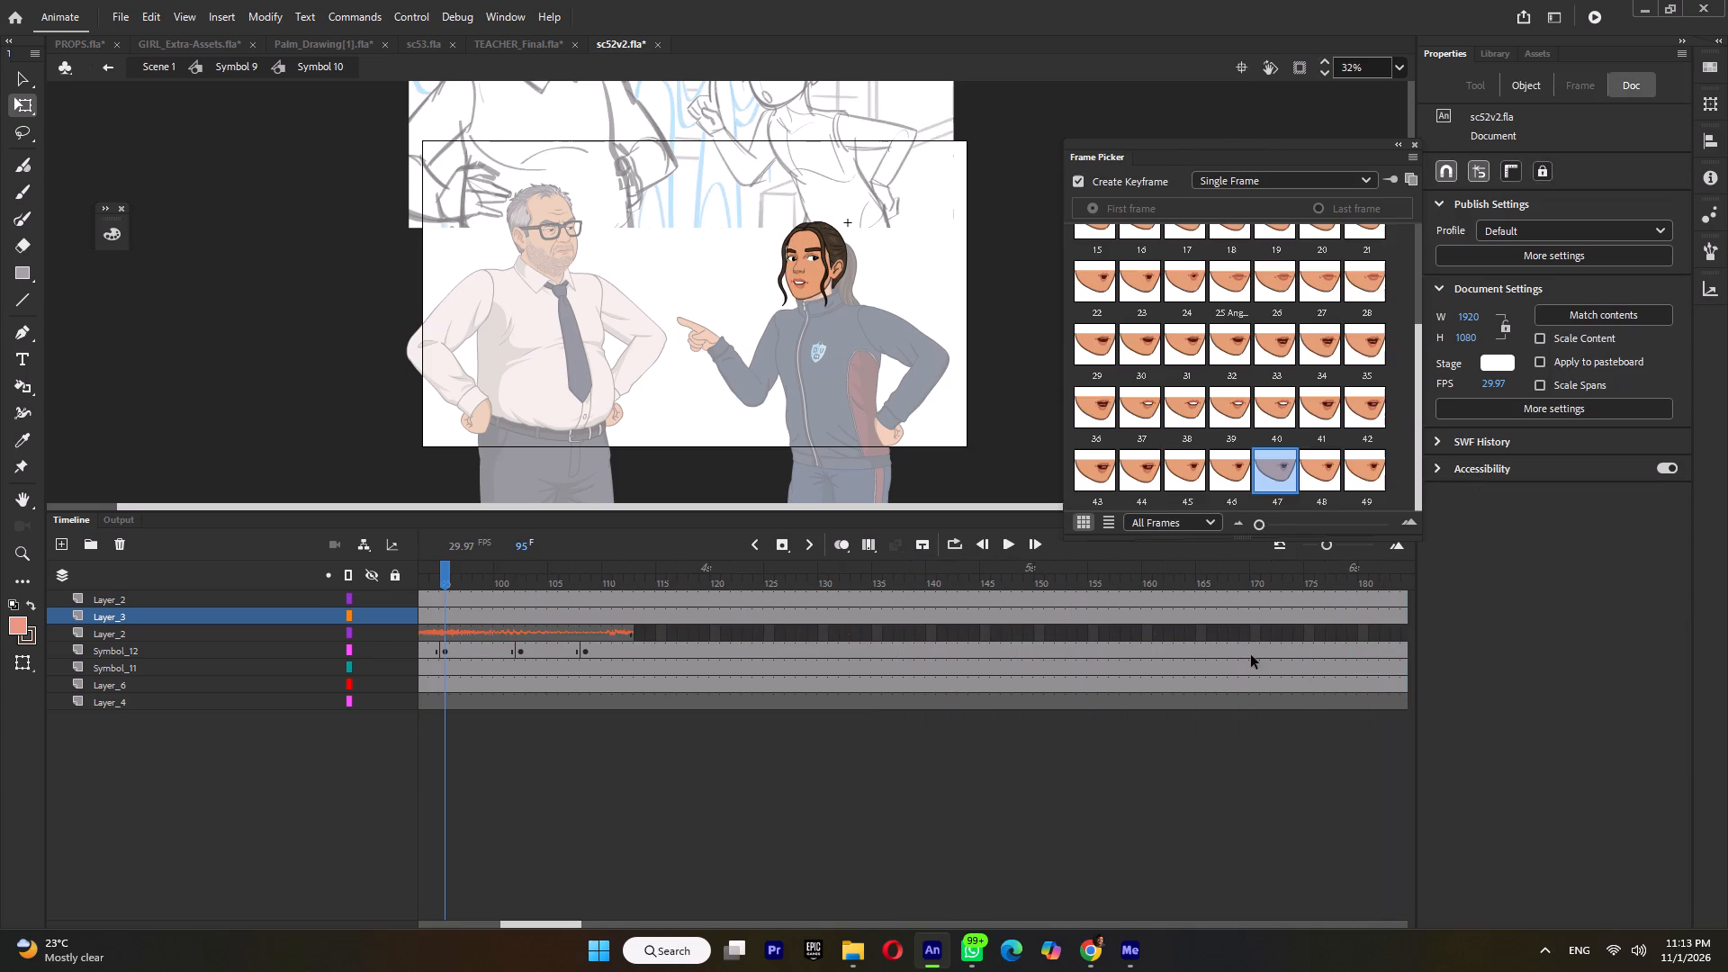
left_click_drag(526, 582, 547, 611)
key("Return")
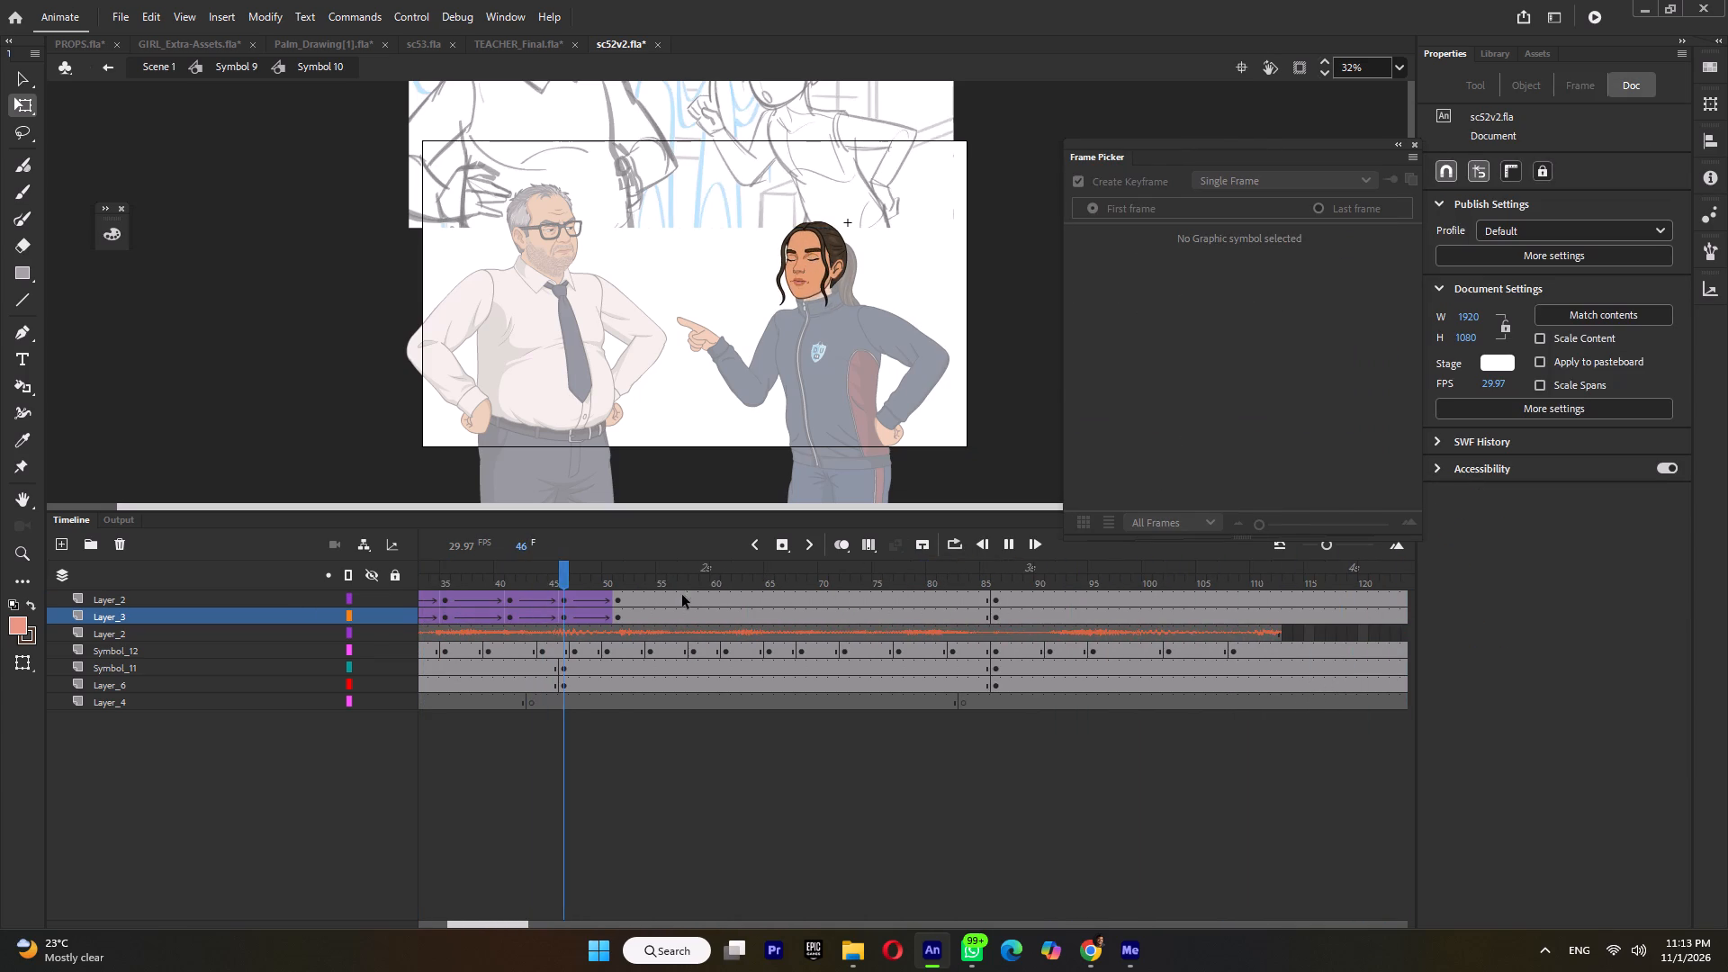
key("Return")
left_click_drag(795, 596, 1105, 619)
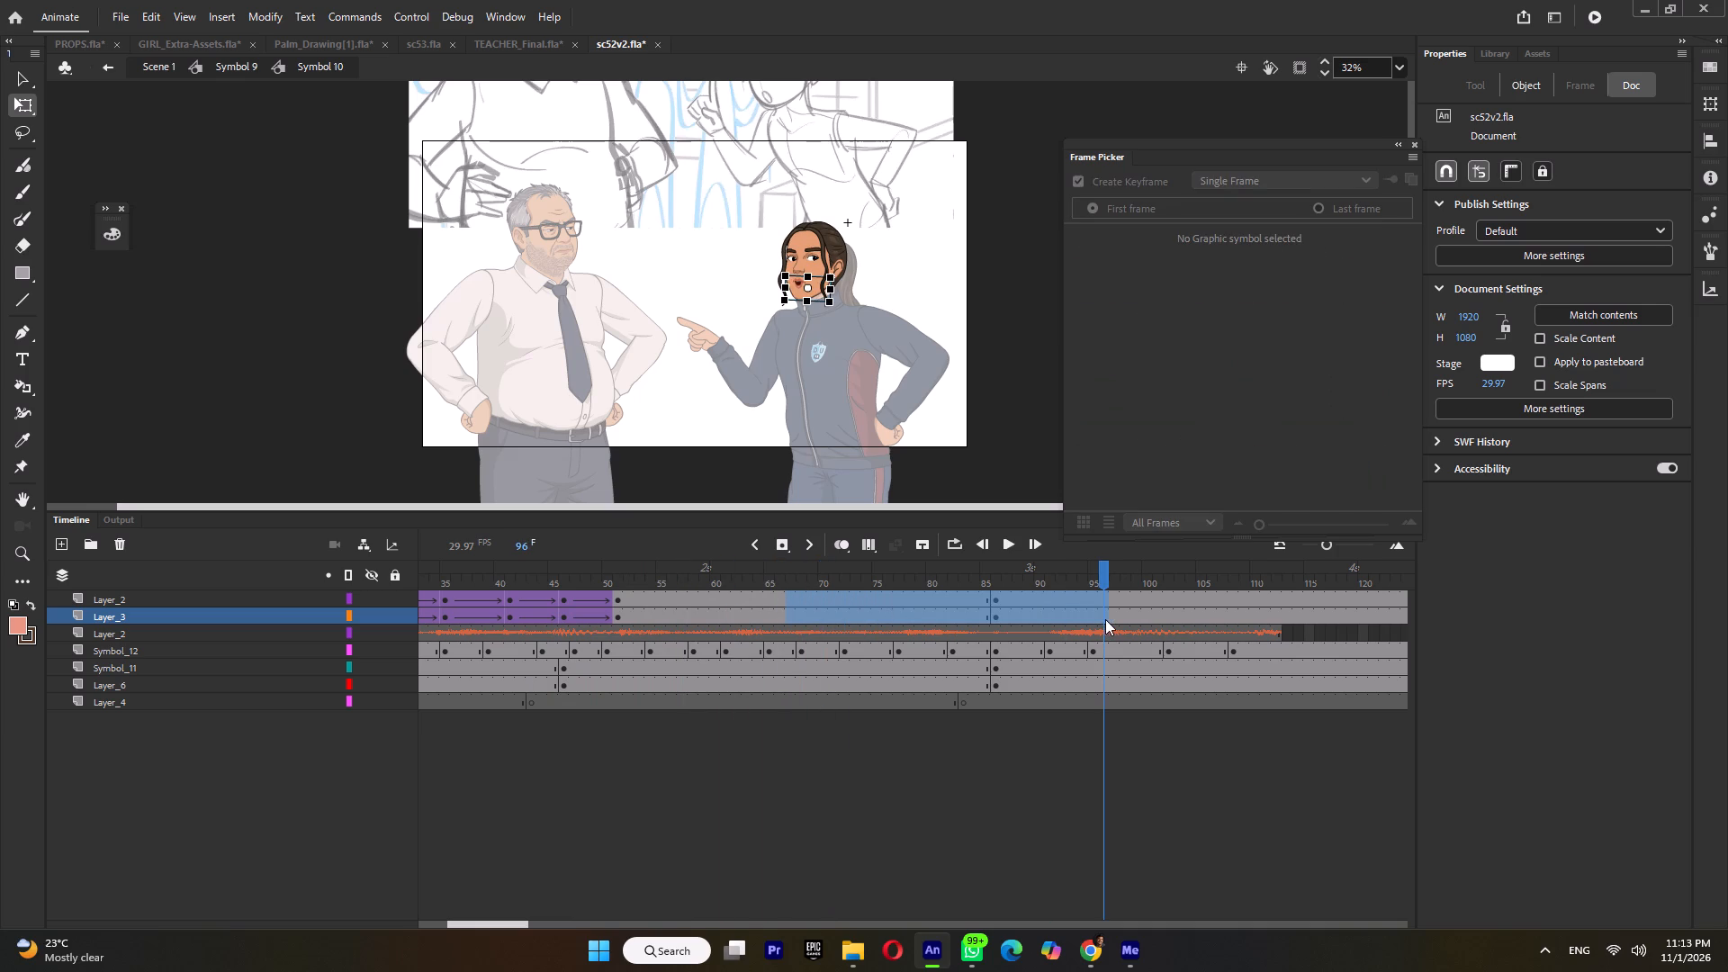
left_click_drag(1105, 619, 1105, 617)
right_click(1102, 617)
left_click(1160, 387)
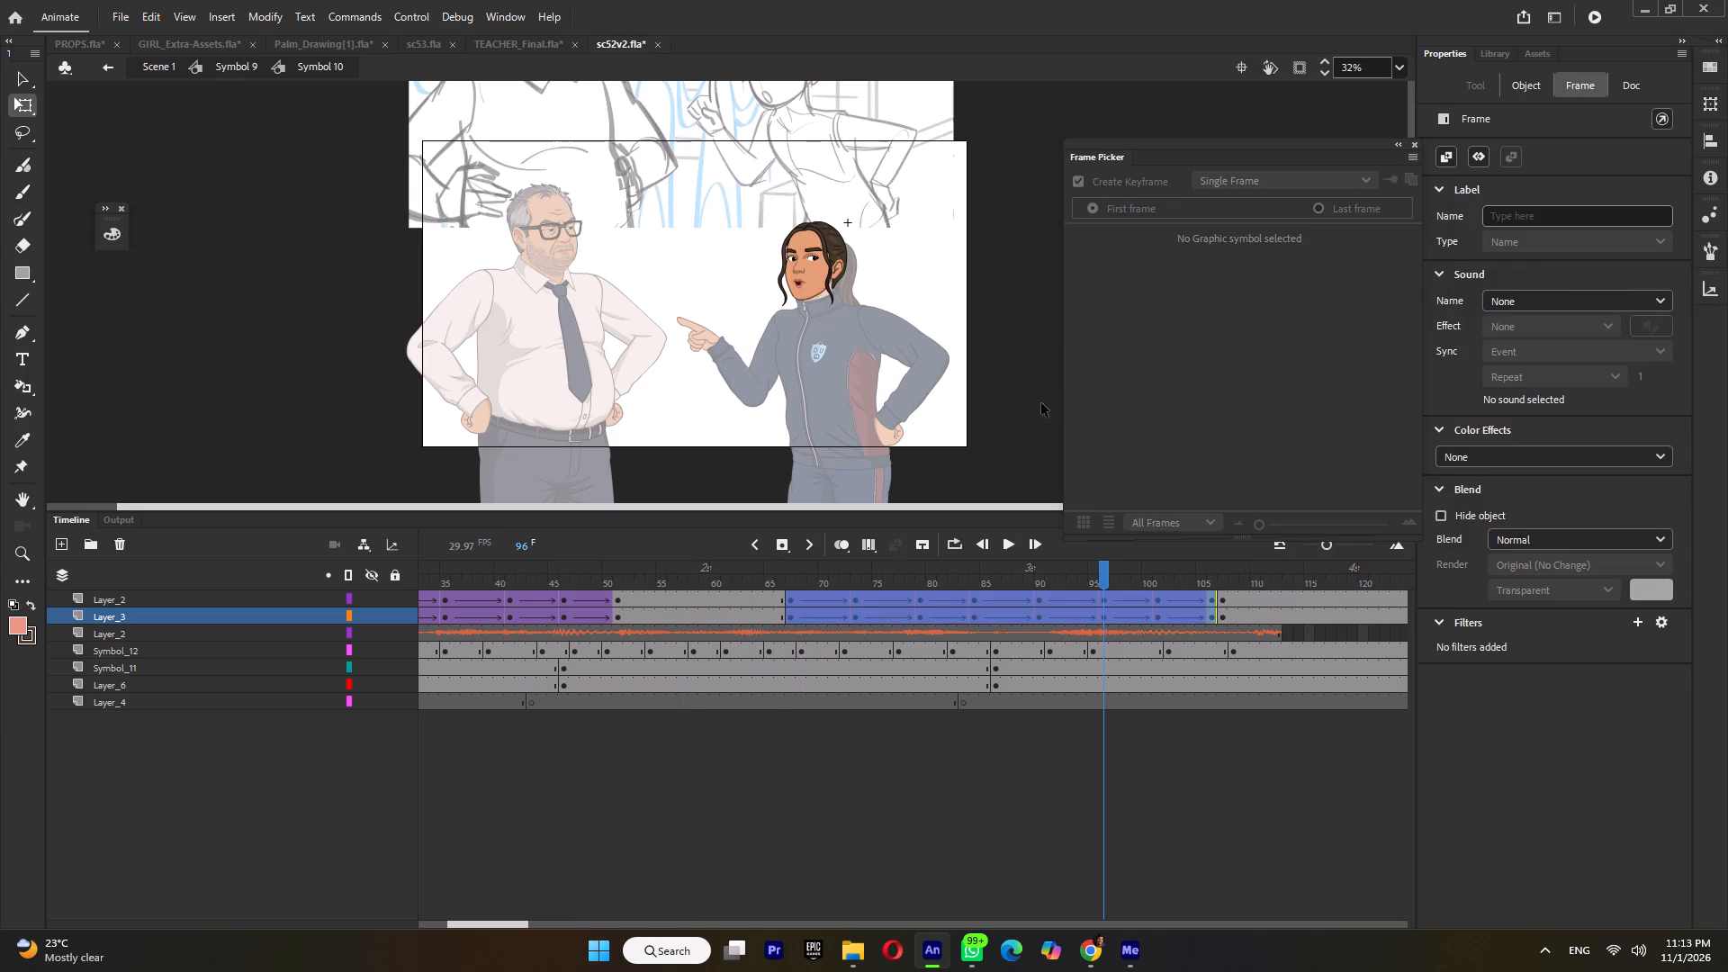
Return to the main scene, save sc52v2, and play the shot to check the repeated hair movement.
double_click(1031, 409)
left_click(626, 557)
left_click(626, 576)
key("Return")
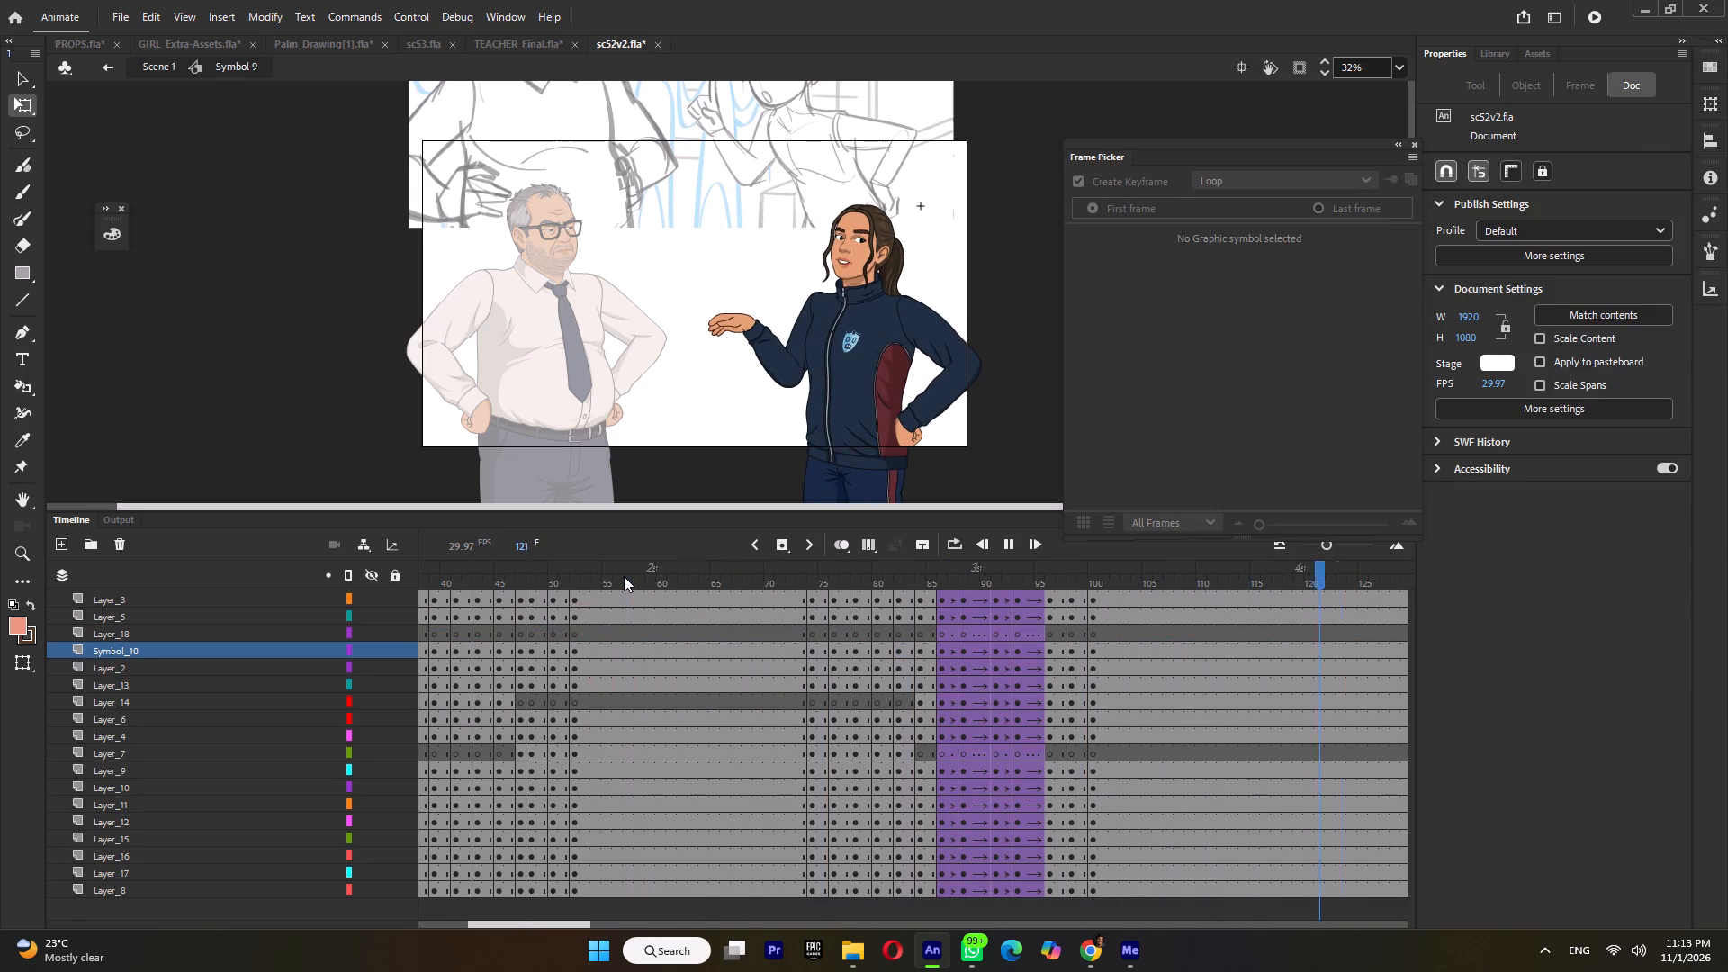
left_click(147, 66)
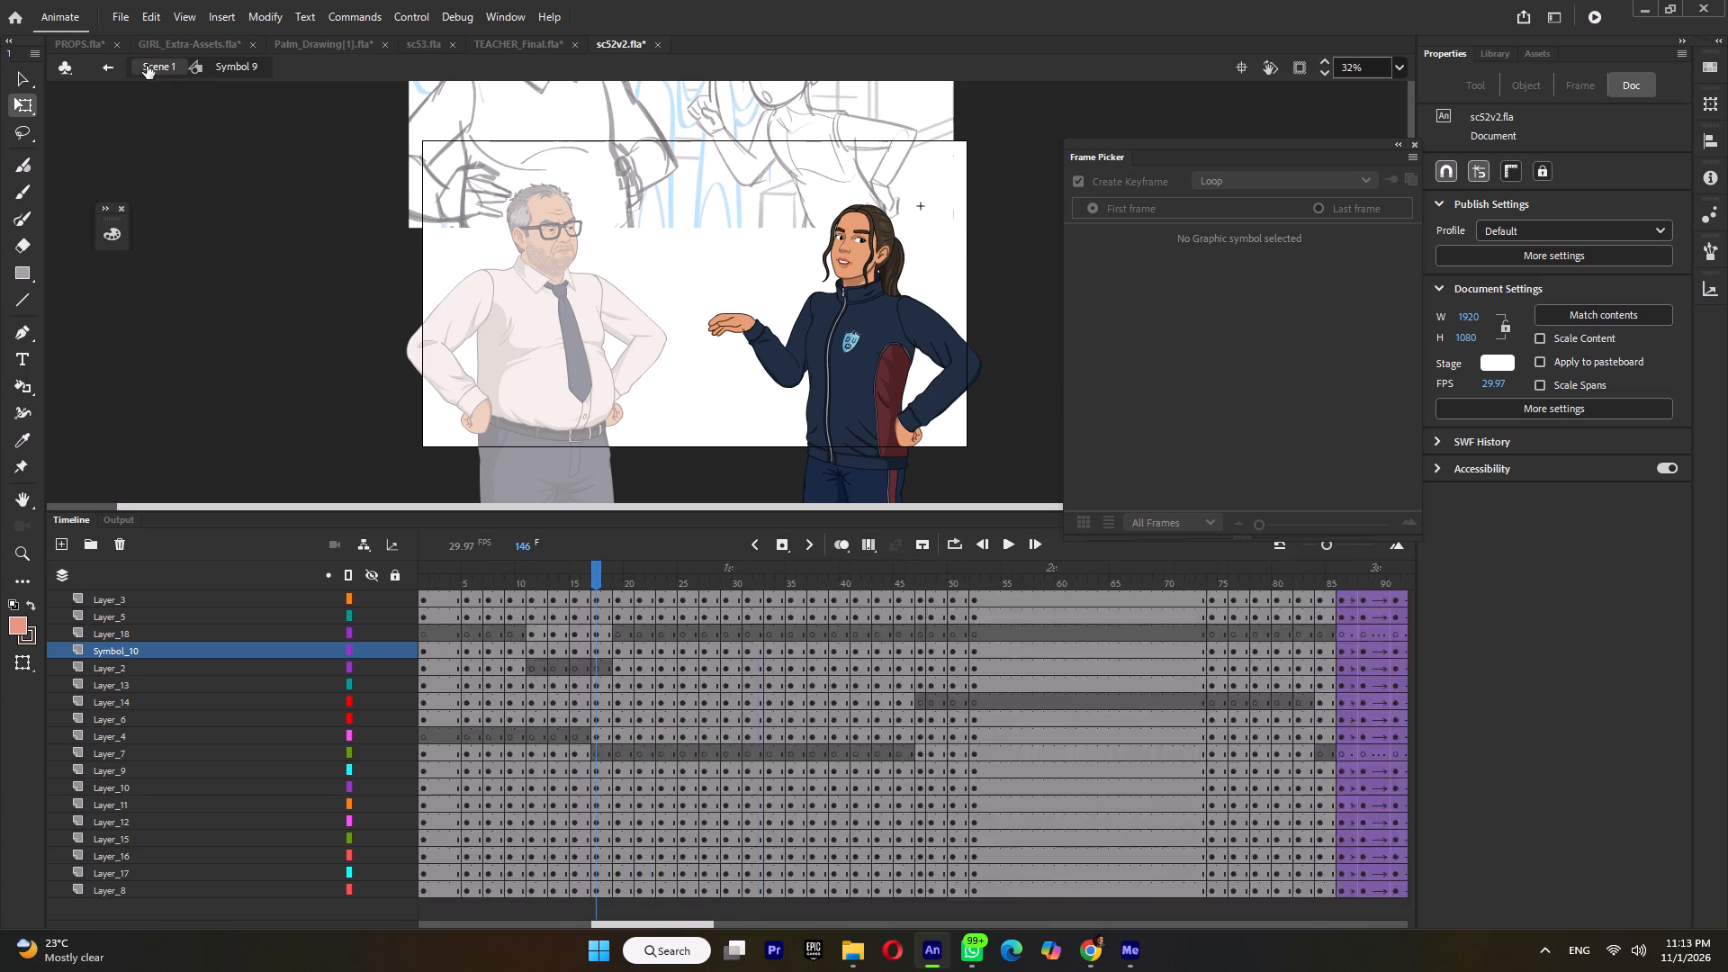
scroll(645, 371, "down", 7, "ctrl")
key("ctrl+s")
key("Return")
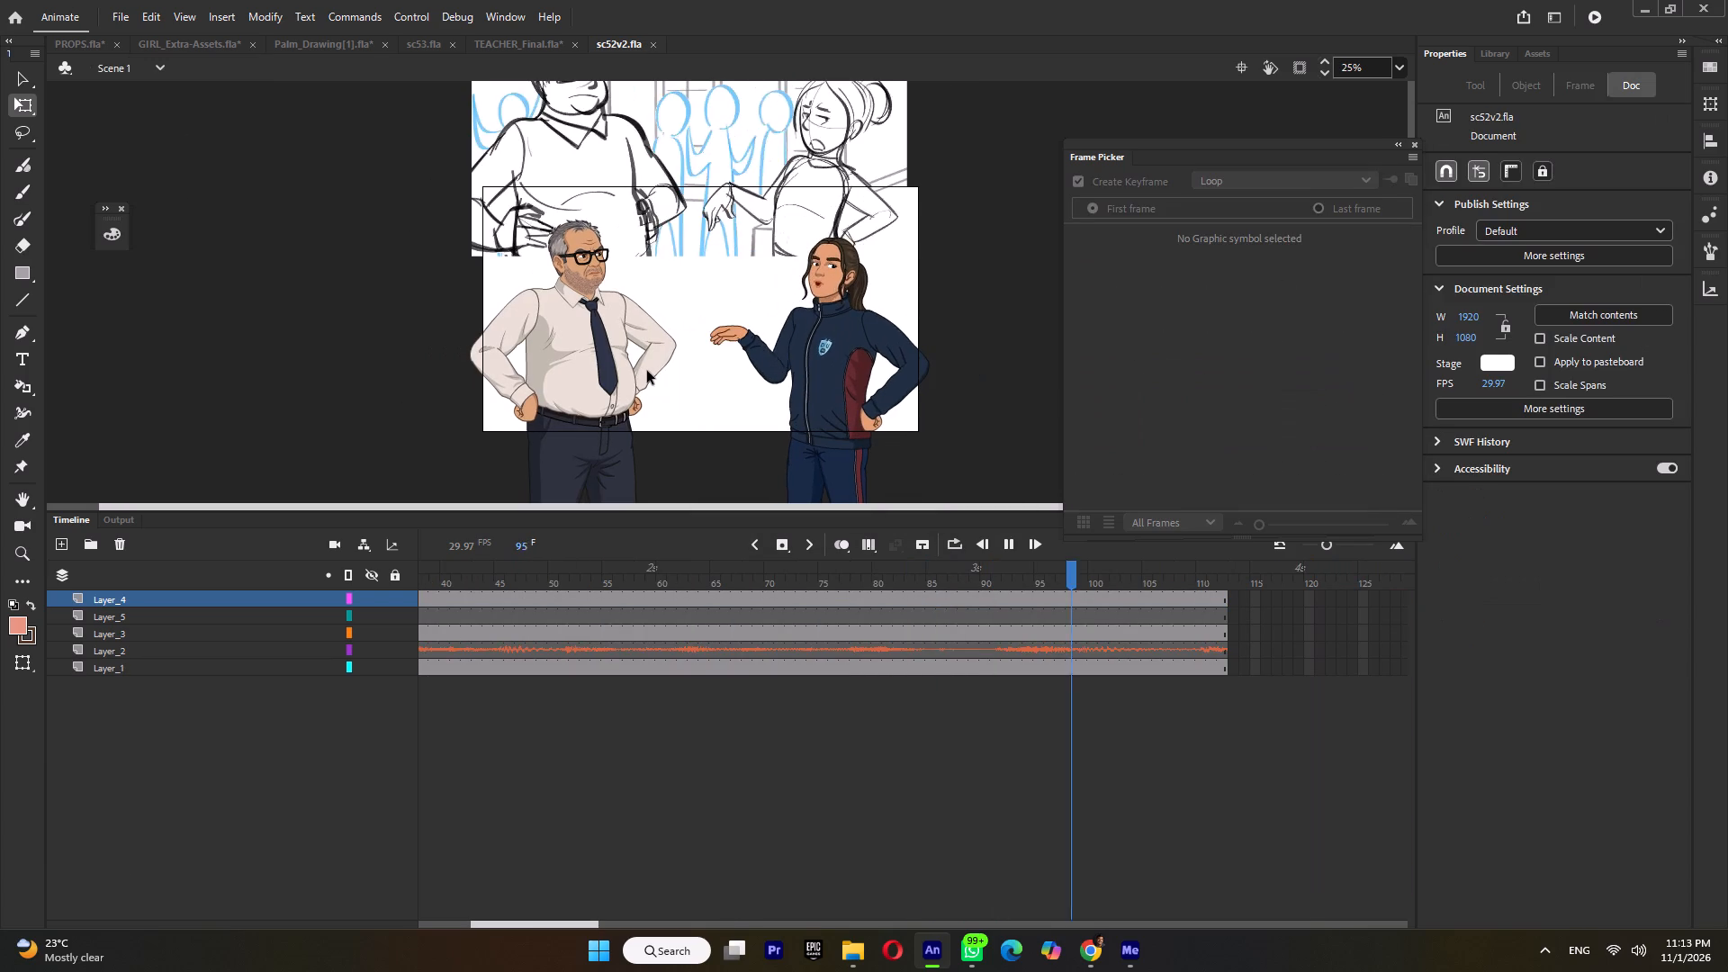
key("Return")
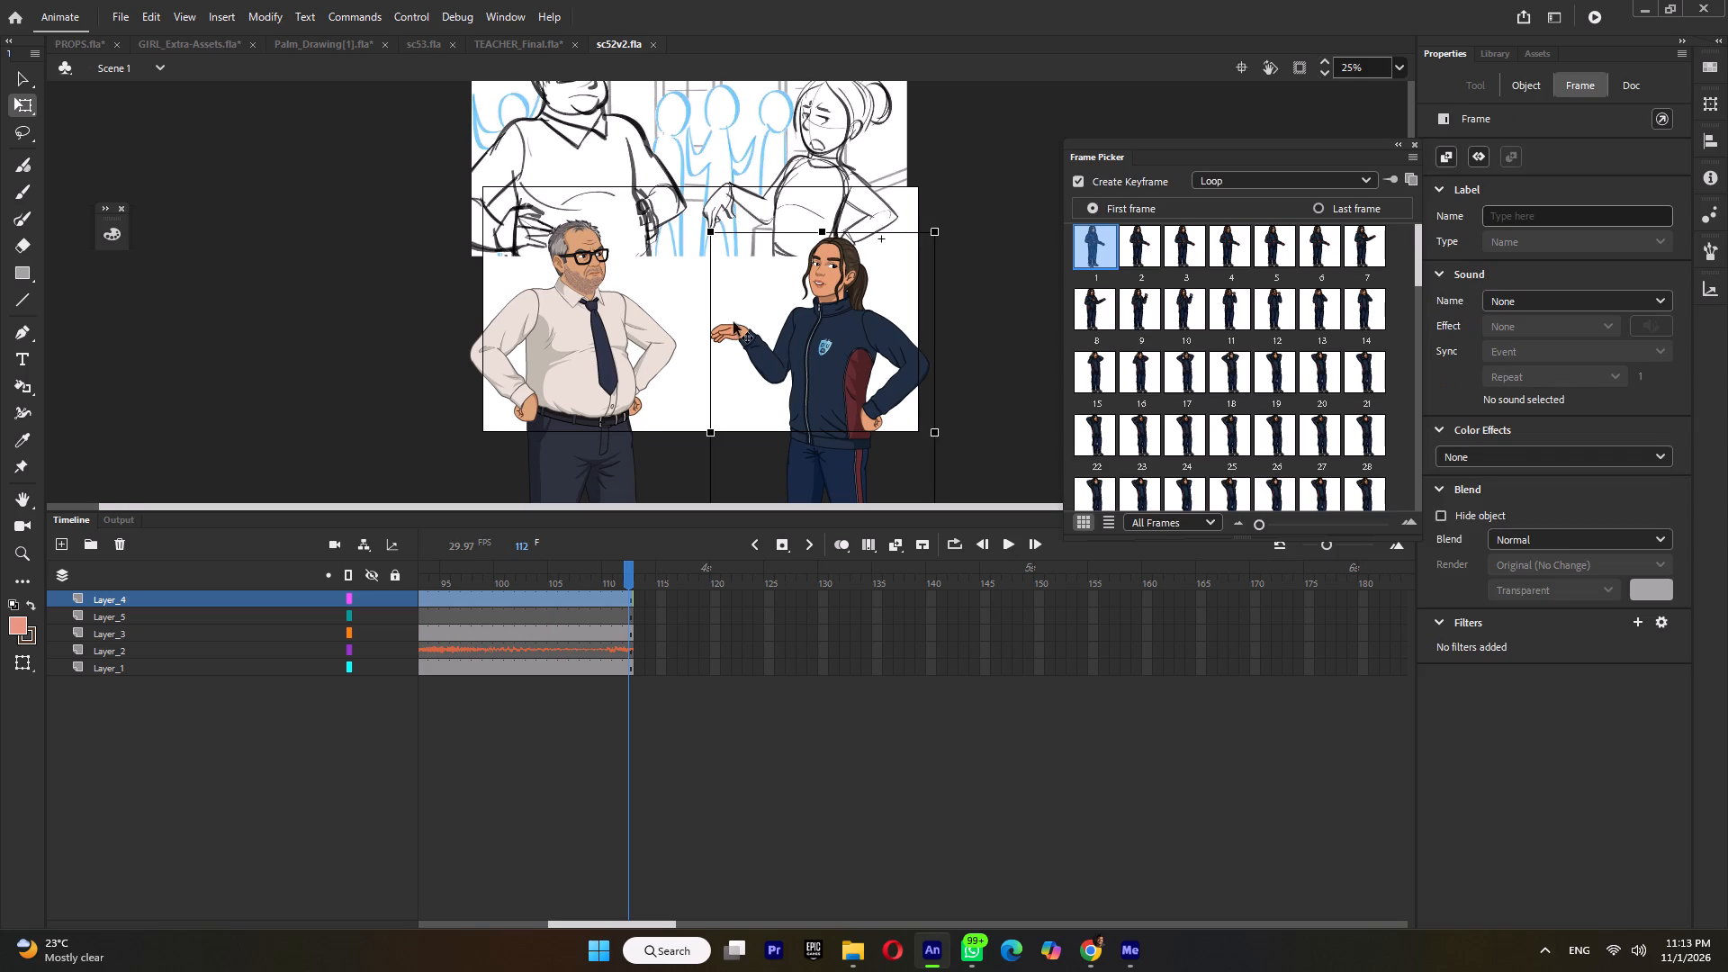
key("ctrl+s")
In the girl's eye symbol, add a keyframe at frame 85 on the Symbol_14 layer and set its looping to Single Frame.
scroll(856, 280, "up", 5, "ctrl")
scroll(932, 264, "up", 4, "ctrl")
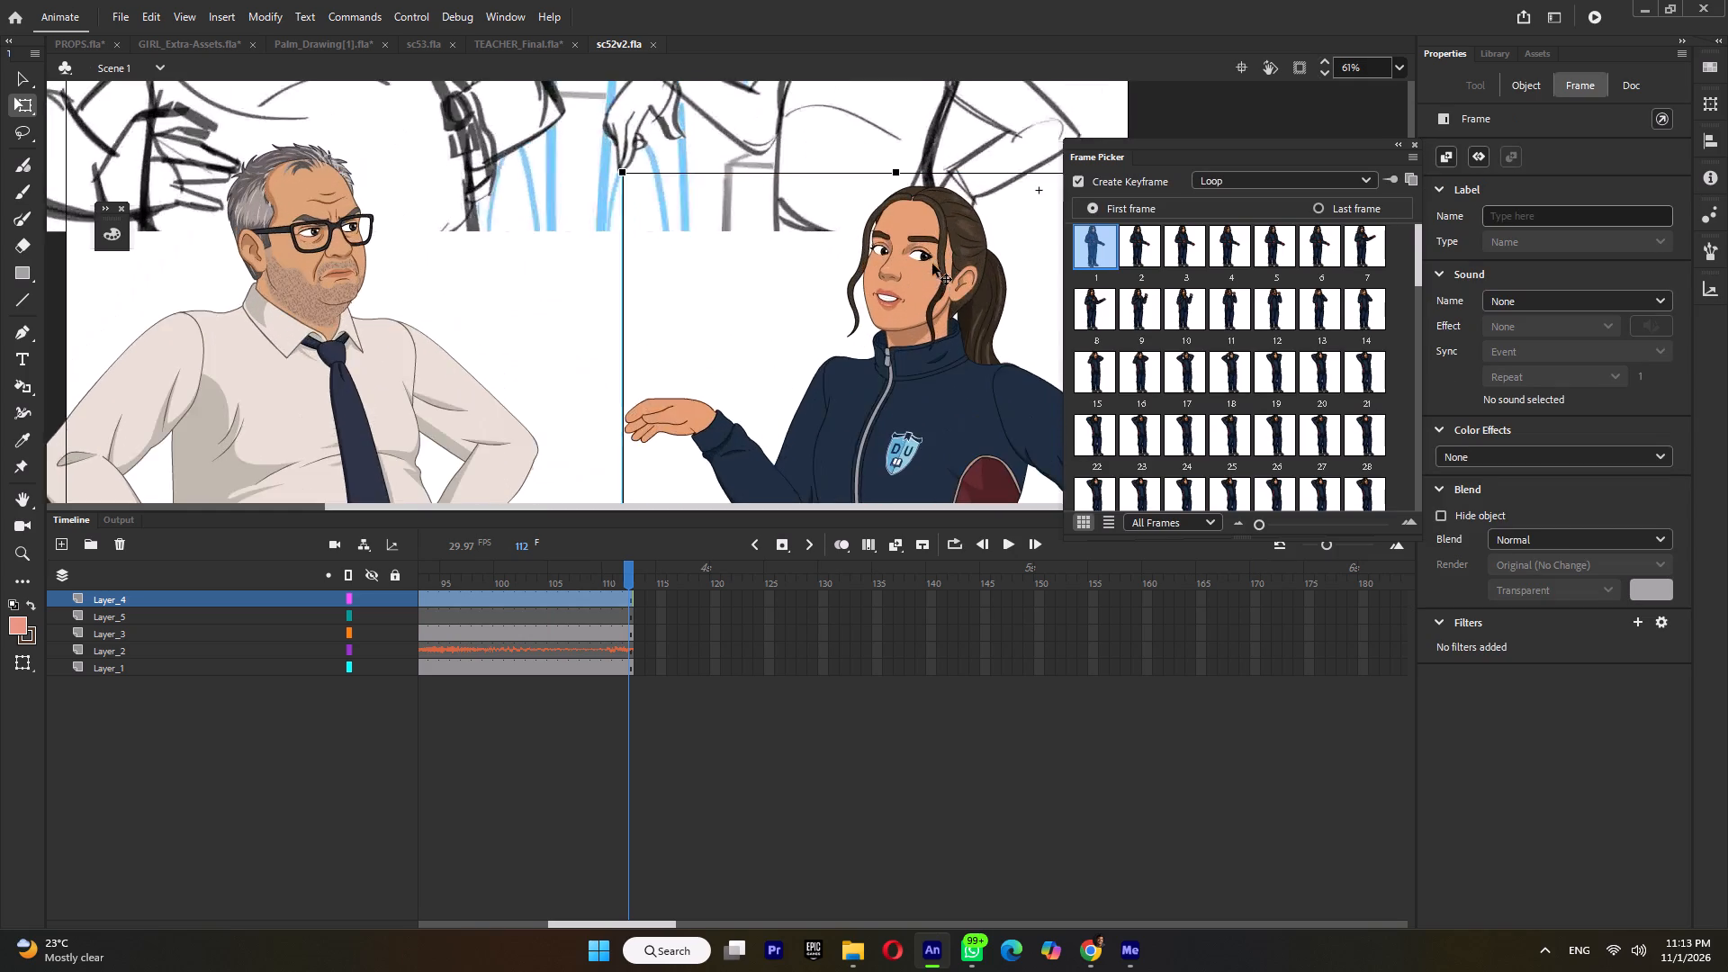
scroll(936, 256, "up", 9, "ctrl")
triple_click(915, 255)
left_click(915, 255)
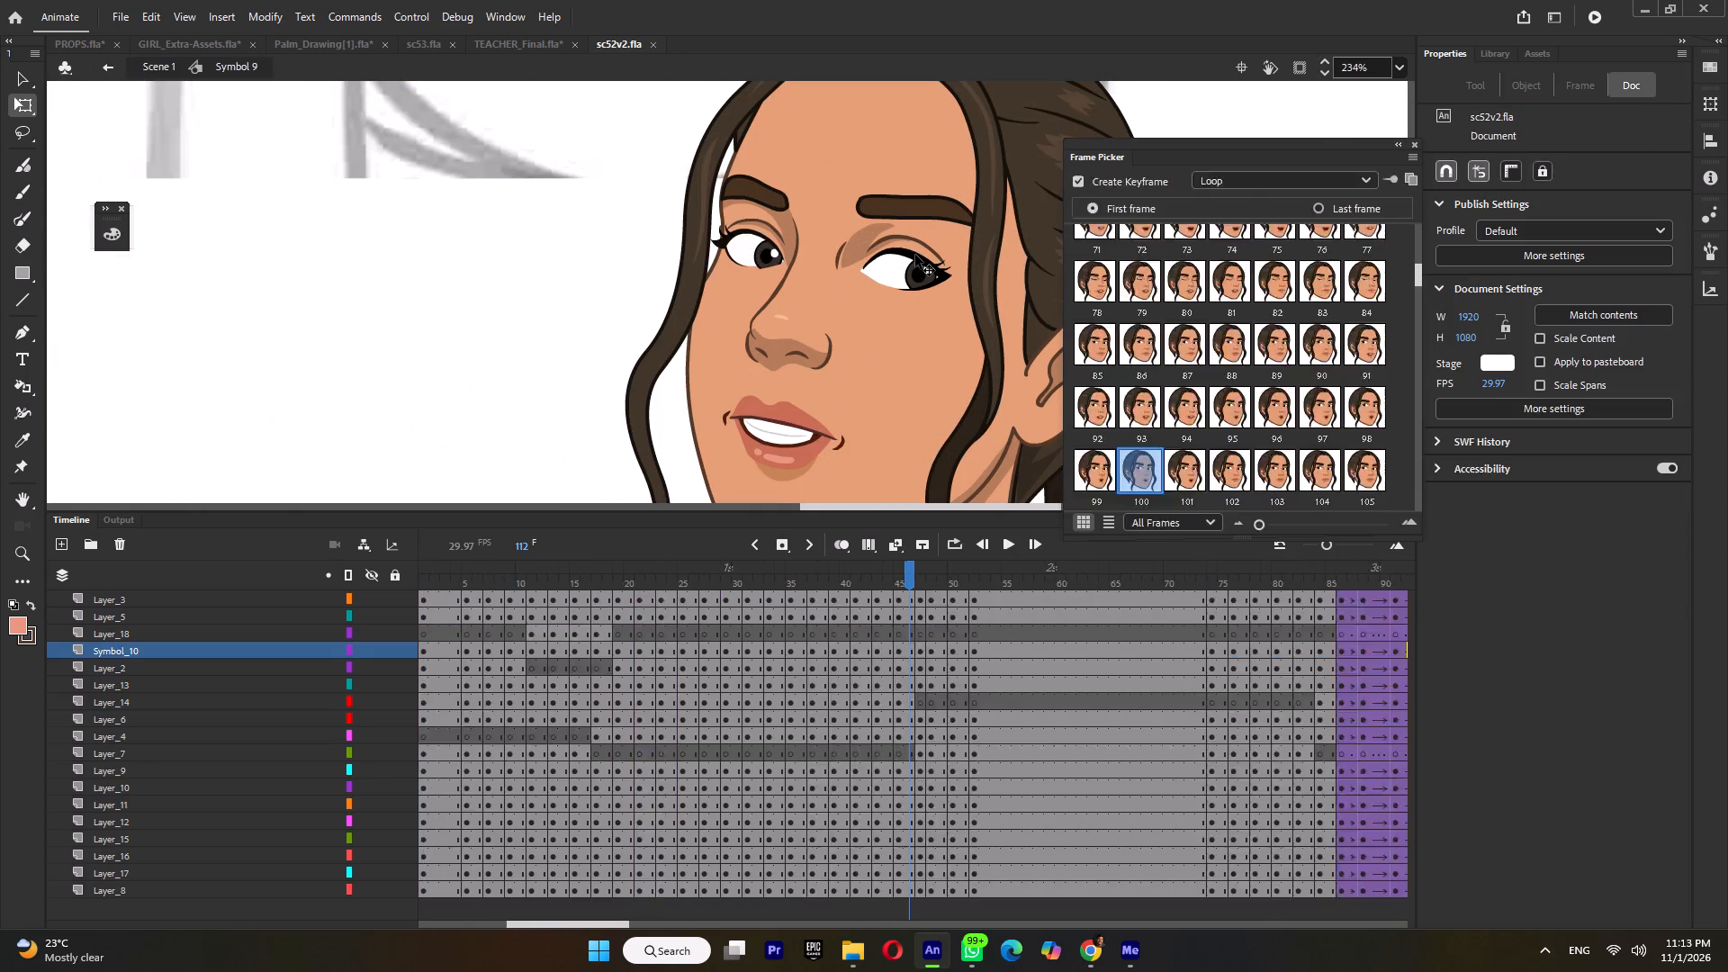
double_click(903, 260)
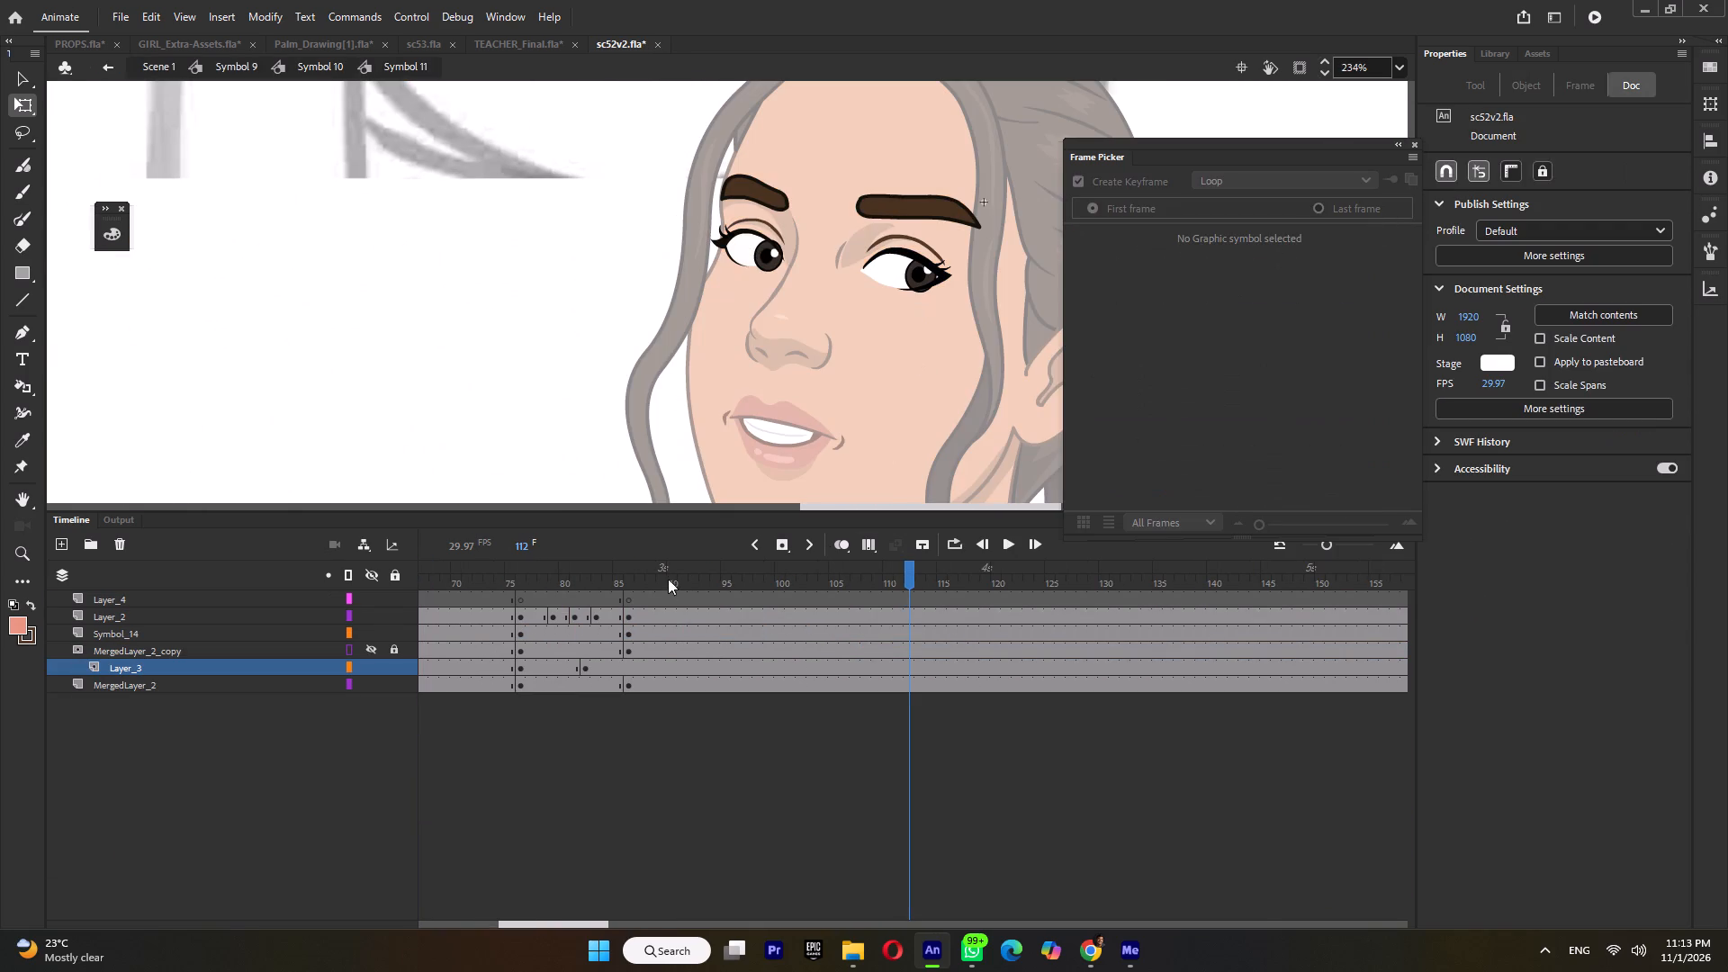
left_click_drag(544, 581, 621, 611)
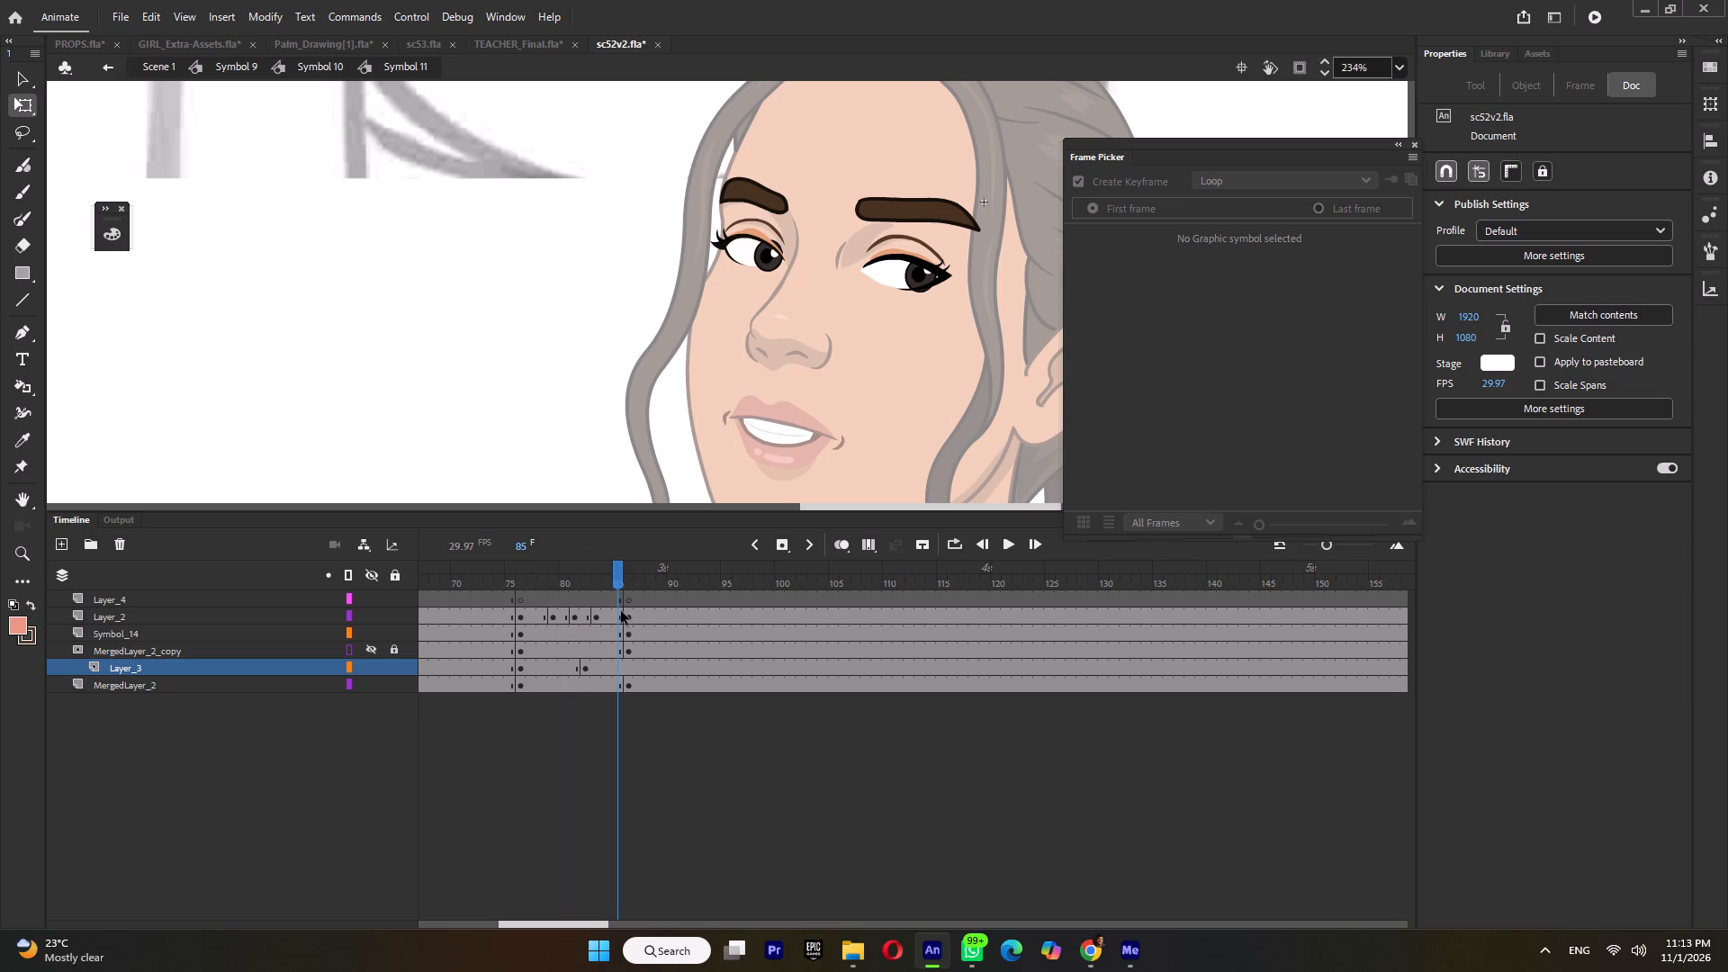
left_click(610, 639)
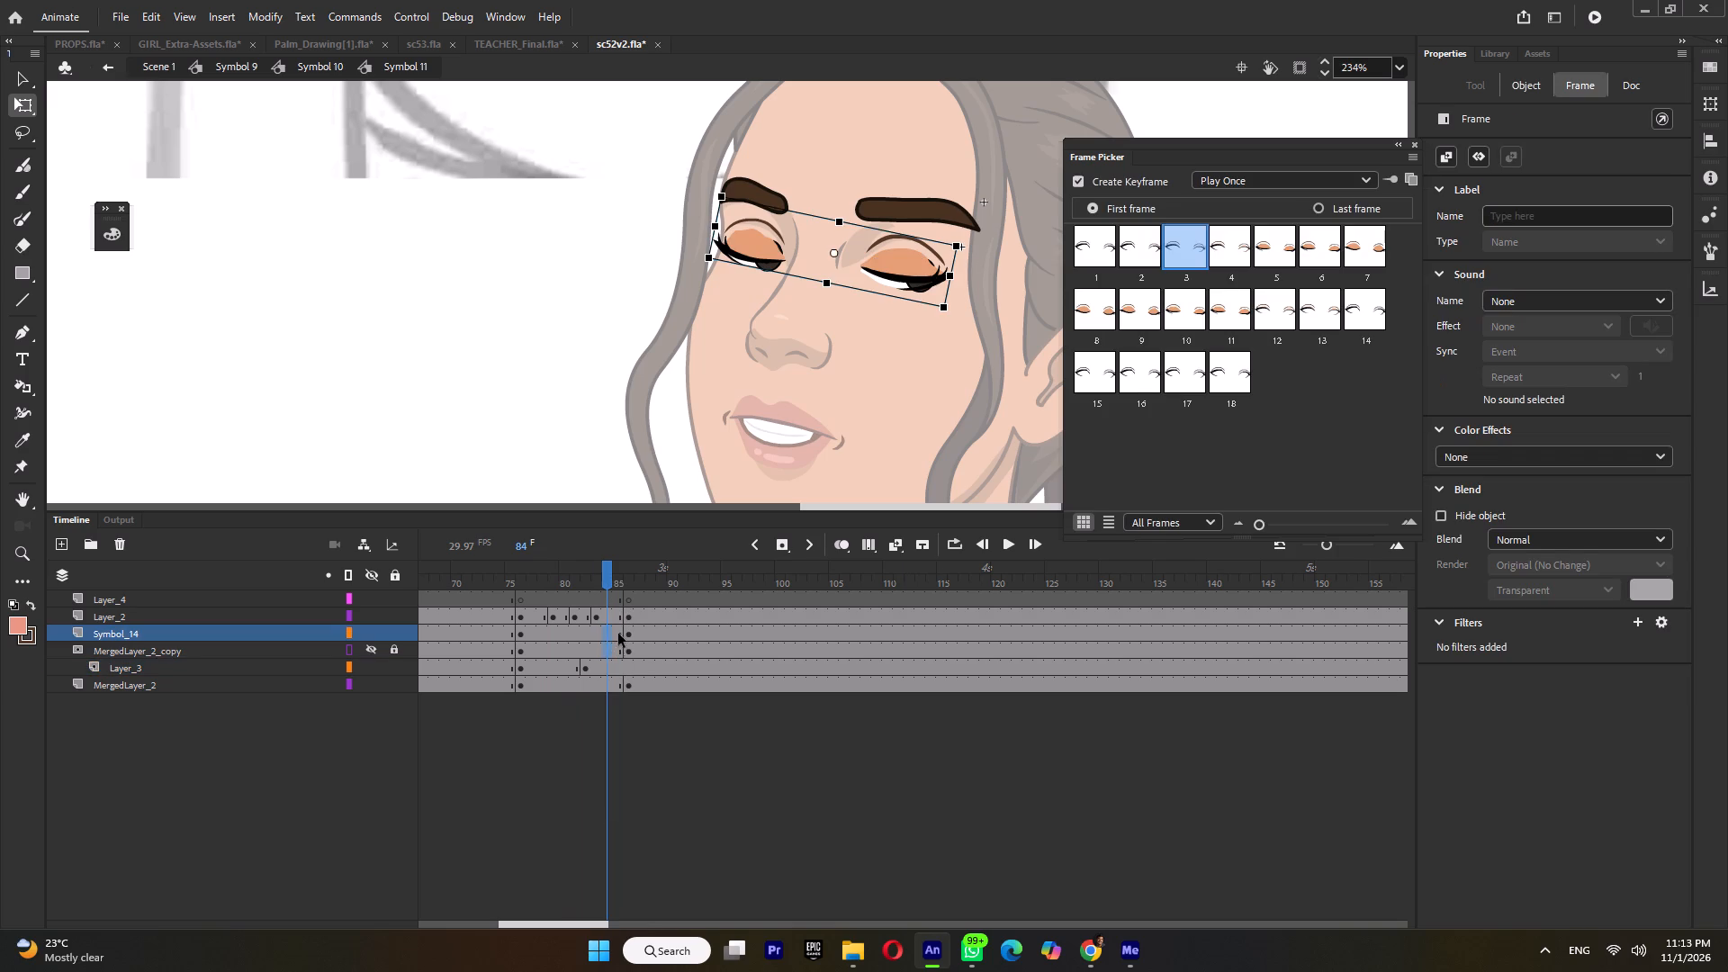
left_click(614, 638)
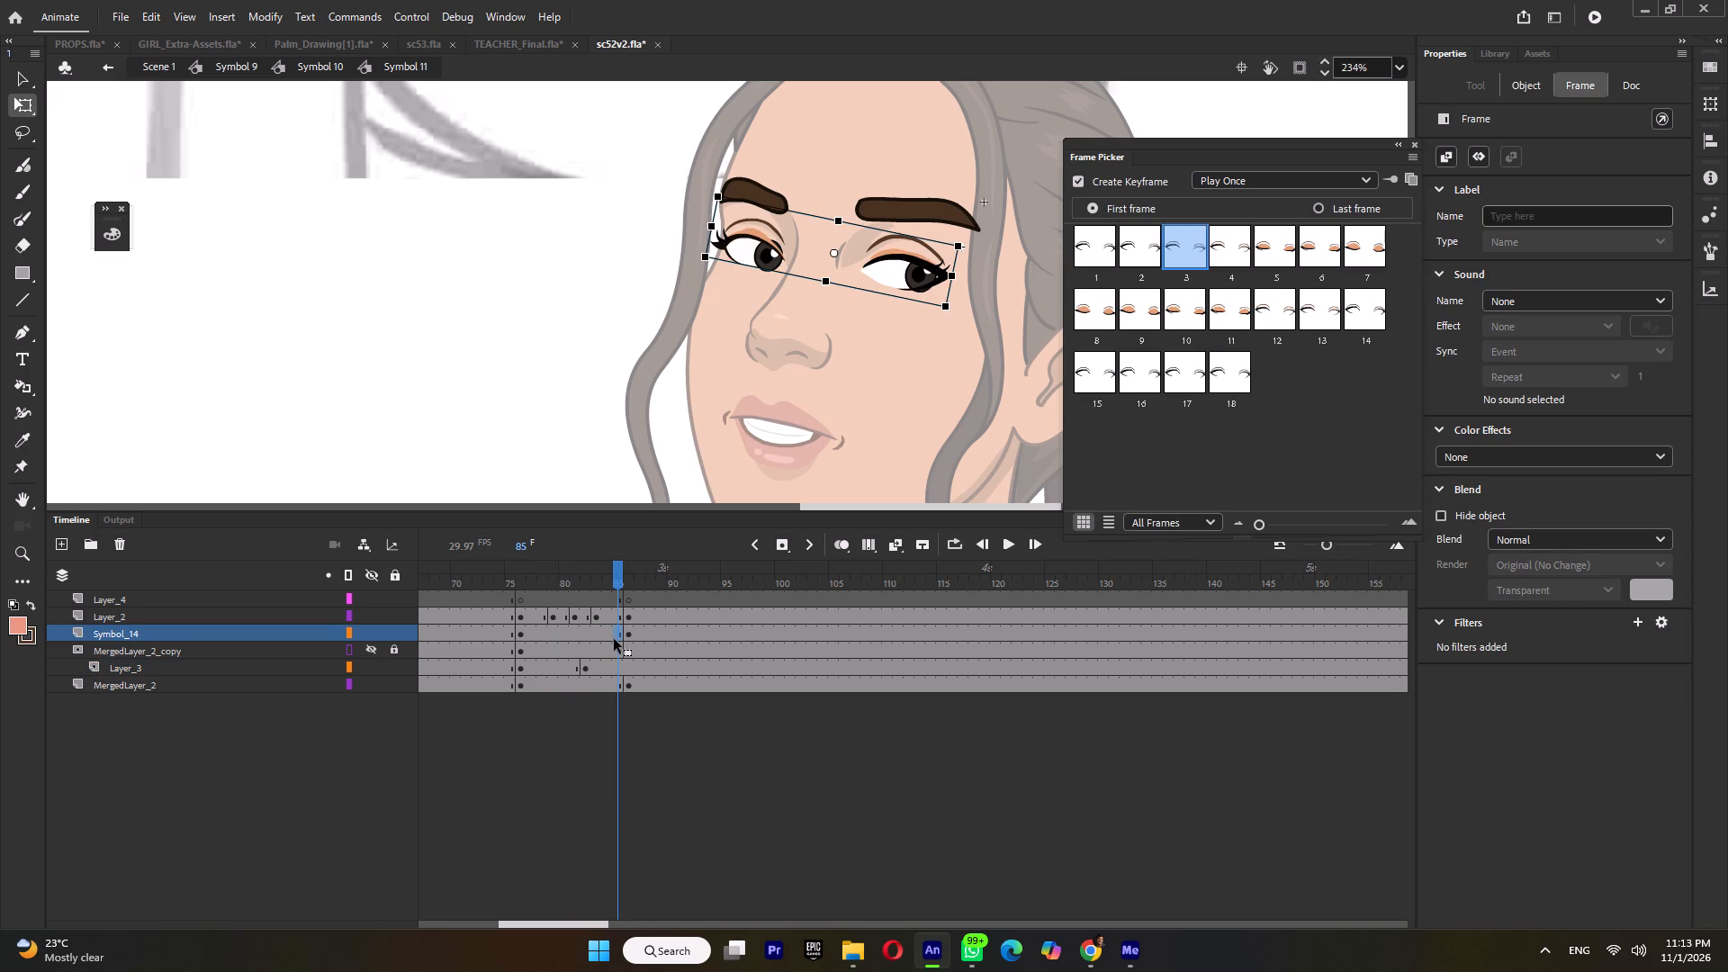
key("F6")
left_click(1238, 179)
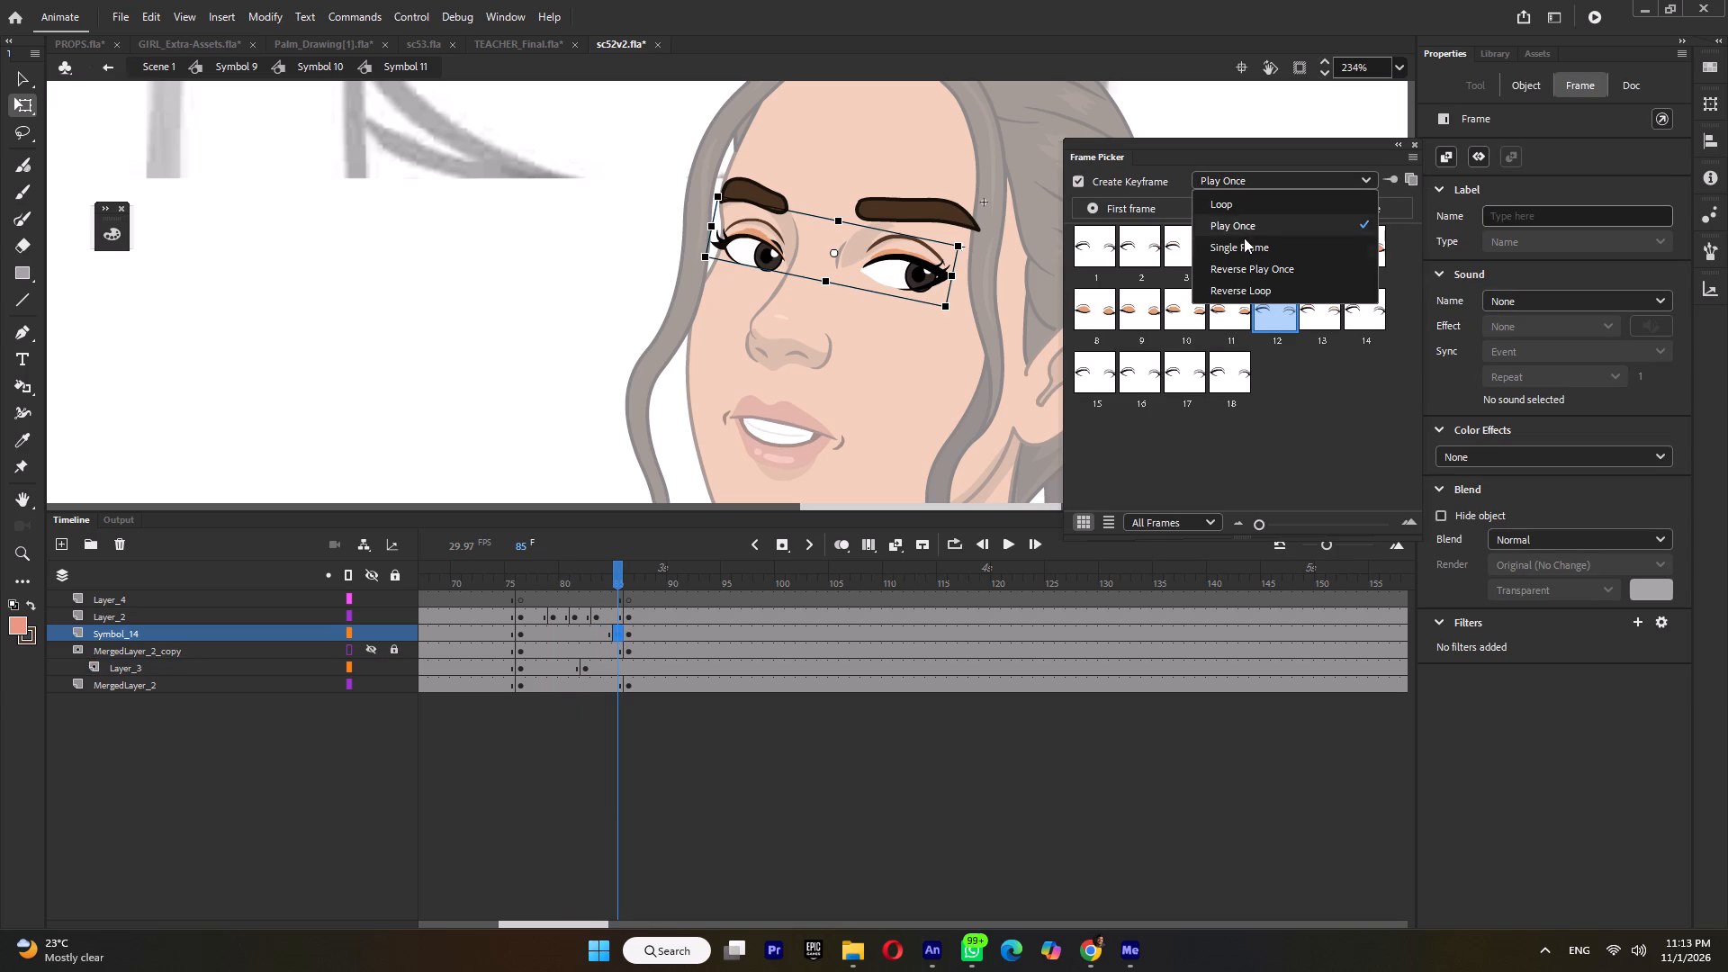
left_click(1244, 244)
Clear the Symbol_14 layer's keyframe at frame 86, leave the eye symbol, and save the file.
left_click(627, 634)
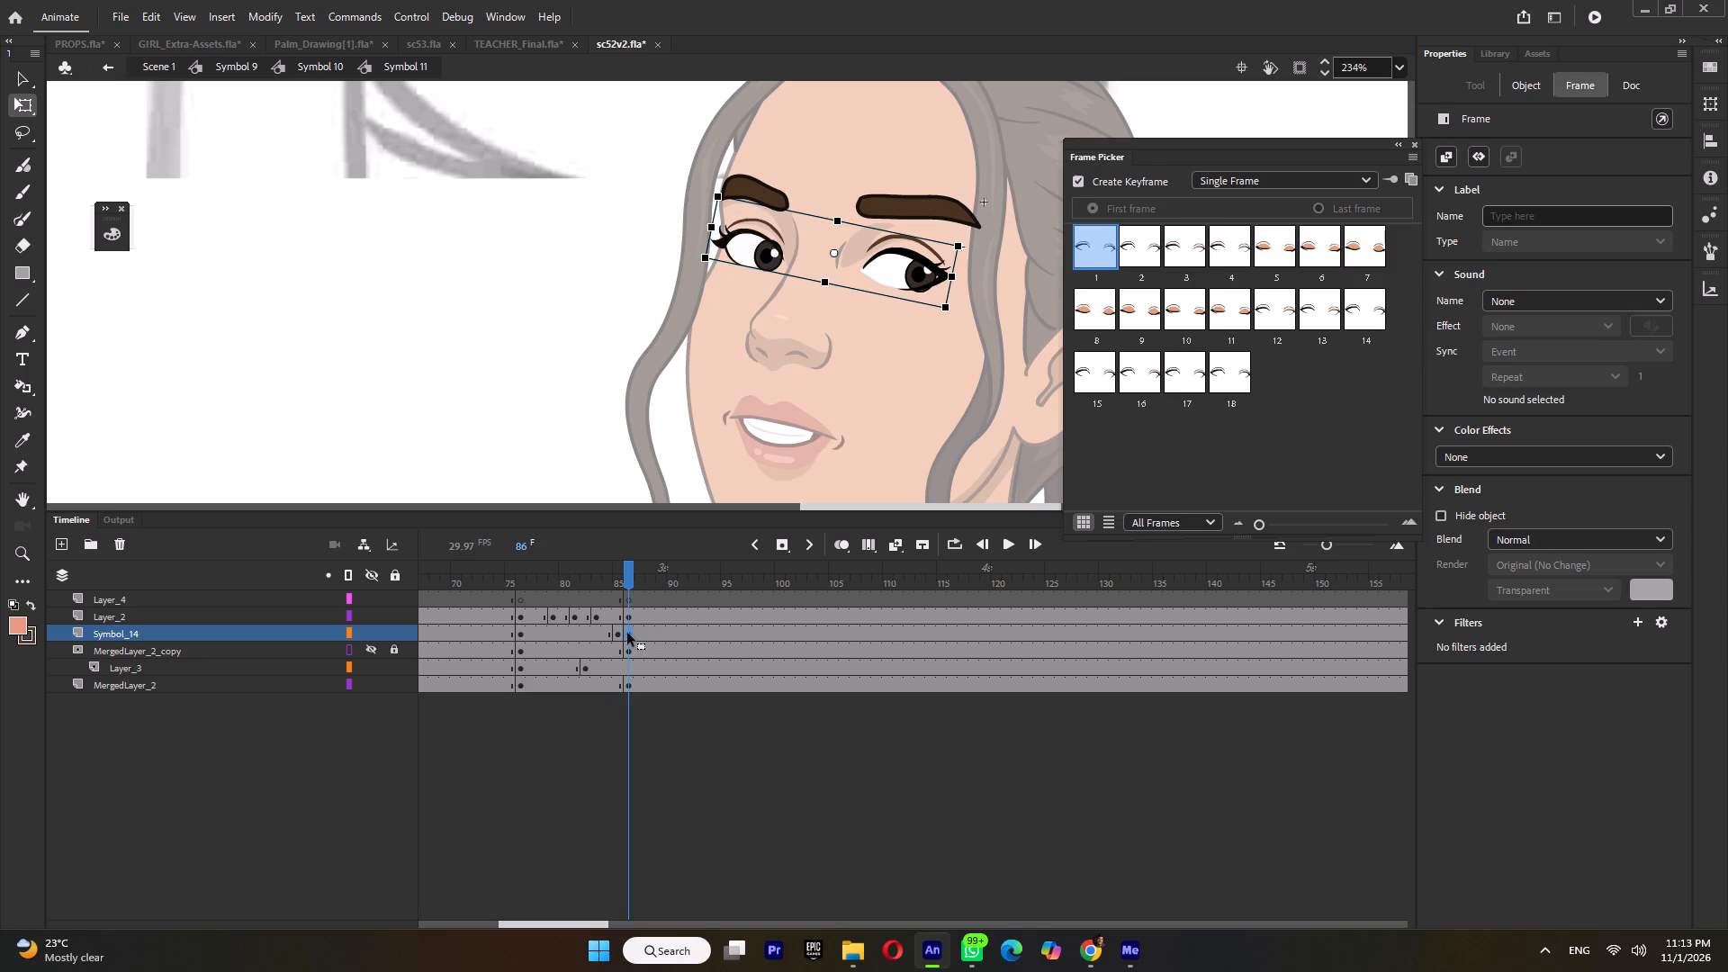
key("shift+F6")
double_click(580, 314)
scroll(580, 314, "down", 7, "ctrl")
key("ctrl+s")
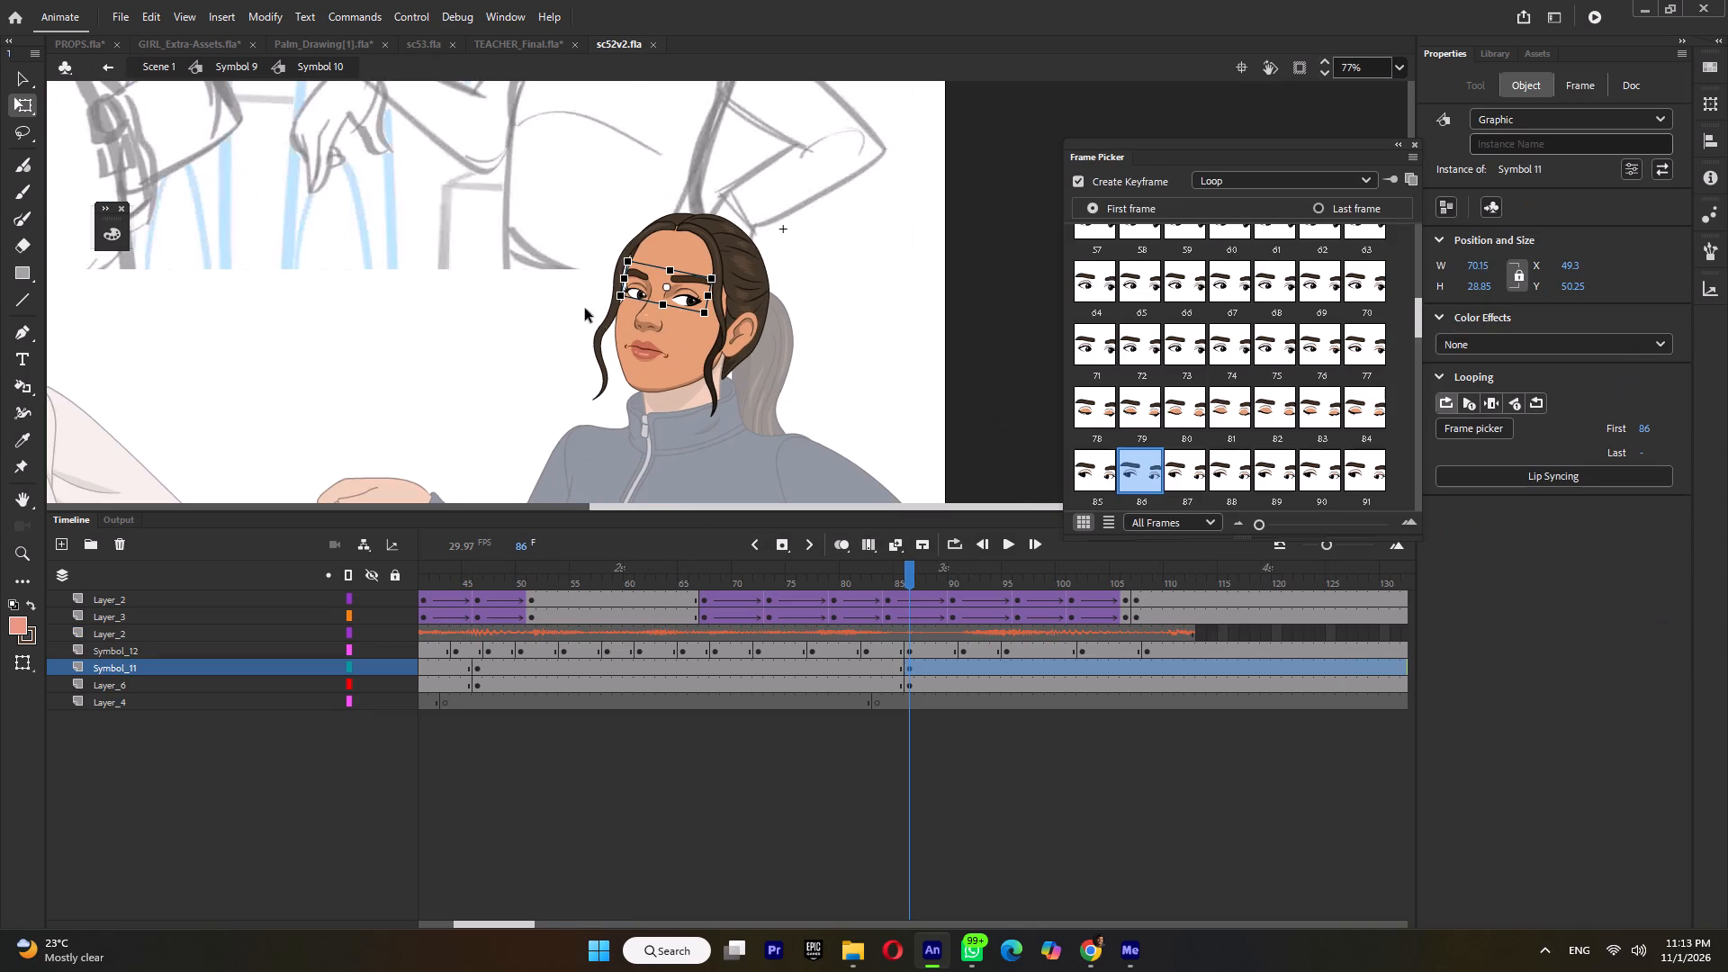
Return to the main scene and play back the end of the shot to check the eyes.
left_click(157, 72, "ctrl")
scroll(775, 343, "down", 5, "ctrl")
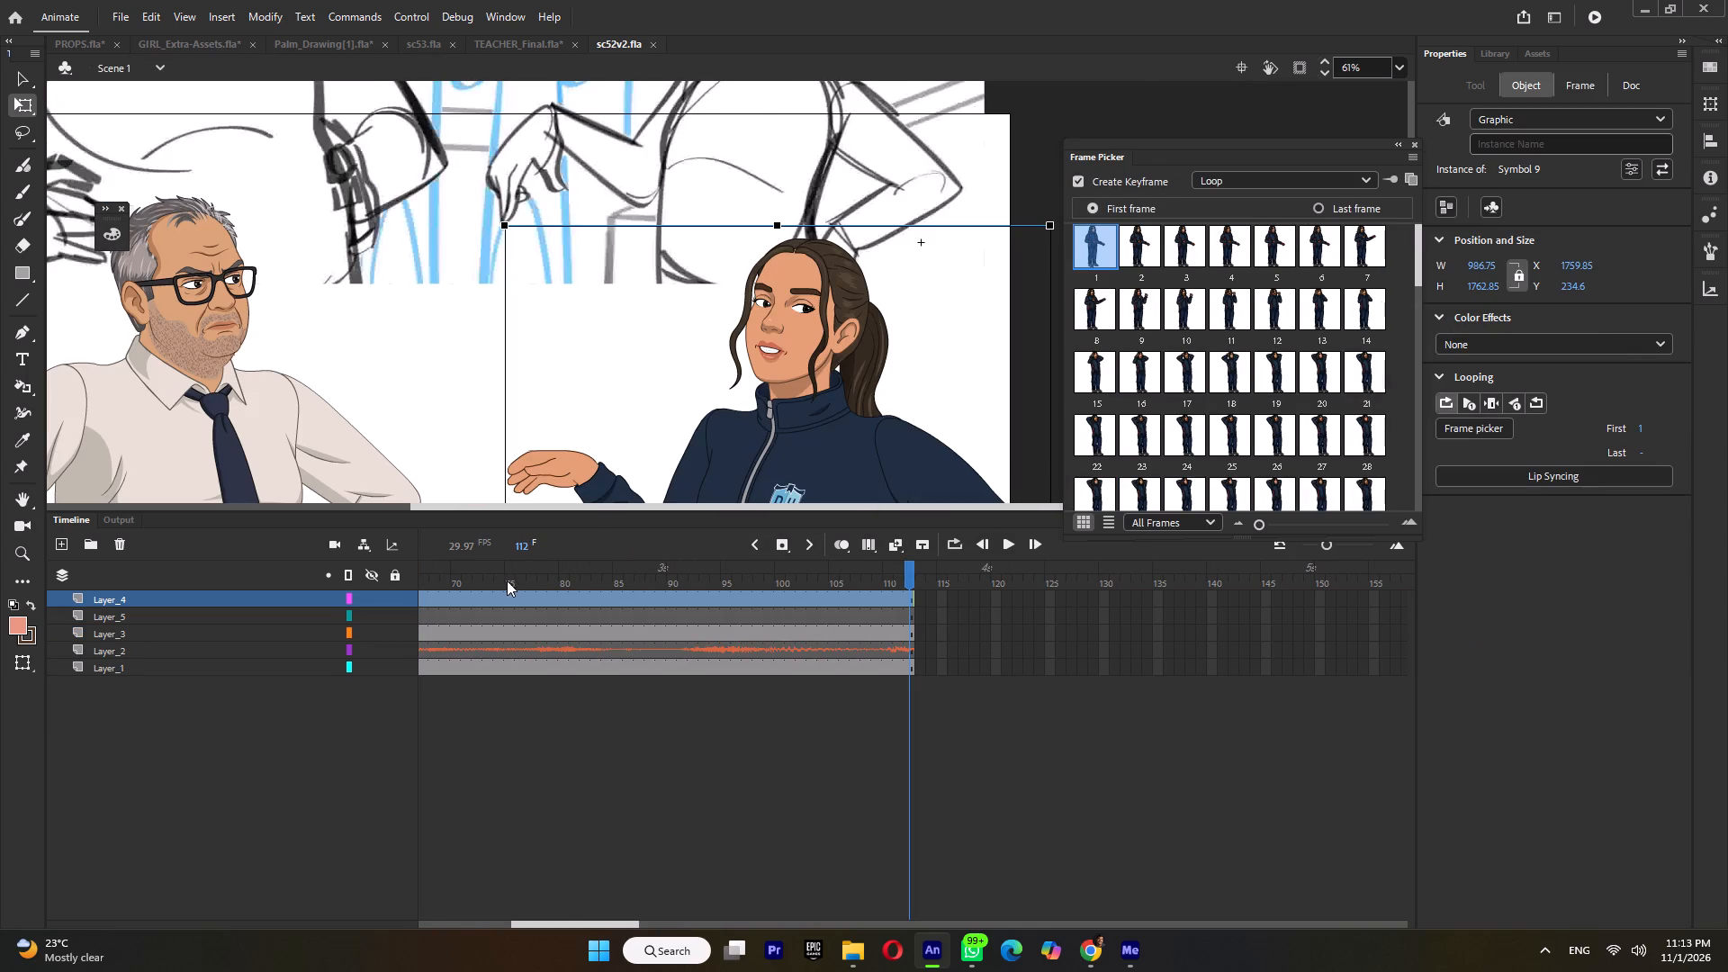
left_click(485, 568)
key("Return")
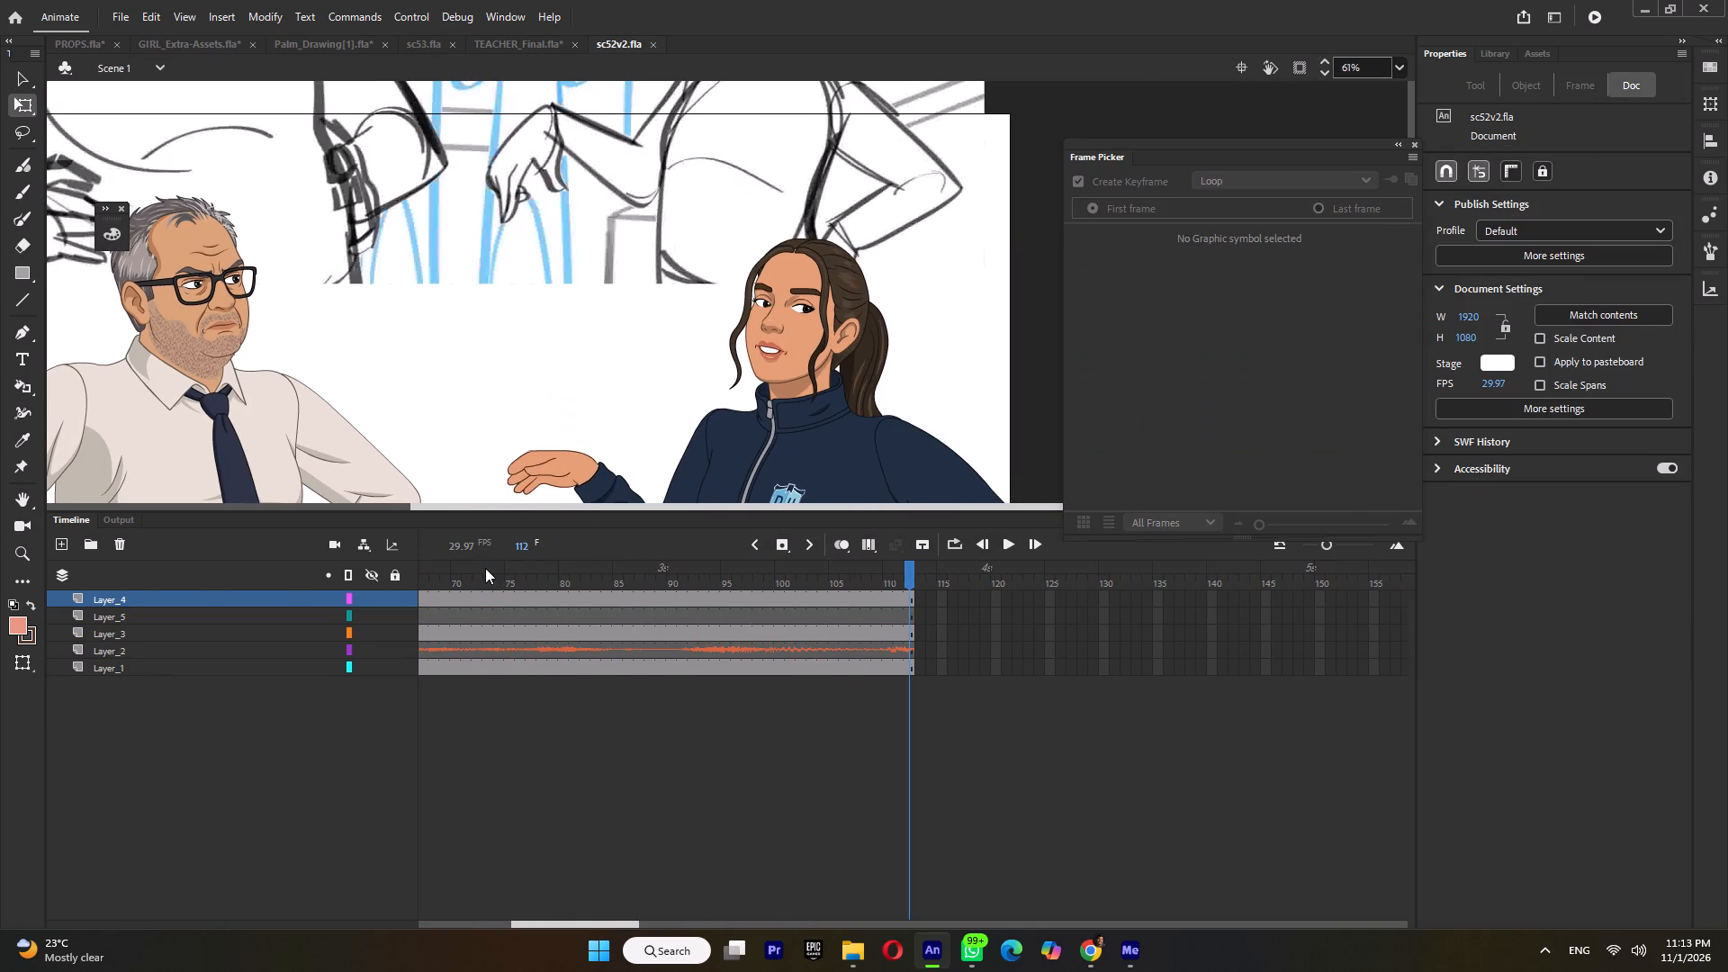
scroll(743, 184, "down", 6, "ctrl")
key("ctrl+s")
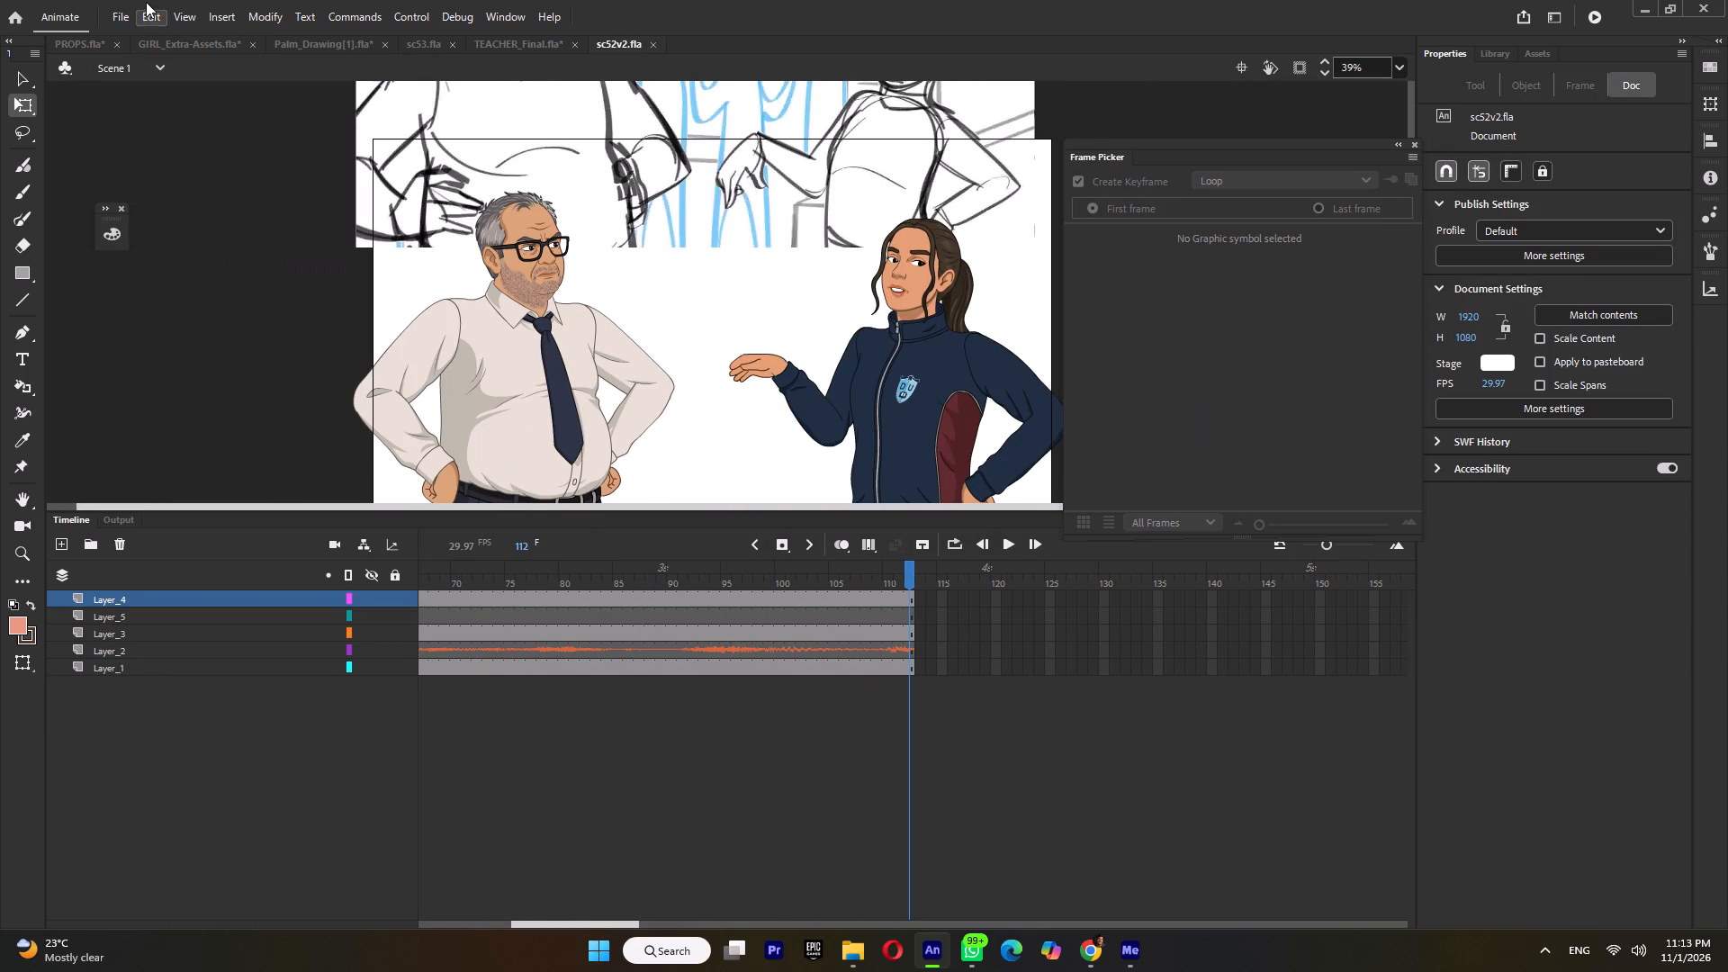
Switch to File Explorer and delete the old sc52.mp4 from the ep06 shots video folder.
left_click(850, 944)
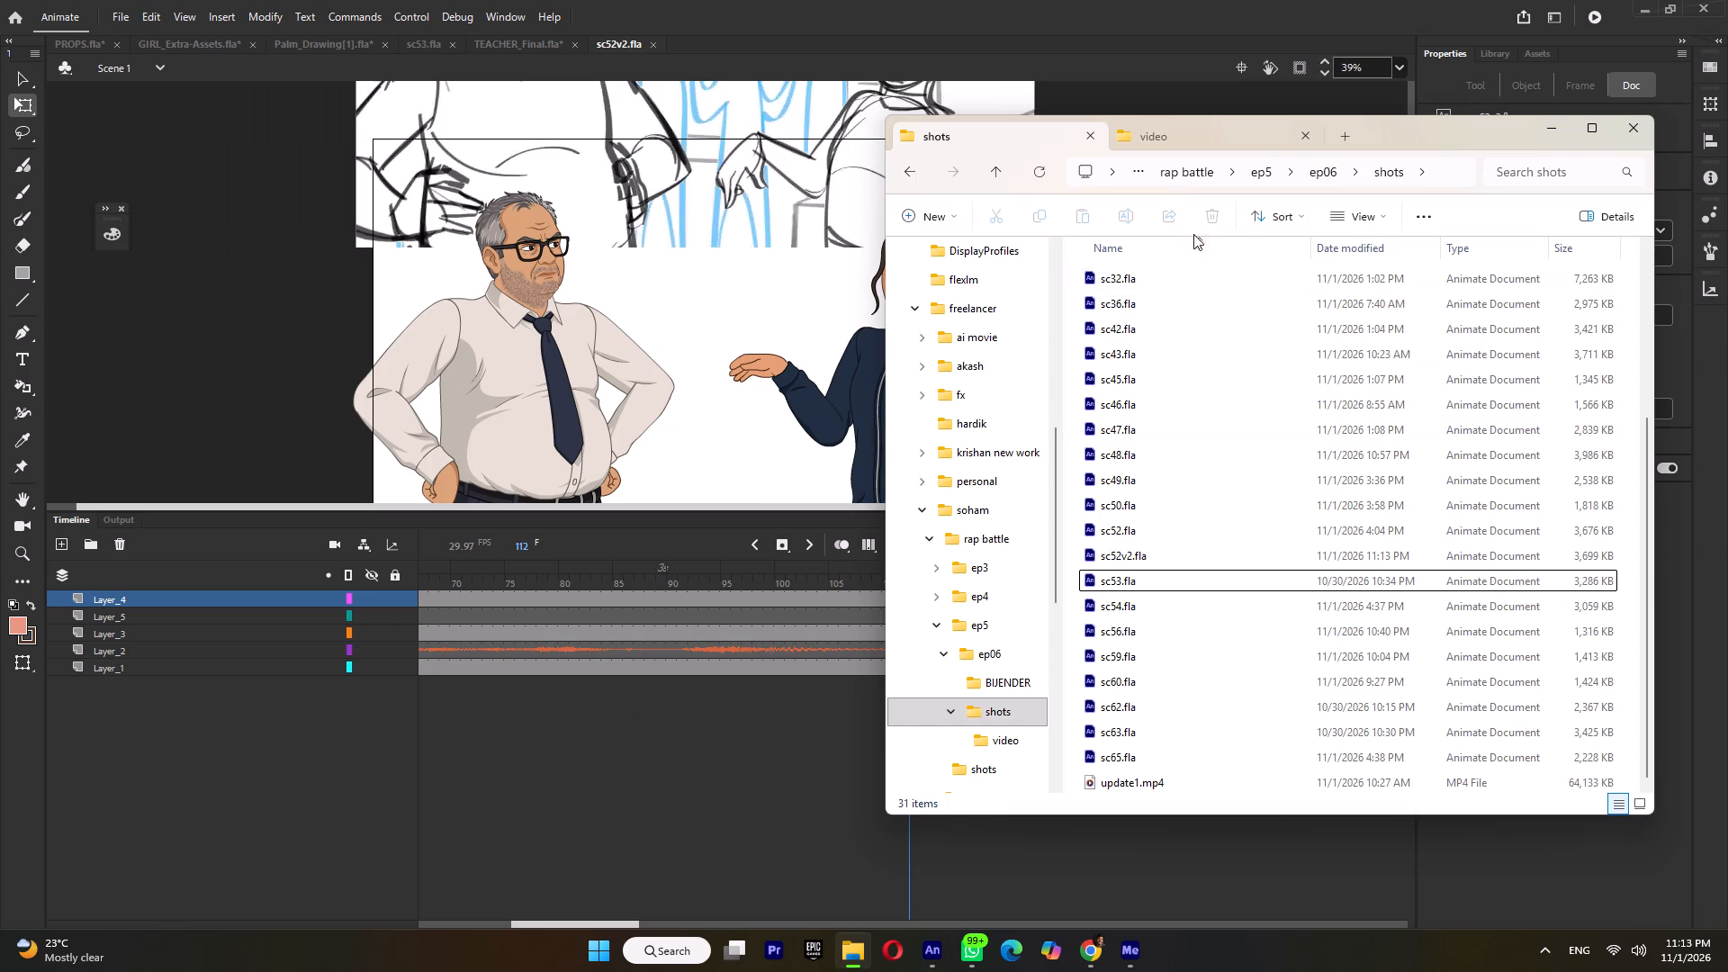
left_click(1190, 136)
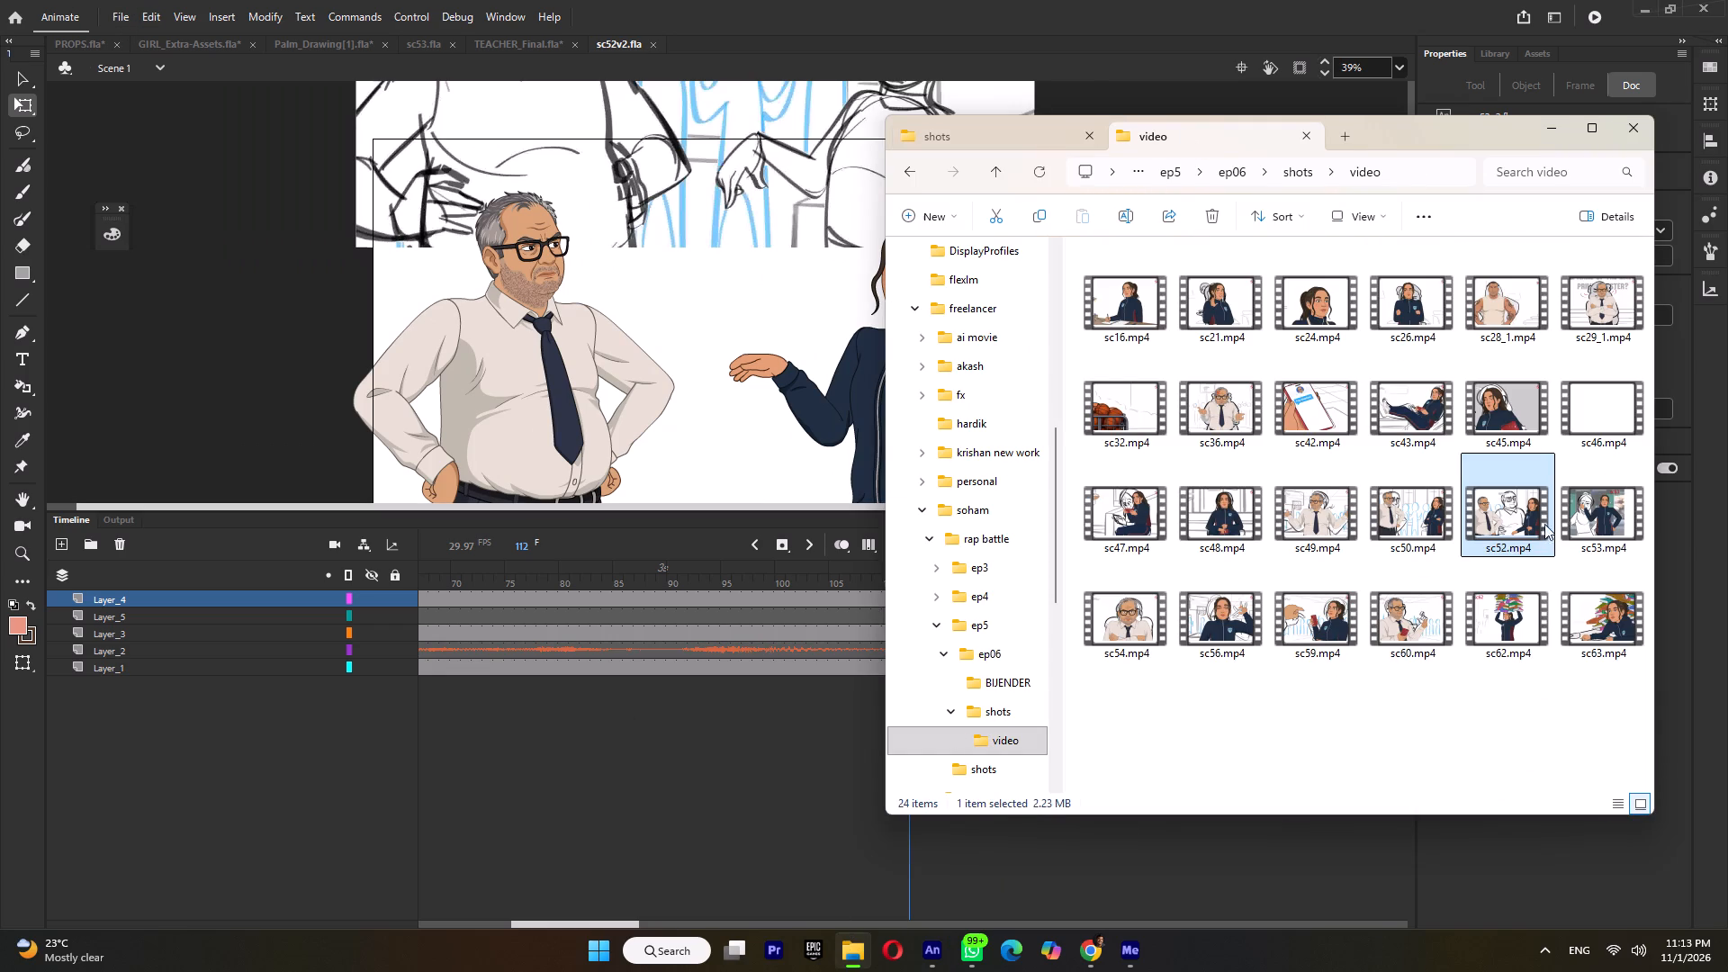
left_click(1583, 512)
left_click(1508, 521)
key("Delete")
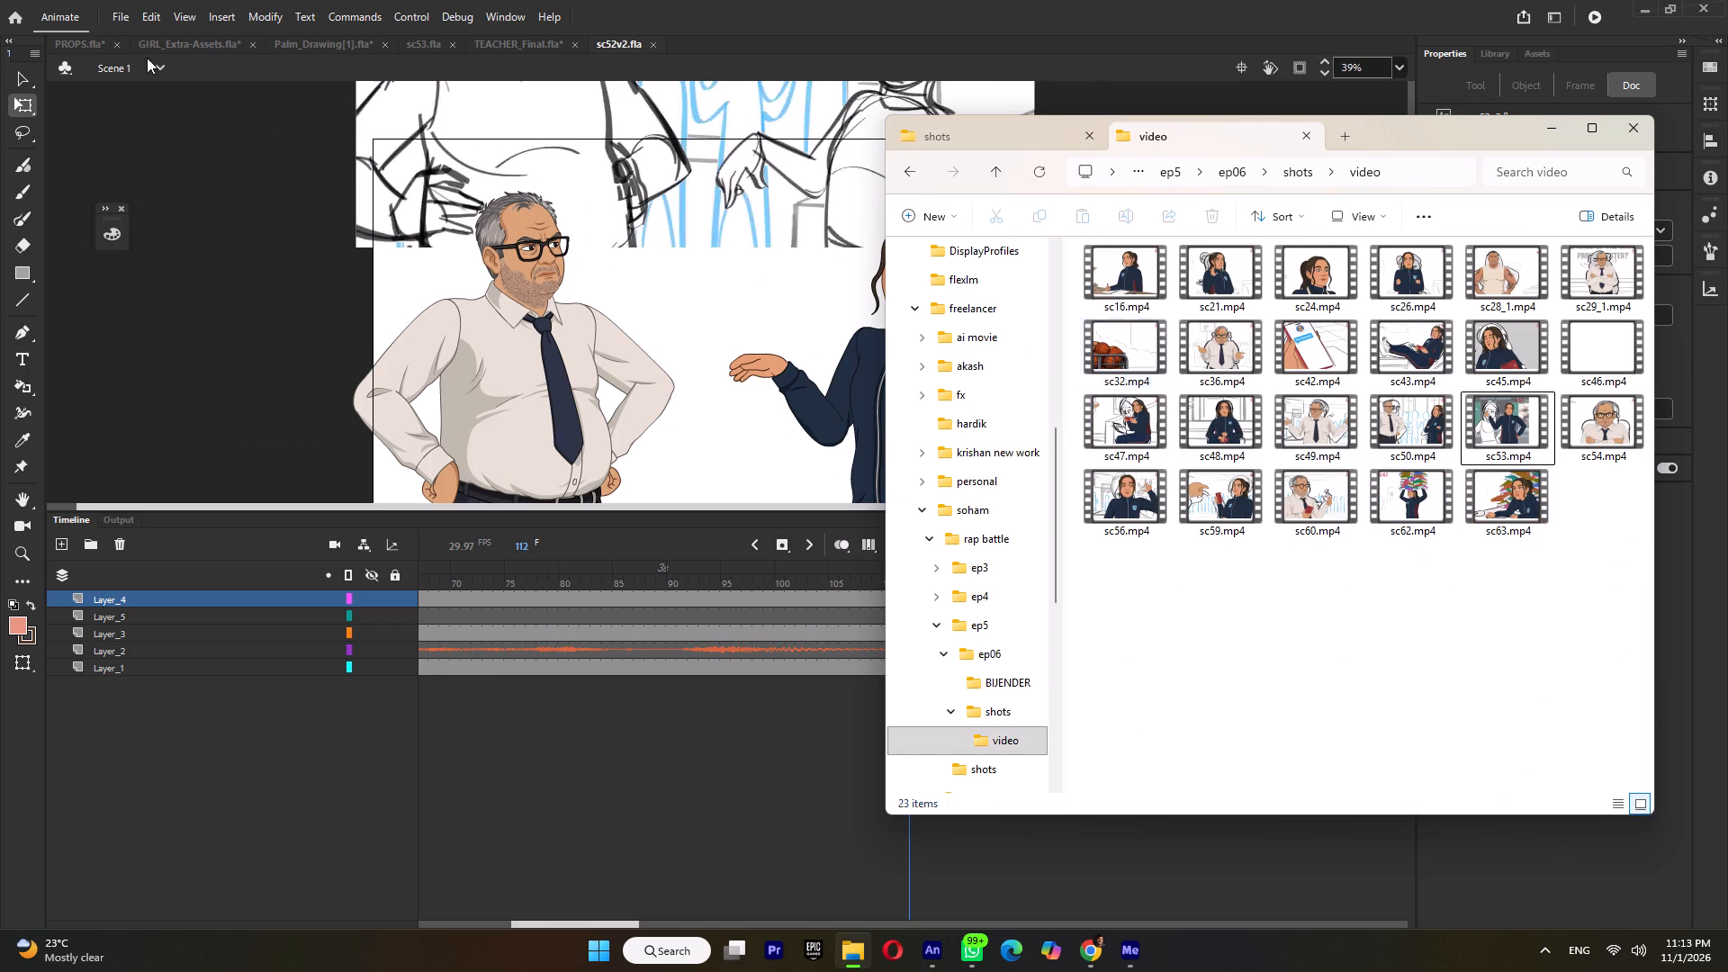
Export the sc52v2 movie as an H.264 video named sc52 into the ep06 shots video folder.
left_click(115, 13)
left_click(158, 300)
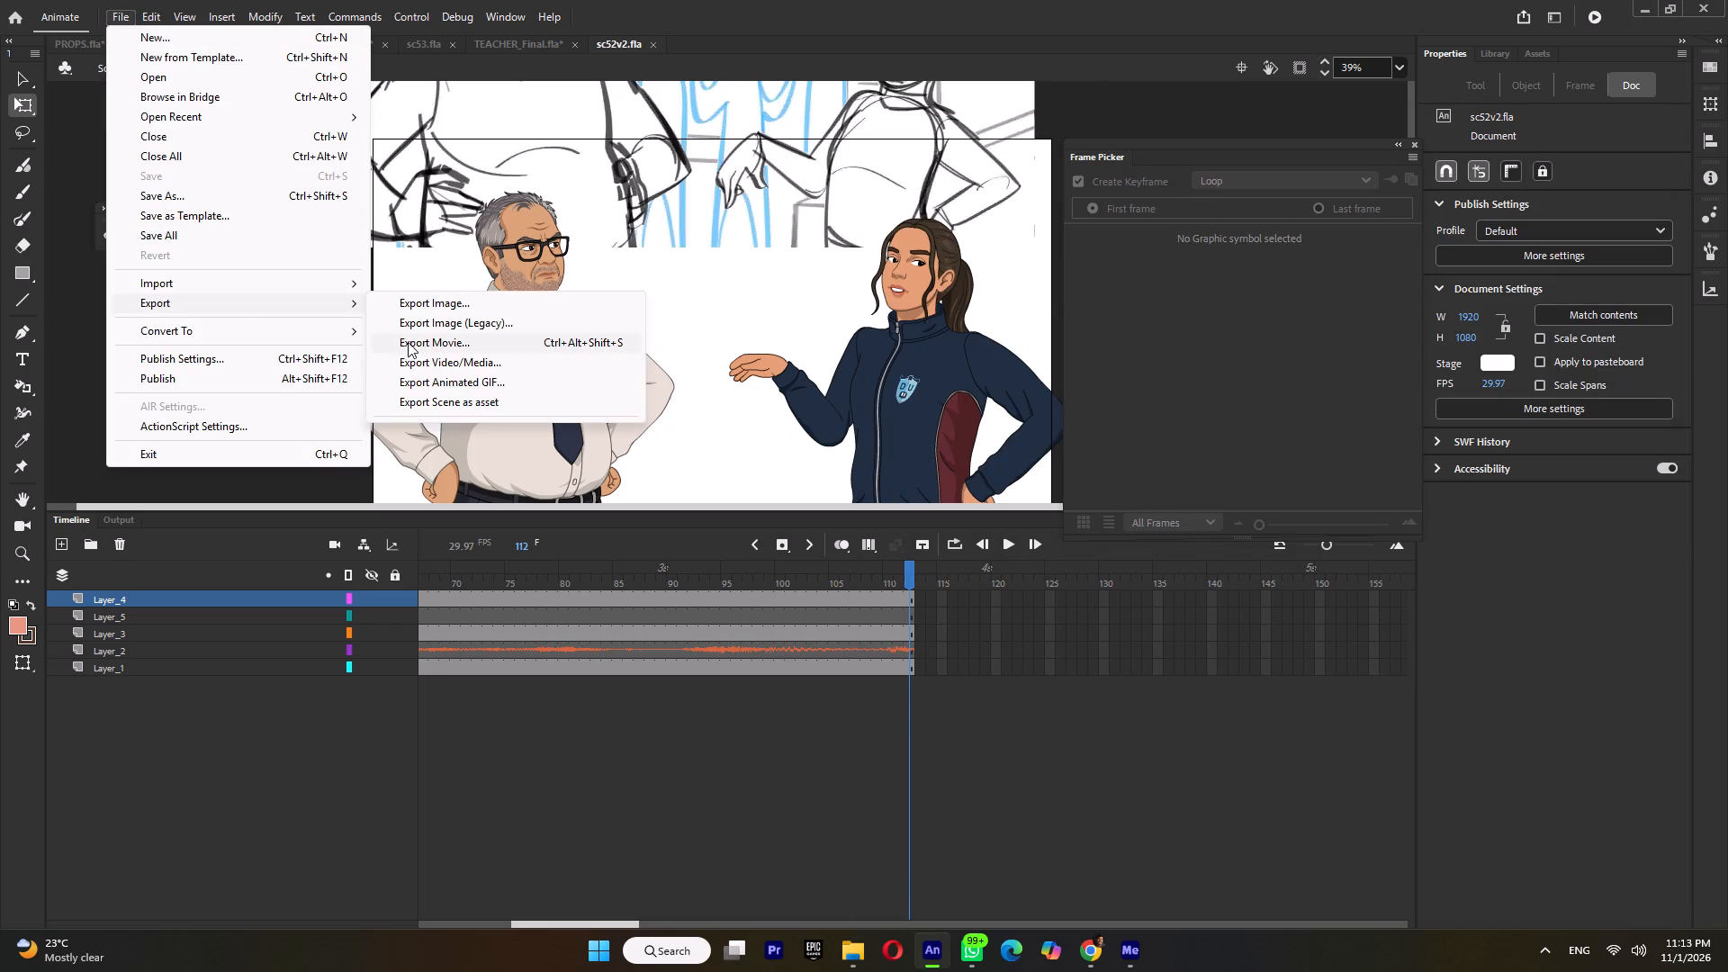
left_click(417, 363)
left_click(1057, 546)
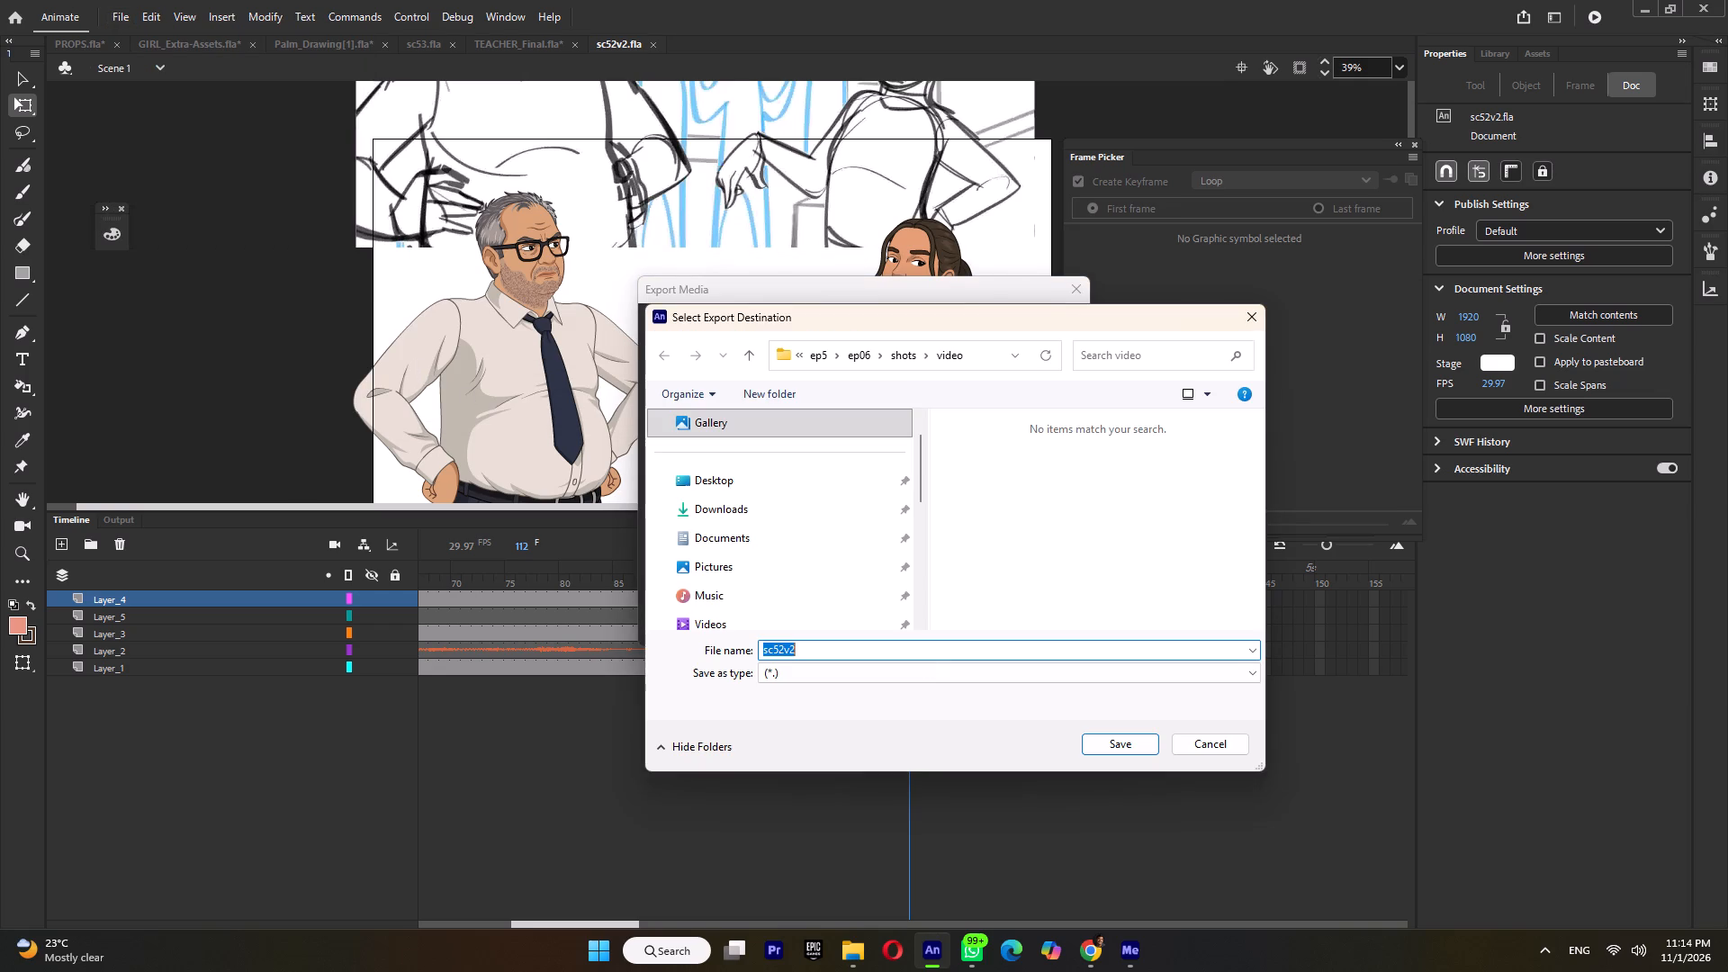
left_click(859, 652)
key("BackSpace")
key("BackSpace")
left_click(1121, 737)
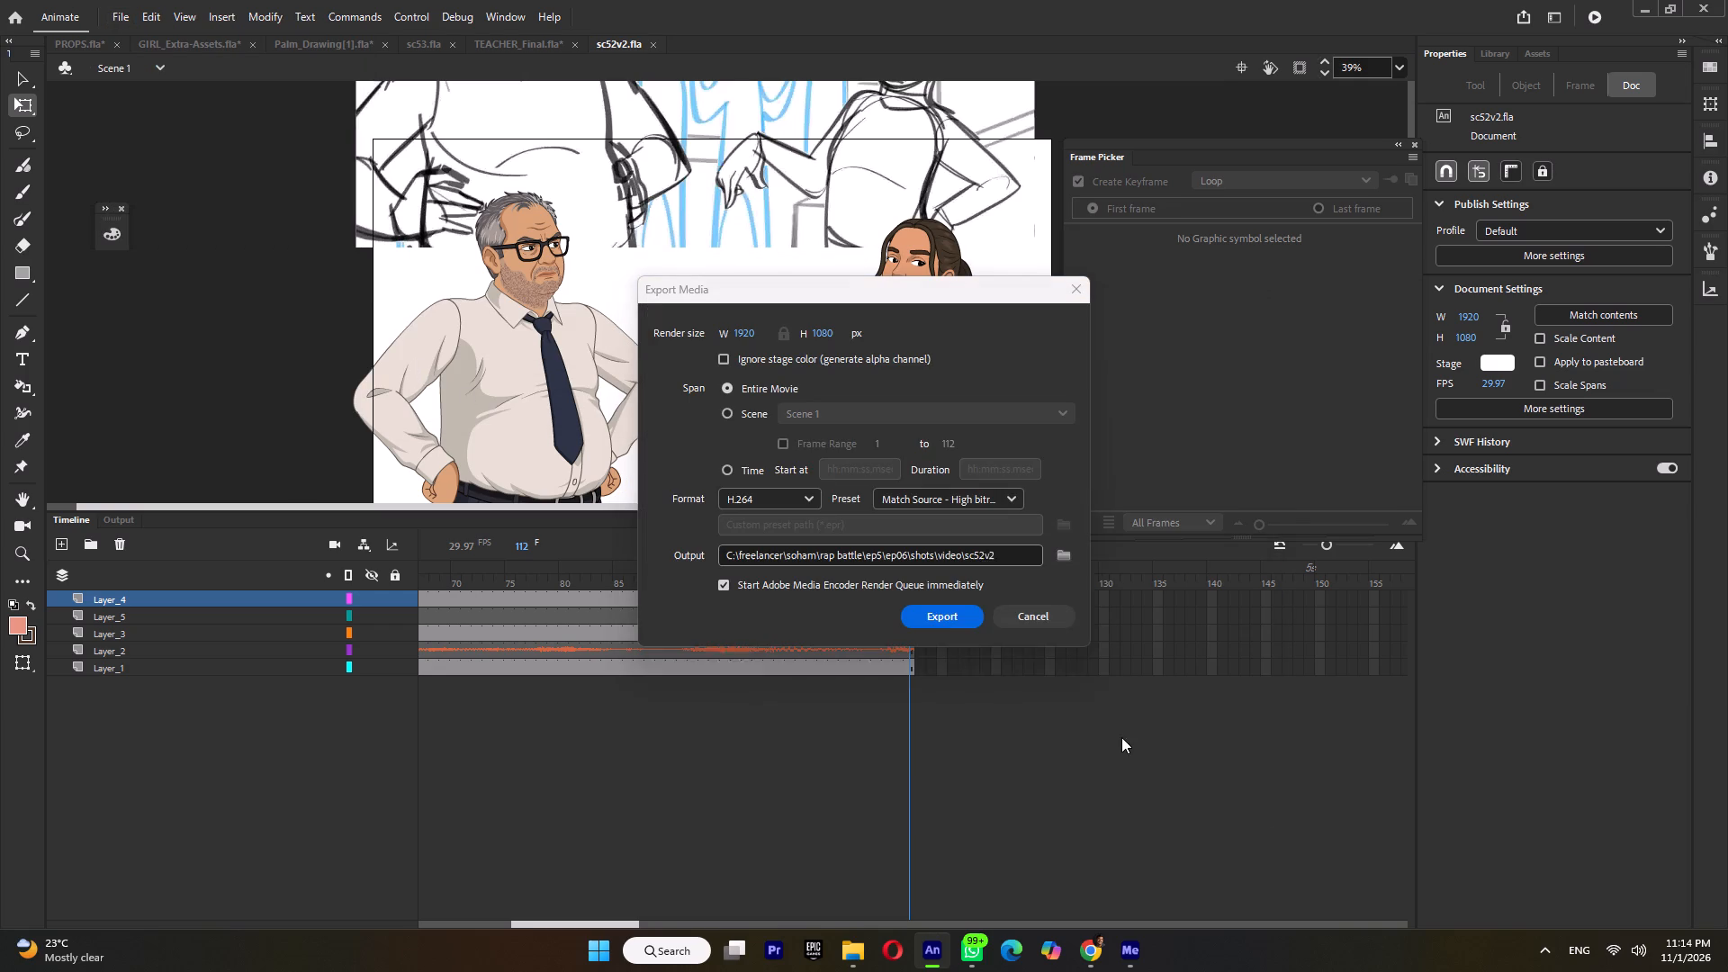
left_click(931, 621)
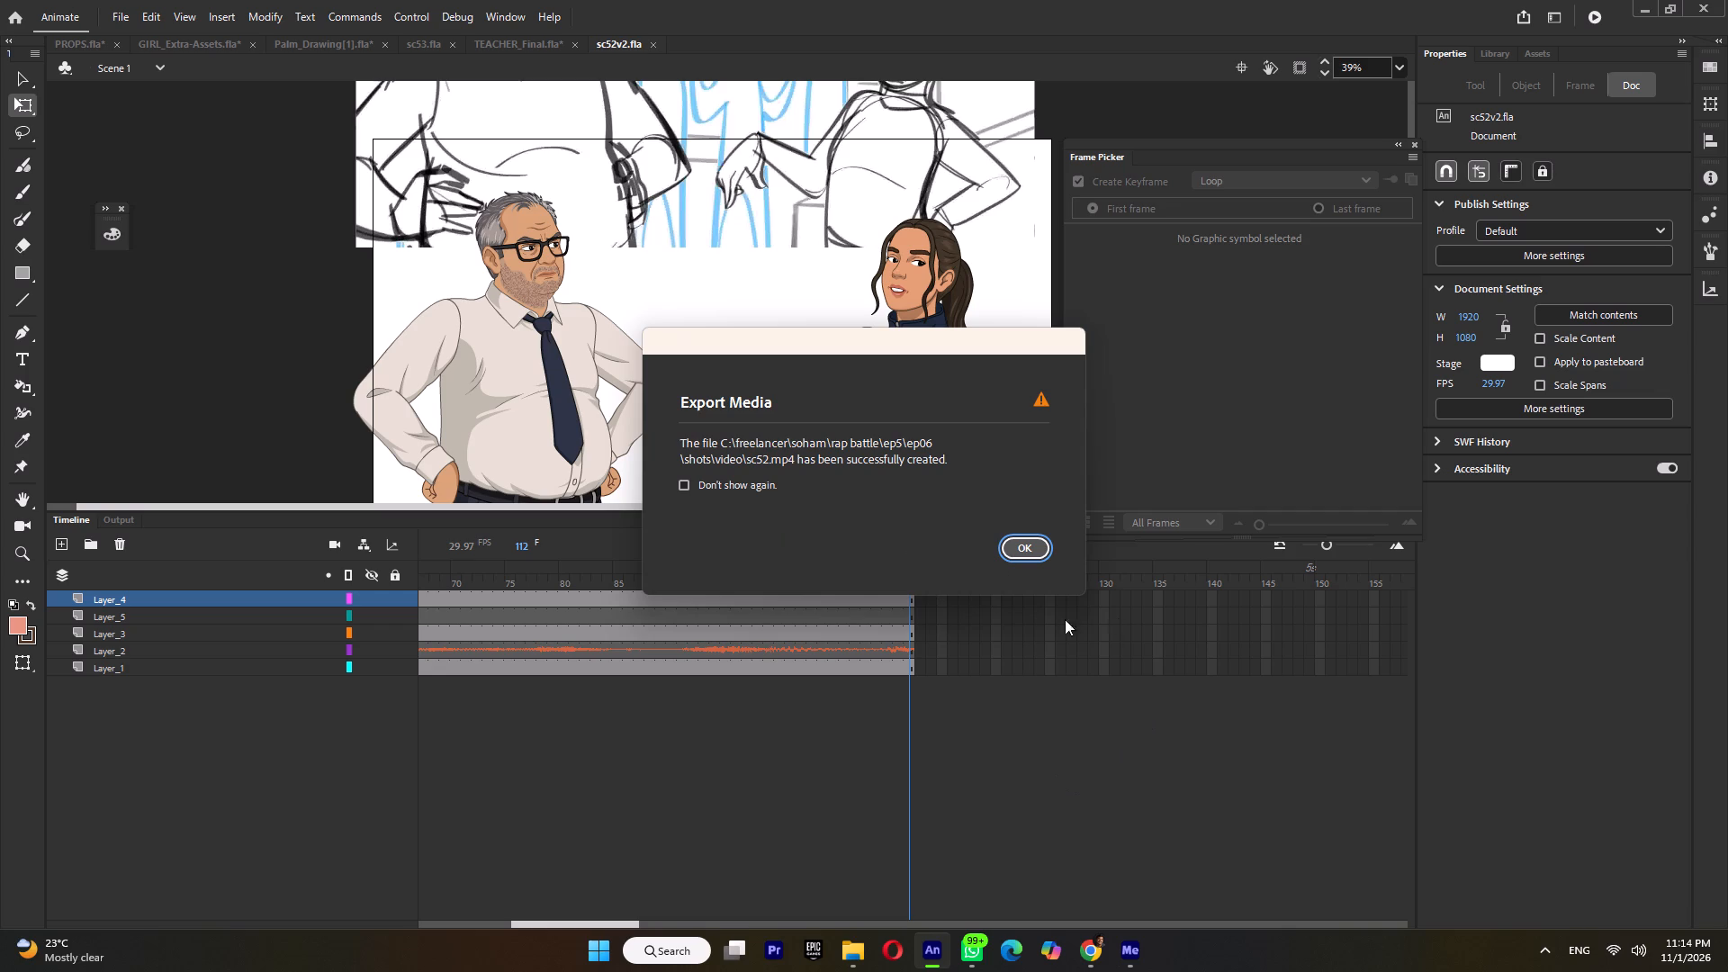
left_click(1026, 553)
Save and close the sc52v2 file.
key("ctrl+s")
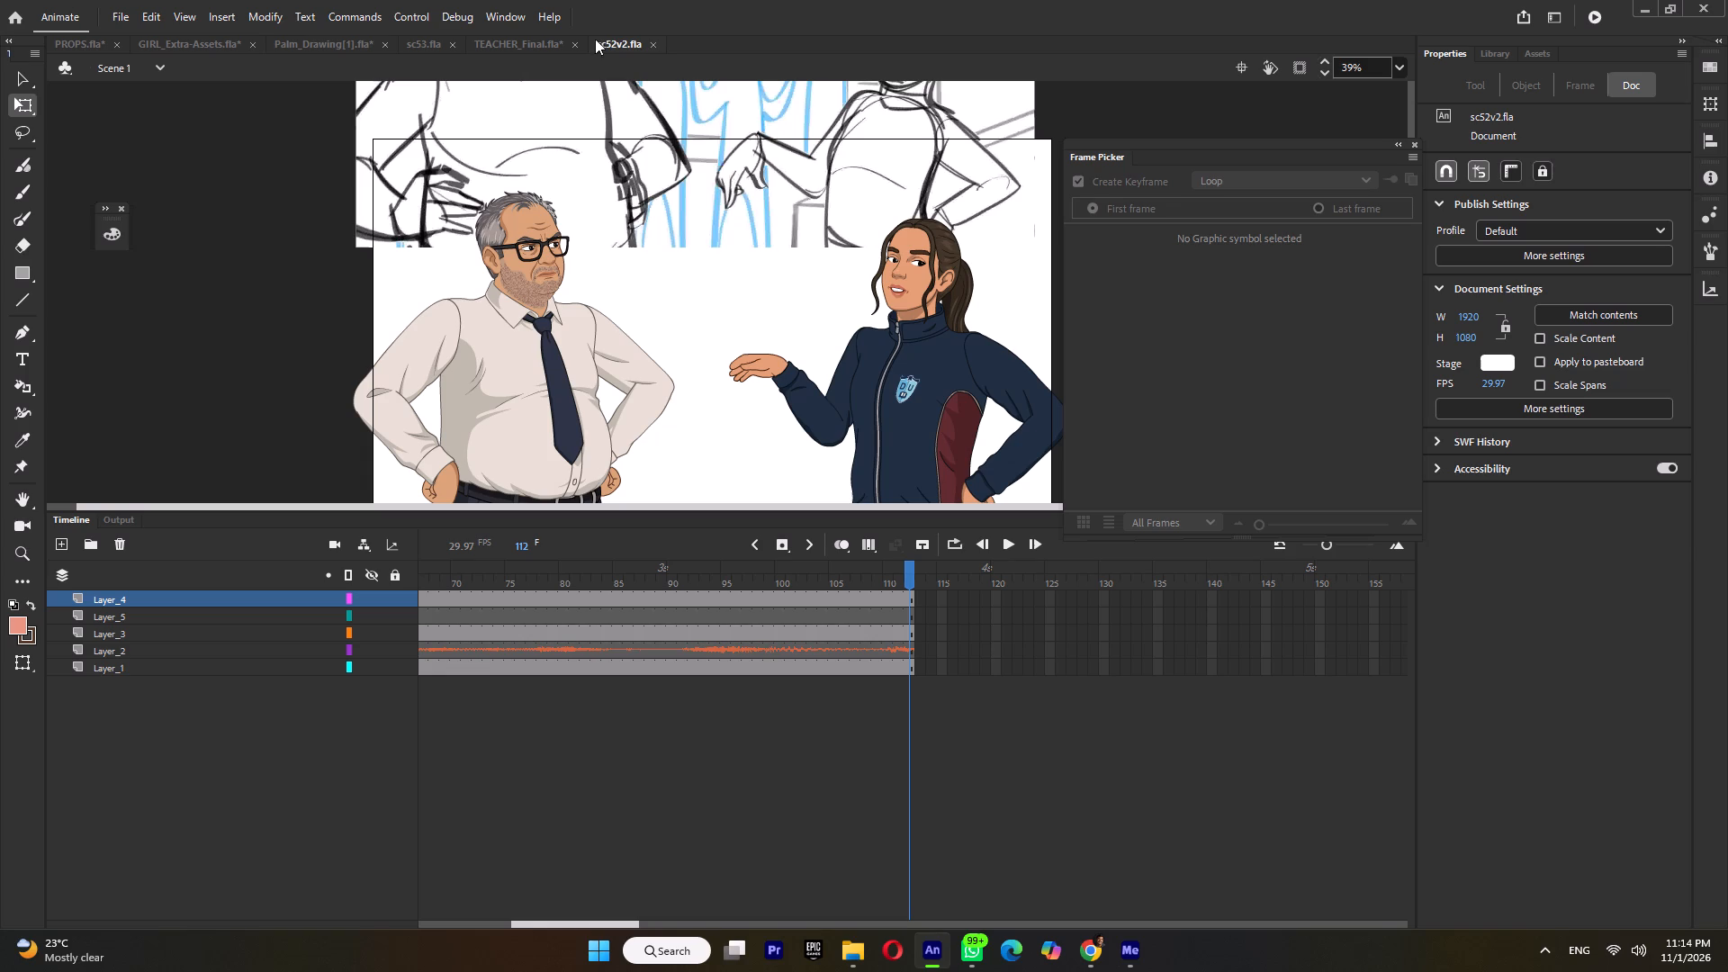
left_click(650, 43)
On frame 1 of Palm_Drawing[1].fla, flip the fifth open hand in the top row horizontally, shift it slightly, and copy it.
scroll(798, 346, "down", 4, "ctrl")
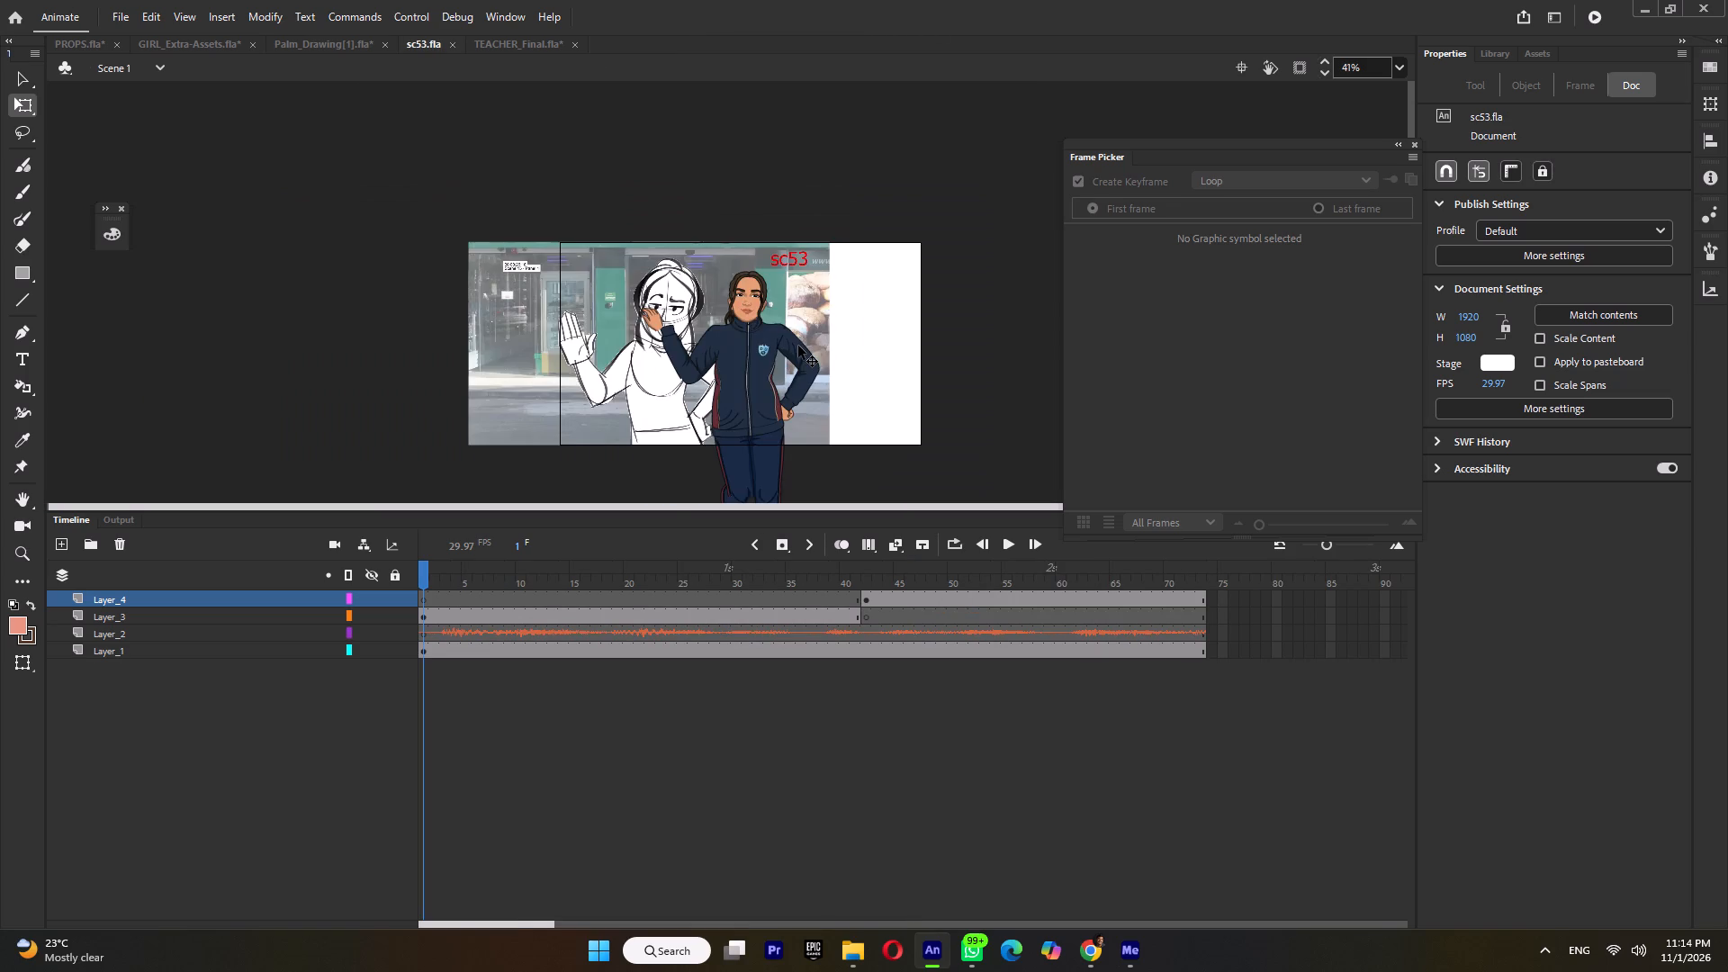
left_click(301, 41)
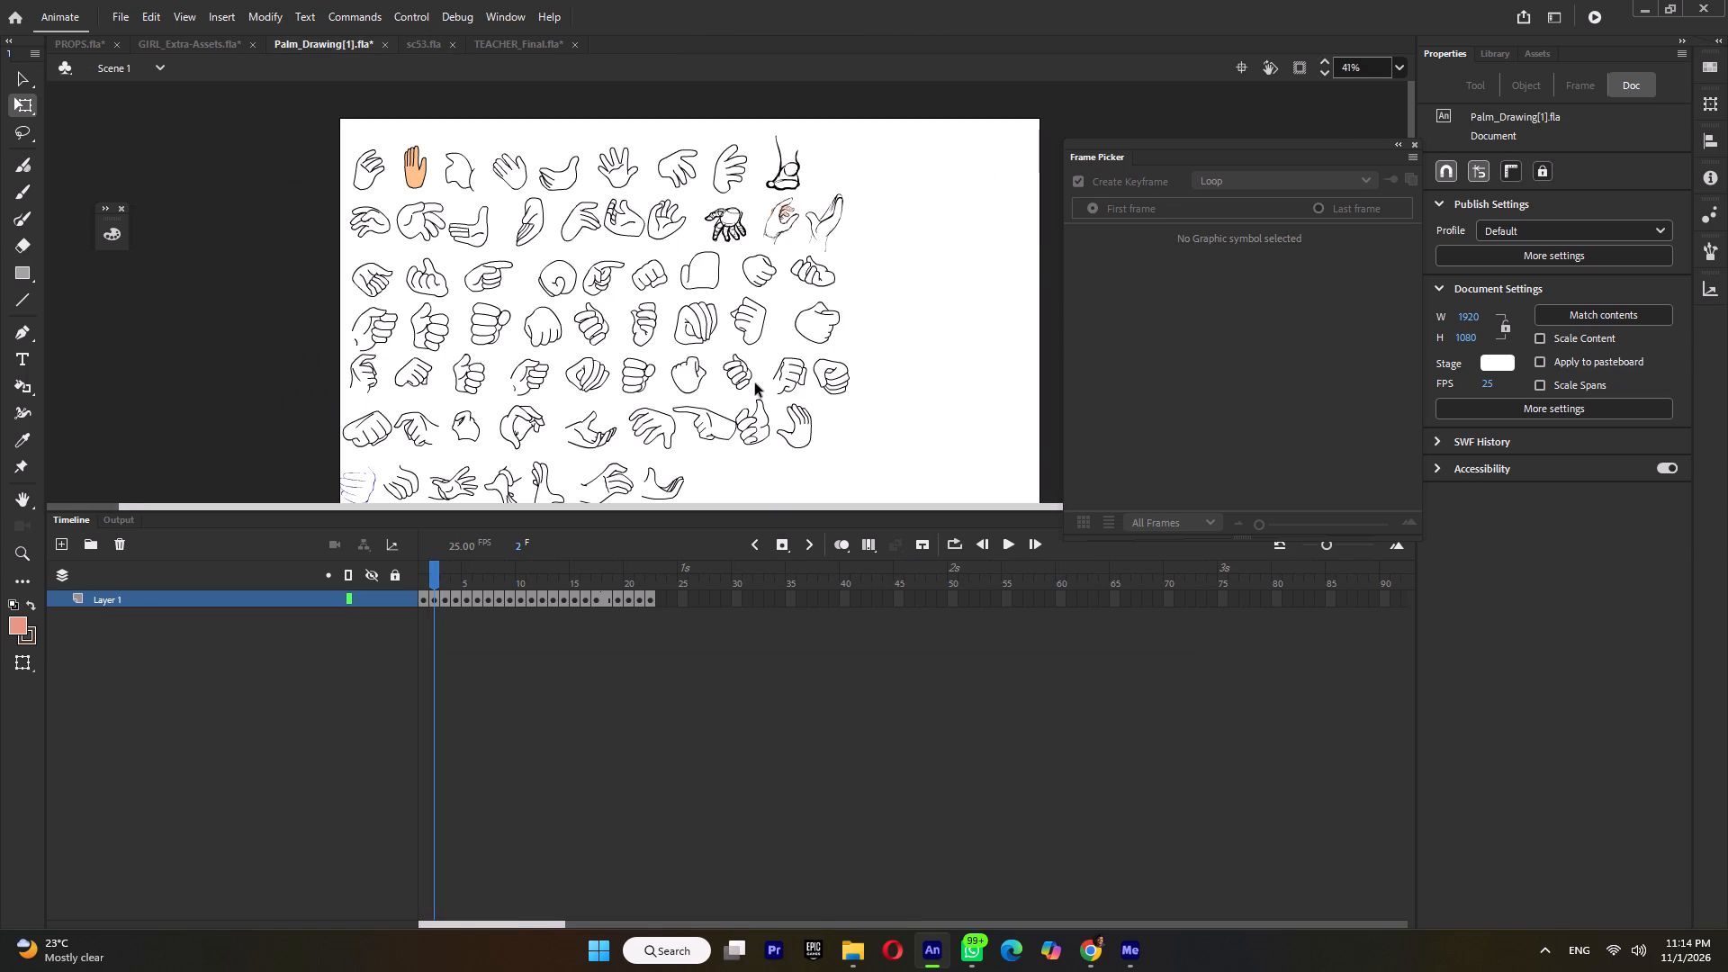
left_click(424, 576)
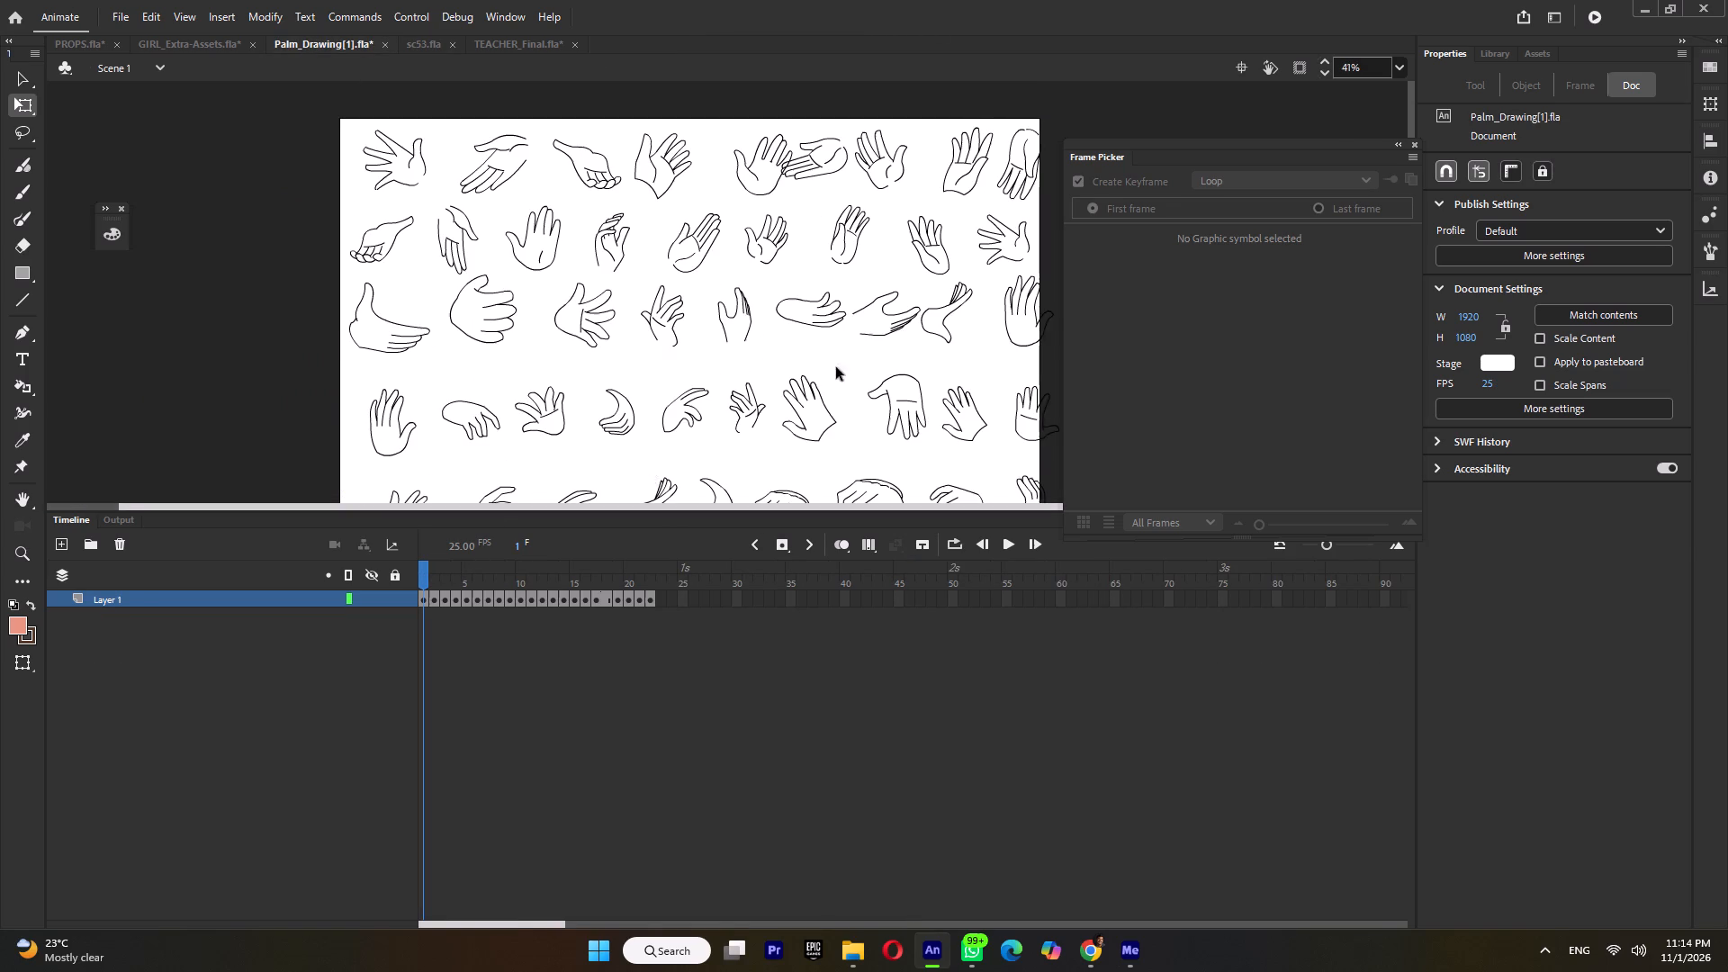
left_click(742, 177)
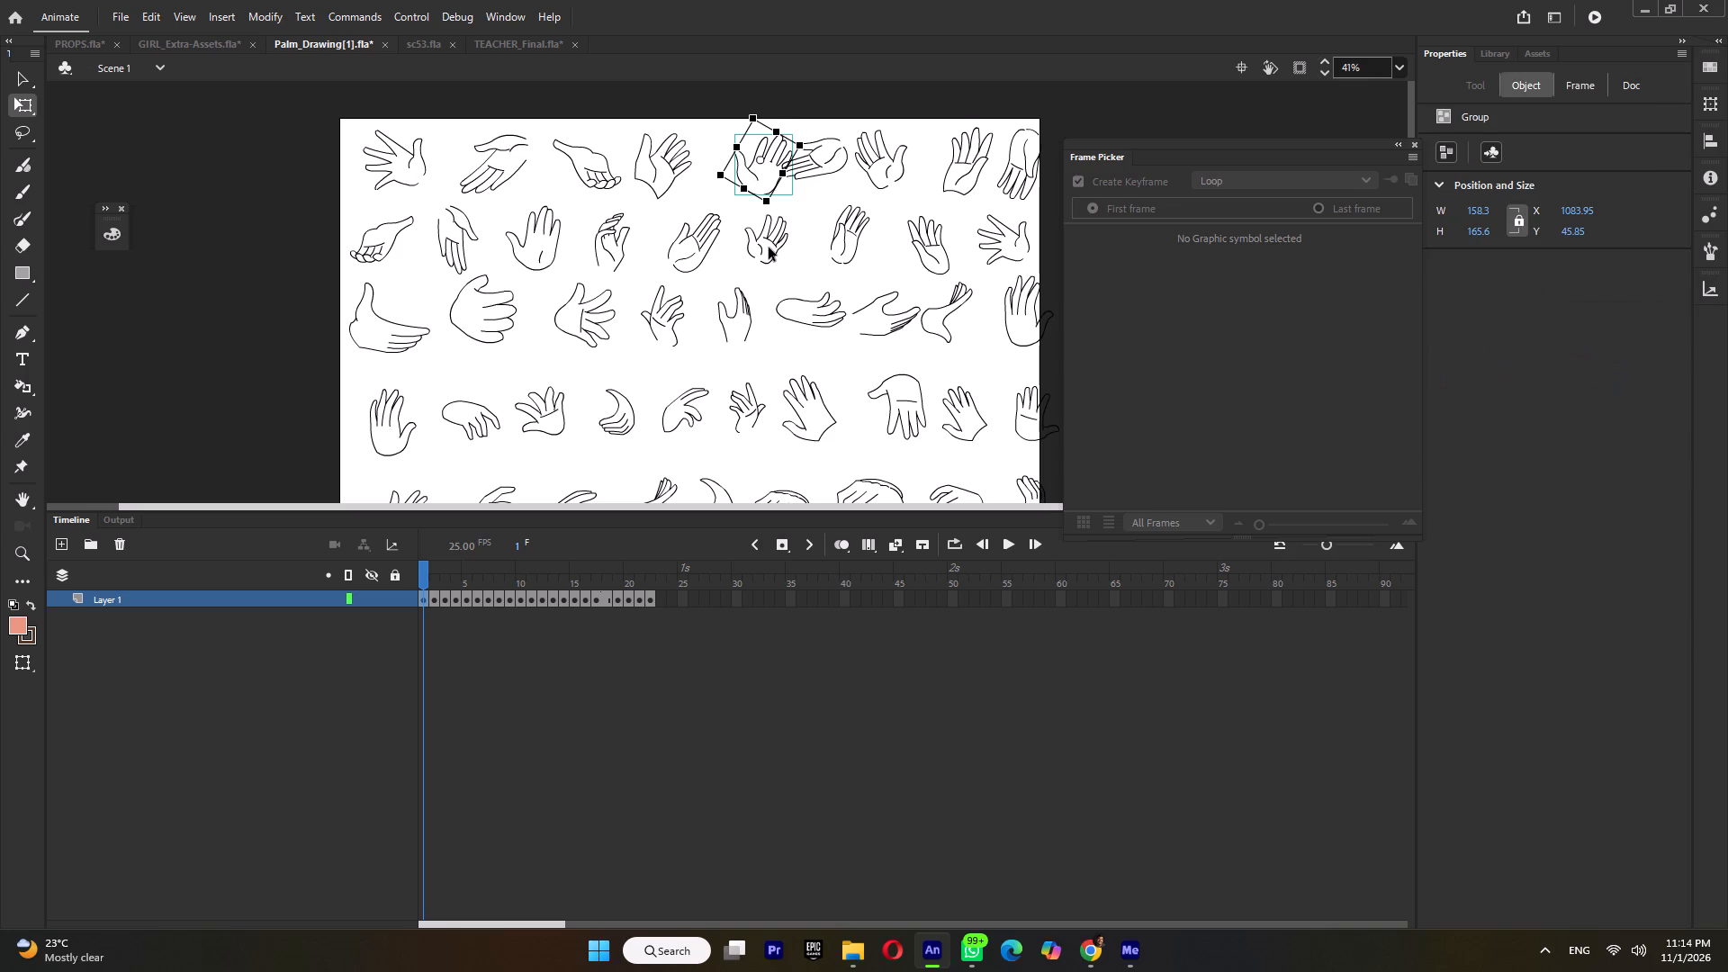
right_click(752, 174)
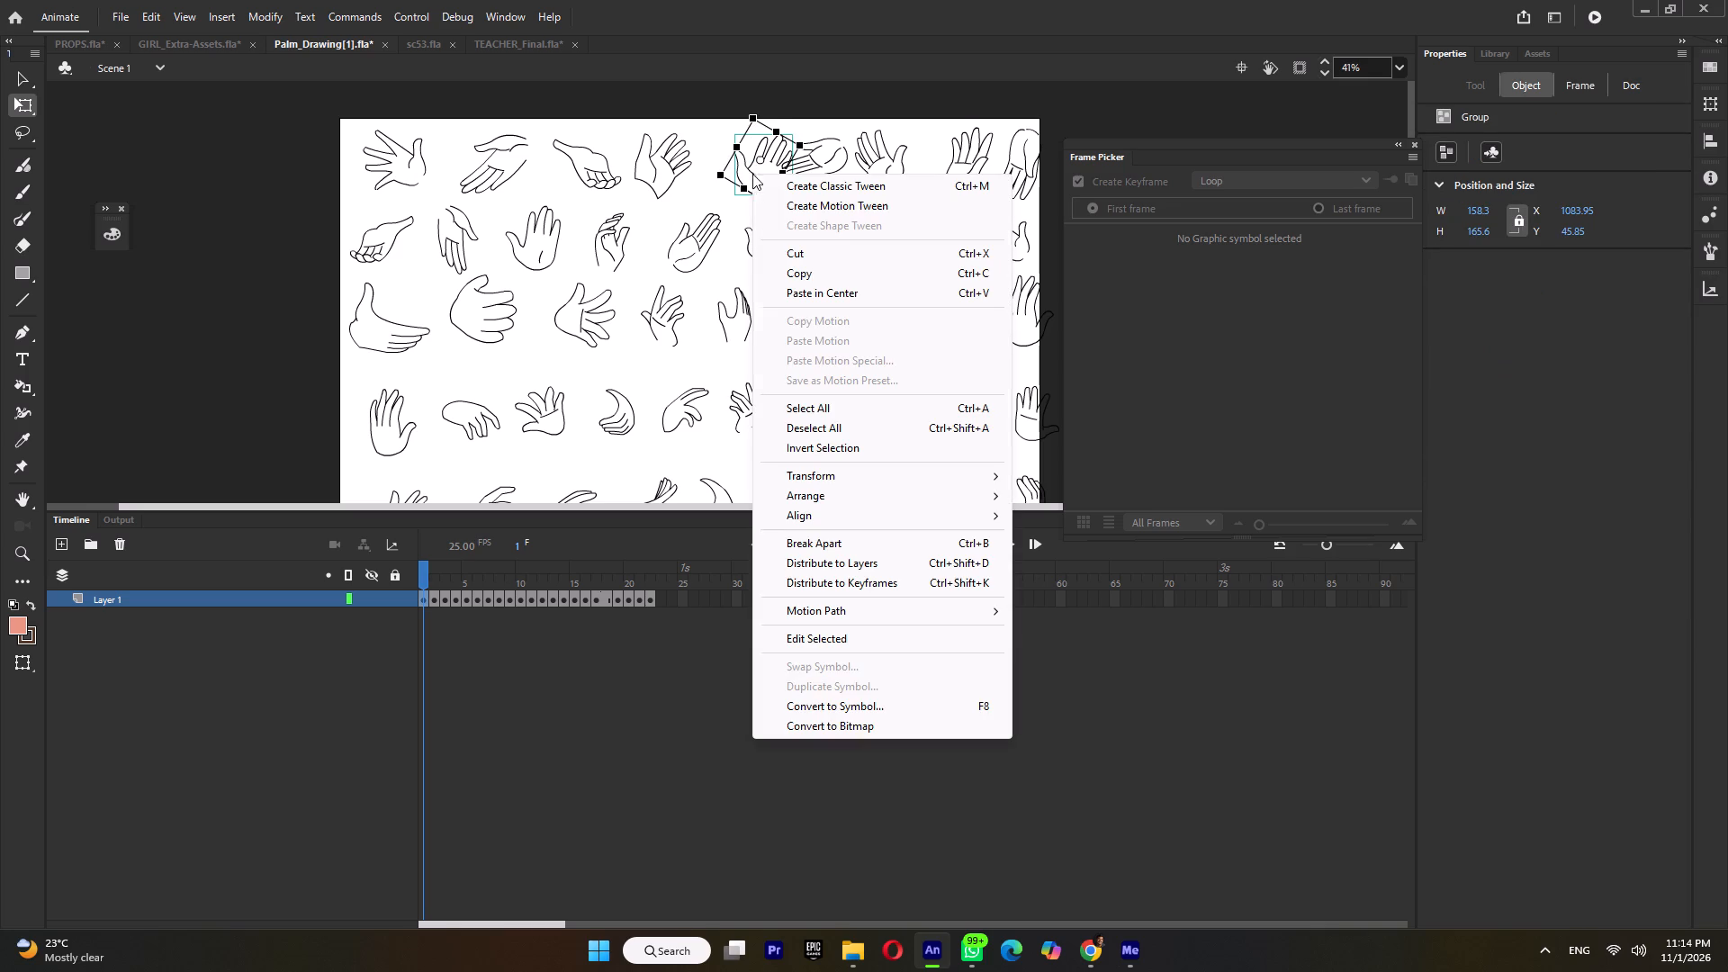
left_click(822, 475)
left_click(1072, 672)
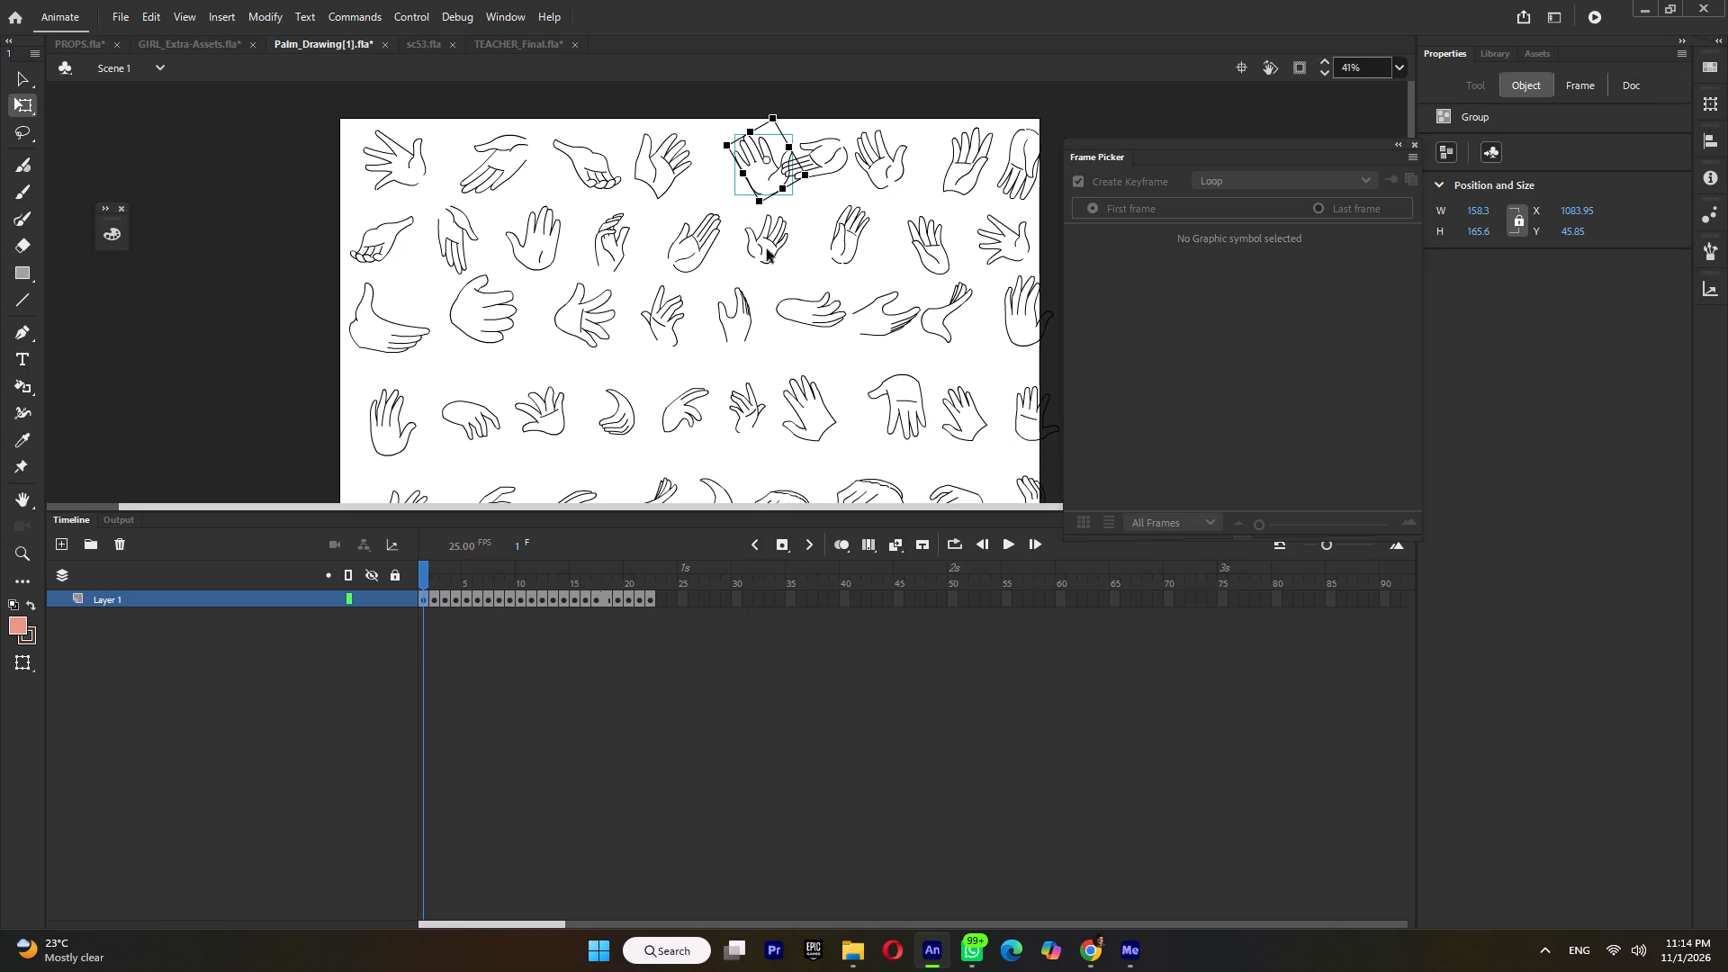
left_click_drag(770, 175, 748, 180)
right_click(748, 180)
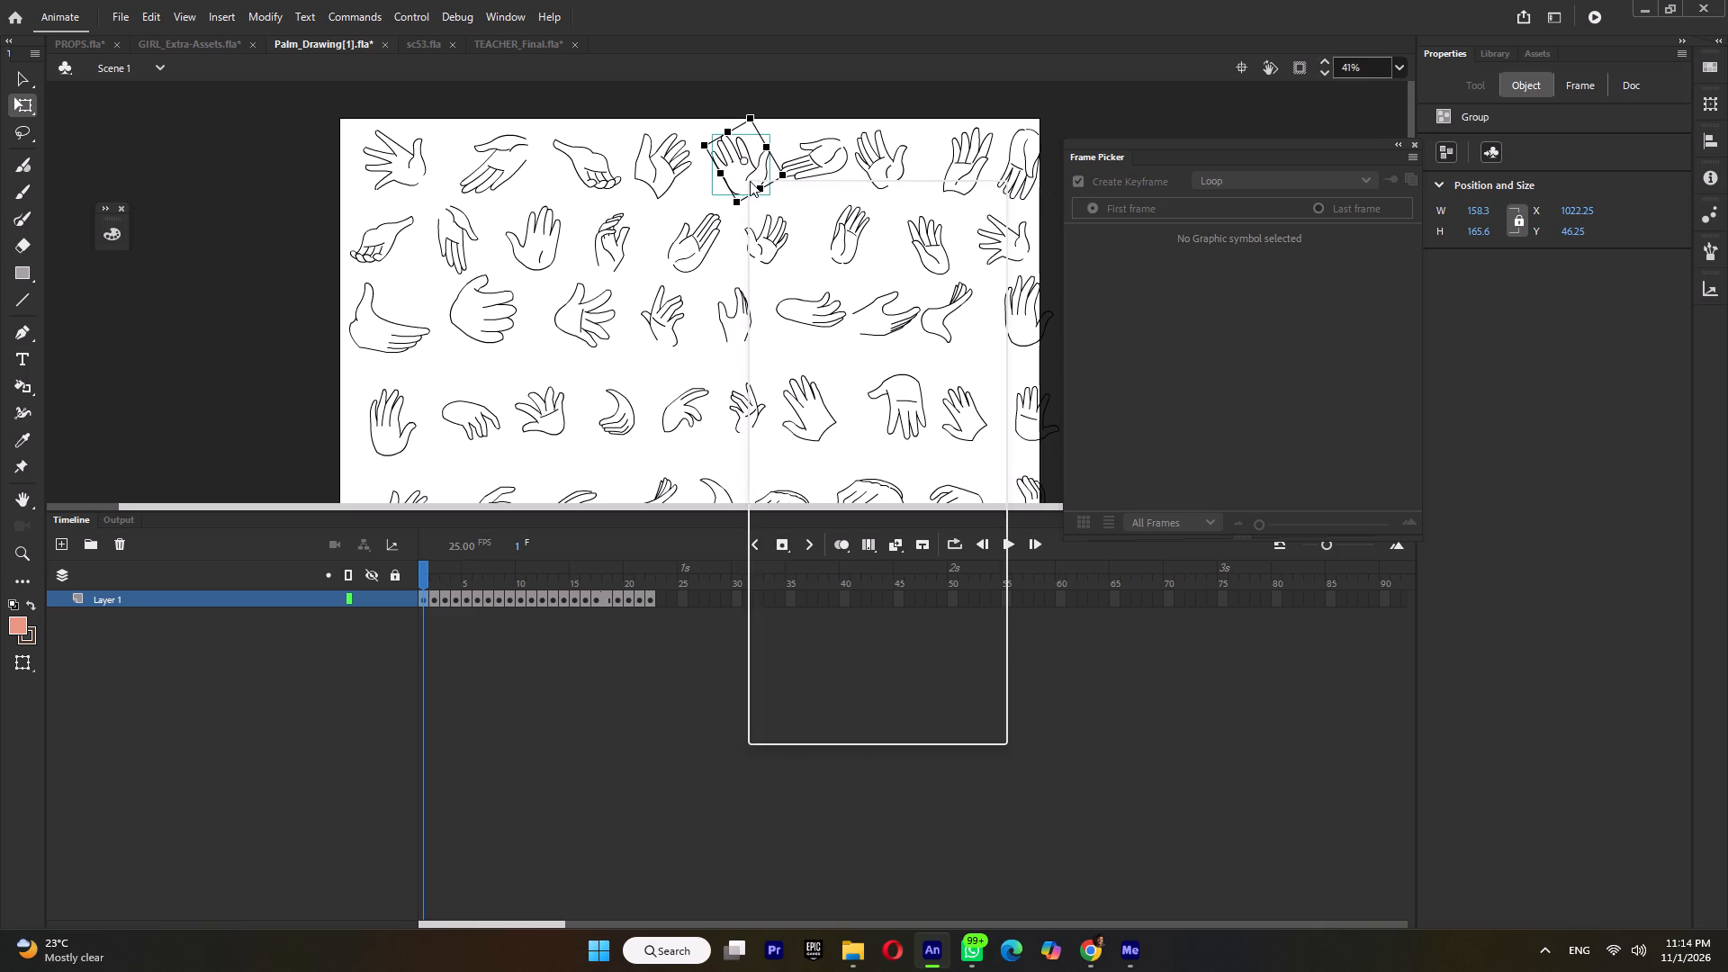
left_click(795, 283)
scroll(678, 303, "down", 4, "ctrl")
scroll(678, 346, "up", 2, "ctrl")
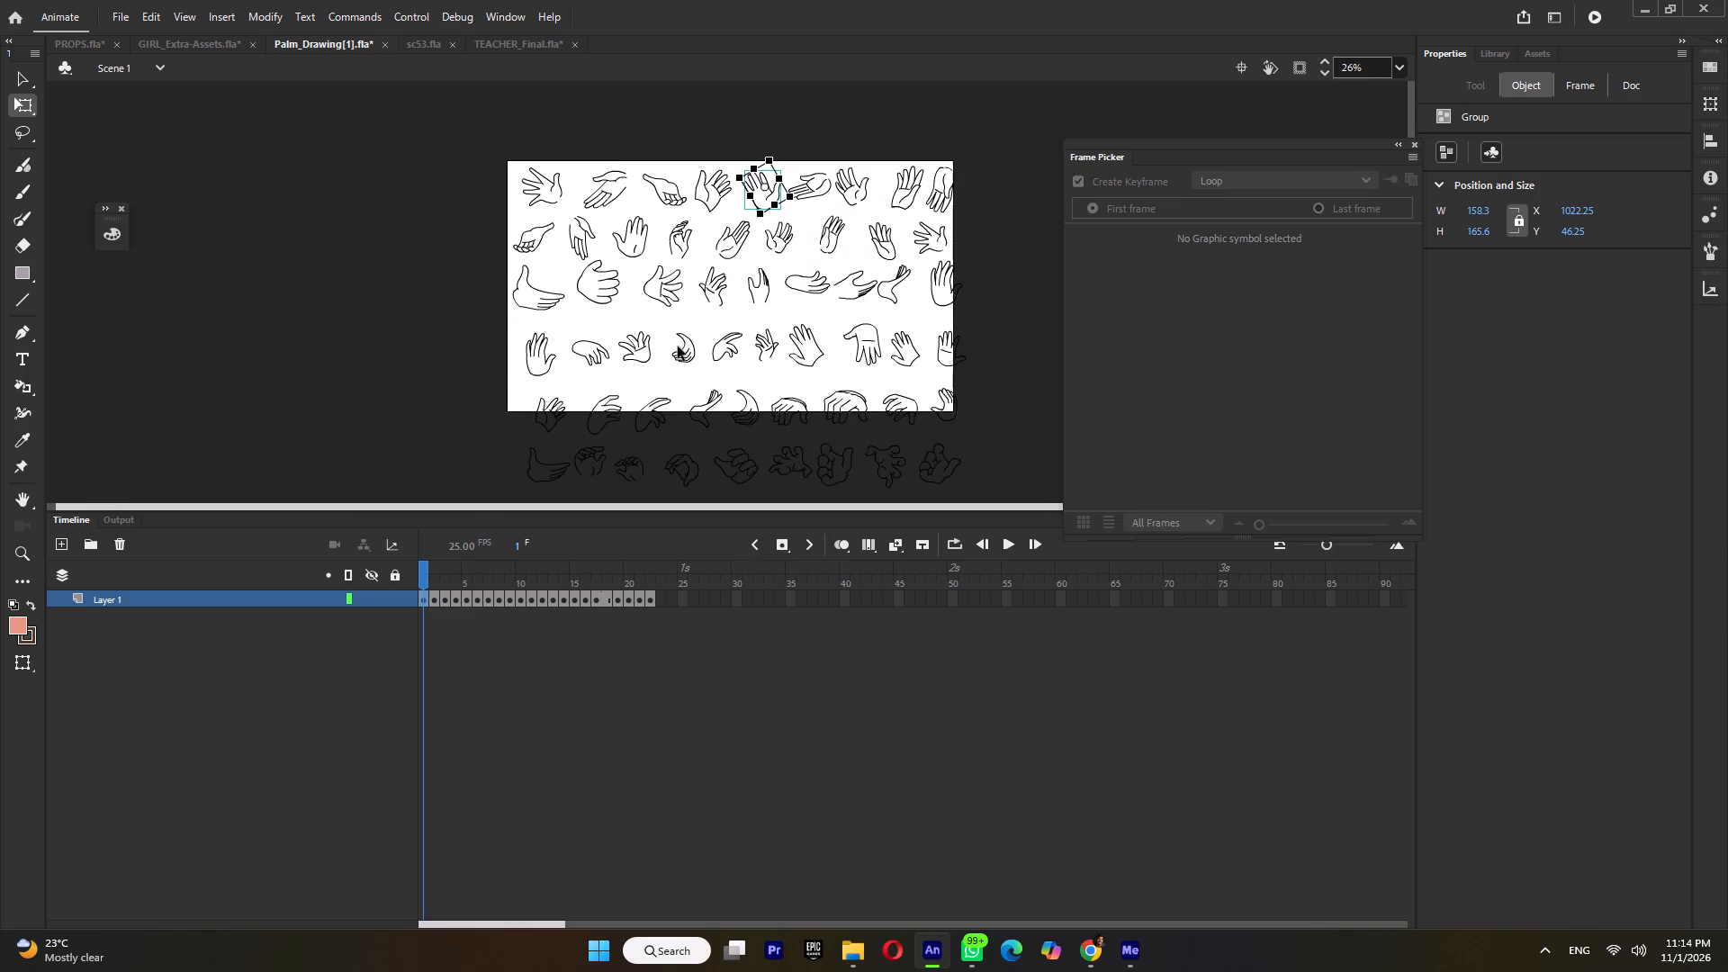
In sc53, open the girl's Symbol 3 and rotate her raised hand more upright, moving it over the sleeve cuff.
left_click(427, 44)
scroll(638, 343, "up", 4, "ctrl")
double_click(598, 299)
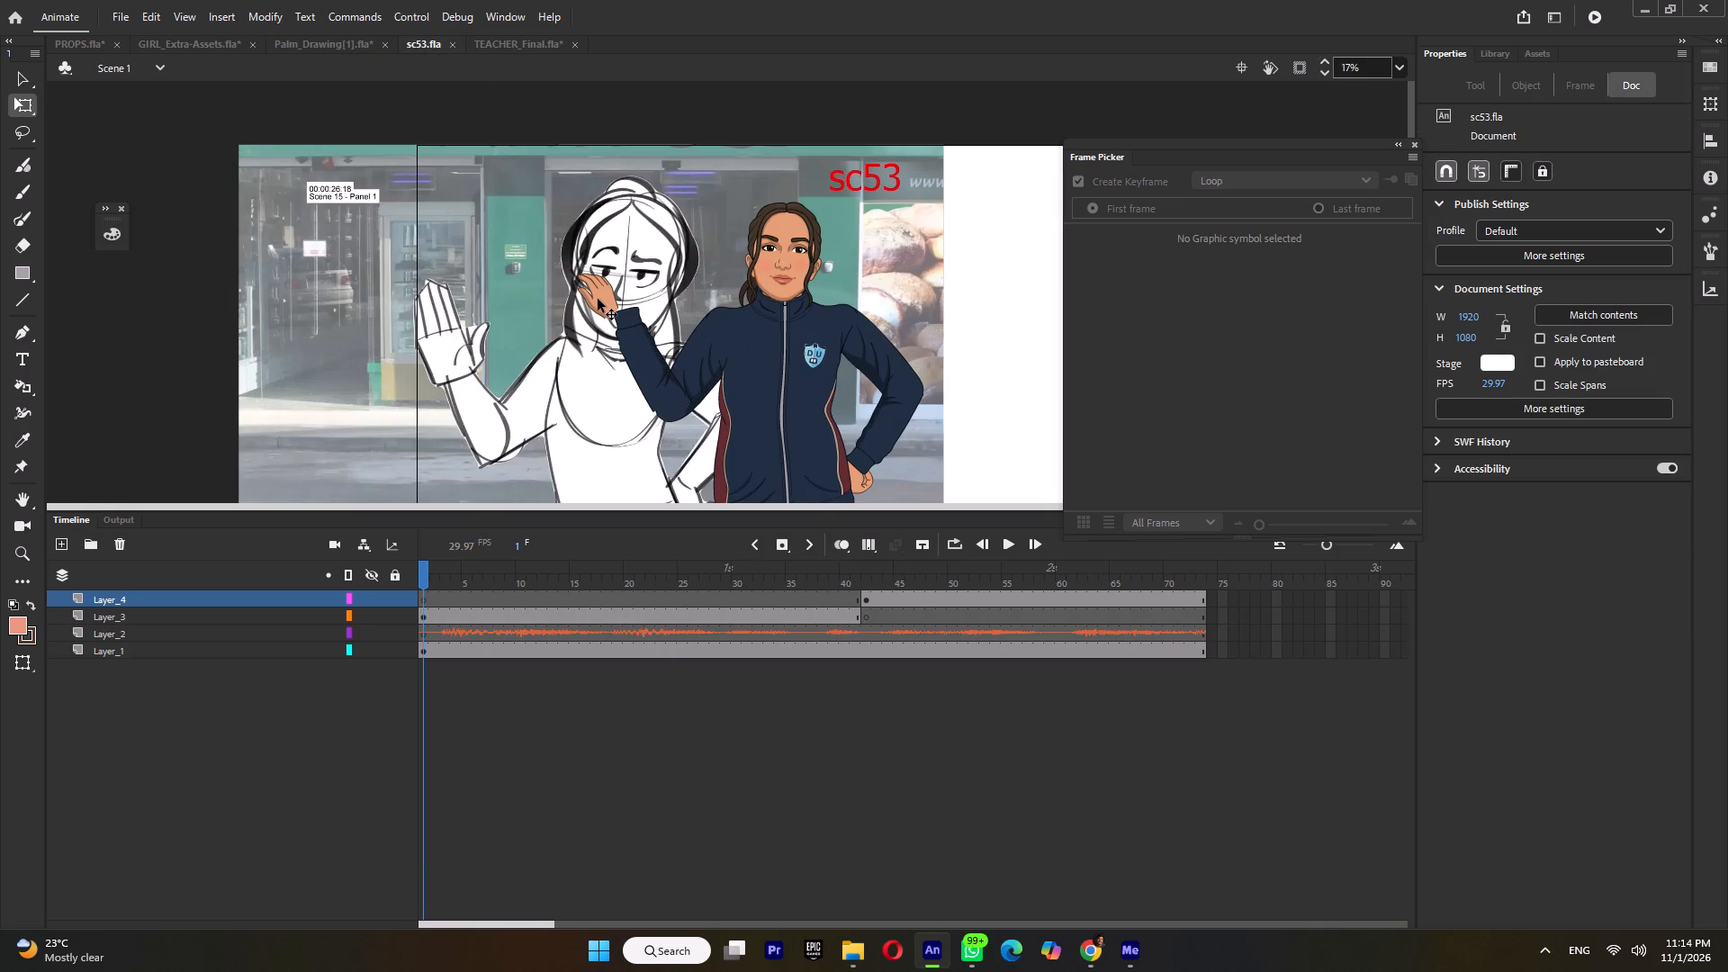
left_click(598, 299)
scroll(606, 293, "up", 3, "ctrl")
left_click_drag(607, 238, 628, 238)
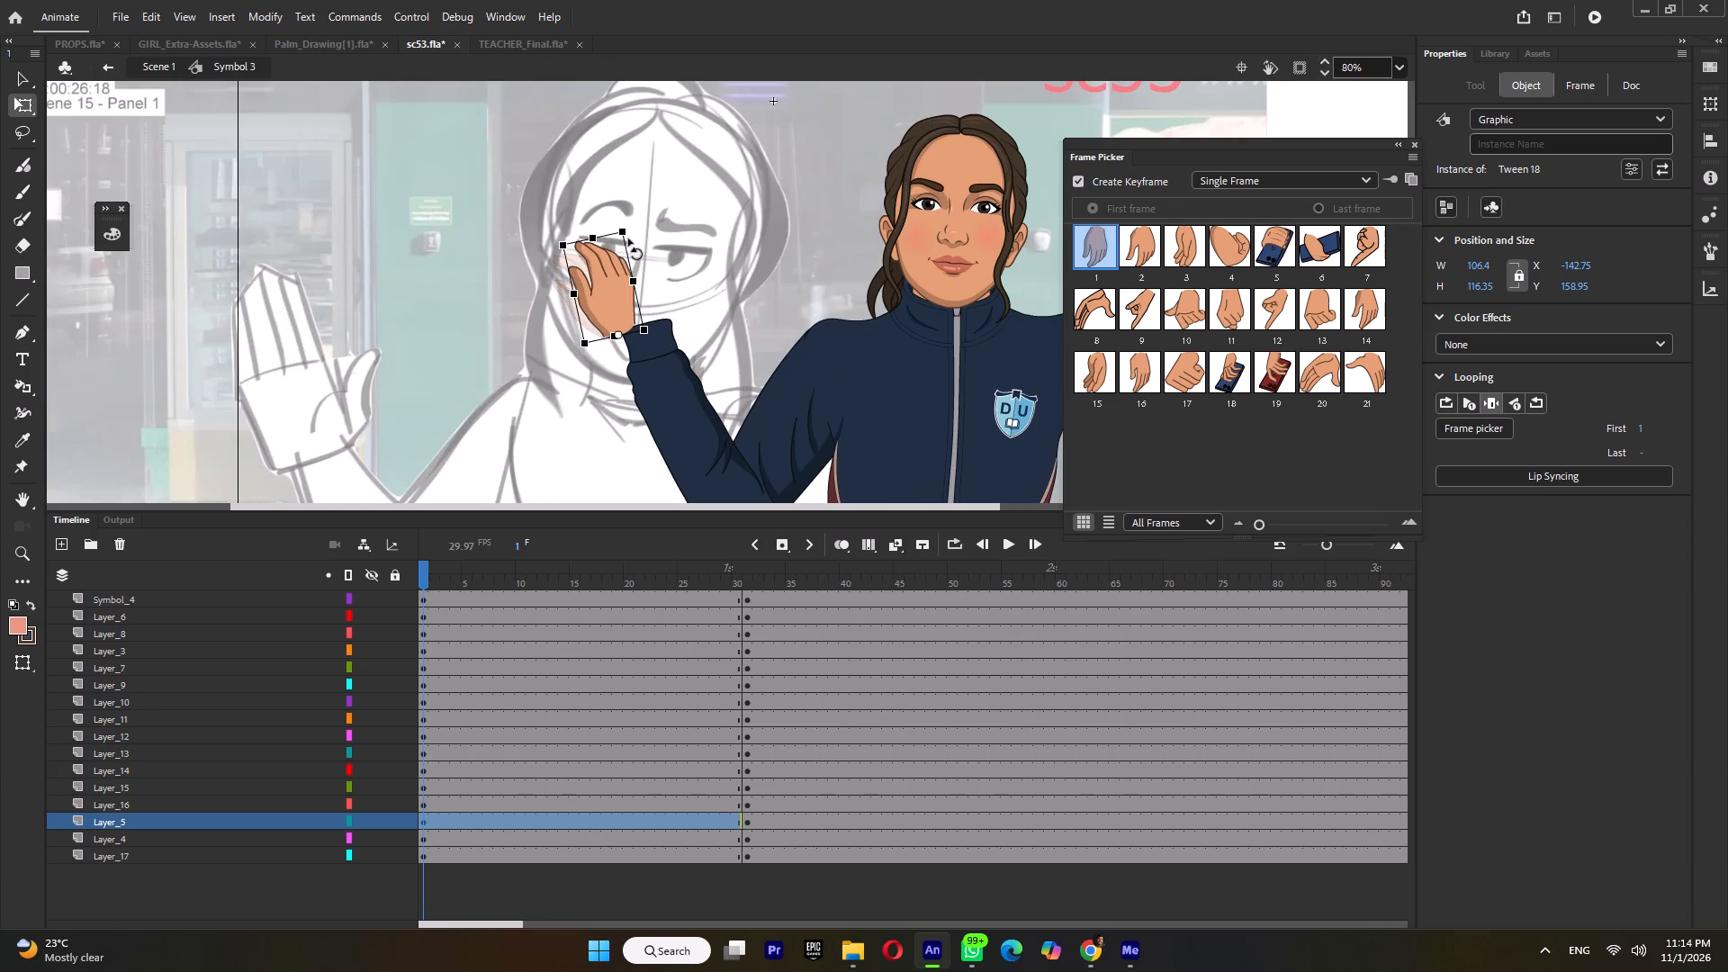
left_click_drag(628, 238, 631, 239)
left_click_drag(616, 276, 644, 277)
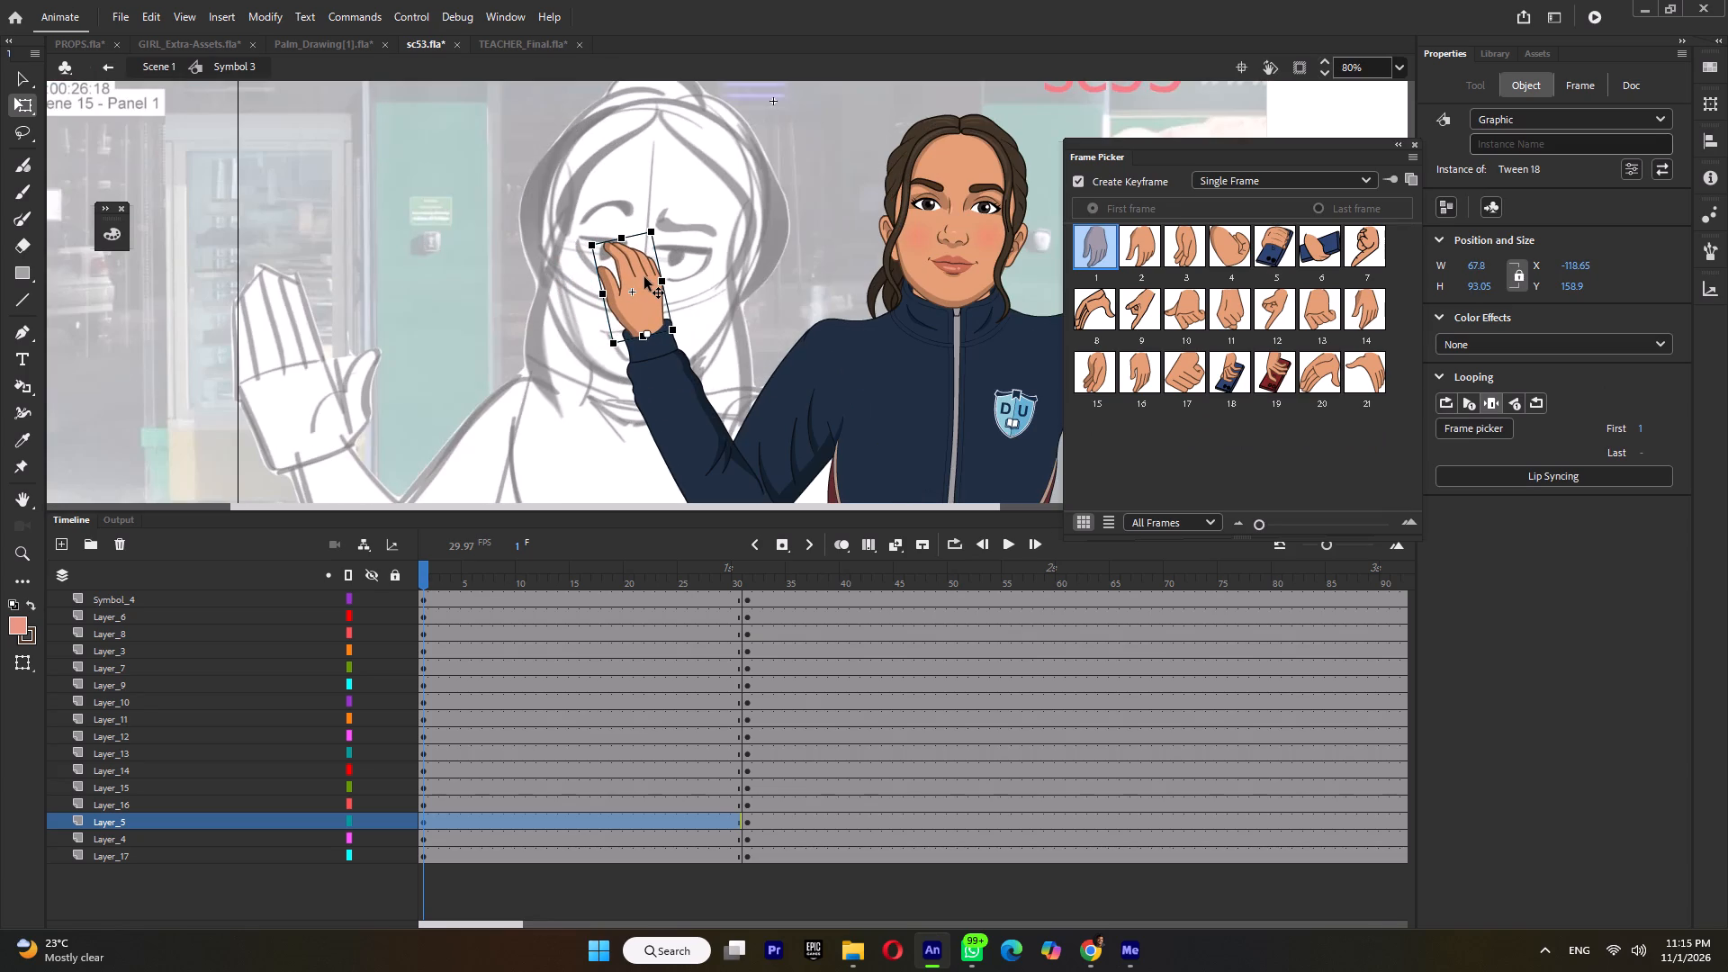
Inside the Tween 18 hand symbol, add a blank keyframe at frame 22 on Layer_1 and paste the copied hand drawing there.
double_click(644, 277)
scroll(628, 376, "up", 4, "ctrl")
left_click(642, 614)
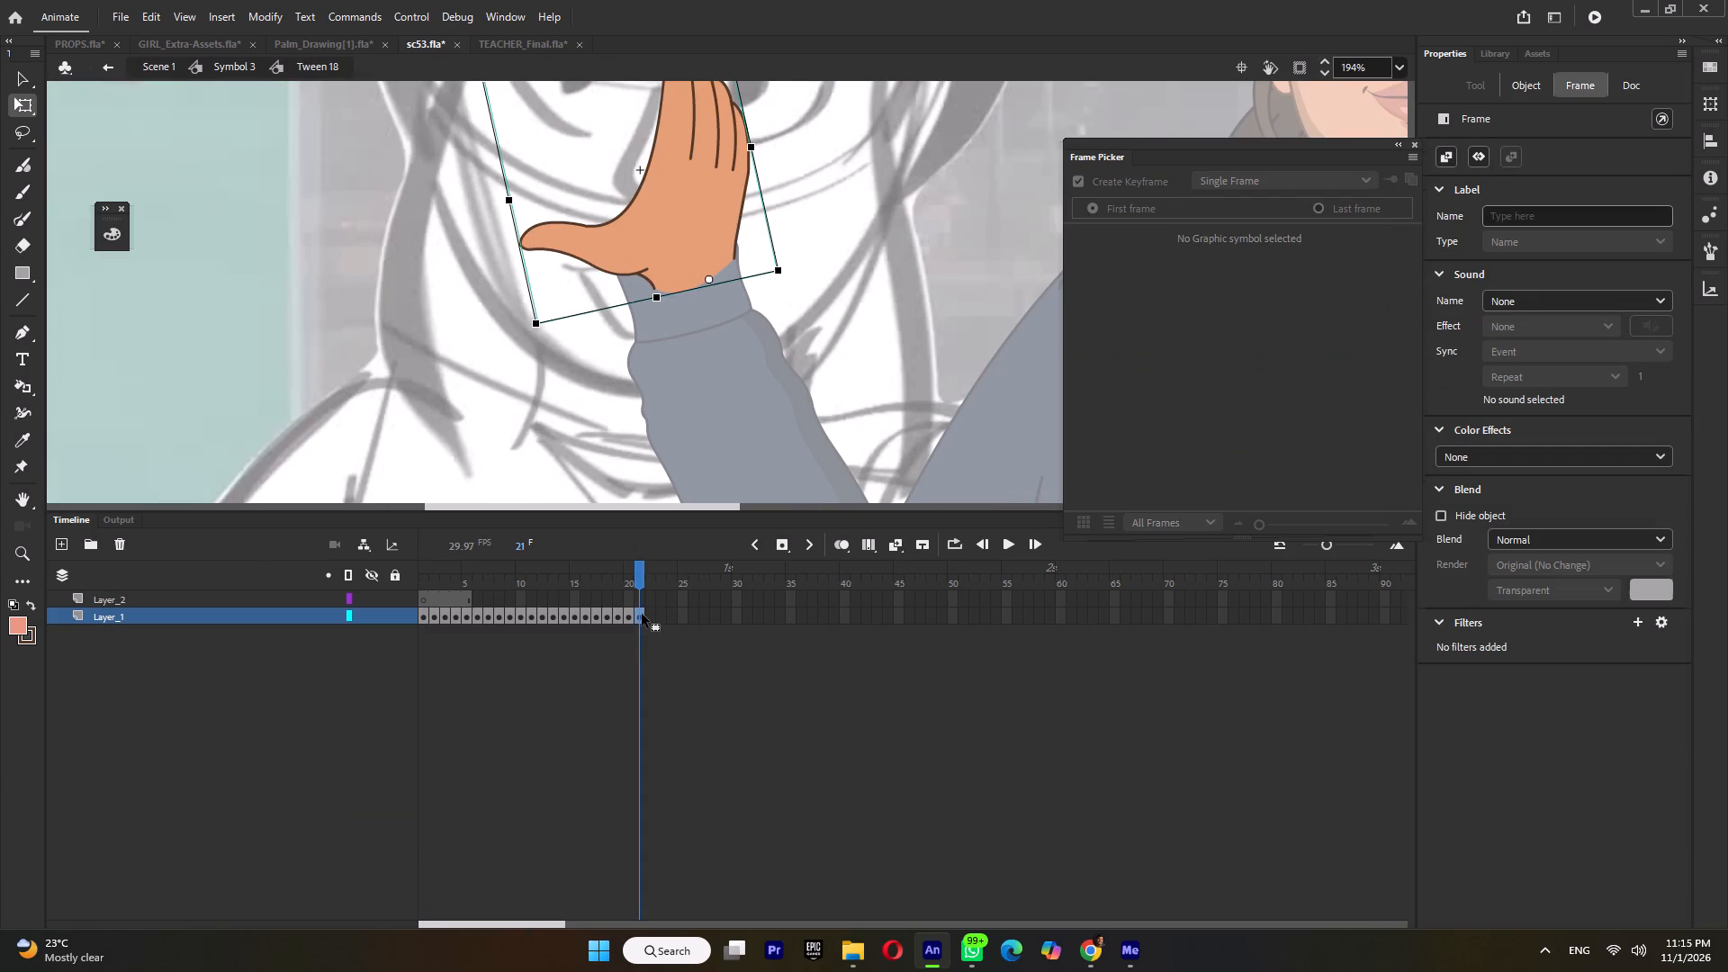
key("F7")
right_click(515, 227)
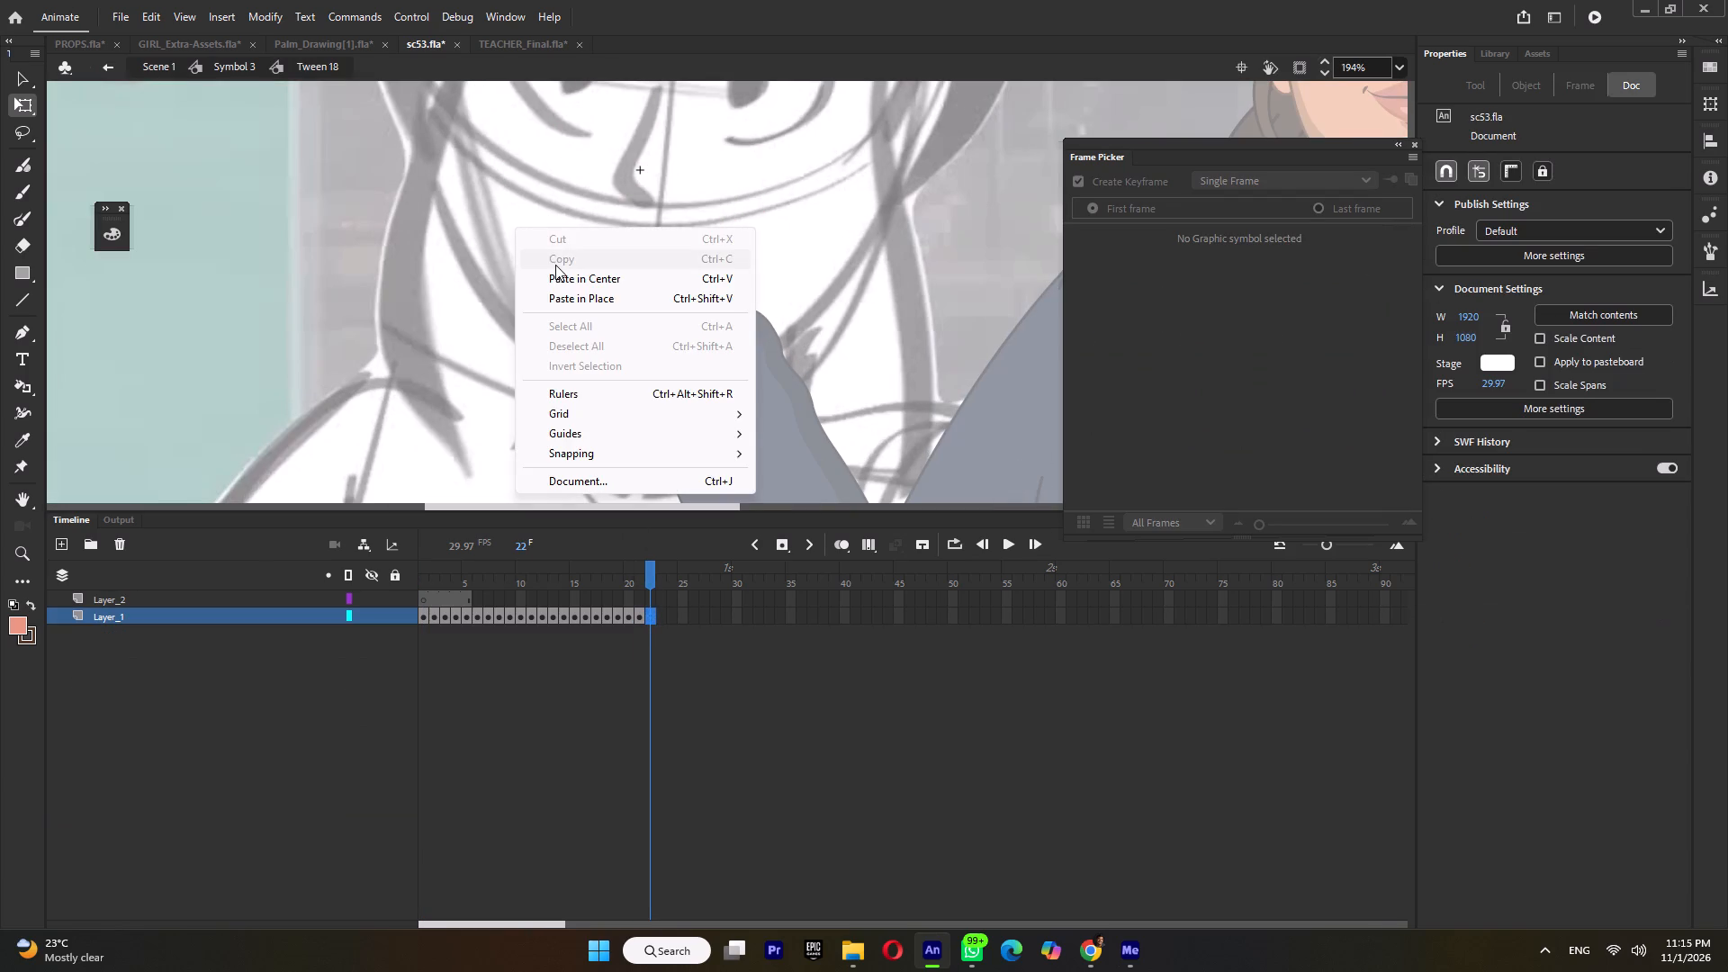
left_click(556, 275)
Flip the pasted hand horizontally and rotate it so the fingers point up, tilted slightly toward the sketched face.
scroll(616, 321, "down", 5, "ctrl")
left_click_drag(793, 257, 530, 319)
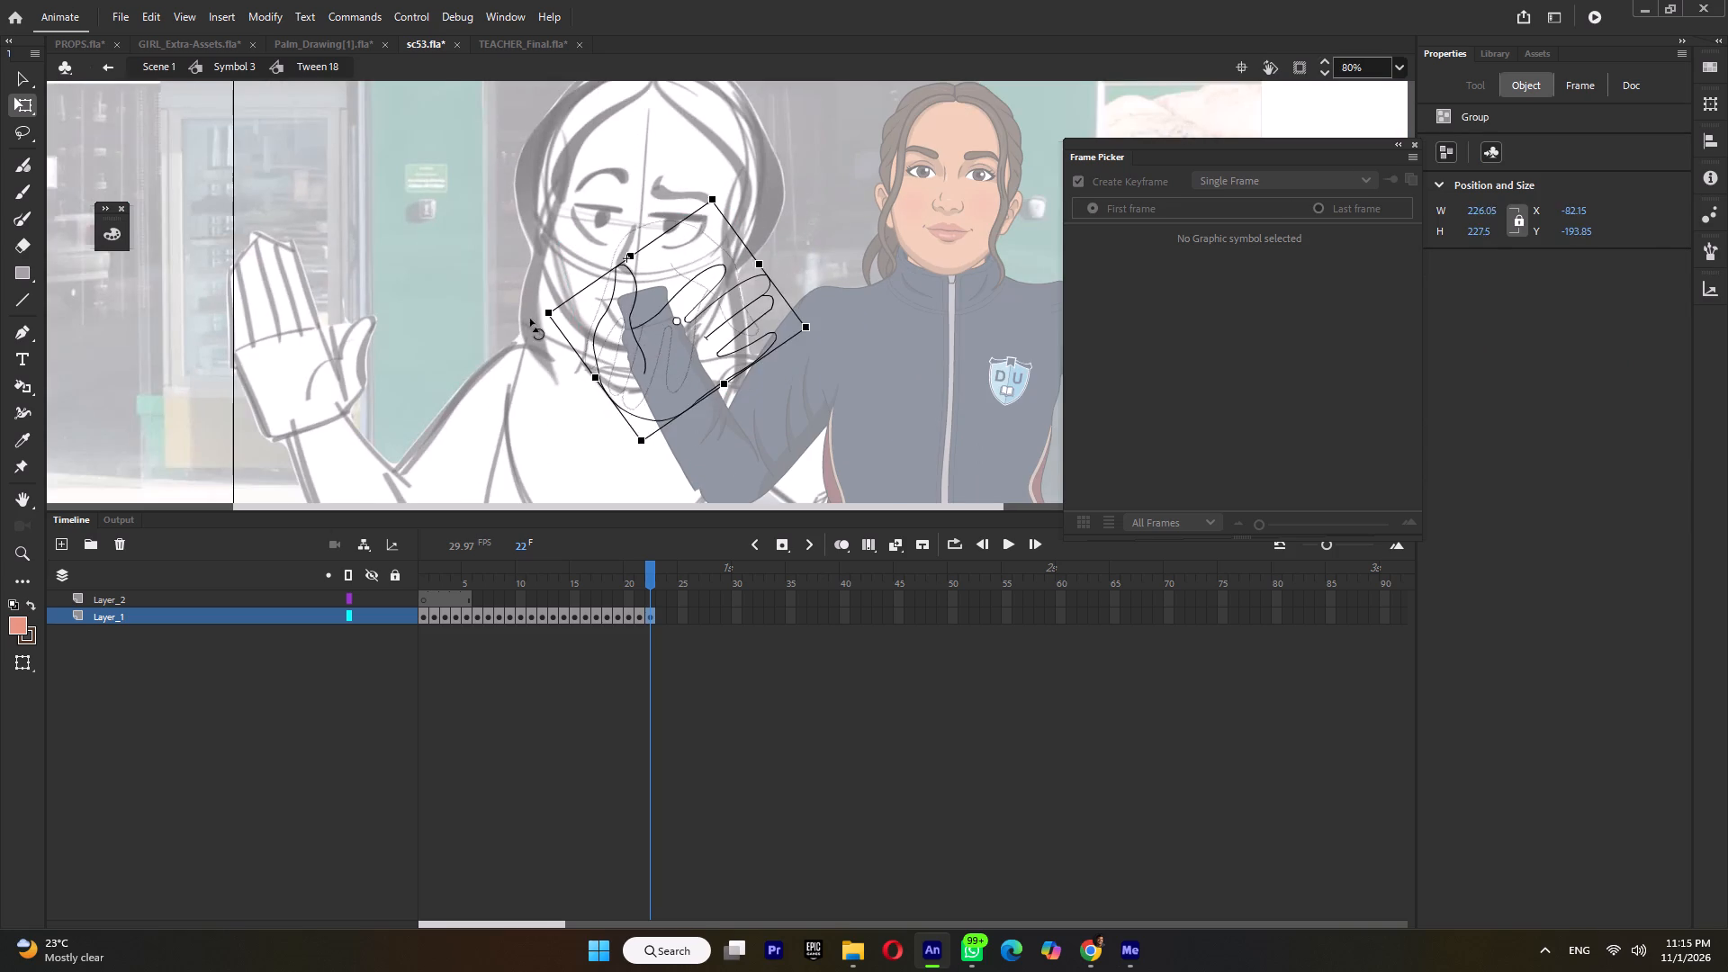
left_click_drag(530, 319, 685, 392)
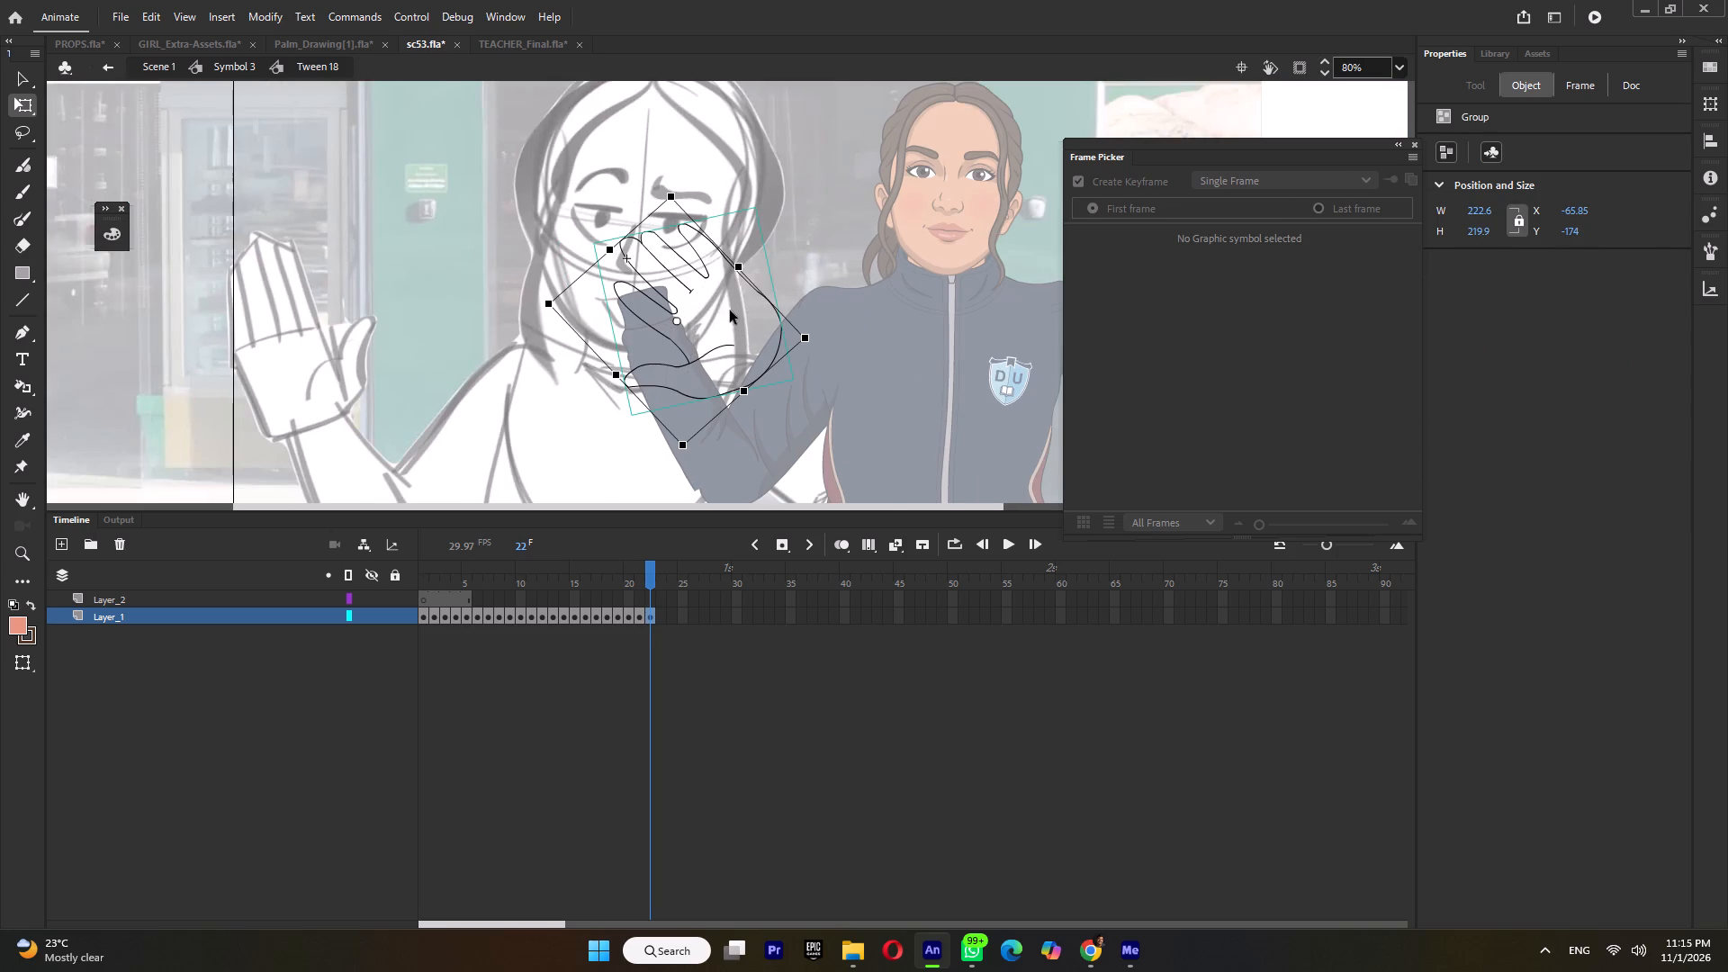
right_click(720, 346)
left_click(816, 648)
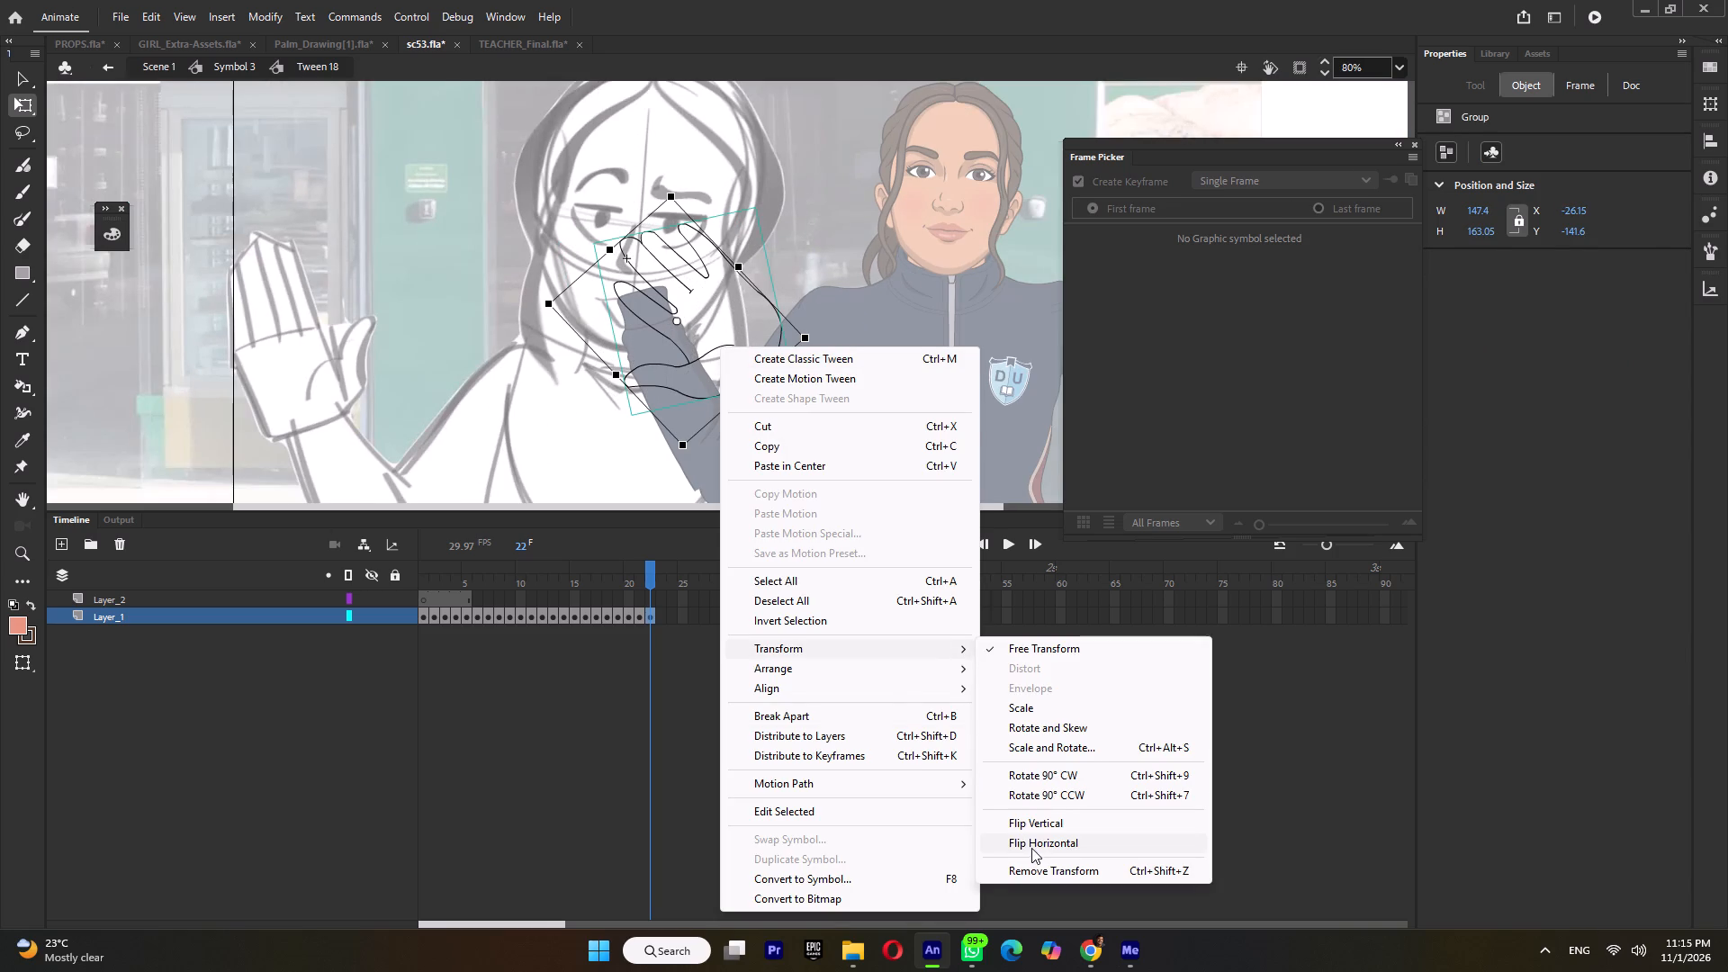
left_click(1031, 847)
left_click_drag(832, 250, 769, 204)
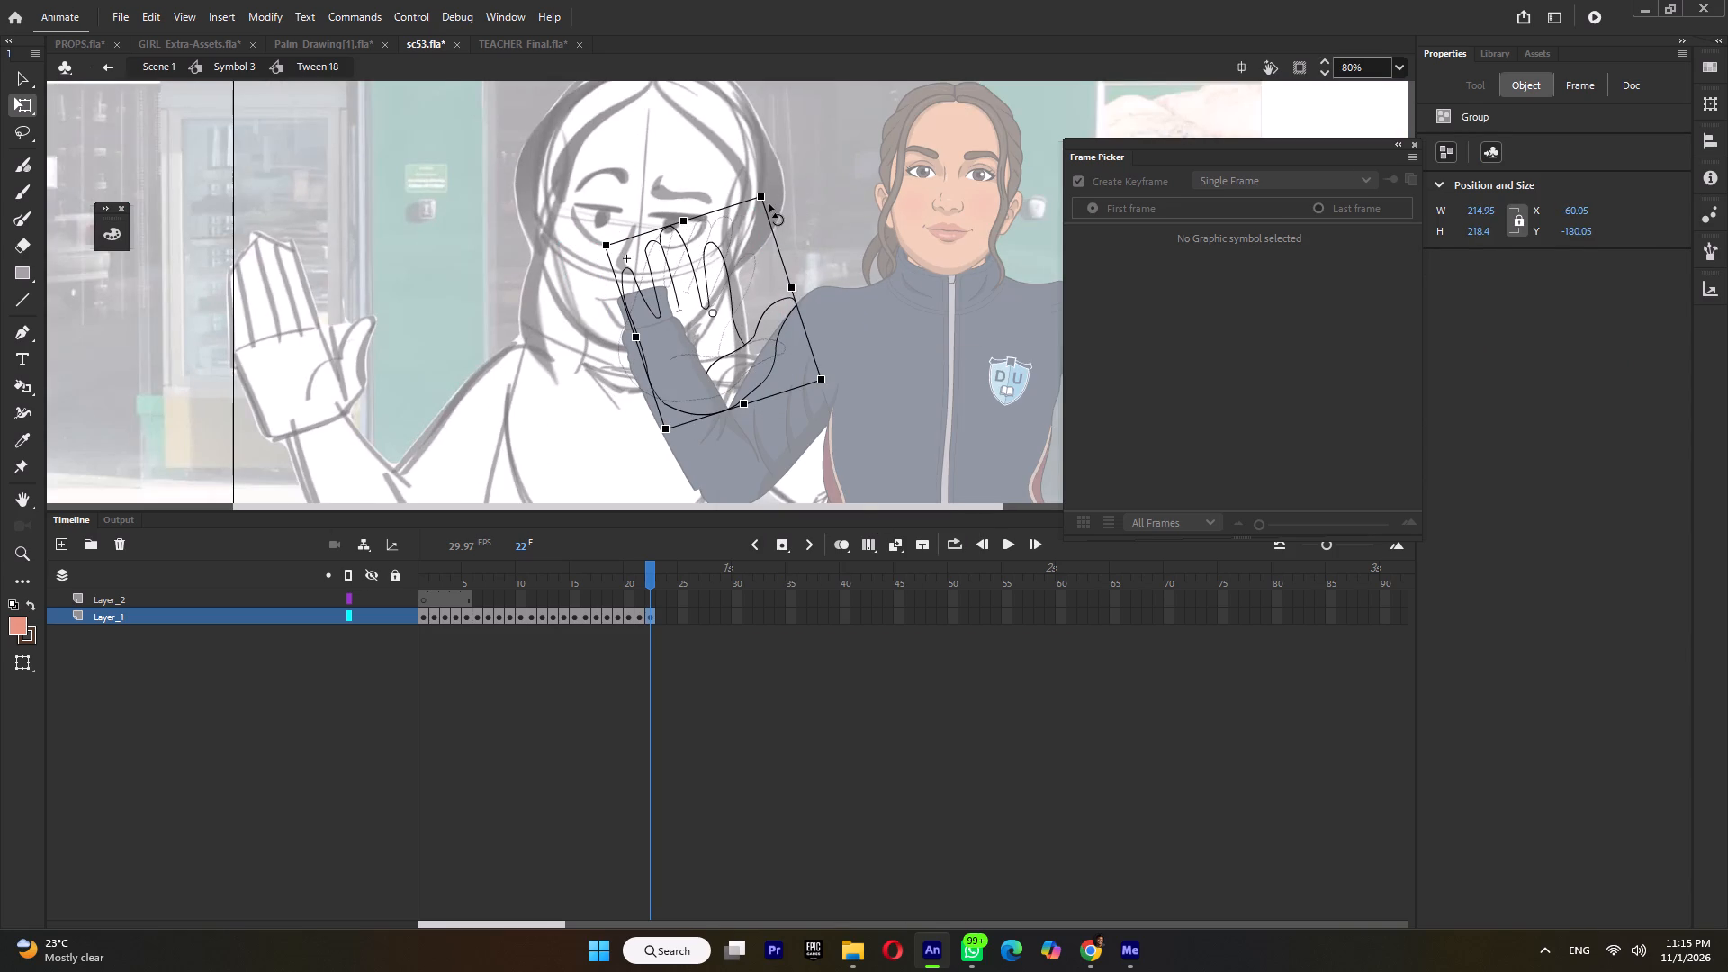
left_click_drag(769, 204, 769, 204)
Scale the pasted hand down to about 81 by 97 px and position it on the end of the sleeve cuff.
left_click_drag(760, 195, 760, 233, "shift")
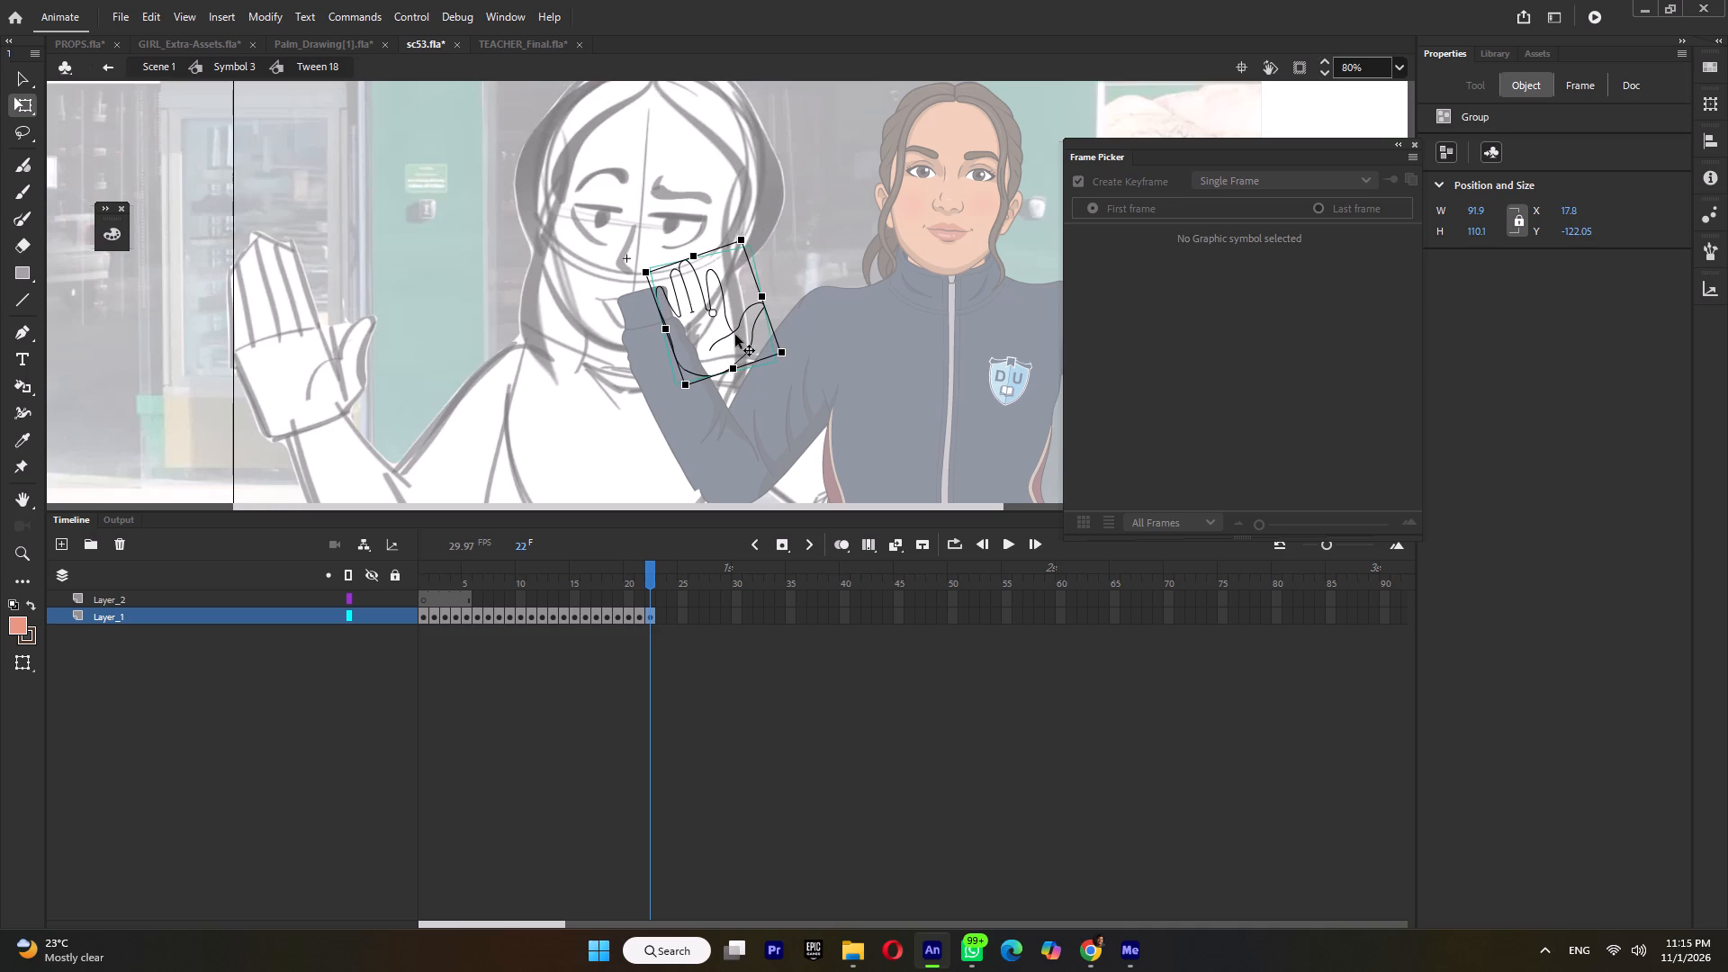
left_click_drag(733, 330, 652, 248)
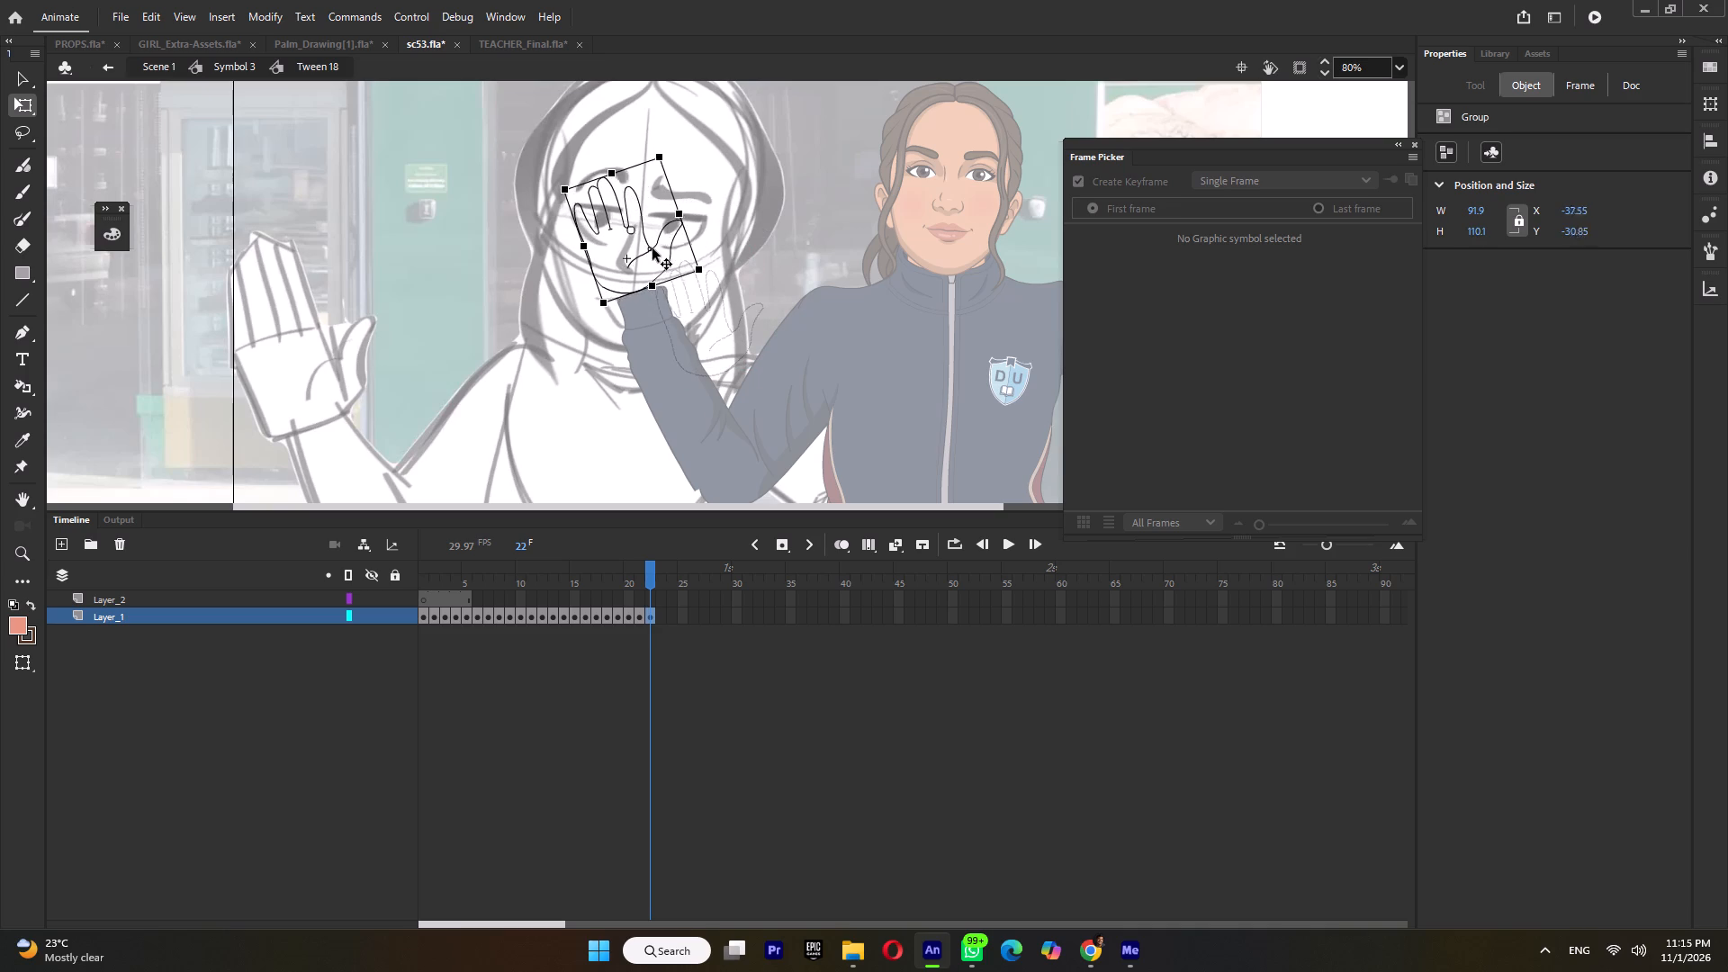
left_click_drag(652, 248, 655, 250)
left_click(664, 158, "shift")
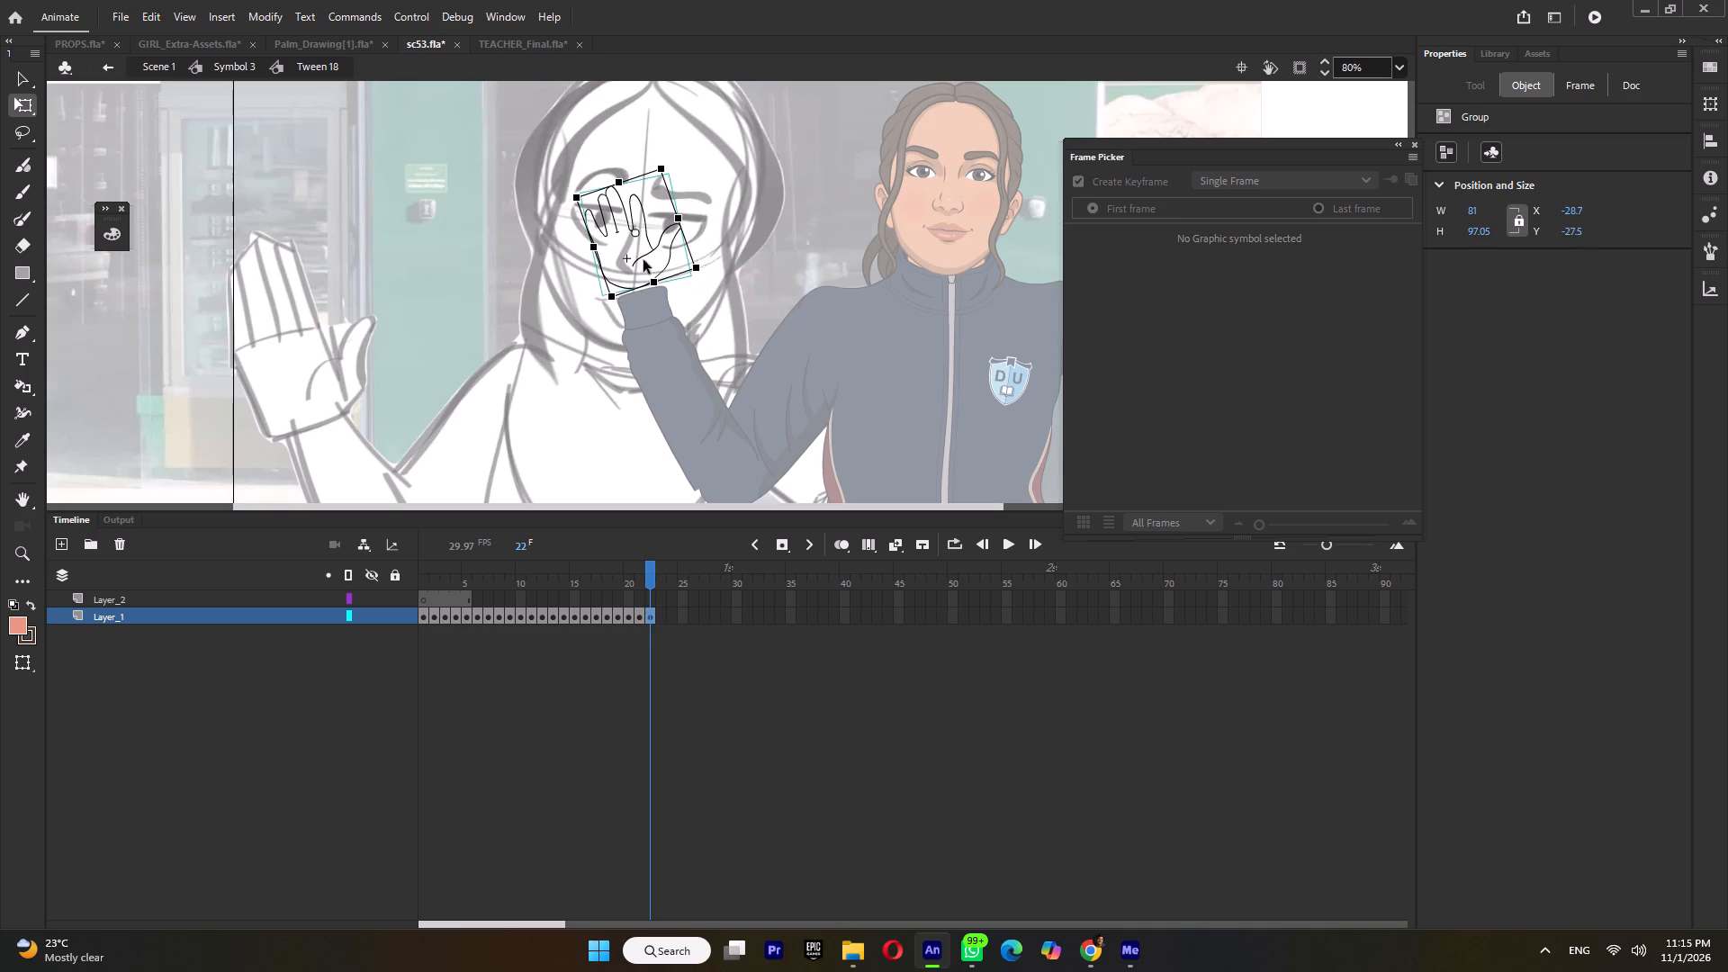
scroll(631, 276, "up", 4, "ctrl")
left_click_drag(651, 236, 658, 252)
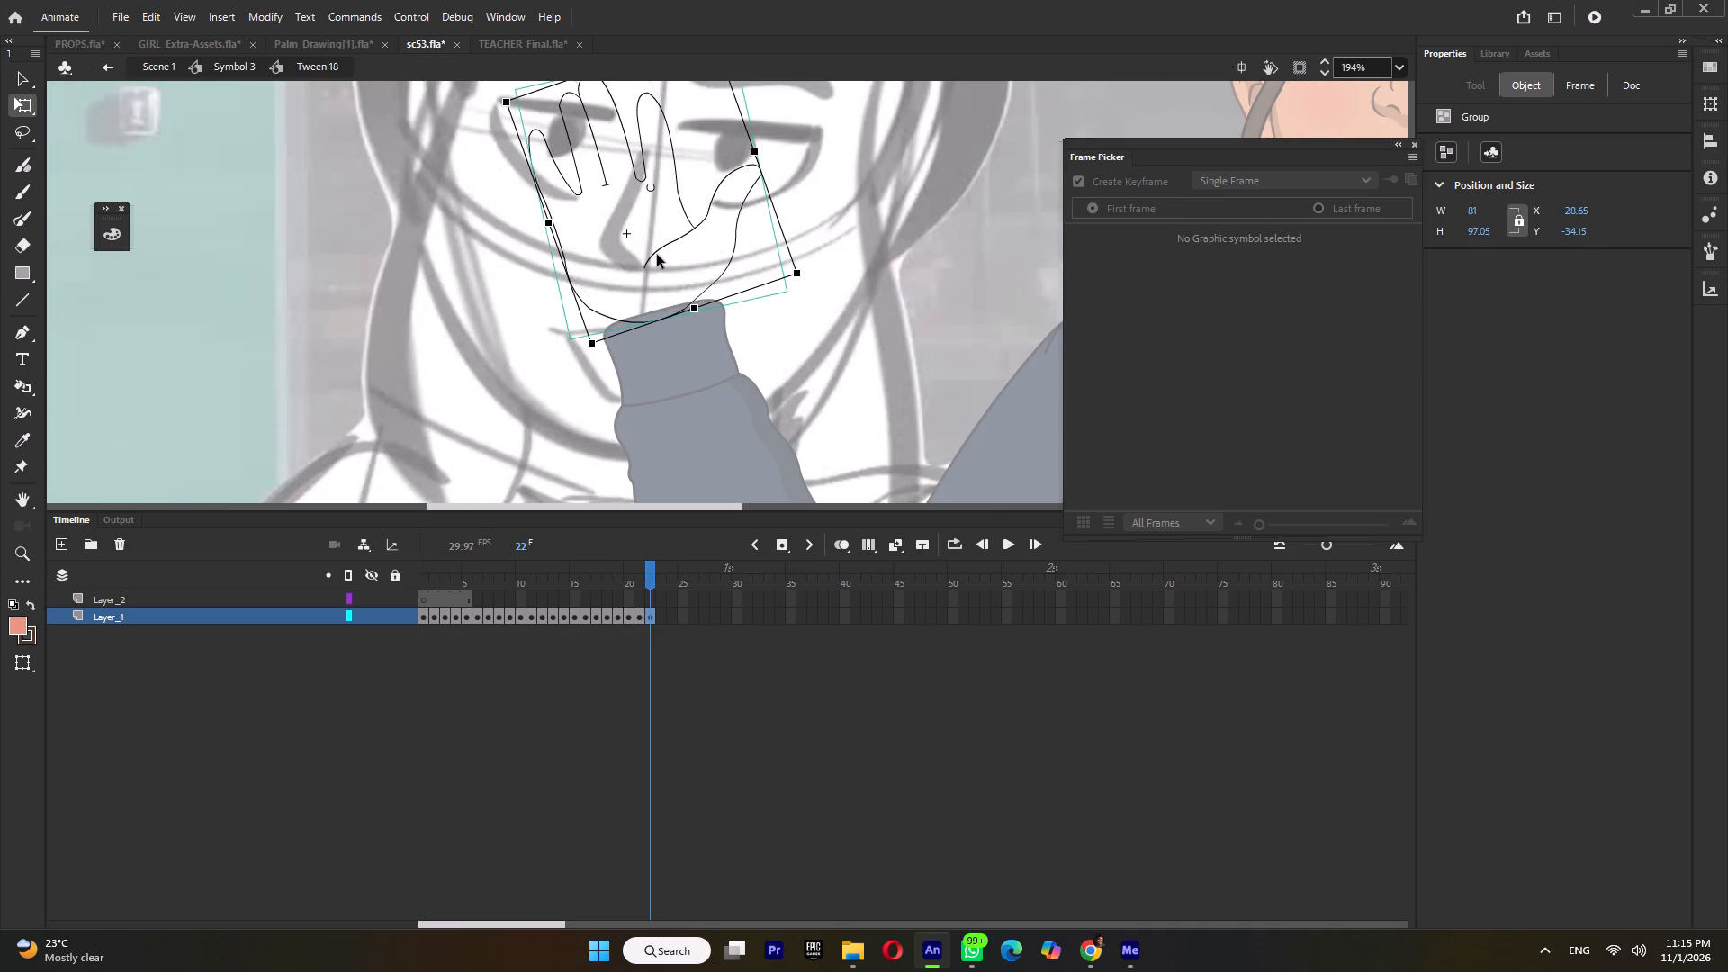
scroll(657, 255, "down", 3, "ctrl")
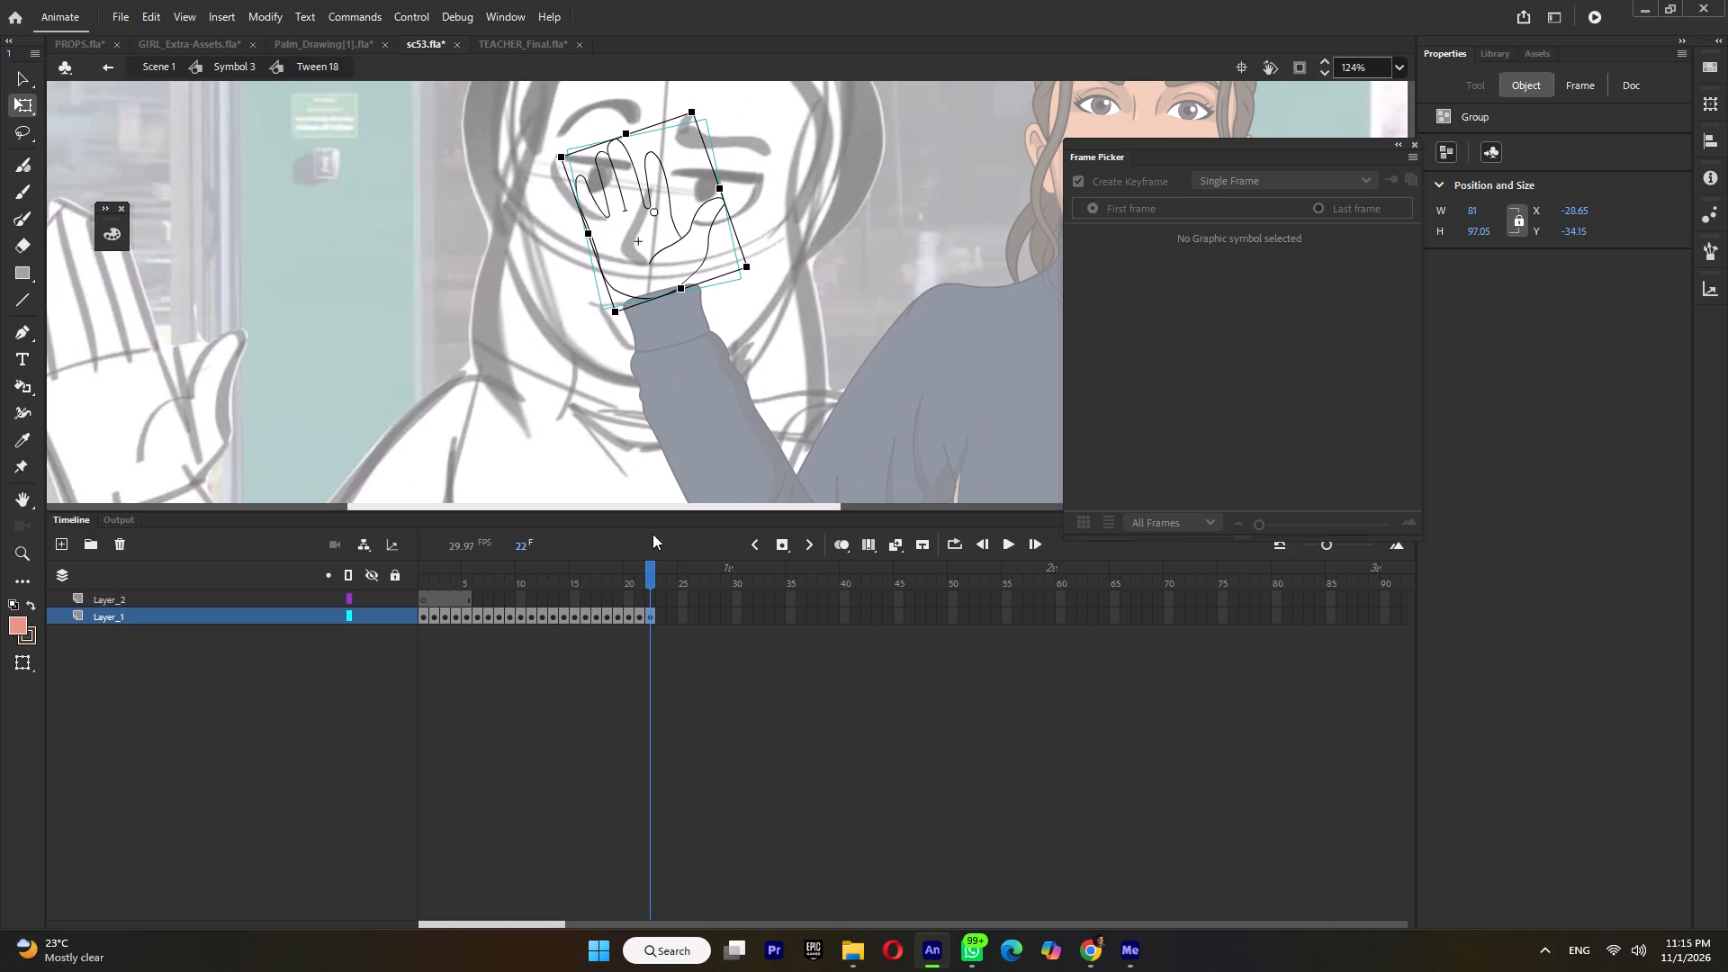
On frame 21, sample the finished hand's dark brown outline as the stroke colour and its skin tone as the fill colour.
left_click(645, 582)
left_click(643, 580)
key("s")
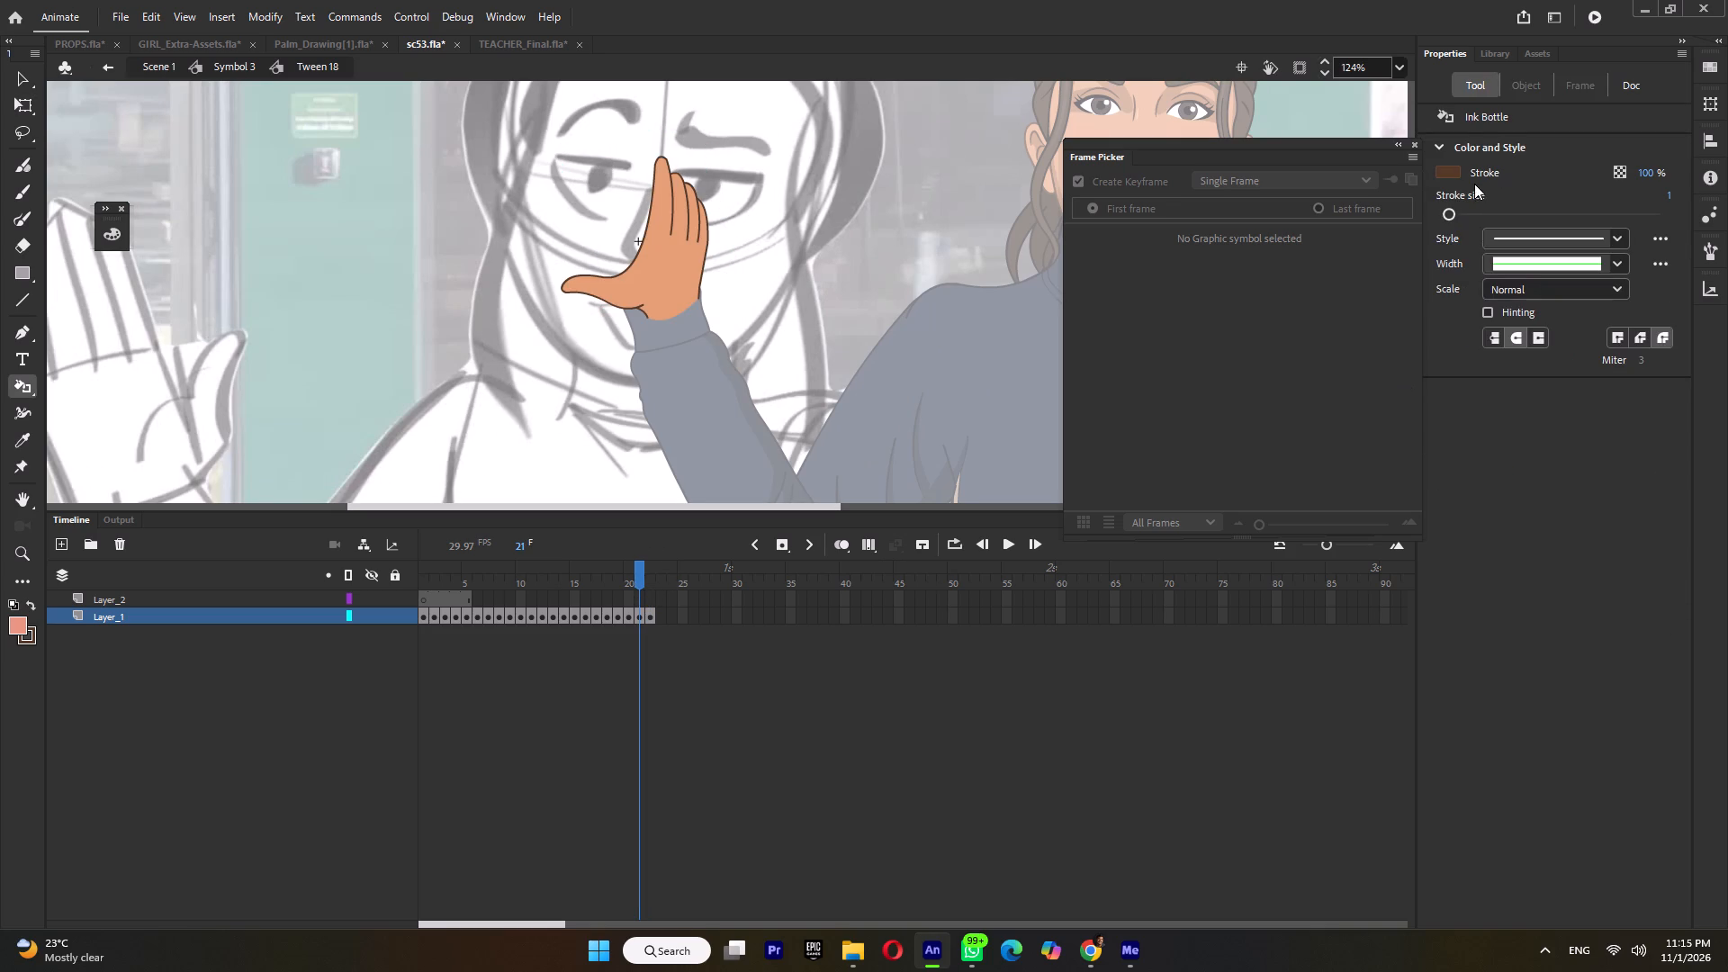
left_click(1453, 179)
scroll(678, 248, "up", 6, "ctrl")
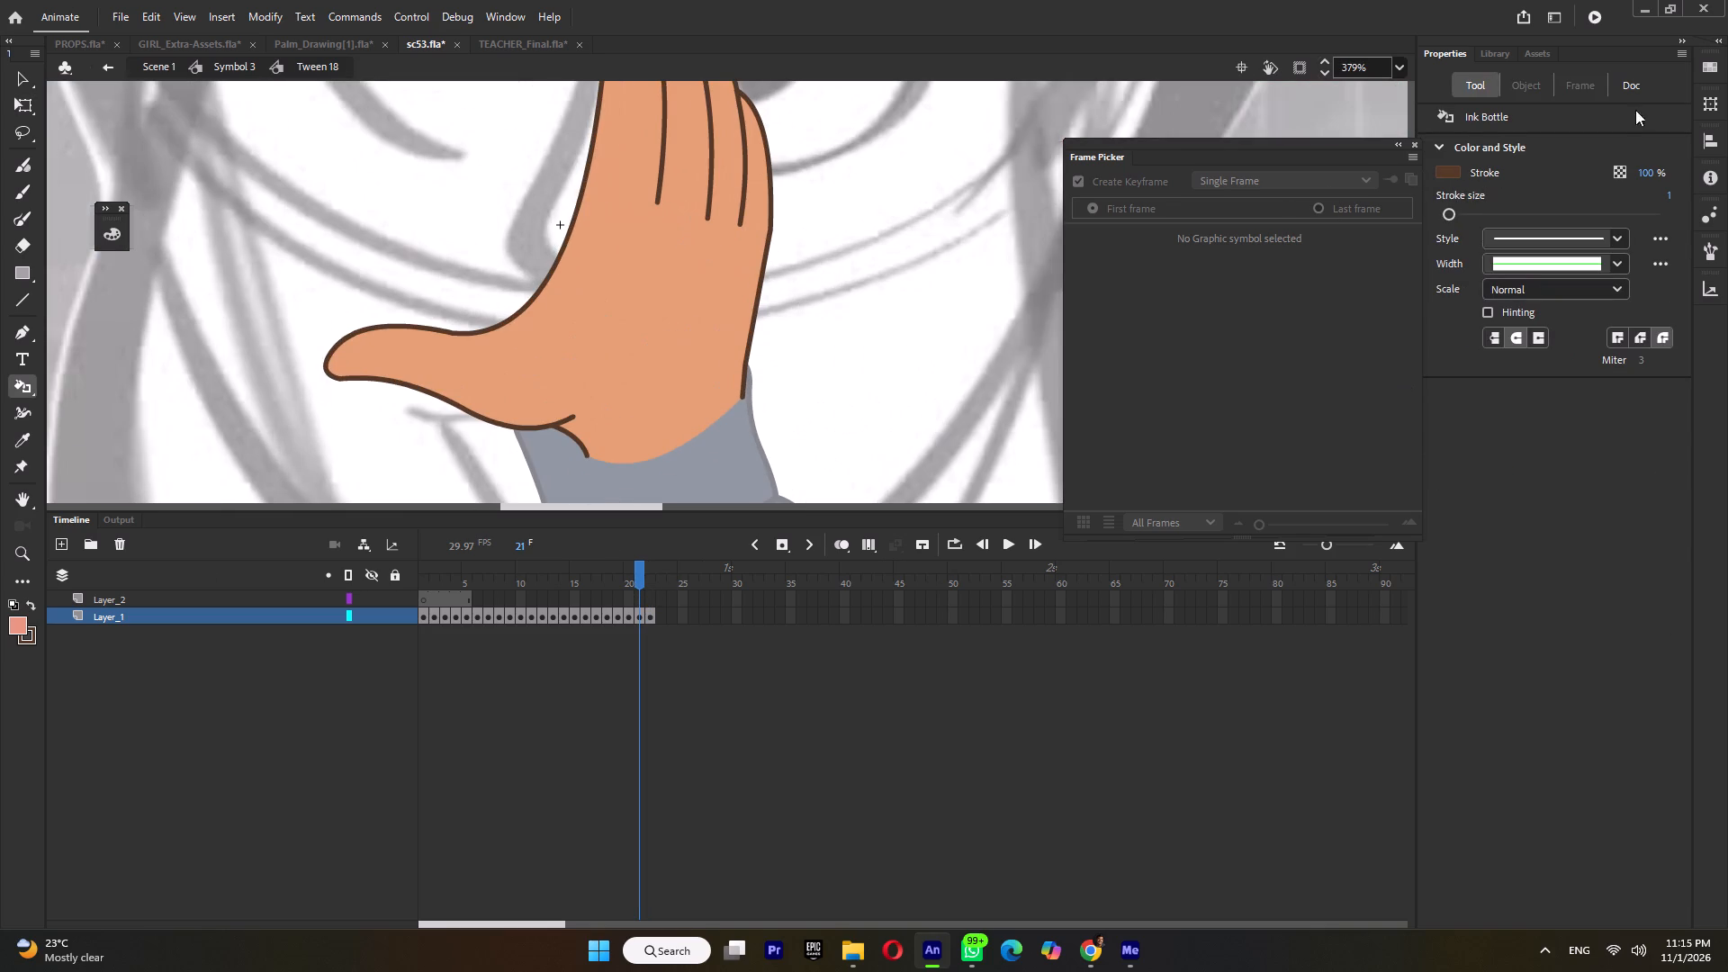
left_click(1453, 173)
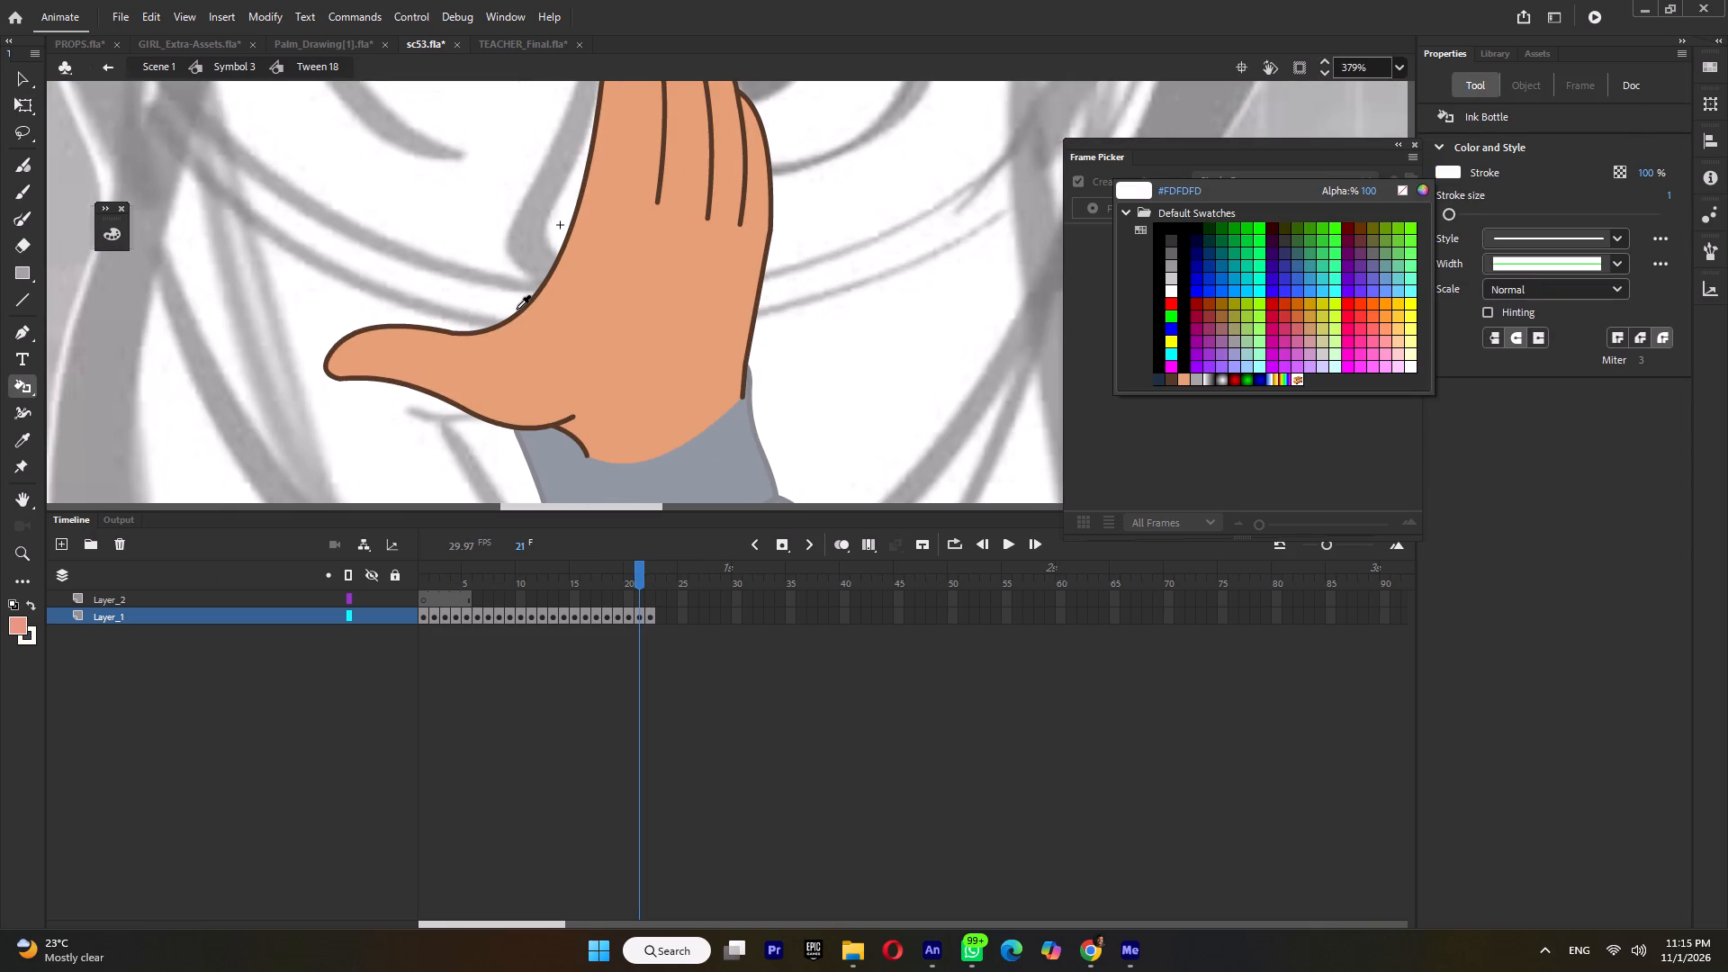
left_click(516, 313)
scroll(521, 316, "down", 4, "ctrl")
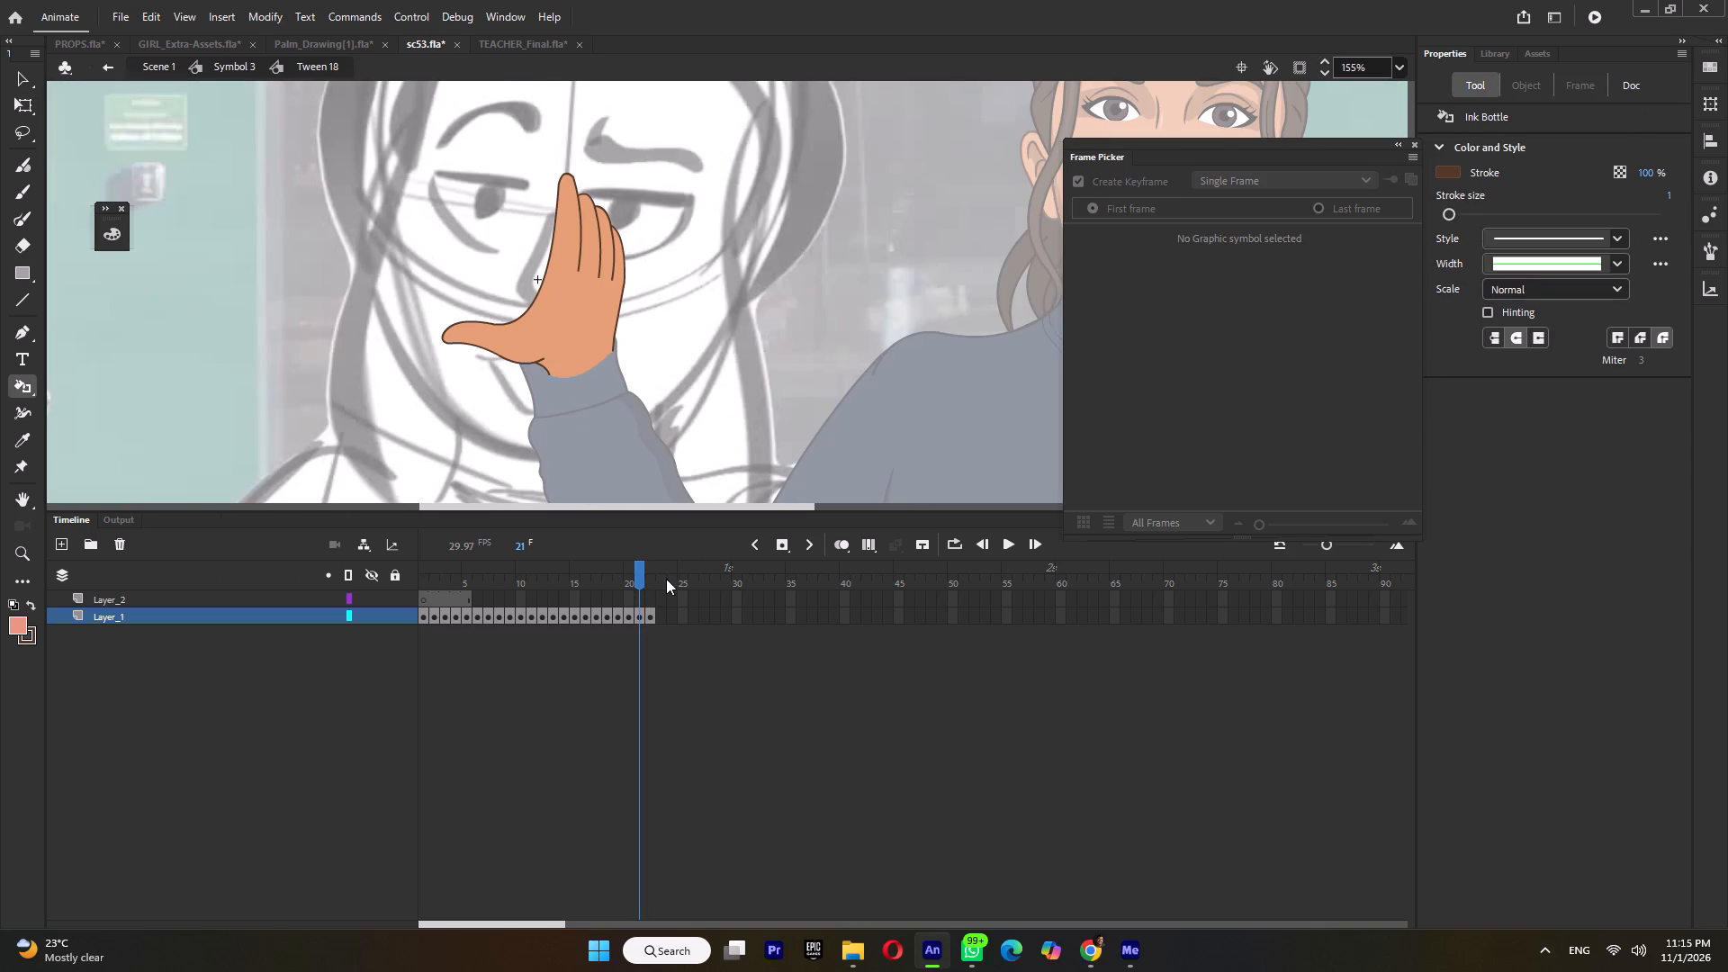
key("i")
left_click(571, 316)
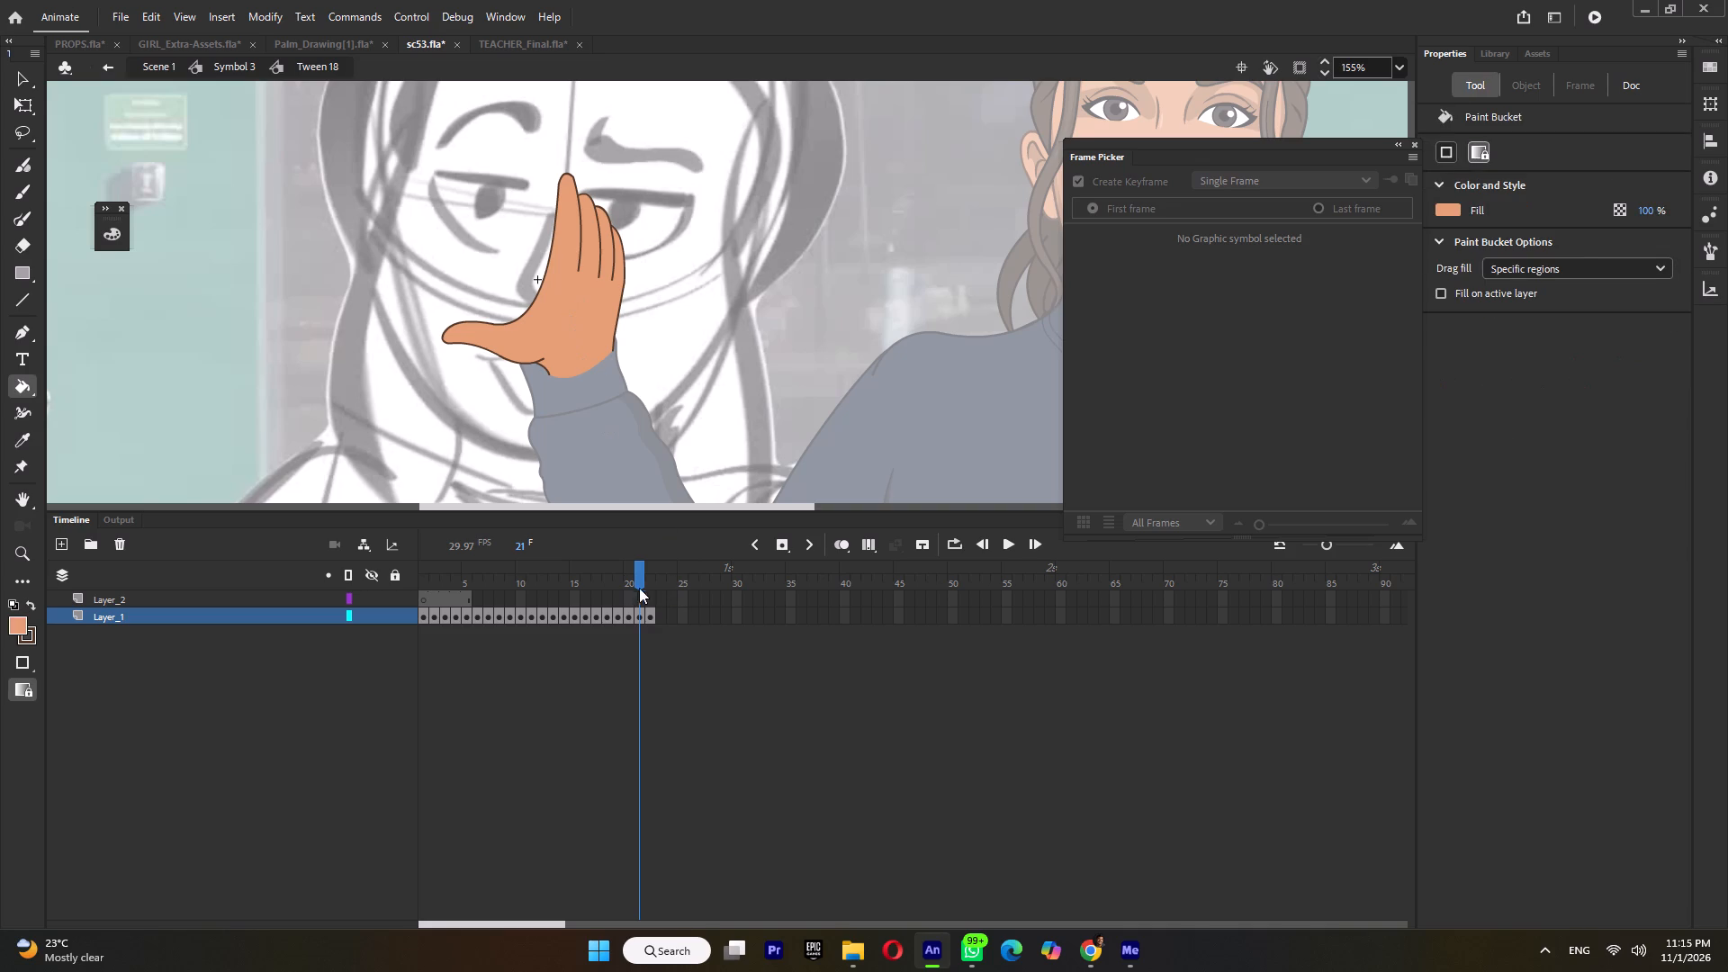
On frame 22, open the pasted hand group and apply the sampled brown stroke to its outlines with the Ink Bottle.
left_click(652, 580)
left_click(562, 261, "ctrl")
left_click(585, 271, "ctrl")
double_click(592, 271, "ctrl")
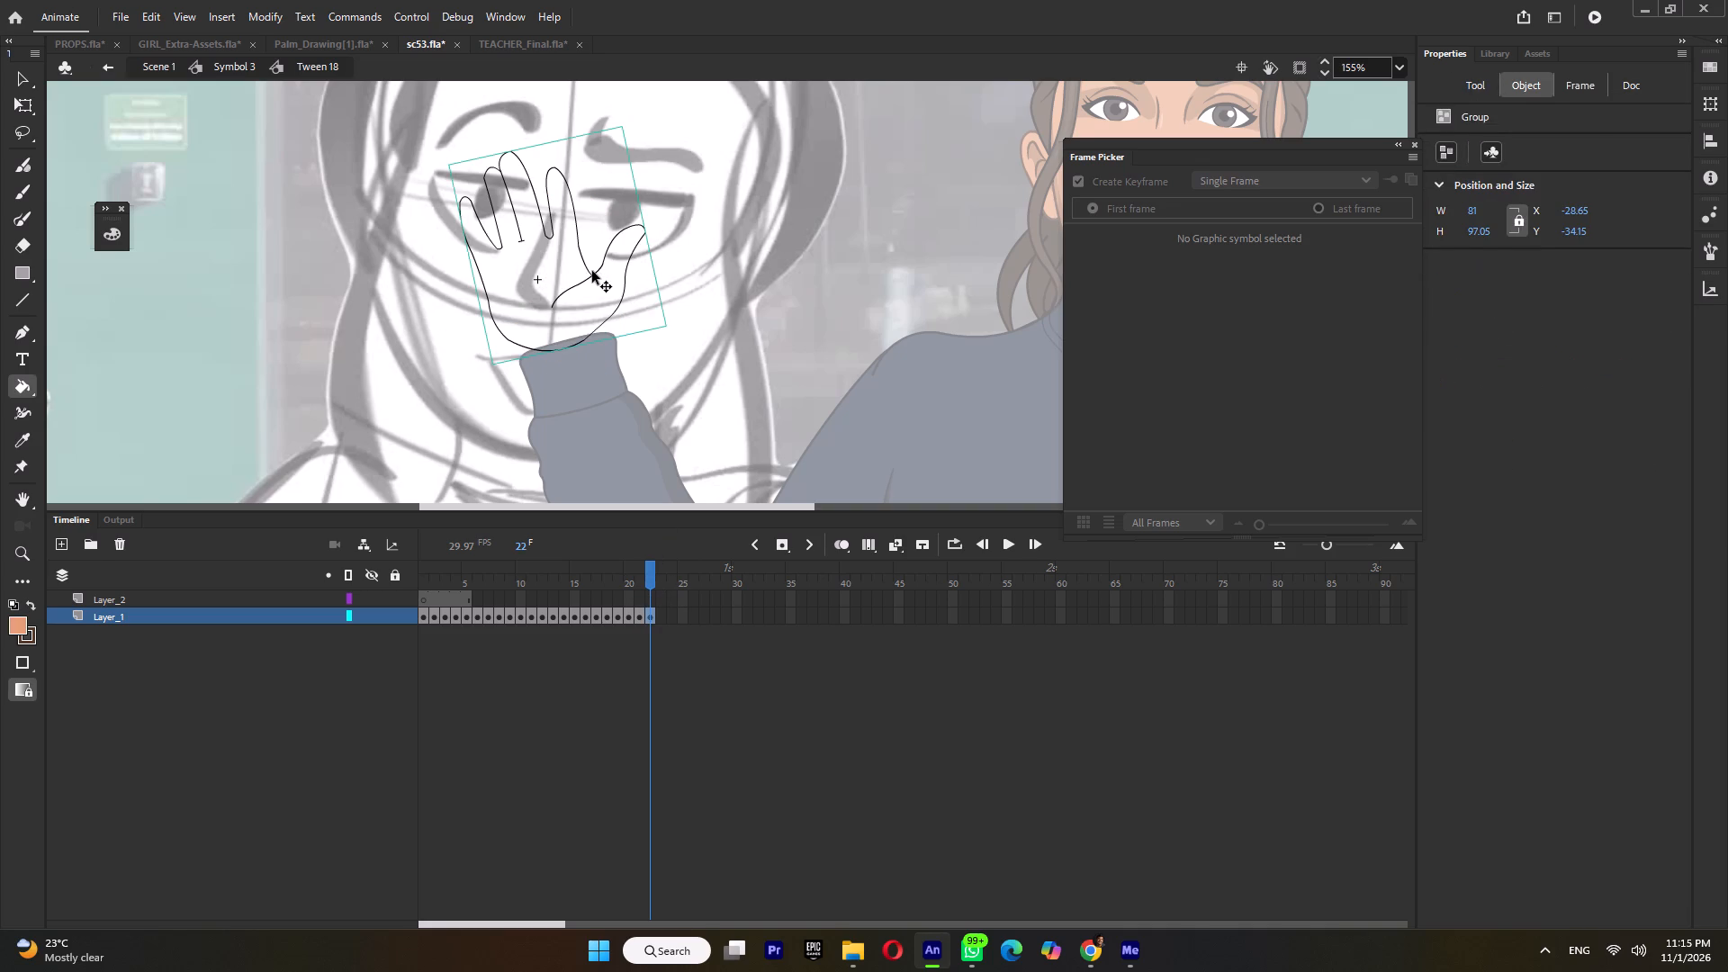
key("s")
left_click(591, 273)
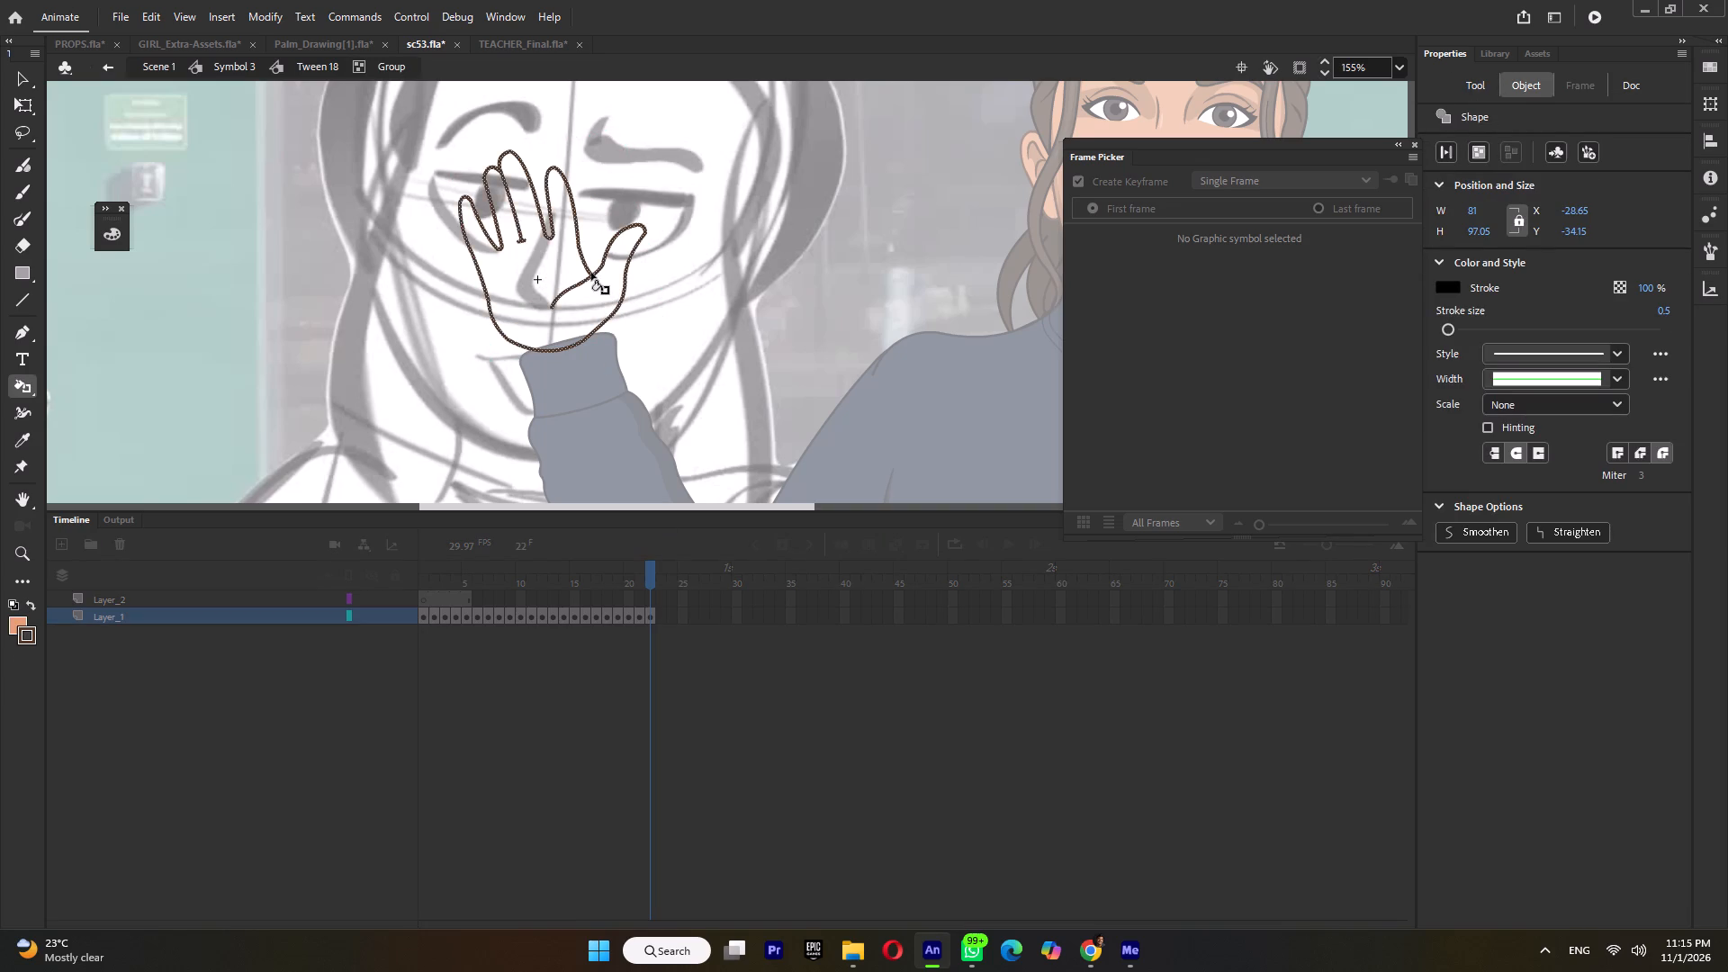
Fill the open hand with the sampled skin tone using the Paint Bucket and return to Symbol 3.
key("k")
left_click(559, 319)
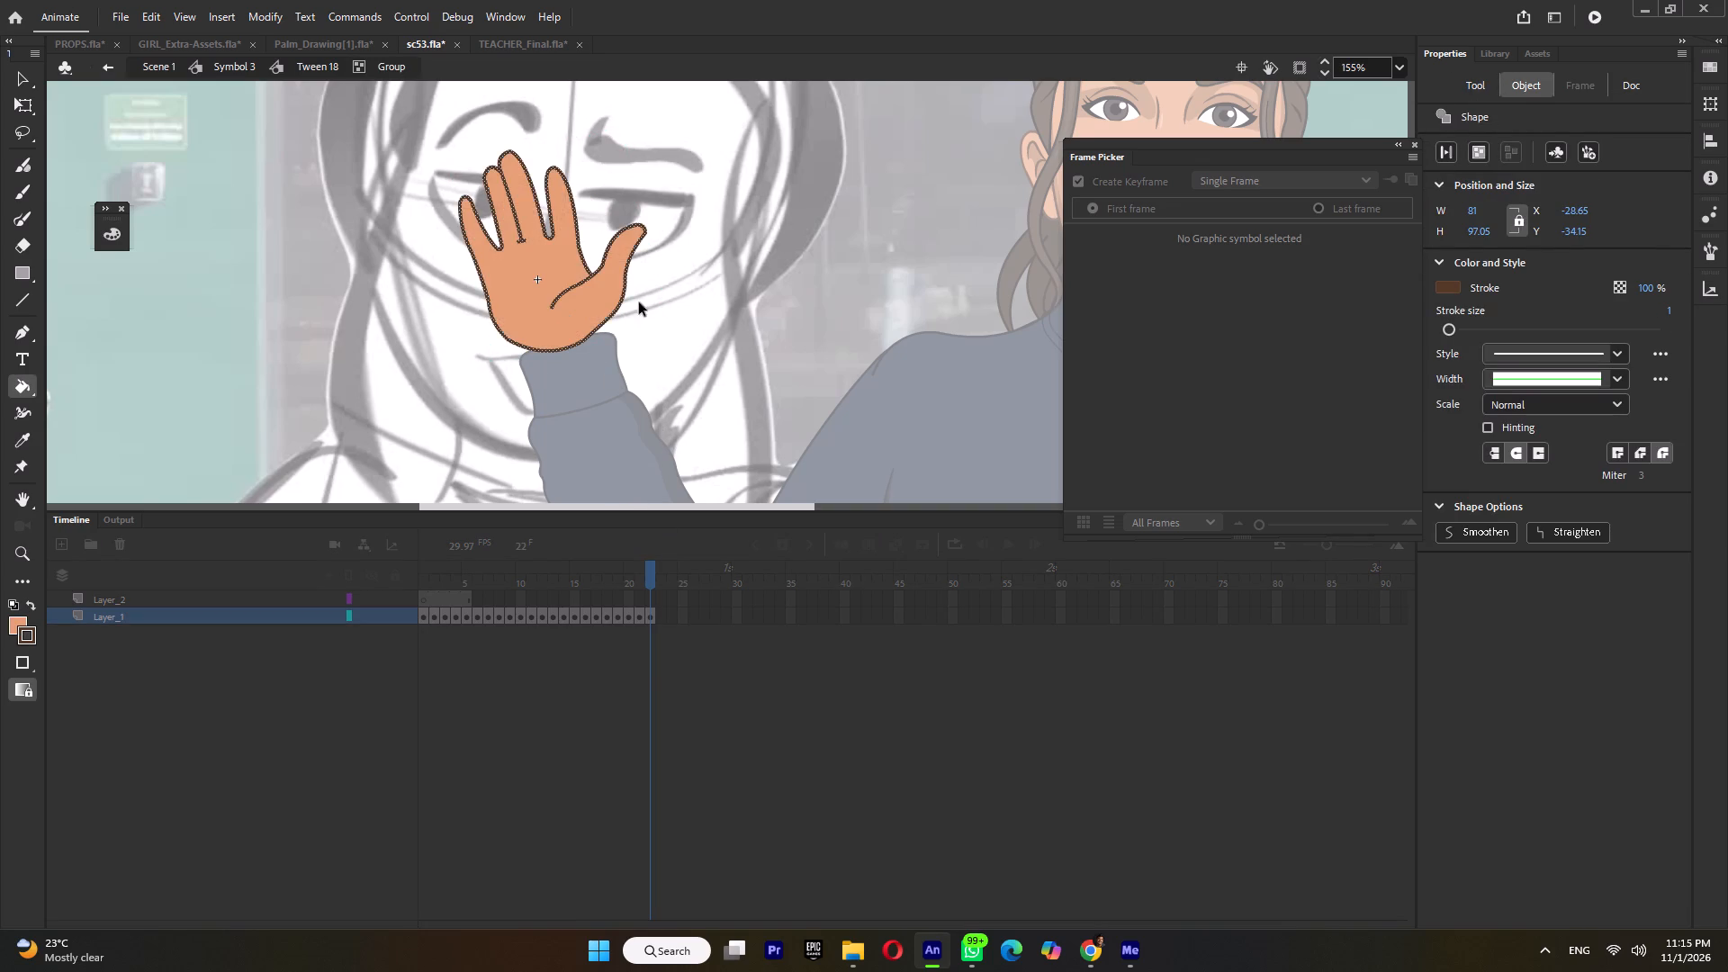
double_click(650, 300, "ctrl")
scroll(650, 300, "down", 3, "ctrl")
double_click(679, 297, "ctrl")
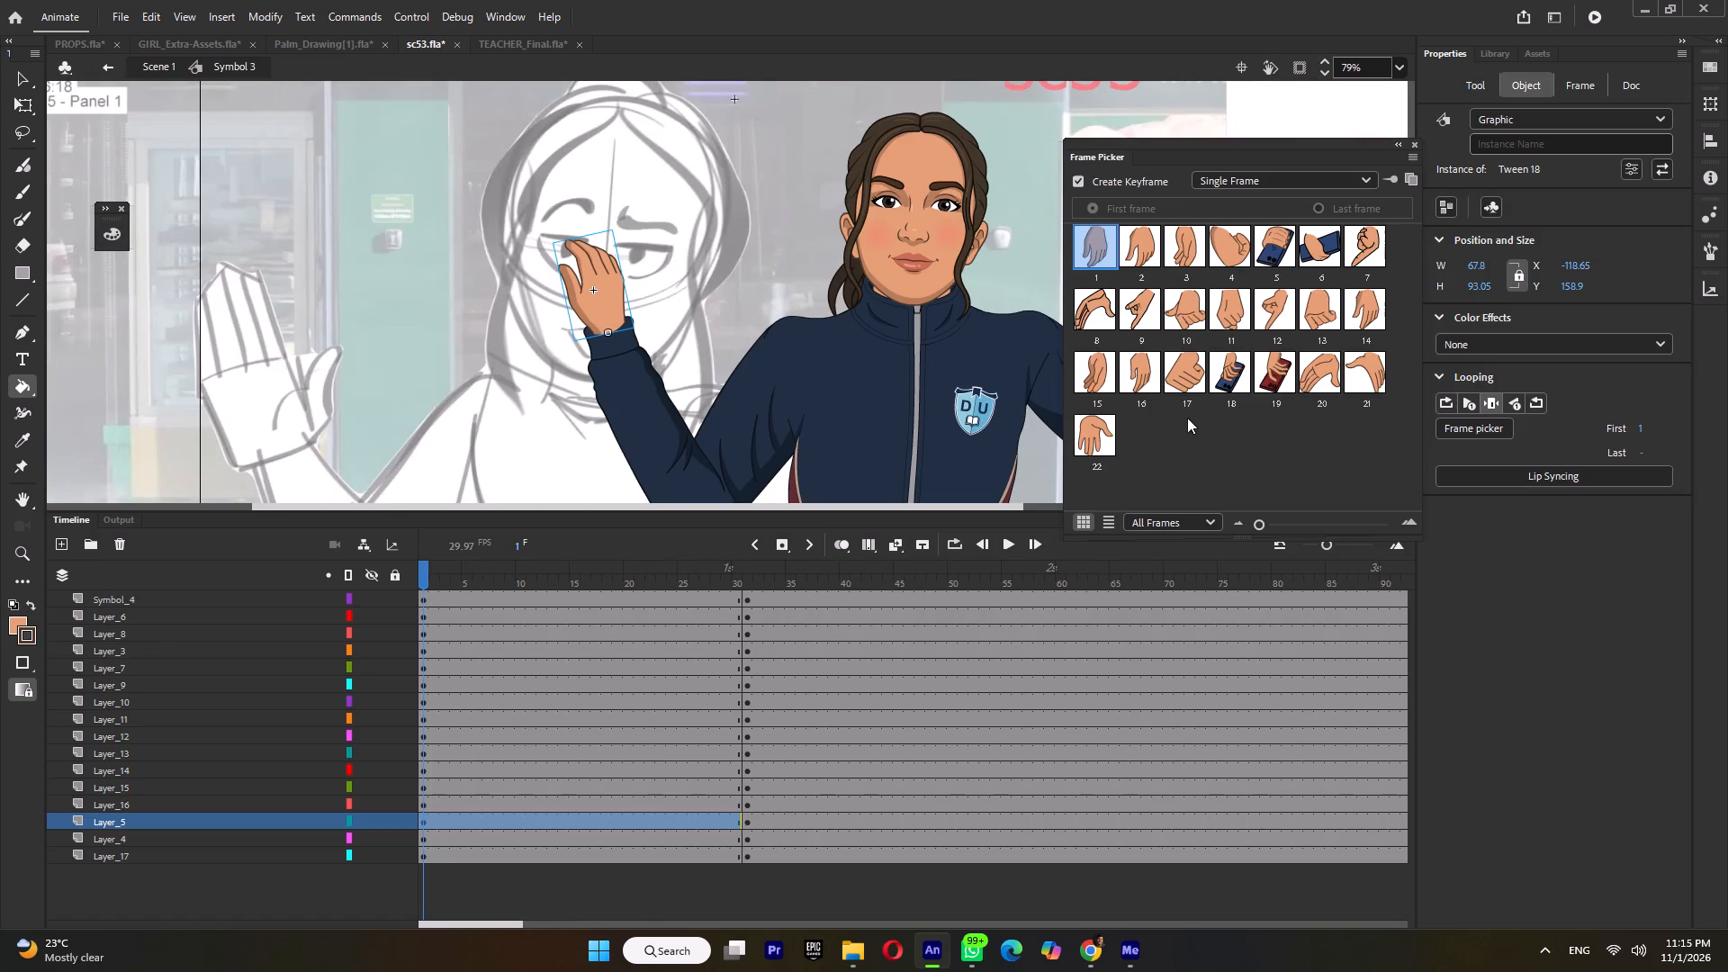
Set the raised hand instance to frame 22 and move its Layer_5 below Layer_4 so it sits behind the cuff.
left_click(1102, 442)
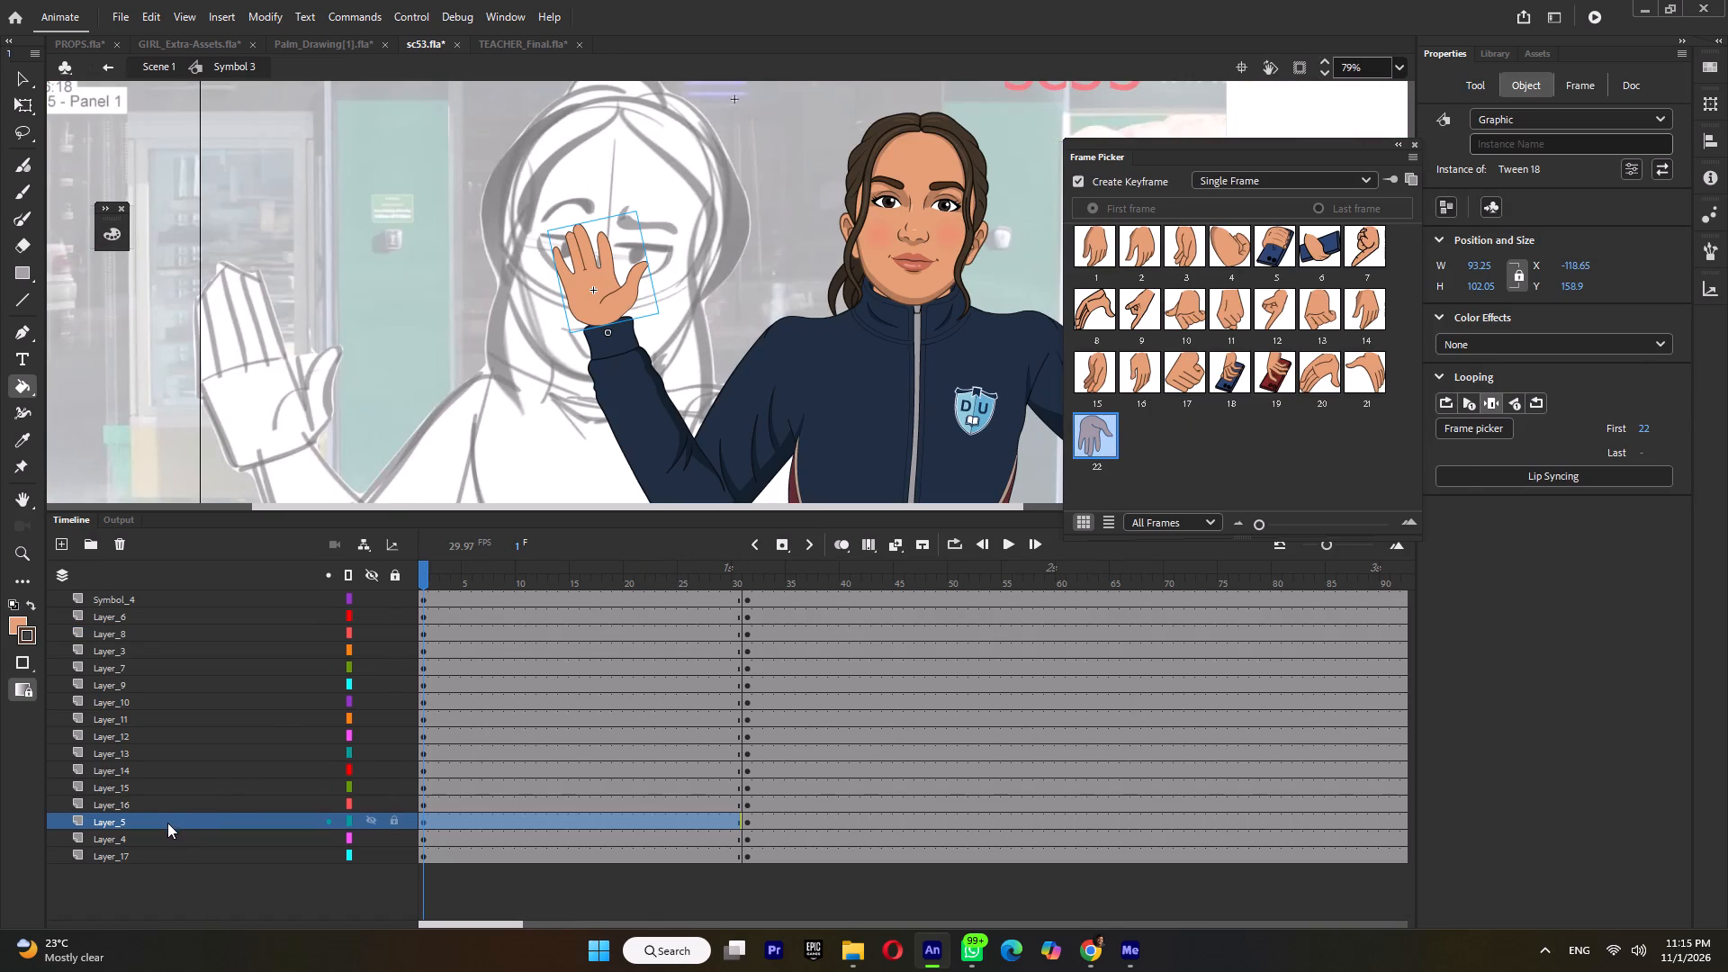
left_click_drag(167, 823, 166, 840)
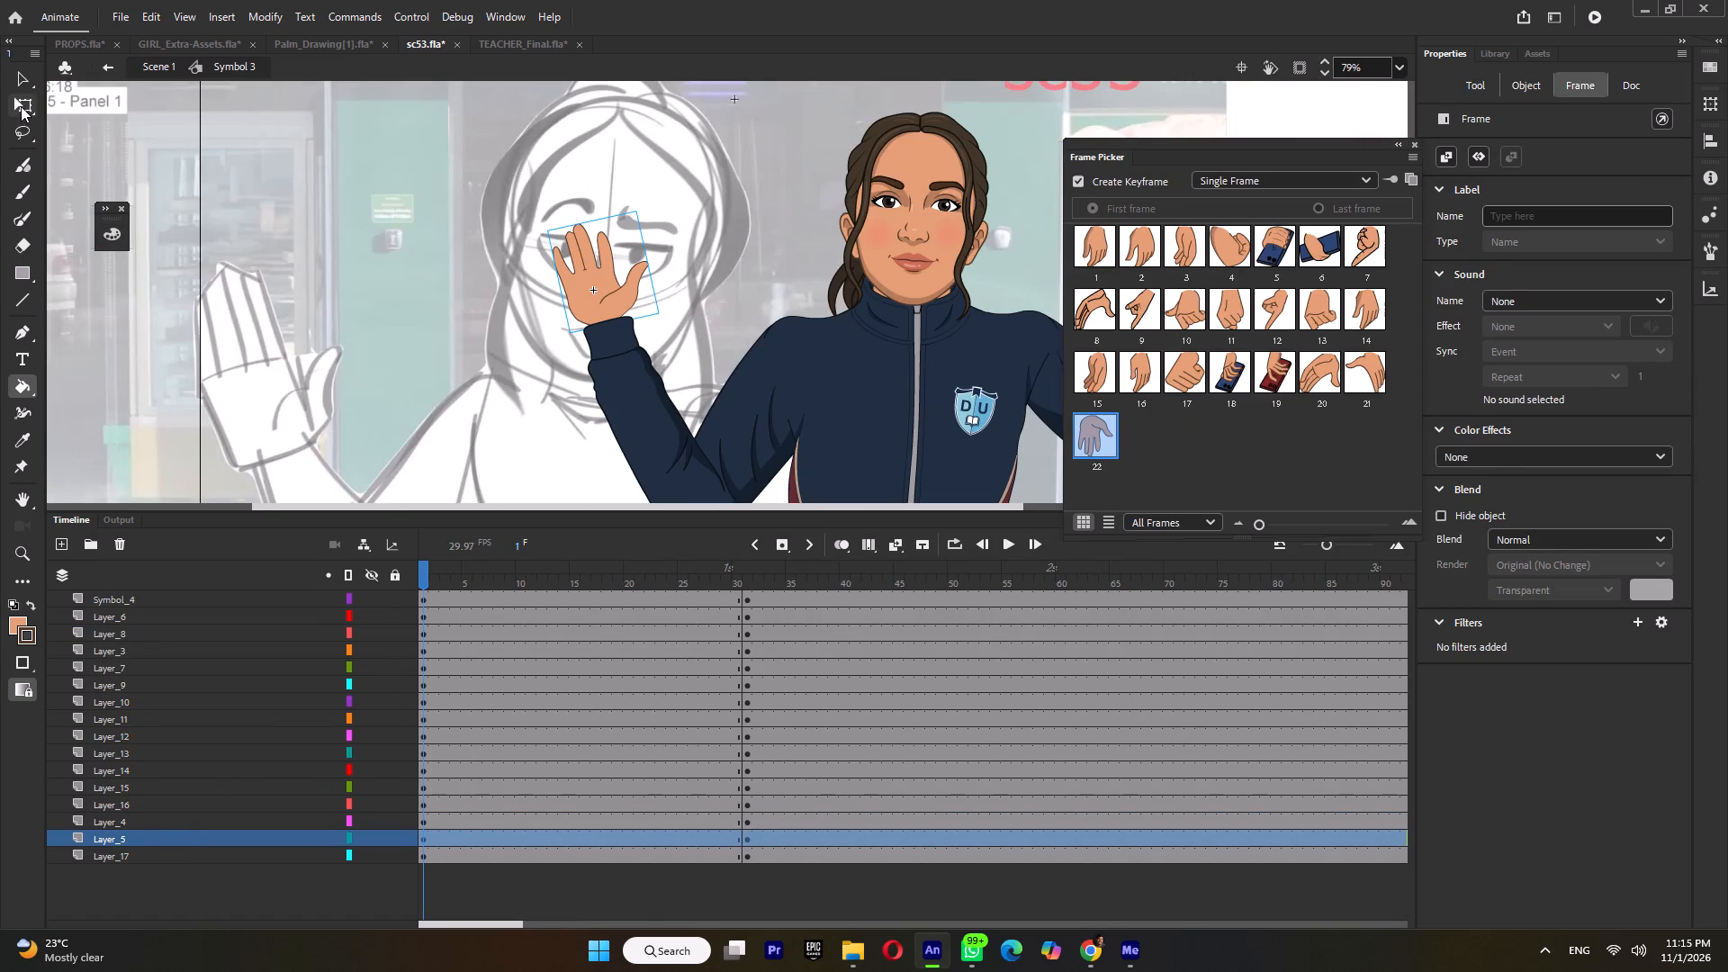
Nudge the raised hand into the sleeve cuff, to about X -115.4, Y 162.85.
left_click(21, 106)
scroll(524, 275, "up", 5, "ctrl")
left_click_drag(743, 293, 755, 308)
Scrub through Symbol 3 and the Scene 1 timeline to check the girl's new hand pose.
scroll(756, 274, "down", 11, "ctrl")
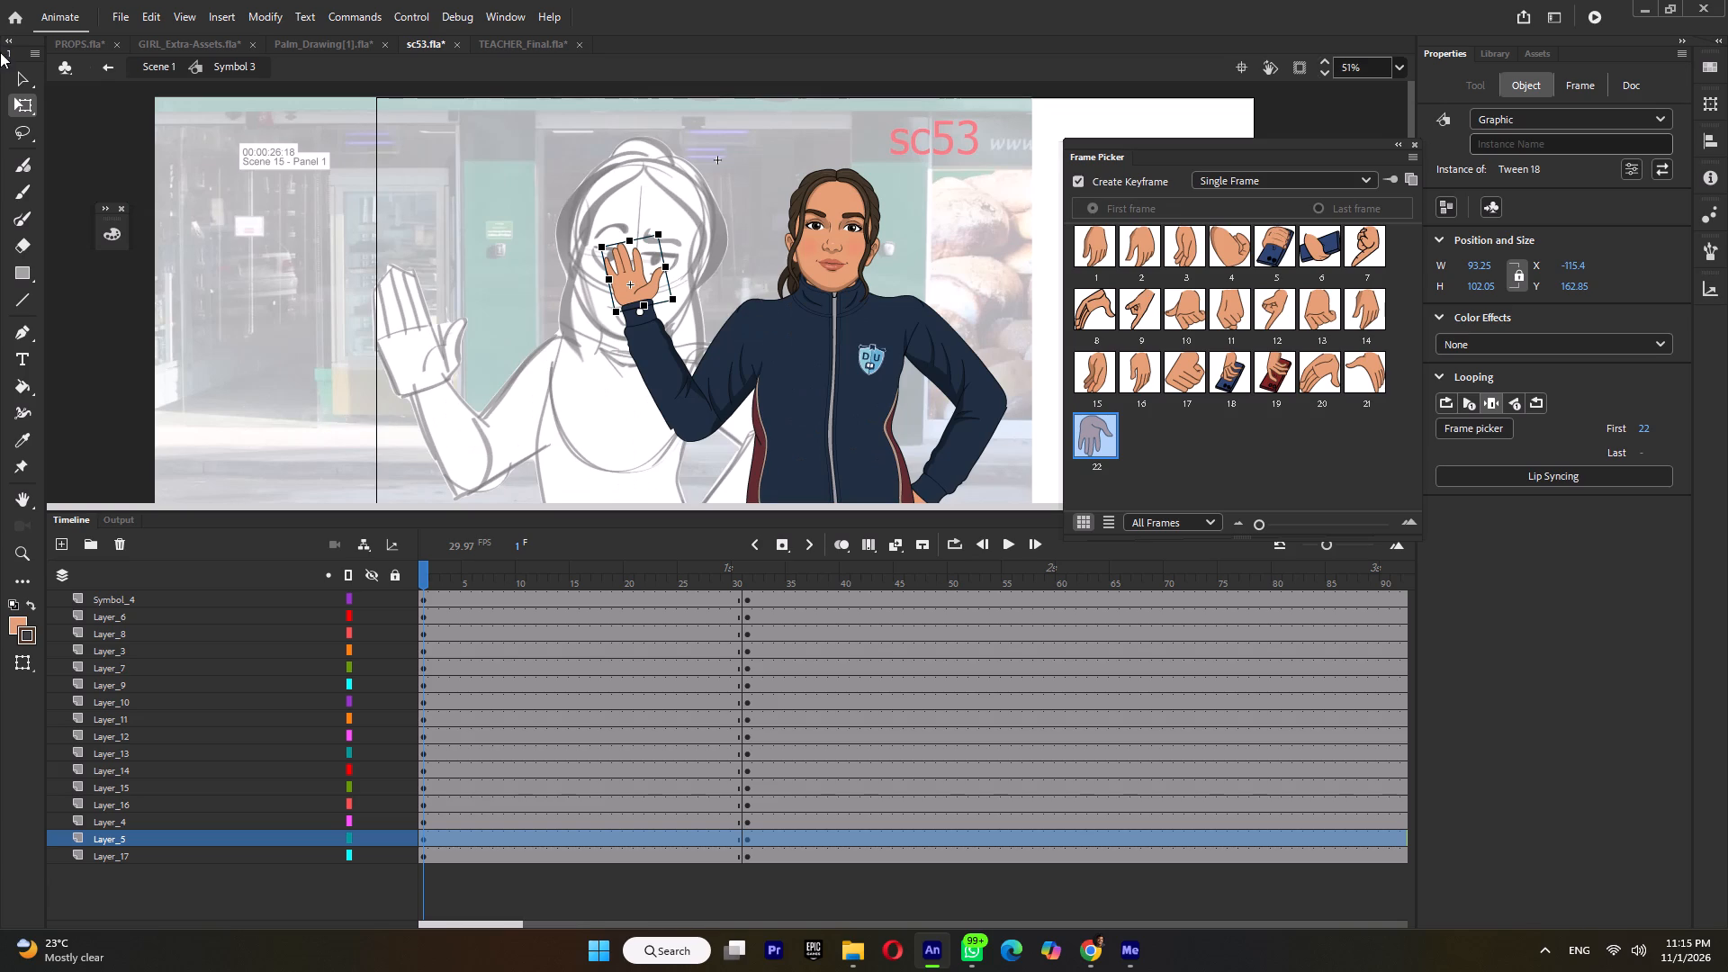
scroll(713, 252, "down", 2, "ctrl")
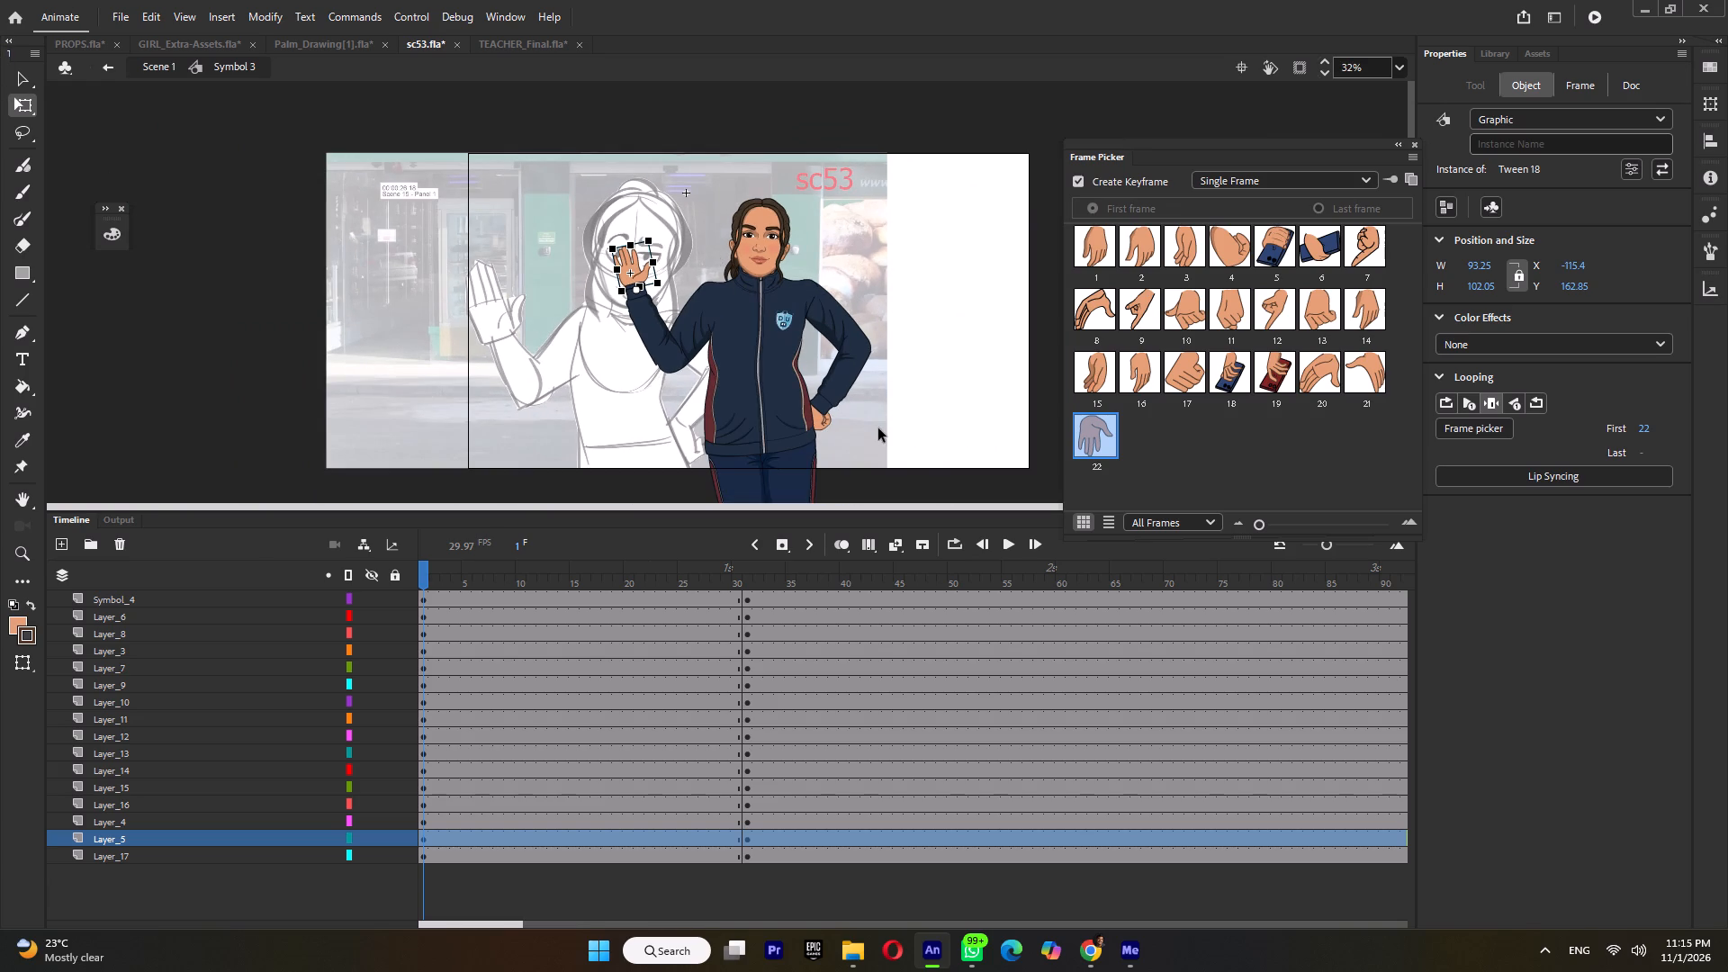
left_click_drag(701, 572, 772, 597)
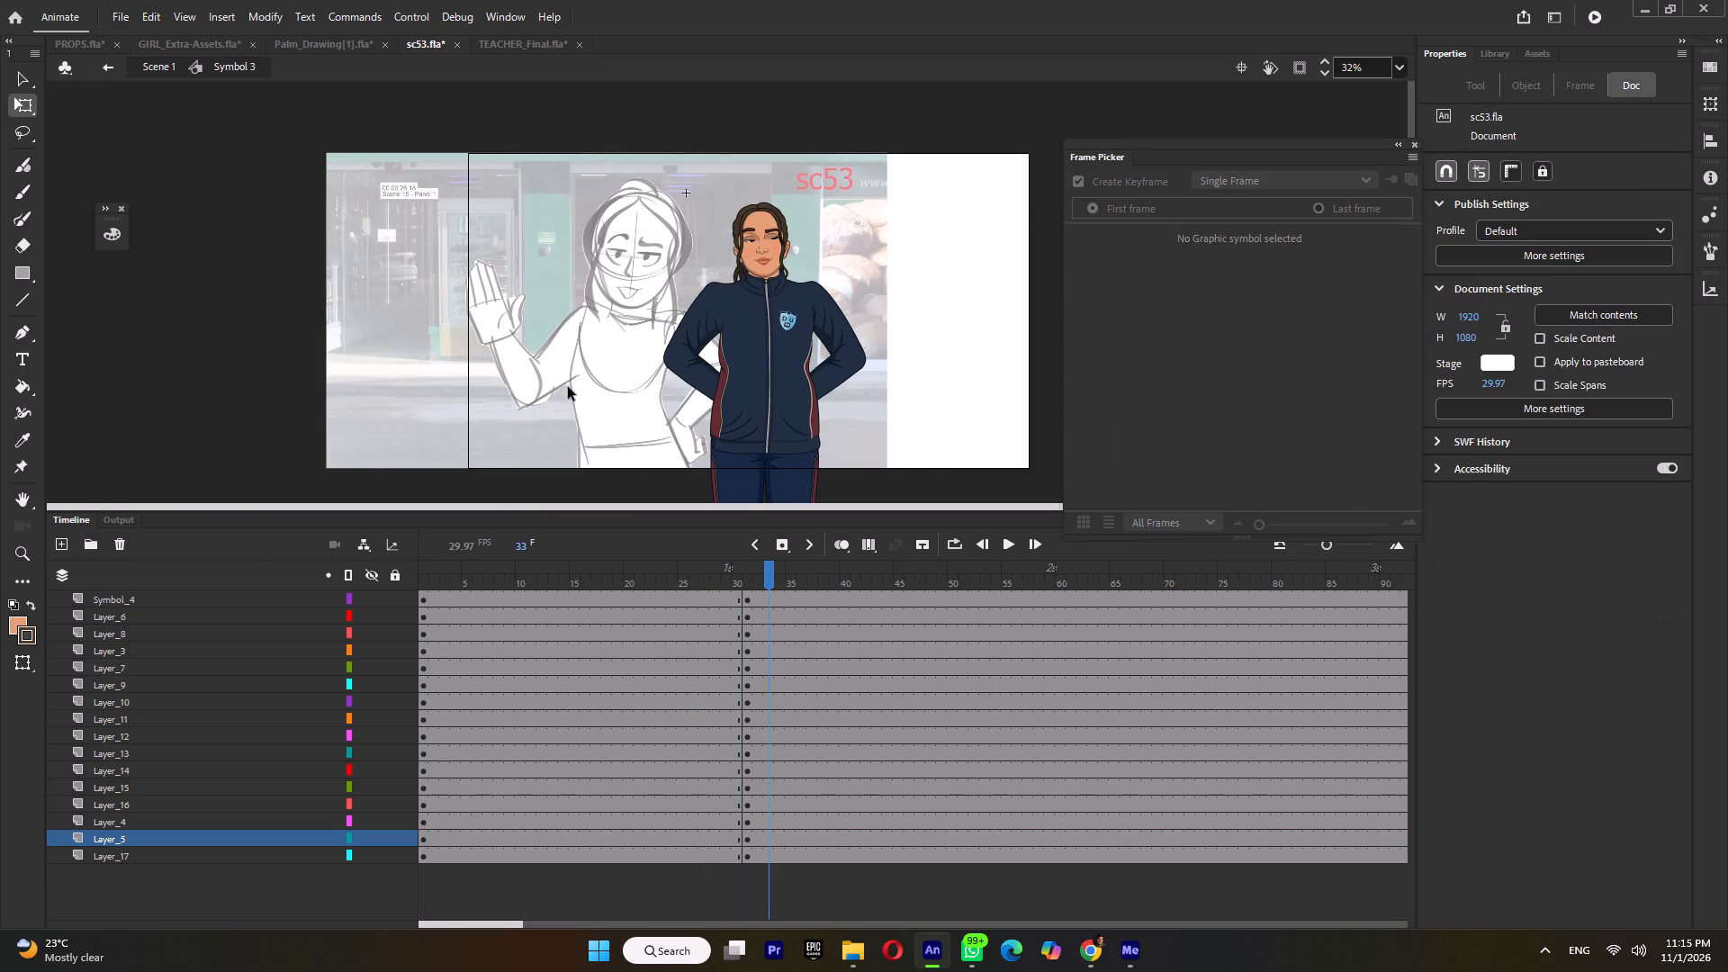
double_click(510, 347)
left_click_drag(681, 572, 639, 588)
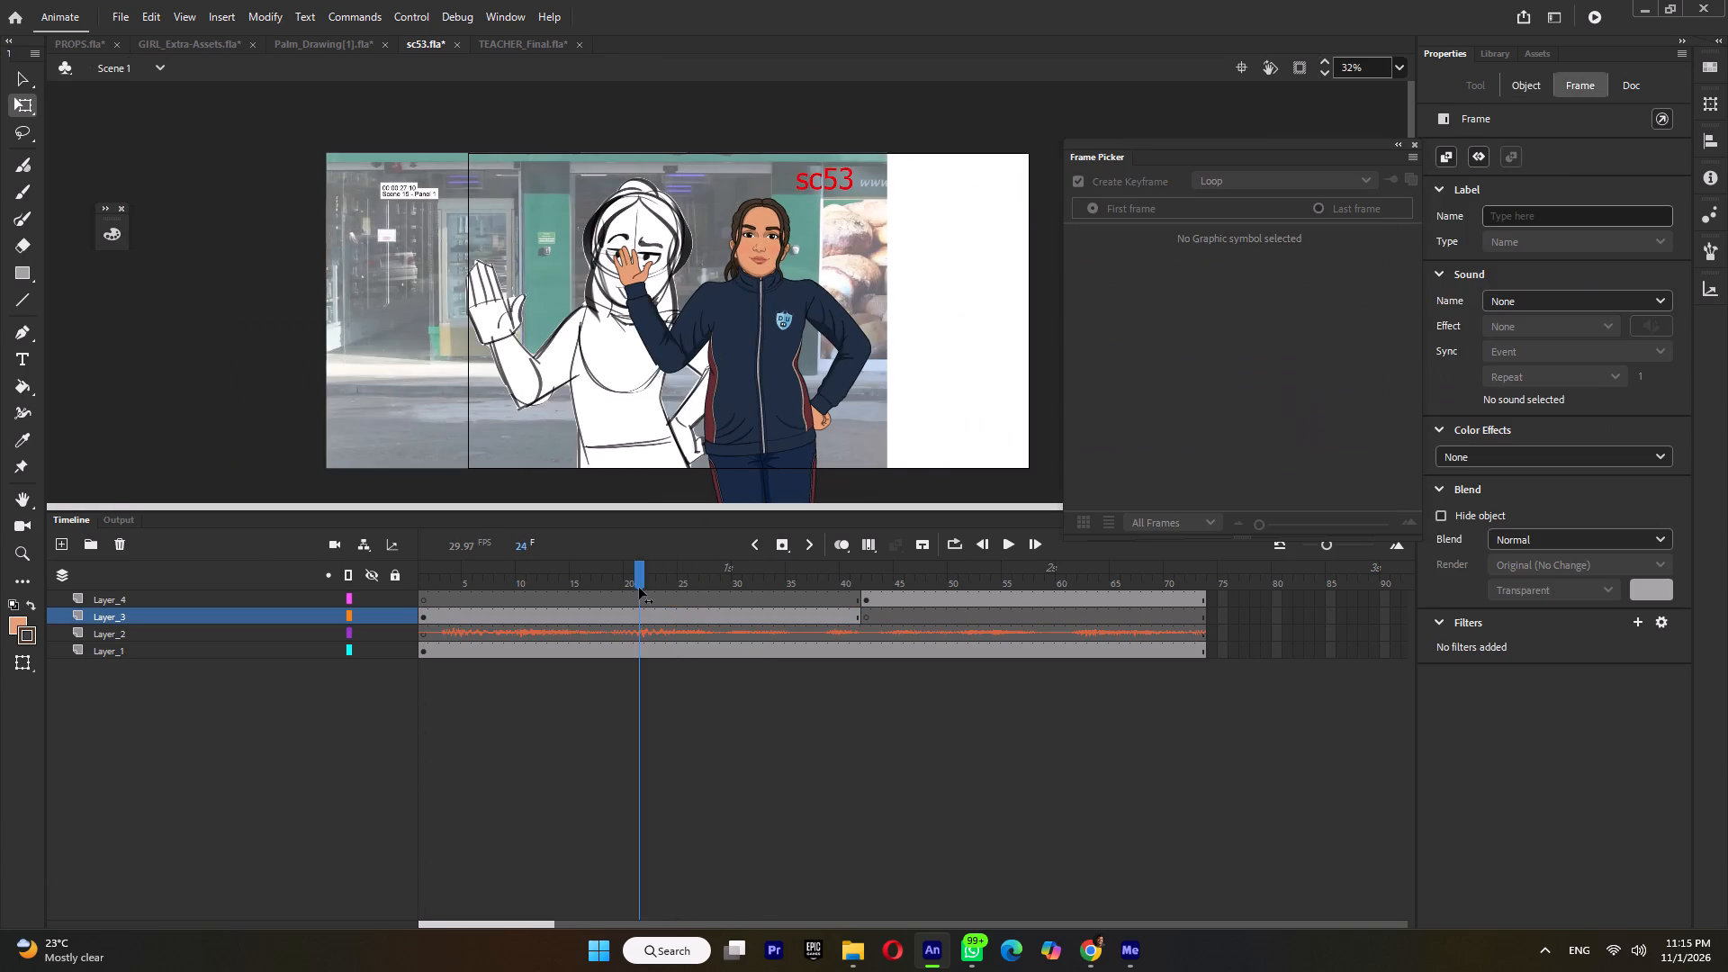
left_click_drag(639, 588, 656, 615)
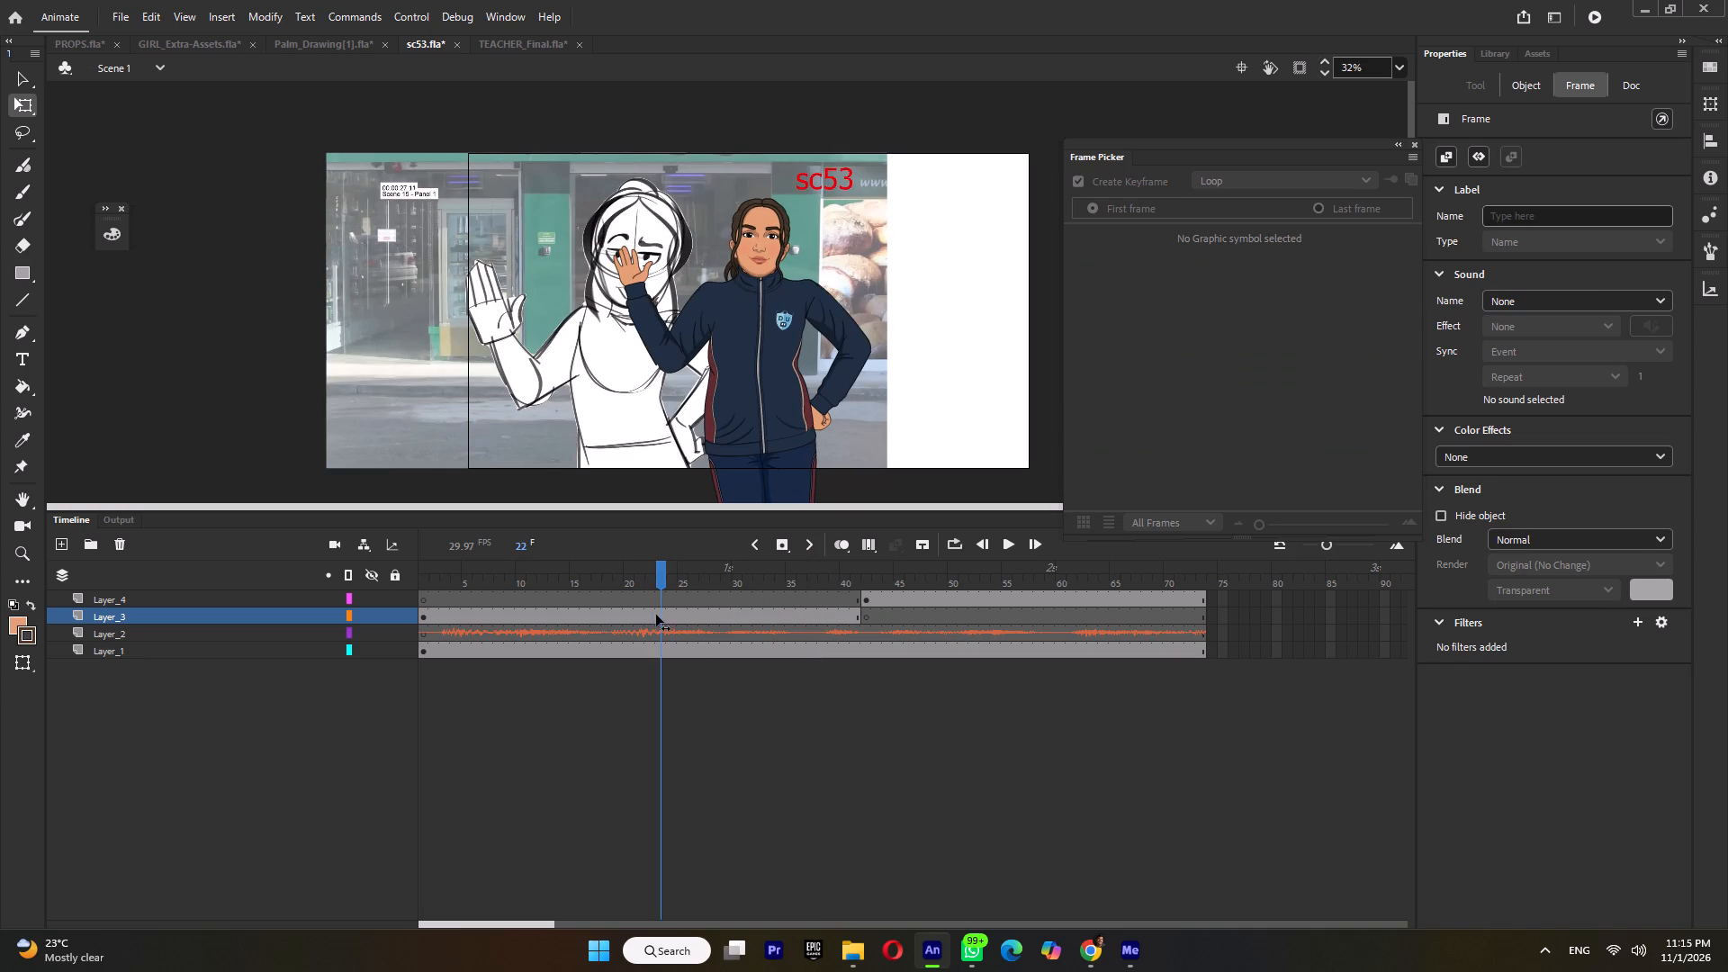
left_click_drag(656, 615, 687, 616)
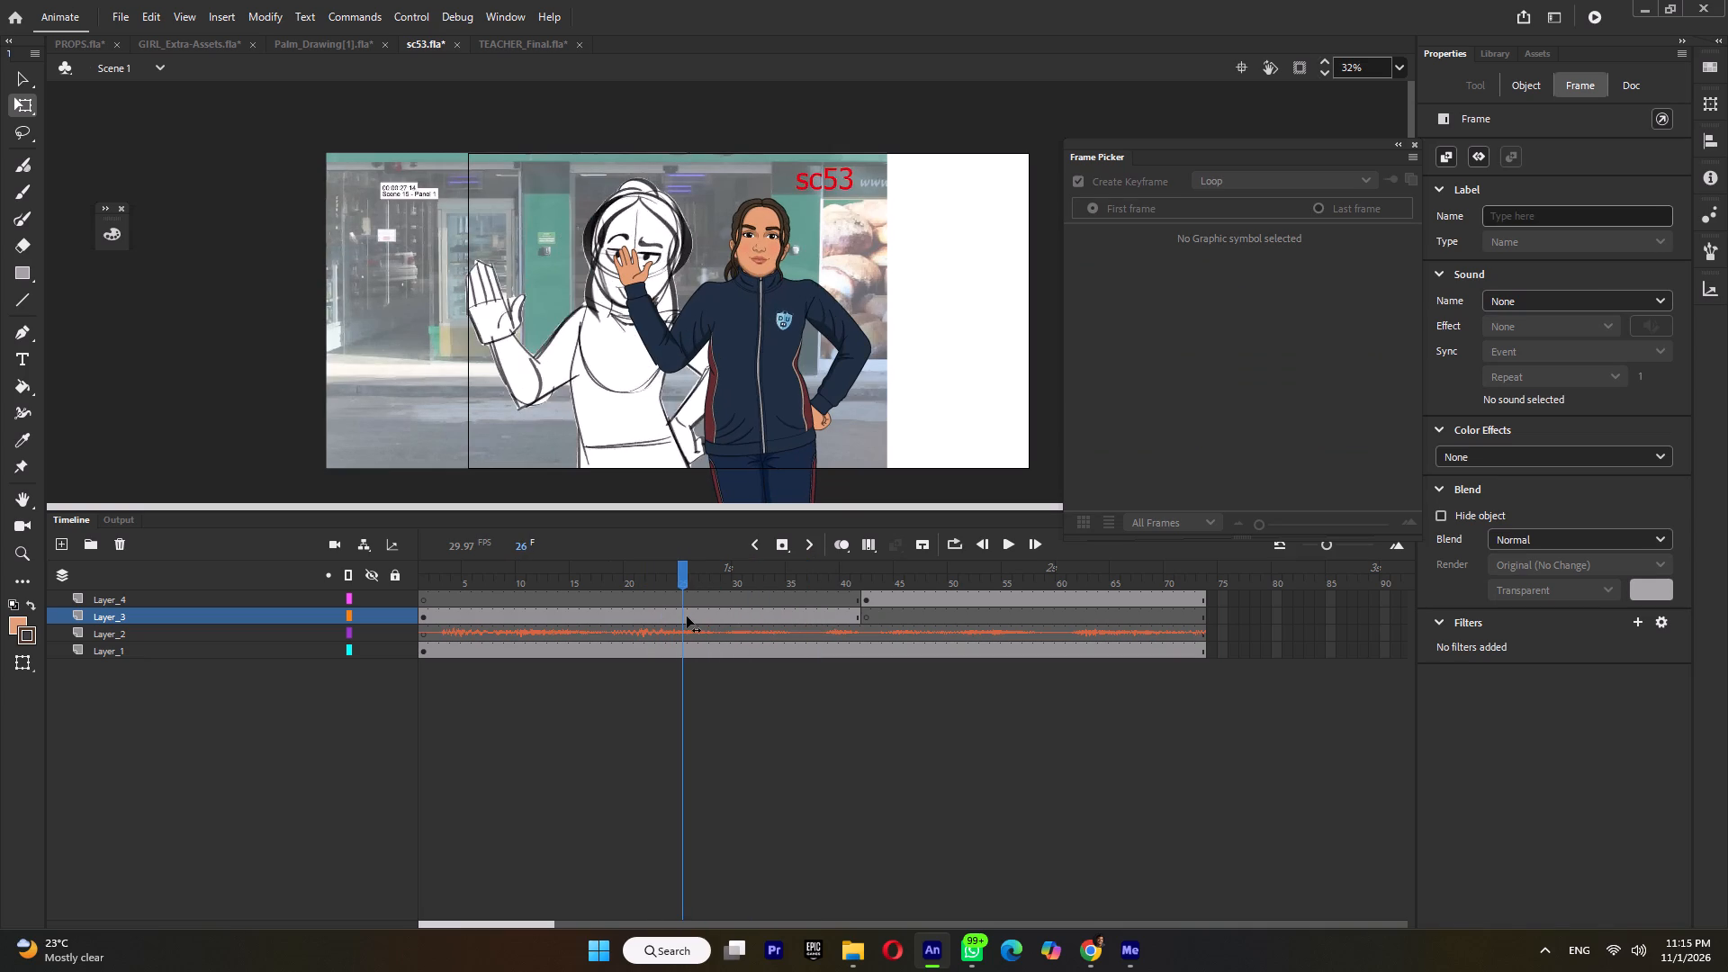
left_click_drag(687, 616, 722, 632)
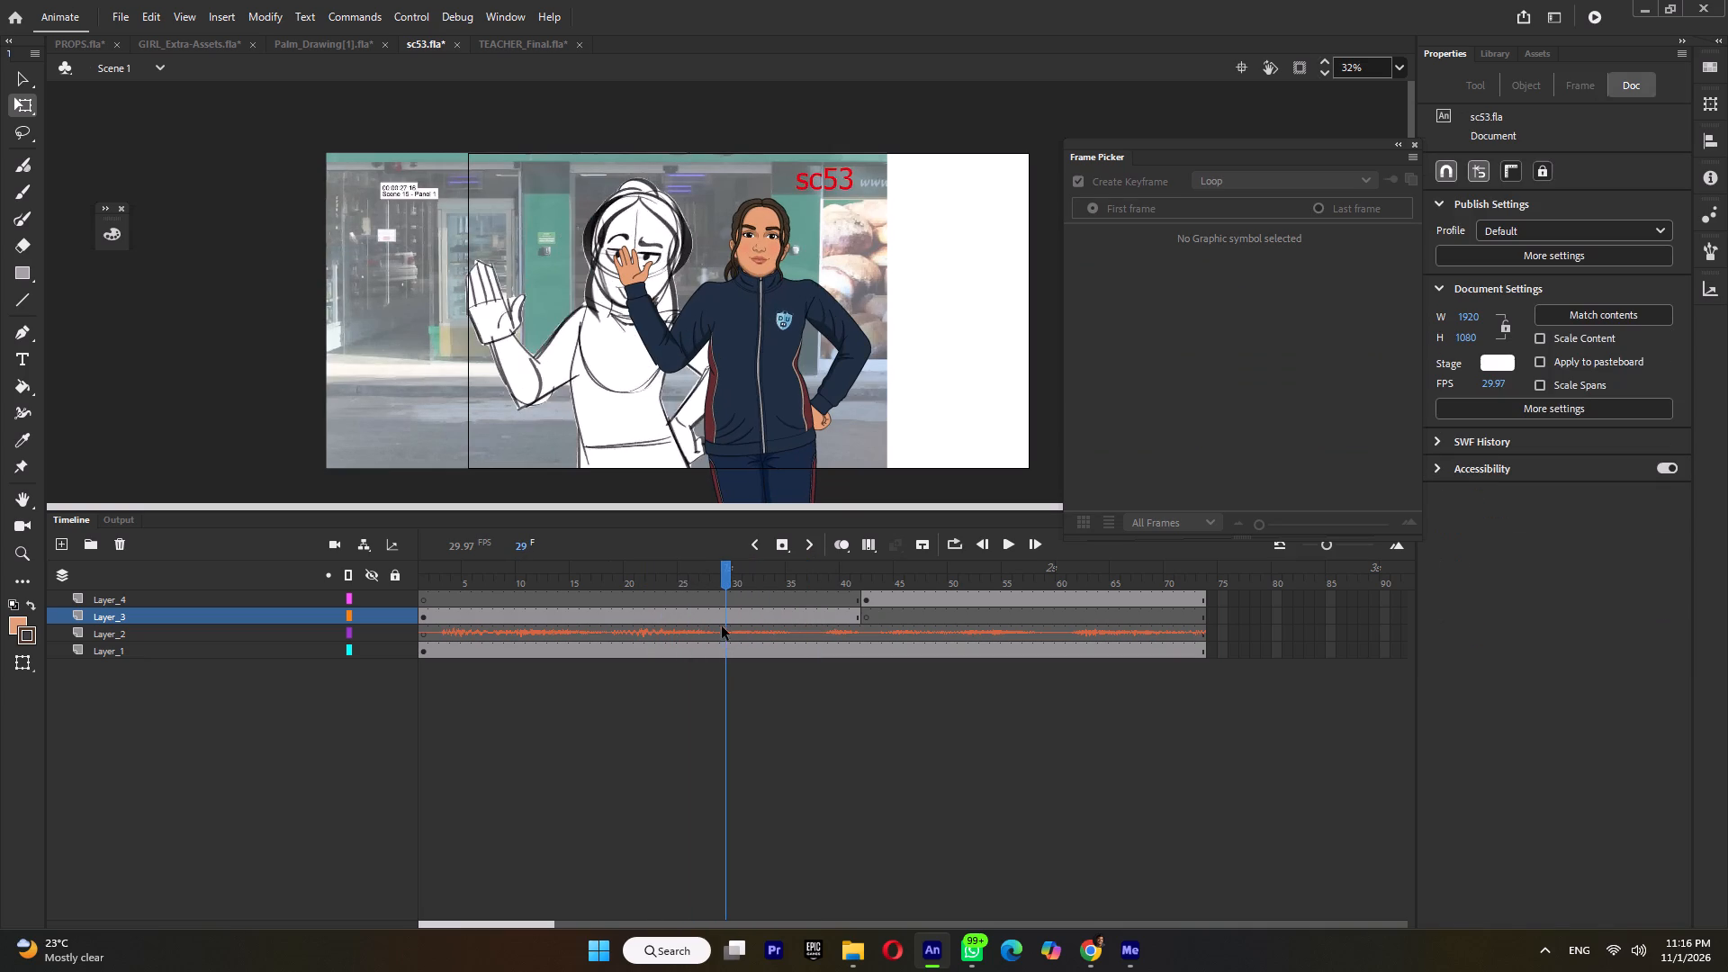
In Symbol 3, select the girl's body without the feet, set a low pivot on the legs, and rotate it slightly counter-clockwise.
left_click(18, 110)
left_click_drag(953, 242, 632, 514)
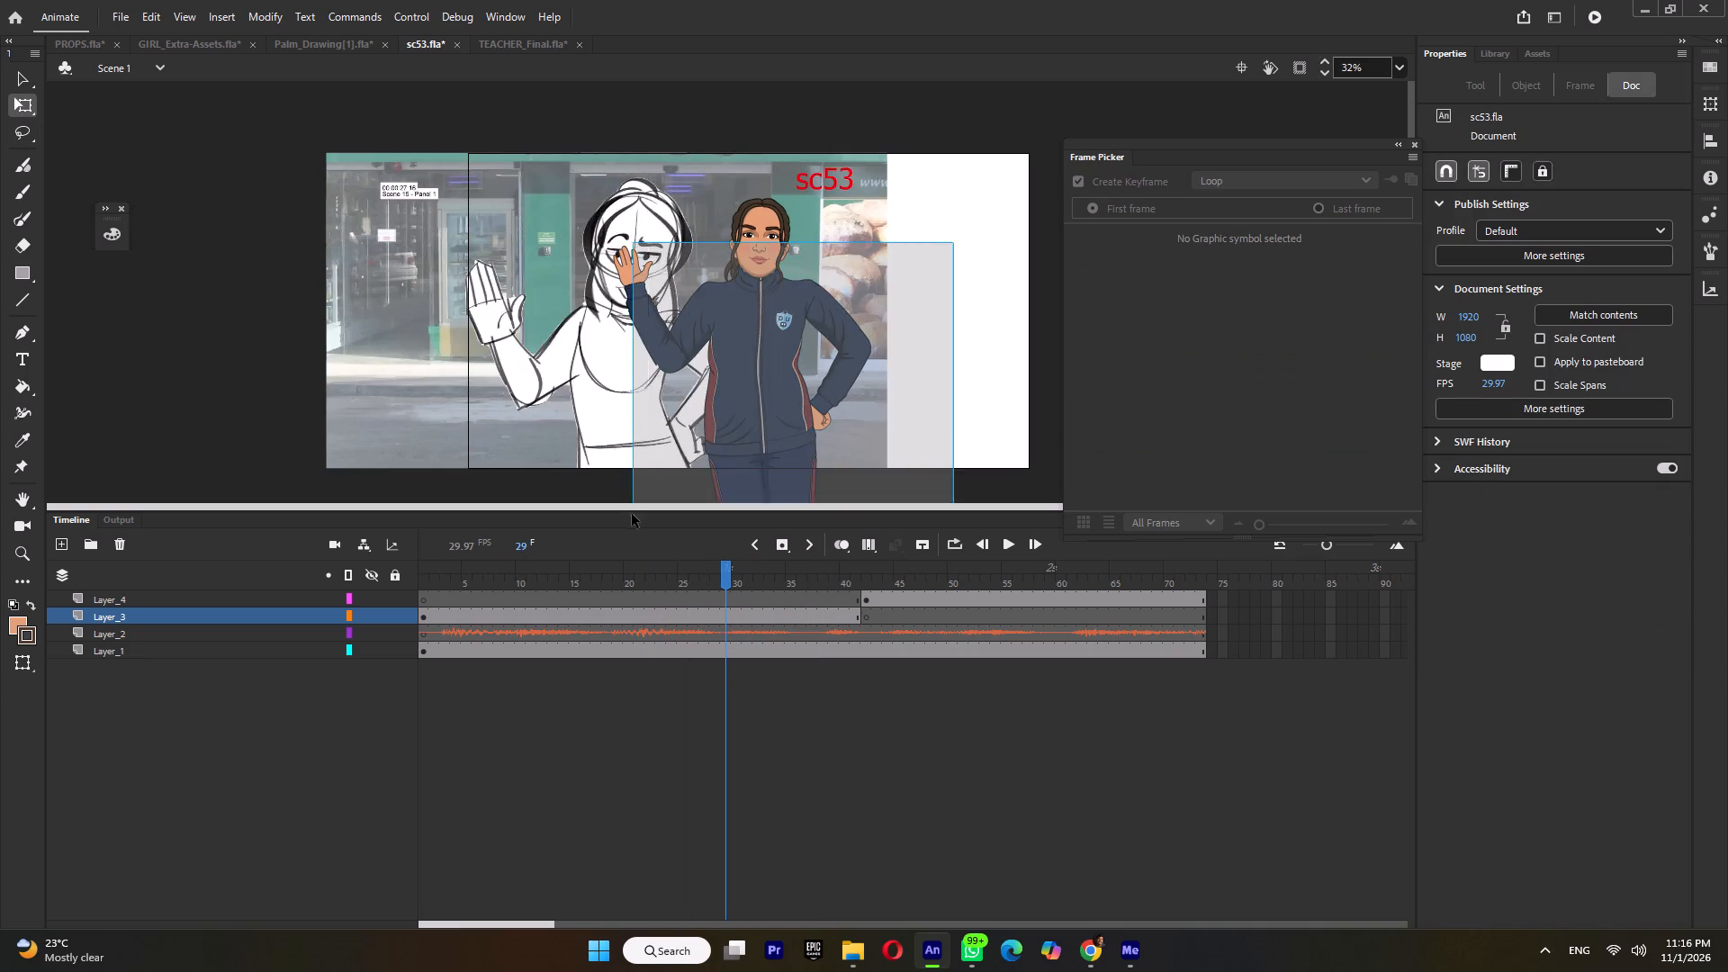
left_click_drag(632, 514, 632, 515)
scroll(820, 309, "down", 3, "ctrl")
double_click(772, 391)
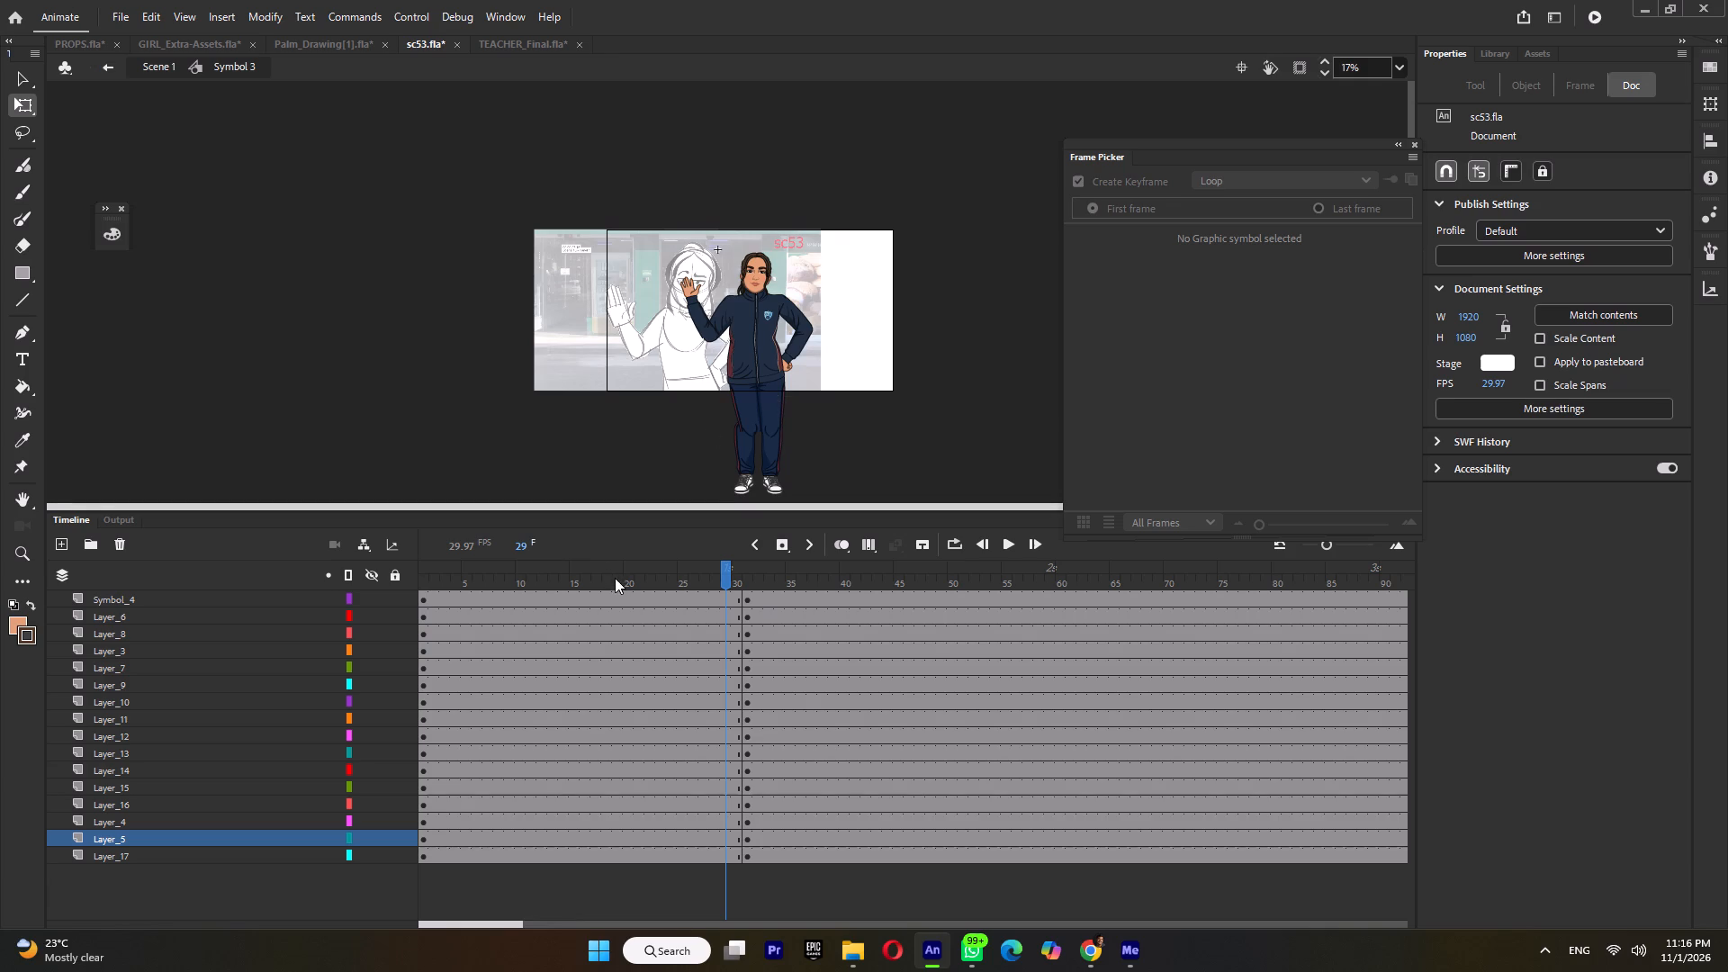
left_click_drag(868, 248, 662, 404)
left_click_drag(746, 348, 768, 445)
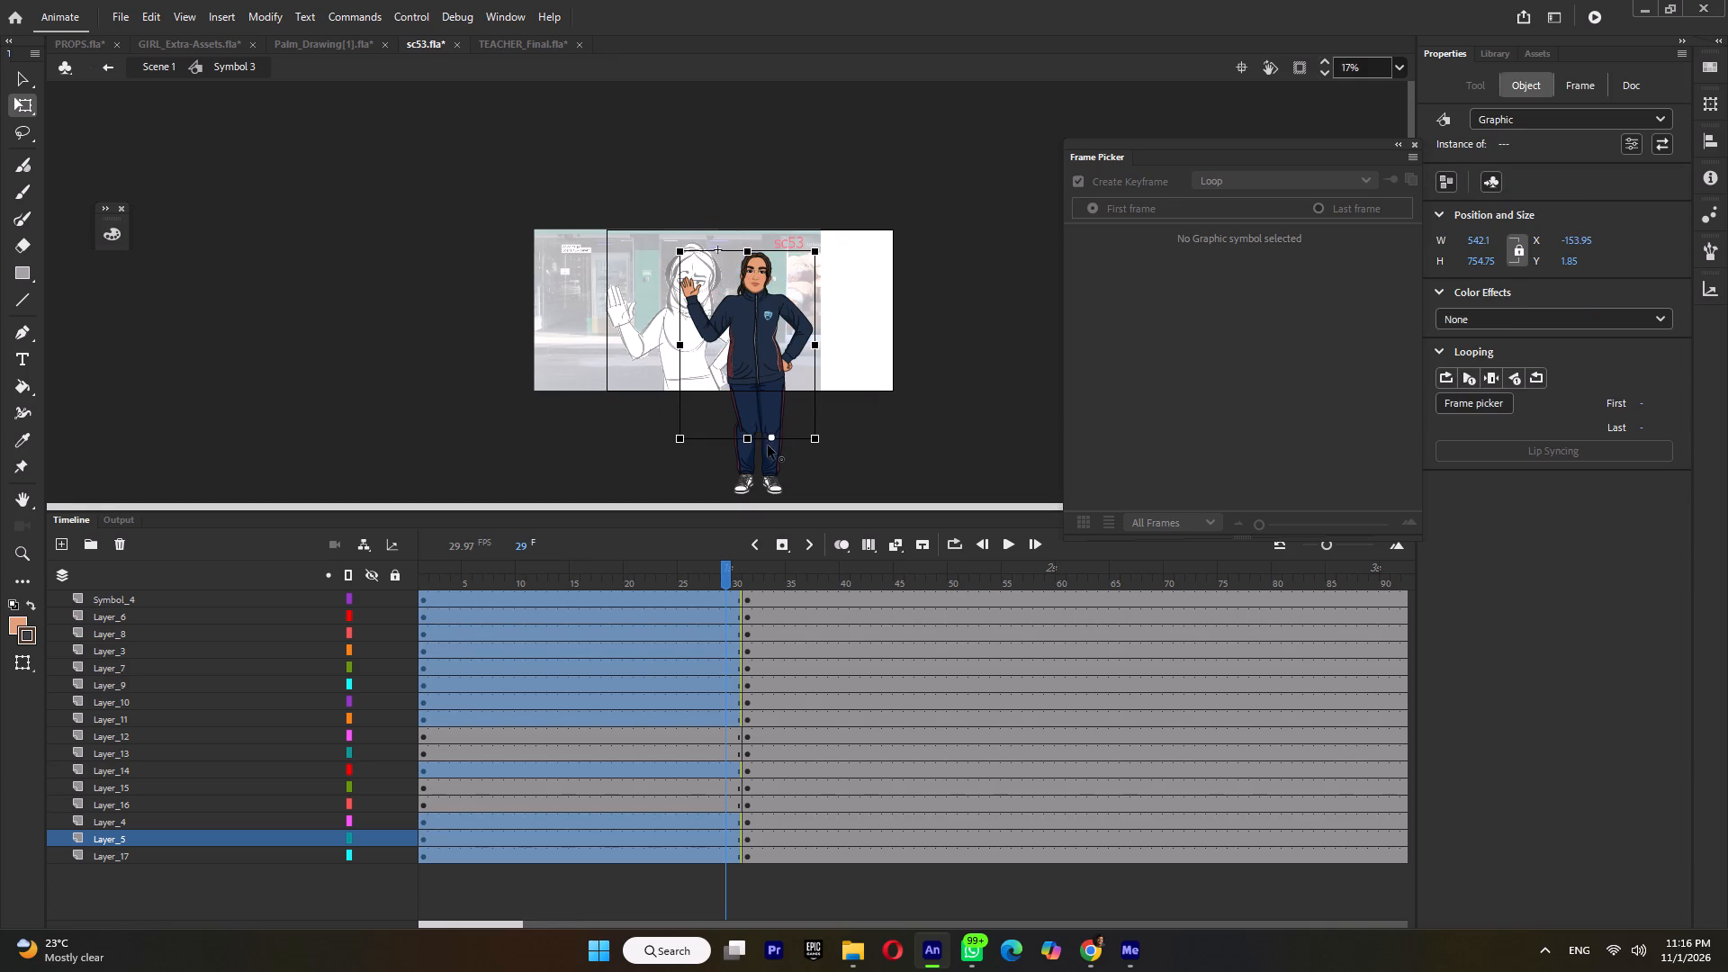
left_click_drag(768, 445, 761, 423)
scroll(837, 229, "up", 3, "ctrl")
left_click_drag(847, 269, 838, 267)
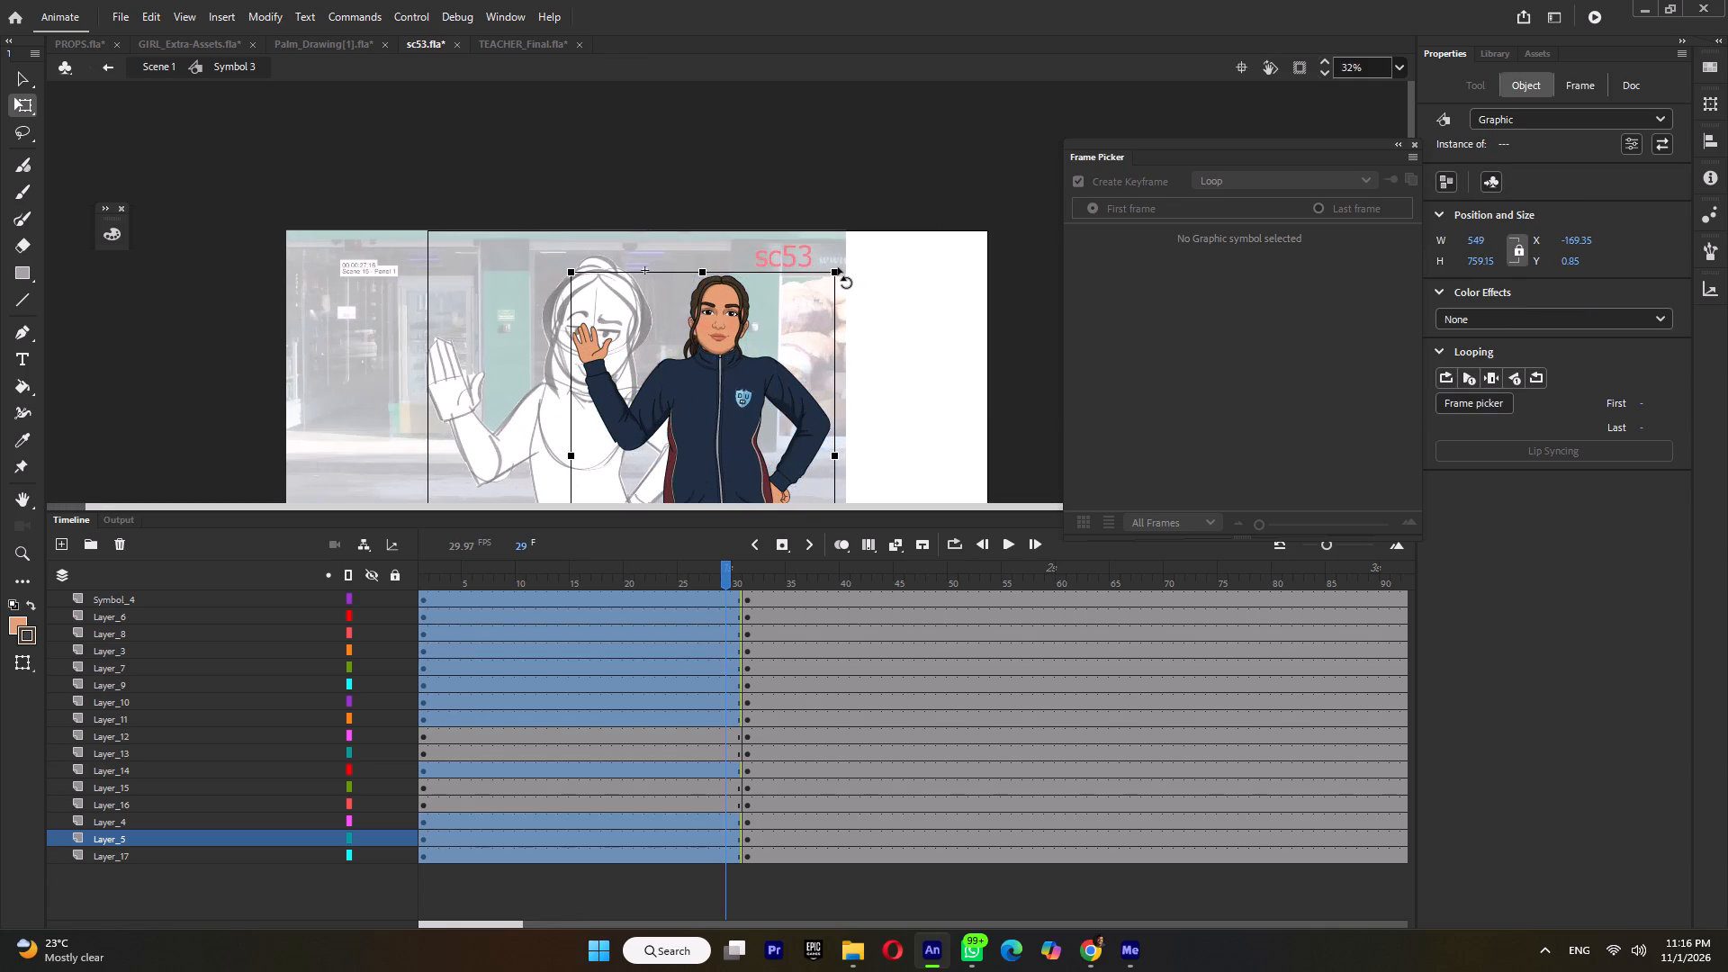
left_click_drag(838, 267, 835, 267)
Select the head, torso, arms and hands, set the pivot at the jacket hem, and rotate the upper body slightly clockwise.
left_click_drag(902, 267, 565, 438)
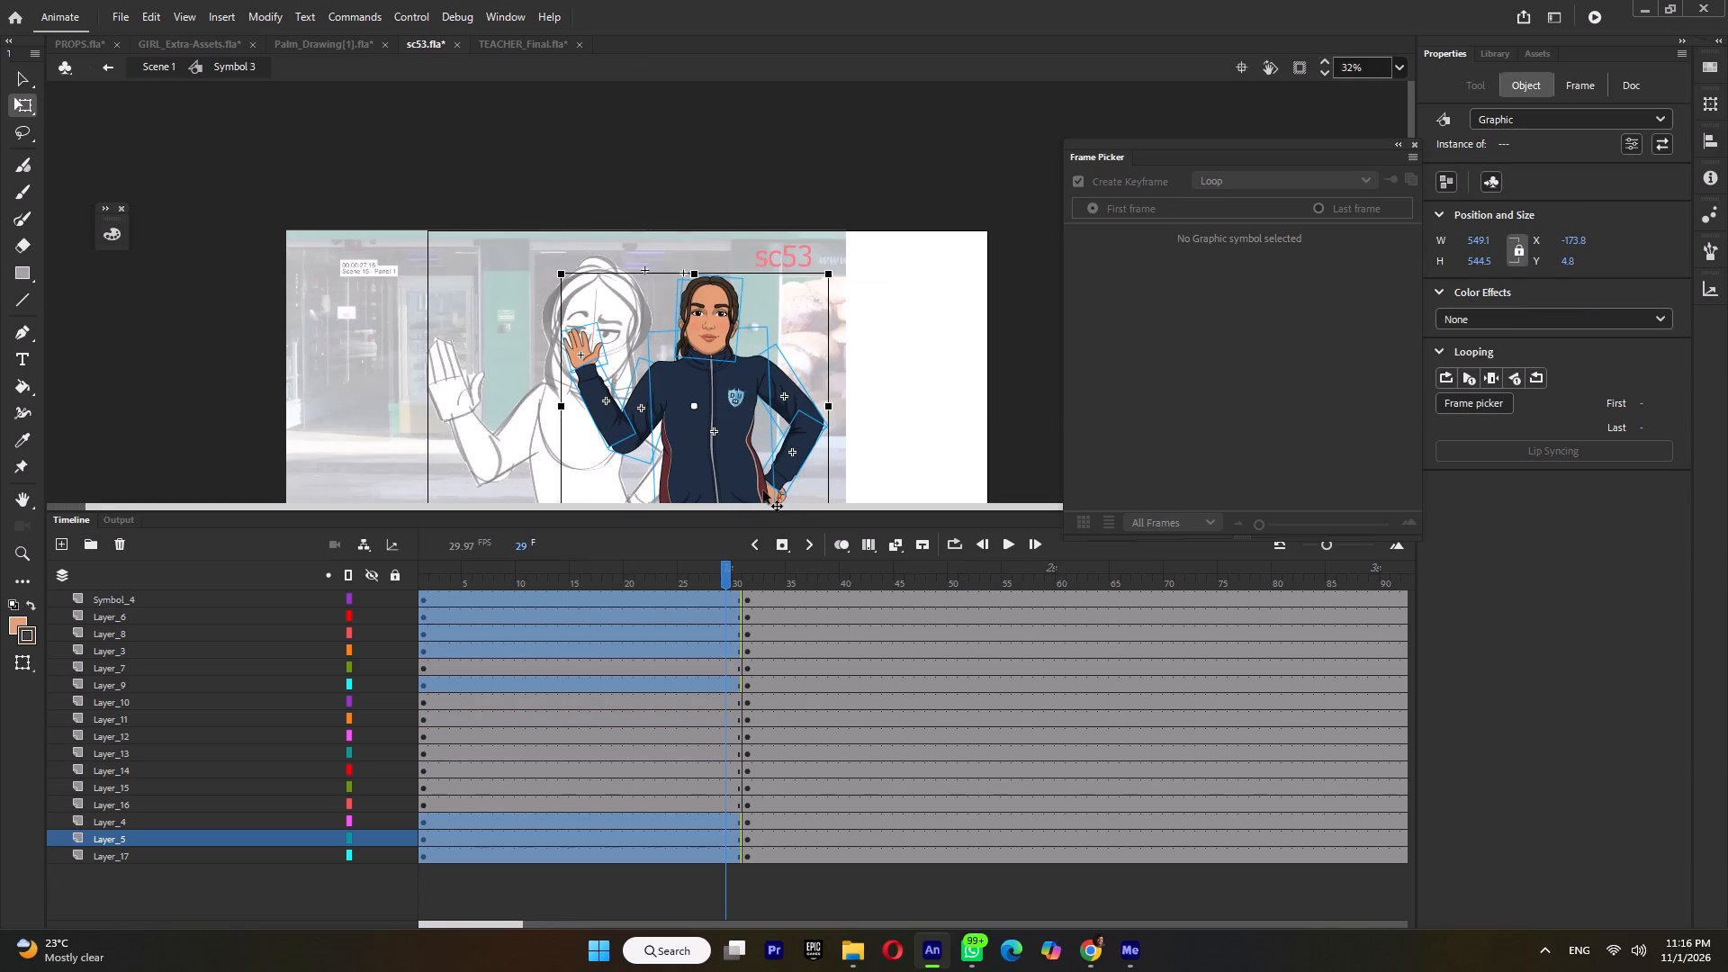
left_click(784, 496, "shift")
scroll(797, 302, "down", 4, "ctrl")
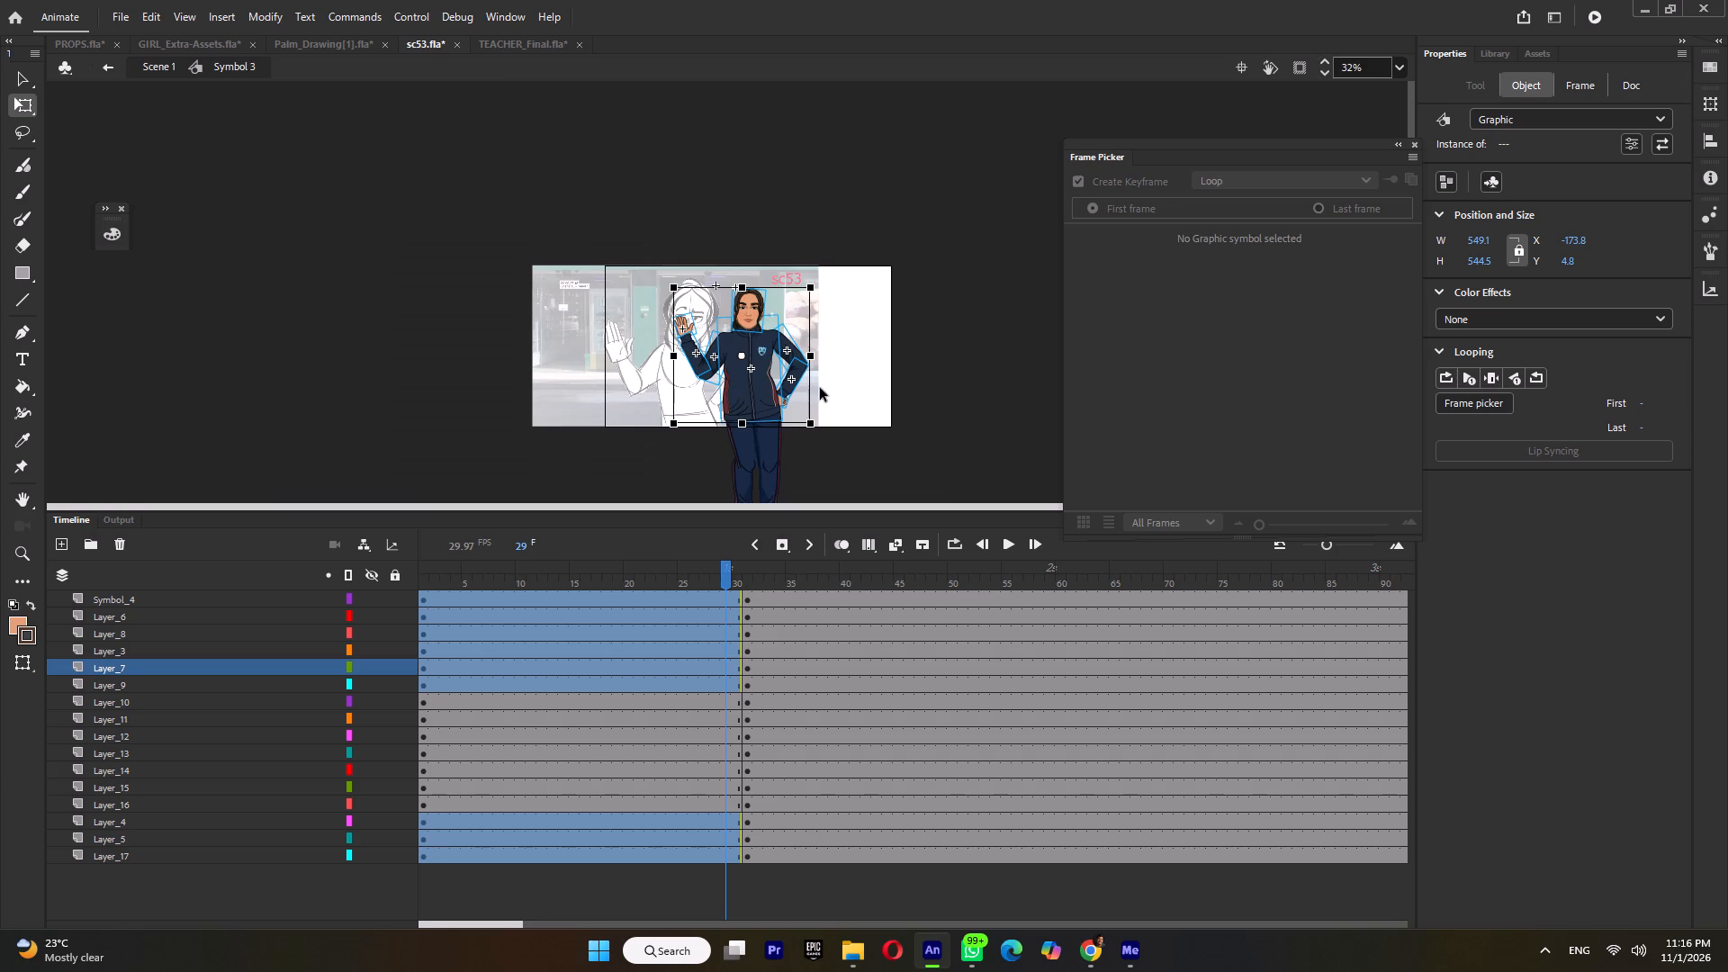
left_click_drag(740, 343, 753, 390)
scroll(786, 294, "up", 2, "ctrl")
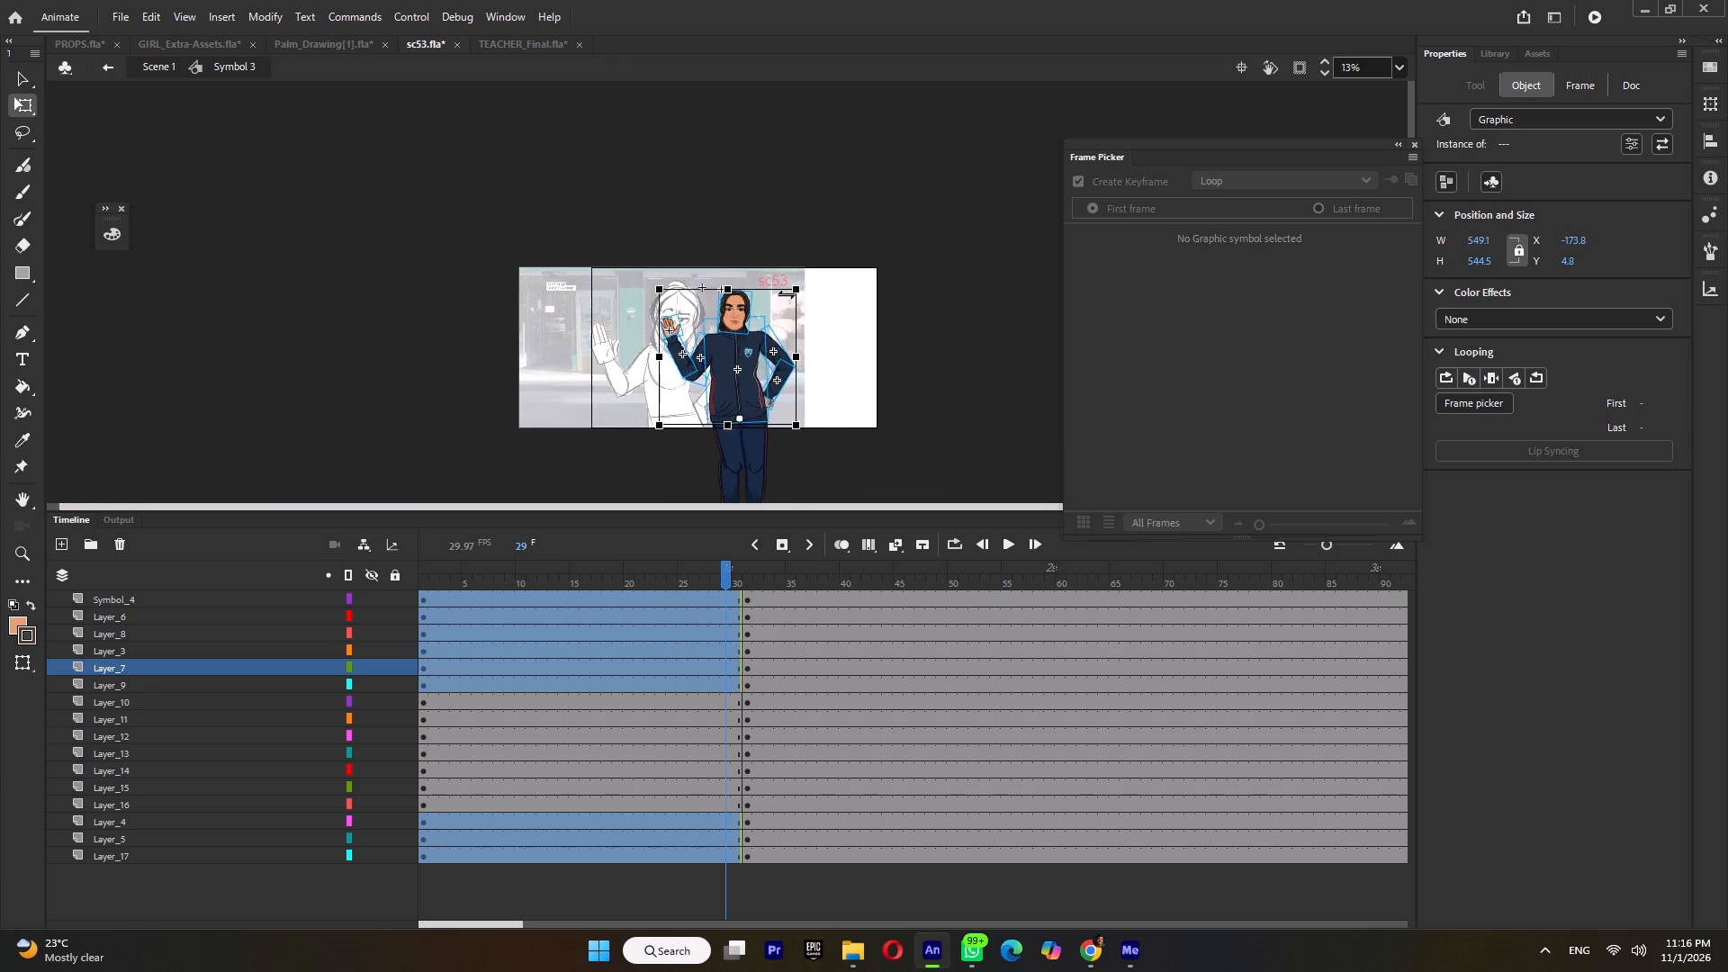
scroll(786, 294, "up", 2, "ctrl")
scroll(585, 275, "up", 1, "ctrl")
left_click_drag(546, 289, 553, 279)
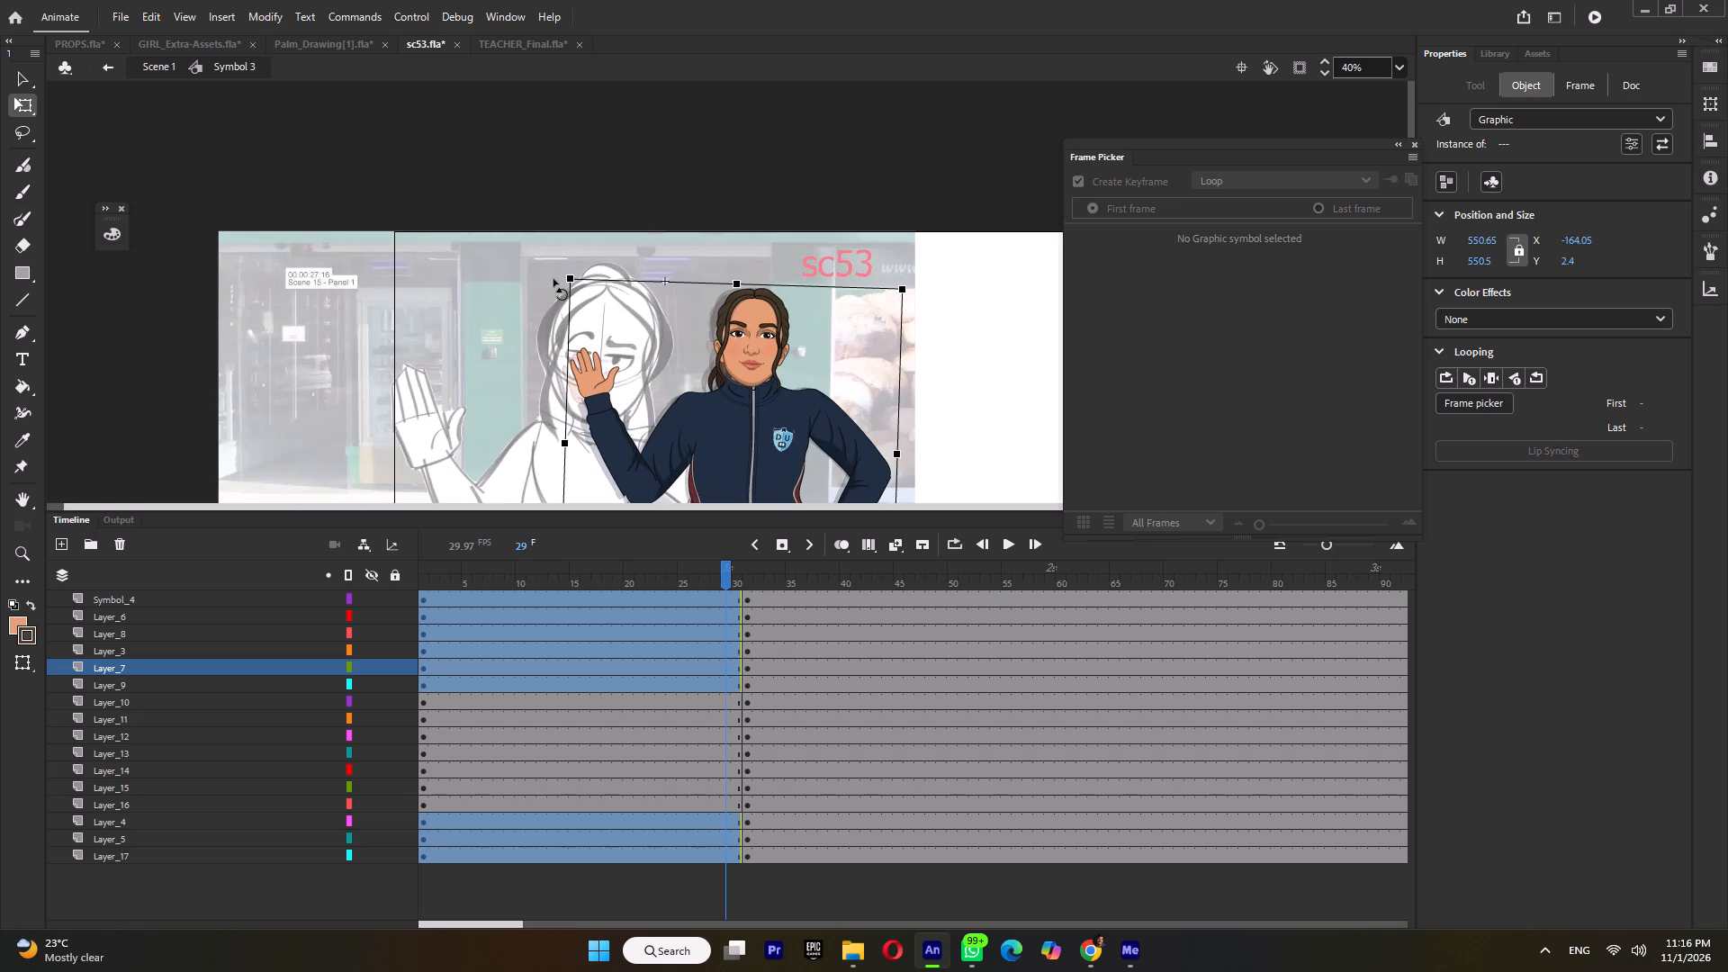
left_click_drag(553, 279, 555, 279)
scroll(566, 274, "down", 2, "ctrl")
left_click(541, 409)
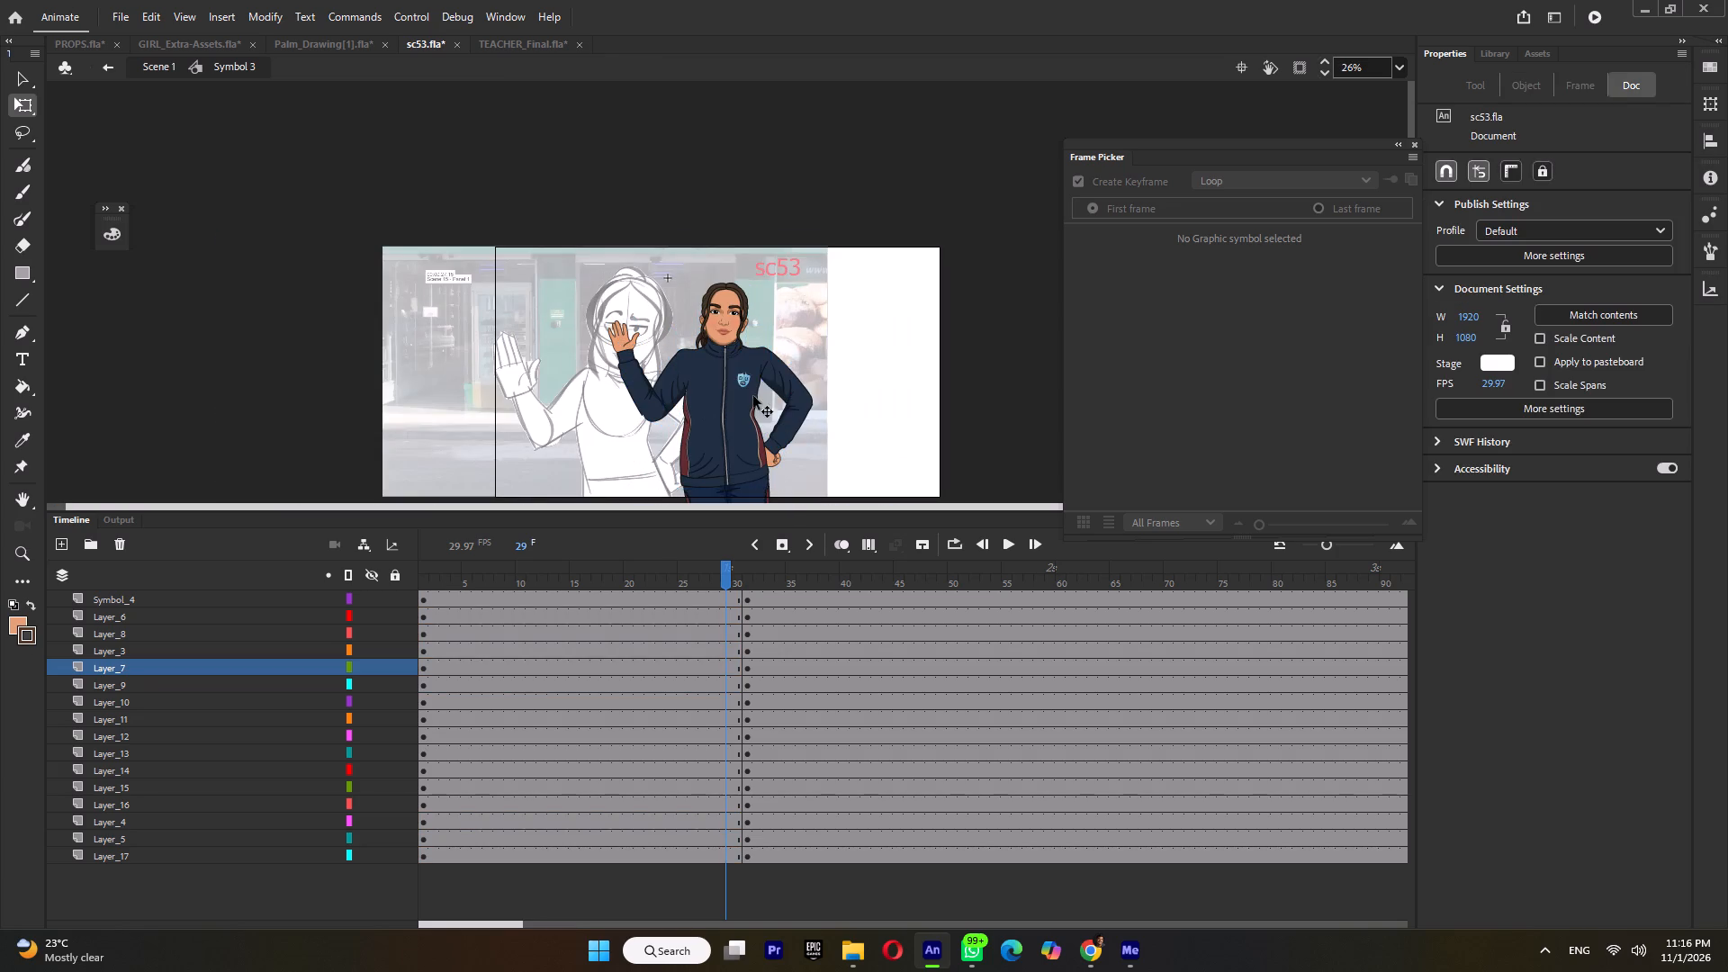
Skew the girl's torso slightly along its side edge, bringing its height to about 432 px.
left_click(744, 396)
scroll(748, 375, "up", 4, "ctrl")
left_click(797, 337)
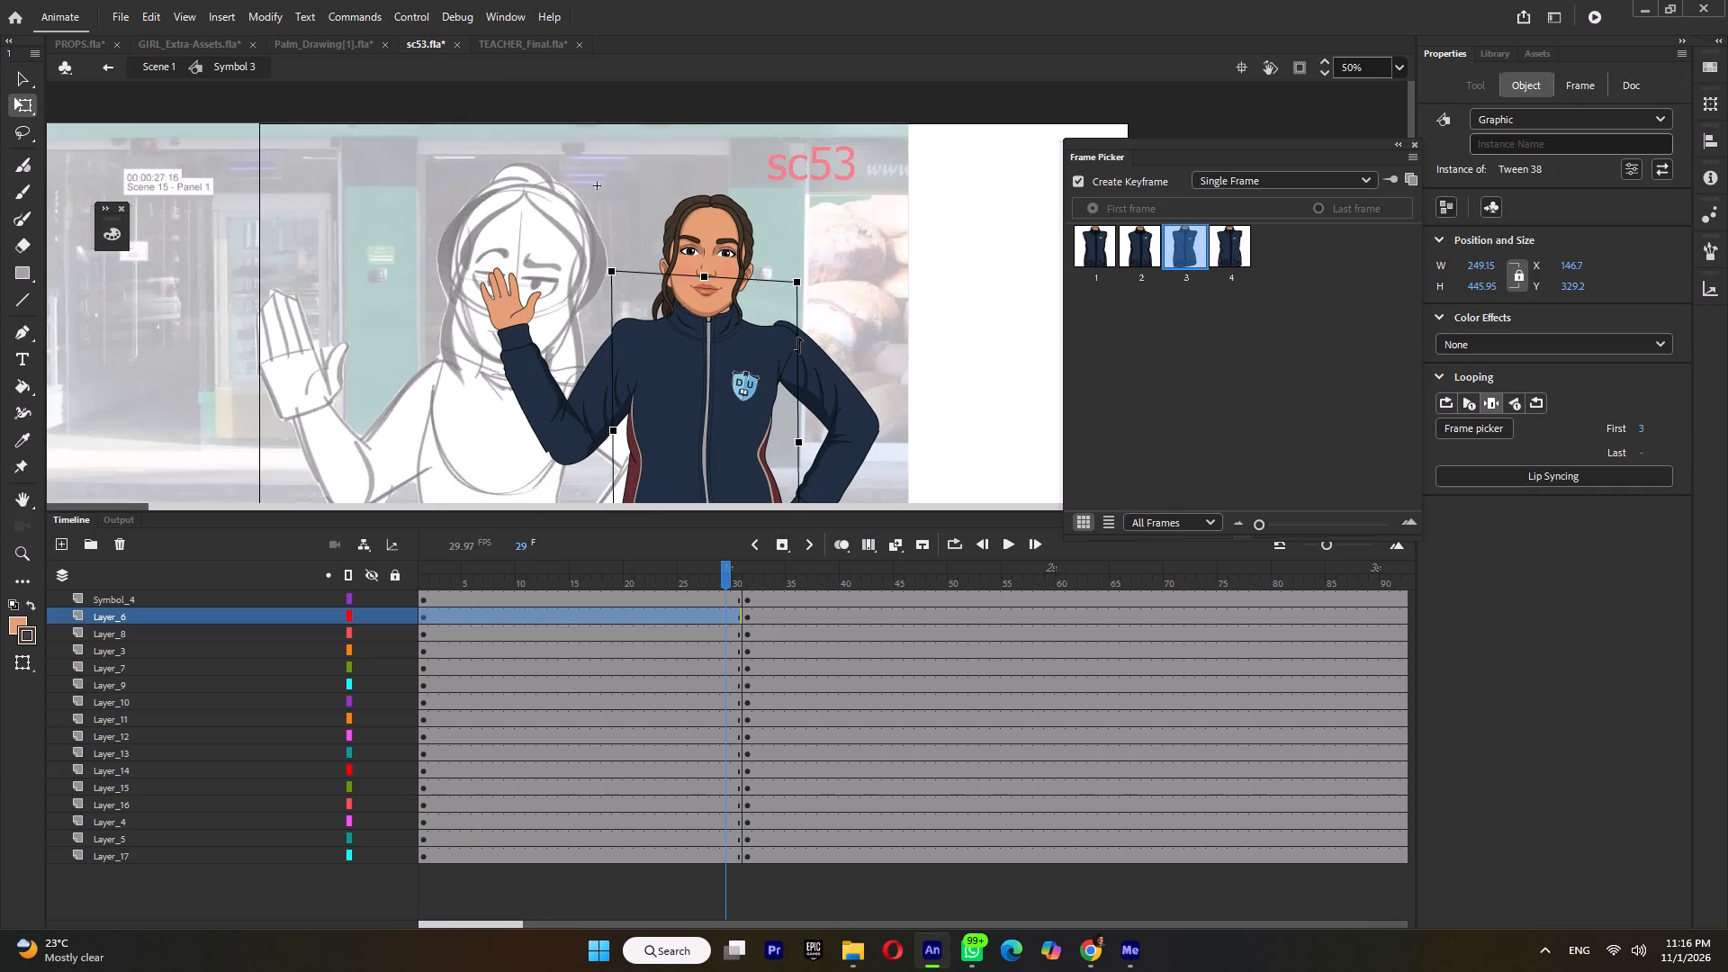
scroll(800, 341, "down", 4, "ctrl")
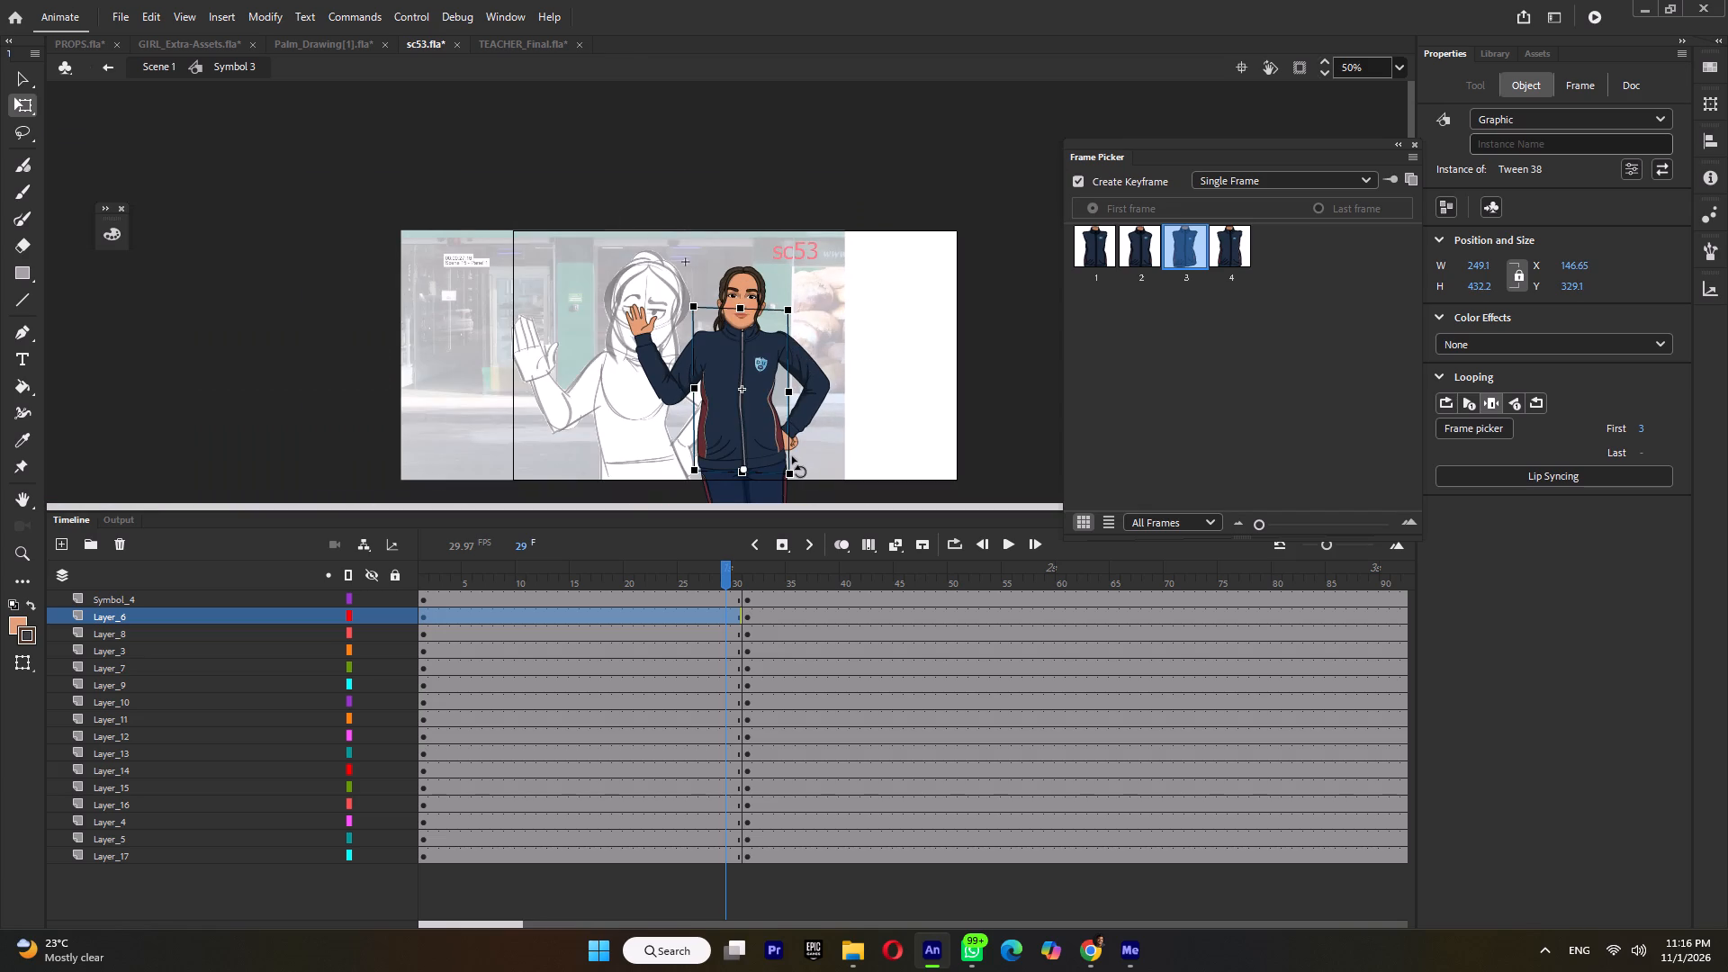
Move both sleeve parts of the hand-on-hip arm down slightly, to about Y 160.3, to fit the shoulder.
scroll(792, 456, "up", 1, "ctrl")
scroll(814, 269, "up", 2, "ctrl")
left_click_drag(896, 341, 836, 451)
scroll(794, 379, "up", 4, "ctrl")
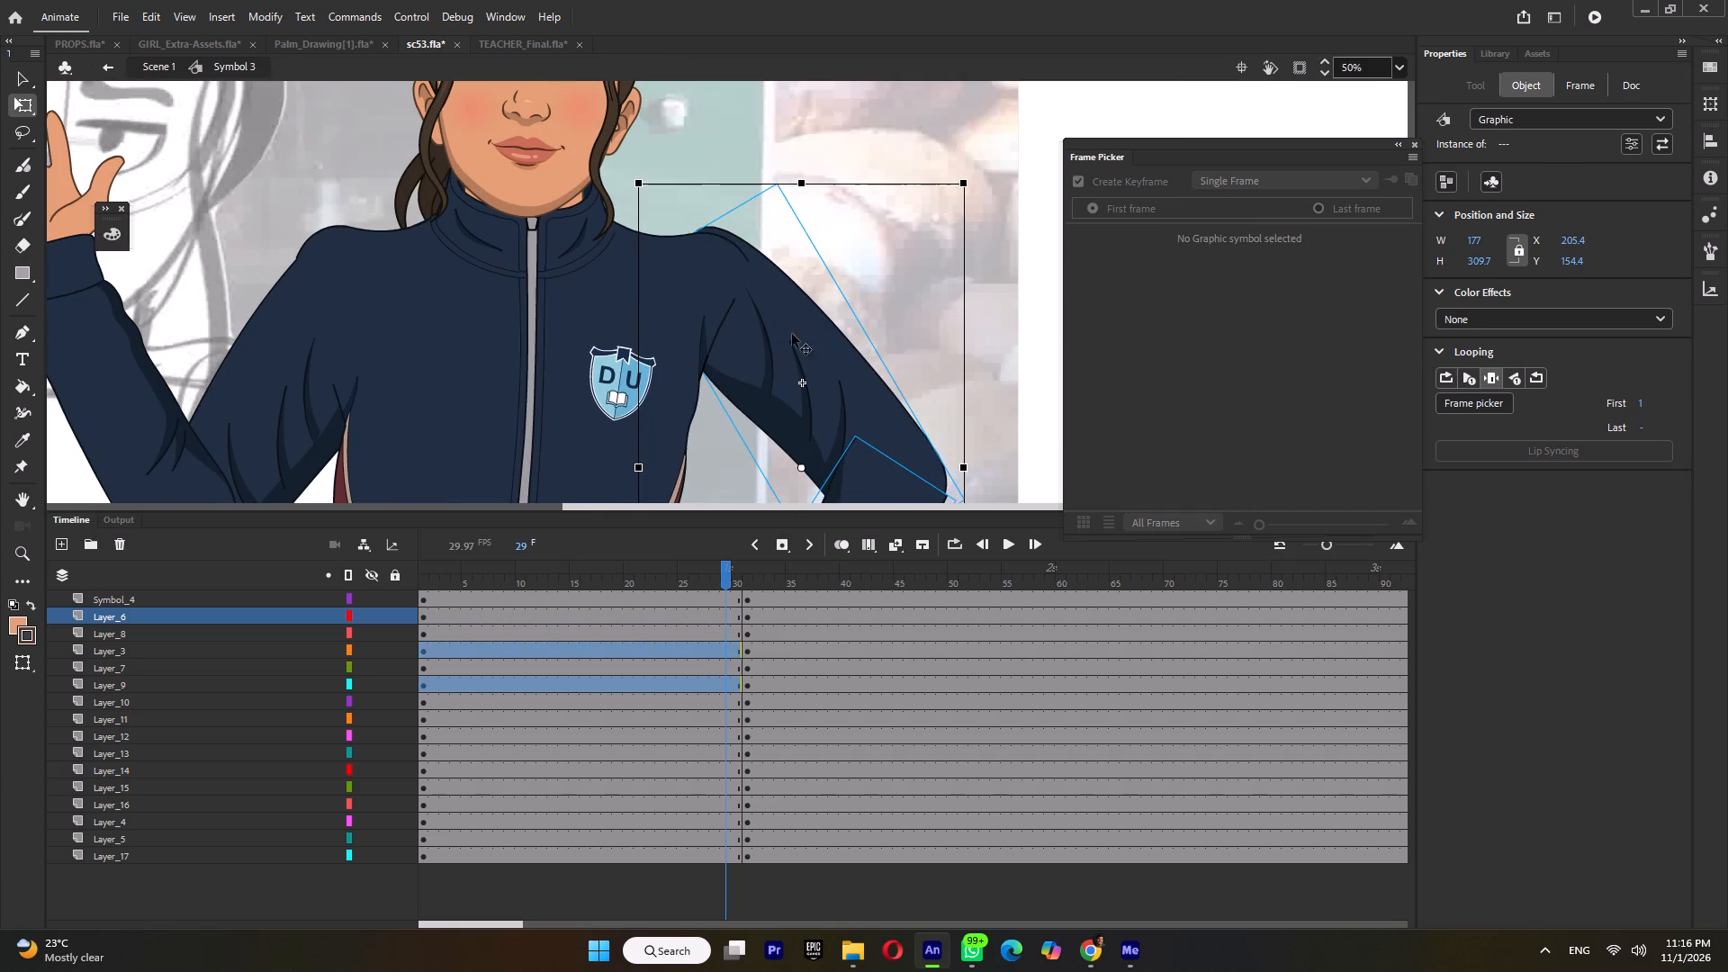
left_click_drag(802, 307, 802, 318)
scroll(801, 276, "down", 7, "ctrl")
left_click(871, 353)
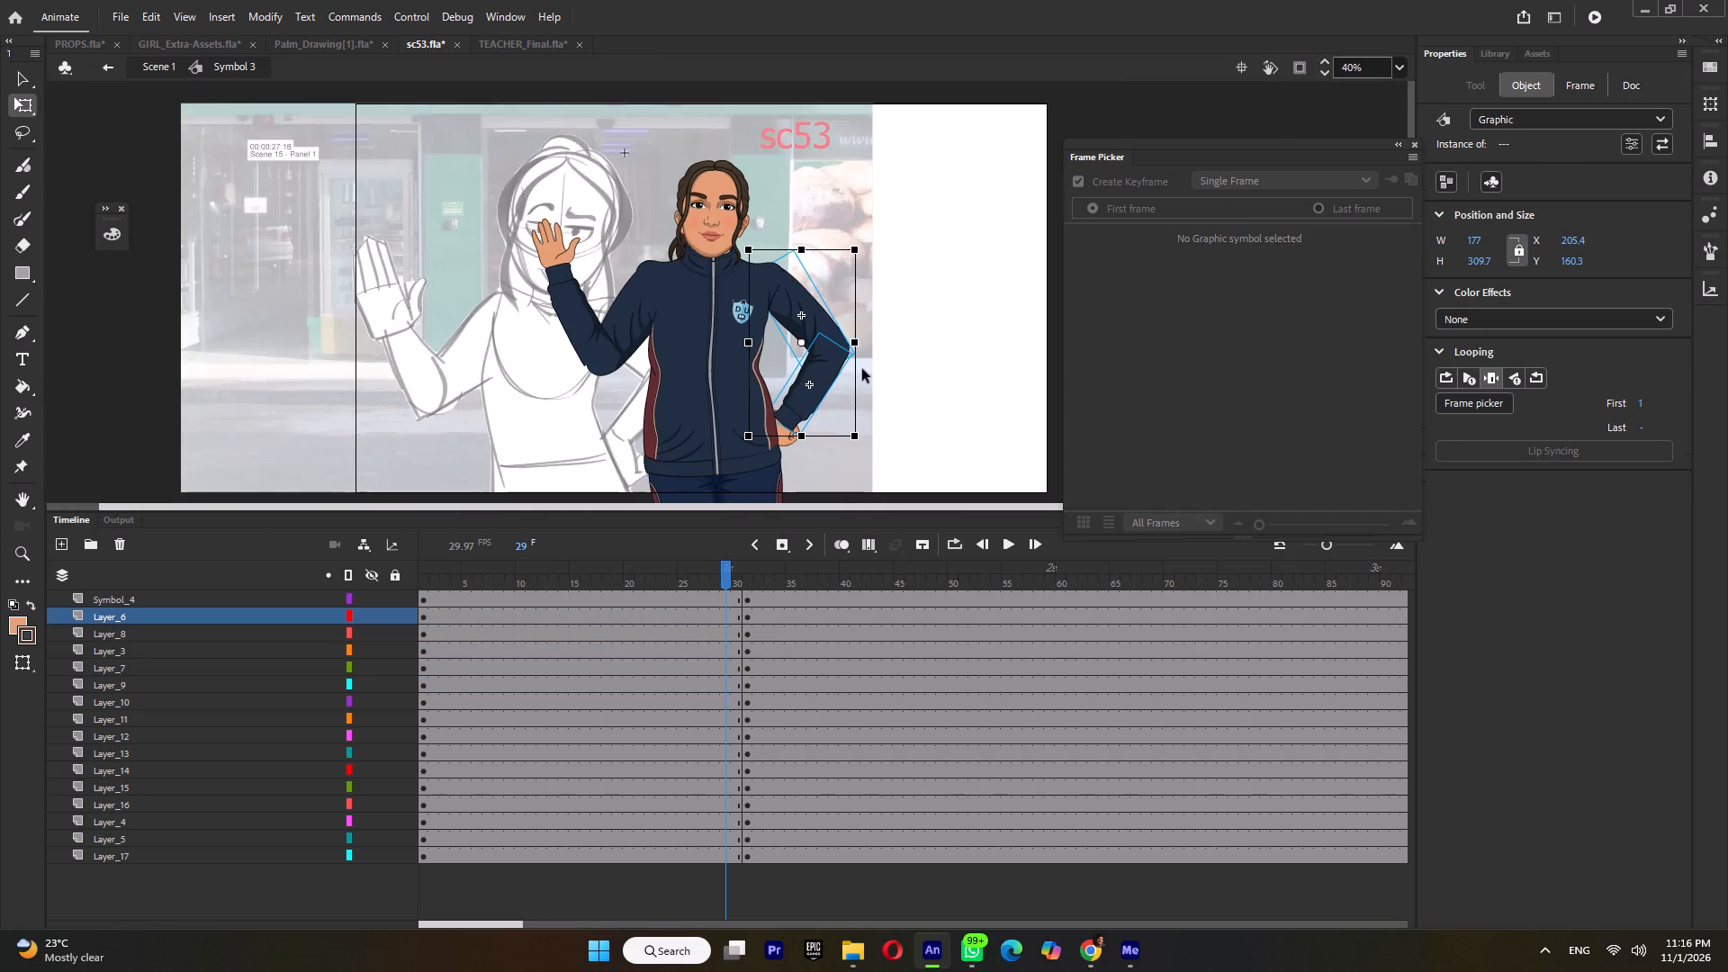
Rotate the forearm of the hand-on-hip arm slightly about the elbow so its cuff lines up with the hand.
scroll(806, 424, "up", 4, "ctrl")
left_click(780, 391)
left_click_drag(757, 425, 760, 415)
left_click_drag(793, 452, 783, 454)
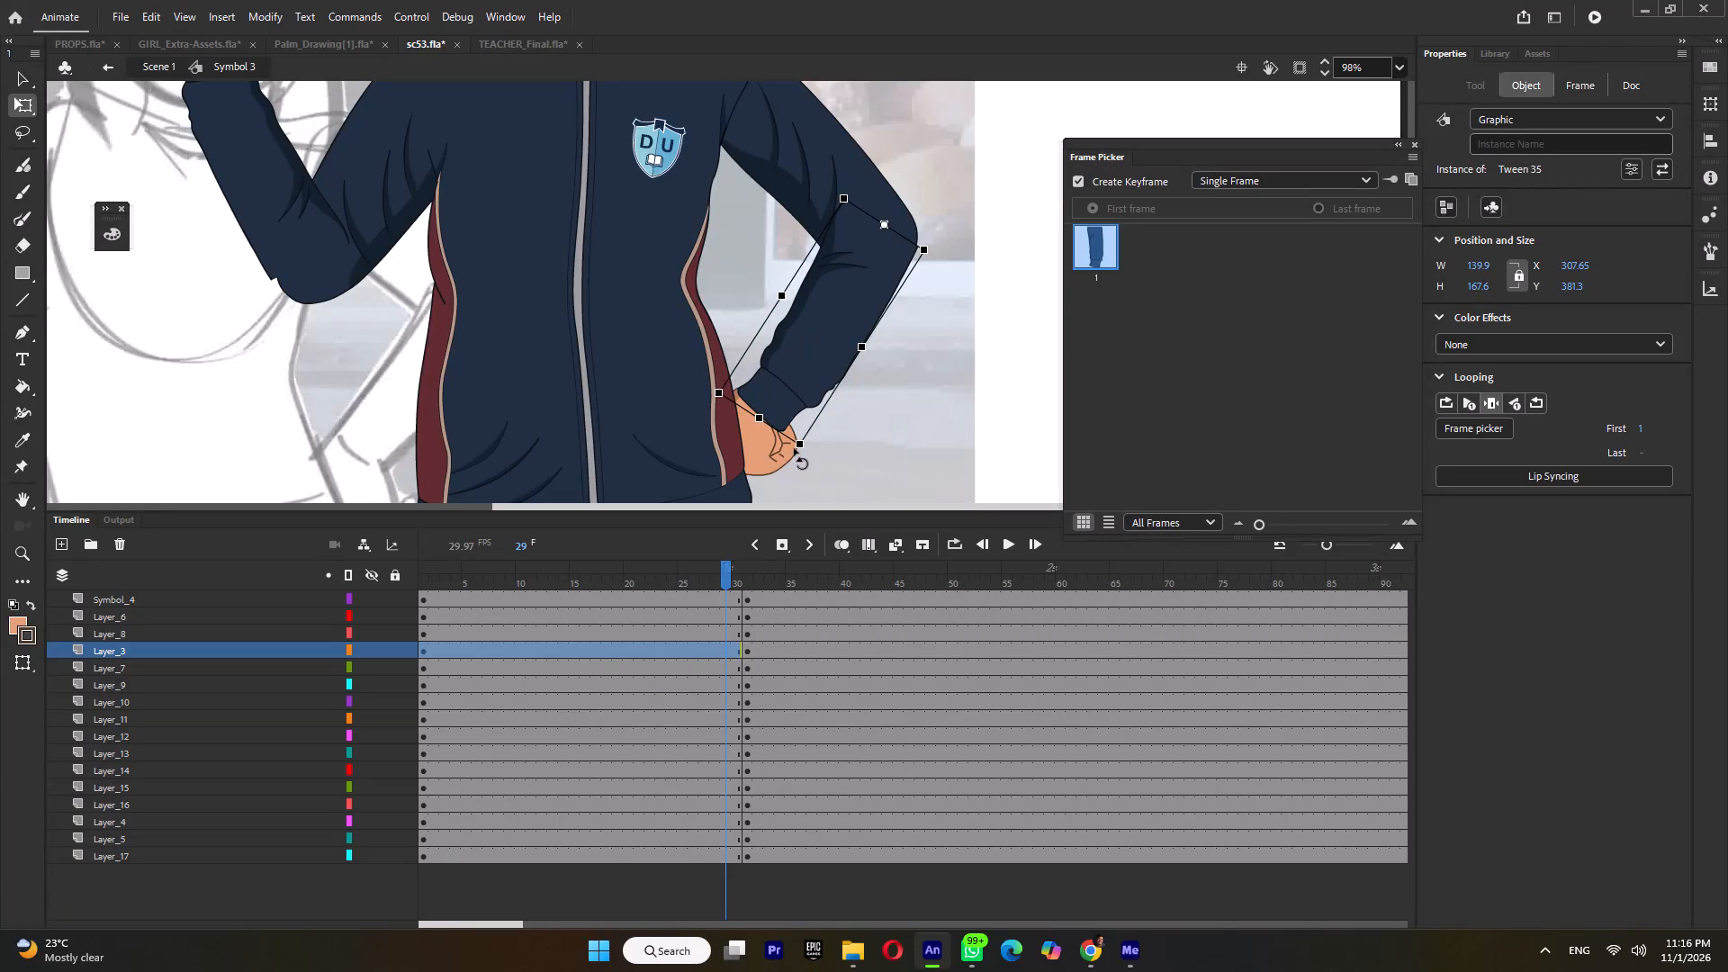
left_click_drag(794, 448, 778, 461)
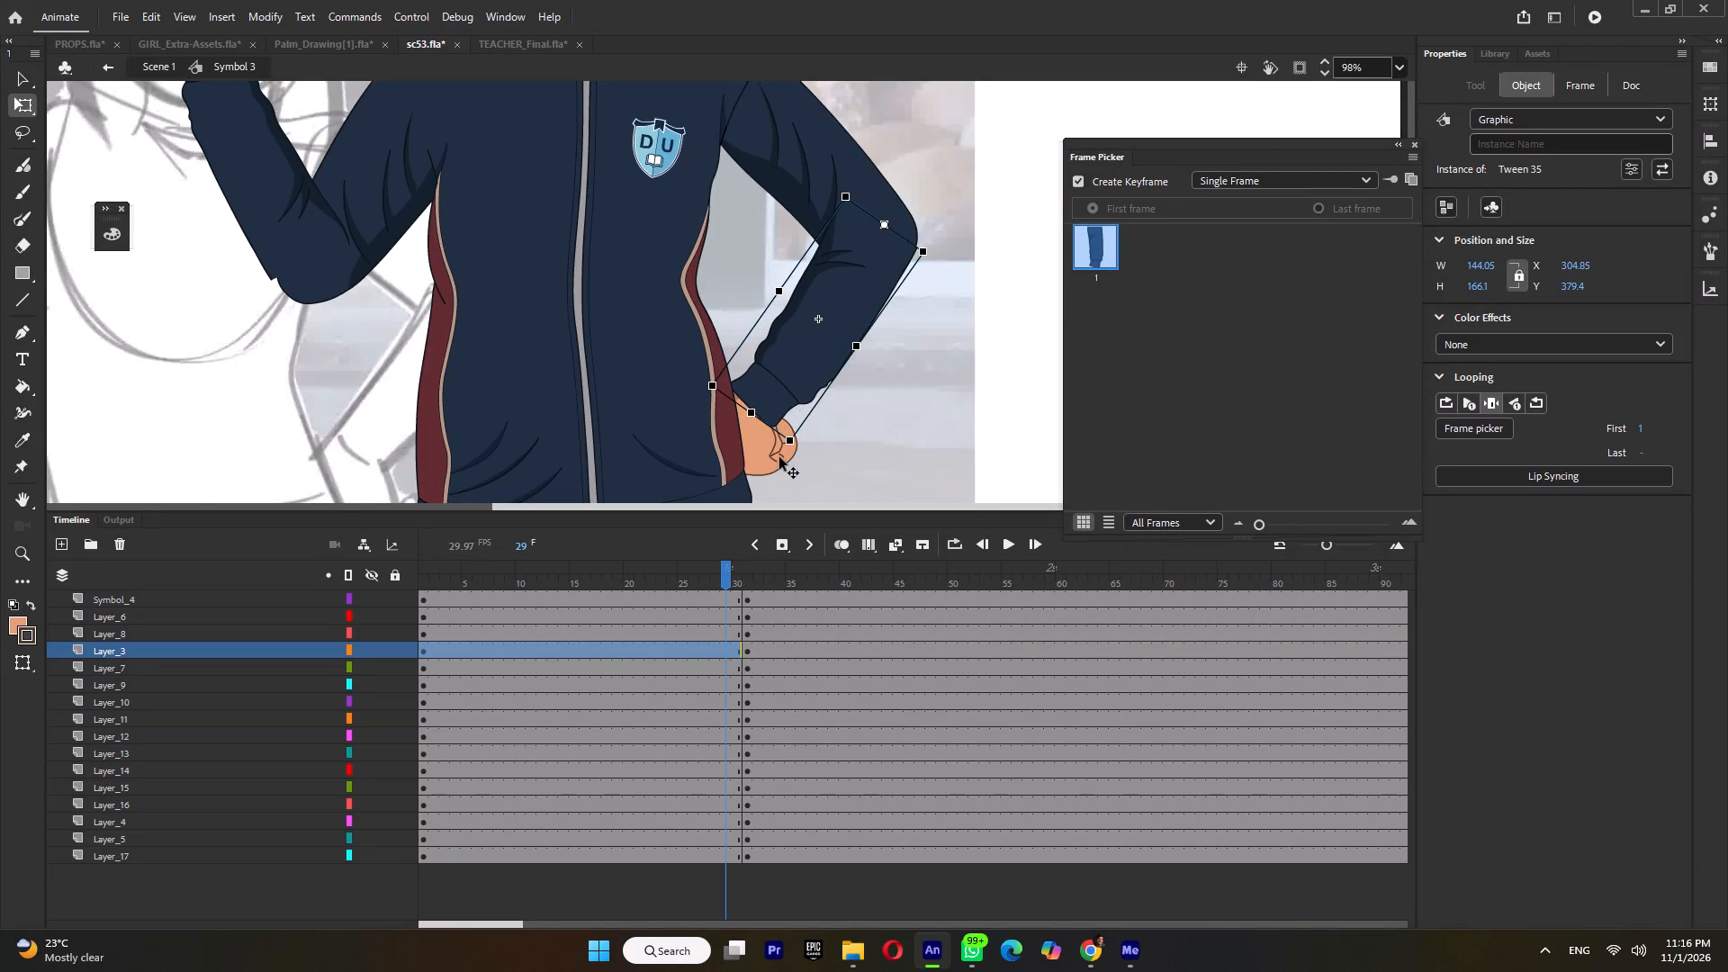
Select the whole raised arm with its hand and lower it slightly, to about Y 93, to fit the shoulder.
scroll(779, 457, "down", 4, "ctrl")
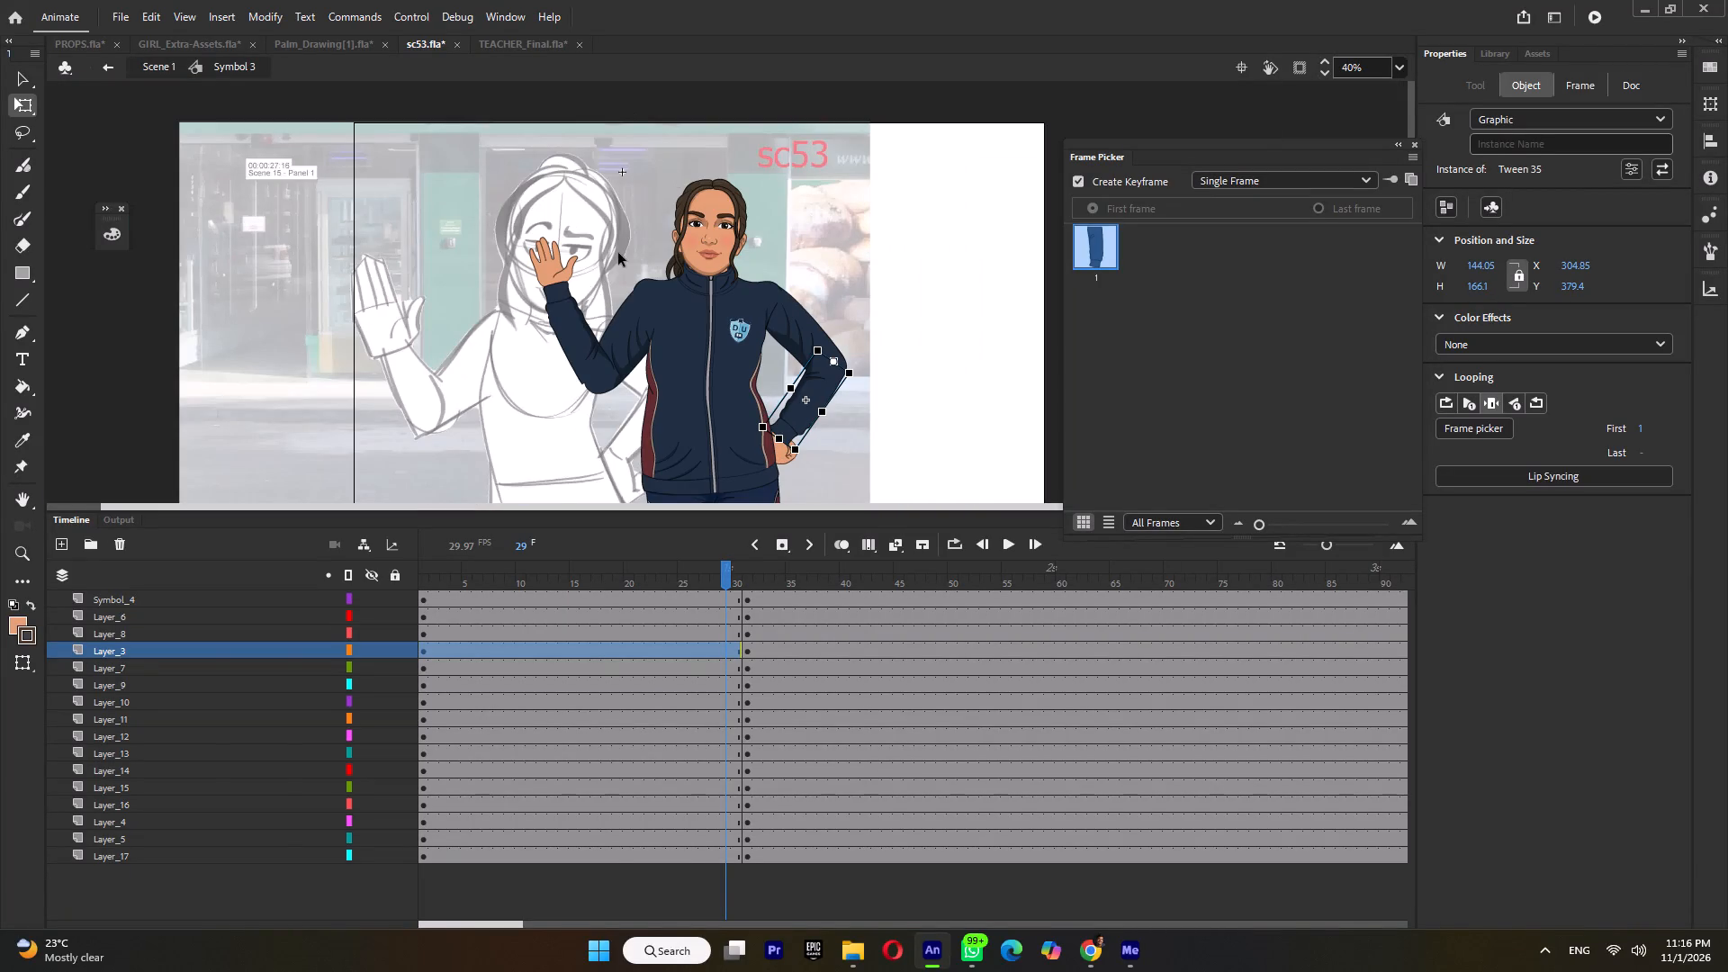
scroll(617, 253, "up", 2, "ctrl")
left_click_drag(462, 197, 597, 448)
scroll(629, 382, "up", 5, "ctrl")
left_click_drag(634, 383, 634, 360)
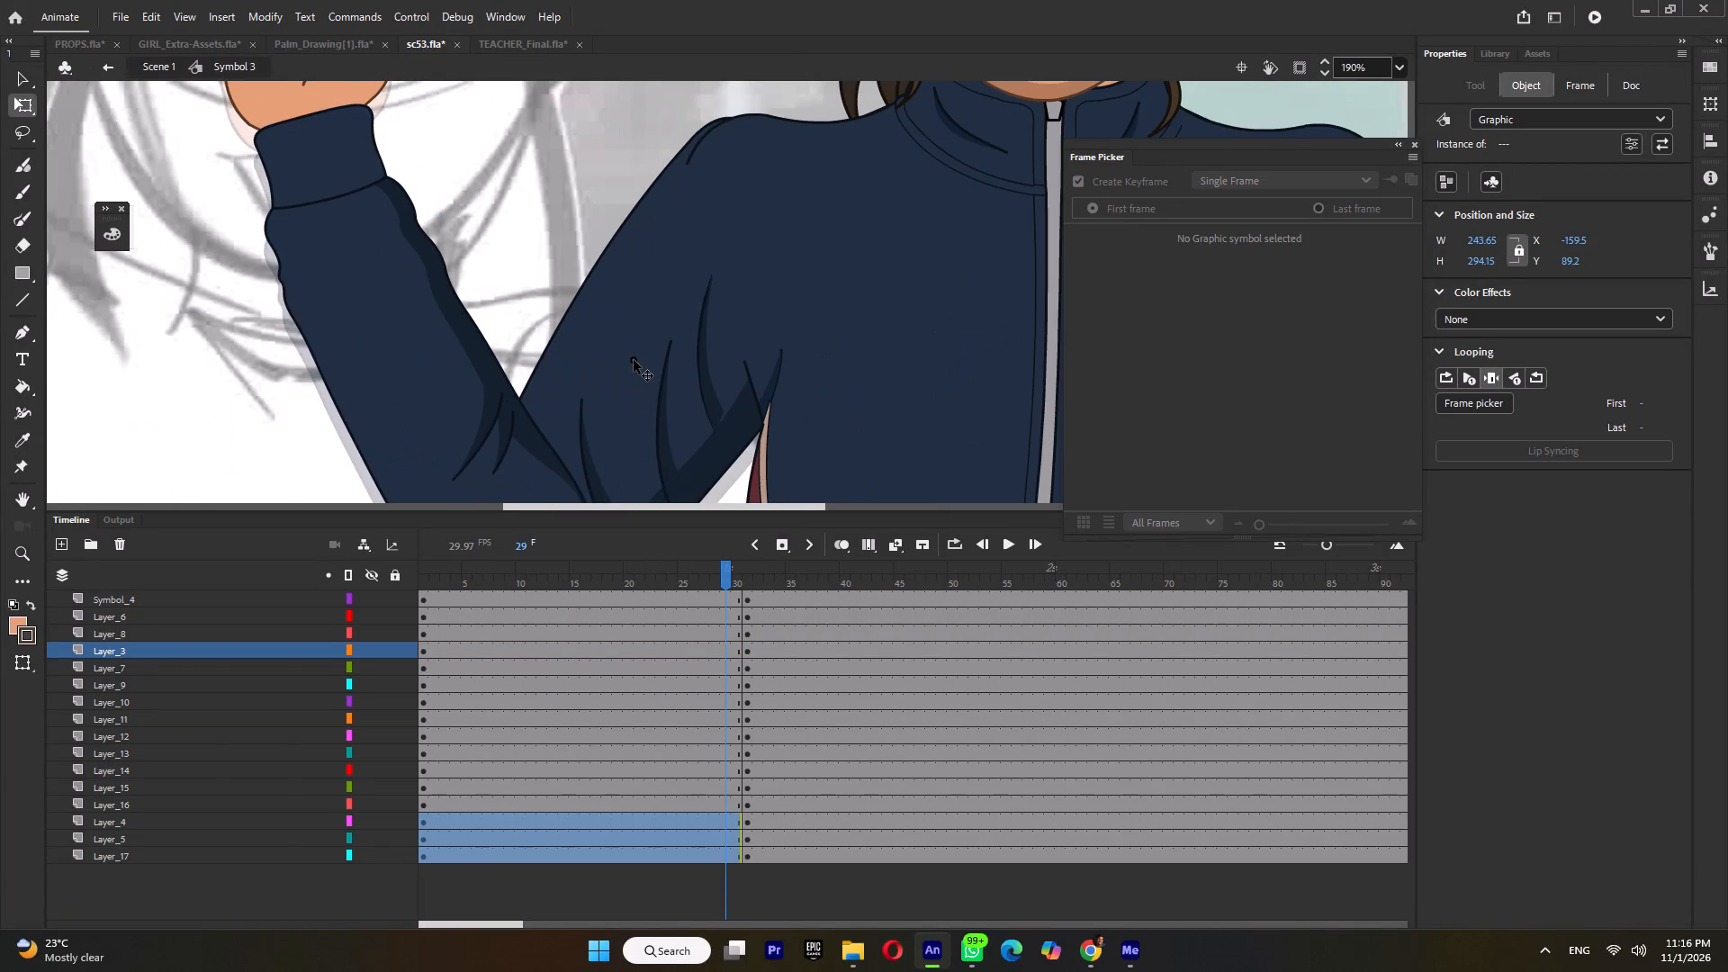
left_click_drag(634, 360, 634, 371)
left_click(635, 370)
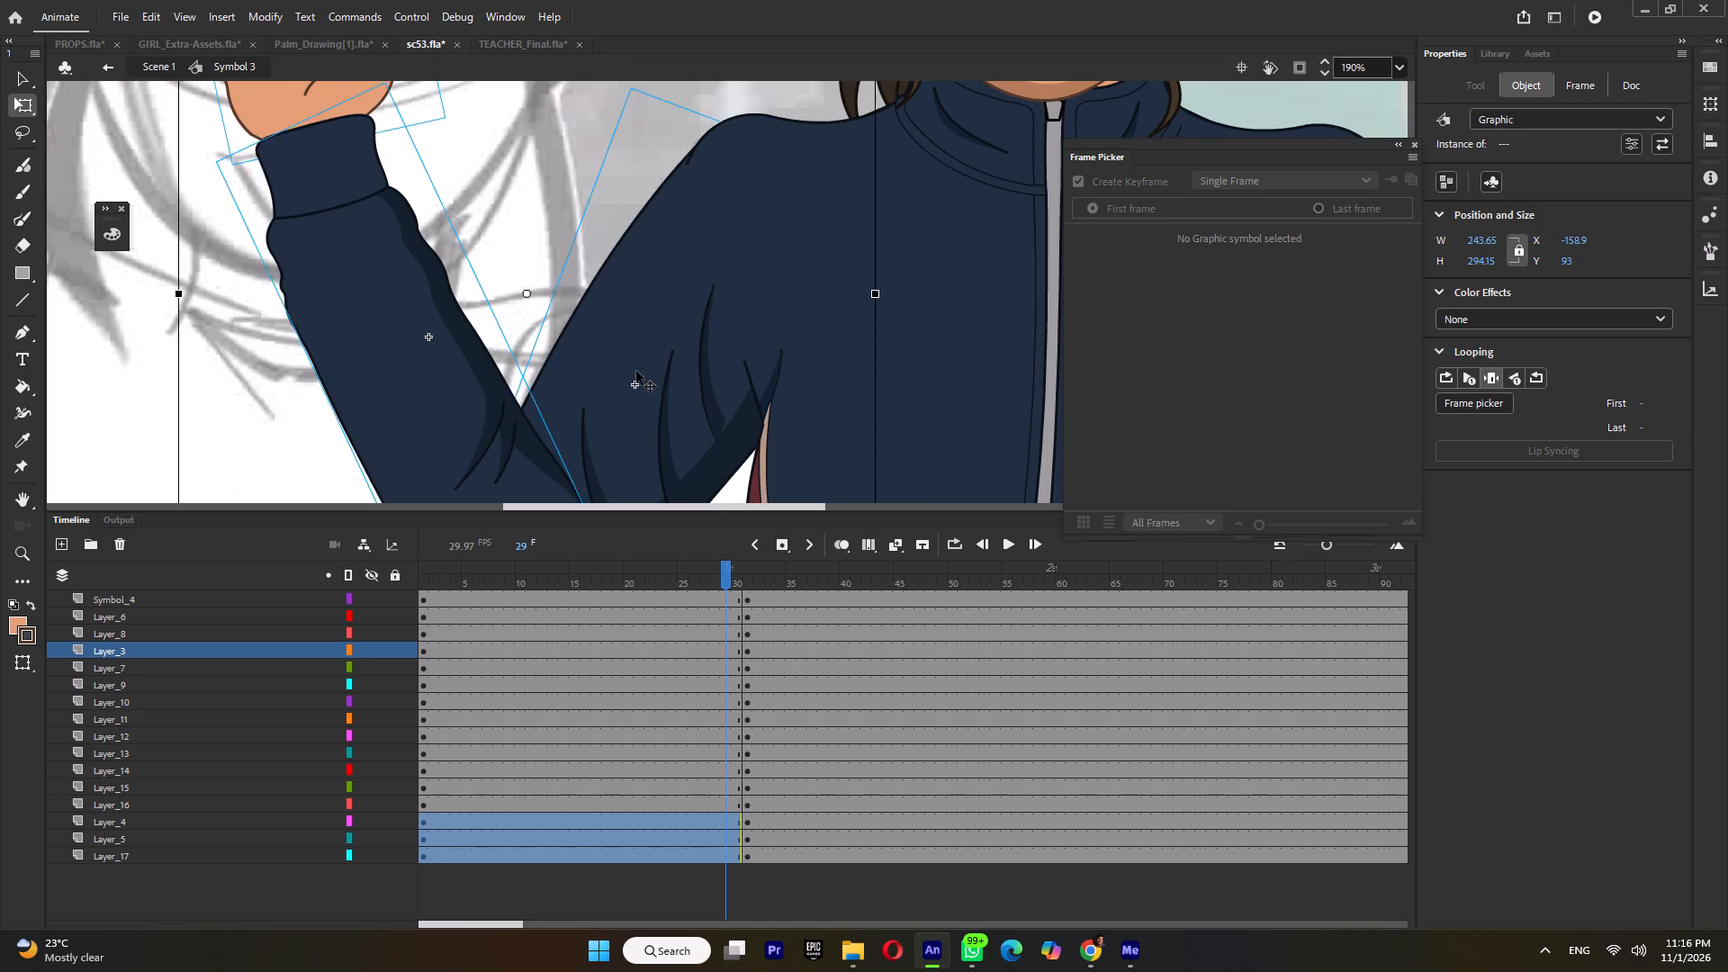
Rotate the raised forearm and hand slightly clockwise about the elbow and move them to about X -134.6, Y 95.25.
scroll(644, 314, "down", 5, "ctrl")
left_click(575, 262)
left_click_drag(574, 188, 453, 291)
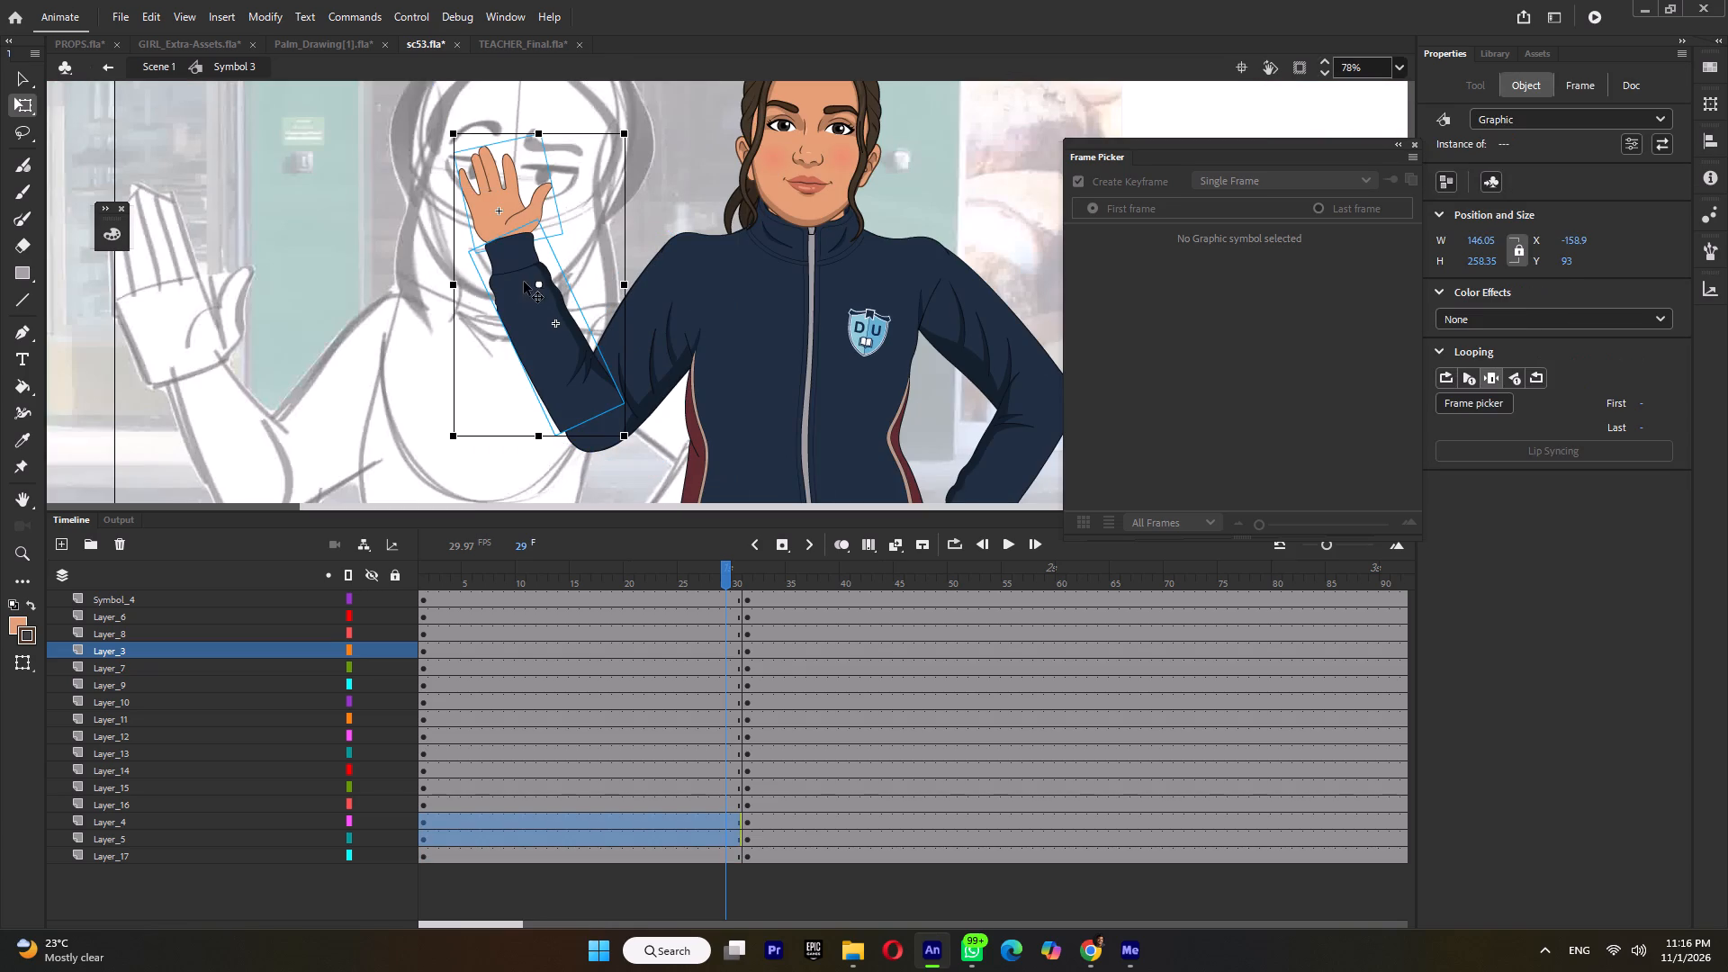
left_click_drag(538, 281, 585, 401)
left_click_drag(444, 139, 445, 139)
left_click_drag(445, 139, 472, 146)
scroll(595, 442, "up", 6, "ctrl")
middle_click(587, 417, "ctrl")
left_click_drag(529, 363, 554, 379)
scroll(554, 379, "down", 9, "ctrl")
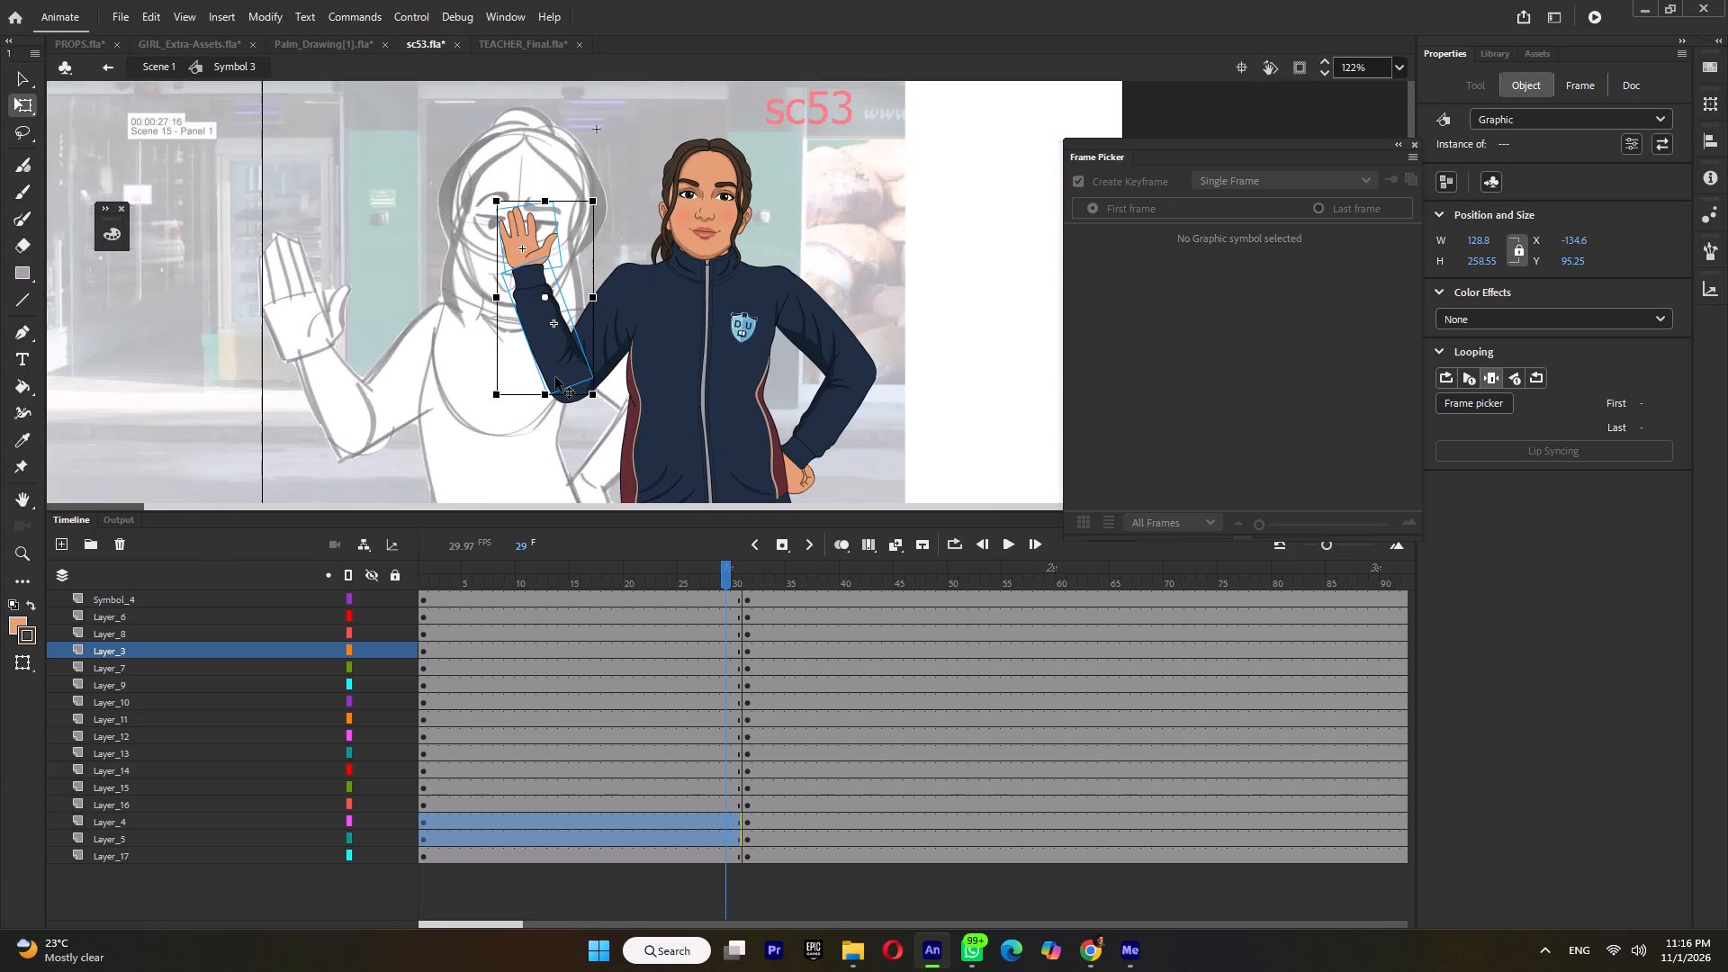
left_click(436, 382, "ctrl")
Return to Scene 1 and save the sc53 file.
double_click(531, 435, "ctrl")
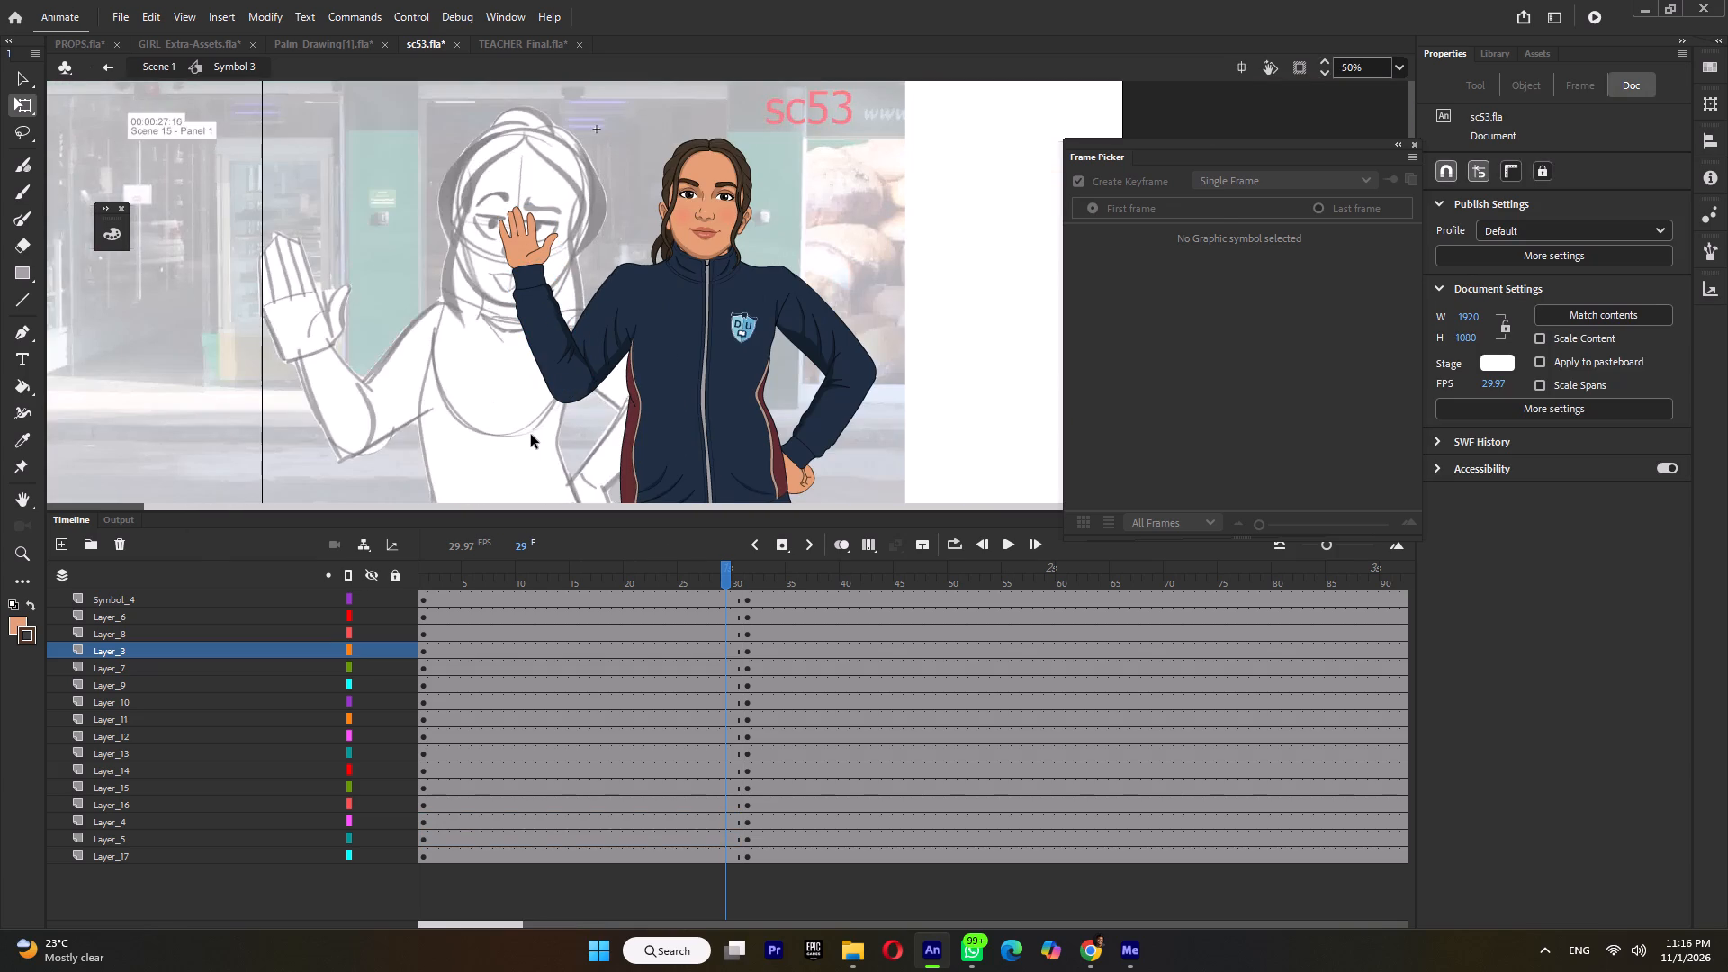
scroll(531, 436, "down", 3, "ctrl")
key("ctrl+s")
Play the sc53 timeline from frame 1 to review the revised pose and the shot's second half.
left_click_drag(464, 566, 311, 601)
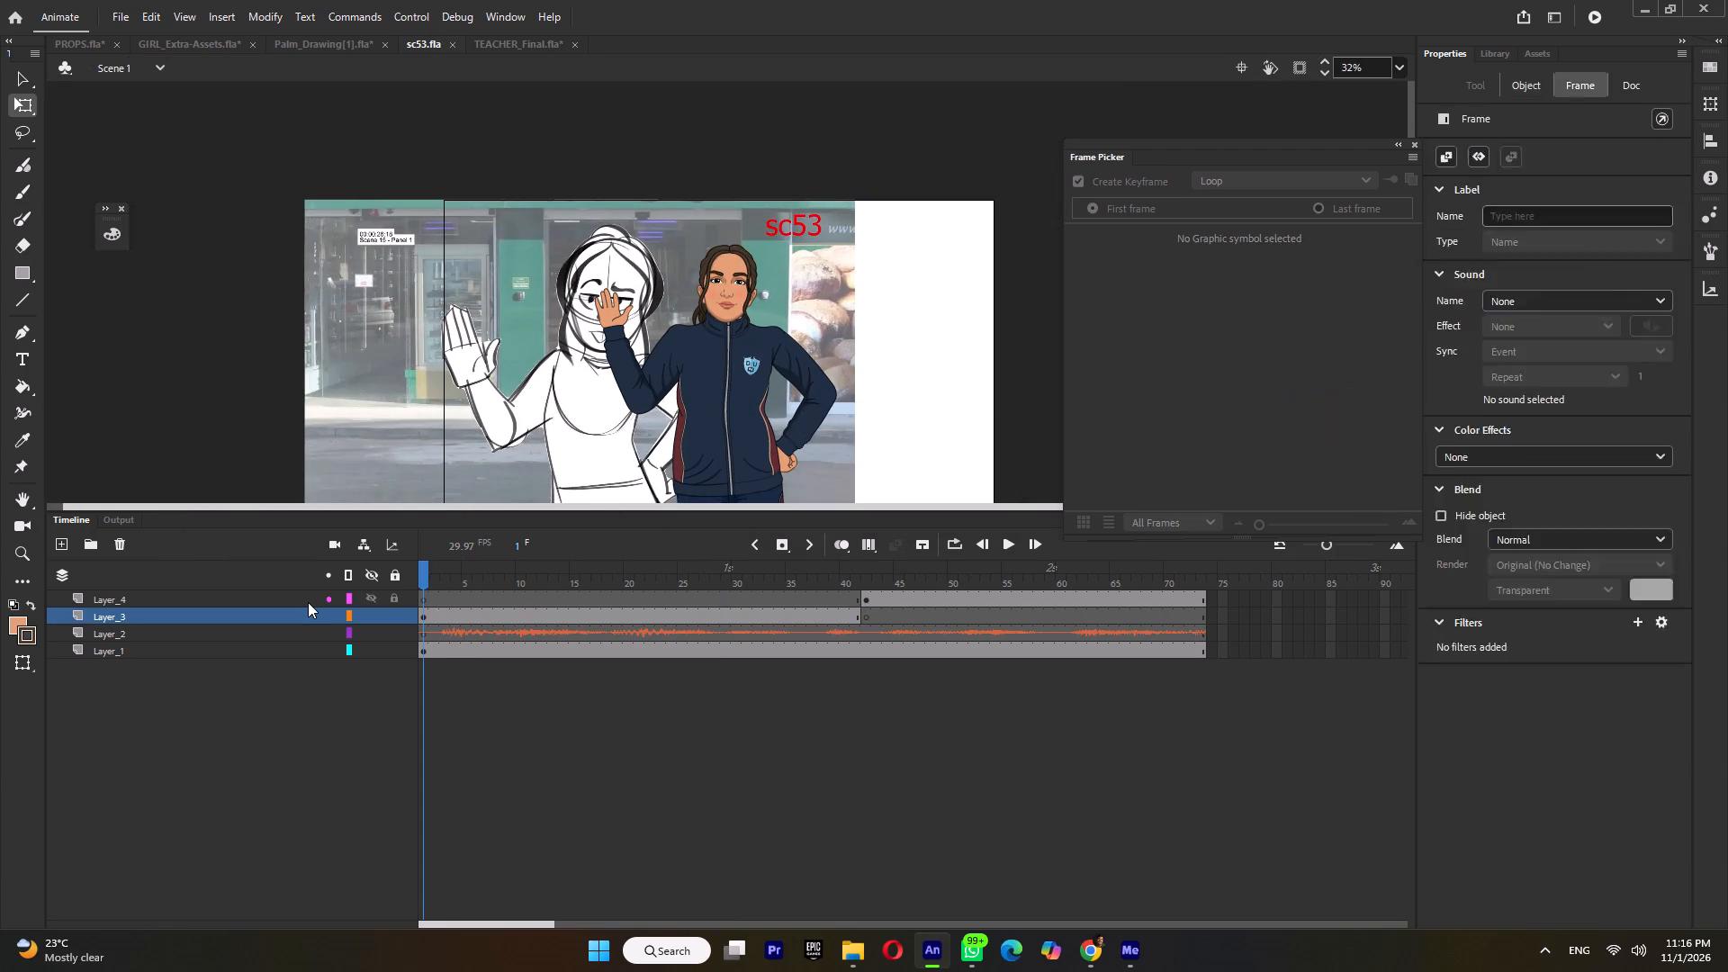
key("Return")
key("Return")
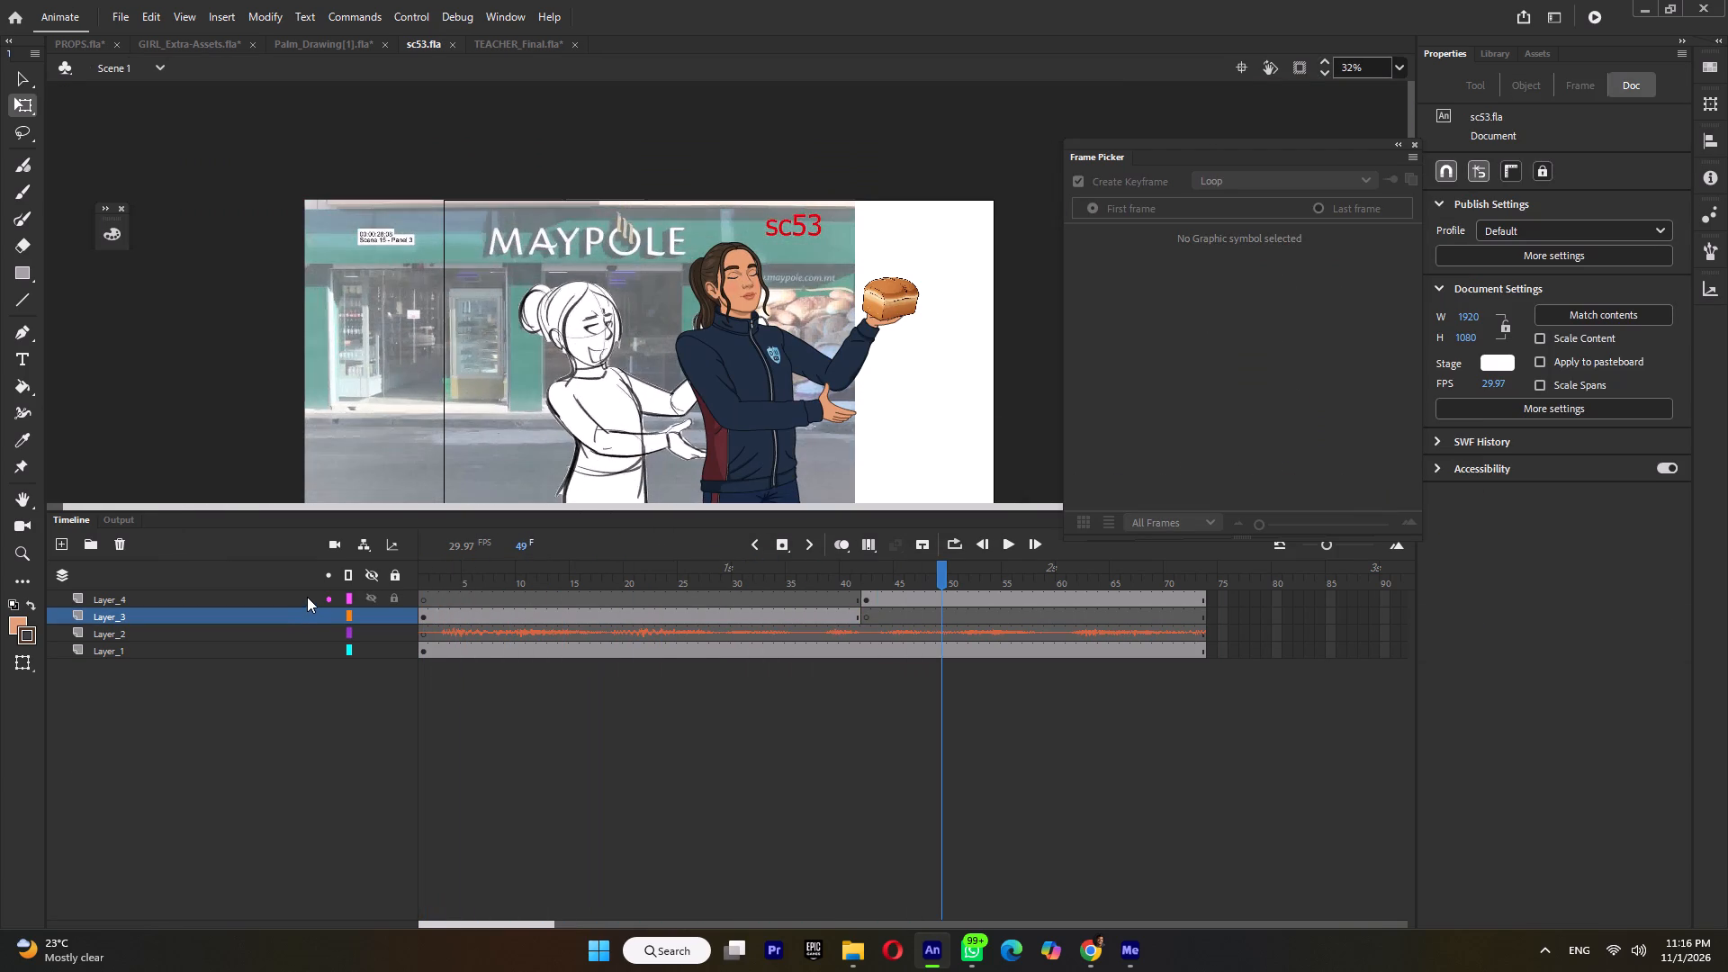
Replay the sc53 timeline from frame 1 and examine the girl's pose change around frames 29 to 31 inside Symbol 3.
left_click_drag(678, 574, 827, 615)
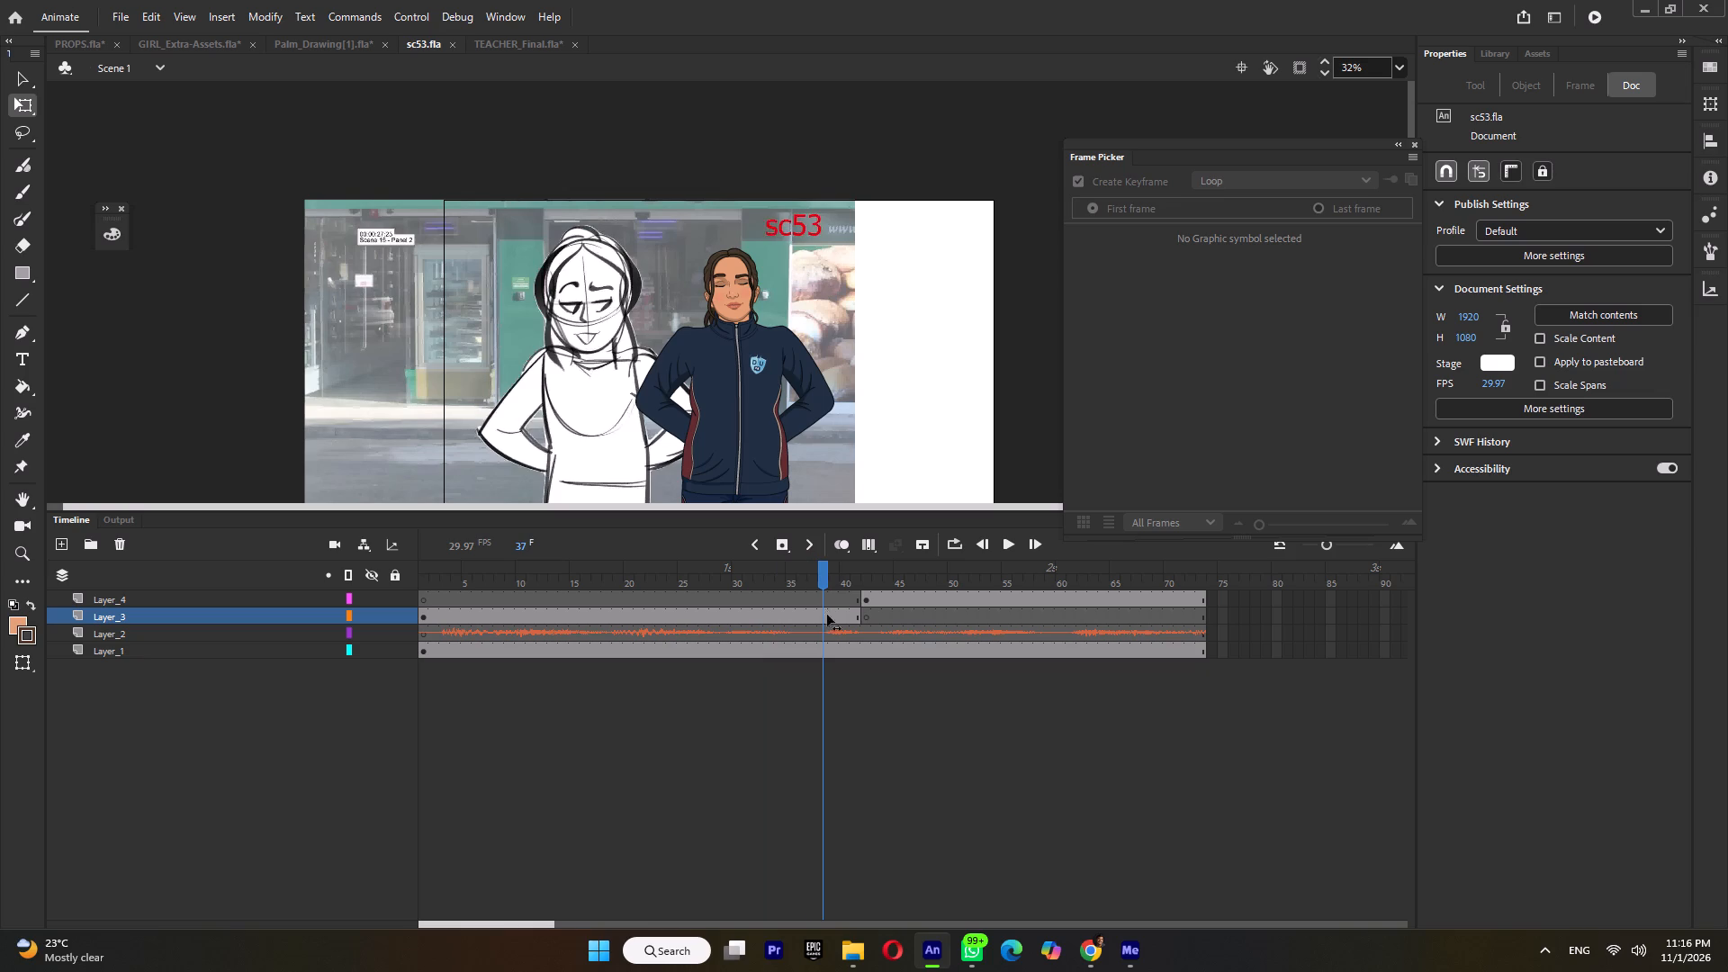
left_click_drag(827, 615, 420, 626)
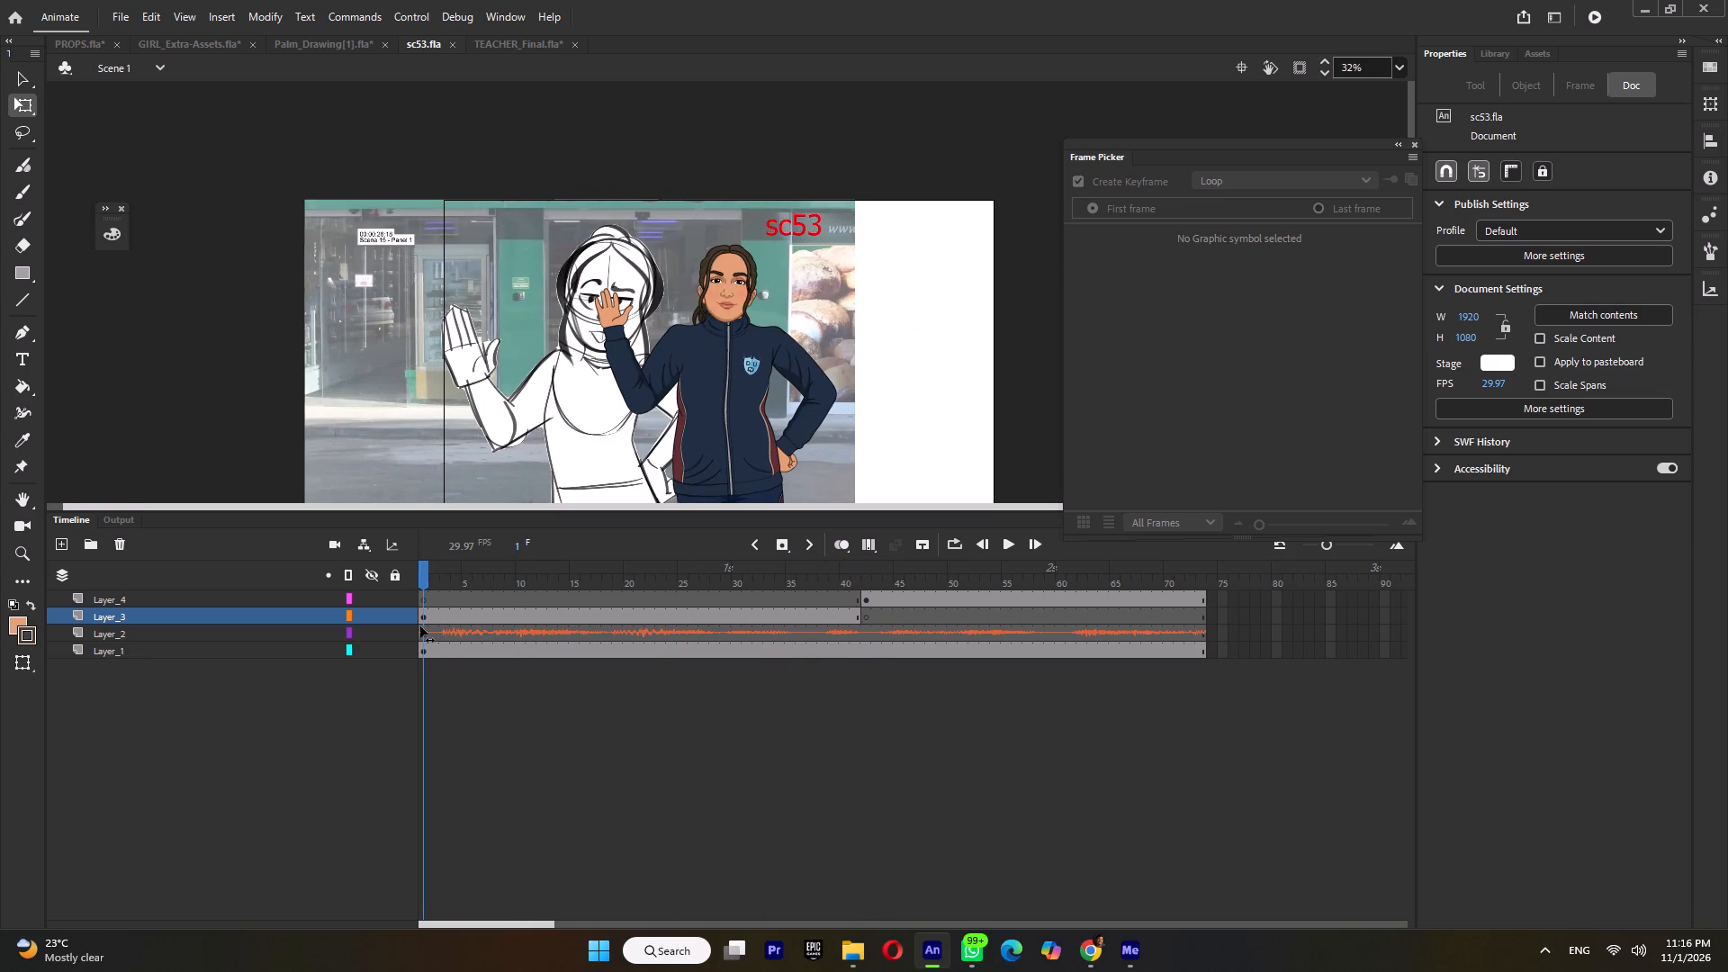
left_click_drag(420, 626, 420, 625)
key("Return")
key("Return")
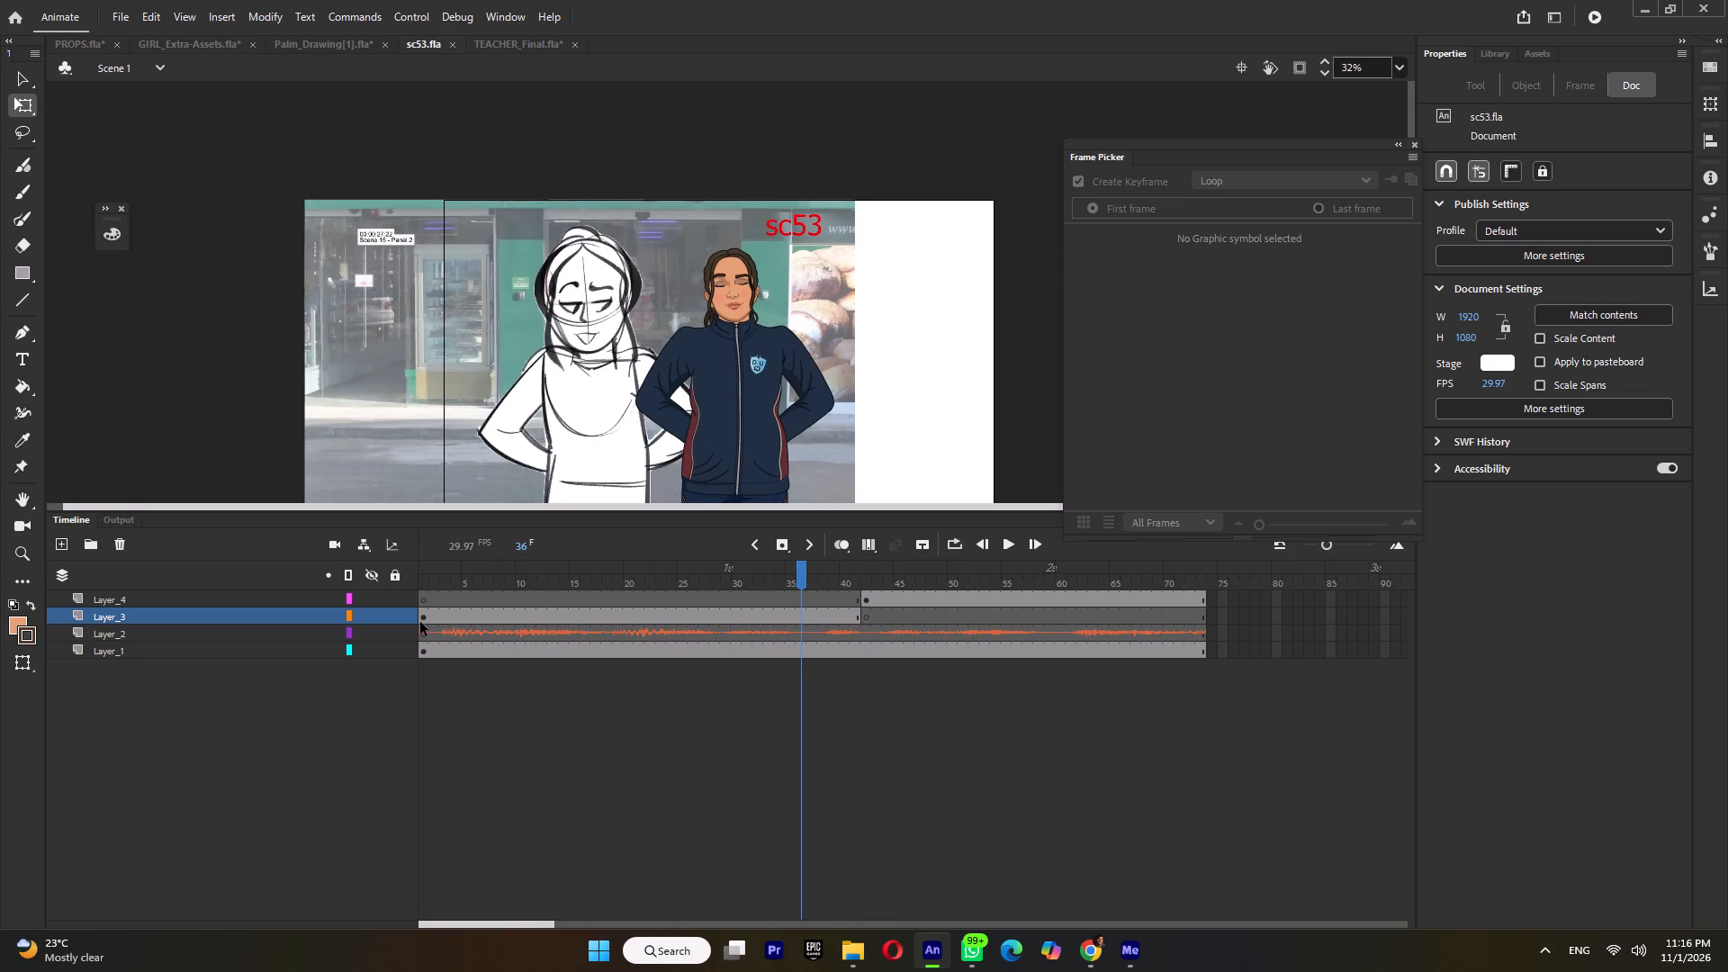
key("Return")
key("Return")
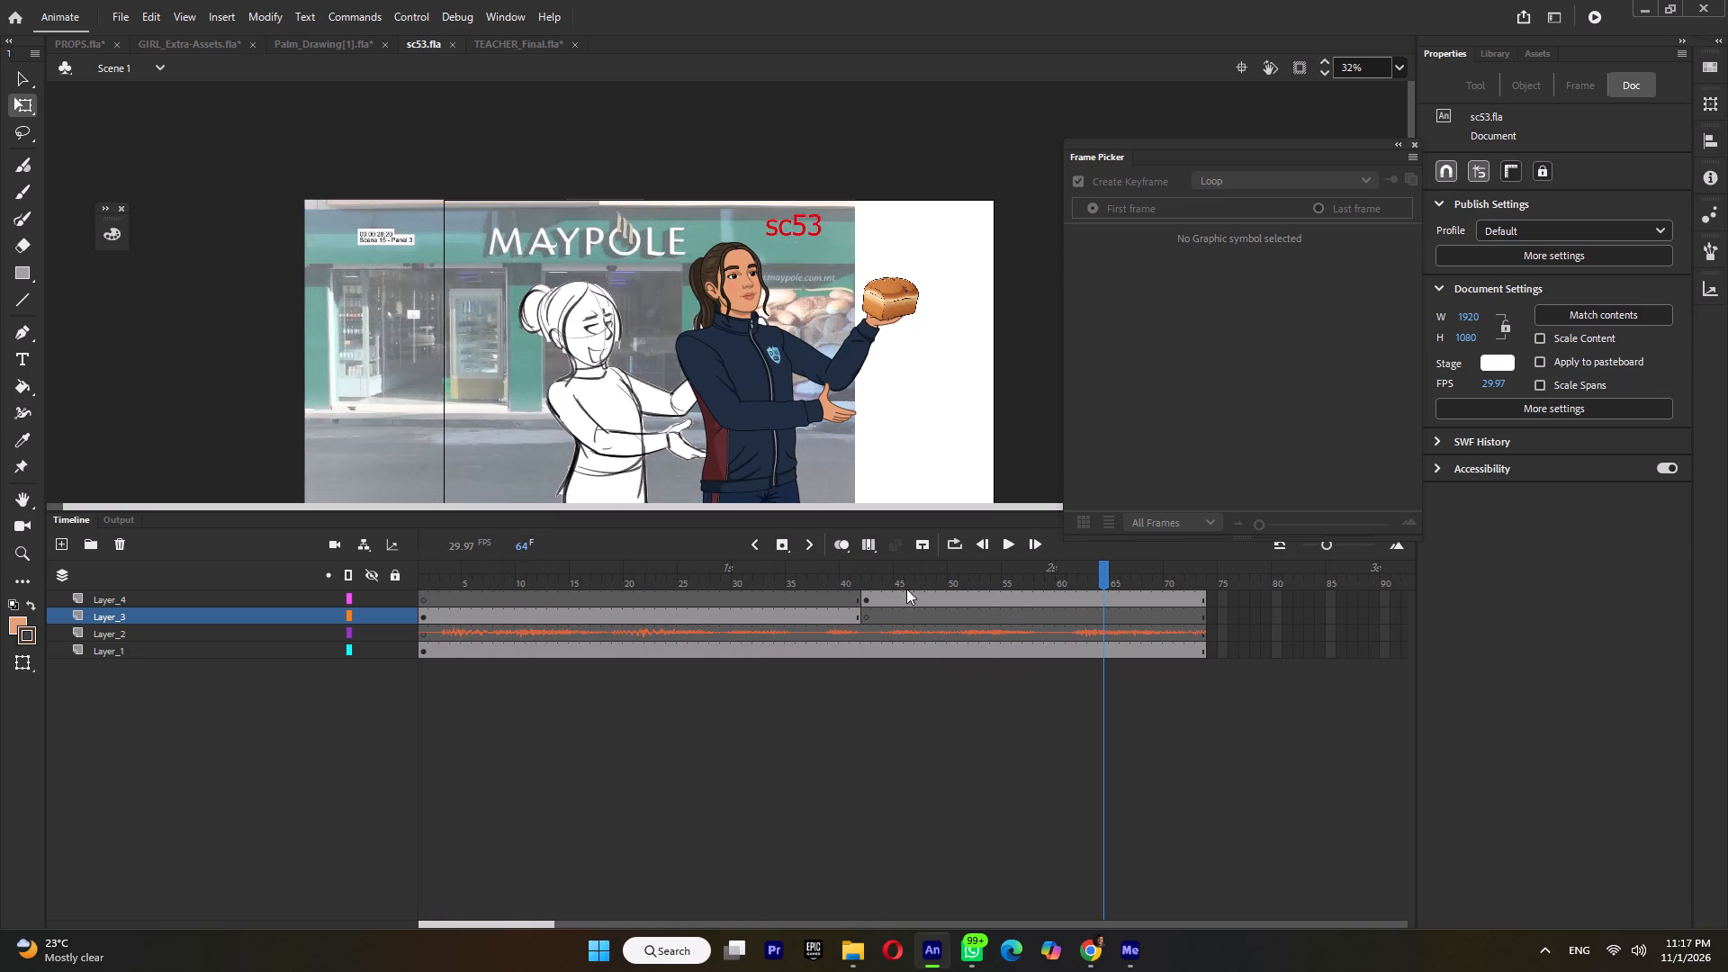
left_click_drag(729, 580, 735, 621)
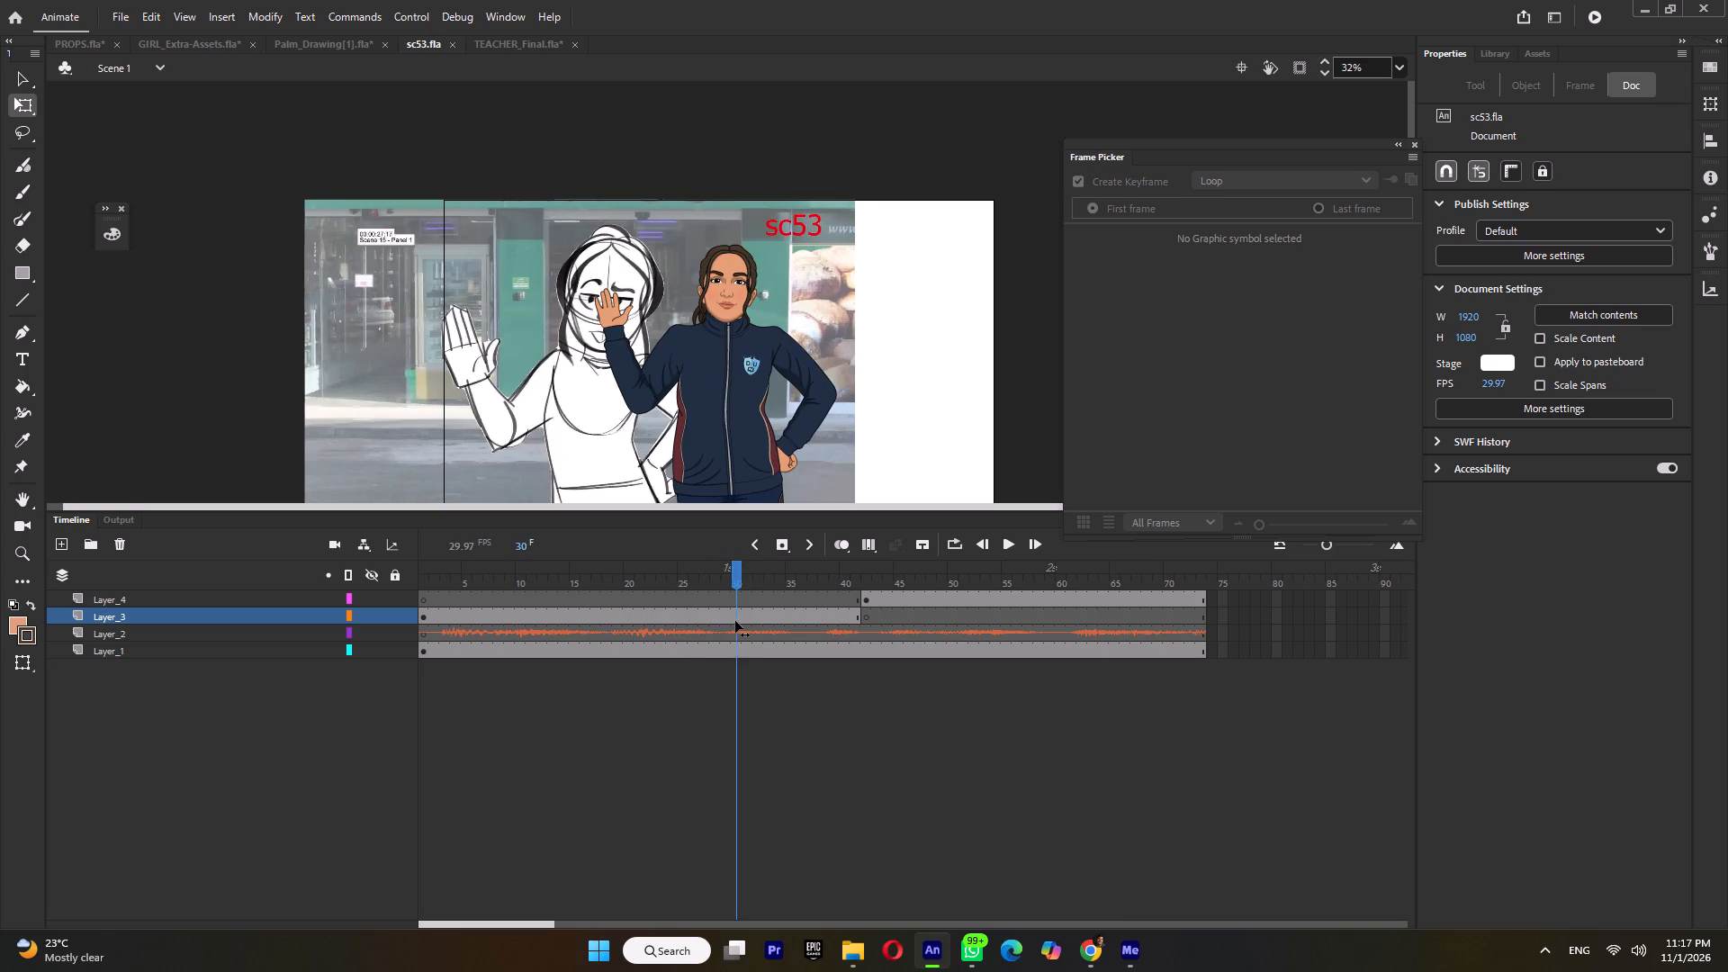
left_click_drag(735, 621, 459, 626)
key("Return")
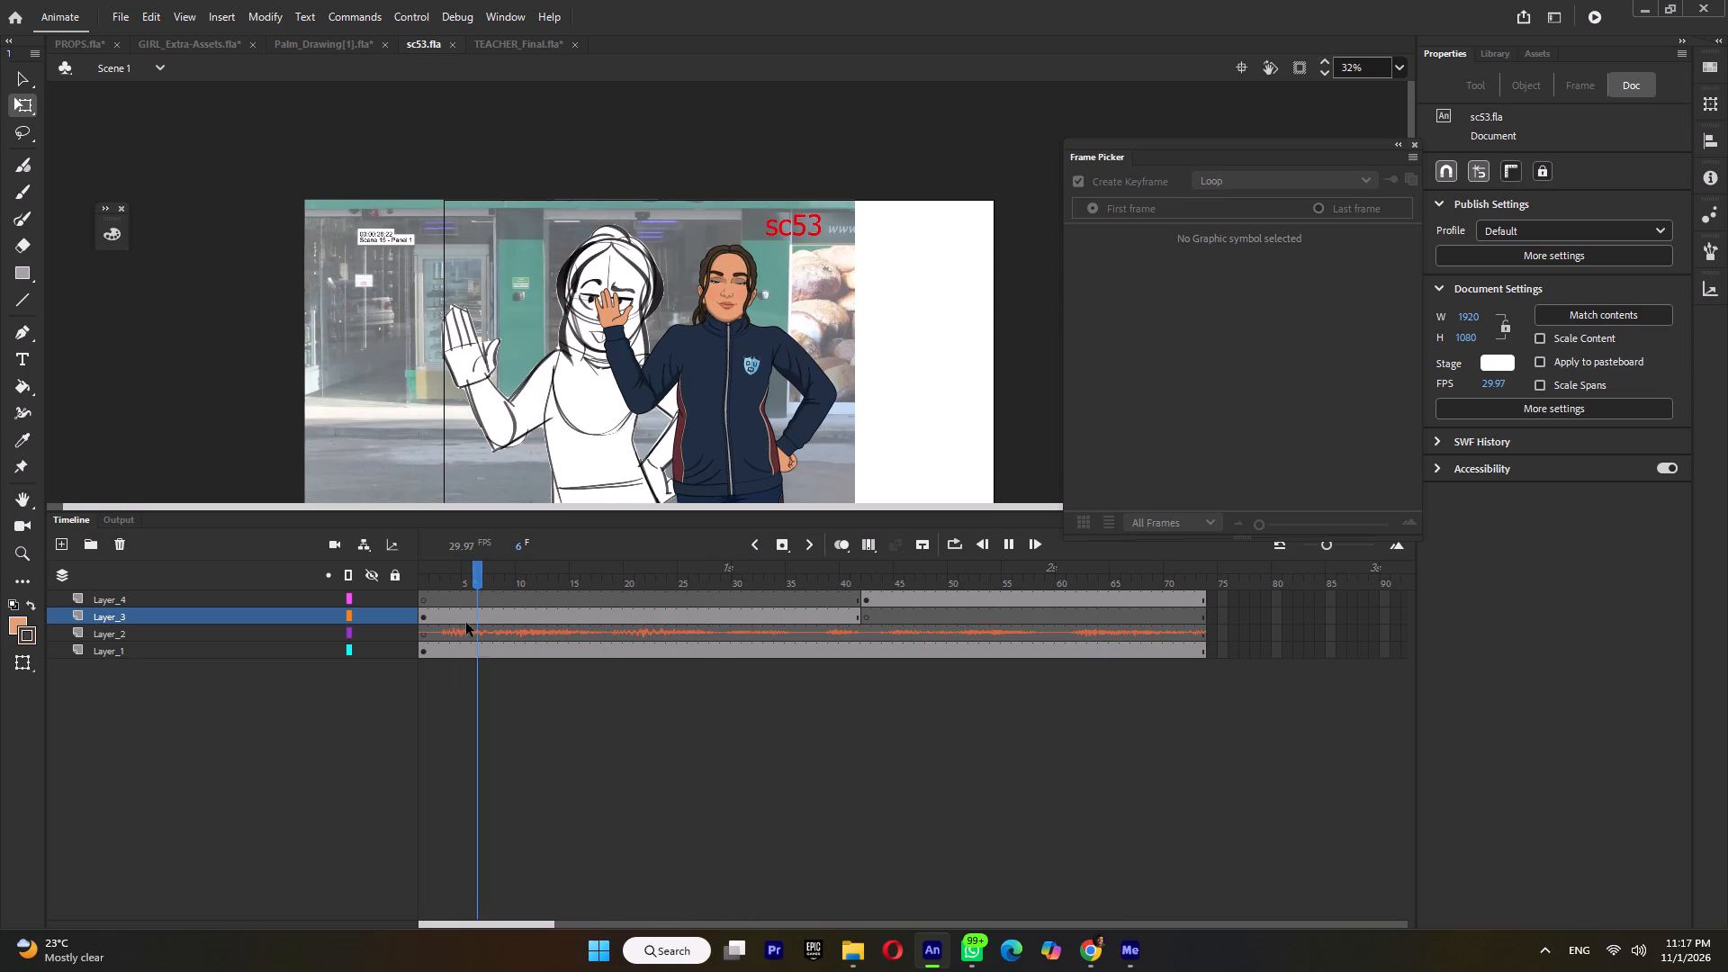
key("Return")
left_click(716, 580)
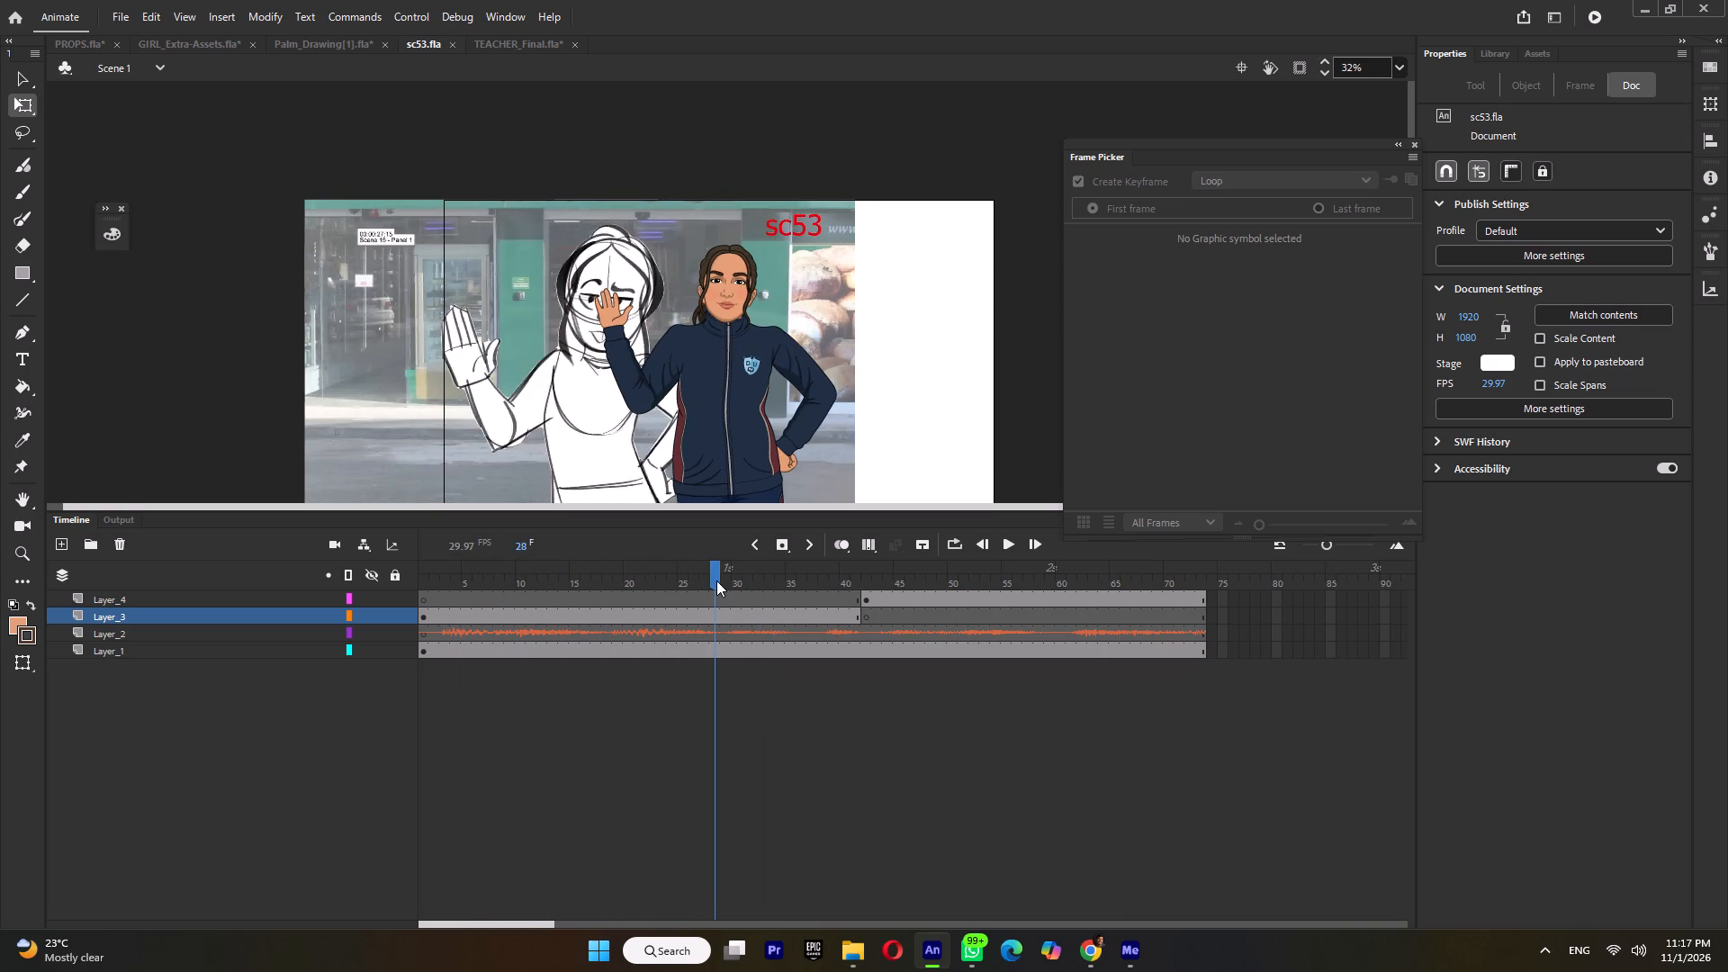
left_click(724, 580)
double_click(724, 372)
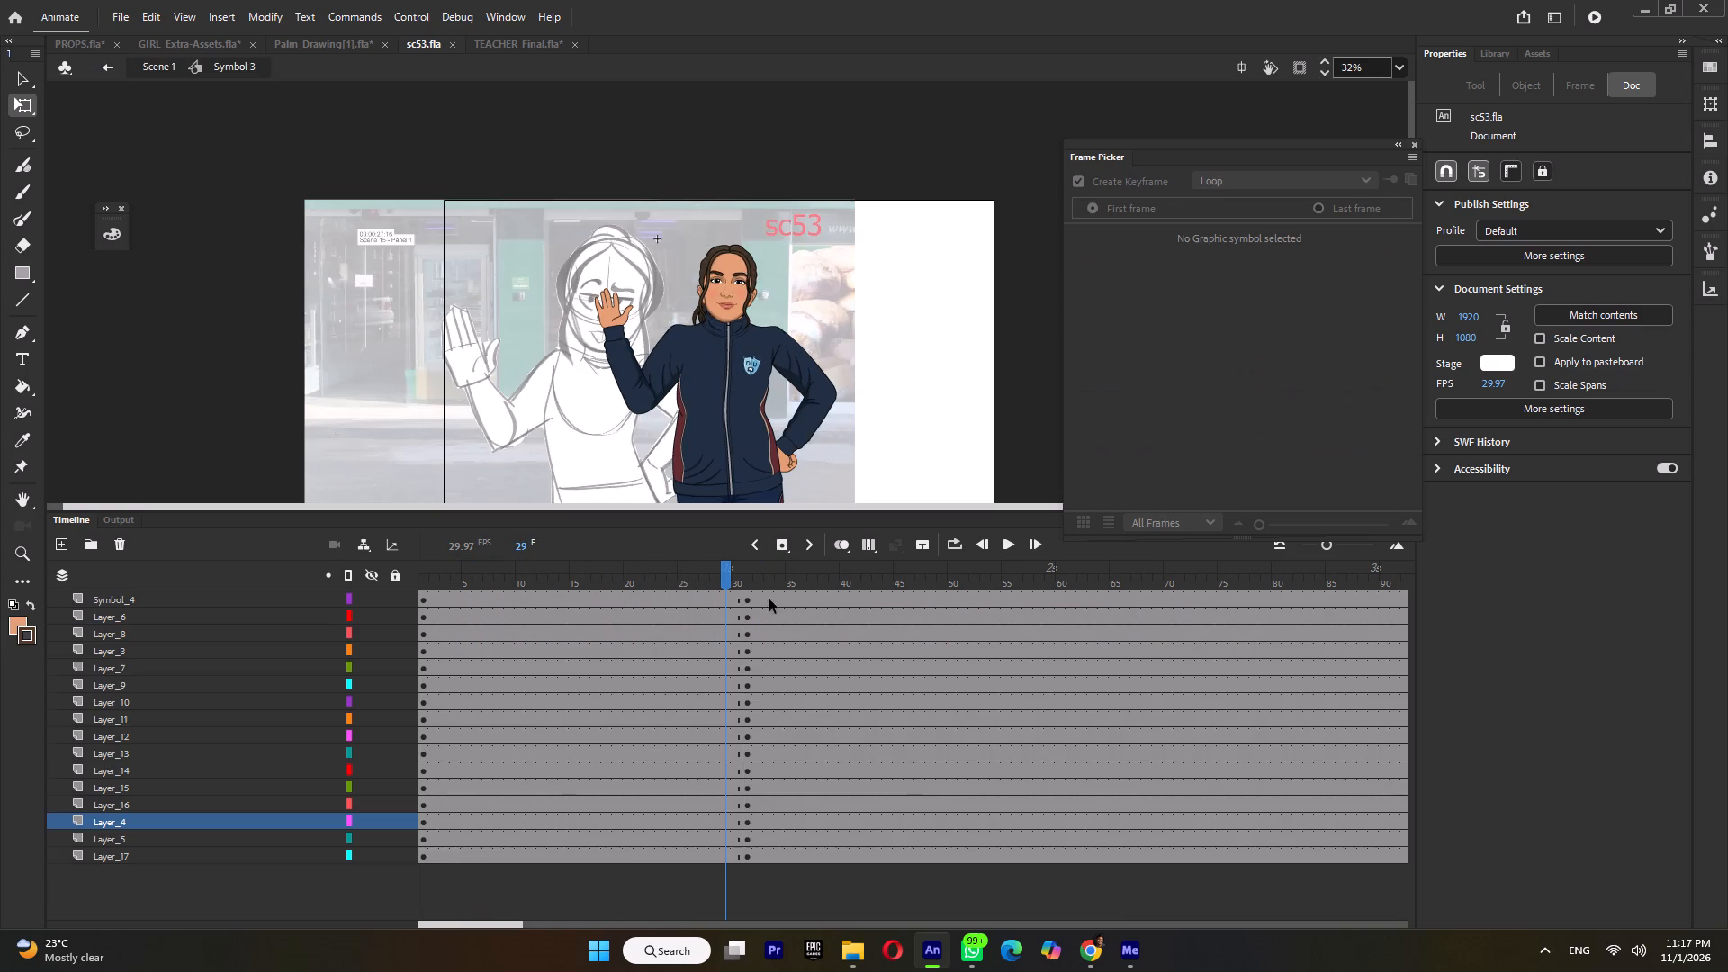
left_click(746, 583)
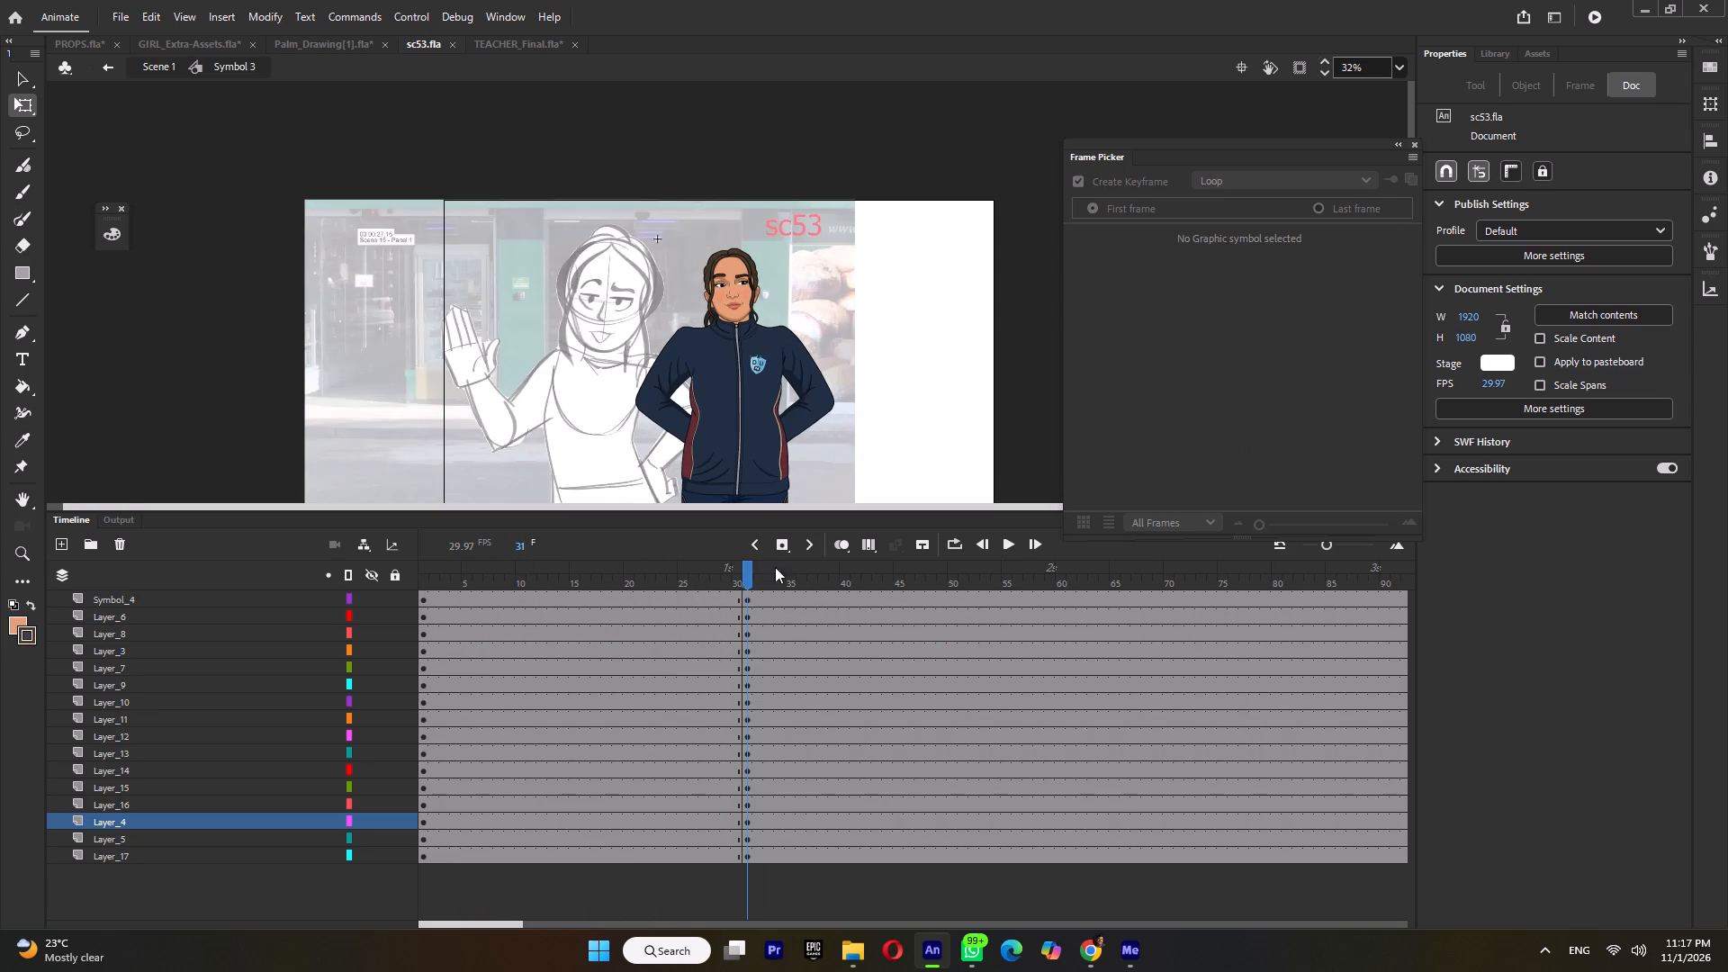
double_click(881, 447)
Insert keyframes at frame 39 across the layers of the girl's Symbol 3, and return to Scene 1.
left_click_drag(775, 572, 847, 603)
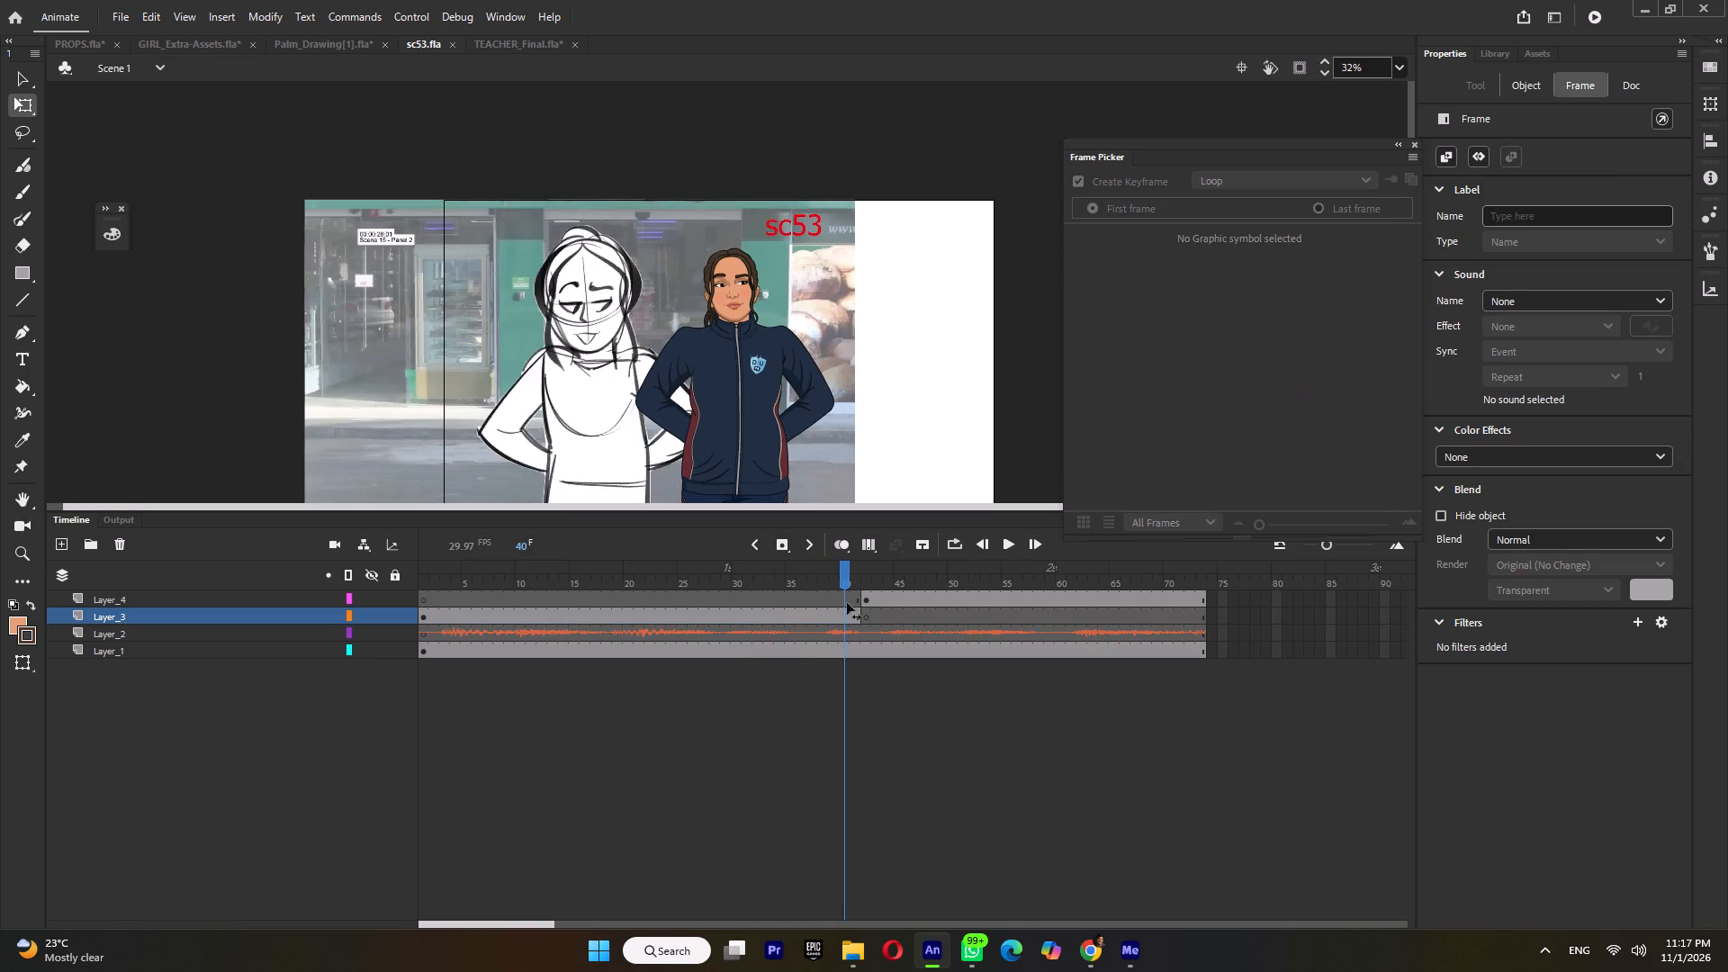
left_click_drag(847, 603, 835, 612)
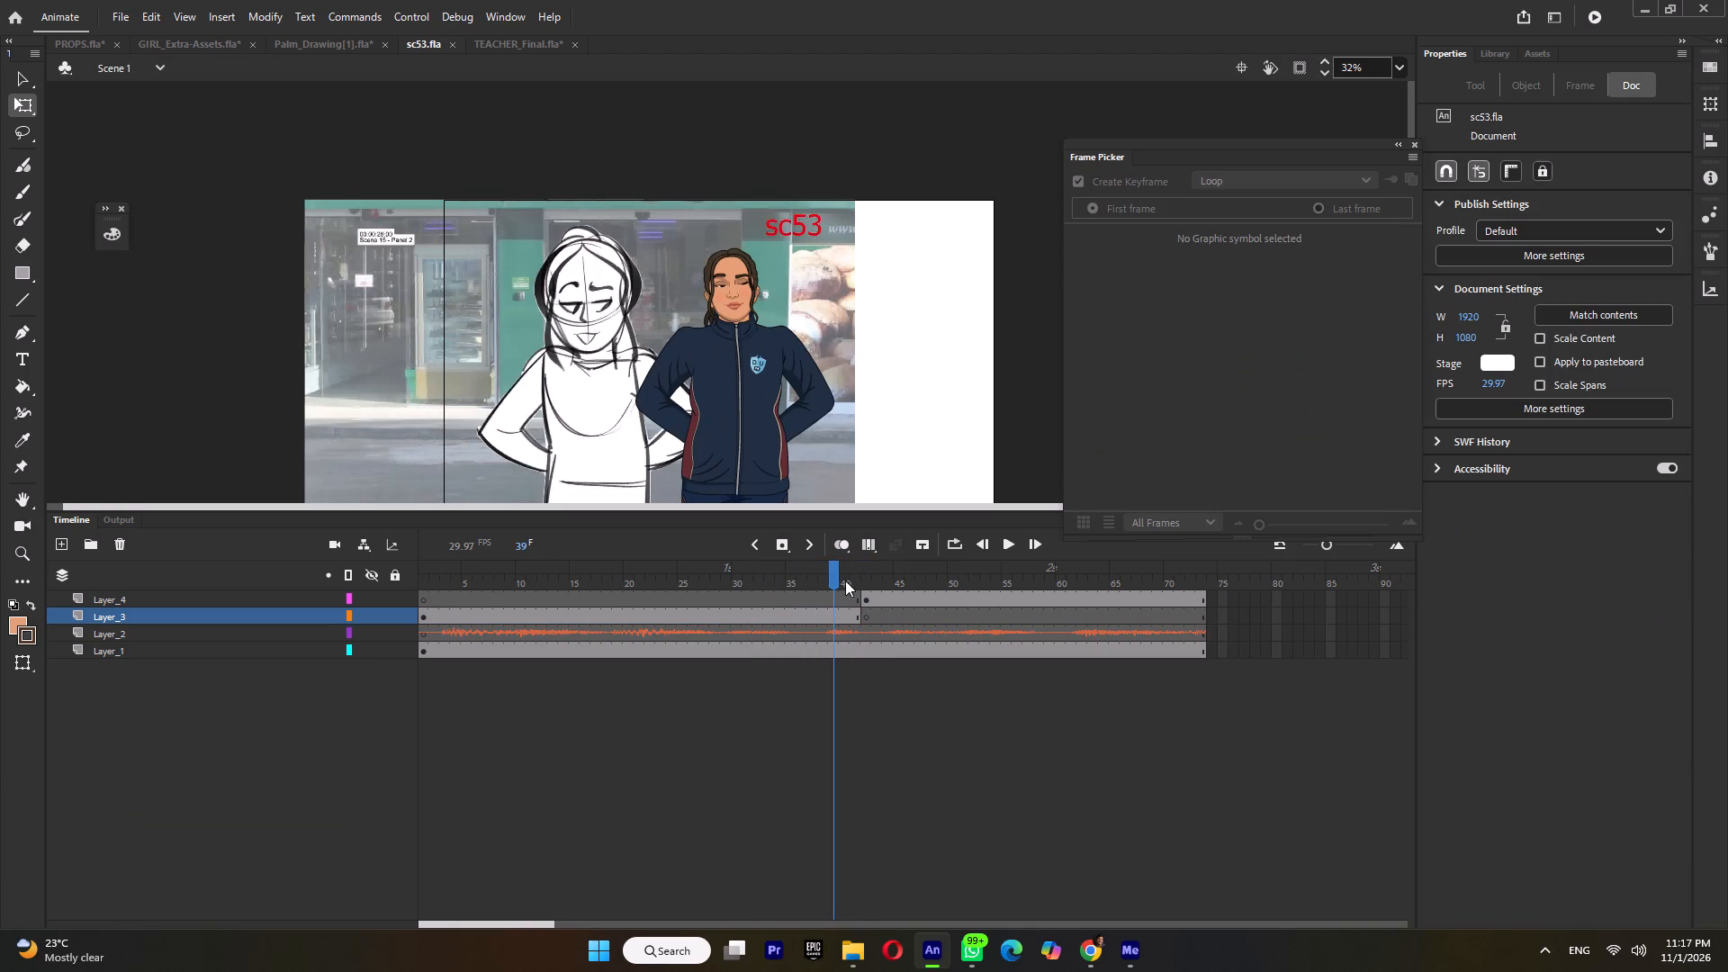
double_click(766, 404)
double_click(834, 577)
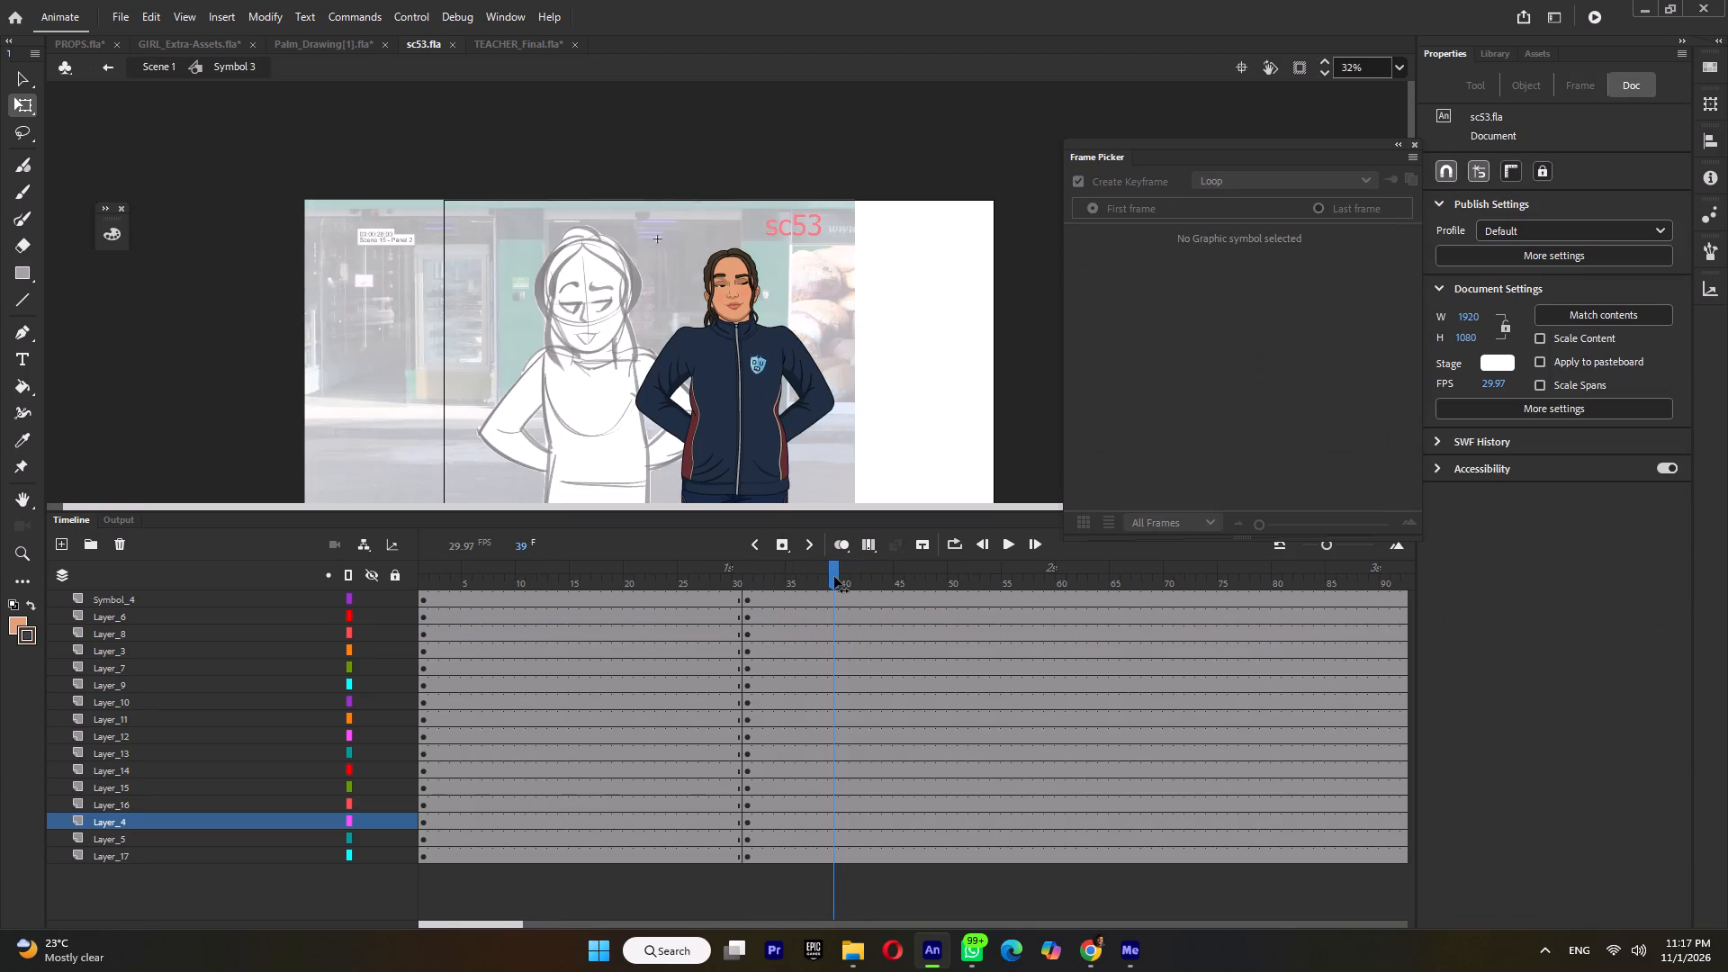
key("F6")
double_click(924, 427)
Clear the blank keyframe at frame 42 on Layer_3 so the first pose extends beneath the bread-holding pose.
left_click_drag(848, 569, 870, 573)
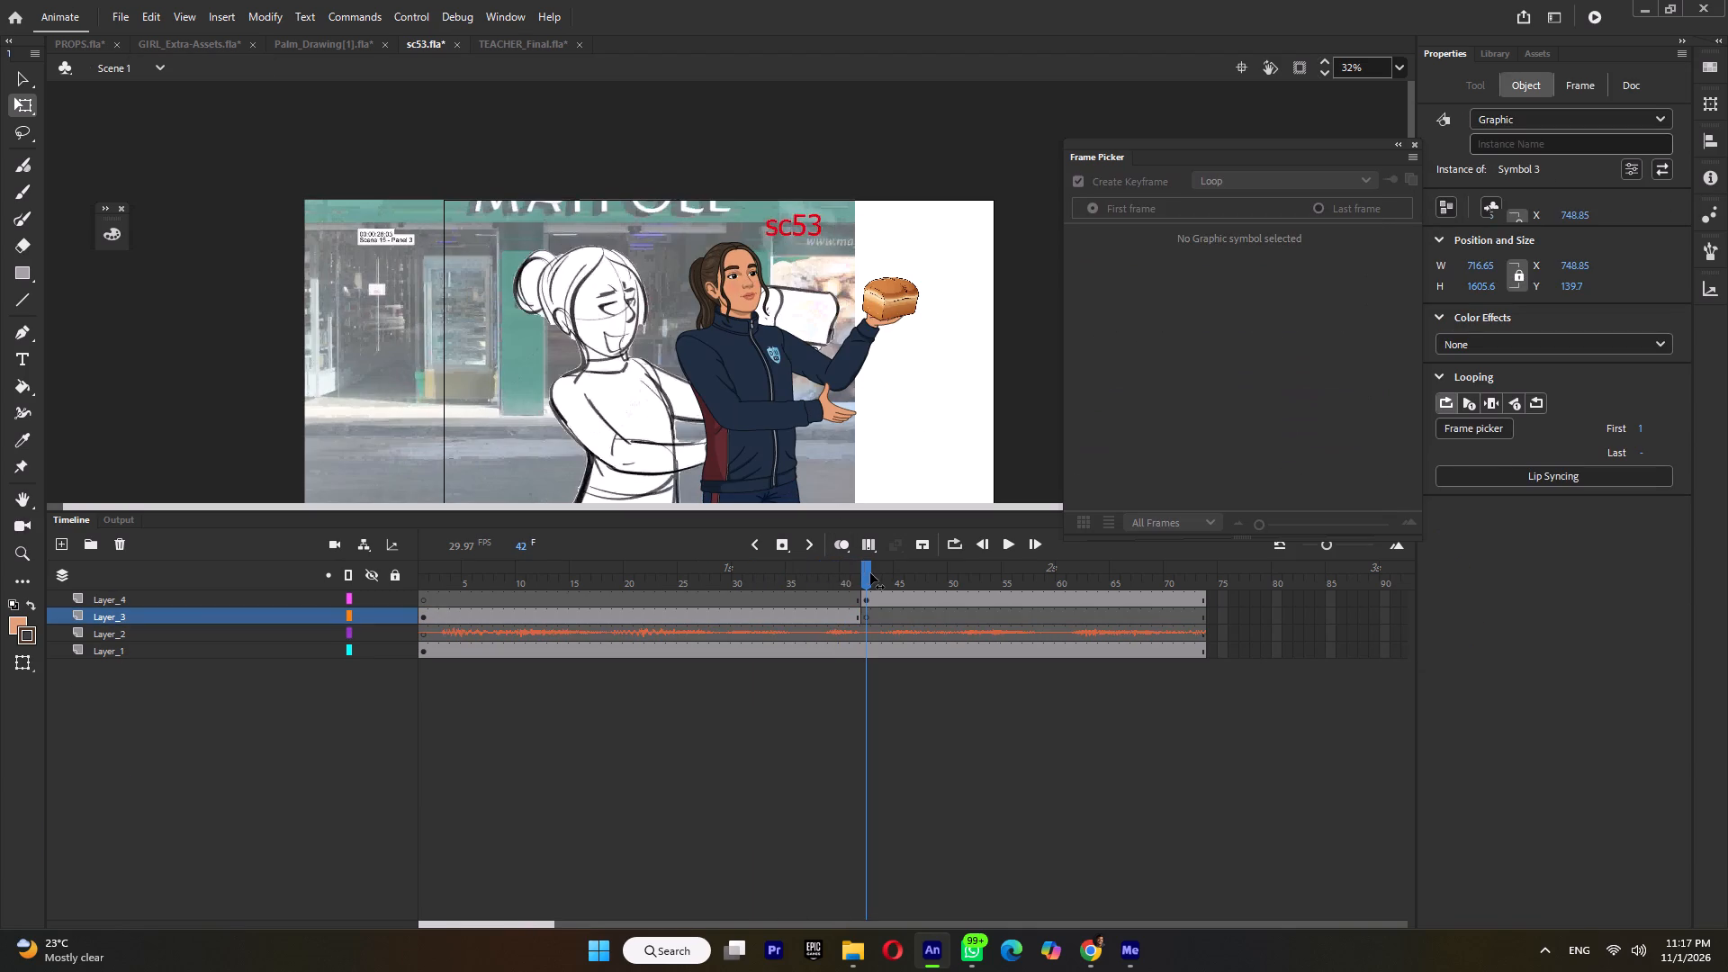
left_click_drag(870, 573, 871, 573)
scroll(796, 390, "down", 2, "ctrl")
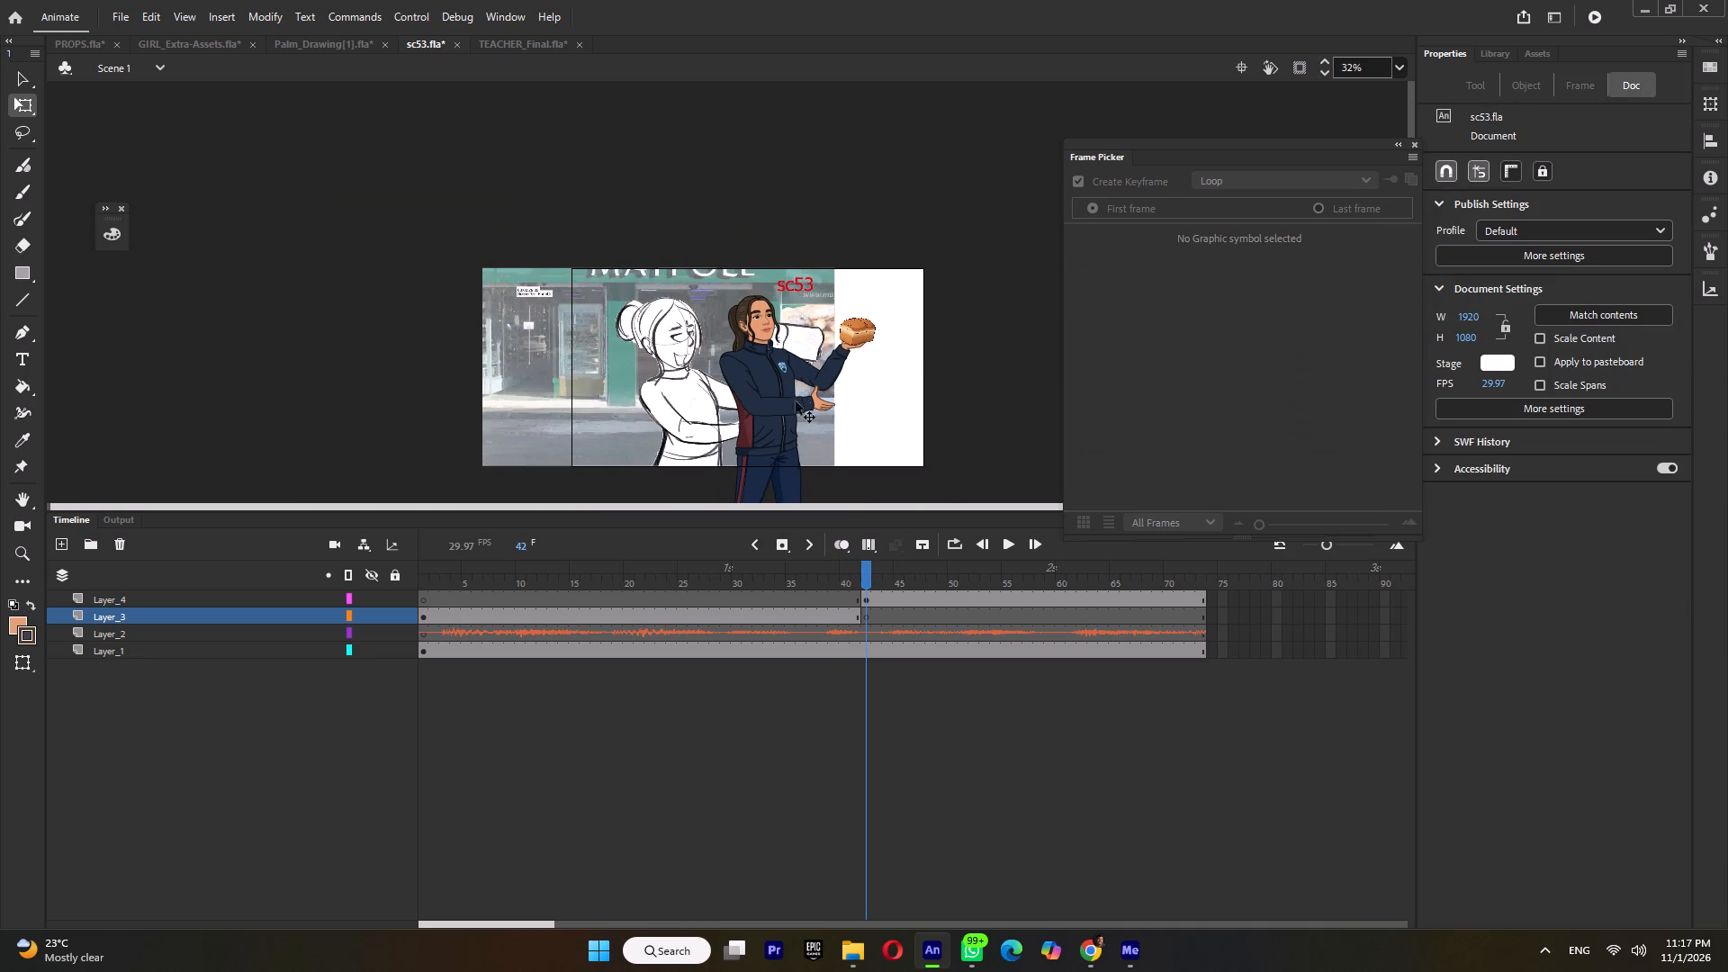
left_click_drag(825, 566, 843, 571)
left_click(864, 618)
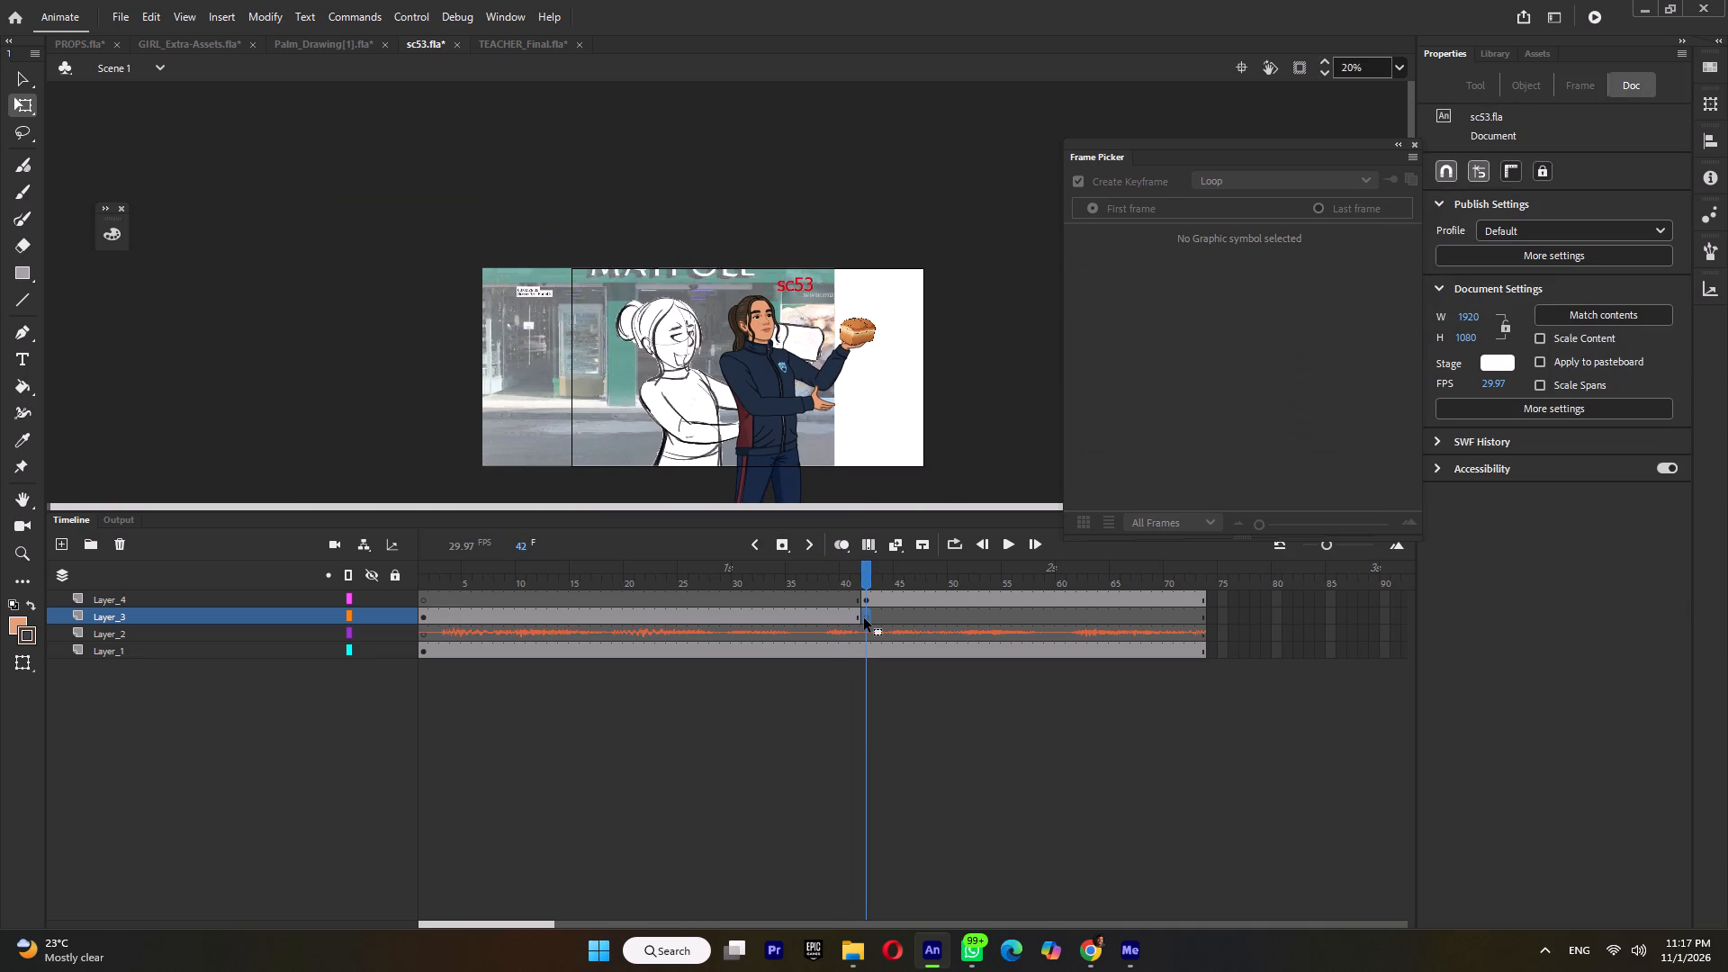
key("shift+F6")
Enter the bread-holding girl's Symbol 9 from Layer_4 frame 42 and insert keyframes at frame 6 on all its layers.
left_click(872, 601)
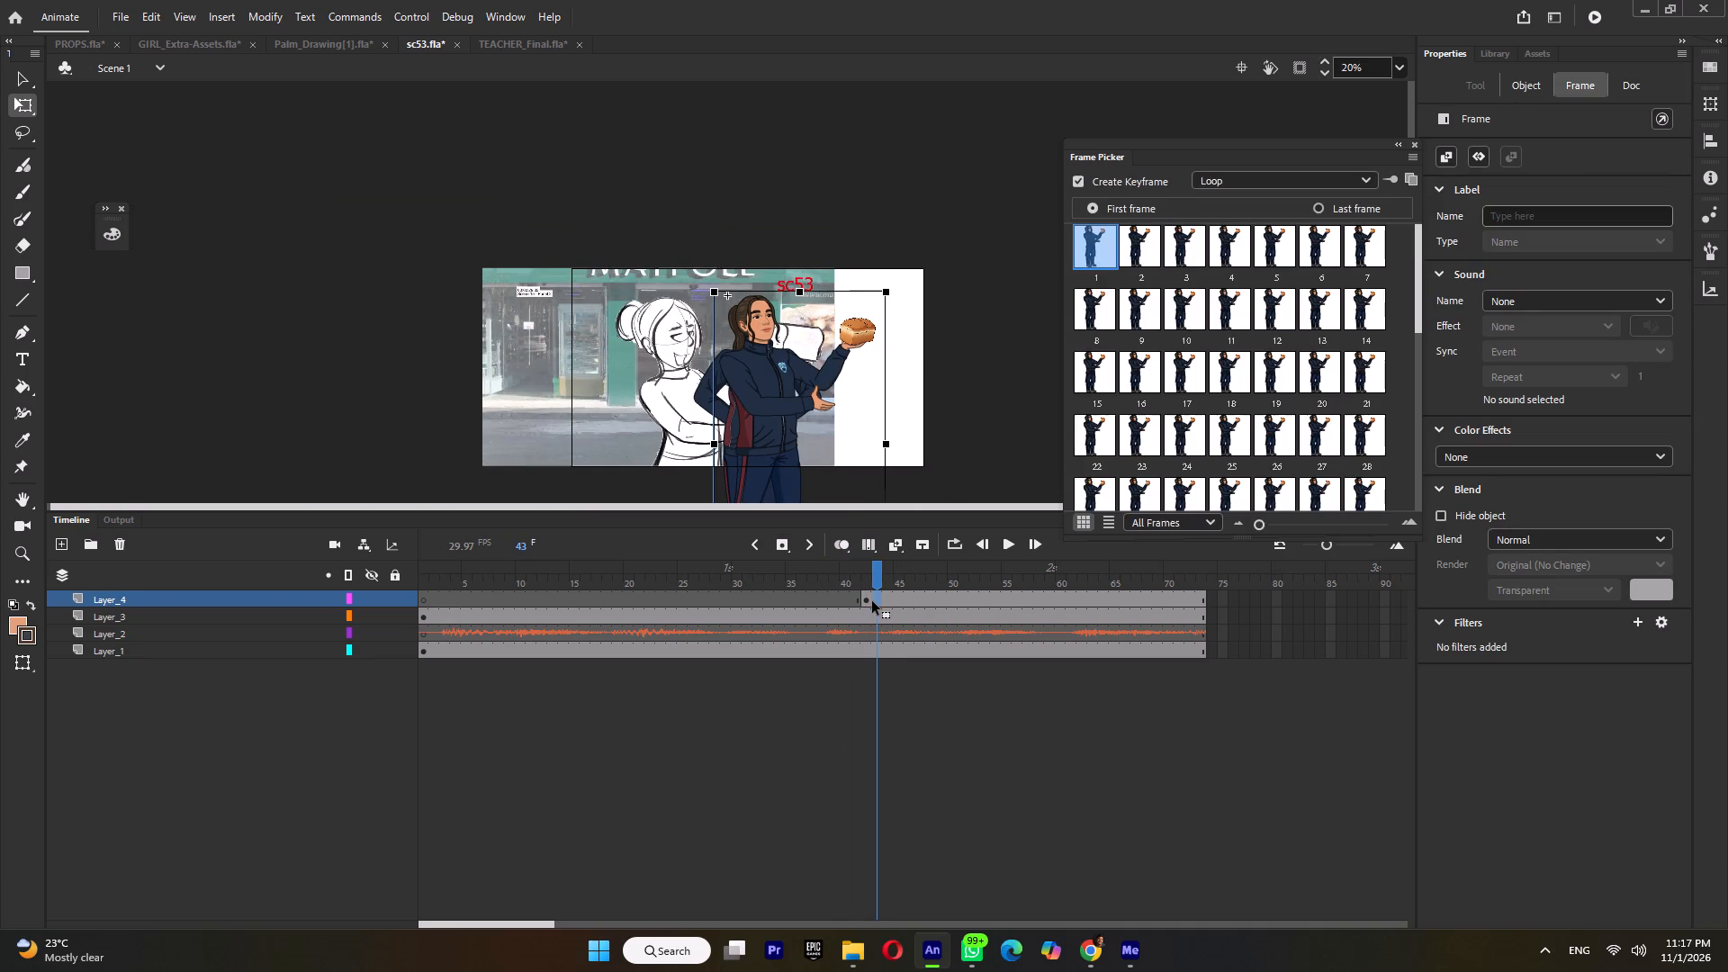
left_click(864, 597)
double_click(746, 432)
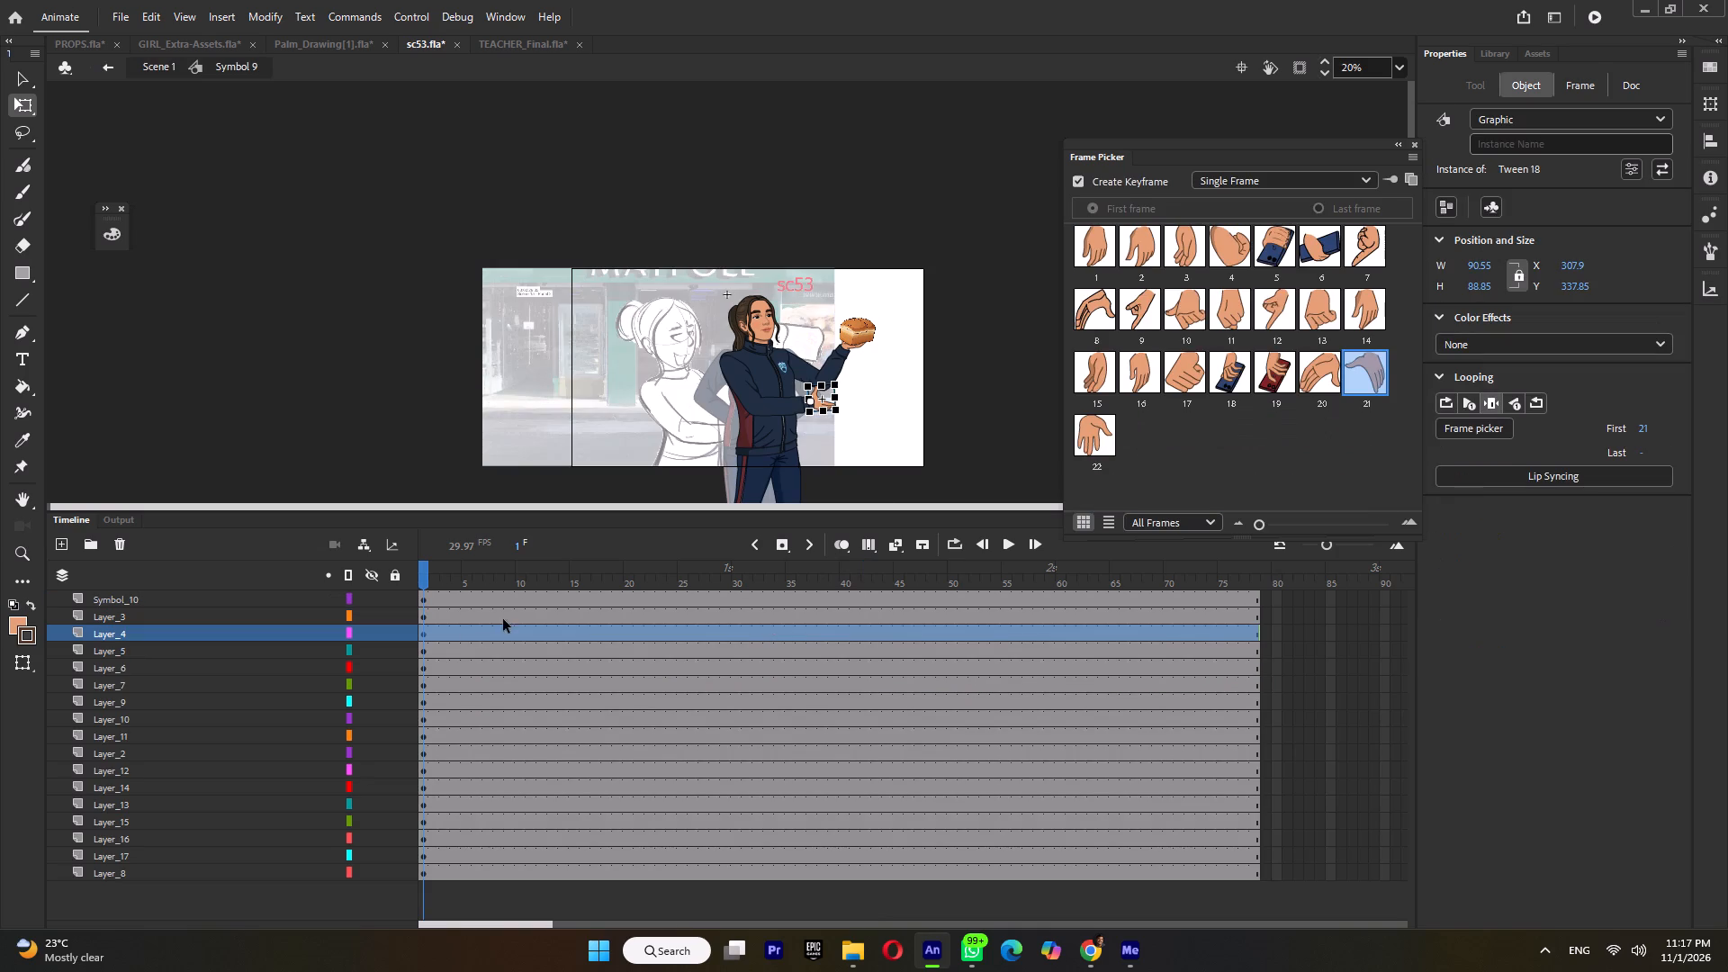
left_click(463, 581)
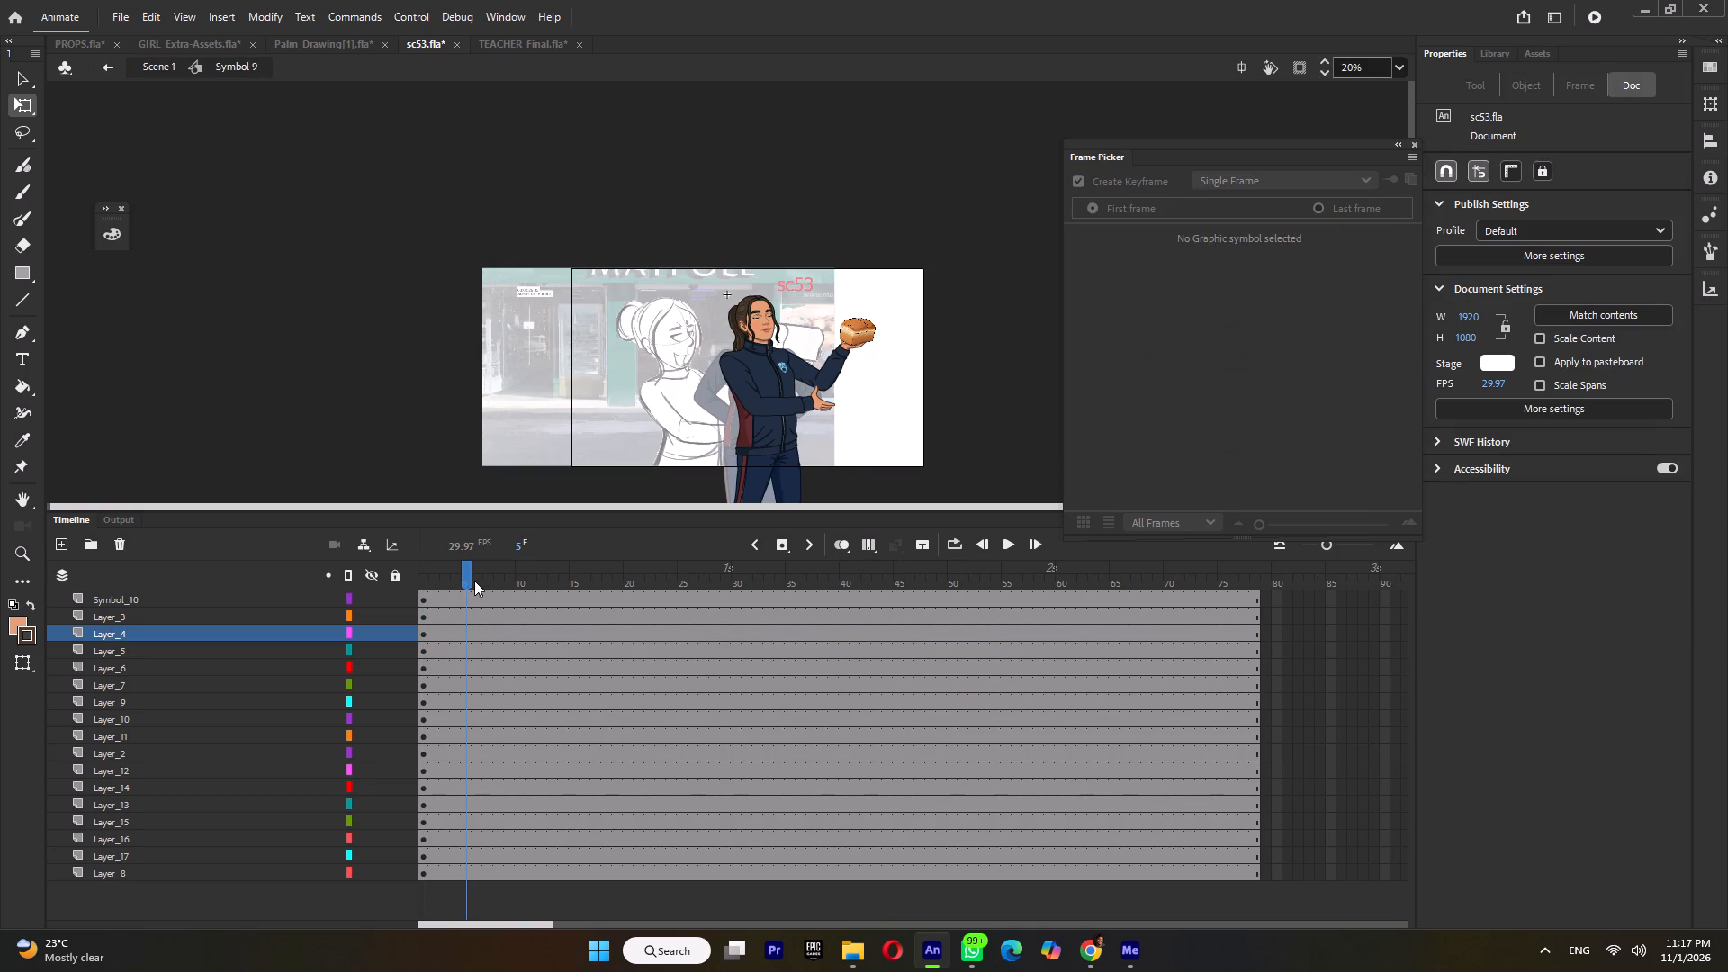
left_click(474, 580)
double_click(475, 578)
key("F6")
At frame 1 of Symbol 9, tilt the girl's body slightly counter-clockwise about a pivot low on her legs.
left_click_drag(440, 570, 407, 580)
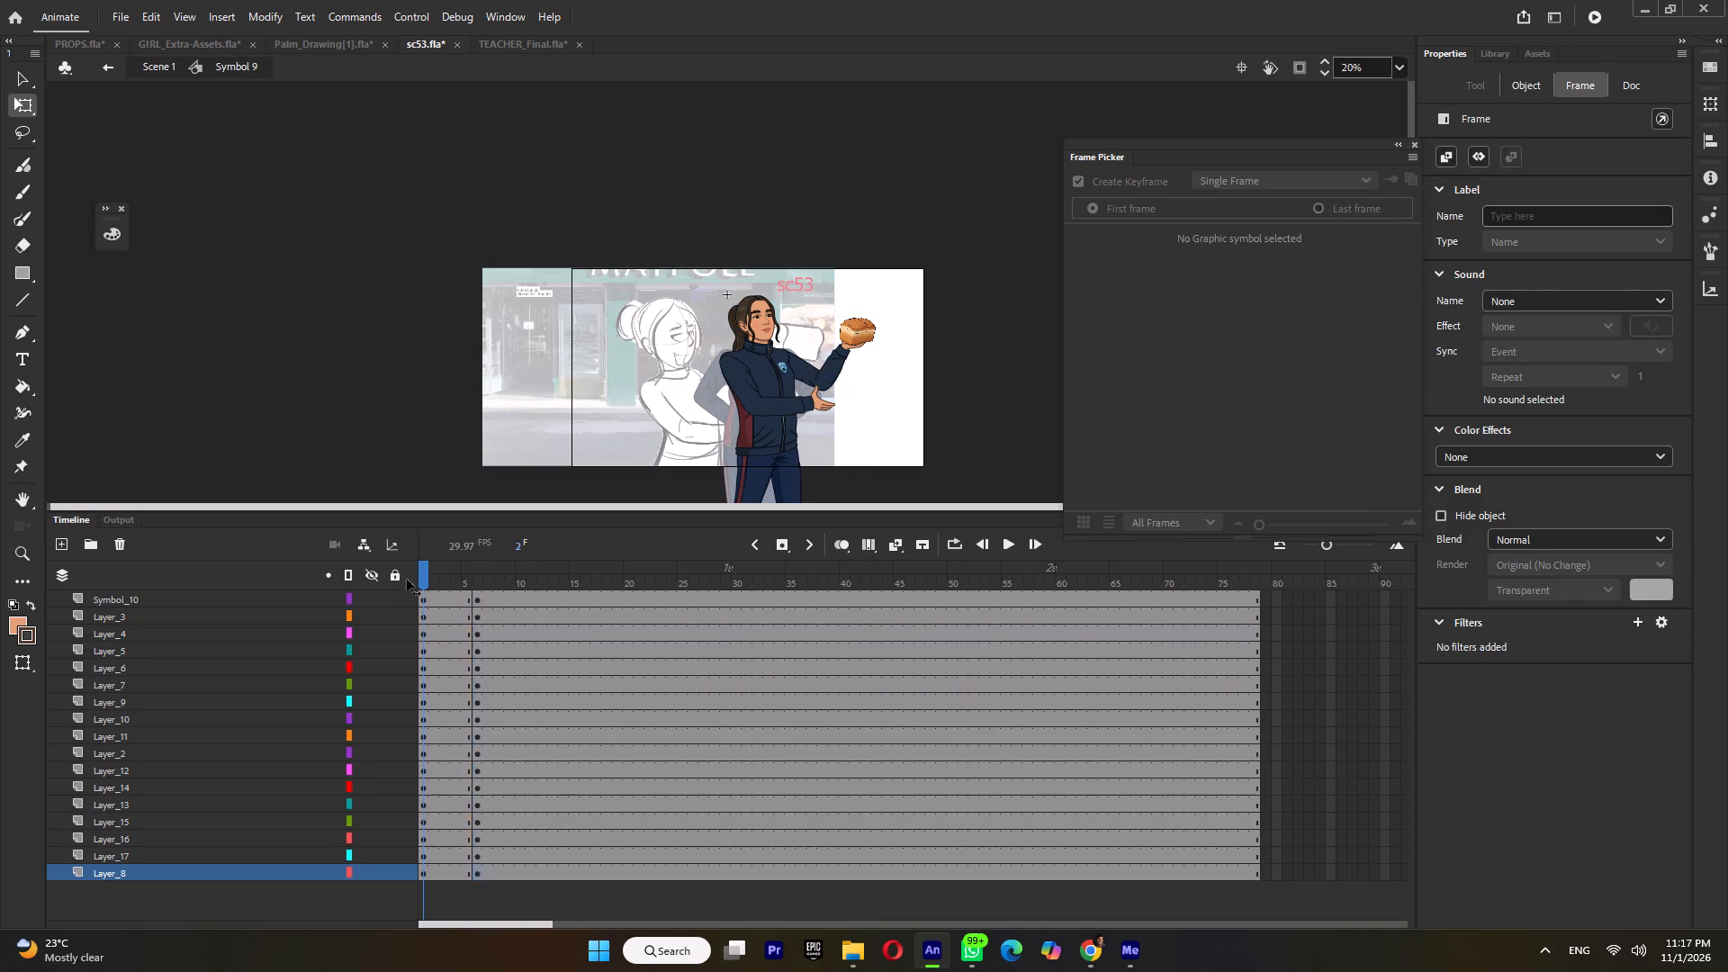
left_click_drag(407, 580, 370, 581)
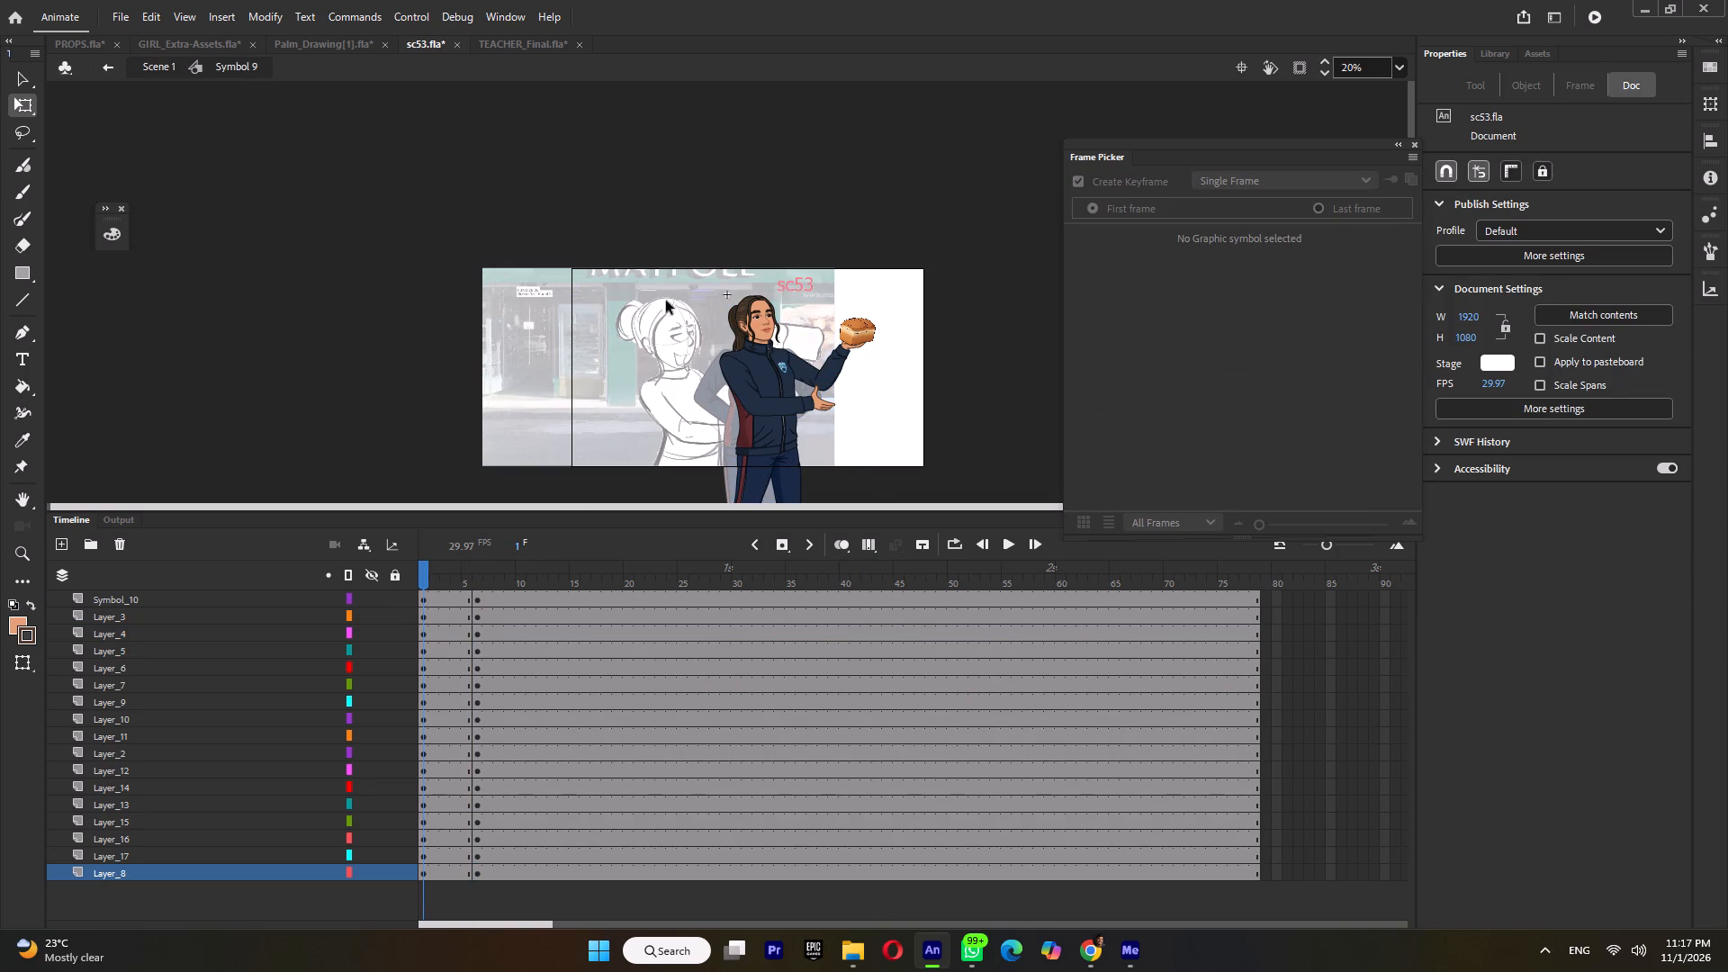
left_click_drag(664, 297, 864, 481)
scroll(769, 391, "down", 2, "ctrl")
left_click_drag(769, 401, 762, 453)
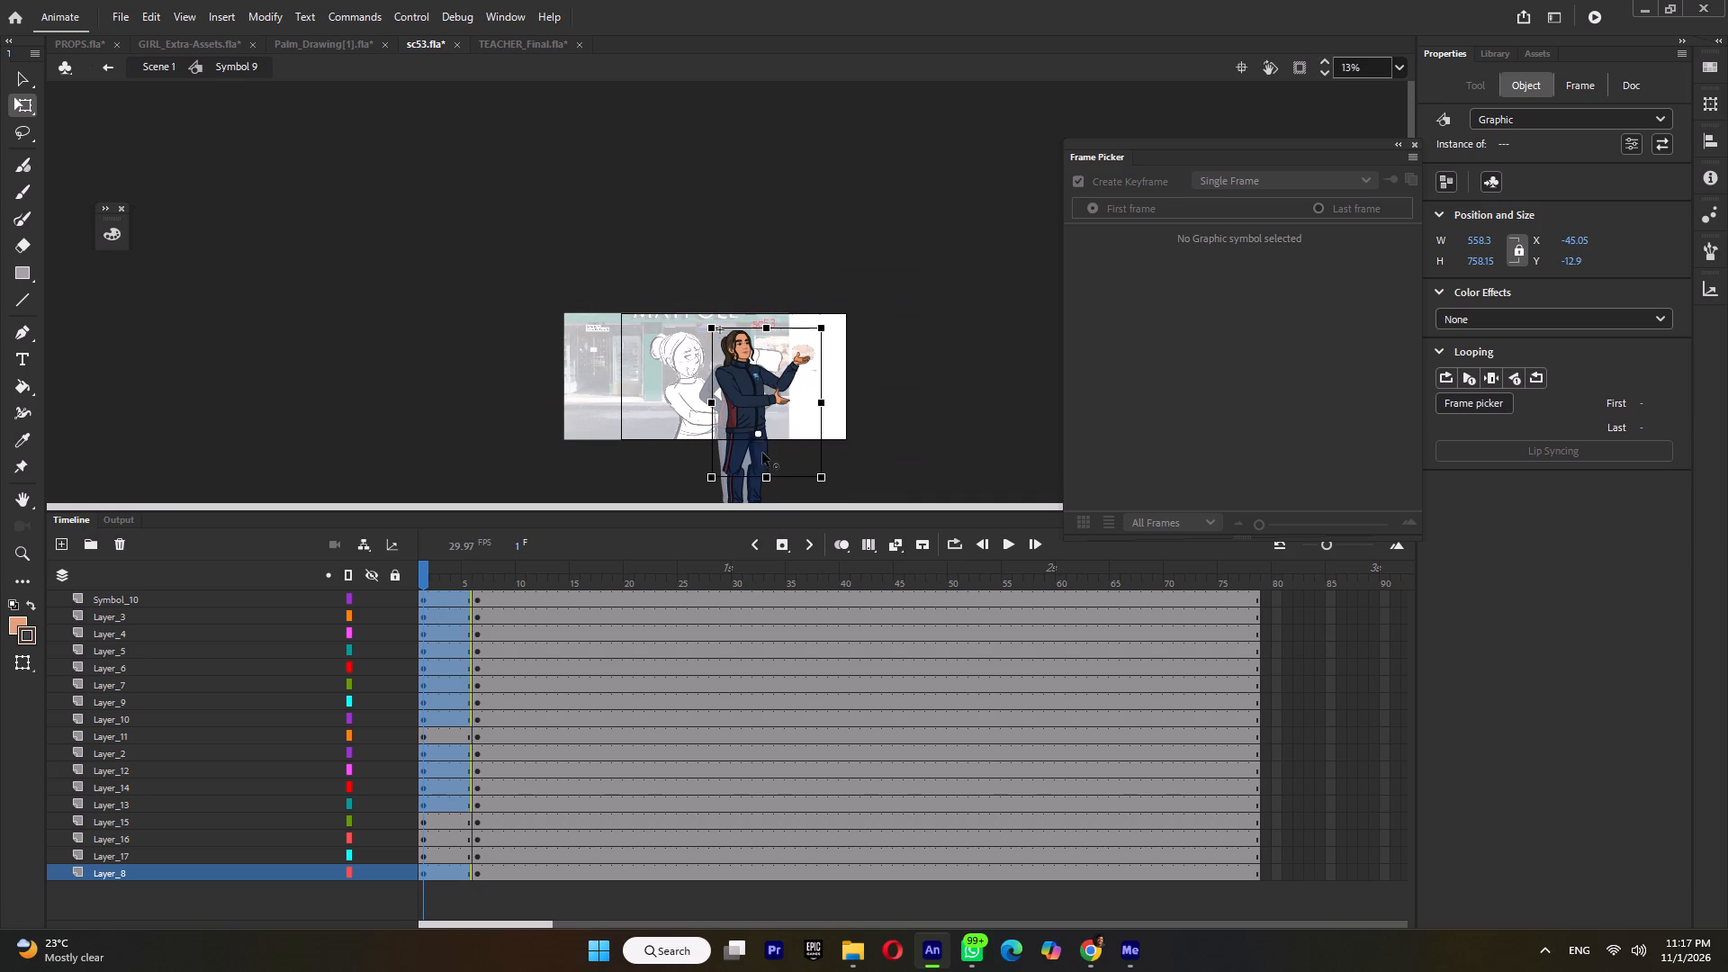
left_click_drag(762, 453, 762, 470)
scroll(823, 338, "up", 4, "ctrl")
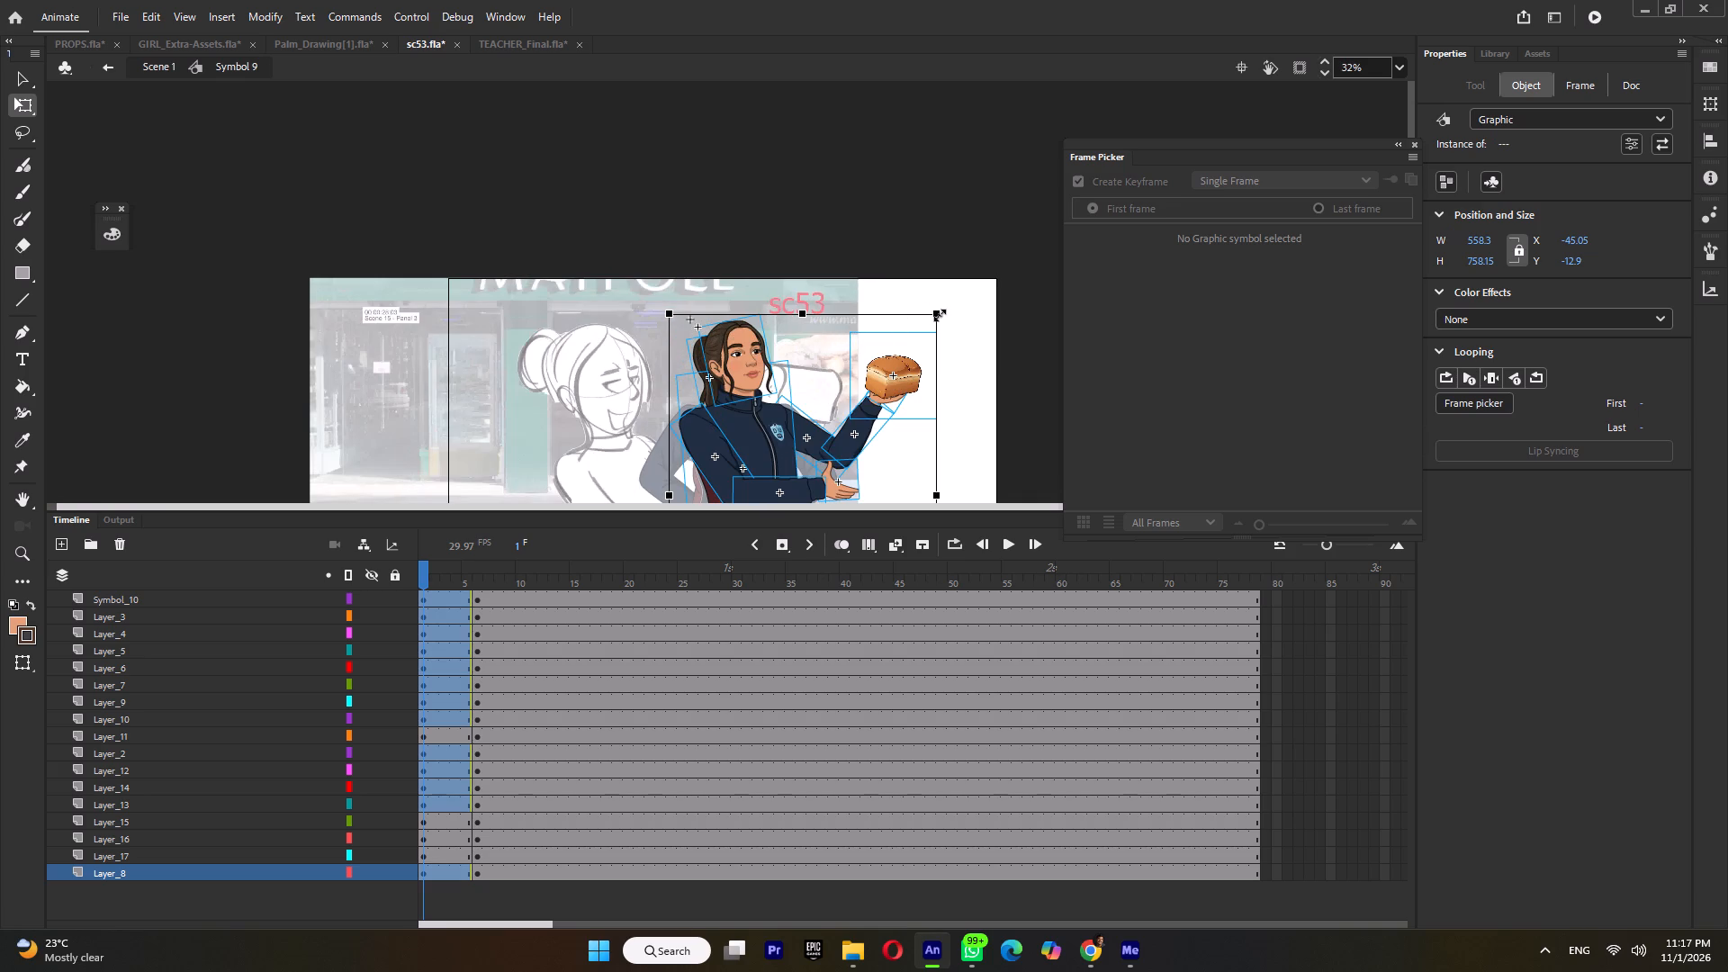
left_click_drag(949, 314, 931, 314)
Select only the girl's upper body with both arms and bread and rotate it clockwise about the waist.
scroll(931, 326, "down", 3, "ctrl")
left_click_drag(947, 310, 651, 452)
left_click_drag(795, 400, 776, 475)
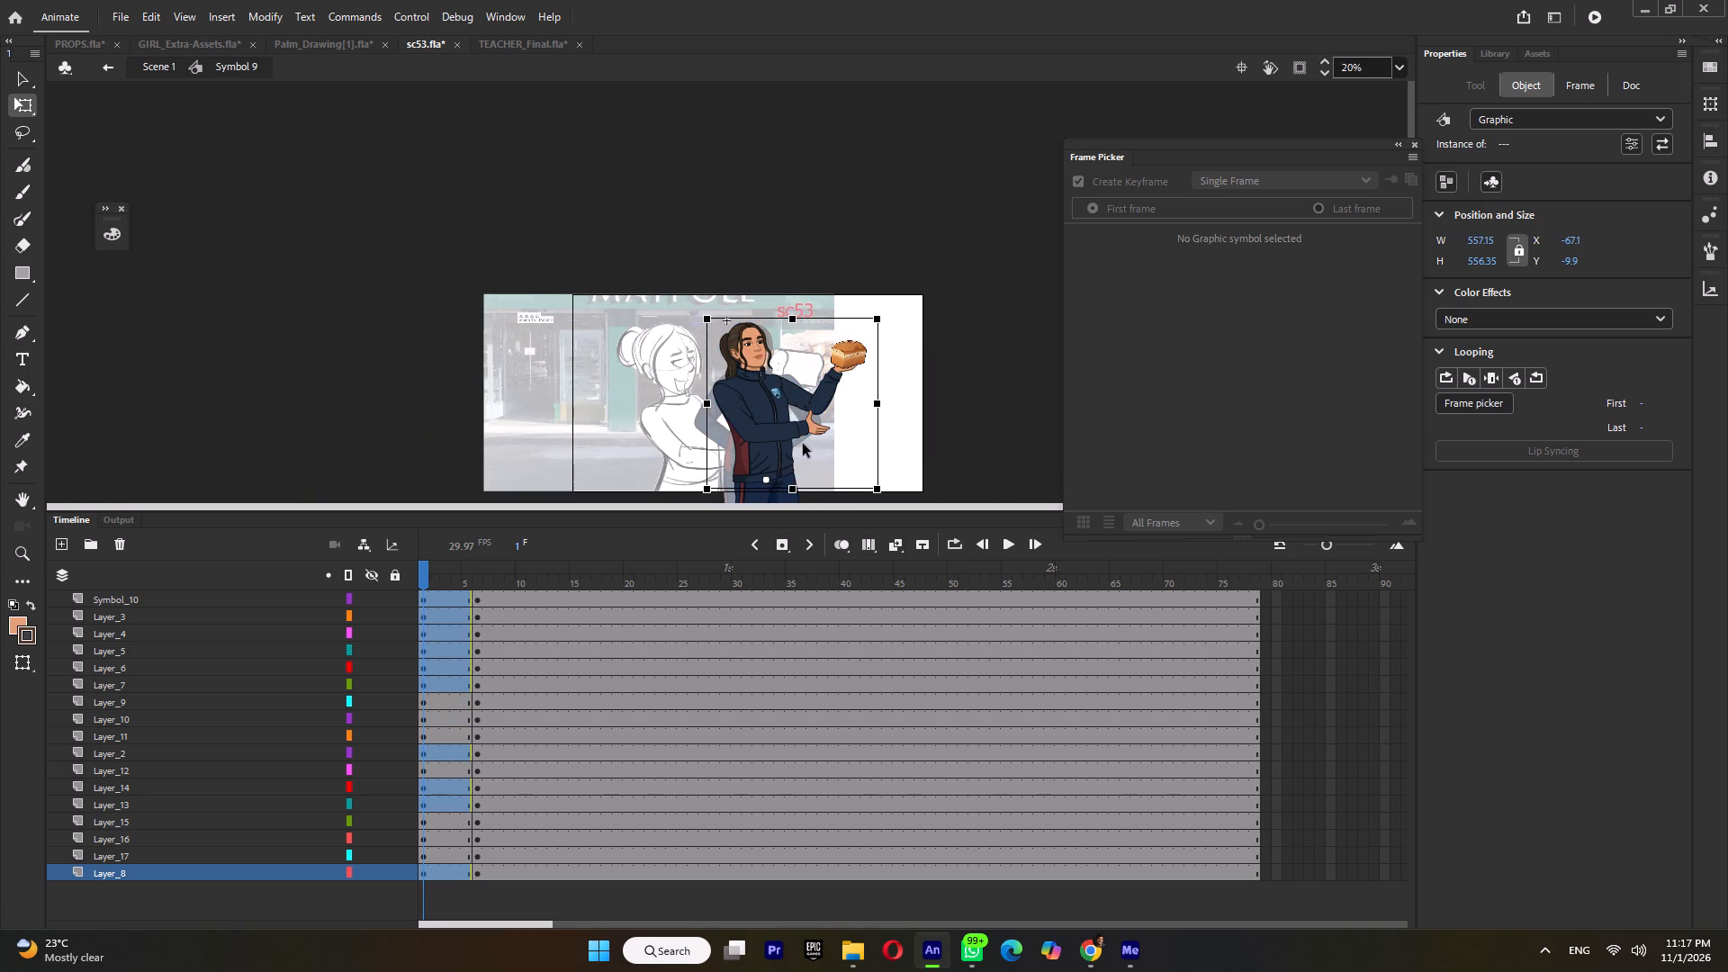
left_click_drag(886, 320, 895, 356)
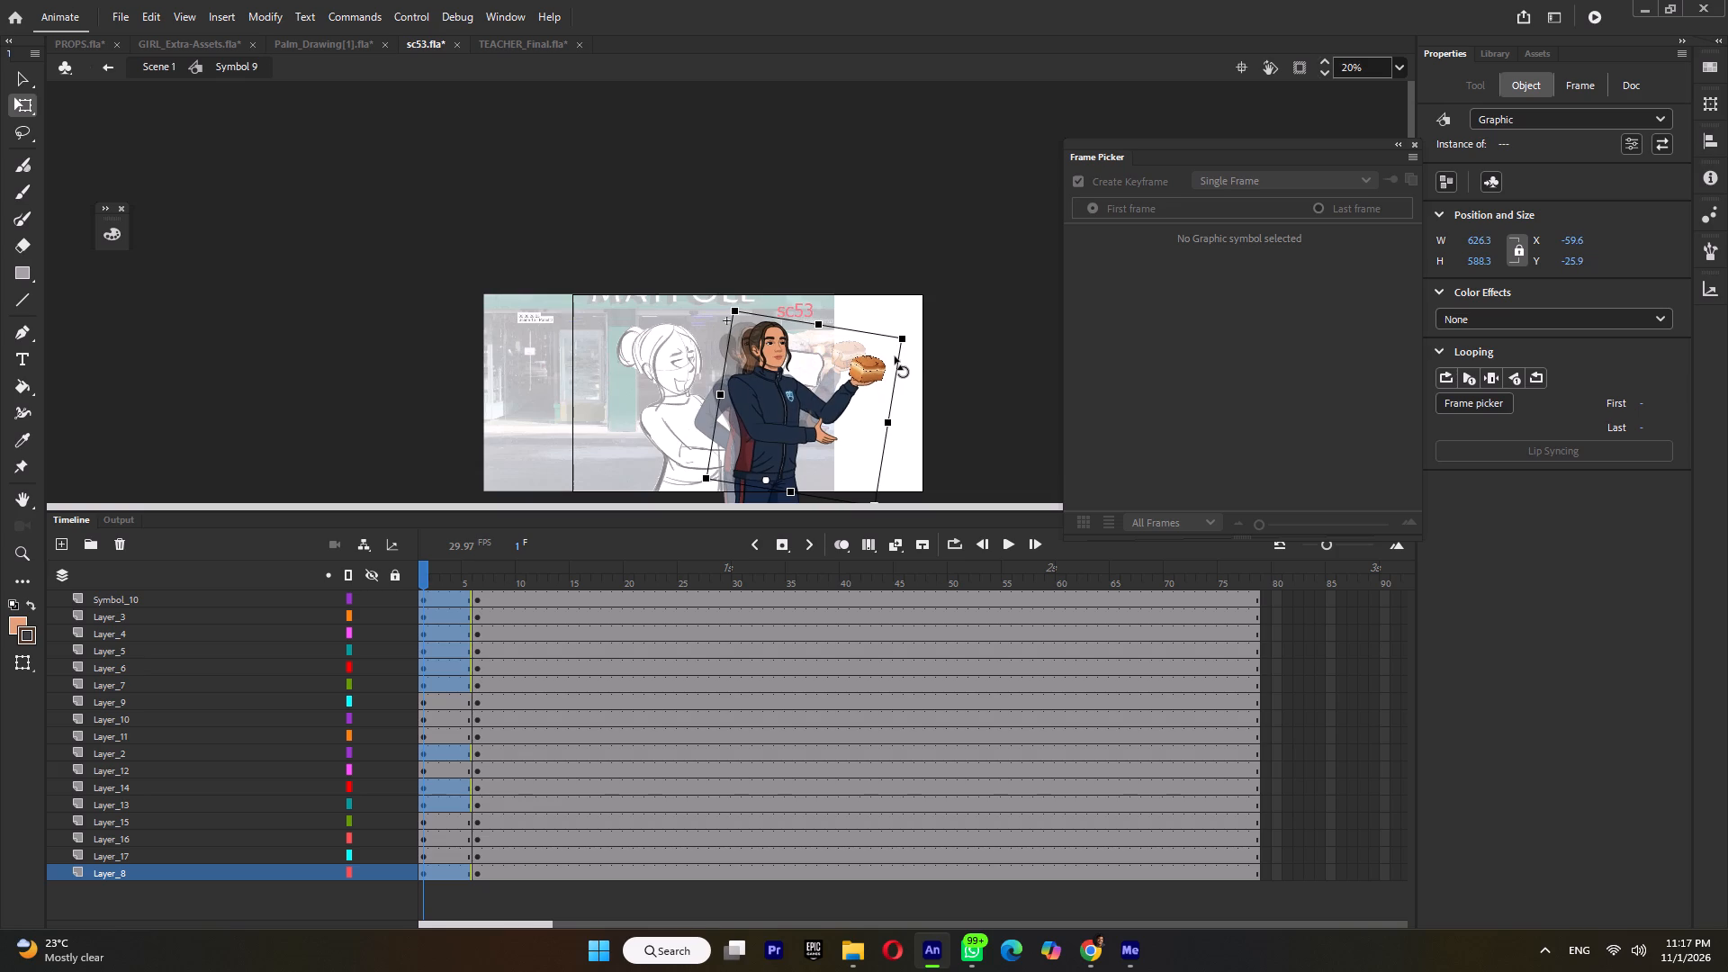
left_click_drag(895, 356, 891, 356)
Nudge the whole girl with the bread slightly down and left, to X -36.9, Y 6.35.
scroll(793, 378, "down", 5, "ctrl")
left_click_drag(830, 342, 674, 480)
key("Down")
key("Down")
key("Down")
key("Left")
key("Left")
key("Left")
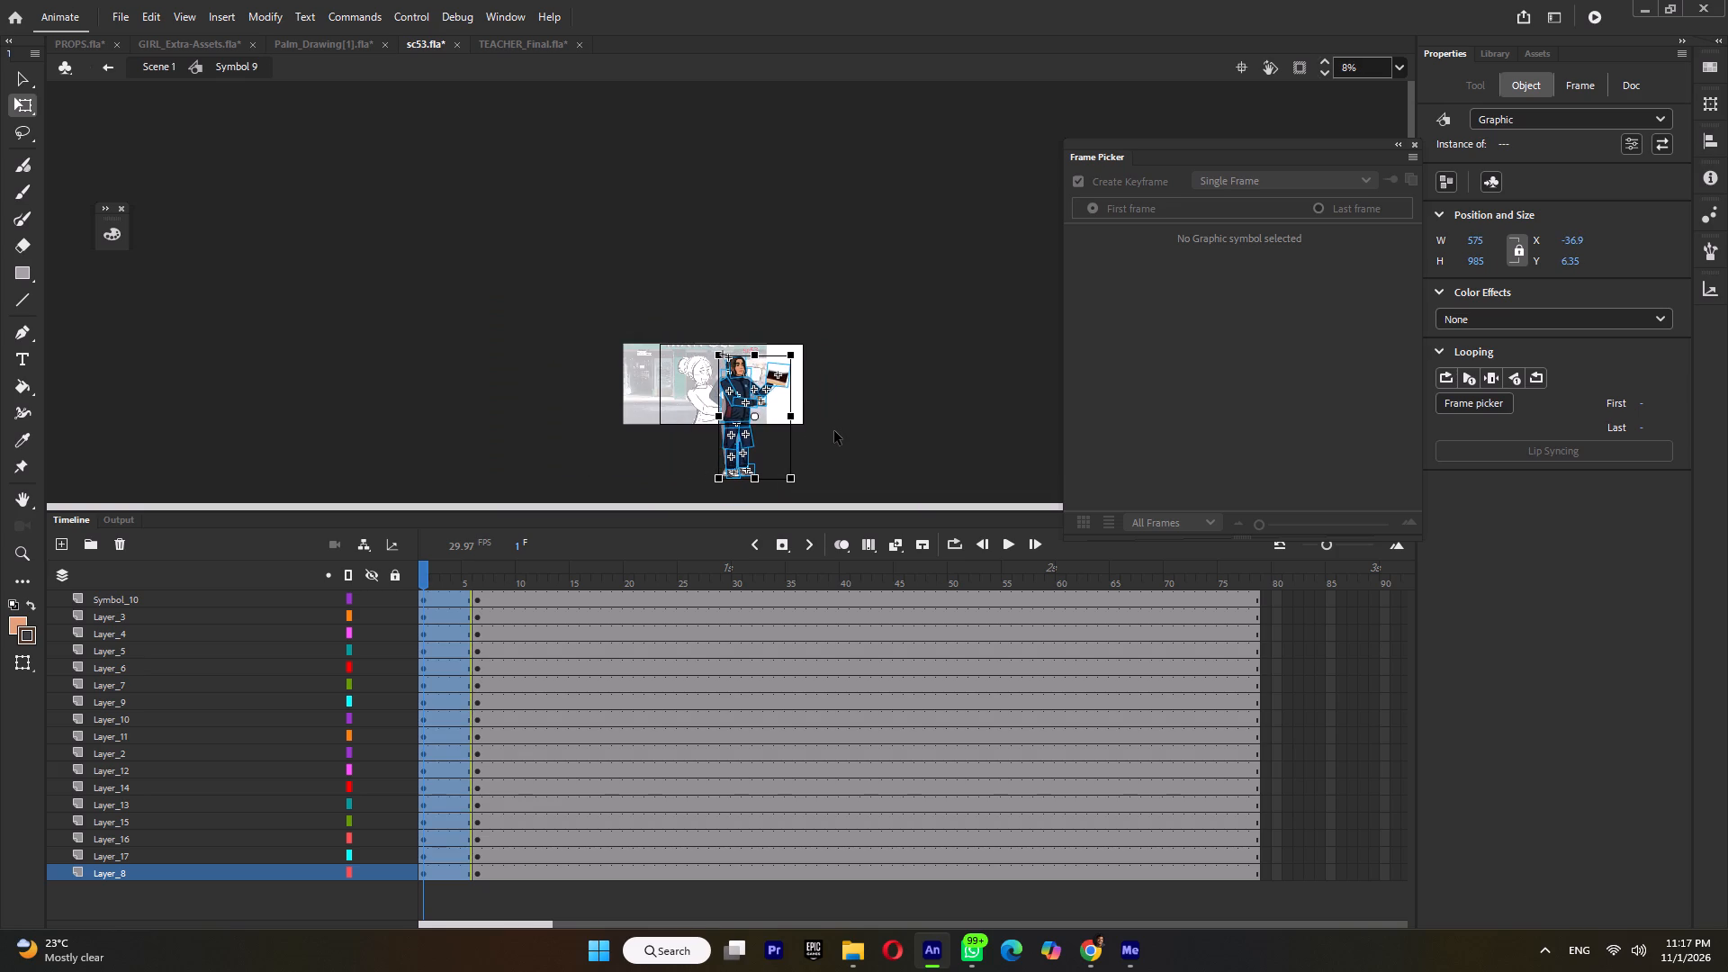
left_click(832, 445)
scroll(745, 397, "up", 6, "ctrl")
Select the arm crossing her chest, with its forearm and hand, and rotate it downward about the shoulder.
left_click(690, 372)
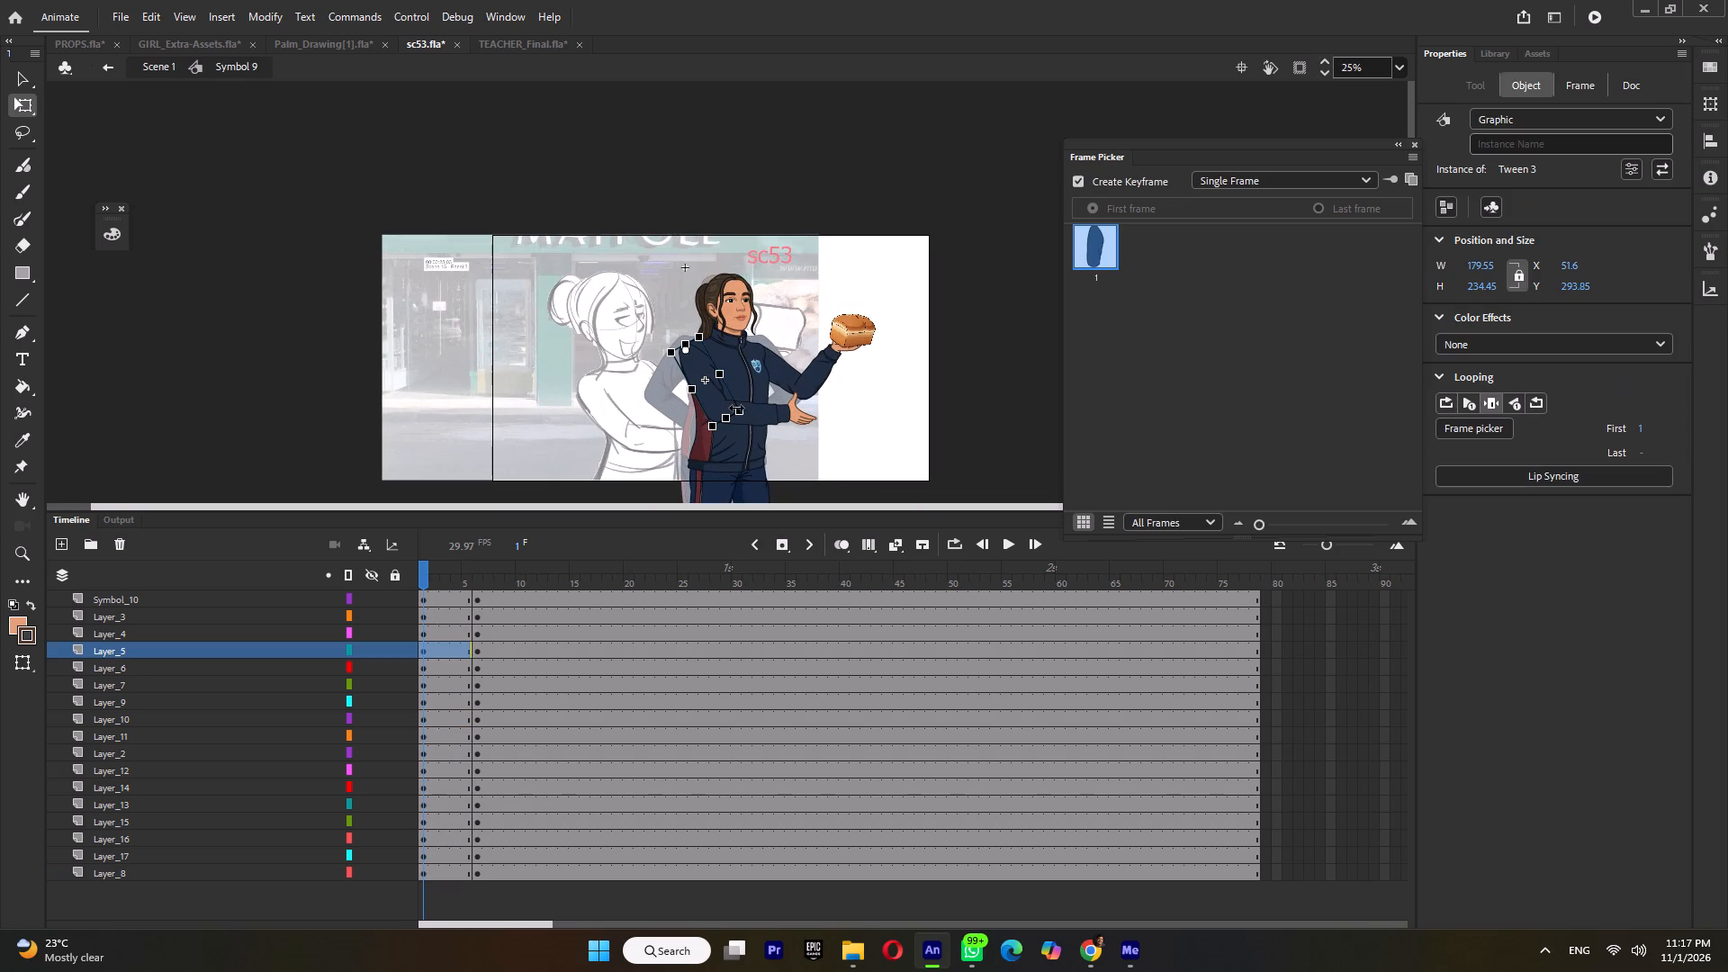
left_click(737, 408, "shift")
left_click(774, 410, "shift")
left_click(815, 416, "shift")
left_click_drag(746, 382, 693, 362)
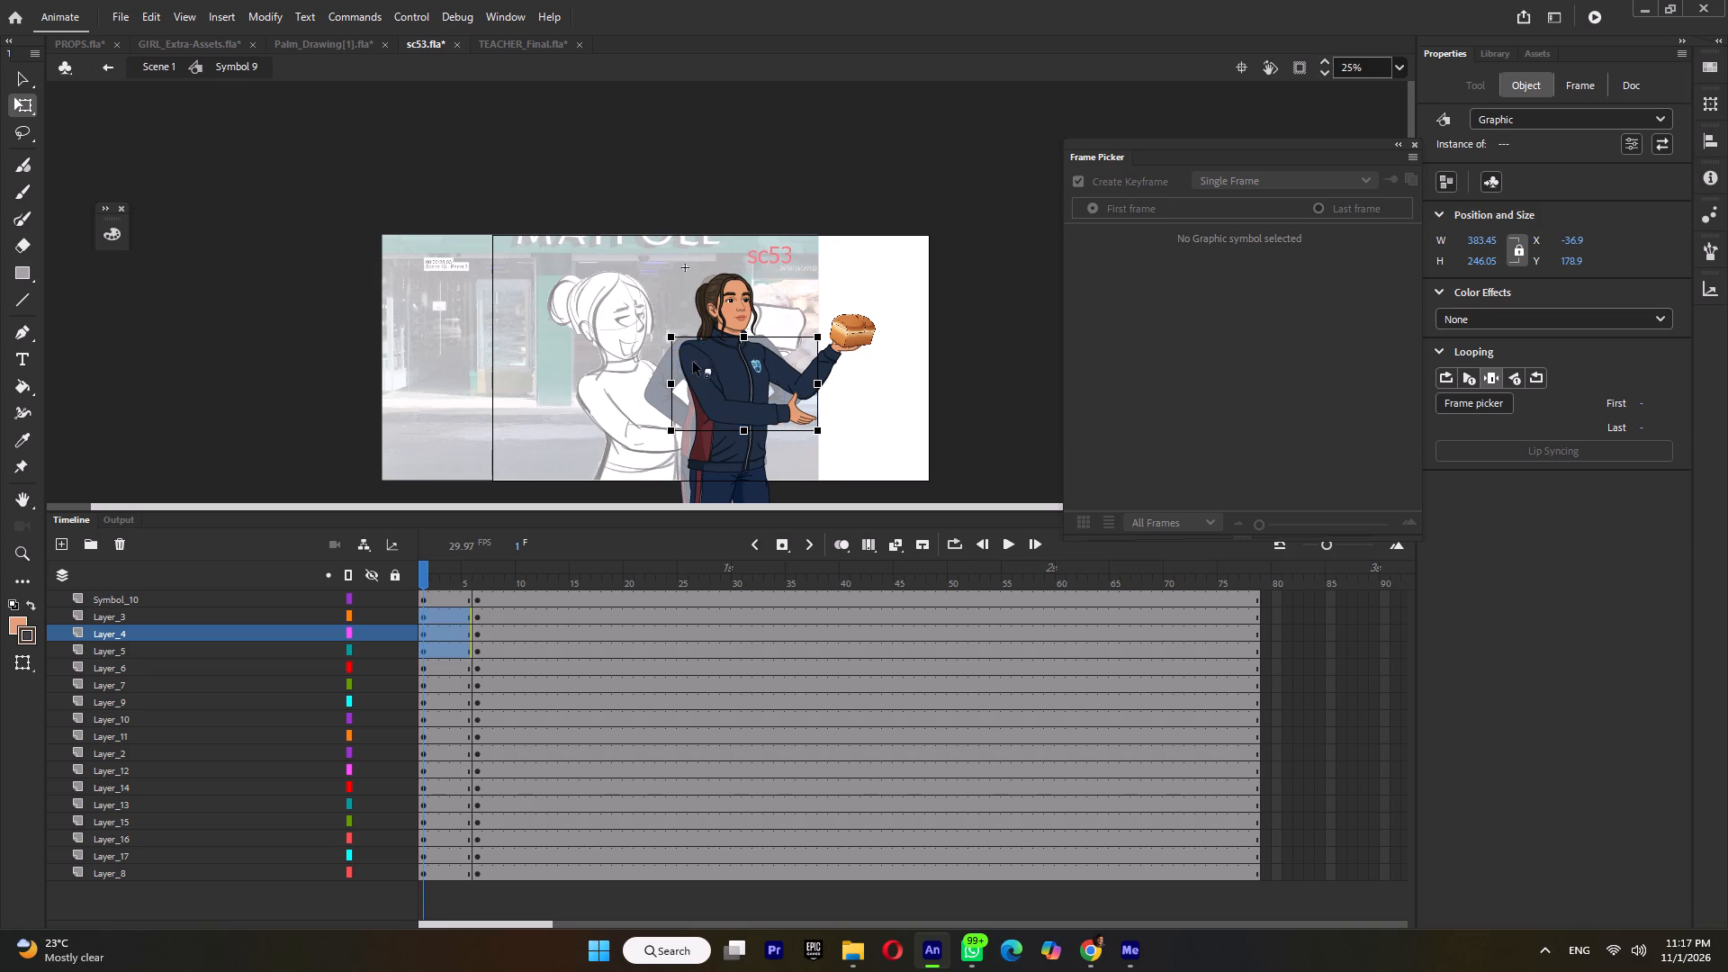
left_click_drag(693, 362, 688, 351)
left_click_drag(822, 442, 762, 479)
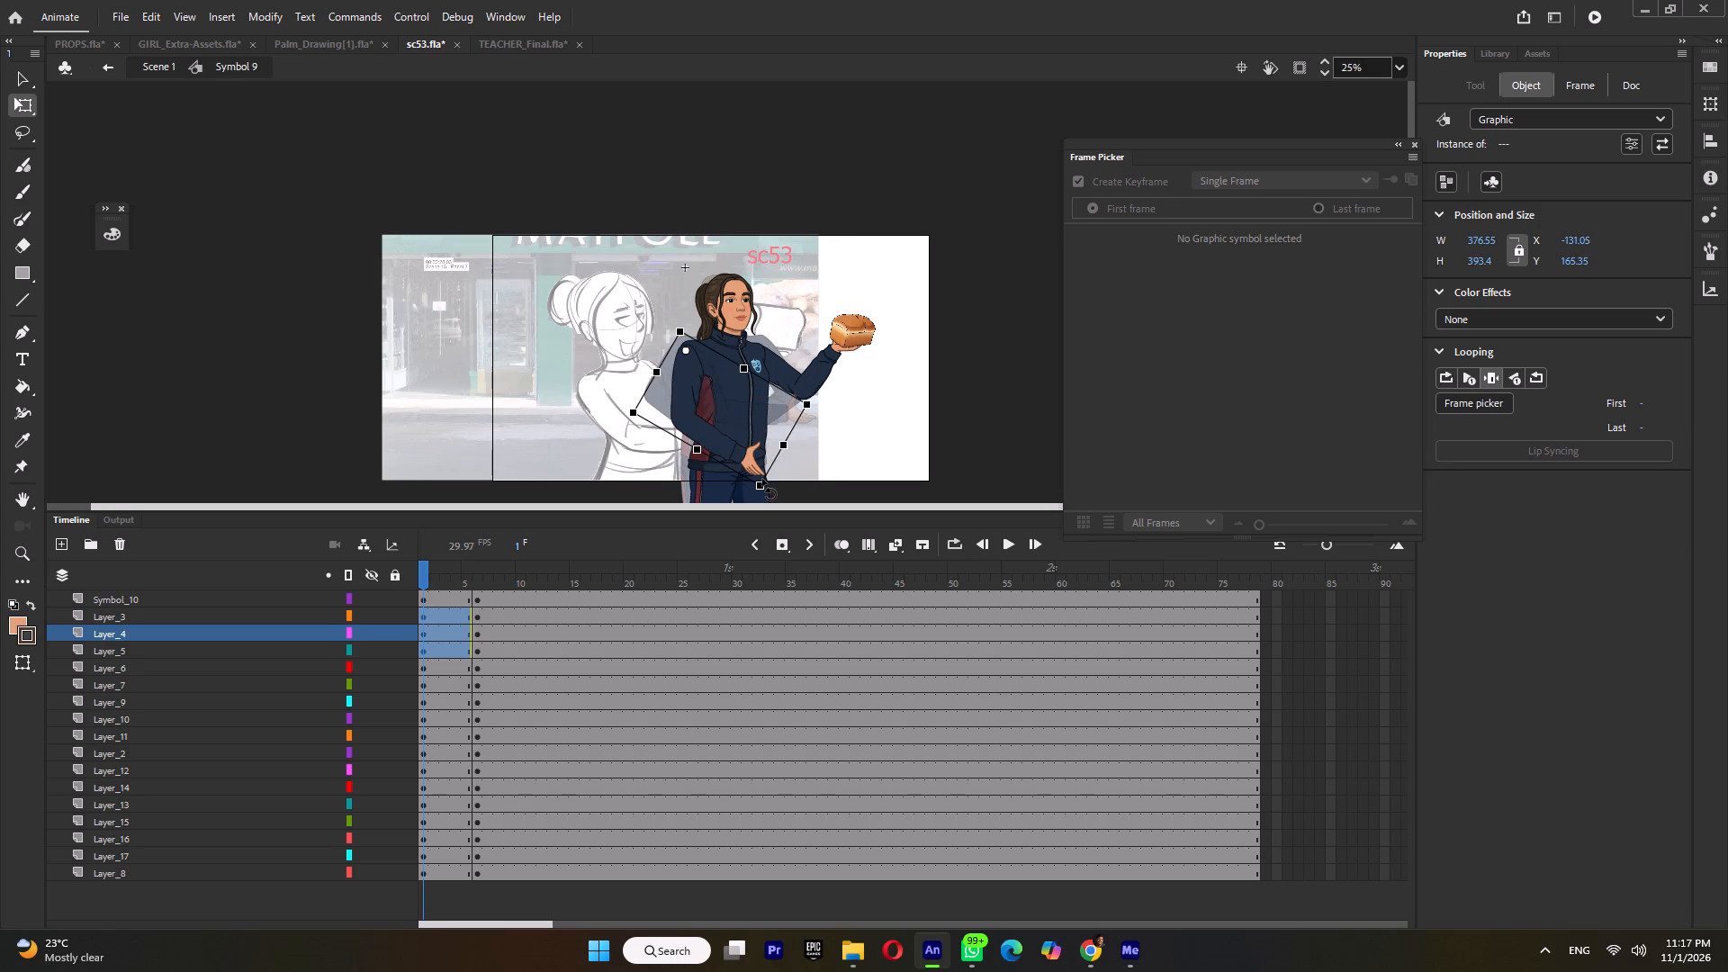
left_click_drag(762, 479, 777, 469)
Rotate only the crossing arm's forearm and hand upward about the elbow, bringing the hand toward her chest.
left_click(694, 390, "shift")
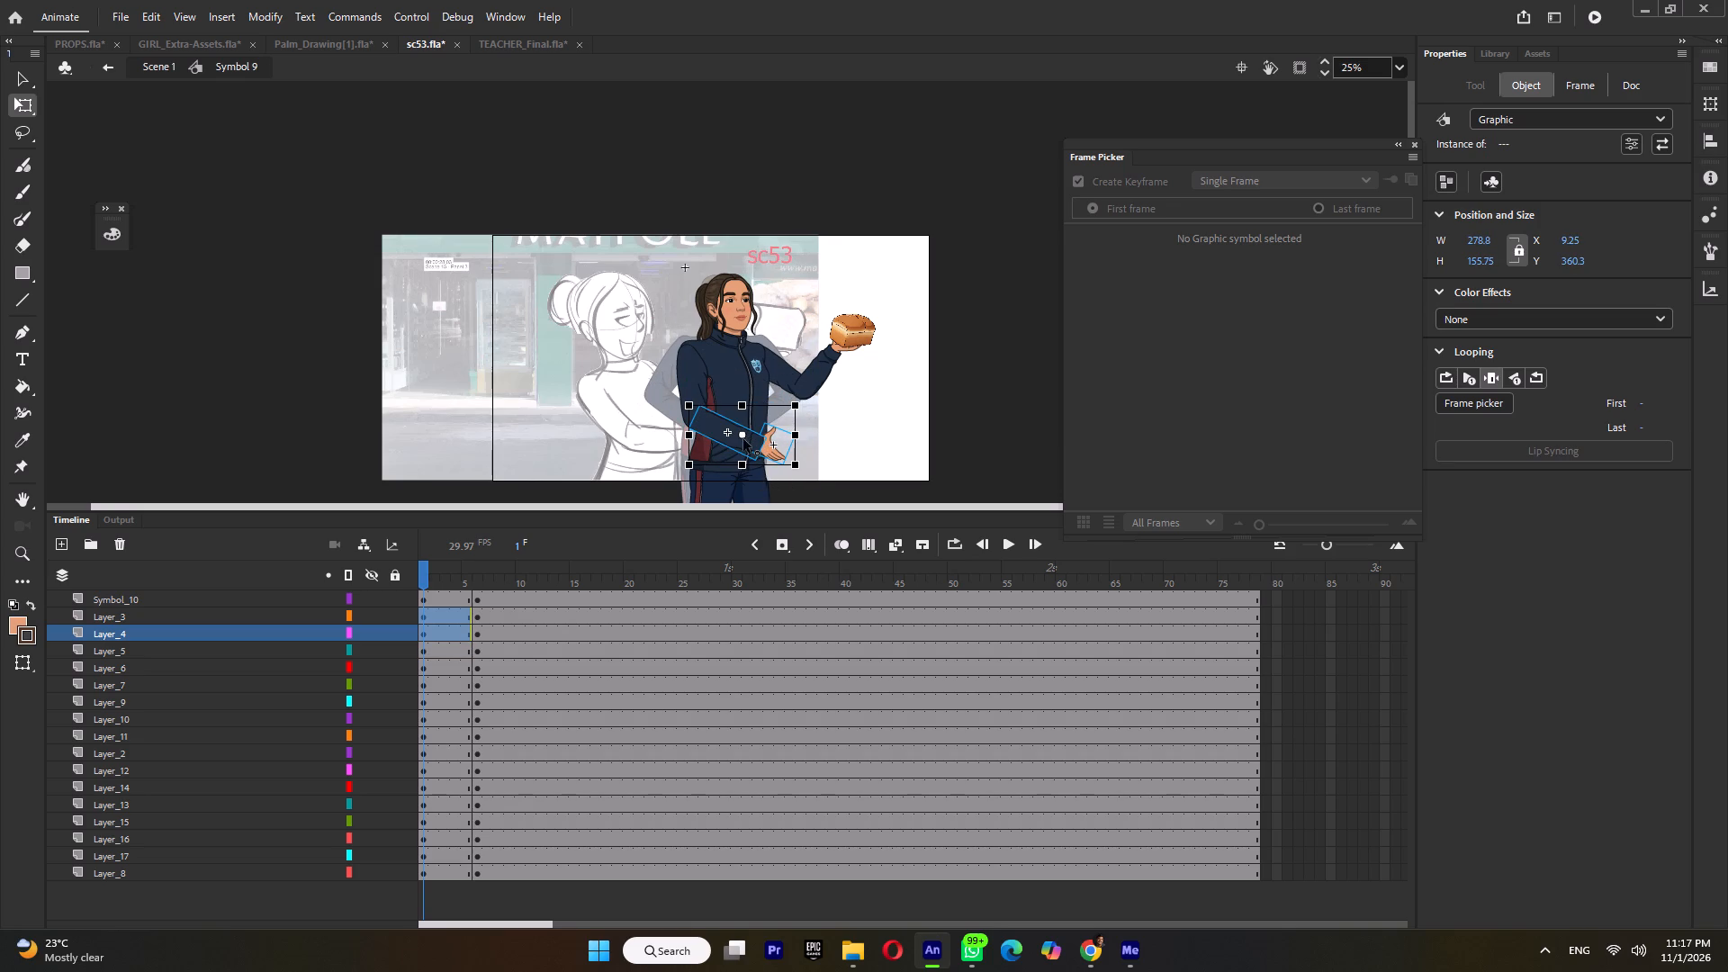
left_click_drag(743, 436, 692, 413)
left_click_drag(807, 463, 798, 404)
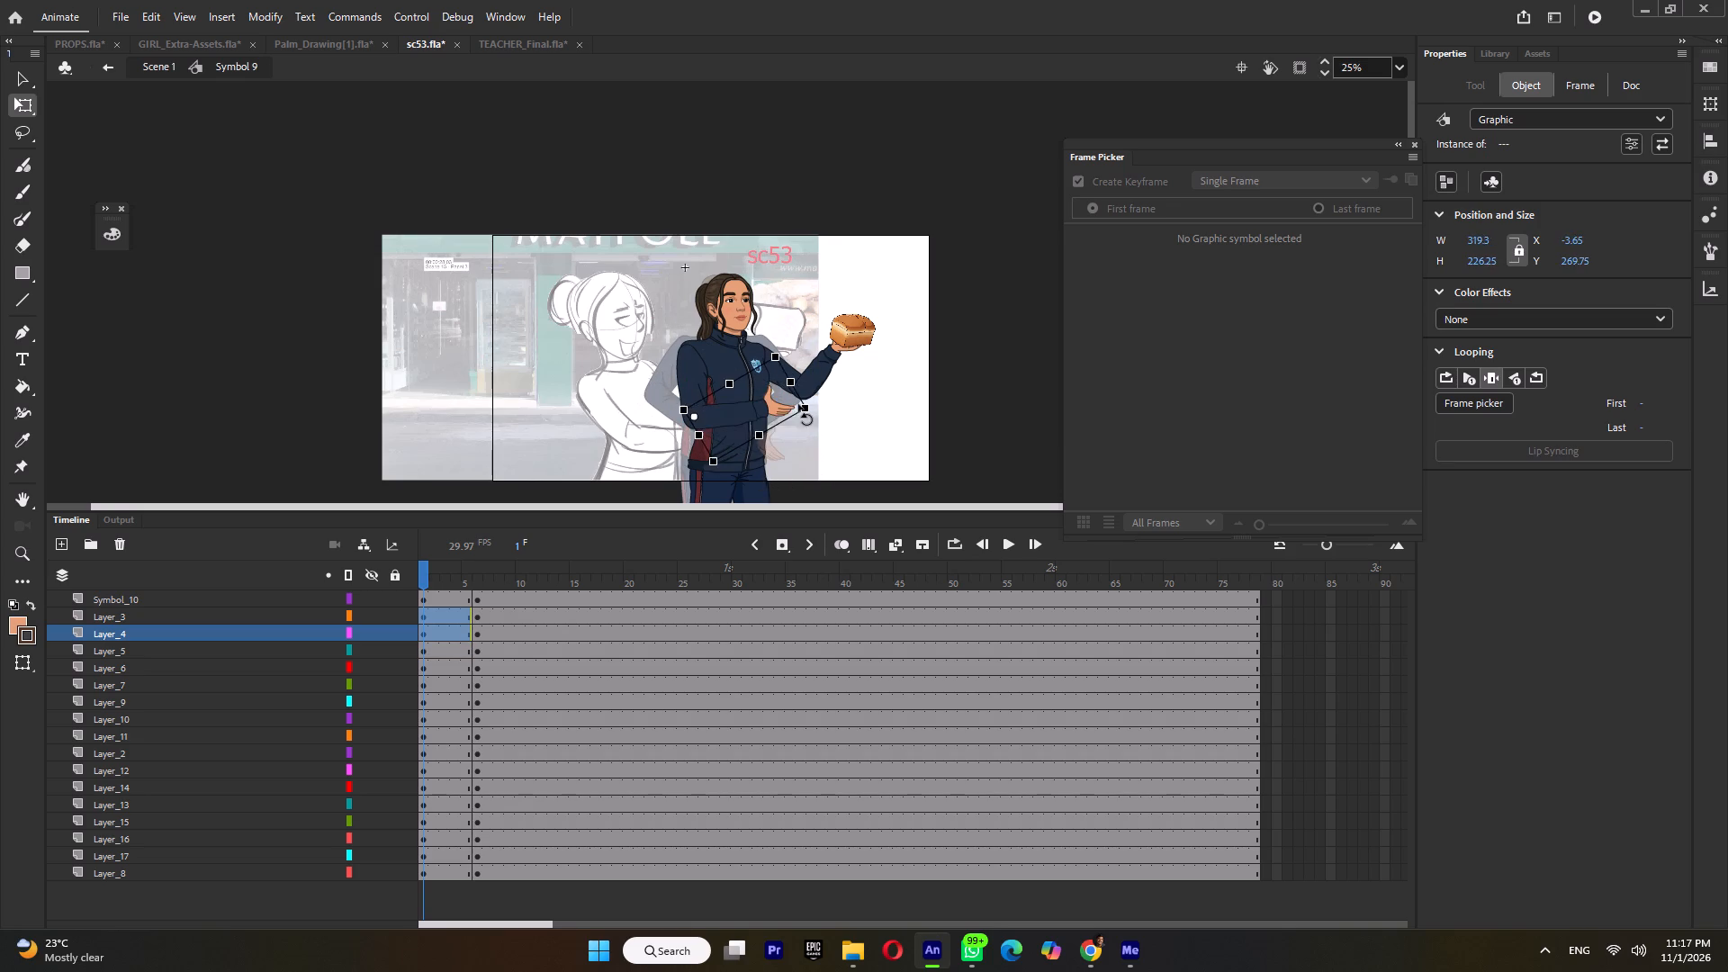
left_click_drag(798, 404, 793, 398)
Select the bread-holding arm together with the bread and rotate it downward about the shoulder.
left_click_drag(897, 299, 801, 383)
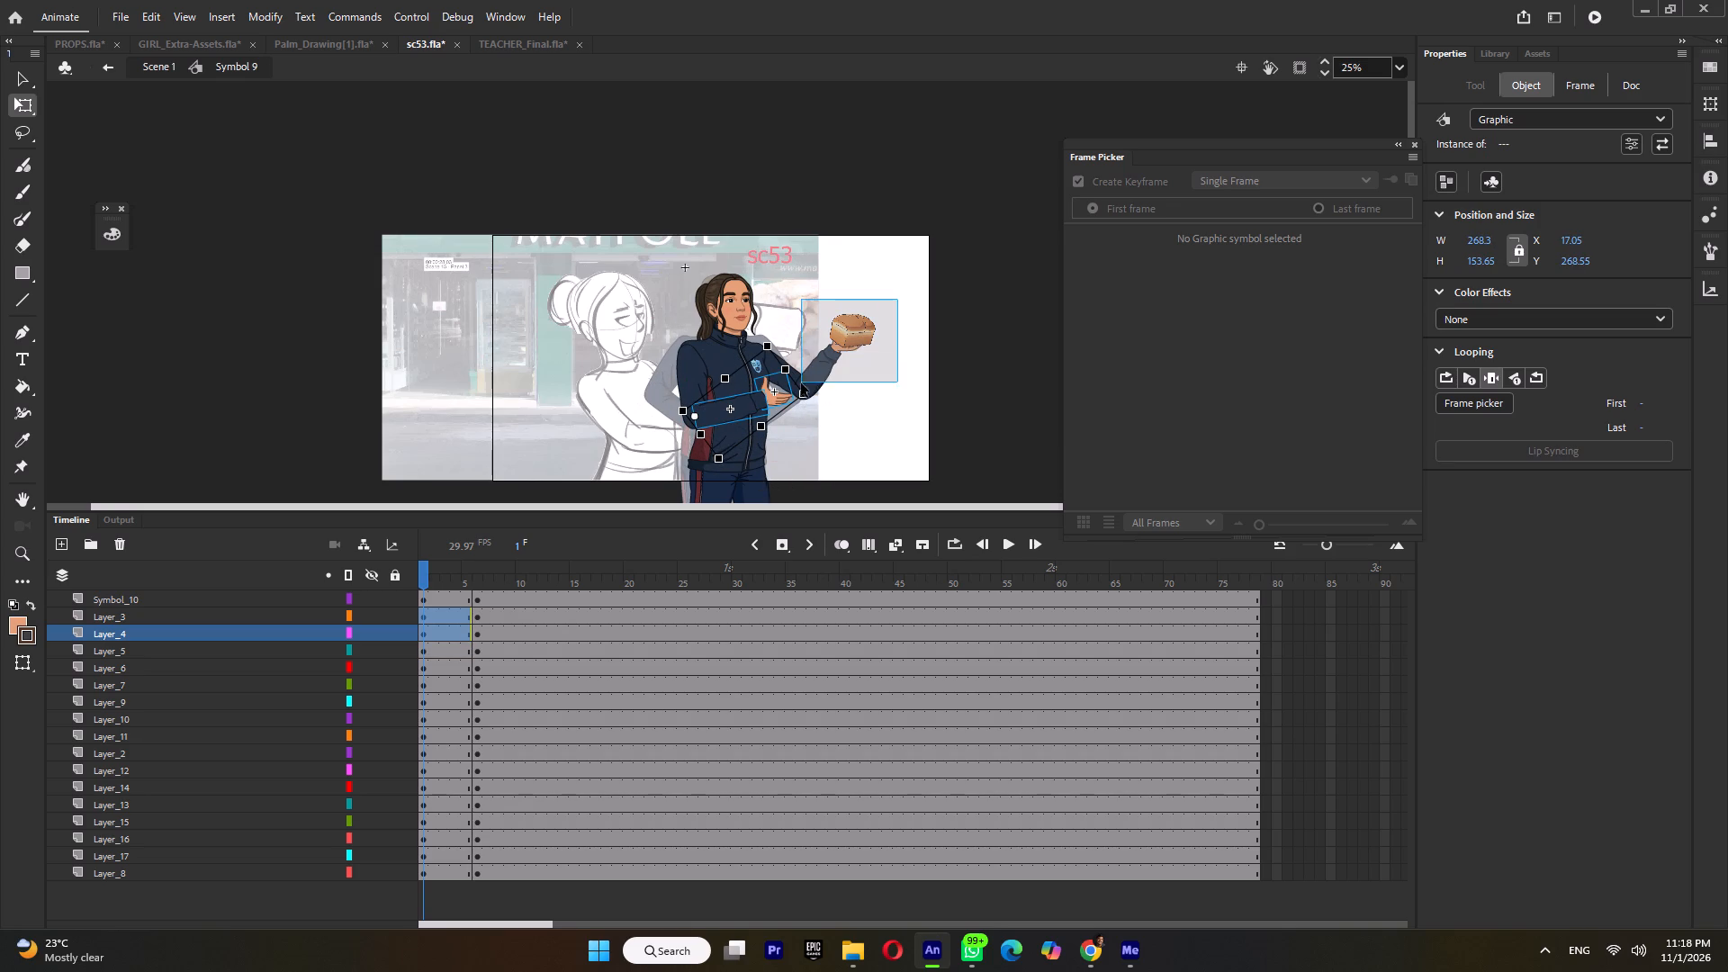
left_click_drag(801, 383, 796, 382)
left_click_drag(817, 351, 757, 354)
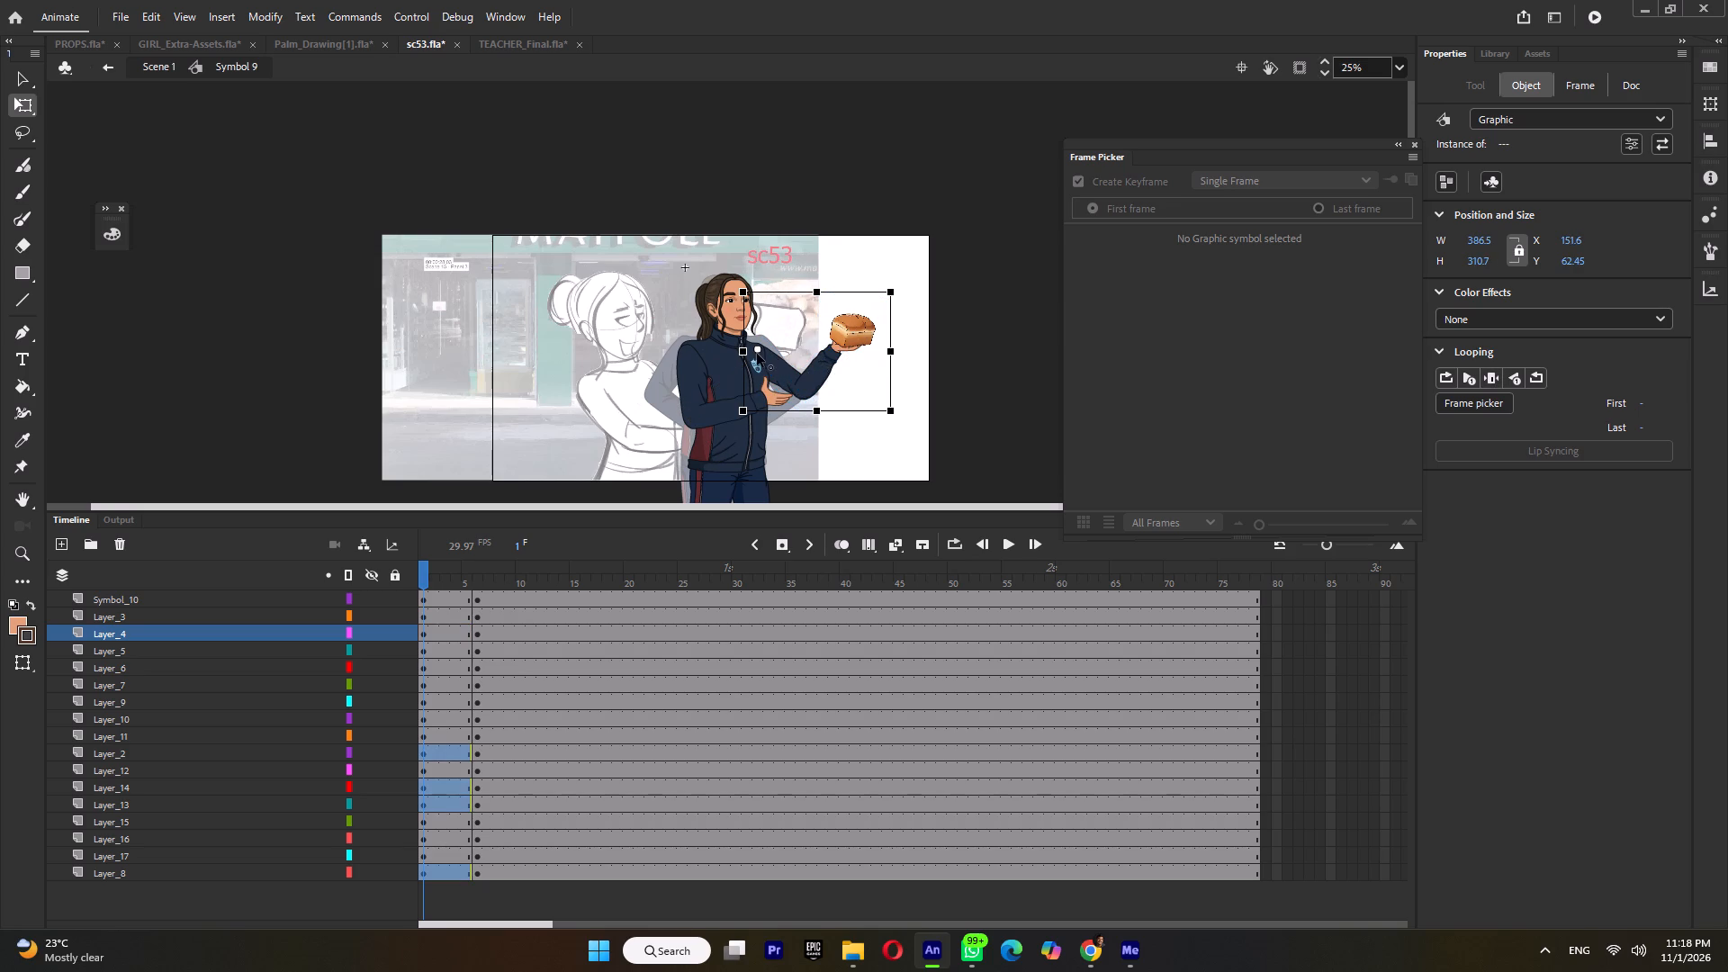
left_click_drag(757, 354, 754, 354)
left_click_drag(896, 298, 894, 361)
Select the bread-holding forearm and hand with the bread, and rotate them upward about the elbow.
left_click_drag(902, 298, 814, 401)
left_click_drag(840, 375, 791, 404)
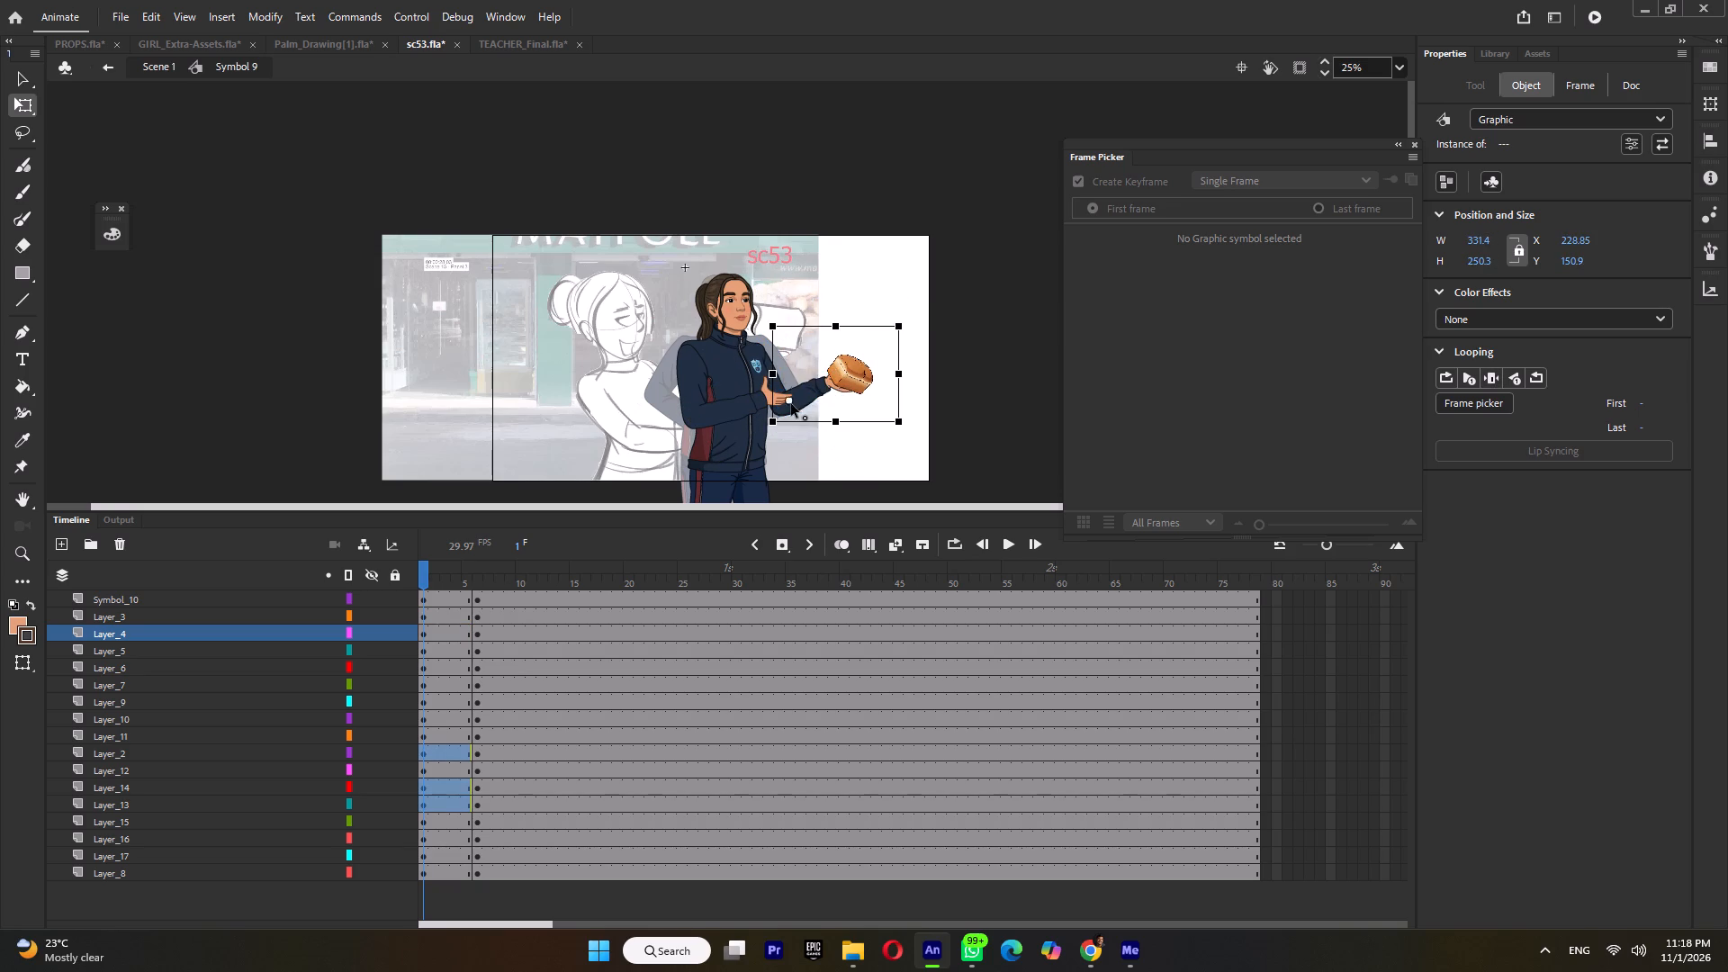
left_click_drag(791, 404, 789, 408)
left_click_drag(908, 344, 875, 361)
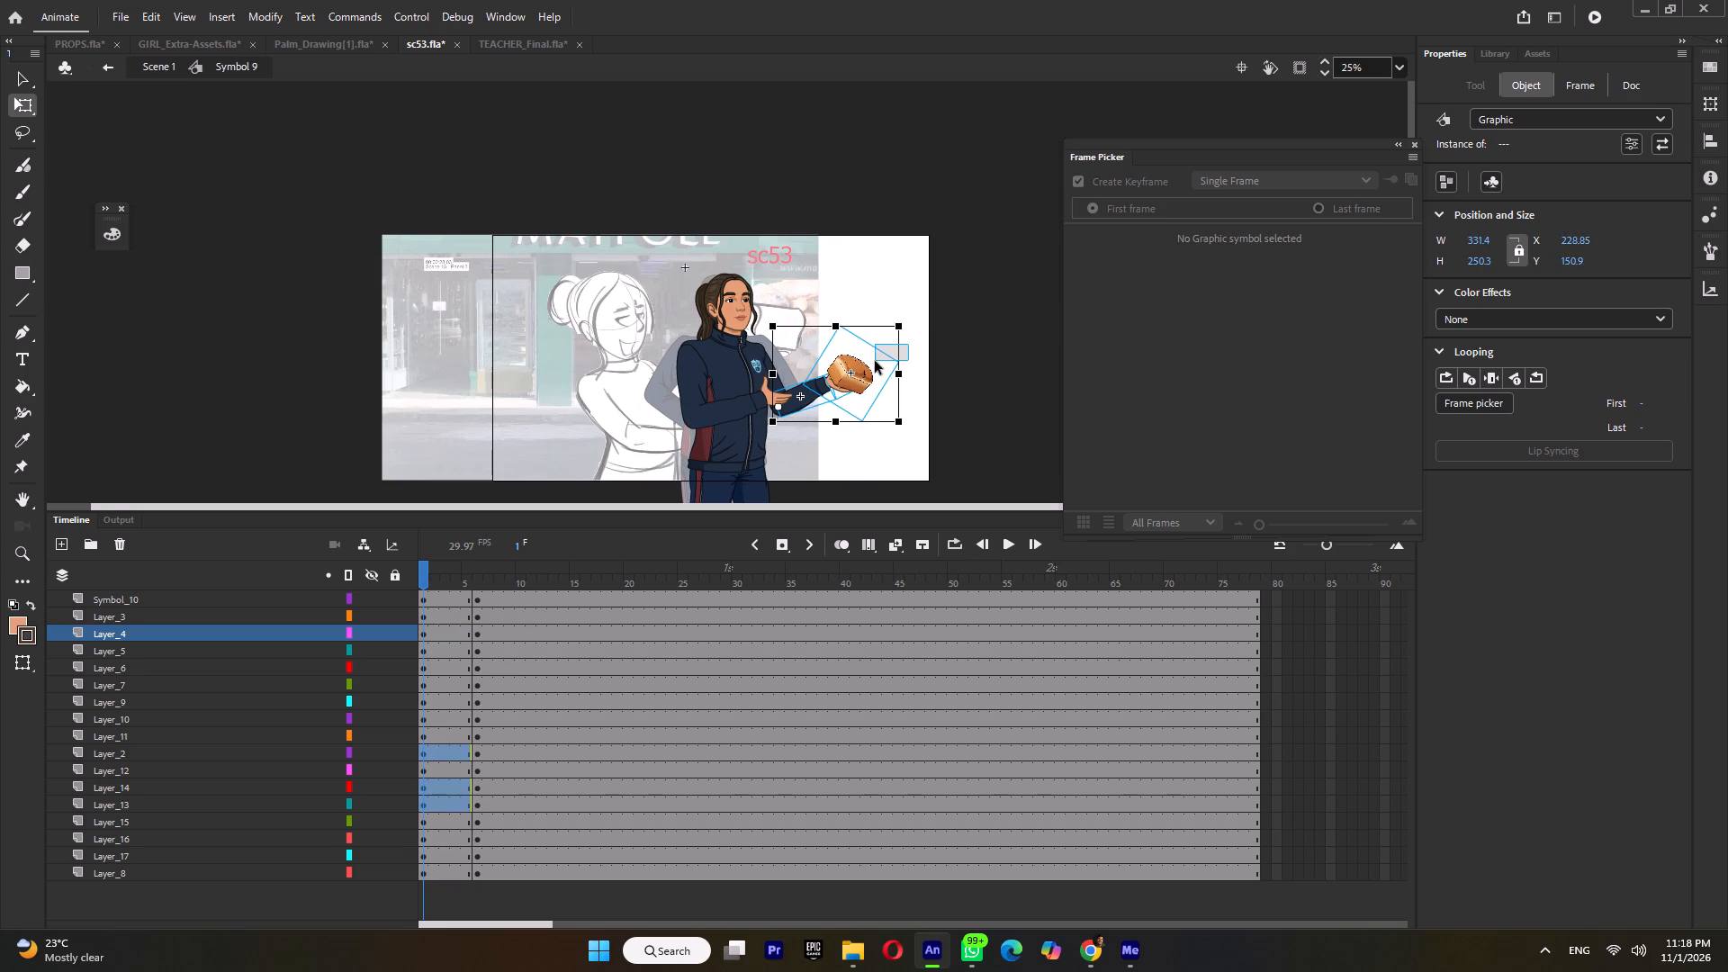
left_click_drag(875, 361, 856, 376)
left_click_drag(909, 328, 867, 282)
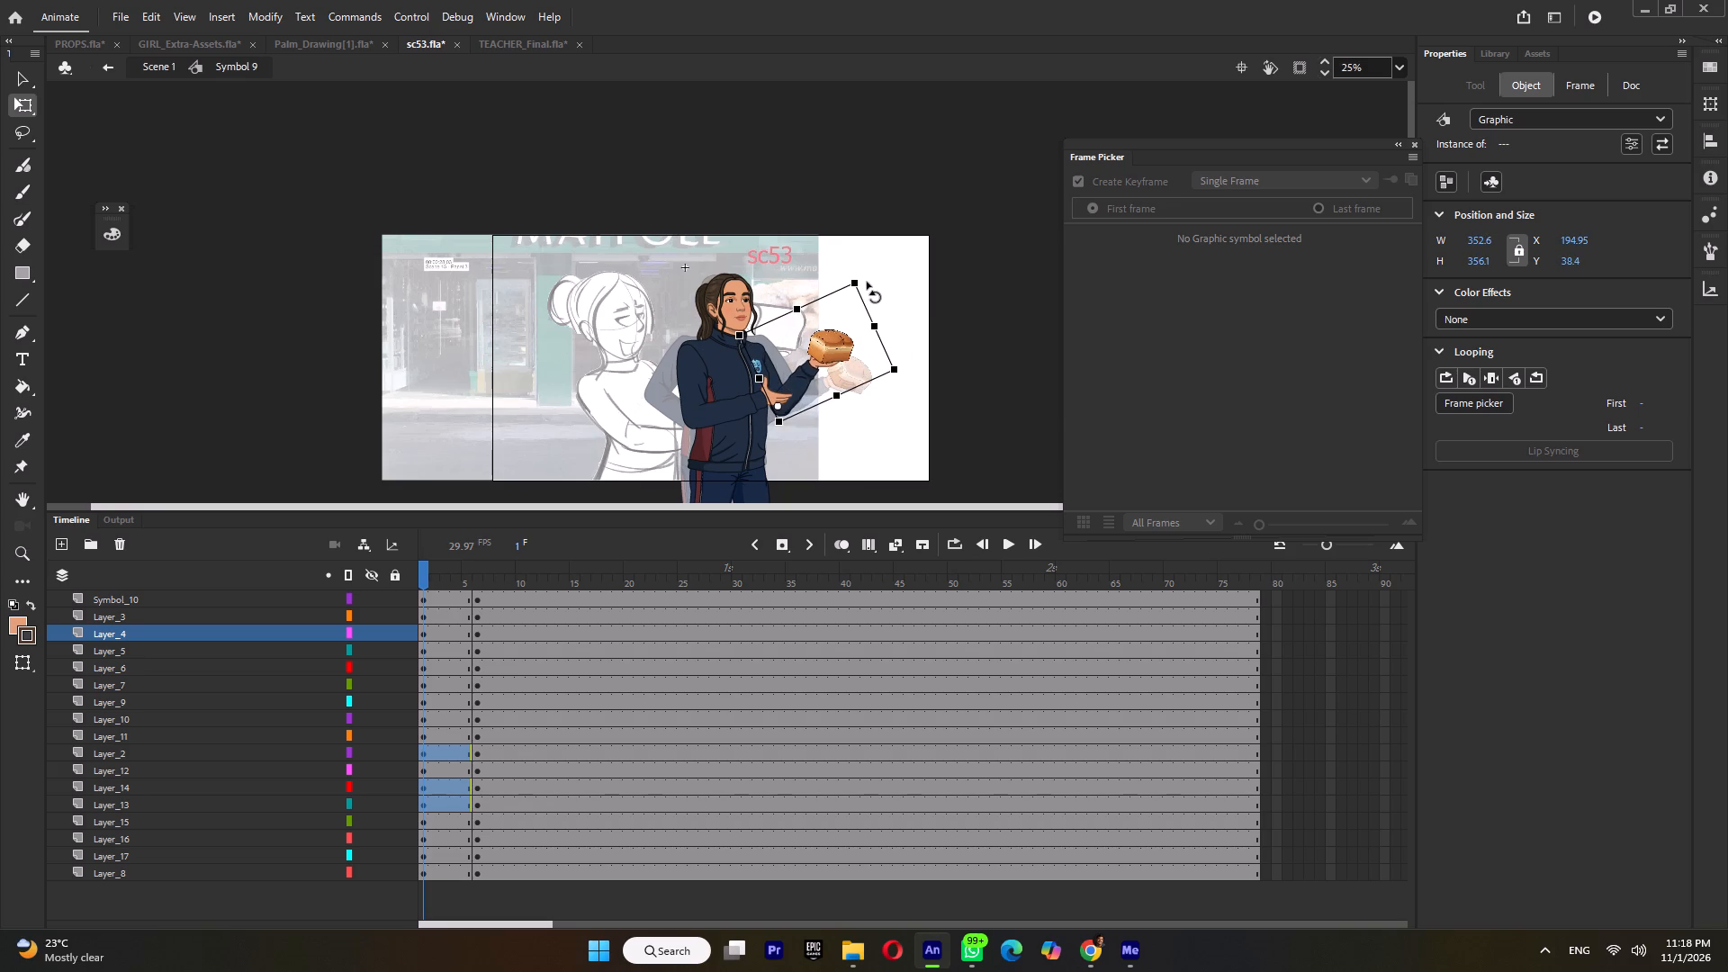
left_click_drag(867, 282, 866, 282)
At frame 4, rotate the girl's head and ponytail slightly forward about the neck and nudge them down, reaching X 25.35, Y 19.6.
left_click(504, 592)
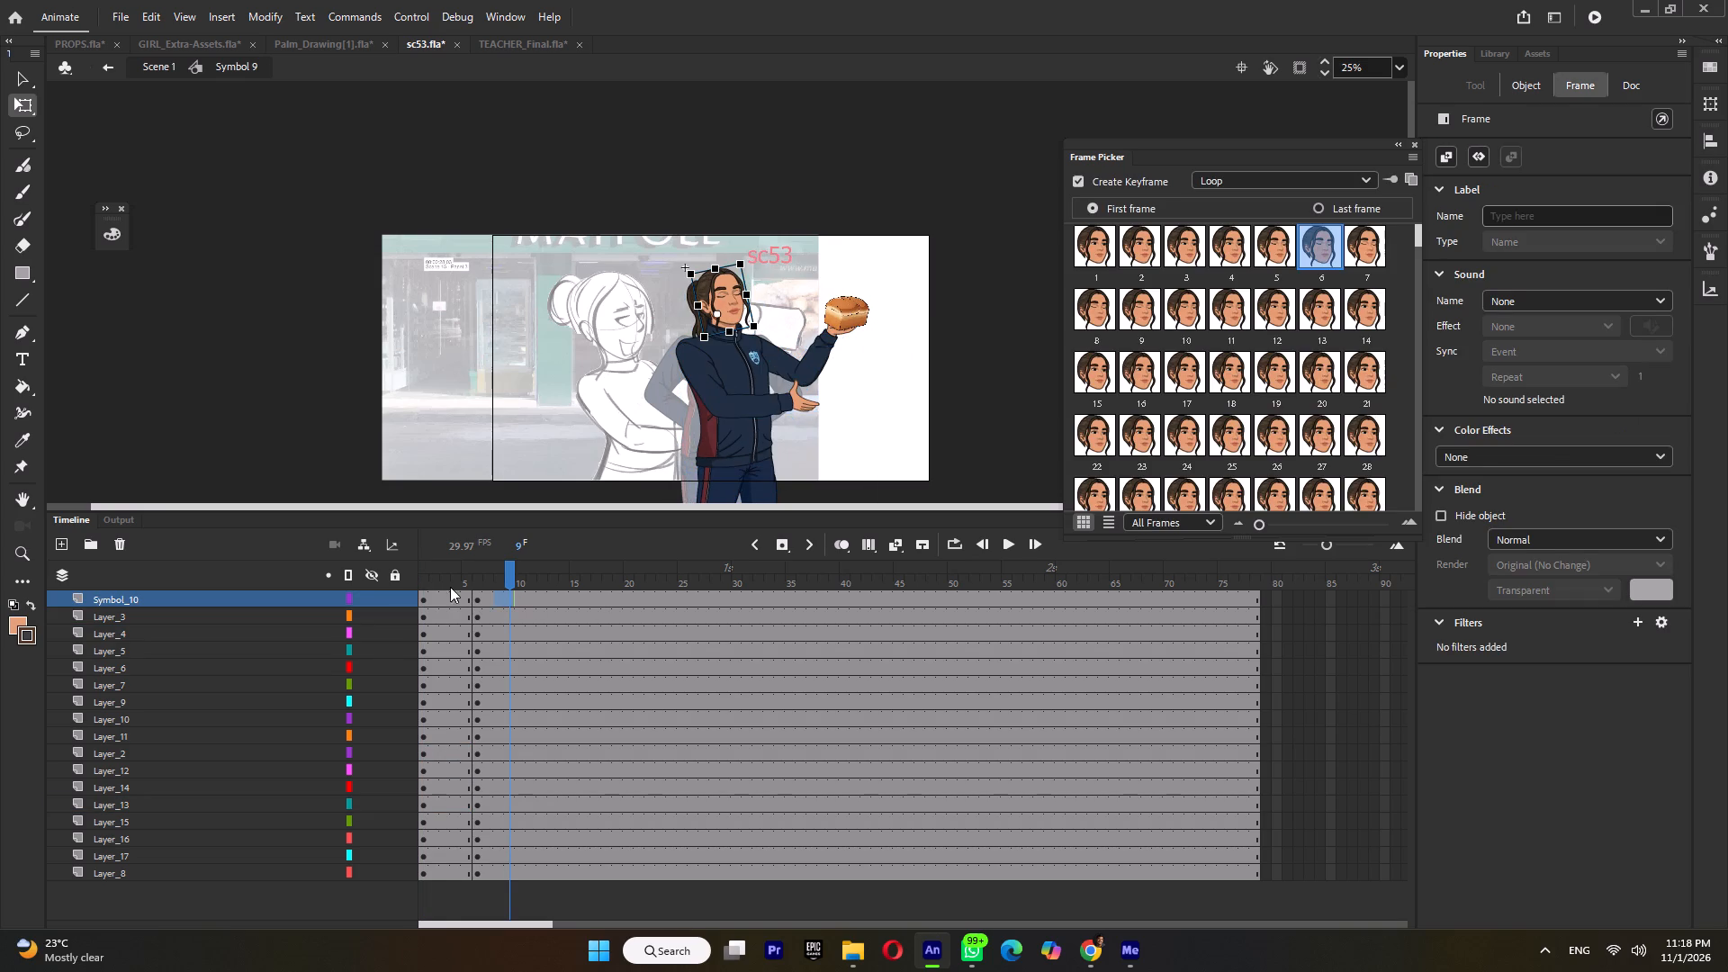
left_click(448, 571)
left_click(493, 579)
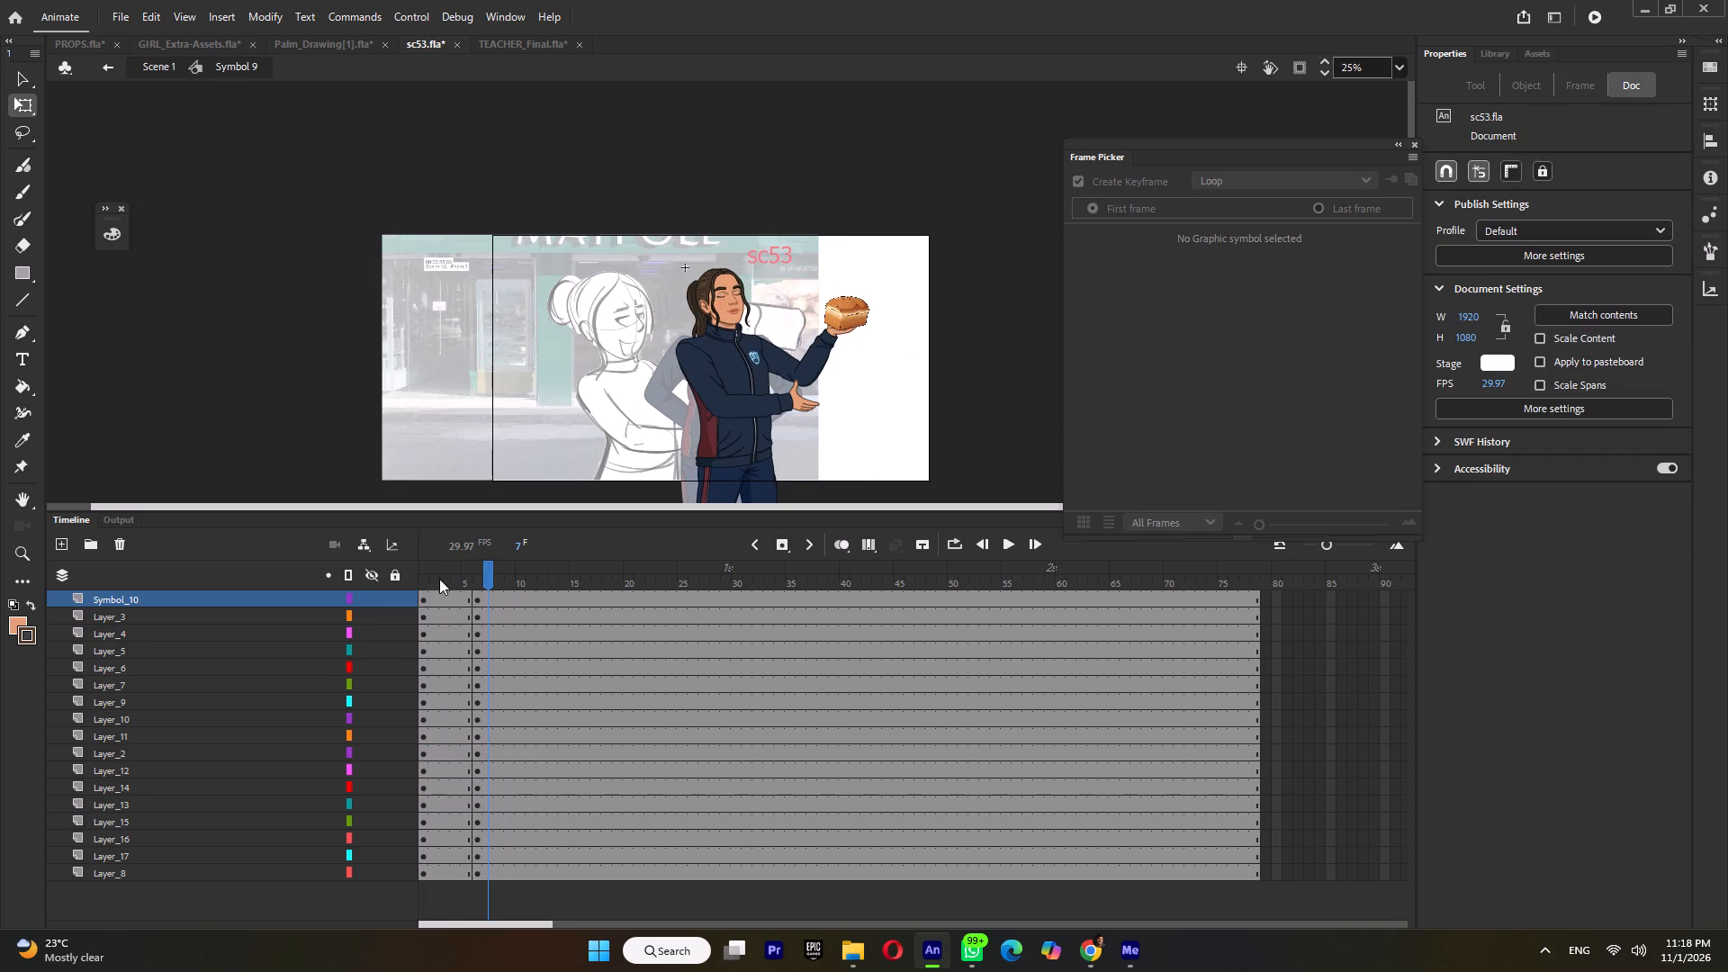
left_click(457, 580)
left_click_drag(676, 245, 767, 301)
scroll(749, 308, "up", 3, "ctrl")
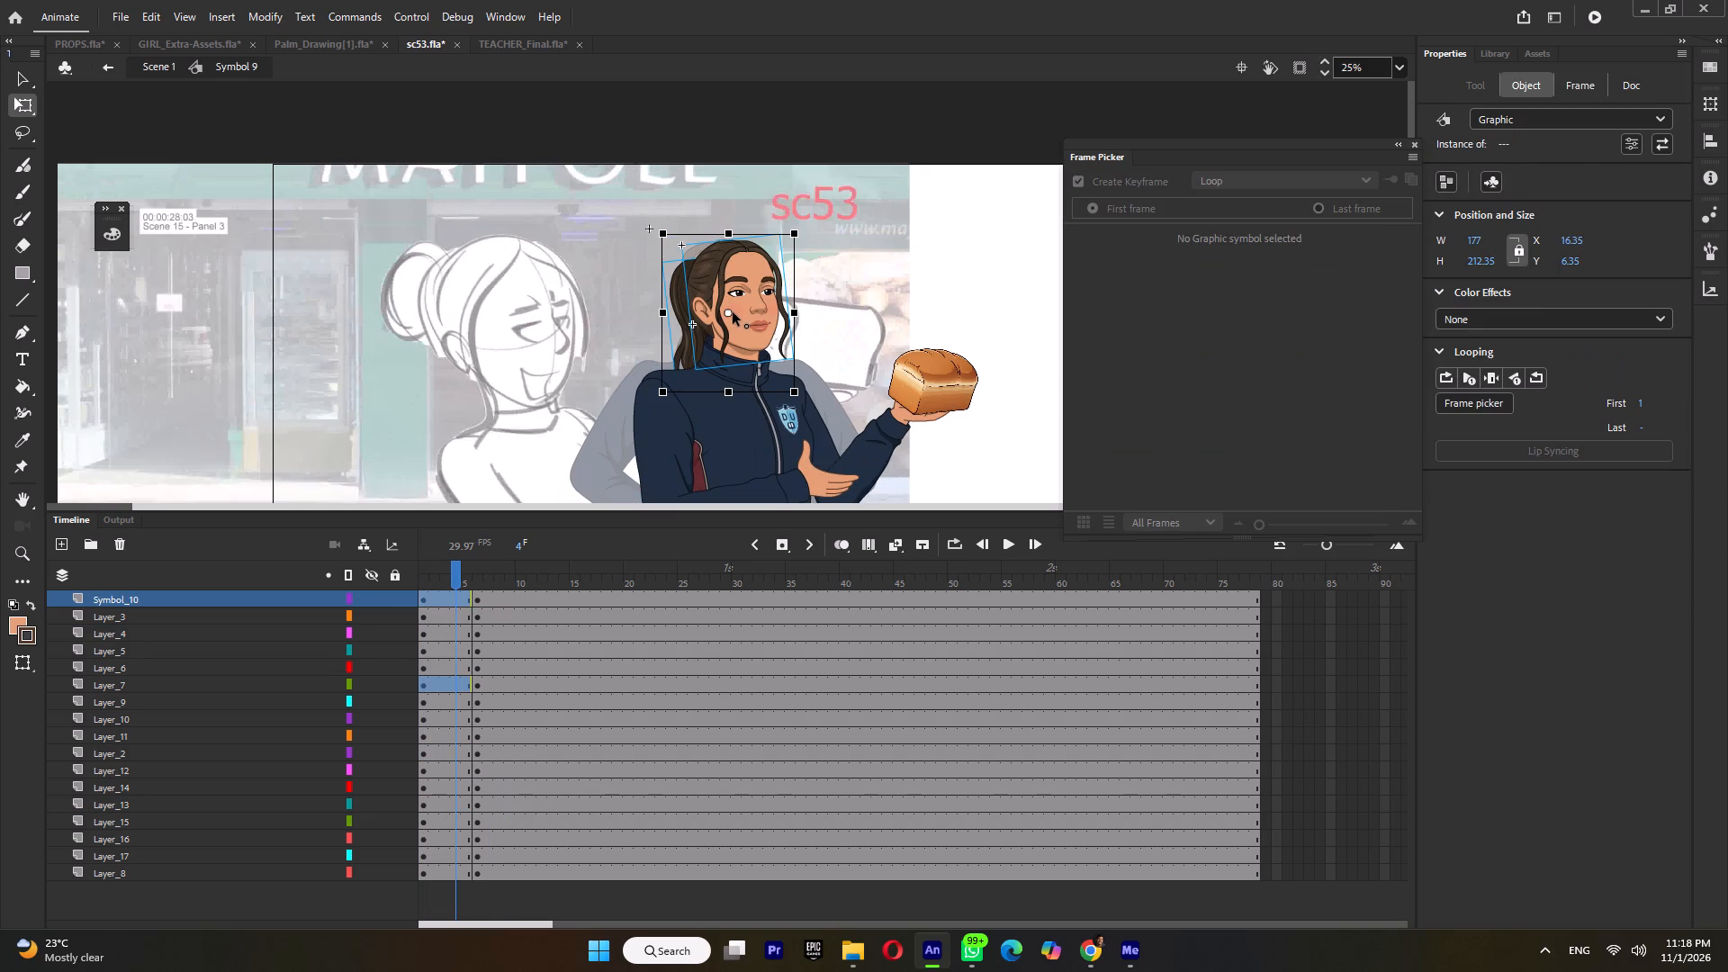
left_click_drag(730, 311, 726, 328)
scroll(791, 248, "up", 2, "ctrl")
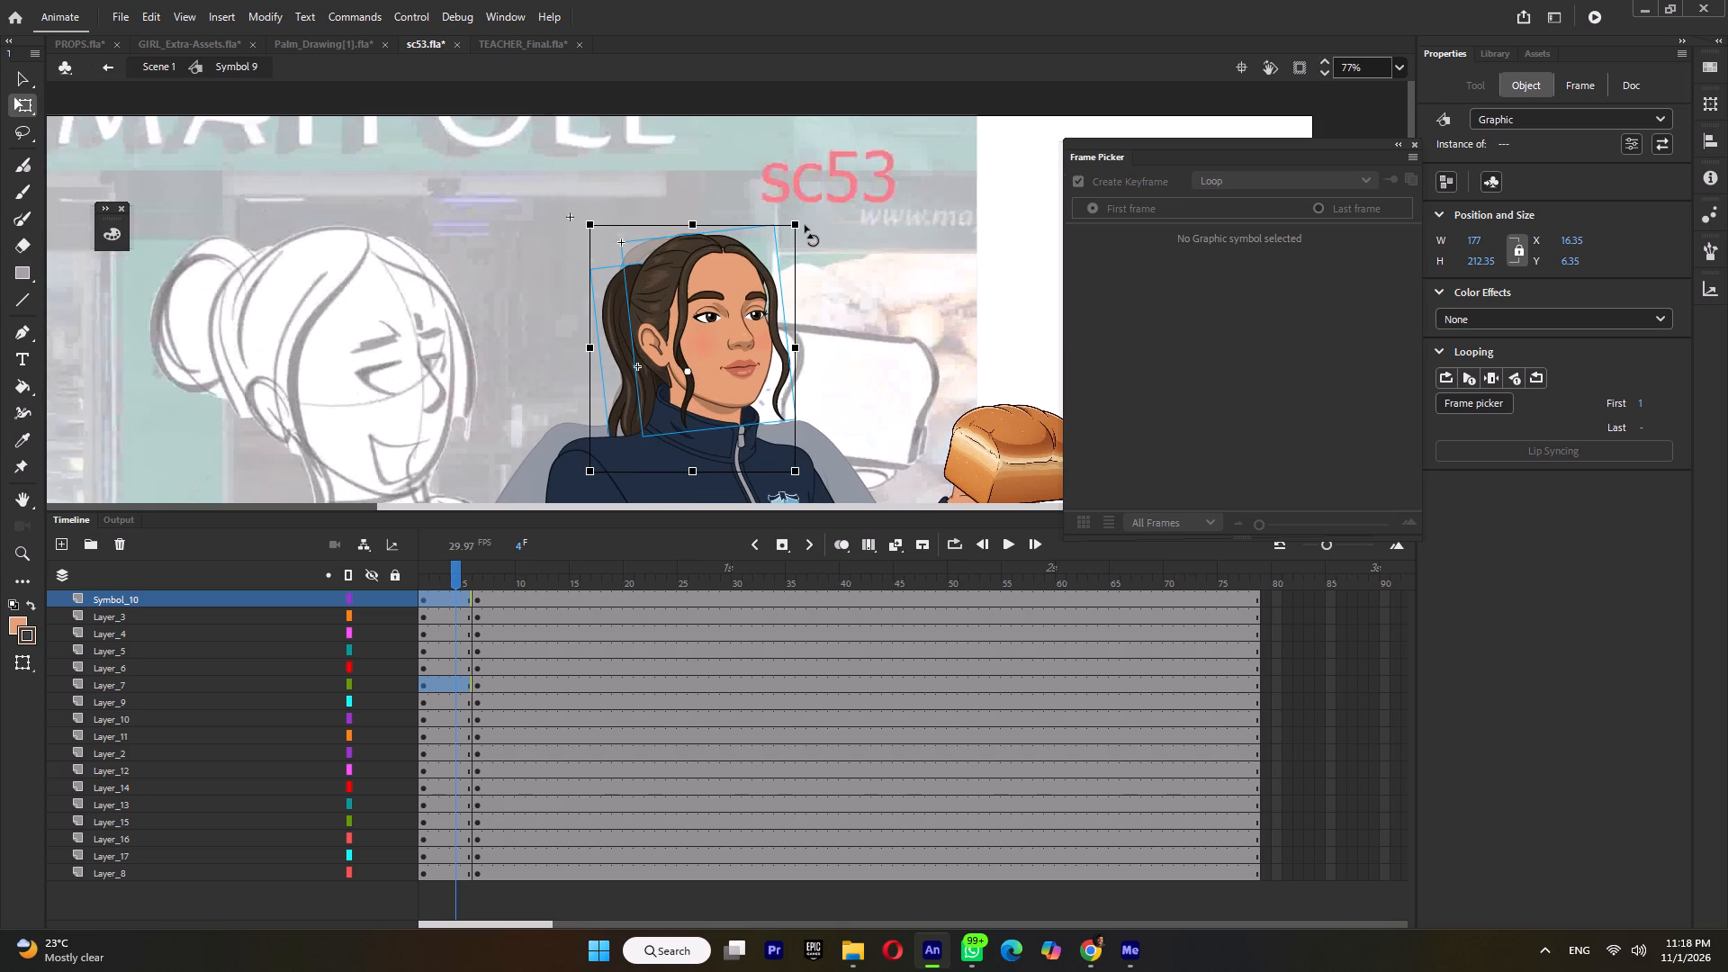
left_click_drag(805, 225, 819, 244)
key("Down")
key("Down")
key("Down")
key("Down")
key("Down")
key("Down")
key("Down")
key("Down")
key("Down")
key("Down")
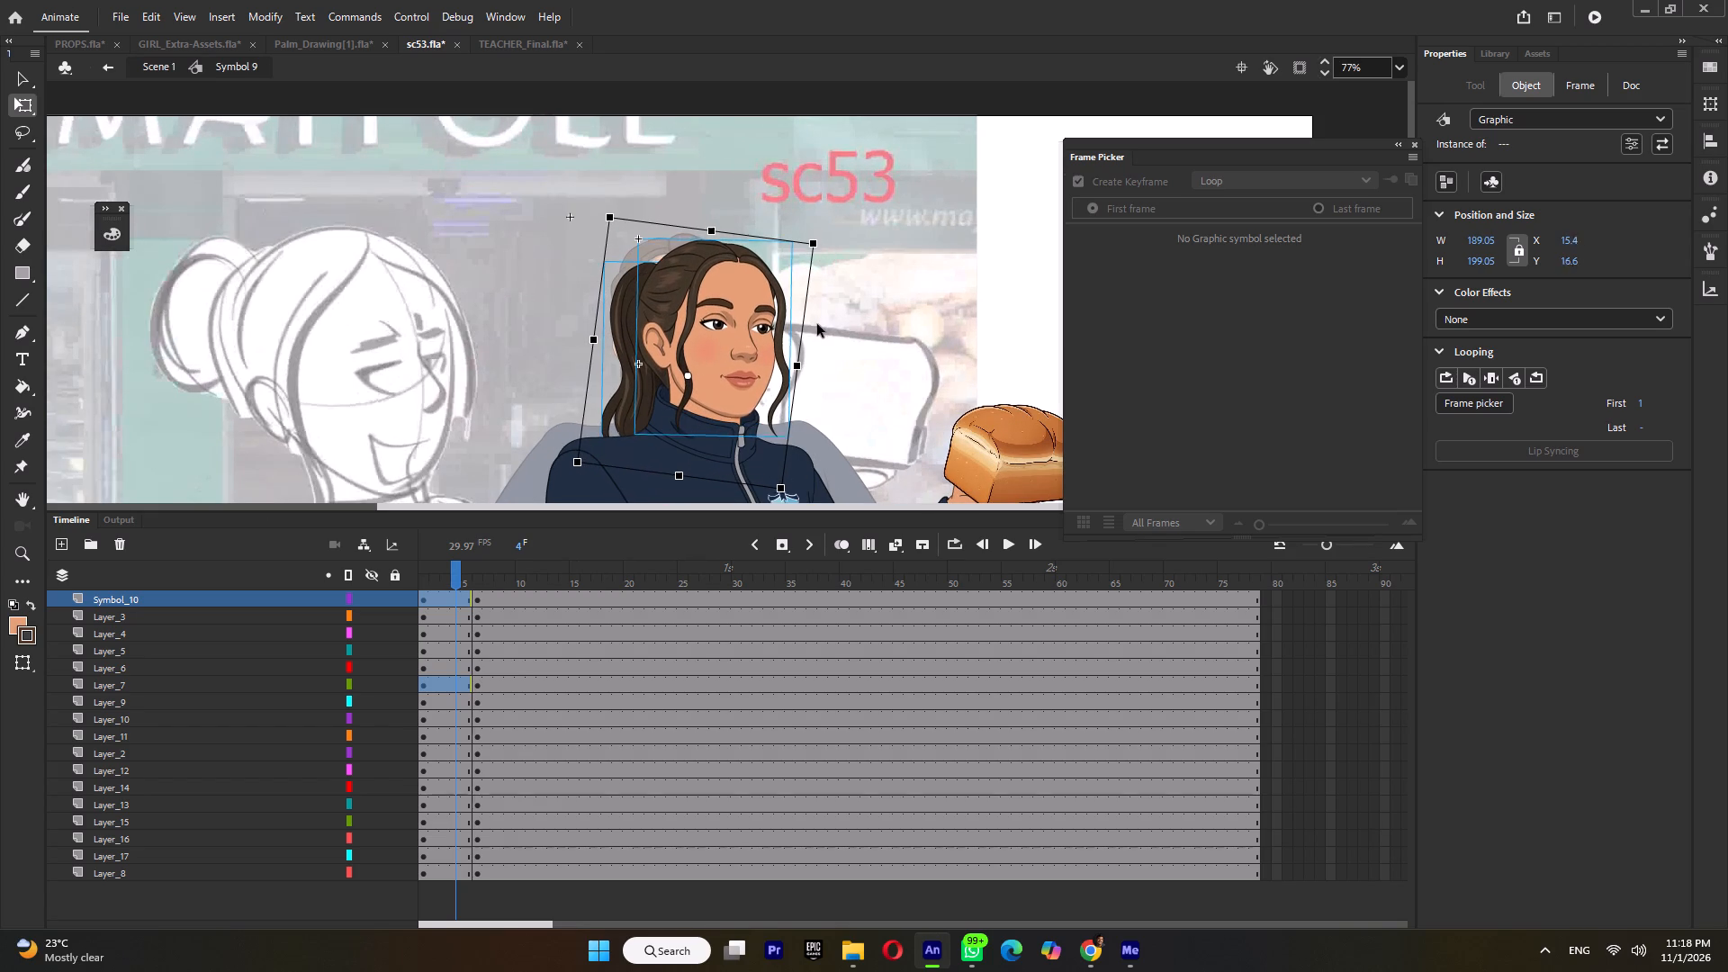
scroll(773, 367, "down", 5, "ctrl")
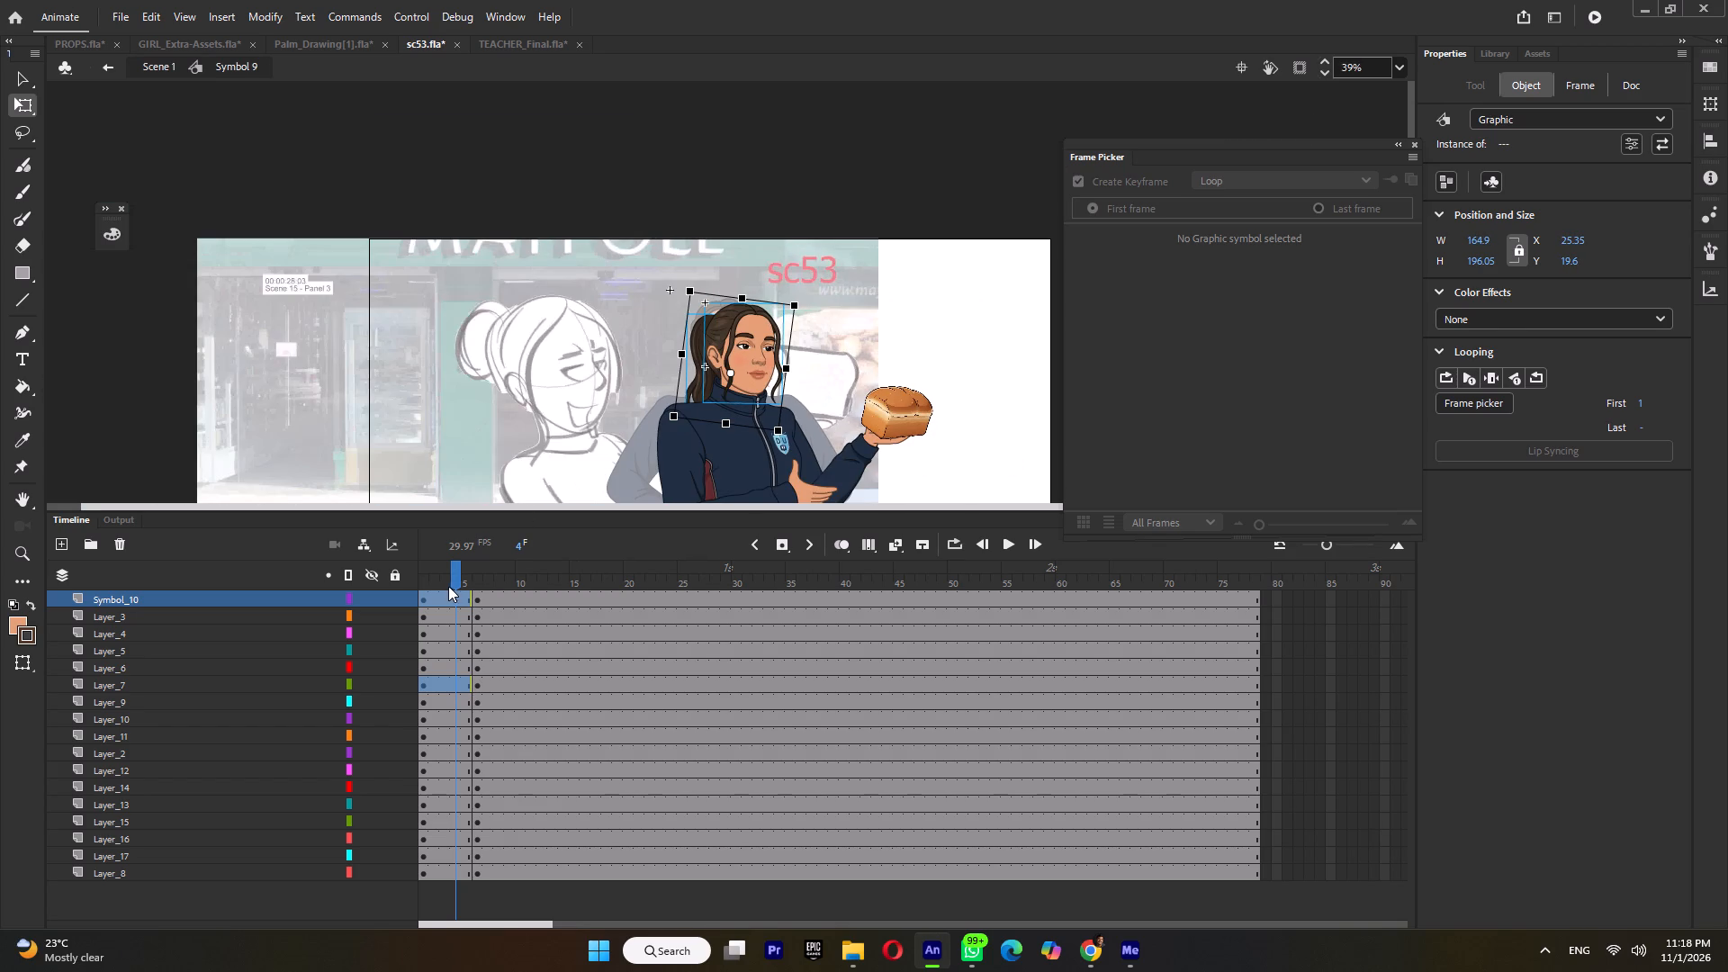
On the frame 6 keyframe, rotate the ponytail about its top so its lower end swings backward.
left_click_drag(447, 578, 481, 614)
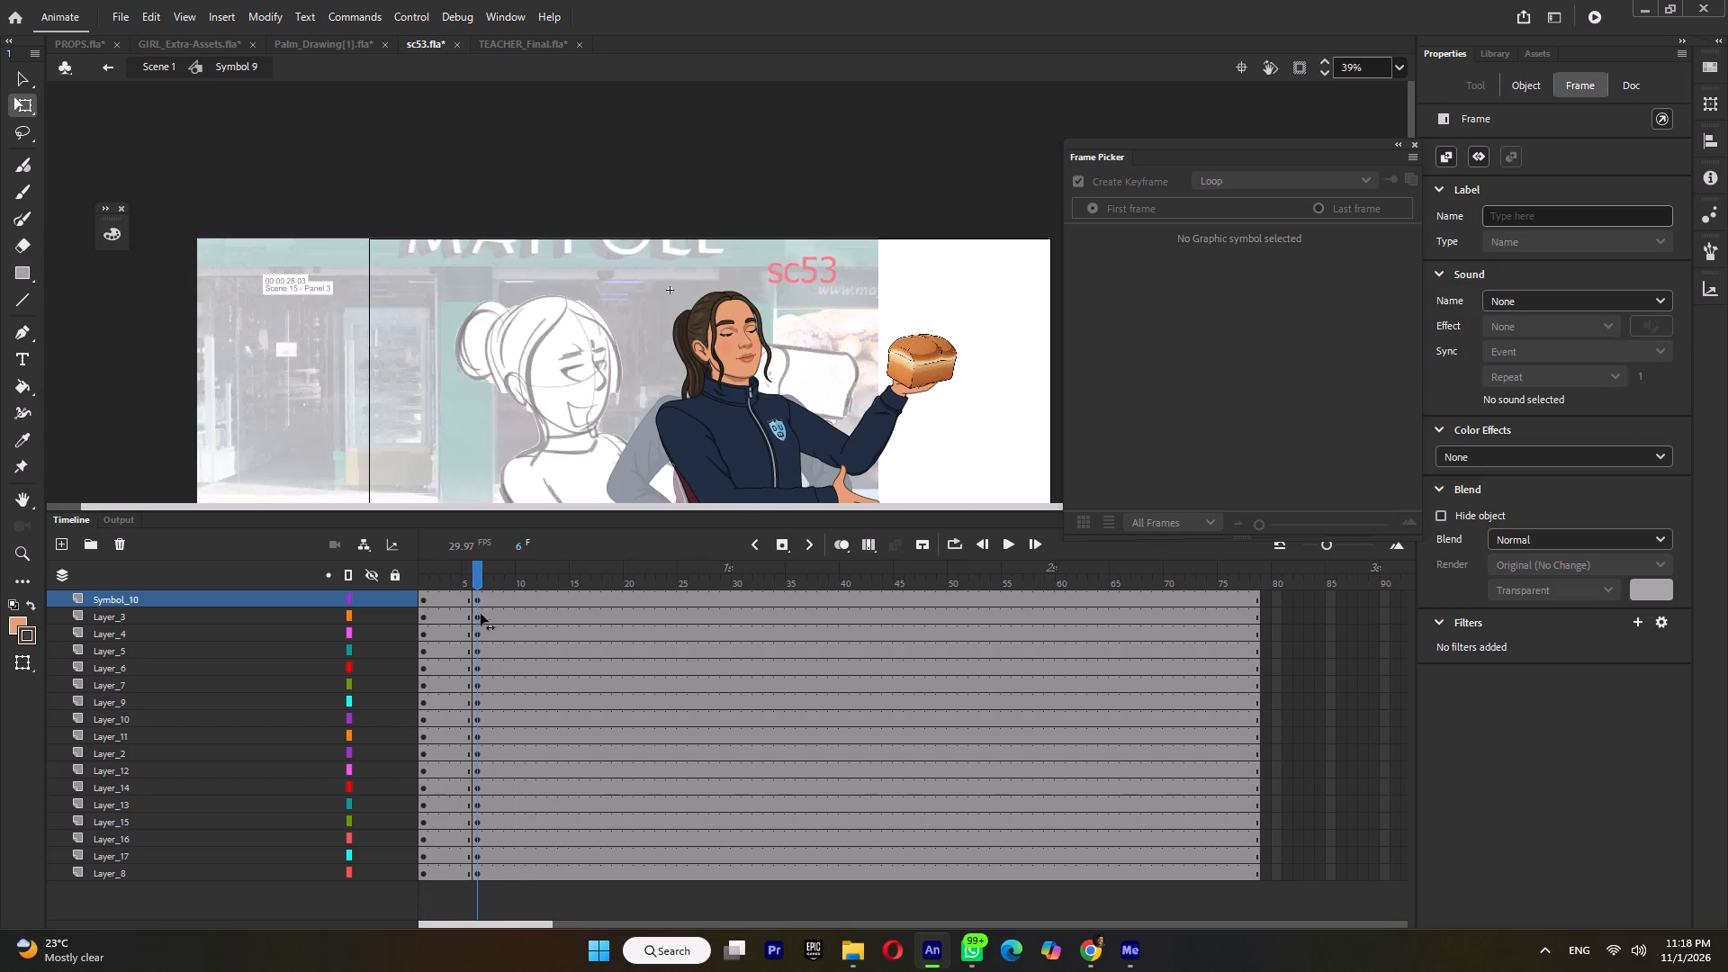
left_click_drag(481, 614, 478, 617)
left_click(692, 381)
left_click_drag(688, 429, 676, 440)
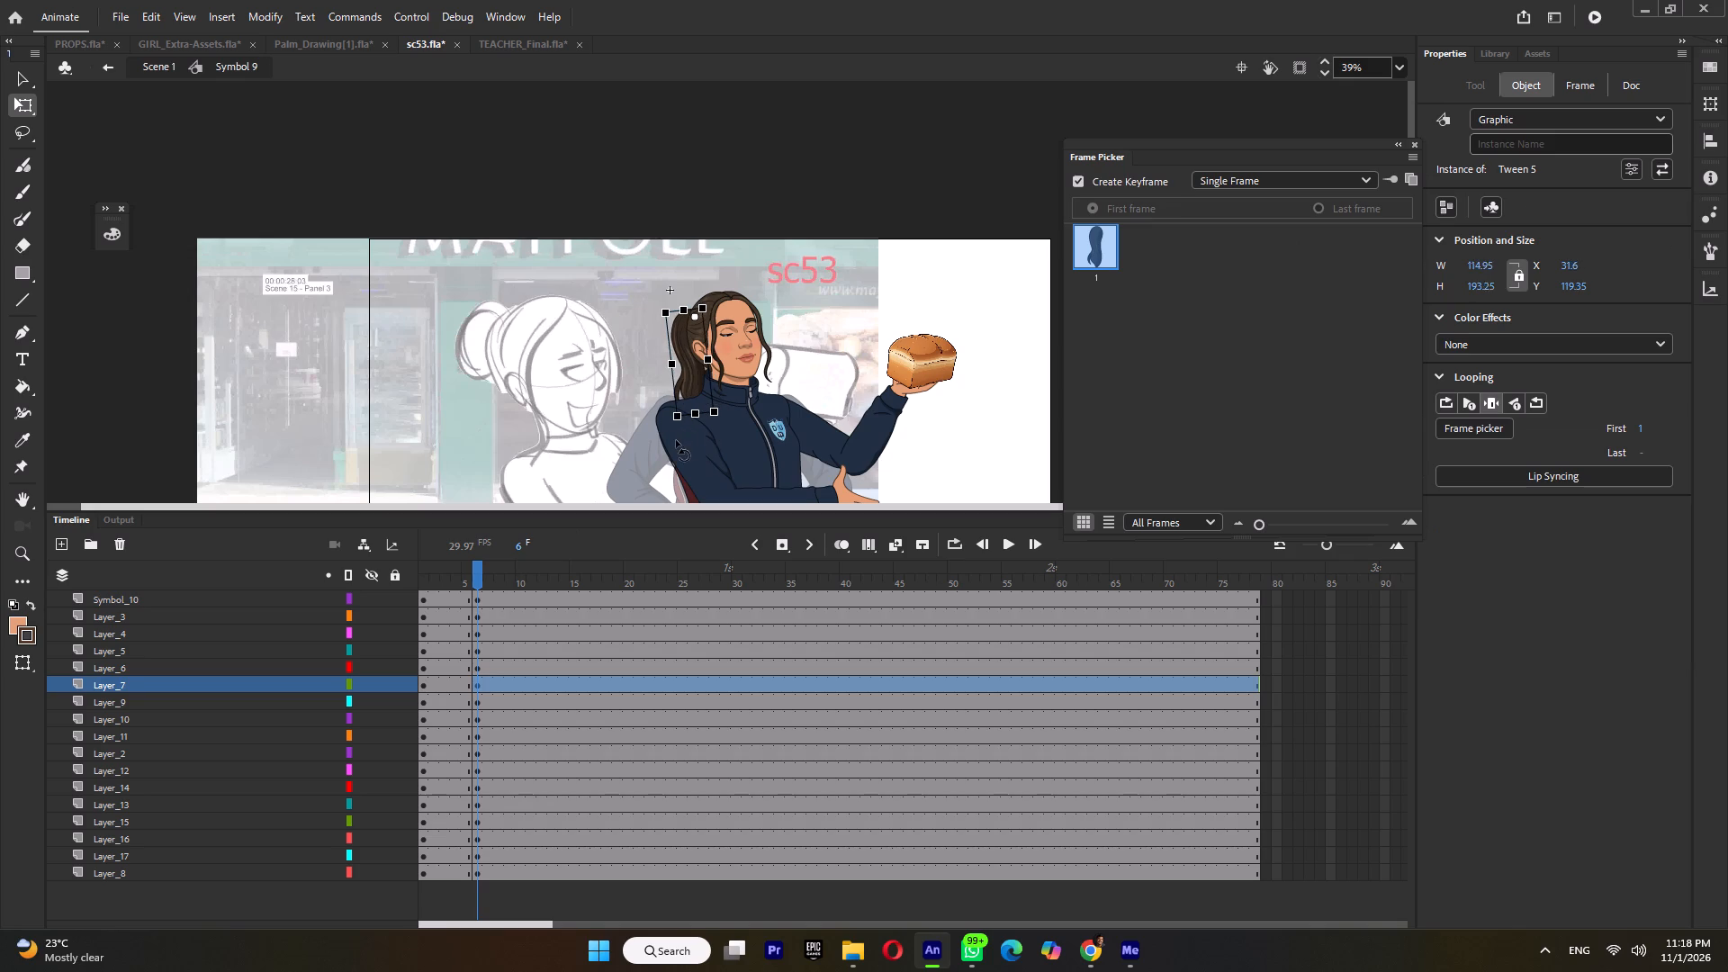
left_click_drag(676, 440, 672, 445)
Insert keyframes on all of the girl's layers at frame 11.
scroll(697, 368, "down", 6, "ctrl")
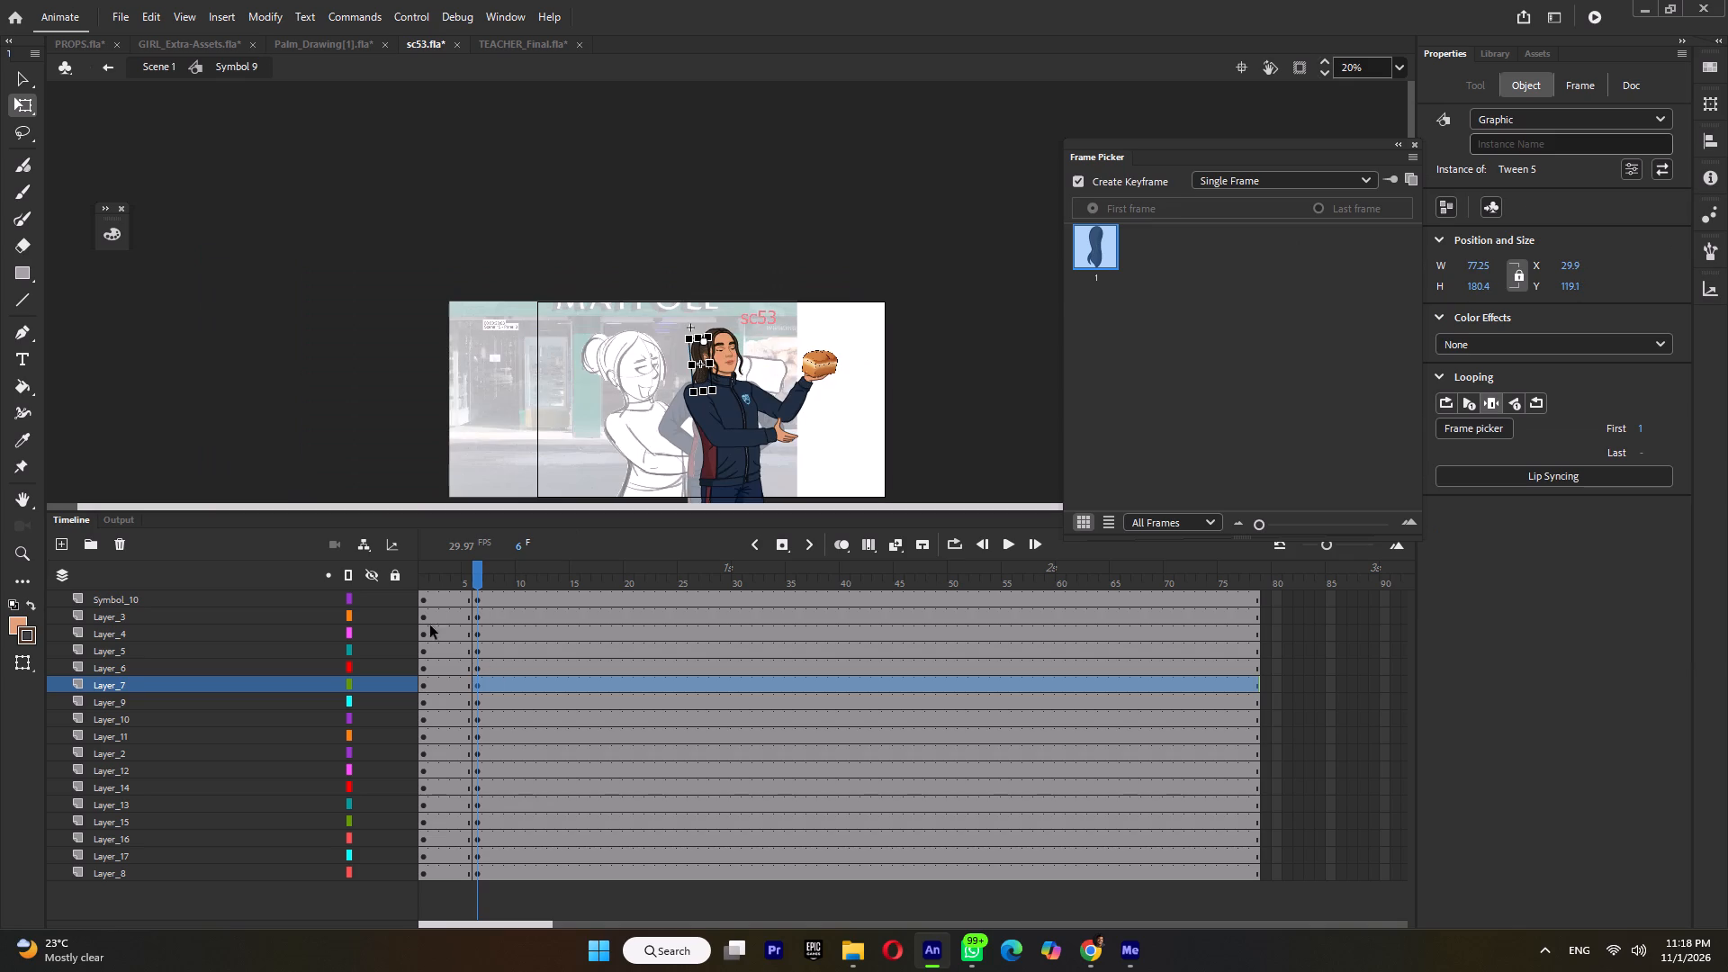
left_click(442, 580)
left_click(476, 582)
scroll(940, 336, "down", 4, "ctrl")
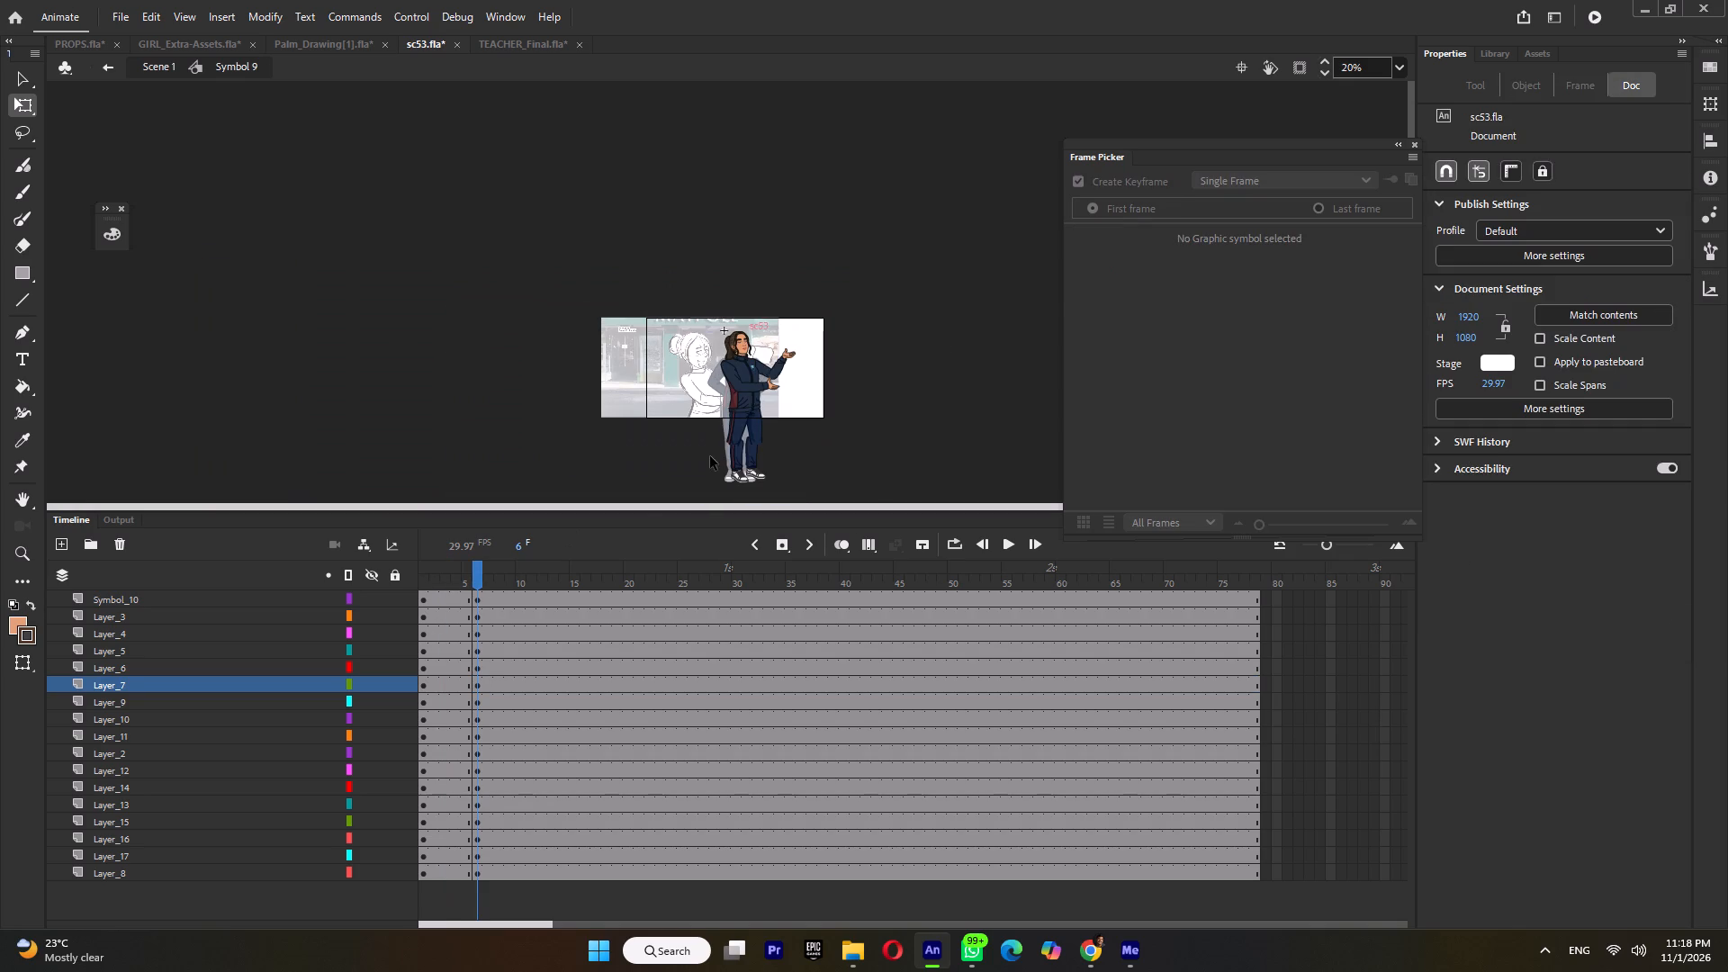
left_click(513, 584)
double_click(526, 581)
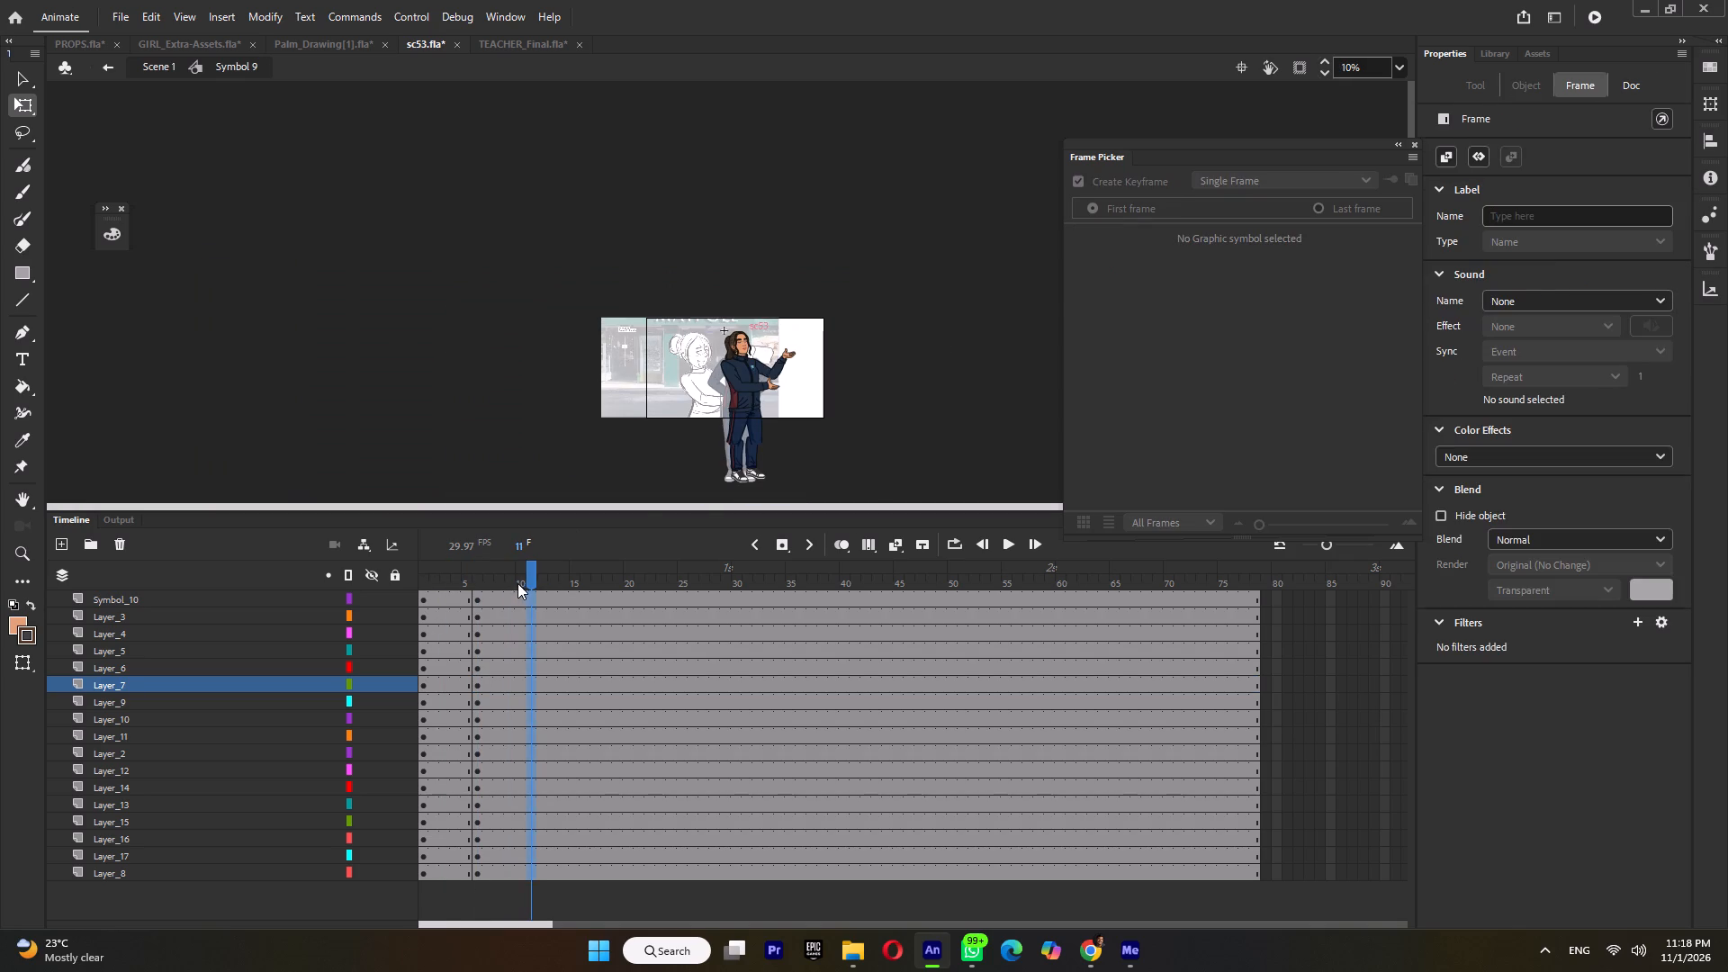
key("F6")
At frame 7, select the girl's upper body with both arms and the bread, and rotate it very slightly backward about the waist.
left_click_drag(456, 577, 464, 577)
left_click(488, 578)
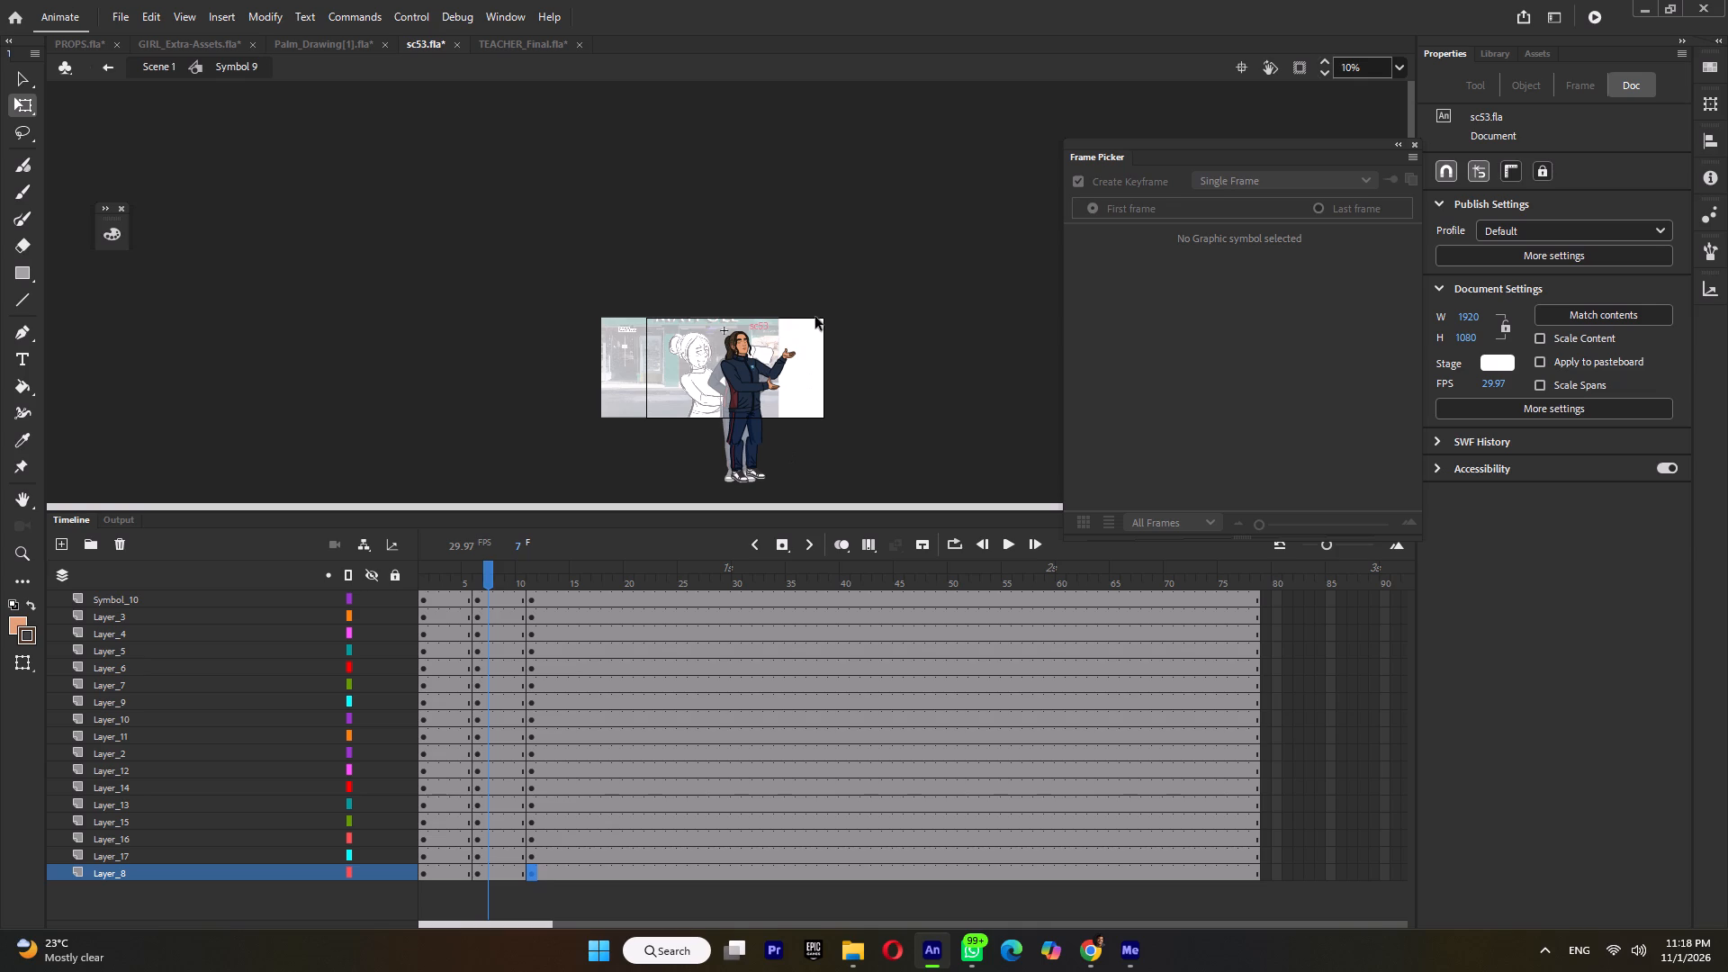
left_click_drag(813, 314, 694, 387)
scroll(775, 373, "up", 7, "ctrl")
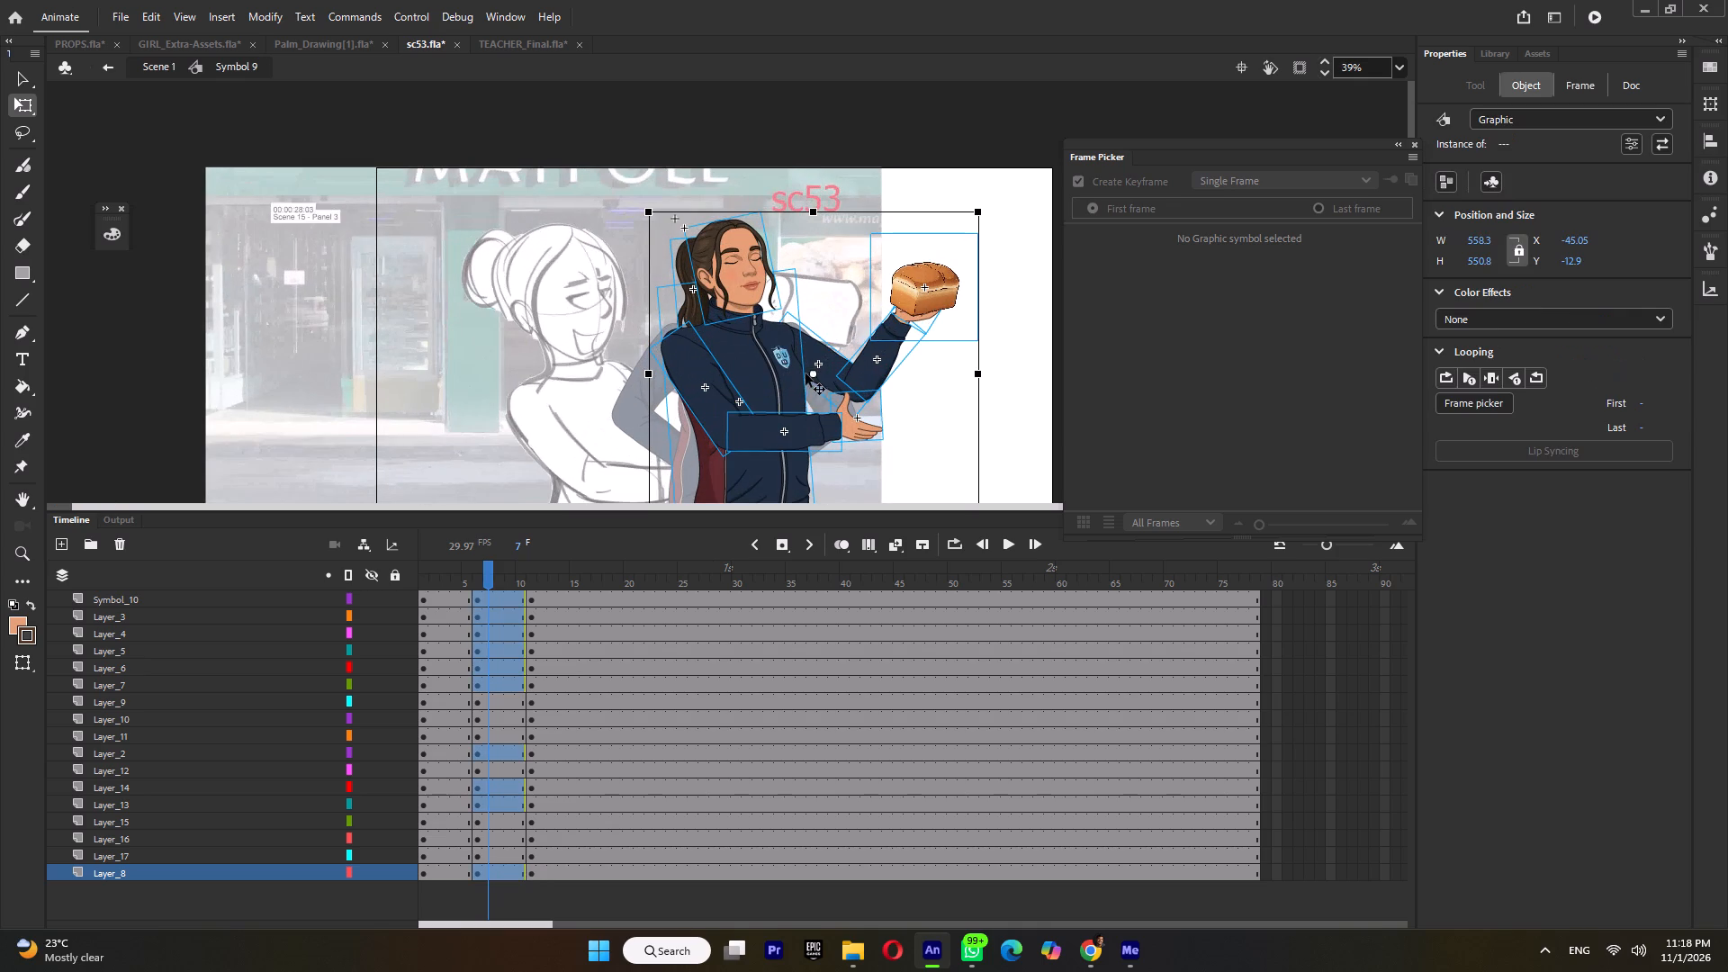
left_click_drag(813, 370, 751, 516)
scroll(780, 393, "down", 3, "ctrl")
scroll(934, 278, "up", 4, "ctrl")
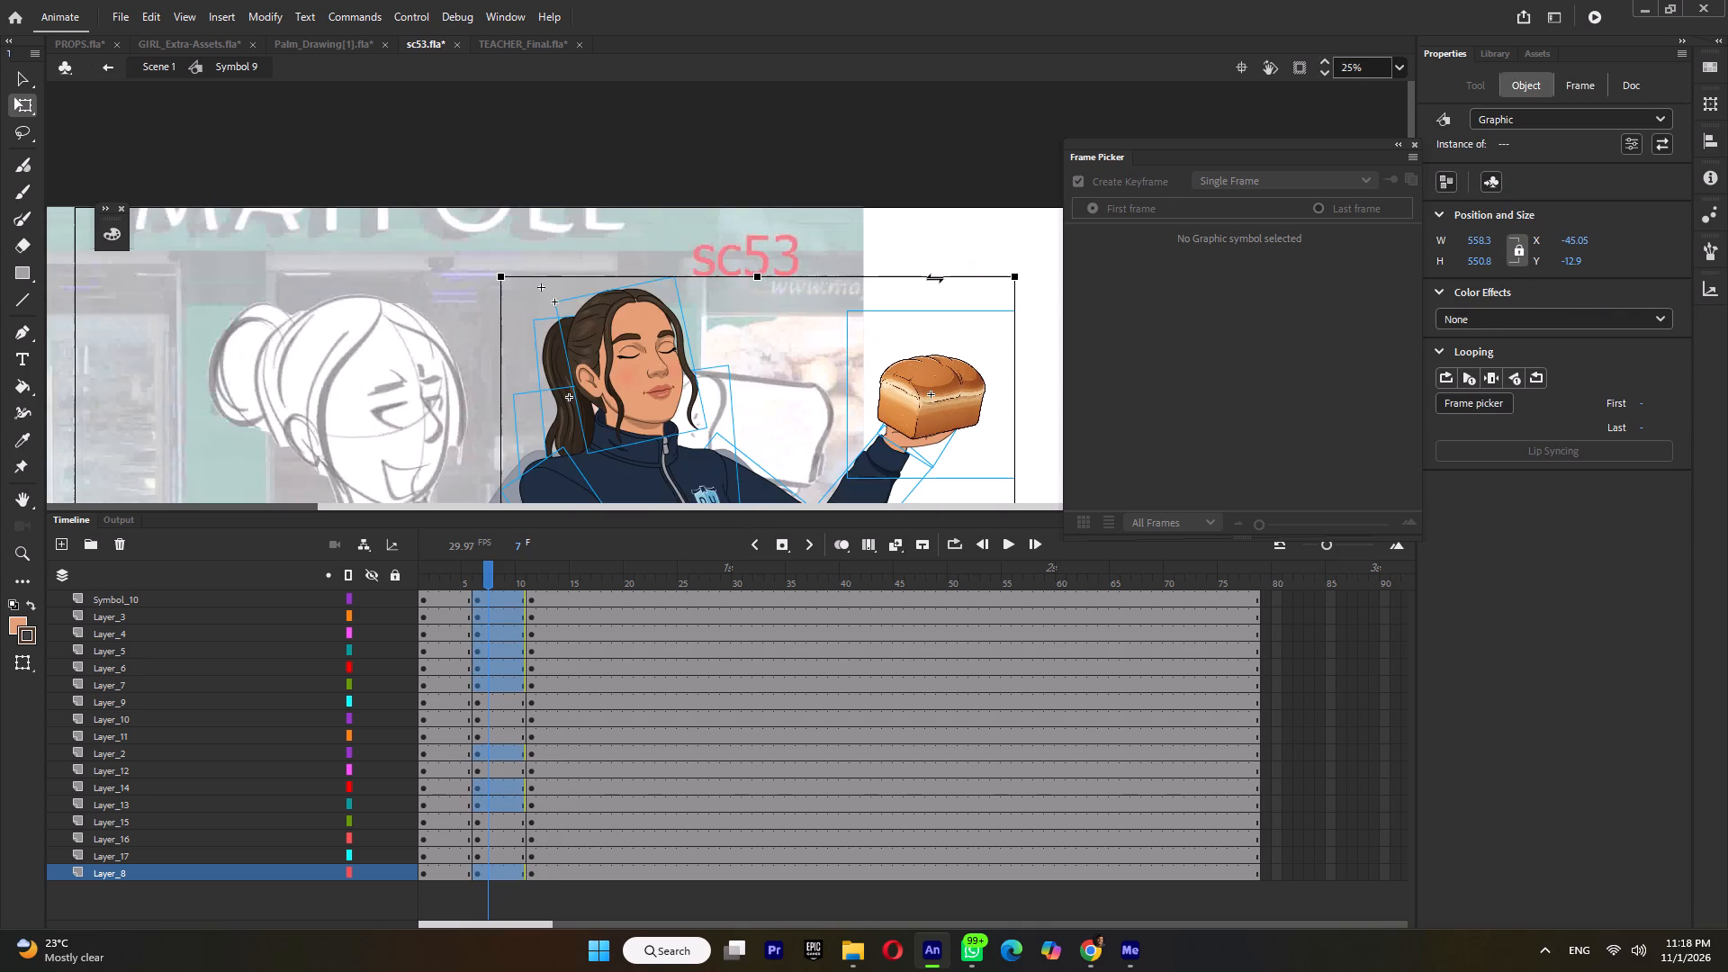
scroll(1030, 265, "up", 3, "ctrl")
left_click(1016, 283)
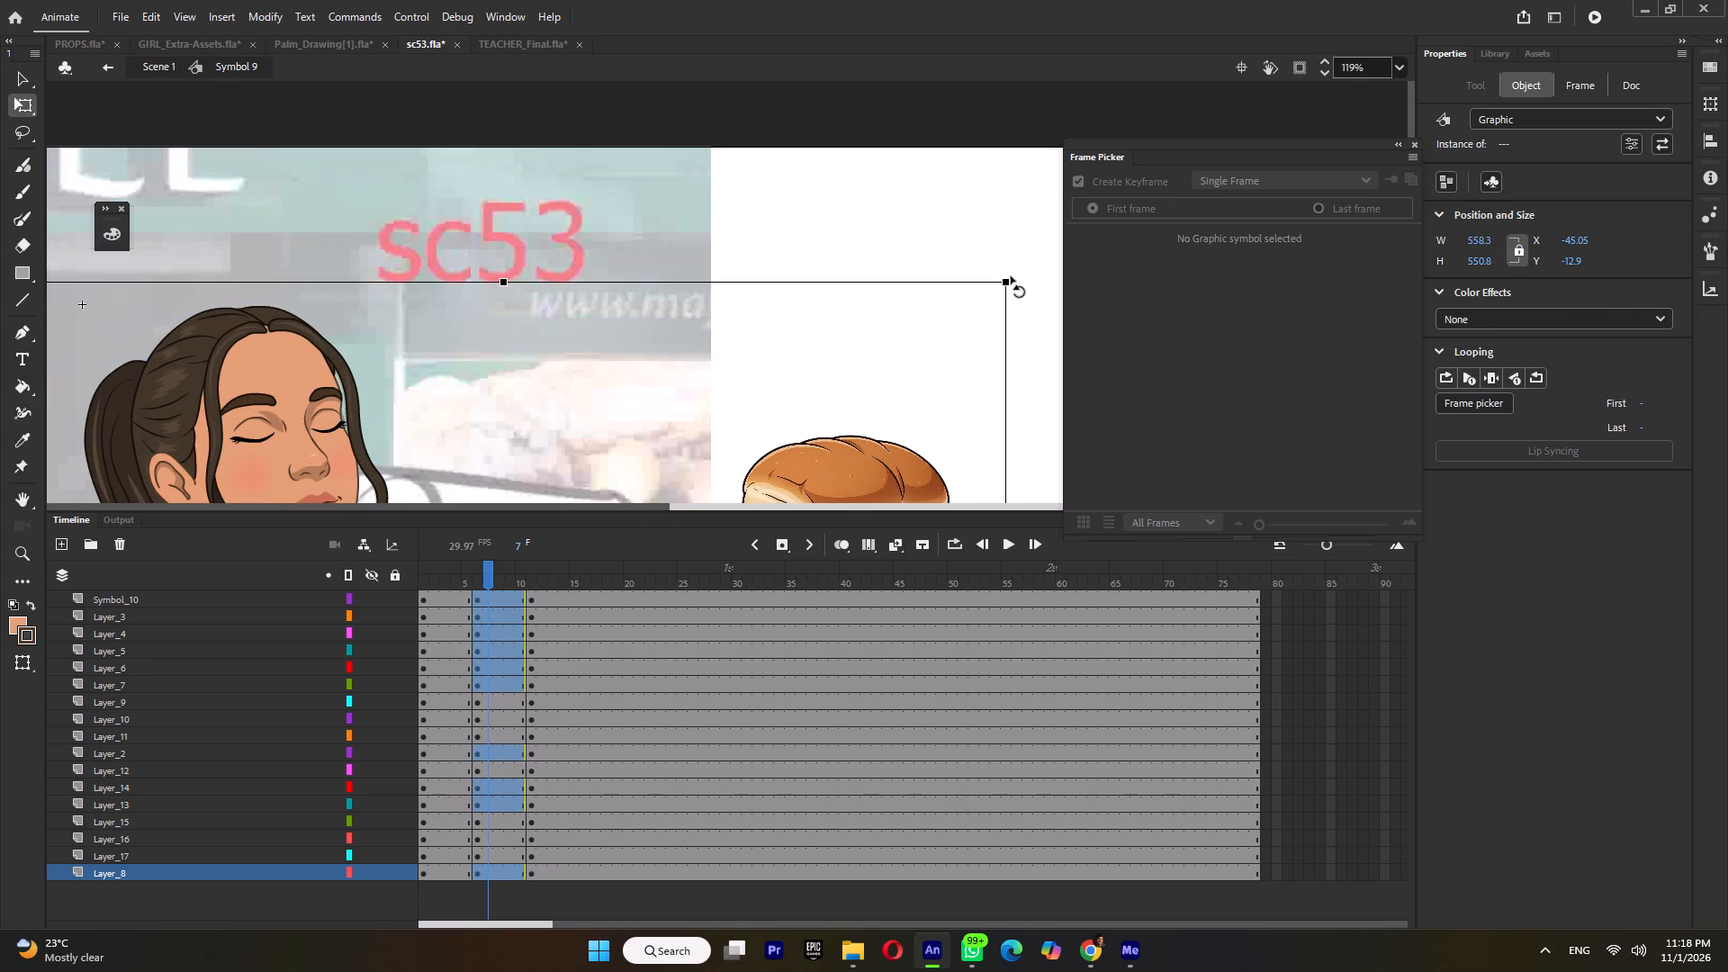
scroll(1010, 275, "down", 5, "ctrl")
left_click(728, 246)
Select the head with the ponytail and rotate it slightly backward about the neck.
left_click_drag(467, 326, 637, 340)
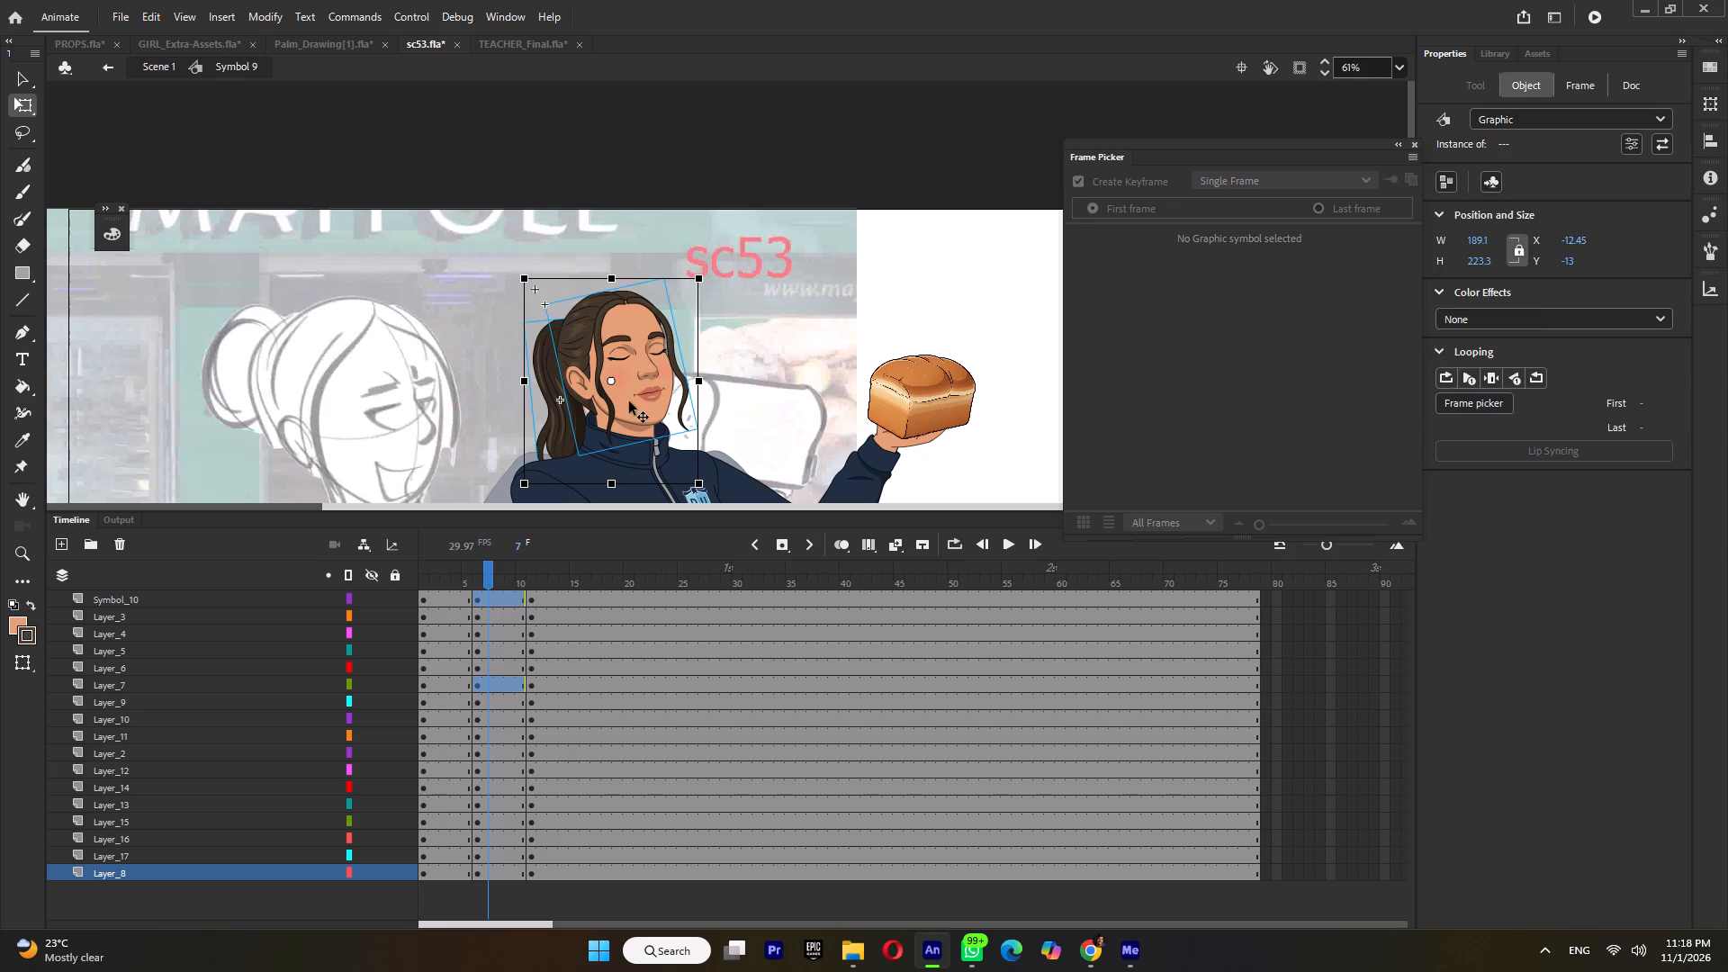
left_click_drag(611, 382, 610, 402)
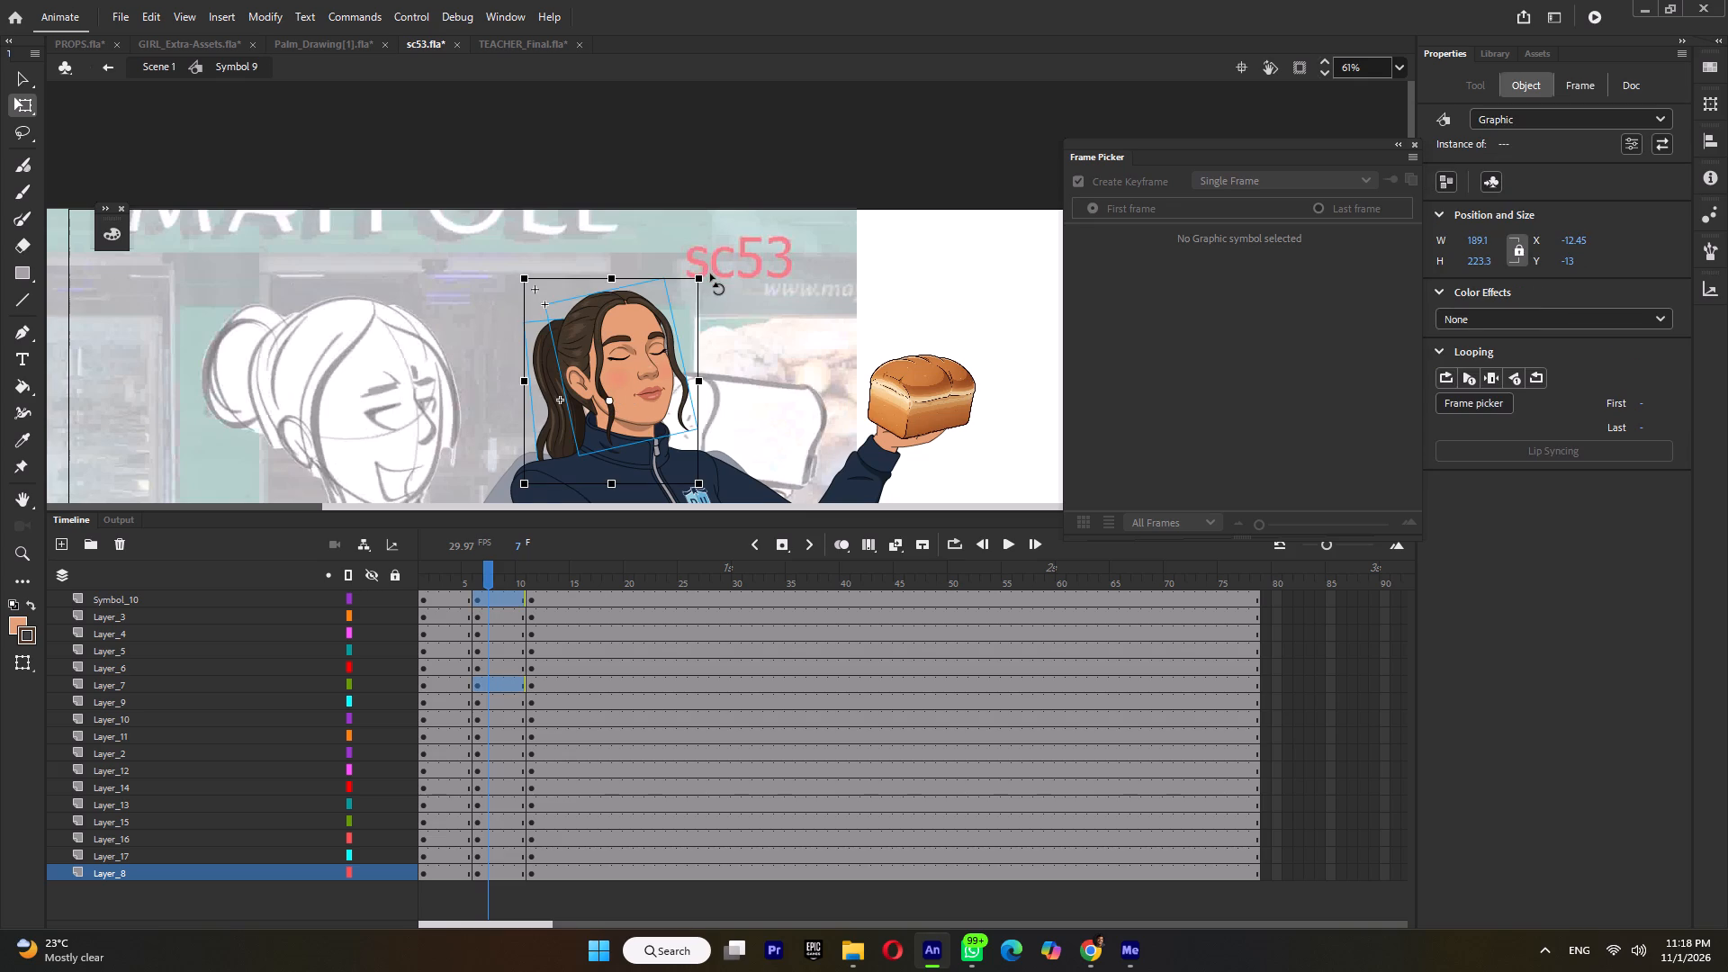
left_click(710, 274)
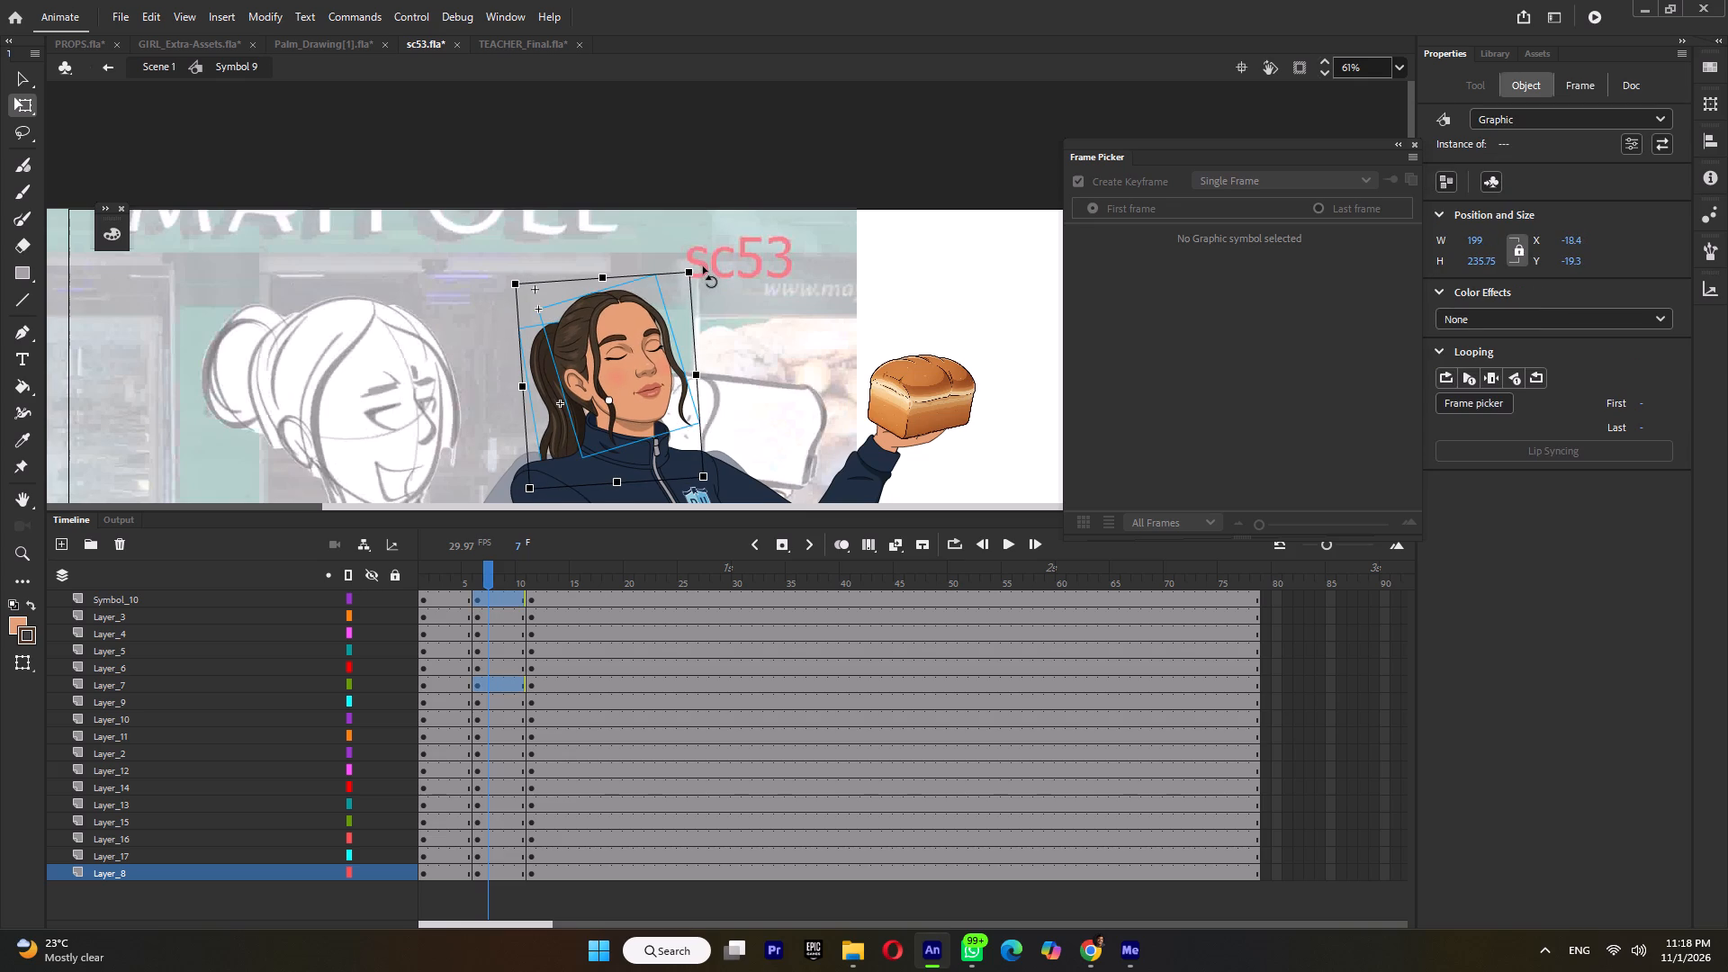
left_click_drag(742, 287, 729, 297)
Rotate the ponytail alone about its top so its lower end swings slightly backward.
left_click(553, 419)
left_click_drag(601, 490, 593, 495)
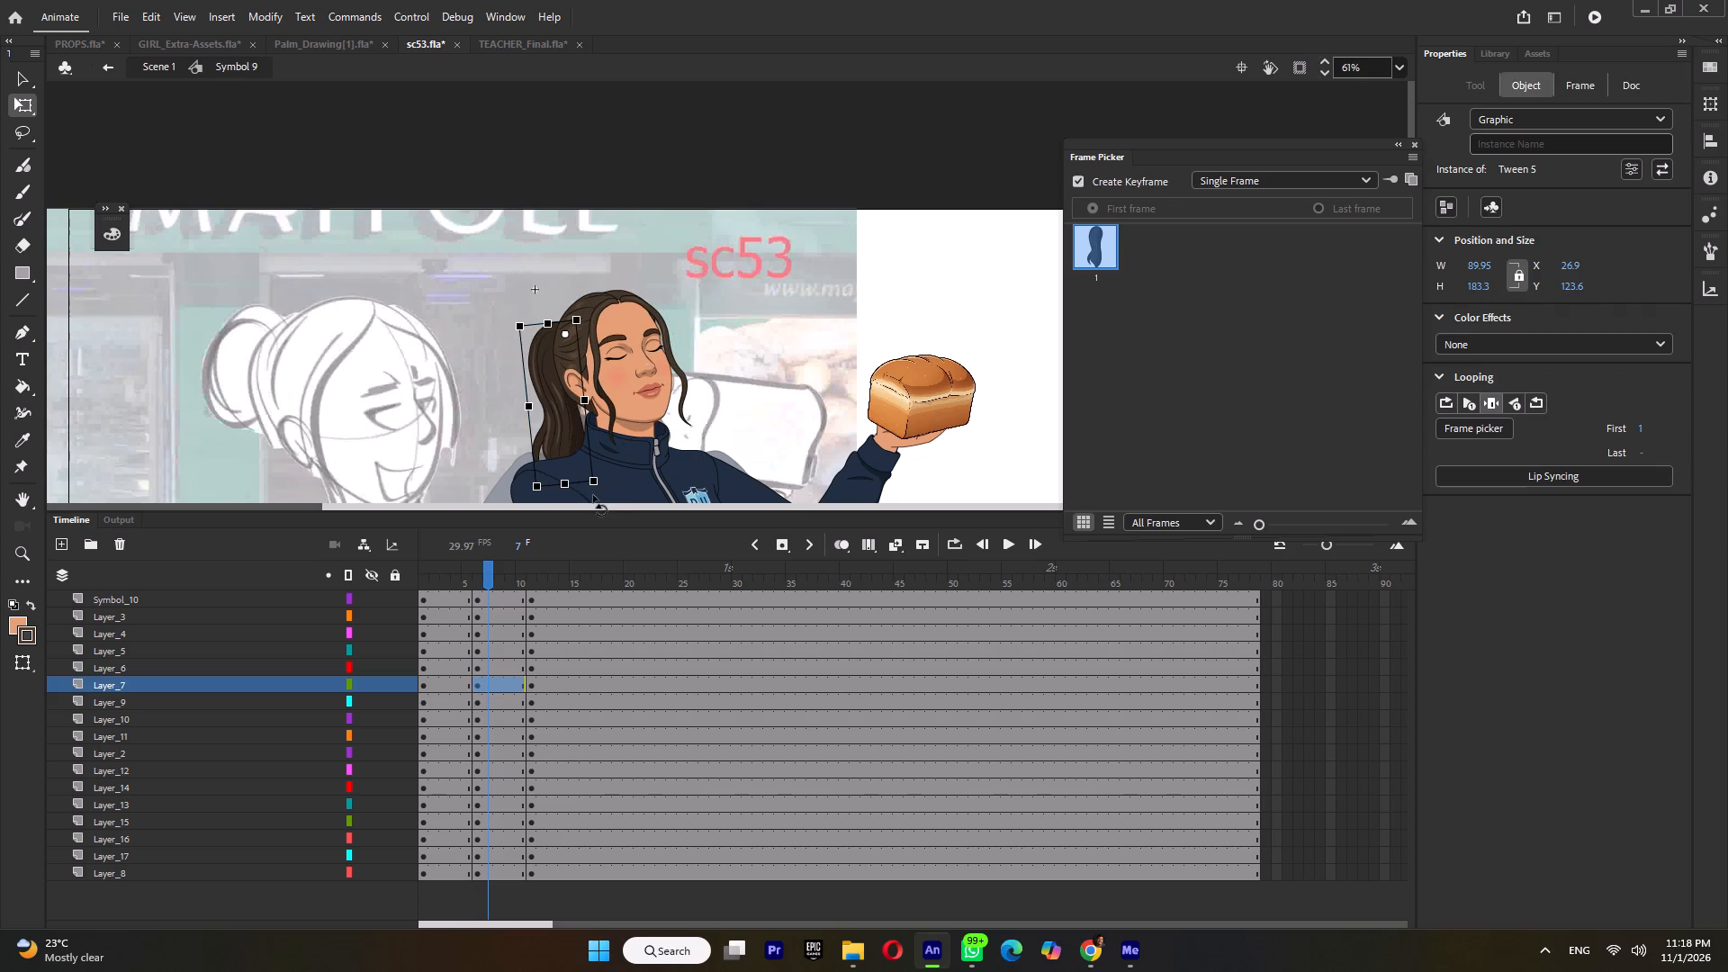
left_click_drag(593, 495, 590, 496)
Select the whole bread-holding arm with the bread and rotate it slightly upward about the shoulder.
scroll(610, 390, "down", 4, "ctrl")
left_click_drag(905, 335, 782, 461)
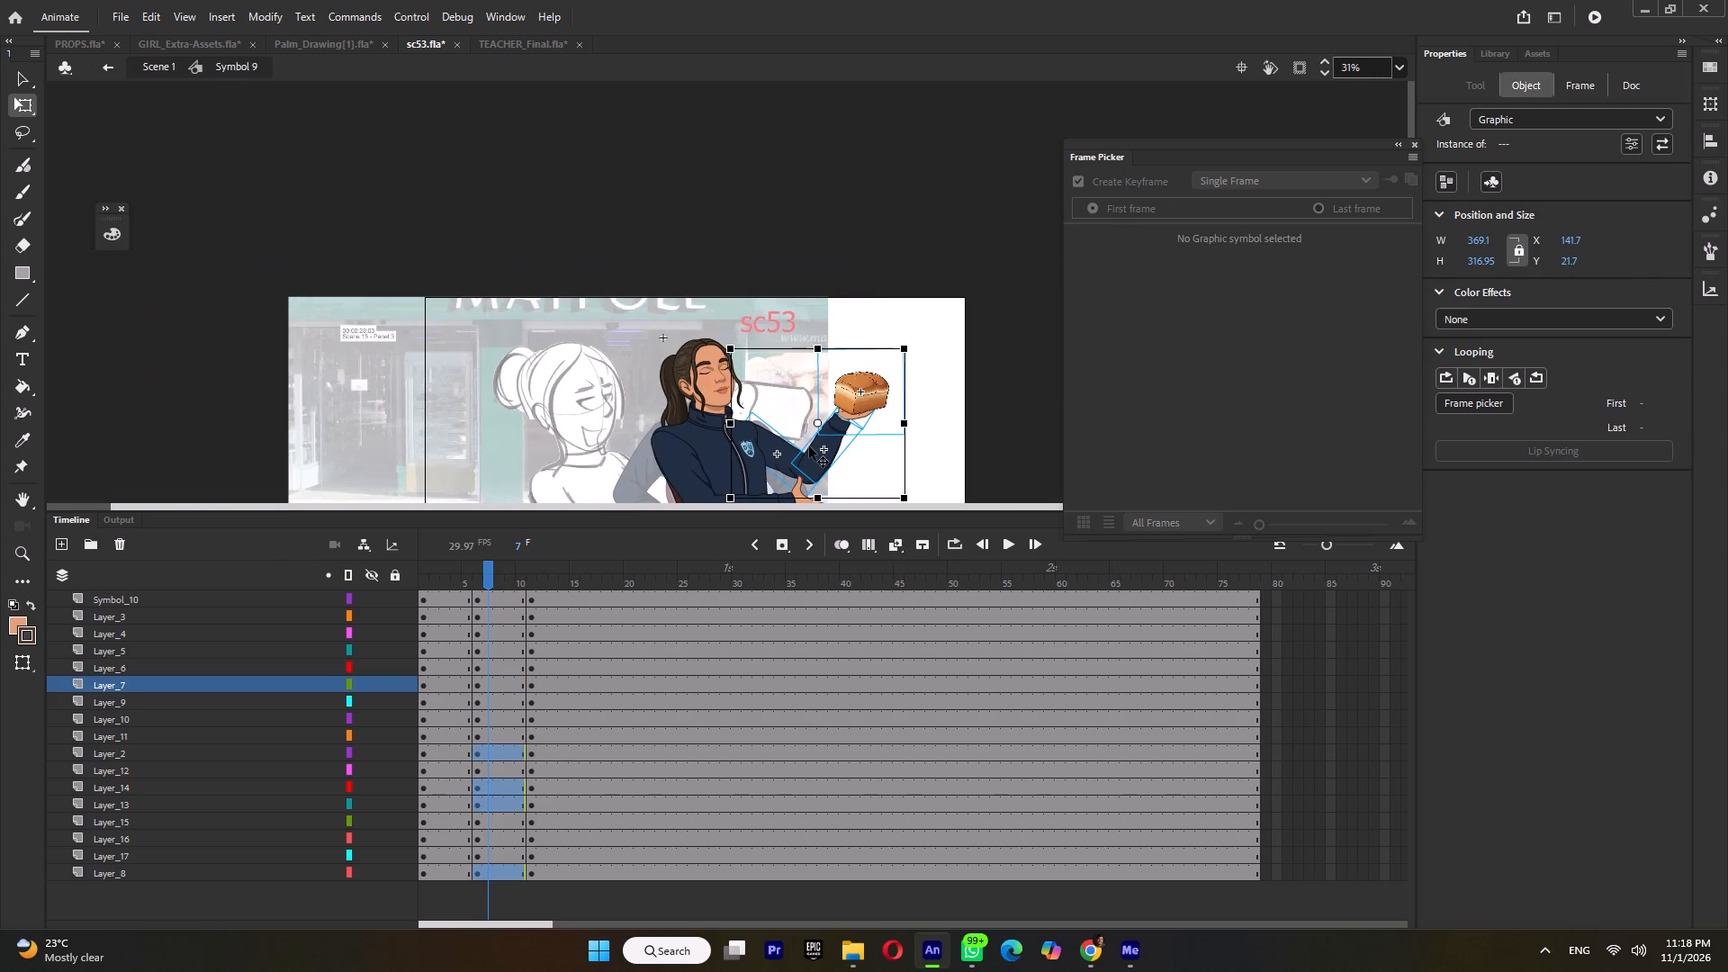
left_click_drag(814, 420, 749, 432)
scroll(927, 357, "up", 2, "ctrl")
scroll(1008, 345, "up", 1, "ctrl")
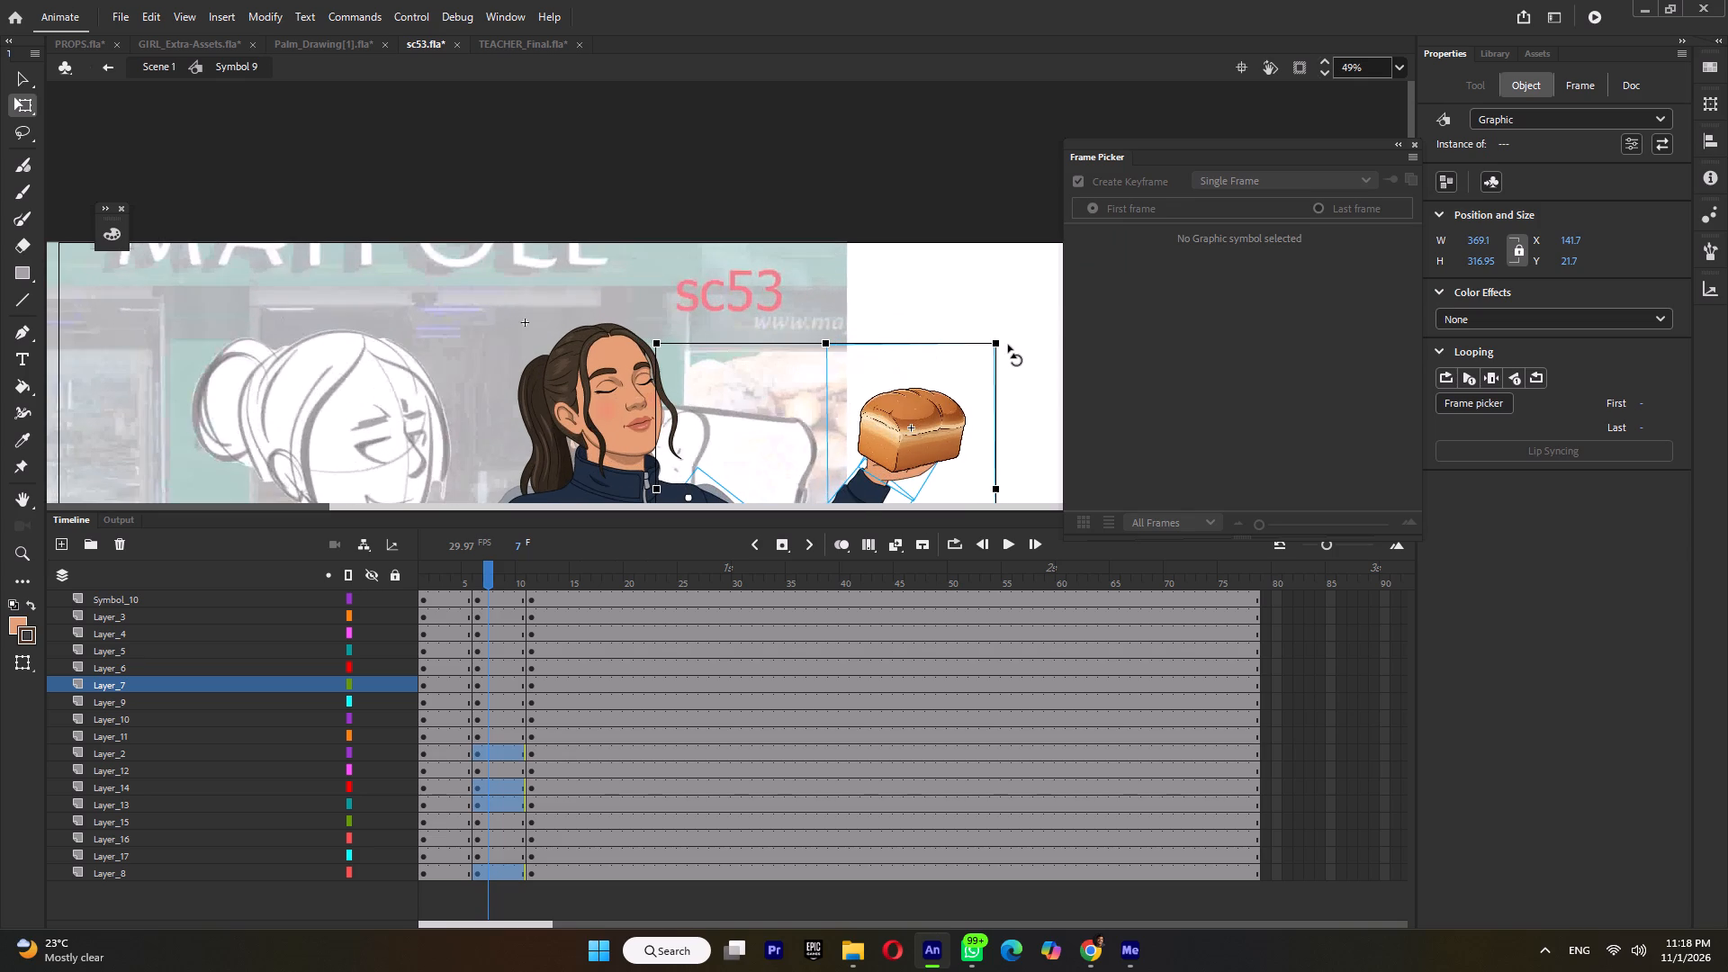
left_click_drag(1008, 345, 1007, 335)
scroll(1008, 332, "down", 4, "ctrl")
Select the bread-holding forearm and hand with the bread, and rotate them slightly upward about the elbow.
left_click_drag(1027, 324, 856, 449)
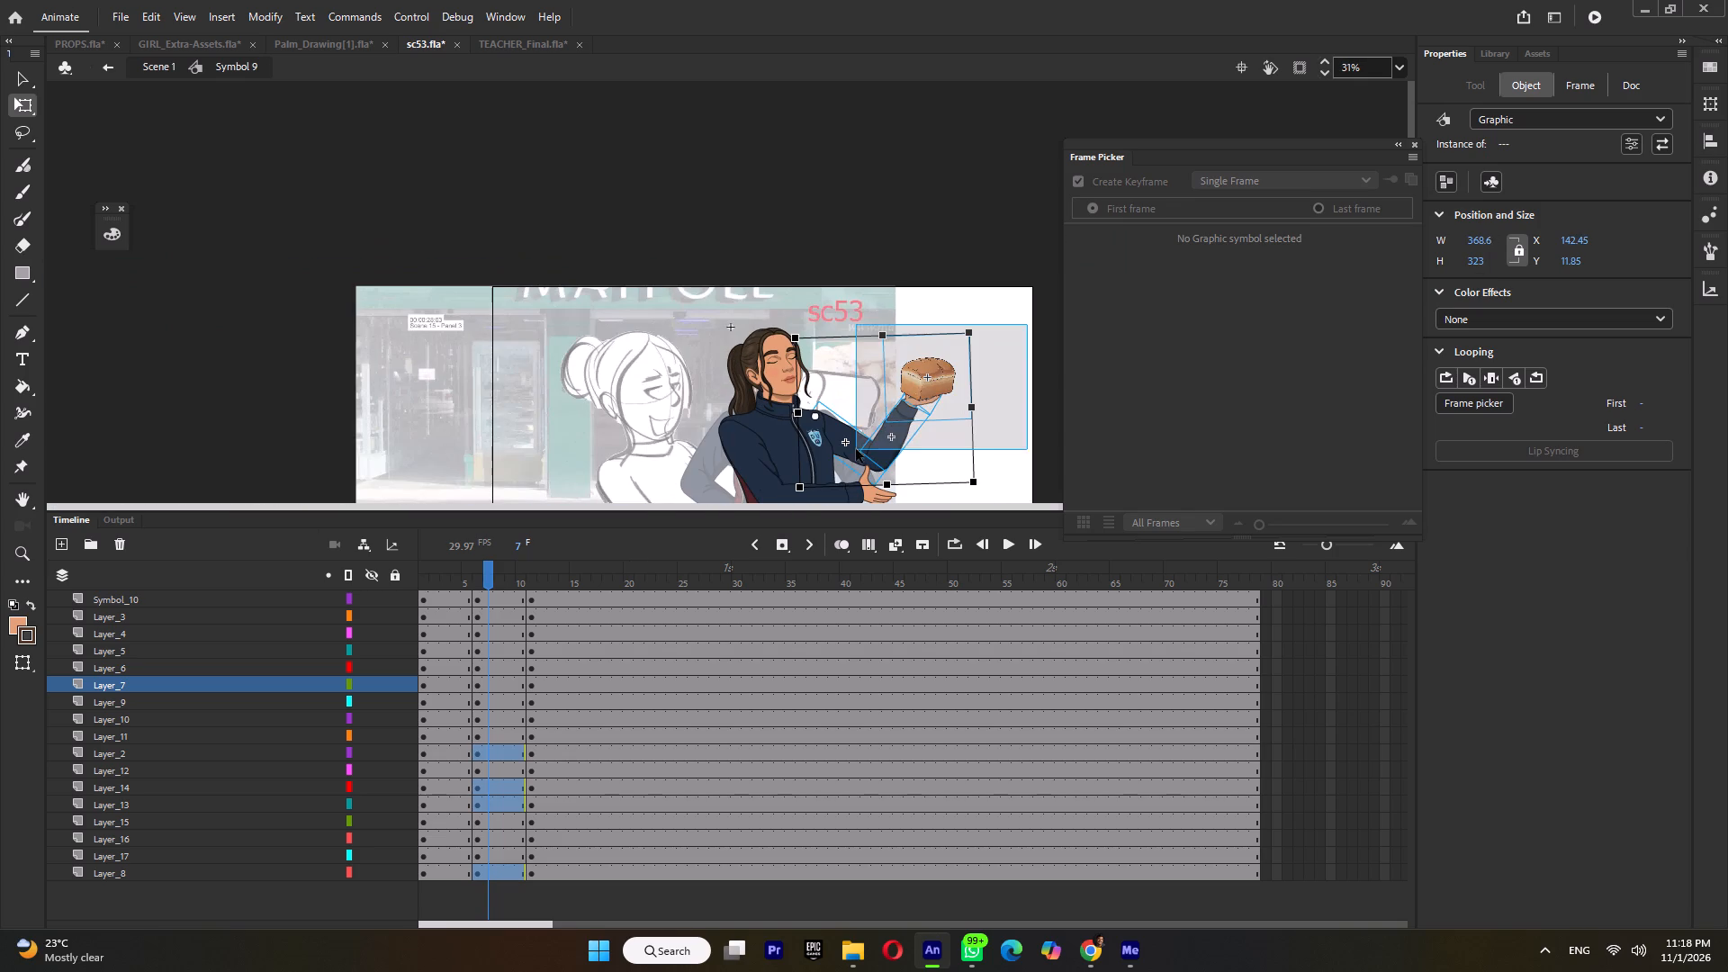
left_click_drag(856, 449, 886, 429)
left_click_drag(917, 400, 877, 463)
scroll(967, 348, "up", 7, "ctrl")
left_click_drag(1012, 316, 1006, 308)
scroll(1006, 308, "down", 9, "ctrl")
left_click(1038, 337)
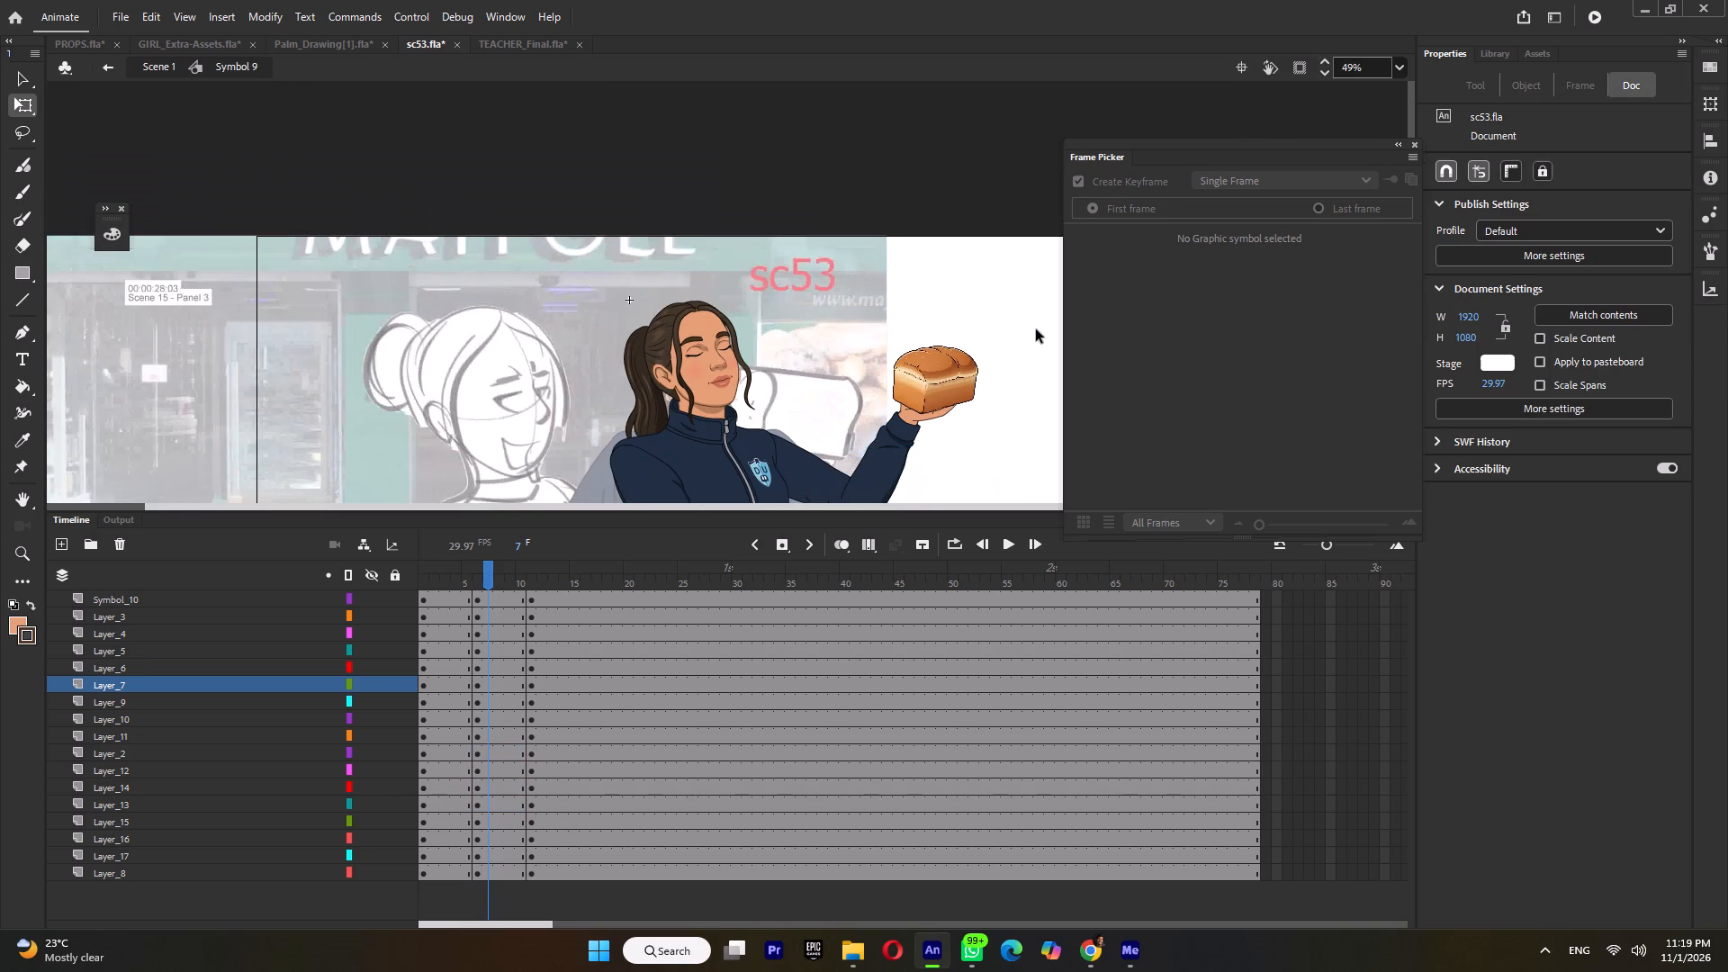
Select only the bread and the hand holding it, and rotate them slightly counterclockwise about the wrist.
left_click_drag(1022, 336, 940, 418)
left_click_drag(934, 376, 908, 418)
scroll(1021, 316, "up", 7, "ctrl")
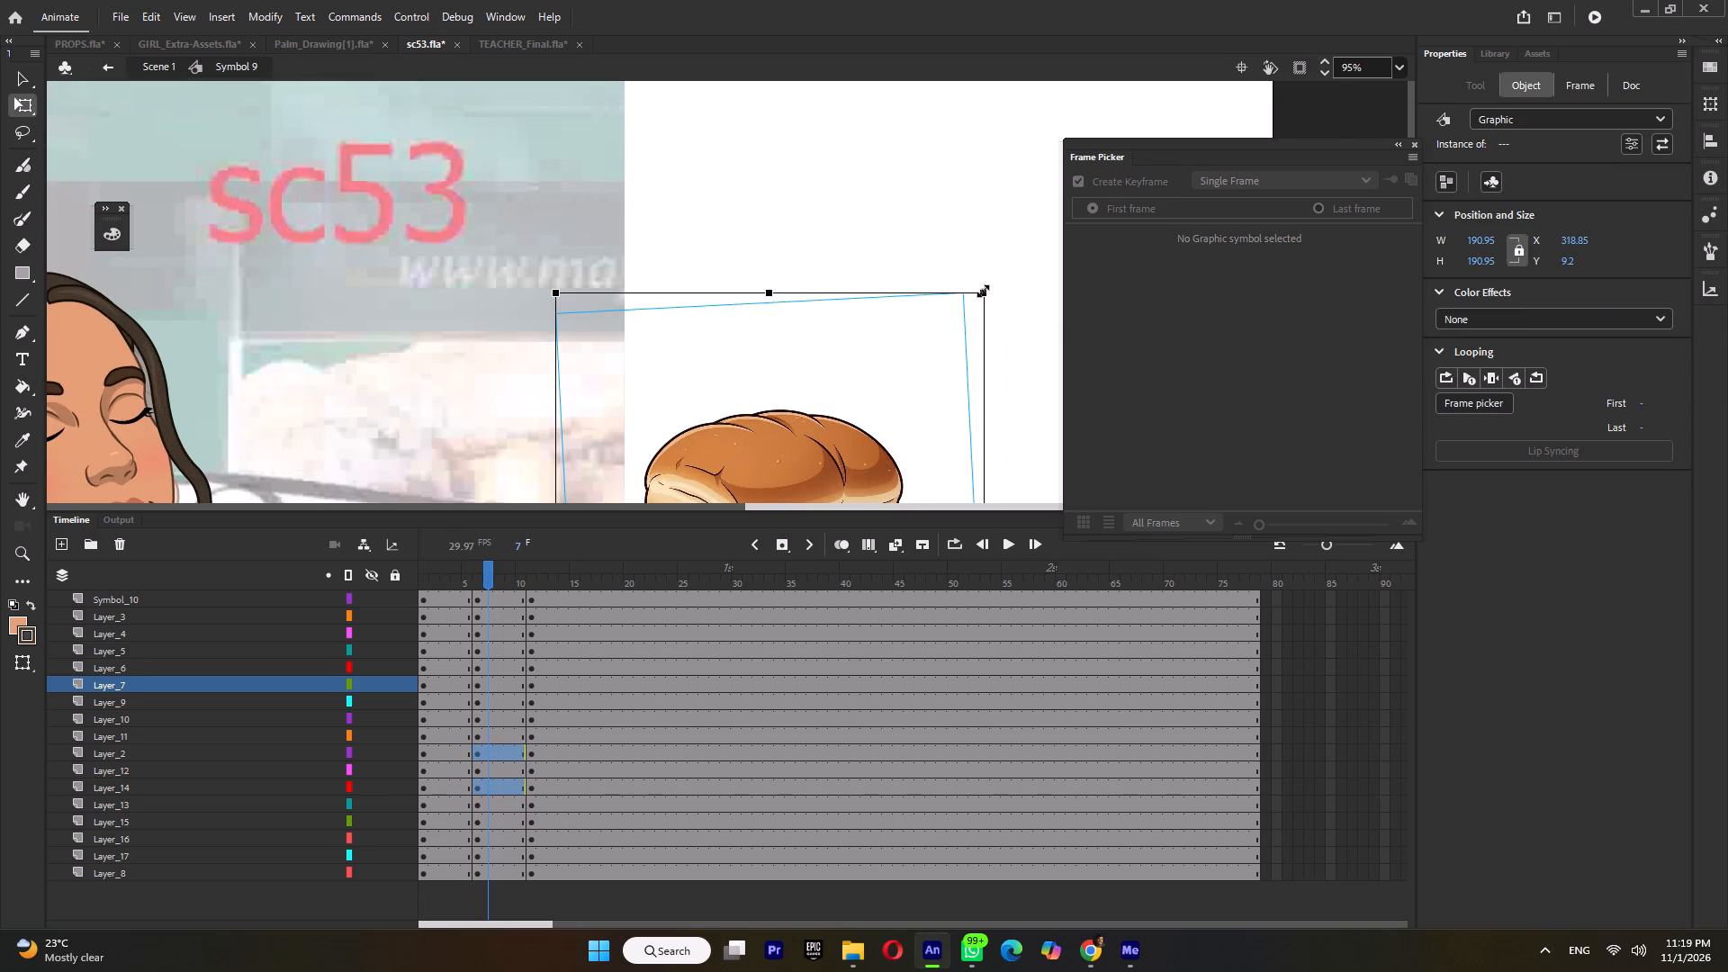
left_click_drag(985, 291, 982, 280)
scroll(982, 280, "down", 11, "ctrl")
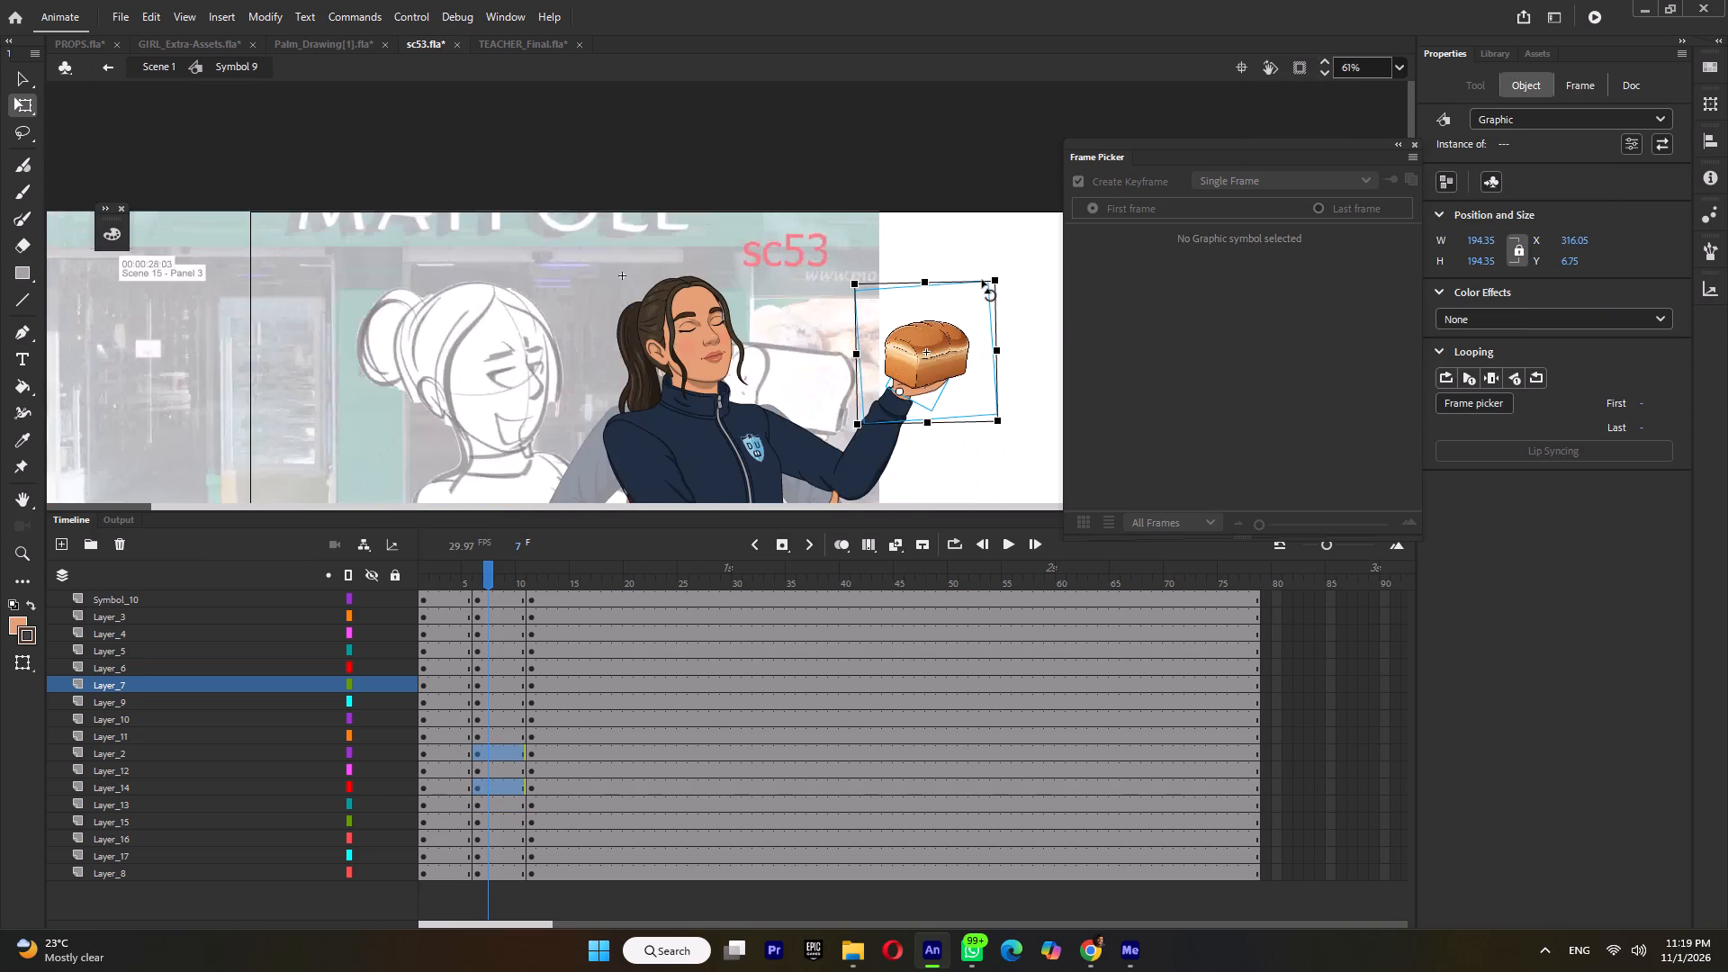
At frame 8, select the forearm and hand crossing her body and rotate them slightly downward about the elbow.
scroll(982, 280, "down", 4, "ctrl")
left_click(440, 583)
left_click(504, 577)
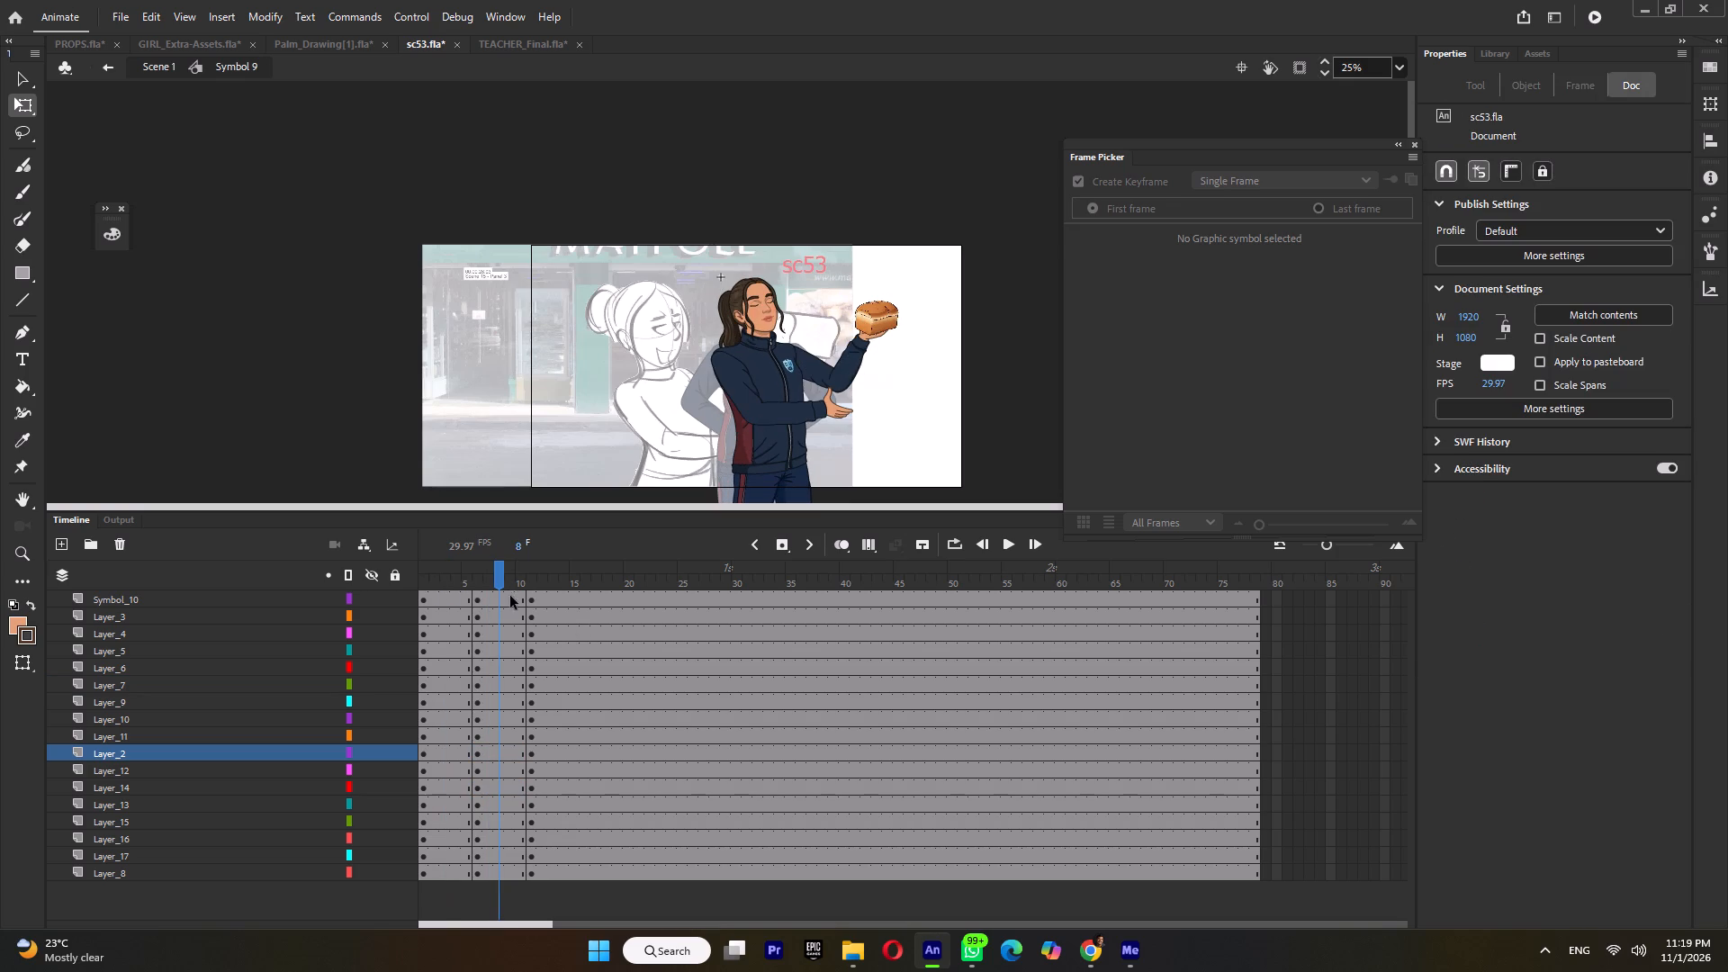
left_click(794, 409)
left_click(844, 409, "shift")
scroll(819, 410, "up", 2, "ctrl")
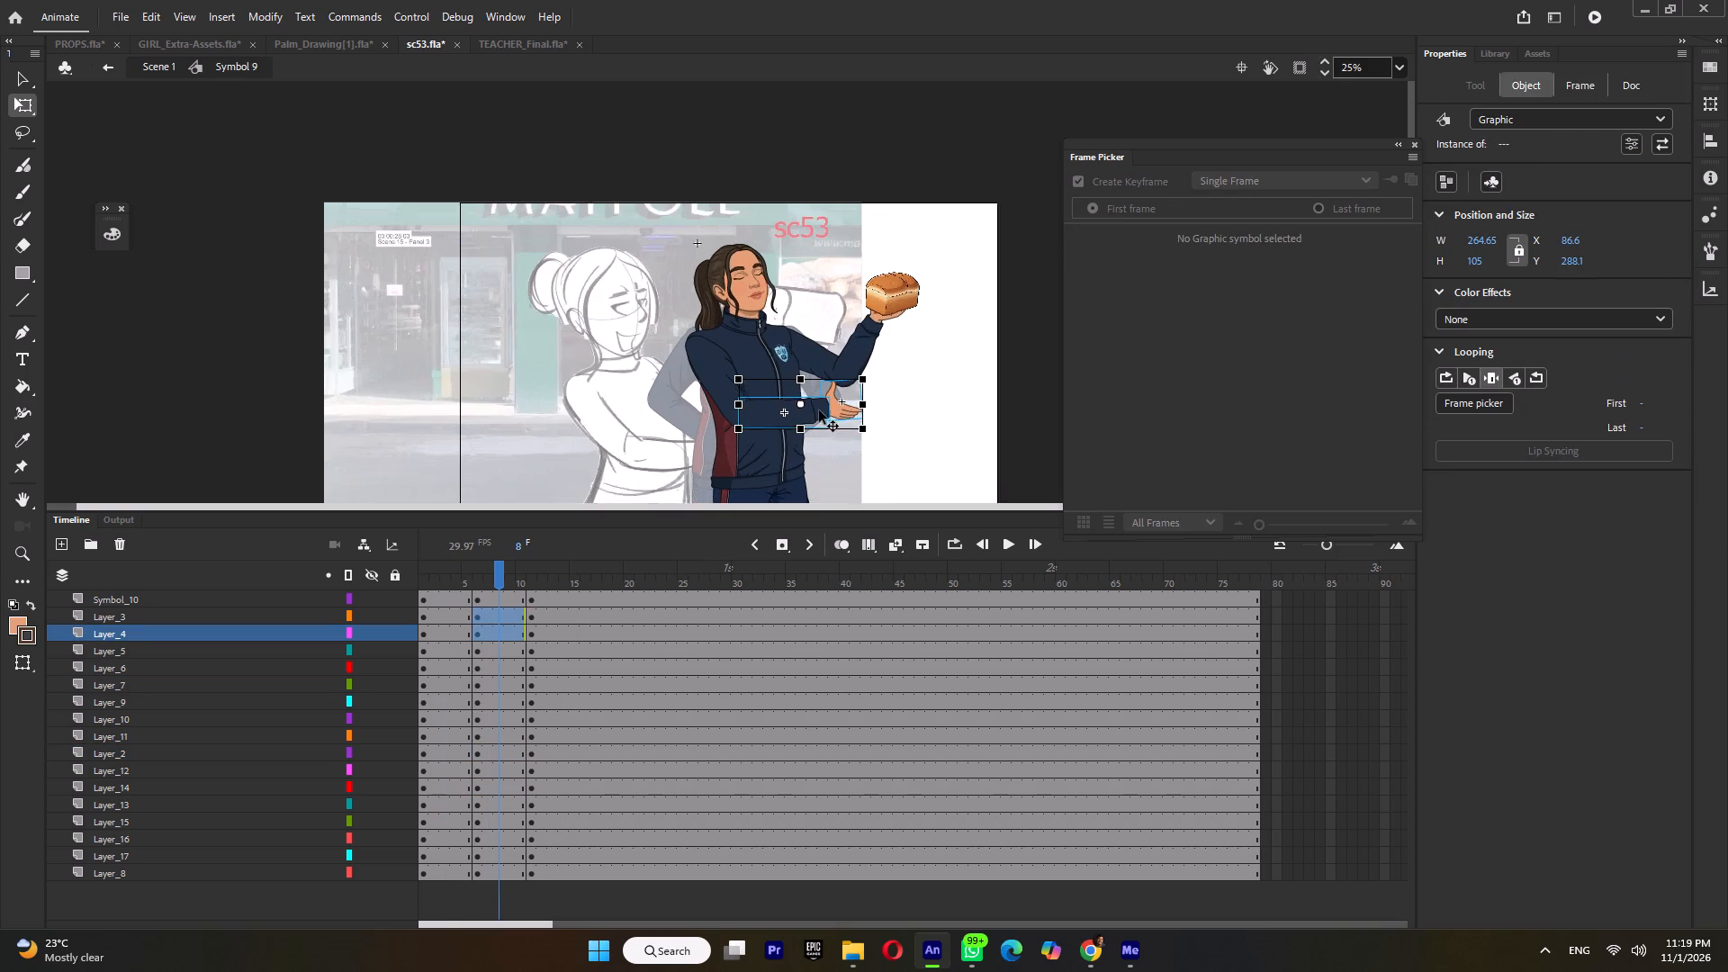
left_click_drag(806, 400, 733, 412)
middle_click(886, 424, "ctrl")
scroll(886, 424, "up", 3, "ctrl")
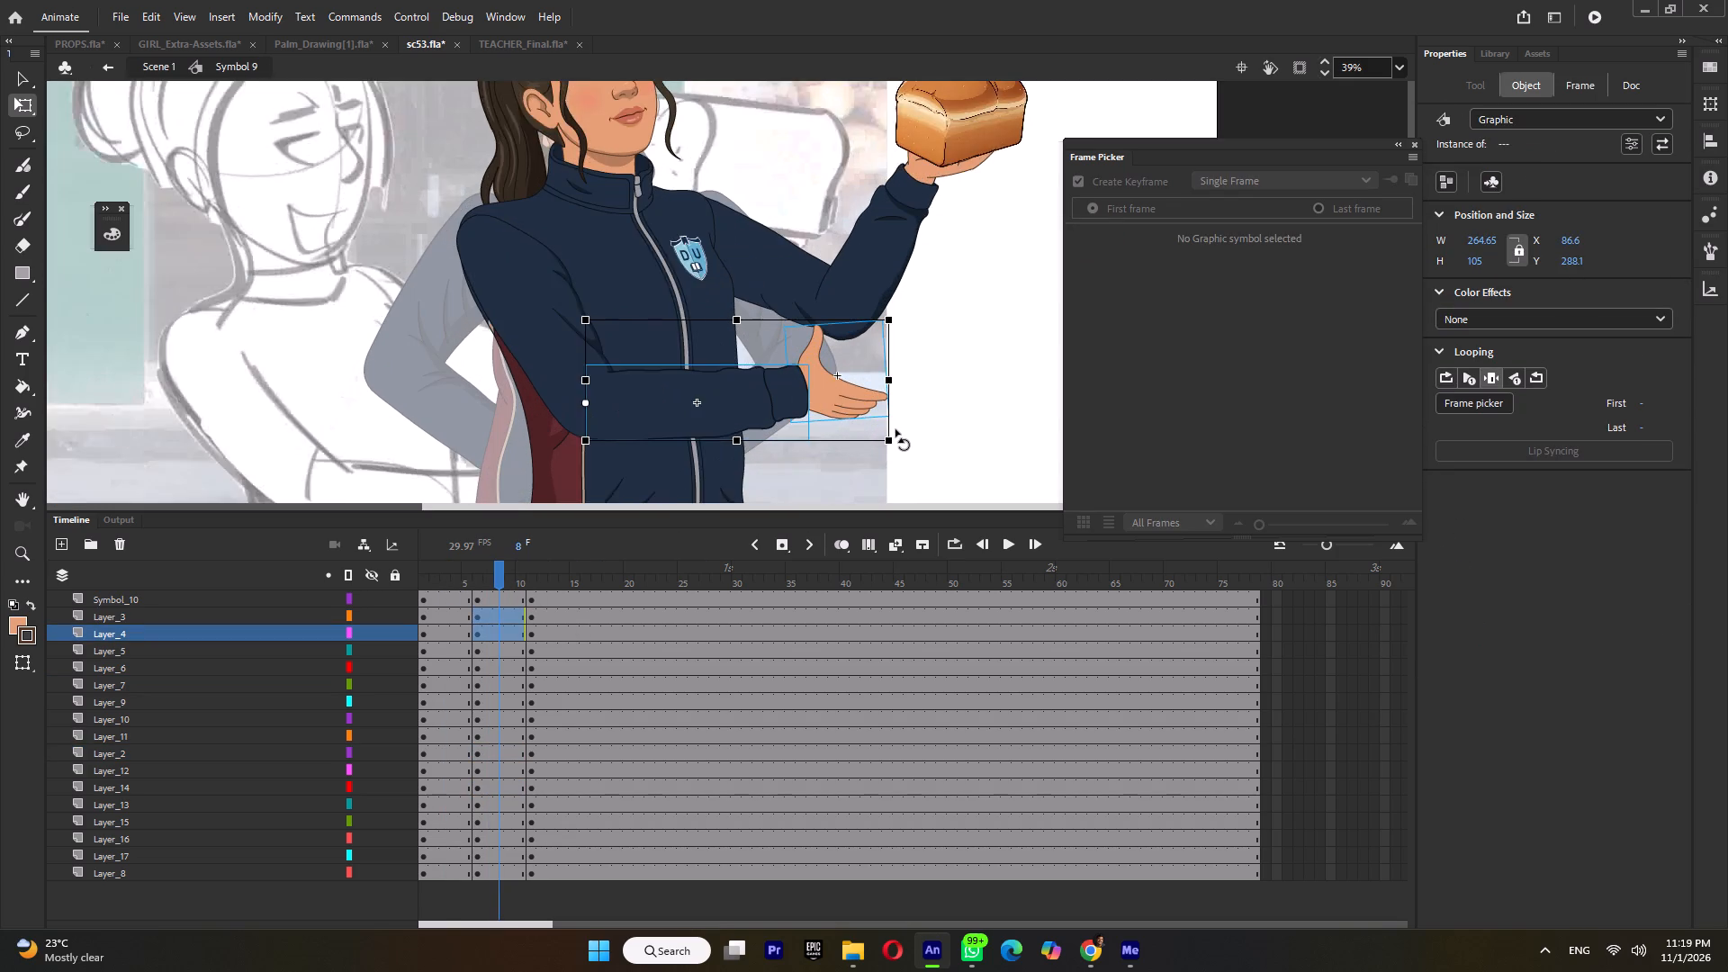
scroll(895, 429, "up", 1, "ctrl")
left_click_drag(895, 439, 897, 451)
left_click(947, 399)
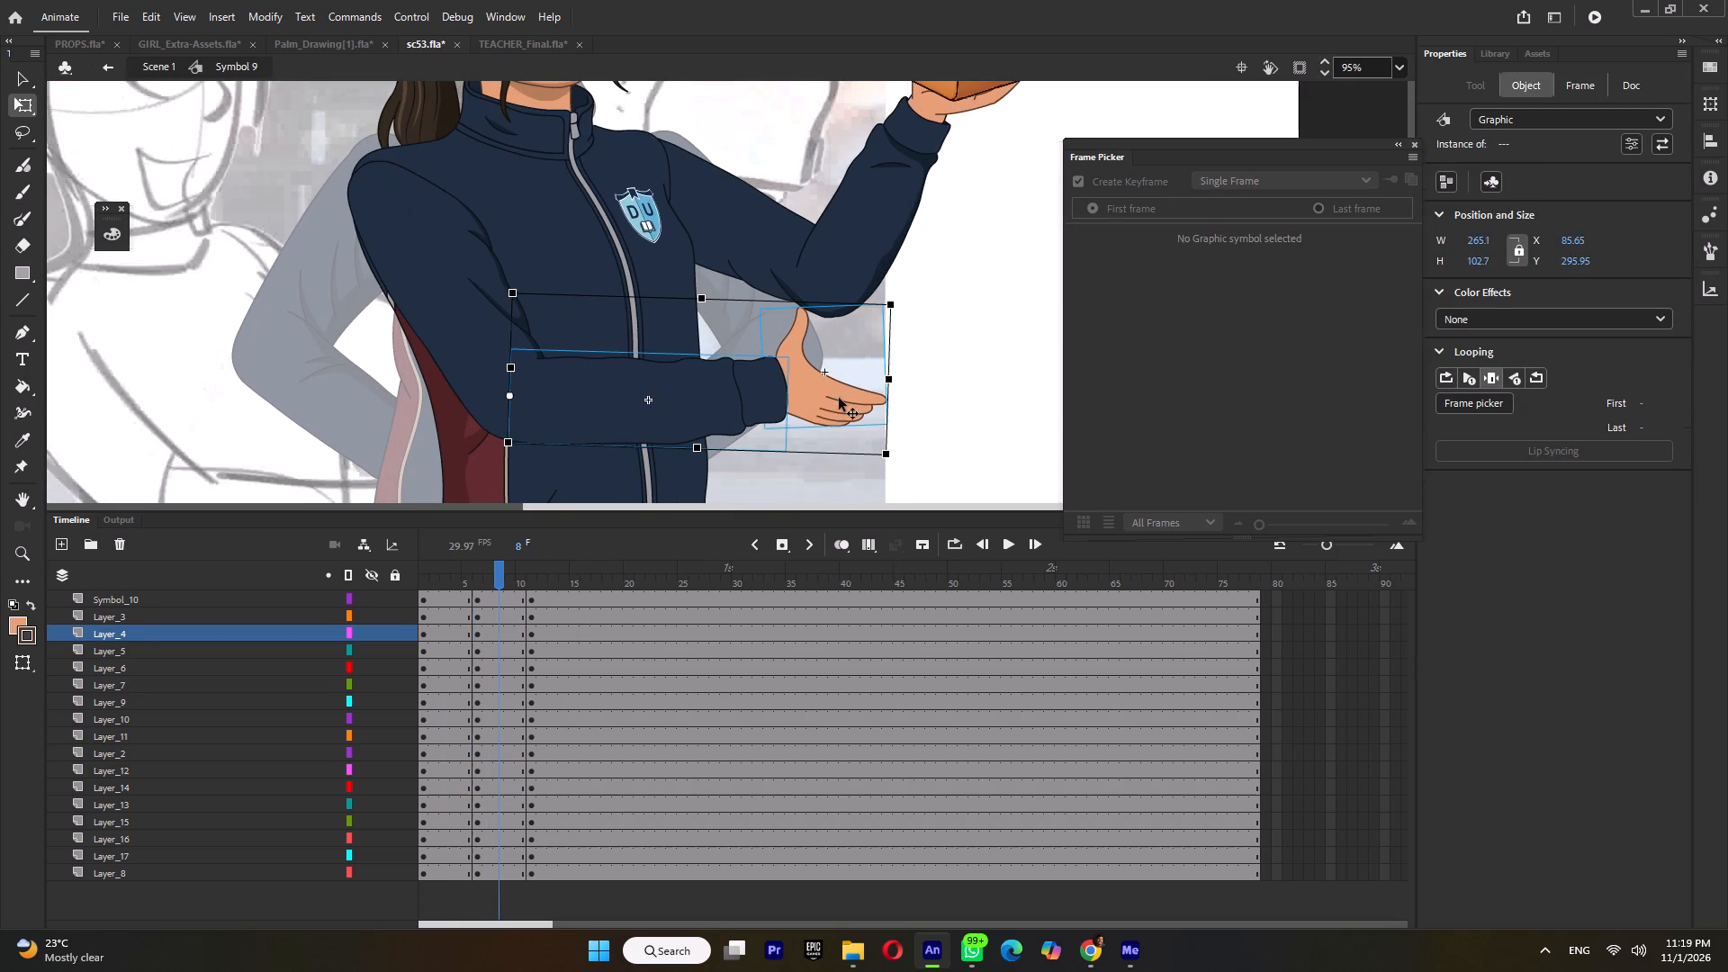
Rotate the crossing arm's open hand slightly downward about the wrist.
left_click(829, 398)
left_click_drag(898, 422, 899, 434)
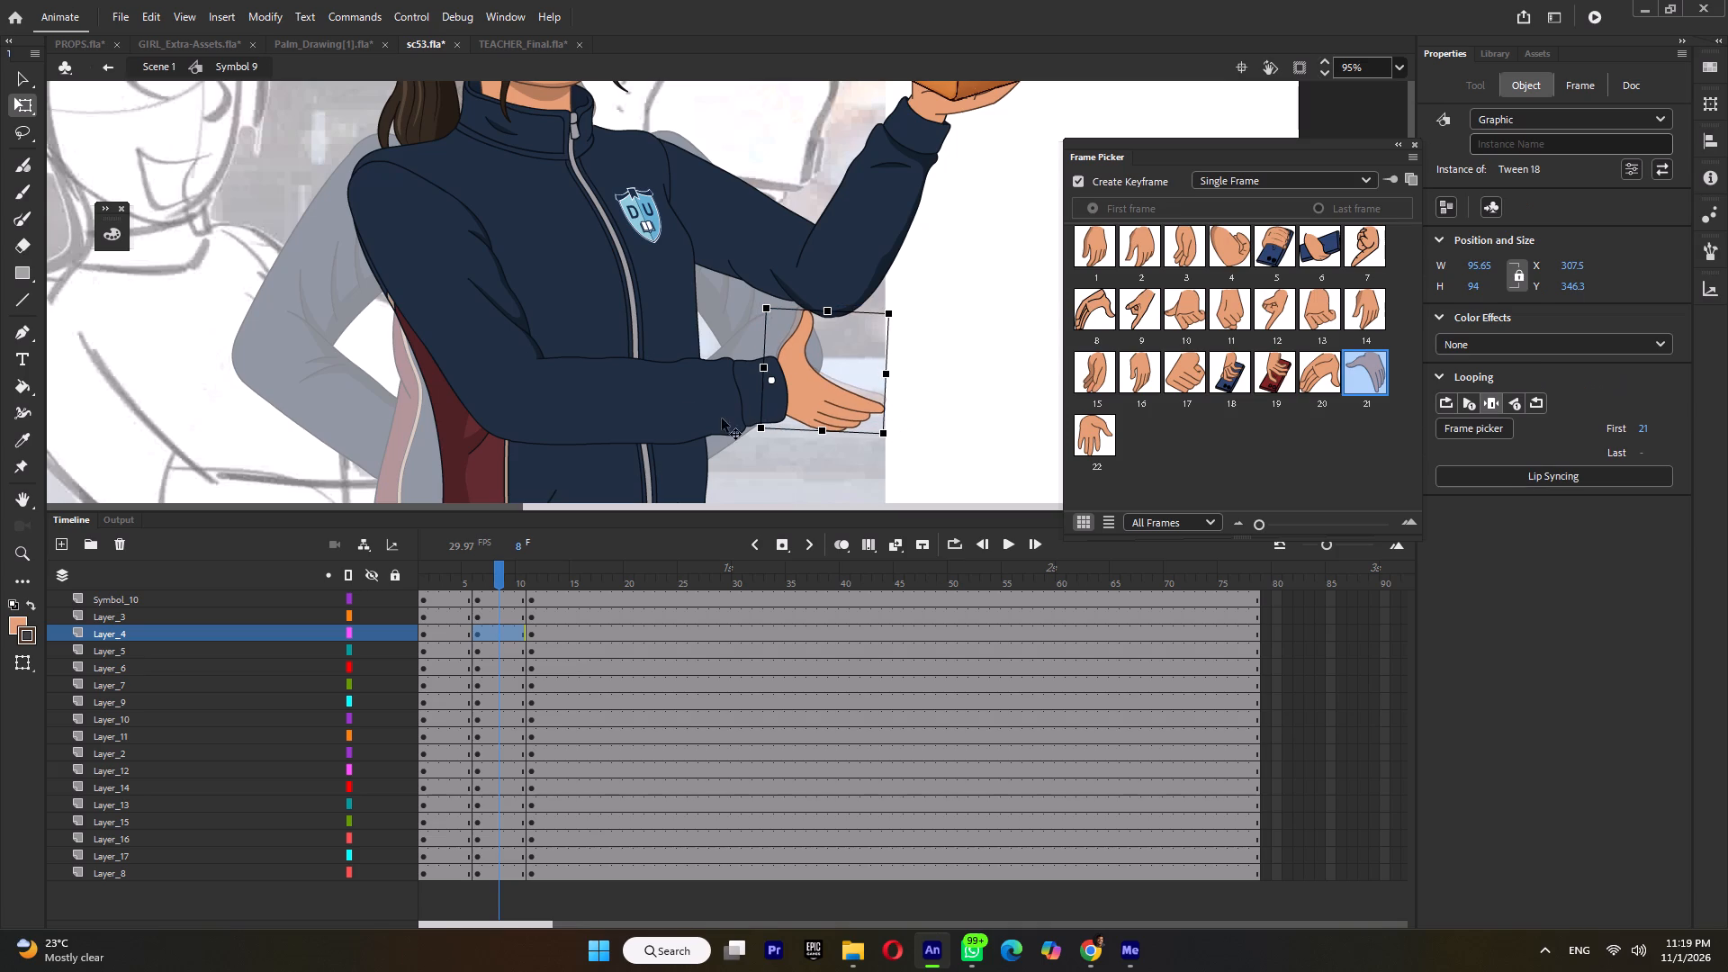
Select the whole arm crossing her body, including the hand, and rotate it slightly upward about the shoulder.
left_click(678, 400, "shift")
left_click(490, 311, "shift")
left_click(448, 310, "shift")
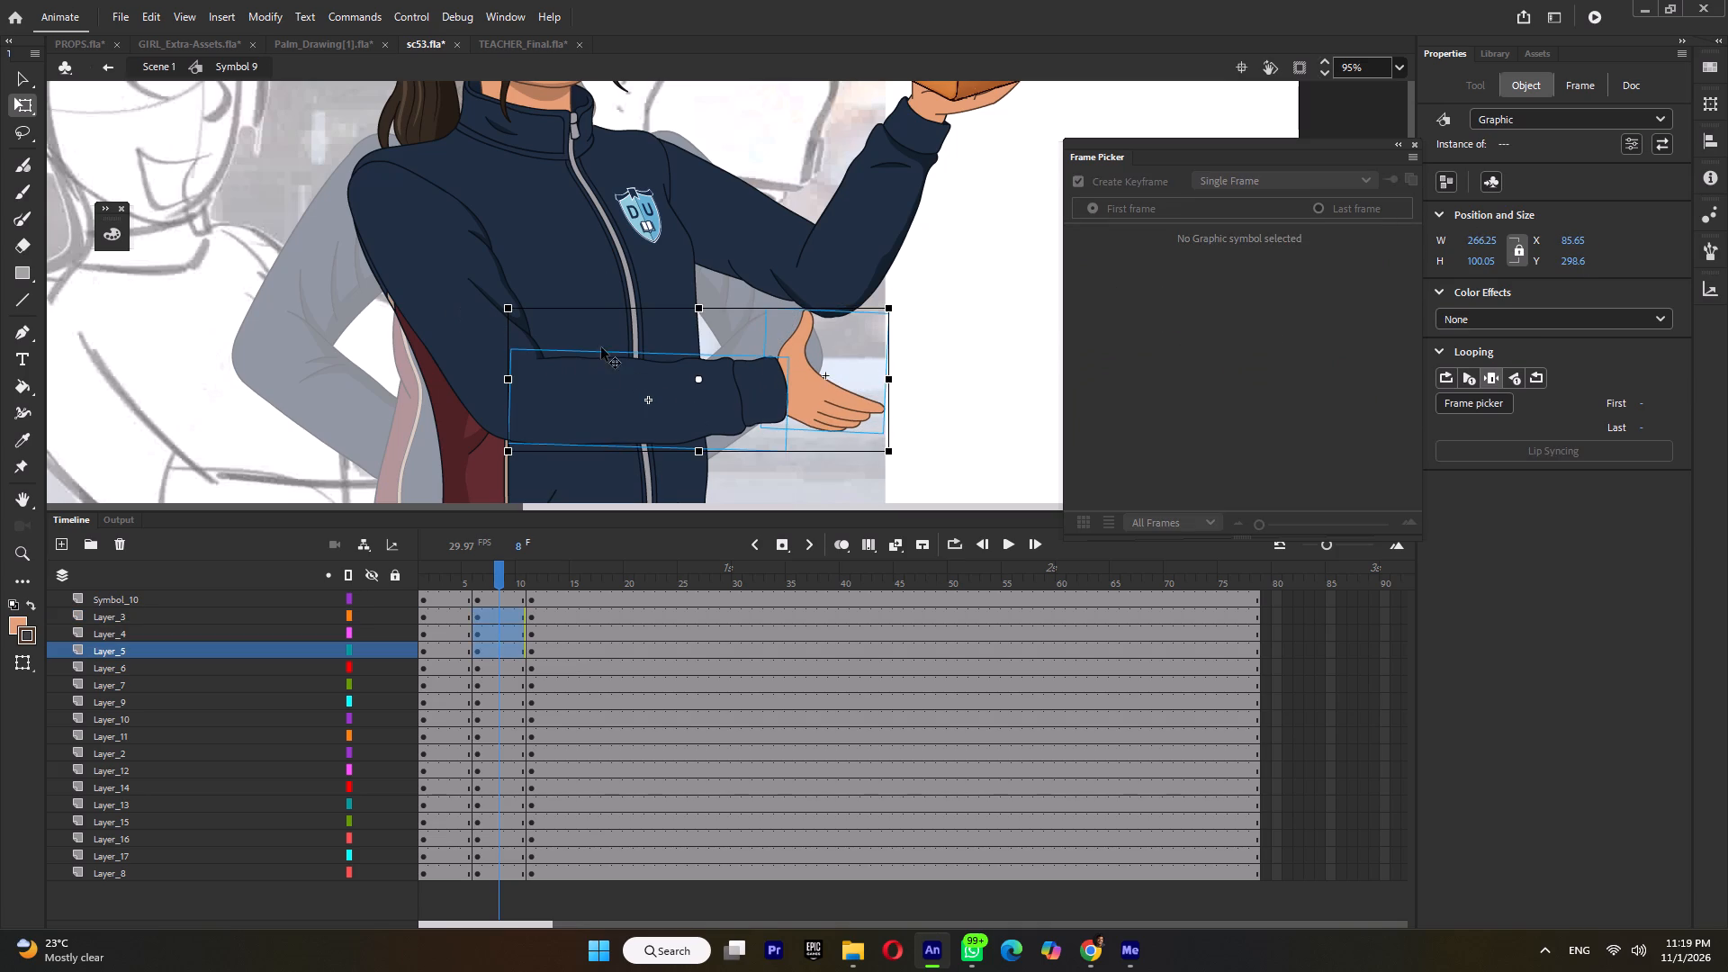
left_click_drag(604, 292, 373, 184)
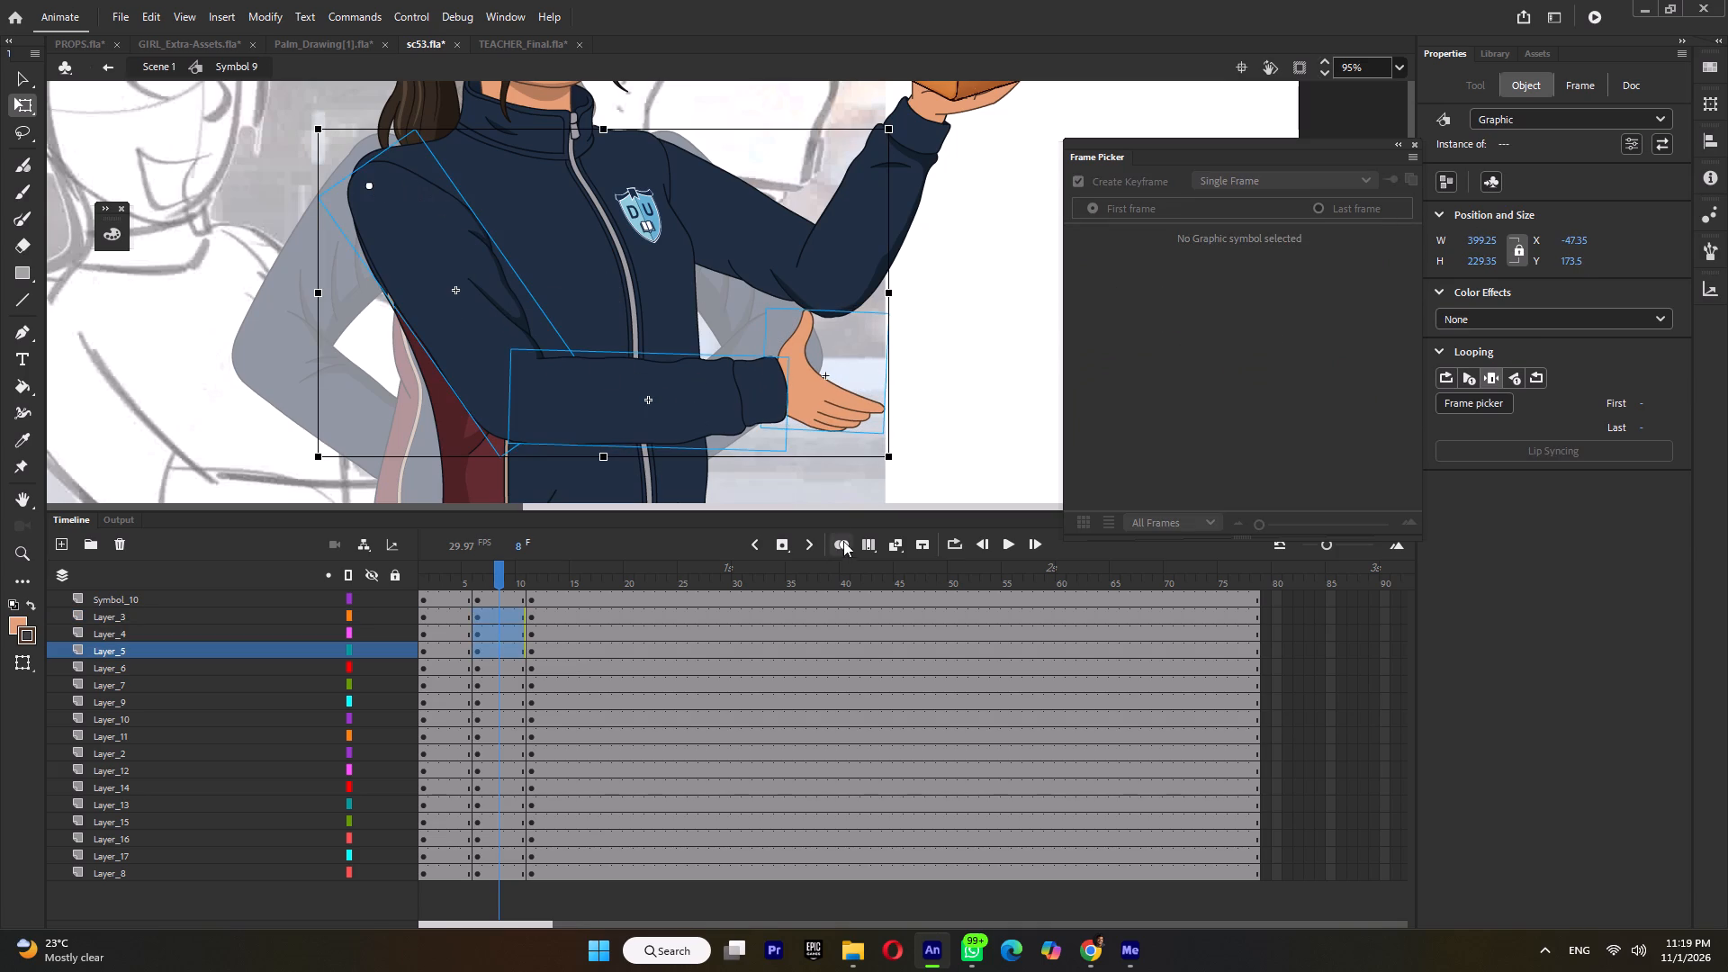
left_click_drag(887, 469, 915, 465)
At frame 7, select the whole girl with the bread, nudge her up slightly, and play the motion.
scroll(916, 468, "down", 5, "ctrl")
left_click(553, 580)
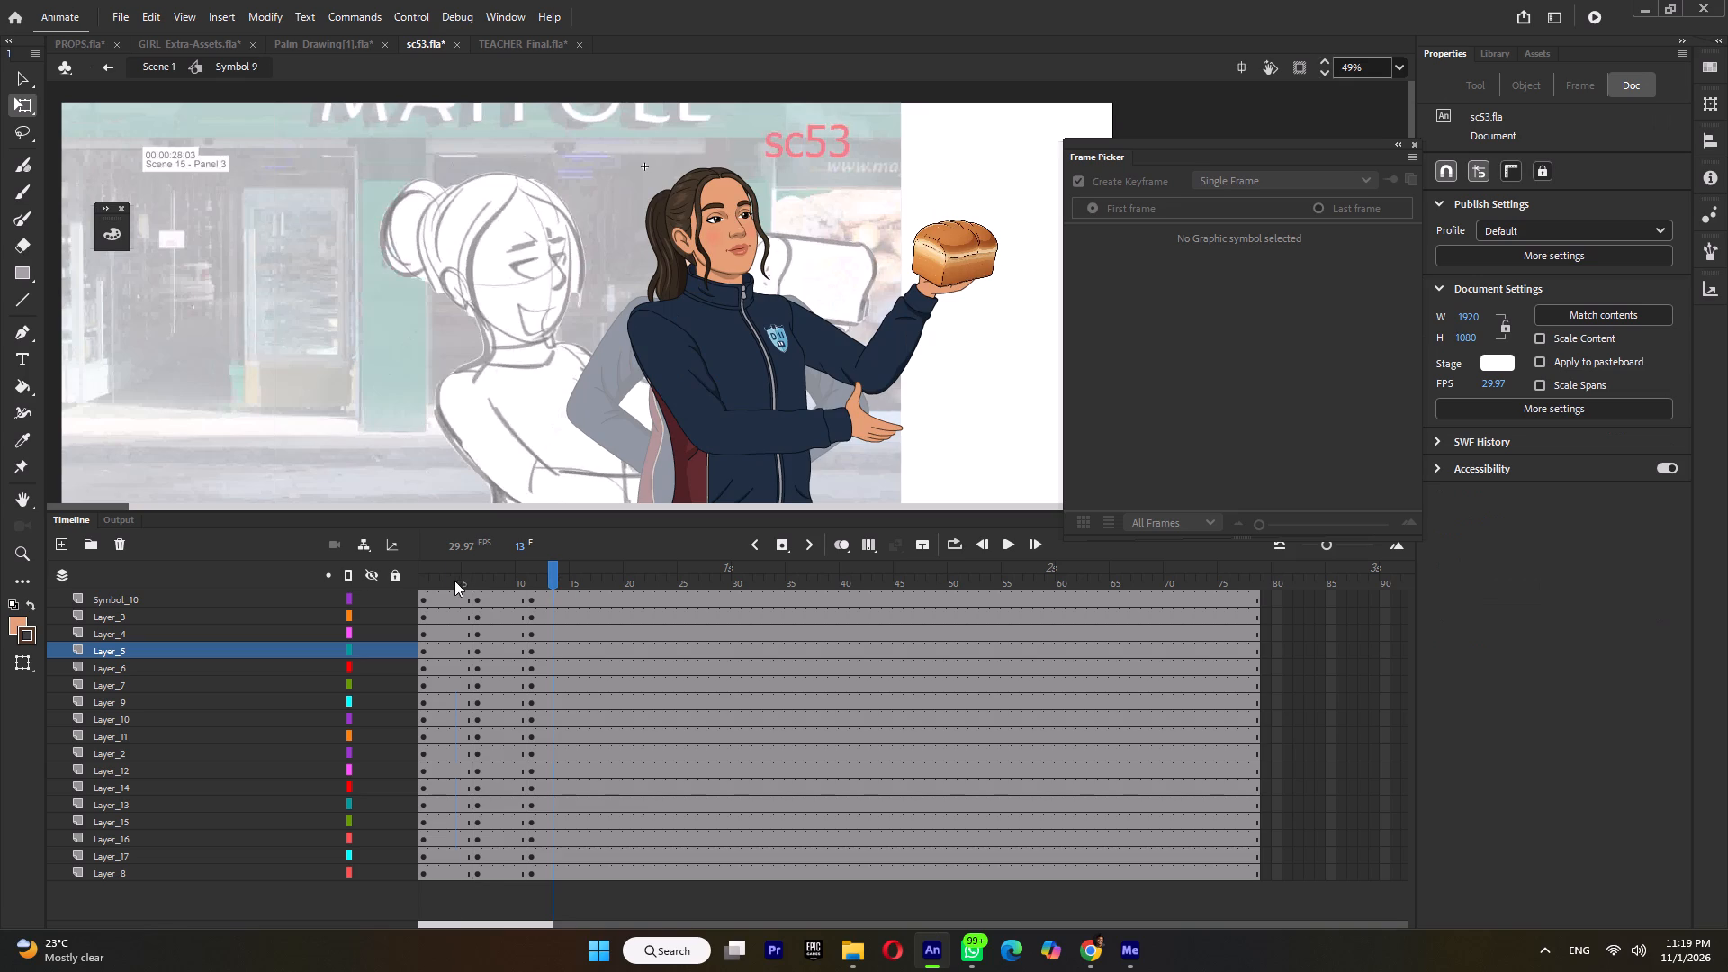
left_click(454, 580)
left_click(487, 580)
left_click(588, 580)
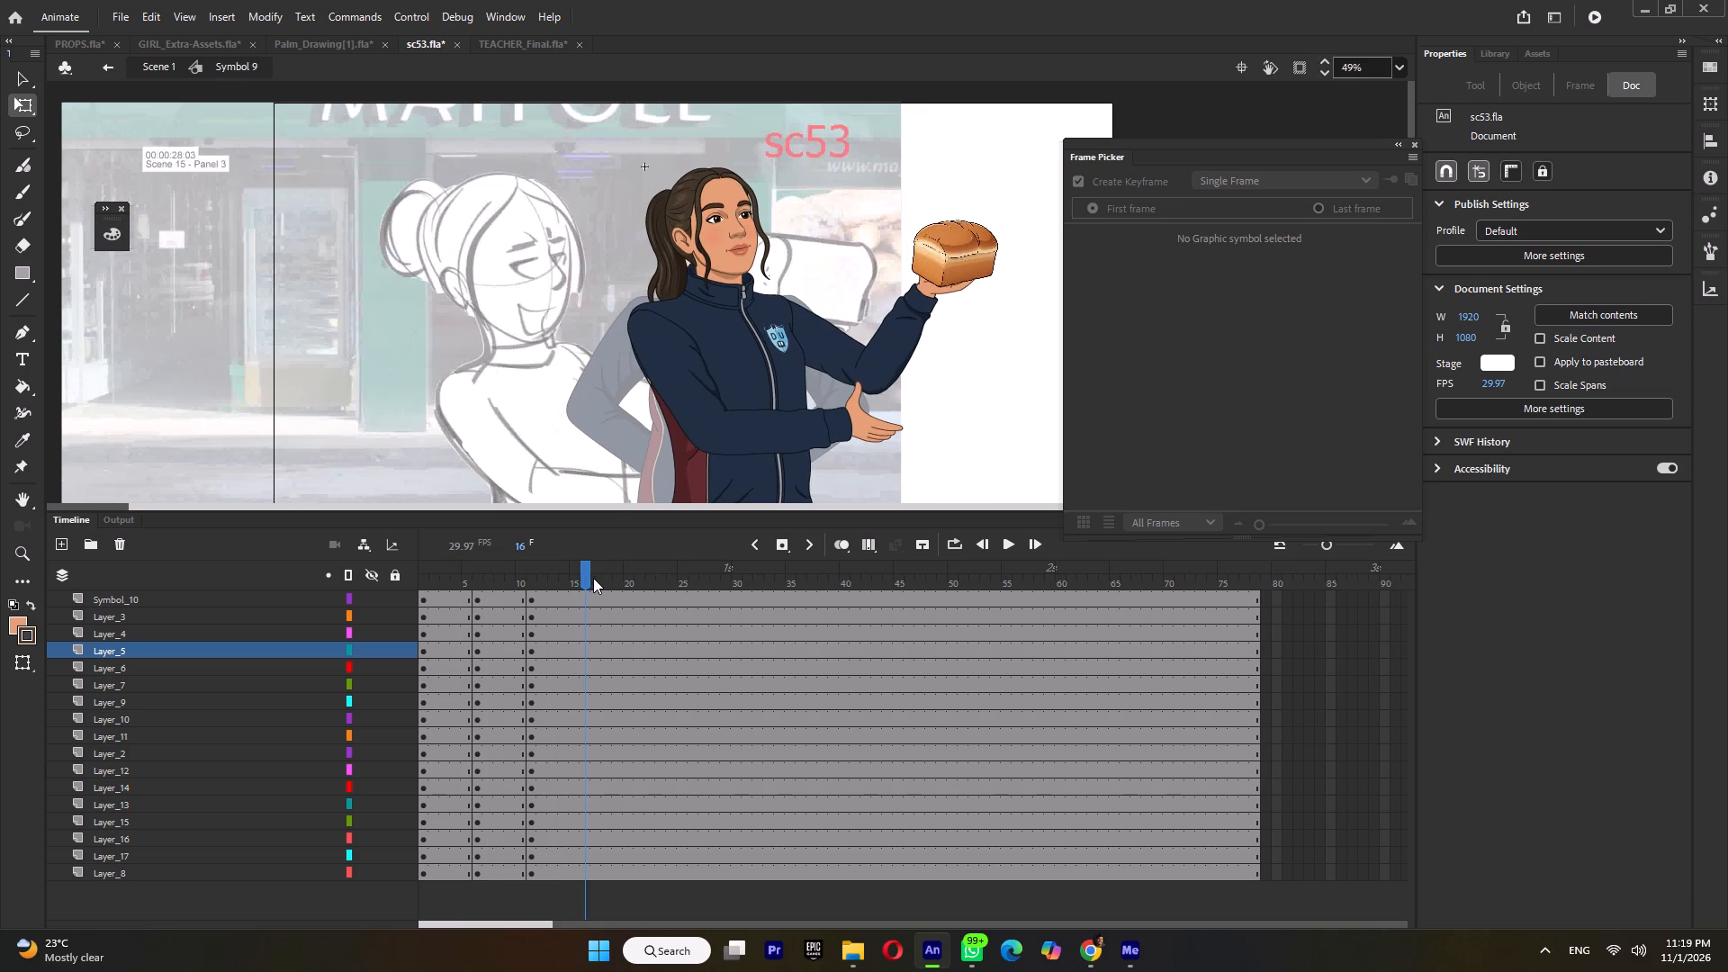
scroll(742, 306, "down", 4, "ctrl")
left_click(452, 584)
left_click(489, 577)
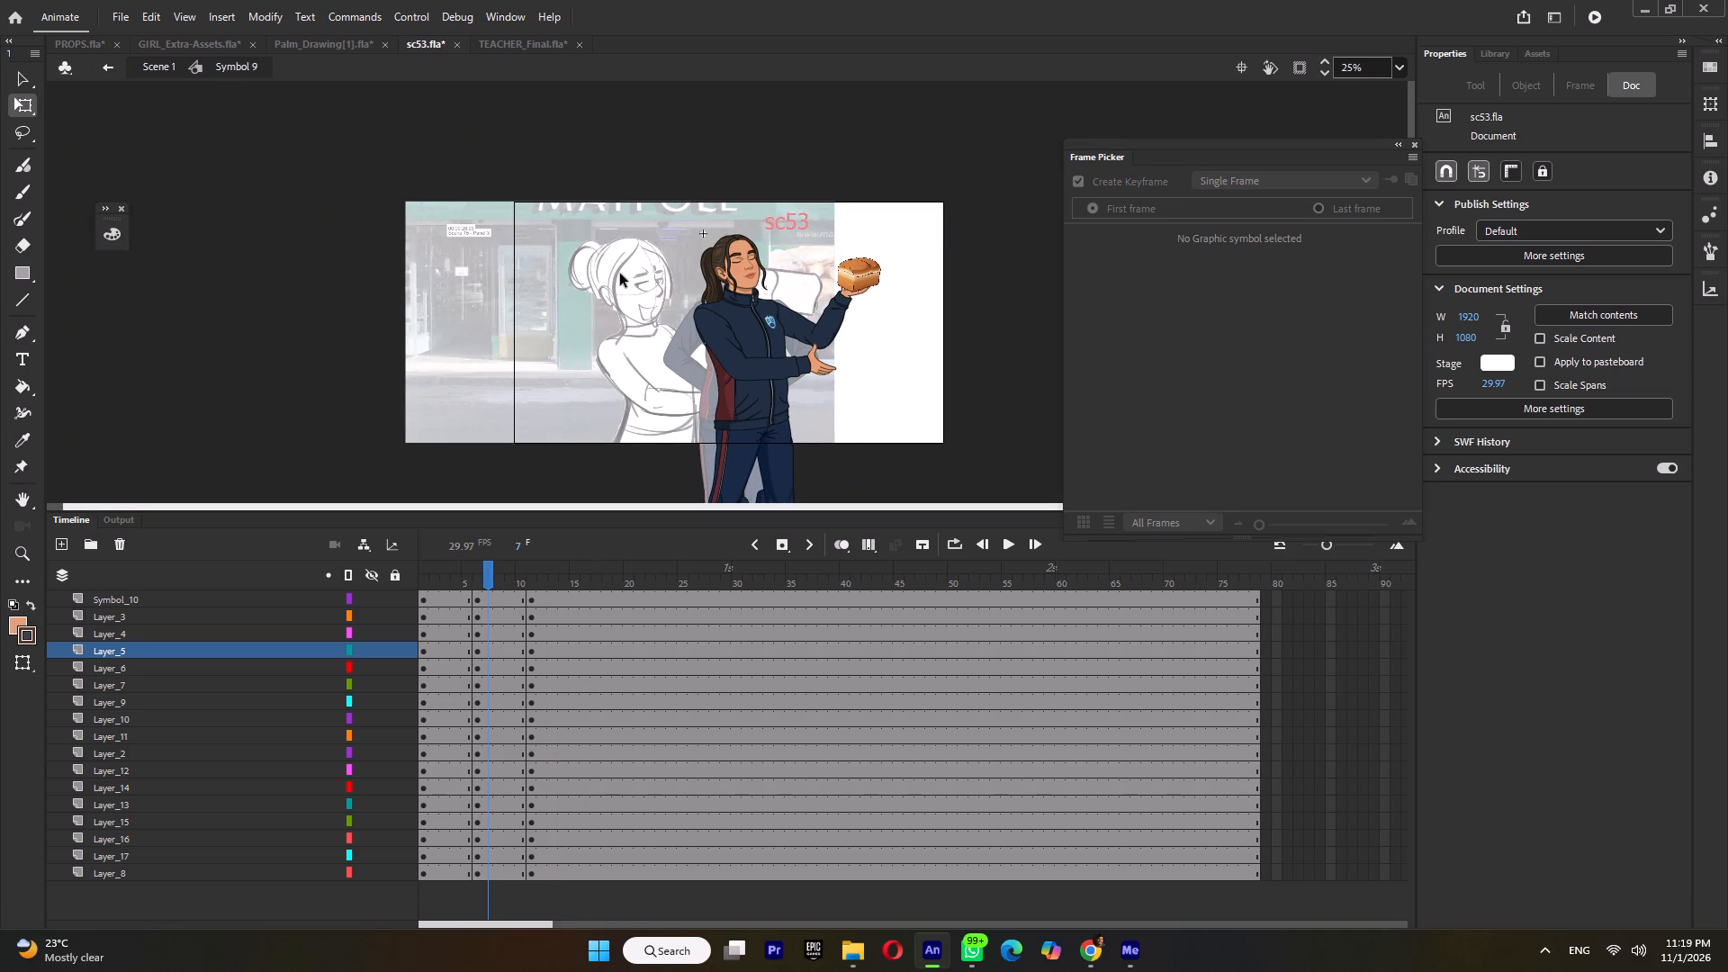
left_click_drag(623, 259, 885, 458)
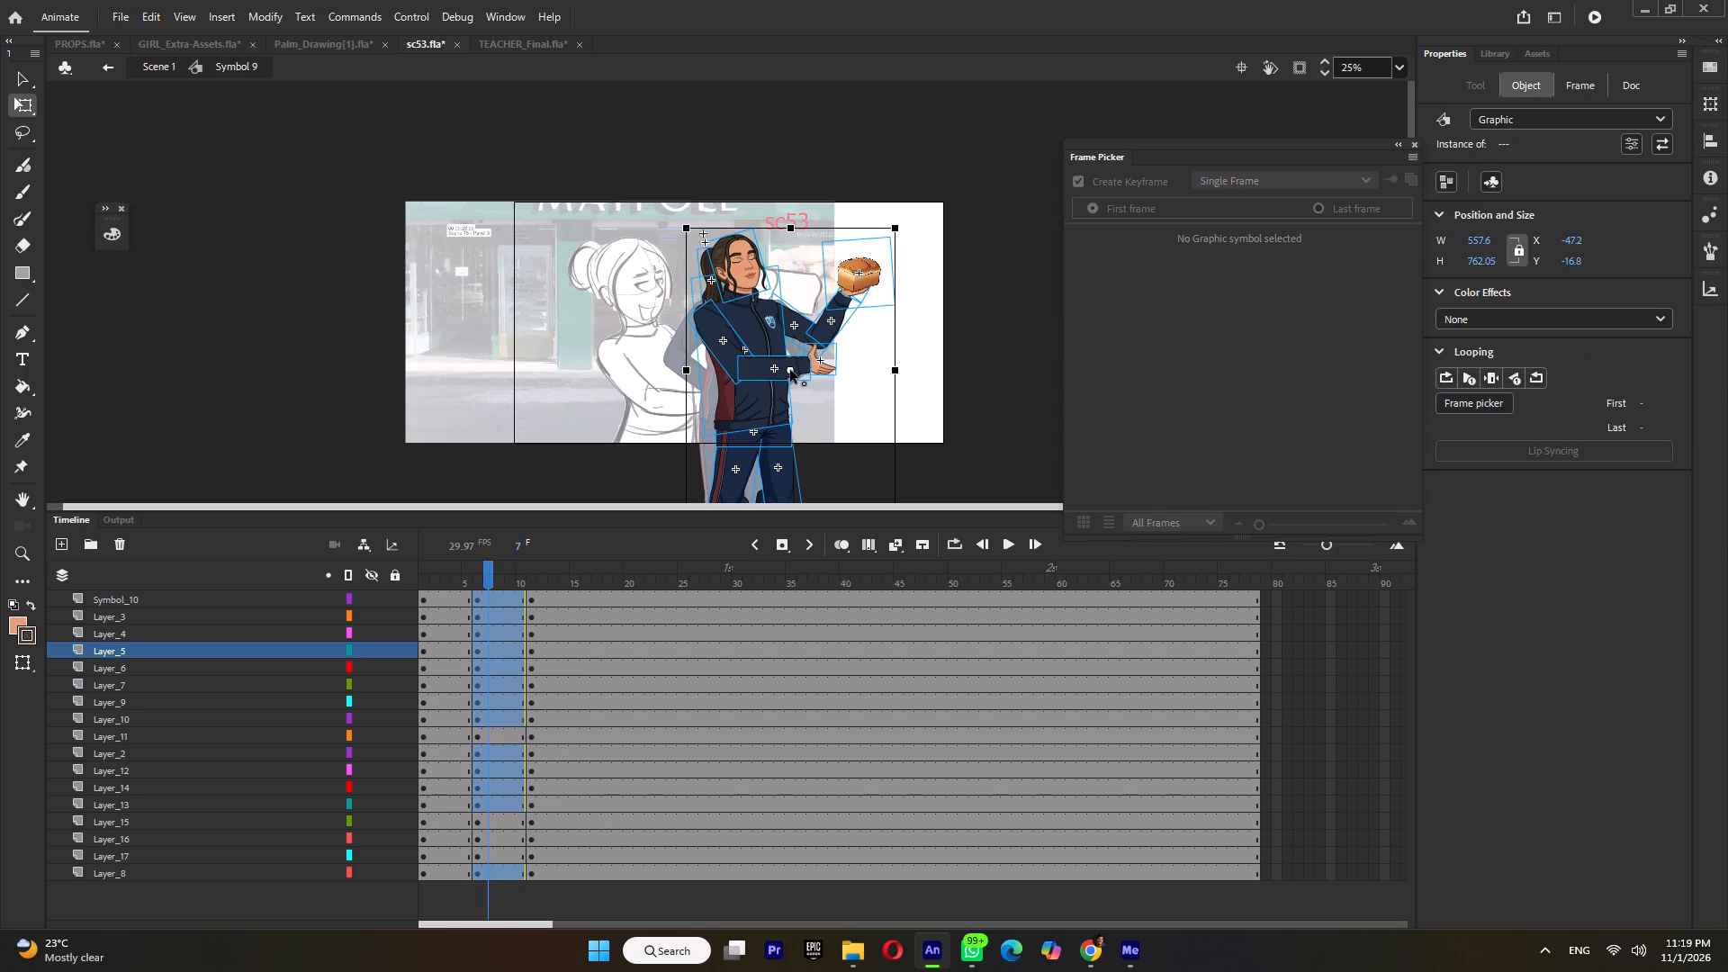
key("Up")
key("Up")
key("Up")
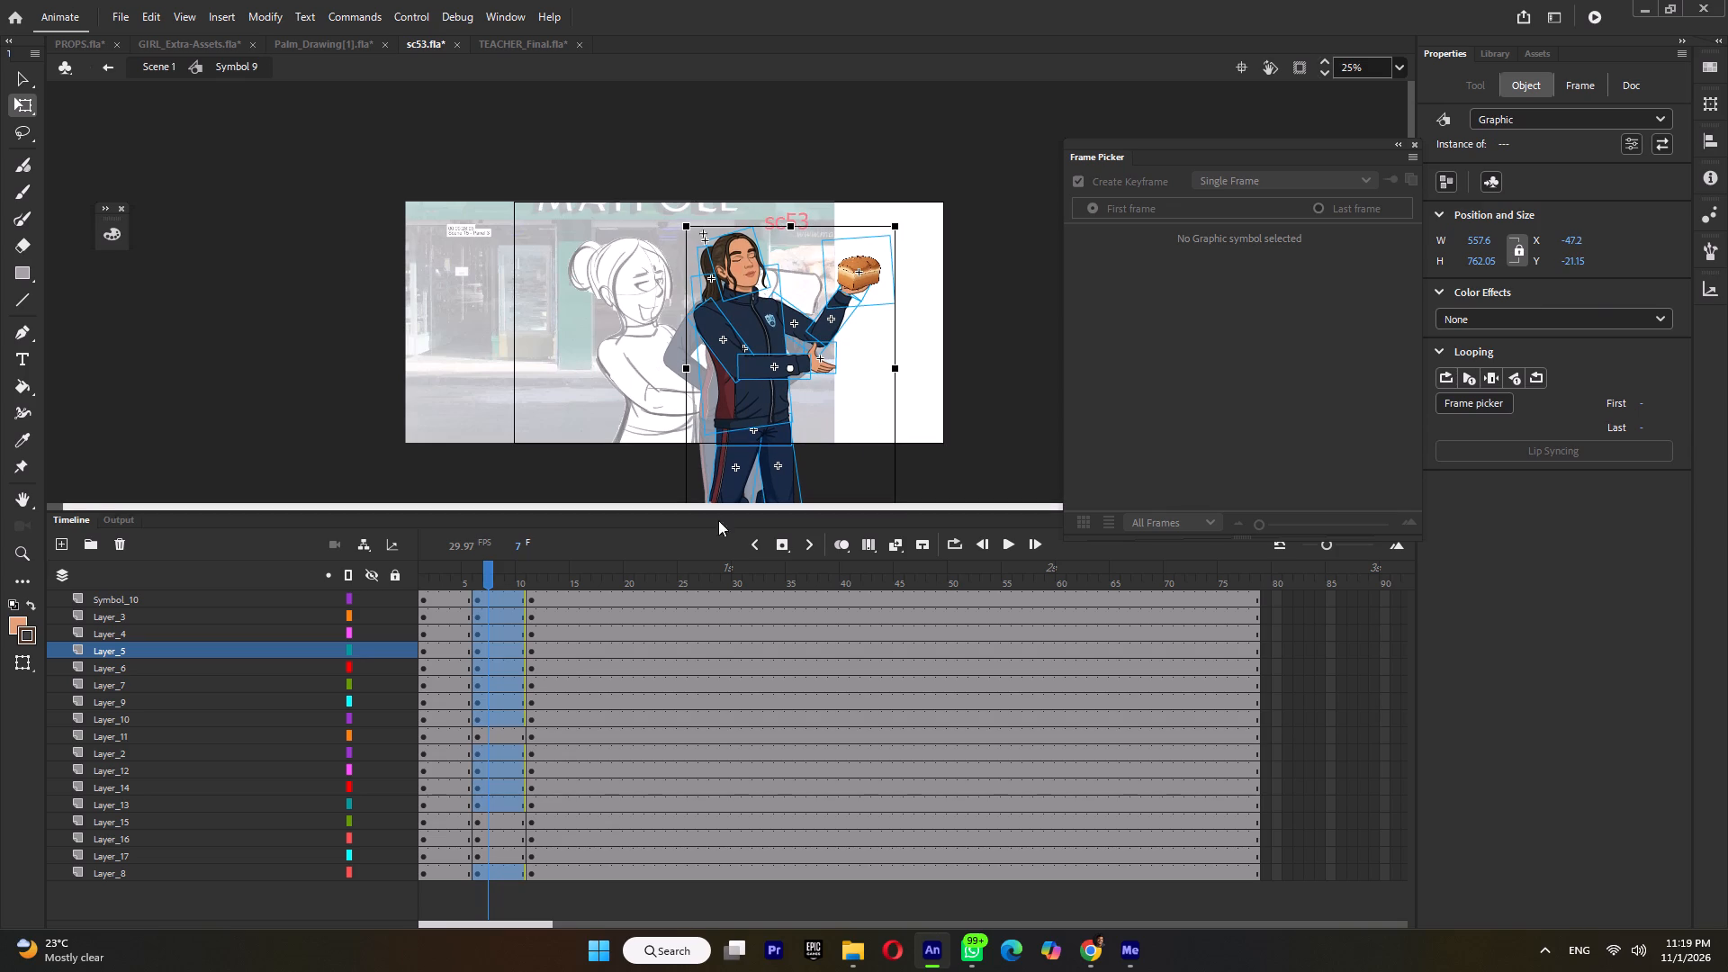
key("Down")
left_click(449, 586)
key("Return")
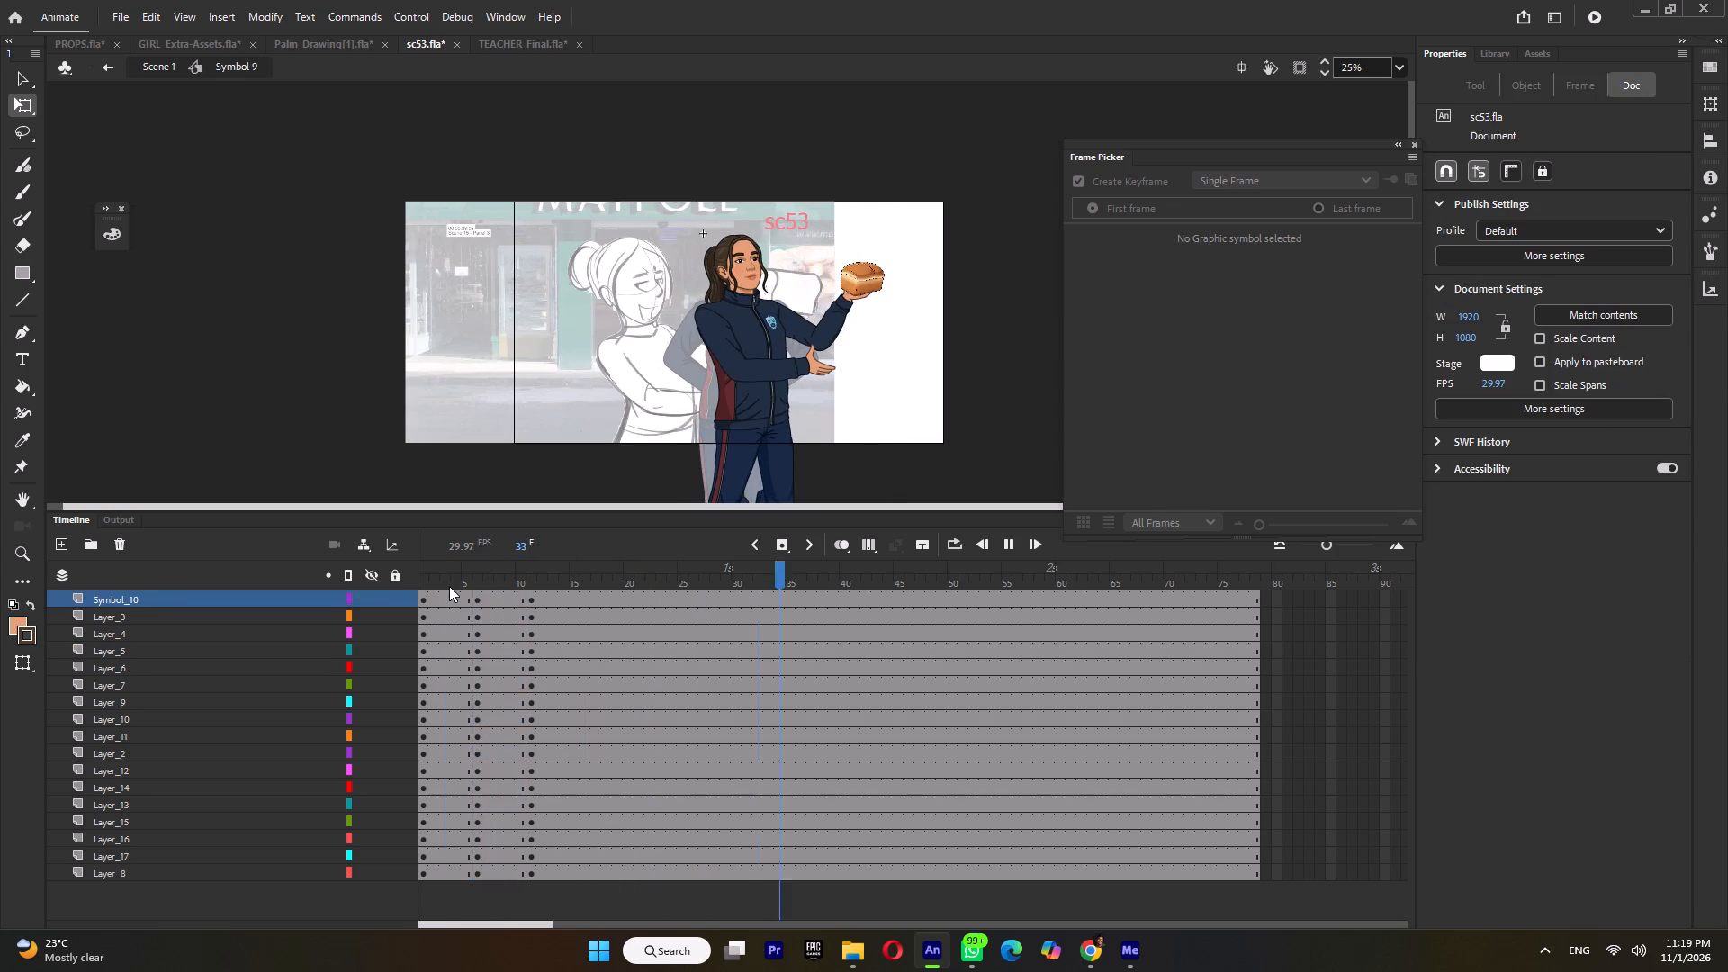
Create classic tweens on all layers for the spans starting at frames 1 and 6.
left_click(449, 586)
double_click(450, 581)
key("ctrl+m")
double_click(497, 582)
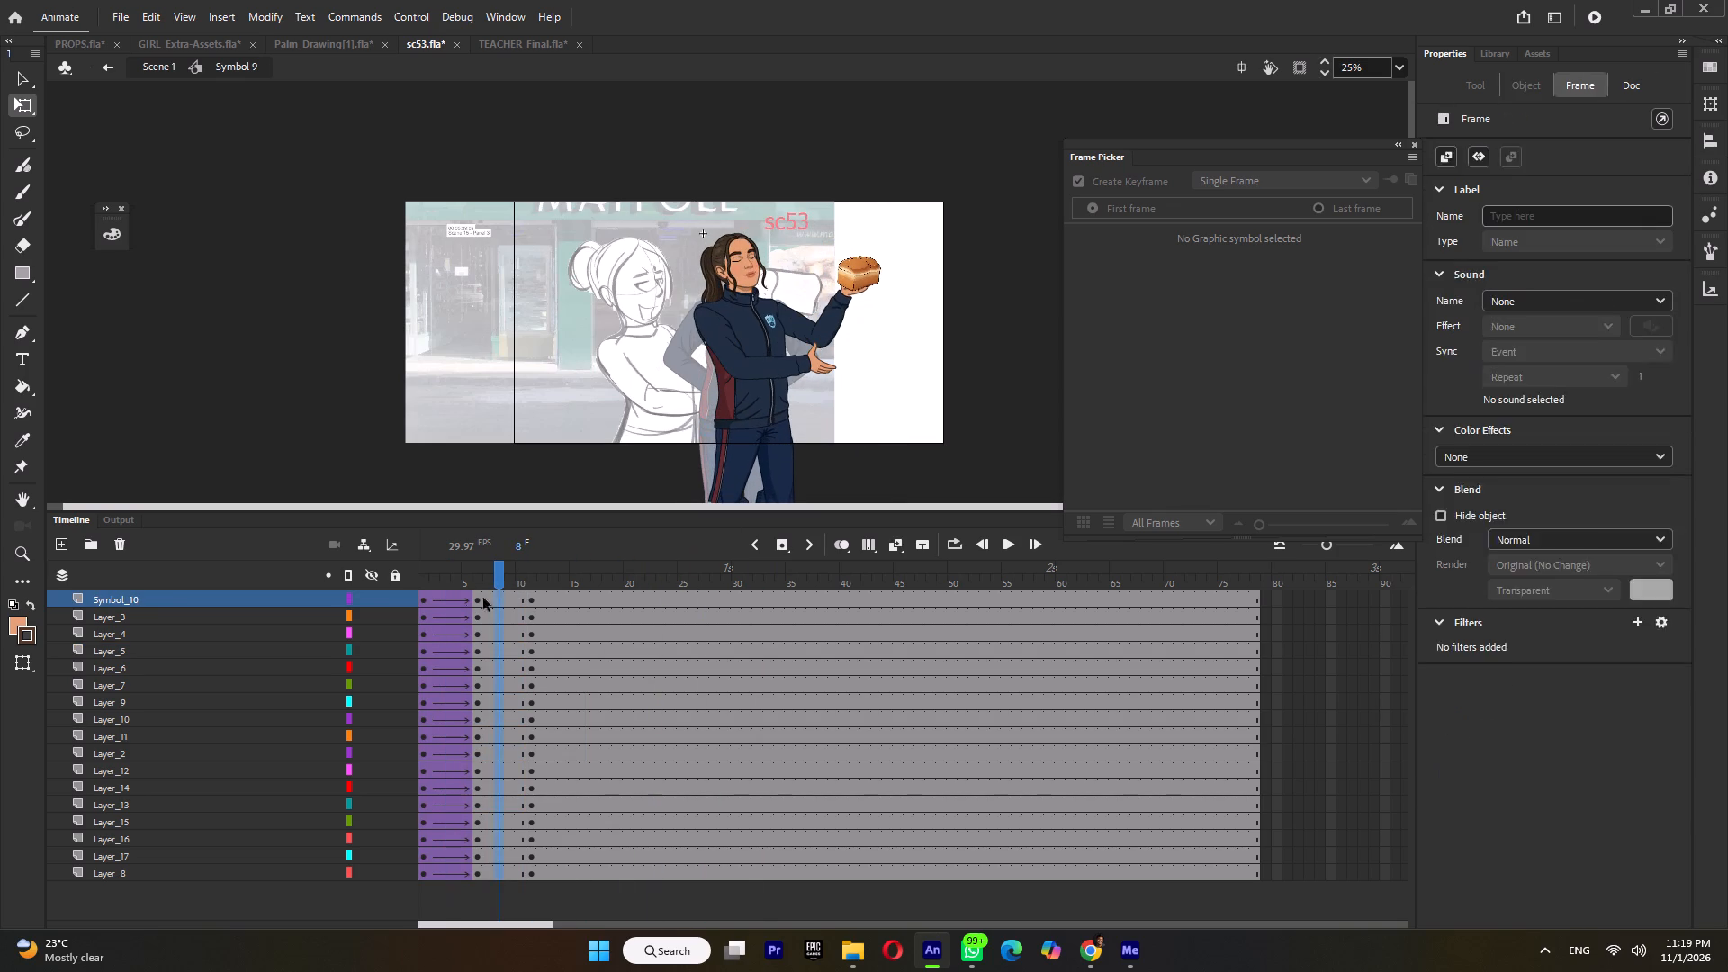
key("ctrl+m")
Apply the Quad Ease In Out effect to both tween spans on all layers.
scroll(453, 589, "up", 5)
left_click_drag(450, 597, 499, 971)
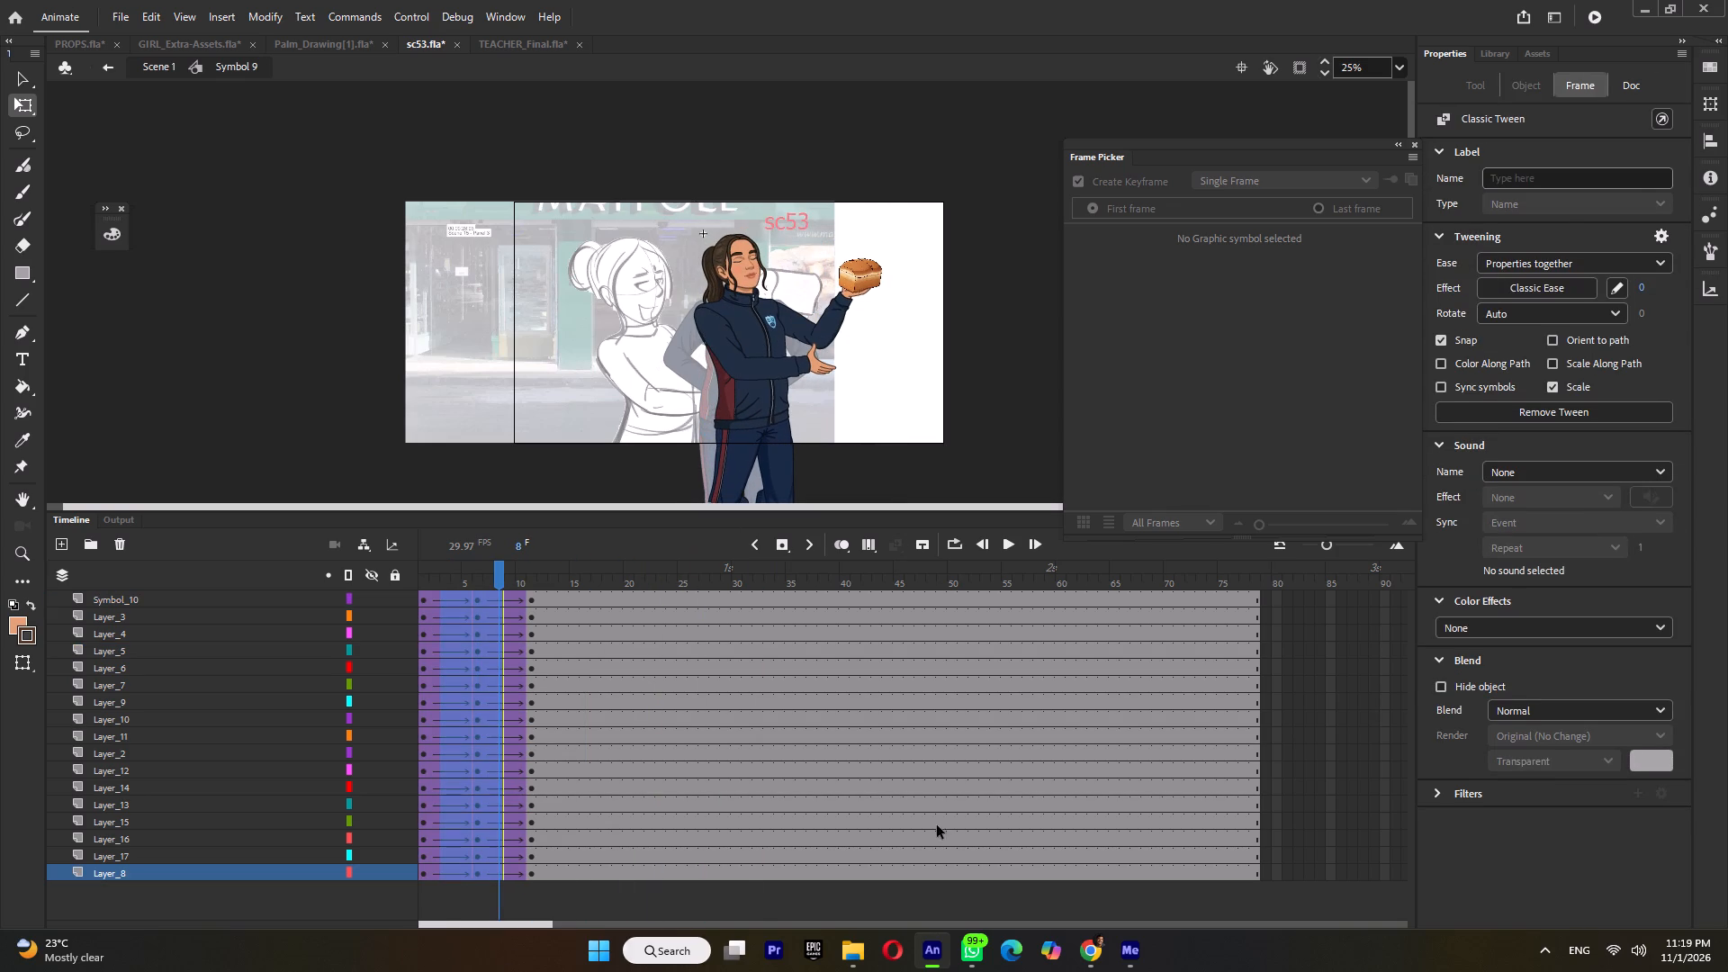
left_click(1544, 292)
left_click(1108, 367)
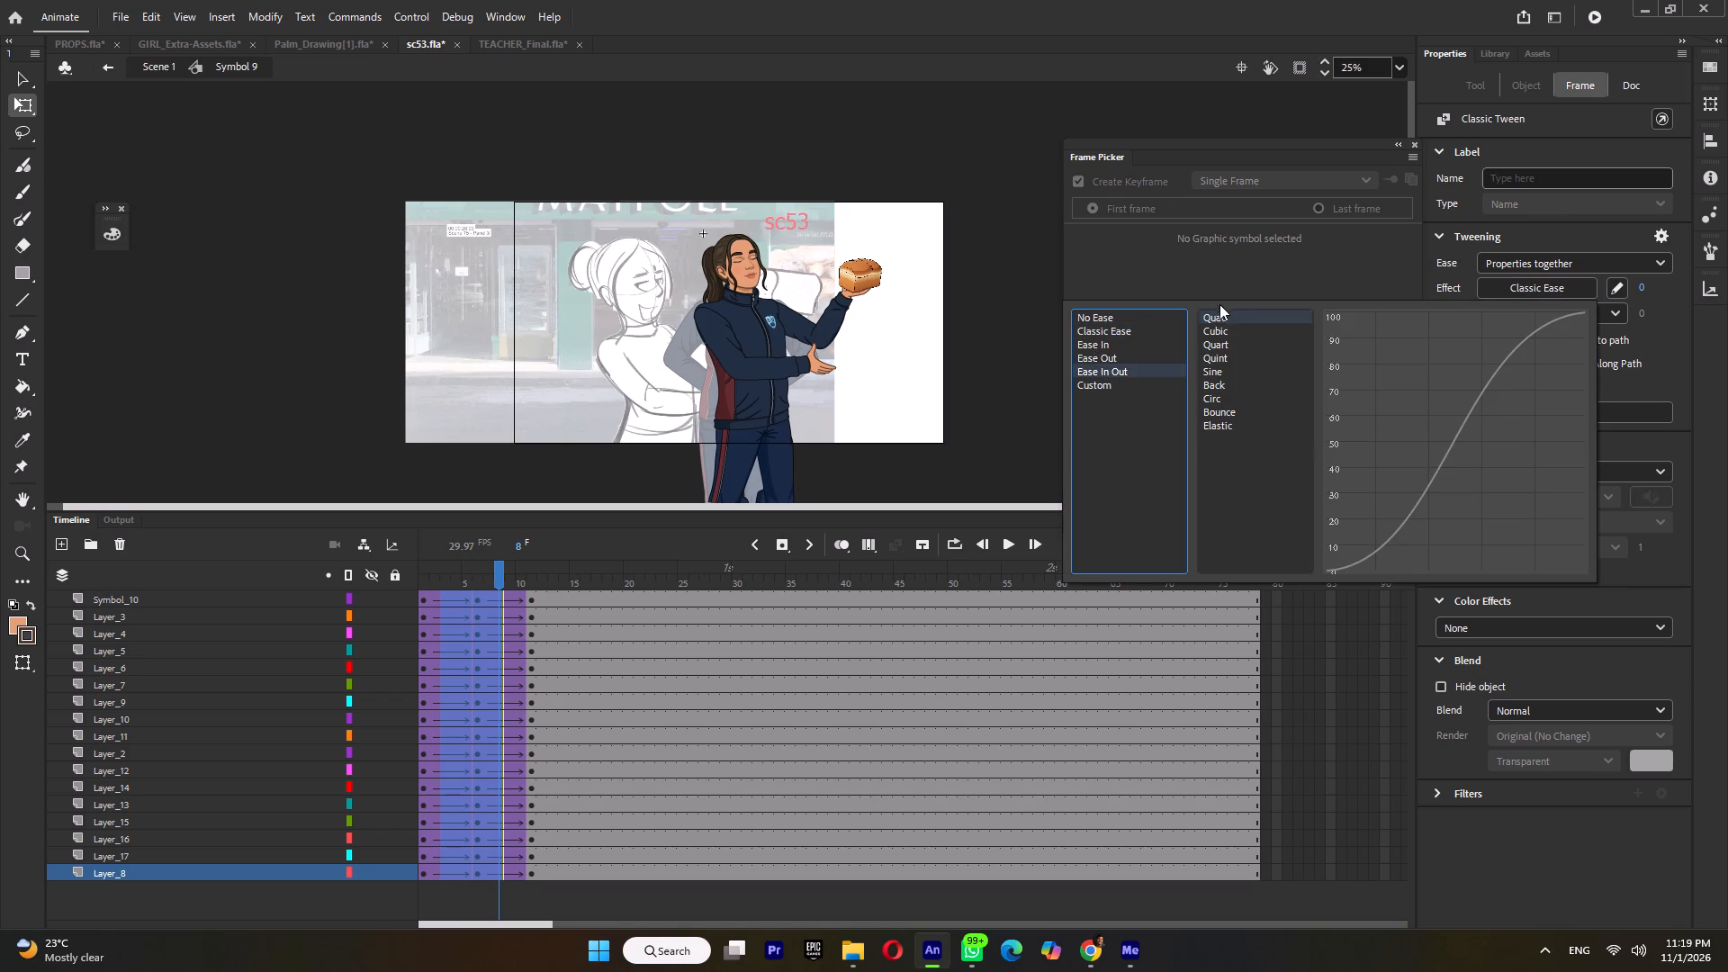
double_click(1218, 318)
Play the eased transition from frame 1 a few times to check the timing of the motion.
left_click_drag(452, 575, 345, 588)
key("Return")
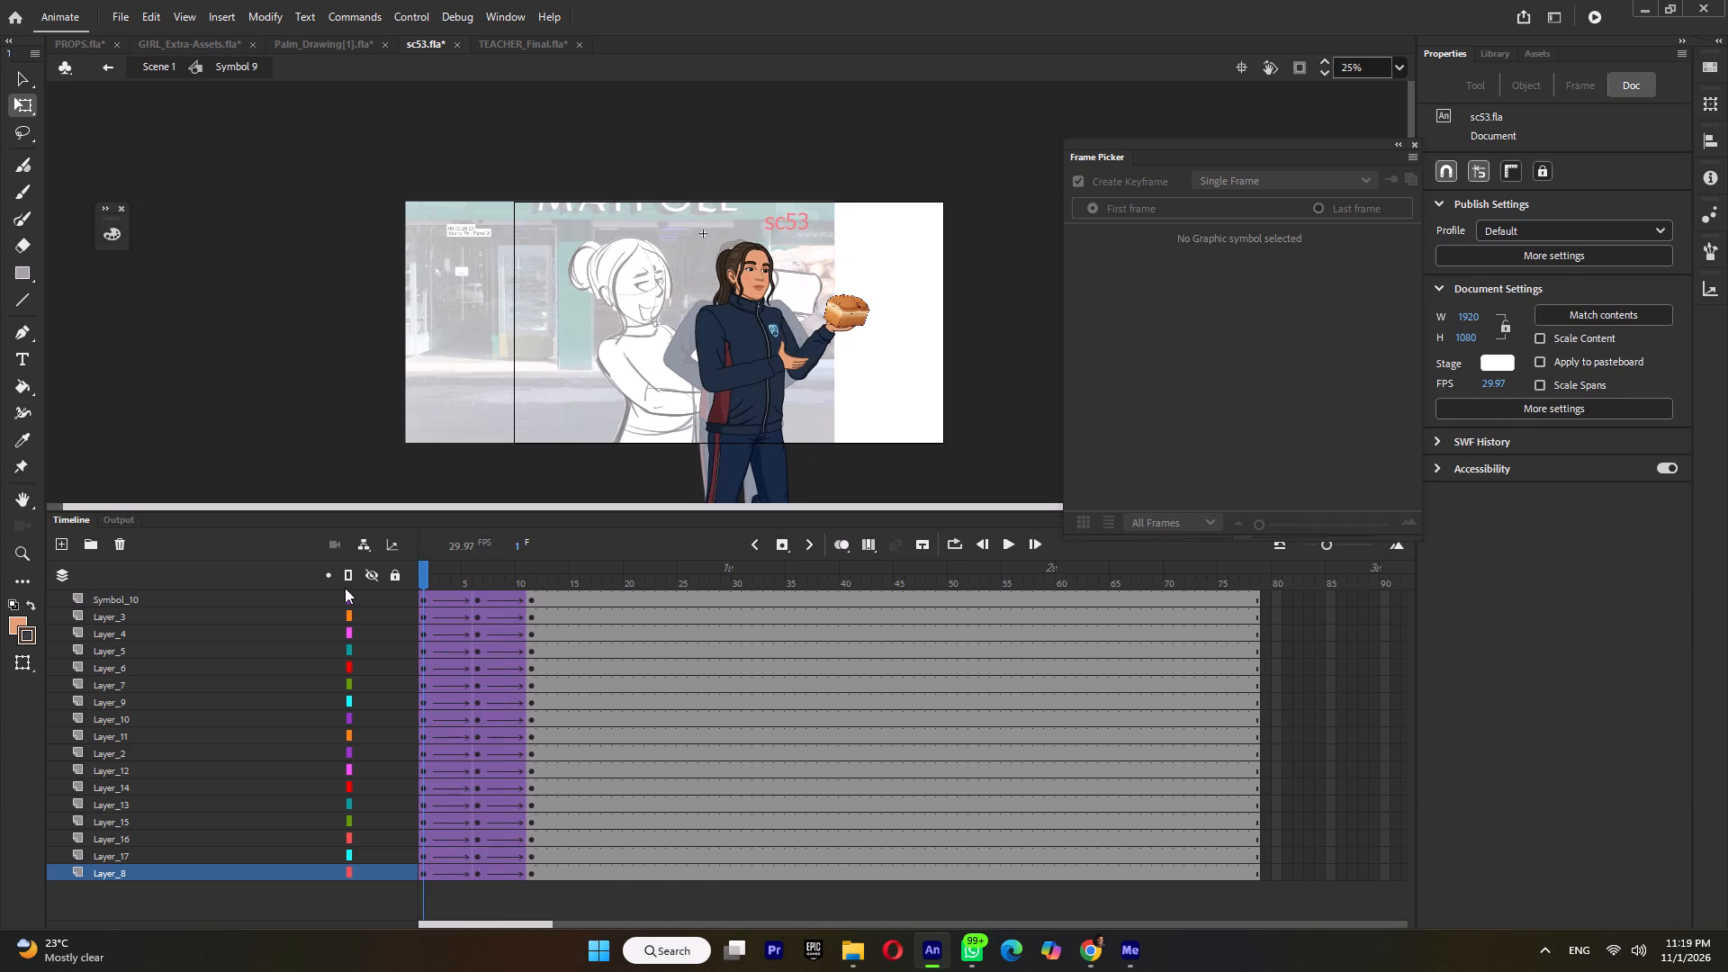
key("Return")
left_click_drag(451, 573, 335, 603)
key("Return")
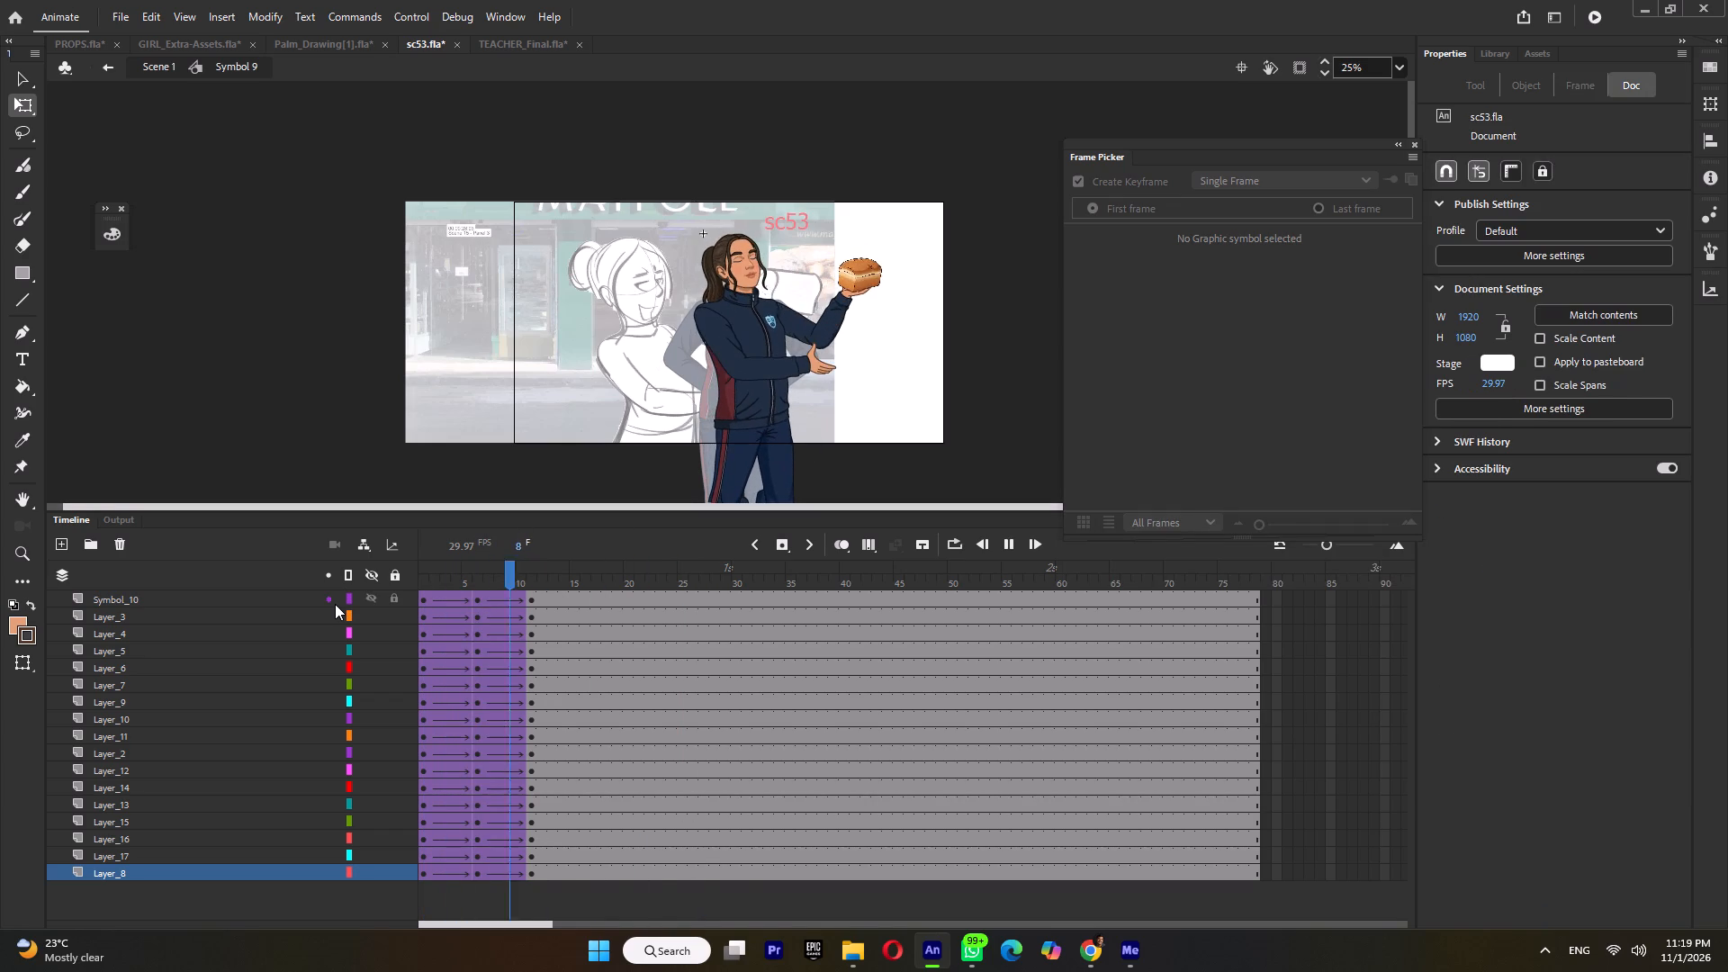
key("Return")
left_click_drag(449, 576, 346, 594)
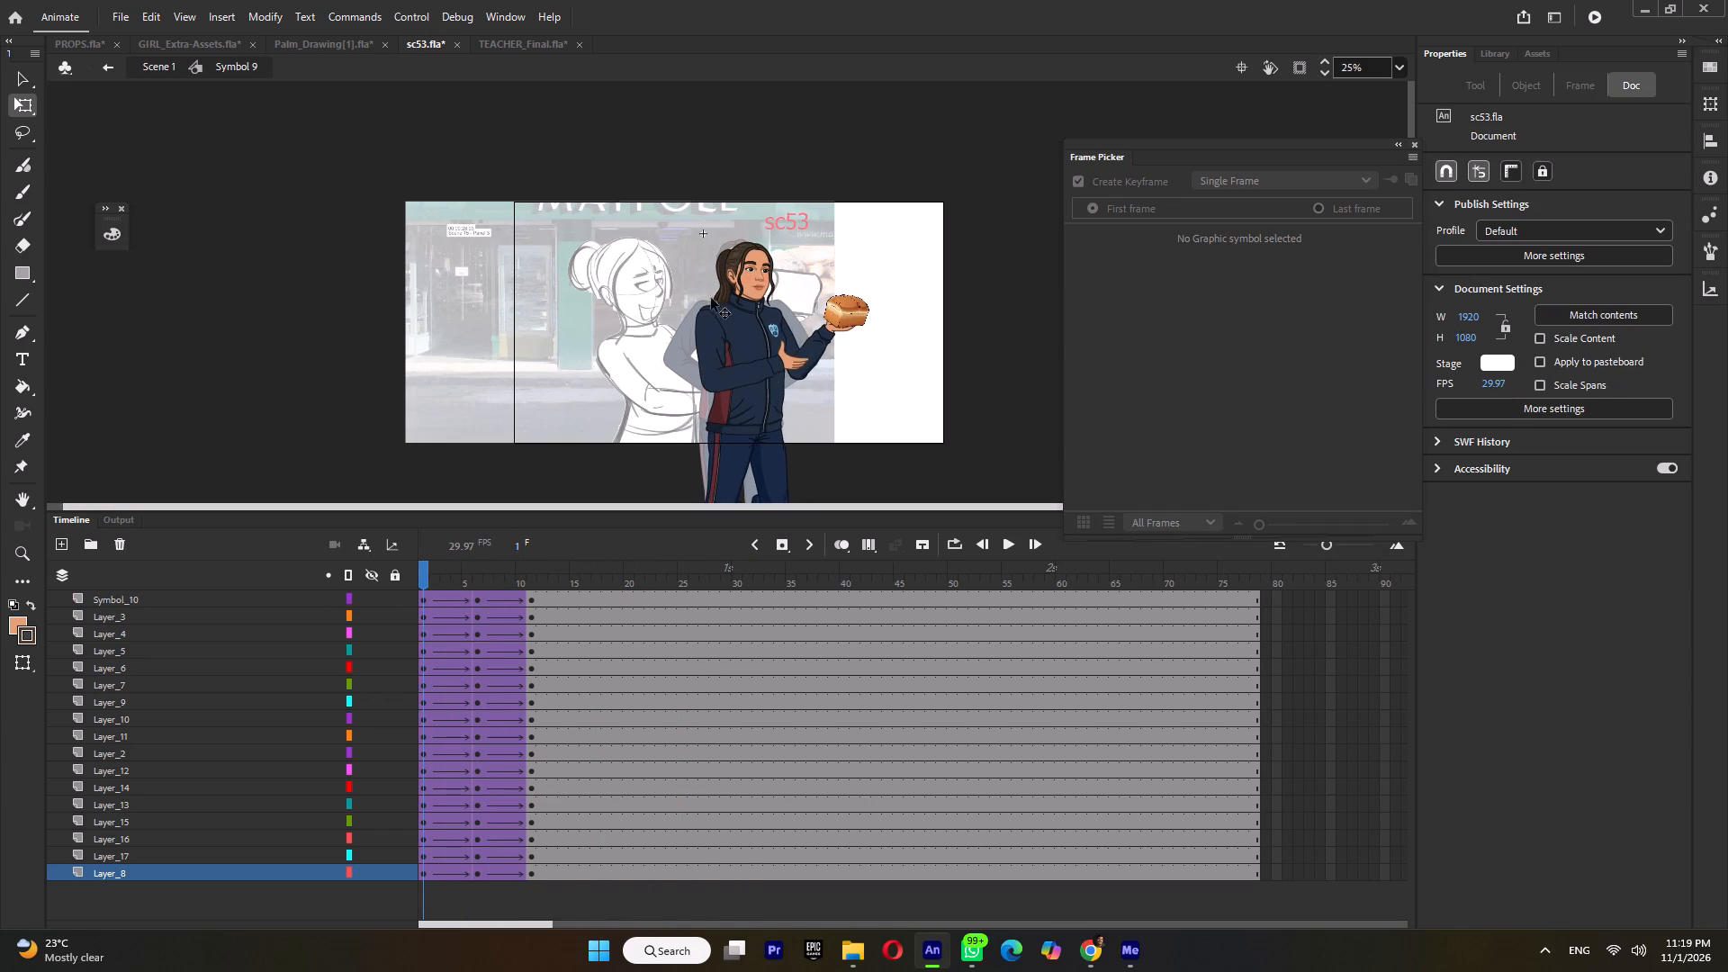
At frame 1, select the upper body with arms and bread, and slightly squash and skew it toward the bread from the waist.
left_click_drag(636, 241, 861, 384)
left_click_drag(788, 337, 737, 427)
scroll(789, 245, "up", 1, "ctrl")
left_click(789, 242)
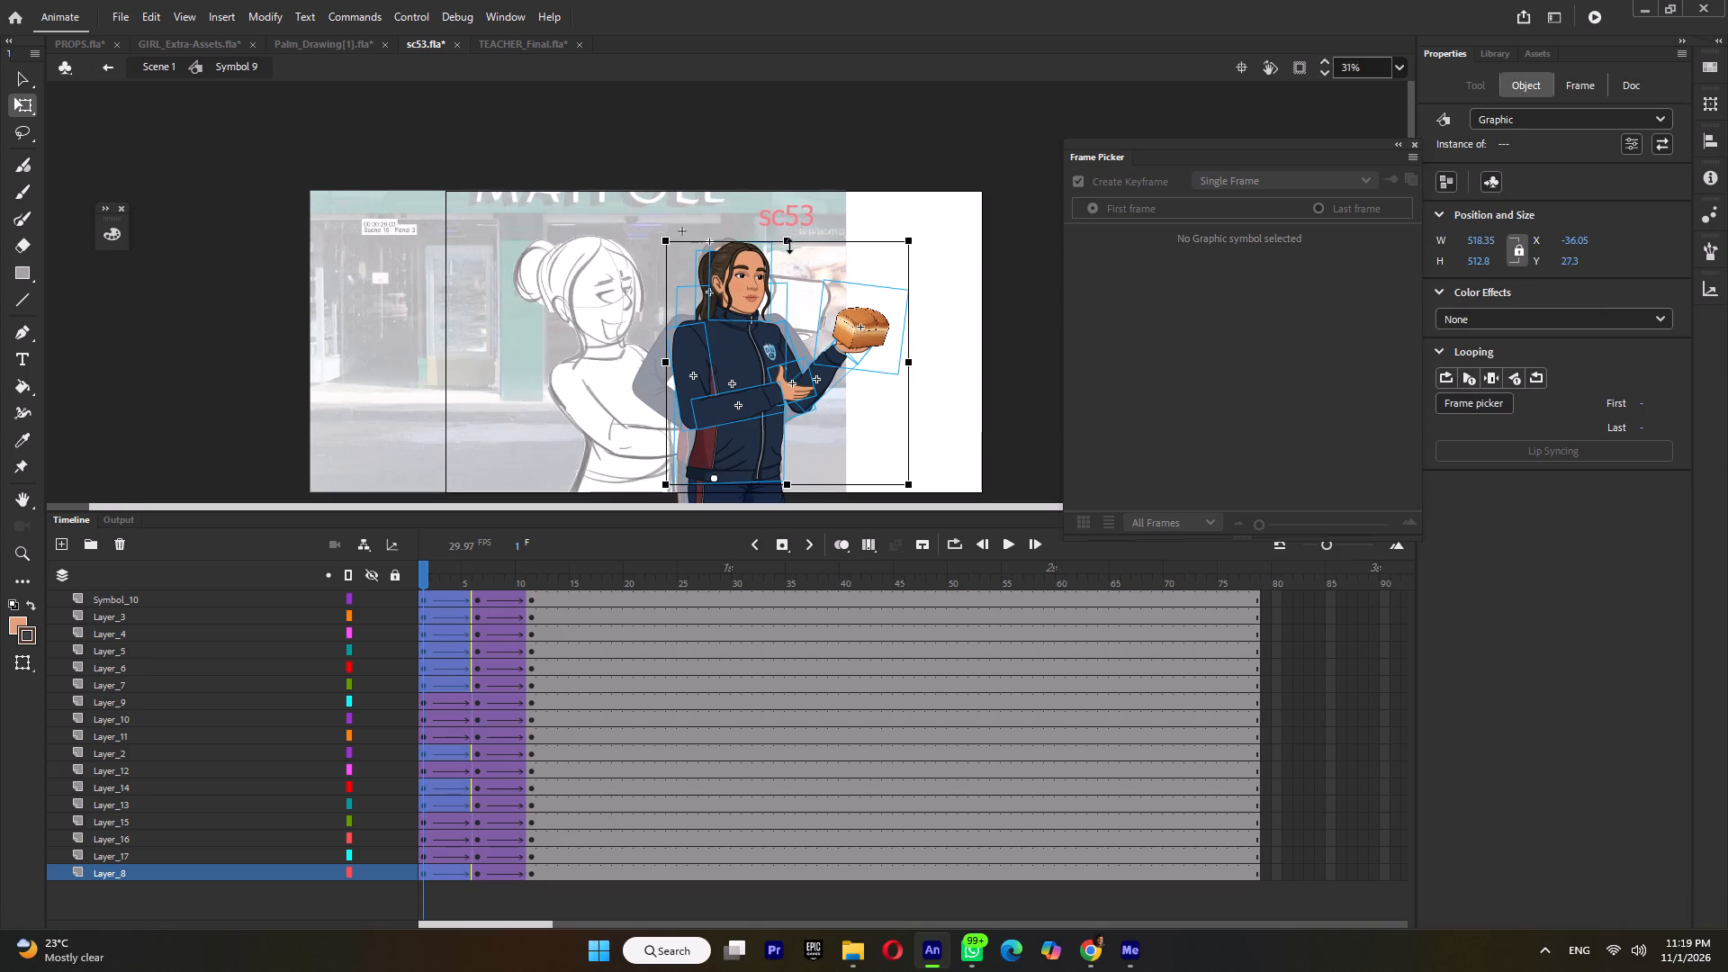
left_click(797, 246)
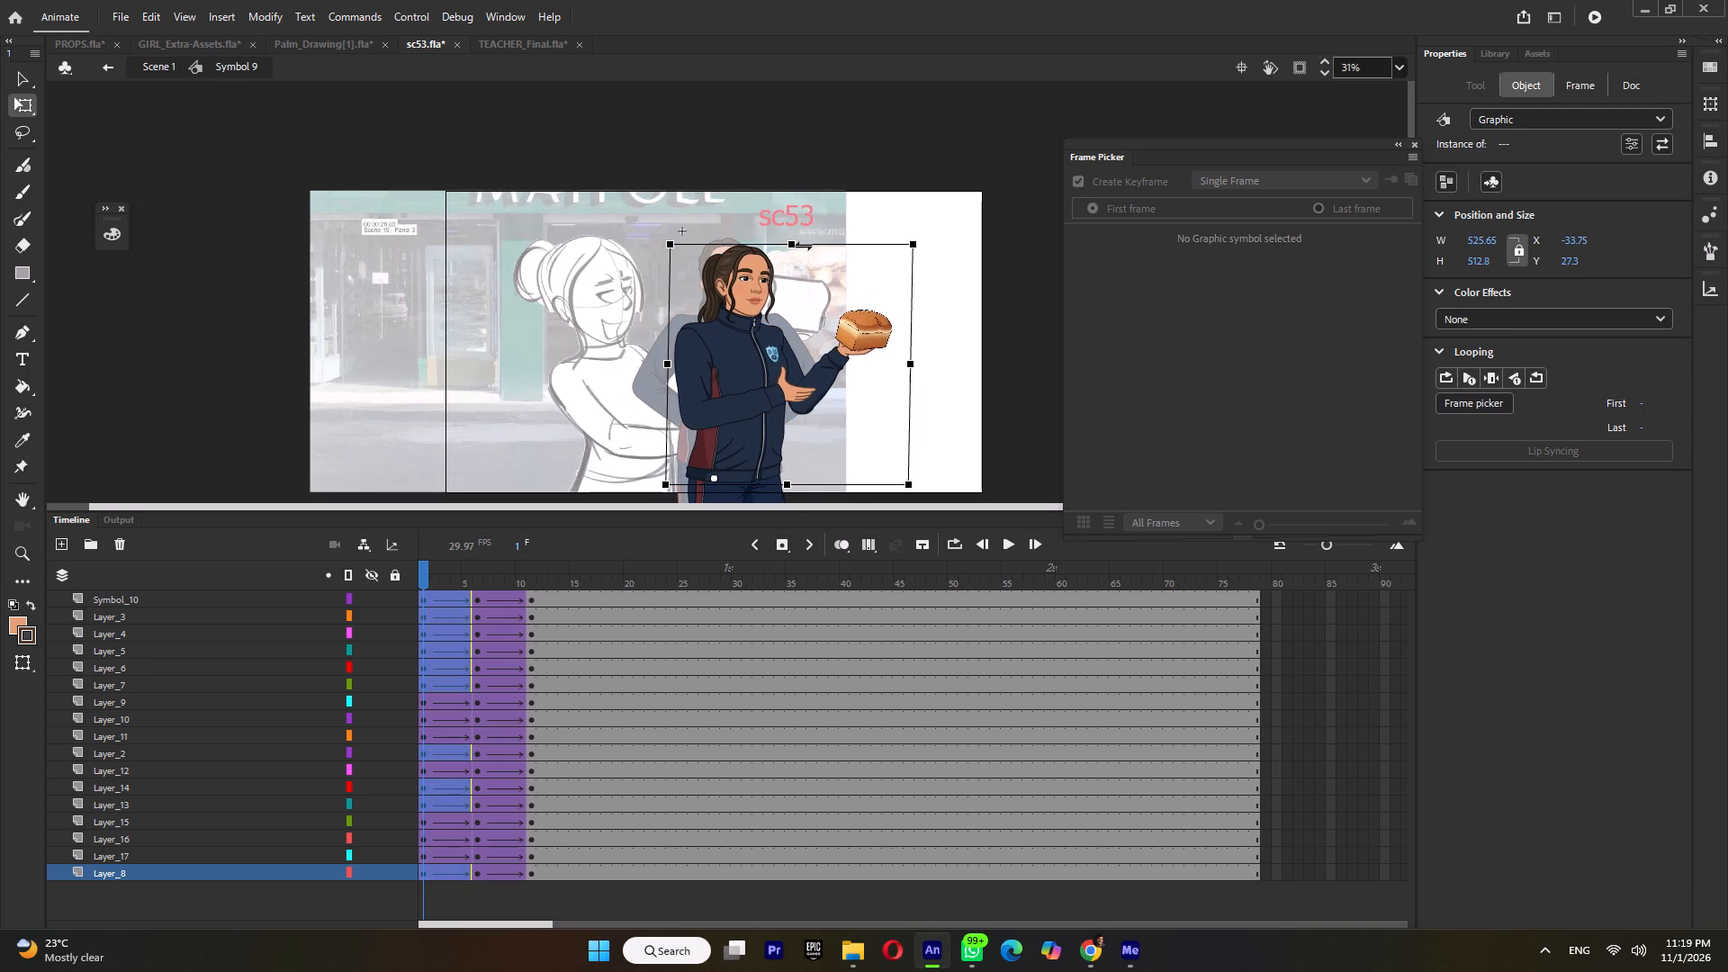
left_click(821, 292)
Select the jacket torso at frame 1, try its alternate drawings, and set it to drawing 1.
left_click(737, 351)
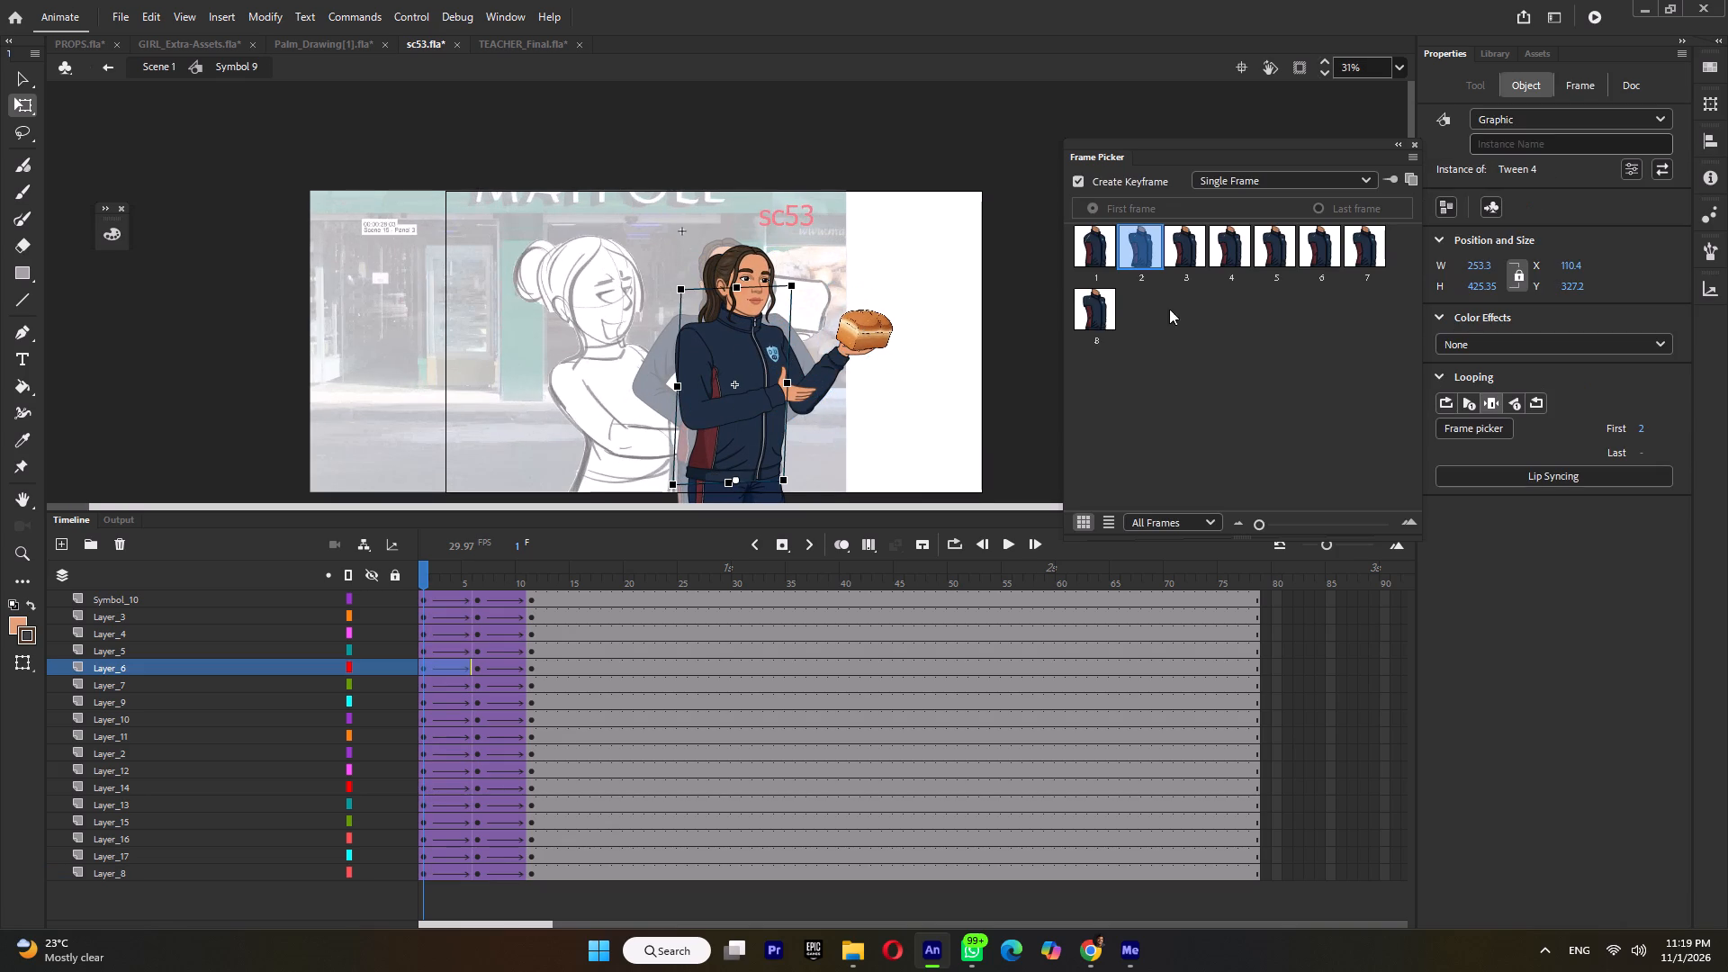
left_click(1102, 256)
left_click(1182, 251)
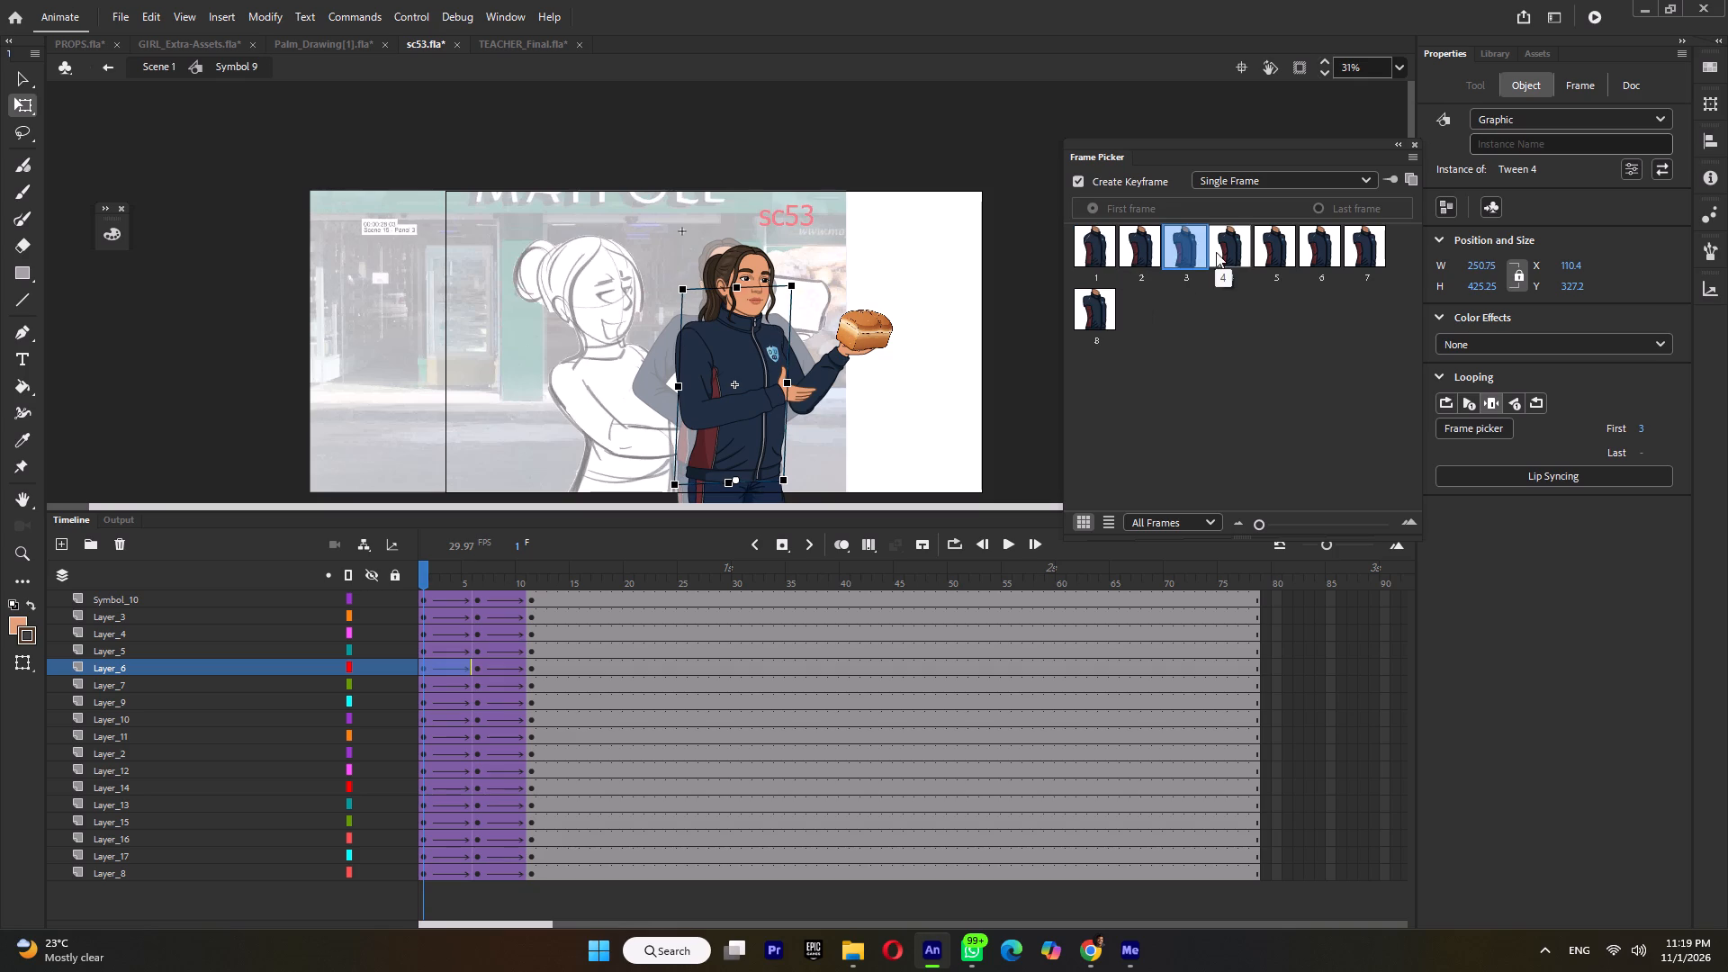
left_click(1218, 252)
left_click(1263, 252)
left_click(1315, 252)
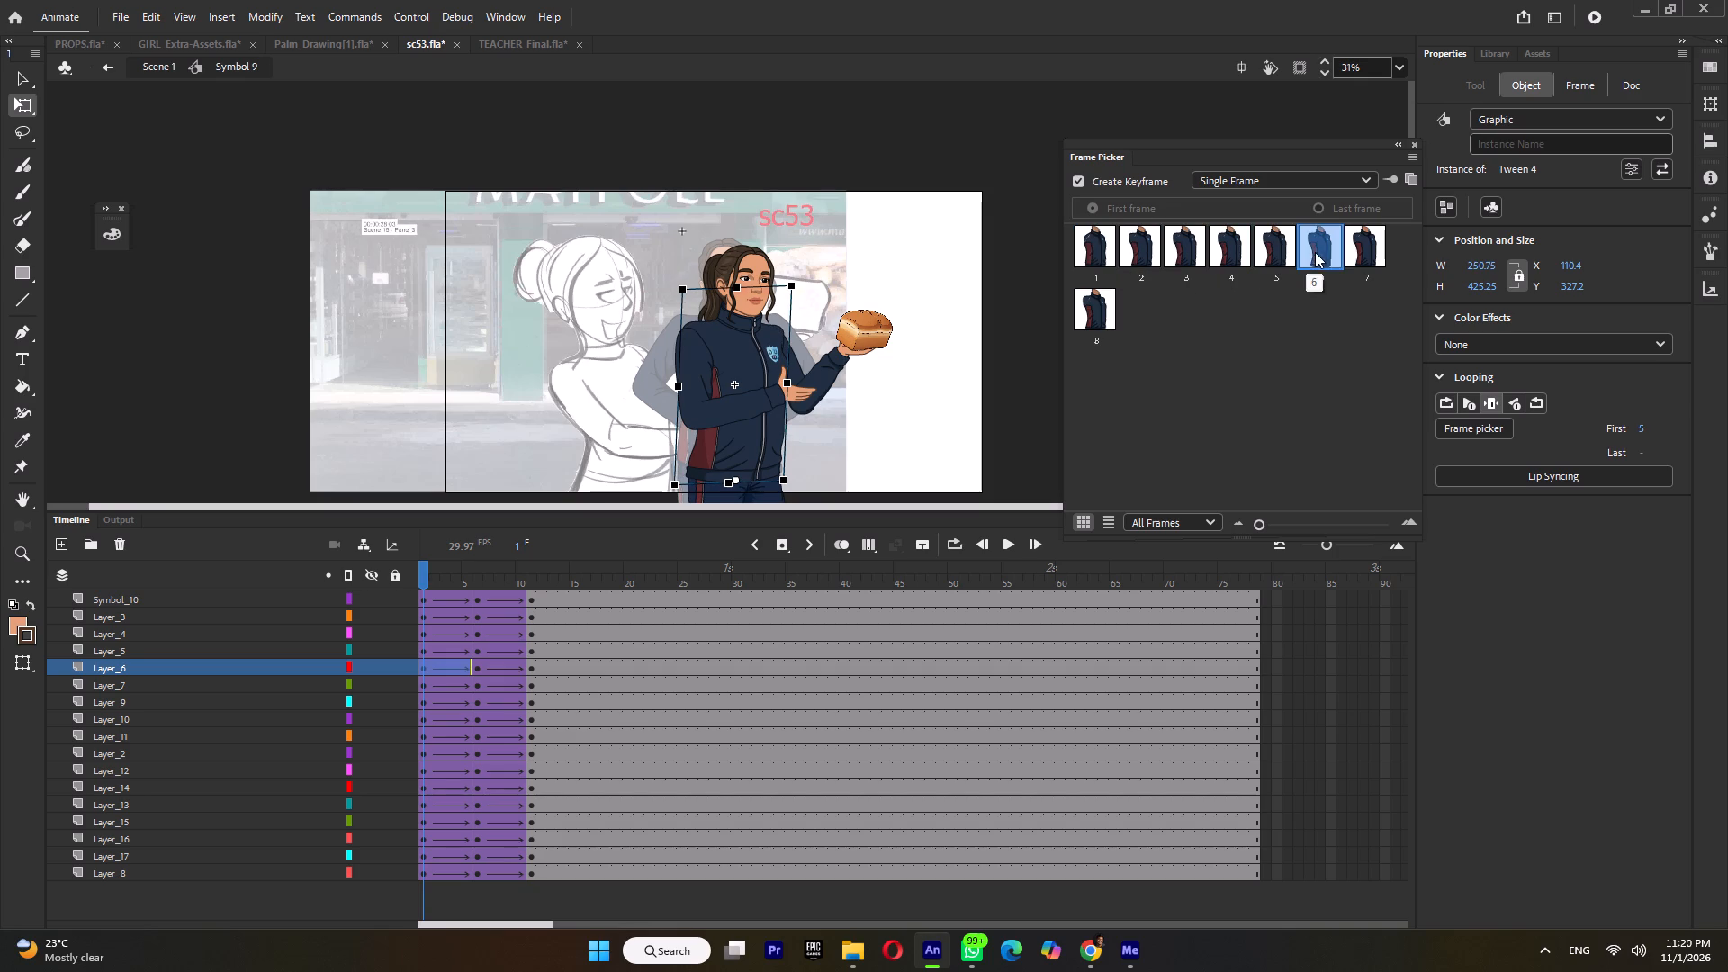
left_click(1368, 244)
left_click(1107, 314)
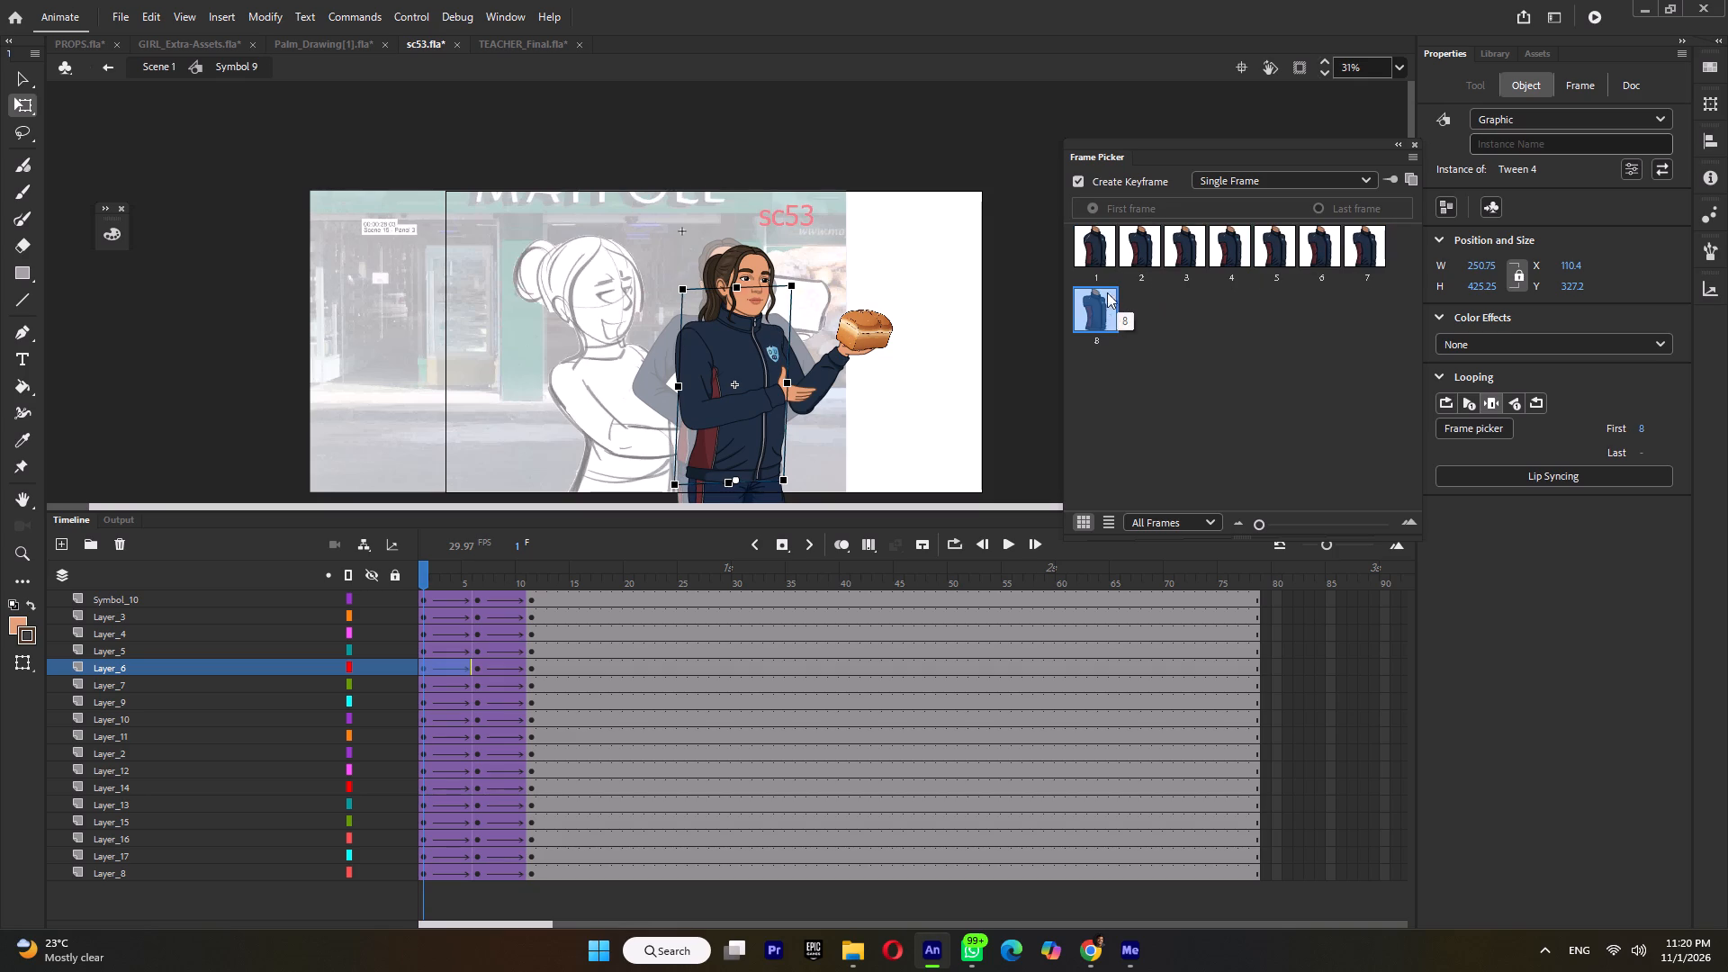
left_click(1103, 256)
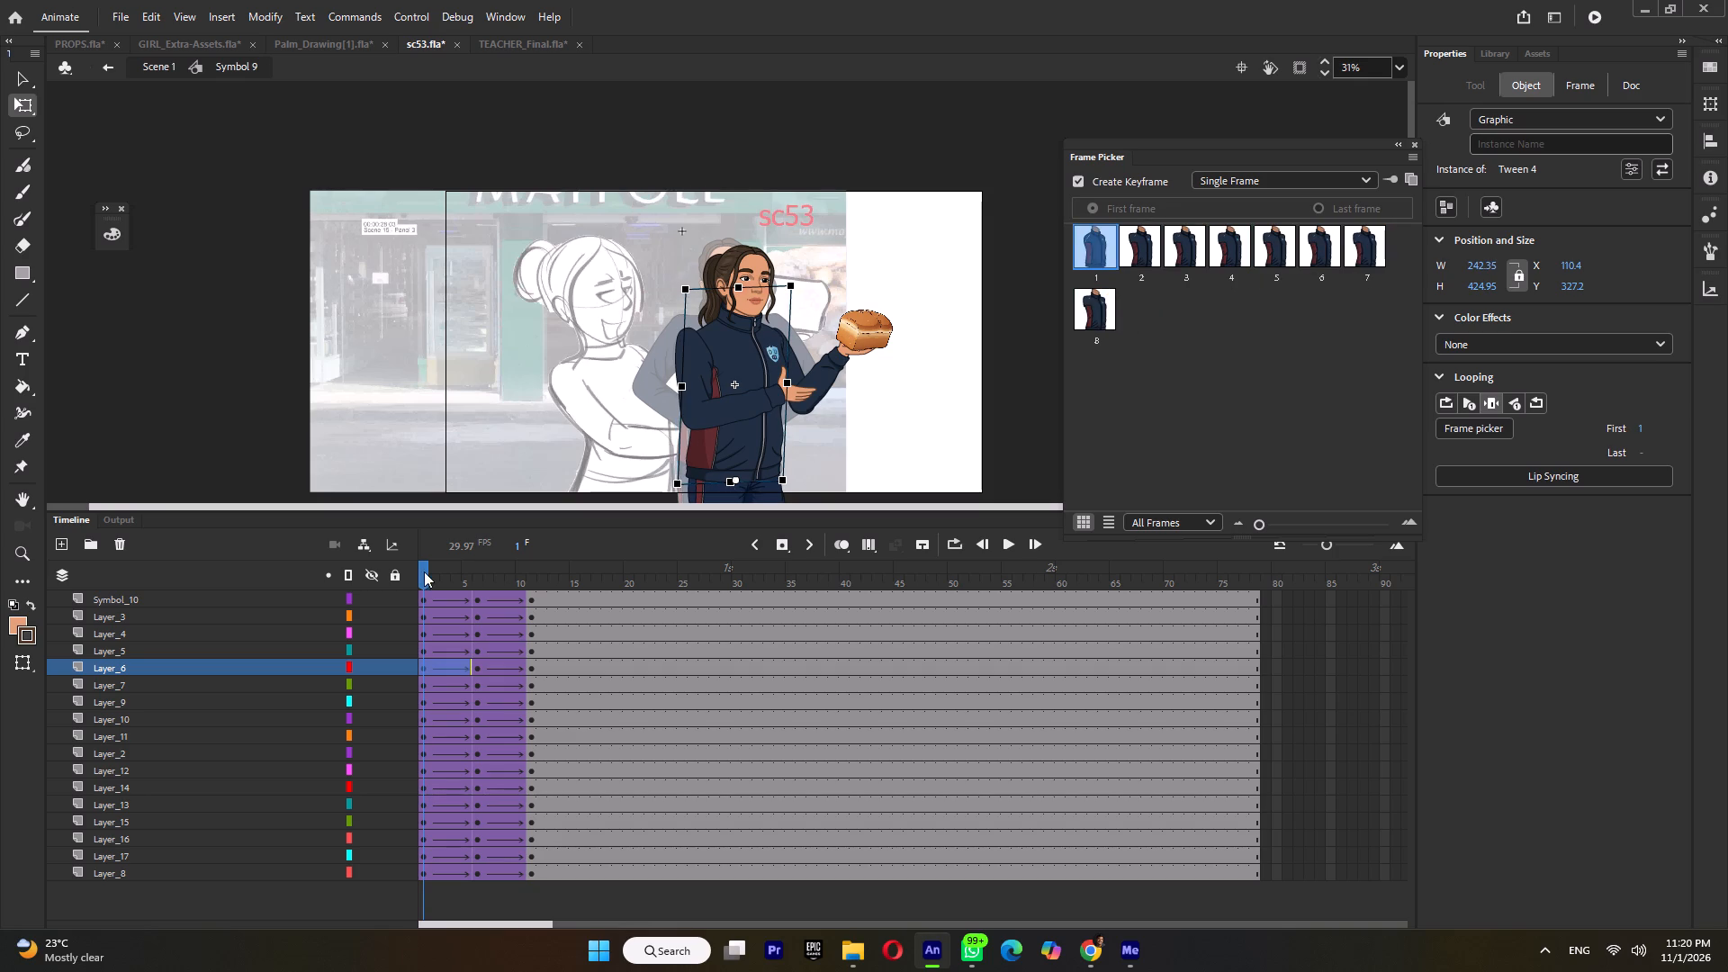
Select the upper arm, forearm and hand crossing her body, and move them slightly down and toward the bread.
left_click(699, 379)
left_click(741, 402, "shift")
left_click(807, 396, "shift")
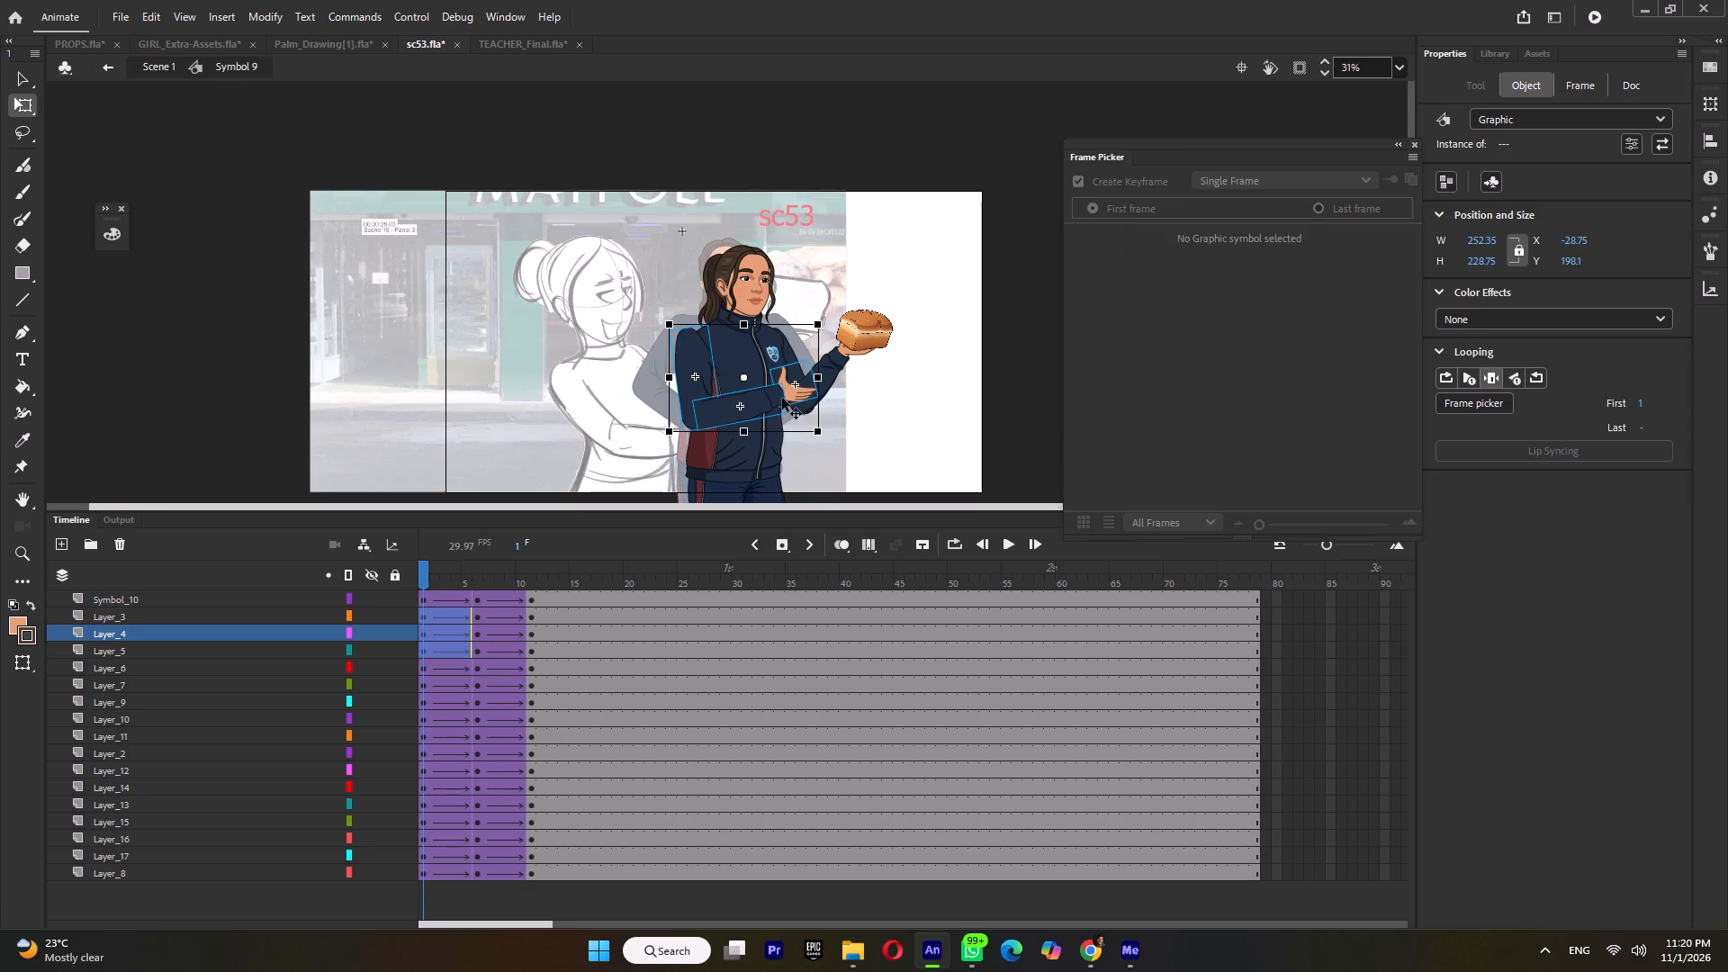
scroll(698, 358, "up", 7, "ctrl")
left_click_drag(697, 347, 723, 389)
Select the bread-holding arm with the bread at frame 1 and shift it slightly to fit the torso.
scroll(724, 385, "down", 4, "ctrl")
left_click_drag(925, 251, 1041, 408)
left_click(916, 385)
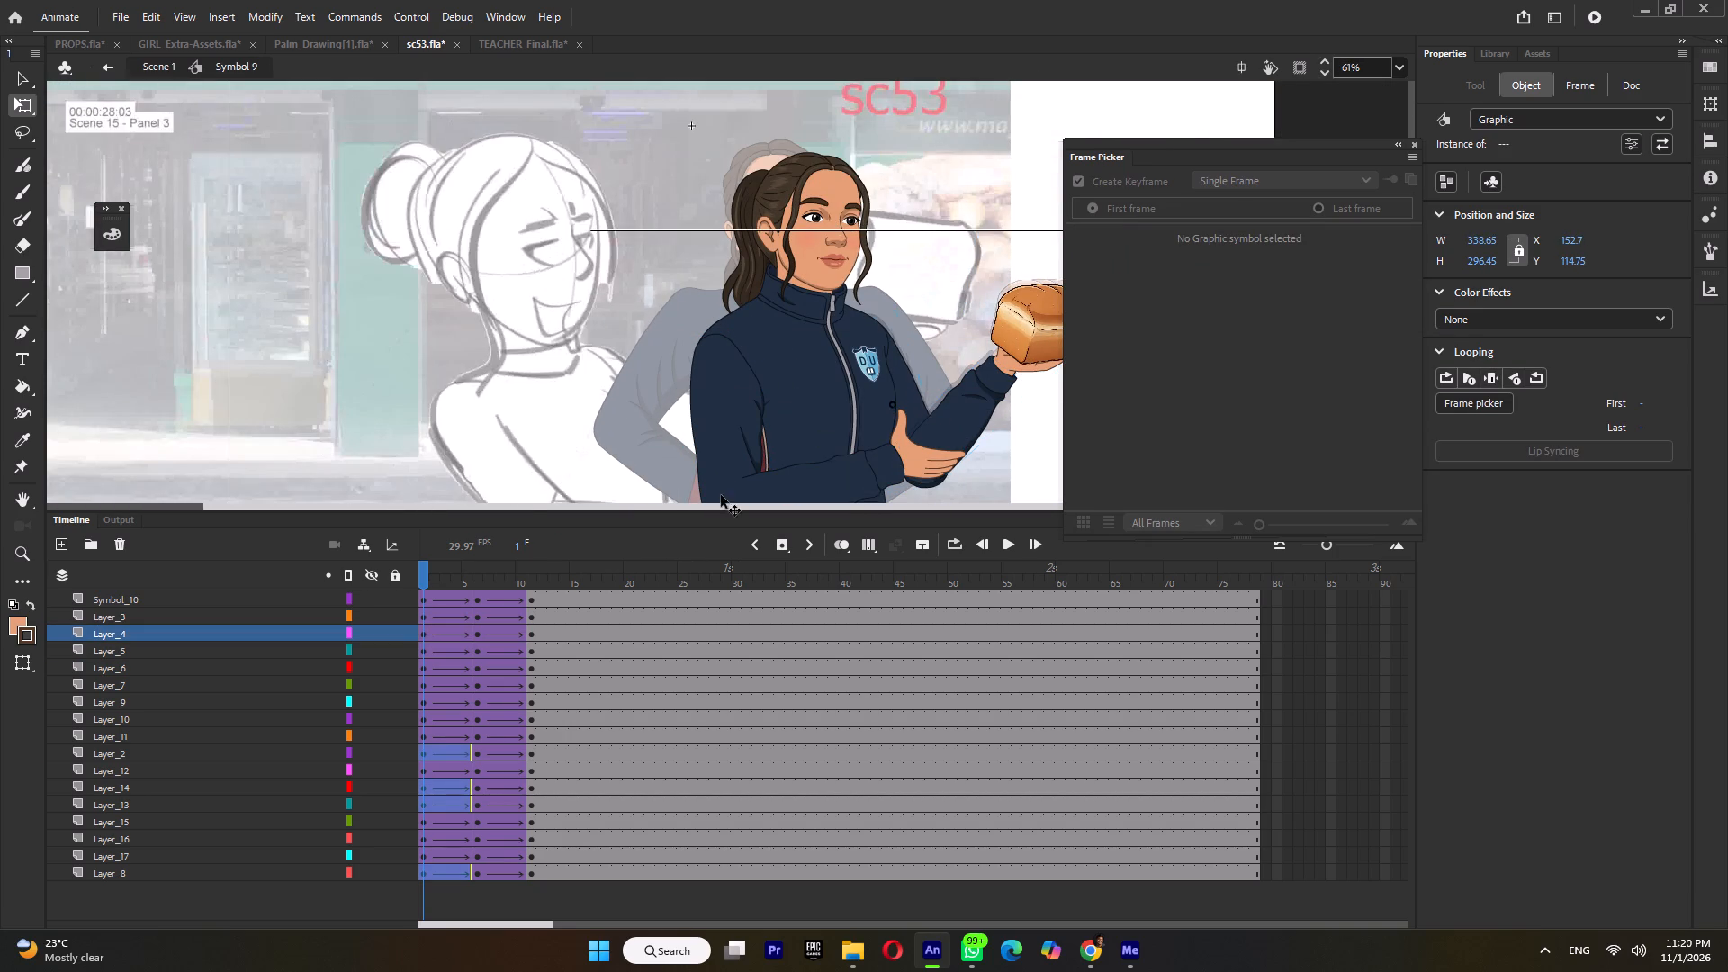
Insert keyframes on all layers at frames 4 and 2 of the first tween span.
left_click(444, 578)
double_click(458, 577)
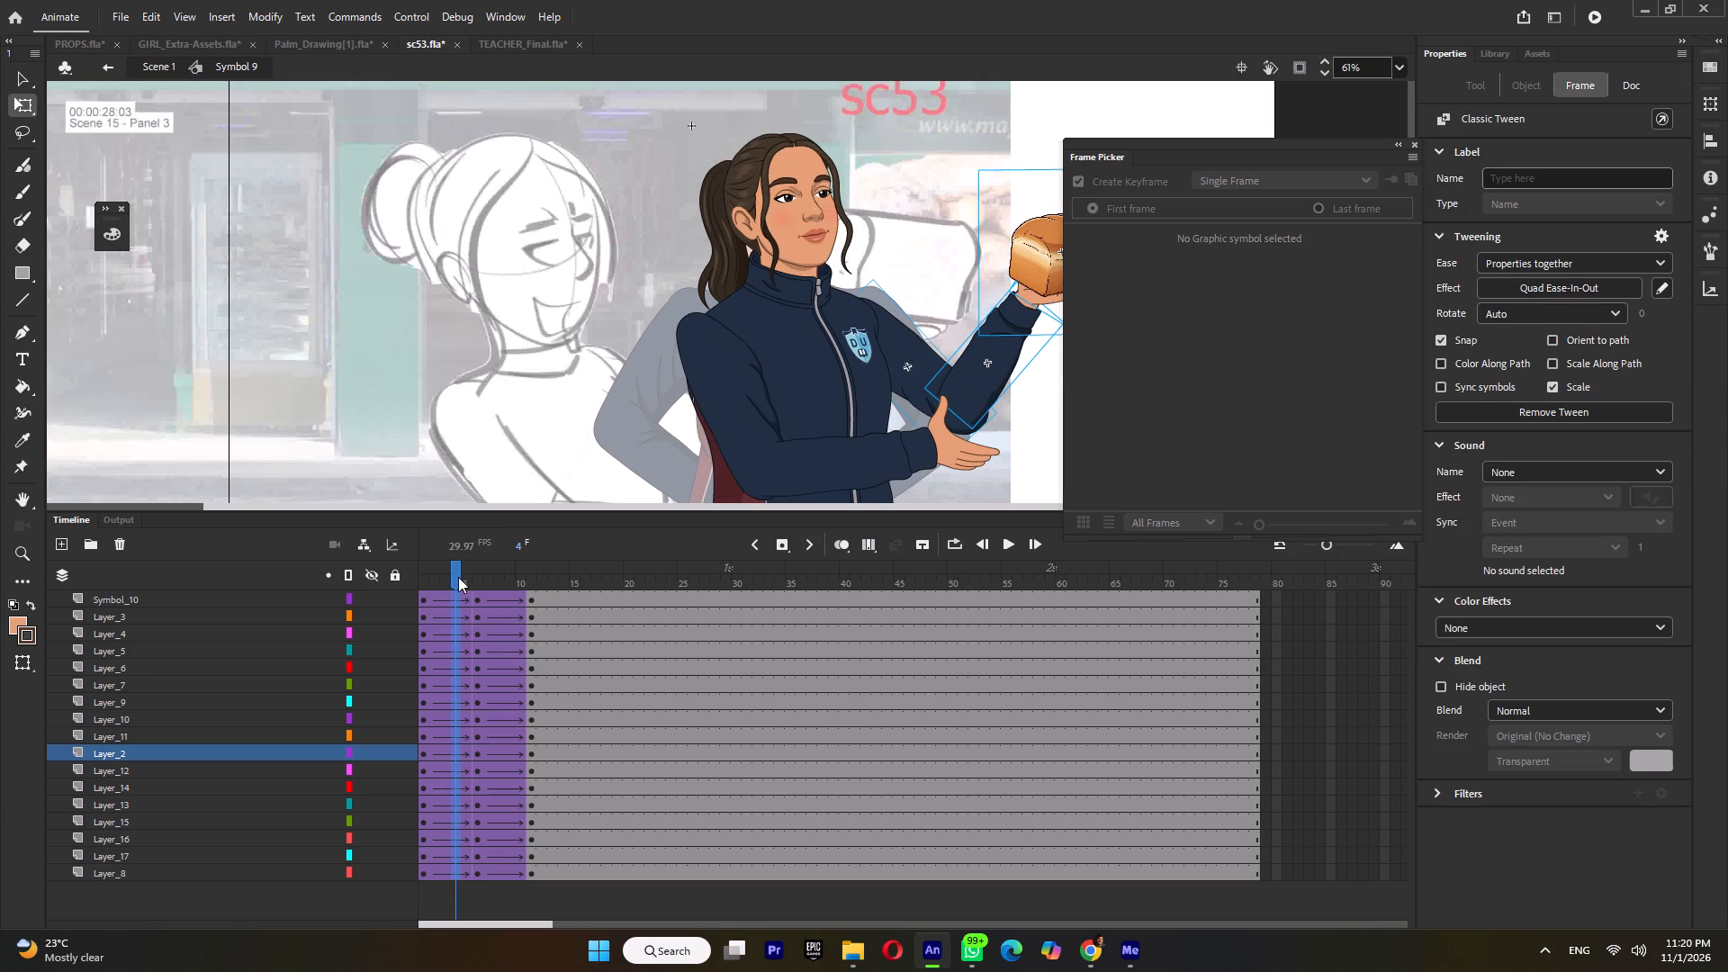
key("F6")
double_click(438, 577)
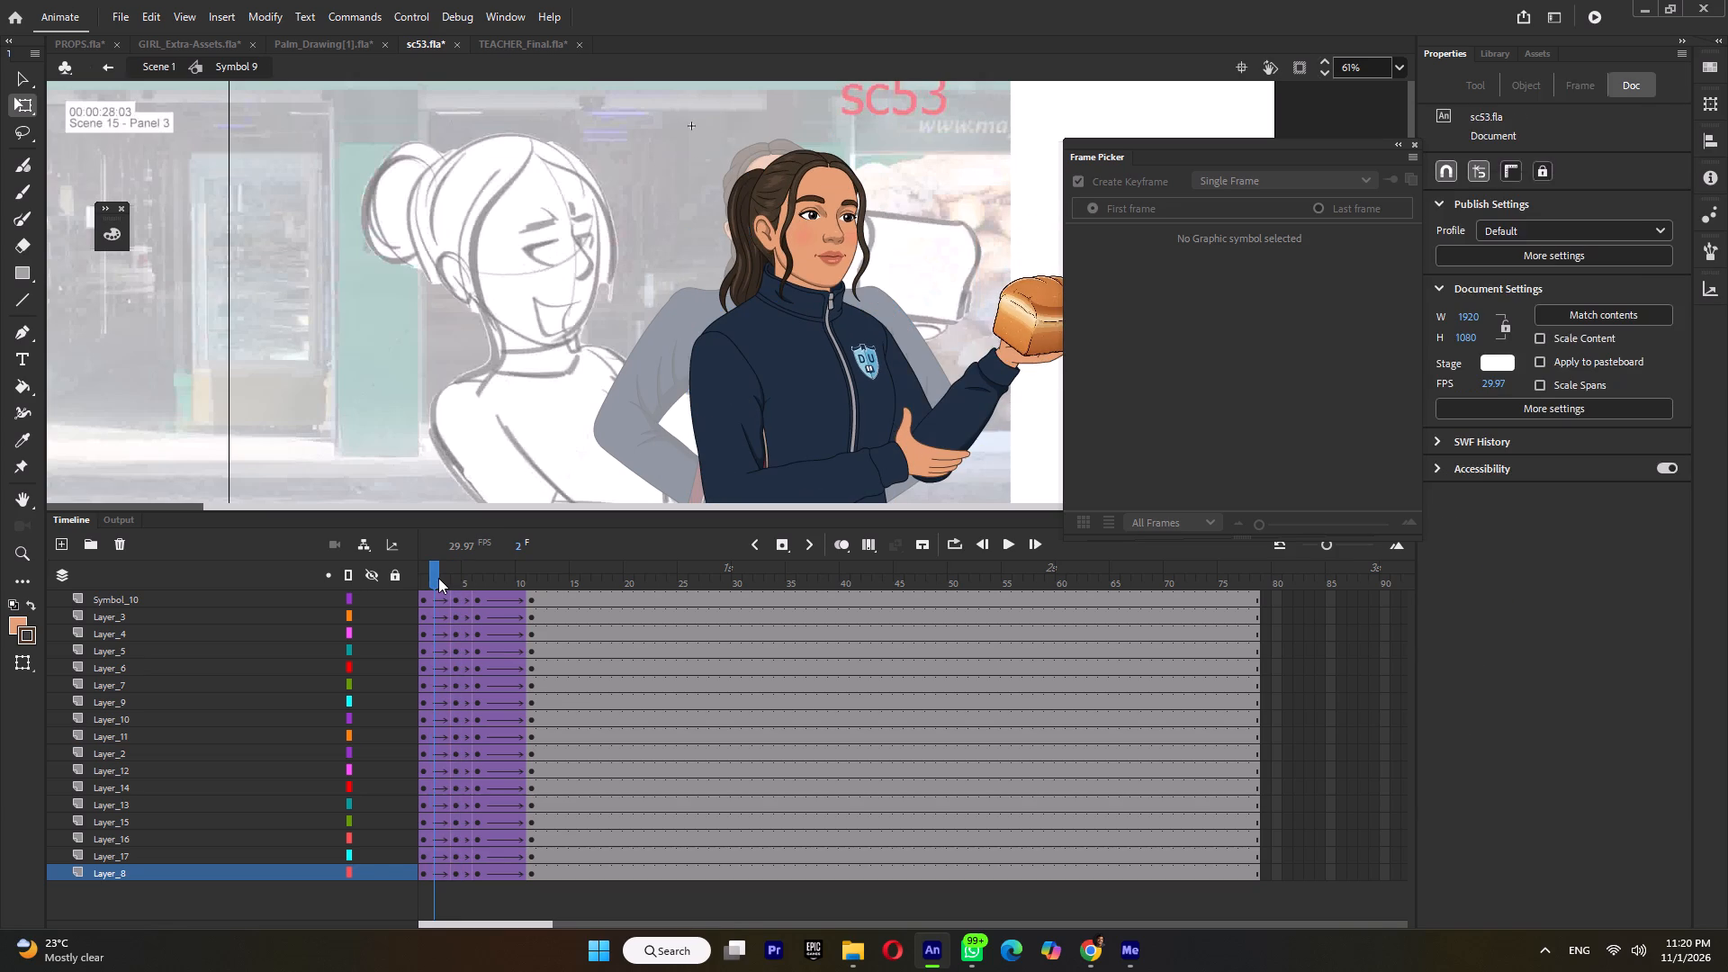
key("F6")
Check the torso drawing used at frame 6, and set the torso at frame 4 to drawing 2.
left_click(455, 582)
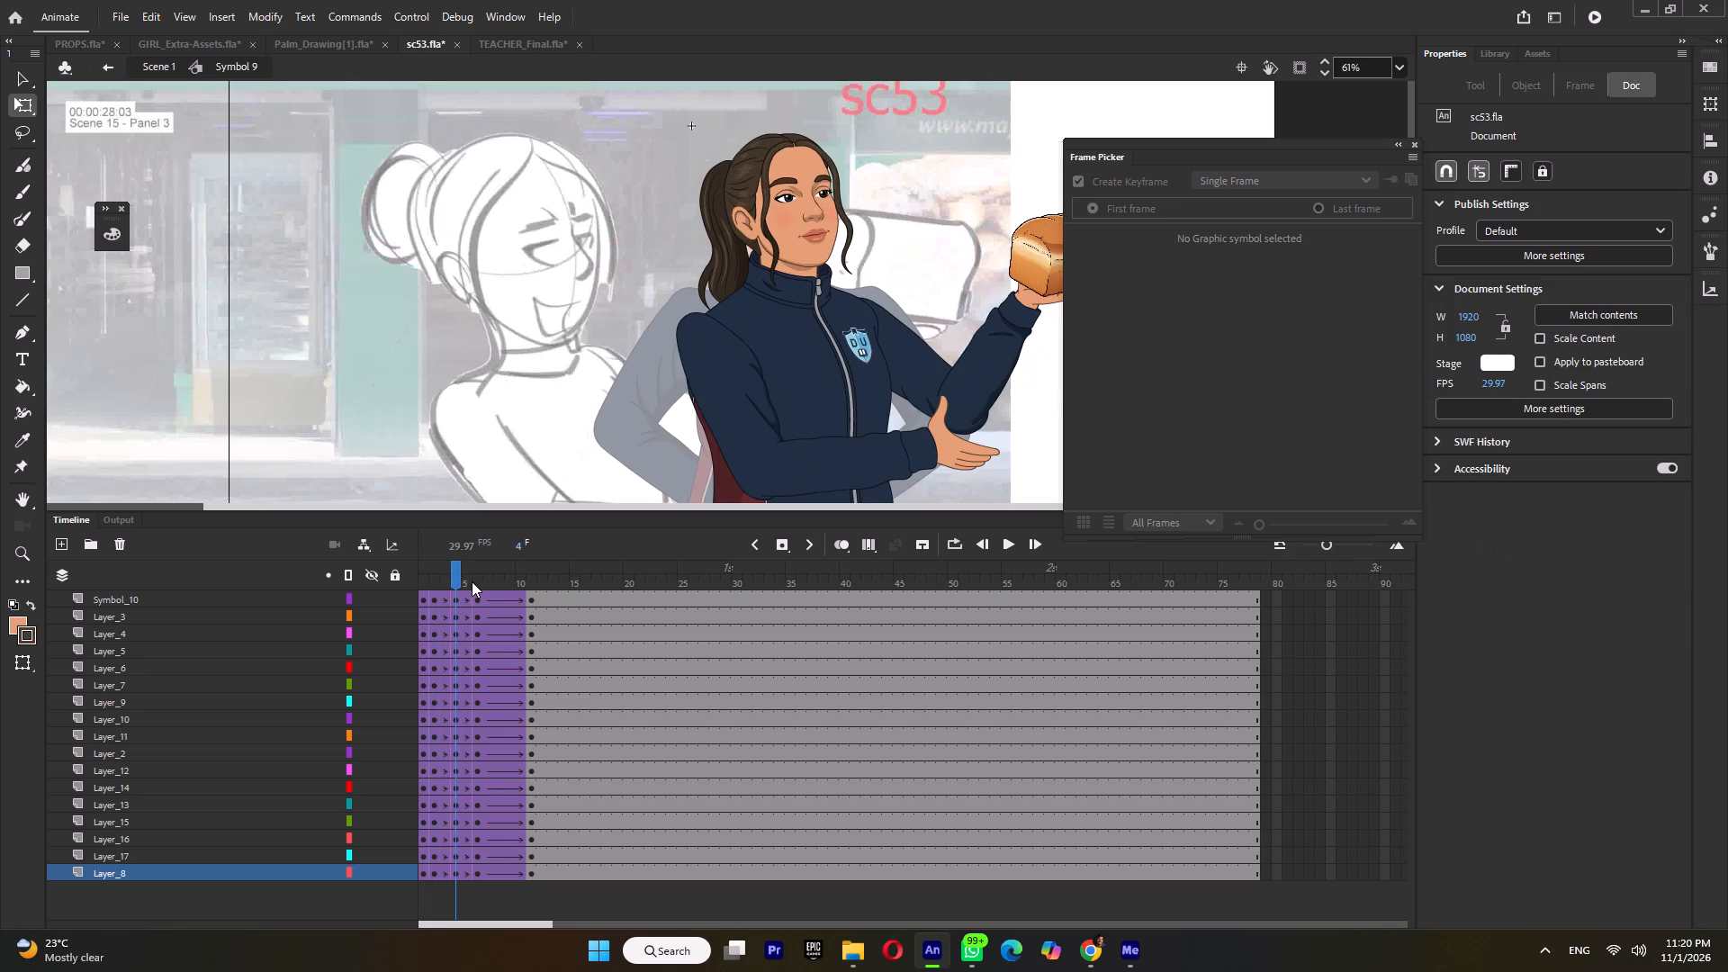
left_click(476, 580)
left_click(806, 335)
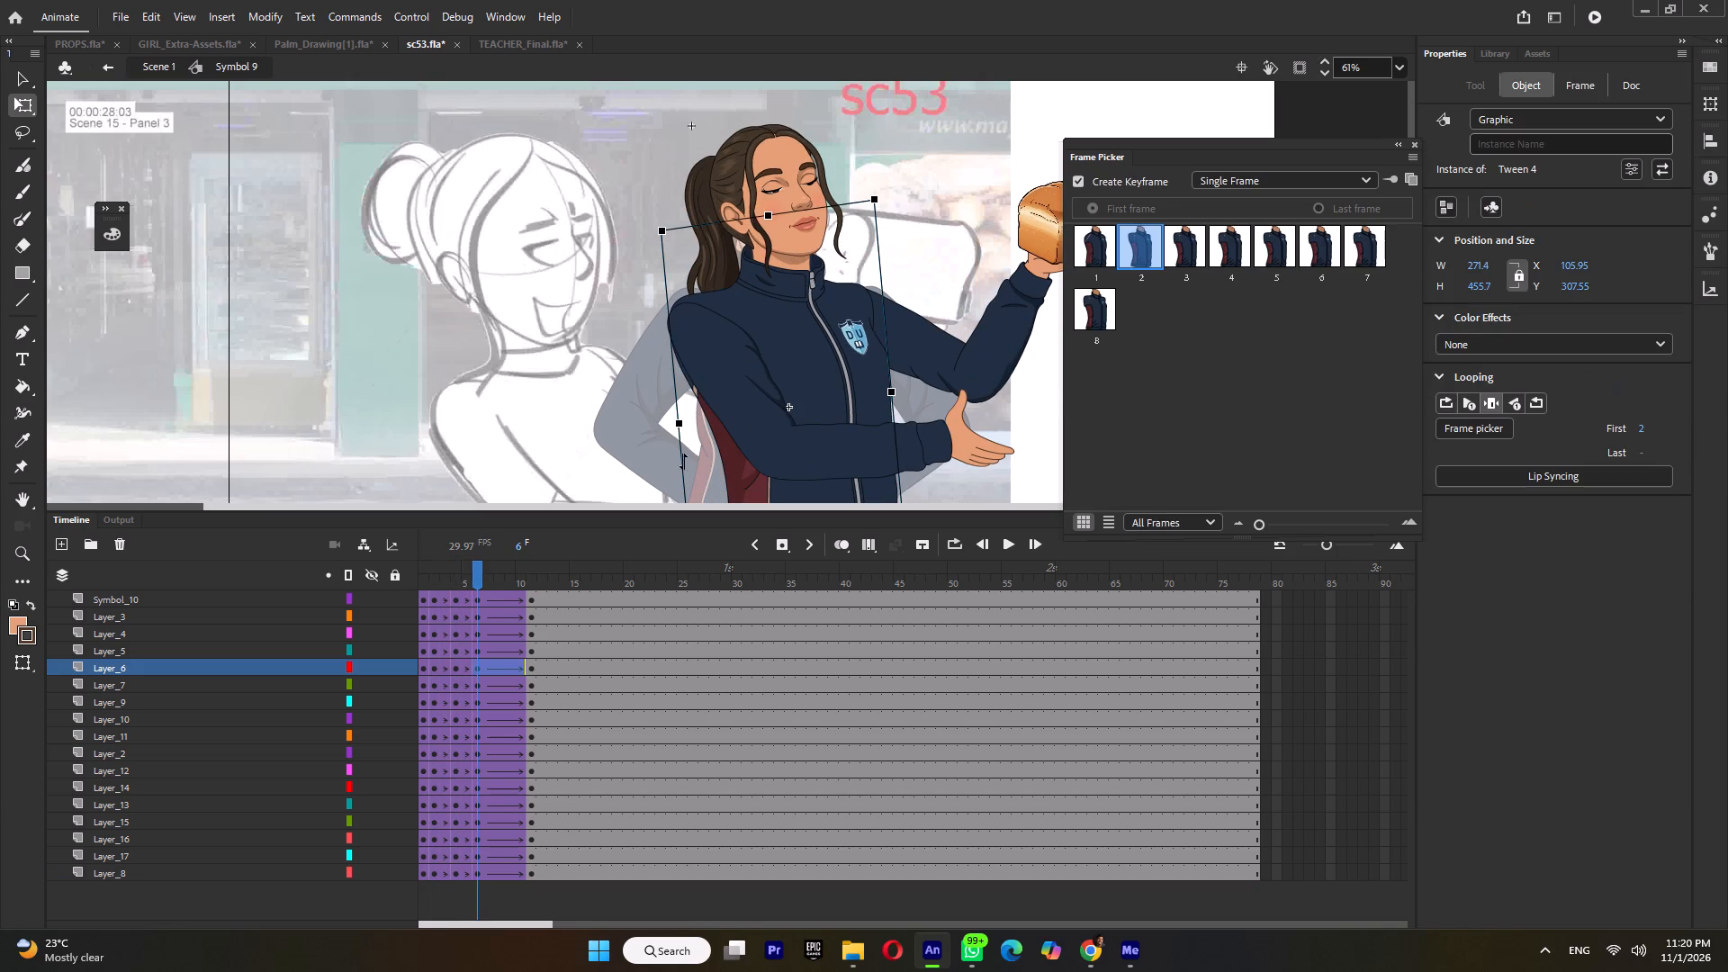
left_click(453, 575)
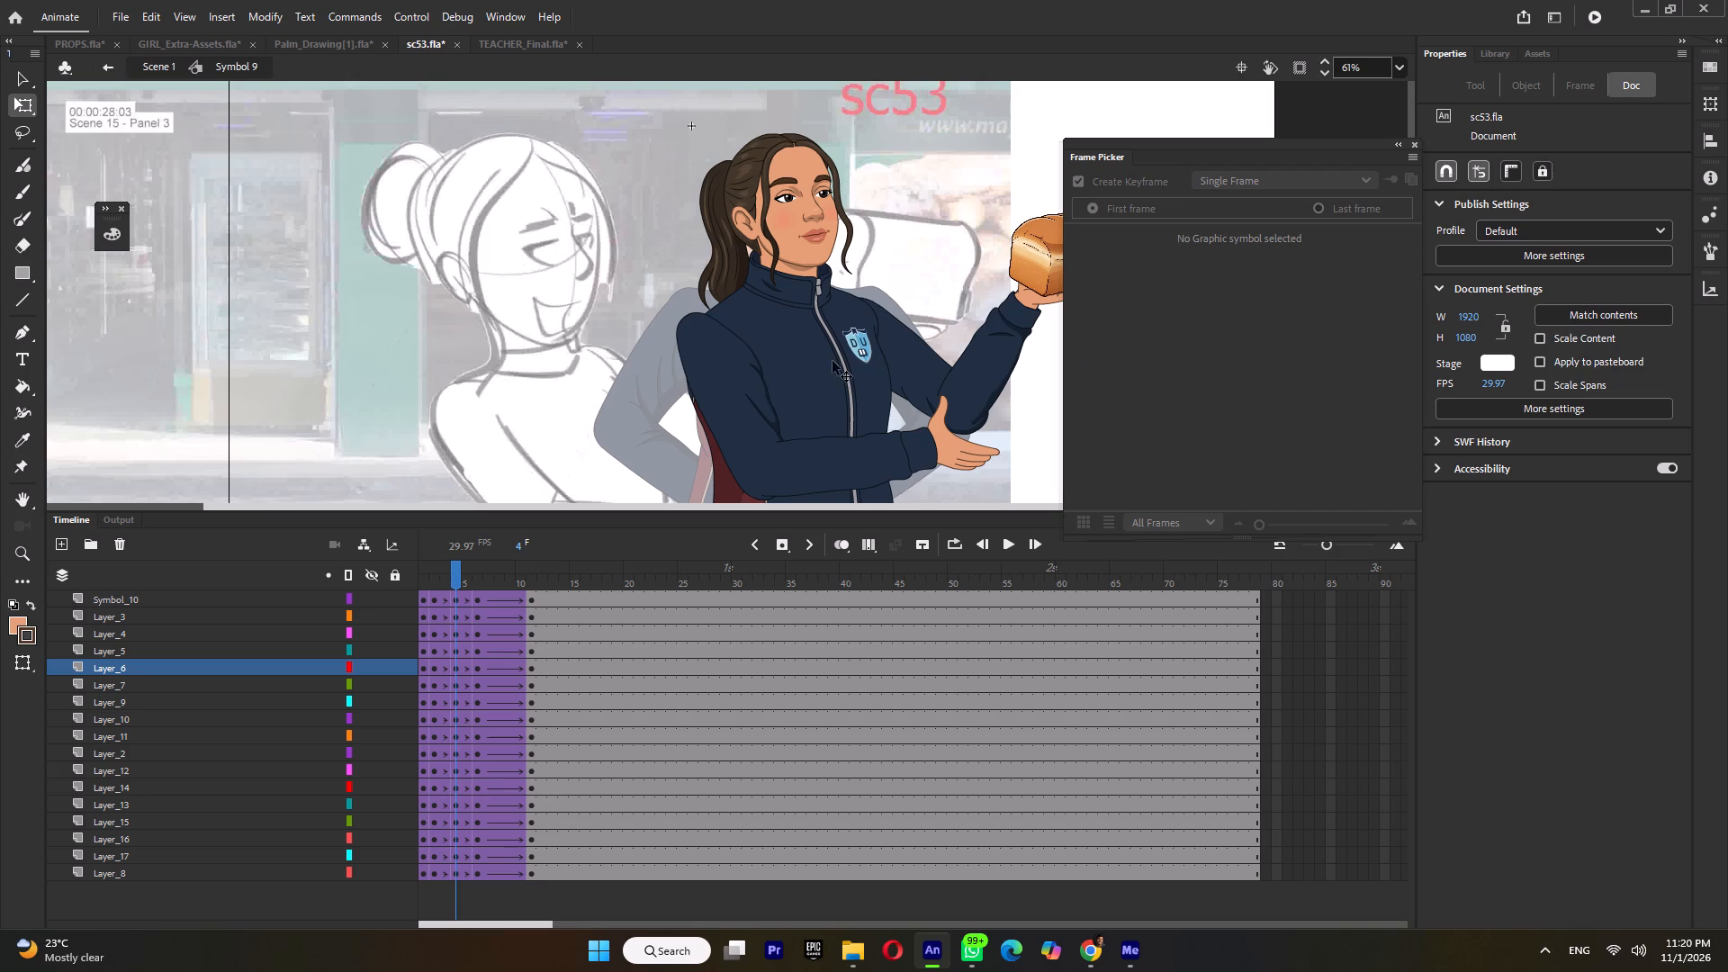
left_click(820, 364)
left_click(1142, 247)
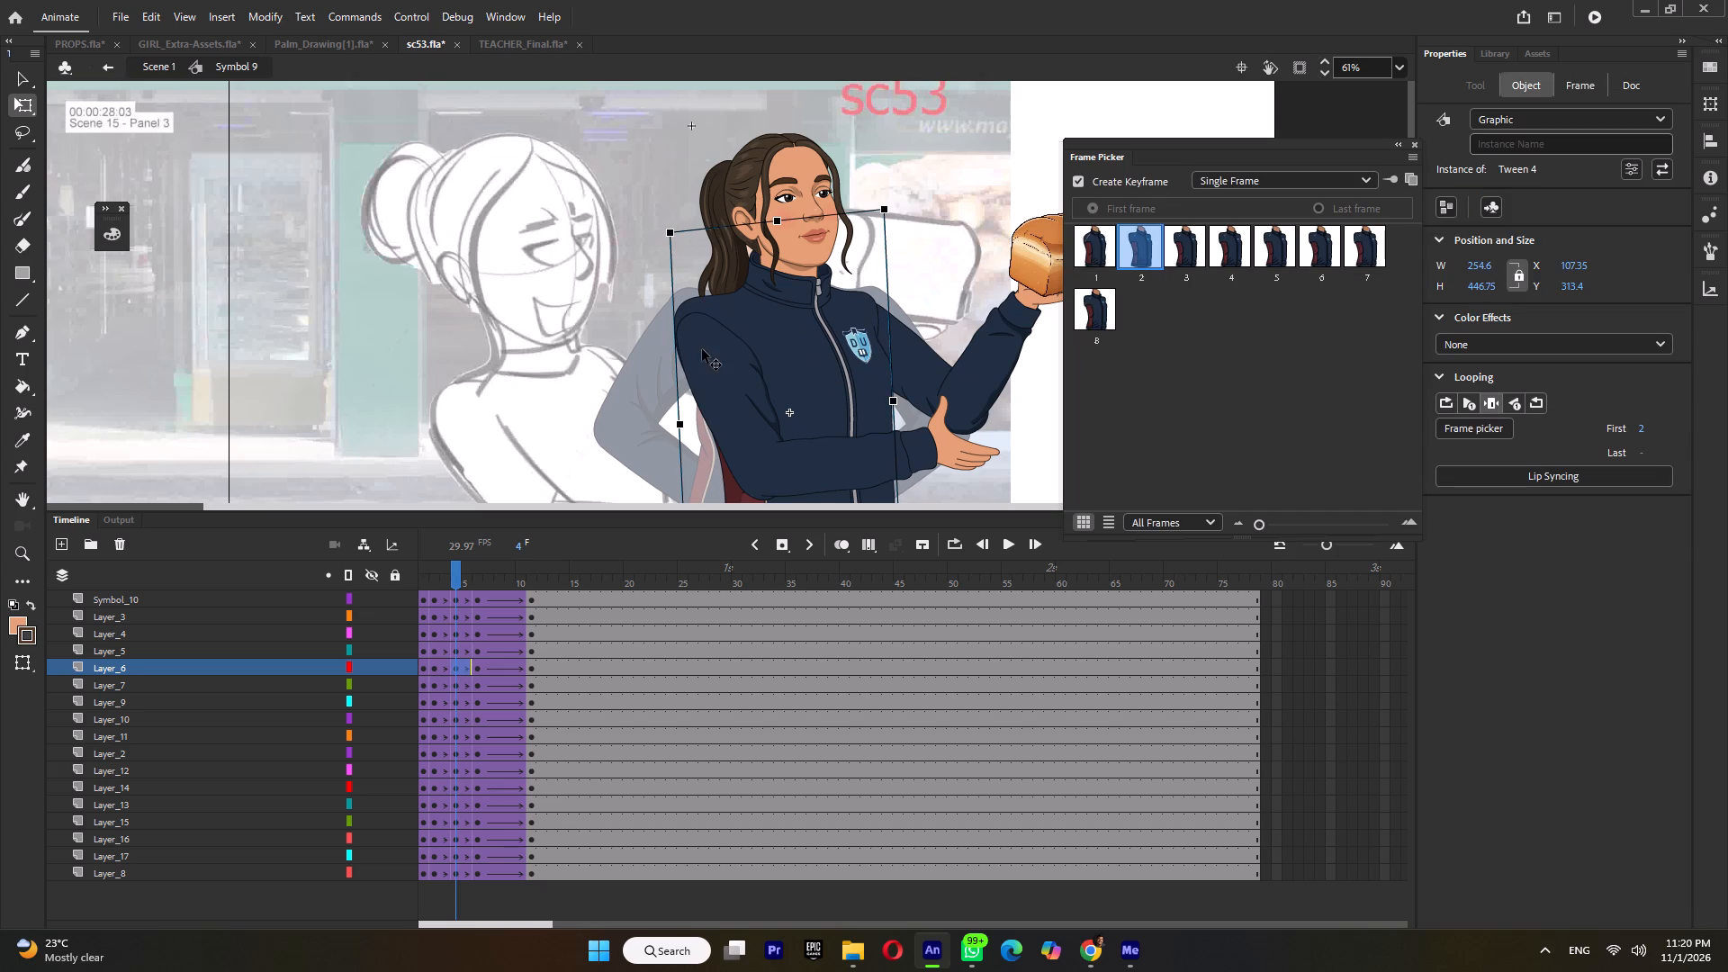
At frame 4, select the upper arm, forearm and hand crossing her body and move them slightly up to the shoulder.
left_click(695, 351)
left_click(880, 451, "shift")
left_click(985, 452, "shift")
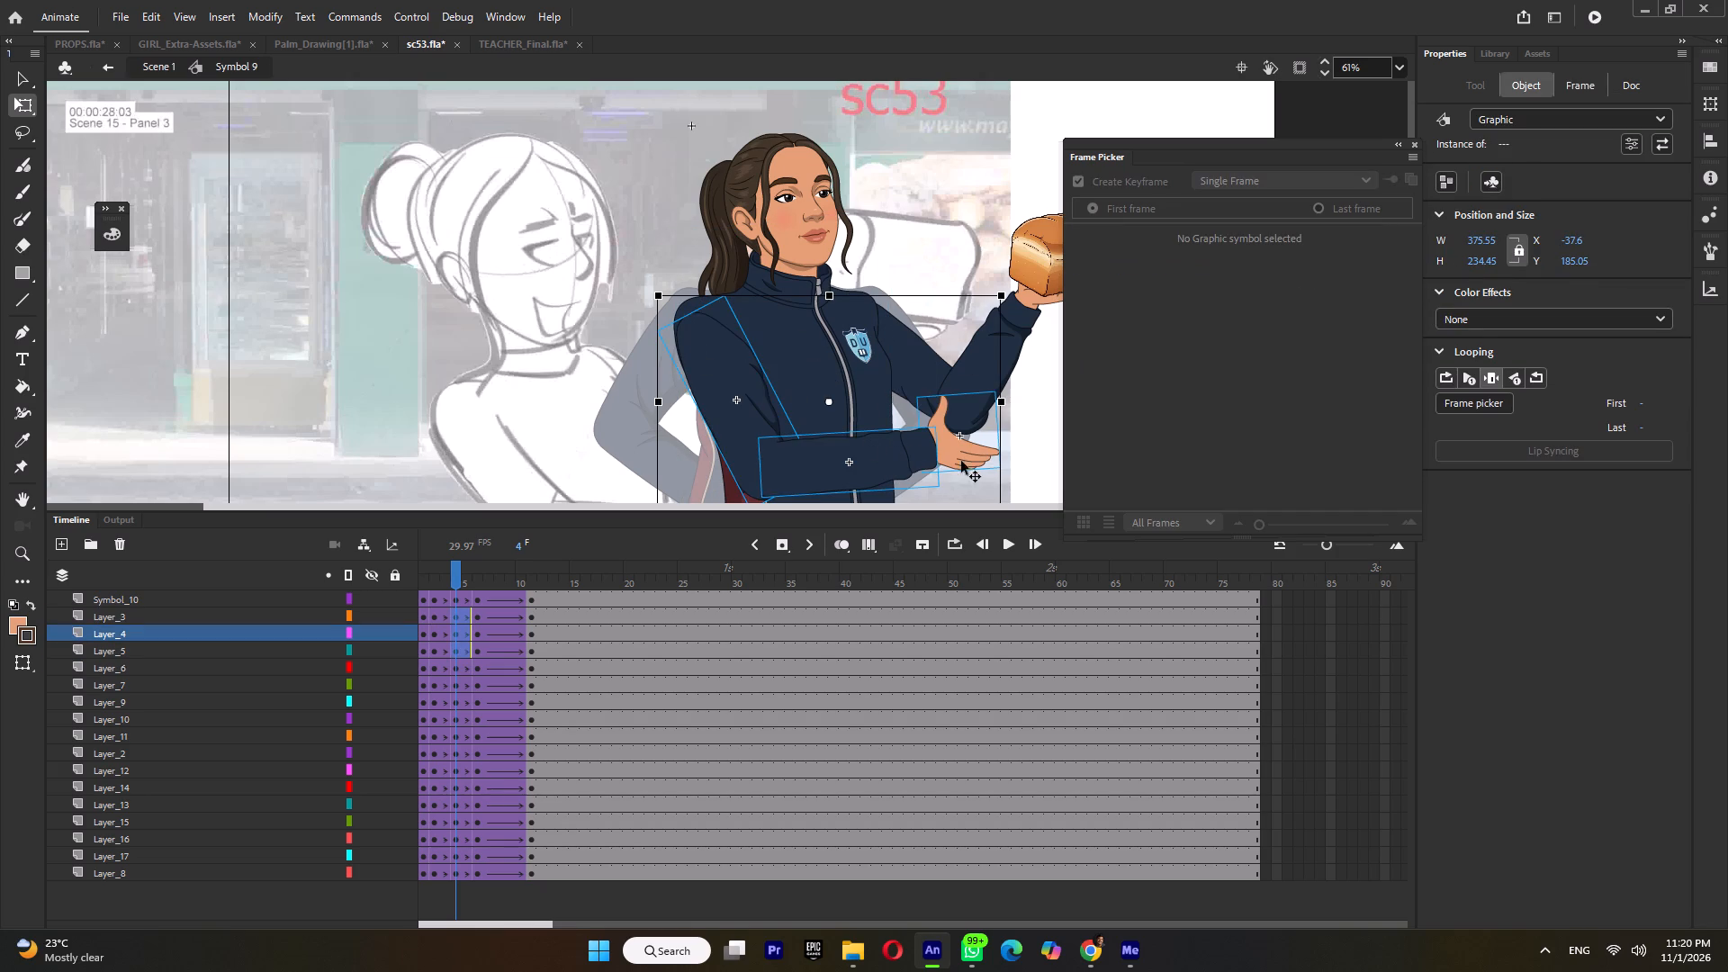
scroll(706, 343, "up", 3, "ctrl")
left_click_drag(708, 346, 704, 319)
left_click(719, 321)
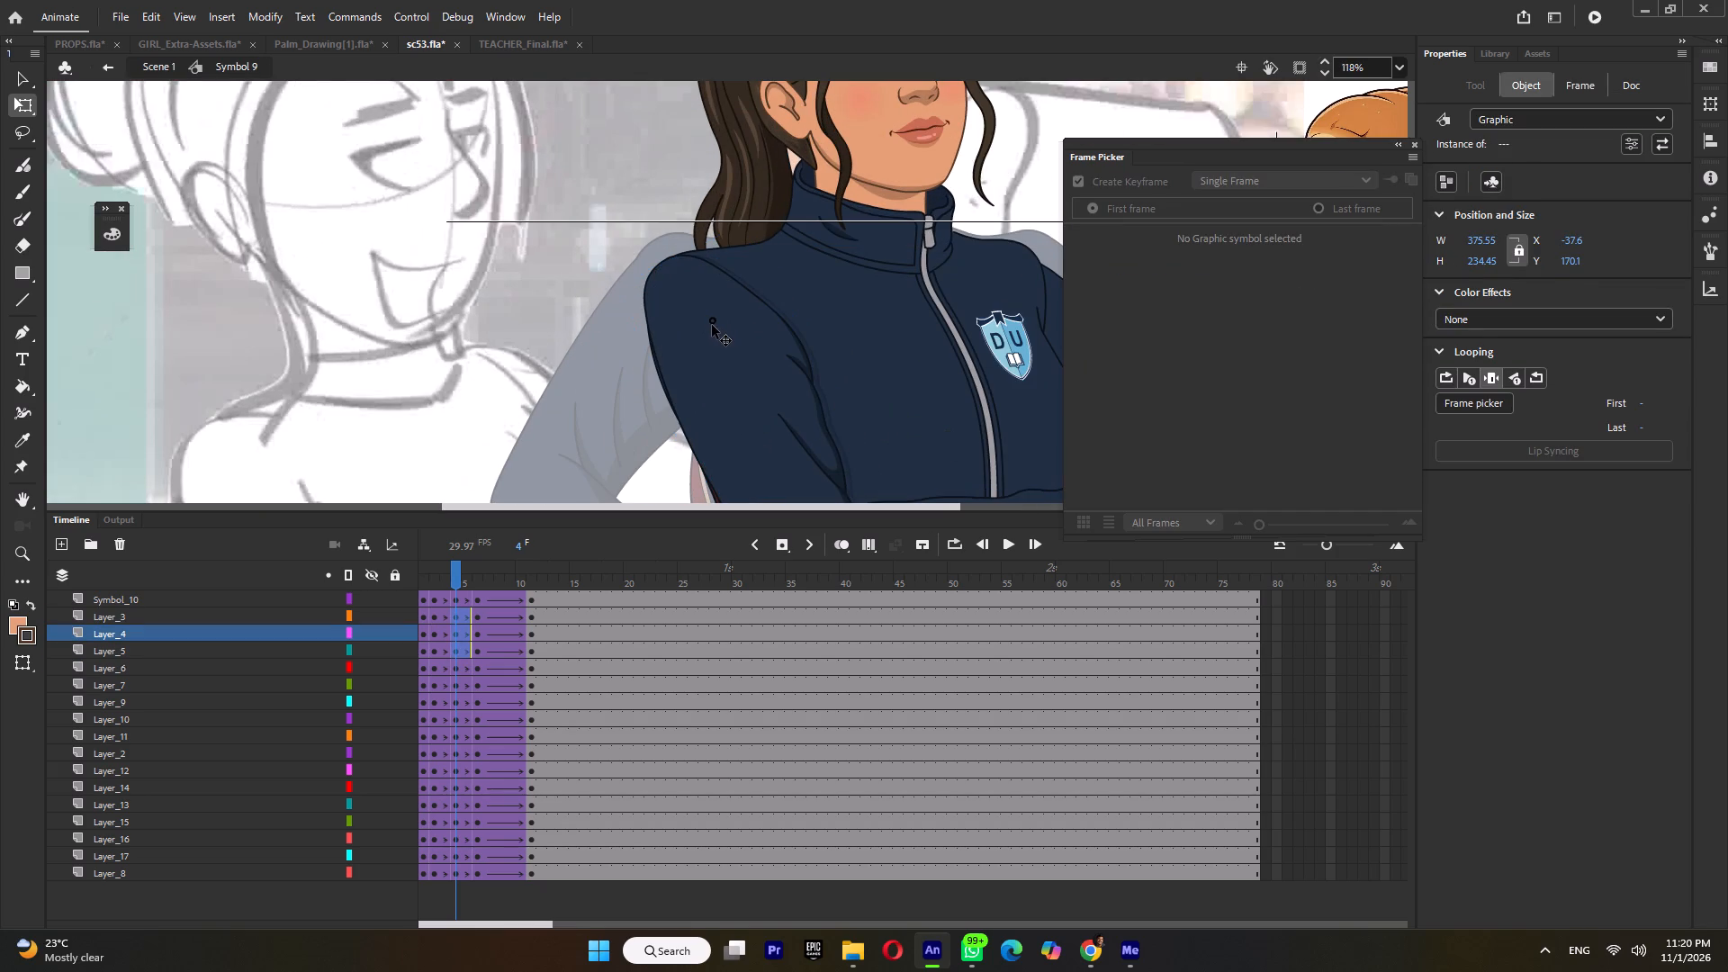
Select the bread-holding arm with the bread at frame 4 and move it slightly up to fit the shoulder.
scroll(715, 327, "down", 6, "ctrl")
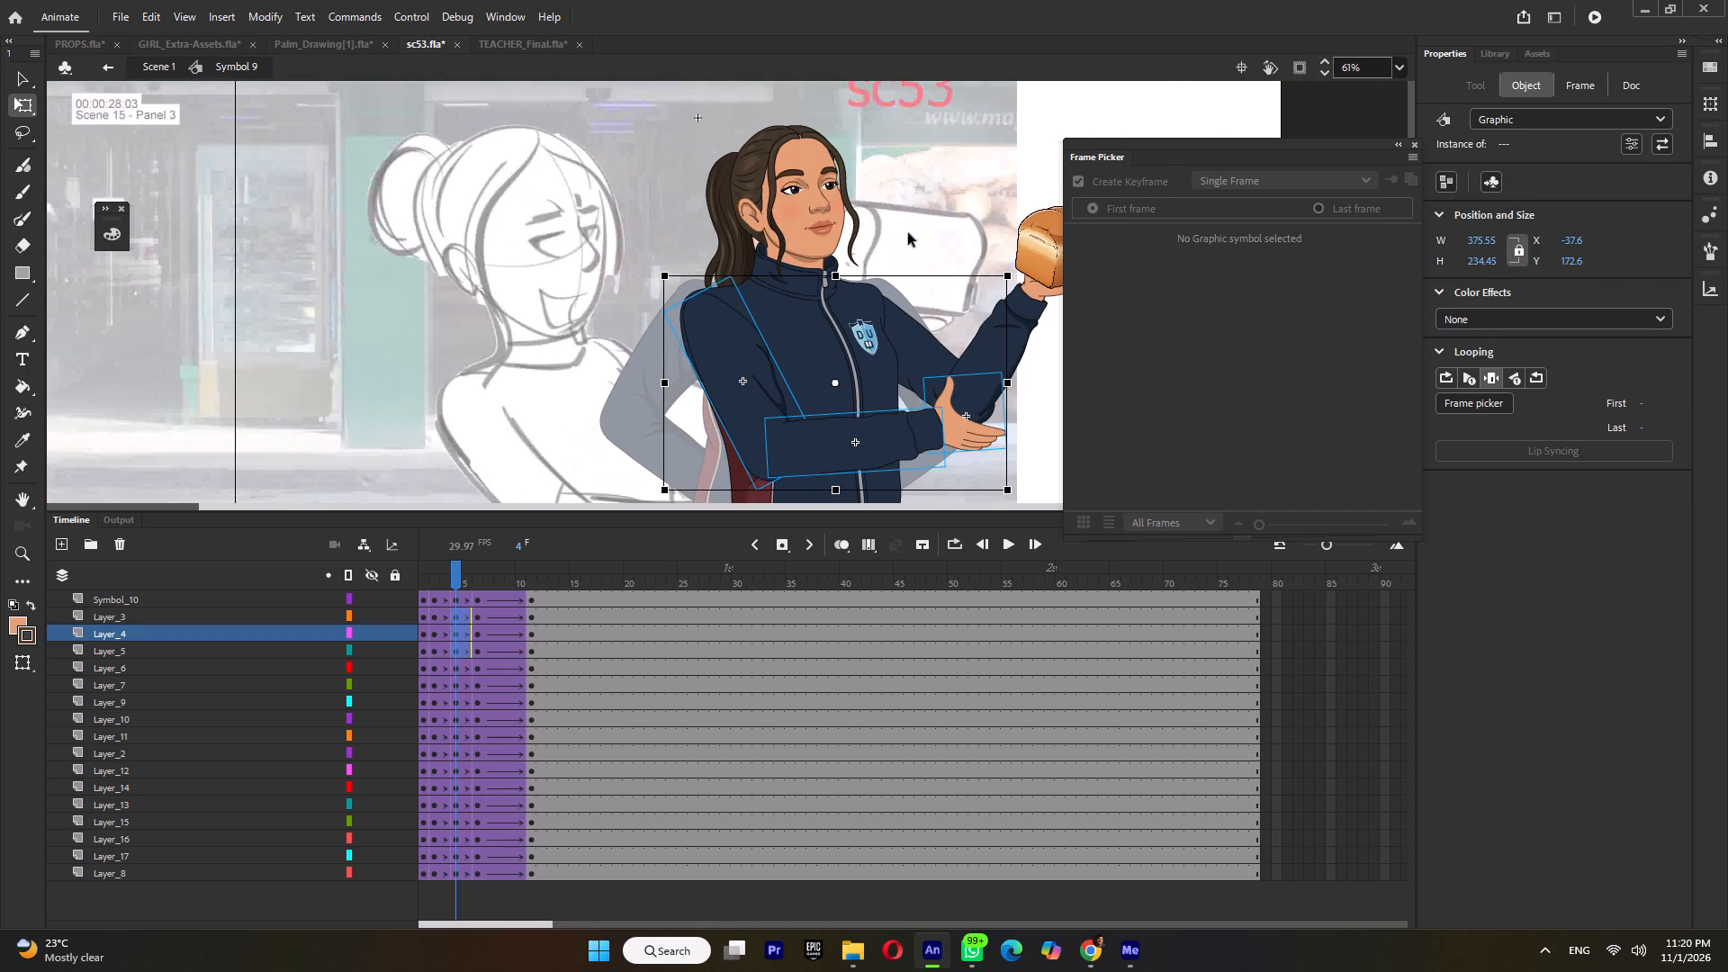
left_click_drag(909, 234, 1052, 348)
scroll(906, 330, "up", 4, "ctrl")
left_click_drag(911, 336, 910, 324)
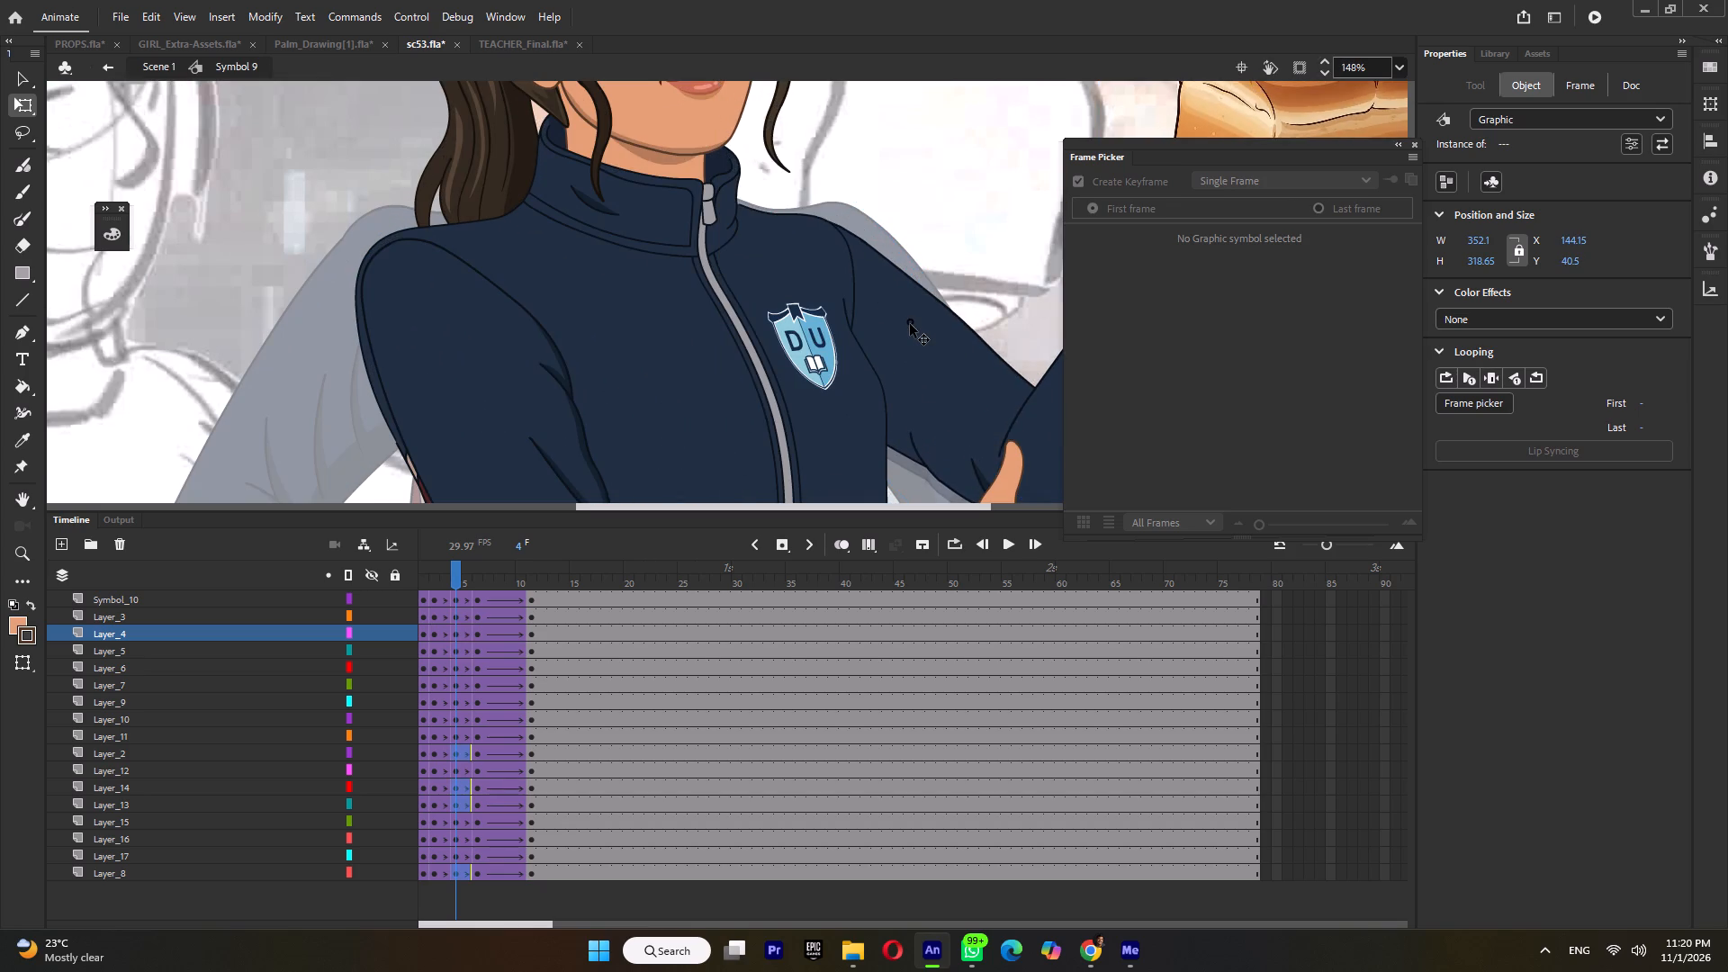
left_click_drag(910, 324, 909, 324)
Insert keyframes on all layers at frame 3 of the girl's transition.
scroll(909, 324, "down", 9, "ctrl")
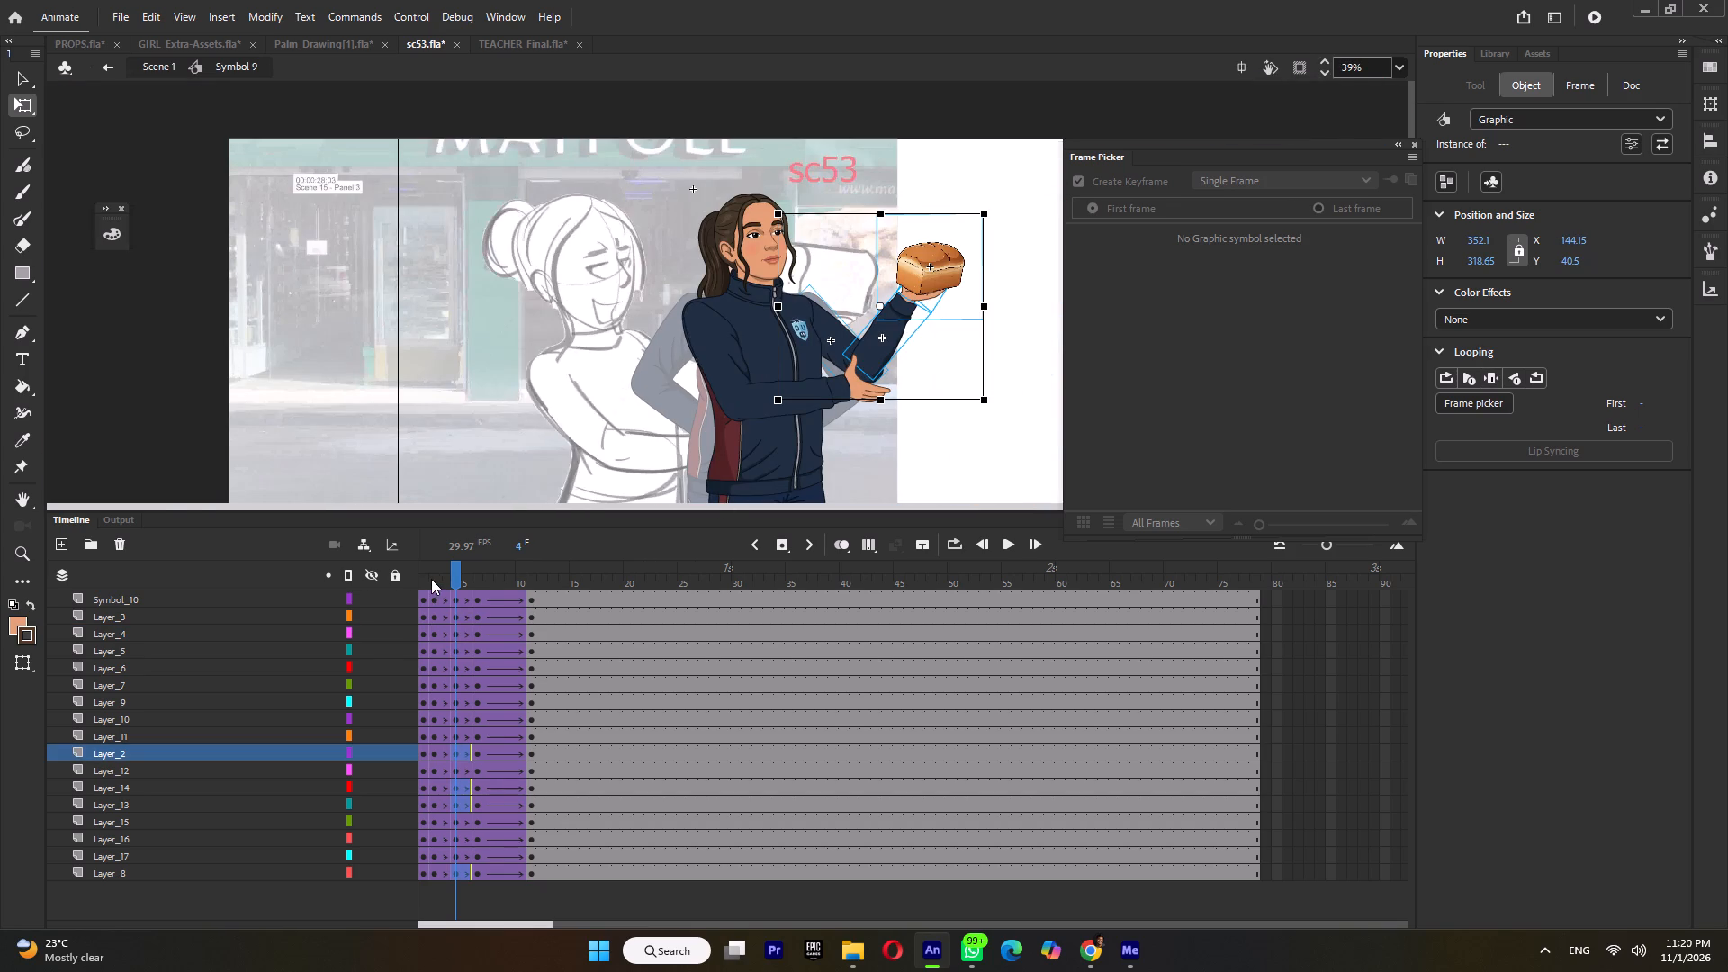
left_click(434, 579)
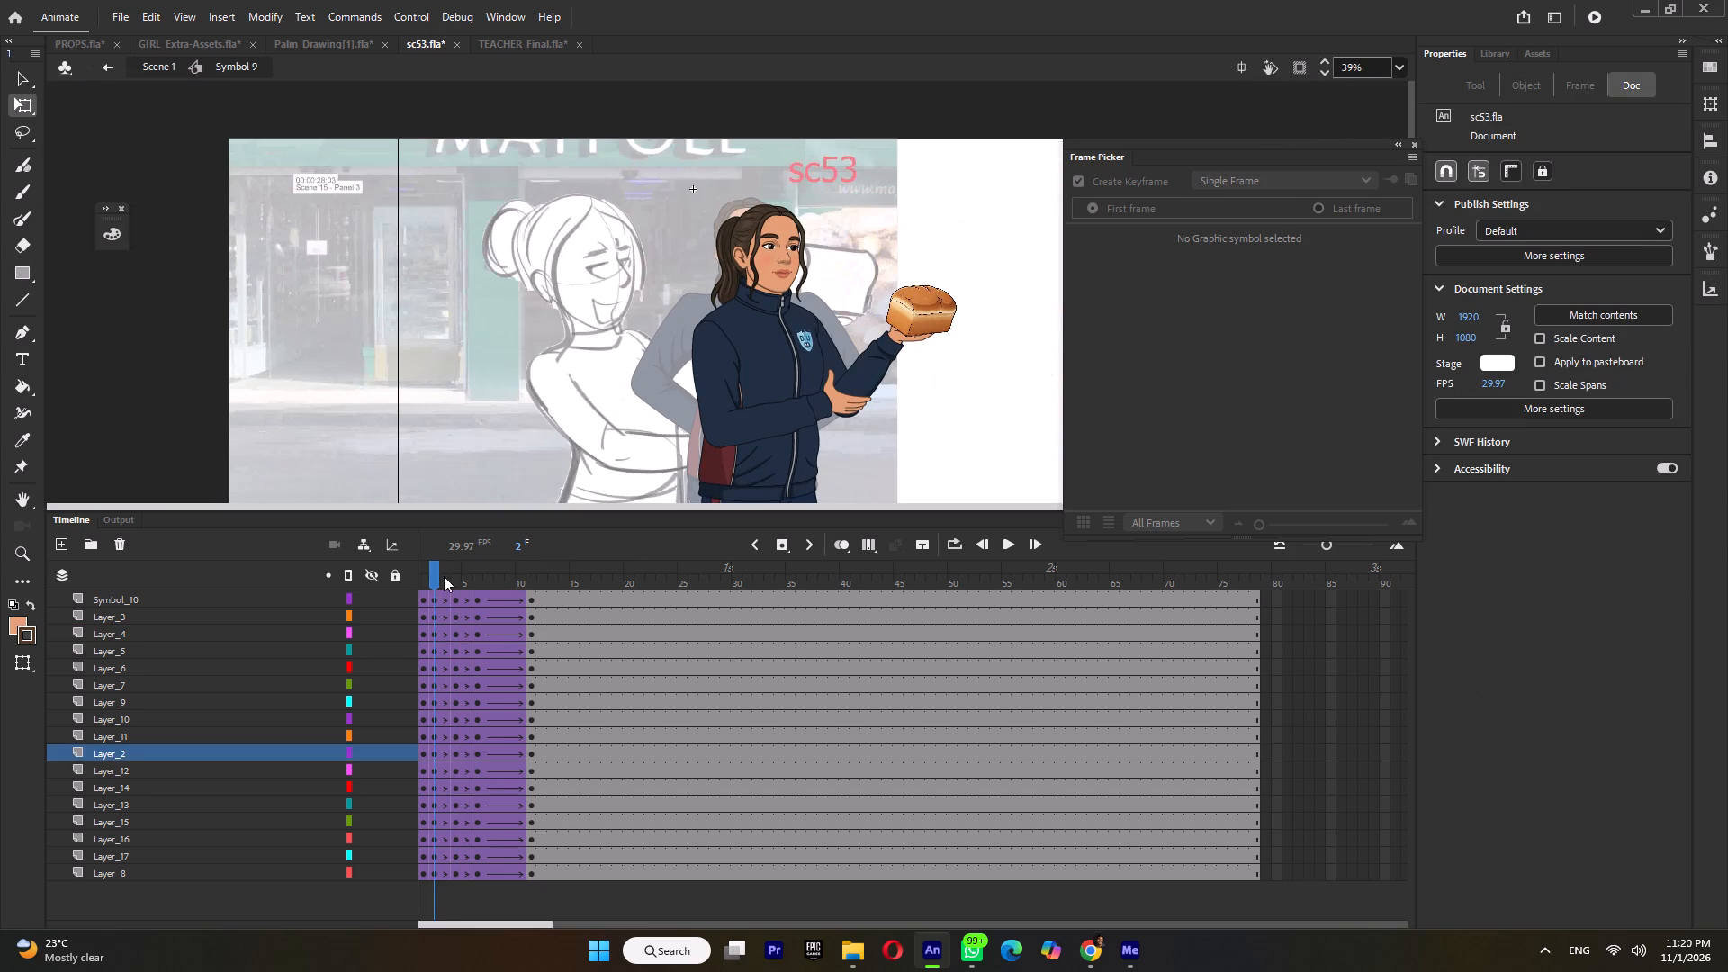
double_click(443, 580)
key("F6")
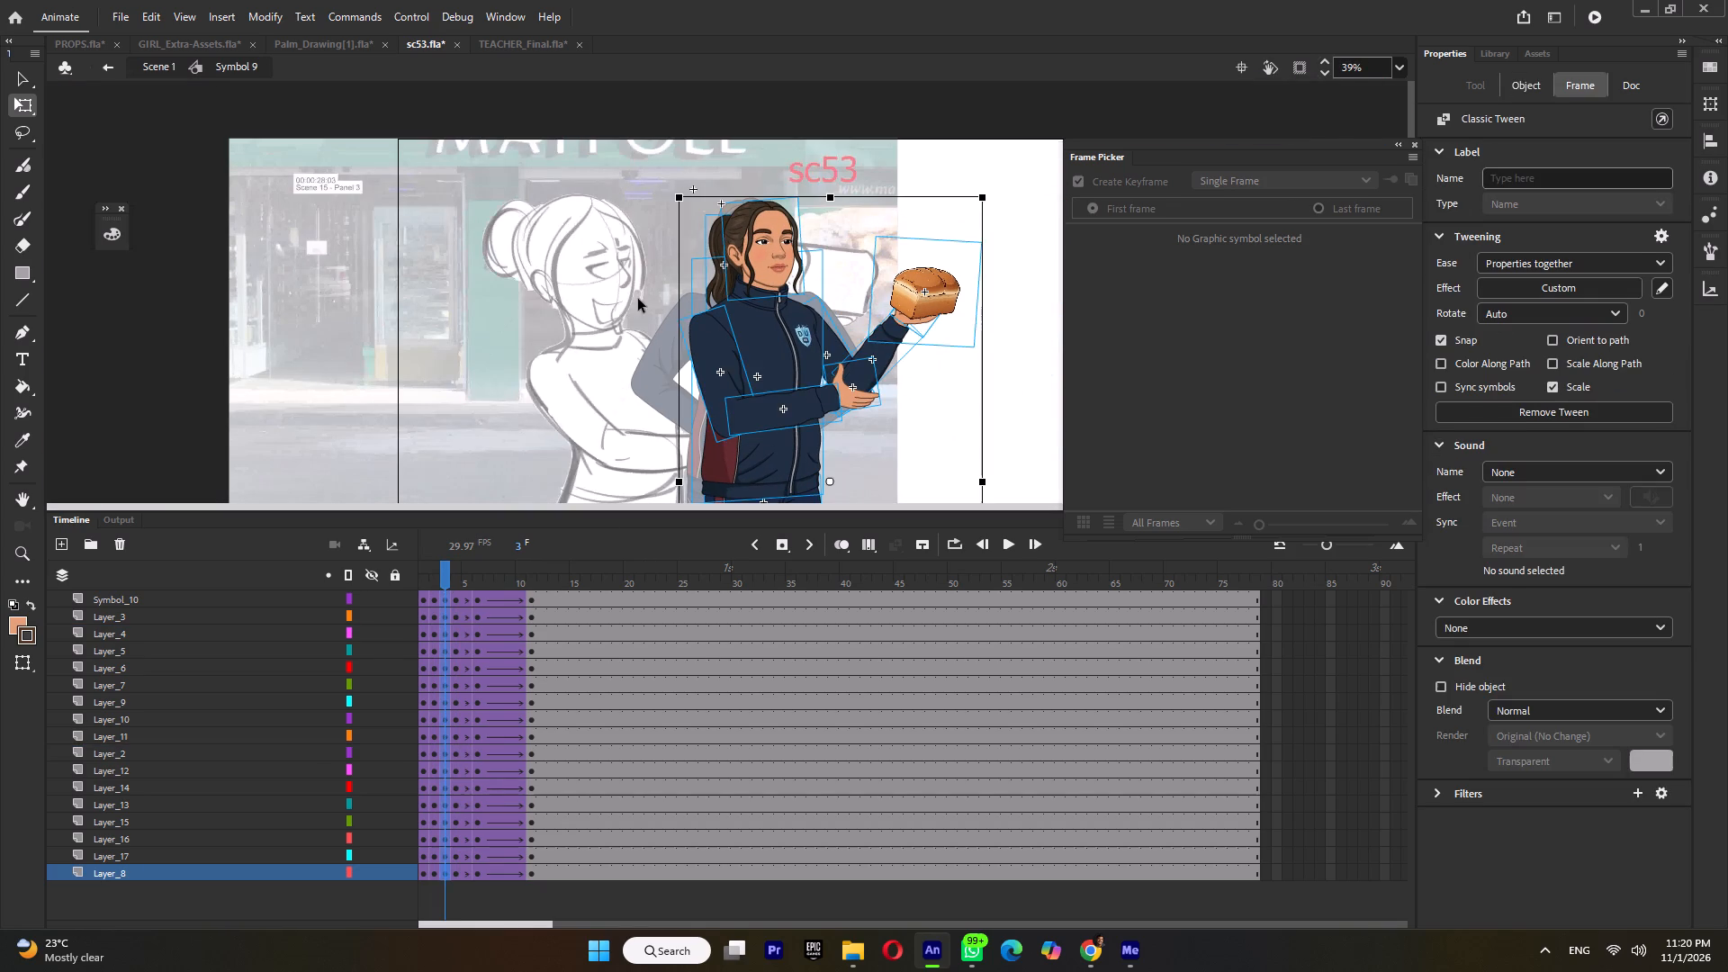
At frame 3, select the upper arm, forearm and hand crossing her body and move them about 14 px down and 6 px toward the torso.
left_click(638, 299)
left_click(721, 346)
left_click(786, 401, "shift")
left_click(849, 392, "shift")
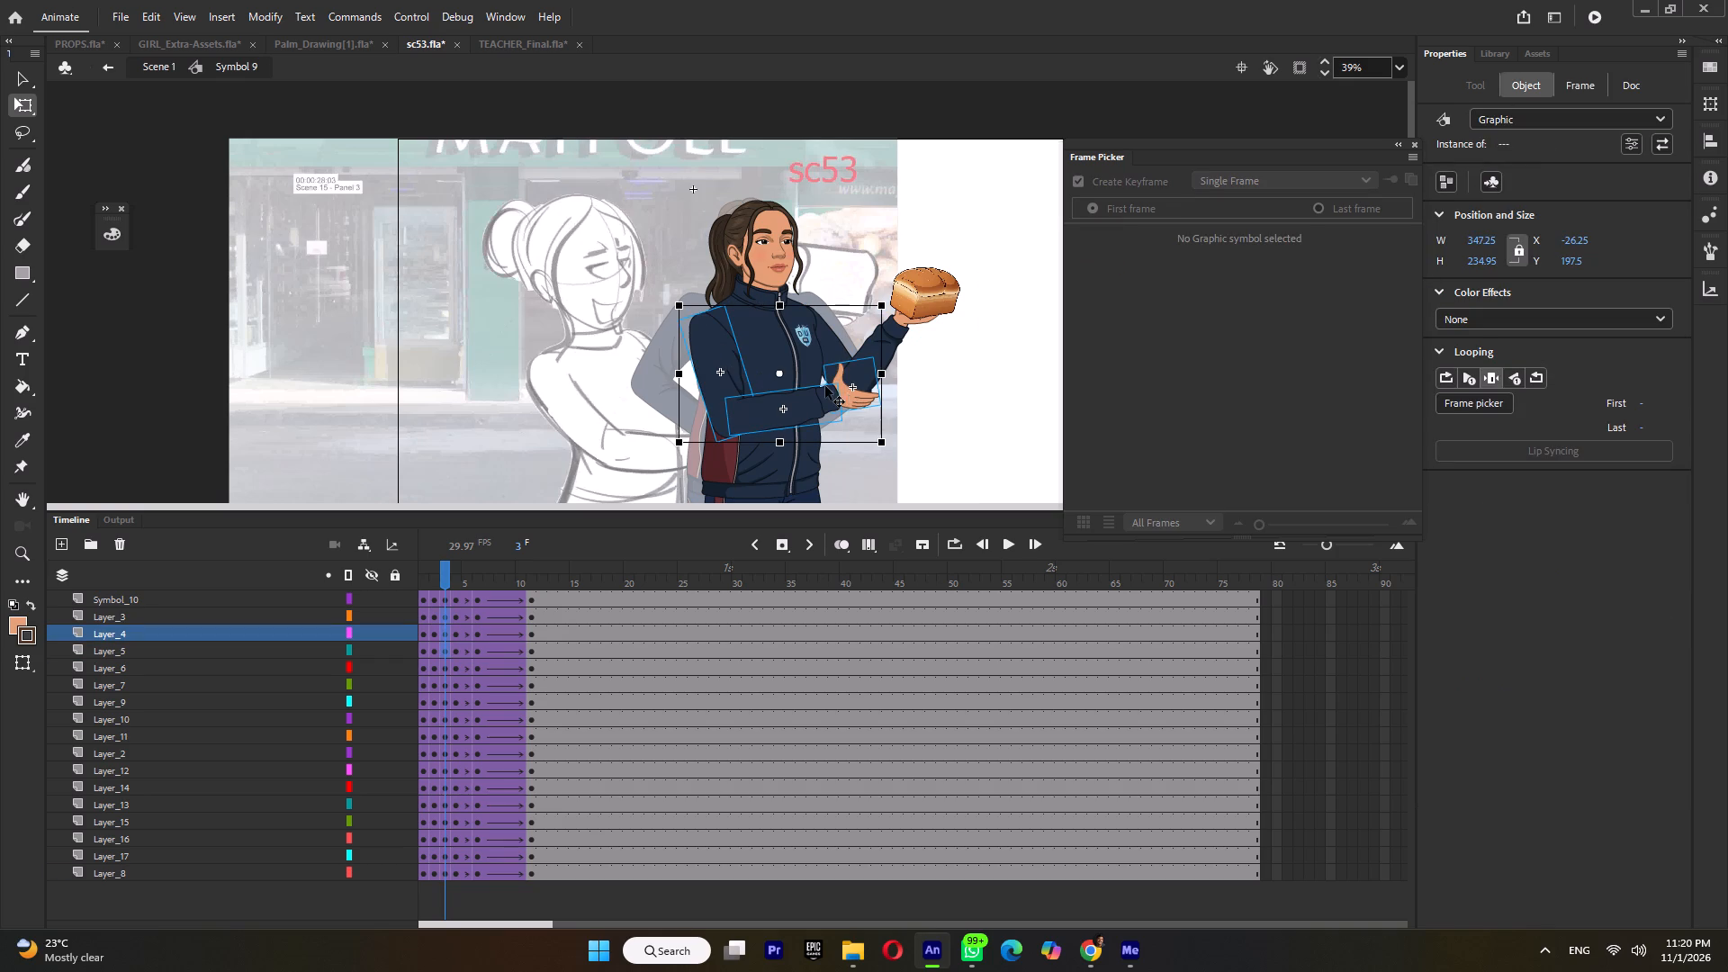
scroll(713, 324, "up", 9, "ctrl")
left_click_drag(699, 328, 702, 346)
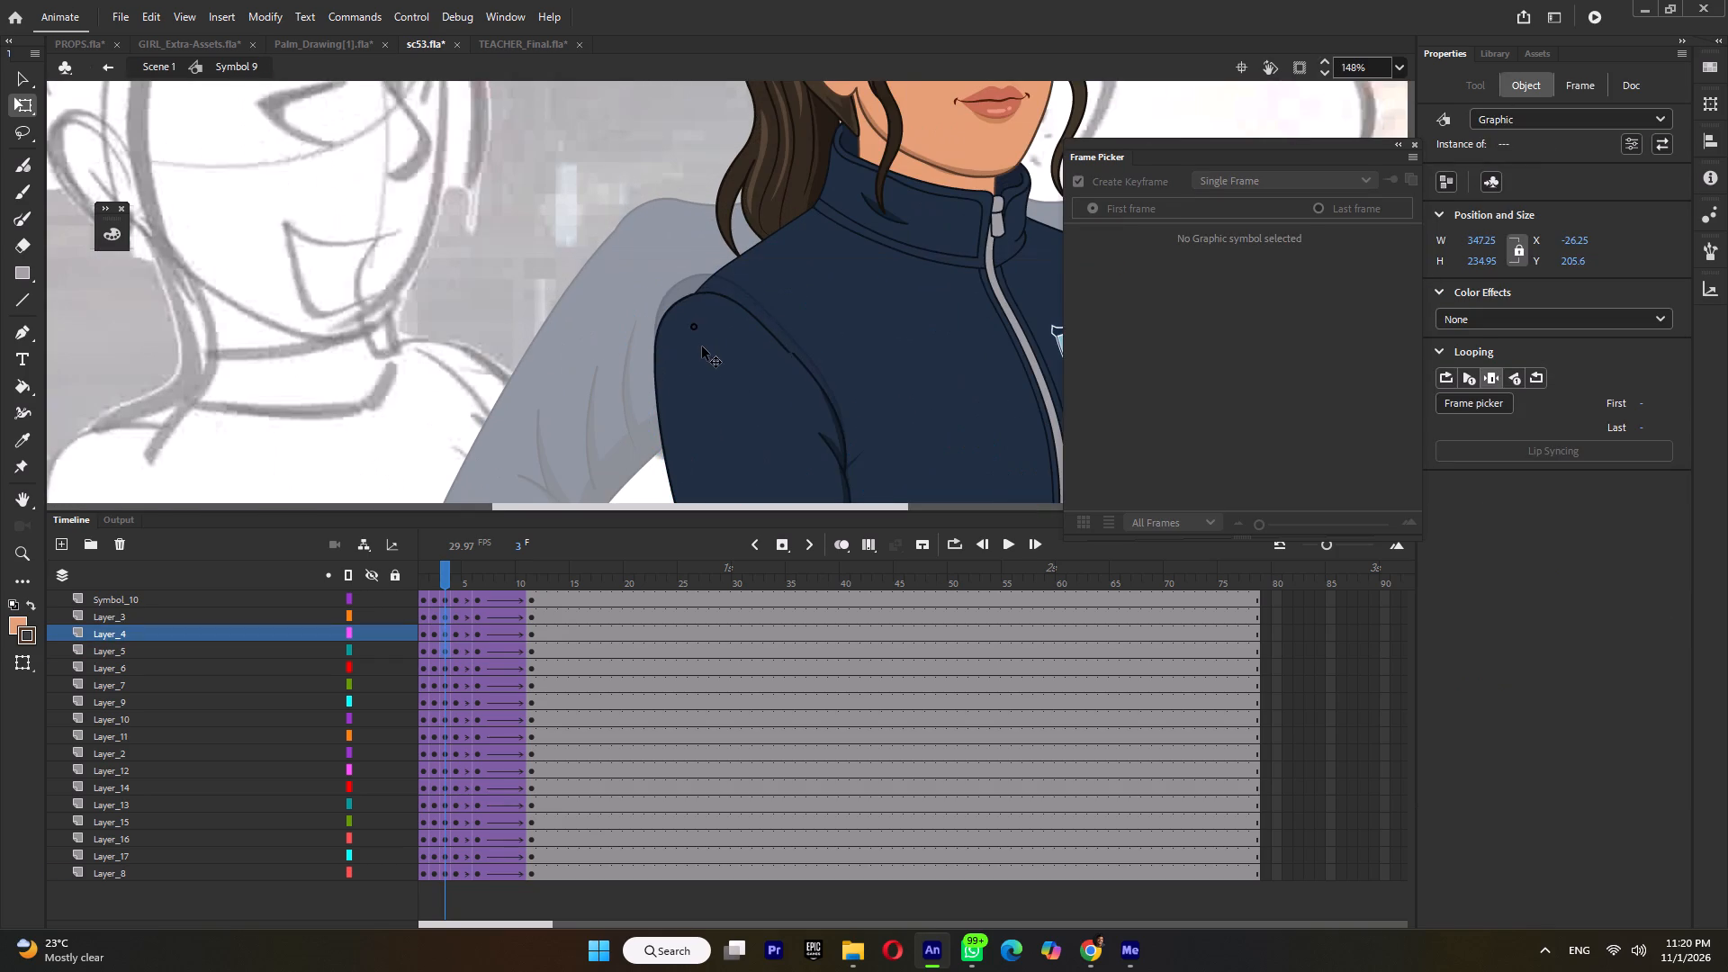
left_click_drag(702, 346, 703, 360)
left_click_drag(703, 359, 715, 354)
scroll(706, 345, "down", 9, "ctrl")
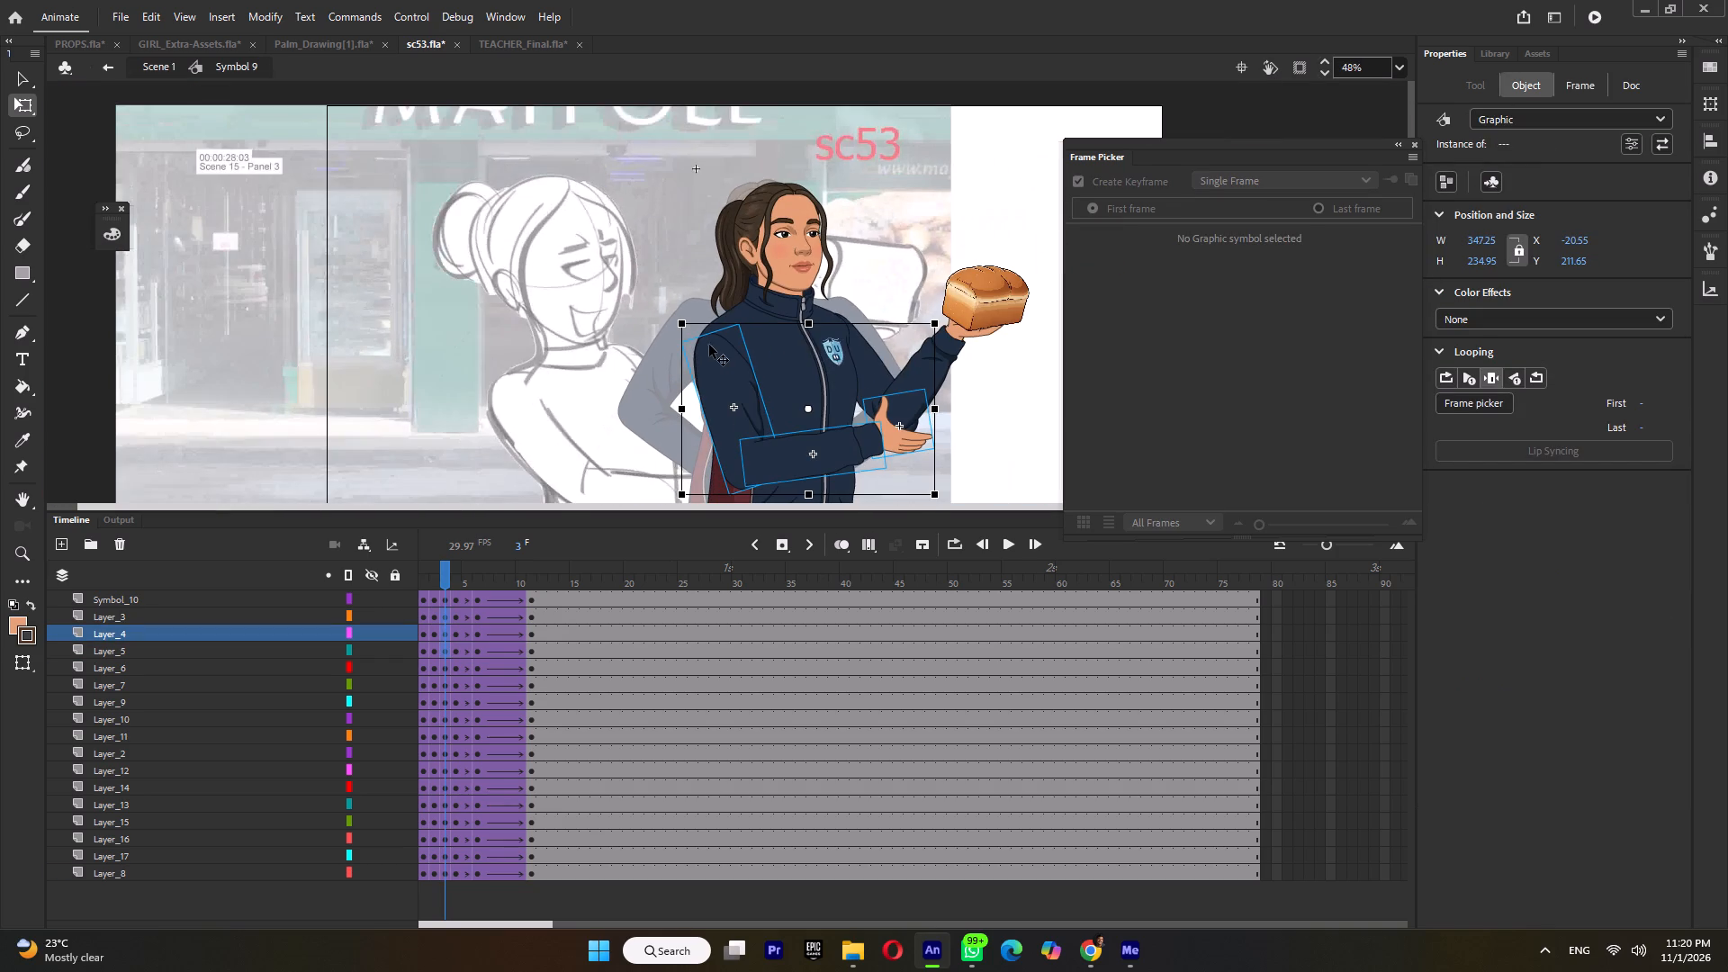
Select the bread-holding arm with the bread at frame 3 and nudge it slightly down to fit the shoulder.
left_click_drag(890, 246, 993, 390)
scroll(903, 371, "up", 3, "ctrl")
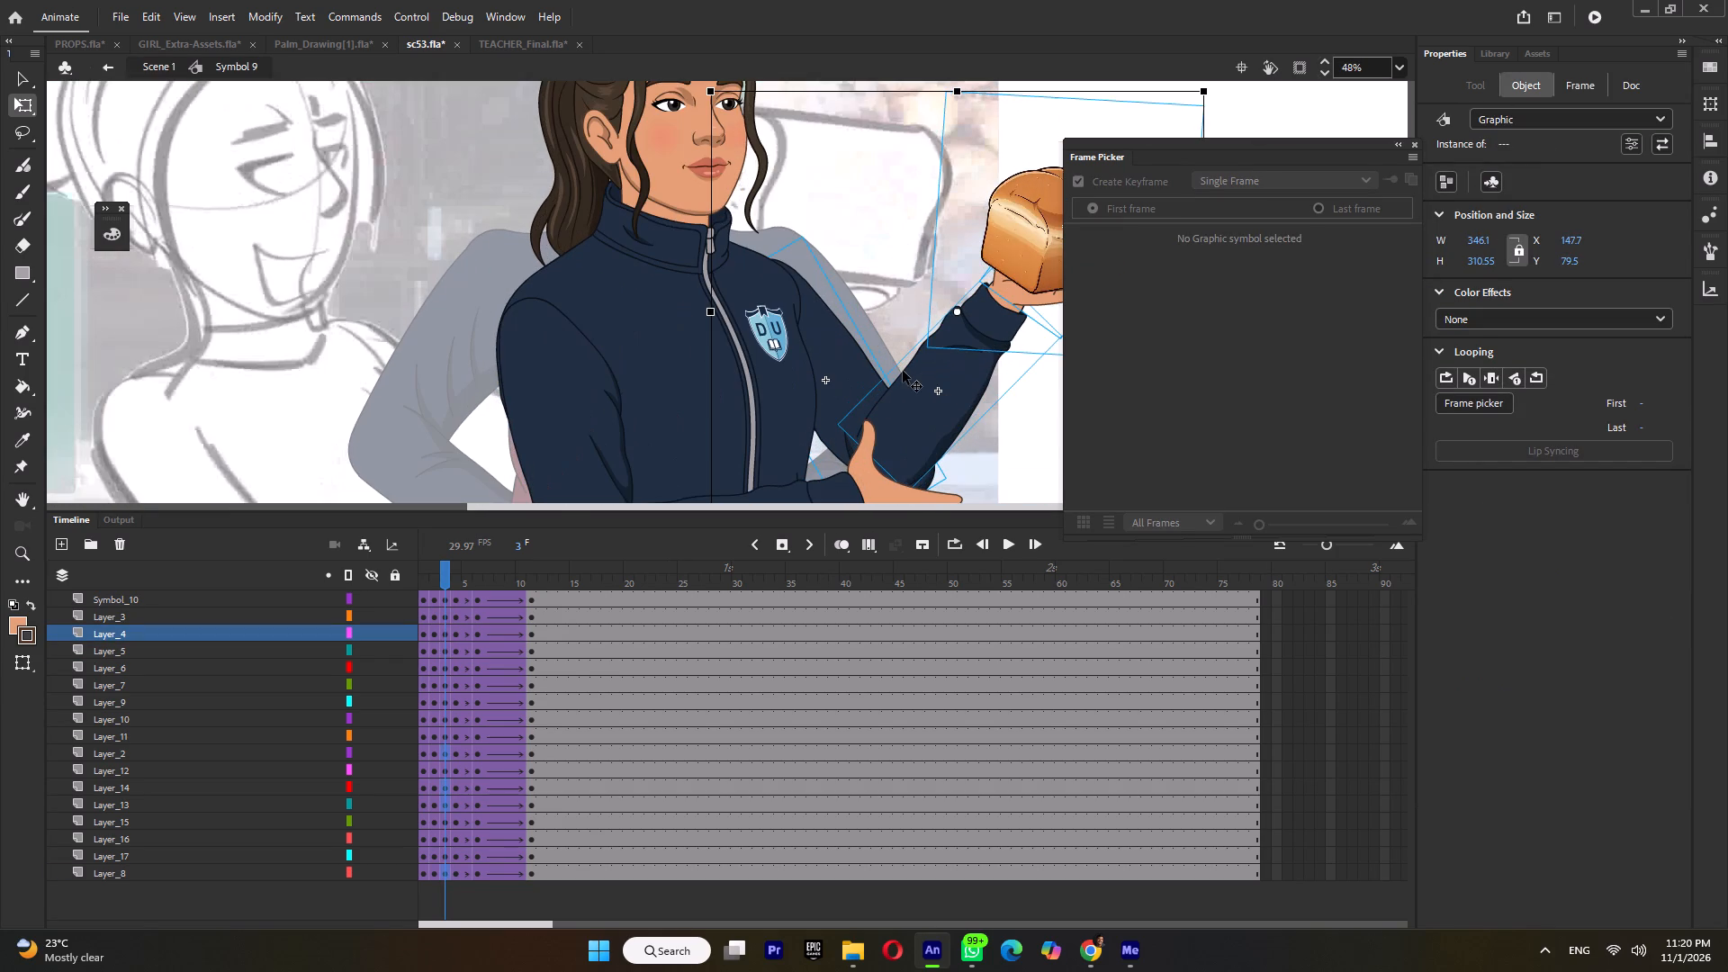
key("Down")
key("Down")
key("Down")
key("Down")
key("Down")
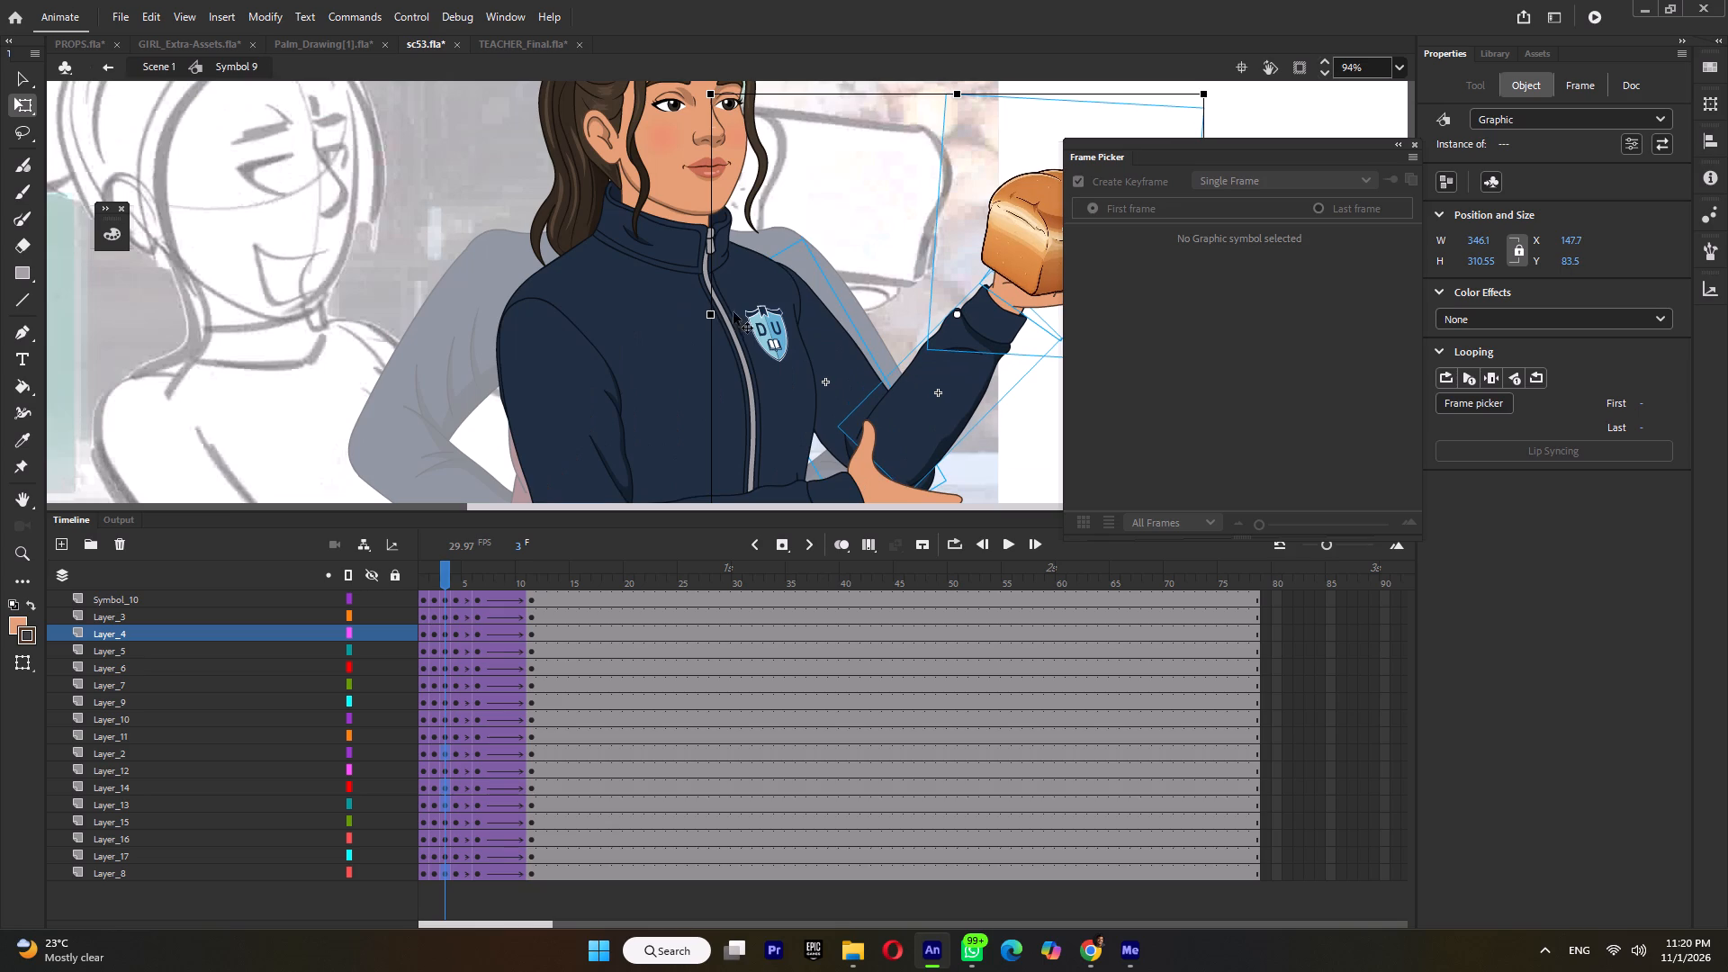
Return to the main scene and play the girl's pose change repeatedly from around frame 30 to check the transition.
scroll(733, 329, "down", 9, "ctrl")
double_click(401, 334)
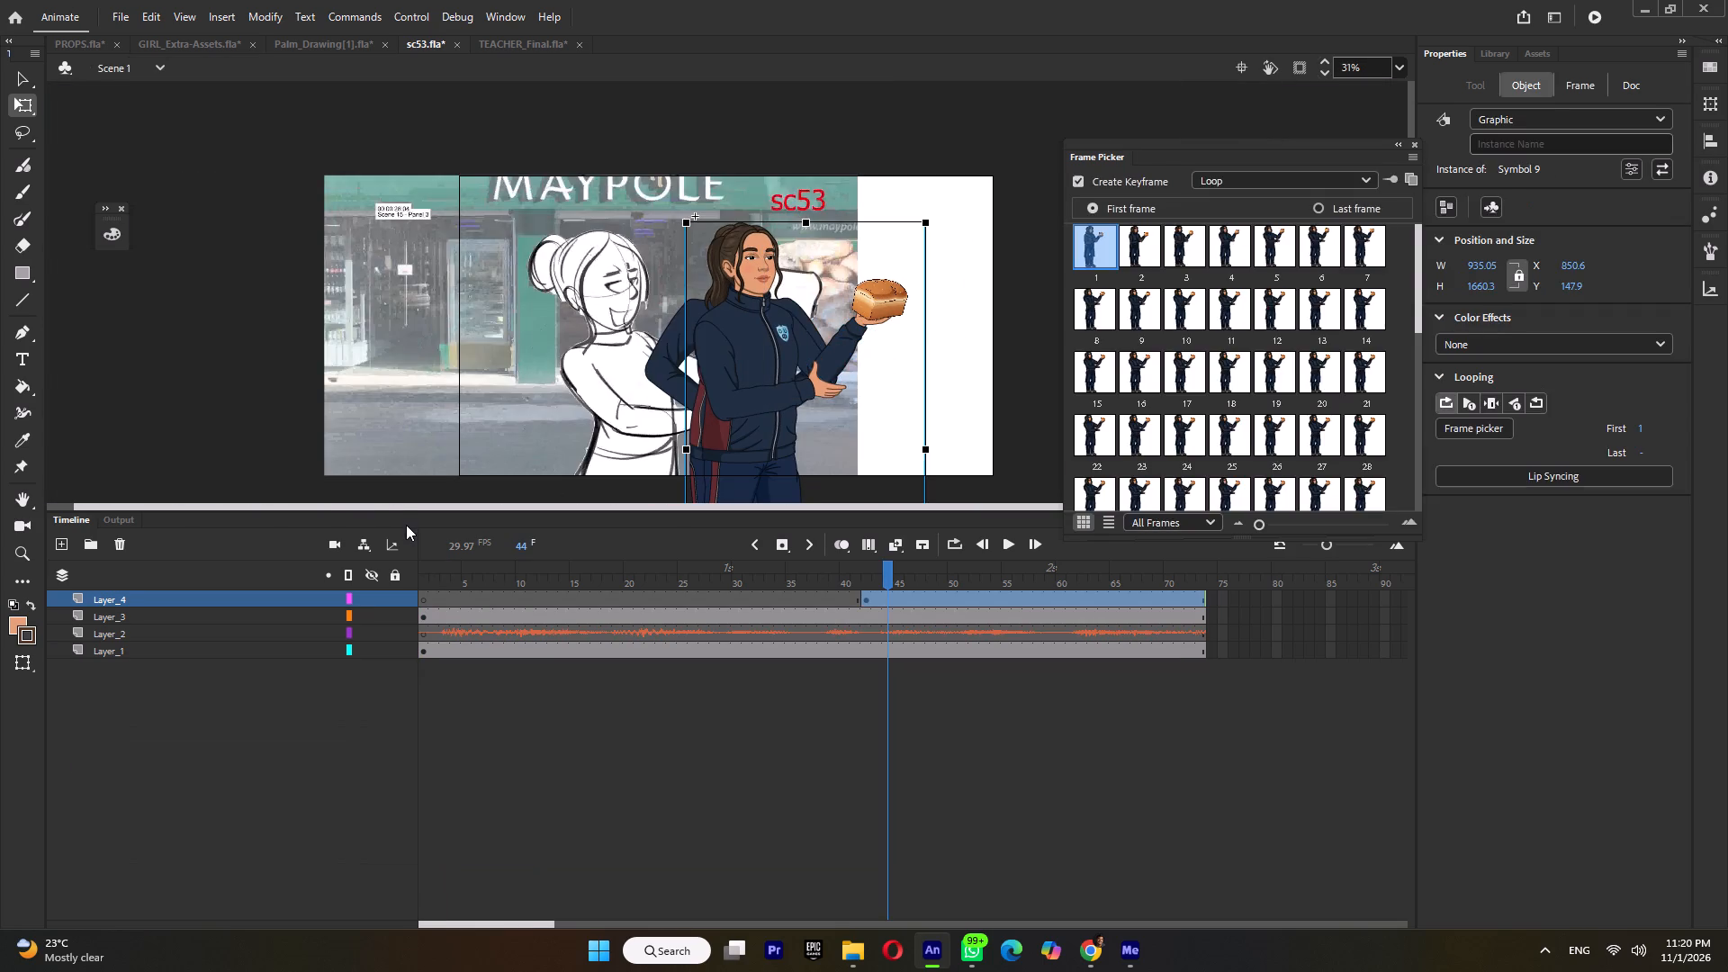
key("Return")
key("Return")
left_click(762, 558)
left_click(742, 571)
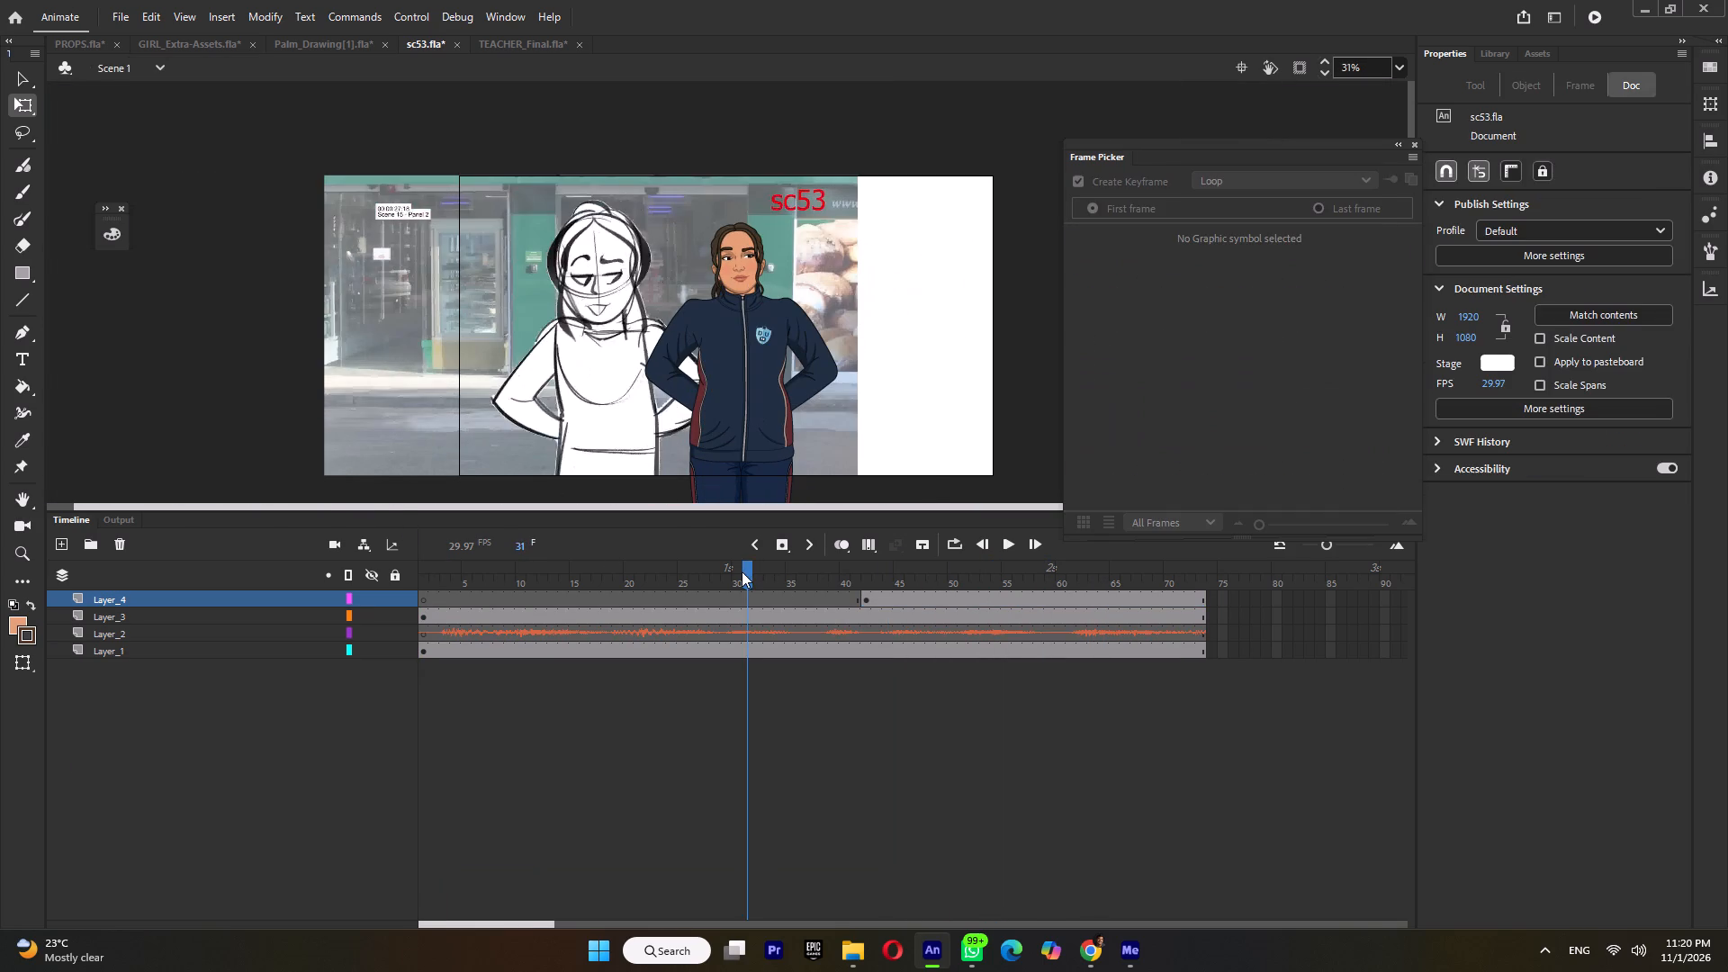
key("Return")
left_click(740, 571)
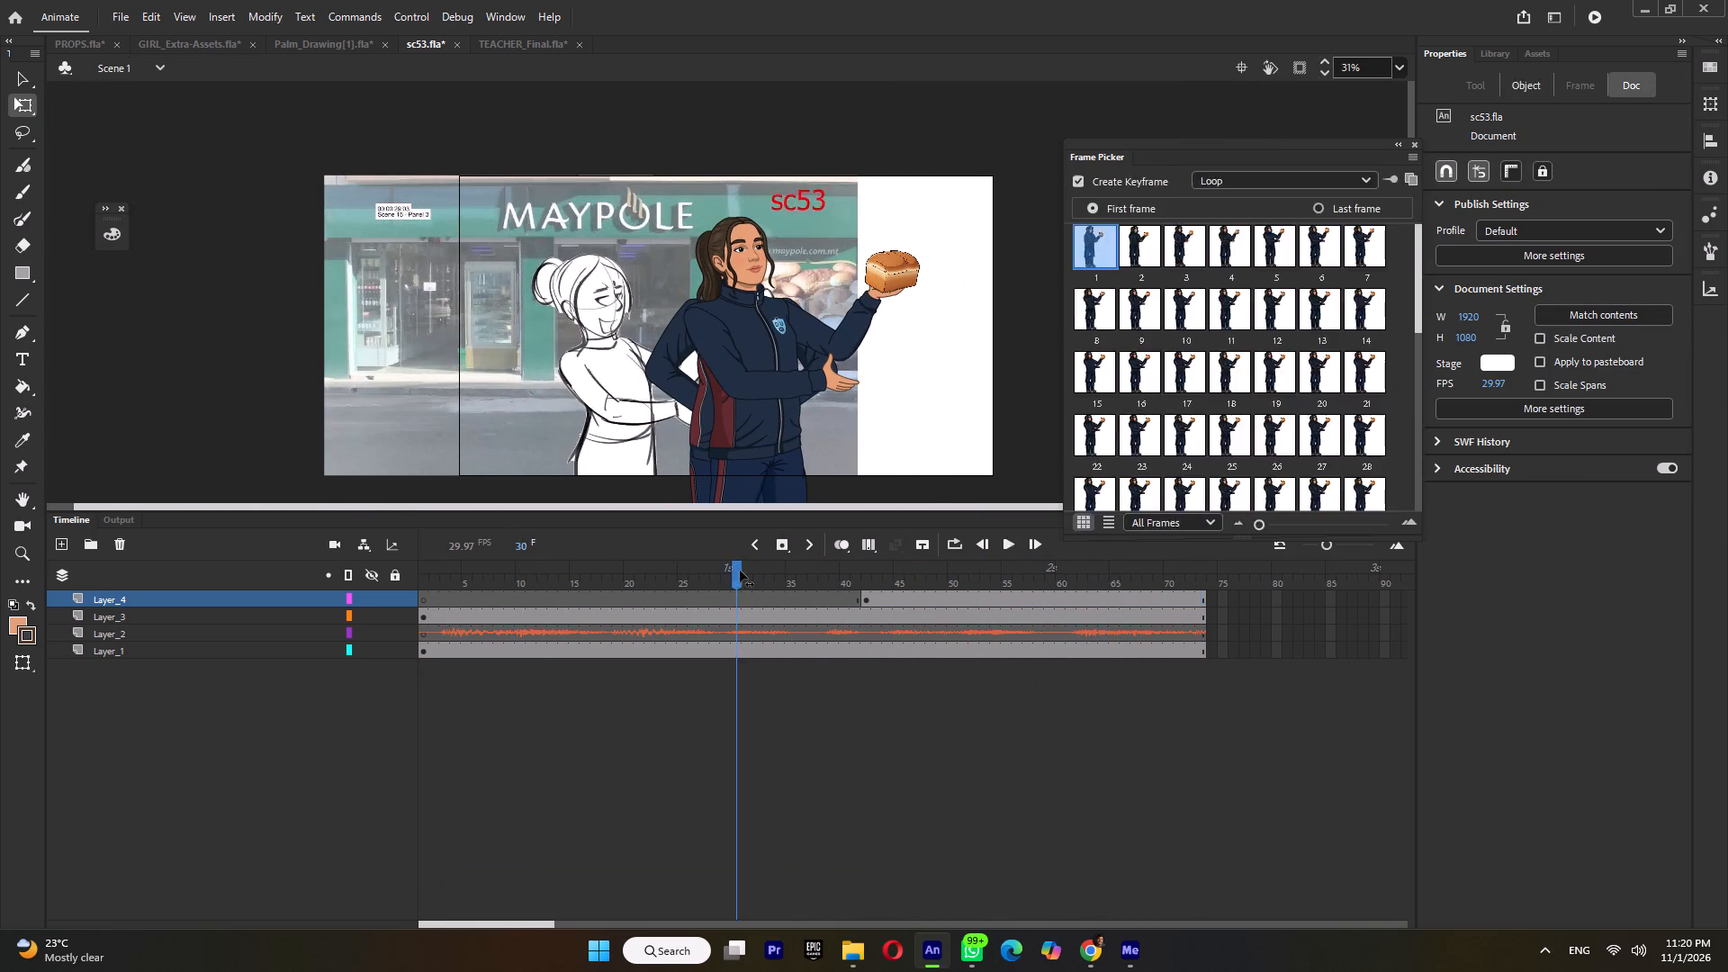
key("Return")
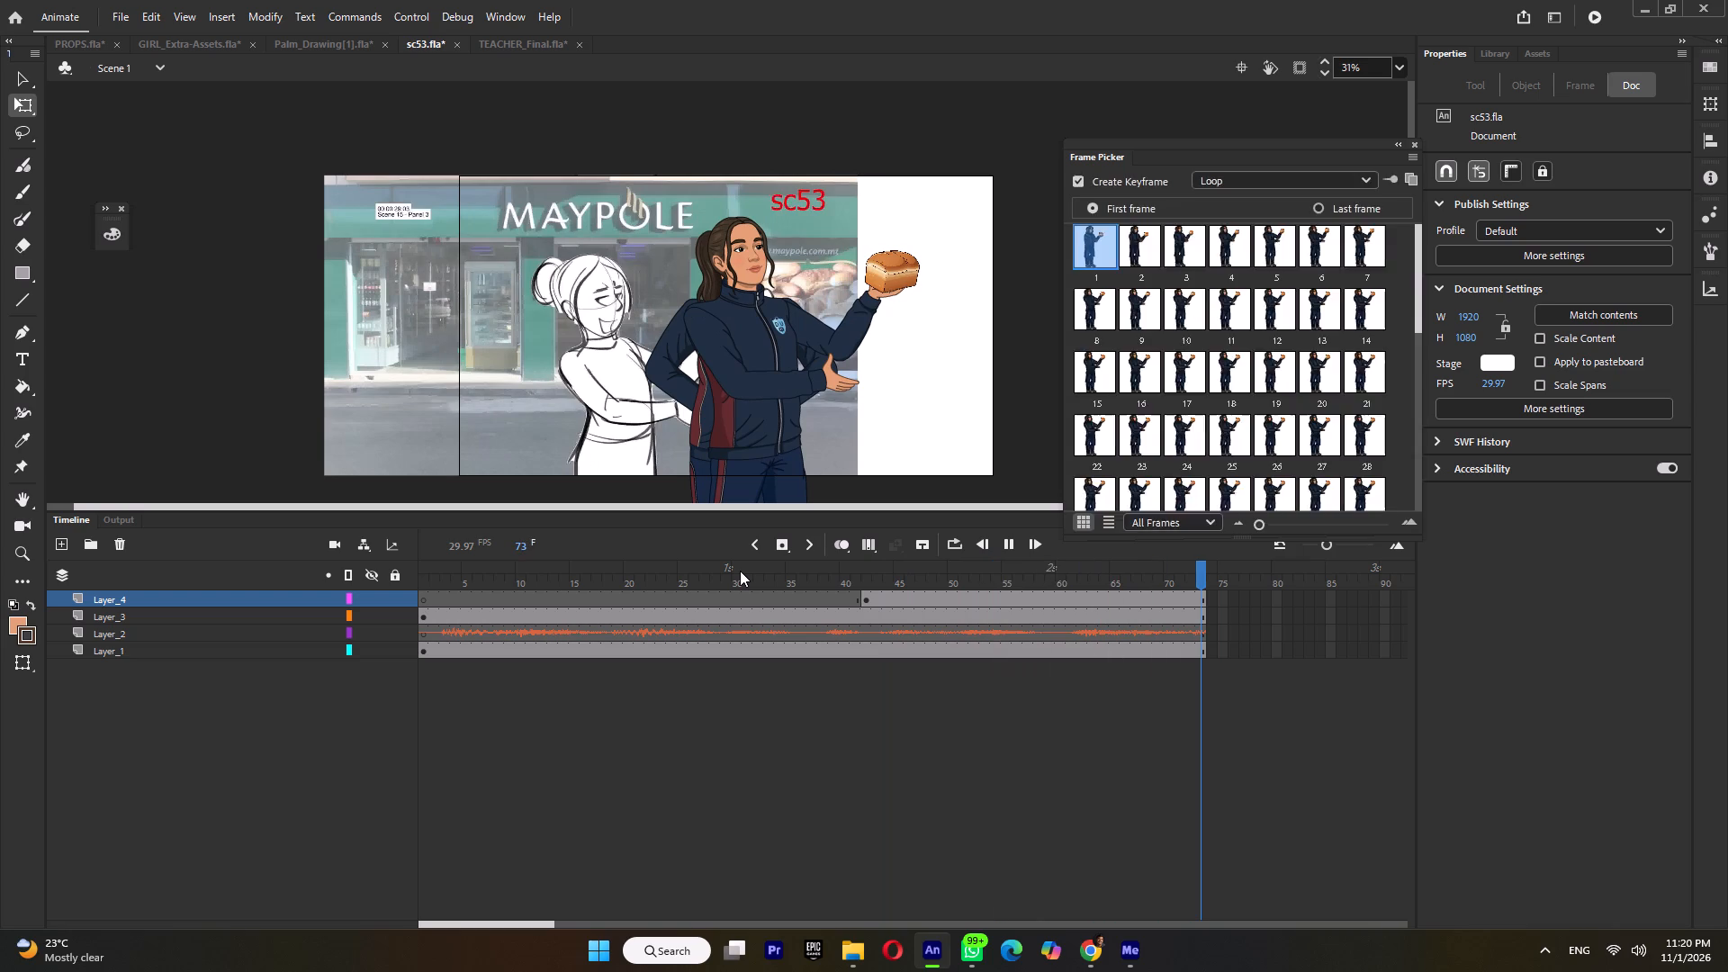
left_click(740, 571)
key("Return")
key("Return")
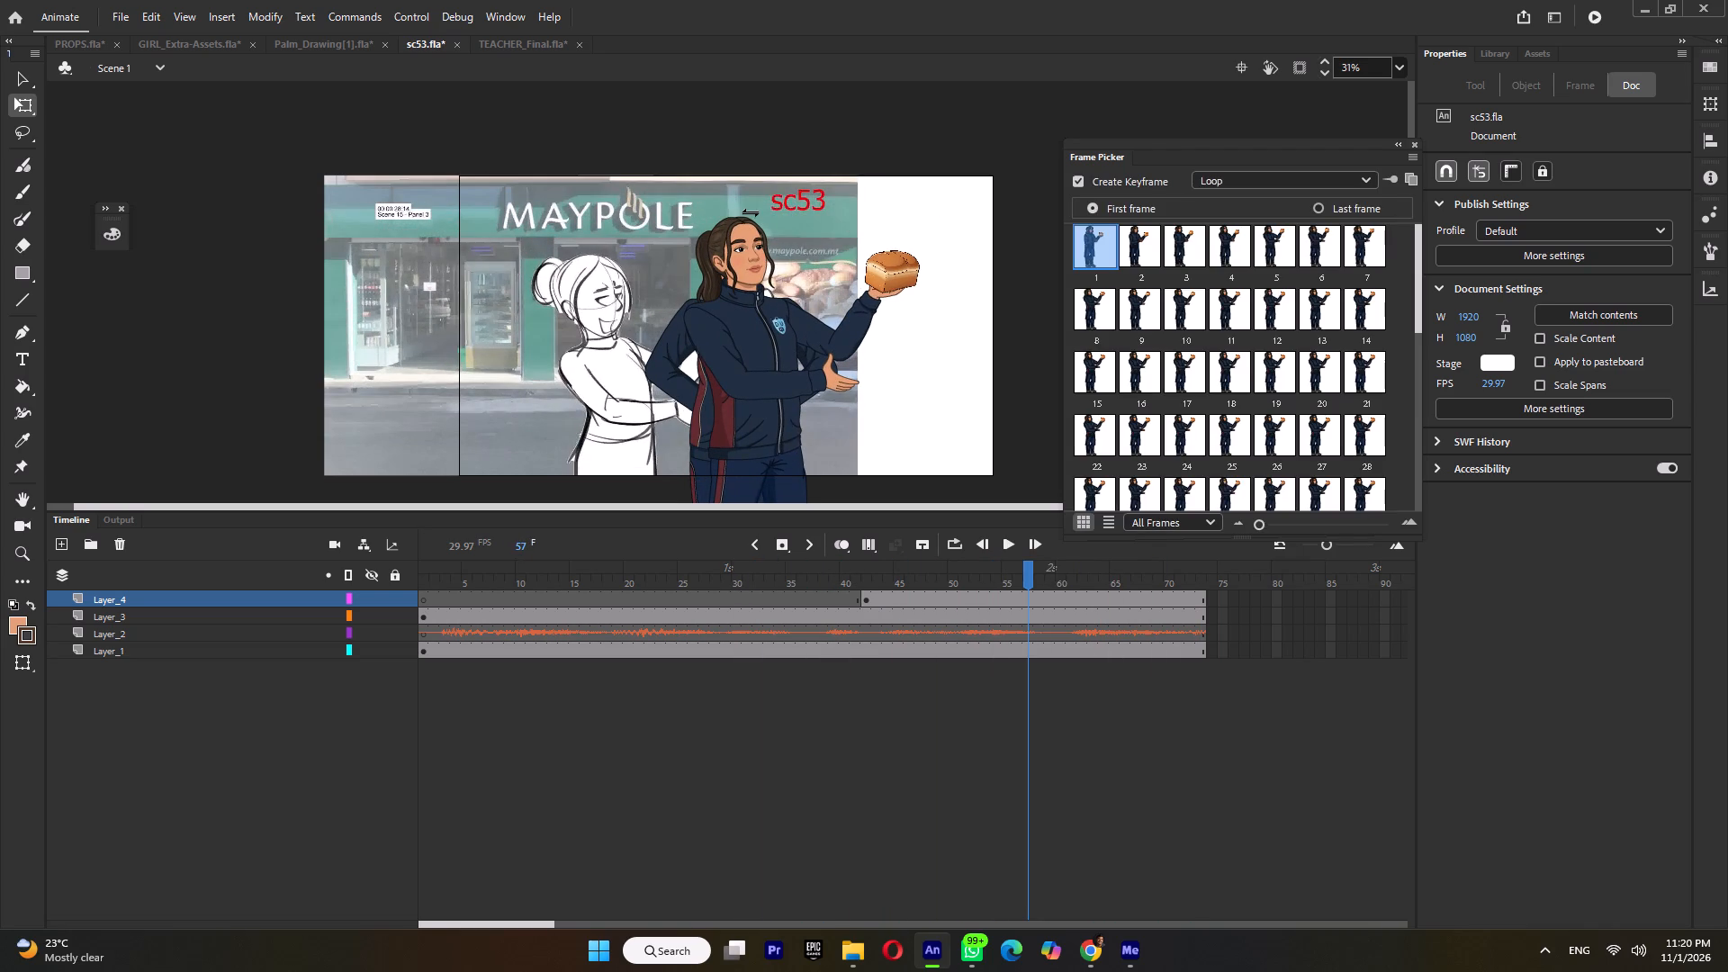
Open the eyebrows symbol nested inside the girl's head and add a keyframe at frame 2.
scroll(736, 233, "up", 5, "ctrl")
double_click(753, 223)
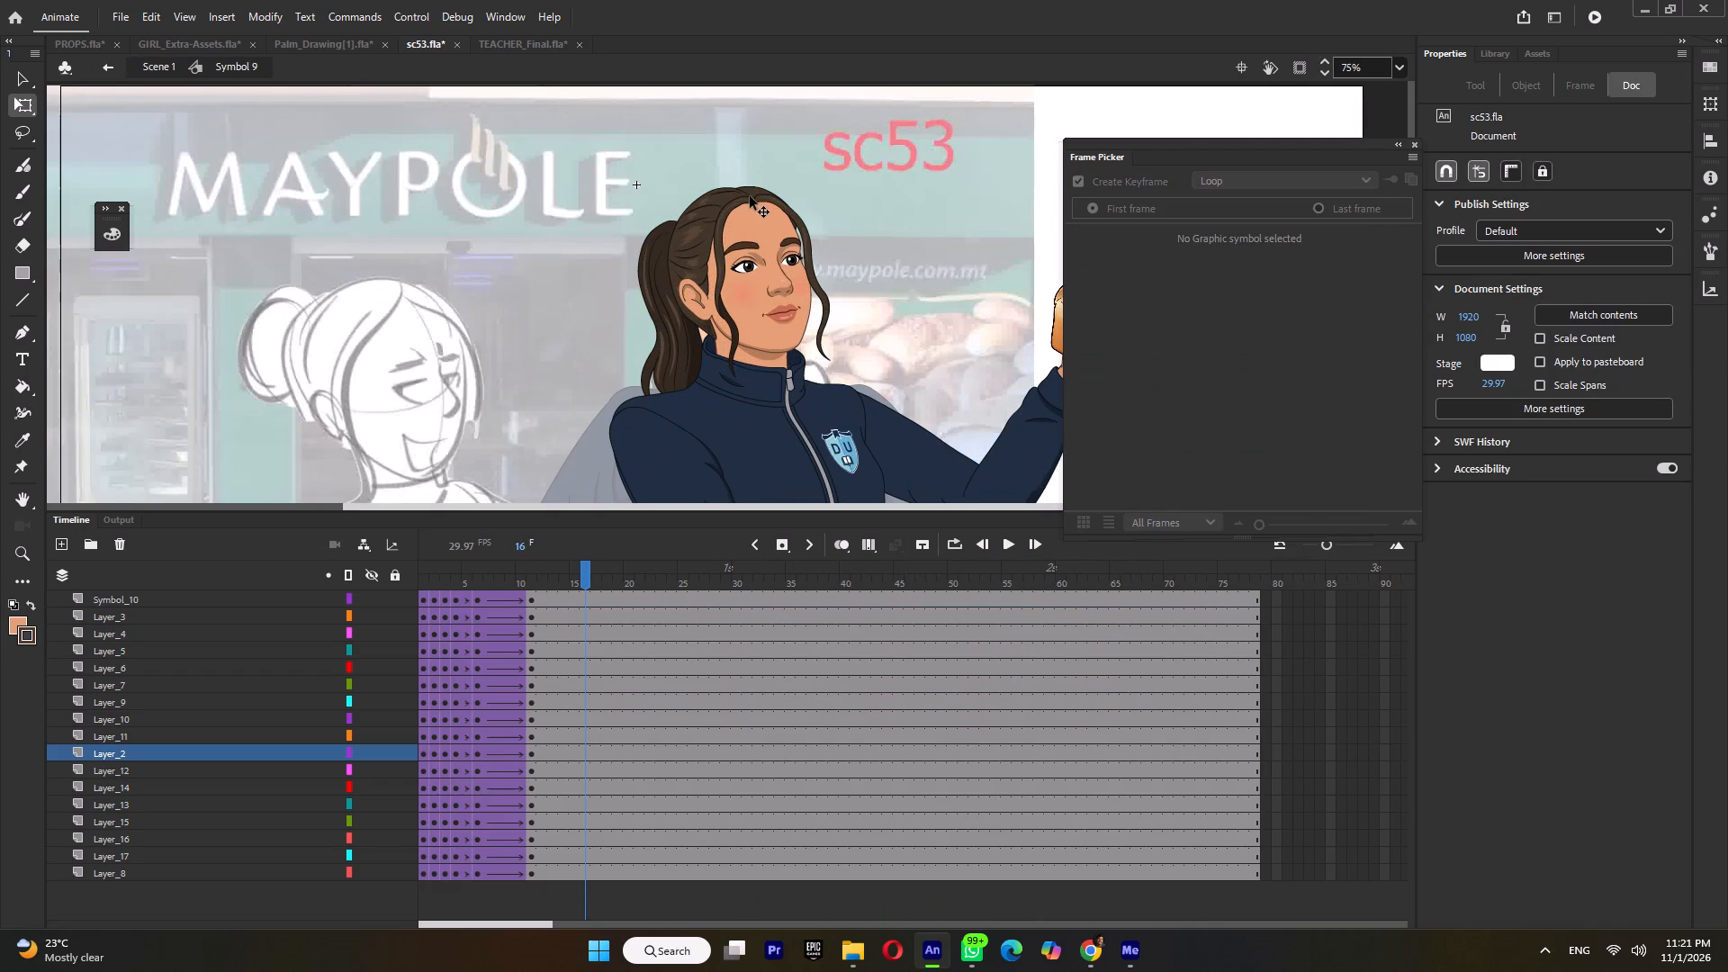
double_click(749, 229)
left_click_drag(434, 576, 377, 572)
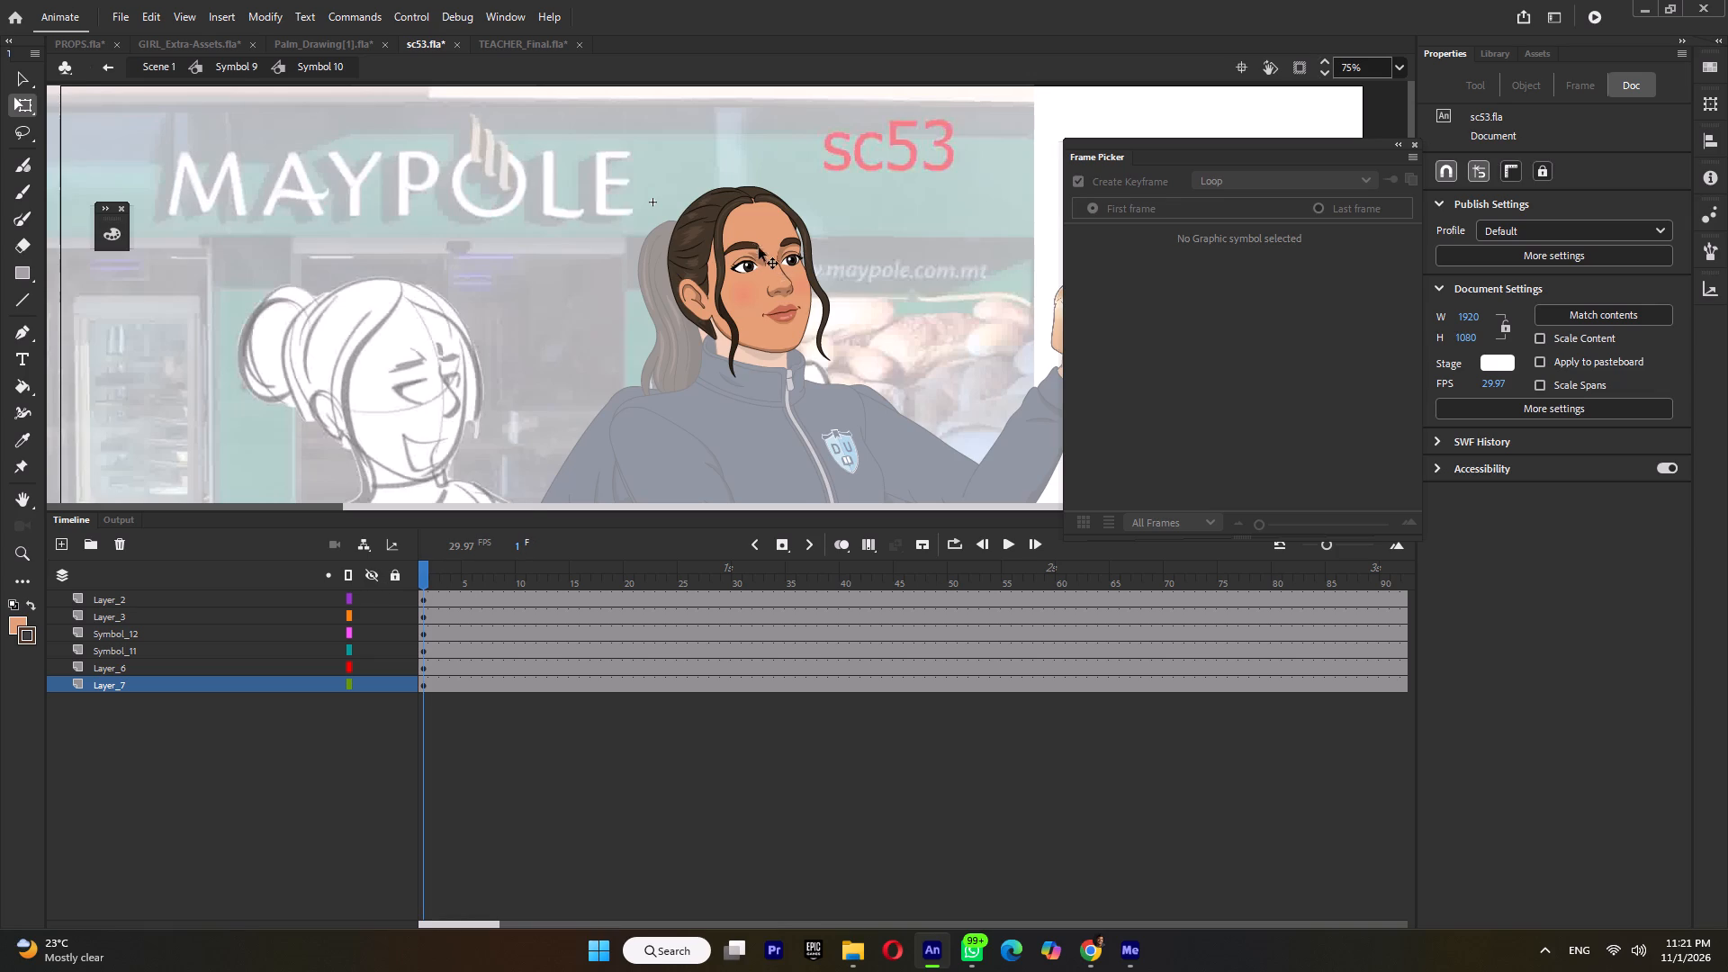
scroll(753, 244, "up", 3, "ctrl")
triple_click(753, 244)
double_click(753, 244)
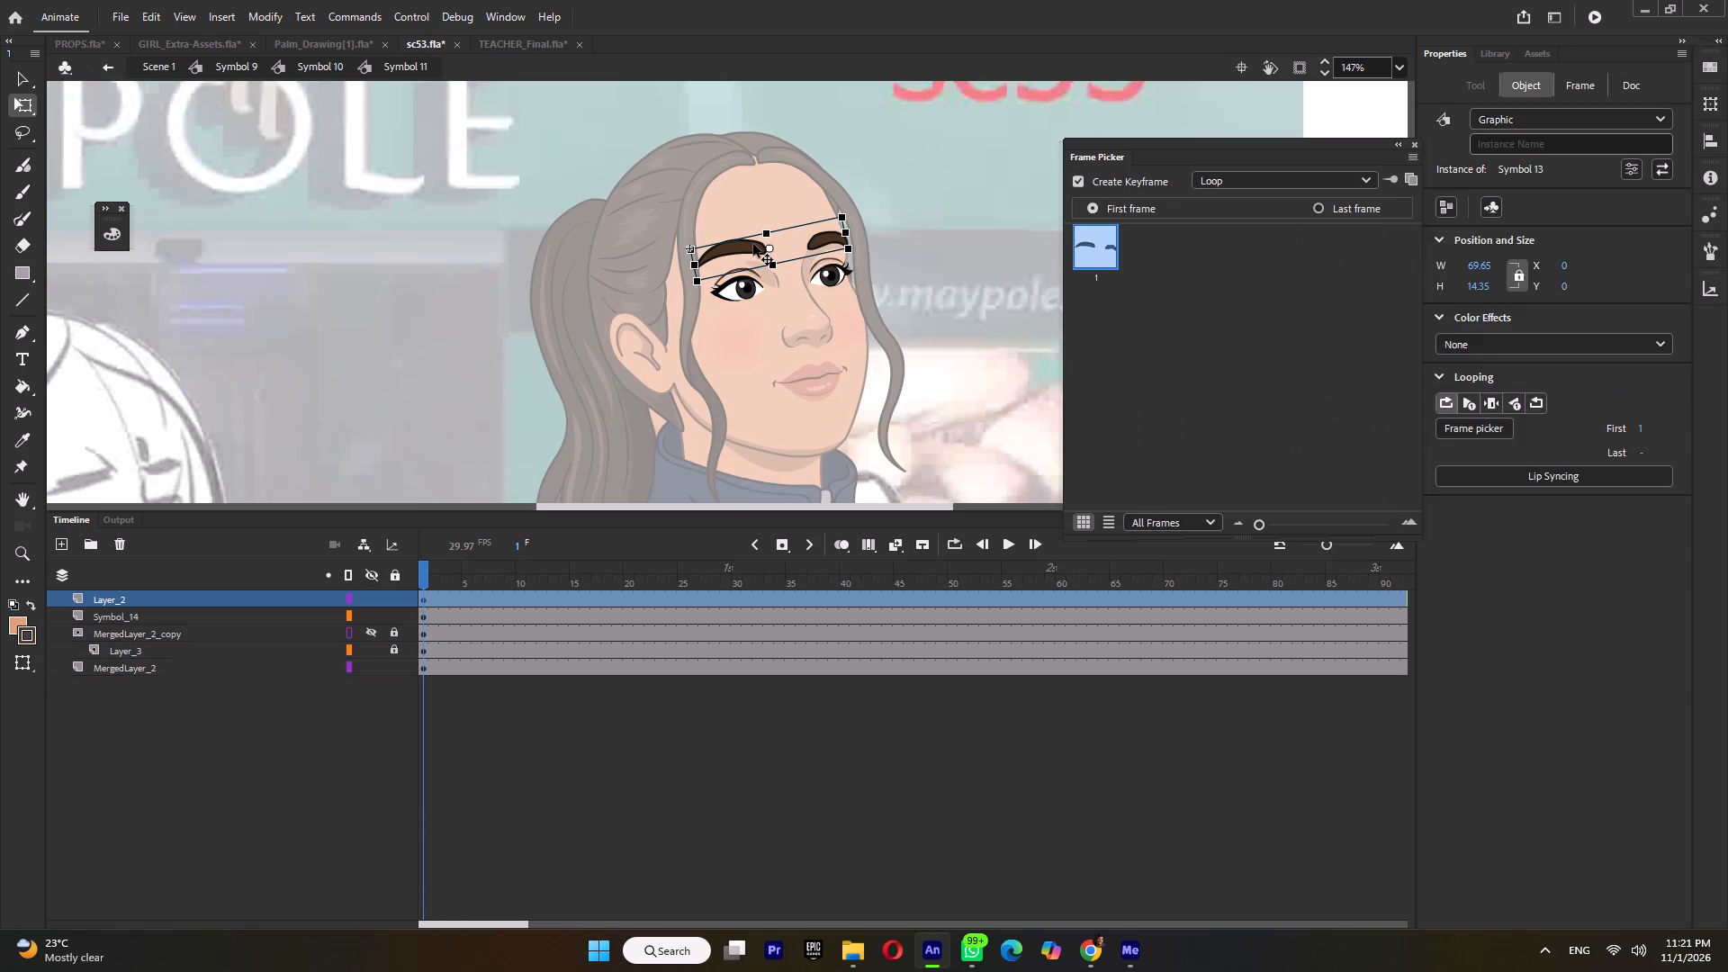
key("F5")
key("F6")
Inside the eyebrow group at frame 2, reshape the near eyebrow by pulling its upper and lower edges down into a flatter curve.
double_click(753, 244)
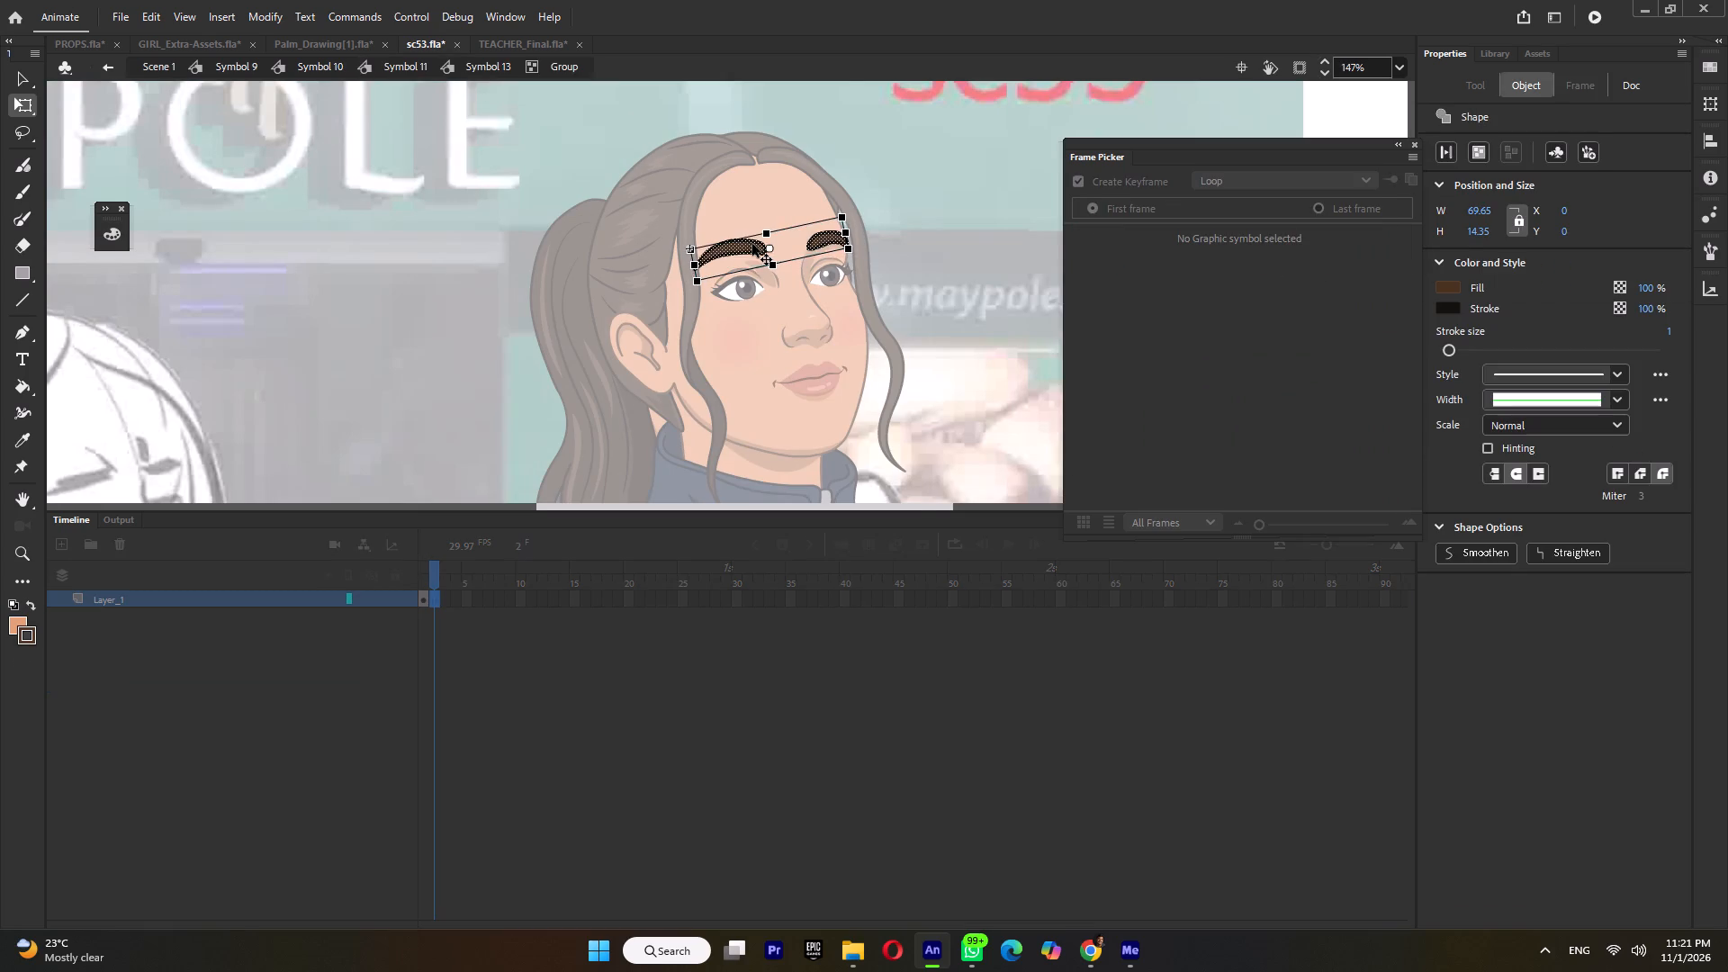
scroll(750, 248, "up", 5, "ctrl")
left_click(754, 194, "ctrl")
scroll(721, 257, "up", 4, "ctrl")
left_click(739, 252)
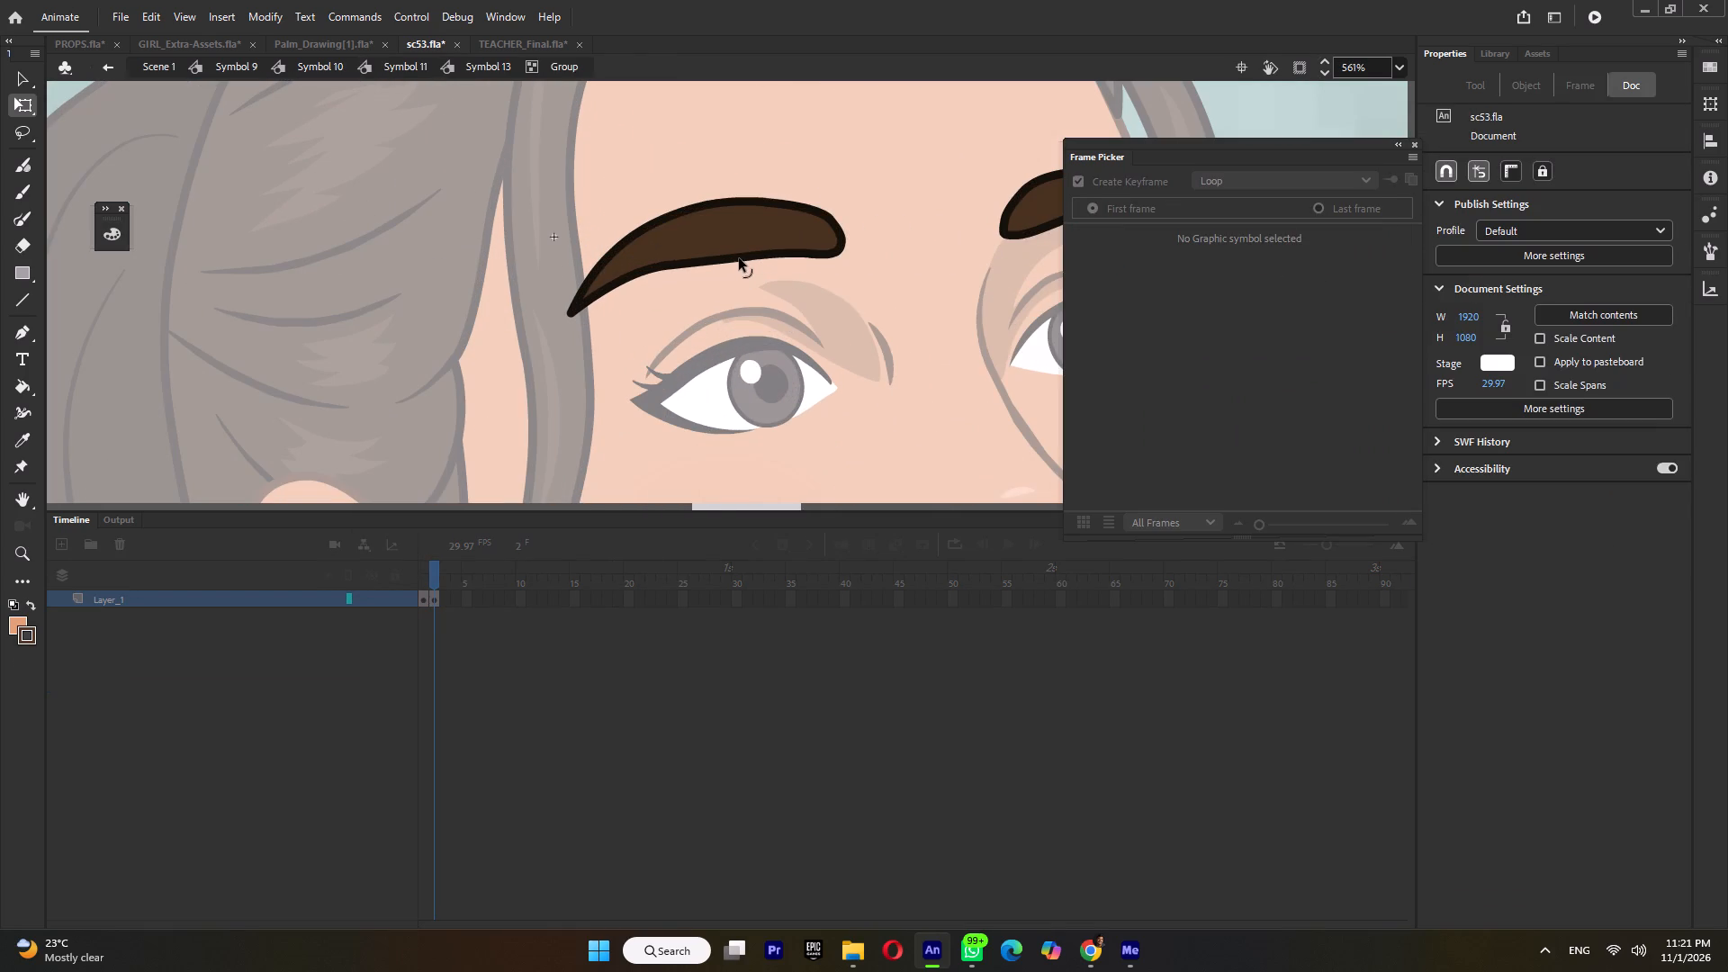
left_click_drag(796, 255, 796, 264)
left_click_drag(759, 199, 758, 218)
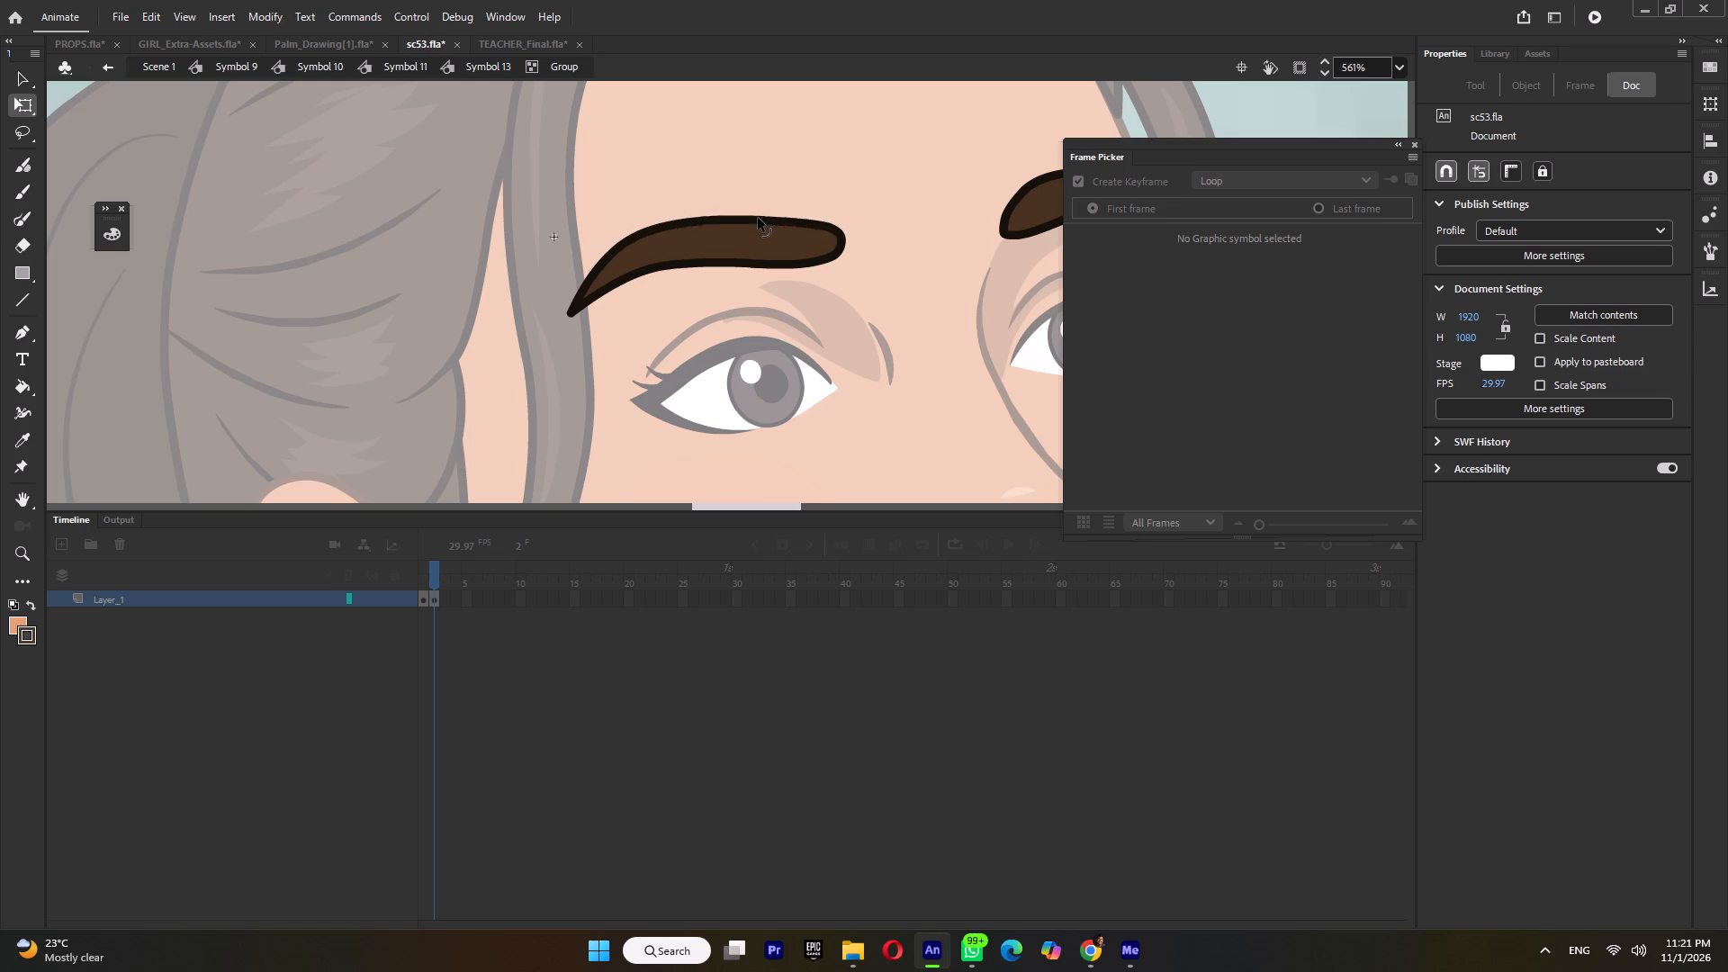
left_click_drag(758, 218, 757, 219)
scroll(785, 274, "down", 5, "ctrl")
Reshape the far eyebrow at frame 2, lowering its inner end and adjusting the curve of its upper and lower edges.
scroll(888, 241, "up", 5, "ctrl")
middle_click(888, 241, "ctrl")
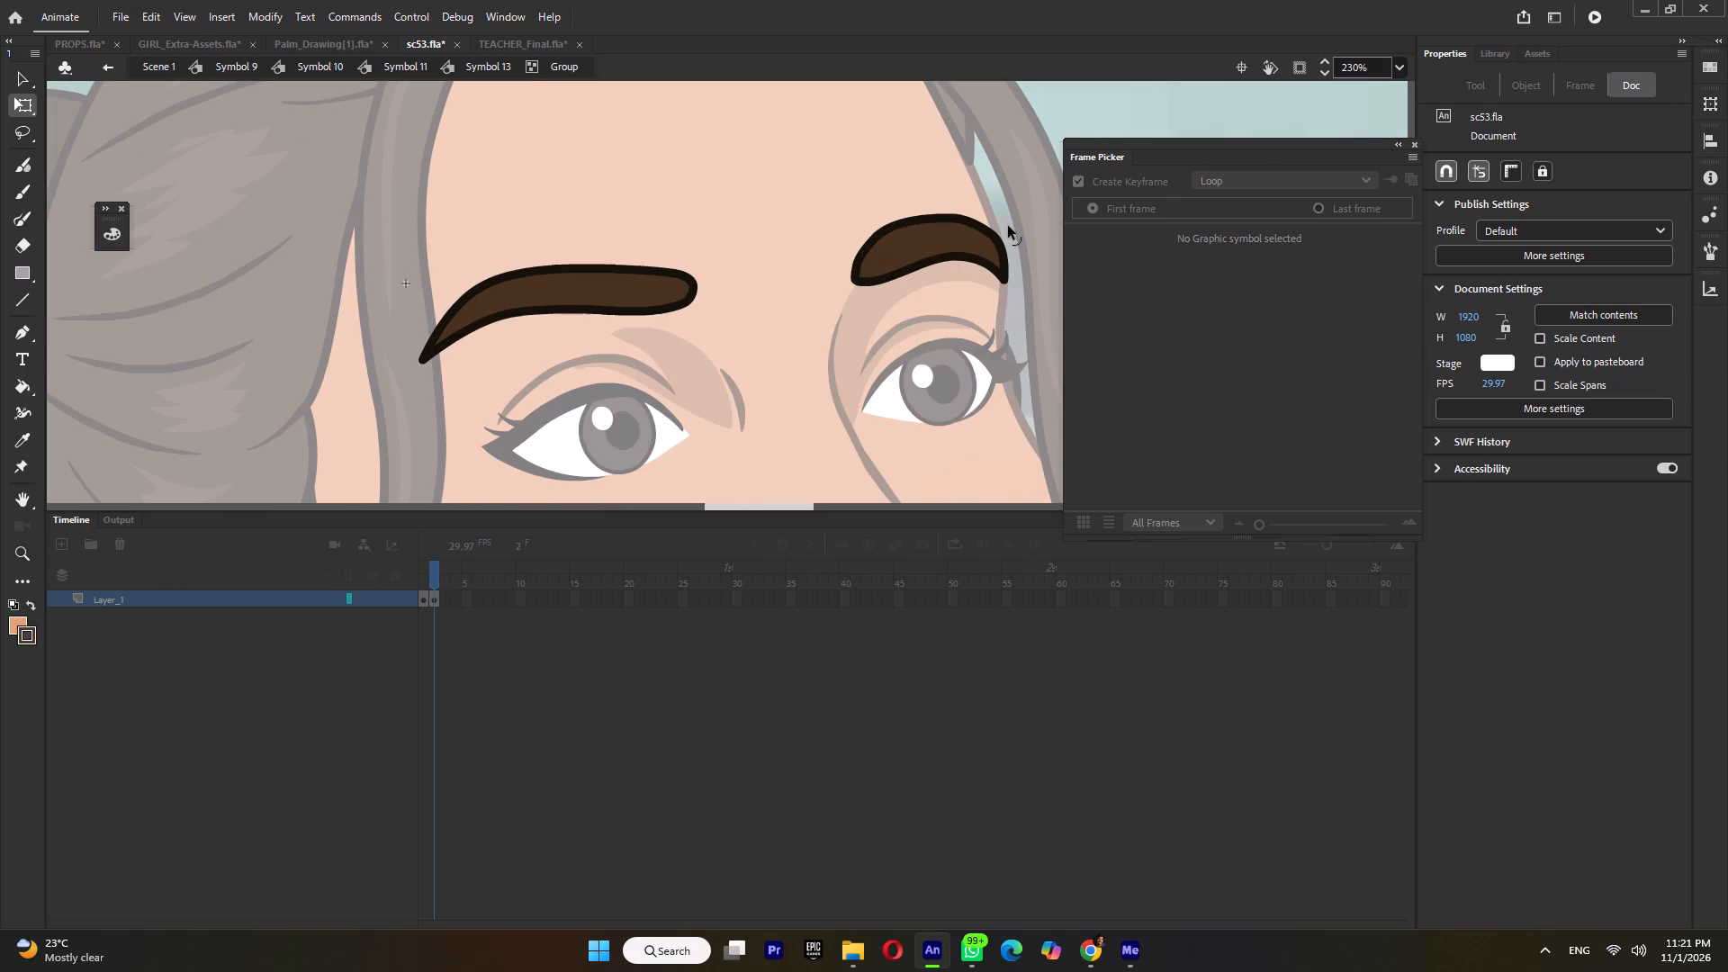
left_click_drag(1012, 225, 1012, 208)
left_click(1012, 208)
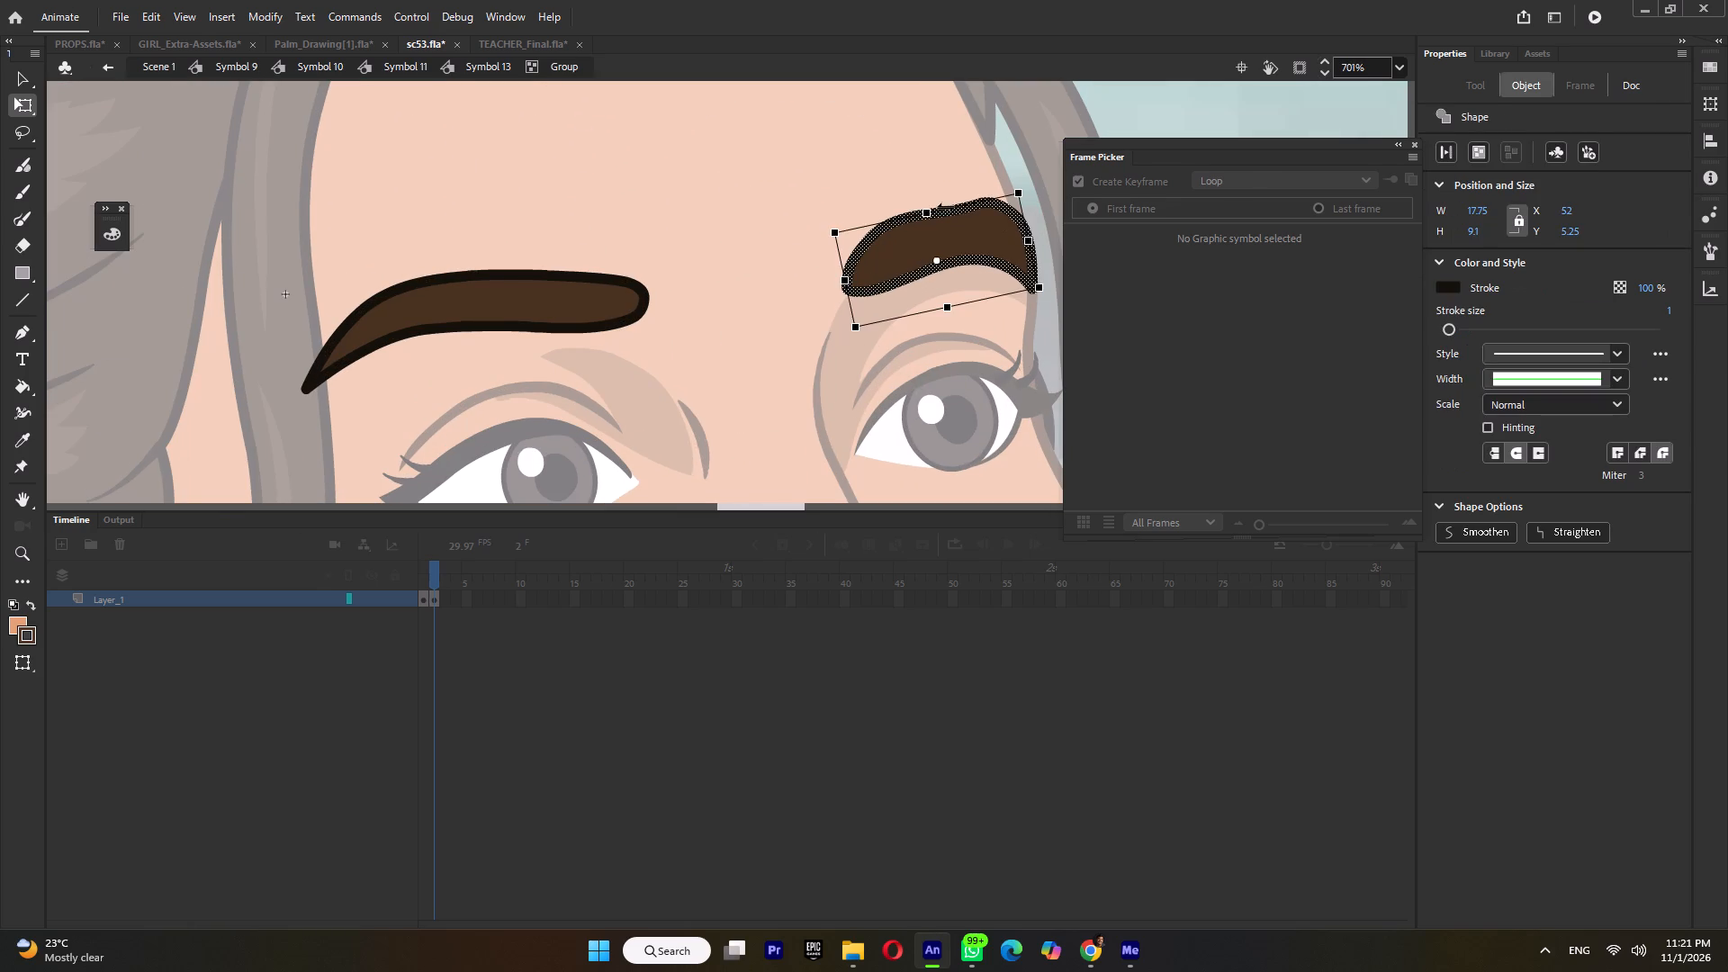
left_click(896, 159)
left_click_drag(904, 216, 904, 225)
left_click(899, 283)
left_click(871, 293)
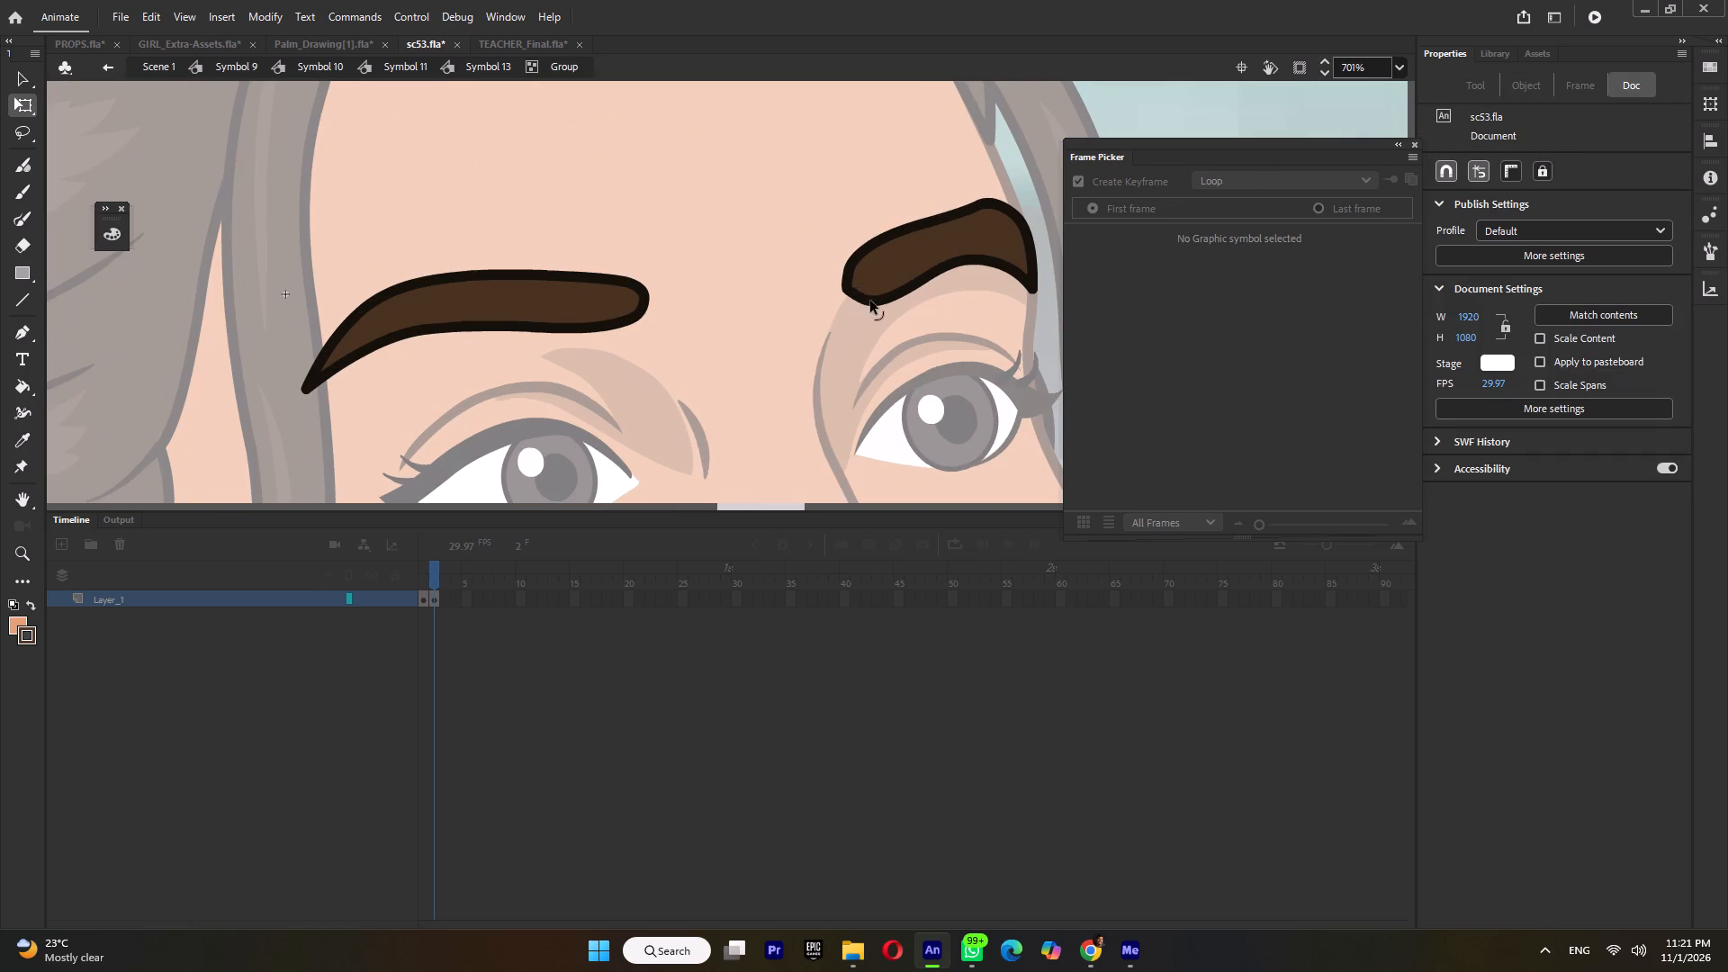
left_click(861, 295)
left_click(993, 263)
left_click_drag(970, 202, 959, 195)
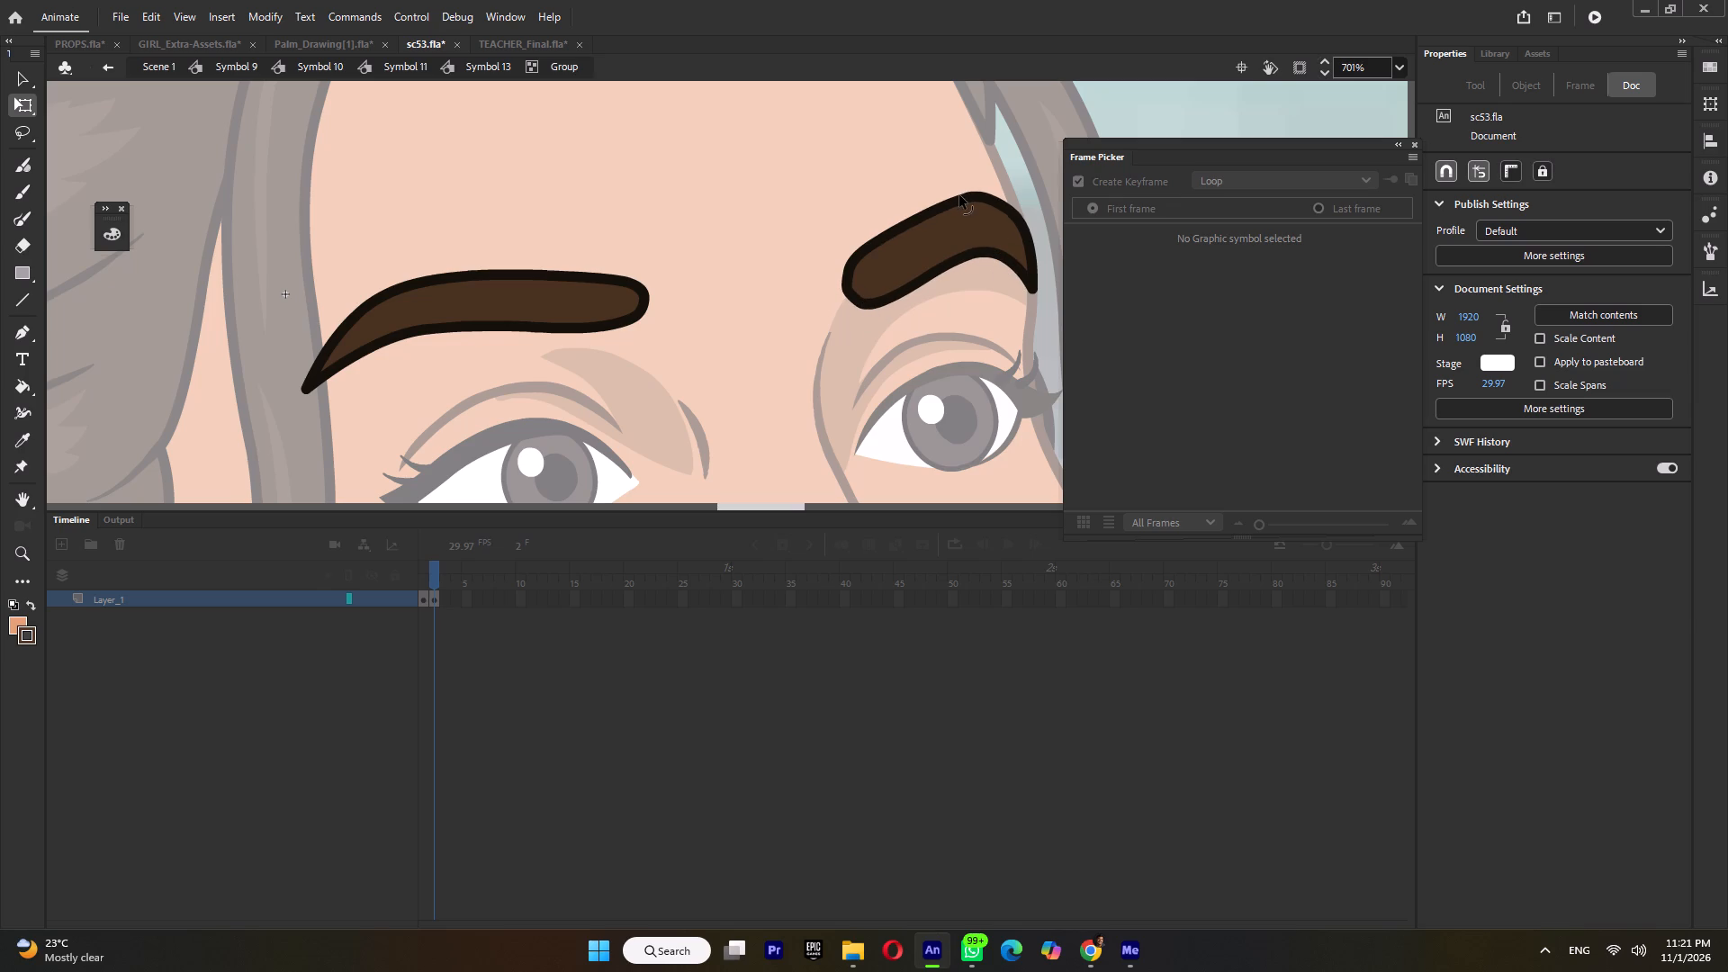
left_click_drag(959, 195, 959, 201)
left_click_drag(988, 195, 985, 176)
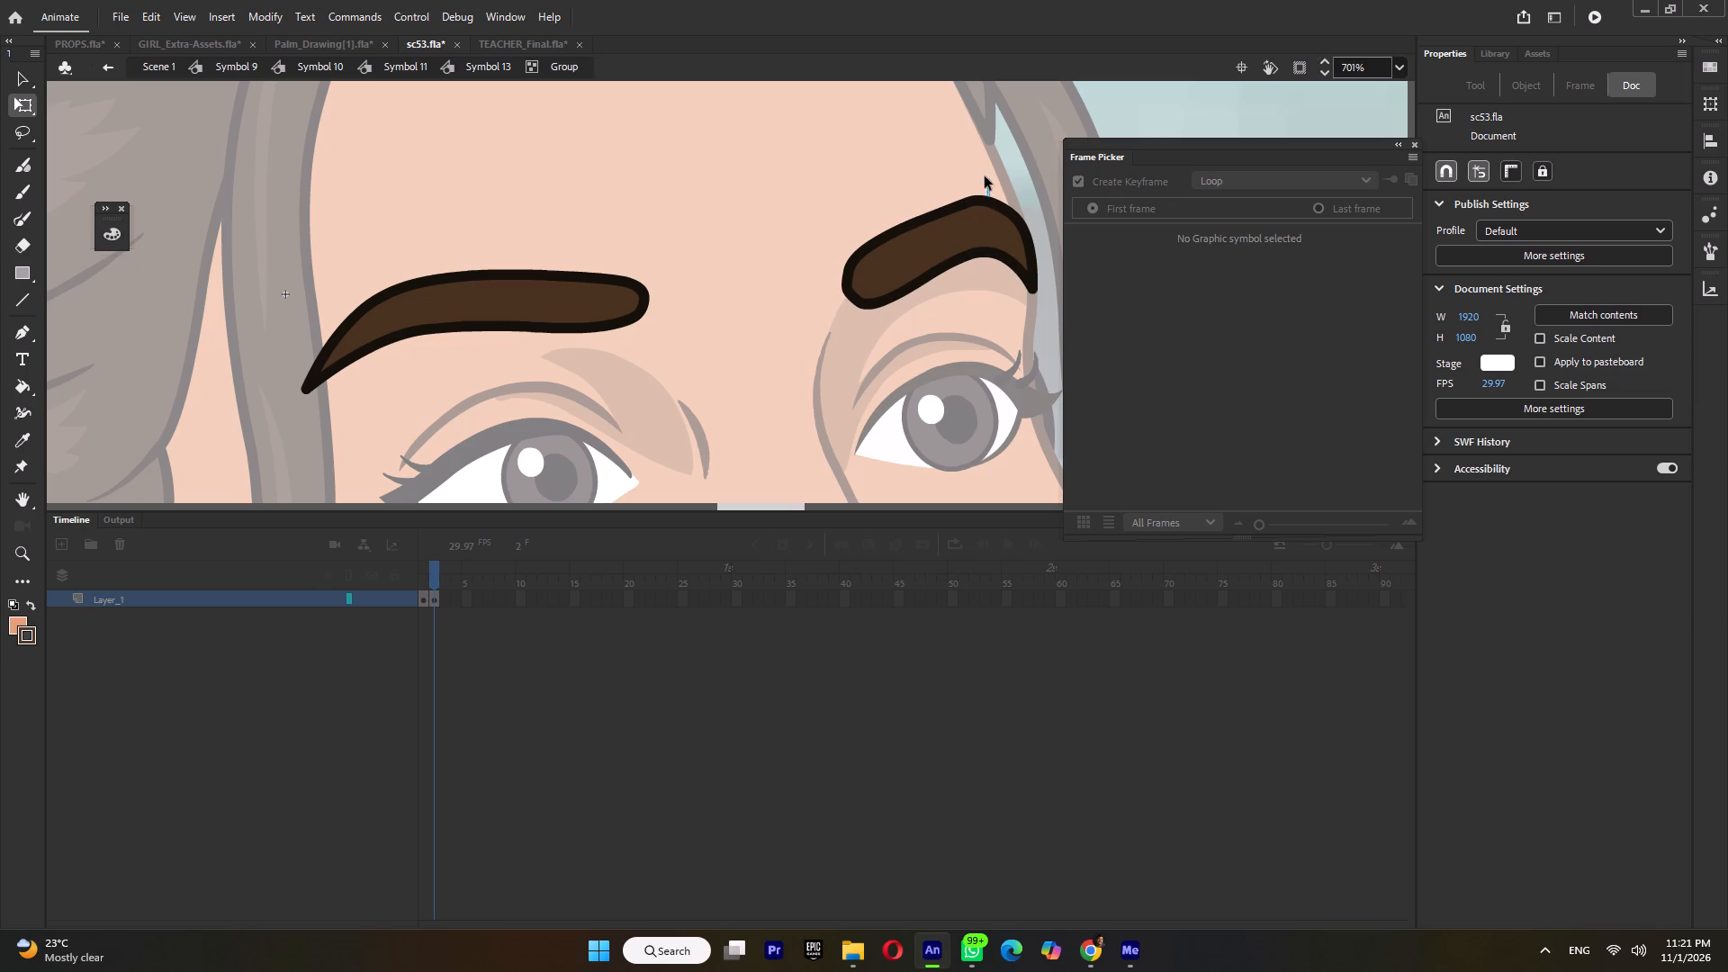
left_click_drag(985, 176, 984, 176)
left_click(982, 196)
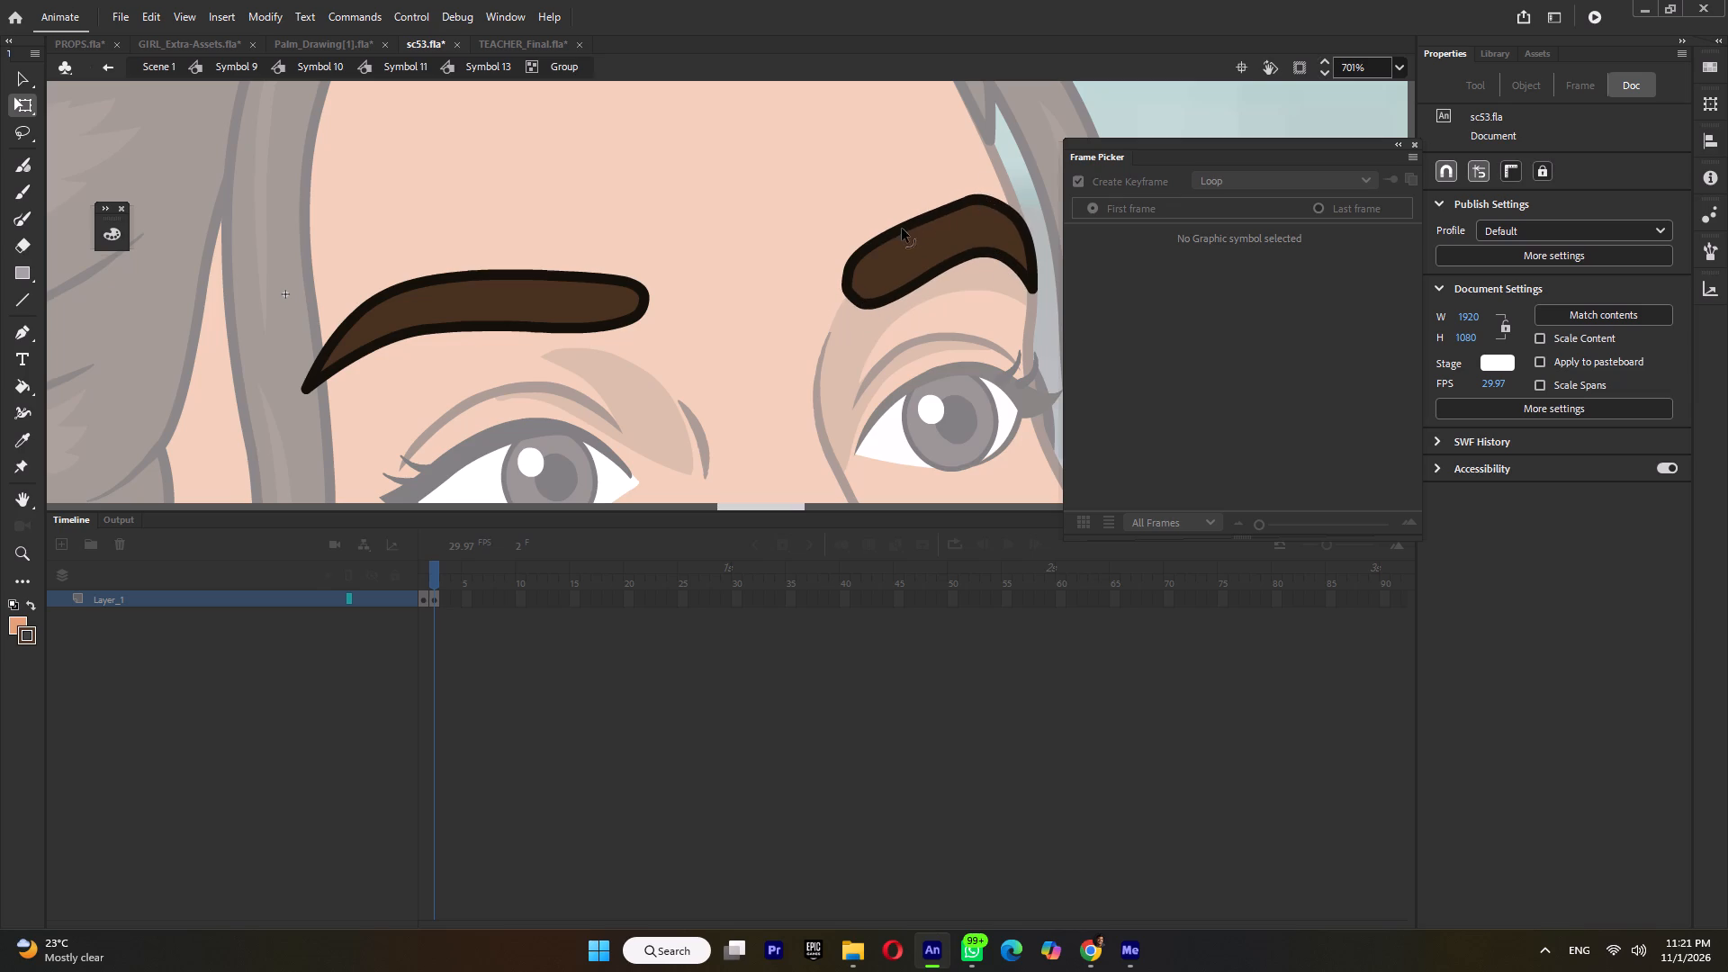
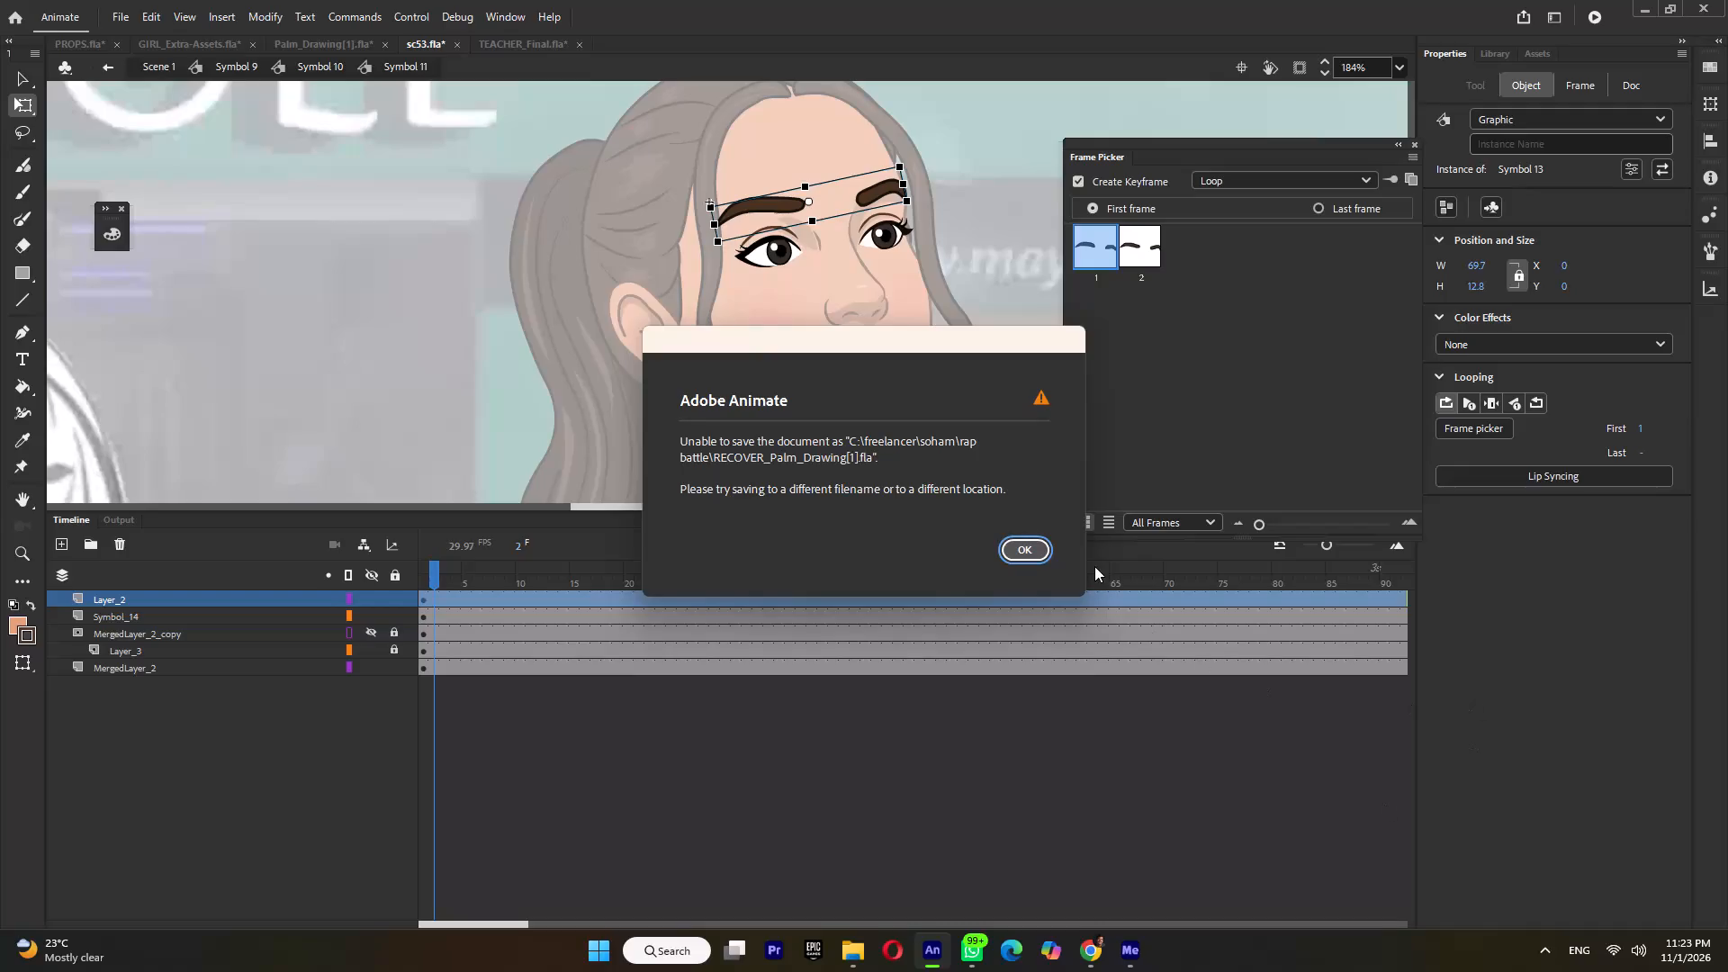
Close the save alert and save the sc53.fla document.
left_click(1050, 555)
left_click(1033, 551)
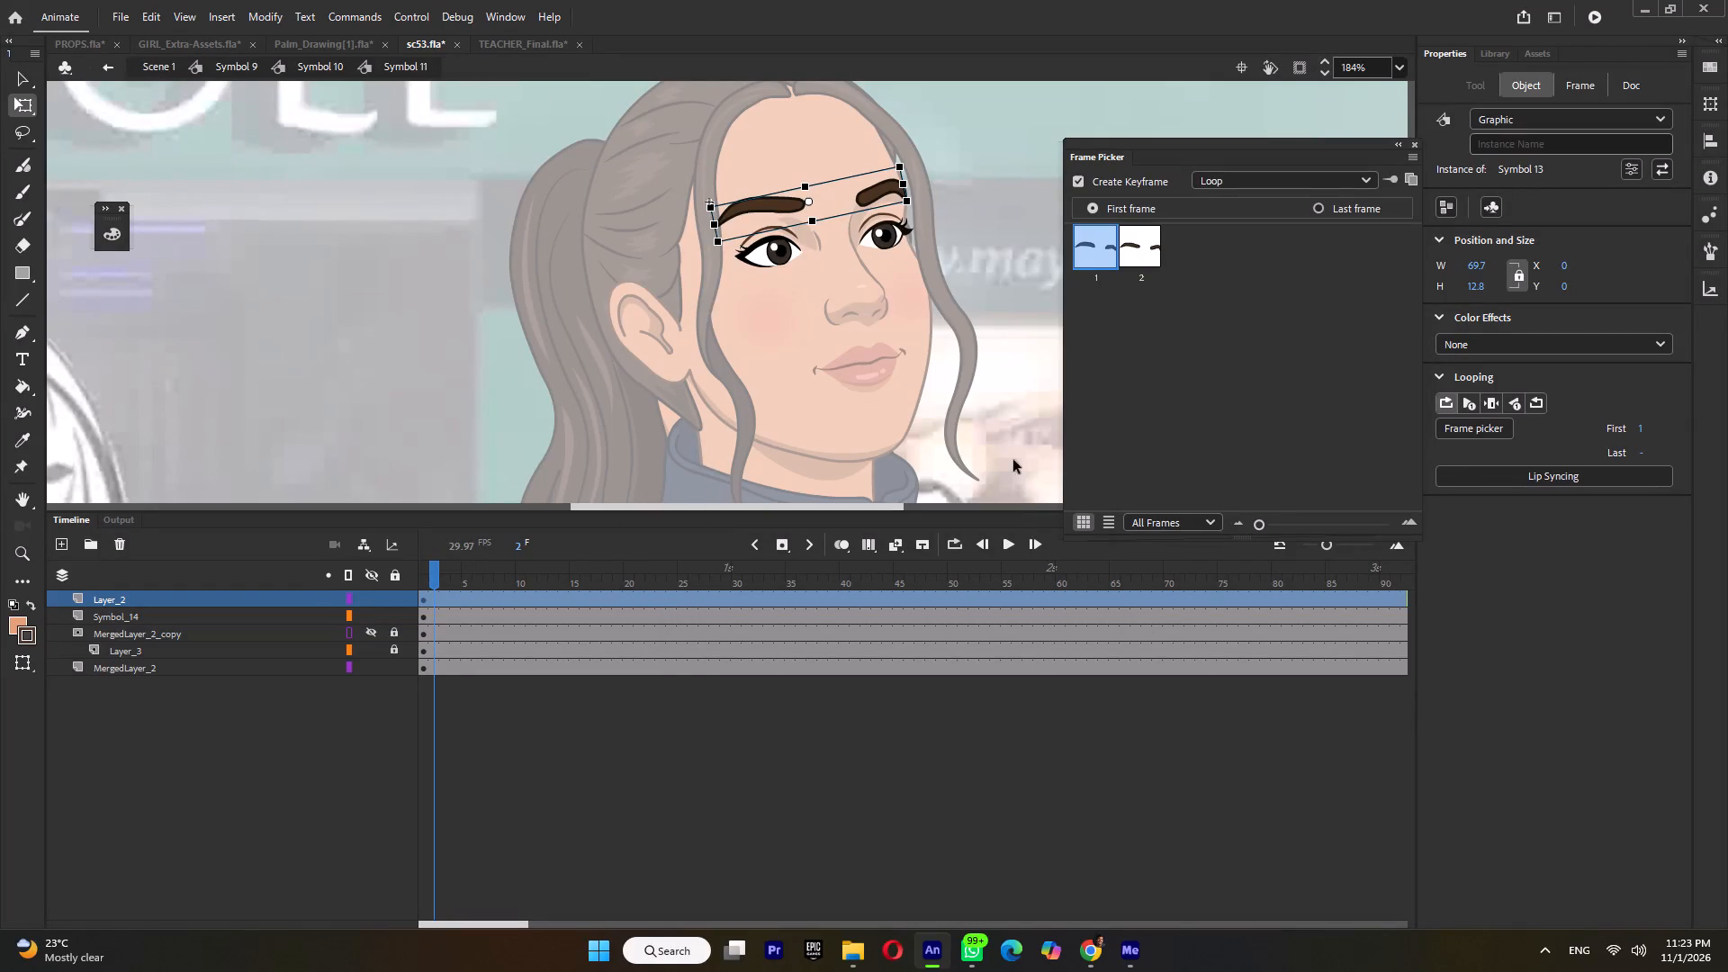
scroll(832, 291, "down", 3, "ctrl")
key("ctrl+s")
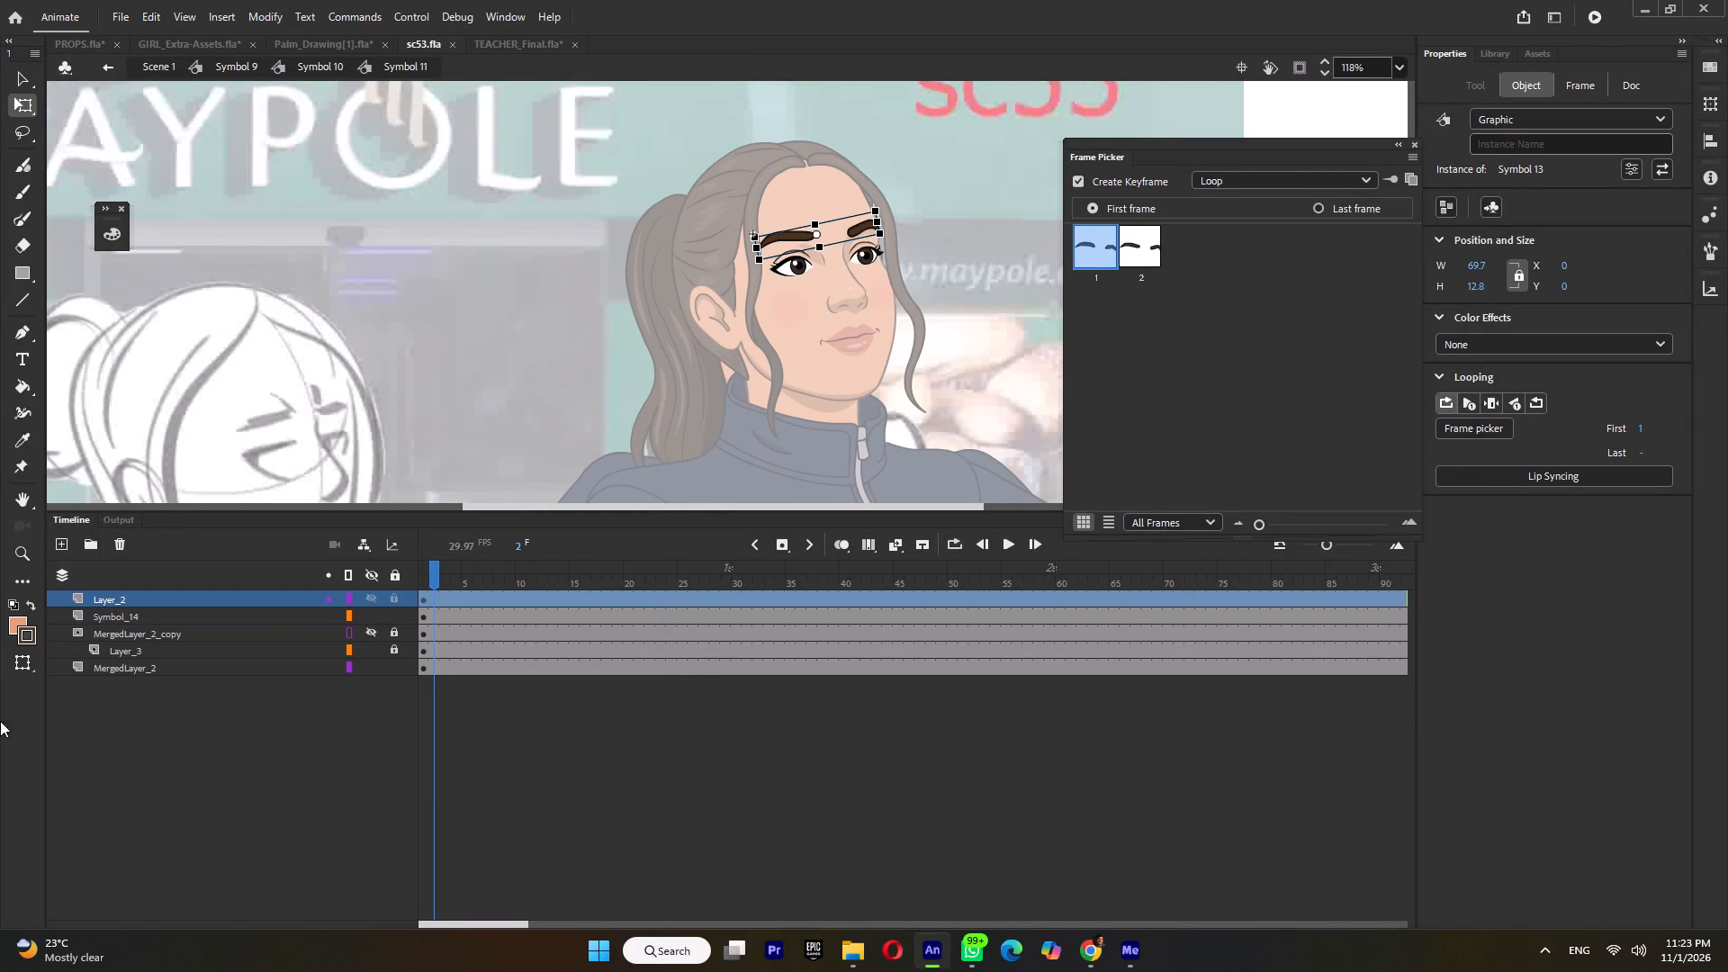
Unlock Layer_3 in Symbol 11 and shift both irises slightly down and toward the ear side, then return to Symbol 10.
double_click(582, 345)
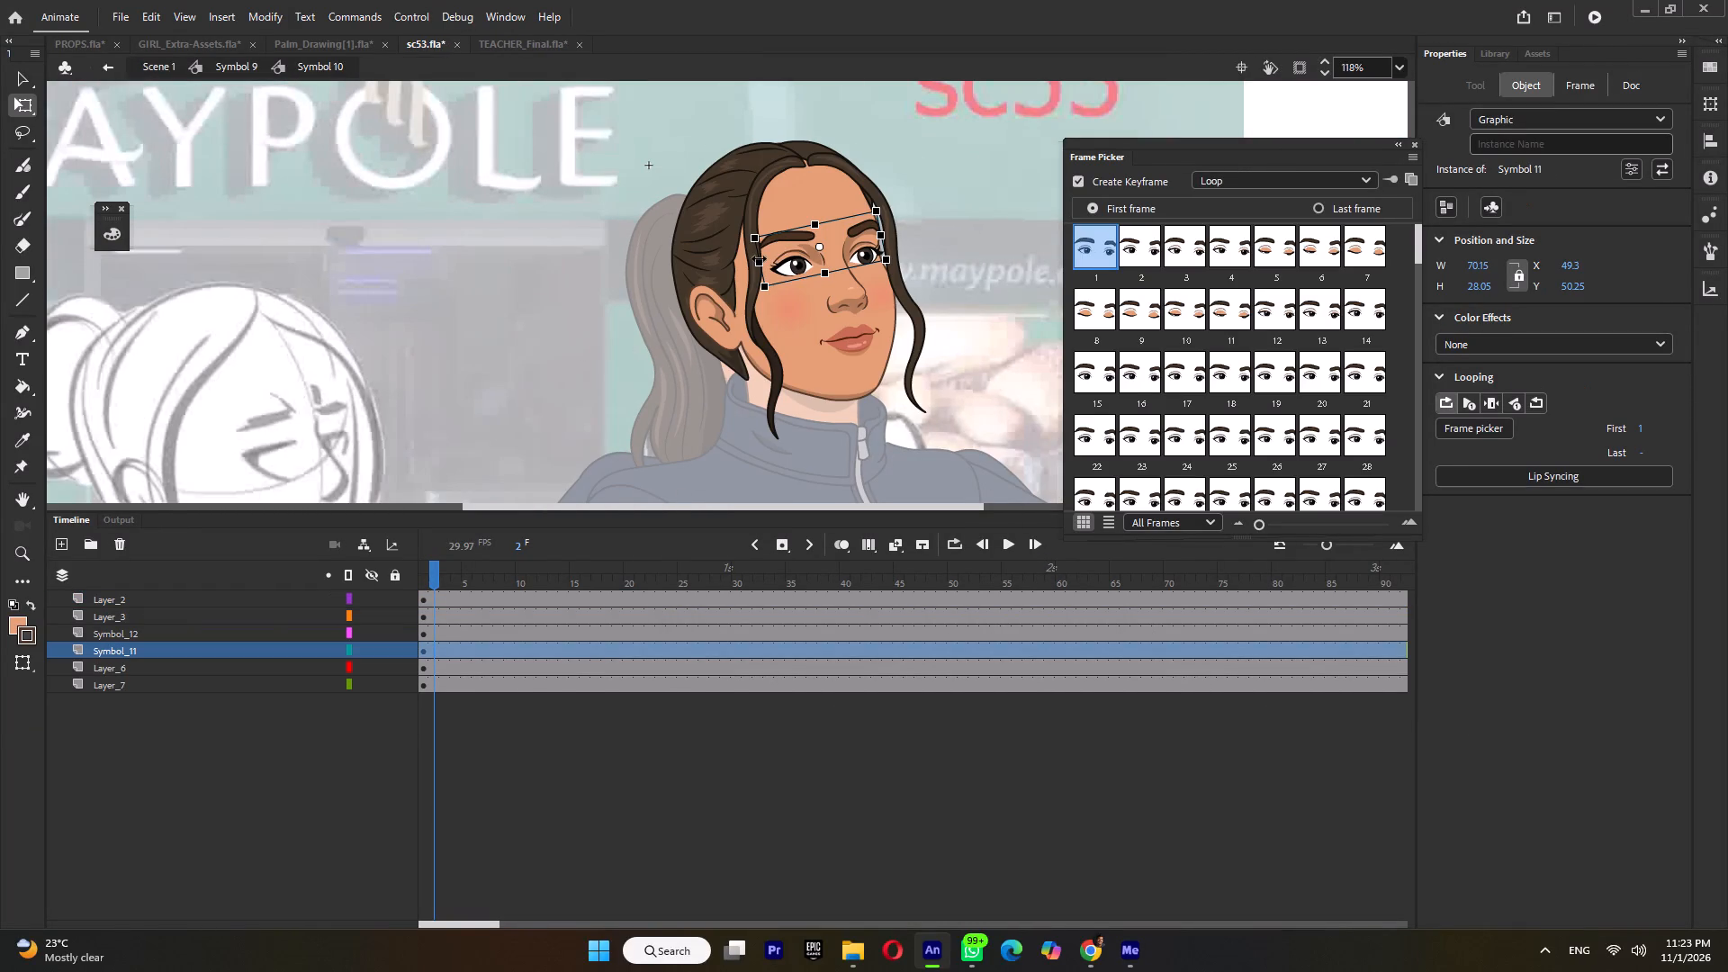
triple_click(795, 264)
scroll(797, 265, "up", 8, "ctrl")
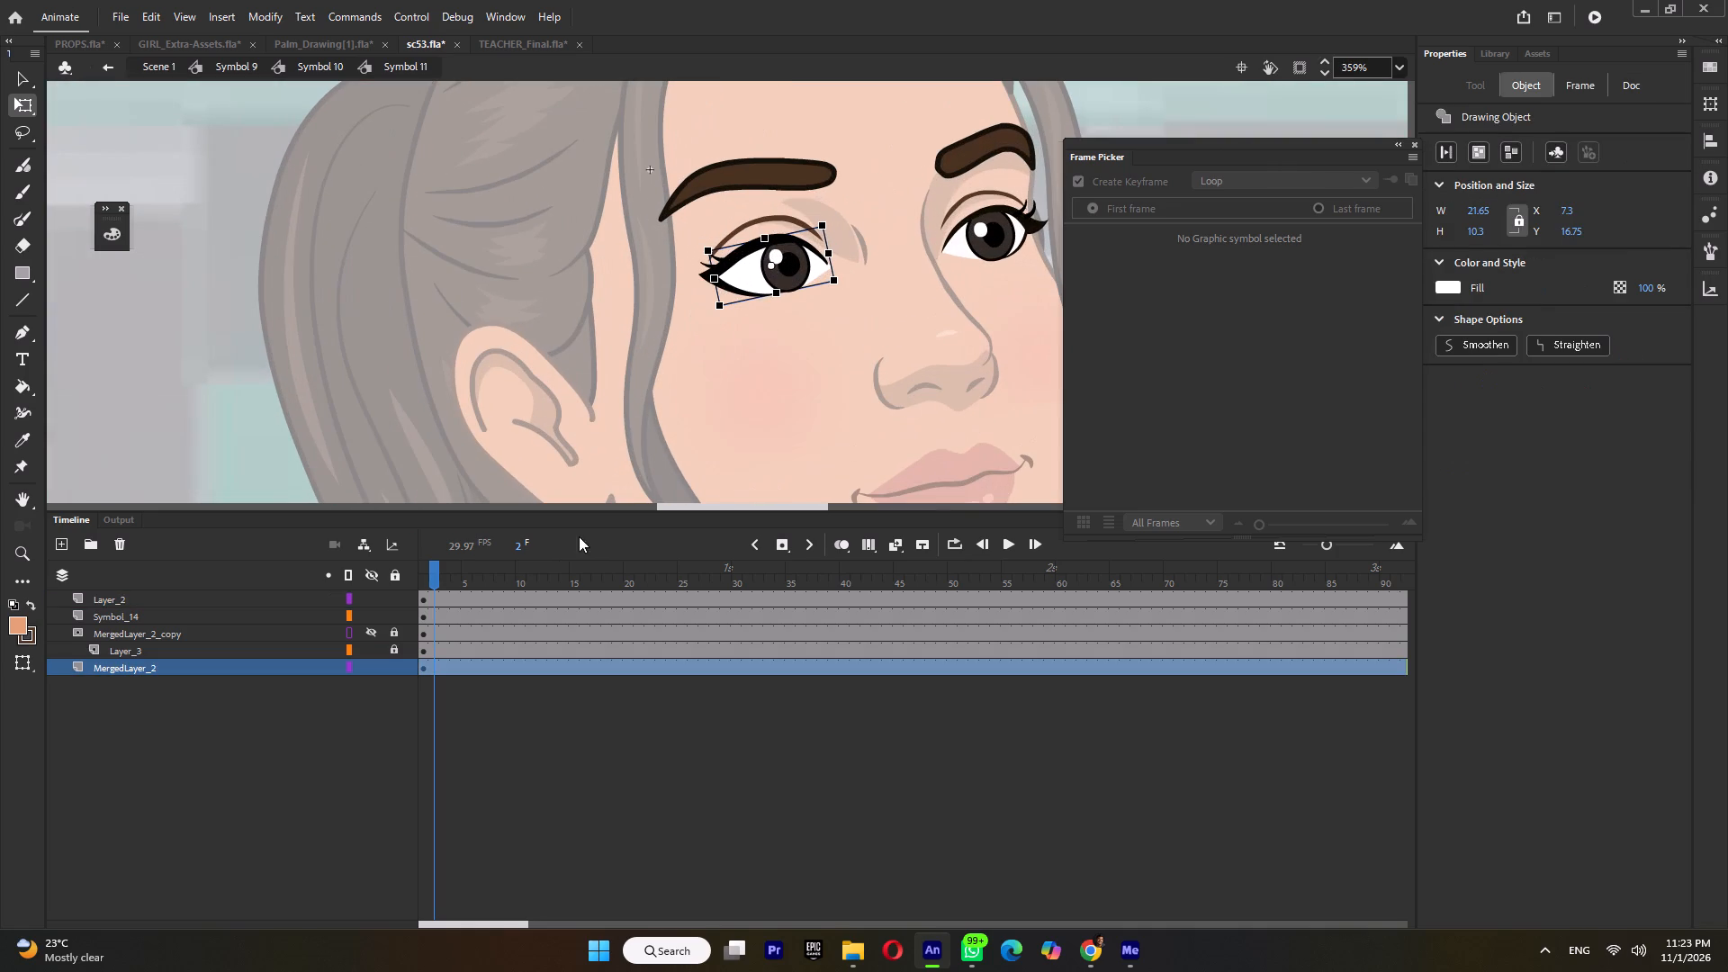
left_click(390, 652)
left_click(446, 652)
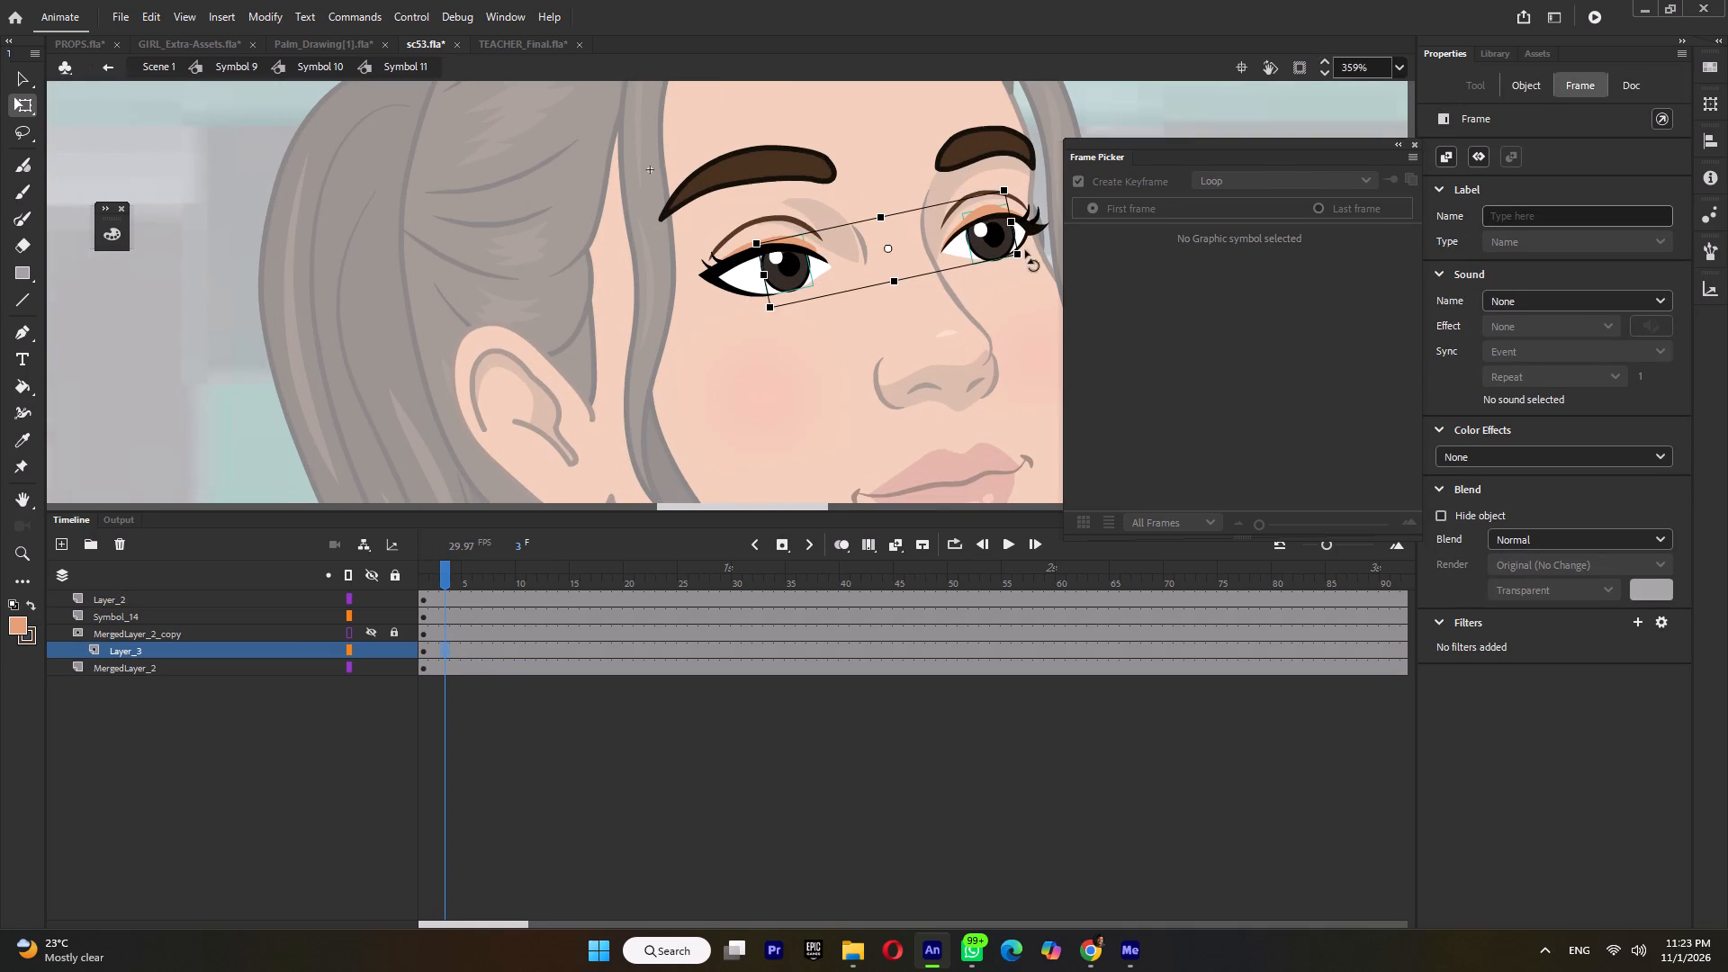
scroll(1007, 232, "up", 3, "ctrl")
middle_click(1007, 232, "ctrl")
left_click_drag(993, 240, 958, 254)
double_click(968, 328)
scroll(968, 328, "down", 11, "ctrl")
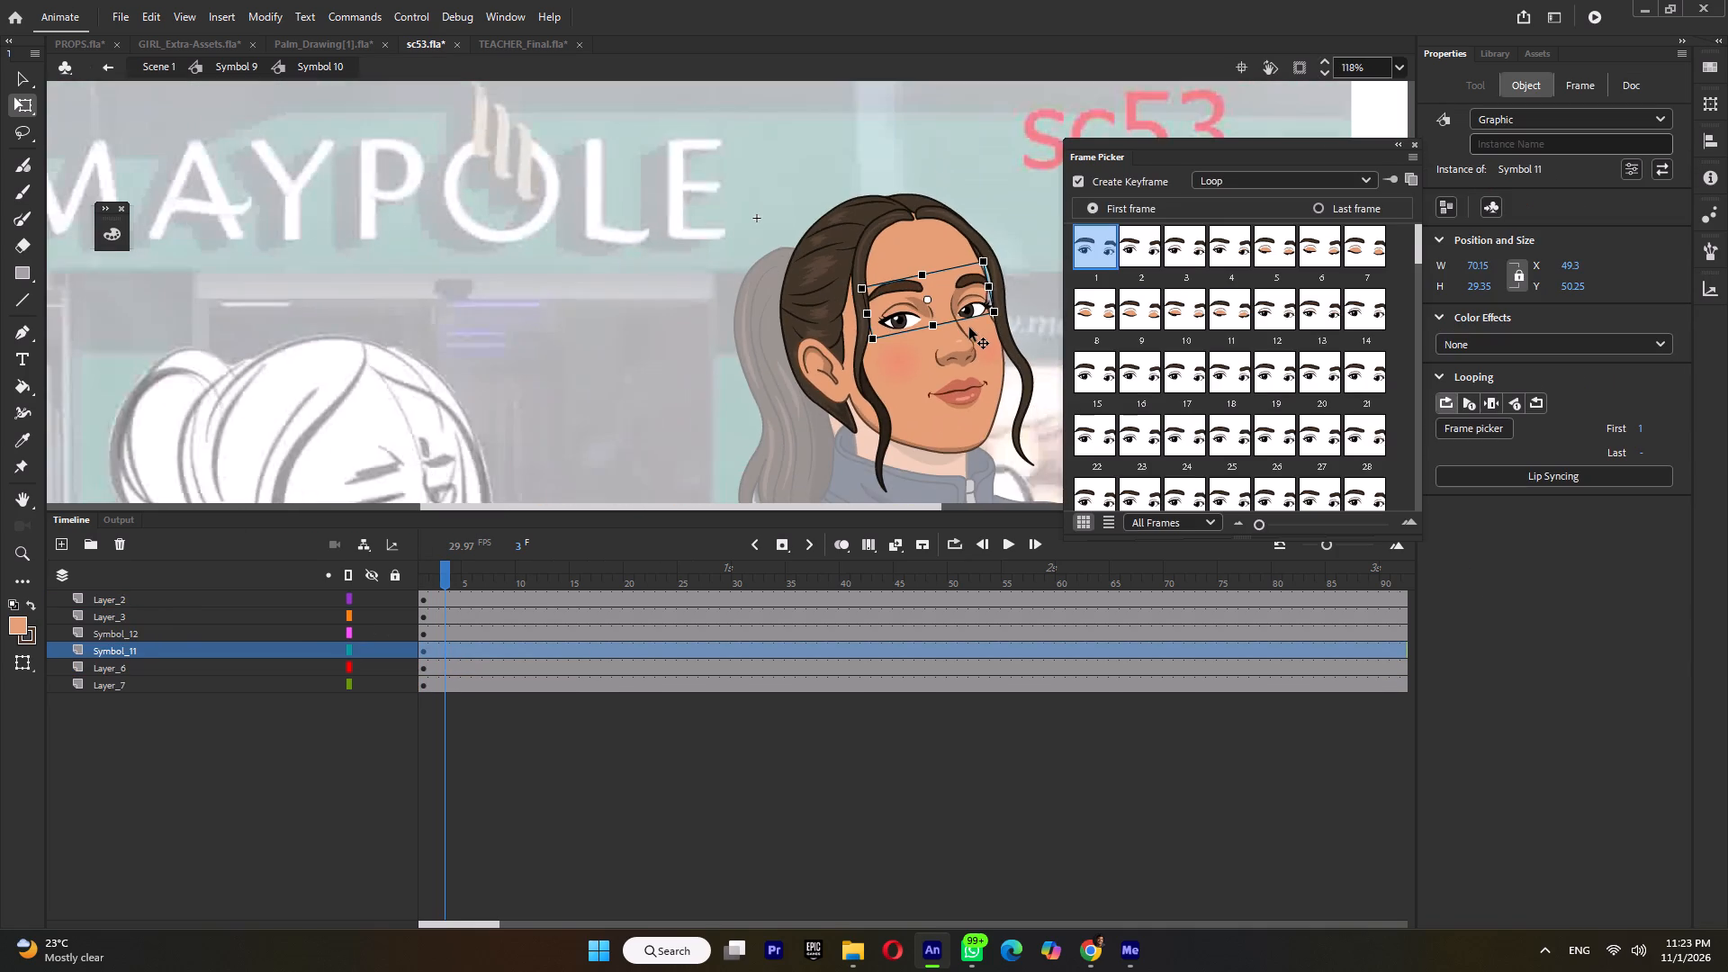
In Symbol 11, set the eyebrow graphic on Layer_2 at frame 1 to its pose 2.
scroll(969, 328, "down", 4, "ctrl")
scroll(962, 326, "up", 6, "ctrl")
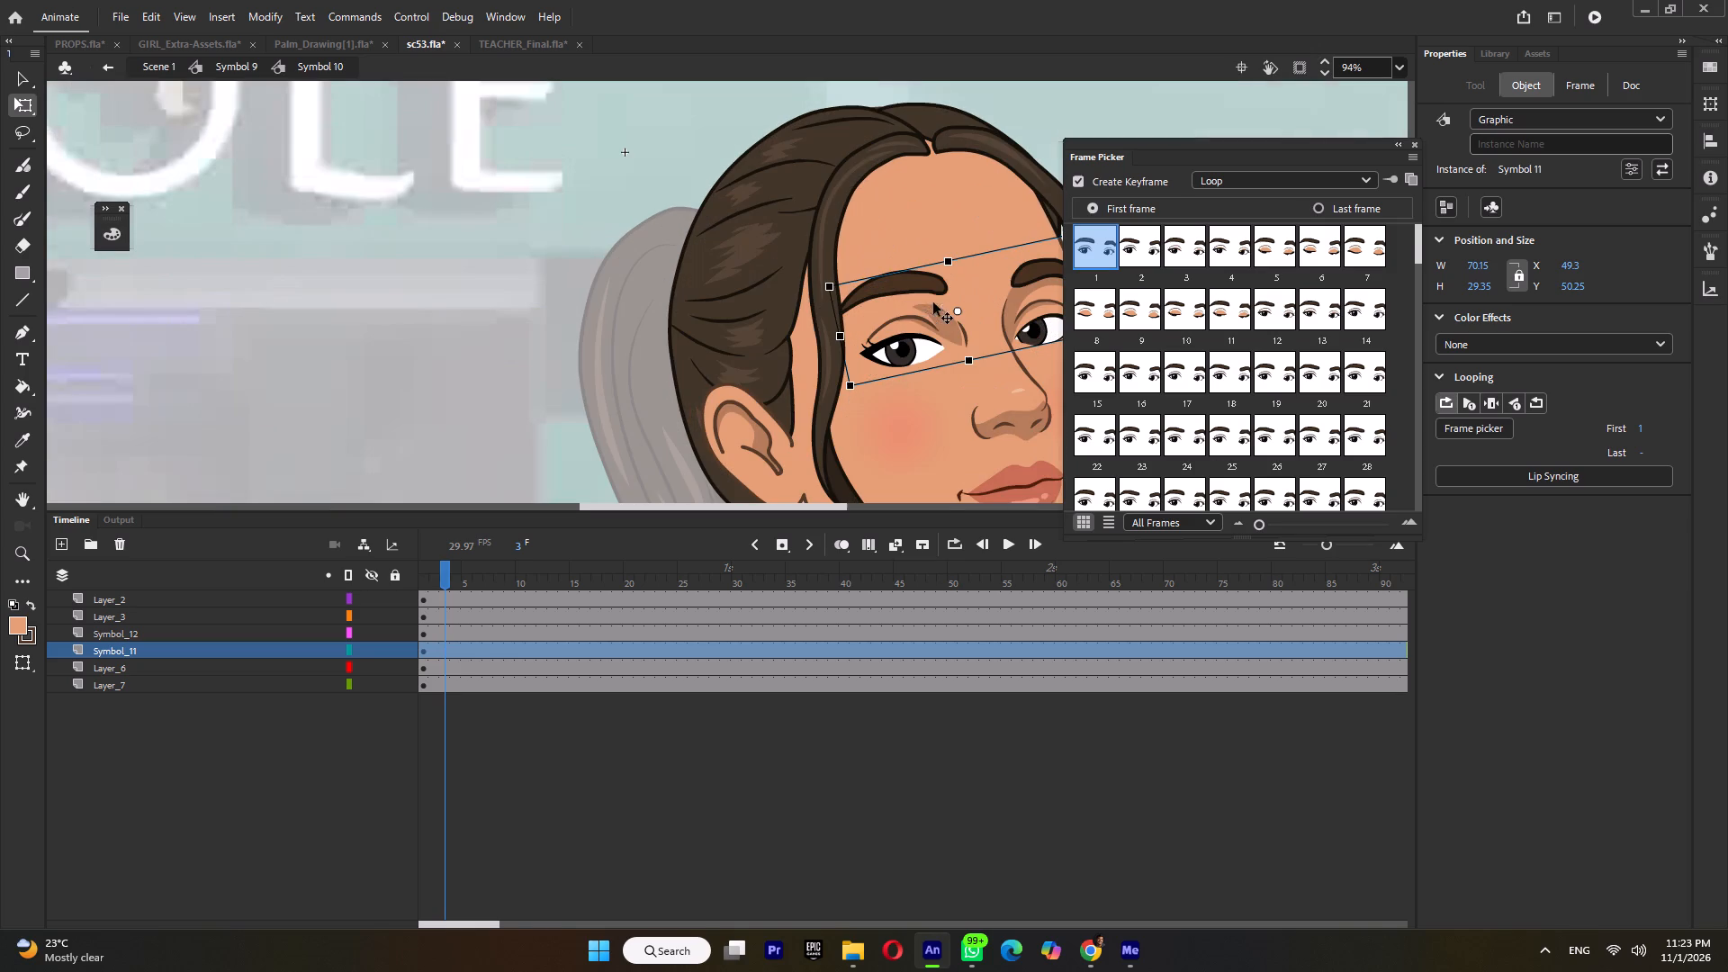
left_click(927, 285)
triple_click(927, 283)
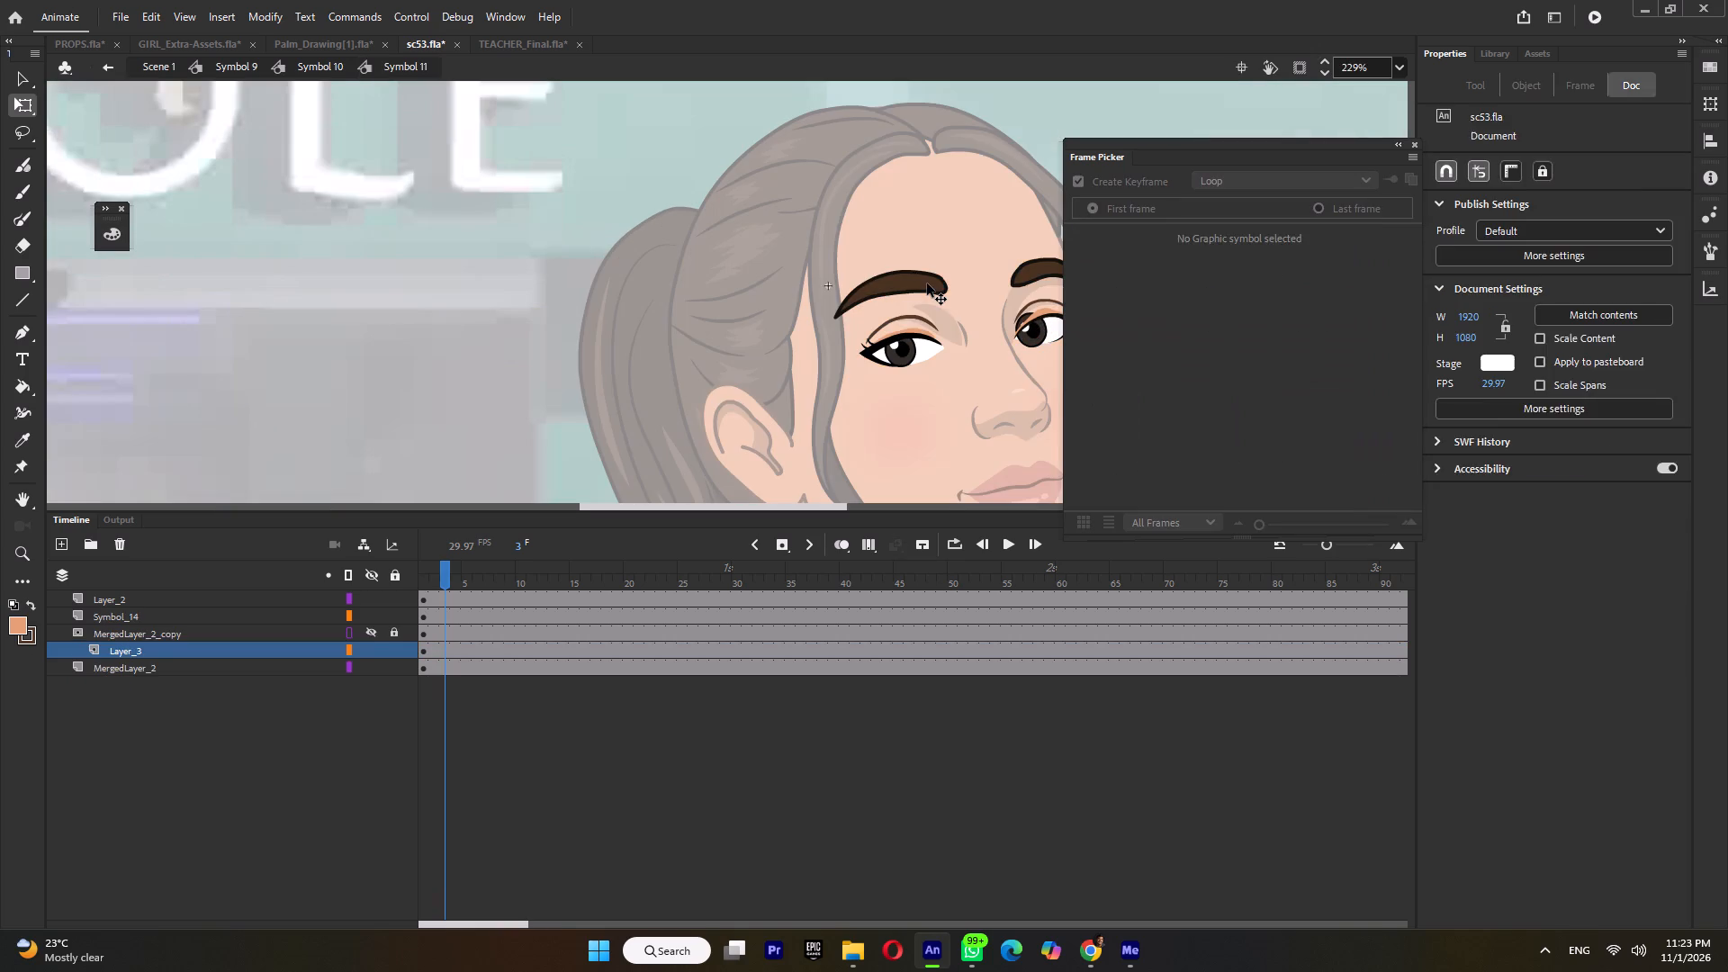
left_click(415, 595)
left_click(425, 599)
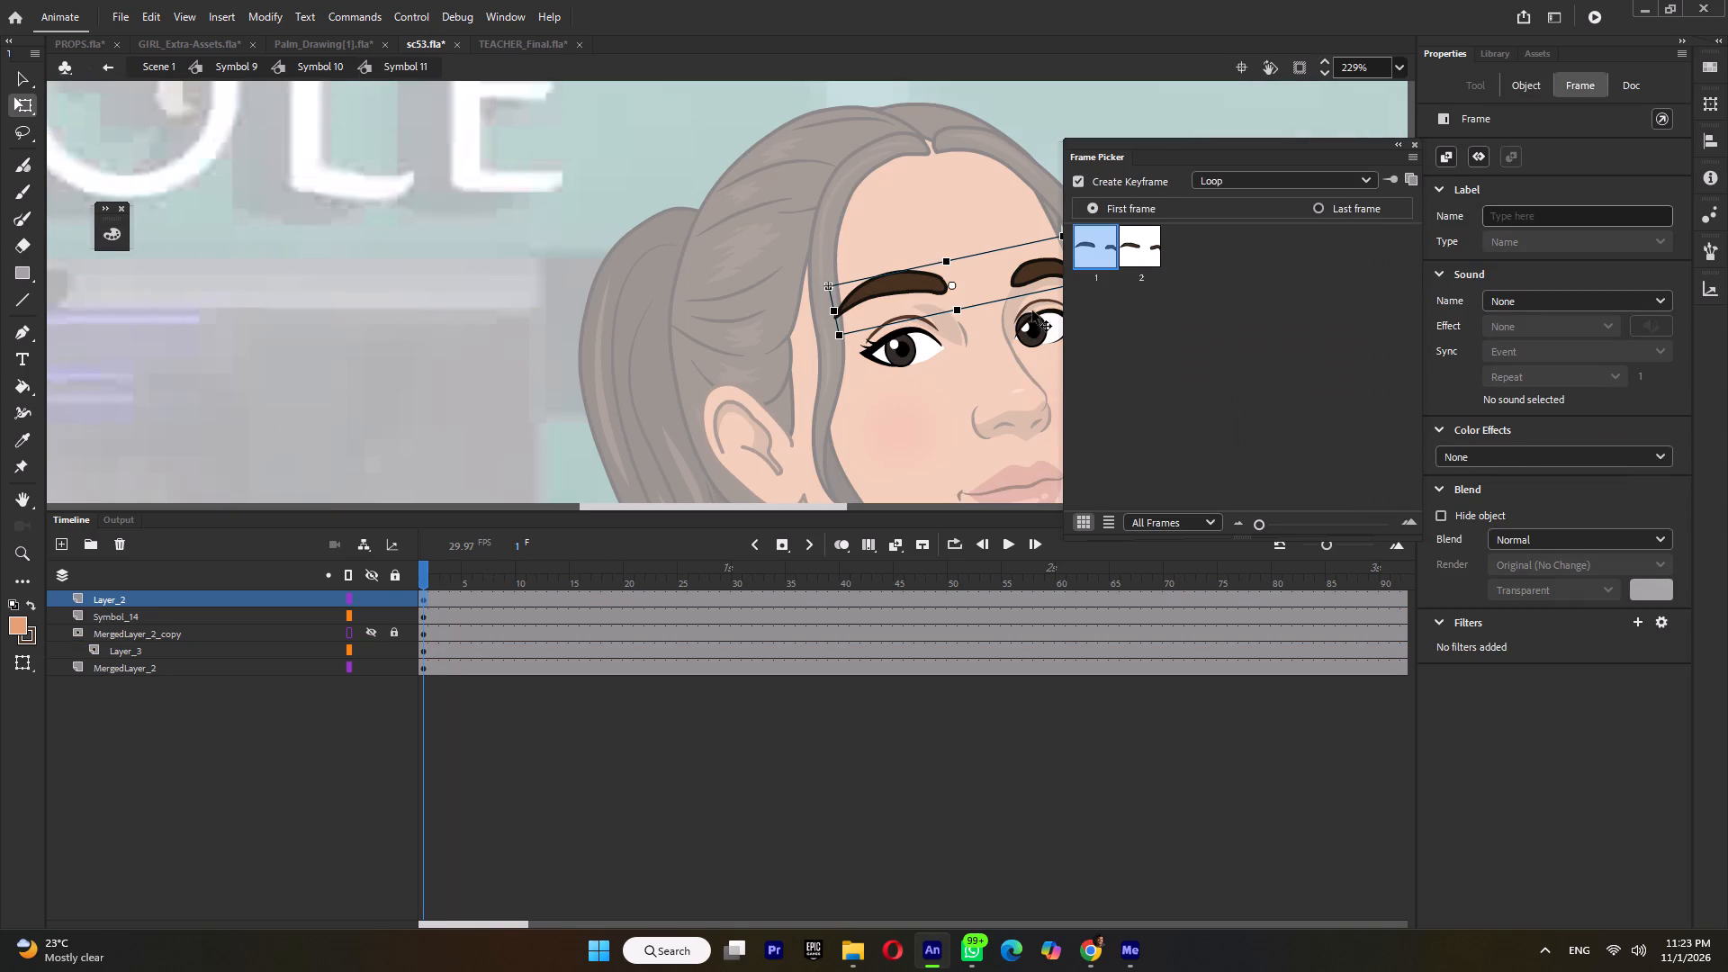
left_click(1115, 253)
left_click(1137, 250)
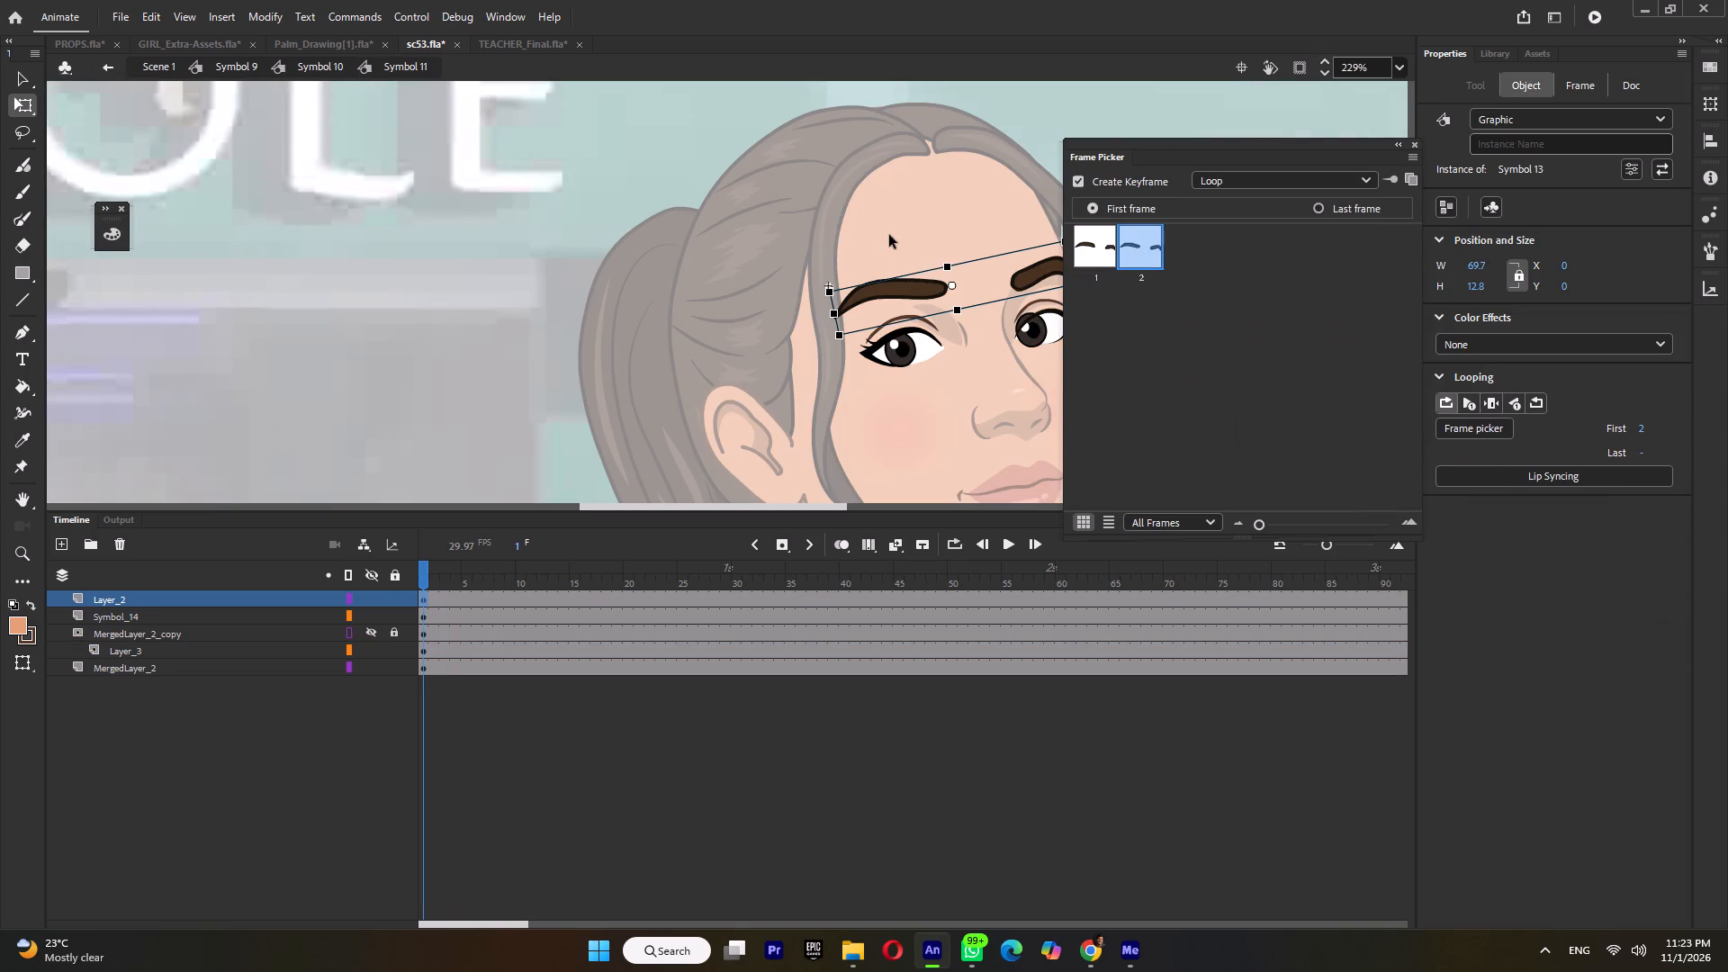
scroll(898, 229, "down", 7, "ctrl")
scroll(907, 249, "up", 3, "ctrl")
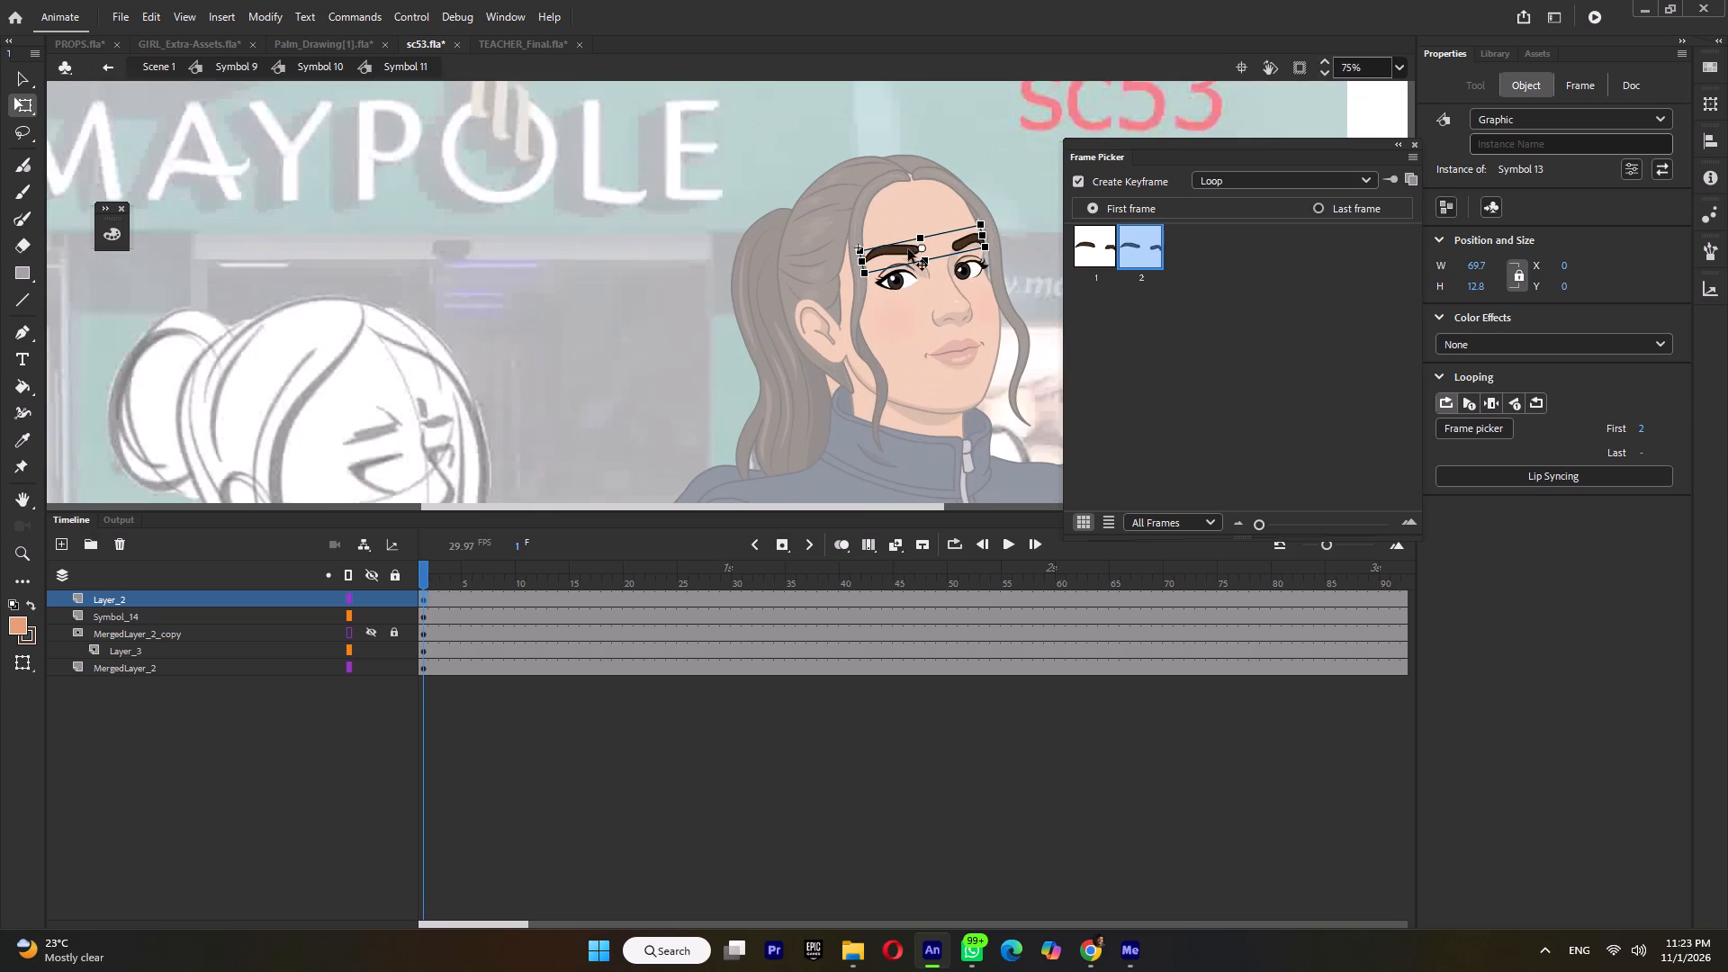
Scrub the opening frames, then set the eyebrow graphic's looping to Single Frame at frame 1.
left_click_drag(431, 579, 493, 589)
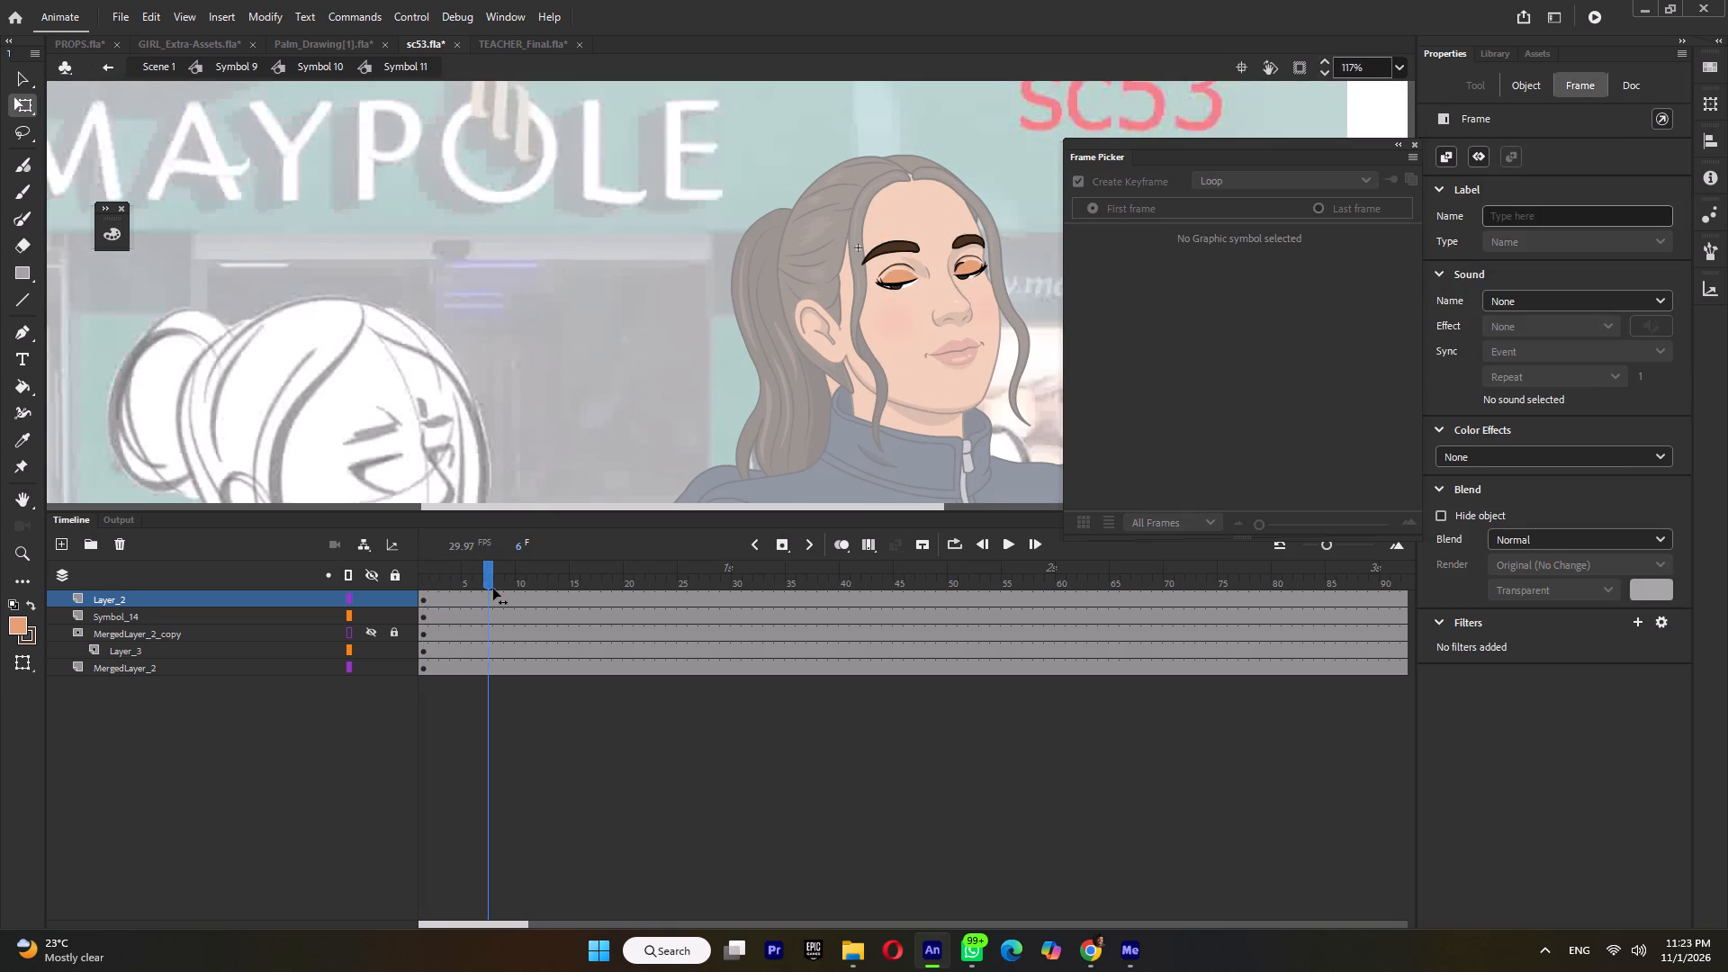
left_click_drag(493, 589, 403, 605)
left_click(901, 248)
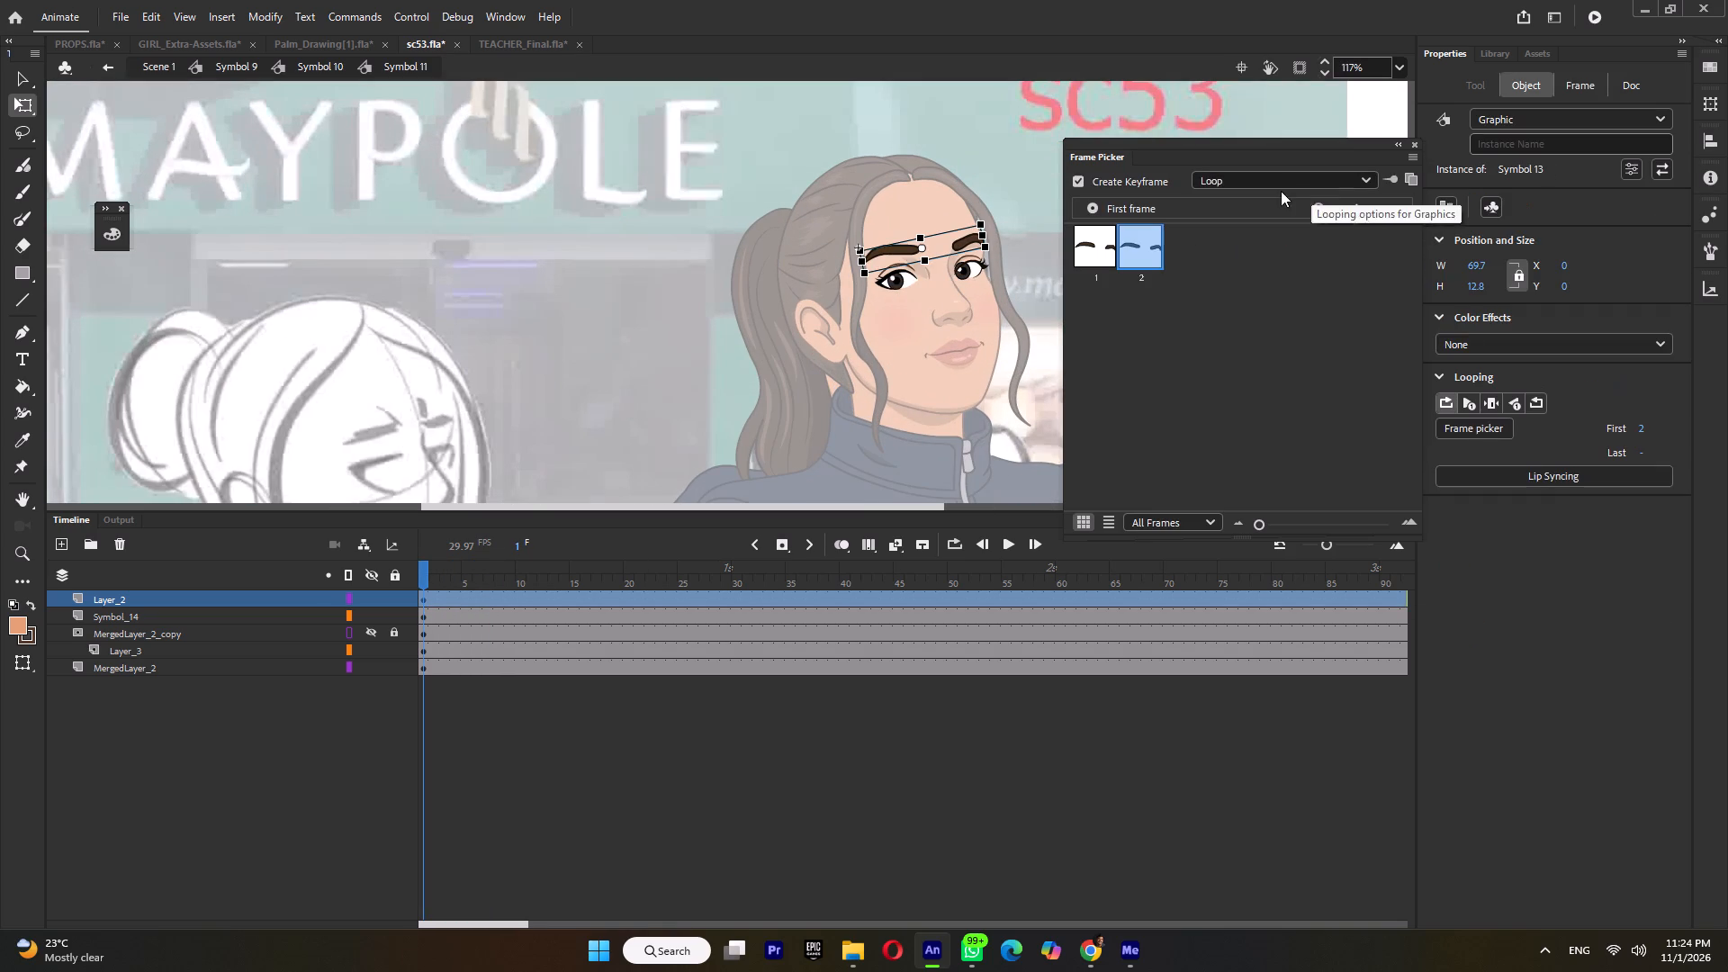
left_click(1272, 175)
left_click(1274, 237)
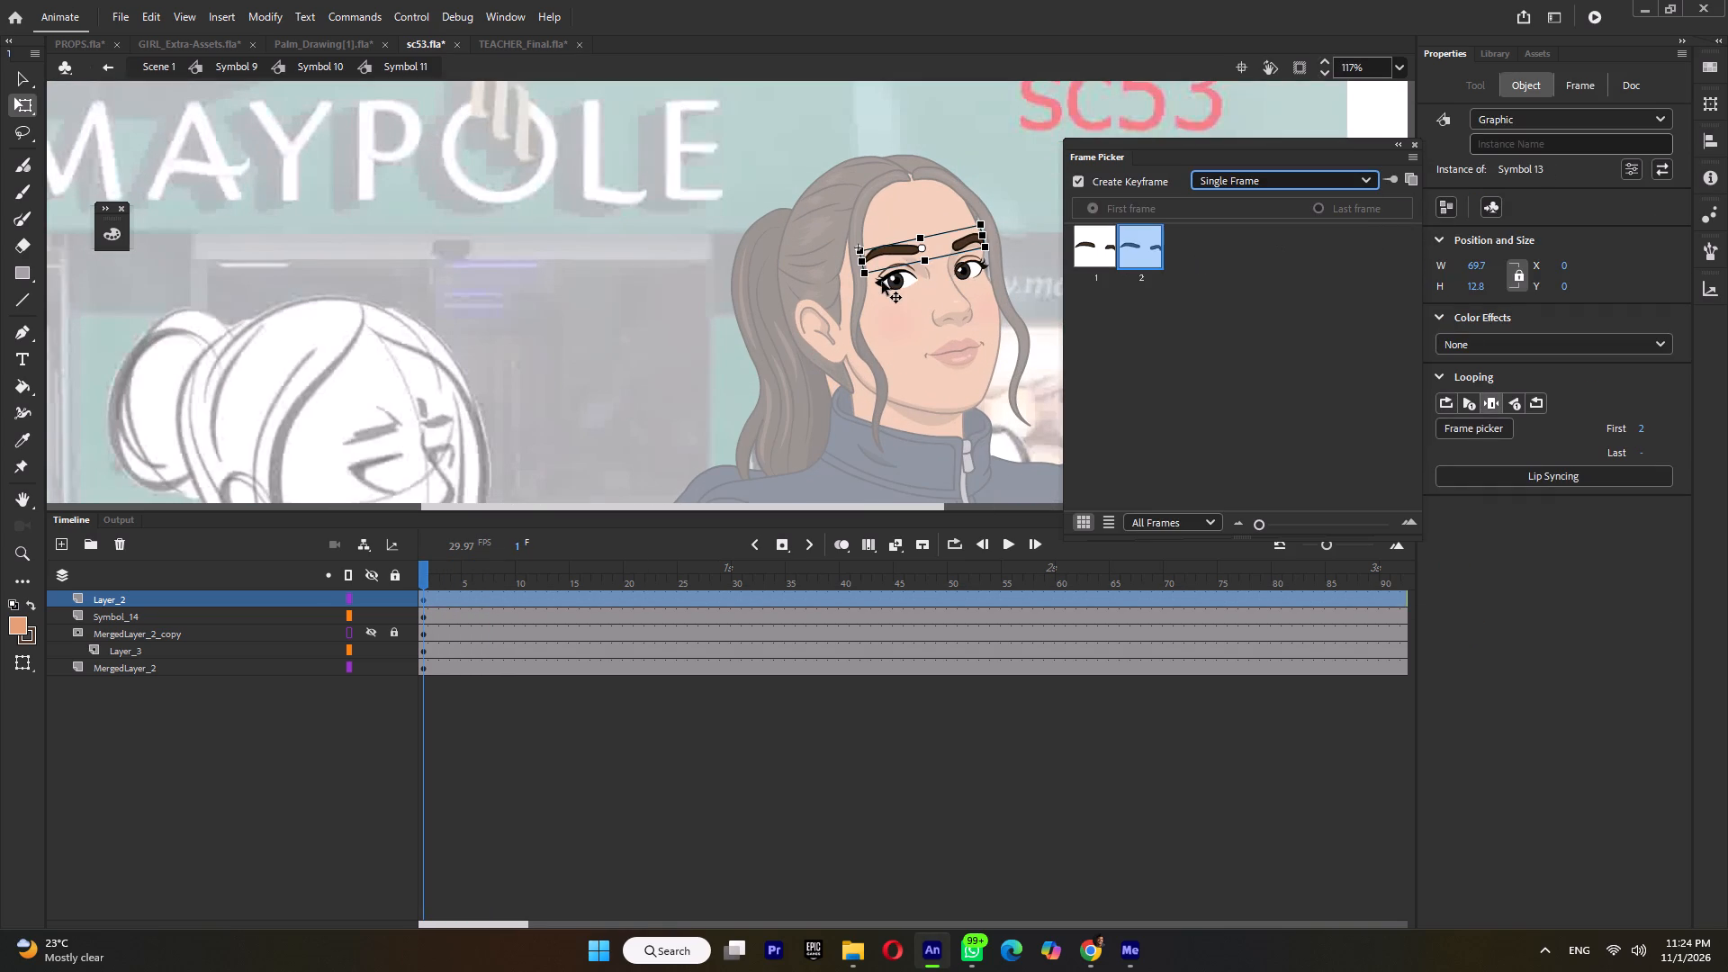
Set the eyelid graphic (Symbol 14) to start from its closed-eye frame 7 and scrub through the blink.
left_click(882, 282)
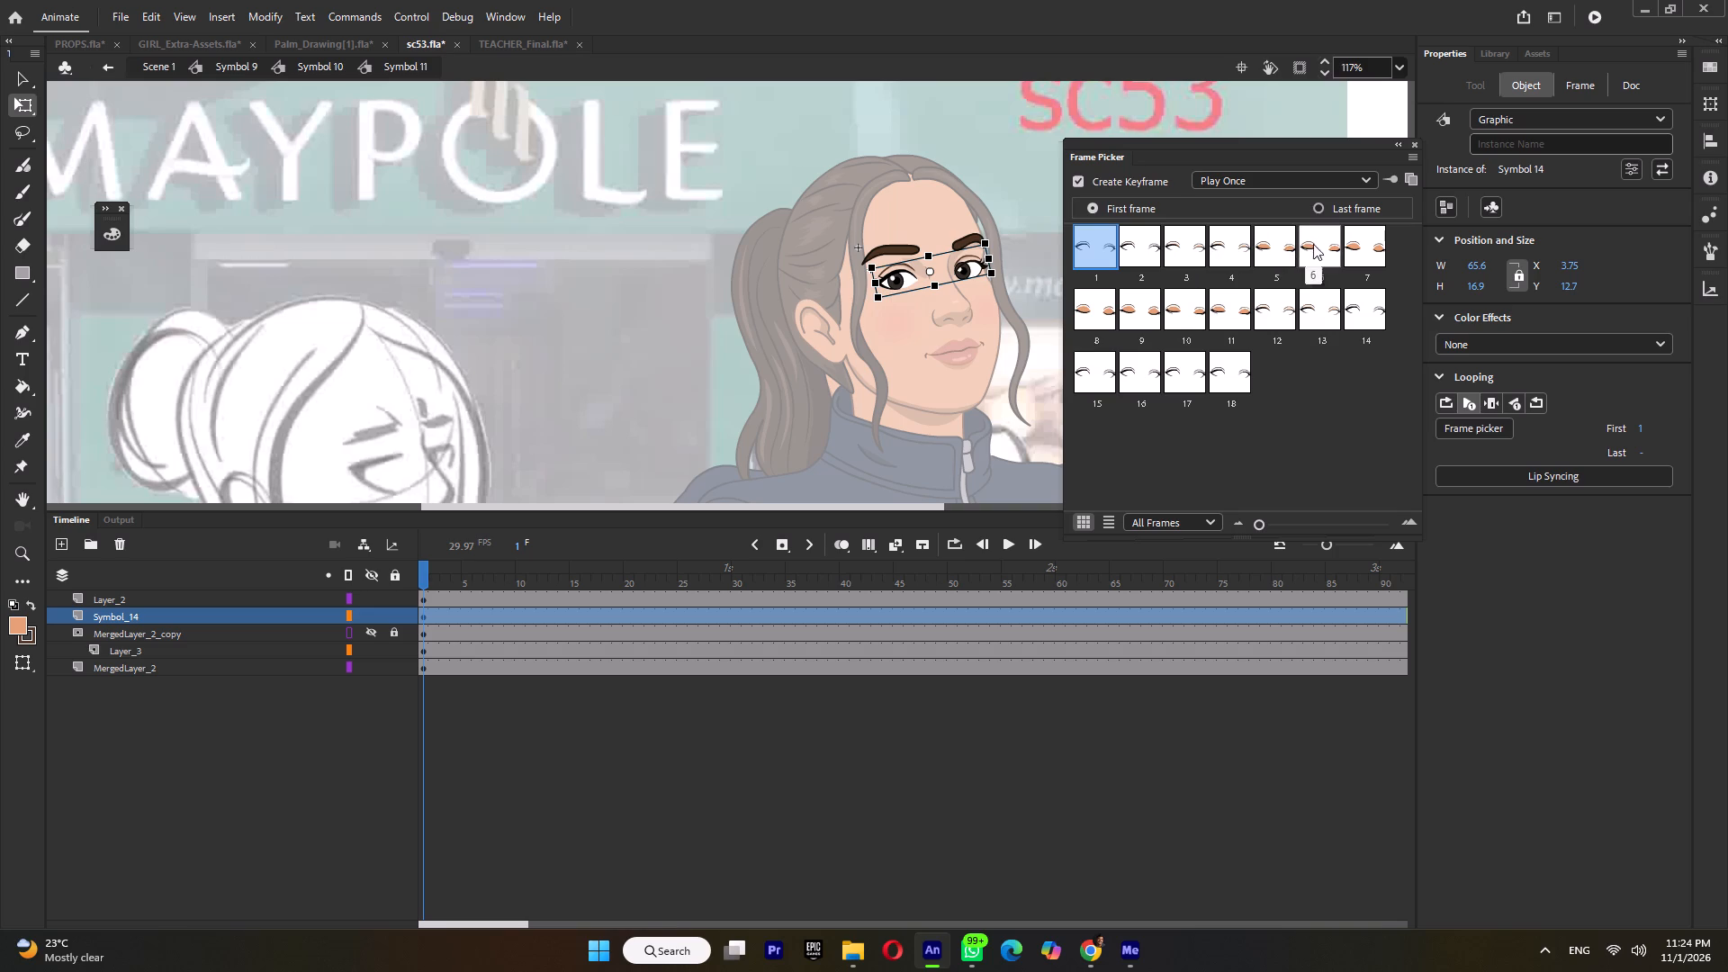
left_click(1366, 251)
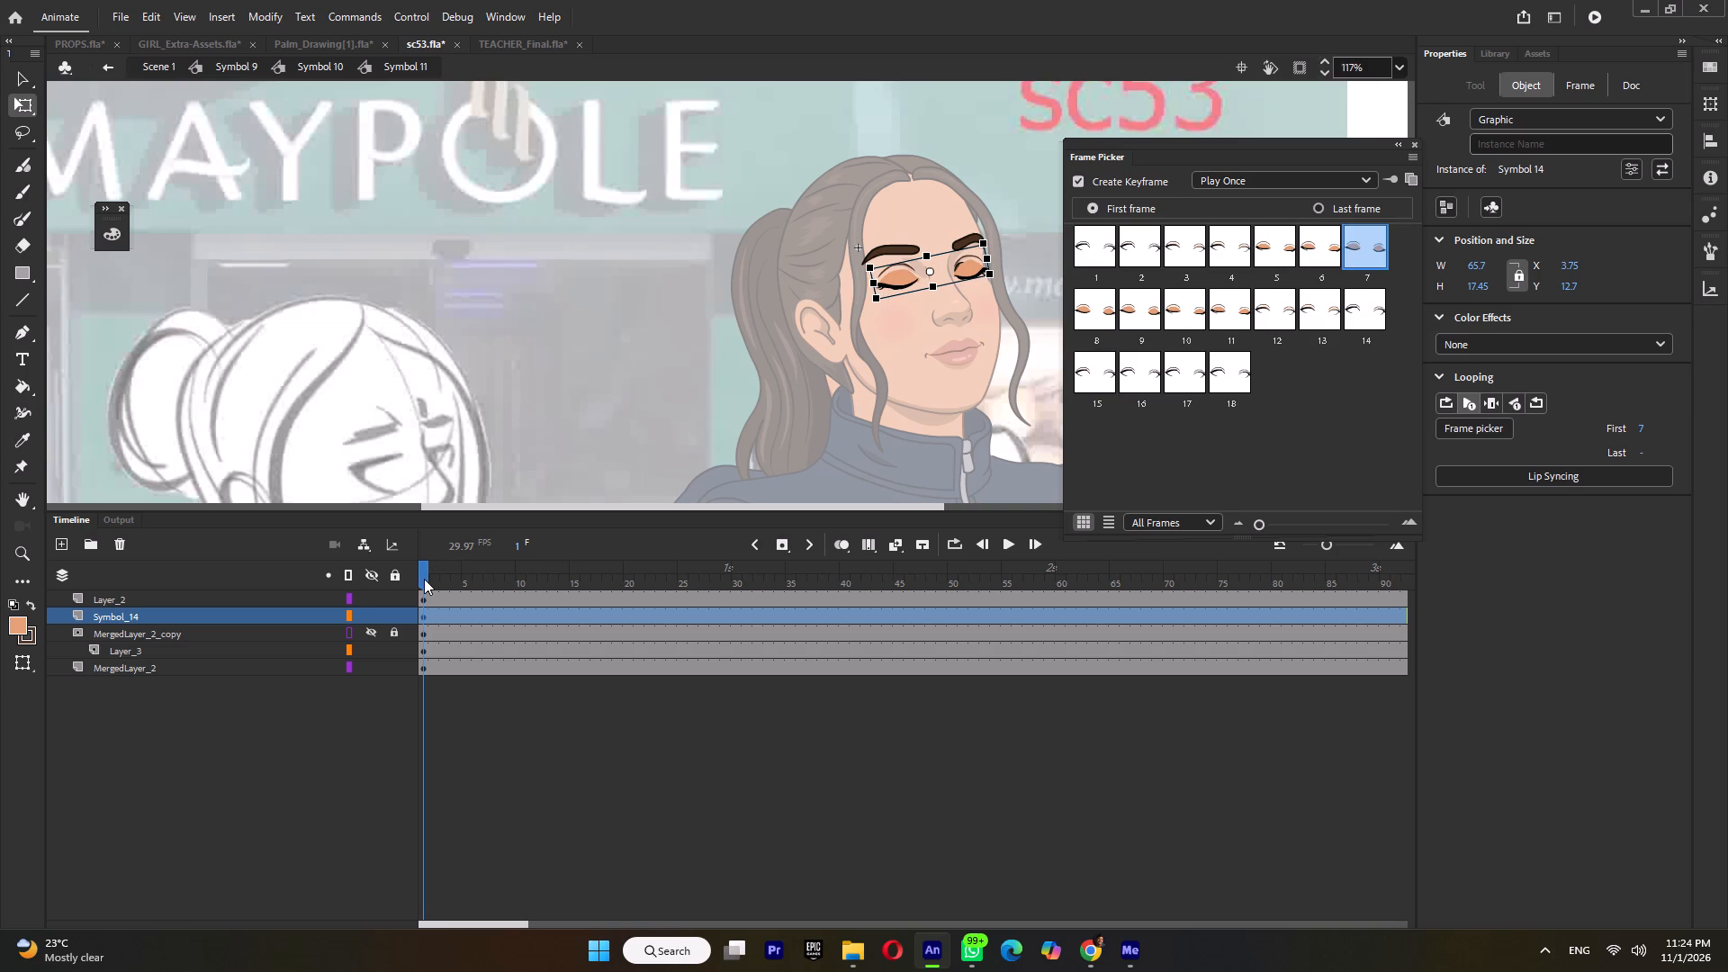
left_click_drag(426, 579, 490, 594)
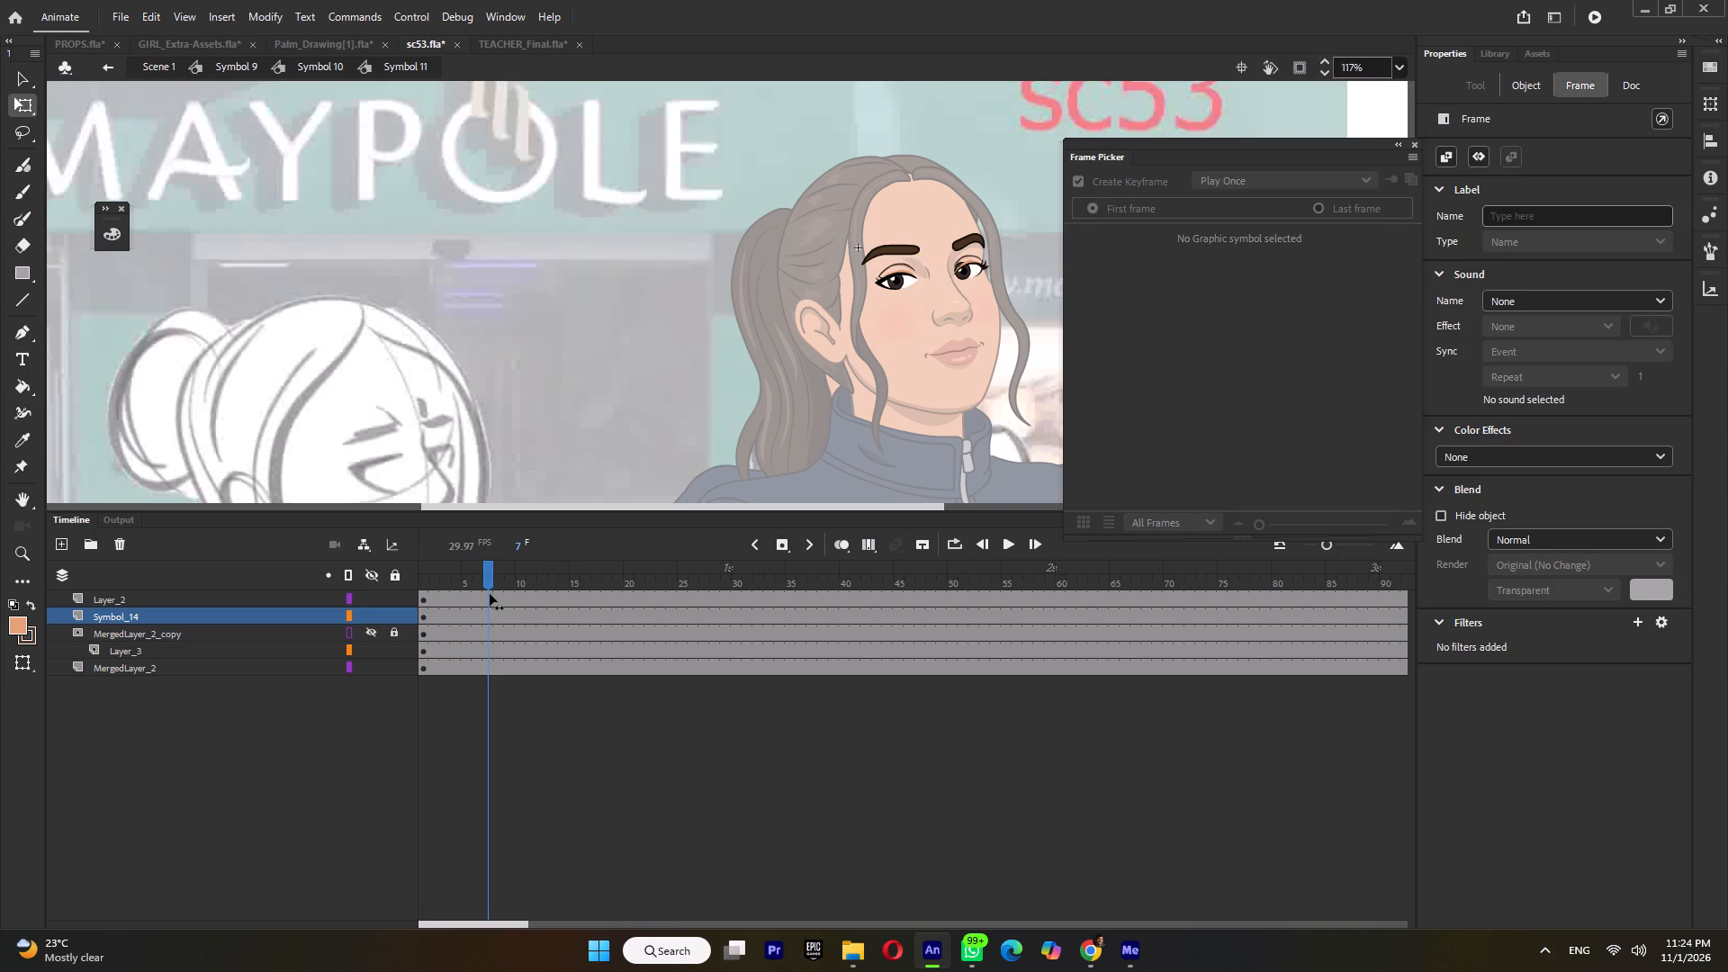
left_click_drag(490, 594, 482, 599)
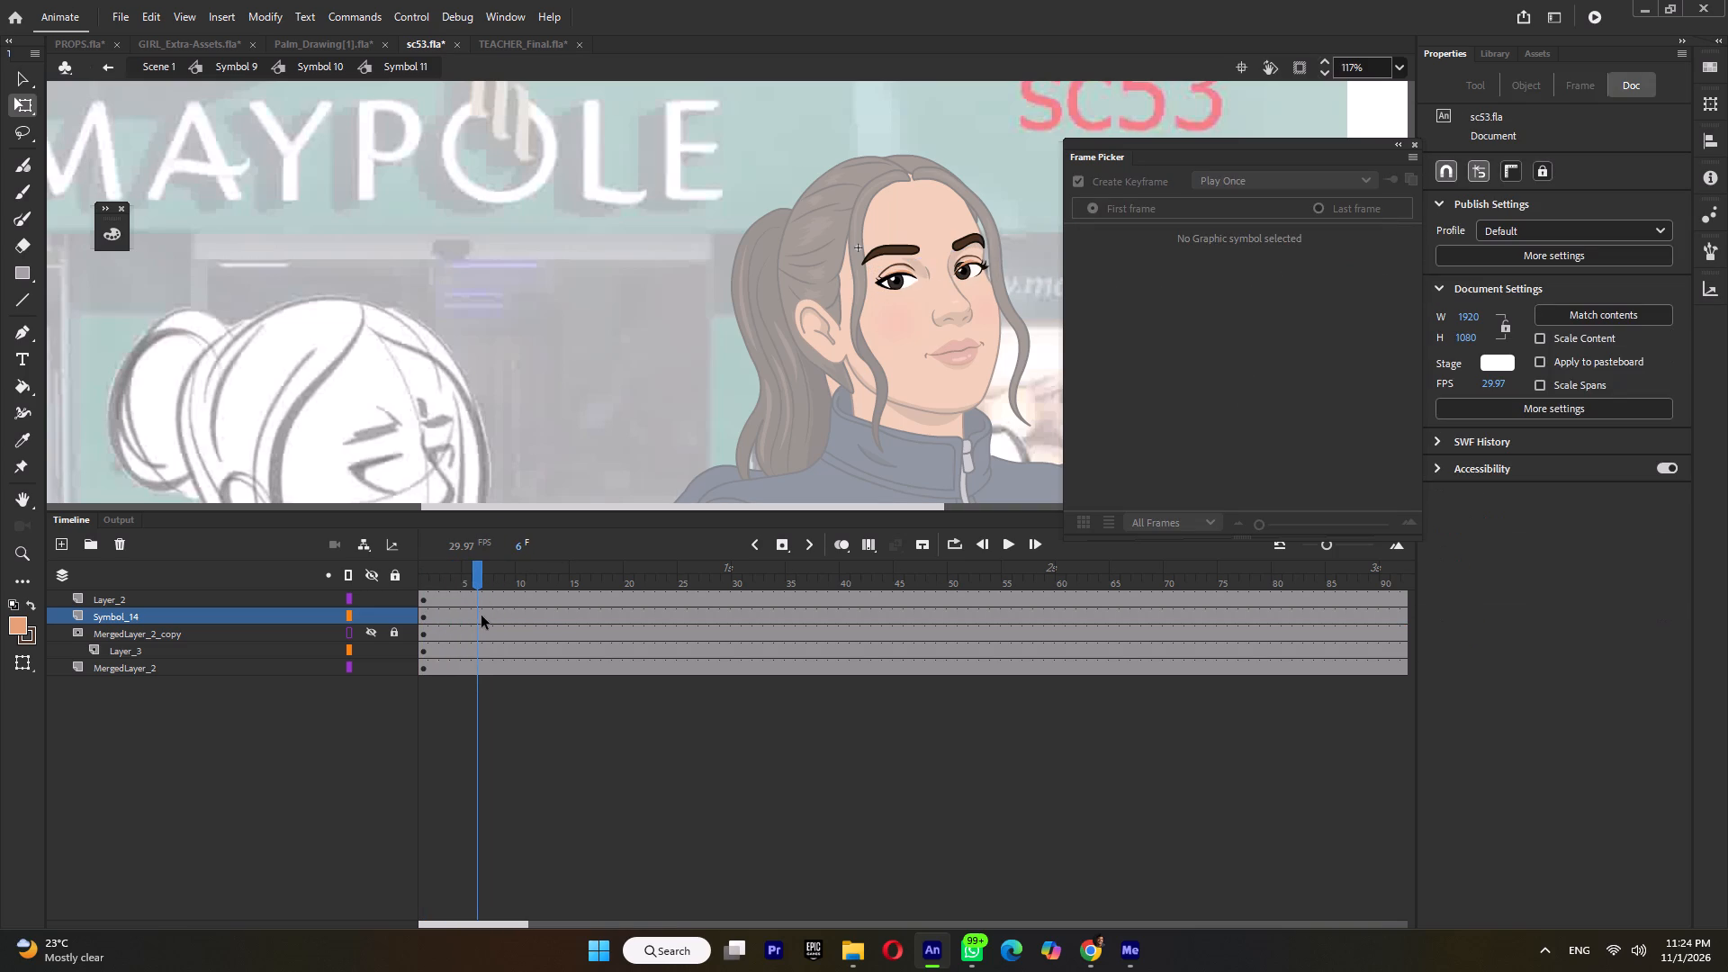
Insert keyframes at frame 6 on the Symbol_14 eyelid layer and the Layer_2 eyebrow layer.
left_click(481, 618)
key("F6")
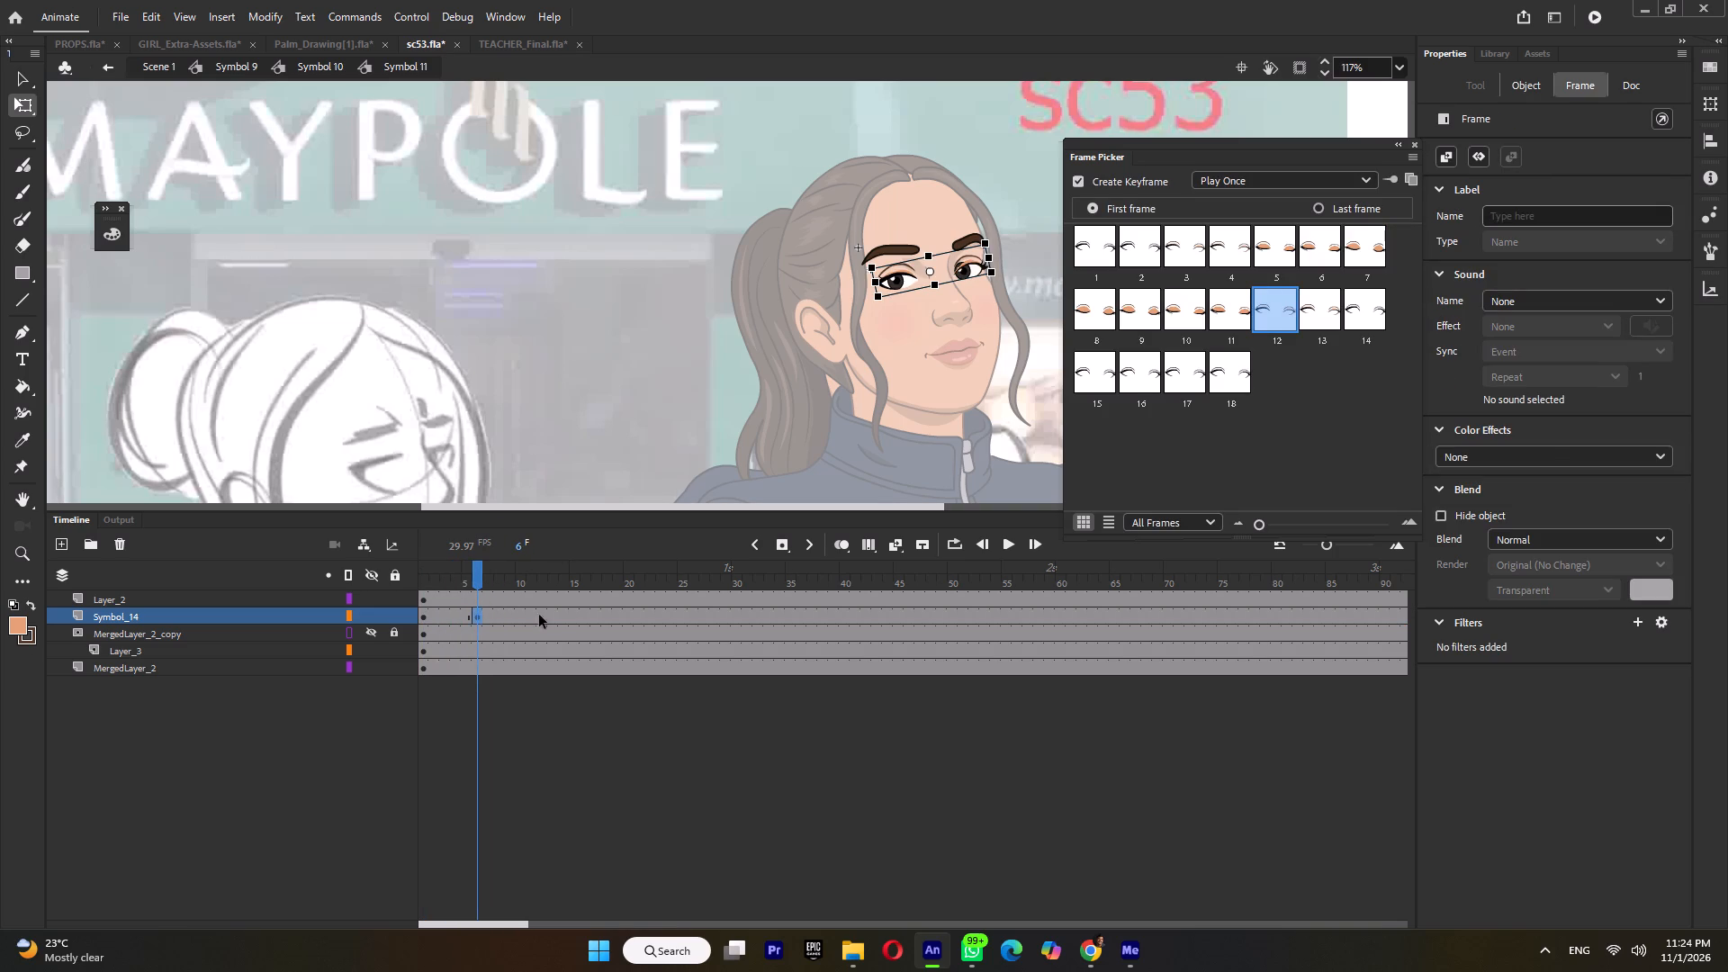
left_click(1266, 177)
left_click(1261, 243)
left_click(475, 600)
key("F6")
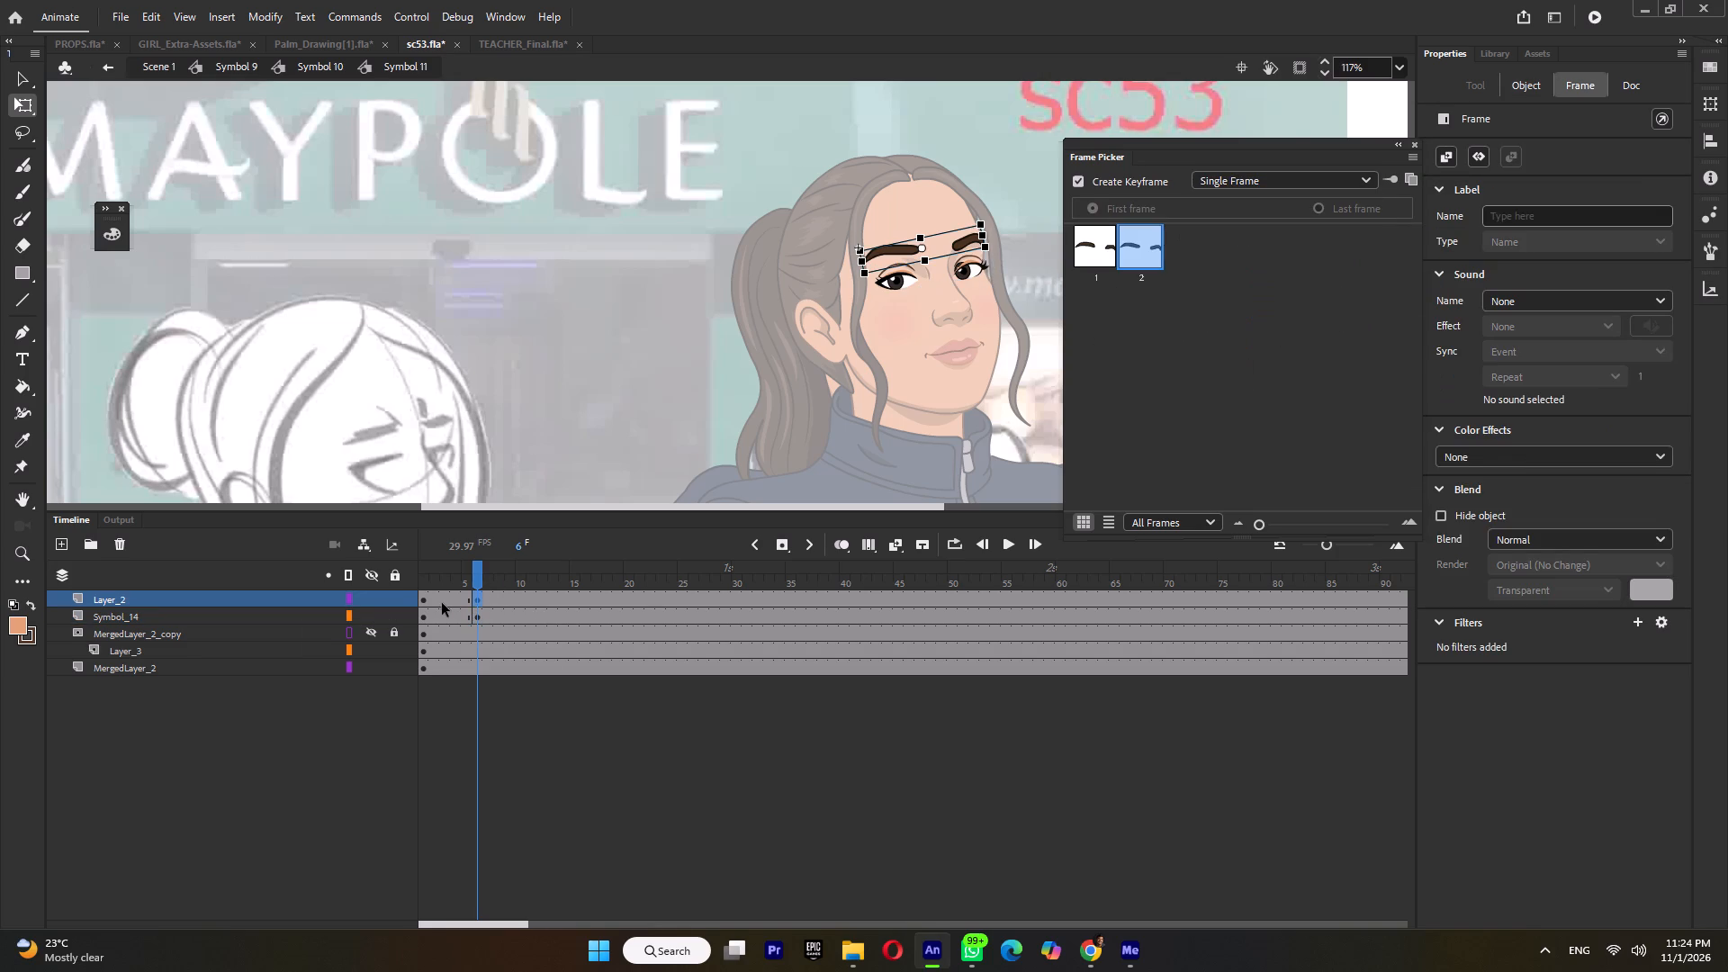
Offset the eyebrows vertically to Y 0.95 at frame 1 and Y -0.8 at frame 6.
left_click(424, 601)
scroll(967, 251, "up", 6, "ctrl")
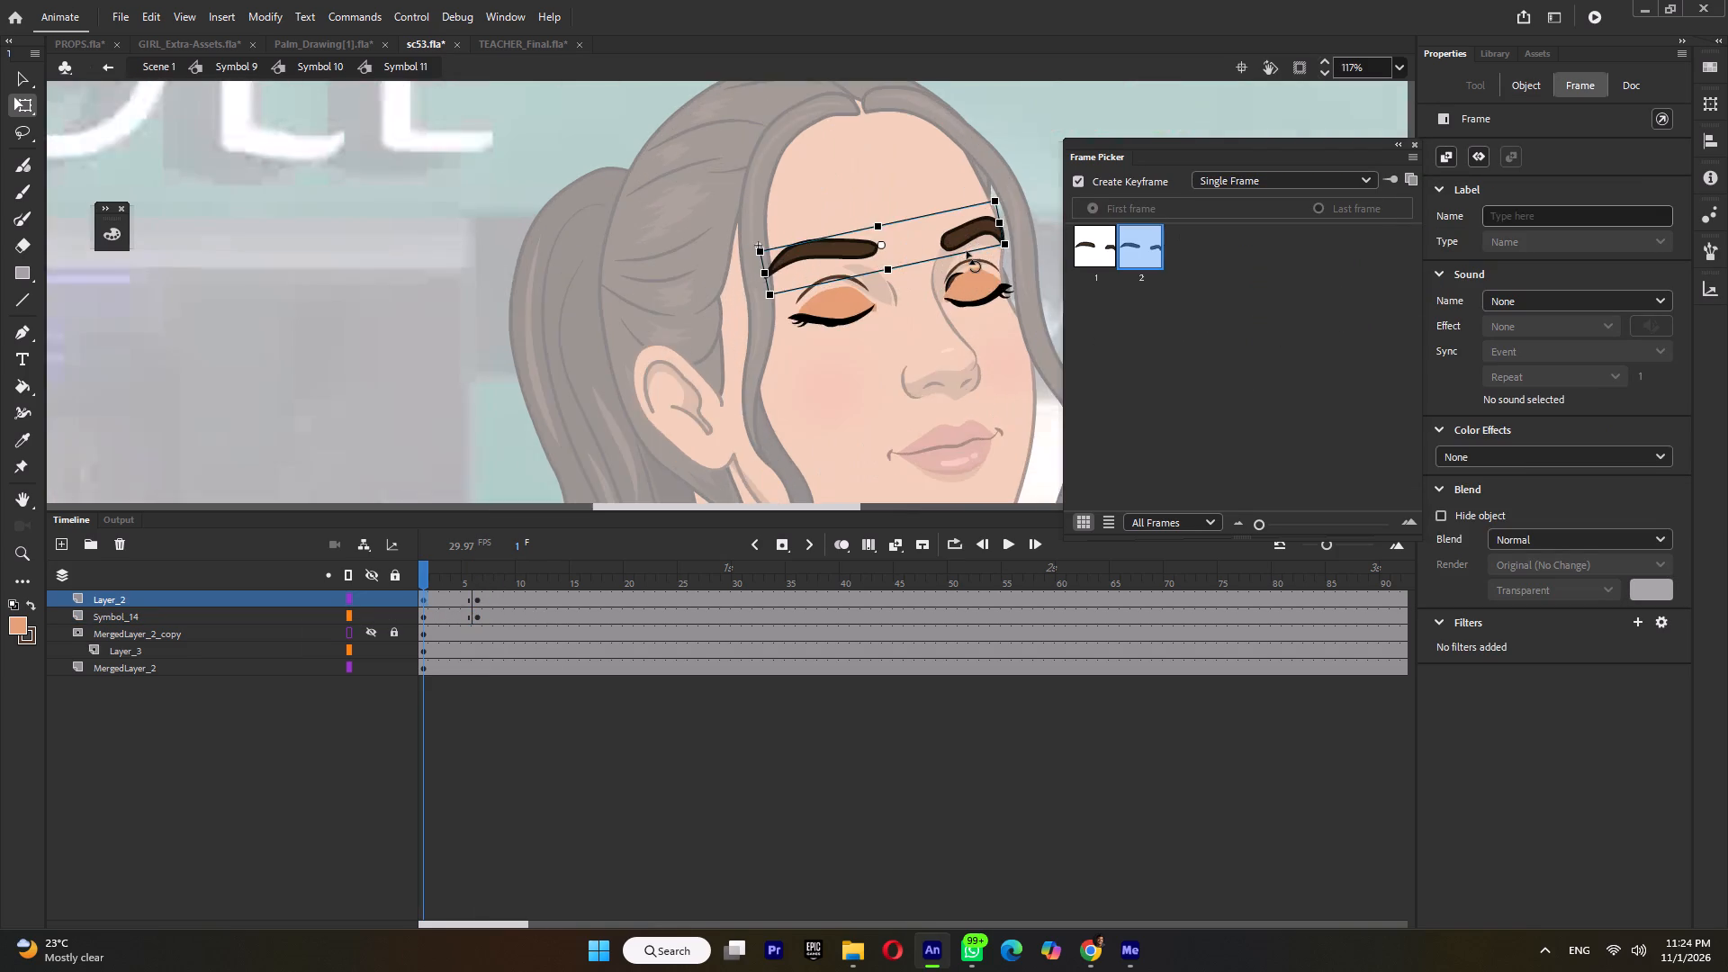
scroll(959, 235, "up", 3, "ctrl")
left_click(960, 234)
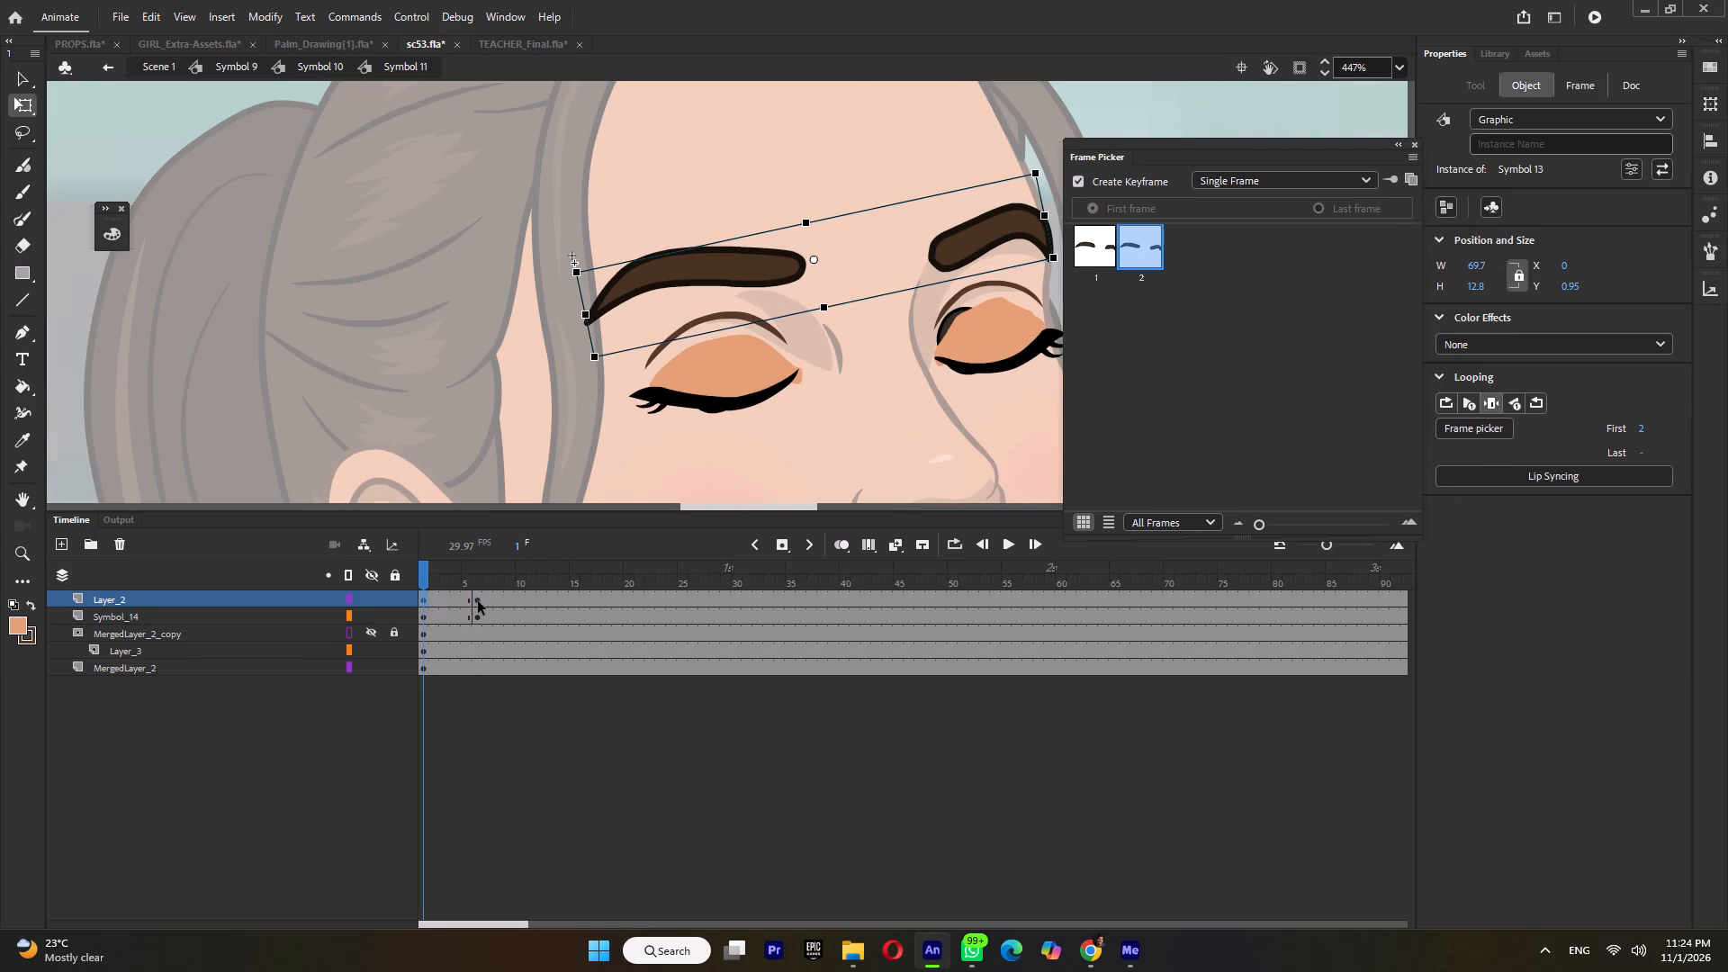
left_click(478, 601)
left_click(742, 264)
scroll(740, 265, "down", 5, "ctrl")
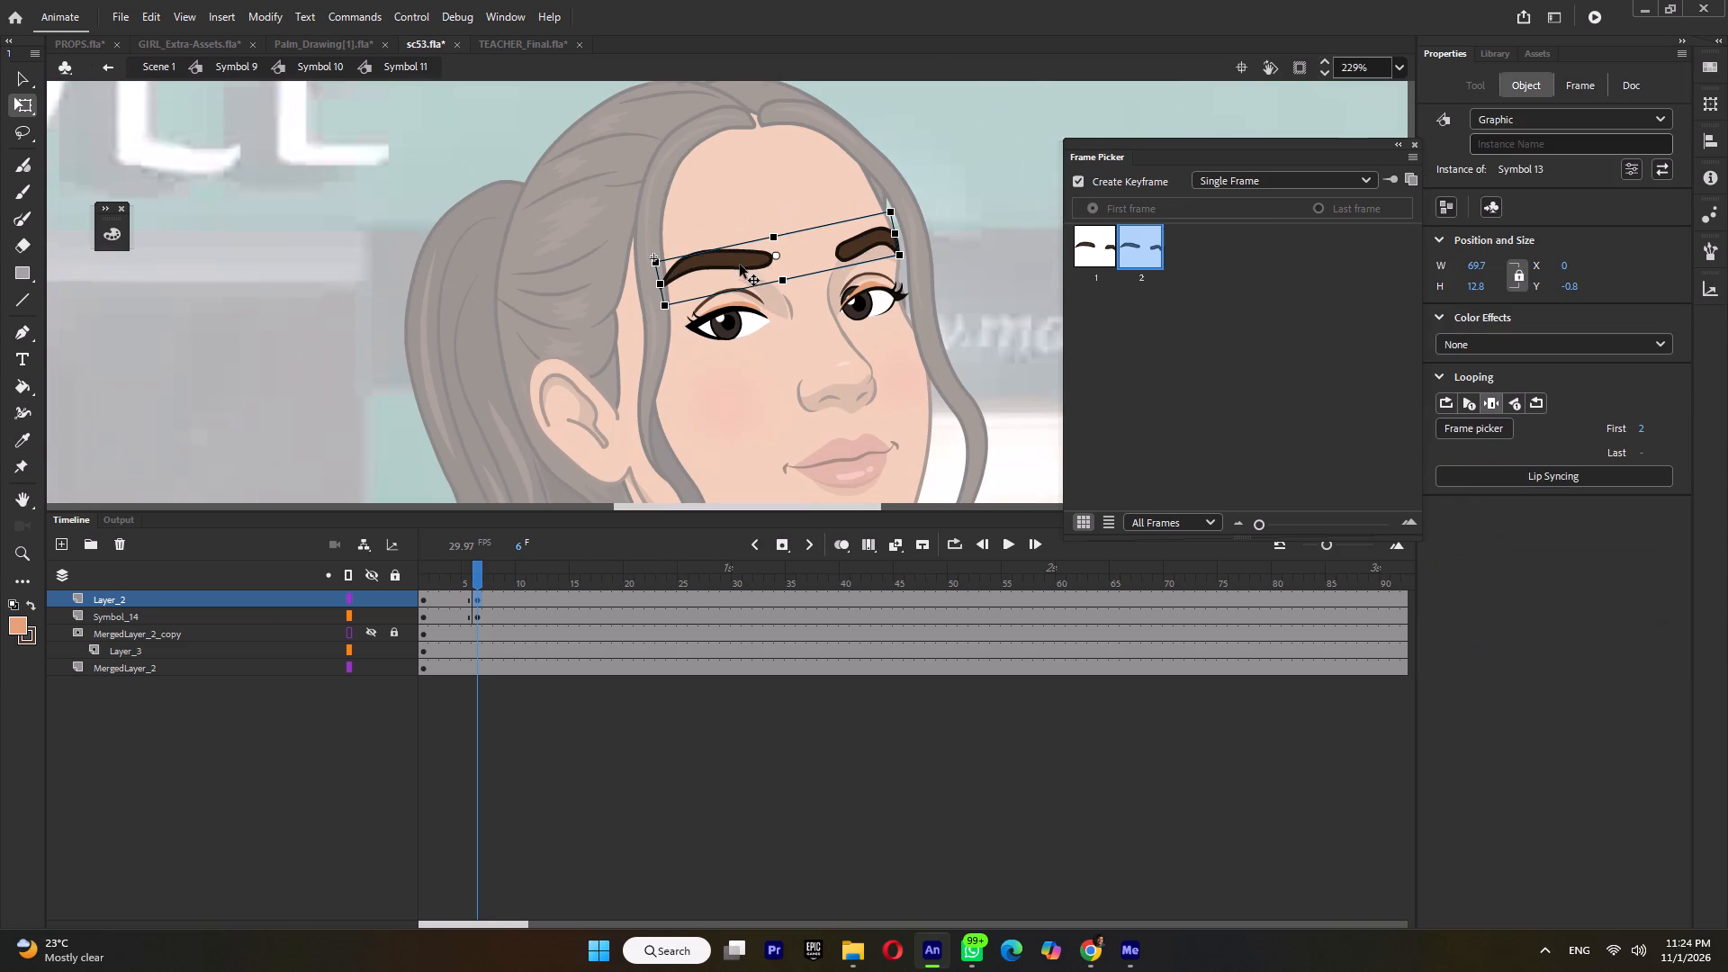
Apply a classic tween between the eyebrow keyframes at frames 1 and 6 on Layer_2, and insert a keyframe at frame 4.
left_click(448, 598)
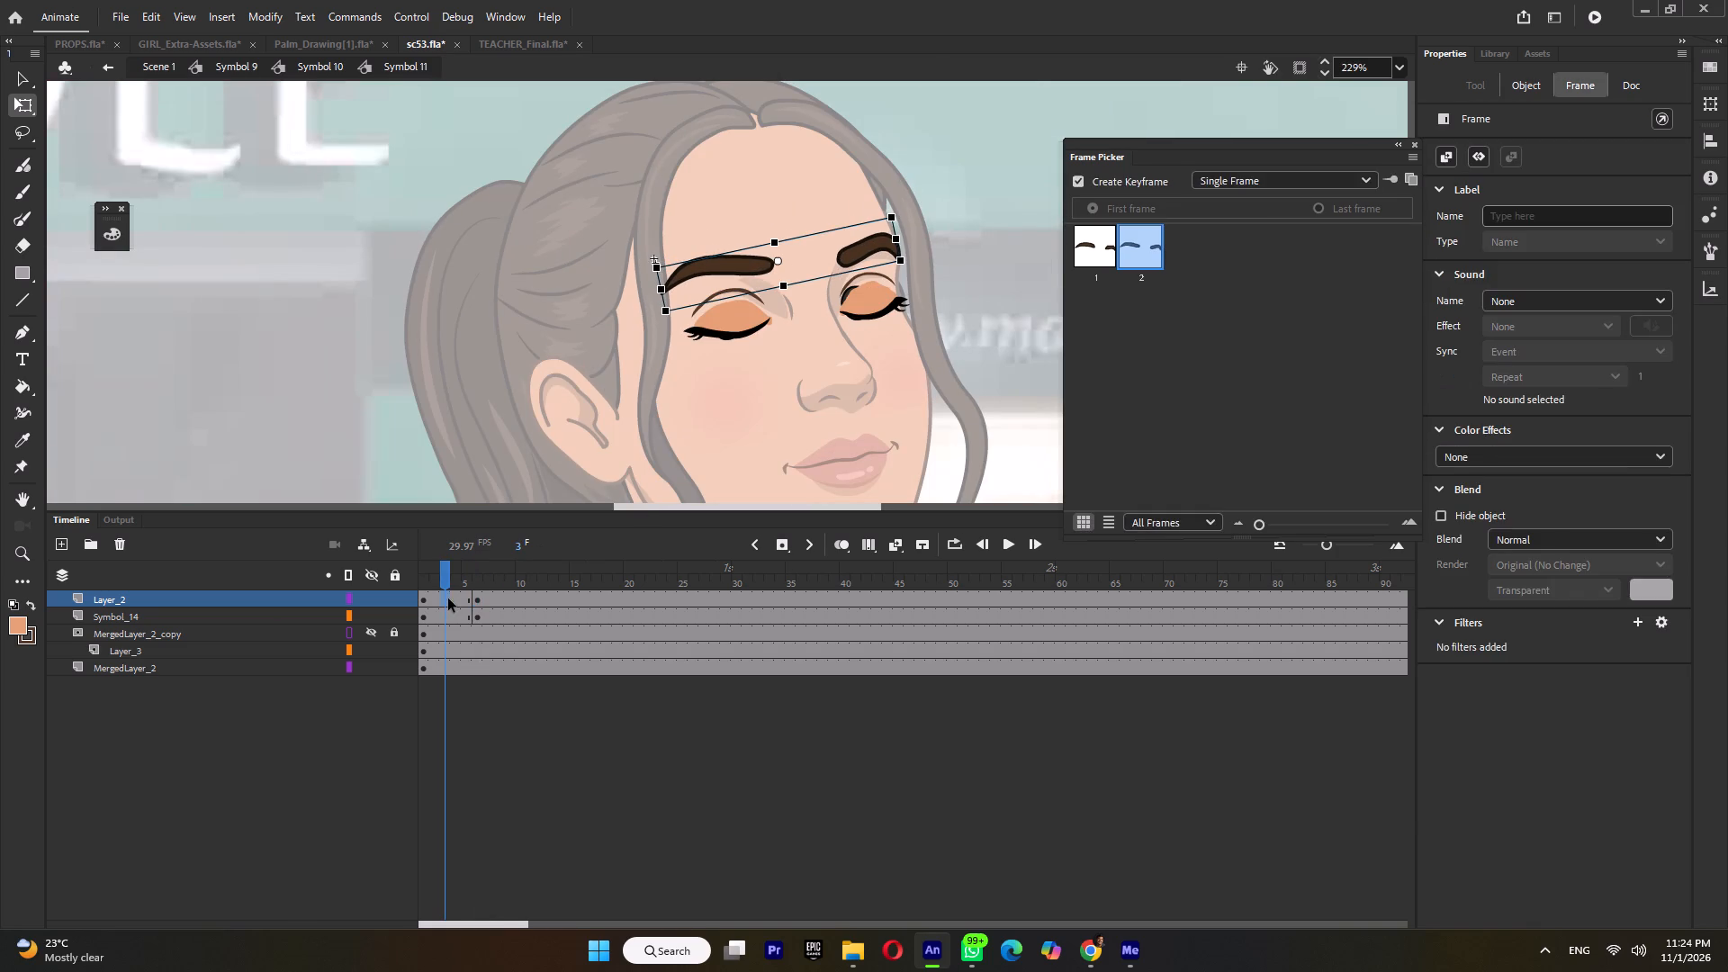
key("ctrl+m")
left_click(462, 599)
left_click(456, 602)
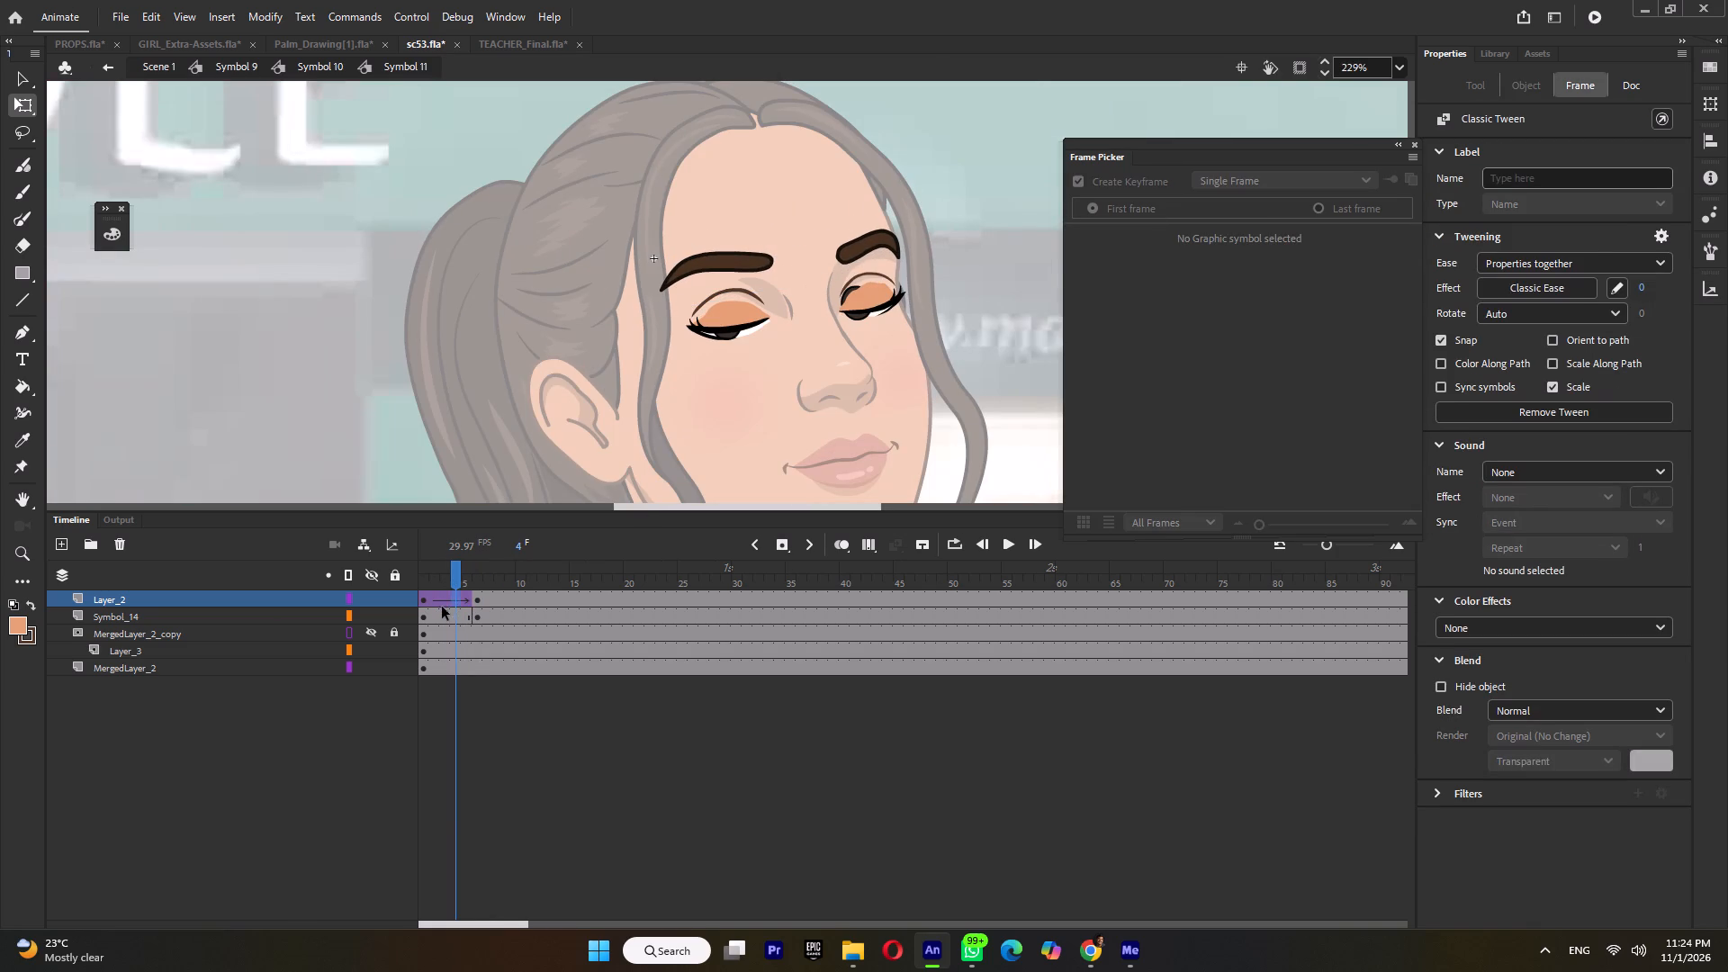
key("F6")
left_click(440, 601)
left_click_drag(431, 602, 454, 602)
key("ctrl+m")
Return to Symbol 9 and play back the character animation from frame 1 to review the blink.
double_click(386, 331, "ctrl")
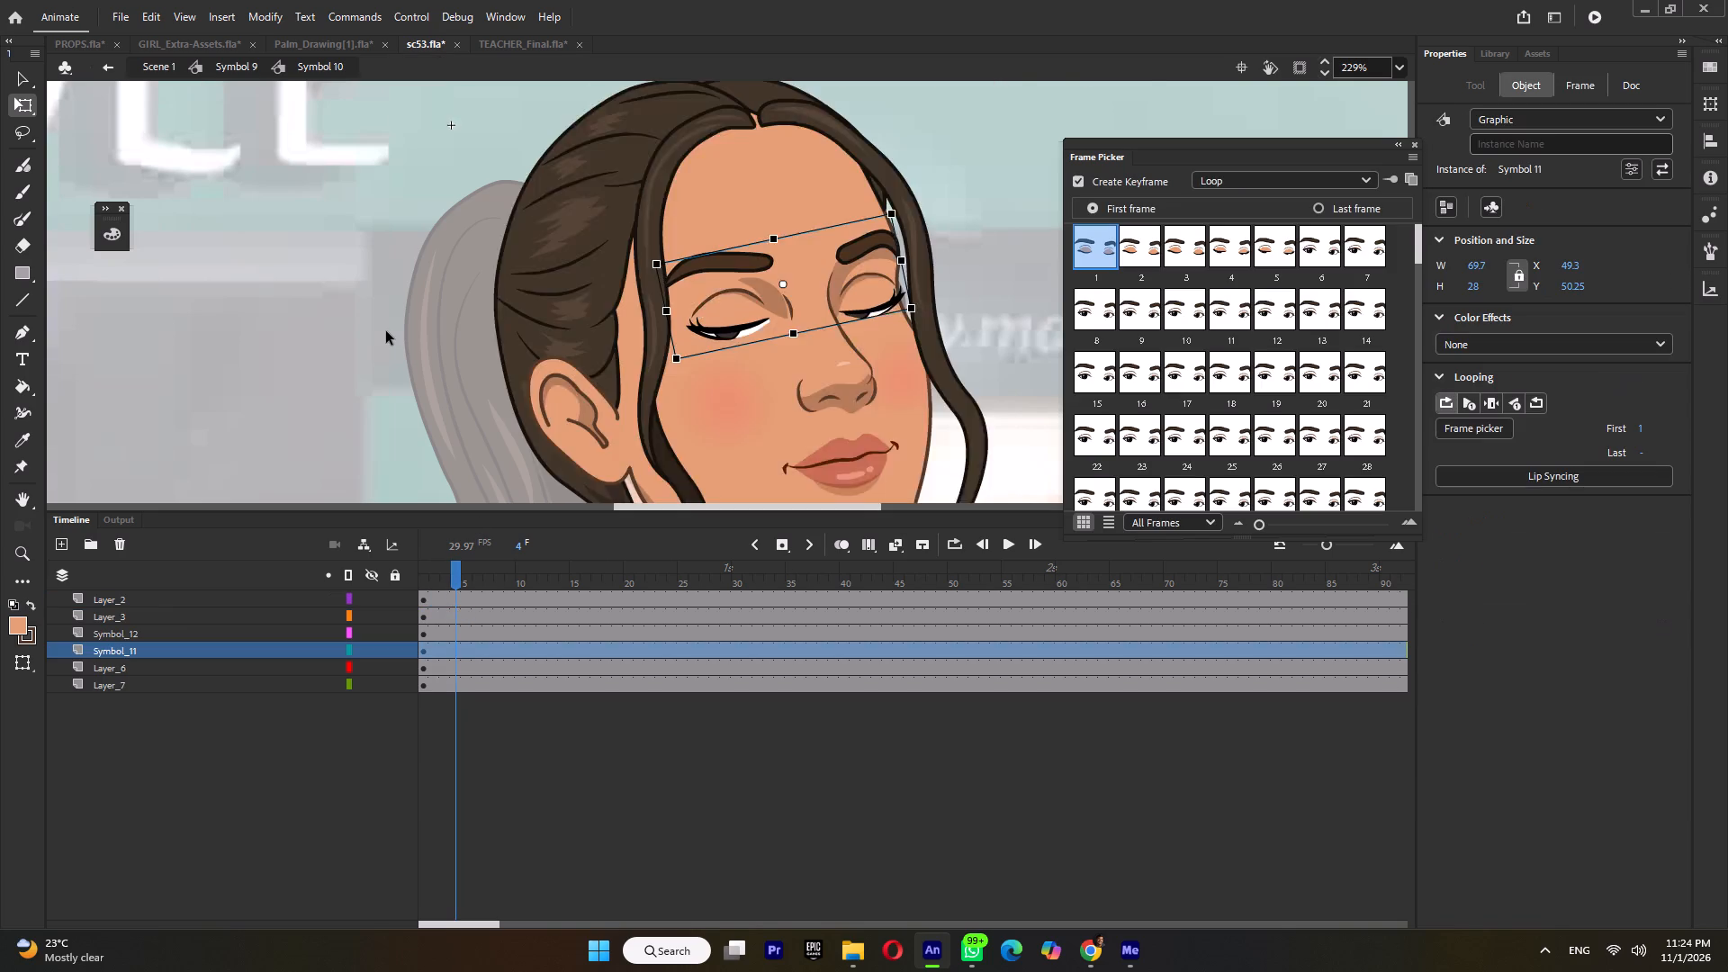
scroll(386, 331, "down", 8, "ctrl")
double_click(669, 351)
left_click_drag(467, 574, 389, 587)
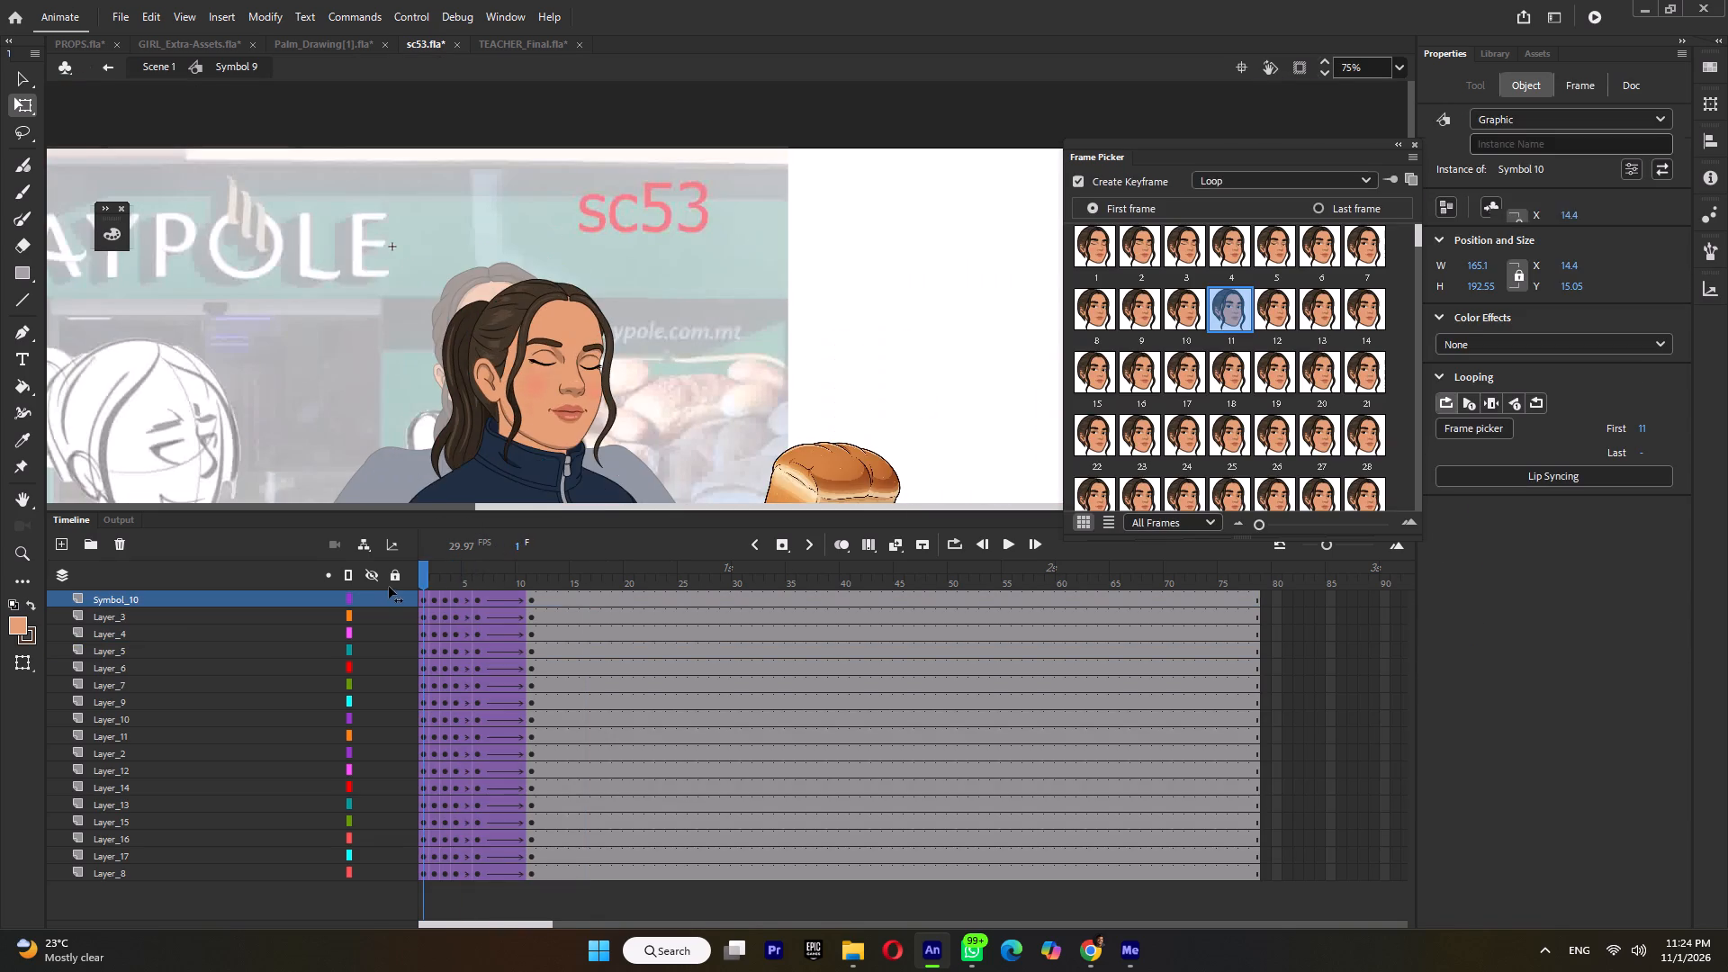
left_click_drag(389, 587, 387, 588)
key("Return")
key("Return")
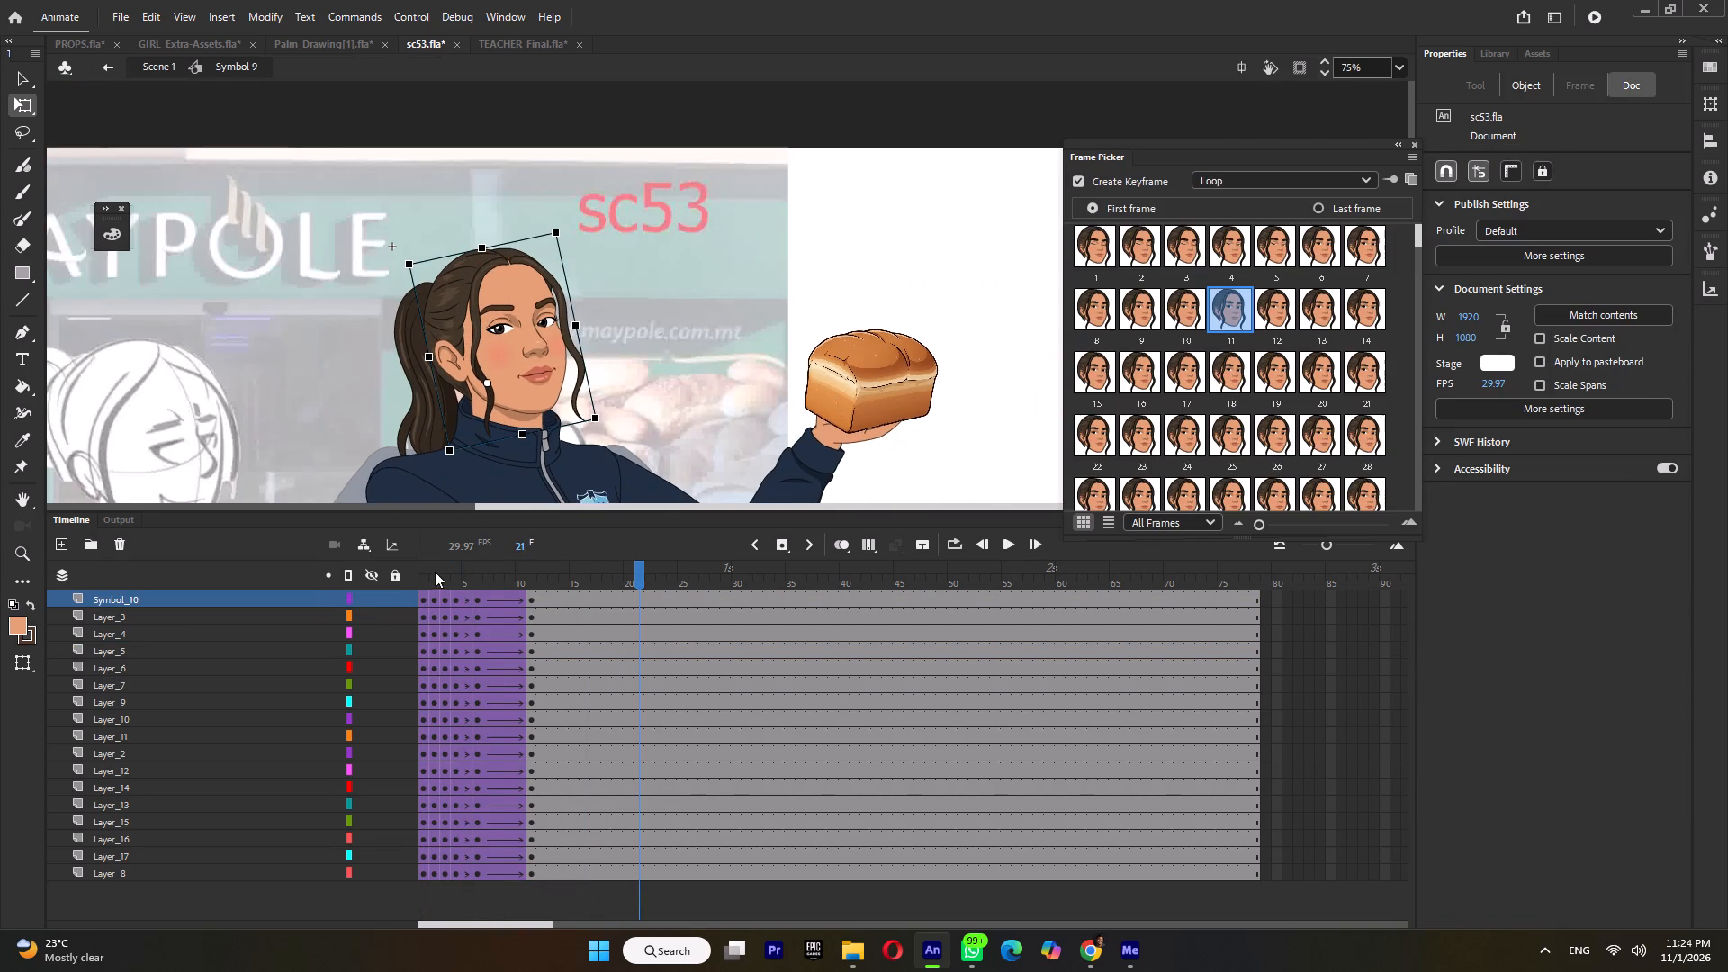
left_click_drag(435, 571, 479, 586)
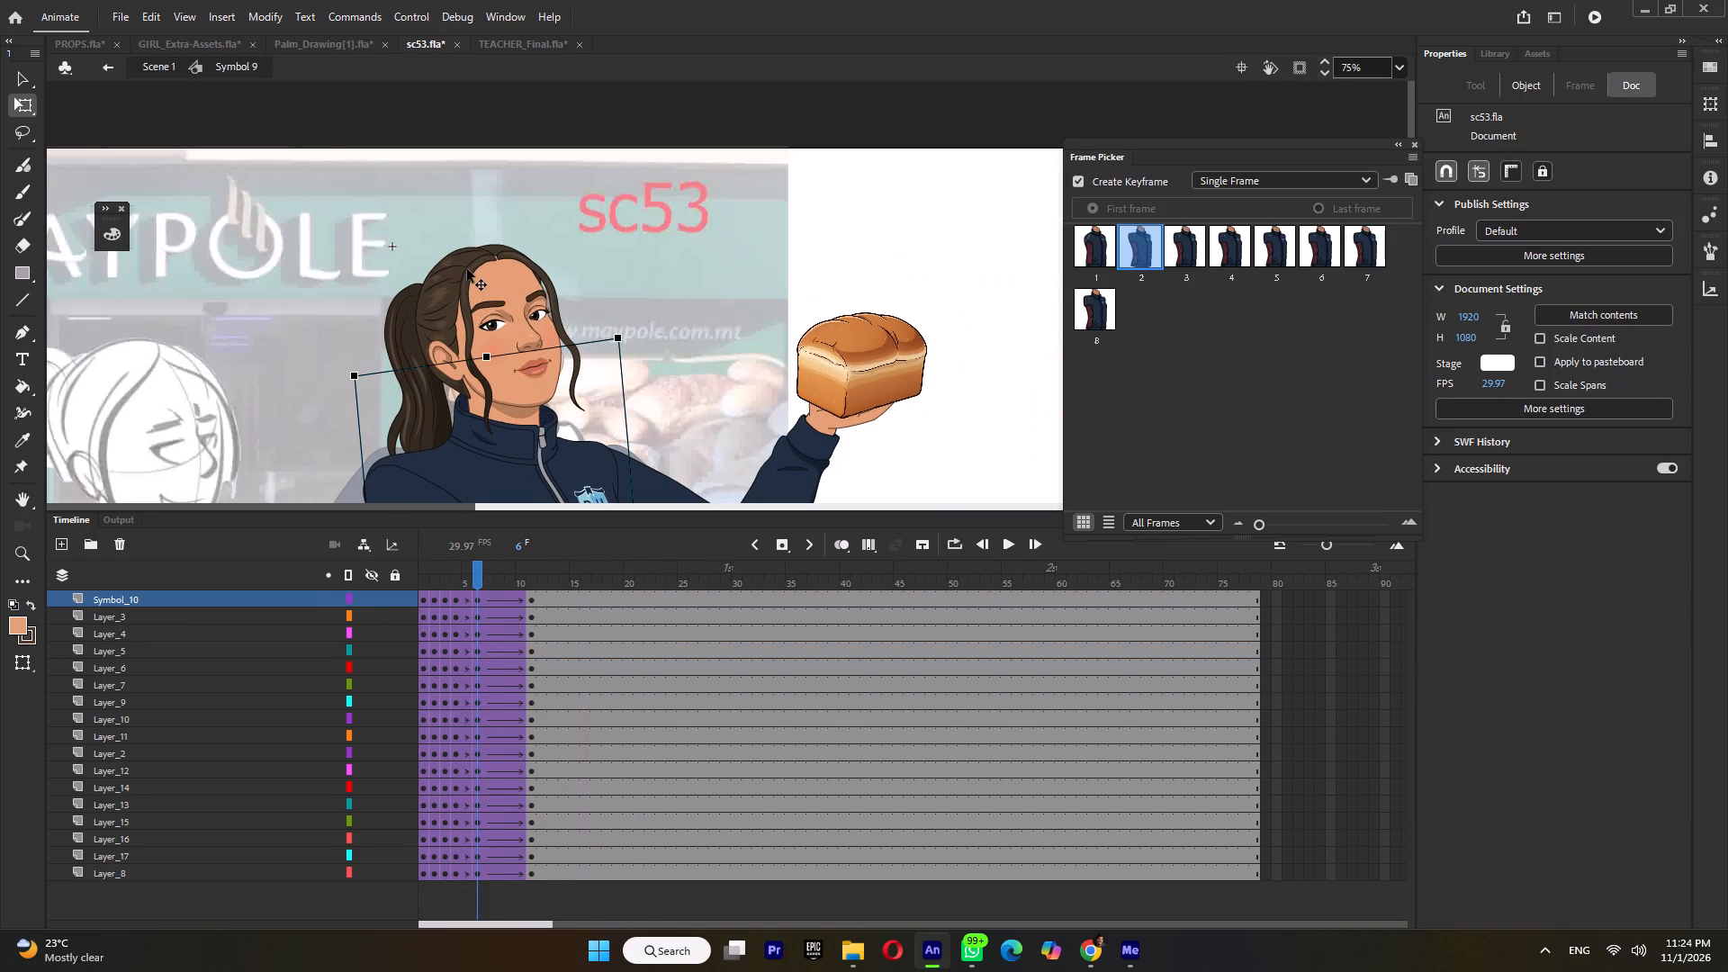
In Symbol 10, insert keyframes on both front hair strand layers, Layer_2 and Layer_3, at frames 7, 12 and 17.
double_click(465, 270)
left_click(465, 270)
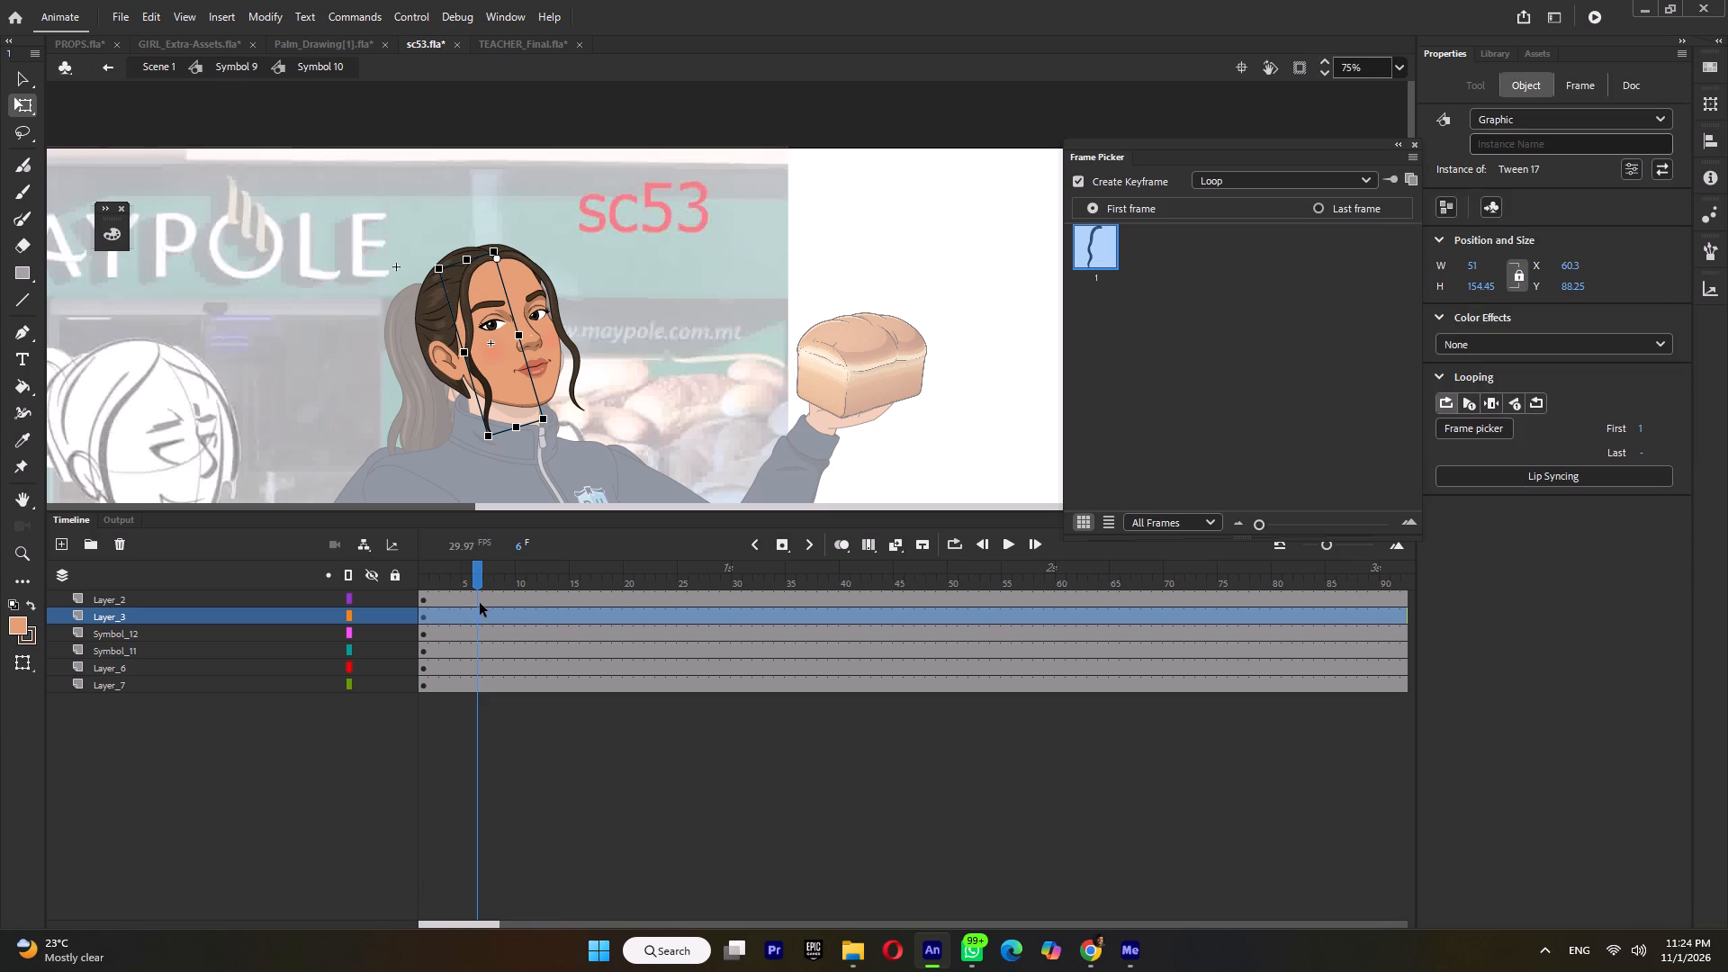
left_click_drag(479, 598, 481, 614)
left_click_drag(490, 602, 490, 614)
key("F6")
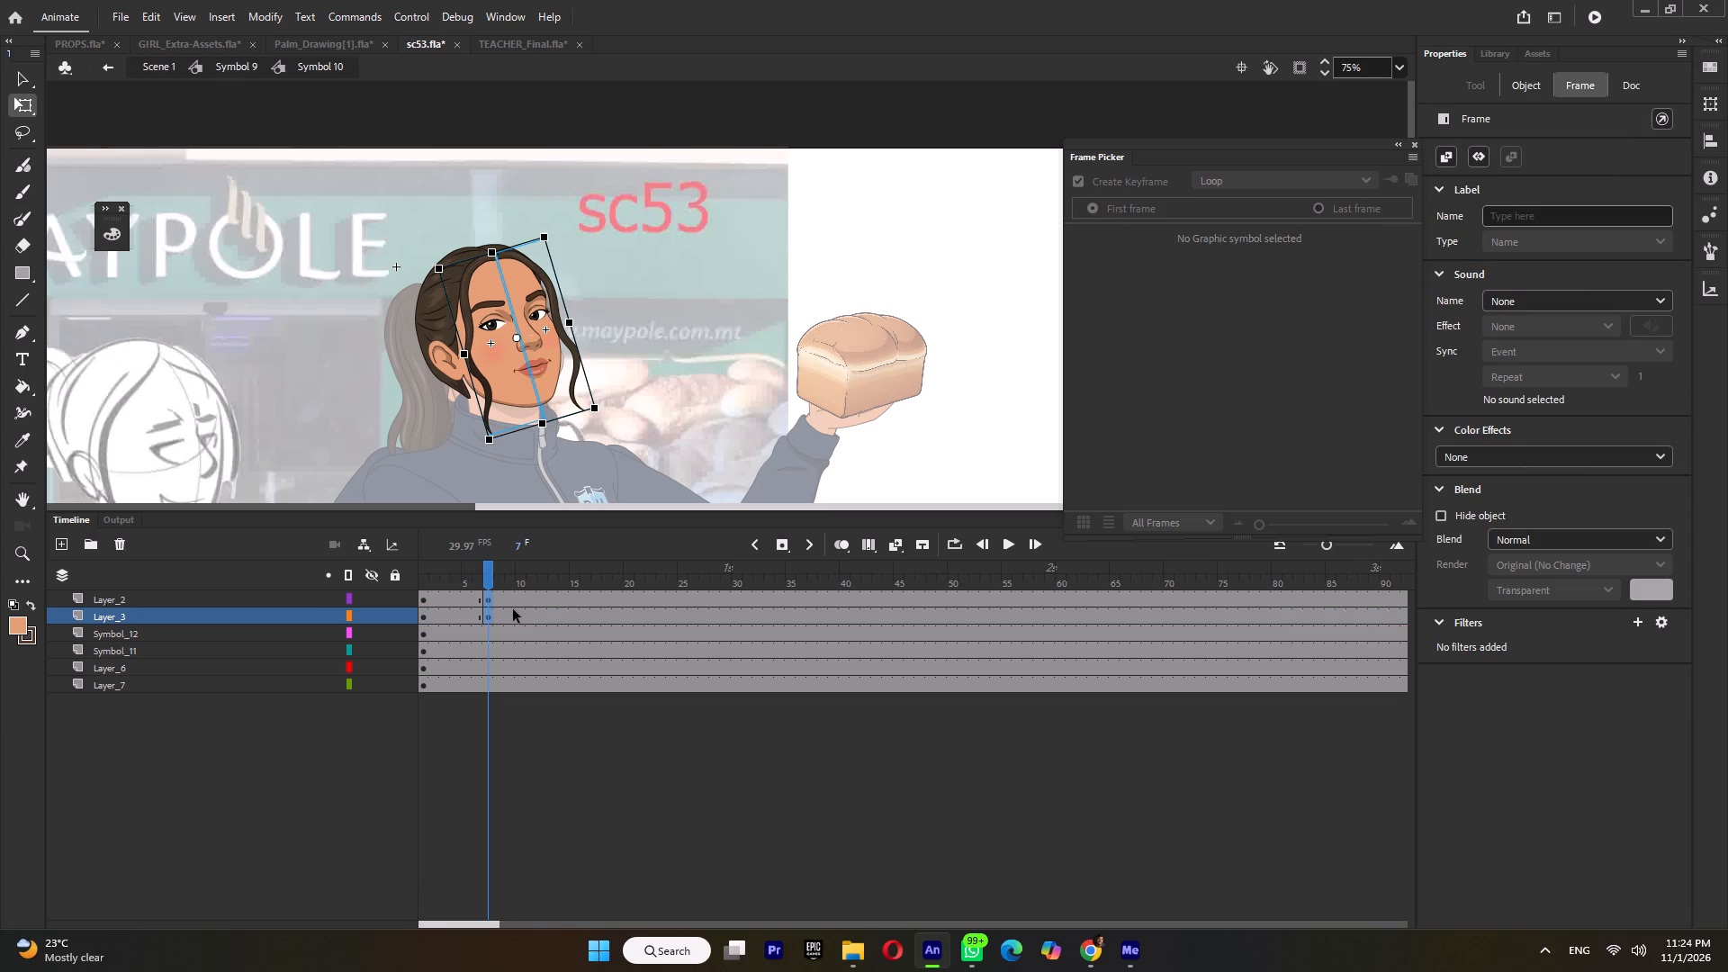
left_click_drag(539, 597, 539, 613)
key("F6")
left_click_drag(593, 594, 593, 609)
key("F6")
Rotate both front hair strands slightly toward the back of the head in their first keyframe span.
left_click(456, 574)
left_click(490, 414)
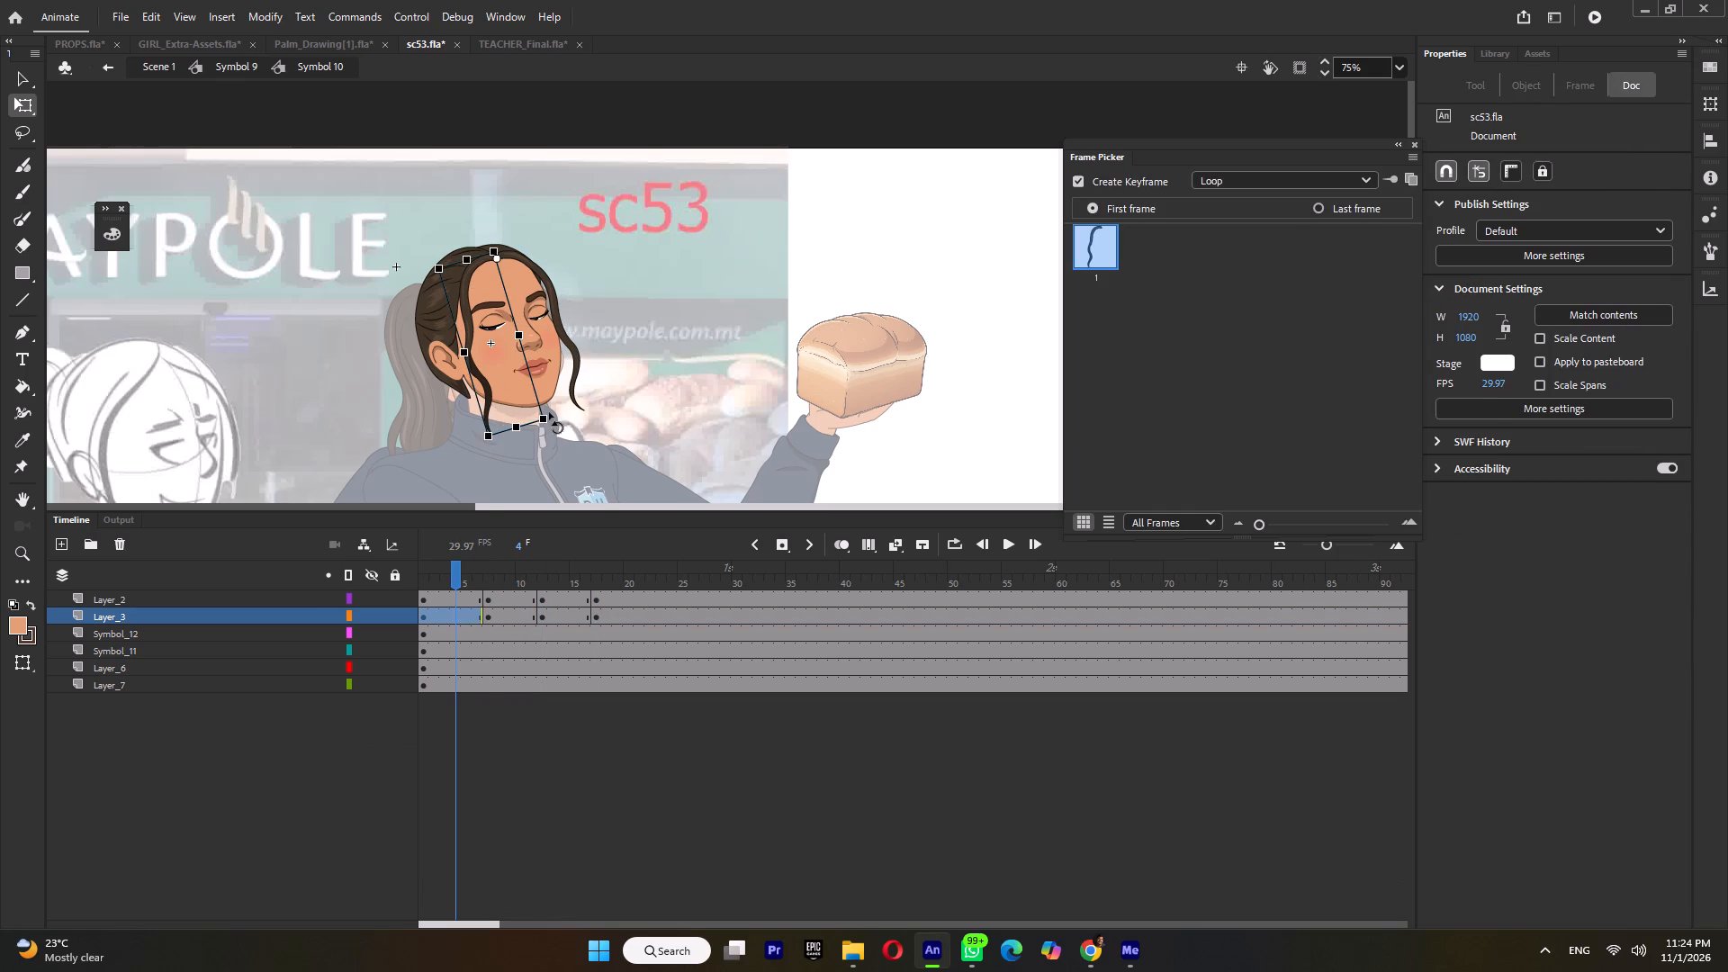
scroll(495, 419, "up", 3, "ctrl")
left_click_drag(484, 458, 474, 468)
left_click(652, 384)
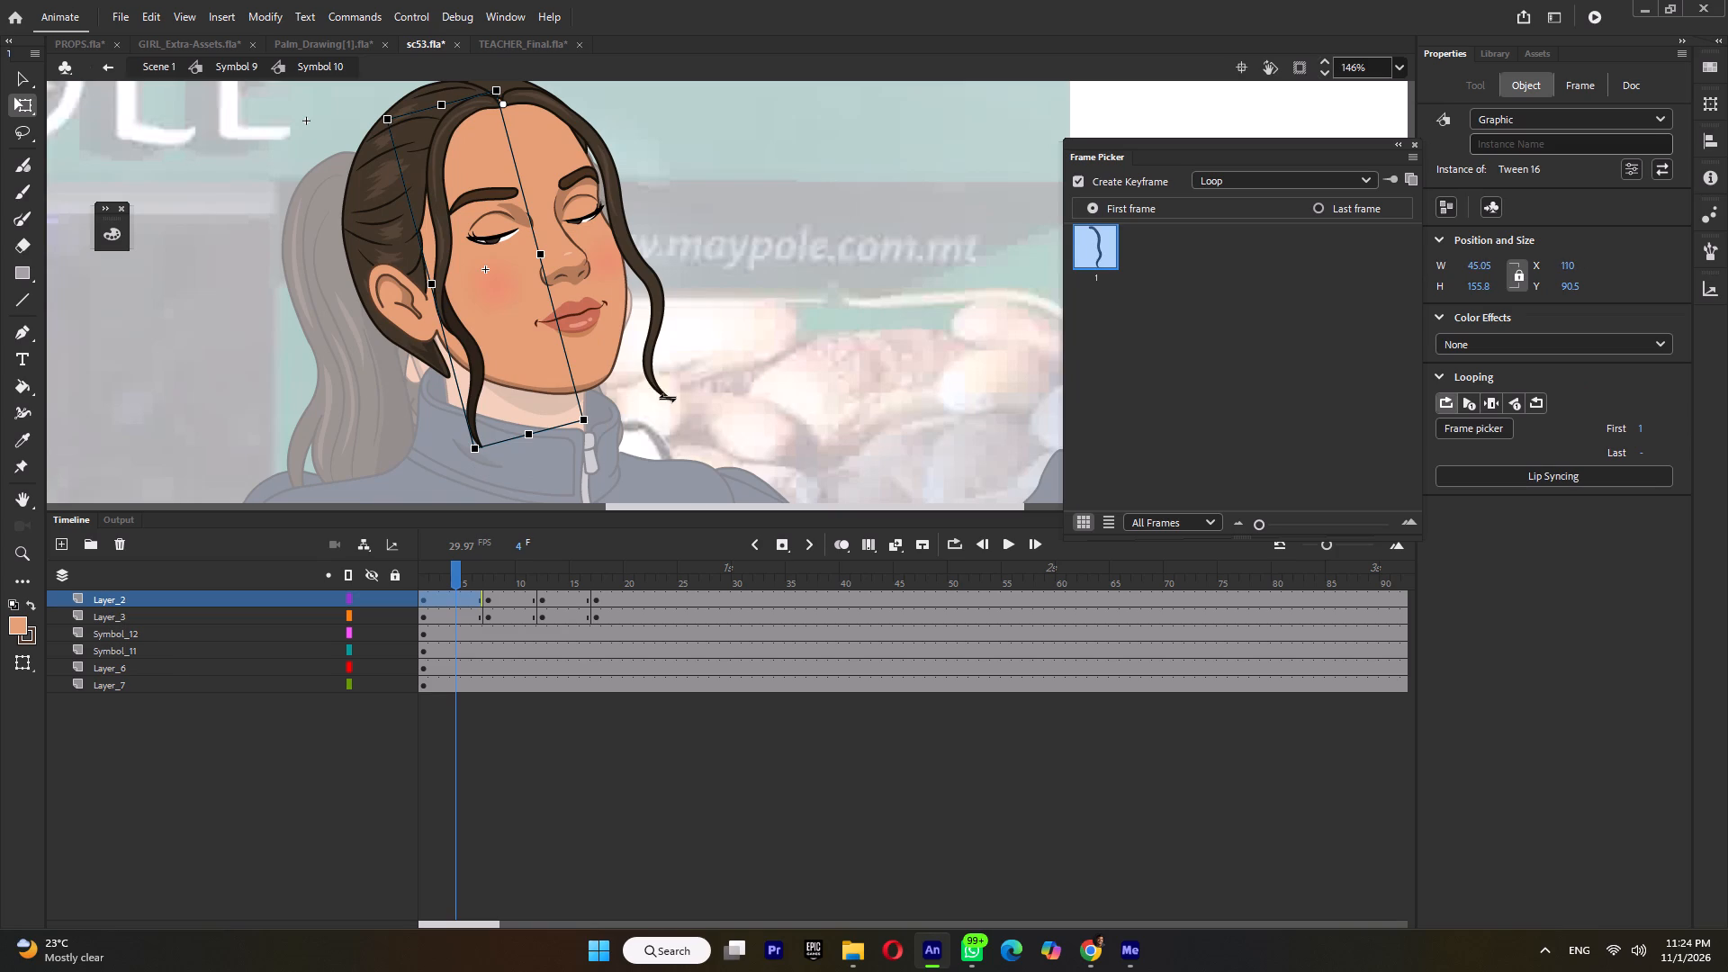
left_click_drag(691, 402, 684, 414)
In the keyframe span starting at frame 7, rotate both front hair strands slightly outward, away from the back of the head.
left_click(507, 580)
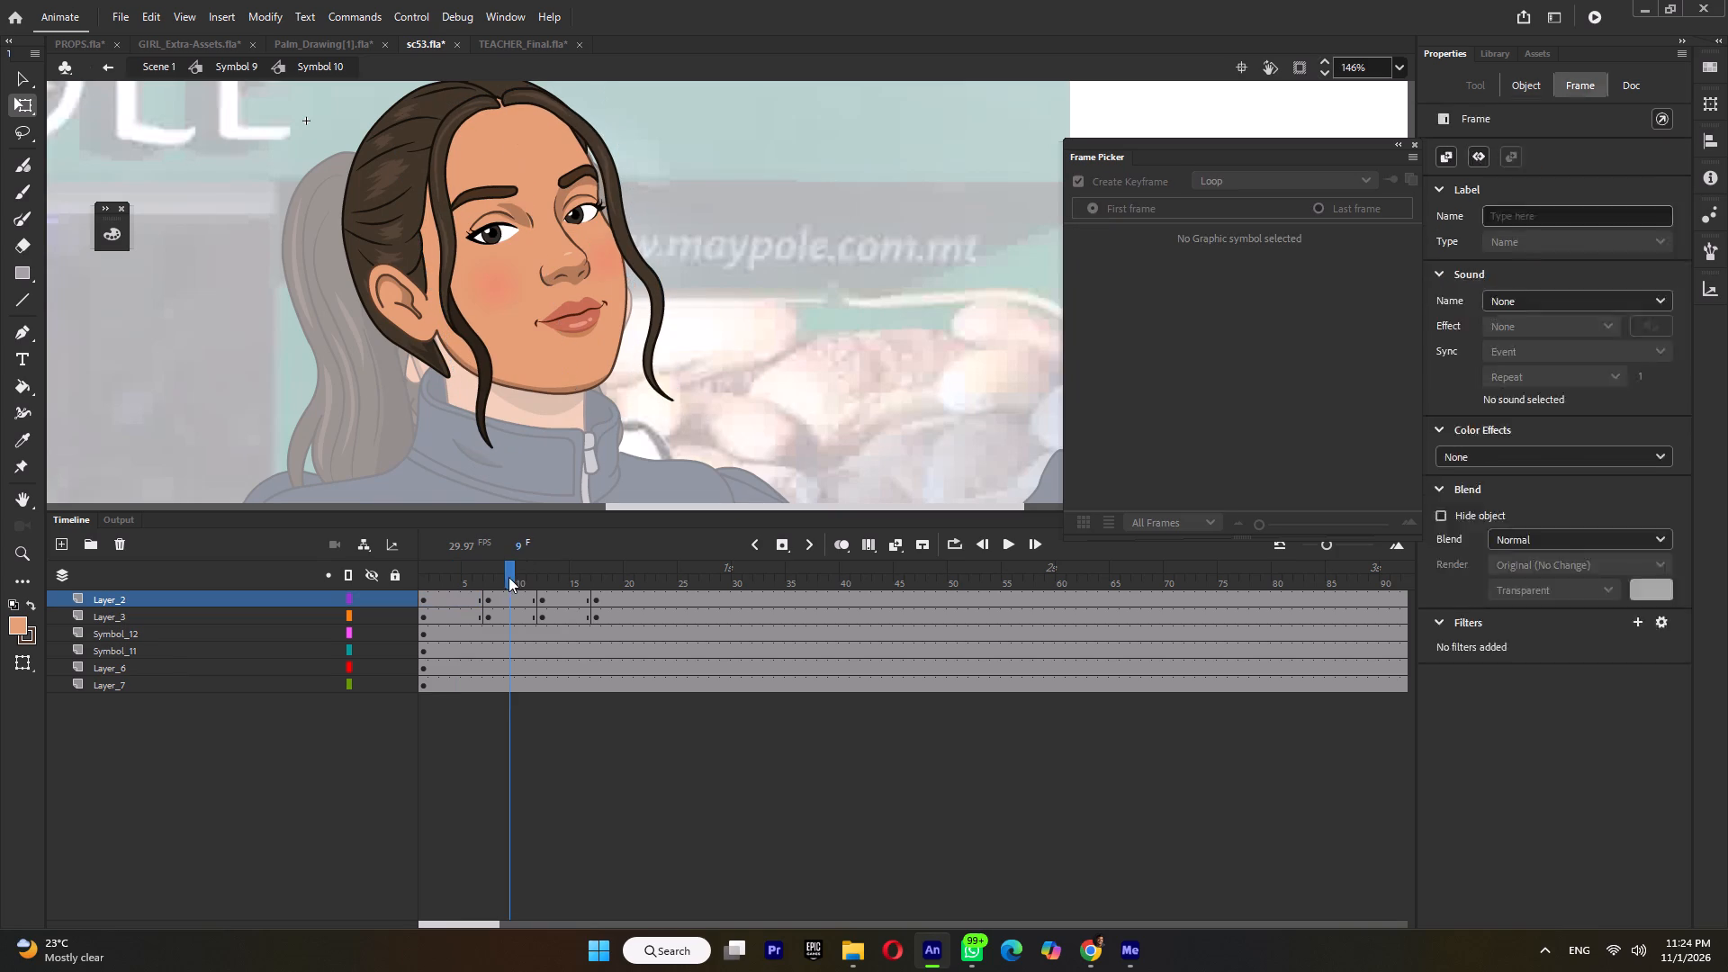
left_click(664, 400)
left_click(669, 394)
left_click_drag(687, 404, 697, 404)
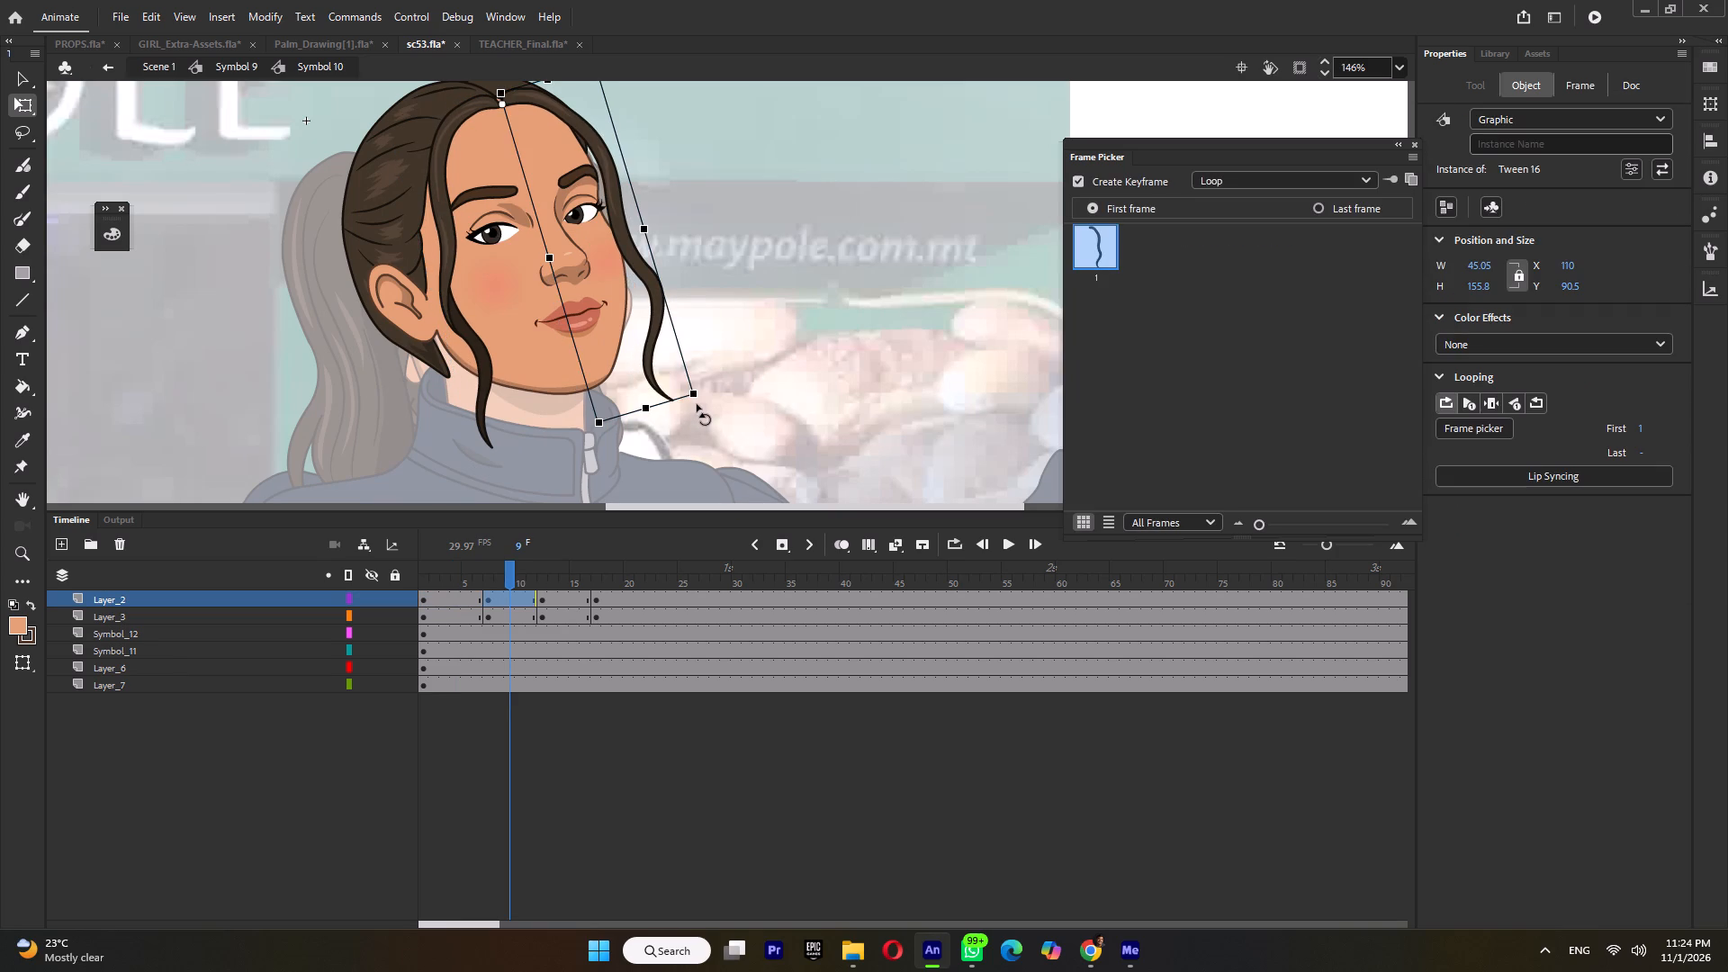
left_click_drag(697, 404, 700, 404)
left_click(490, 437)
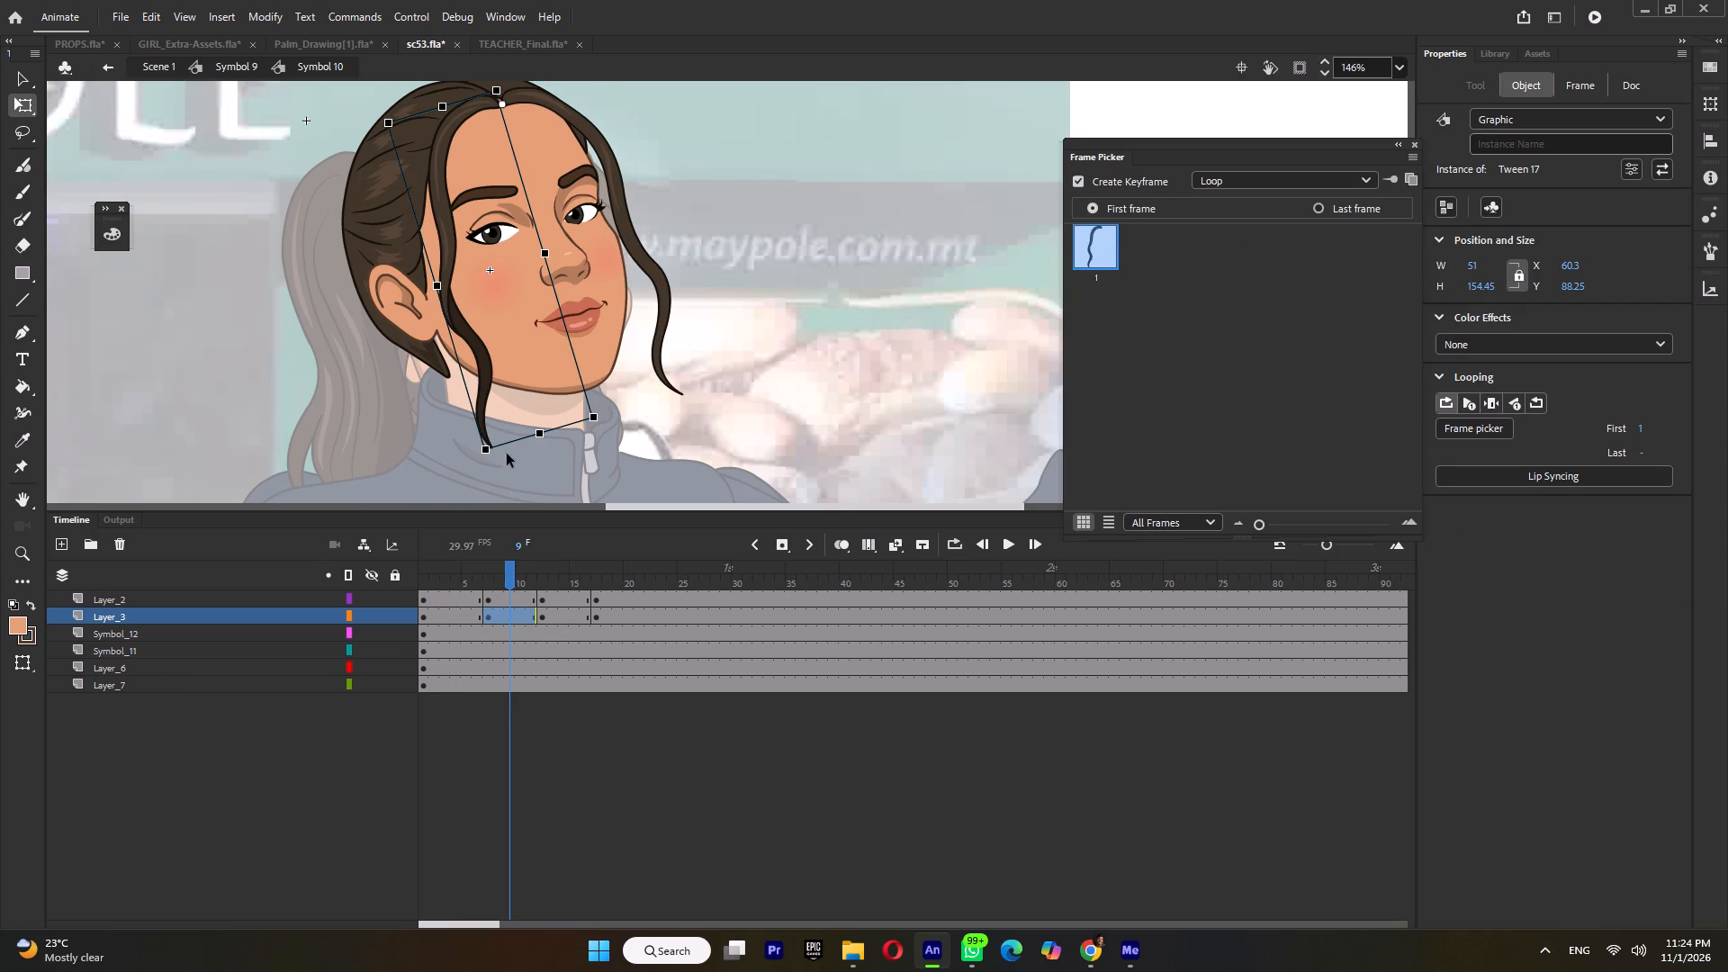
left_click_drag(494, 457, 505, 461)
In the keyframe span starting at frame 12, rotate both front hair strands slightly toward the back of the head.
left_click(558, 581)
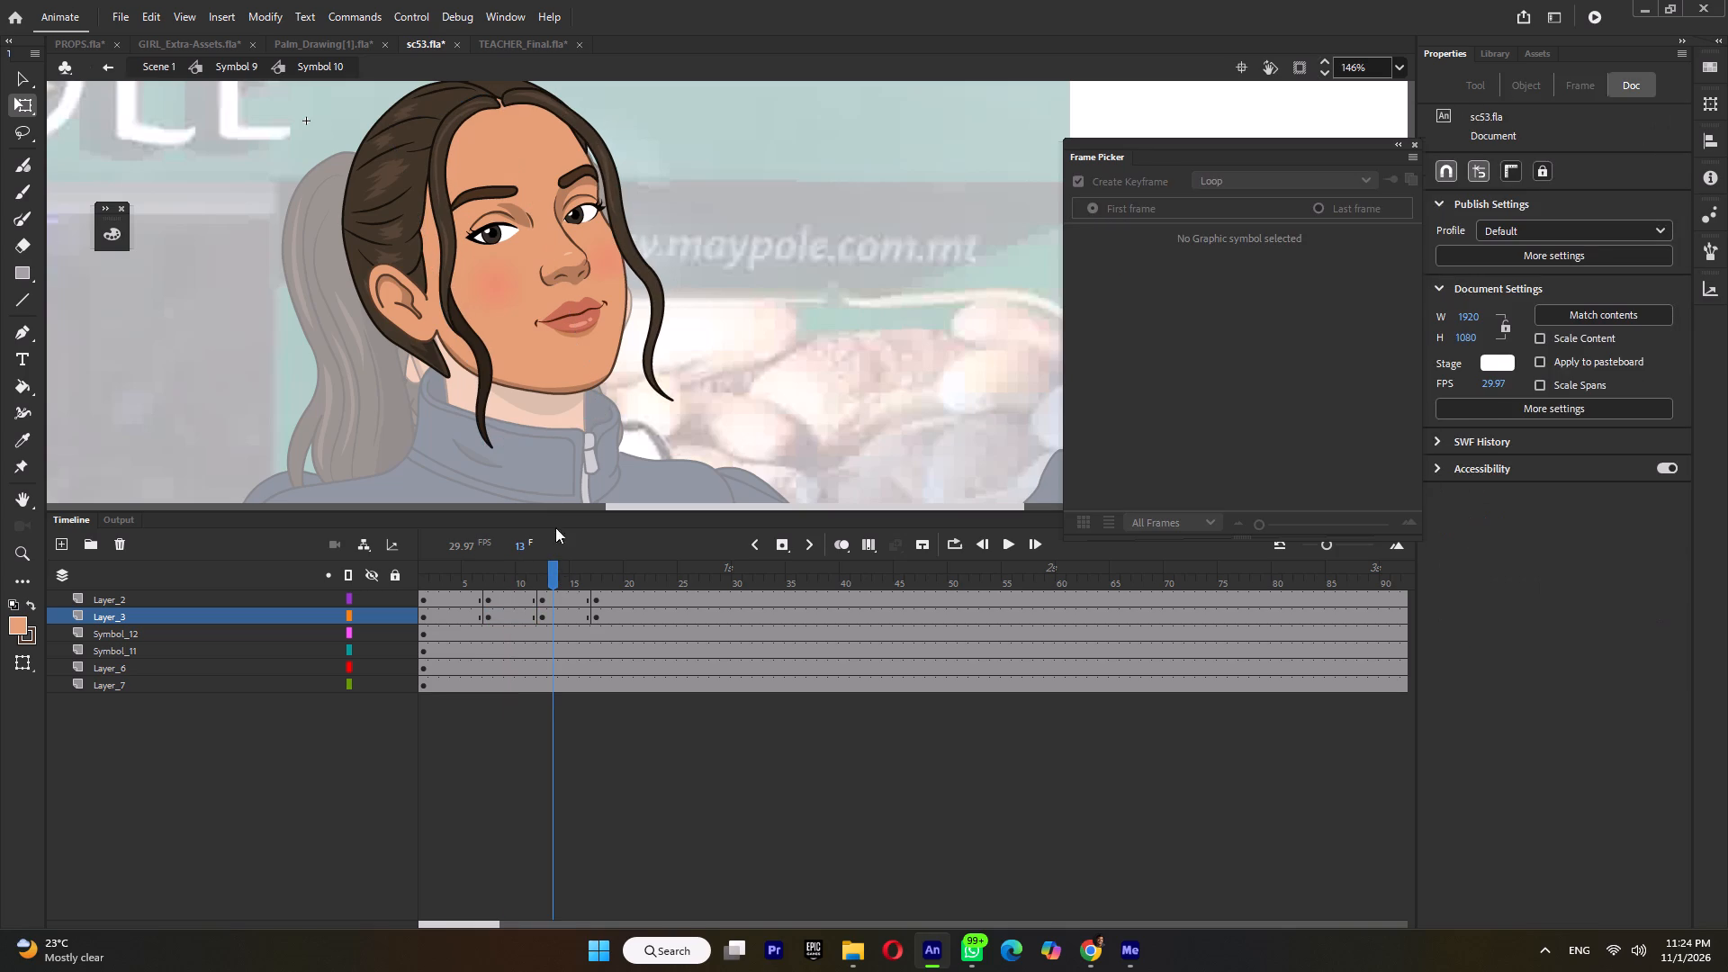
left_click(667, 395)
scroll(674, 394, "up", 4, "ctrl")
left_click_drag(721, 403, 716, 416)
left_click(301, 455)
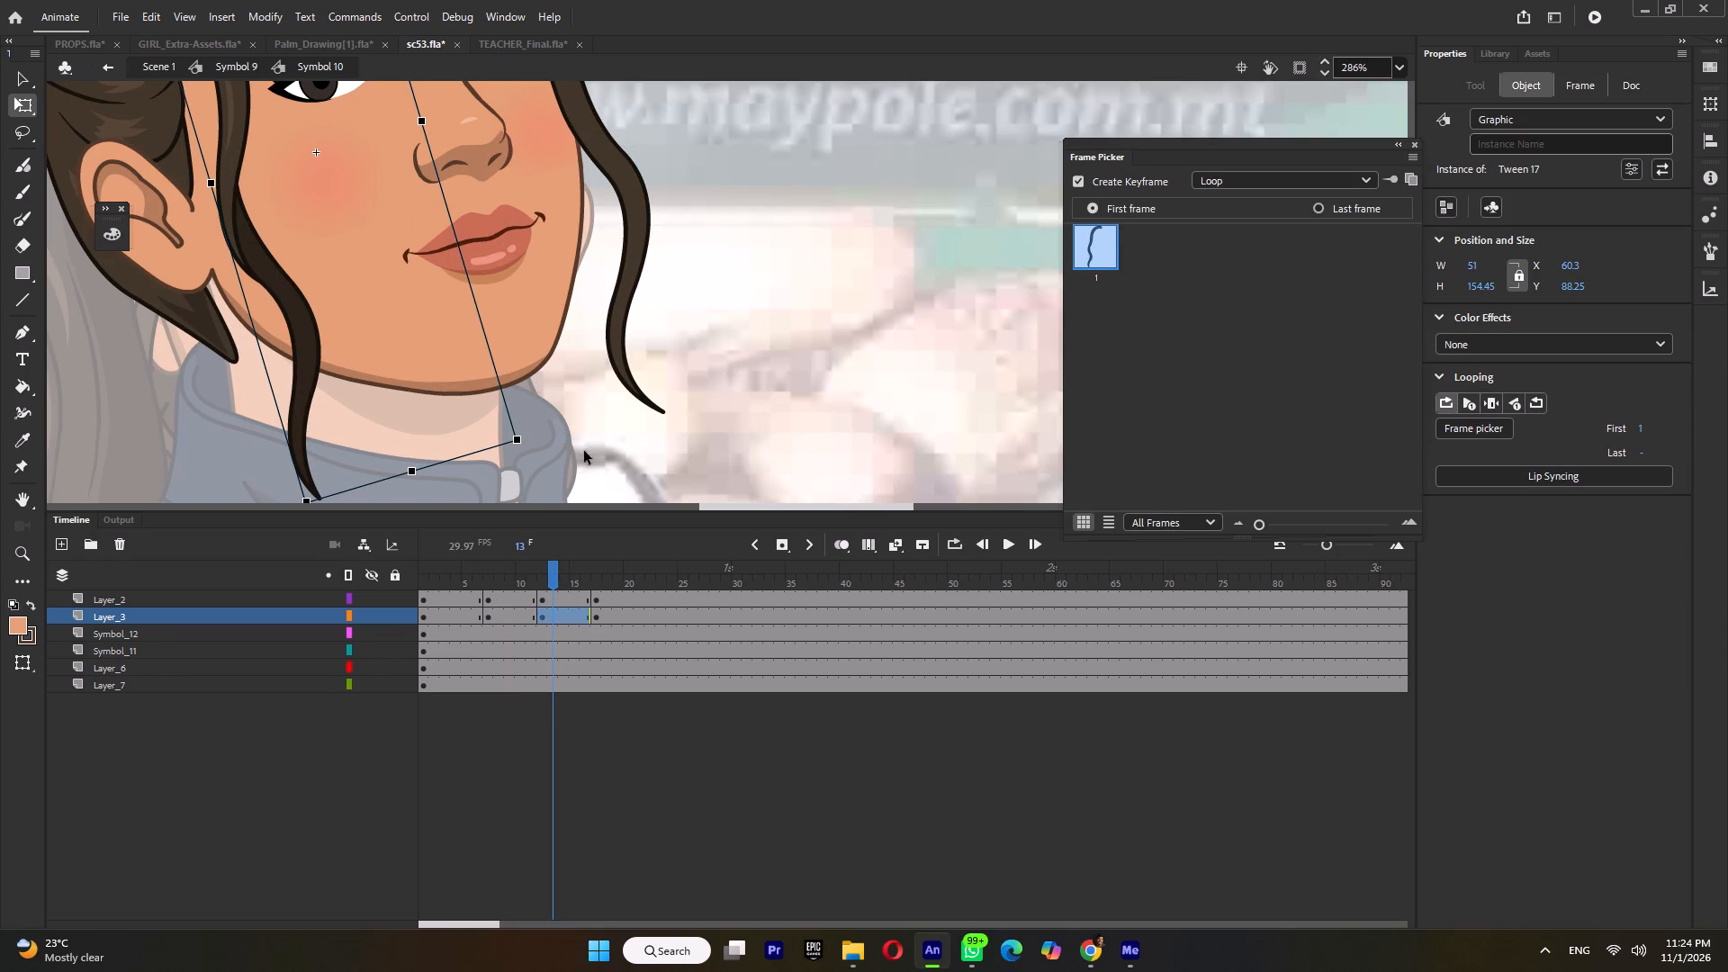
left_click_drag(525, 451, 521, 463)
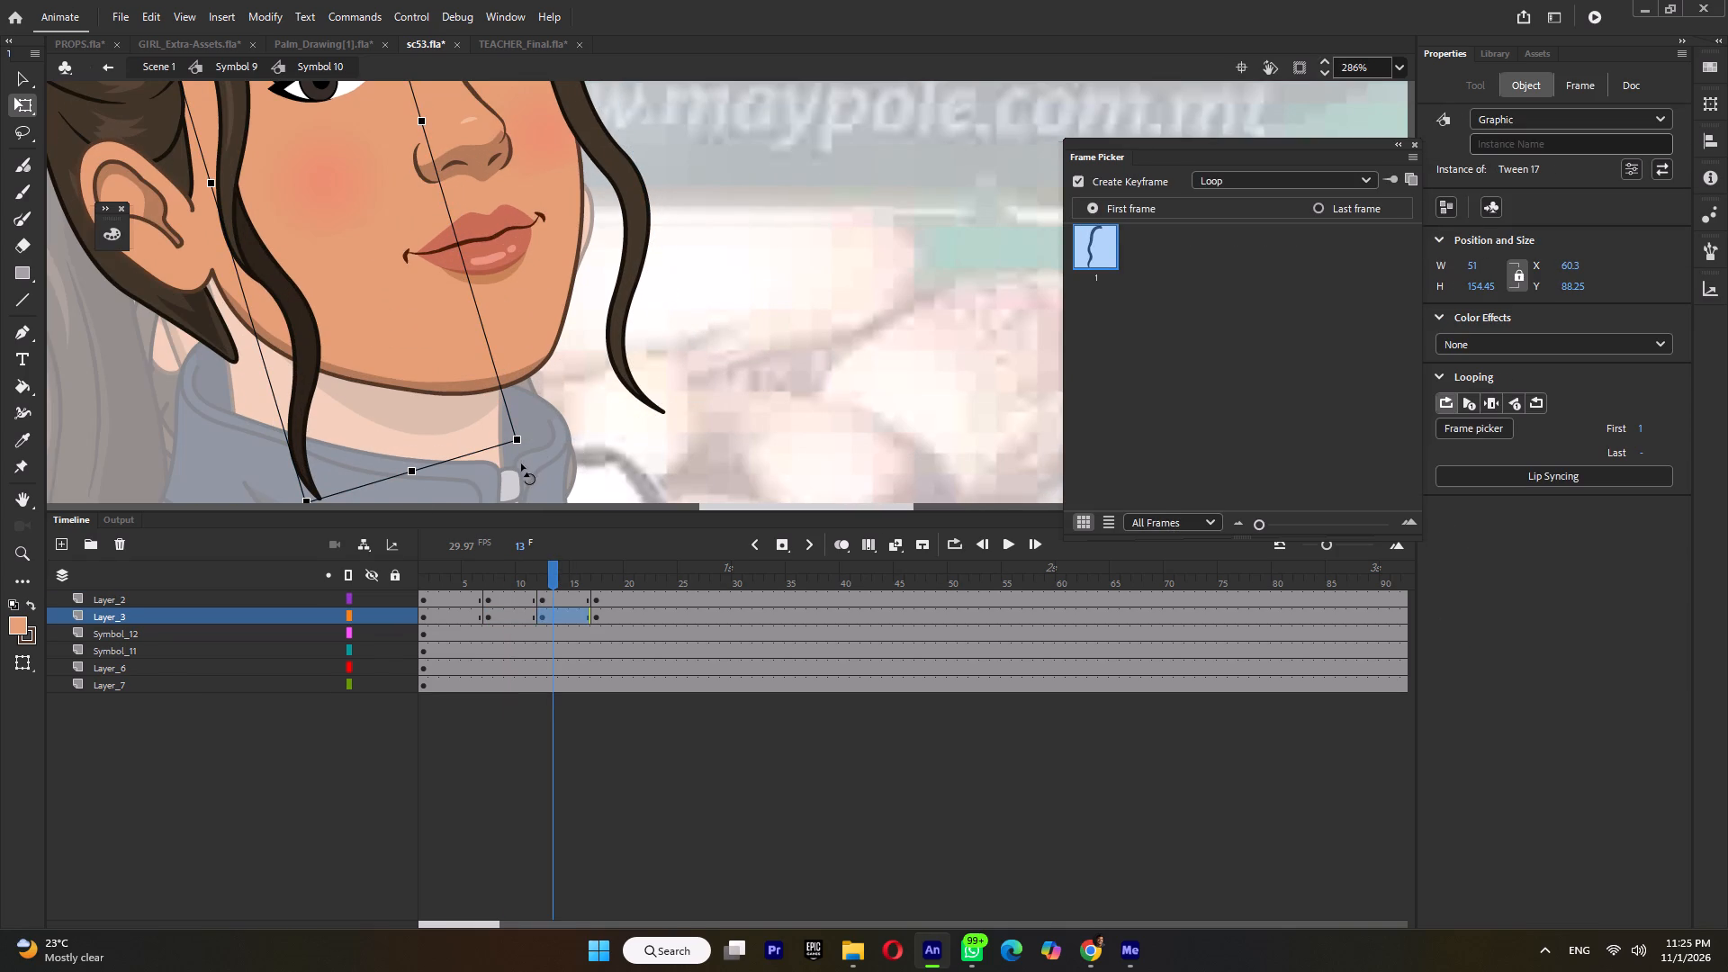
left_click_drag(521, 463, 520, 467)
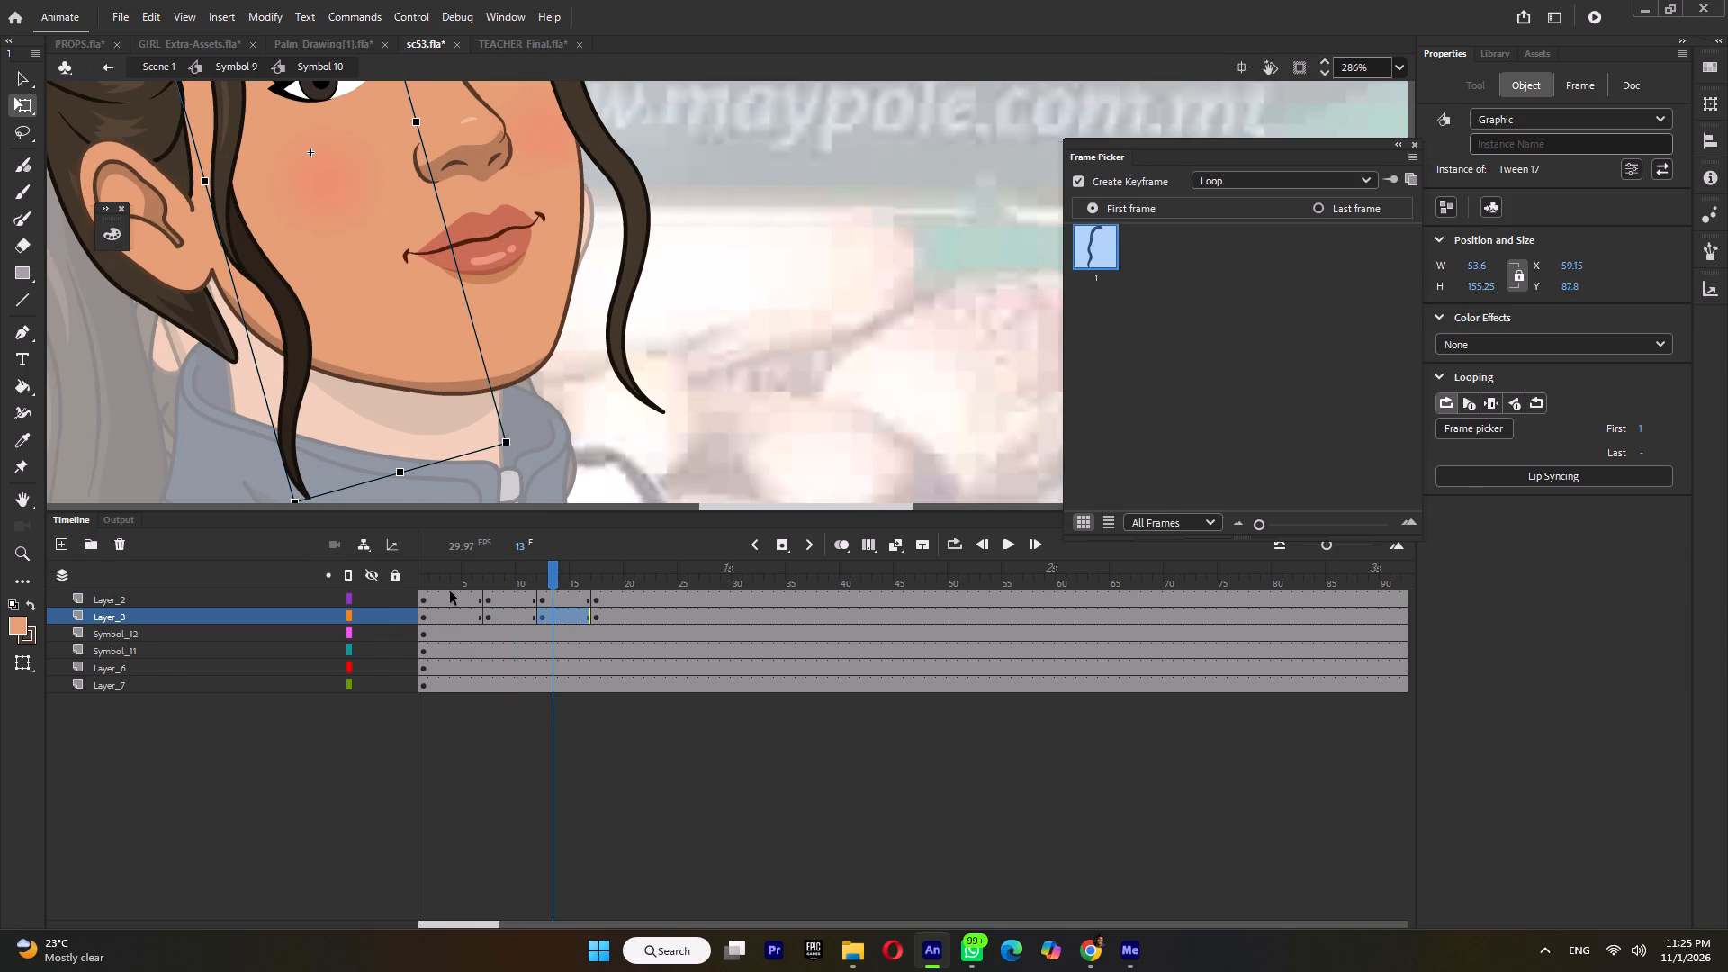
Apply a classic tween to the hair strand spans between frames 1 and 17 on Layer_2 and Layer_3.
left_click_drag(452, 598, 557, 608)
key("ctrl+m")
scroll(718, 327, "down", 3, "ctrl")
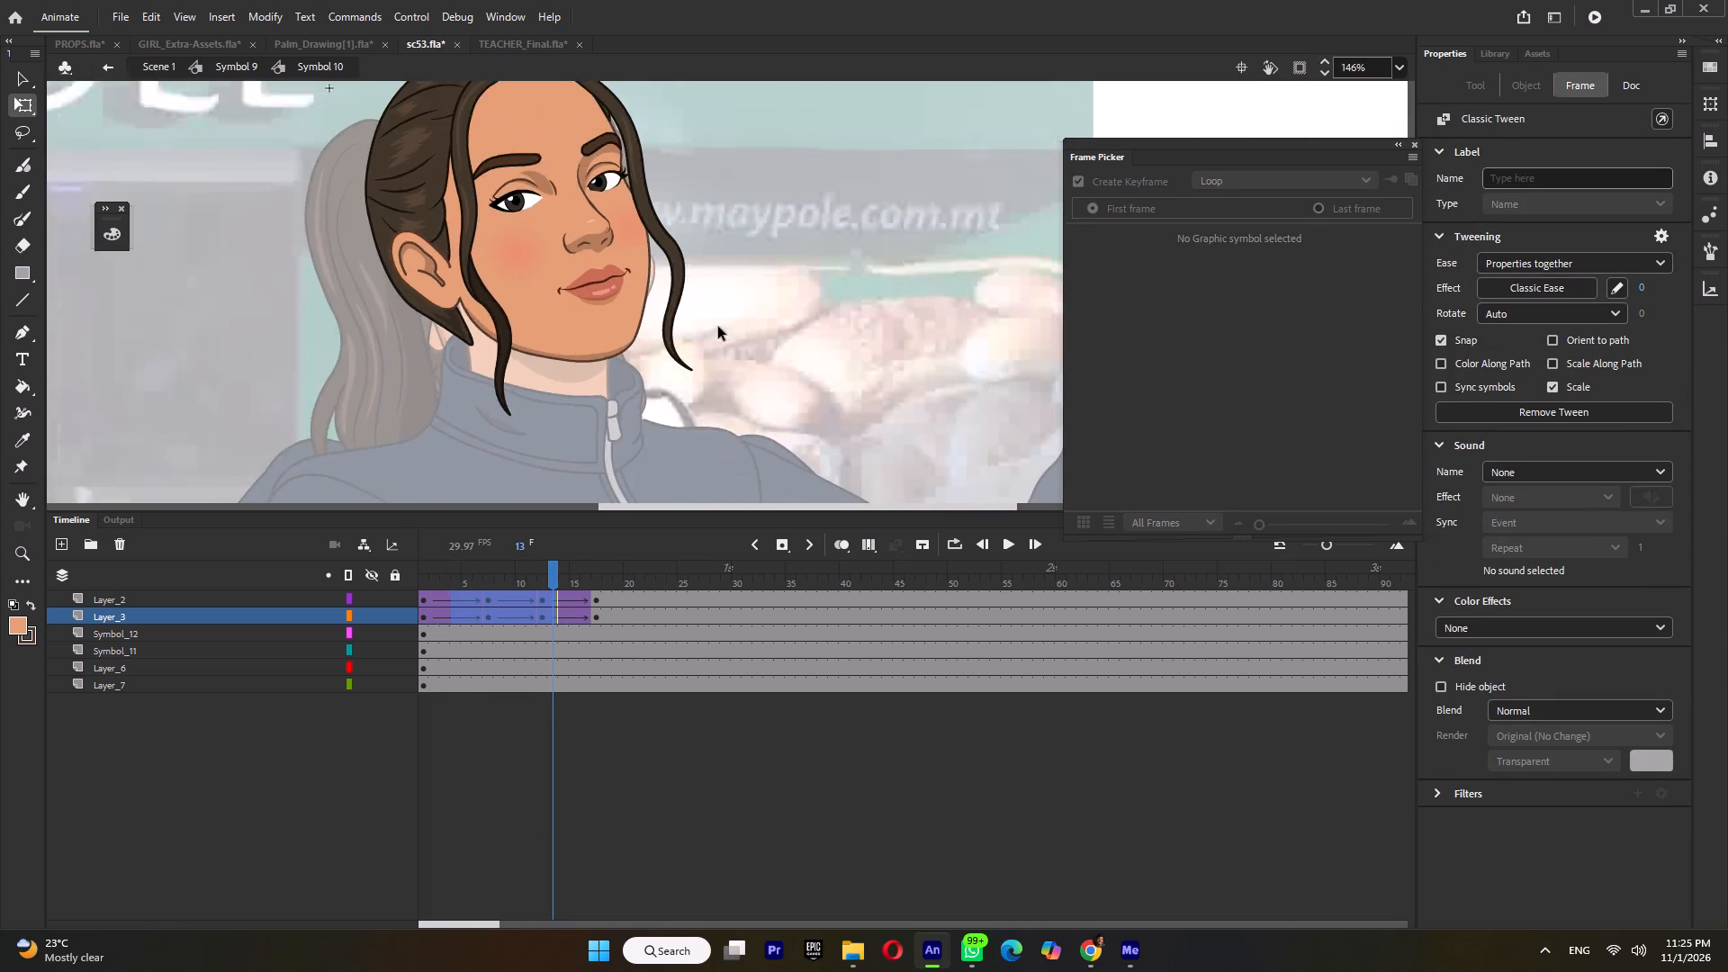
scroll(718, 327, "down", 6, "ctrl")
Return to Scene 1, play back the hair movement, and save the file.
double_click(786, 303)
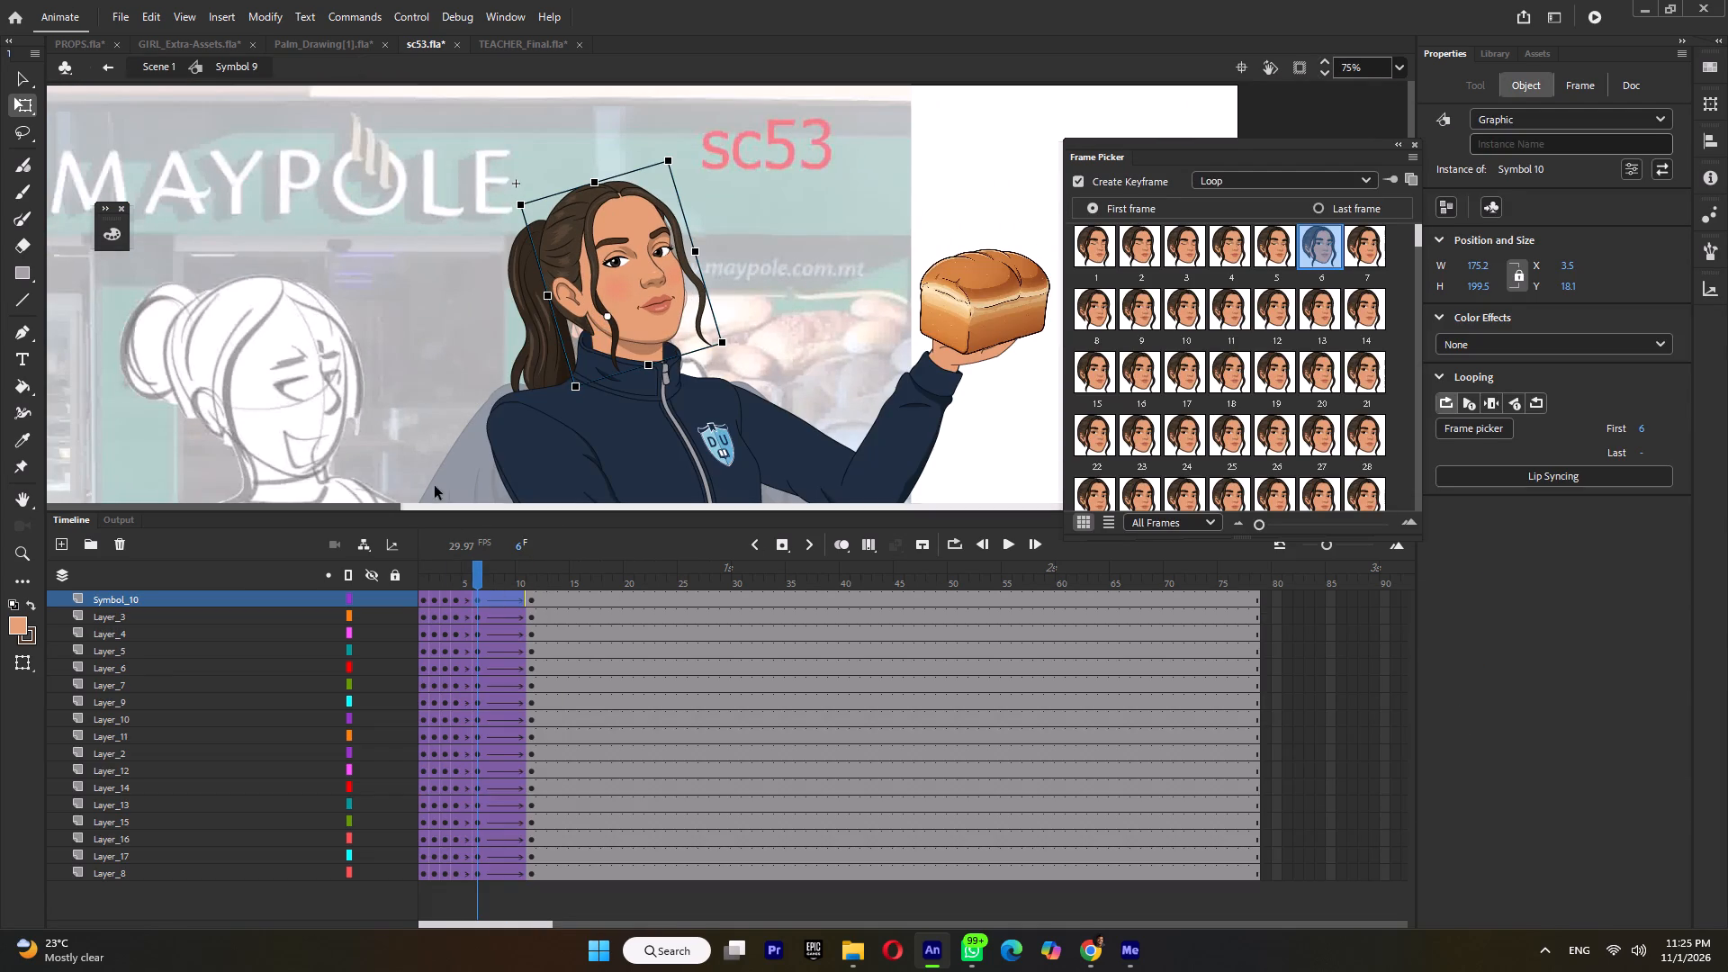
double_click(434, 261)
left_click(781, 571)
key("Return")
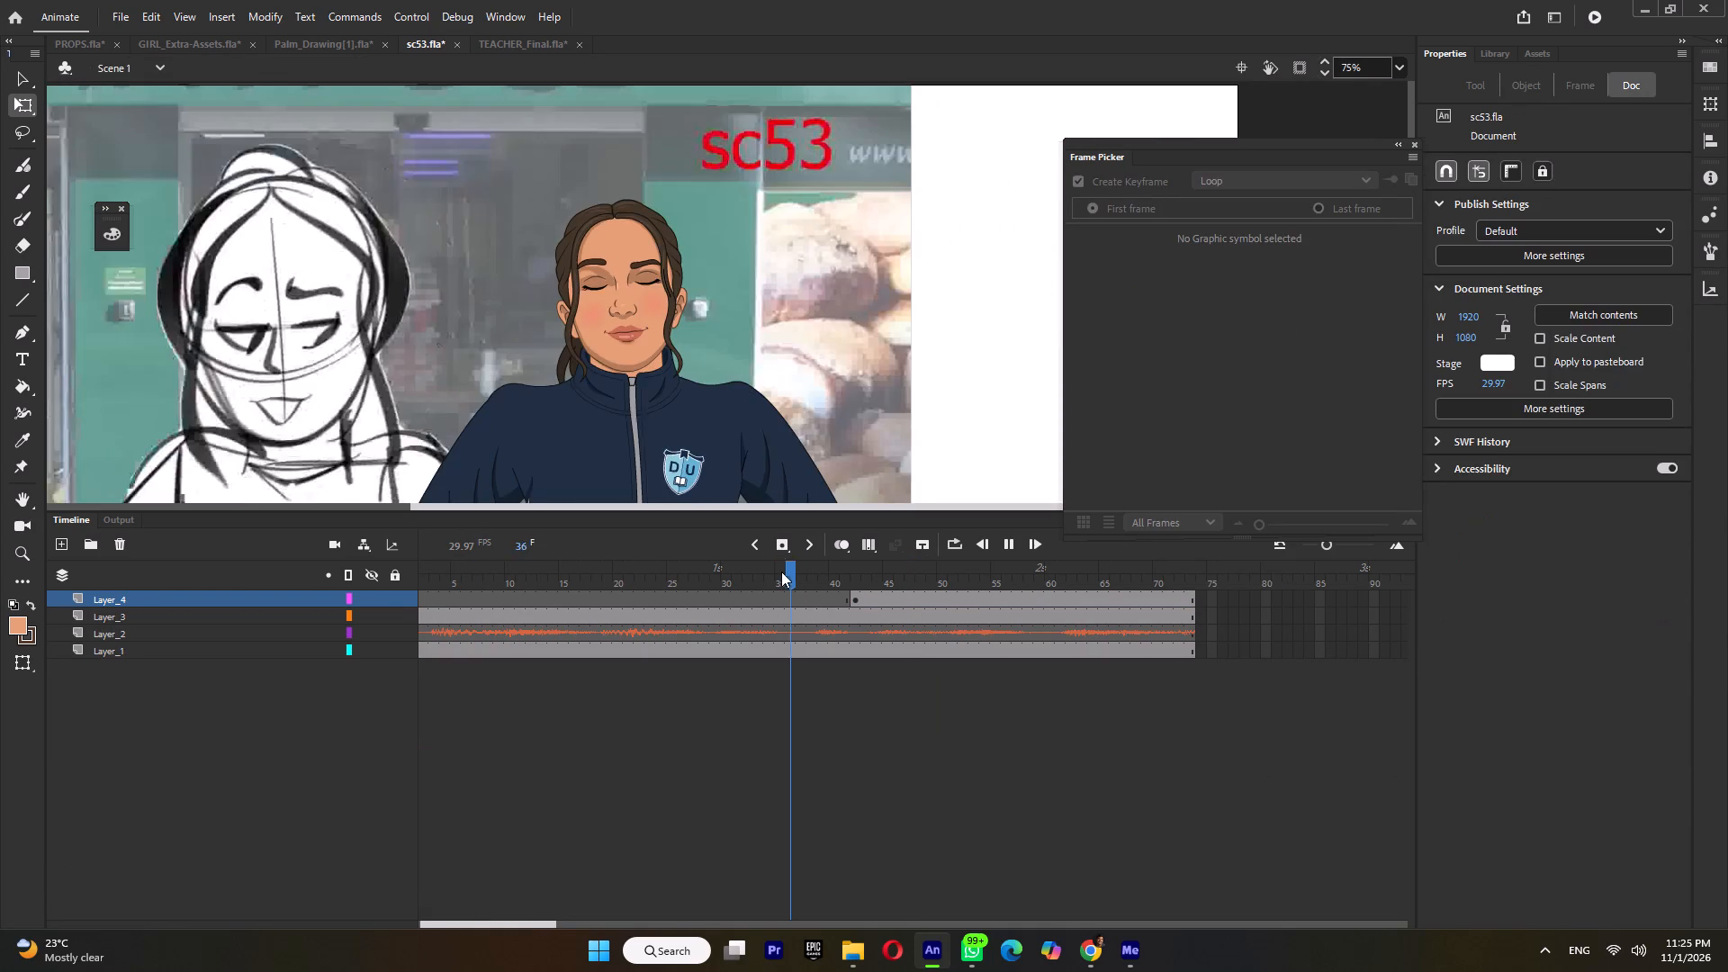
key("Return")
left_click_drag(781, 571, 211, 621)
scroll(709, 307, "down", 9, "ctrl")
key("ctrl+s")
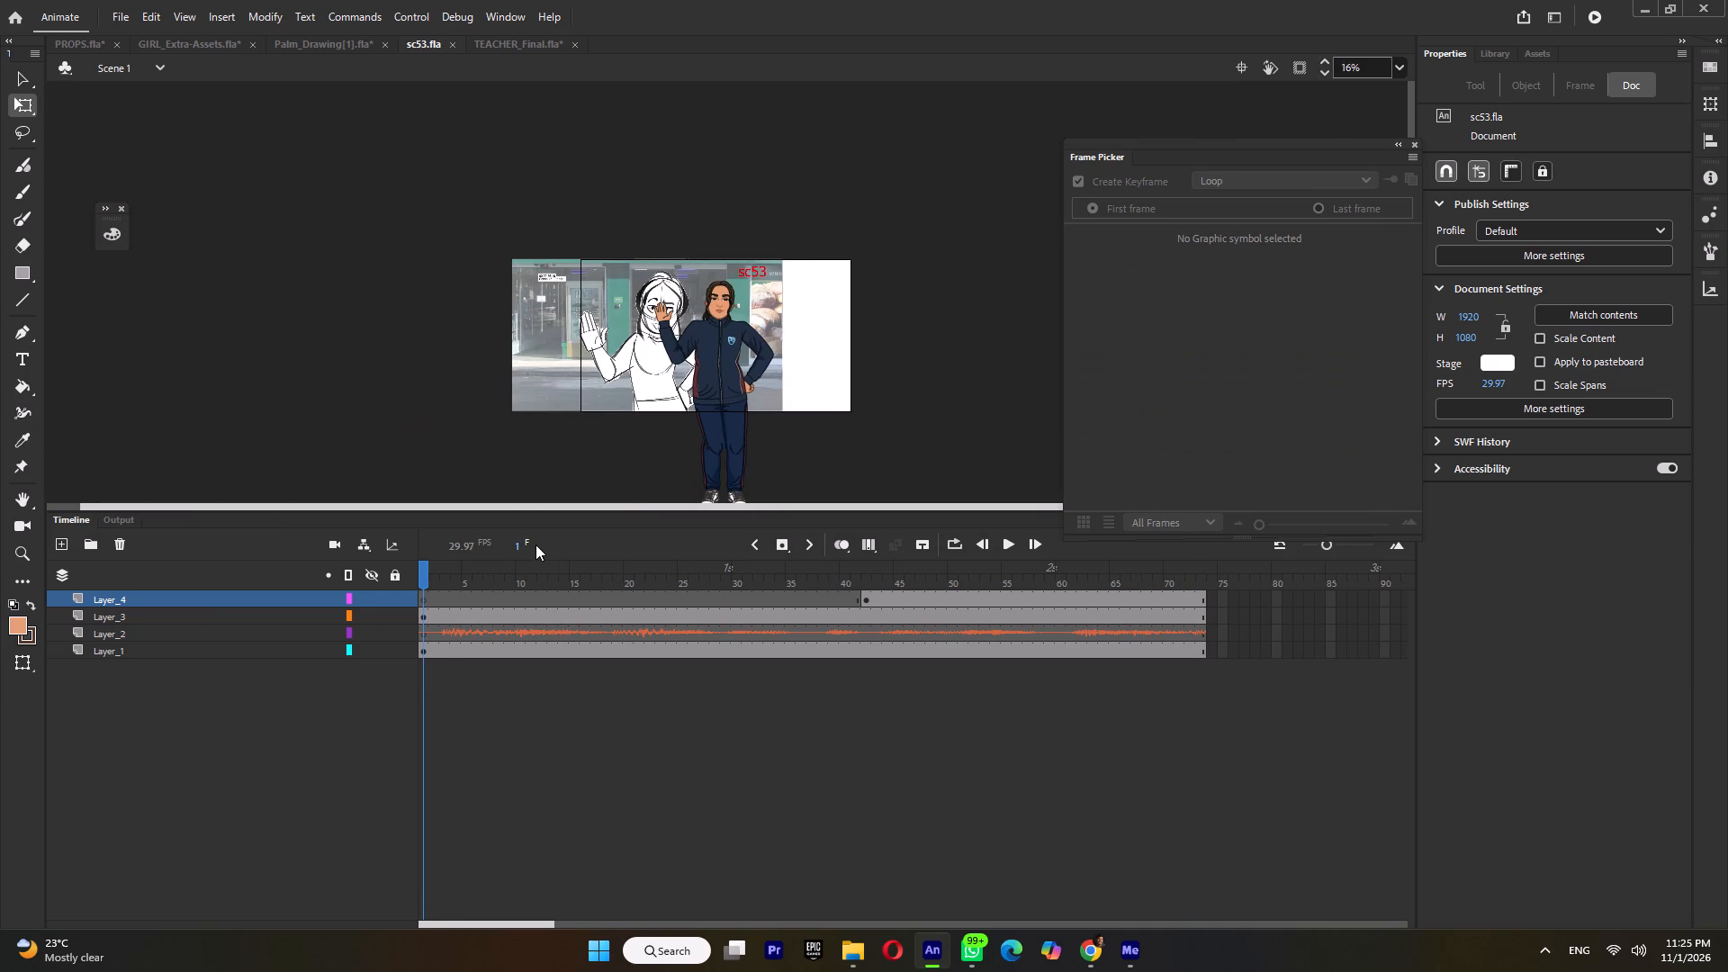
Play back the scene from frame 1 and scrub to the hands-on-hips pose around frame 32.
key("Return")
key("Return")
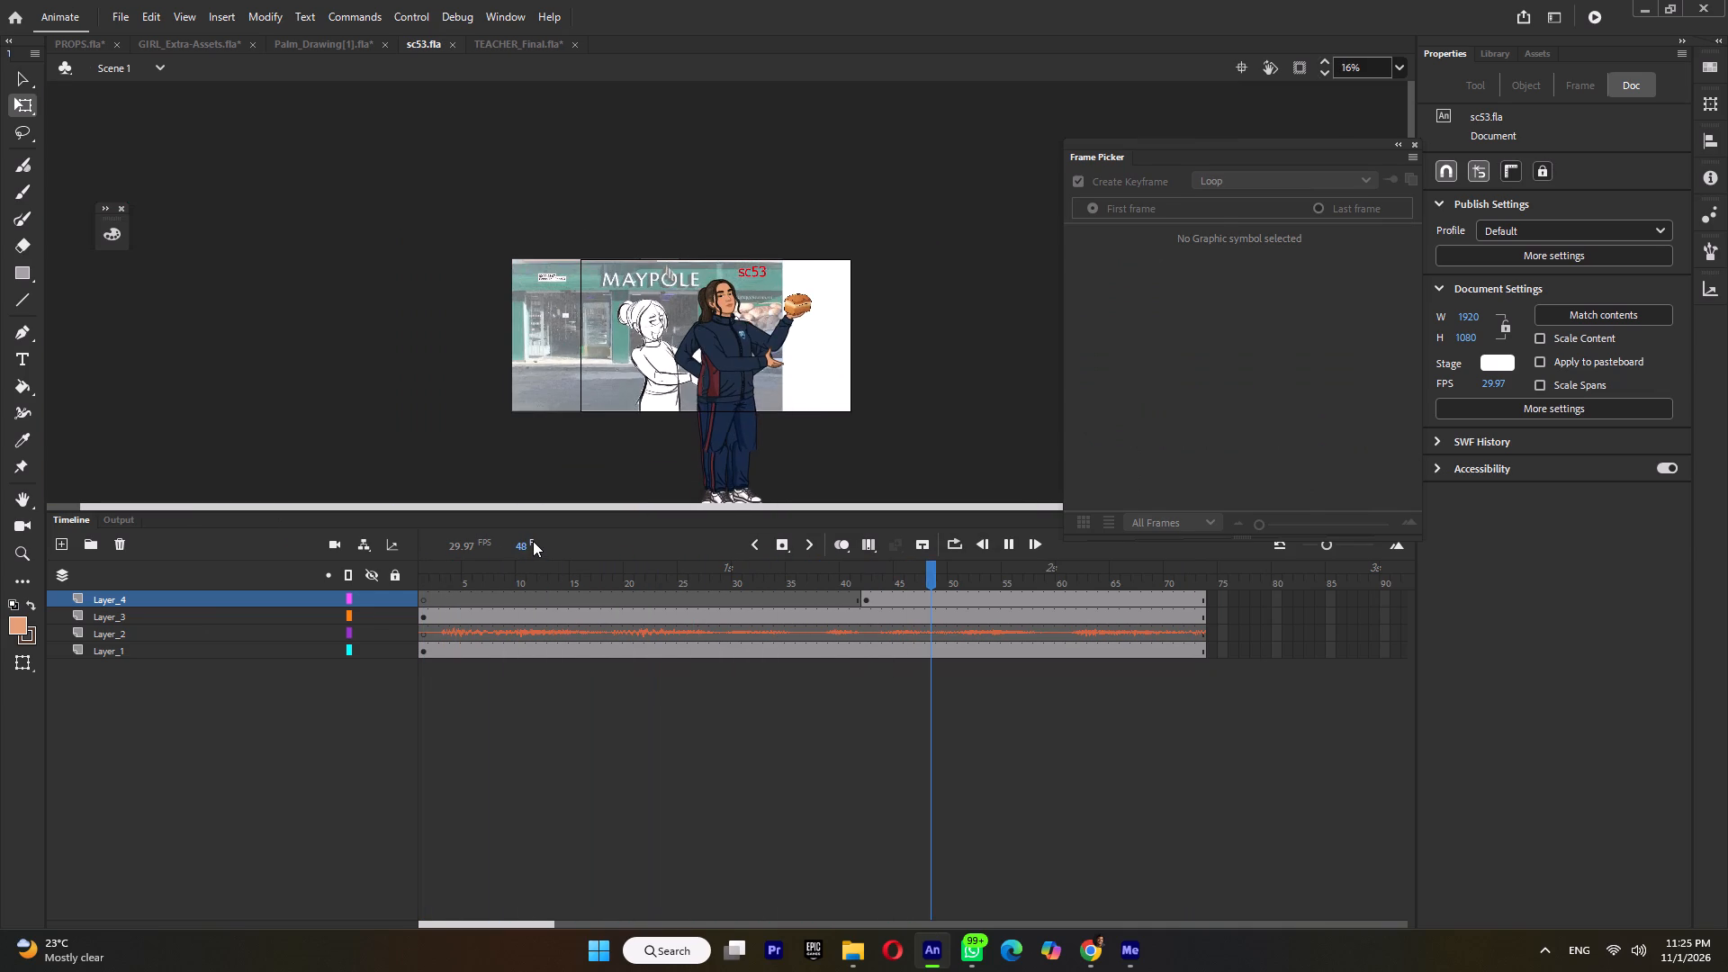
left_click_drag(501, 571, 789, 619)
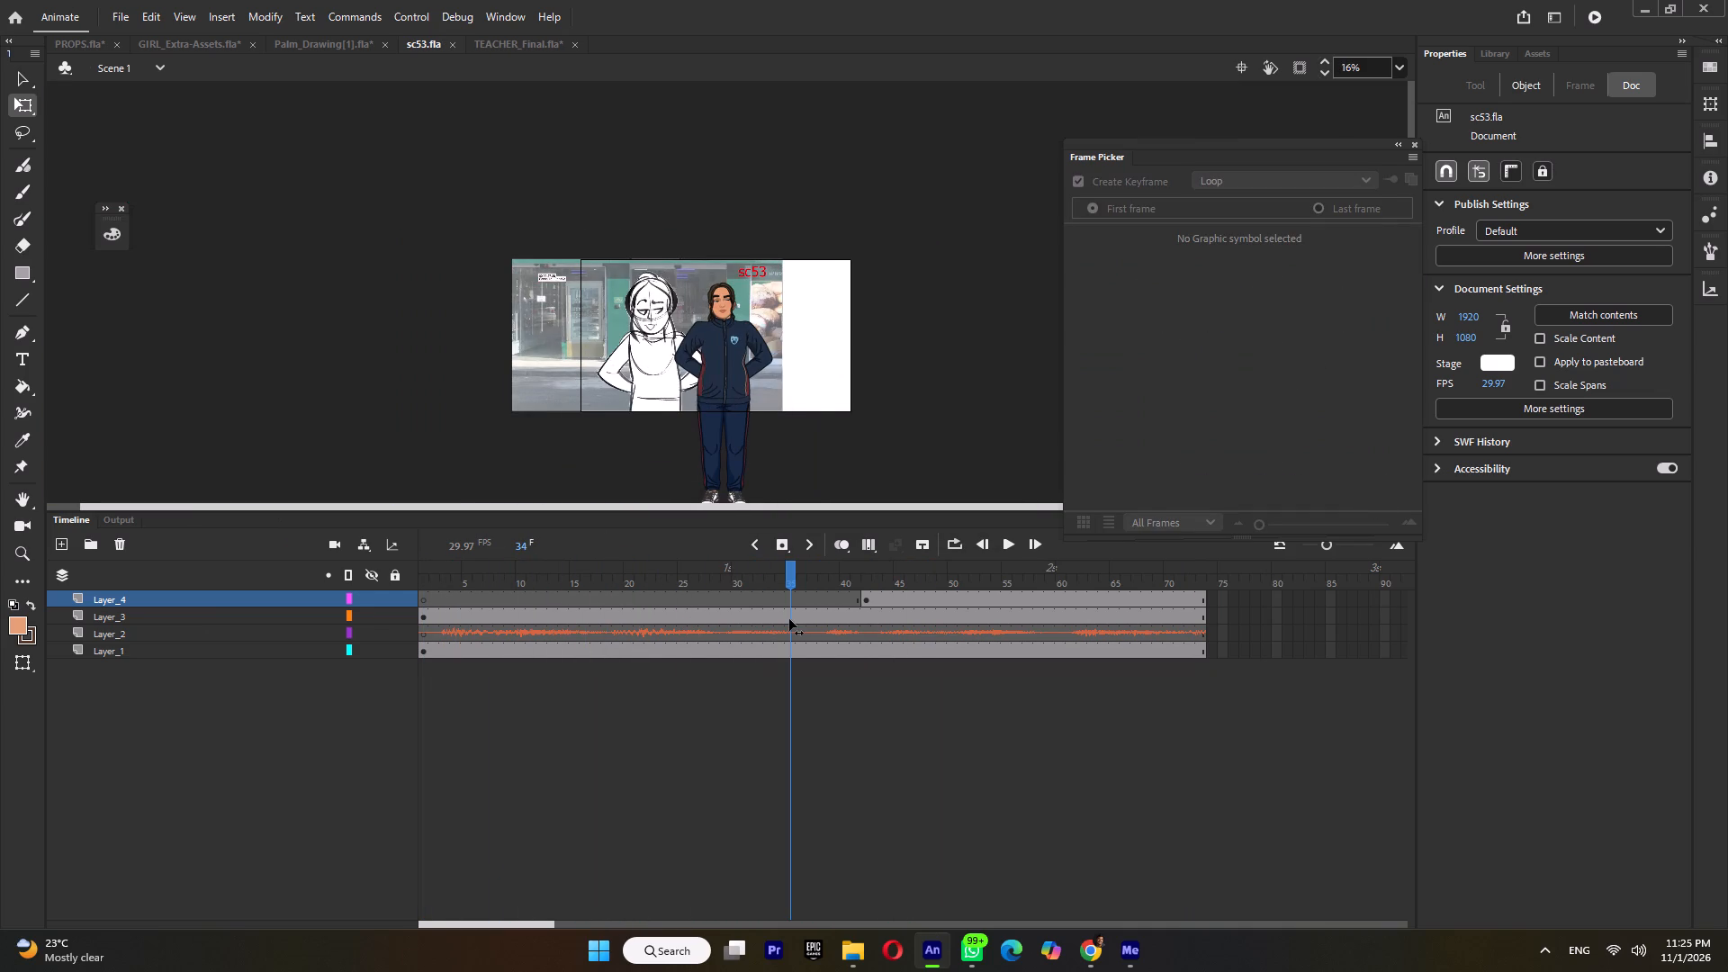
left_click_drag(789, 619, 761, 638)
In Symbol 3 at frame 31, move the upper body's pivot down to the waist and tilt the upper body slightly counterclockwise.
double_click(723, 342)
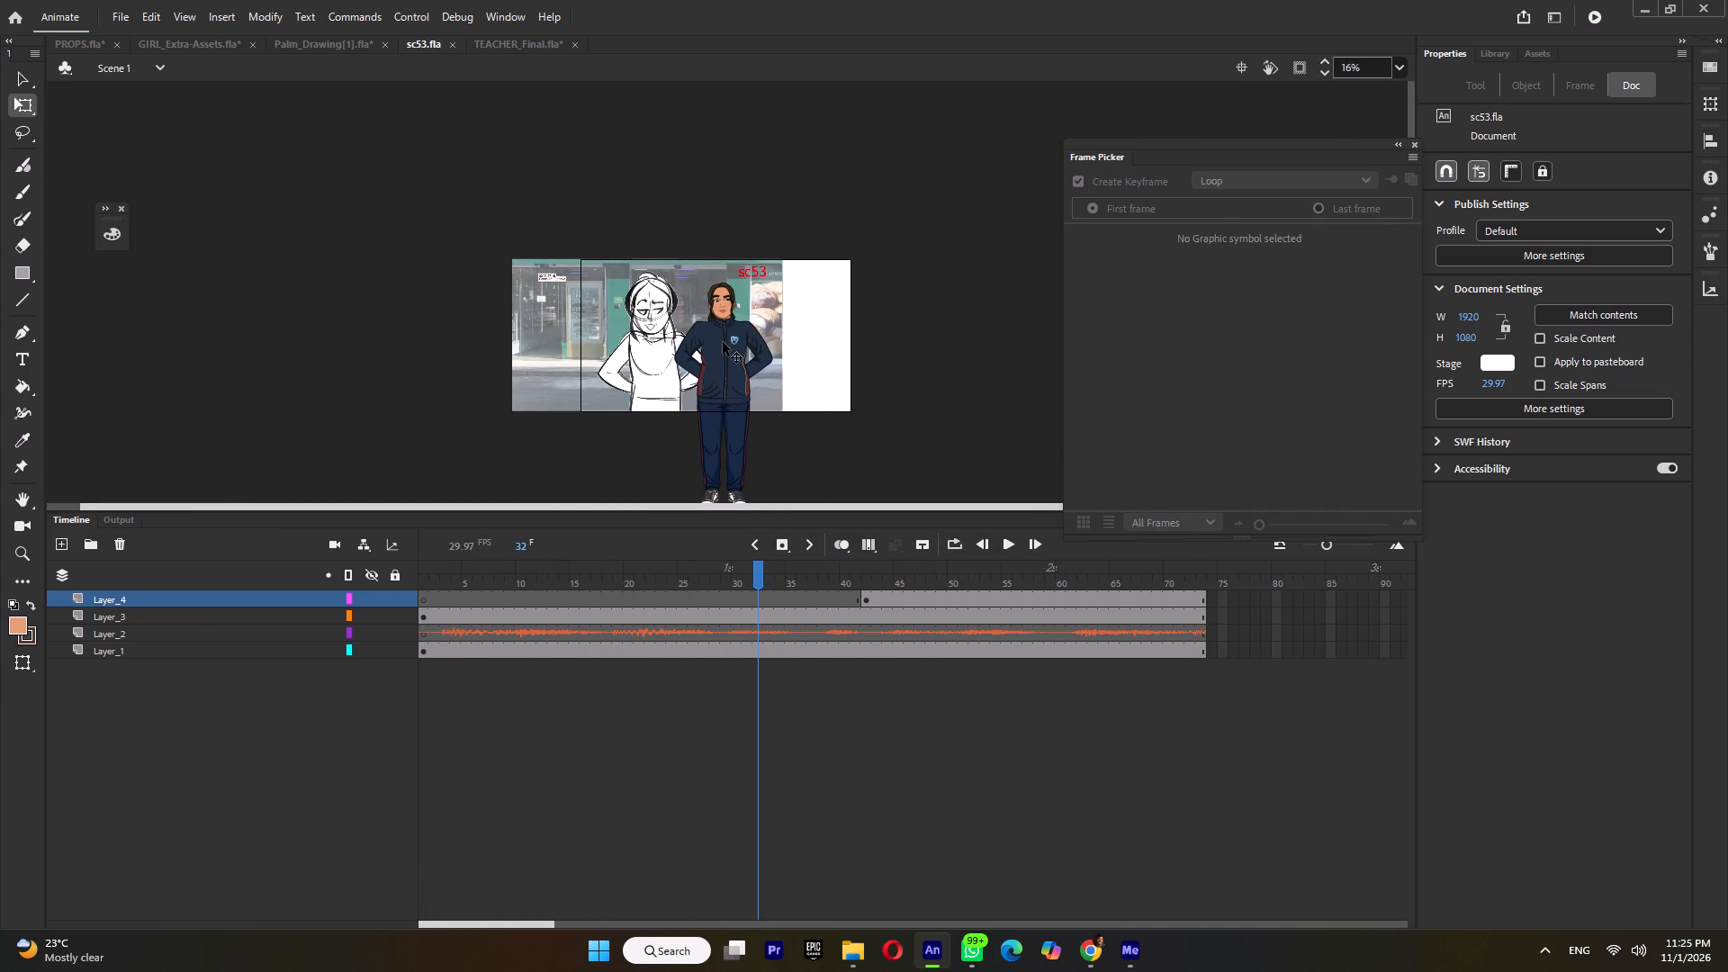
left_click(727, 569)
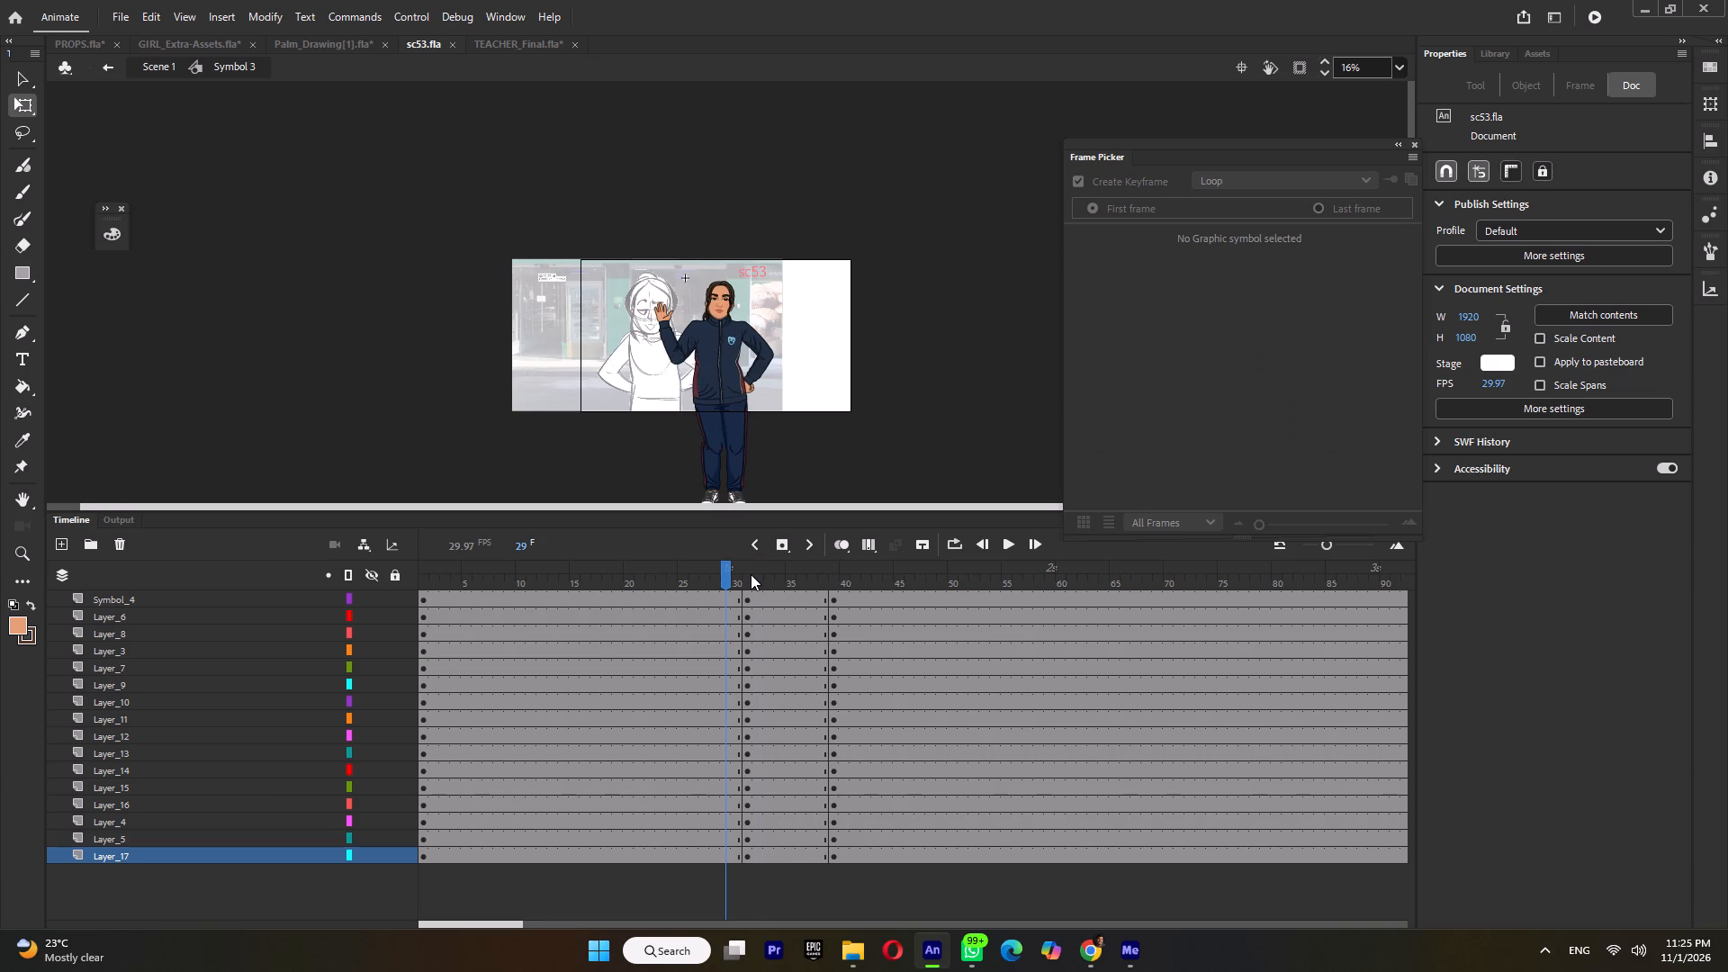
left_click(751, 574)
left_click_drag(824, 284, 659, 388)
scroll(733, 357, "up", 4, "ctrl")
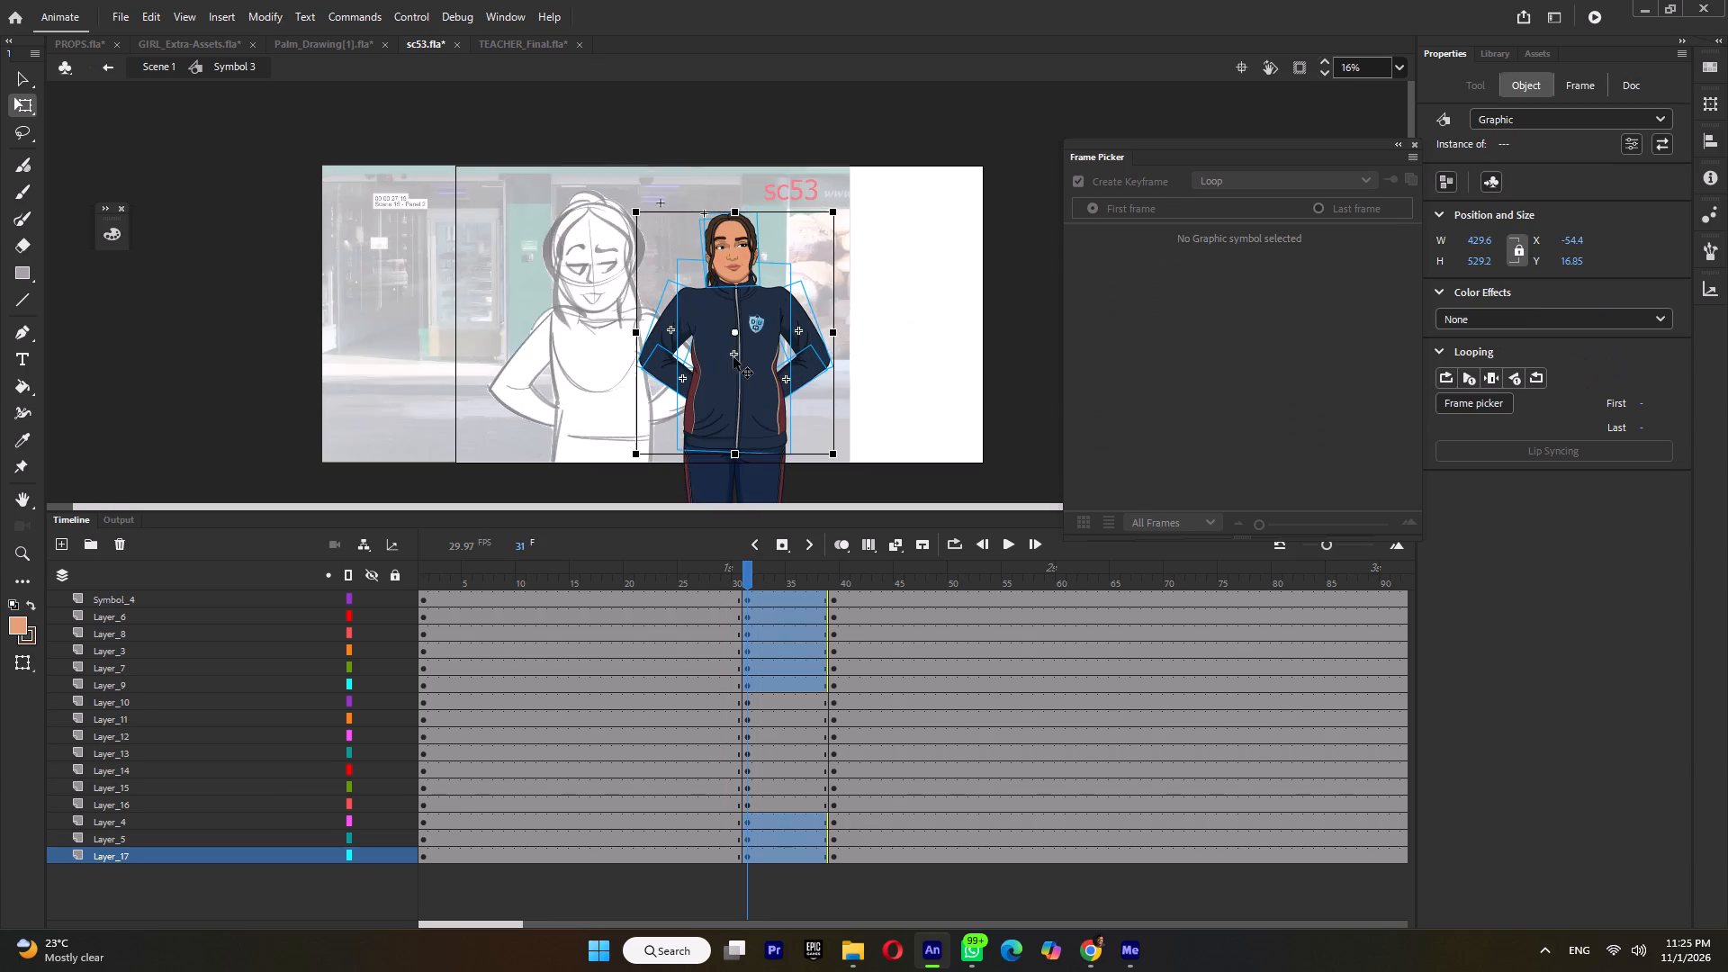
left_click_drag(736, 326, 734, 467)
scroll(878, 157, "up", 2, "ctrl")
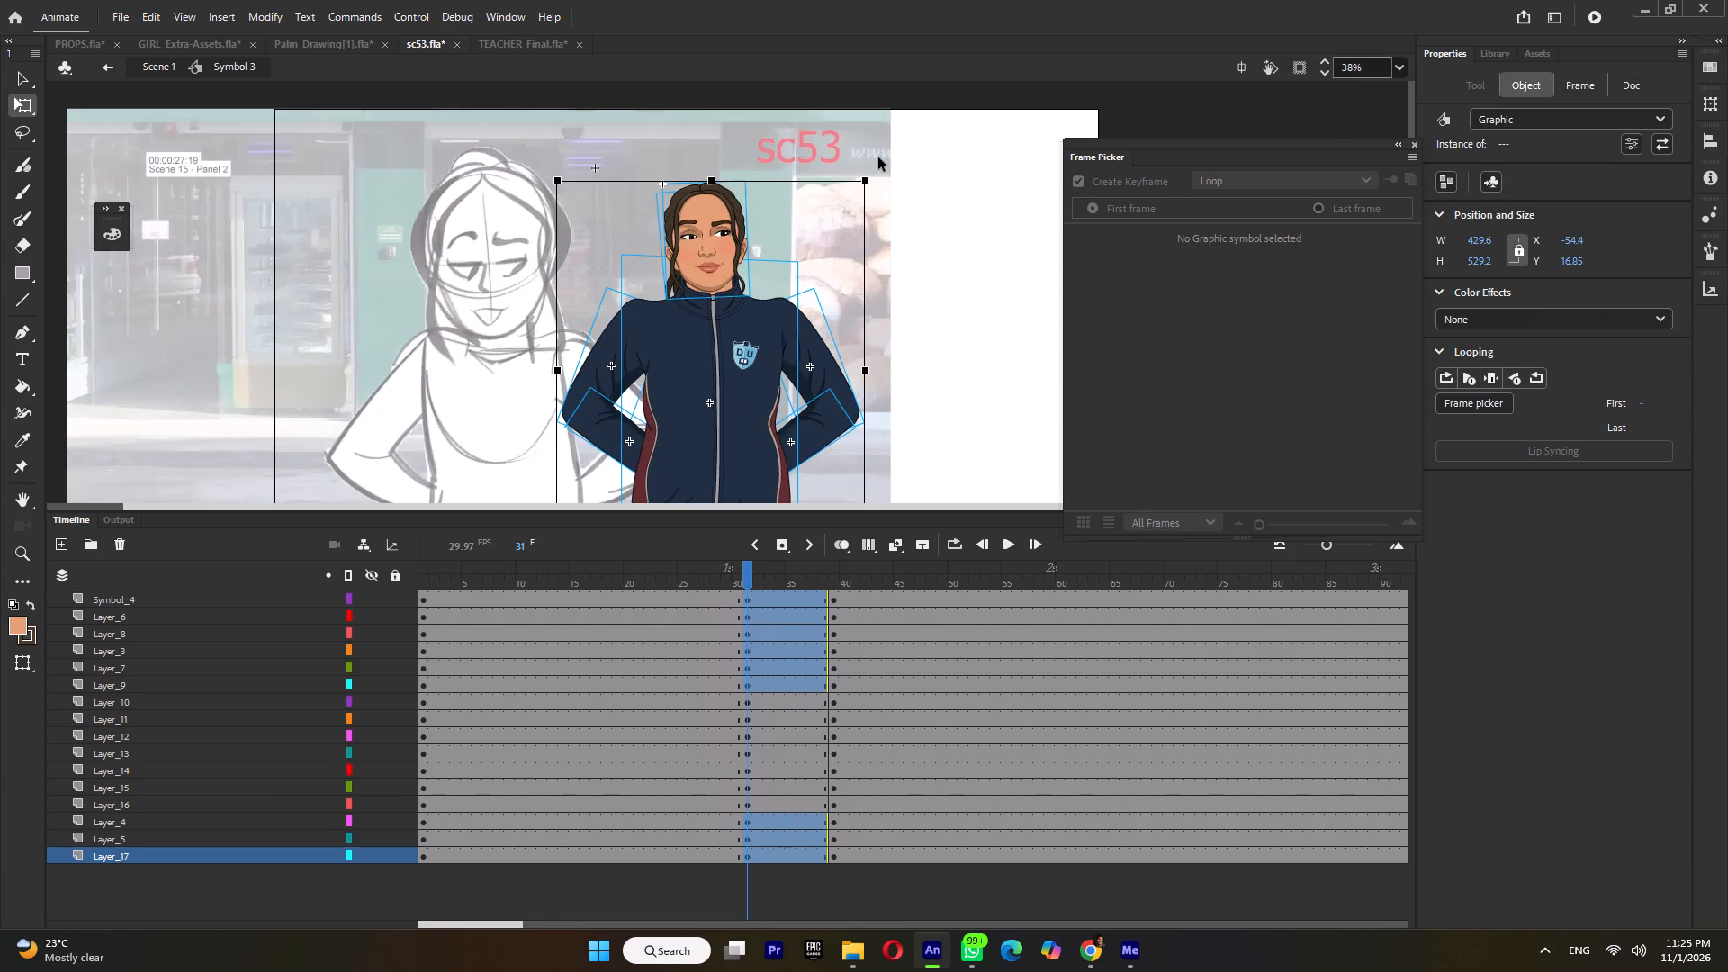
left_click_drag(876, 188, 864, 185)
left_click(888, 205)
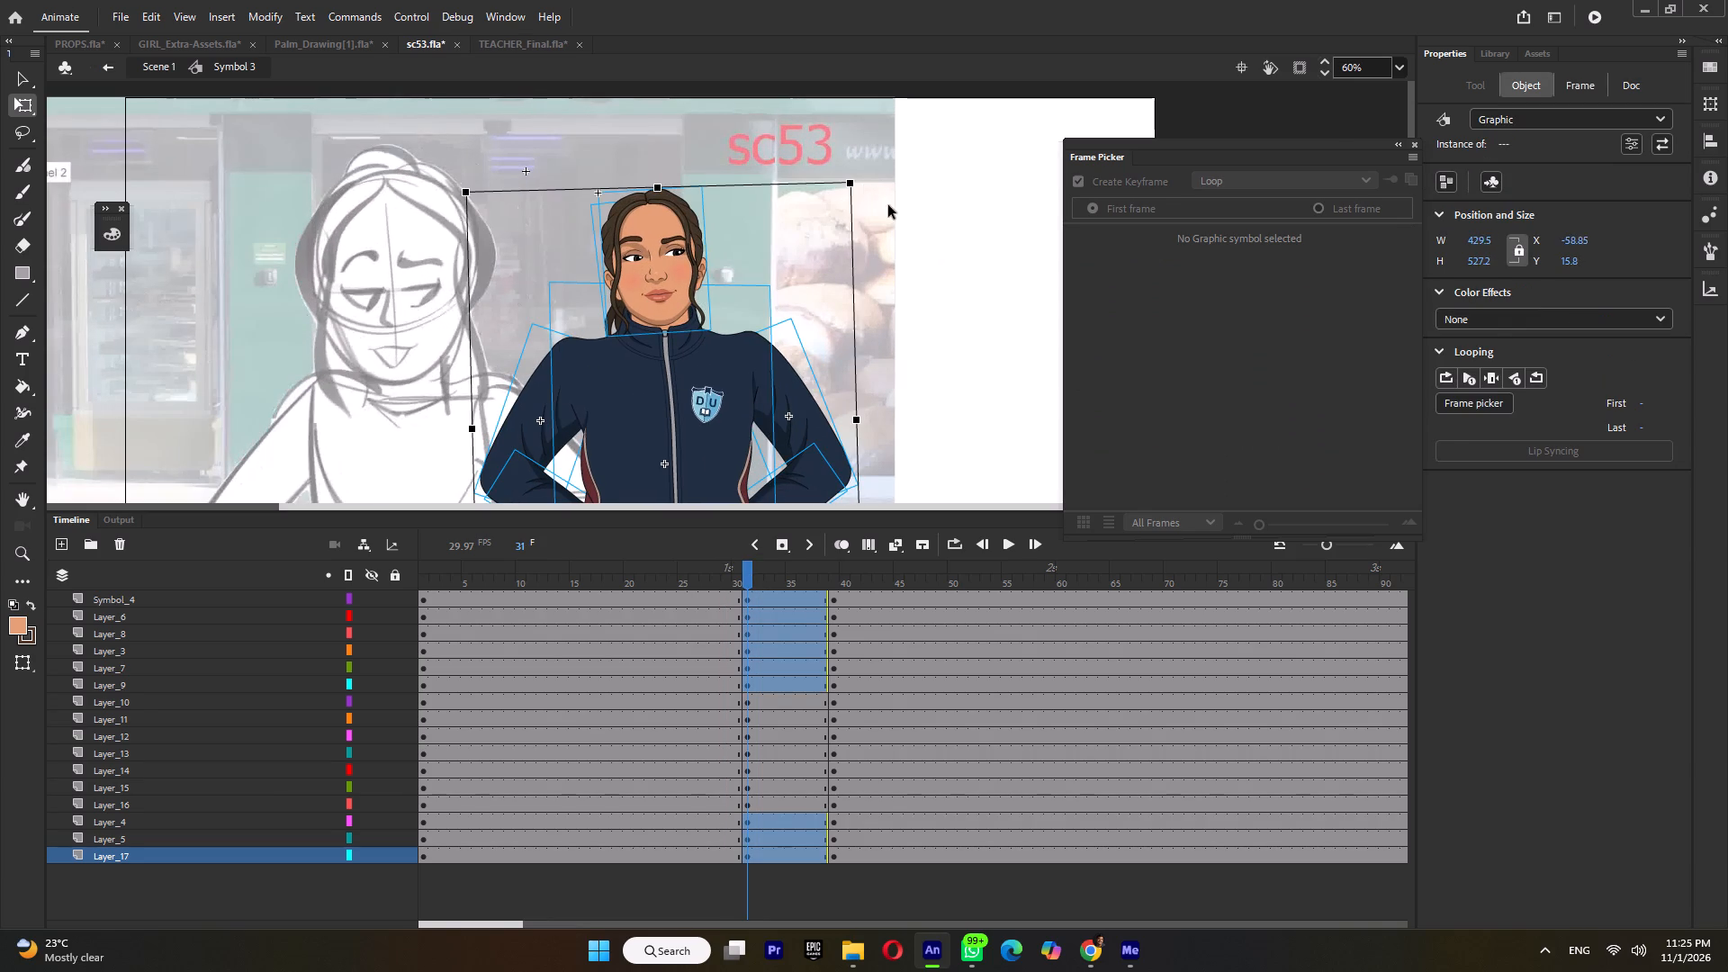
In the eye symbol, Symbol 5, at frame 31, move both irises slightly down and save the file.
left_click_drag(753, 190, 619, 270)
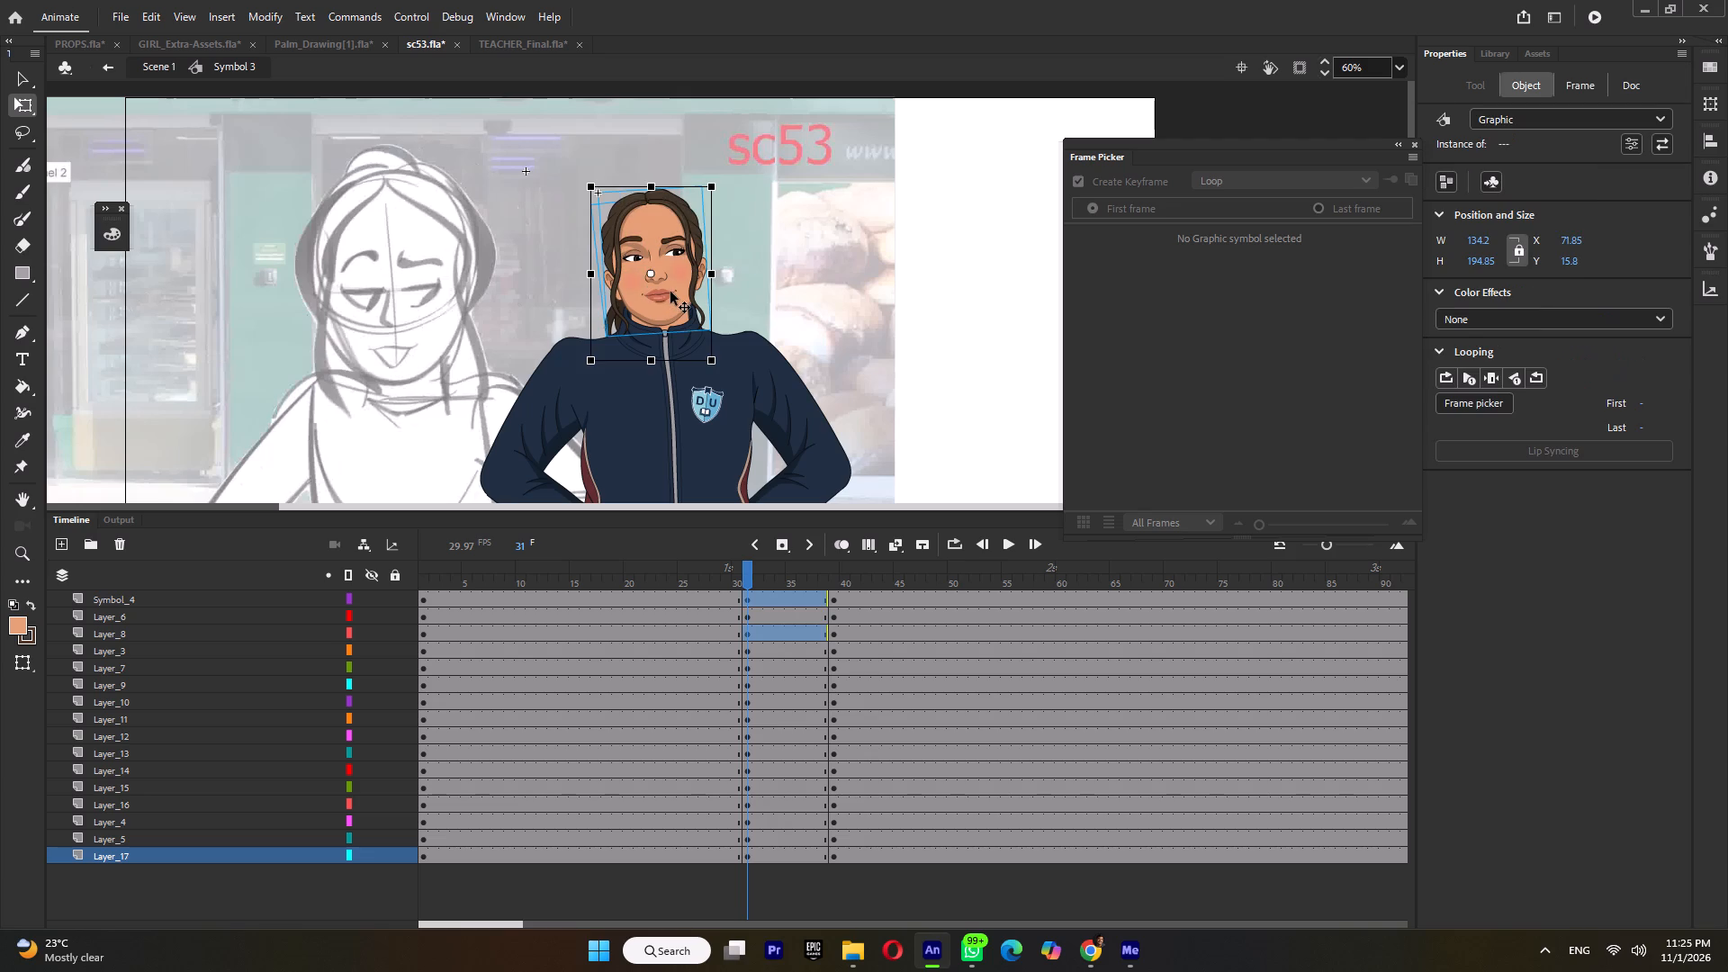
scroll(672, 250, "up", 4, "ctrl")
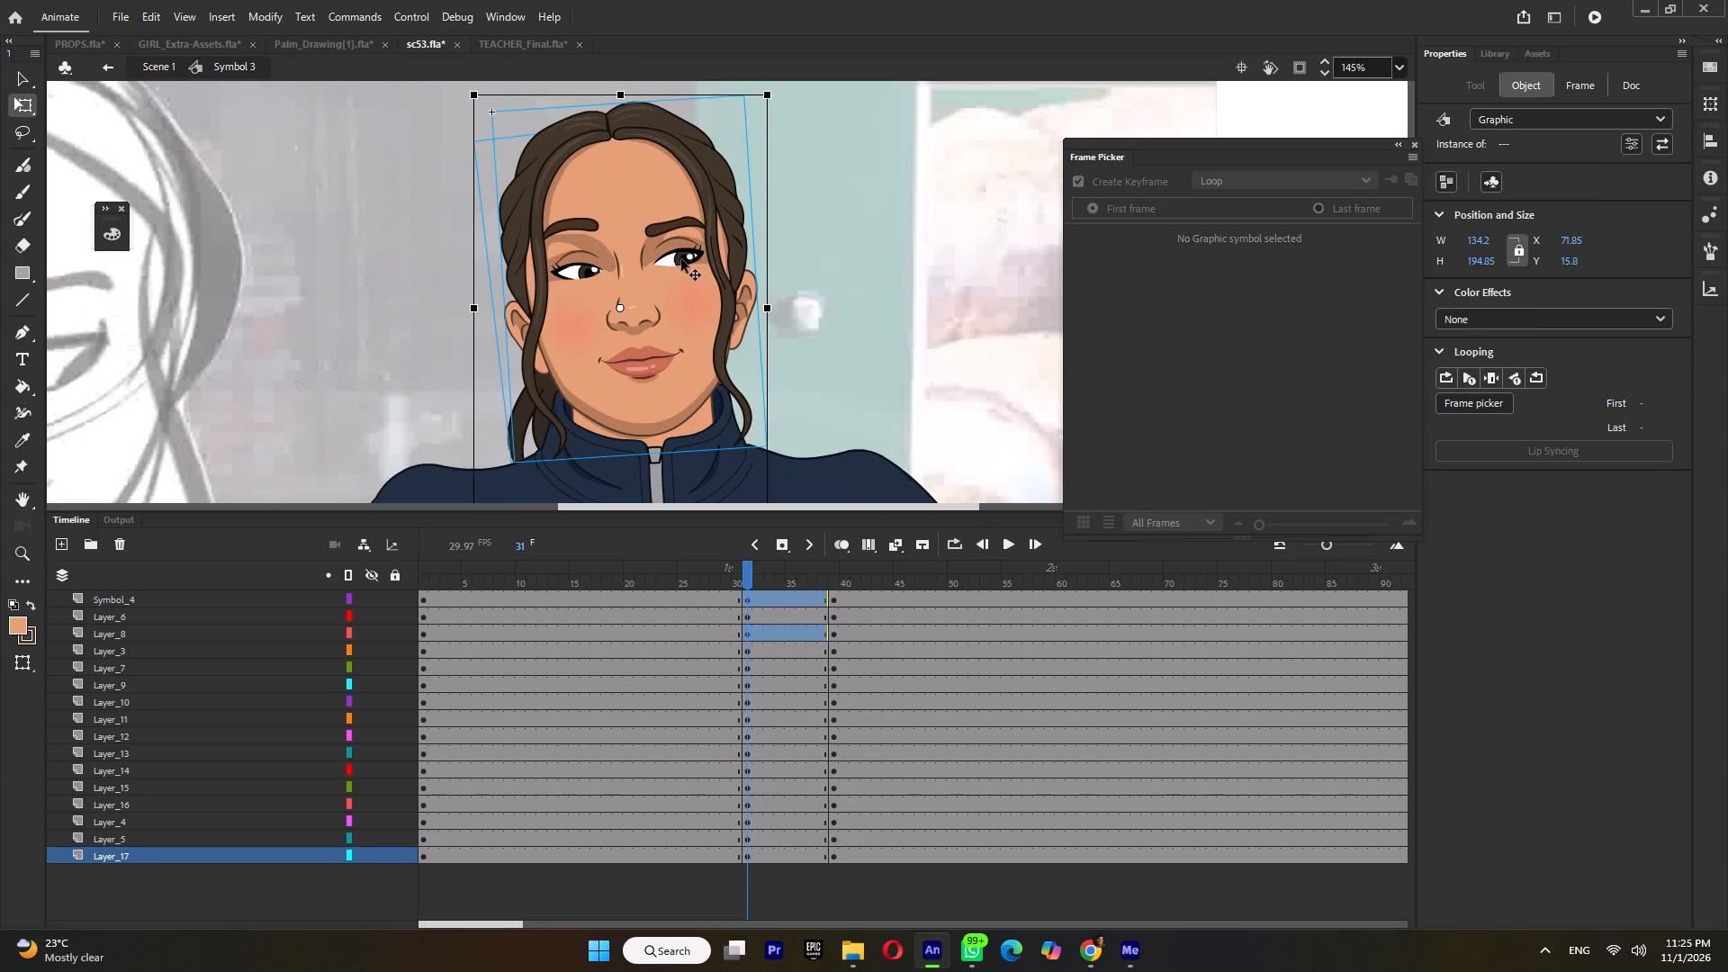
triple_click(681, 259)
left_click(681, 259)
left_click(681, 259)
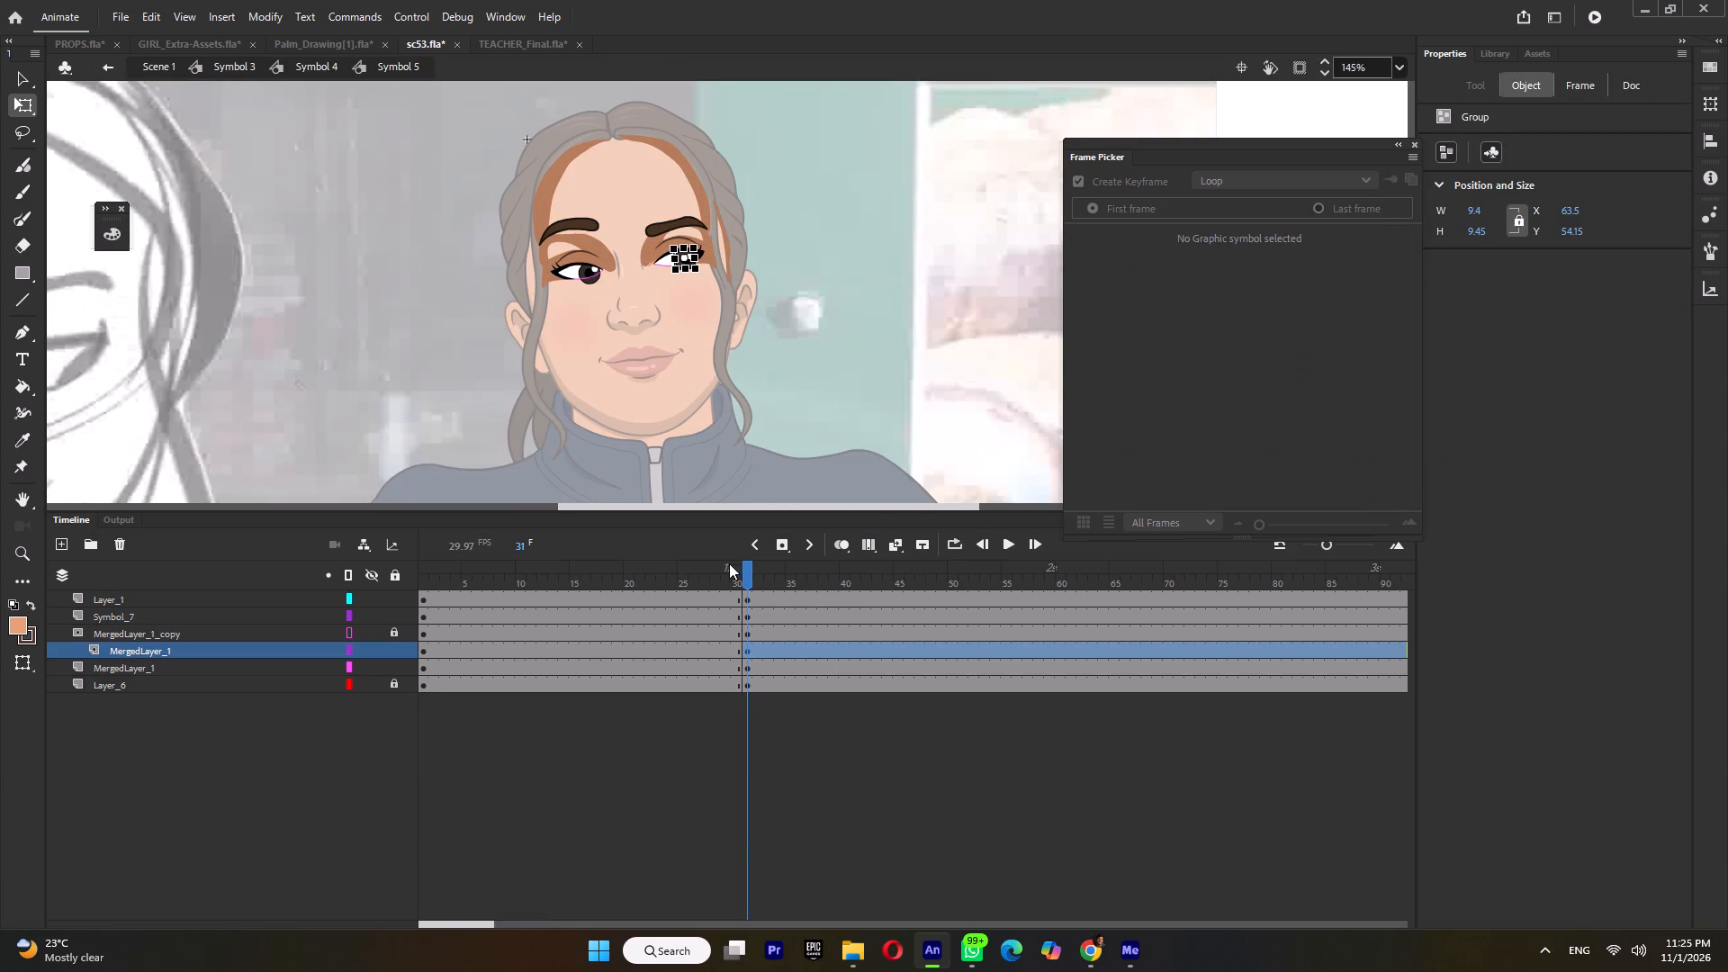
left_click(791, 283)
scroll(687, 259, "up", 9, "ctrl")
left_click(688, 256)
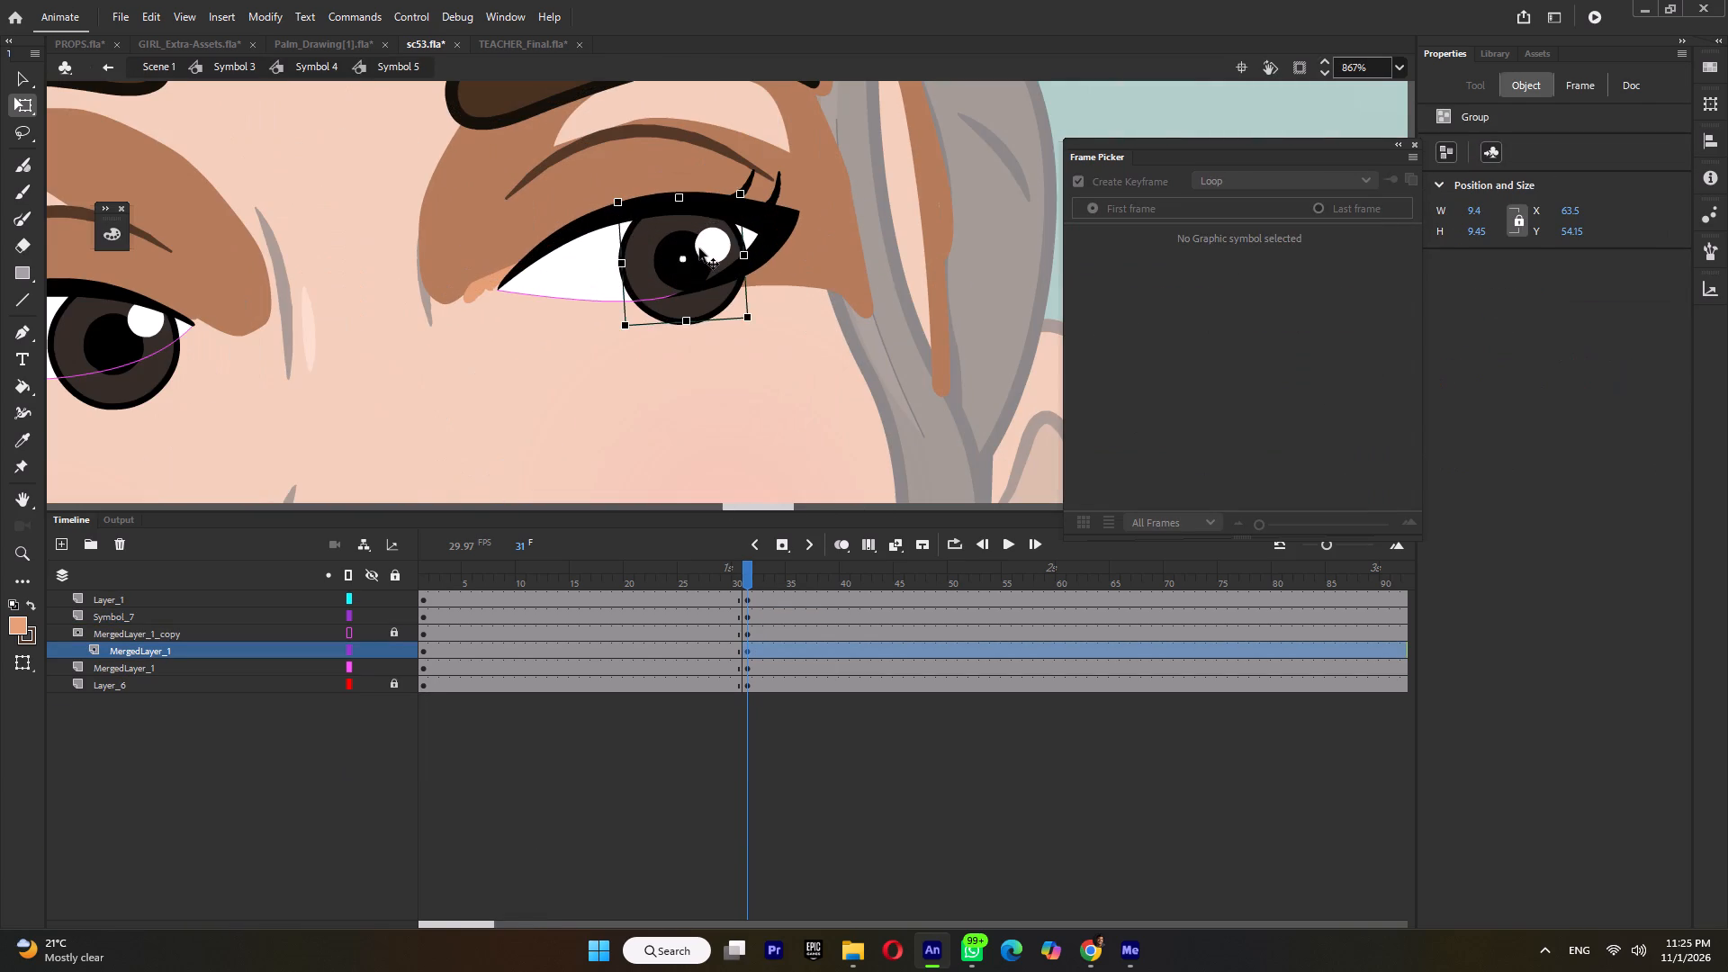
left_click_drag(699, 248, 700, 265)
left_click_drag(97, 328, 92, 345)
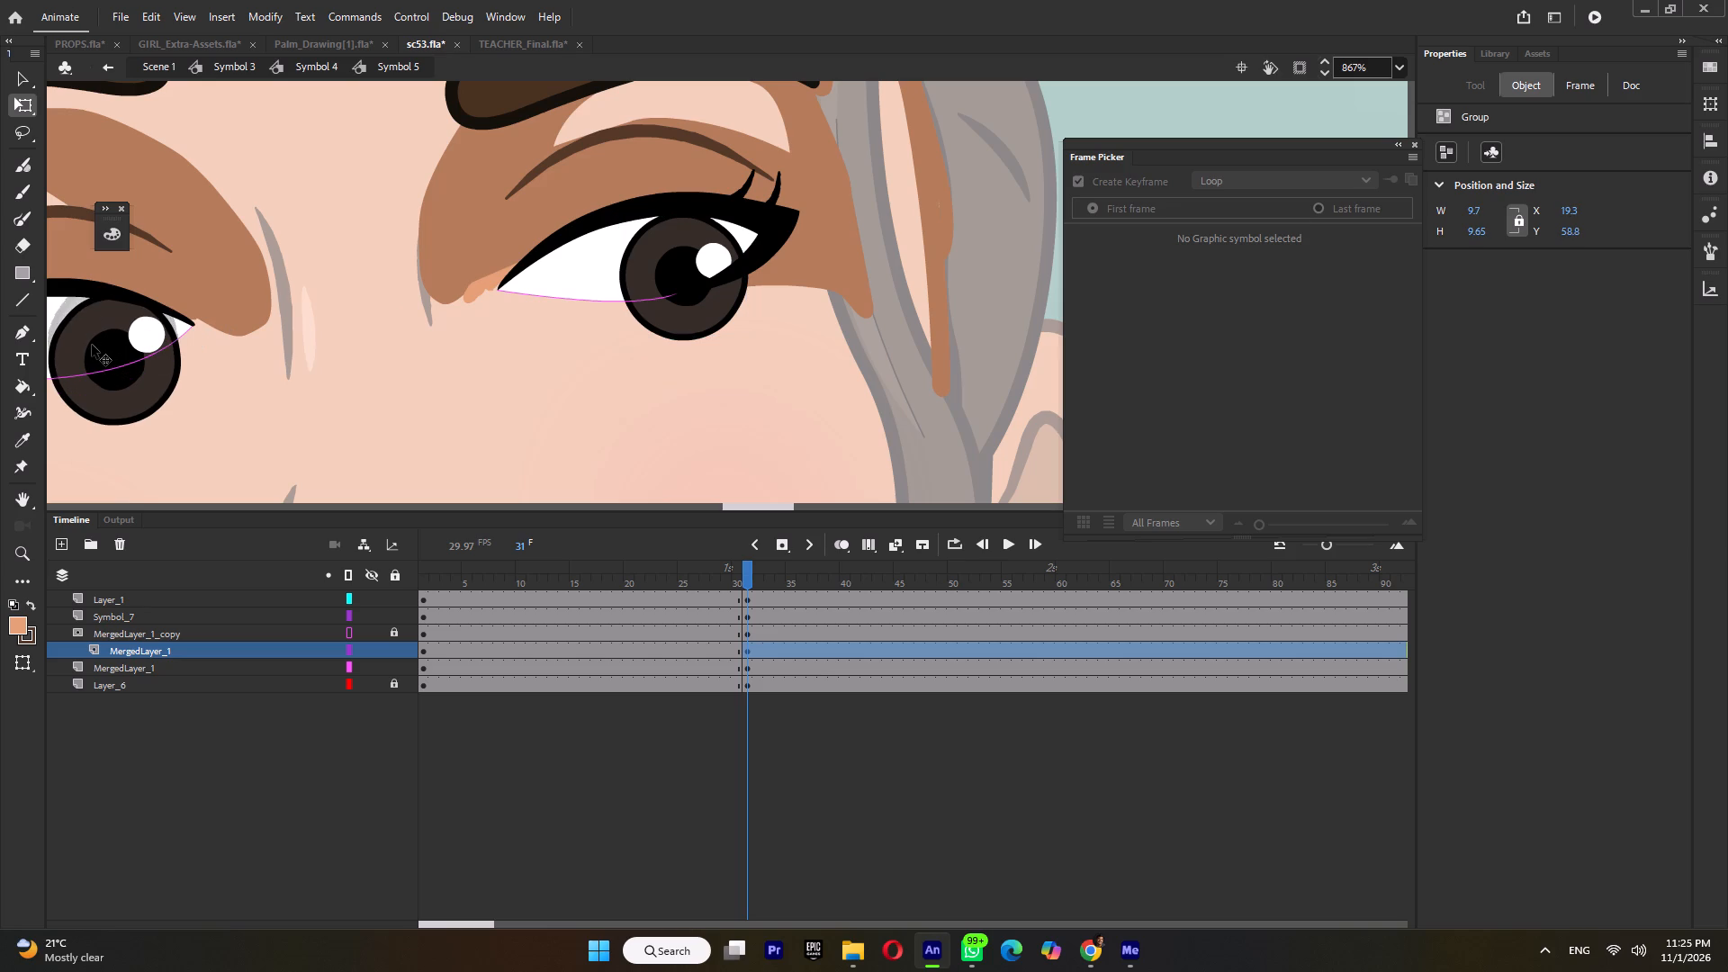
left_click_drag(92, 345, 93, 338)
scroll(103, 335, "down", 9, "ctrl")
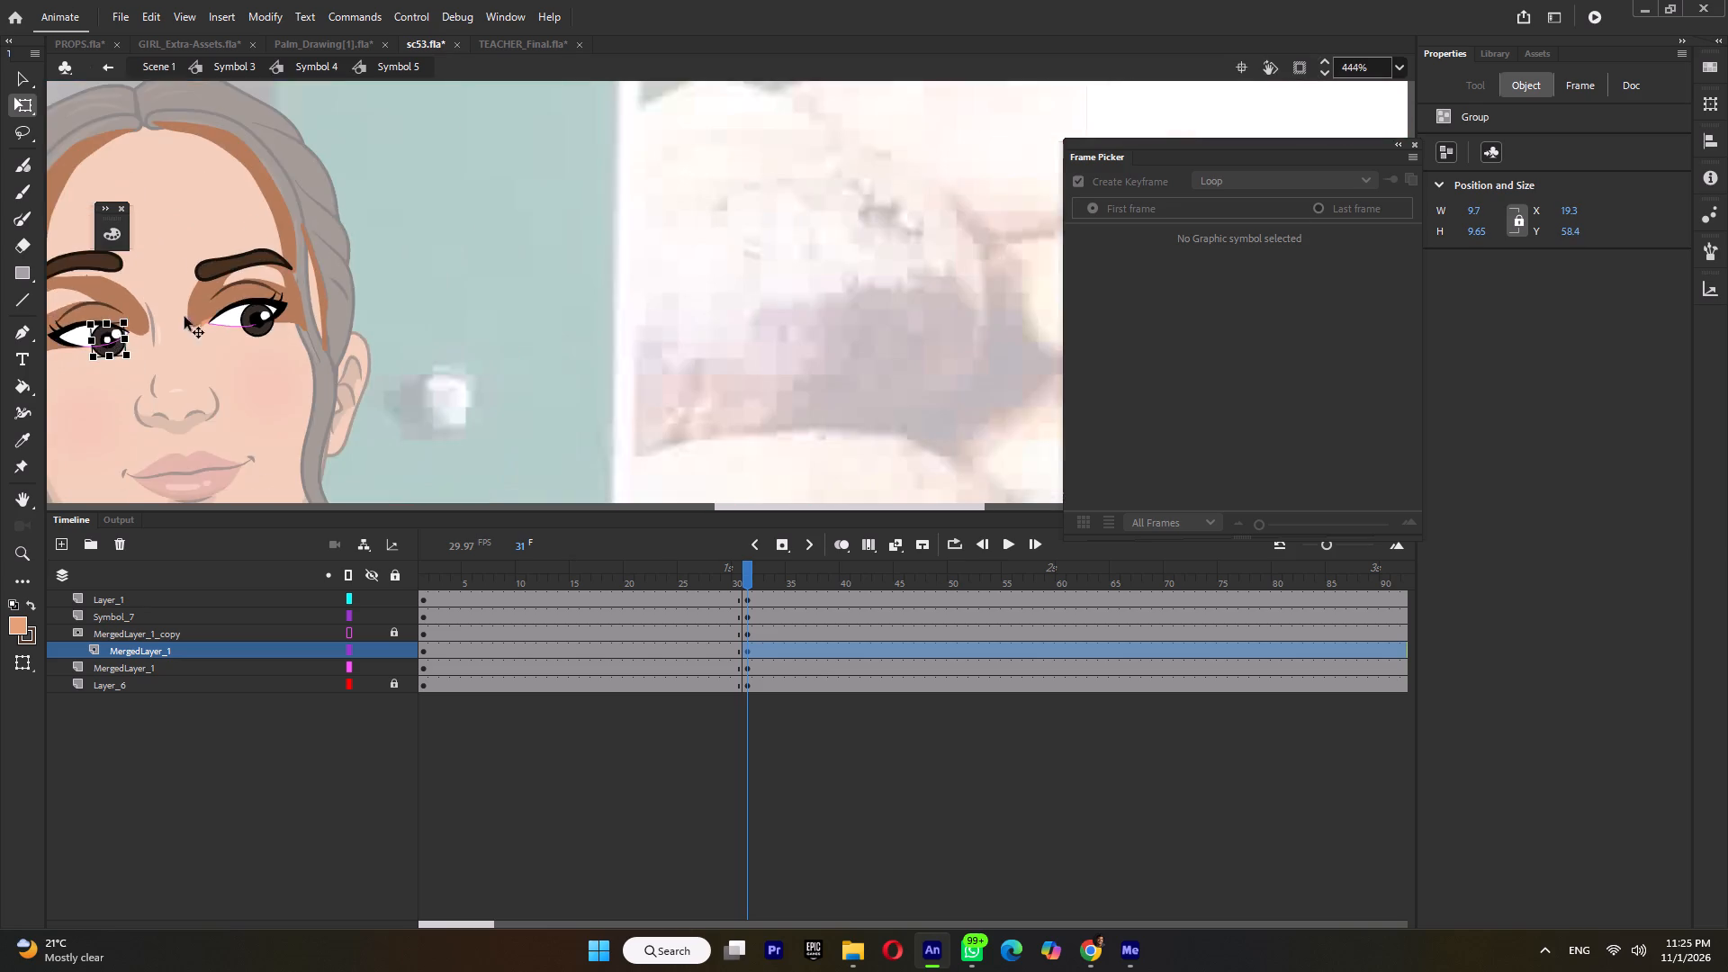
scroll(237, 303, "down", 4, "ctrl")
scroll(406, 304, "down", 3, "ctrl")
key("ctrl+s")
Return to Symbol 3 and scrub its timeline through the poses from frame 37 back to frame 1.
double_click(795, 302, "ctrl")
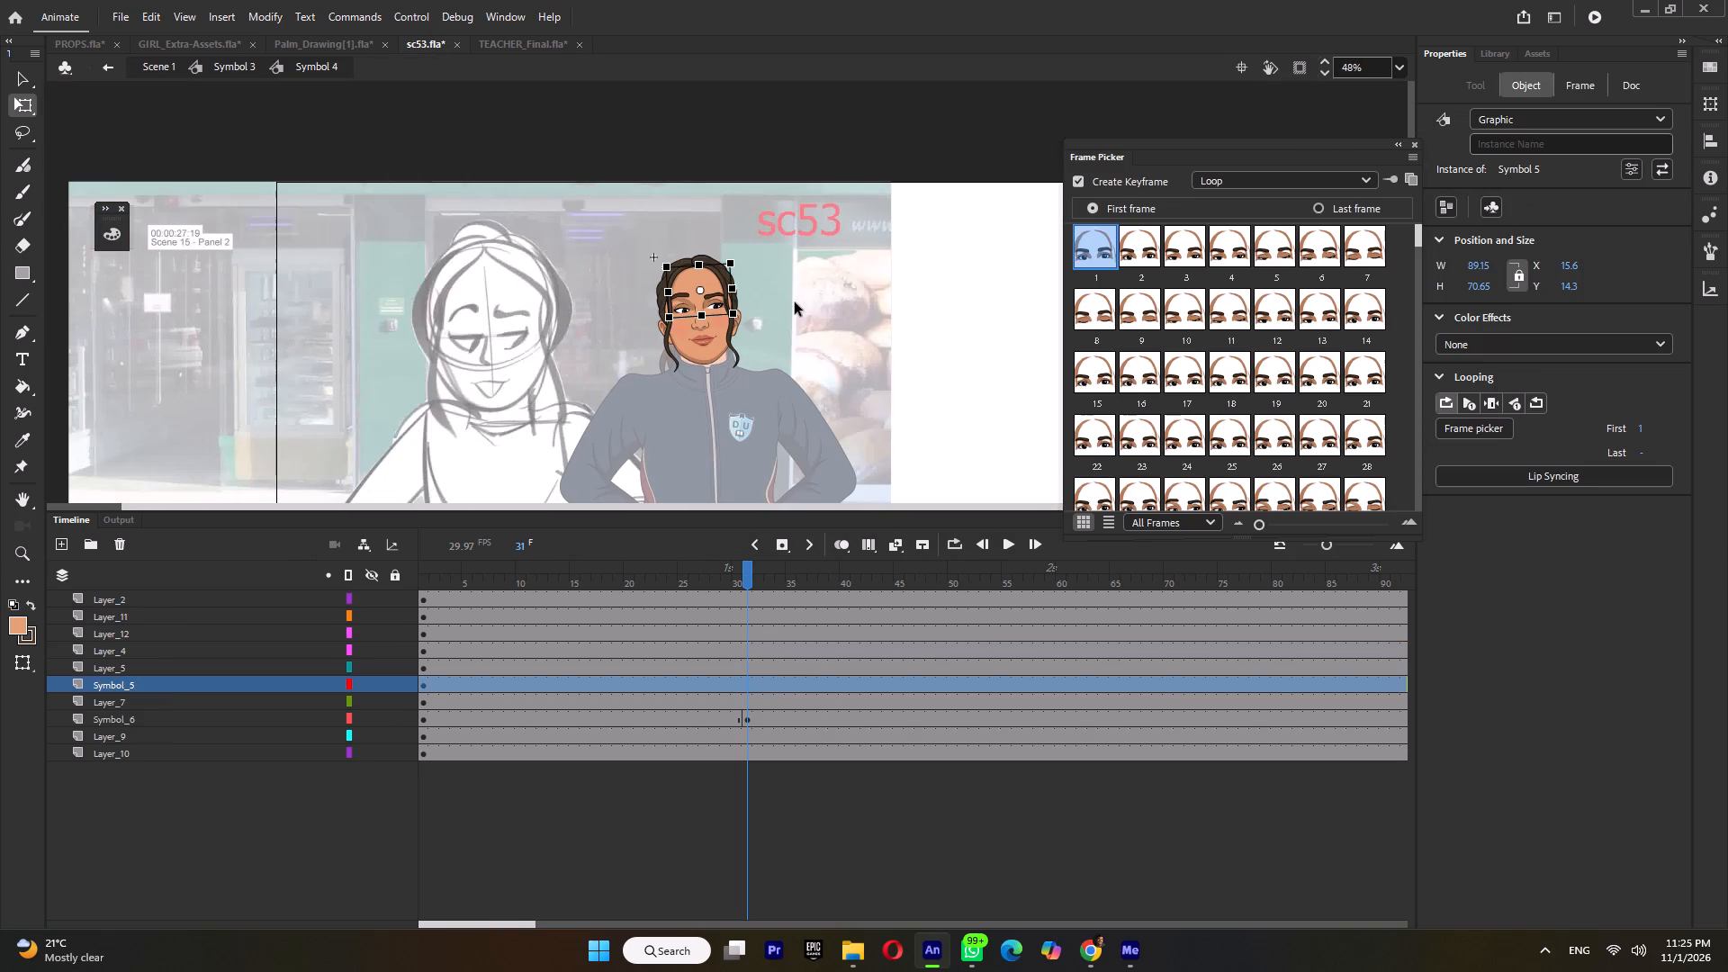
double_click(832, 410)
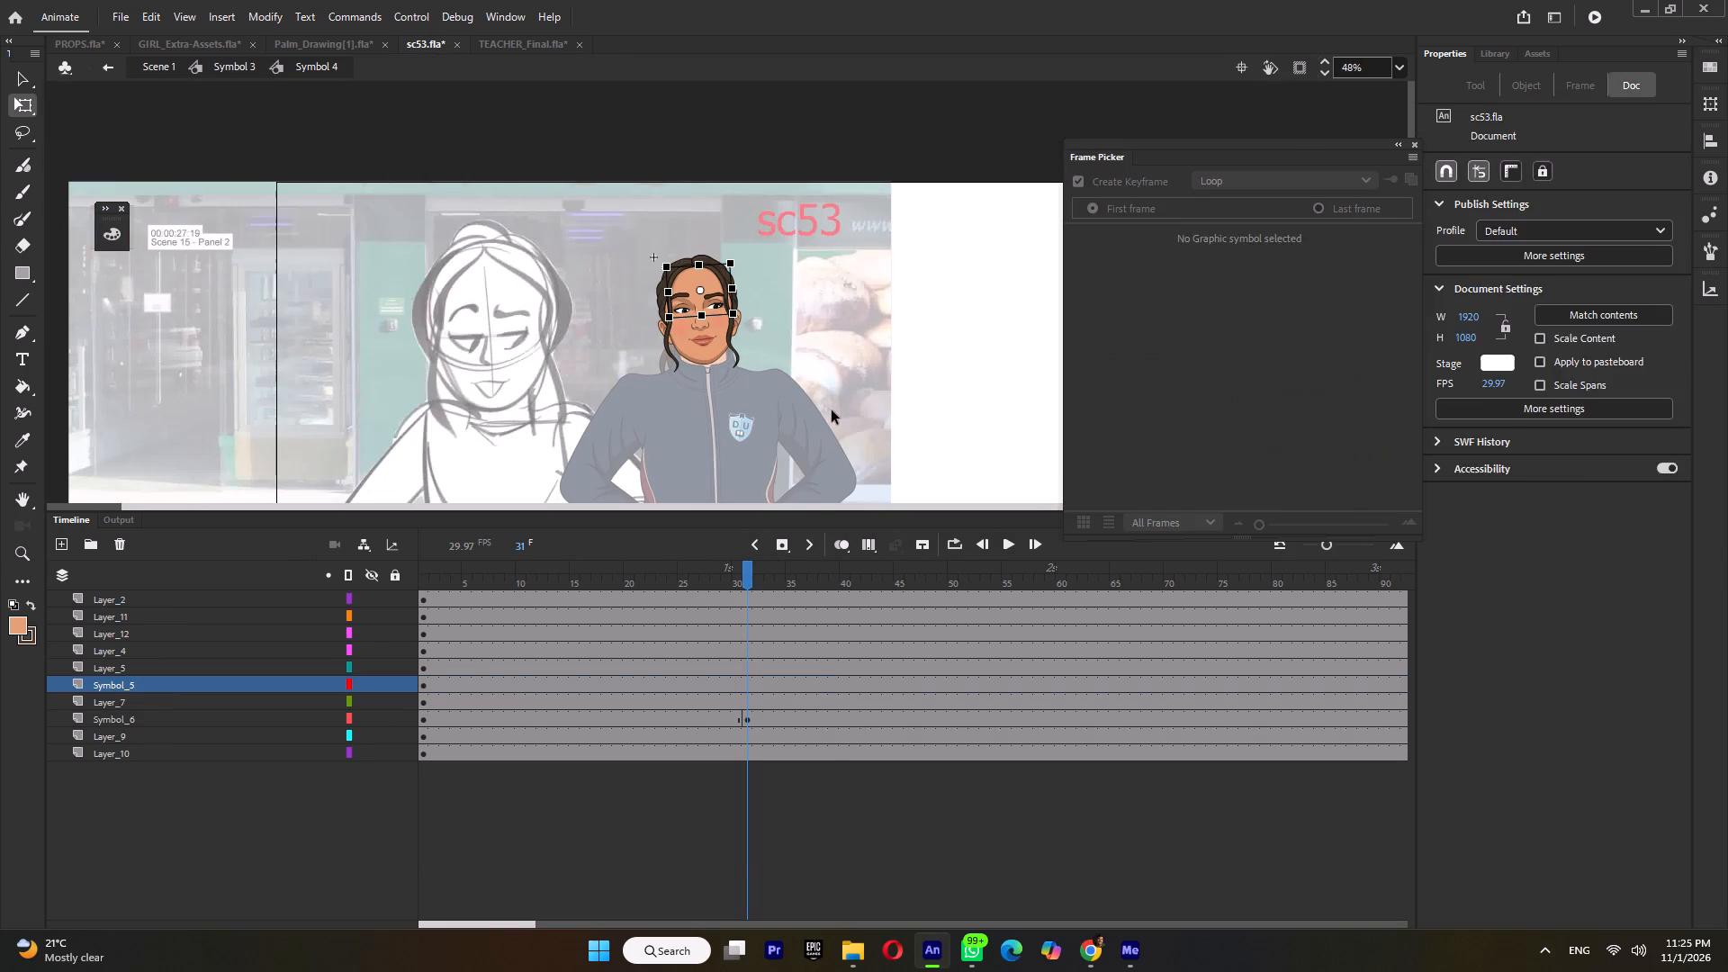
left_click_drag(696, 562, 816, 624)
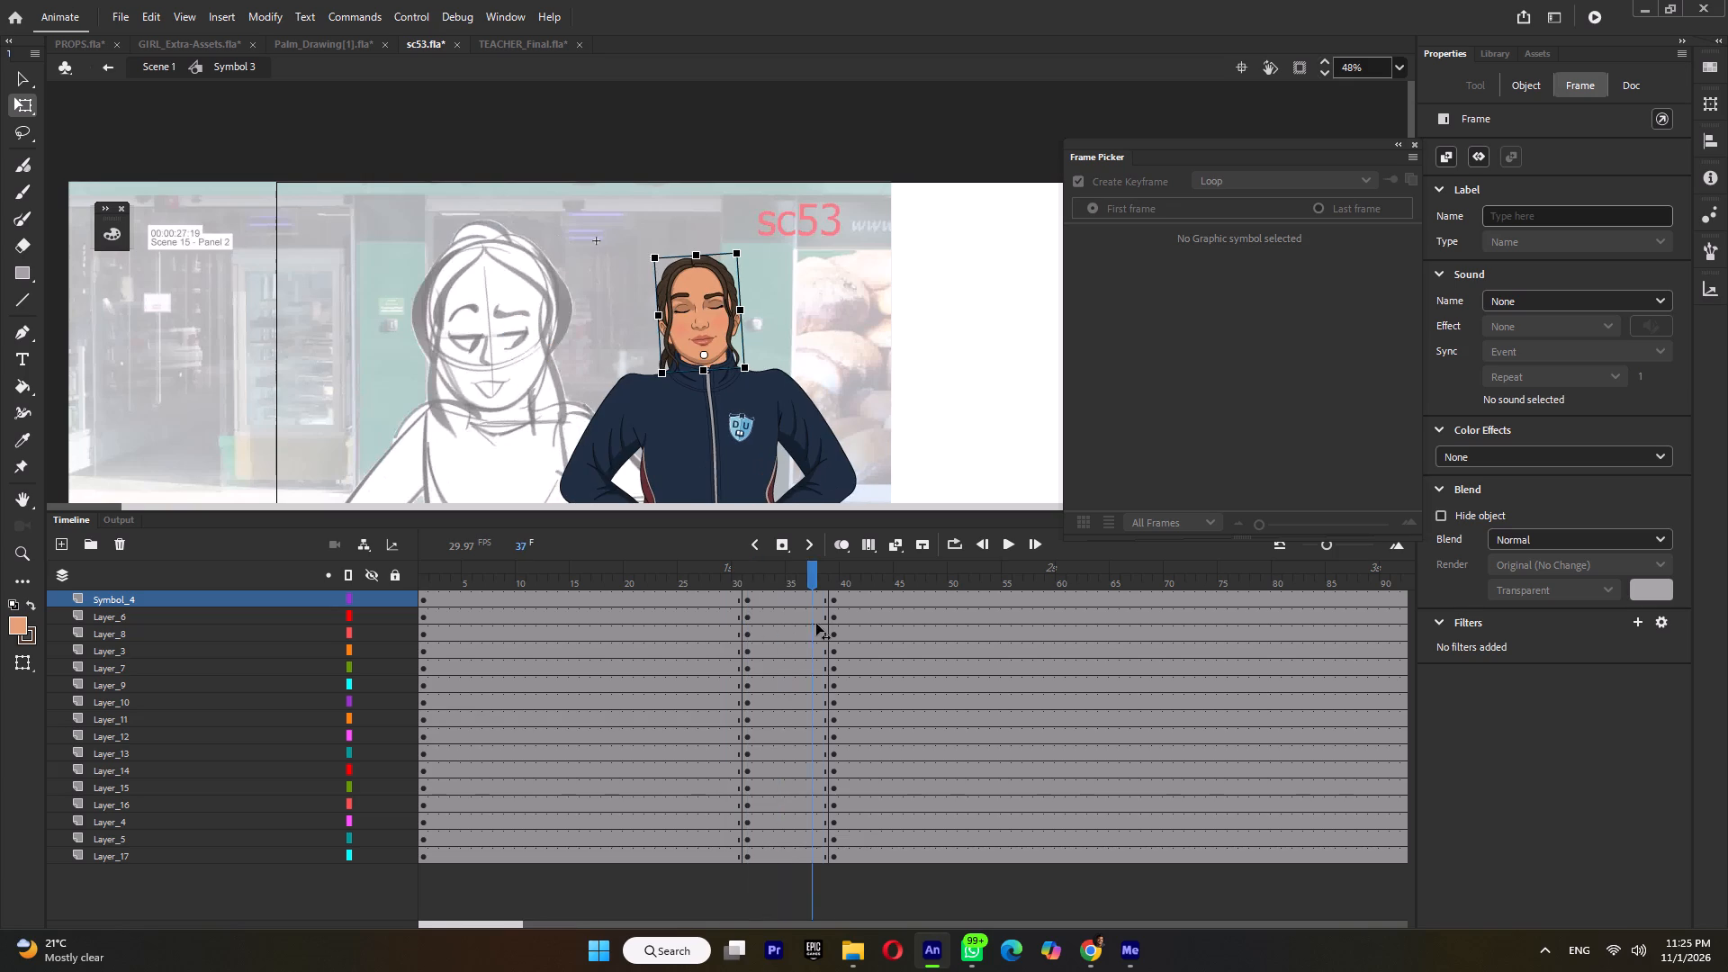
left_click_drag(816, 624, 263, 655)
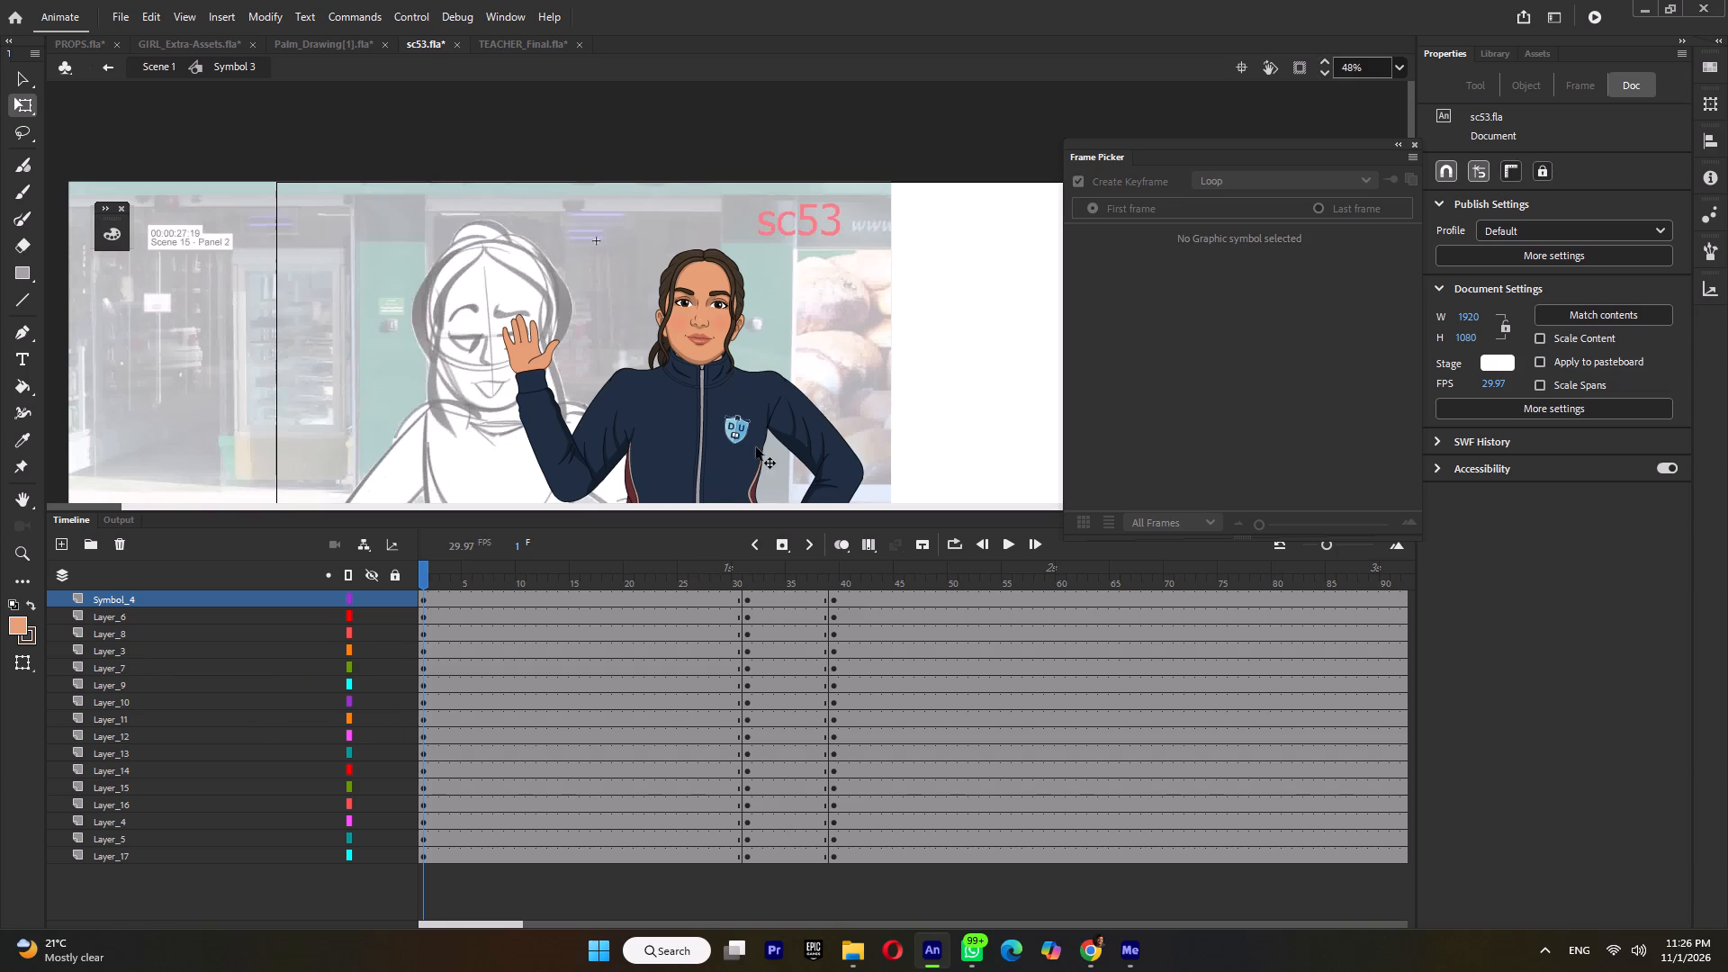
Return to Scene 1 and play back the animation repeatedly from frame 1 to review the pose changes.
scroll(916, 388, "down", 3, "ctrl")
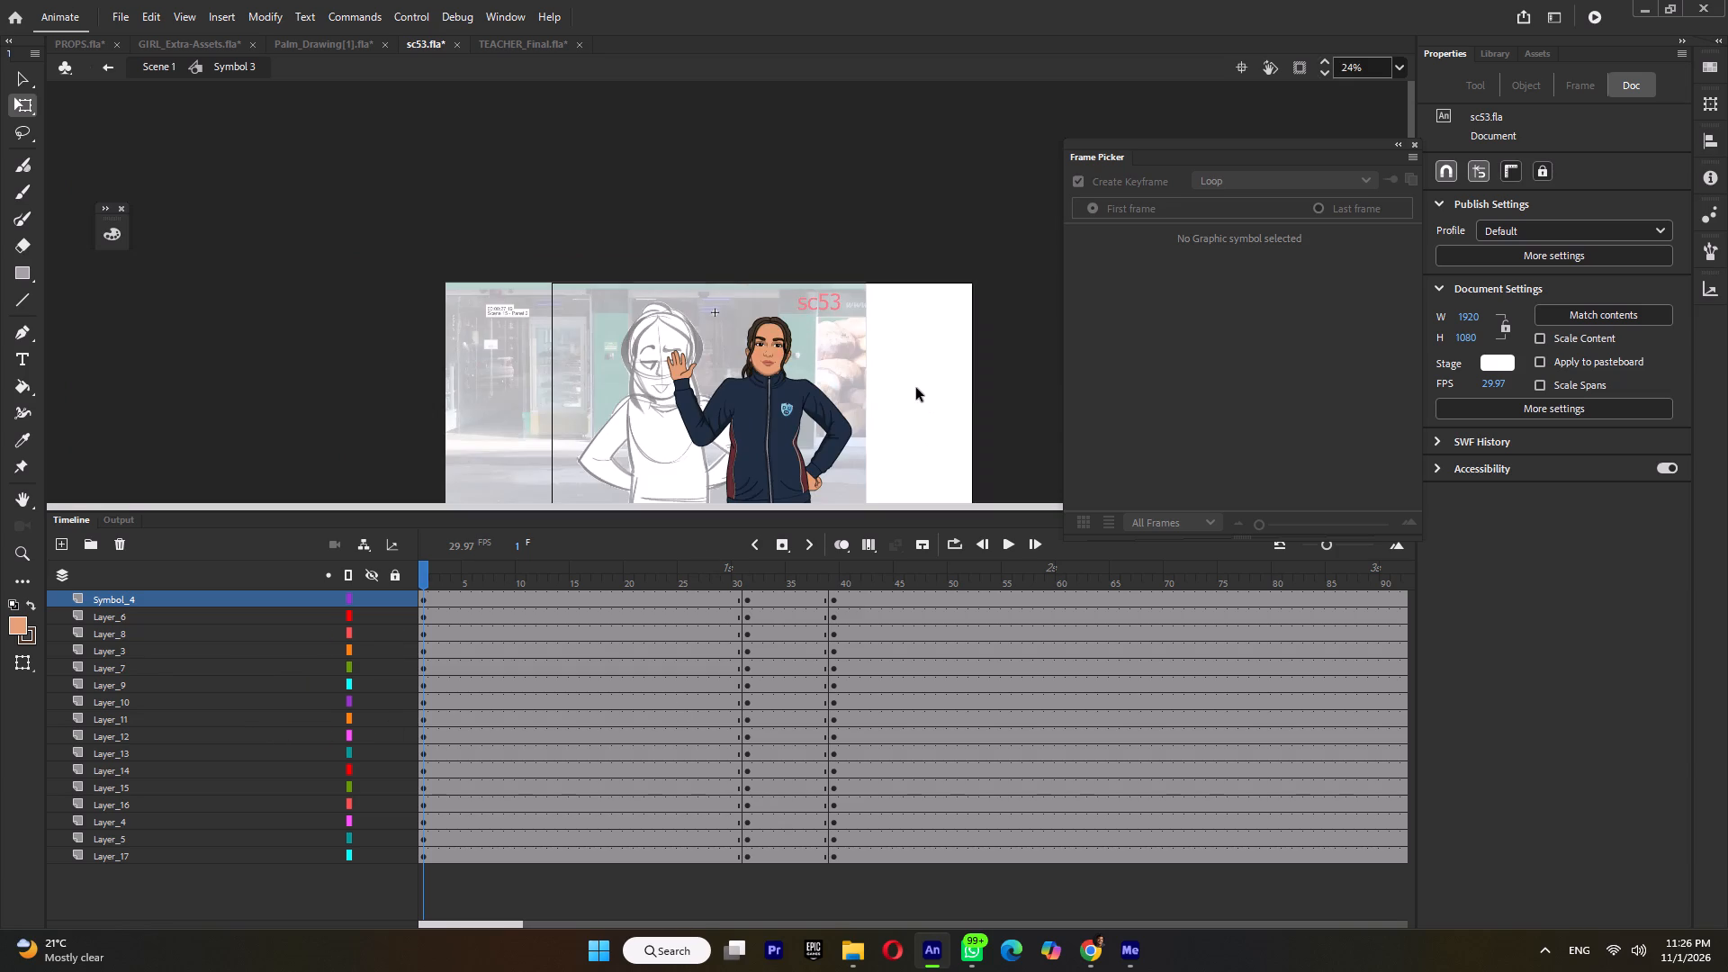
double_click(963, 393)
key("Return")
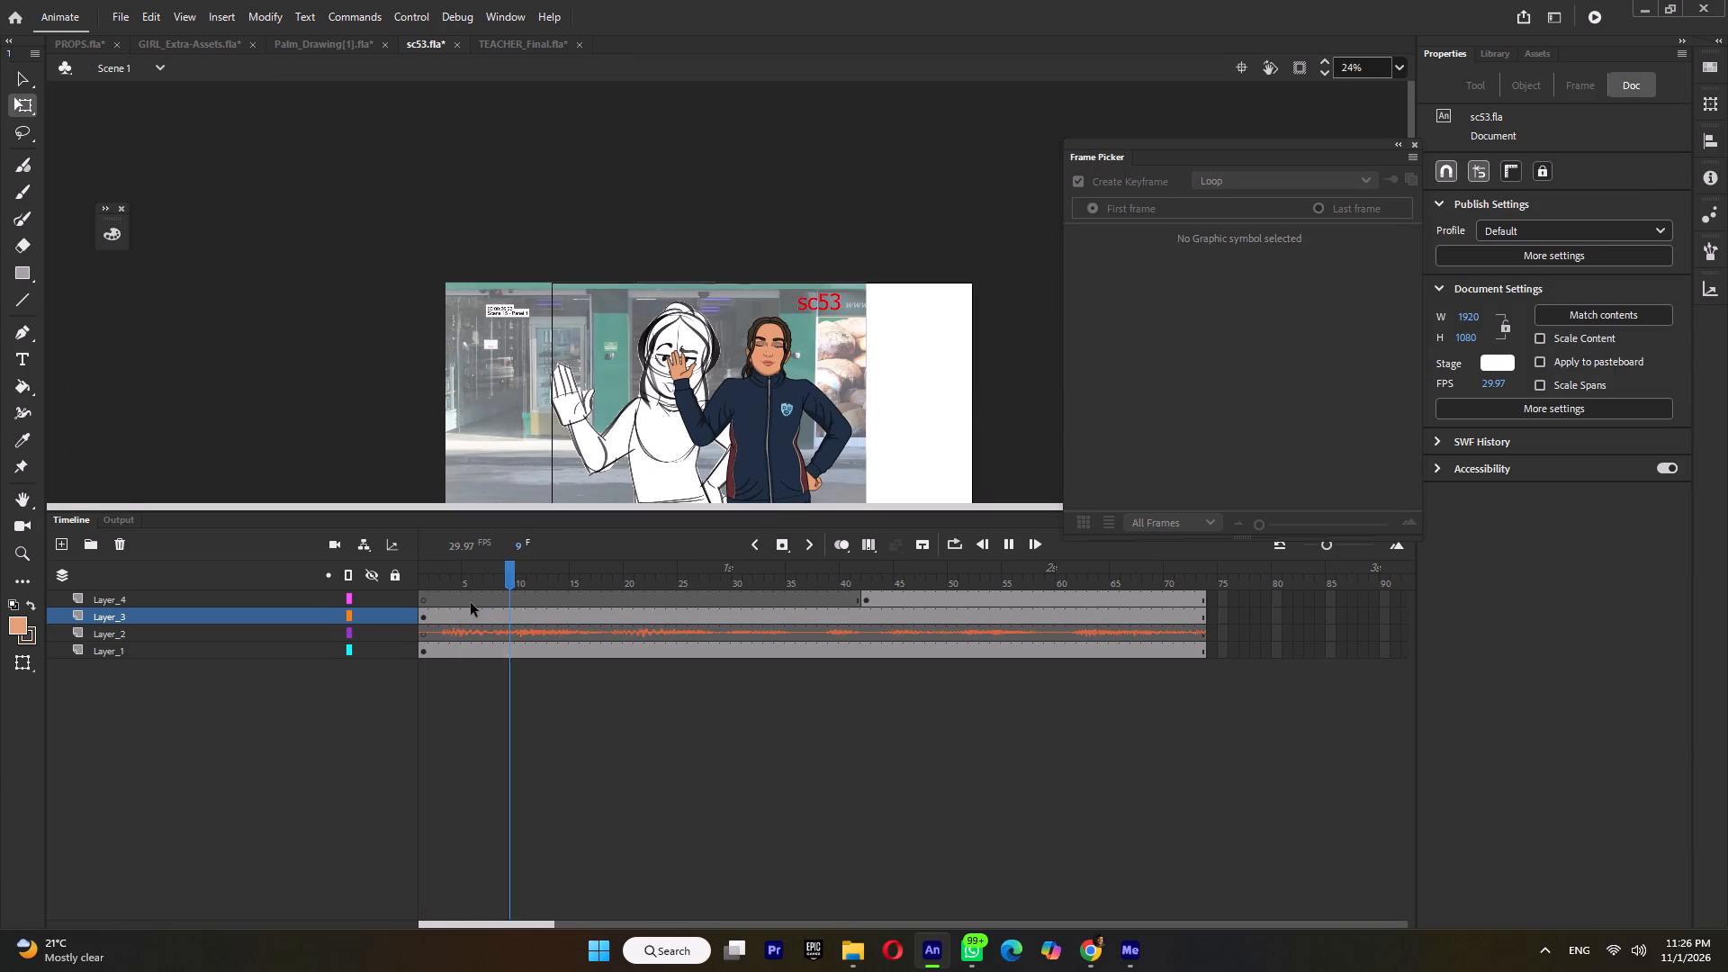
key("Return")
left_click_drag(471, 573, 316, 592)
key("Return")
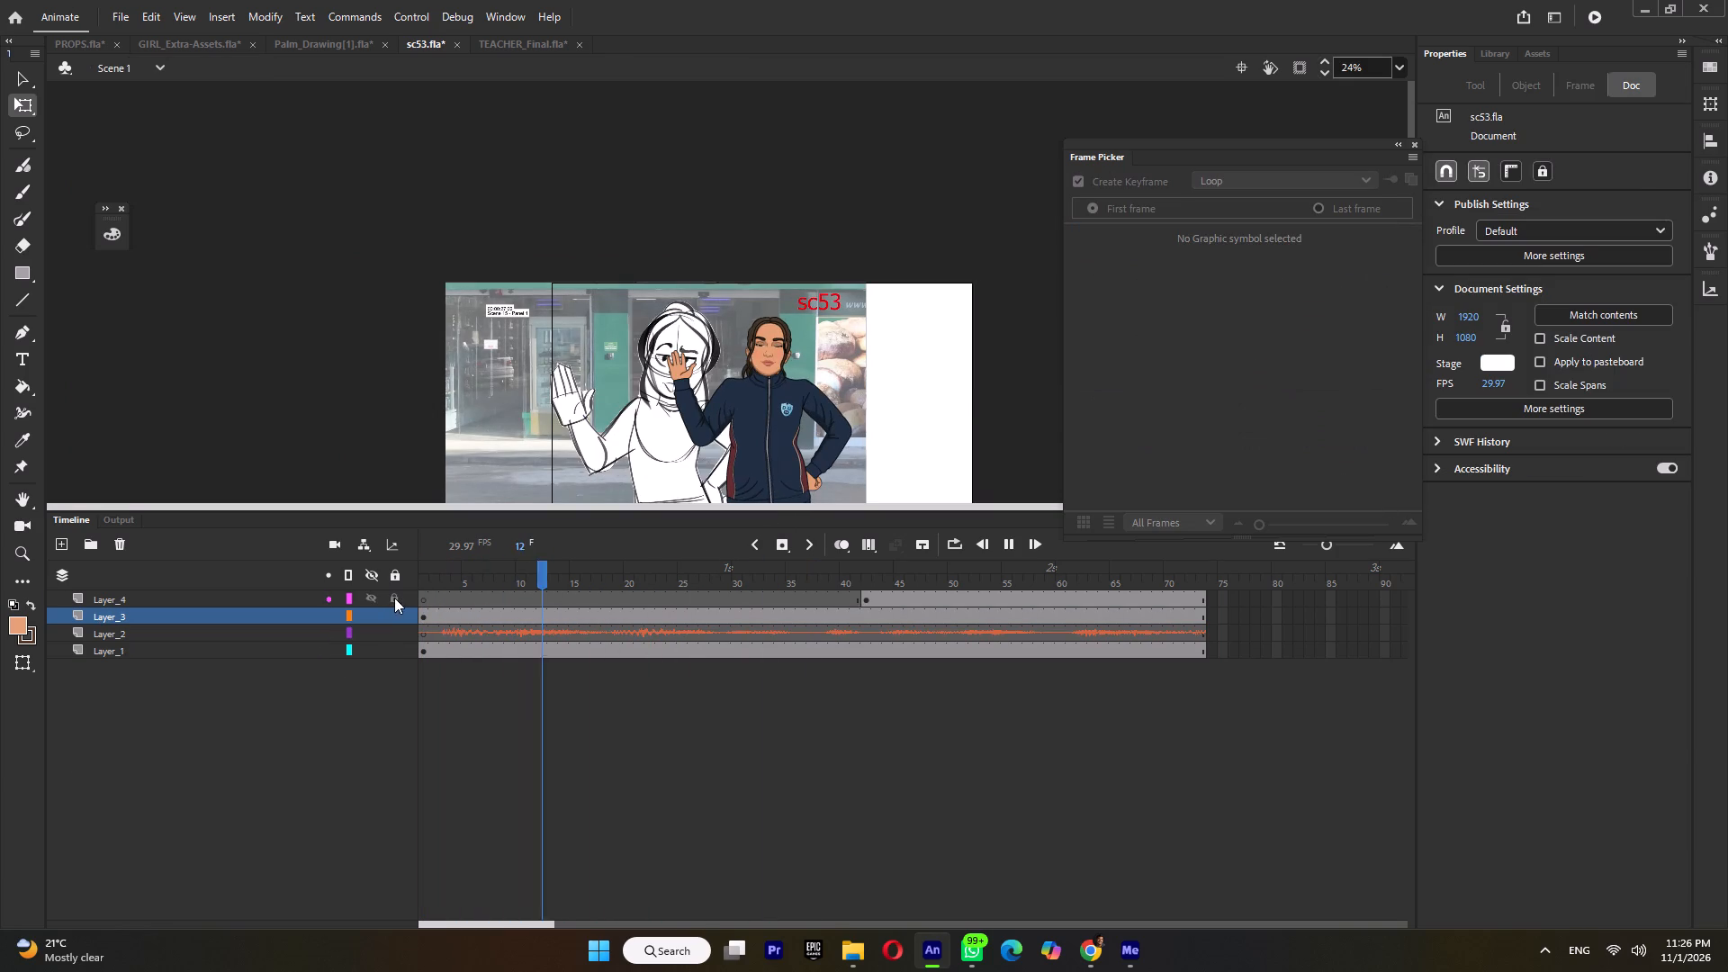
key("Return")
key("Return")
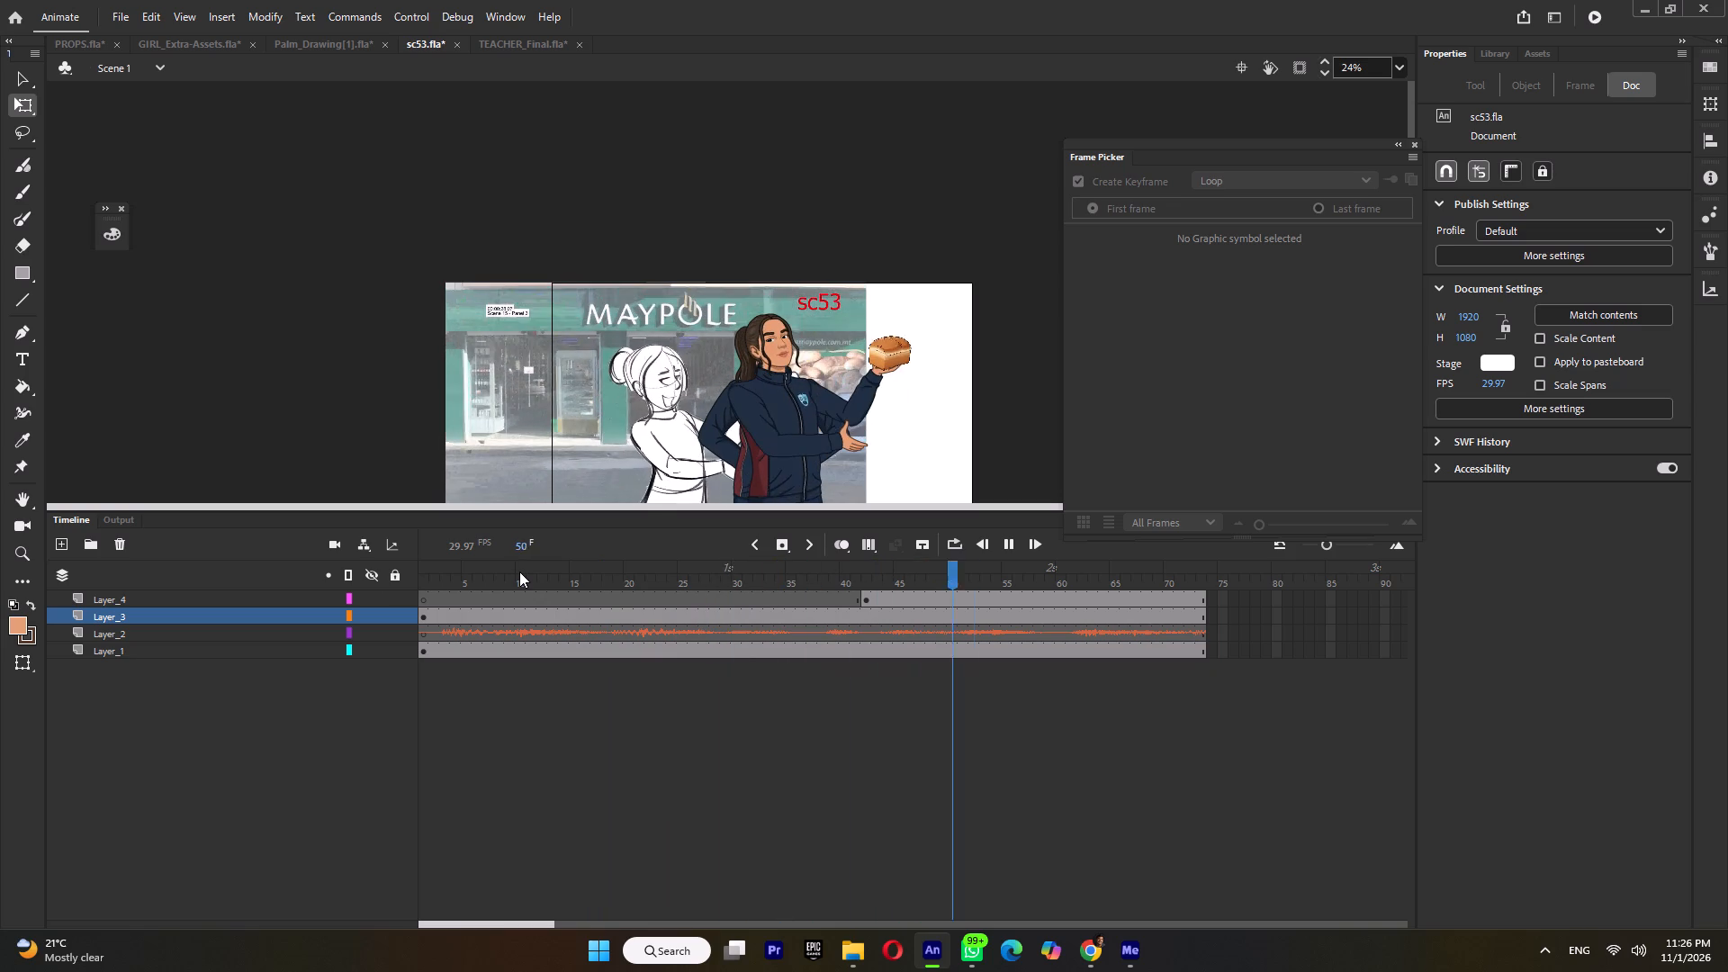
key("Return")
left_click_drag(510, 574, 318, 588)
key("Return")
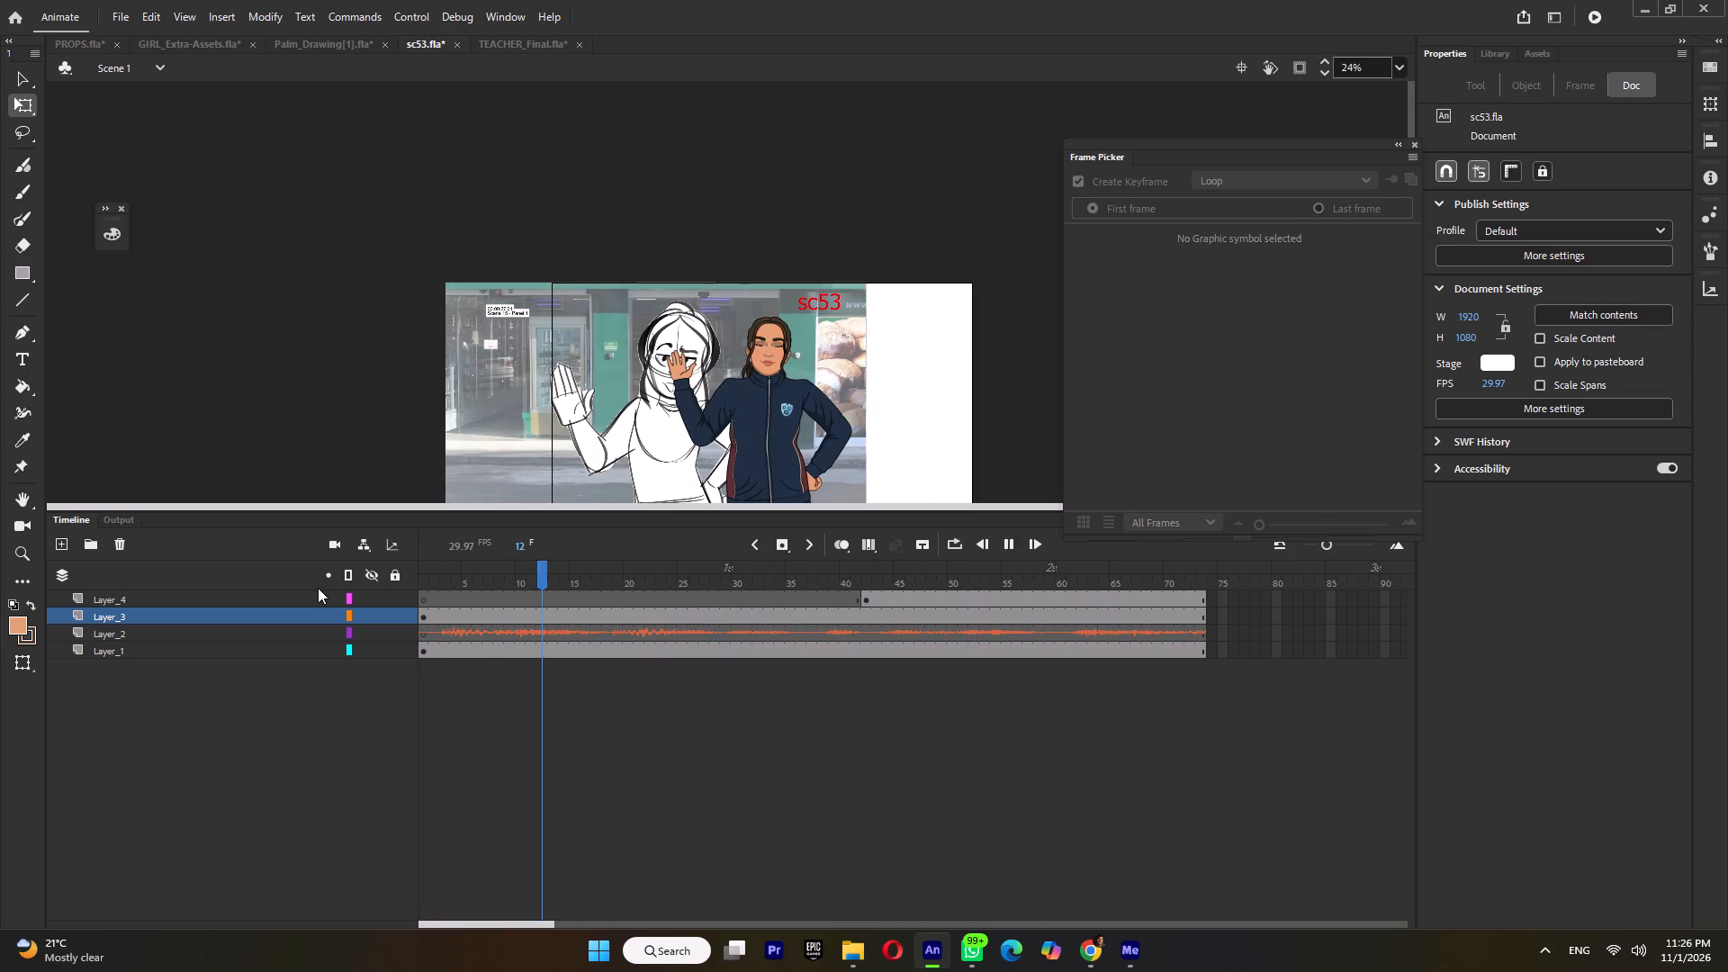
key("Return")
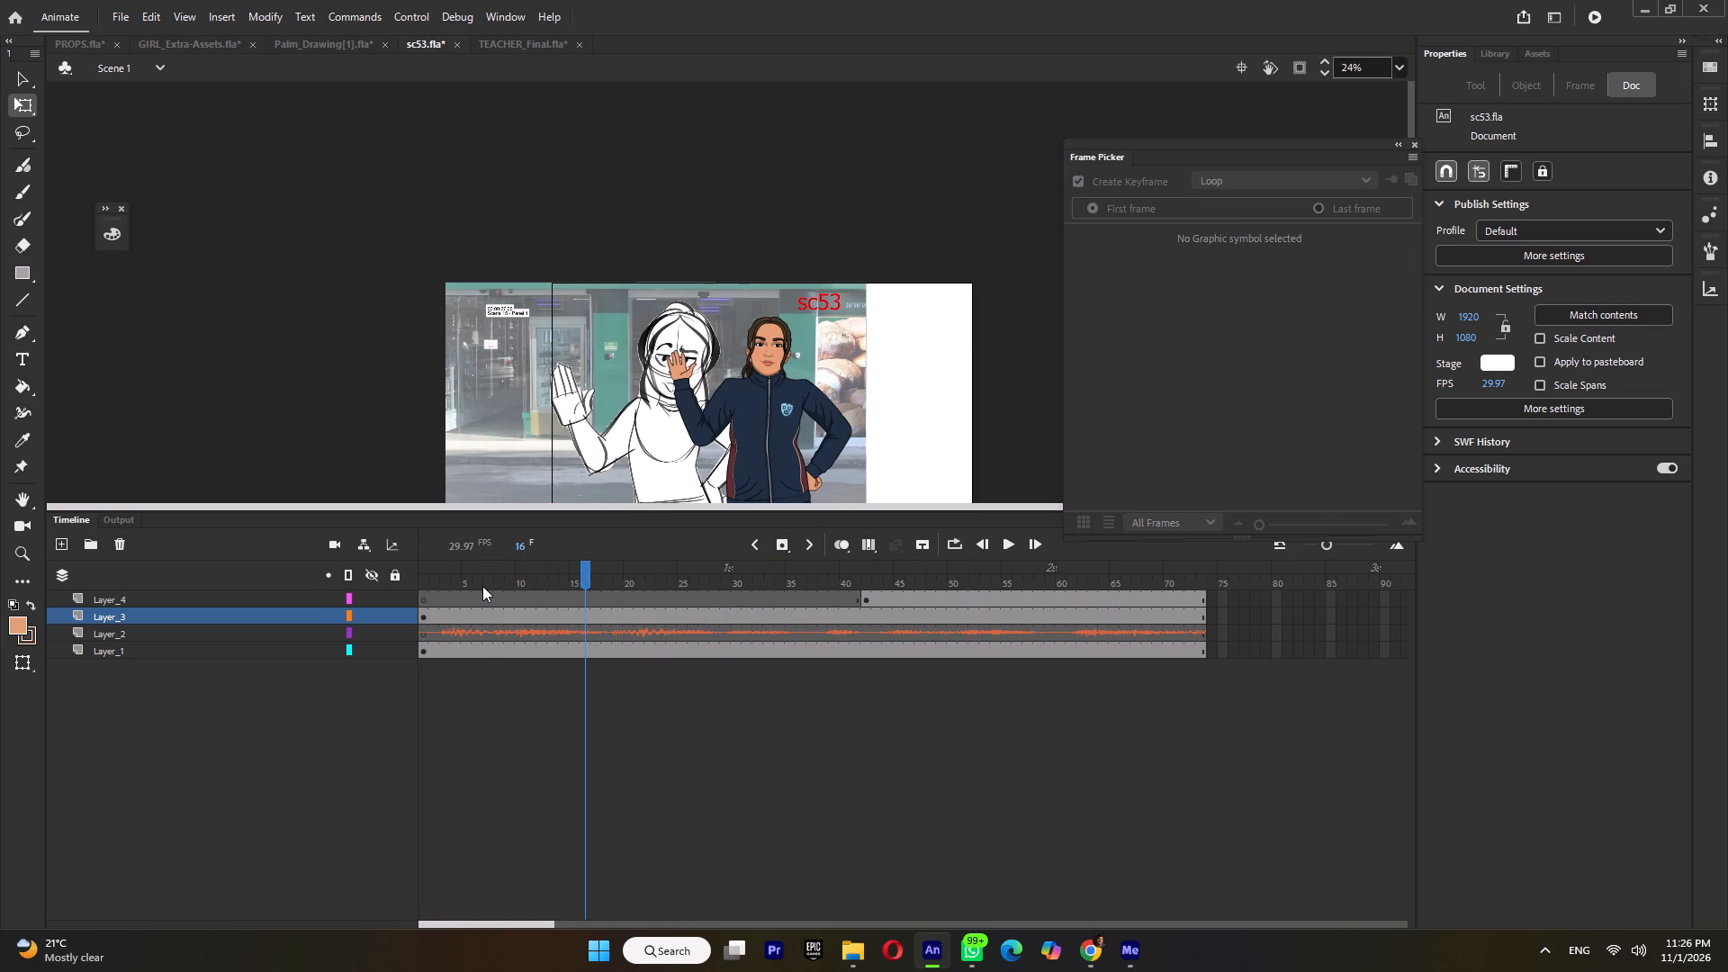
In Symbol 3 at frame 31, lower the head's pivot to the chin and scale the whole head up proportionally to about 140.8 wide.
double_click(765, 436)
left_click(492, 573)
left_click(501, 577)
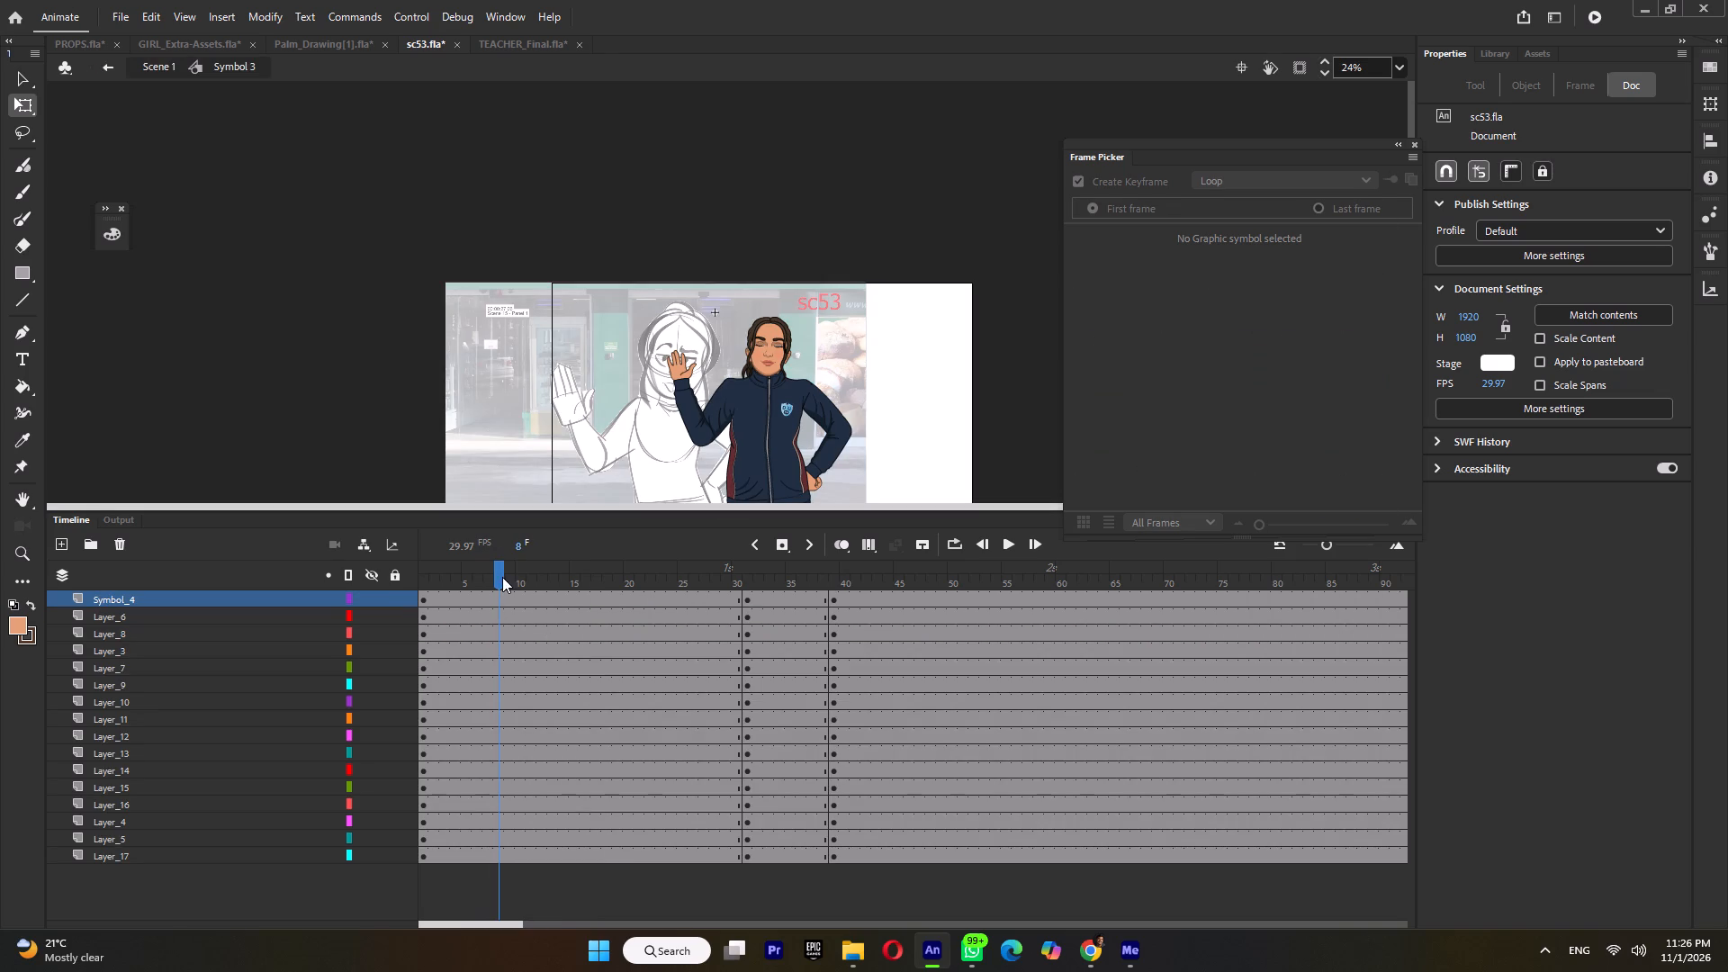
left_click(713, 576)
left_click(751, 575)
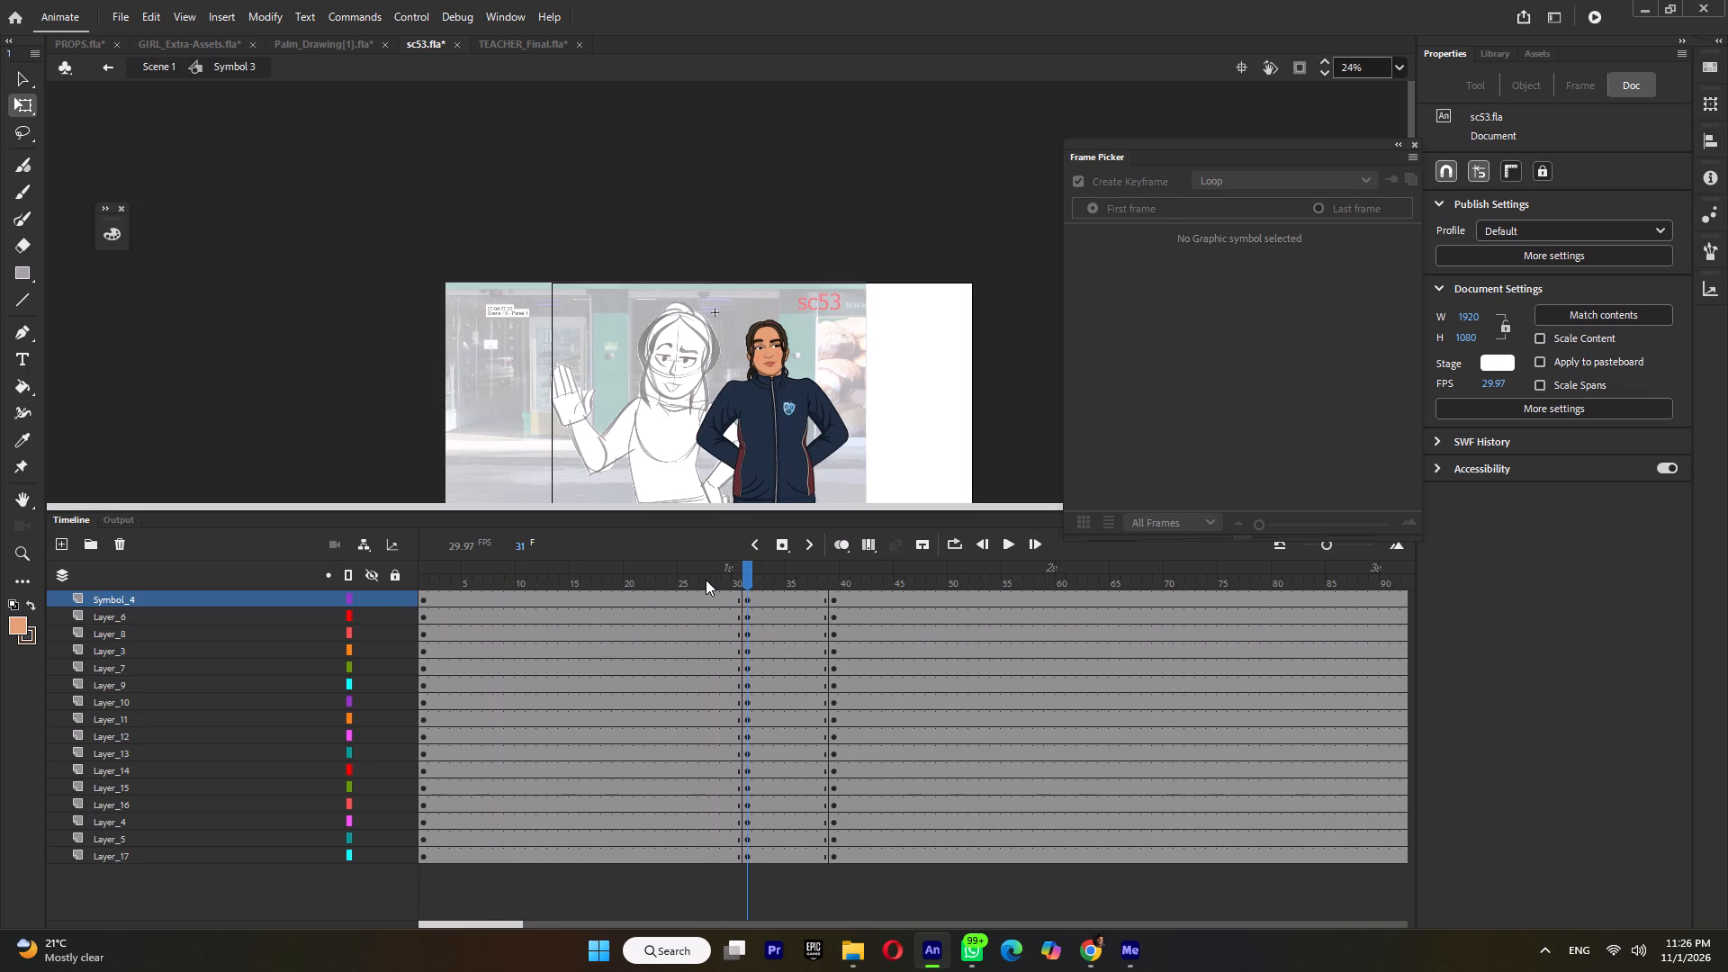
left_click(706, 580)
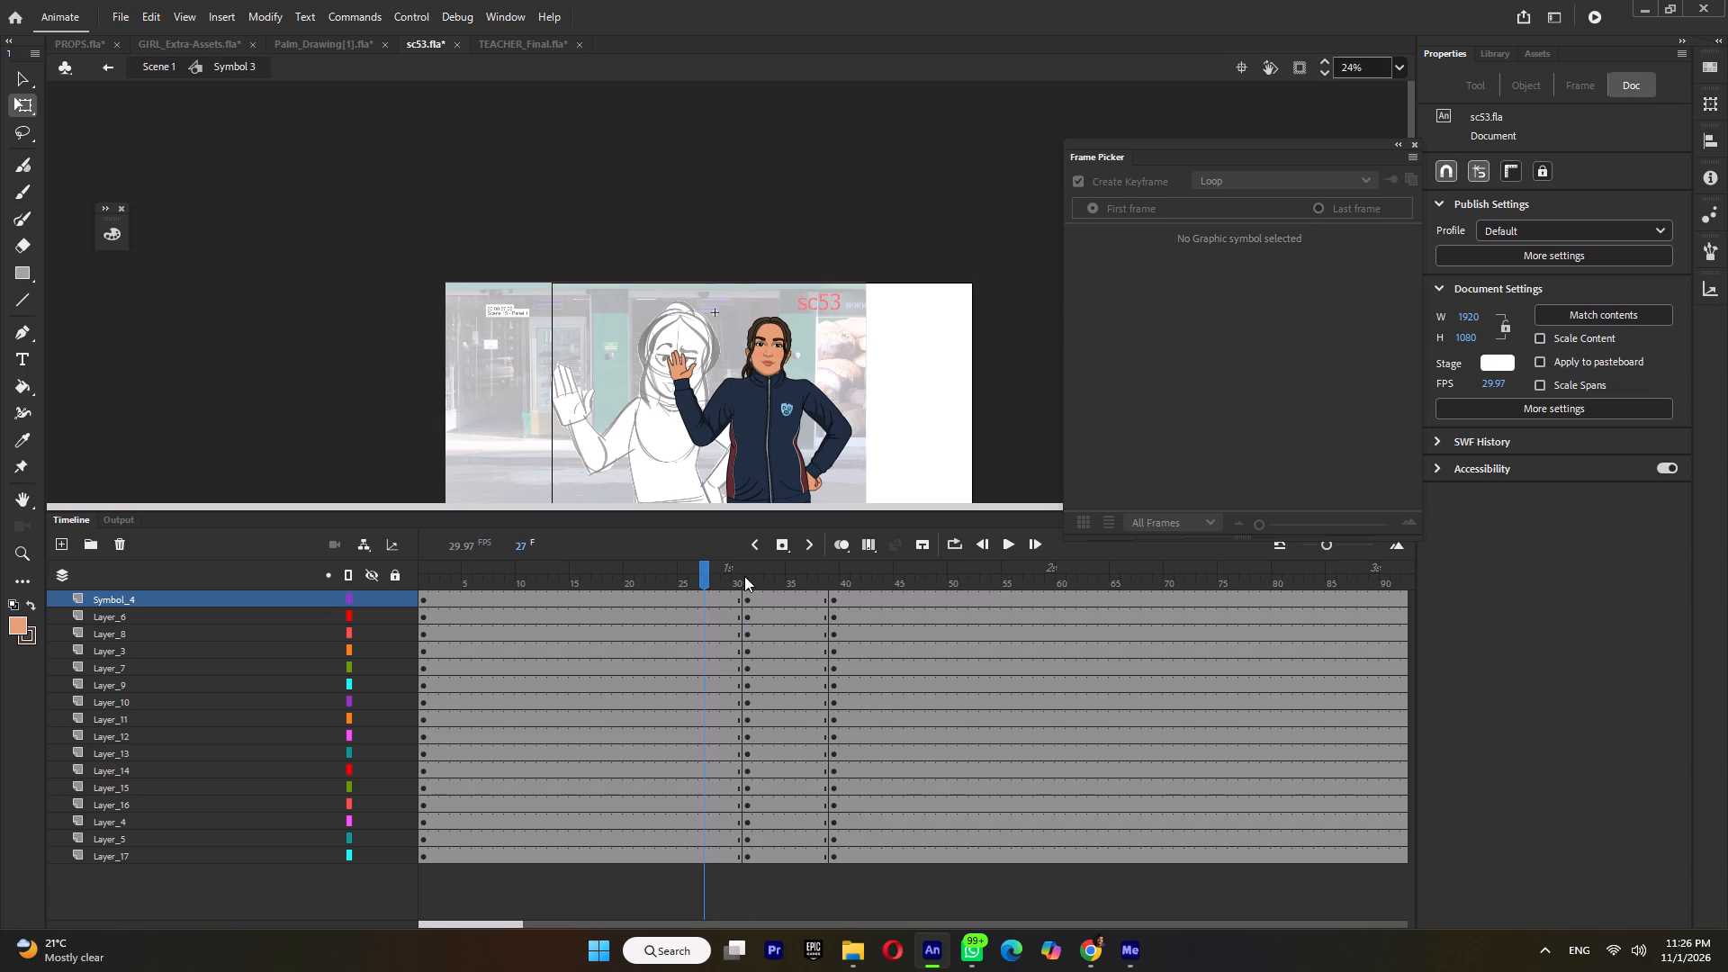
left_click(744, 576)
left_click_drag(799, 308, 739, 346)
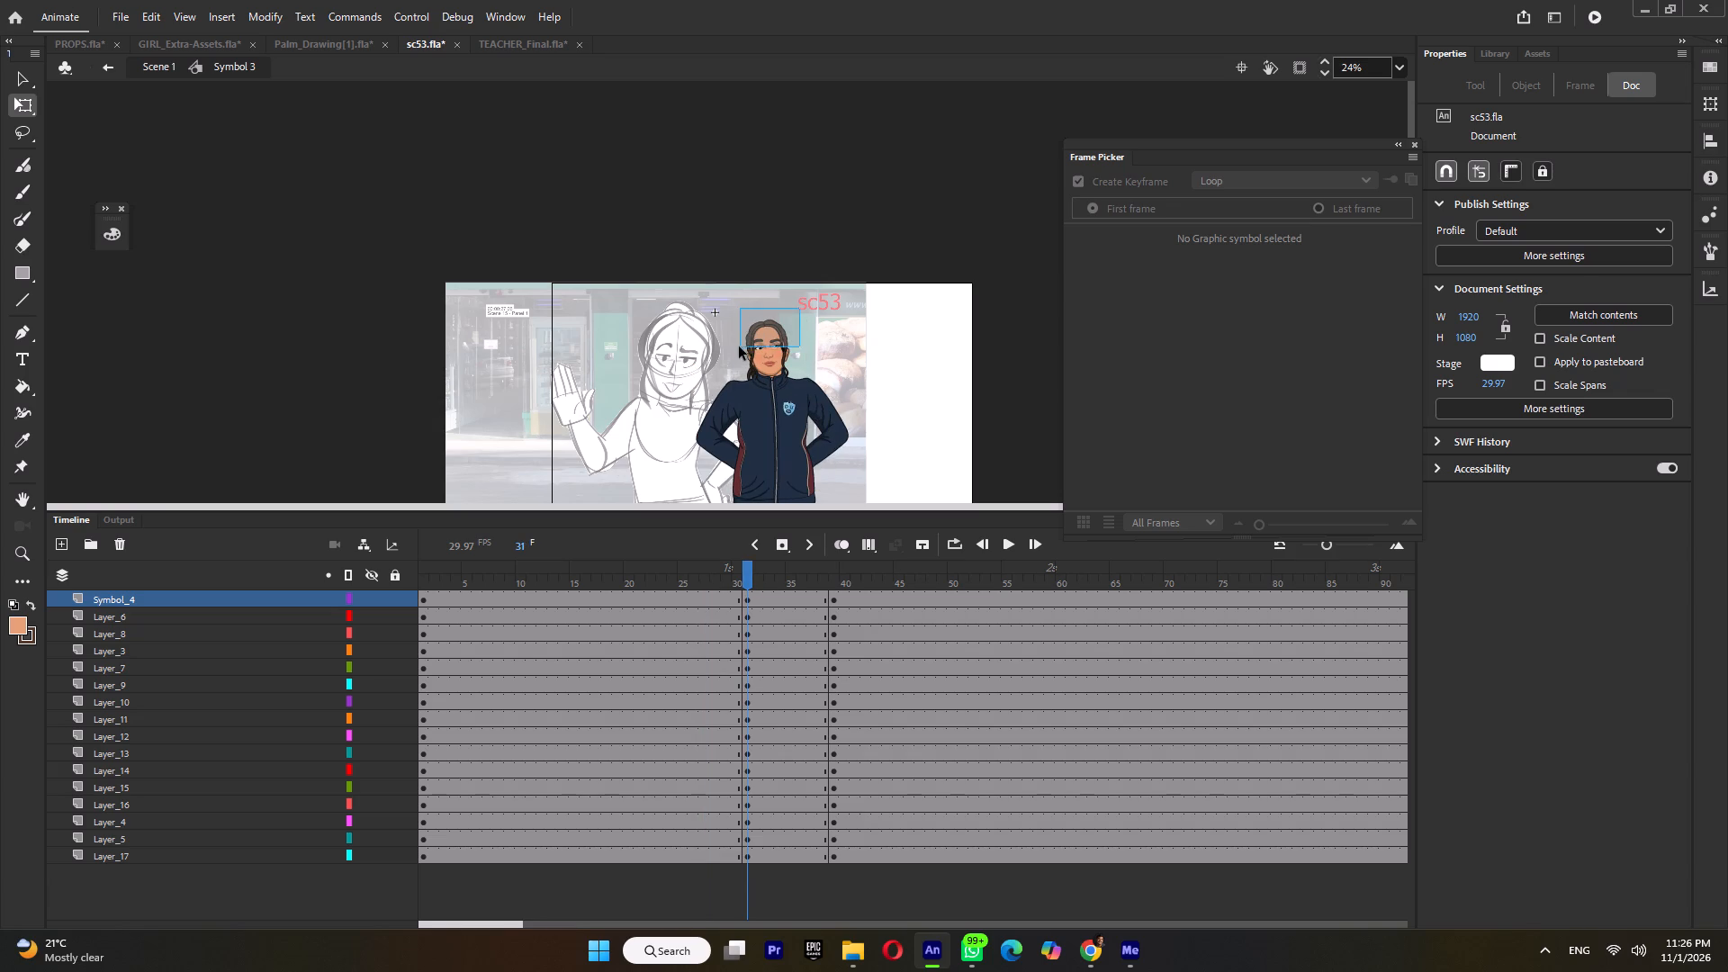
left_click_drag(739, 346, 738, 349)
left_click_drag(769, 355, 770, 369)
scroll(805, 302, "up", 4, "ctrl")
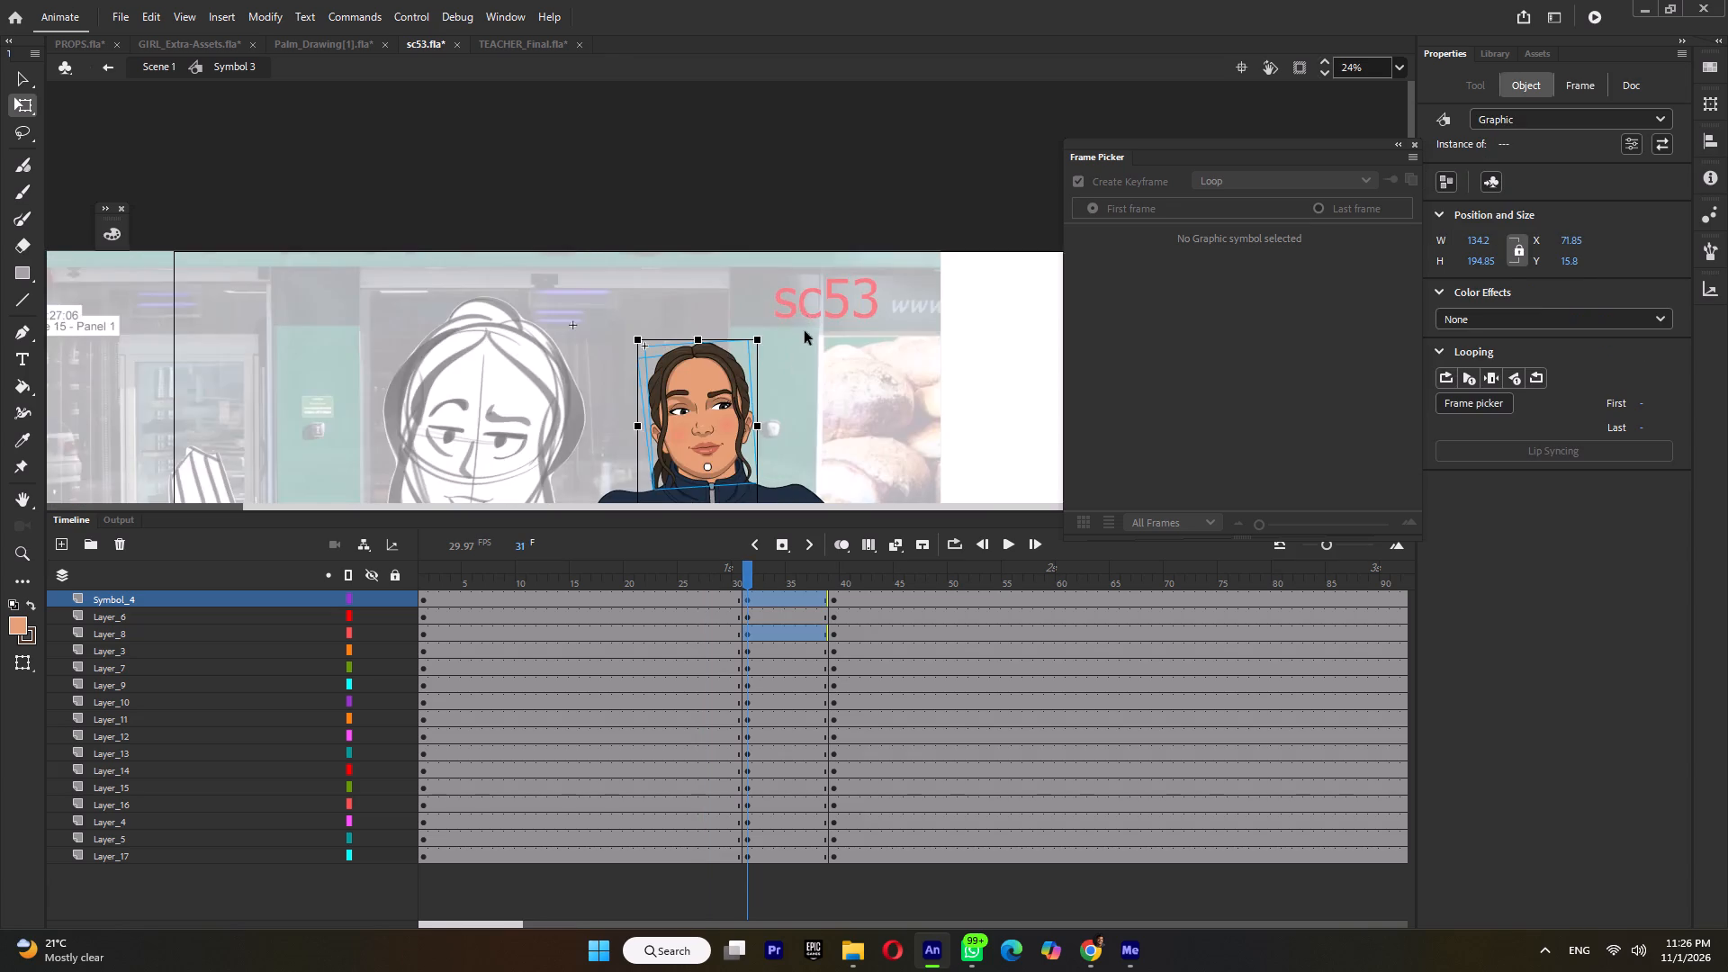
scroll(751, 346, "up", 4, "ctrl")
left_click_drag(768, 330, 779, 315, "shift")
scroll(779, 315, "down", 5, "ctrl")
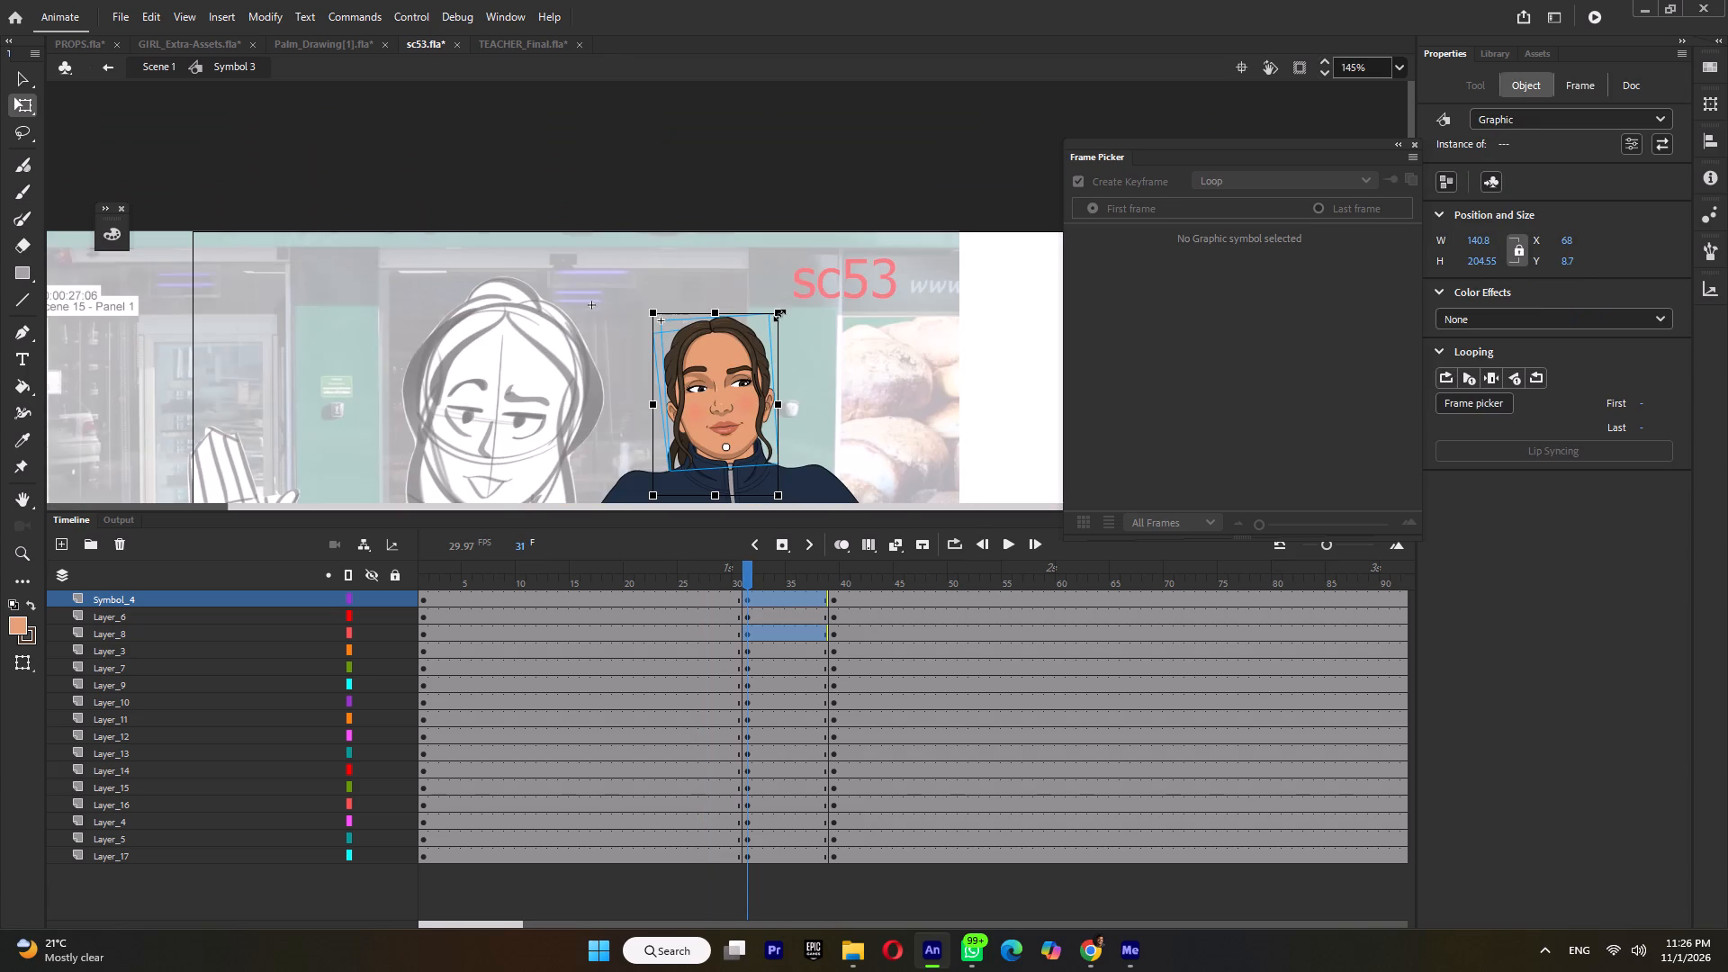
Nudge the enlarged head at frame 31 down to Y 12.3 and compare it with the preceding pose.
key("Down")
key("Down")
key("Down")
key("Down")
key("Down")
key("Down")
key("Down")
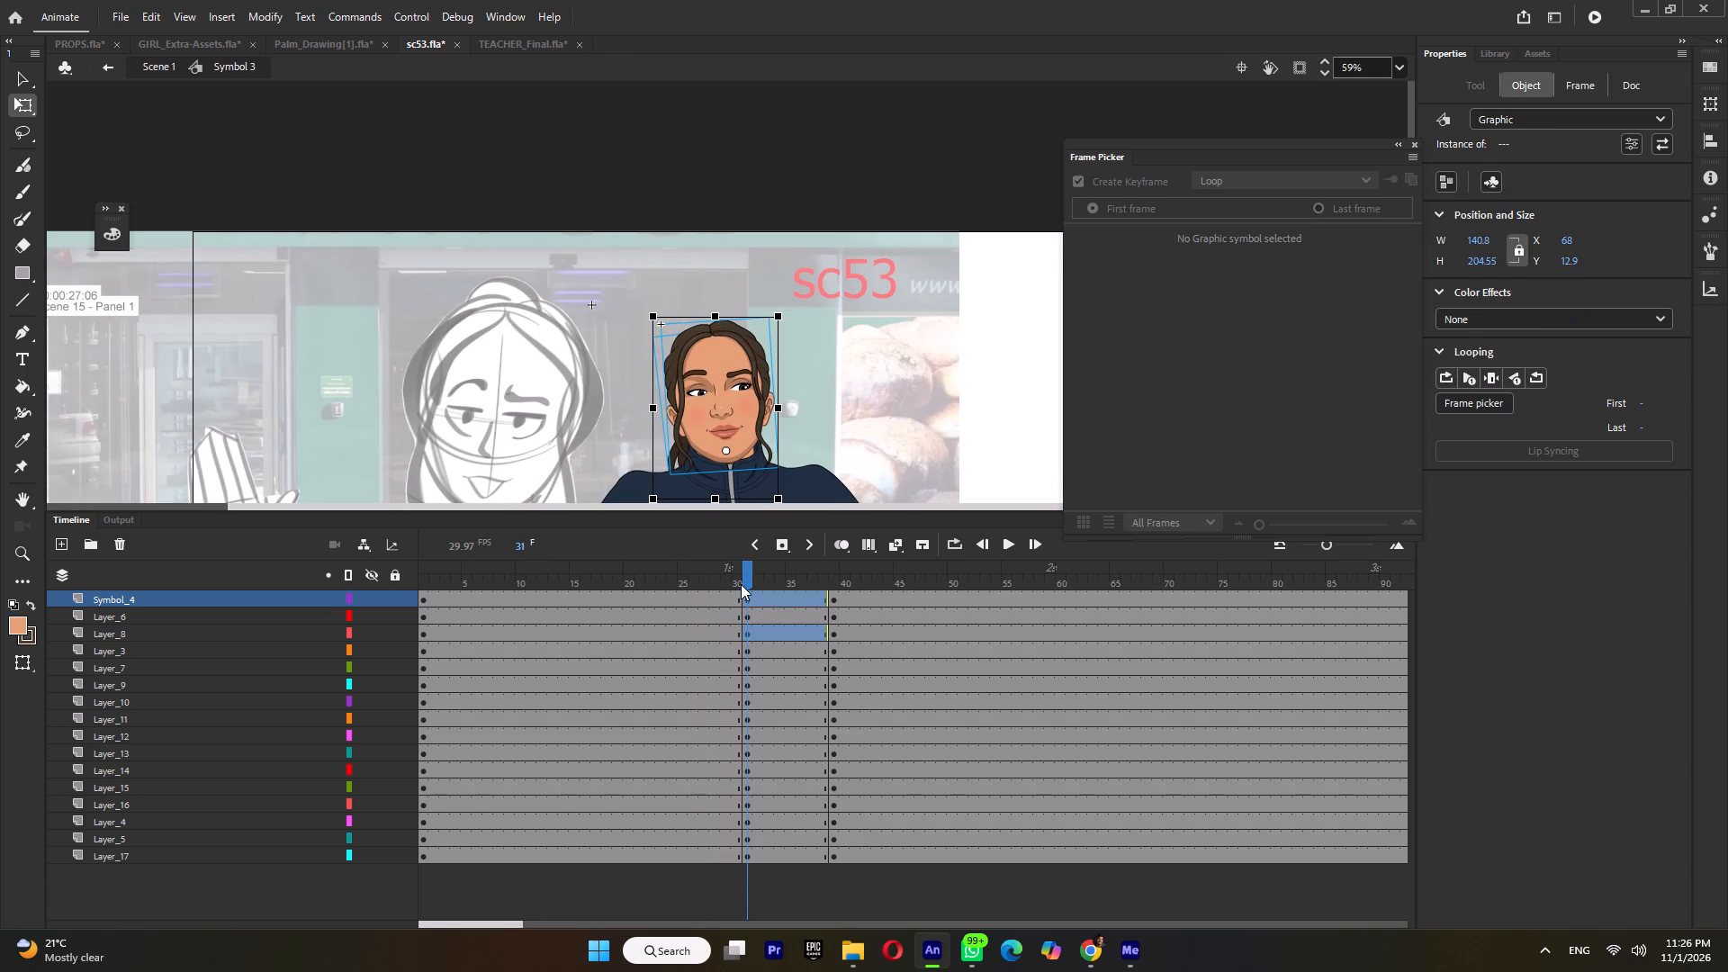
key("Up")
left_click(733, 585)
left_click(749, 585)
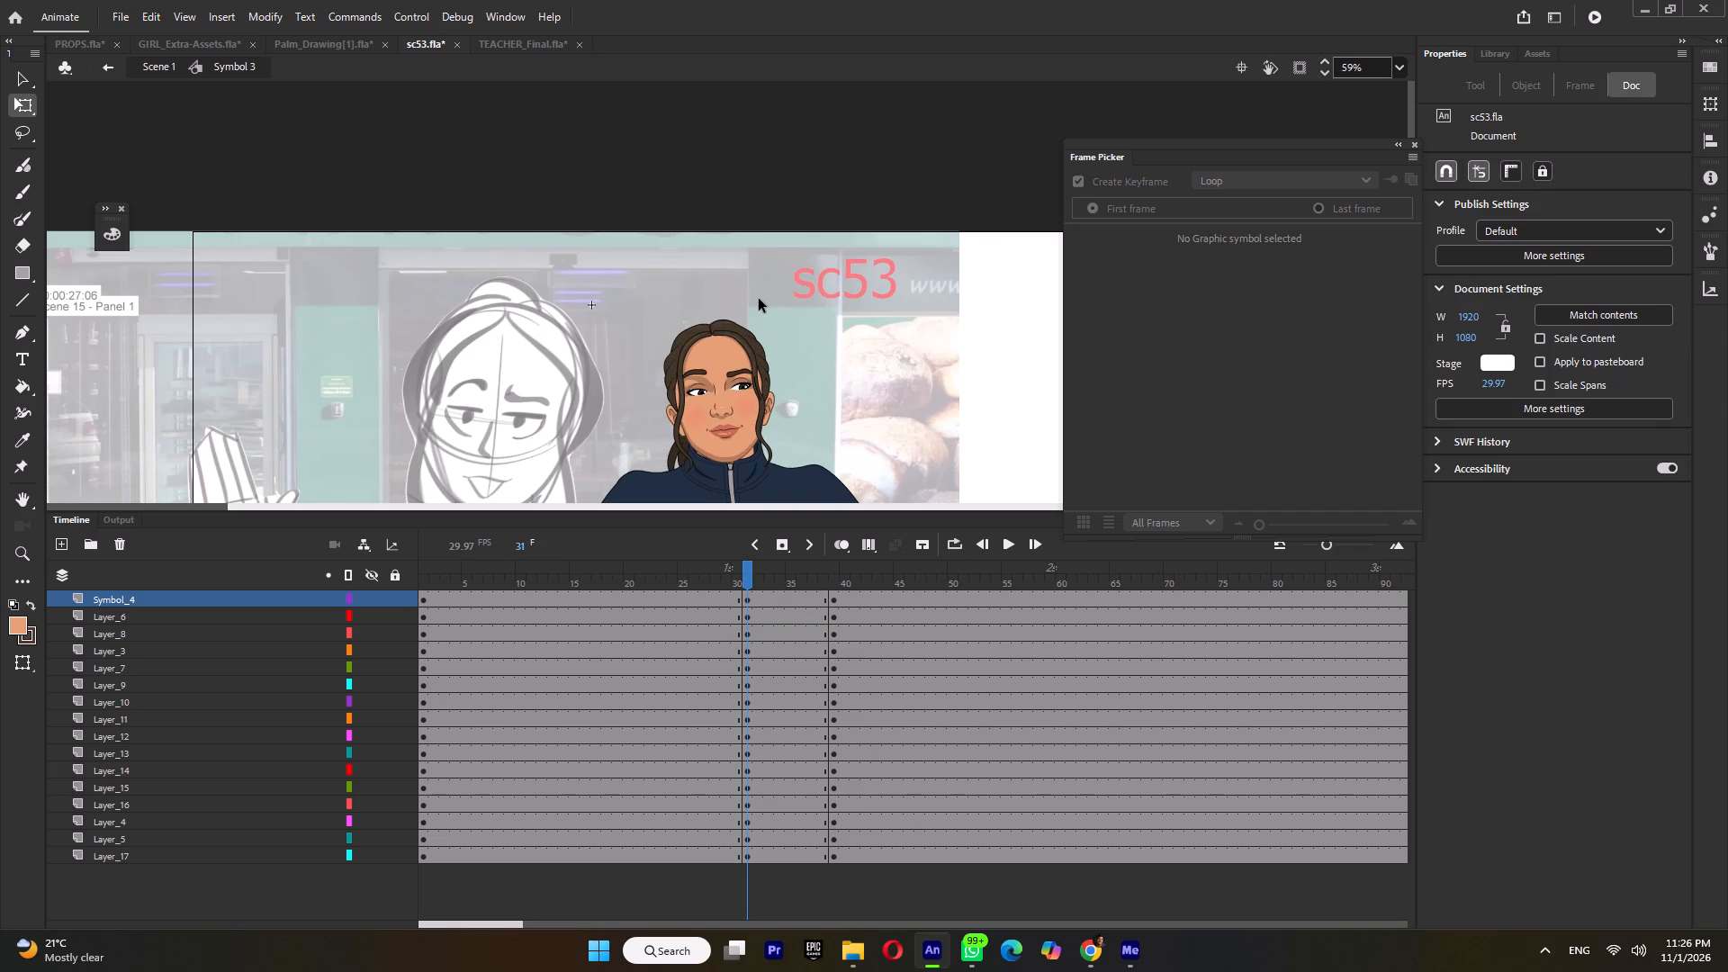
Insert keyframes on all layers of Symbol 3 at frame 25.
scroll(760, 296, "down", 6, "ctrl")
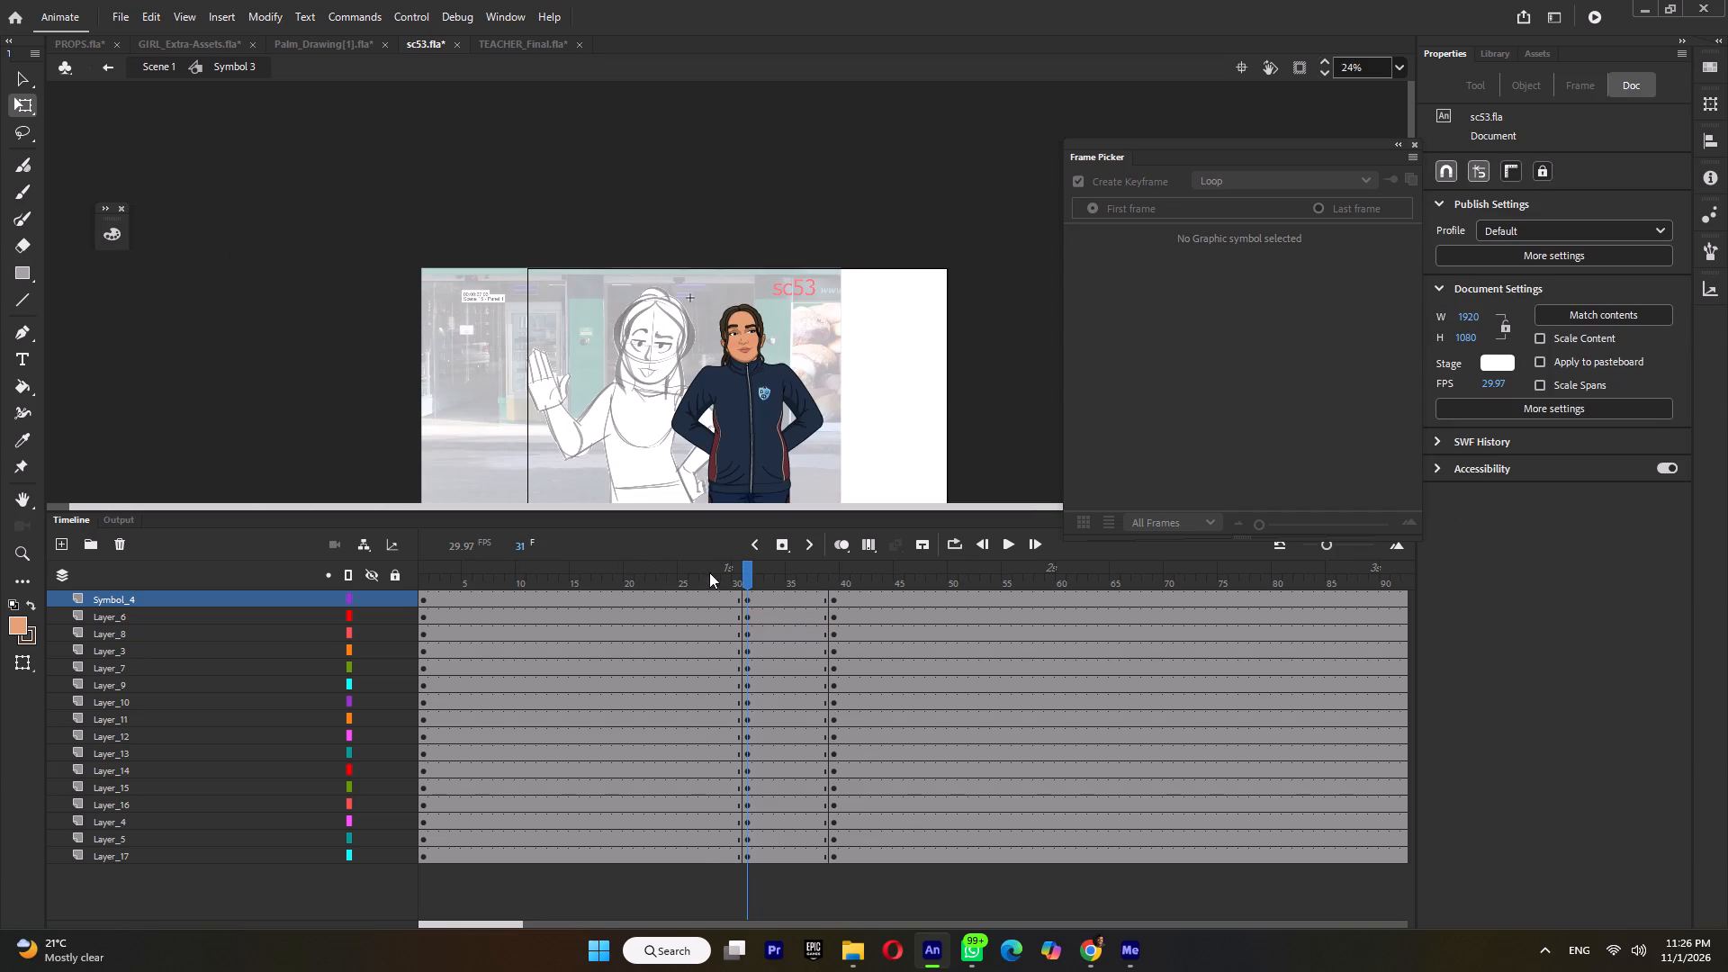
left_click(701, 582)
double_click(690, 579)
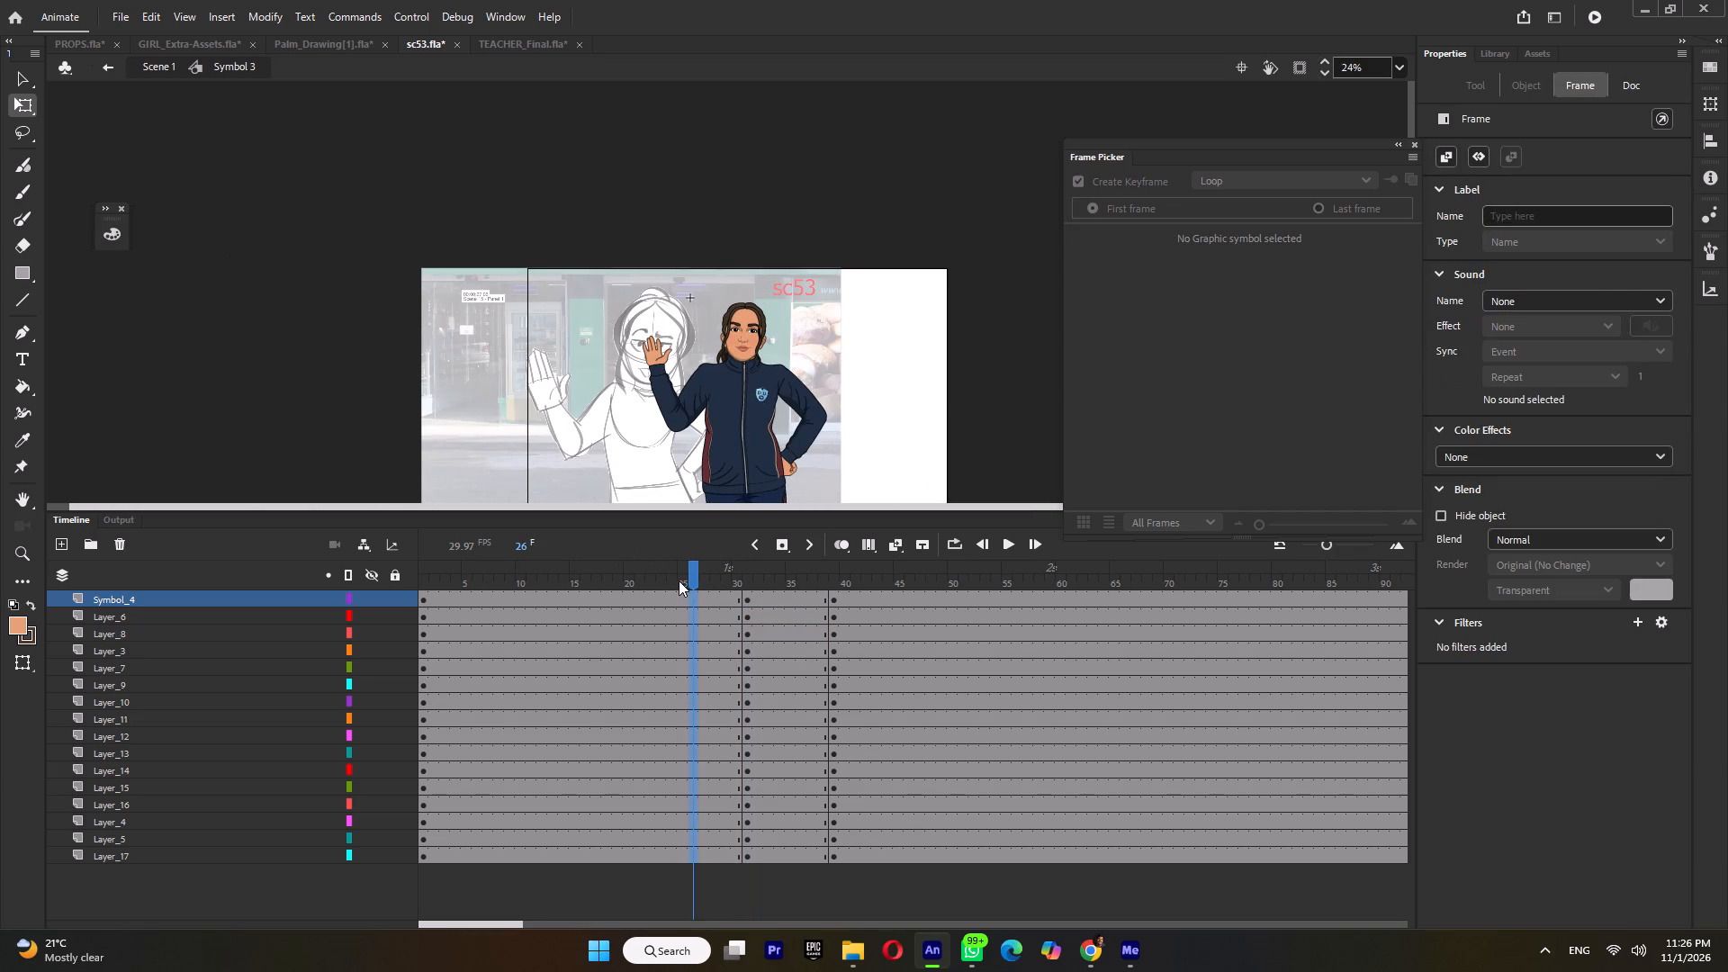
double_click(683, 577)
key("F6")
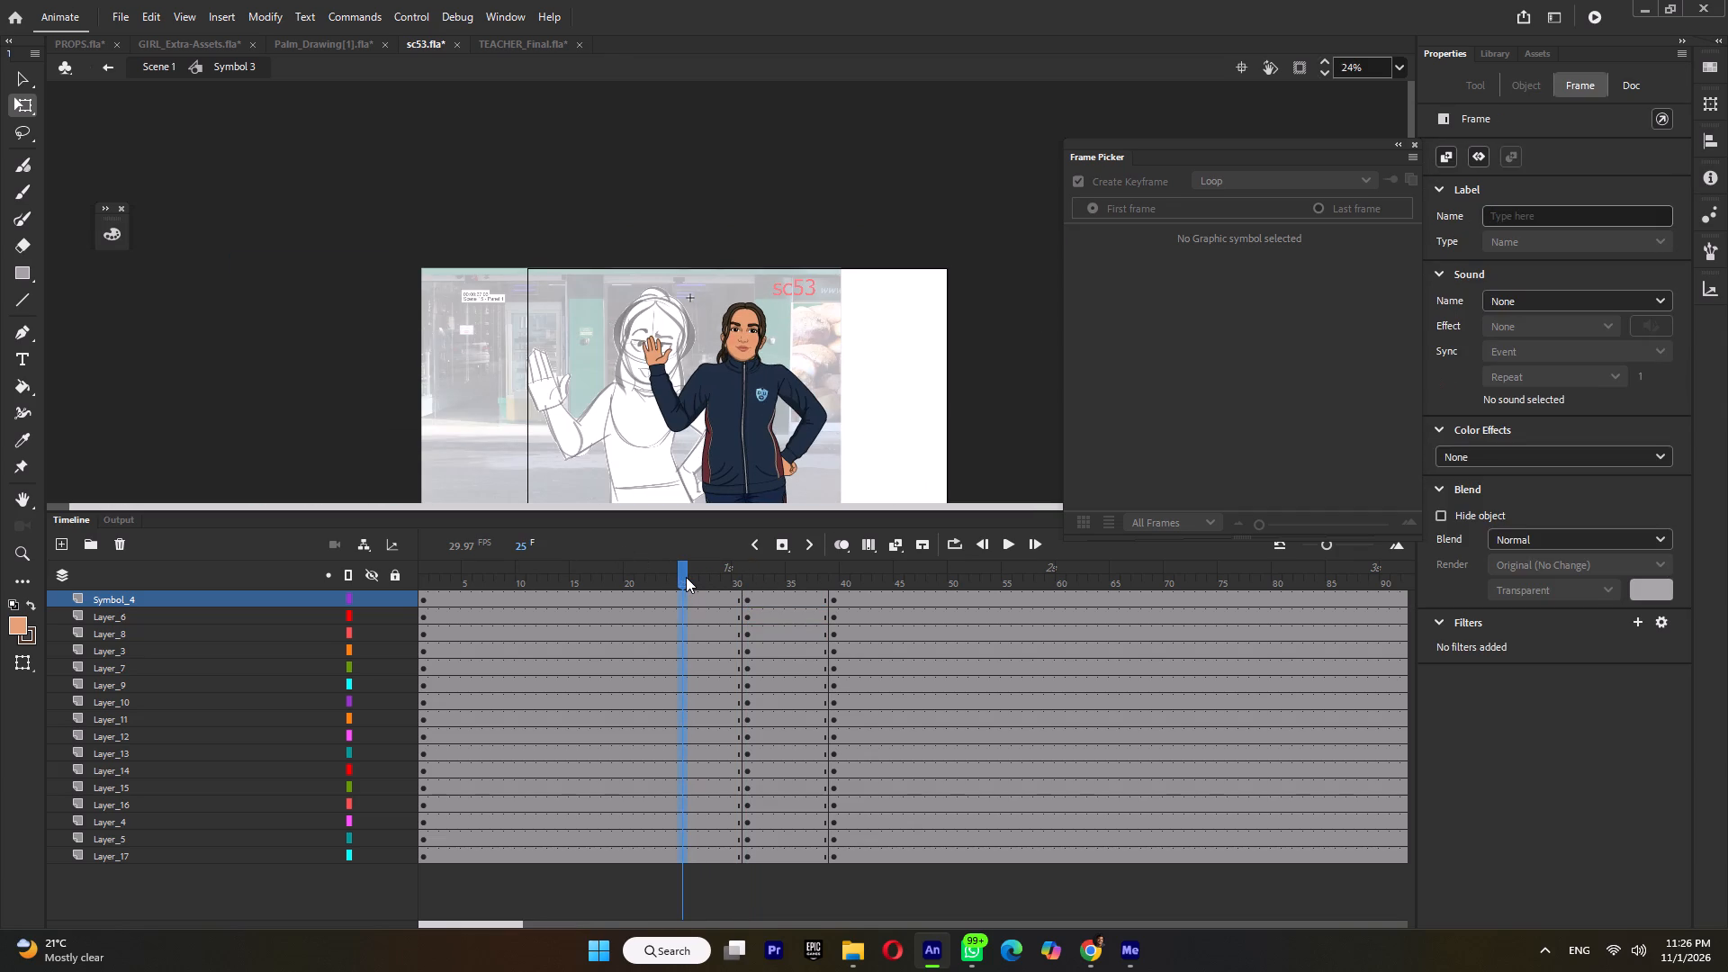
left_click(620, 378)
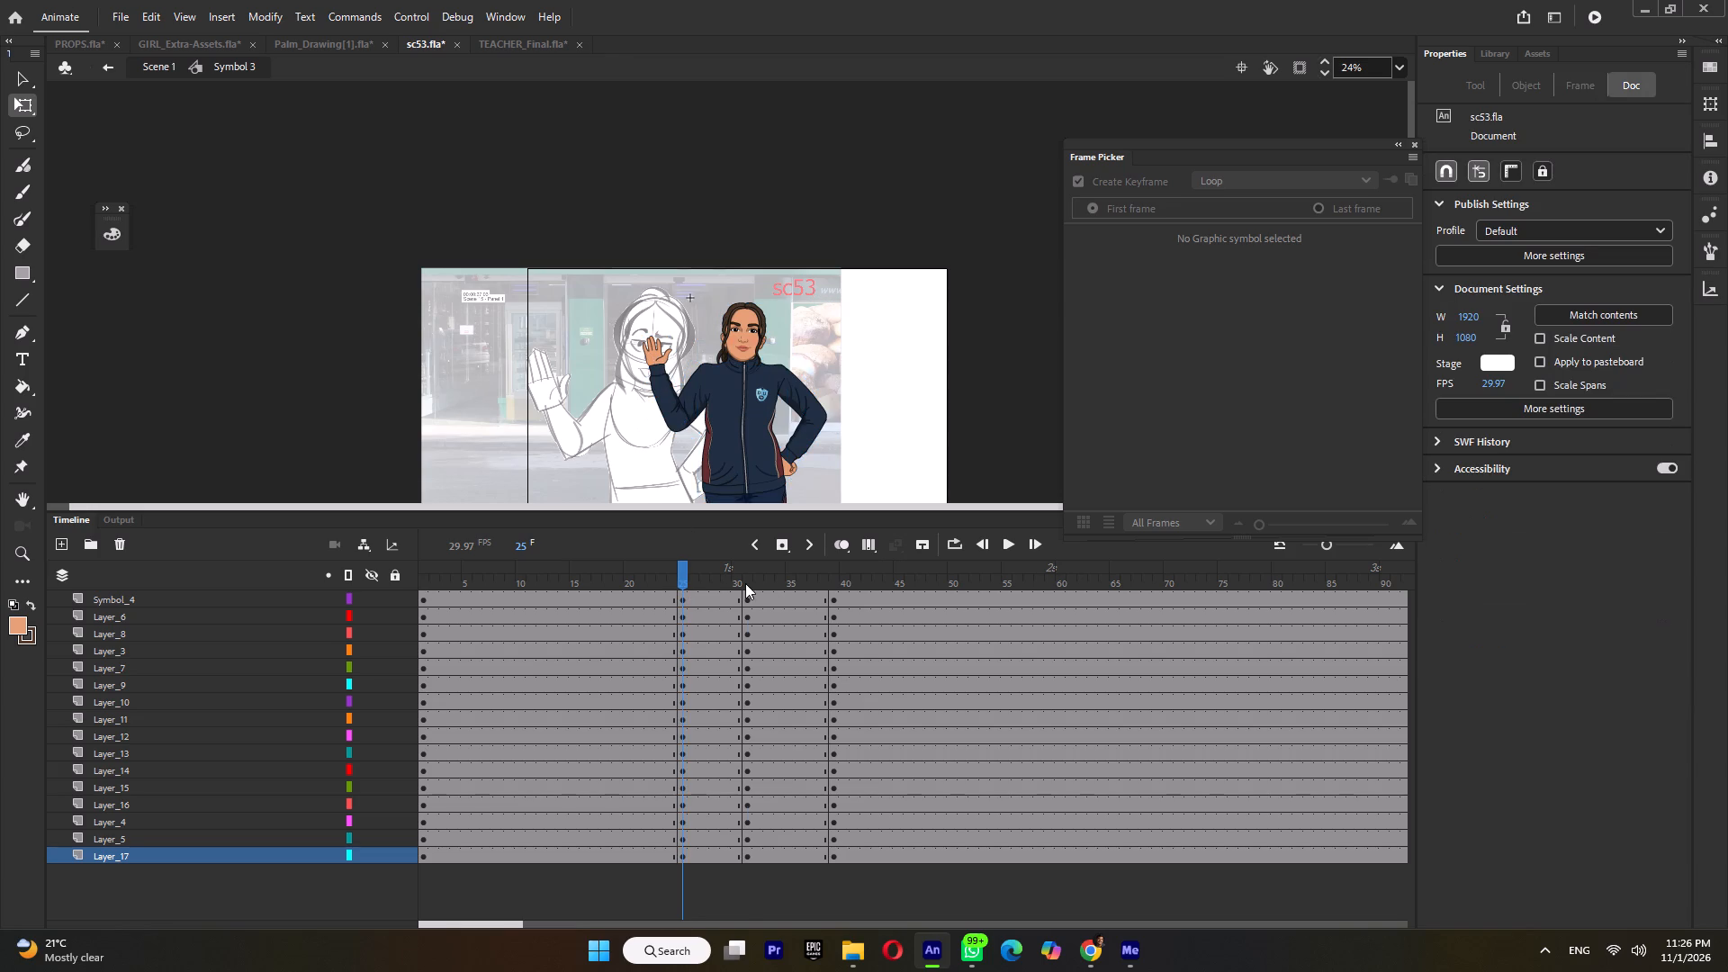
At frame 25, set the pivot of the raised forearm and hand at the elbow and rotate both slightly clockwise.
left_click(745, 583)
left_click(662, 579)
left_click(682, 573)
left_click_drag(597, 341, 662, 384)
left_click_drag(667, 380, 678, 417)
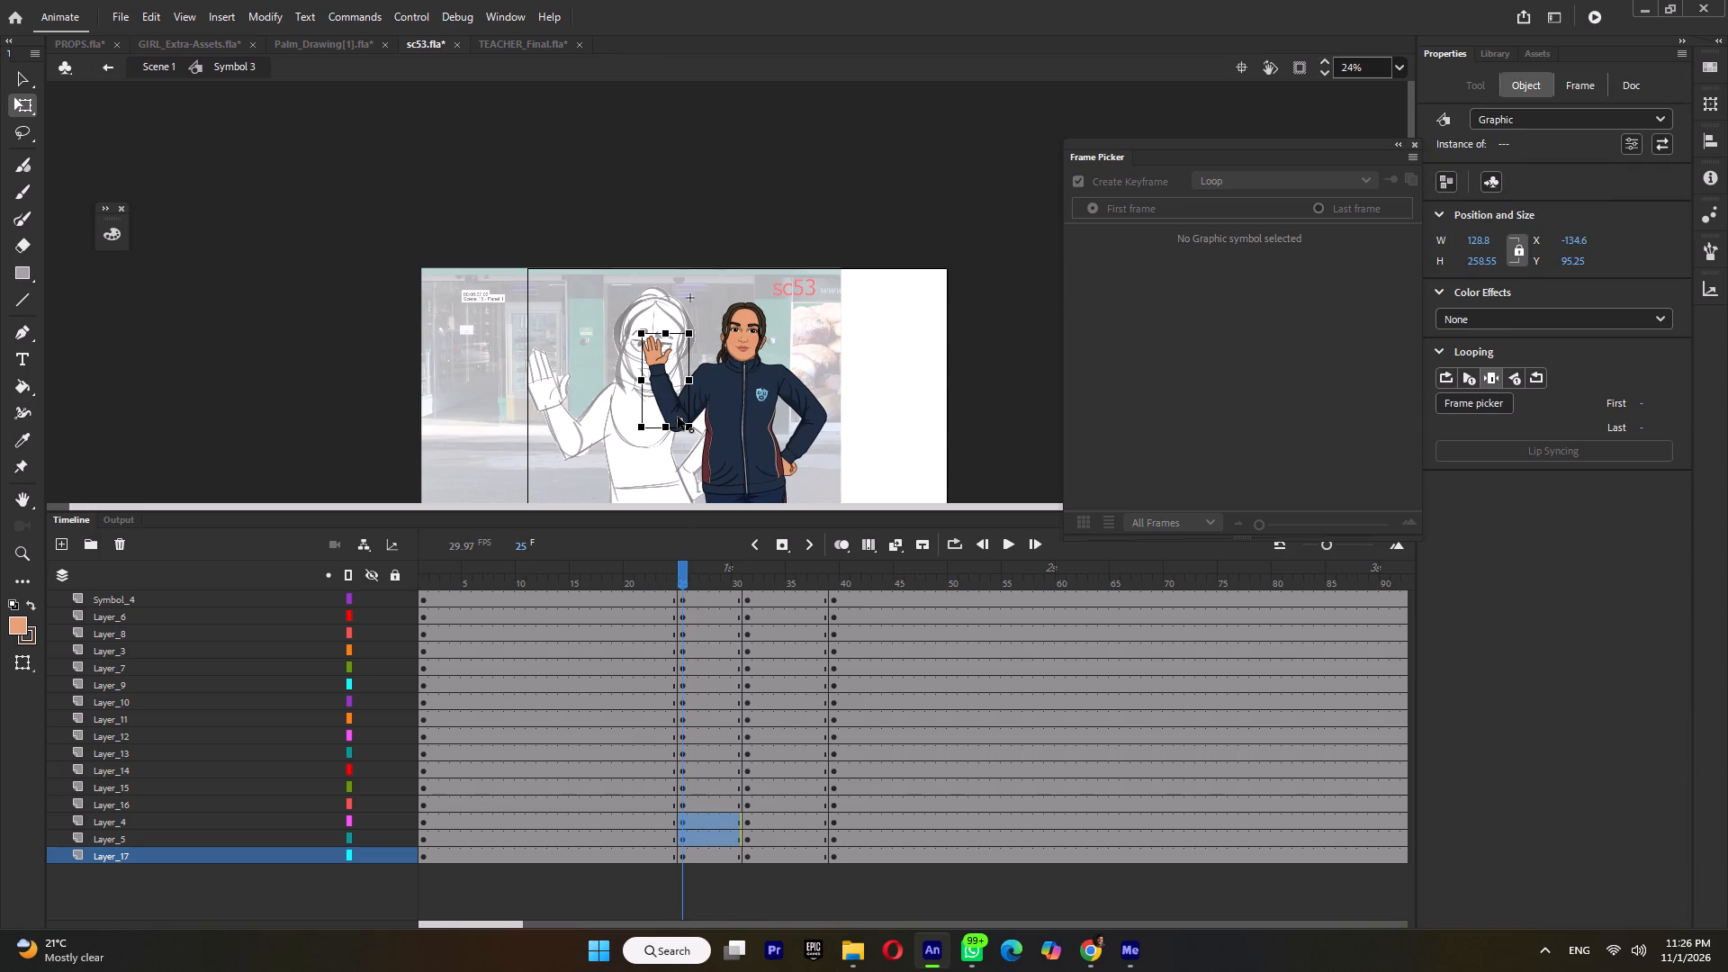
left_click_drag(678, 417, 674, 416)
scroll(662, 420, "up", 6, "ctrl")
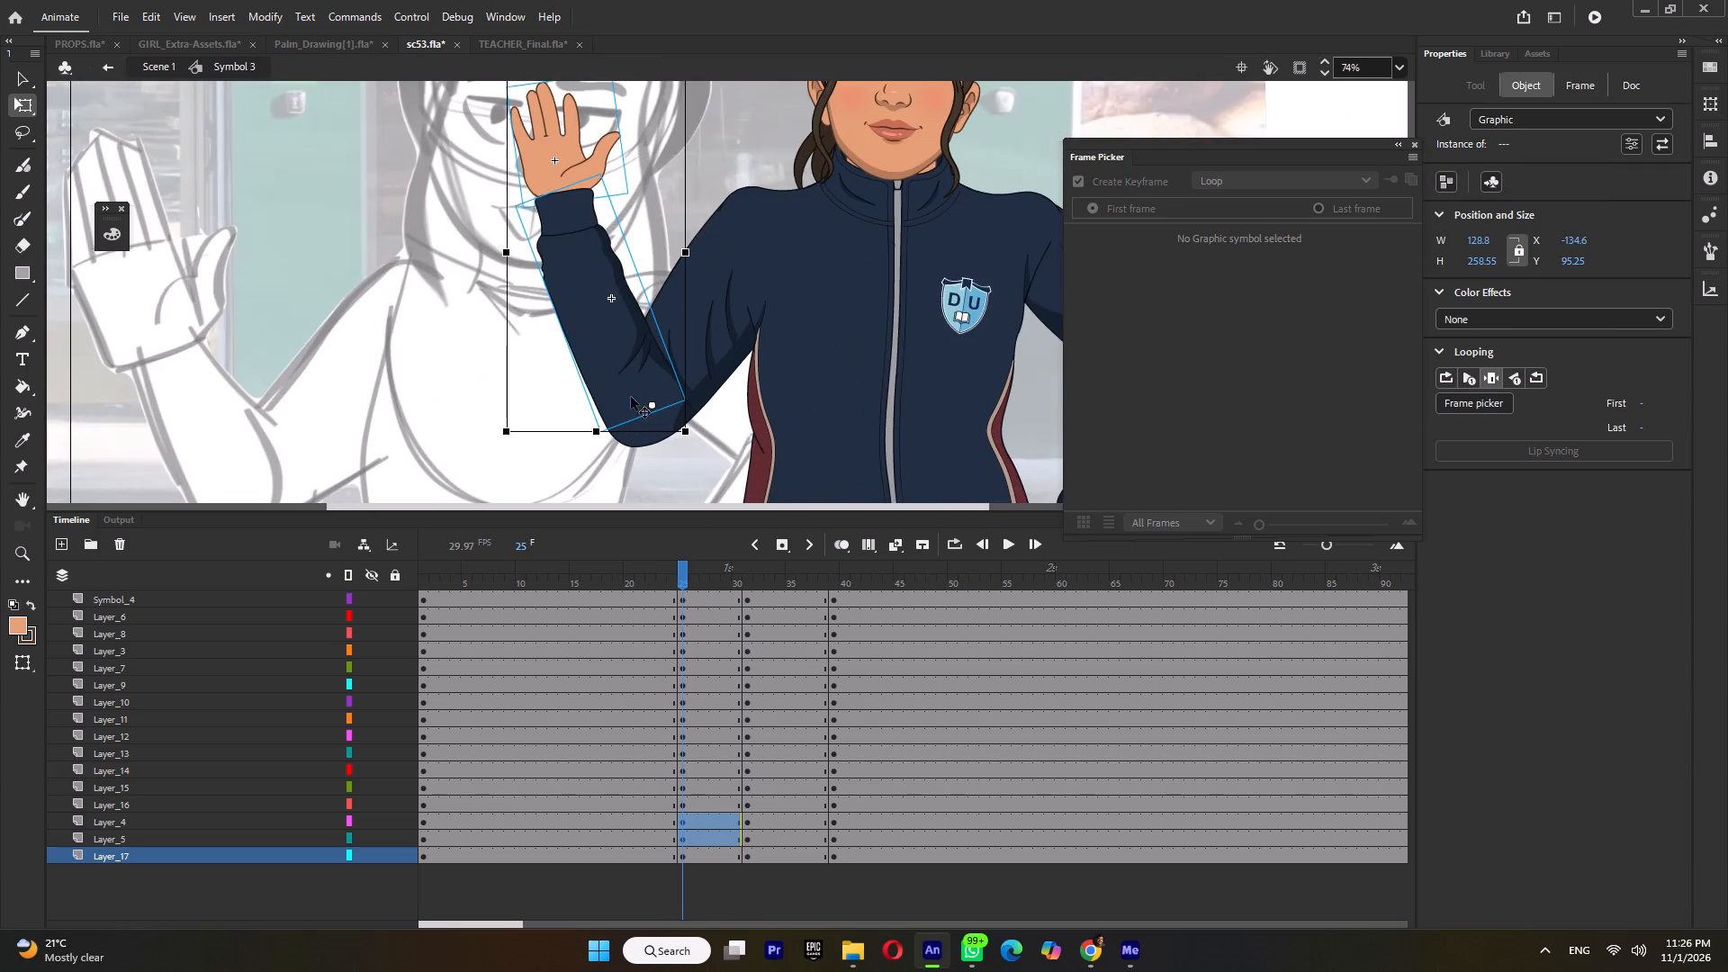
scroll(513, 290, "down", 2, "ctrl")
left_click_drag(499, 146, 523, 143)
left_click(499, 211)
Rotate the raised hand slightly clockwise about the wrist at frame 25 and compare it with the previous frame.
left_click(576, 184)
left_click_drag(609, 148, 622, 152)
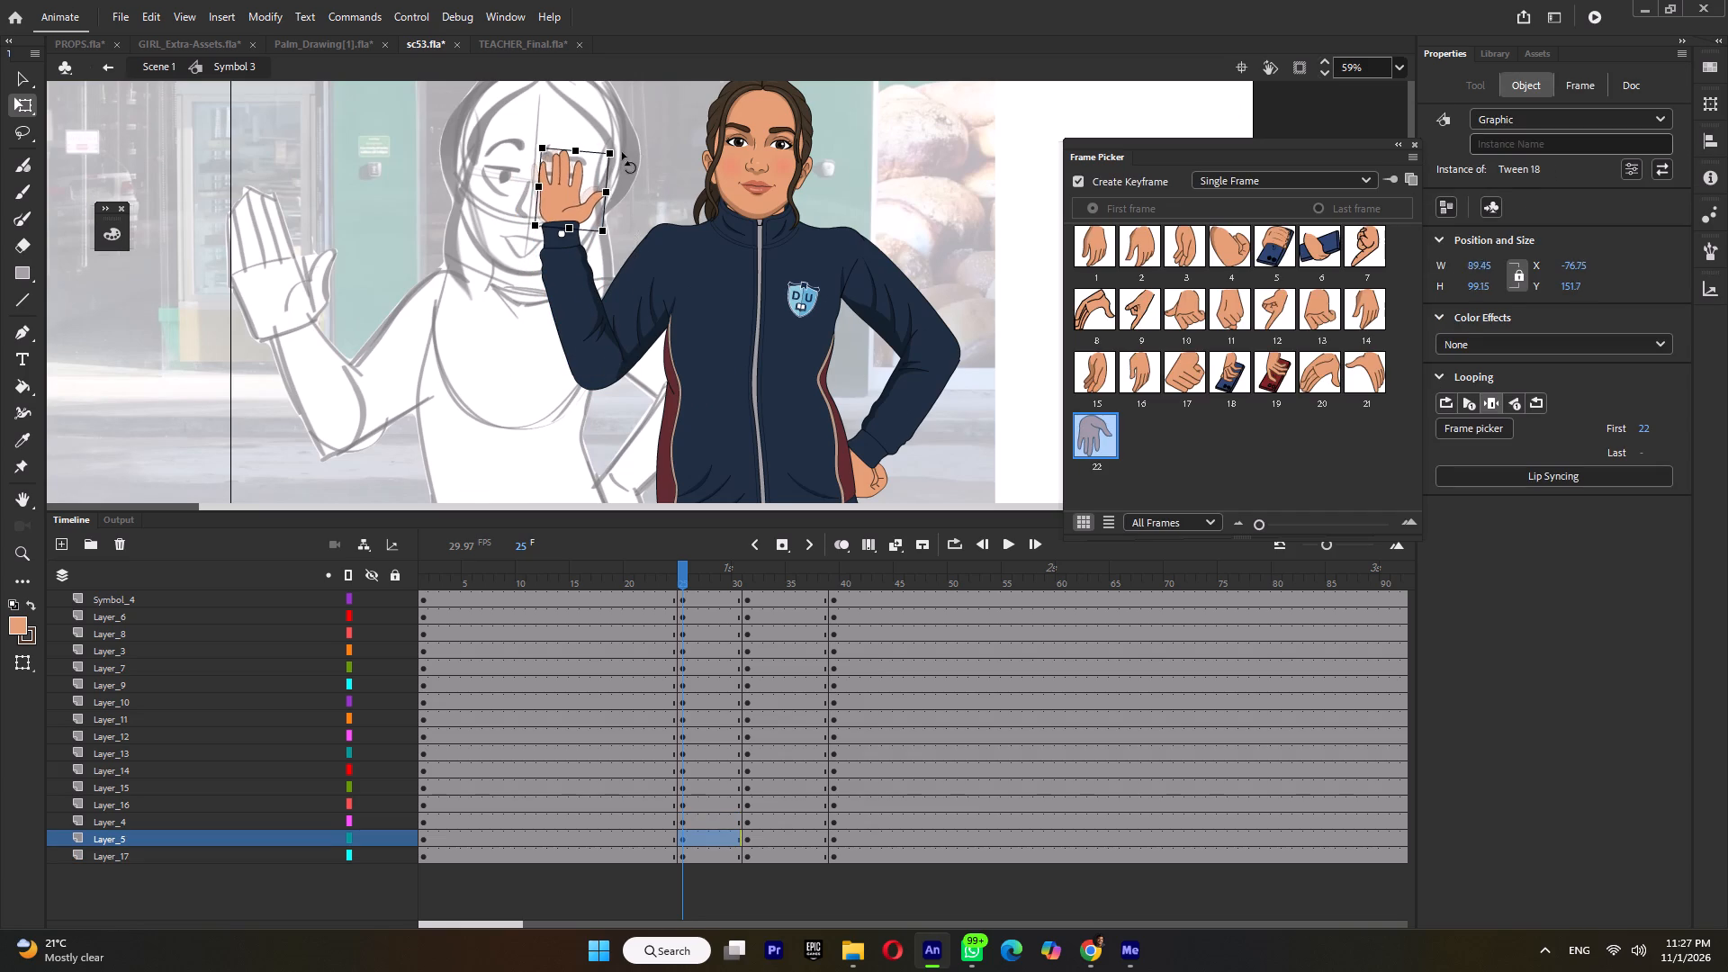
left_click_drag(622, 152, 622, 153)
left_click(664, 574)
left_click(685, 575)
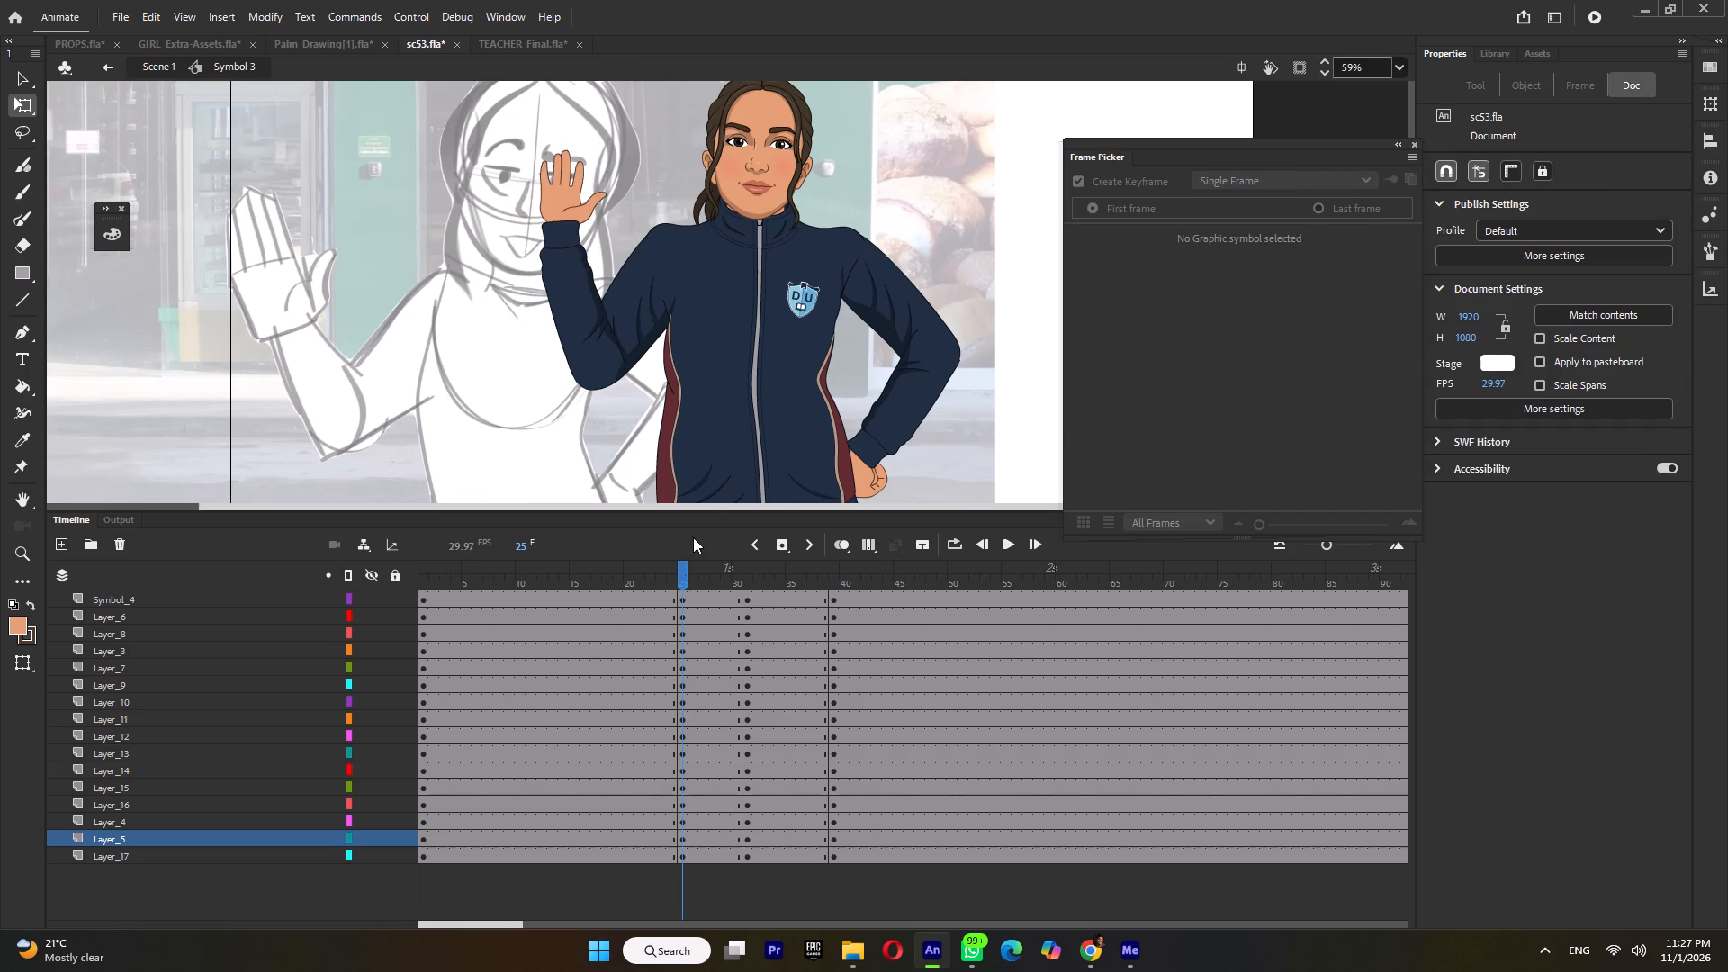
At frame 25, select the whole upper body, move its pivot down to the waist and tilt it slightly counterclockwise.
scroll(697, 462, "down", 3, "ctrl")
left_click_drag(850, 304, 550, 458)
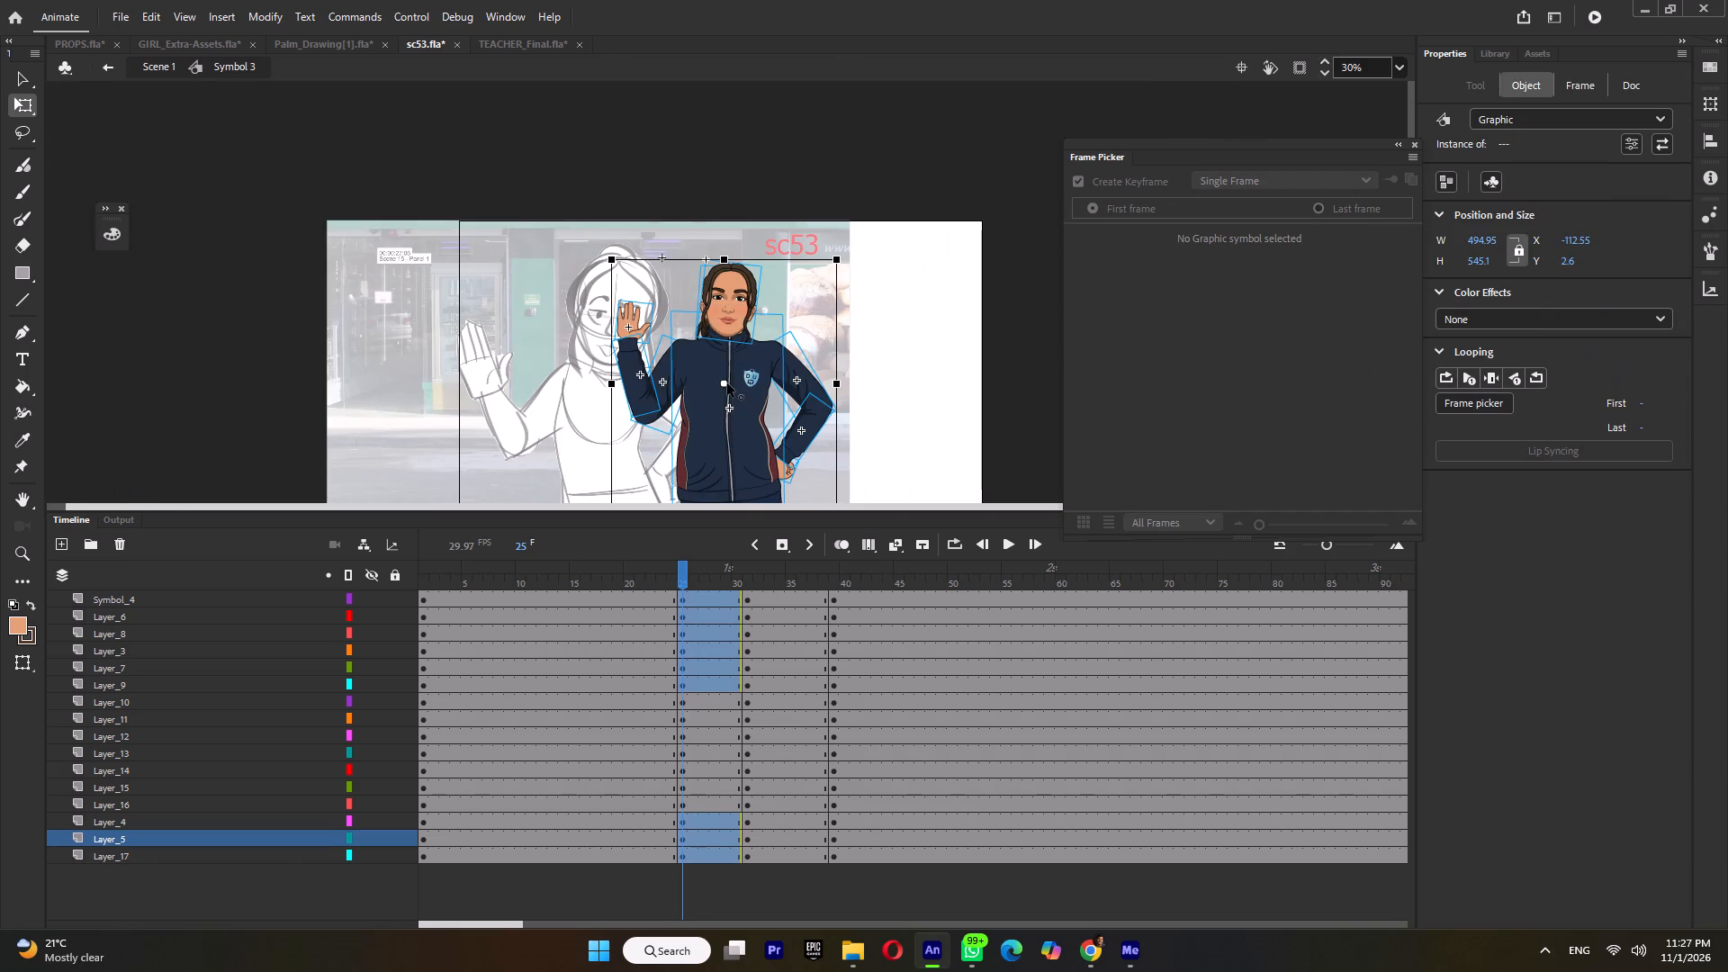
left_click_drag(725, 384, 727, 510)
scroll(854, 255, "up", 6, "ctrl")
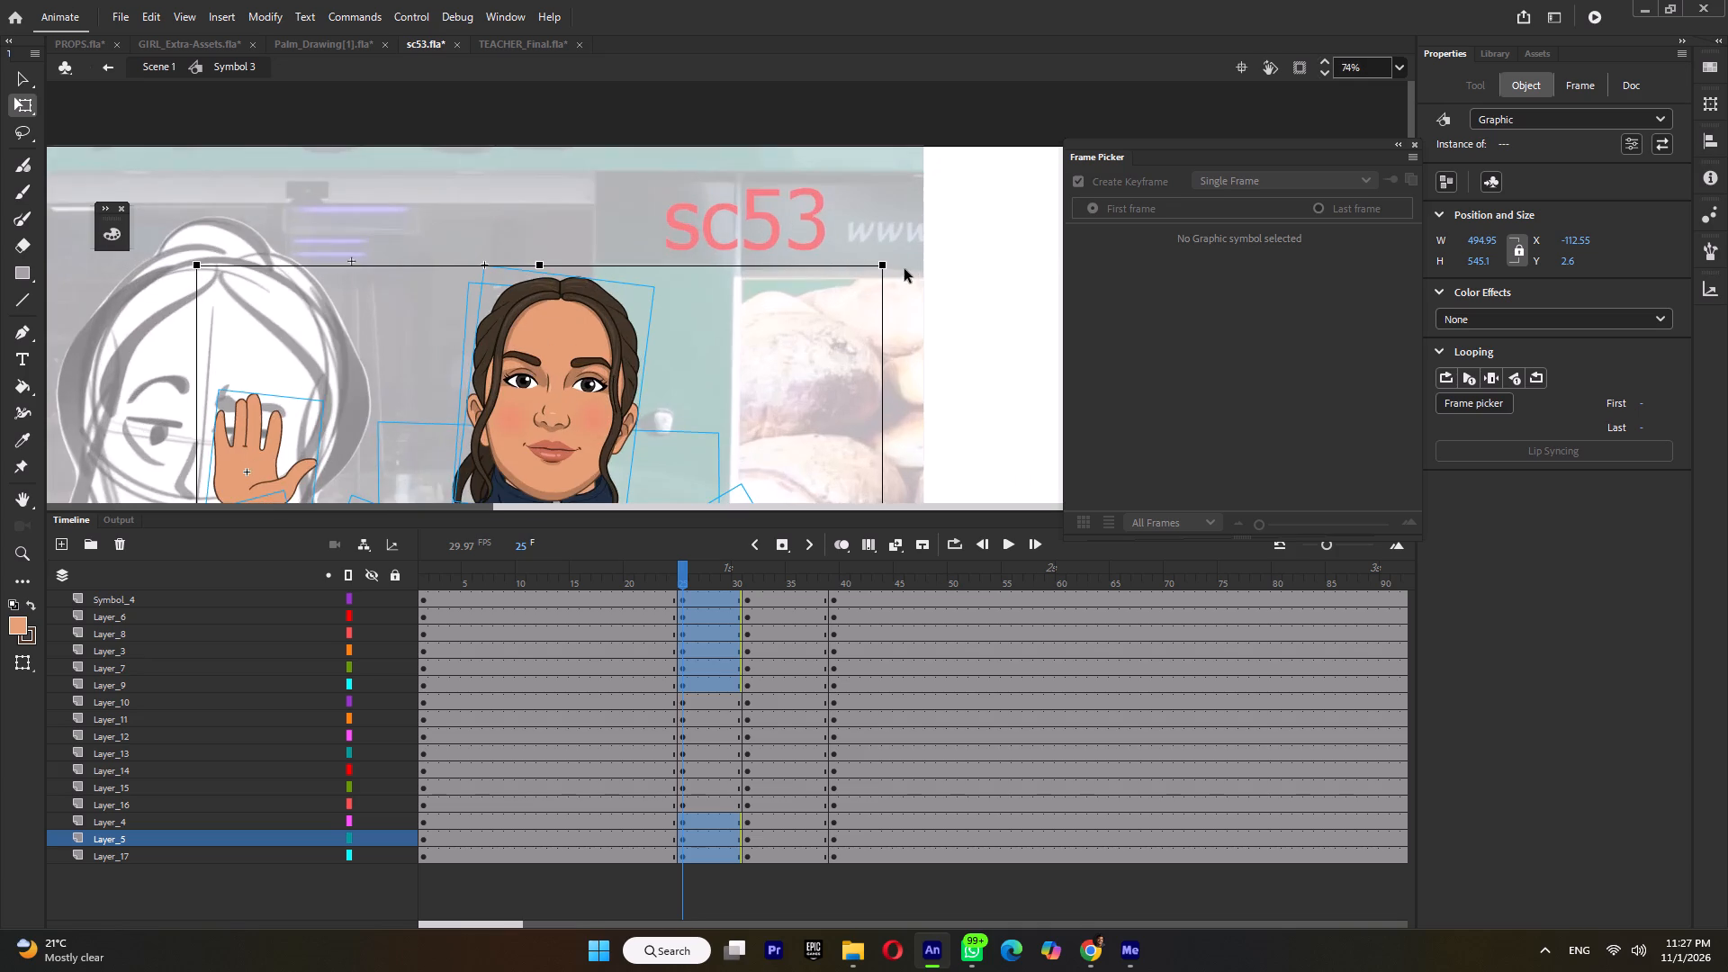
scroll(889, 267, "up", 2, "ctrl")
left_click_drag(886, 262, 879, 256)
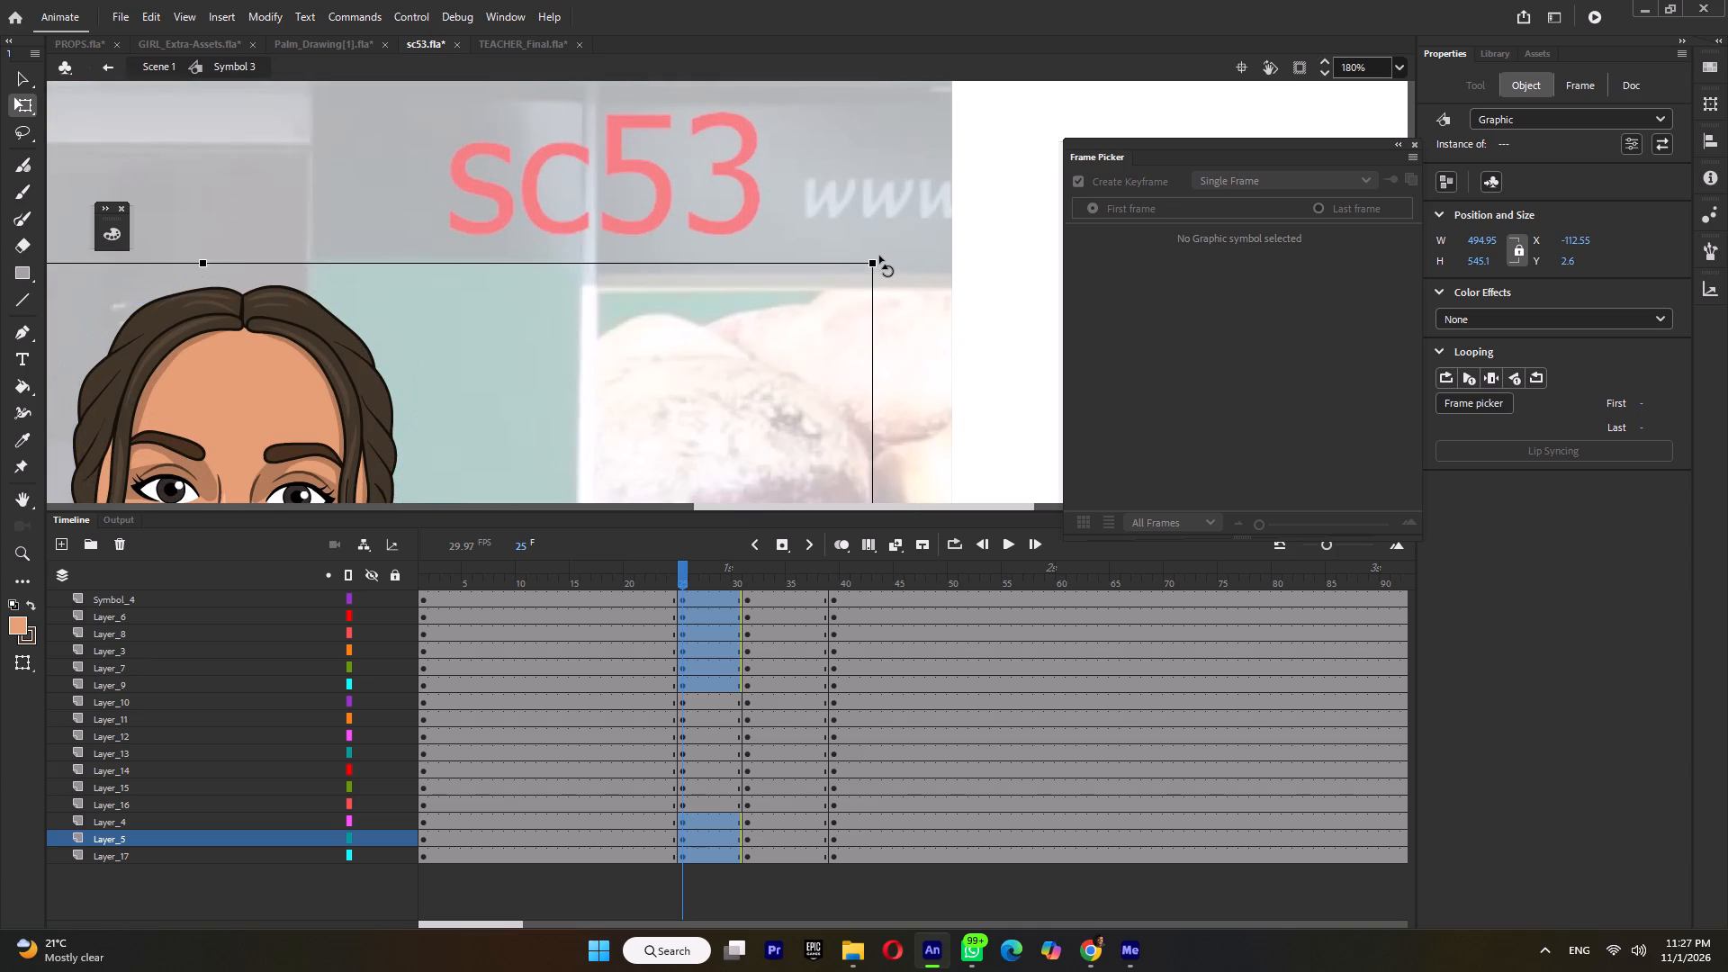
left_click_drag(879, 256, 877, 254)
scroll(877, 259, "down", 8, "ctrl")
left_click(832, 315)
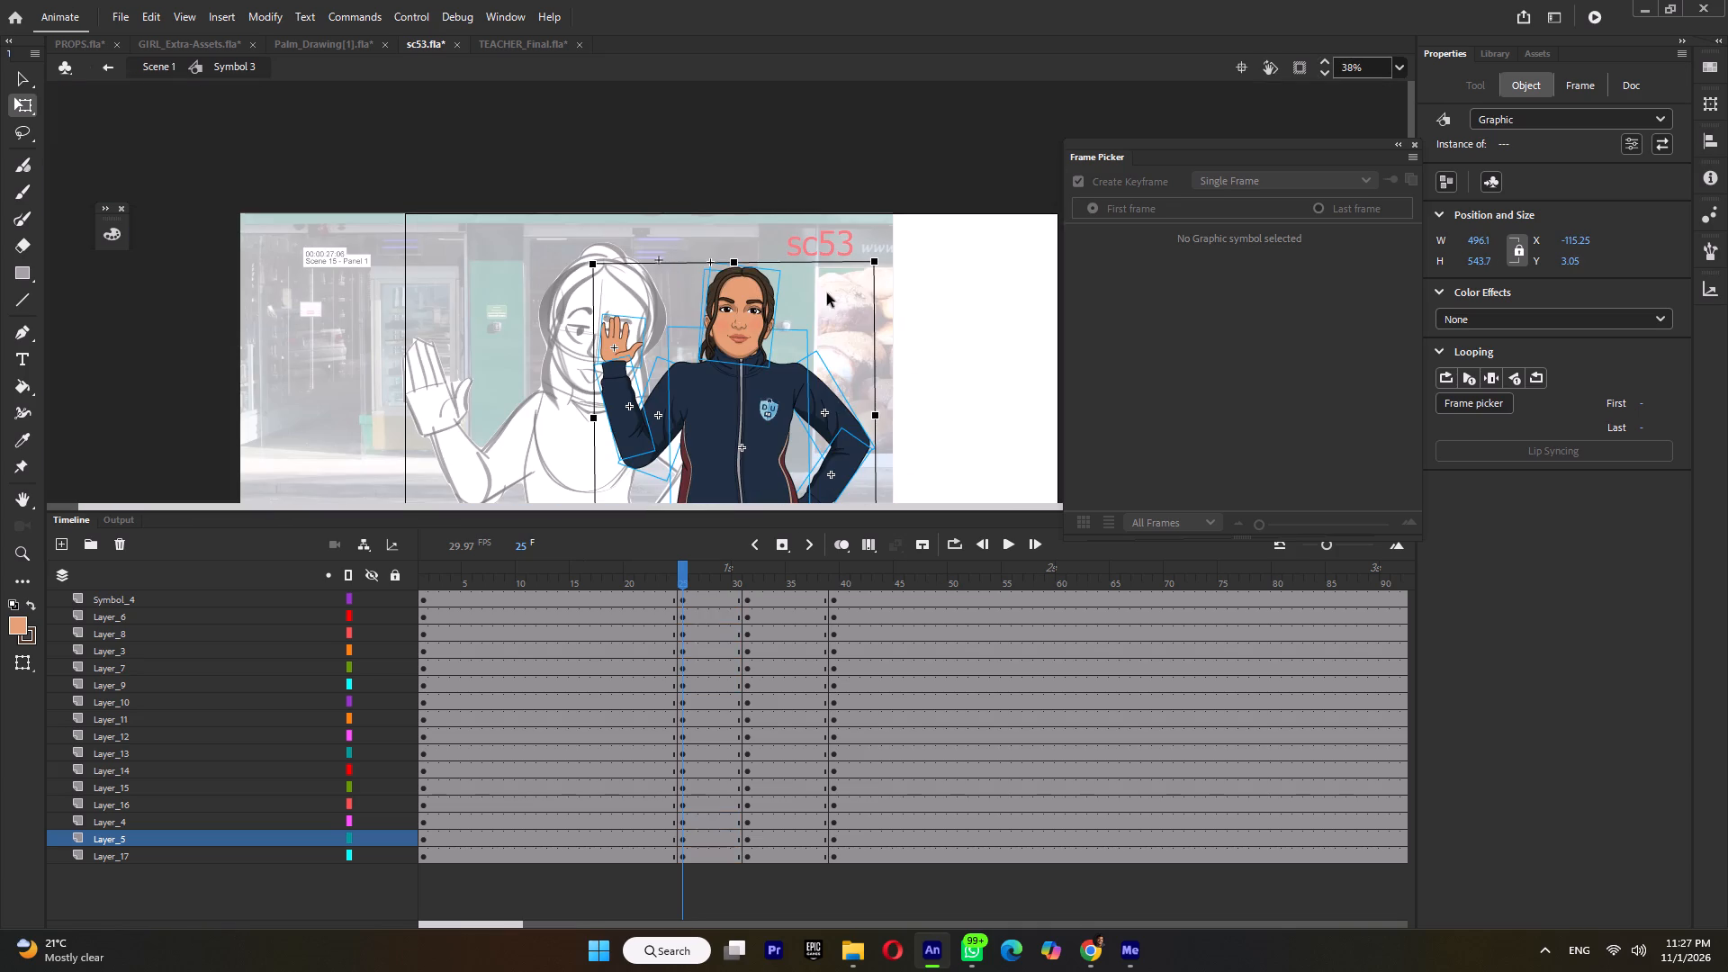
At frame 25, move the head's pivot down to the chin, tilt the head counterclockwise and scrub toward frame 31 to check.
left_click_drag(832, 263, 713, 315)
left_click_drag(738, 318, 735, 344)
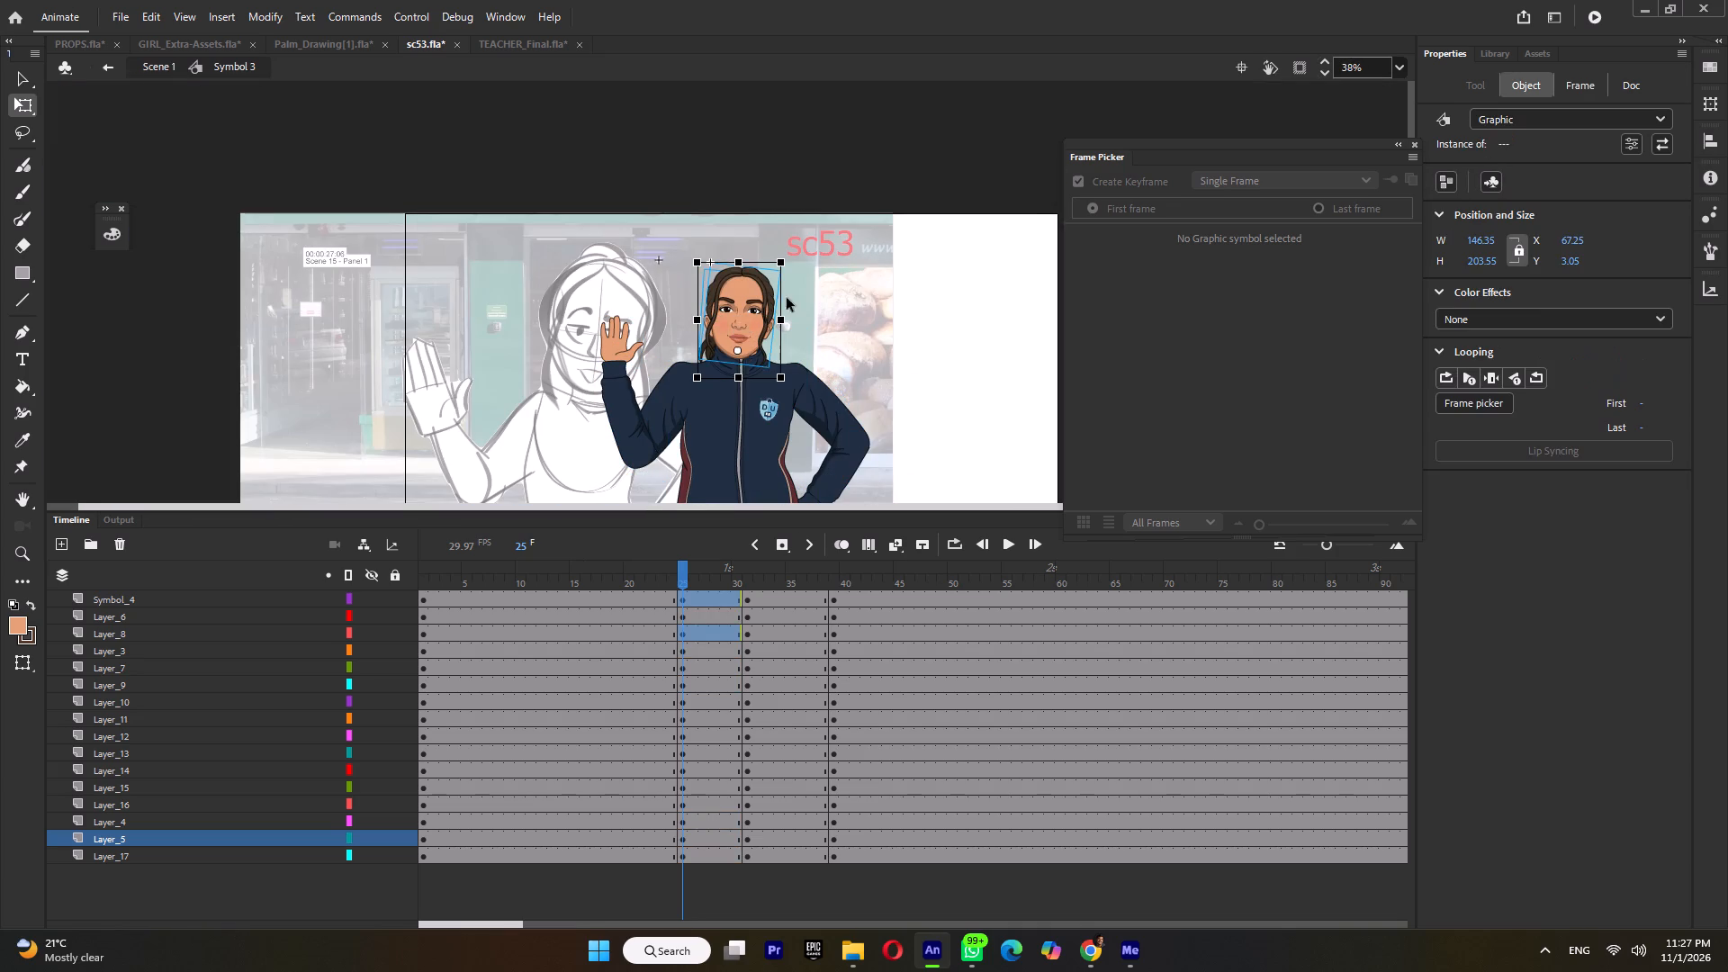
scroll(797, 265, "up", 1, "ctrl")
left_click_drag(786, 261, 777, 255)
scroll(777, 255, "down", 3, "ctrl")
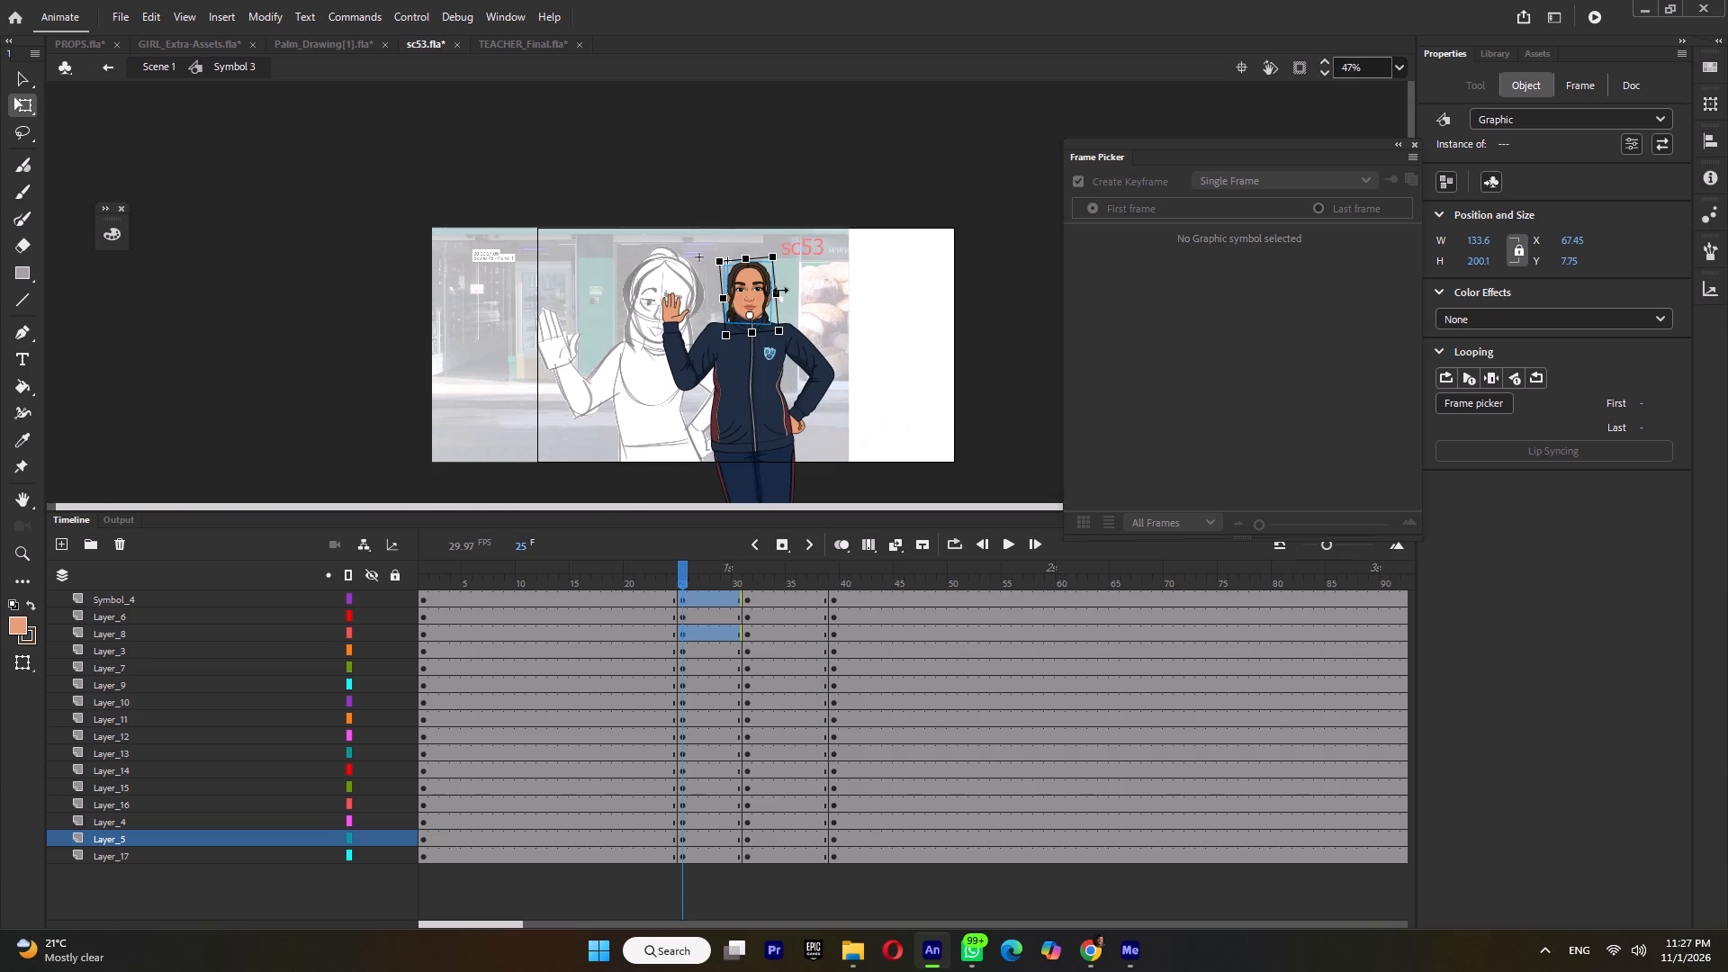
left_click_drag(740, 577, 691, 604)
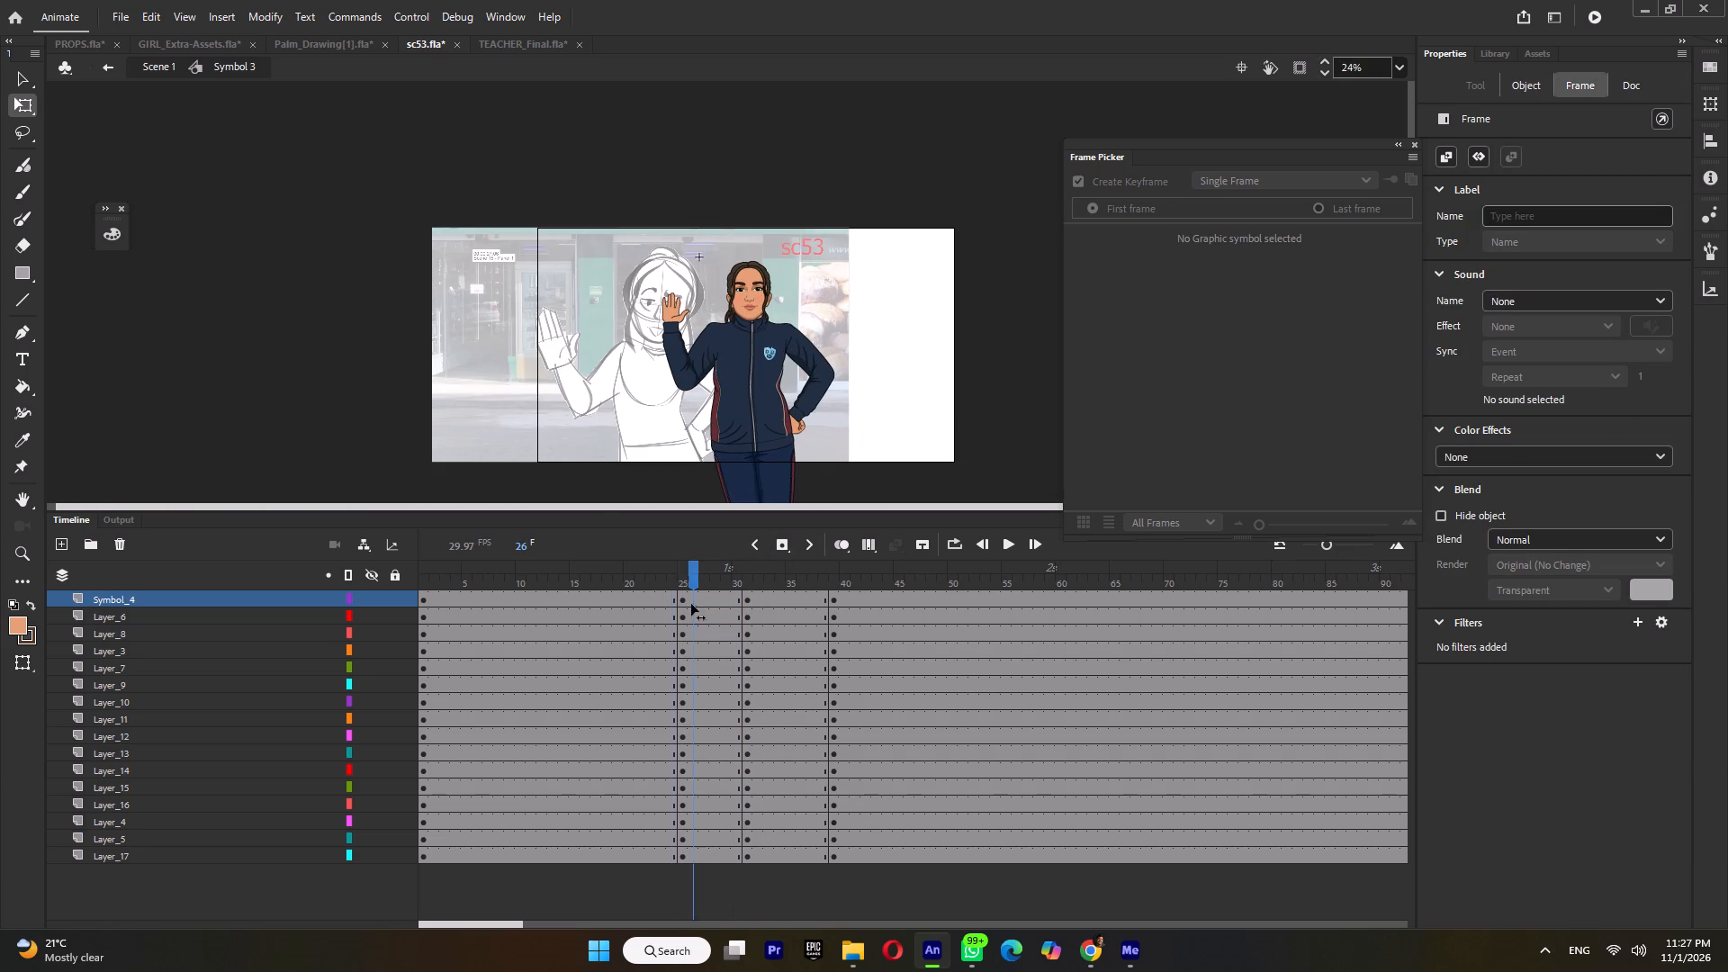
left_click_drag(691, 604, 752, 605)
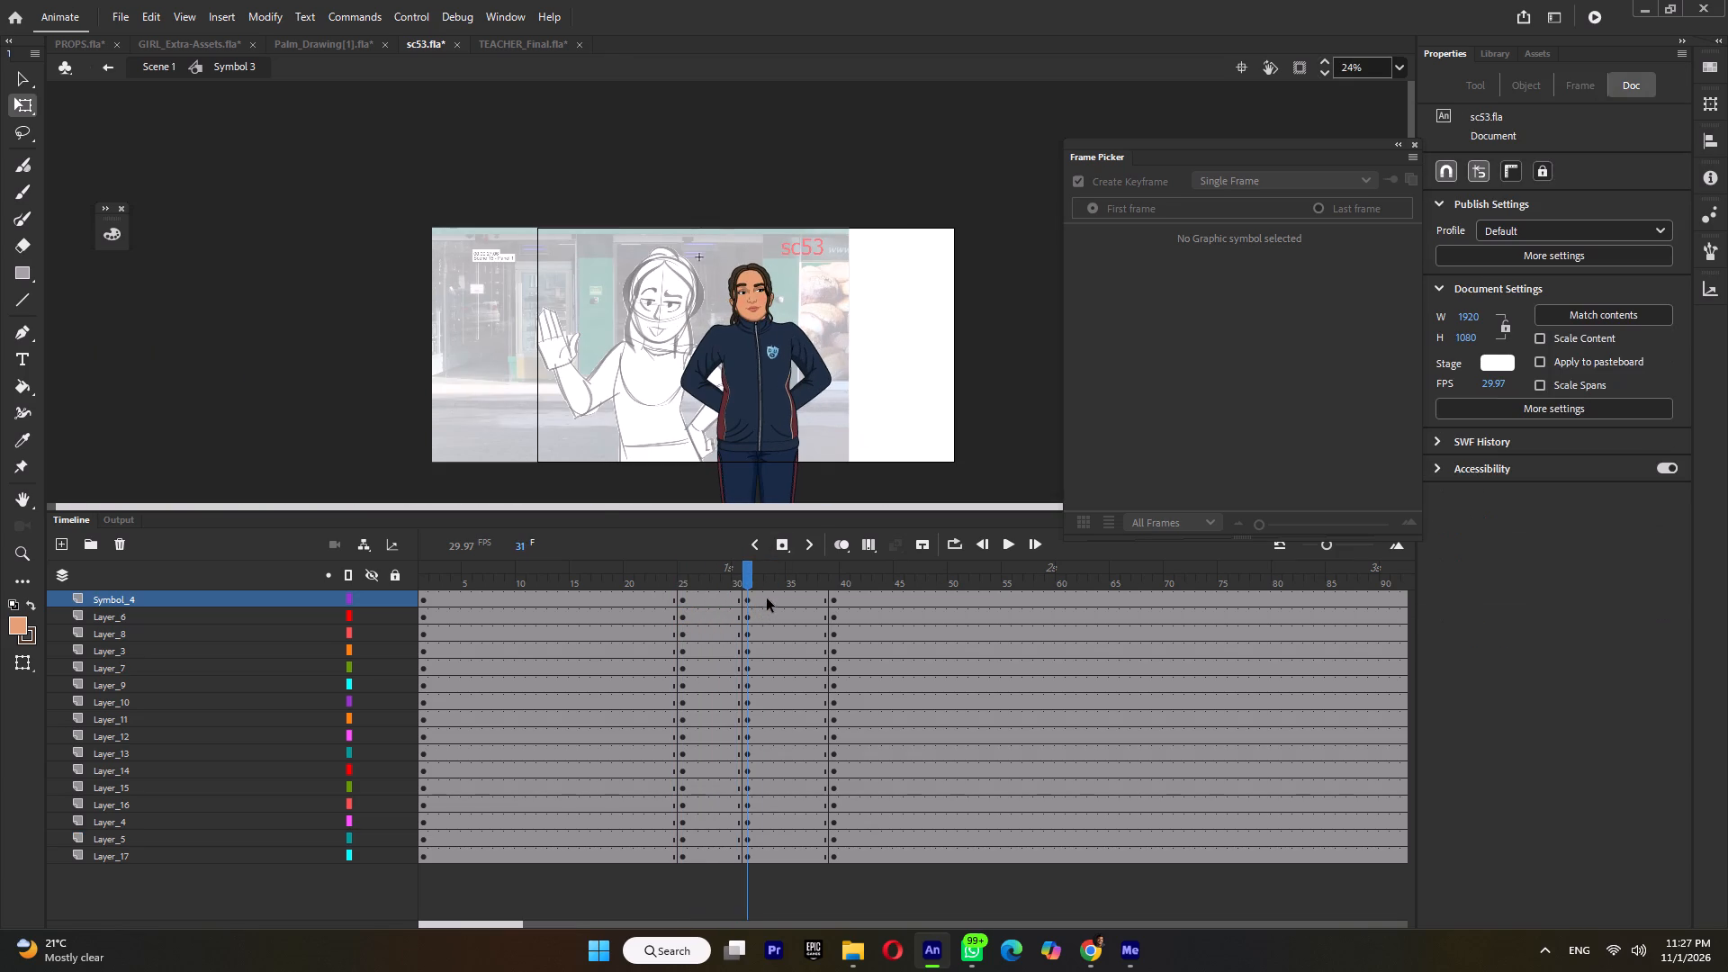
Insert keyframes on all layers of Symbol 3 at frame 34.
left_click(783, 581)
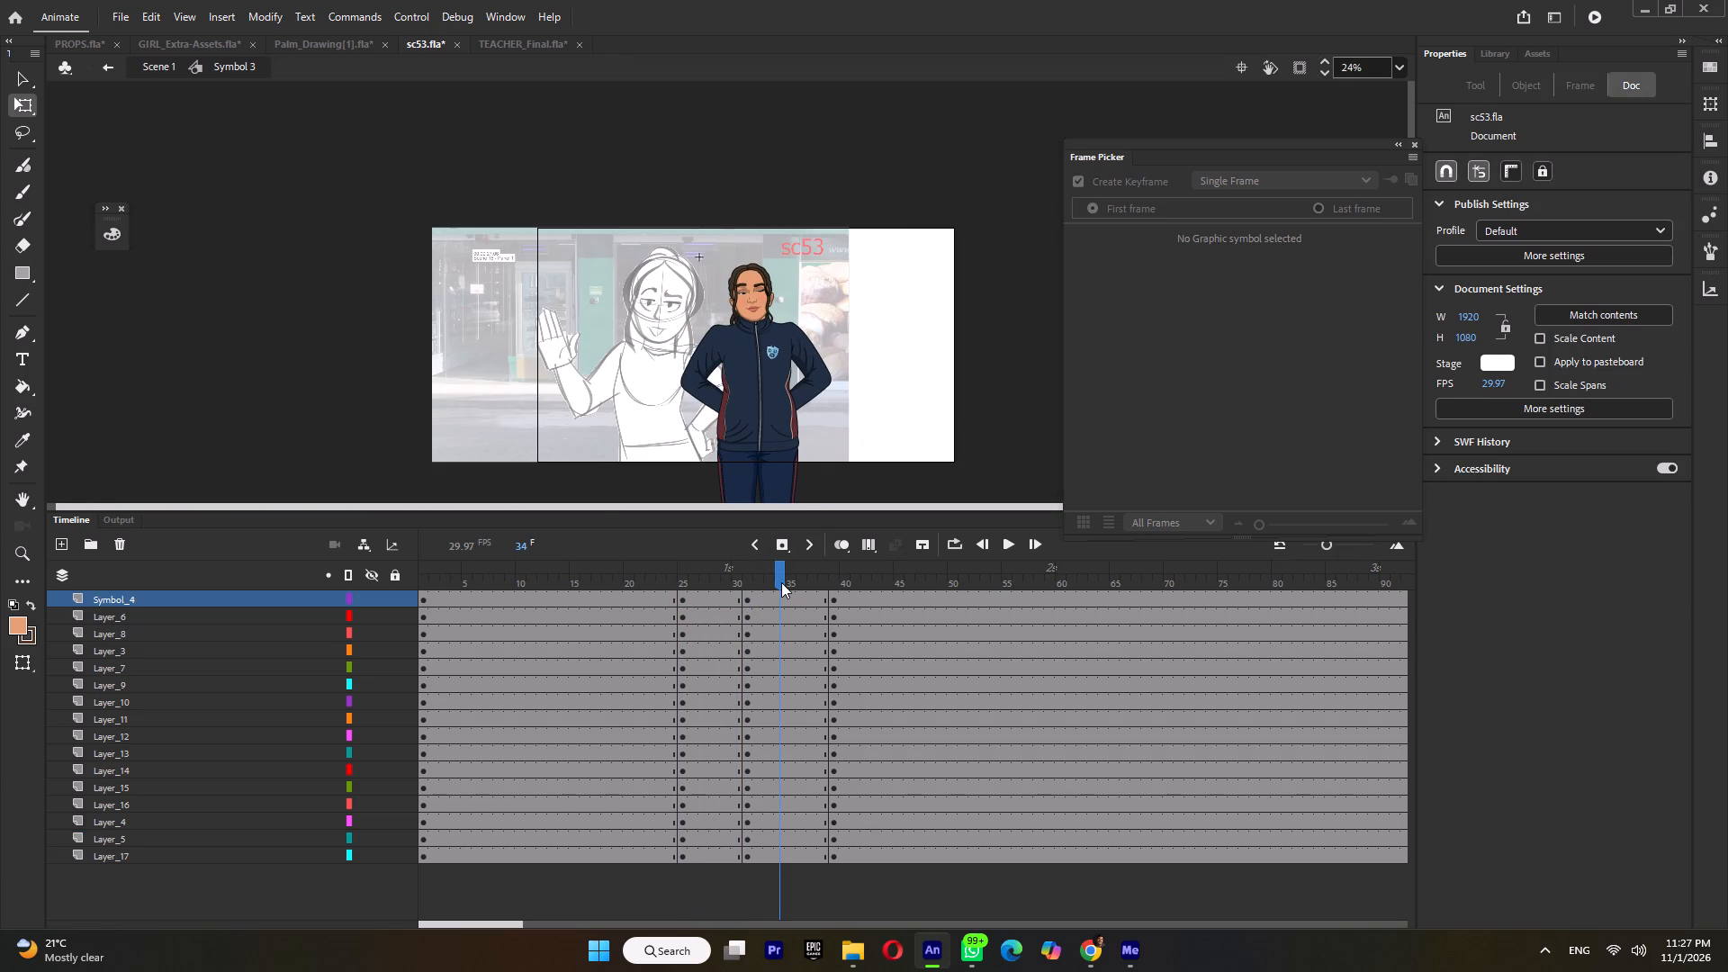
double_click(781, 582)
key("F6")
In the pose spanning frames 31 to 33, move the head's pivot down to the chin and rotate the head slightly clockwise.
left_click(713, 585)
left_click(756, 580)
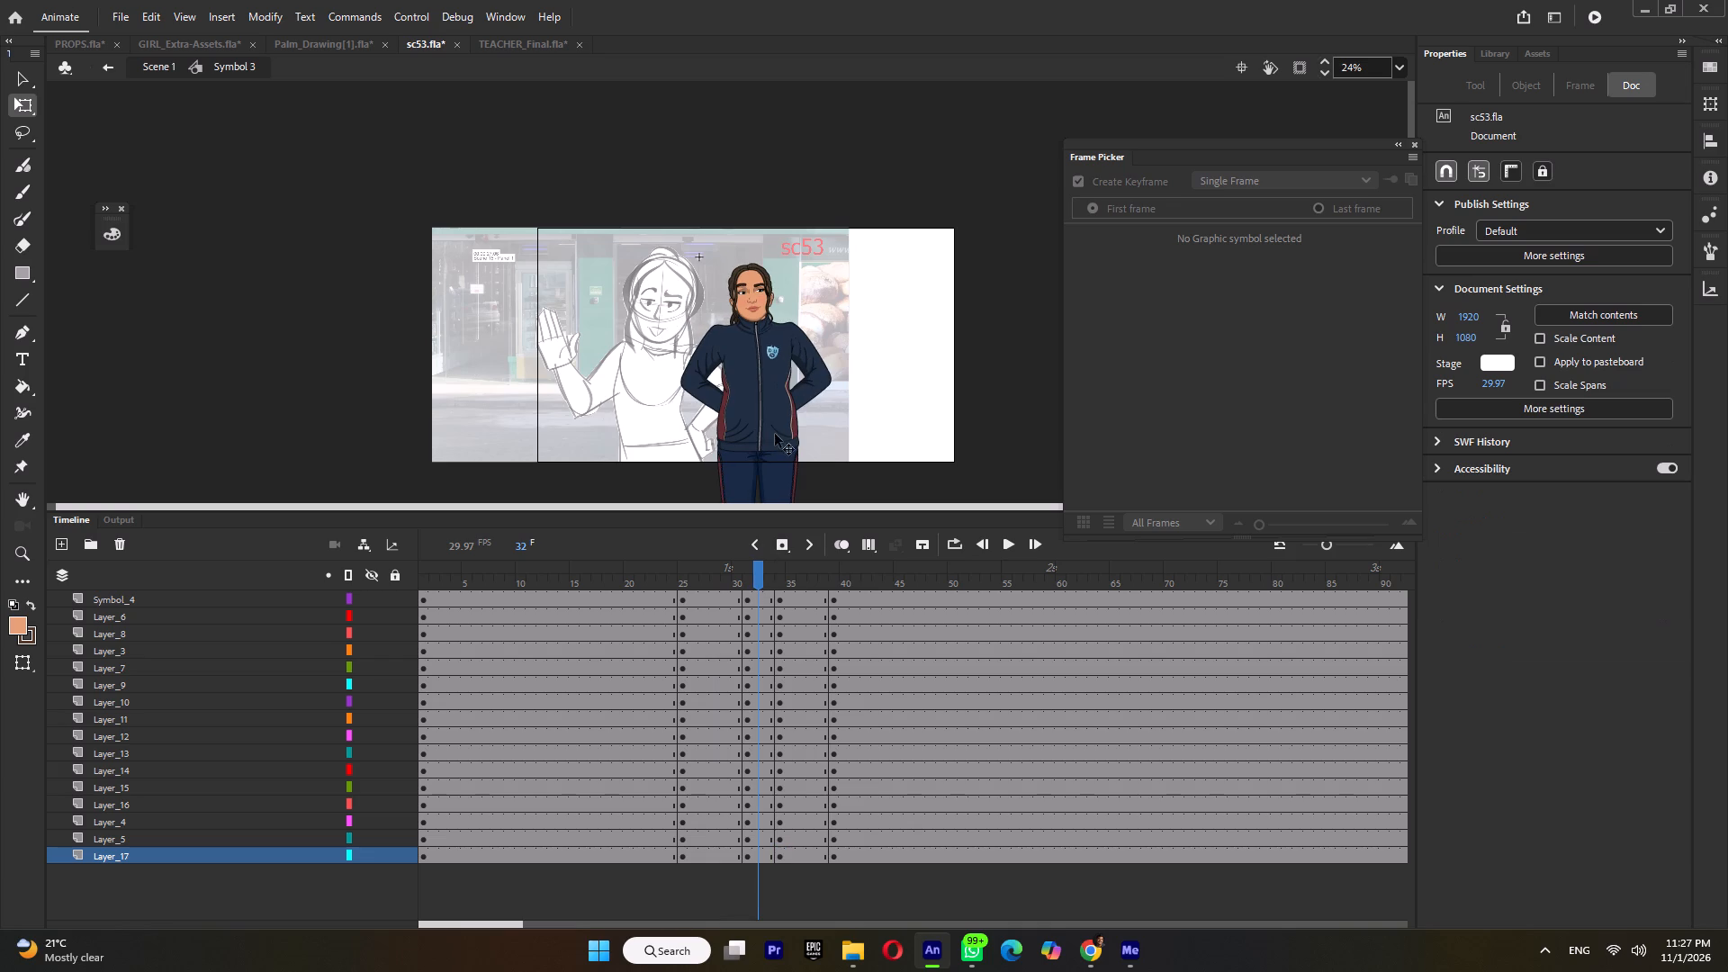
left_click_drag(705, 267, 749, 288)
scroll(754, 294, "up", 2, "ctrl")
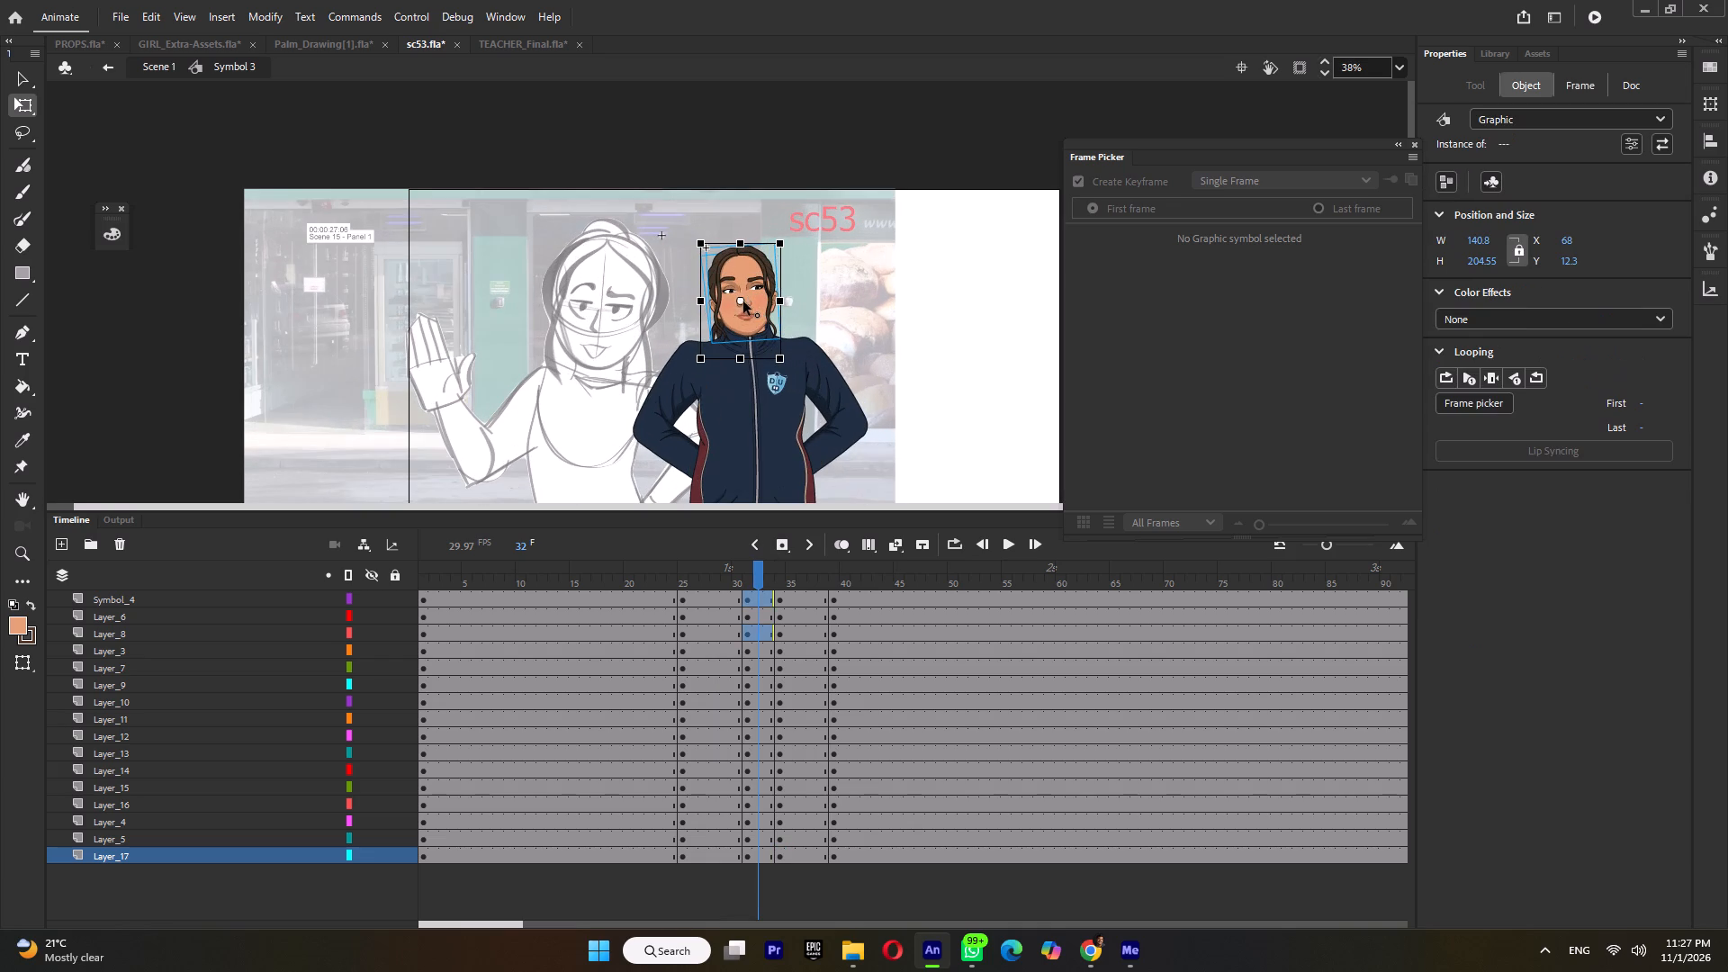
left_click_drag(742, 300, 752, 328)
scroll(716, 250, "up", 8, "ctrl")
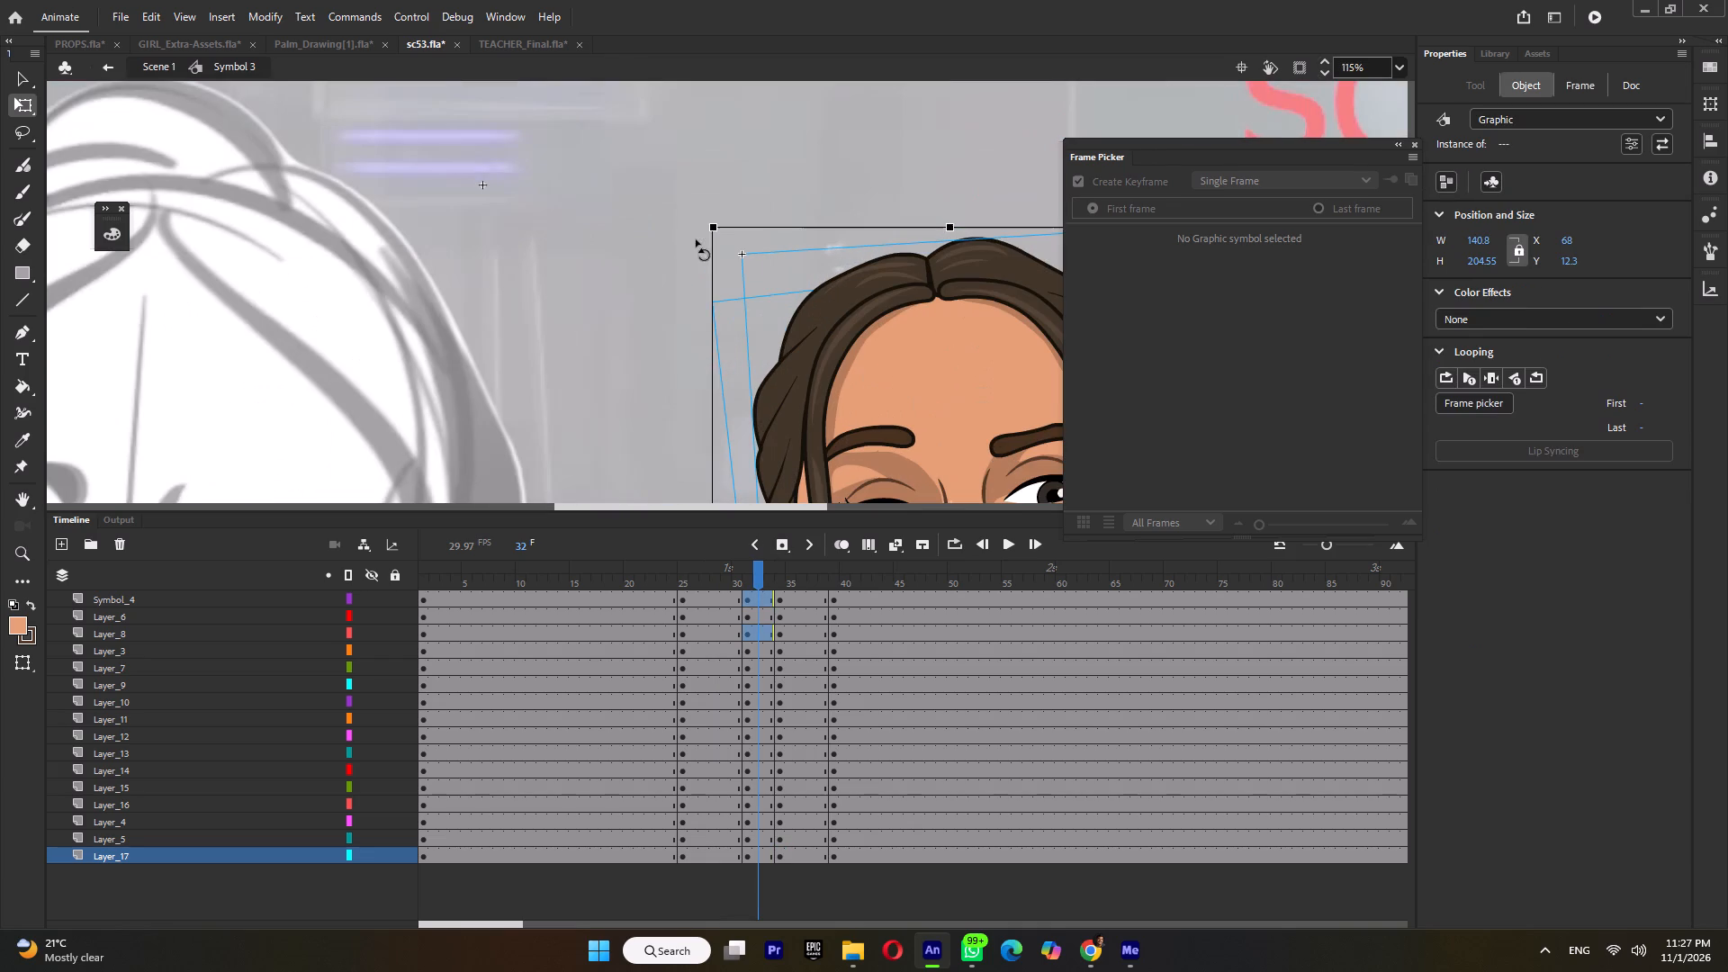
left_click_drag(703, 229, 721, 229)
scroll(719, 229, "down", 8, "ctrl")
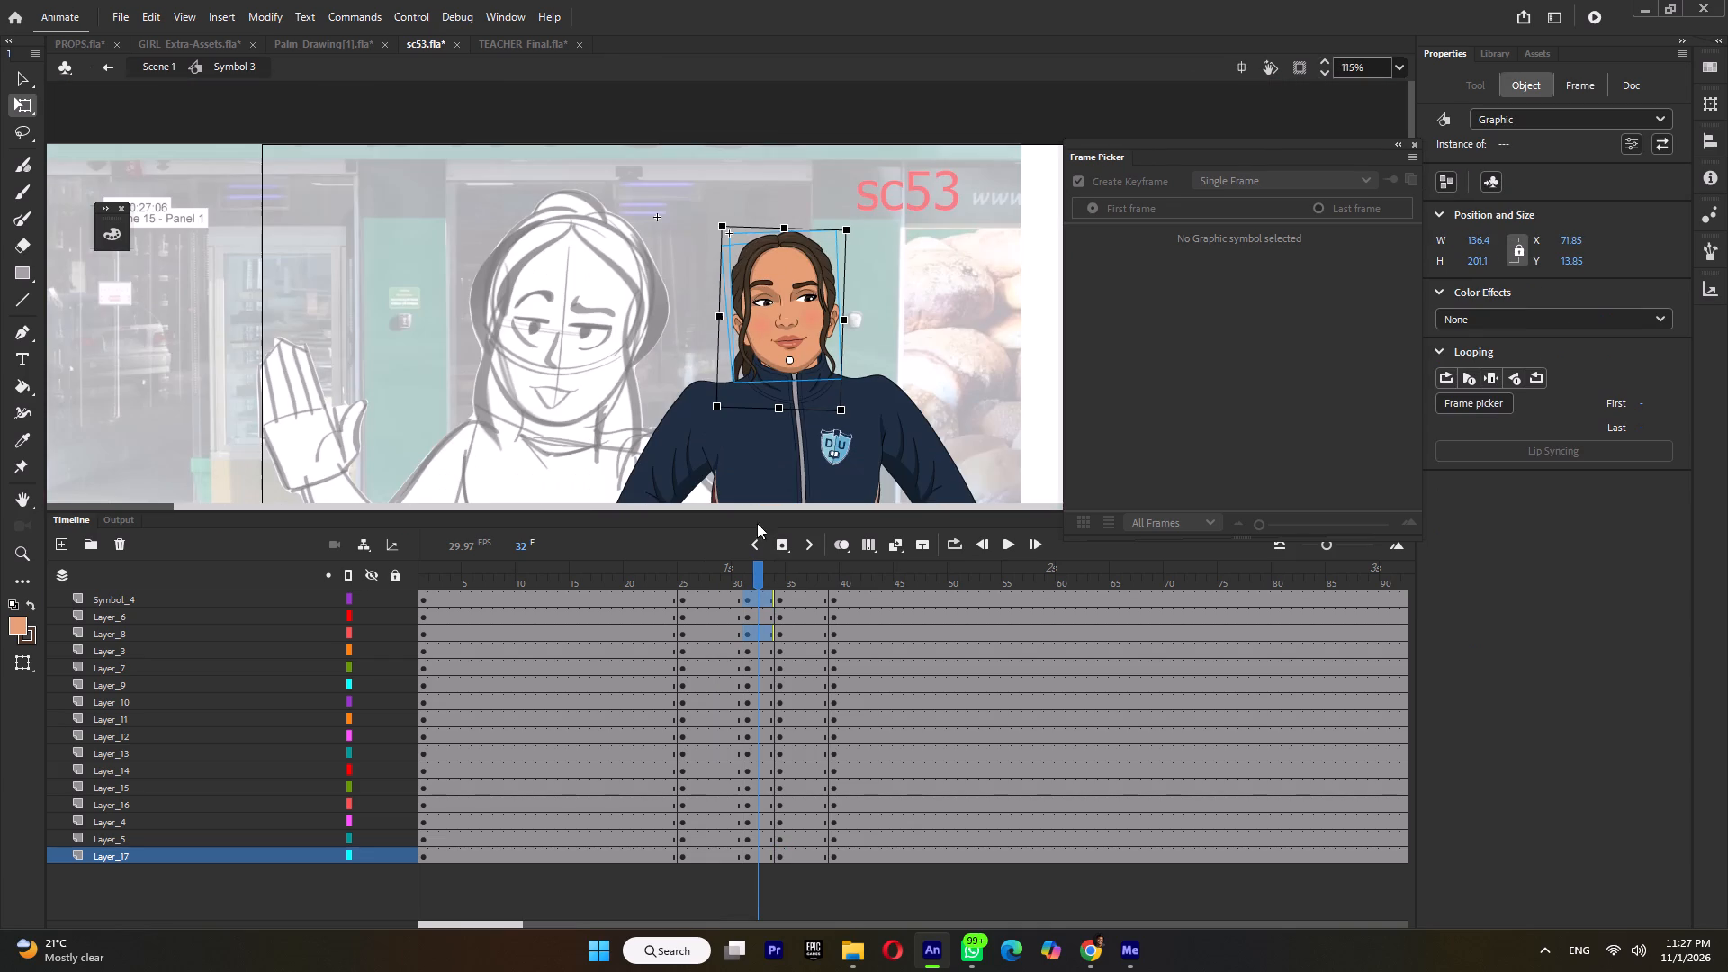
Play Symbol 3 from around frame 25 and scrub through to frame 40 to review the head and body transition.
left_click(684, 578)
key("Return")
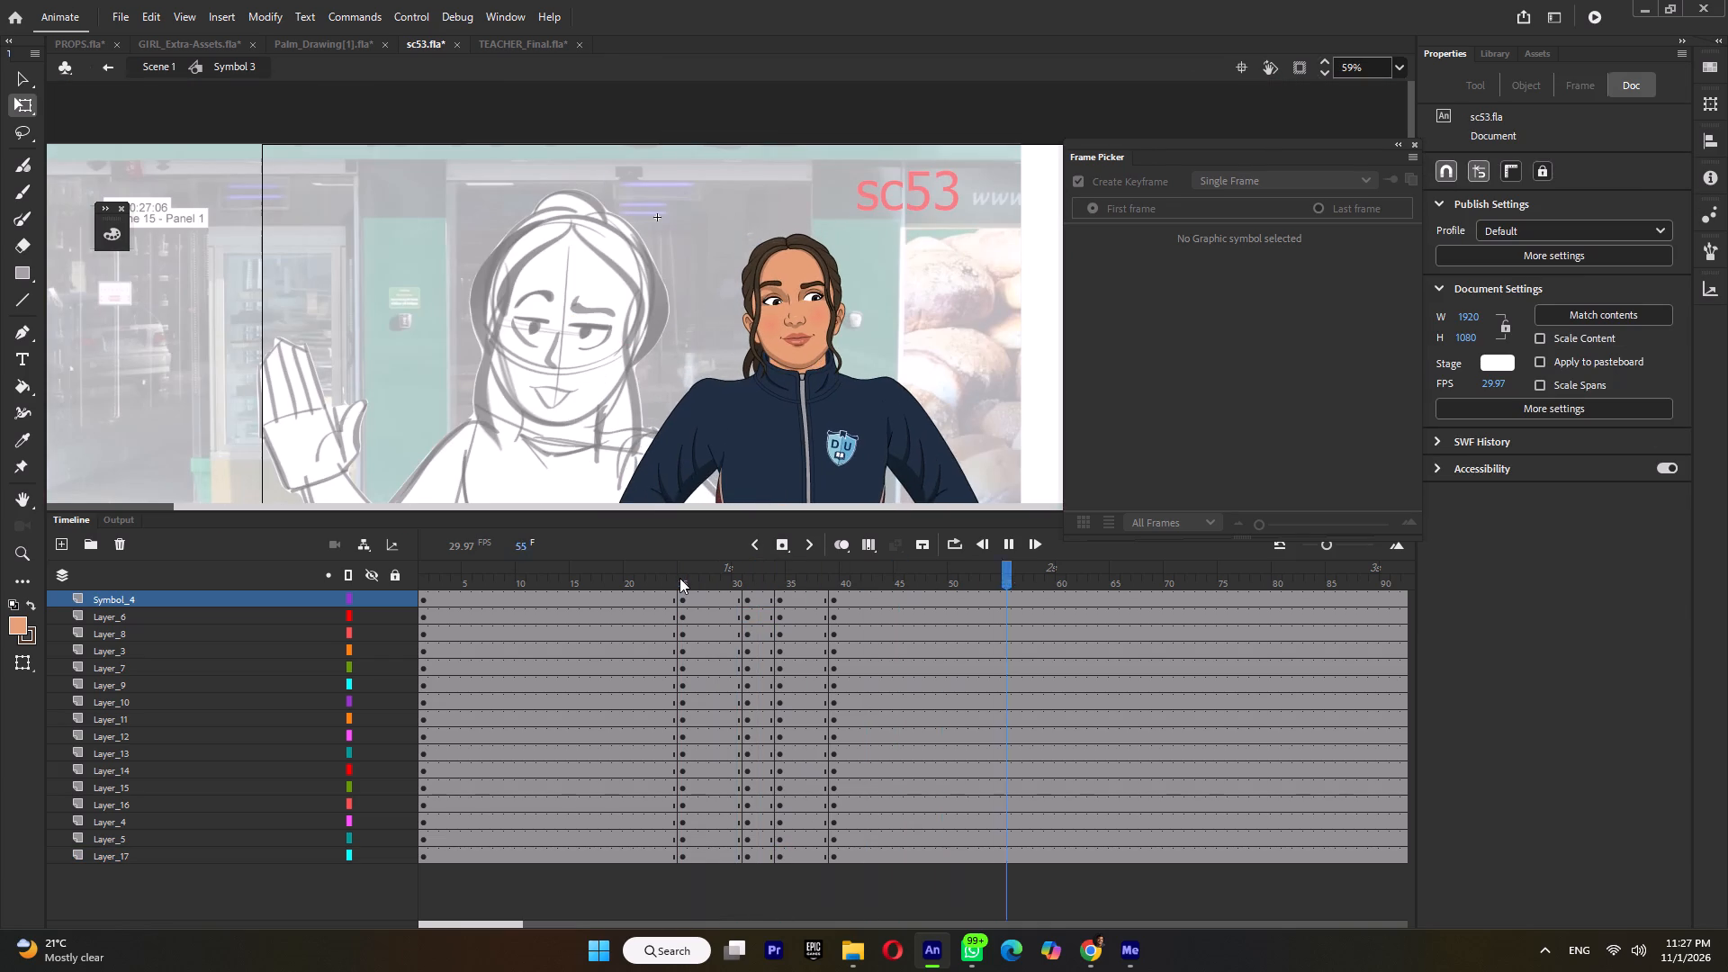
left_click(677, 578)
key("Return")
key("Return")
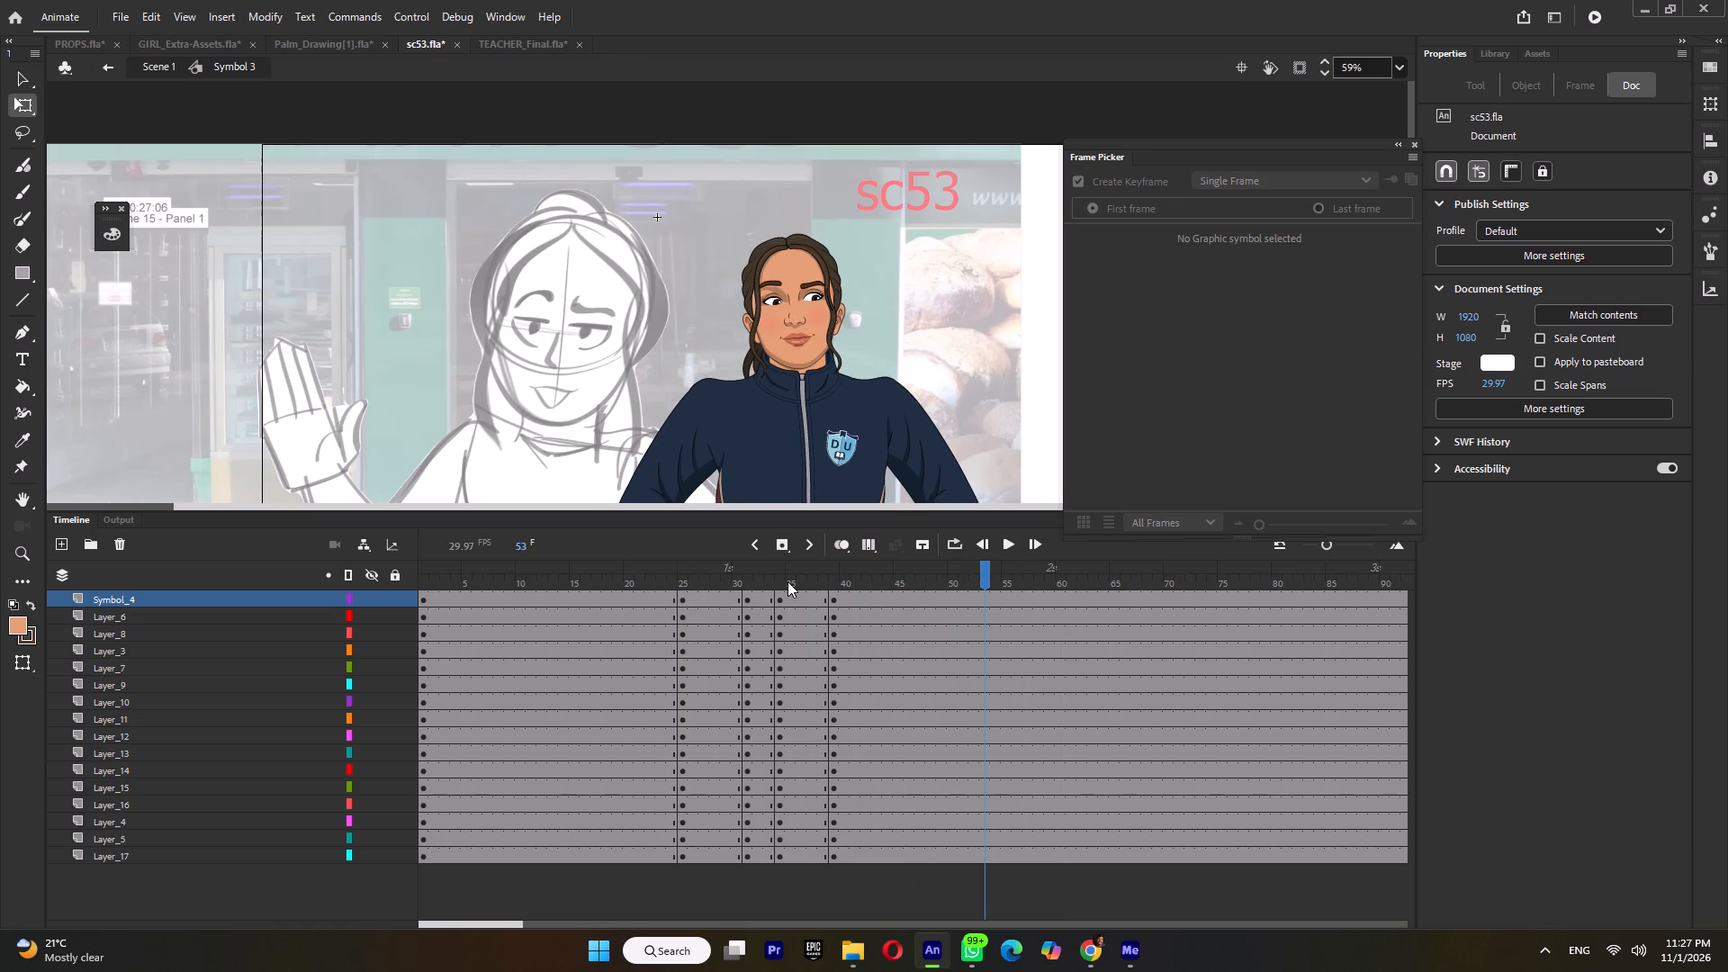
left_click_drag(790, 579, 813, 637)
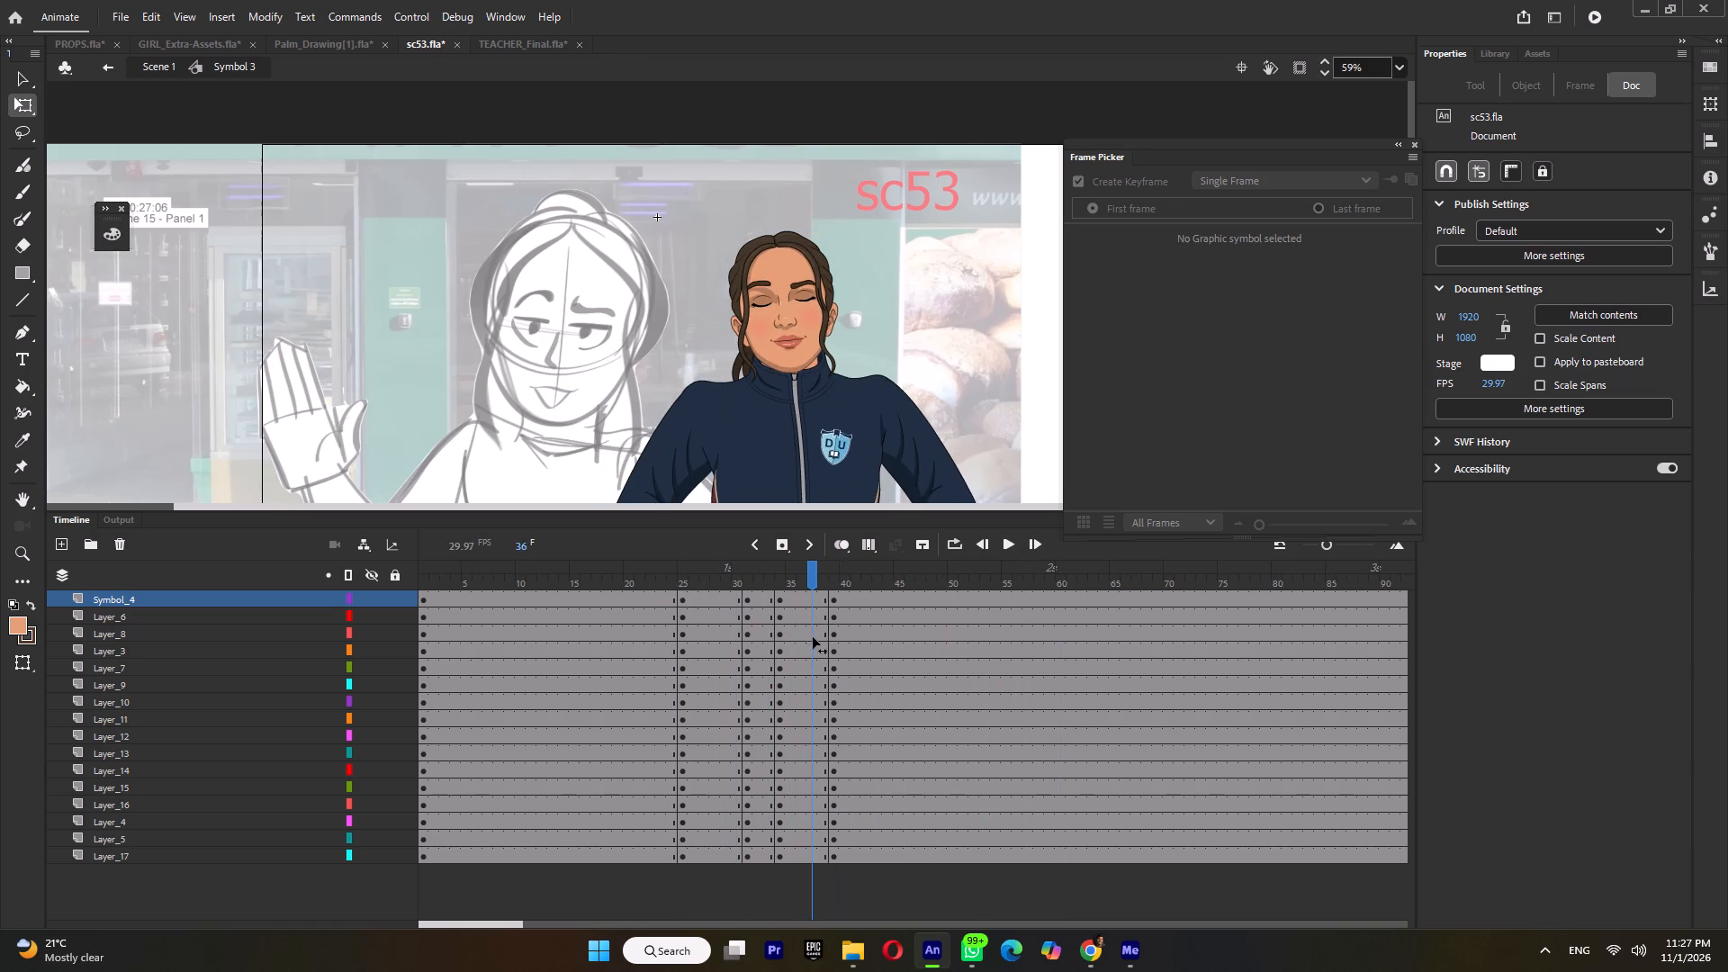
left_click_drag(813, 637, 842, 639)
scroll(806, 364, "down", 5, "ctrl")
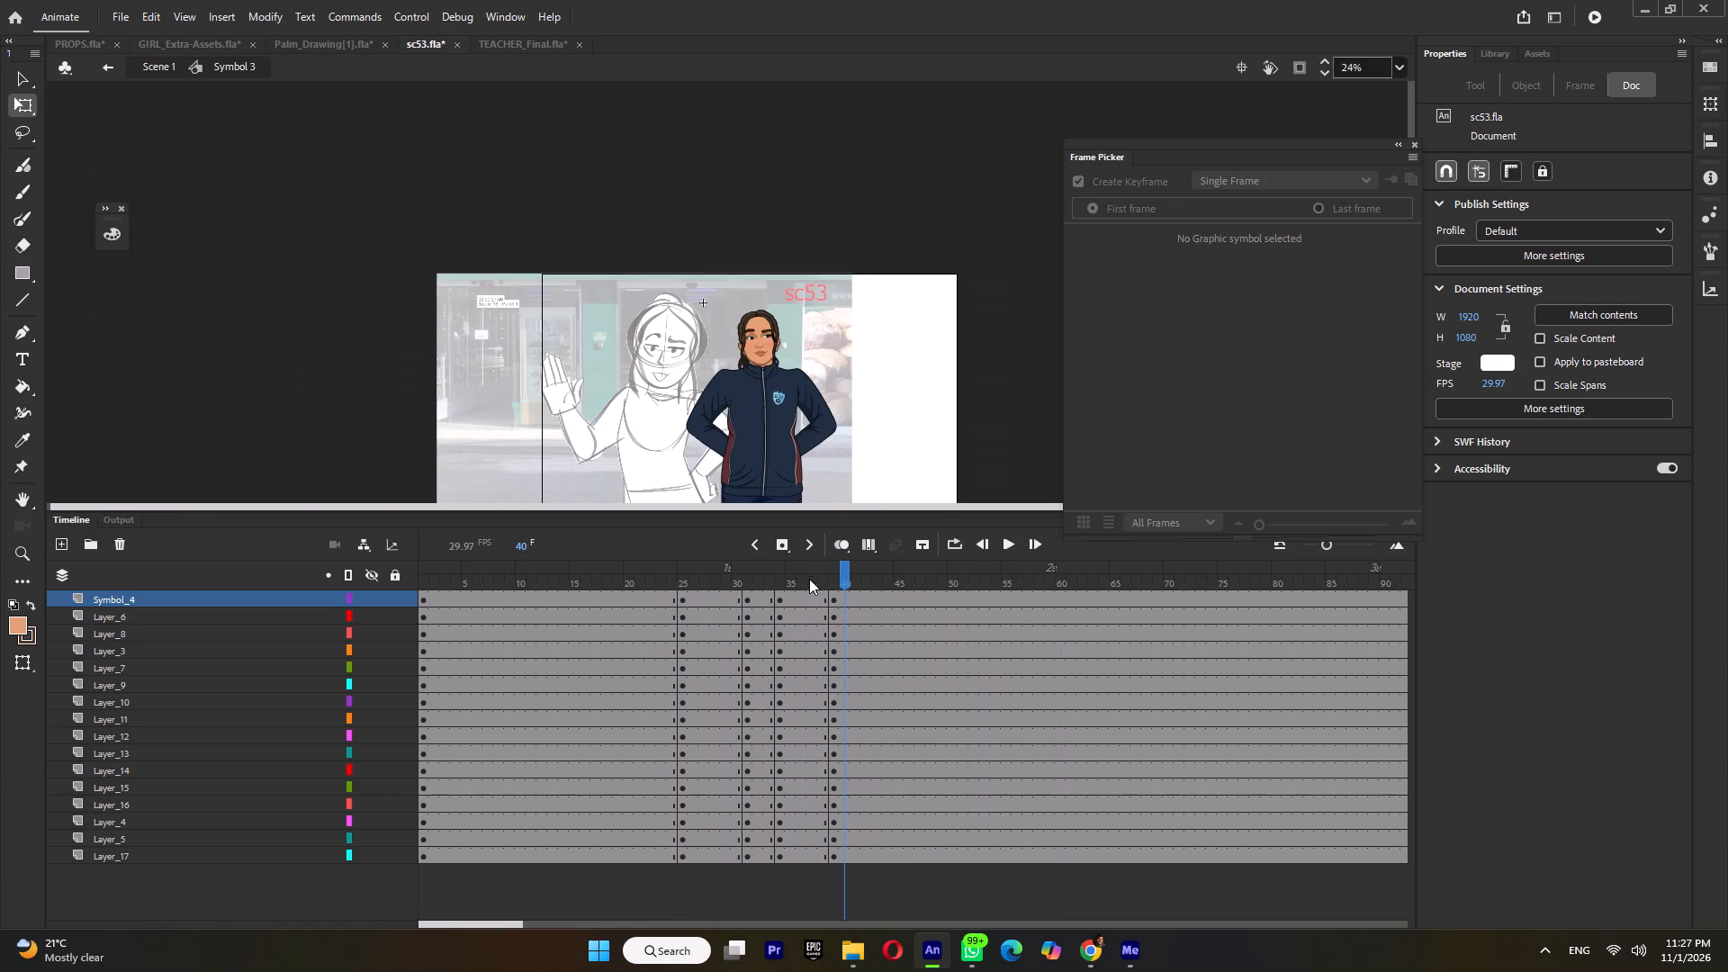
Clear the keyframes at frame 39 on all layers of Symbol 3 and play the shortened sequence back.
left_click(818, 575)
double_click(837, 577)
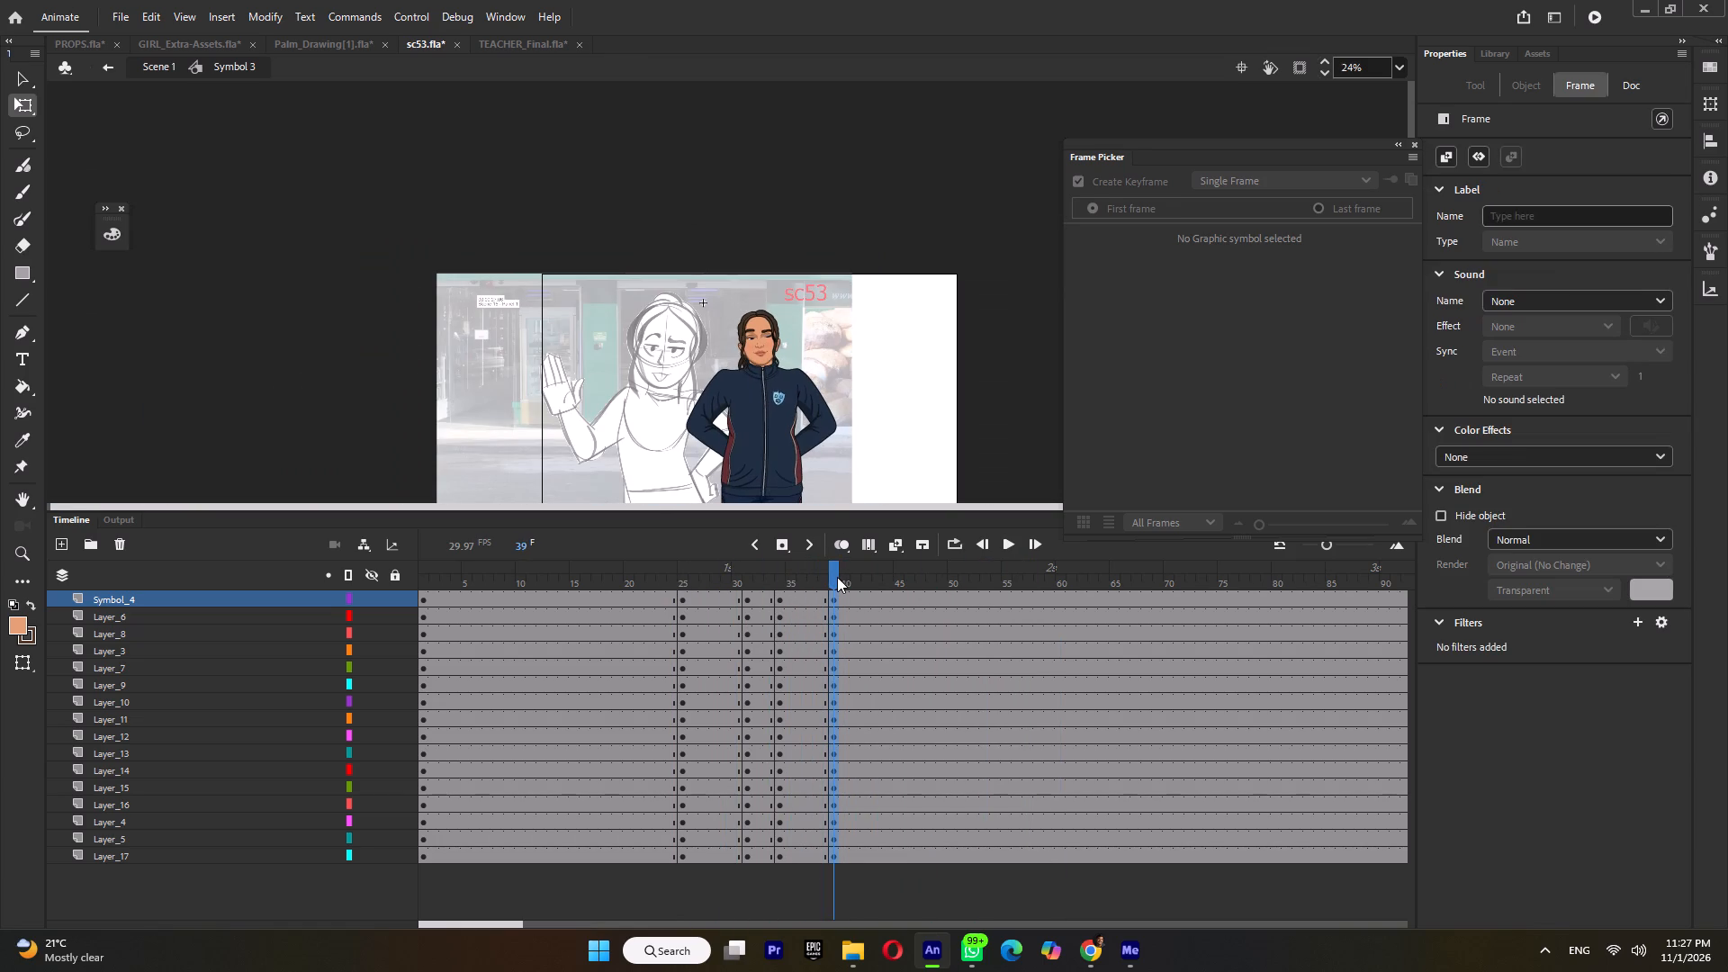
key("shift+F6")
left_click_drag(805, 579, 496, 592)
key("Return")
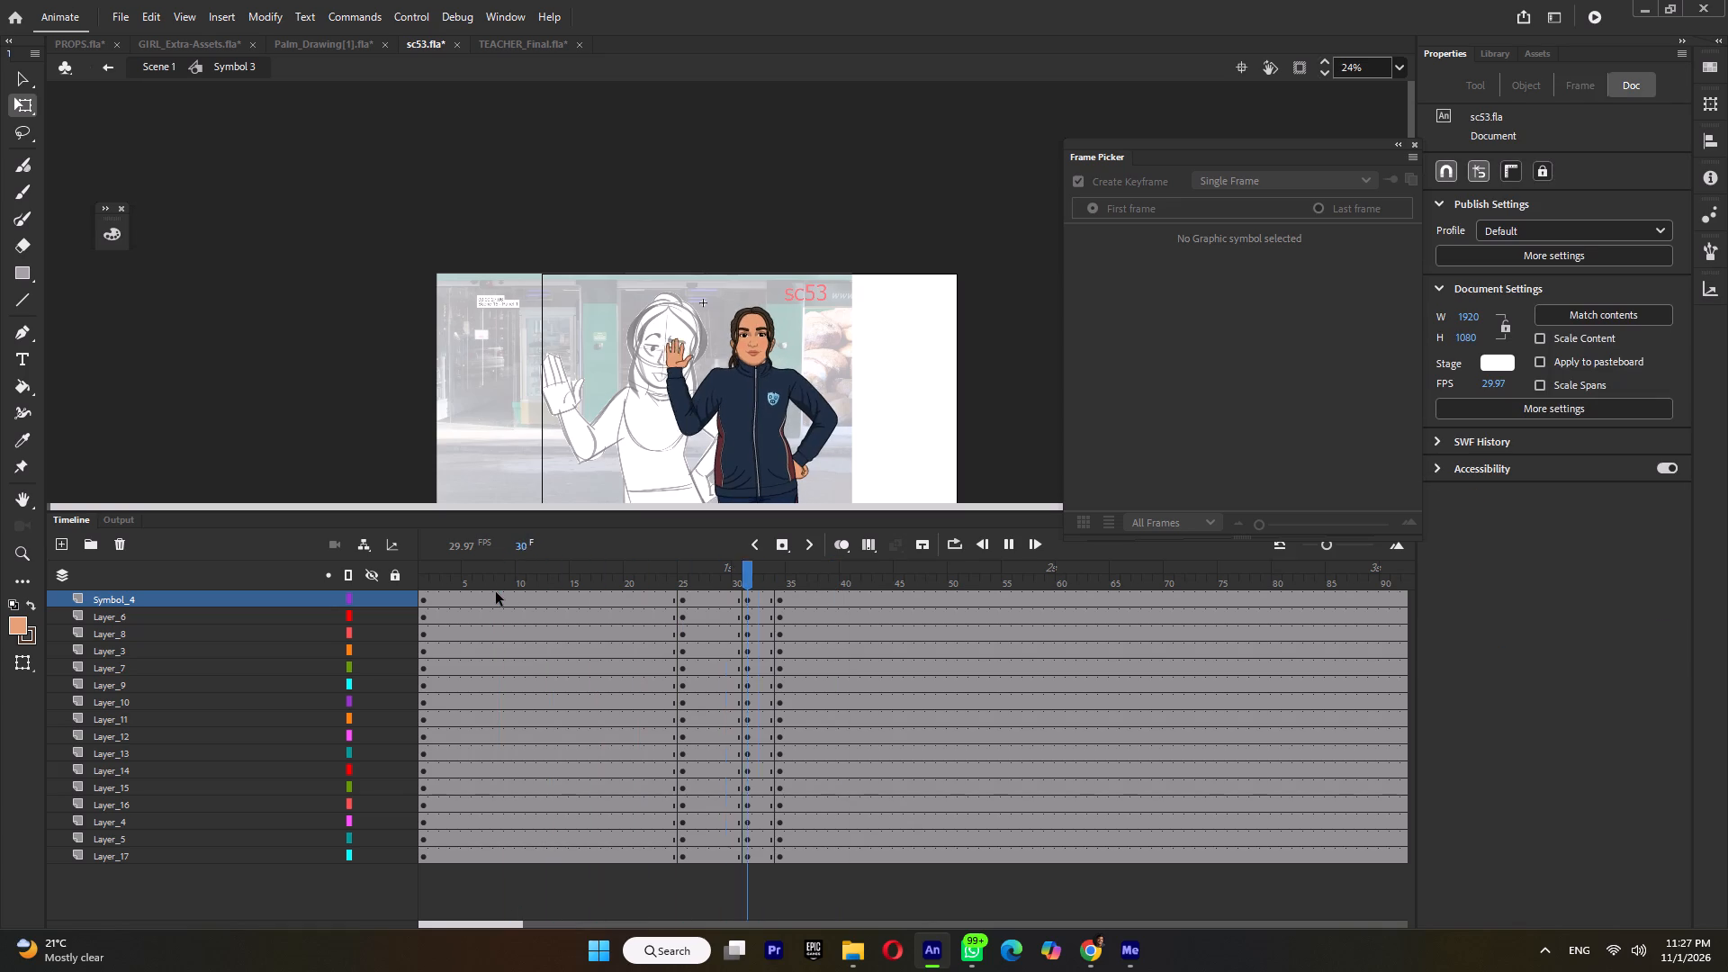
key("Return")
Insert keyframes on all layers of Symbol 3 at frames 17 and 9.
left_click(620, 568)
left_click(686, 580)
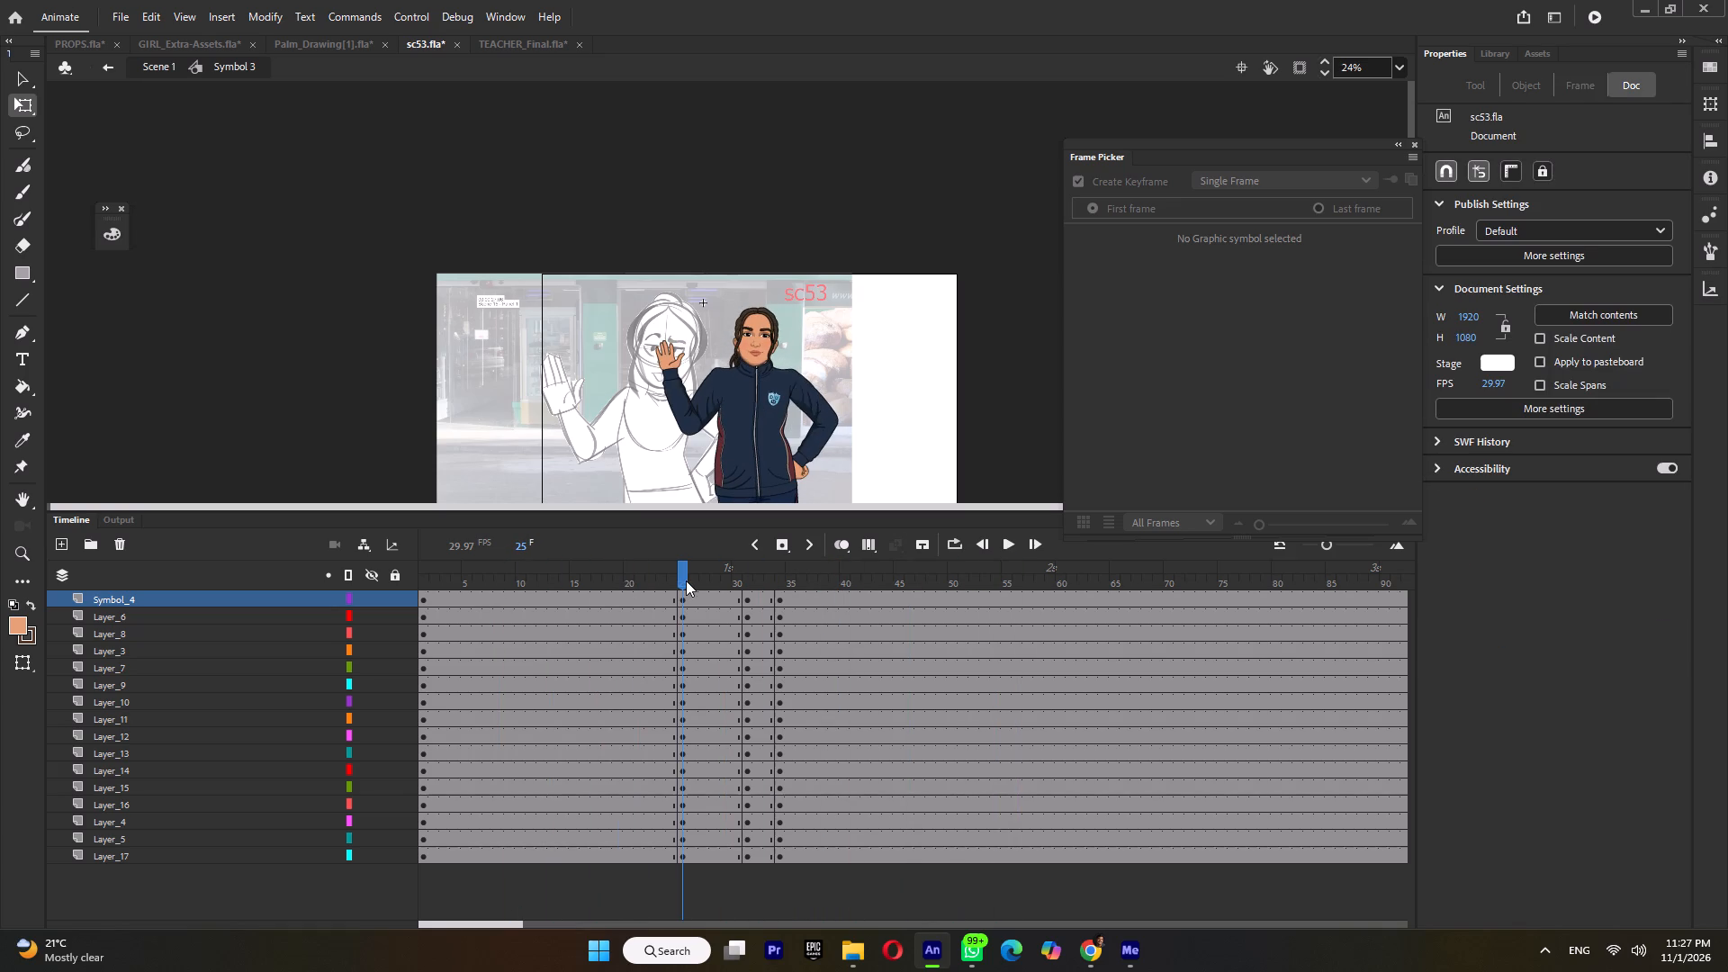
left_click(580, 580)
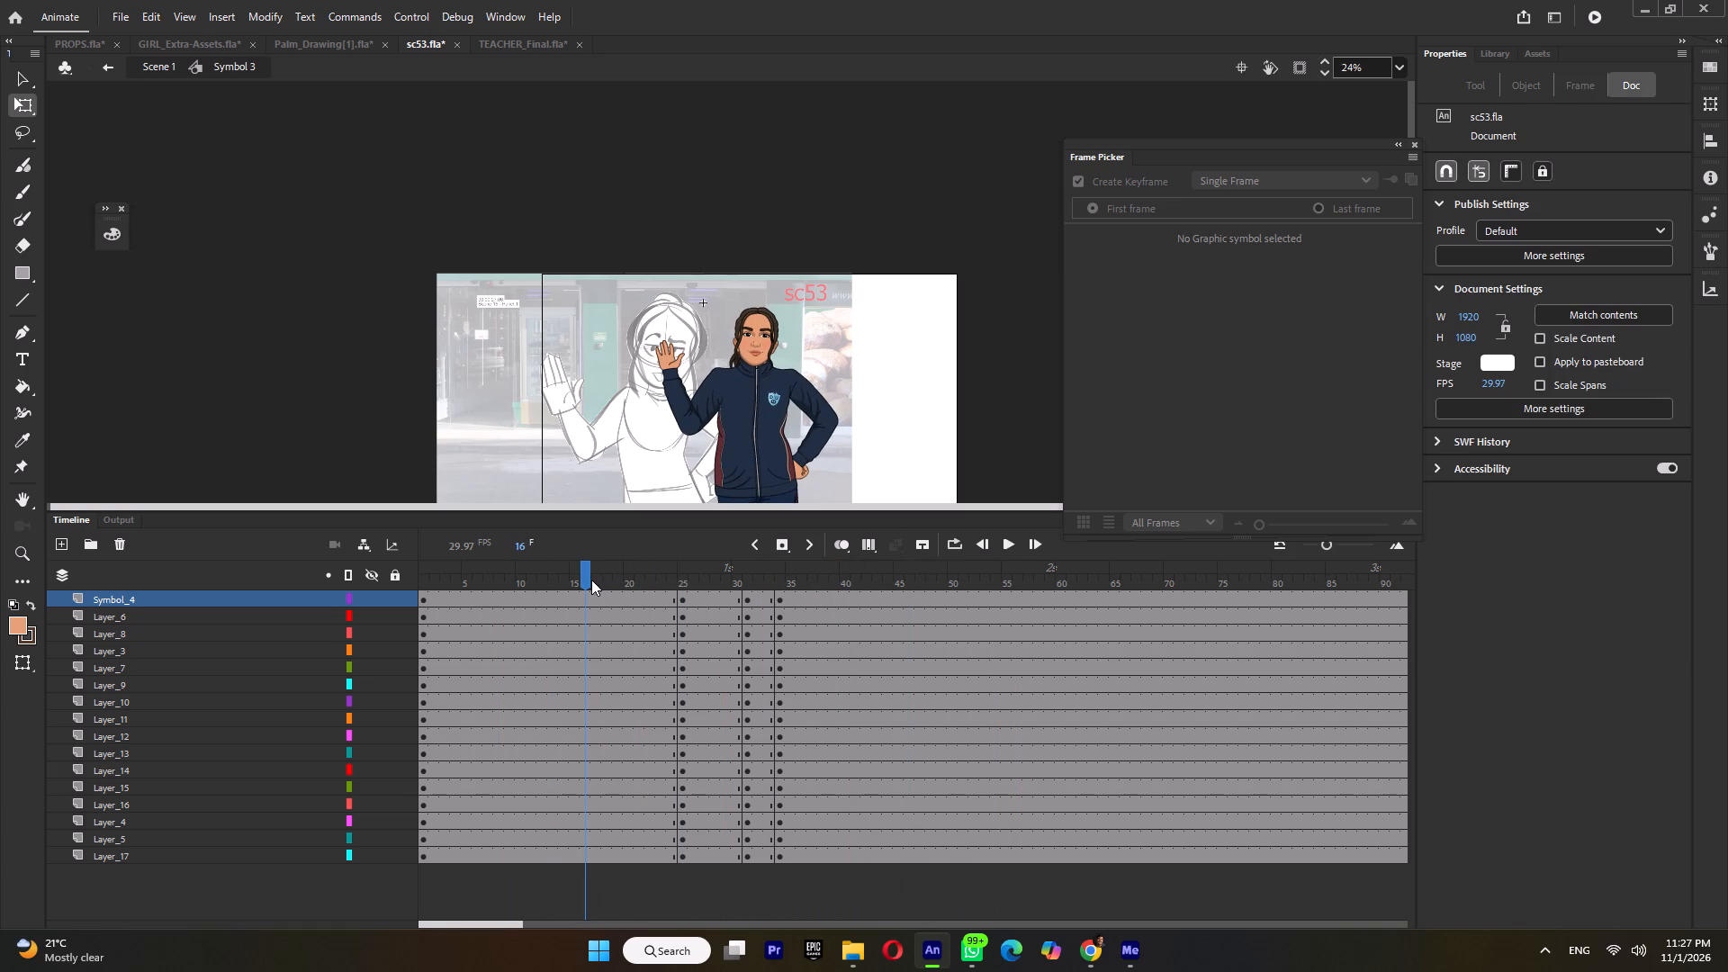
double_click(594, 578)
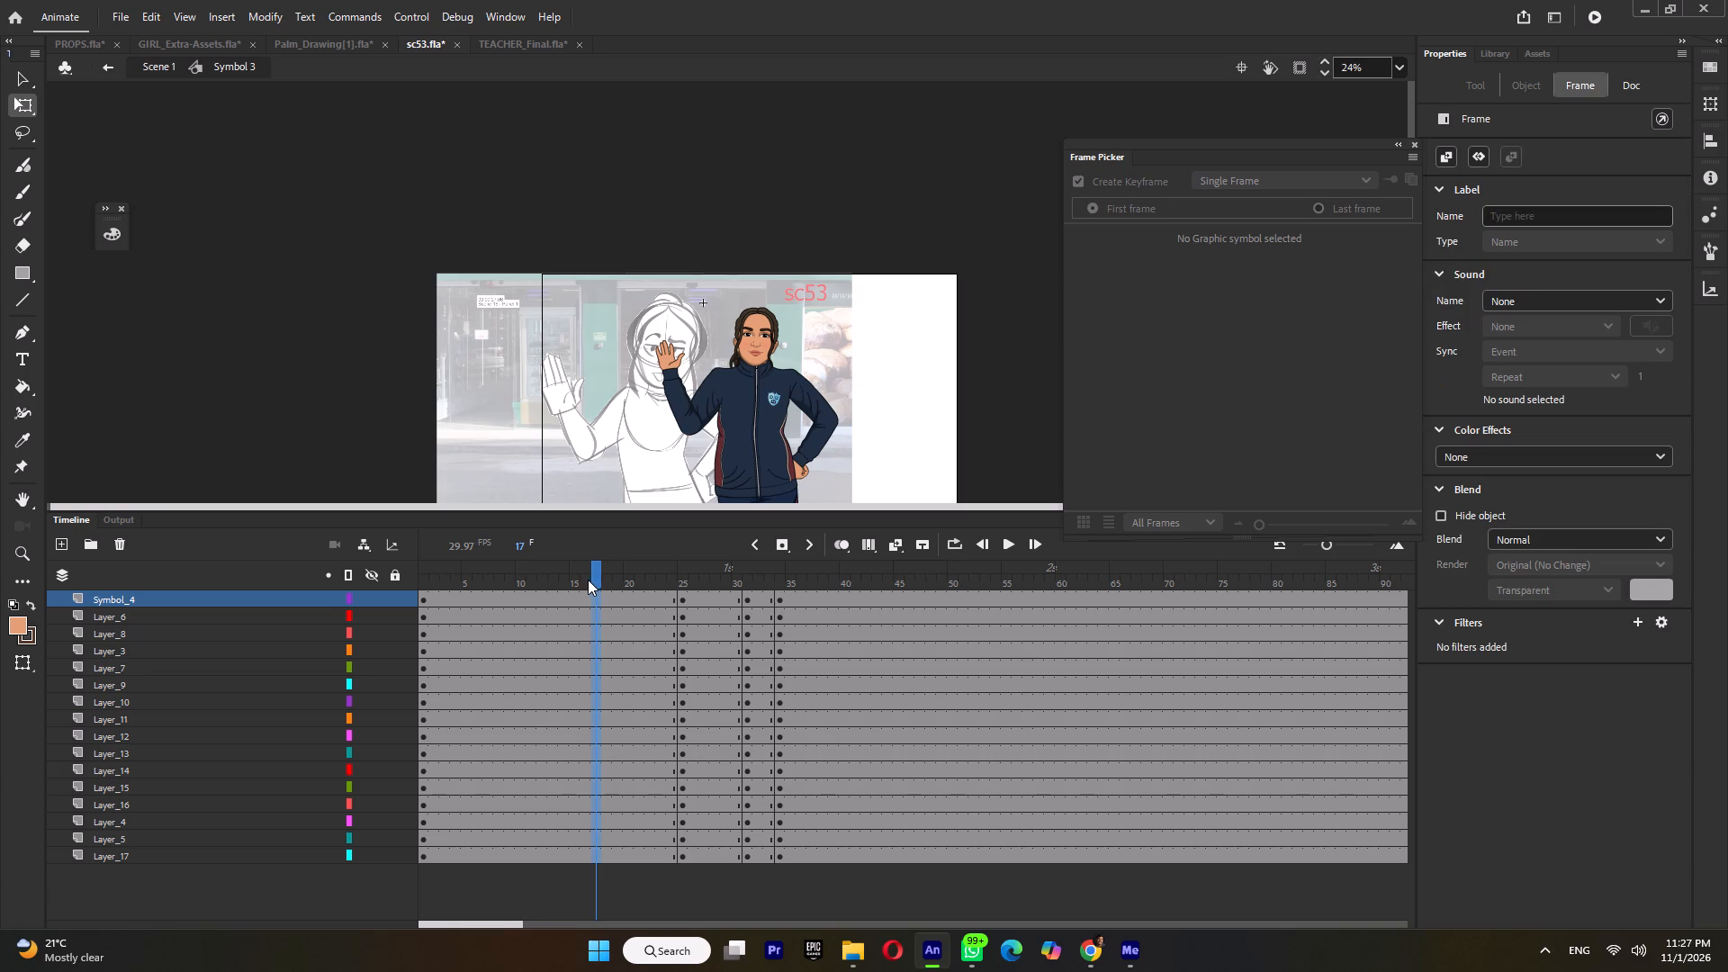
key("F6")
double_click(509, 583)
key("F6")
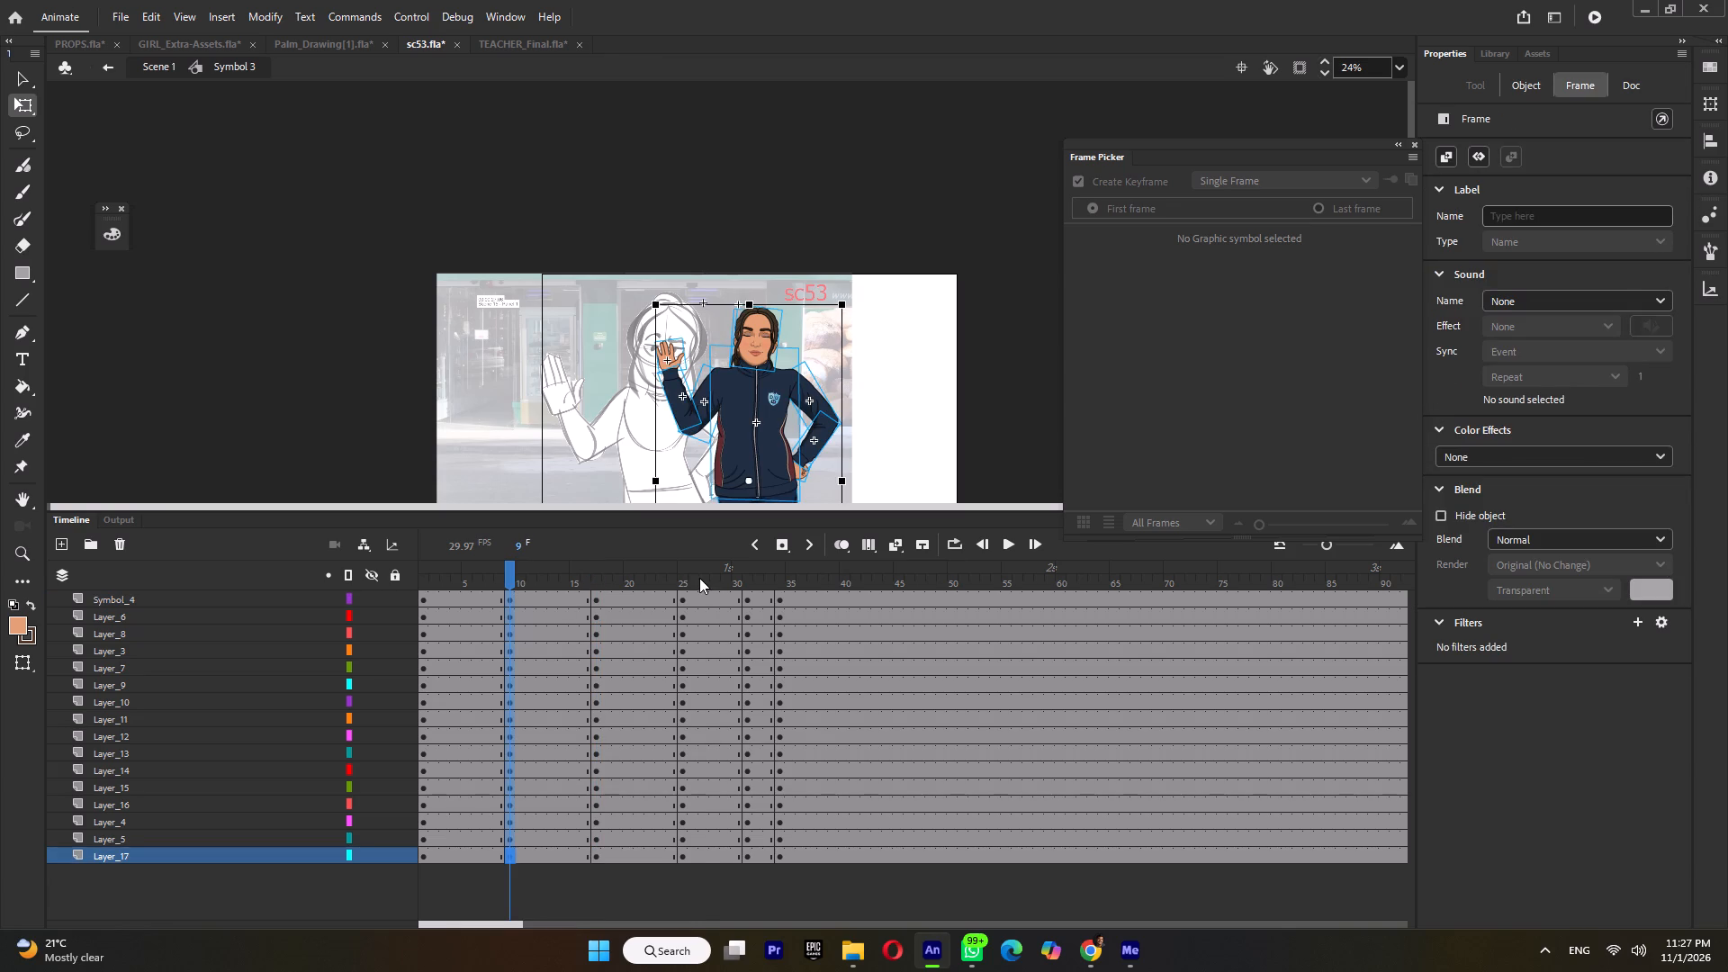
Copy the pose from frame 27 on all layers onto frame 9.
double_click(699, 578)
left_click_drag(704, 597, 504, 597)
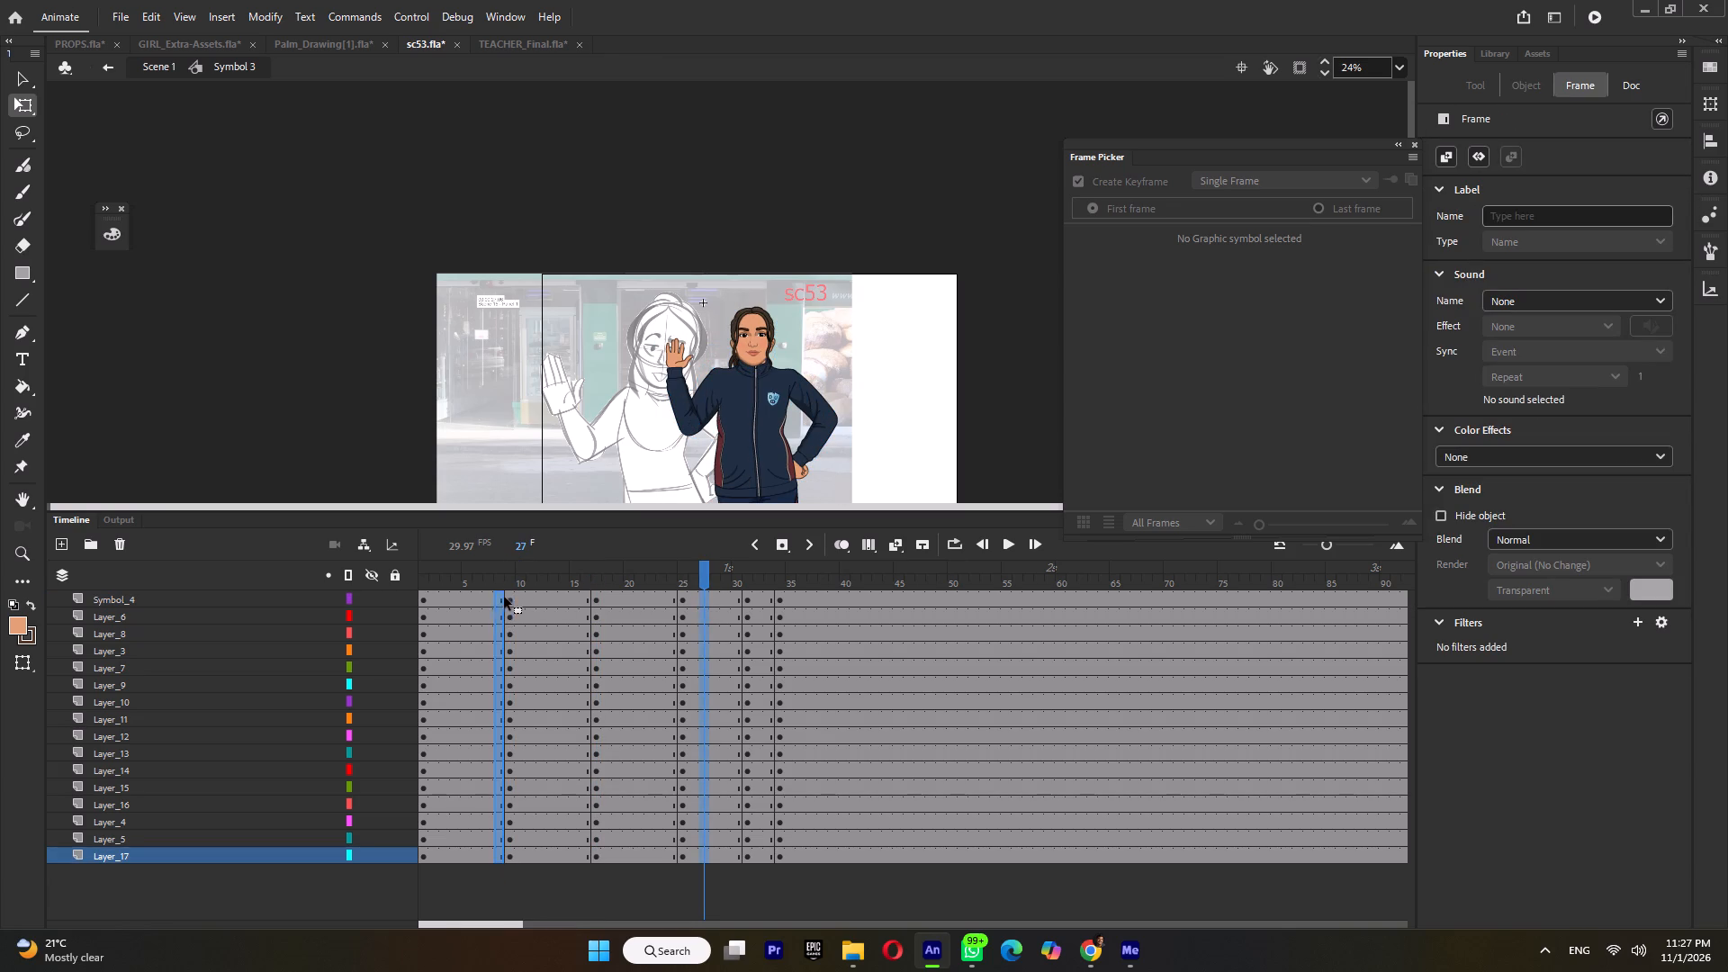
left_click_drag(504, 597, 505, 597)
left_click(489, 580)
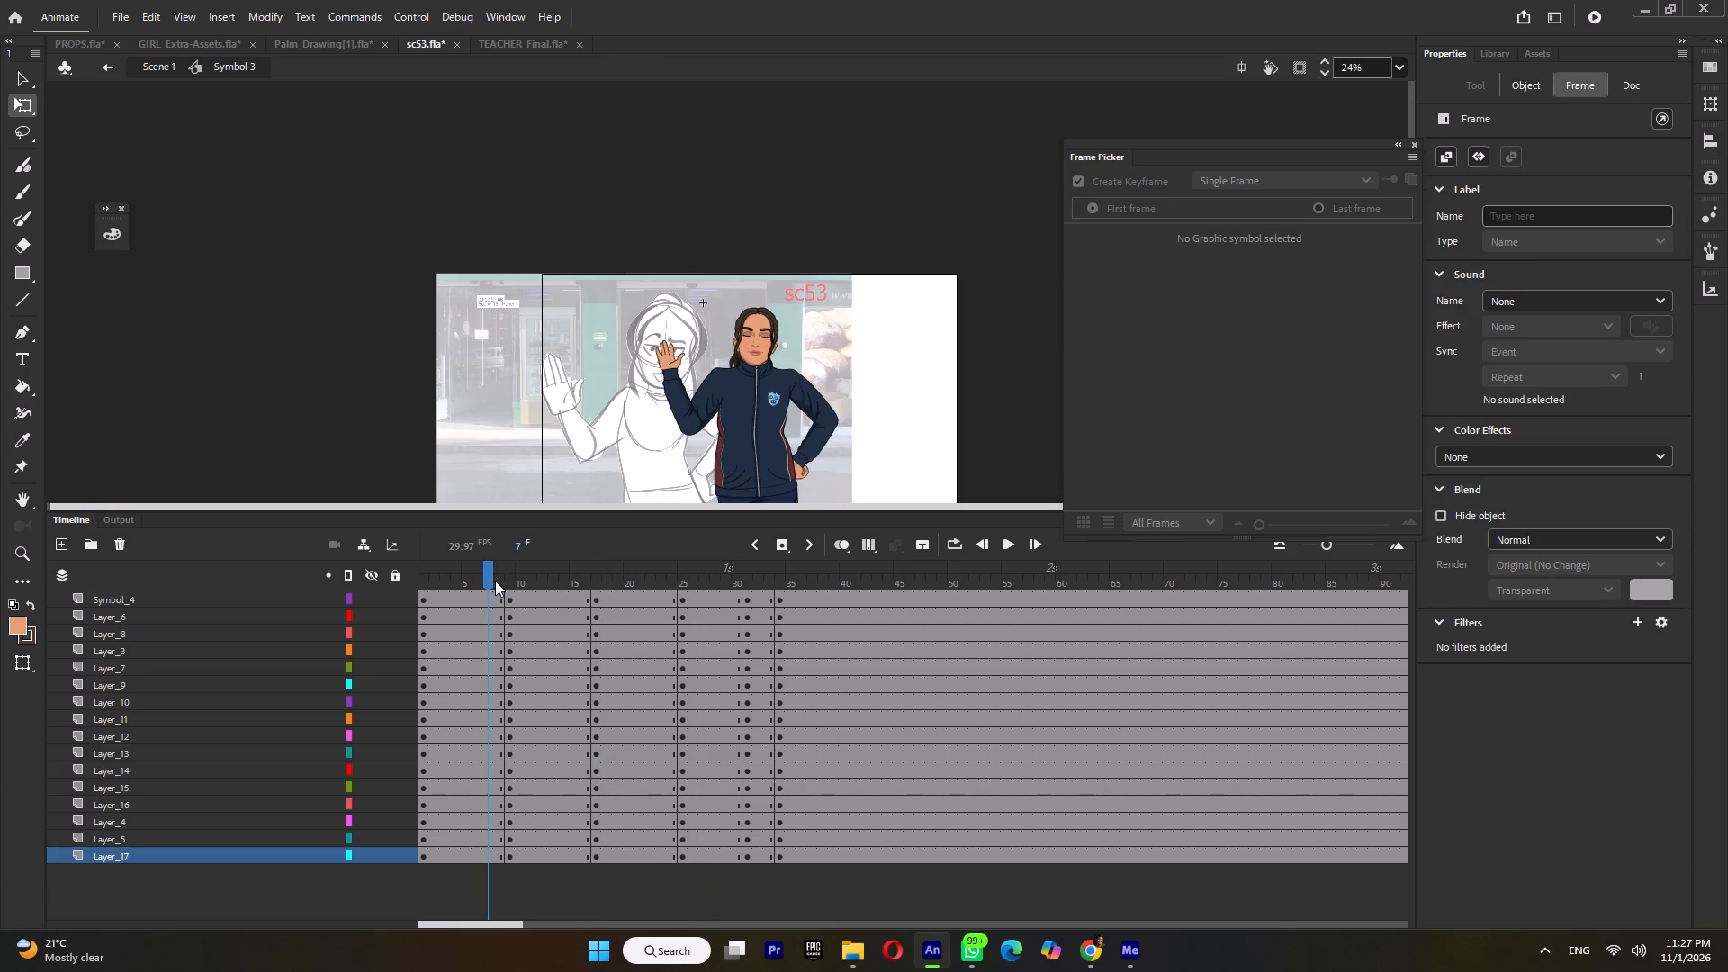
In the frame 9 pose, move the raised forearm and hand's pivot down to the elbow and rotate them slightly clockwise.
left_click(517, 582)
left_click_drag(629, 329, 666, 365)
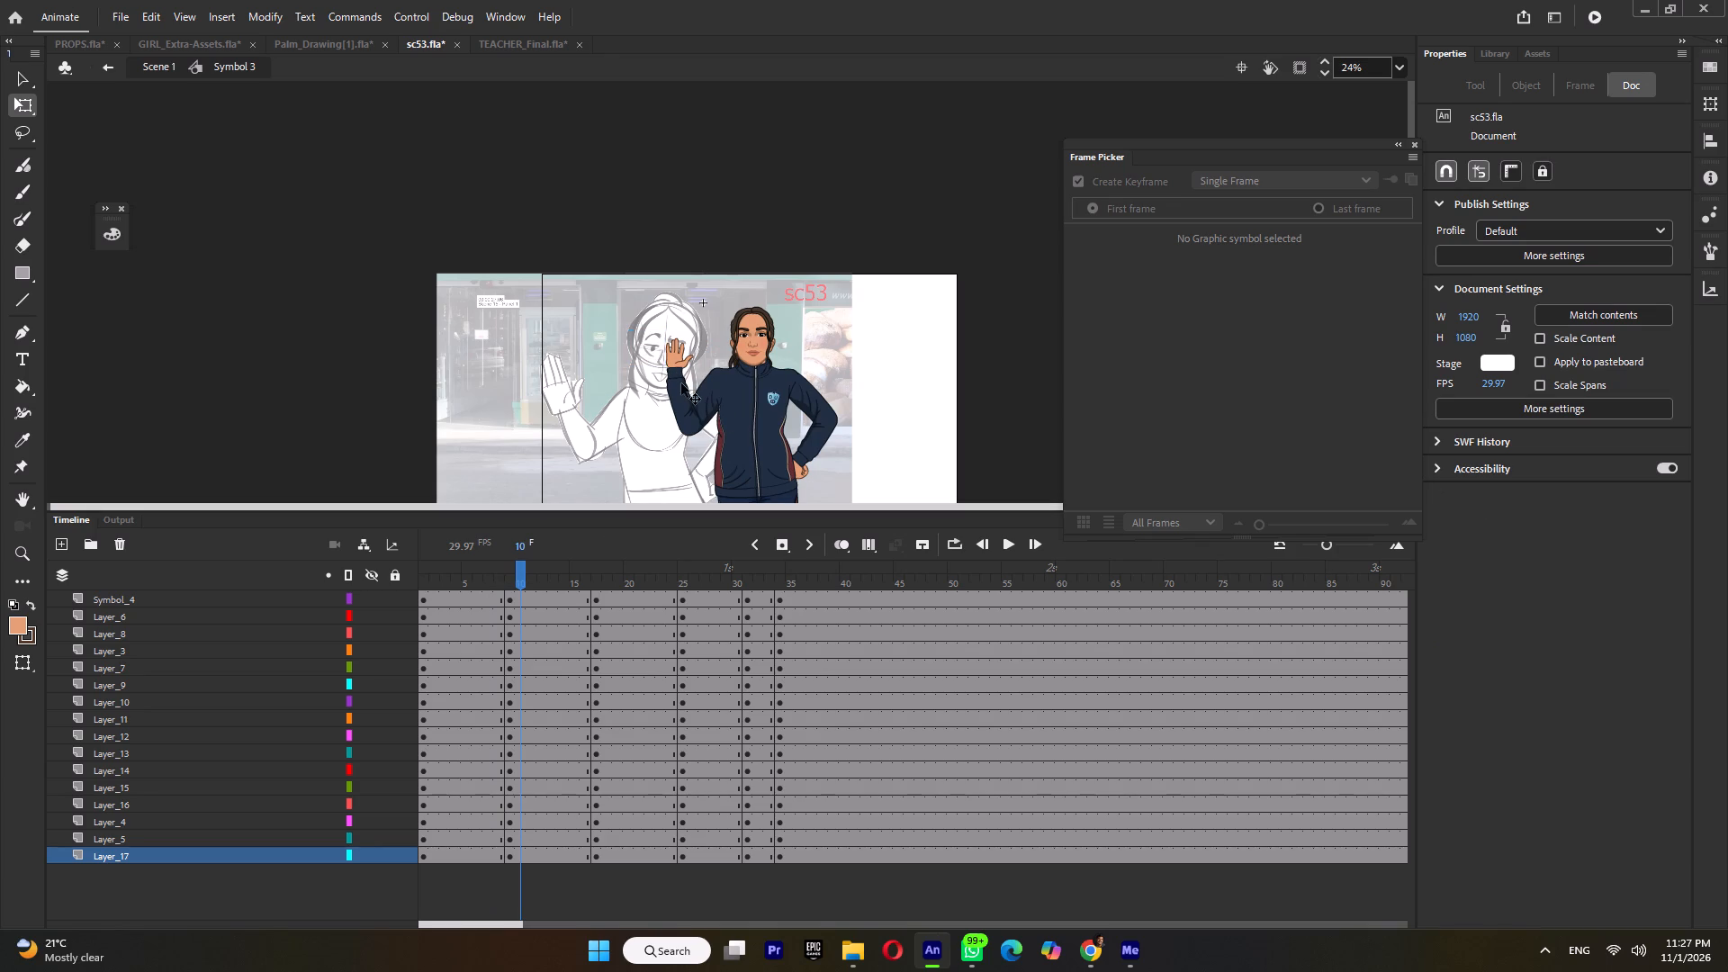
left_click_drag(646, 343, 684, 377)
scroll(684, 382, "up", 4, "ctrl")
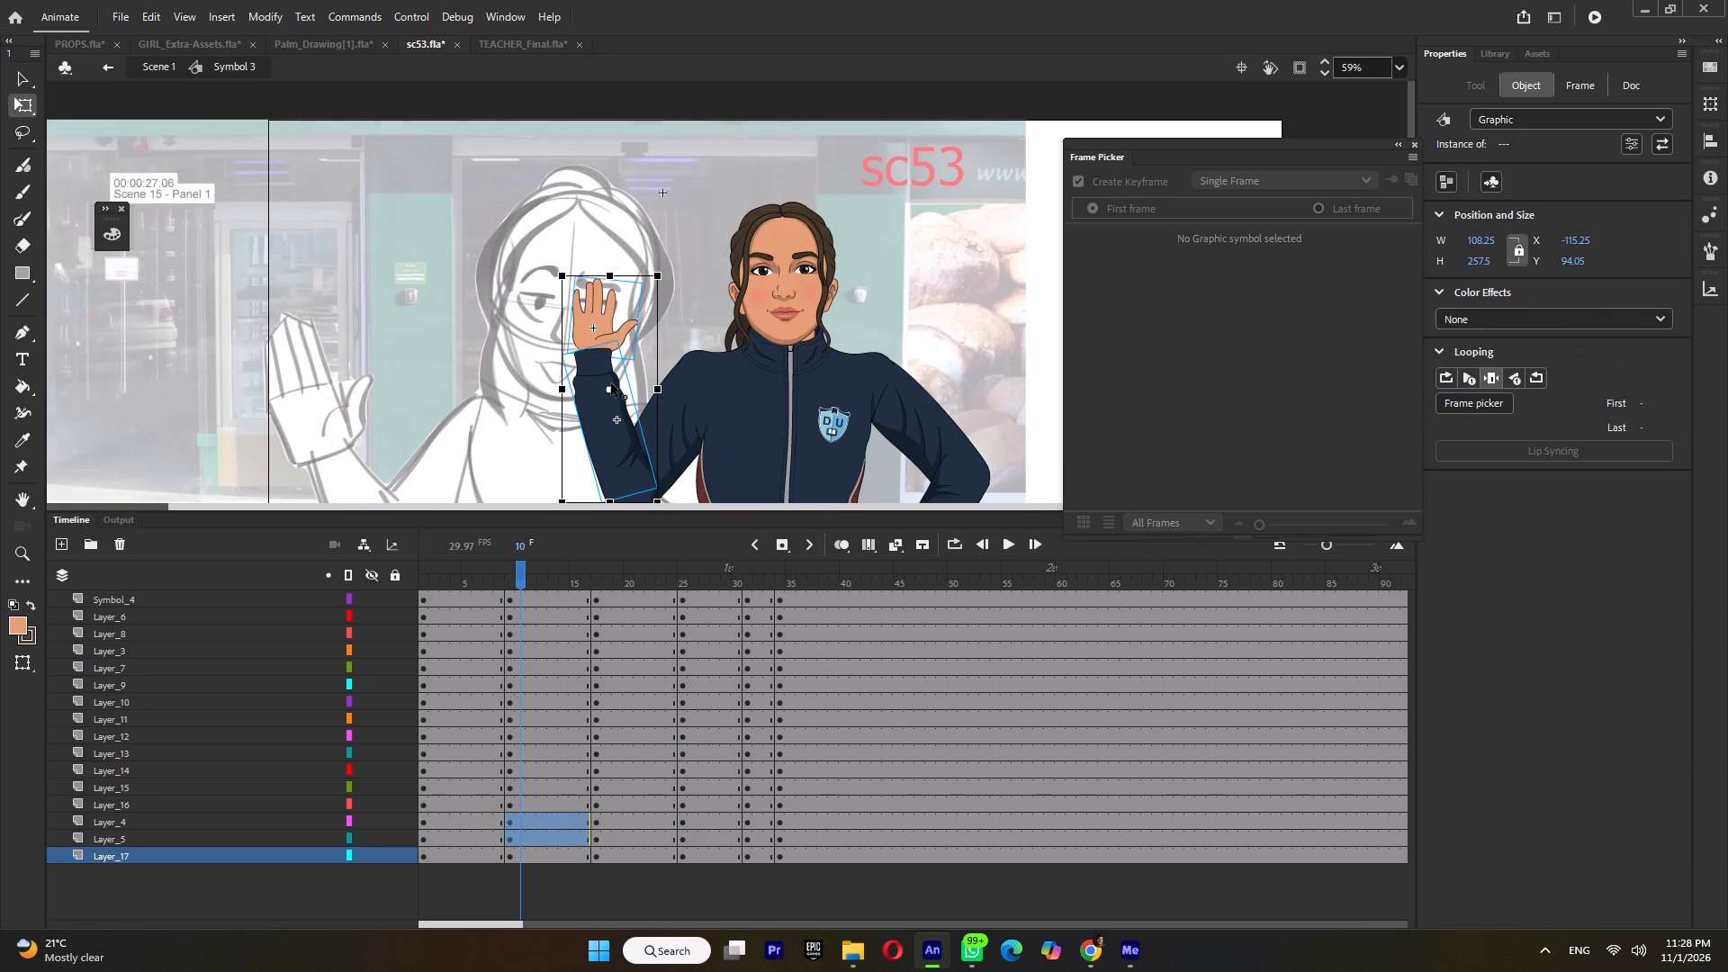
left_click_drag(611, 391, 629, 491)
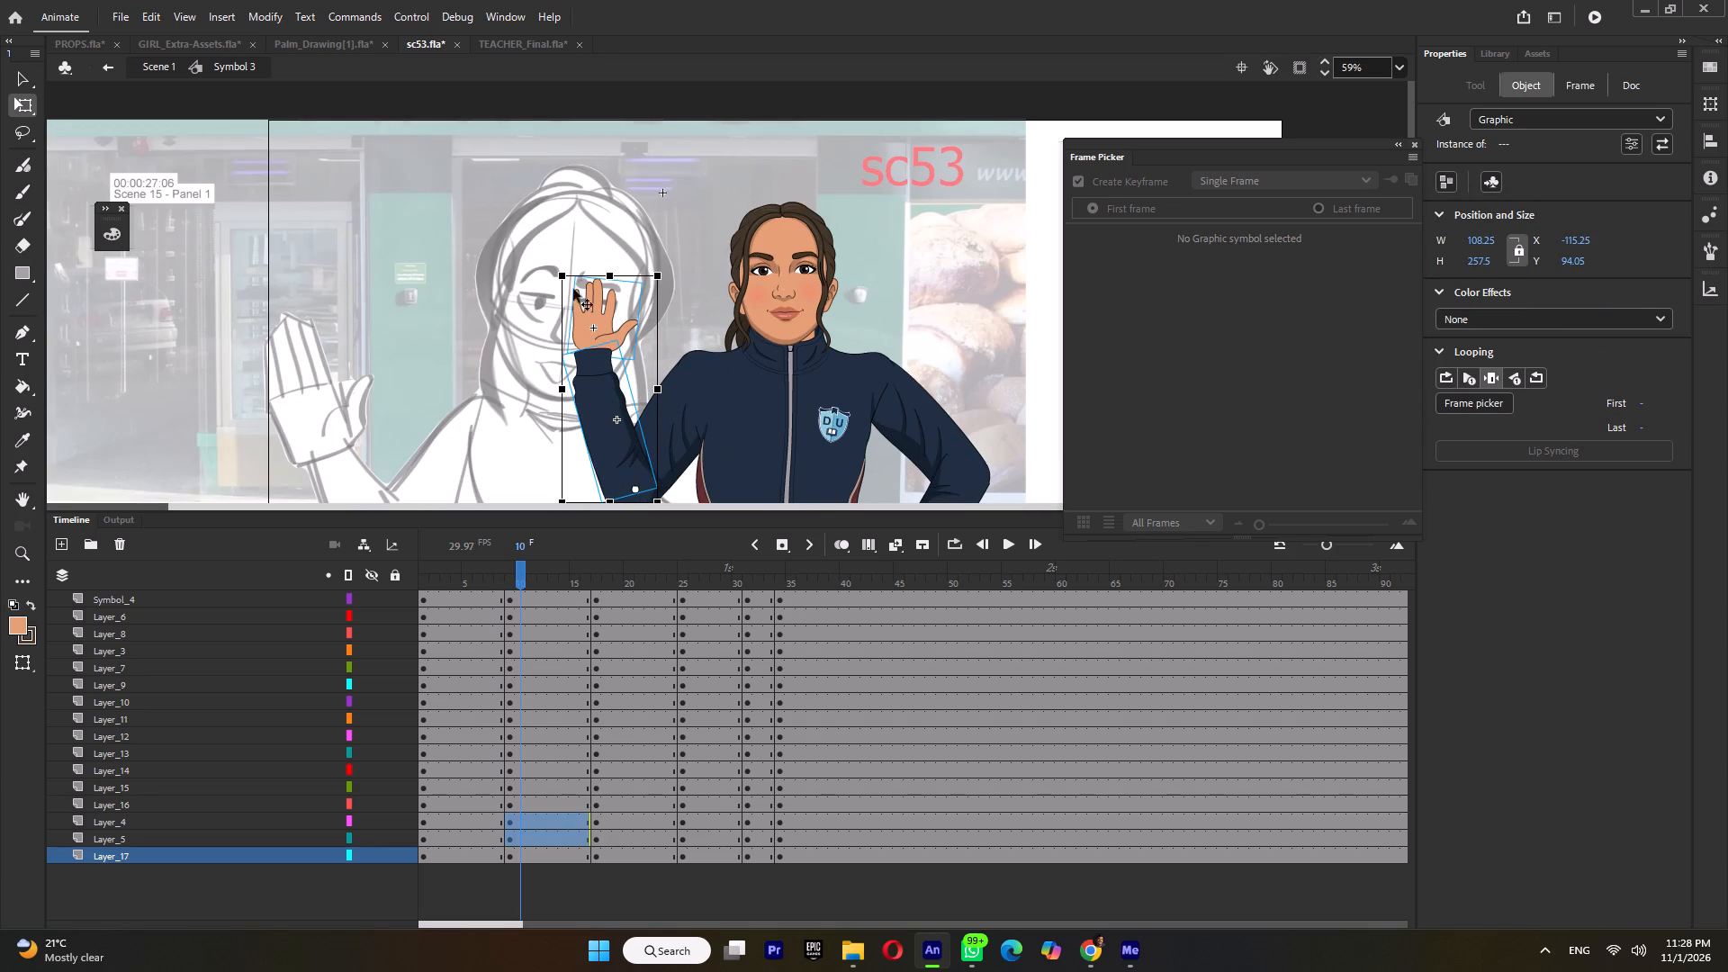
scroll(569, 280, "up", 2, "ctrl")
left_click_drag(556, 281, 578, 281)
left_click(564, 270)
In the same frame 9 pose, rotate the raised hand slightly clockwise on its own and nudge it left onto the cuff.
left_click(625, 332)
left_click(661, 220)
left_click(650, 315)
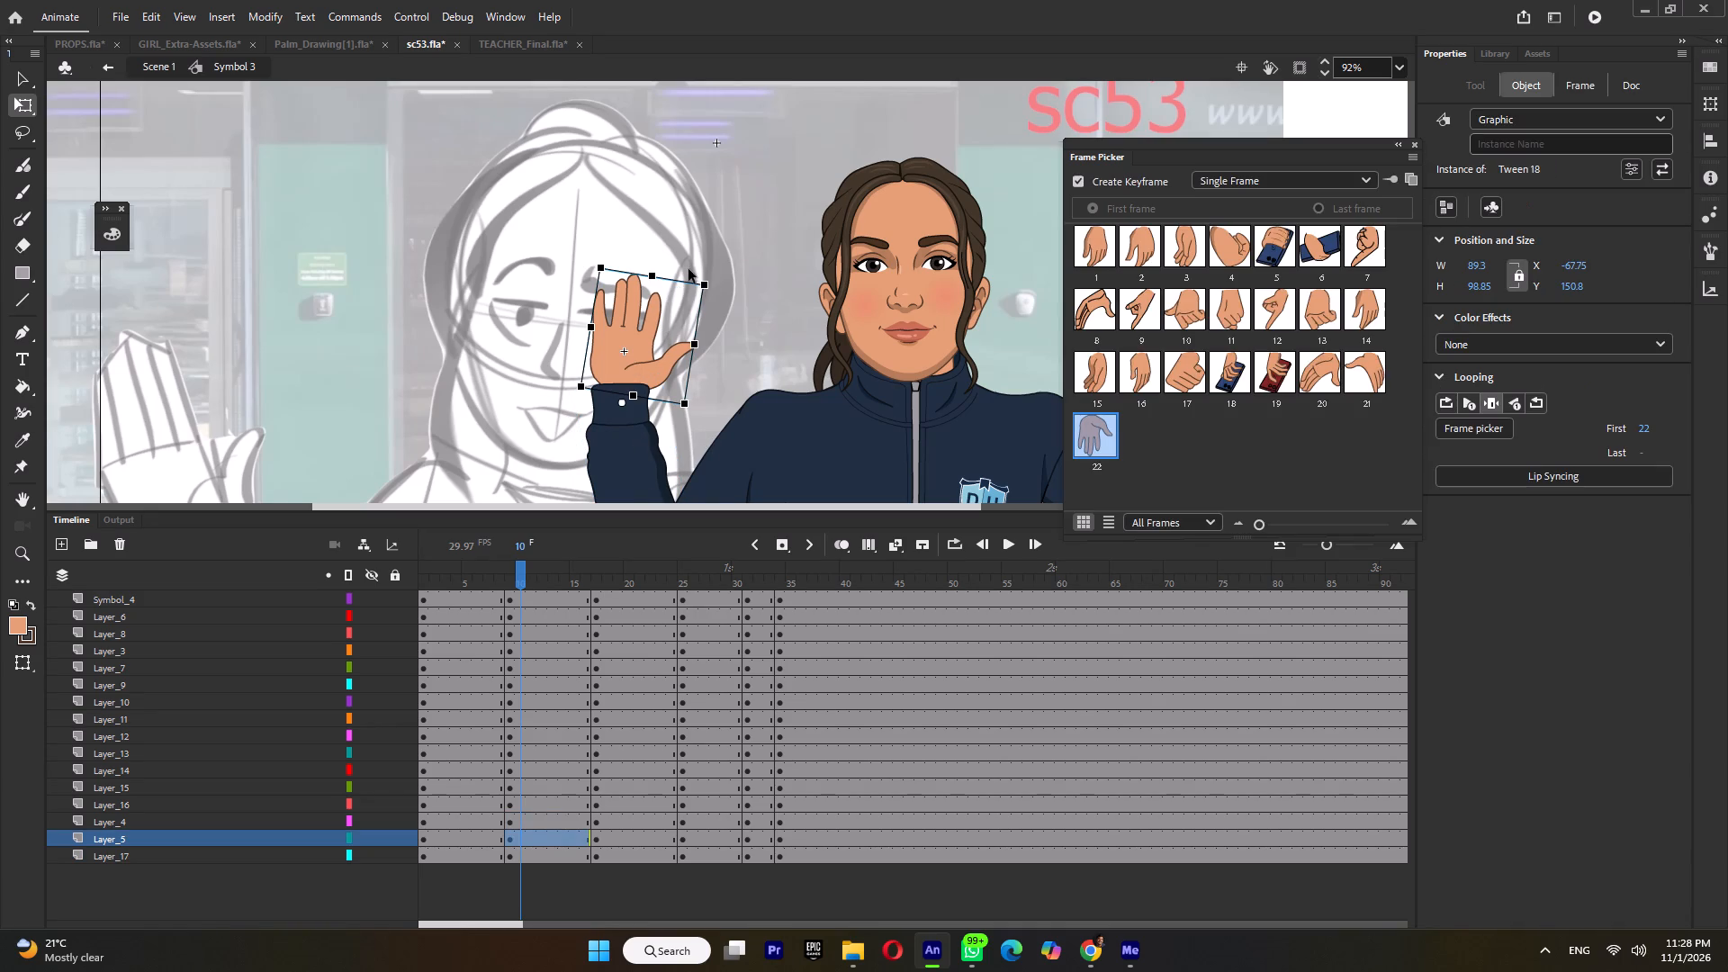
left_click_drag(710, 274, 718, 281)
key("Left")
key("Left")
key("Left")
key("Left")
key("Left")
key("Left")
key("Left")
key("Left")
key("Left")
key("Left")
key("Left")
key("Left")
key("Left")
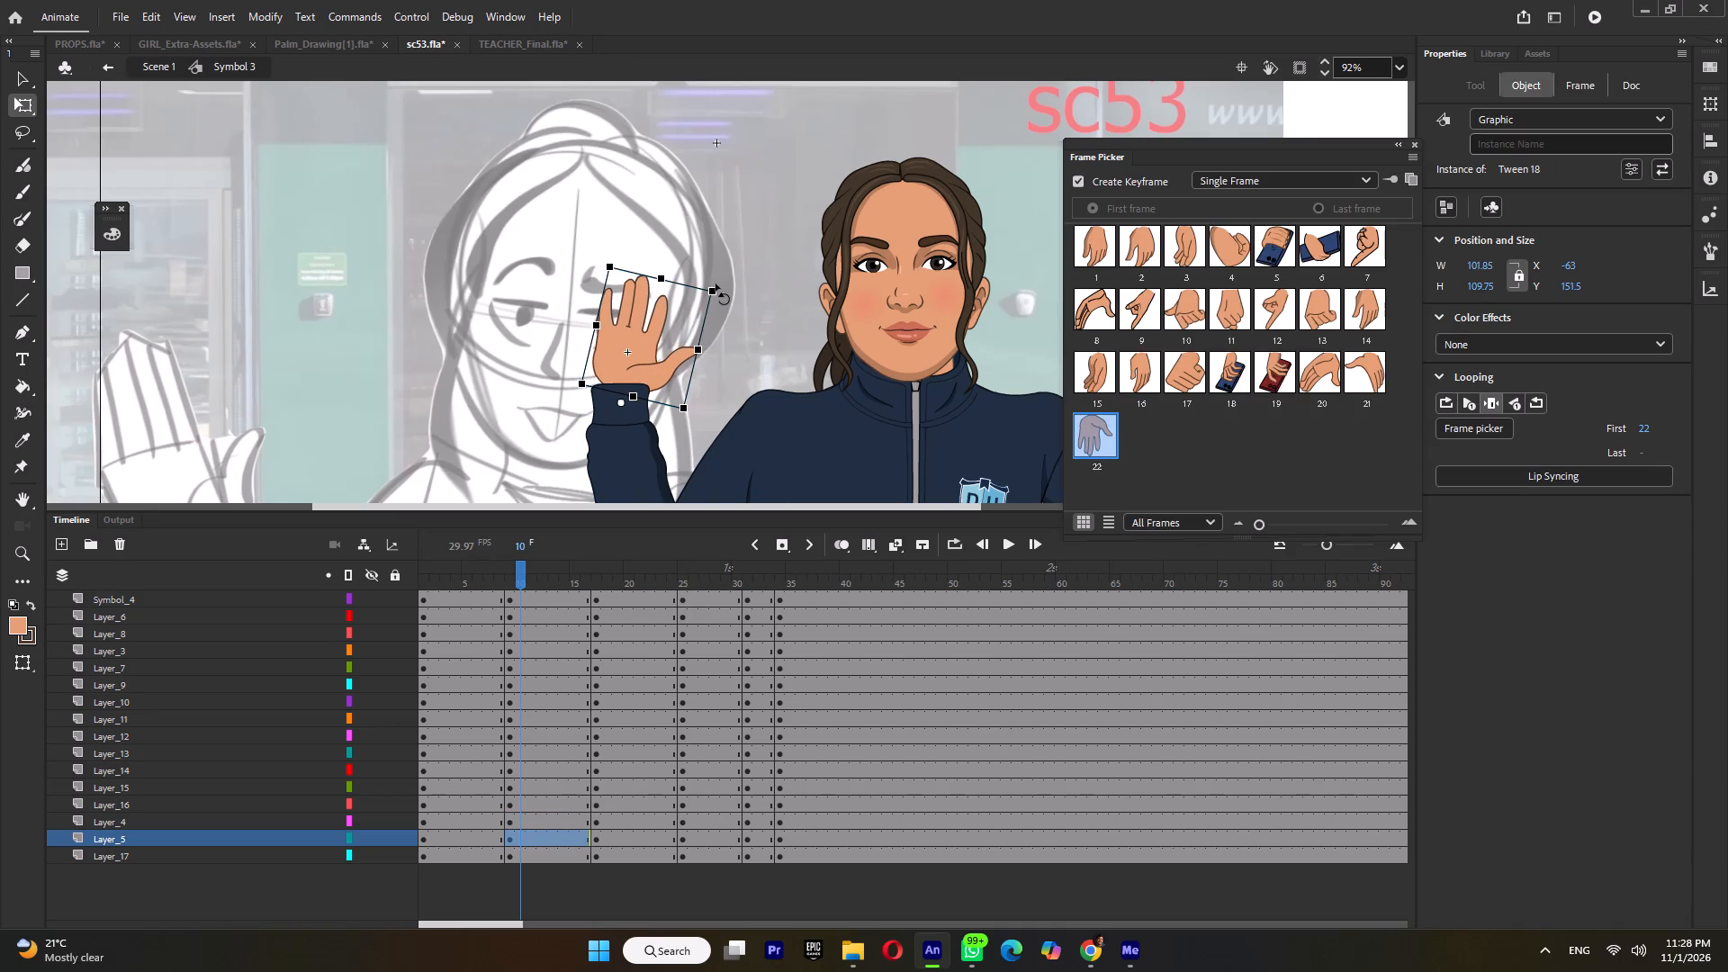
scroll(695, 355, "down", 5, "ctrl")
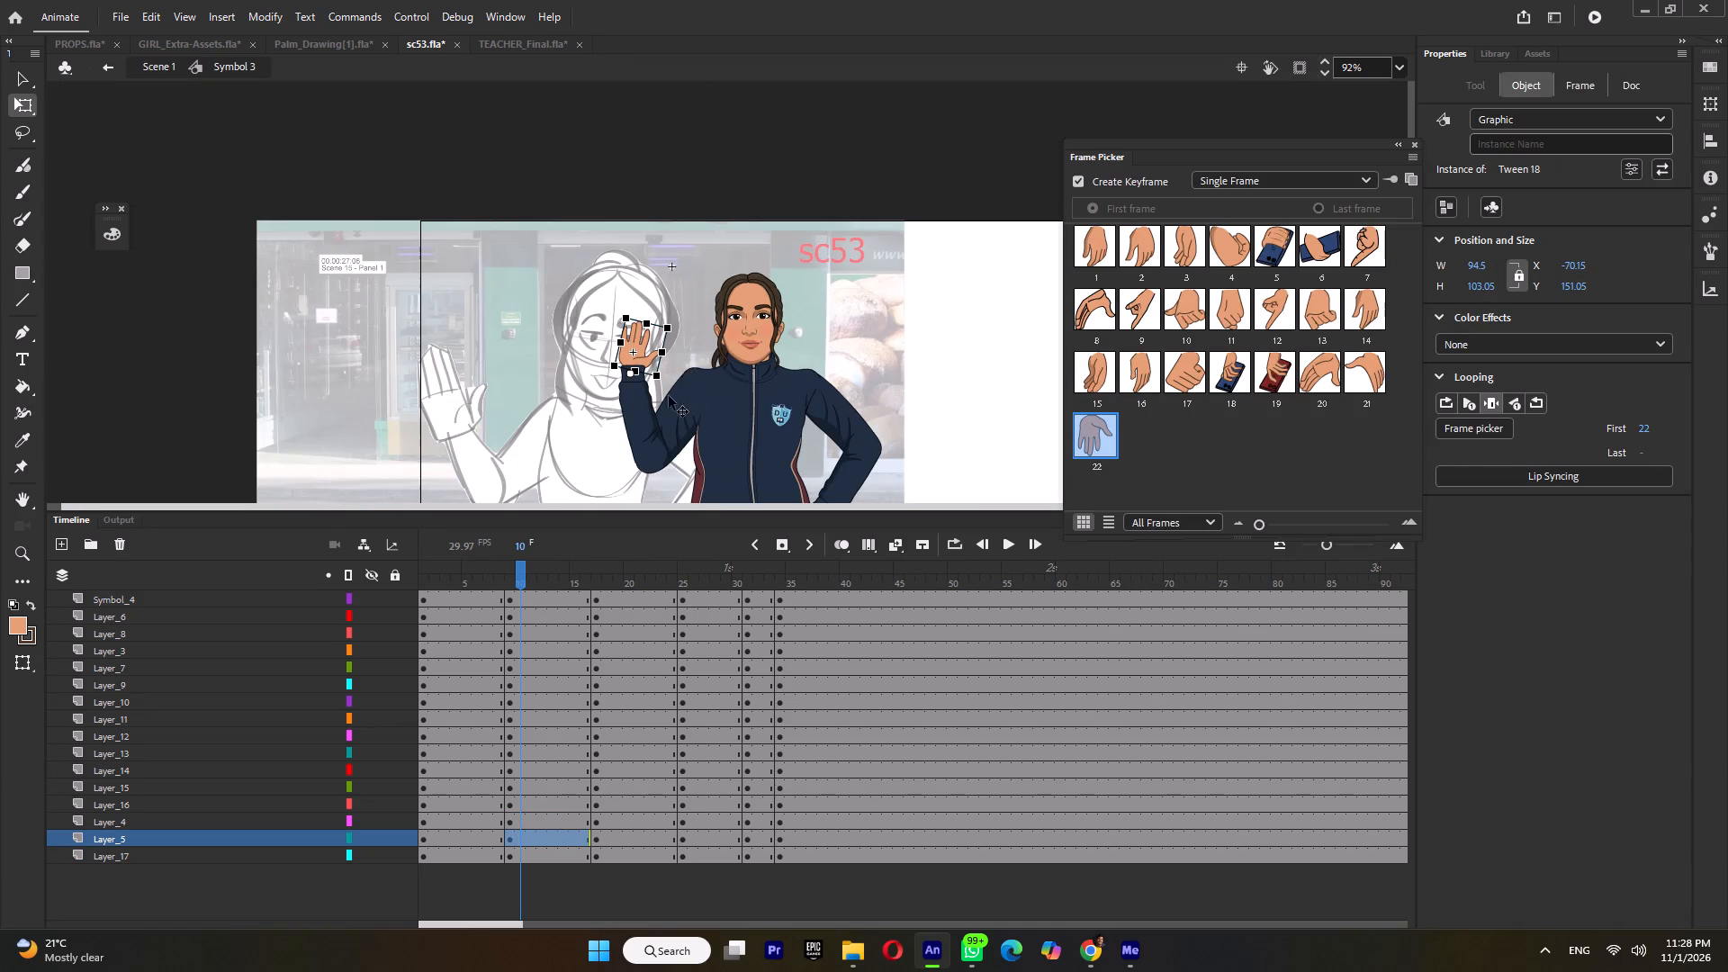
At frame 1, rotate the raised hand counterclockwise and shift it slightly right to line up with the cuff.
left_click_drag(500, 575, 481, 594)
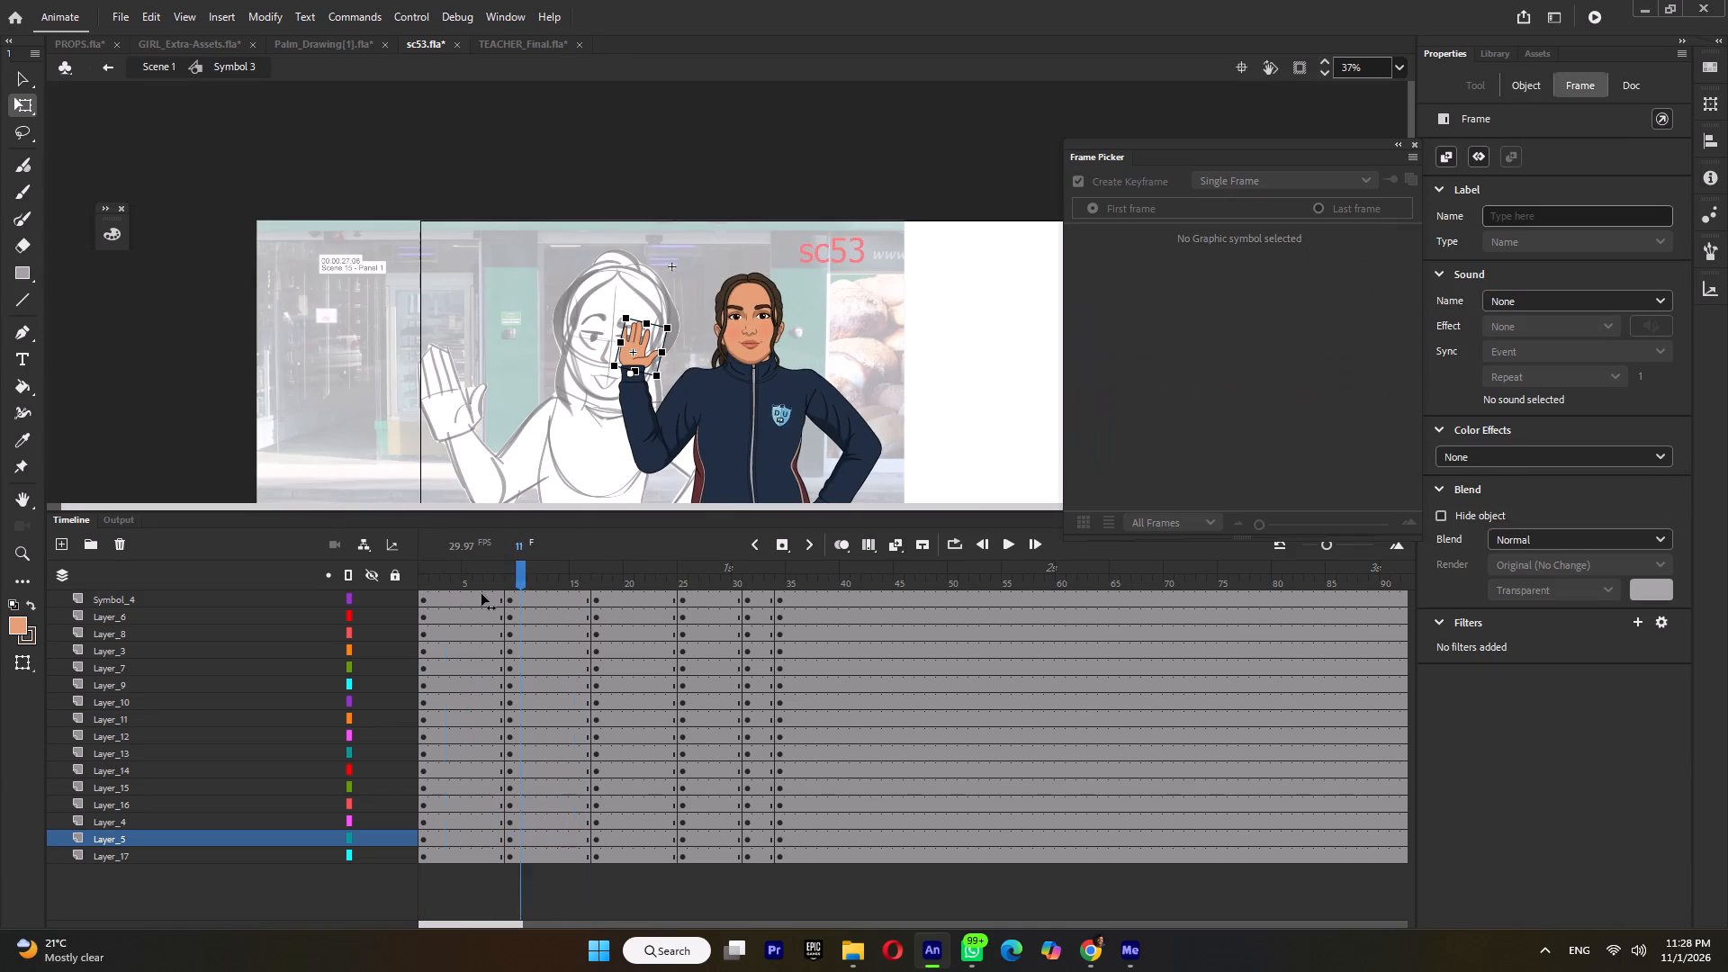
left_click_drag(481, 594, 409, 584)
left_click(620, 334)
left_click_drag(652, 321, 639, 313)
scroll(621, 364, "up", 8, "ctrl")
left_click_drag(580, 346, 591, 345)
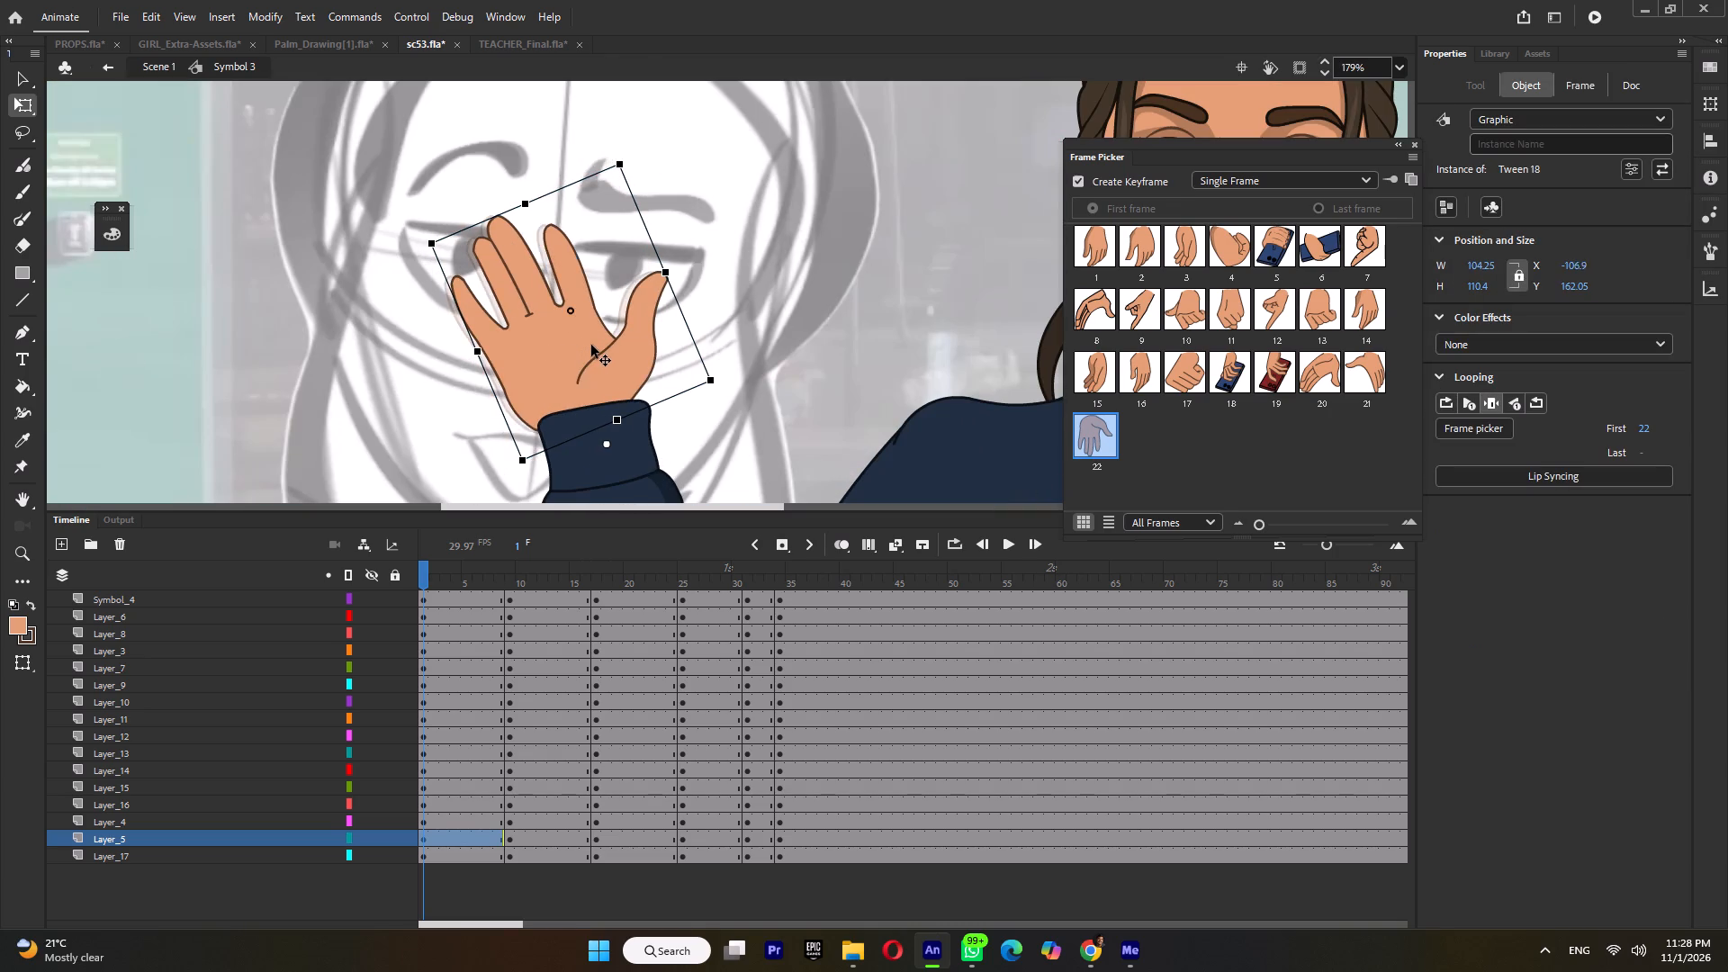
left_click_drag(591, 345, 595, 345)
In the pose starting at frame 17, rotate the raised hand counterclockwise and nudge it right to line up with the cuff.
left_click(534, 580)
left_click(623, 580)
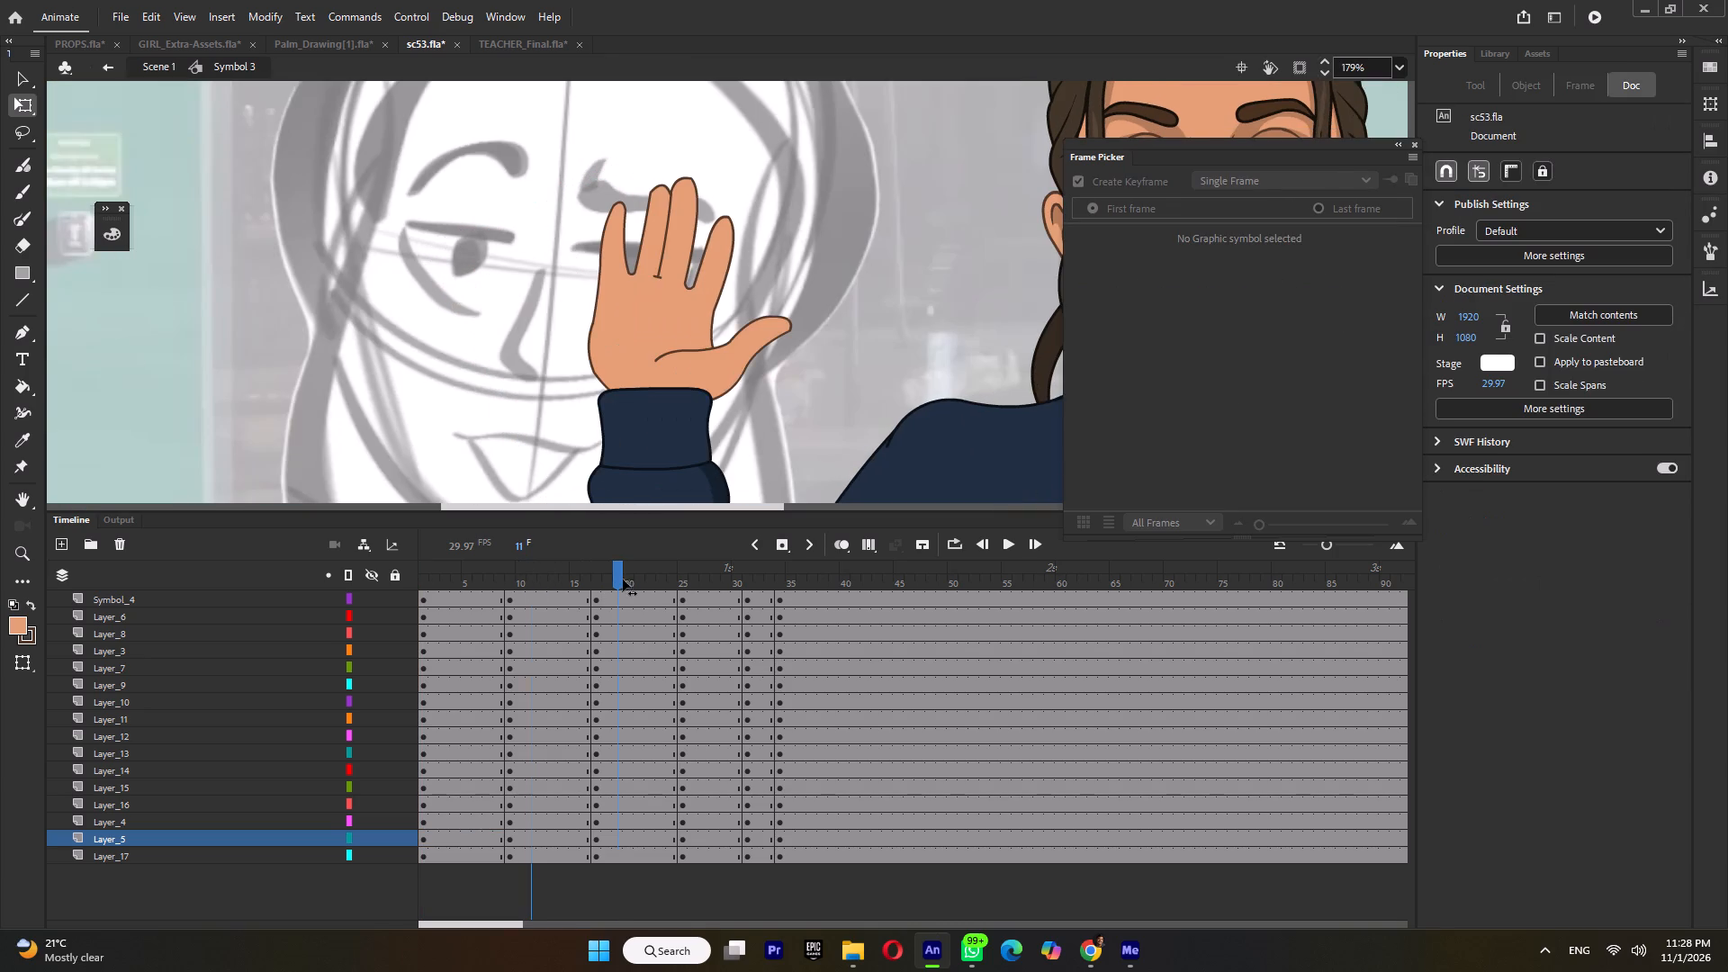
left_click(573, 322)
left_click_drag(694, 178, 634, 179)
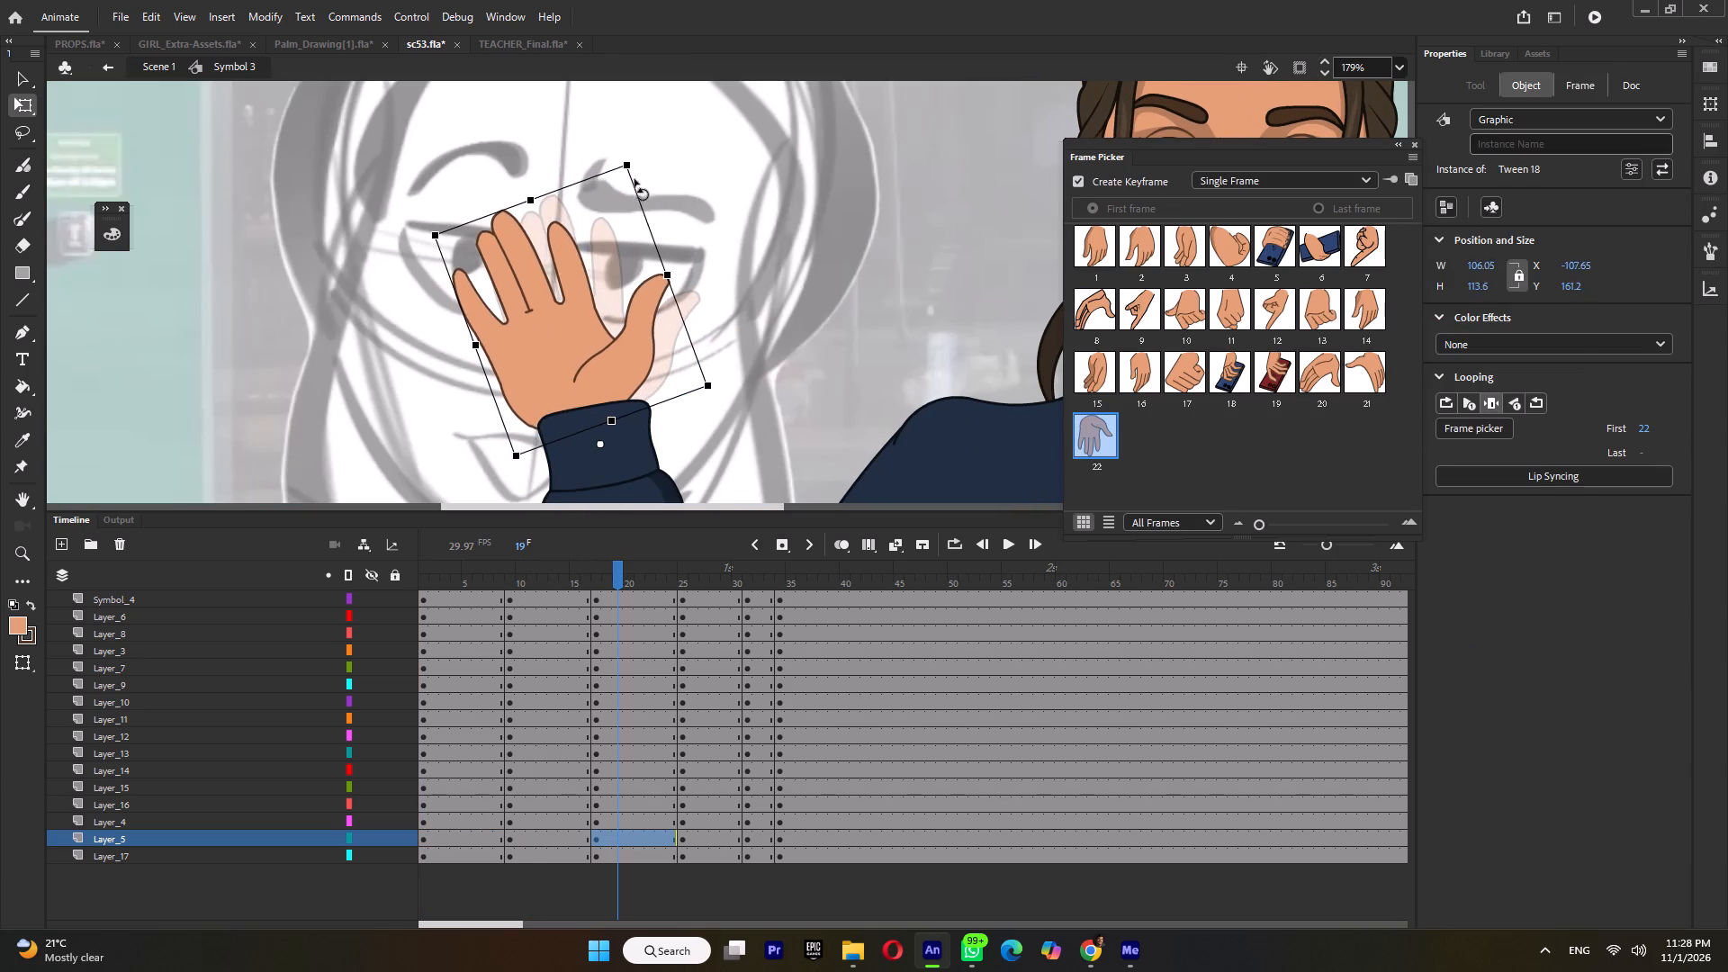
left_click_drag(634, 179, 624, 188)
key("Right")
key("Right")
key("Right")
key("Right")
key("Right")
key("Right")
key("Right")
key("Right")
key("Right")
key("Right")
key("Right")
key("Right")
key("Right")
key("Right")
key("Right")
key("Right")
key("Right")
key("Right")
key("Right")
key("Right")
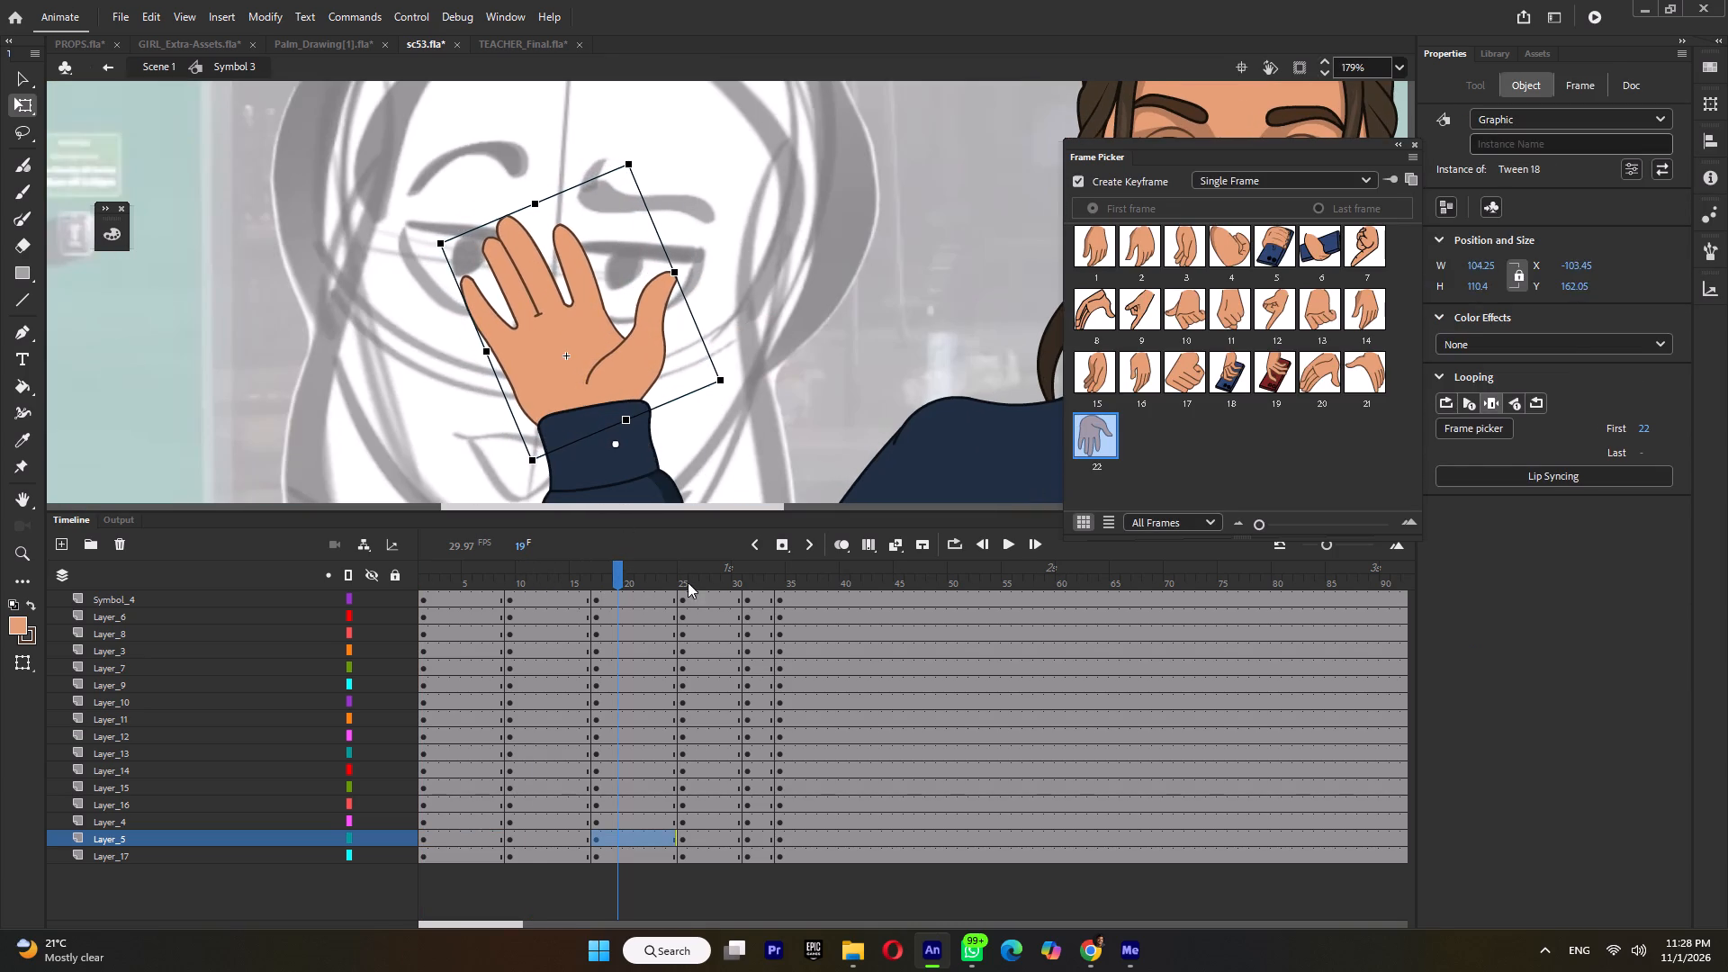
In the pose starting at frame 25, rotate the raised hand slightly clockwise and nudge it left onto the cuff.
left_click(688, 580)
left_click(665, 230)
left_click(657, 253)
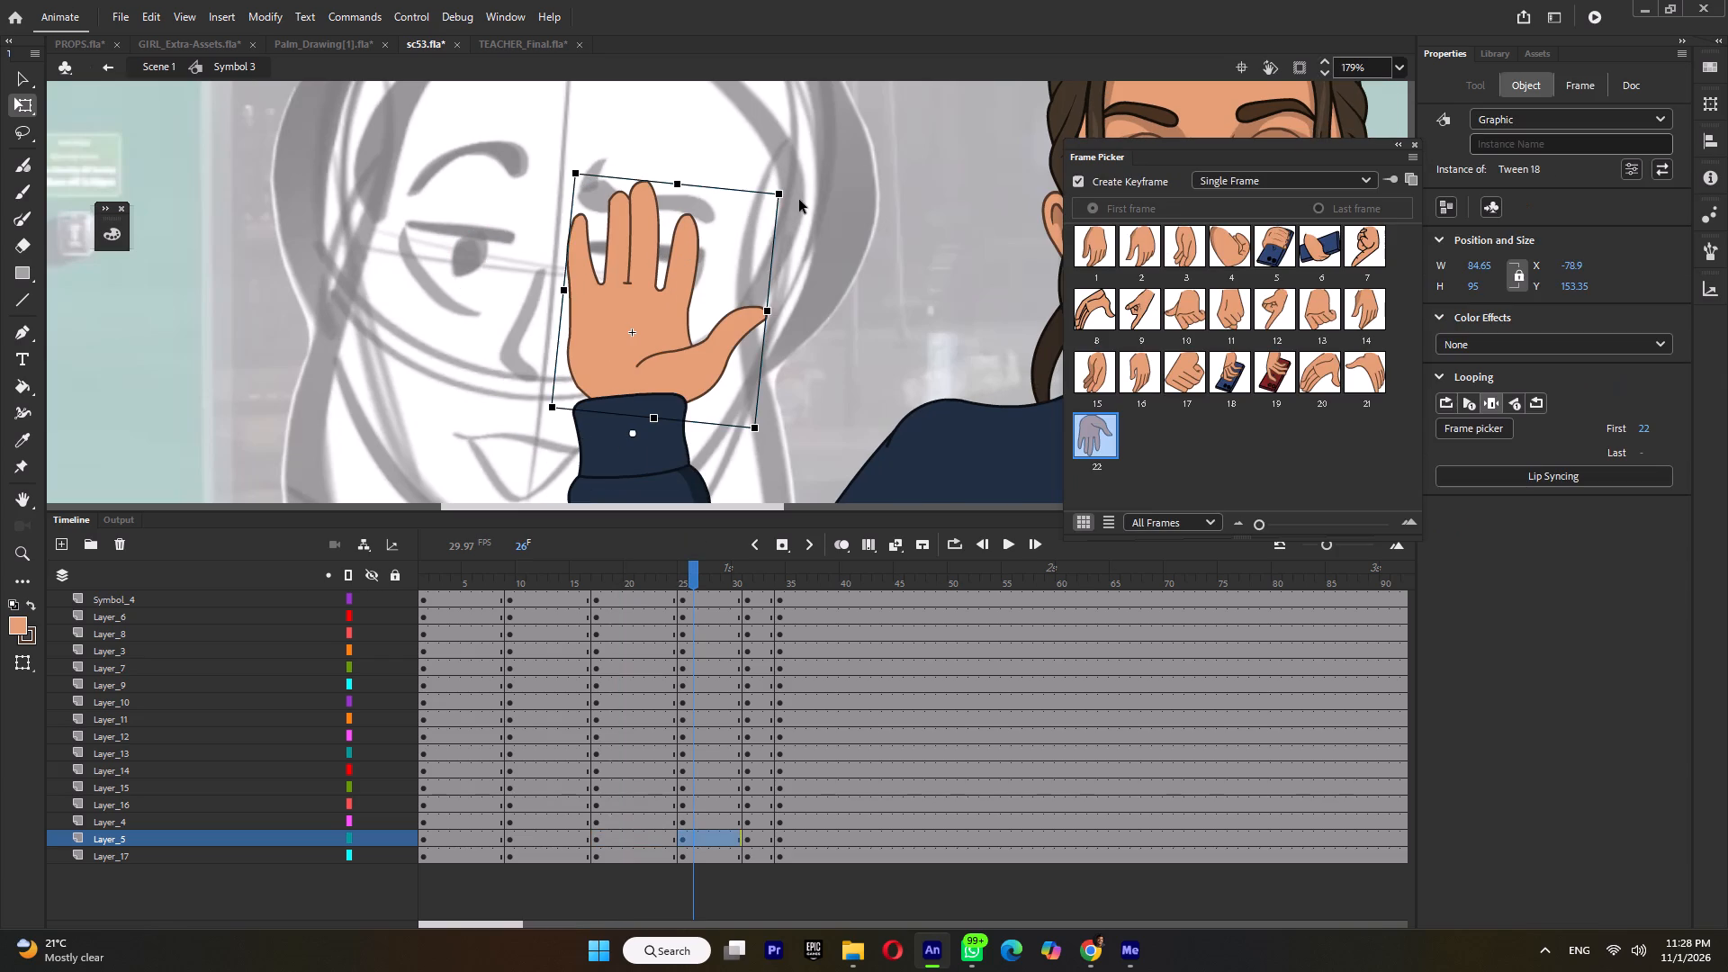
left_click_drag(796, 197, 814, 220)
key("Left")
key("Left")
key("Left")
key("Left")
key("Left")
key("Left")
key("Left")
key("Left")
key("Left")
key("Left")
key("Left")
key("Left")
key("Left")
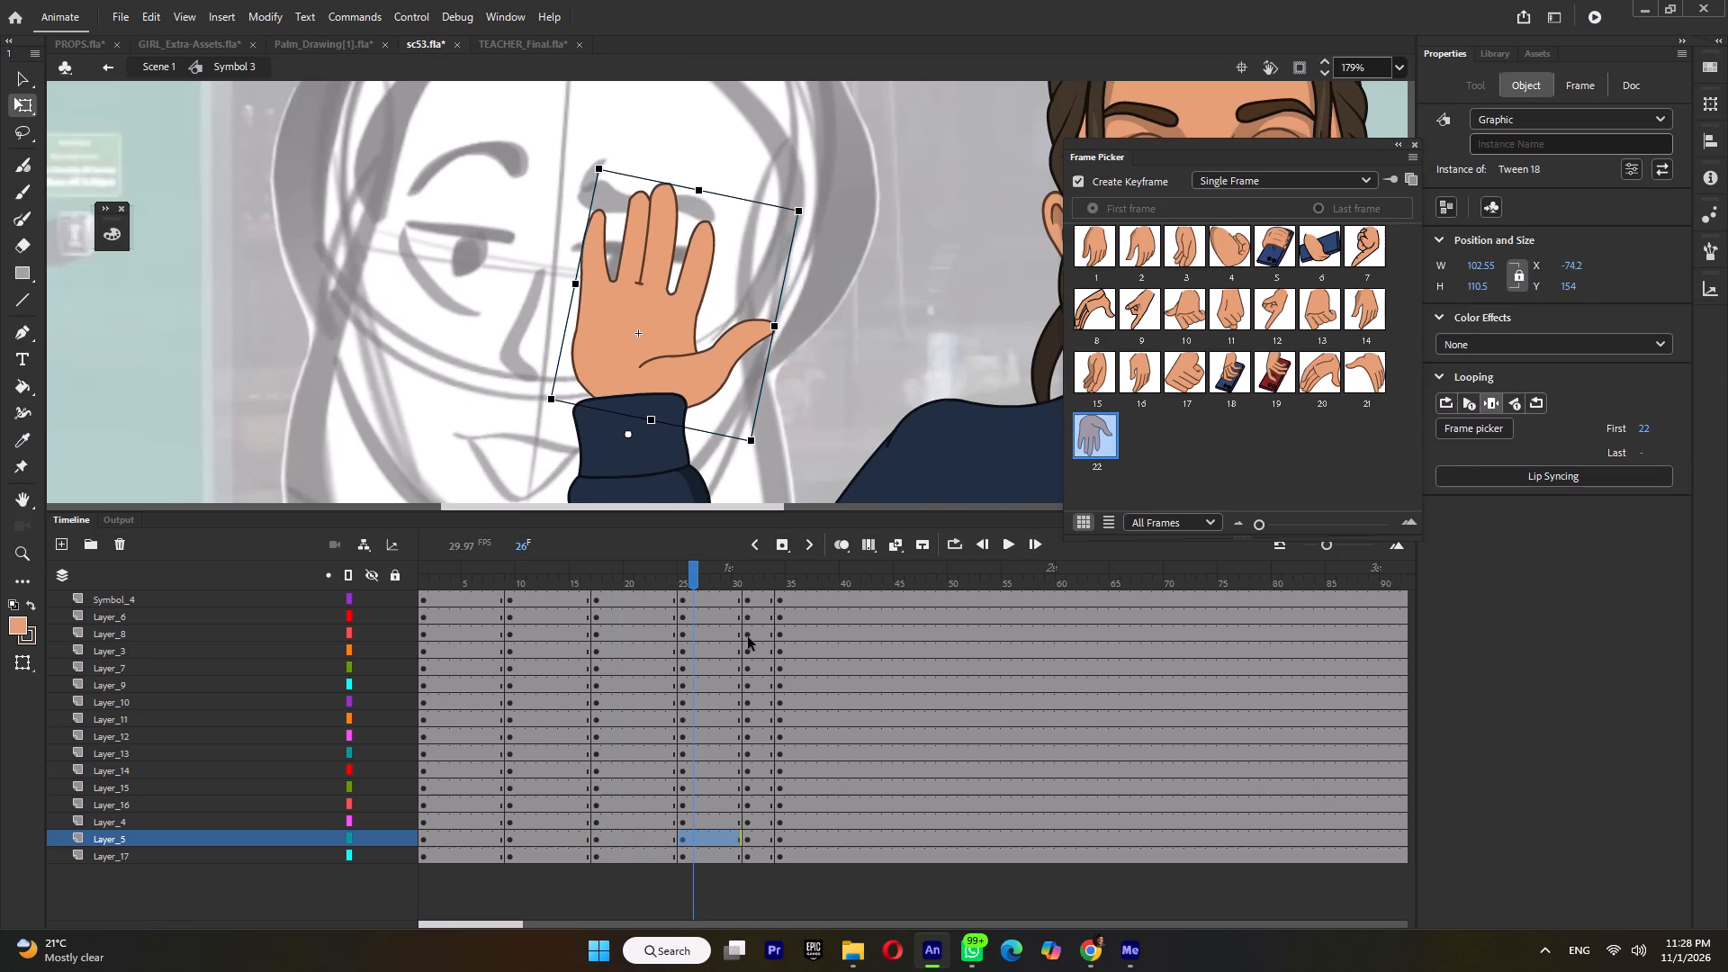
Move the frame 34 keyframes on all layers to frame 35 and recheck the hands-on-hips pose before them.
left_click(752, 577)
scroll(729, 327, "down", 11, "ctrl")
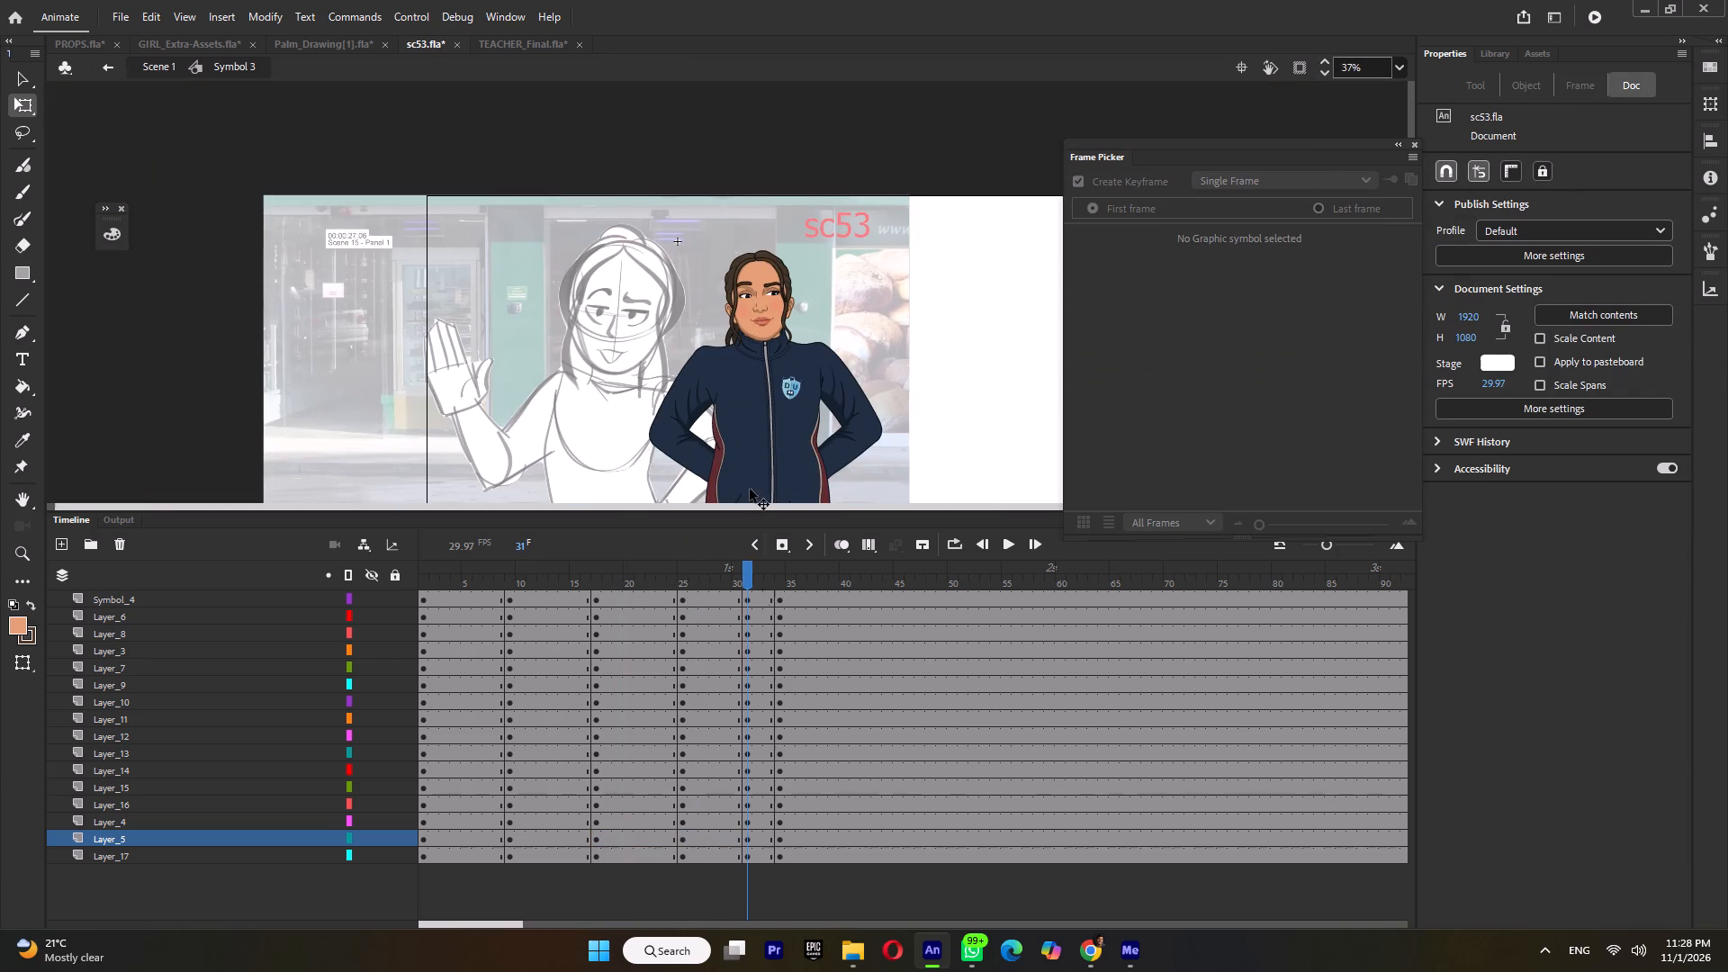
left_click(724, 561)
left_click(756, 571)
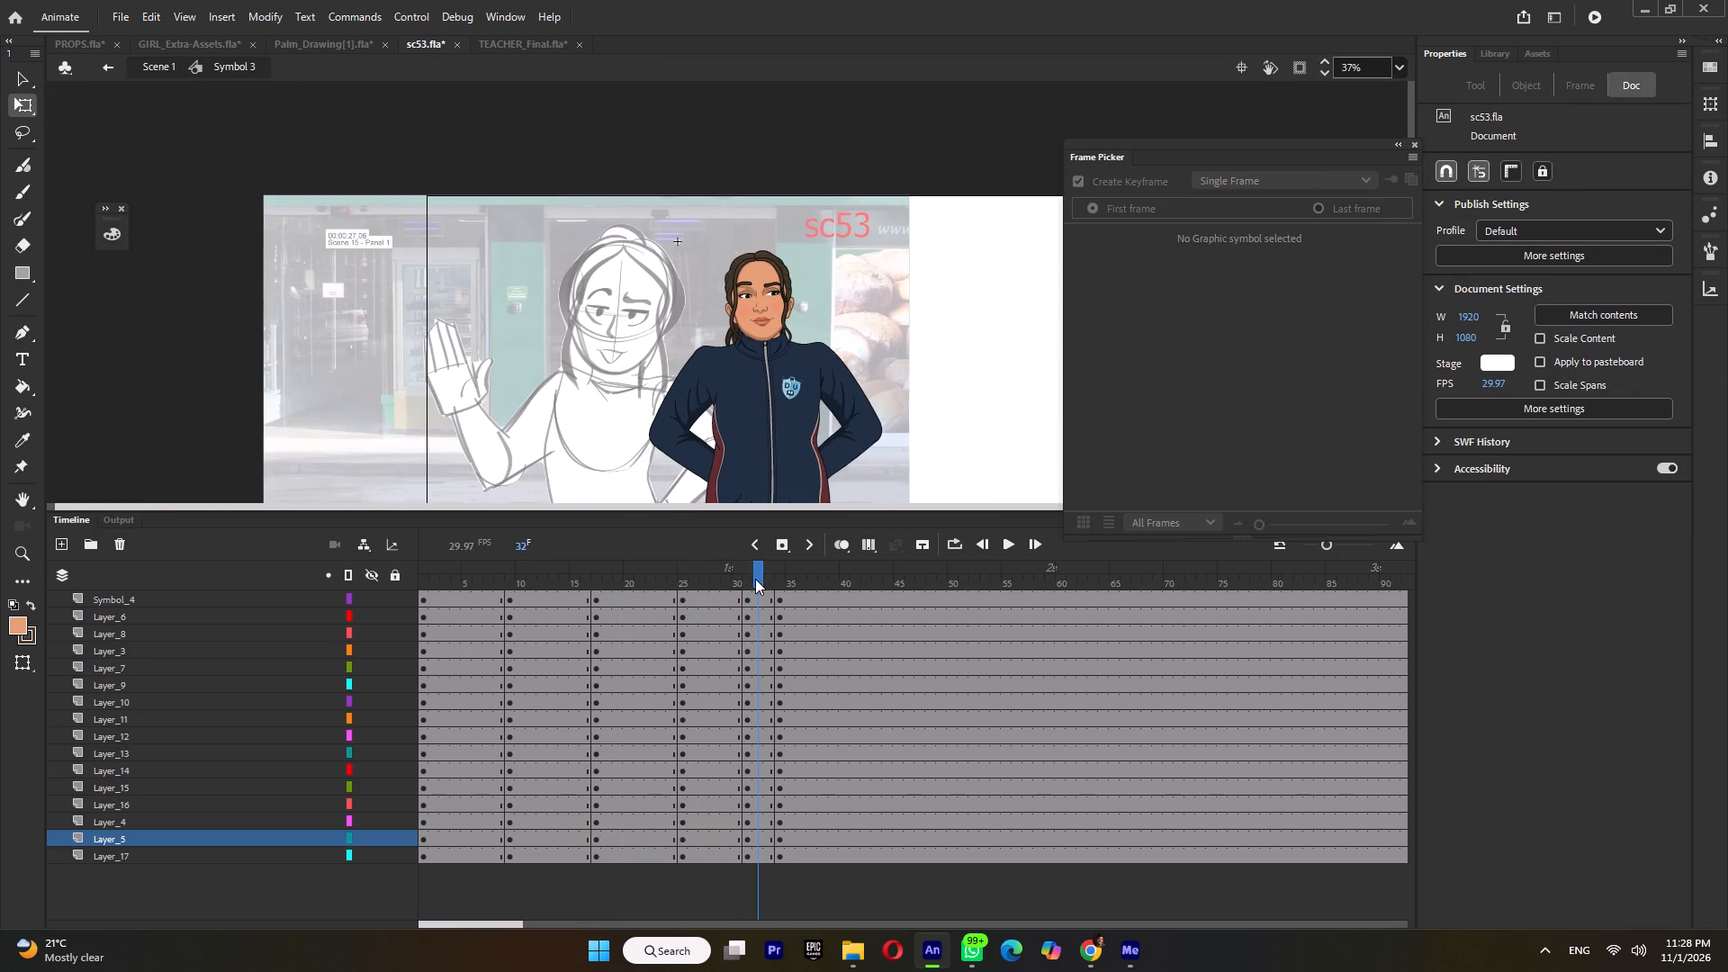
double_click(782, 578)
left_click(783, 593)
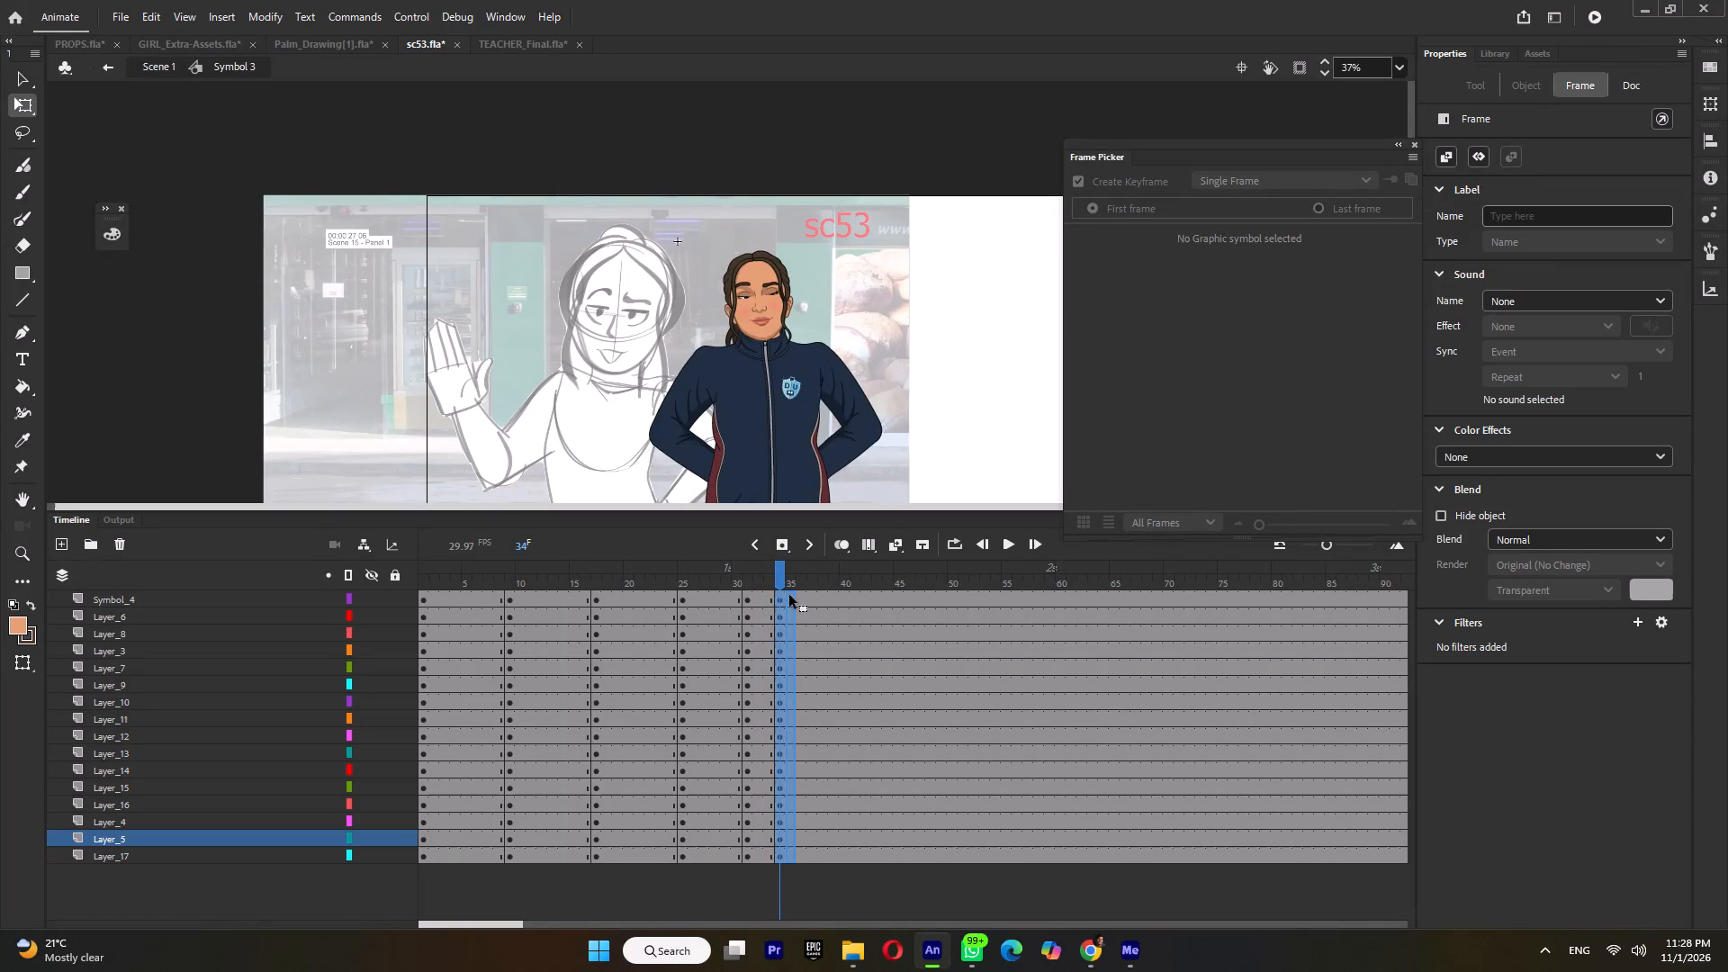
left_click(727, 584)
left_click(756, 577)
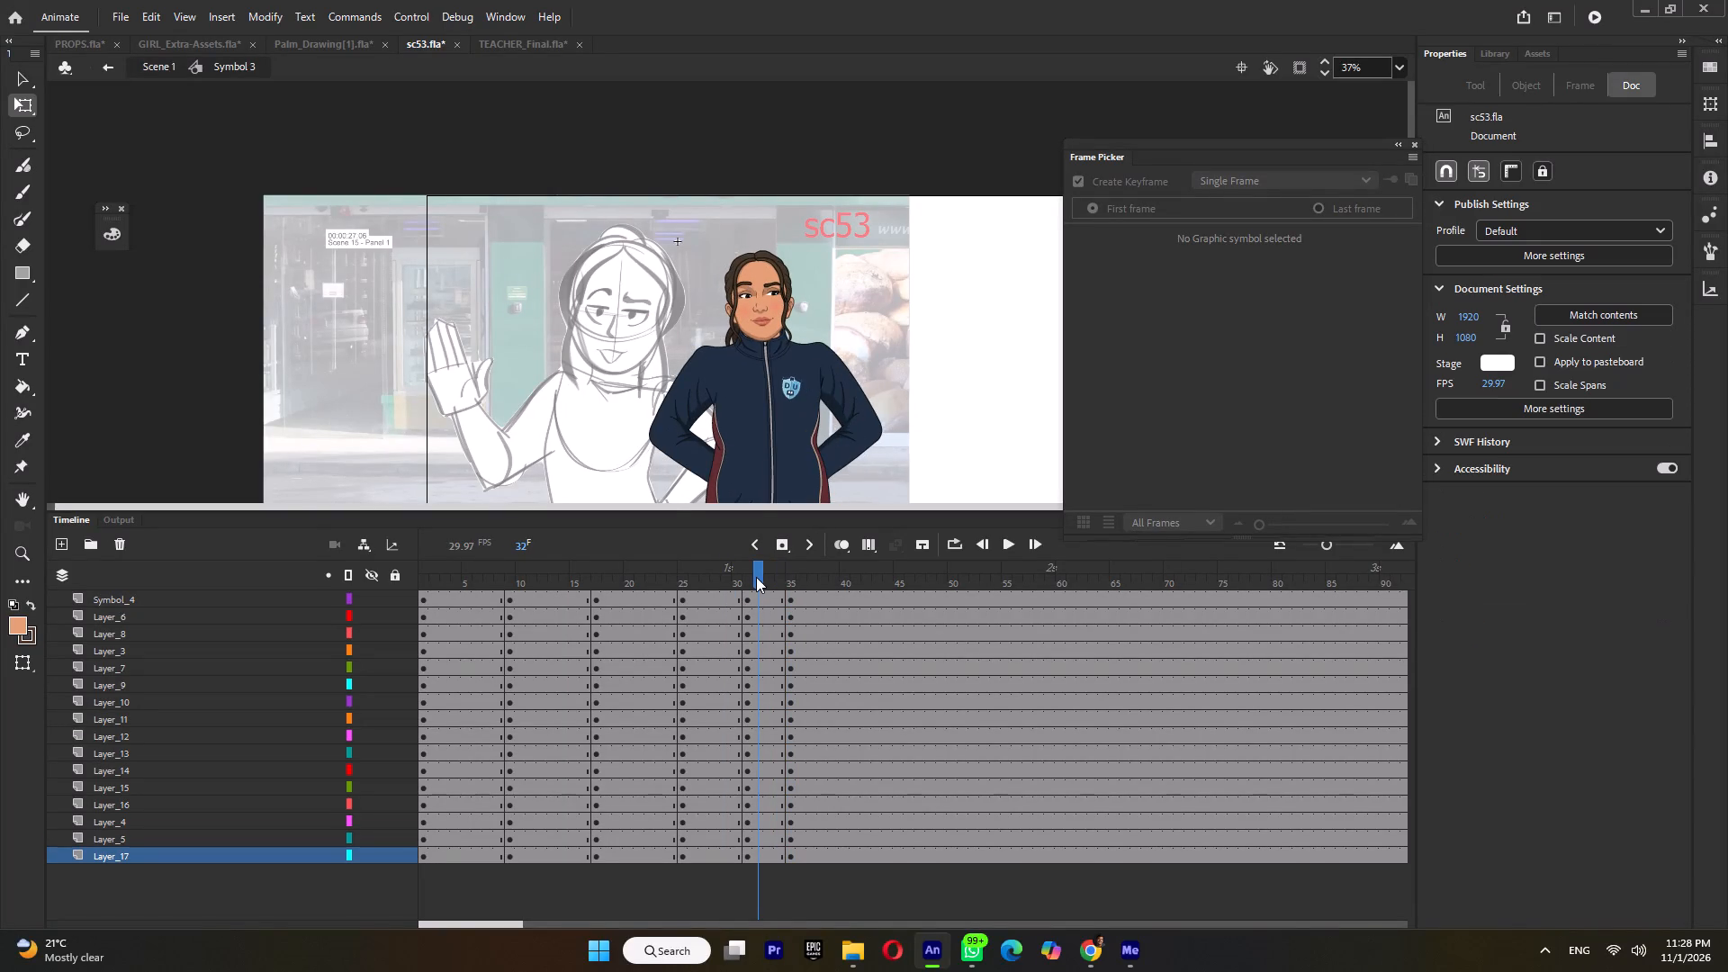
In the frames 31 to 34 pose, move the upper body's pivot to the waist, squash its height to 526.05 and skew its top slightly right.
scroll(751, 271, "down", 5, "ctrl")
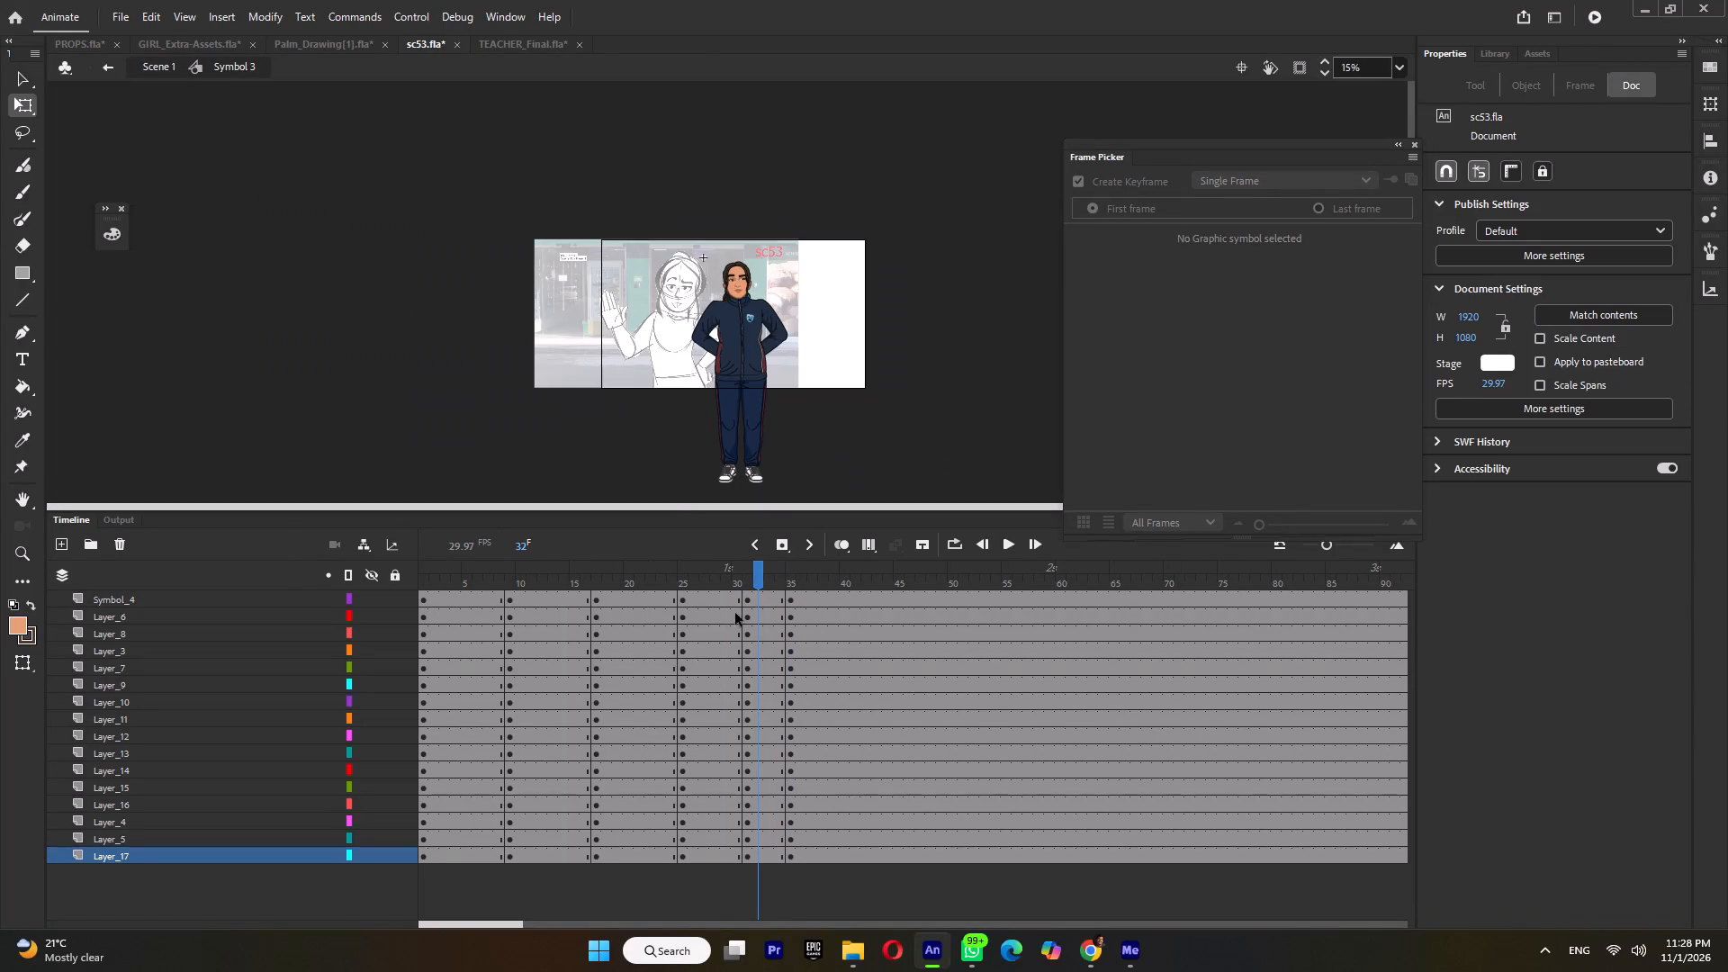
left_click(644, 587)
left_click(700, 575)
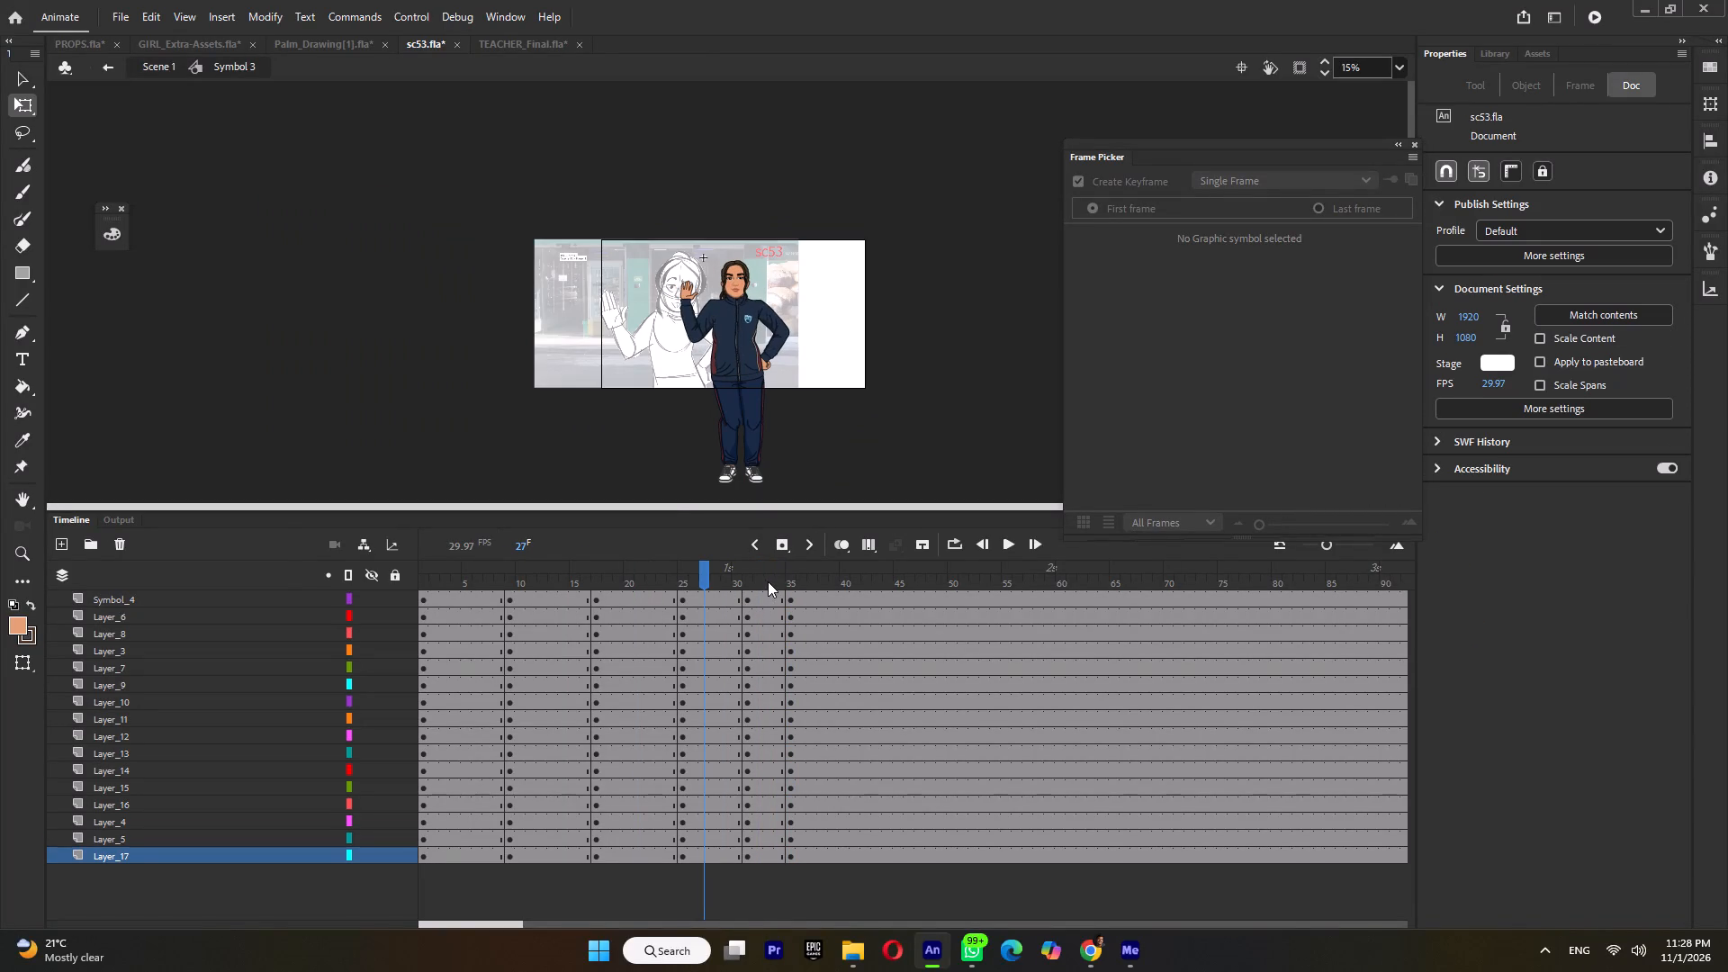
left_click(767, 580)
left_click_drag(661, 249, 794, 351)
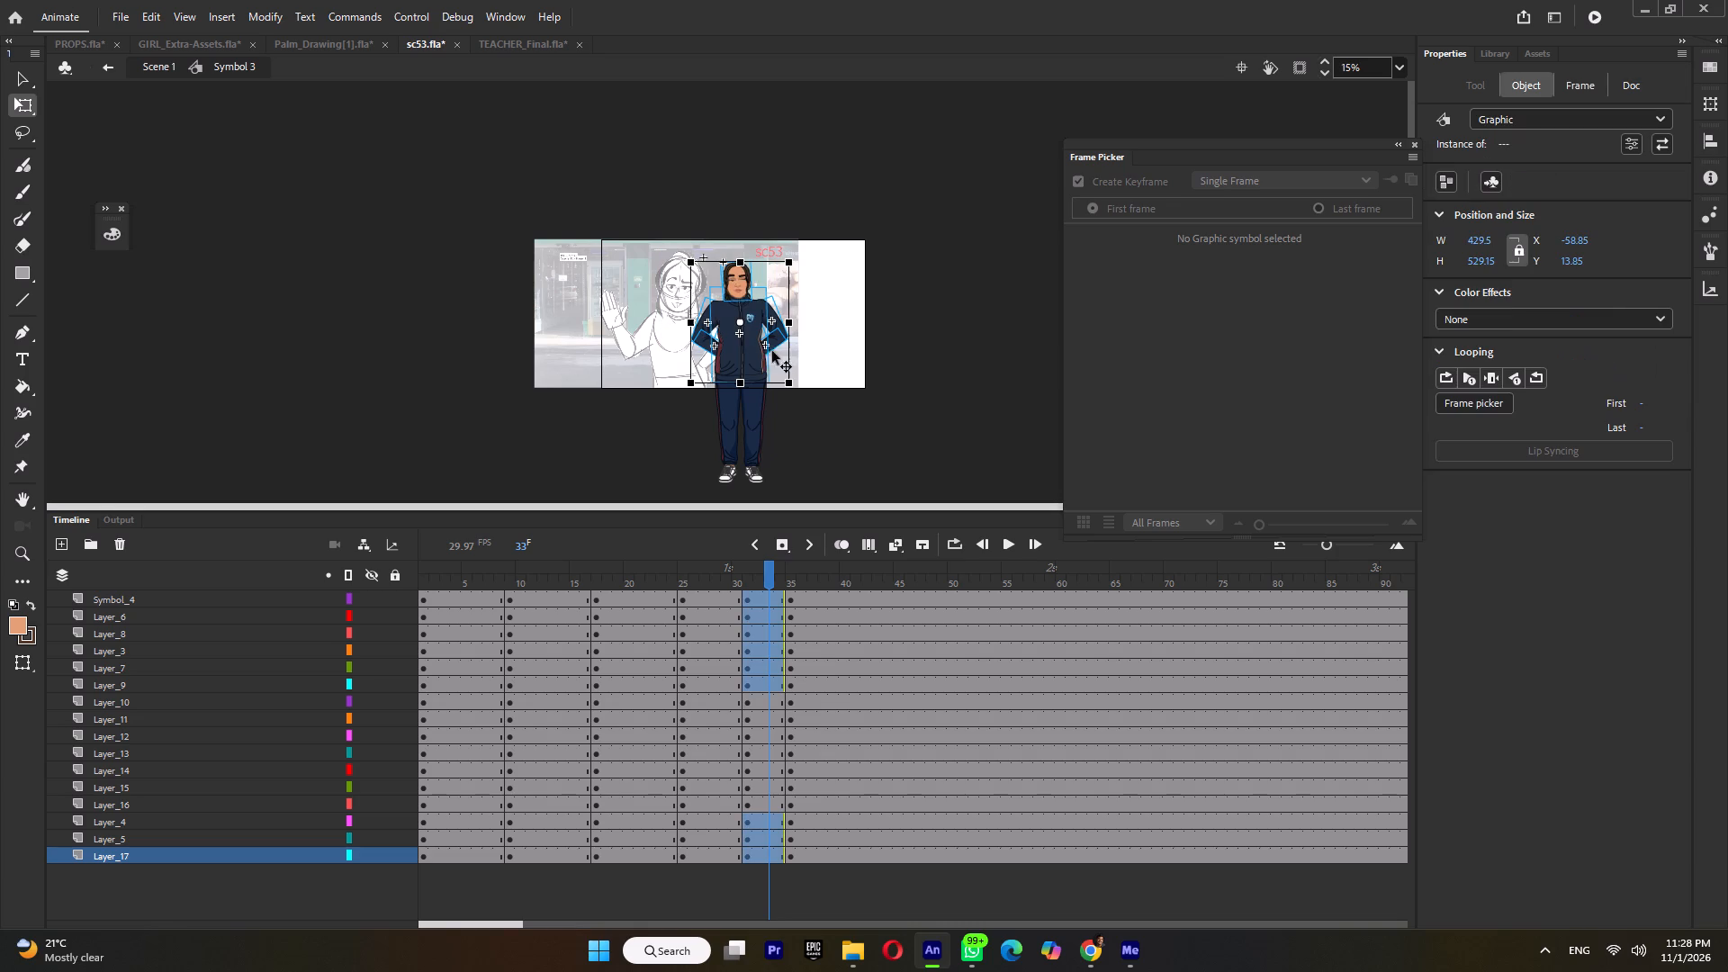
left_click_drag(739, 321, 739, 379)
scroll(733, 262, "up", 4, "ctrl")
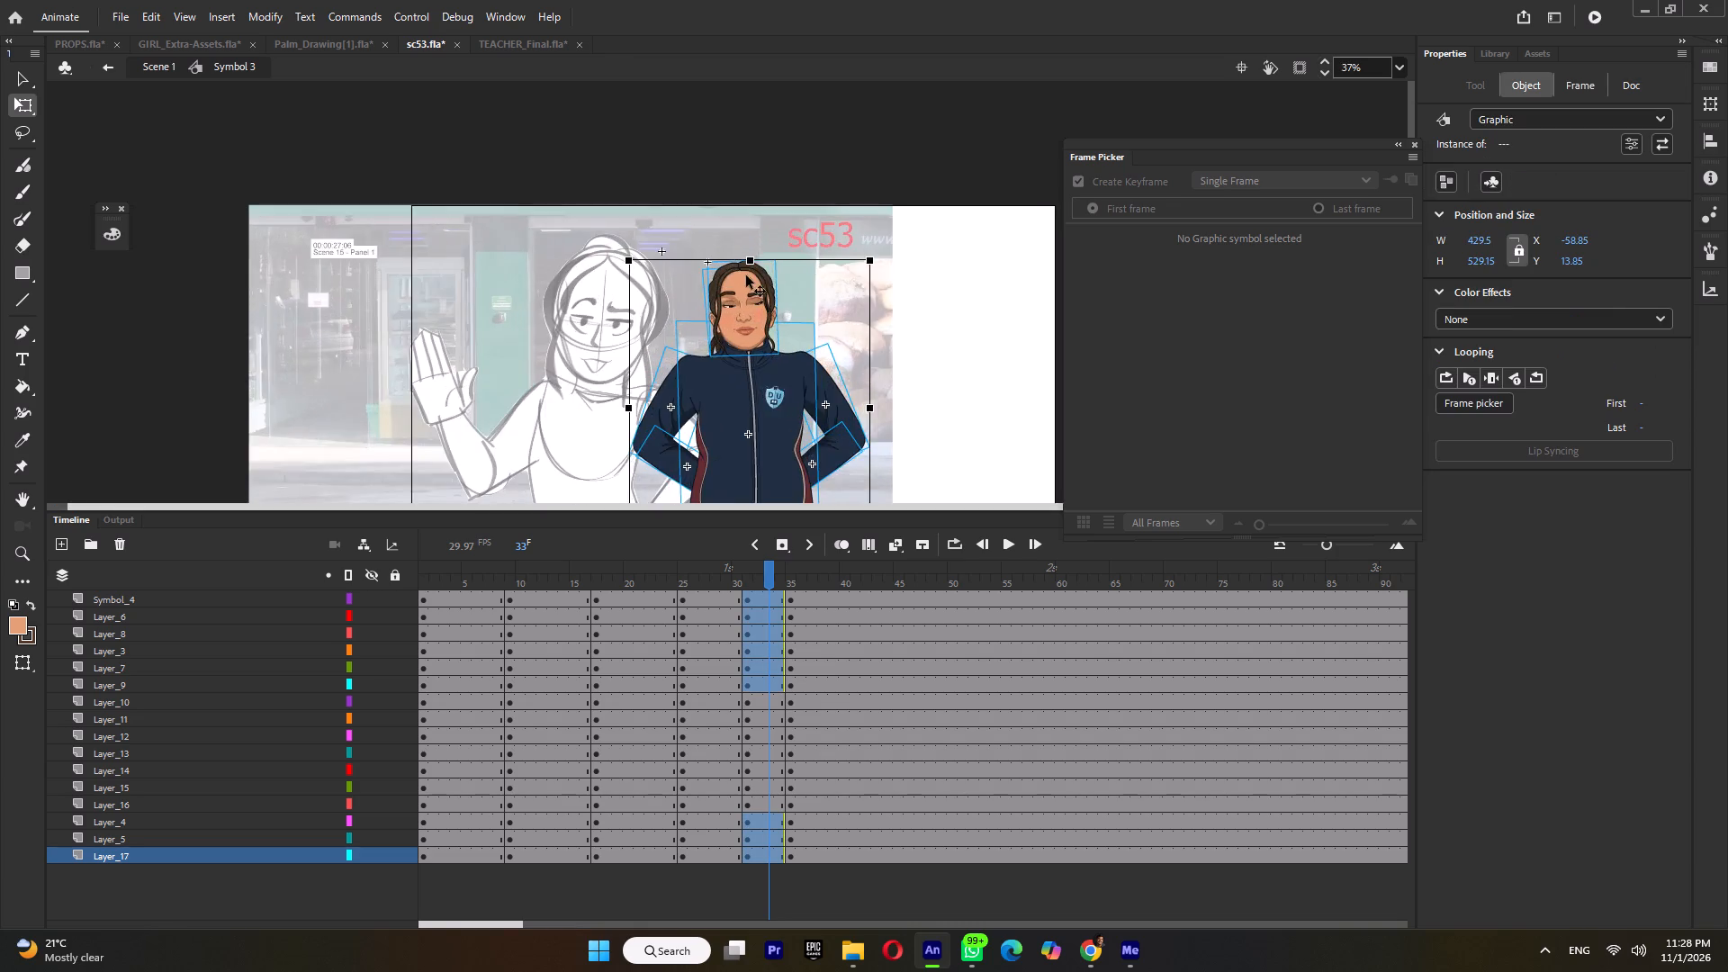
scroll(751, 278, "up", 7, "ctrl")
left_click_drag(751, 235, 751, 243)
left_click_drag(761, 239, 764, 239)
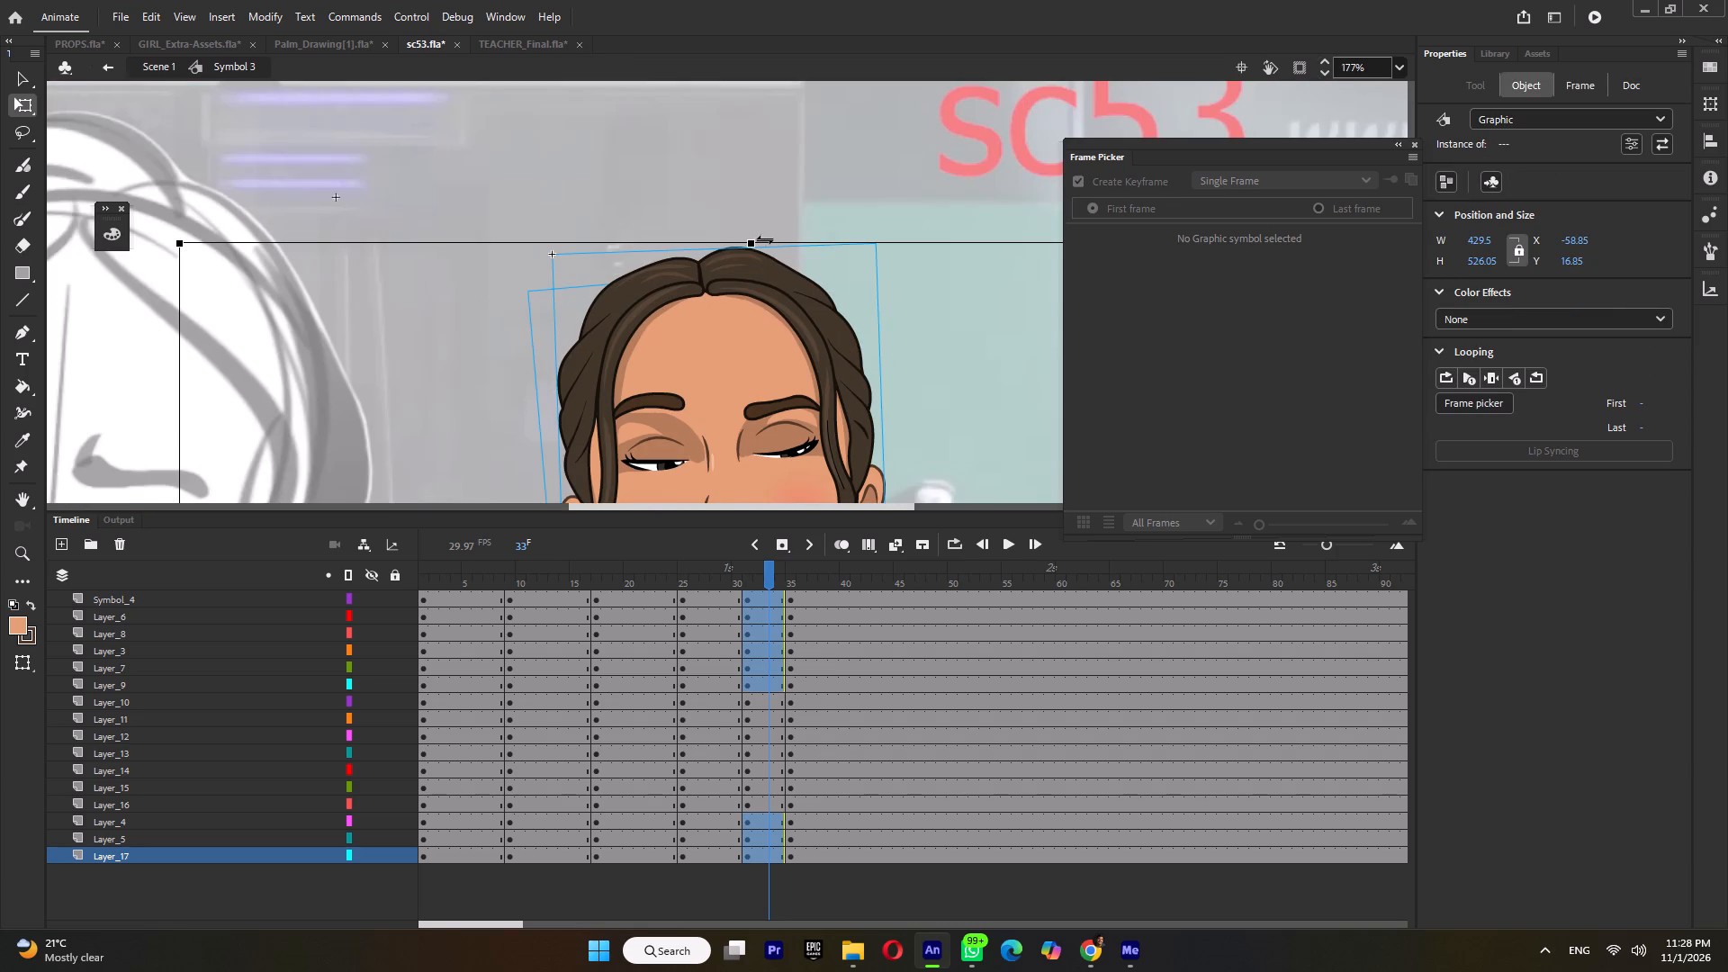
left_click_drag(764, 239, 770, 240)
scroll(769, 239, "down", 9, "ctrl")
left_click(909, 392)
In the same pose, move the pivot of the arm nearest the sketch to its shoulder and rotate the arm slightly counterclockwise.
left_click_drag(634, 324, 658, 354)
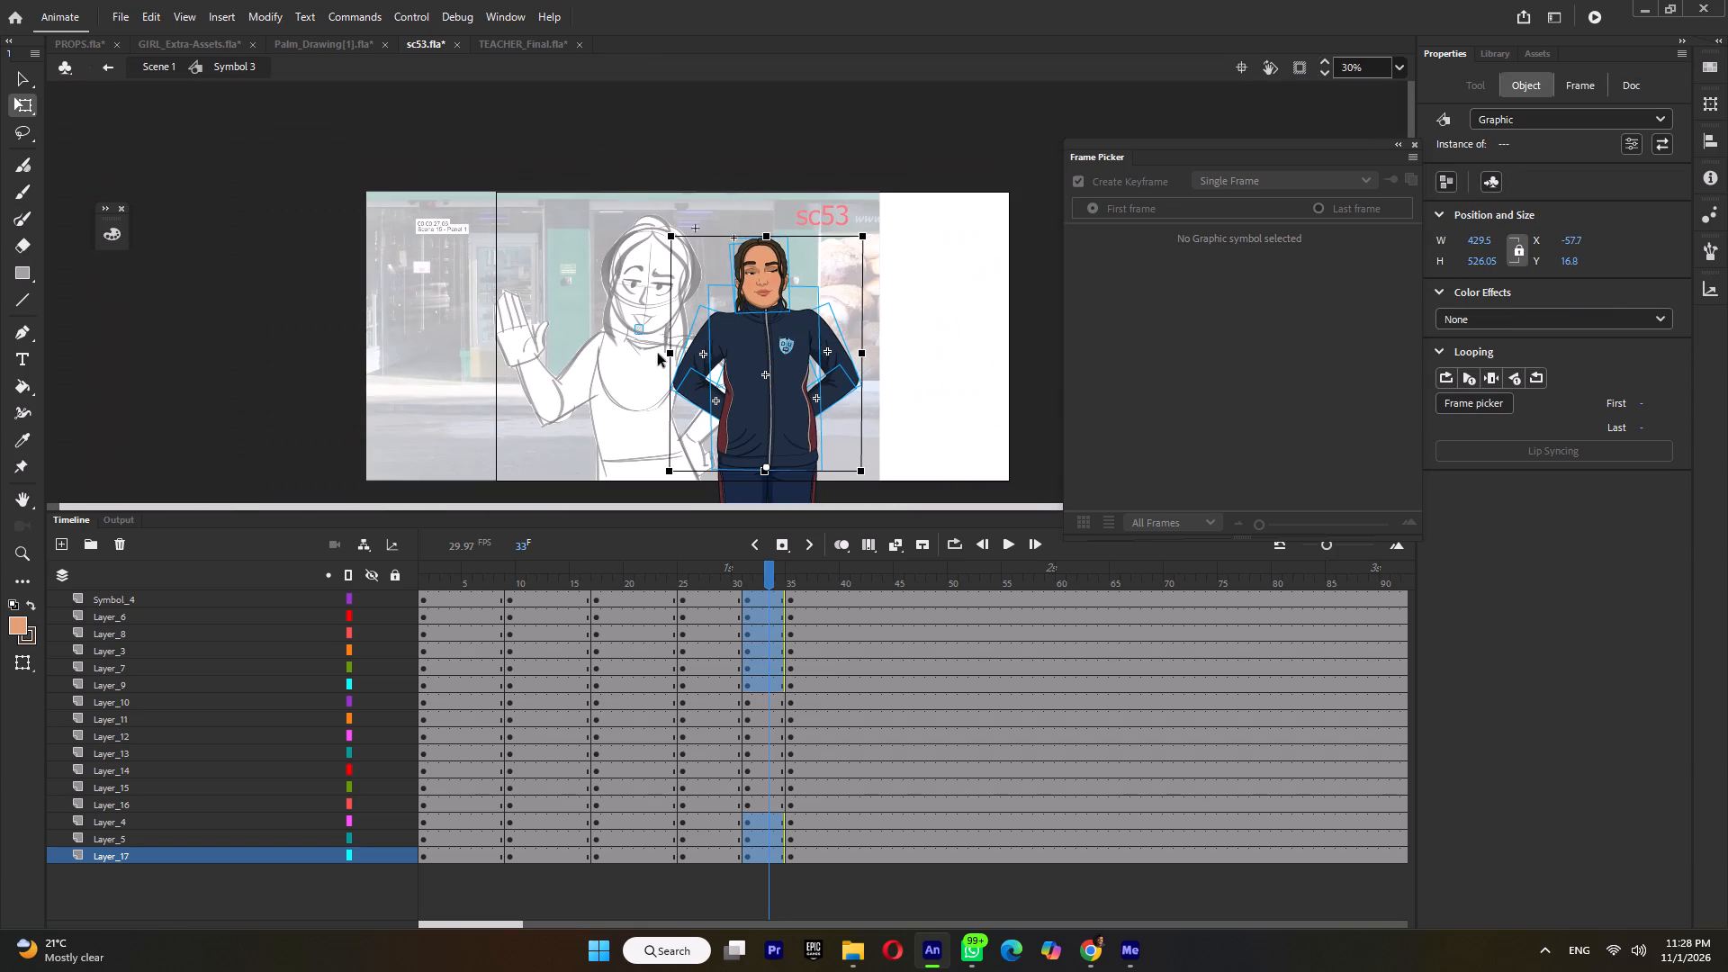
left_click_drag(658, 354, 687, 389)
left_click_drag(714, 371, 720, 329)
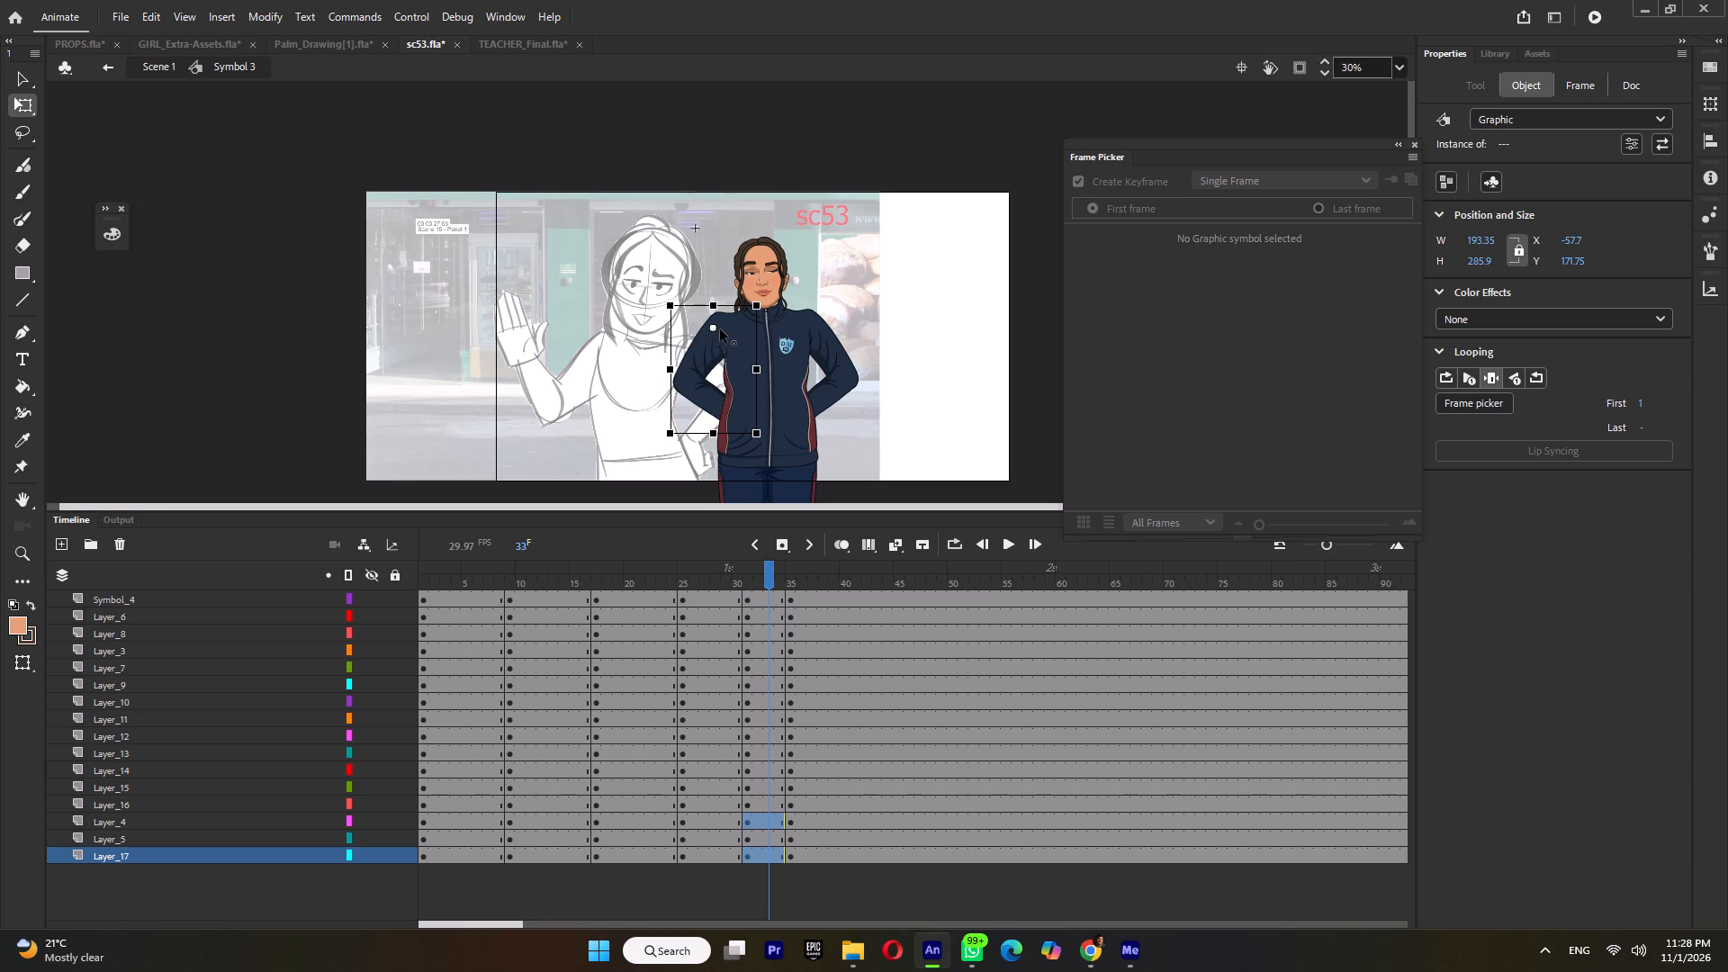
left_click_drag(720, 329, 719, 327)
scroll(738, 448, "up", 2, "ctrl")
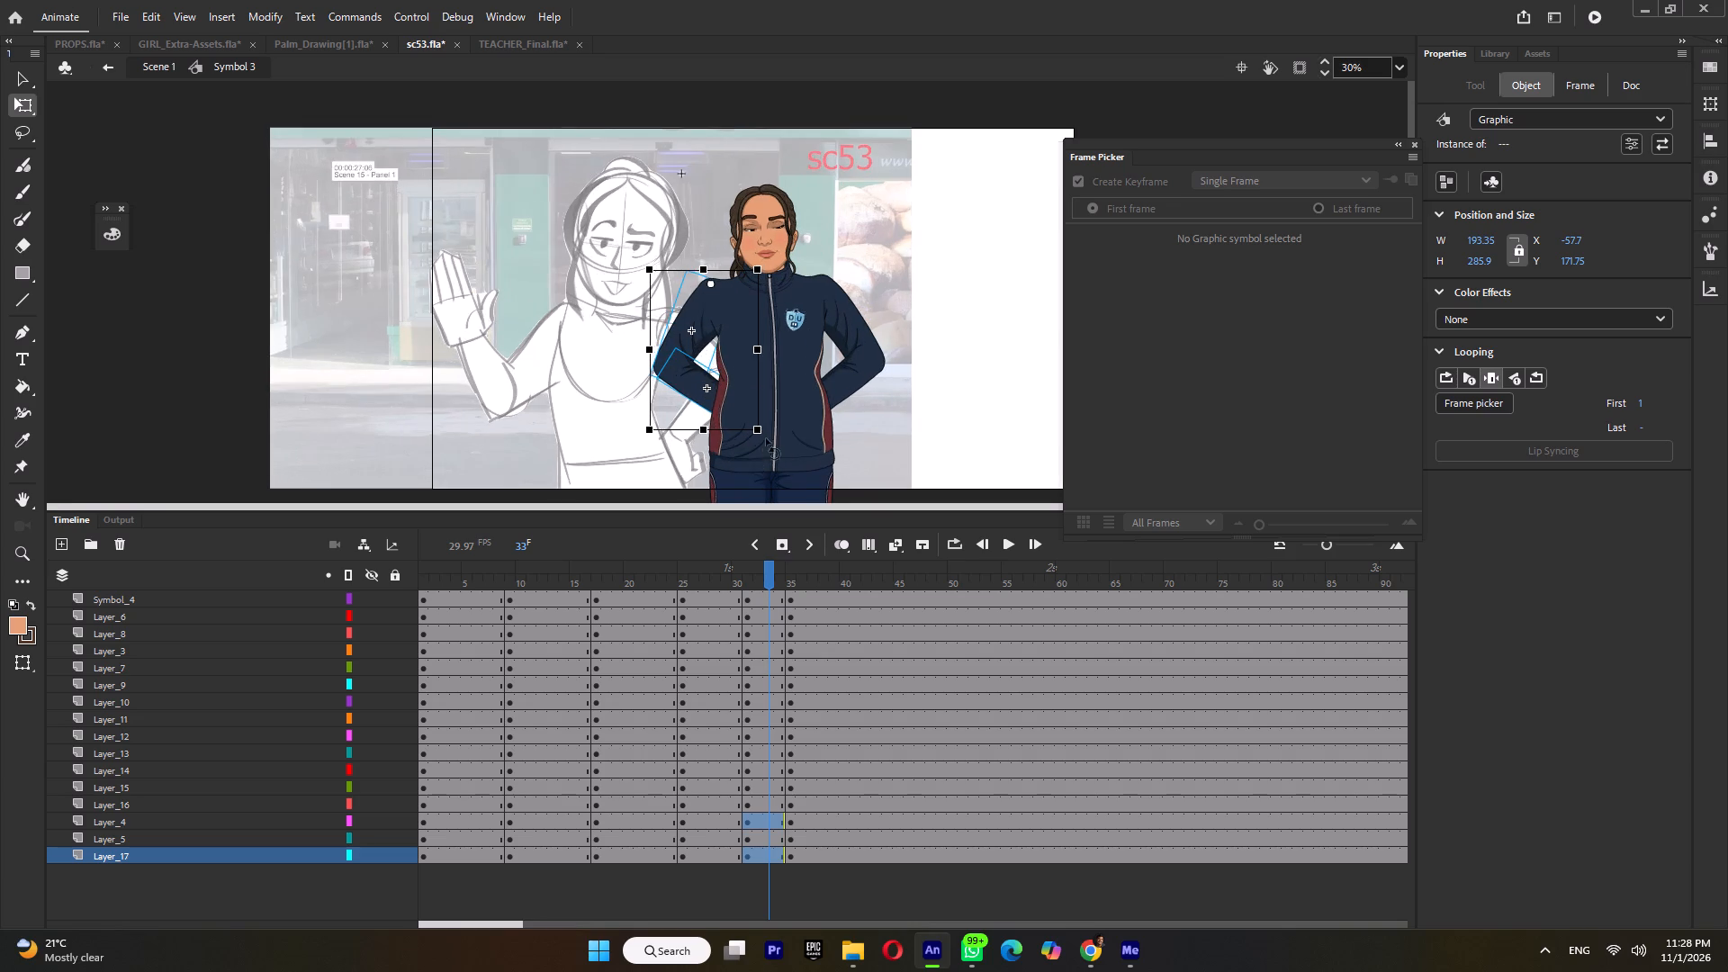
scroll(760, 432, "up", 4, "ctrl")
left_click_drag(751, 431, 762, 431)
scroll(765, 433, "down", 6, "ctrl")
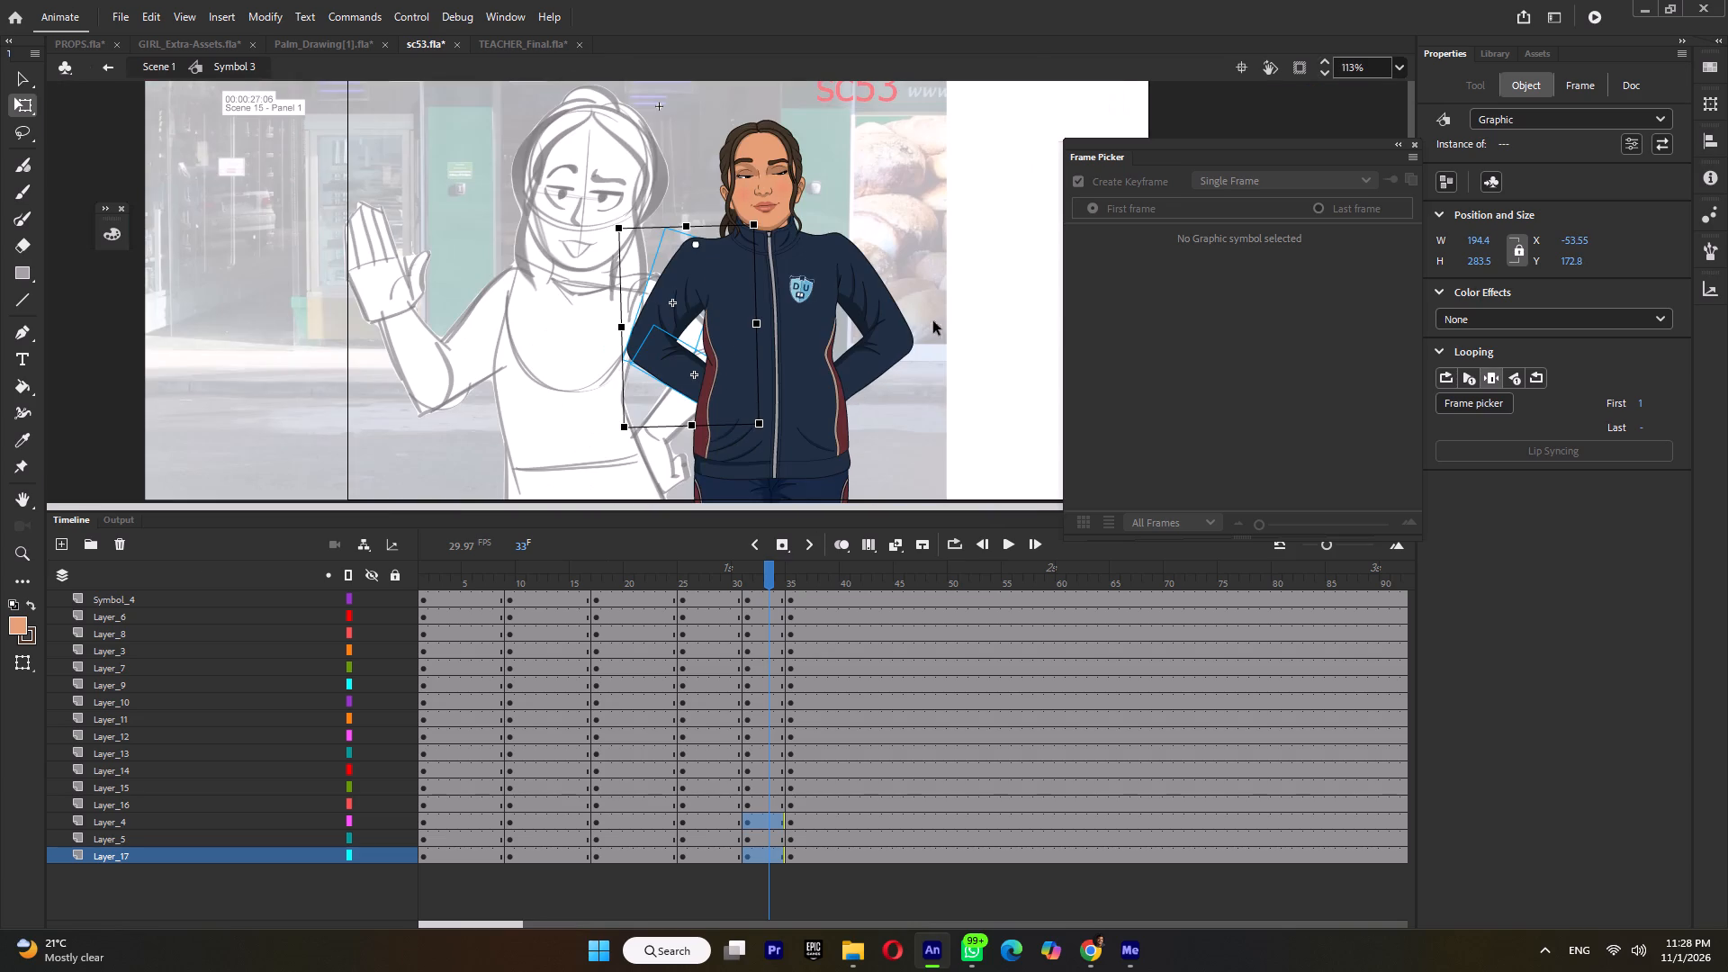
In the frames 31 to 34 pose, move the pivot of the arm farthest from the sketch to its shoulder and rotate the arm slightly clockwise.
left_click_drag(959, 292, 893, 362)
left_click_drag(854, 325, 838, 250)
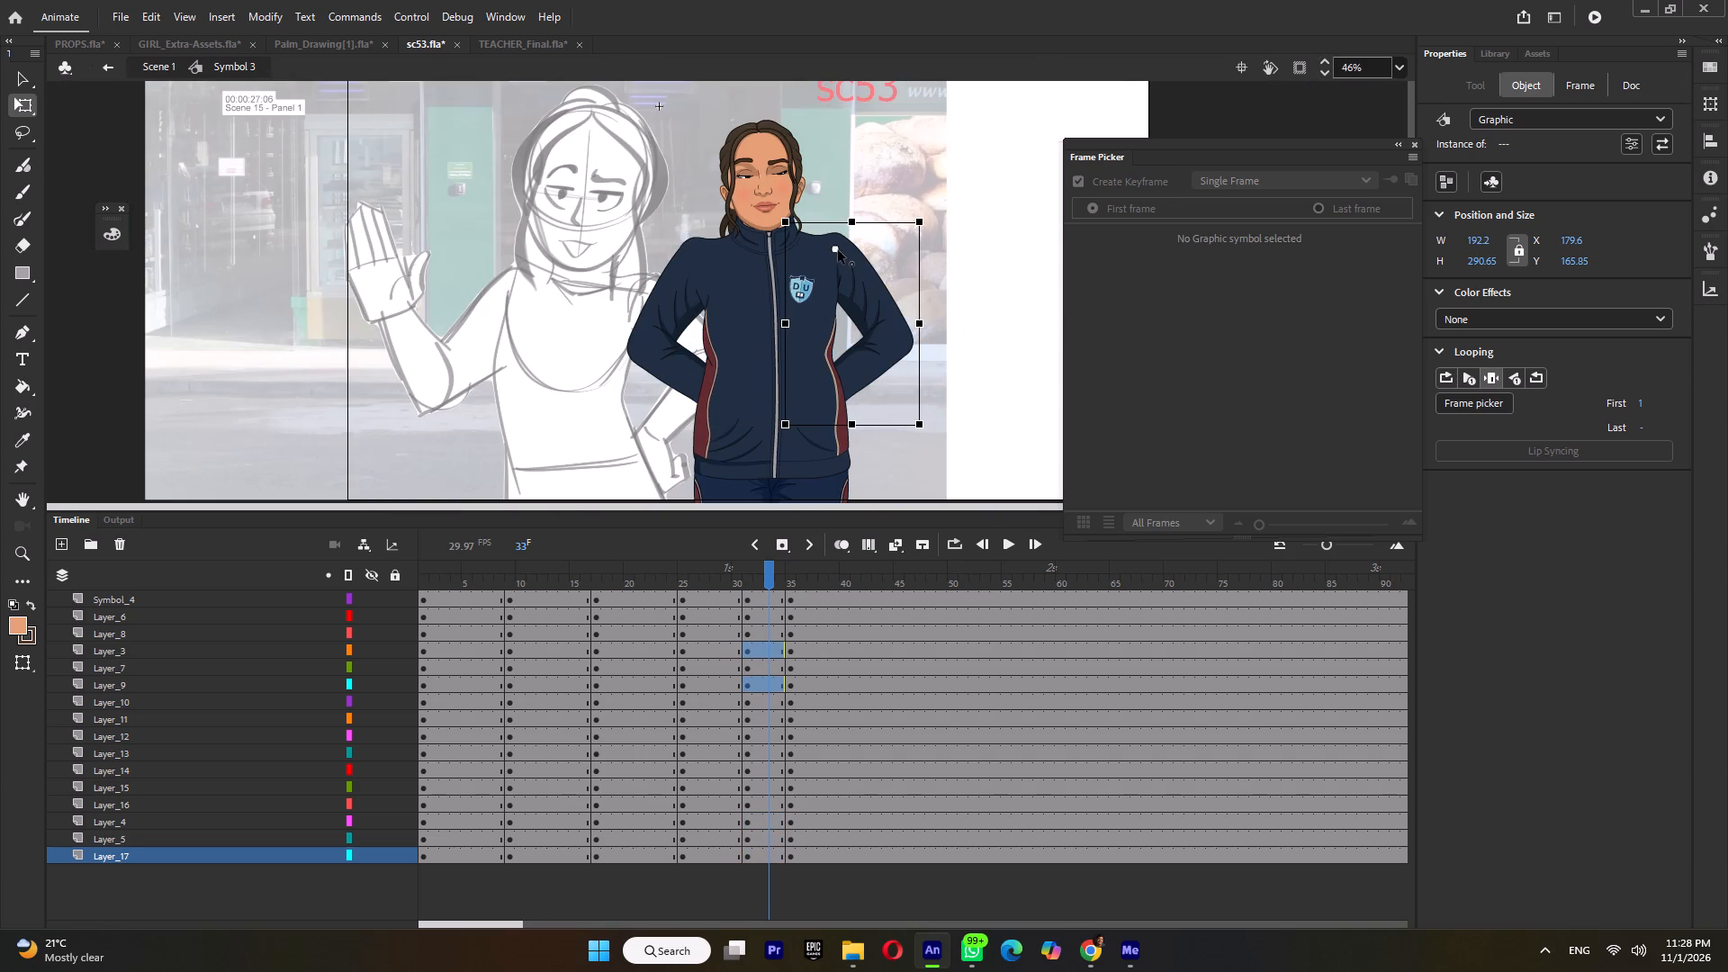
left_click_drag(838, 250, 834, 249)
scroll(809, 410, "up", 3, "ctrl")
left_click_drag(760, 443, 750, 444)
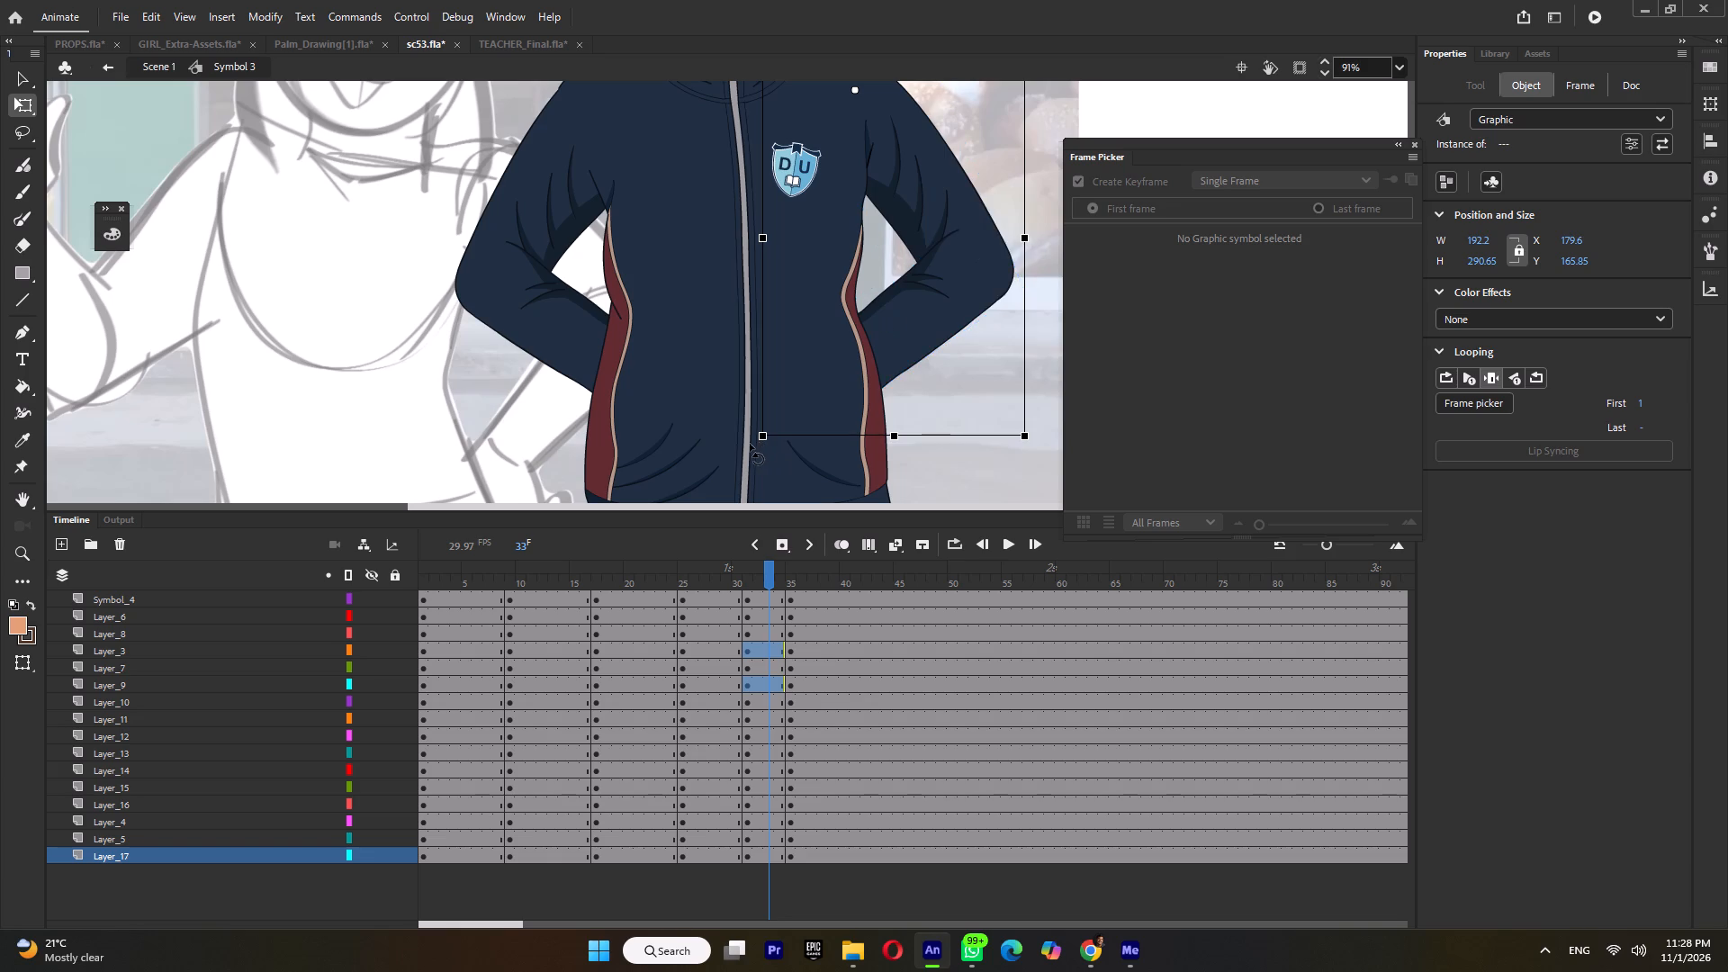
left_click_drag(750, 444, 744, 446)
Rotate the forearm of that same arm slightly clockwise about its elbow.
scroll(764, 418, "down", 3, "ctrl")
left_click(879, 394)
left_click(831, 373)
scroll(807, 414, "up", 4, "ctrl")
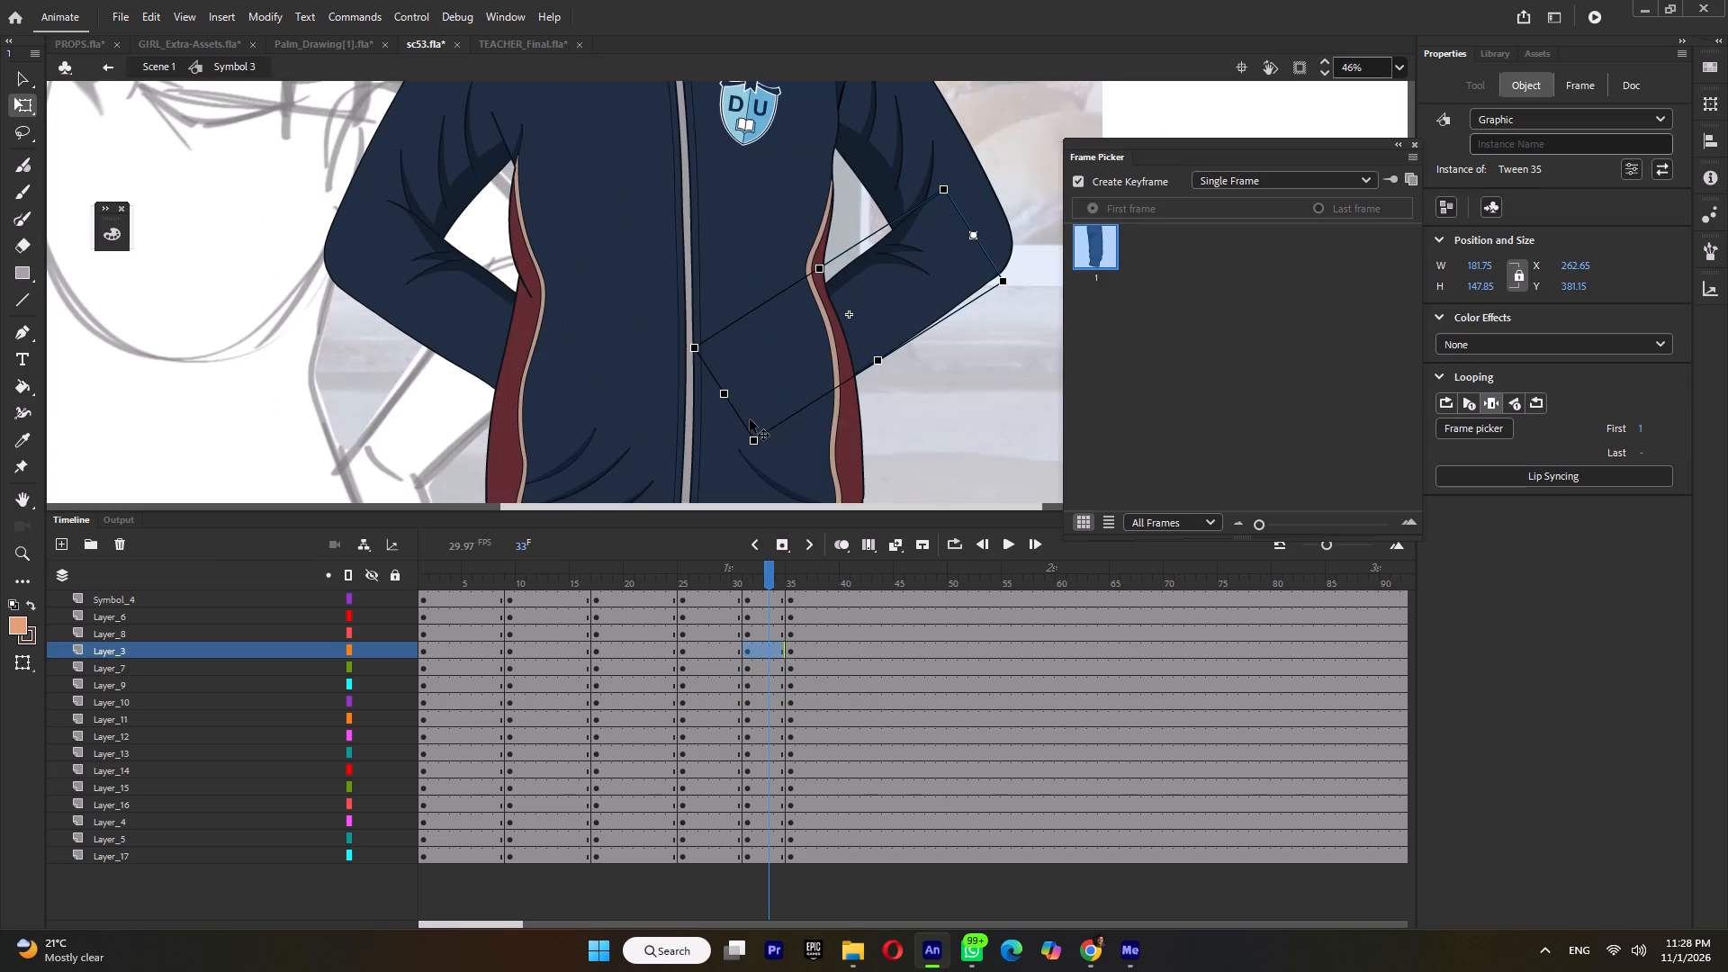
left_click(694, 354)
key("ctrl+z")
left_click_drag(688, 355, 687, 341)
Rotate the forearm nearest the sketch slightly counterclockwise about its elbow and play back the move into the hands-on-hips pose.
left_click(448, 341)
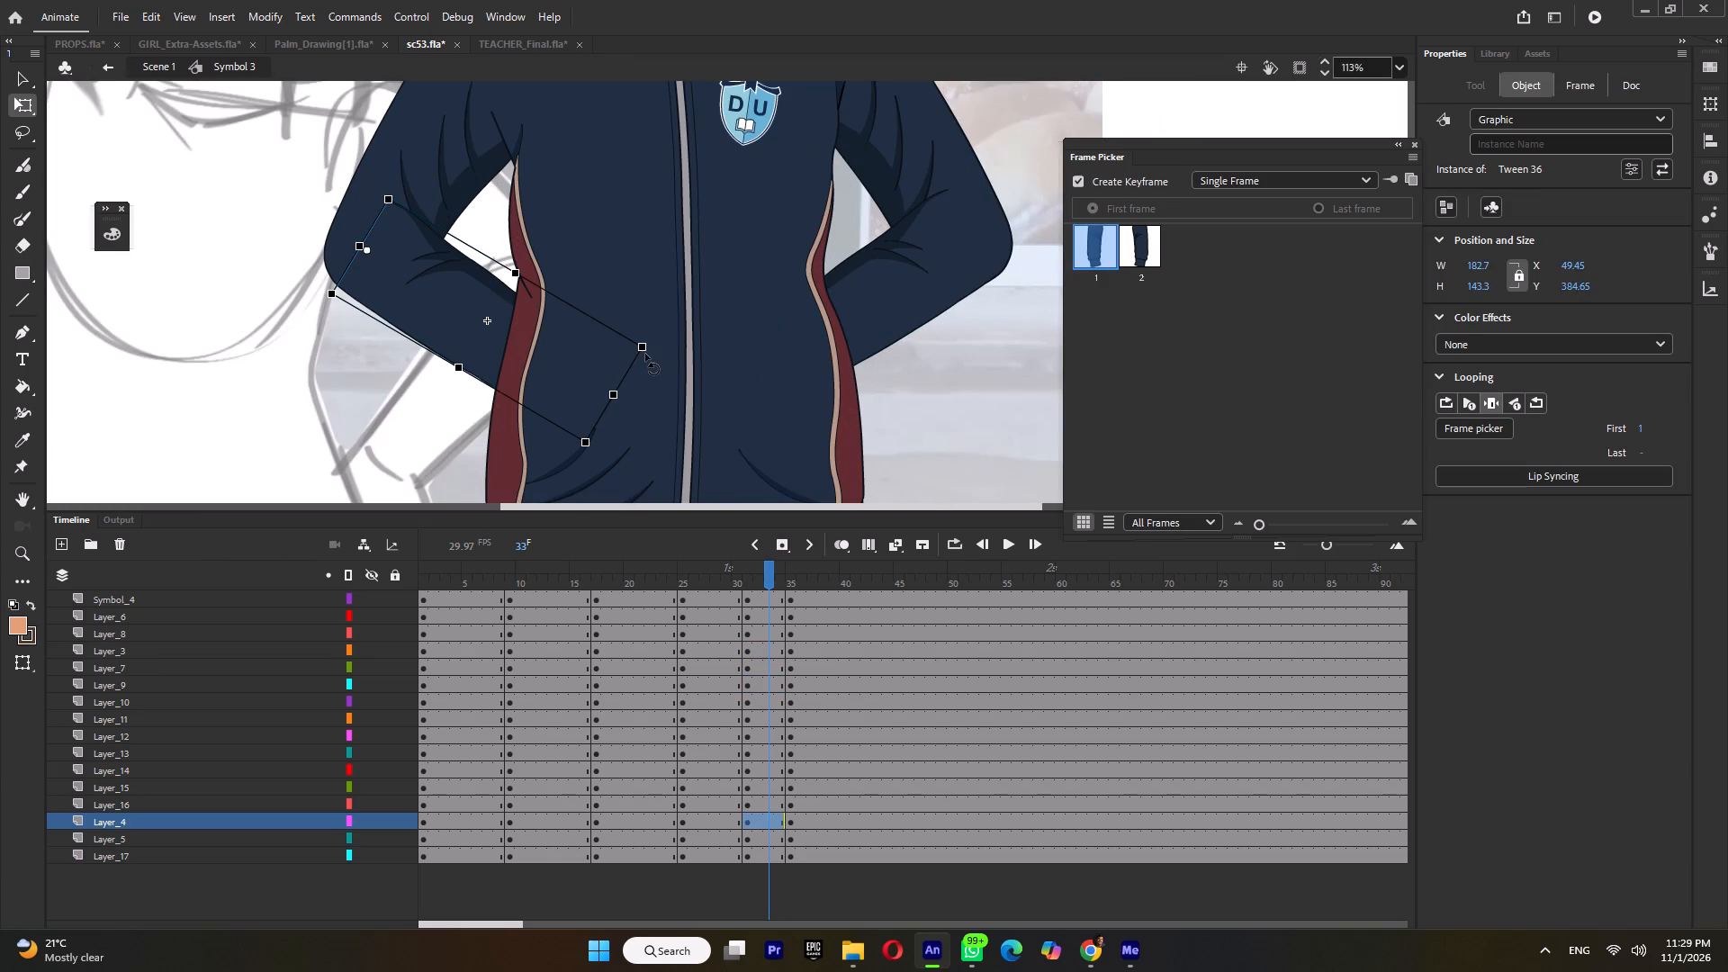
left_click_drag(647, 354, 656, 338)
scroll(657, 345, "down", 8, "ctrl")
left_click(730, 573)
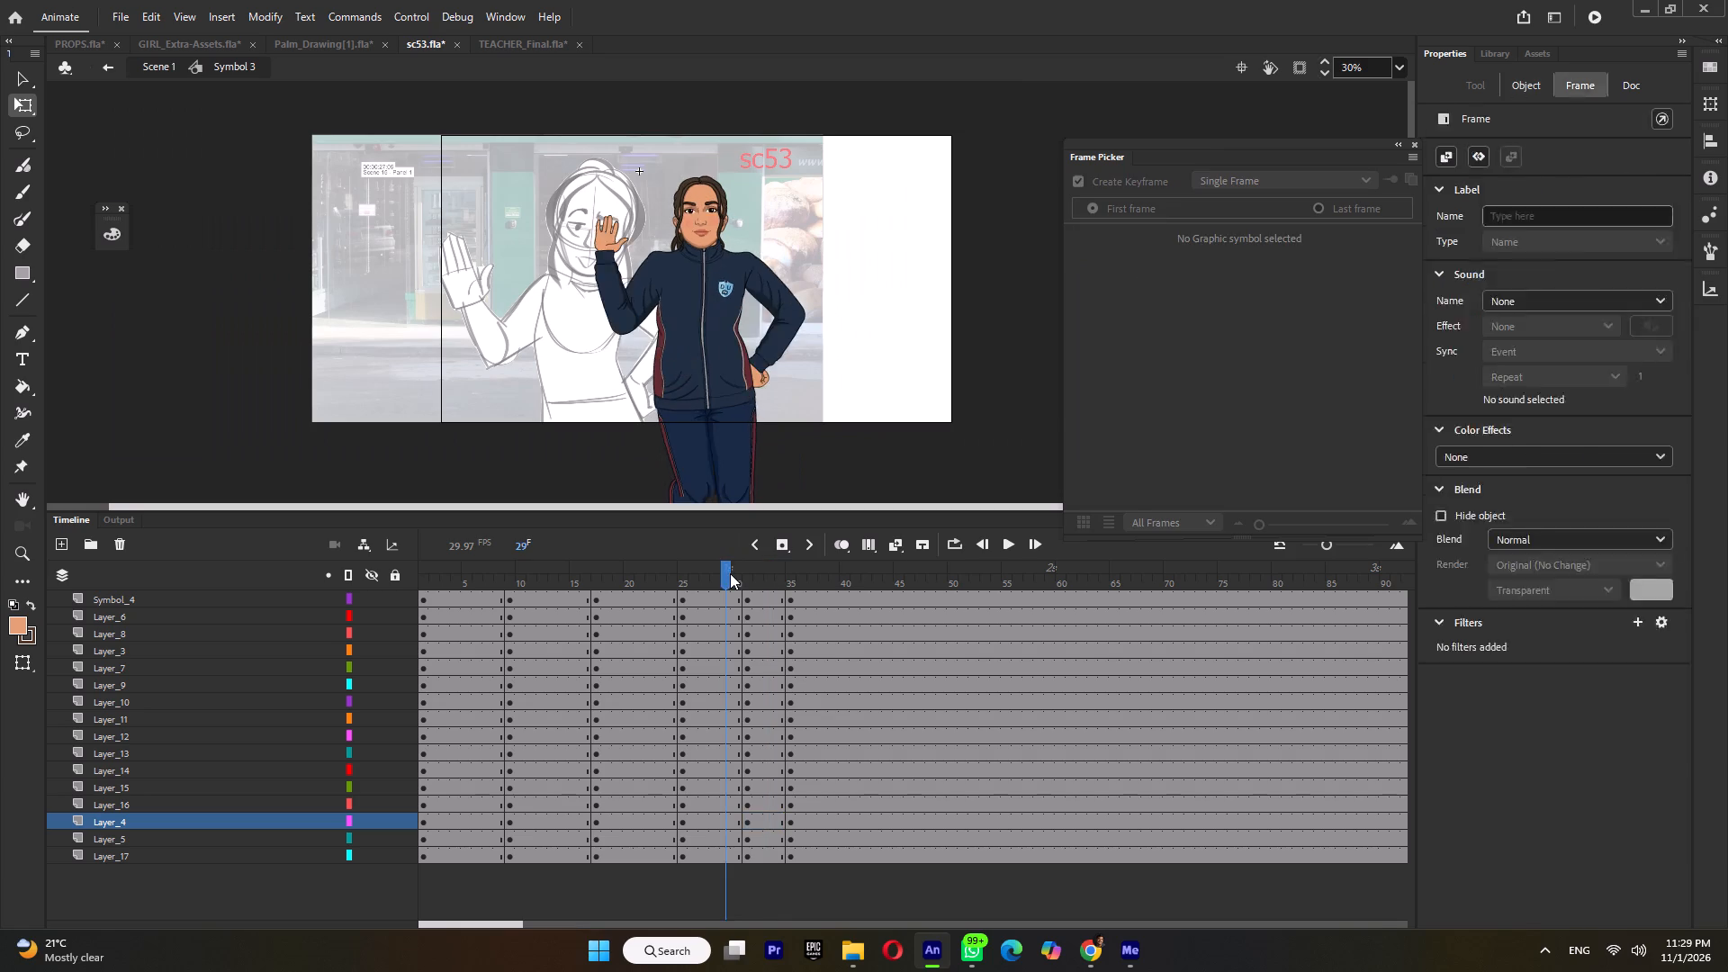
key("Return")
left_click(729, 575)
key("Return")
key("Return")
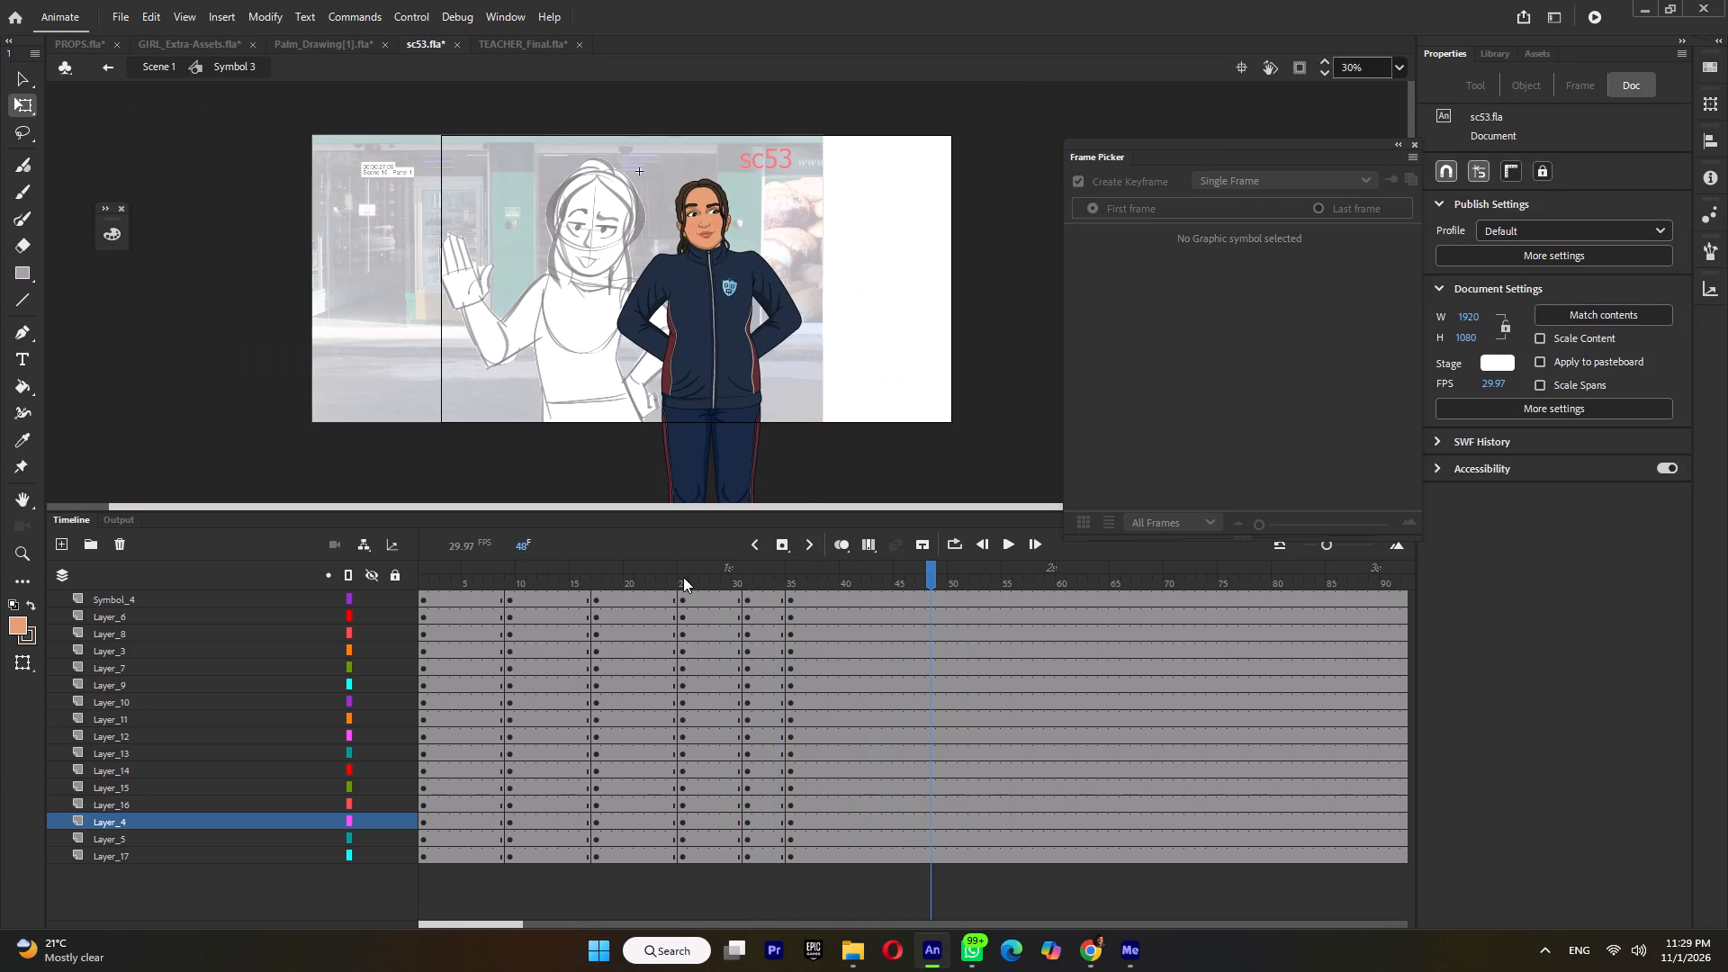
left_click(657, 574)
In the frame 25 pose, set the upper body's pivot at the waist, rotate it slightly counterclockwise, squash its height to 537.05 and skew its top left.
left_click(712, 581)
left_click_drag(819, 188, 539, 335)
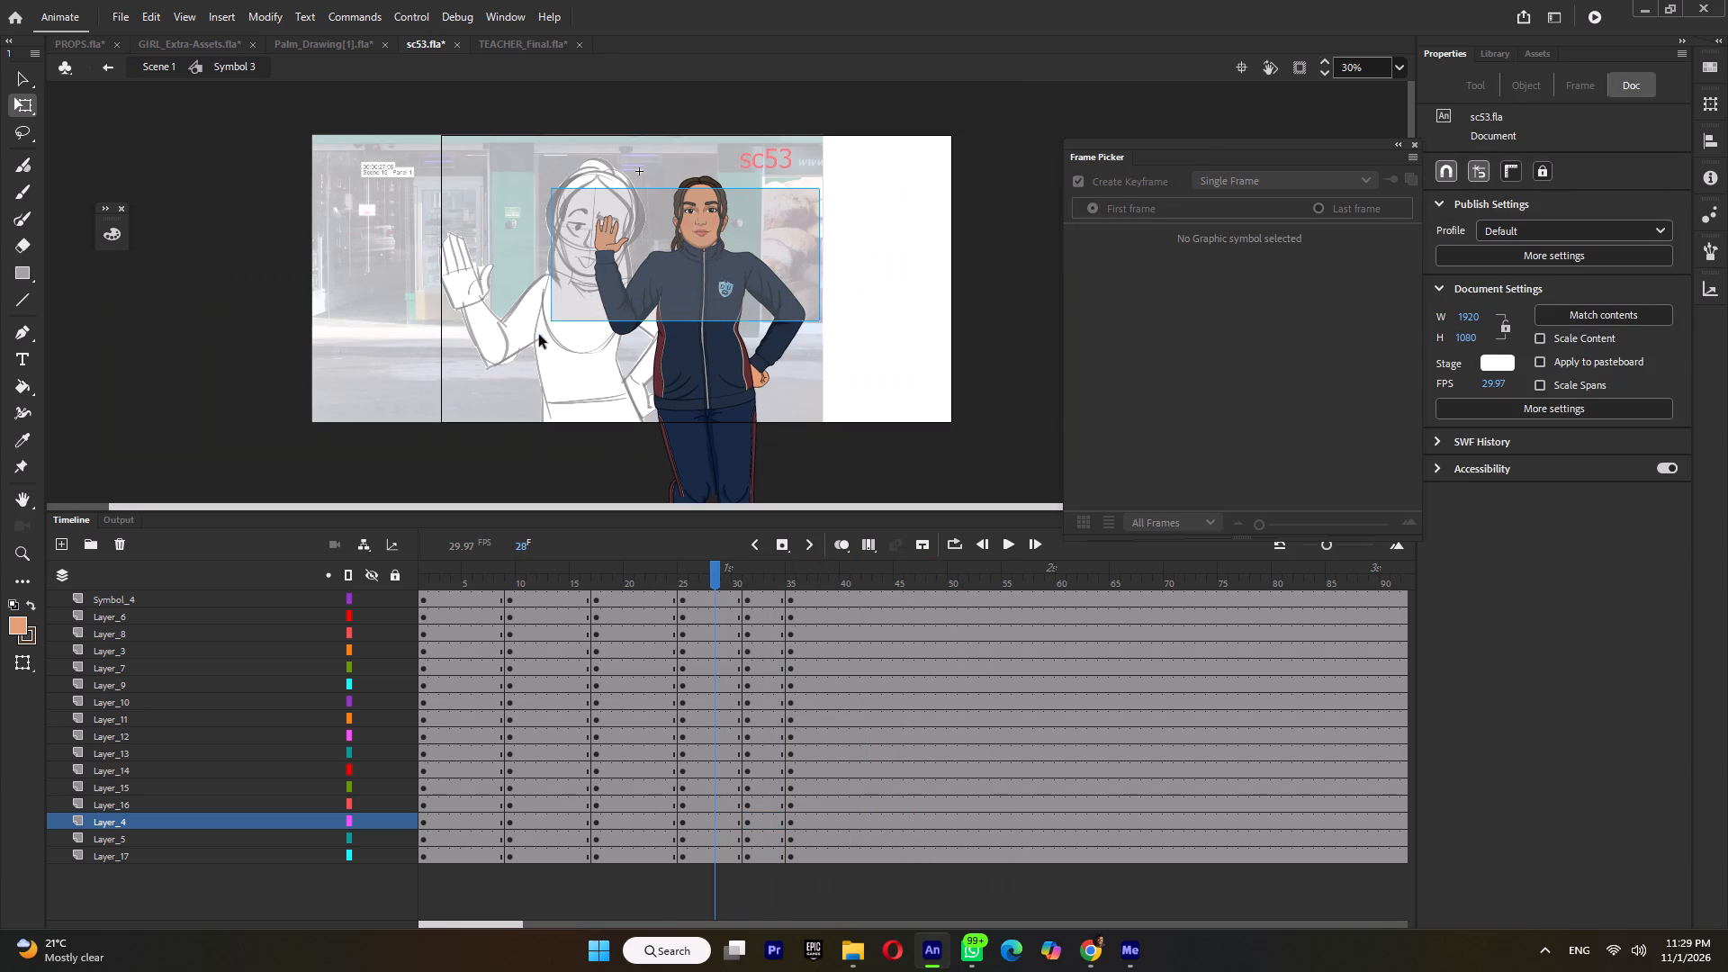
left_click_drag(539, 335, 541, 364)
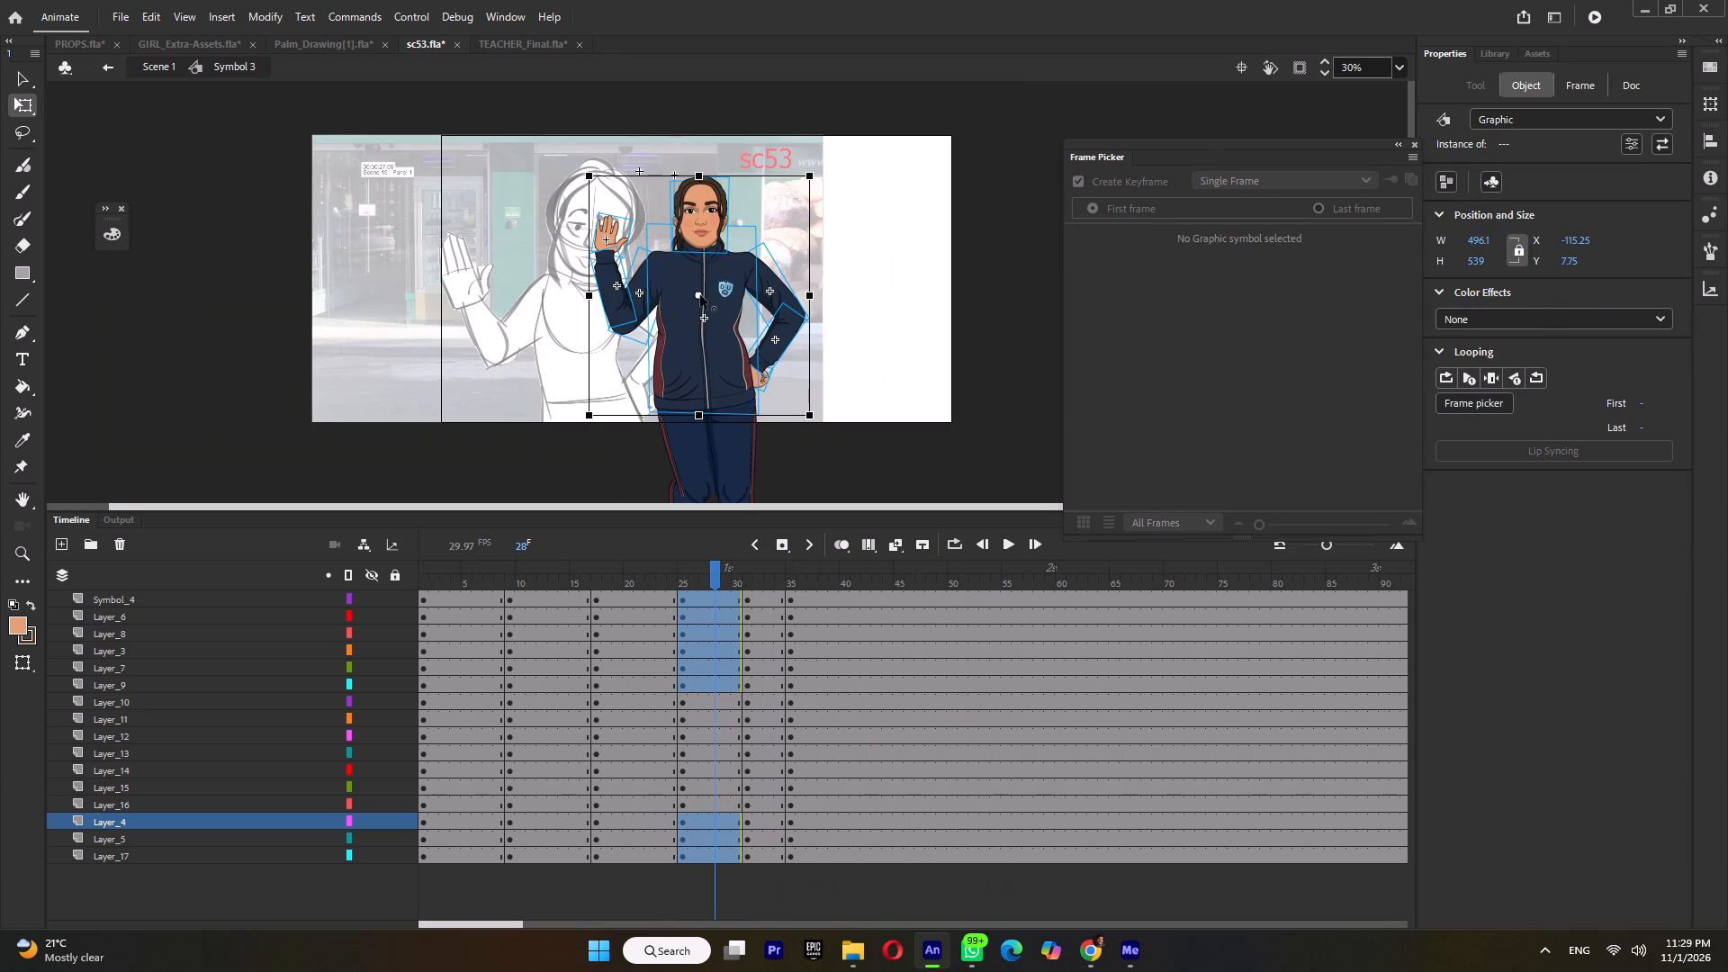
left_click_drag(700, 295, 697, 395)
scroll(824, 166, "up", 3, "ctrl")
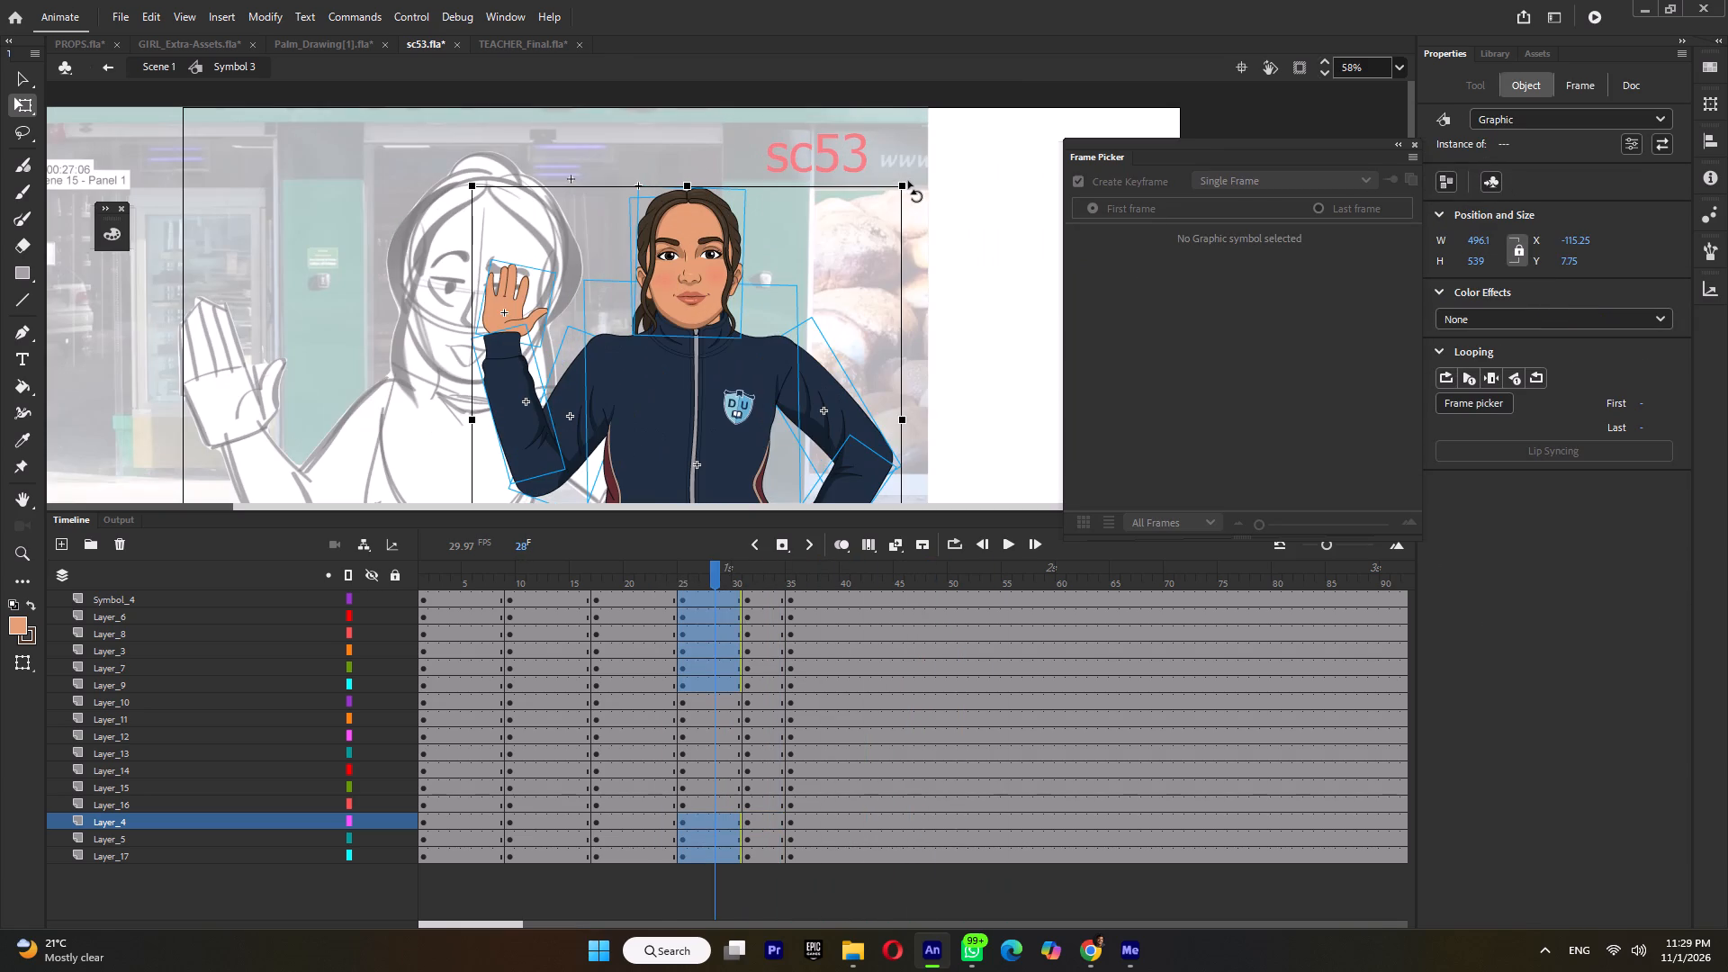
scroll(910, 181, "up", 2, "ctrl")
left_click_drag(912, 185, 900, 182)
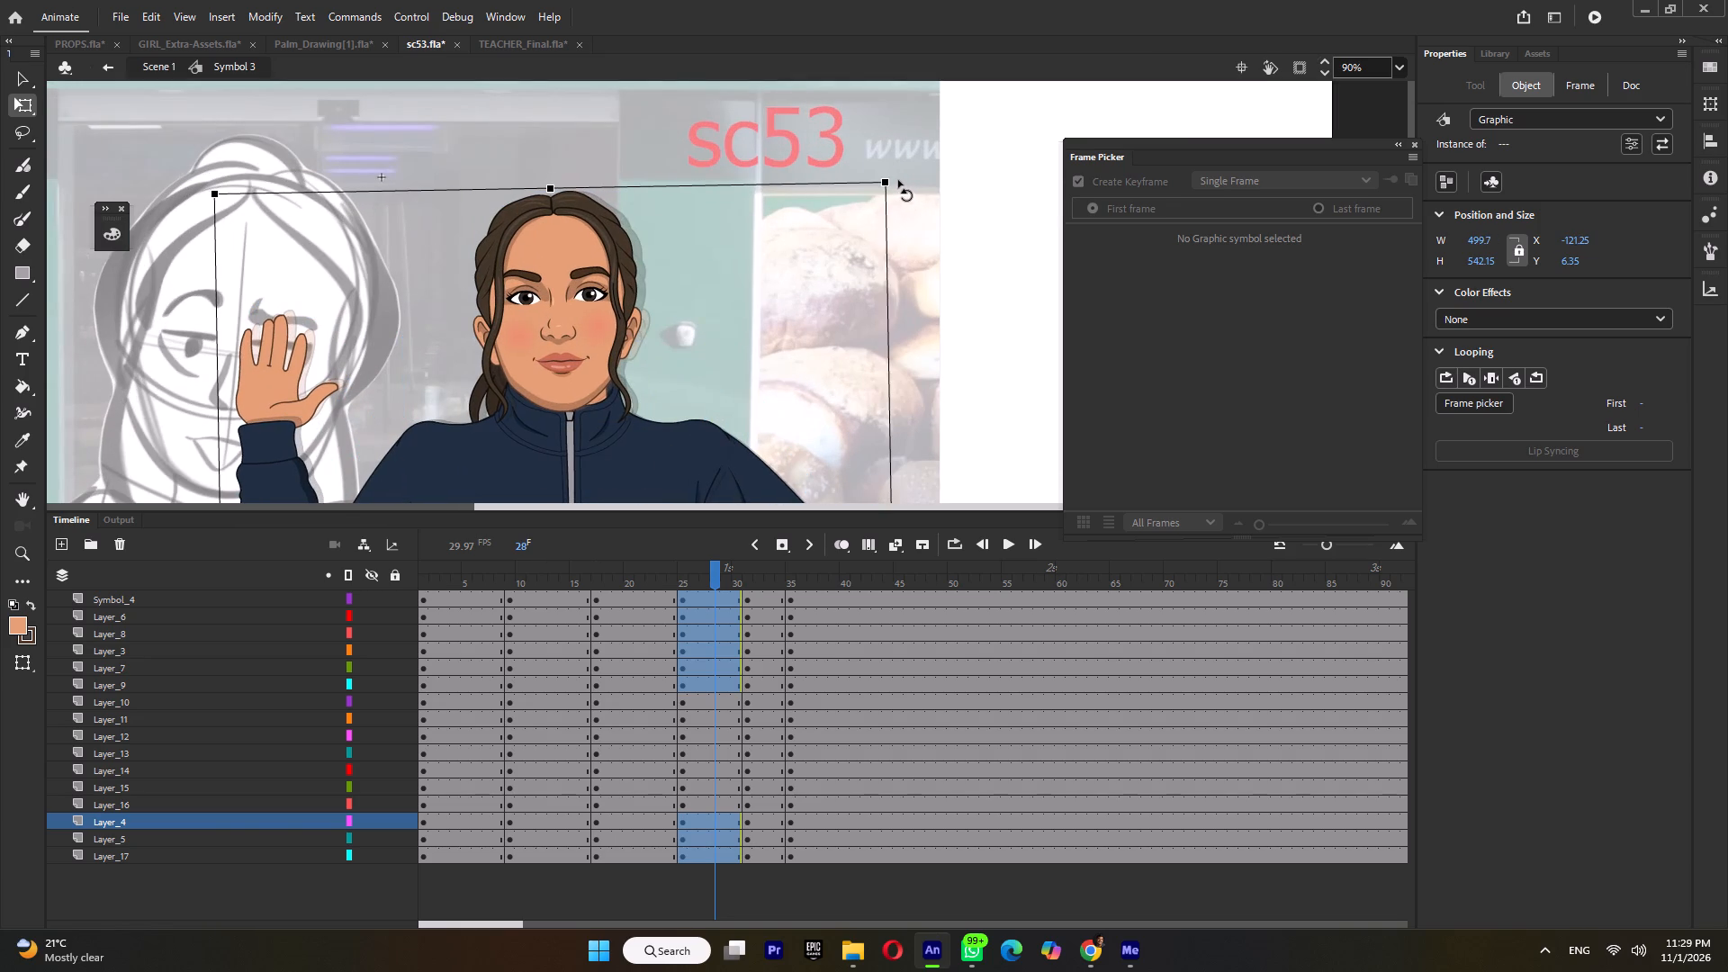
left_click(552, 187)
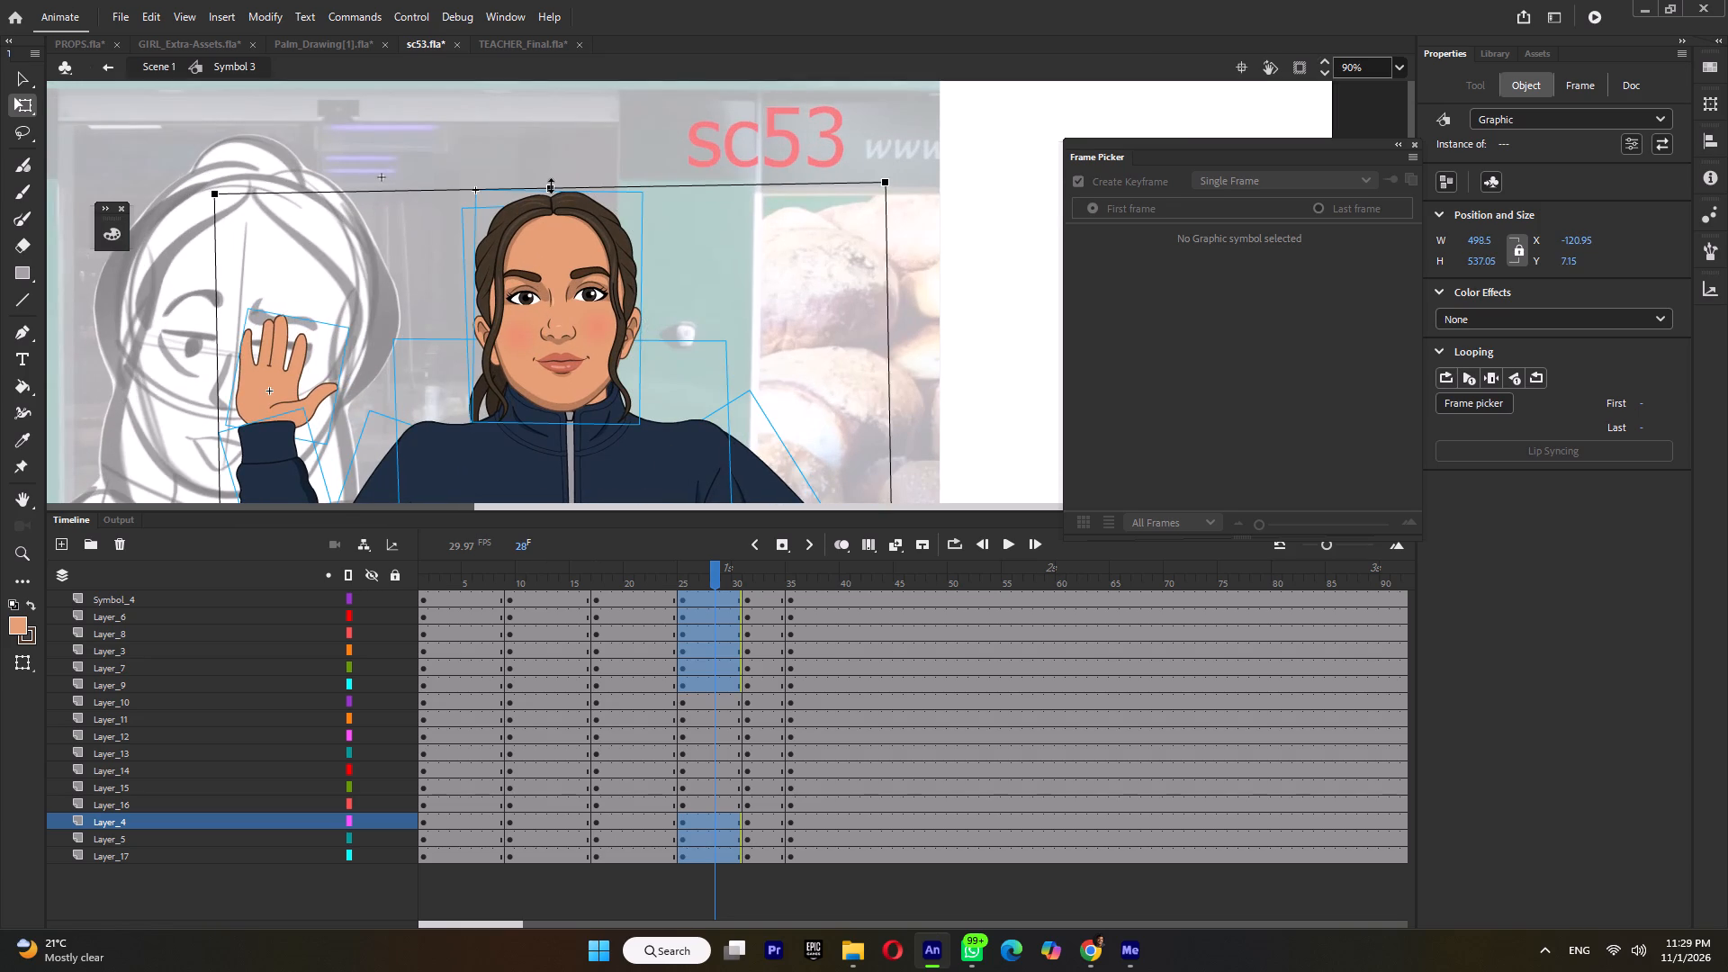
left_click(568, 183)
scroll(562, 183, "down", 9, "ctrl")
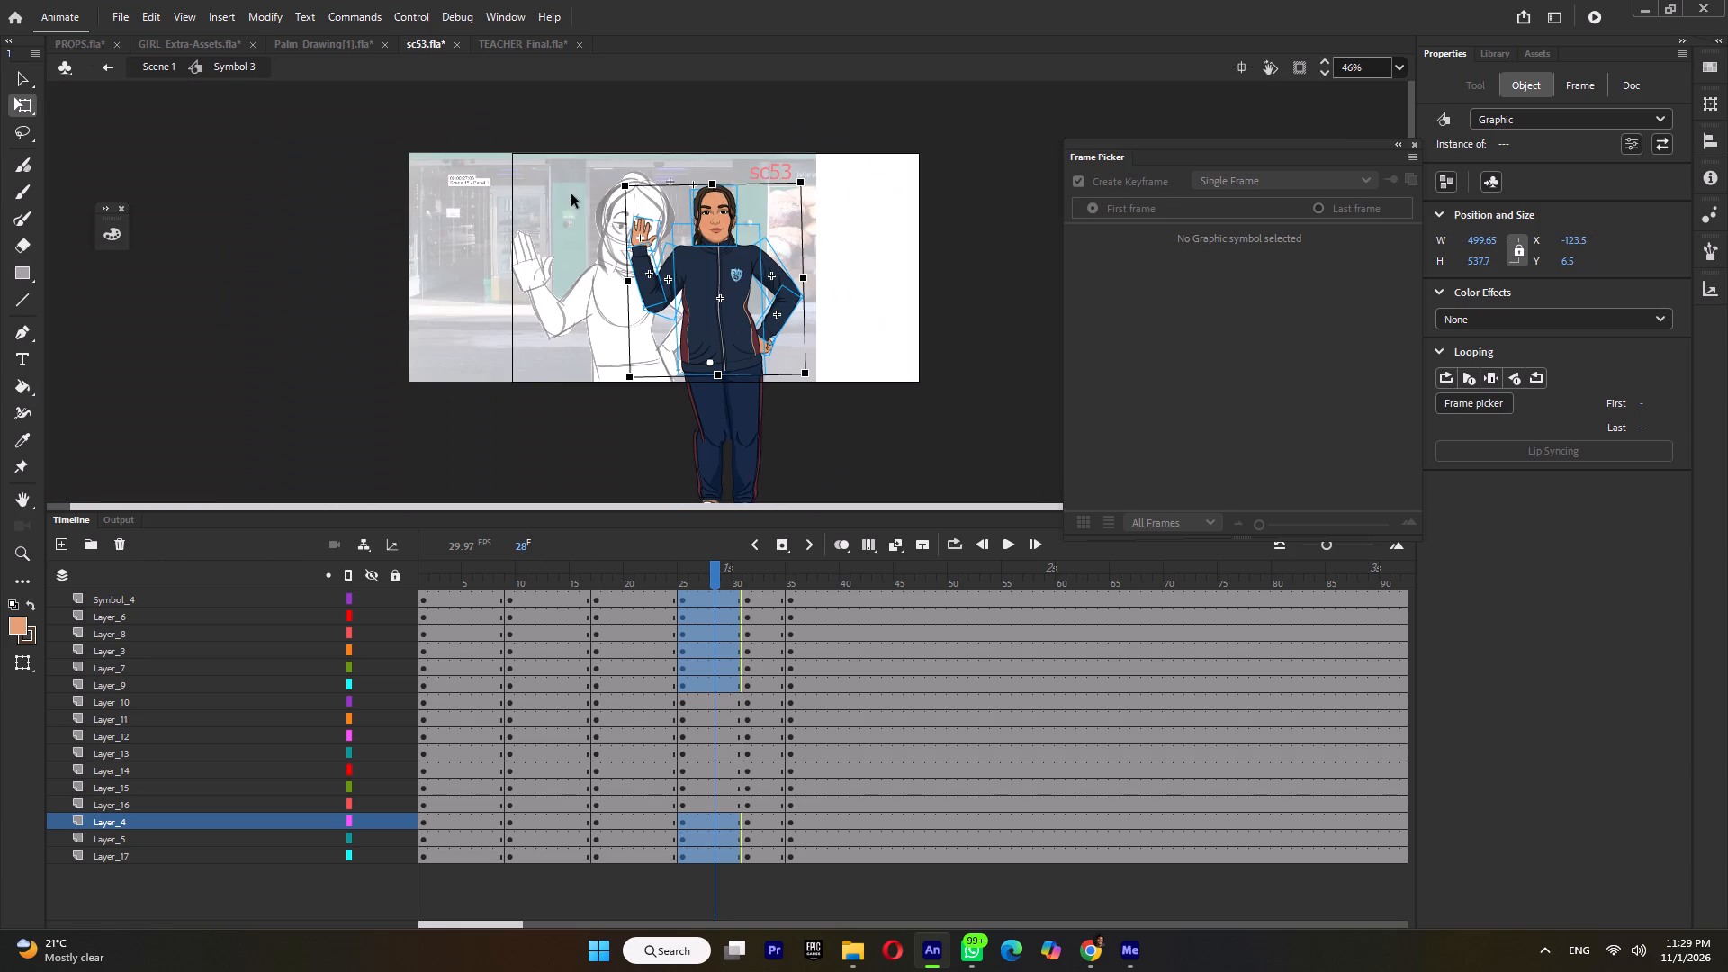
Play back the transition into the hands-on-hips pose and compare the poses between frames 22 and 35.
key("Return")
key("Return")
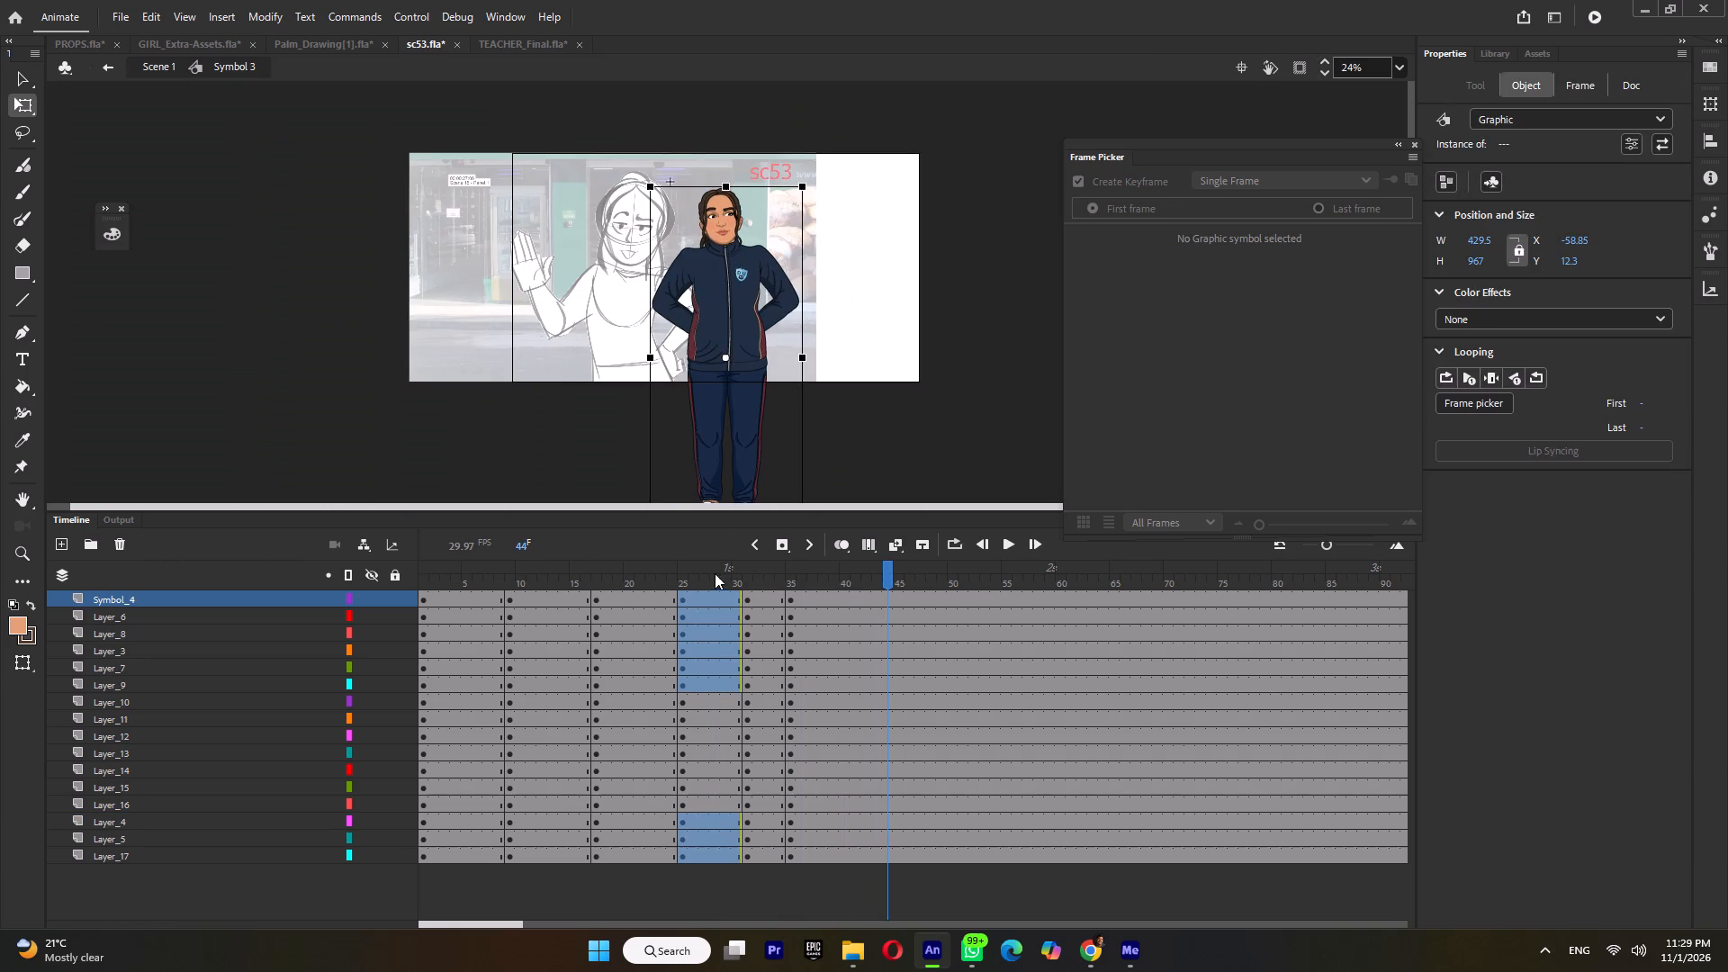
left_click(647, 565)
key("Return")
key("Return")
left_click(647, 585)
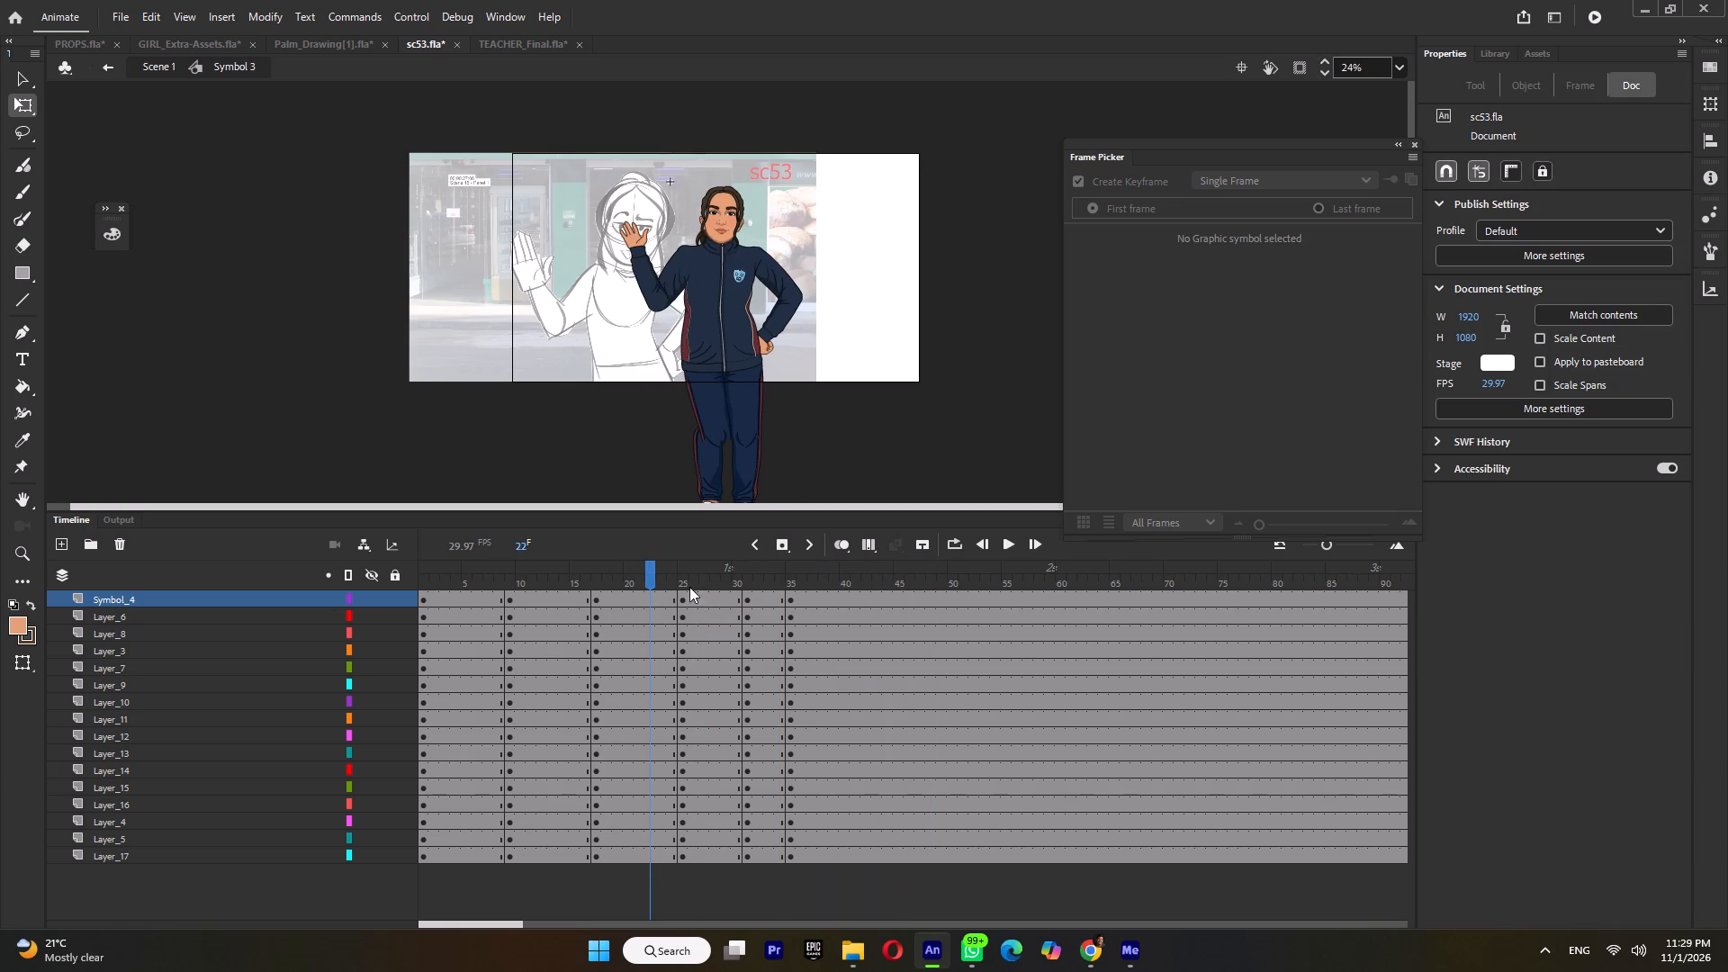
left_click(715, 586)
left_click(760, 587)
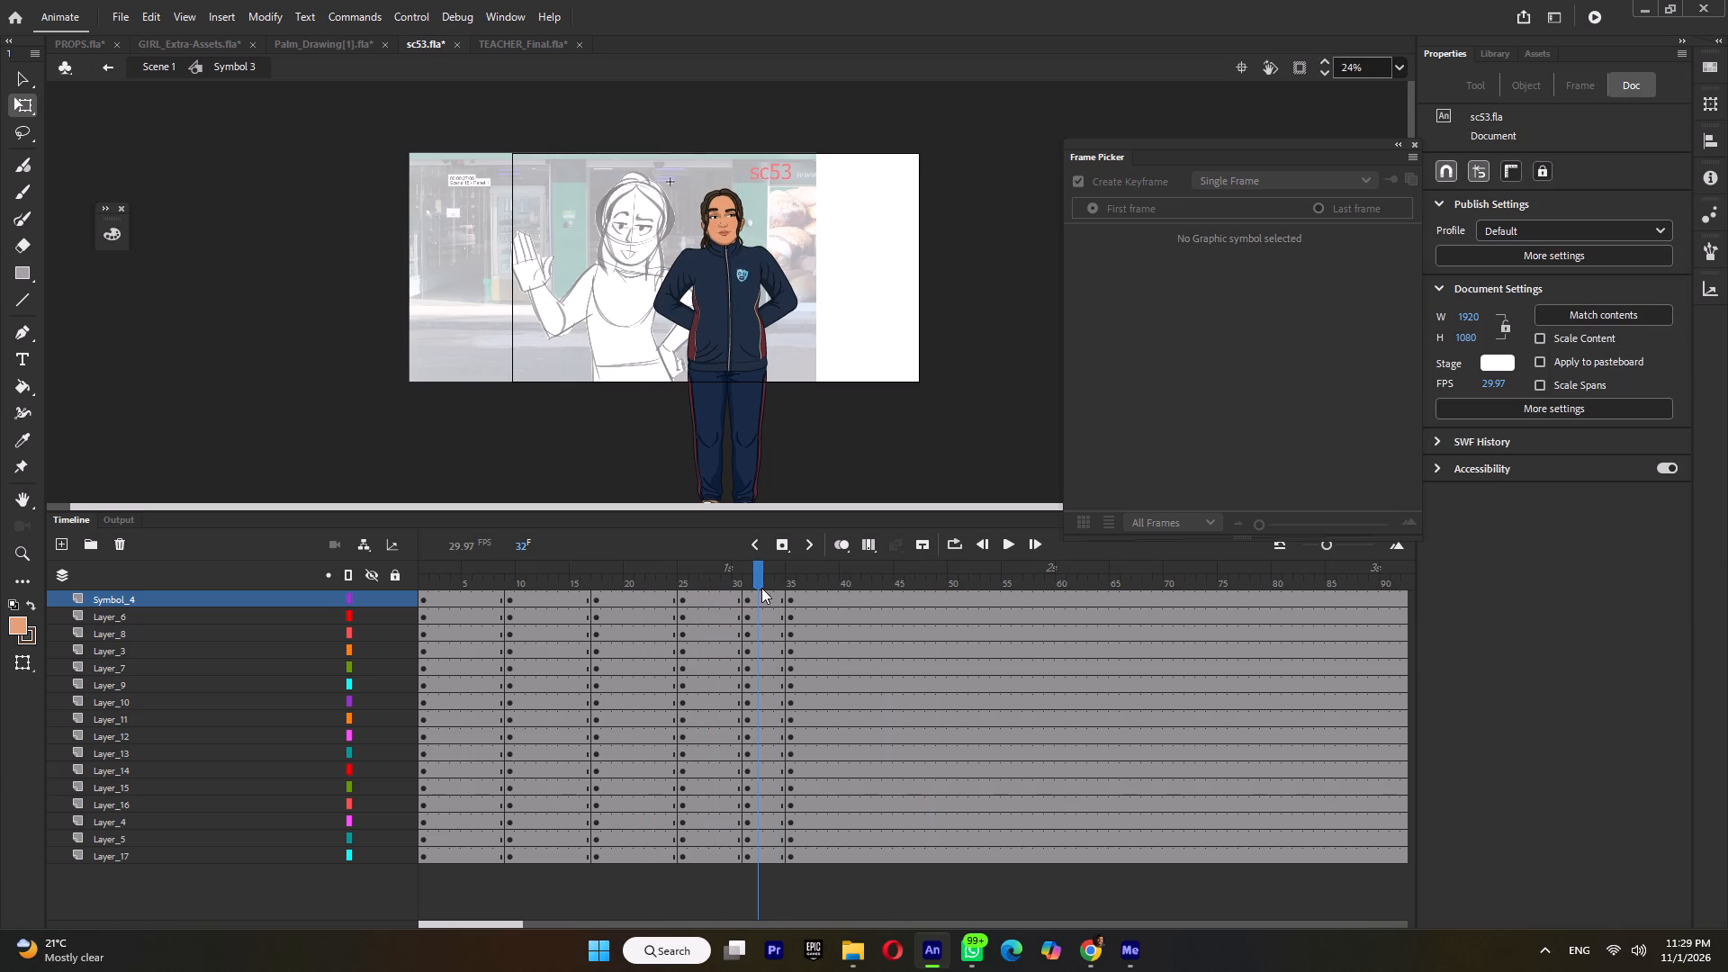
left_click(800, 584)
left_click(742, 587)
left_click(776, 587)
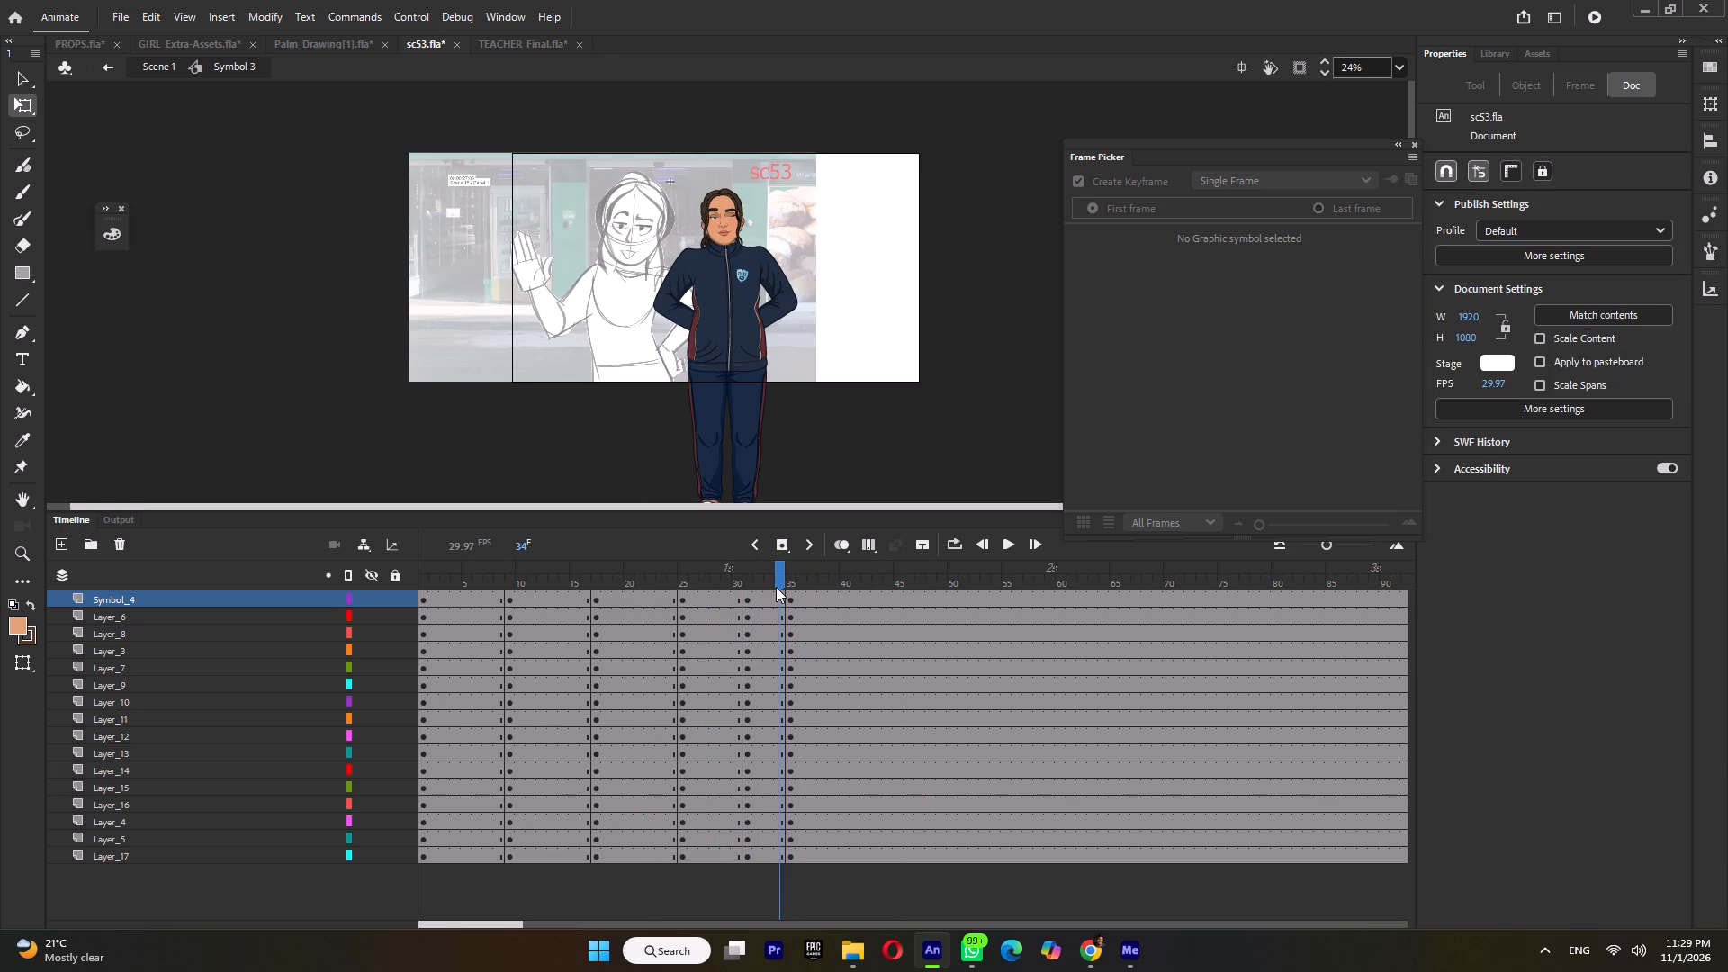
key("Return")
key("Return")
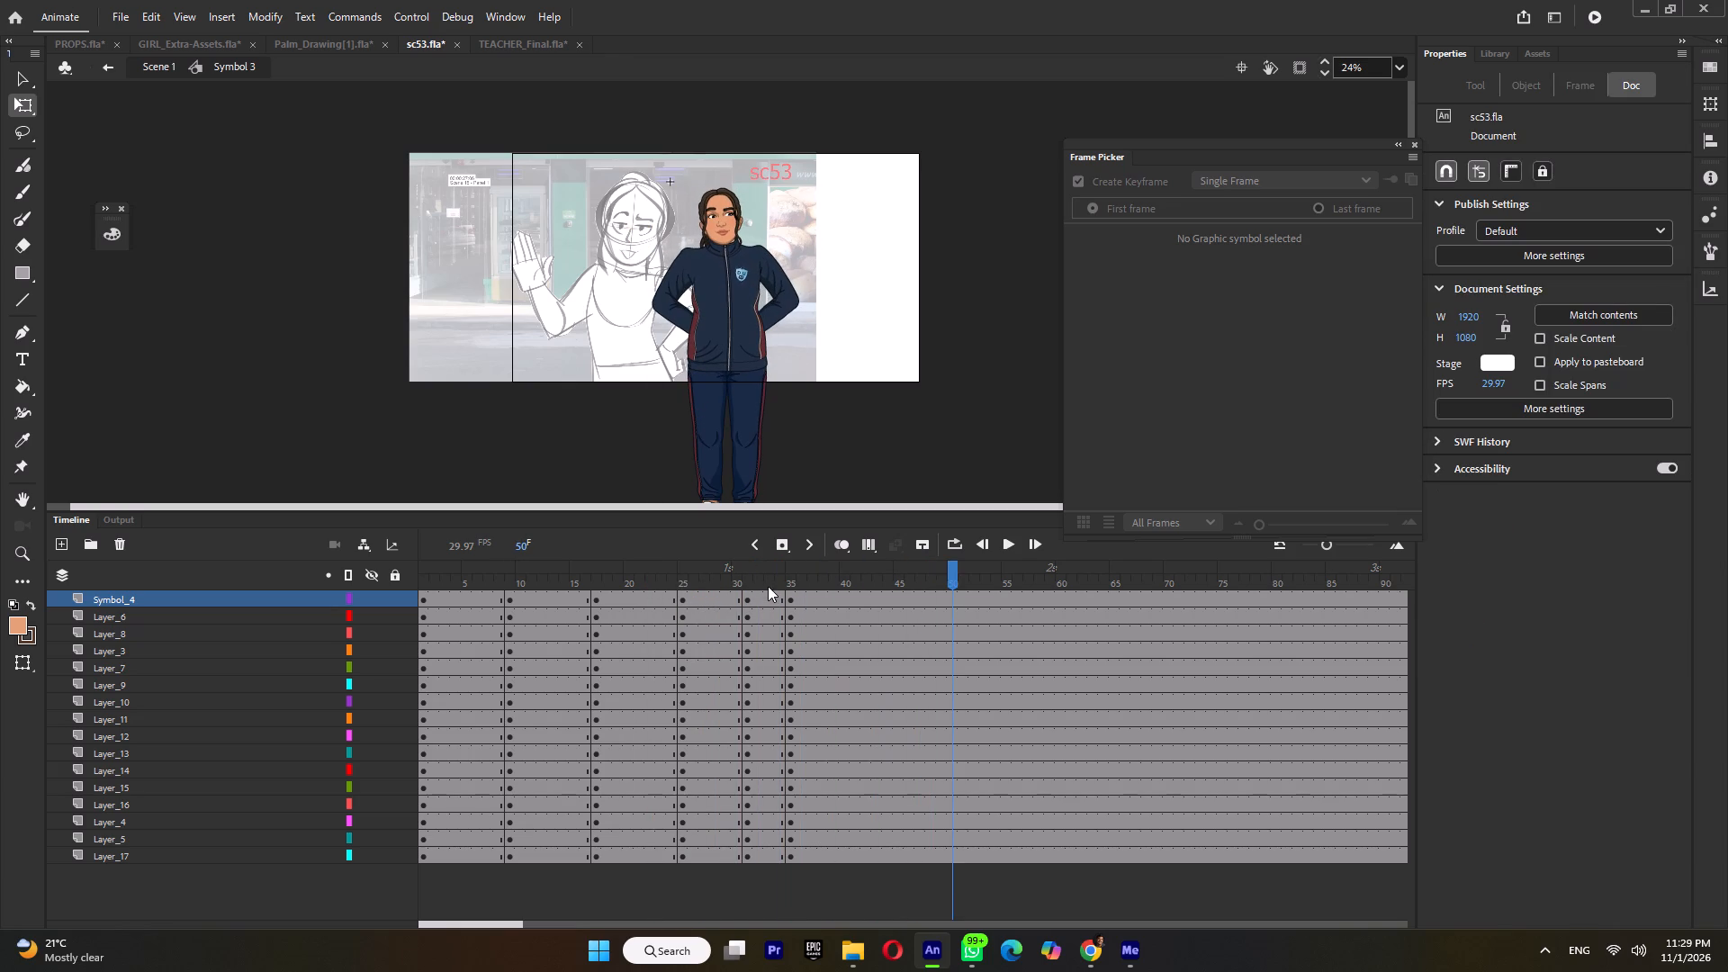
Nudge the whole character slightly down in the frames 31 to 34 pose and replay the animation from the start.
left_click(768, 586)
left_click_drag(835, 169, 598, 548)
key("Down")
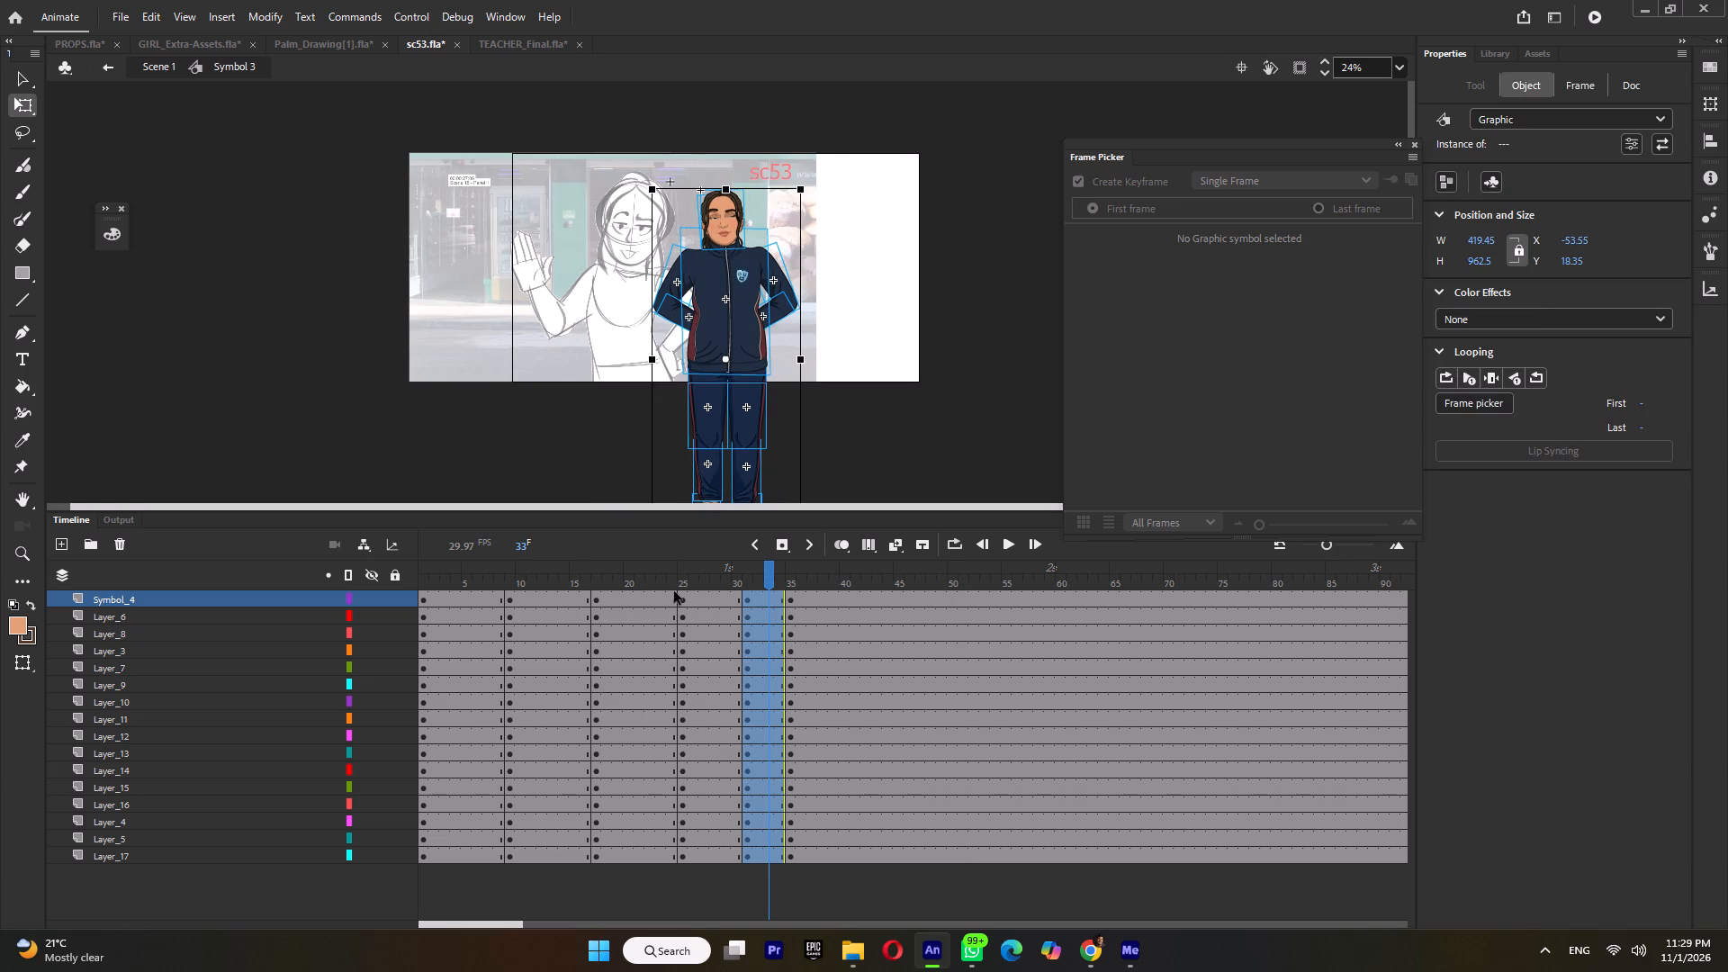
left_click_drag(530, 579, 351, 590)
key("Return")
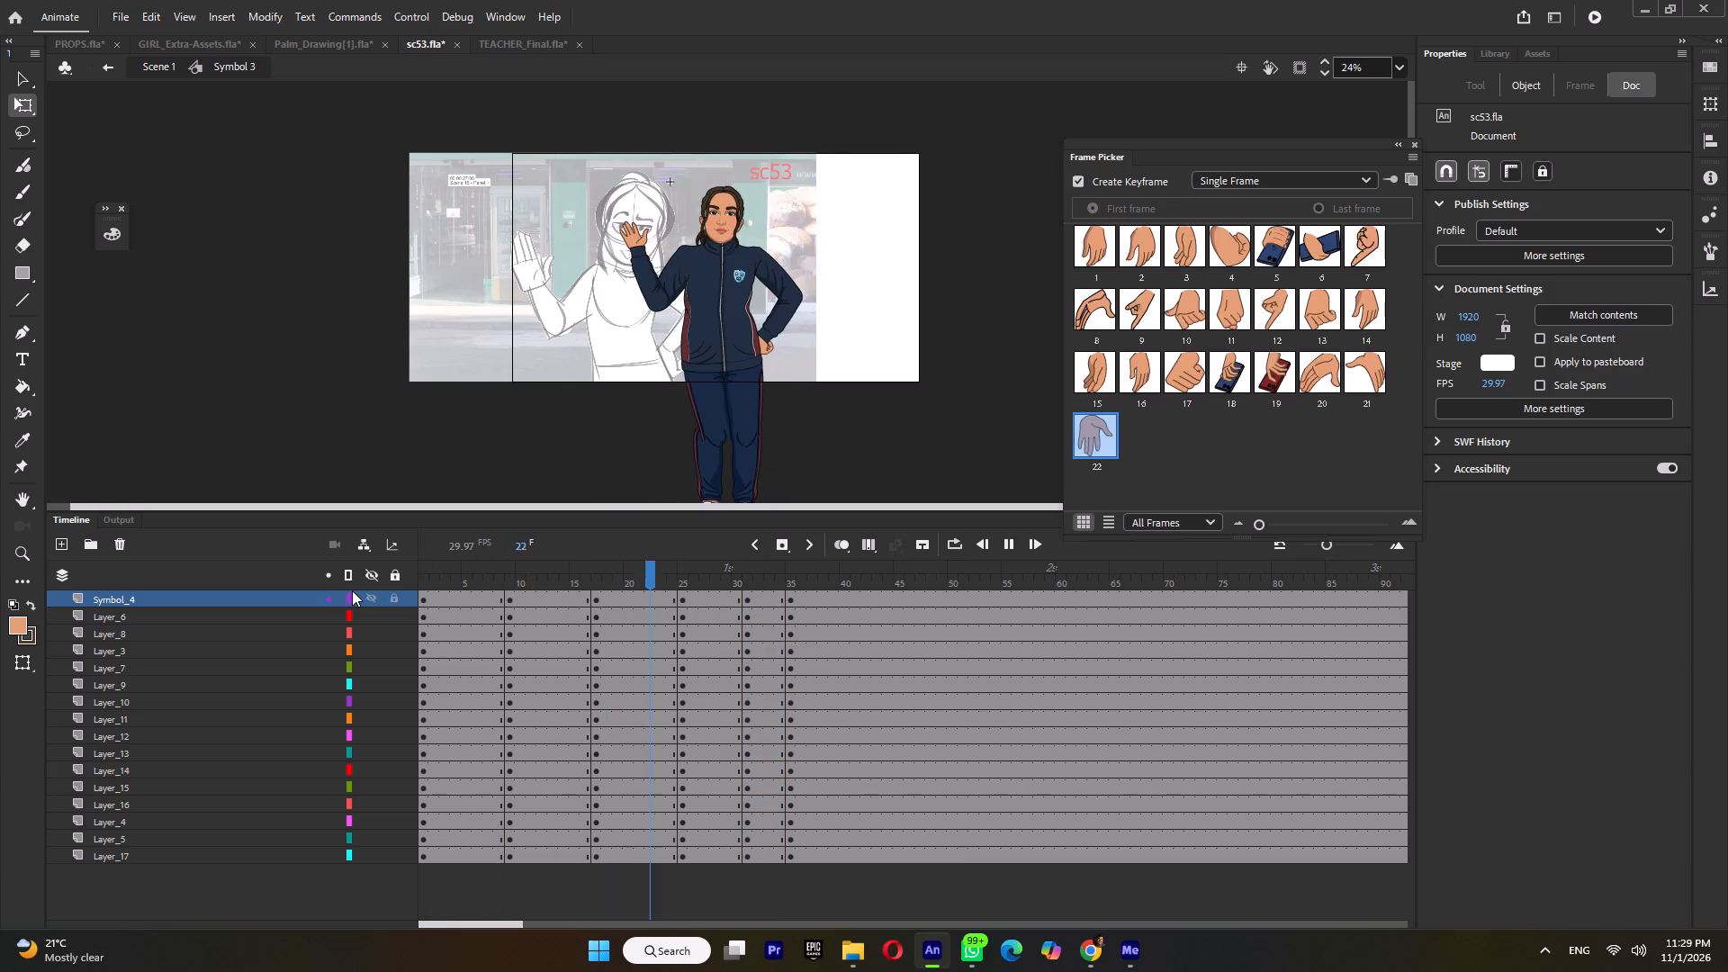
key("Return")
Create classic tweens on all layers across the keyframe spans from frame 1 to 30, using Quad Ease-In-Out easing.
scroll(478, 595, "up", 5)
left_click_drag(478, 595, 598, 867)
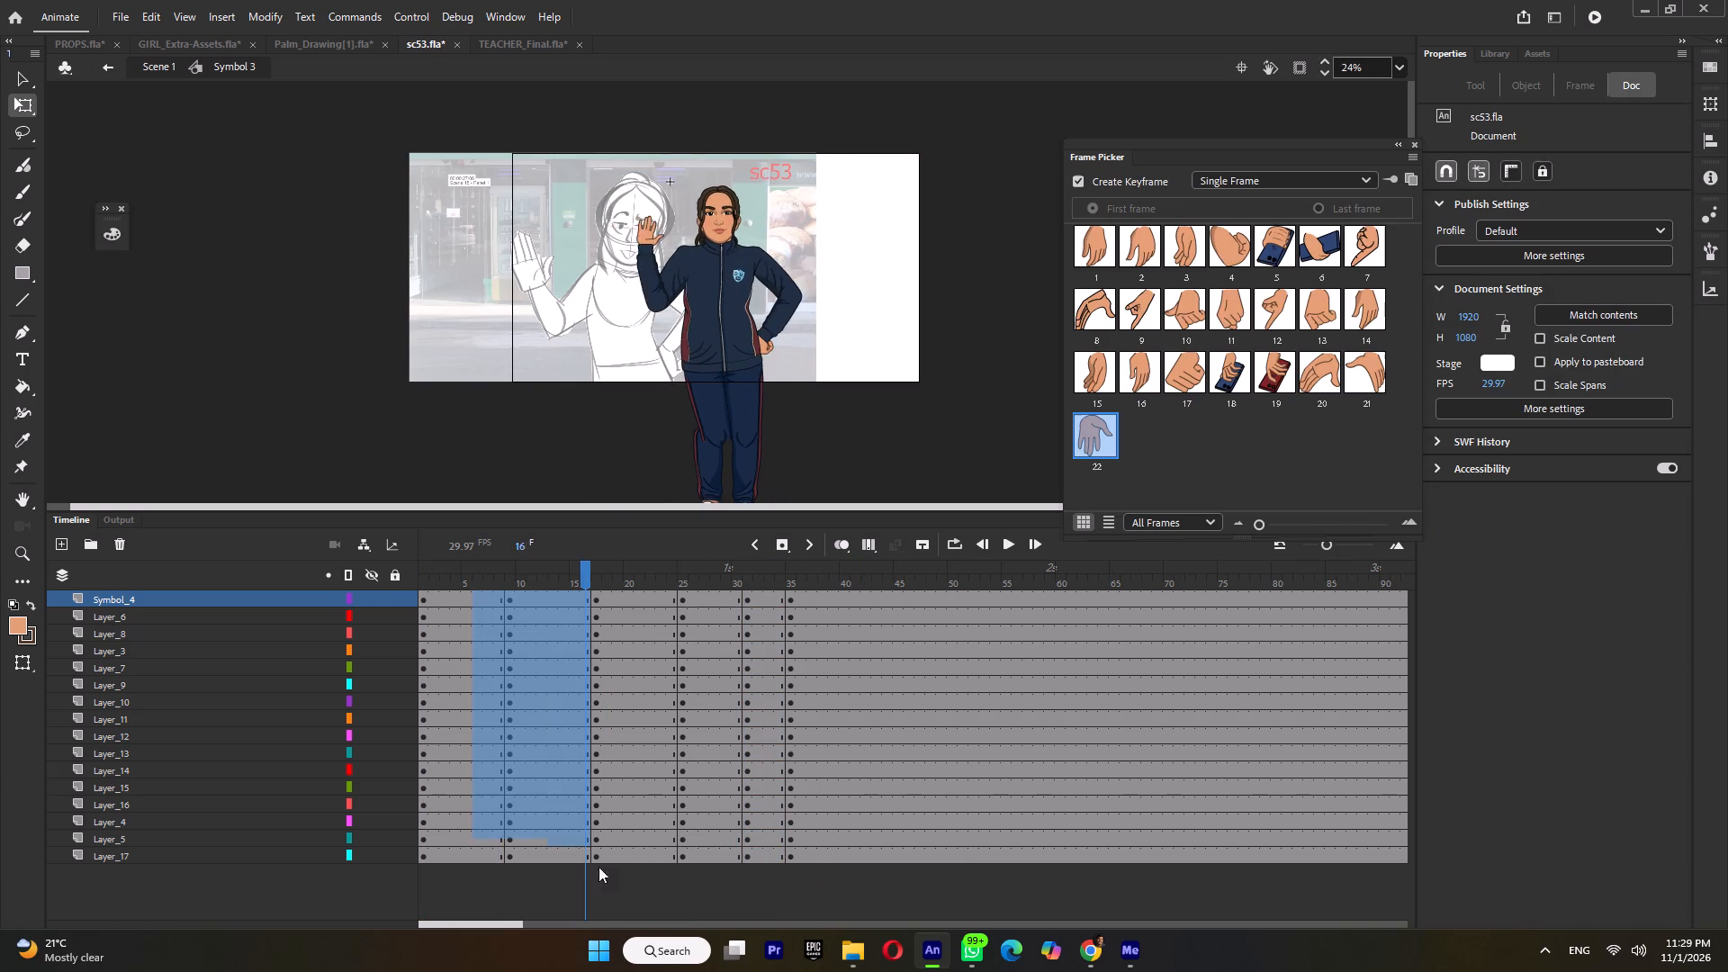
left_click_drag(598, 867, 688, 969)
key("ctrl+m")
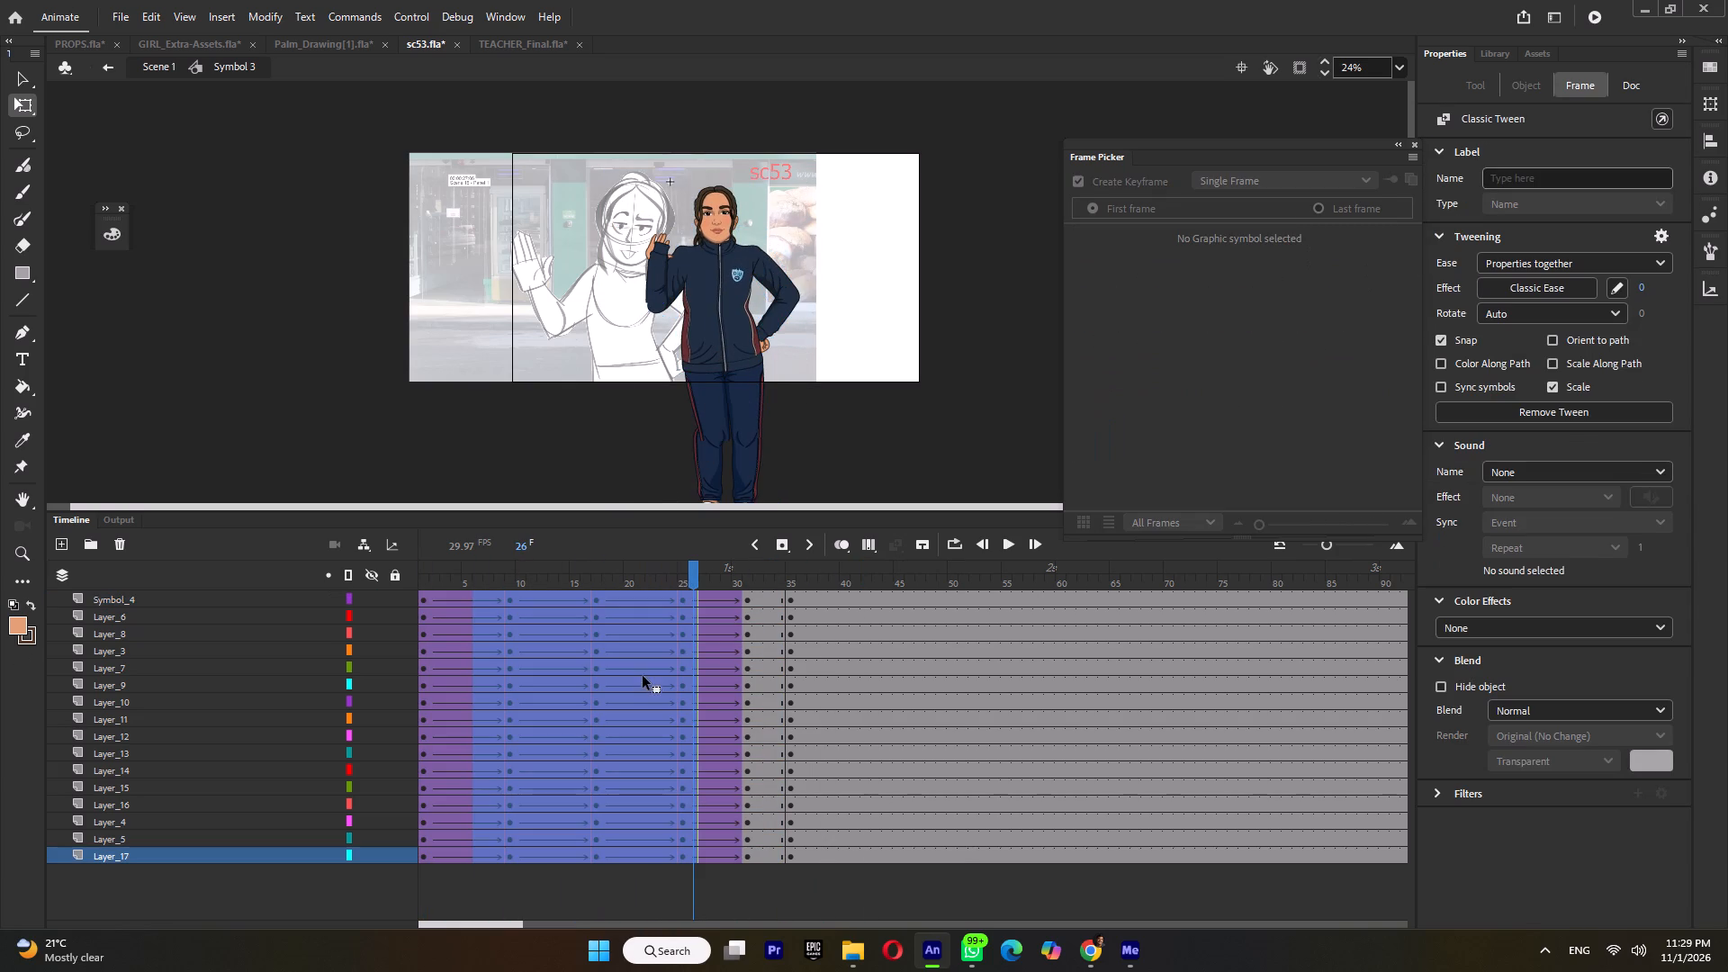
left_click(1507, 292)
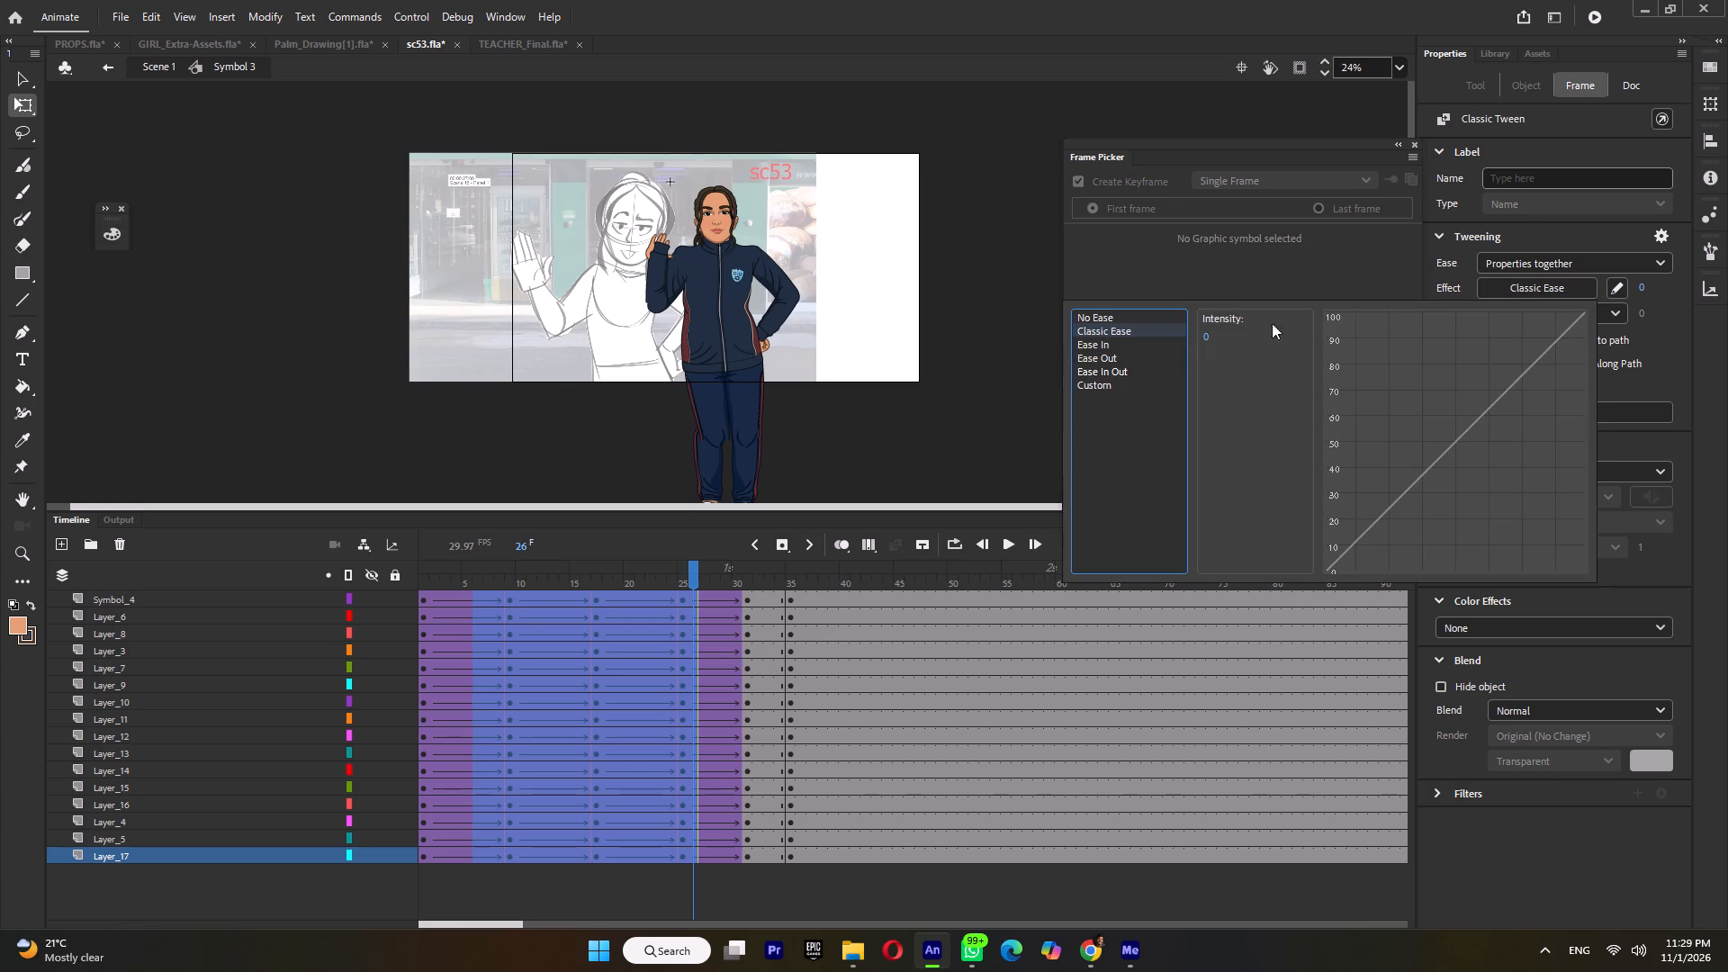
left_click(1104, 369)
double_click(1220, 312)
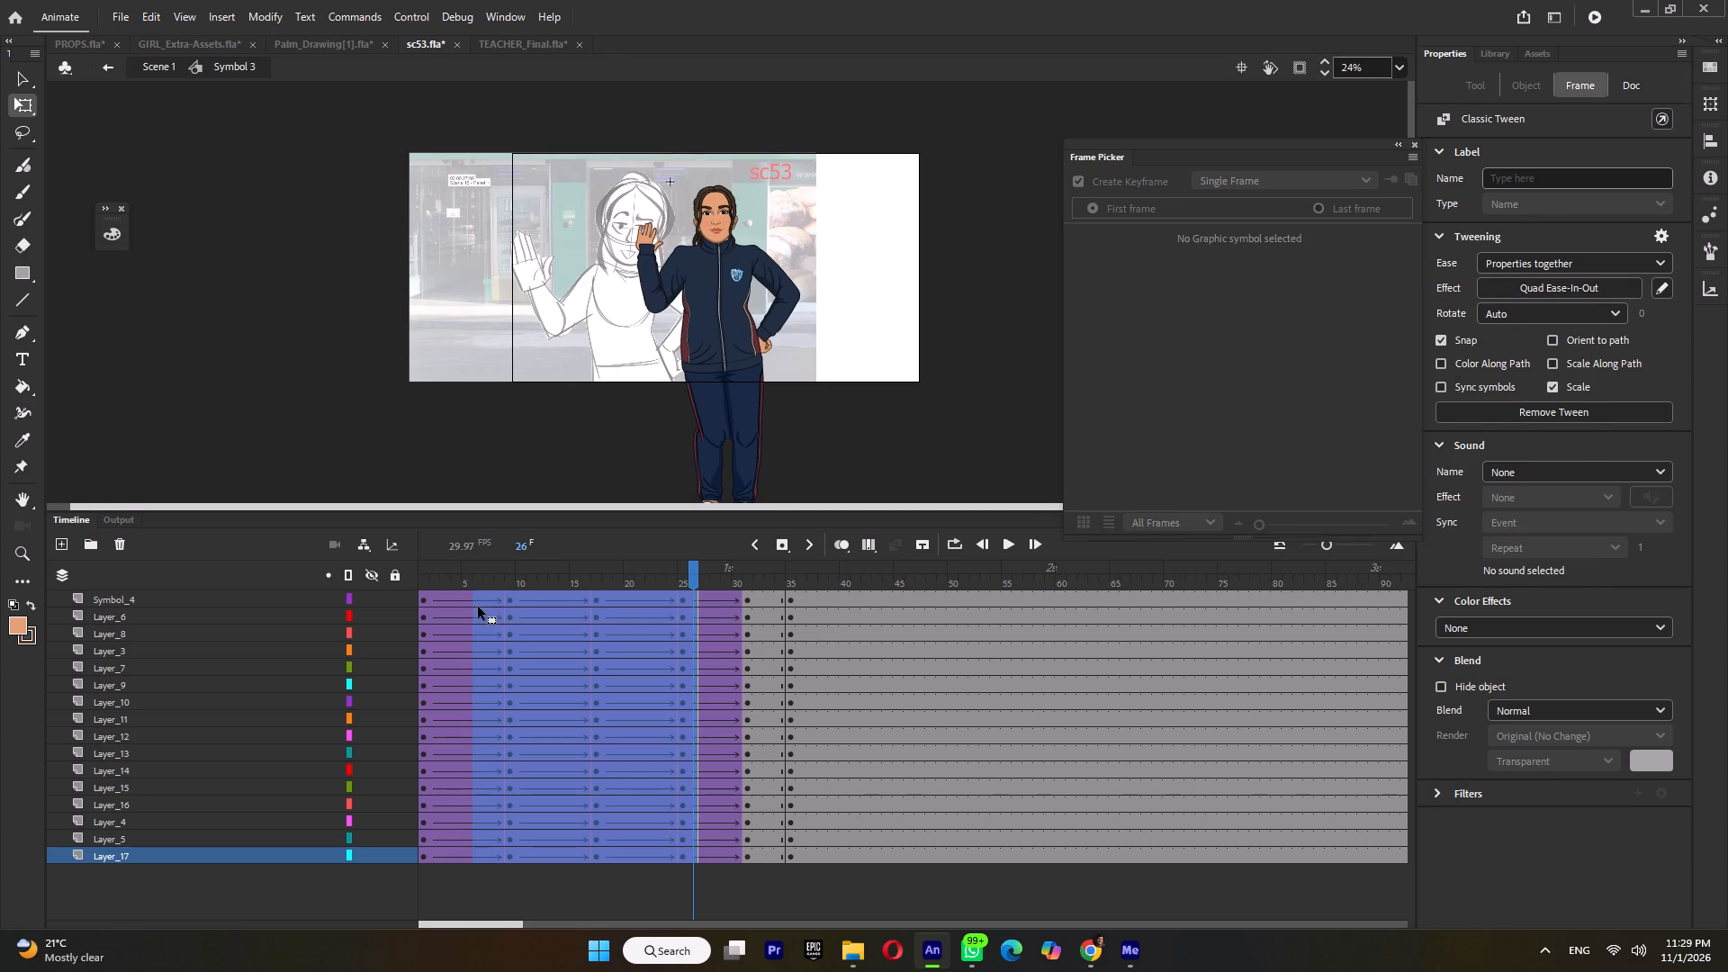
Play back the tweened animation from the start, and replay the arm-lowering transition around frame 25.
left_click_drag(472, 569, 340, 594)
key("Return")
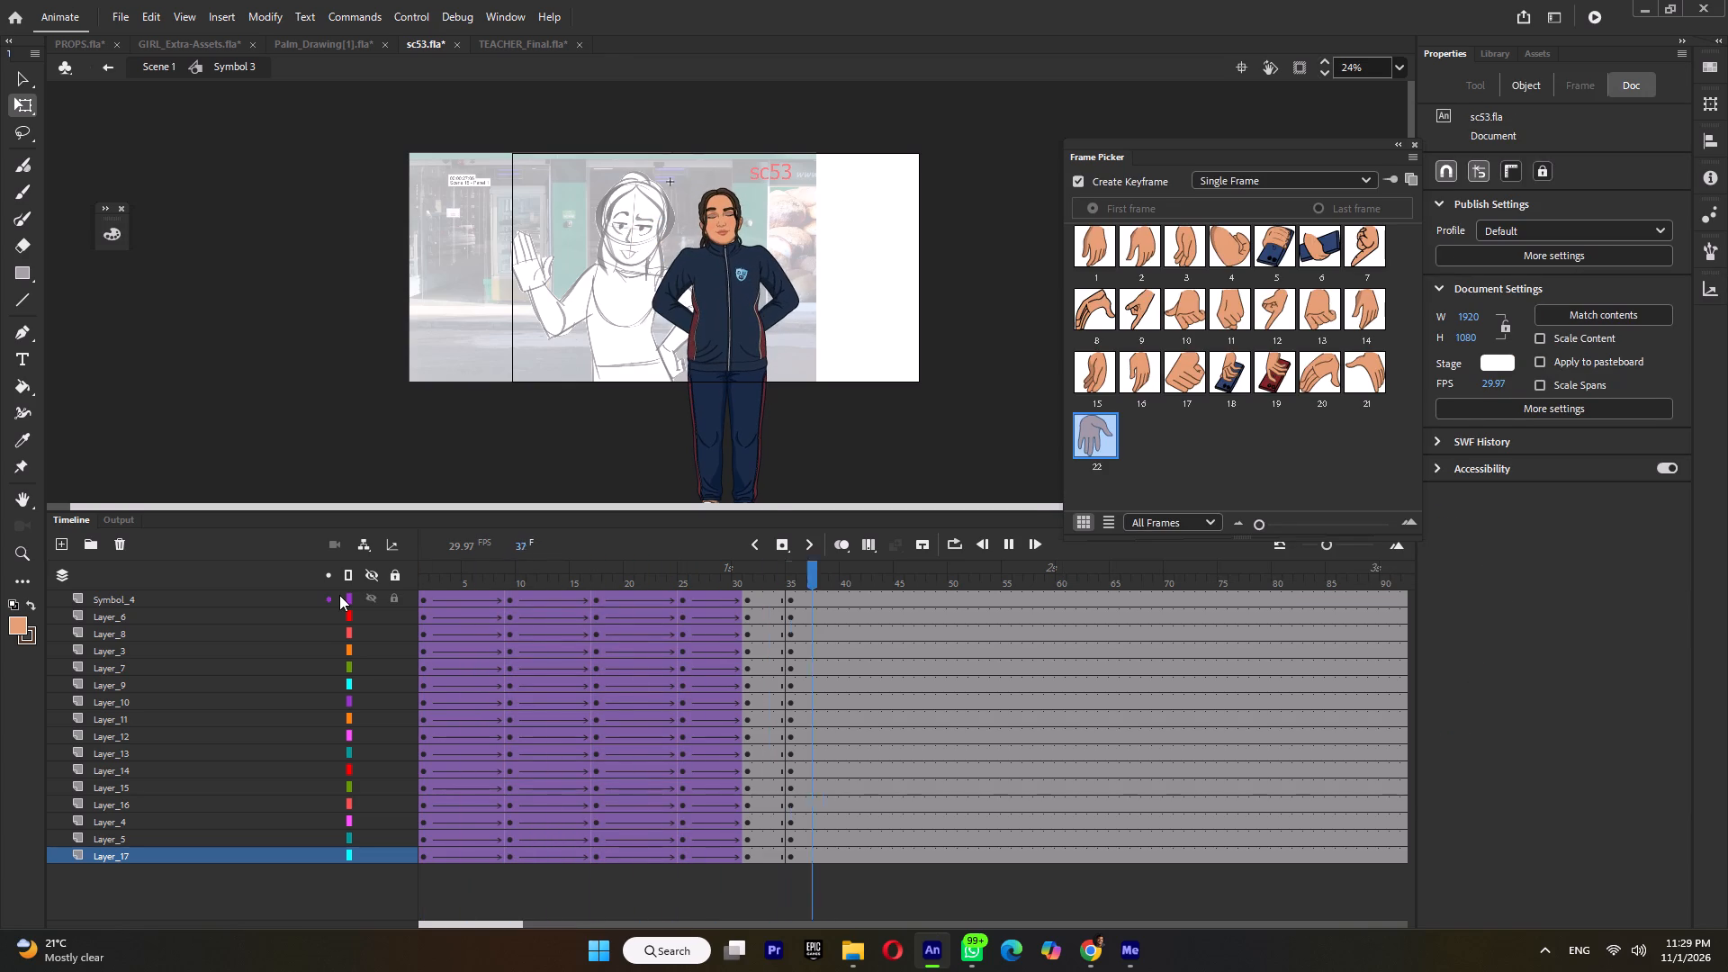
key("Return")
left_click(665, 586)
key("Return")
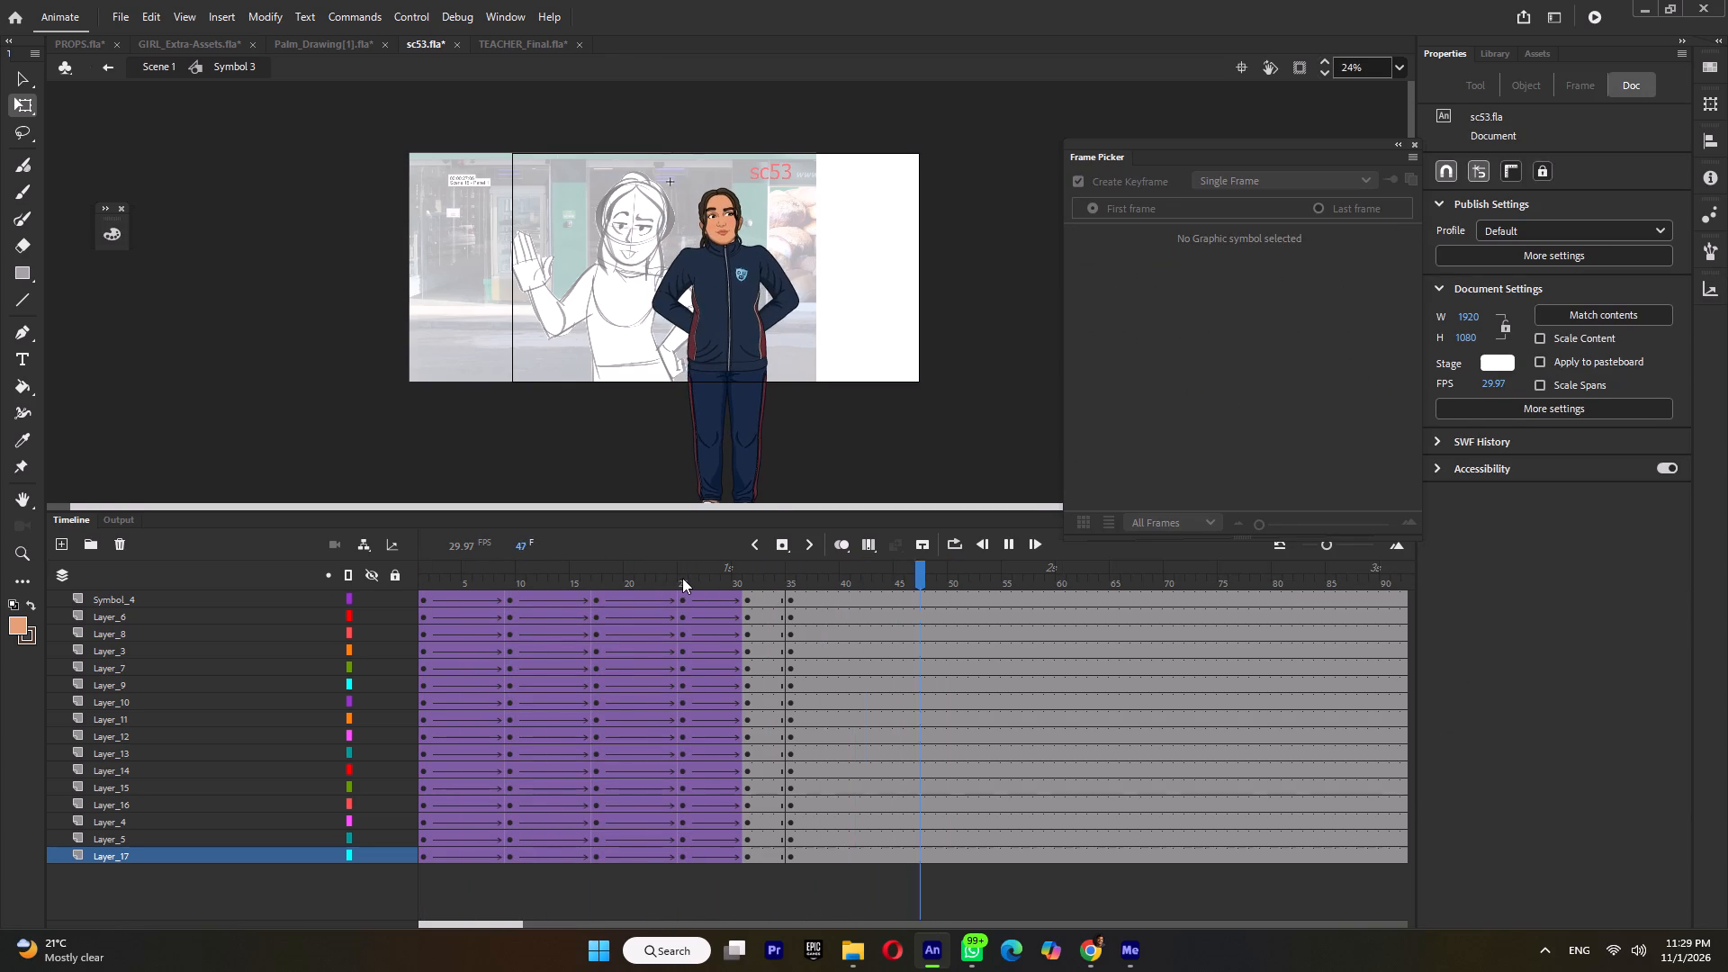
left_click(682, 578)
key("Return")
key("Return")
Insert keyframes on all layers at frames 29 and 27.
double_click(723, 578)
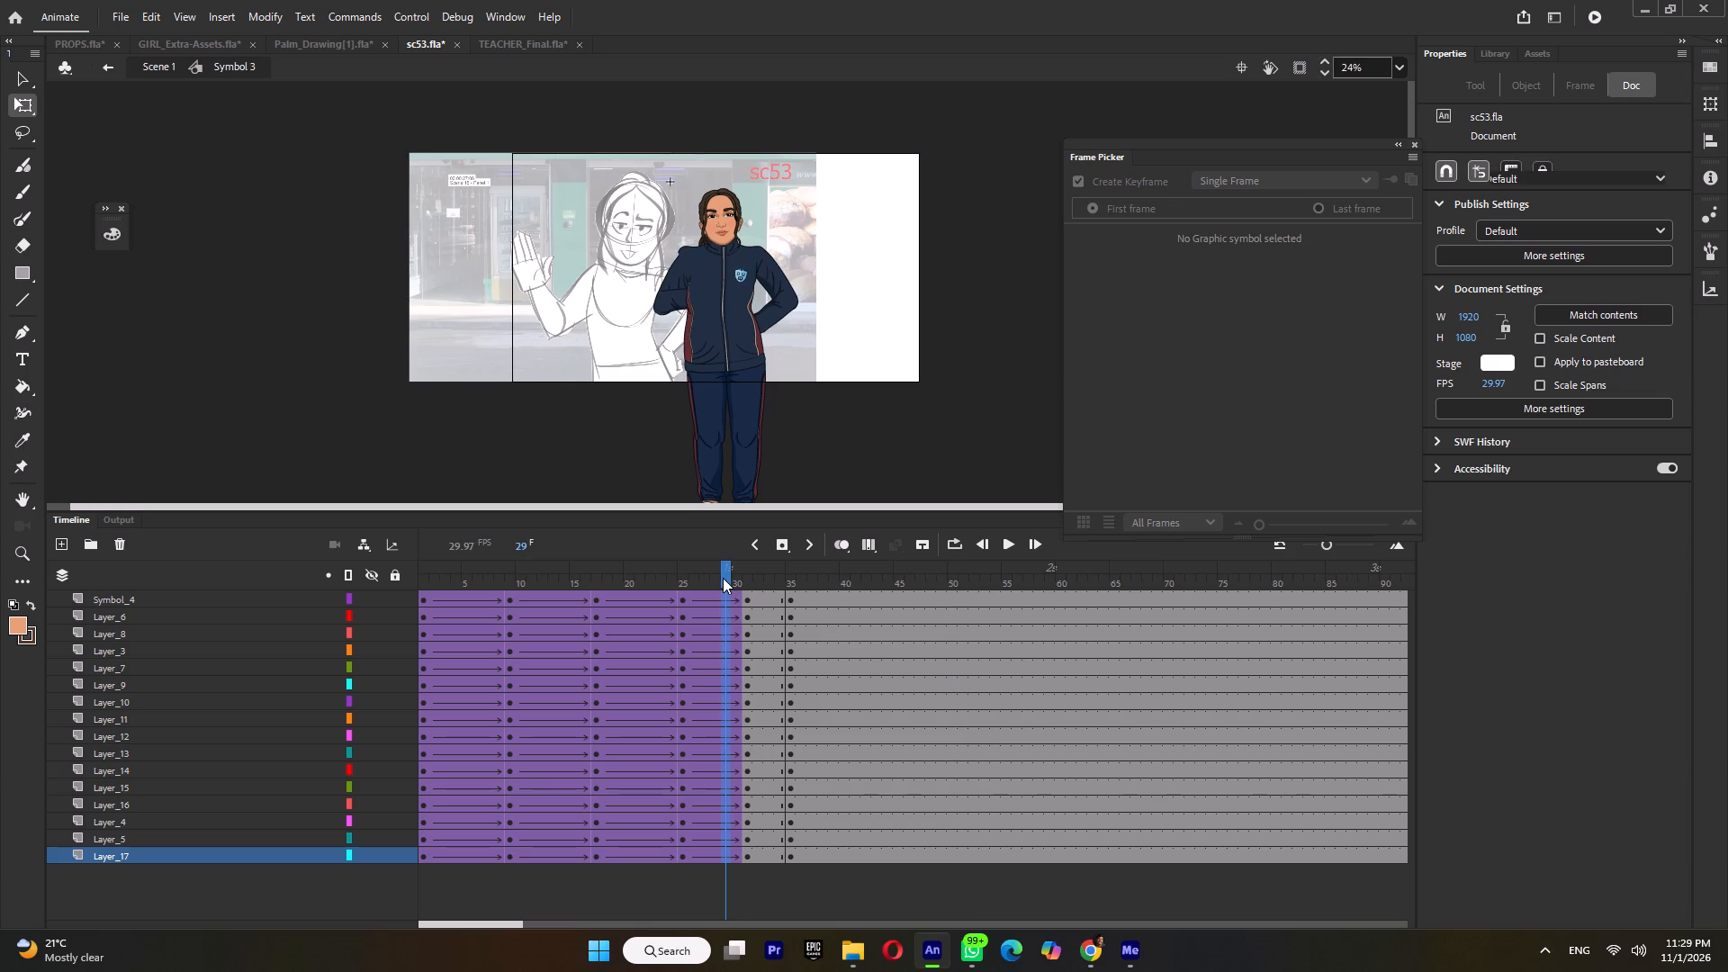
key("F6")
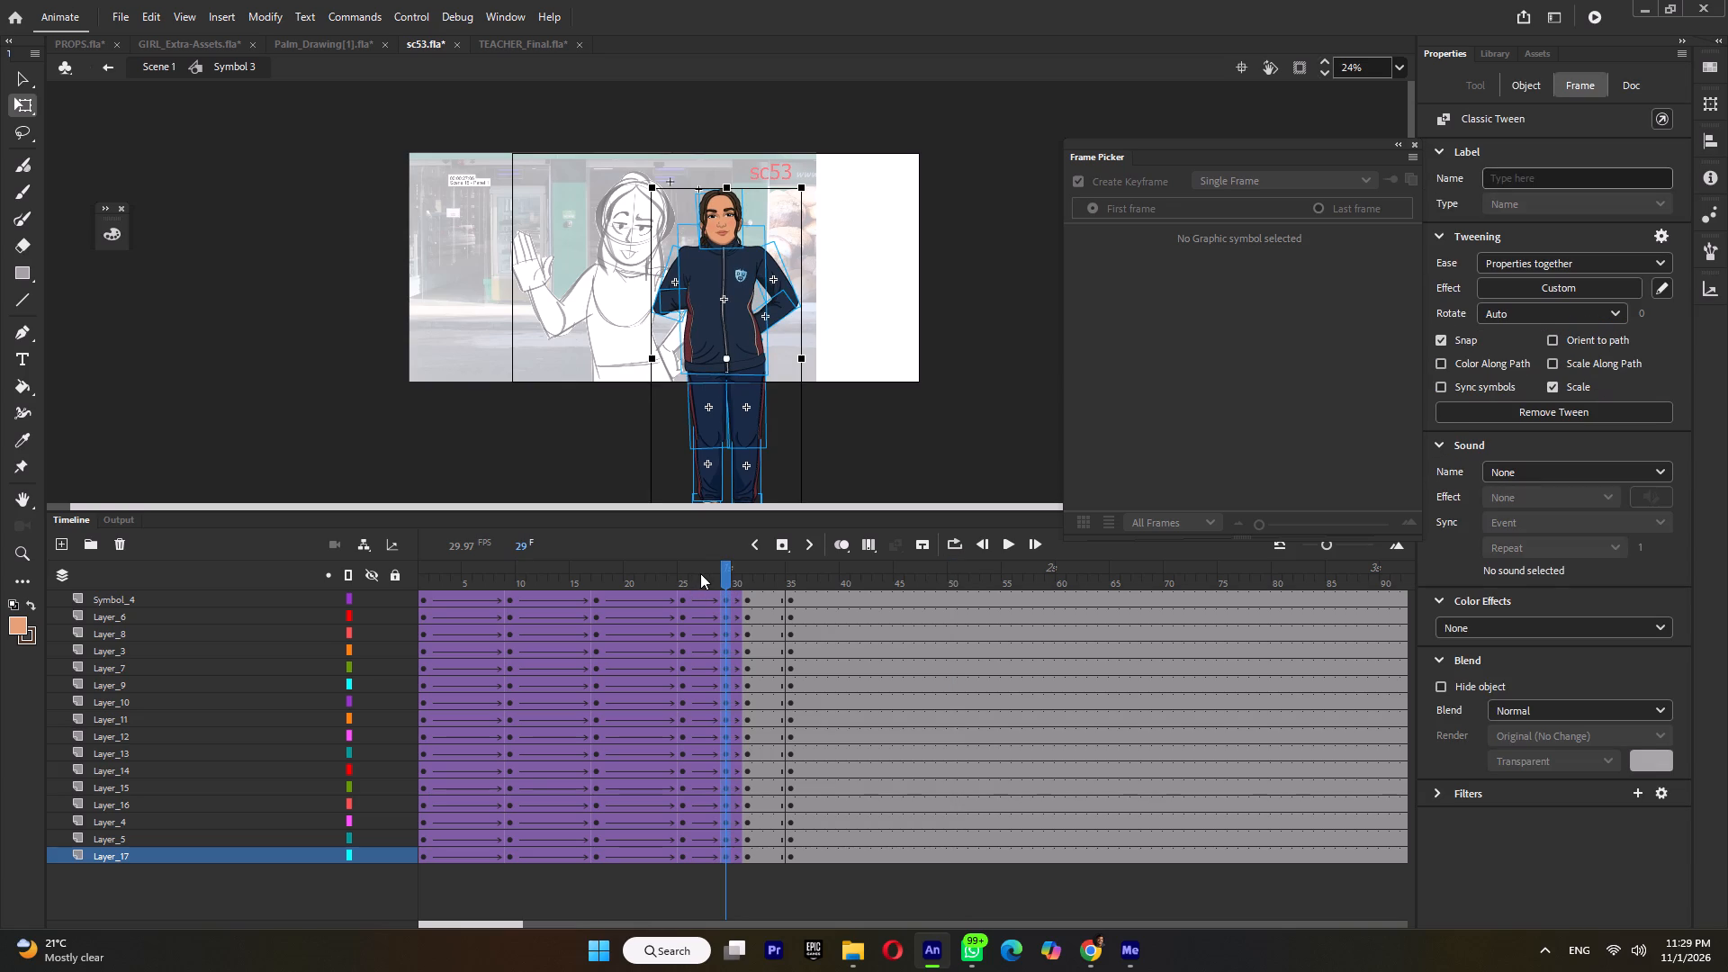
double_click(702, 573)
key("F6")
At frame 29, switch the jacket torso to drawing 4 of its symbol, matching the torso used at frame 31.
scroll(725, 249, "up", 4, "ctrl")
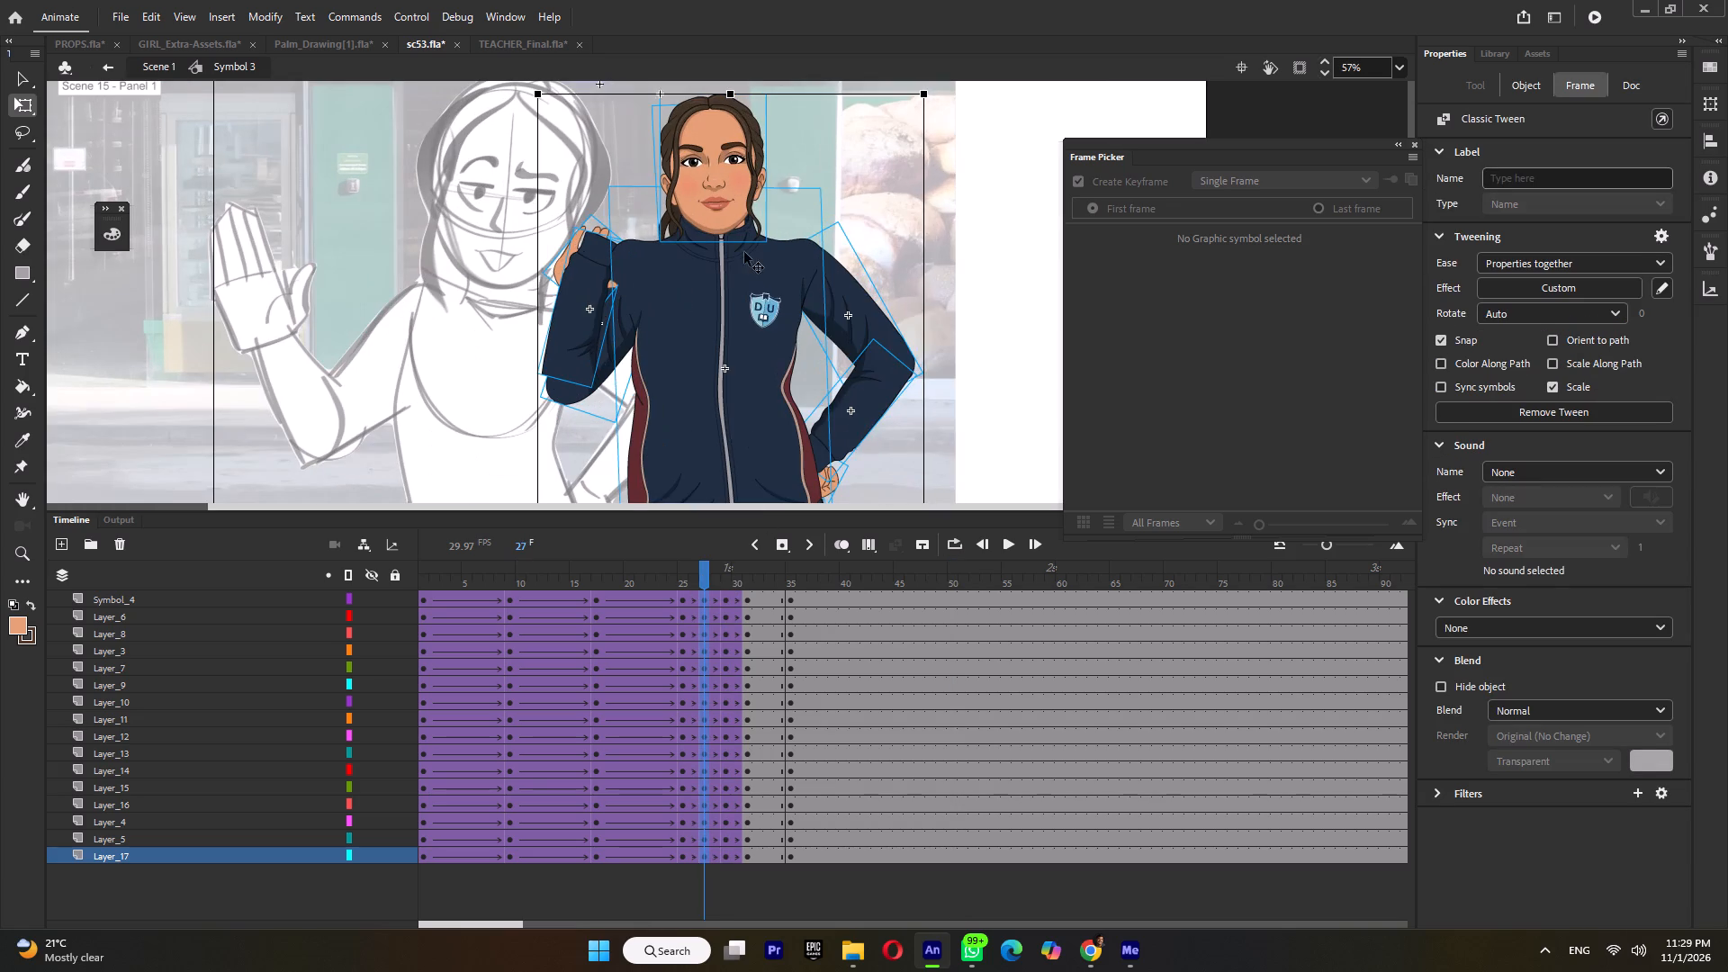
left_click(941, 307)
left_click(718, 584)
left_click(724, 584)
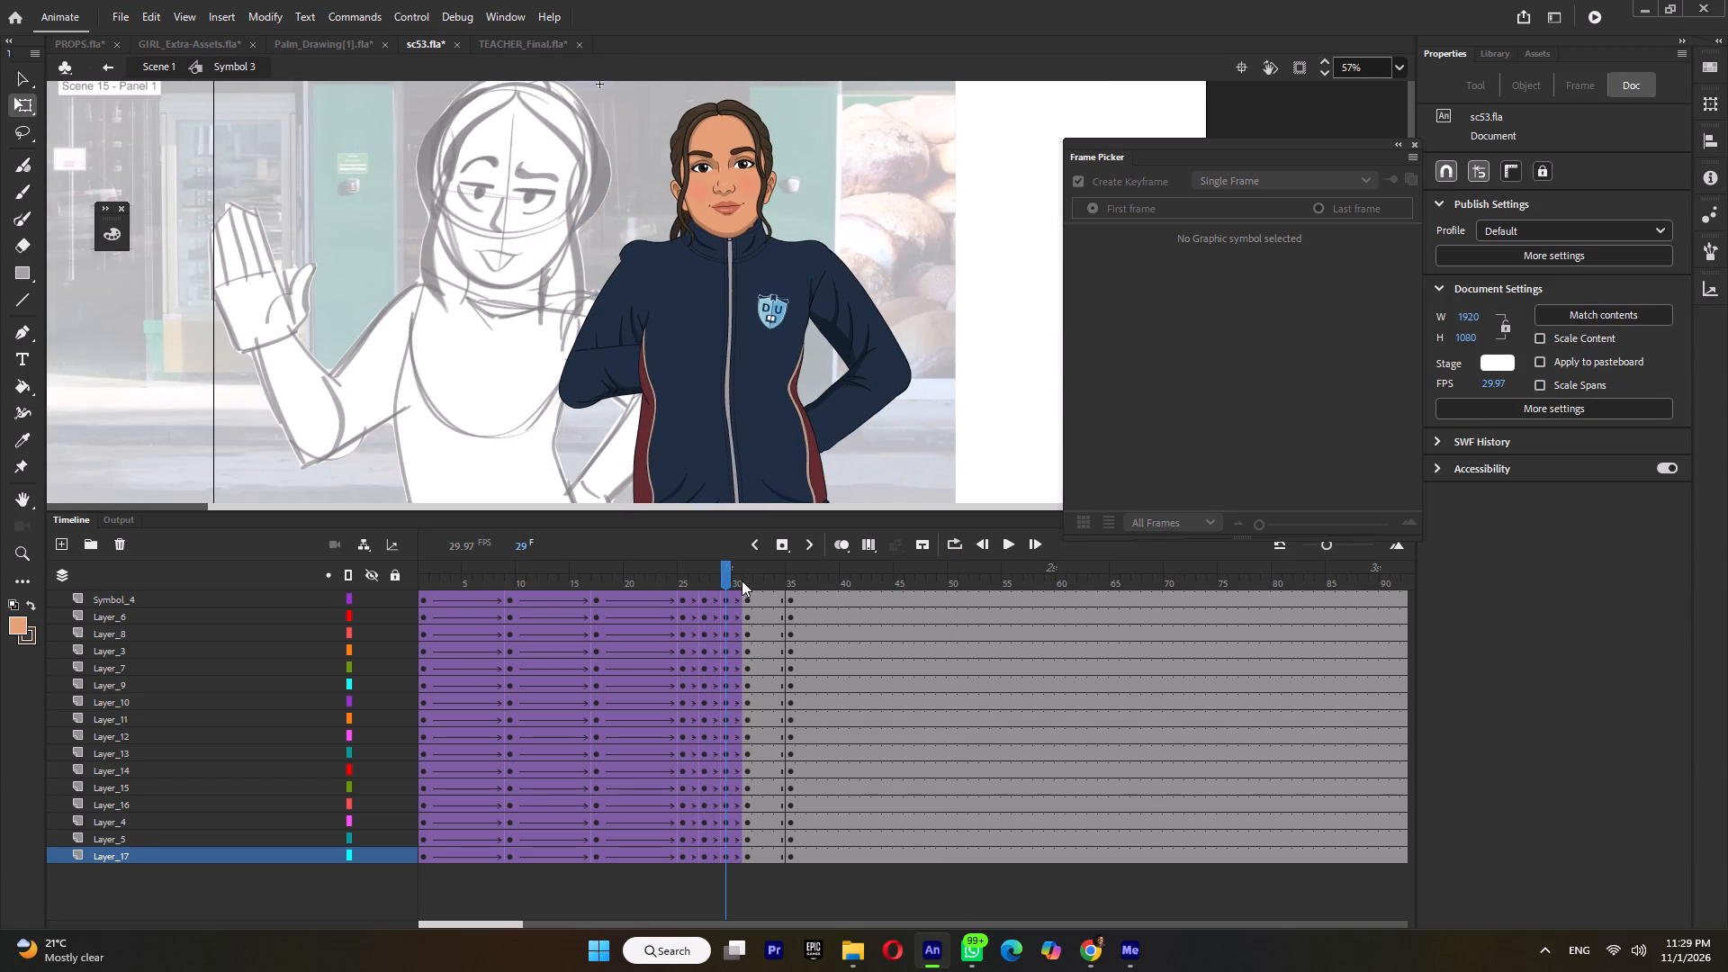
left_click(744, 580)
left_click(699, 387)
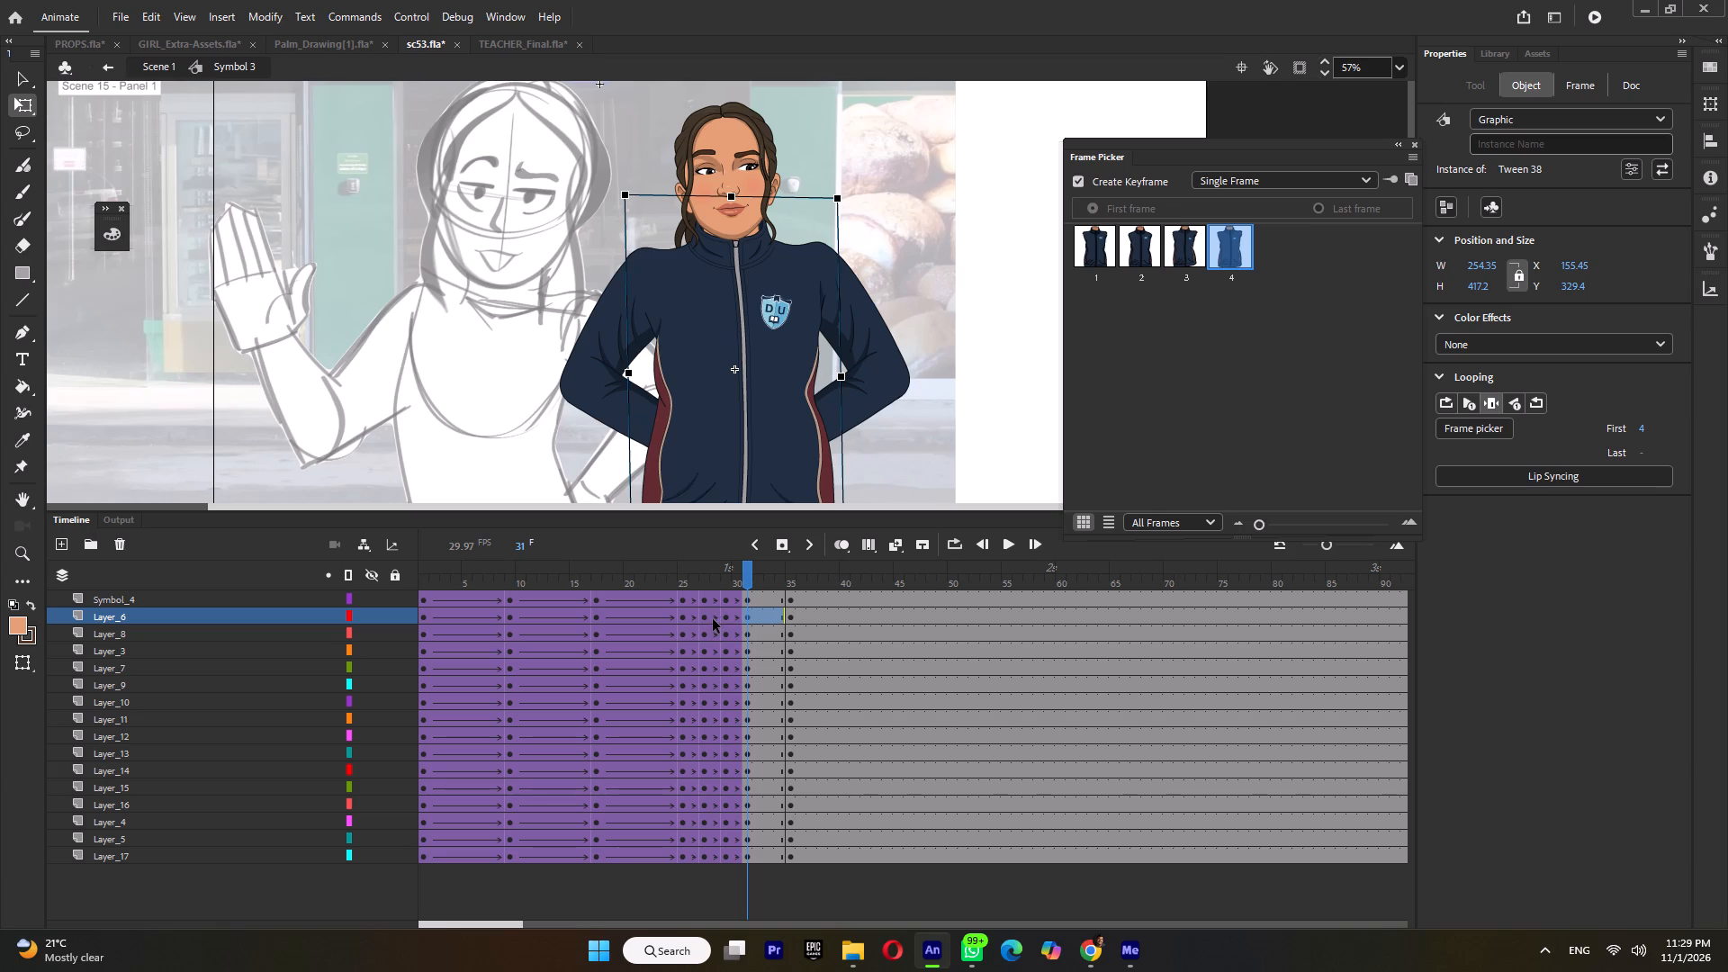
left_click(725, 580)
left_click(719, 377)
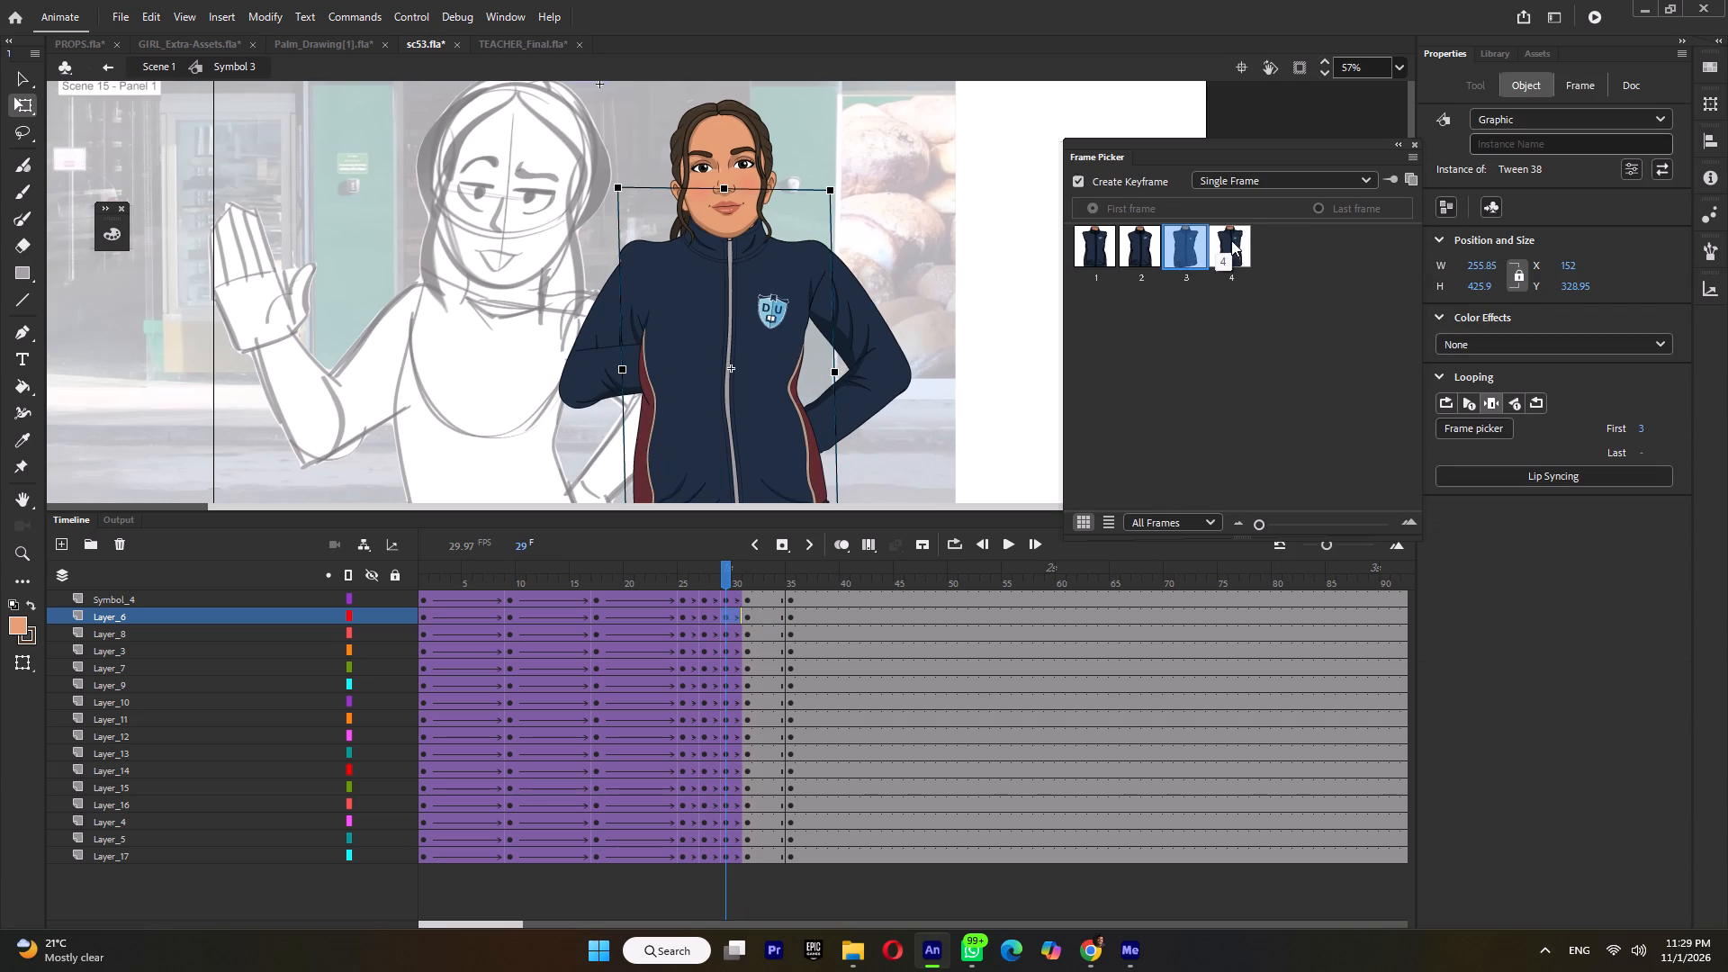
left_click(1231, 240)
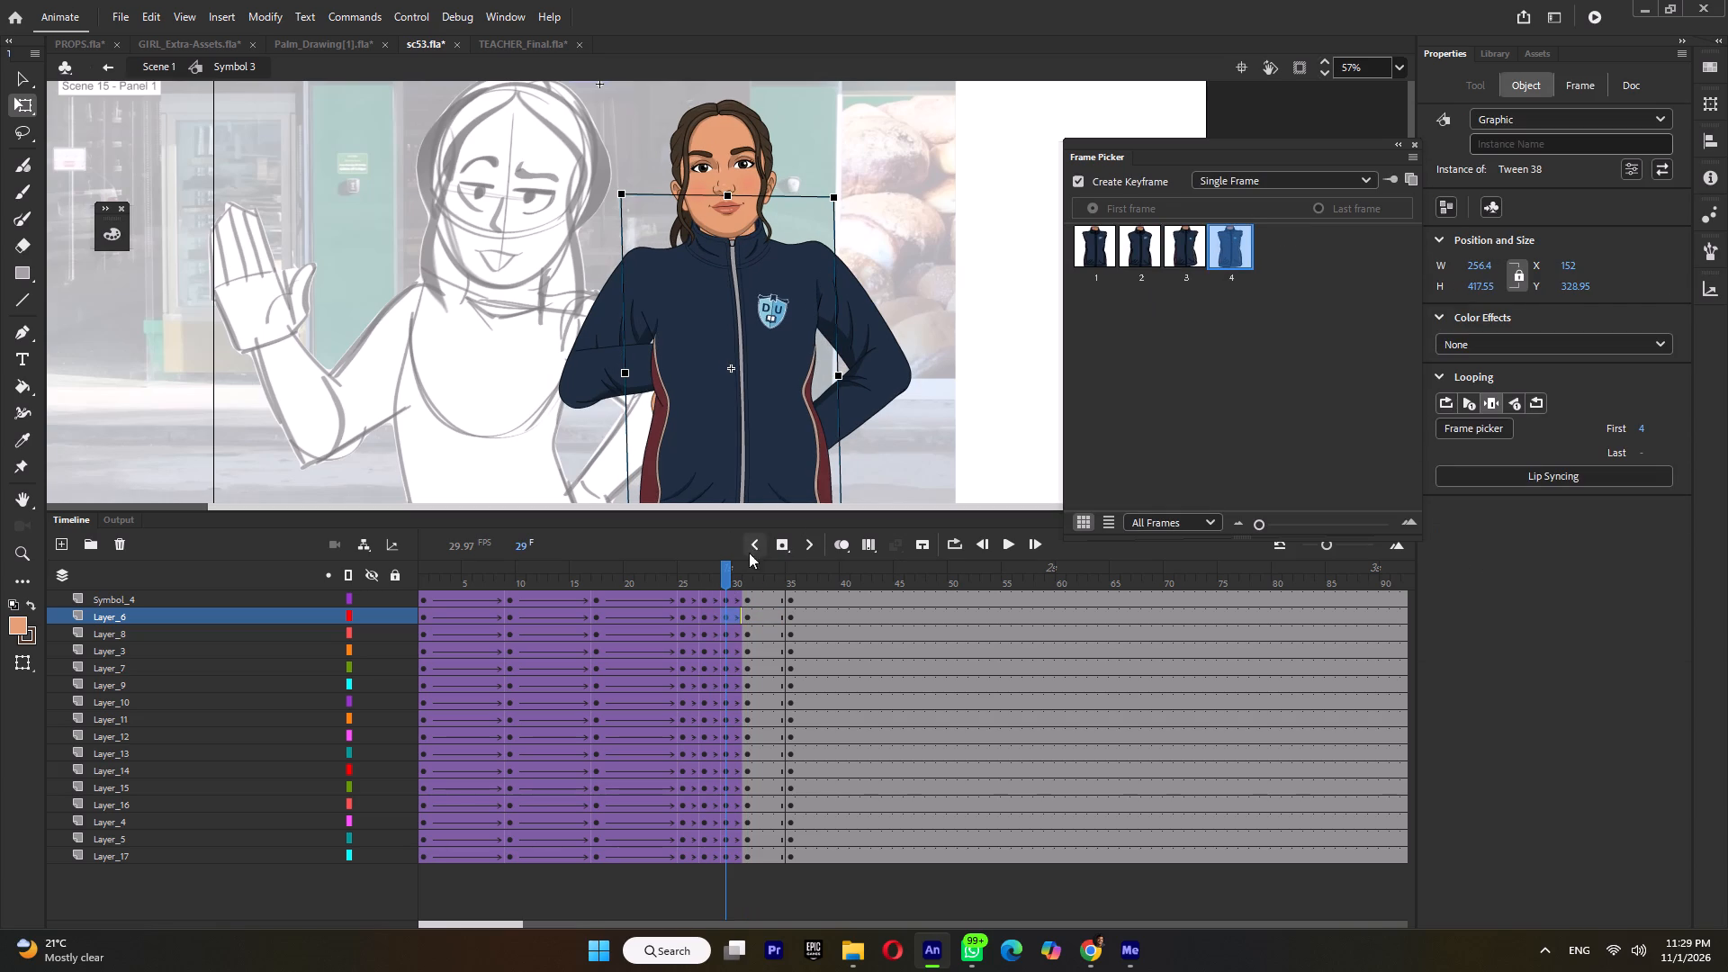
Create classic tweens on all layers between frames 31 and 35 and play back the motion from frame 24.
left_click(746, 583)
left_click(794, 577)
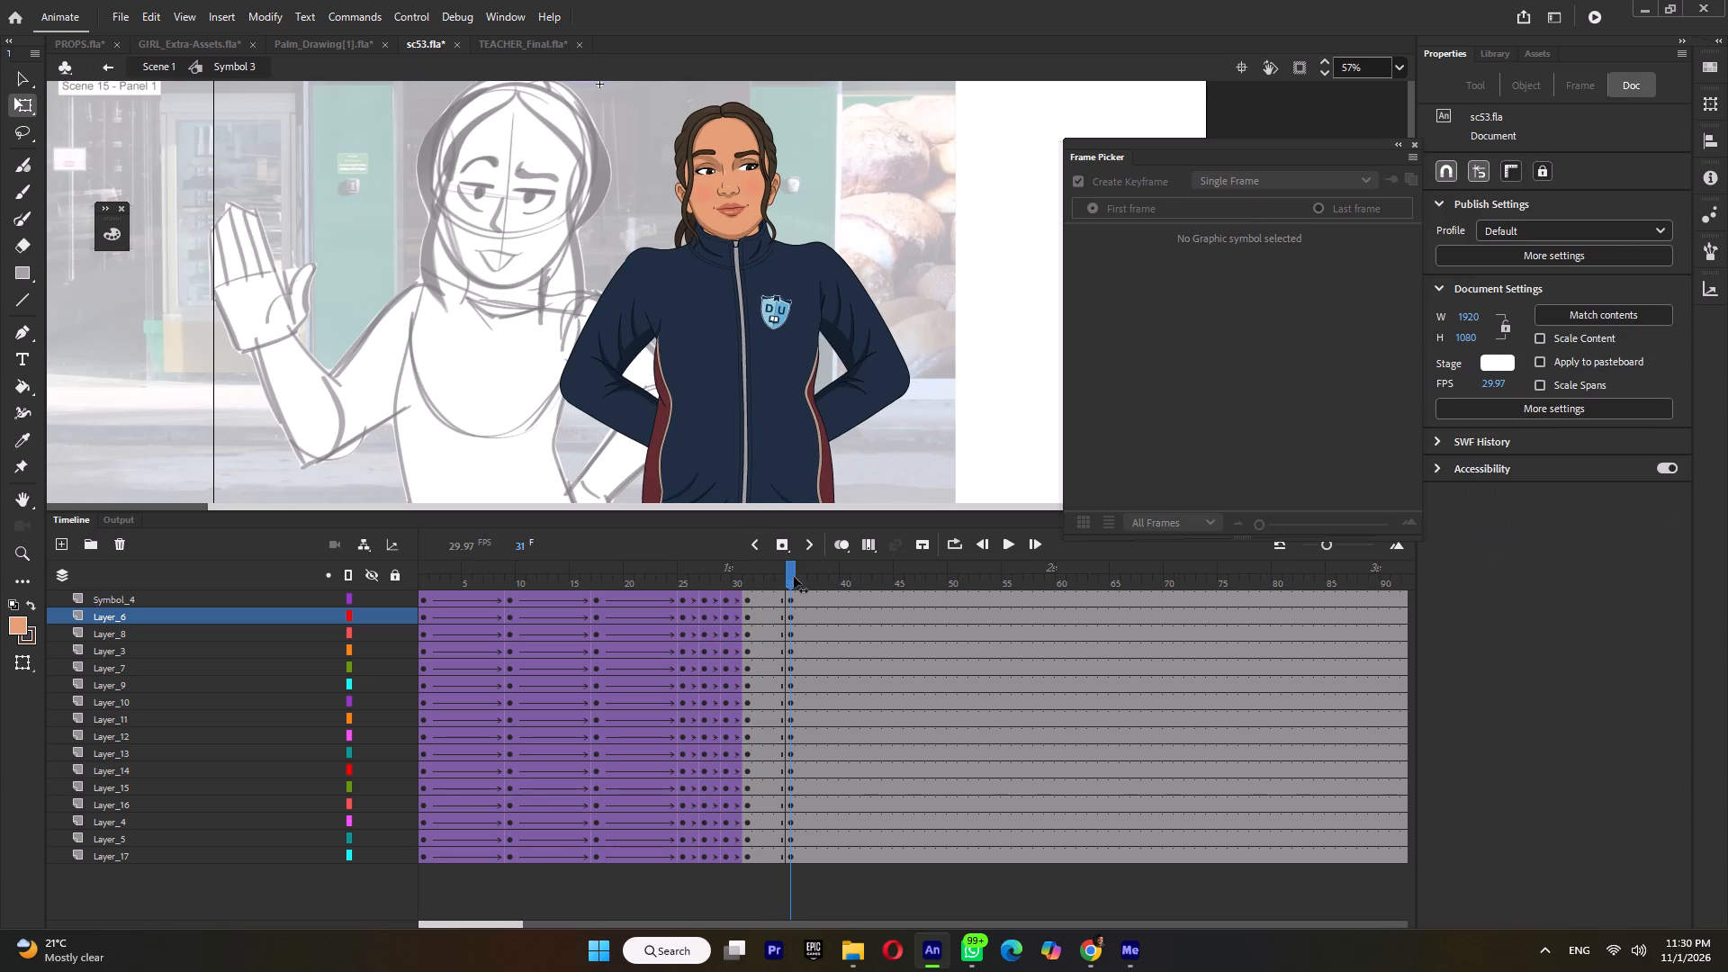
double_click(769, 575)
key("ctrl+m")
left_click(675, 586)
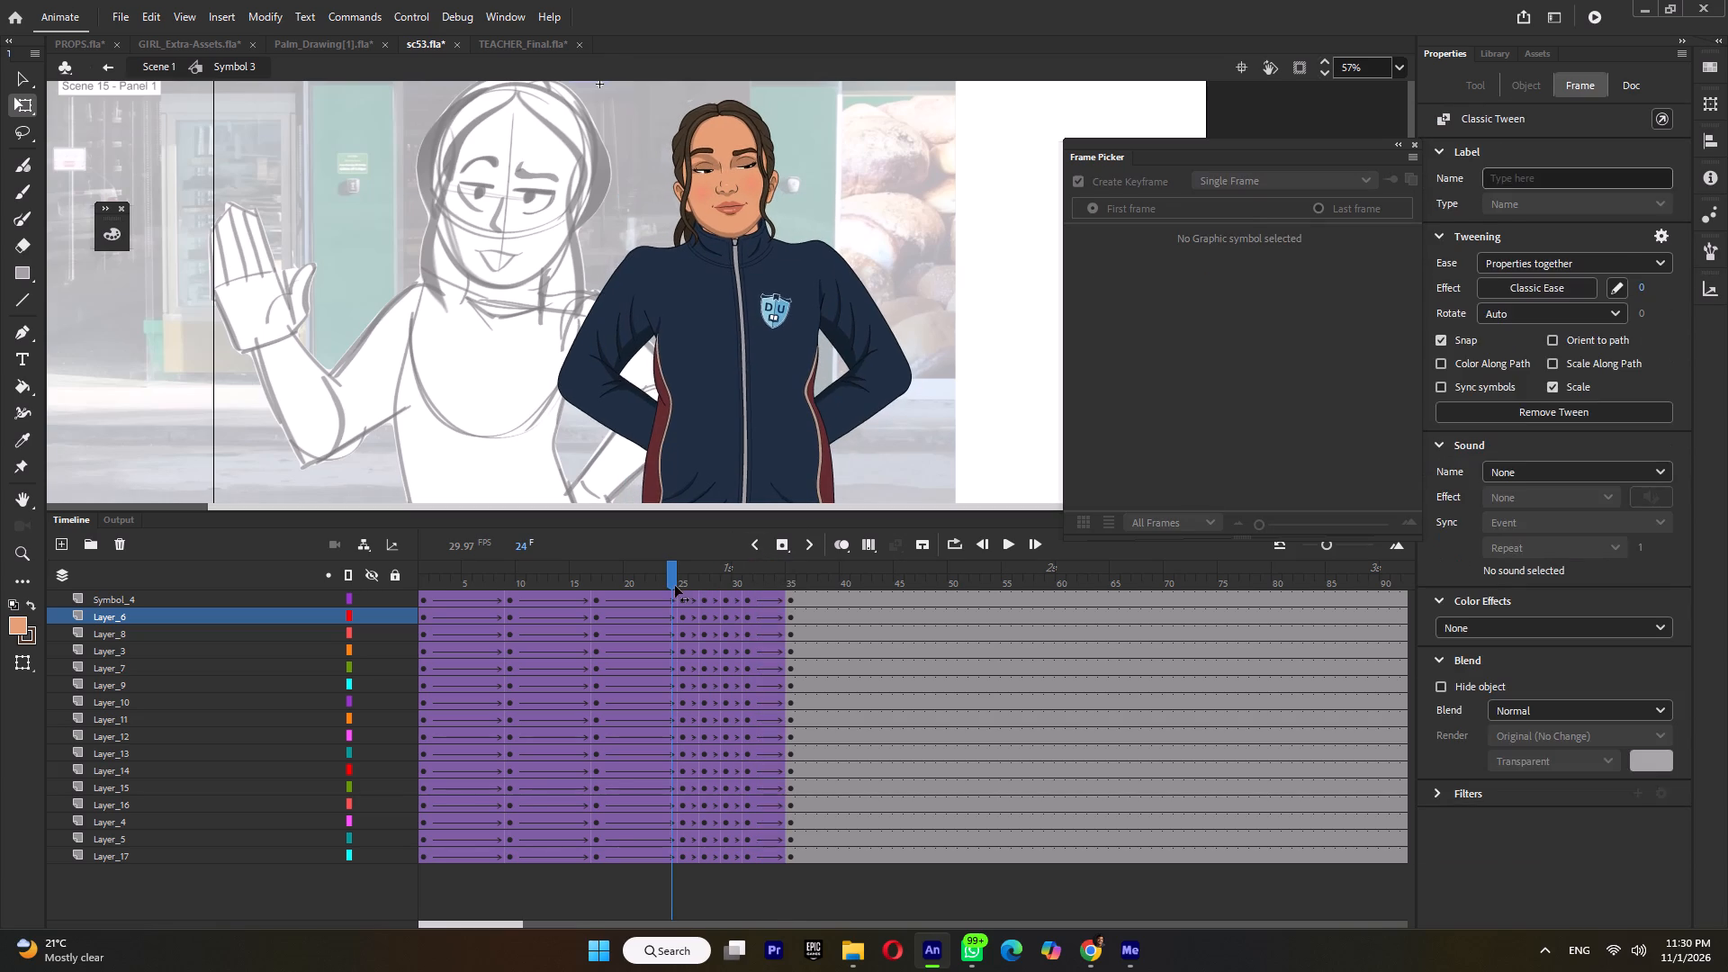
key("Return")
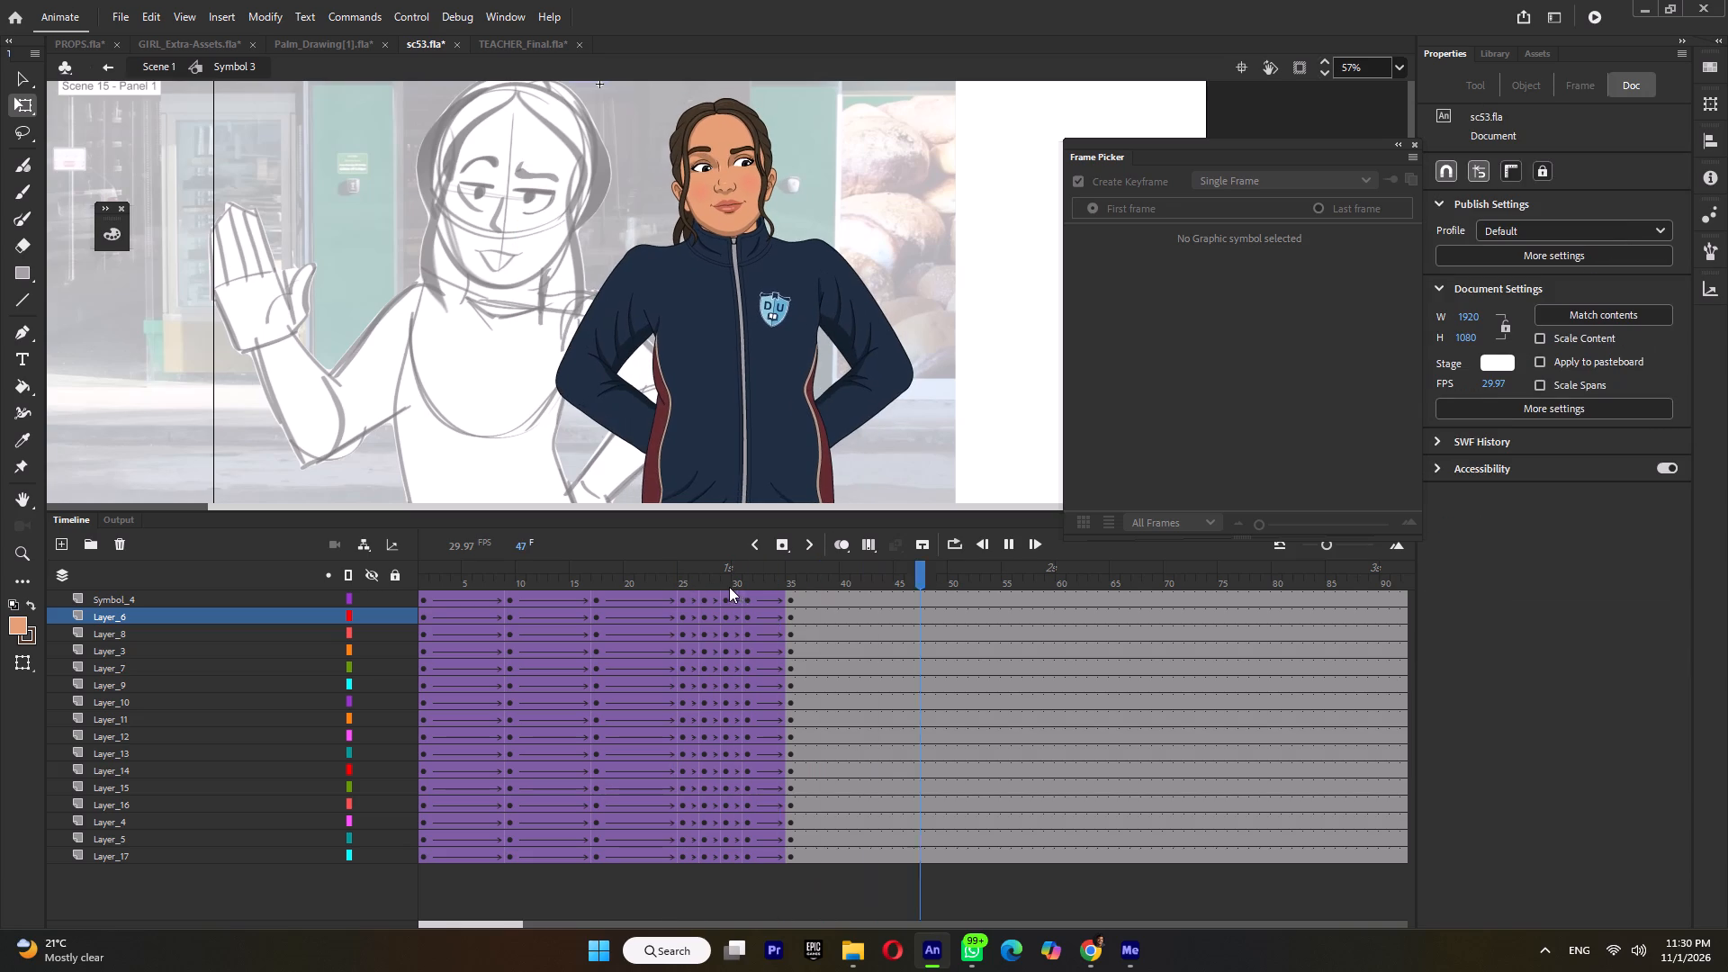
At frame 27, nudge the head slightly up, move its pivot to the chin, tilt it slightly counterclockwise and play back.
key("Return")
left_click(680, 588)
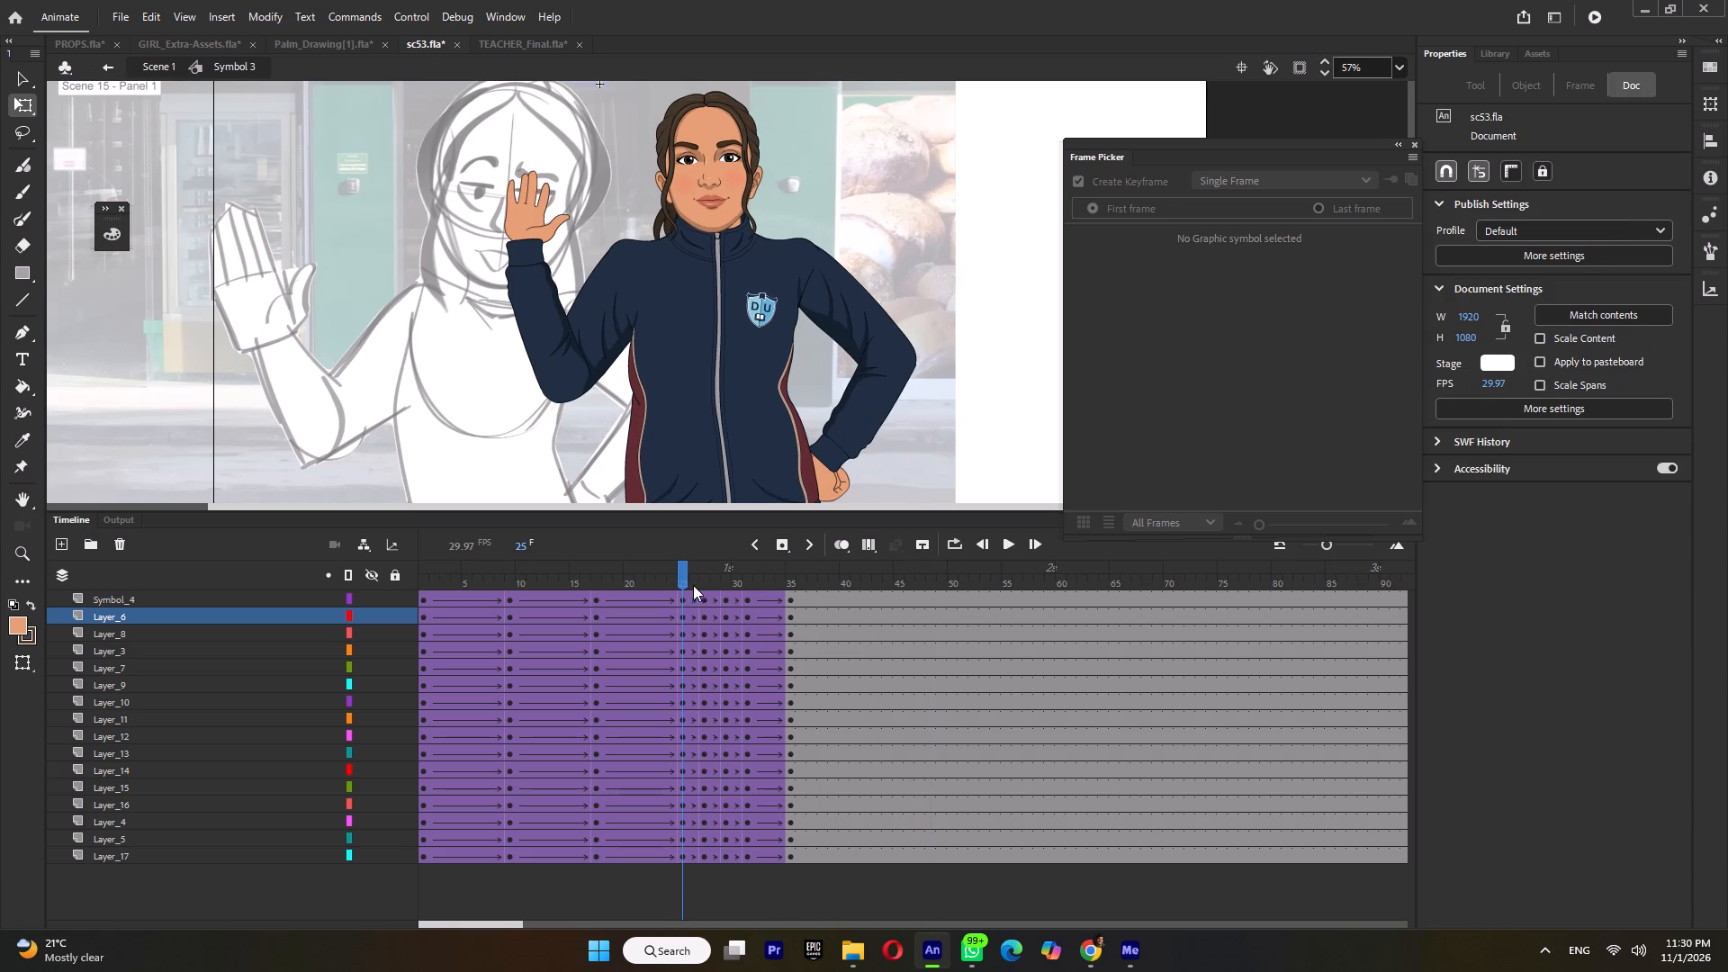
left_click(706, 582)
left_click_drag(745, 582, 734, 605)
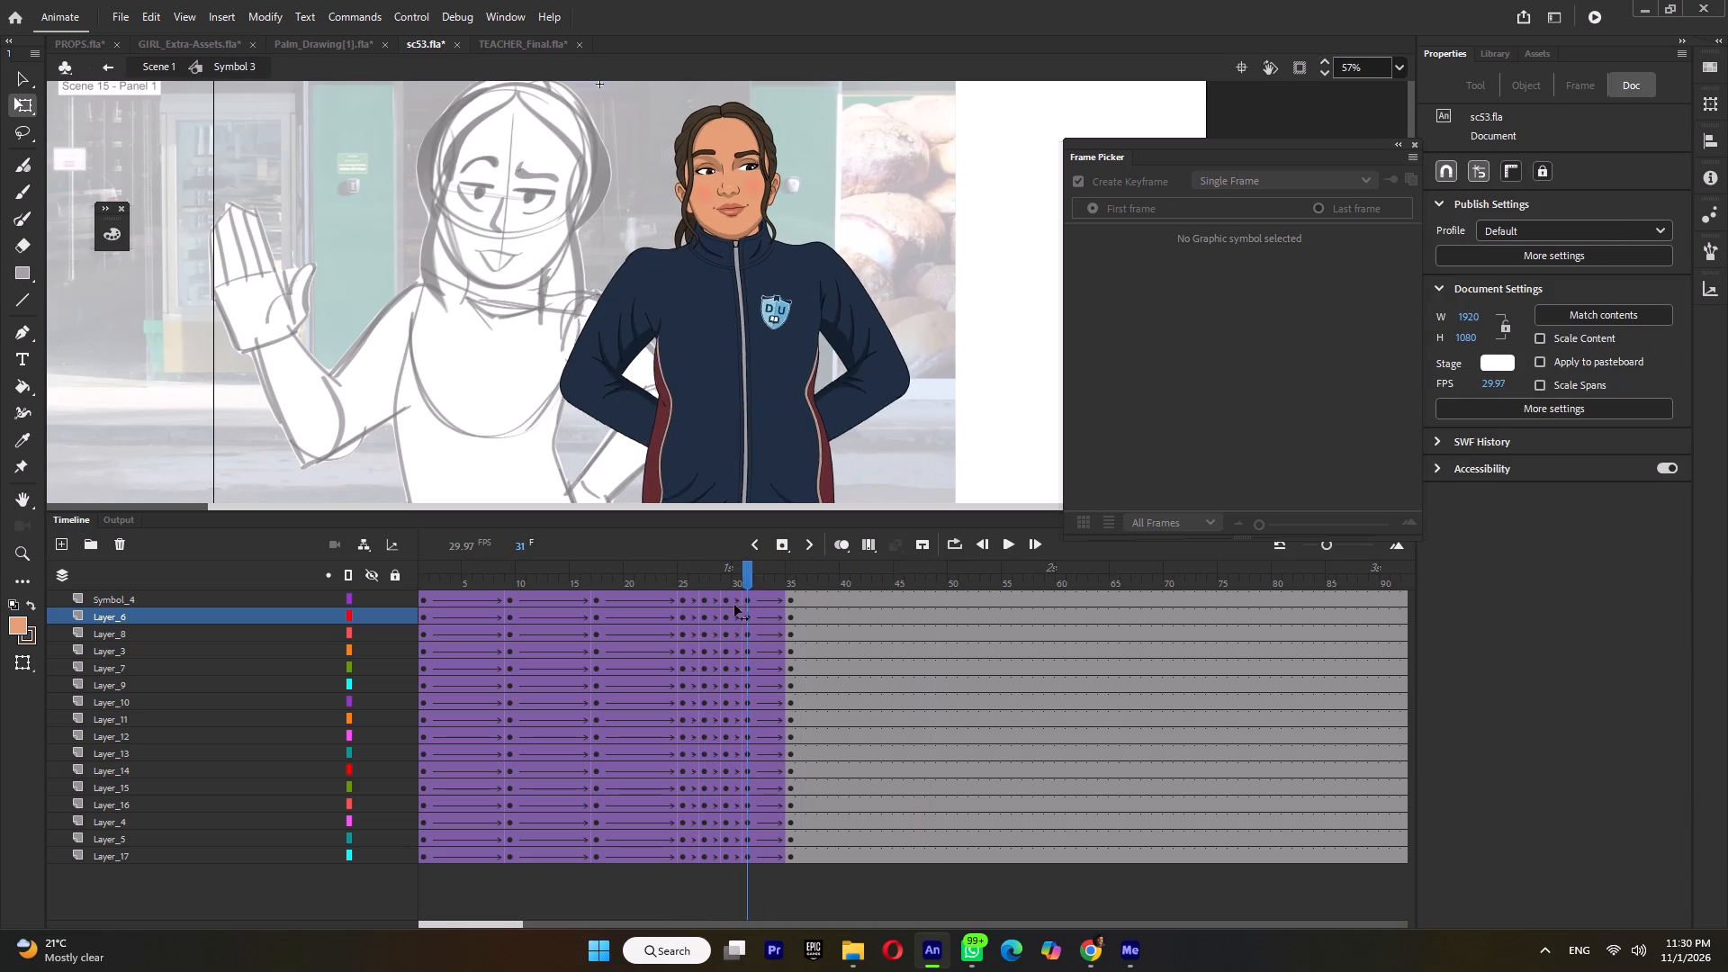
left_click_drag(734, 605, 683, 625)
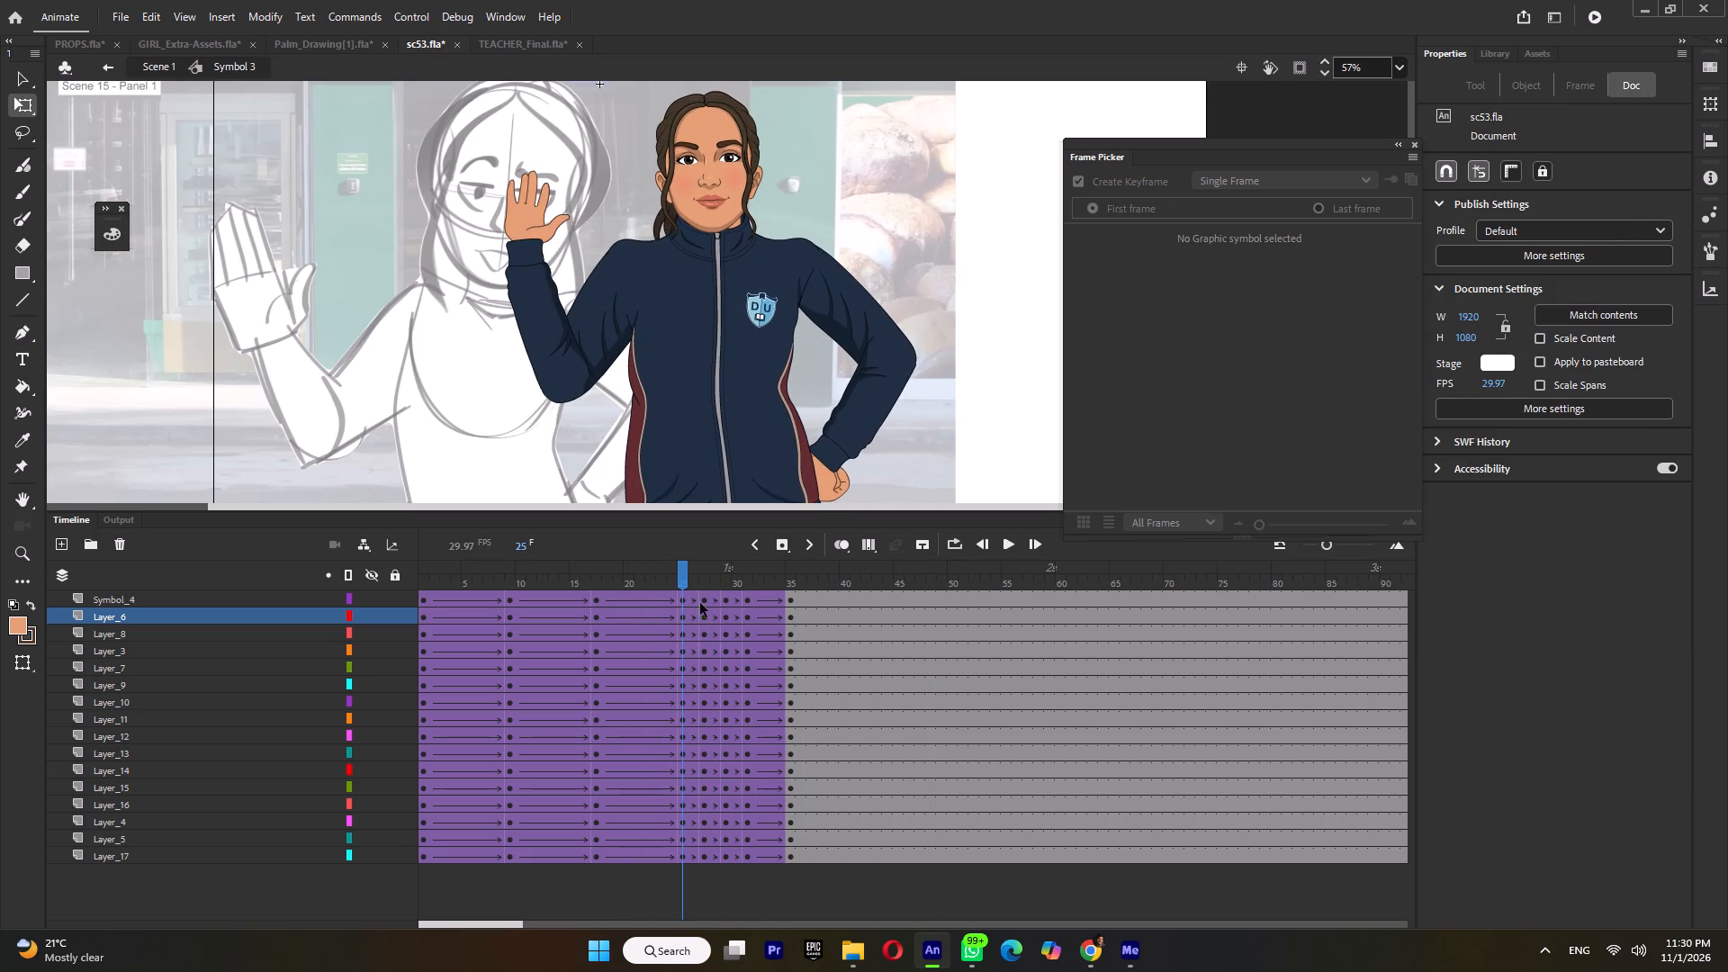
left_click(708, 587)
left_click_drag(796, 106, 665, 152)
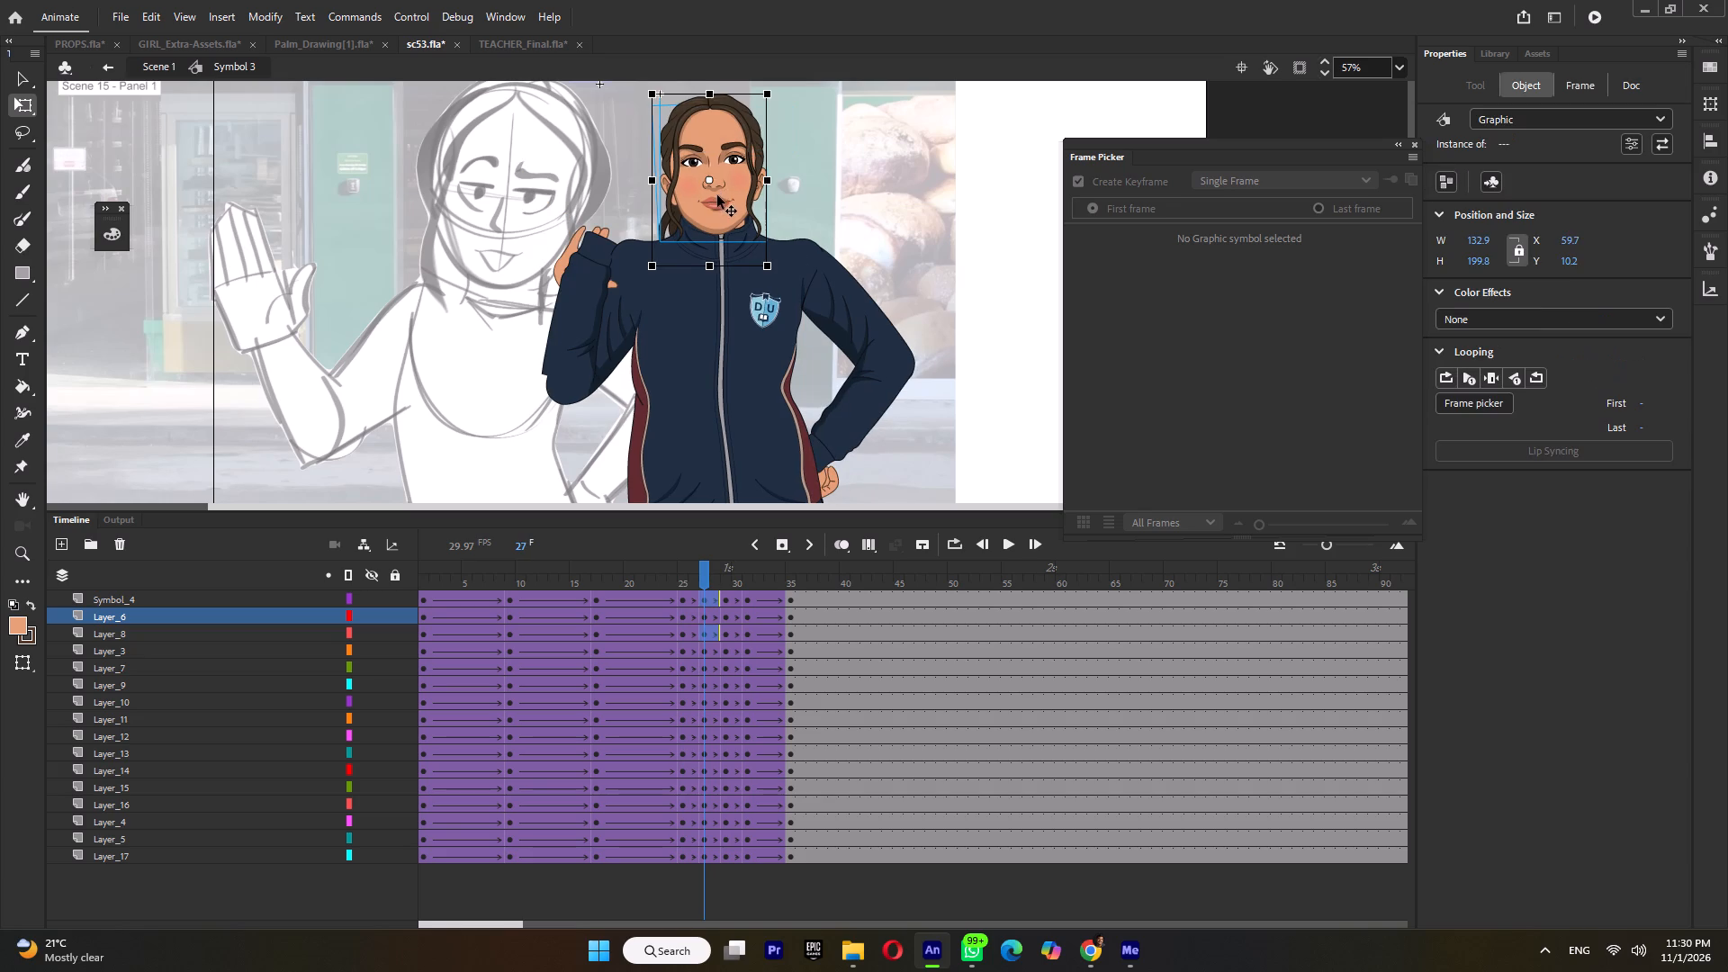
key("Up")
key("Up")
key("Up")
key("Up")
left_click_drag(711, 177, 714, 213)
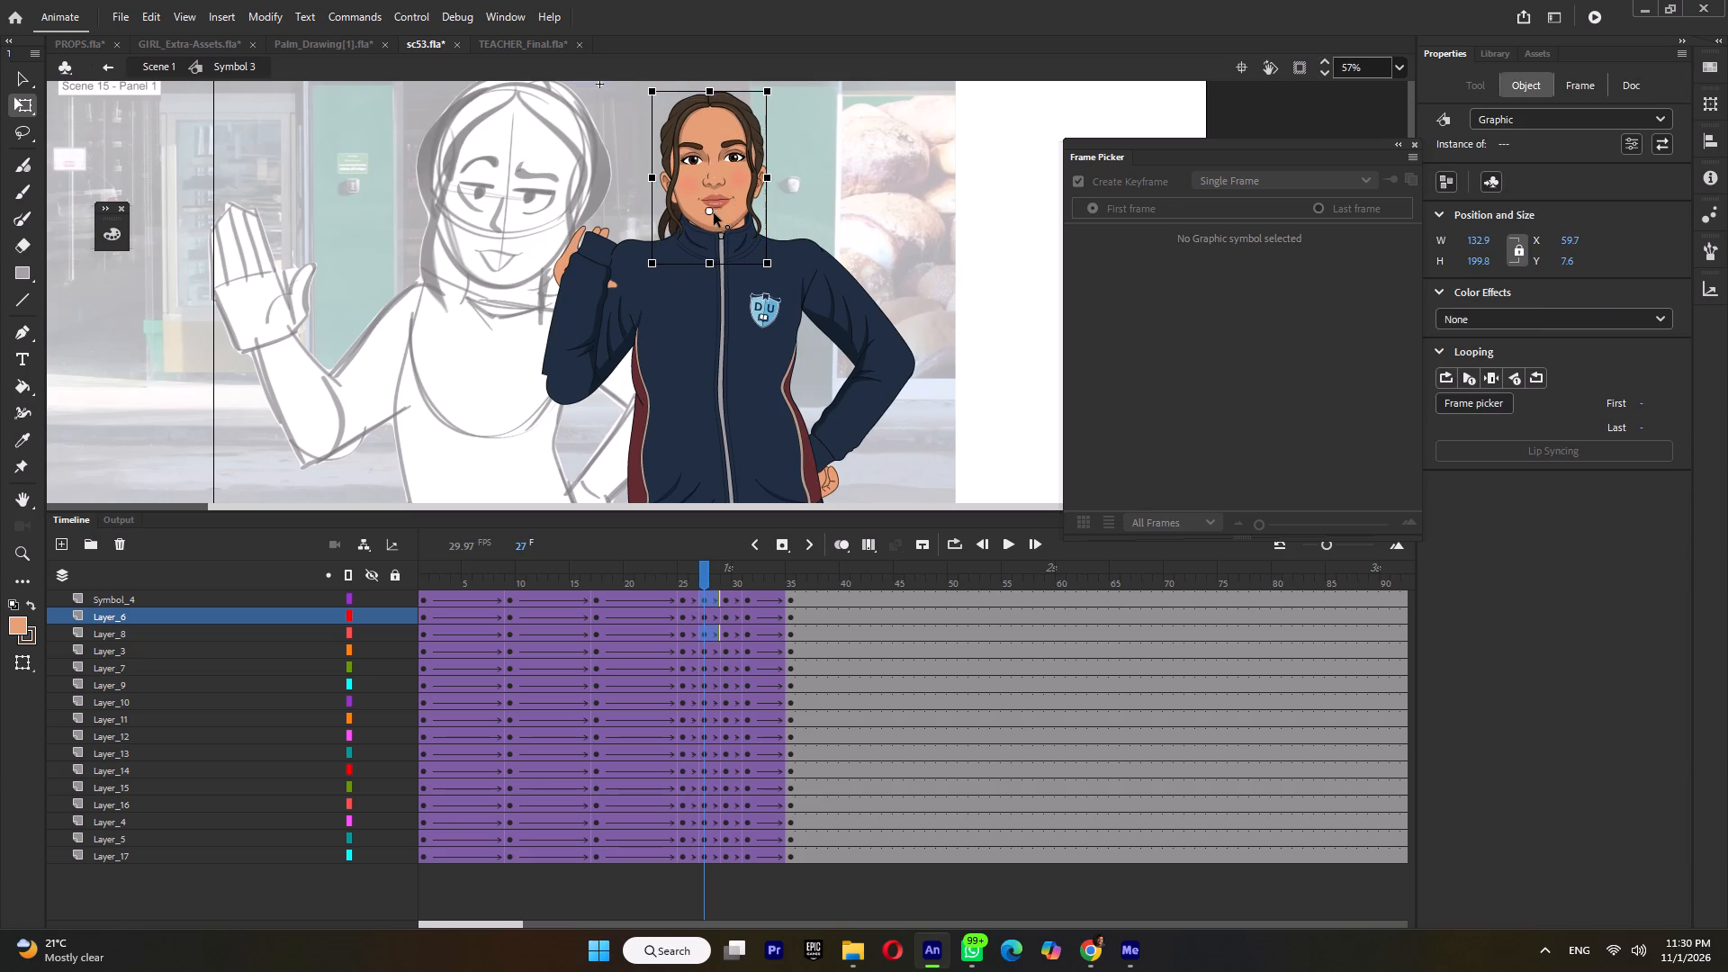
left_click_drag(714, 213, 714, 211)
scroll(776, 98, "up", 4, "ctrl")
left_click_drag(764, 87, 753, 83)
scroll(753, 83, "down", 2, "ctrl")
key("Return")
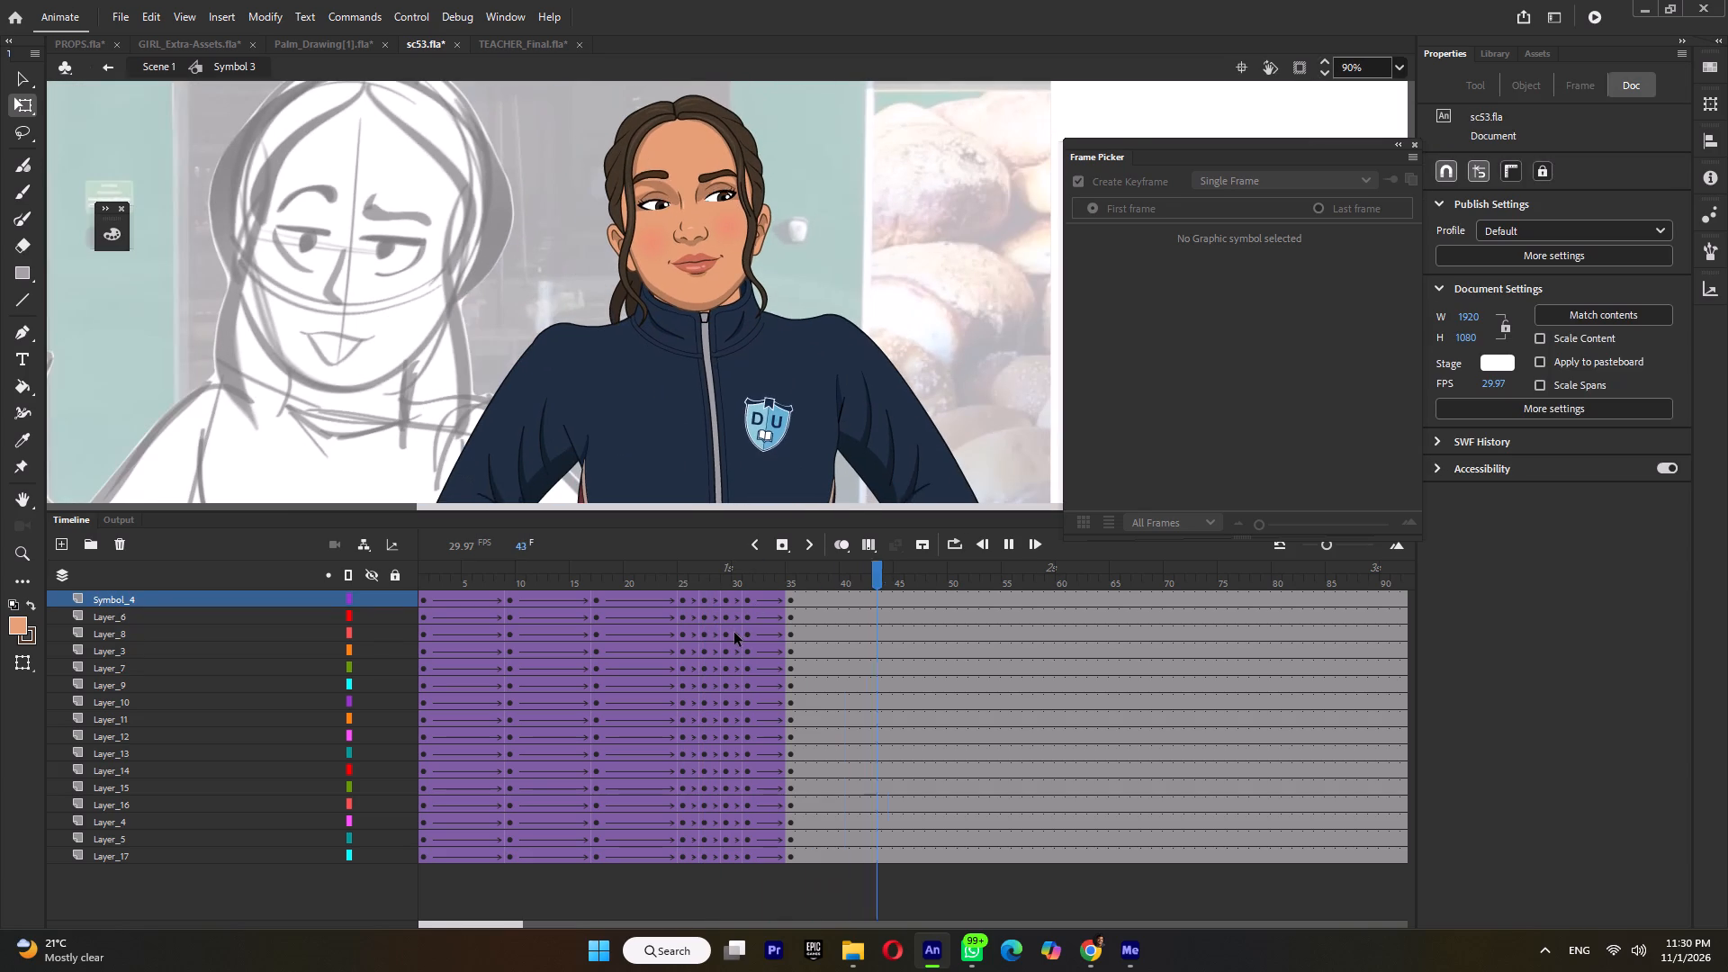
key("Return")
At frame 31, move the head's pivot to the chin and tilt the head slightly clockwise.
left_click(726, 583)
left_click(749, 583)
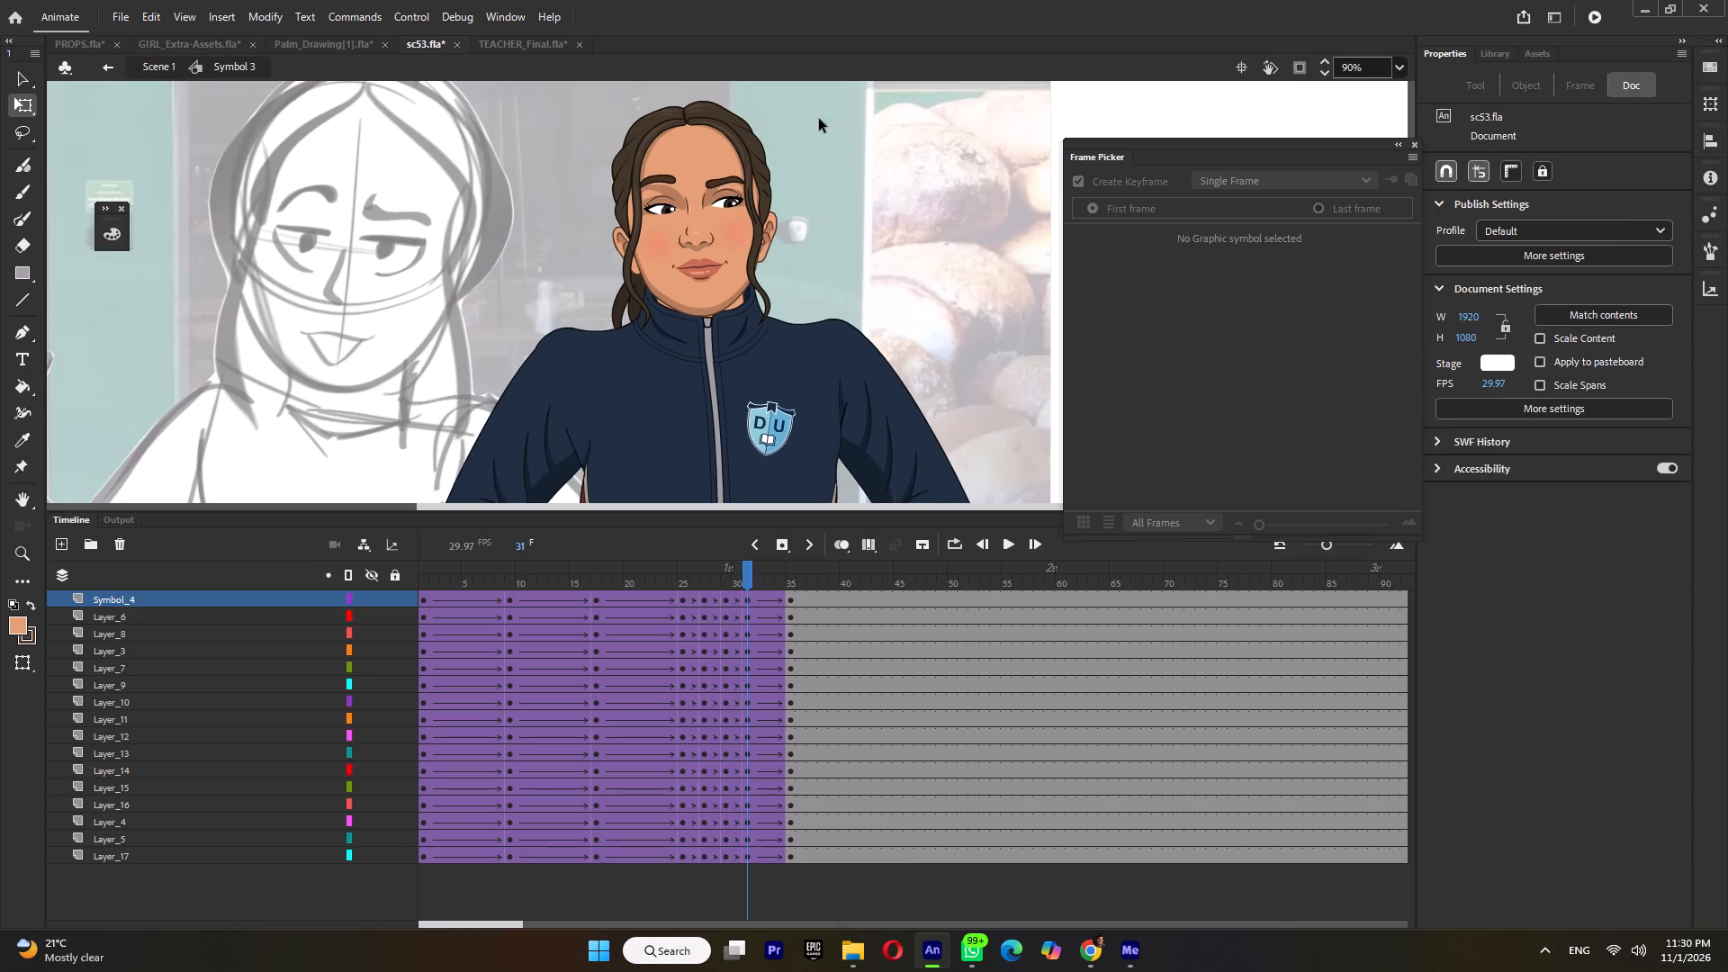
left_click_drag(819, 113, 589, 199)
left_click_drag(690, 232, 704, 289)
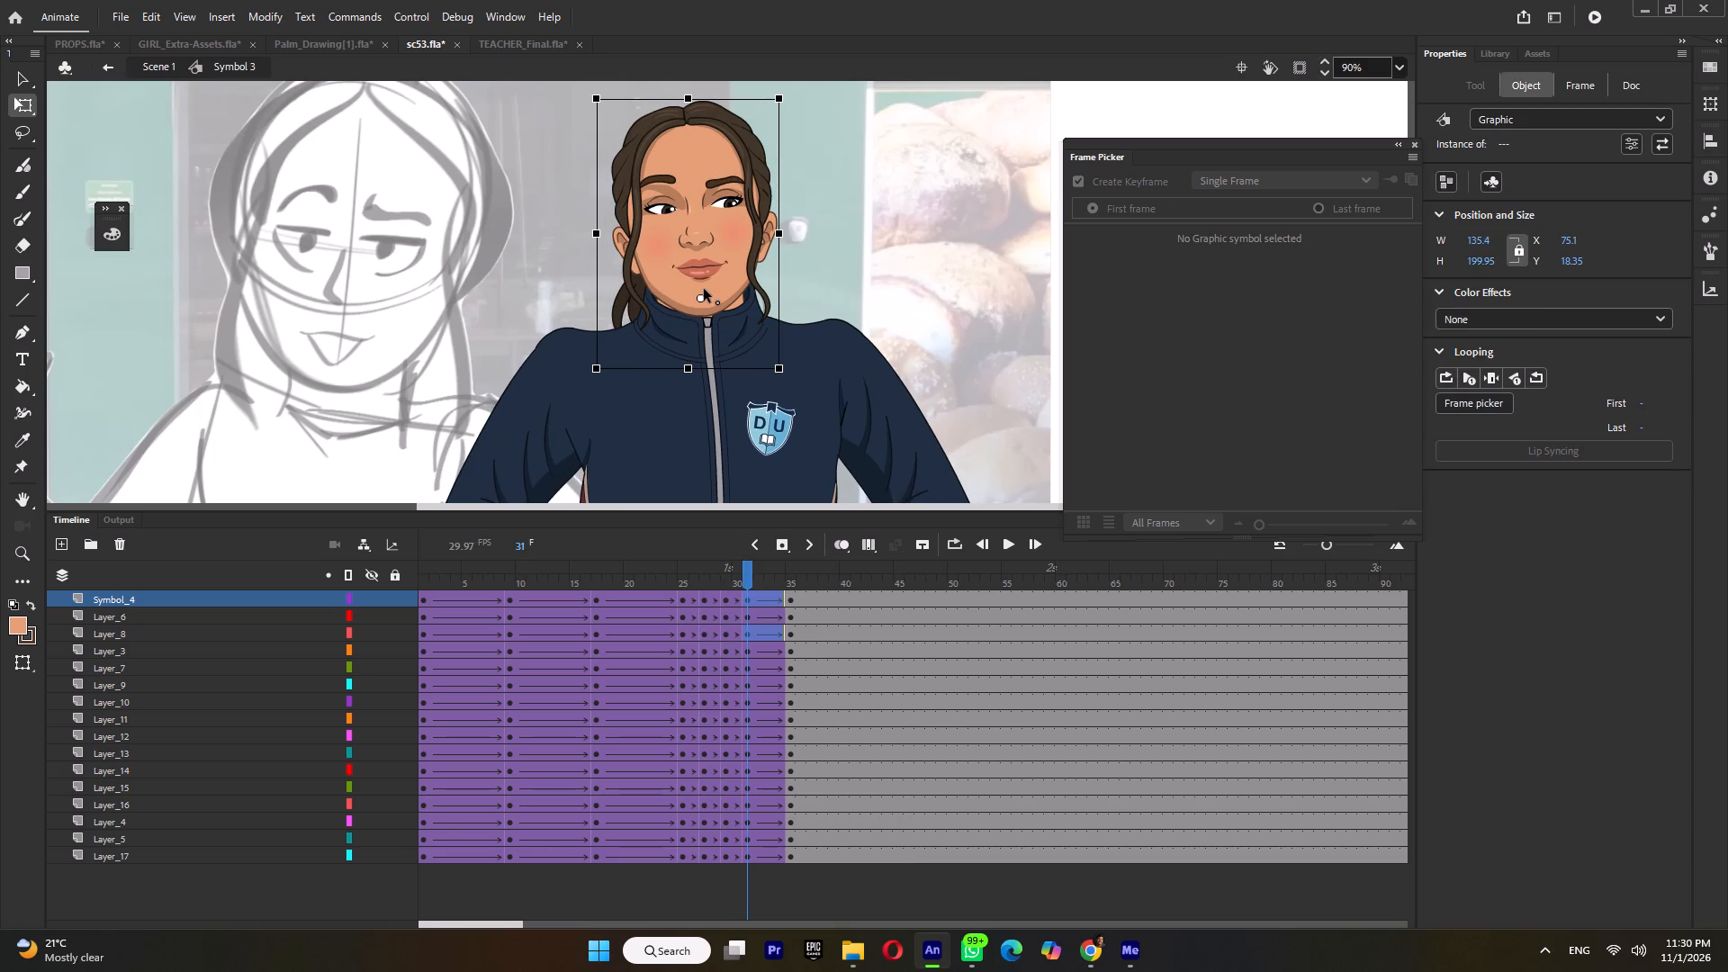
left_click_drag(704, 289, 704, 288)
scroll(784, 115, "up", 1, "ctrl")
left_click_drag(788, 96, 798, 103)
scroll(797, 105, "down", 3, "ctrl")
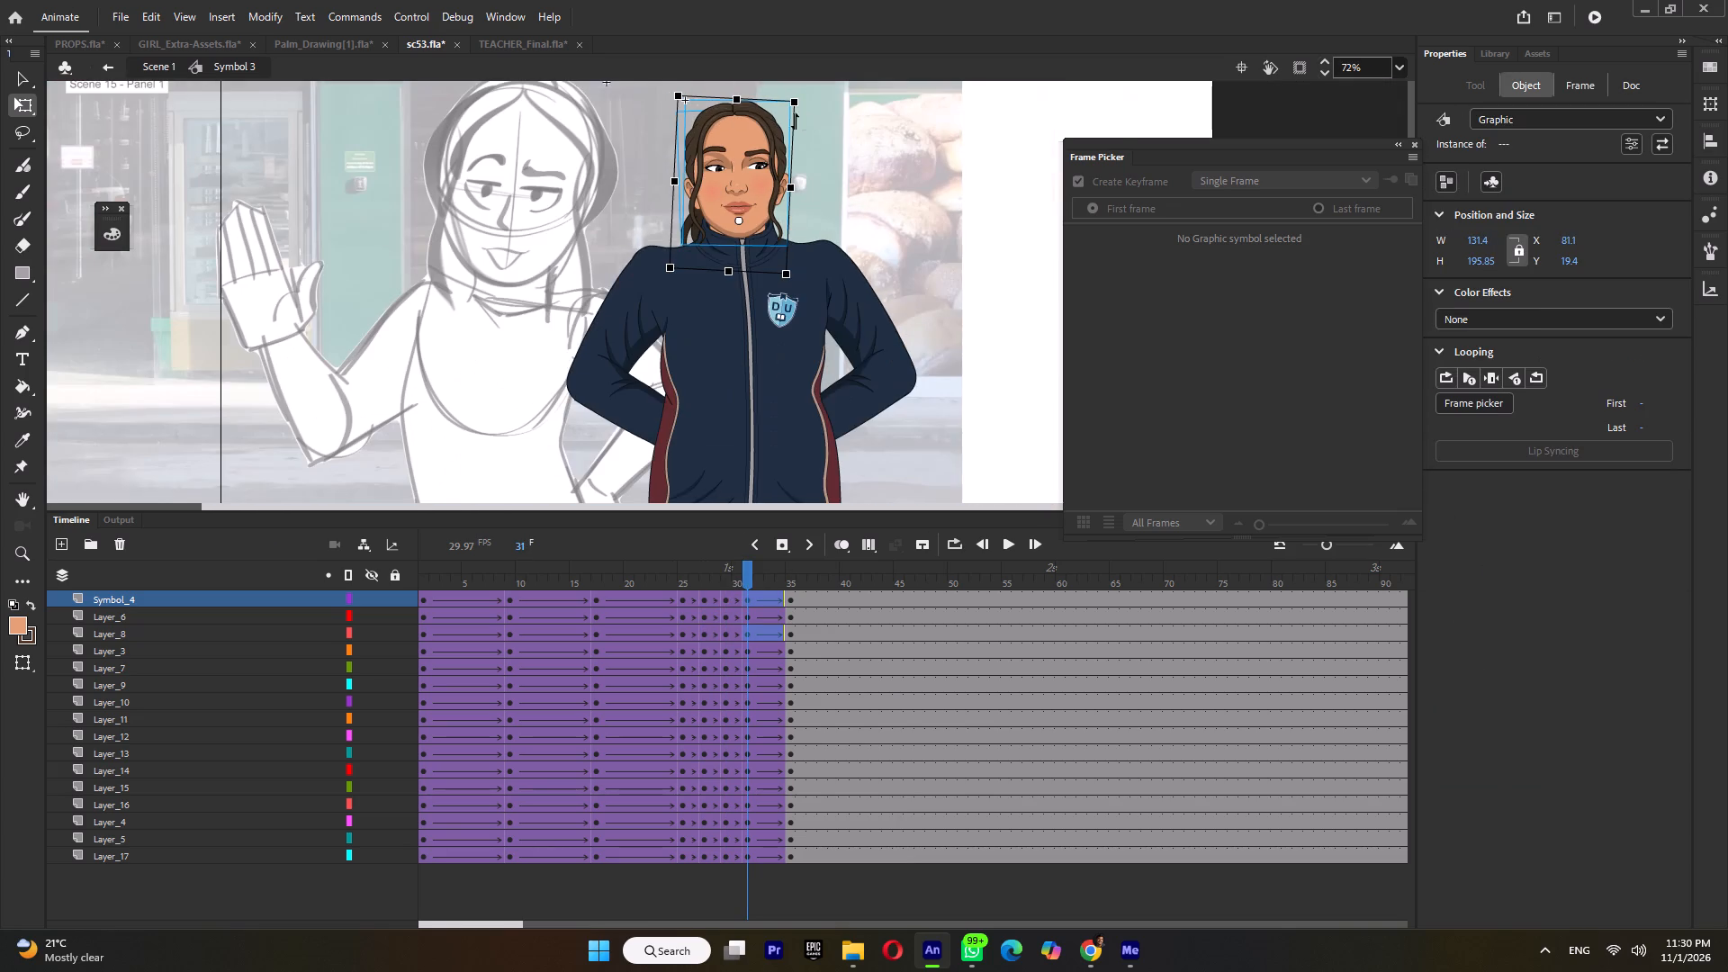
Replay the head and arm motion from around frame 24.
left_click(671, 583)
key("Return")
left_click(671, 583)
key("Return")
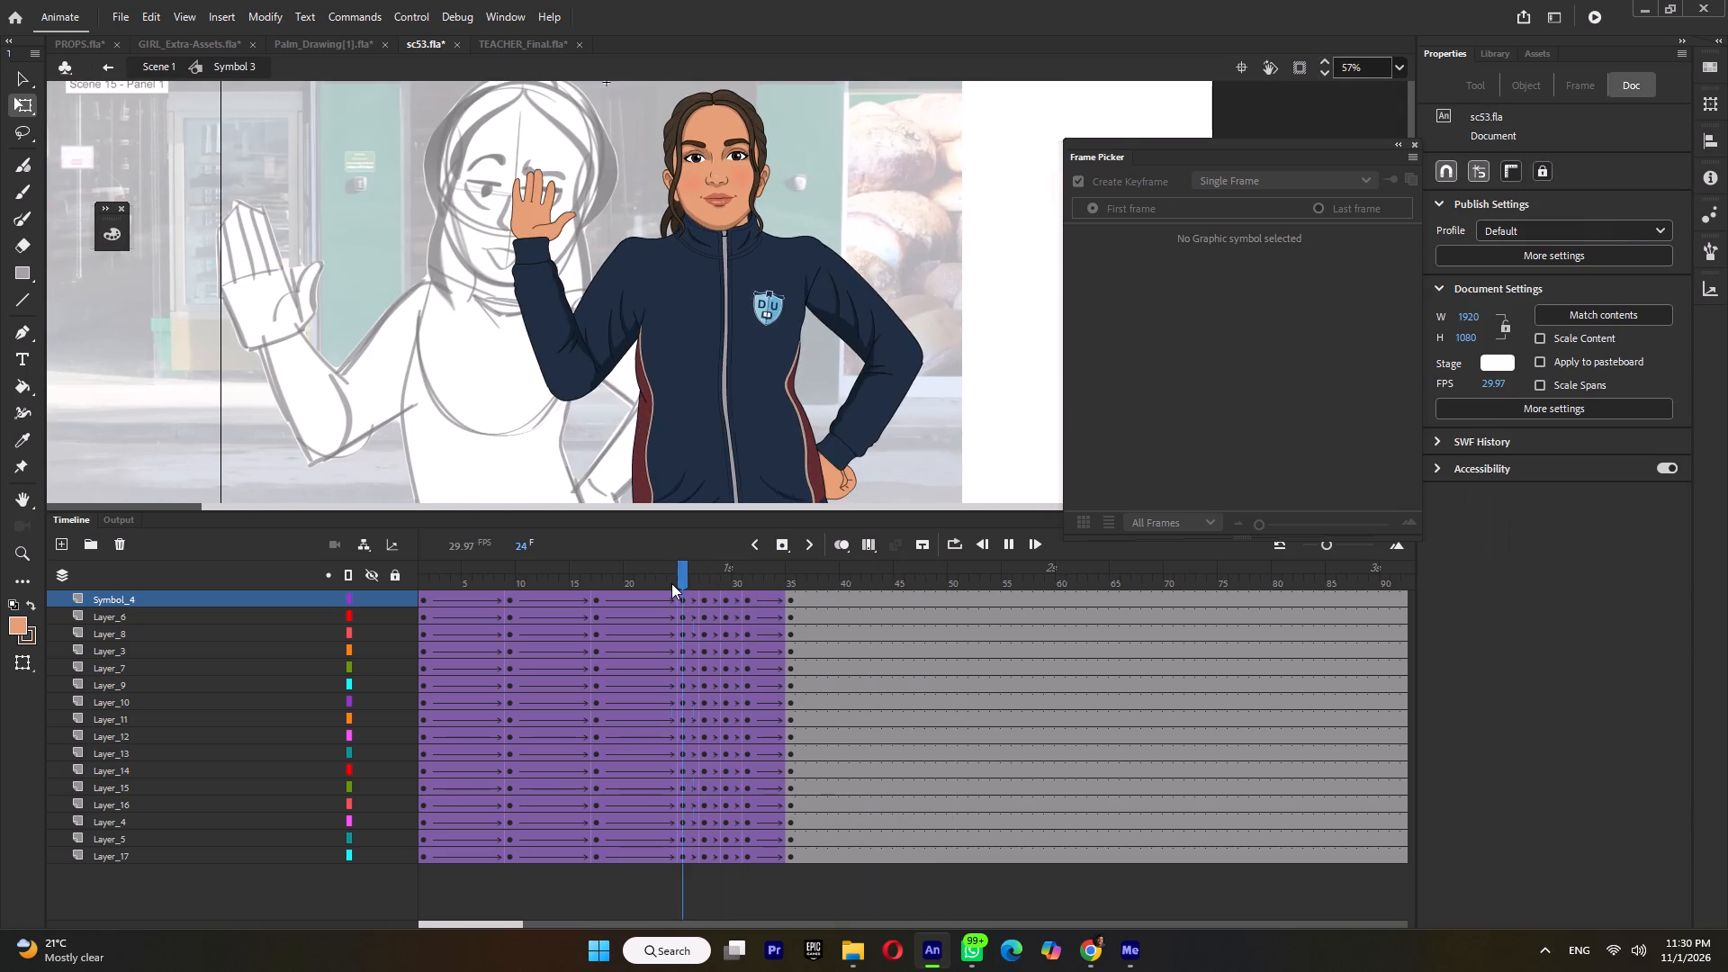
key("Return")
left_click(676, 578)
left_click(679, 582)
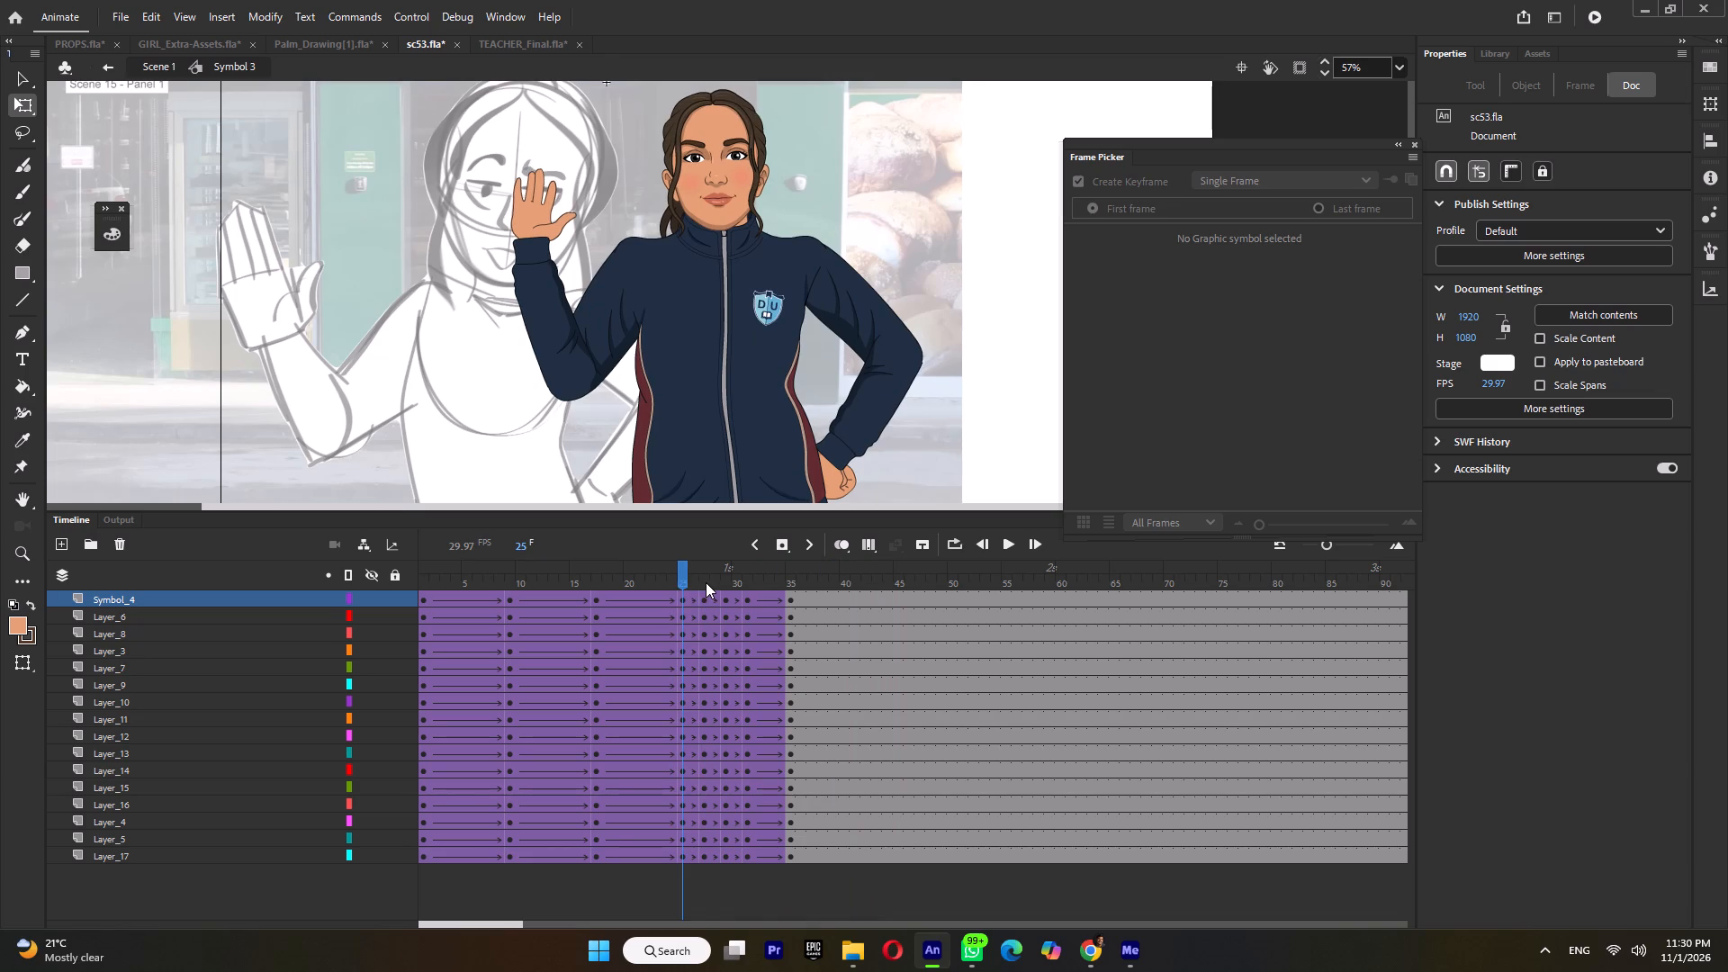
At frame 27, switch the waving hand to drawing 17, rotate it upright above the cuff and play back.
left_click(706, 580)
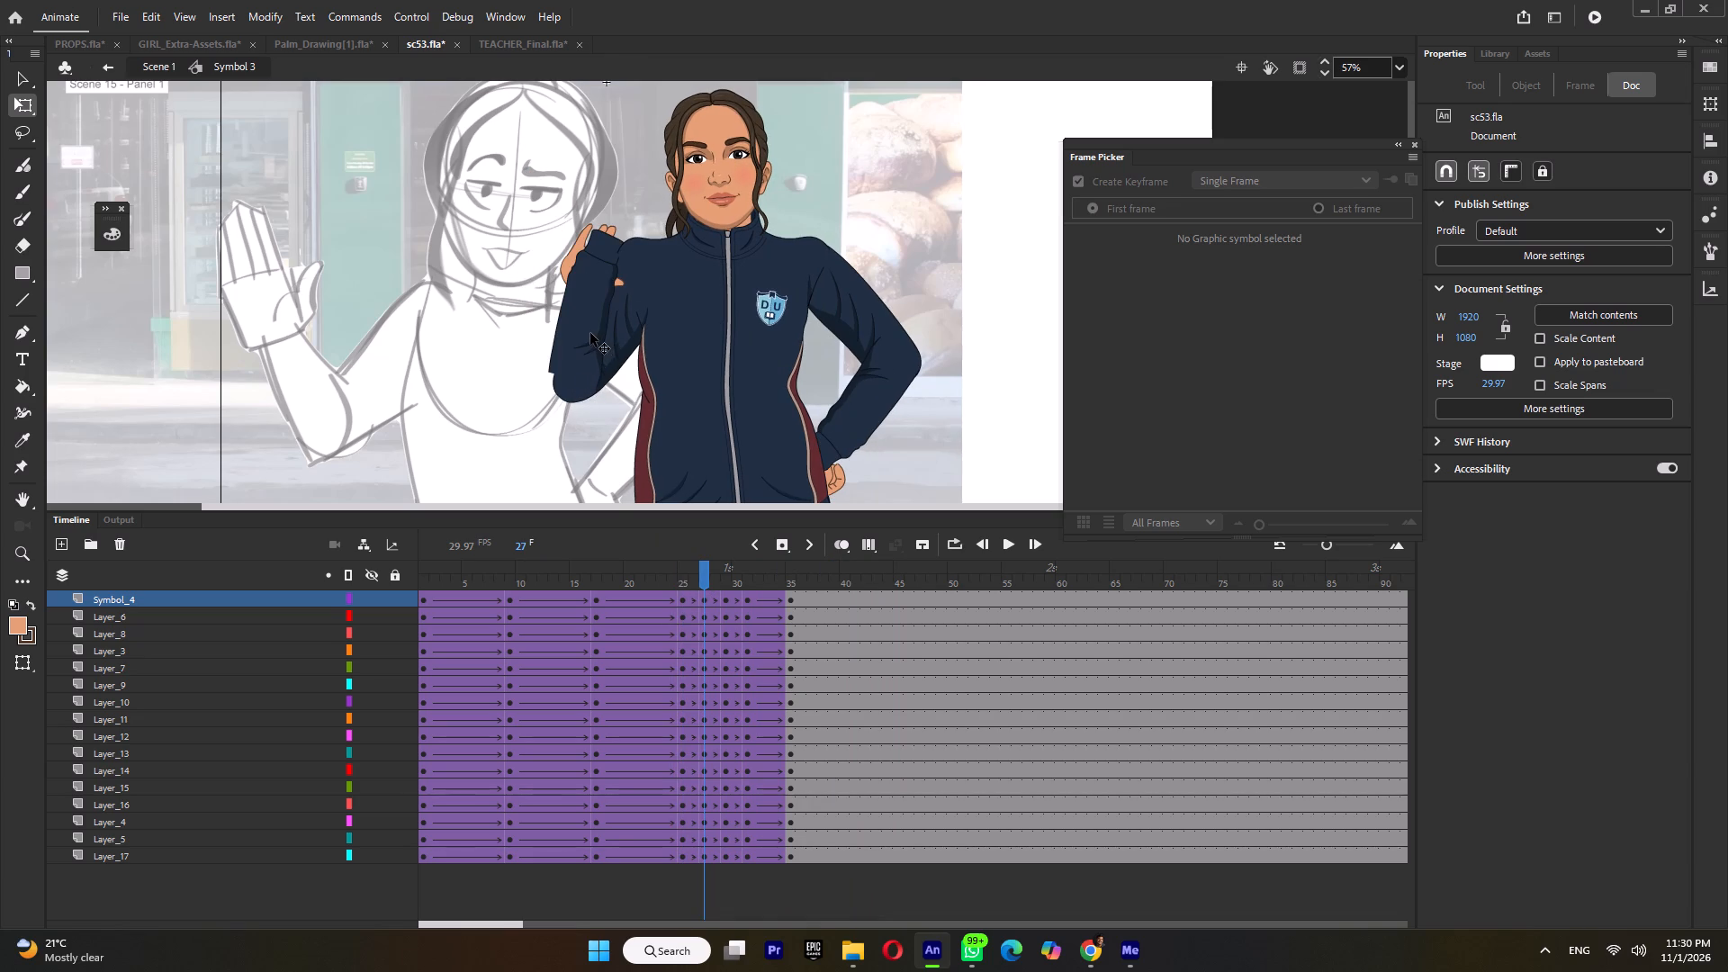
left_click(570, 401)
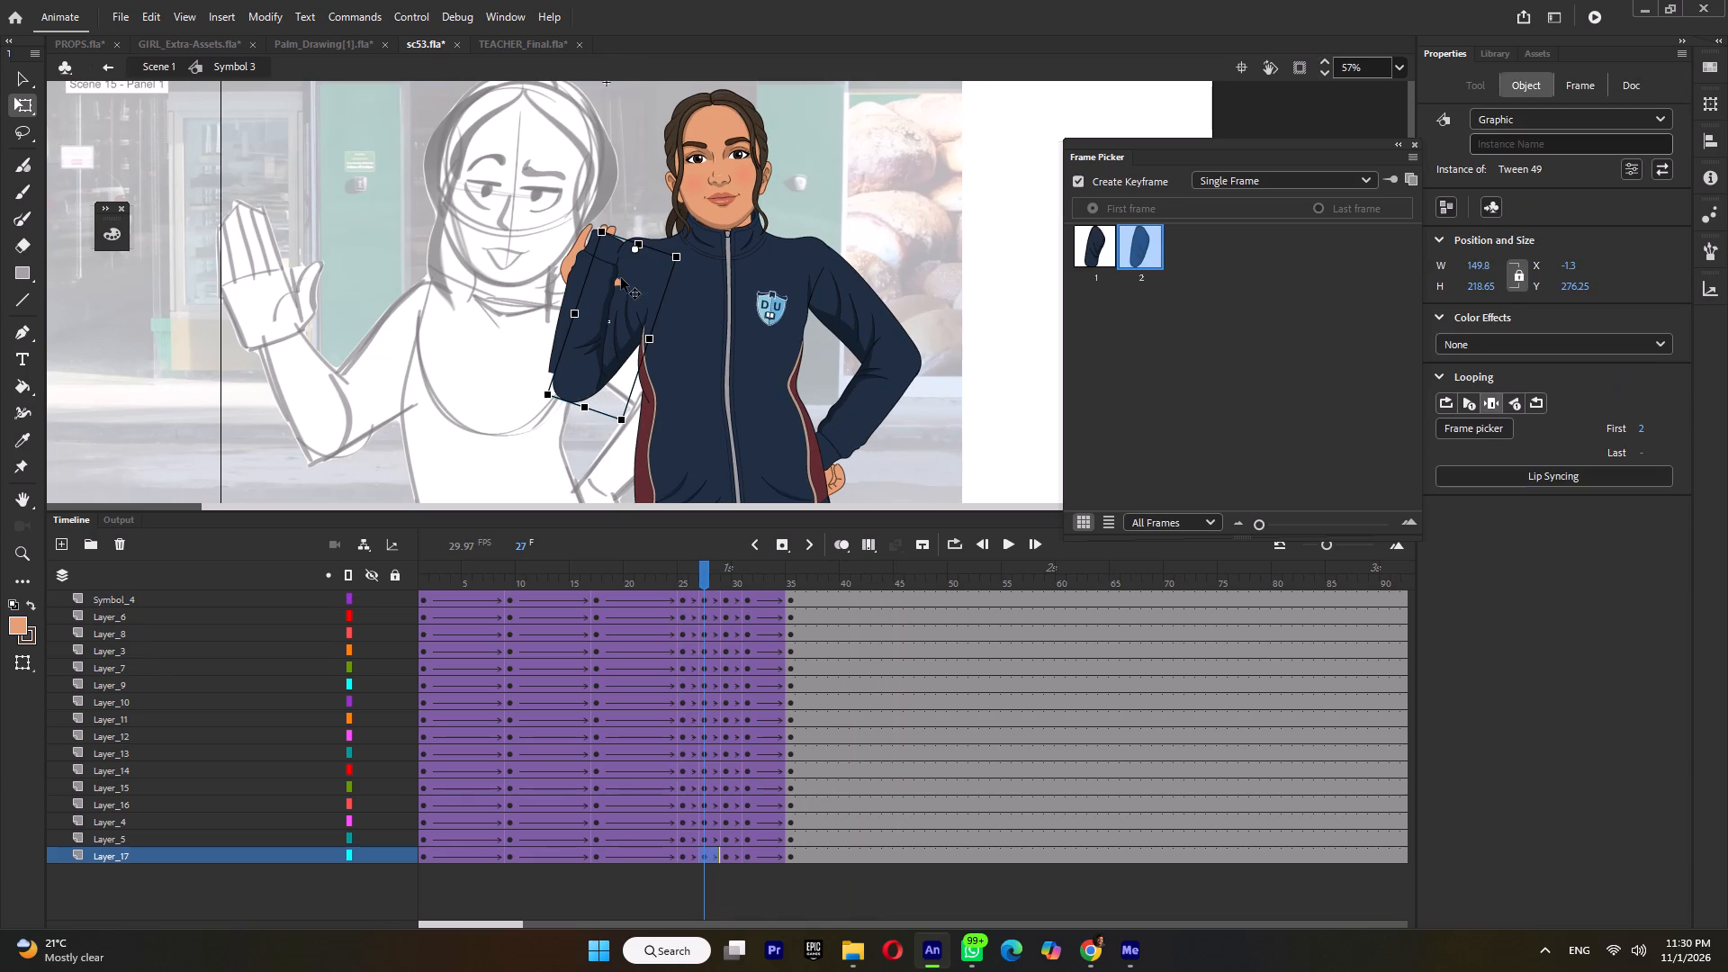
left_click(621, 278)
left_click(582, 229)
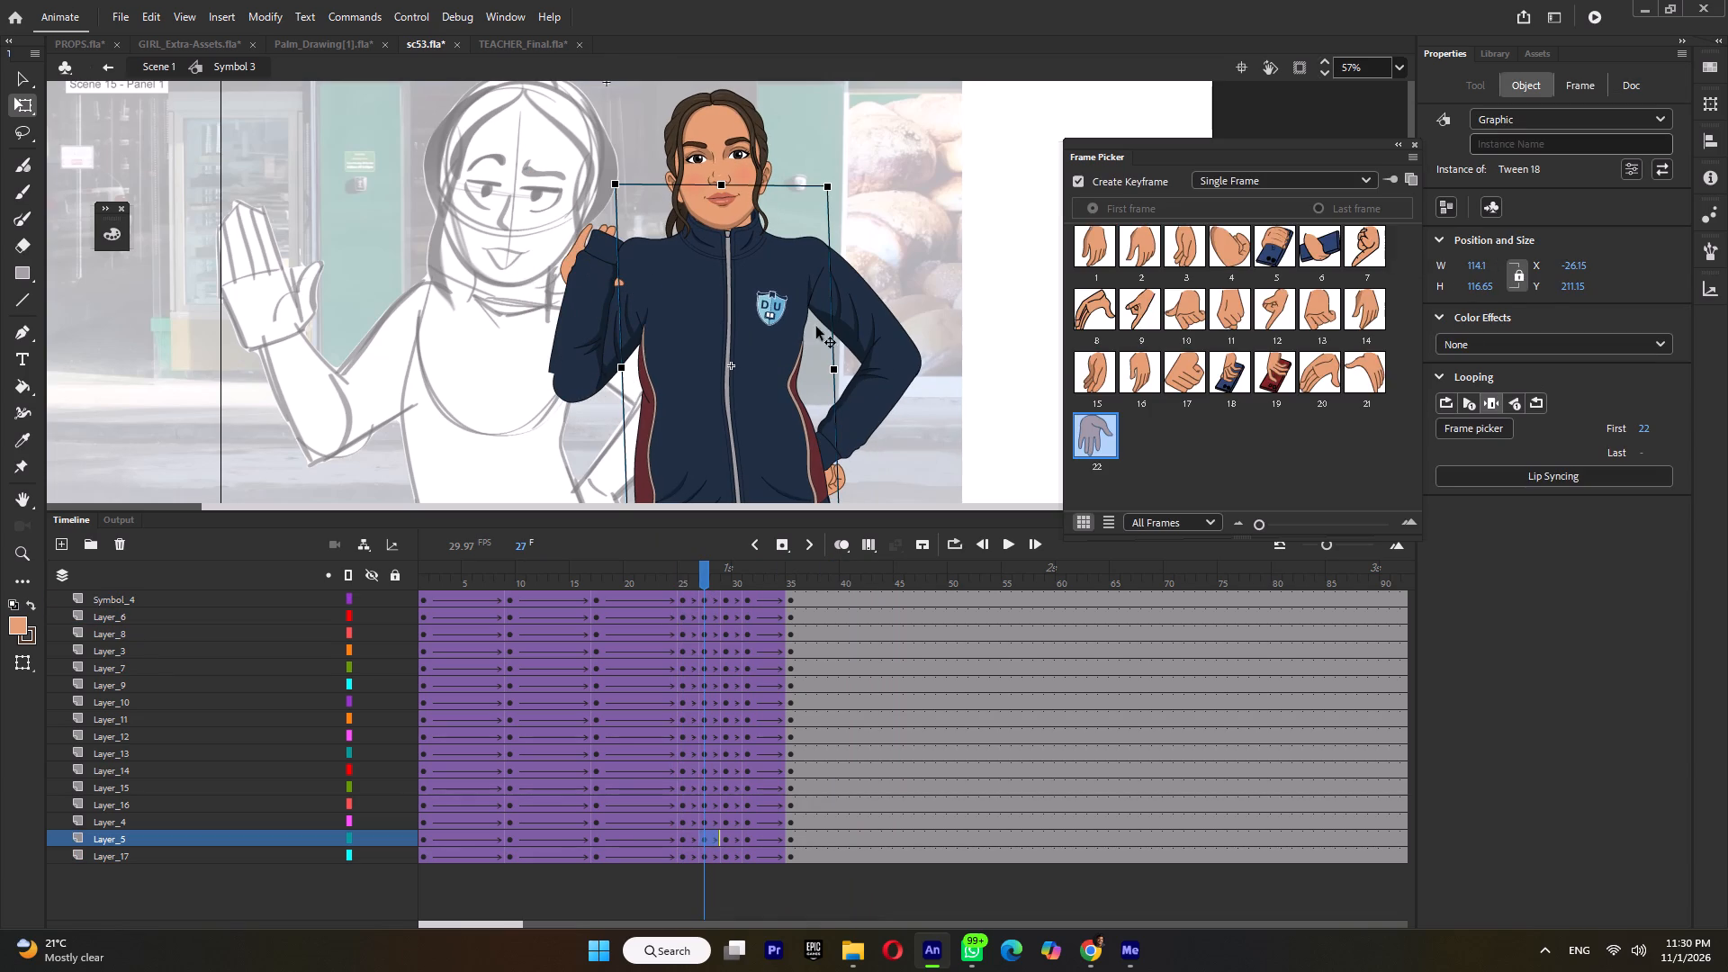
left_click(1164, 366)
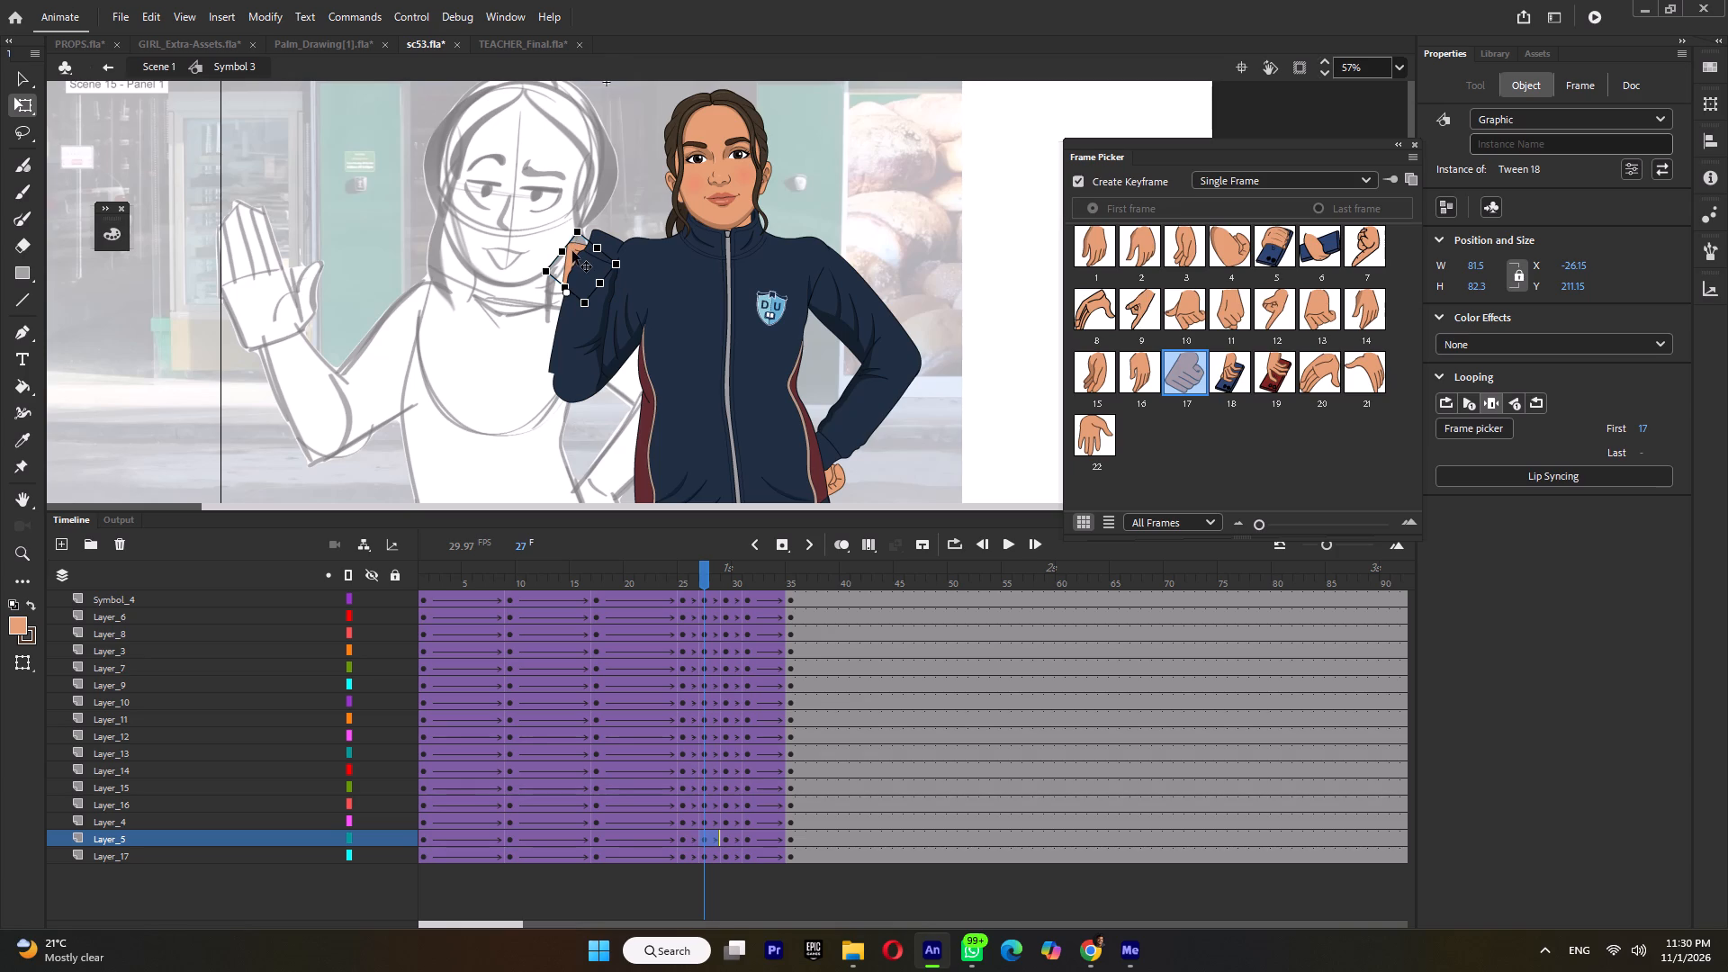
left_click_drag(572, 251, 612, 202)
key("Return")
left_click(582, 302)
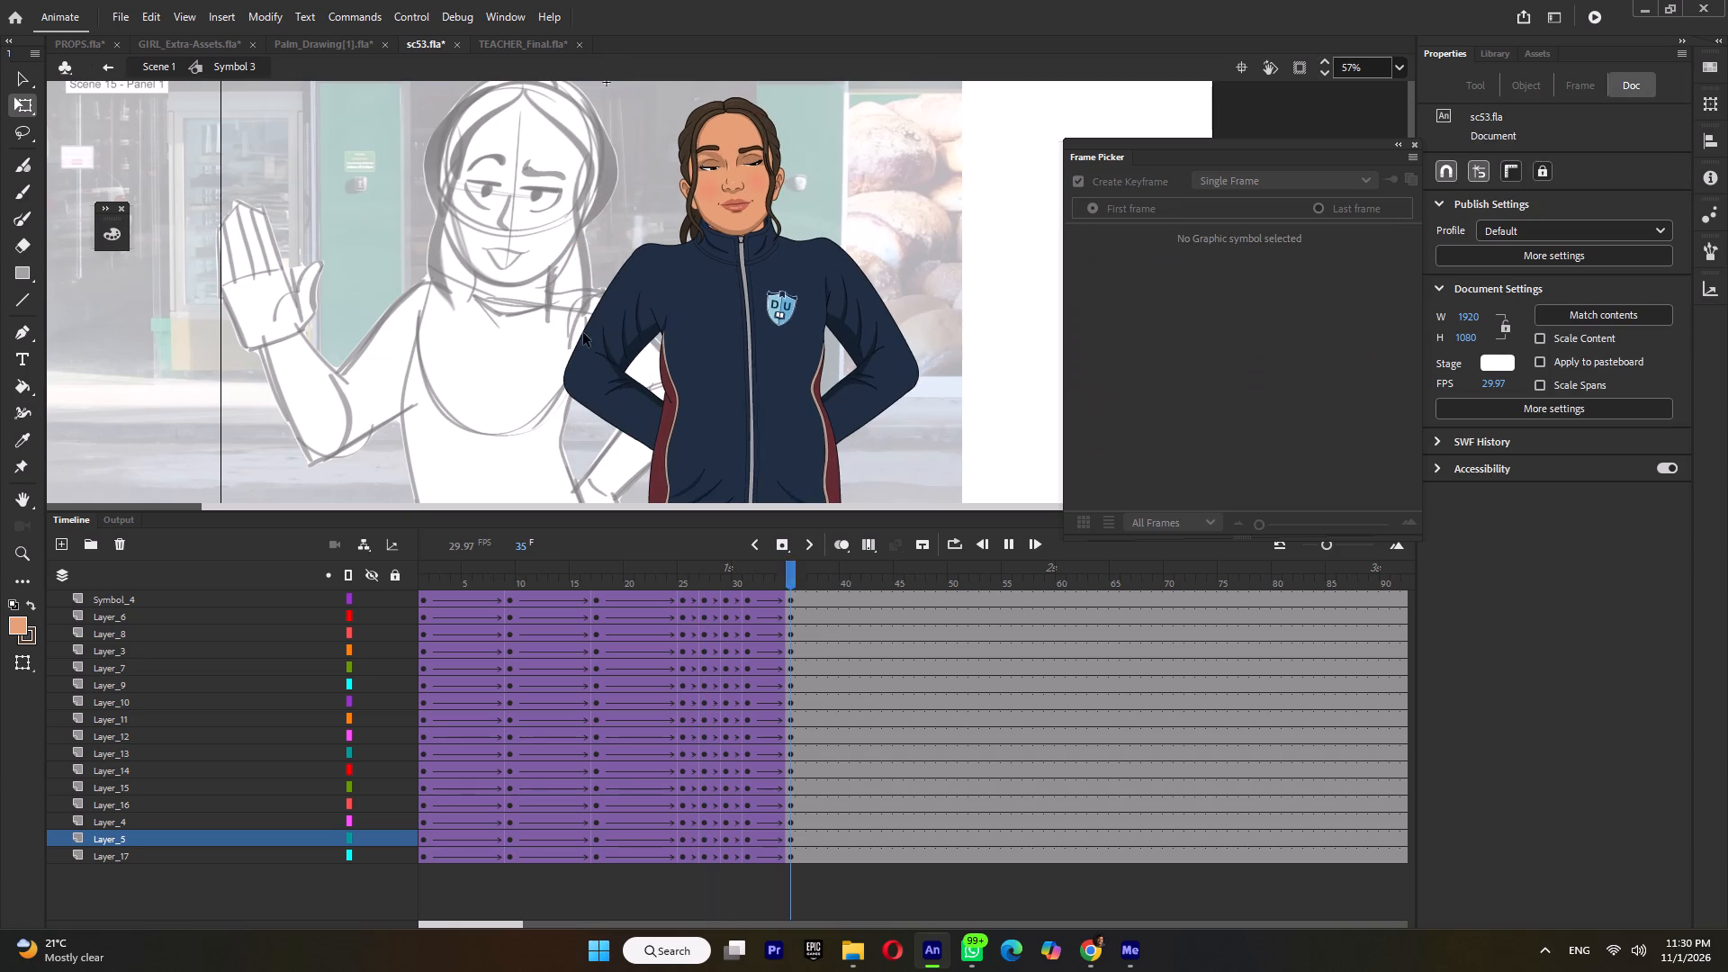
At frame 27, shift the waving forearm and hand together to about X -65.9, Y 117.4 so they fit the elbow.
left_click(706, 585)
left_click(574, 334)
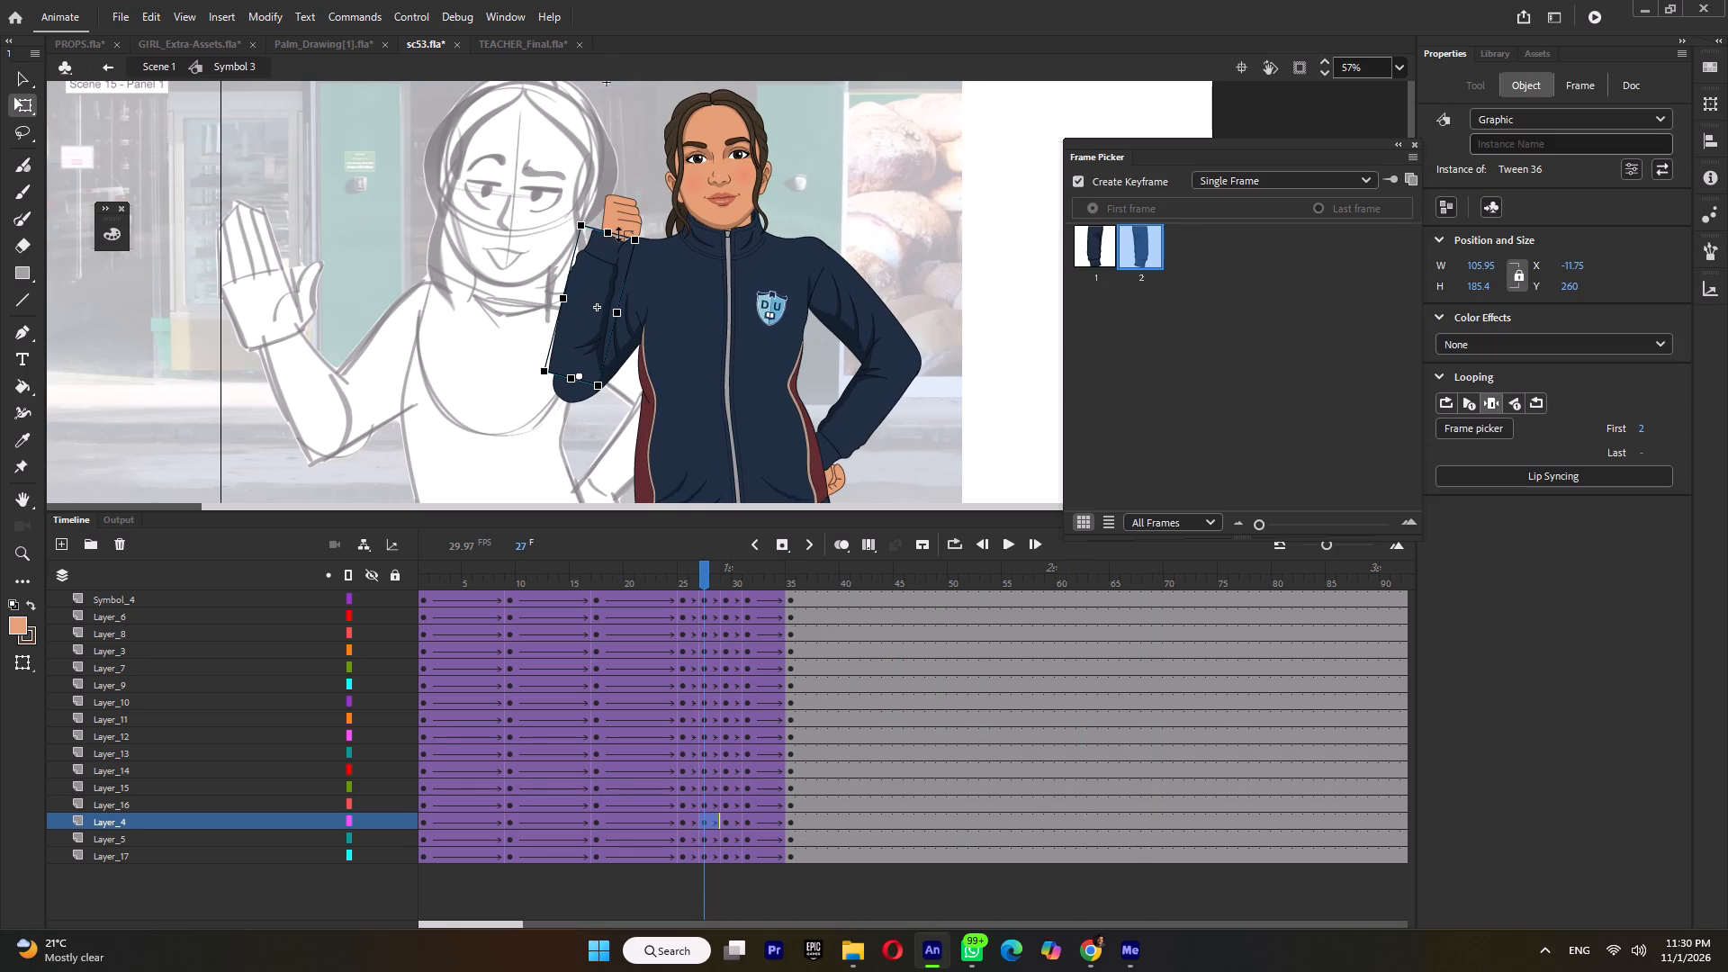
left_click(621, 202, "shift")
scroll(597, 380, "up", 4, "ctrl")
left_click_drag(576, 355, 585, 364)
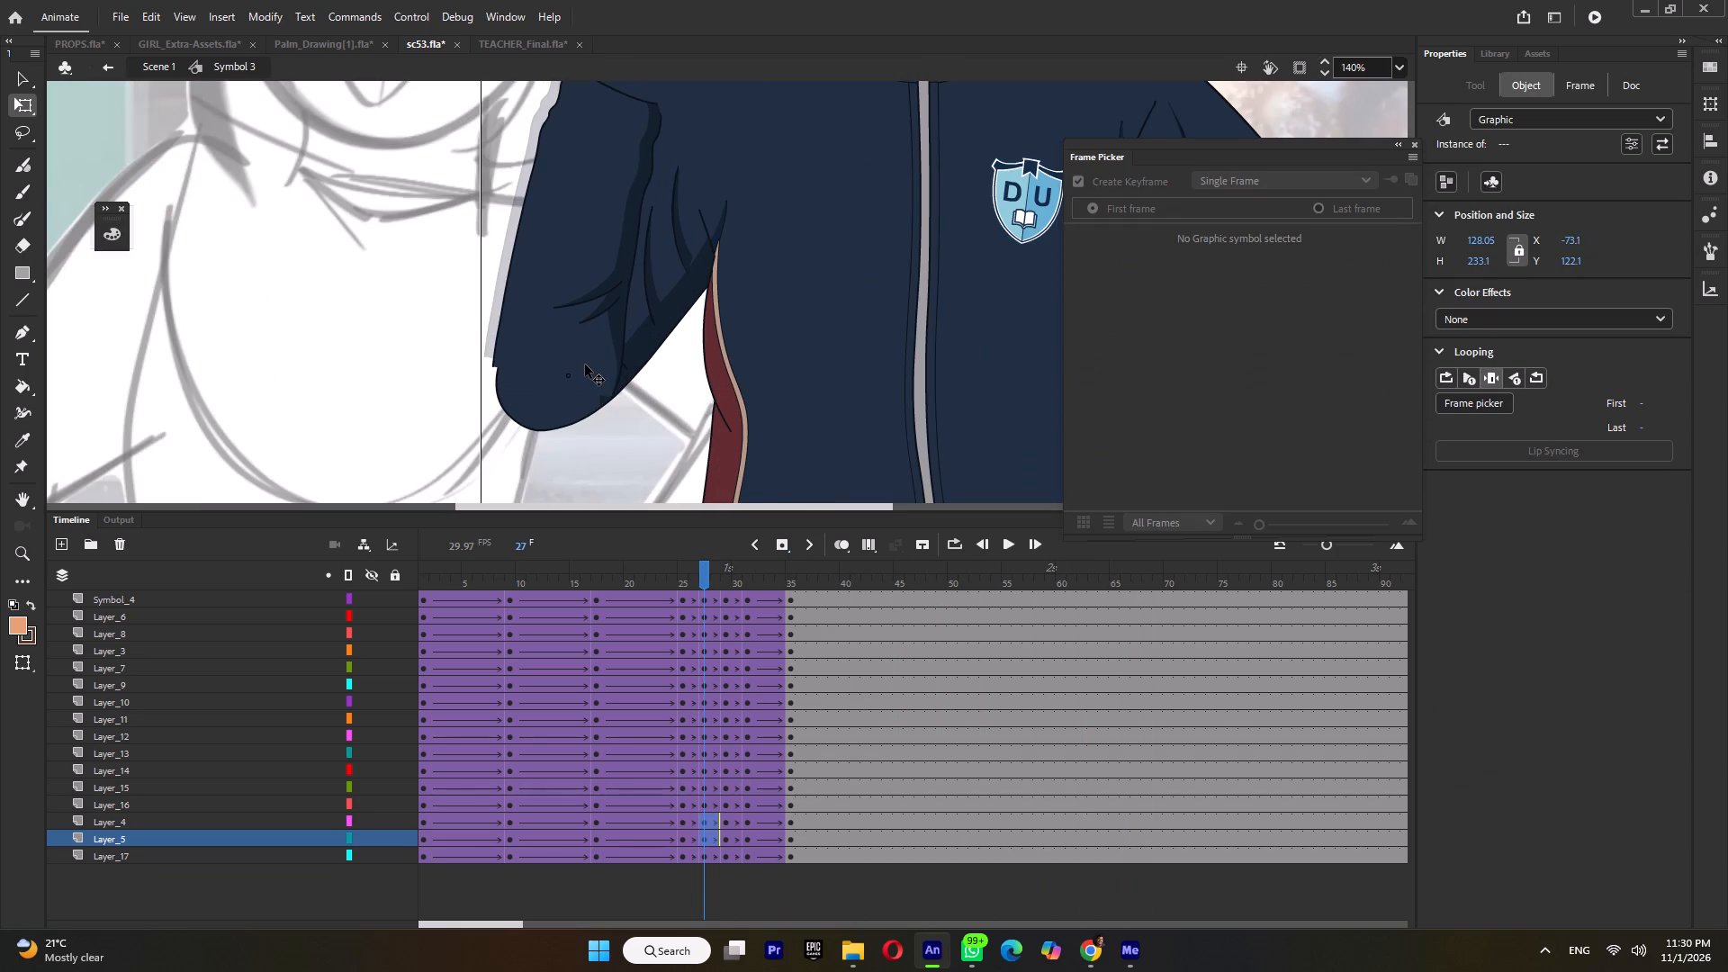
left_click_drag(585, 364, 586, 364)
left_click(577, 361)
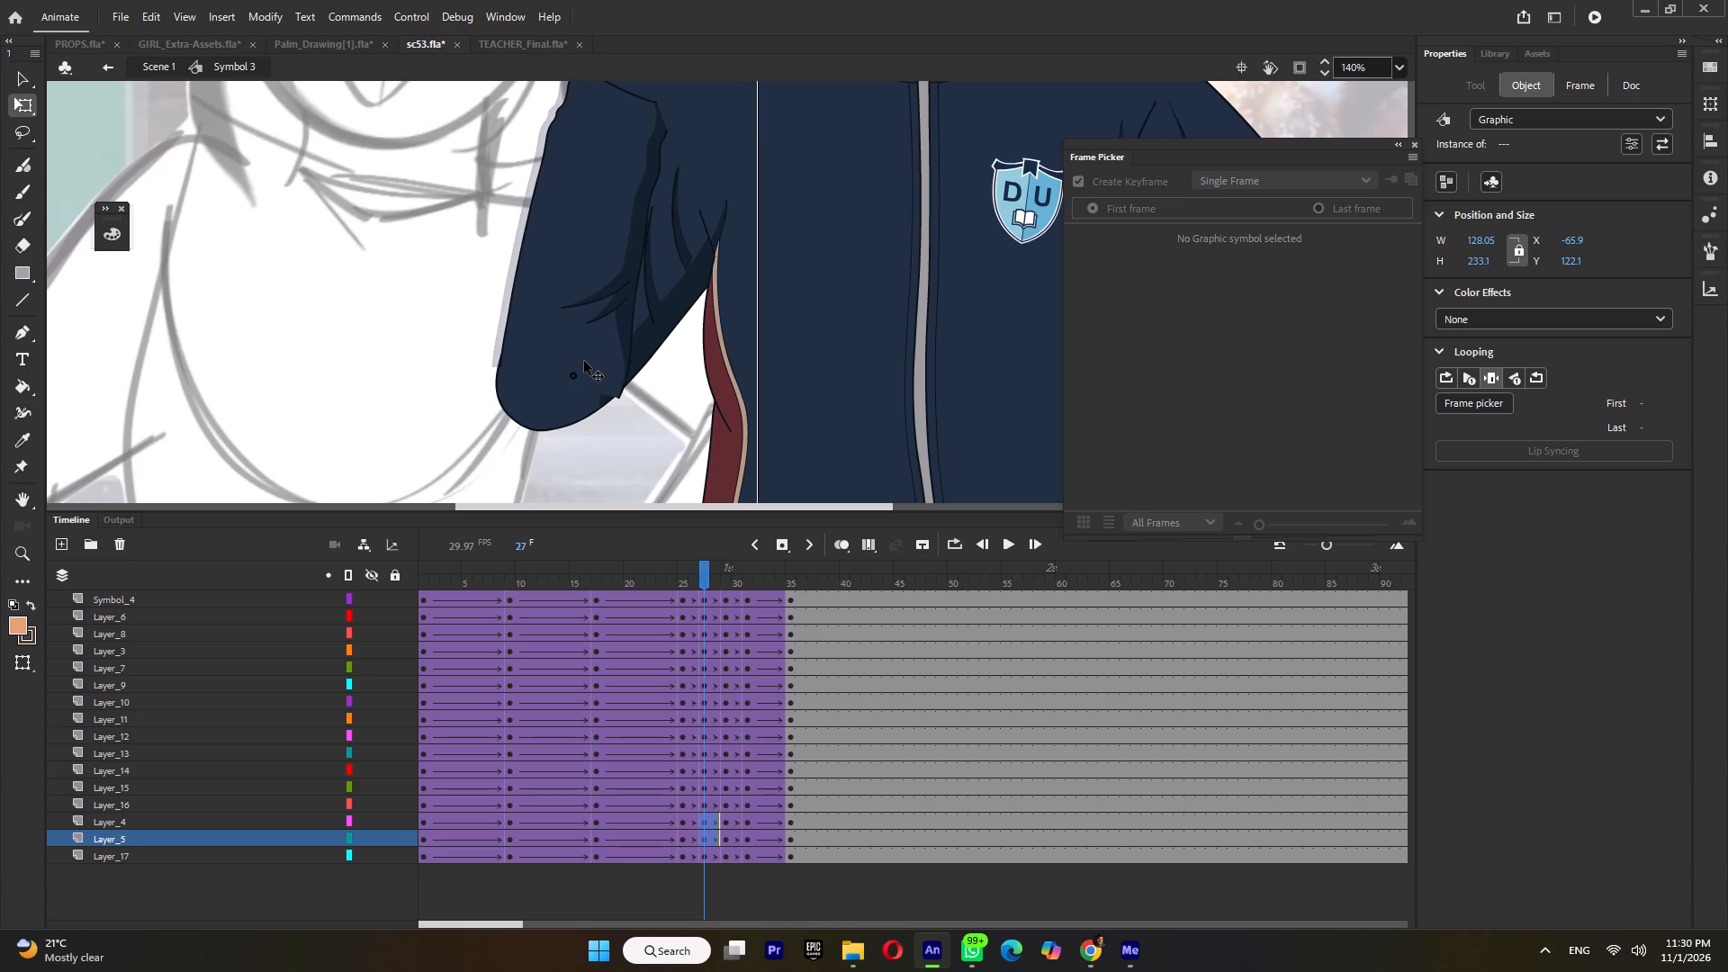
left_click_drag(580, 361, 587, 351)
scroll(587, 382, "down", 4, "ctrl")
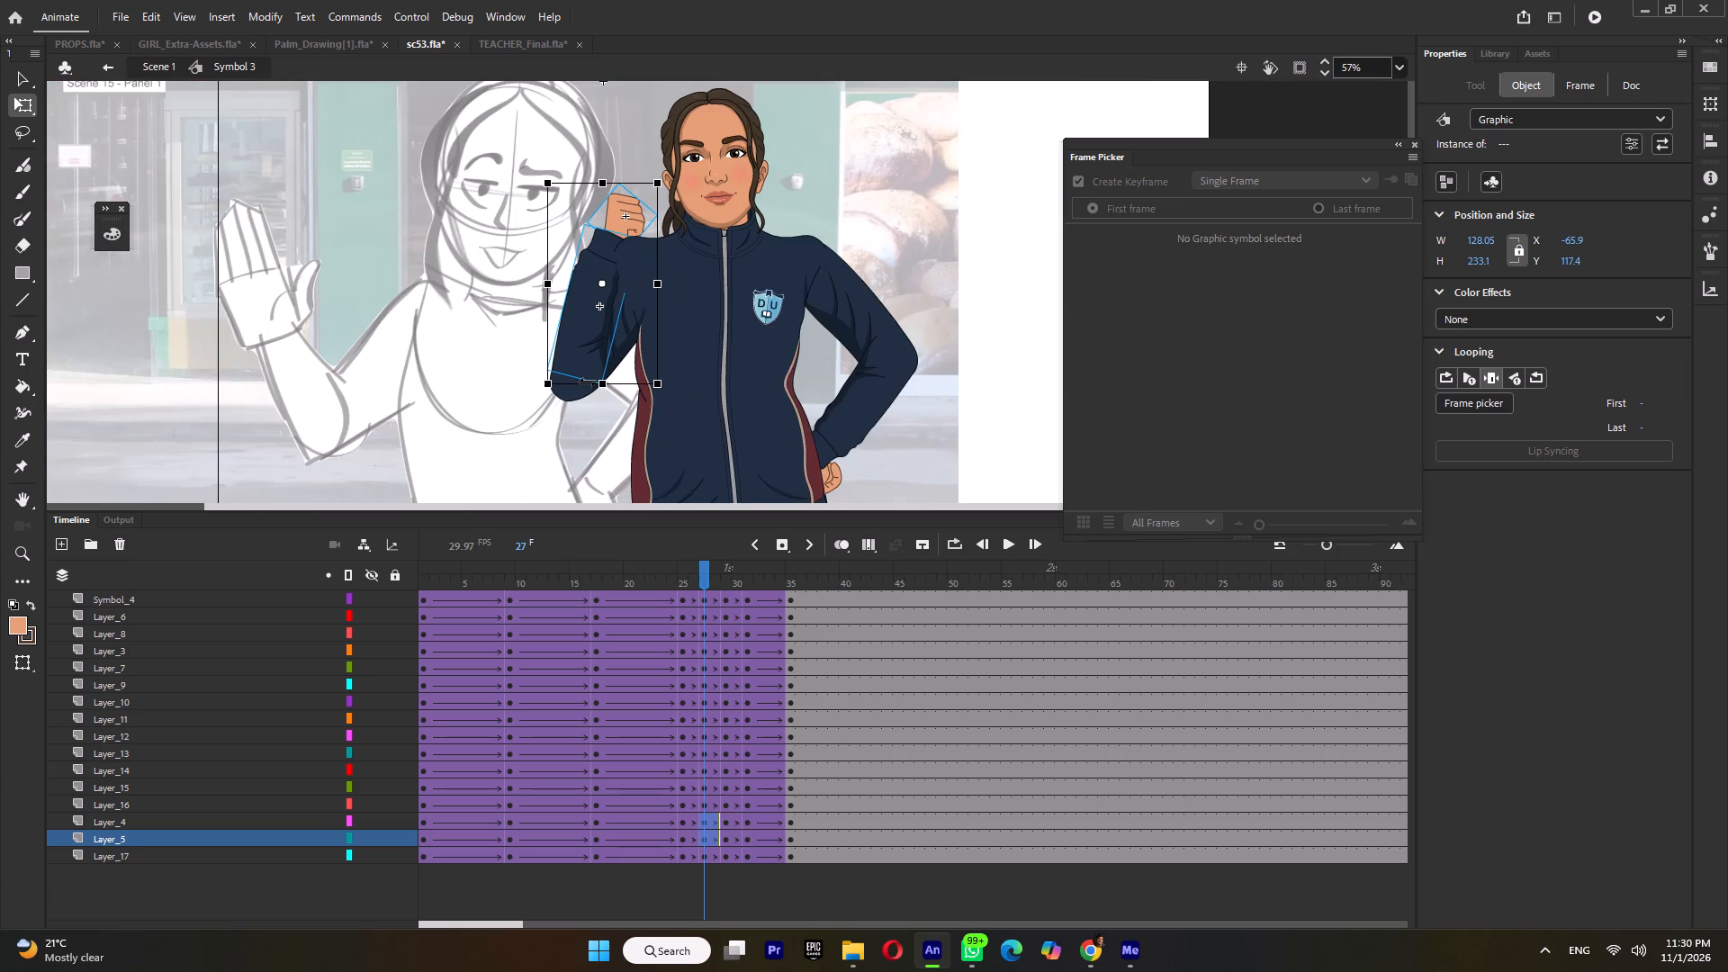
Move the waving arm's forearm and hand layers, Layer_4 and Layer_5, to the top of the layer stack above Symbol_4.
left_click(576, 275)
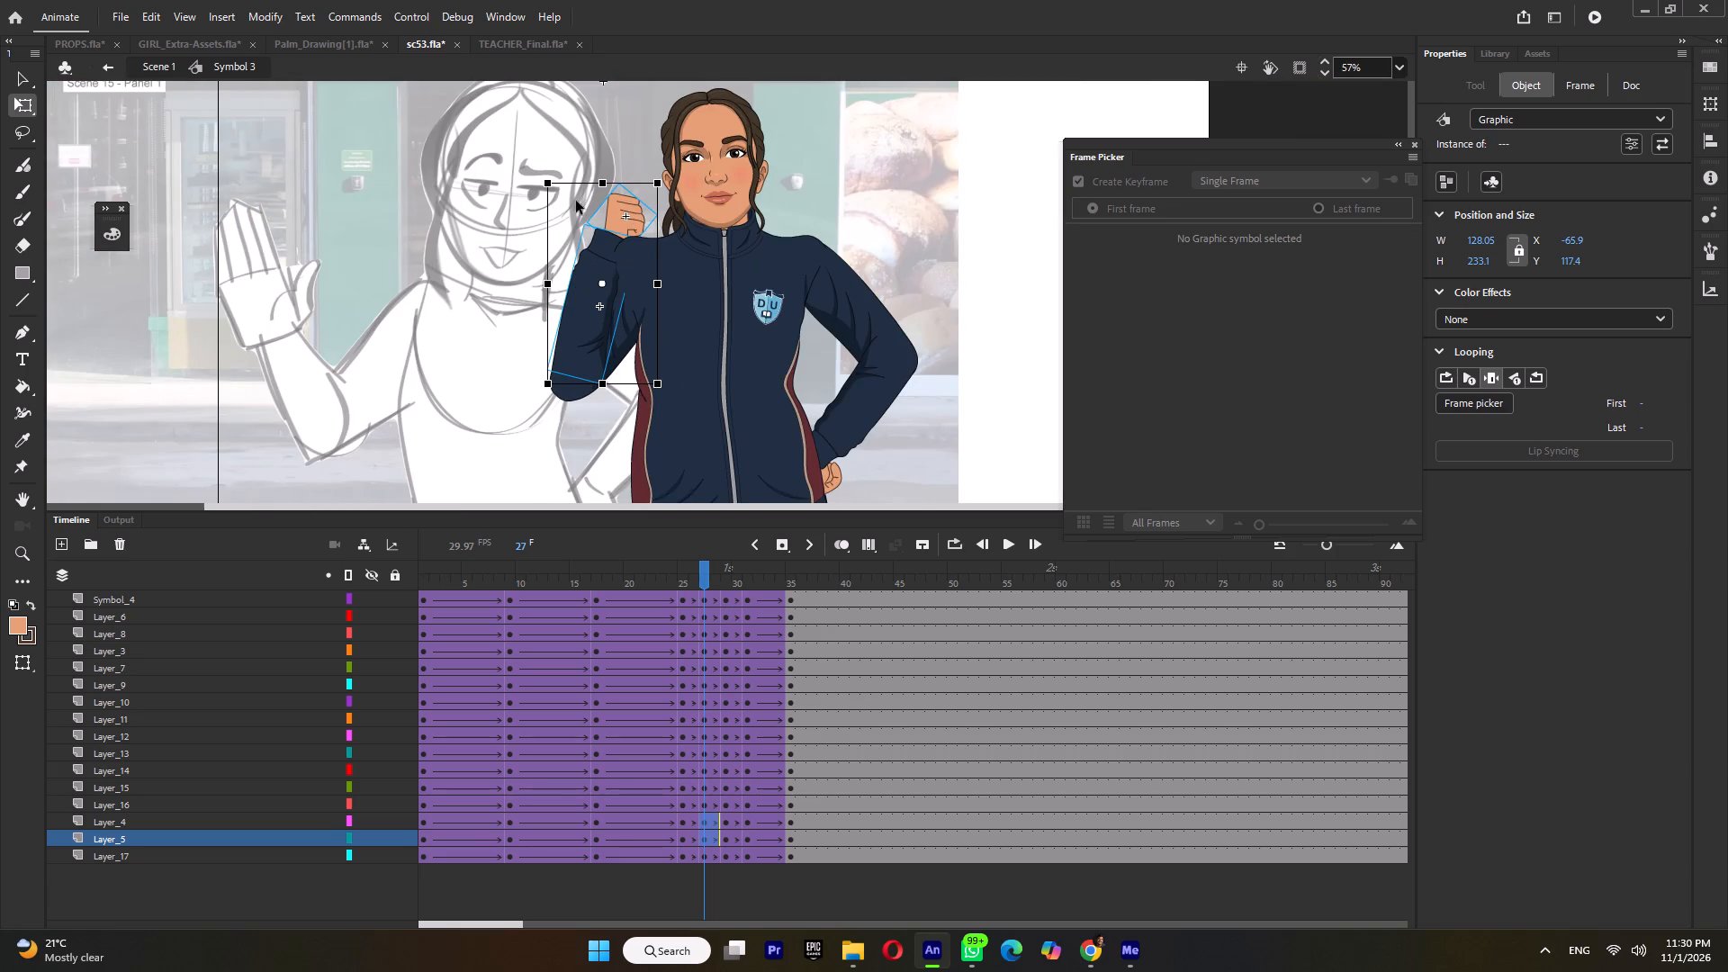
left_click(576, 201)
left_click(632, 247)
left_click(588, 293)
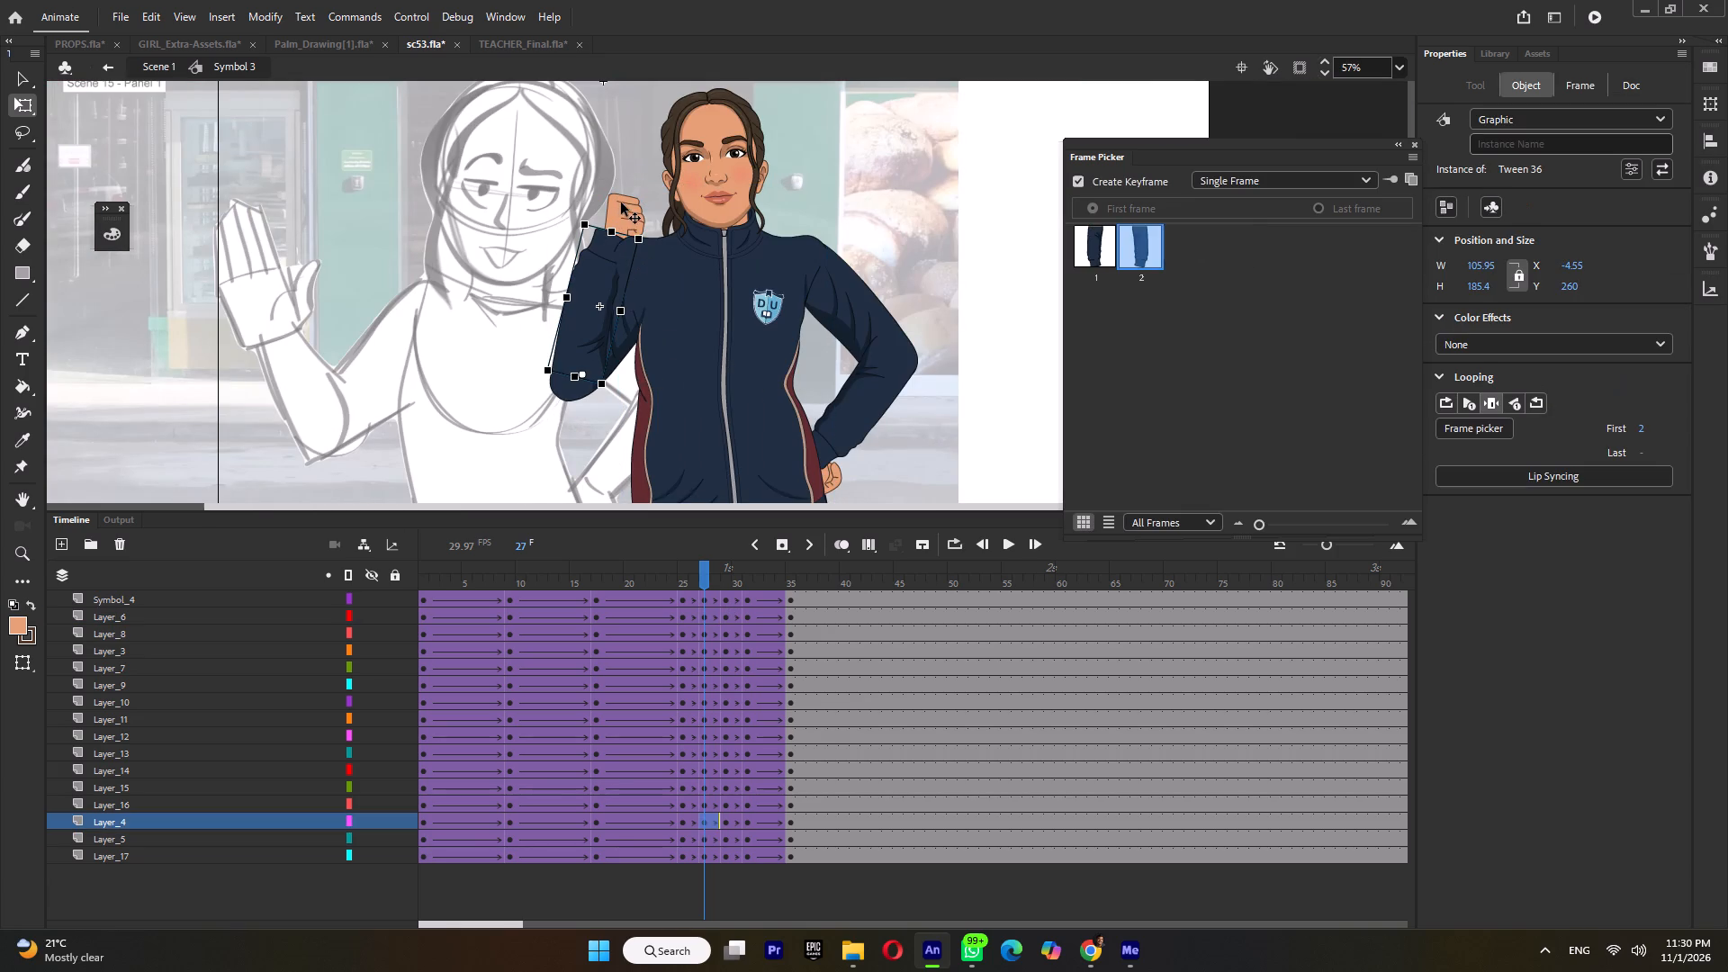
left_click(621, 202, "shift")
left_click(112, 826, "shift")
left_click_drag(121, 823, 121, 810)
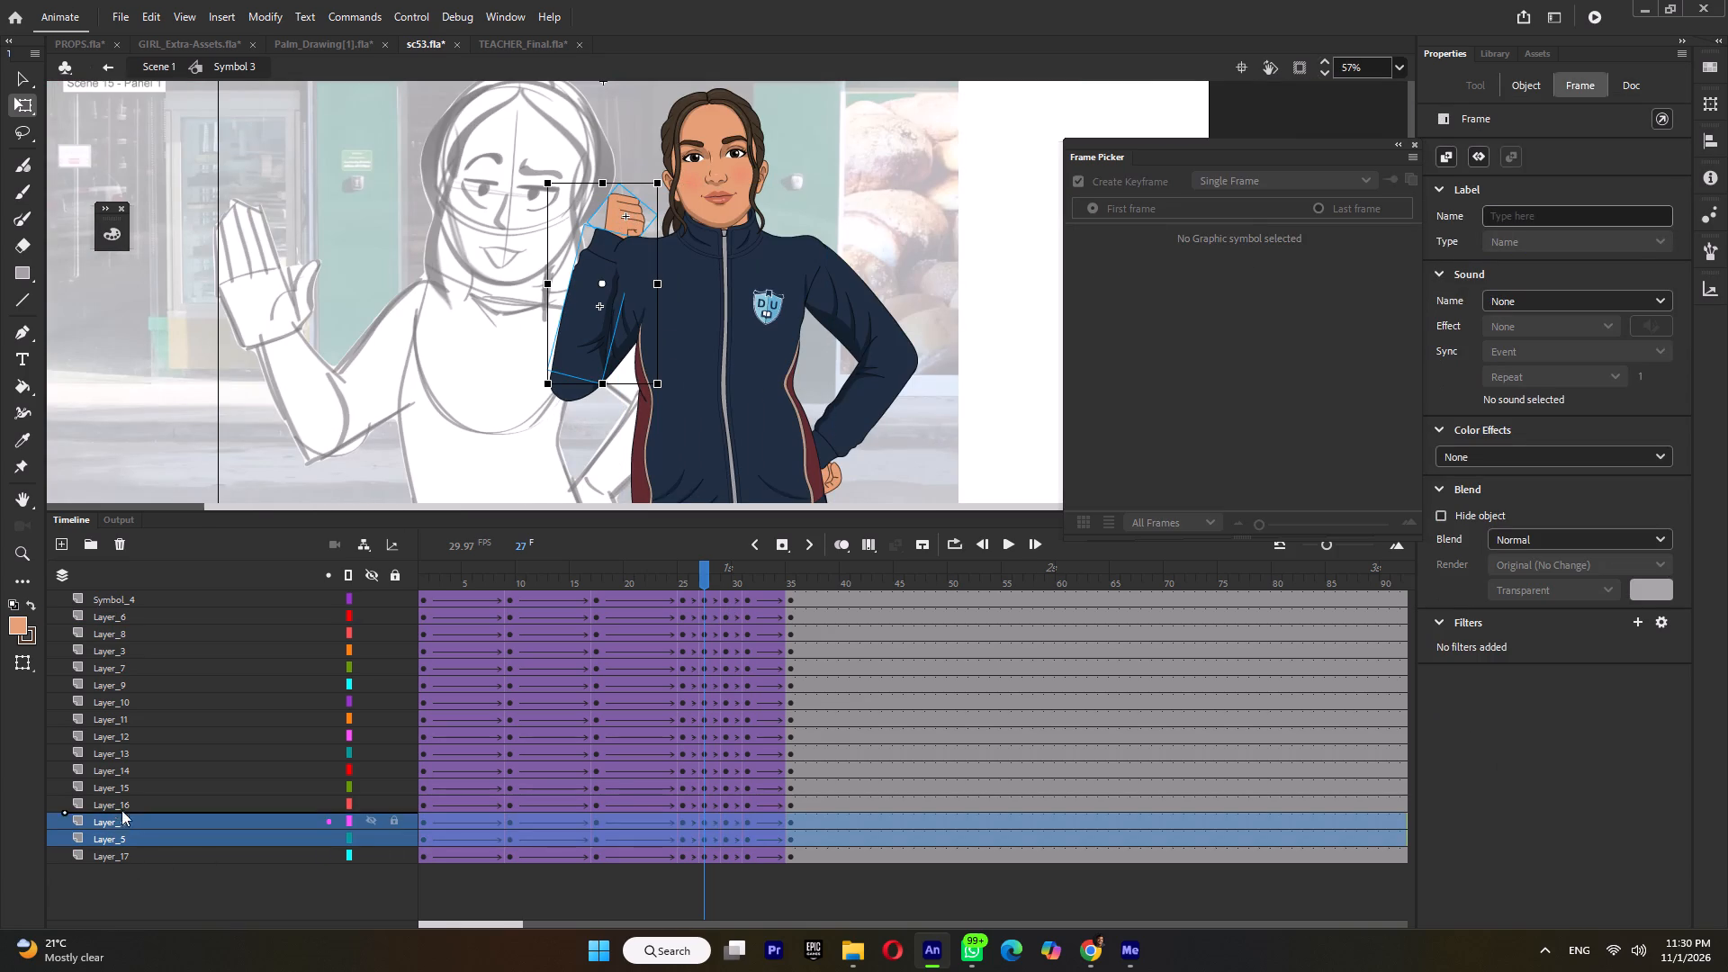
left_click_drag(121, 810, 123, 802)
left_click(631, 251)
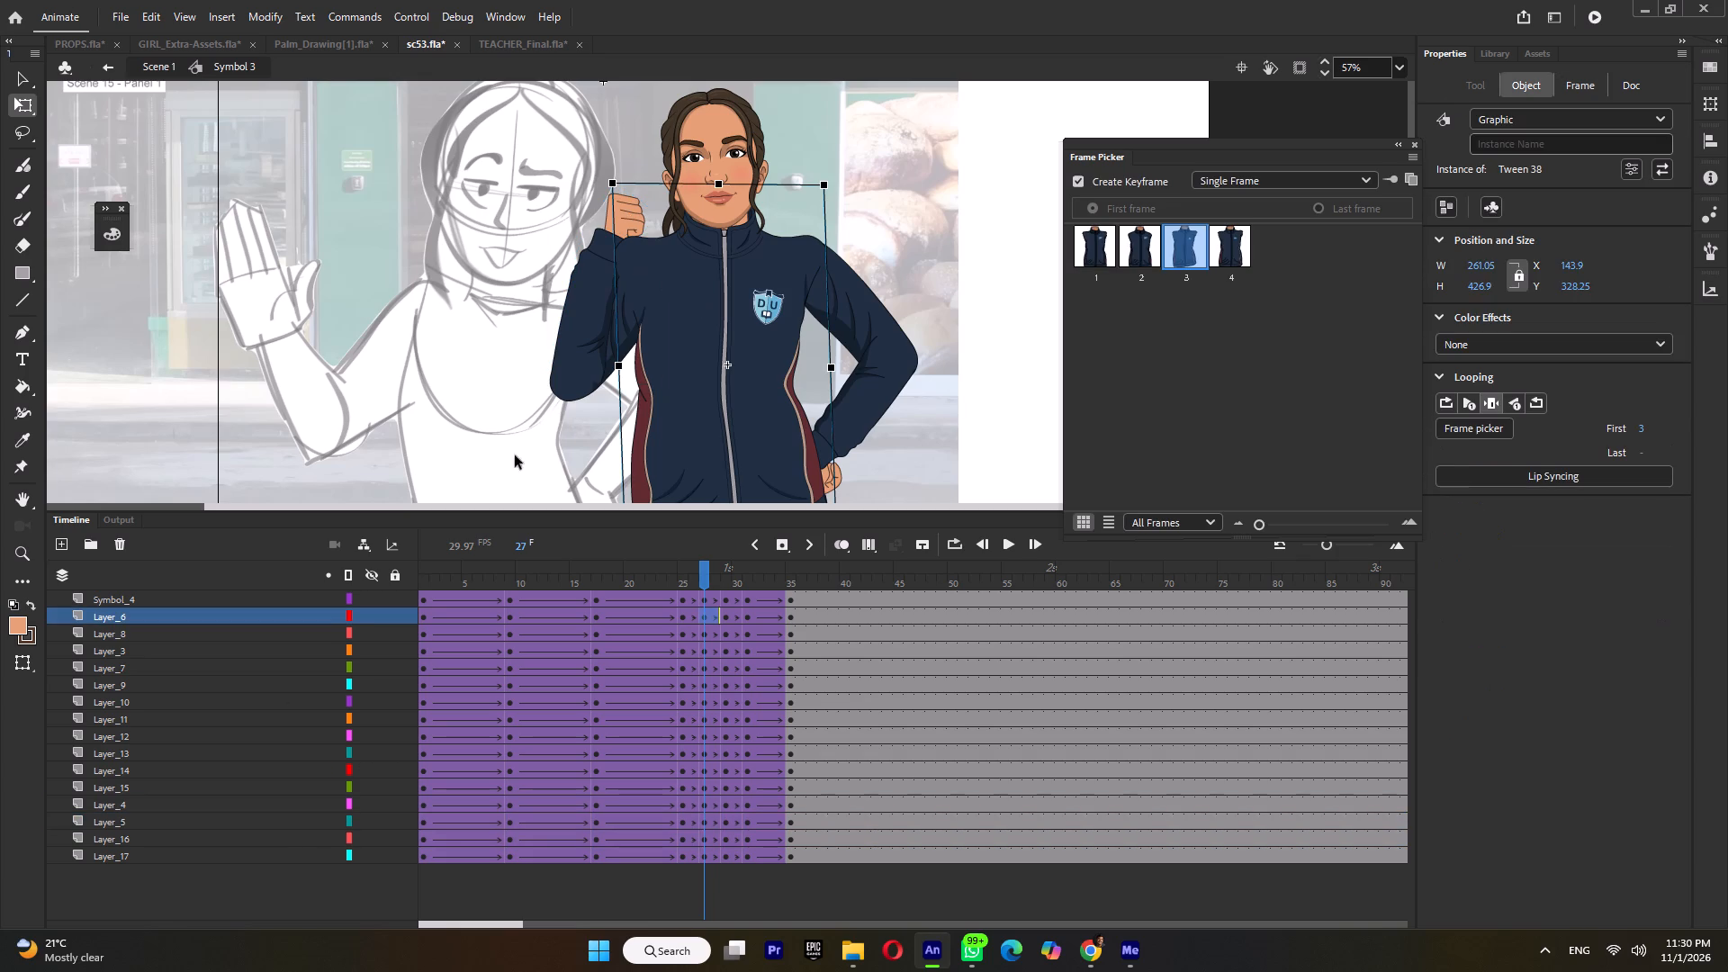
left_click(619, 211)
left_click(585, 274, "shift")
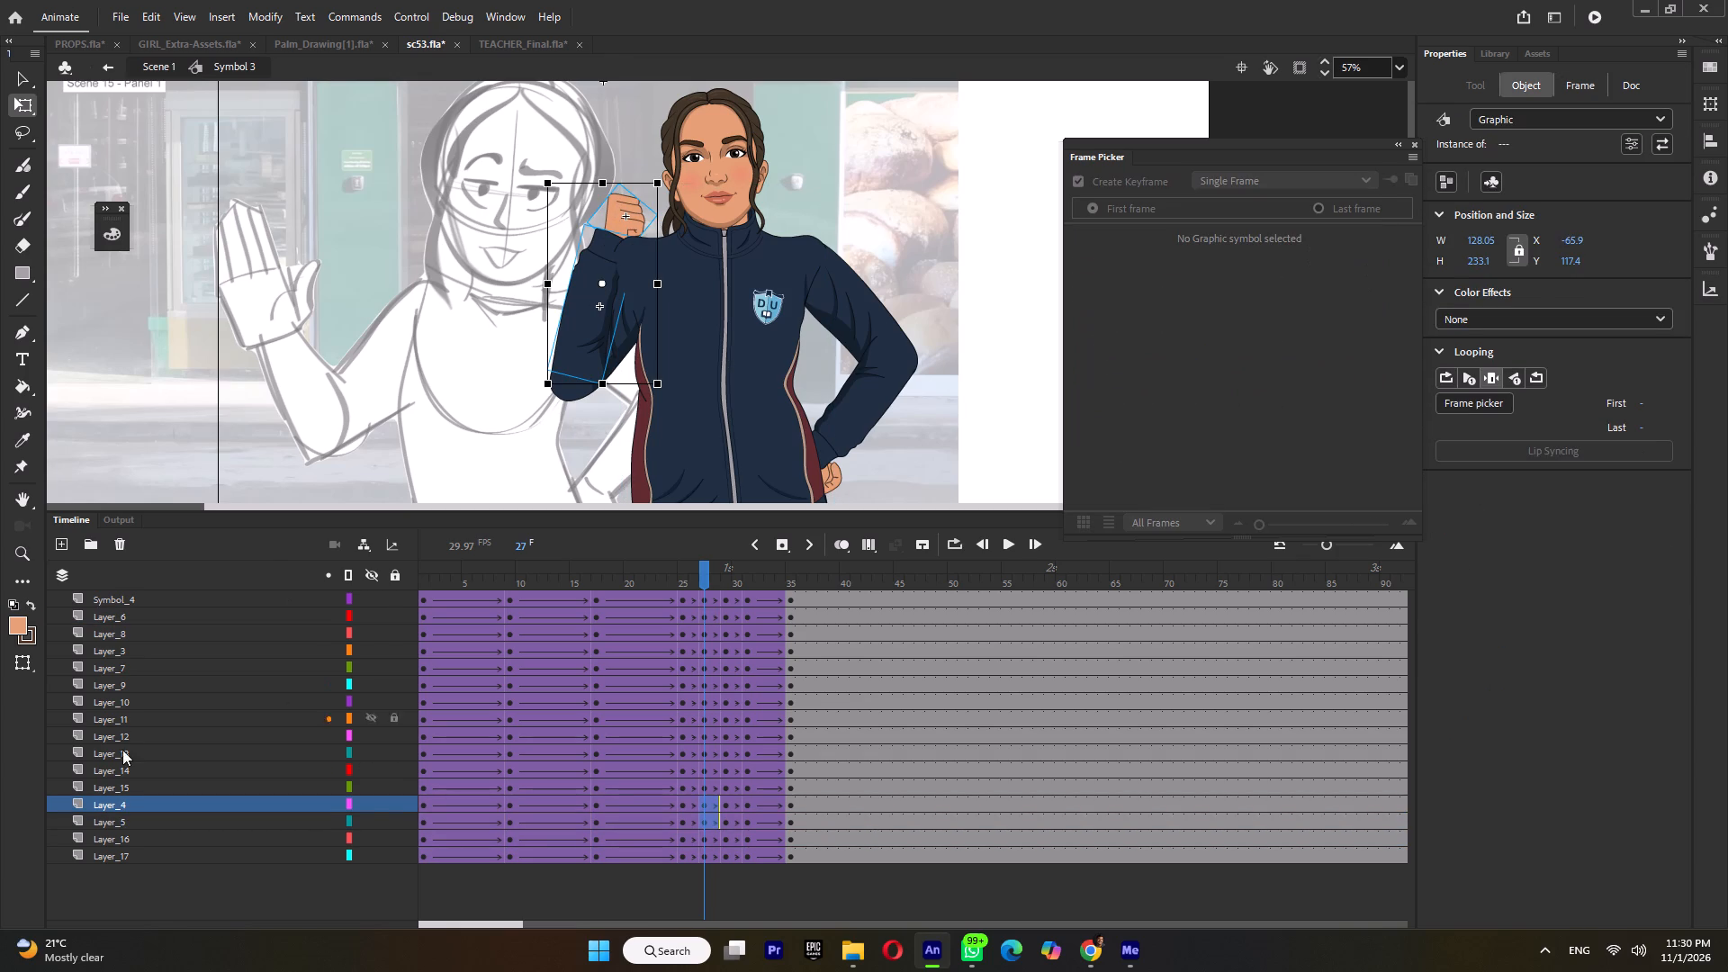
left_click(123, 818, "shift")
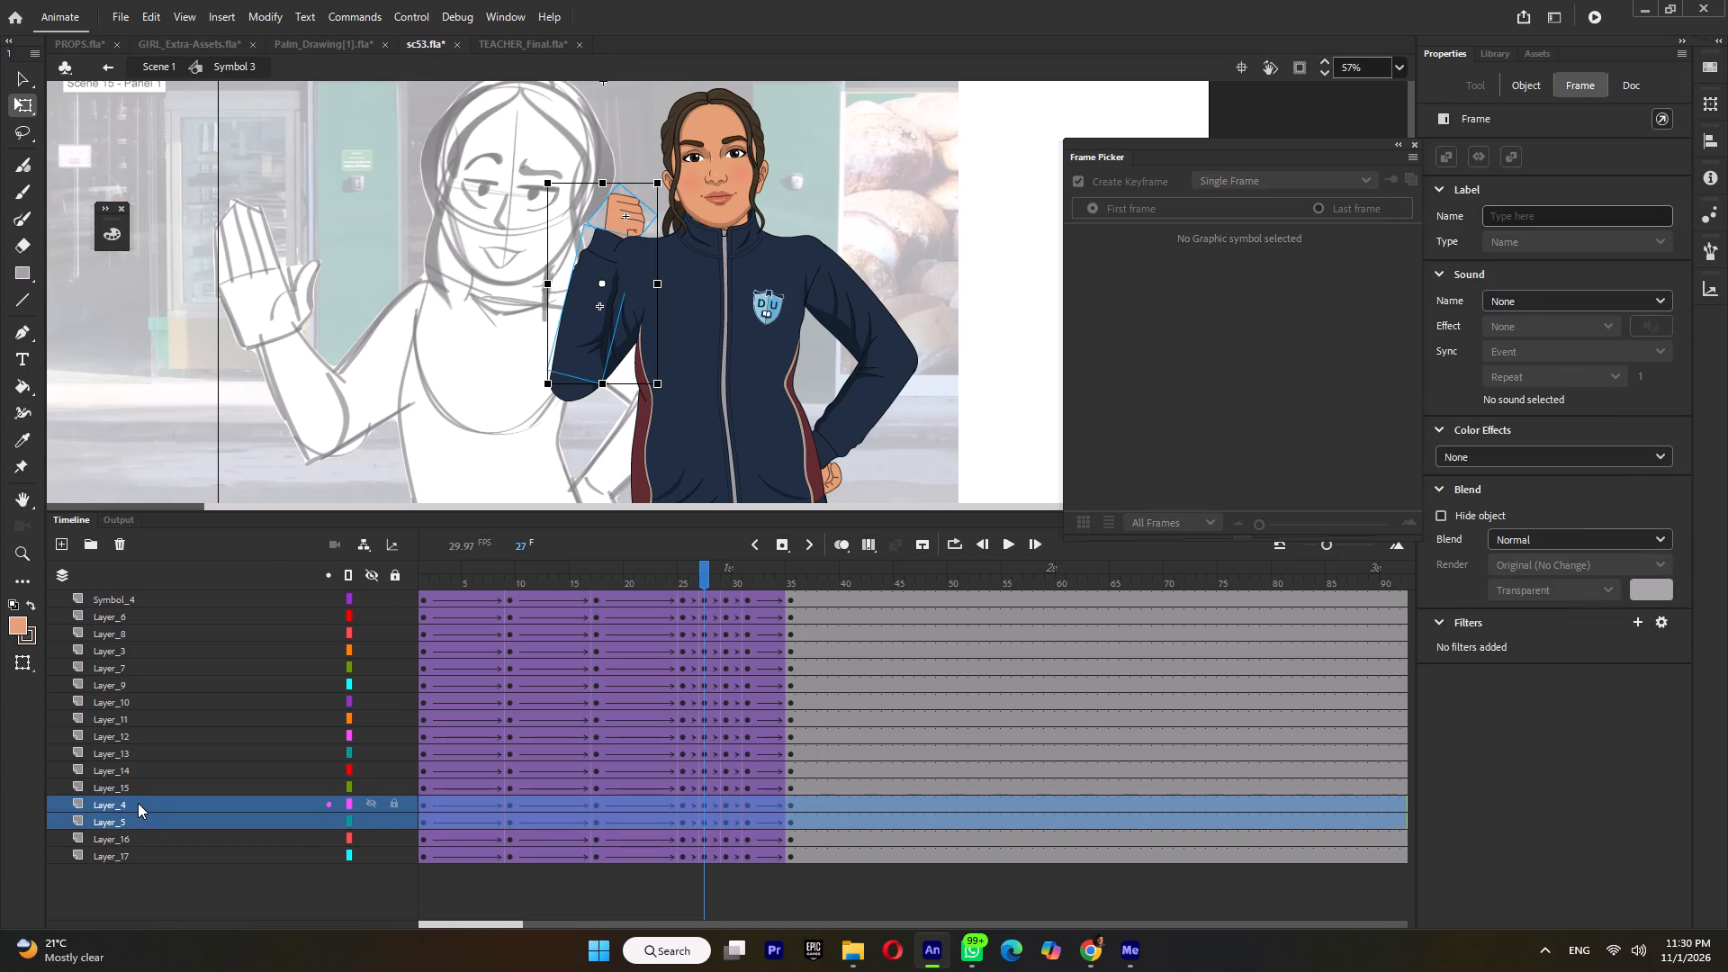
left_click_drag(138, 803, 146, 584)
Play the animation from the start and scrub through frames 20 to 33 to examine the arm with the new layer order.
left_click_drag(619, 570, 268, 592)
key("Return")
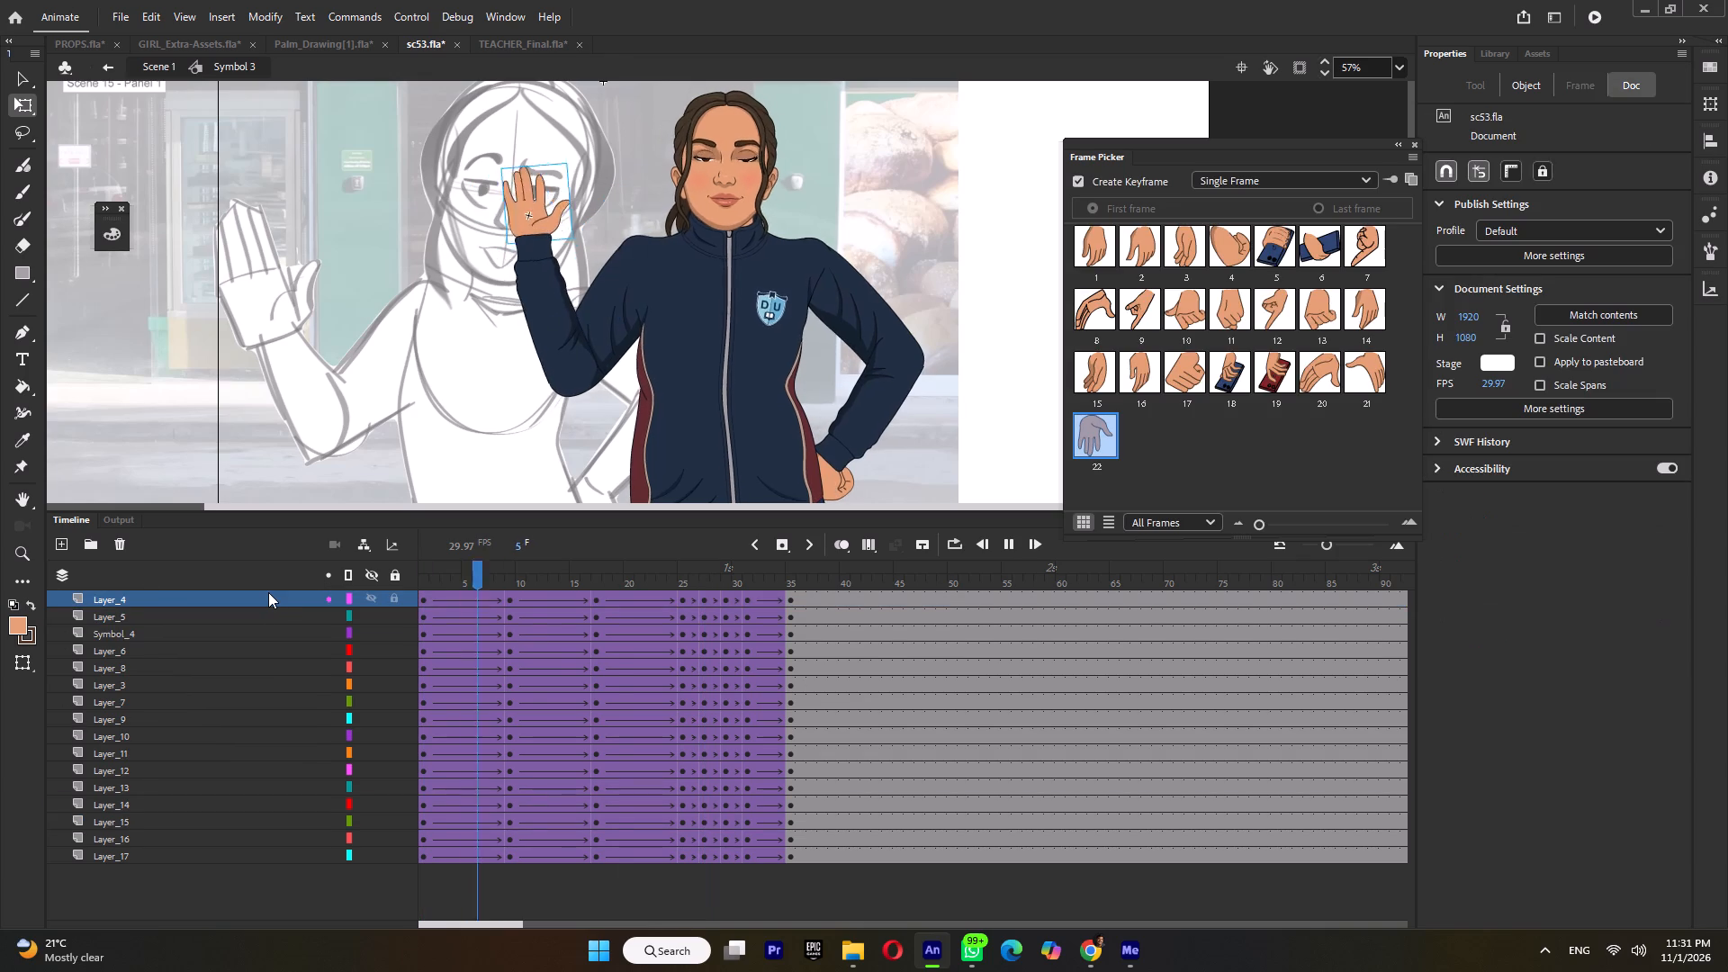
key("Return")
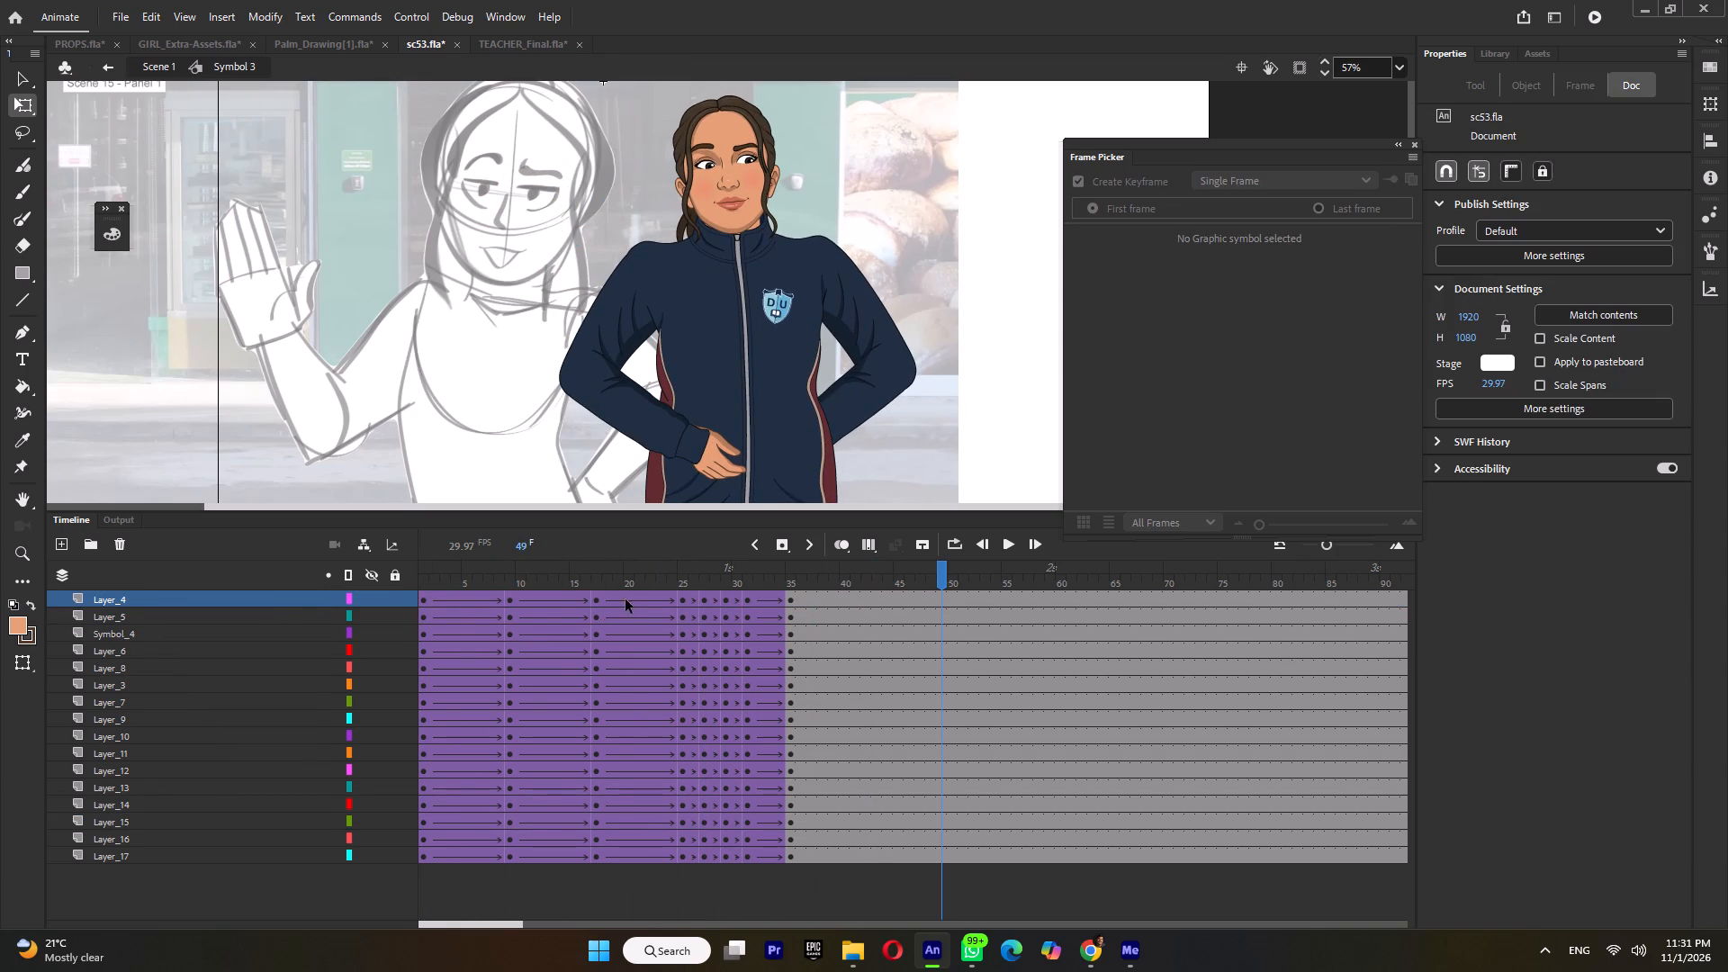
left_click_drag(644, 578, 712, 619)
left_click(676, 587)
left_click(675, 575)
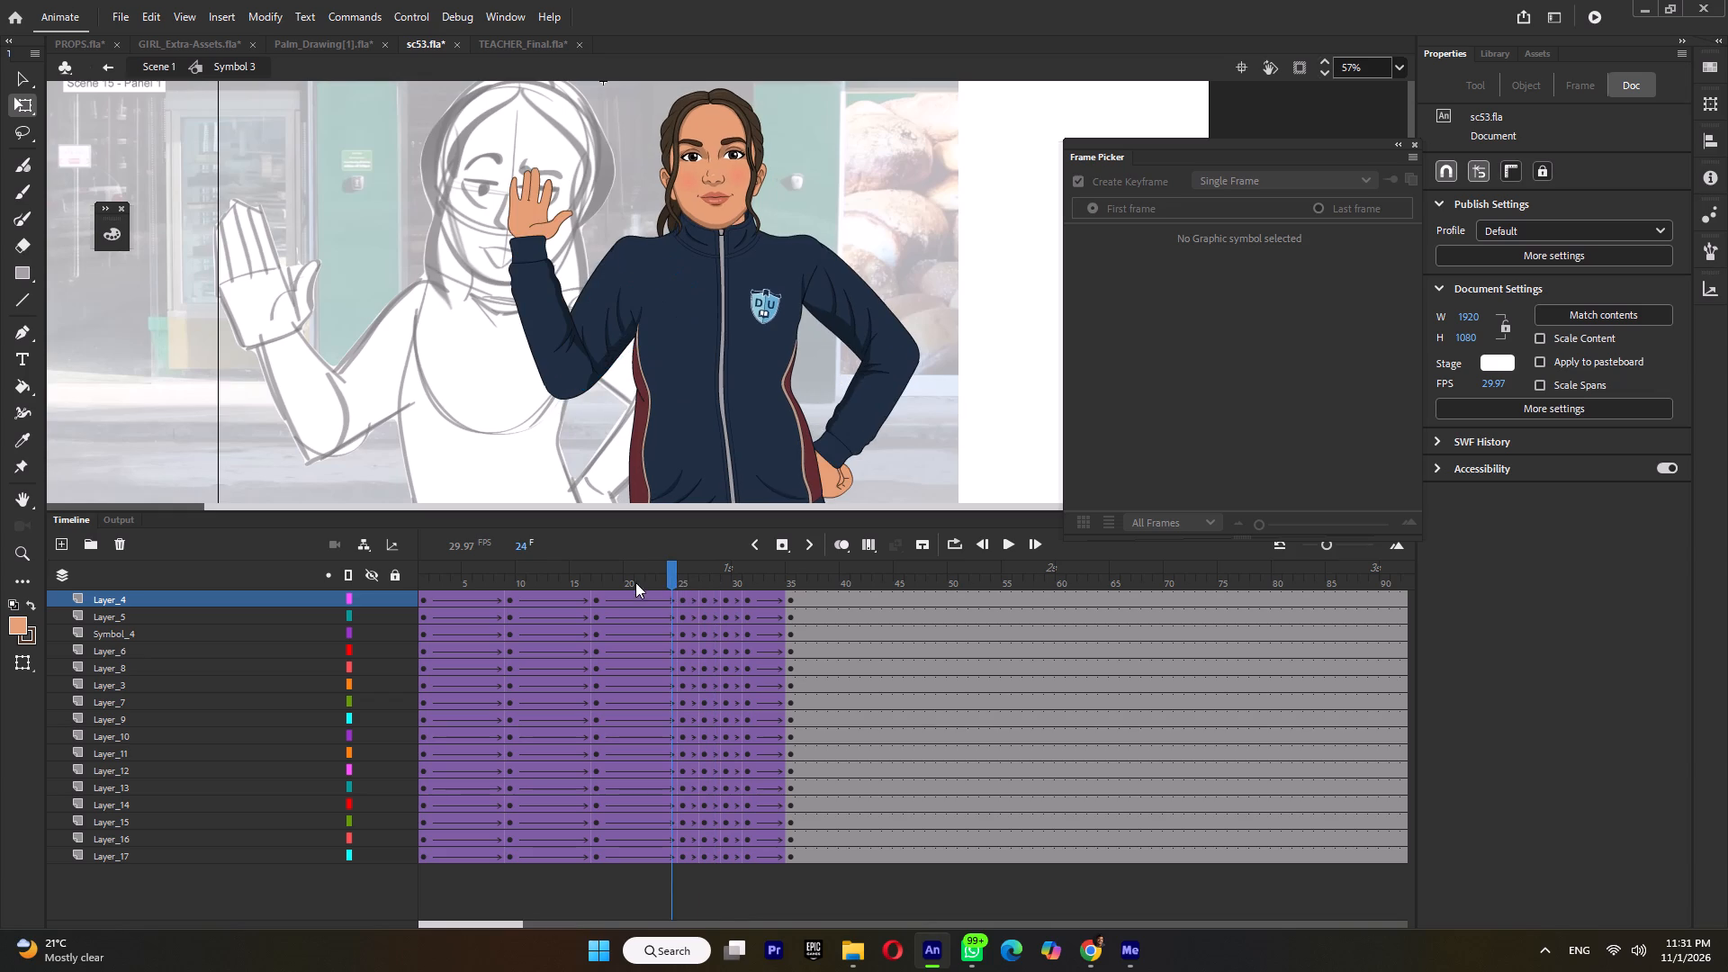
left_click_drag(611, 569, 643, 651)
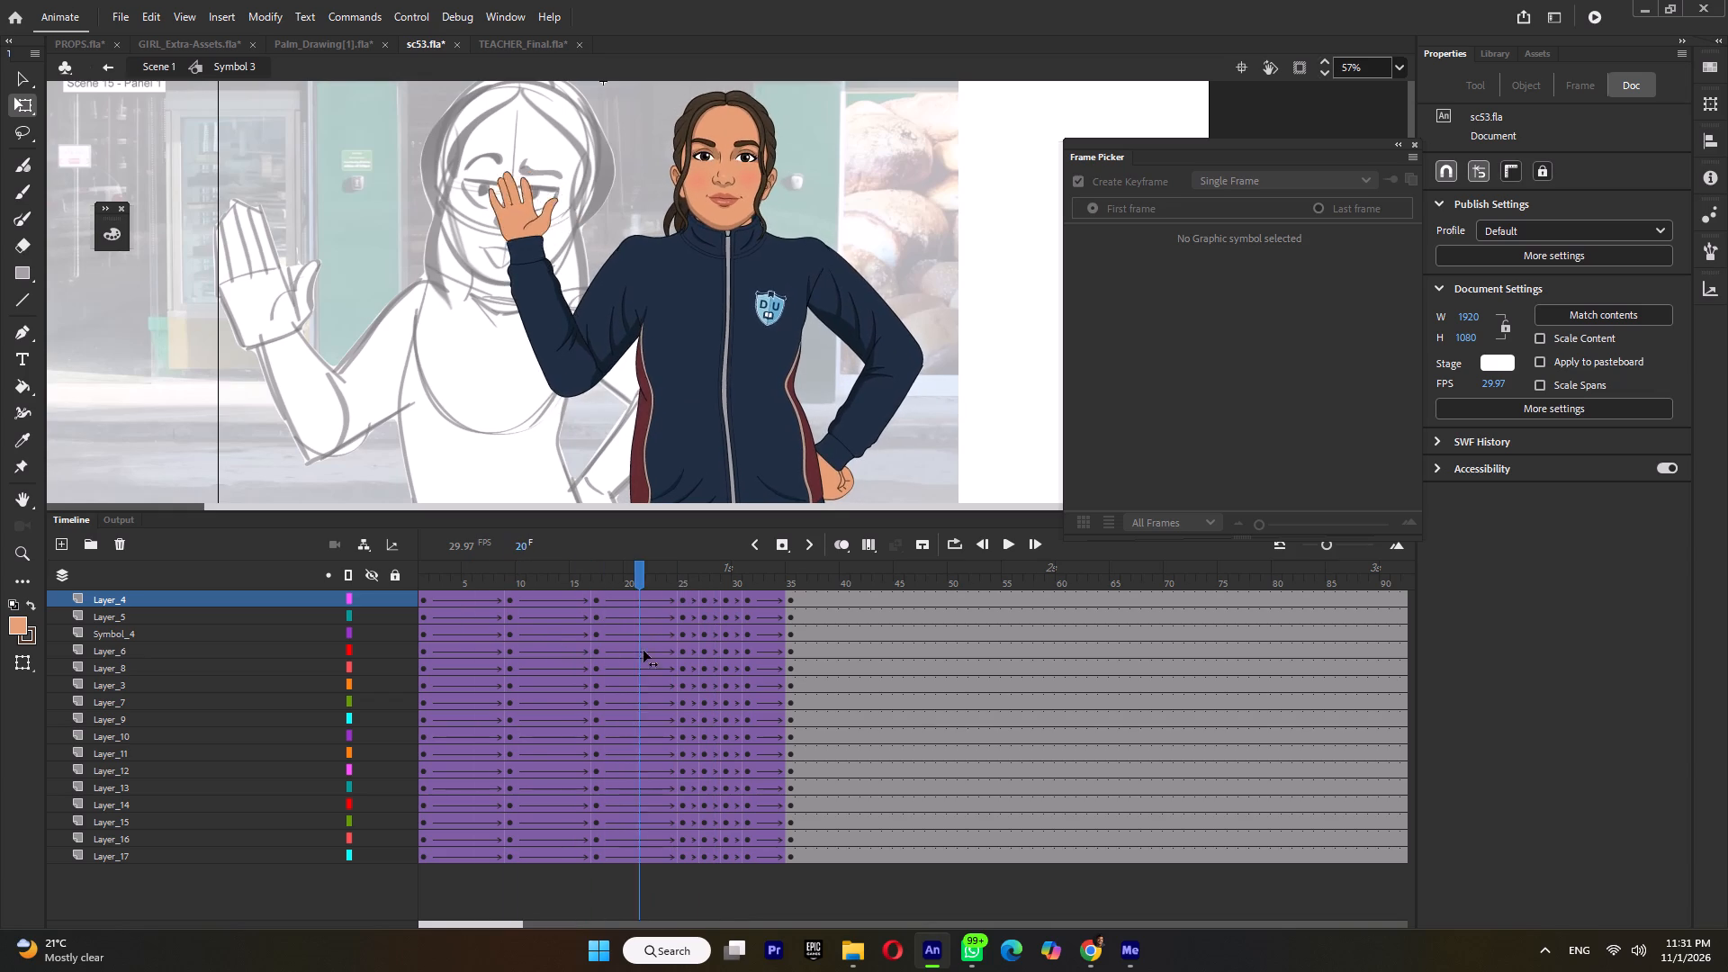
left_click_drag(643, 651, 705, 656)
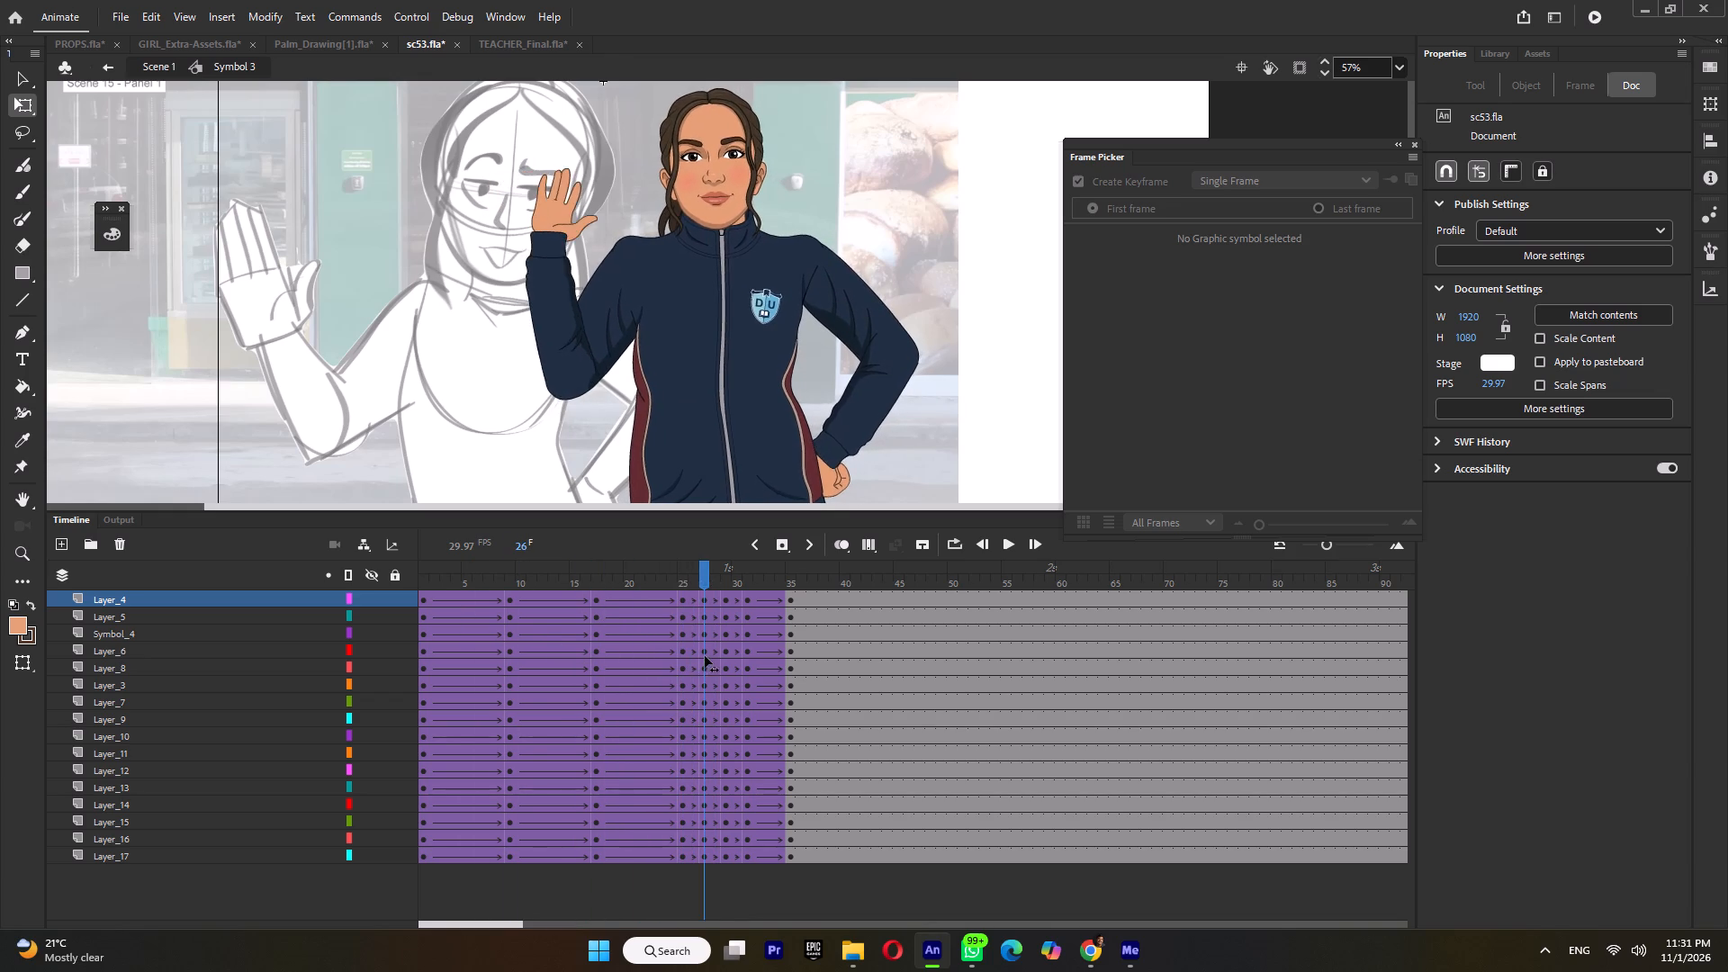
left_click_drag(705, 656, 774, 664)
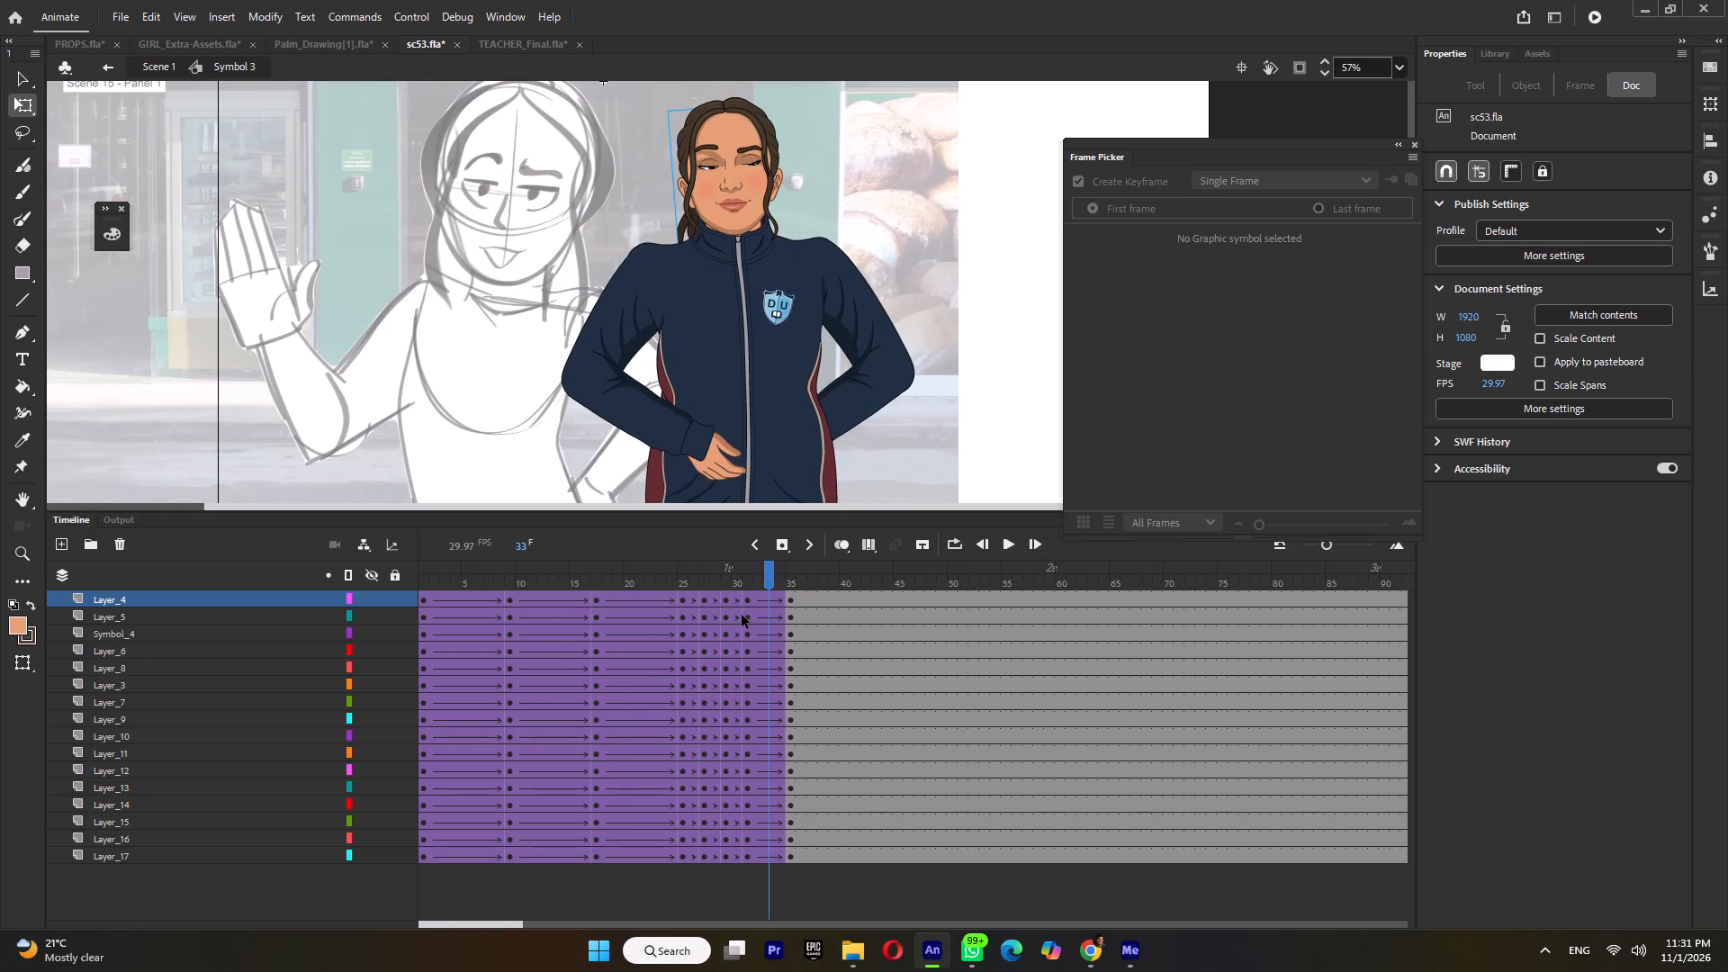
Add two new layers directly above Layer_8 and insert keyframes on both at frame 29.
left_click(699, 578)
left_click(730, 582)
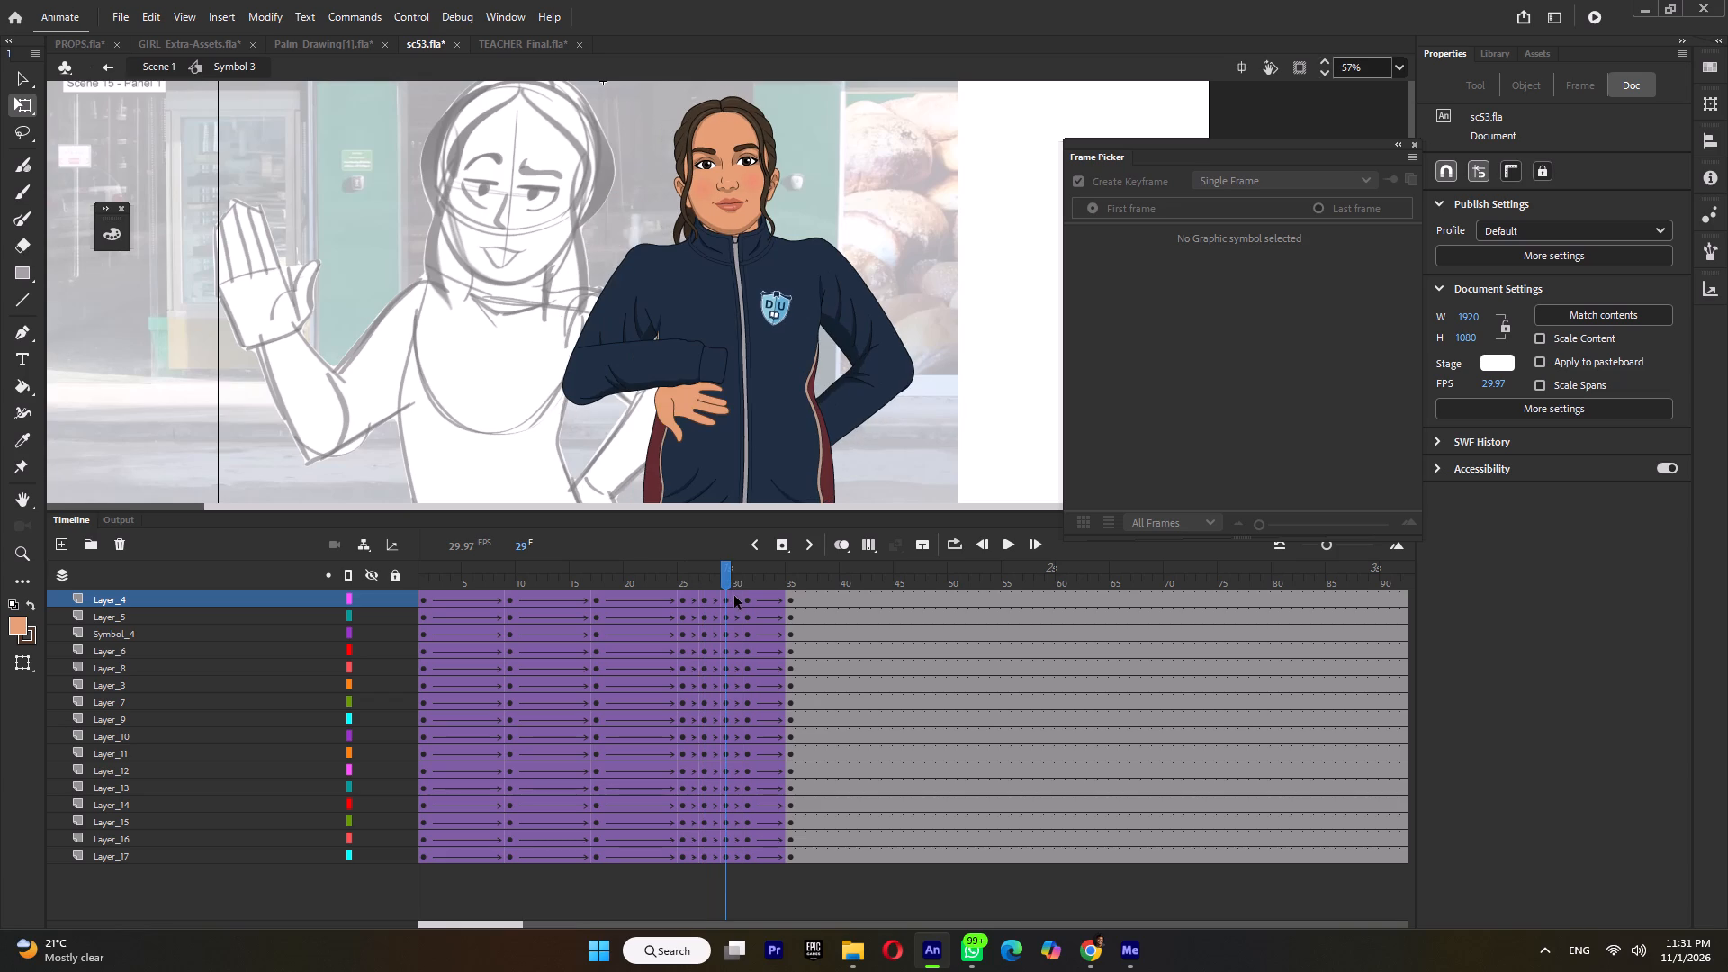
left_click(749, 315)
left_click(113, 666)
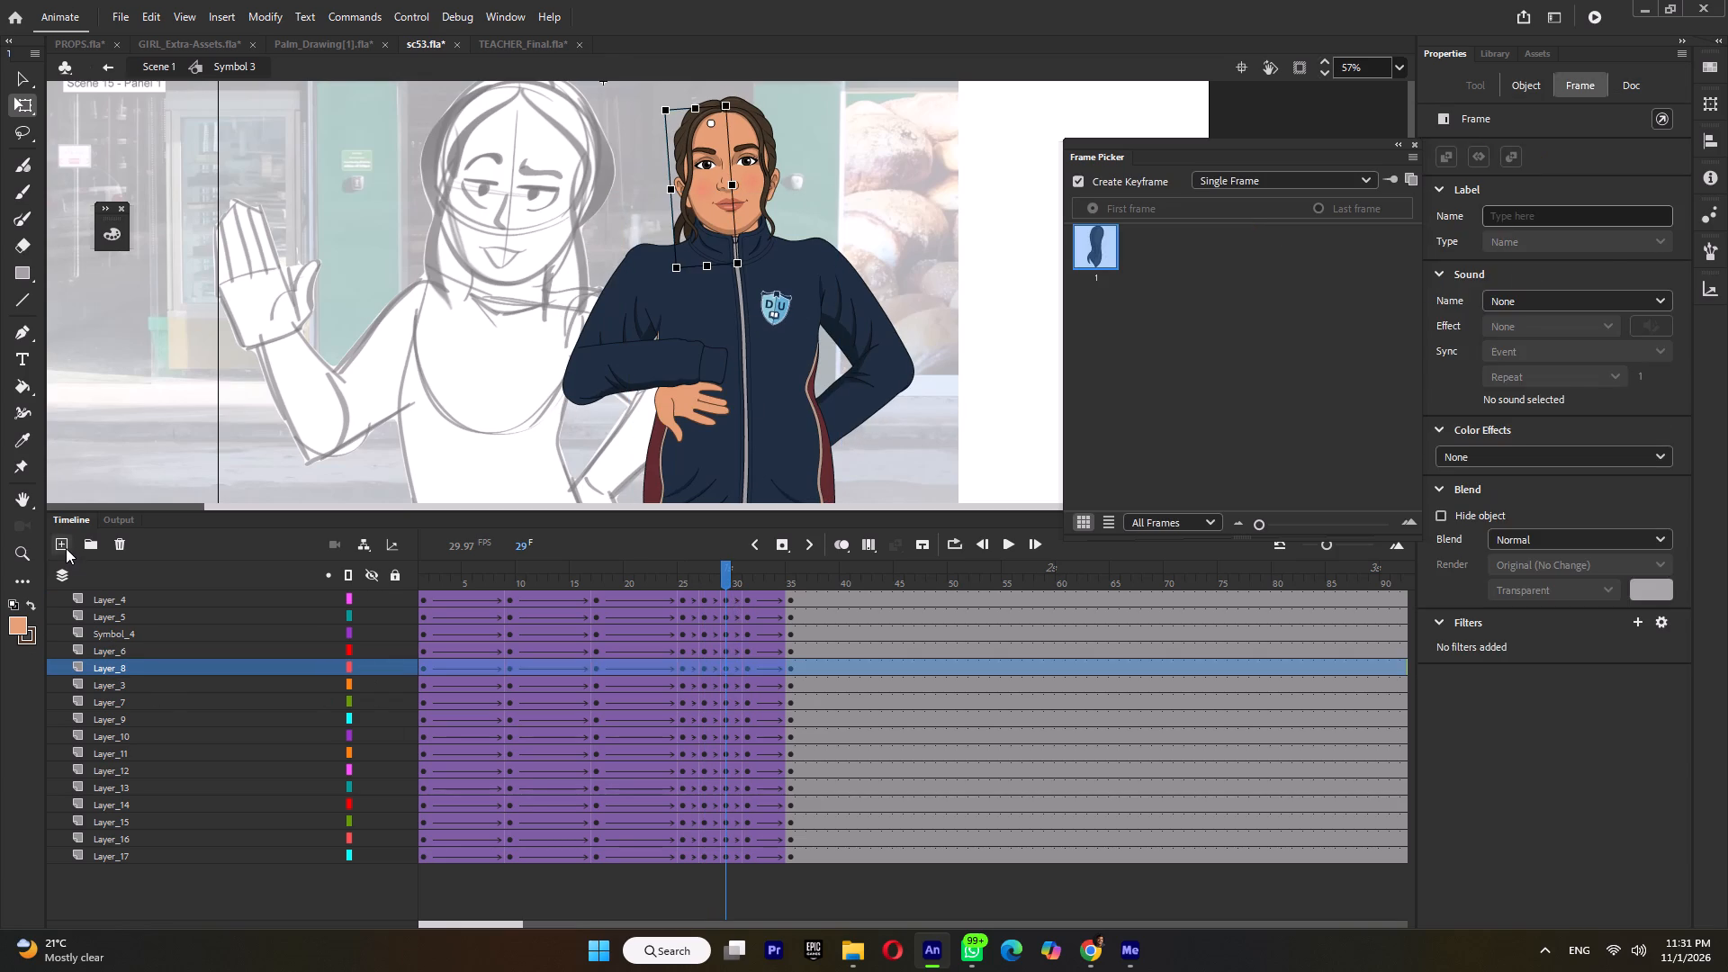
double_click(66, 546)
left_click_drag(726, 668, 726, 686)
key("F6")
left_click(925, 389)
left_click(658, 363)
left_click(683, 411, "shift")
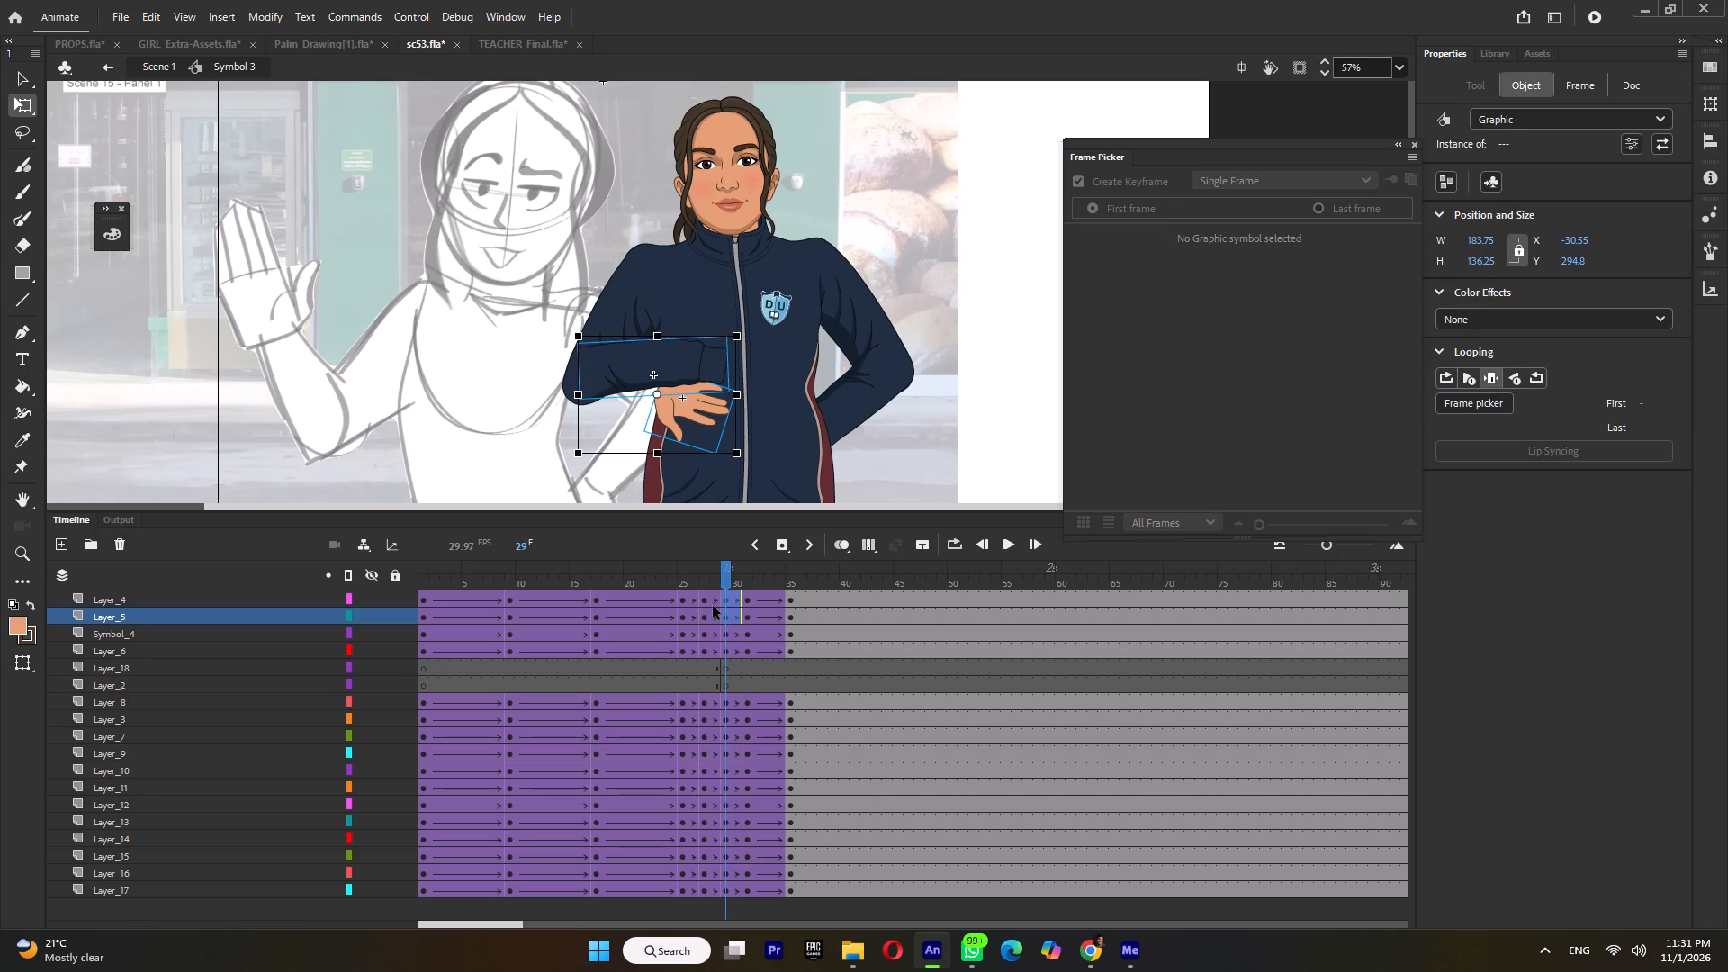
Insert a keyframe on all layers at frame 33 and remove the classic tweens between frames 25 and 35.
double_click(708, 566)
key("ctrl+m")
double_click(696, 574)
key("ctrl+m")
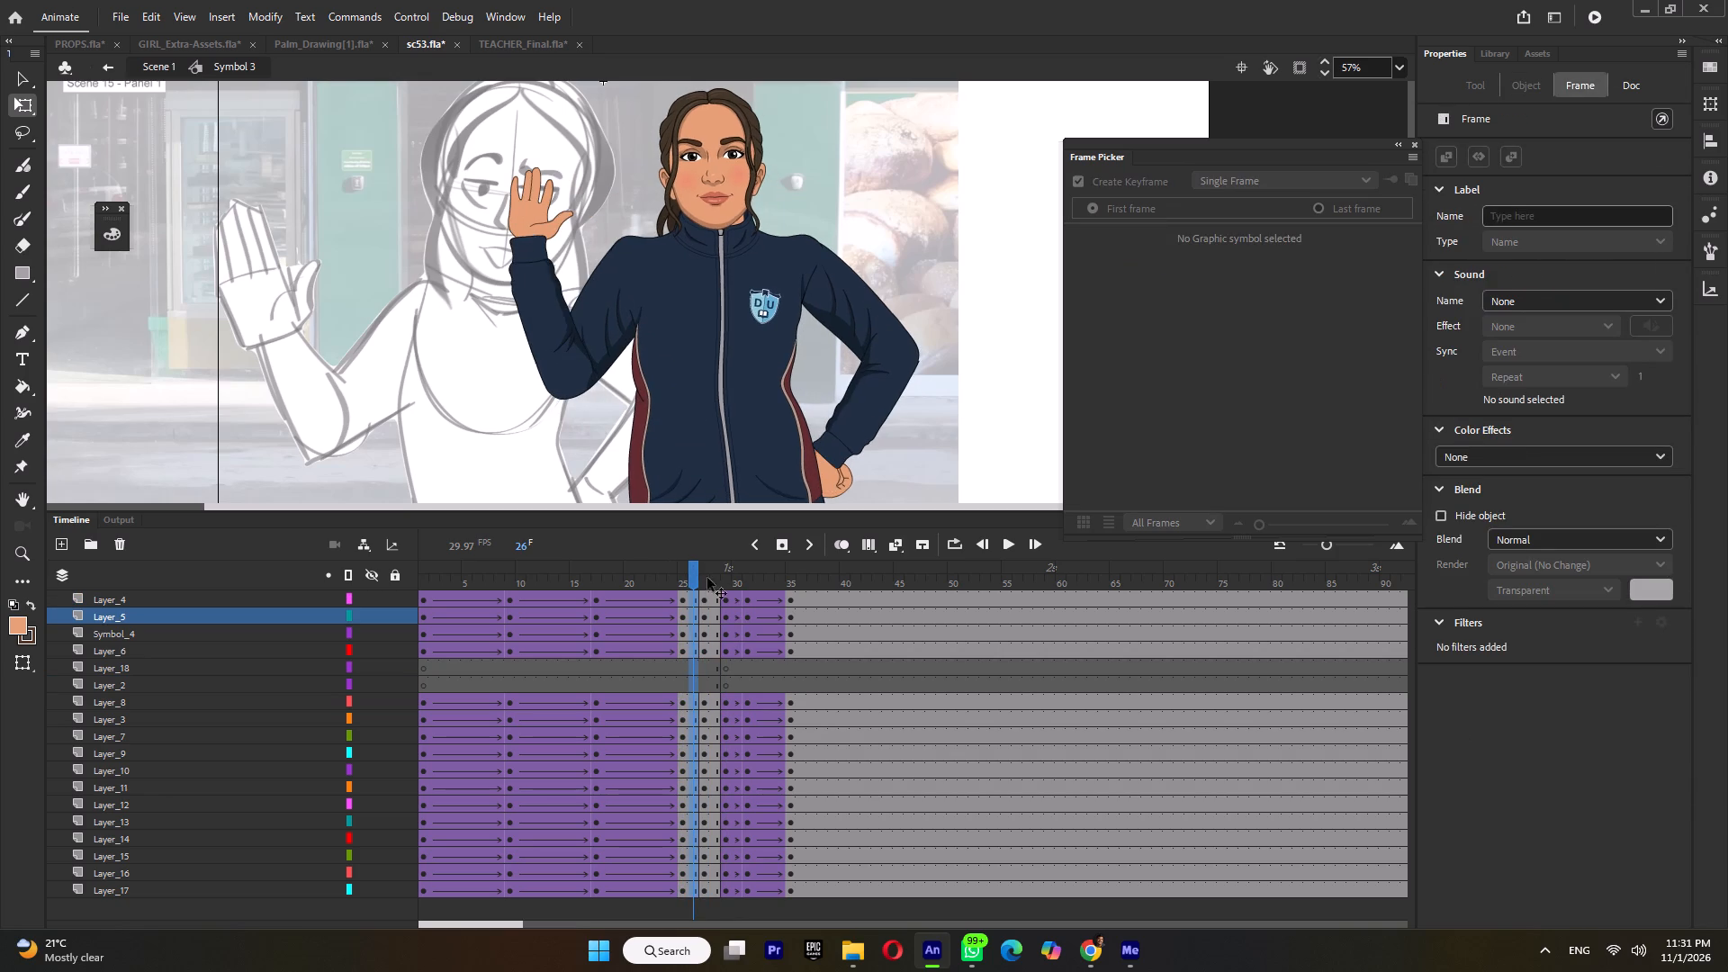
double_click(740, 580)
key("ctrl+m")
left_click(717, 580)
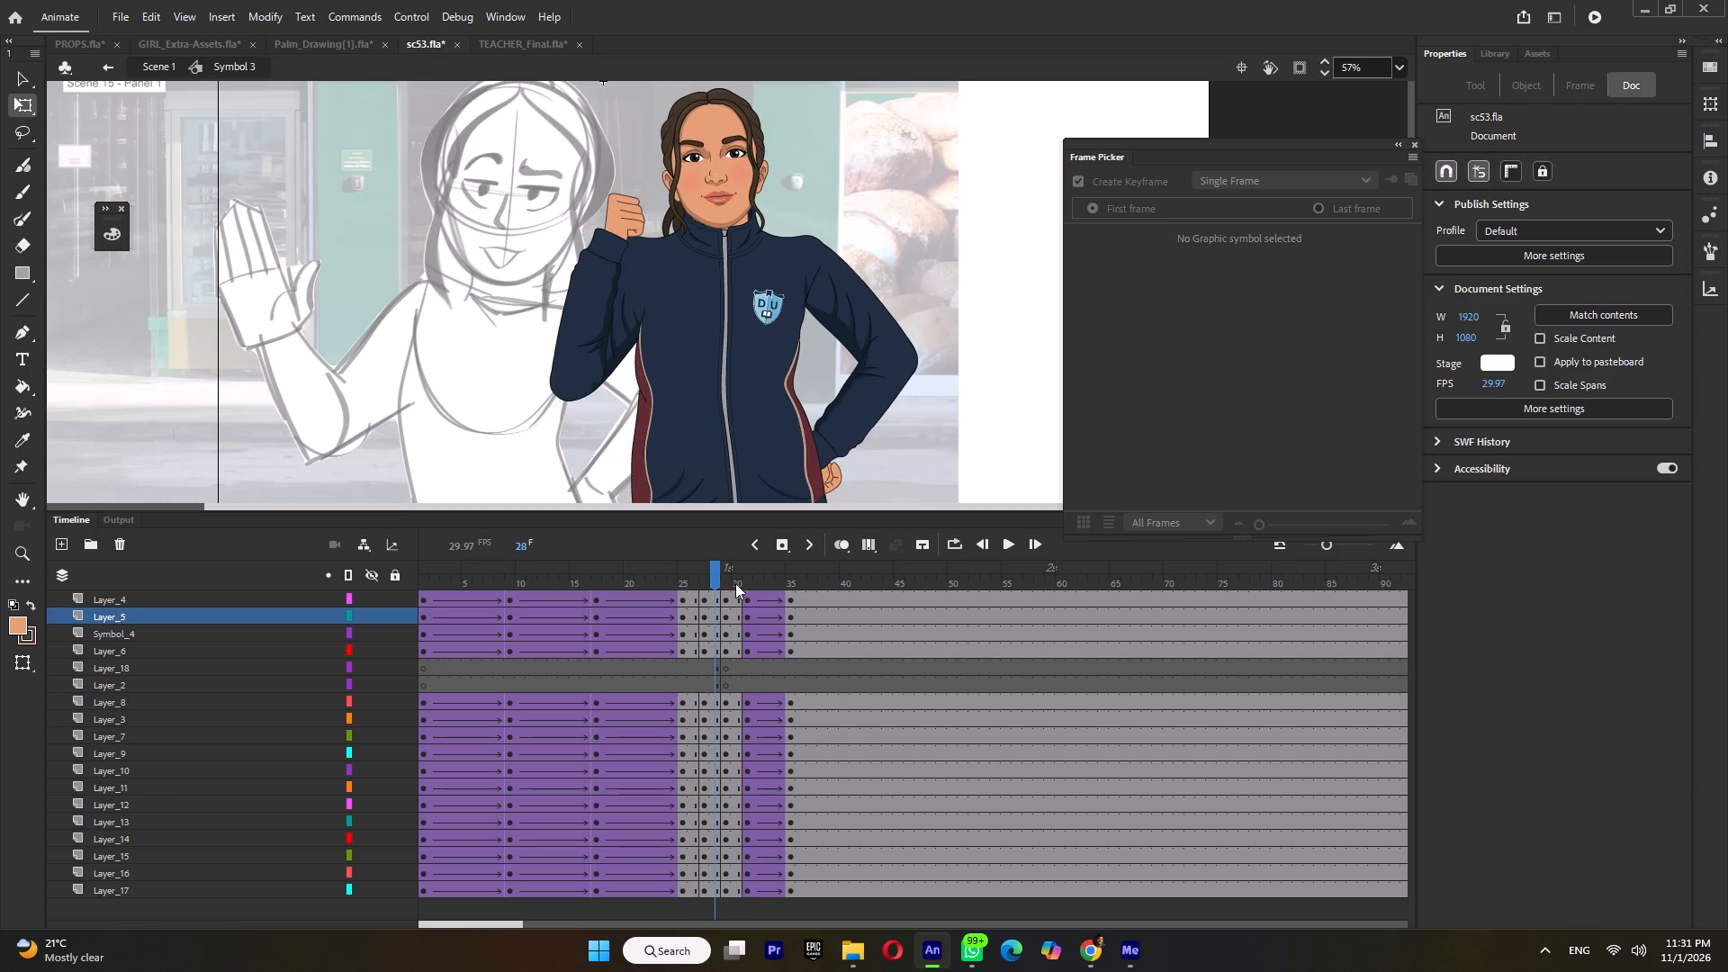
double_click(769, 576)
key("F6")
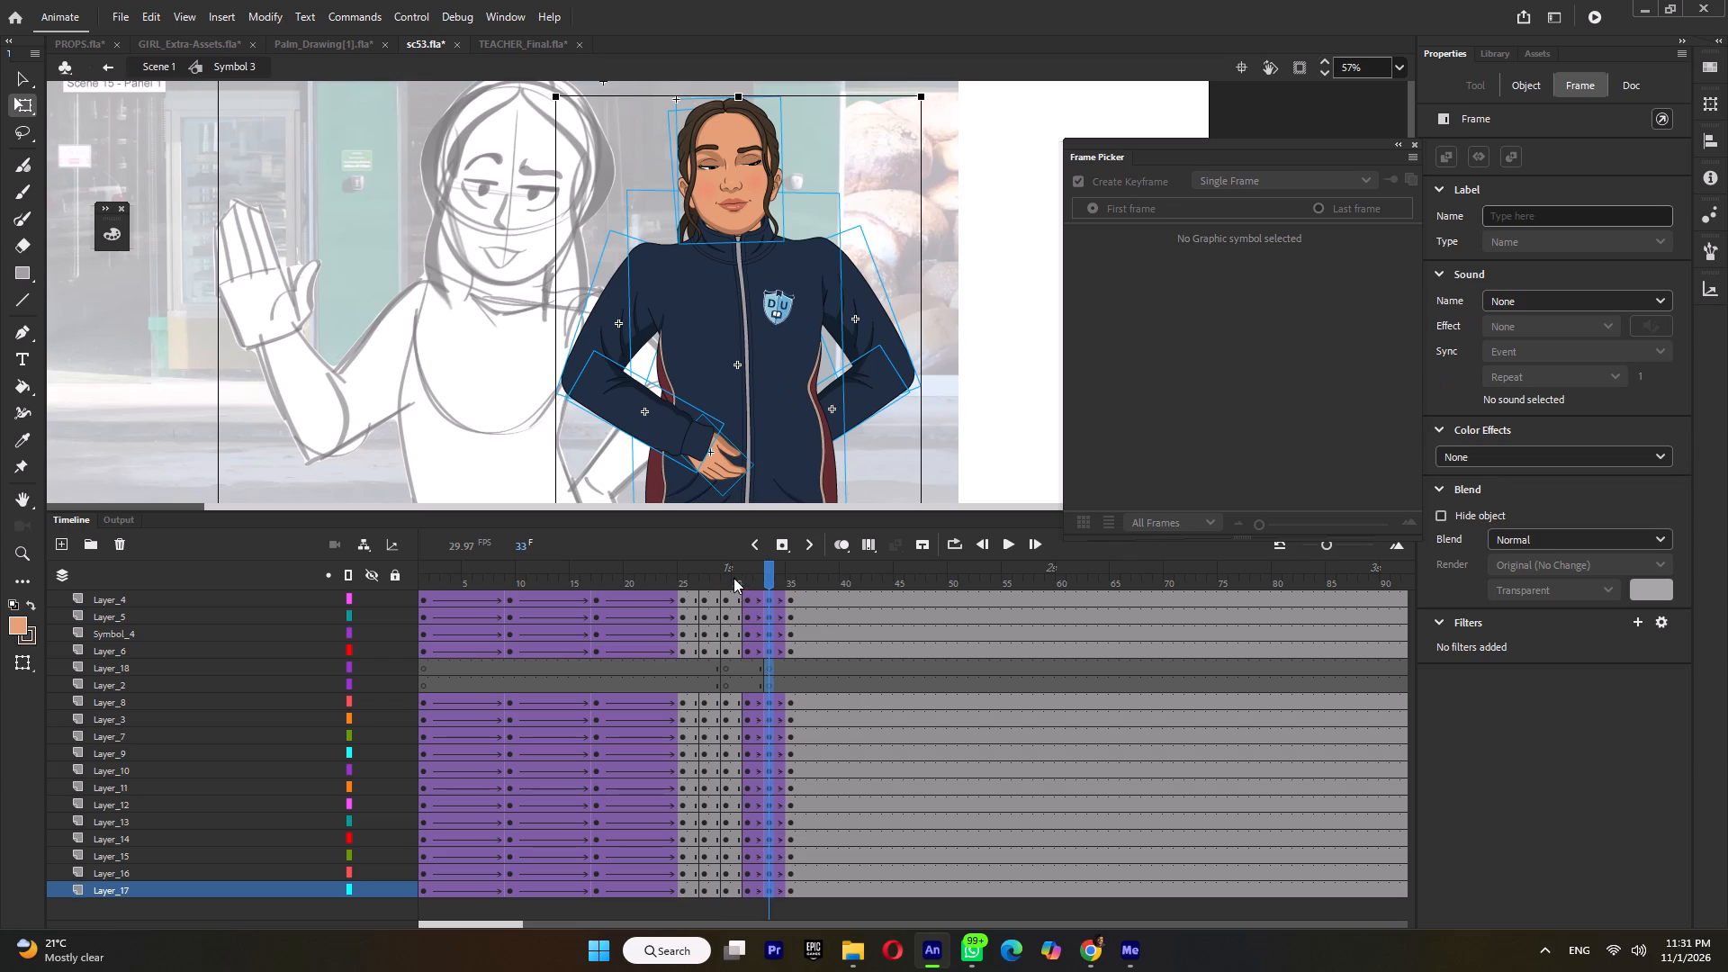
key("ctrl+m")
double_click(761, 579)
key("ctrl+m")
At frame 29, switch the waving arm's forearm to symbol frame 1 and shift it slightly down to fit the elbow.
left_click(709, 582)
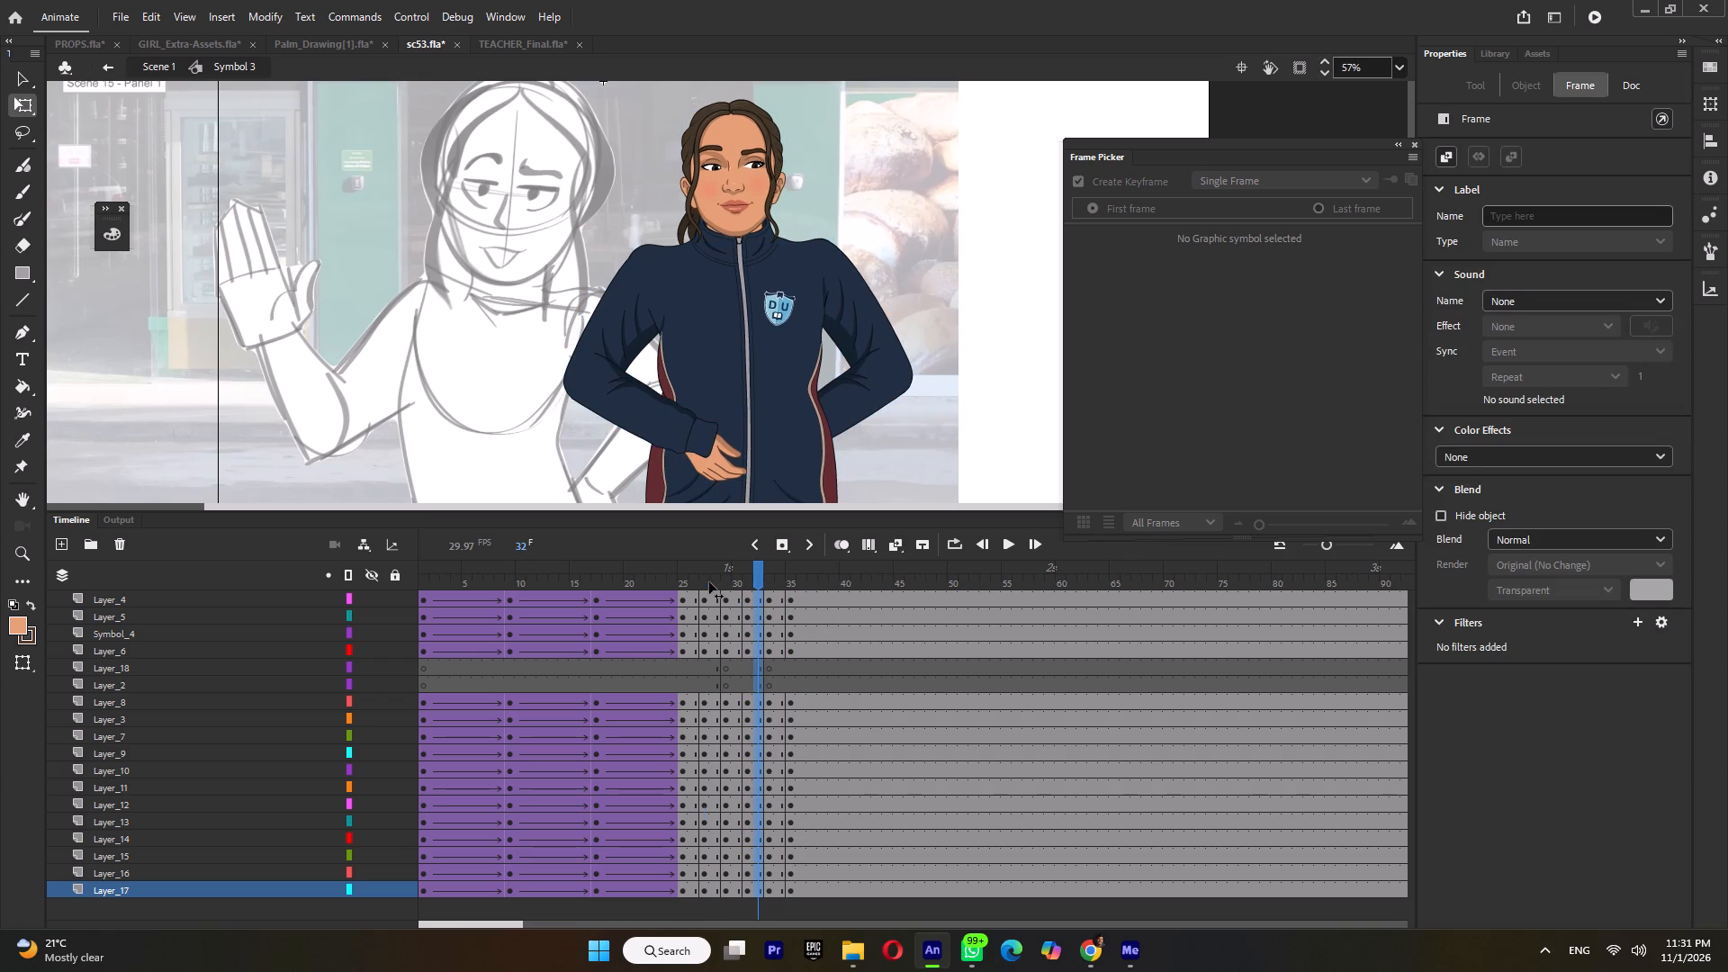
left_click(727, 580)
left_click(654, 368)
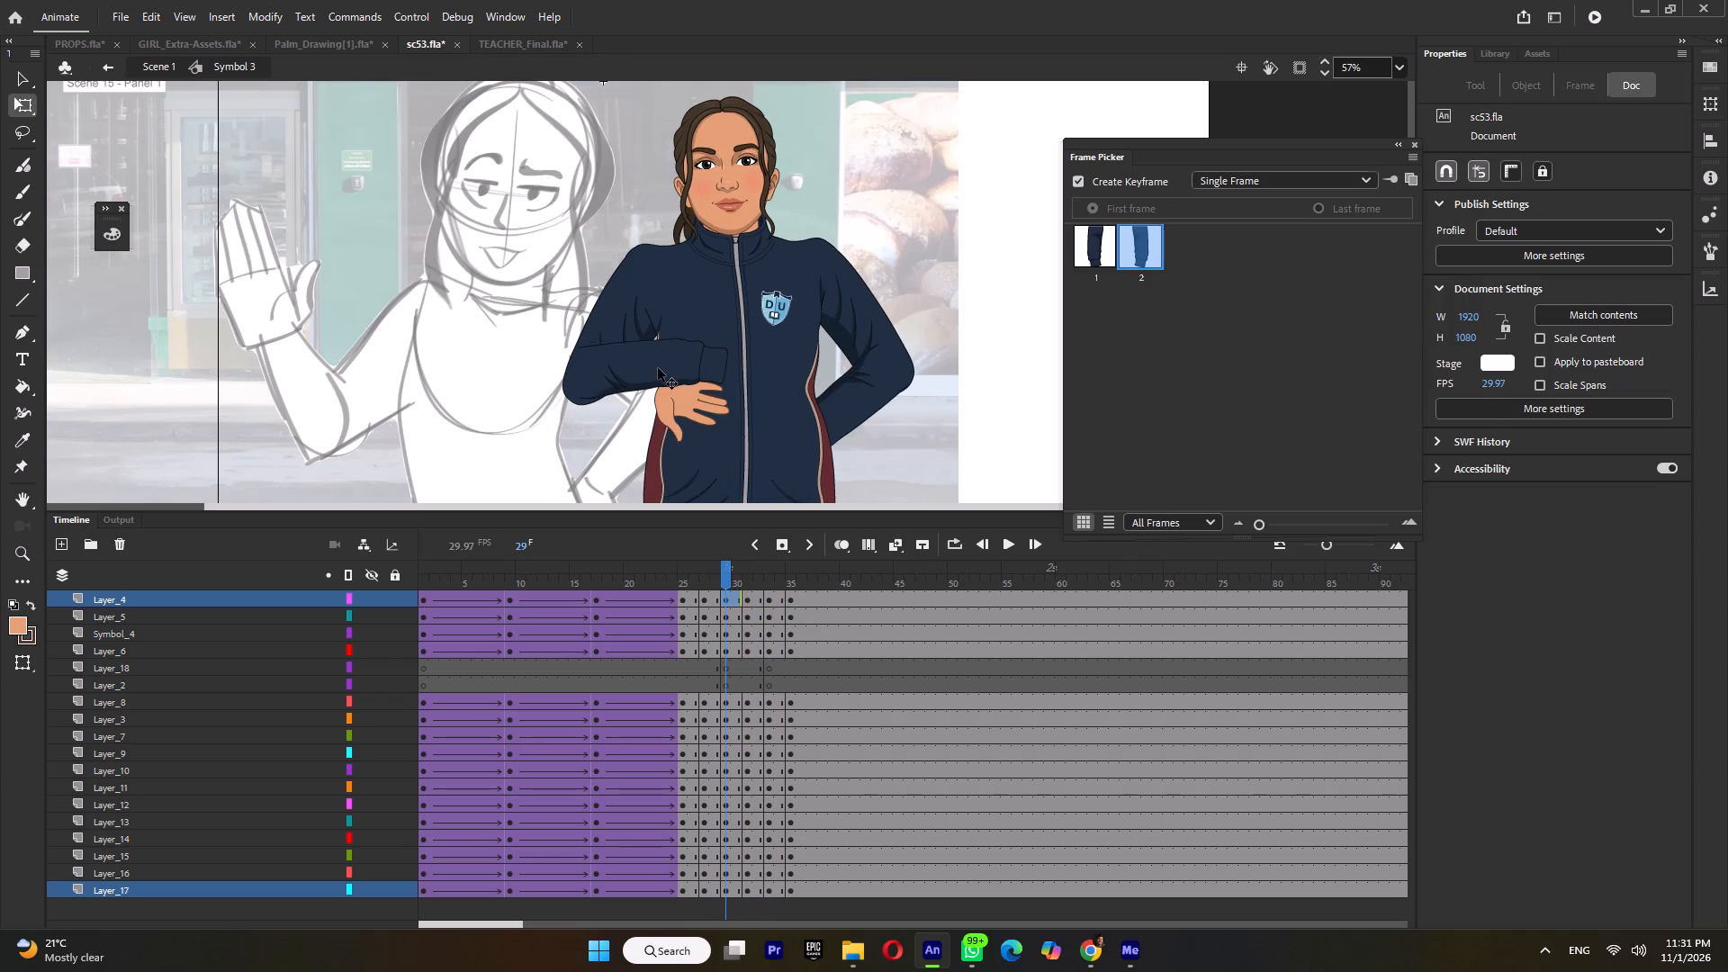
left_click(1099, 264)
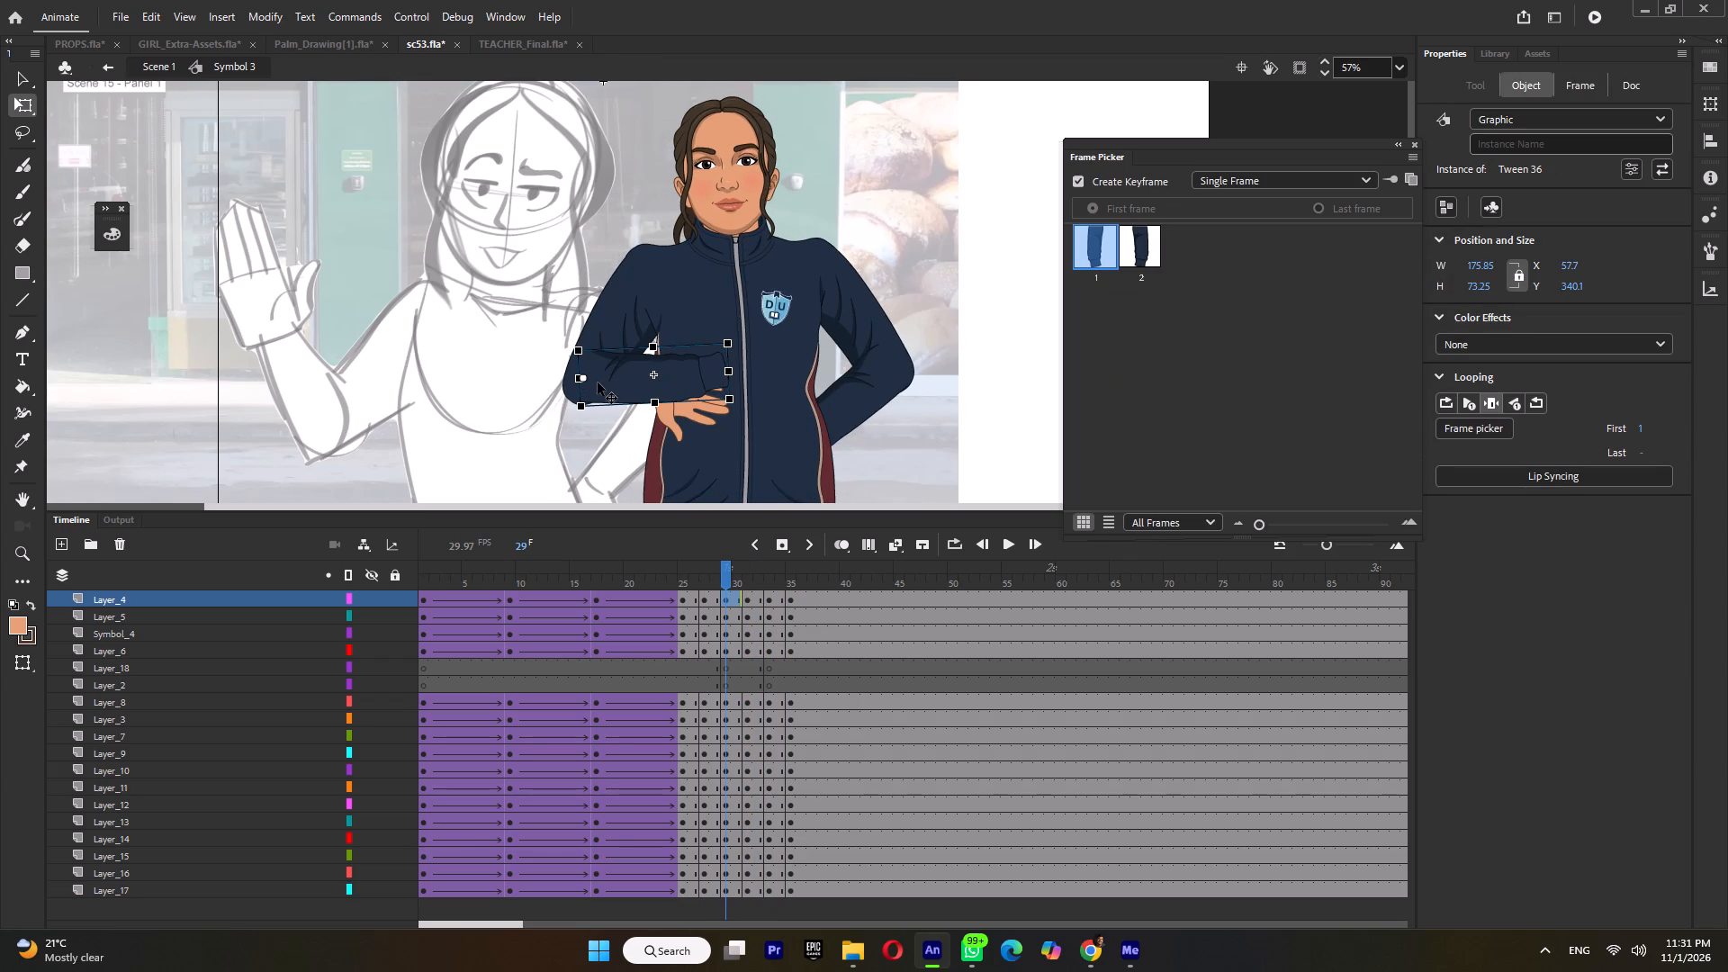
scroll(597, 385, "up", 6, "ctrl")
left_click_drag(611, 386, 606, 399)
scroll(606, 399, "down", 5, "ctrl")
Switch the waving hand at frame 29 to symbol frame 17 and place it at the sleeve cuff, about X 165.55, Y 336.4.
left_click(714, 436)
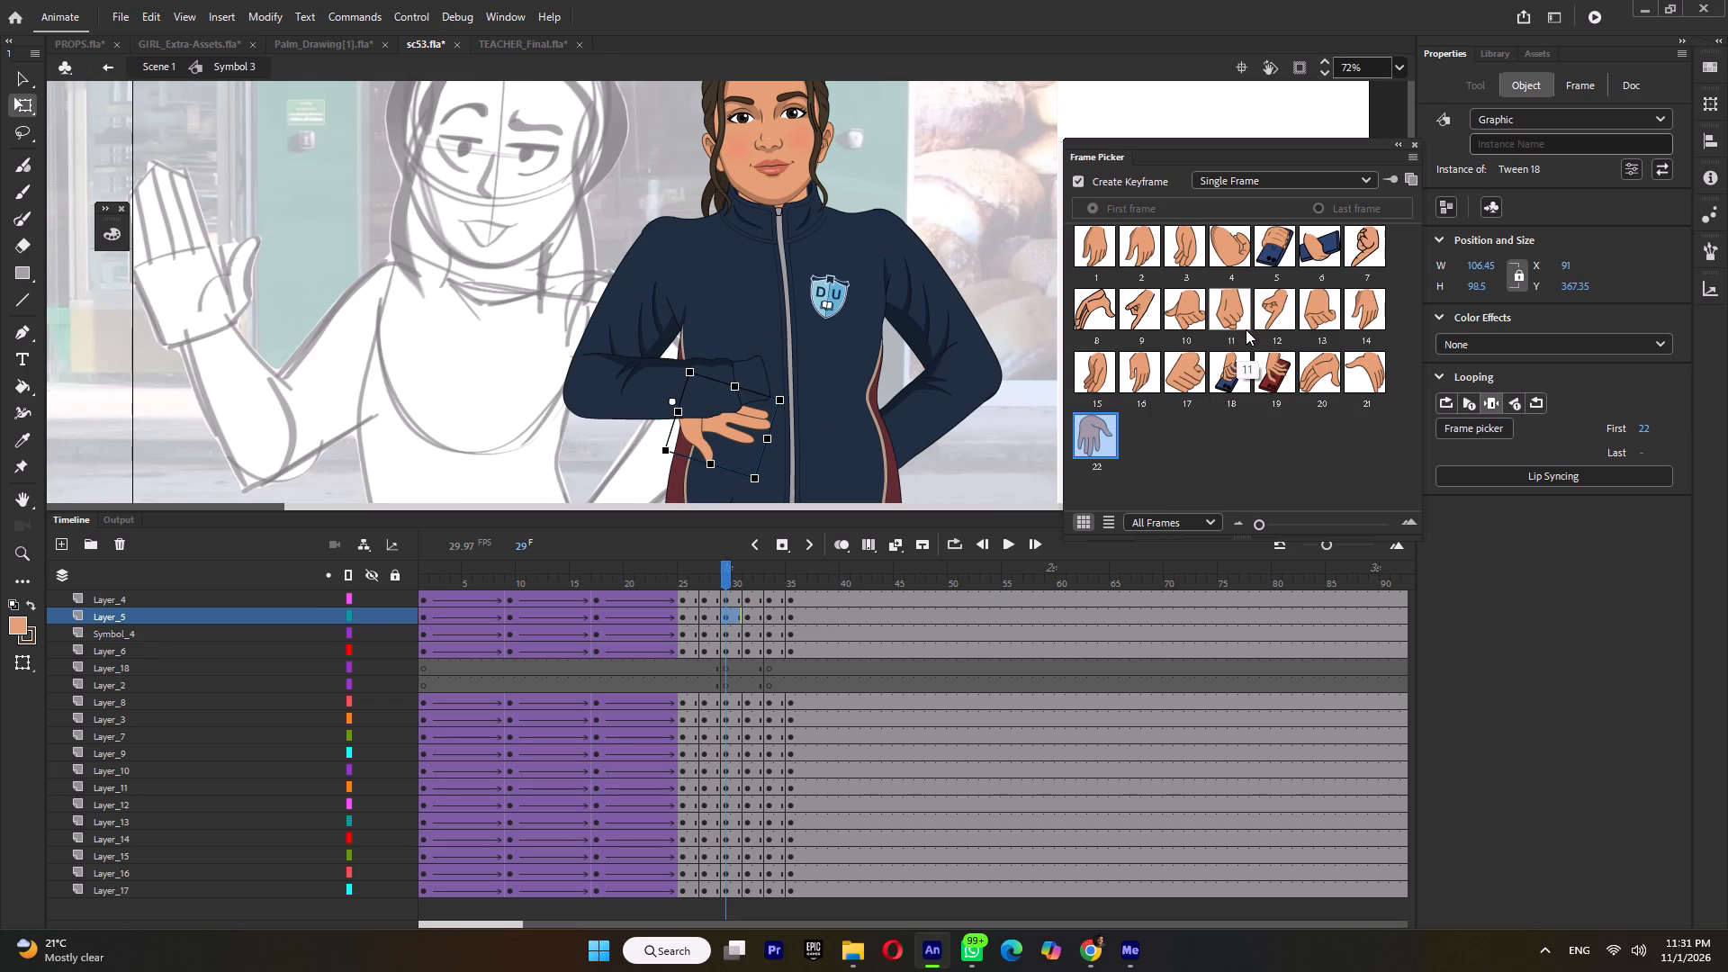
left_click(1184, 367)
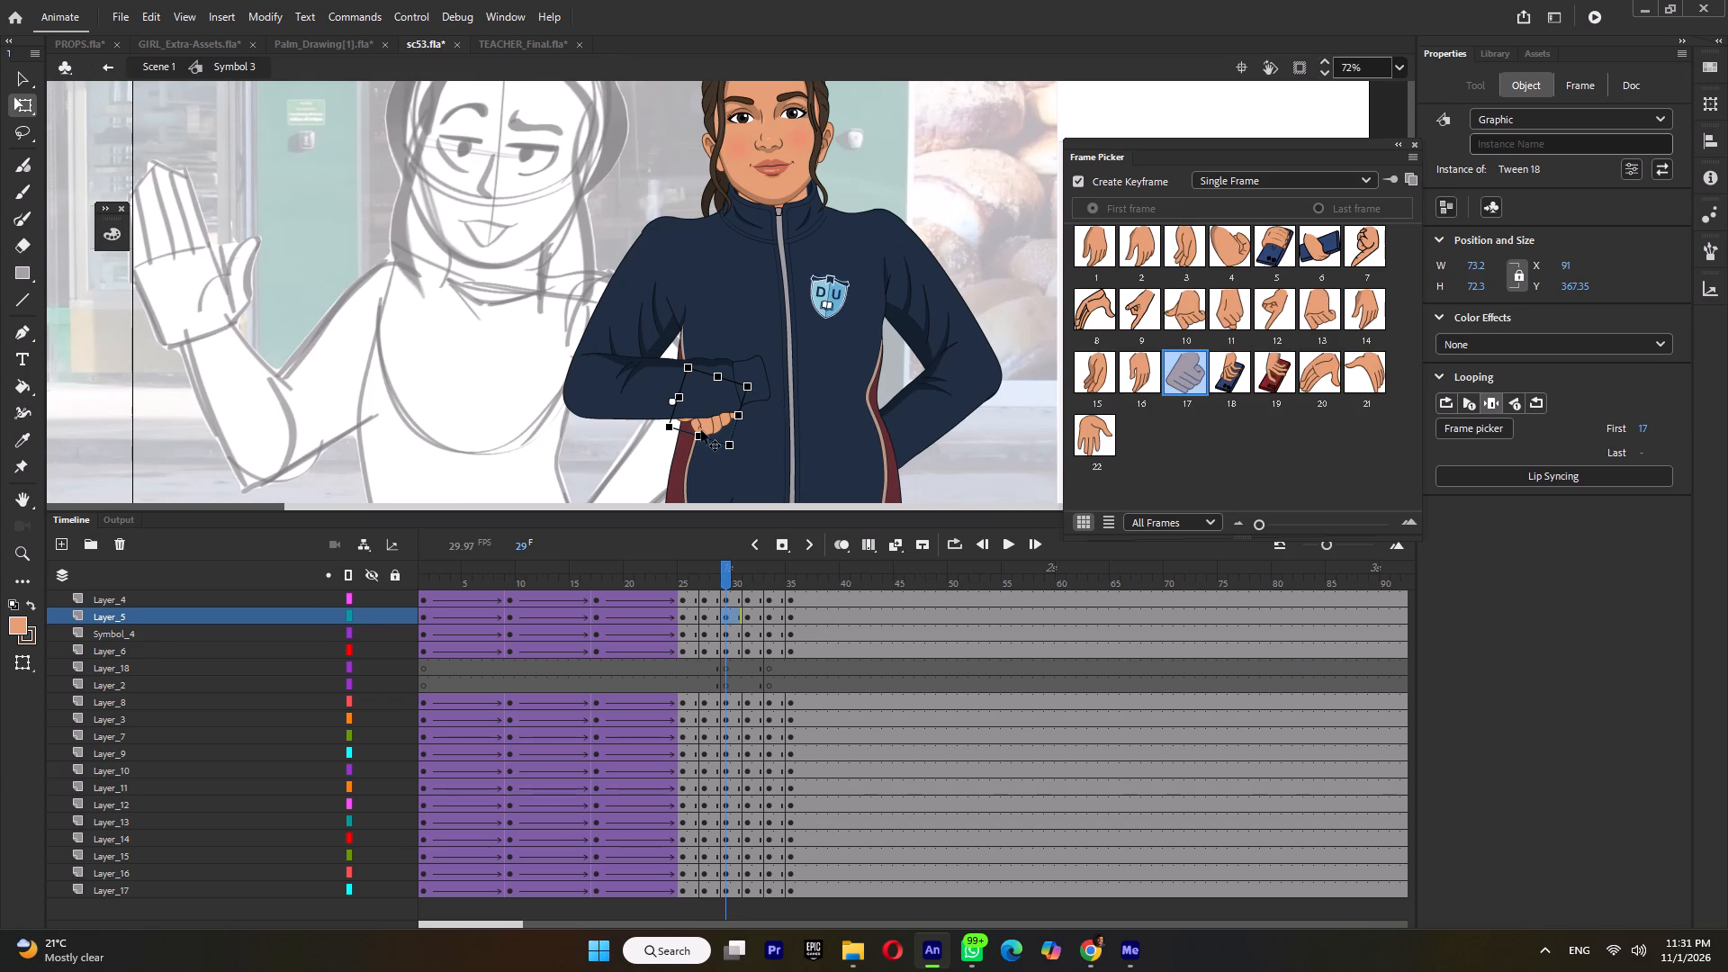
left_click_drag(710, 430, 790, 397)
left_click(692, 394, "shift")
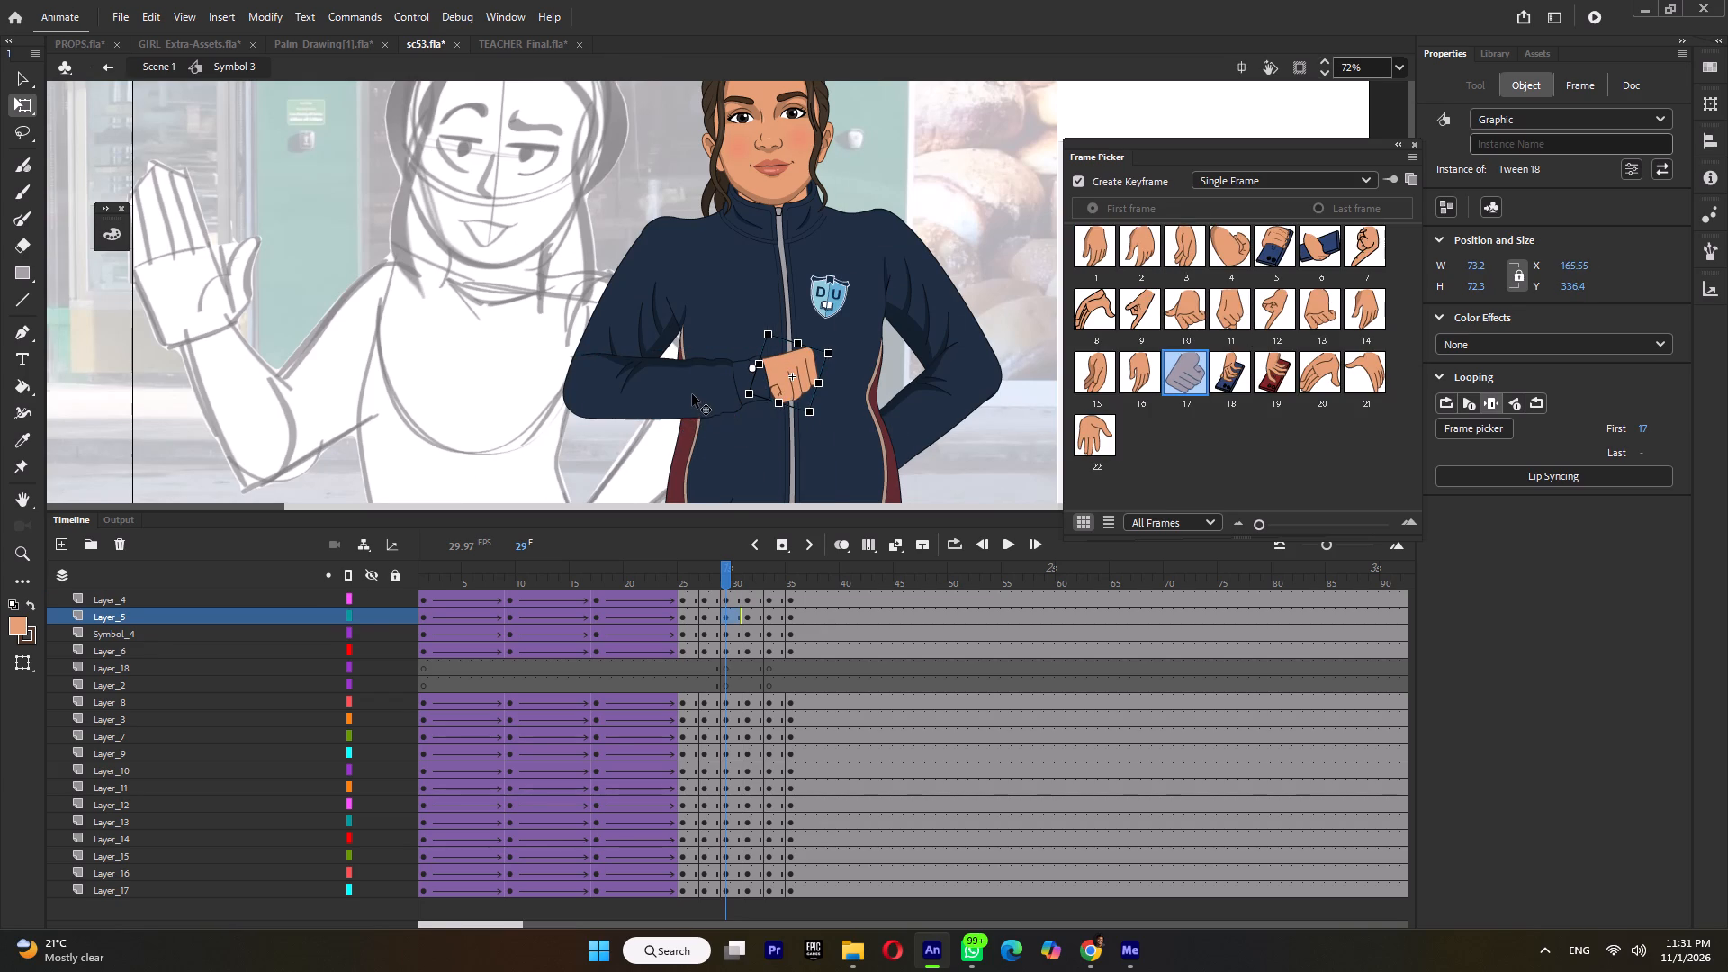
Move frames 29 to 35 of Layer_4 and Layer_5 onto Layer_18 and Layer_2, leaving blank keyframes at frame 29 on the original layers.
left_click(703, 633)
left_click_drag(726, 591, 790, 611)
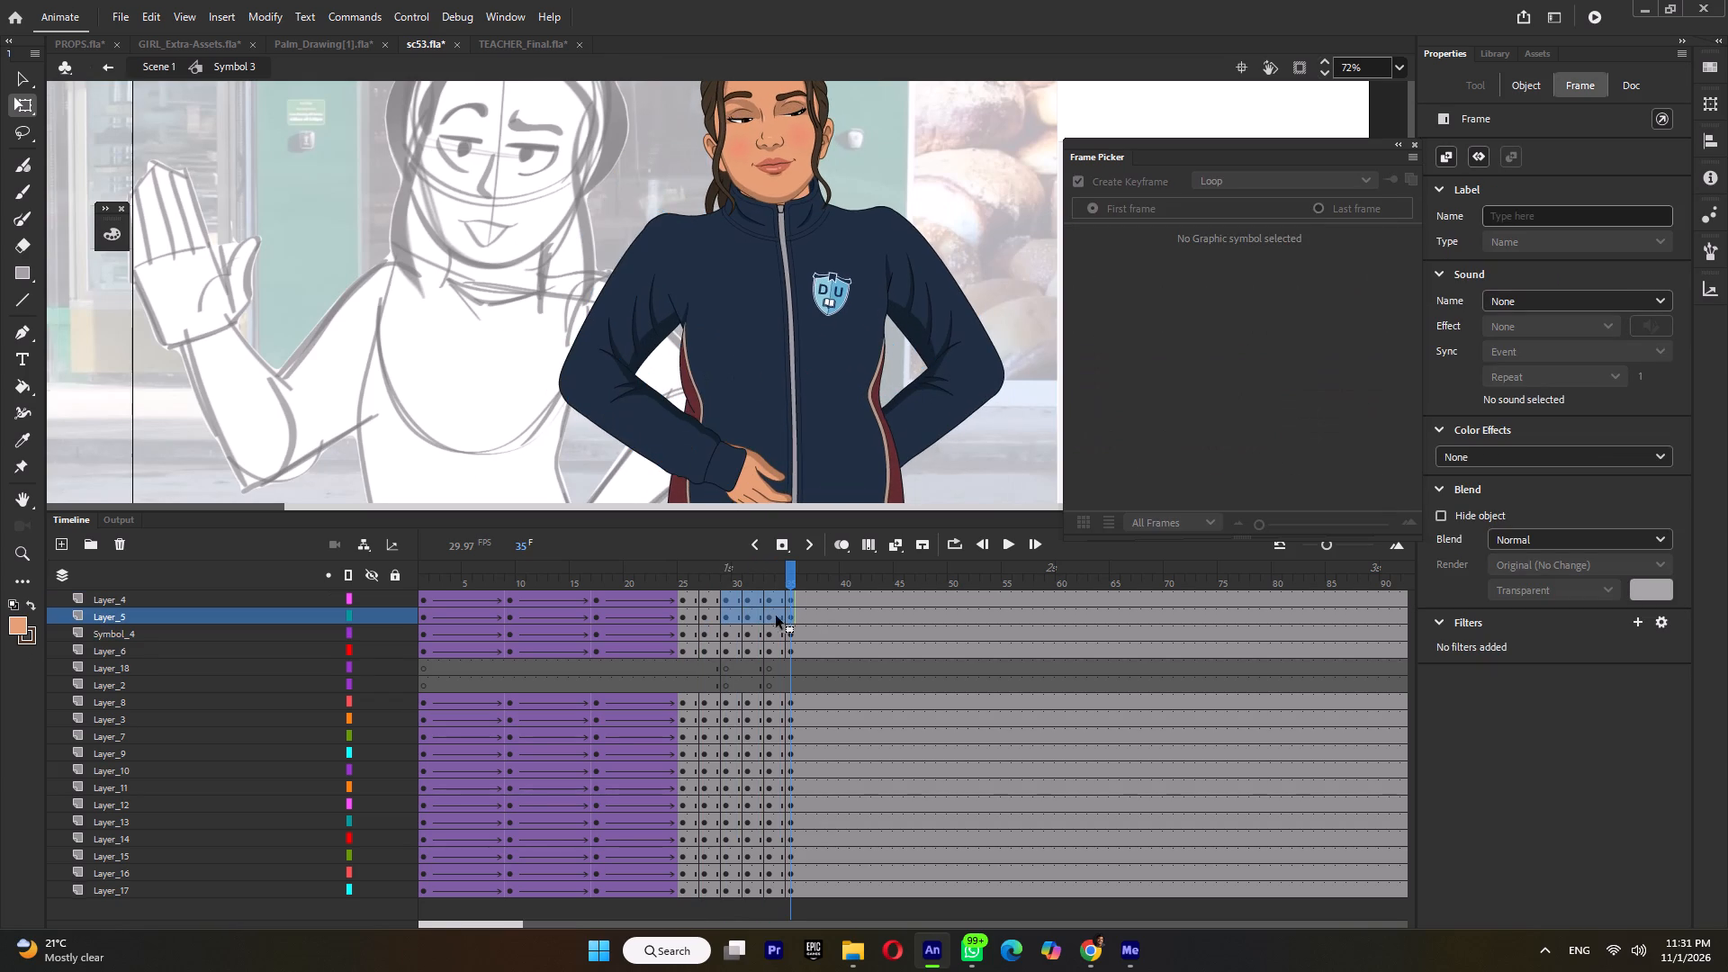
left_click_drag(732, 614, 733, 678)
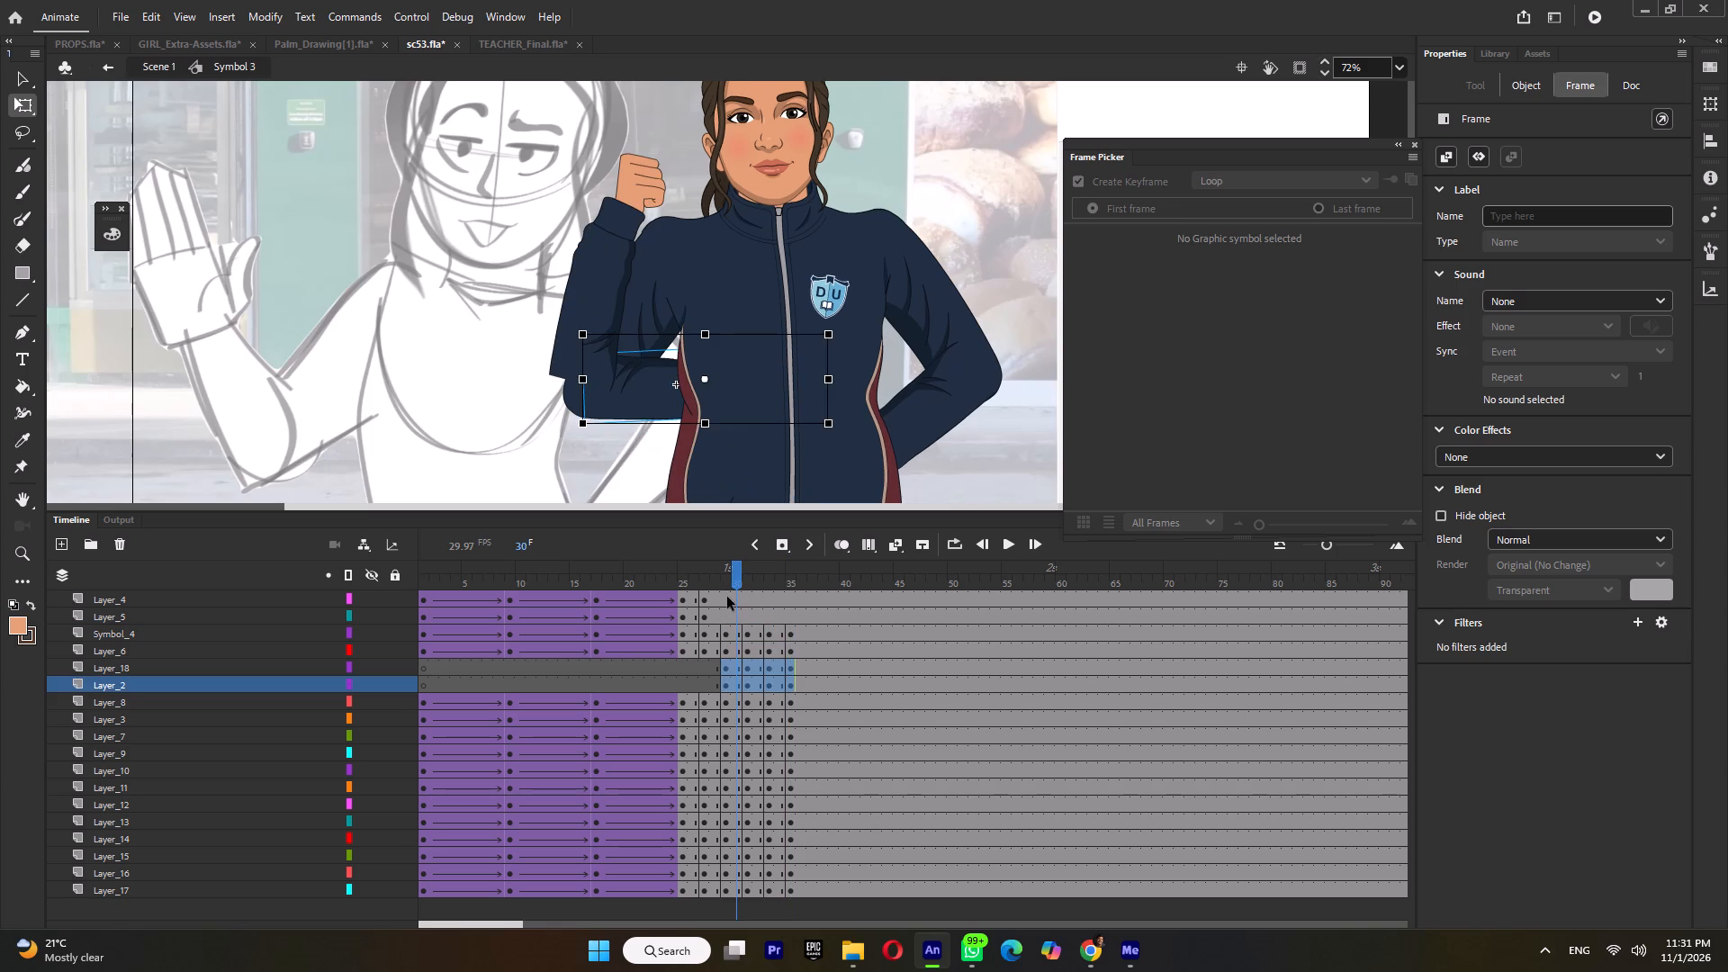
left_click_drag(727, 597, 728, 614)
key("F7")
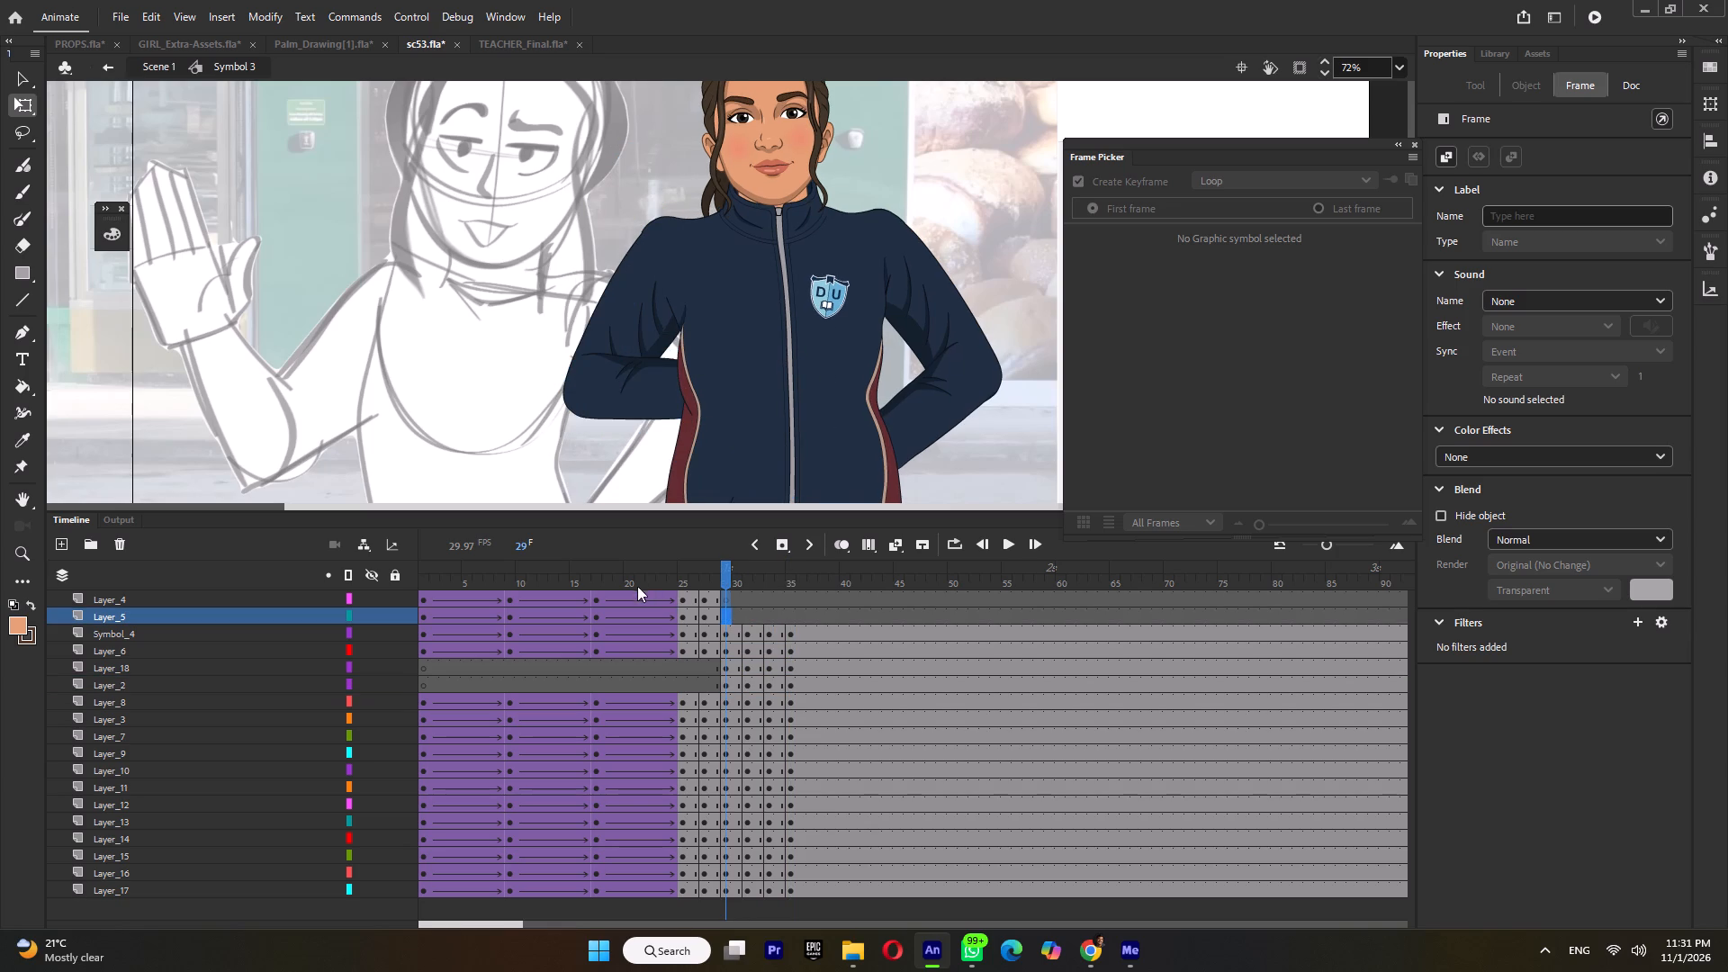
Play the arm transition from frame 20 inside the symbol, and from the start and around frame 30 in the main scene.
left_click(632, 585)
key("Return")
left_click(631, 585)
key("Return")
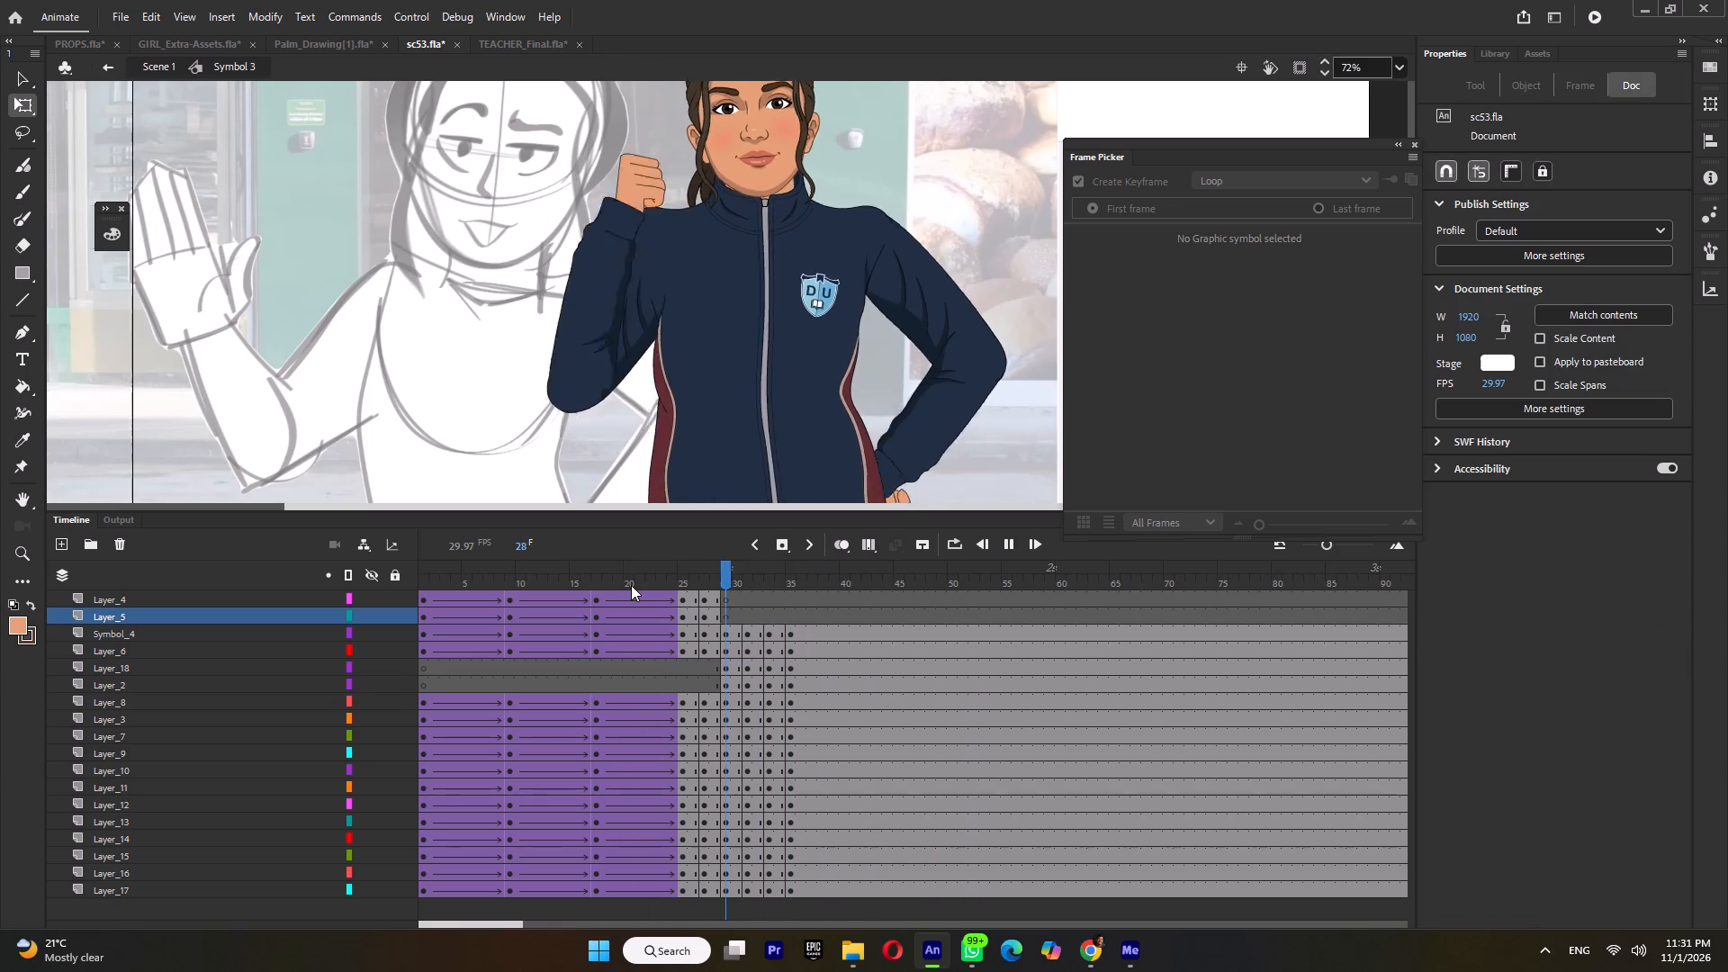
key("Return")
scroll(768, 345, "down", 5, "ctrl")
double_click(968, 391)
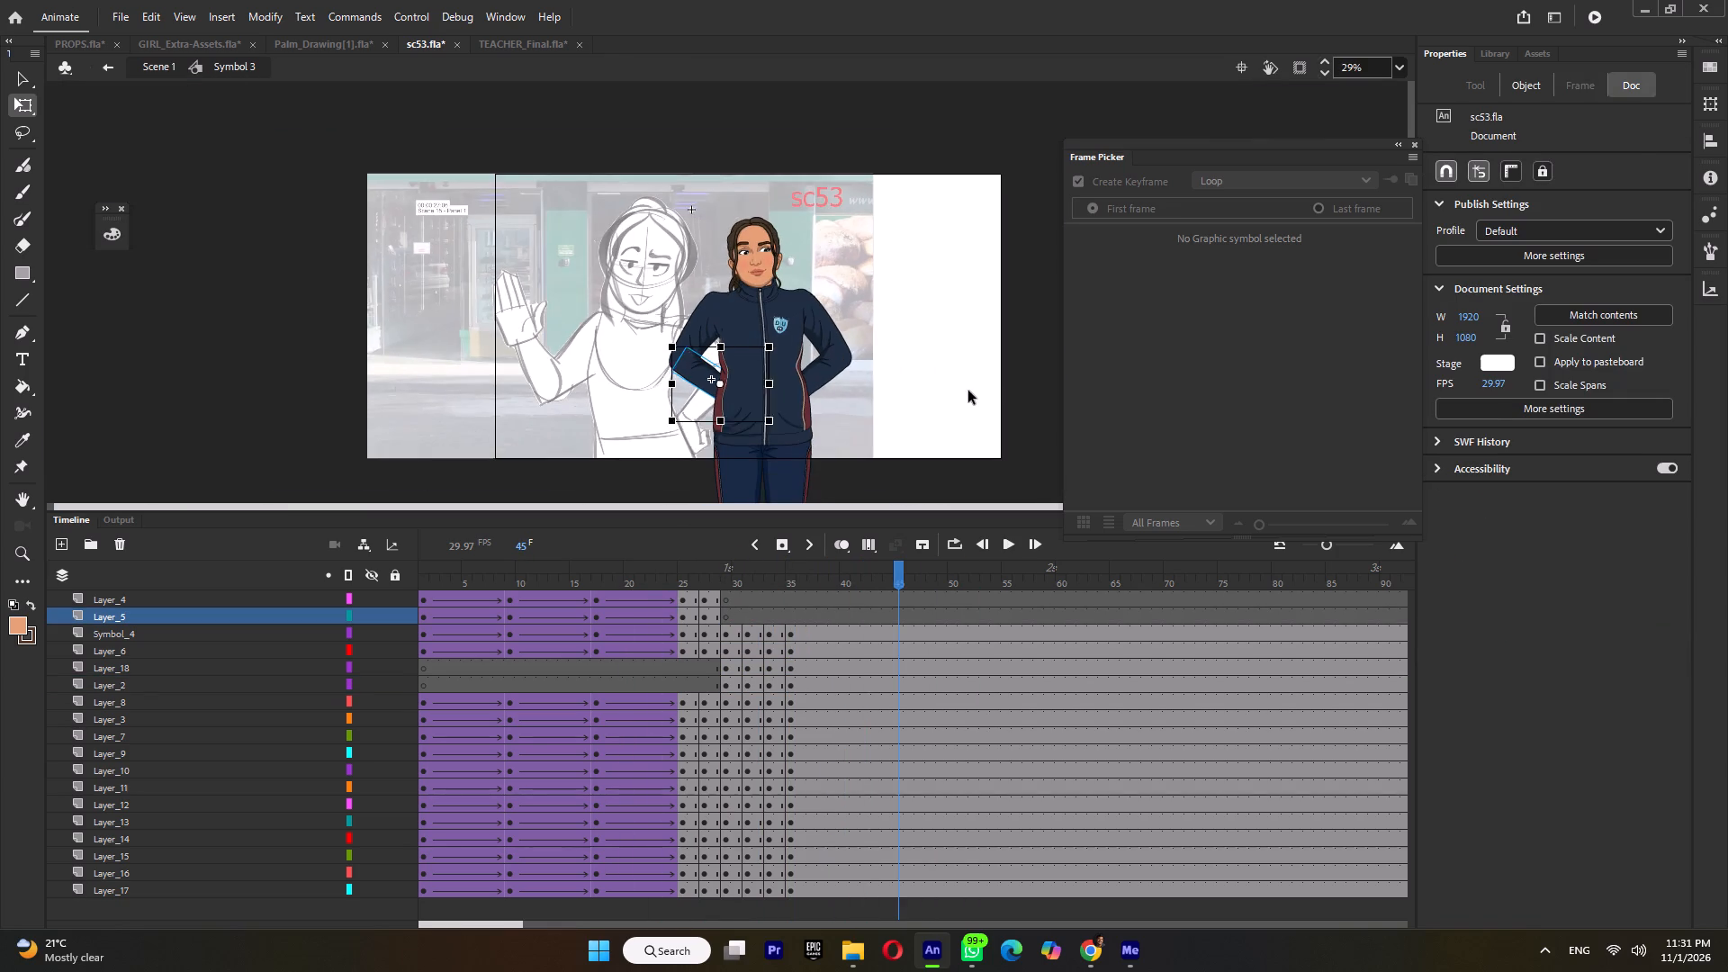
left_click_drag(756, 577, 201, 570)
key("Return")
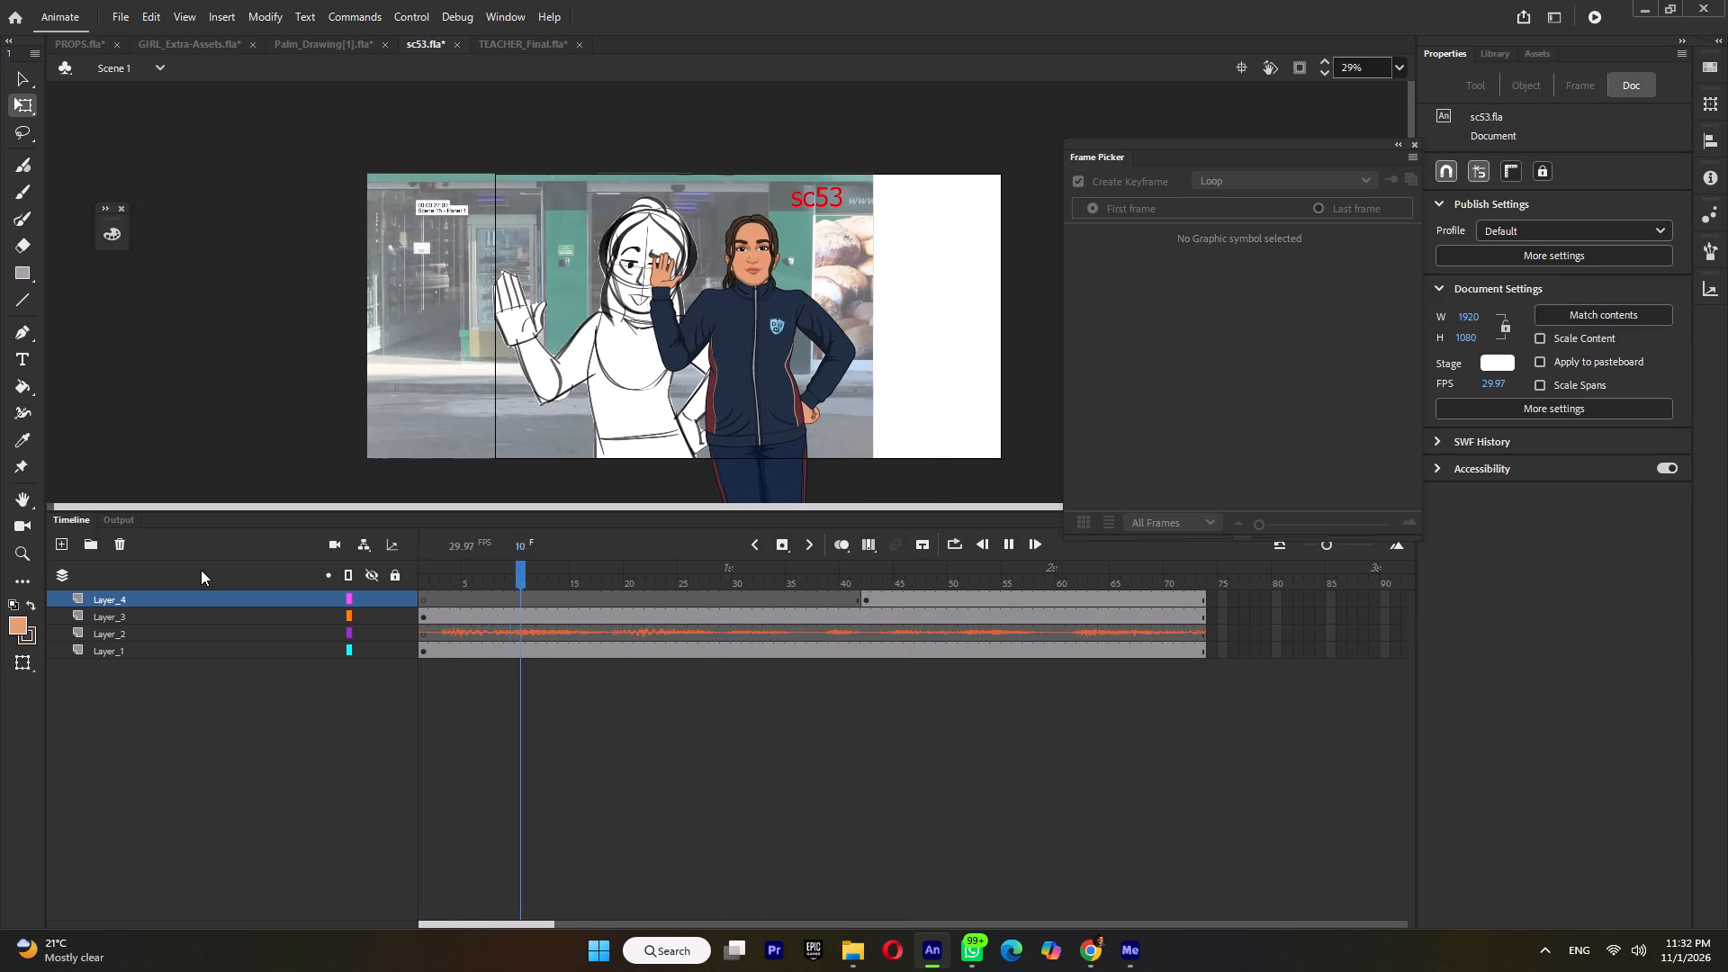
key("Return")
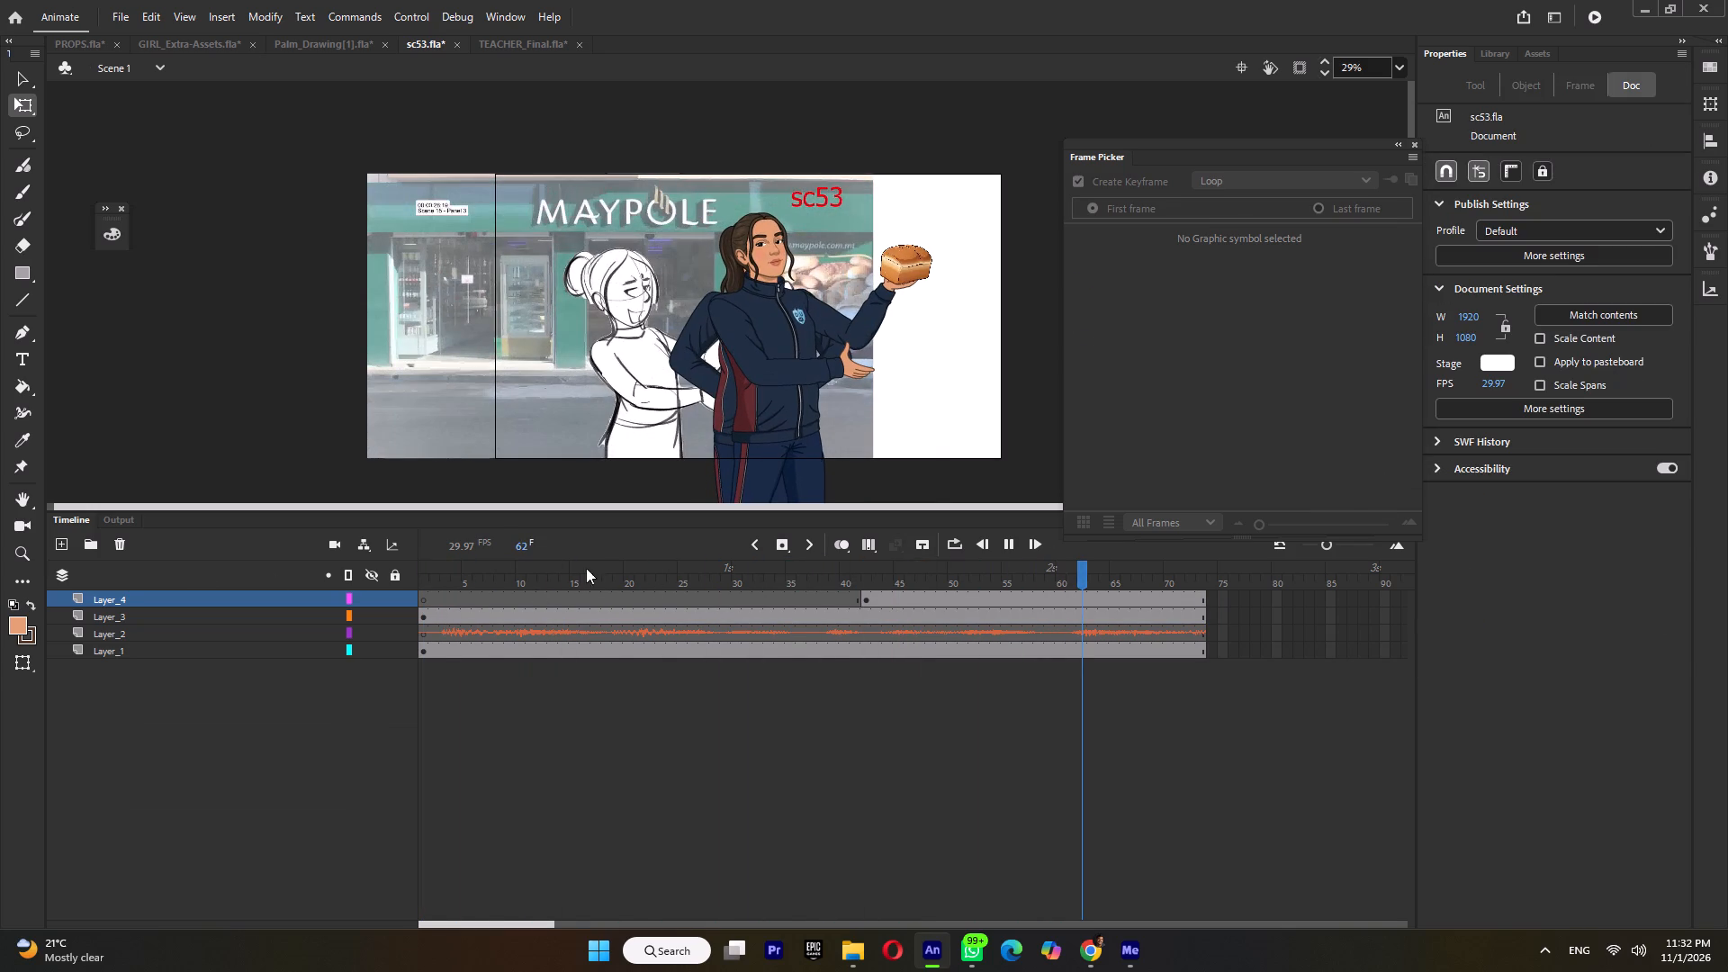
left_click(765, 589)
key("Return")
left_click(739, 585)
key("Return")
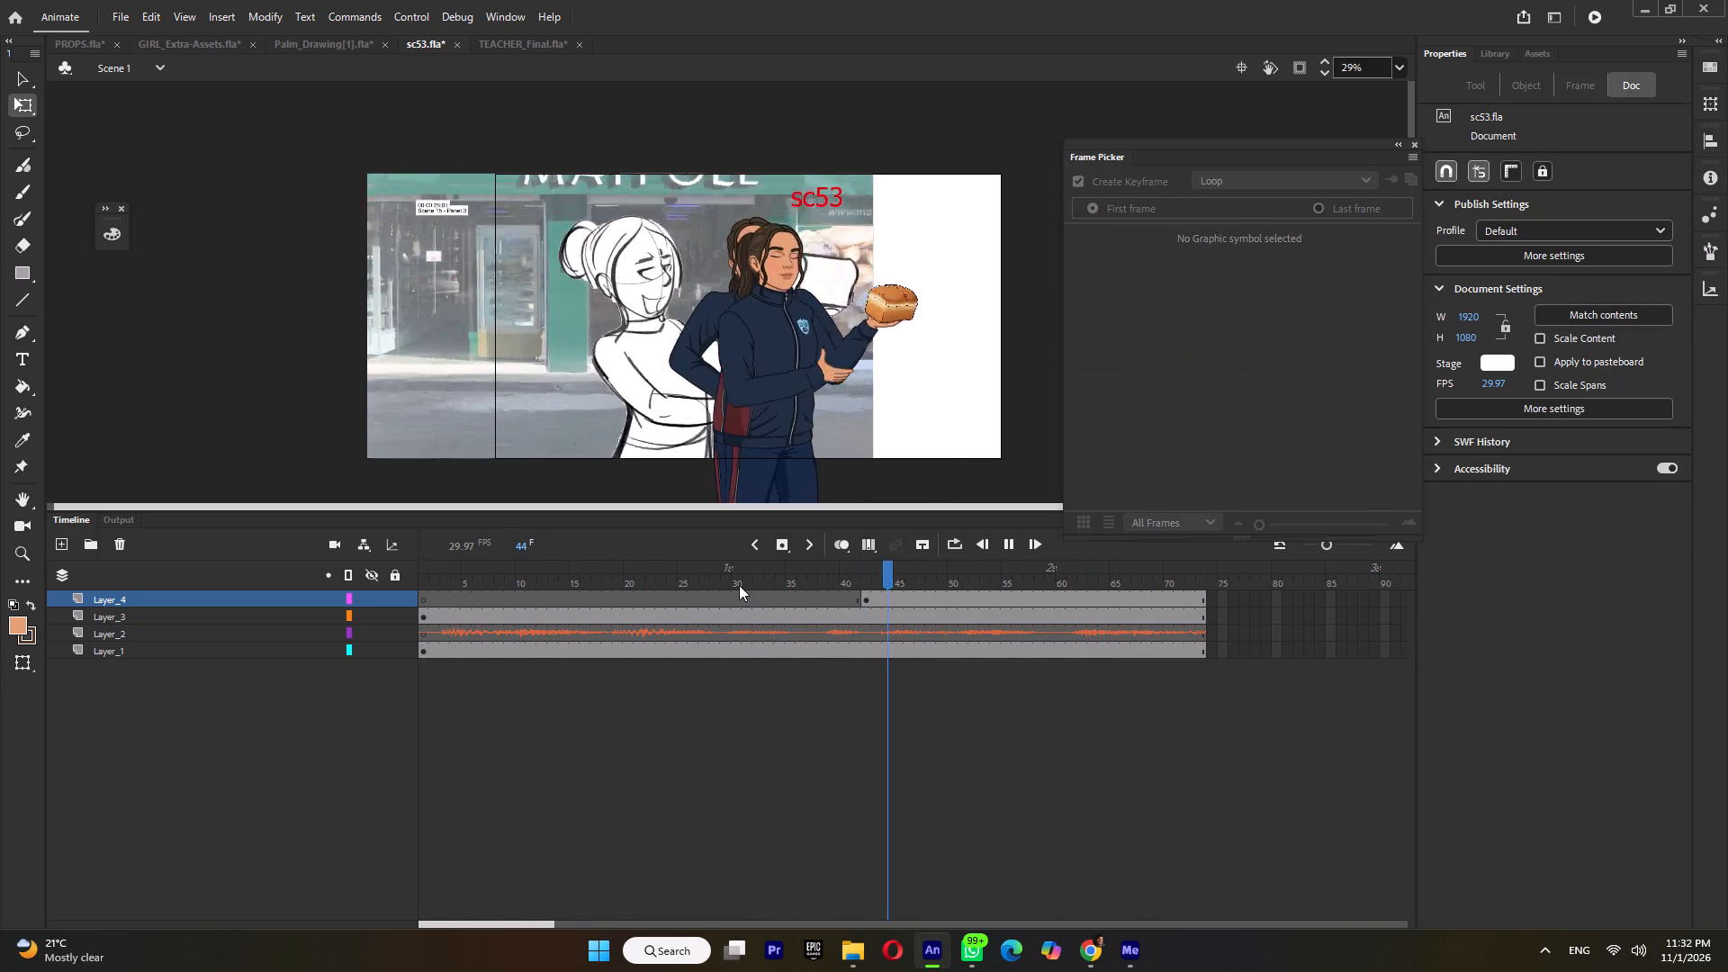
key("Return")
left_click(767, 578)
key("Return")
key("Return")
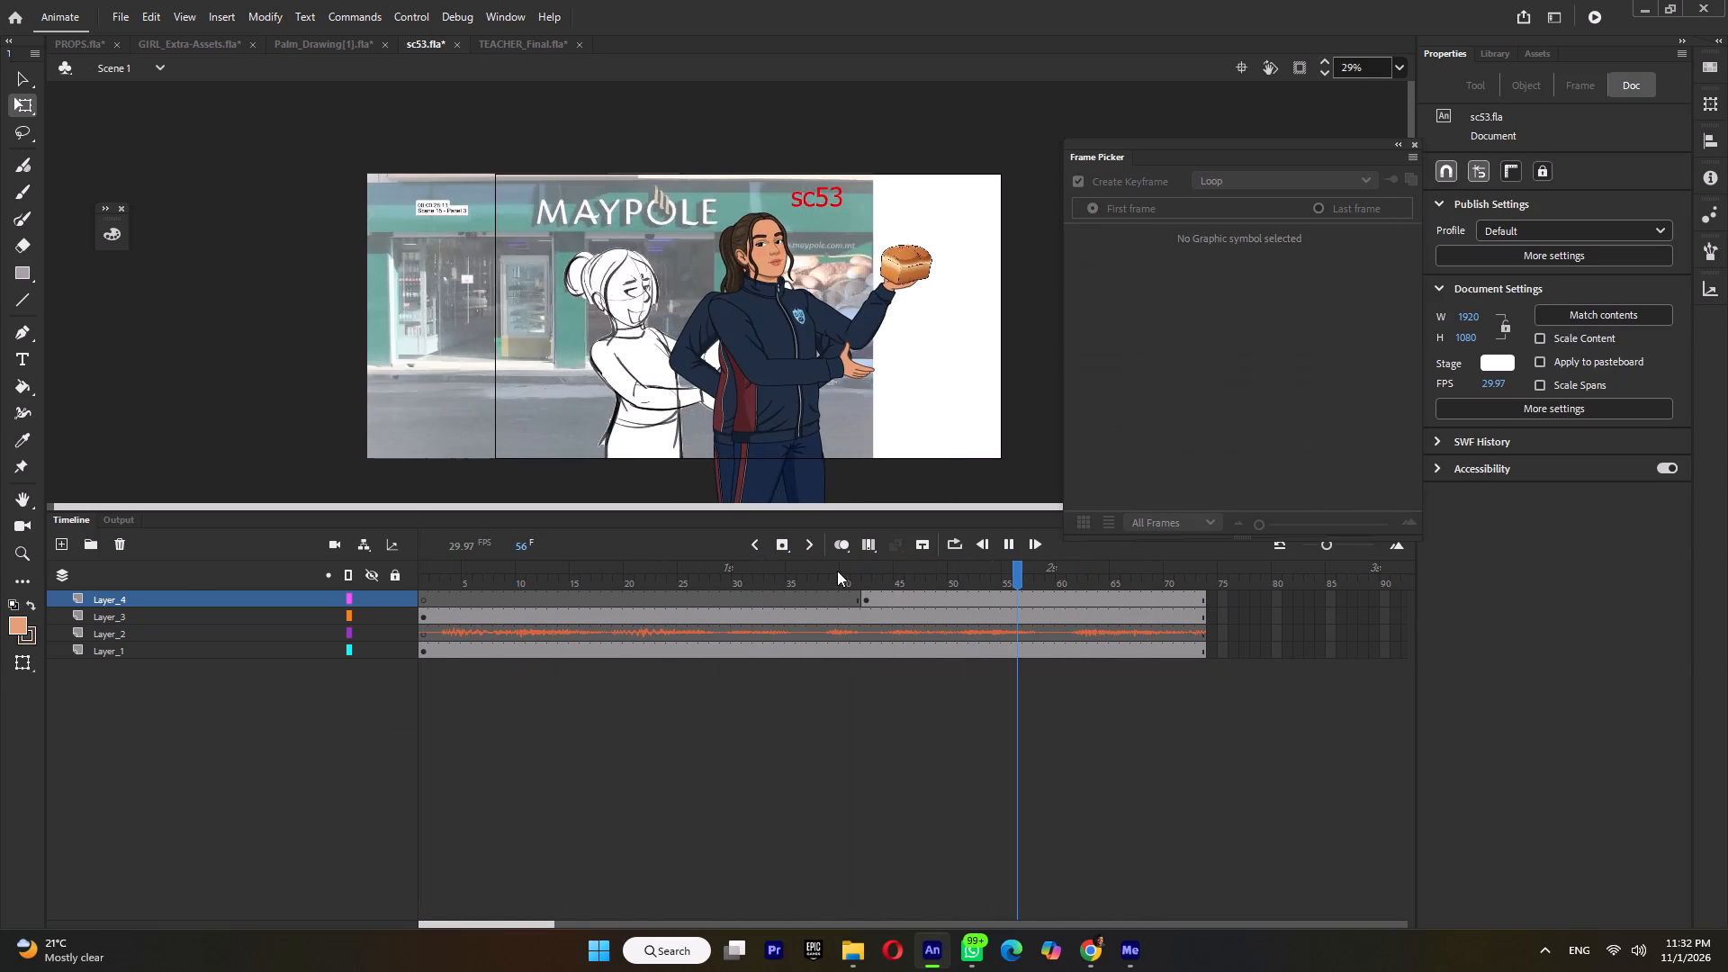
Open Symbol 3 for editing and insert a keyframe on all layers at frame 40.
left_click(841, 564)
double_click(742, 346)
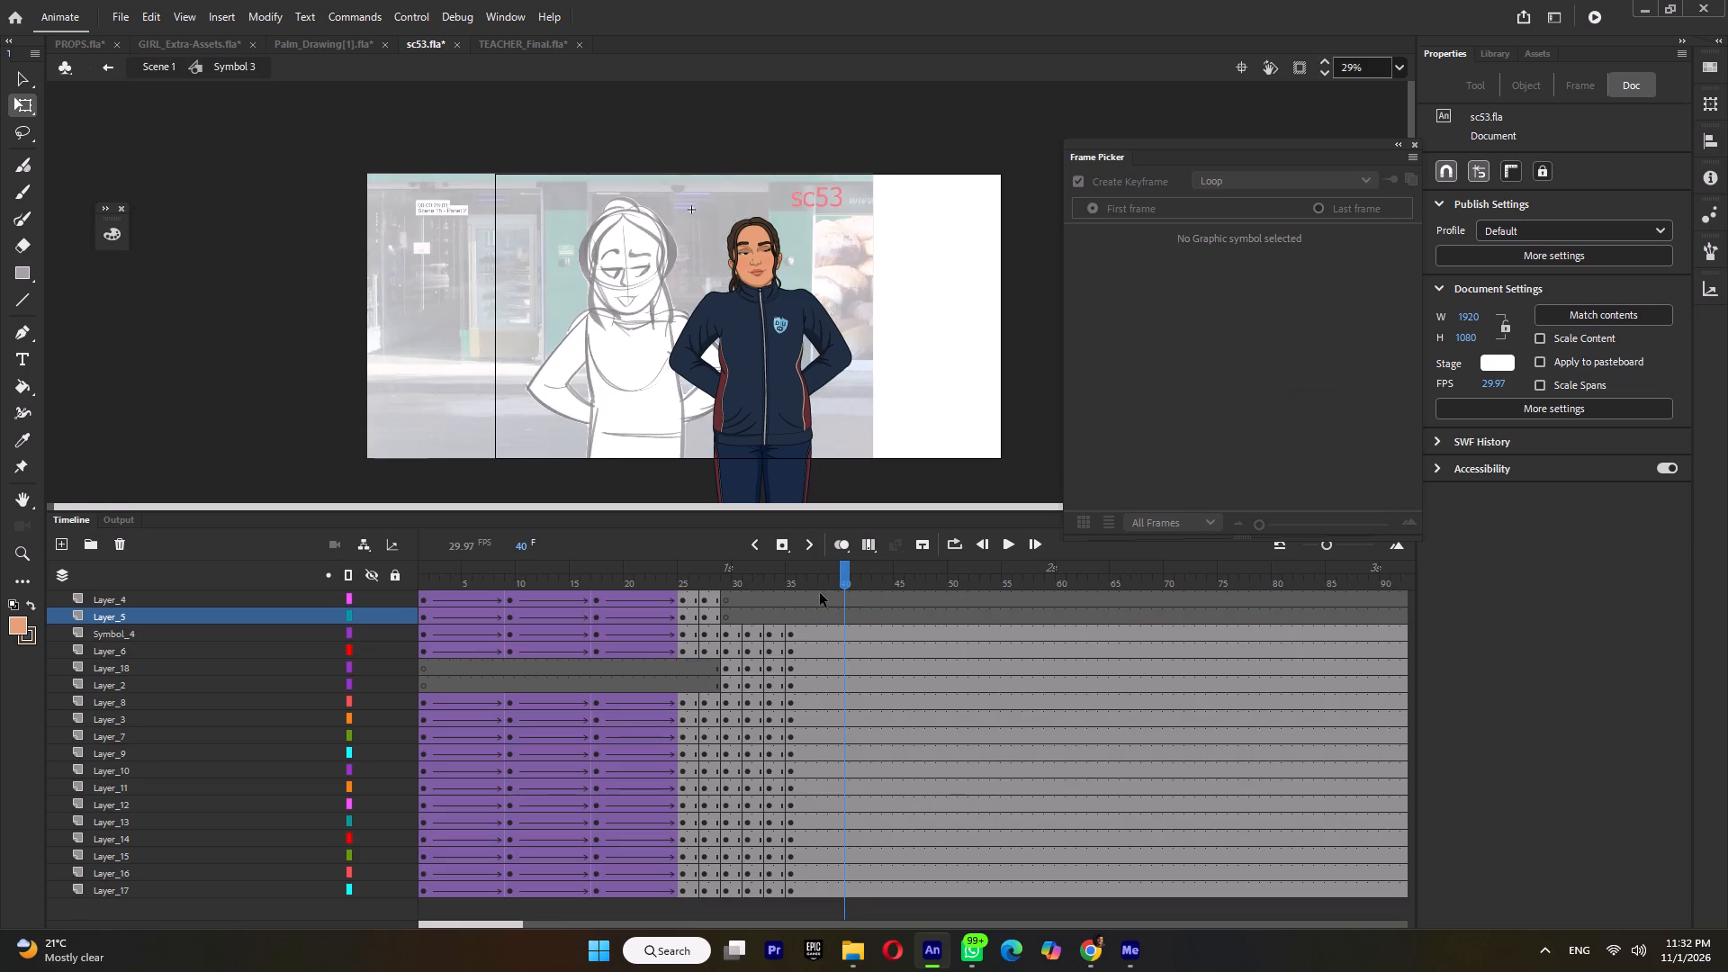
double_click(840, 573)
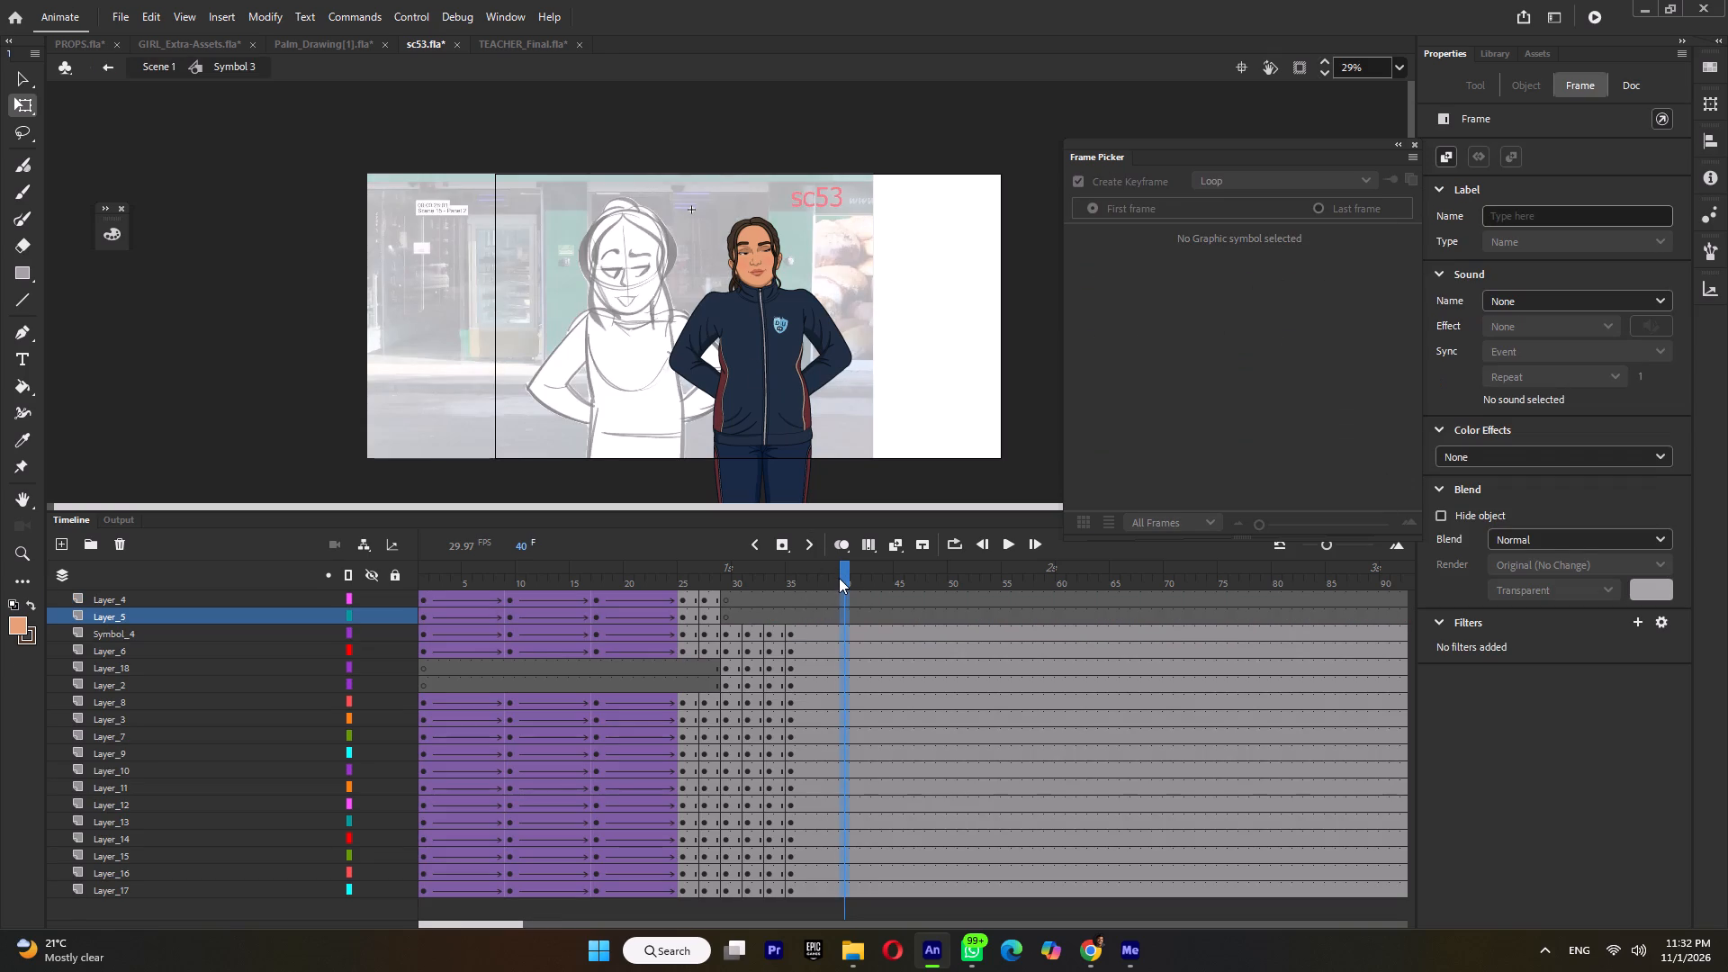
key("F6")
At frame 40, squash the girl's upper body from a bottom pivot to a height of about 544.
left_click_drag(928, 260, 614, 423)
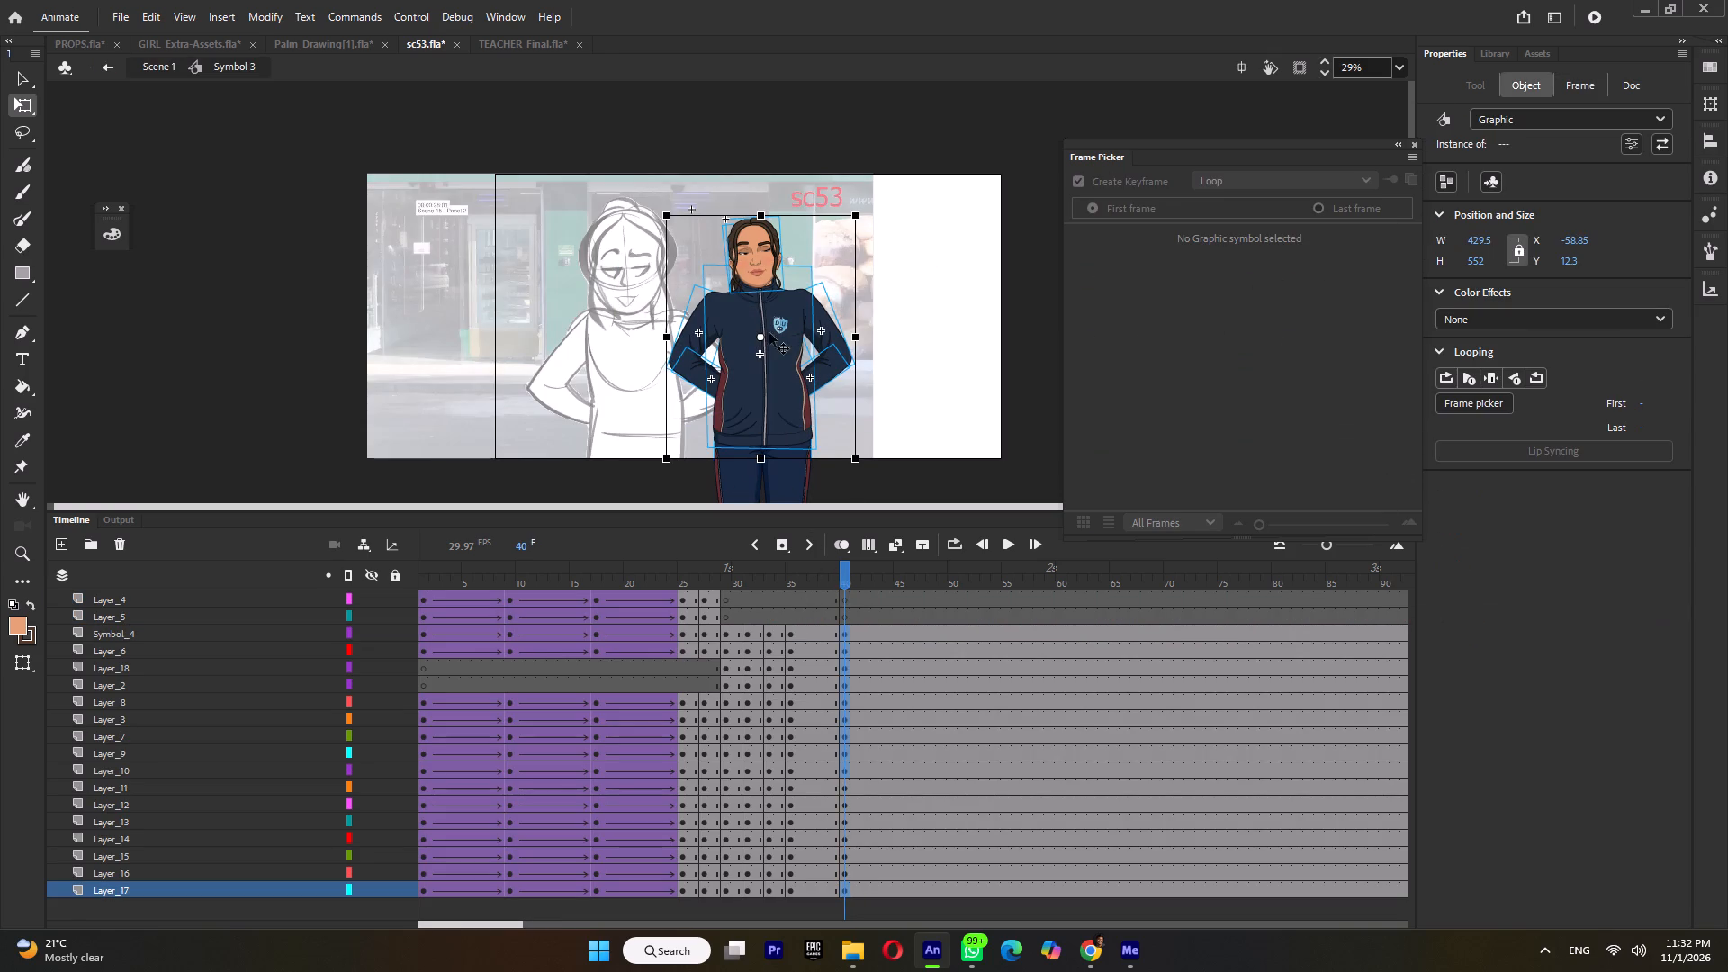
left_click_drag(760, 333, 763, 440)
scroll(762, 238, "up", 5, "ctrl")
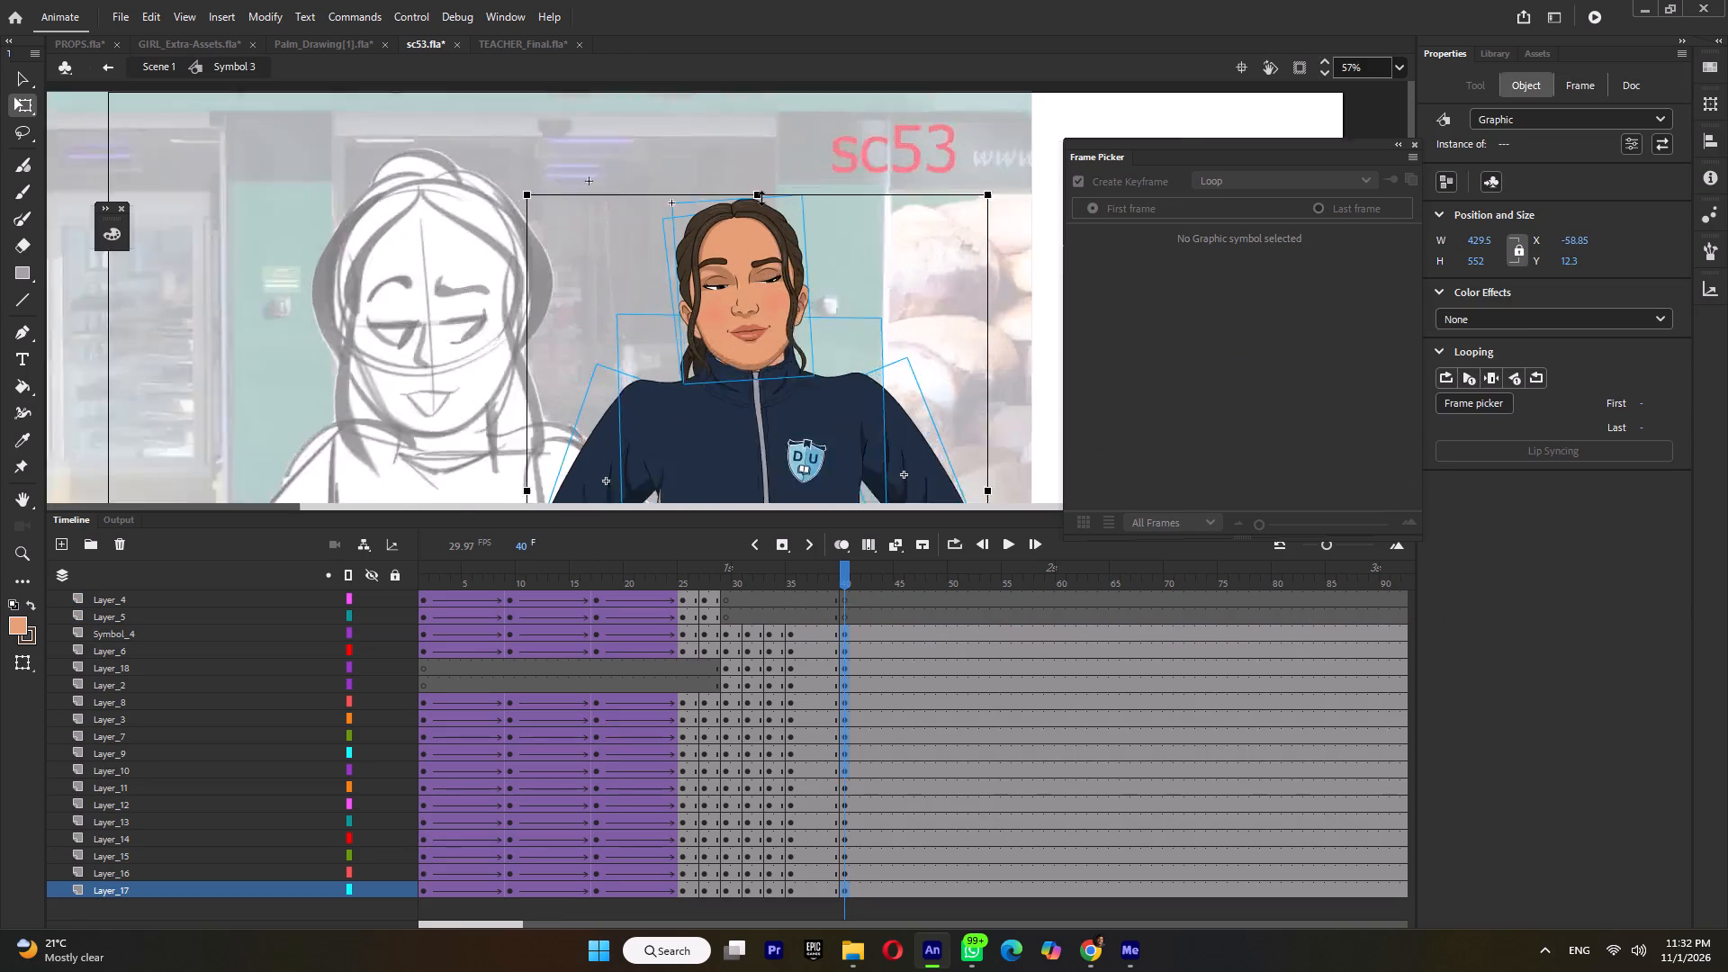
scroll(761, 198, "up", 1, "ctrl")
left_click_drag(759, 193, 759, 205)
left_click(774, 204)
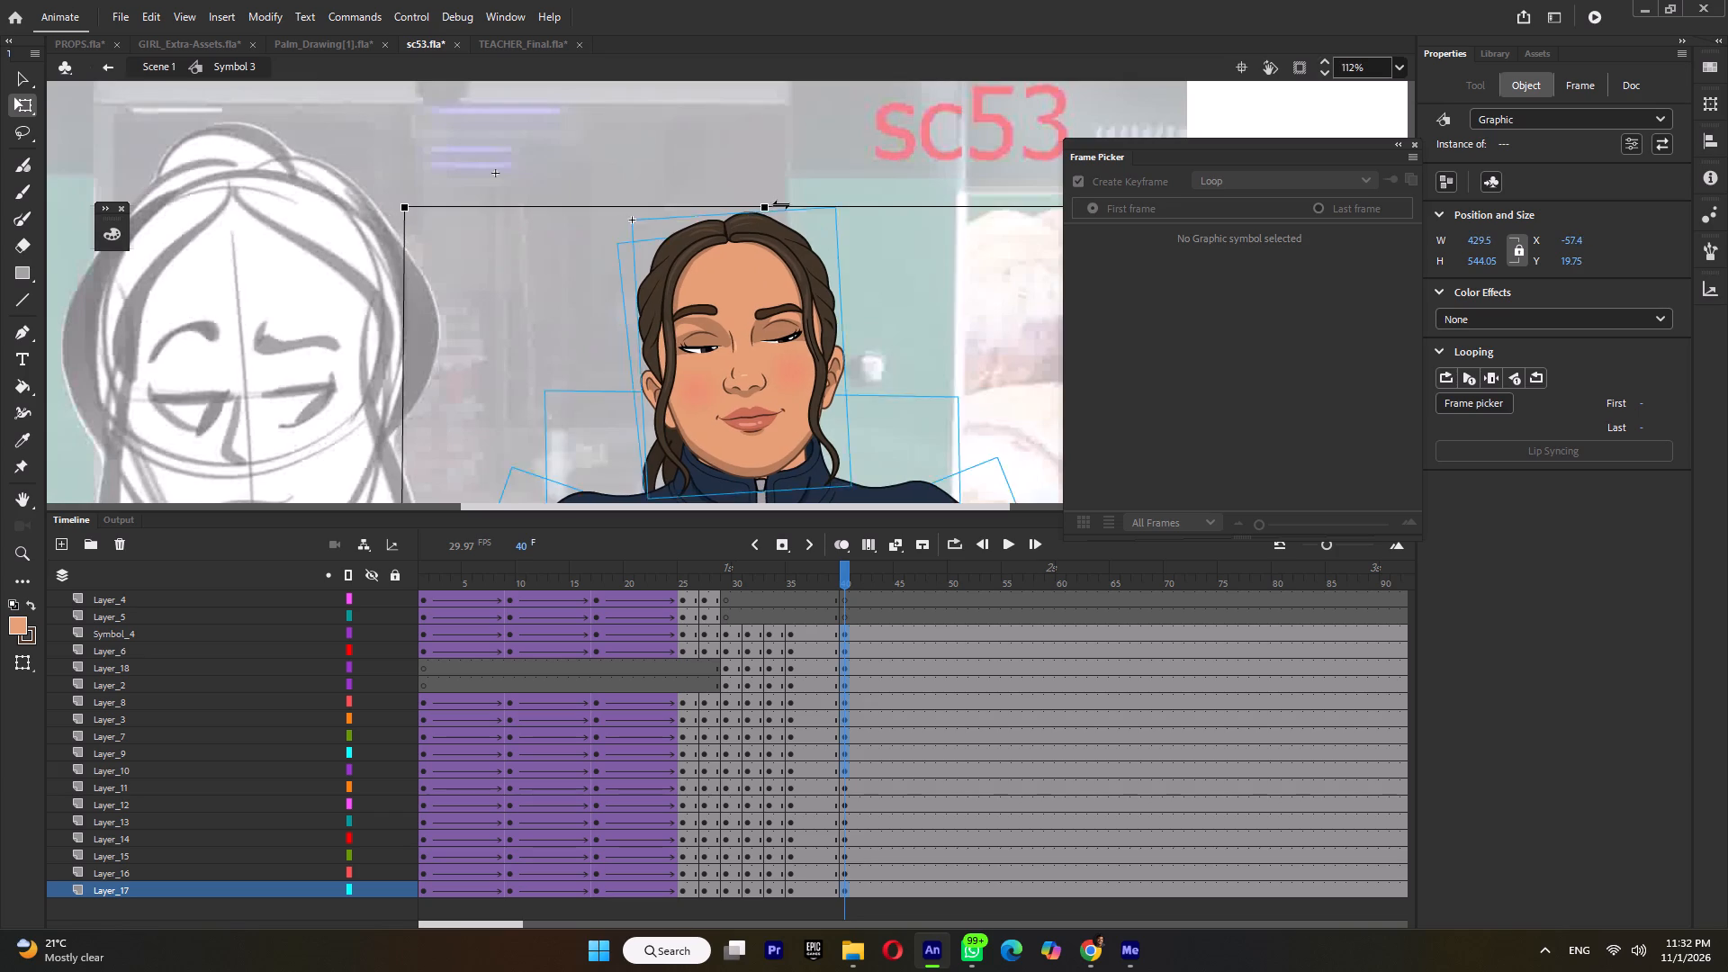
Tilt the head at frame 40 slightly clockwise around a pivot at the neck and nudge it down to about Y 25.
scroll(780, 204, "down", 5, "ctrl")
left_click(797, 147)
left_click_drag(657, 215, 796, 277)
left_click_drag(758, 291, 764, 327)
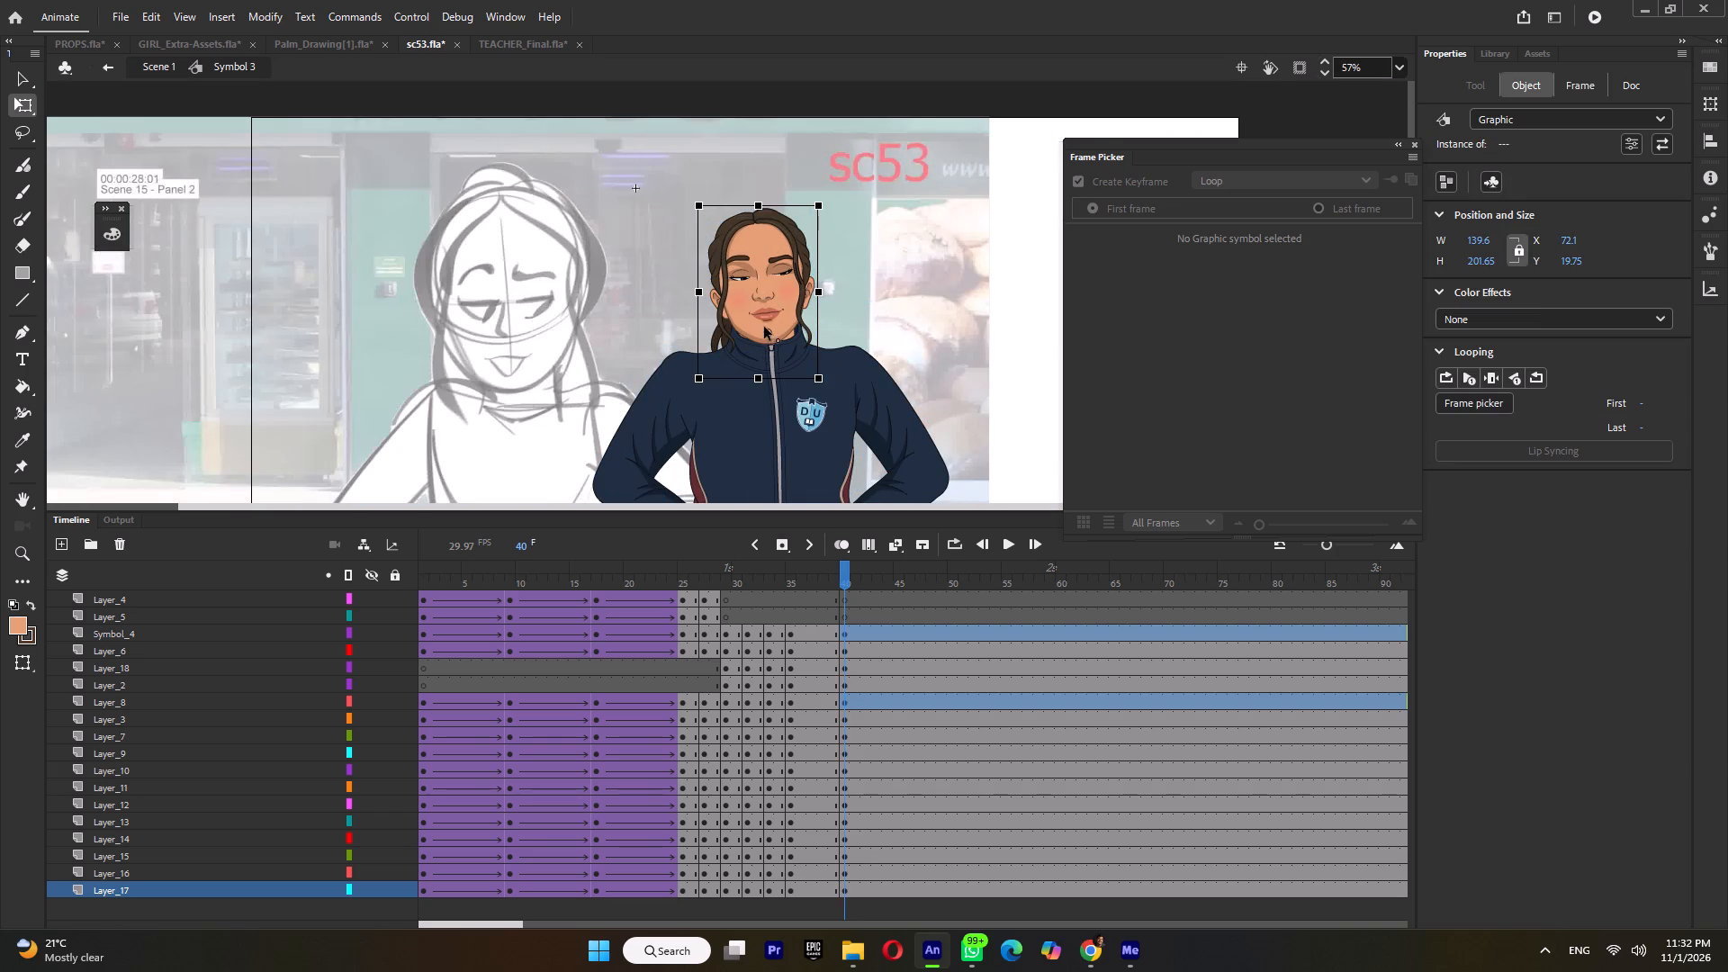
left_click_drag(764, 327, 765, 328)
scroll(814, 202, "up", 2, "ctrl")
left_click_drag(834, 207, 847, 218)
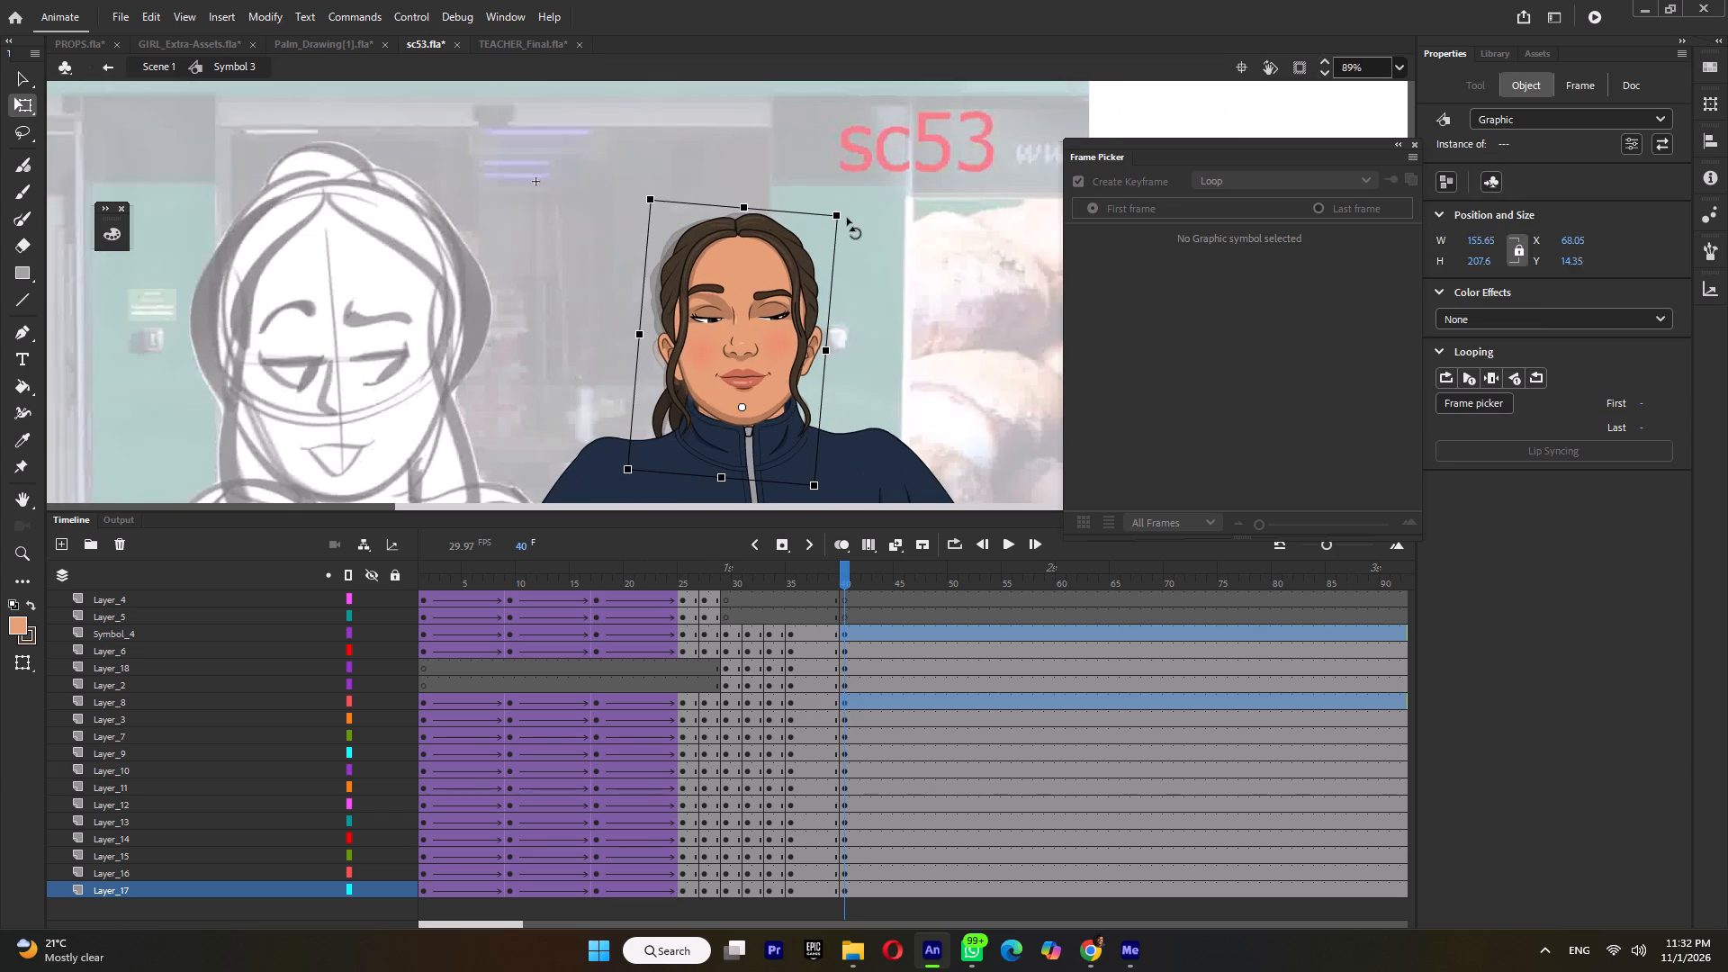
left_click_drag(847, 218, 843, 218)
key("Down")
key("Down")
key("Down")
key("Down")
key("Down")
key("Down")
key("Down")
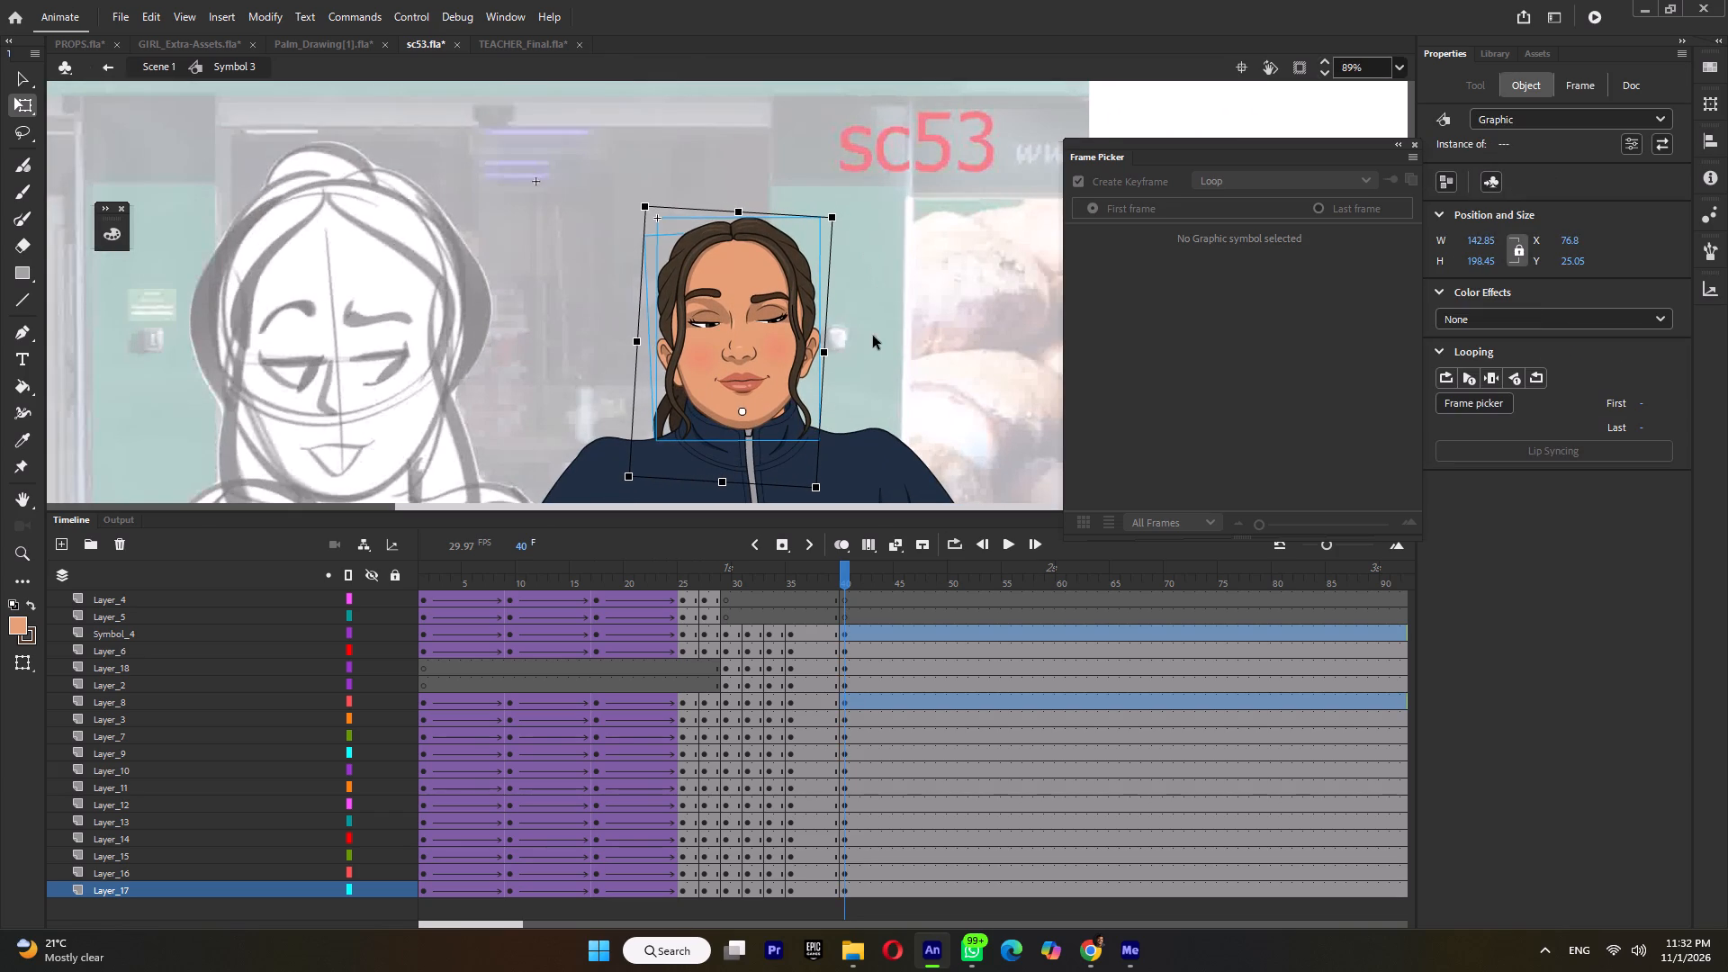
Rotate the arm on the badge side slightly outward from the shoulder at frame 40, and angle its forearm back to the waist.
scroll(850, 260, "down", 6, "ctrl")
left_click_drag(894, 325, 850, 412)
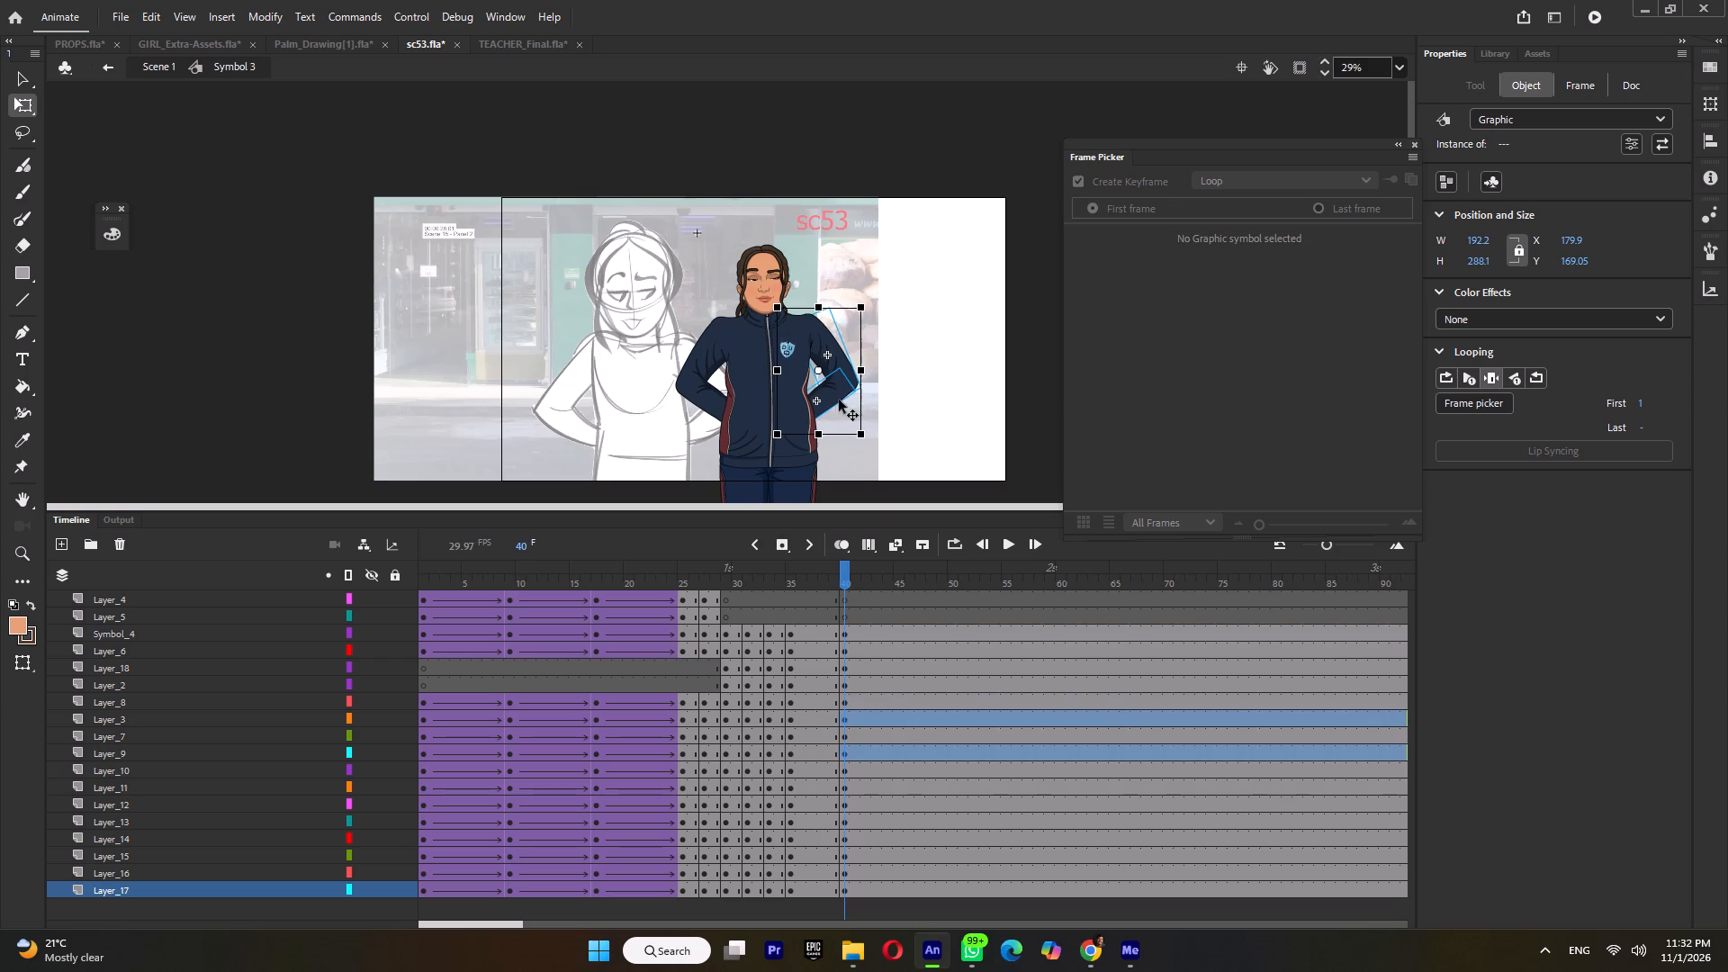
left_click_drag(819, 376, 808, 330)
scroll(811, 430, "up", 4, "ctrl")
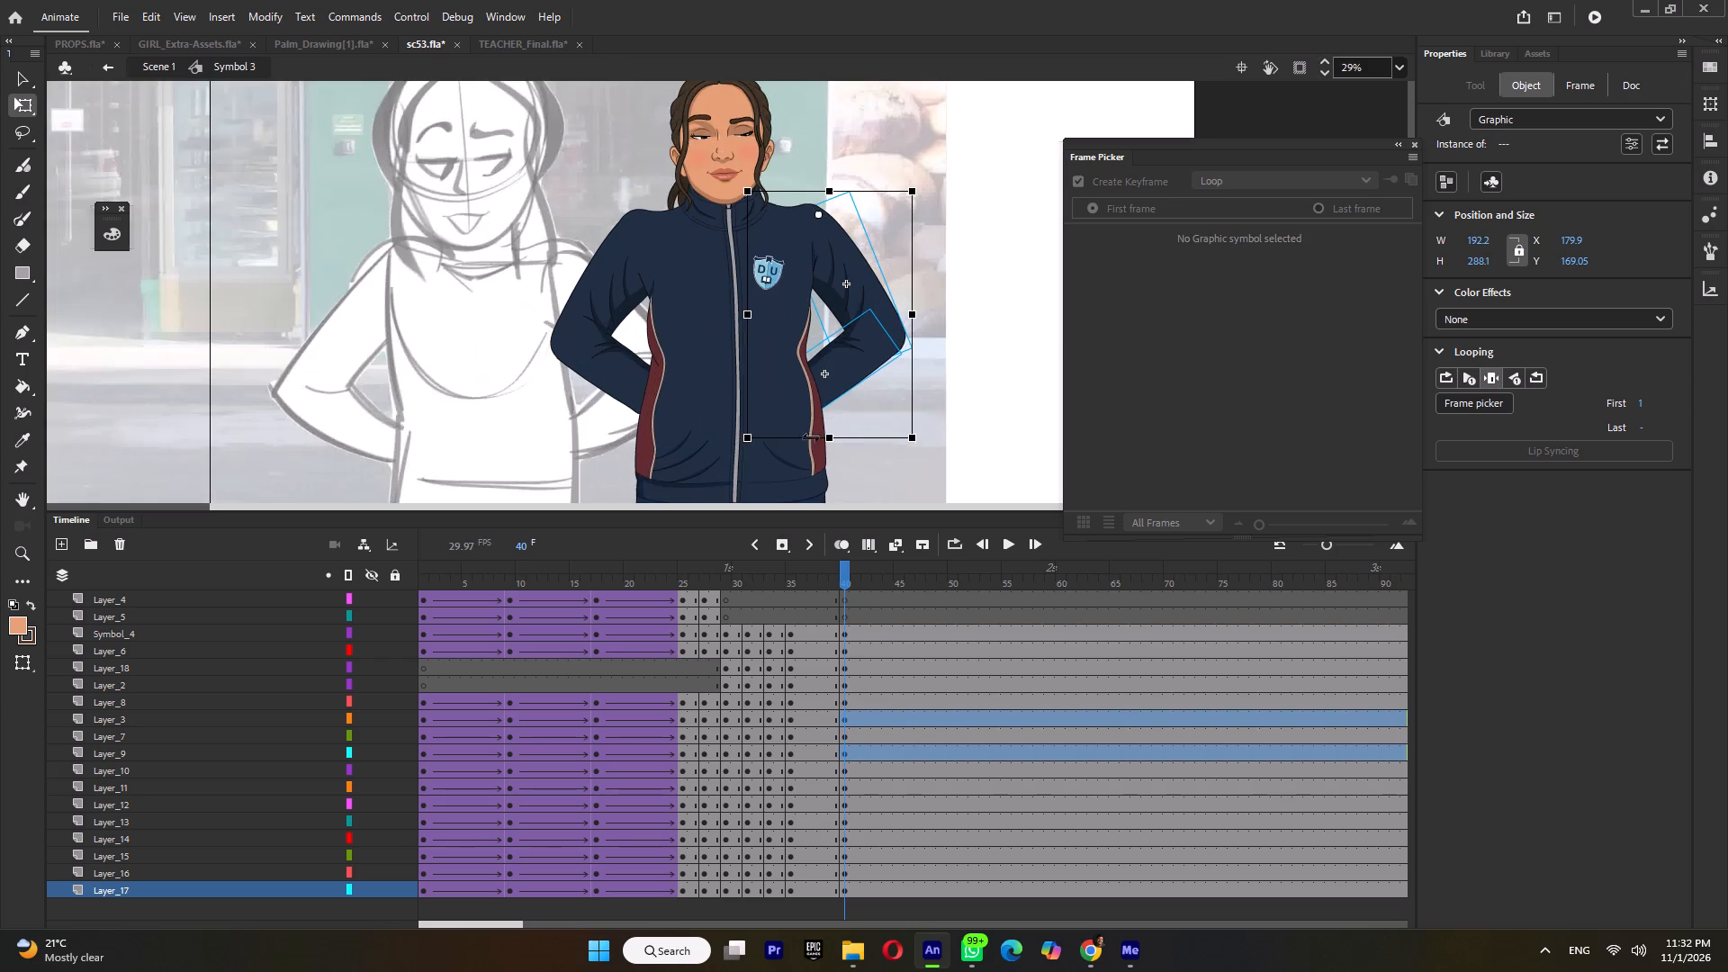
left_click_drag(720, 451, 738, 453)
left_click(990, 330)
left_click(865, 353)
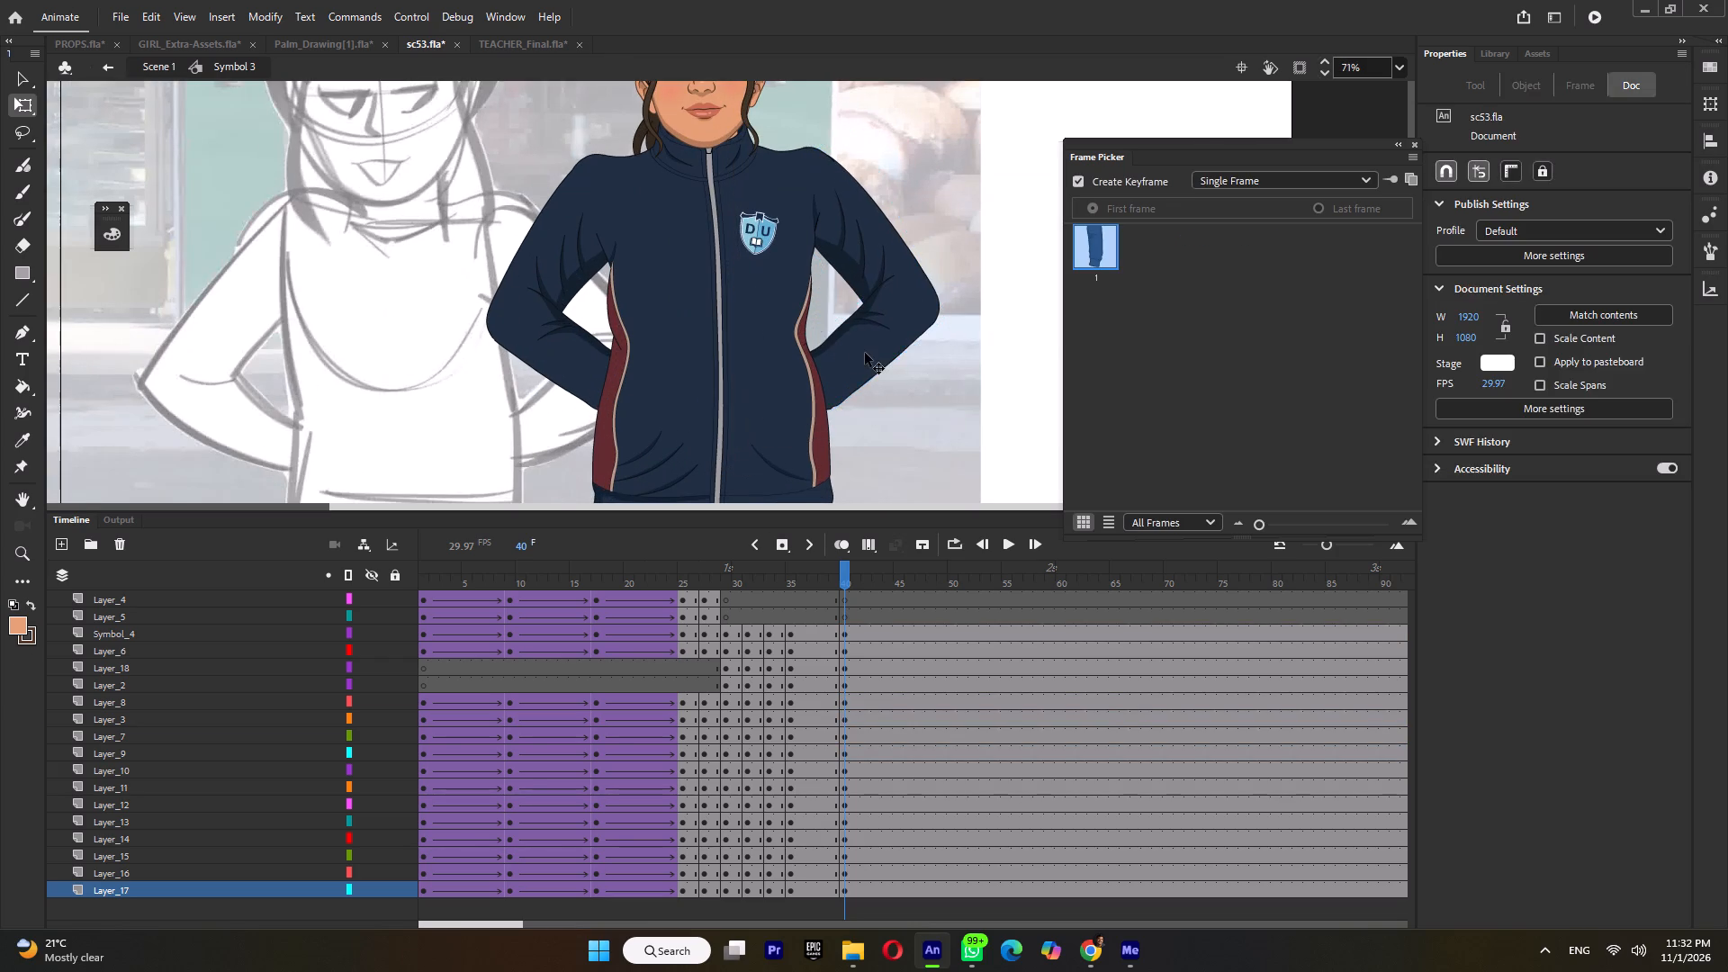
left_click_drag(778, 449, 769, 432)
Rotate the opposite arm slightly outward from the shoulder at frame 40, and angle its forearm back to the waist.
left_click_drag(414, 258, 492, 328)
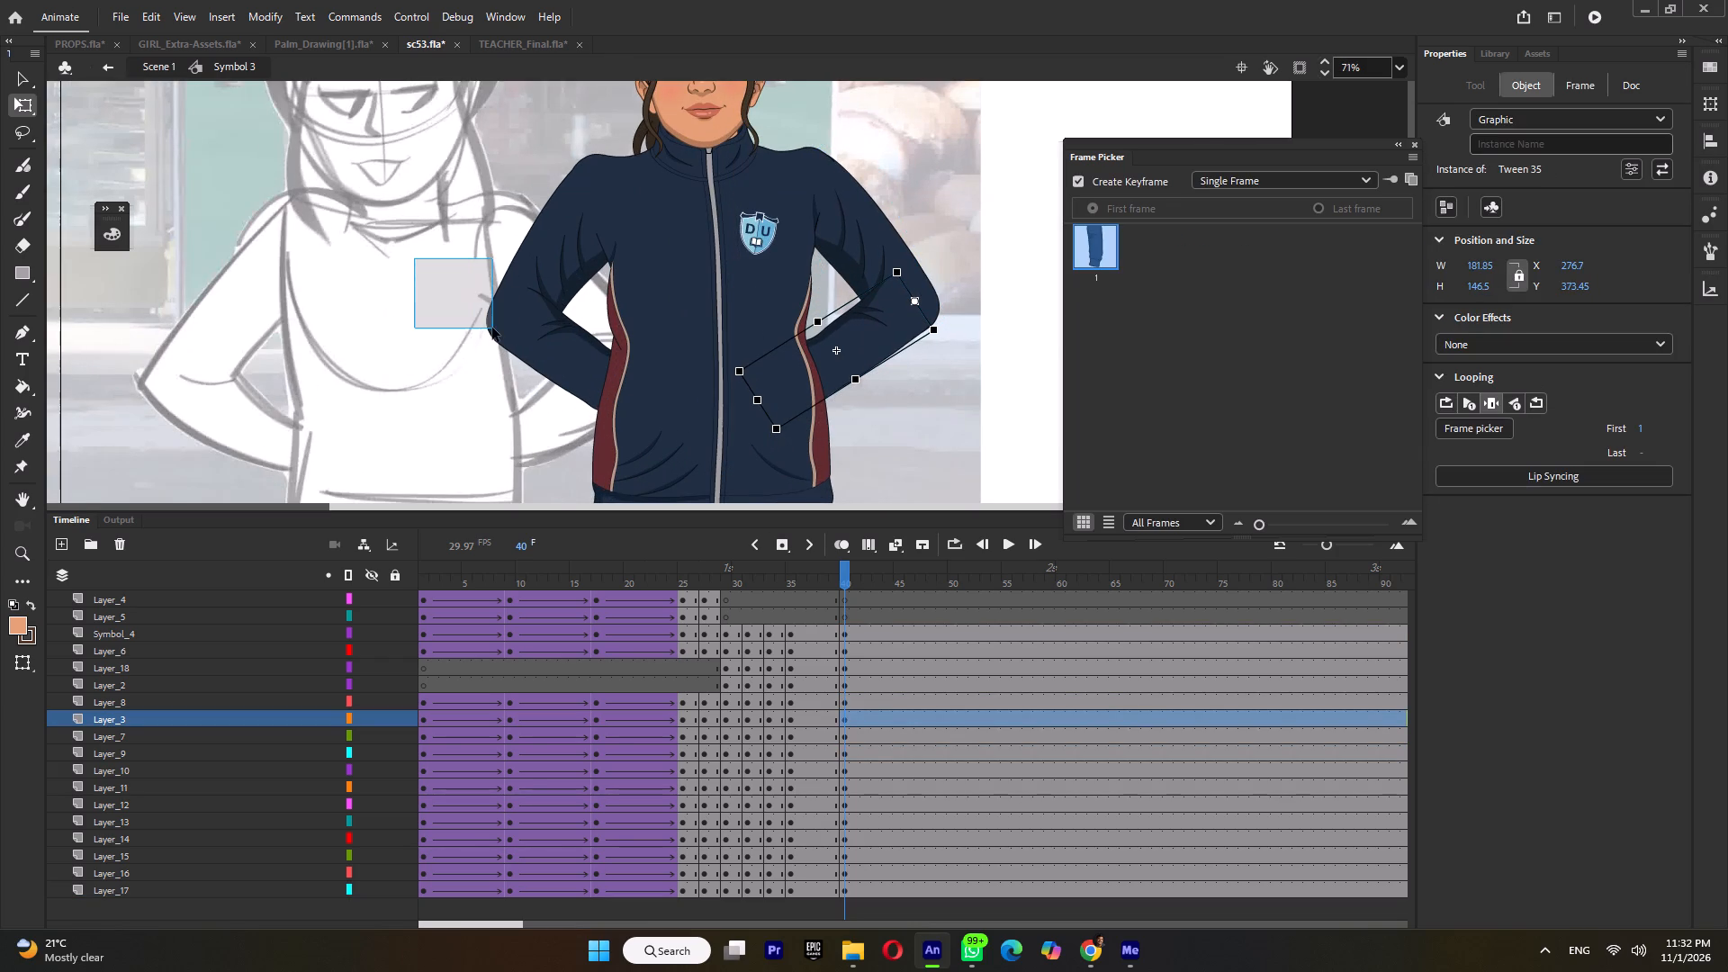
left_click_drag(492, 328, 493, 329)
left_click(536, 335, "shift")
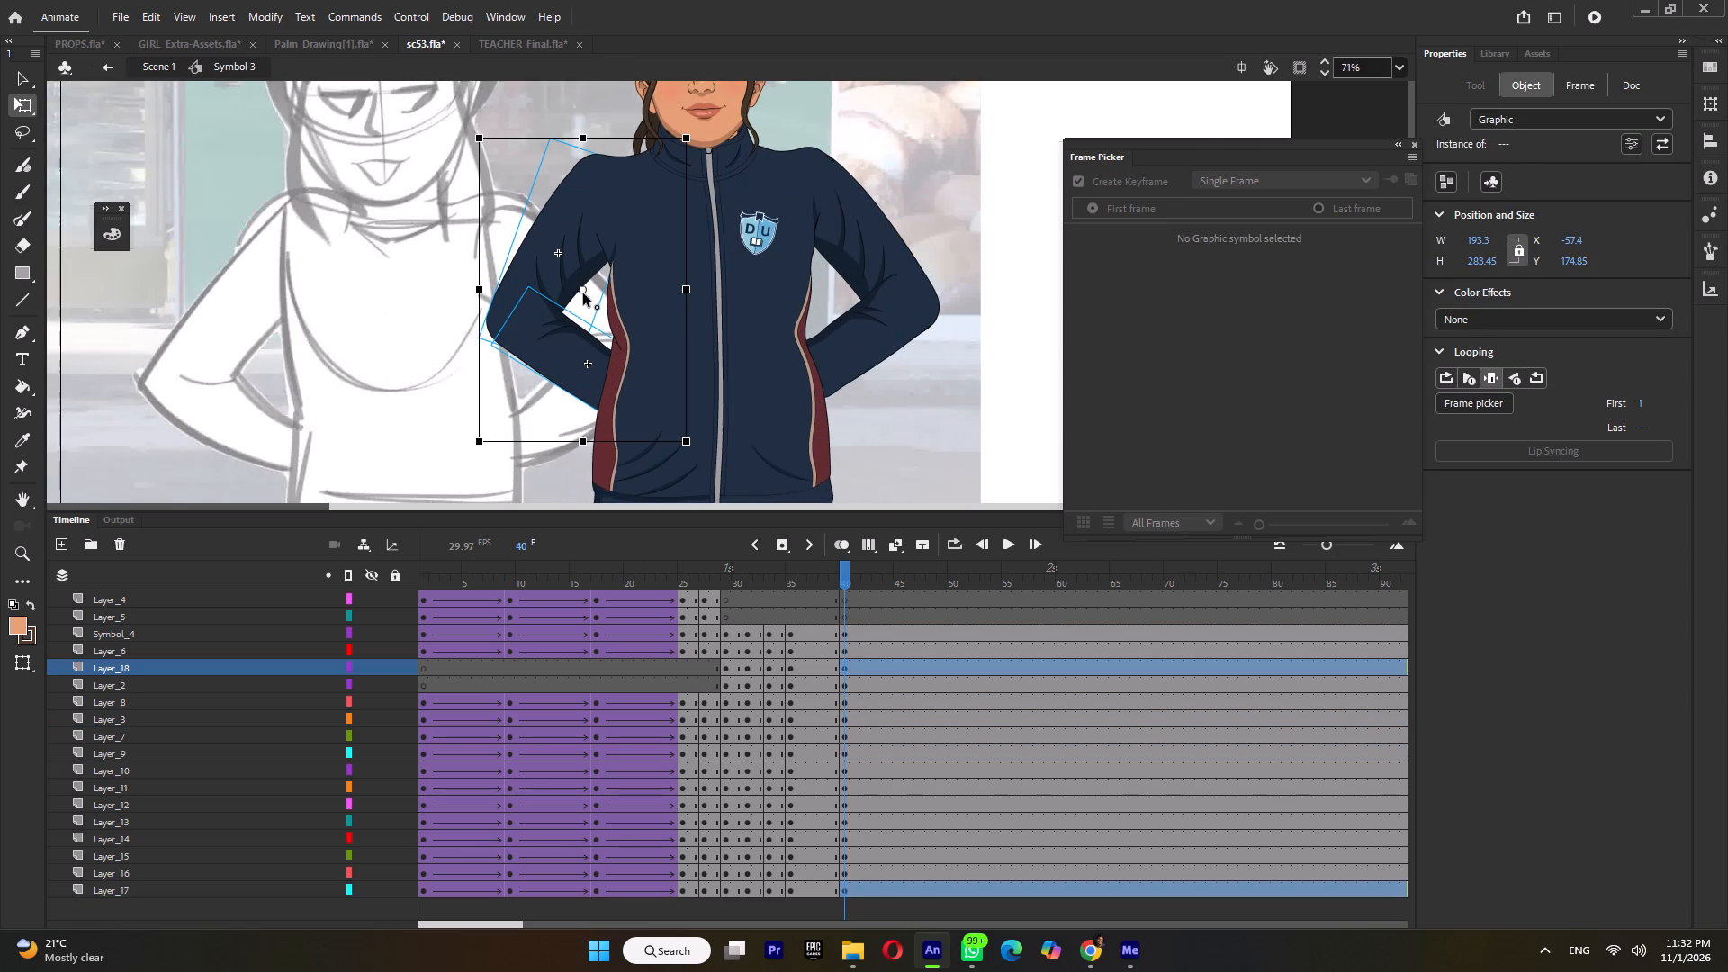
left_click_drag(581, 288, 592, 171)
left_click_drag(683, 452, 670, 458)
left_click(516, 465)
left_click(549, 355)
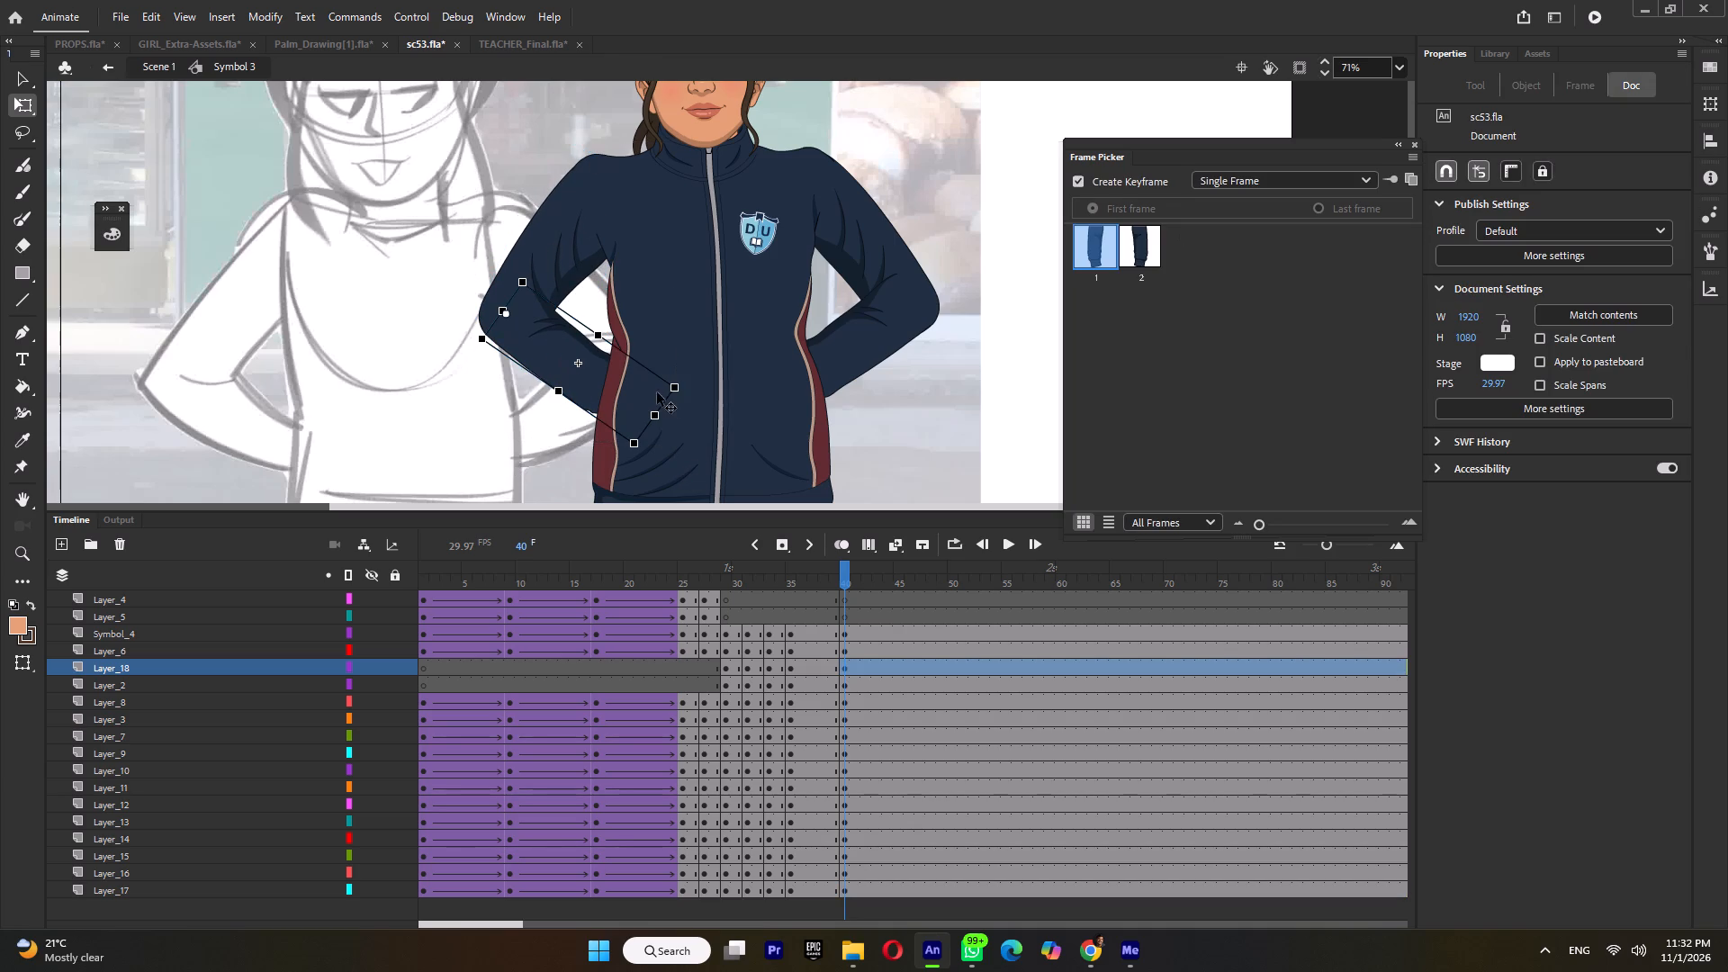
left_click_drag(678, 394, 683, 379)
Nudge the girl's whole selected figure slightly down in the frame 40 pose, to a Y position of 30.85.
scroll(688, 387, "down", 5, "ctrl")
left_click(819, 585)
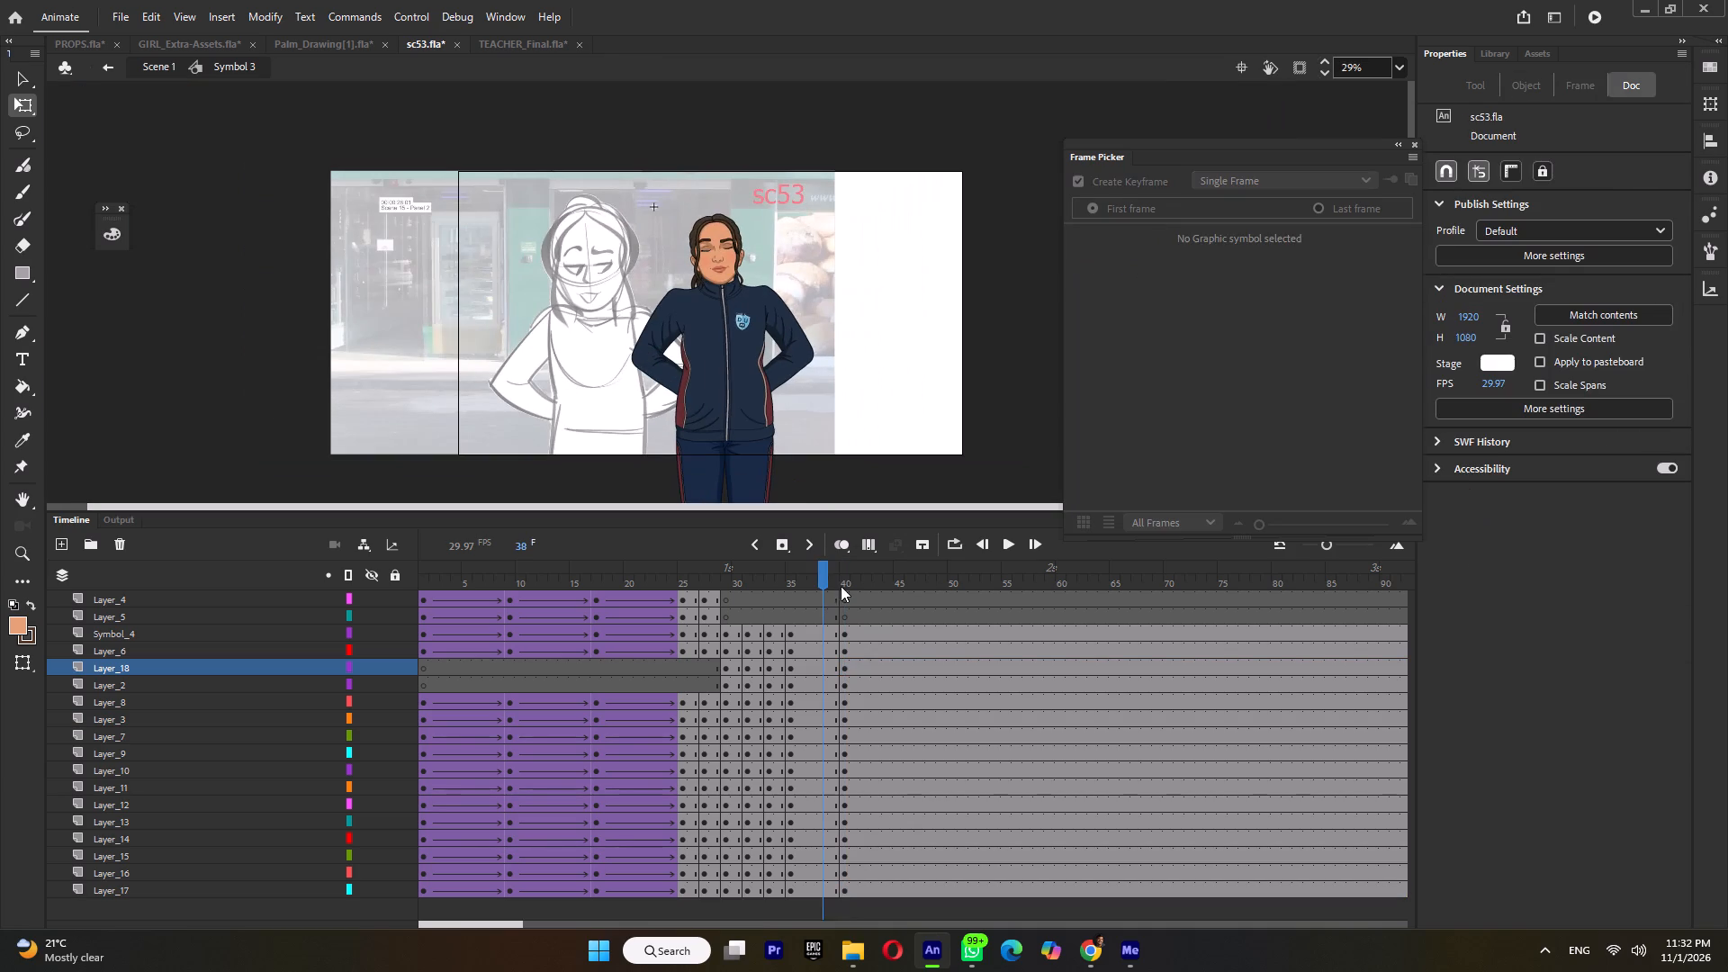
left_click(851, 581)
left_click_drag(861, 196, 604, 533)
key("Down")
key("Down")
key("Down")
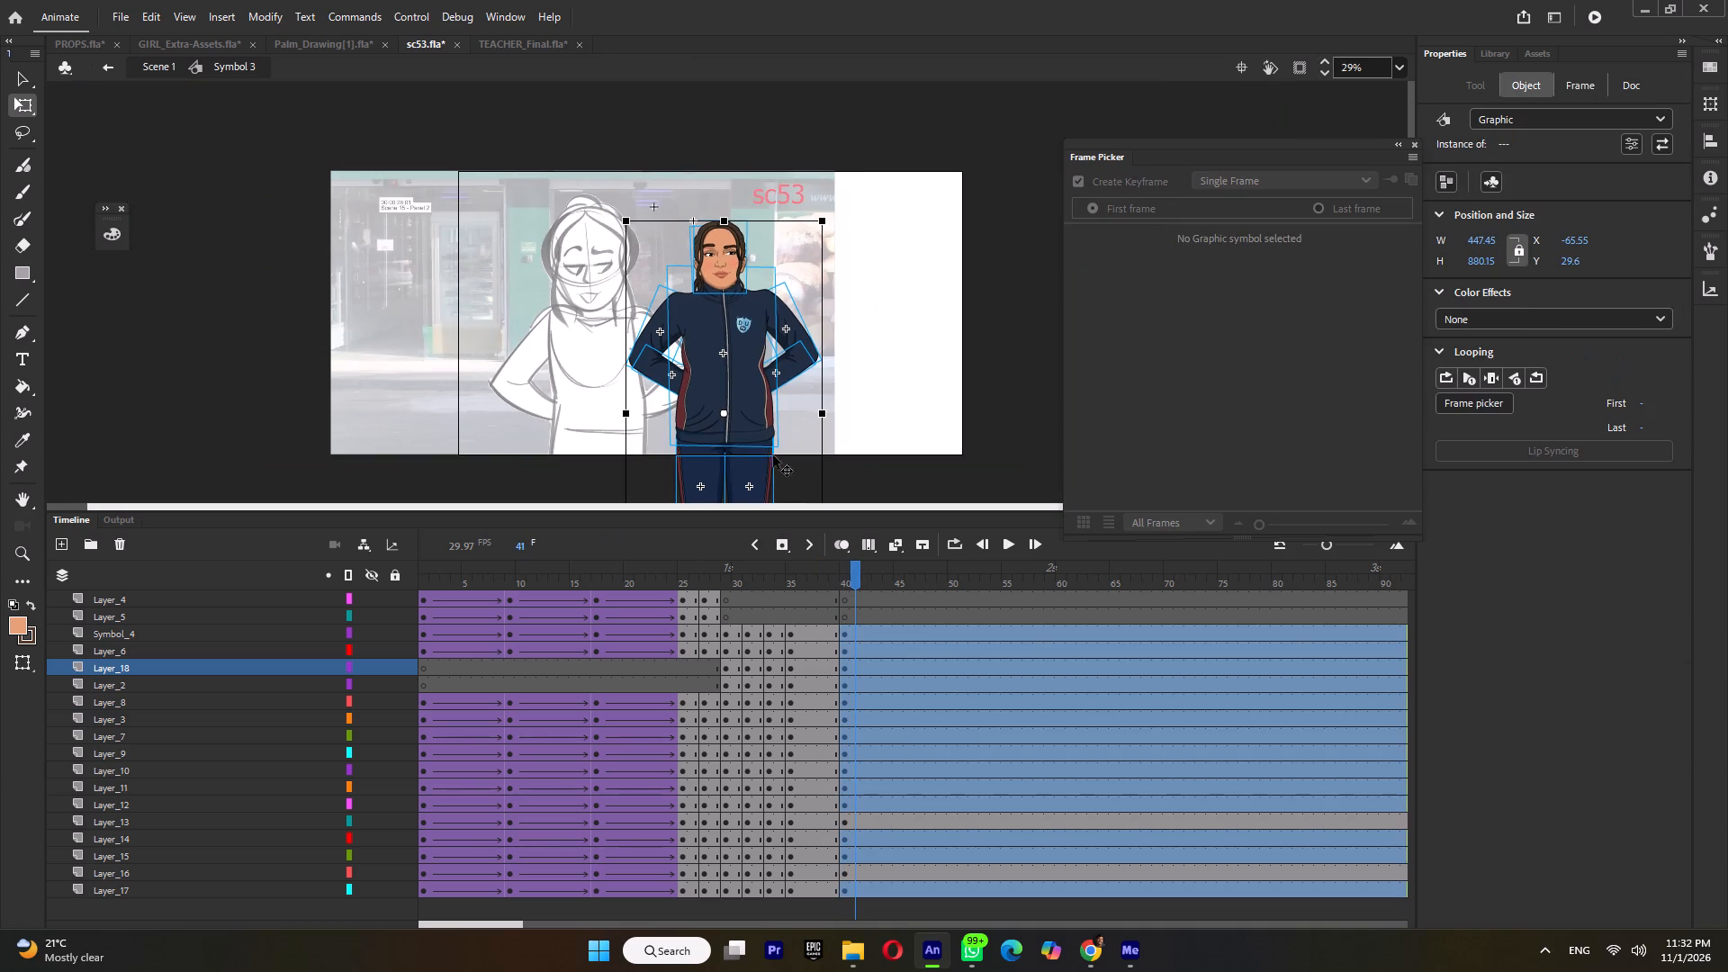
key("Down")
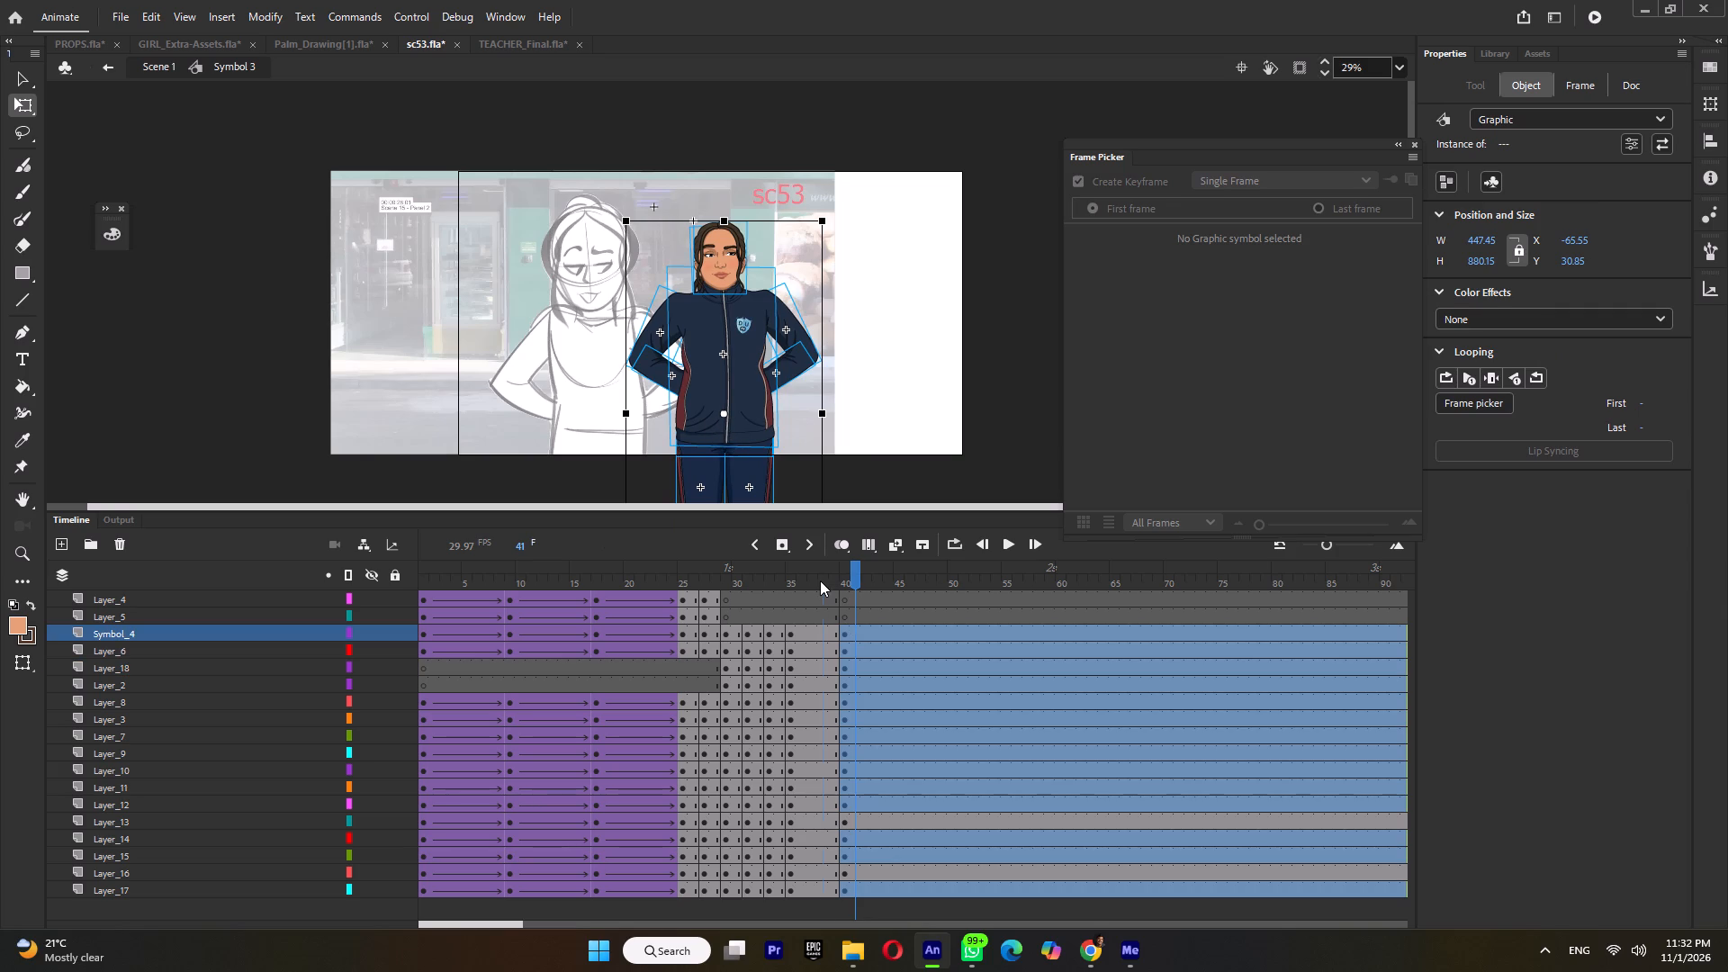
Inbetween frames 35 to 40 on all layers with a classic tween, keyframe frames 38 and 36, and remove the tween from those two keyframes.
double_click(820, 580)
key("ctrl+m")
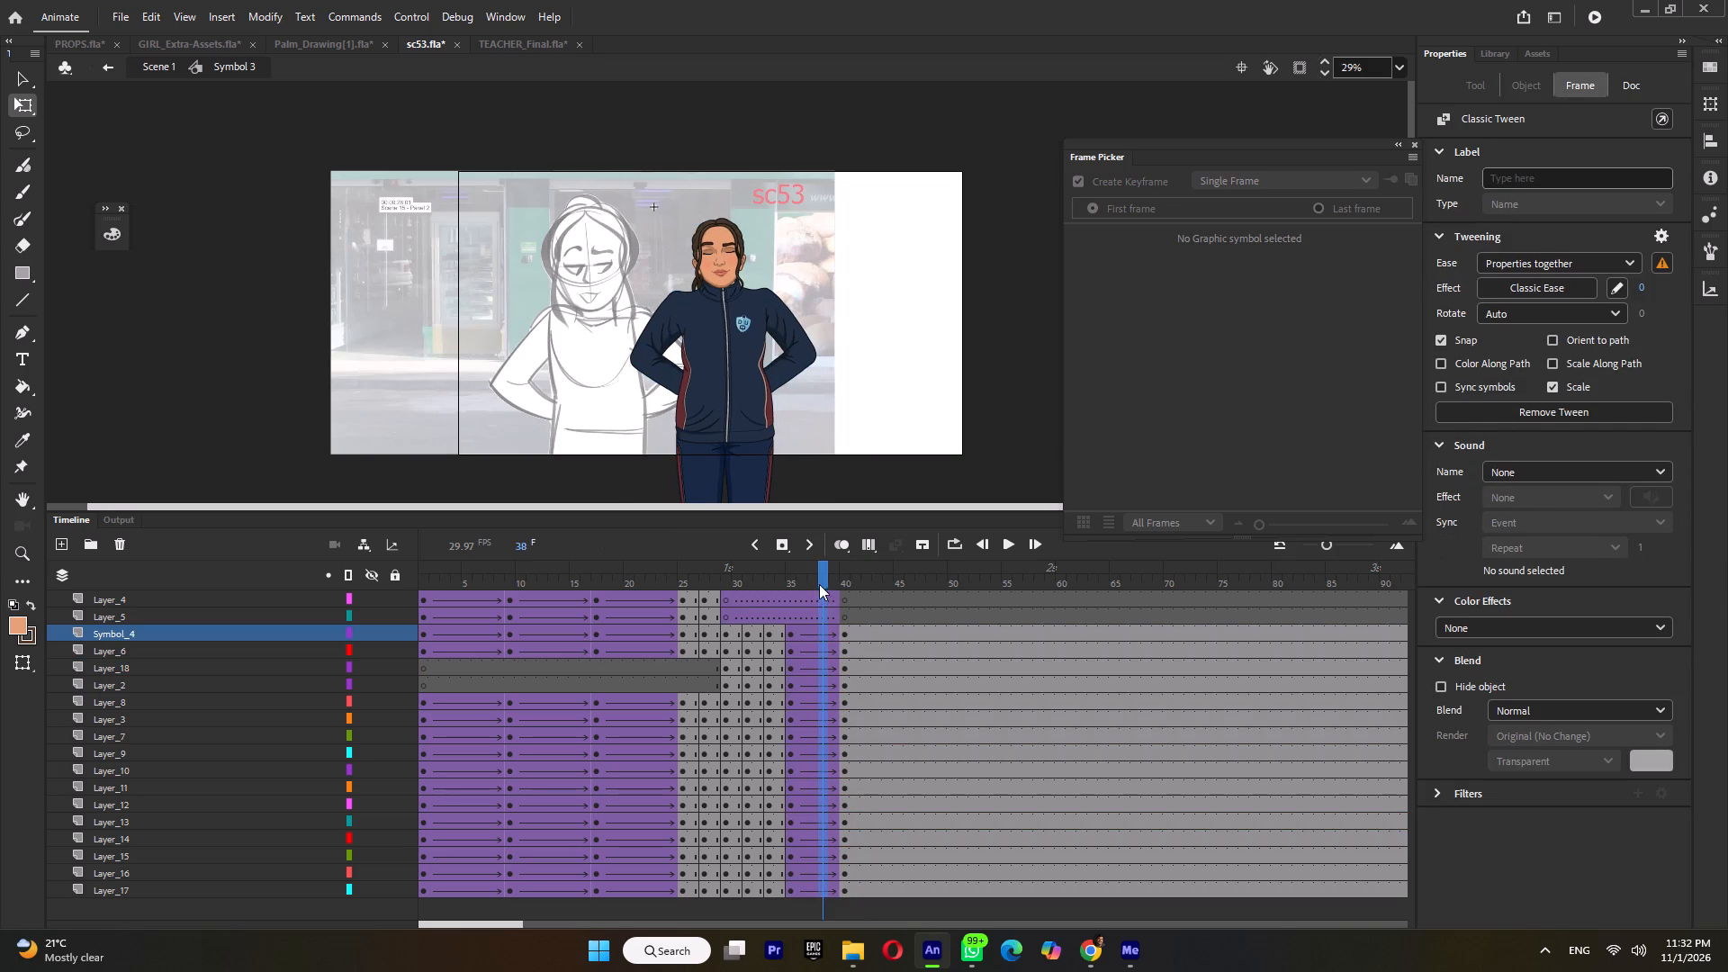
key("F6")
double_click(801, 579)
key("F6")
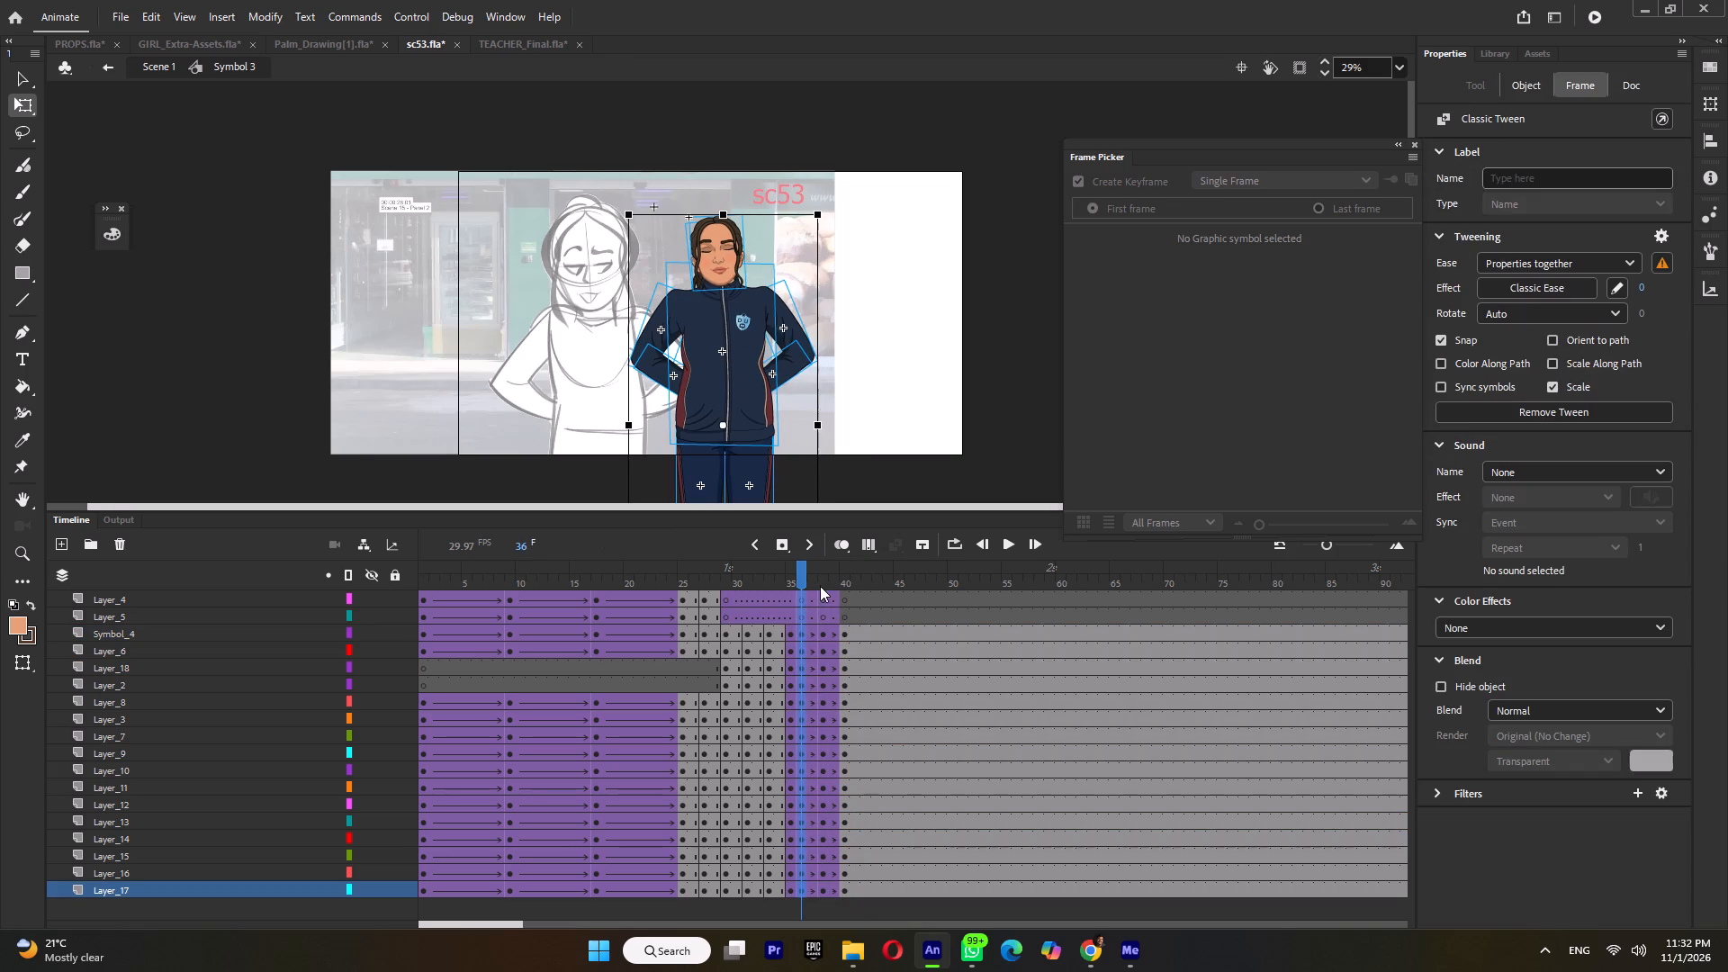
key("ctrl+m")
double_click(825, 579)
key("ctrl+m")
Add a keyframe on all layers at frame 12 of the wave and rotate the raised hand slightly clockwise at the wrist.
left_click_drag(805, 575, 541, 607)
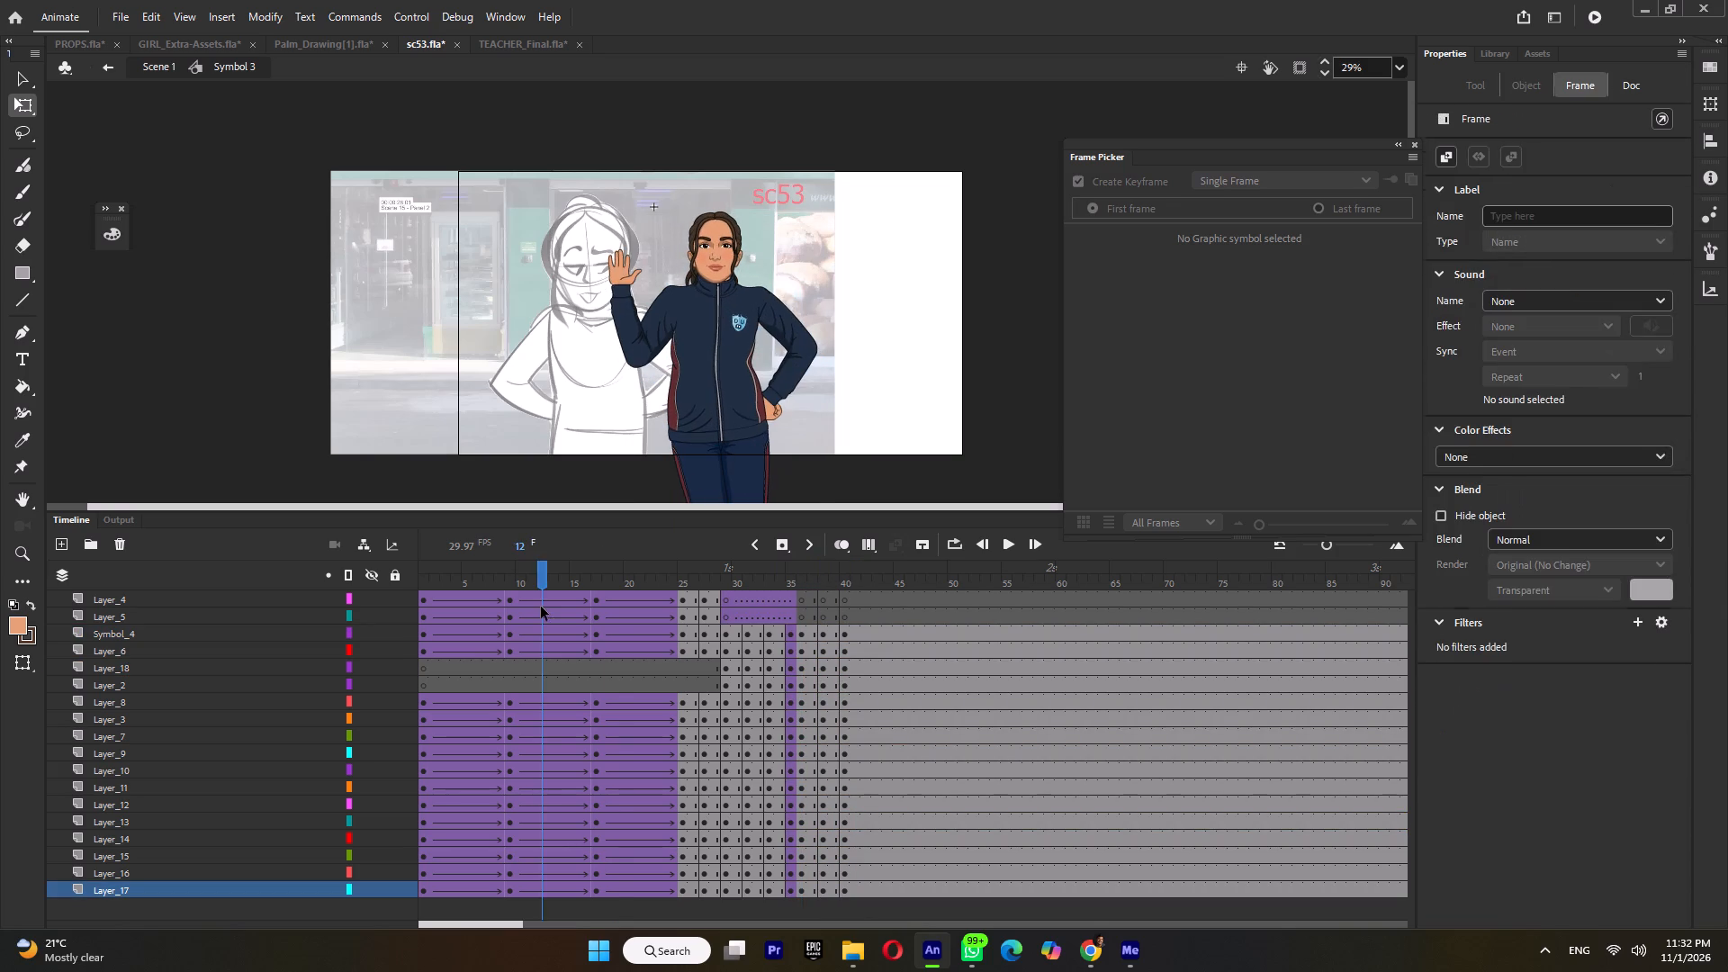
key("Return")
key("Return")
left_click_drag(576, 570, 324, 611)
left_click_drag(423, 577, 528, 600)
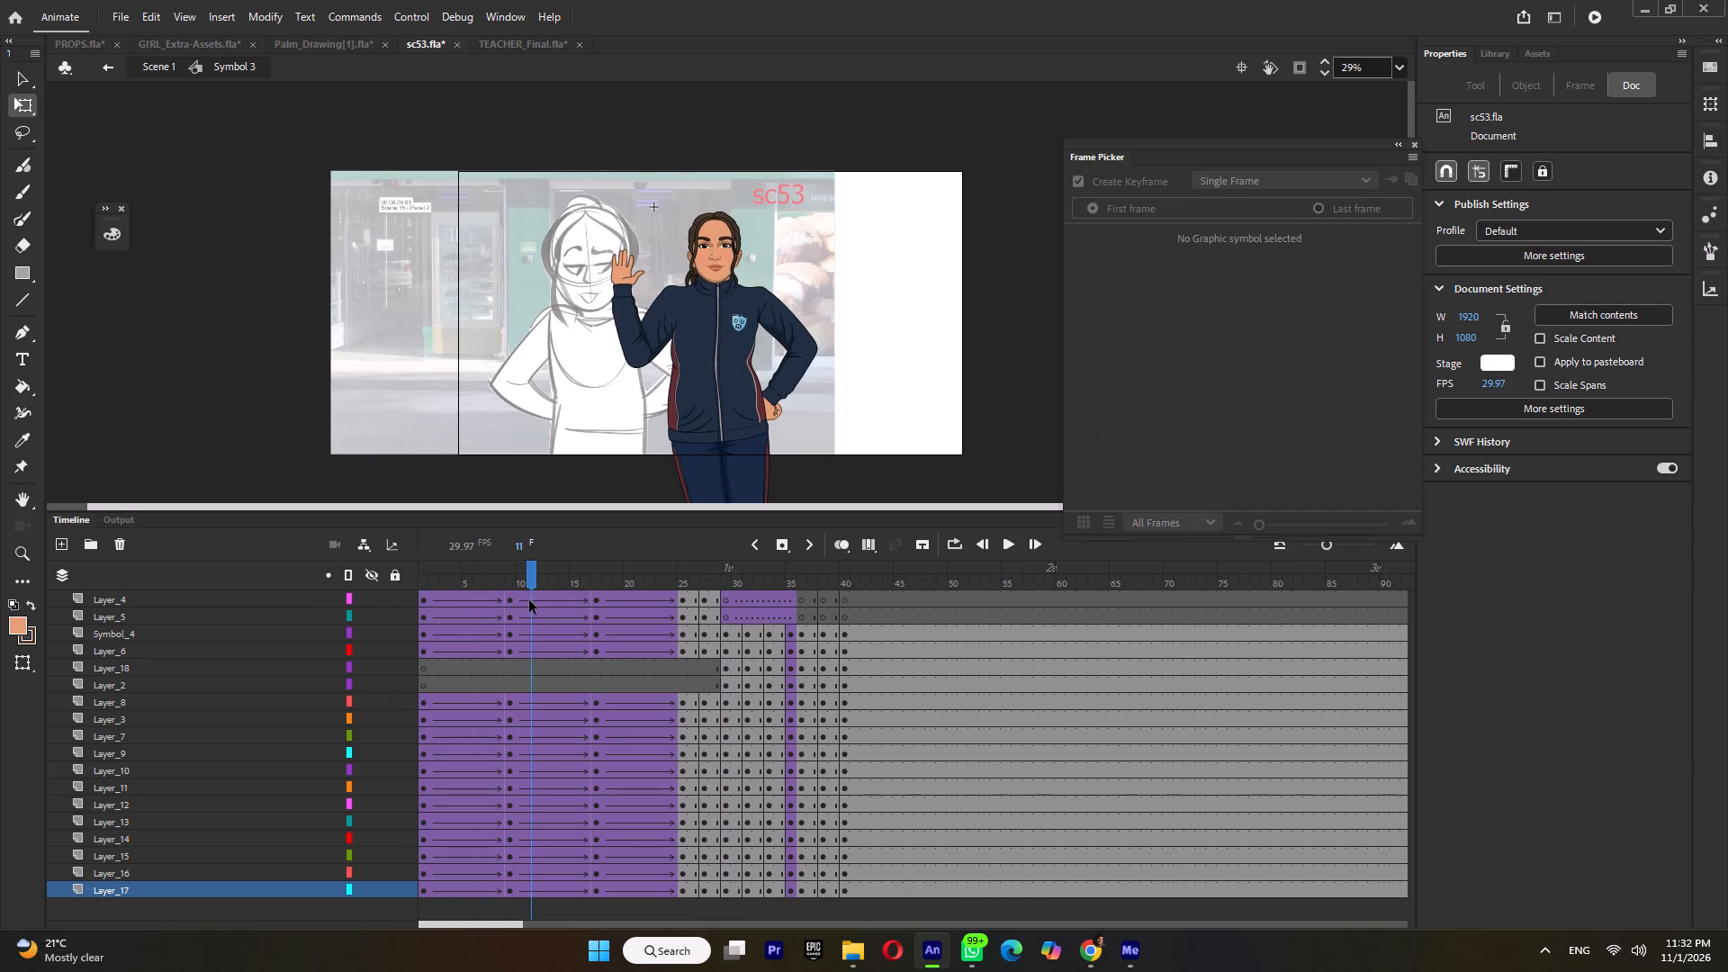
double_click(544, 575)
key("F6")
left_click(502, 357)
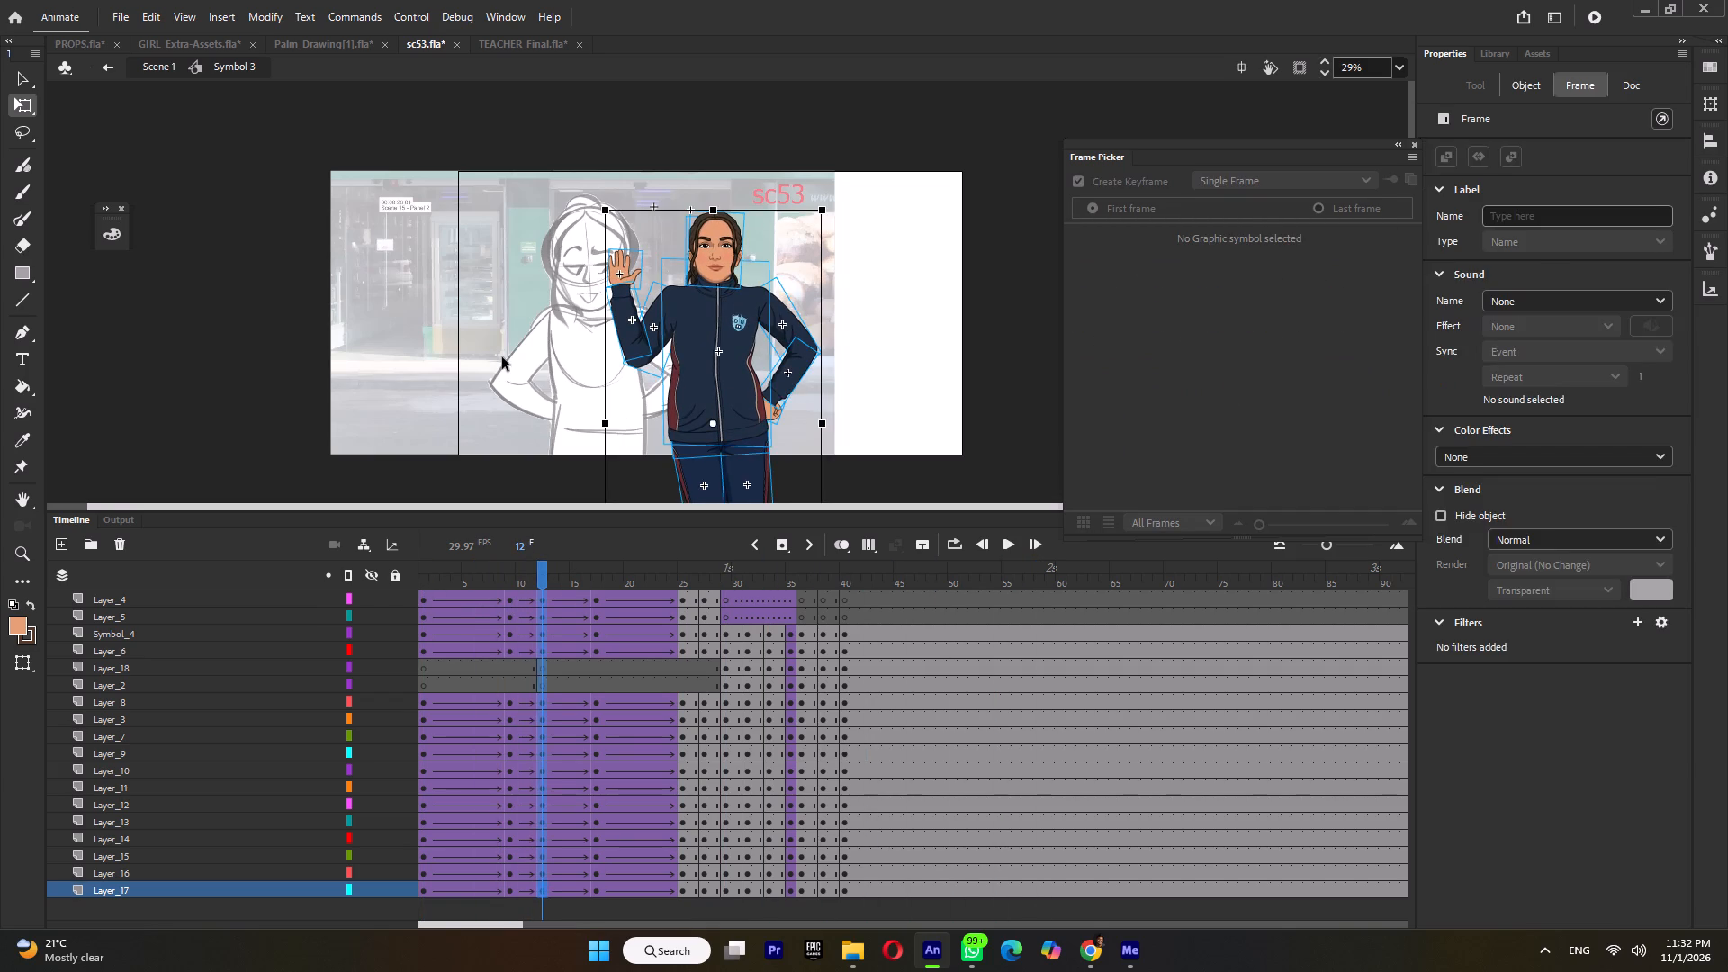
left_click(616, 262)
scroll(675, 243, "up", 8, "ctrl")
left_click_drag(644, 255, 664, 273)
scroll(661, 281, "down", 6, "ctrl")
Add a keyframe on all layers at frame 20 of the wave and rotate the raised hand slightly counterclockwise at the wrist.
left_click_drag(439, 578, 384, 588)
key("Return")
key("Return")
left_click_drag(445, 571, 485, 580)
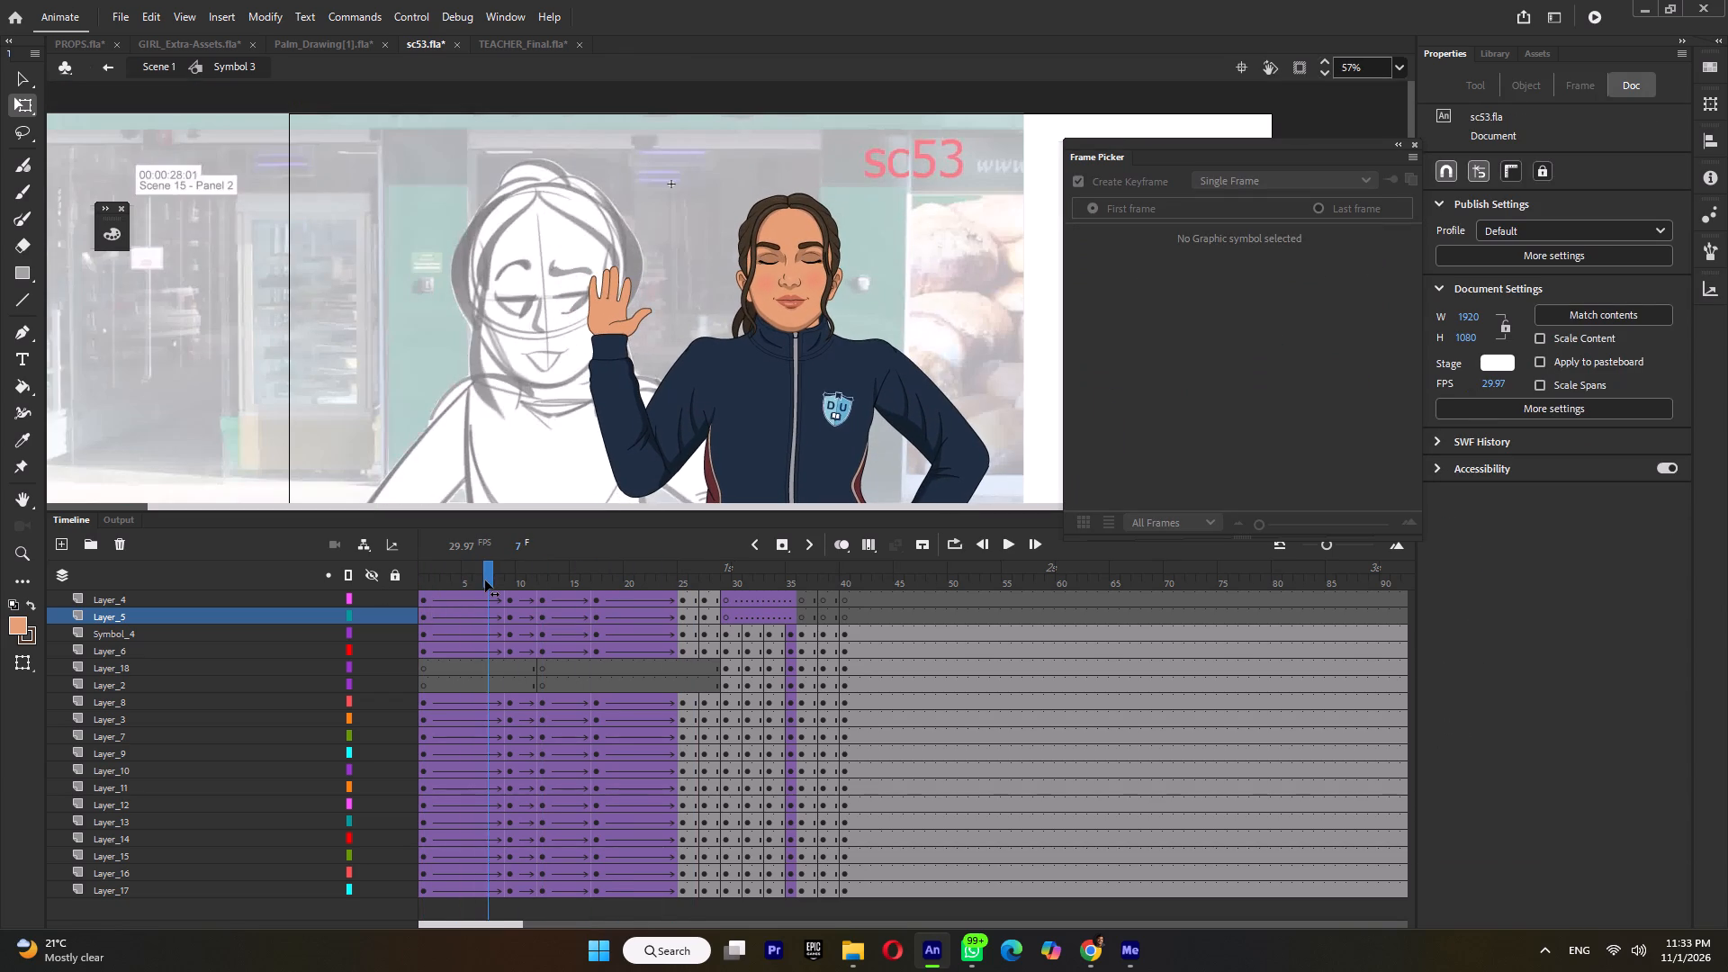
left_click_drag(485, 580, 612, 602)
left_click(627, 581)
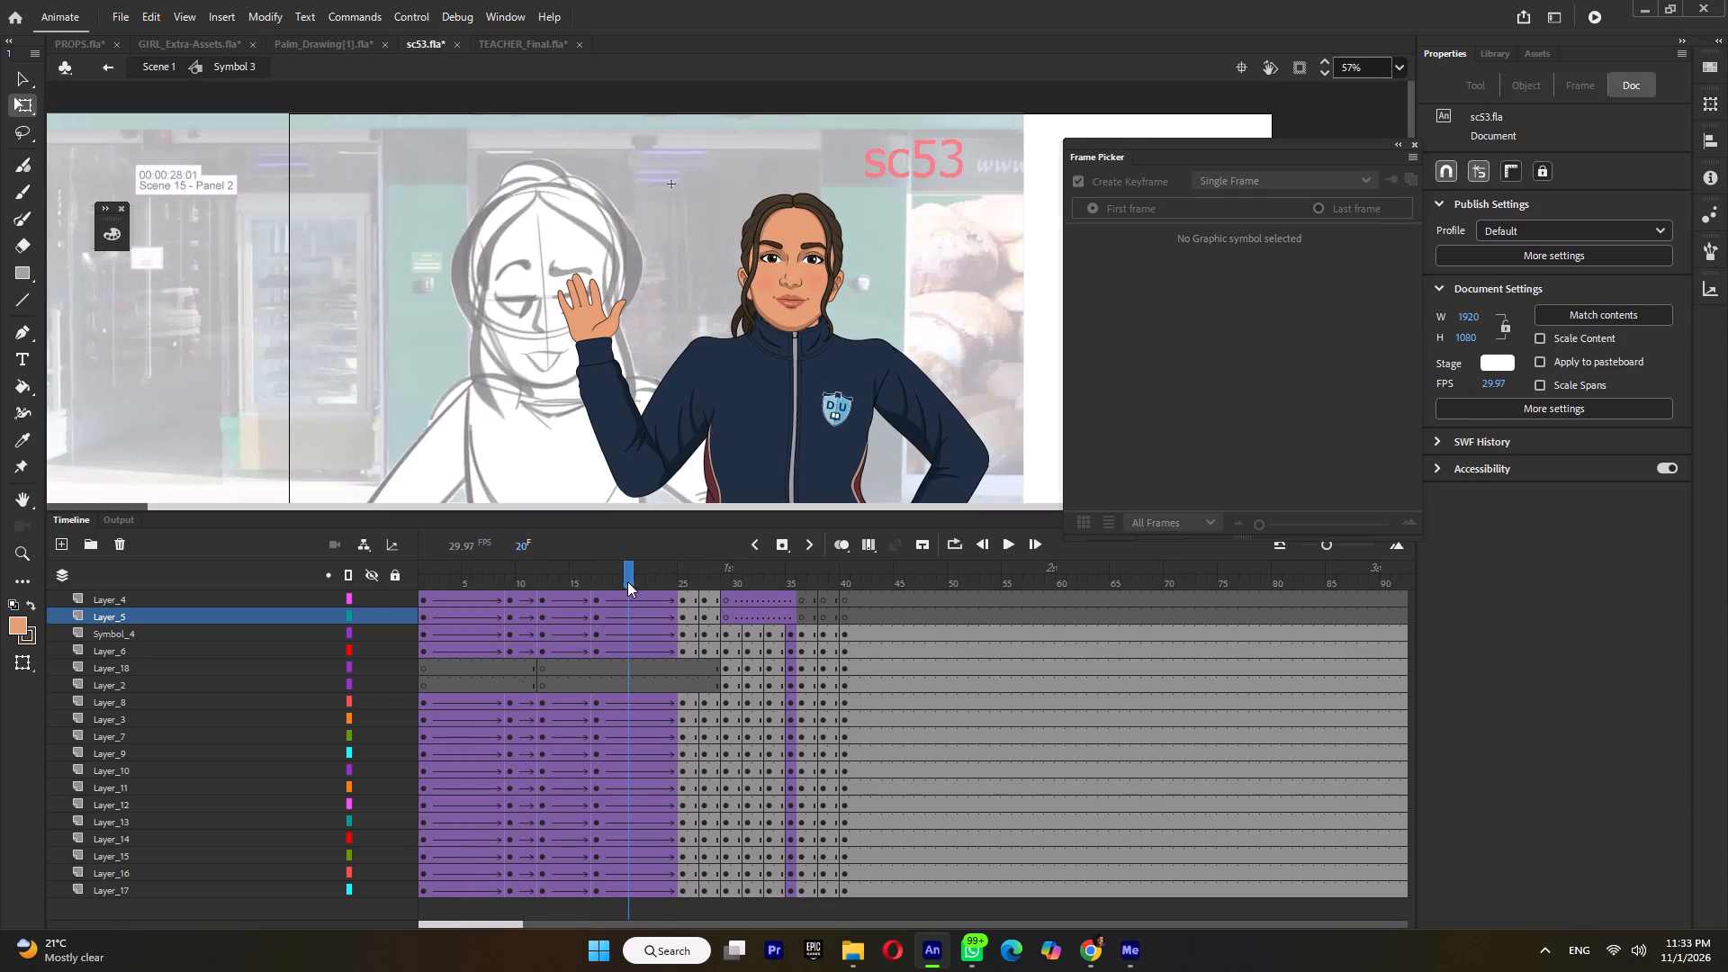
double_click(631, 580)
key("F6")
left_click(419, 251)
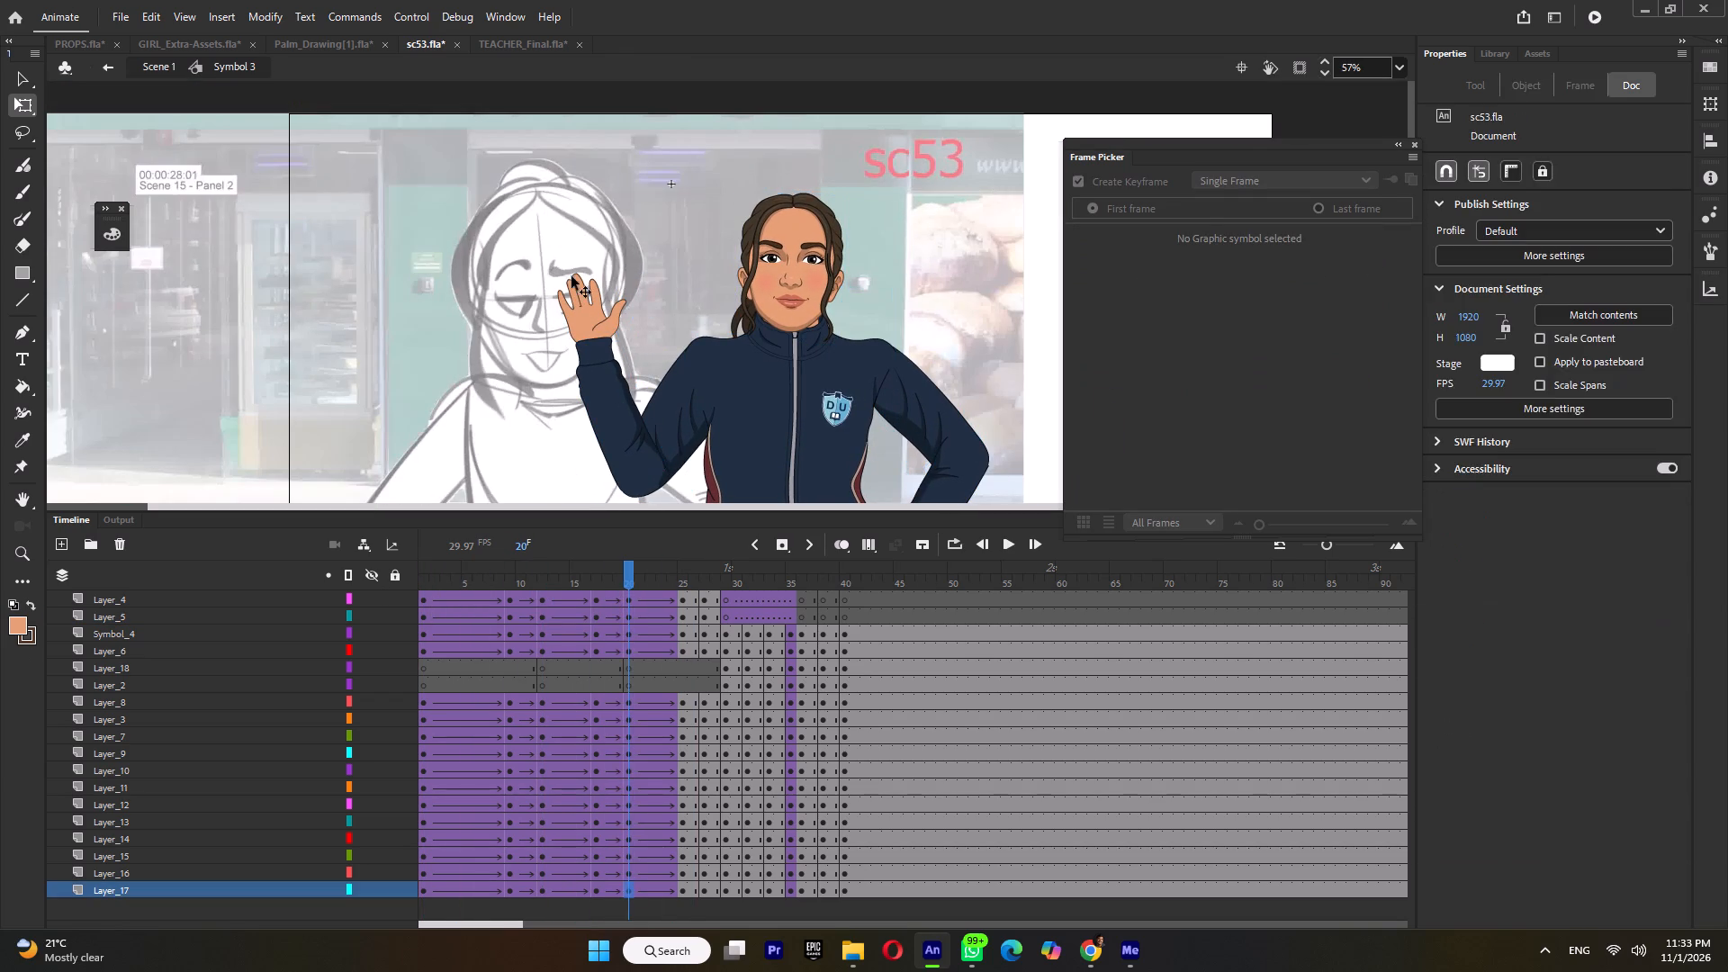
left_click(578, 285)
left_click_drag(623, 259, 610, 259)
Add a keyframe on all layers at frame 23 of the wave and rotate the raised hand slightly counterclockwise at the wrist.
left_click_drag(463, 581, 375, 590)
key("Return")
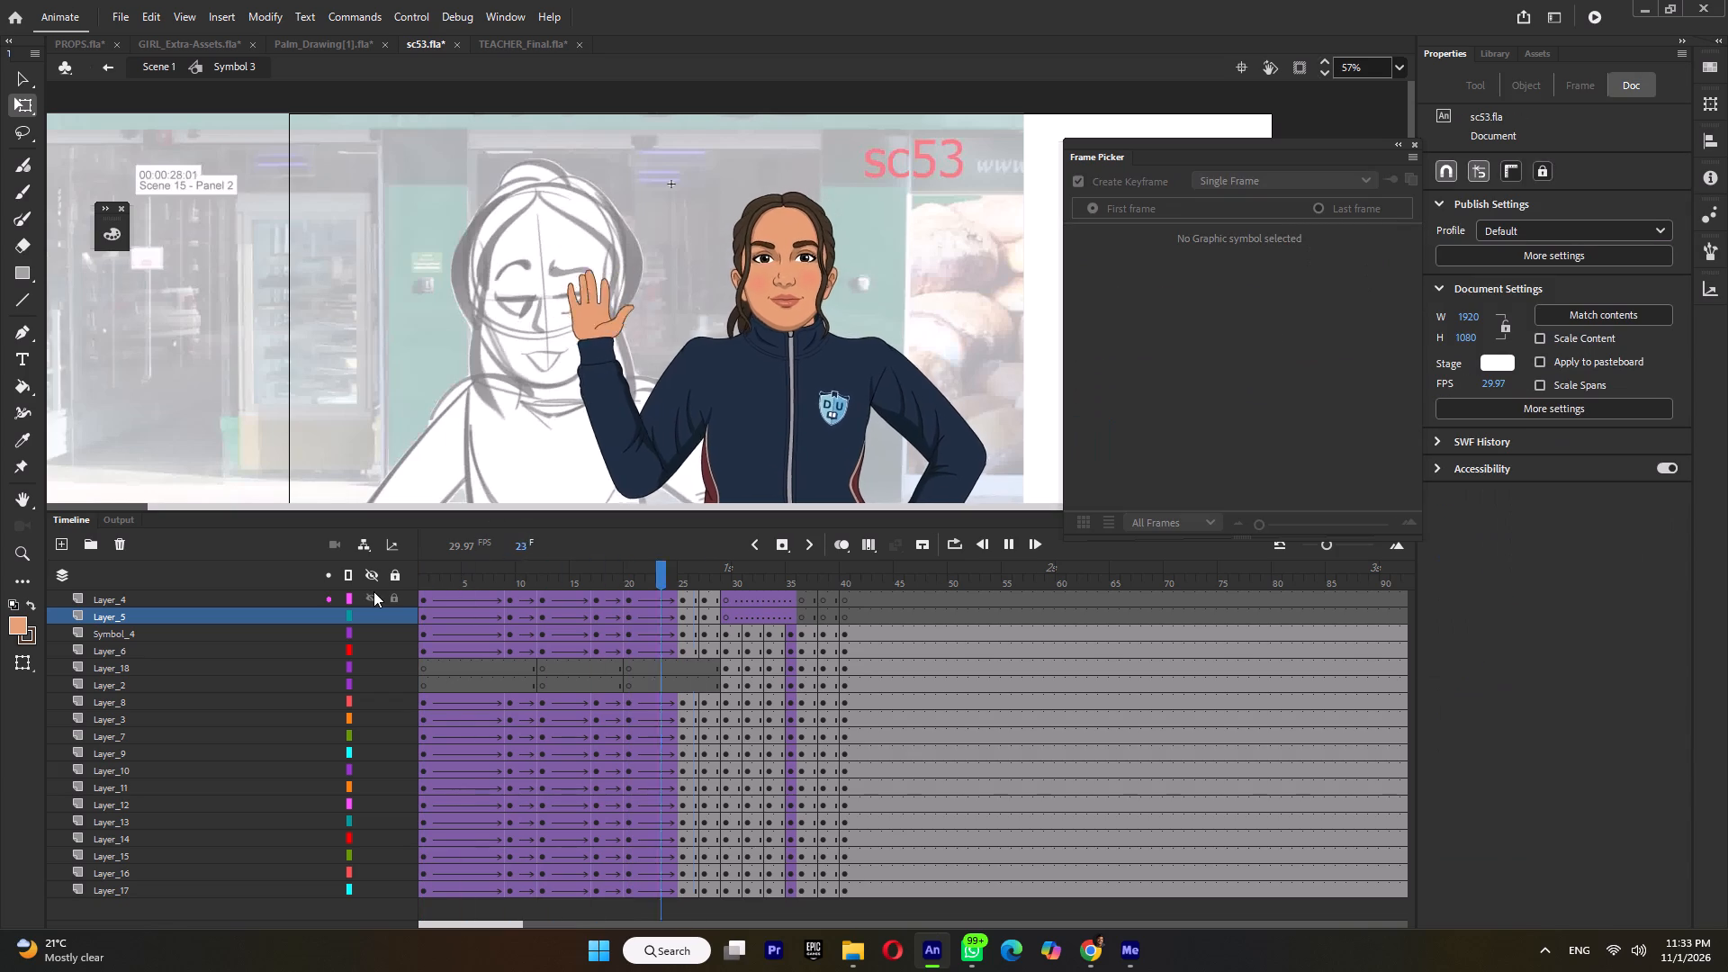
key("Return")
left_click(658, 580)
key("Return")
left_click_drag(597, 580, 598, 580)
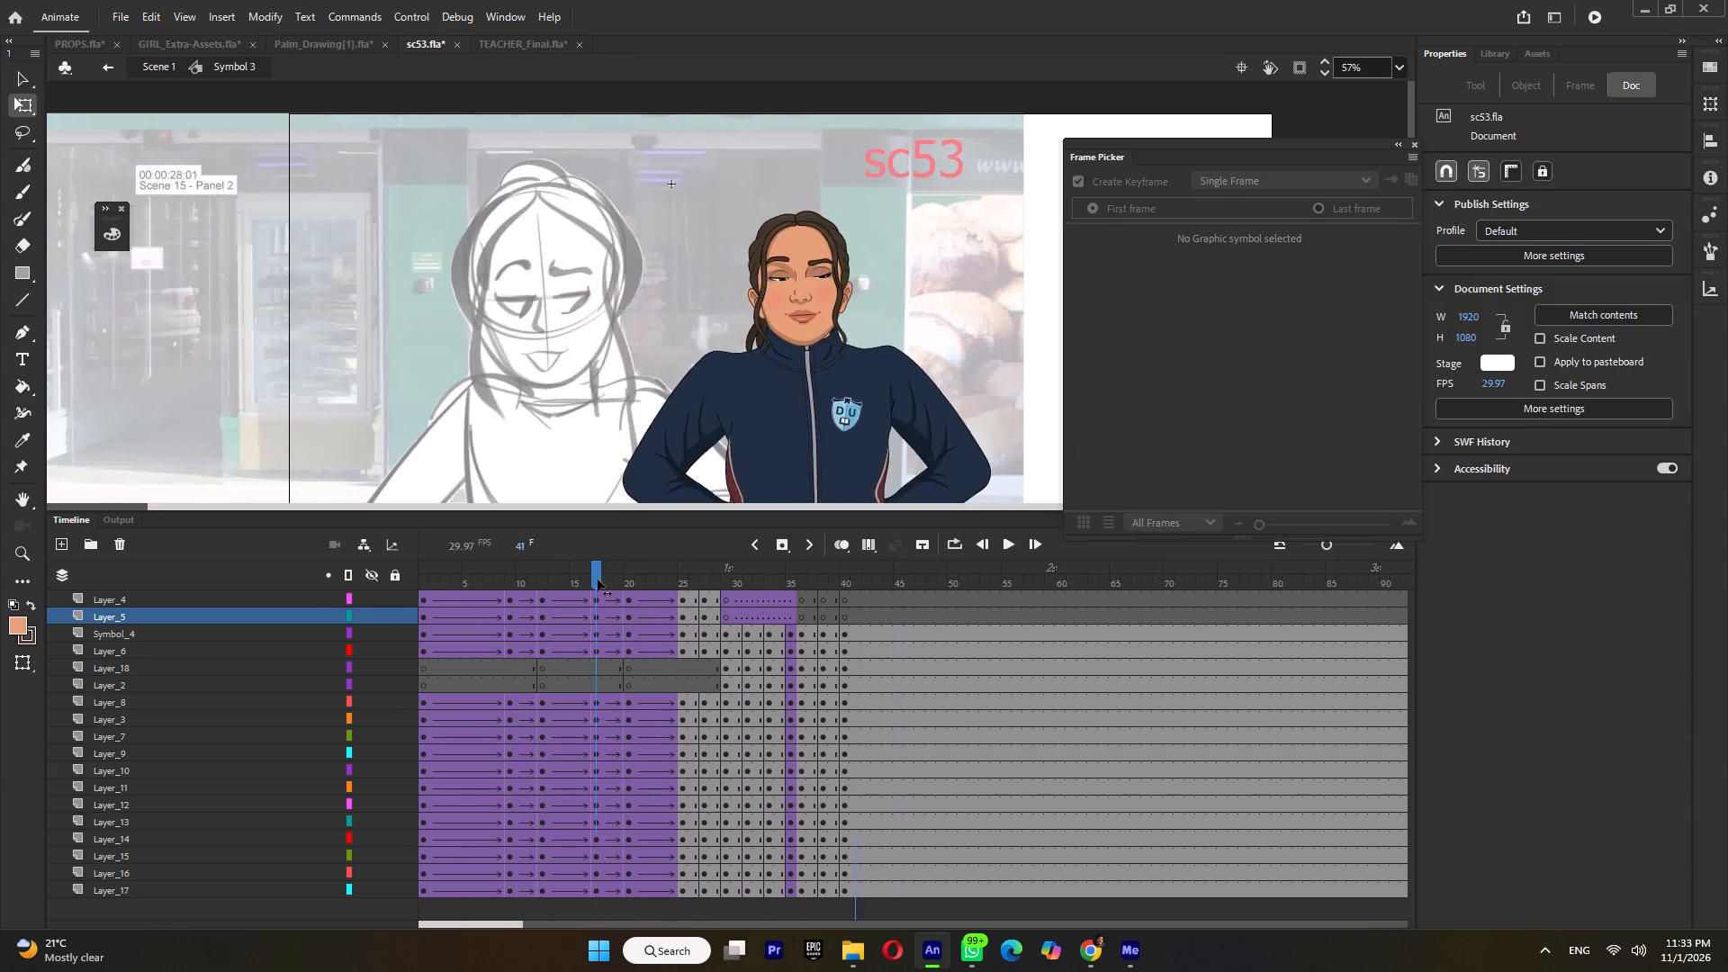
left_click_drag(598, 580, 654, 596)
double_click(659, 582)
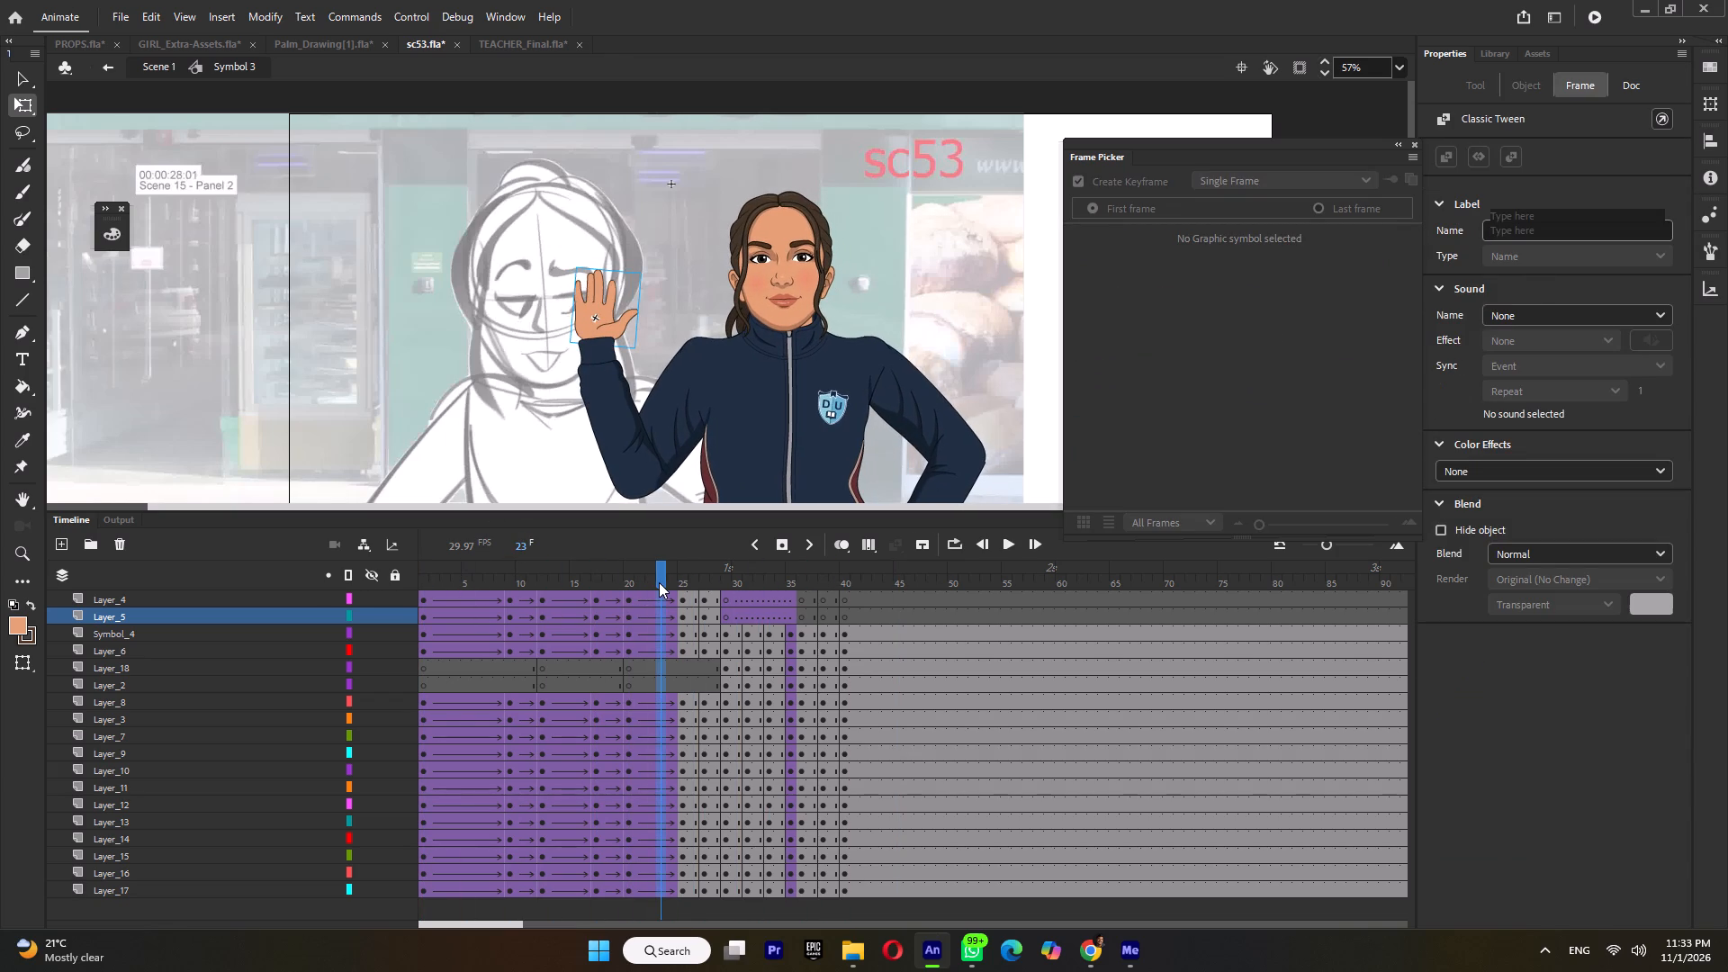
key("F6")
left_click(435, 286)
left_click(611, 306)
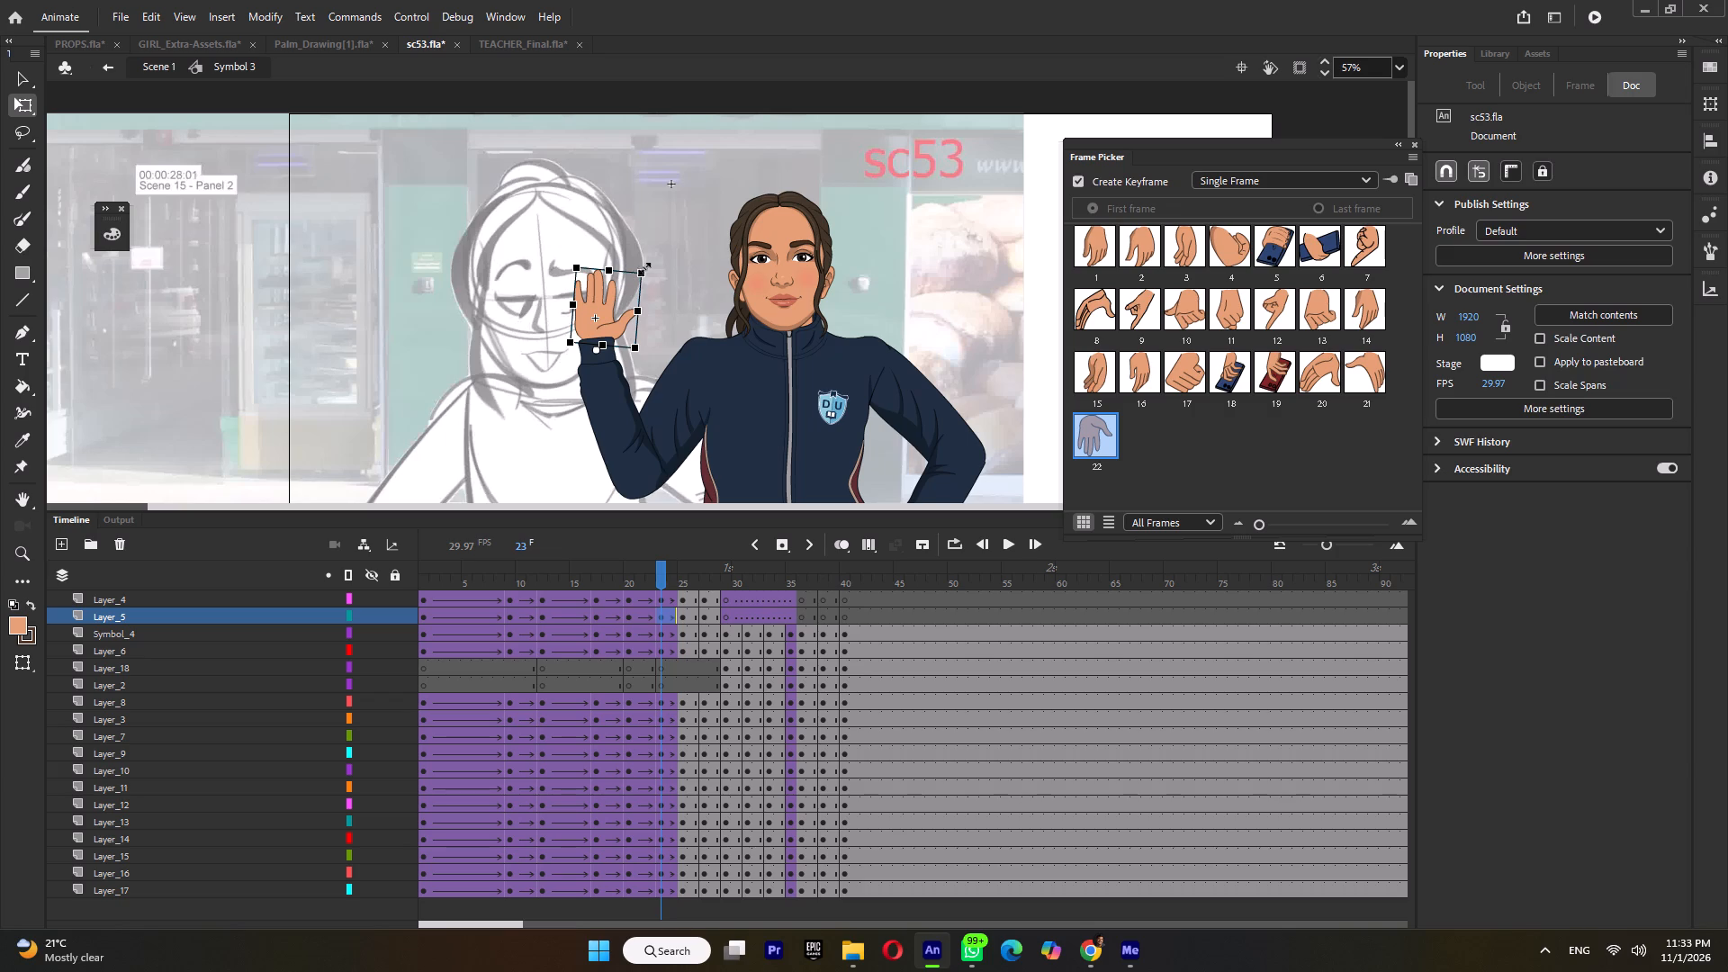
left_click_drag(652, 268, 638, 266)
Review the transition from wave to hands-on-hips in playback, and examine the head's expression at keyframes 29, 31 and 33.
key("Return")
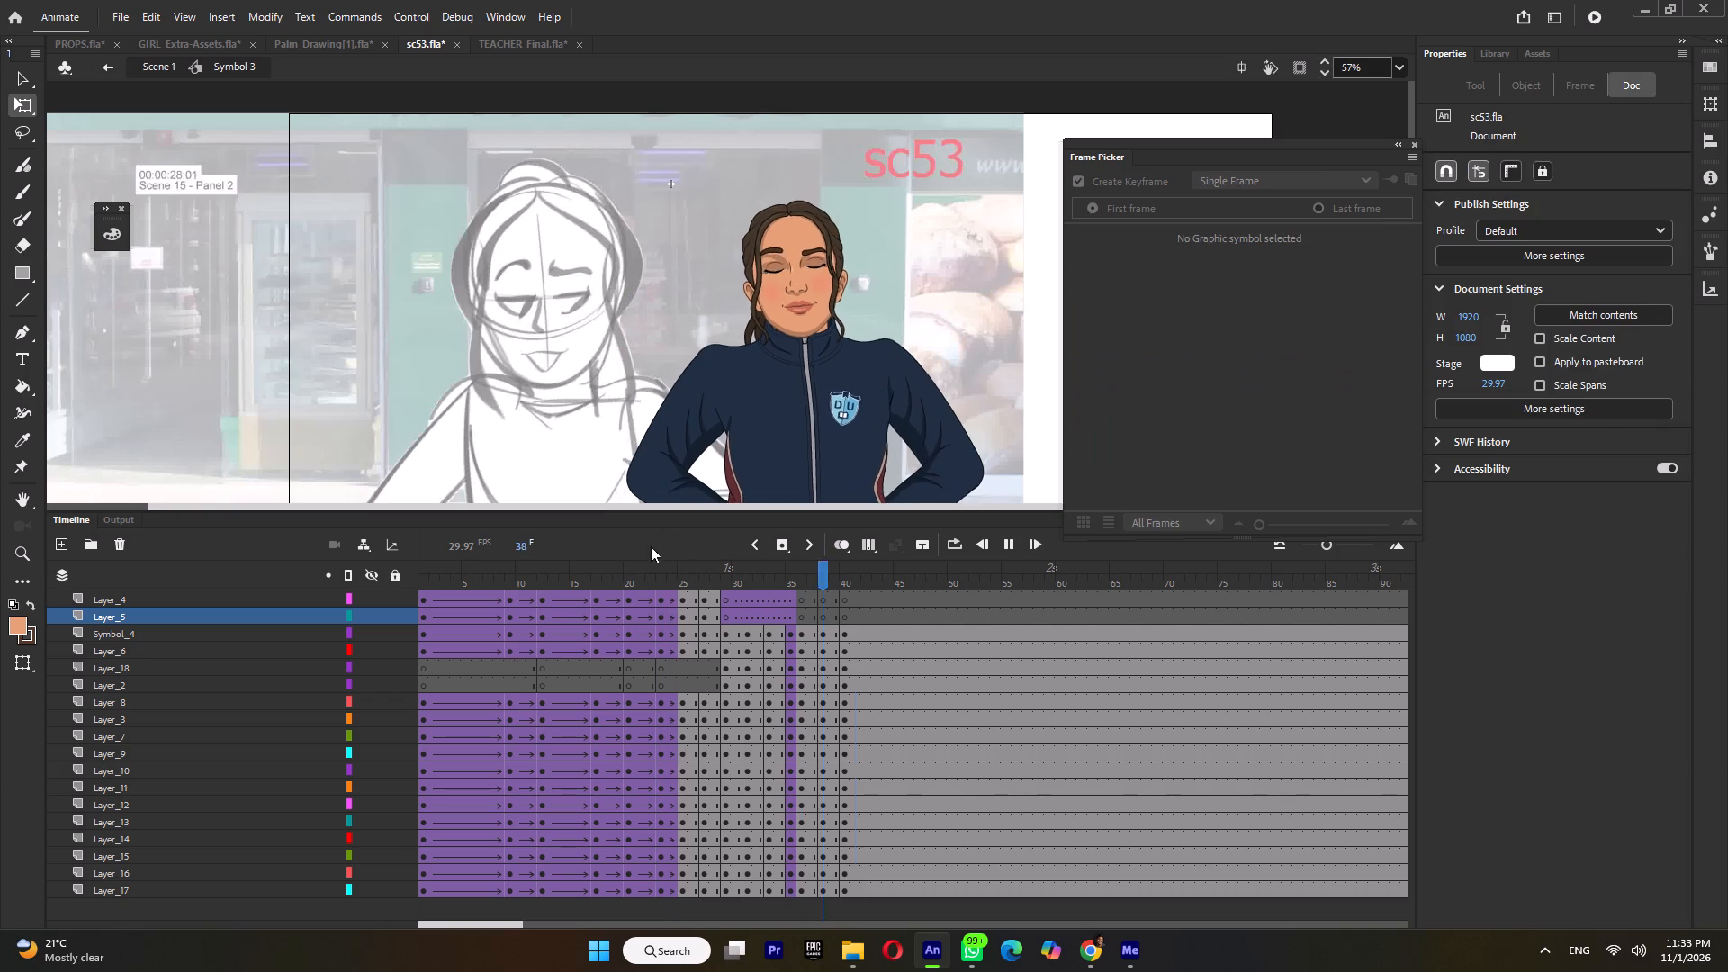
key("Return")
left_click(670, 571)
left_click(682, 574)
left_click(700, 578)
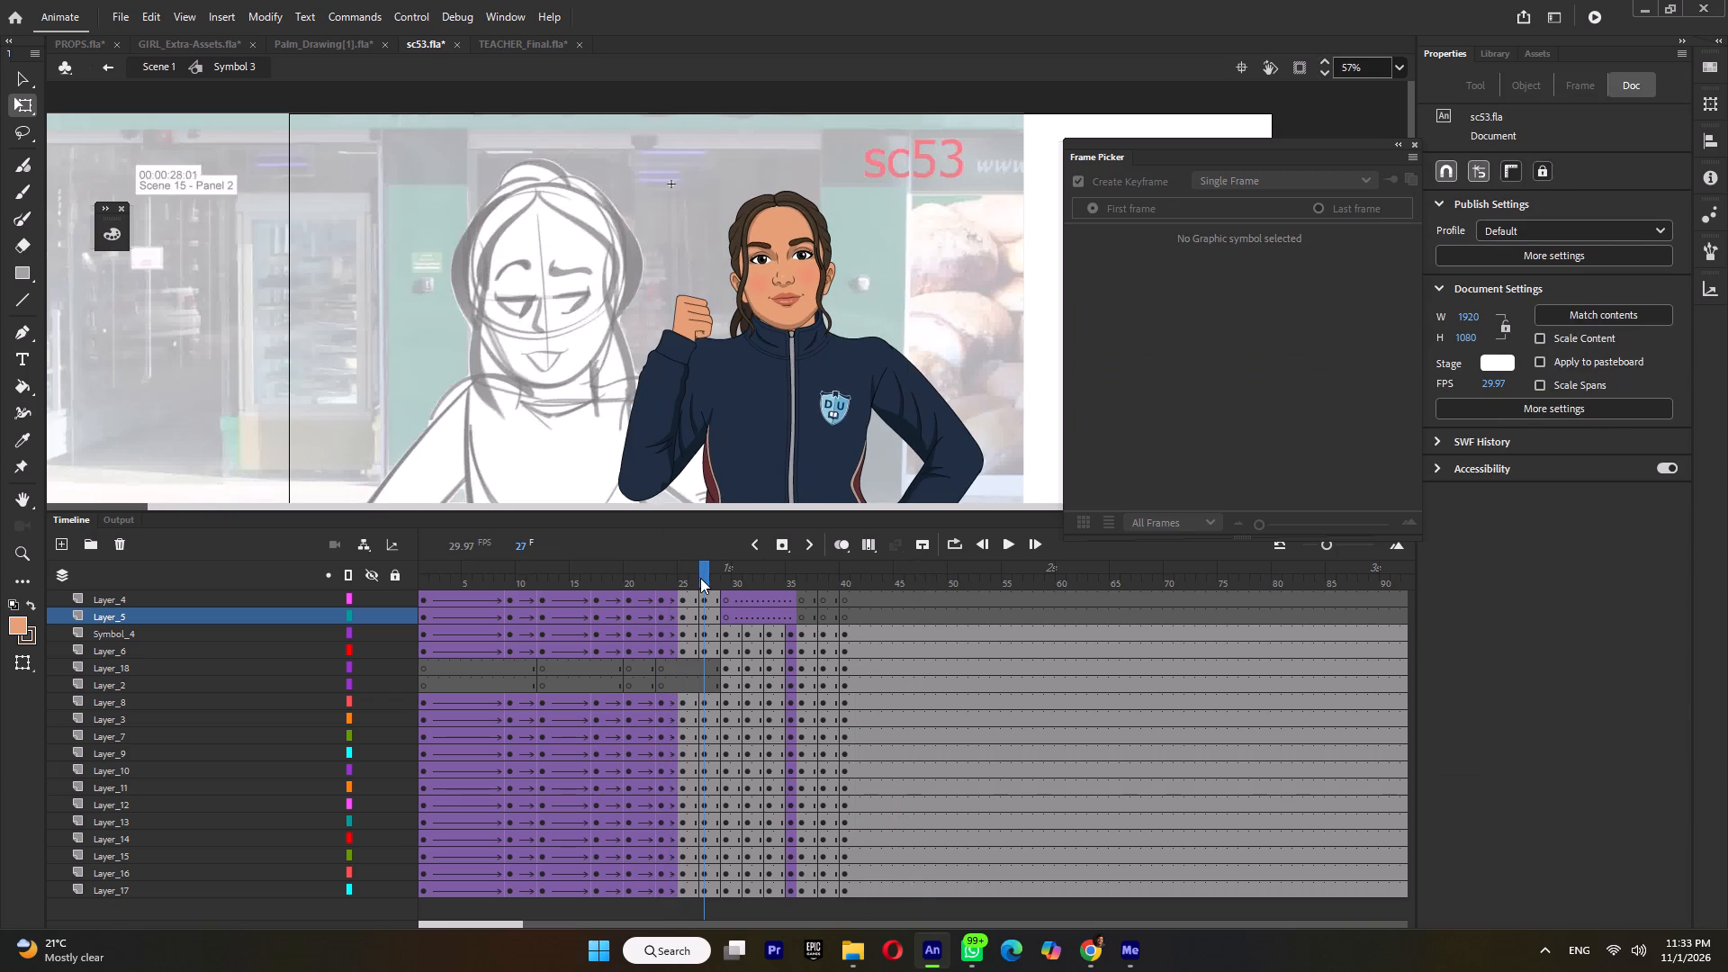
left_click(717, 574)
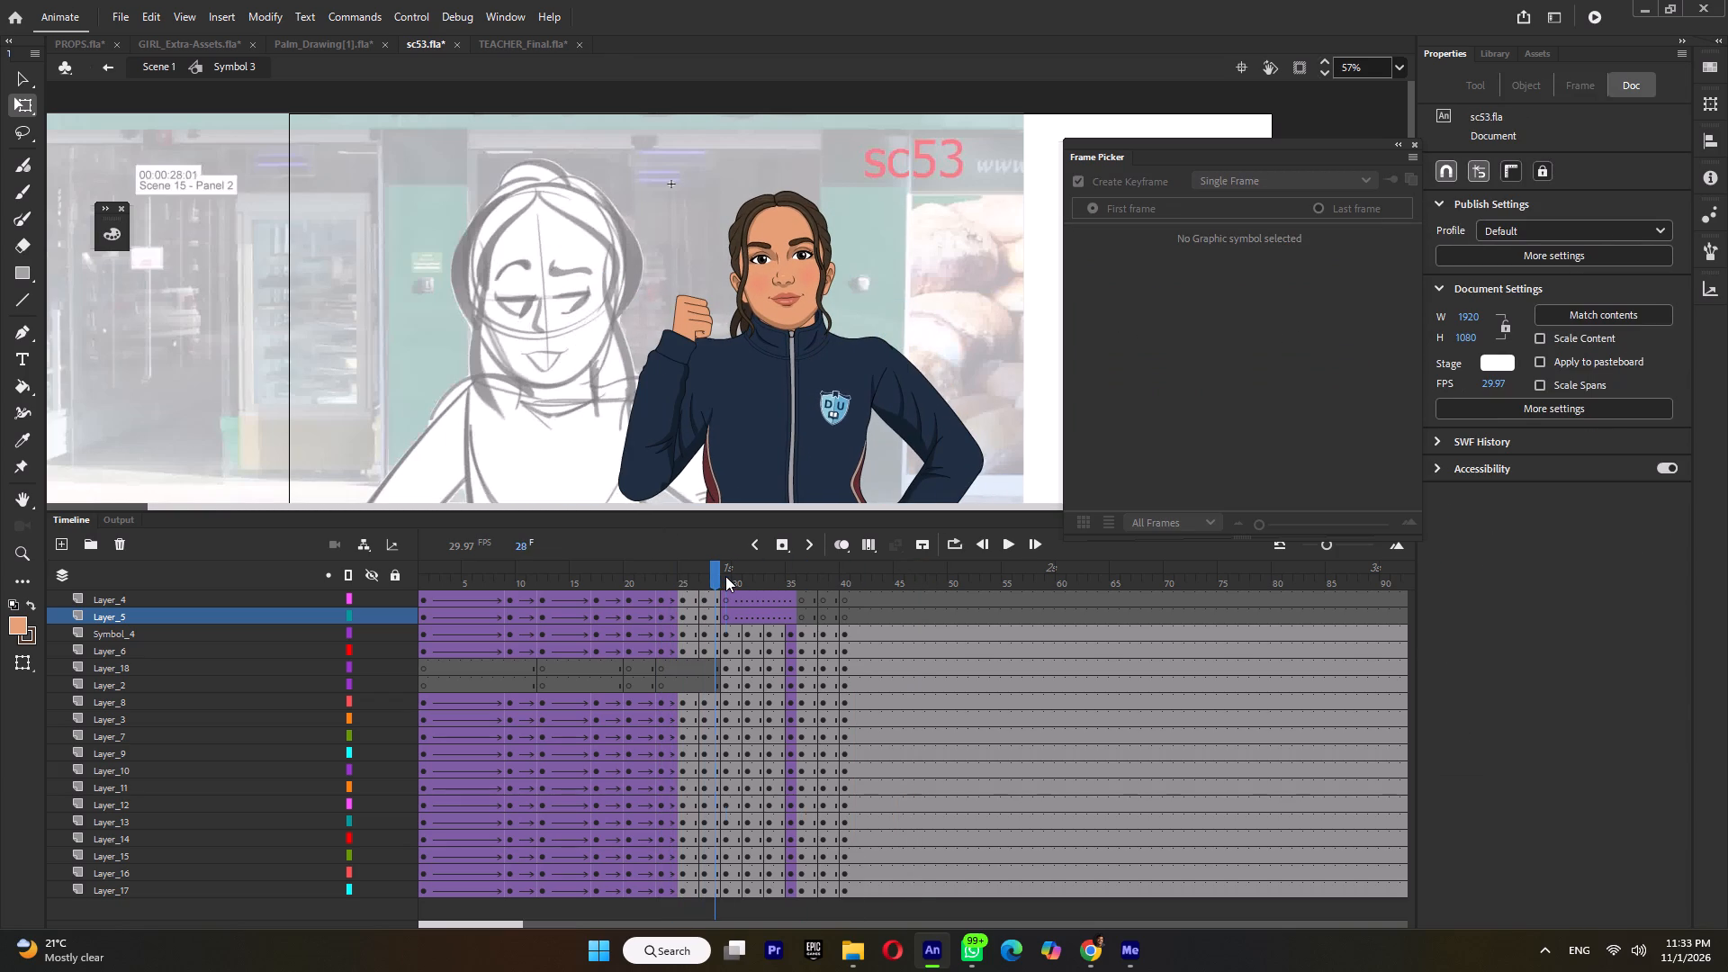
left_click(725, 576)
left_click(790, 236)
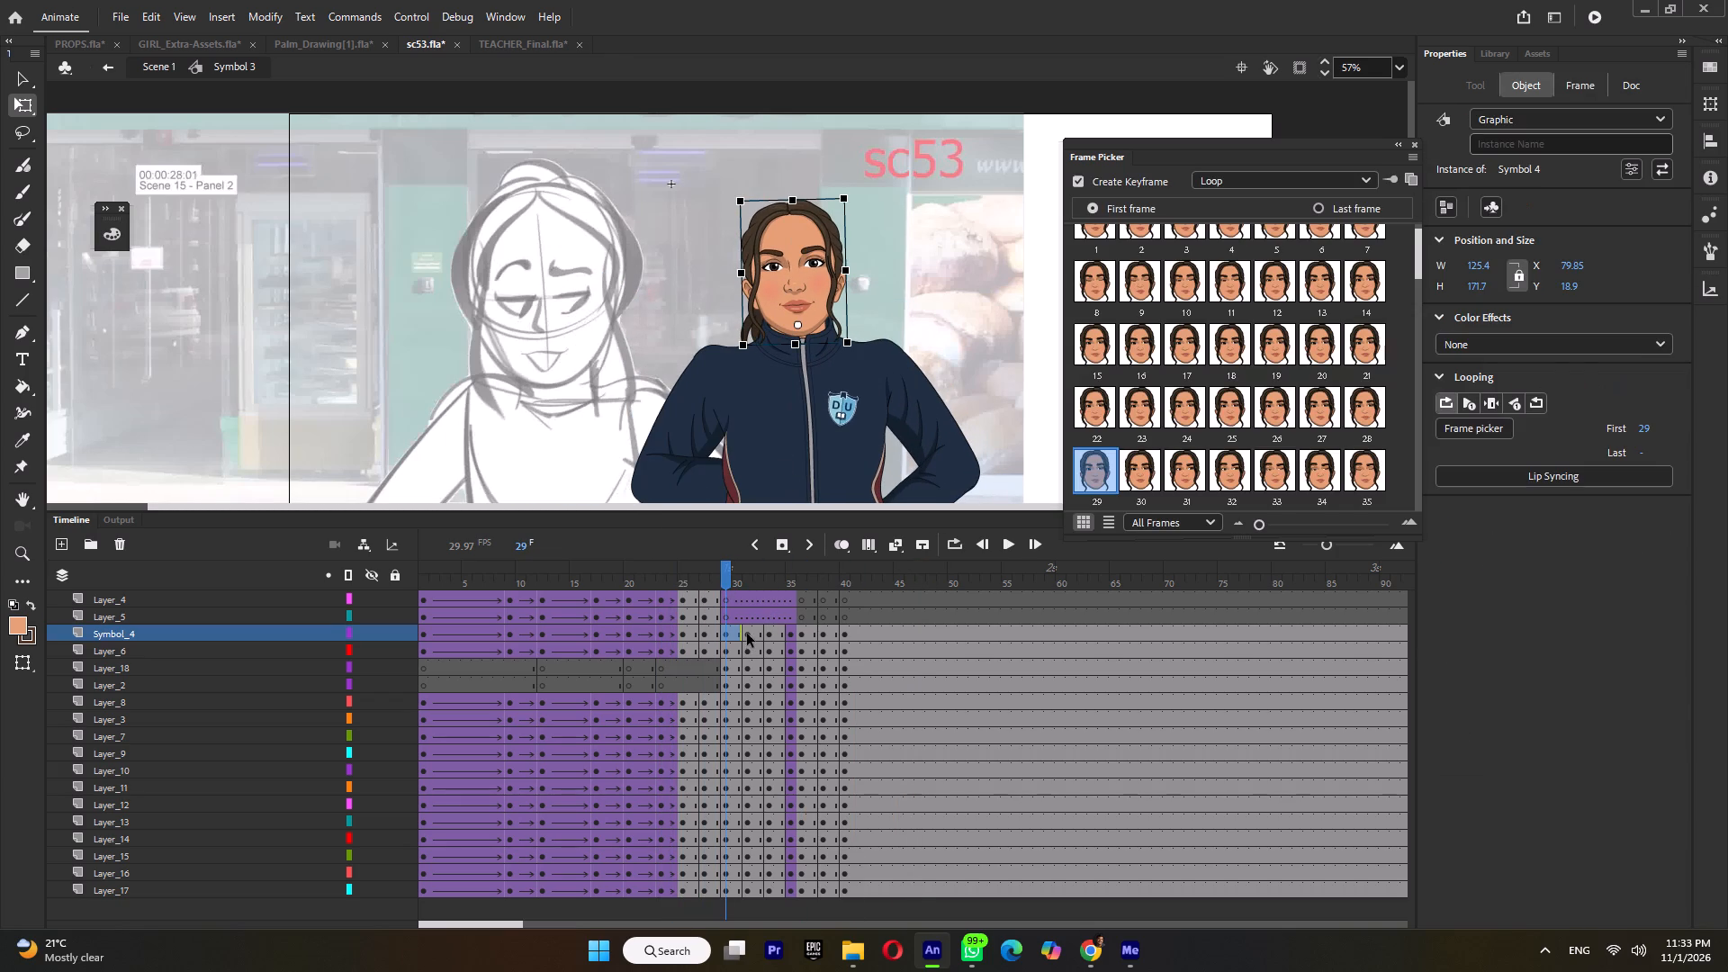
left_click(747, 633)
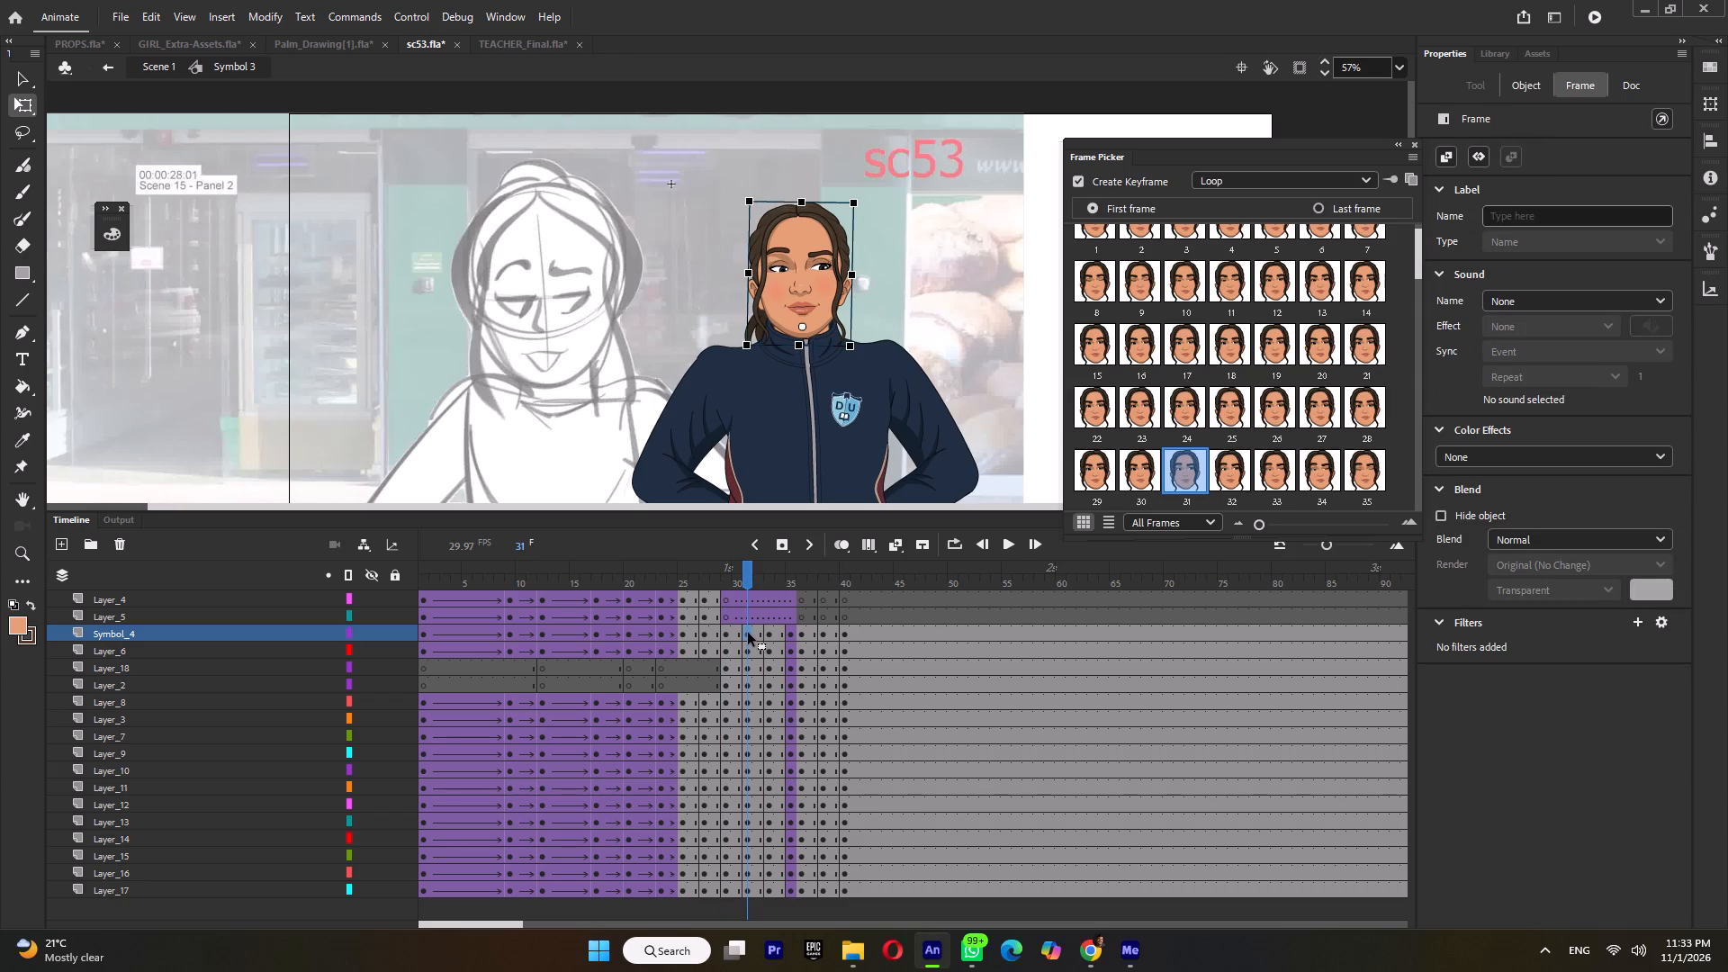
left_click(770, 630)
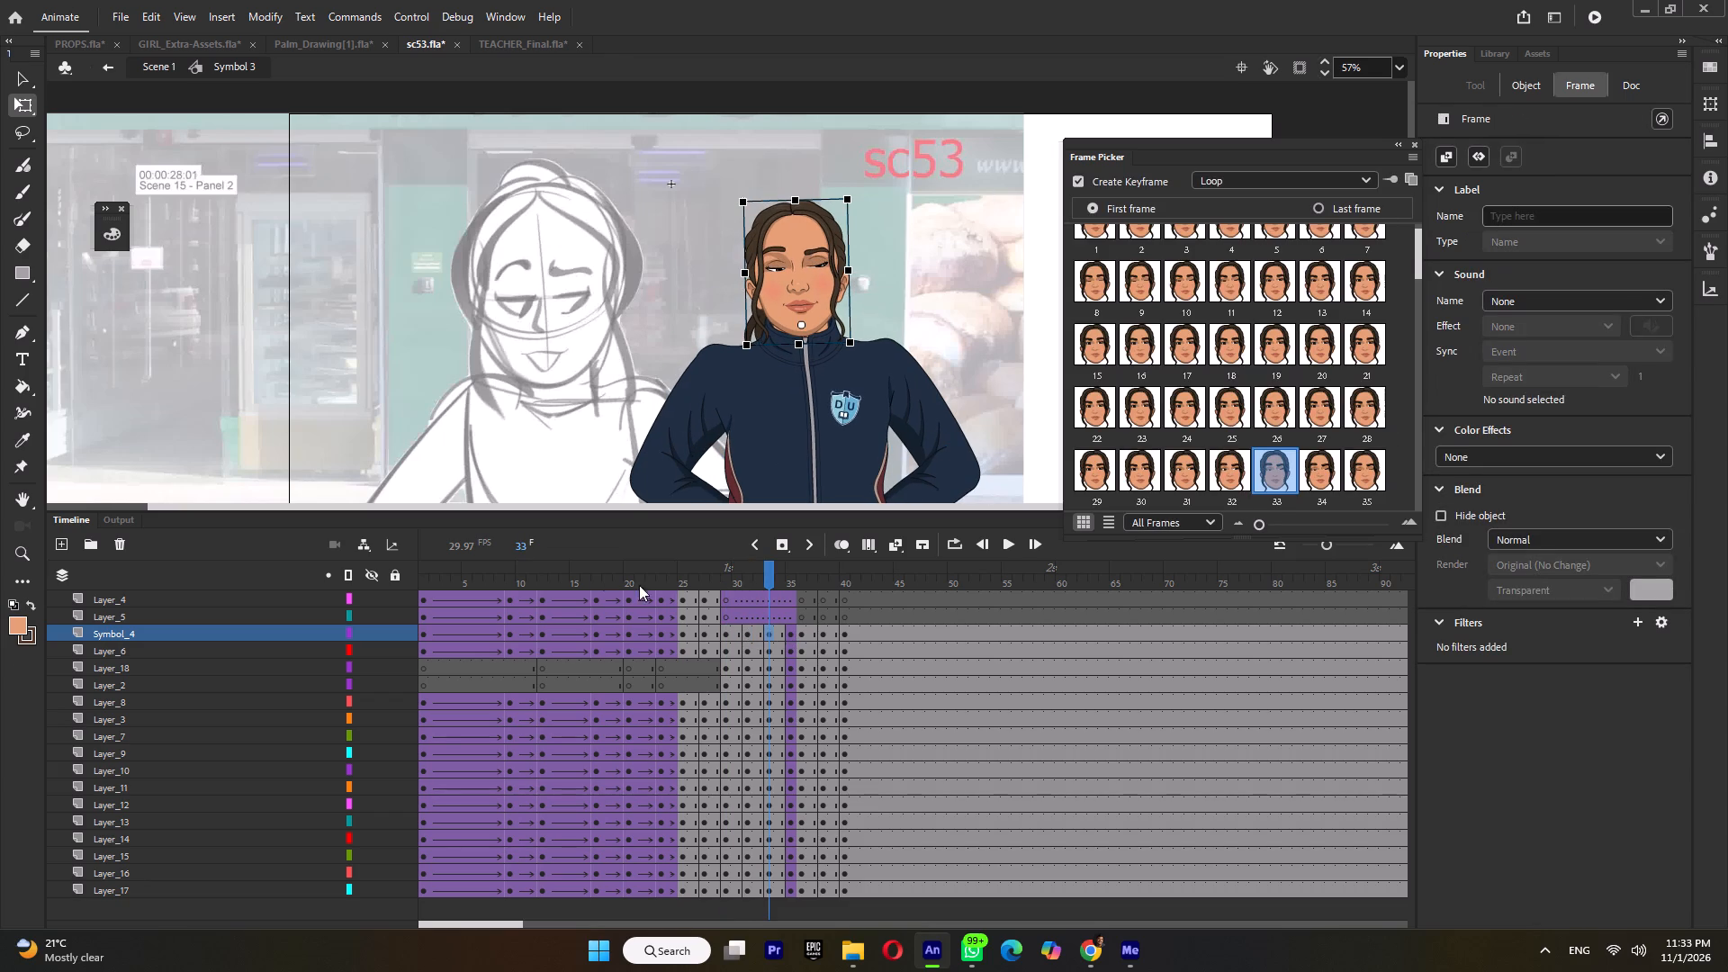
left_click(595, 572)
key("Return")
key("Return")
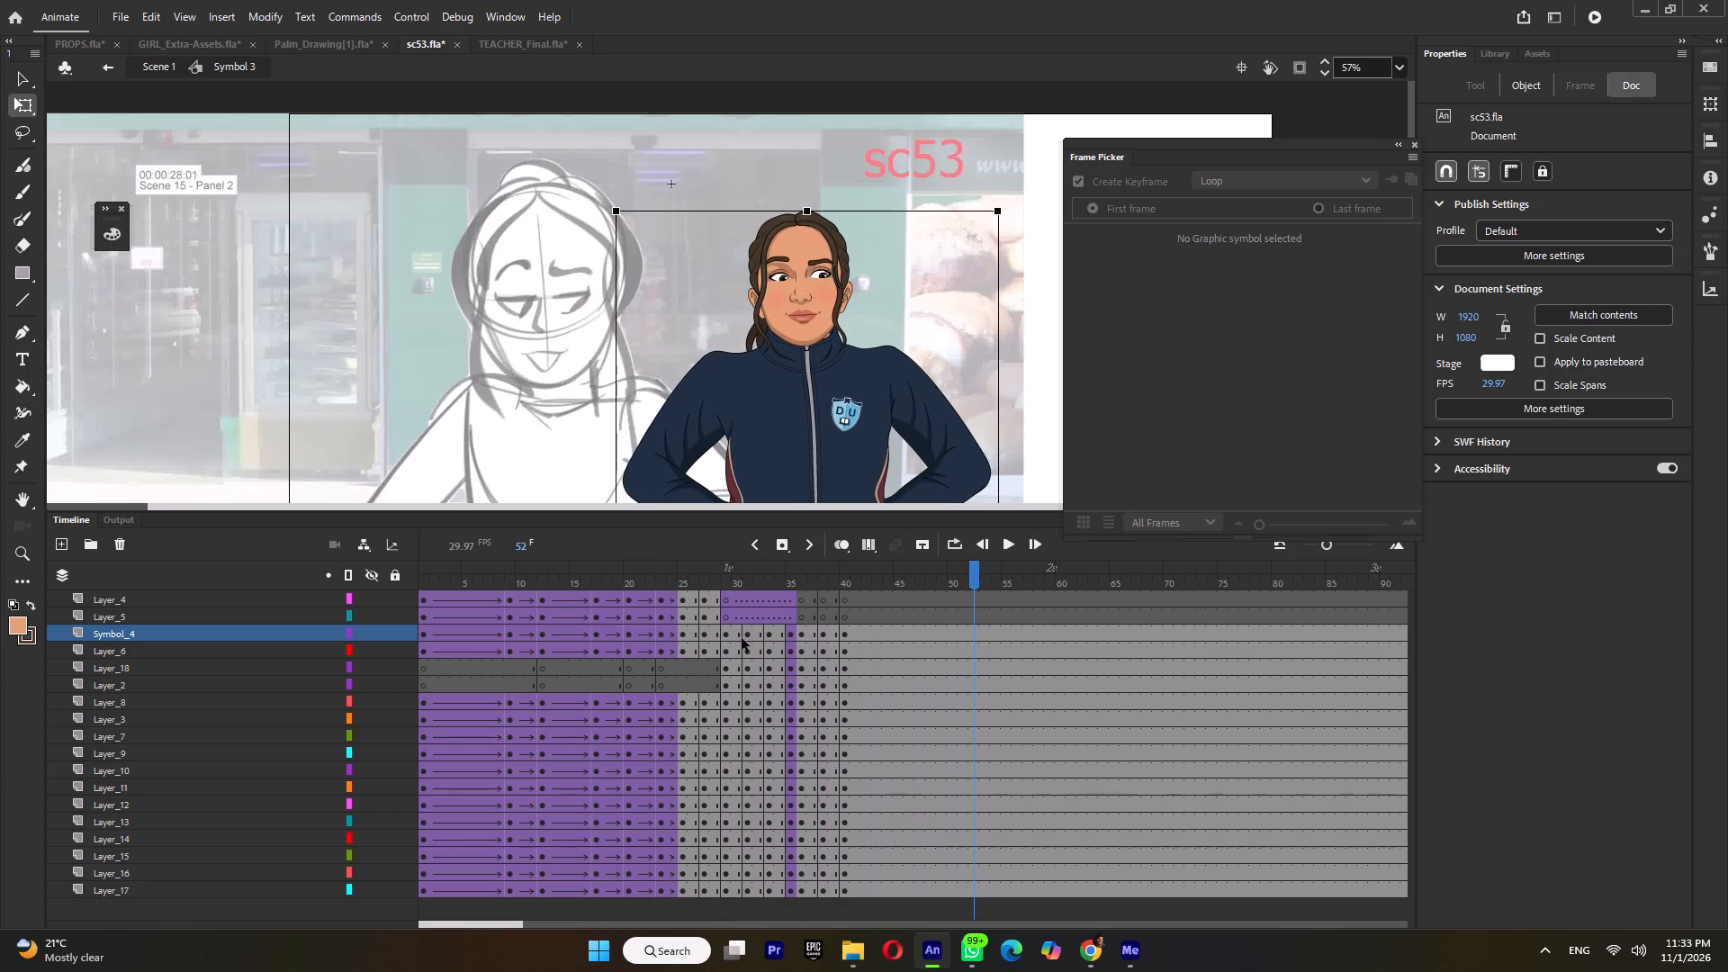
left_click(747, 634)
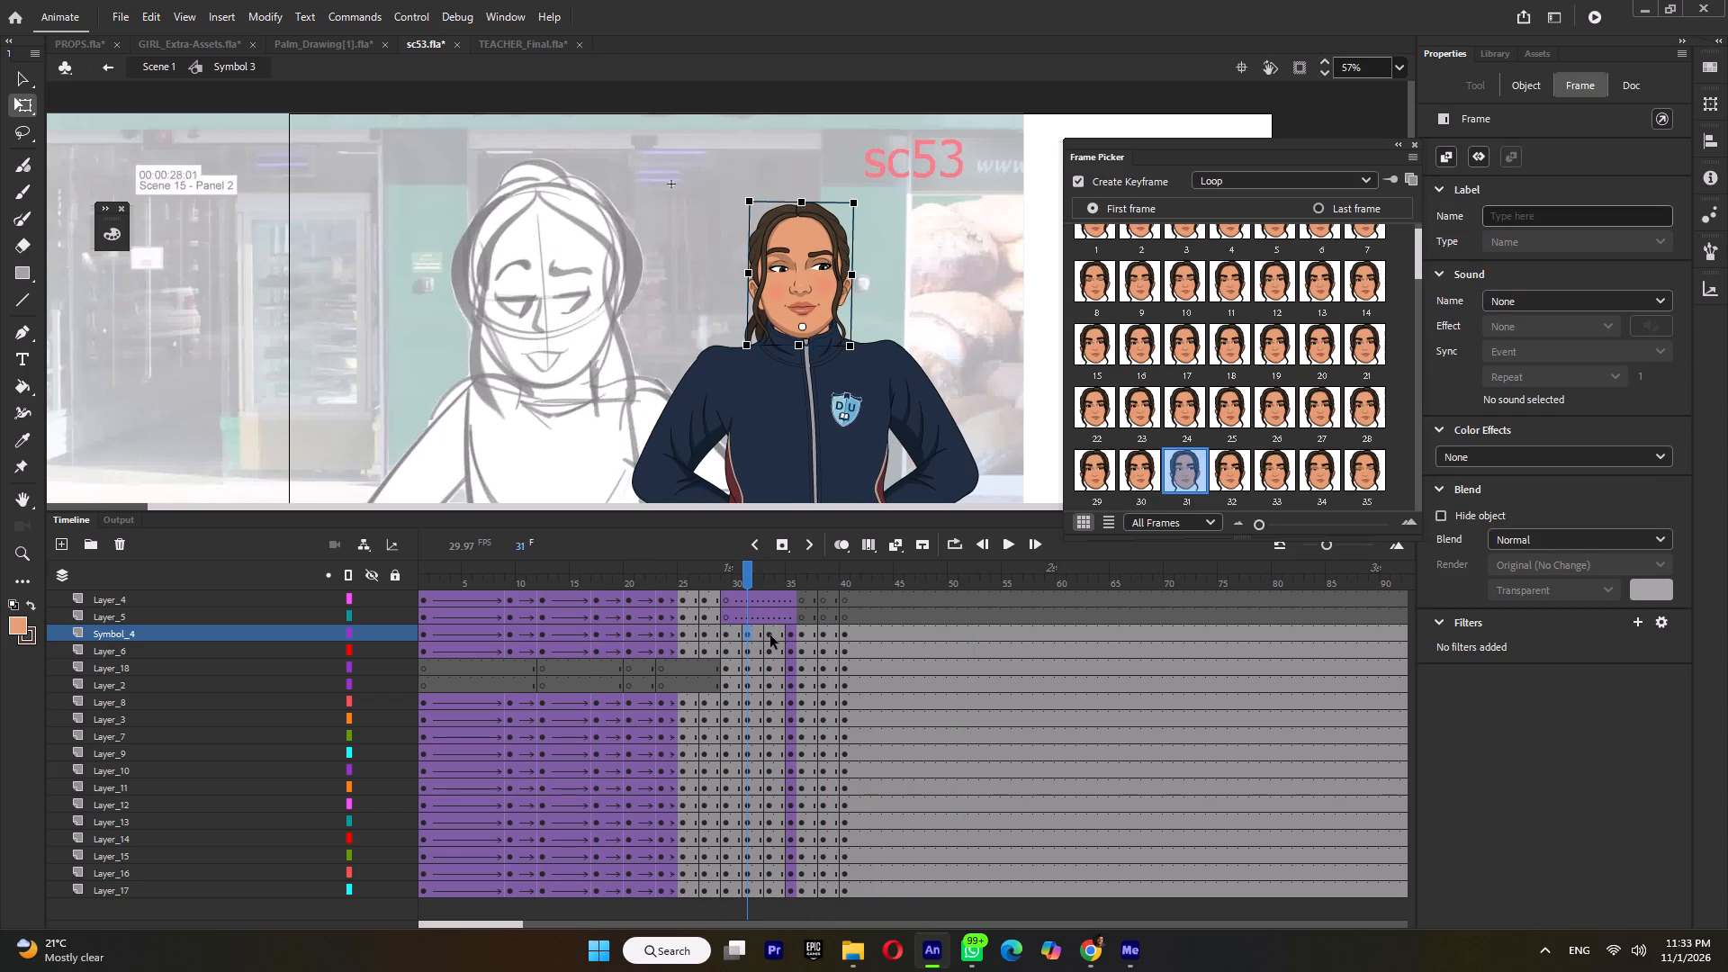
left_click(770, 635)
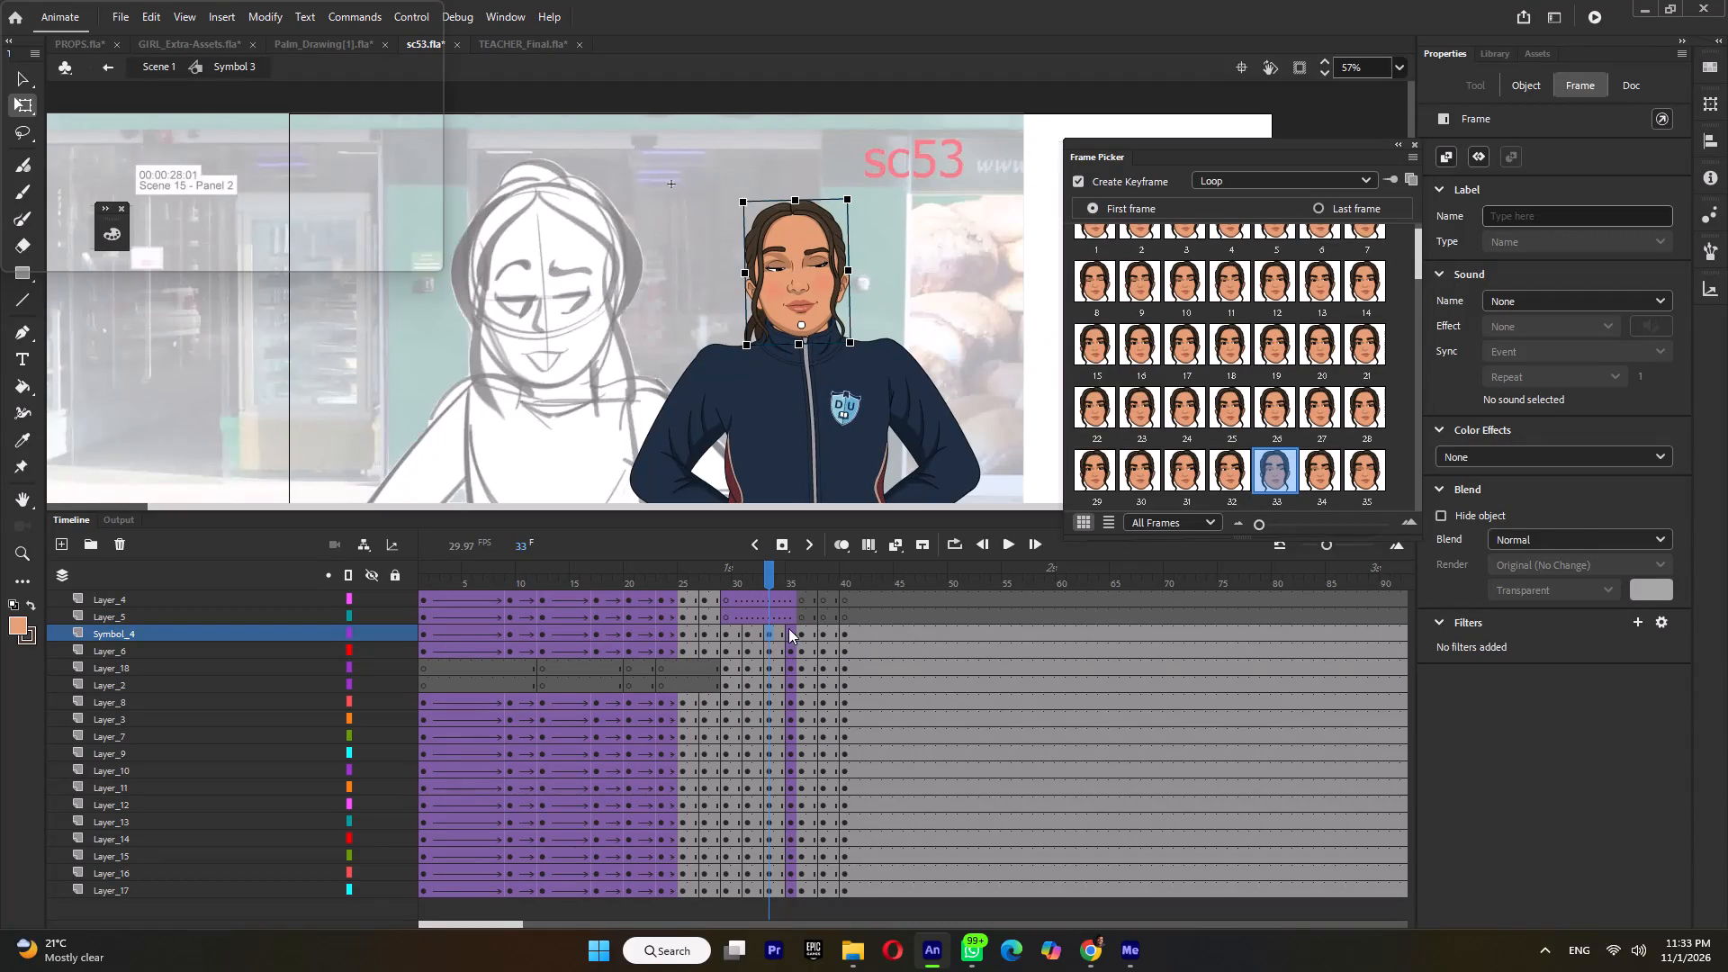
Save the sc53 file.
left_click(1034, 544)
key("ctrl+s")
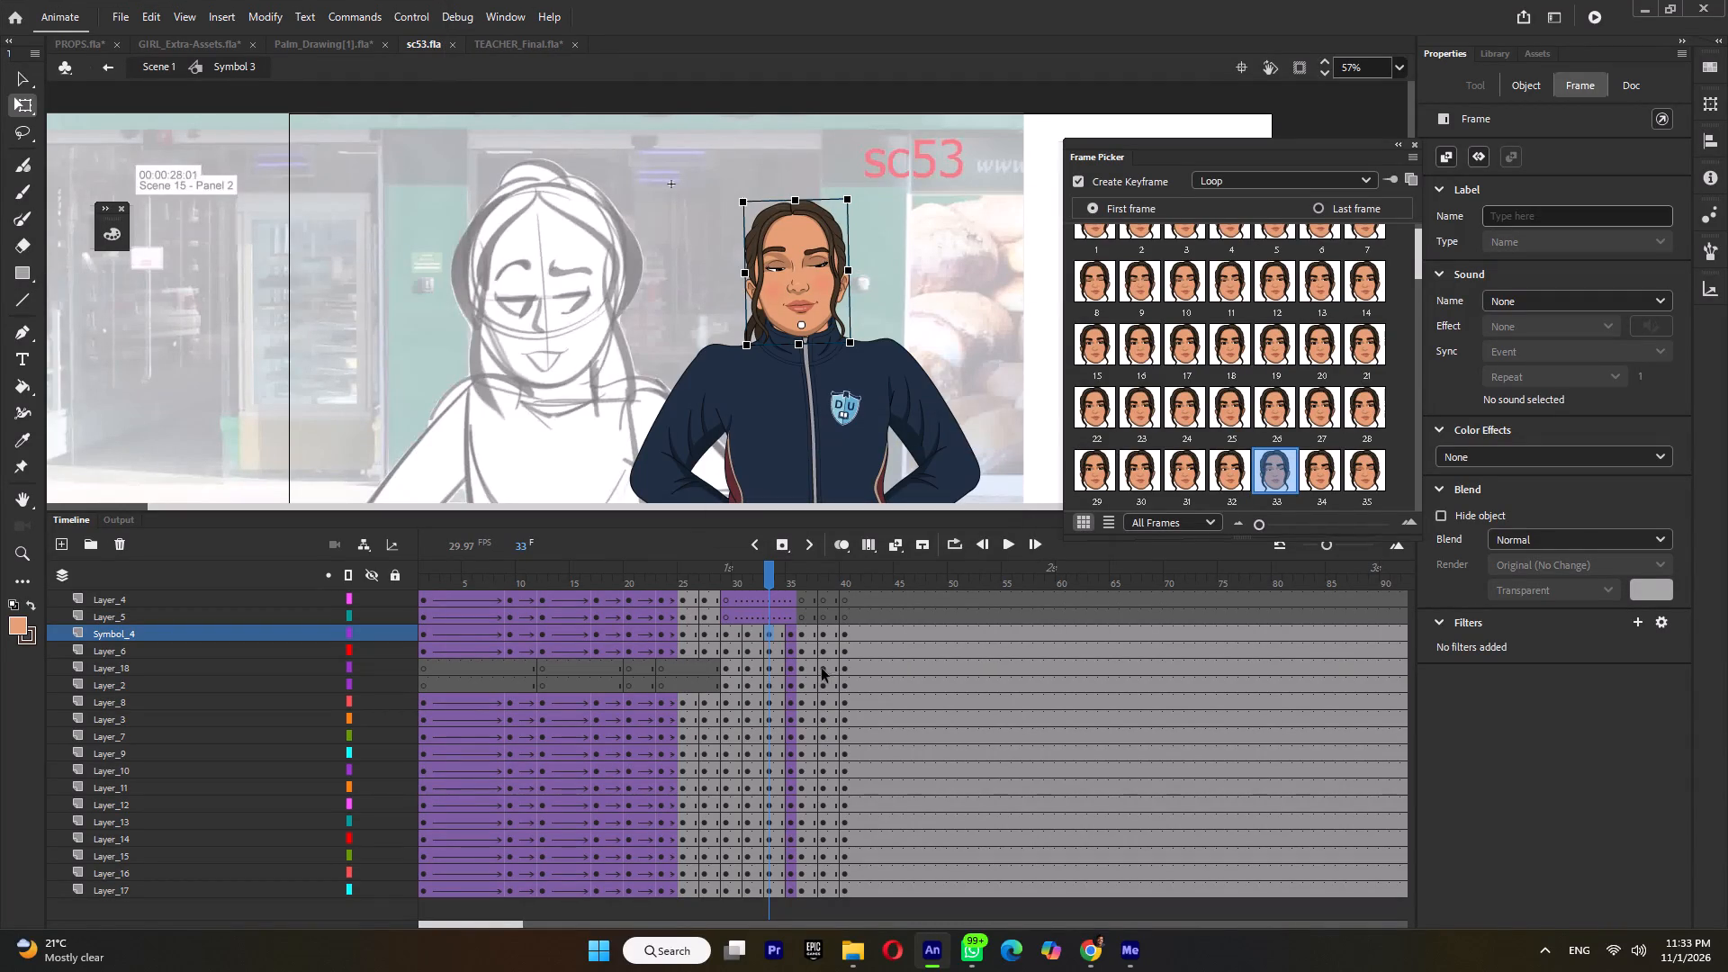
Set the head symbol's first loop frame to match the timeline at keyframes 35, 36, 38 and 40, using frames 35, 36, 38 and 40.
left_click(794, 632)
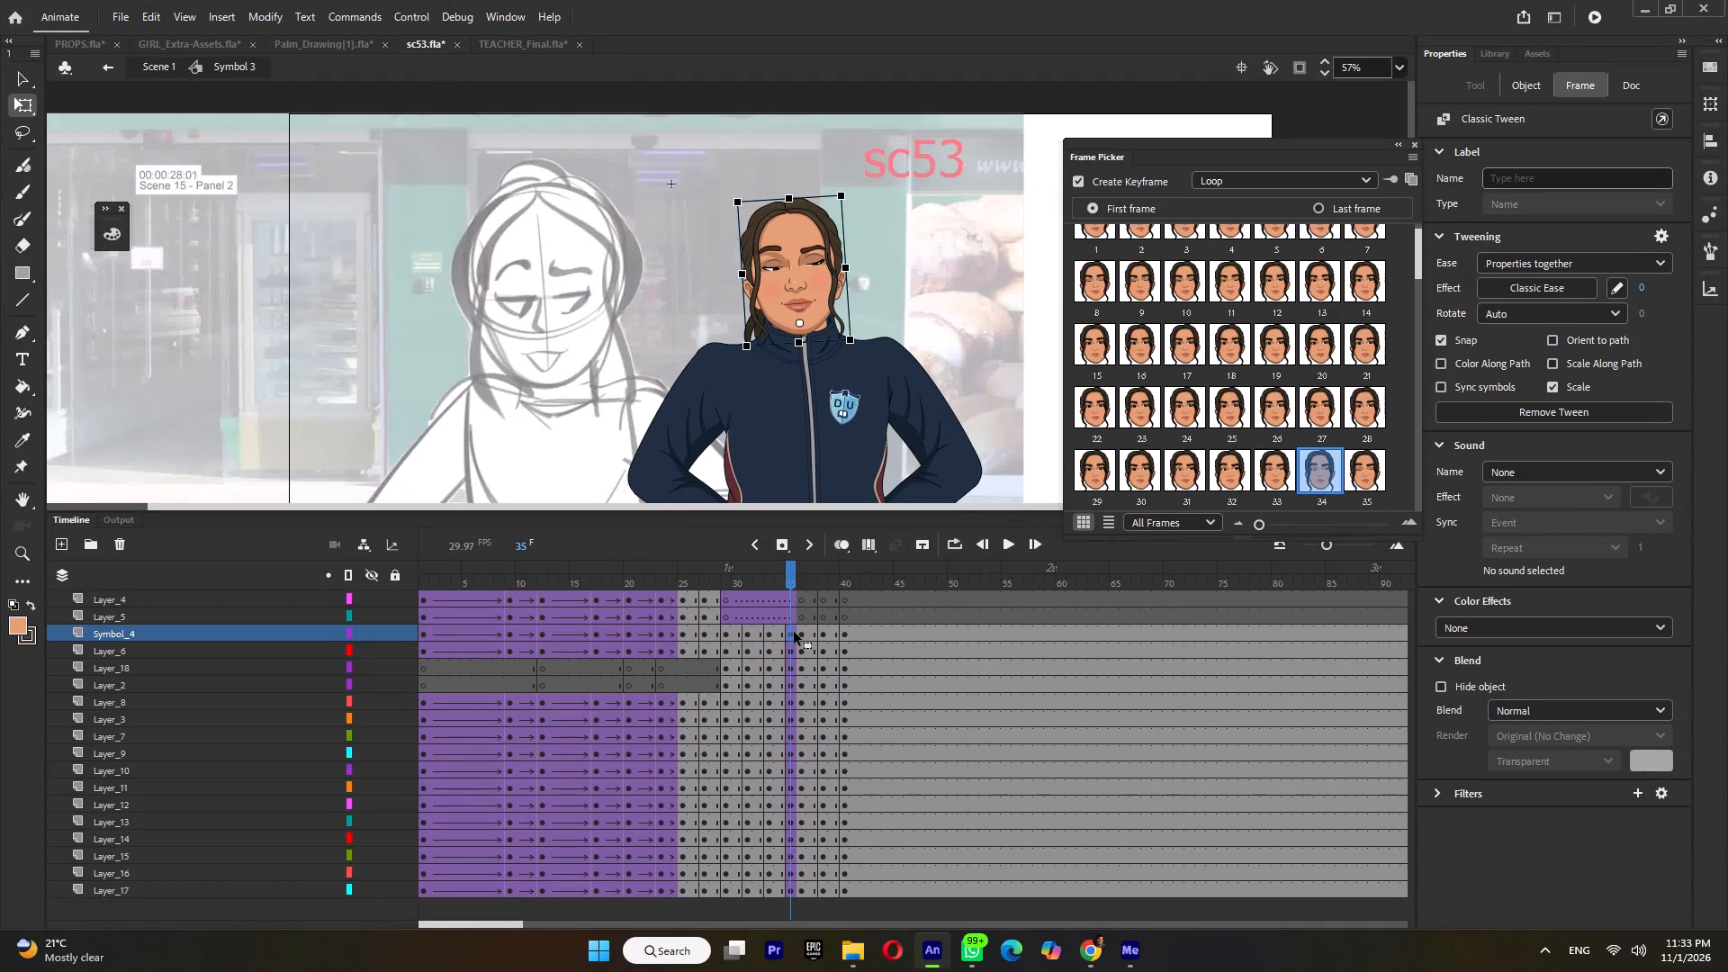
left_click(1382, 463)
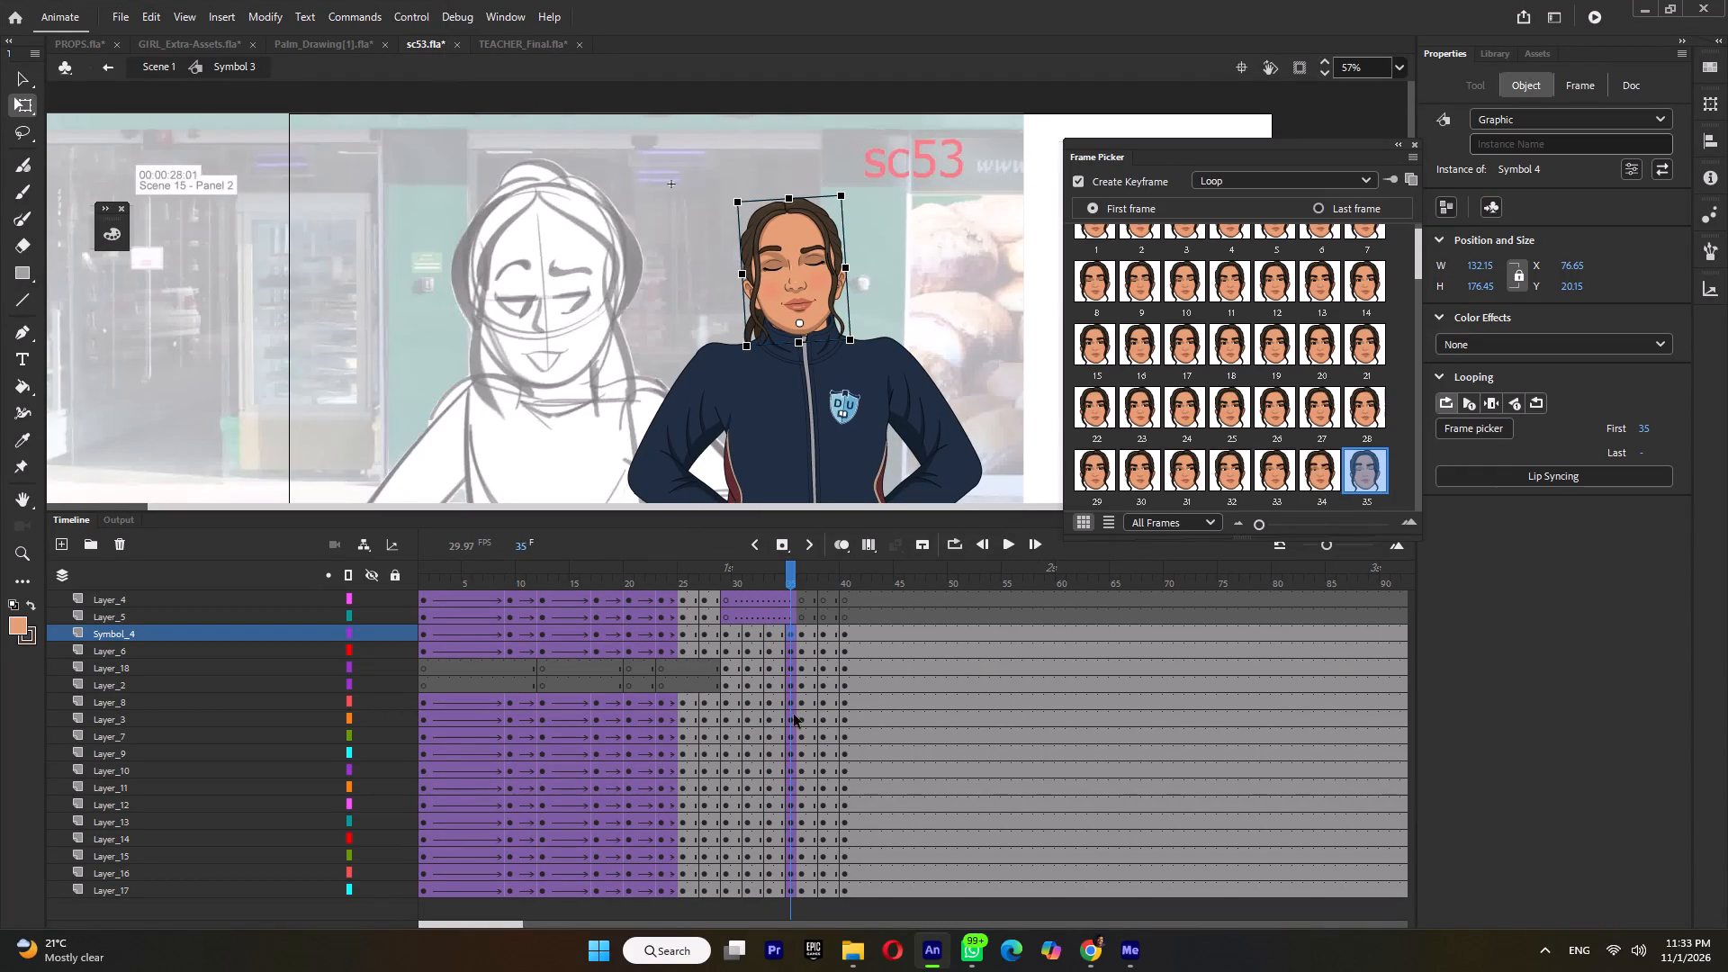
left_click(806, 634)
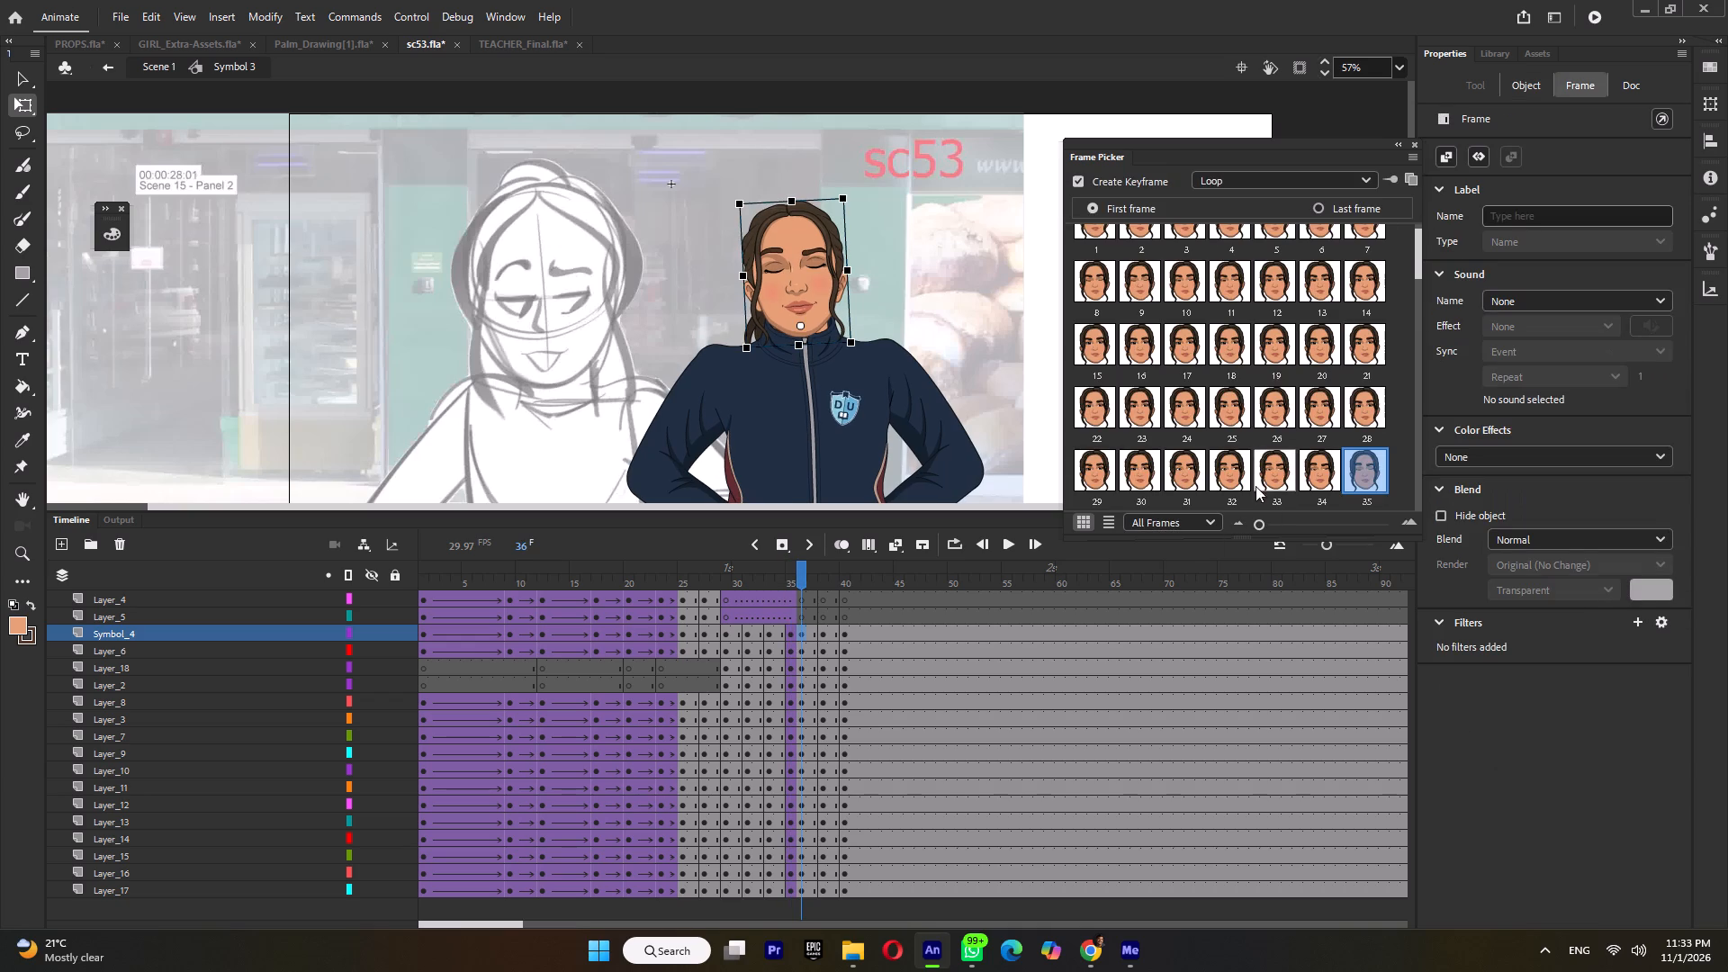
scroll(1192, 407, "down", 3)
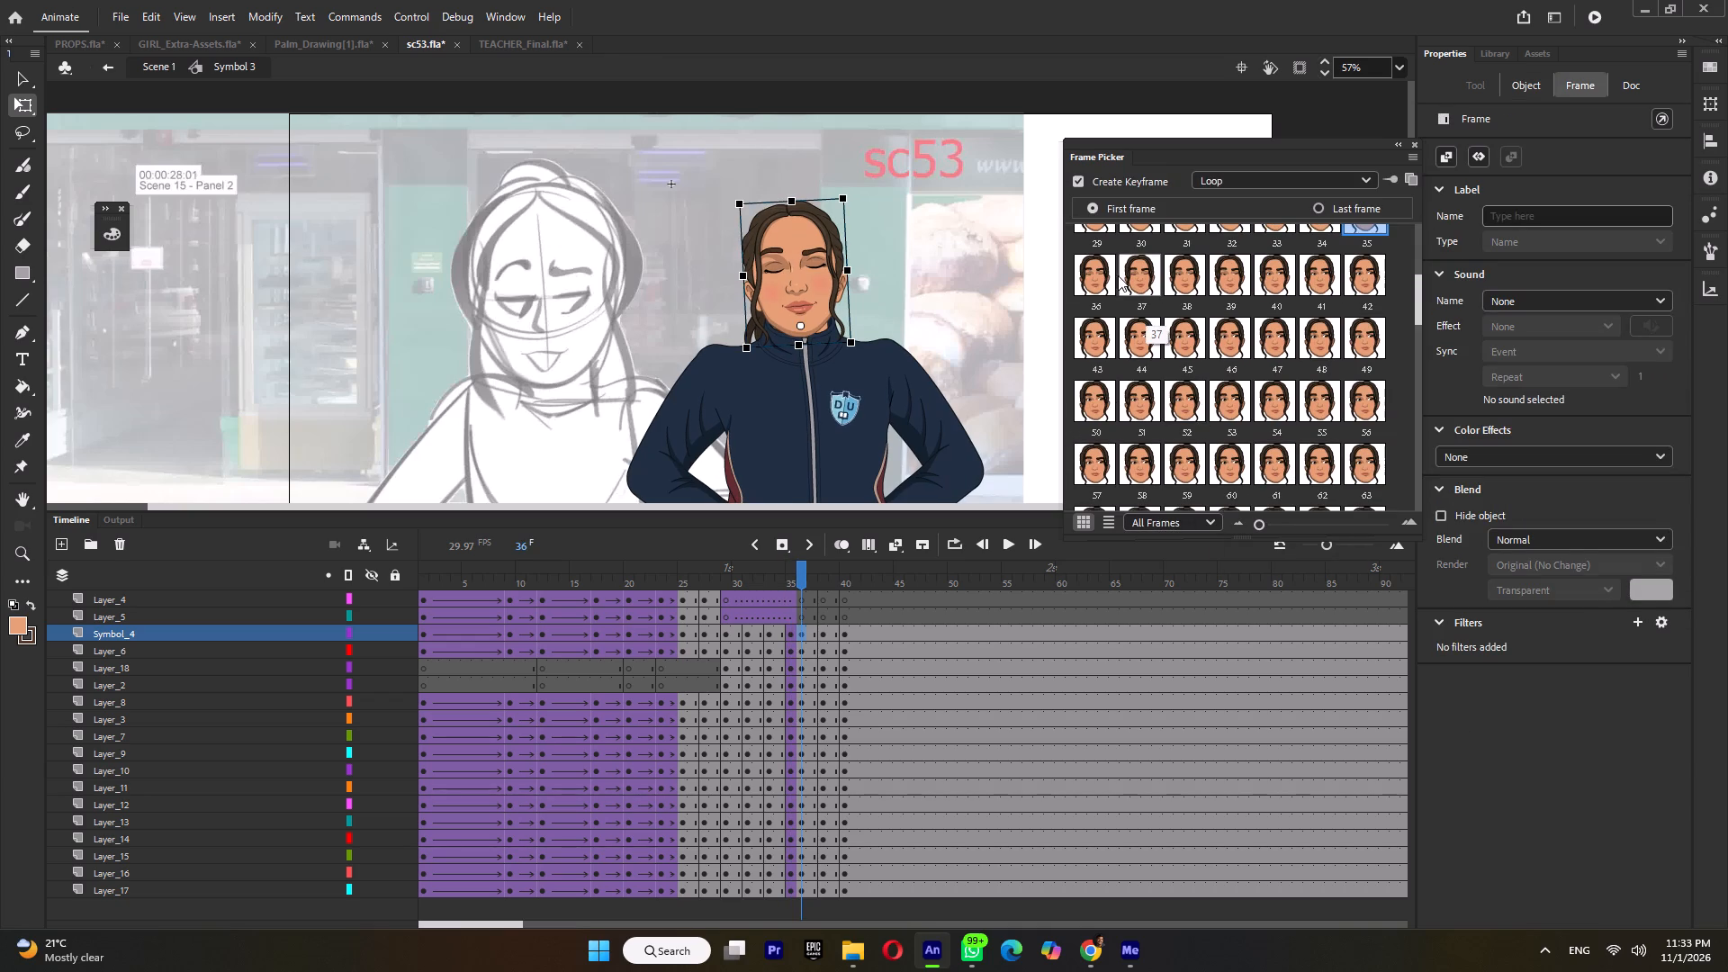
left_click(1096, 264)
left_click(824, 632)
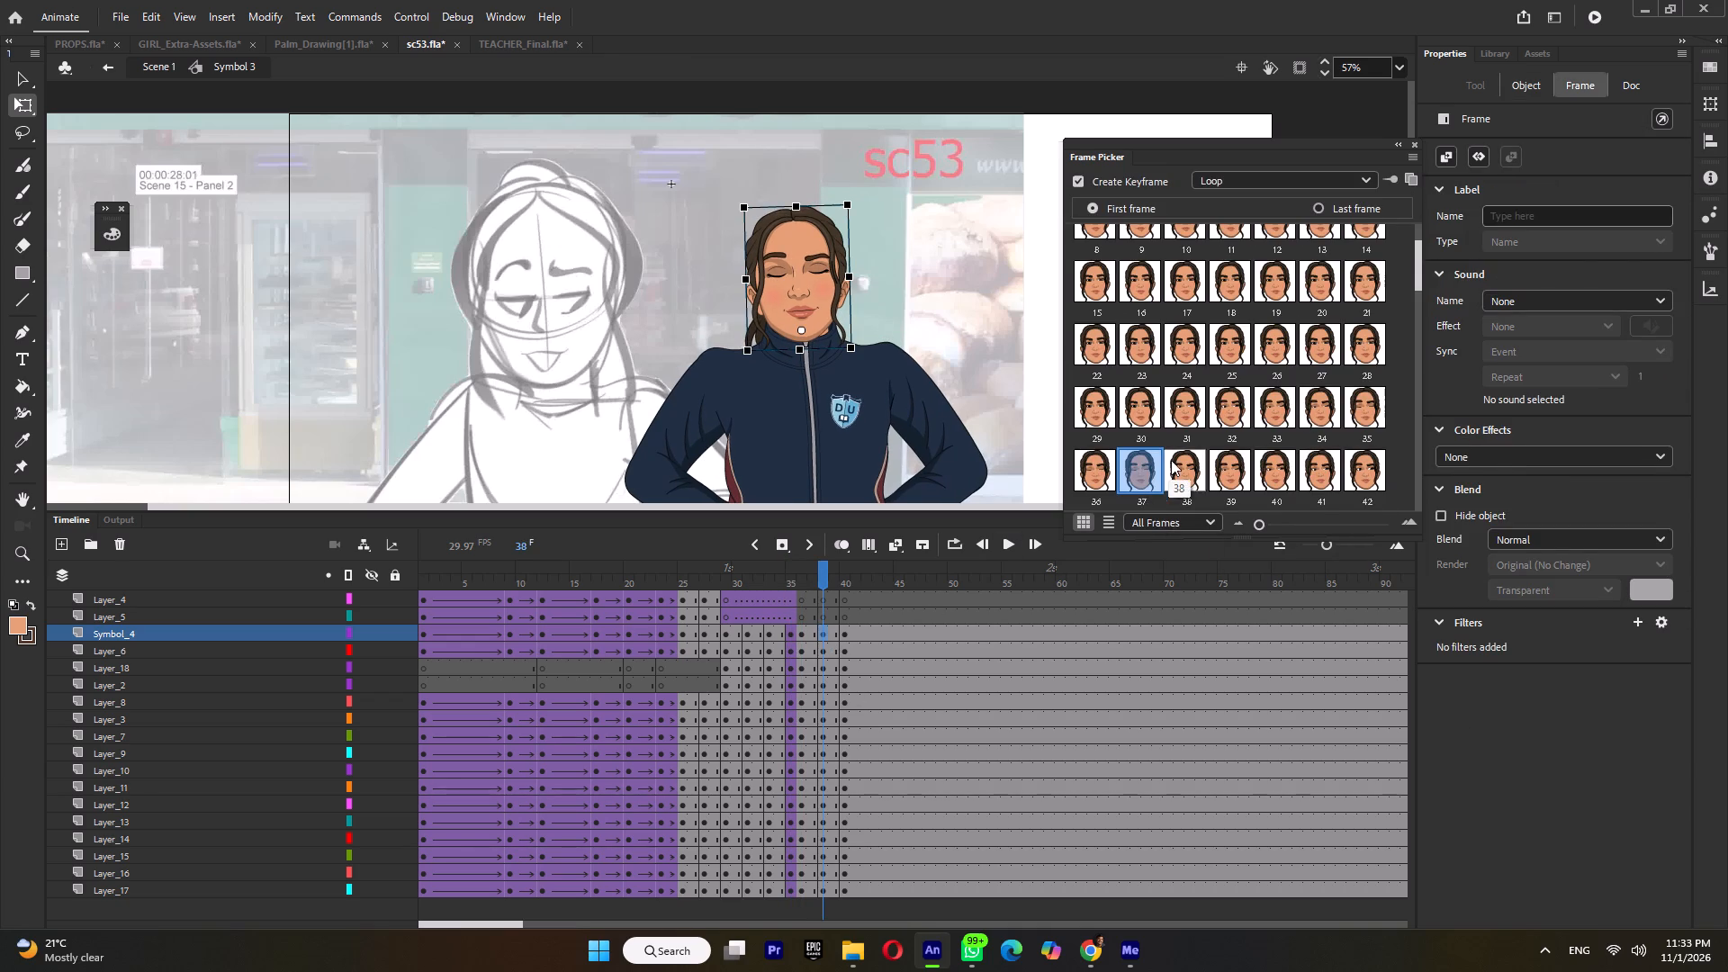
left_click(1175, 458)
left_click(847, 629)
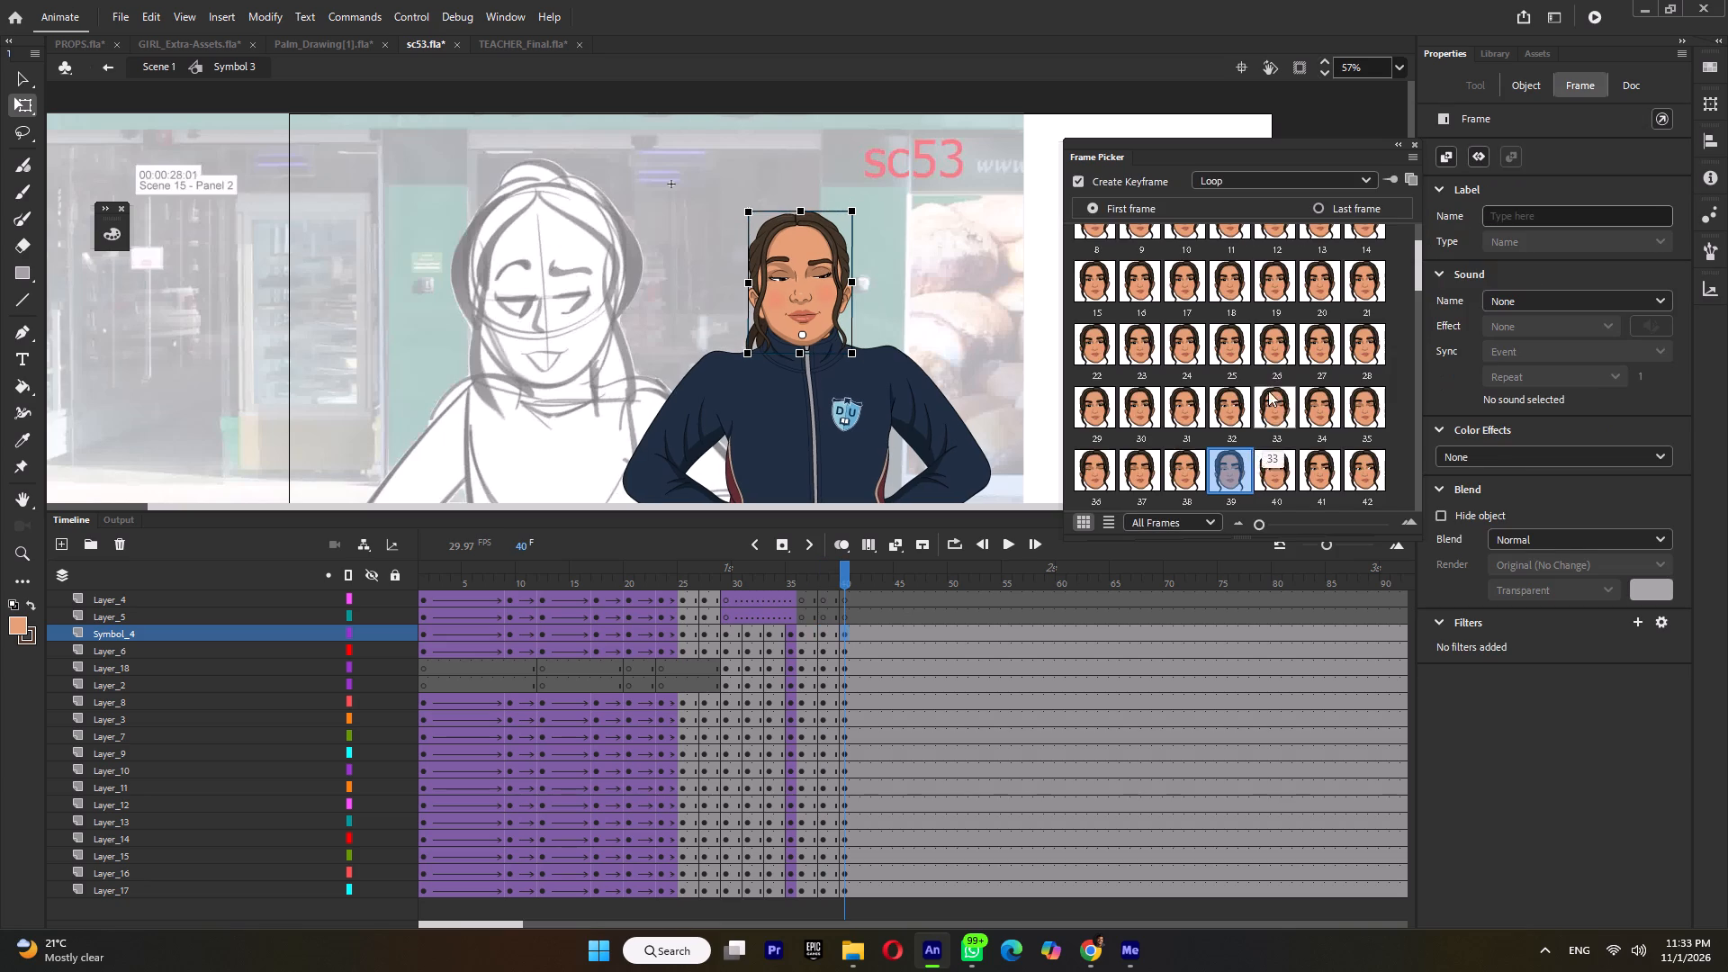
left_click(1268, 471)
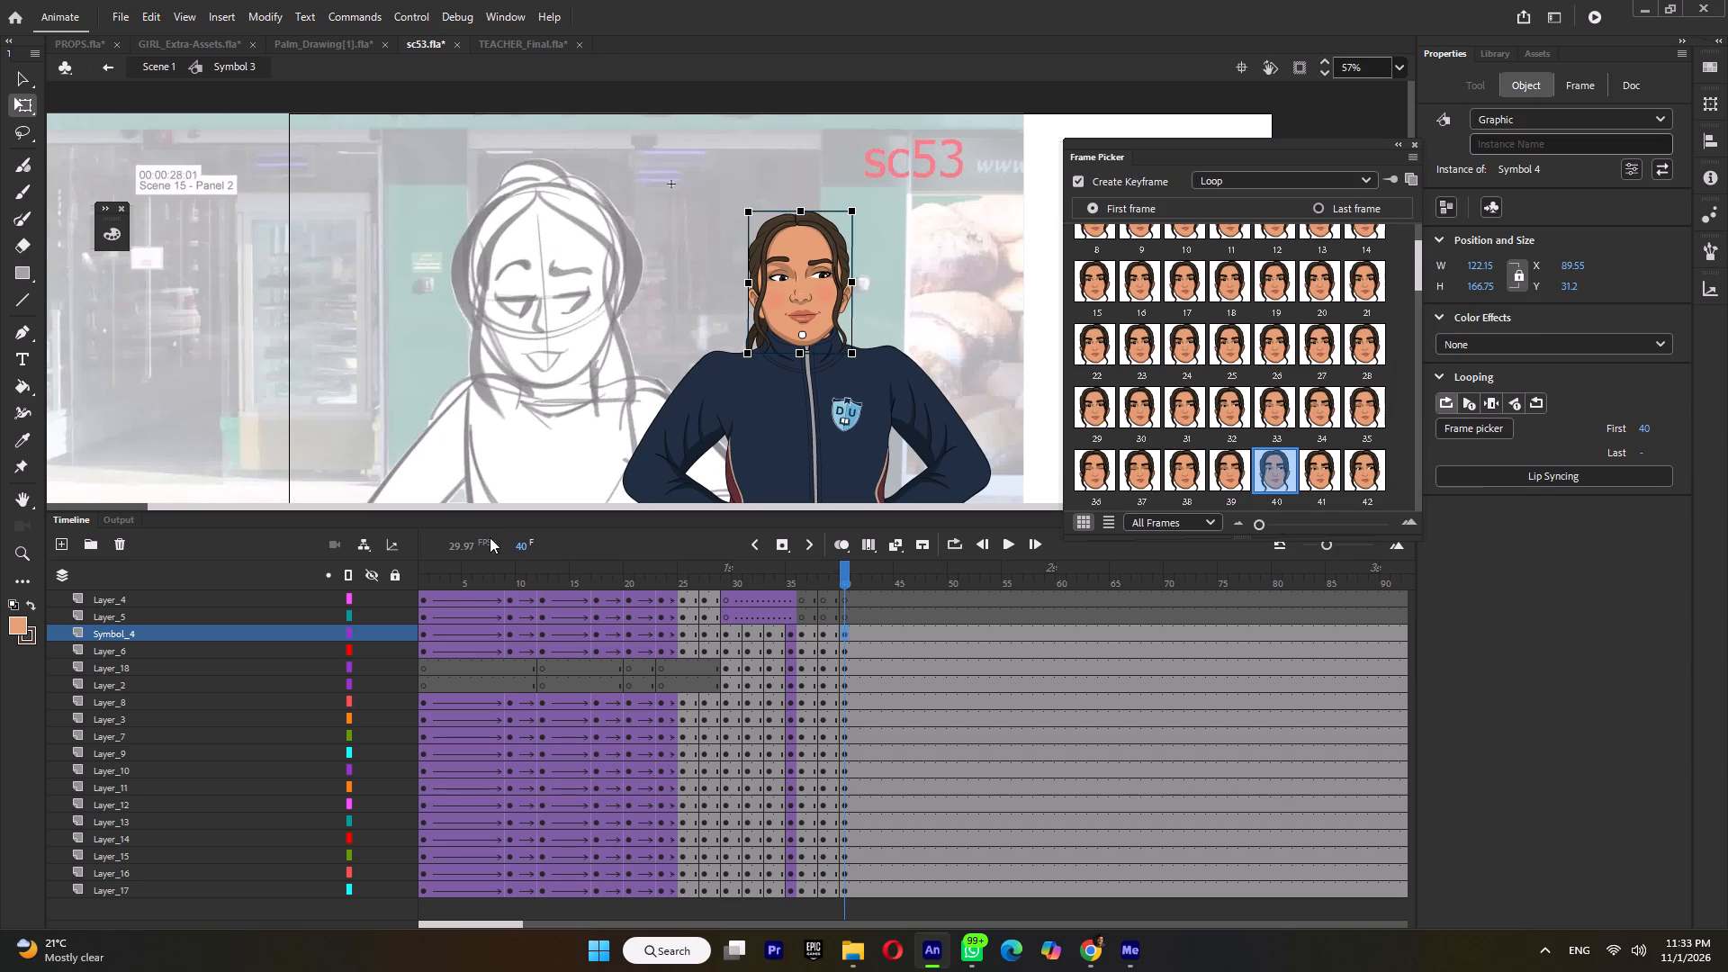
Review the wave and its transition to hands-on-hips in playback, checking the head's expression across frames 1 to 40.
left_click_drag(440, 571, 343, 586)
key("Return")
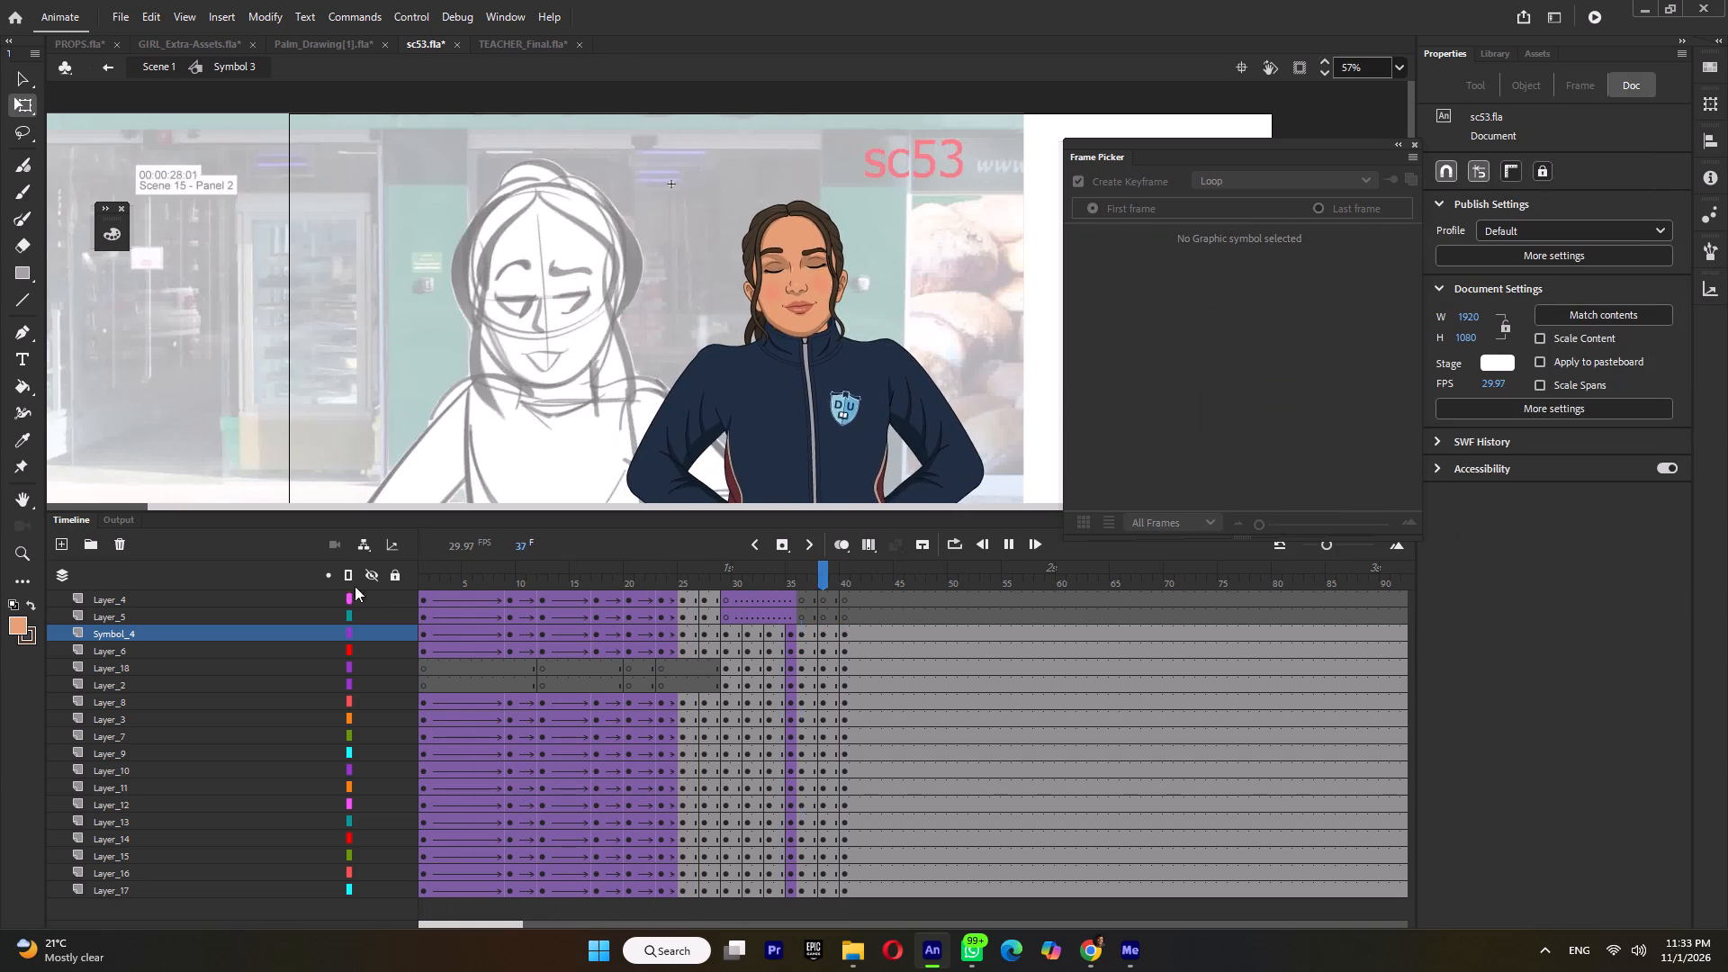
key("Return")
left_click_drag(483, 571, 668, 628)
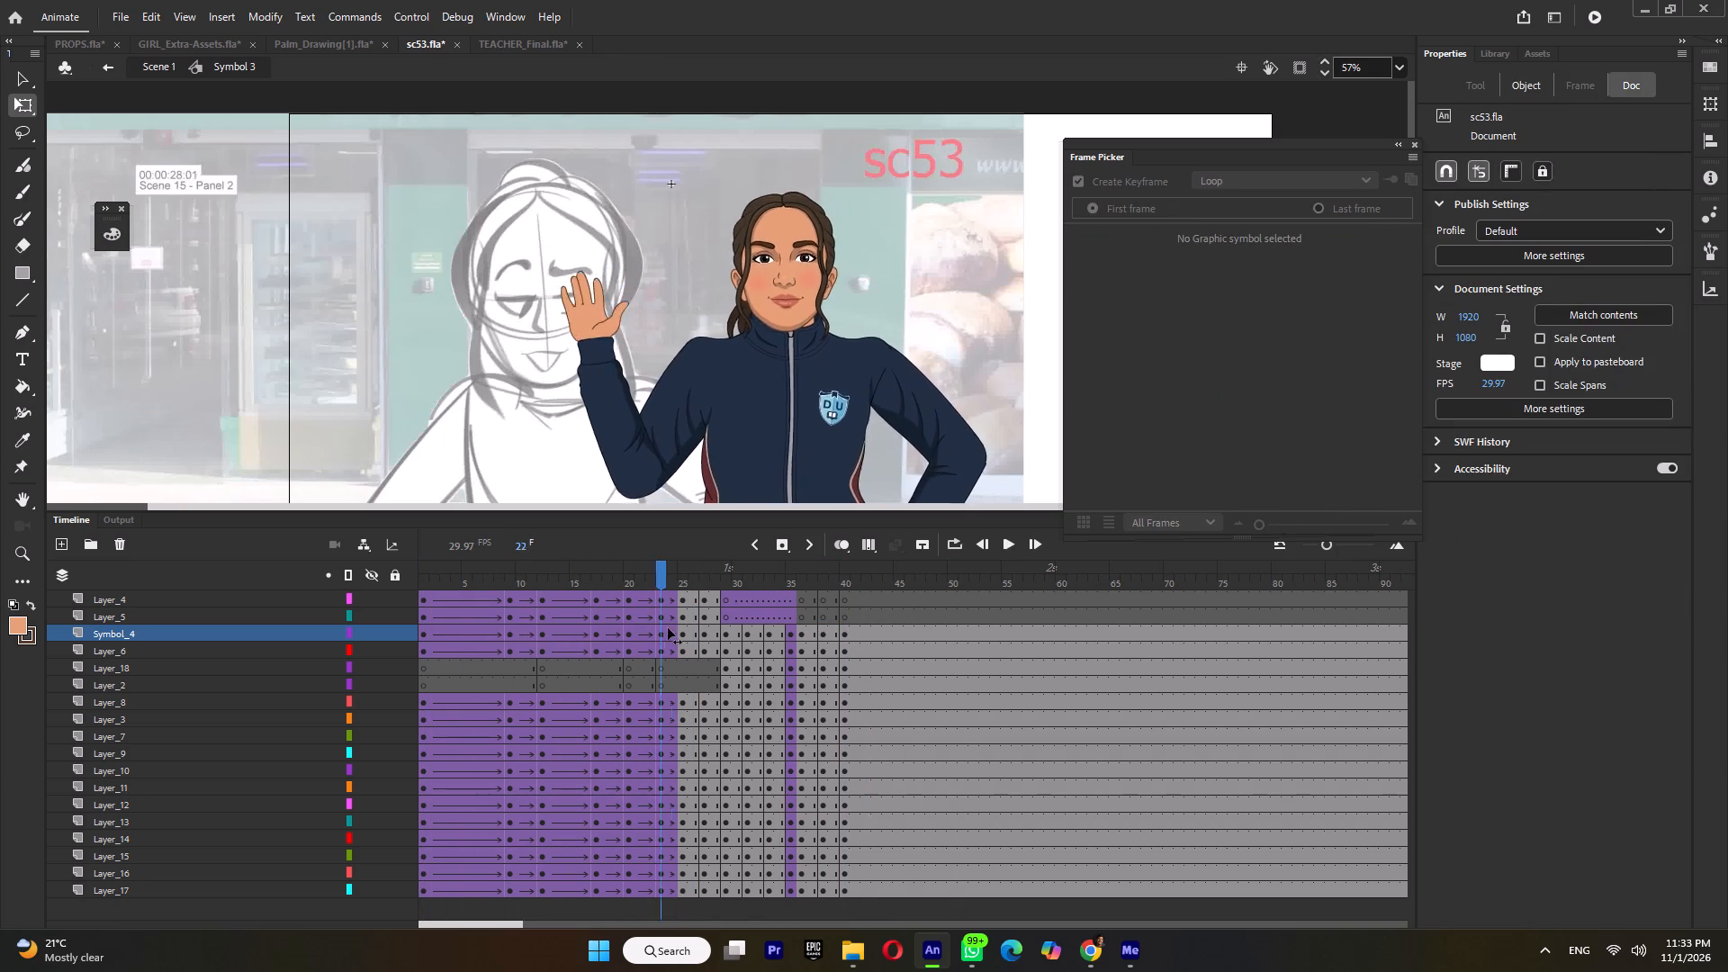
left_click_drag(668, 628, 492, 661)
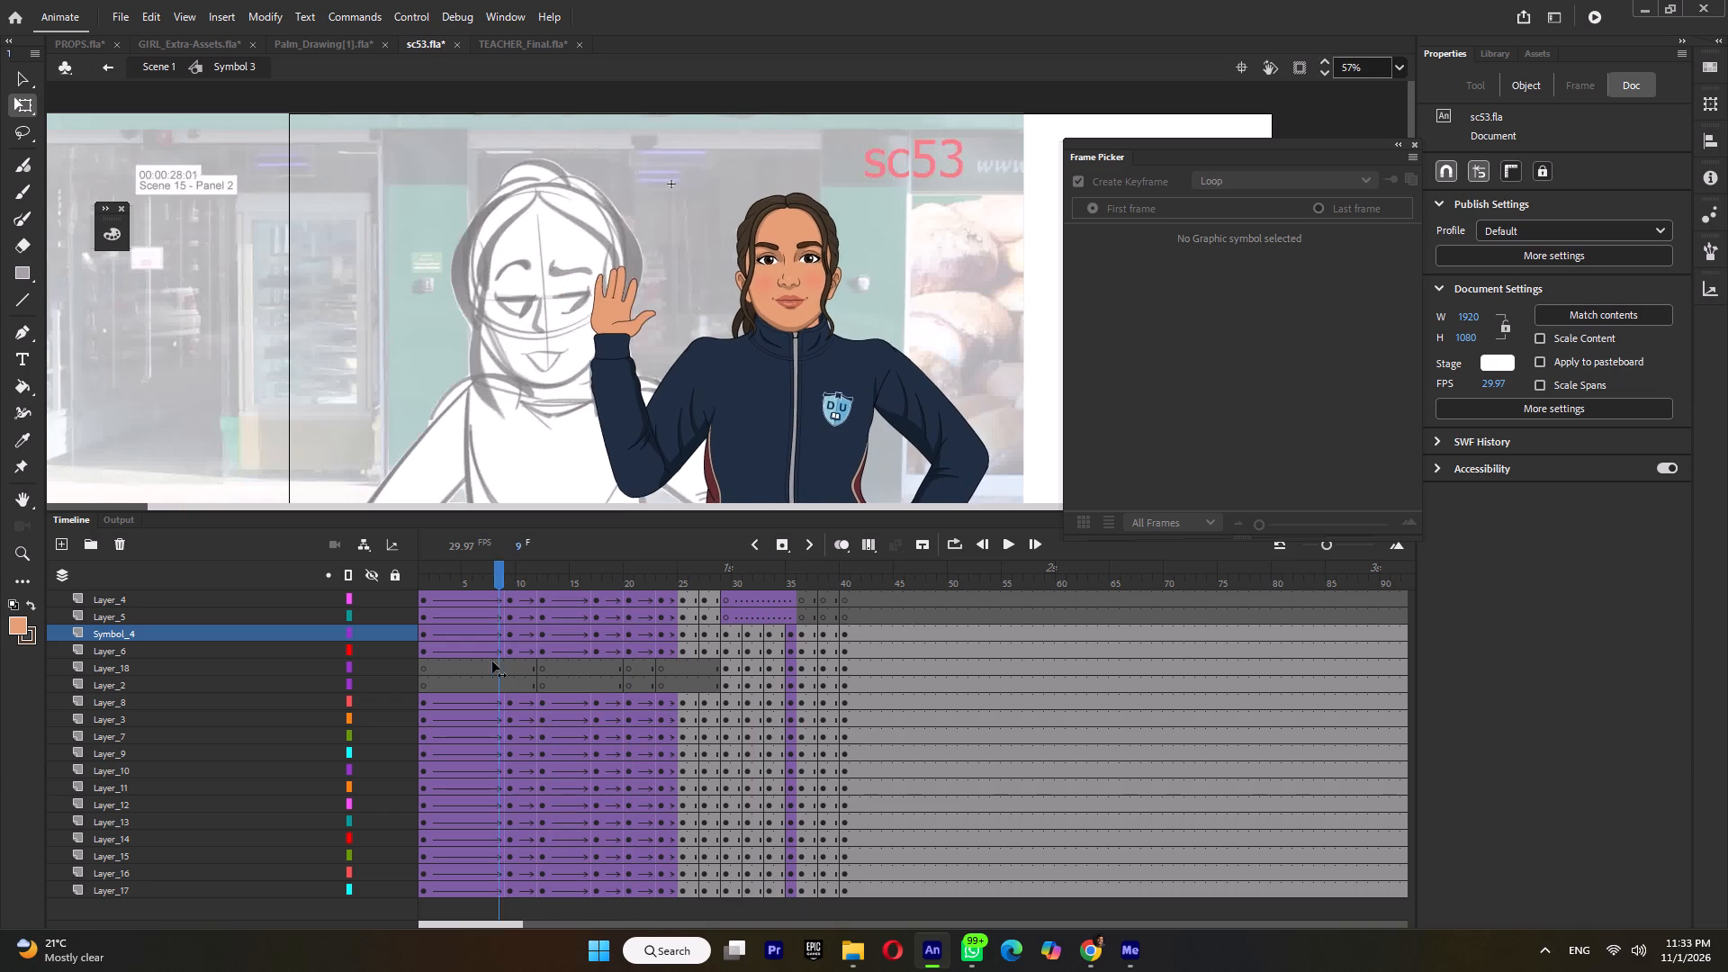
left_click_drag(492, 661, 364, 661)
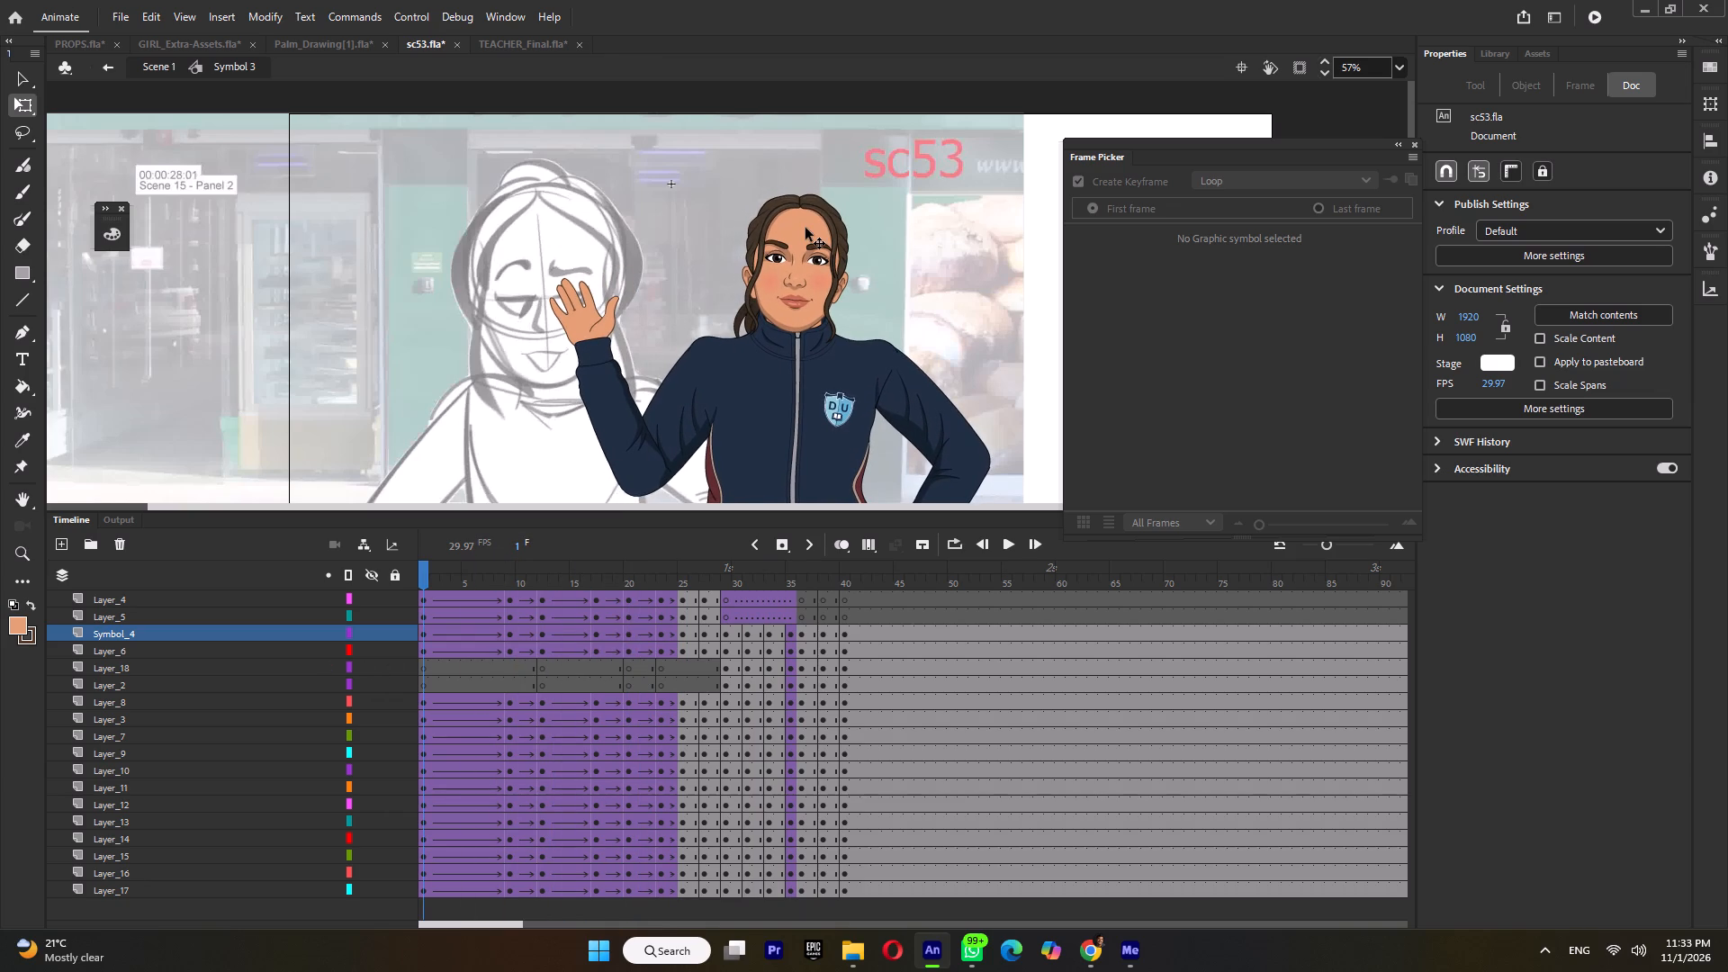
Turn on Sync symbols for the head layer's classic tweens from frame 6 to frame 23.
left_click(805, 228)
left_click(482, 661)
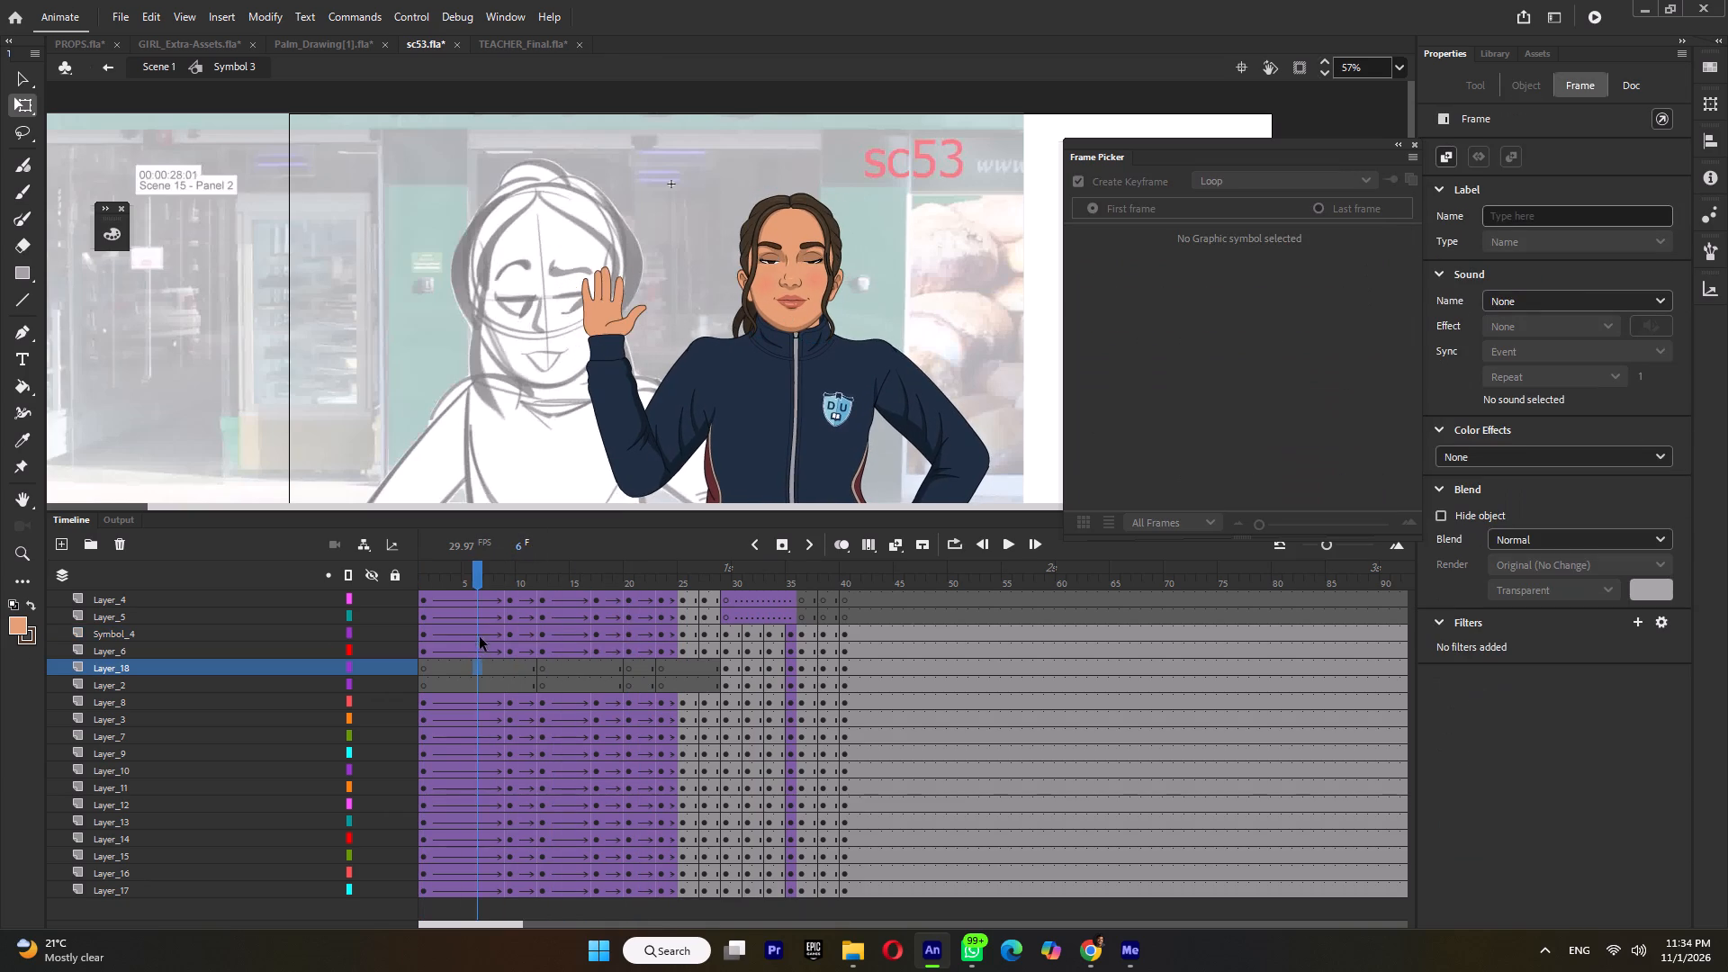
left_click_drag(480, 634, 665, 635)
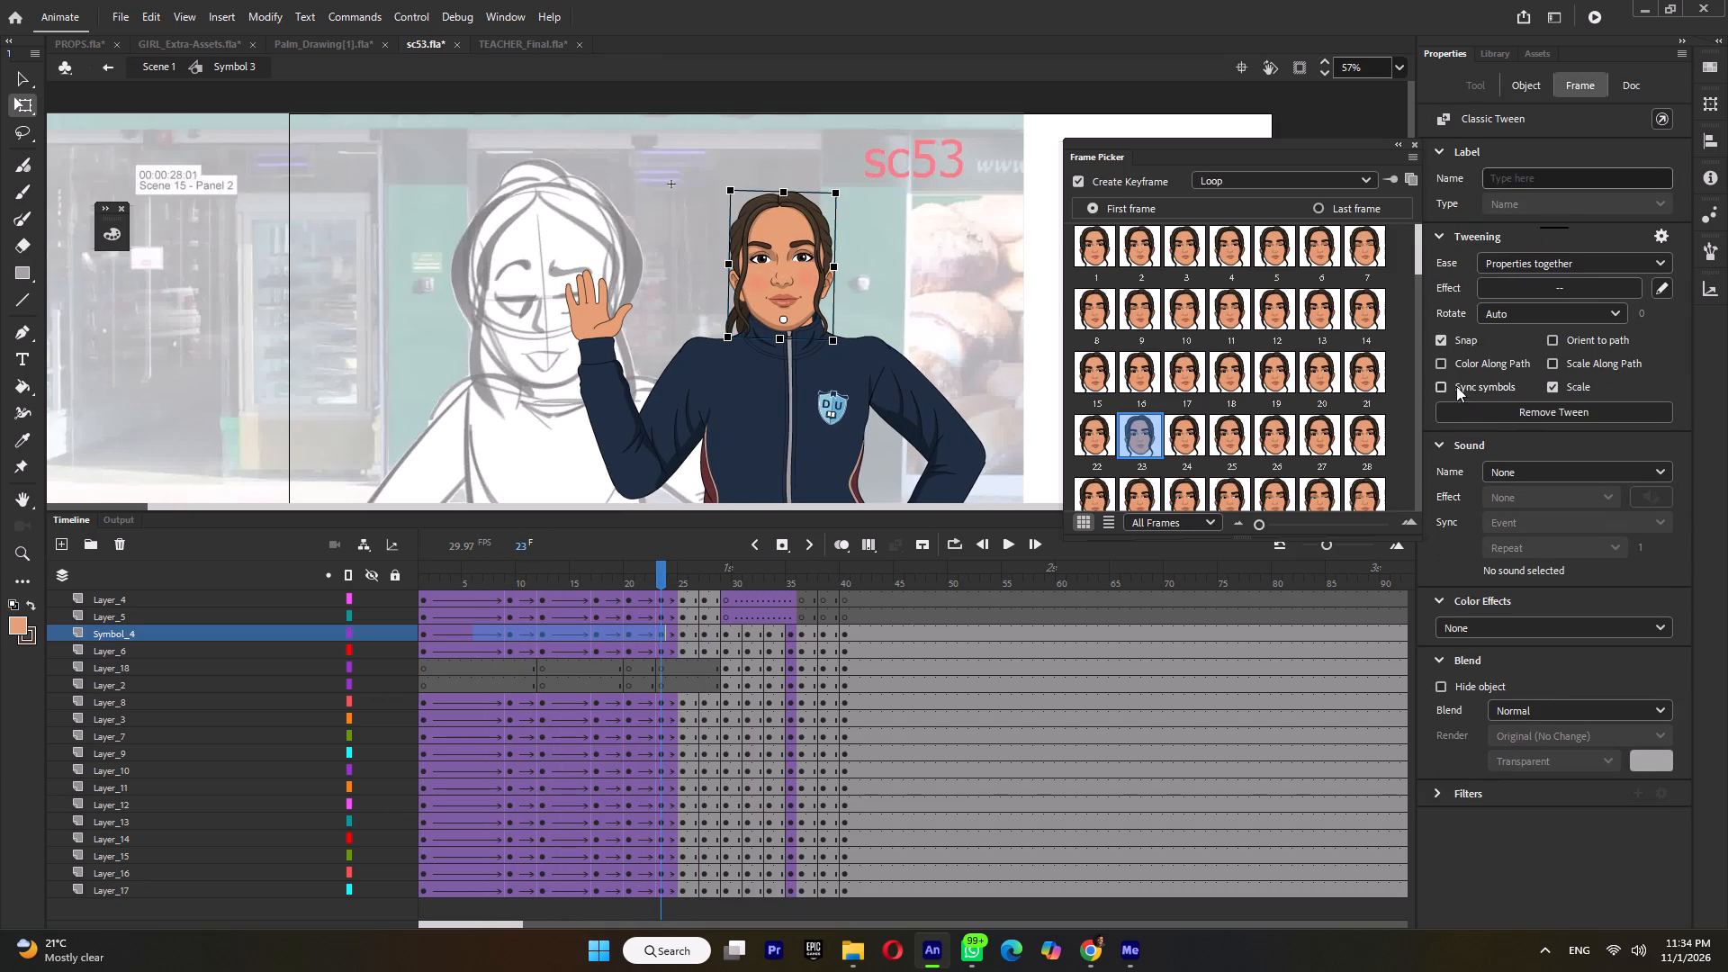
left_click(1449, 386)
left_click(686, 633)
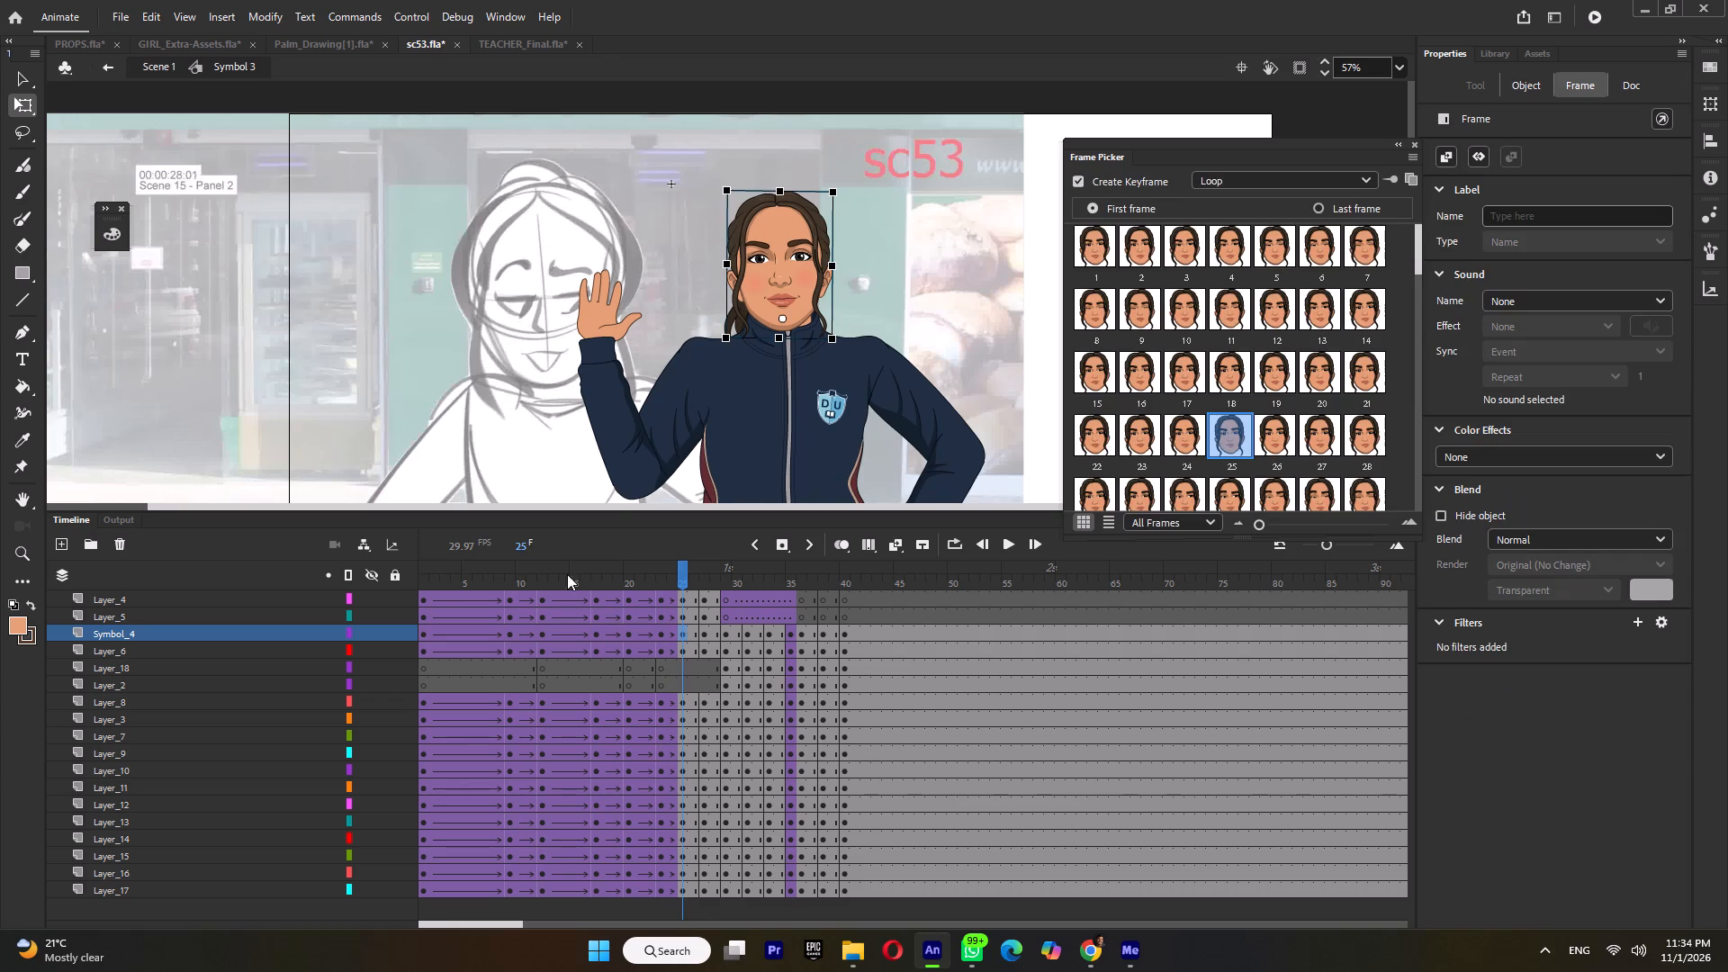
Play the whole animation and examine how the eyes and expression change between frames 24 and 33.
left_click_drag(525, 574, 375, 599)
key("Return")
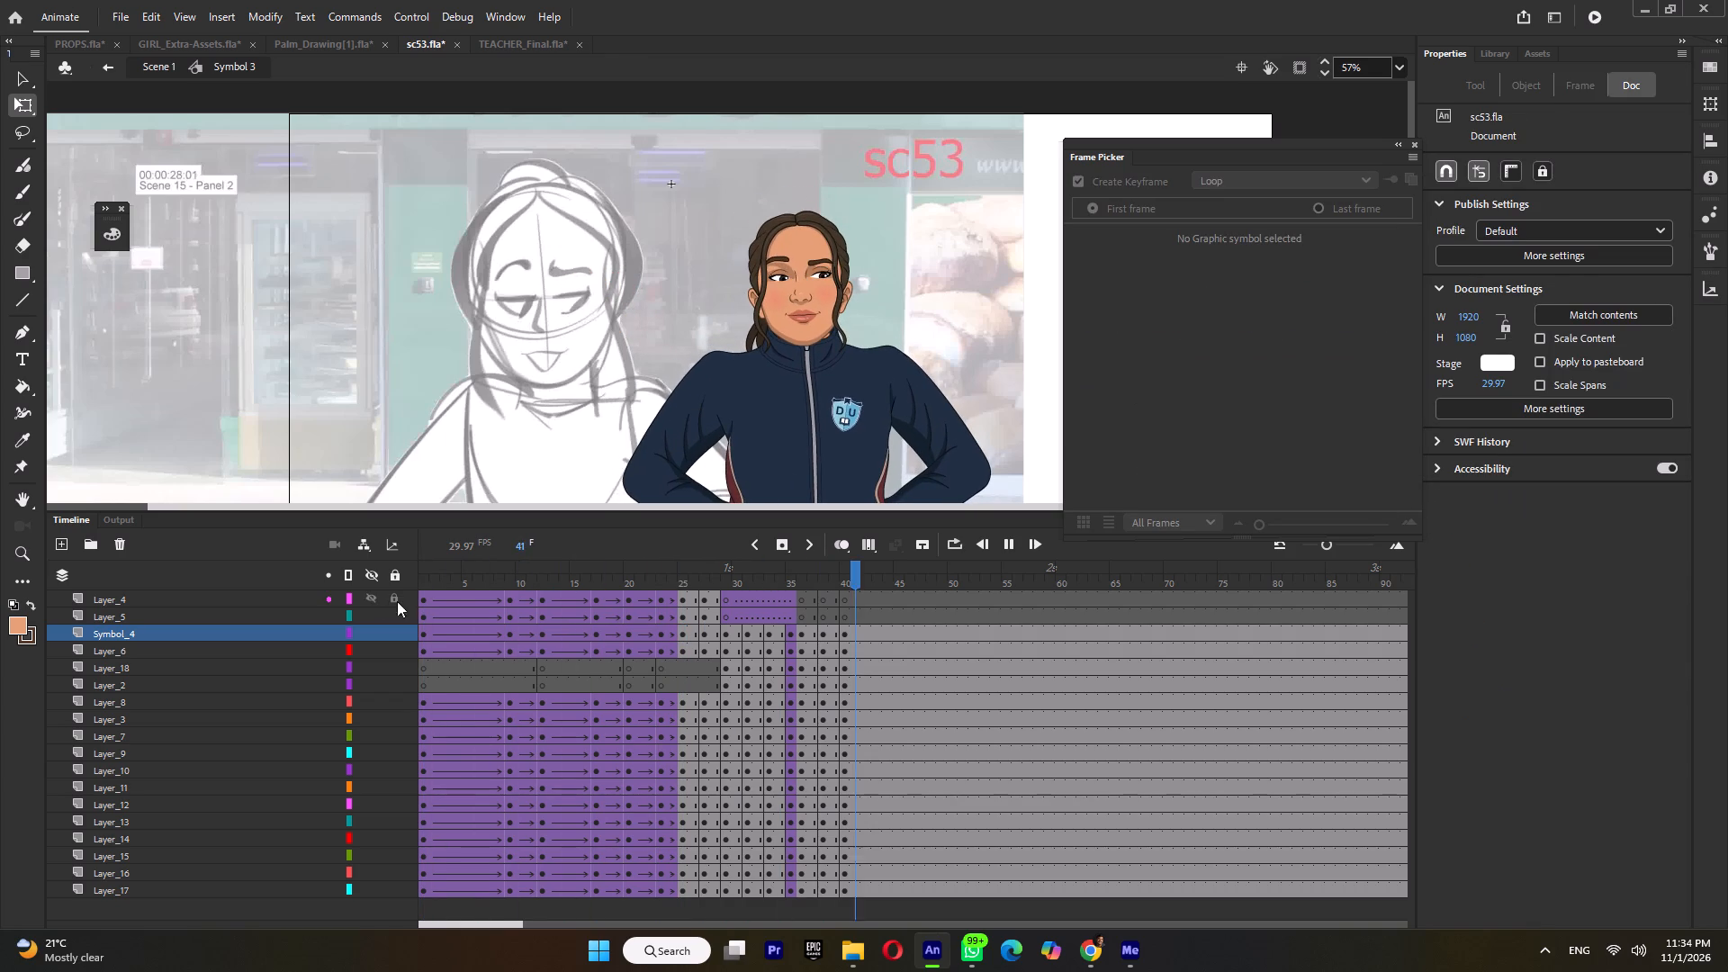
key("Return")
left_click_drag(552, 575, 749, 629)
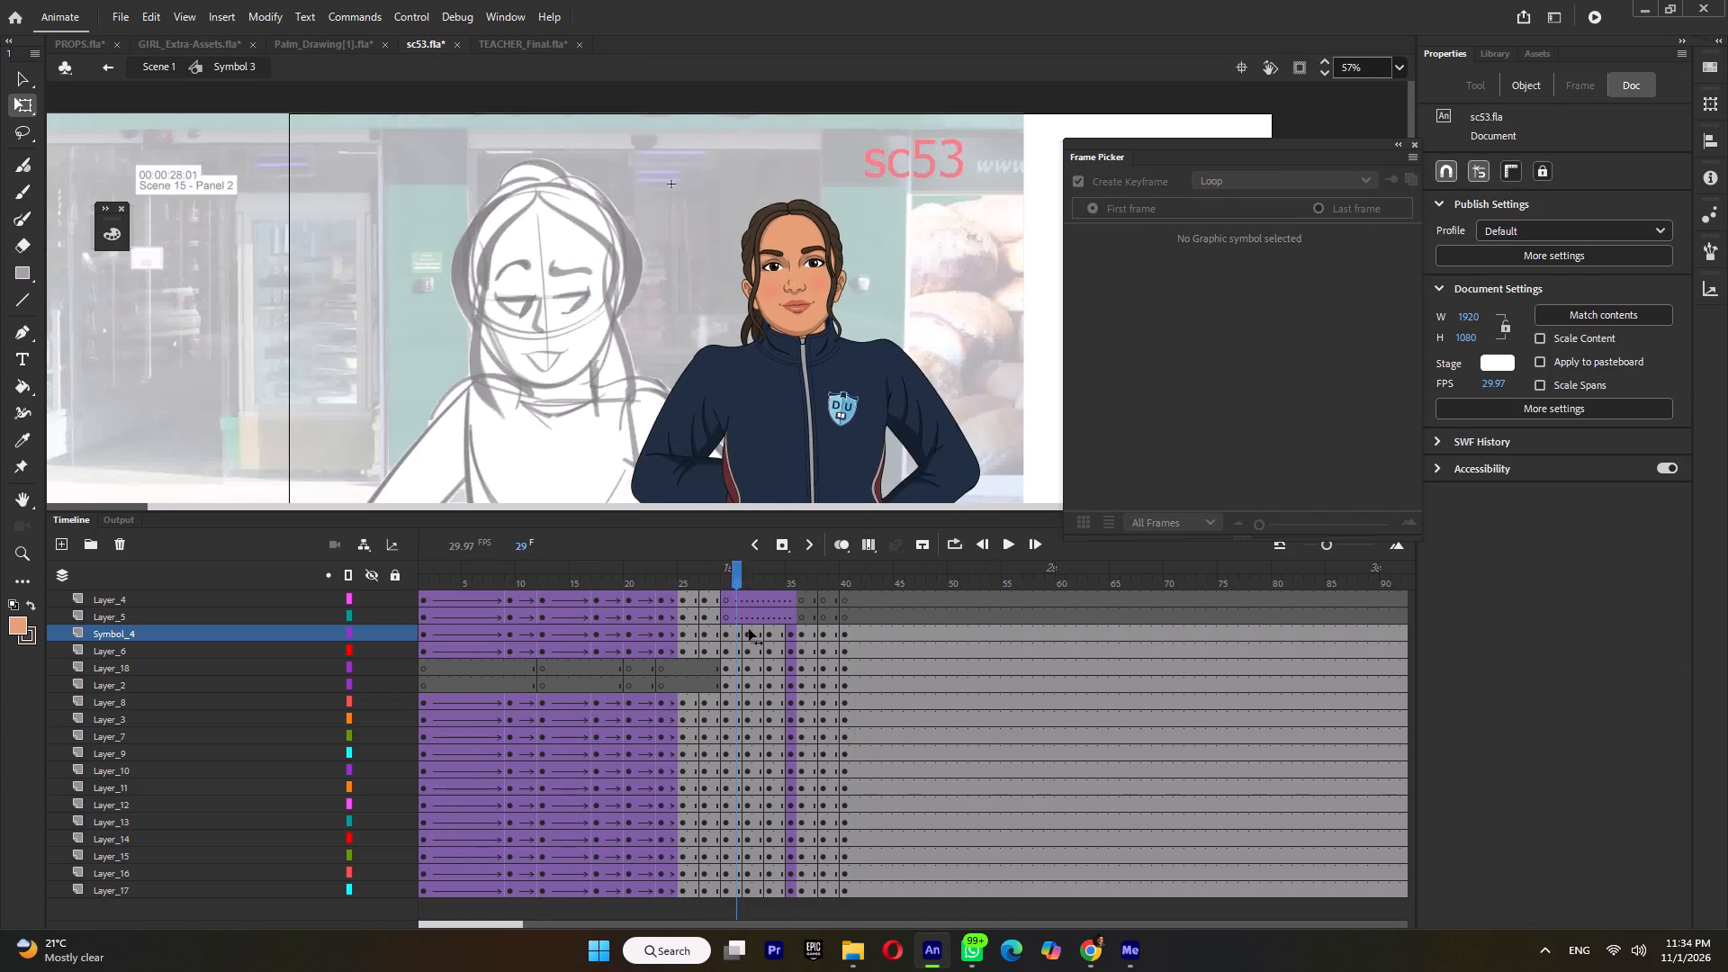
left_click_drag(749, 629, 667, 635)
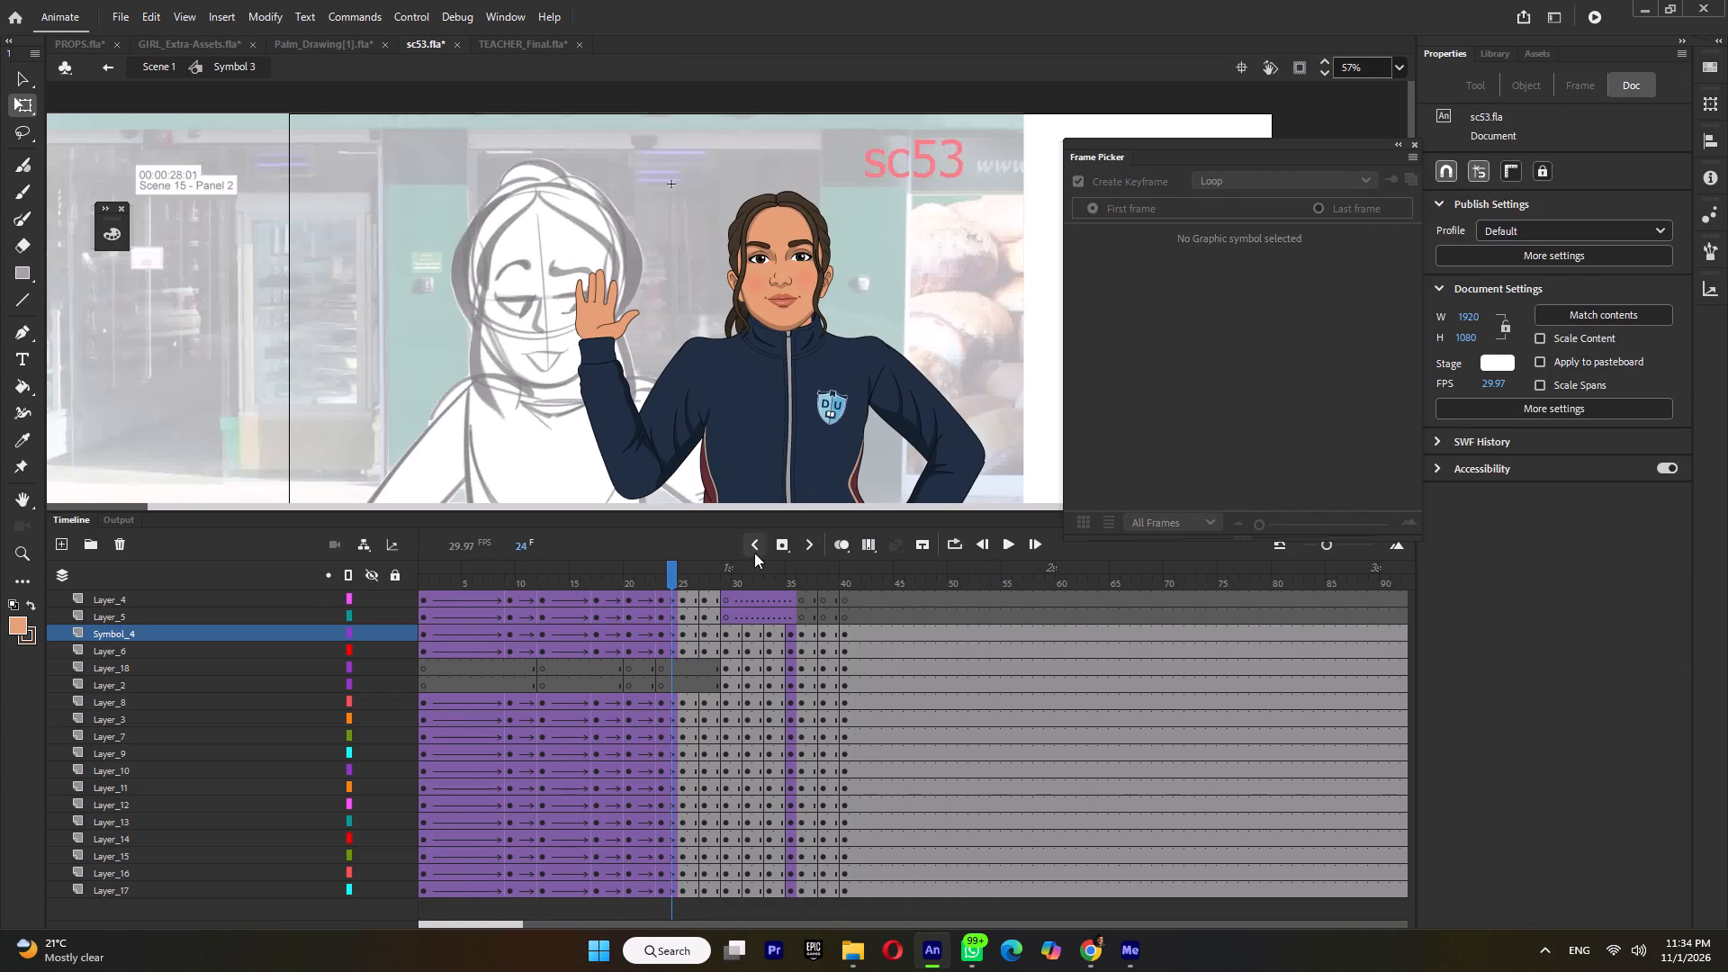
left_click_drag(697, 583, 744, 605)
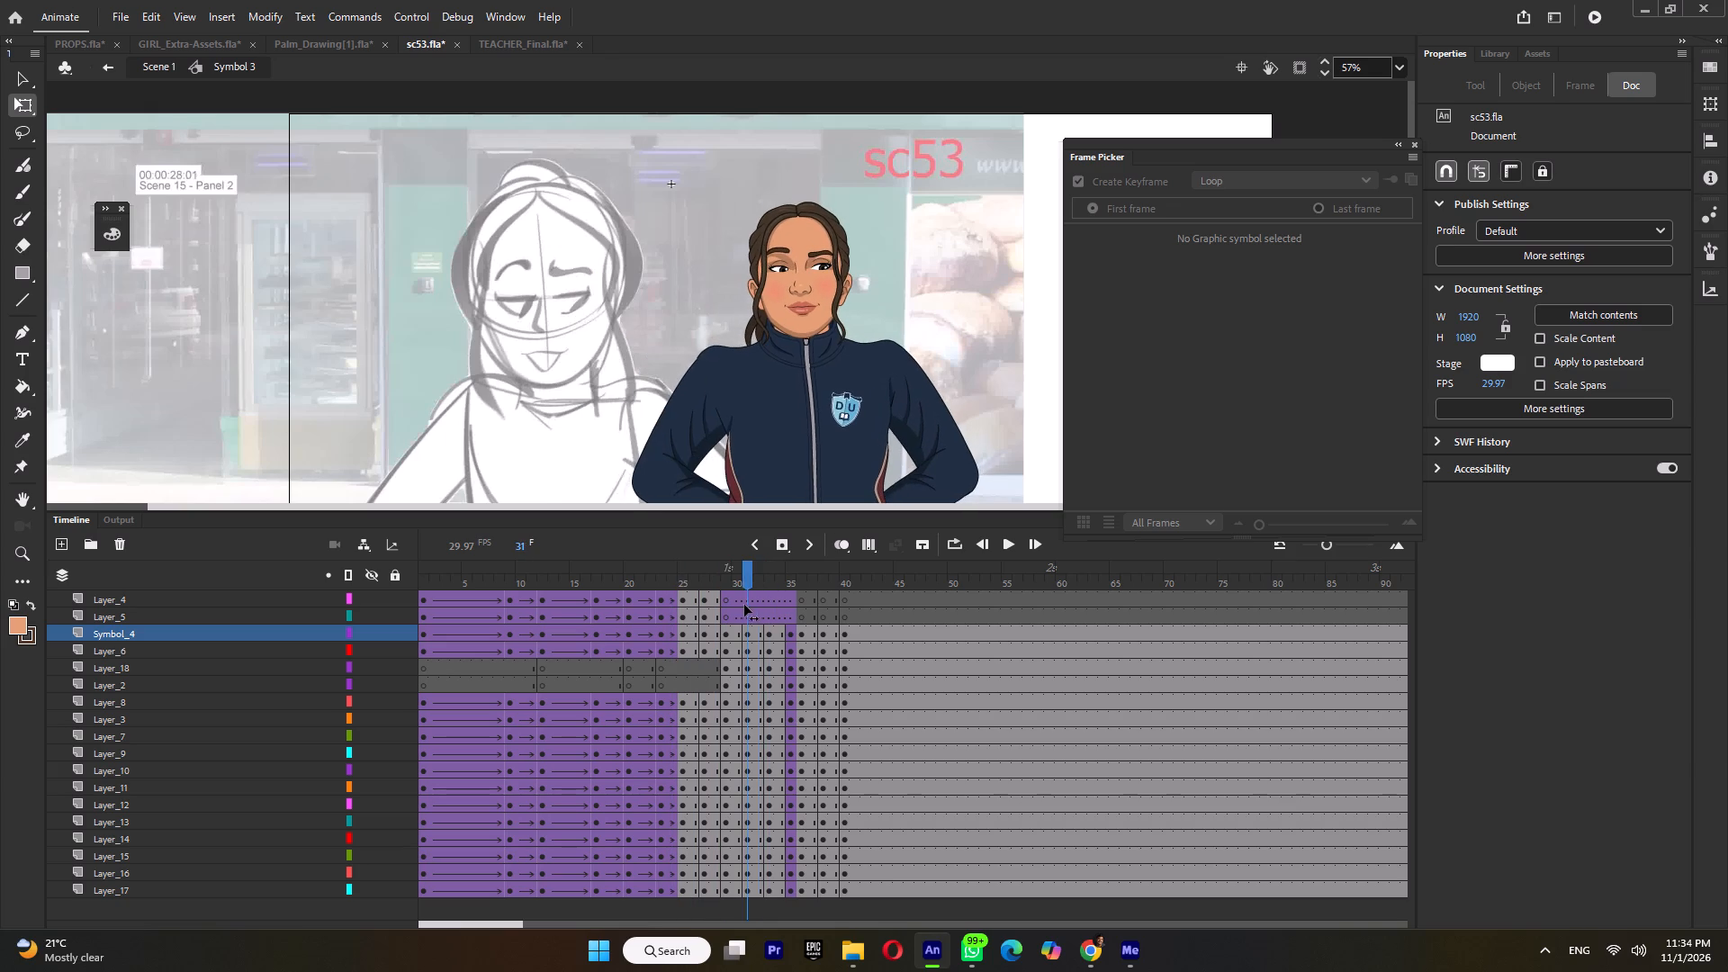
left_click_drag(744, 605, 733, 614)
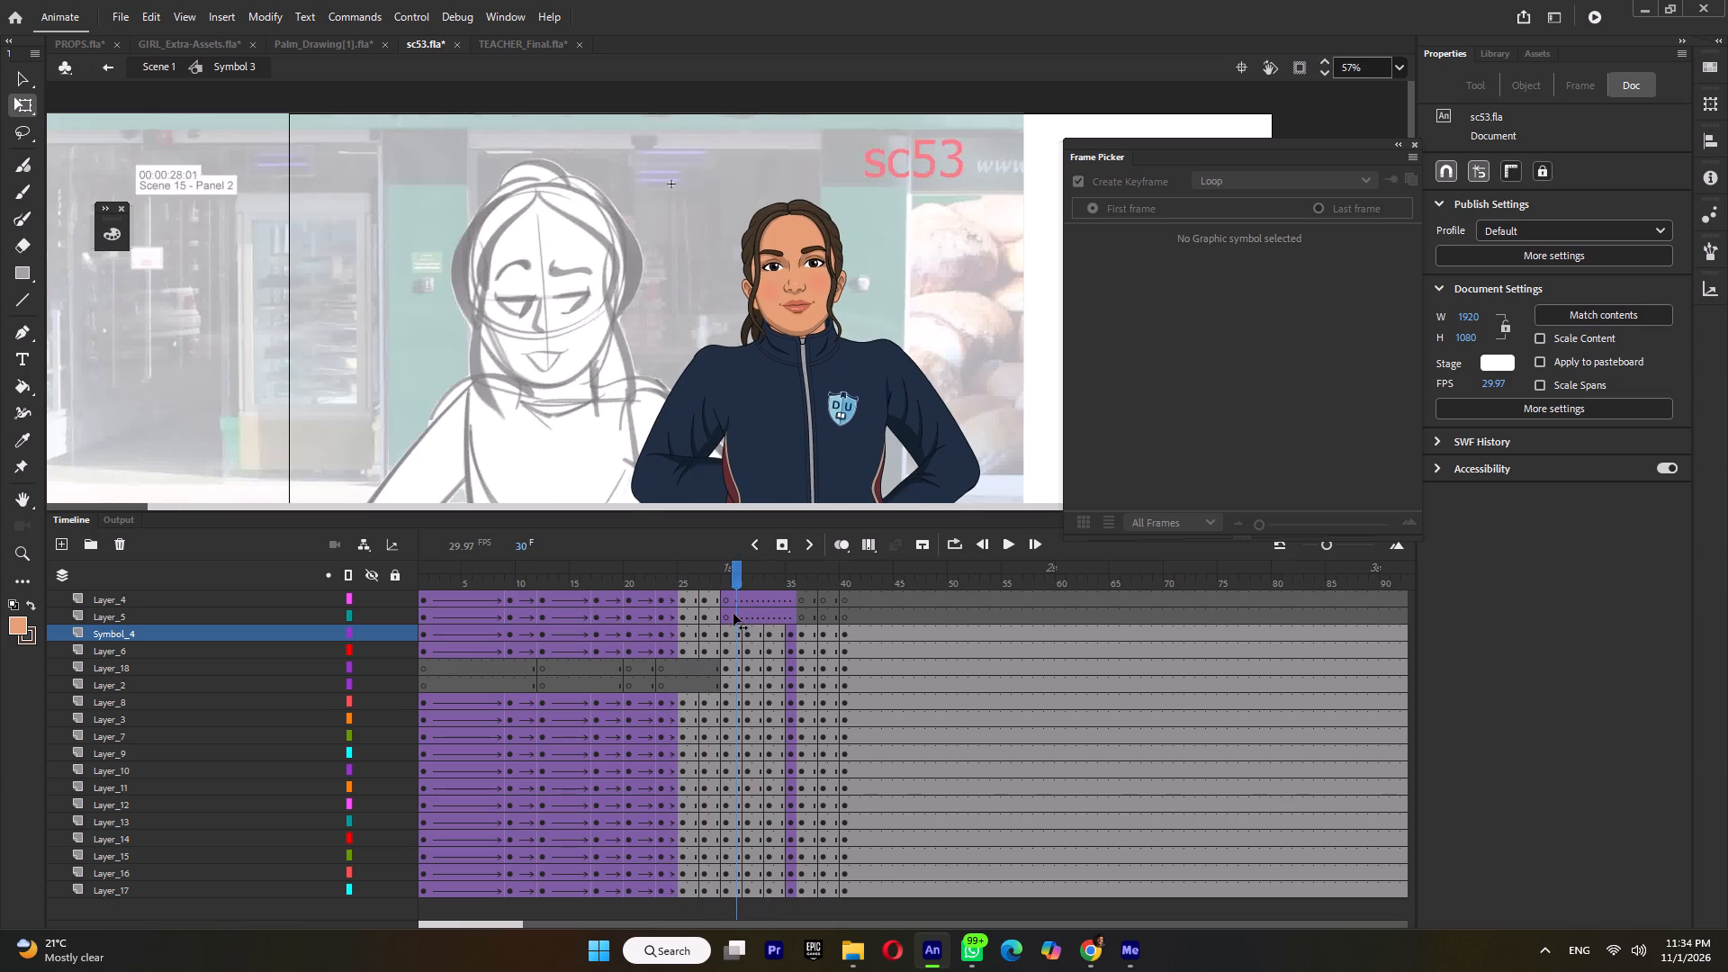
left_click_drag(733, 614, 766, 626)
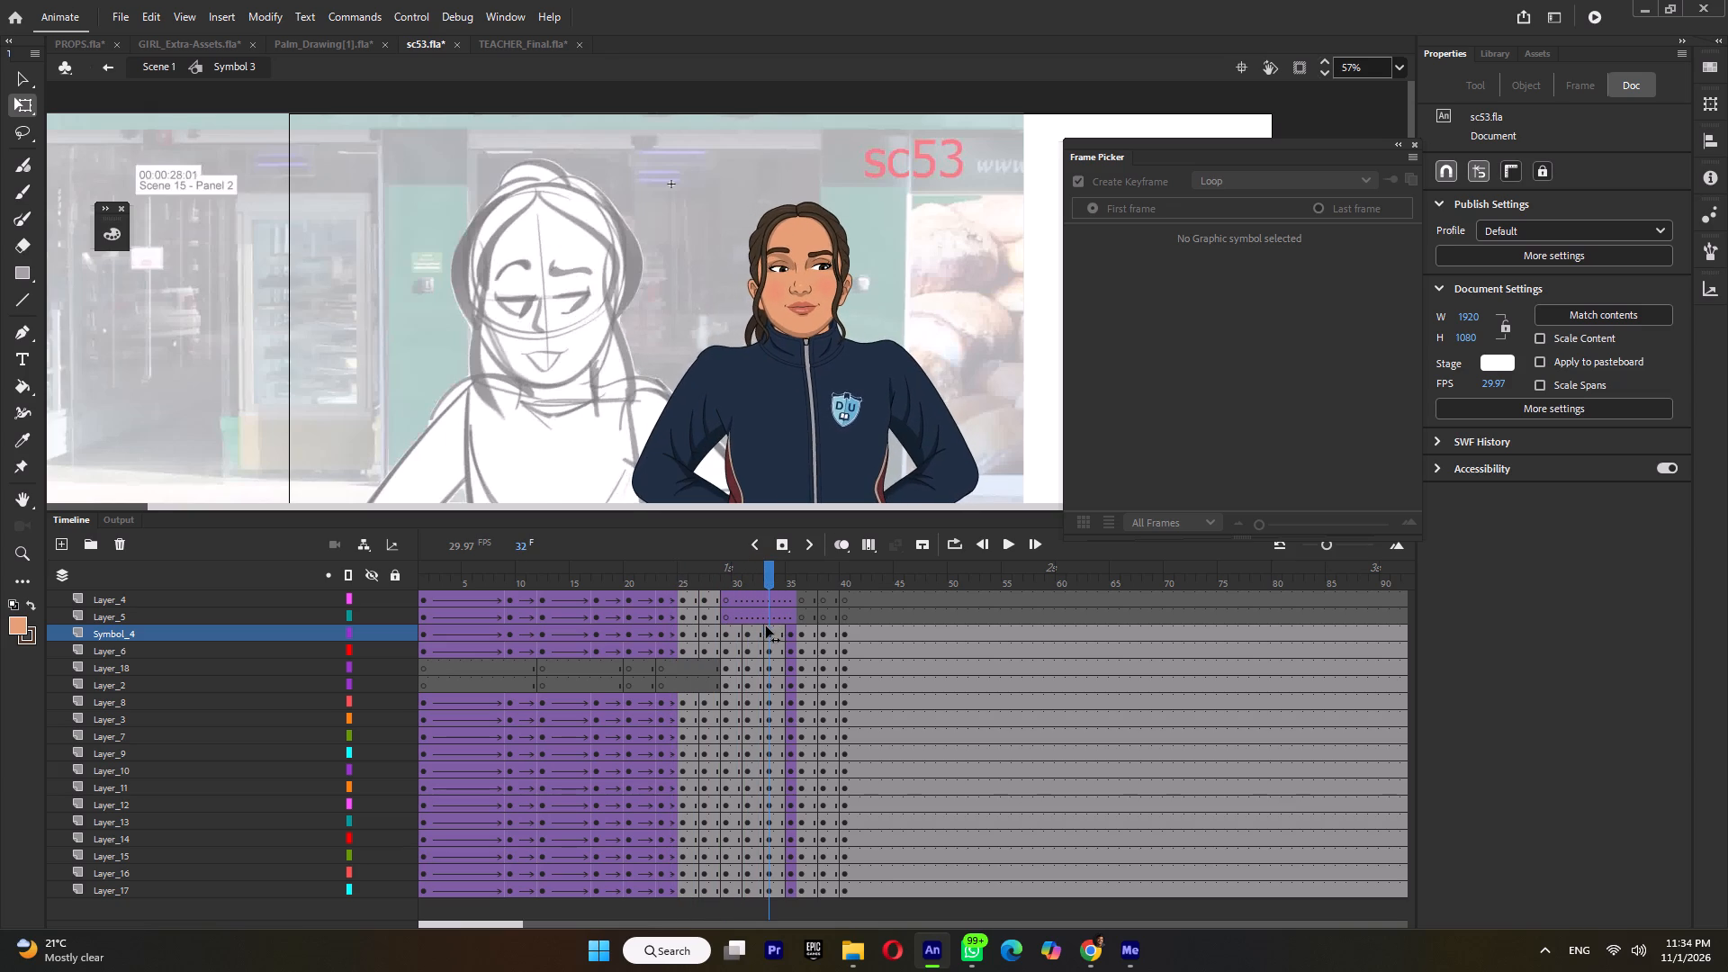
left_click_drag(766, 626, 764, 625)
scroll(792, 396, "down", 3, "ctrl")
left_click_drag(699, 574, 549, 585)
key("Return")
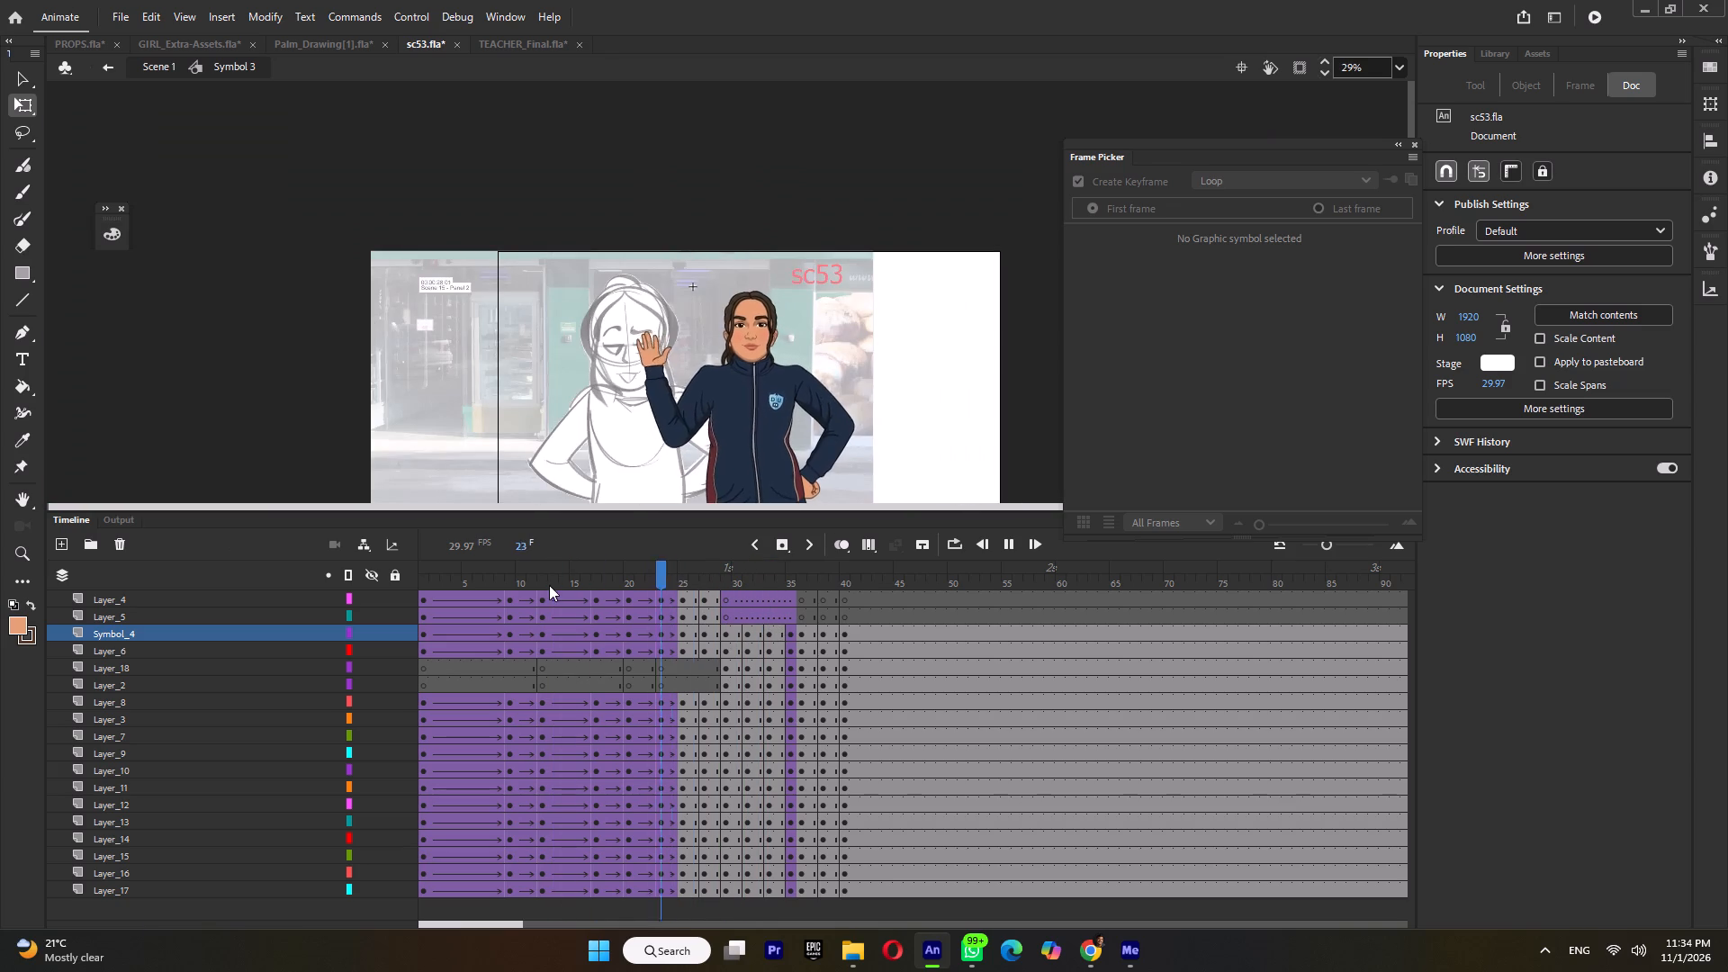
key("Return")
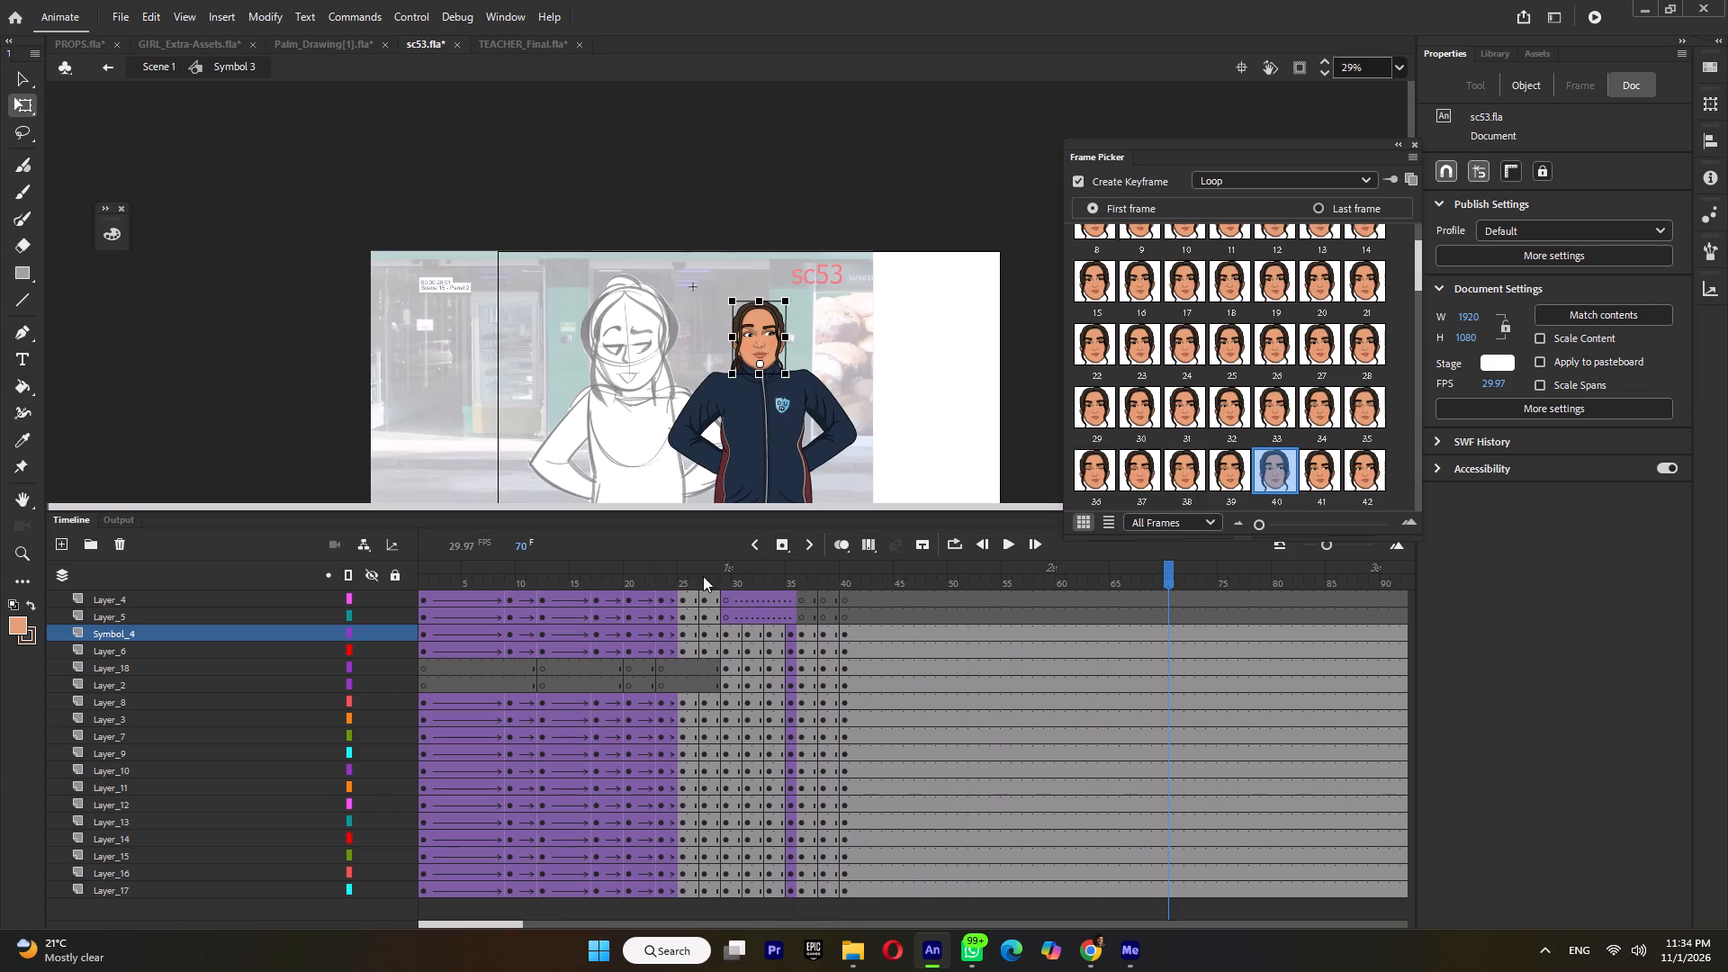
left_click_drag(695, 572, 769, 601)
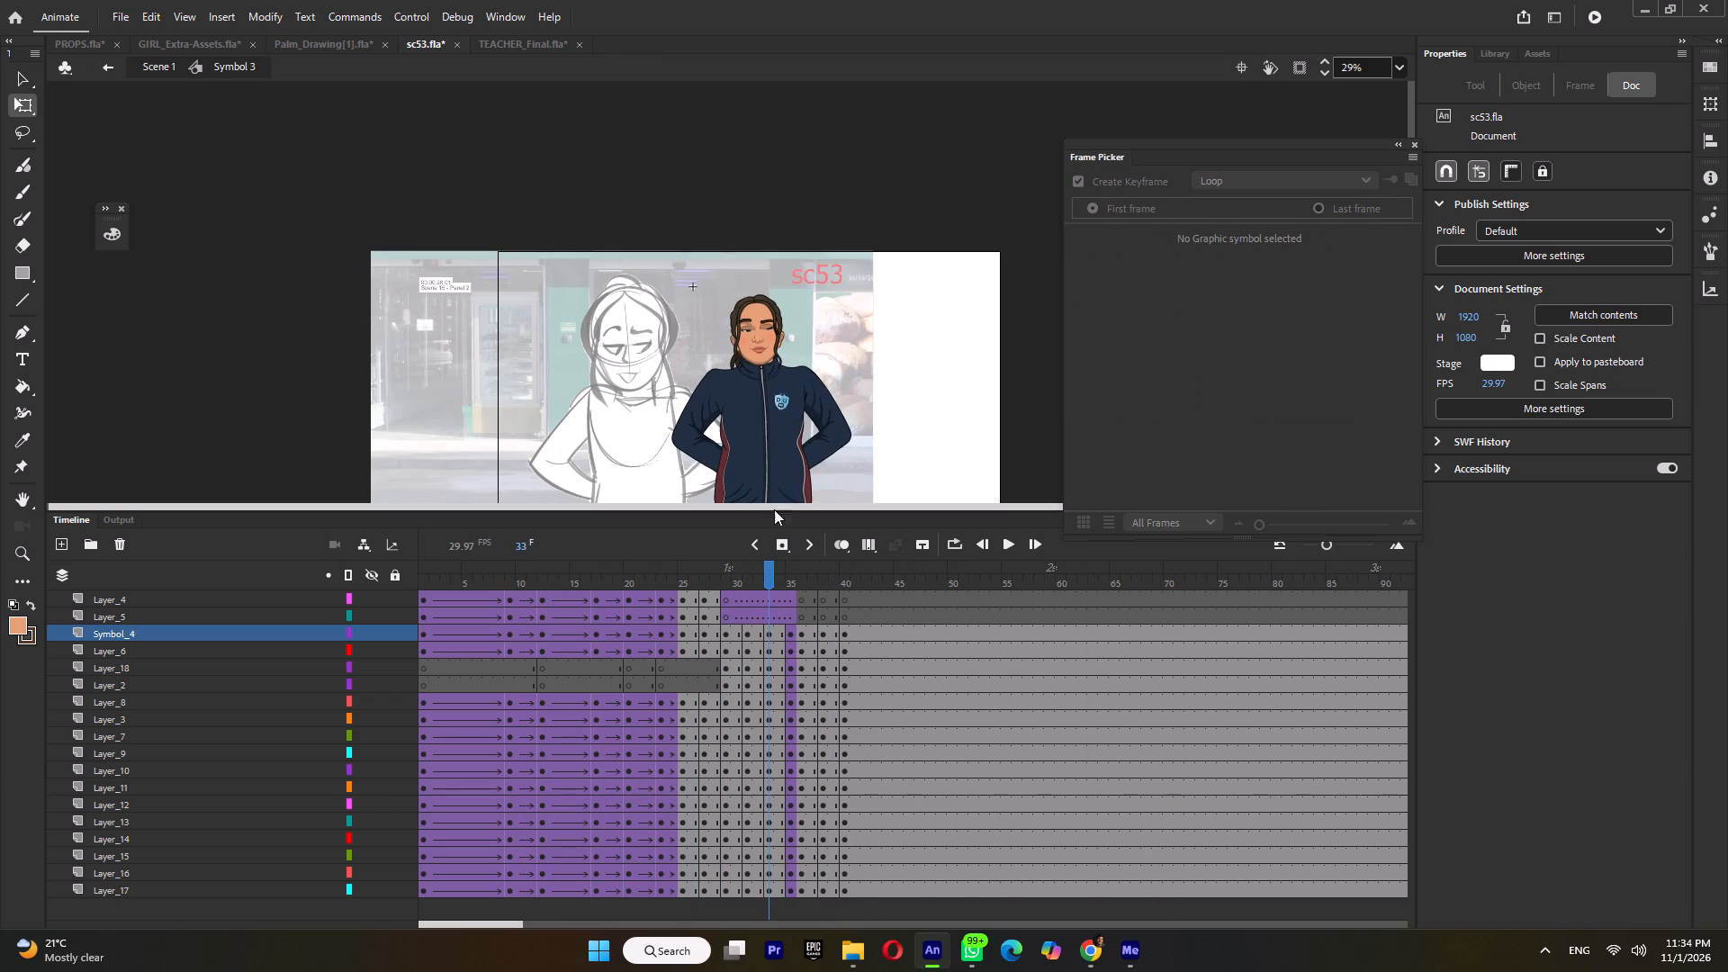
Inside the head's eye symbol, add a keyframe on all layers at frame 33 and clear the keyframes at frame 31.
double_click(747, 318)
scroll(747, 318, "up", 9, "ctrl")
left_click(814, 304)
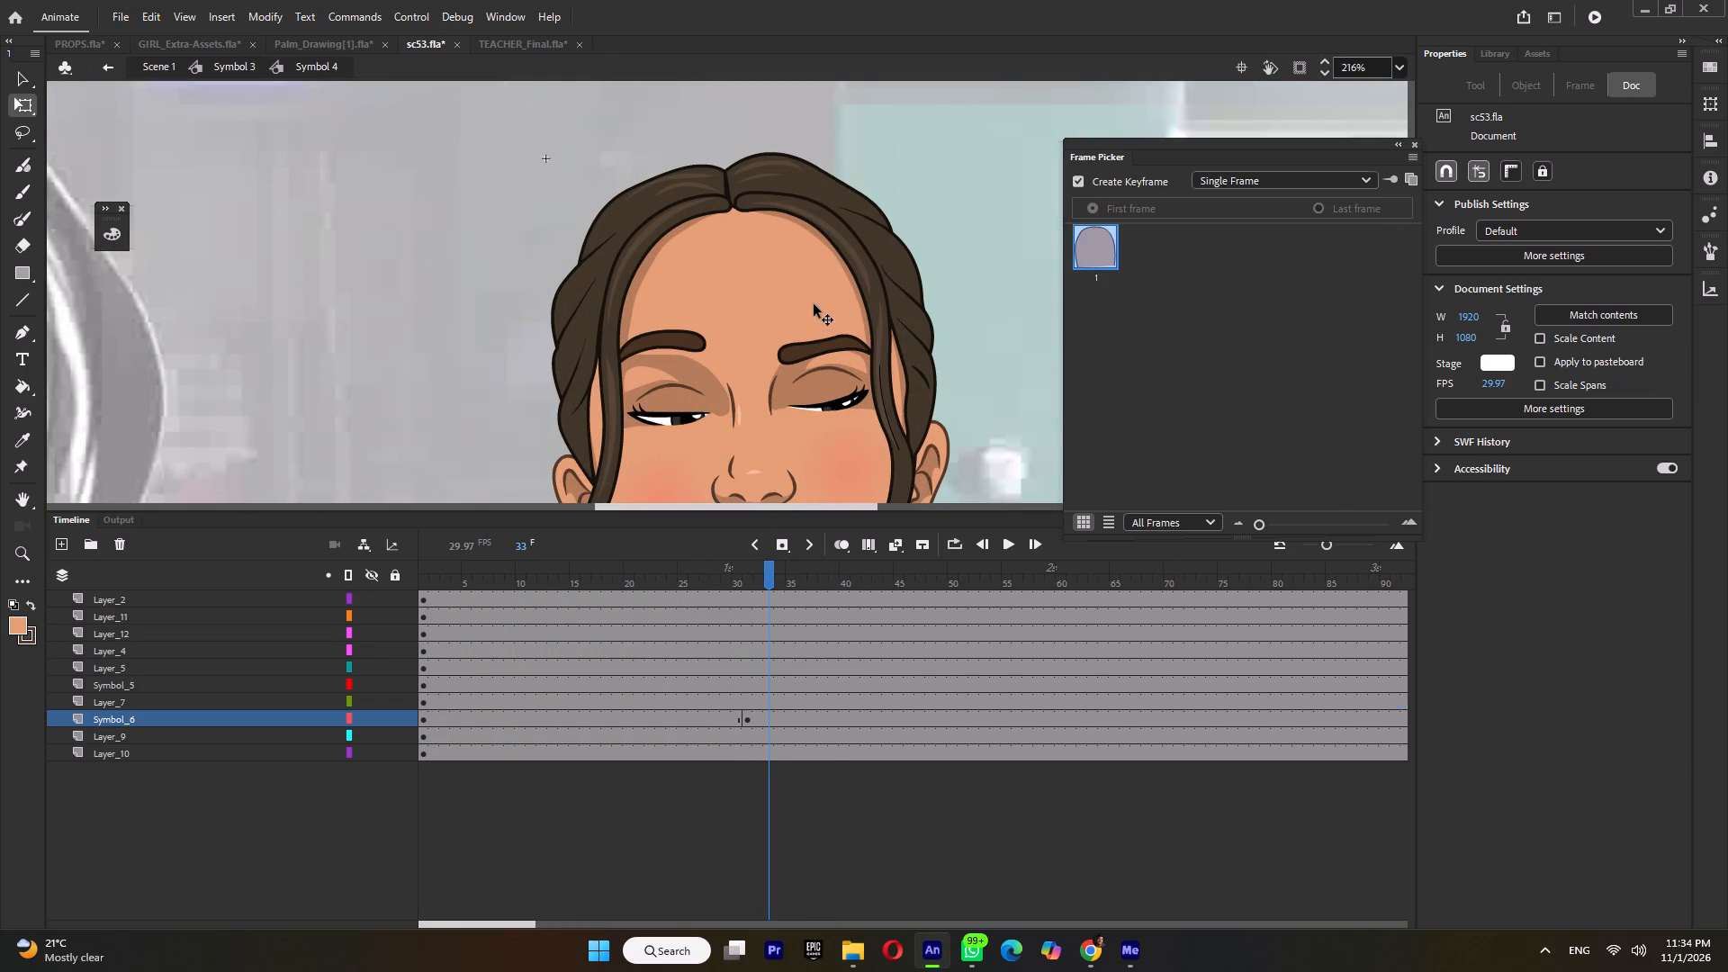
double_click(816, 352)
double_click(769, 577)
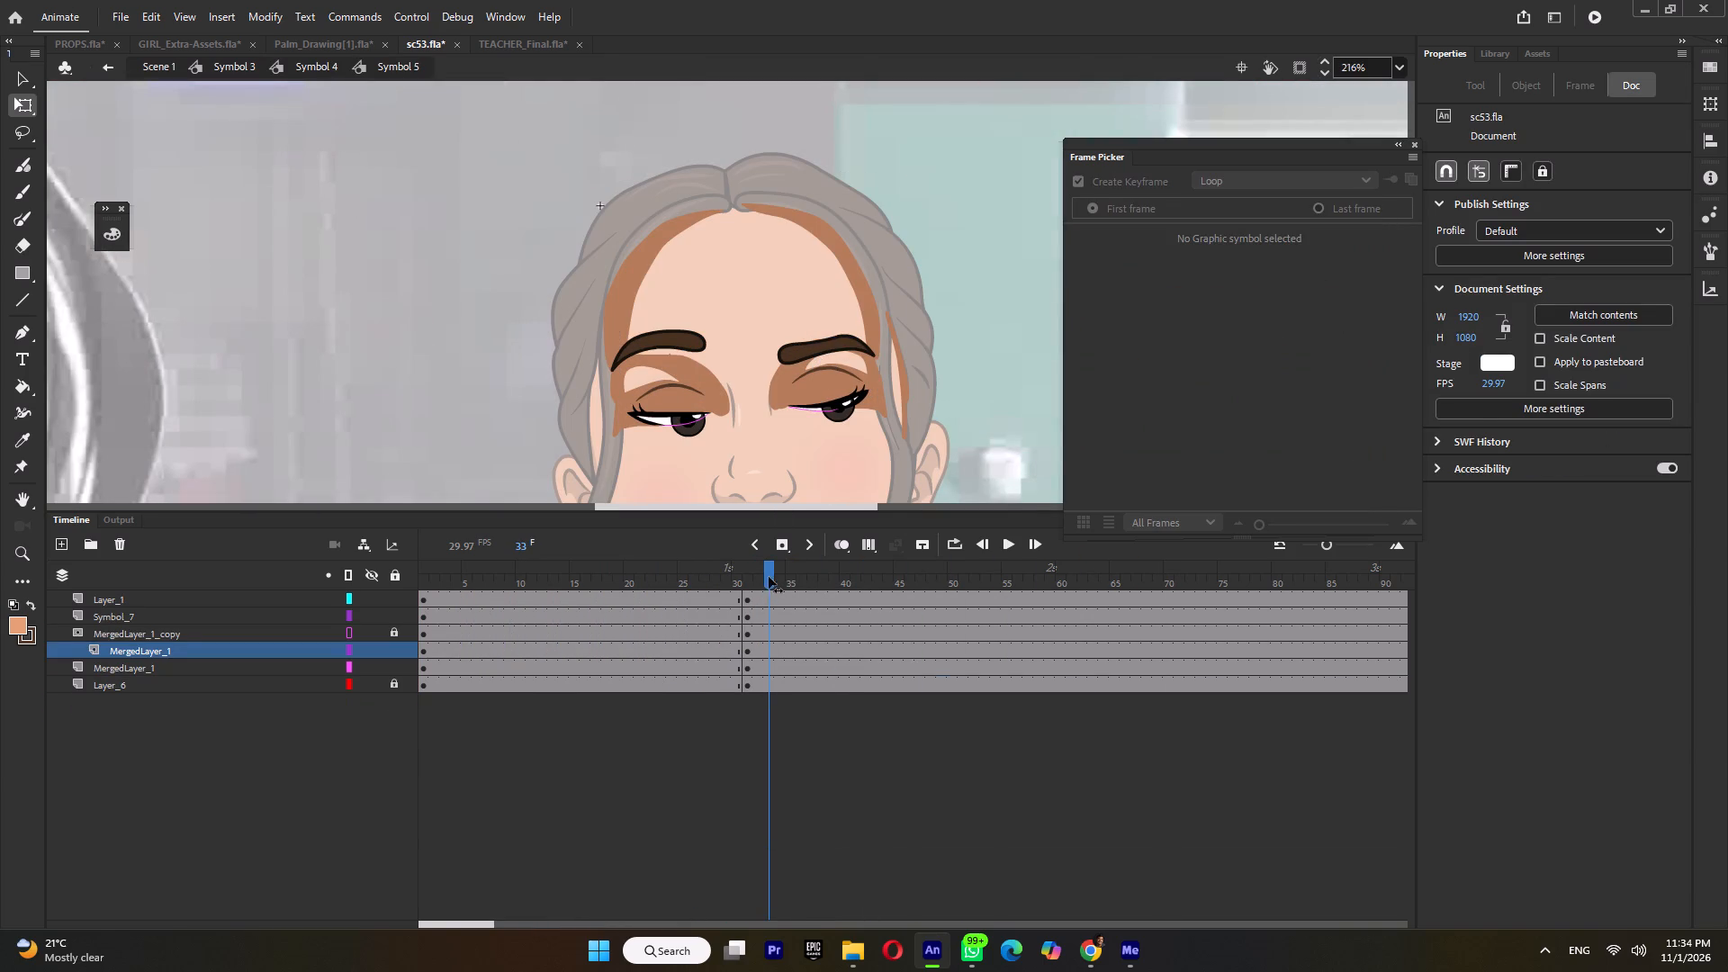
key("F6")
double_click(749, 578)
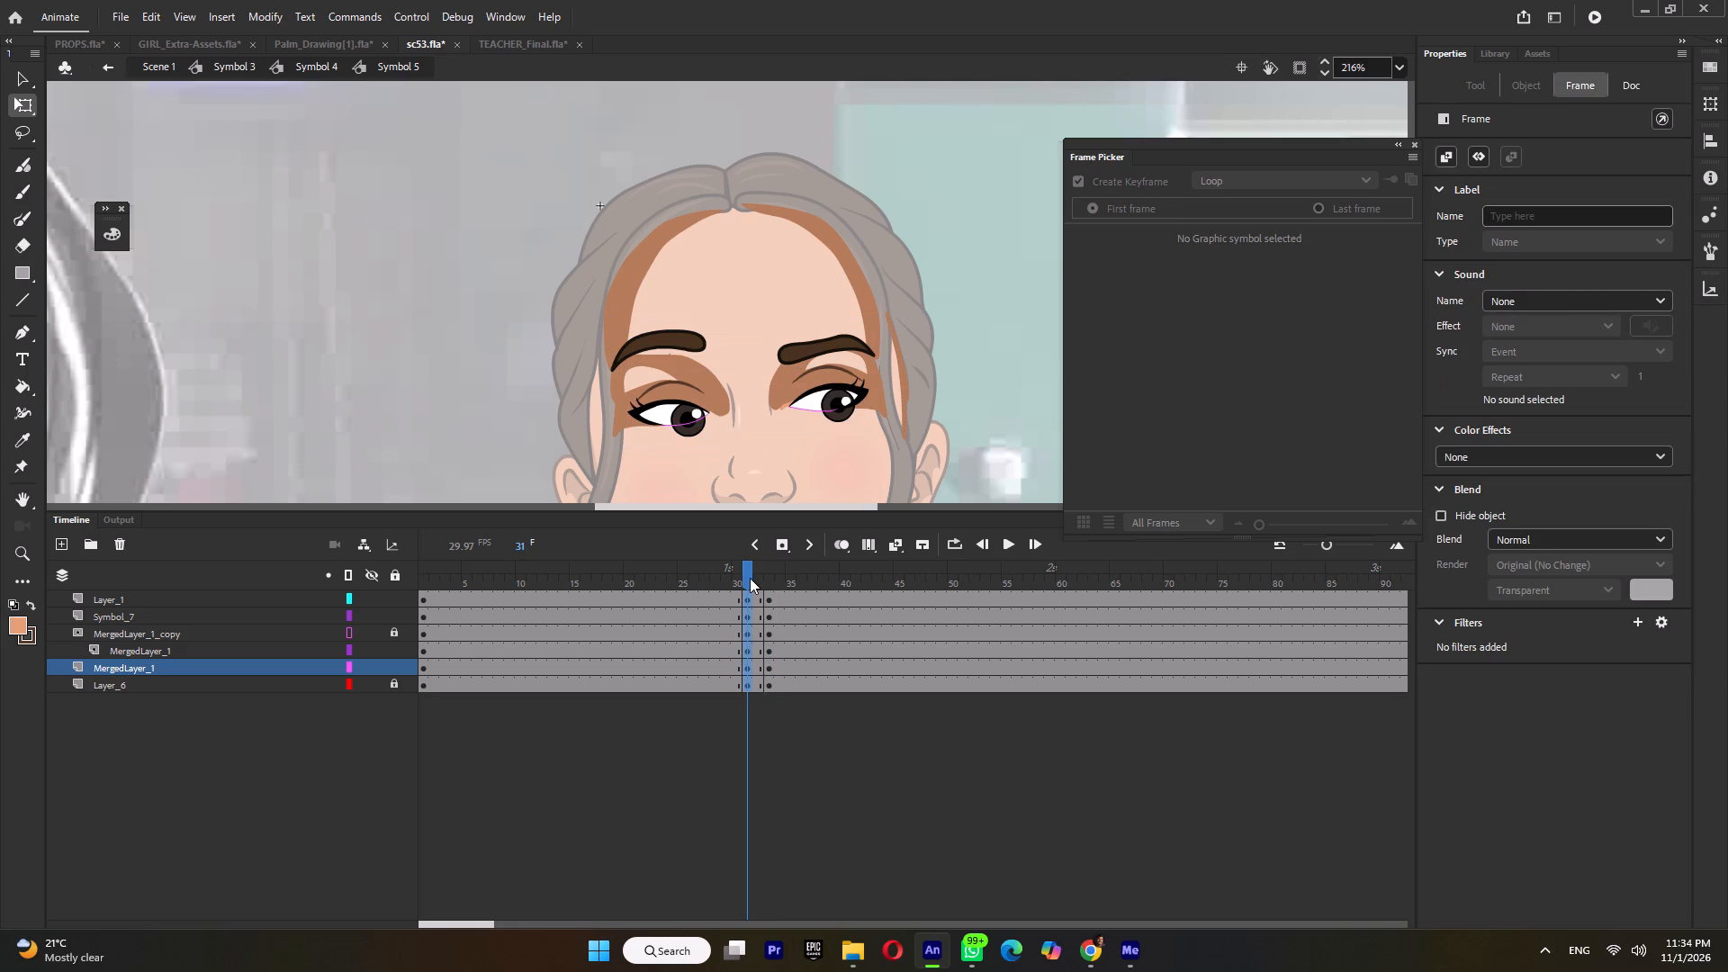
key("shift+F6")
left_click(769, 578)
Set the eyelid symbol's looping to Single Frame at its first keyframe.
left_click_drag(725, 572, 677, 587)
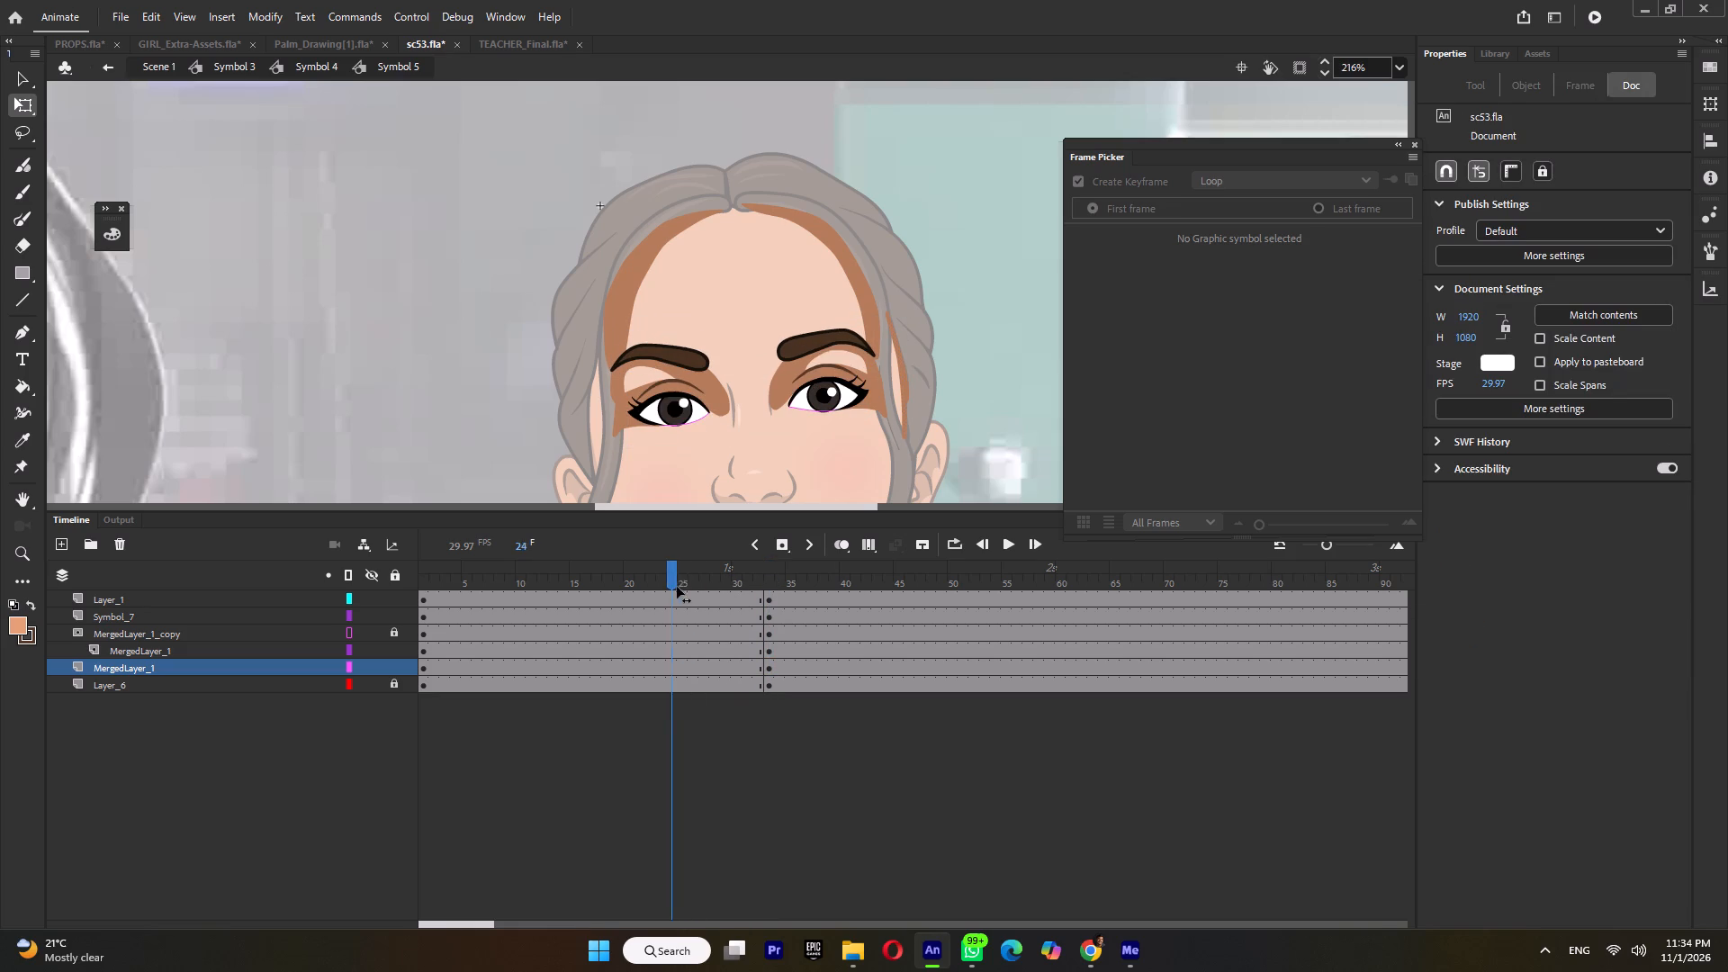
left_click_drag(677, 587, 381, 611)
left_click(681, 392)
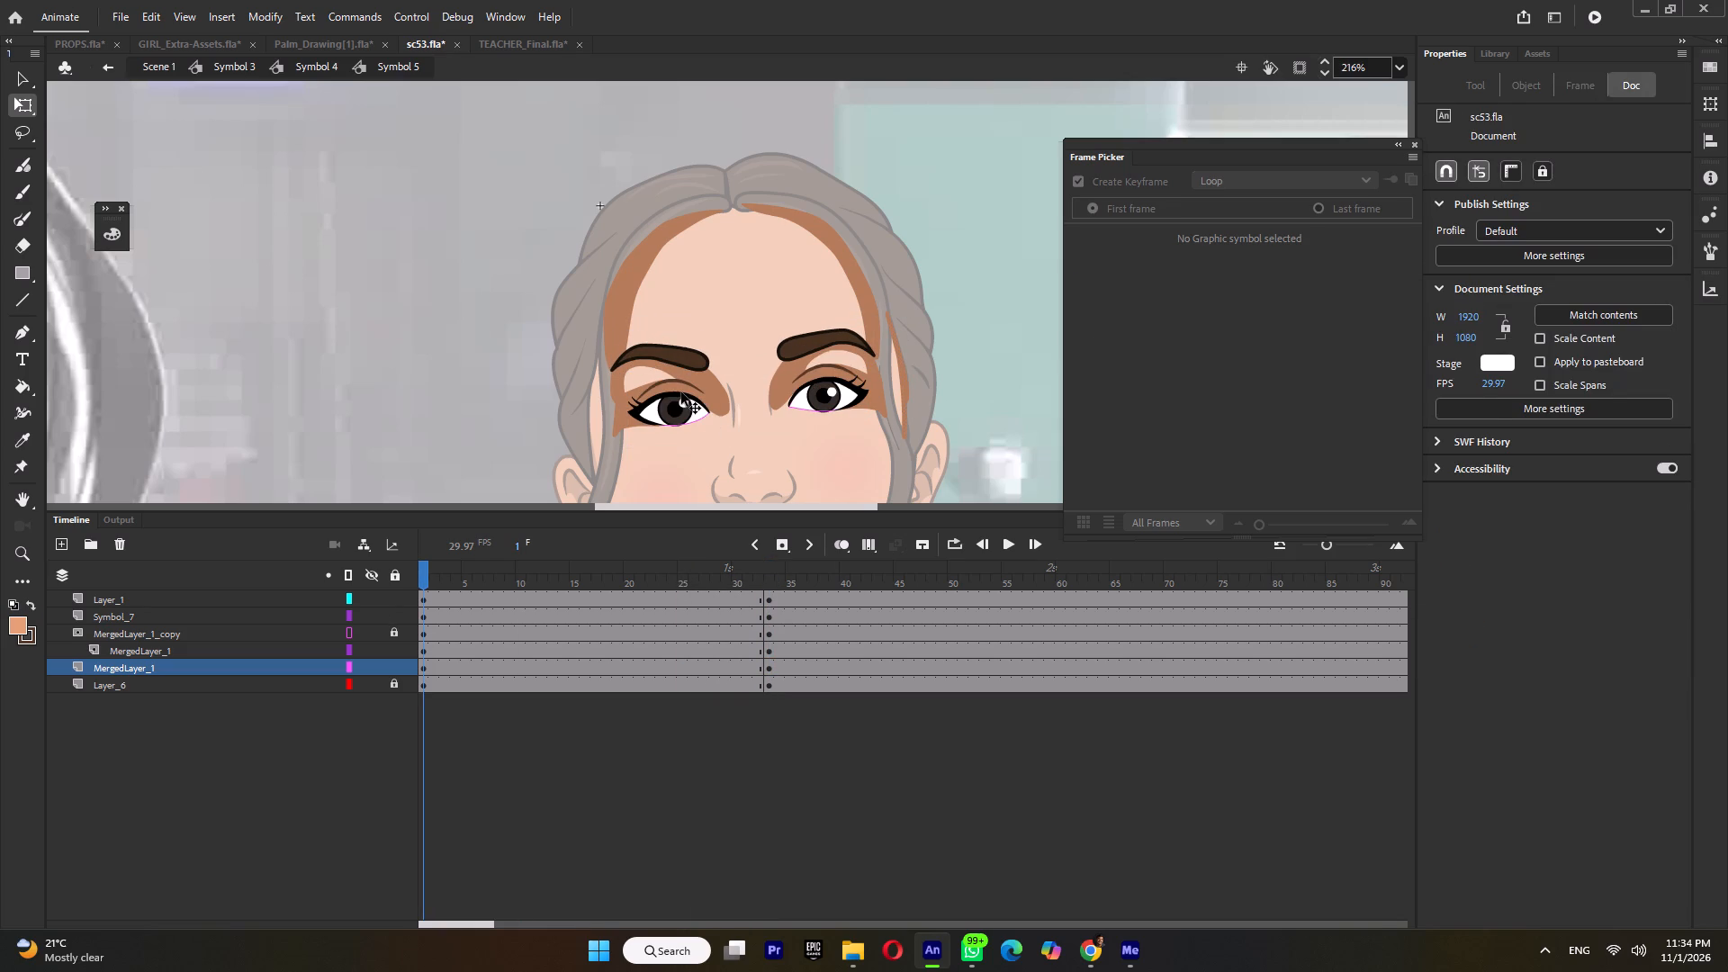
left_click(1278, 178)
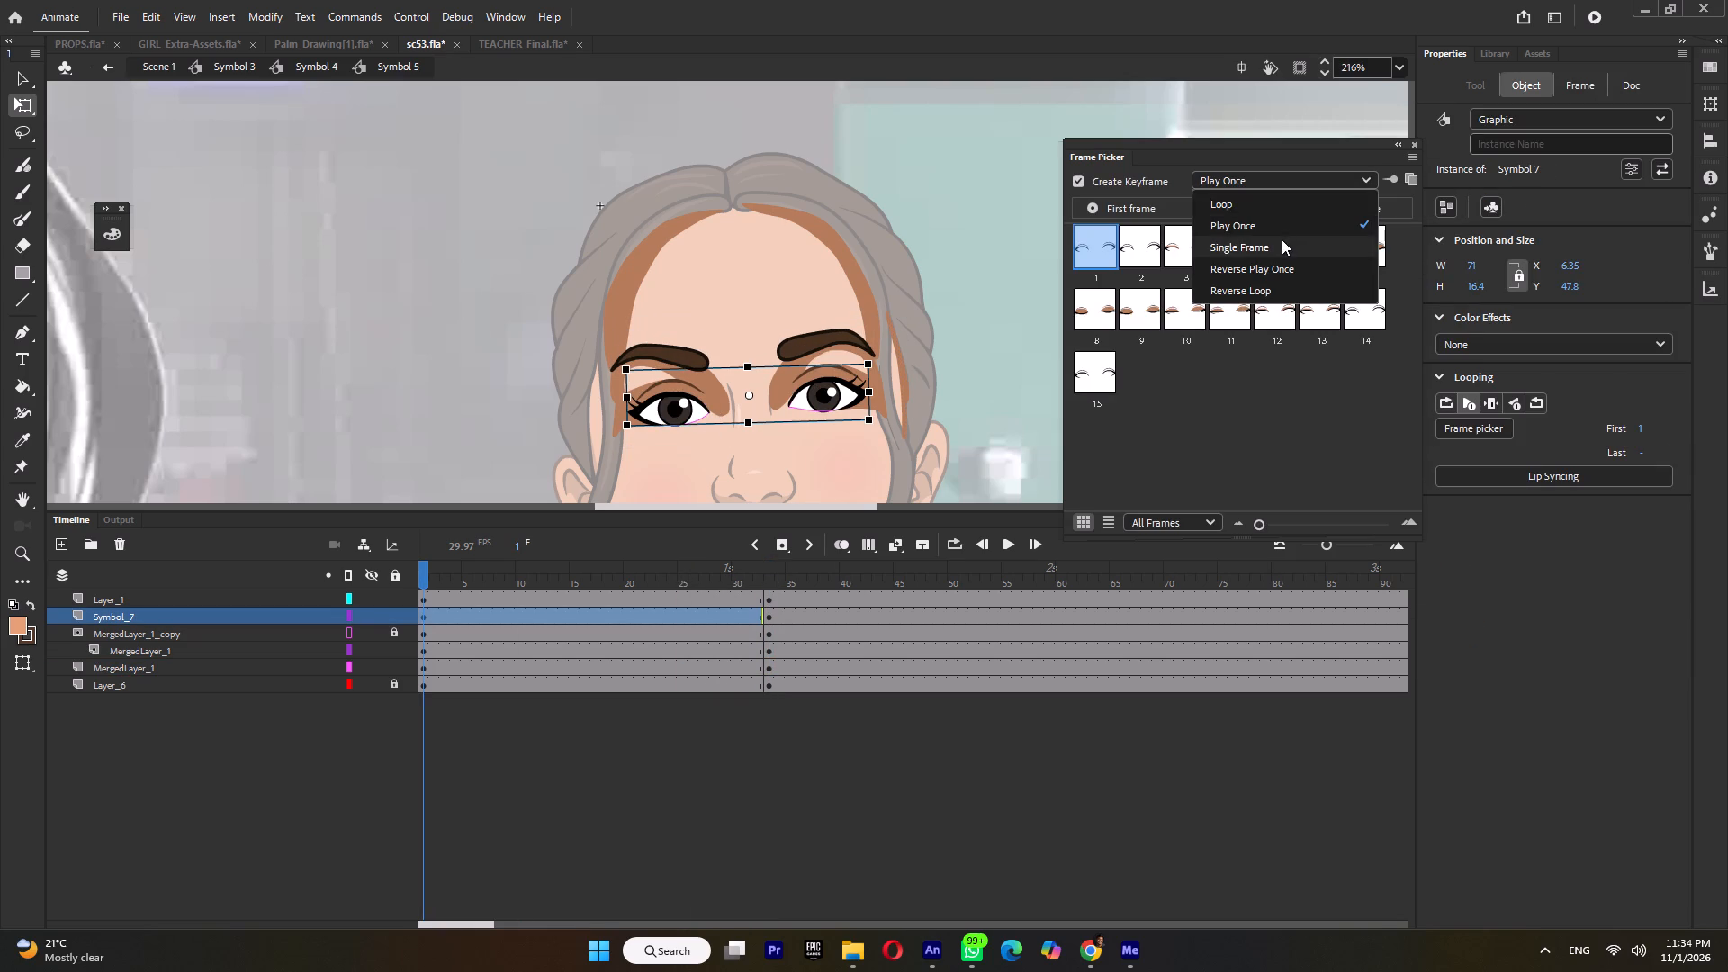
left_click(1282, 239)
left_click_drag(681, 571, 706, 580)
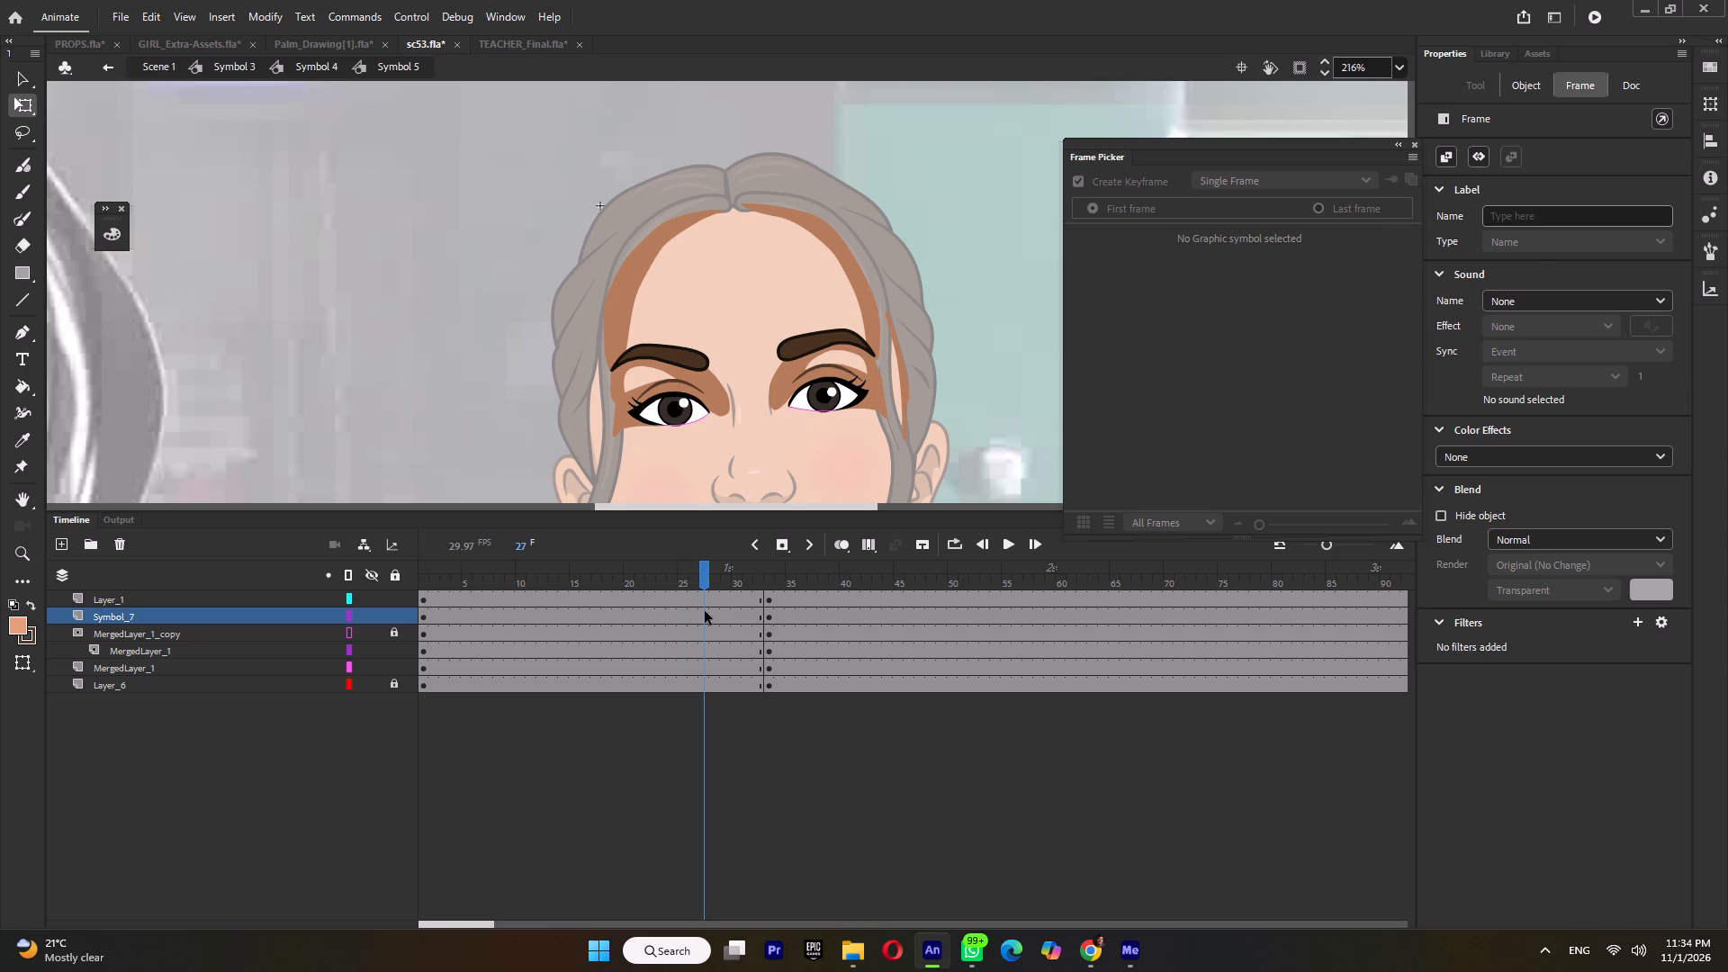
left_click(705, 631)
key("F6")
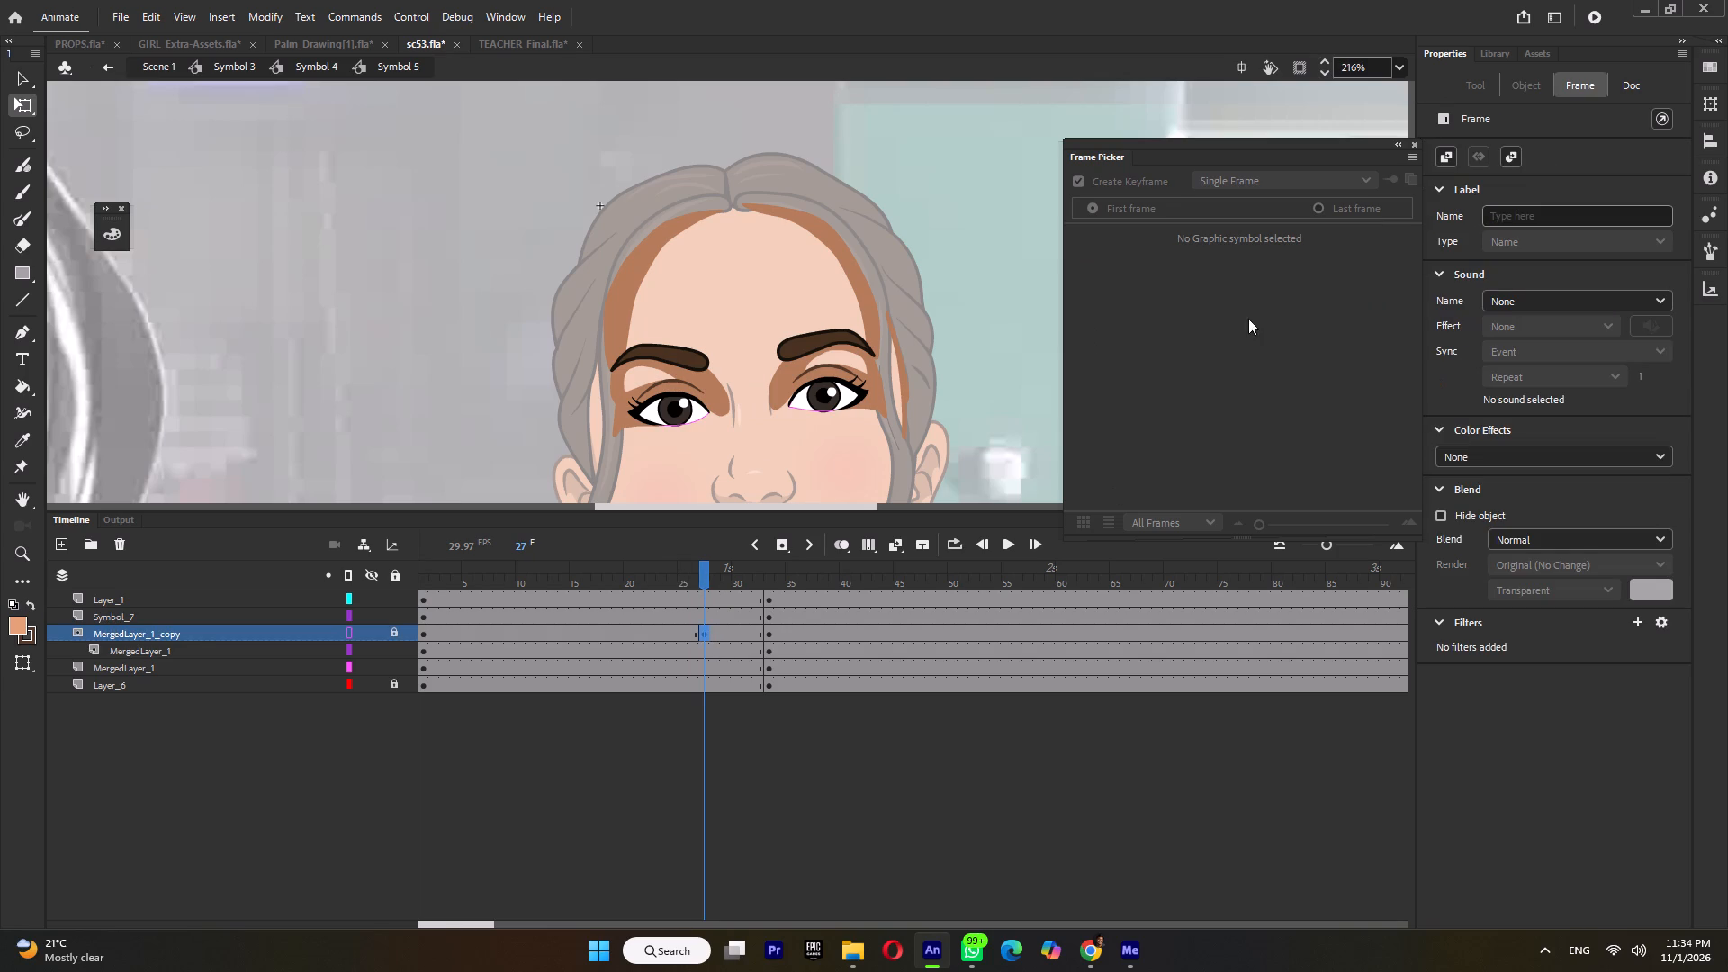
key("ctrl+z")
Add eyelid keyframes at frames 27, 29 and 31 and assign them symbol frames 3, 6 and 9 to close the eyes.
left_click(704, 617)
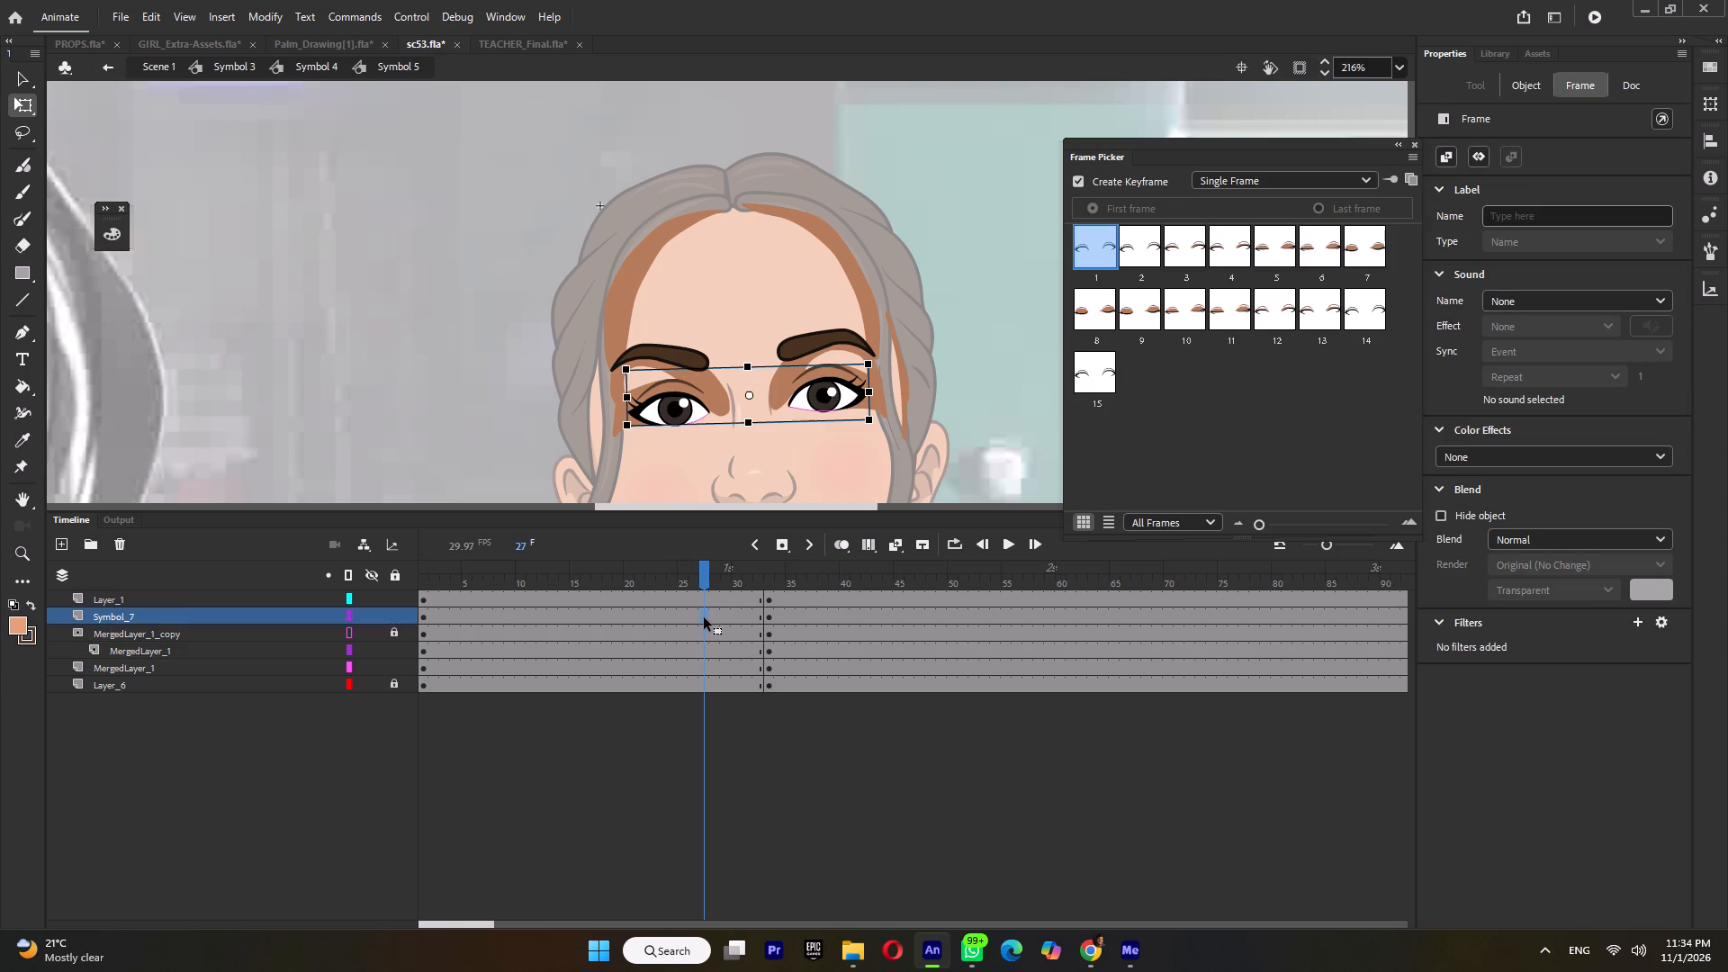
key("F6")
left_click(1197, 256)
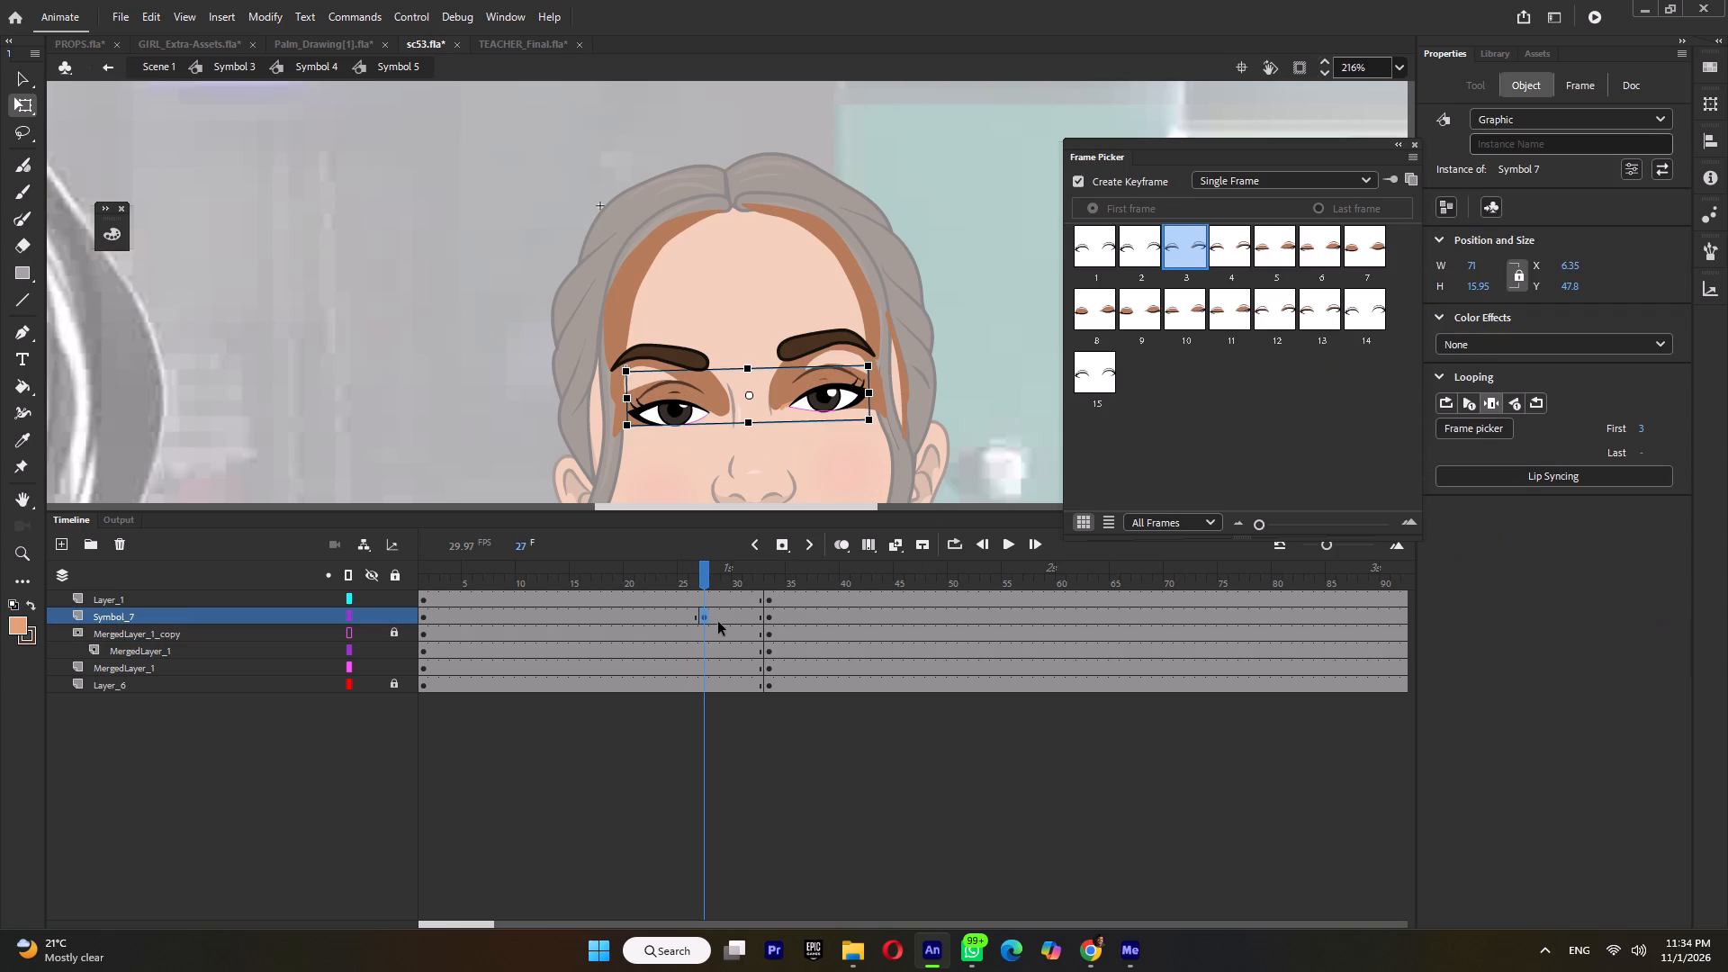
left_click(722, 616)
key("F6")
left_click(1321, 265)
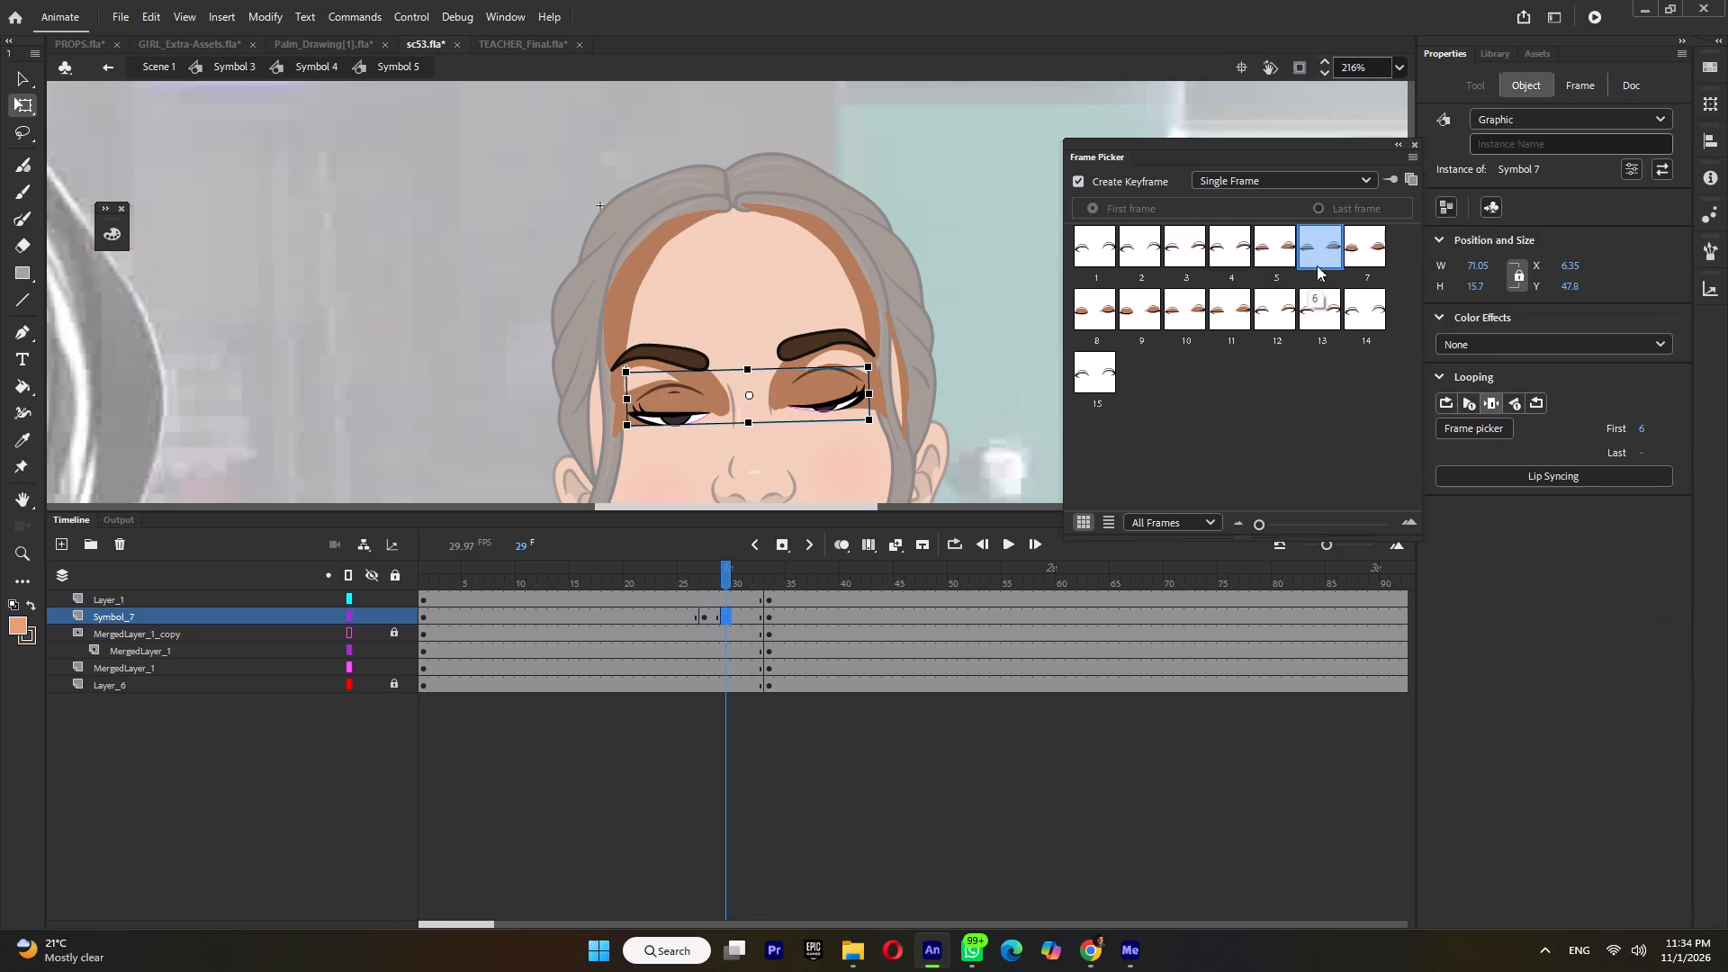
left_click(742, 611)
key("F6")
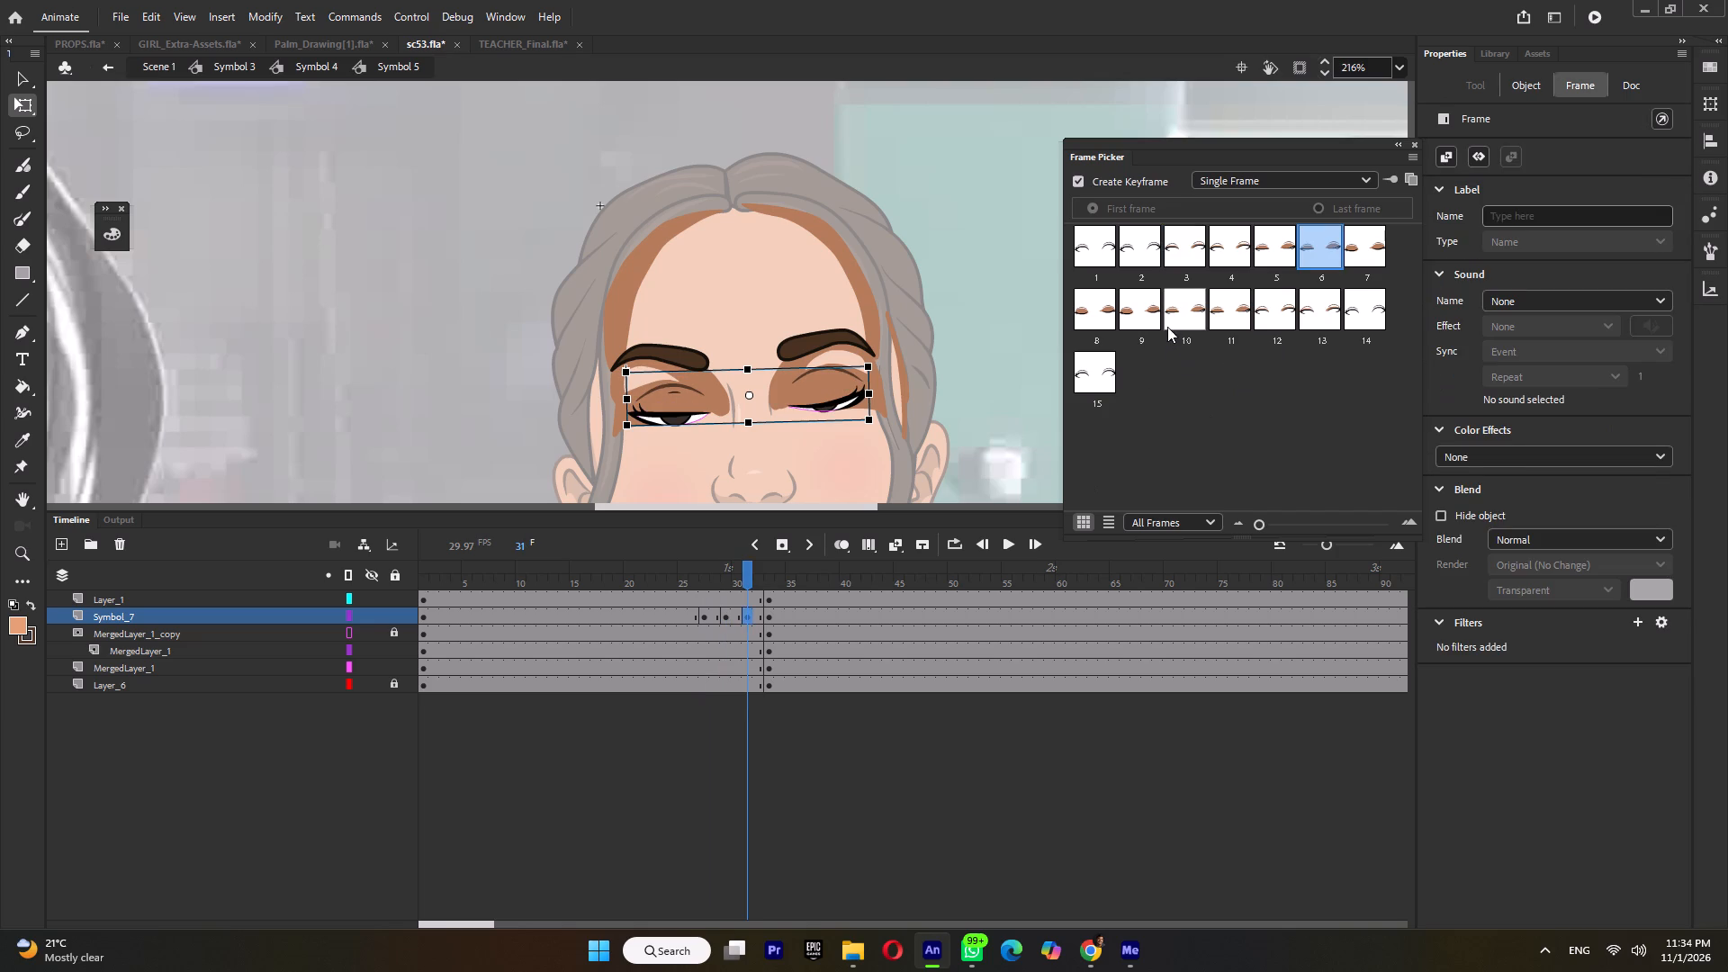
left_click(1147, 317)
Move the masked pupils layer's keyframe from frame 33 to frame 31.
left_click(767, 614)
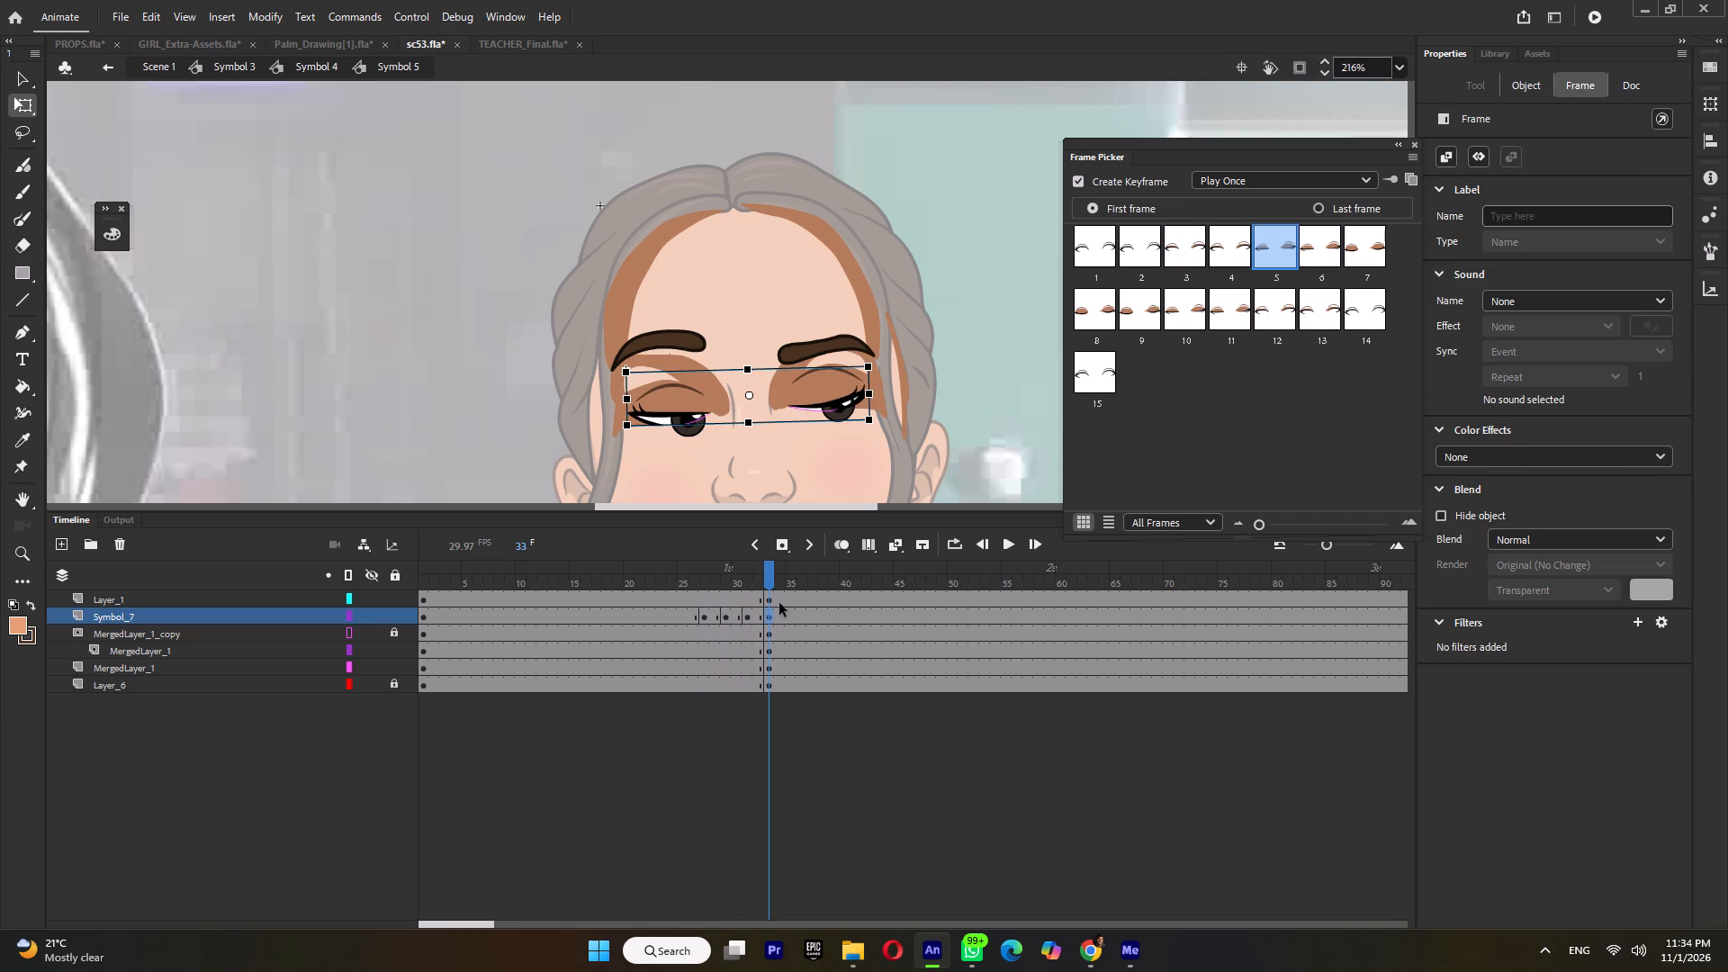
left_click(770, 663)
left_click(770, 650)
left_click_drag(770, 648, 738, 652)
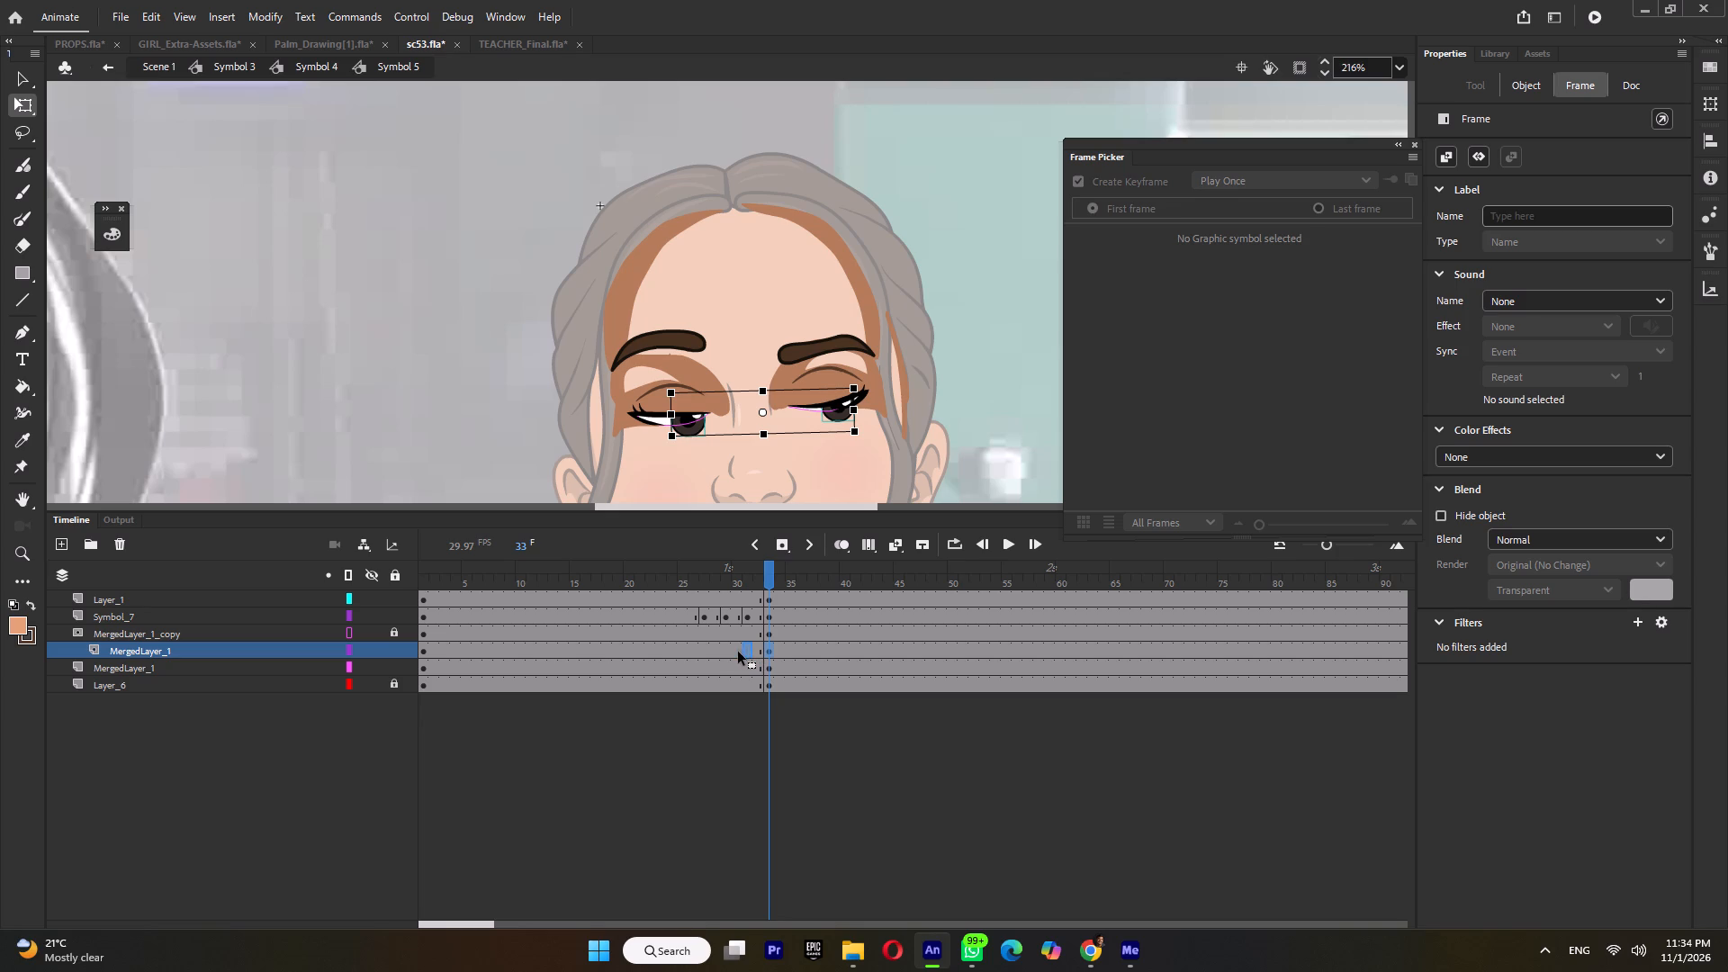
left_click_drag(738, 652, 729, 652)
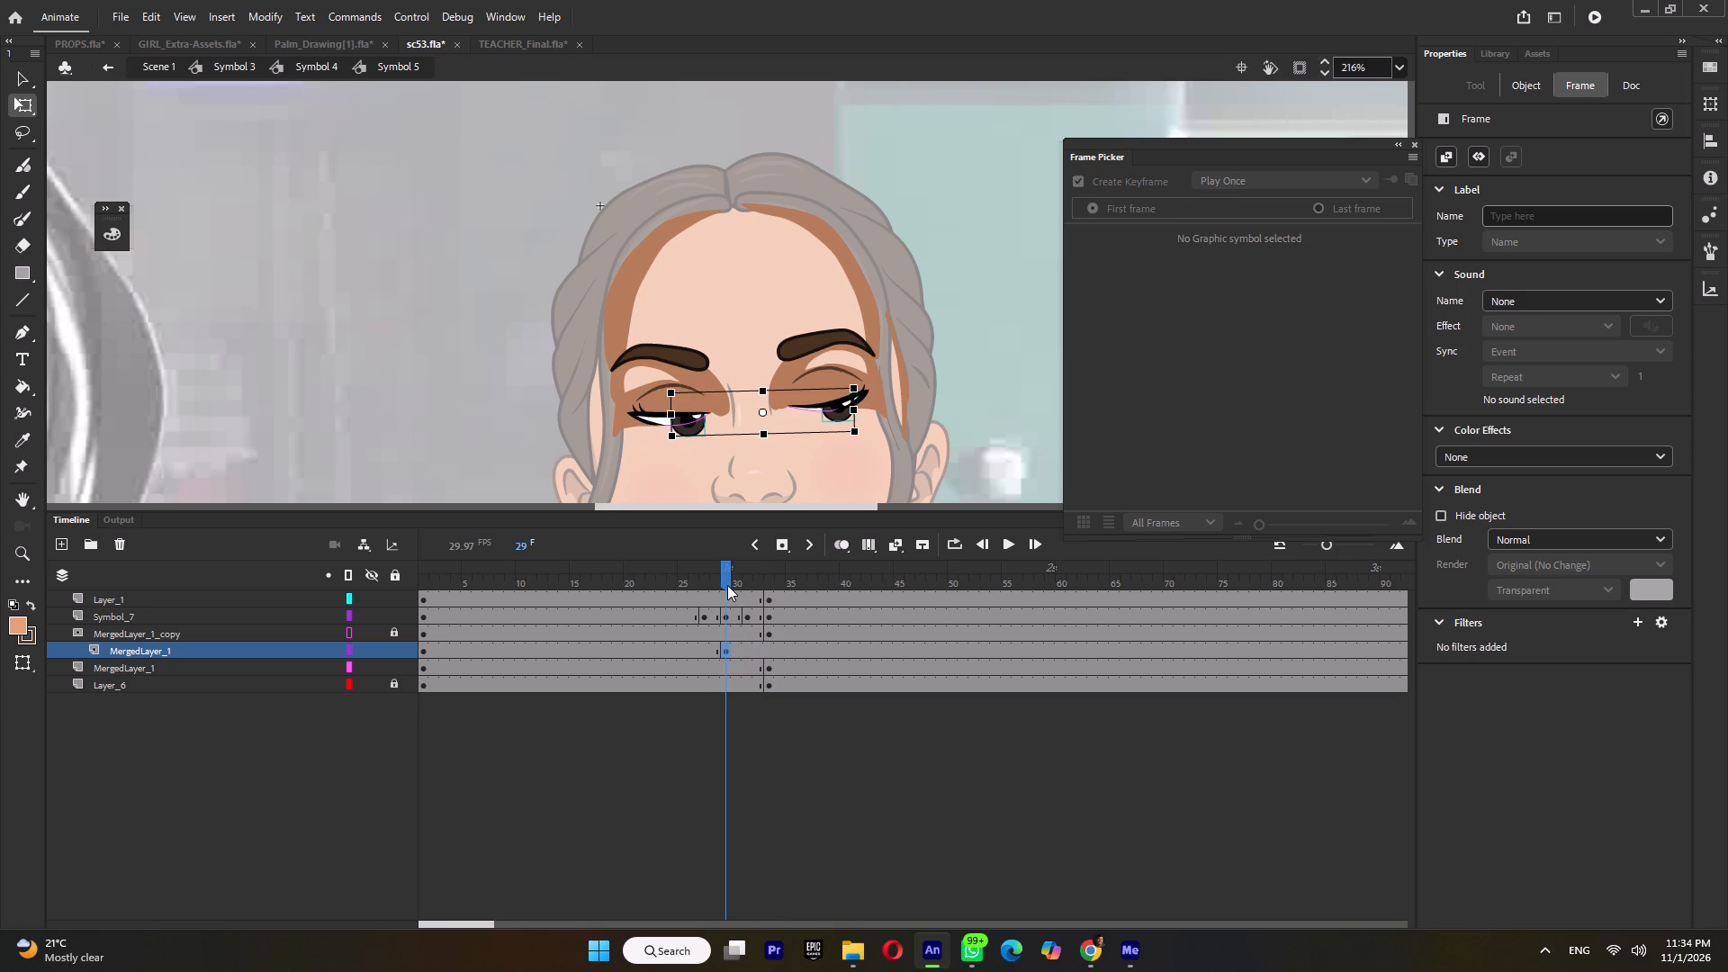
left_click_drag(719, 568, 722, 581)
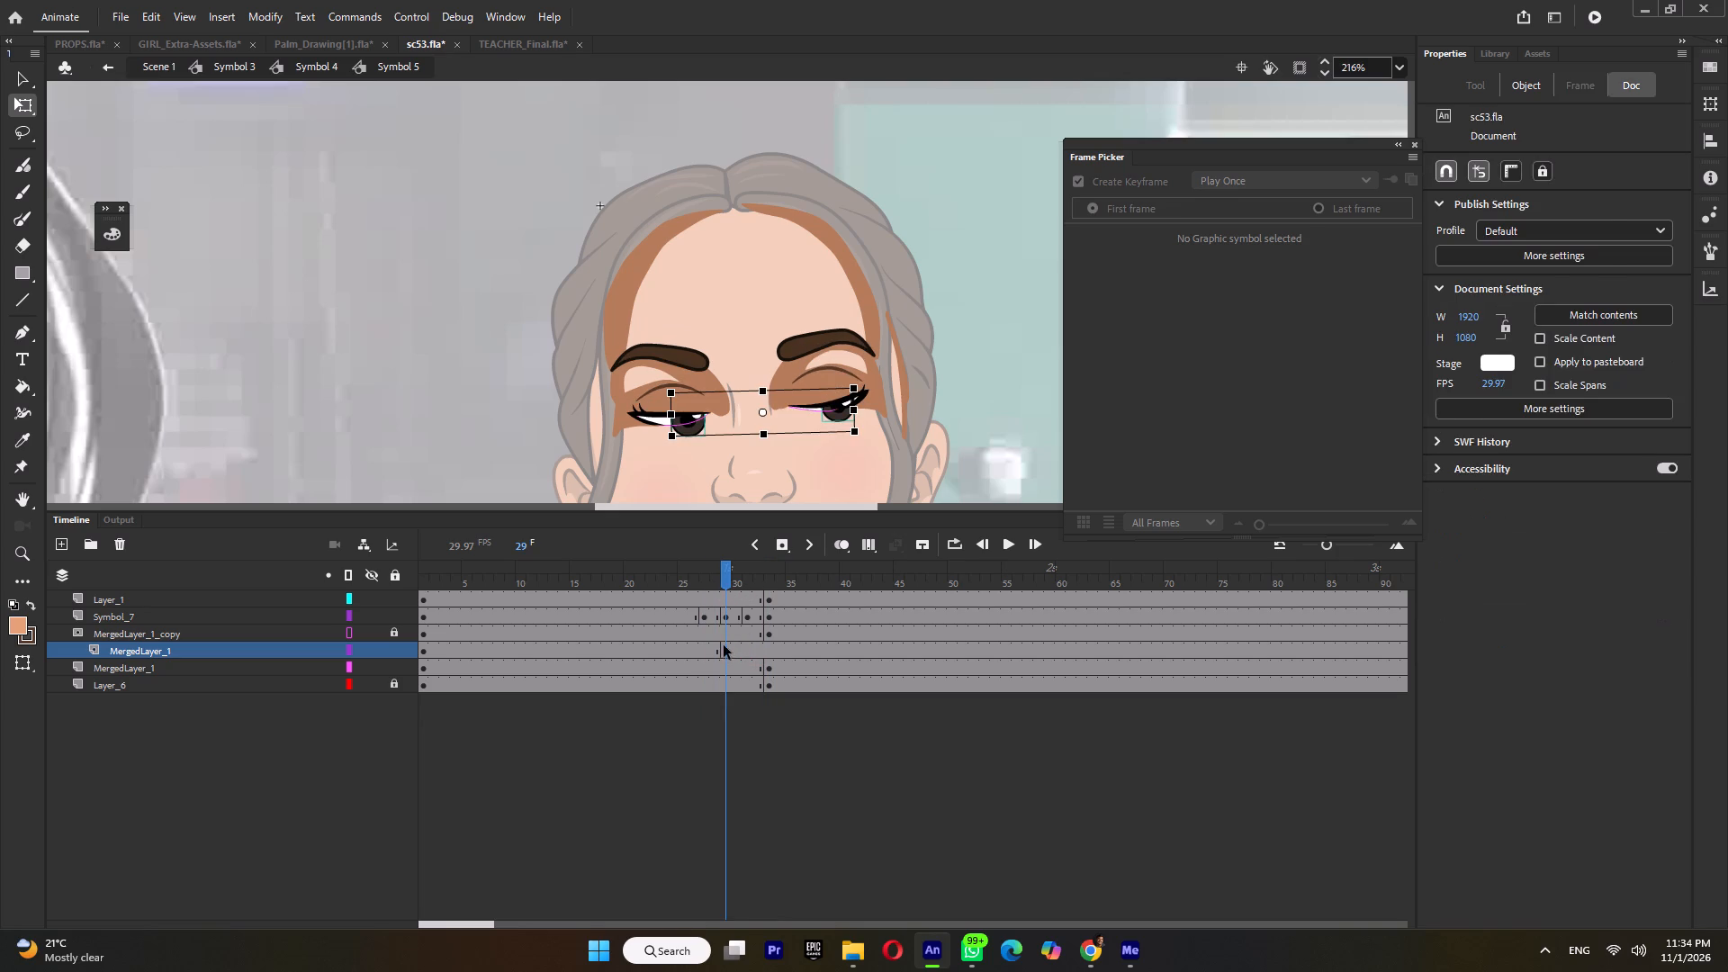
left_click(724, 645)
left_click_drag(724, 651, 745, 649)
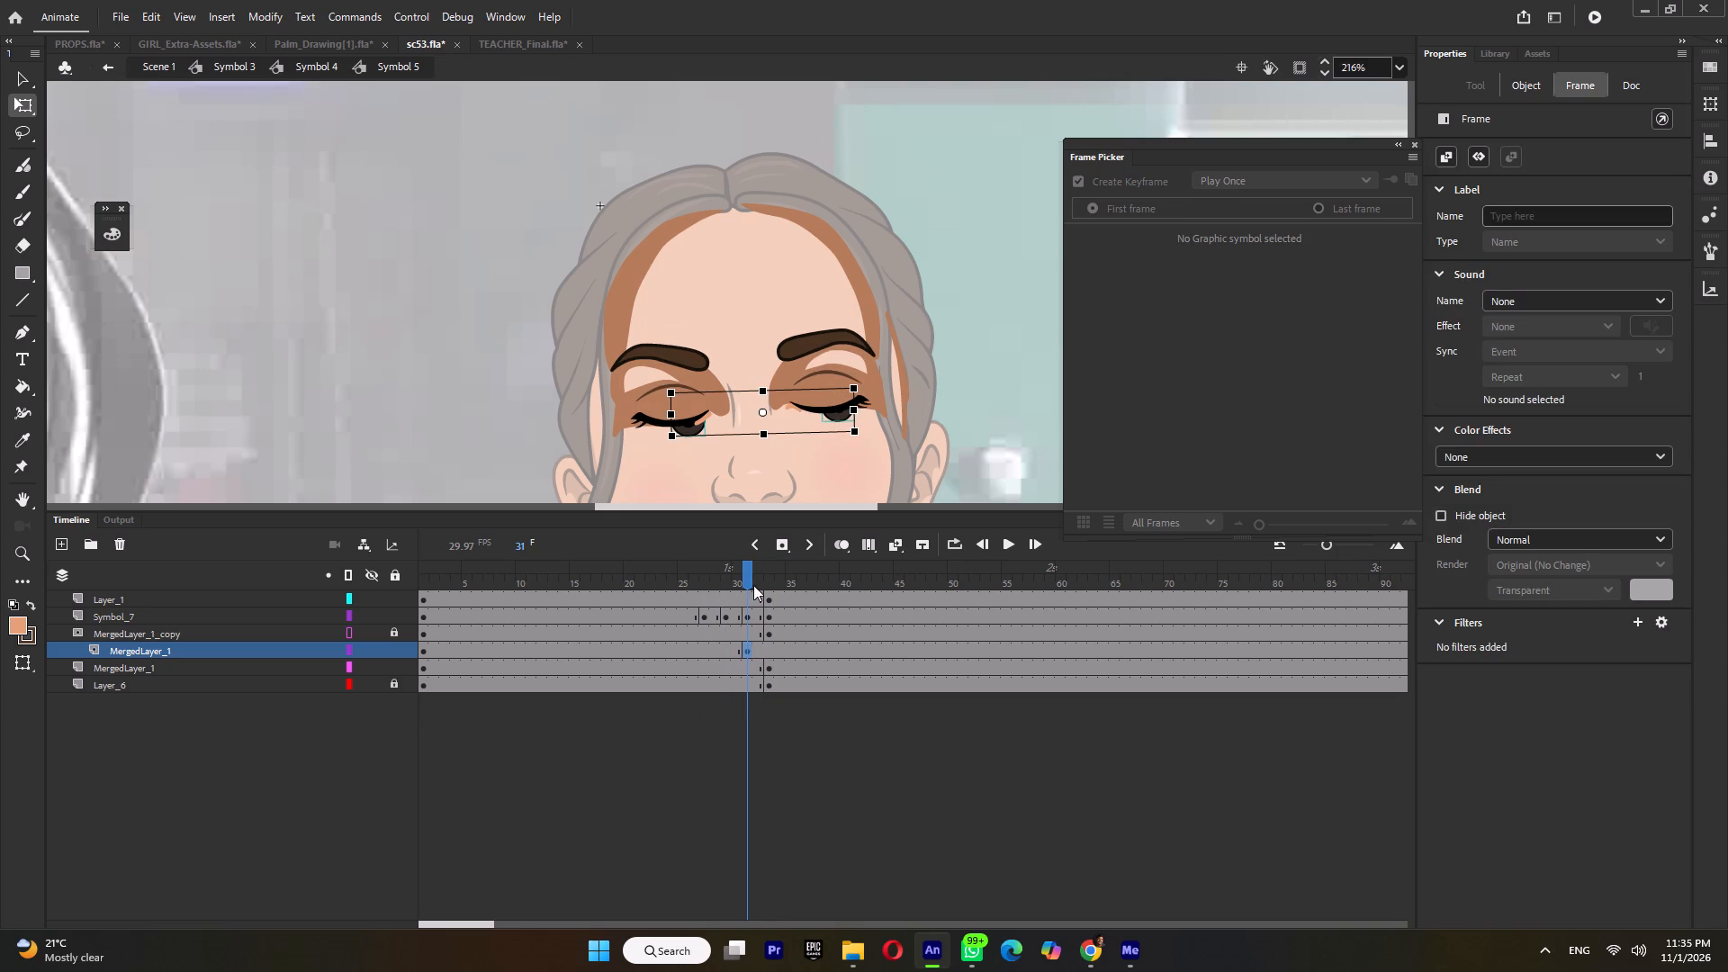
Add an eyelid keyframe at frame 35 and assign it symbol frame 13 to reopen the eyes.
left_click_drag(753, 570, 778, 583)
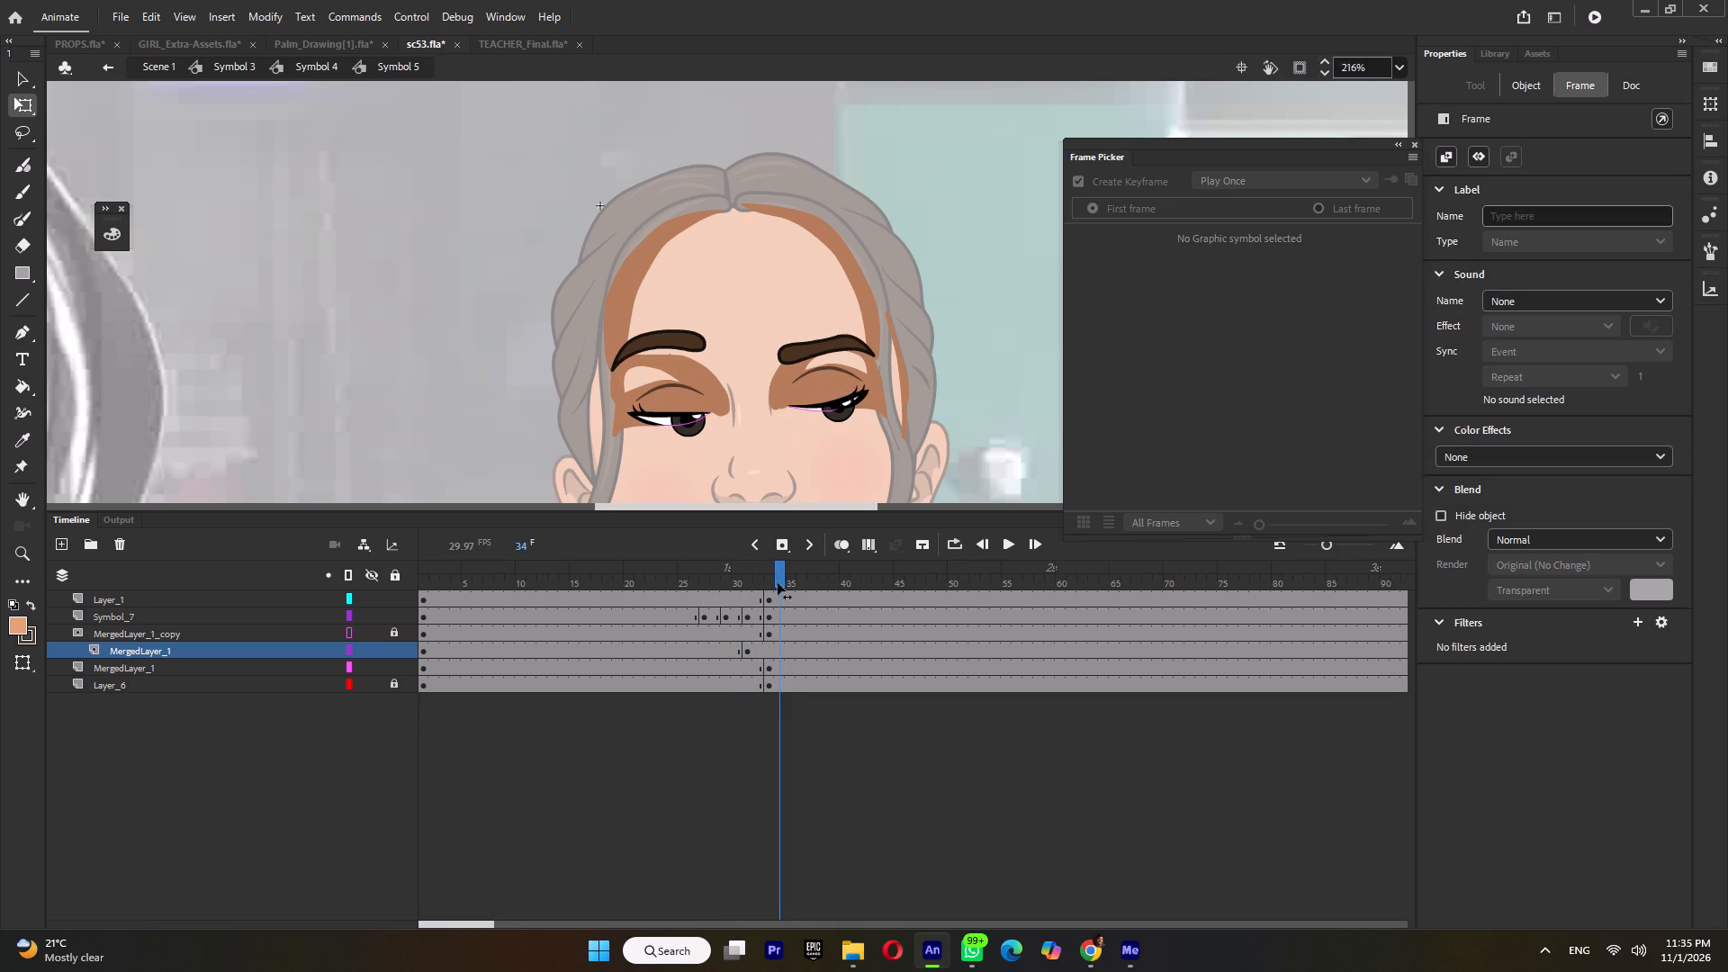
left_click_drag(778, 583, 770, 594)
left_click(669, 409)
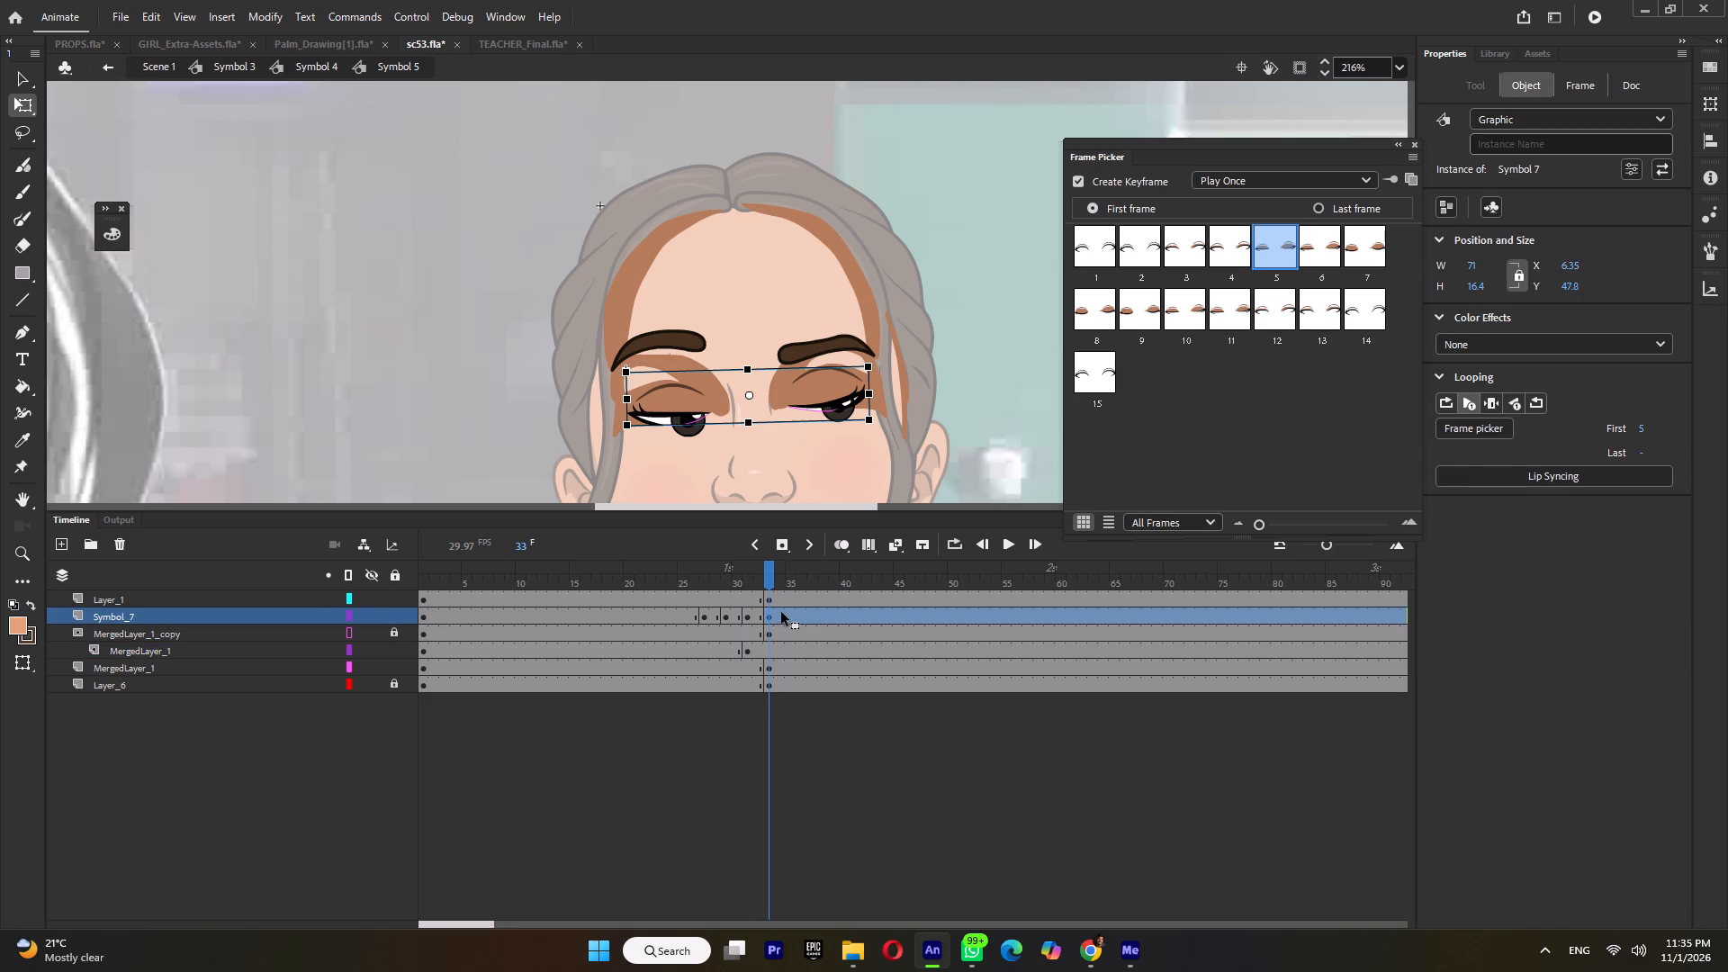
left_click(786, 616)
key("F6")
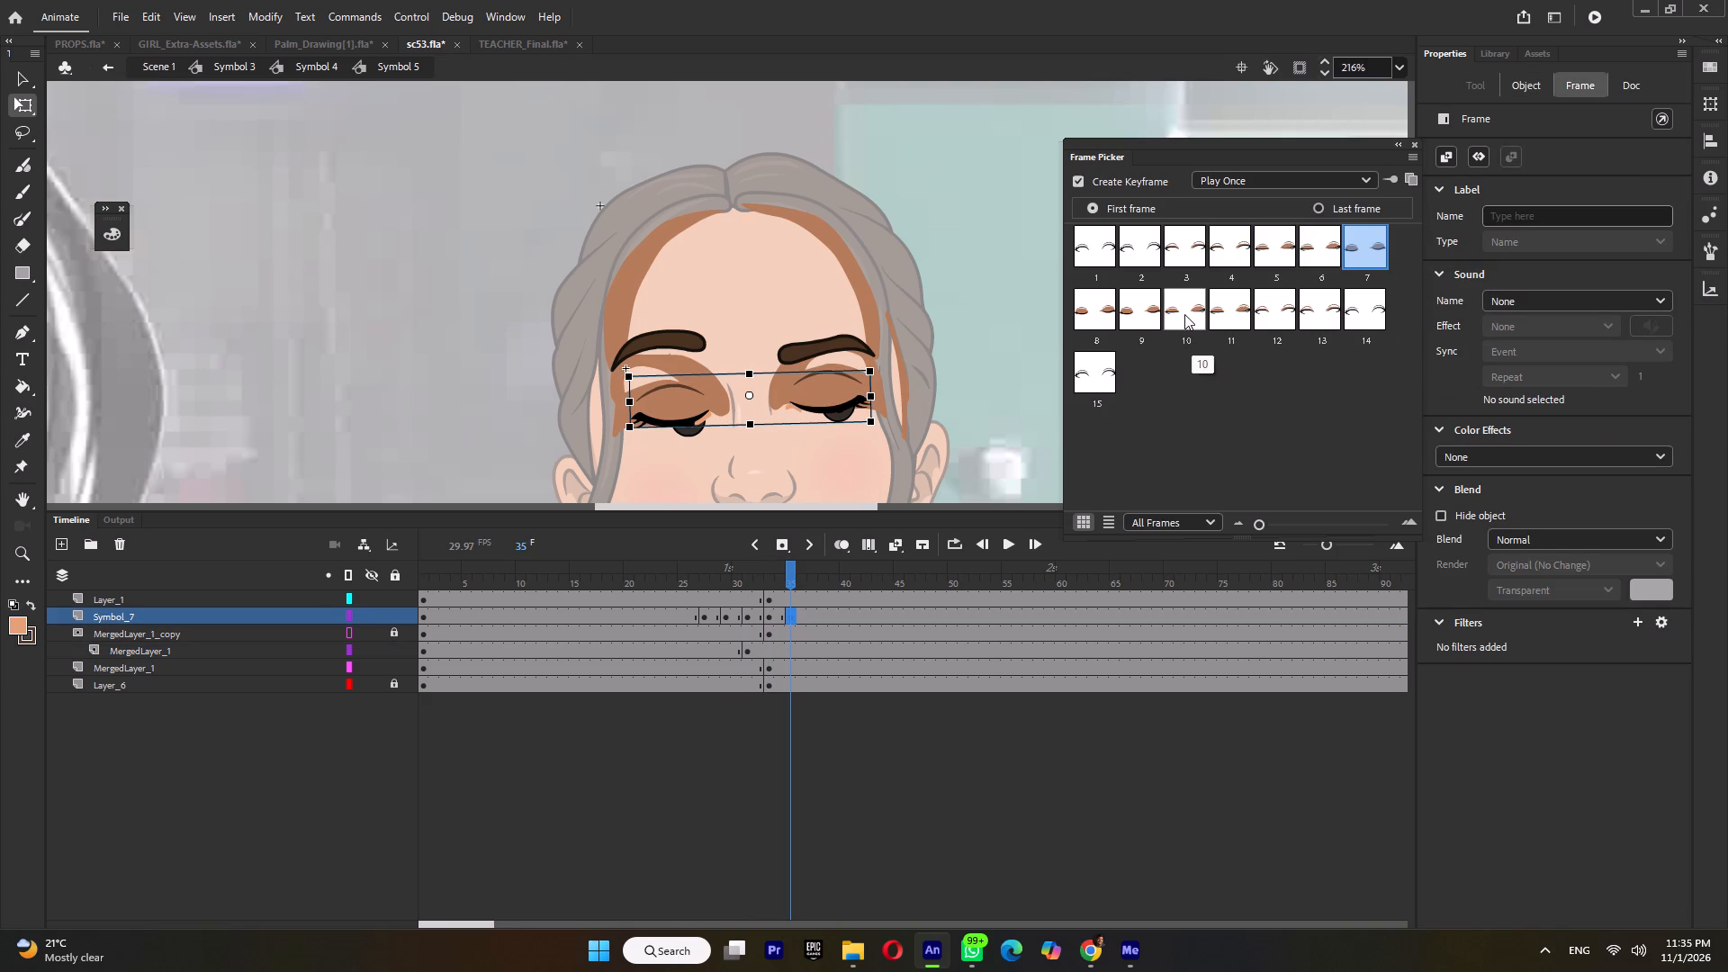
left_click(1310, 311)
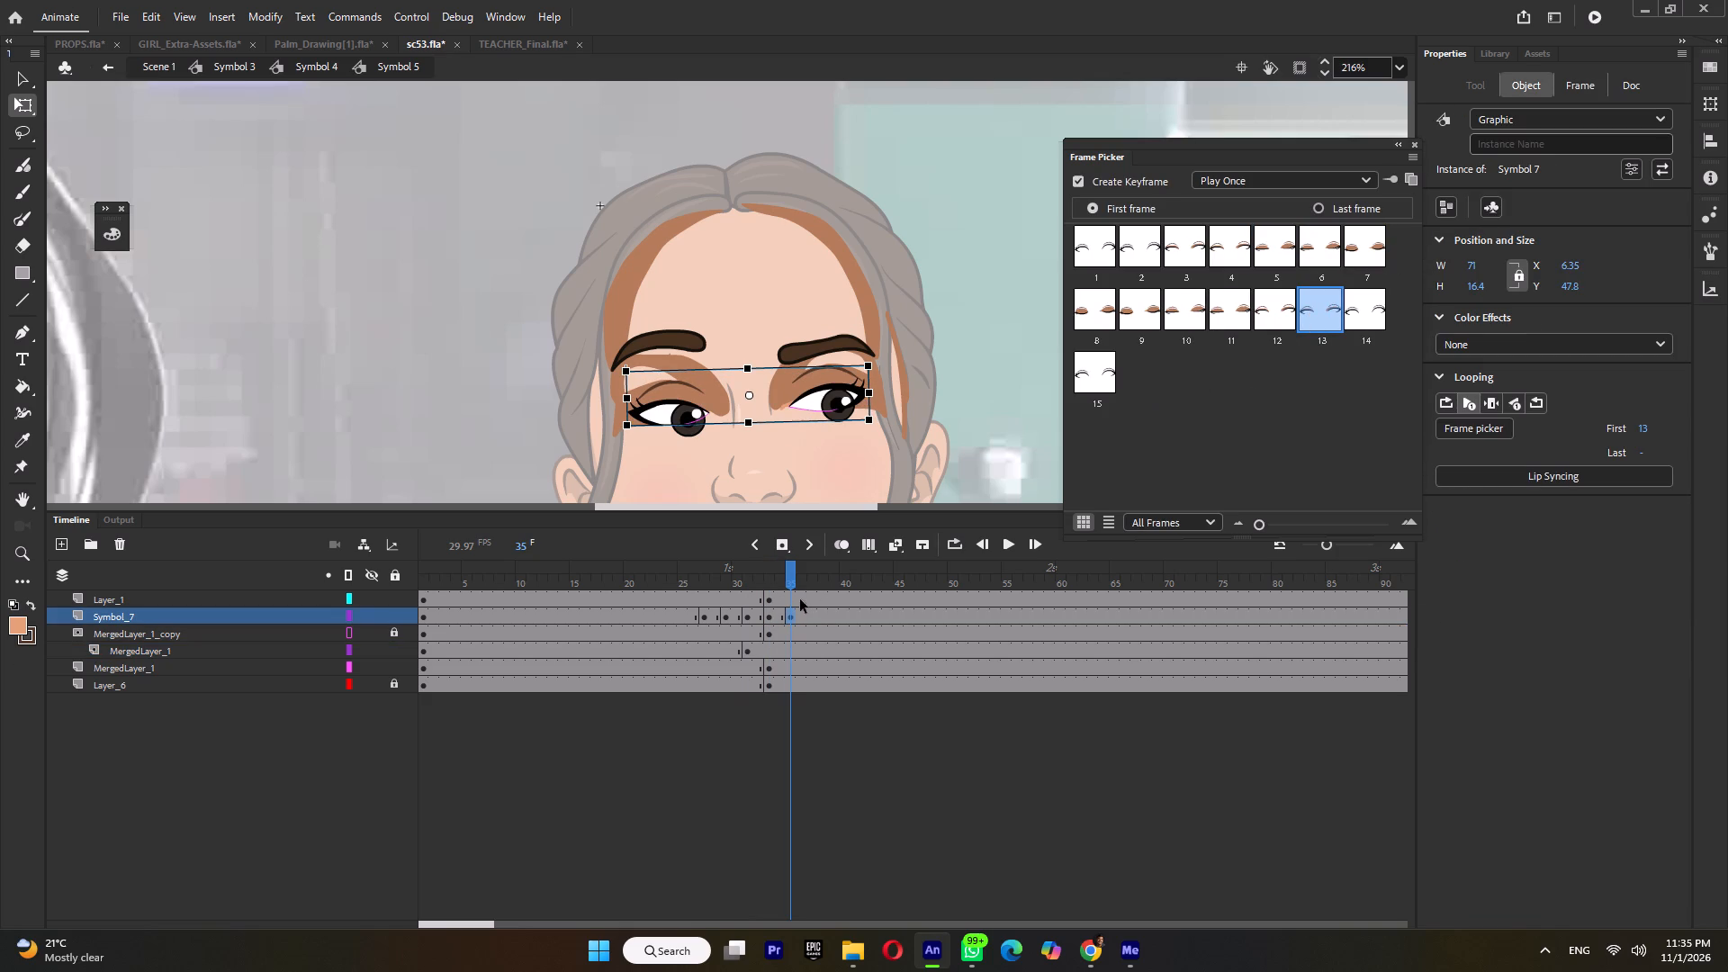
Set the eyelid symbol's looping to Single Frame at its frame 33 and frame 35 keyframes.
left_click(769, 616)
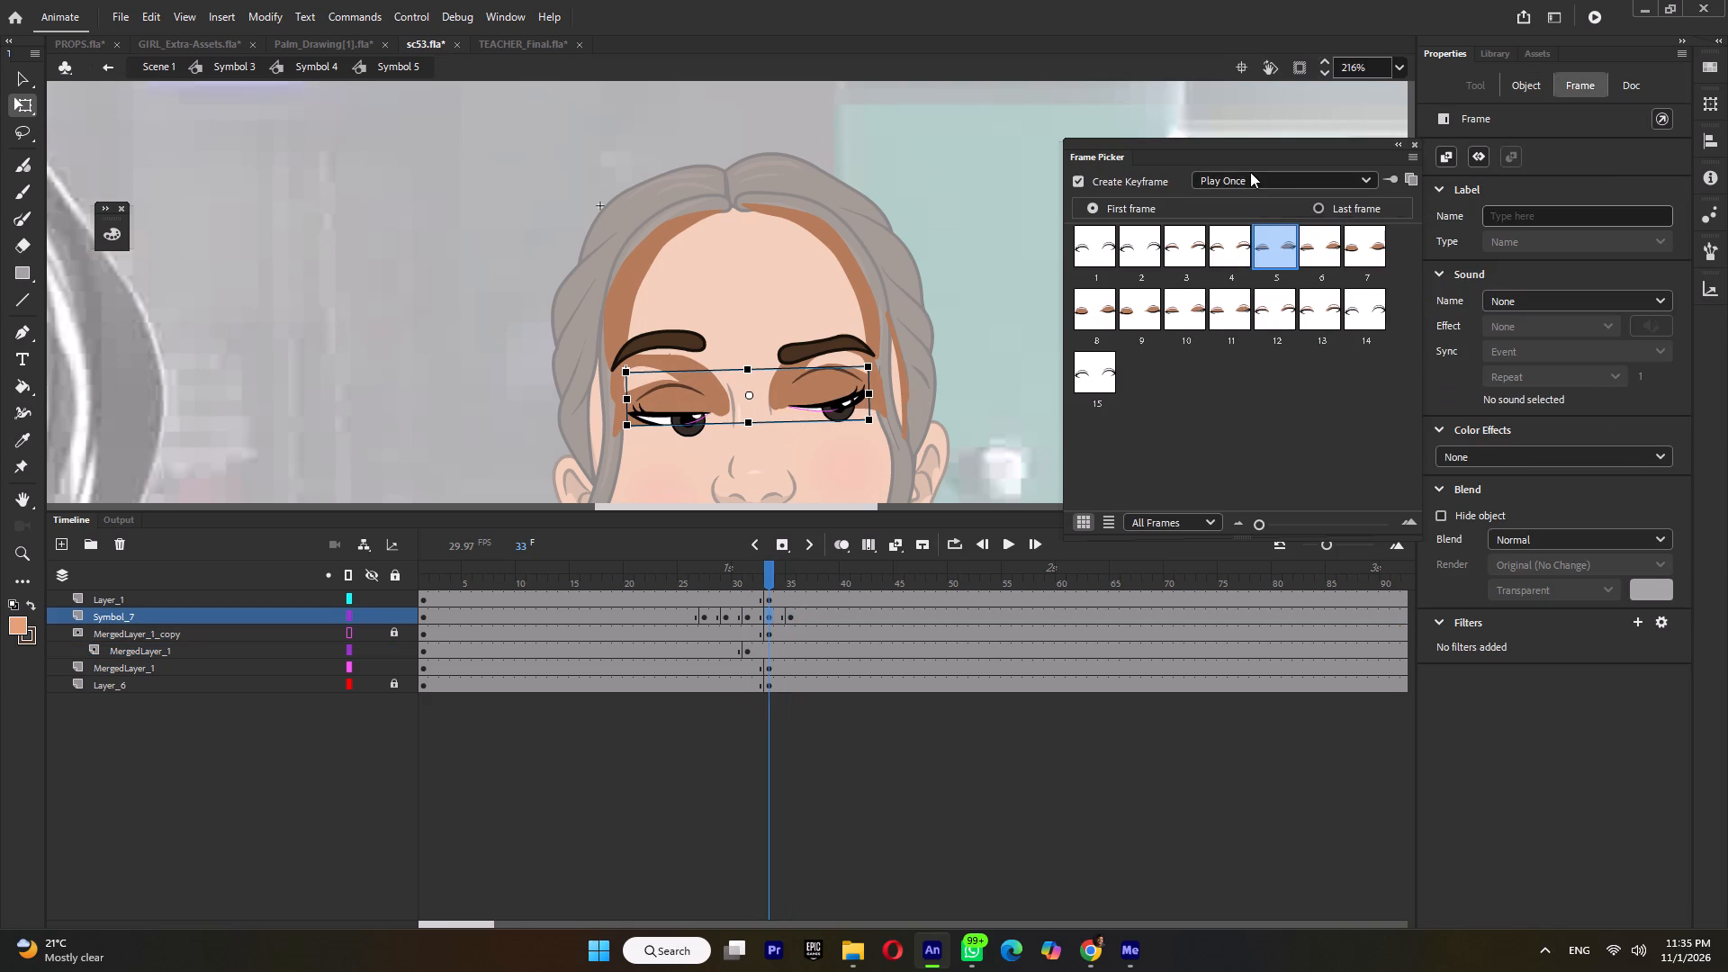
left_click(1247, 179)
left_click(1238, 241)
left_click(789, 616)
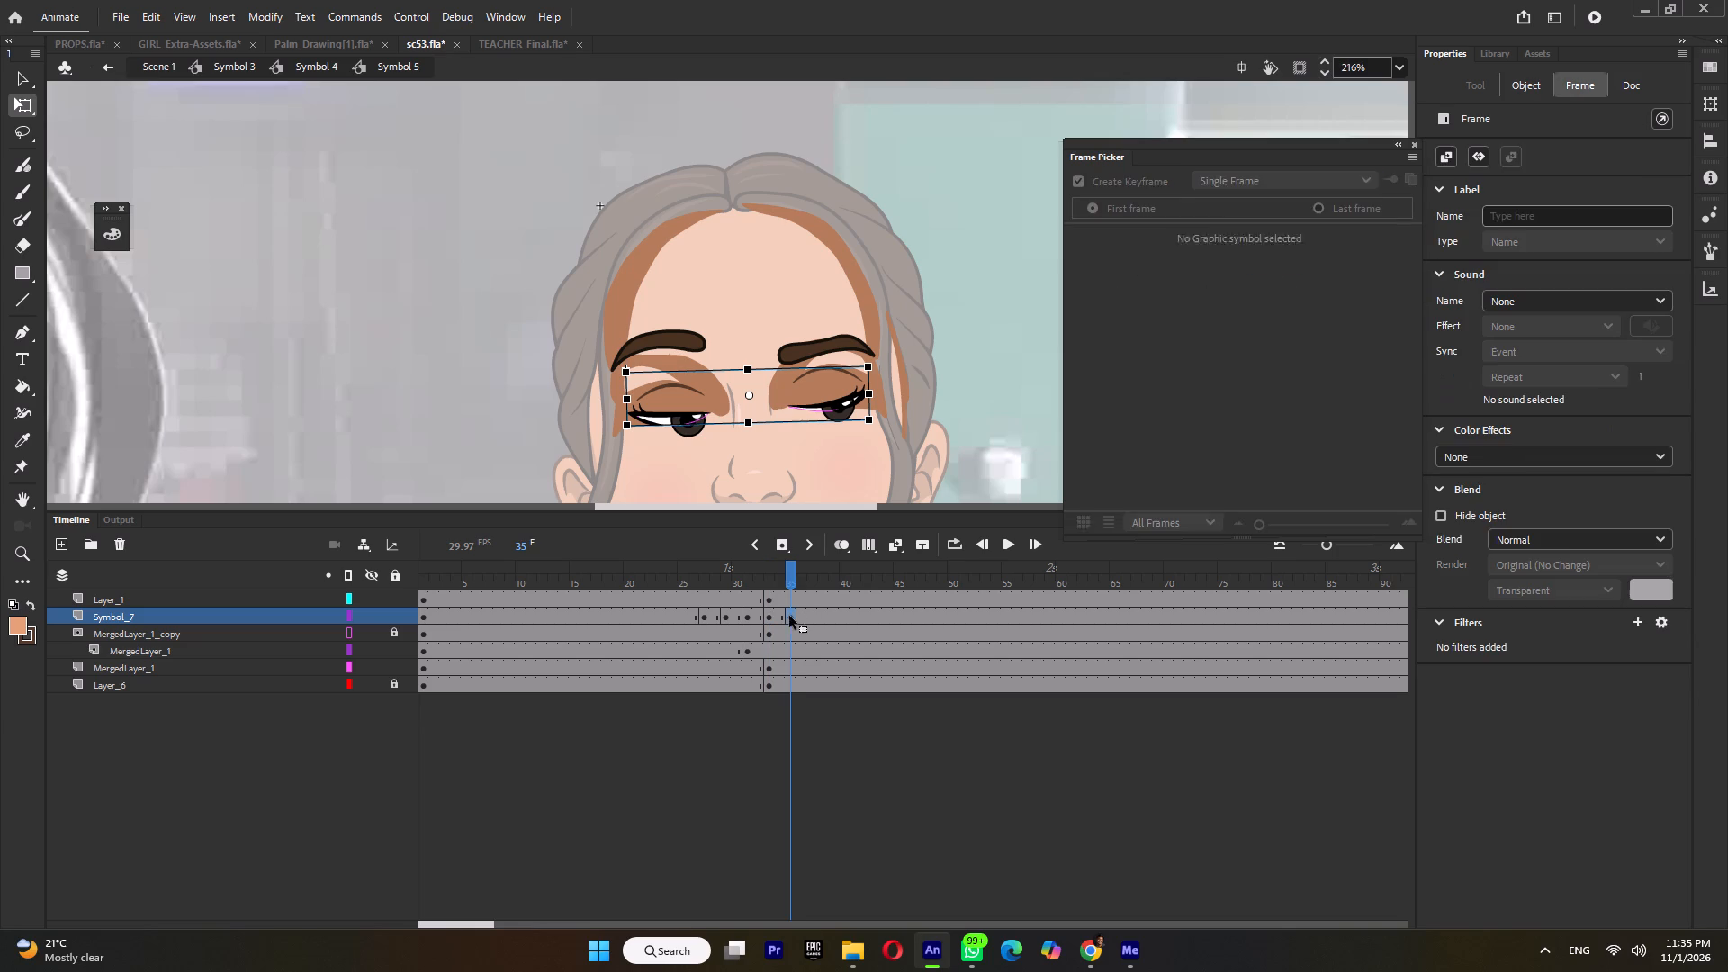
left_click(1267, 178)
left_click(1262, 247)
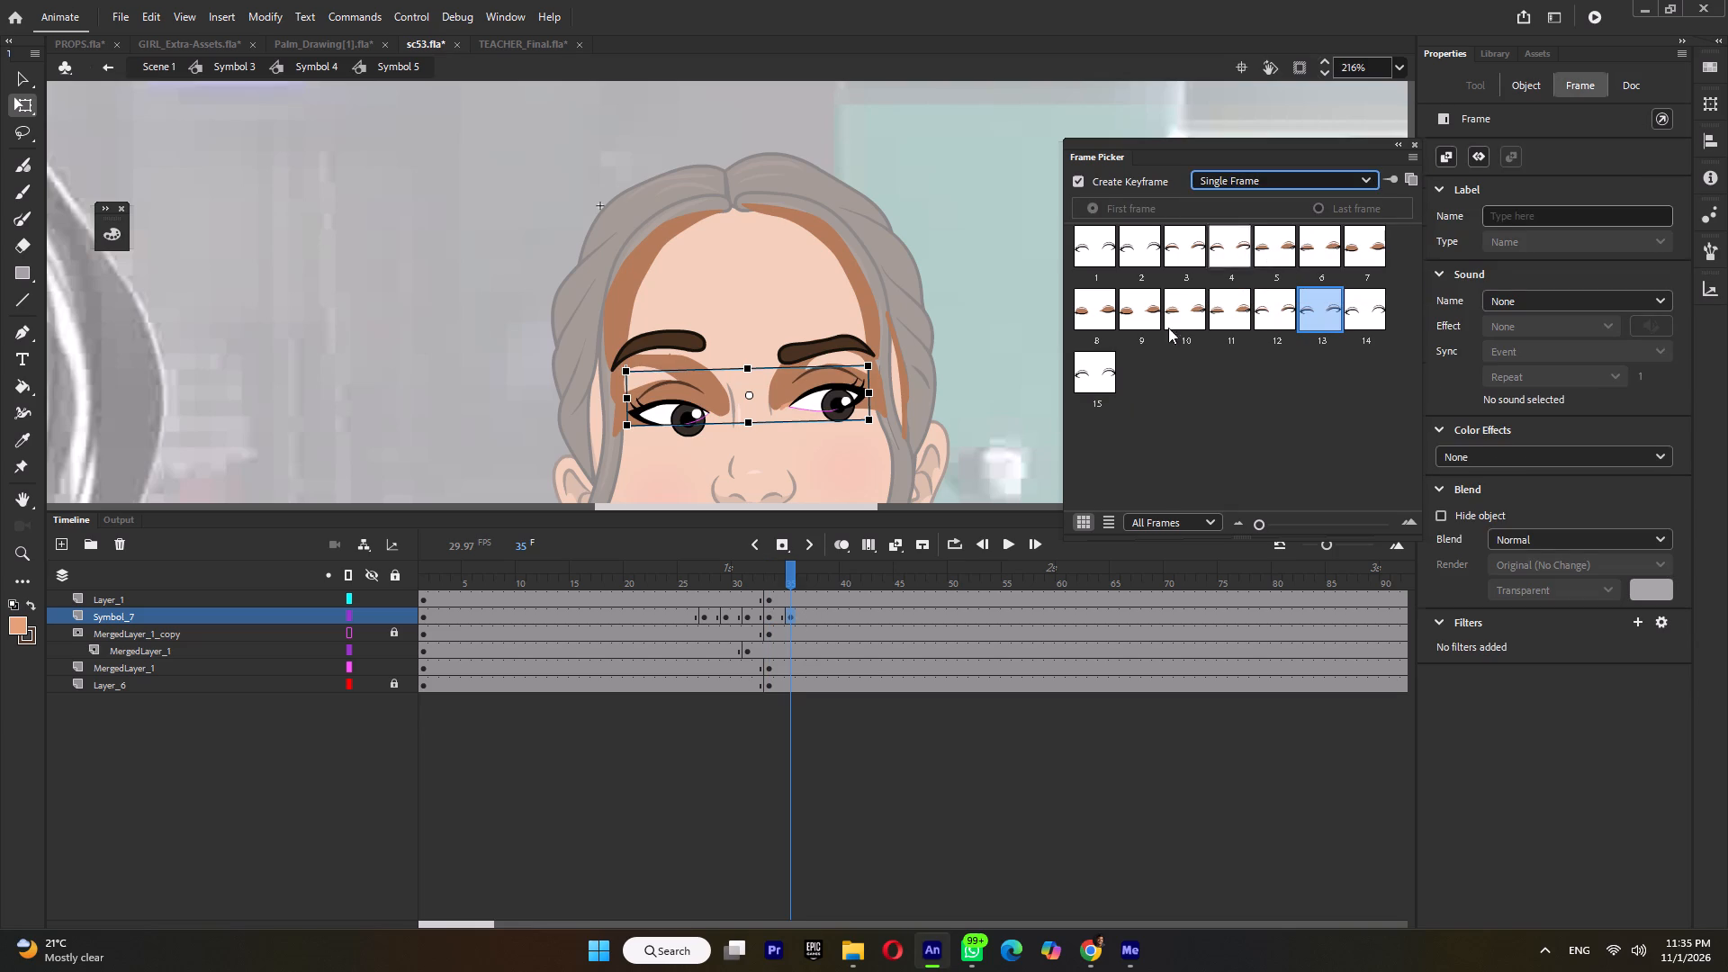
Add eyebrow keyframes at frames 27 and 31, and nudge the eyebrows down seven steps at frame 31.
left_click(702, 598)
key("F6")
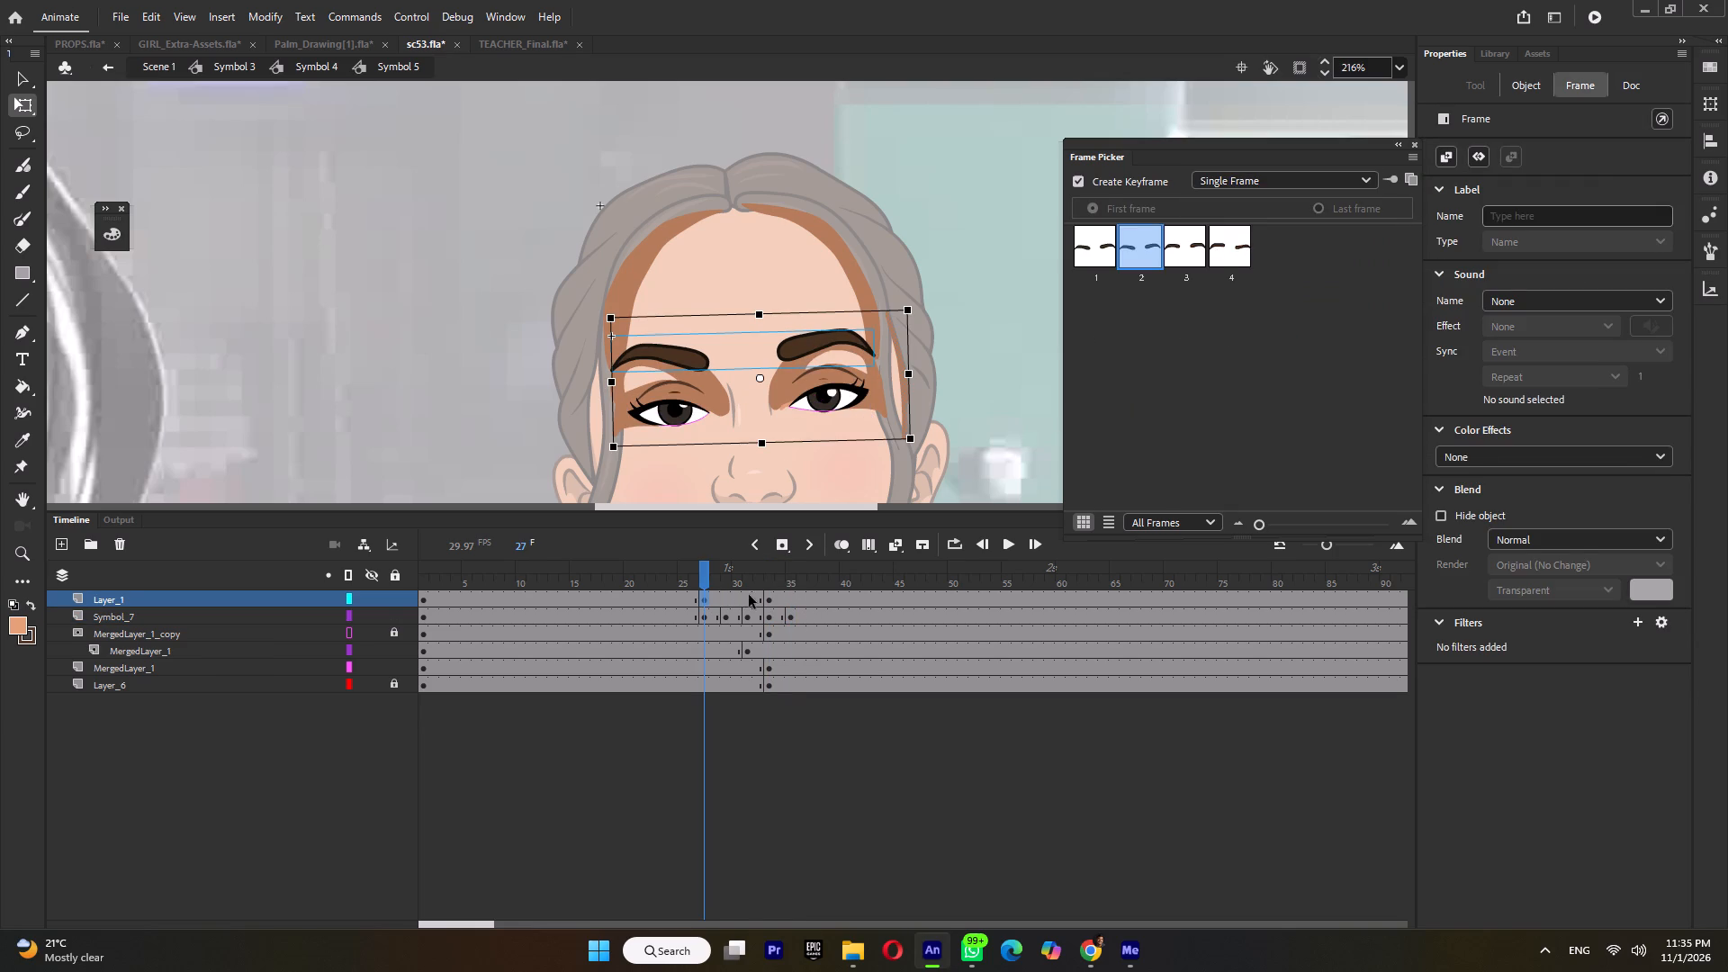
left_click(749, 595)
key("F6")
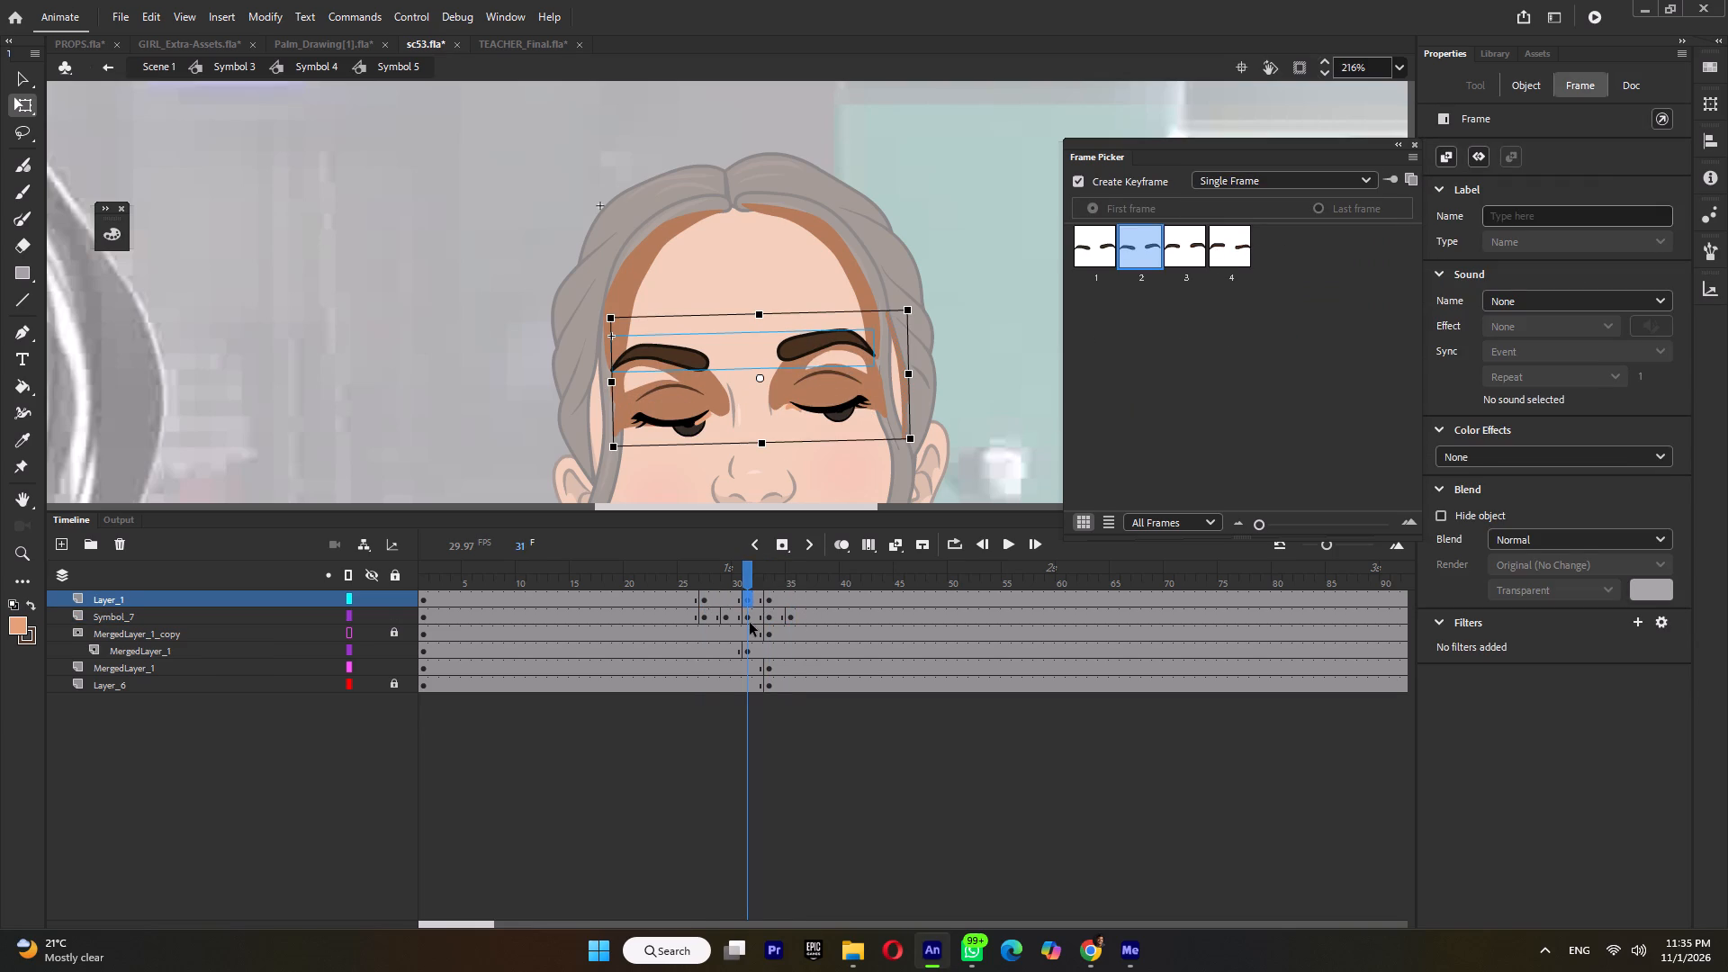
key("Down")
key("ctrl+z")
left_click(516, 383, "ctrl")
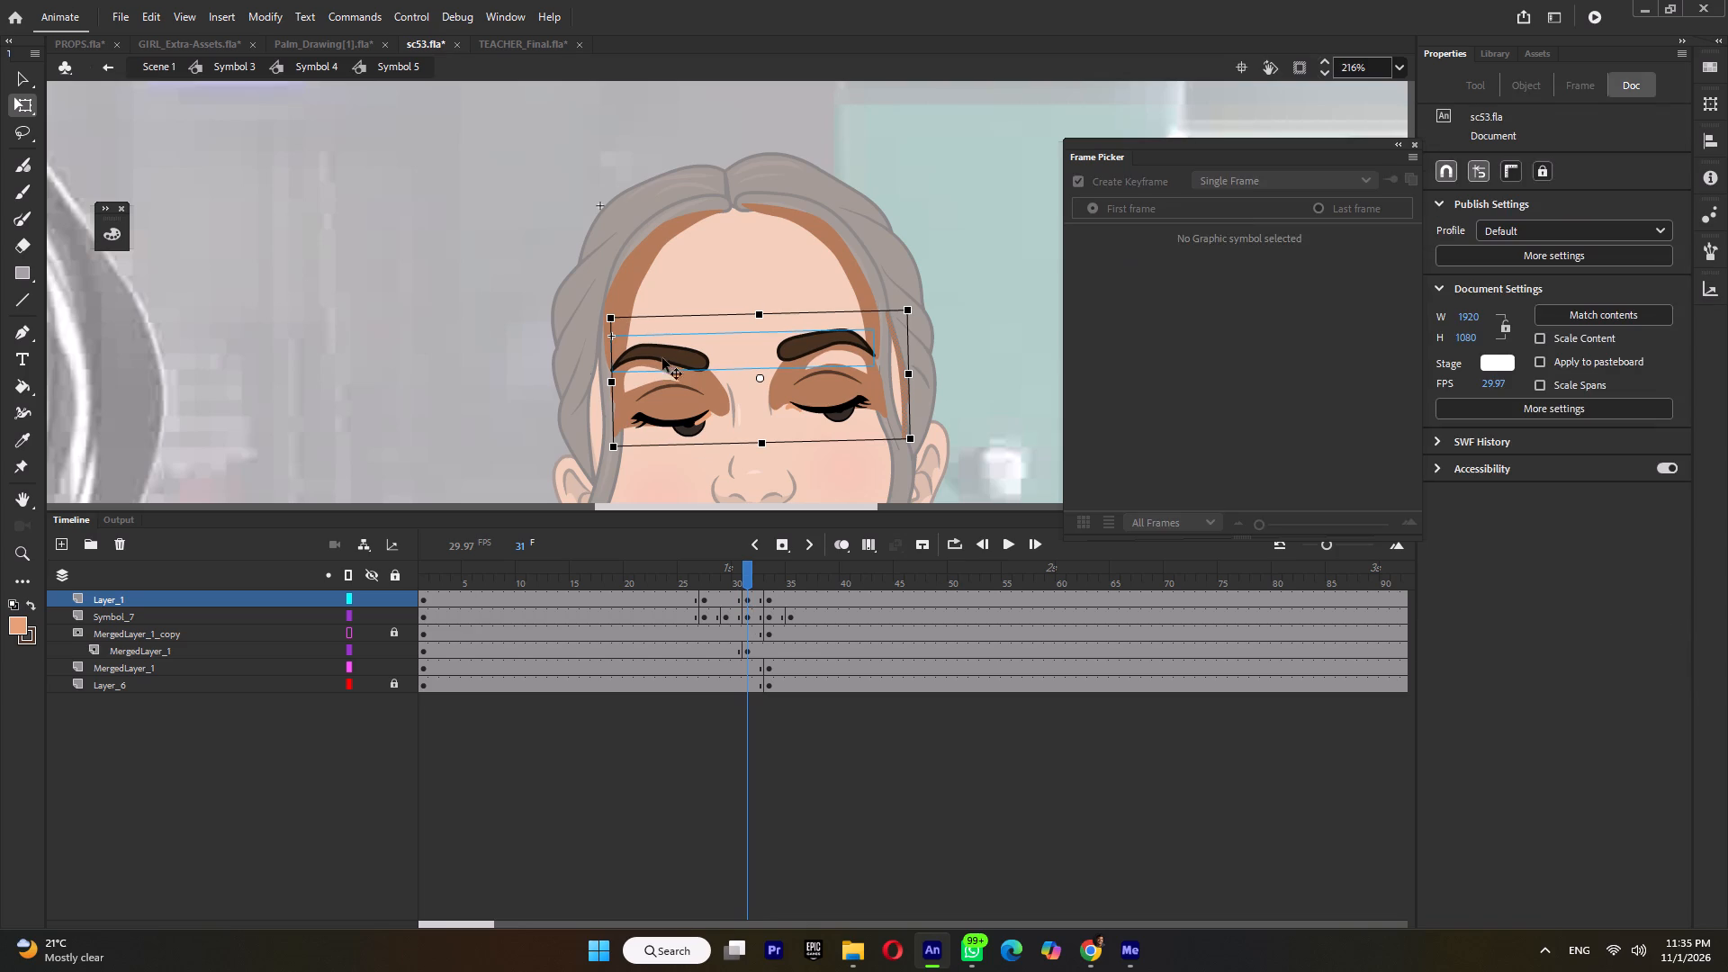
left_click(665, 350)
key("Down")
key("Down")
key("Down")
key("Down")
key("Down")
key("Down")
key("Down")
left_click(771, 597)
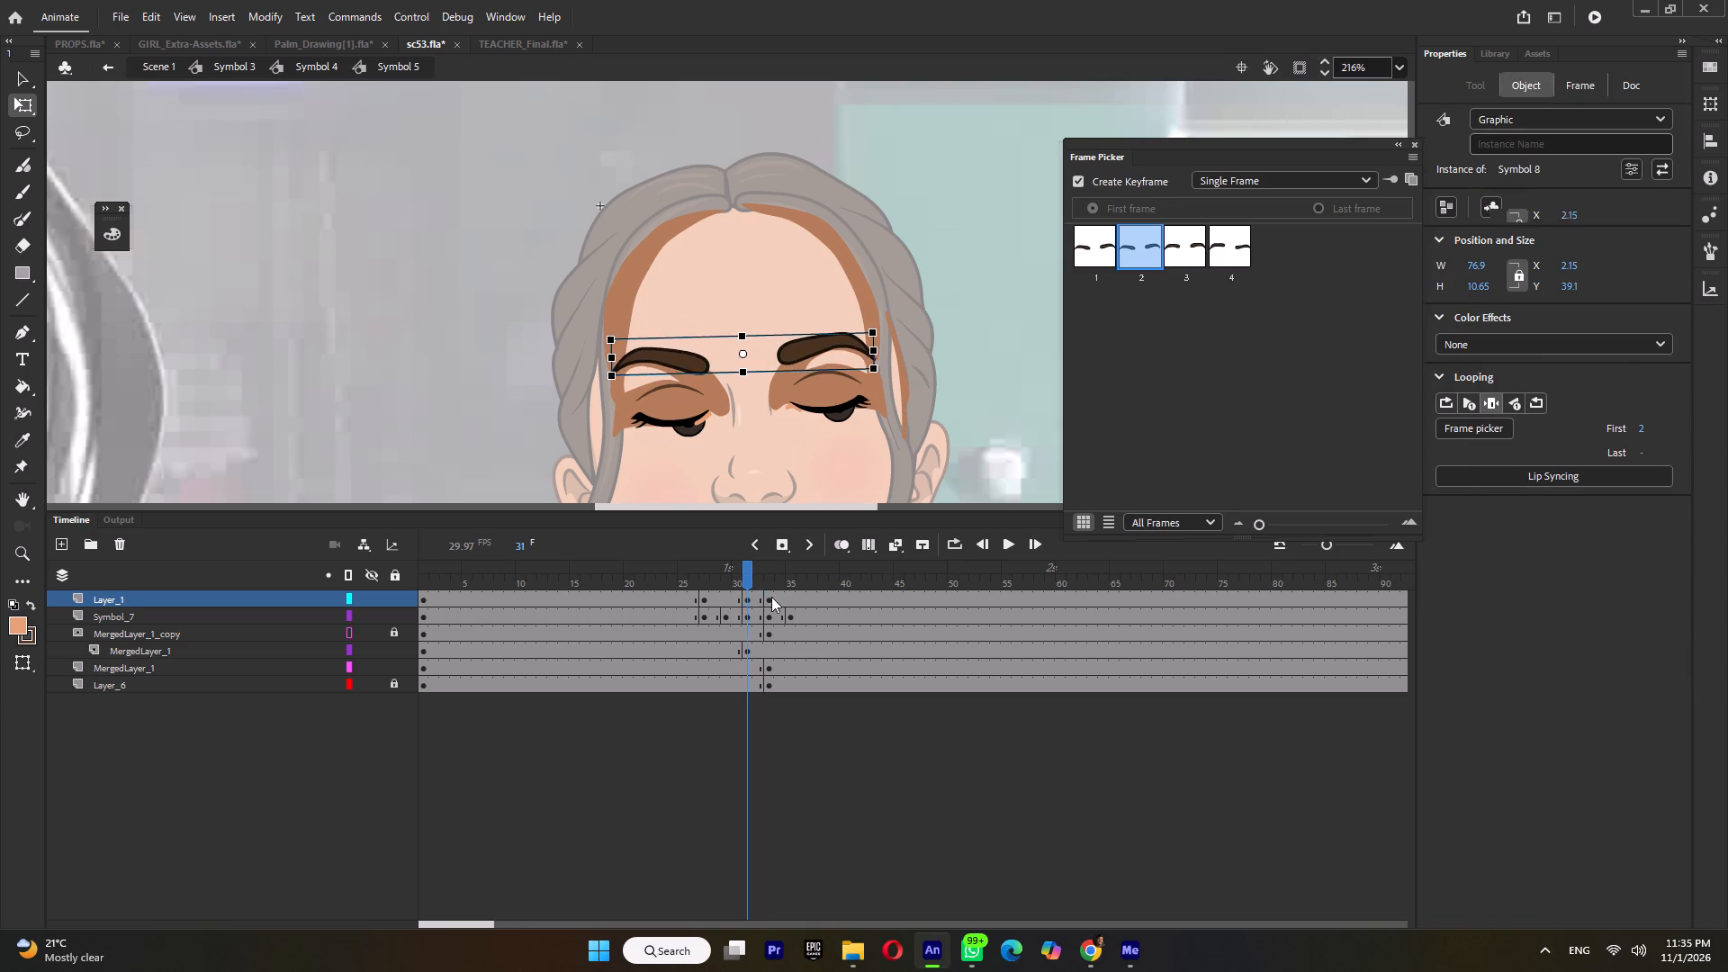
Add an eyebrow keyframe at frame 35 and nudge the eyebrows up eight steps.
left_click(1003, 371)
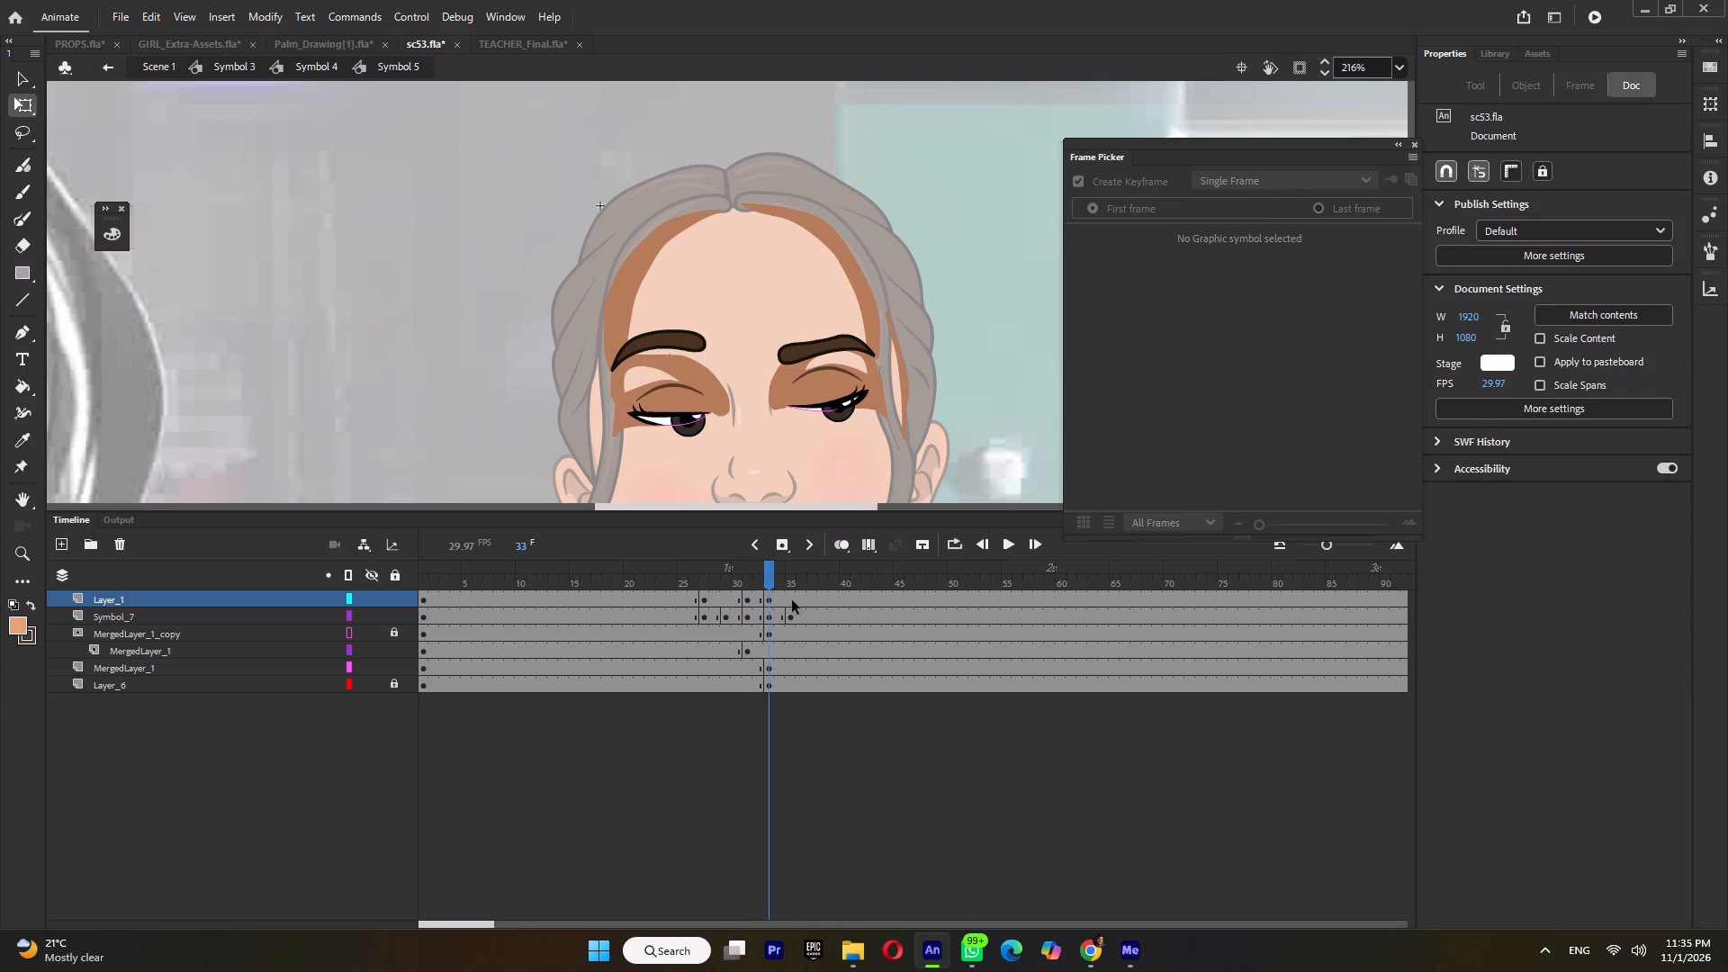
left_click(792, 600)
key("F6")
left_click(976, 292)
left_click(841, 349)
key("Up")
key("Up")
key("Up")
key("Up")
key("Up")
key("Up")
key("Up")
key("Up")
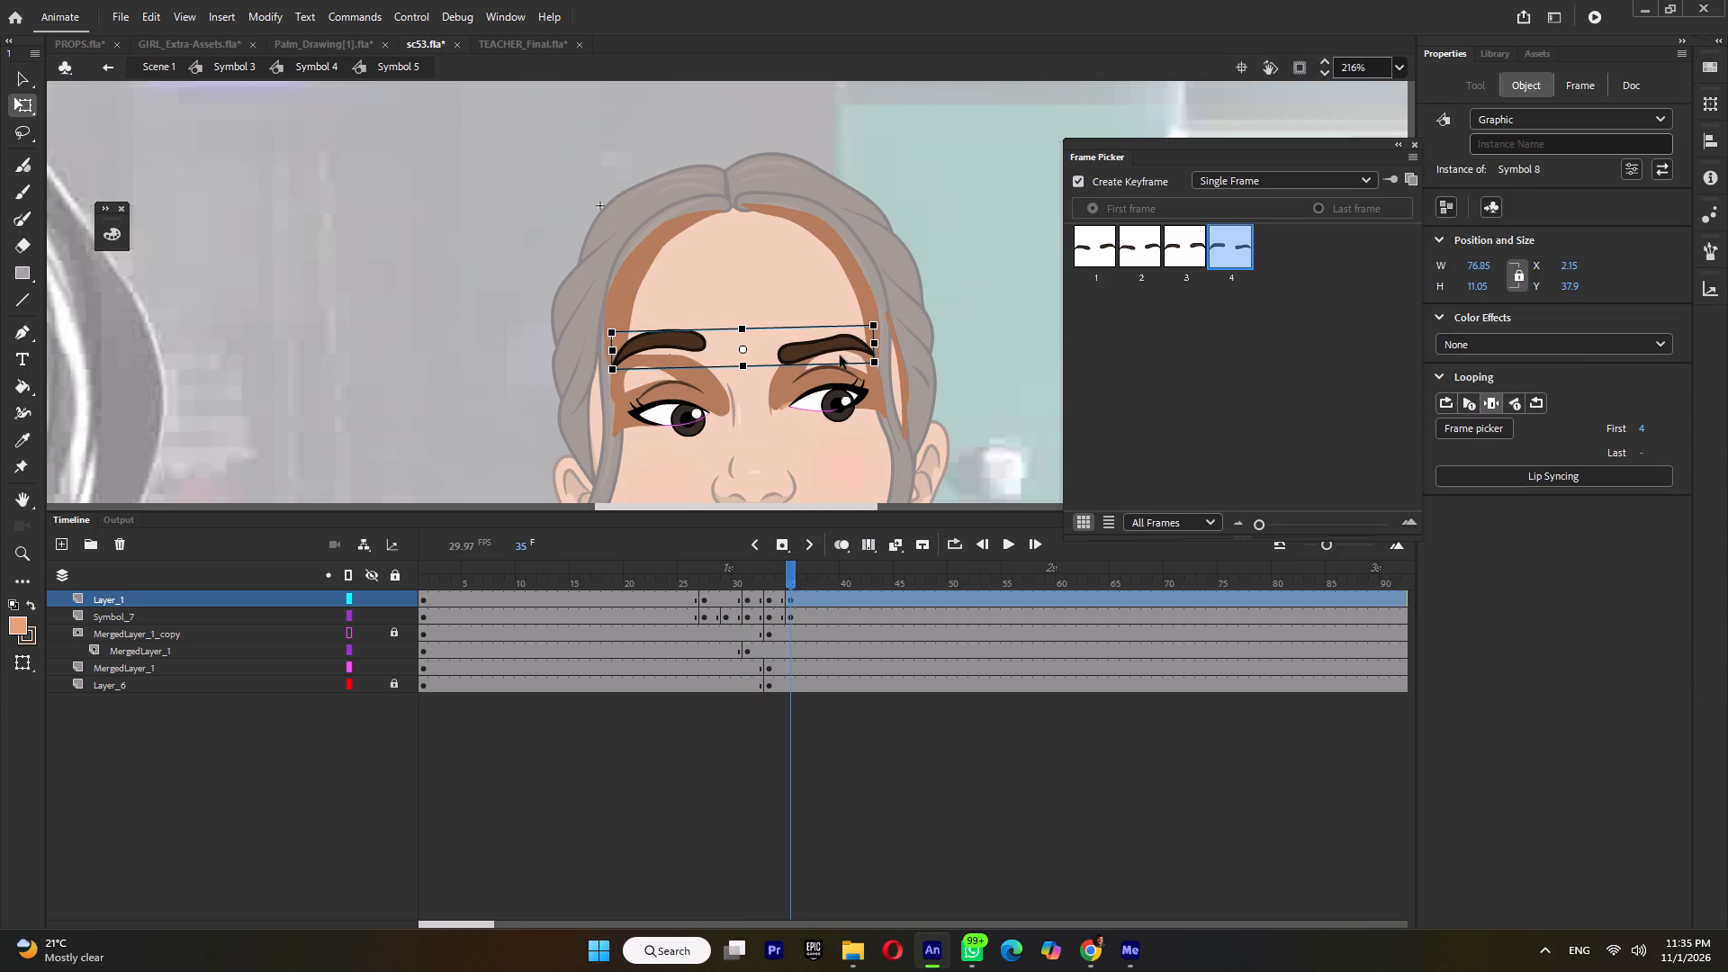
Add an eyebrow keyframe at frame 29 and nudge the eyebrows down four steps as an inbetween.
left_click(724, 596)
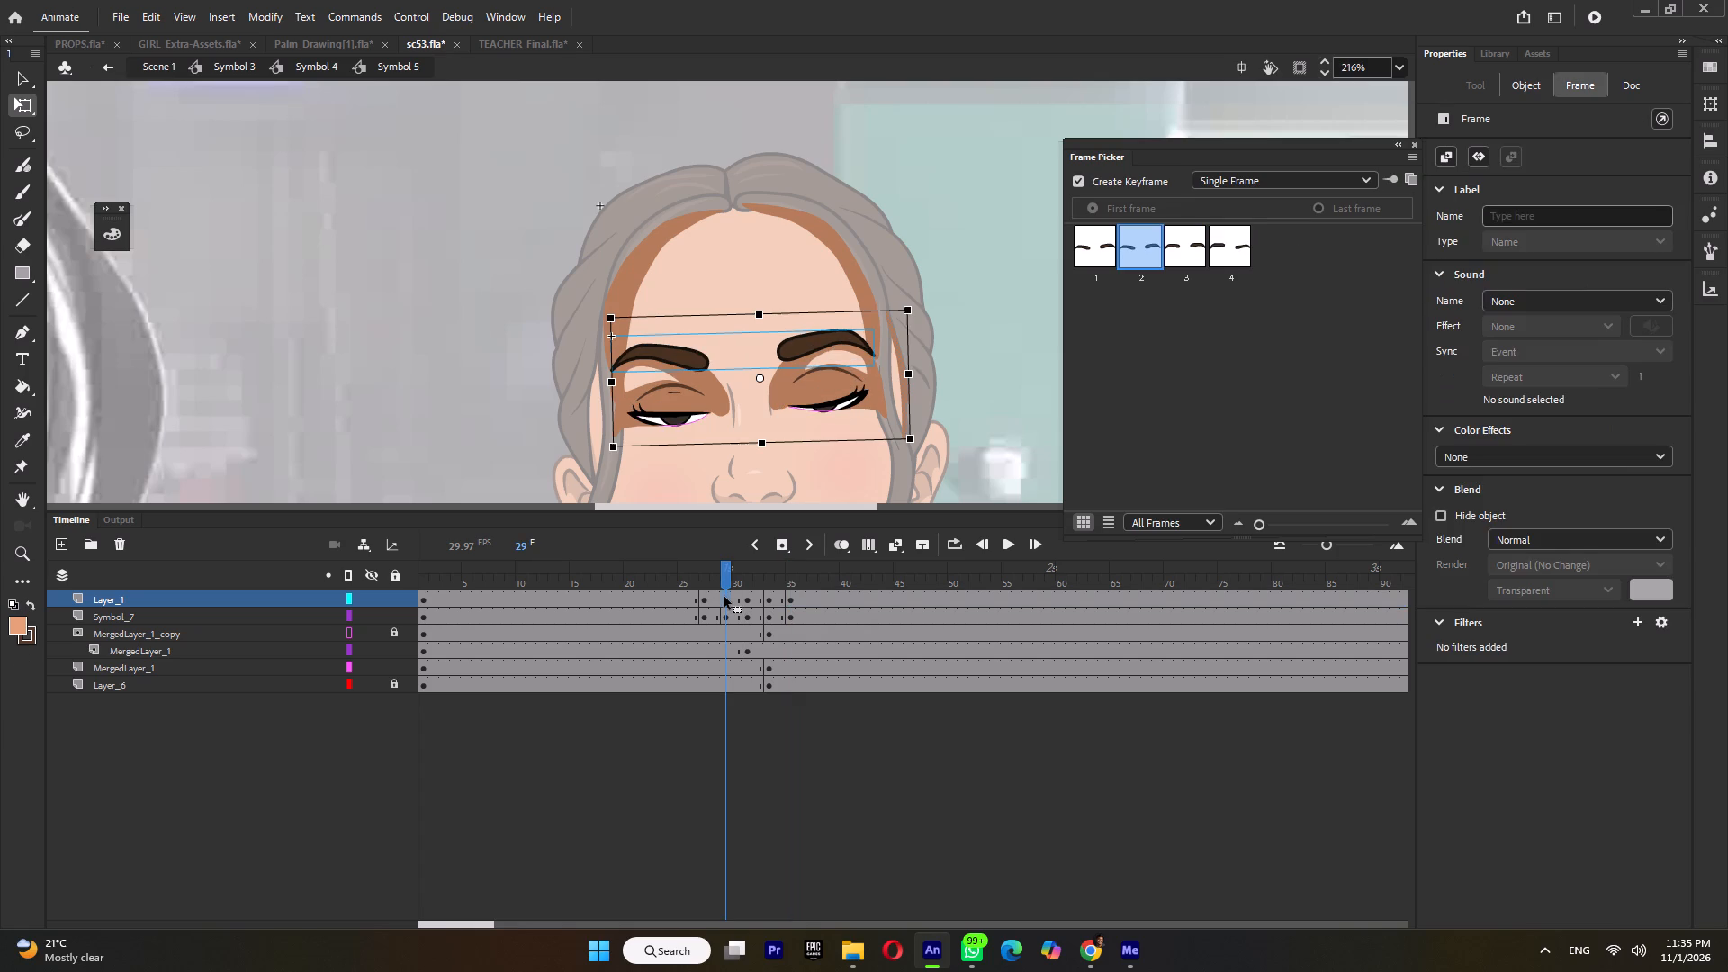
key("F6")
left_click(1041, 238)
left_click(832, 336)
key("Down")
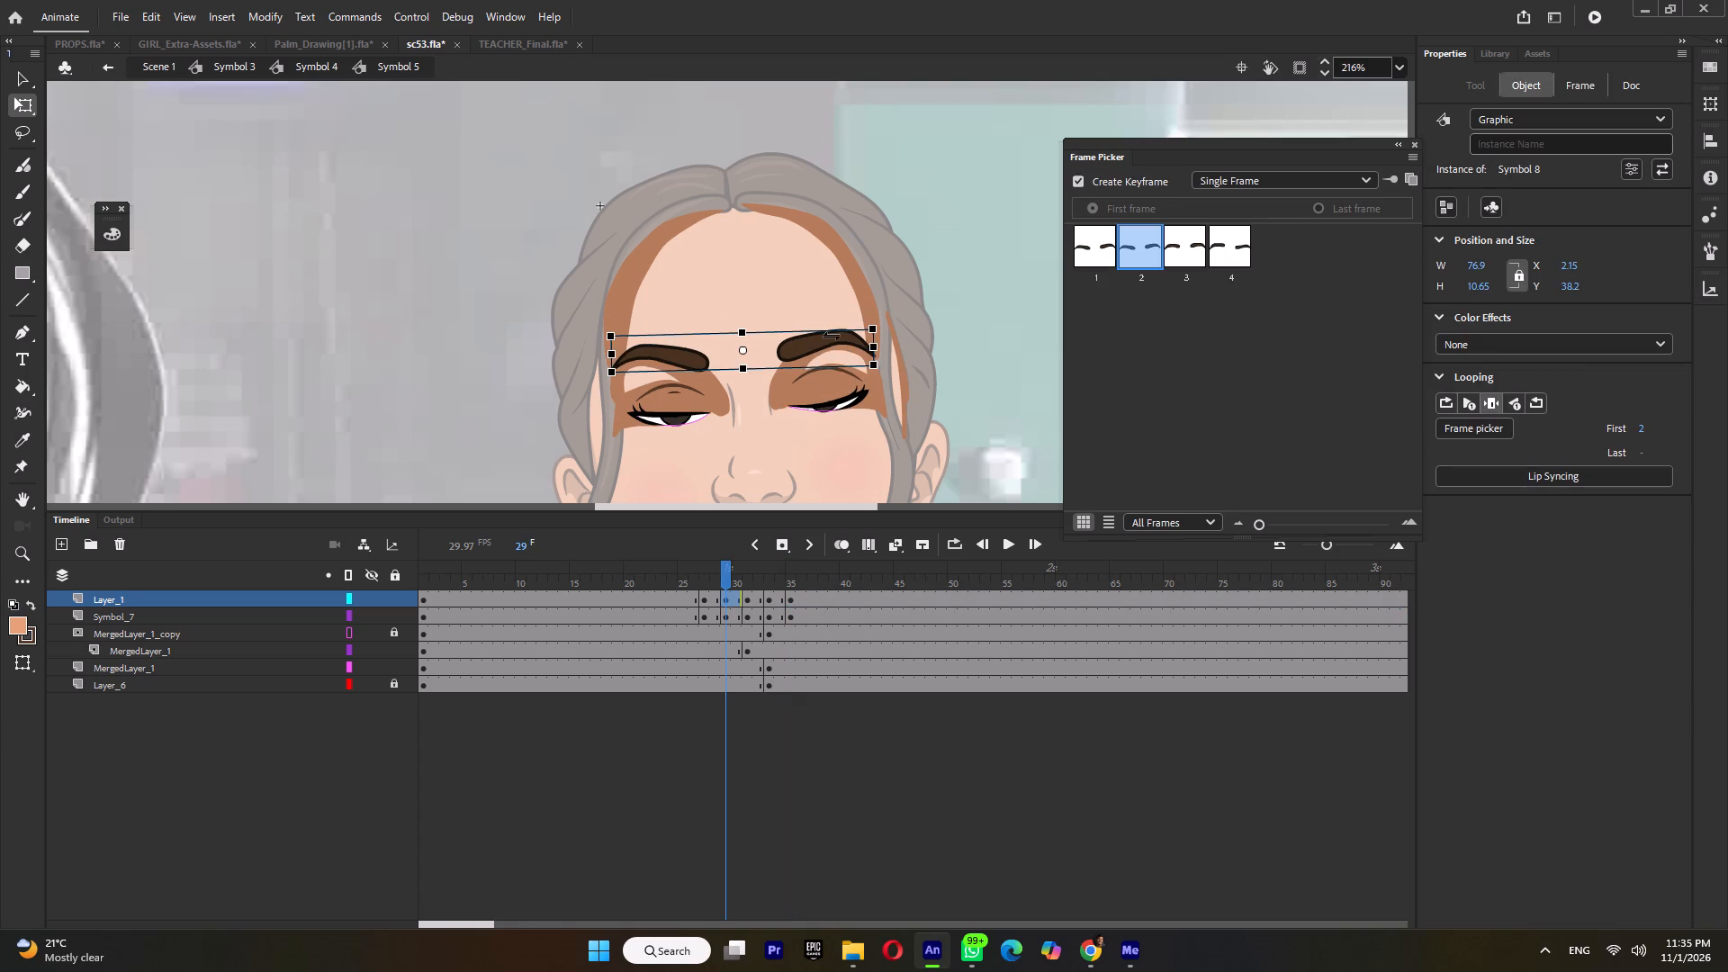
key("Down")
key("Down")
key("Down")
Return to Symbol 3 and review the blink and settling motion by playing and scrubbing through frames 21 to 40.
double_click(943, 310)
double_click(954, 303)
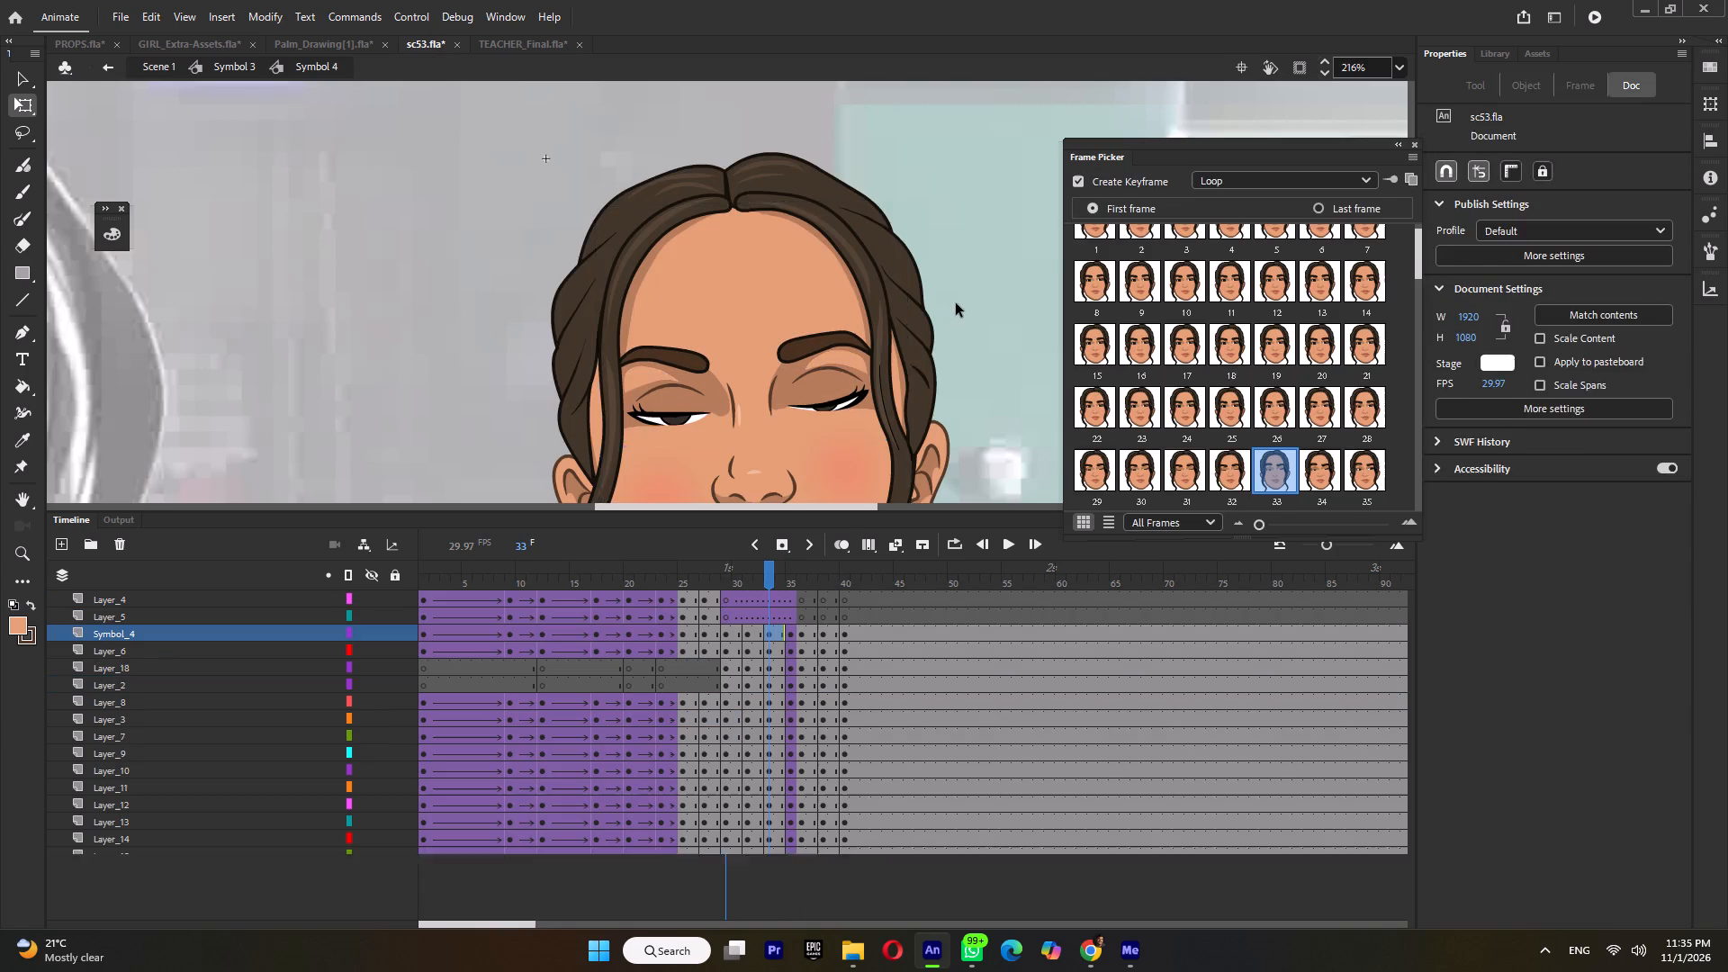
scroll(956, 302, "down", 9, "ctrl")
left_click_drag(710, 576, 457, 600)
key("Return")
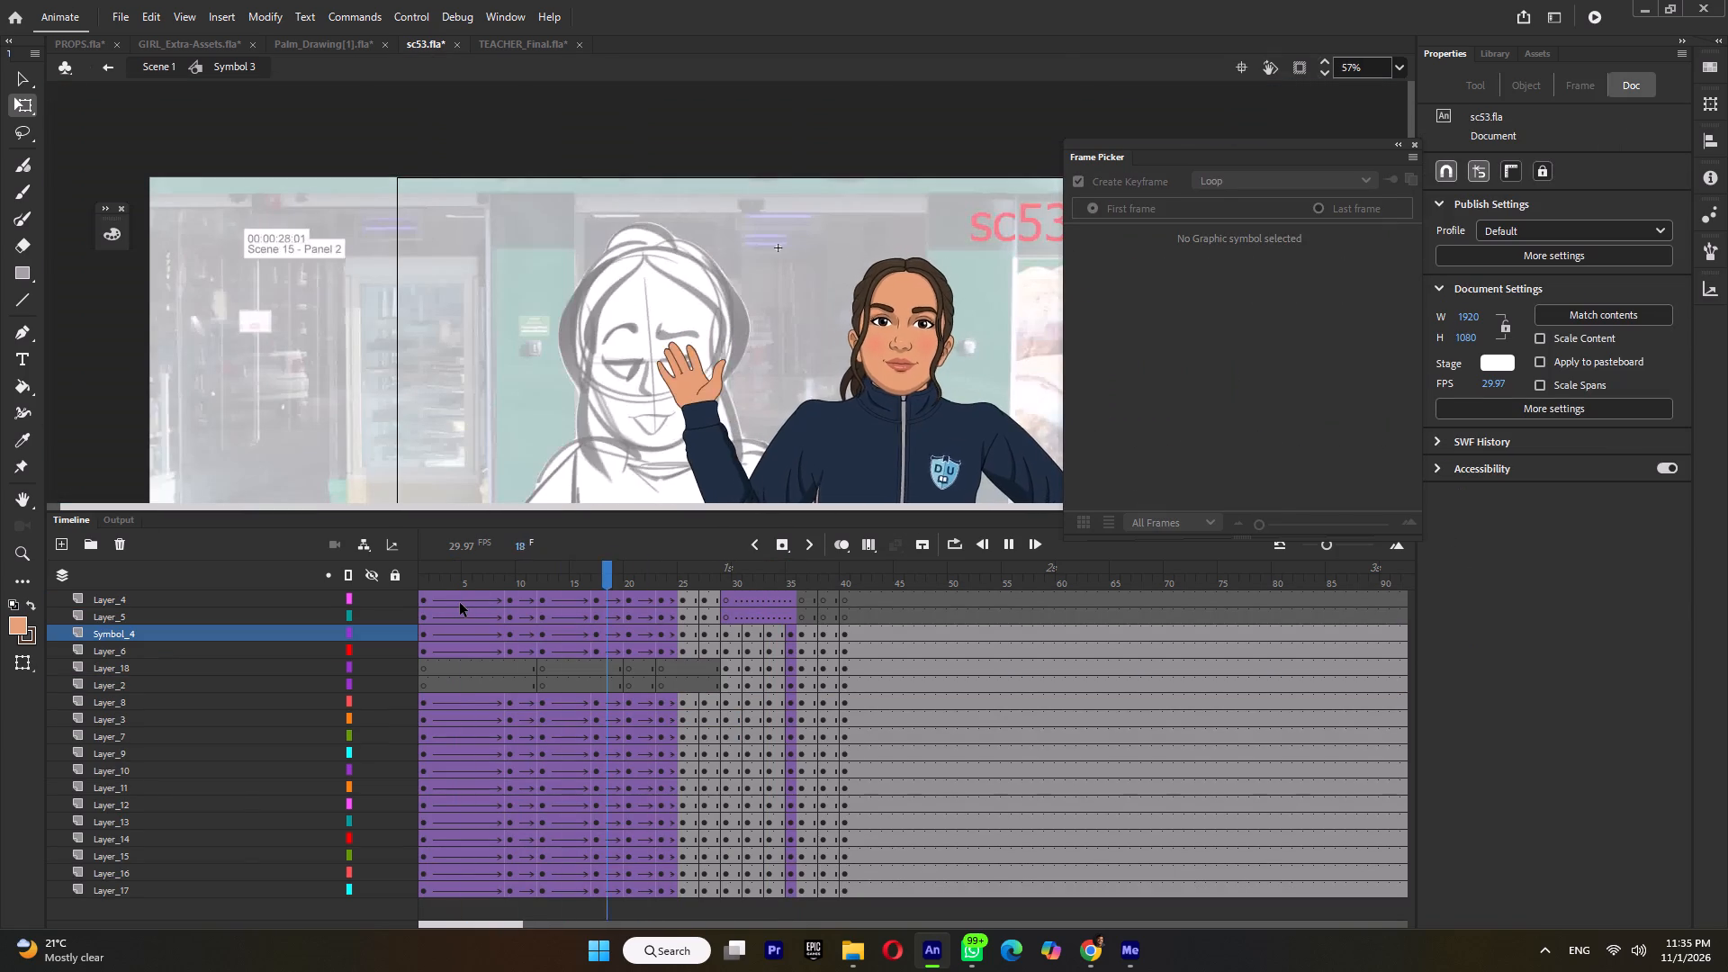
key("Return")
left_click(641, 571)
key("Return")
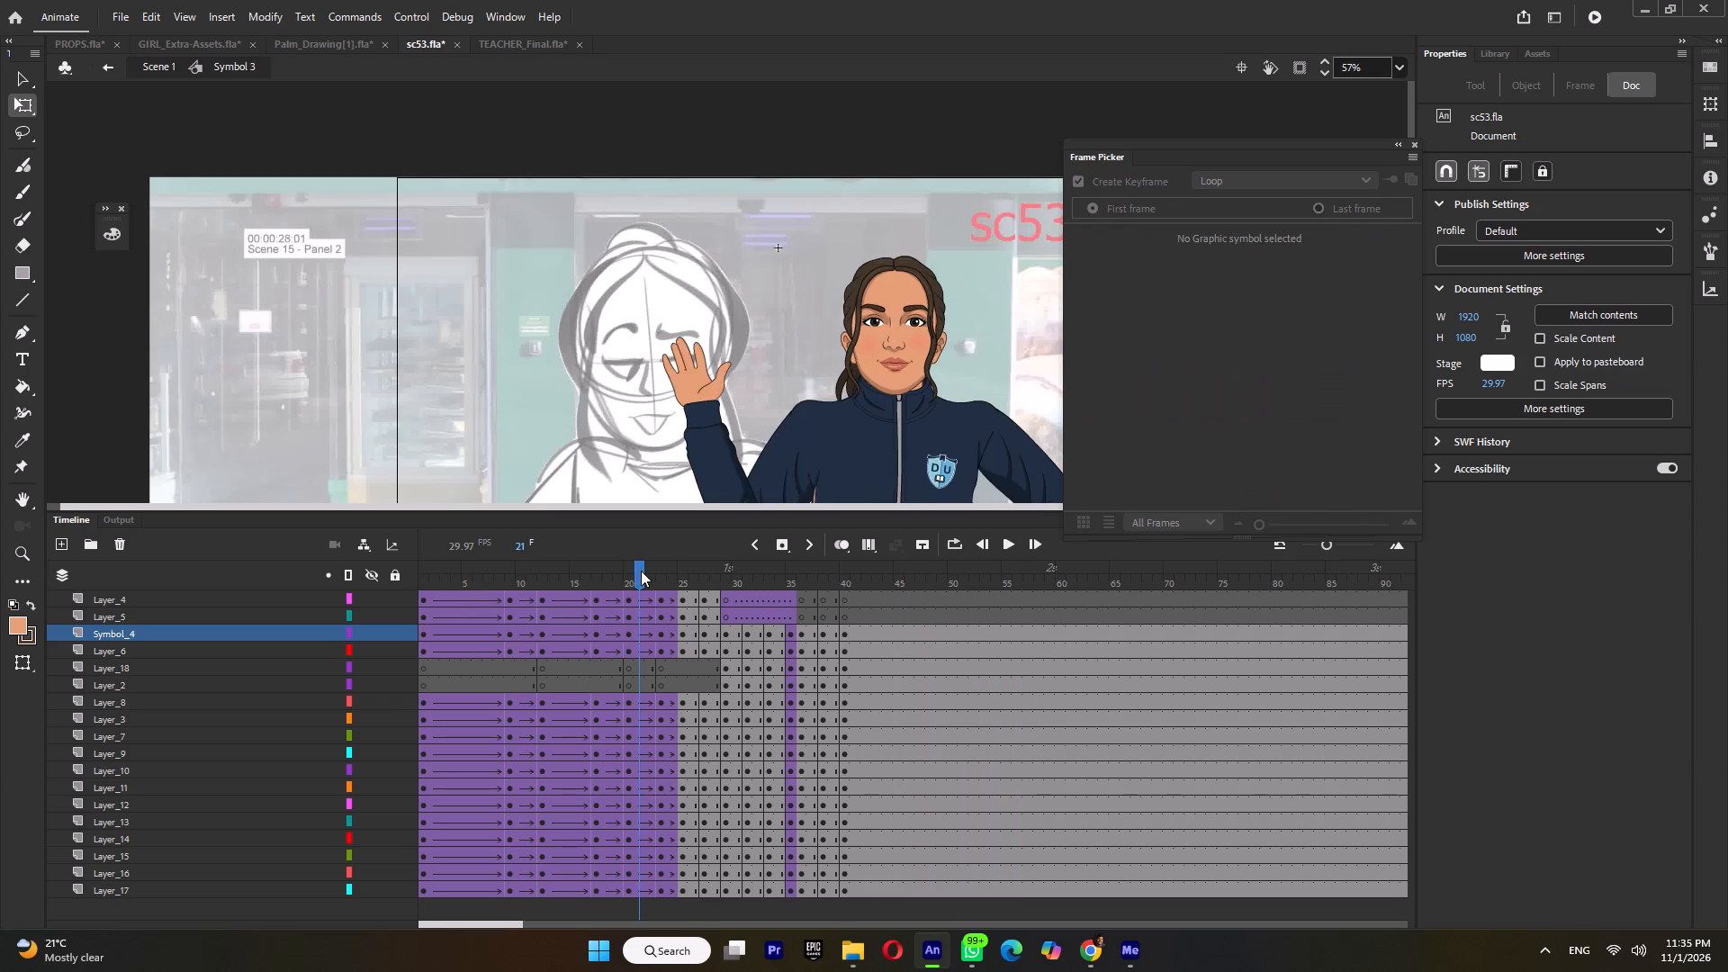
left_click(641, 571)
key("Return")
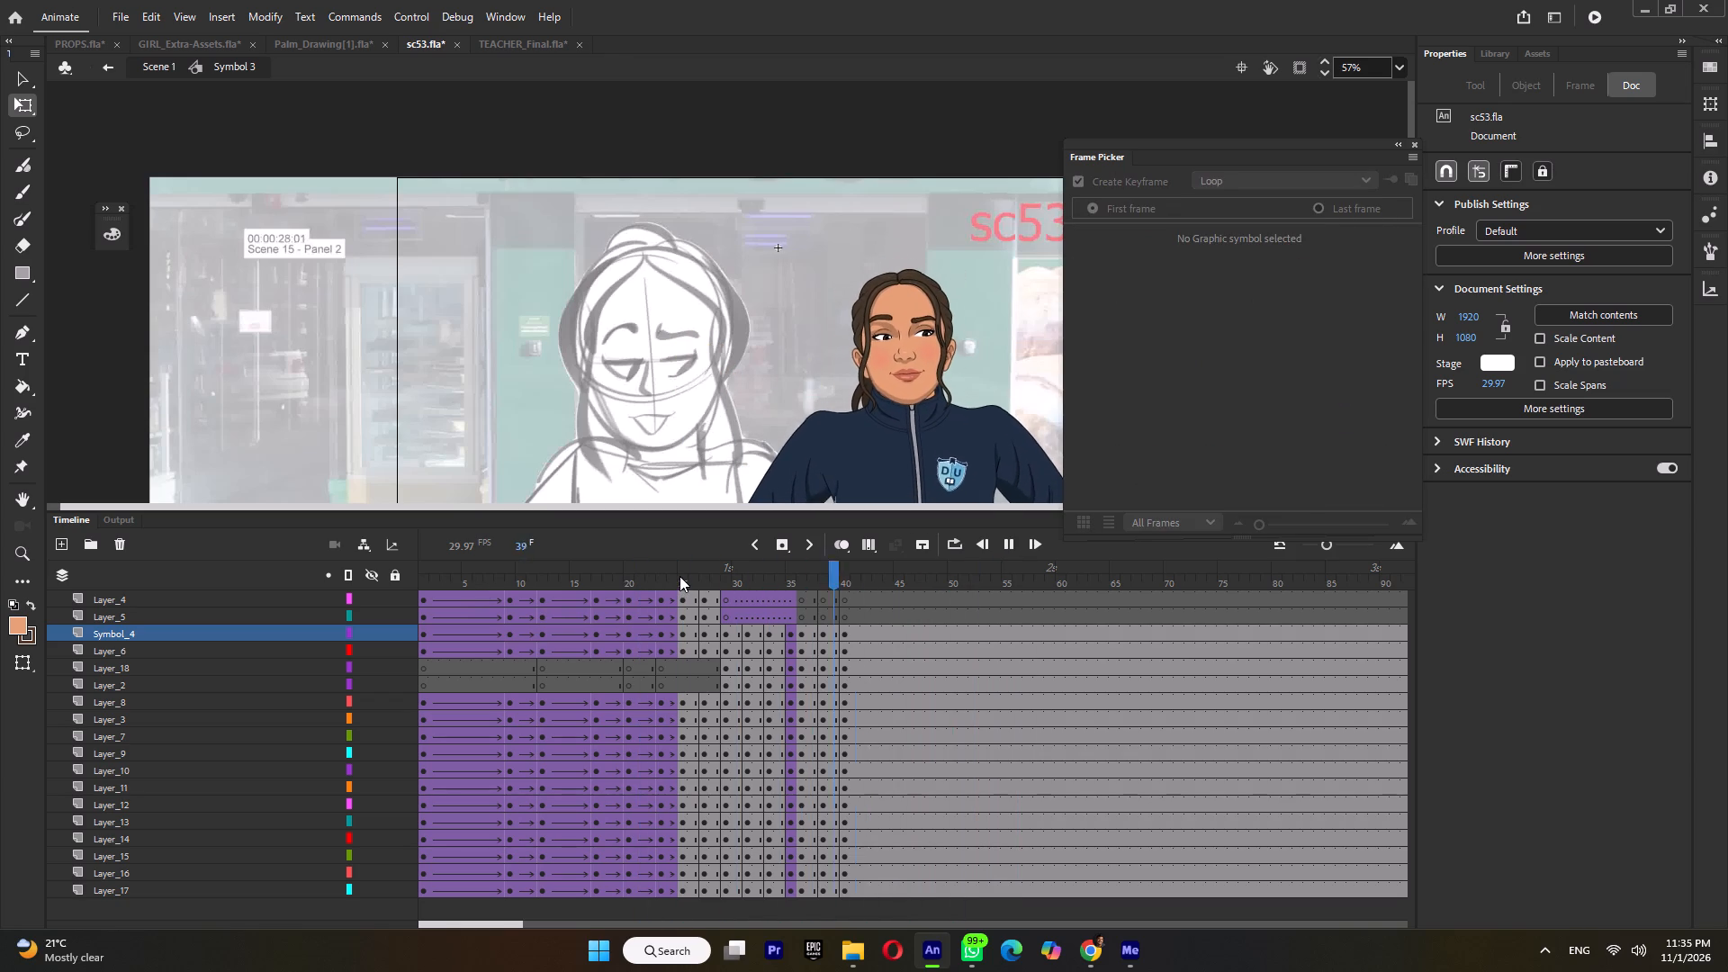
key("Return")
left_click_drag(730, 578, 792, 634)
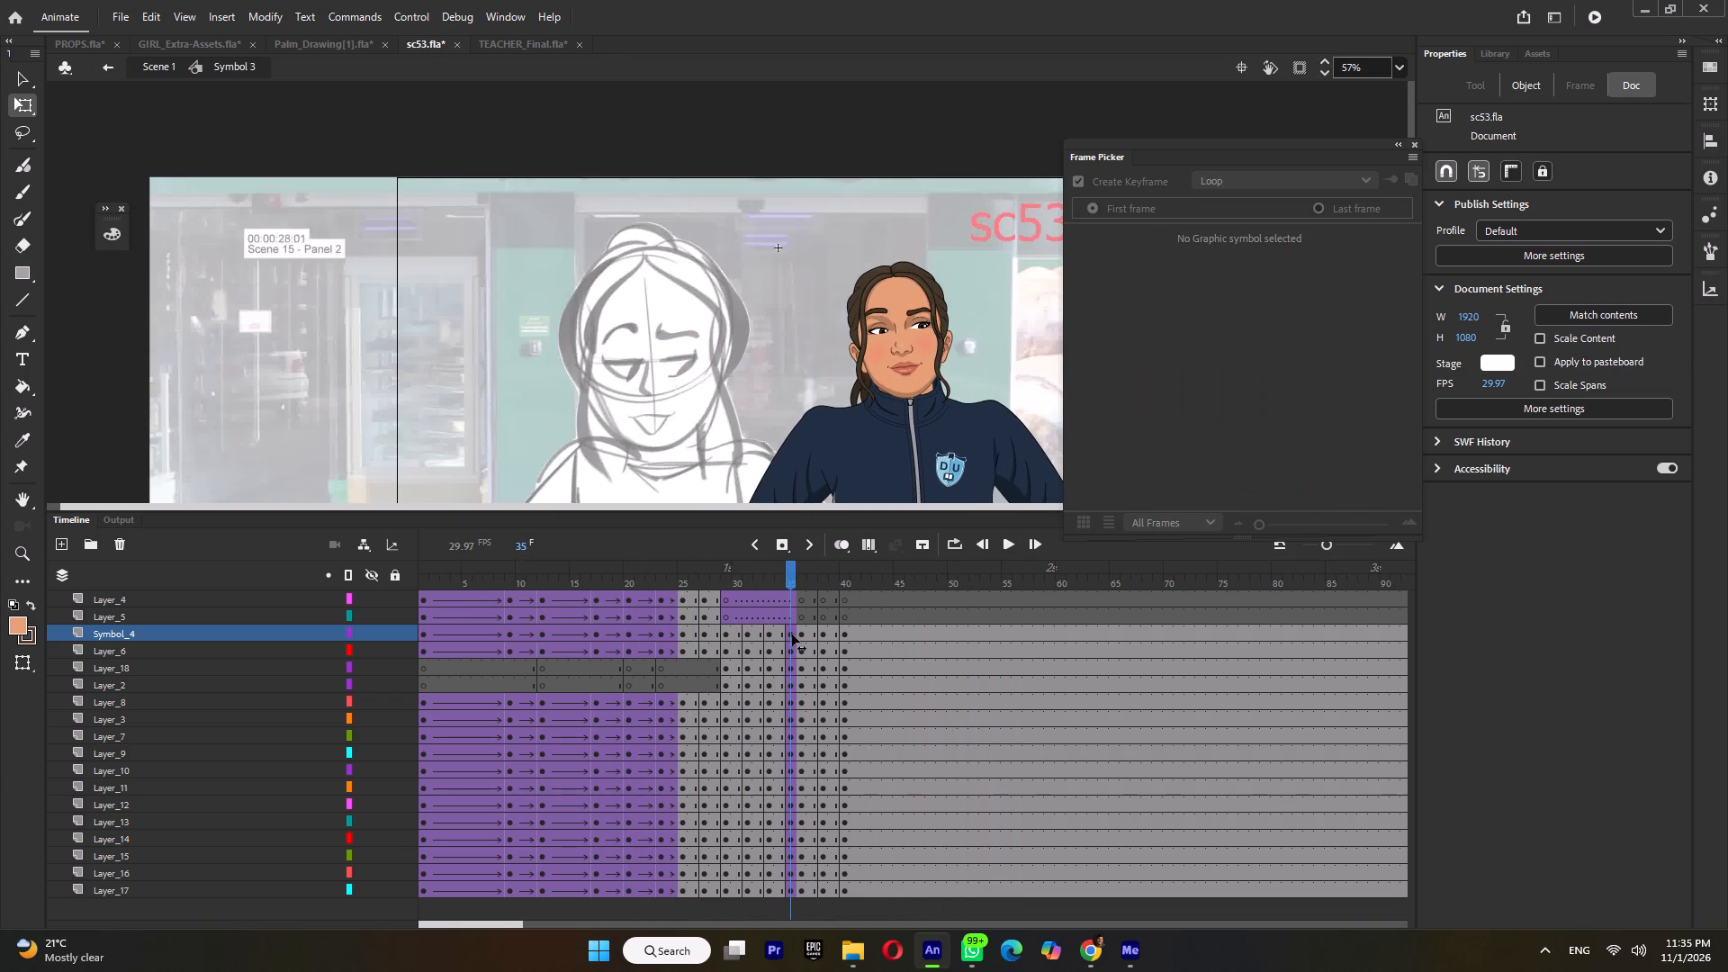
left_click_drag(792, 634, 801, 659)
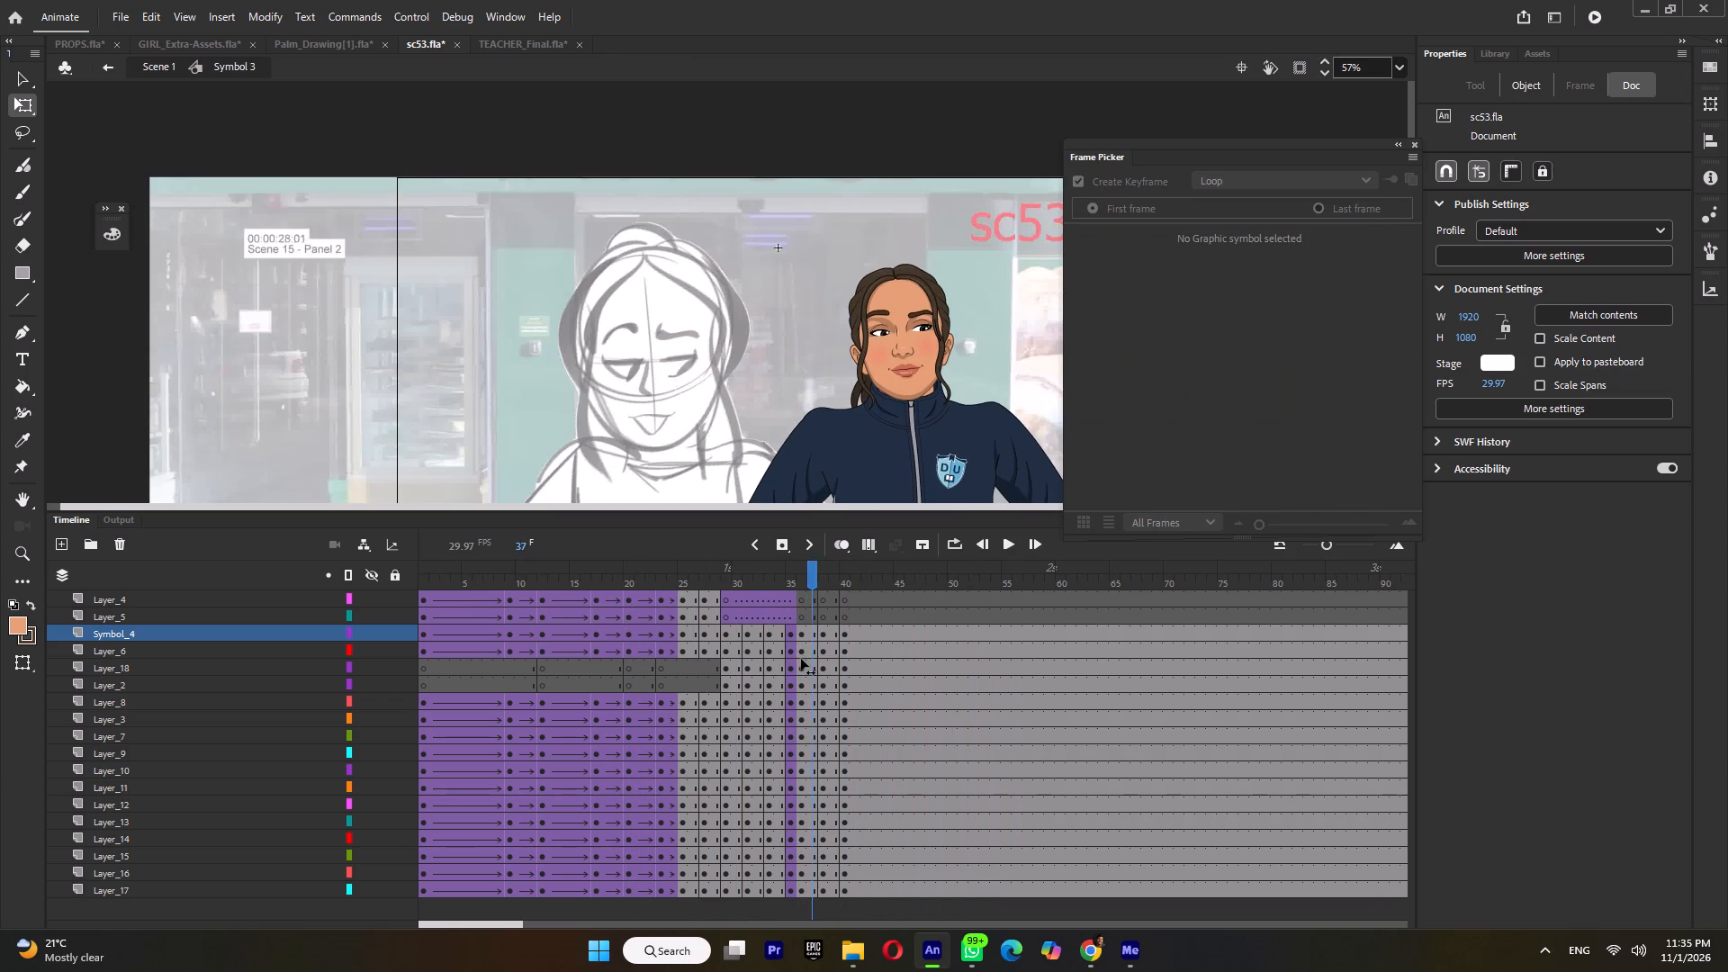
left_click_drag(801, 659, 789, 682)
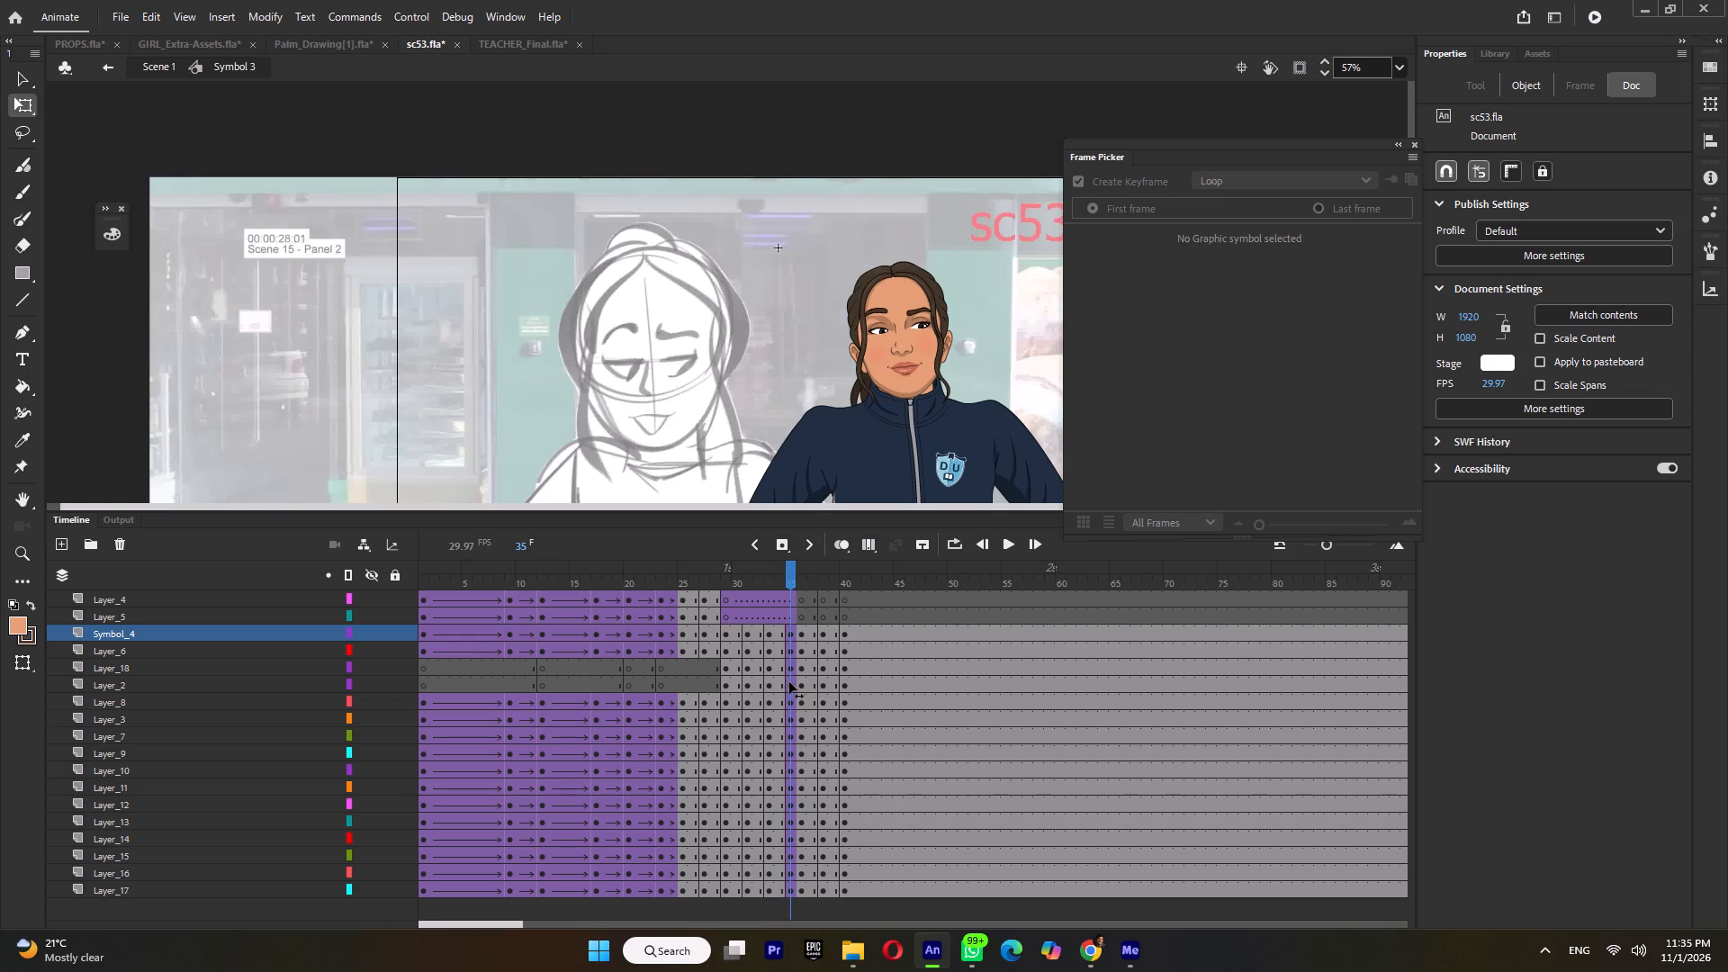
left_click_drag(789, 682, 791, 682)
Clear the keyframes on all layers from frame 36 to 40 in Symbol 3 and remove the leftover tweens before them.
left_click_drag(806, 595, 840, 952)
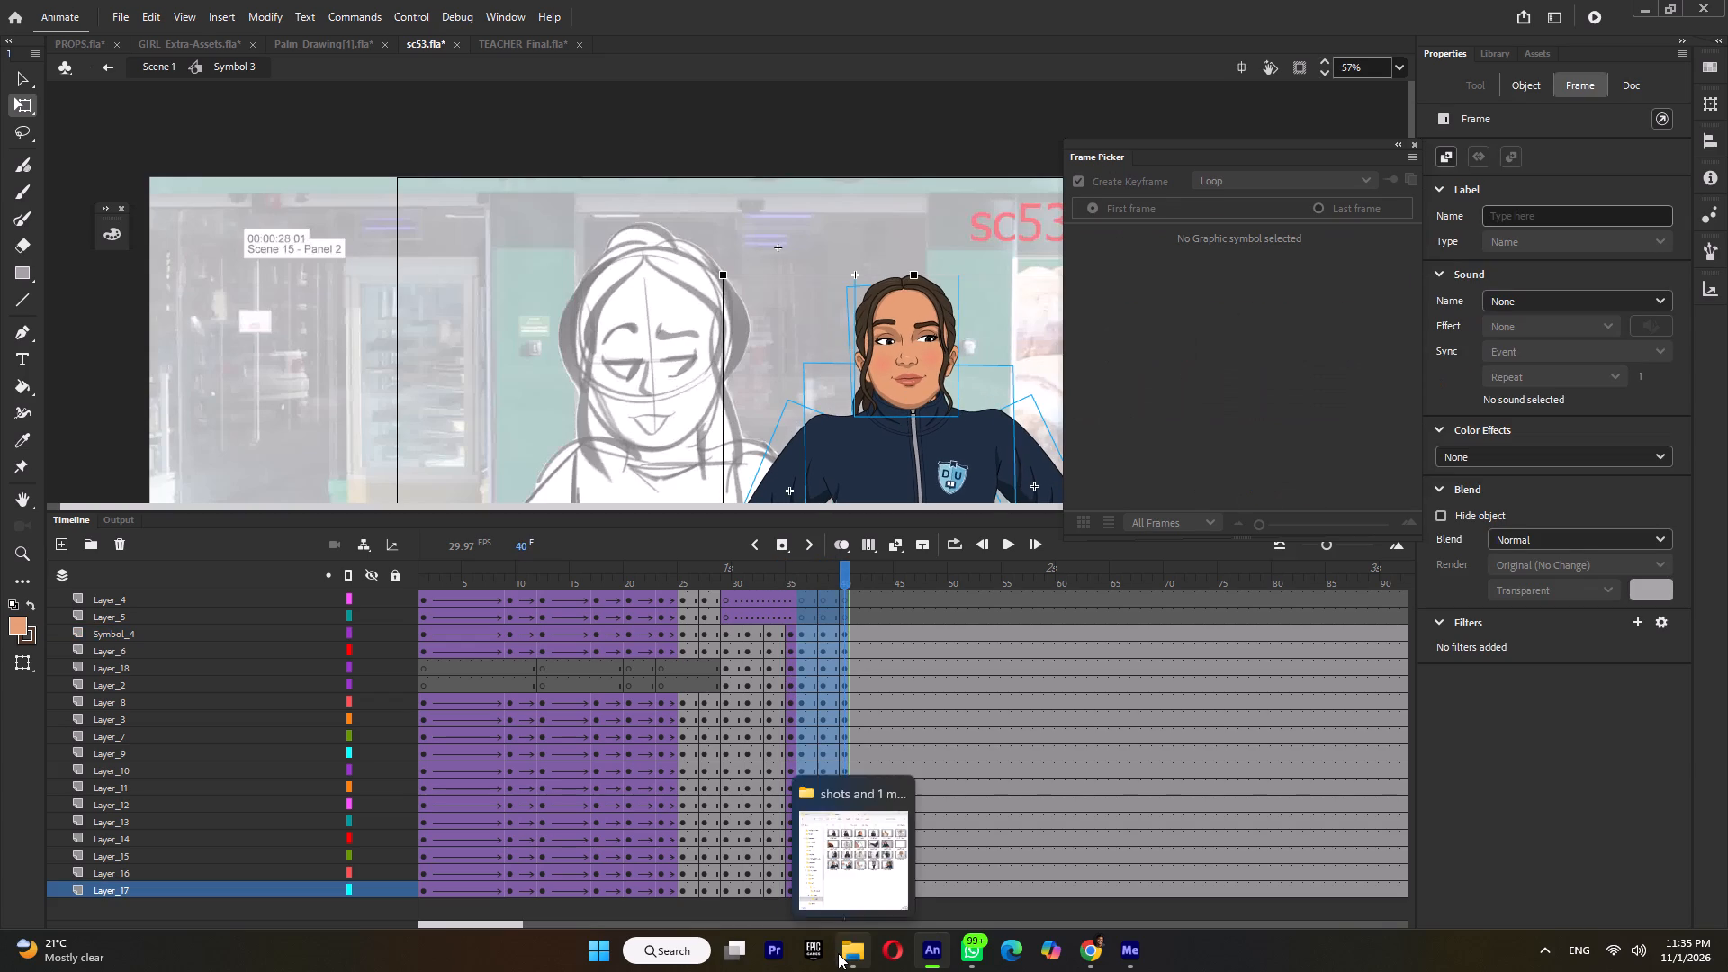
key("shift+F6")
key("ctrl+m")
Play back the girl's animation in Symbol 3 and in Scene 1, checking the change into the bread-holding pose.
scroll(884, 470, "down", 6, "ctrl")
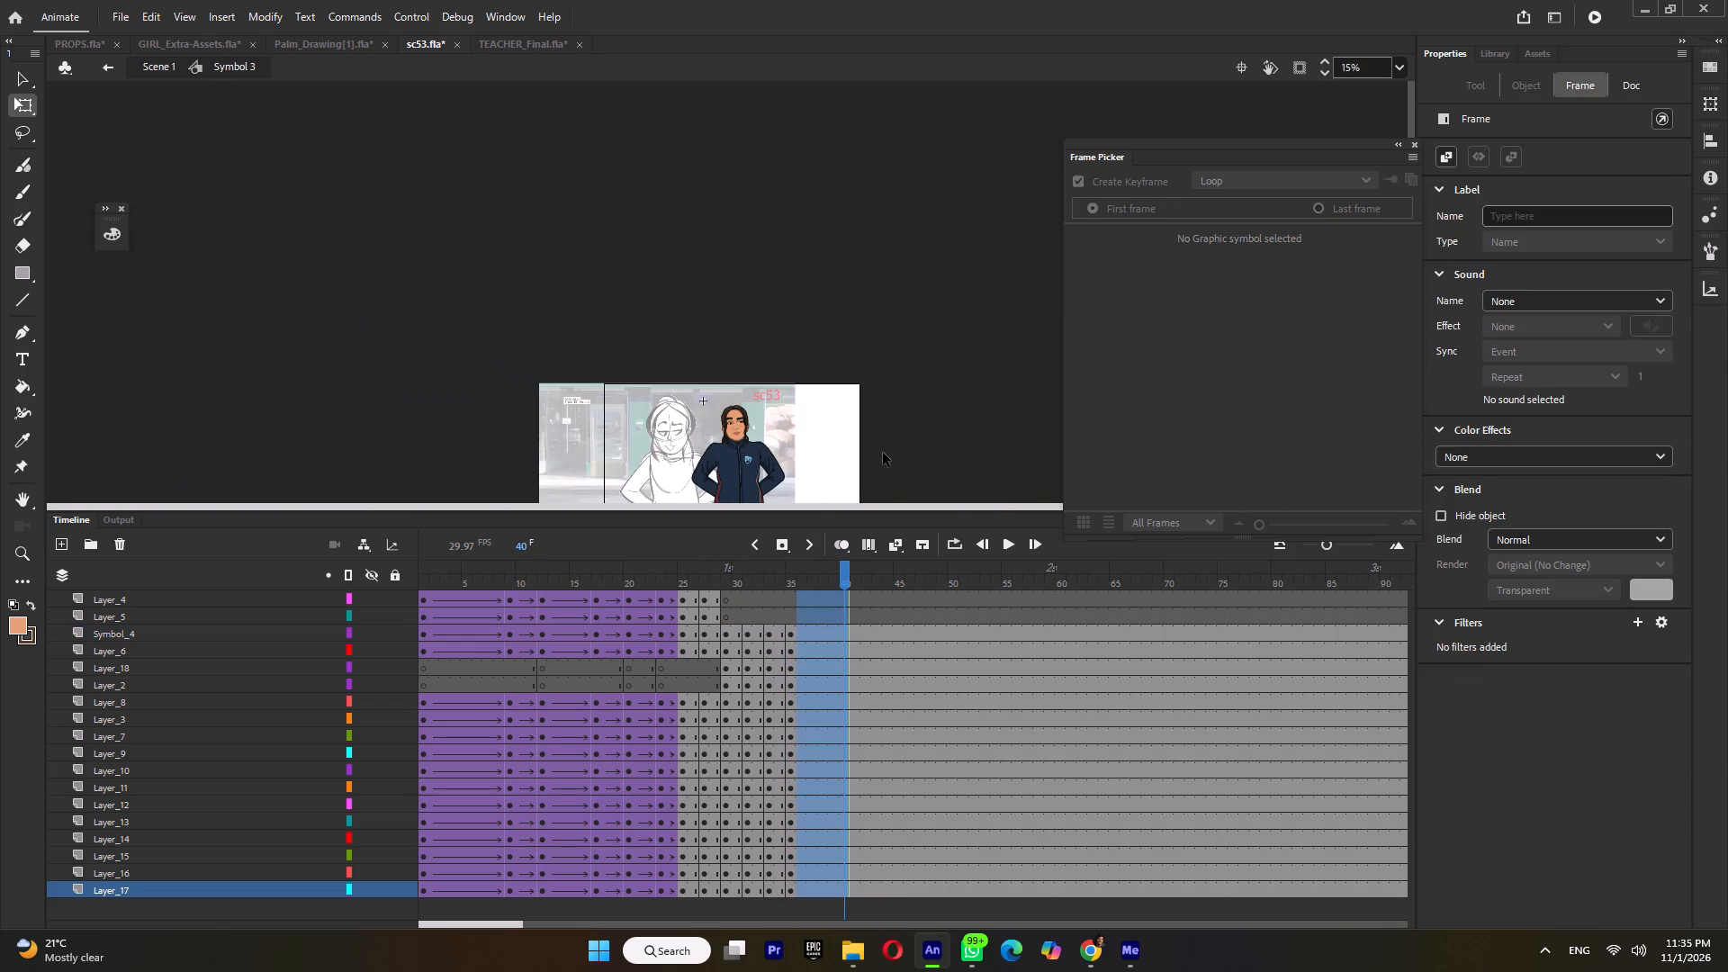
left_click(797, 302)
key("Return")
key("Return")
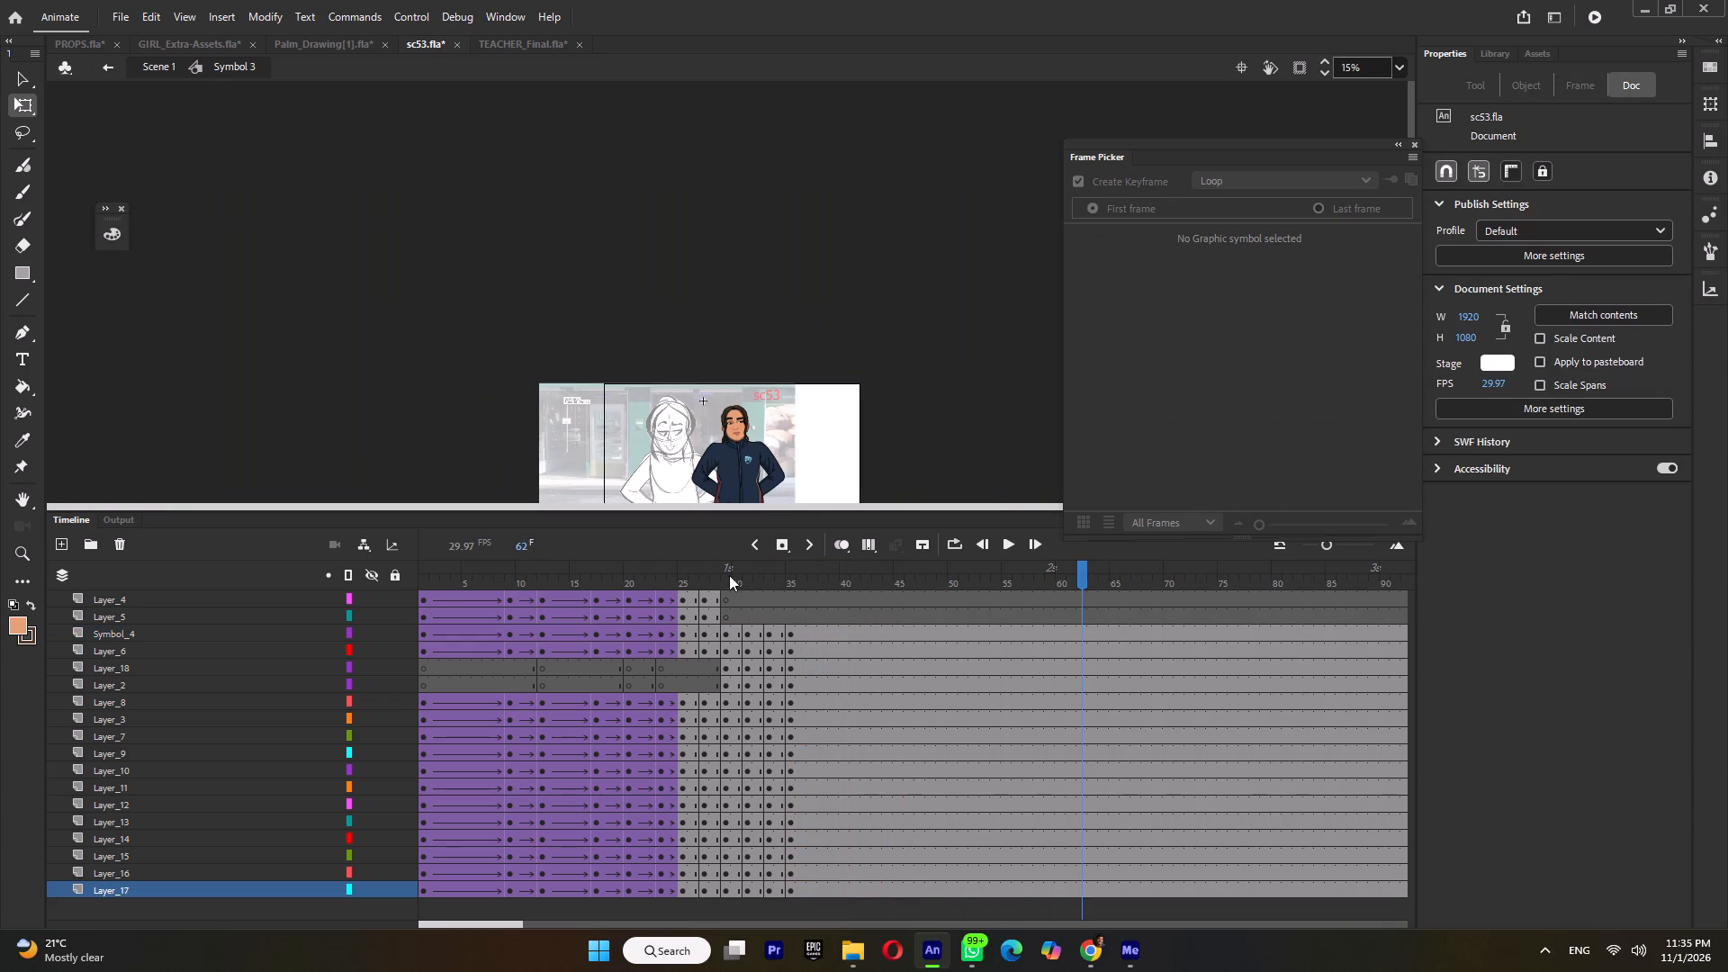
left_click_drag(729, 575, 103, 605)
key("Return")
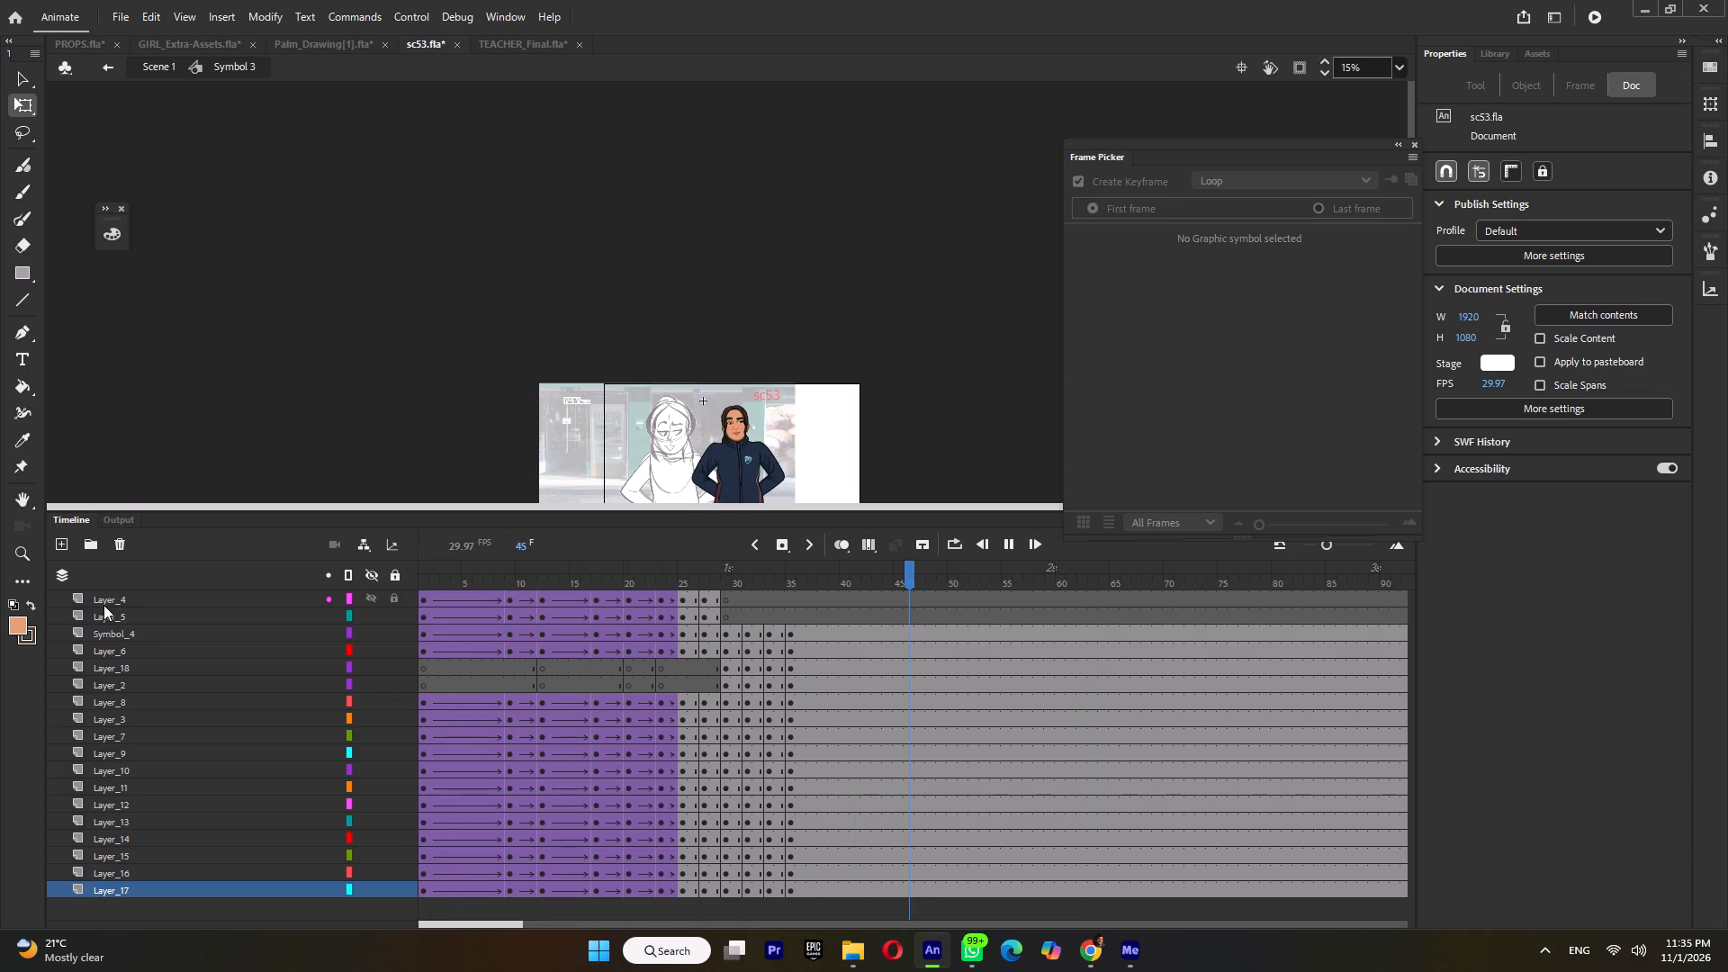
key("Return")
double_click(305, 334)
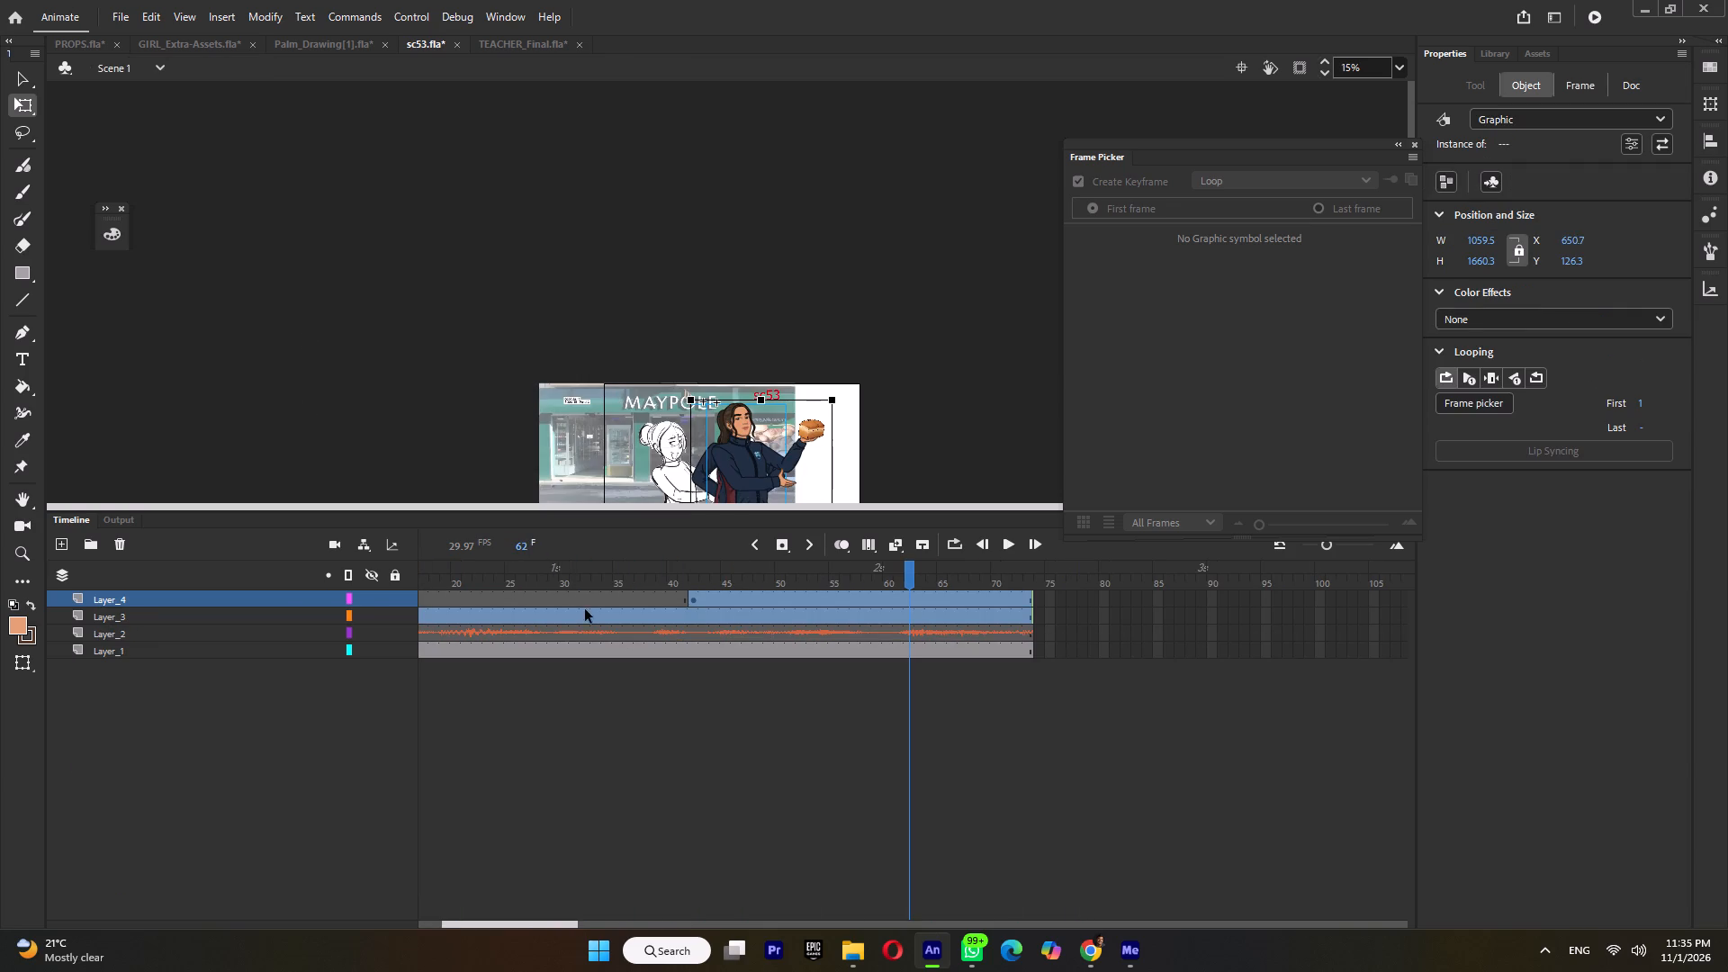
left_click_drag(553, 569, 114, 596)
key("Return")
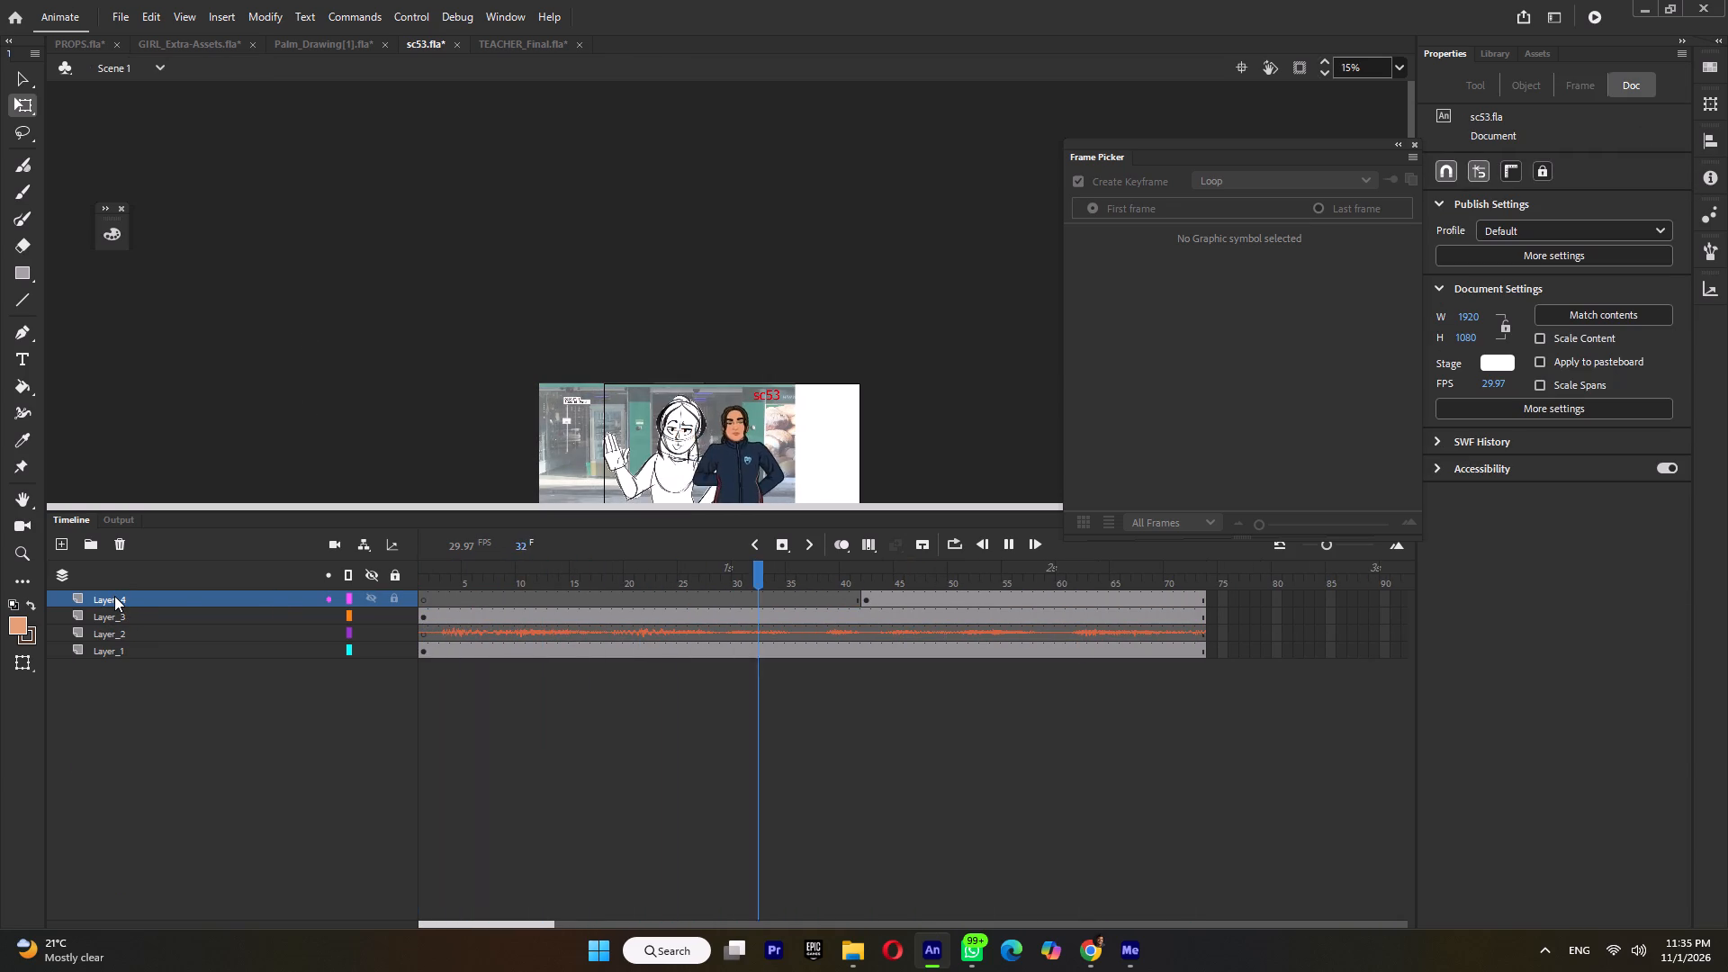
key("Return")
left_click(824, 577)
key("Return")
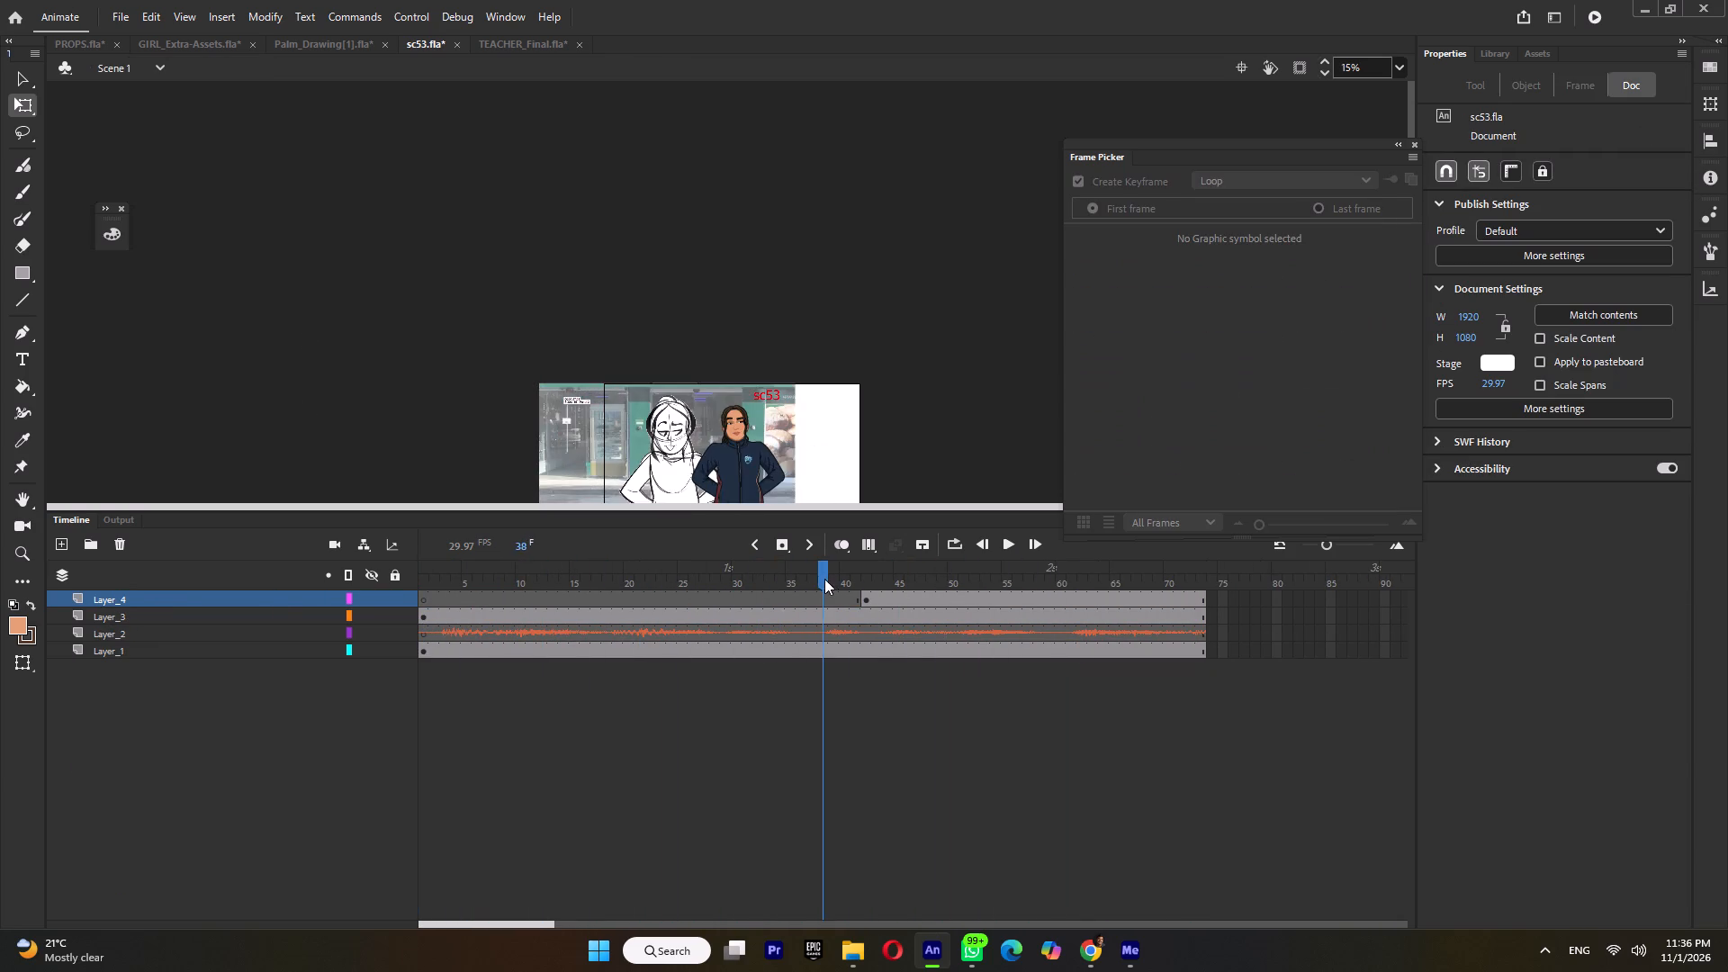
key("Return")
Insert a blank keyframe at frame 42 on Layer_3 so the first pose ends where the bread-holding pose starts.
left_click(866, 616)
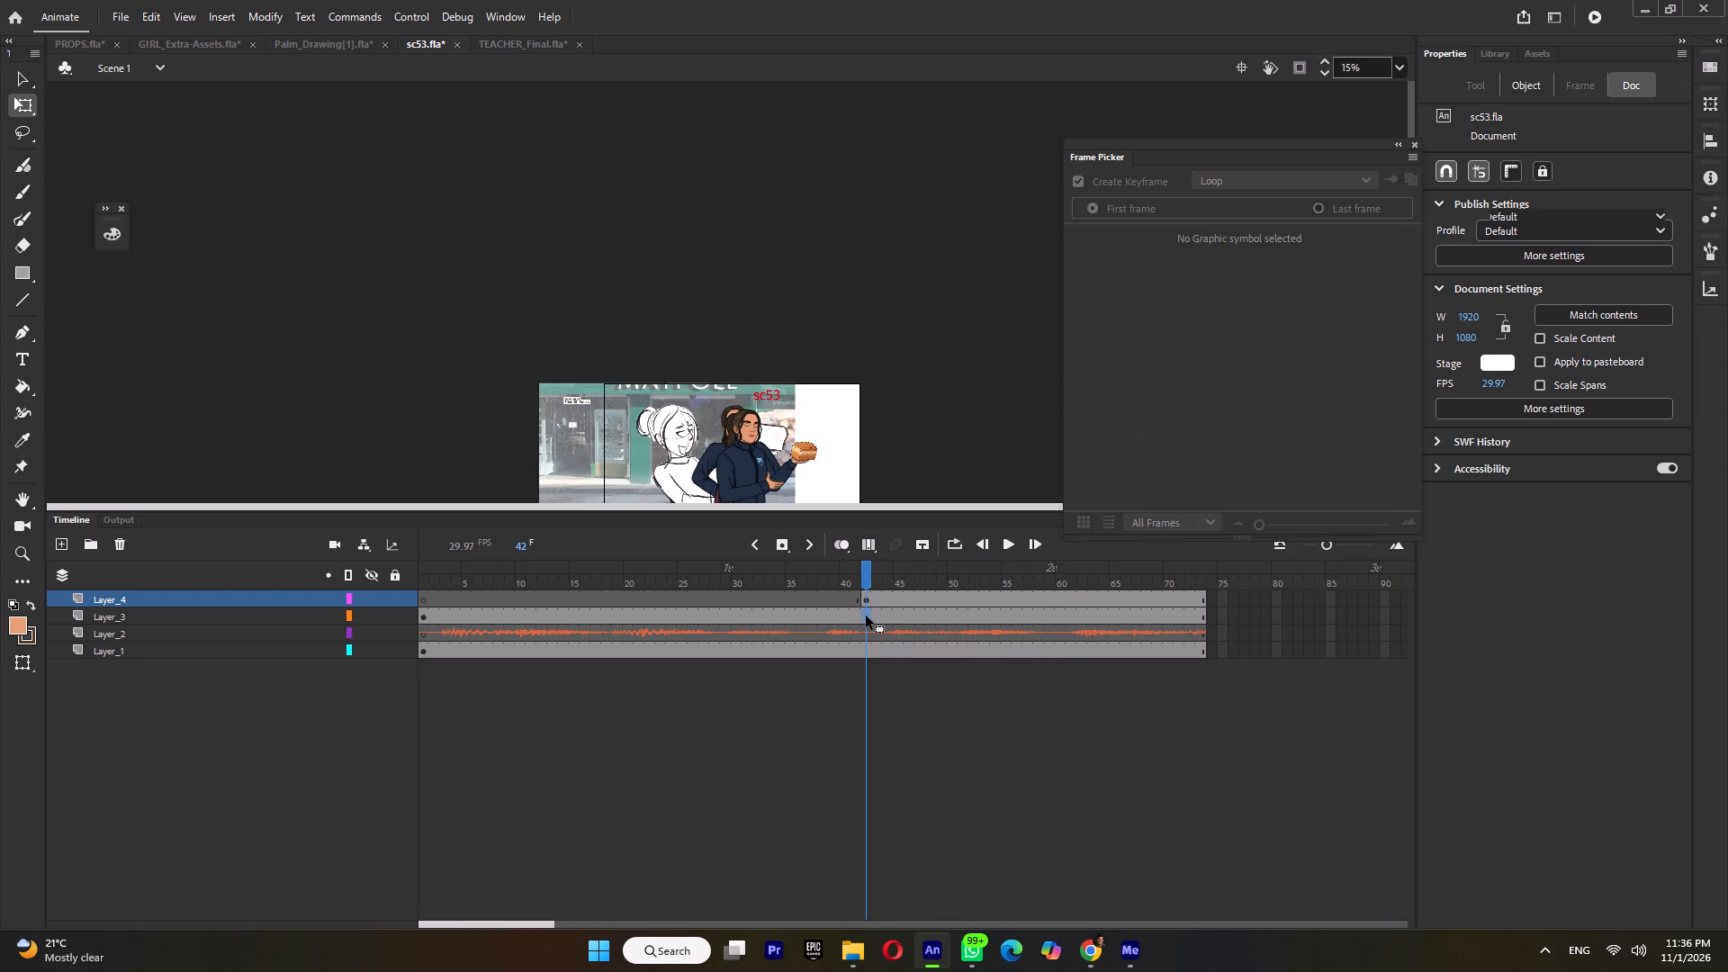
key("F7")
Play back Scene 1 across the cut at frame 42 and from the start to review the whole shot.
left_click(818, 582)
key("Return")
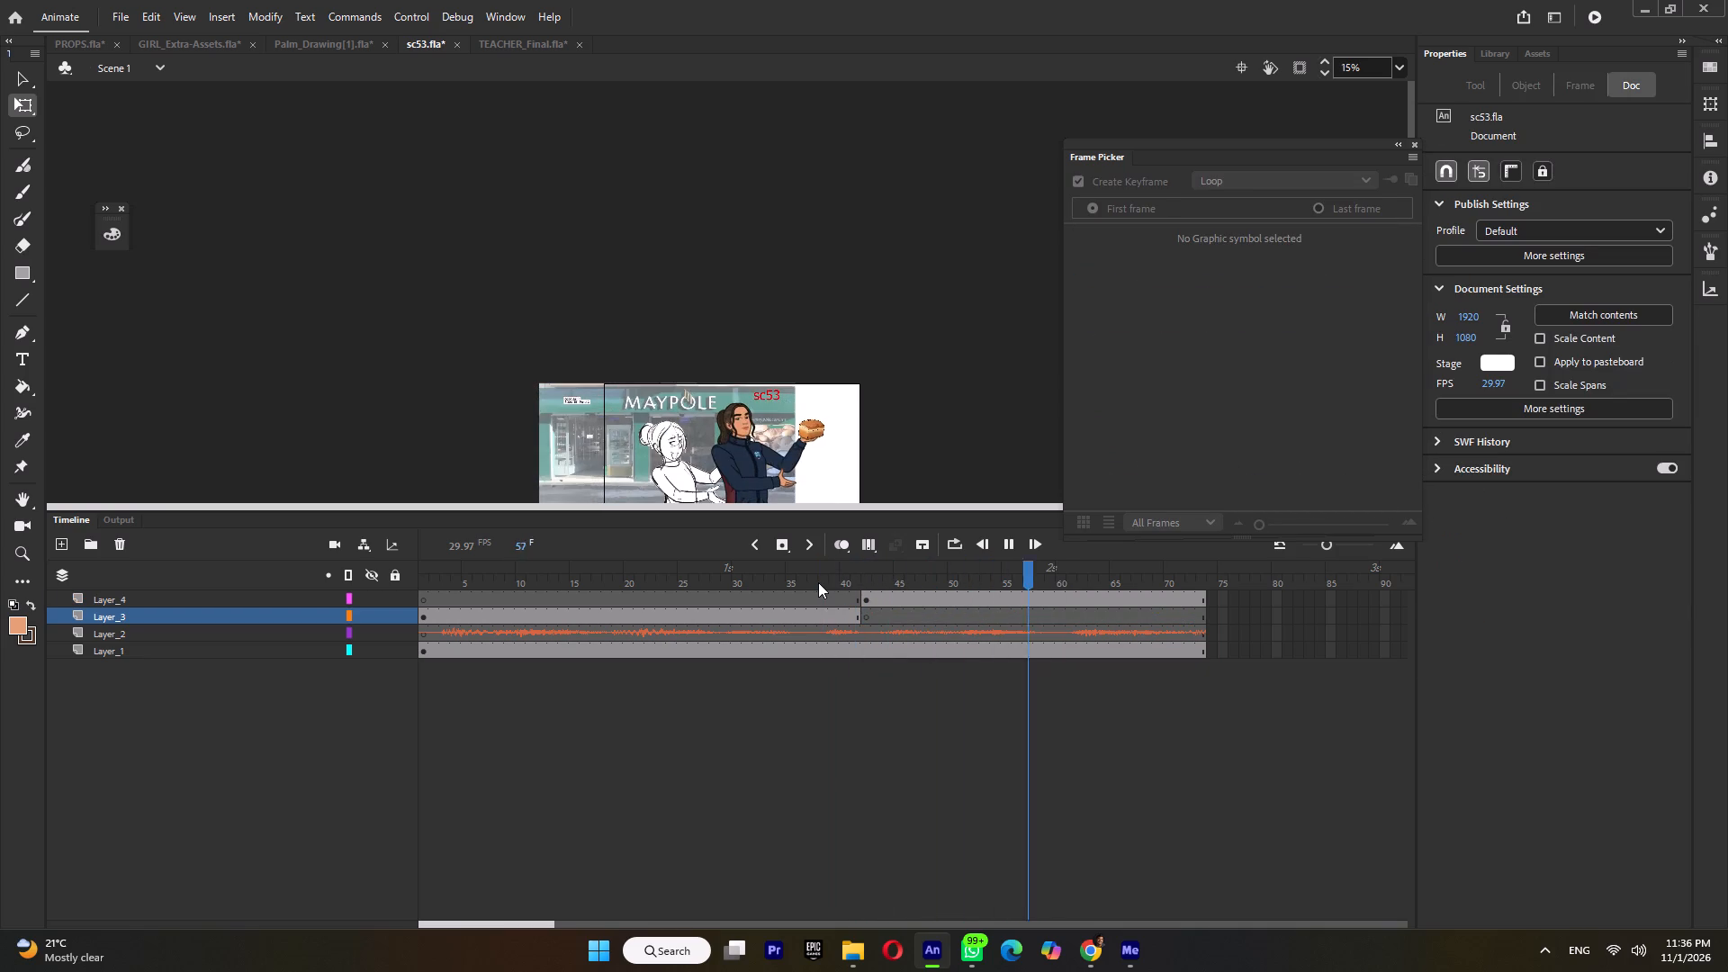
left_click(818, 582)
key("Return")
key("Return")
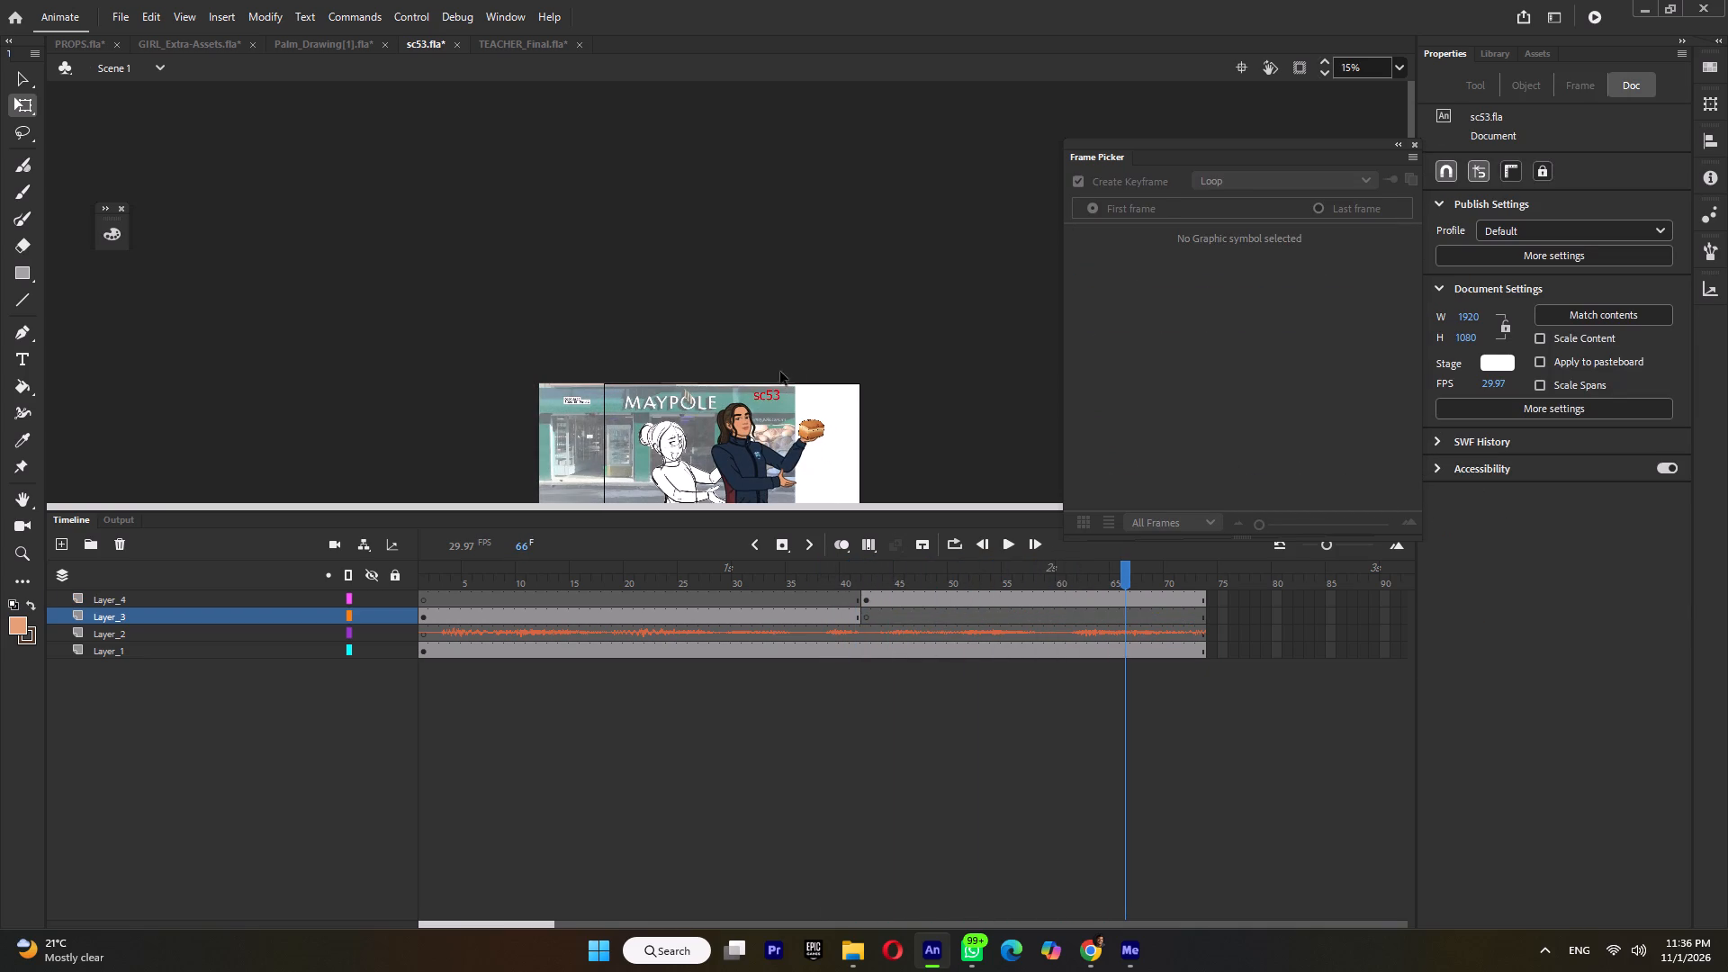
scroll(780, 364, "down", 1)
scroll(773, 359, "up", 2, "ctrl")
scroll(648, 311, "down", 2)
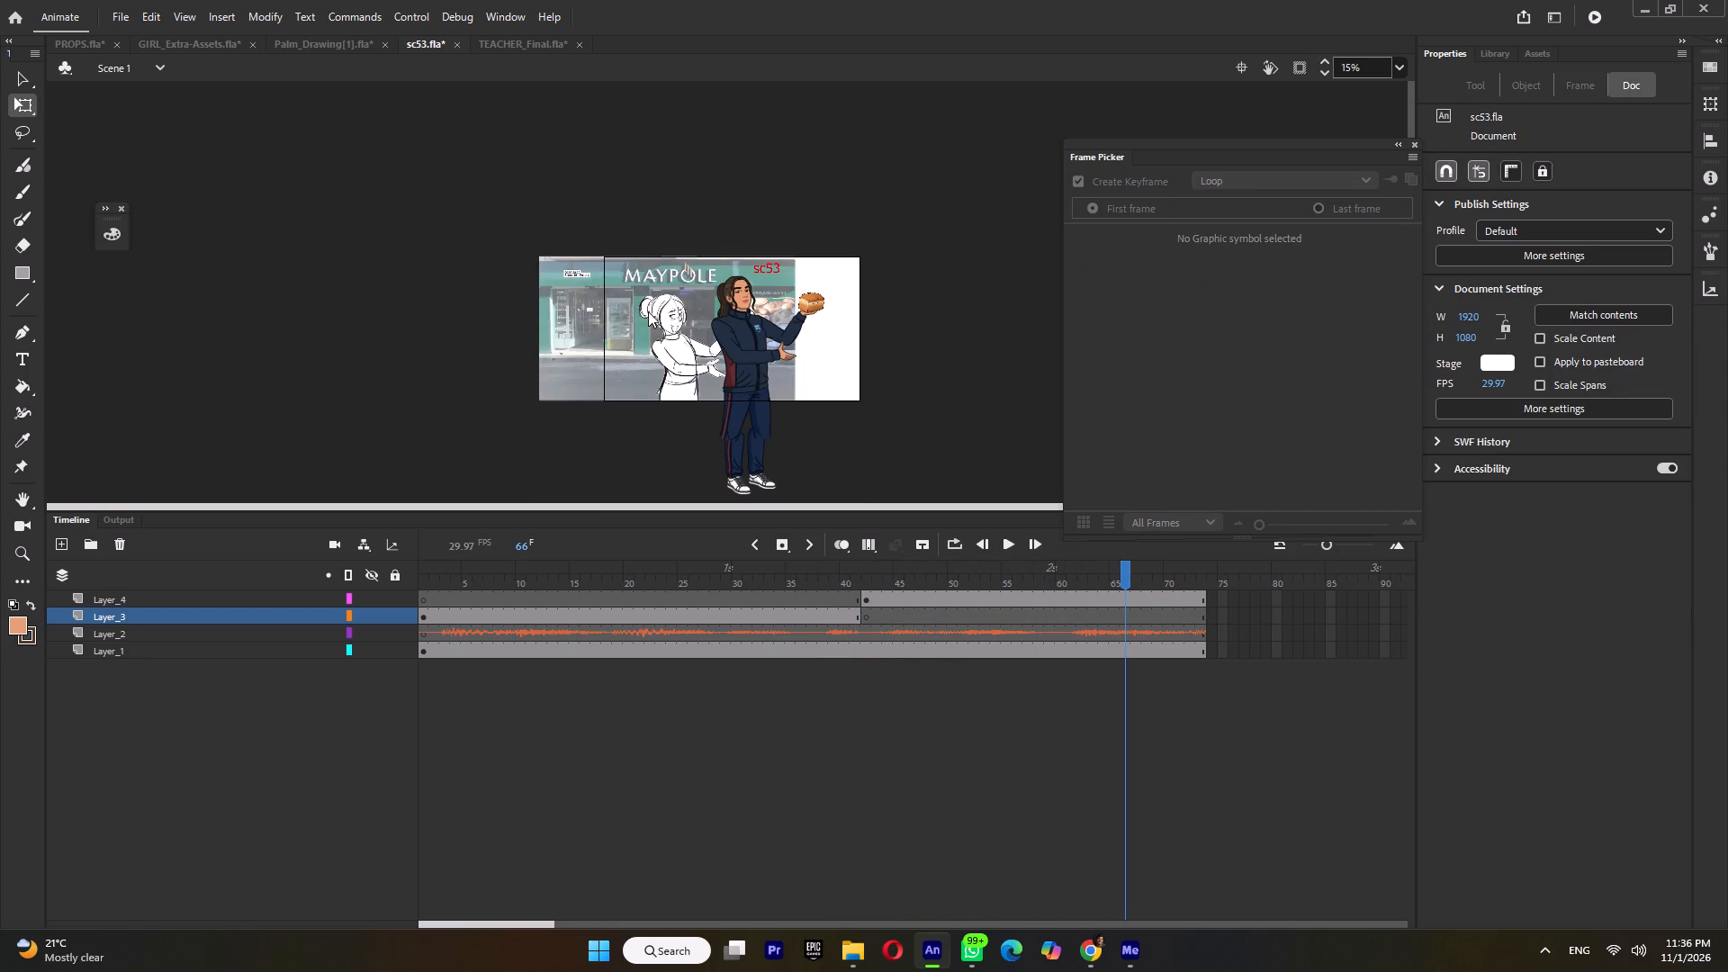
scroll(744, 355, "up", 4, "ctrl")
left_click_drag(443, 571, 220, 606)
key("Return")
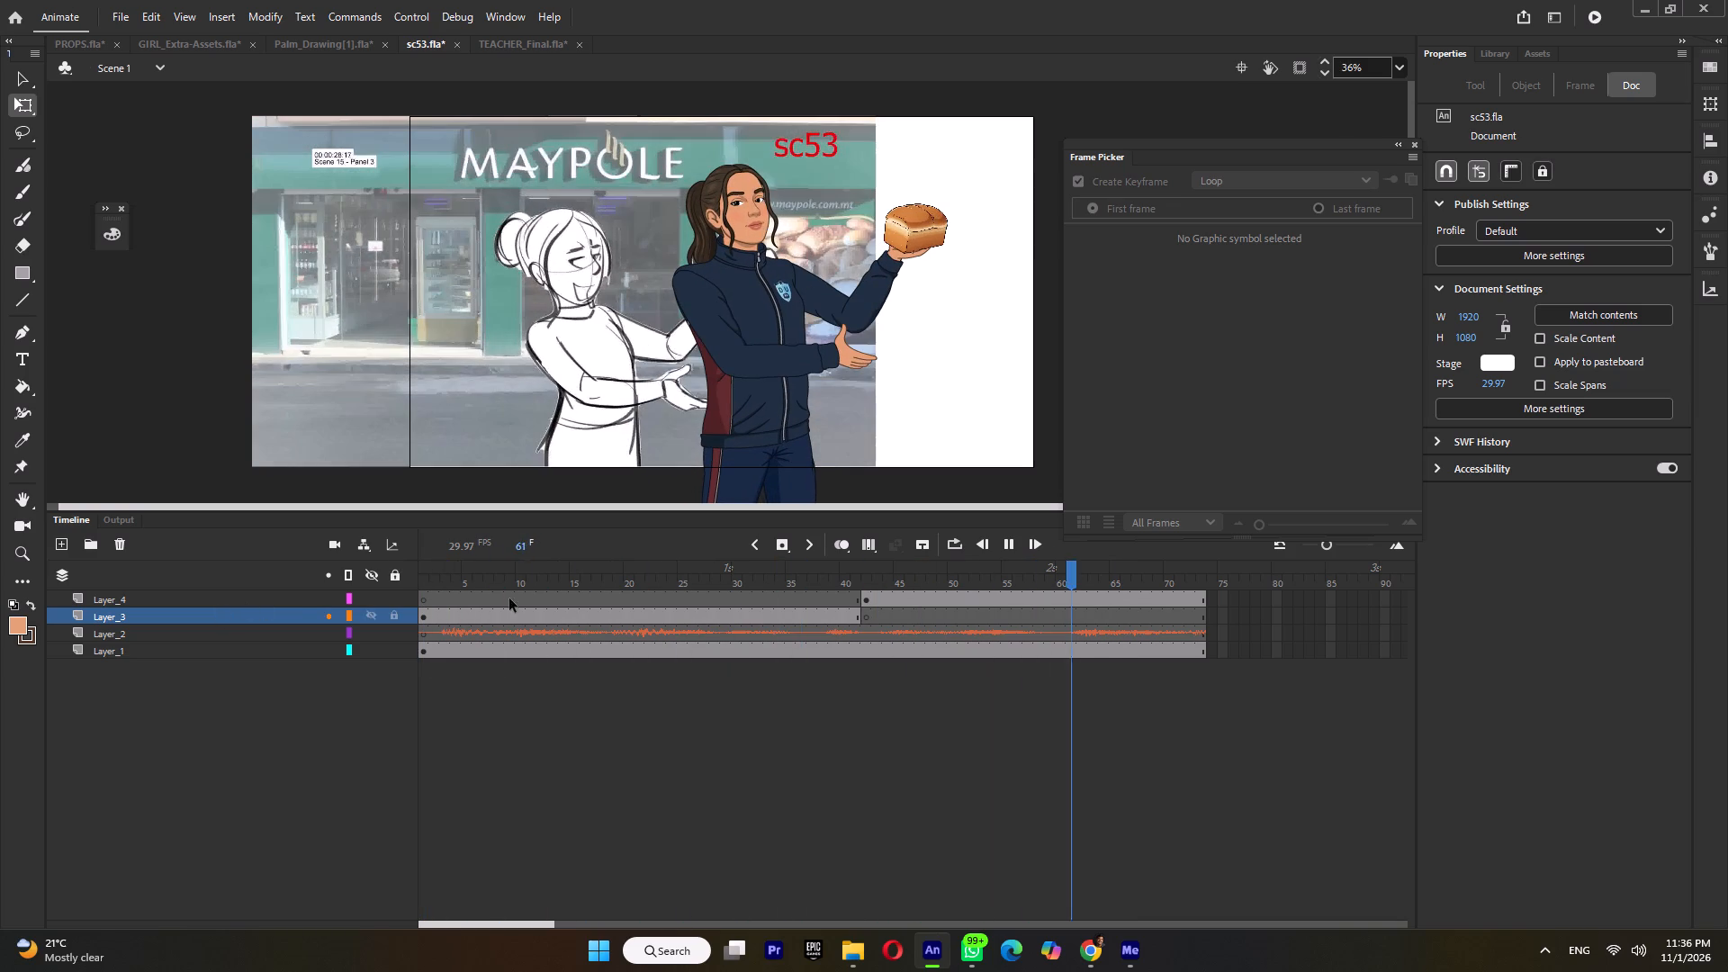
key("Return")
left_click(647, 577)
left_click_drag(616, 574, 327, 596)
left_click(724, 292)
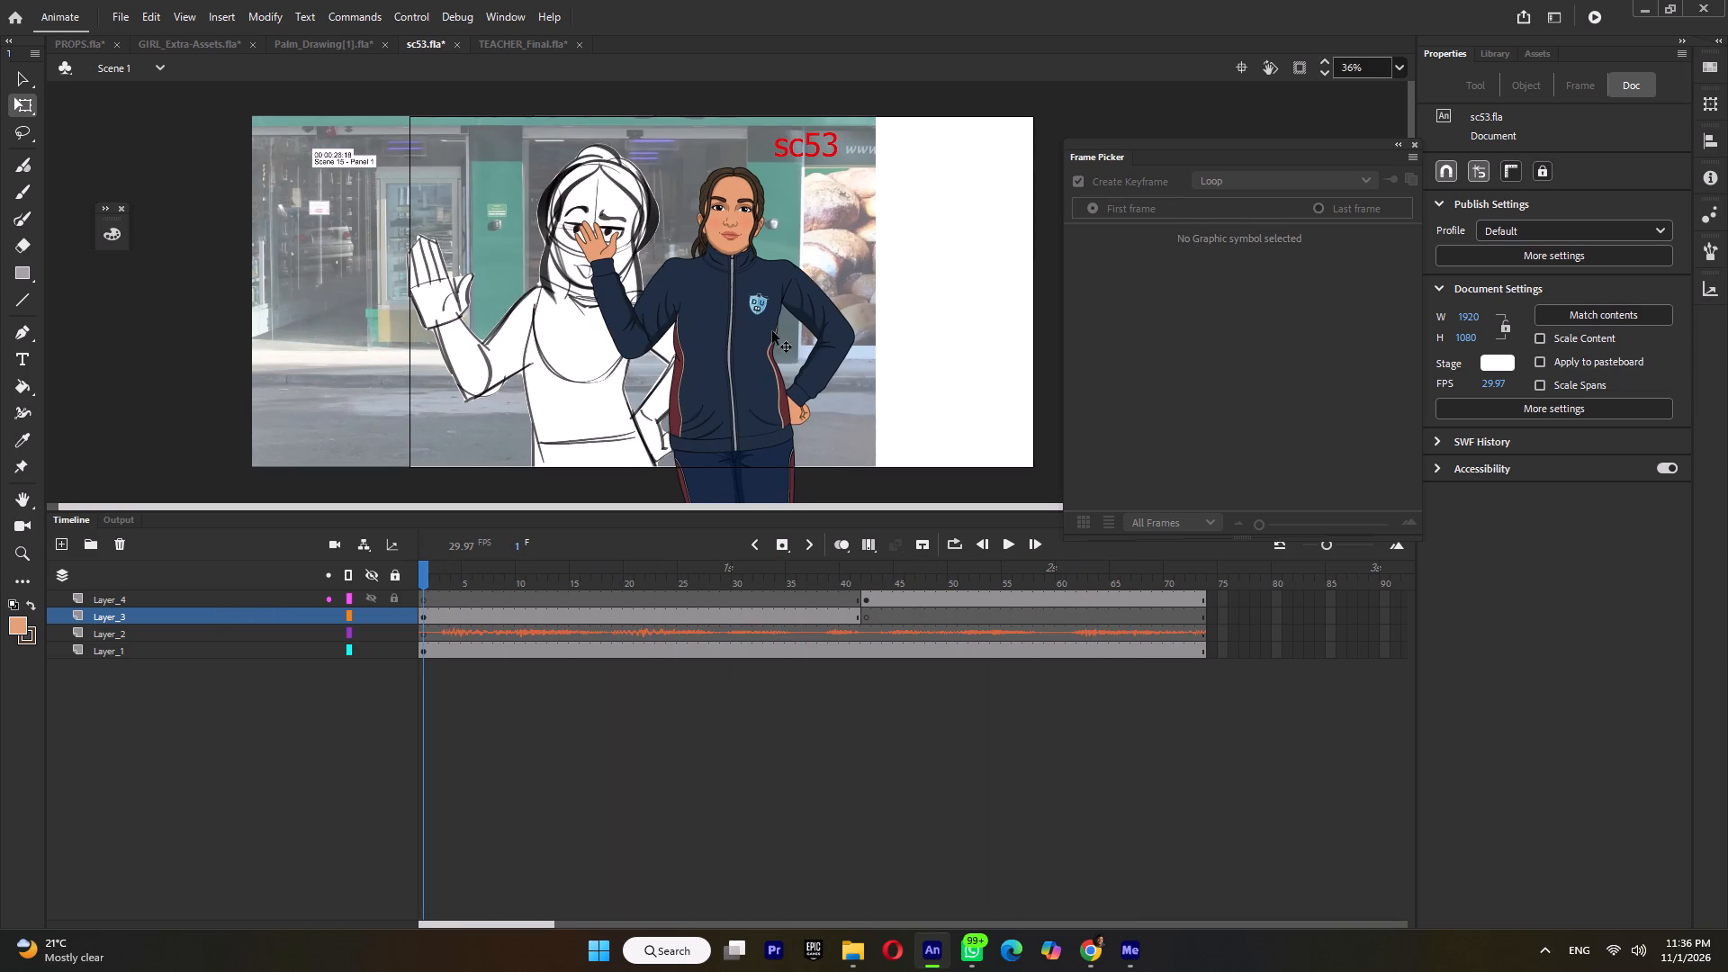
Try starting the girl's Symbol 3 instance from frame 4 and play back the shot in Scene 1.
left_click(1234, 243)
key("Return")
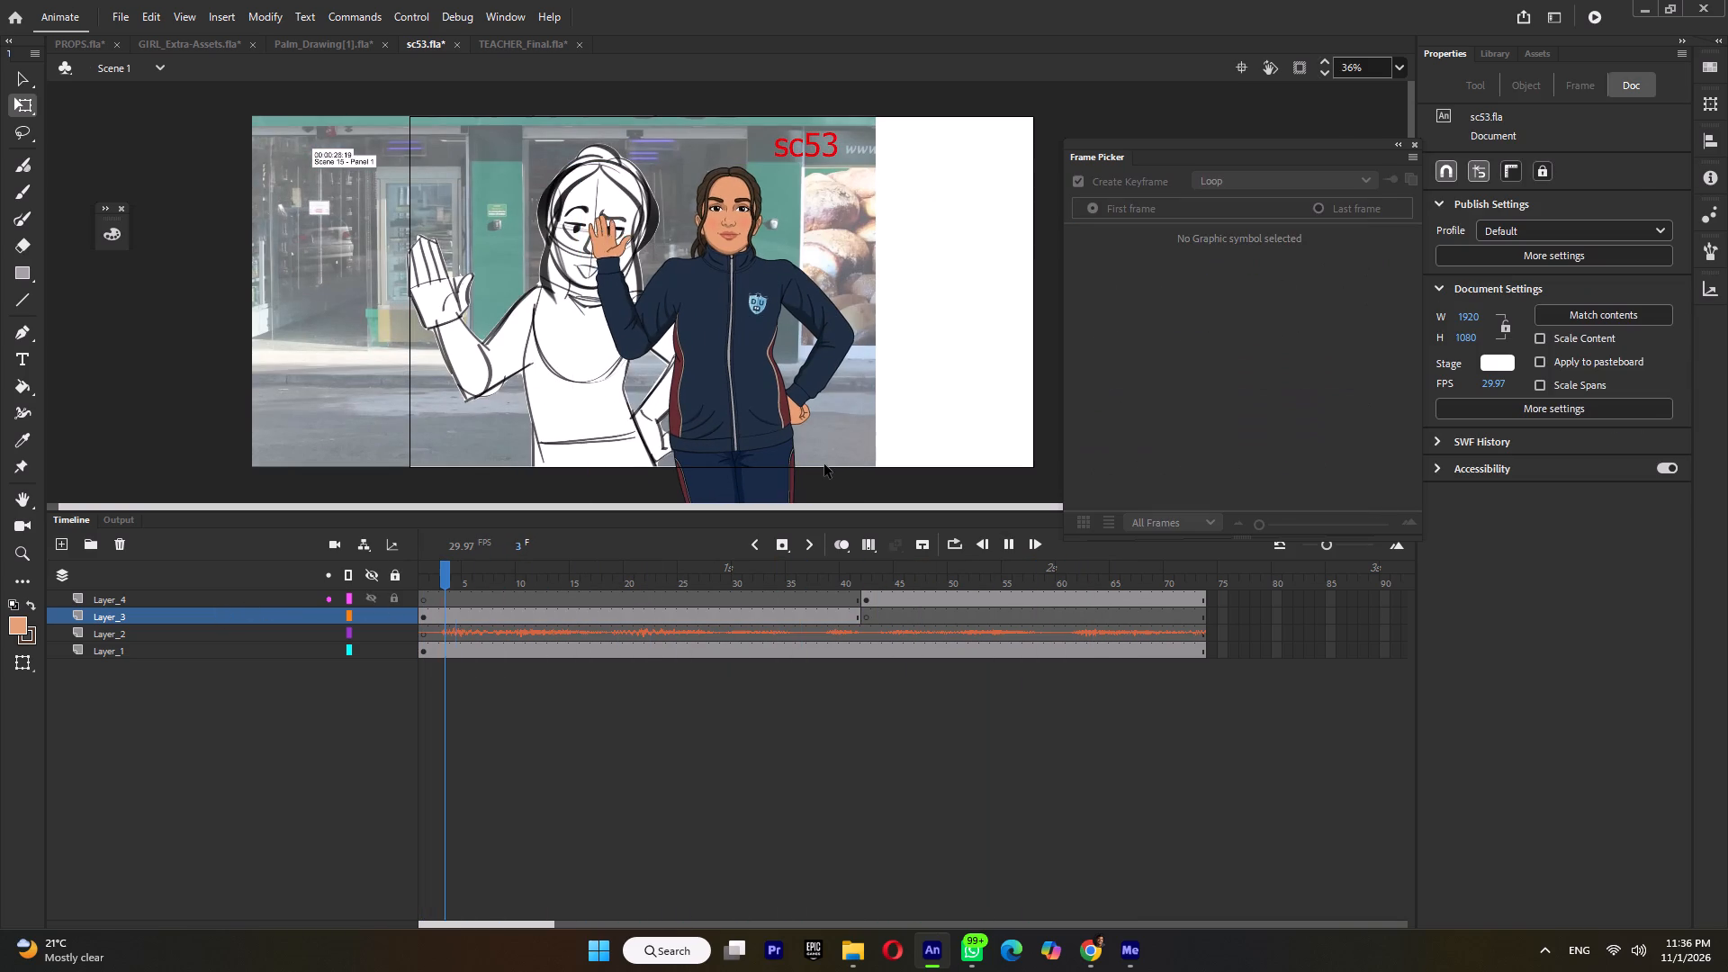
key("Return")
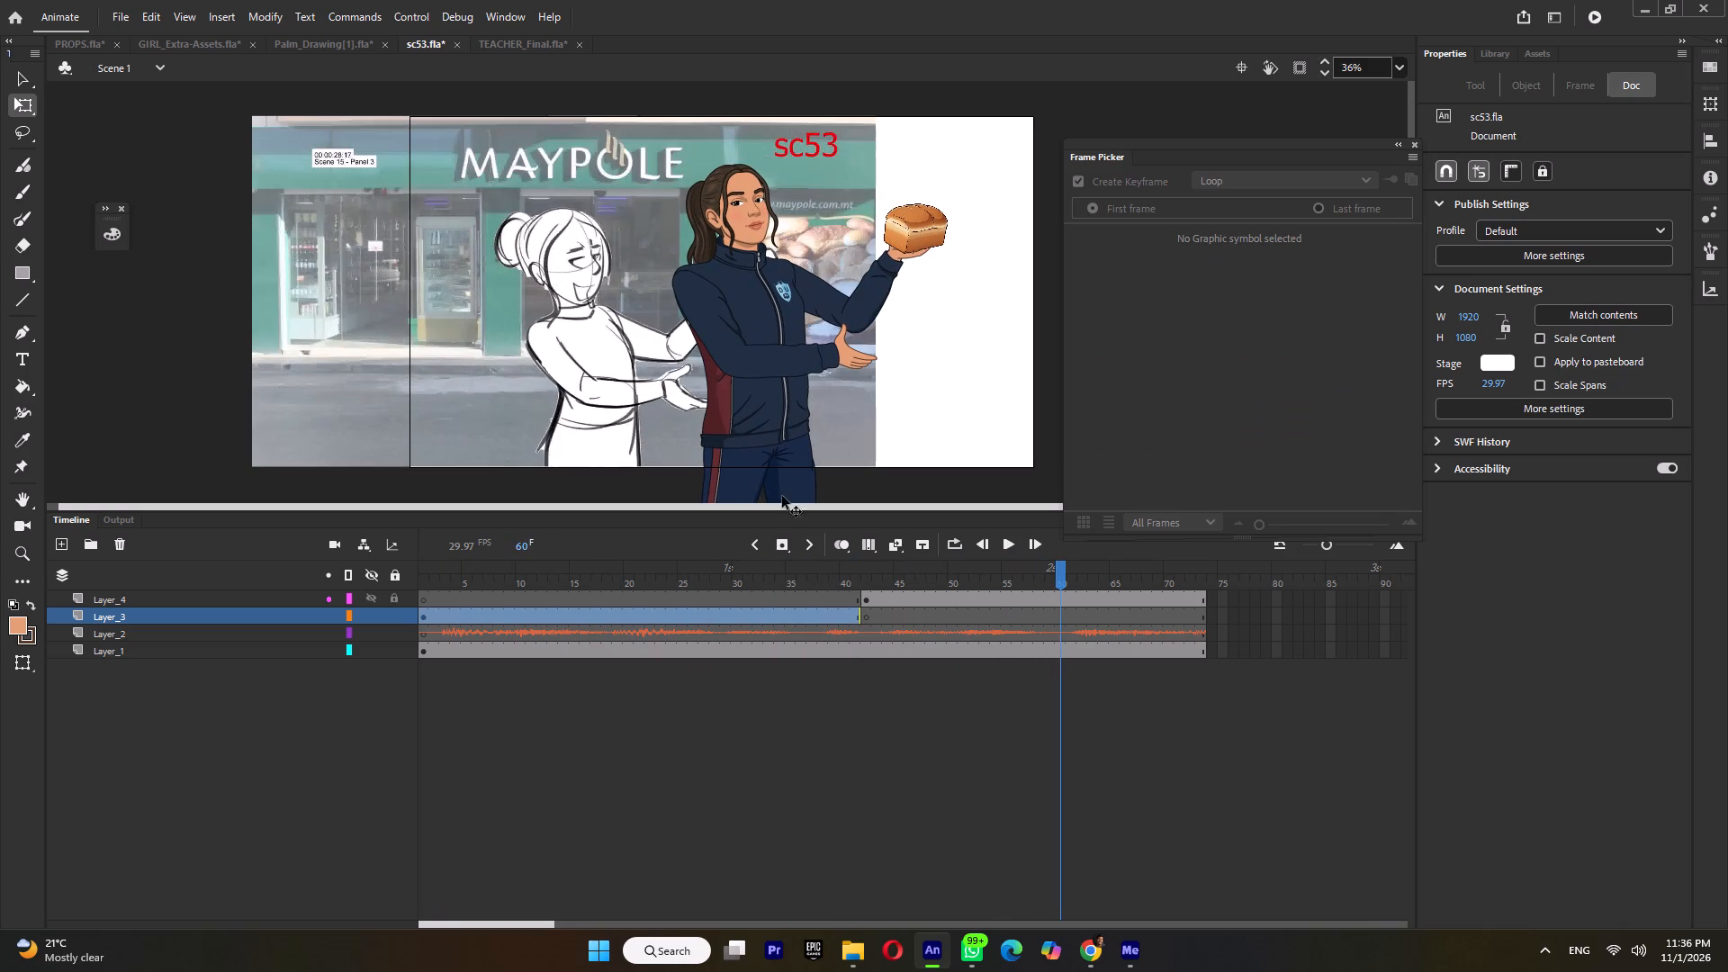
Set the girl's Symbol 3 instance on Layer_3 to loop from first frame 8 and play back the shot.
left_click(424, 616)
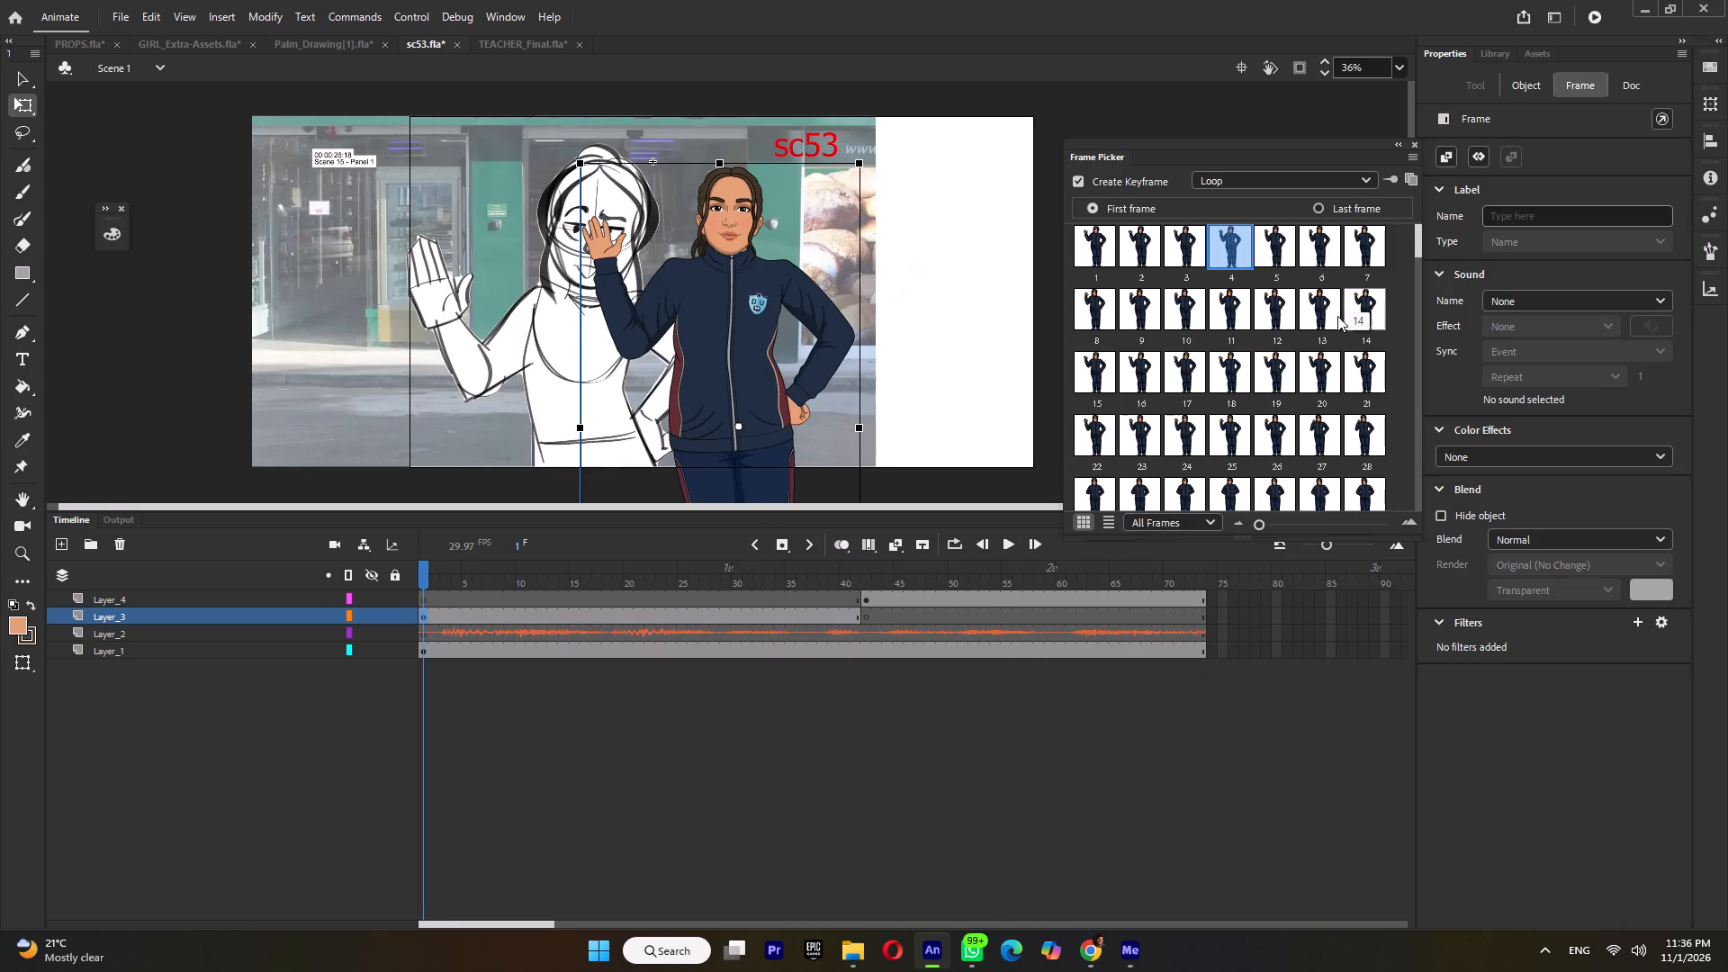
left_click(1097, 312)
key("Return")
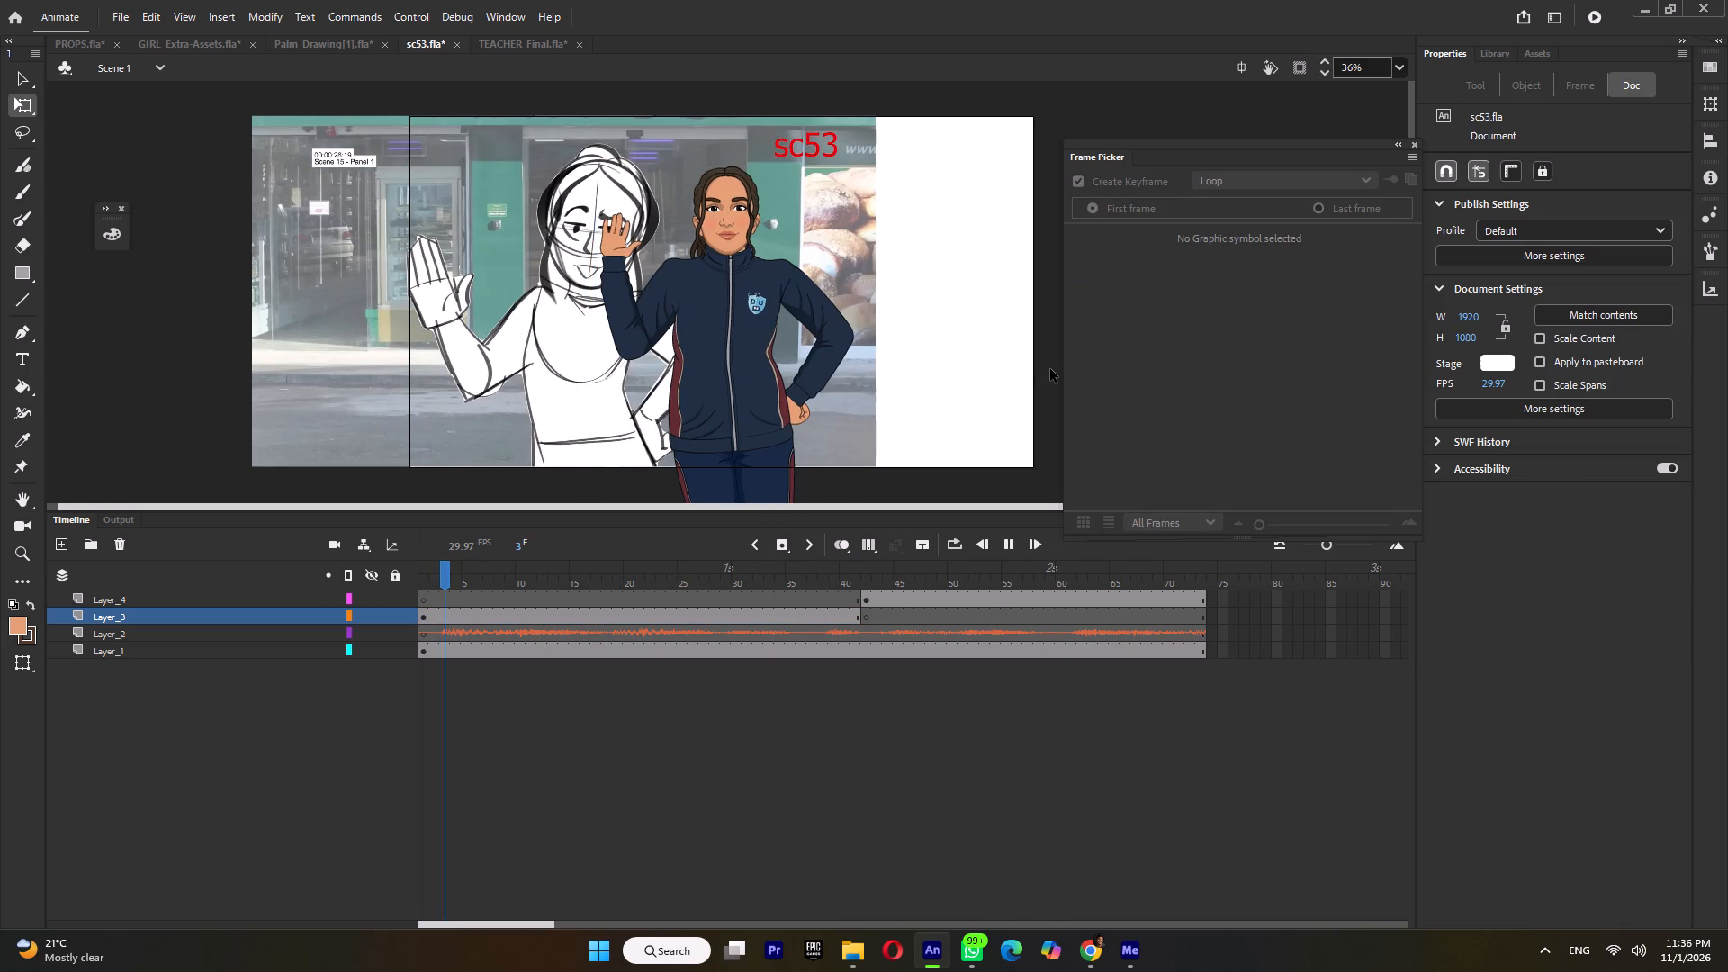
key("Return")
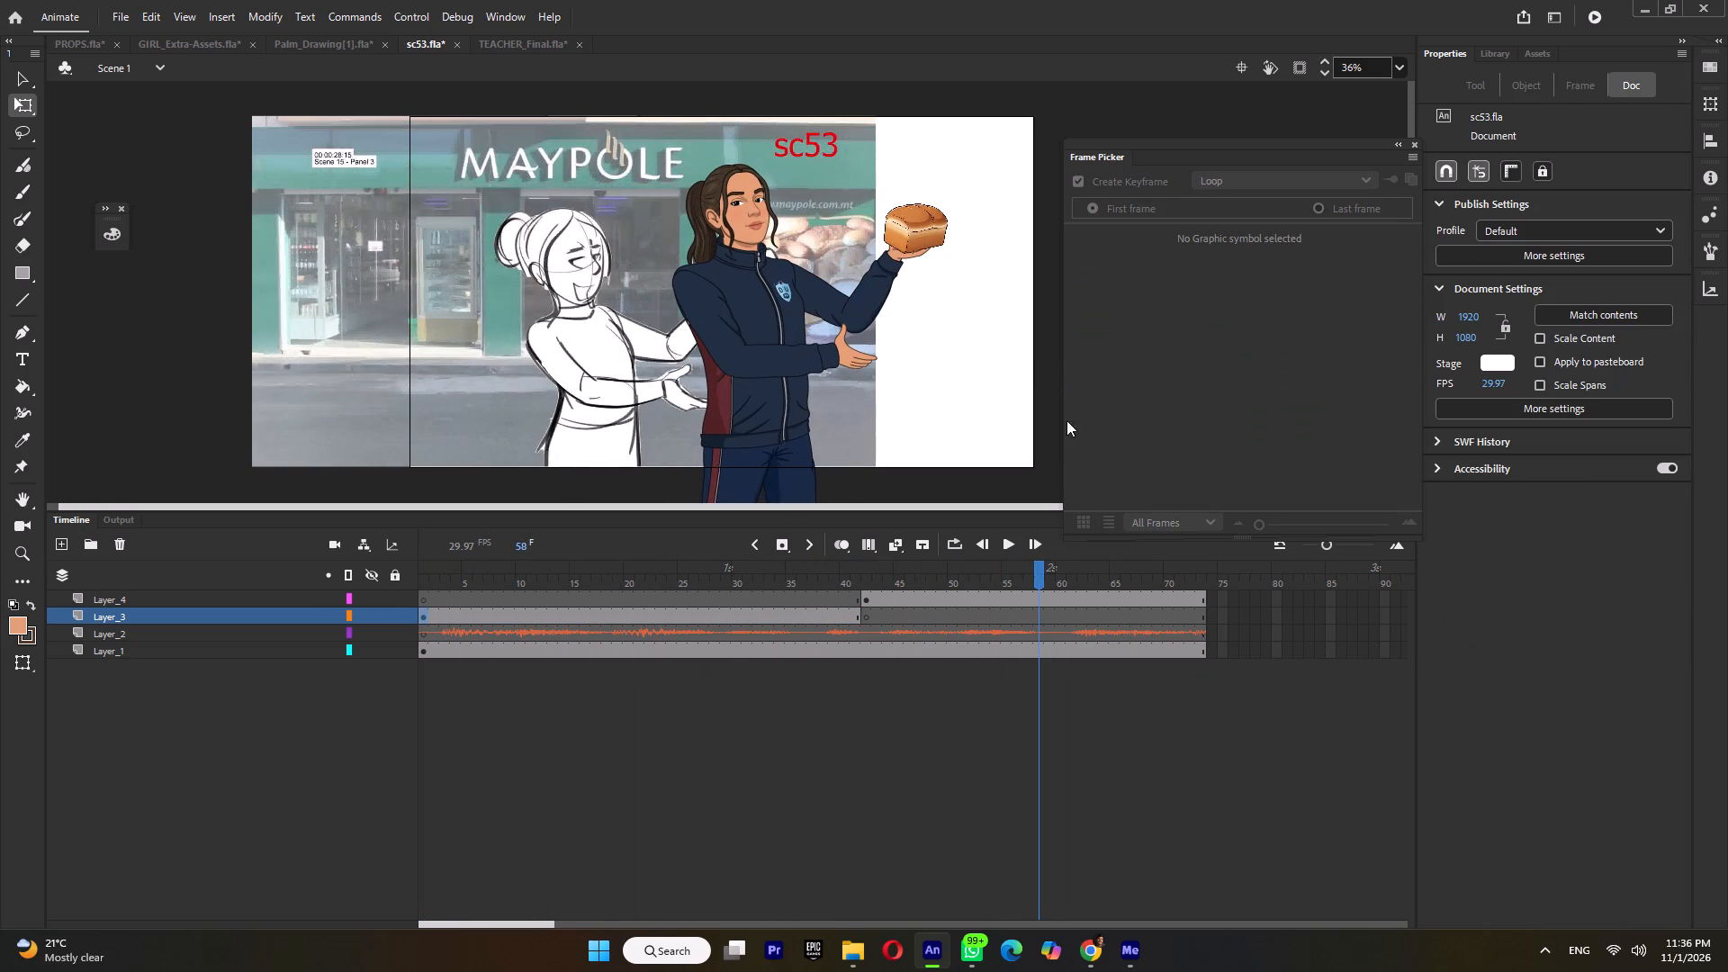
Open the girl's Symbol 3 near the end of her pose and insert keyframes on all layers at frame 45.
left_click_drag(806, 573, 815, 593)
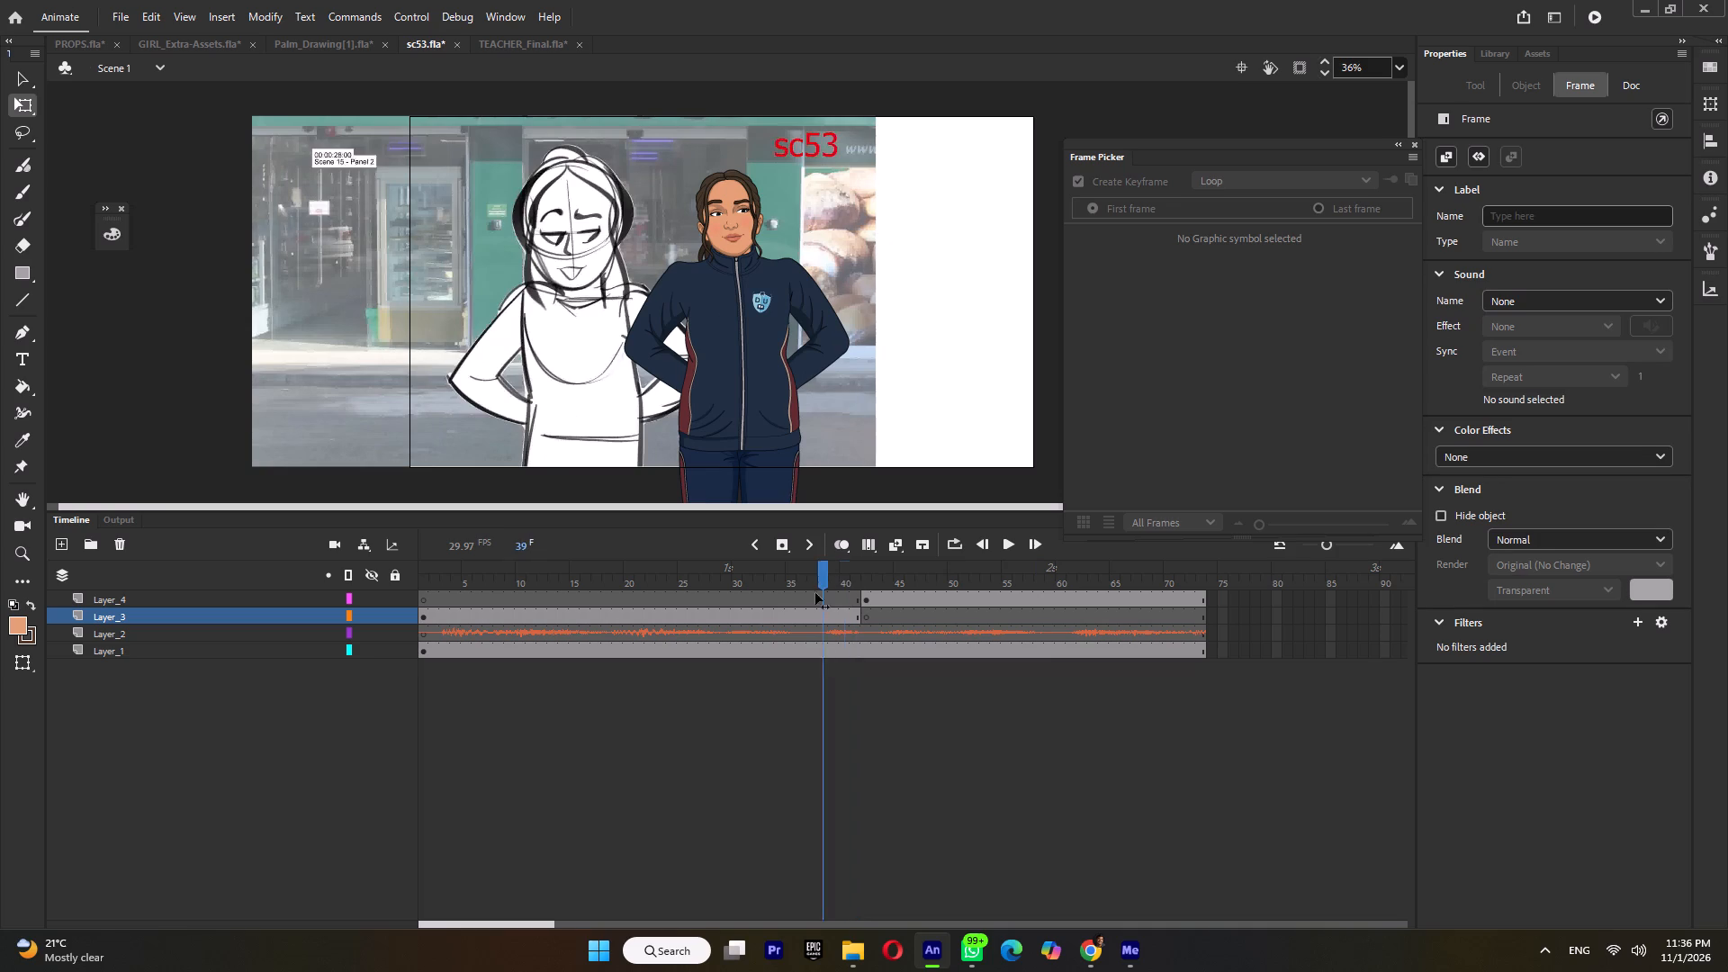
left_click_drag(815, 593, 833, 613)
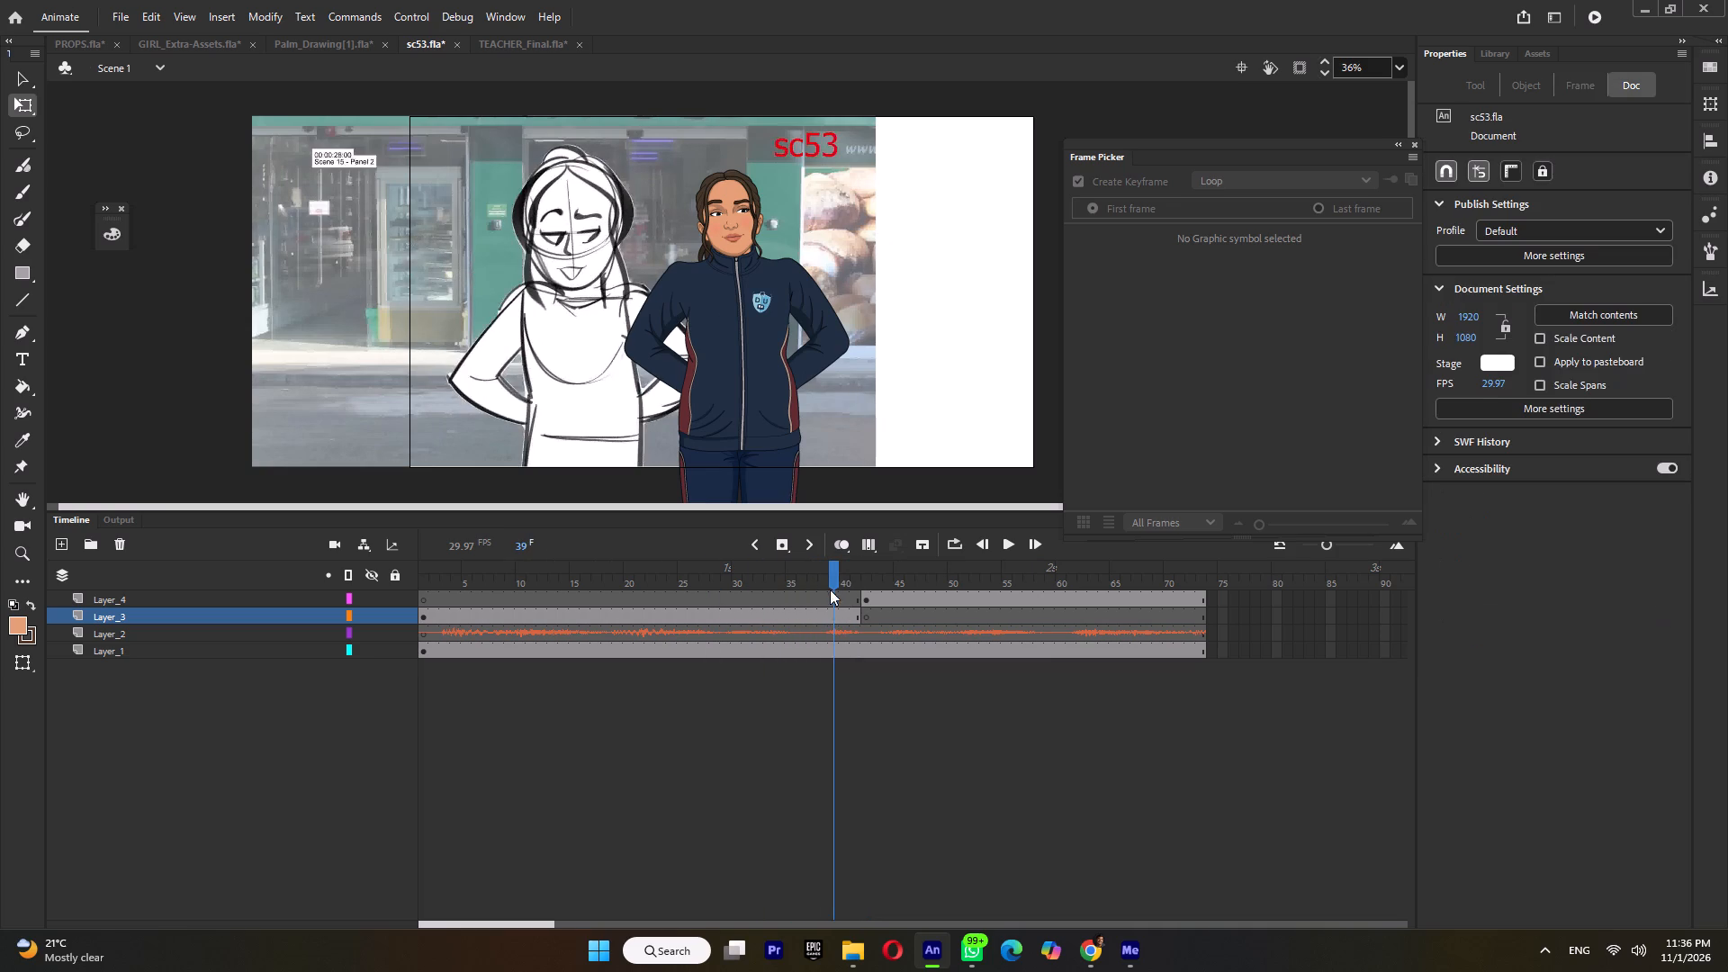
double_click(742, 319)
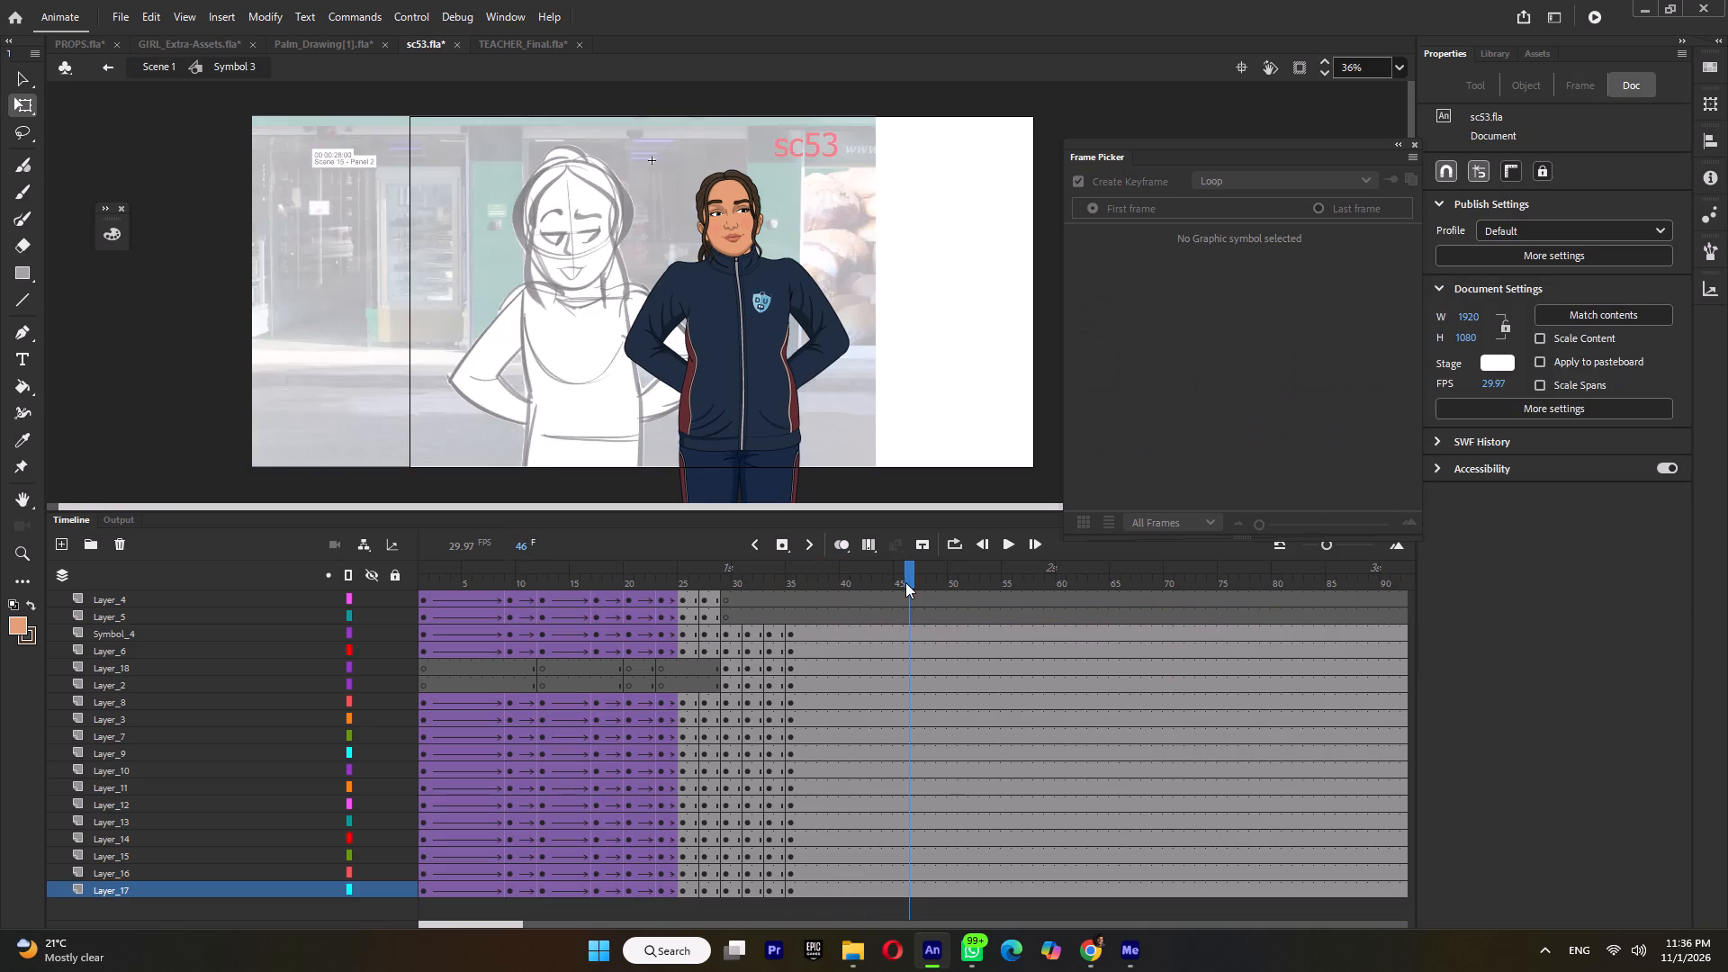
double_click(901, 580)
key("F6")
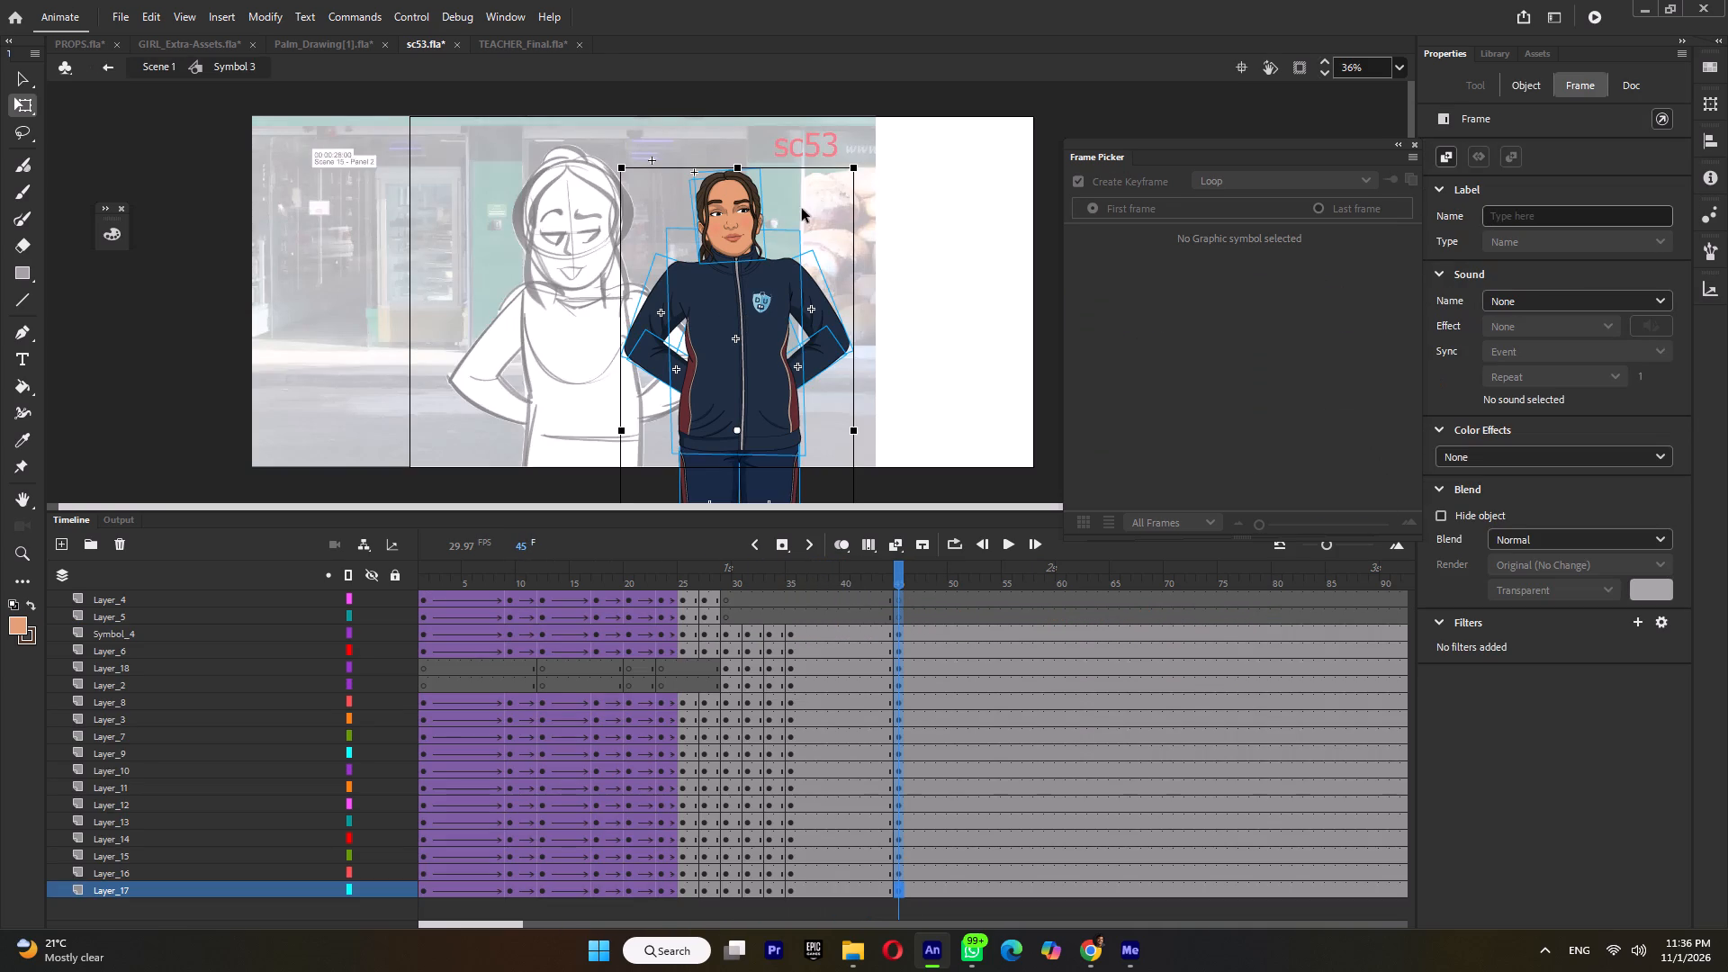
Copy the closed-eye pose on all layers at frame 31, paste it at frame 45, and clear the extra keyframes at frame 46.
left_click_drag(760, 578, 742, 587)
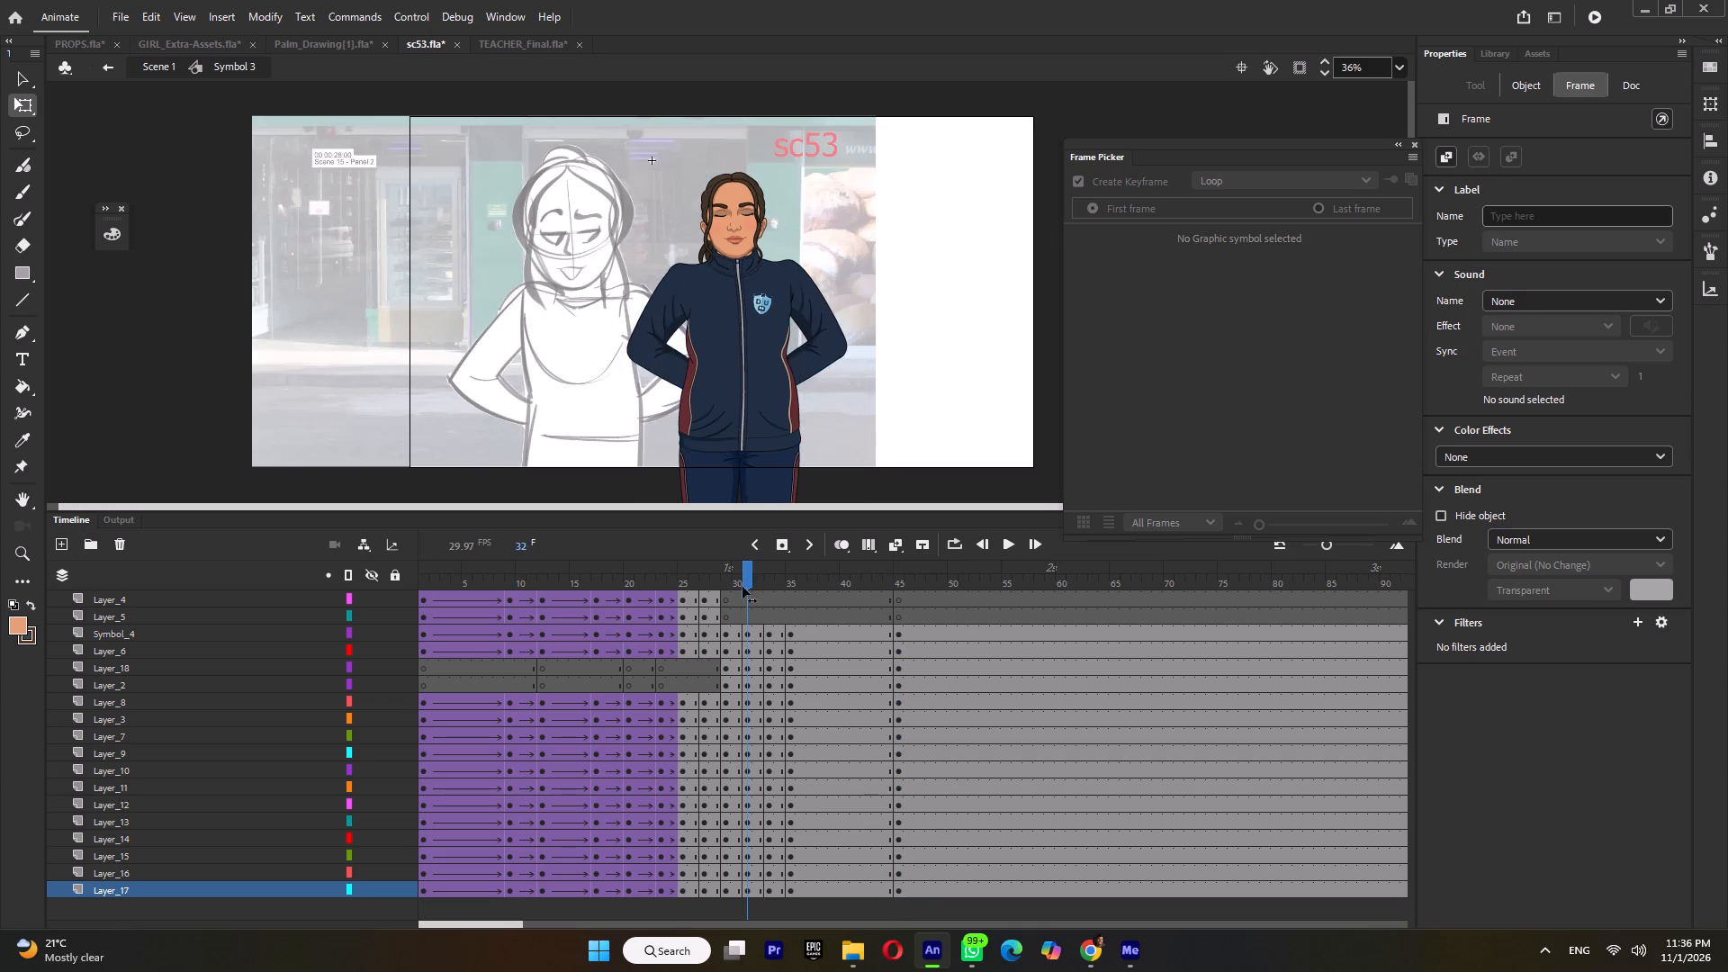
left_click_drag(742, 587, 746, 595)
double_click(747, 576)
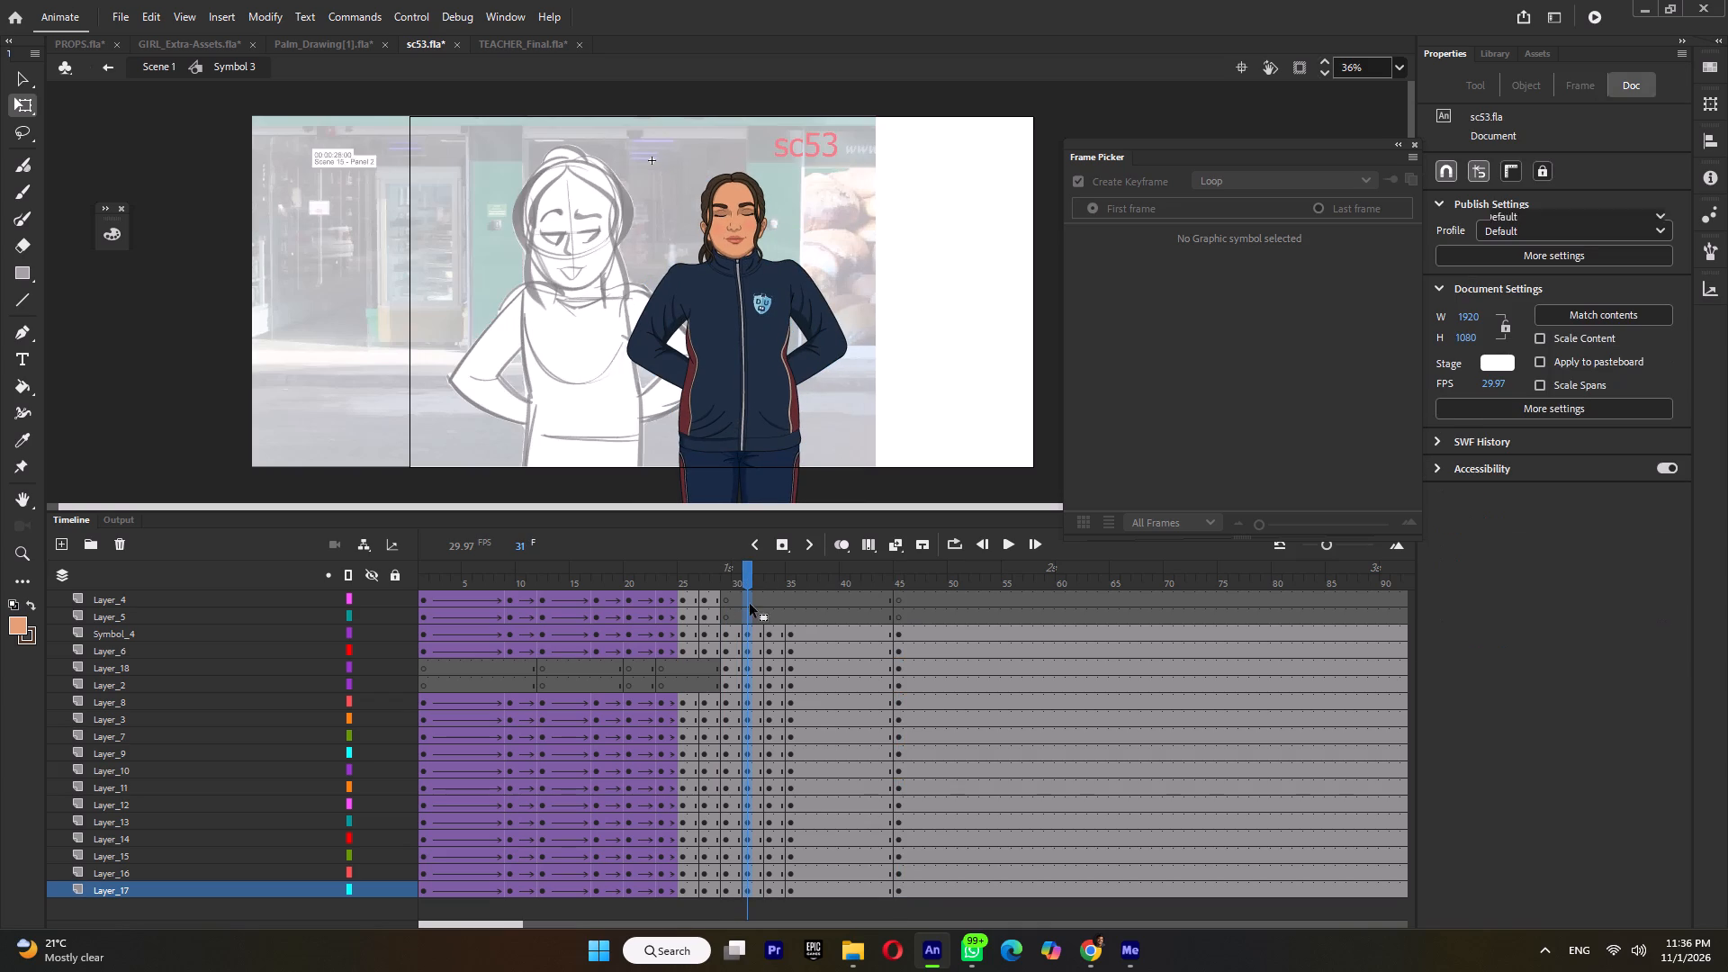
right_click(748, 598)
left_click(818, 323)
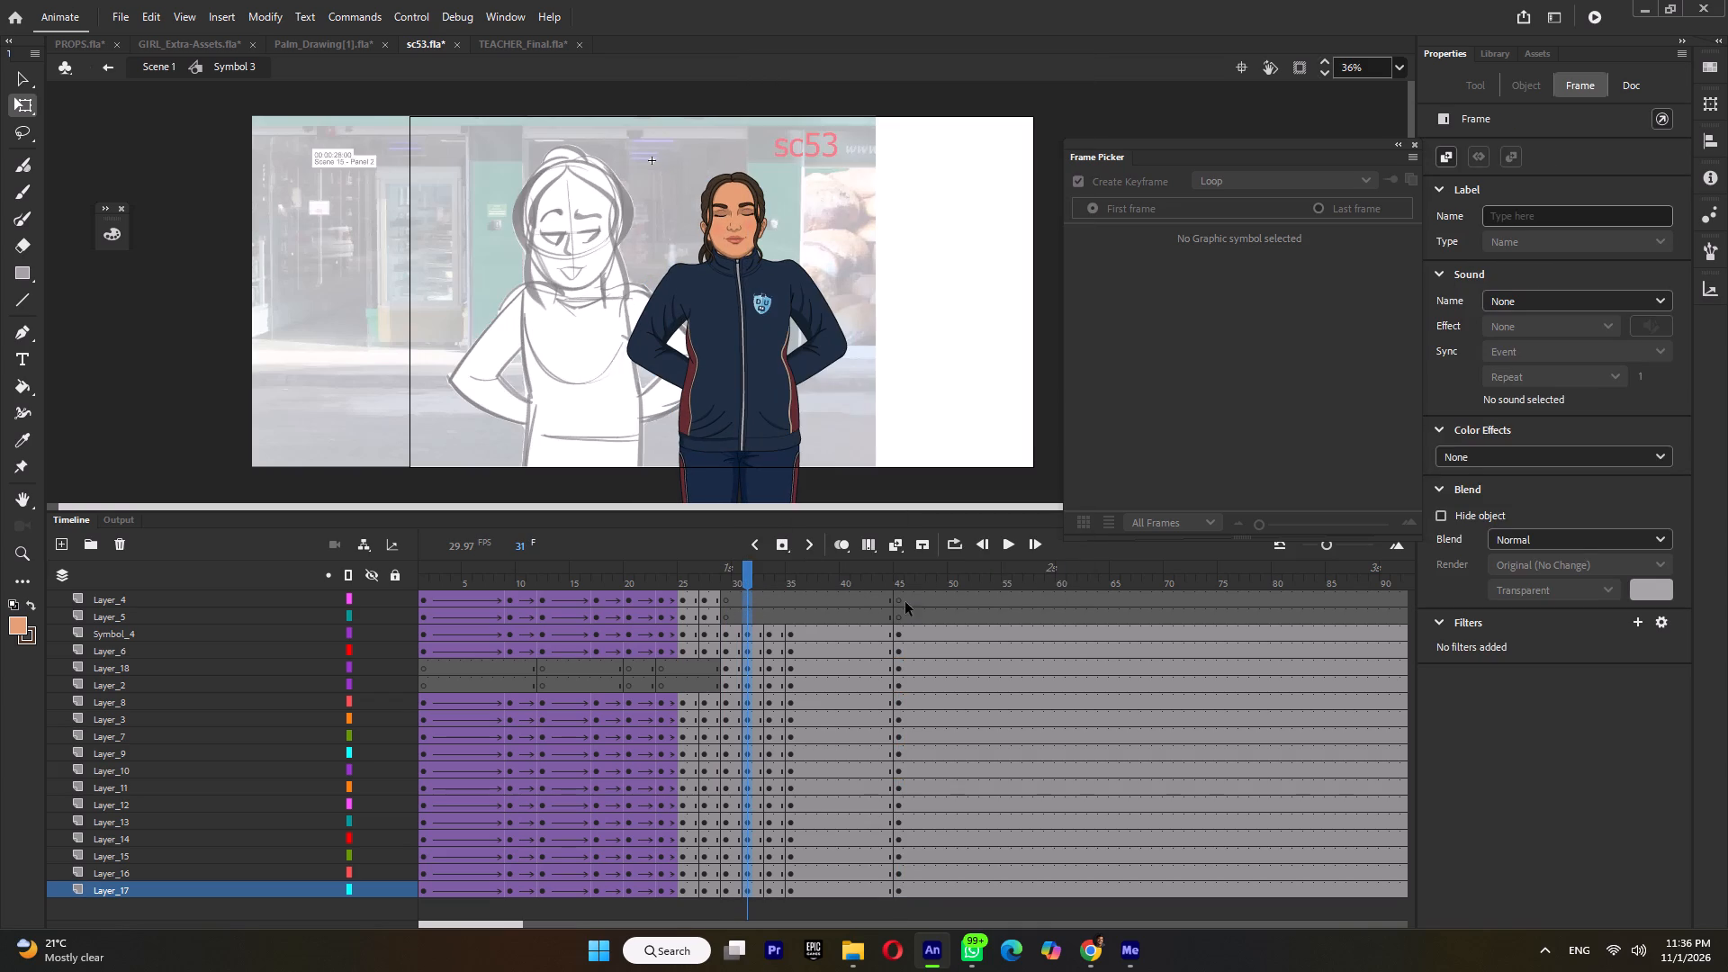
double_click(899, 575)
right_click(899, 602)
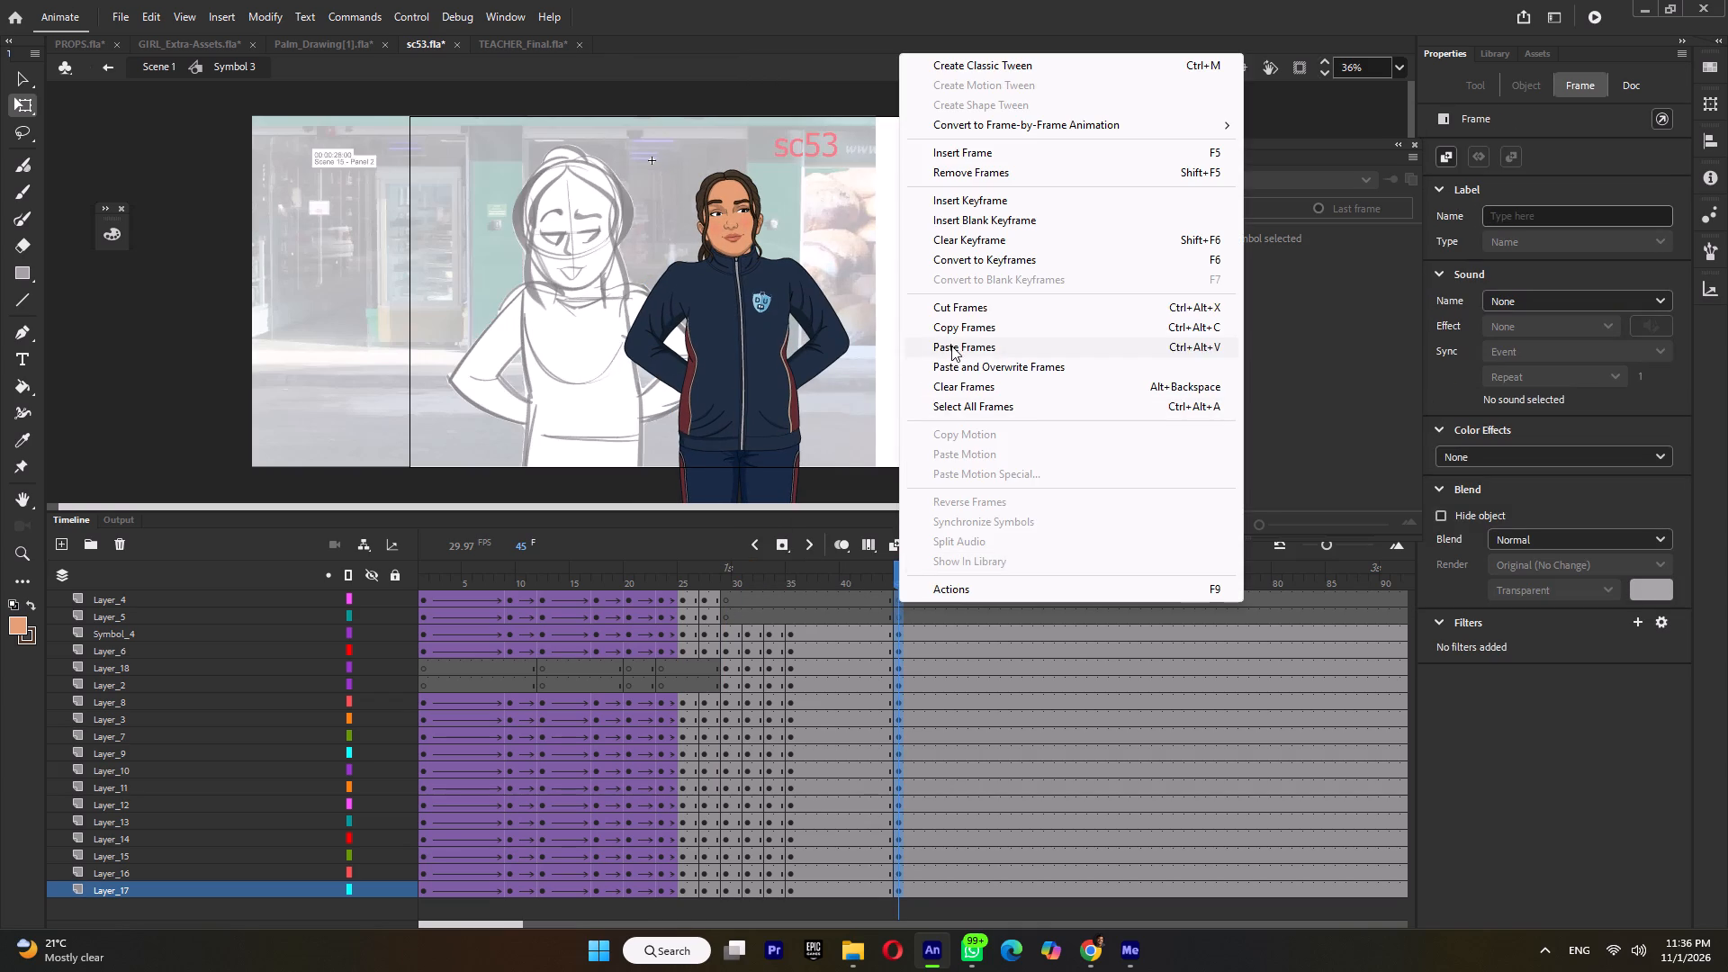
left_click(951, 346)
double_click(909, 578)
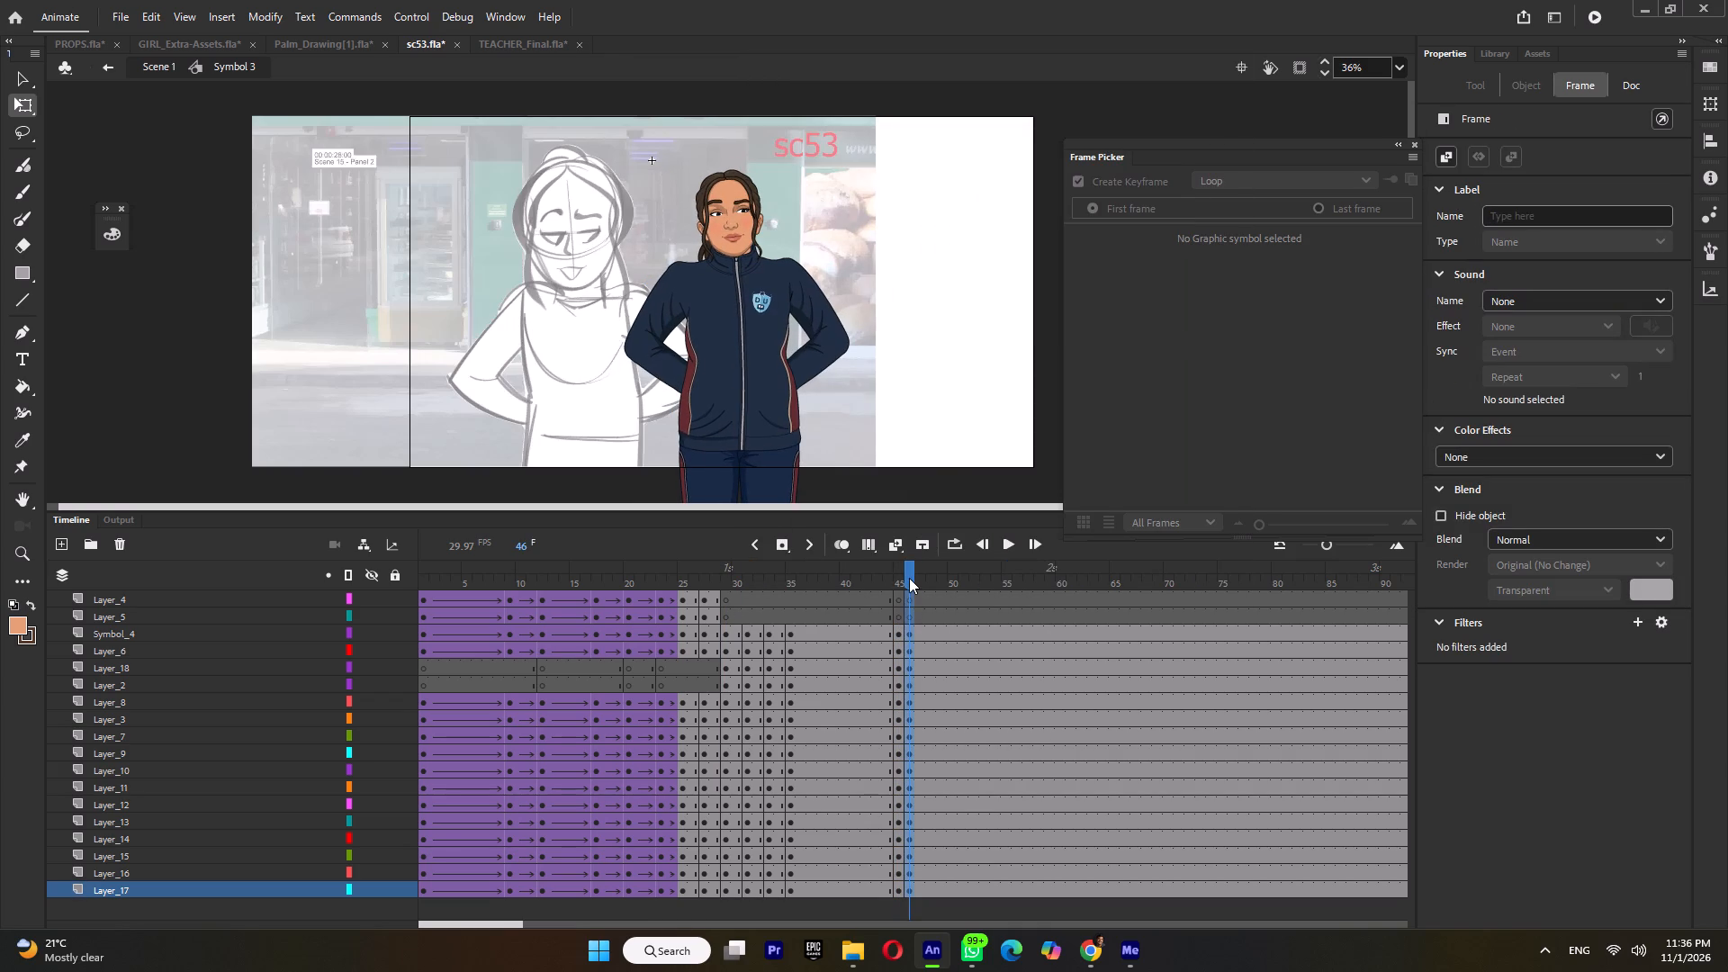
key("shift+F6")
Create tweened in-between keyframes at frames 40 and 43 on all layers, shift the frame 40 keyframes to 41, and remove the tweens.
double_click(849, 577)
key("F6")
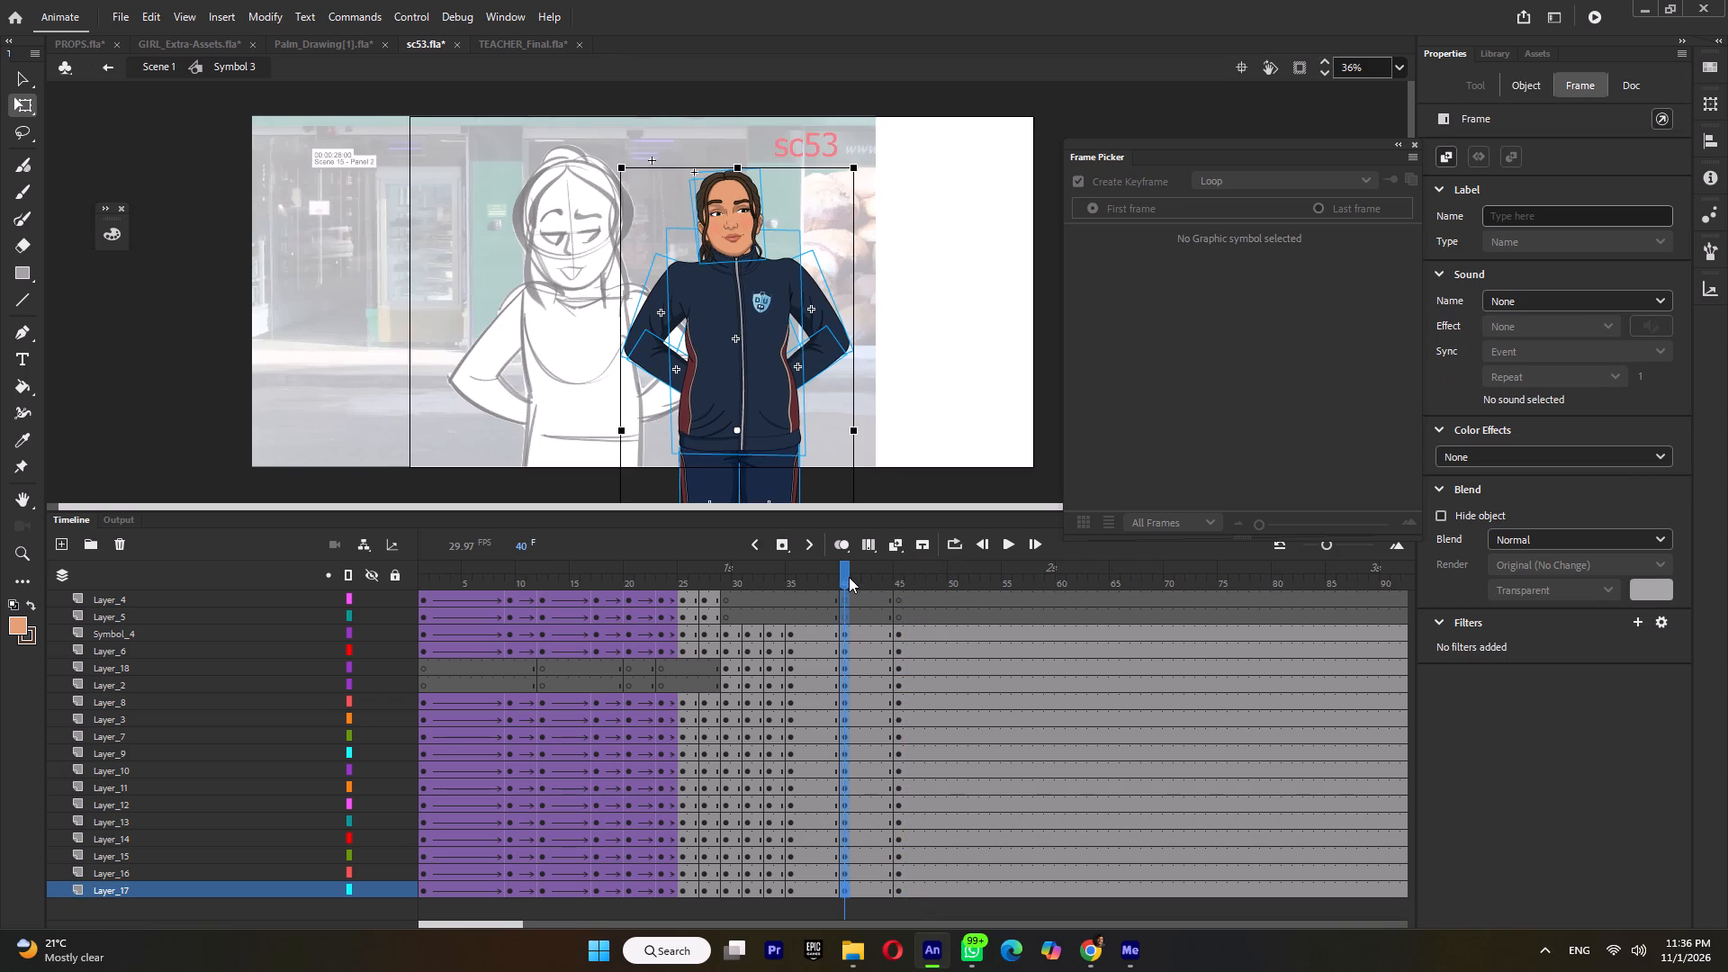
key("ctrl+m")
double_click(877, 576)
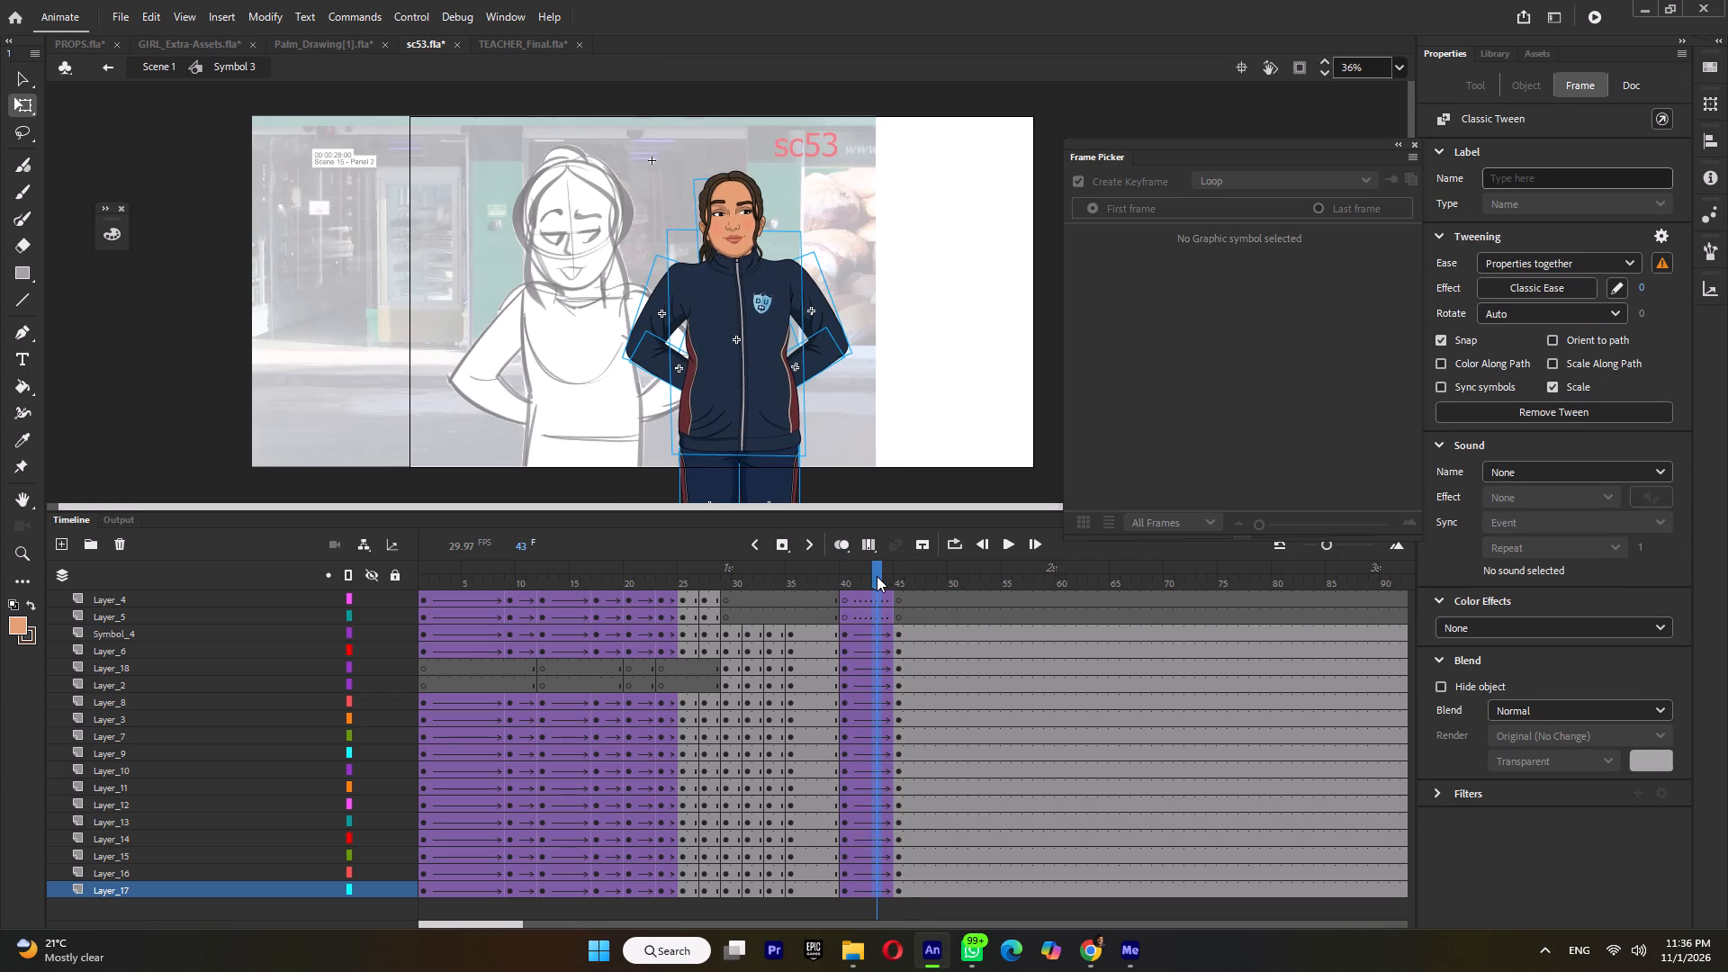
key("F6")
double_click(842, 574)
left_click_drag(842, 598, 853, 598)
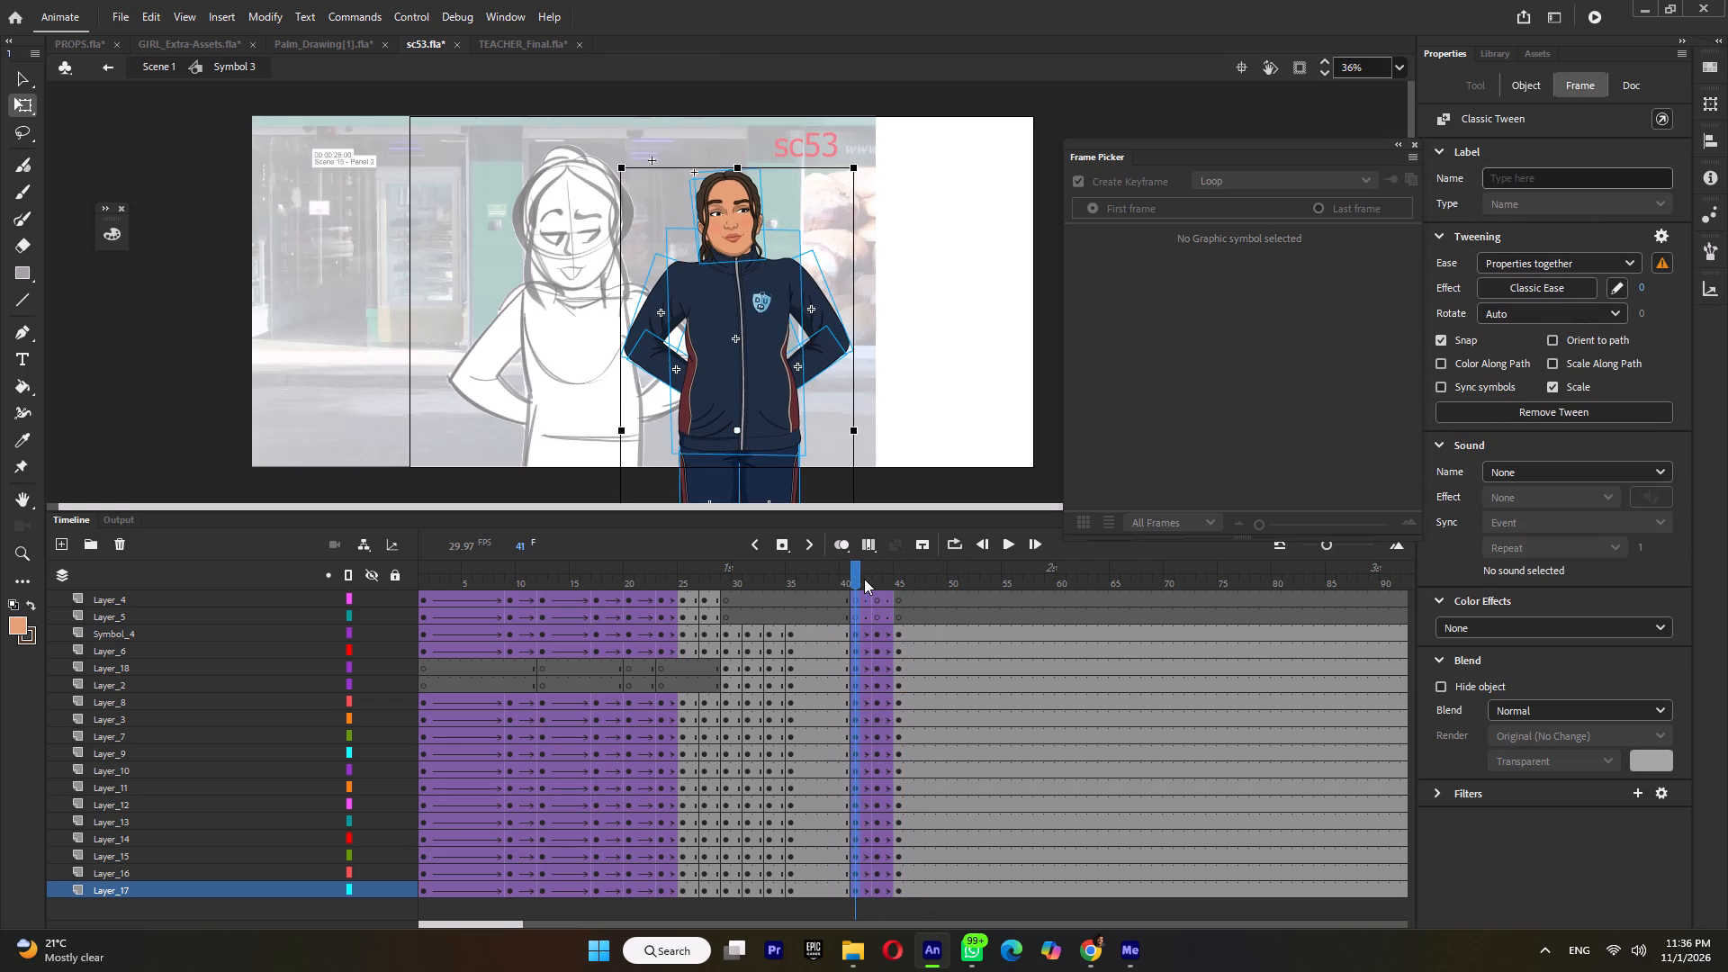
double_click(864, 579)
key("ctrl+m")
double_click(877, 578)
key("ctrl+m")
Open Symbol 5 inside the girl's head at frame 43 and insert keyframes on all its layers there.
left_click_drag(866, 576, 873, 583)
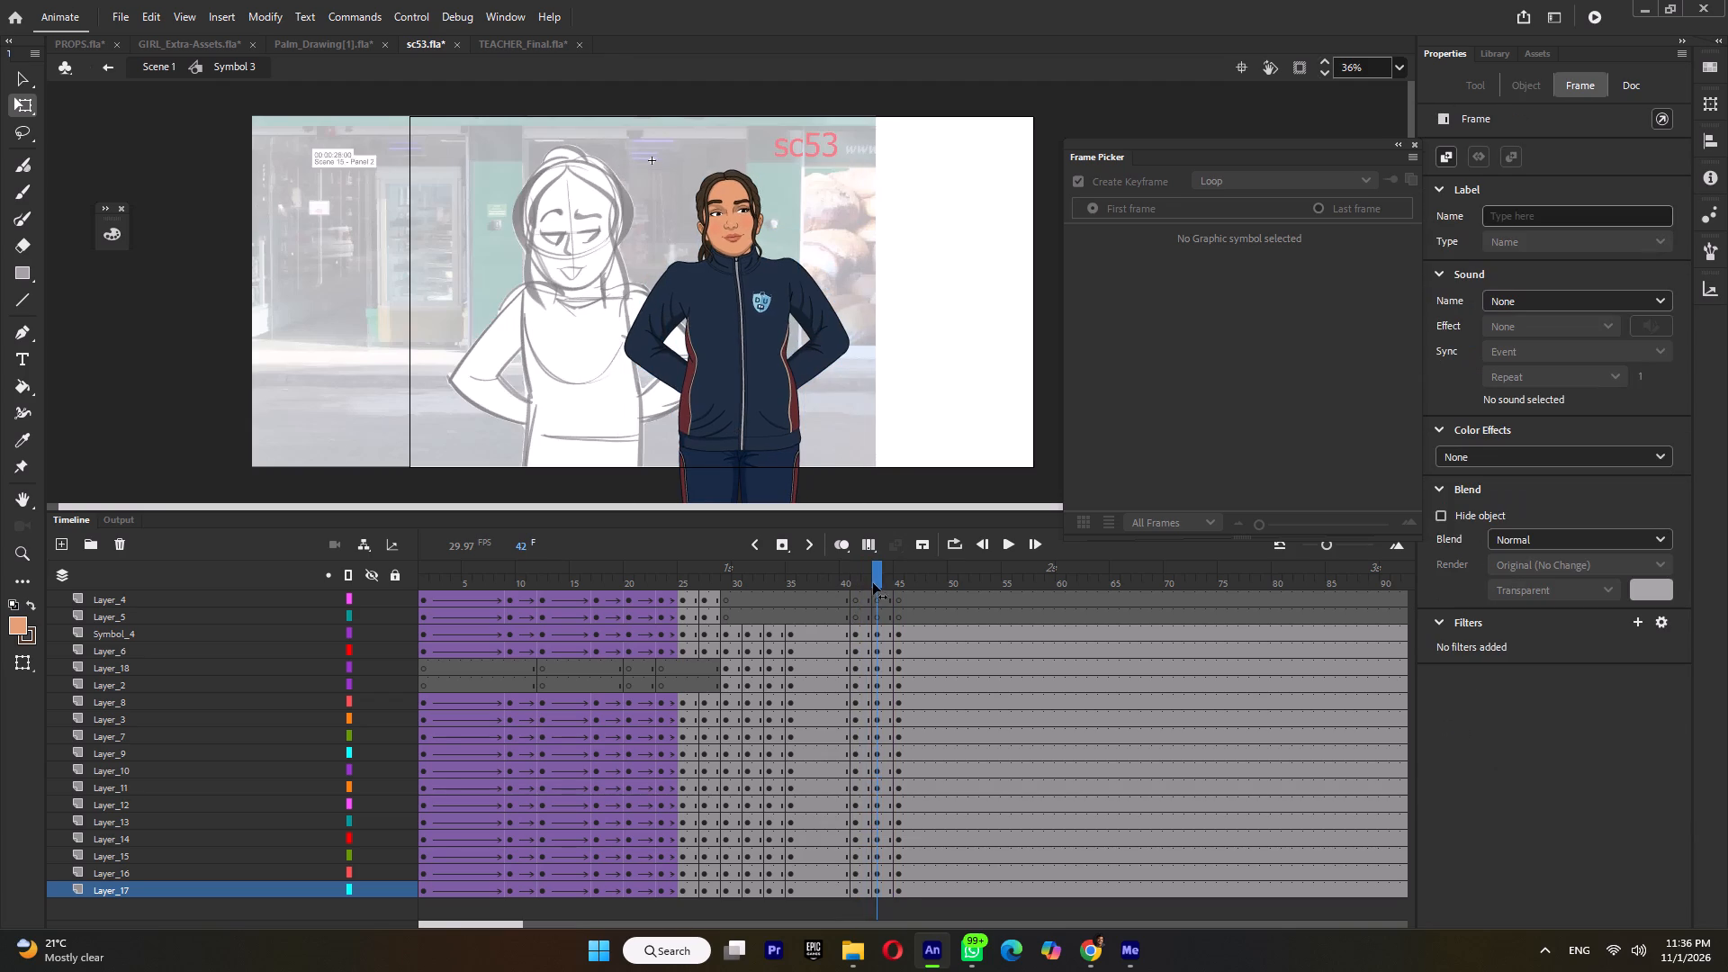
left_click_drag(873, 583, 876, 583)
scroll(719, 193, "up", 4, "ctrl")
double_click(723, 213)
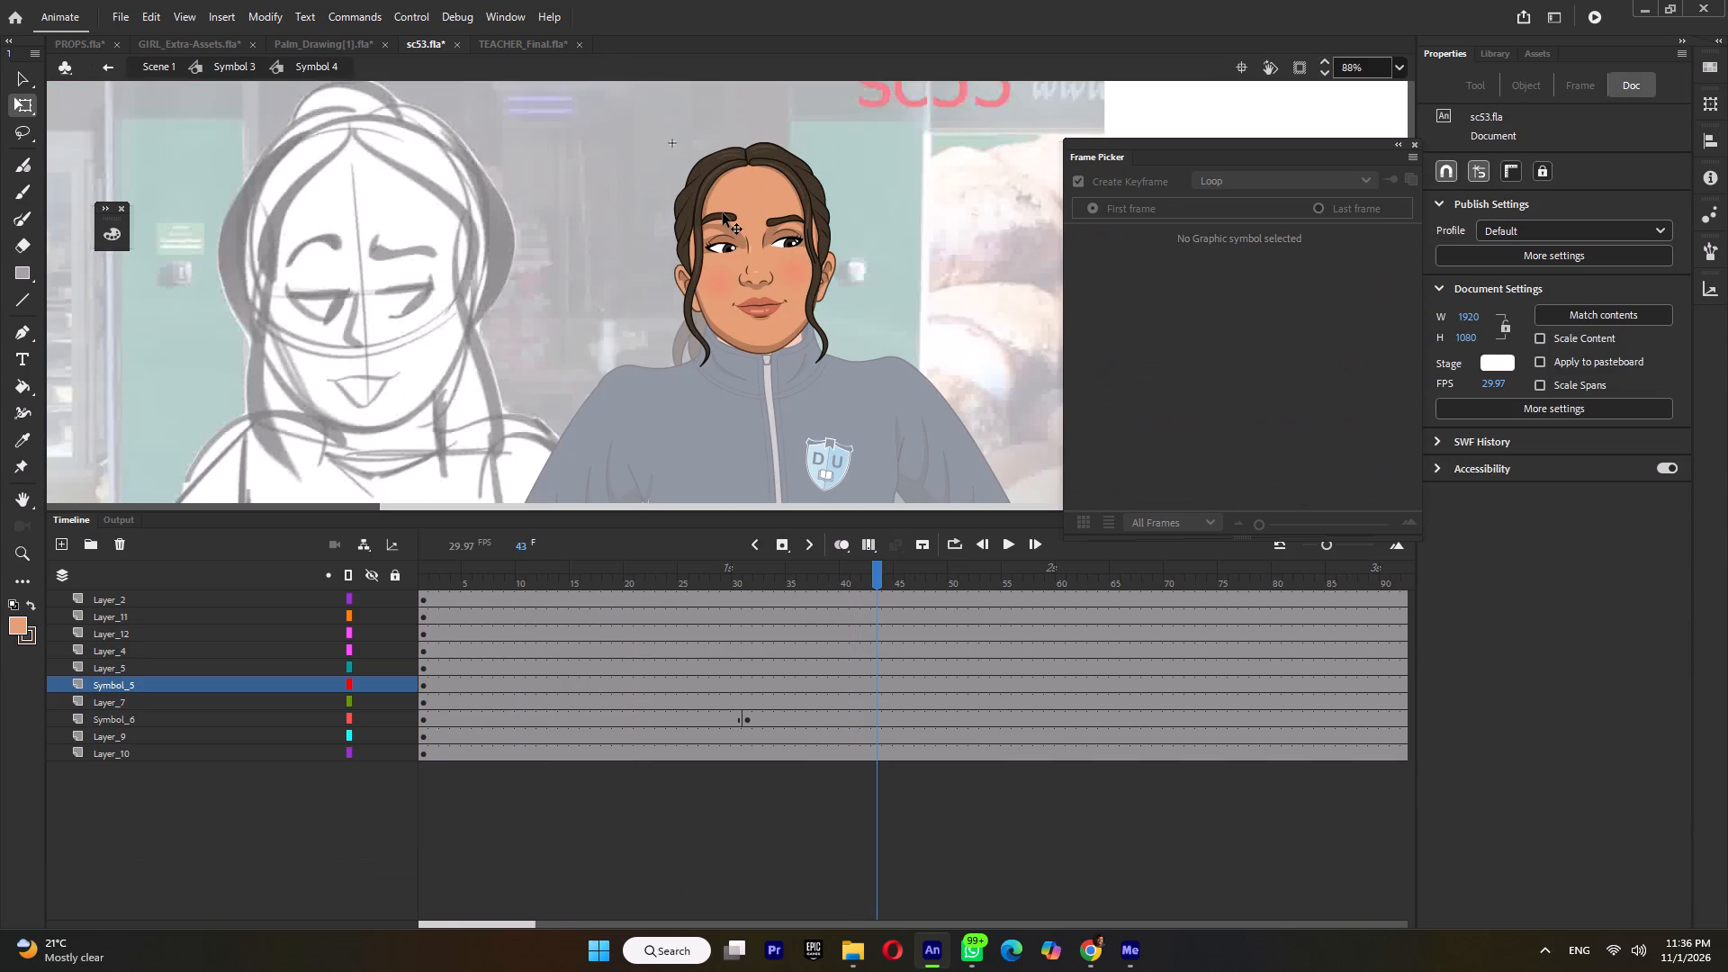
double_click(723, 213)
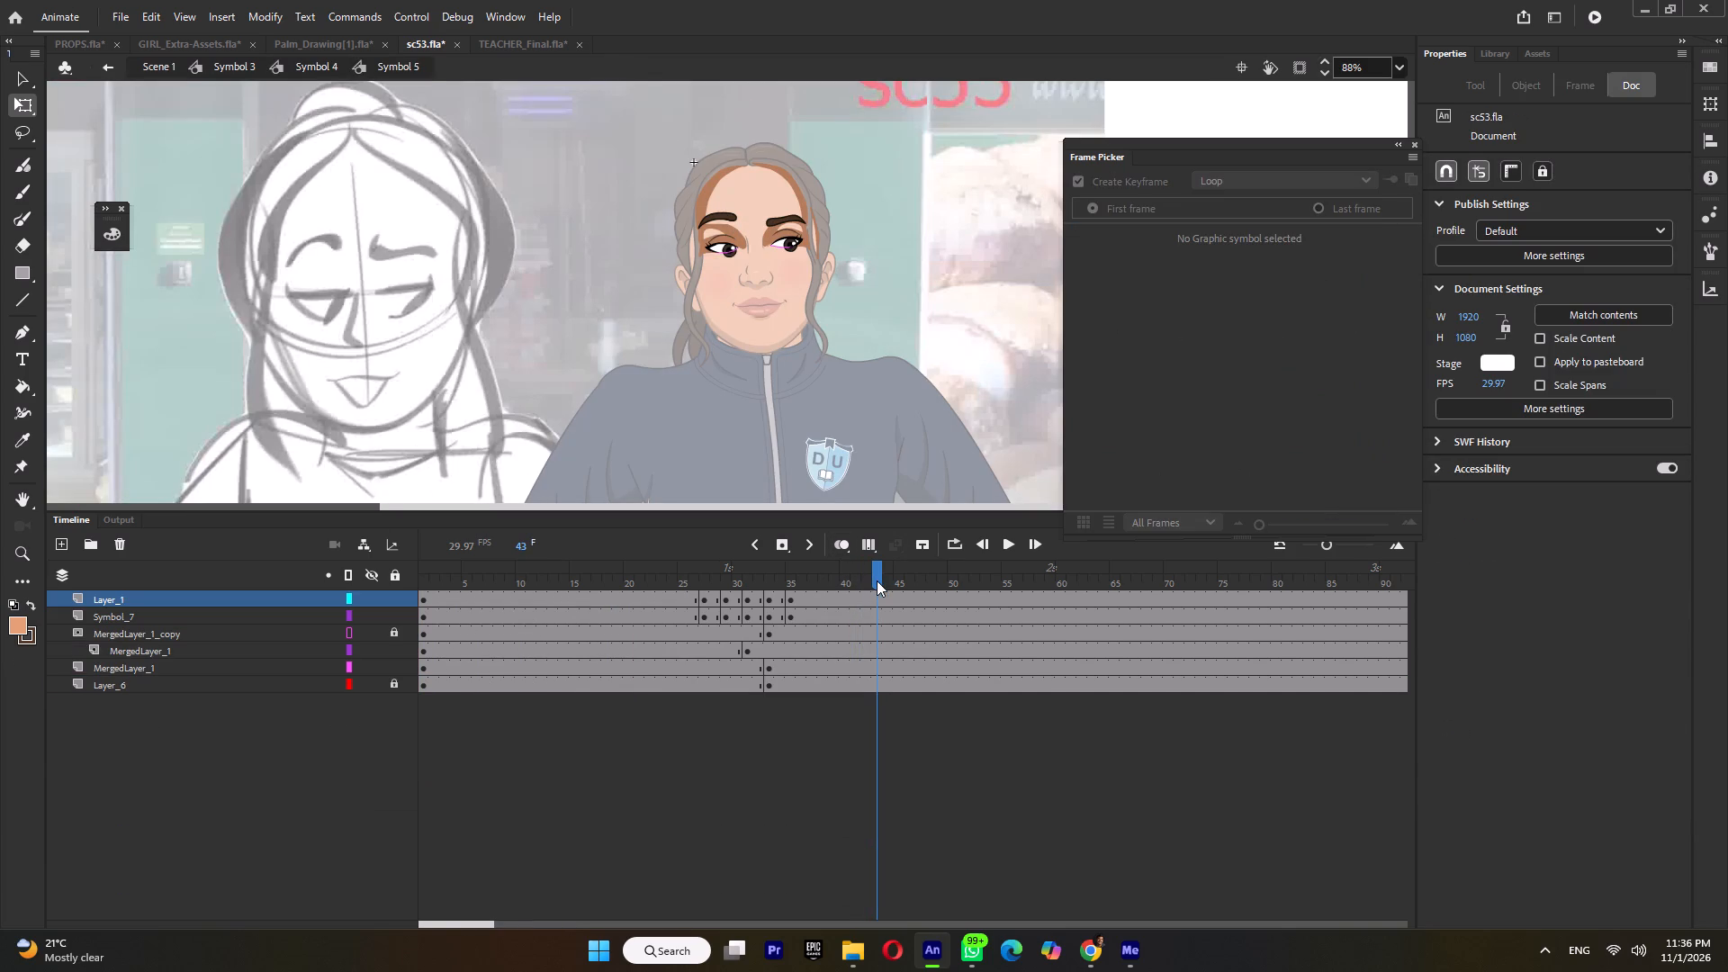
double_click(877, 580)
key("F6")
Set the eyelids (Symbol 7) at frame 43 to single frame 9, return to Symbol 3 at frame 45, and save the file.
left_click(938, 346)
scroll(770, 243, "up", 7, "ctrl")
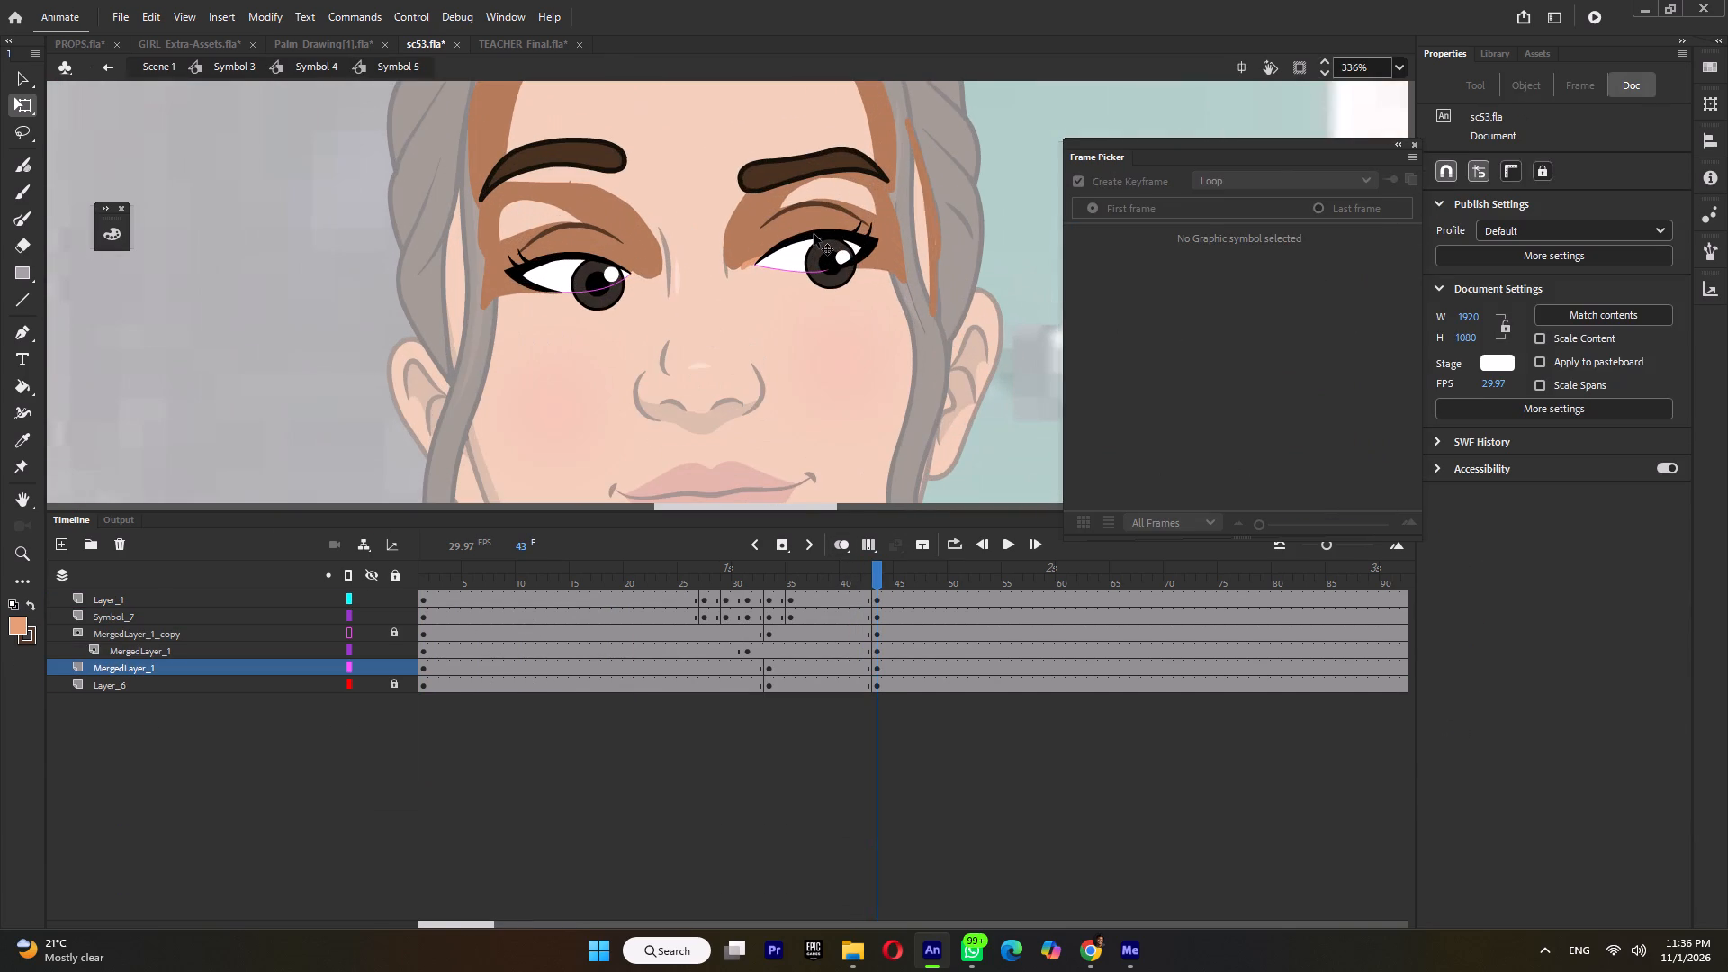
left_click(814, 234)
left_click(1138, 309)
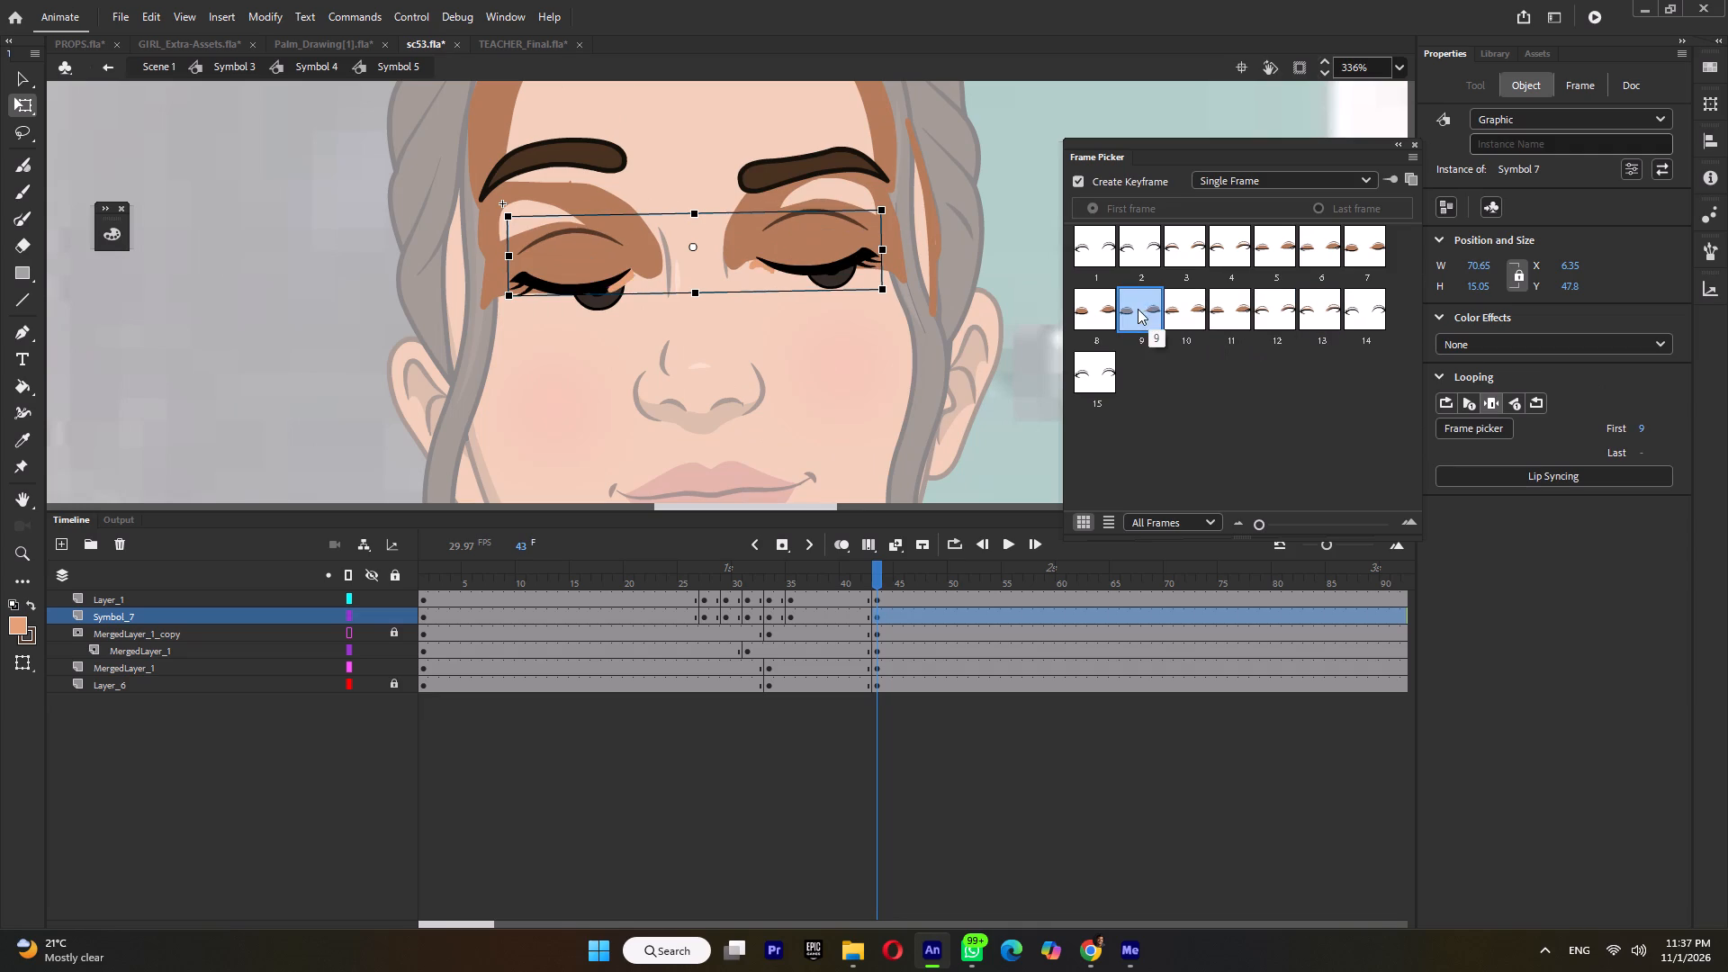
double_click(925, 449)
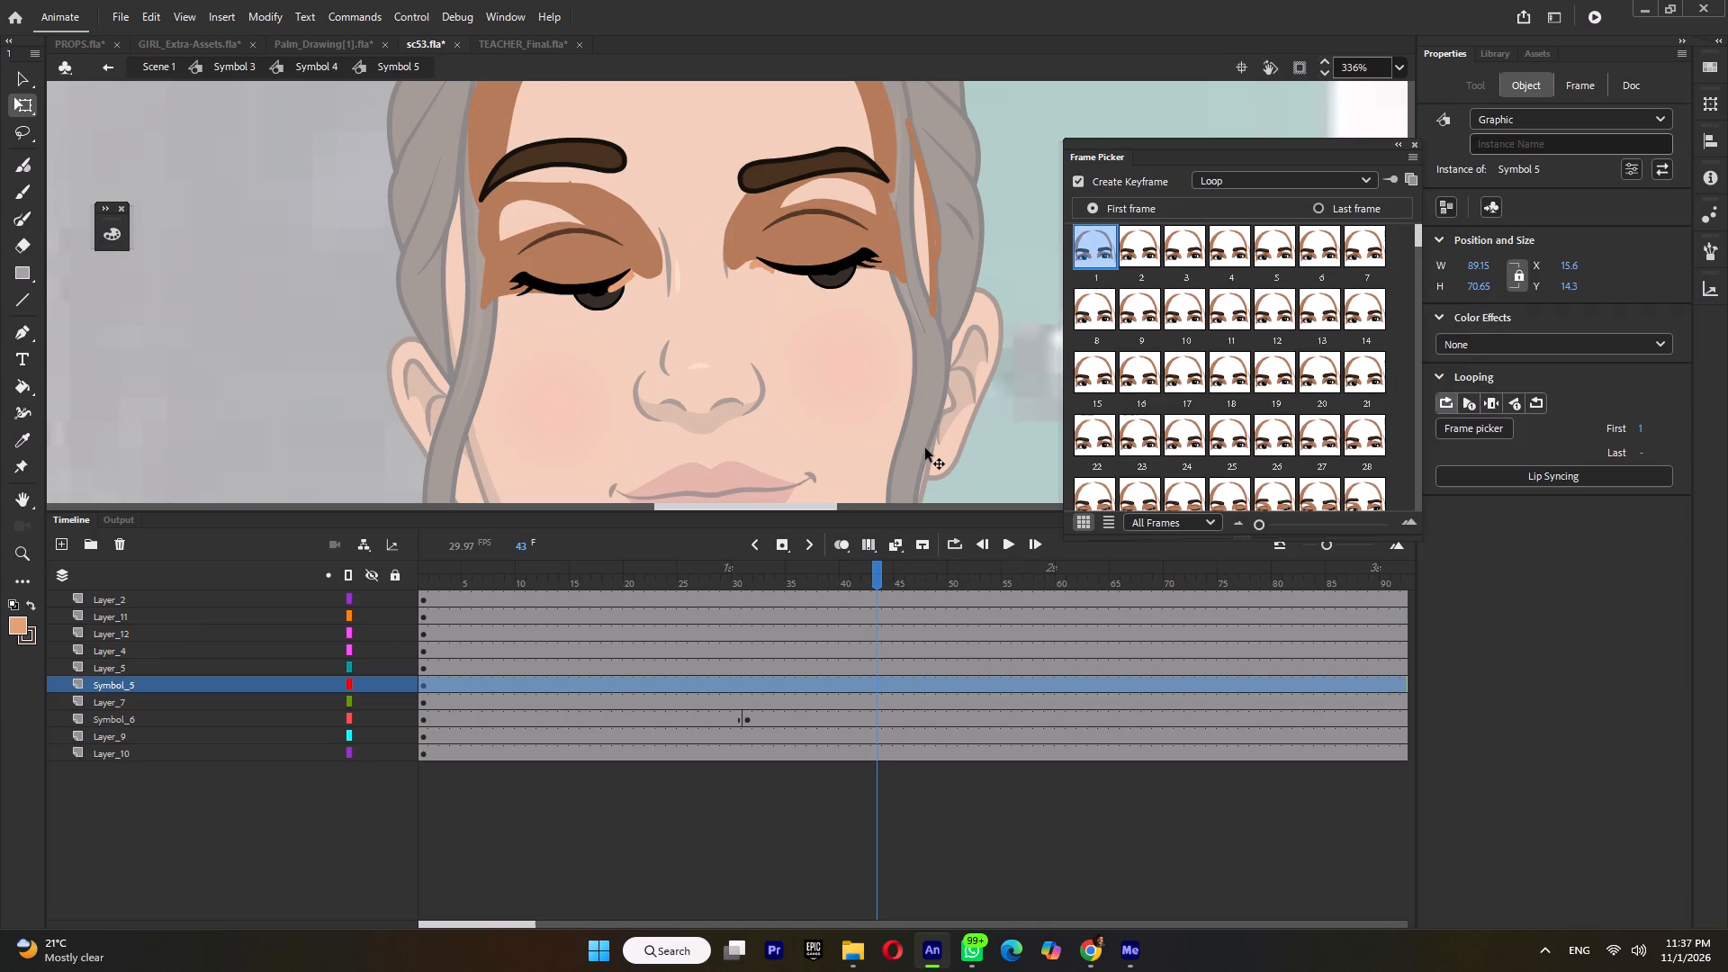
double_click(1016, 454)
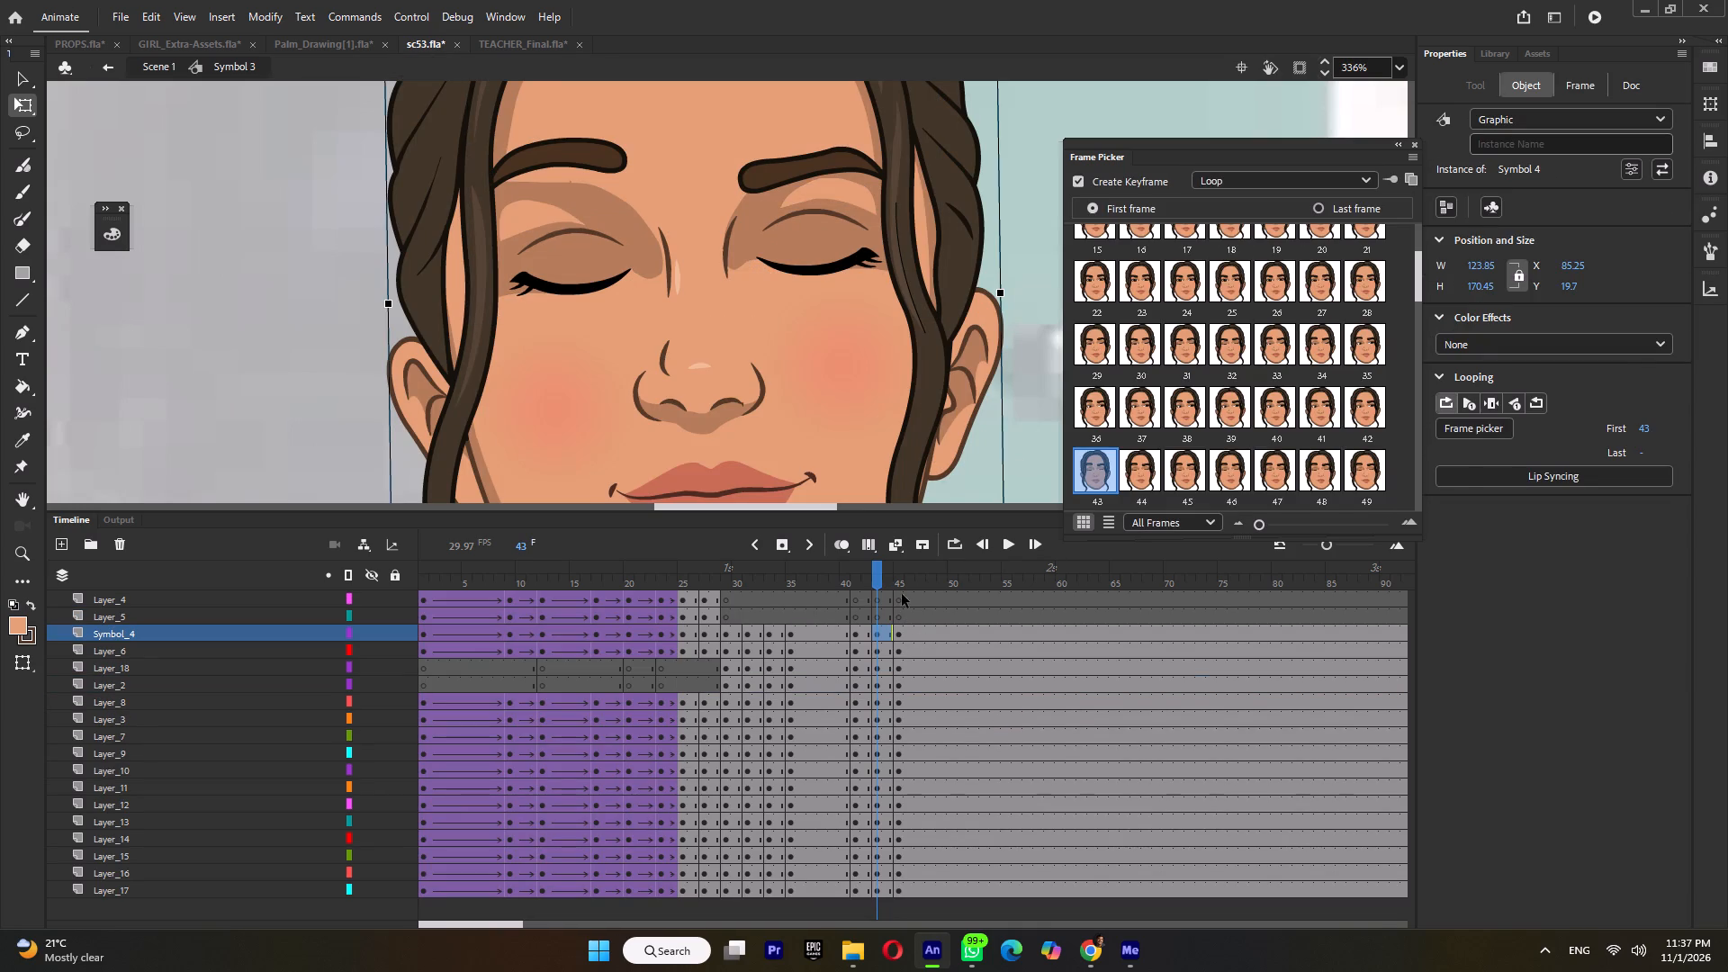
left_click(896, 594)
scroll(873, 297, "down", 12, "ctrl")
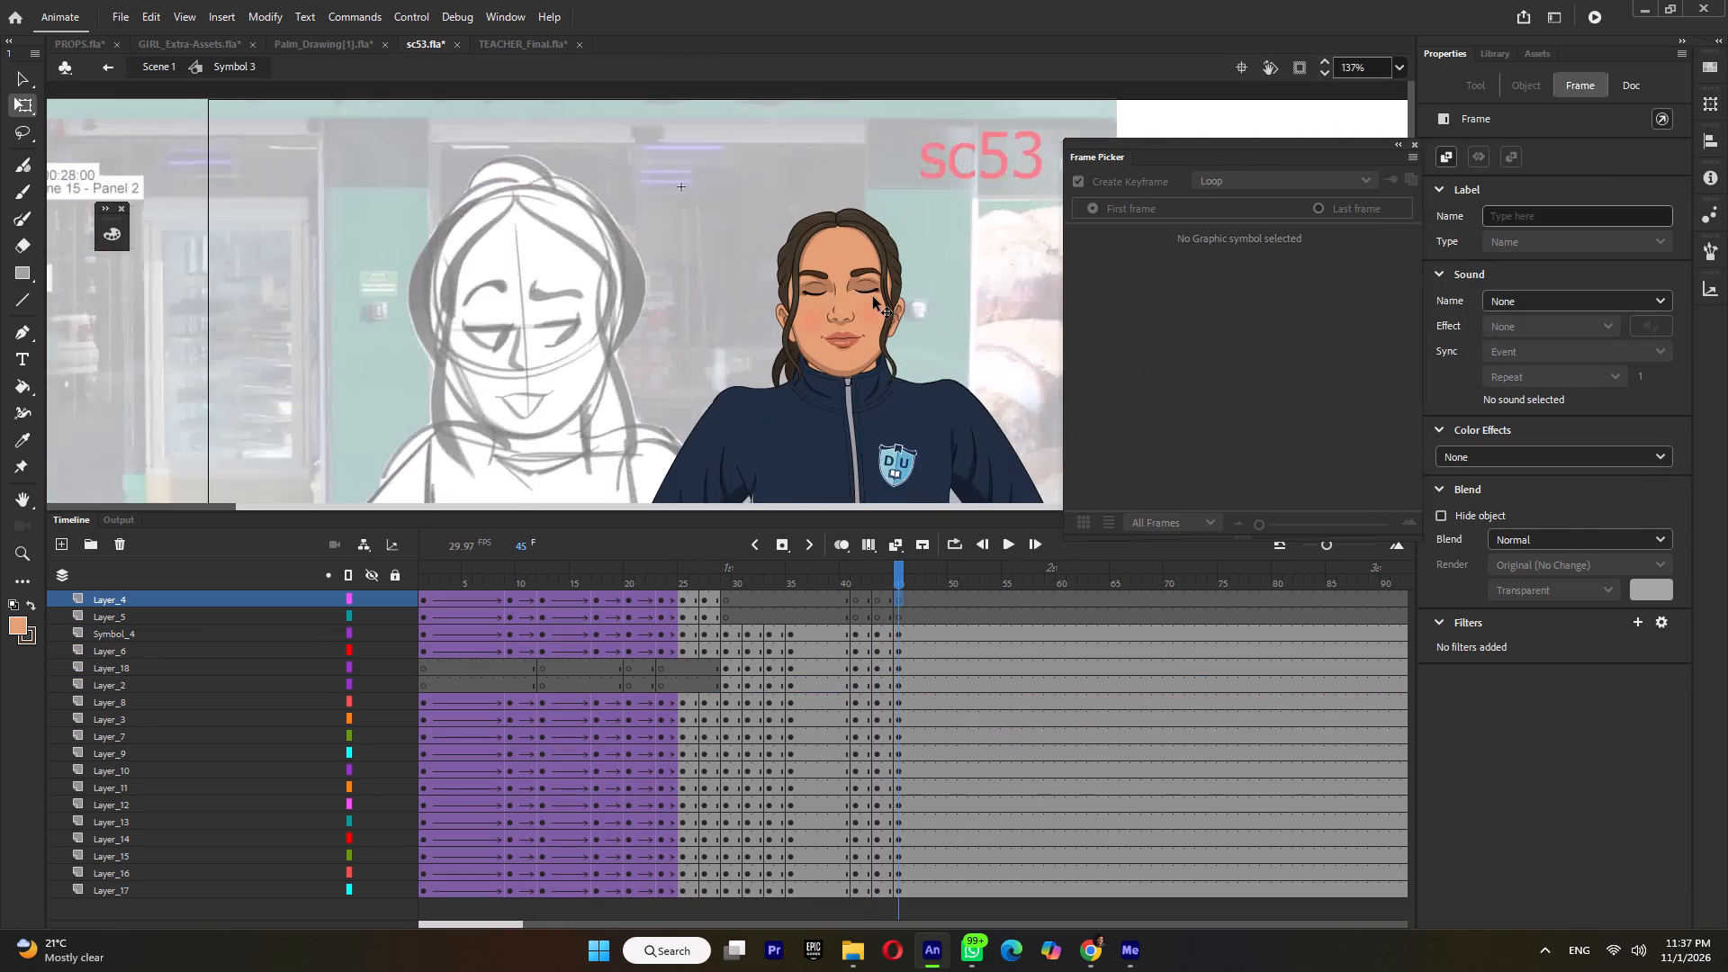
key("ctrl+s")
Return to Scene 1 and play back the blink leading into the bread-holding pose.
double_click(679, 184)
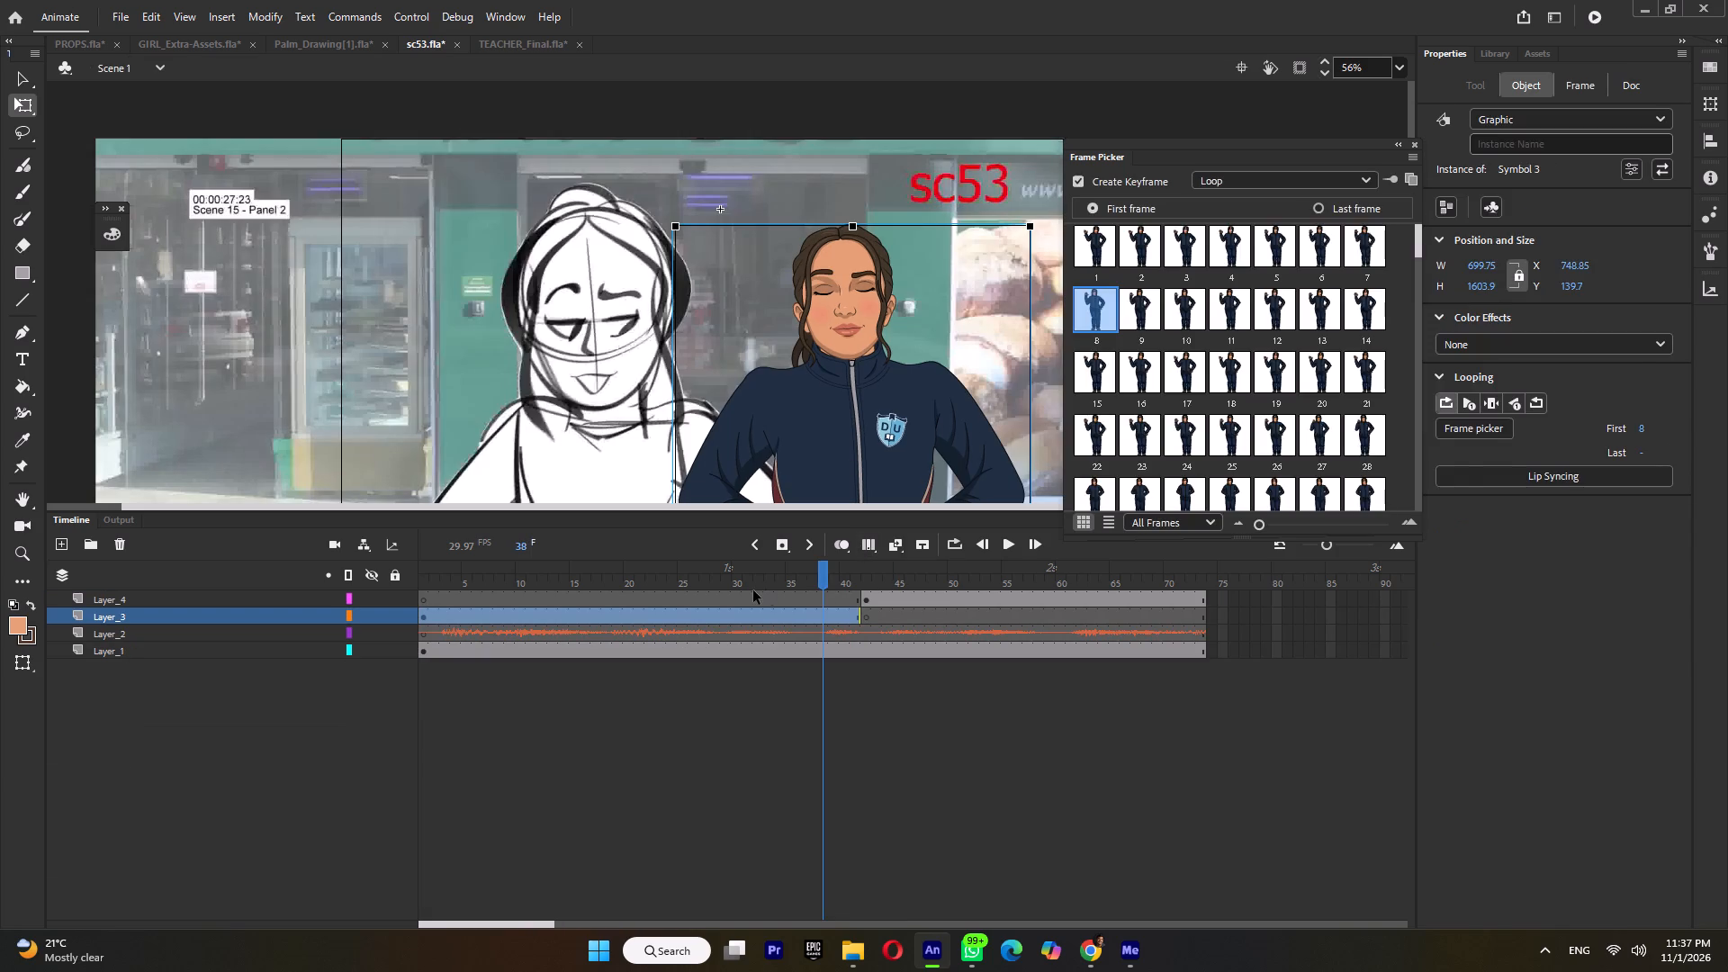
left_click(753, 590)
key("Return")
left_click(760, 582)
key("Return")
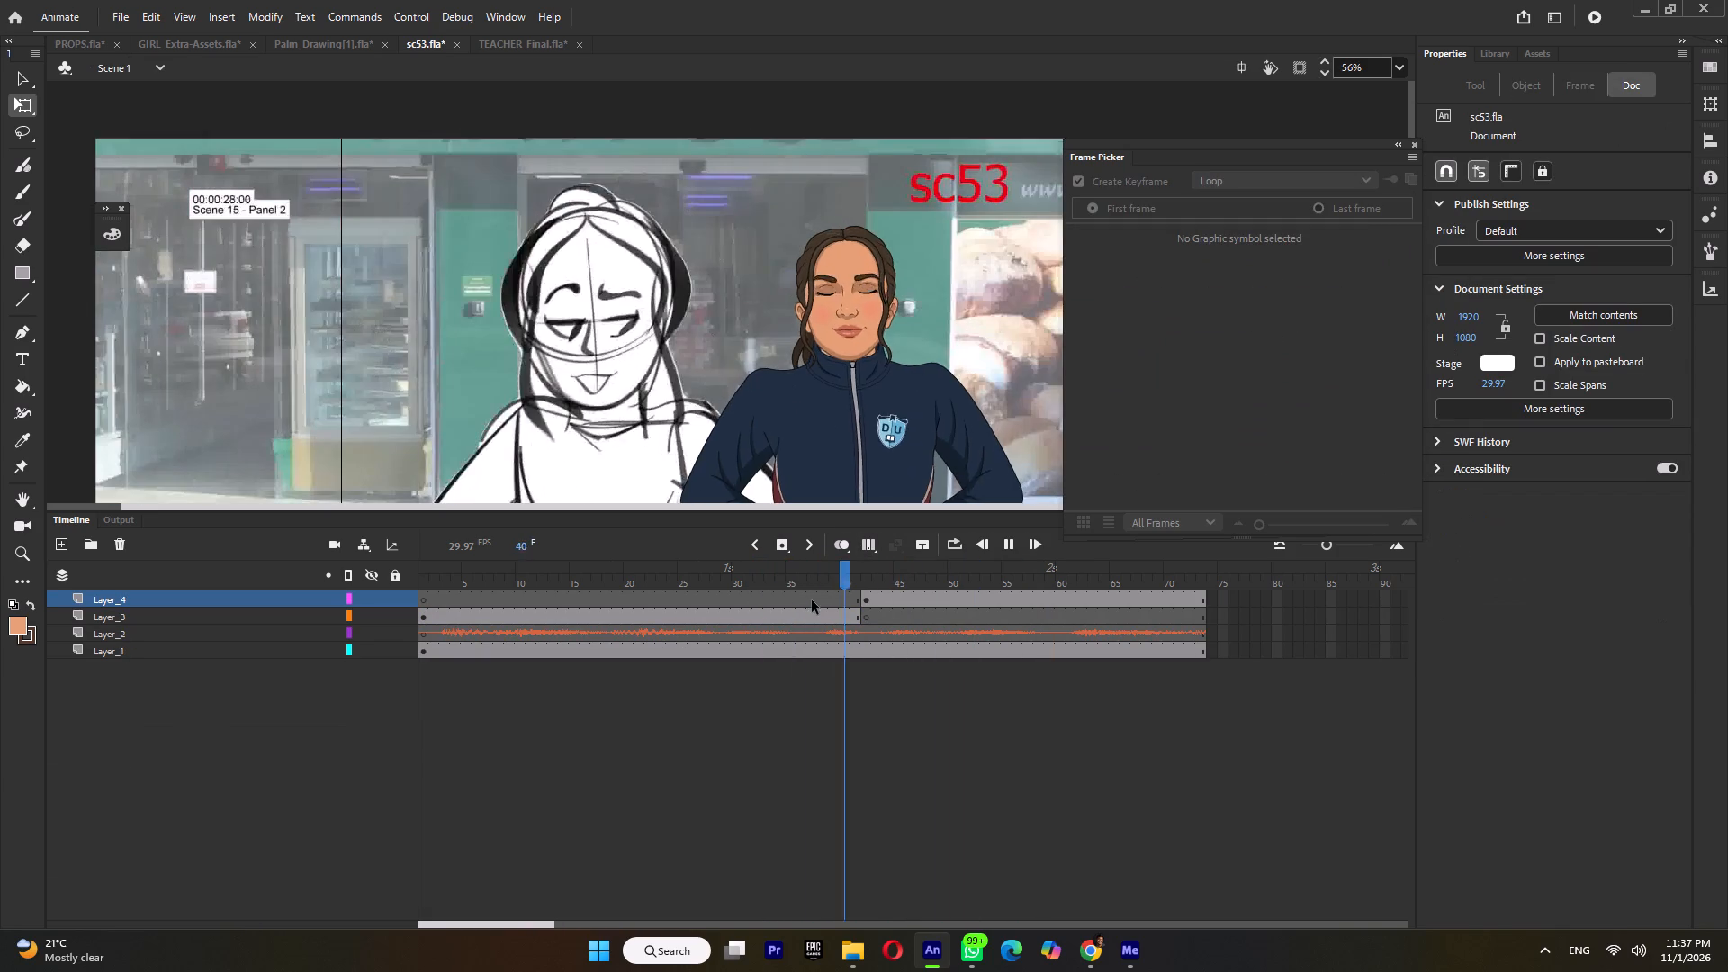
left_click(820, 577)
key("Return")
Examine the girl's eyes just before the cut, checking the eye keyframes inside Symbol 5, and return to Symbol 3.
left_click_drag(800, 577, 791, 580)
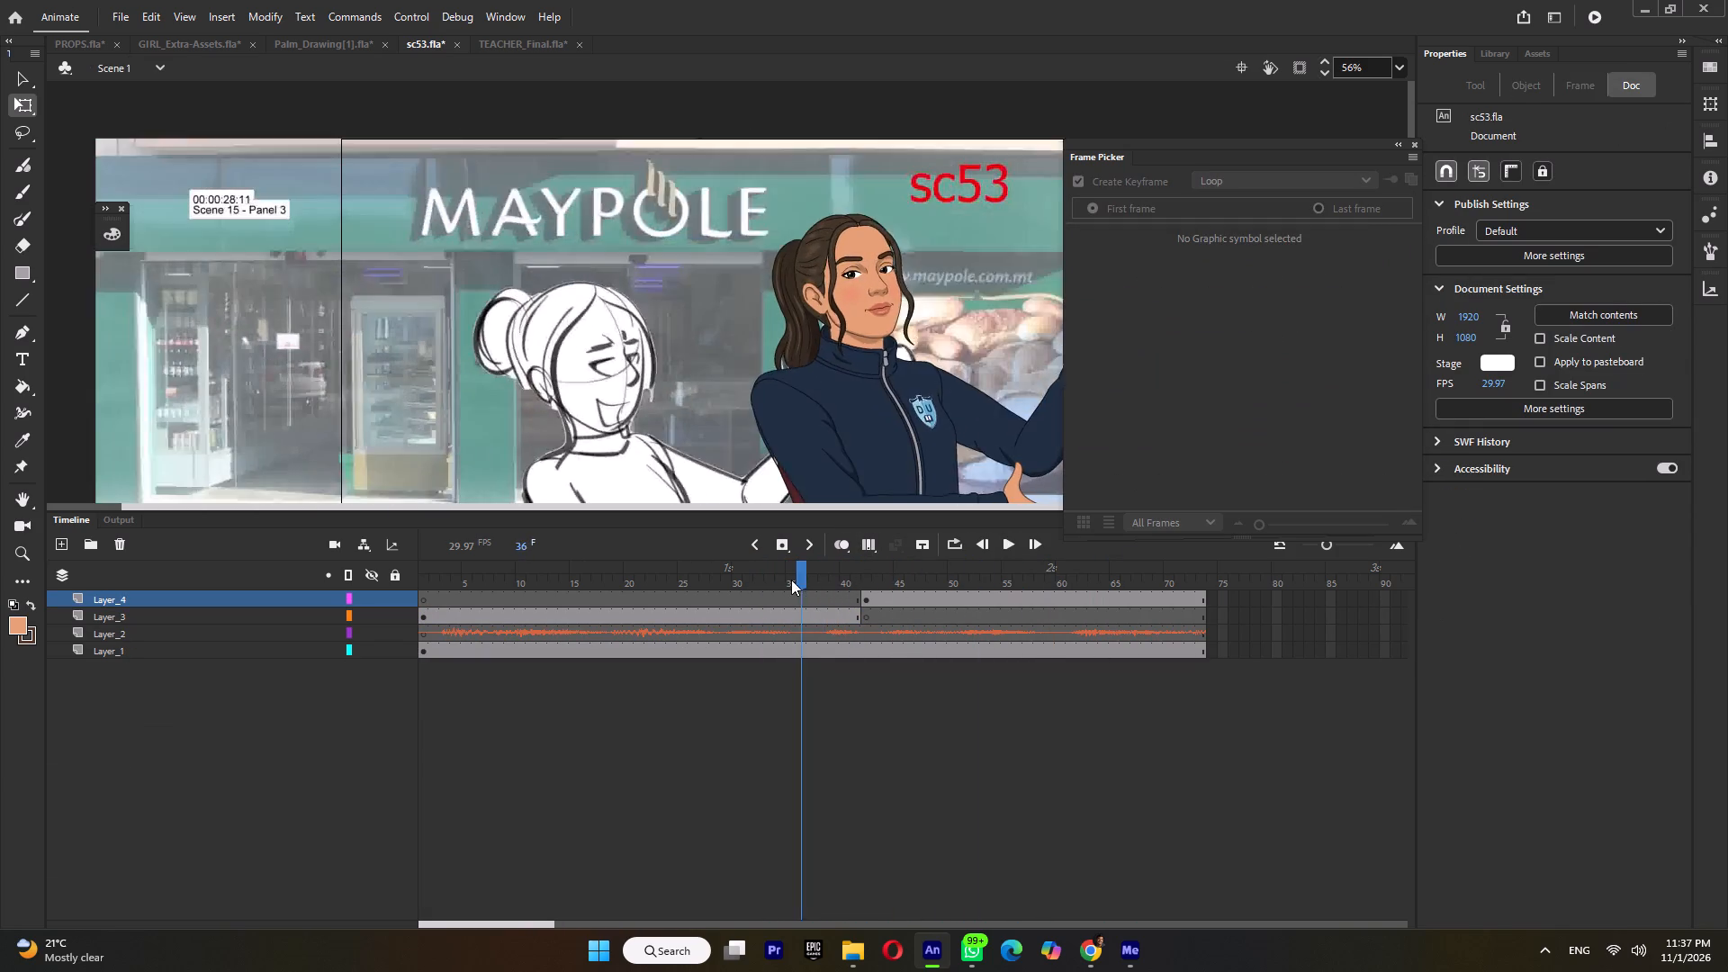
left_click_drag(791, 580, 859, 597)
triple_click(876, 275)
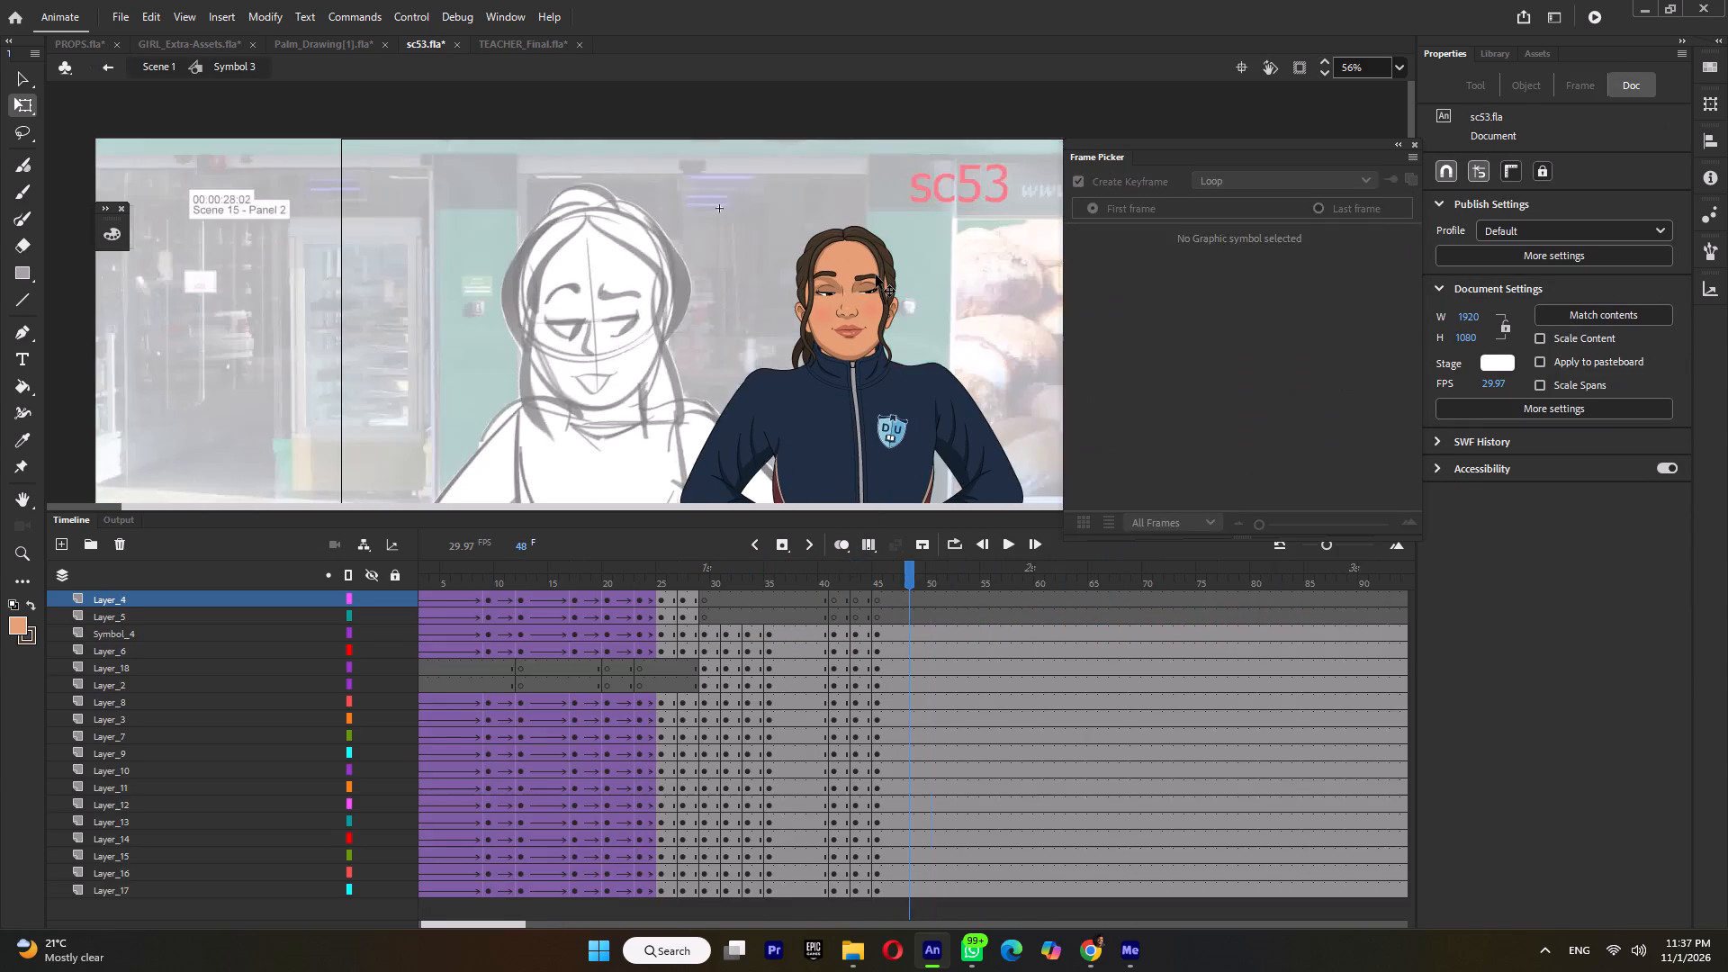
left_click(876, 275)
scroll(876, 275, "up", 5, "ctrl")
left_click(849, 256)
double_click(844, 274)
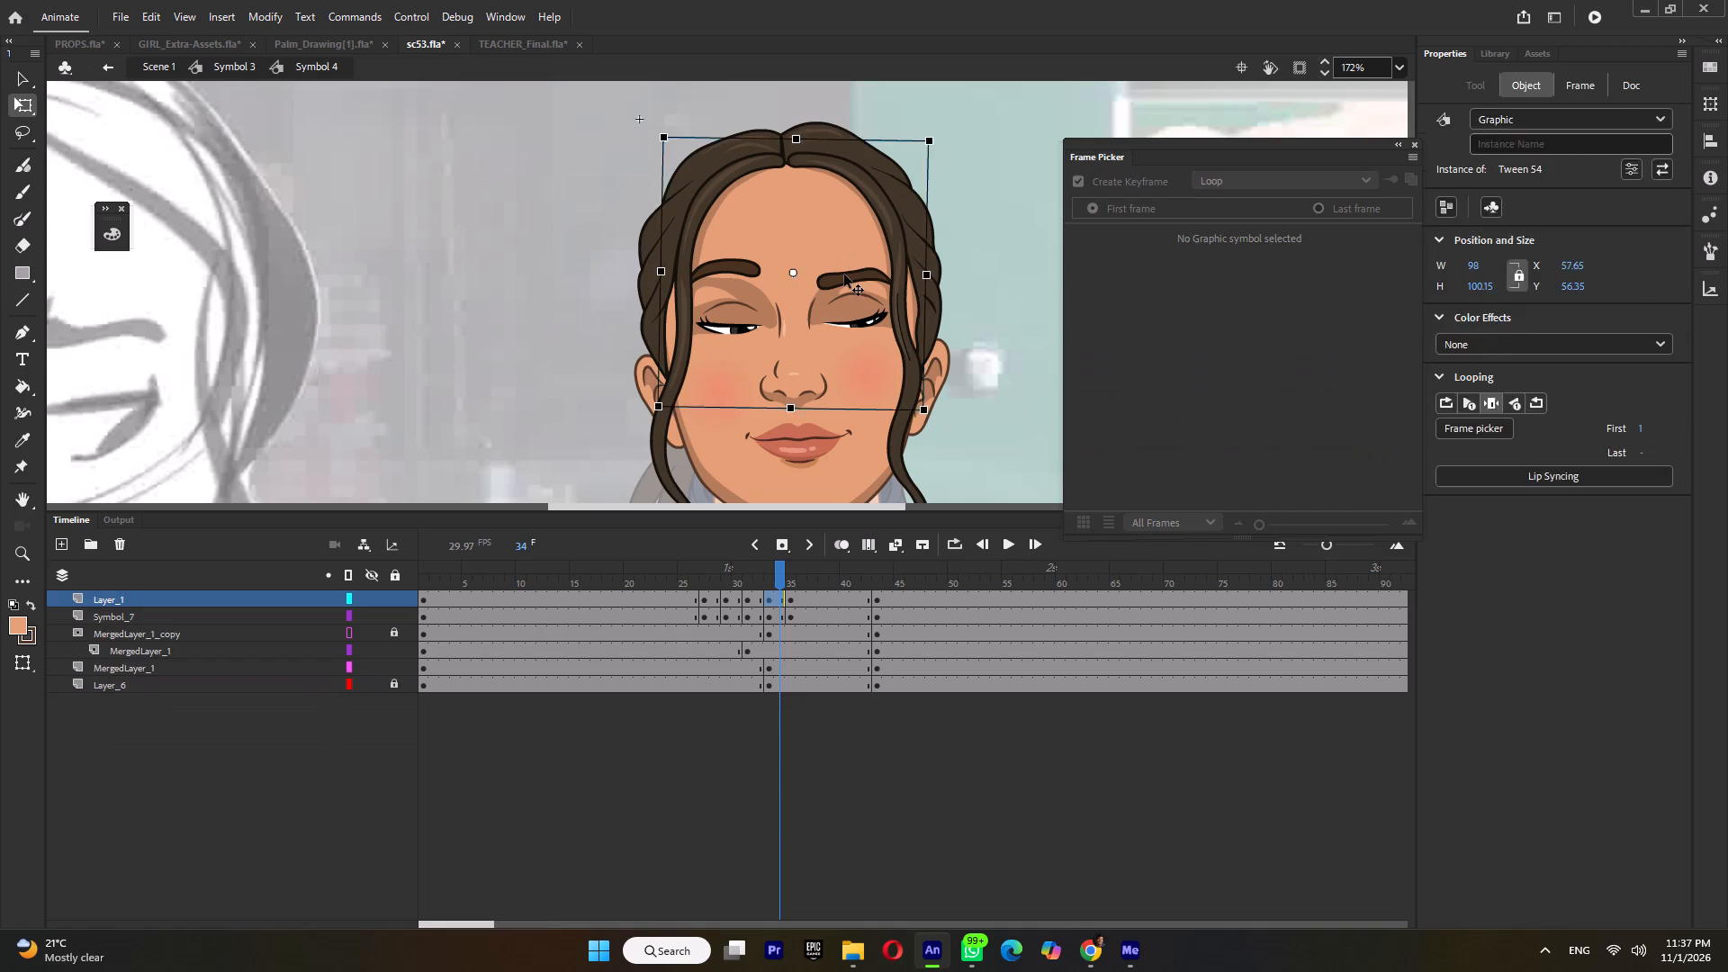
left_click(768, 633)
double_click(949, 395)
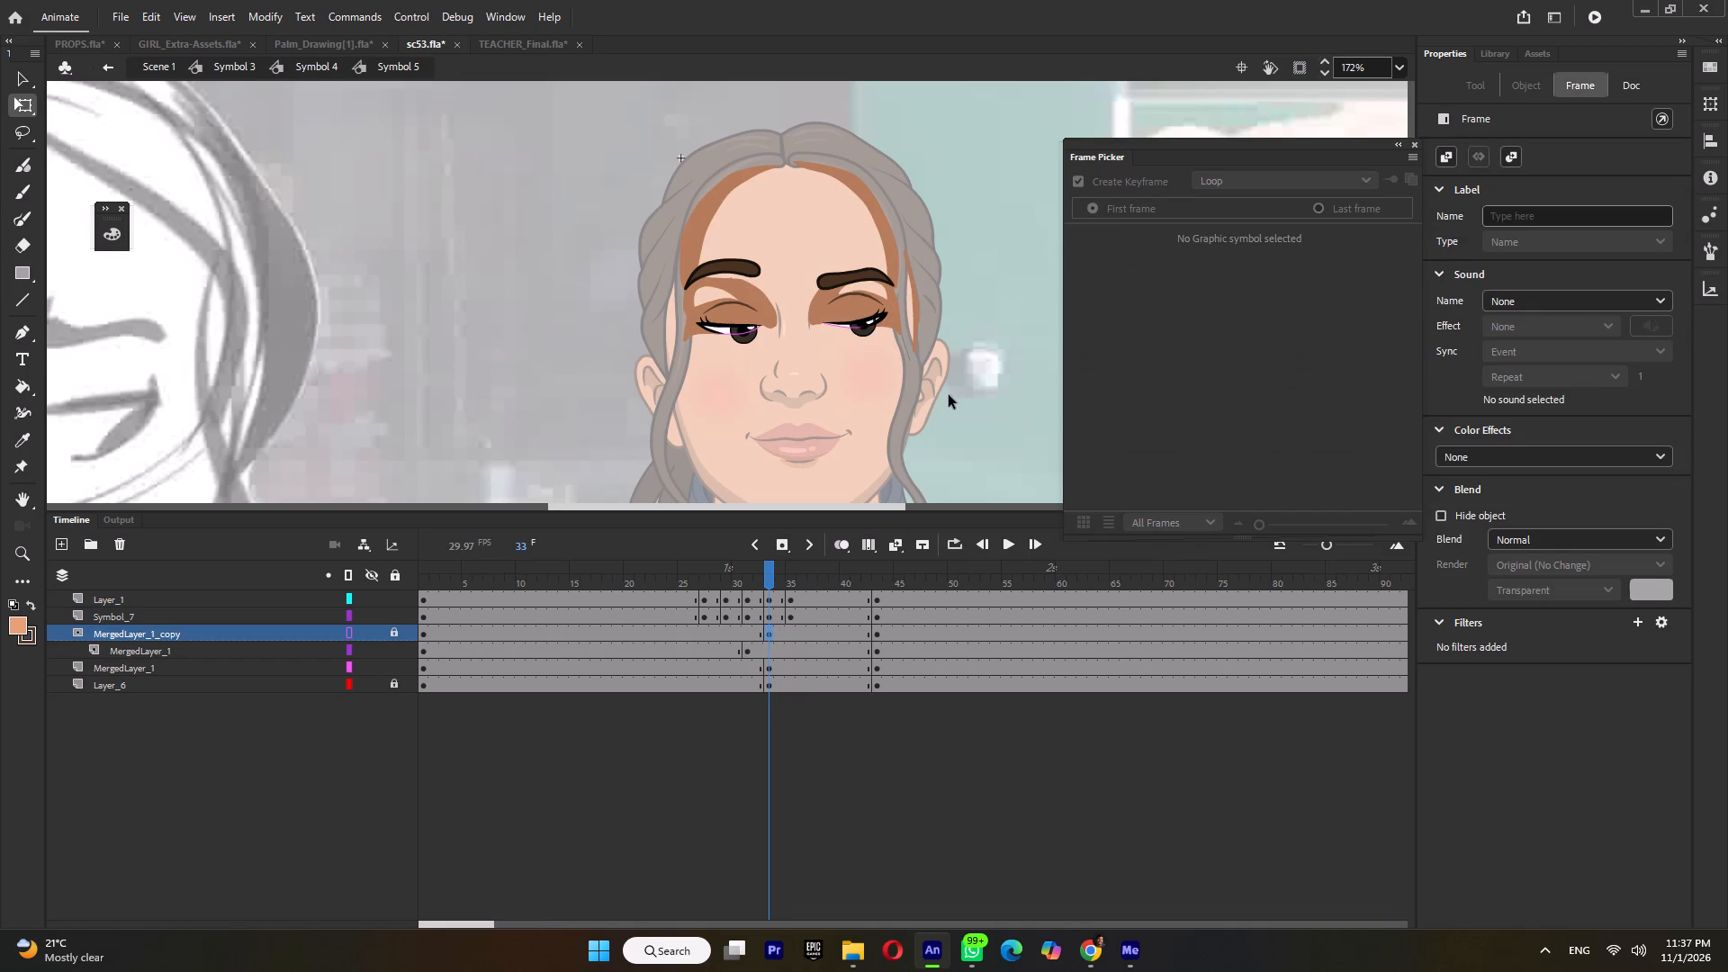
double_click(967, 398)
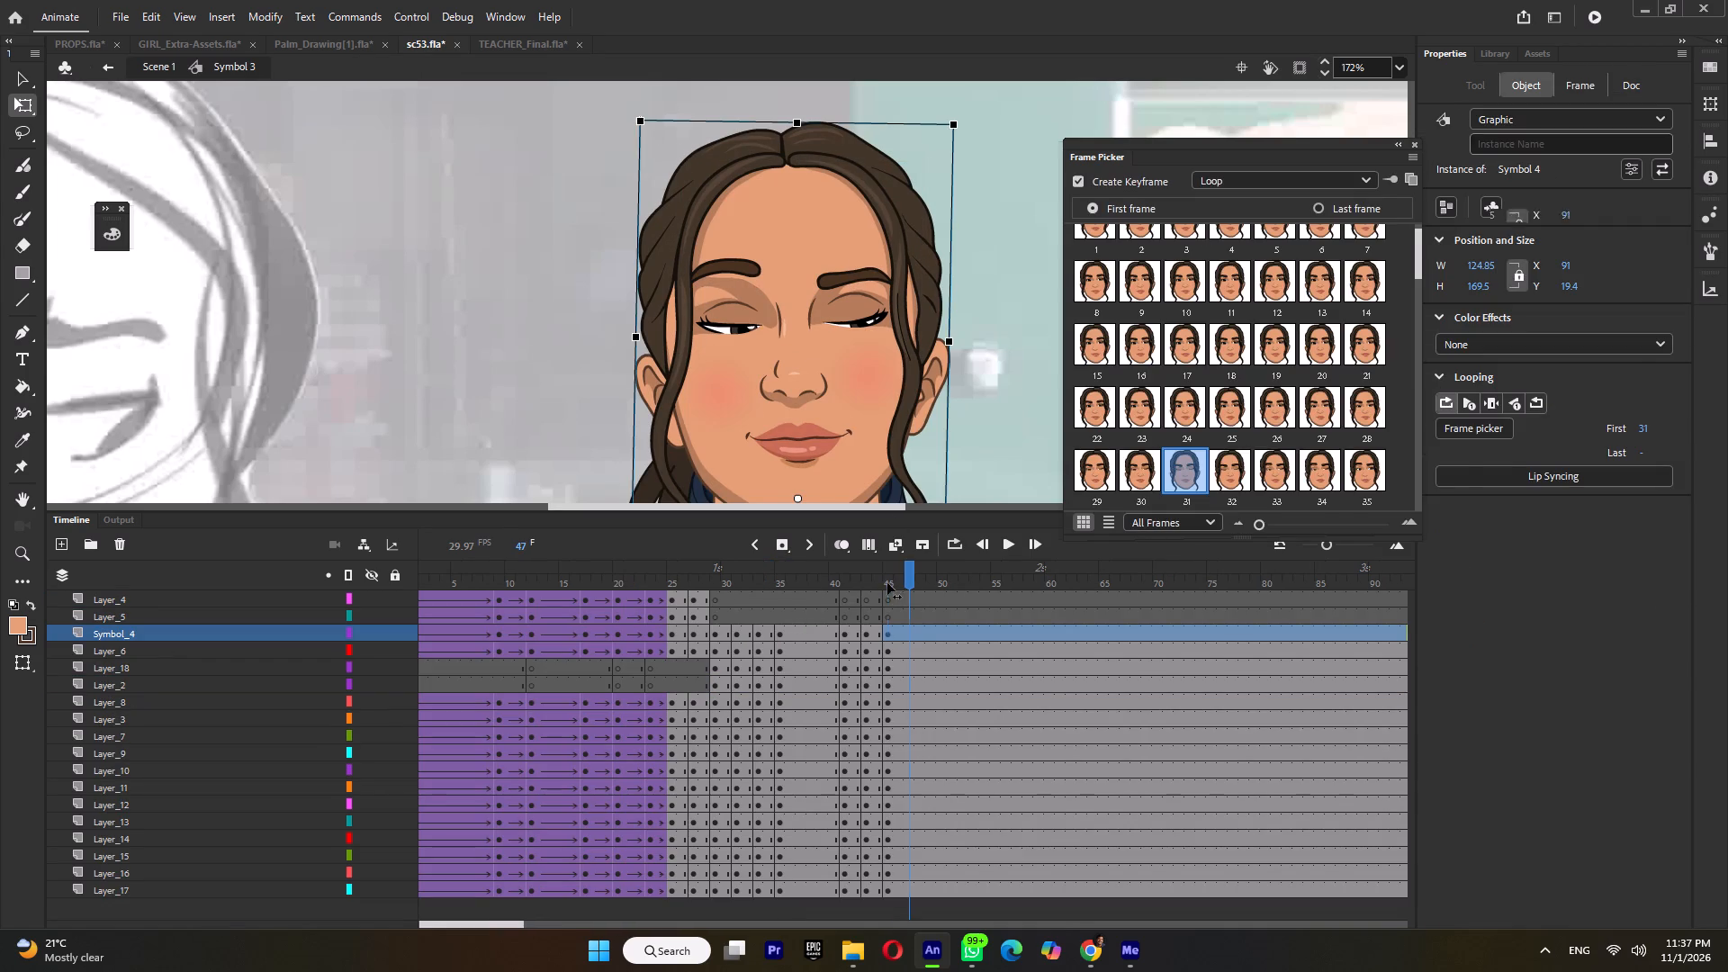
Set the girl's head (Symbol 4) at frame 45 to Single Frame looping, return to Scene 1, and save the file.
left_click(887, 583)
left_click(845, 314)
left_click(1279, 175)
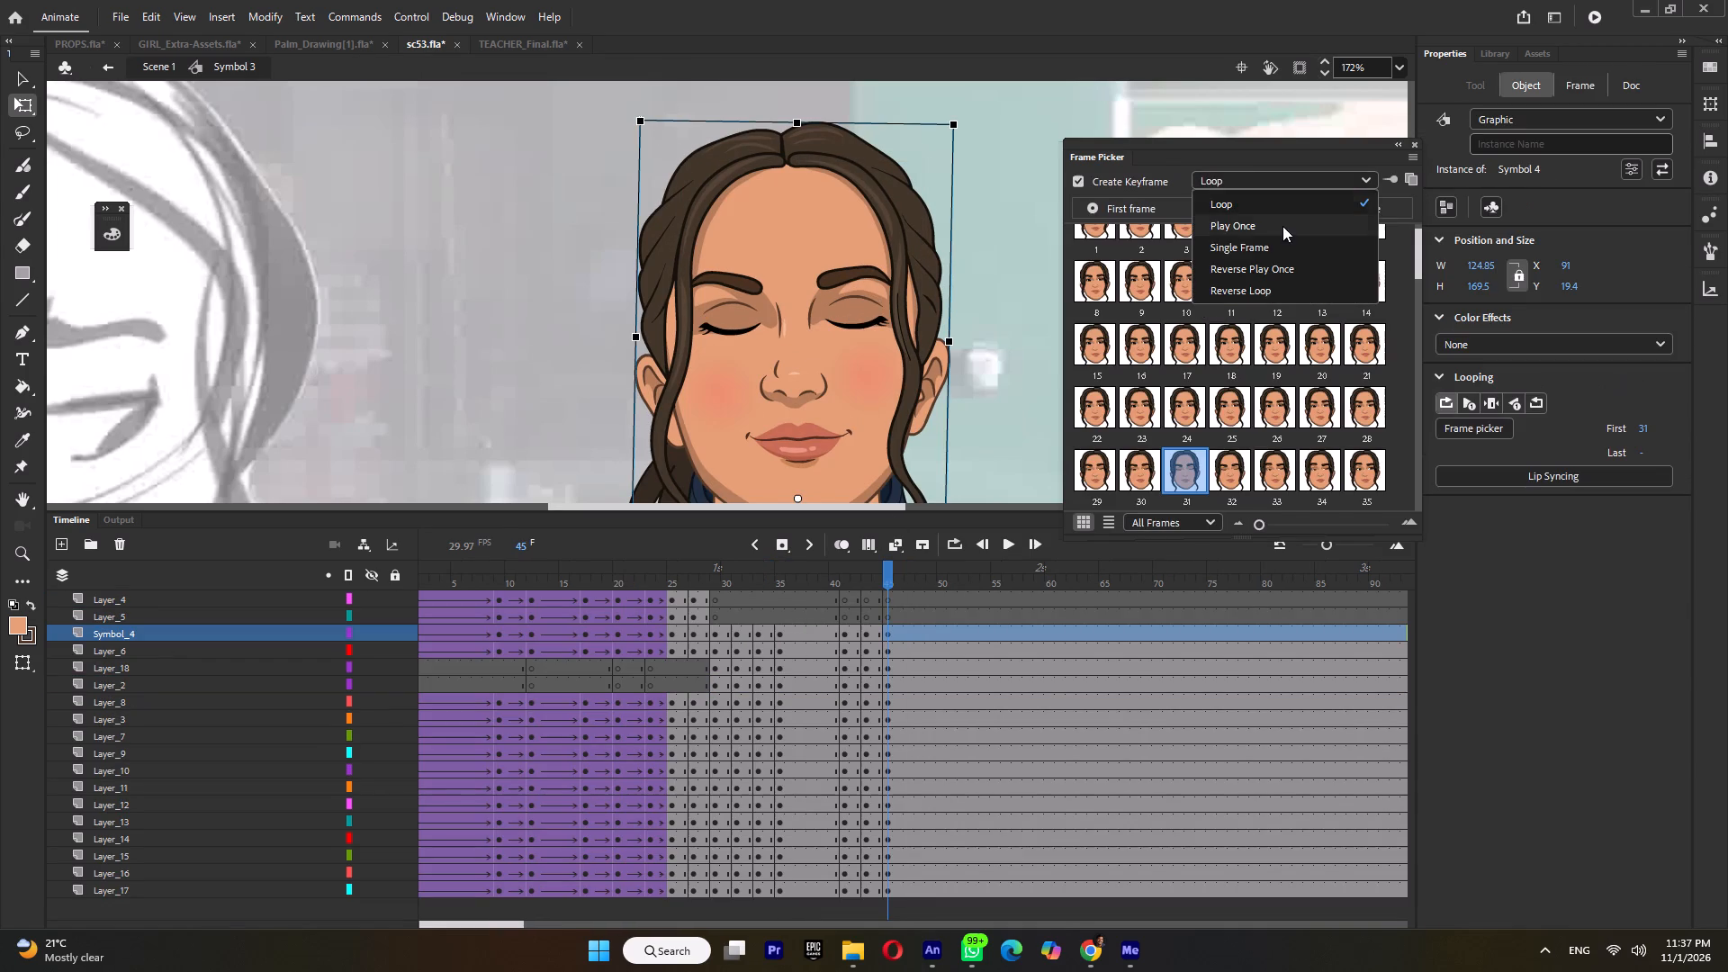
left_click(1281, 241)
double_click(485, 257)
scroll(485, 257, "down", 12, "ctrl")
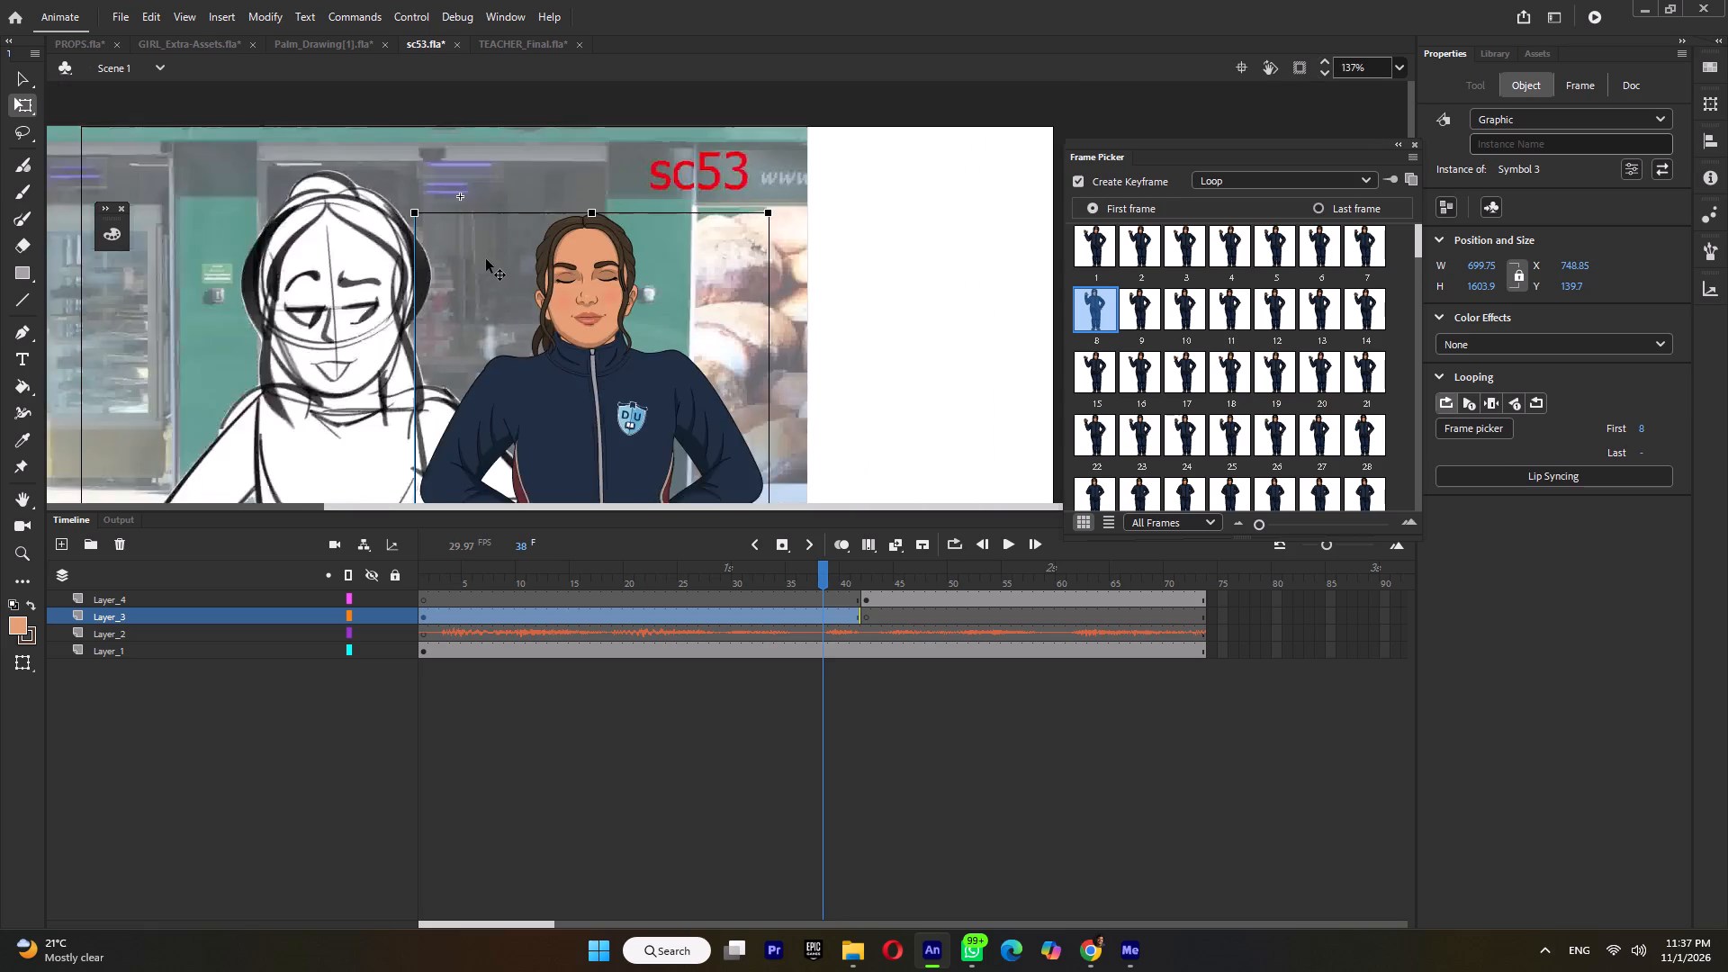
key("ctrl+s")
Play back Scene 1 from the start to review the shot.
left_click_drag(468, 580, 274, 588)
key("Return")
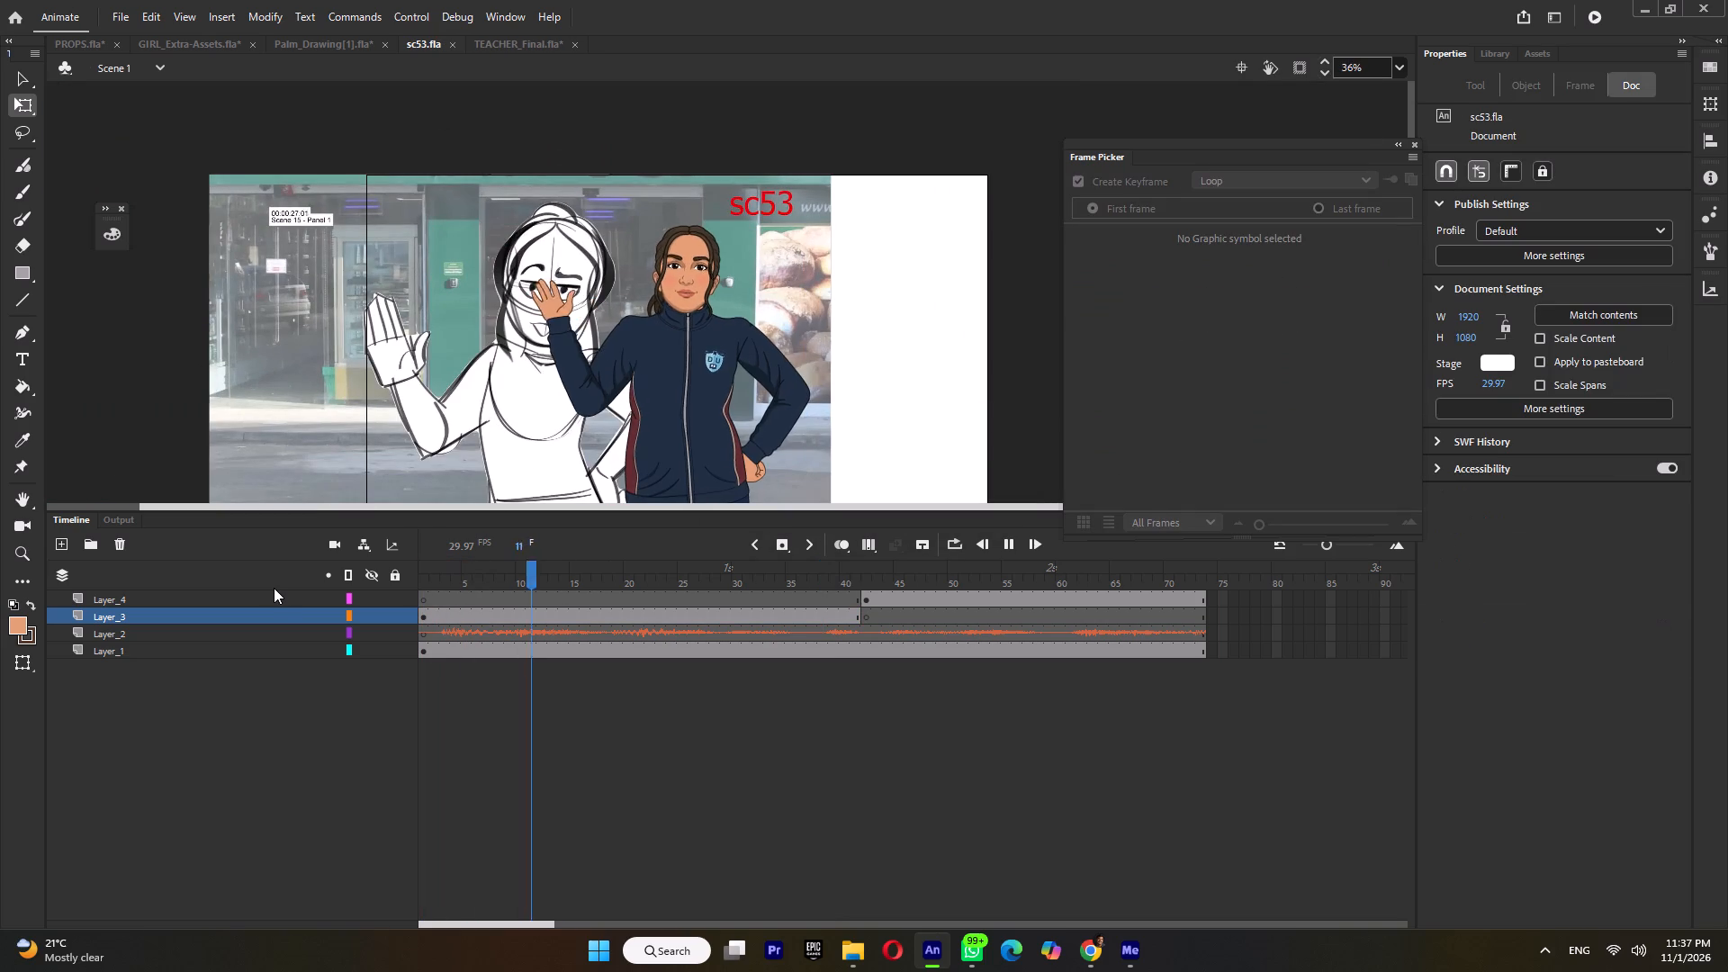
Replay Scene 1 from the start to review the whole shot, and save the file.
key("Return")
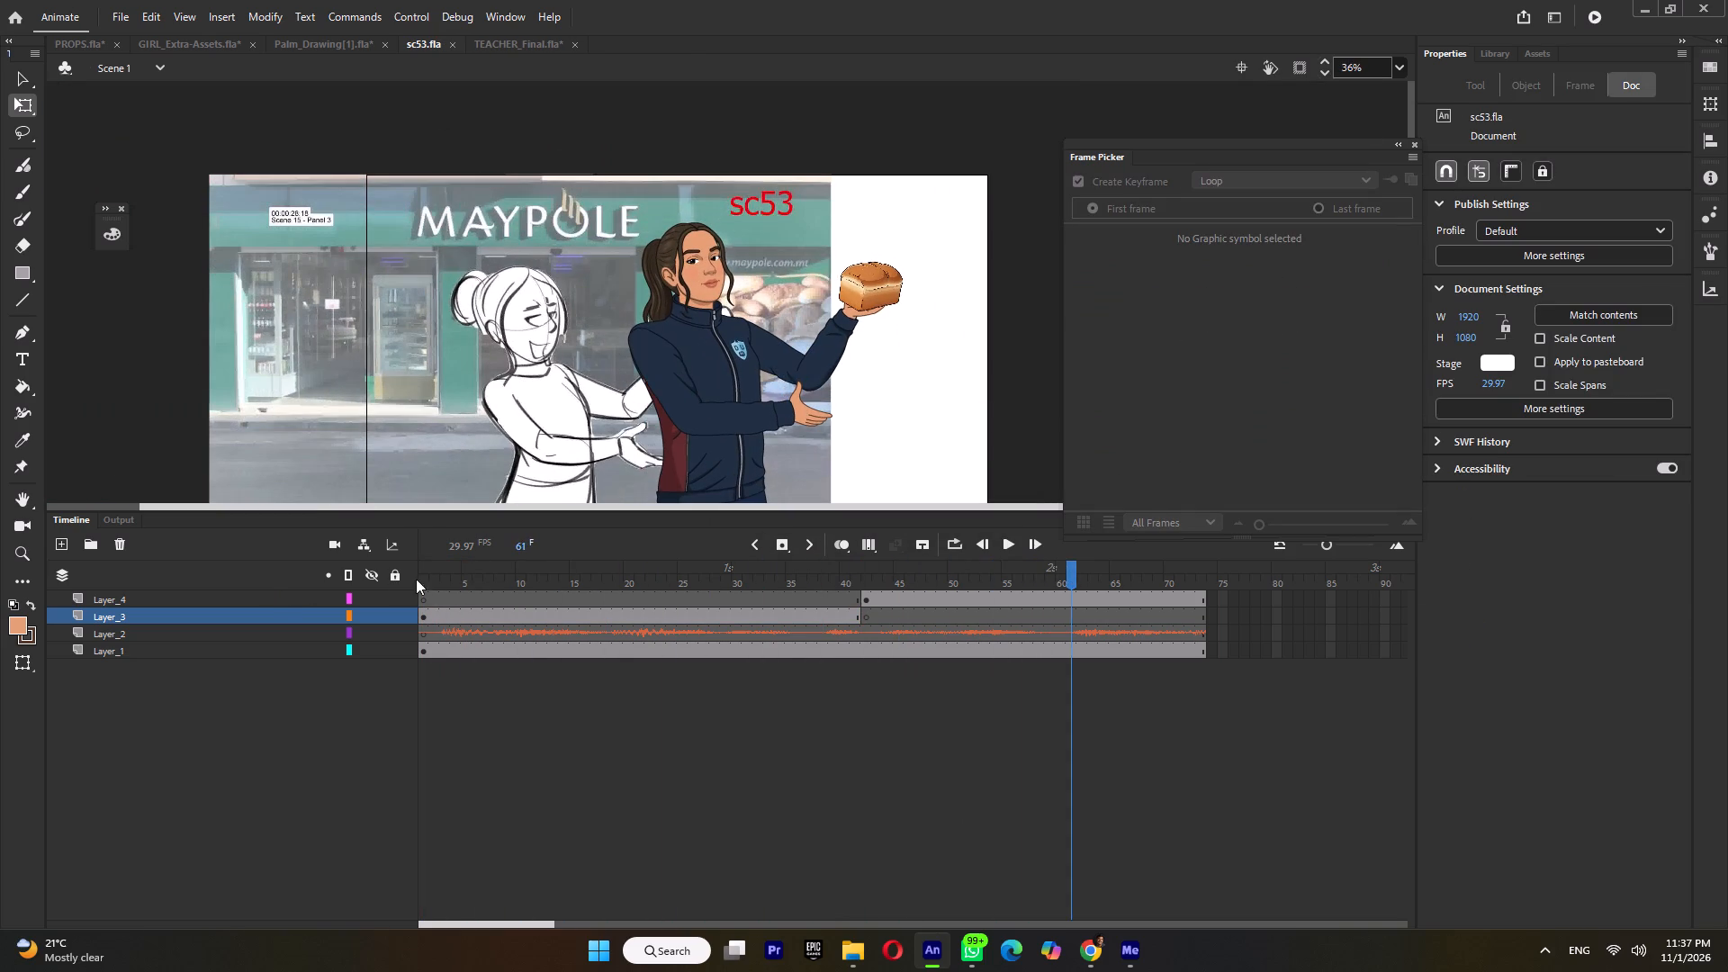
left_click_drag(435, 575, 309, 575)
key("Return")
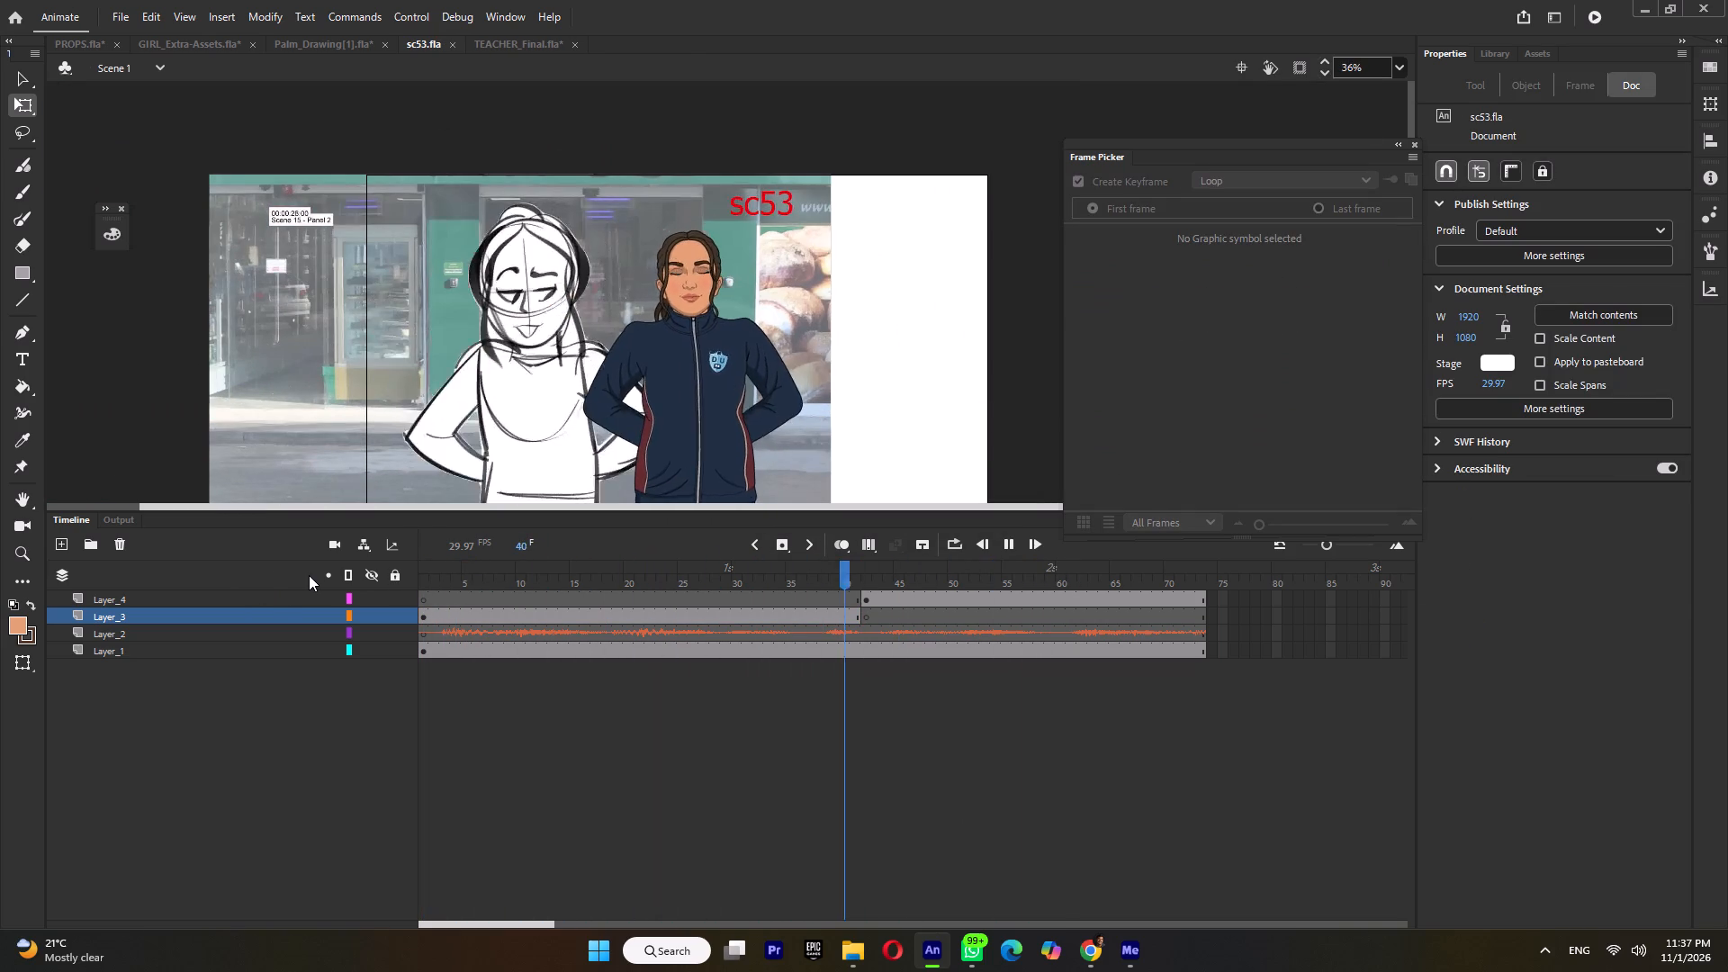
scroll(782, 346, "down", 6, "ctrl")
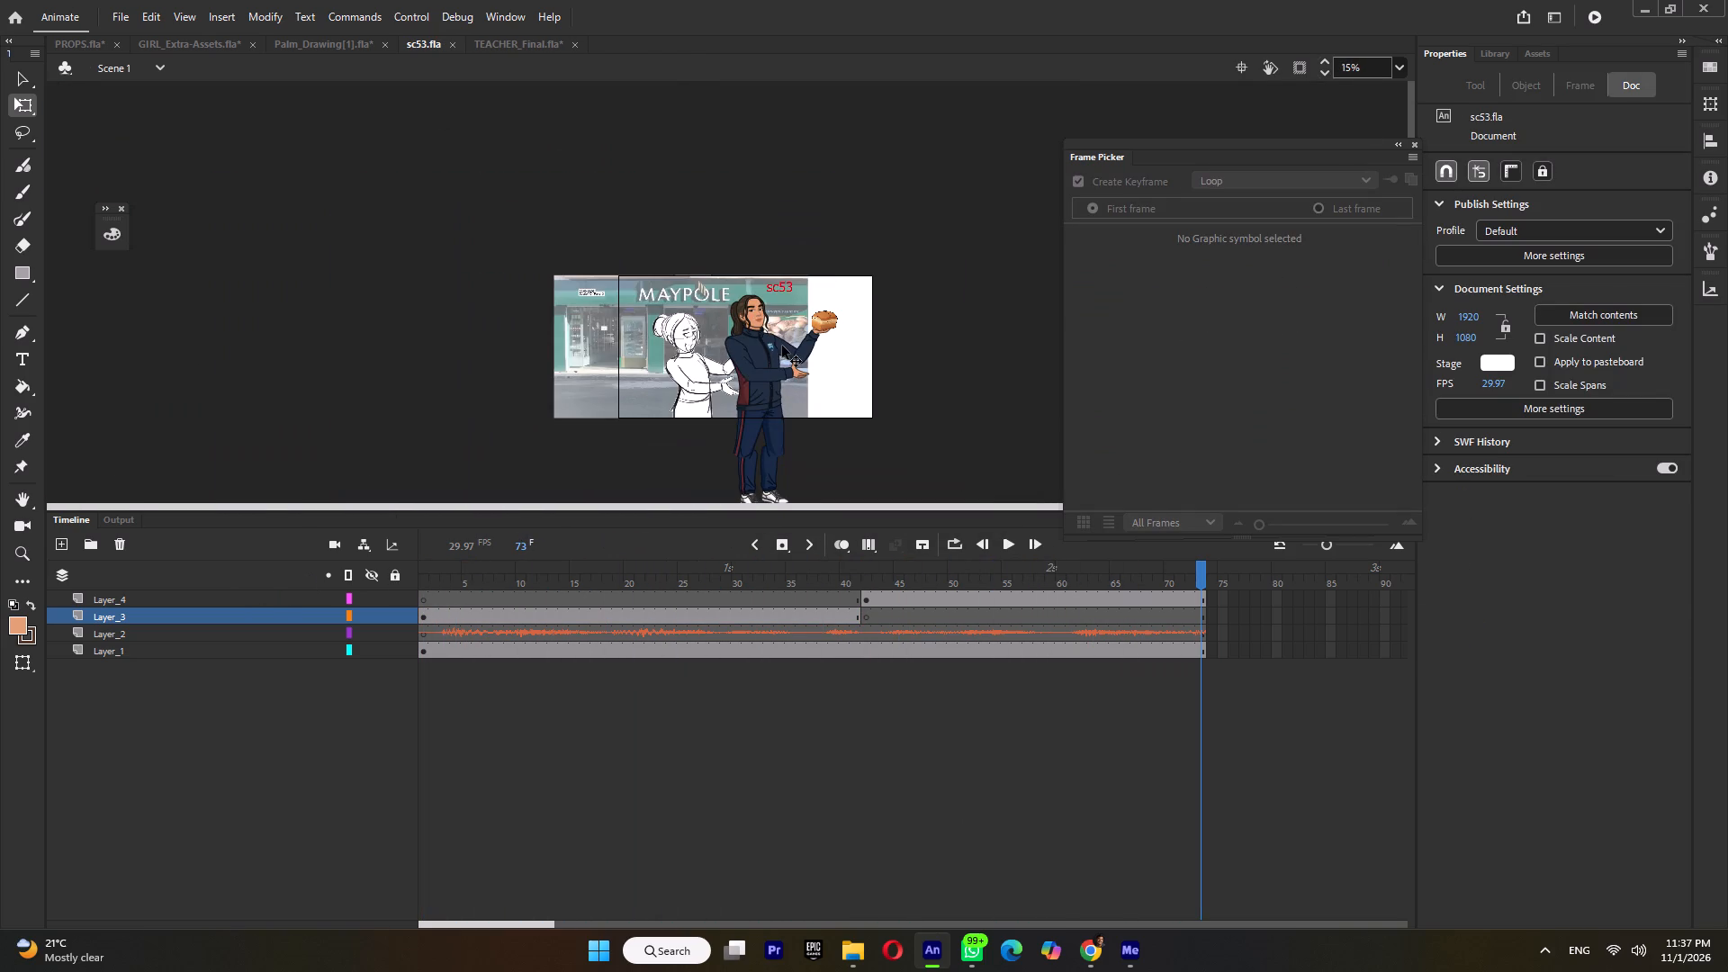
key("ctrl+s")
left_click_drag(489, 581, 349, 585)
key("Return")
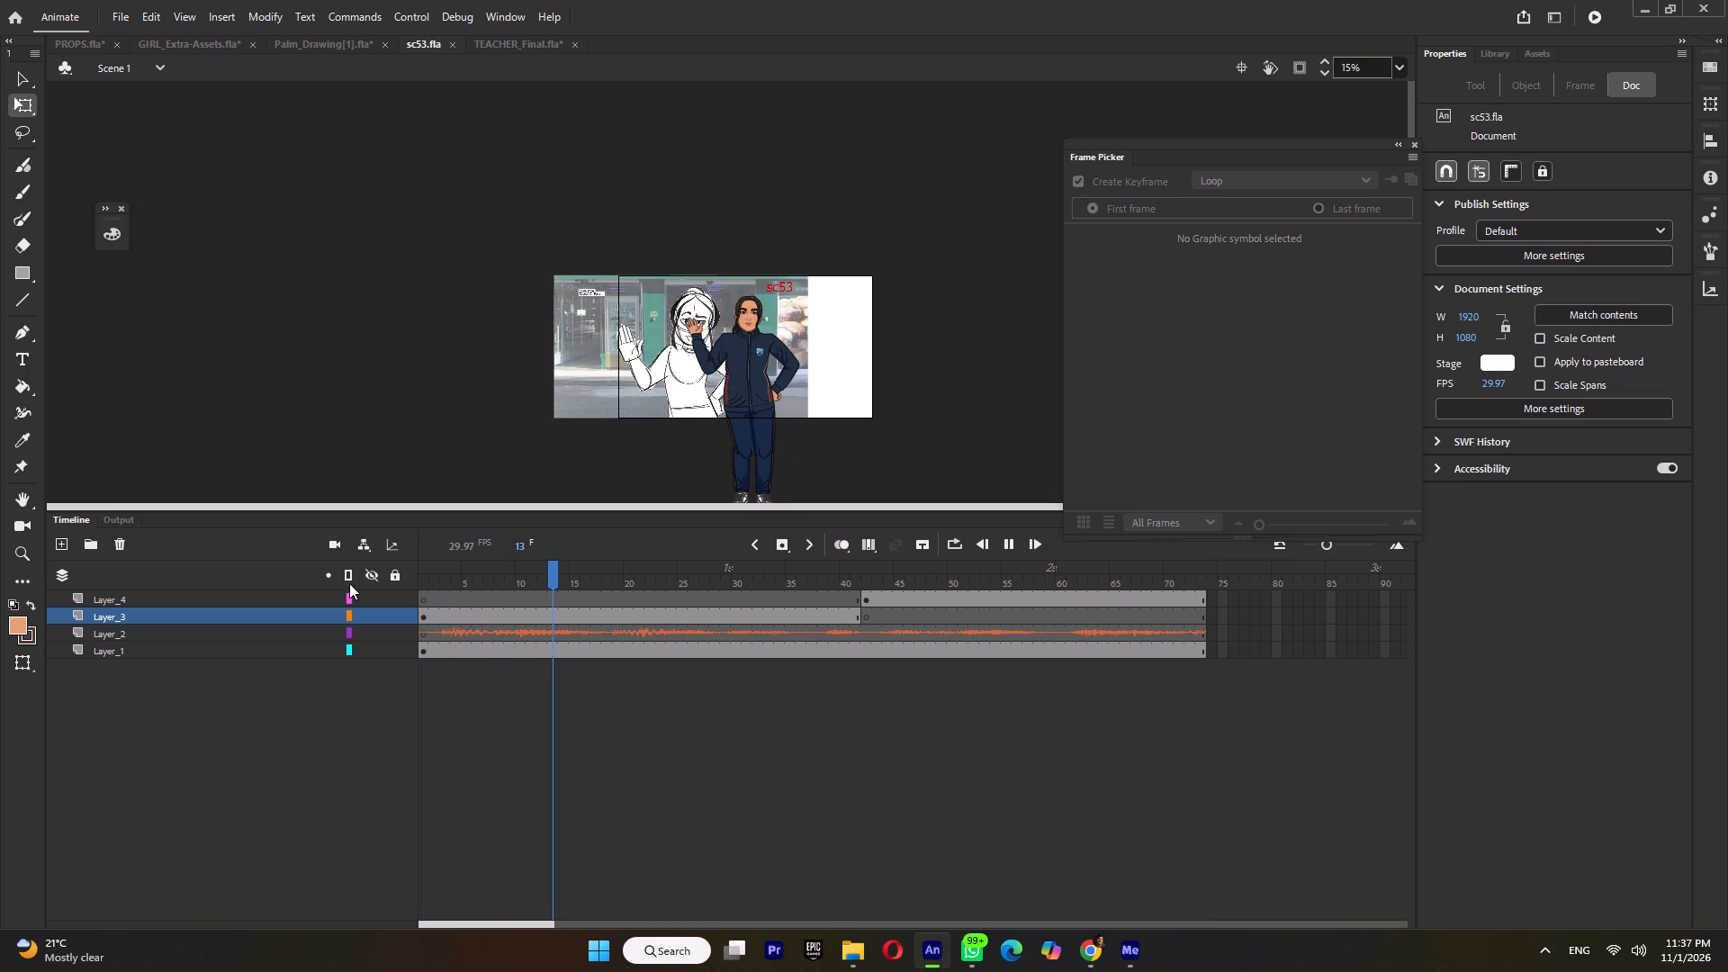
key("Return")
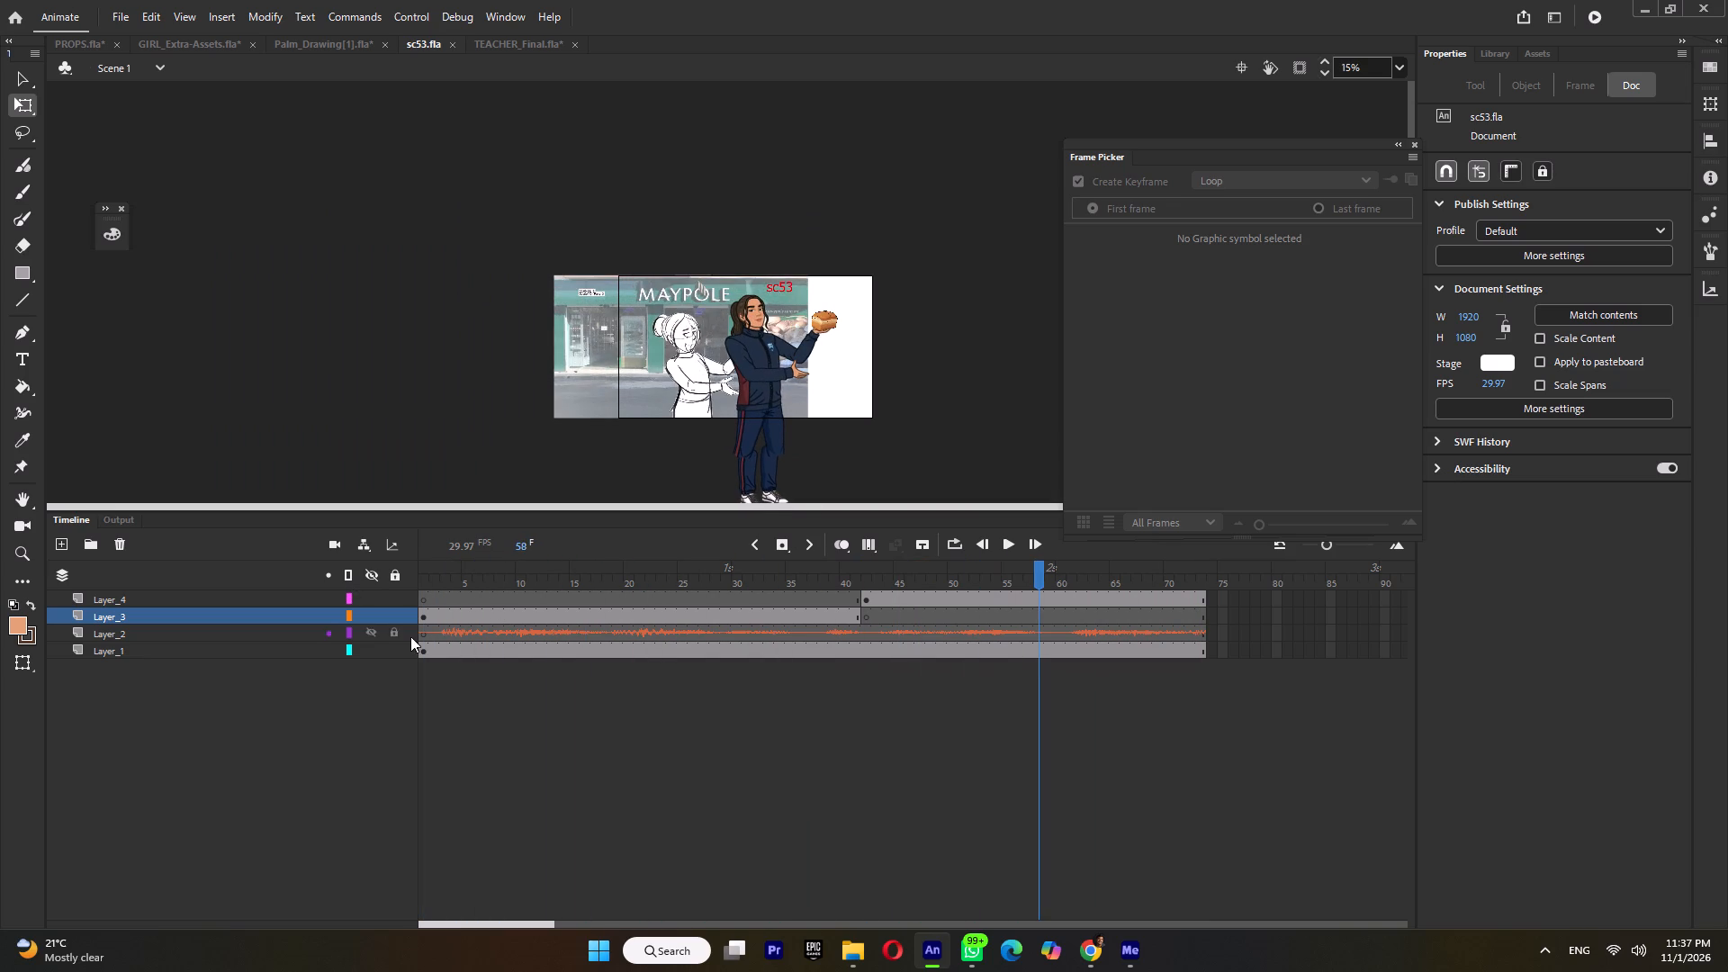
Copy the sc53.mp3 sound frame from Scene 1's Layer_2 and paste it at frame 8 on a new layer above Symbol_6 inside Symbol 4.
left_click(423, 632)
right_click(423, 632)
left_click(483, 358)
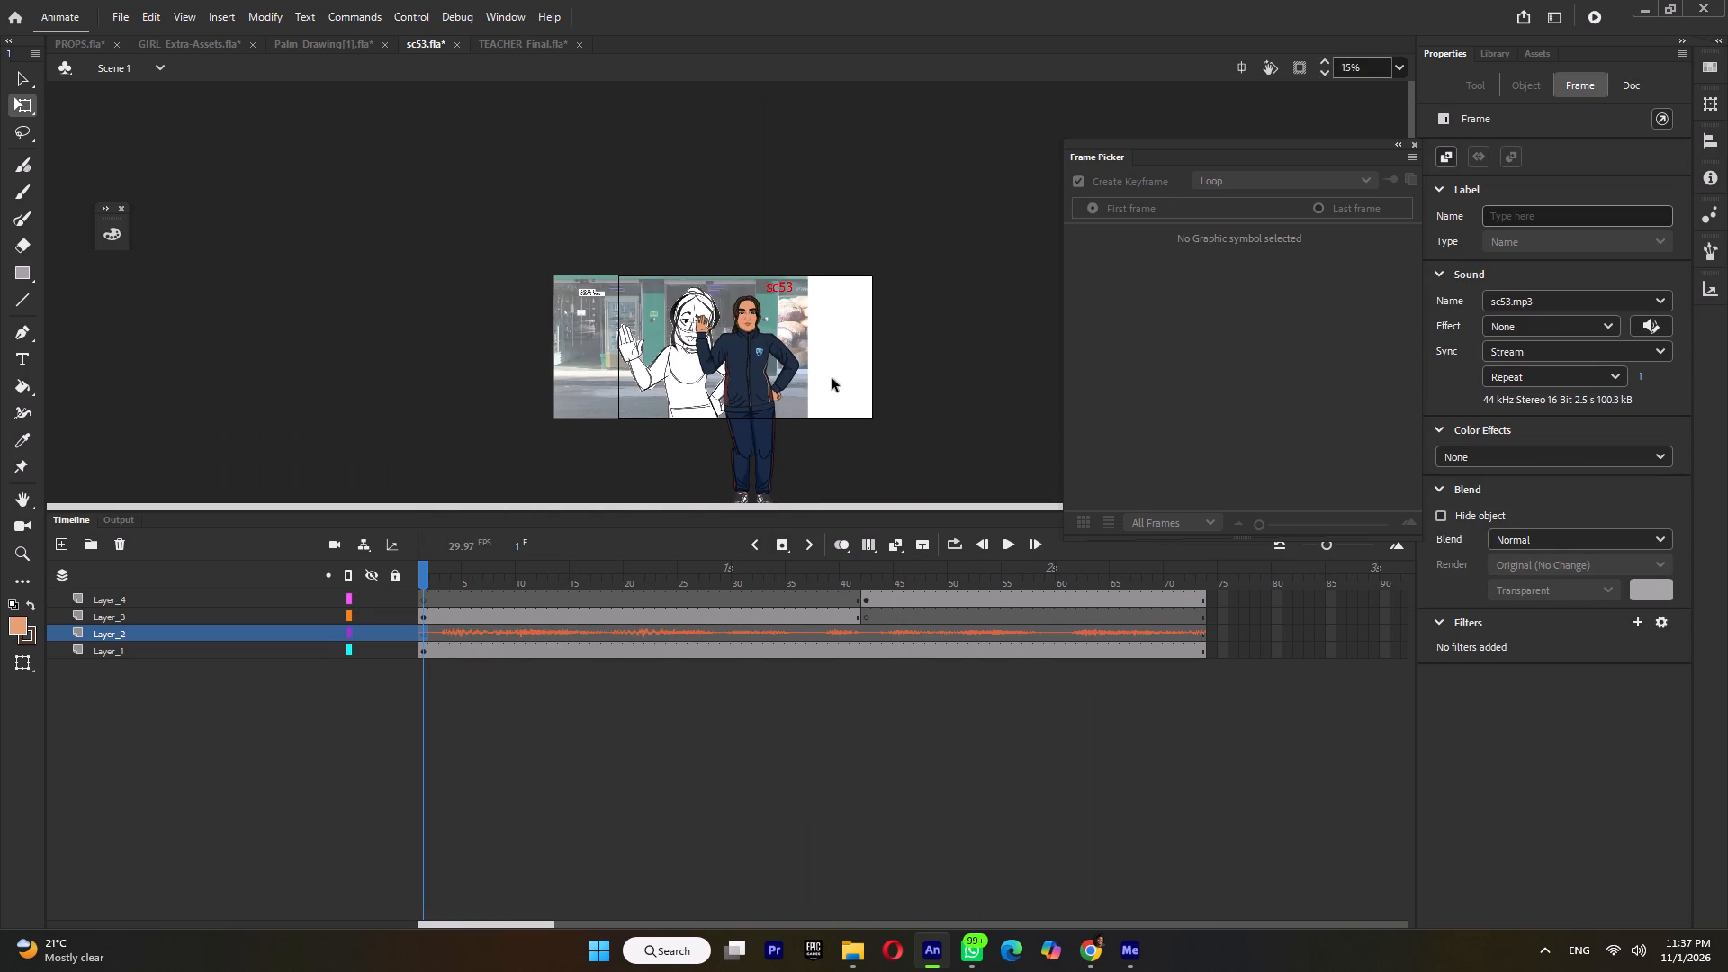
double_click(762, 367)
scroll(761, 346, "up", 5, "ctrl")
scroll(716, 290, "up", 3, "ctrl")
double_click(730, 273)
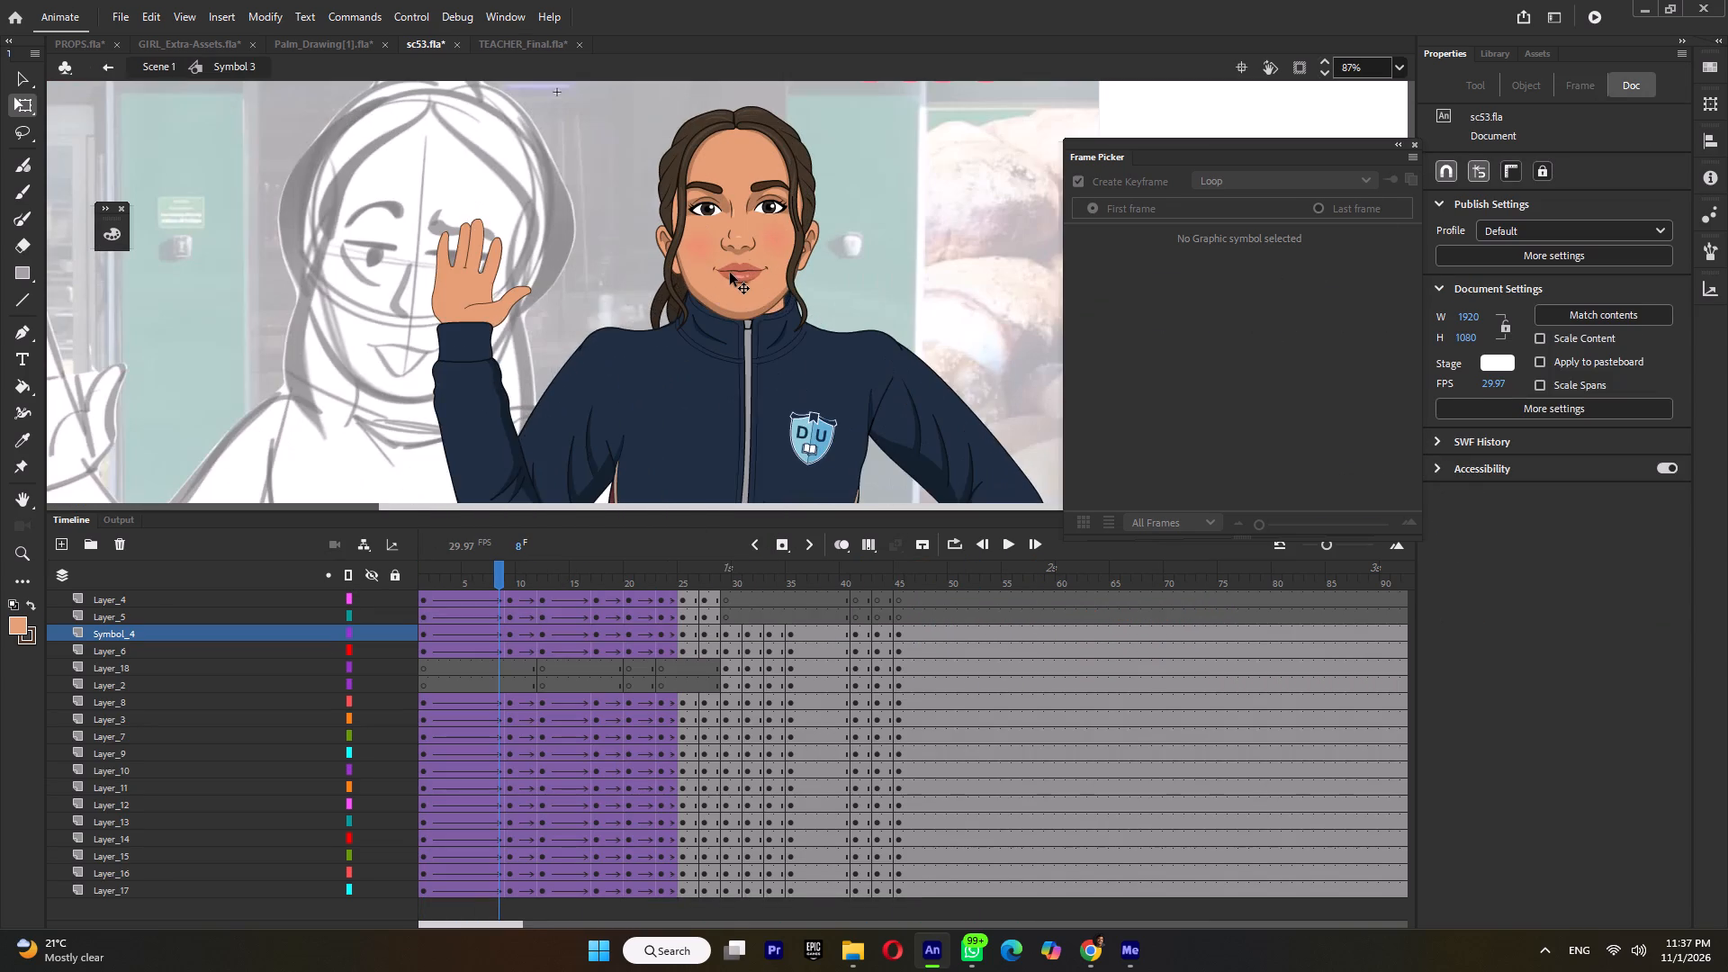
left_click(738, 273)
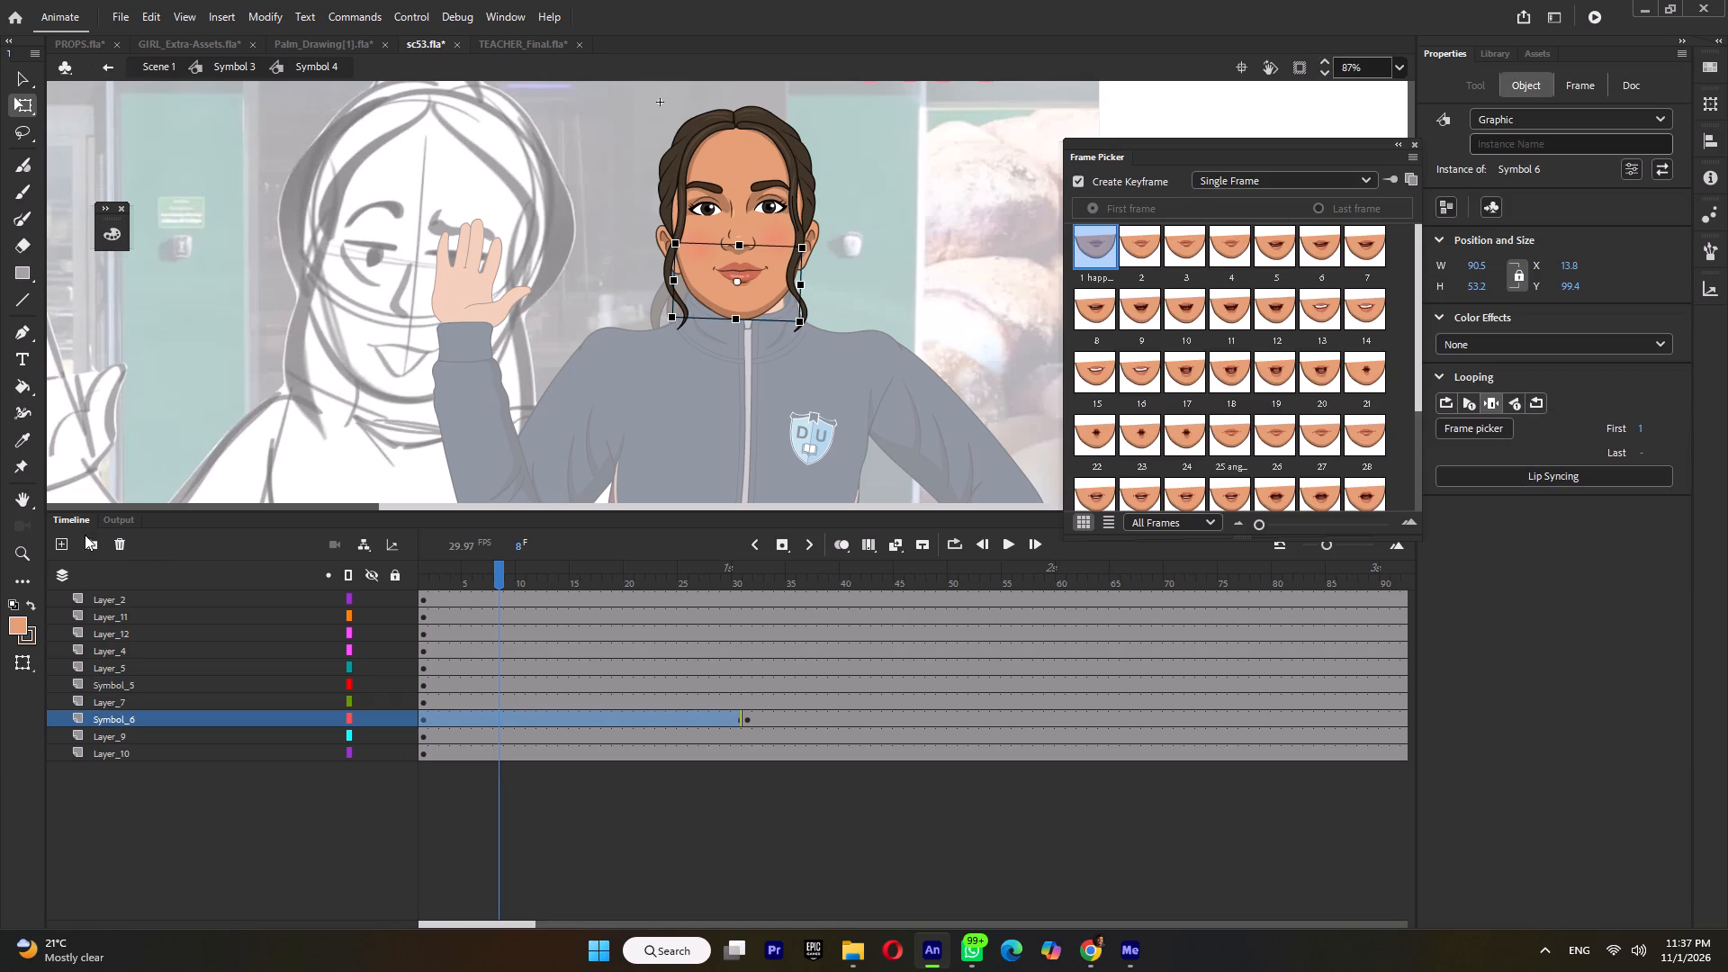
left_click(58, 538)
left_click(504, 719)
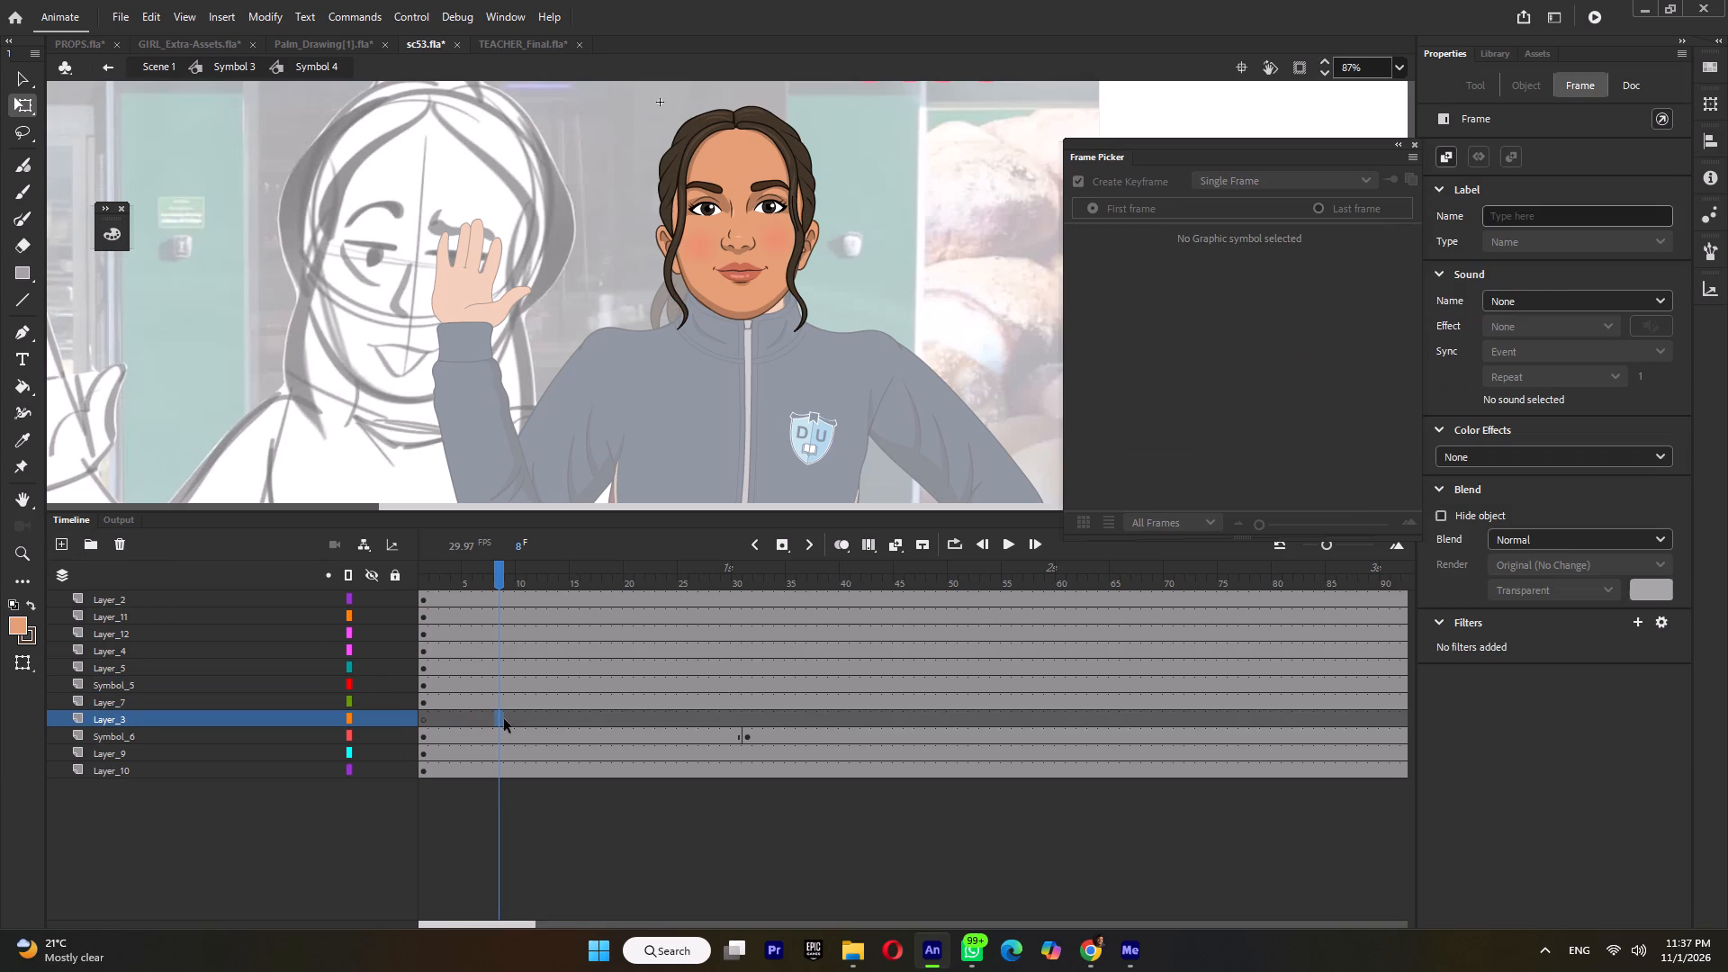
right_click(503, 721)
left_click(570, 465)
Start lip-syncing the girl's mouth (Symbol 6) to the audio, with mouth shape 13 at frame 10 and shape 21 at frame 13.
key("Return")
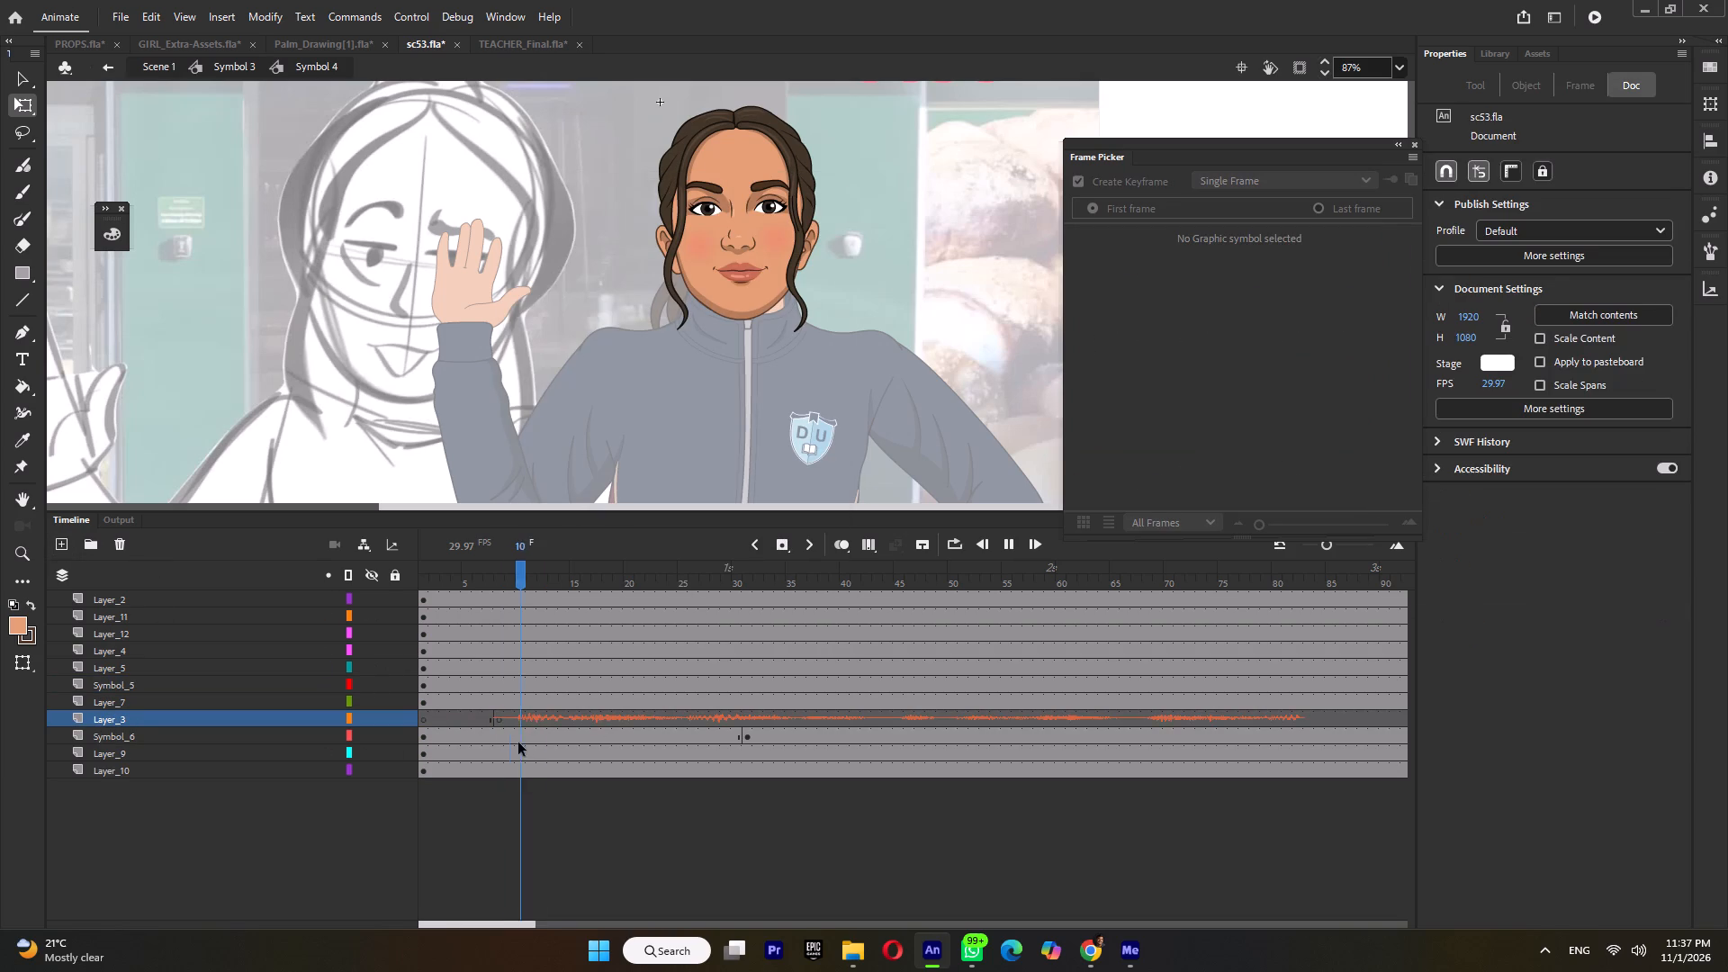
key("Return")
left_click(499, 739)
key("Return")
key("Return")
left_click(520, 737)
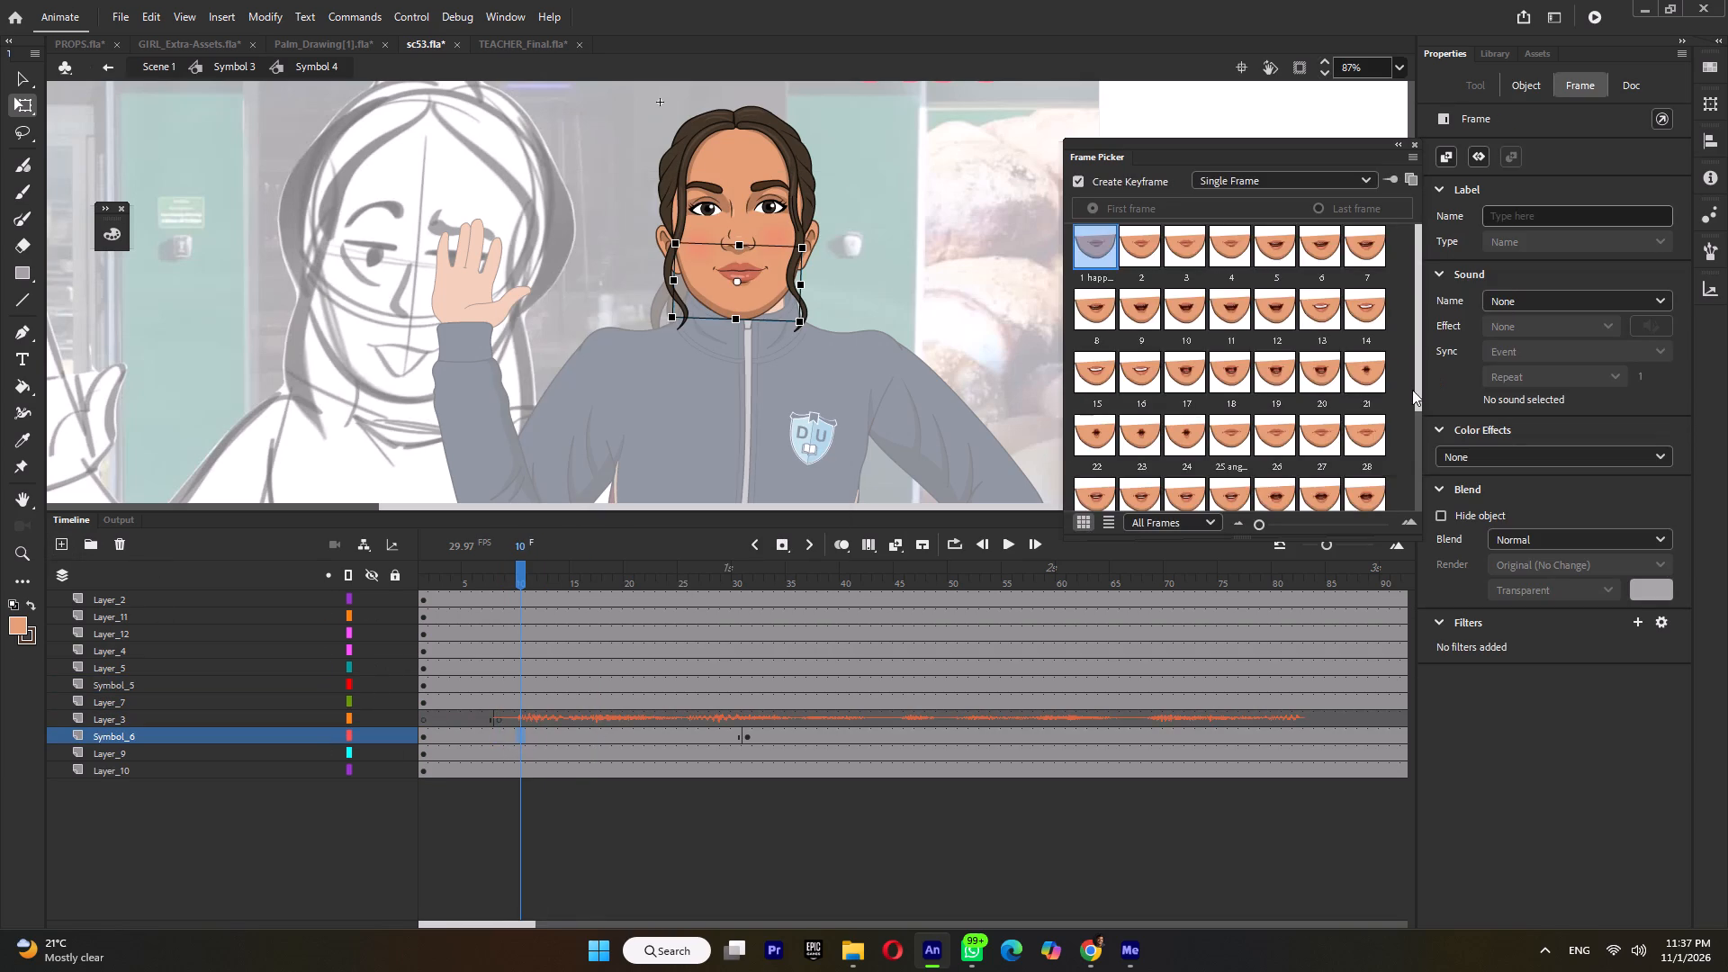
left_click(1311, 317)
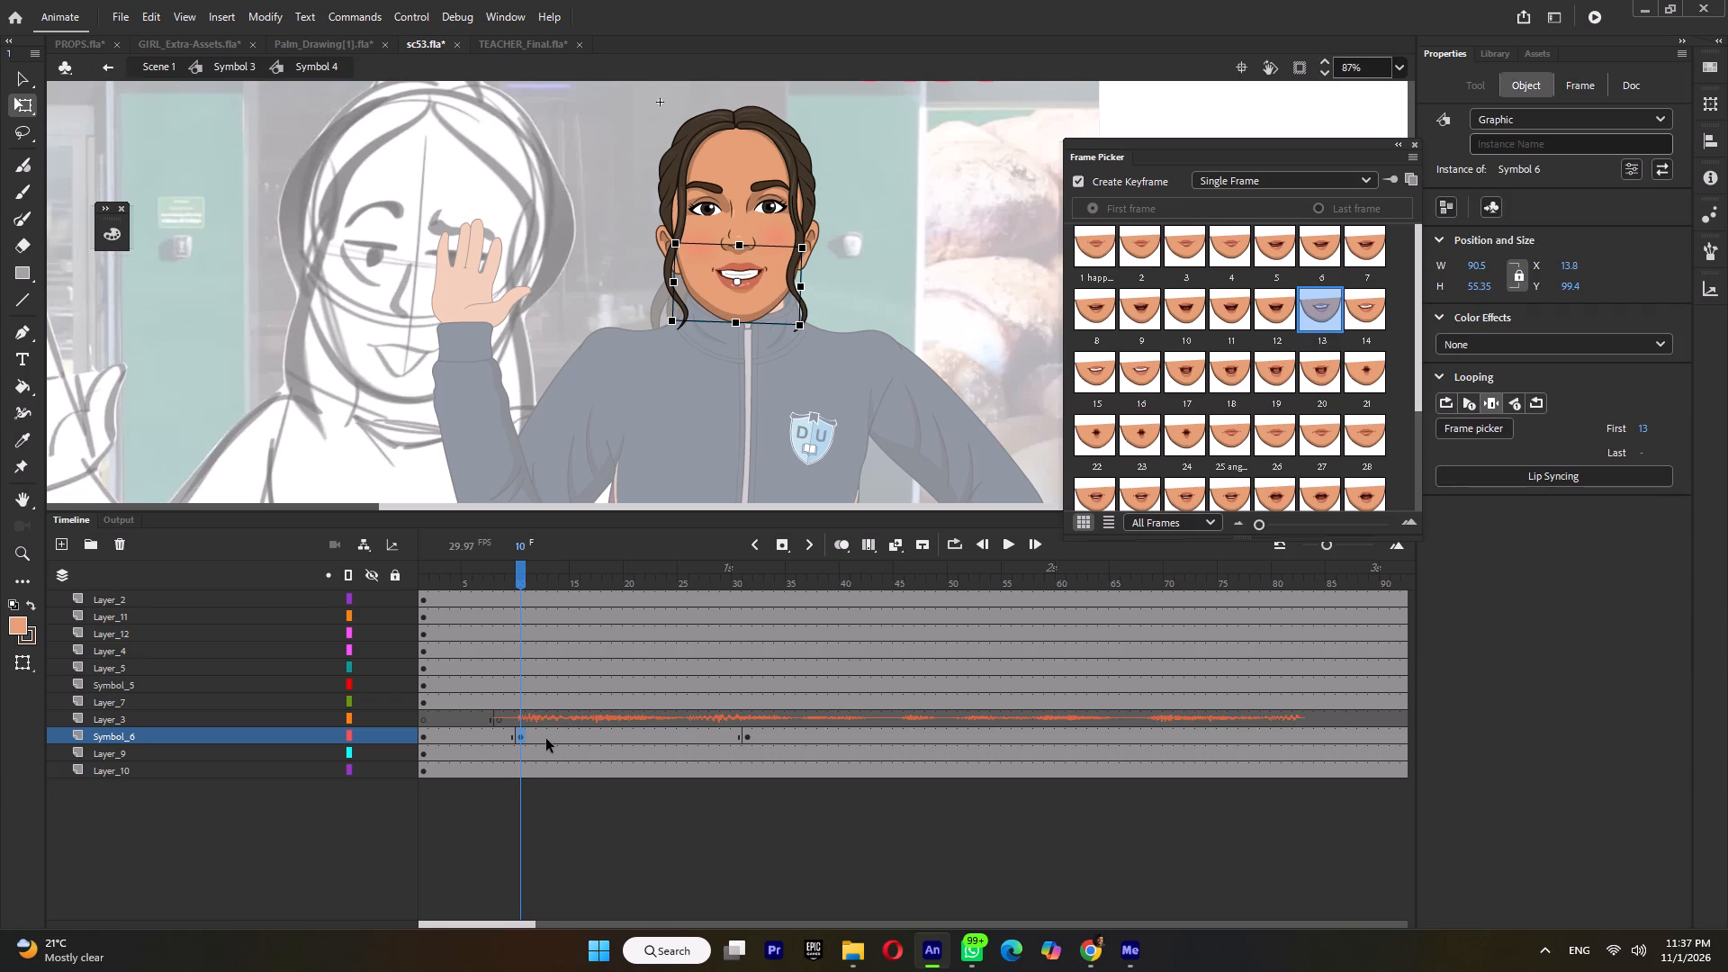
key("Return")
key("Return")
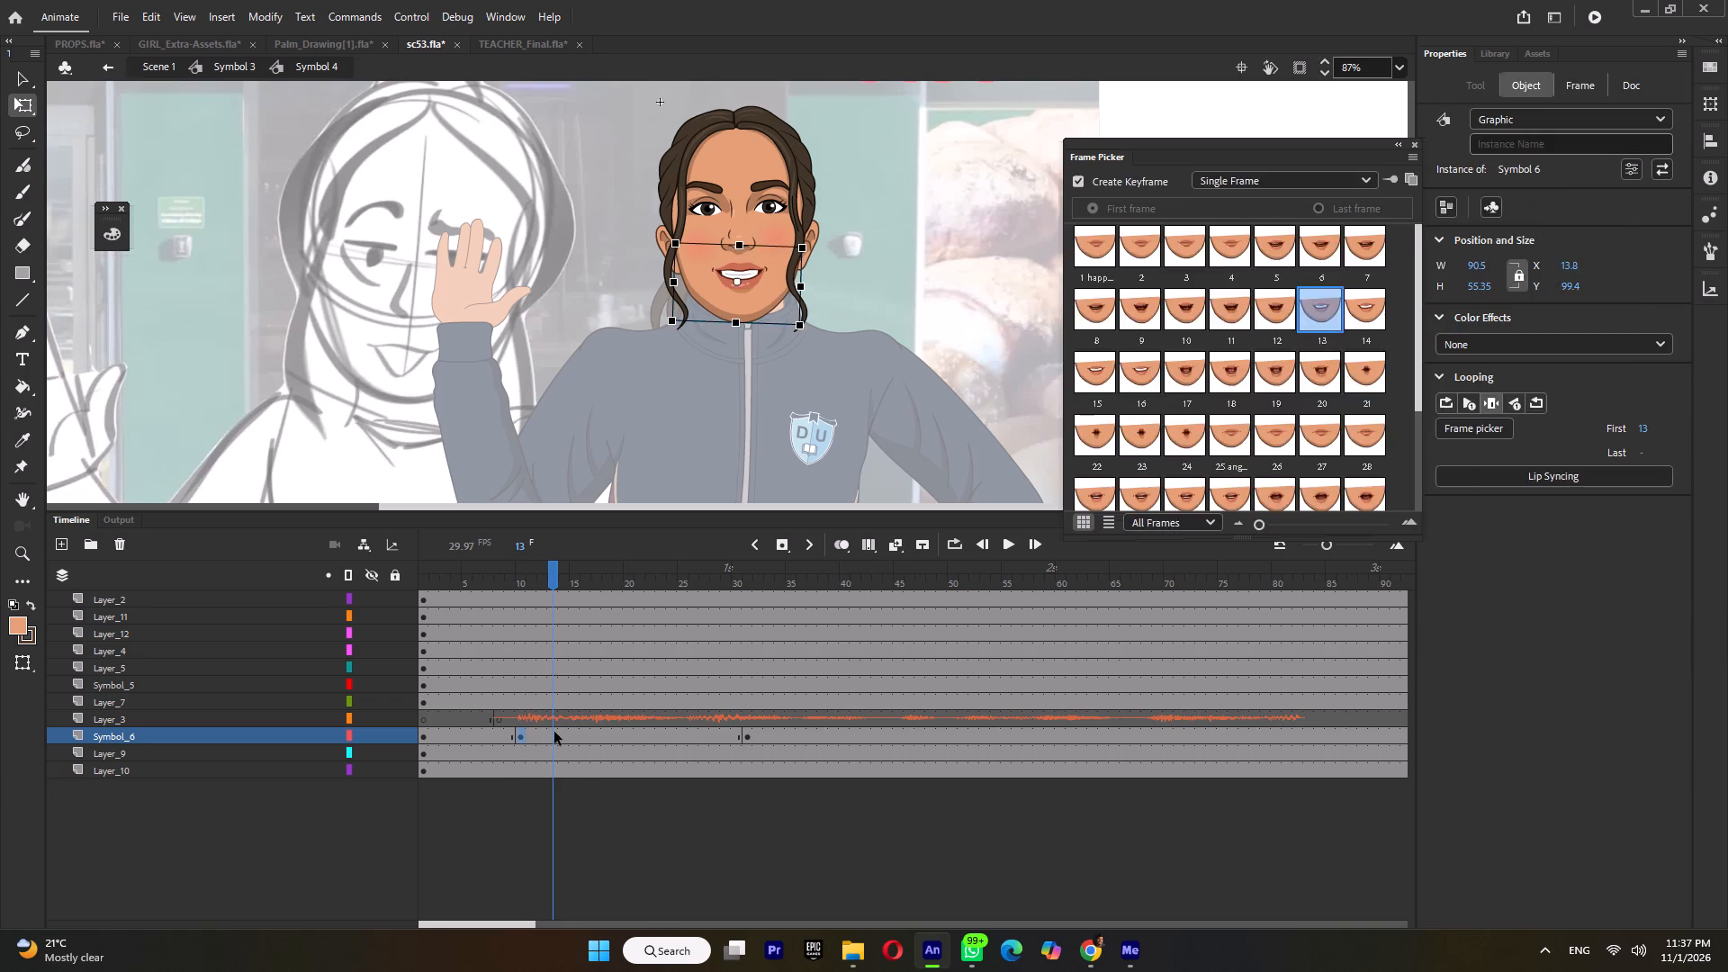
left_click(554, 732)
scroll(1297, 332, "down", 3)
scroll(1266, 423, "up", 4)
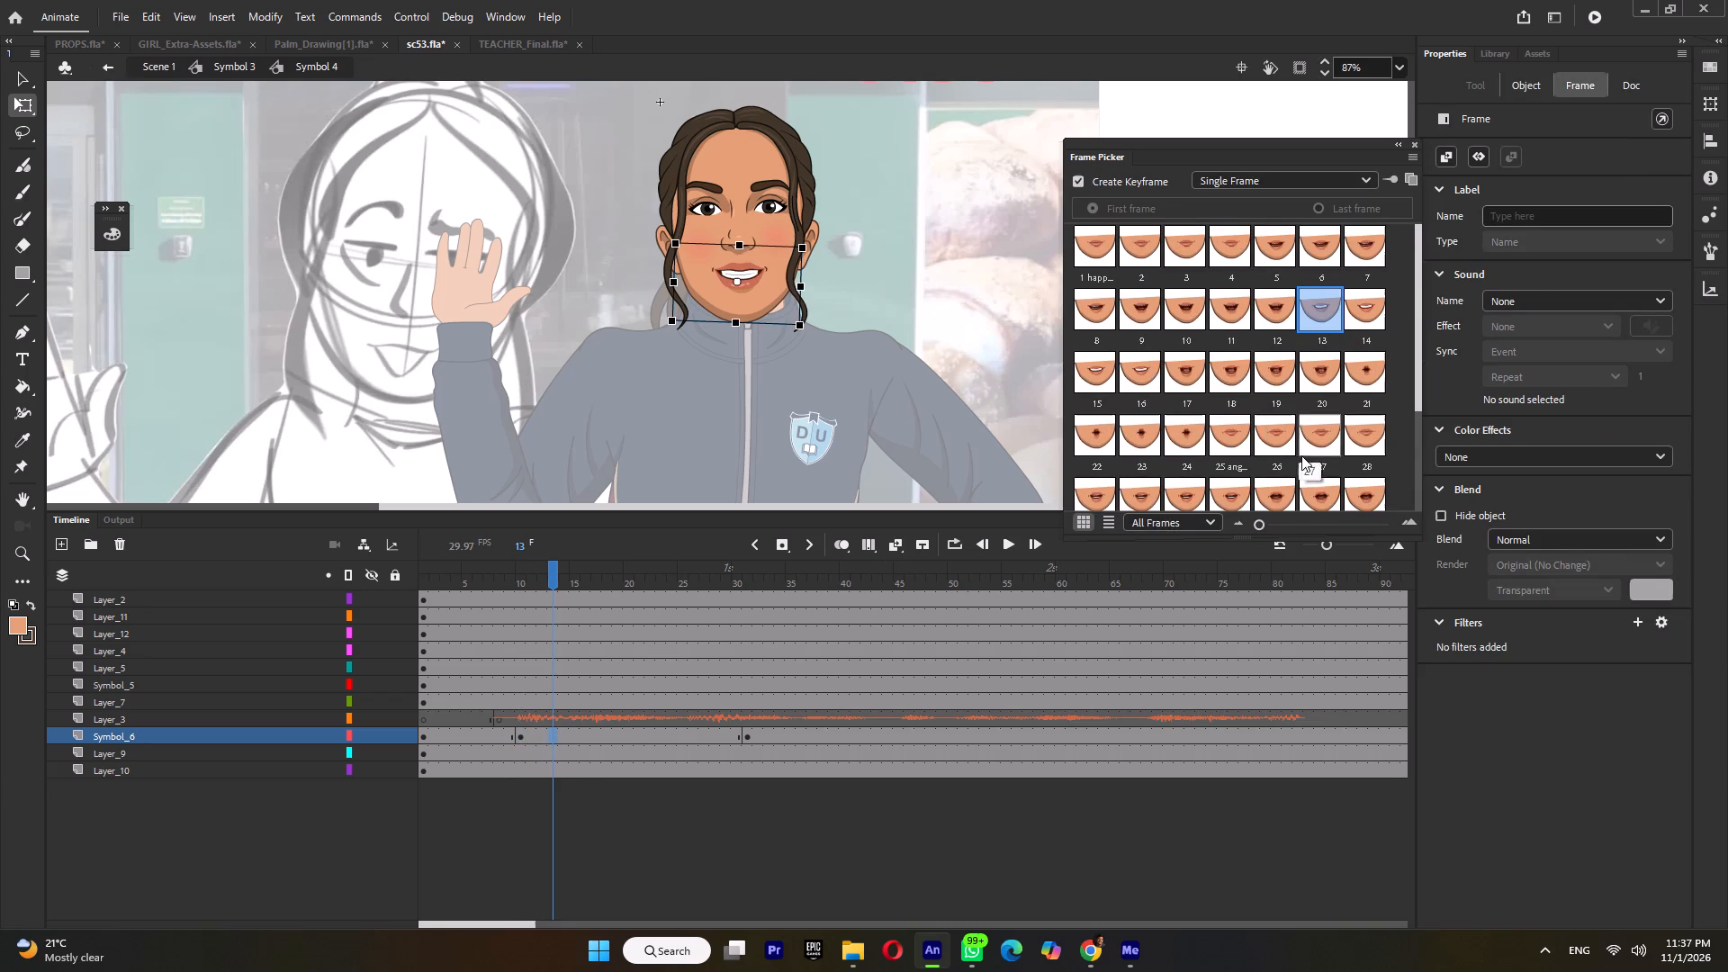
left_click(1358, 372)
Continue the lip sync on Symbol_6 with mouth shape 3 at frame 17 and shape 16 at frame 22.
key("Return")
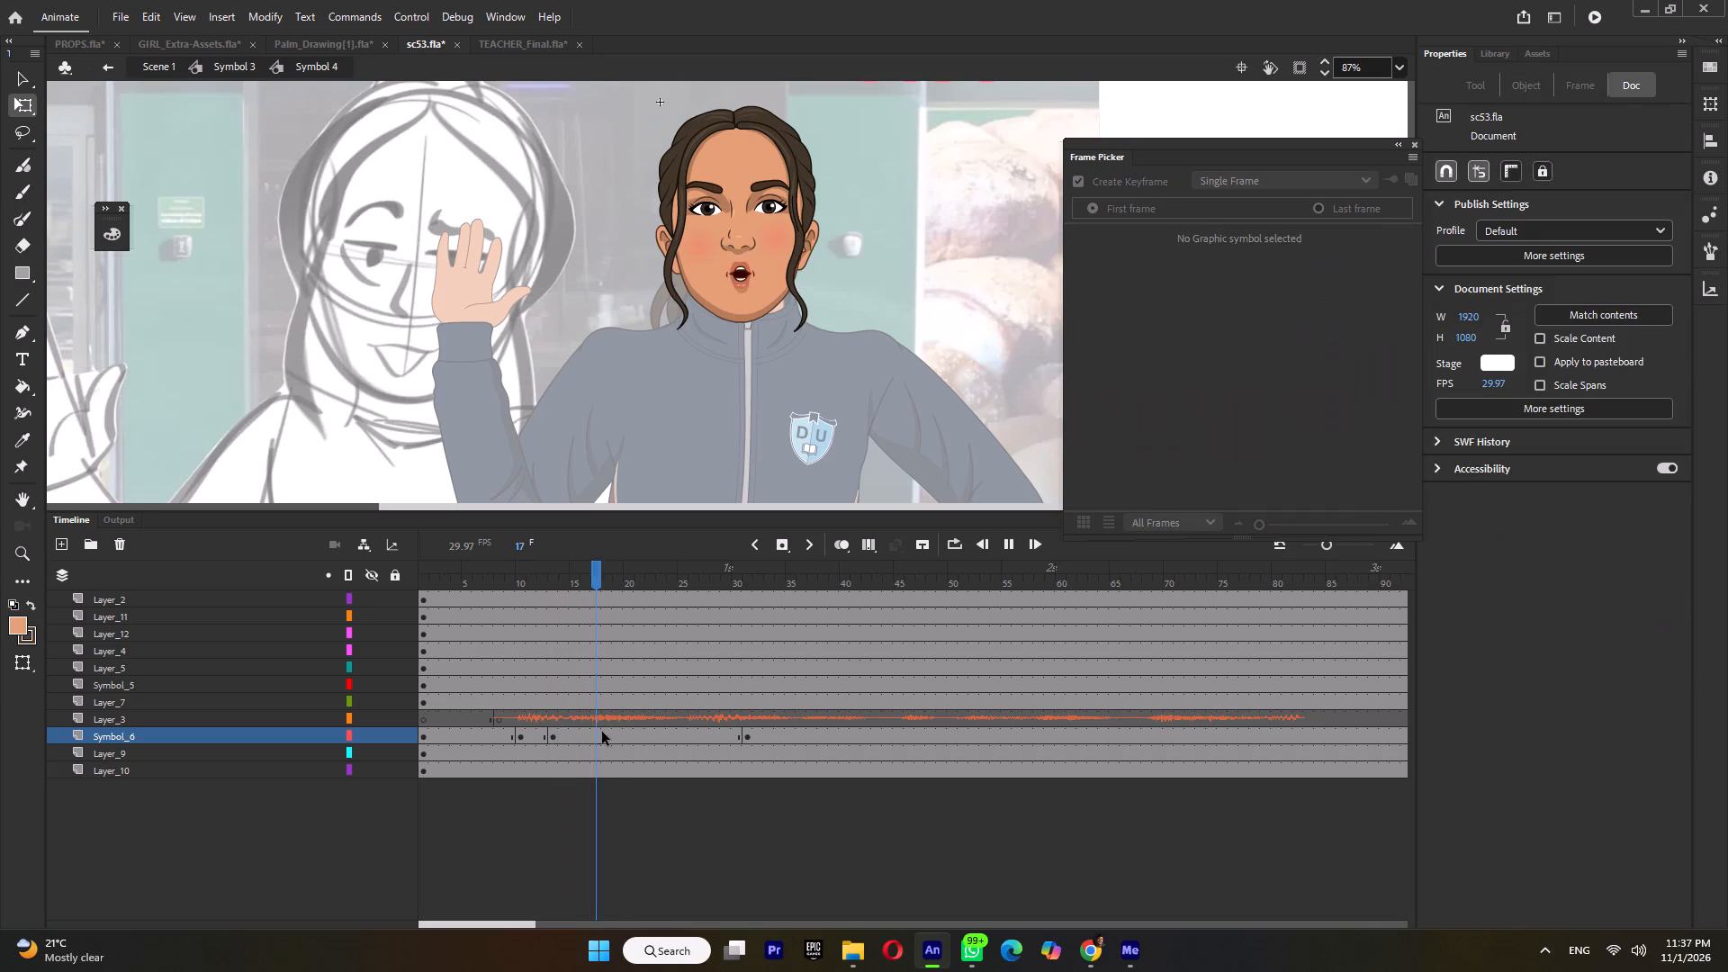
key("Return")
left_click(596, 733)
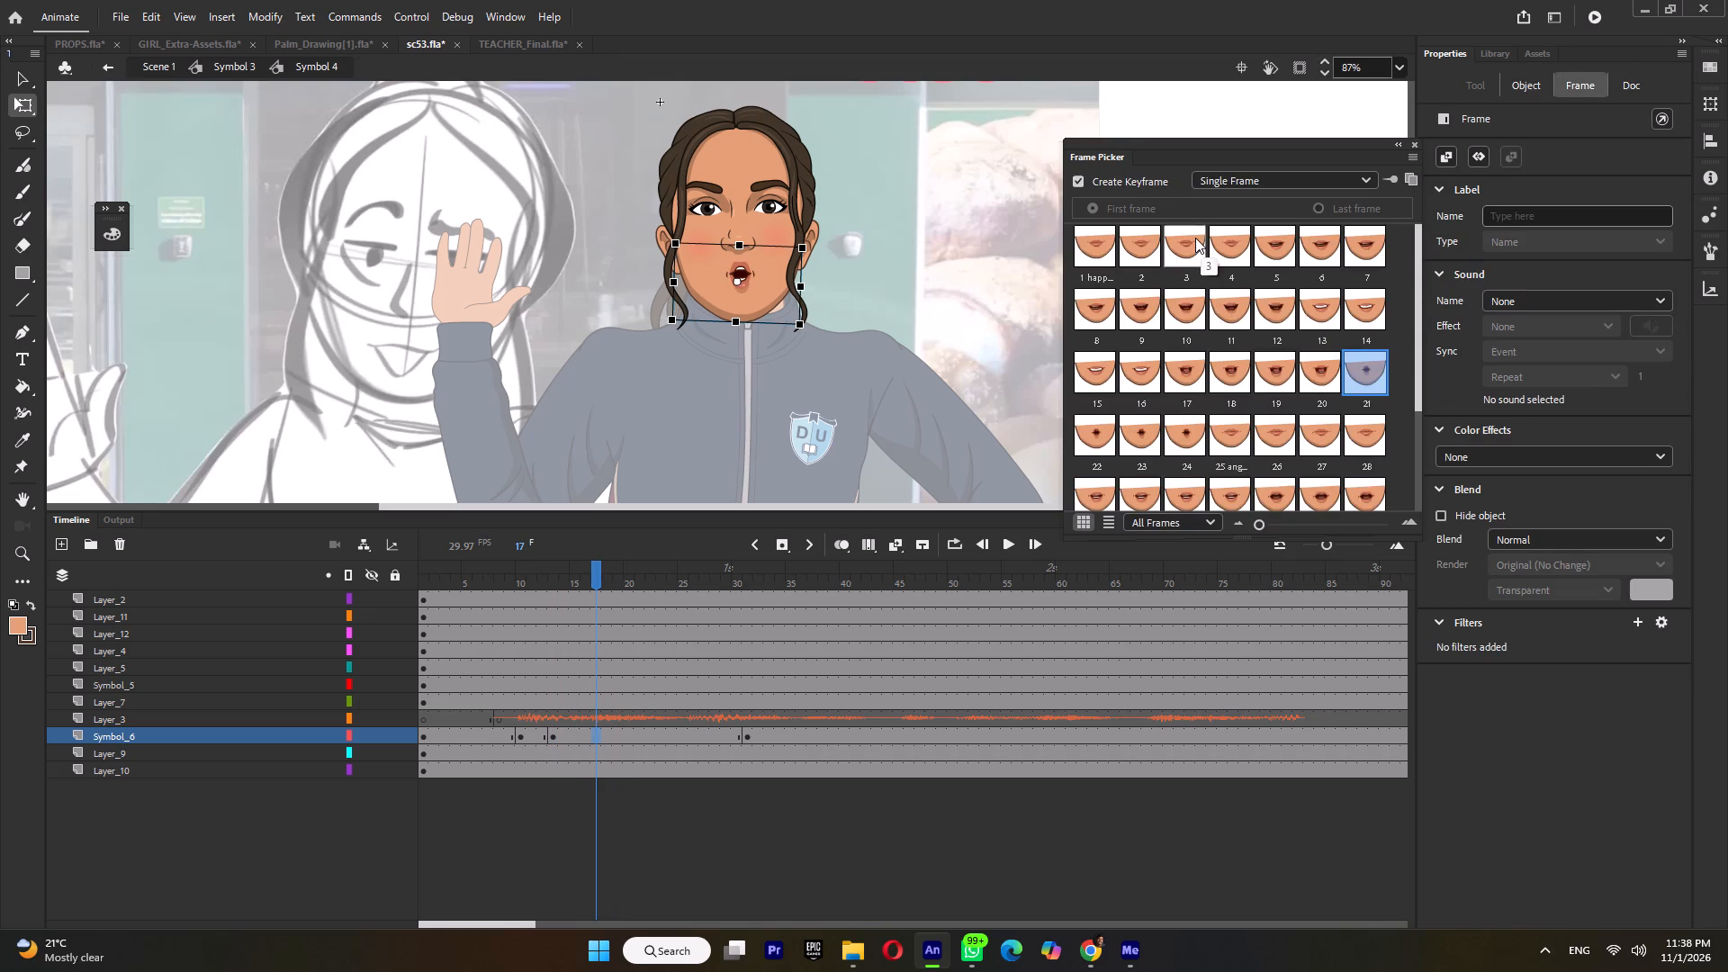
left_click(1194, 238)
key("Return")
key("Return")
left_click(648, 736)
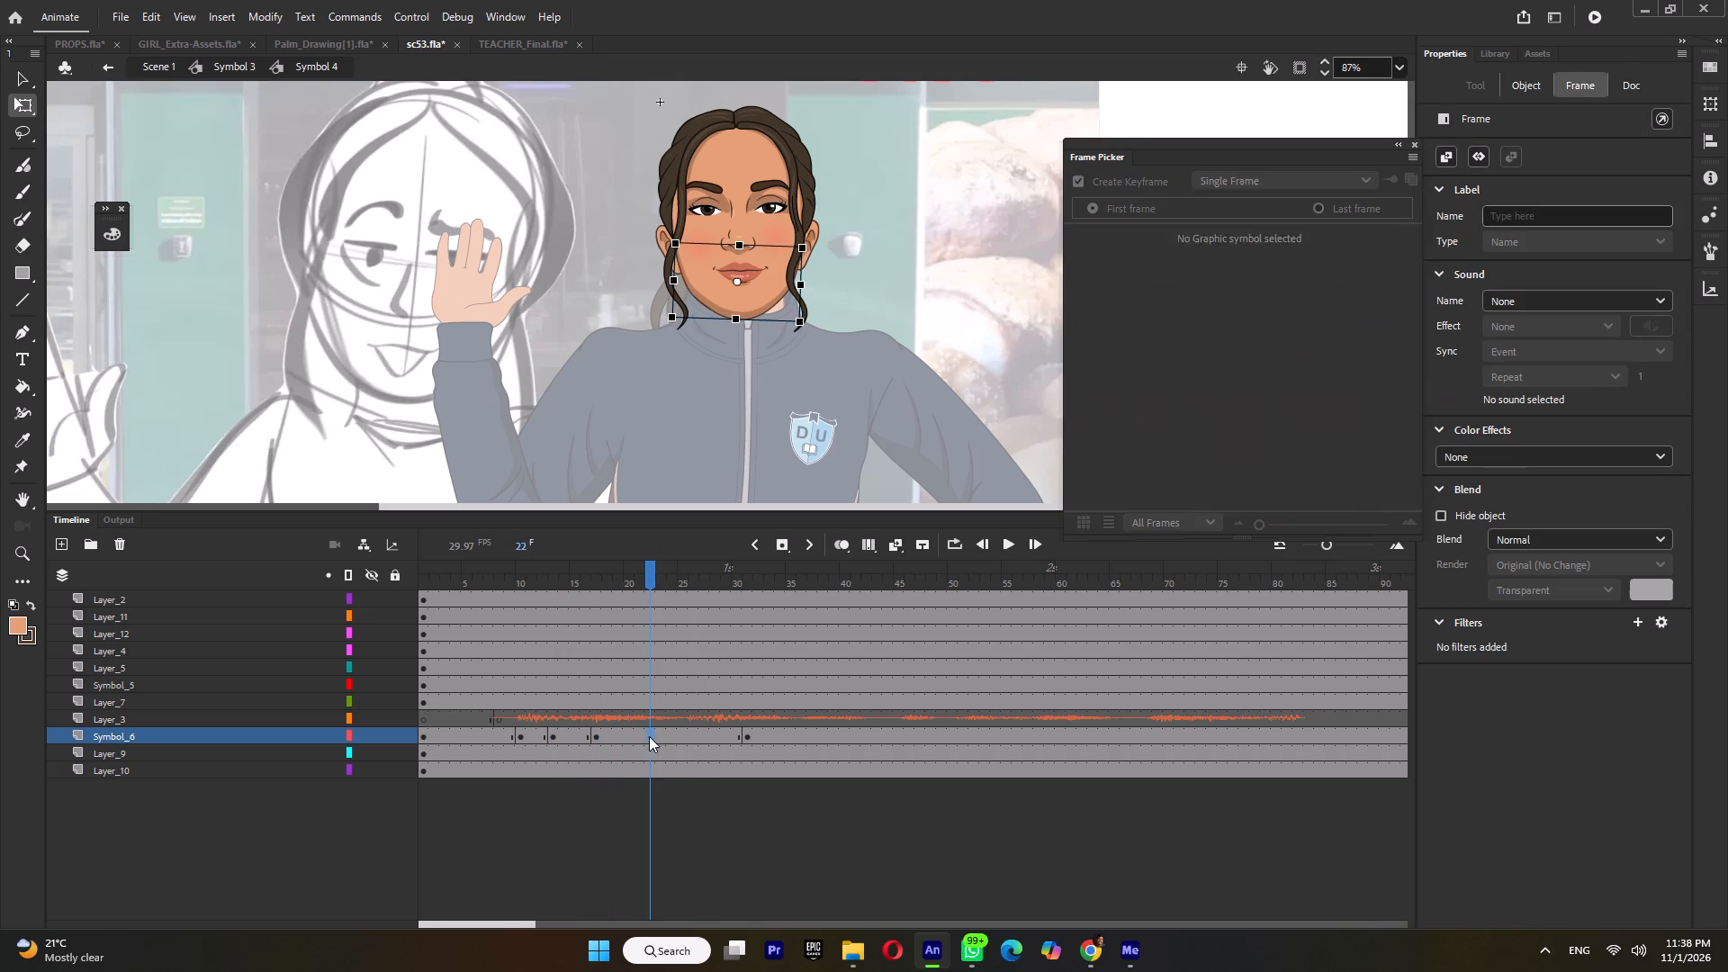
left_click(1148, 382)
Set the mouth to shape 12 at frame 26 and shape 13 at frame 35, checking the audio around the existing frame 31 keyframe.
key("Return")
key("Return")
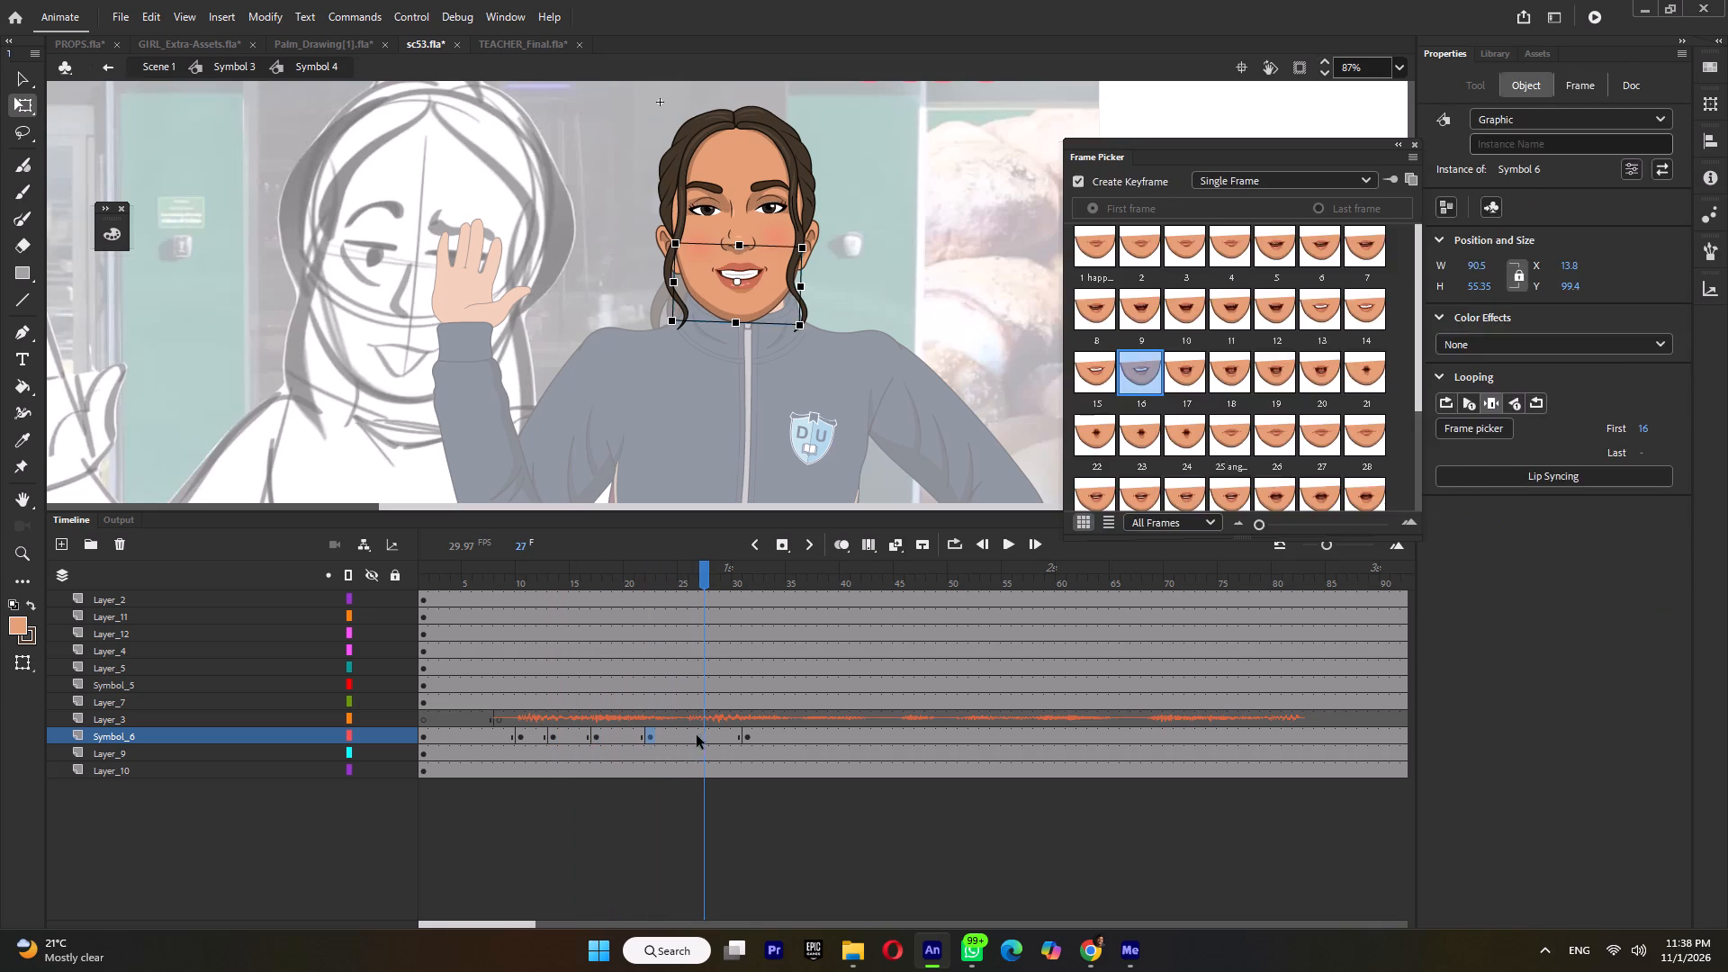
left_click(694, 735)
left_click(1278, 319)
key("Return")
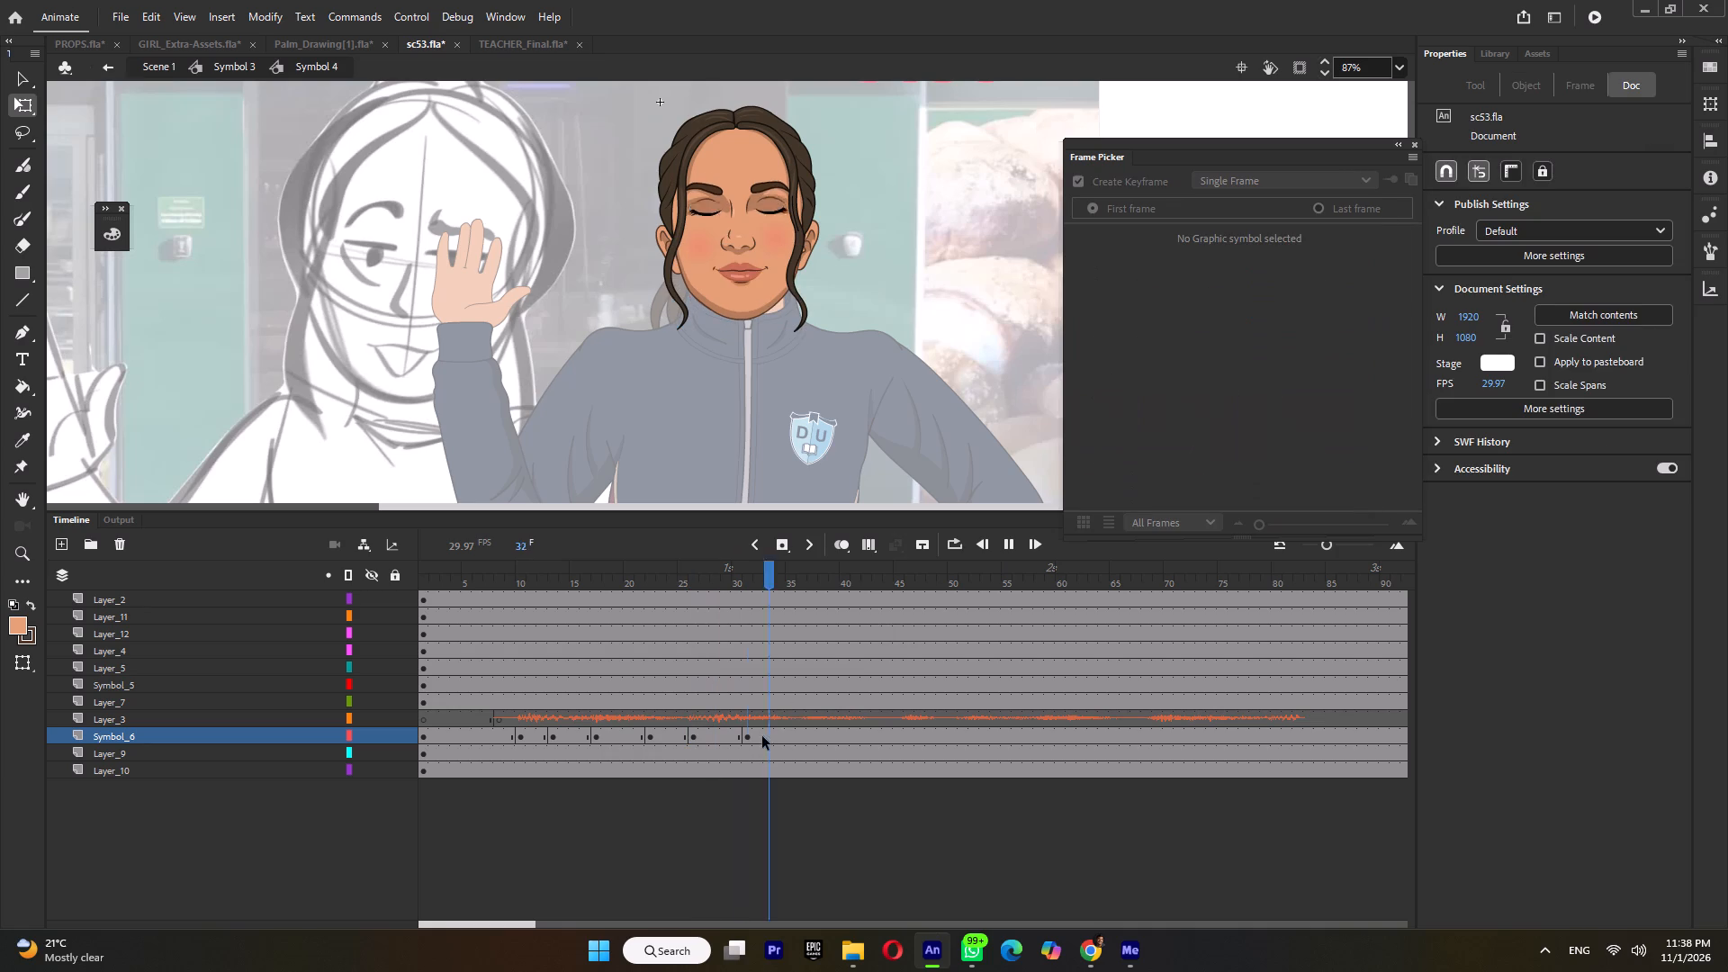
key("Return")
left_click(748, 735)
key("Return")
key("Return")
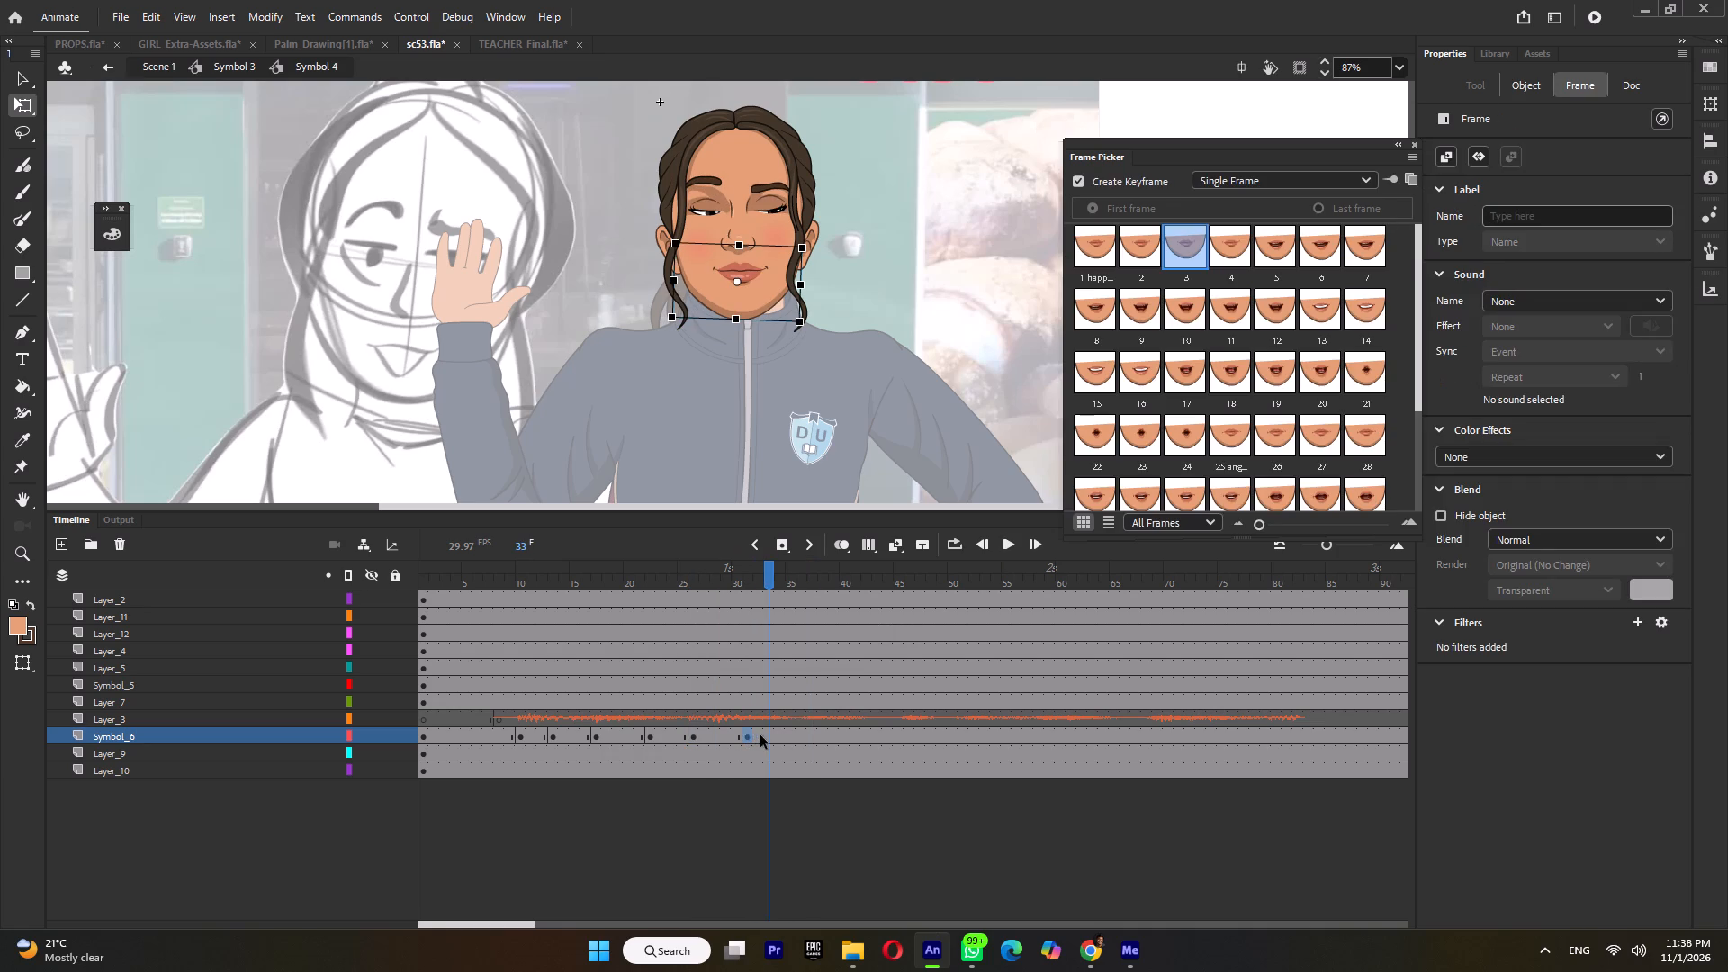
key("Return")
key("Return")
left_click(787, 735)
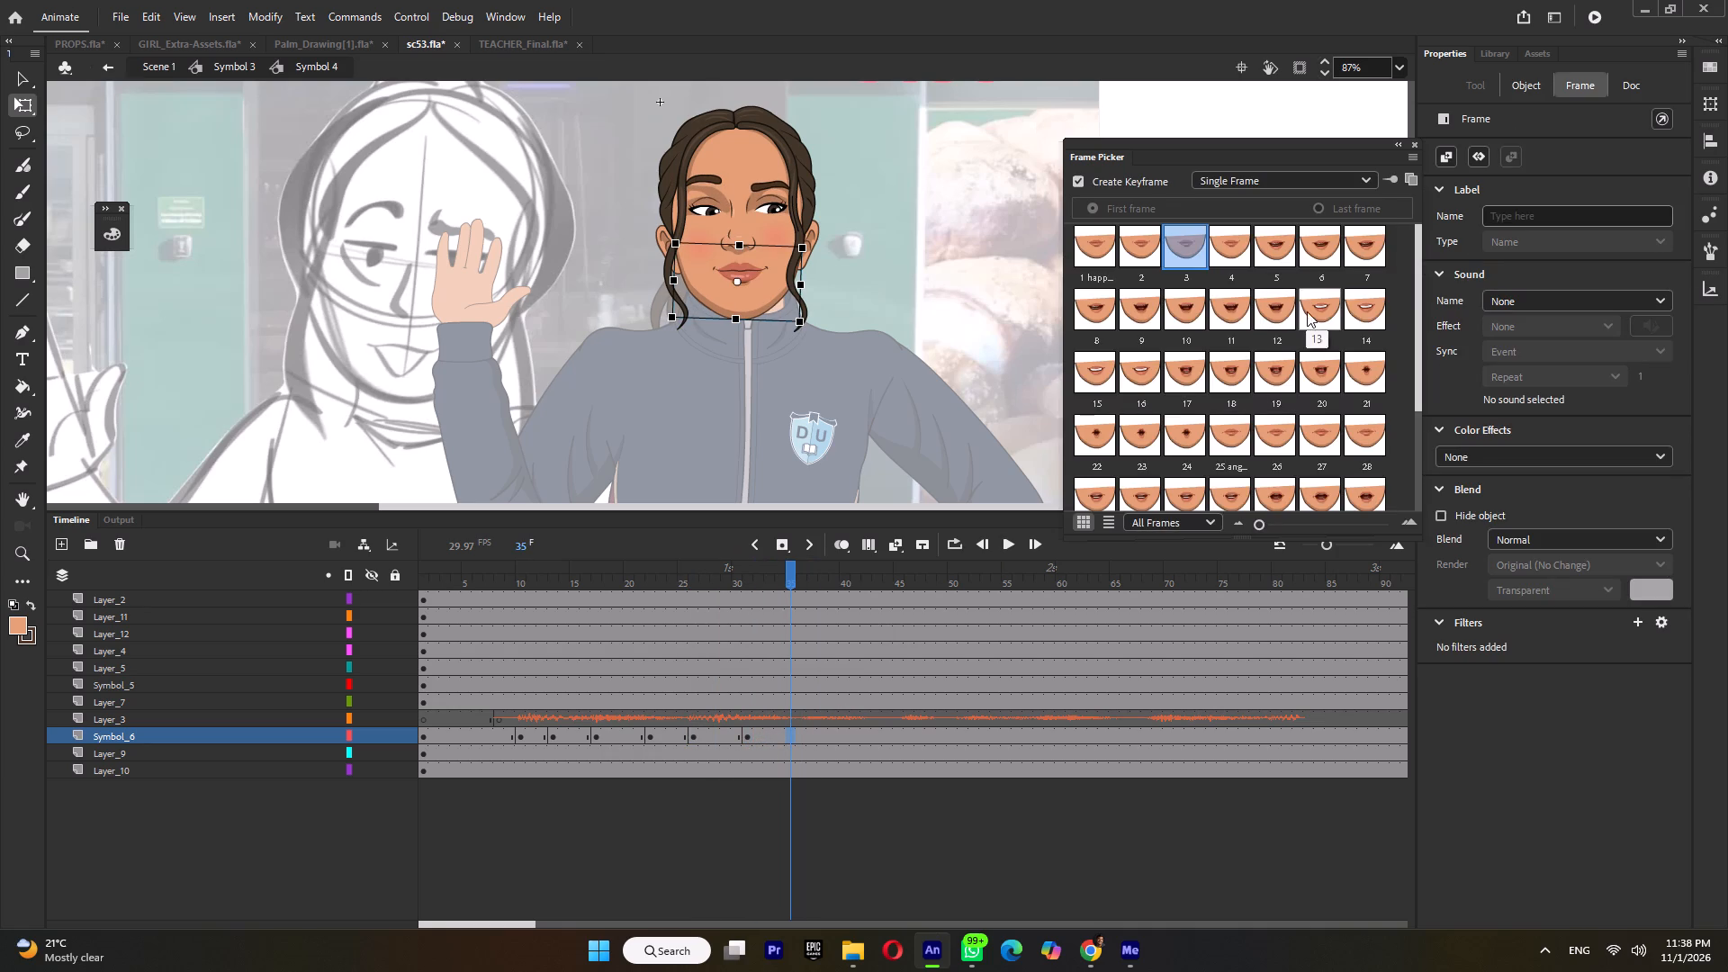
left_click(1307, 311)
Set the mouth to shape 12 at frame 39 and shape 4 at frame 43, following the audio.
key("Return")
key("Return")
left_click(833, 735)
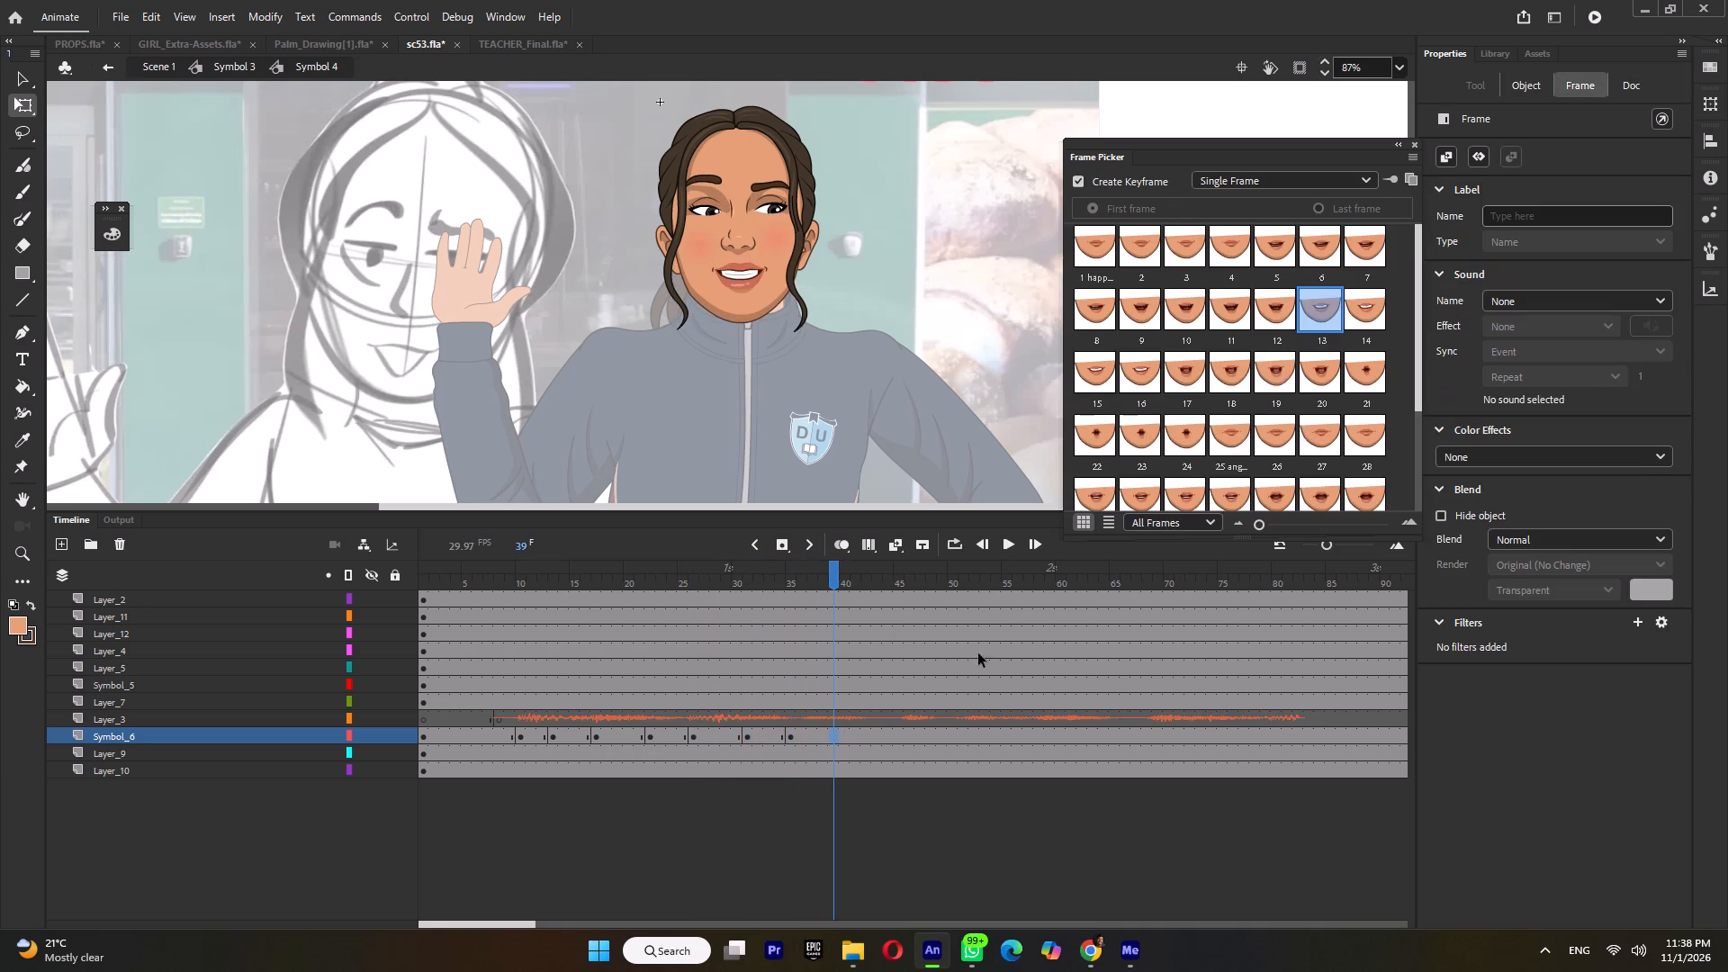
left_click(1233, 378)
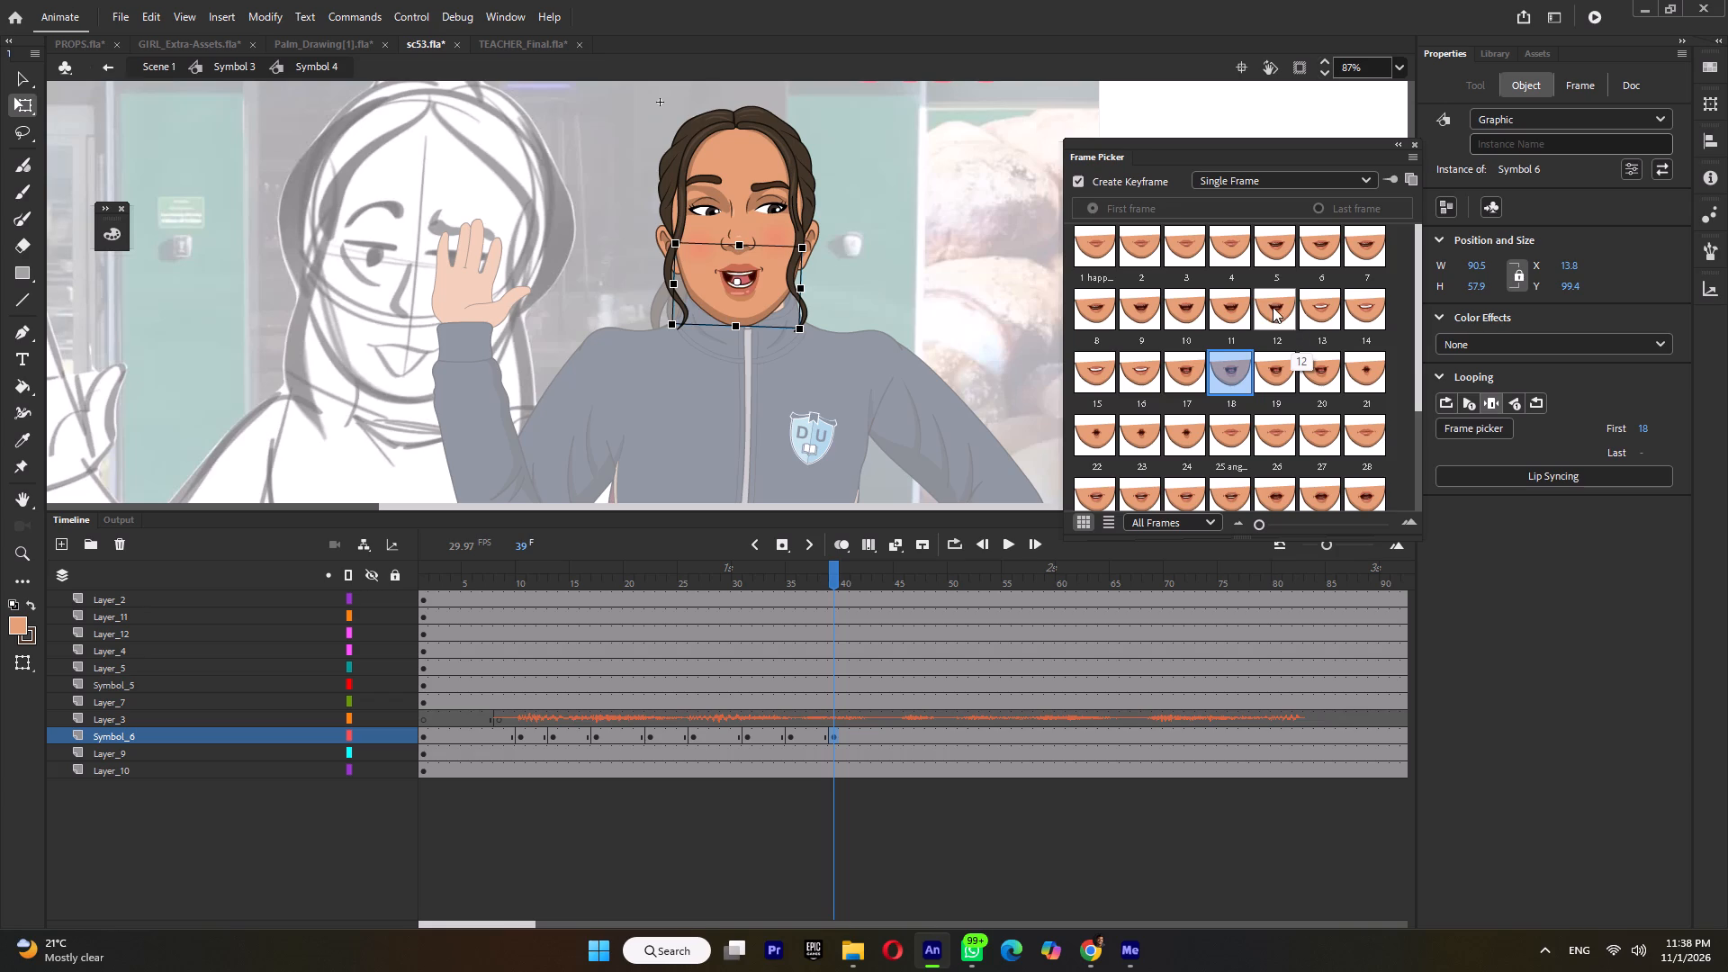
left_click(1273, 307)
key("Return")
key("Return")
left_click(878, 737)
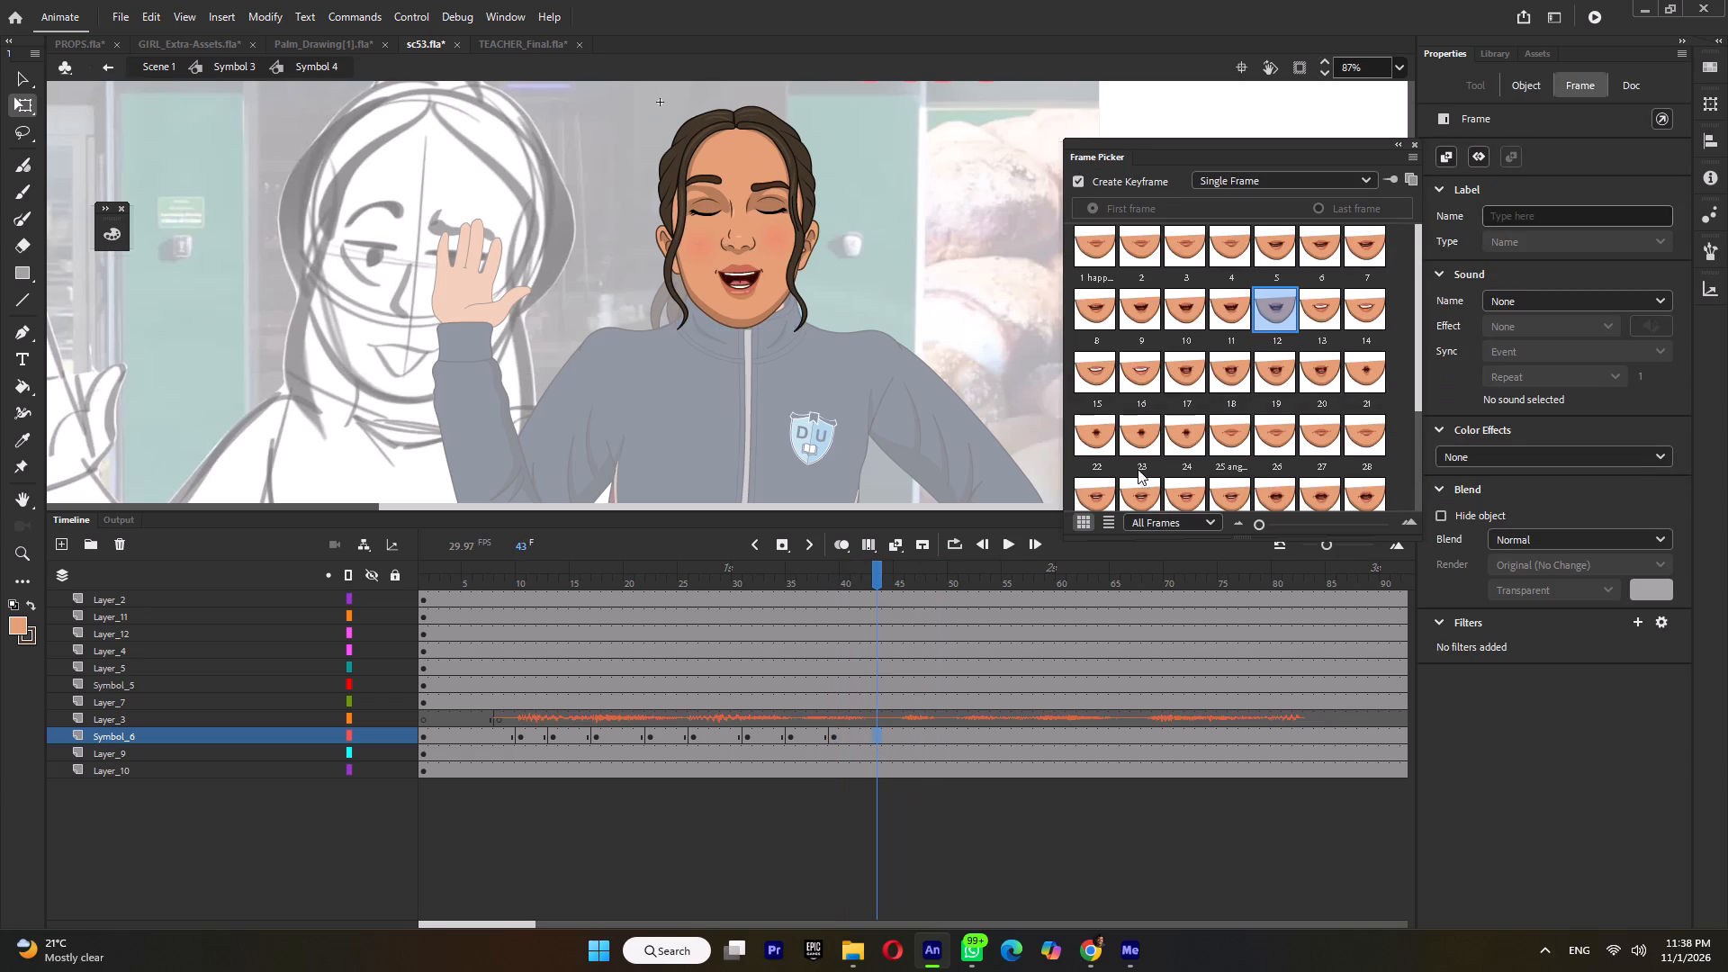
left_click(1239, 245)
Set the mouth to shape 11 at frame 47 and shape 13 at frame 51 to match the dialogue.
key("Return")
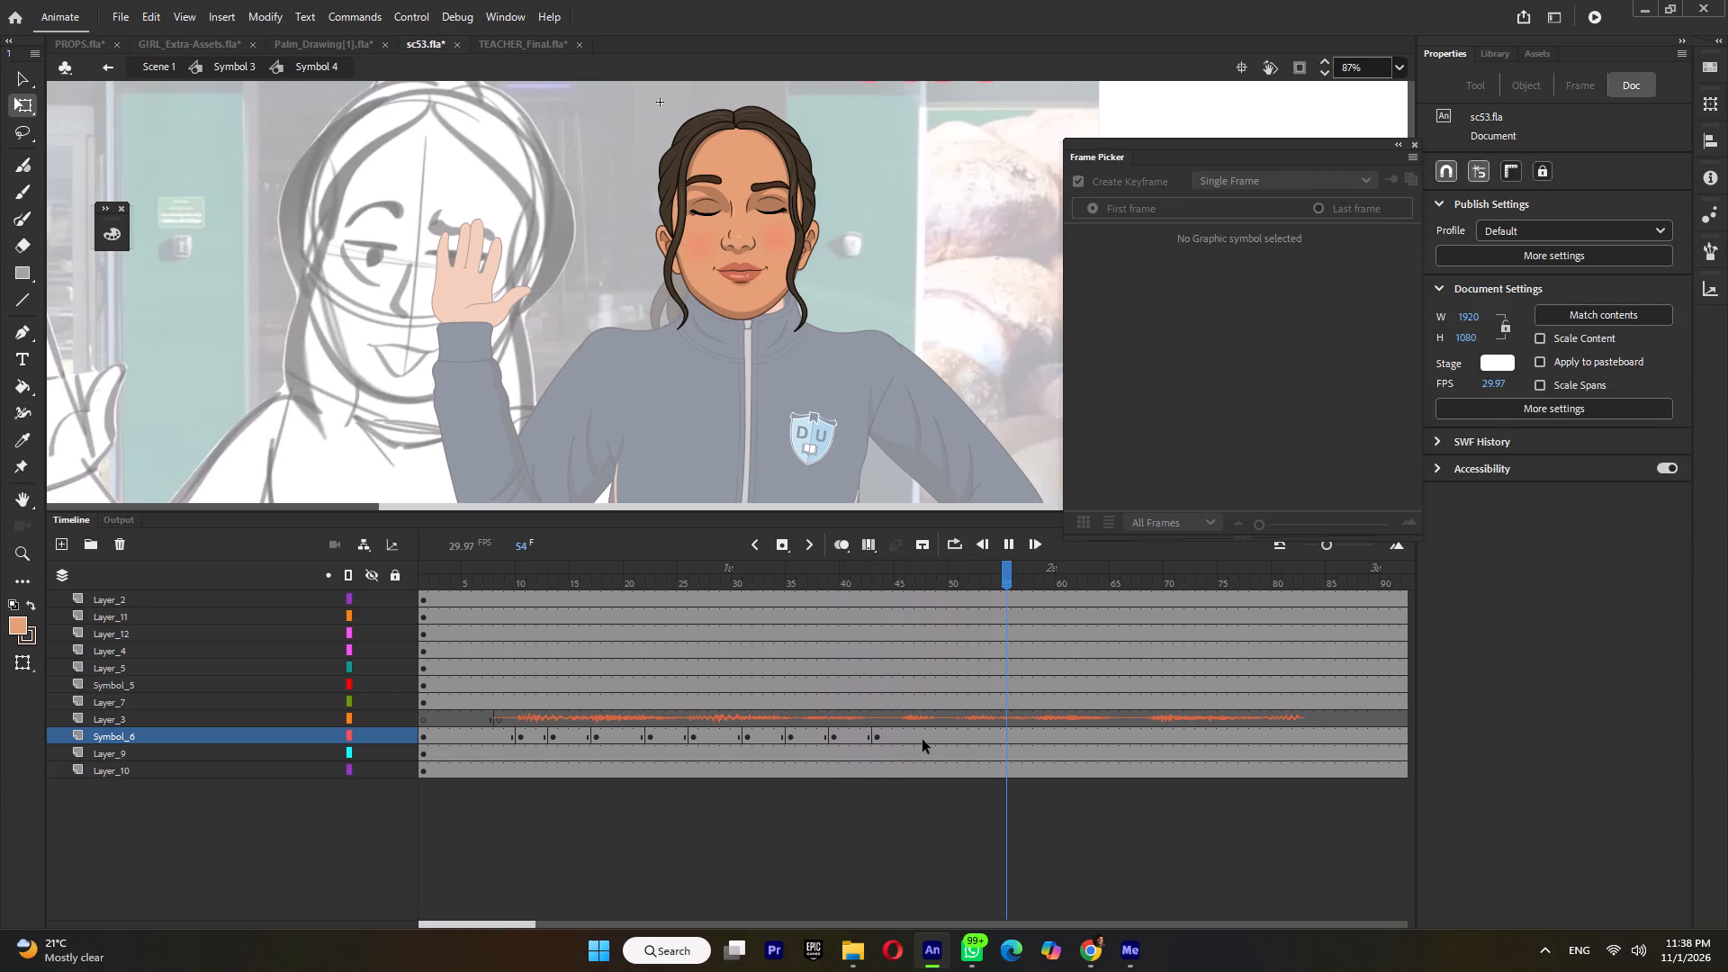
key("Return")
left_click(920, 737)
left_click(1232, 318)
key("Return")
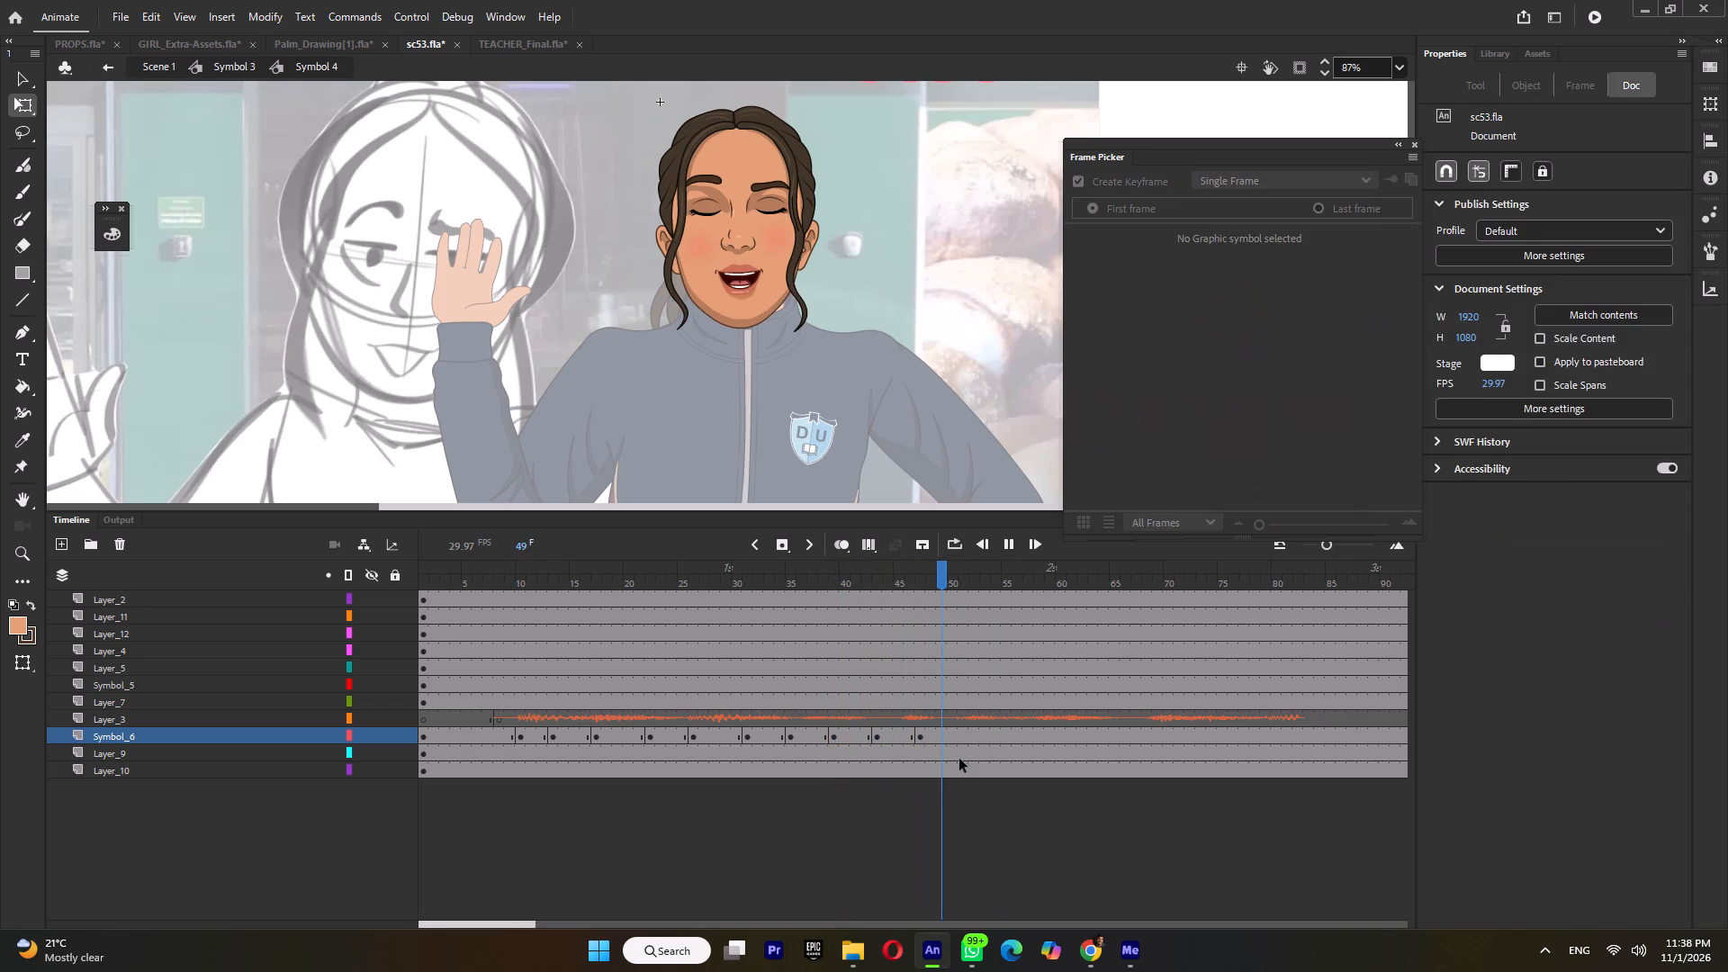
key("Return")
left_click(962, 738)
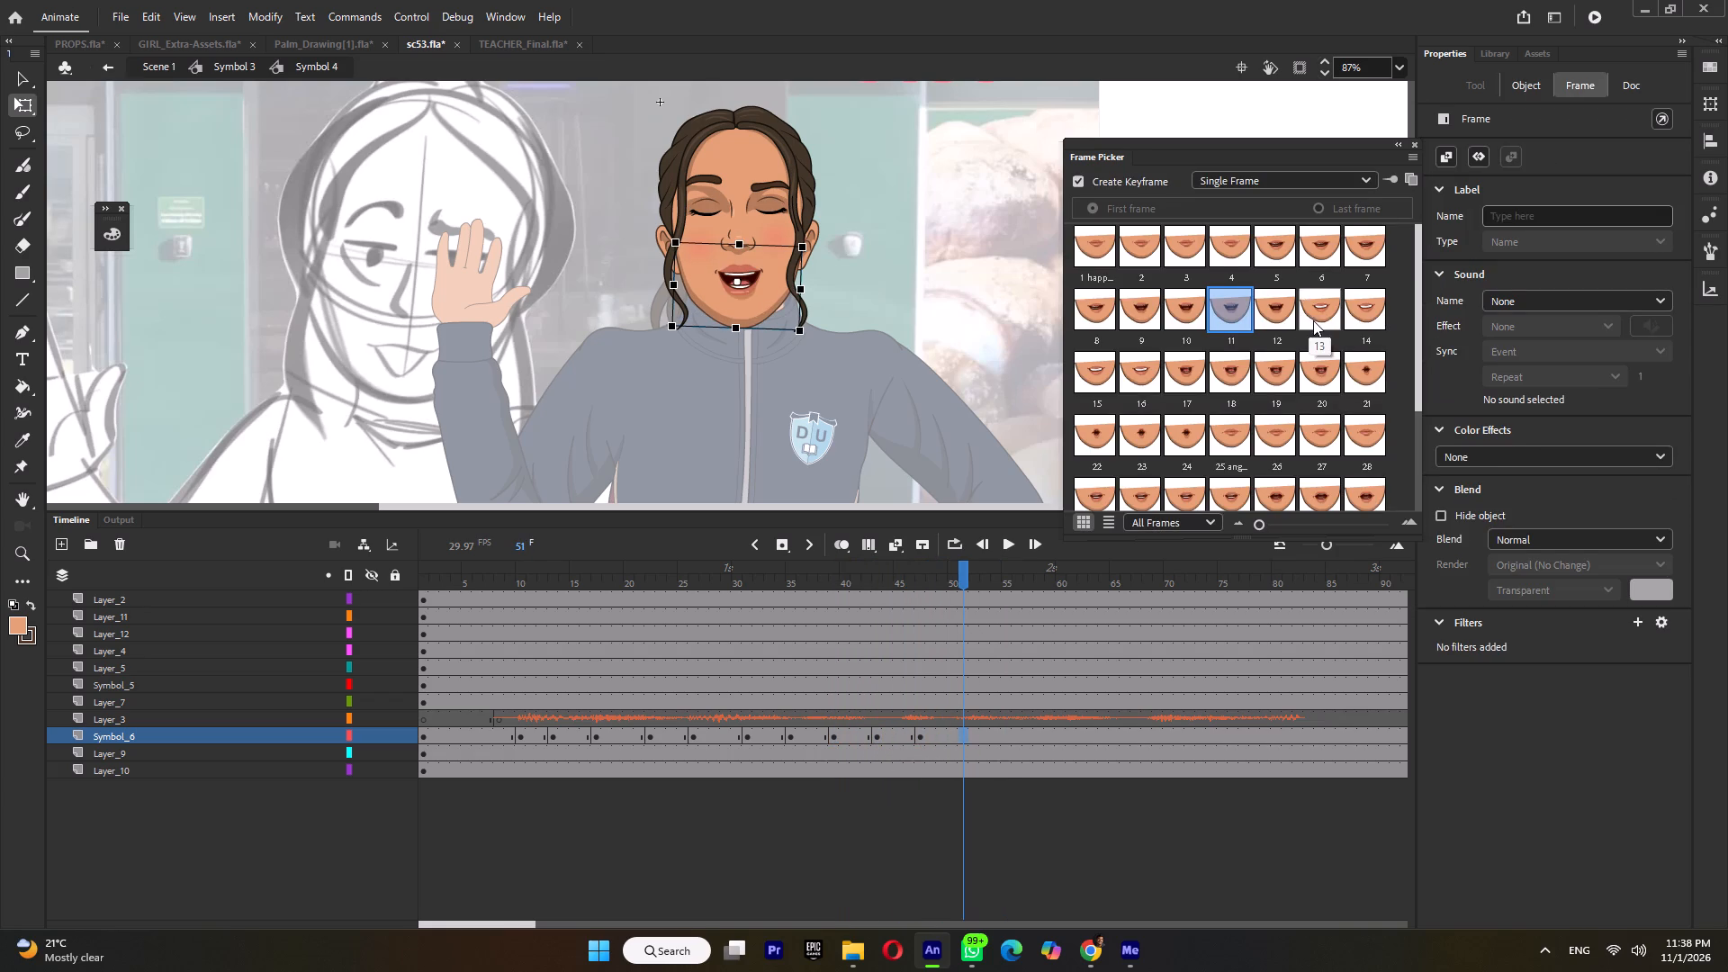
left_click(1313, 320)
Set the mouth to shape 1 at frame 54, shape 21 at frame 58, and shape 1 again at frame 63.
key("Return")
key("Return")
left_click(1001, 732)
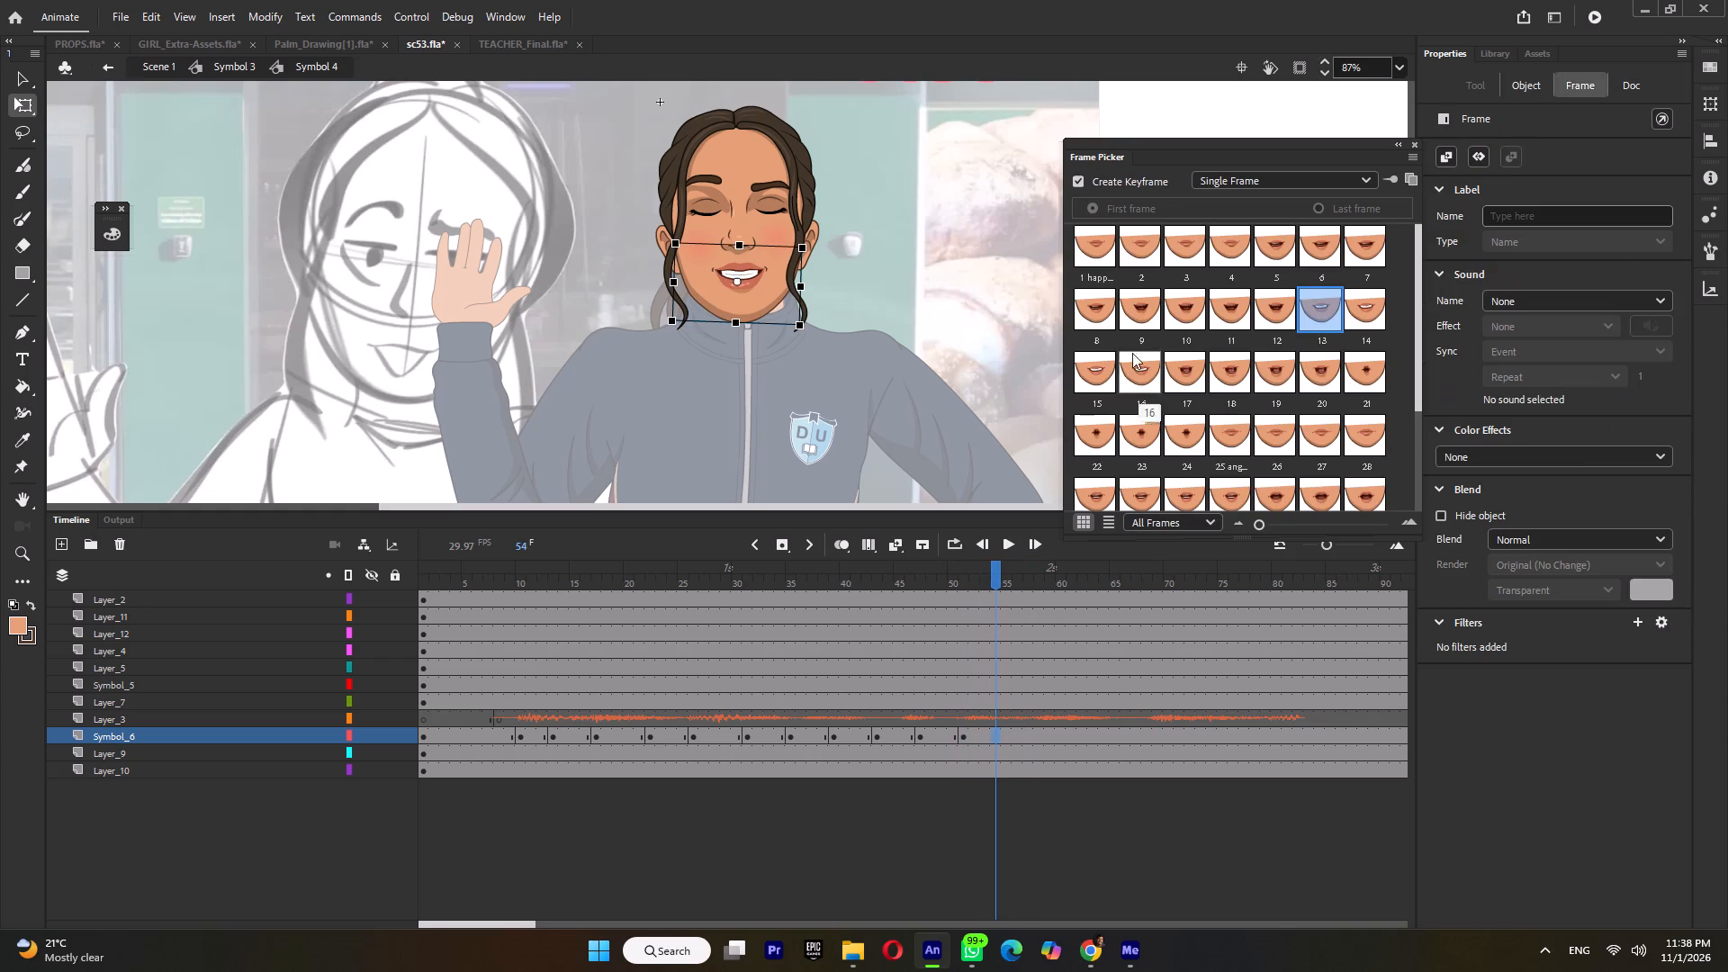
left_click(1101, 241)
key("Return")
key("Return")
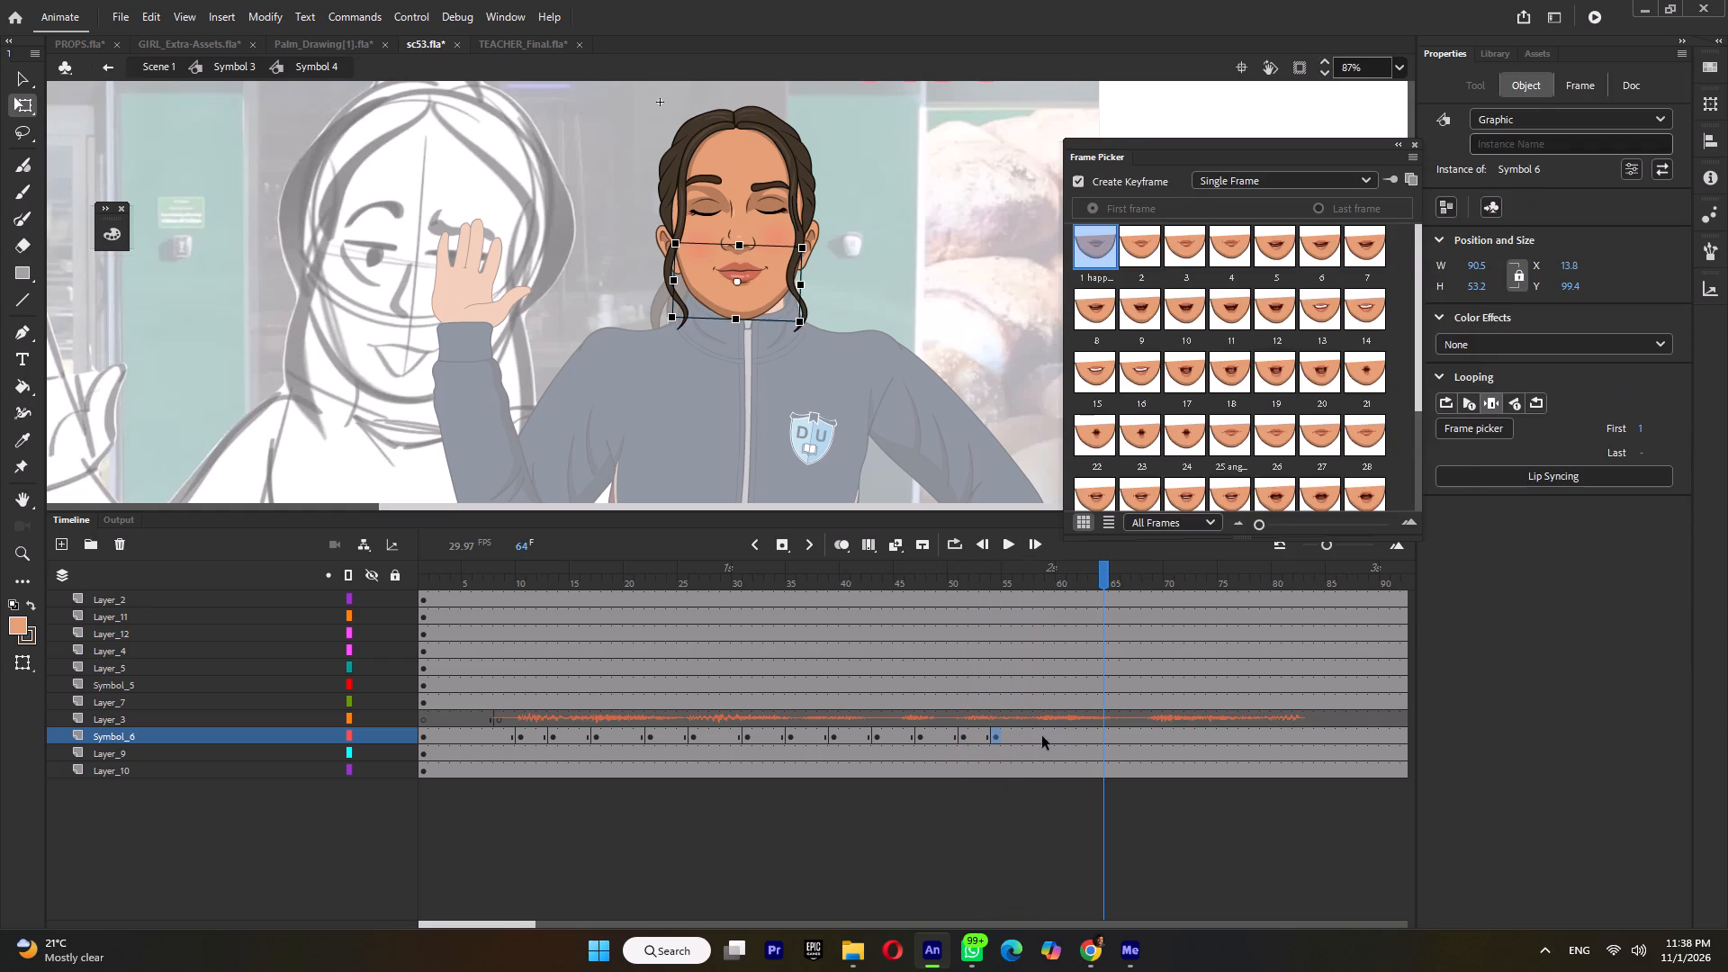
left_click(1042, 736)
left_click(1359, 372)
key("Return")
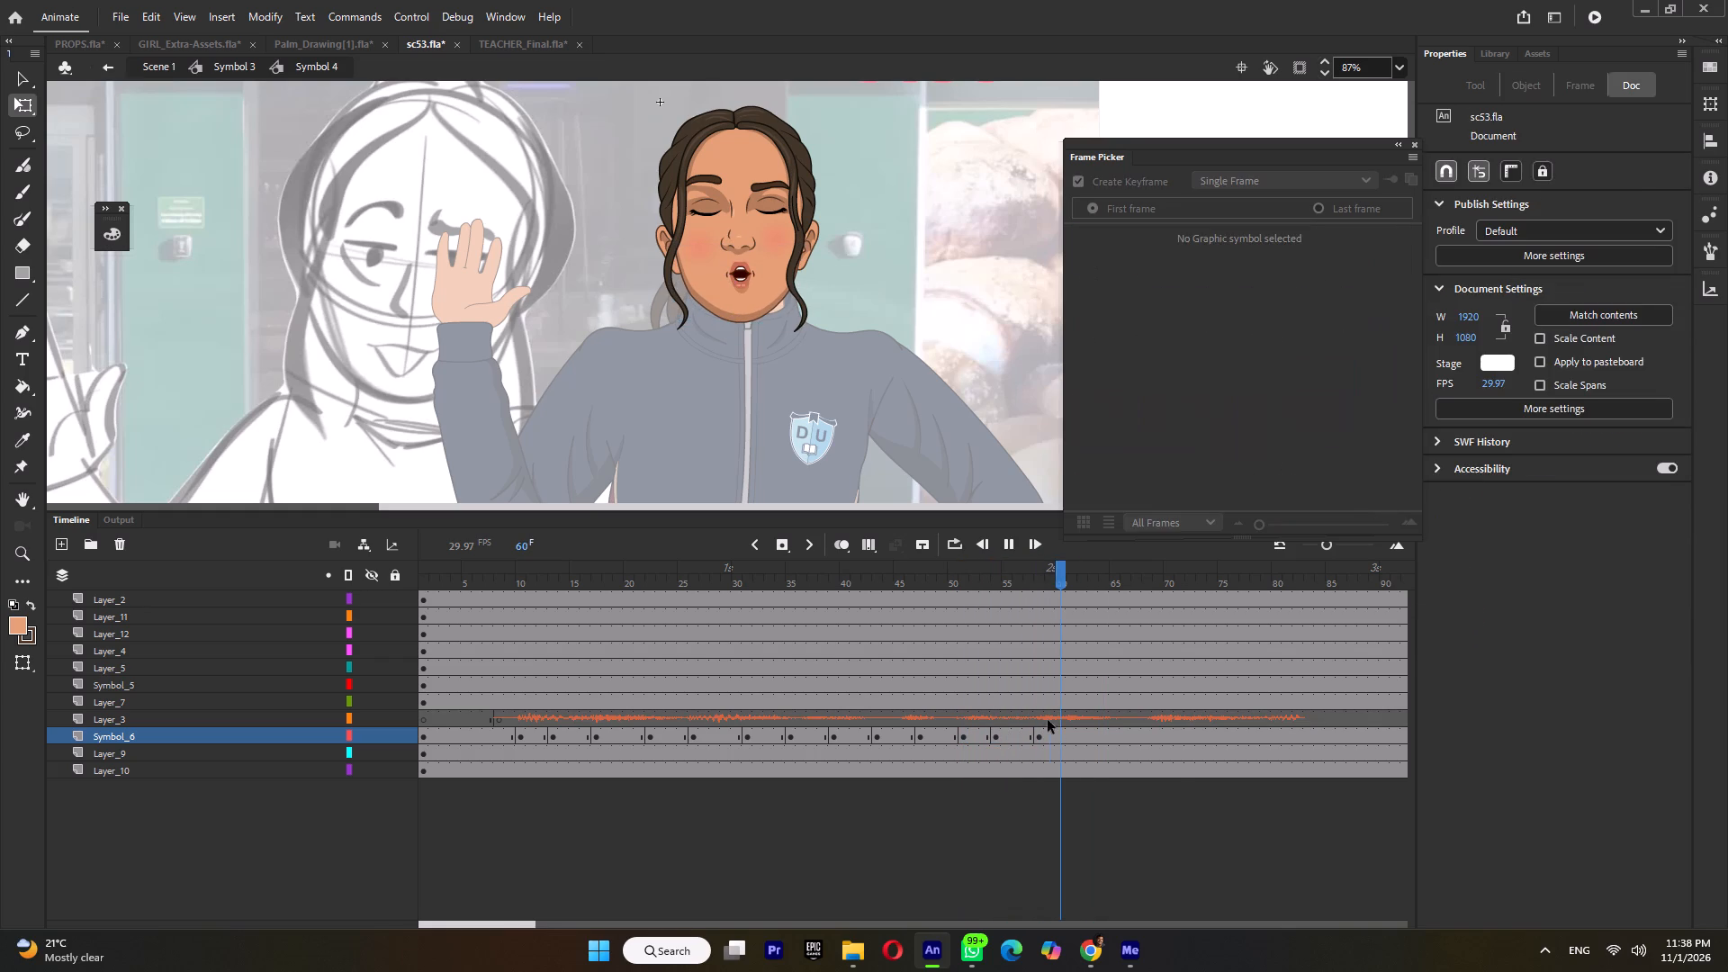
key("Return")
left_click(1095, 737)
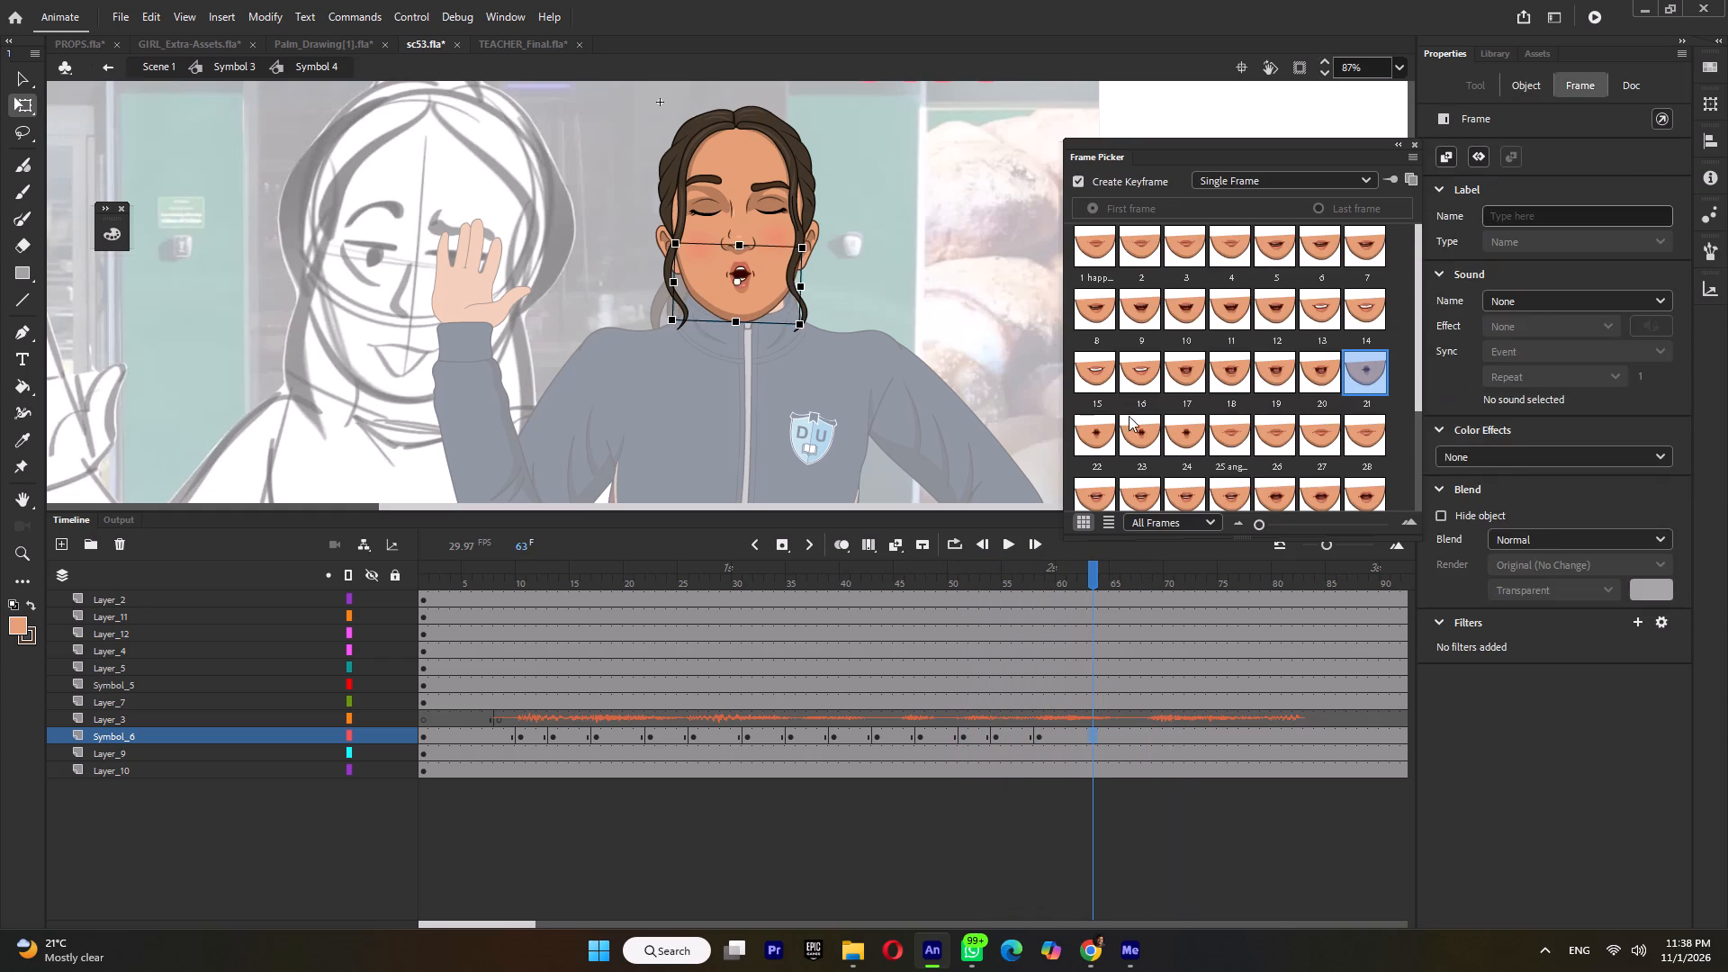
left_click(1090, 242)
Play back the lip sync inside Symbol 4 from frame 8, return to Symbol 3, and review it with the body animation.
left_click(495, 578)
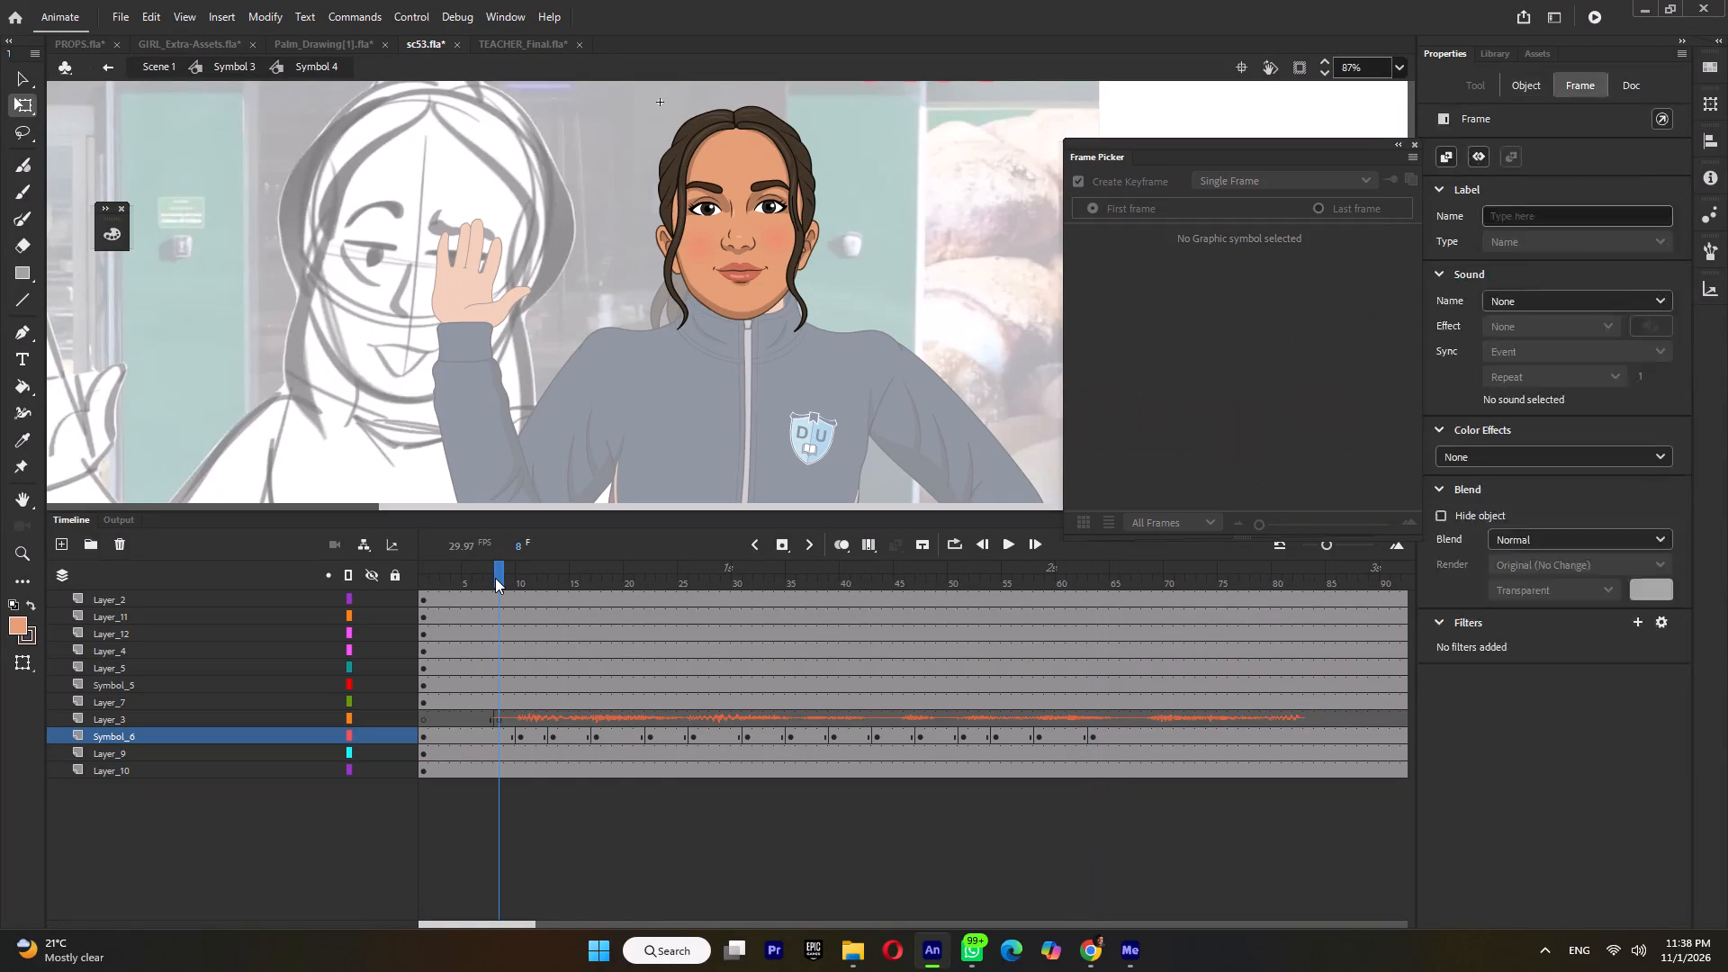
key("Return")
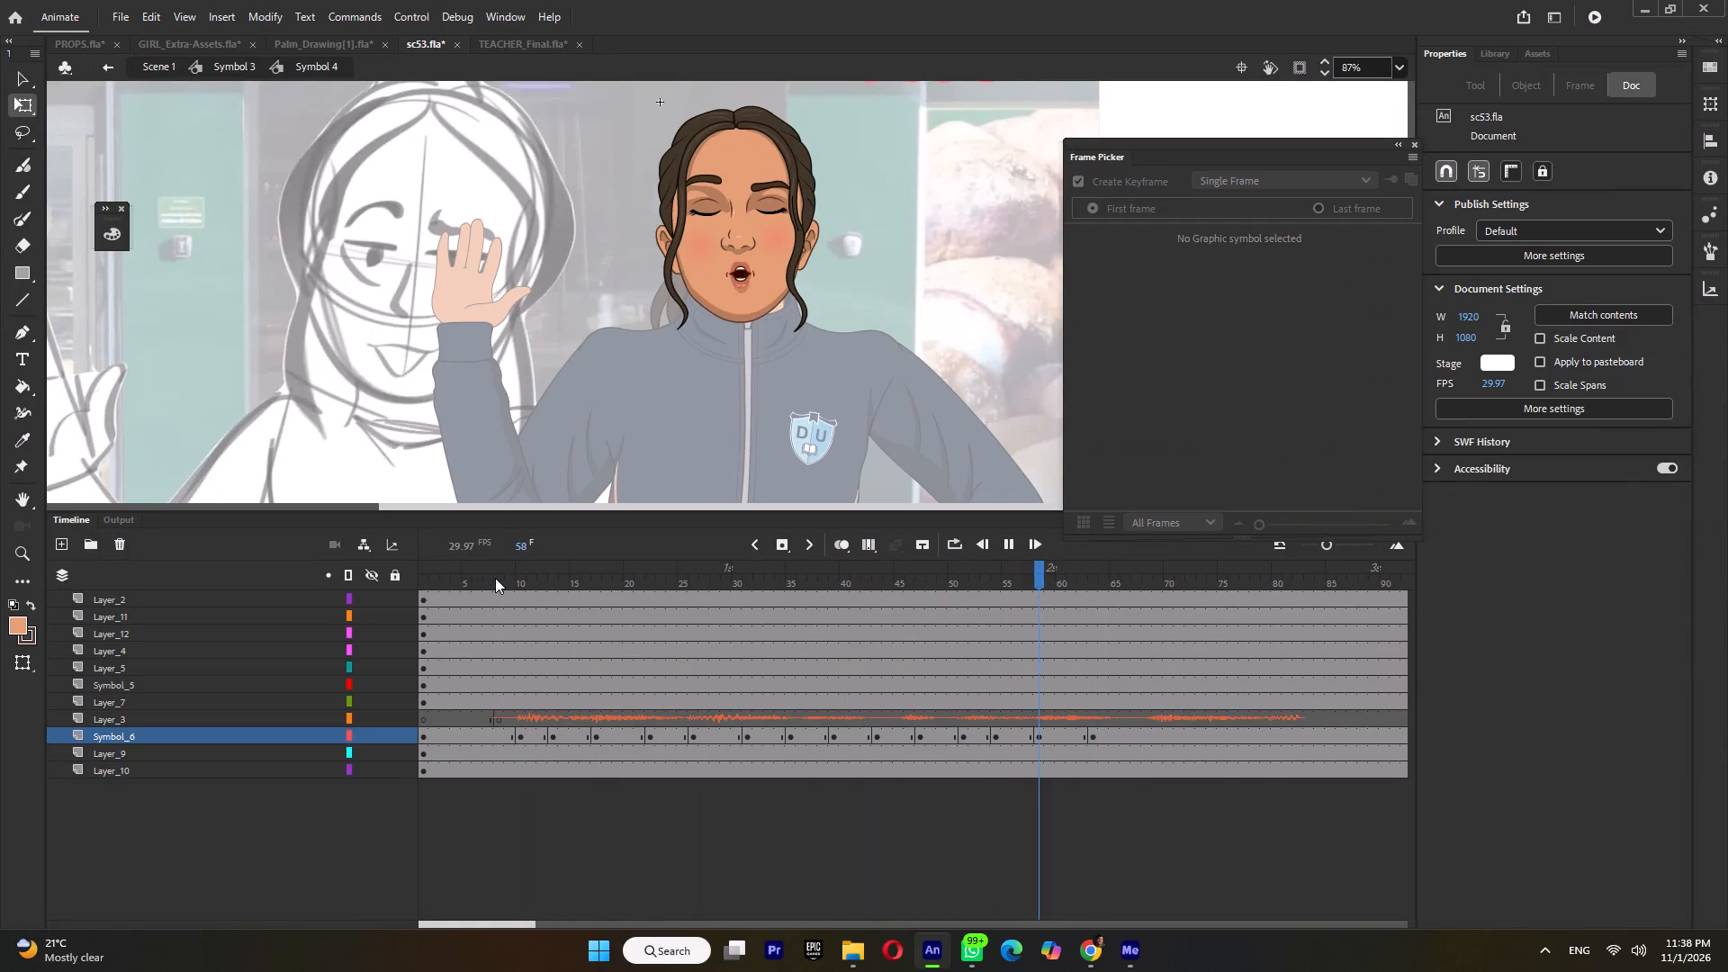
key("Return")
double_click(841, 292)
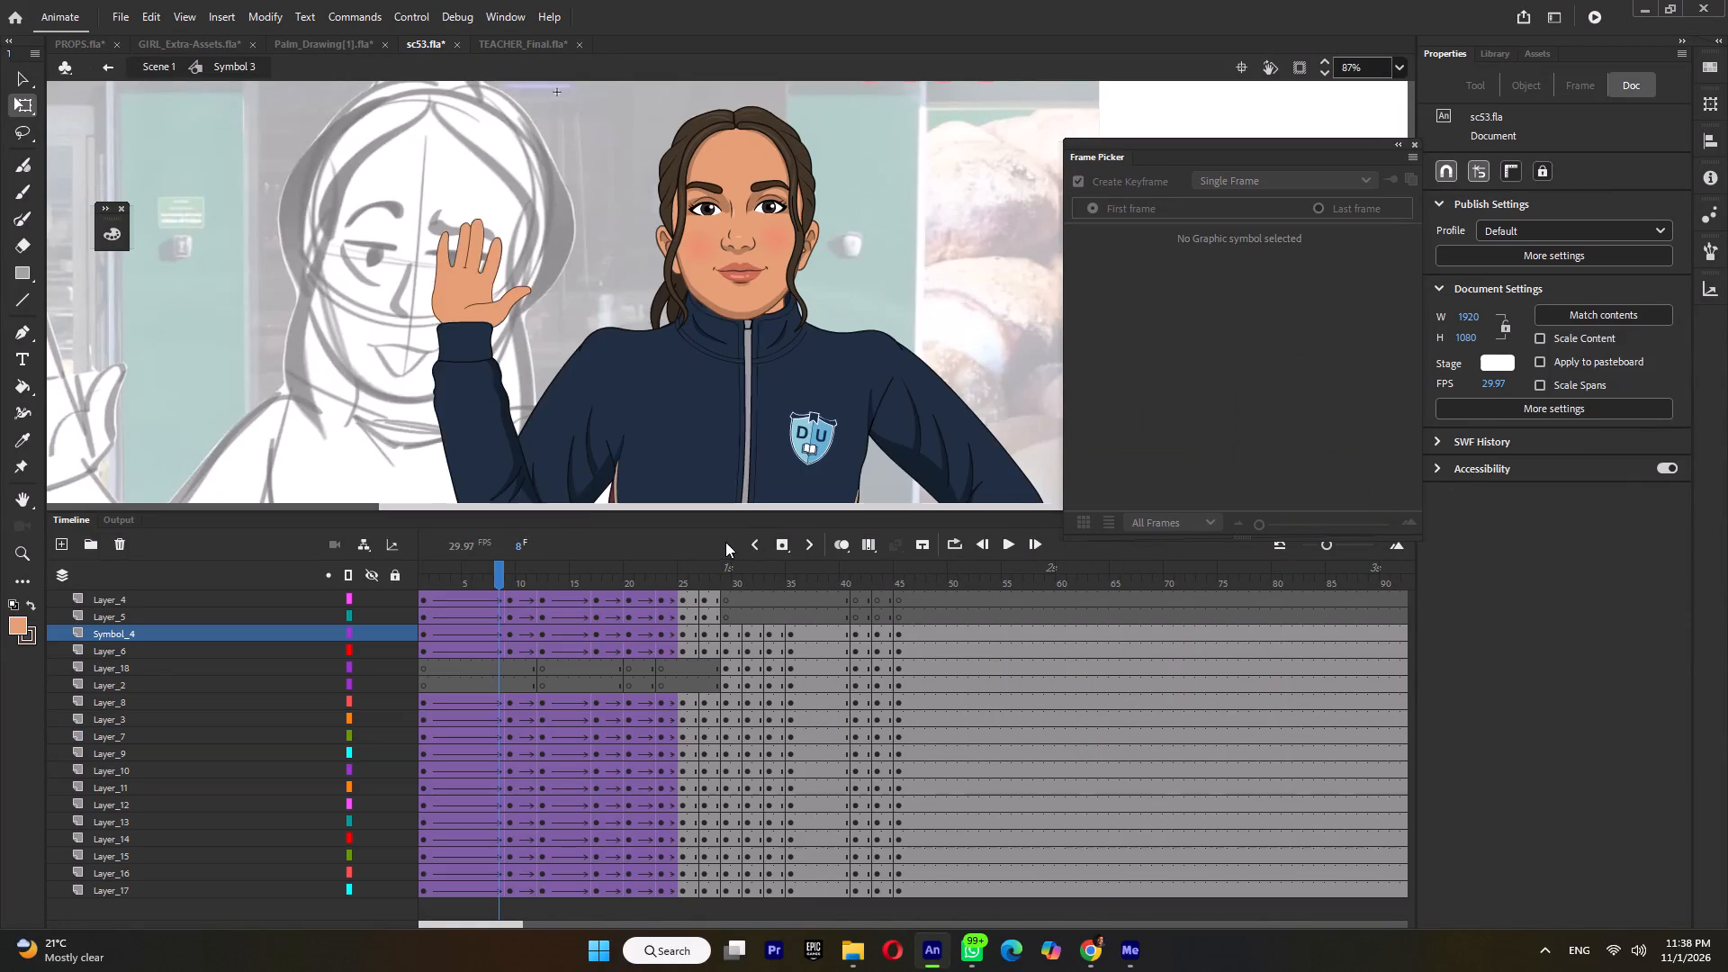
key("Return")
key("Return")
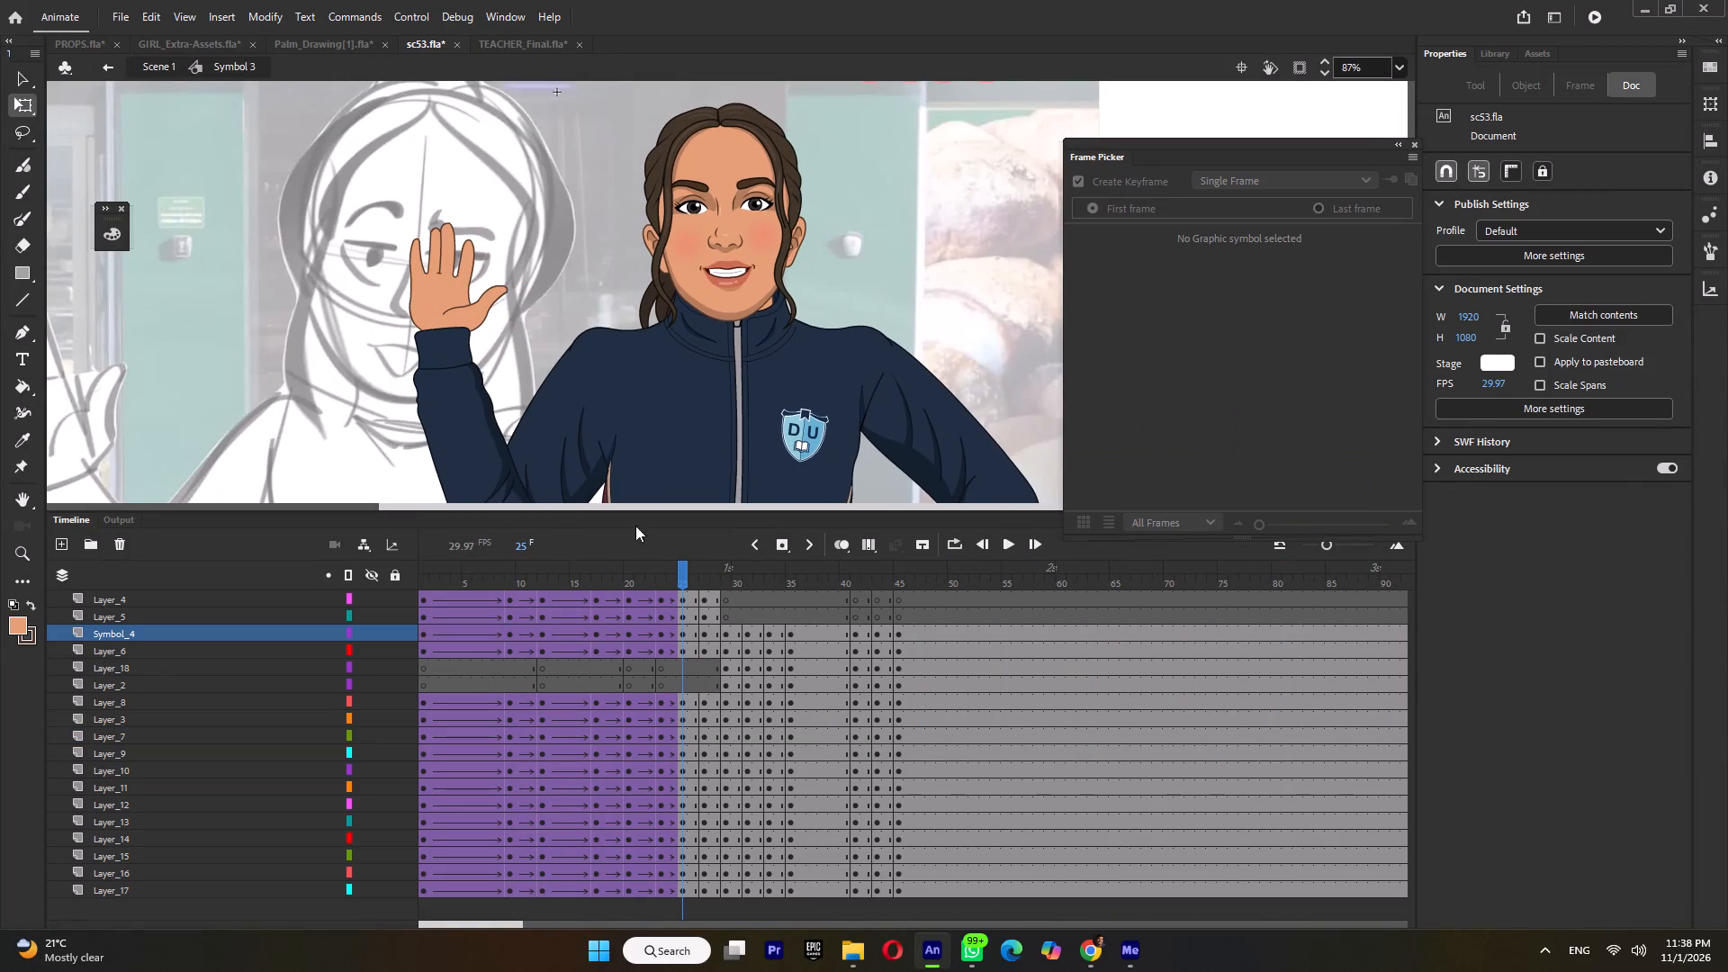
Review the girl's transition to hands-on-hips in Symbol 3, and play the whole shot in Scene 1.
left_click_drag(460, 571, 869, 637)
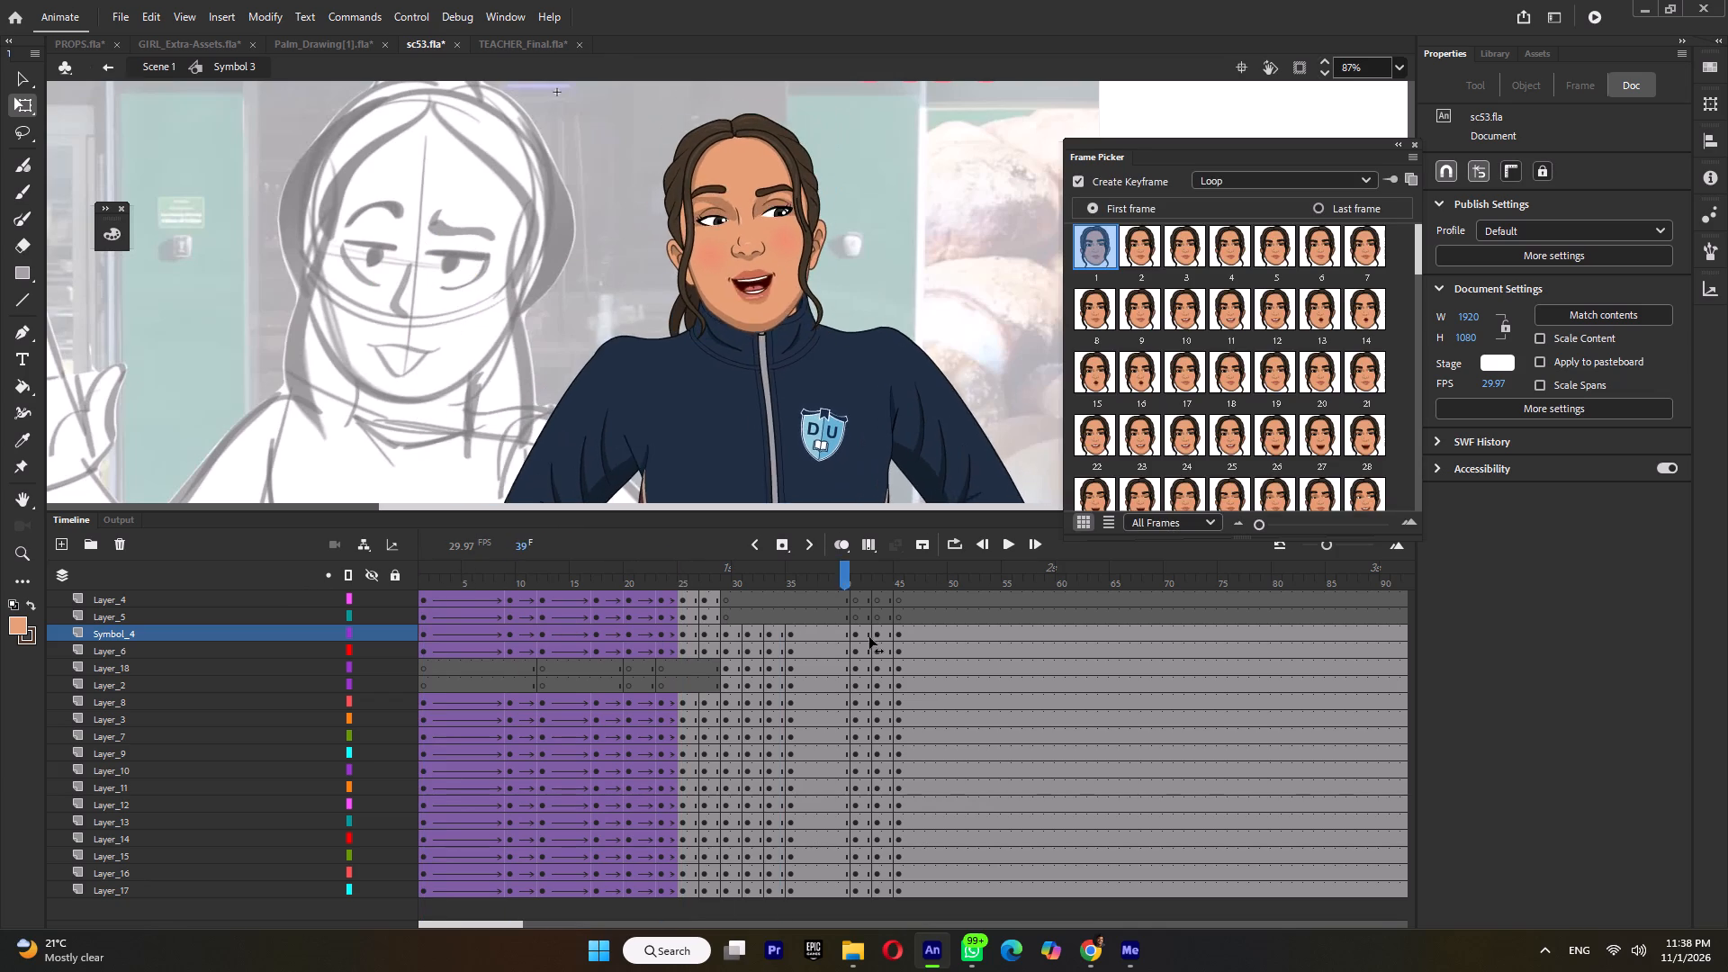
left_click_drag(869, 637, 886, 702)
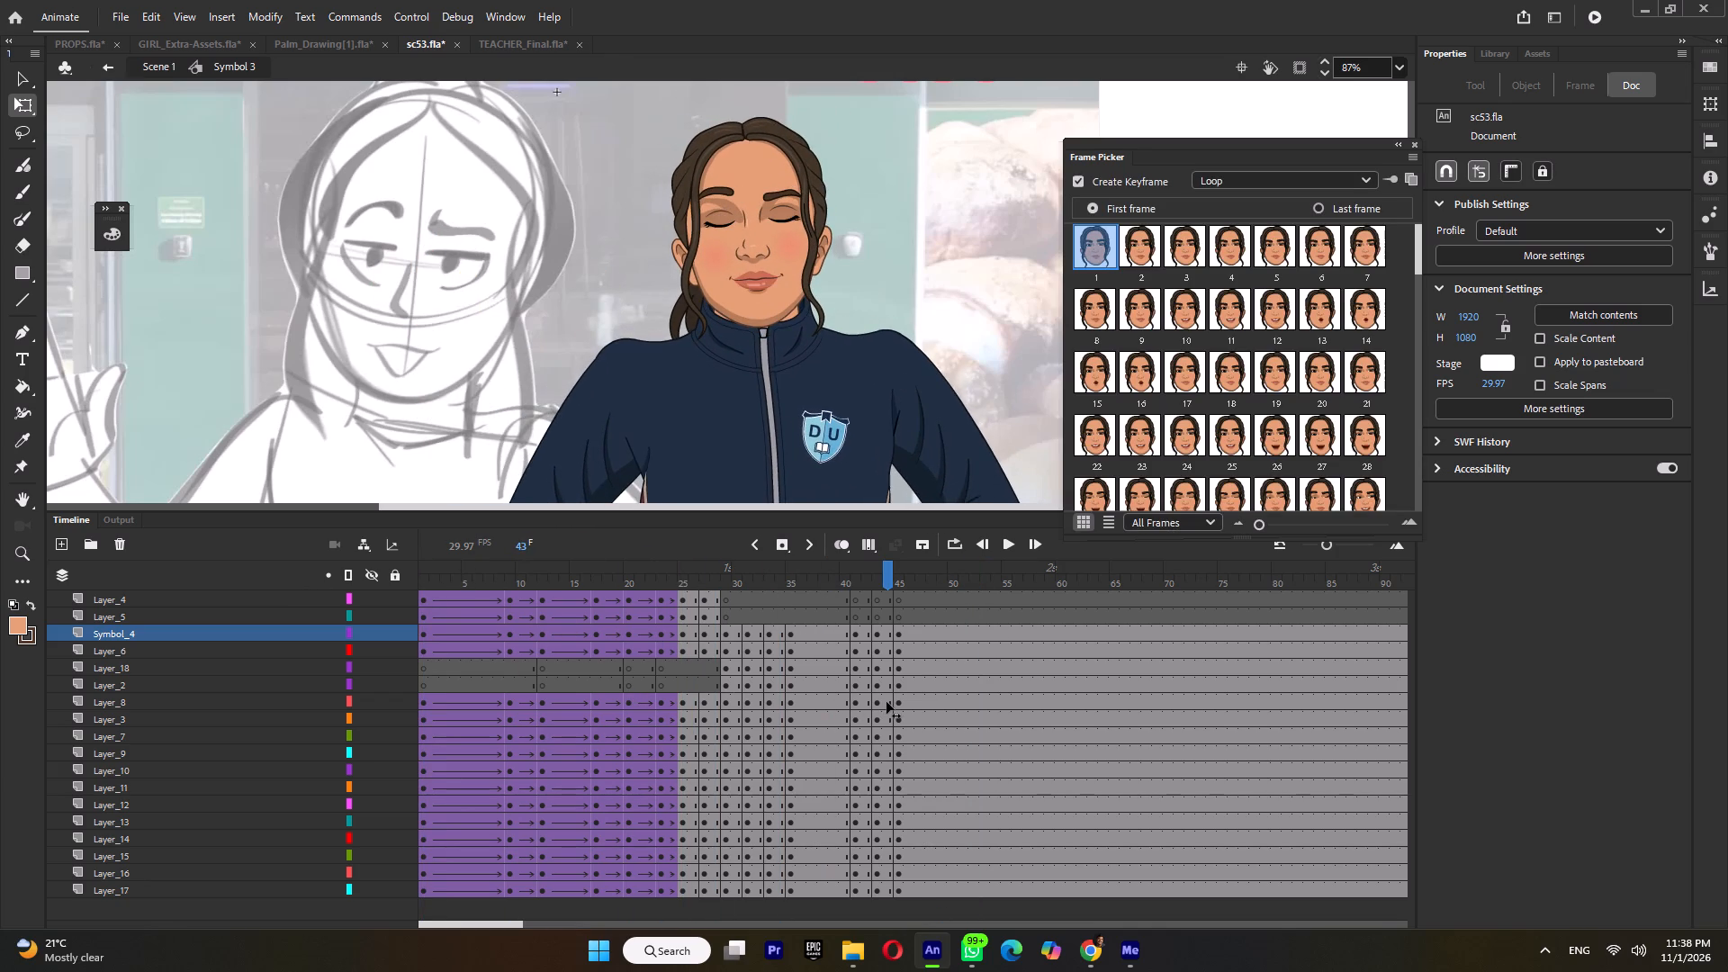
left_click_drag(886, 702, 921, 699)
double_click(948, 301)
scroll(948, 301, "down", 4, "ctrl")
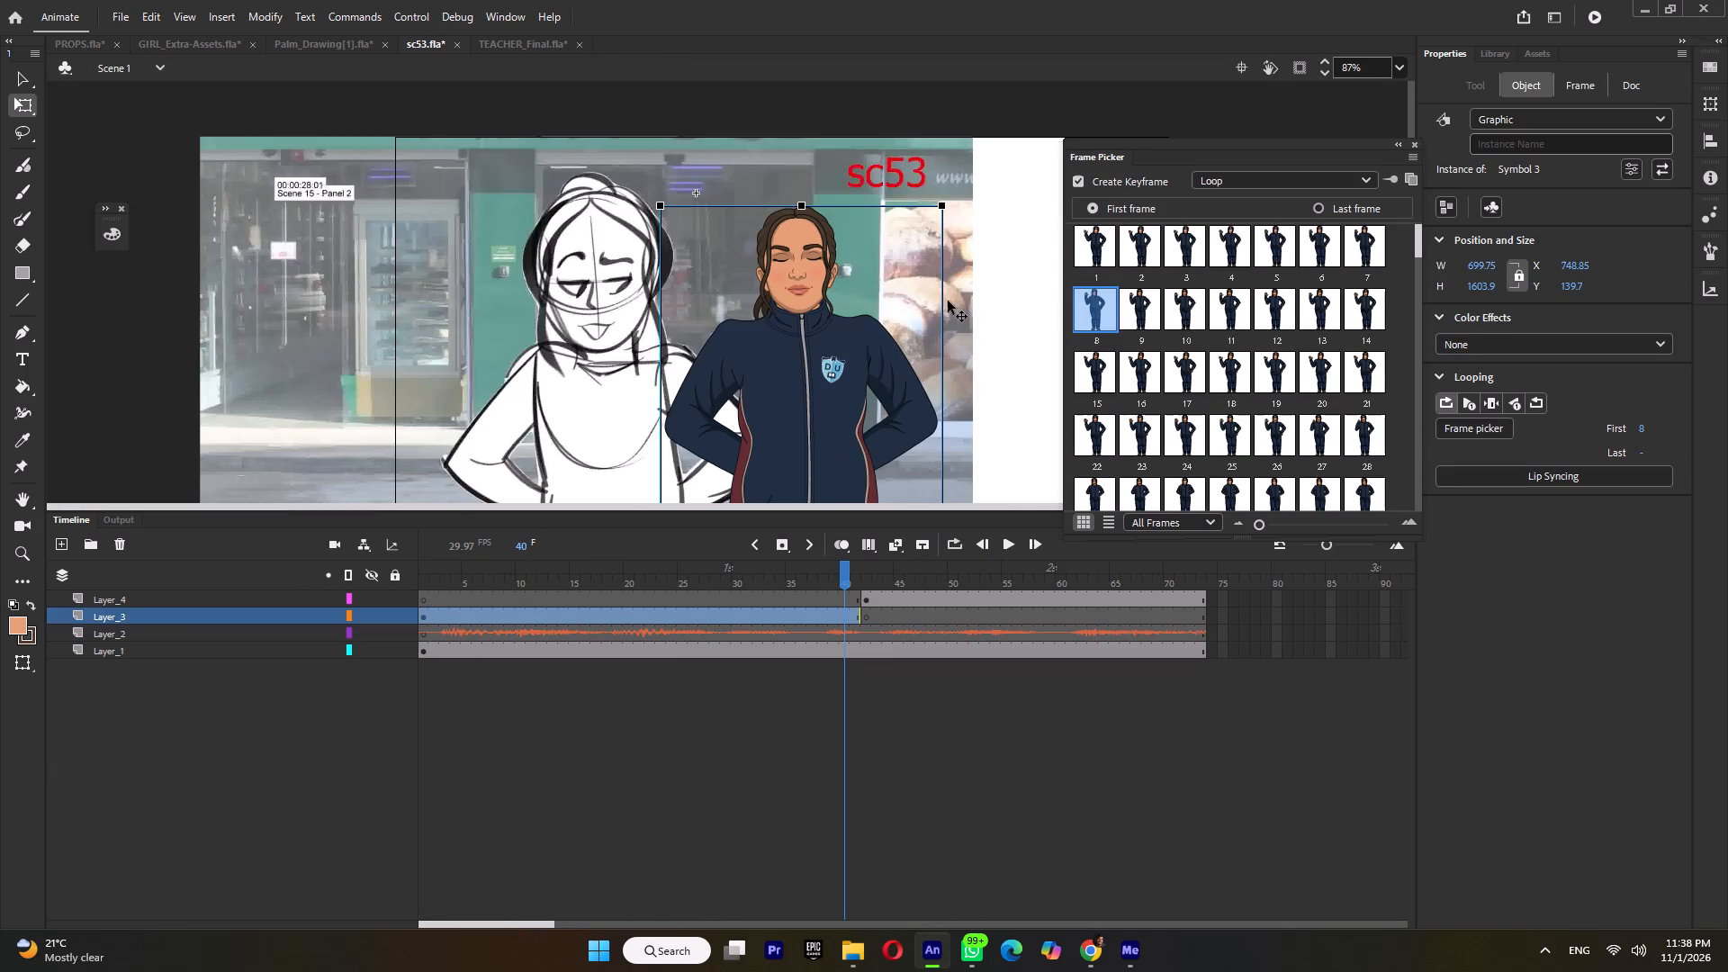
left_click_drag(501, 567, 206, 607)
key("Return")
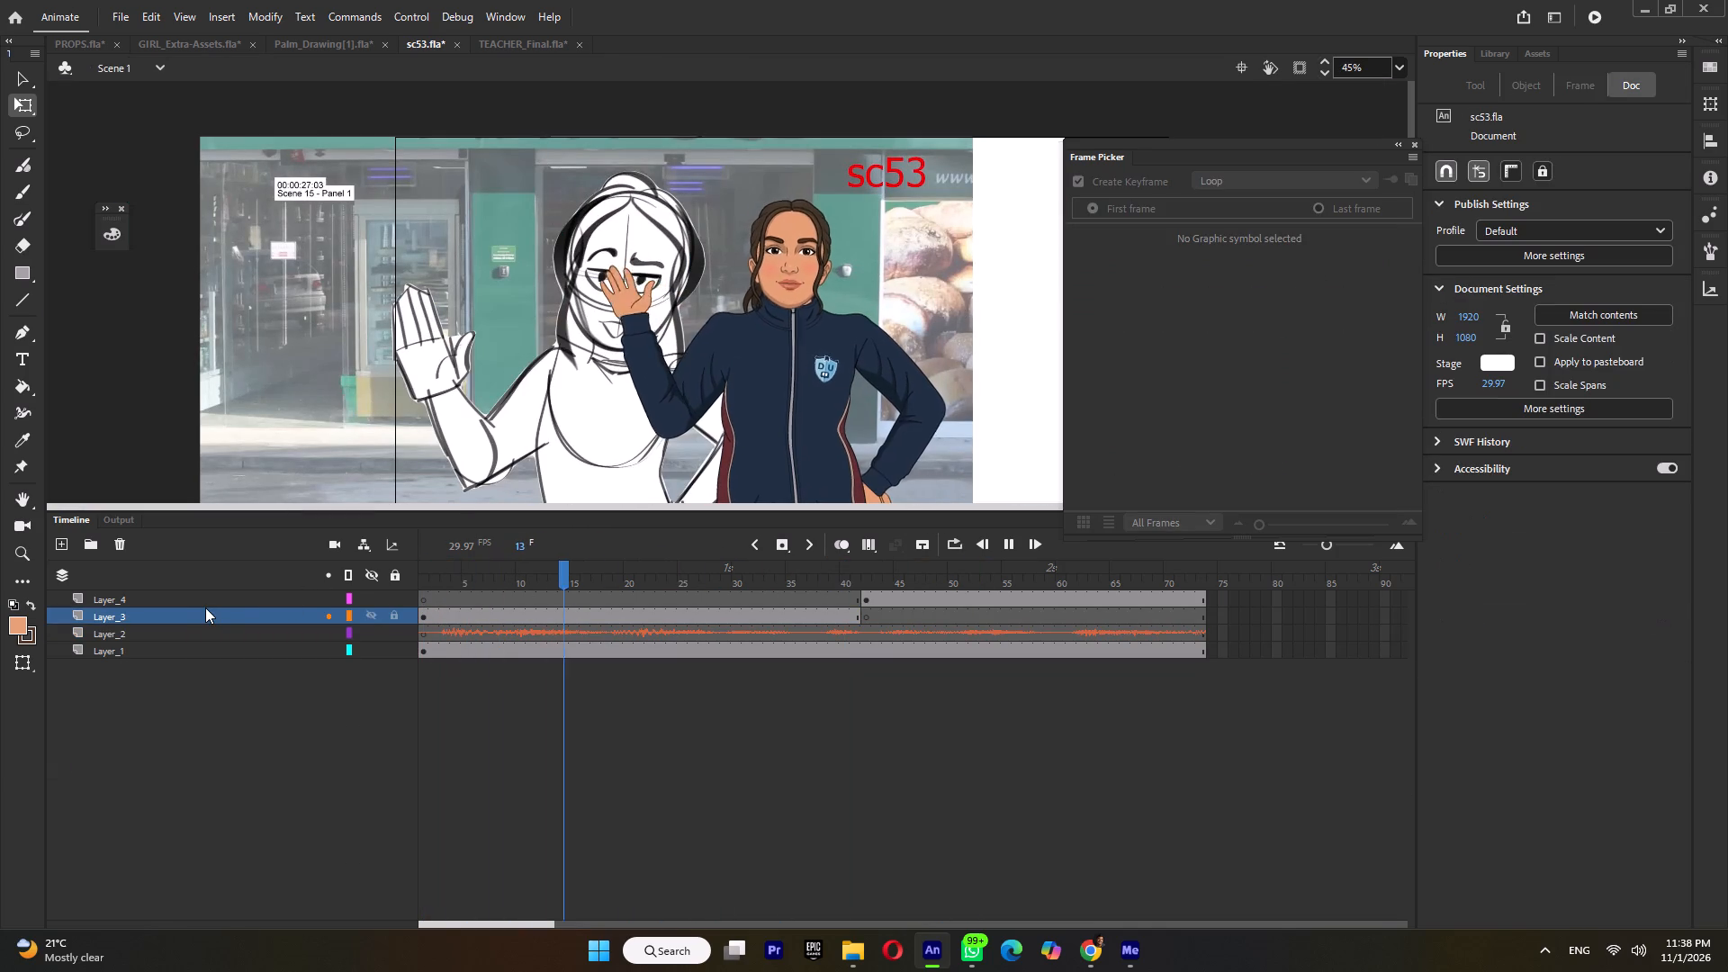
key("Return")
left_click_drag(433, 586, 409, 592)
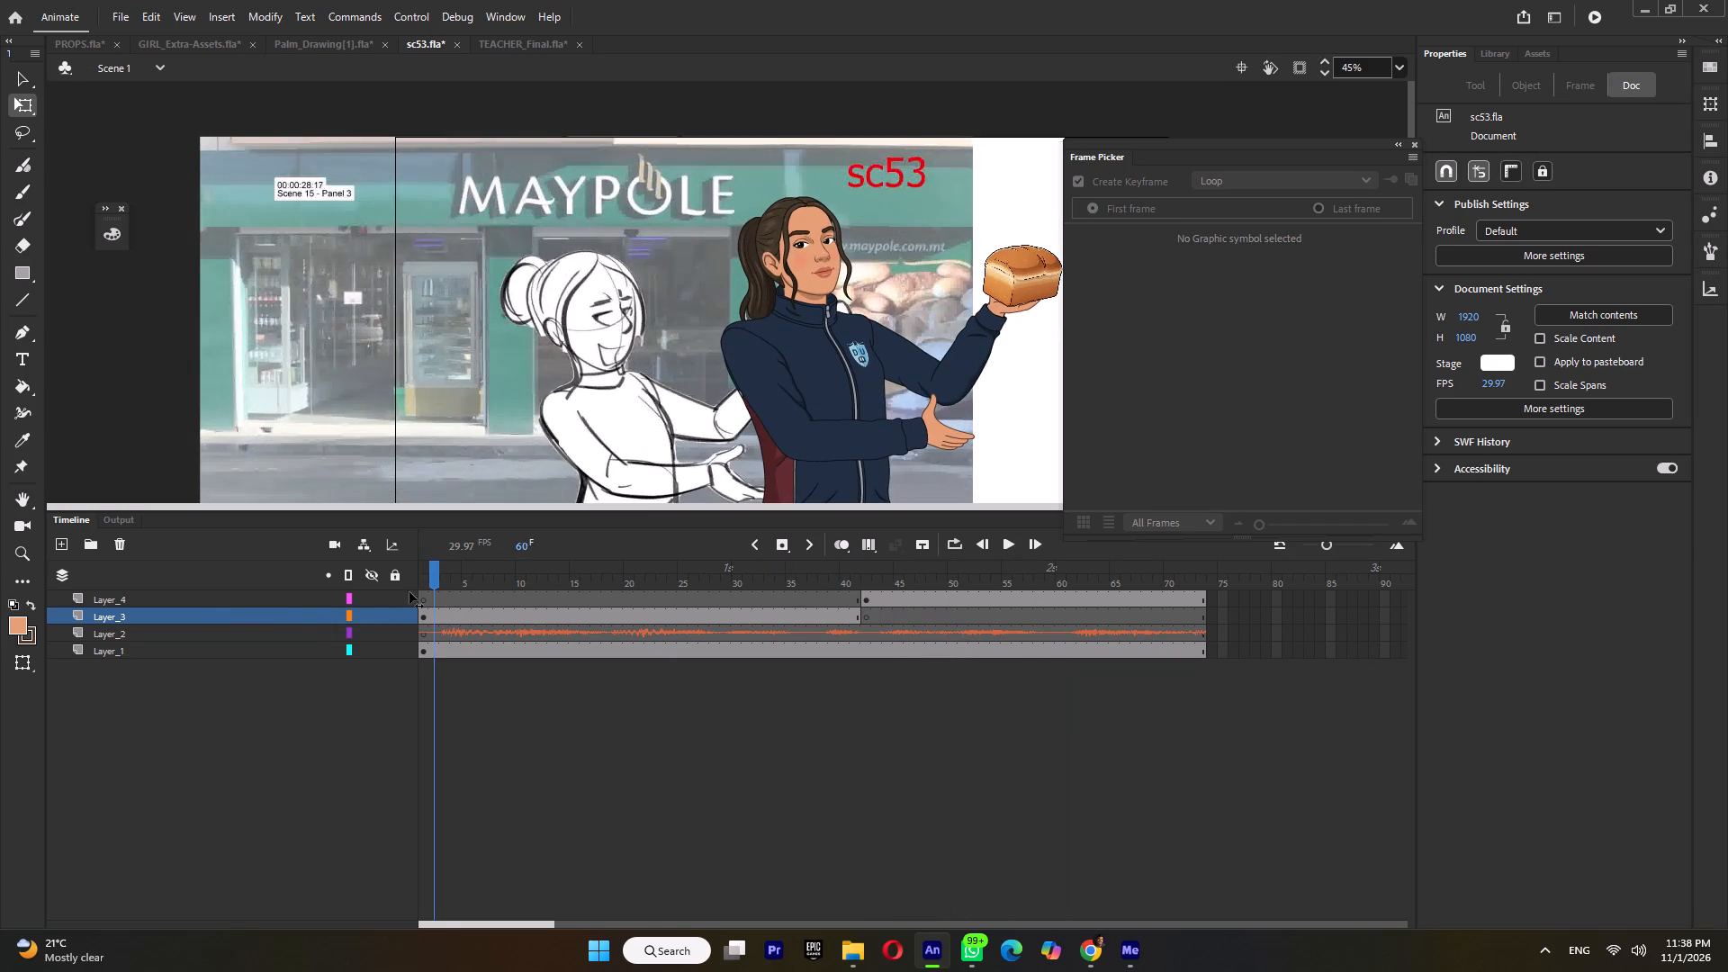
left_click_drag(409, 592, 286, 606)
Inside the girl's eye symbol (Symbol 5), set the eyebrows to shape 4 starting from frame 1.
scroll(825, 171, "up", 4, "ctrl")
scroll(766, 292, "up", 3, "ctrl")
double_click(769, 375)
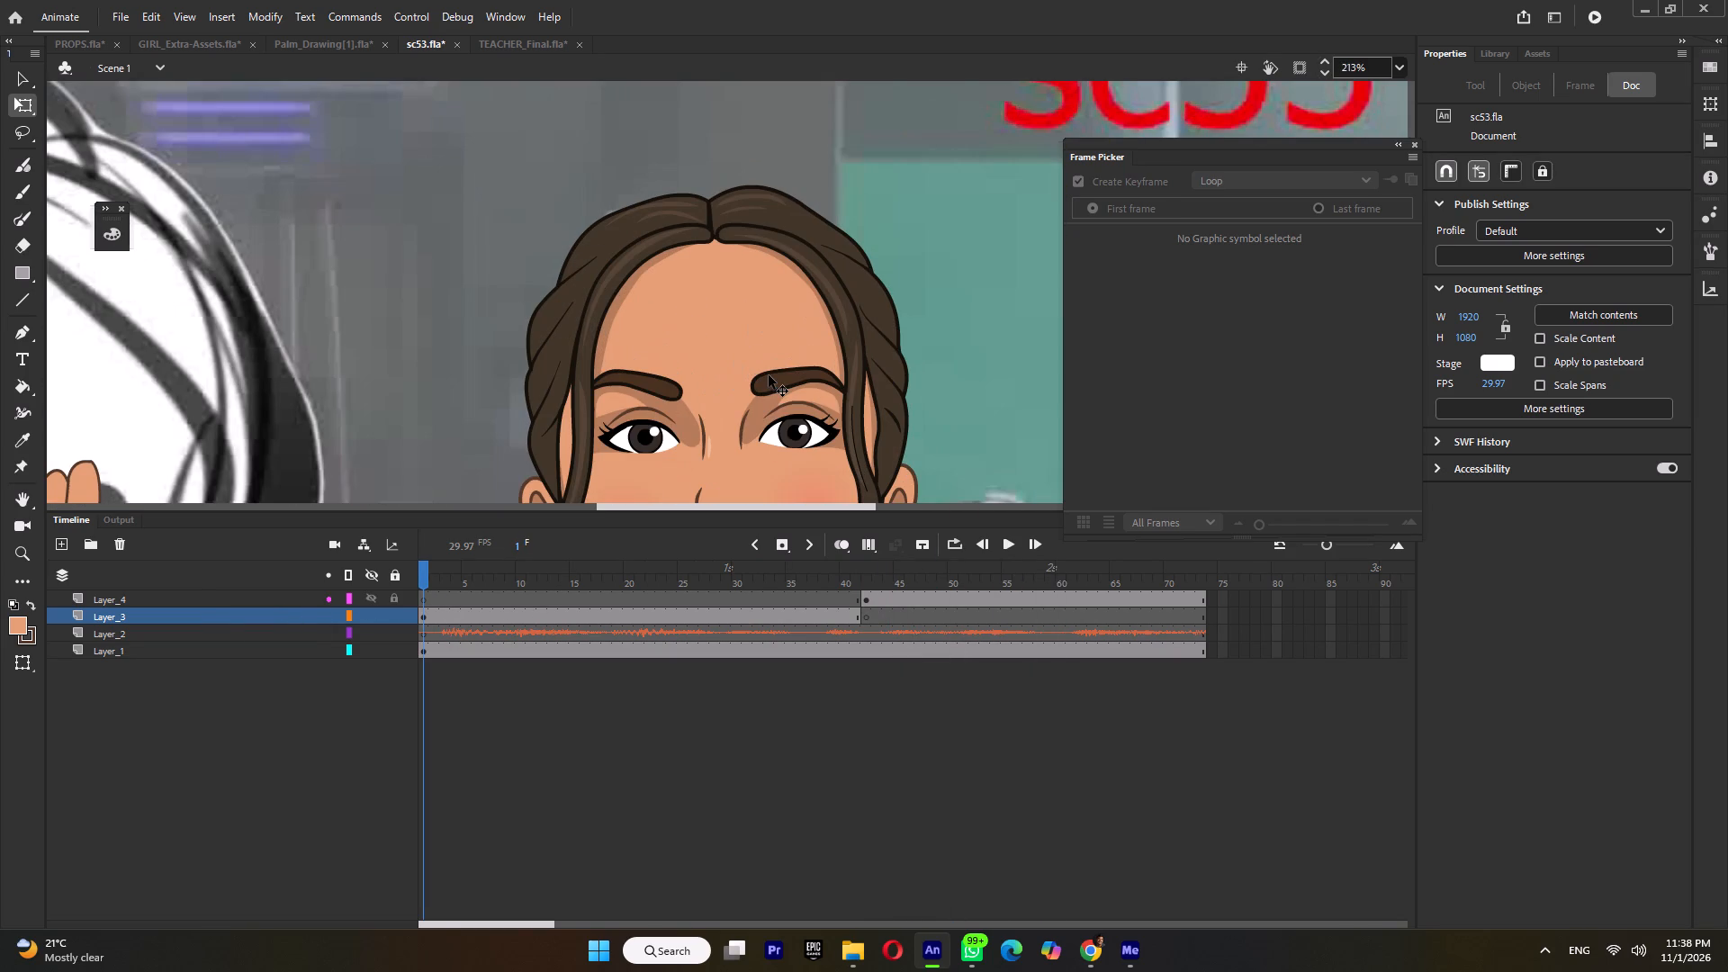
triple_click(774, 379)
double_click(774, 379)
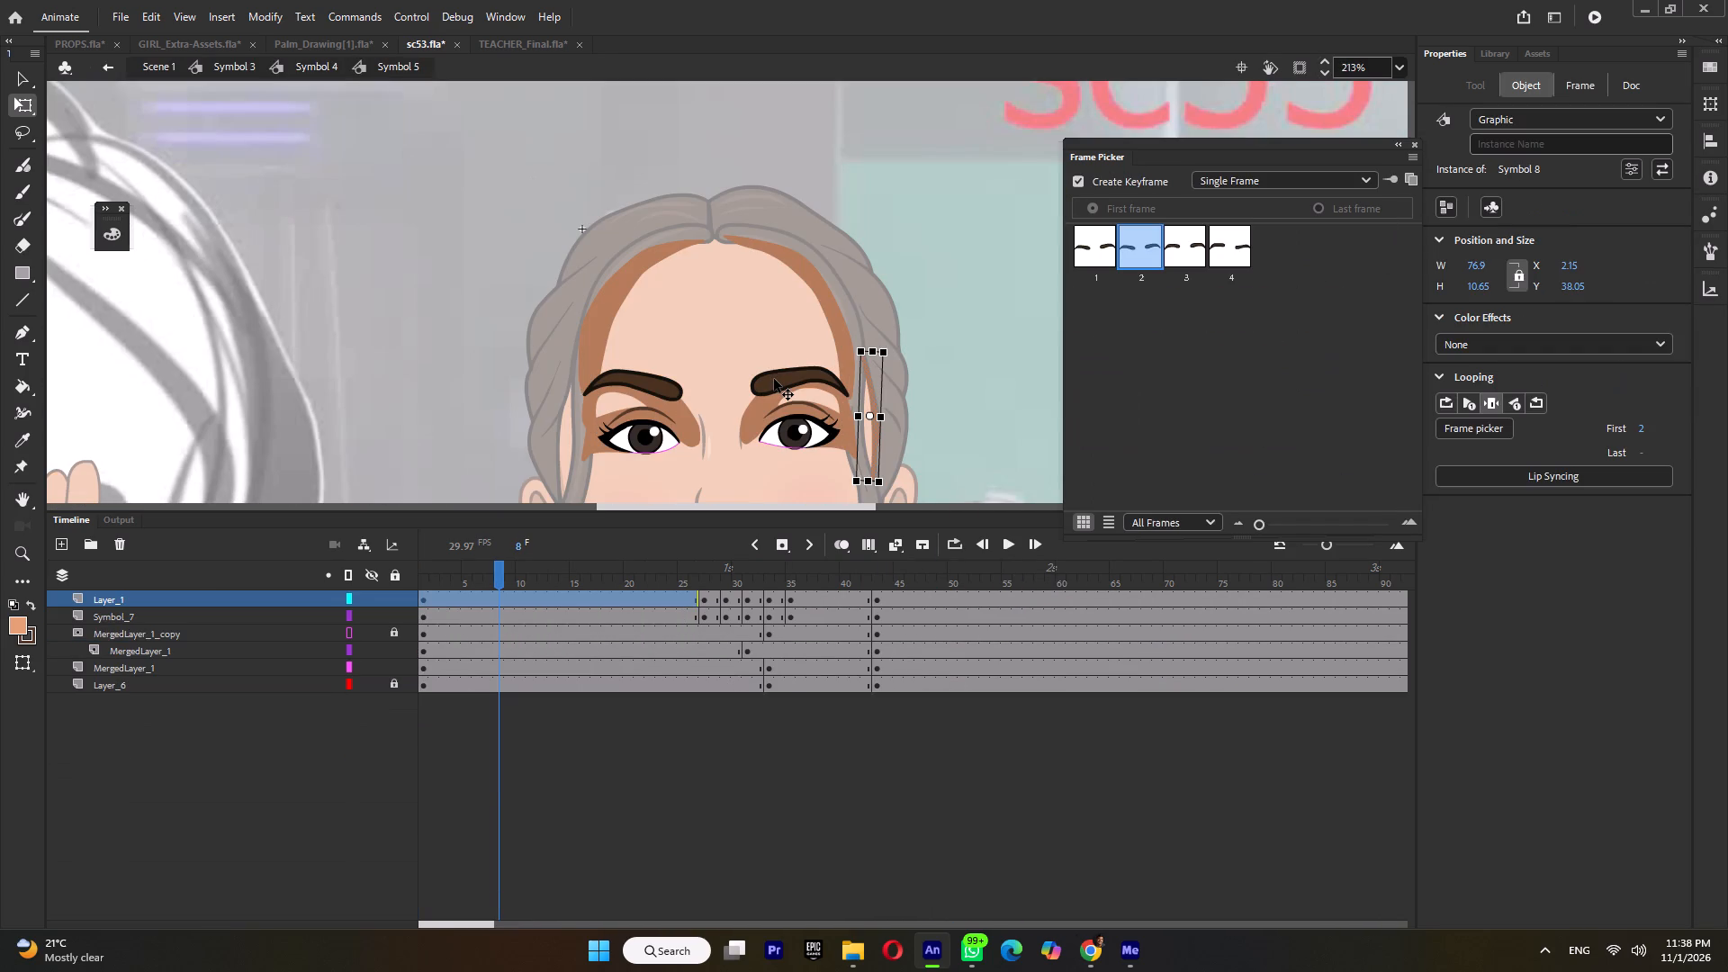
left_click(1237, 250)
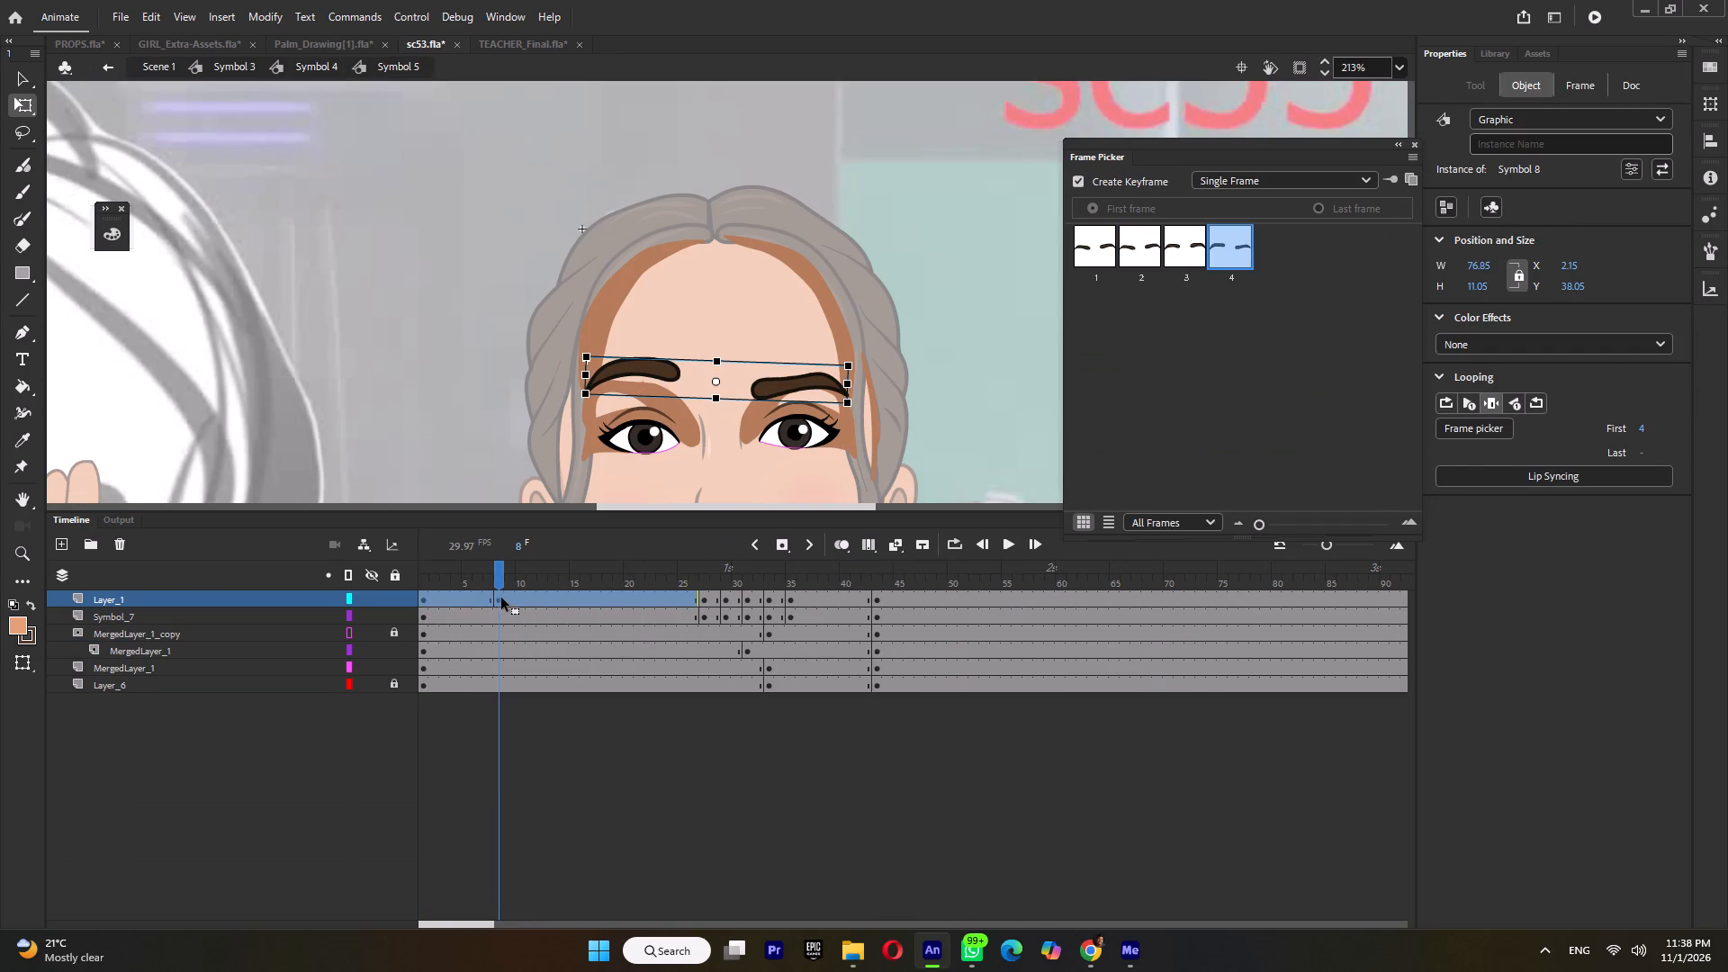
left_click(499, 600)
left_click_drag(499, 597, 421, 598)
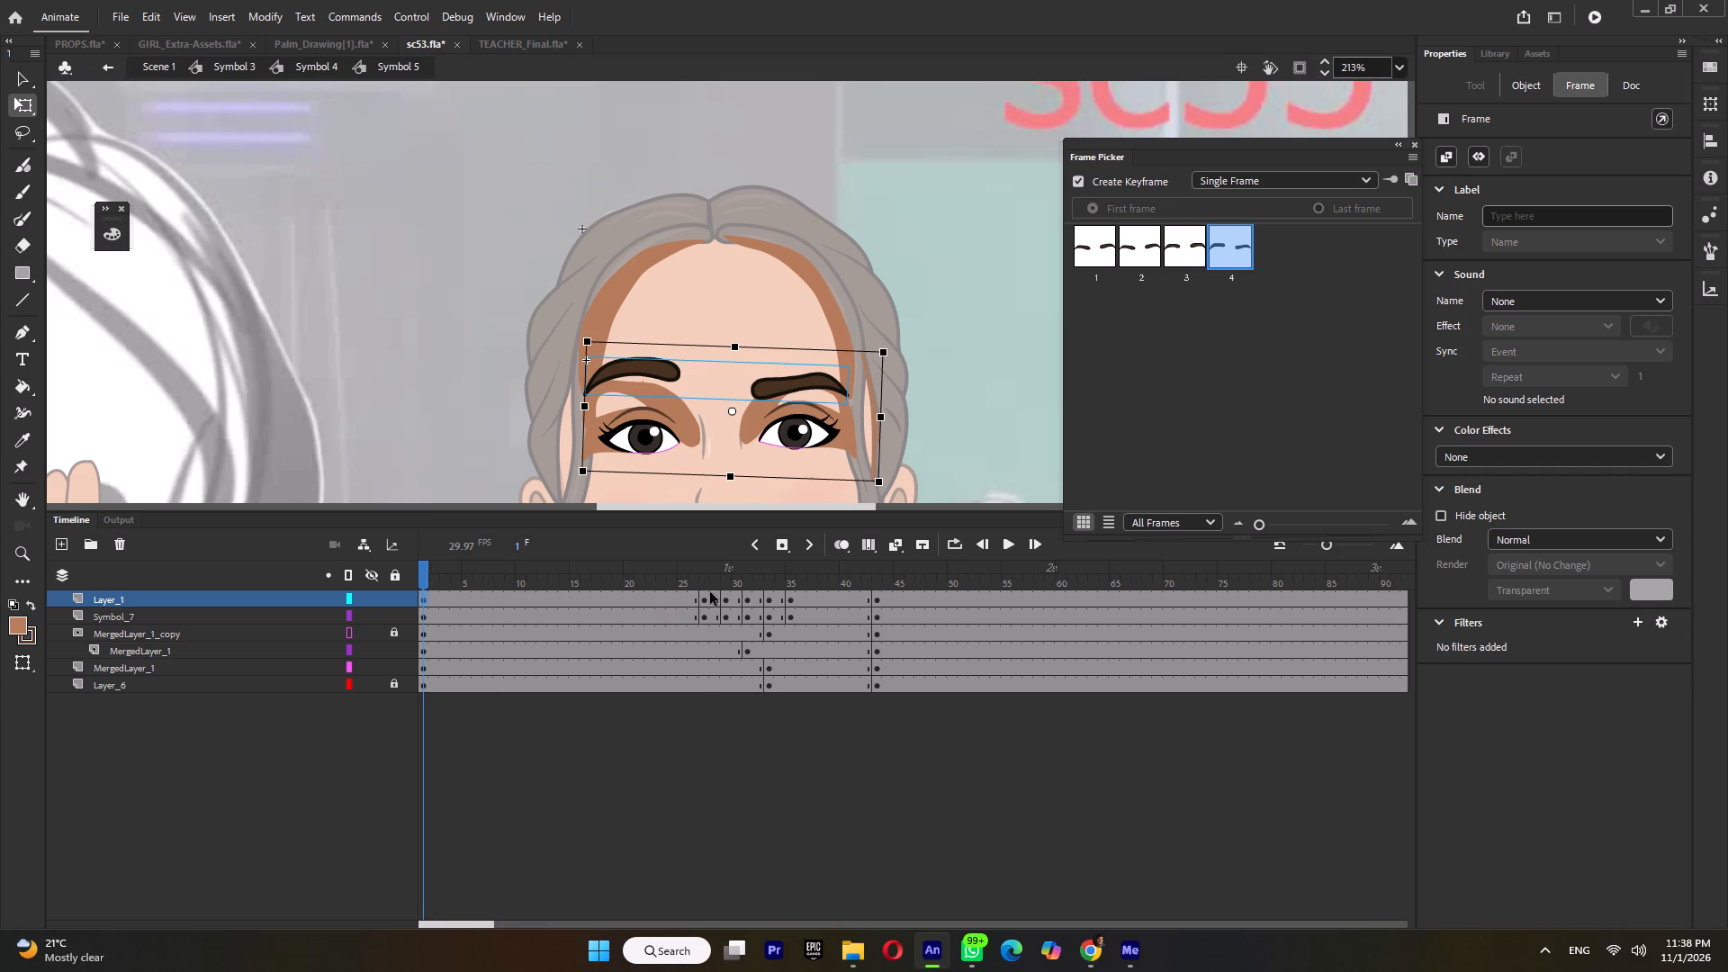
Set the eyebrows to shape 4 at the frame 27, 29 and 31 keyframes as well.
left_click(706, 594)
left_click(1248, 247)
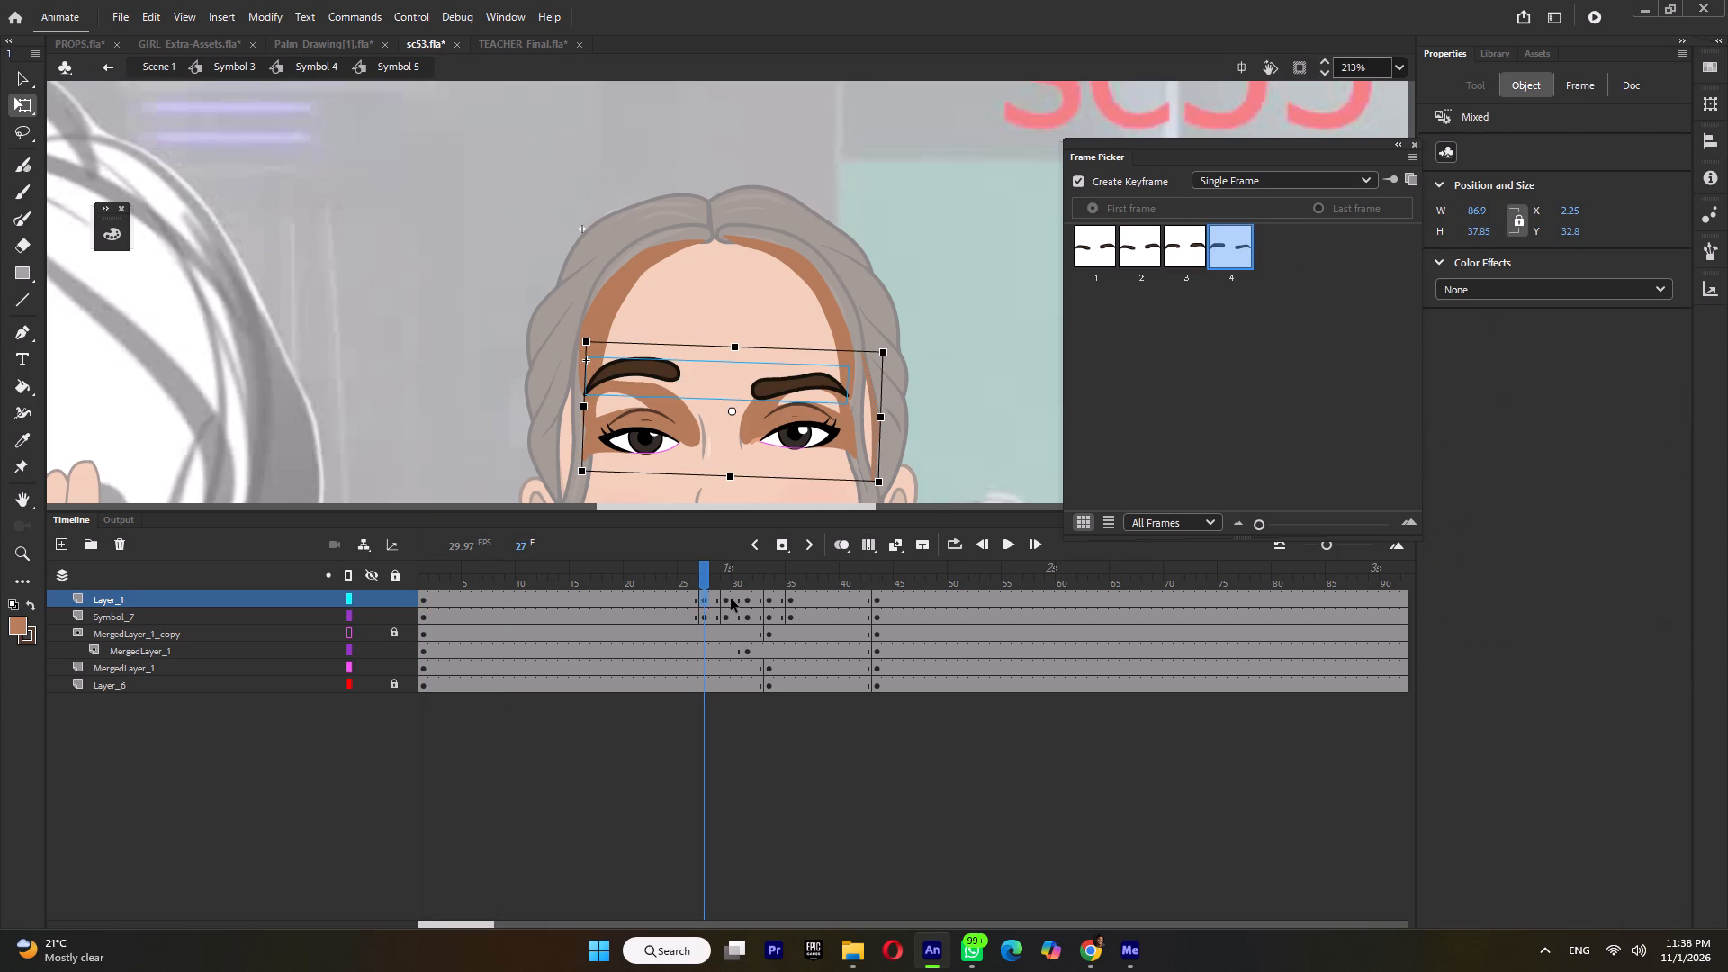
left_click(731, 598)
left_click(1231, 261)
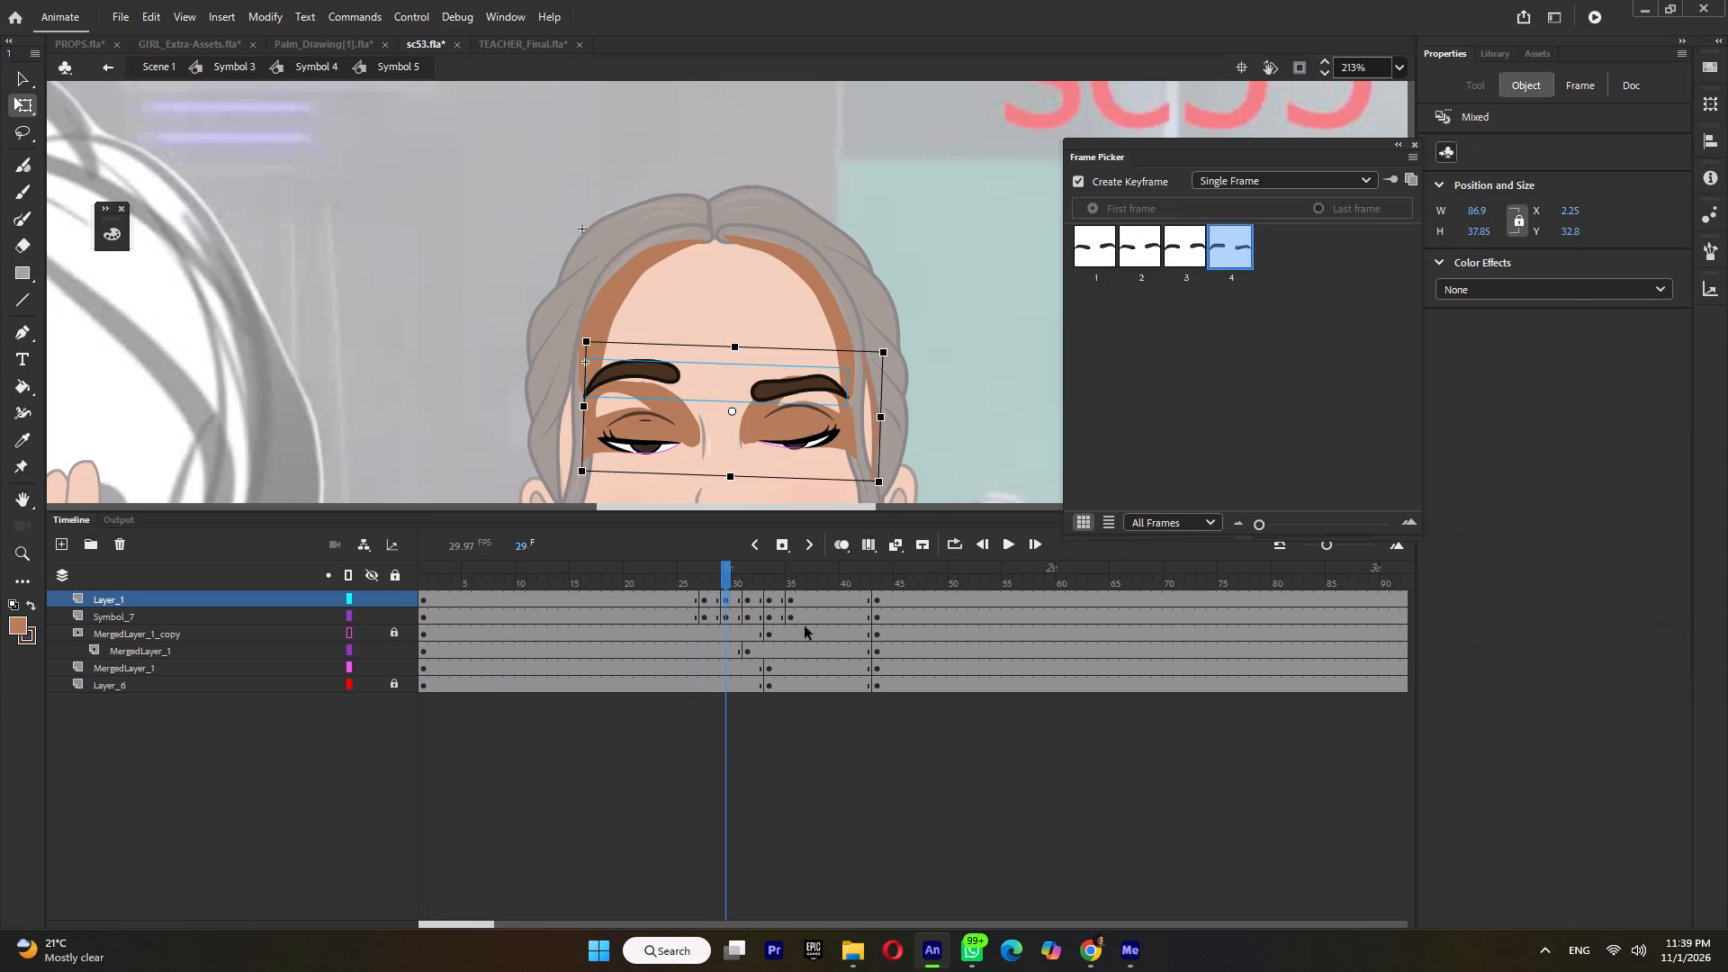
left_click(746, 601)
left_click(1232, 251)
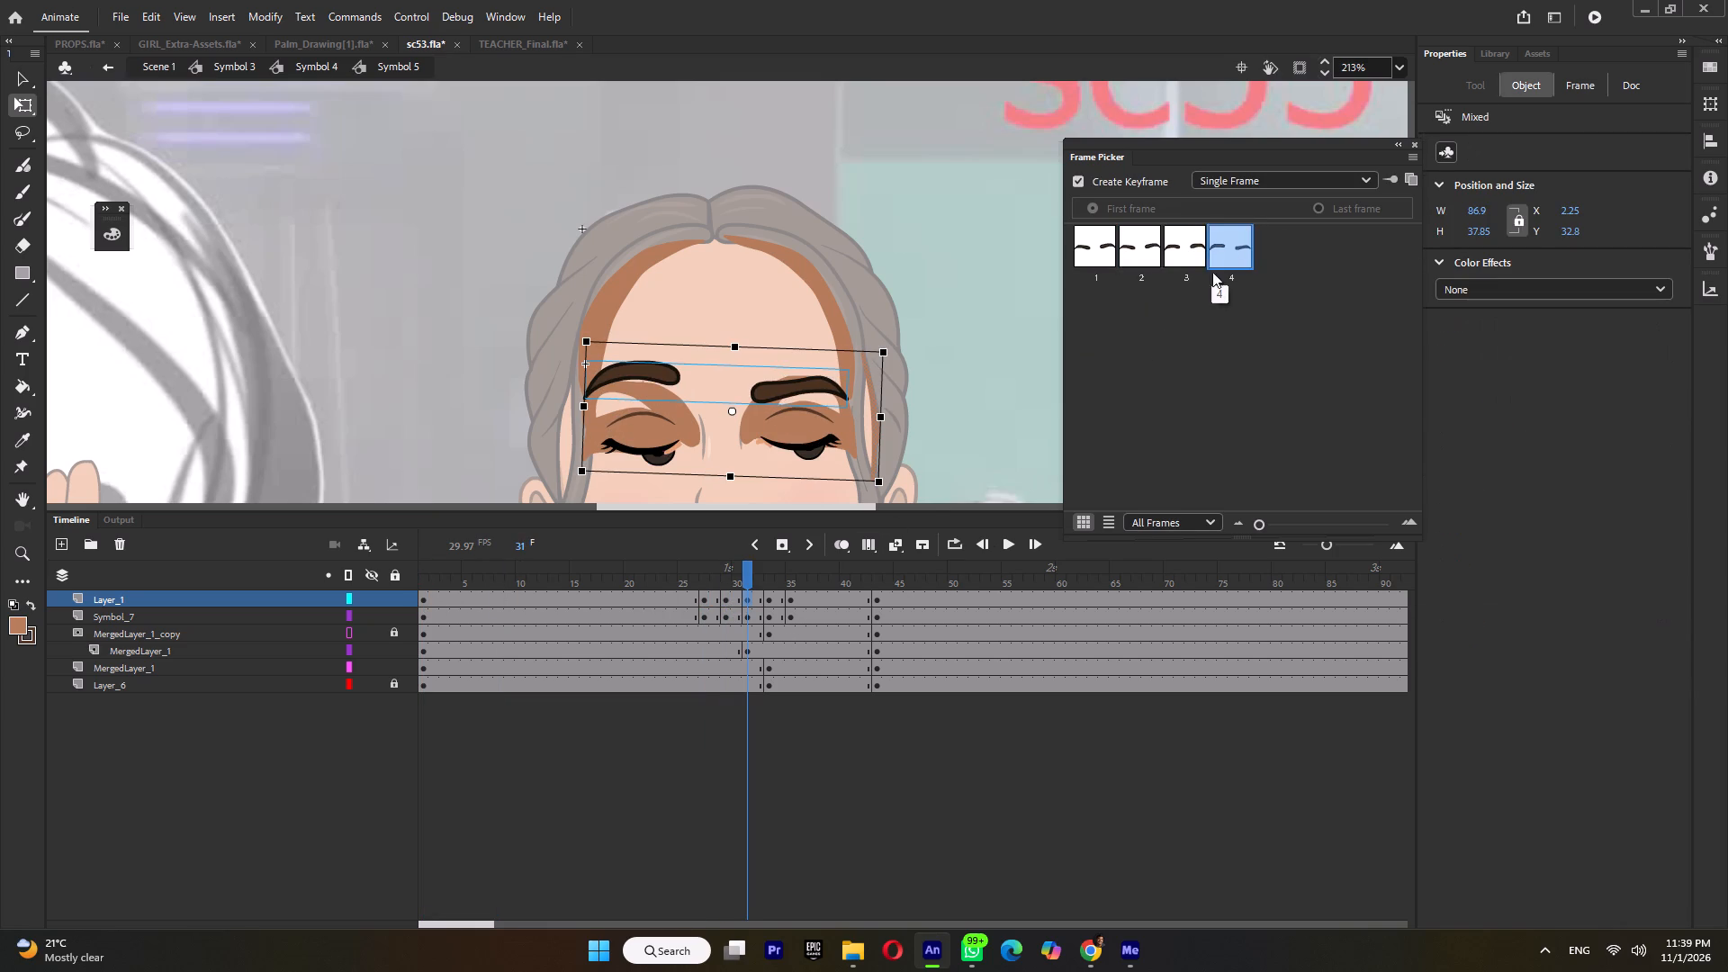
left_click(770, 599)
Return to Scene 1, play back the shot with the changed eyebrows, and save the file.
double_click(692, 169)
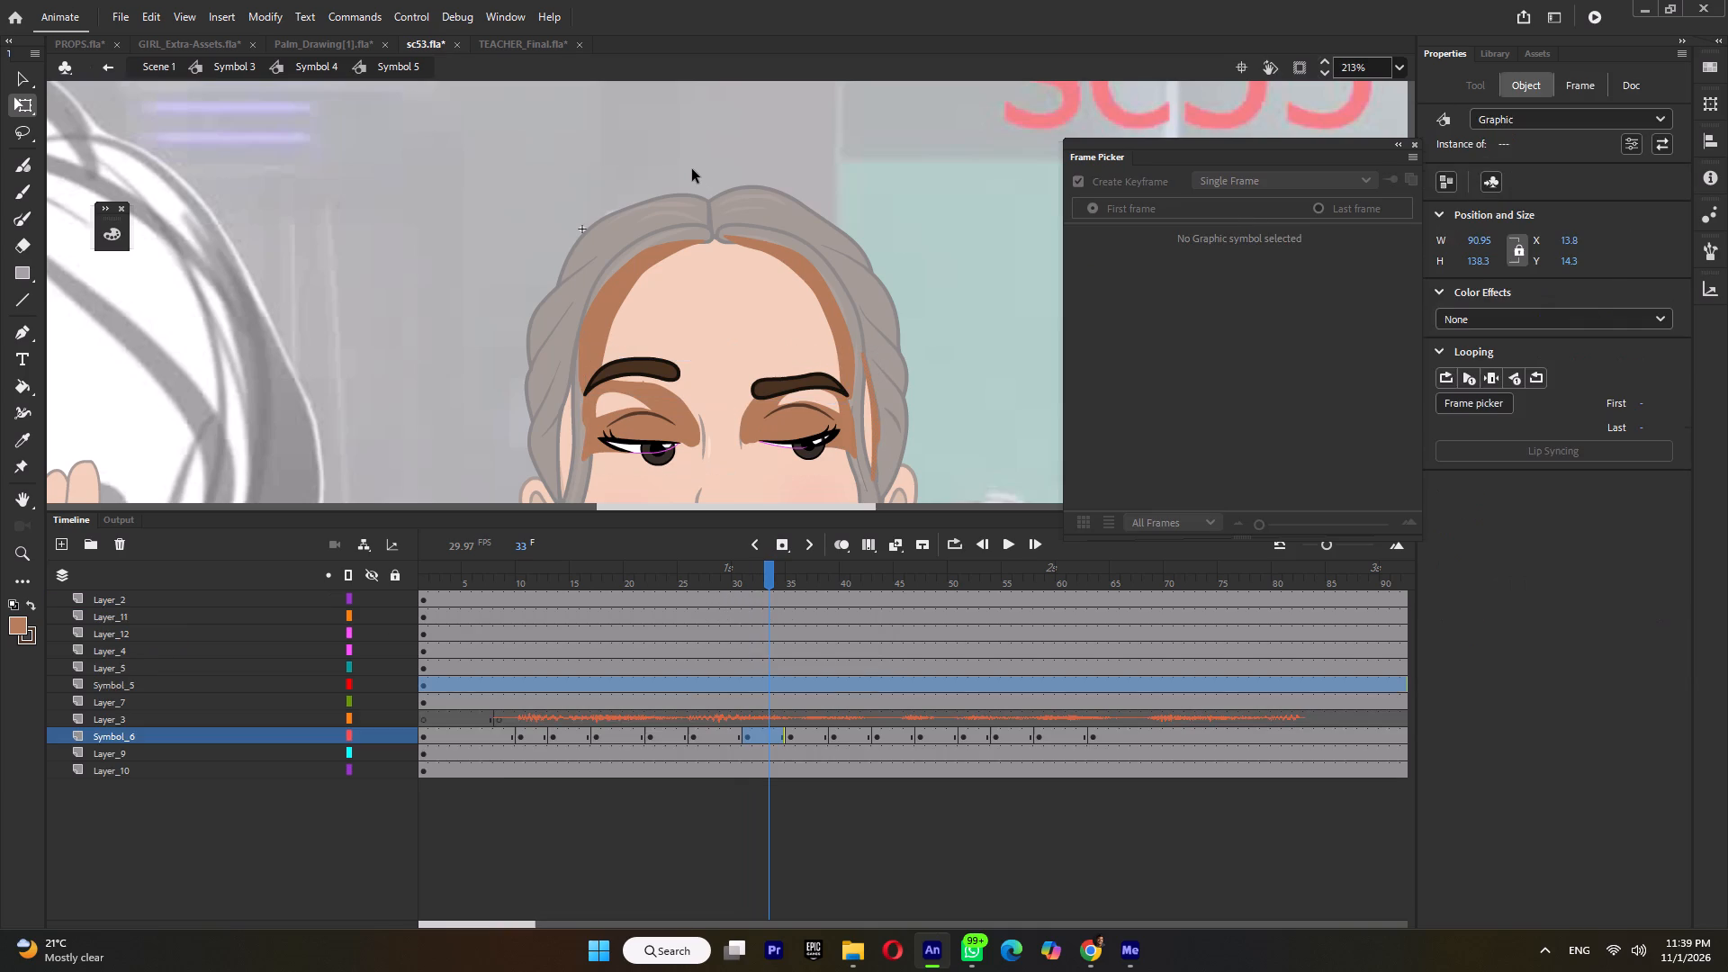
double_click(692, 169)
scroll(717, 227, "down", 8, "ctrl")
double_click(902, 272)
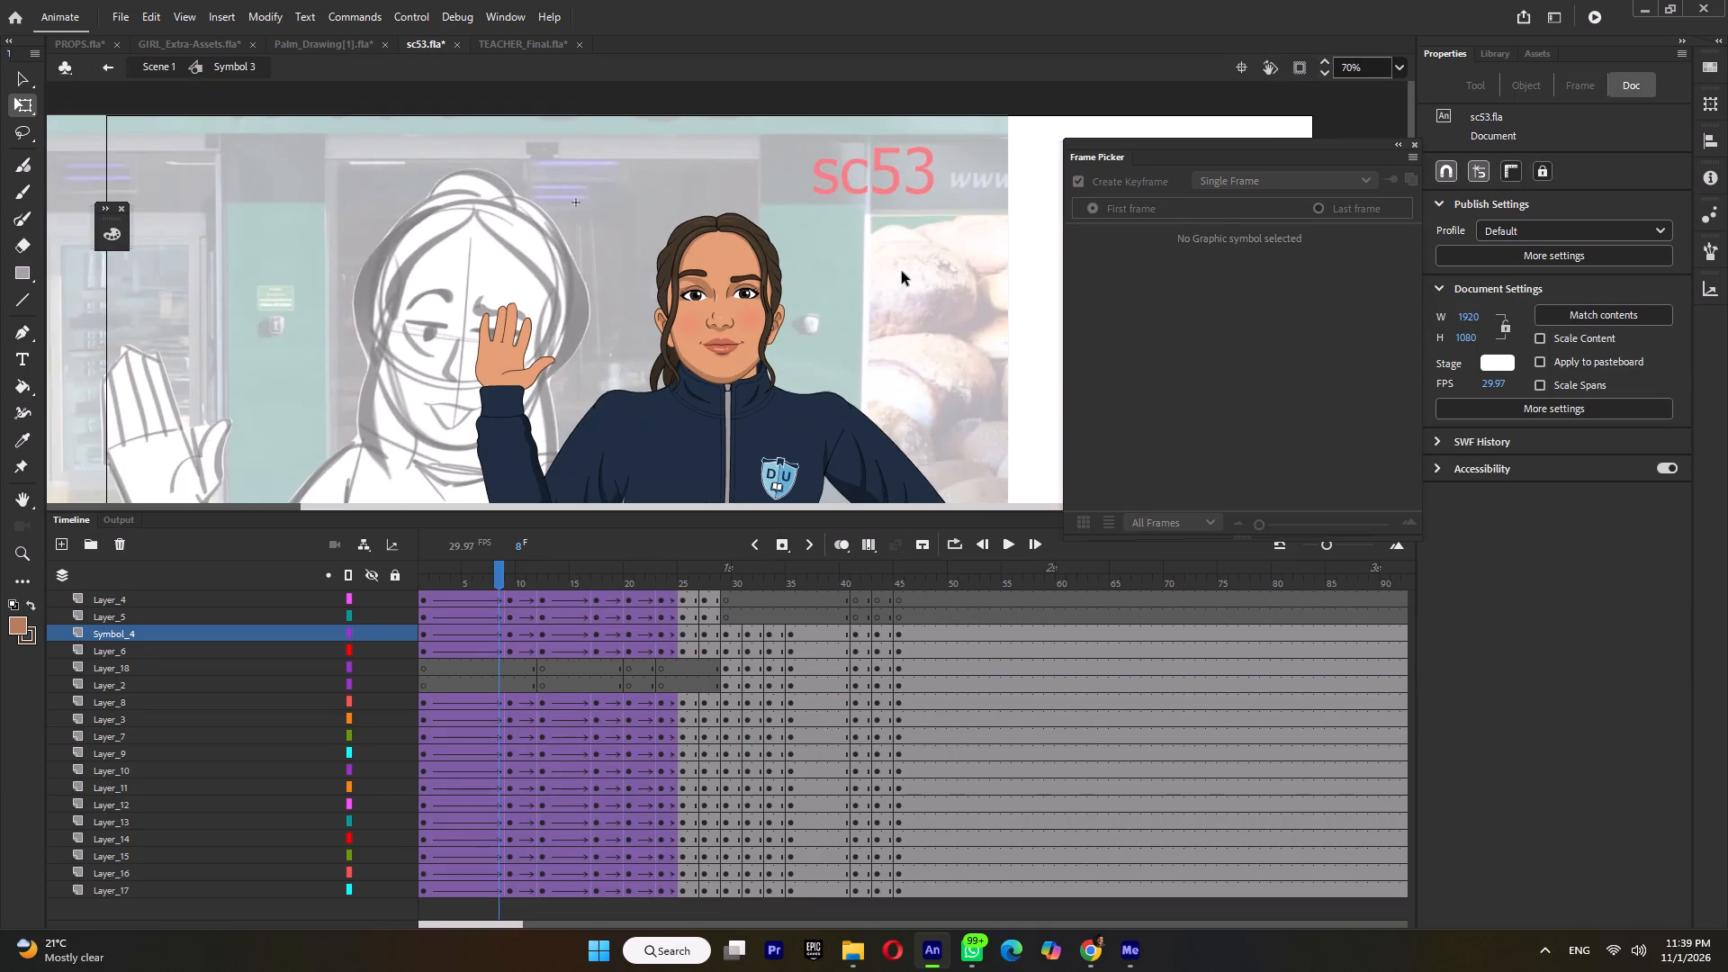
key("Return")
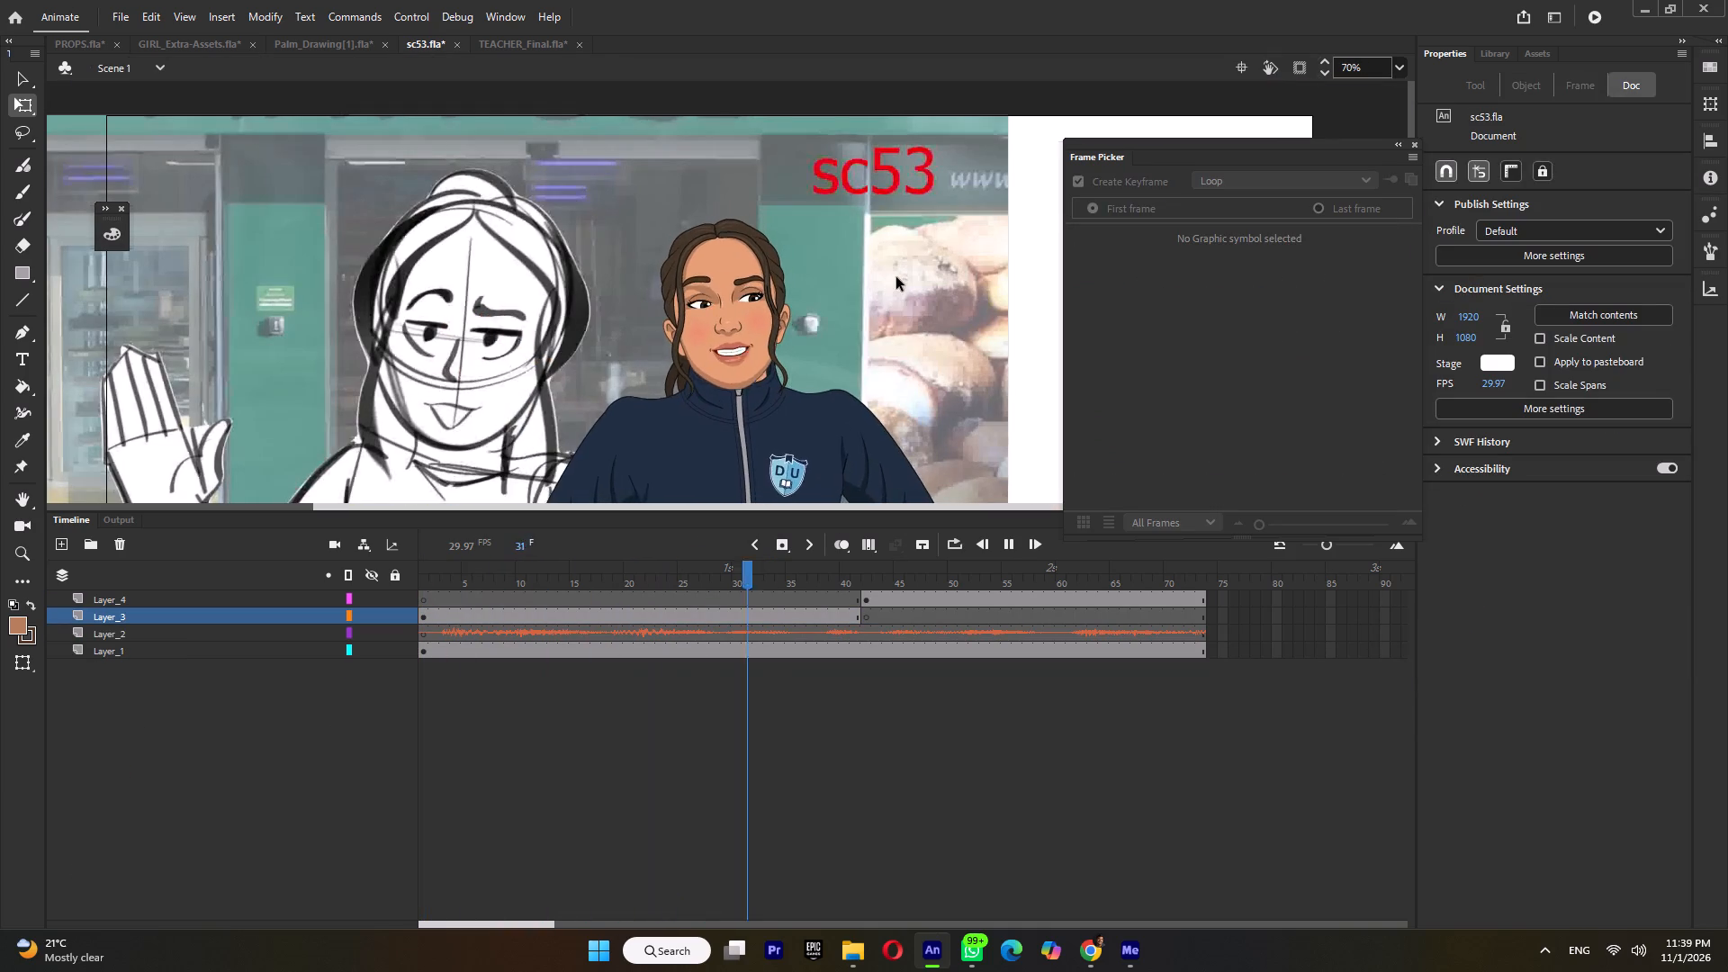
key("Return")
scroll(778, 298, "down", 6, "ctrl")
key("ctrl+s")
Play the scene from about frame 9 and split the audio on Layer_2 at frame 42, where the bread-holding pose begins.
scroll(776, 291, "up", 5, "ctrl")
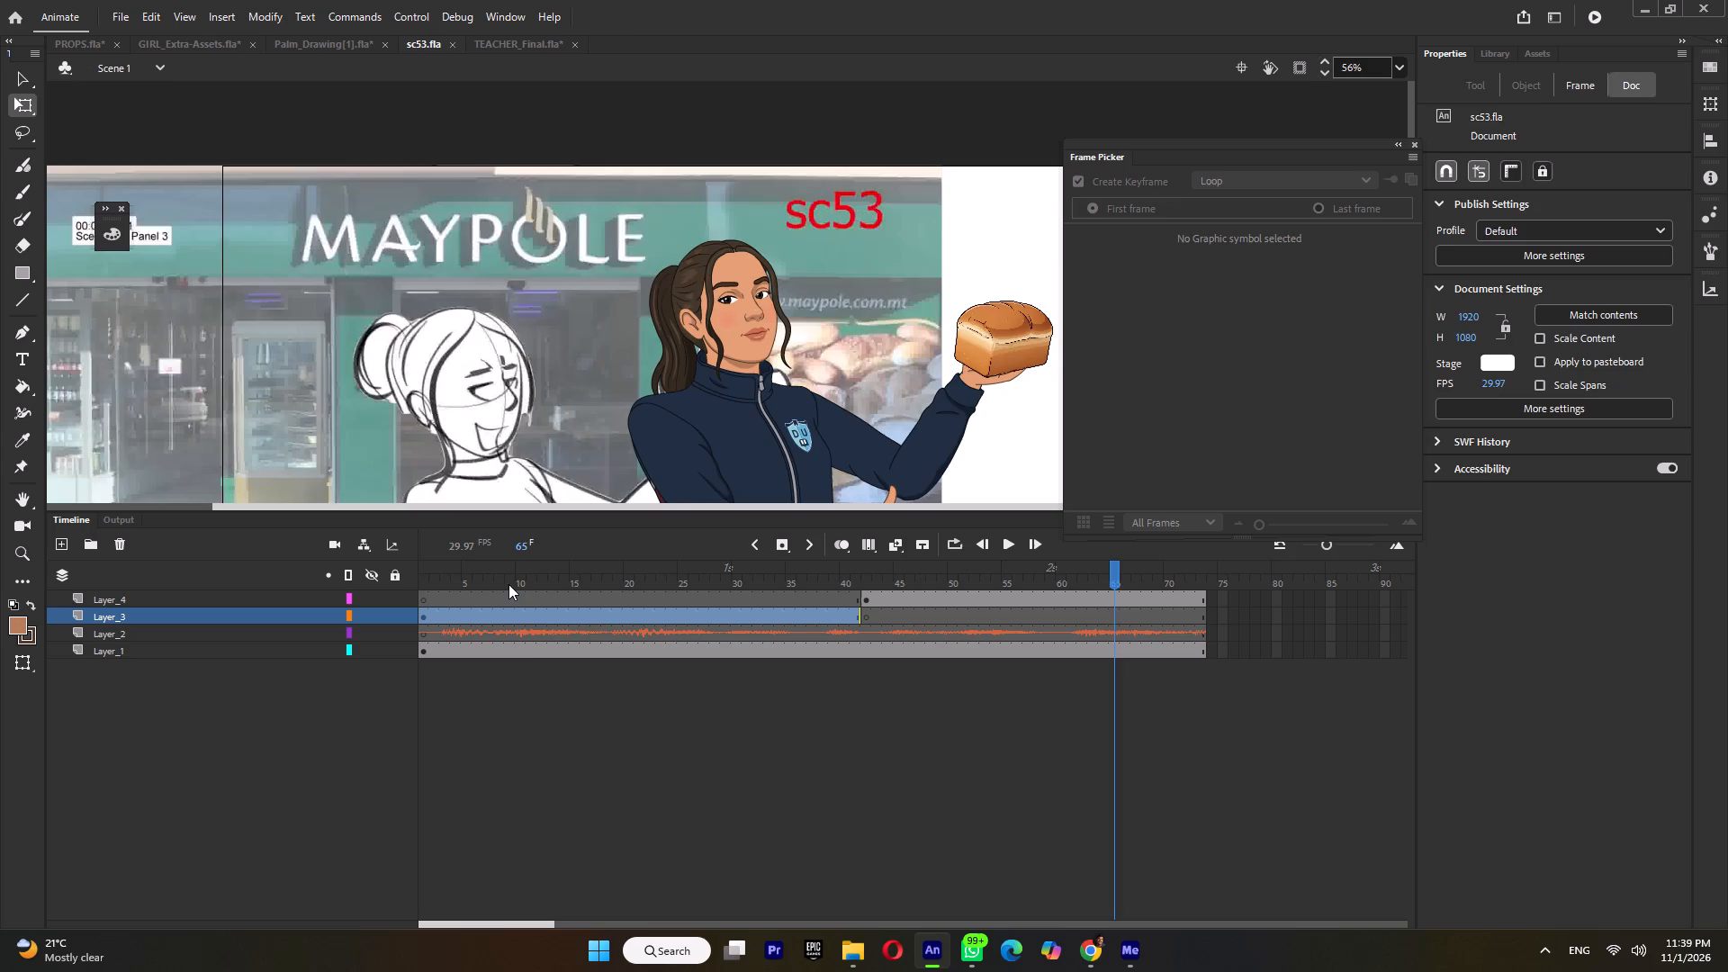
left_click(508, 584)
key("Return")
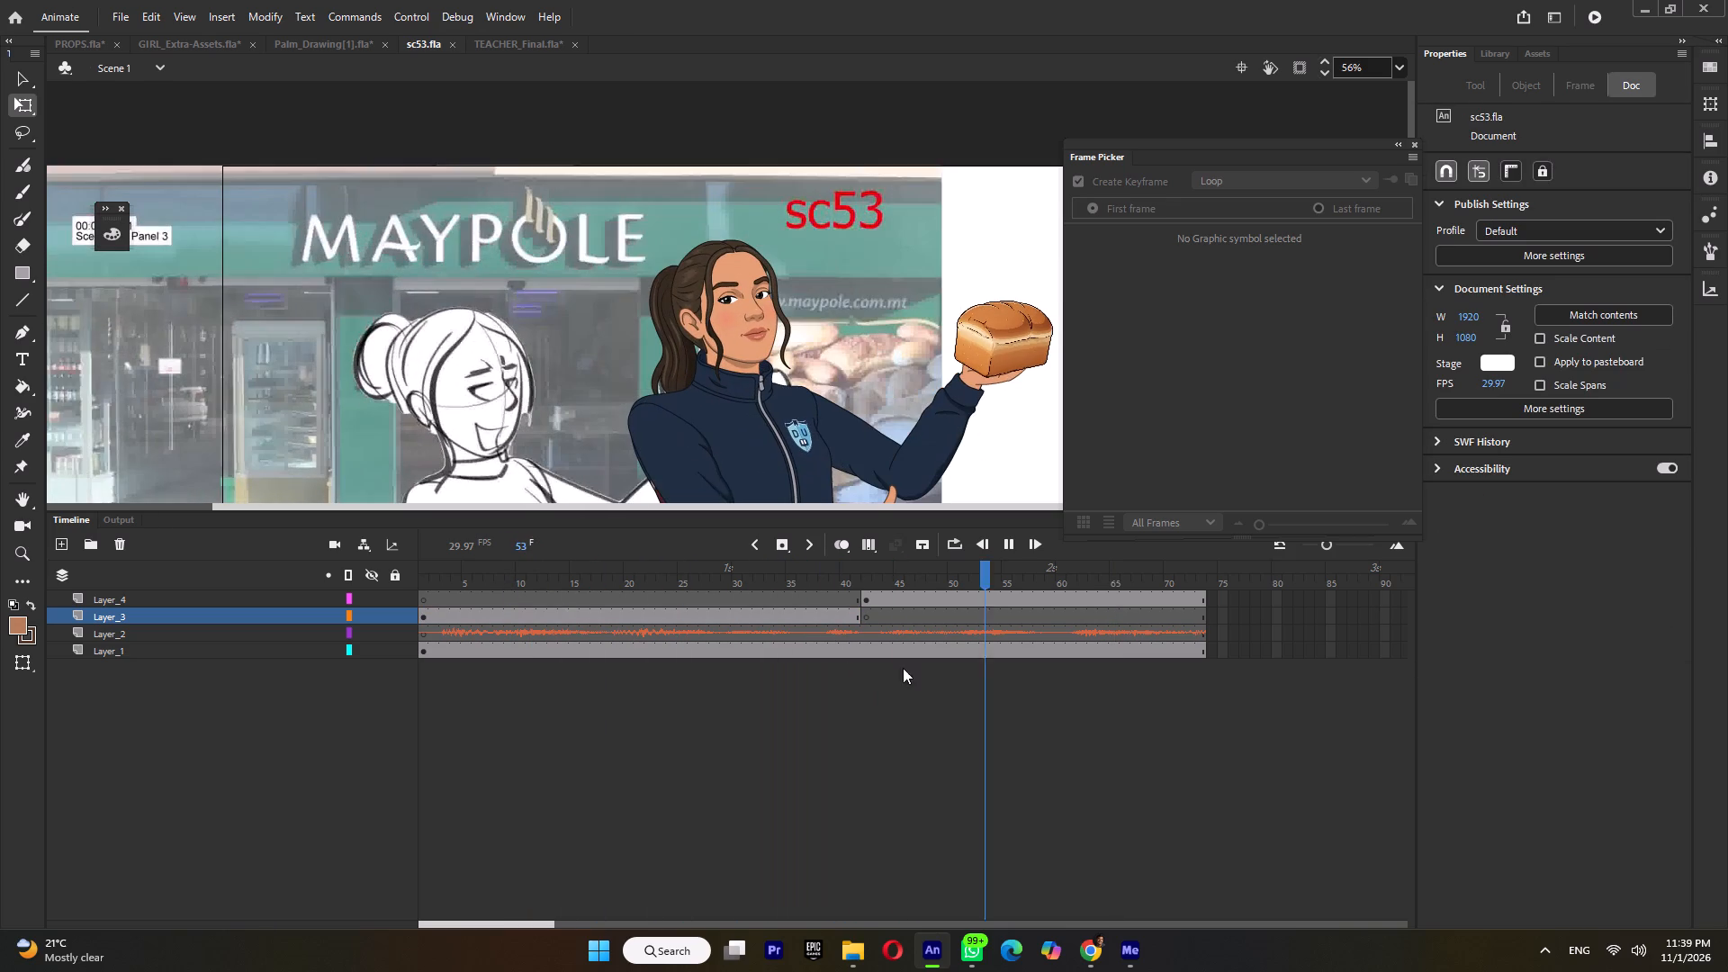
key("Return")
left_click(869, 634)
right_click(869, 634)
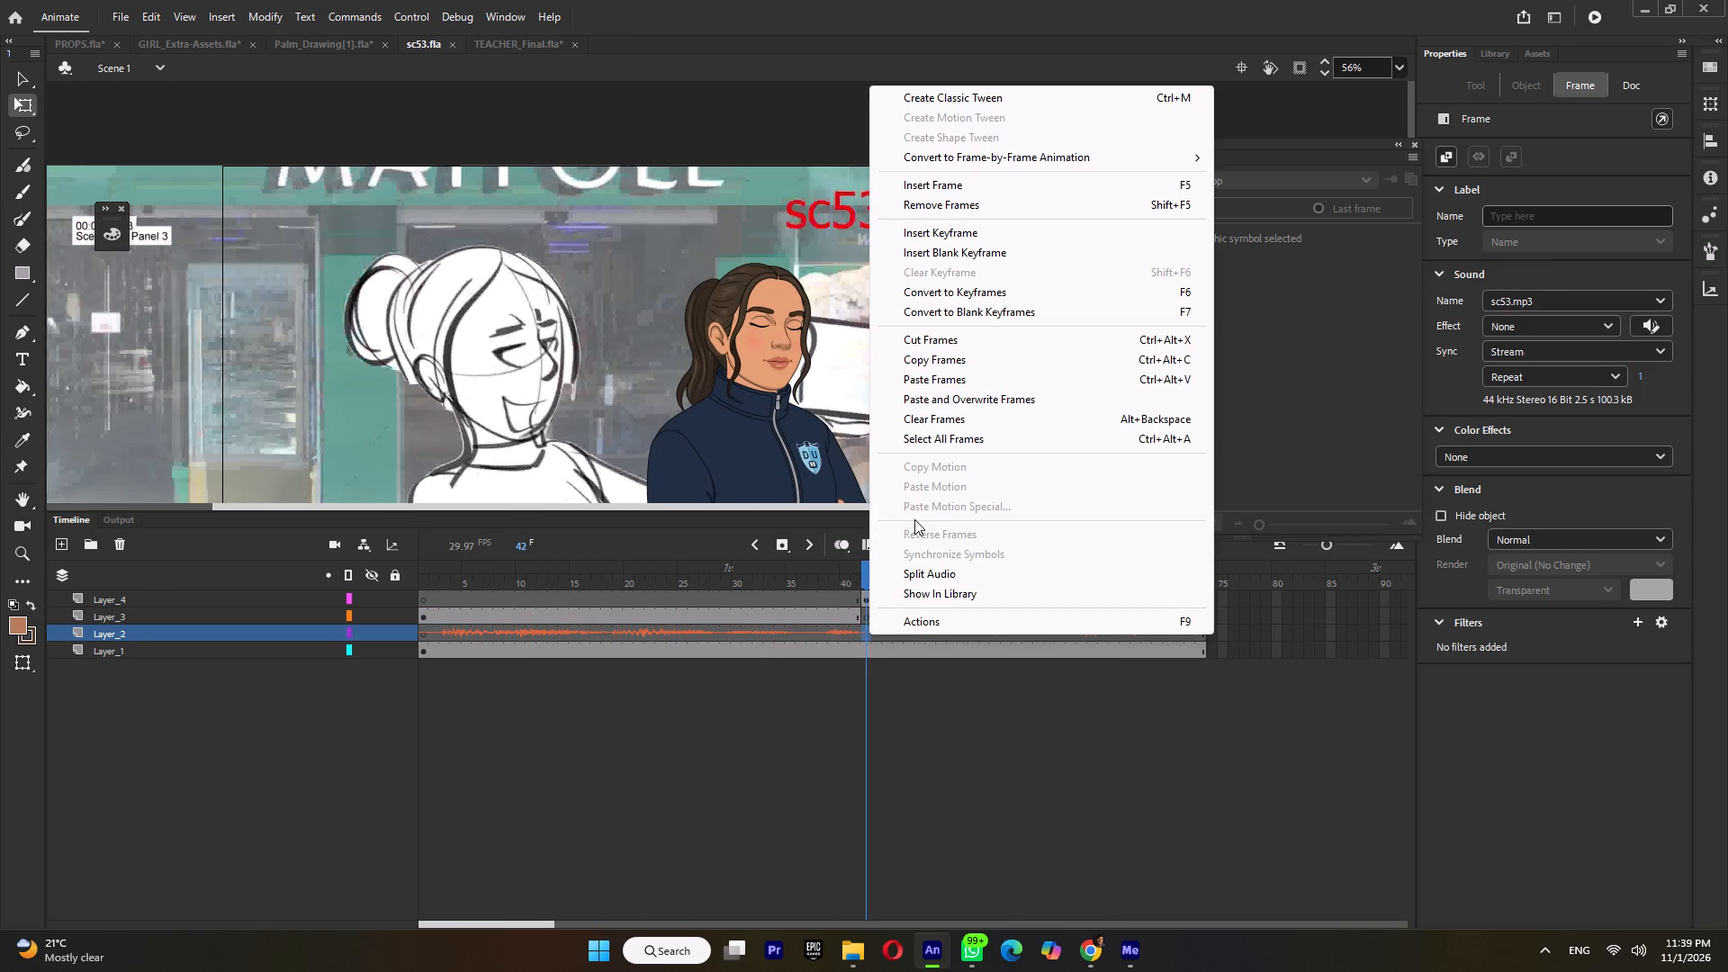
left_click(921, 576)
Copy the audio segment starting at frame 42, save, and paste it at frame 1 of a new layer above the mouth in Symbol 10.
right_click(865, 636)
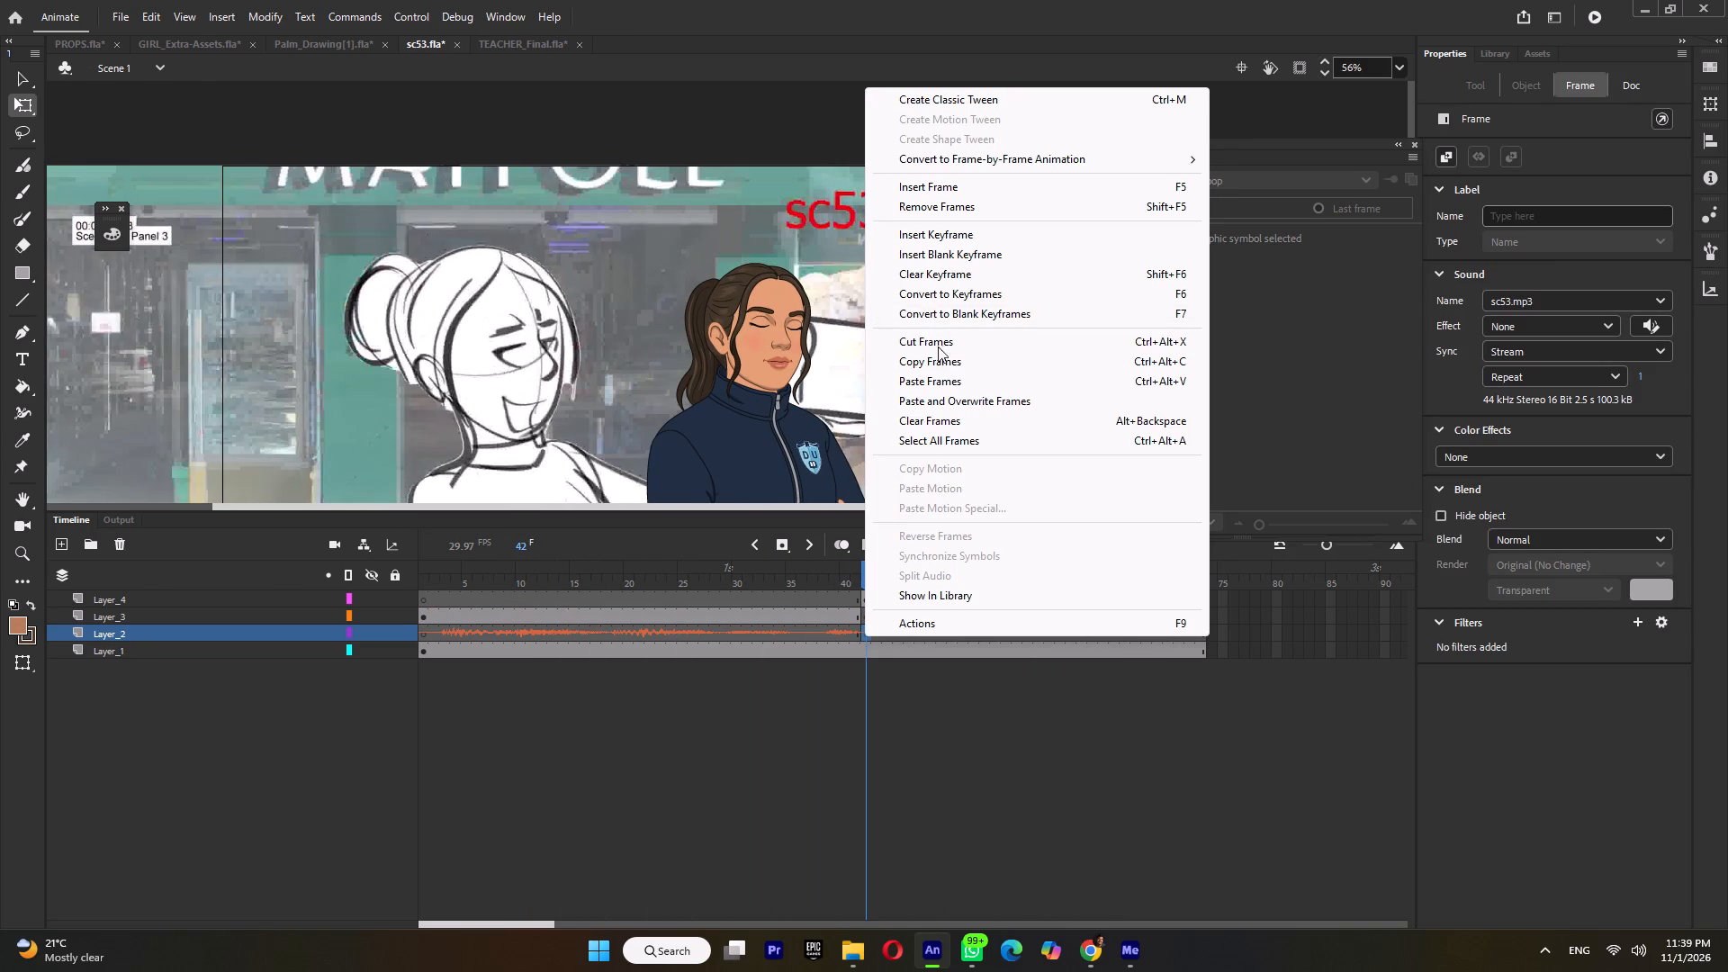
left_click(938, 355)
key("ctrl+s")
double_click(733, 344)
scroll(788, 375, "up", 3, "ctrl")
double_click(779, 359)
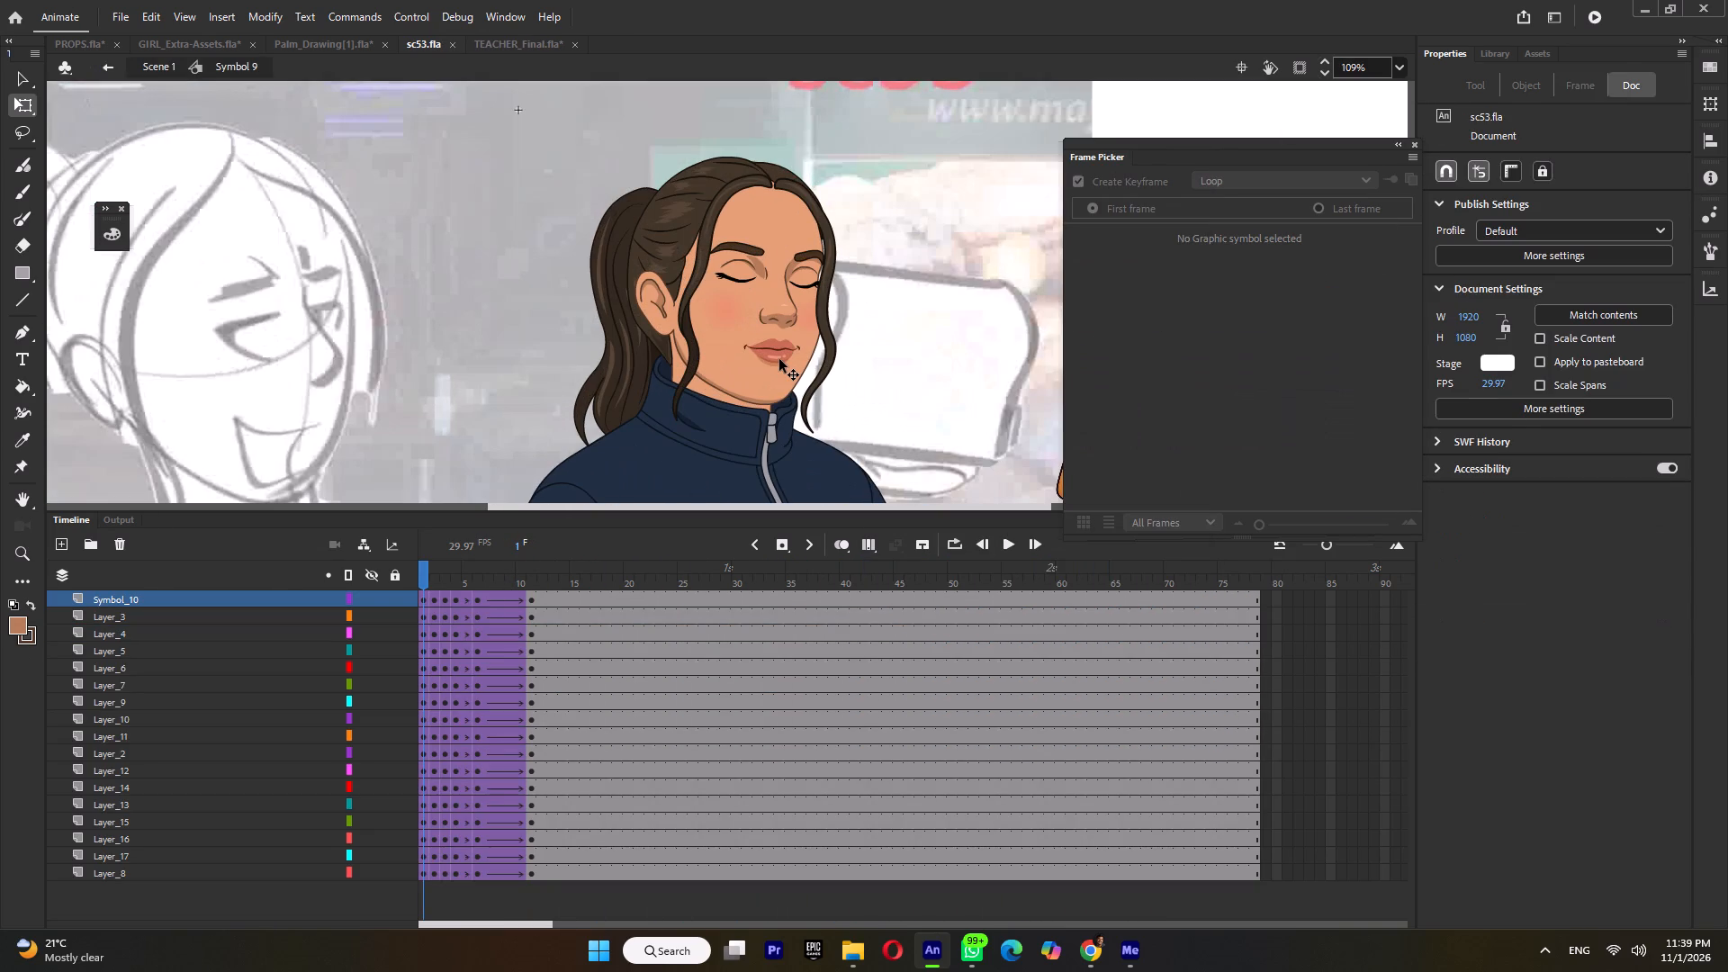
left_click(779, 359)
left_click(59, 544)
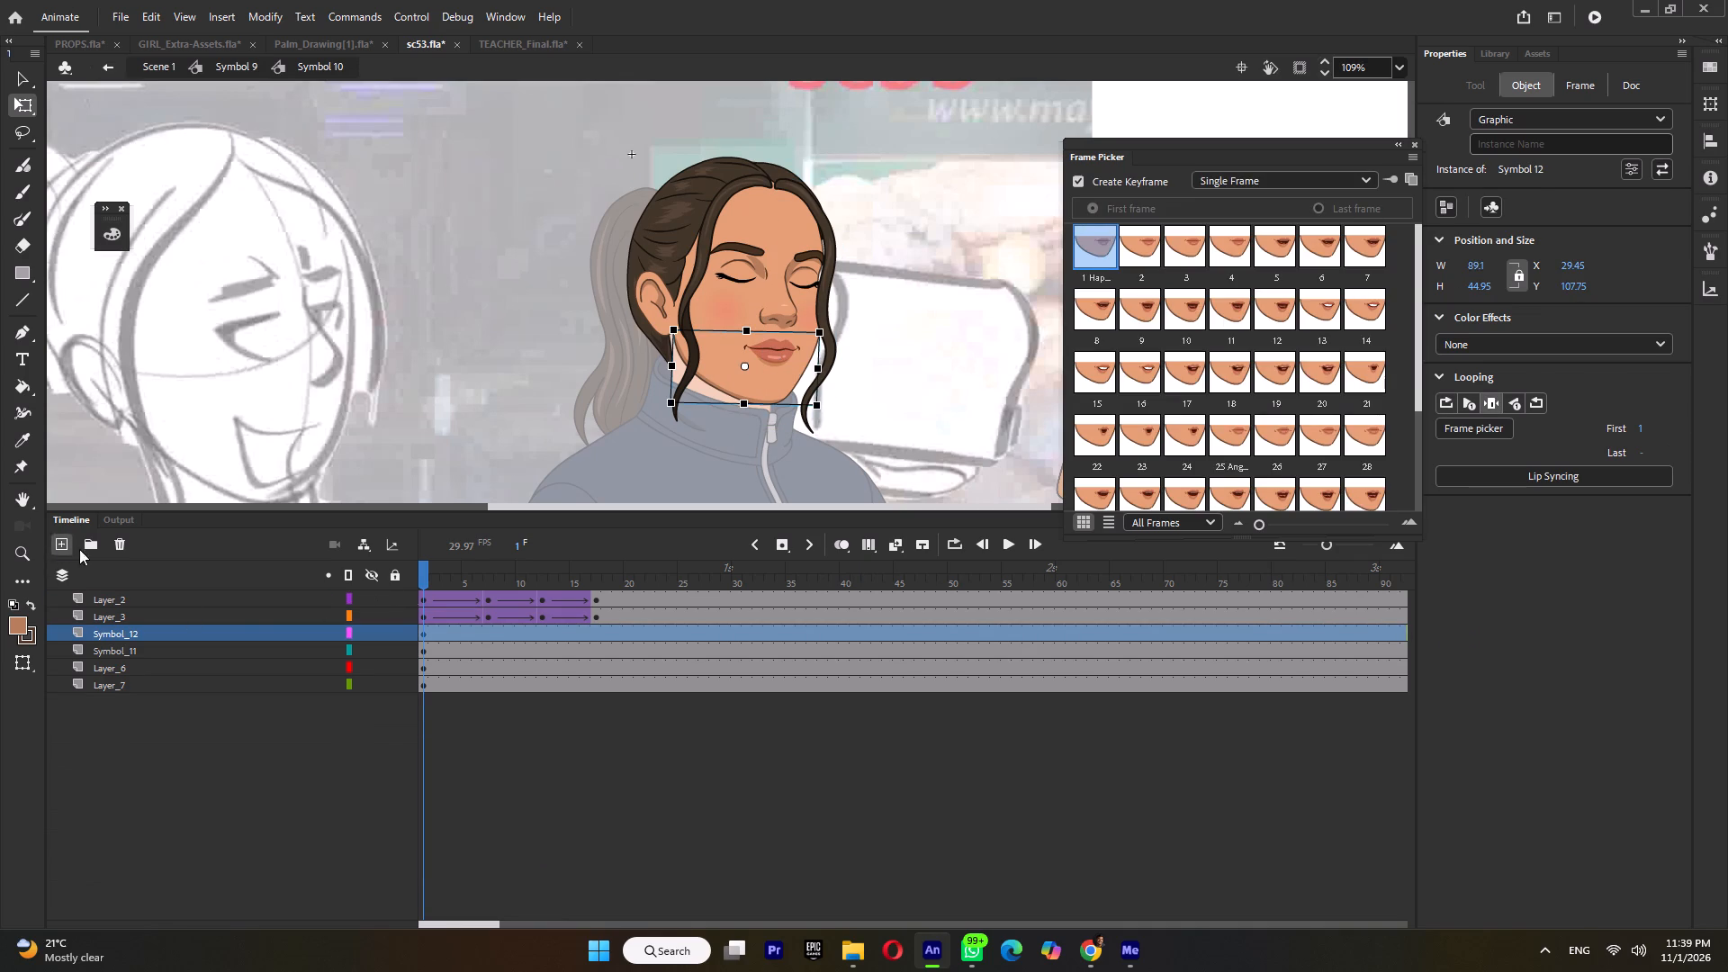
right_click(428, 634)
left_click(483, 375)
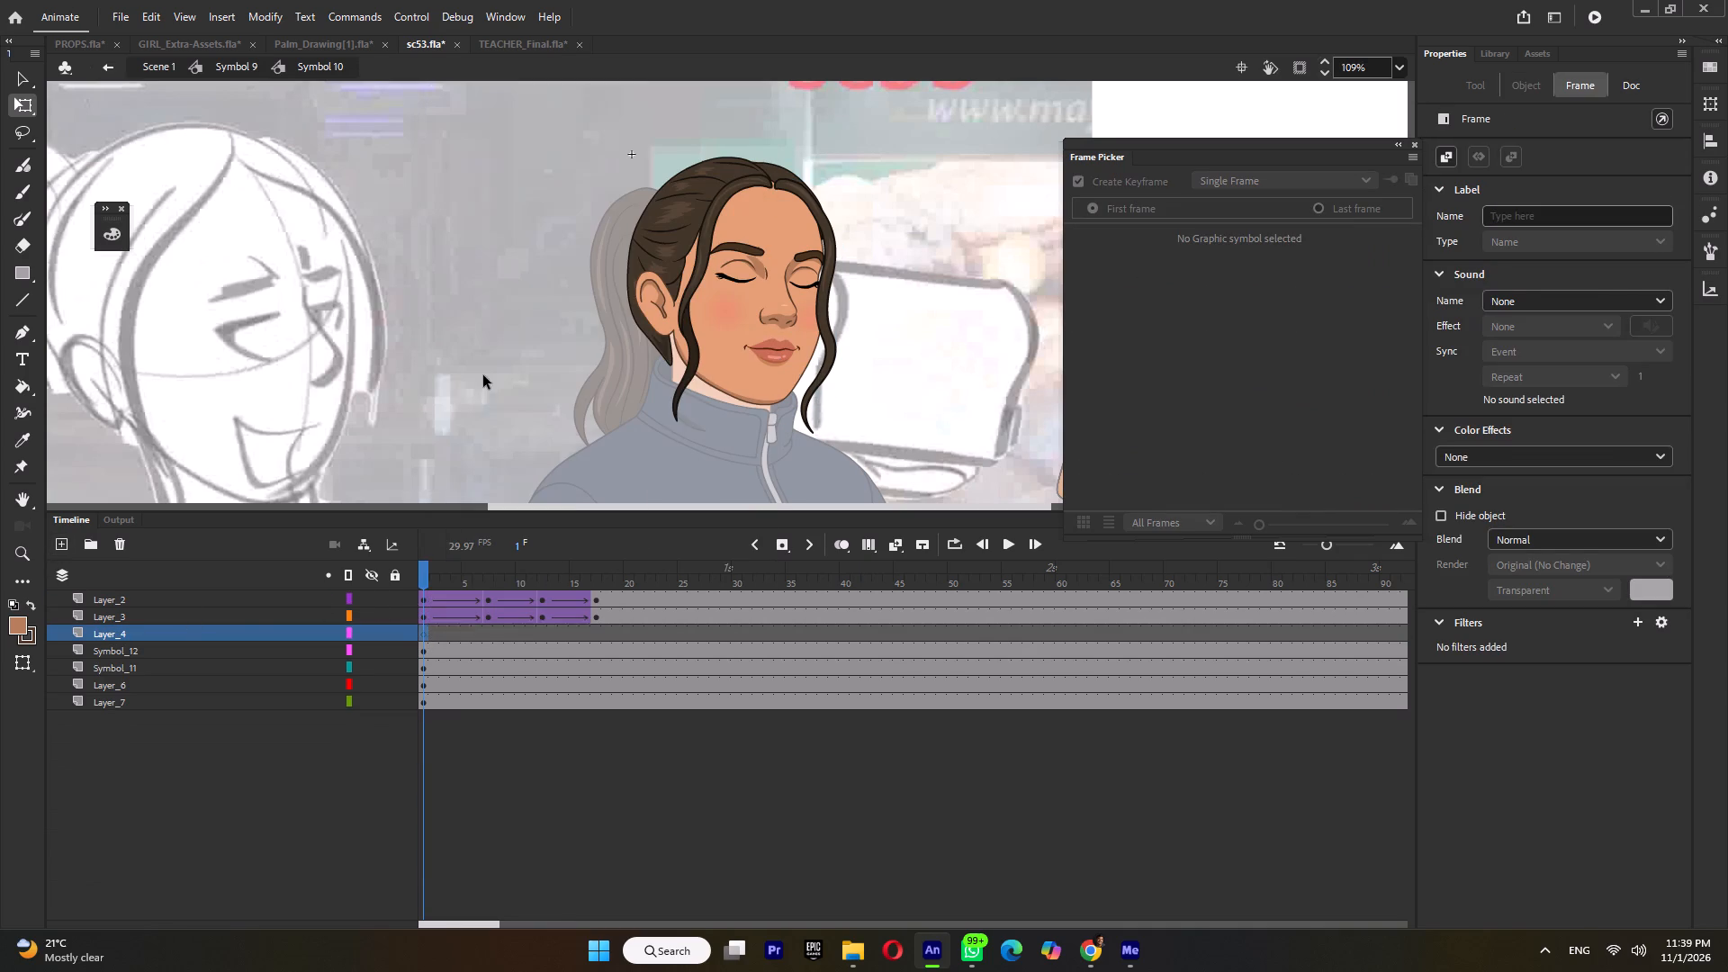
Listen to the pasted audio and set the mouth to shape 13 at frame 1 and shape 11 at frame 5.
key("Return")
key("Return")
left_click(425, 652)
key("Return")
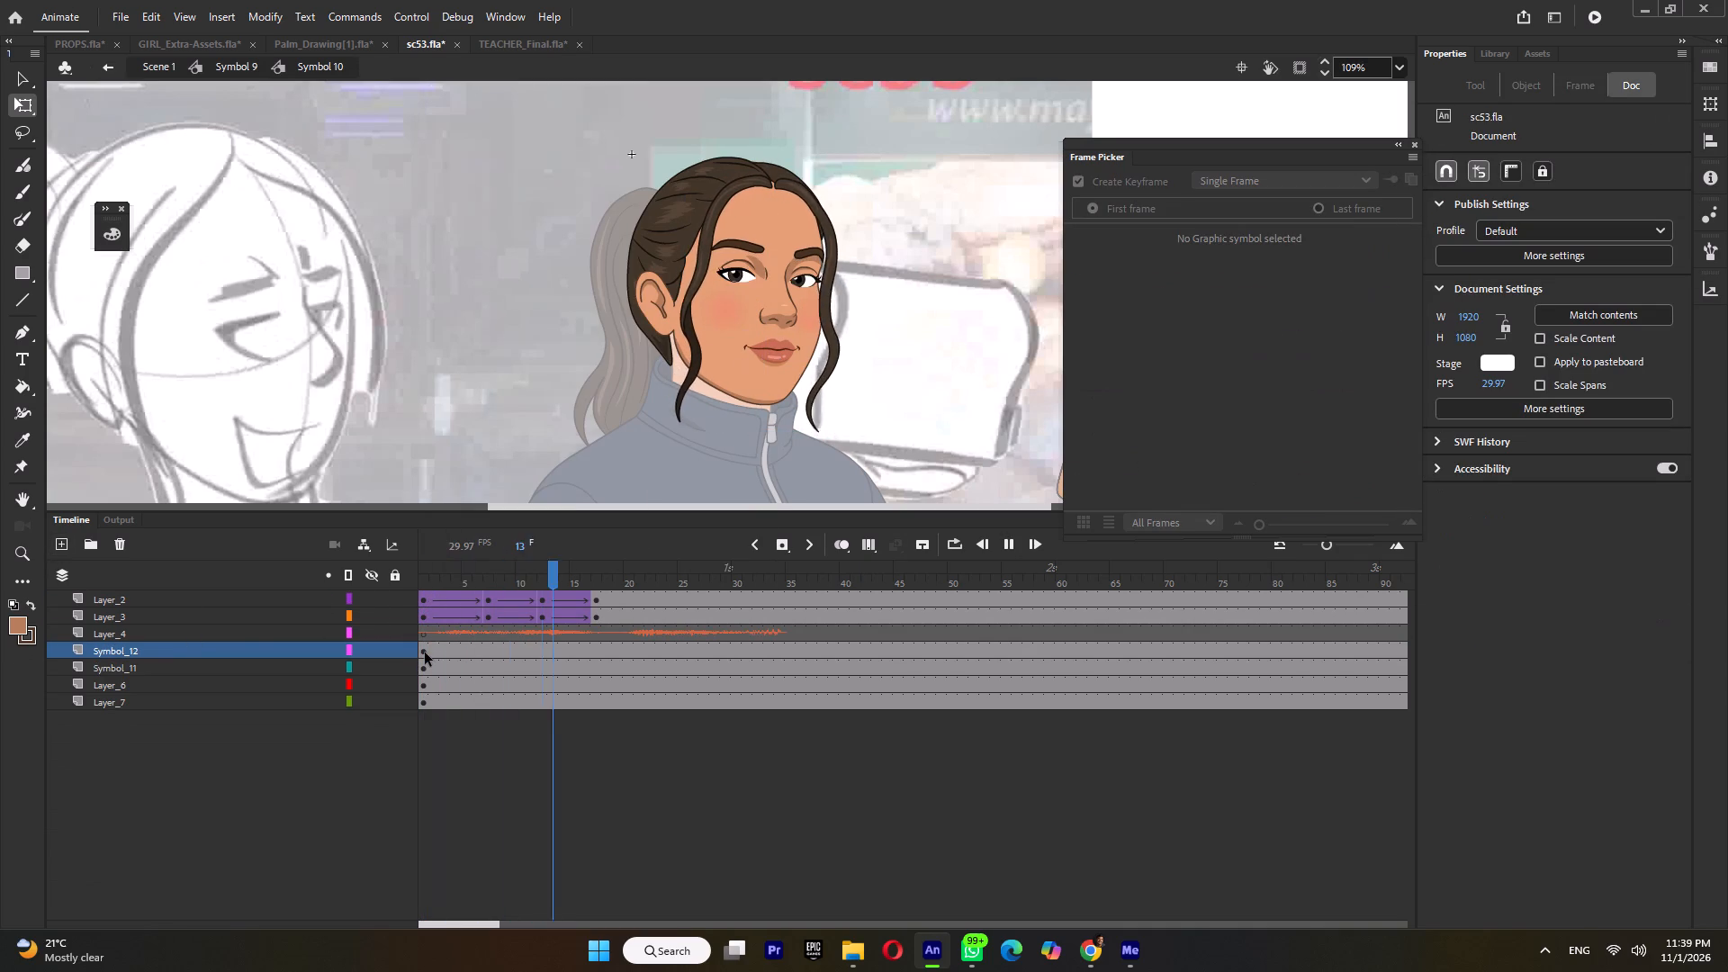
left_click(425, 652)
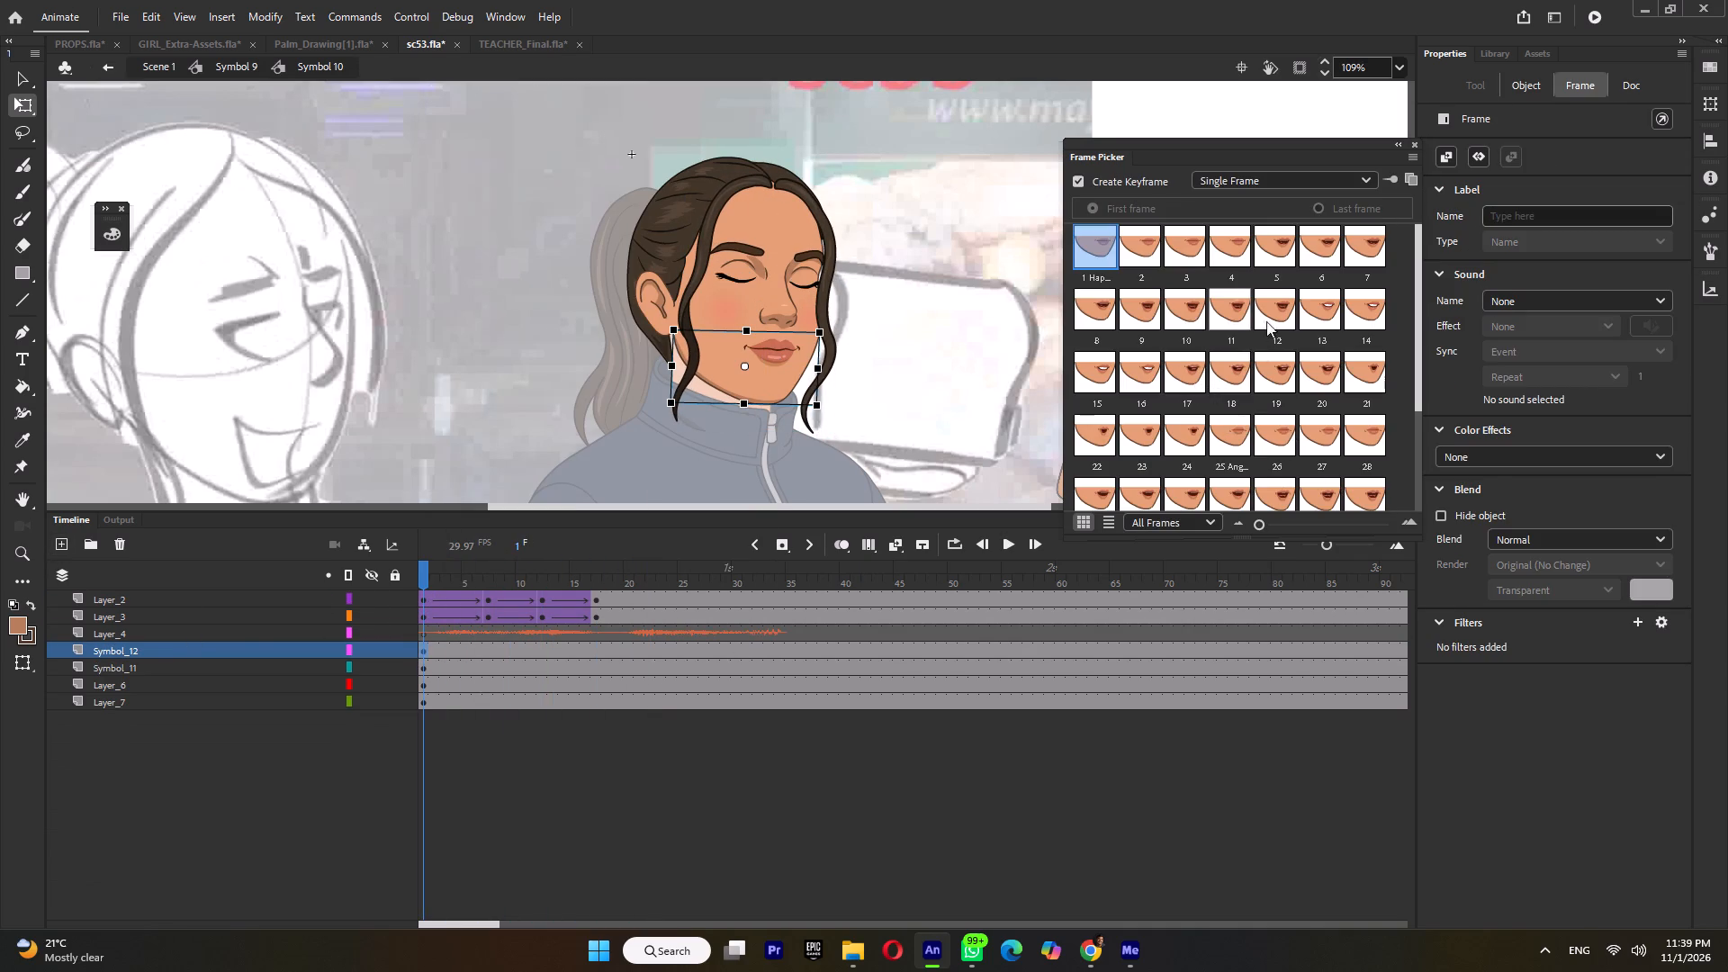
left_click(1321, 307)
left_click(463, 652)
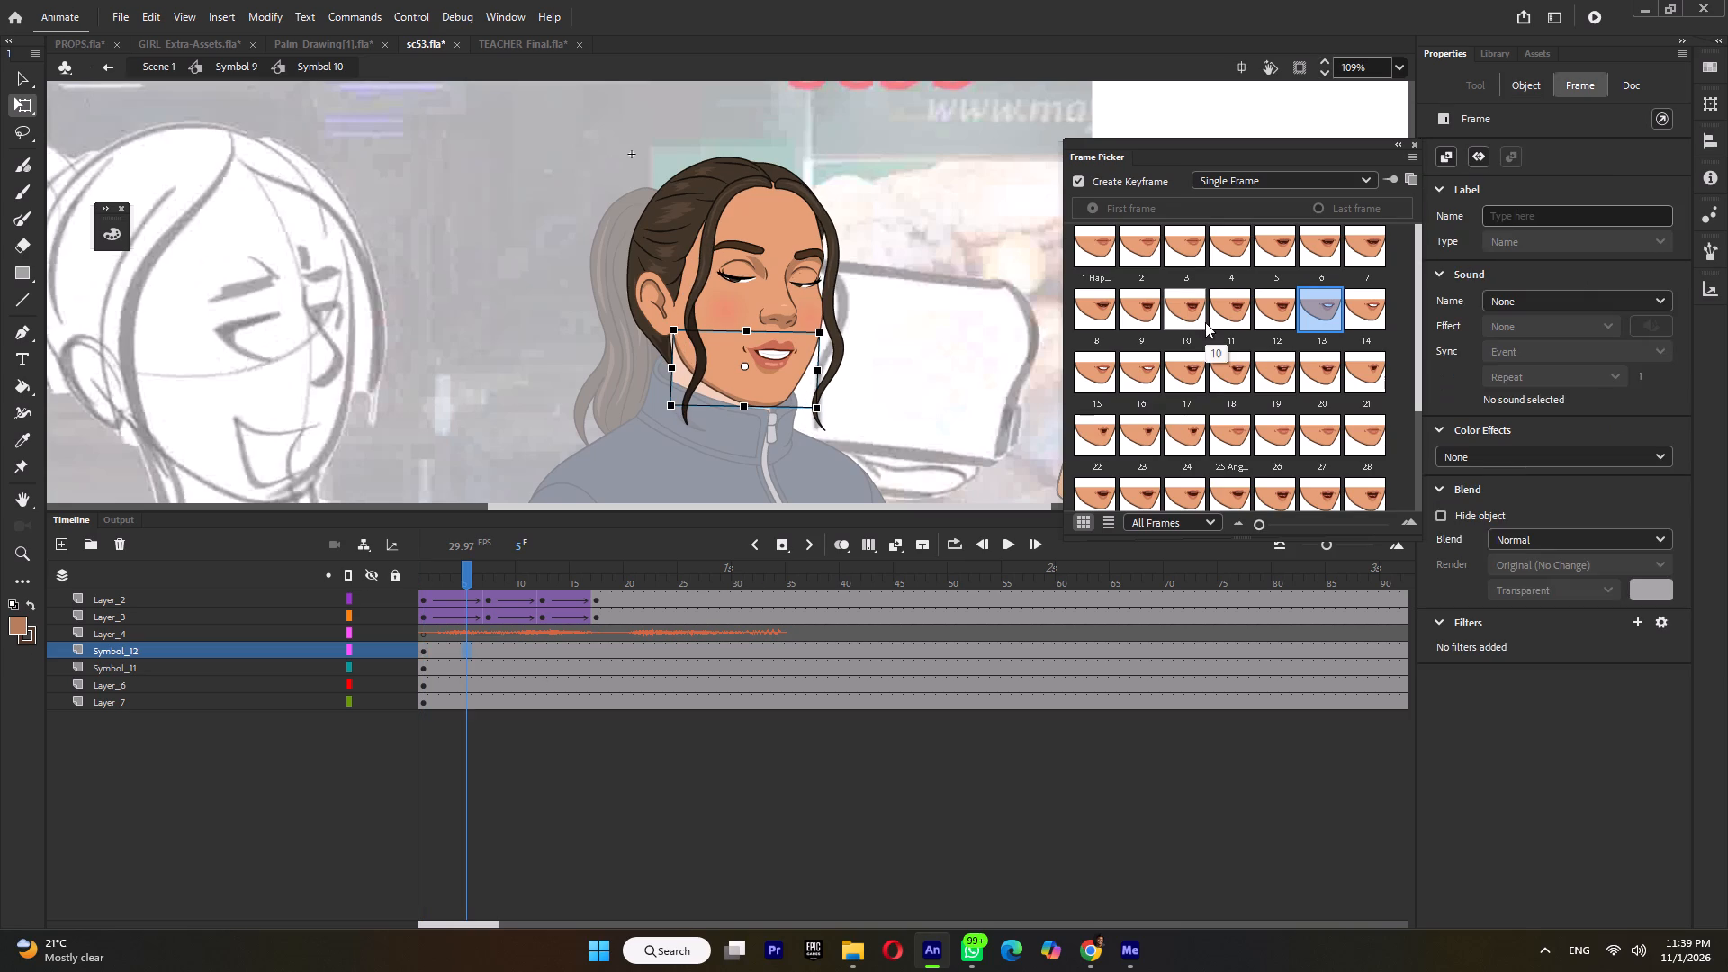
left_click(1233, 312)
Replay the opening frames in Symbol 10 to check the first mouth shapes against the audio.
key("Return")
key("Return")
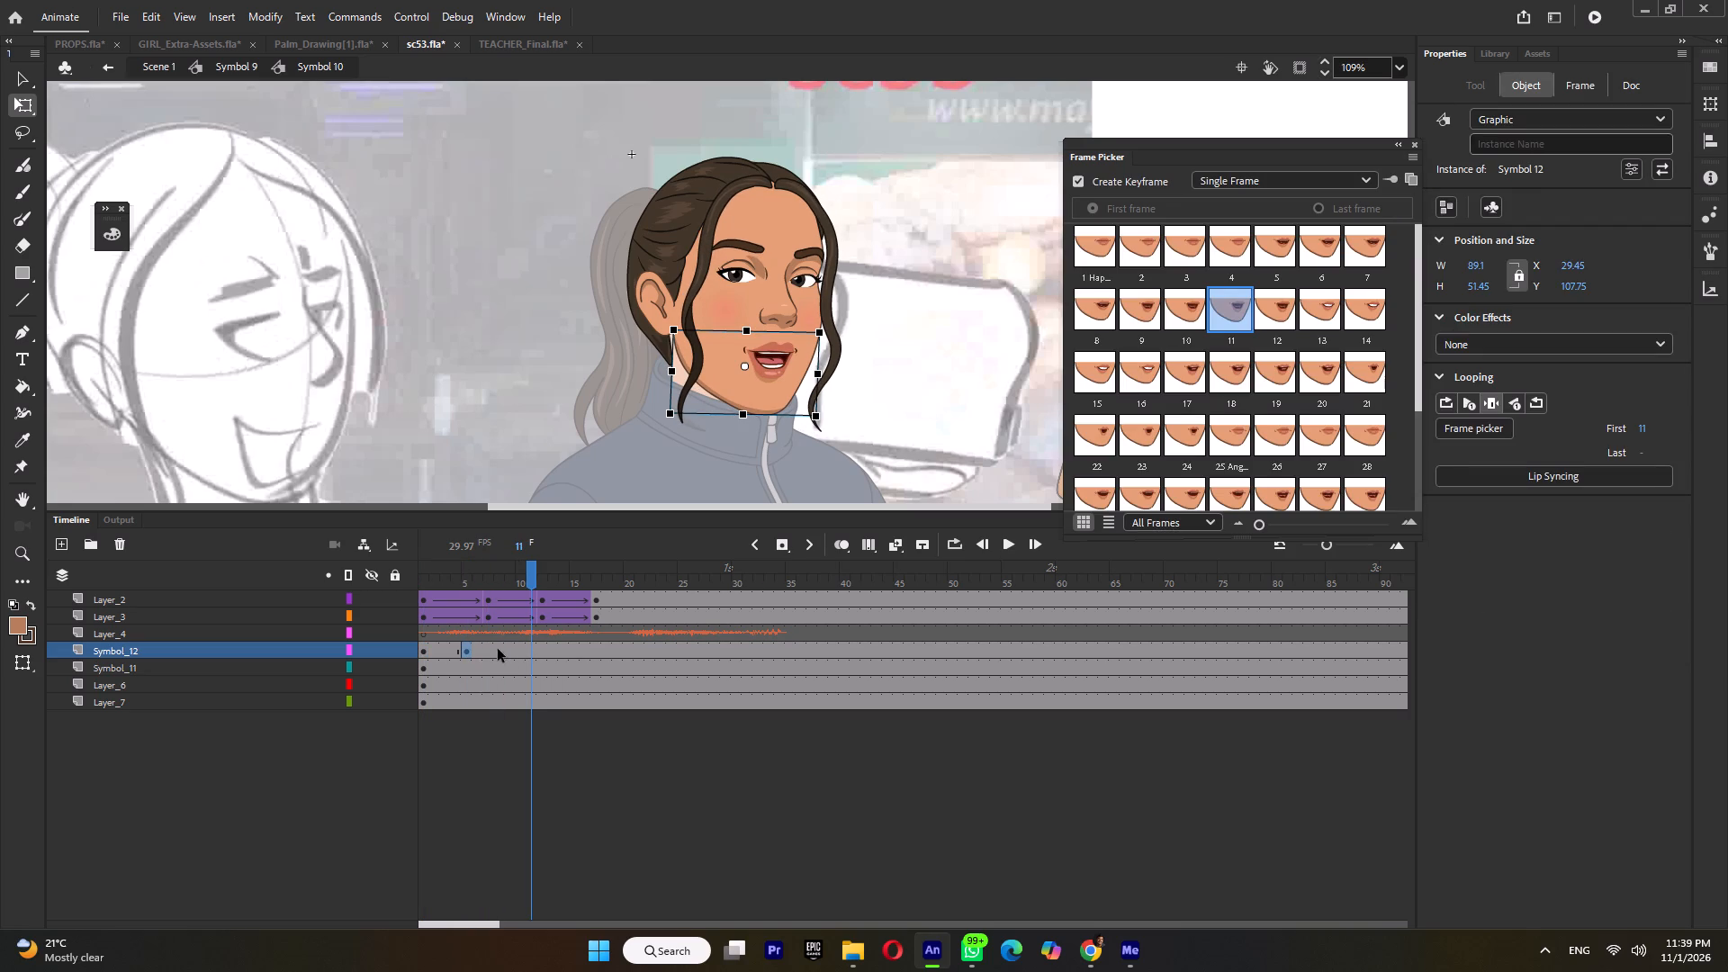
key("Return")
left_click_drag(440, 574, 391, 585)
key("Return")
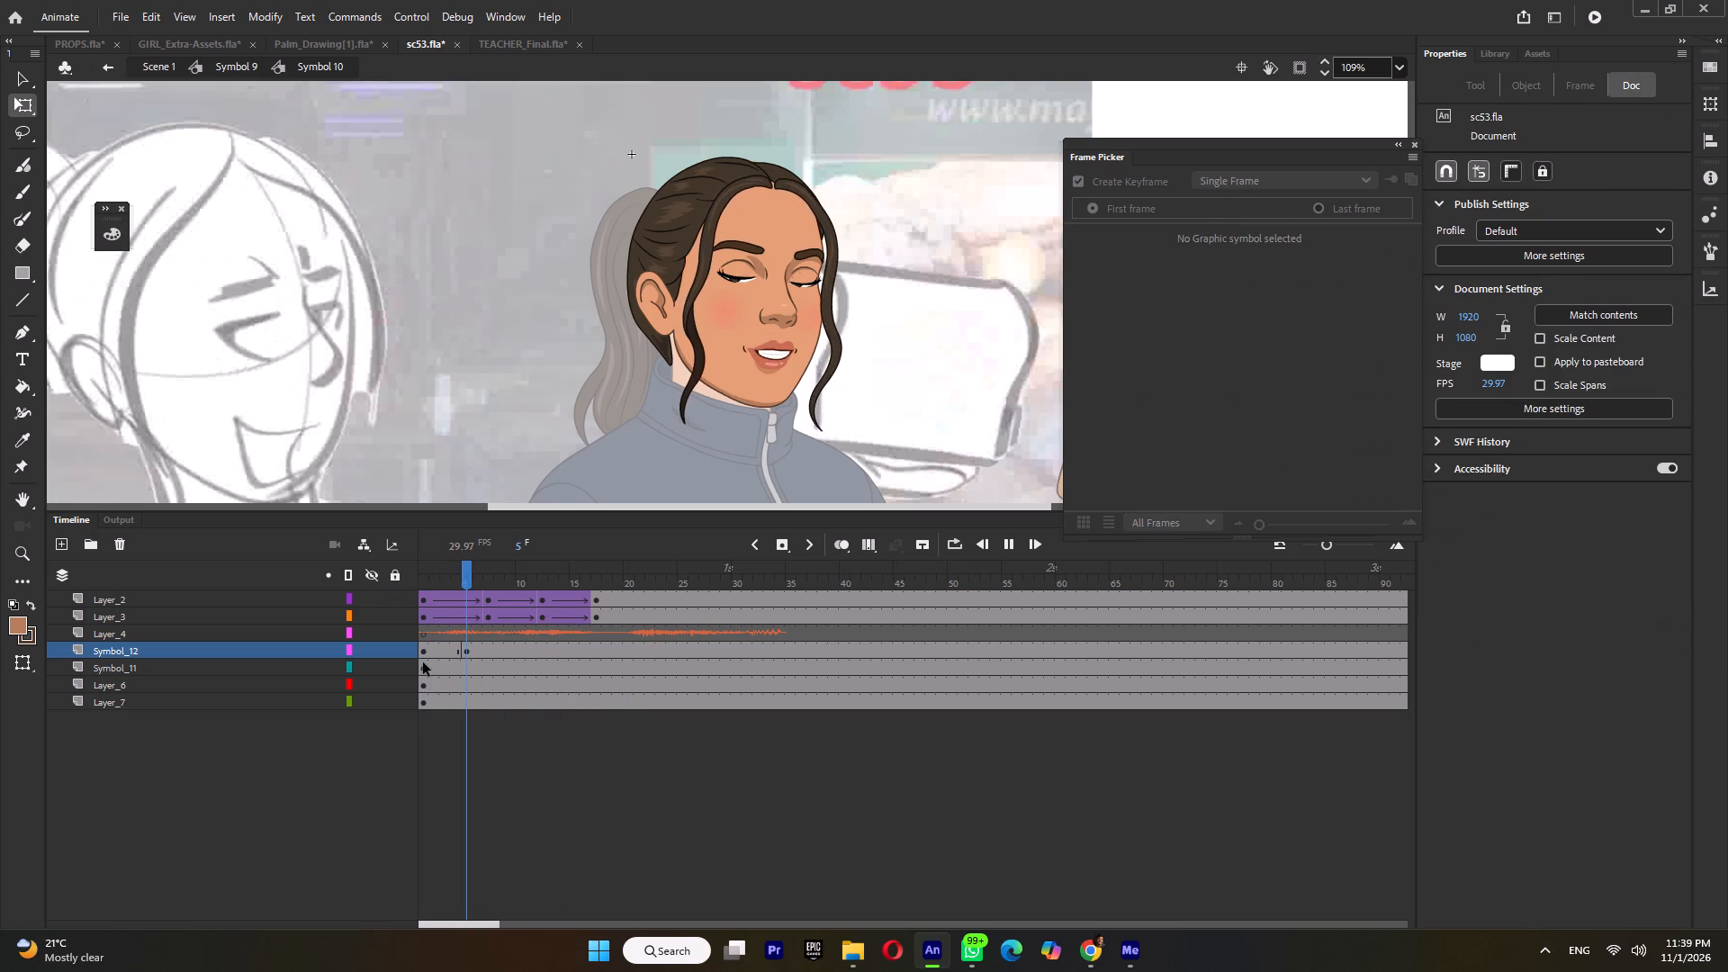
key("Return")
left_click(424, 651)
key("Return")
key("Return")
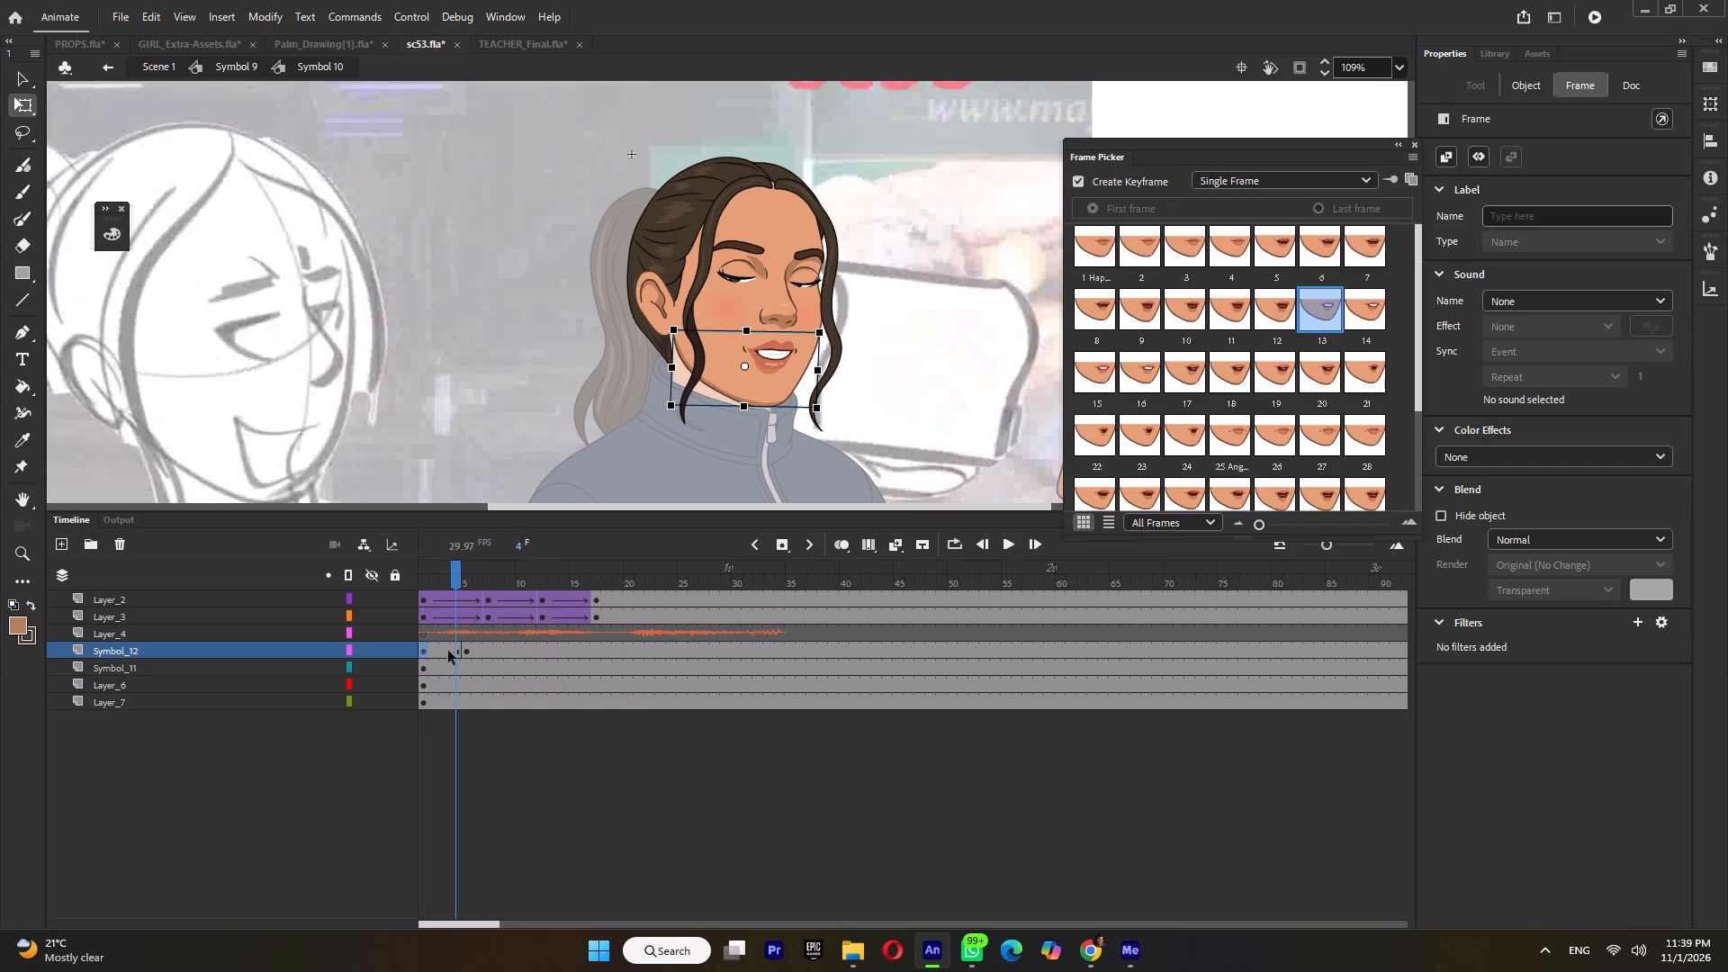
Set the mouth to shape 12 at frame 1 and shape 13 at frame 5, and play on to hear the following sound.
left_click(424, 651)
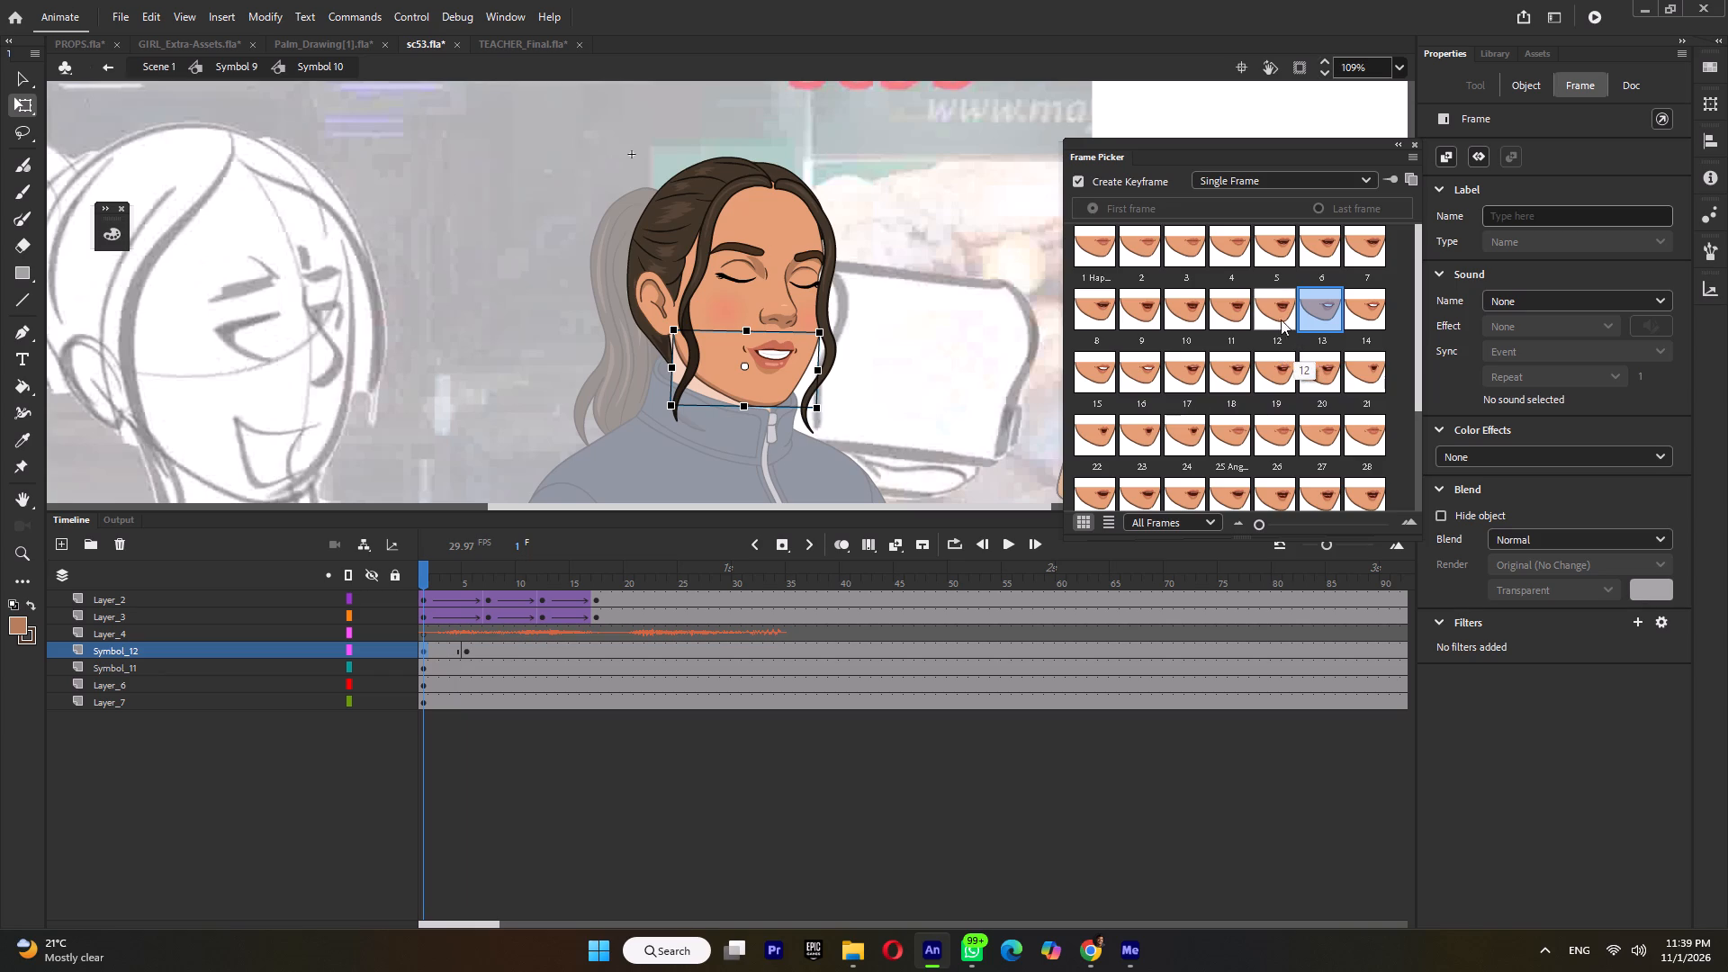
left_click(1273, 312)
left_click(468, 648)
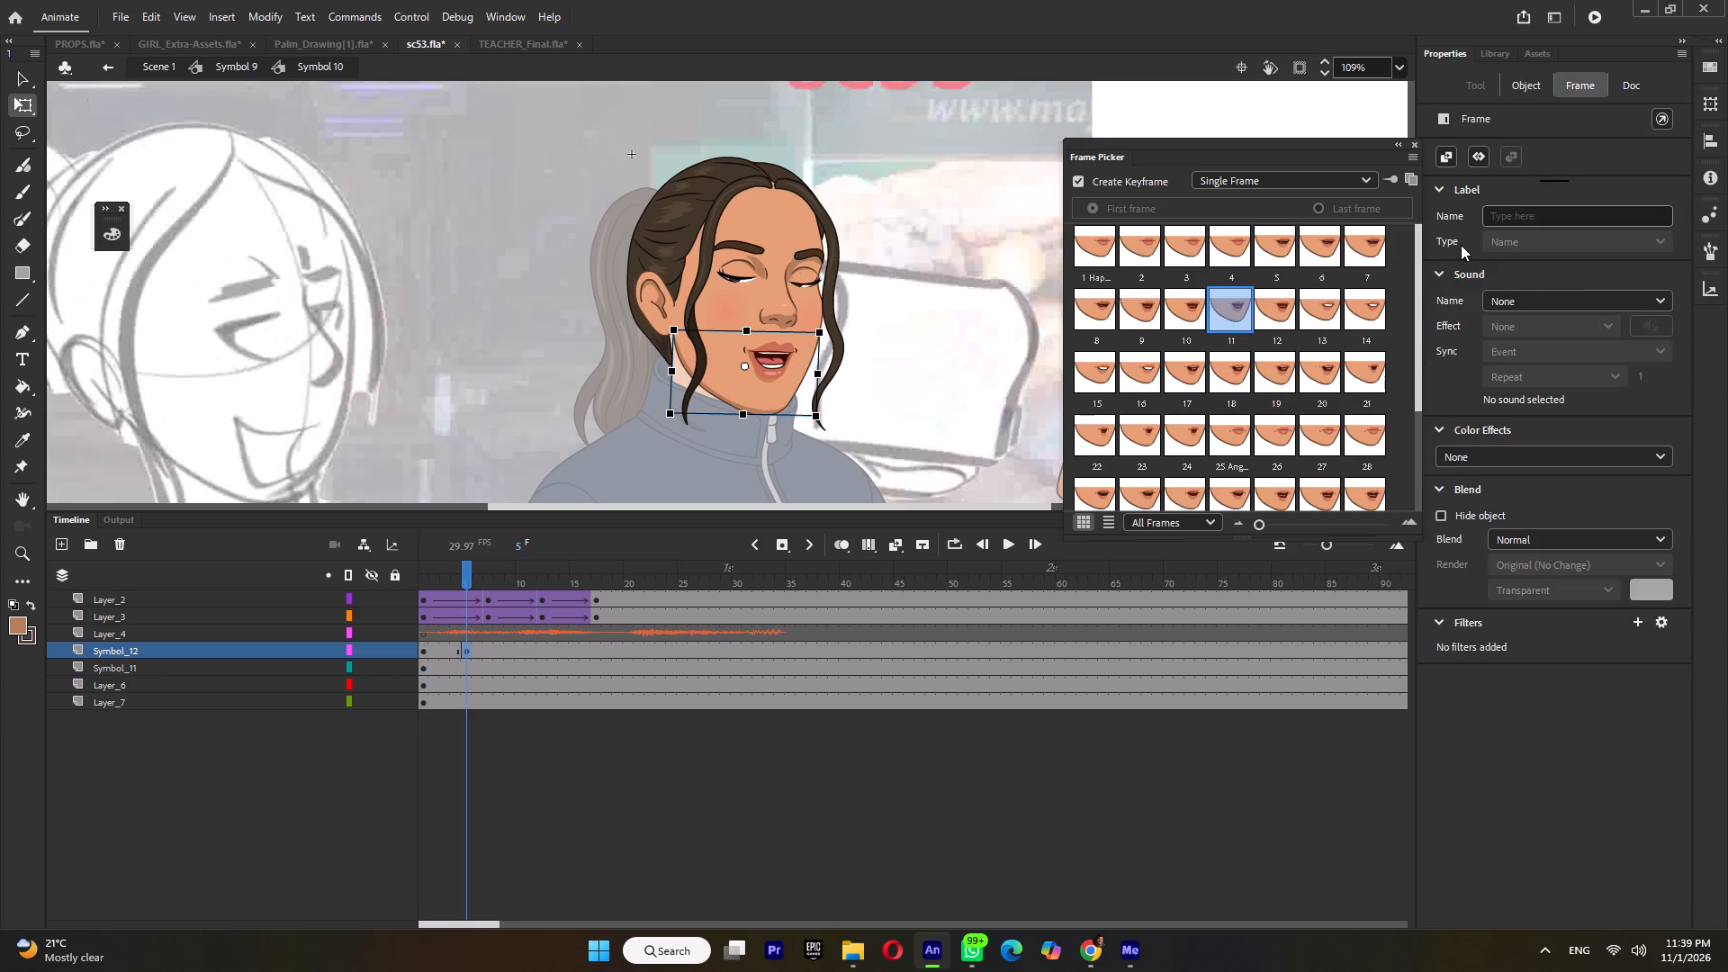
left_click(1311, 309)
key("Return")
key("Return")
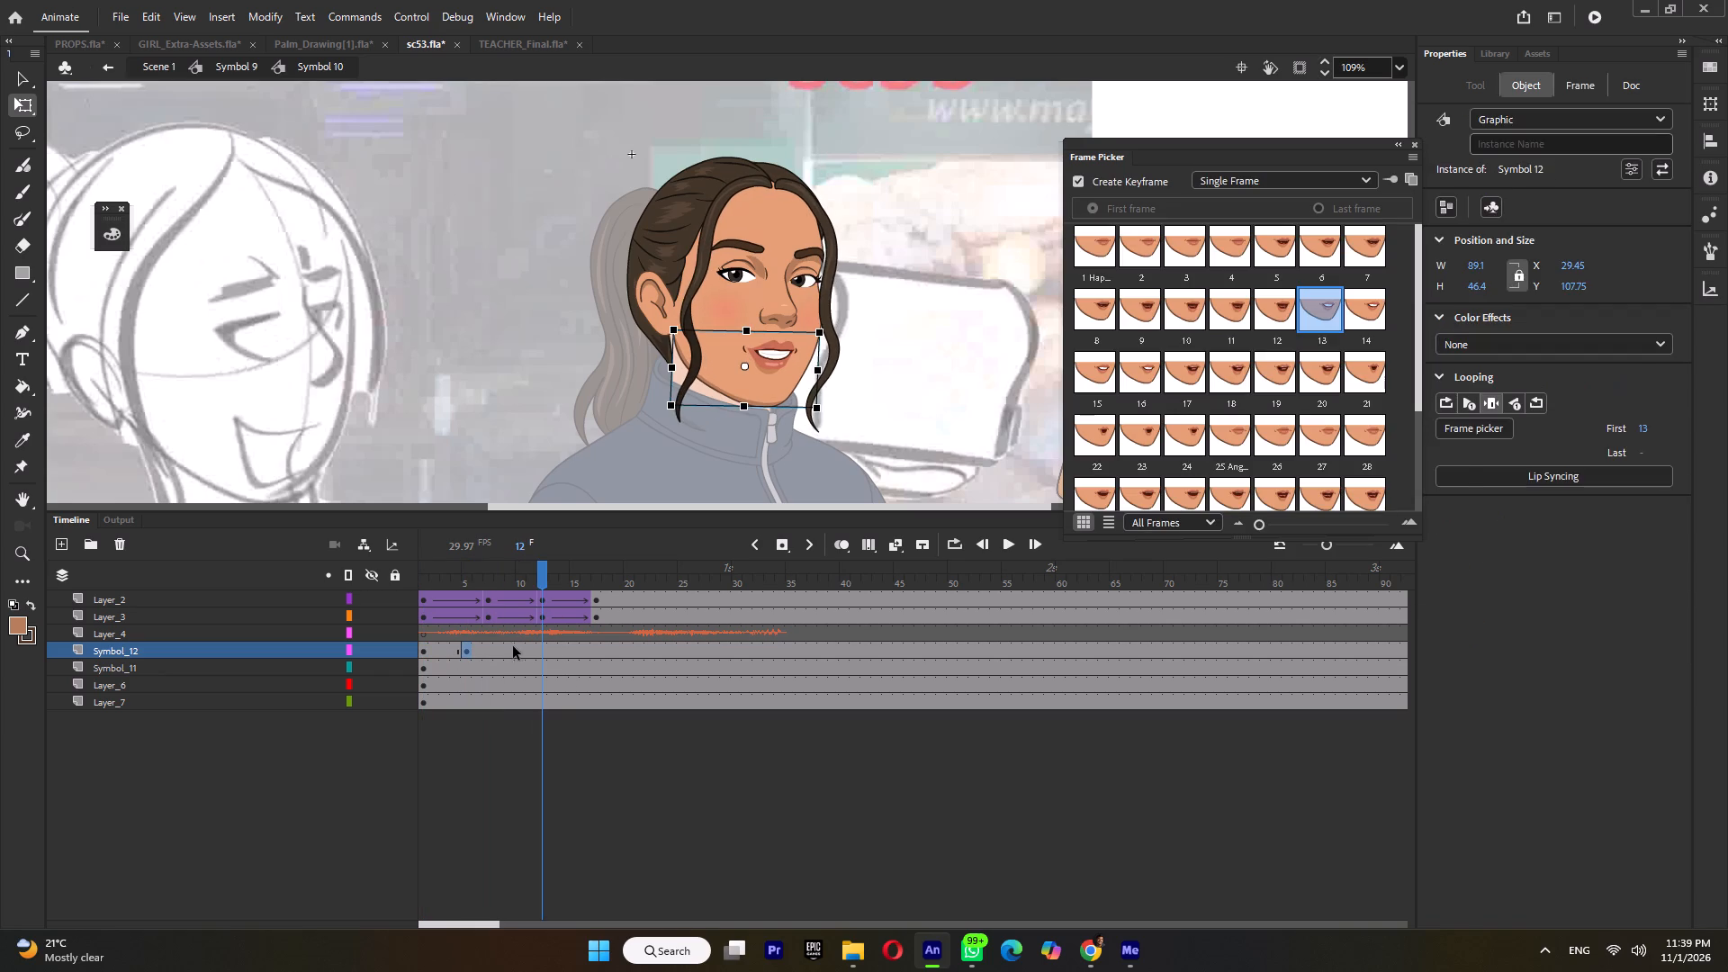
Set the mouth to shape 8 at frame 9 and shape 1 at frame 13, following the audio.
left_click(510, 649)
left_click(1147, 315)
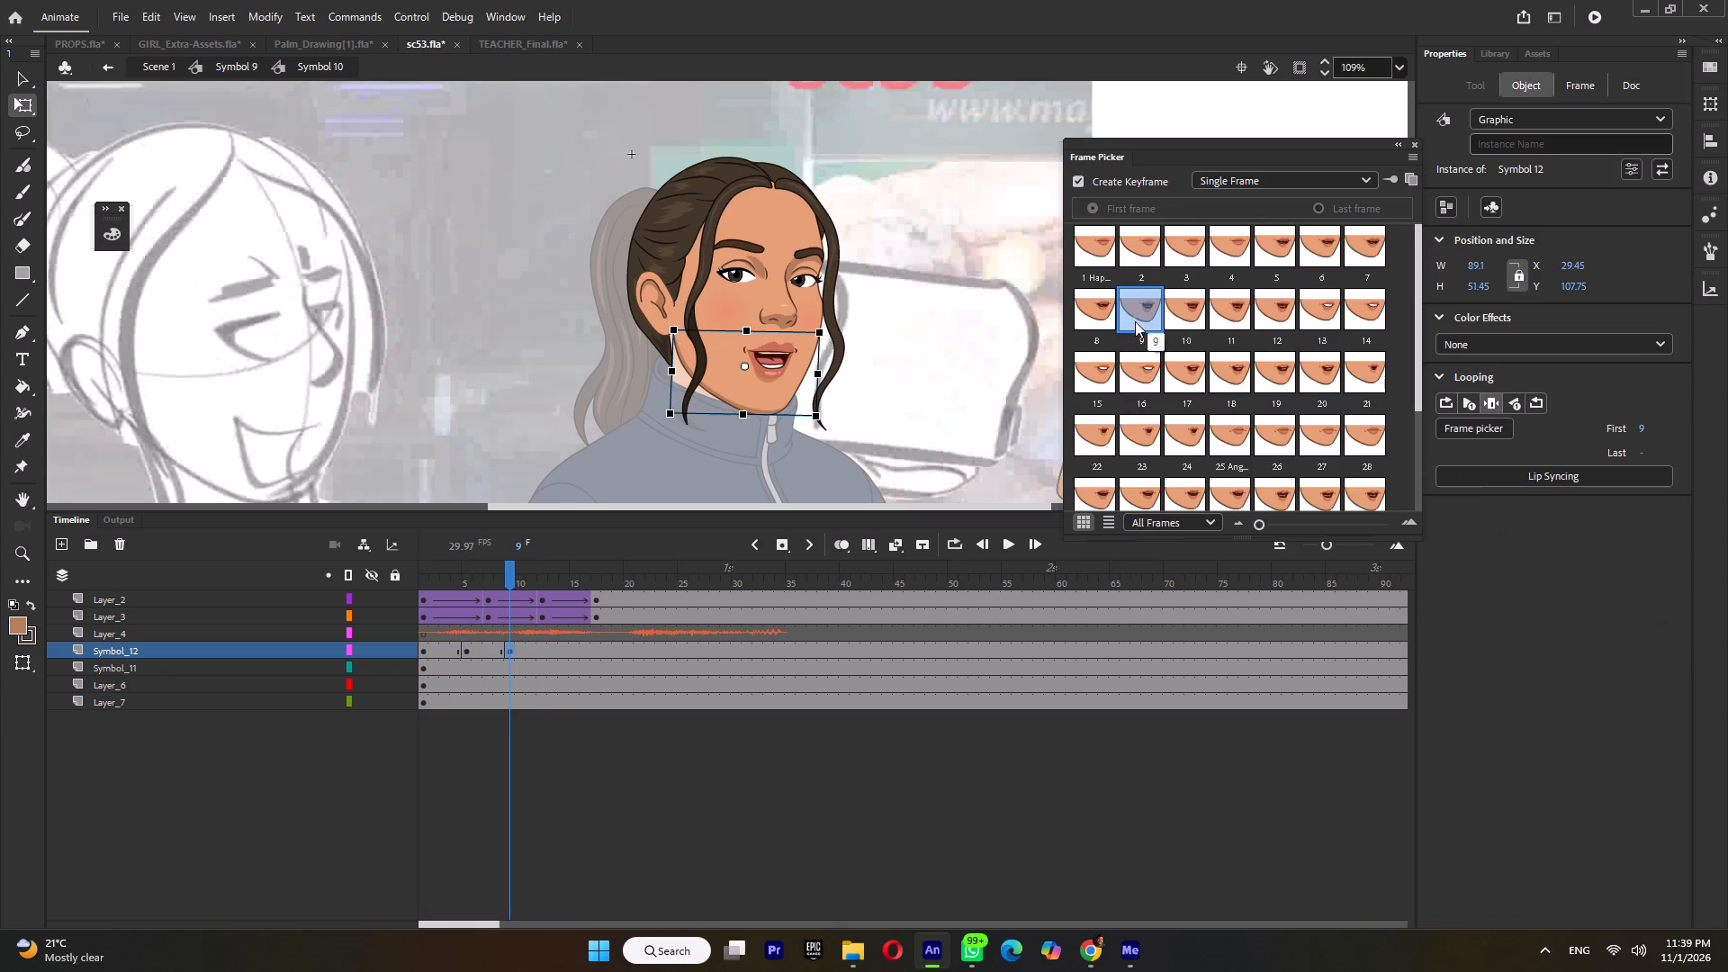
left_click(1097, 315)
key("Return")
key("Return")
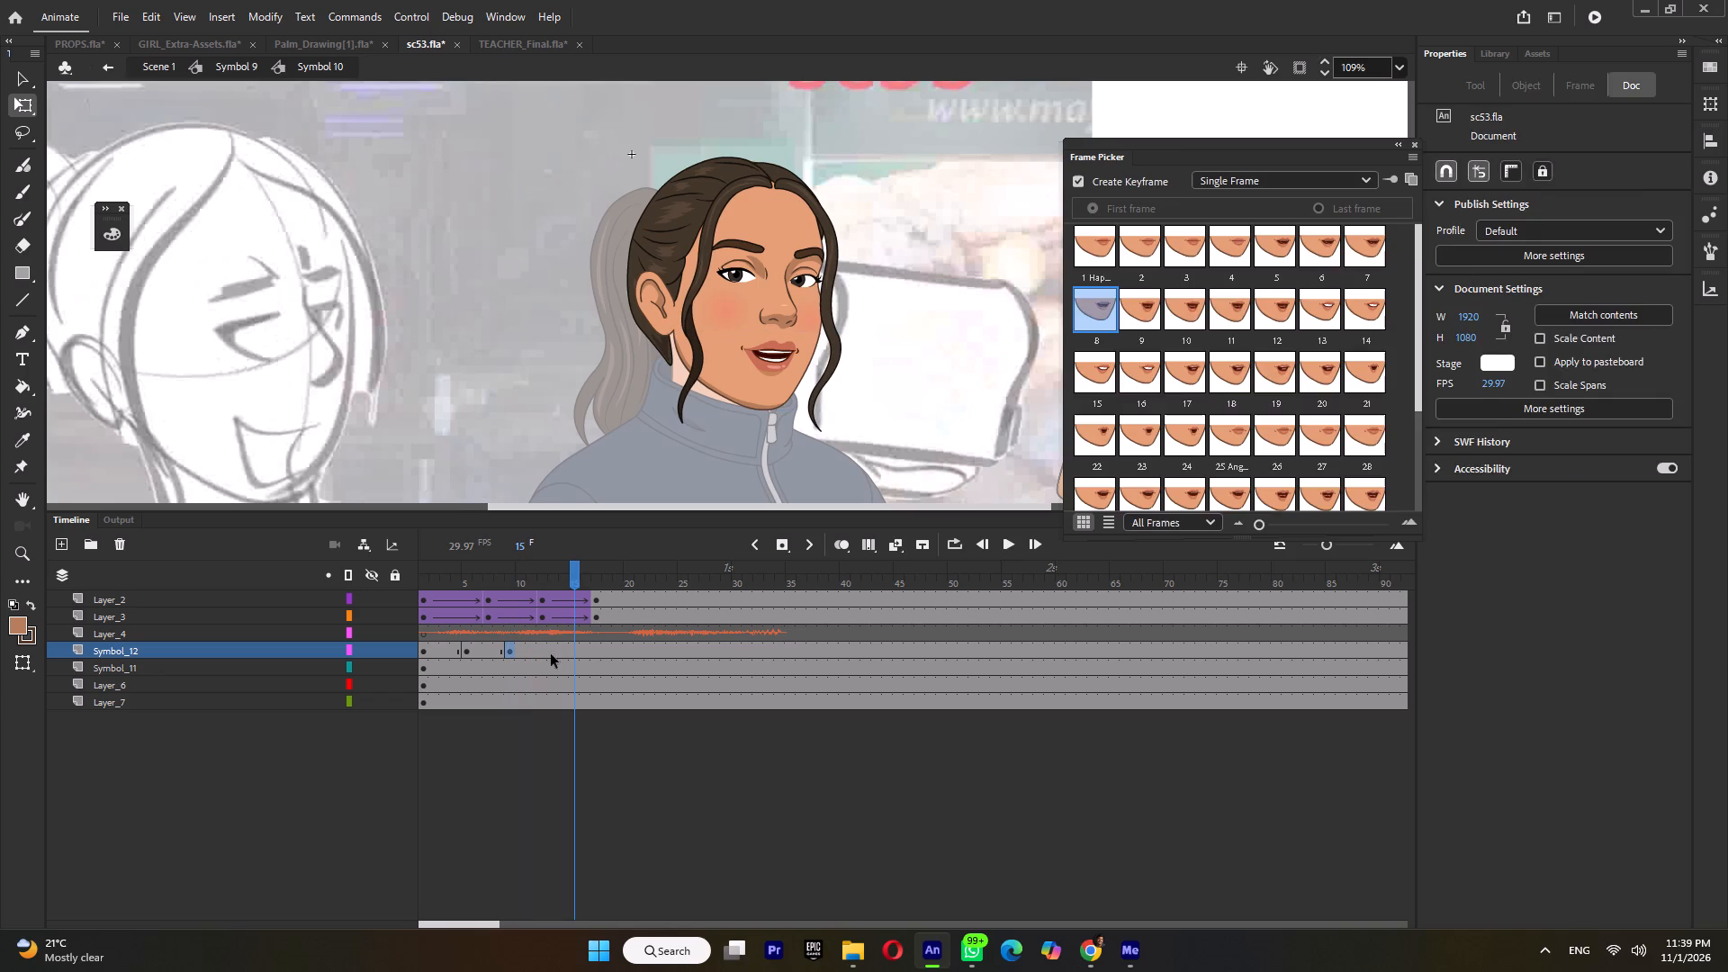
left_click(555, 651)
left_click(1092, 239)
Set the mouth to shape 13 at frame 20 and shape 24 at frame 24, following the audio.
key("Return")
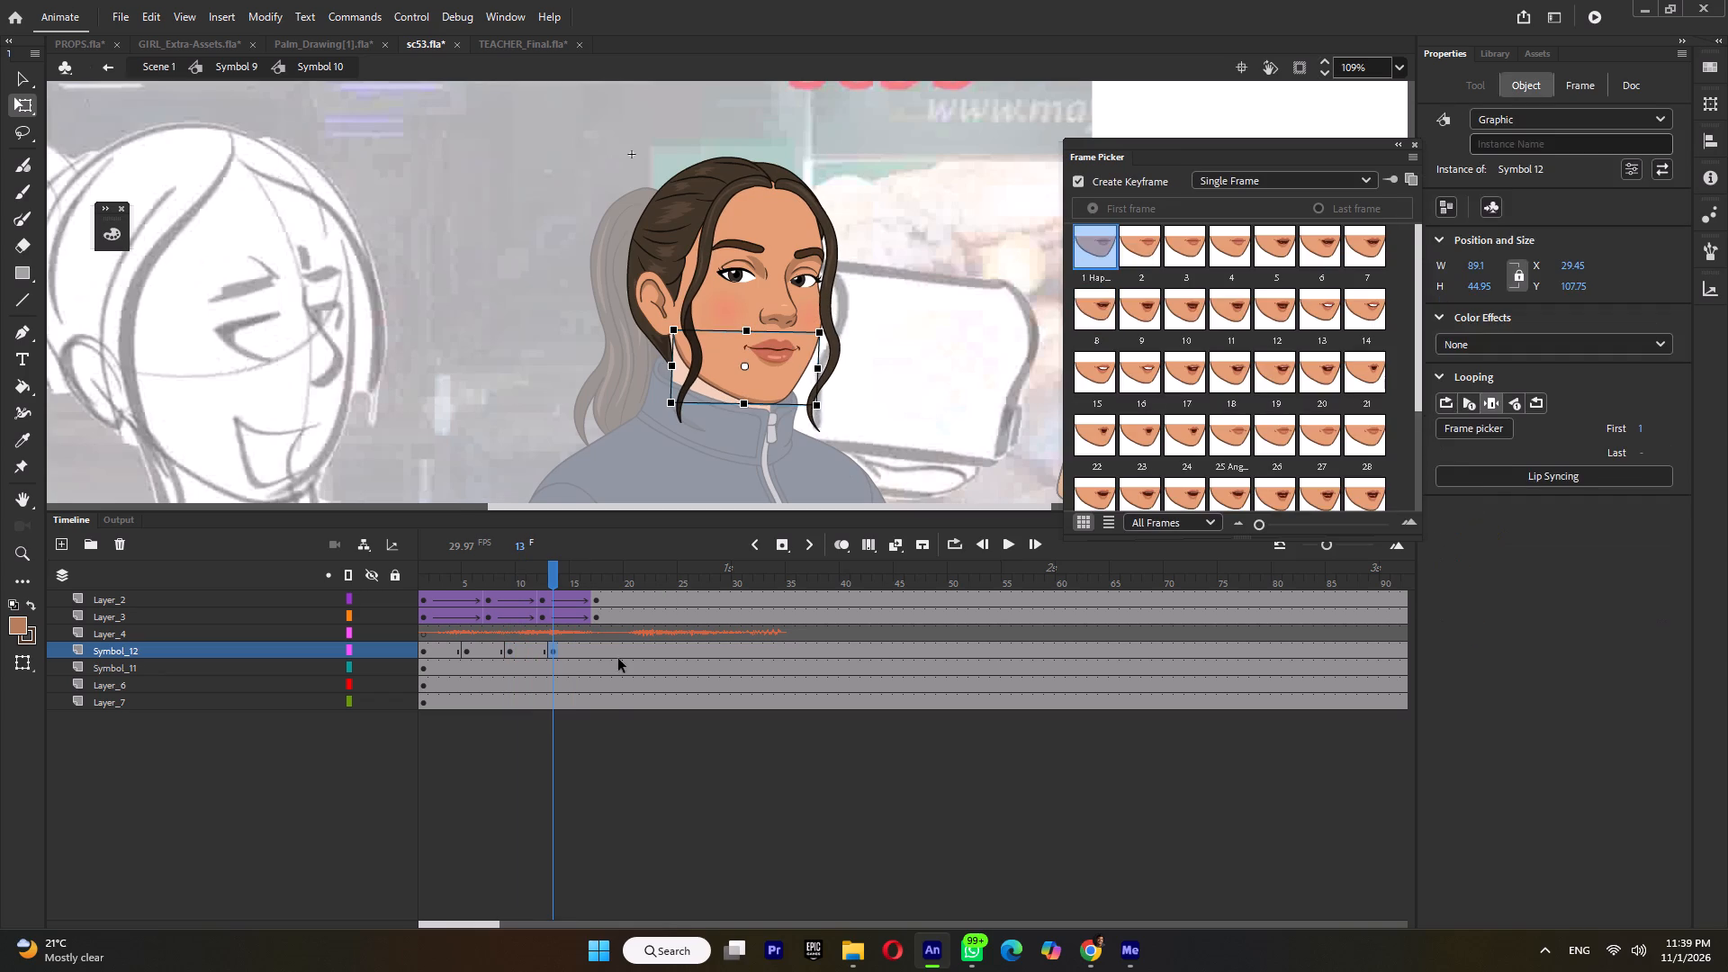
key("Return")
left_click(629, 652)
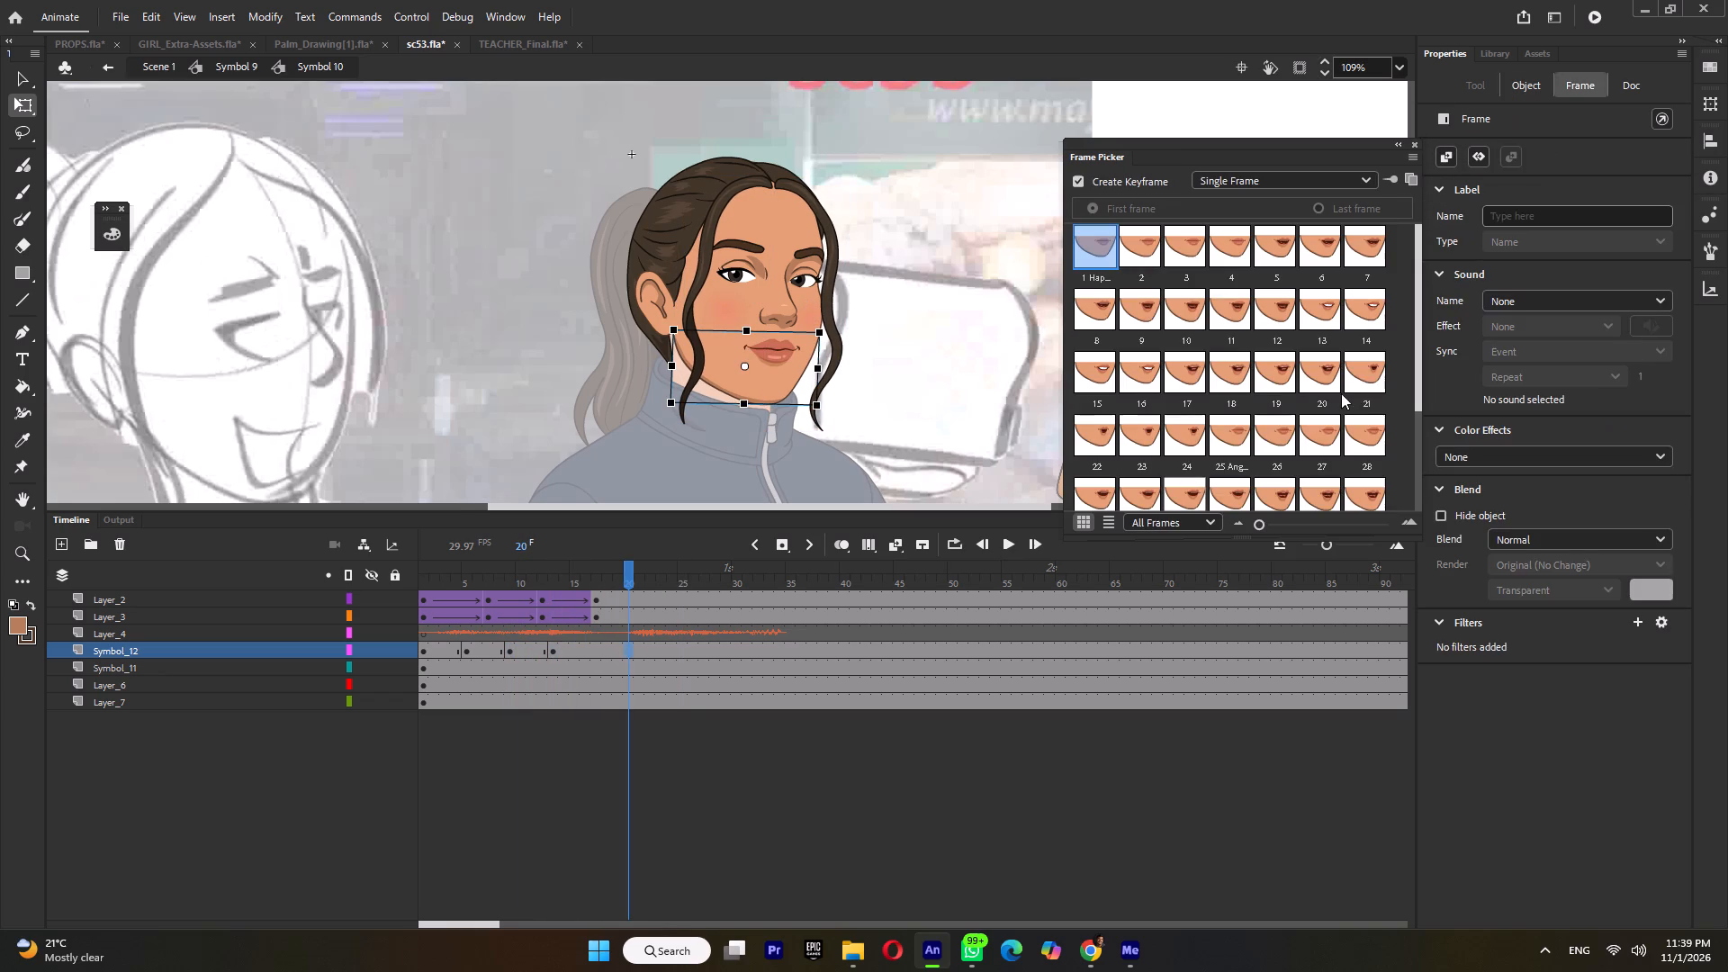
left_click(1319, 310)
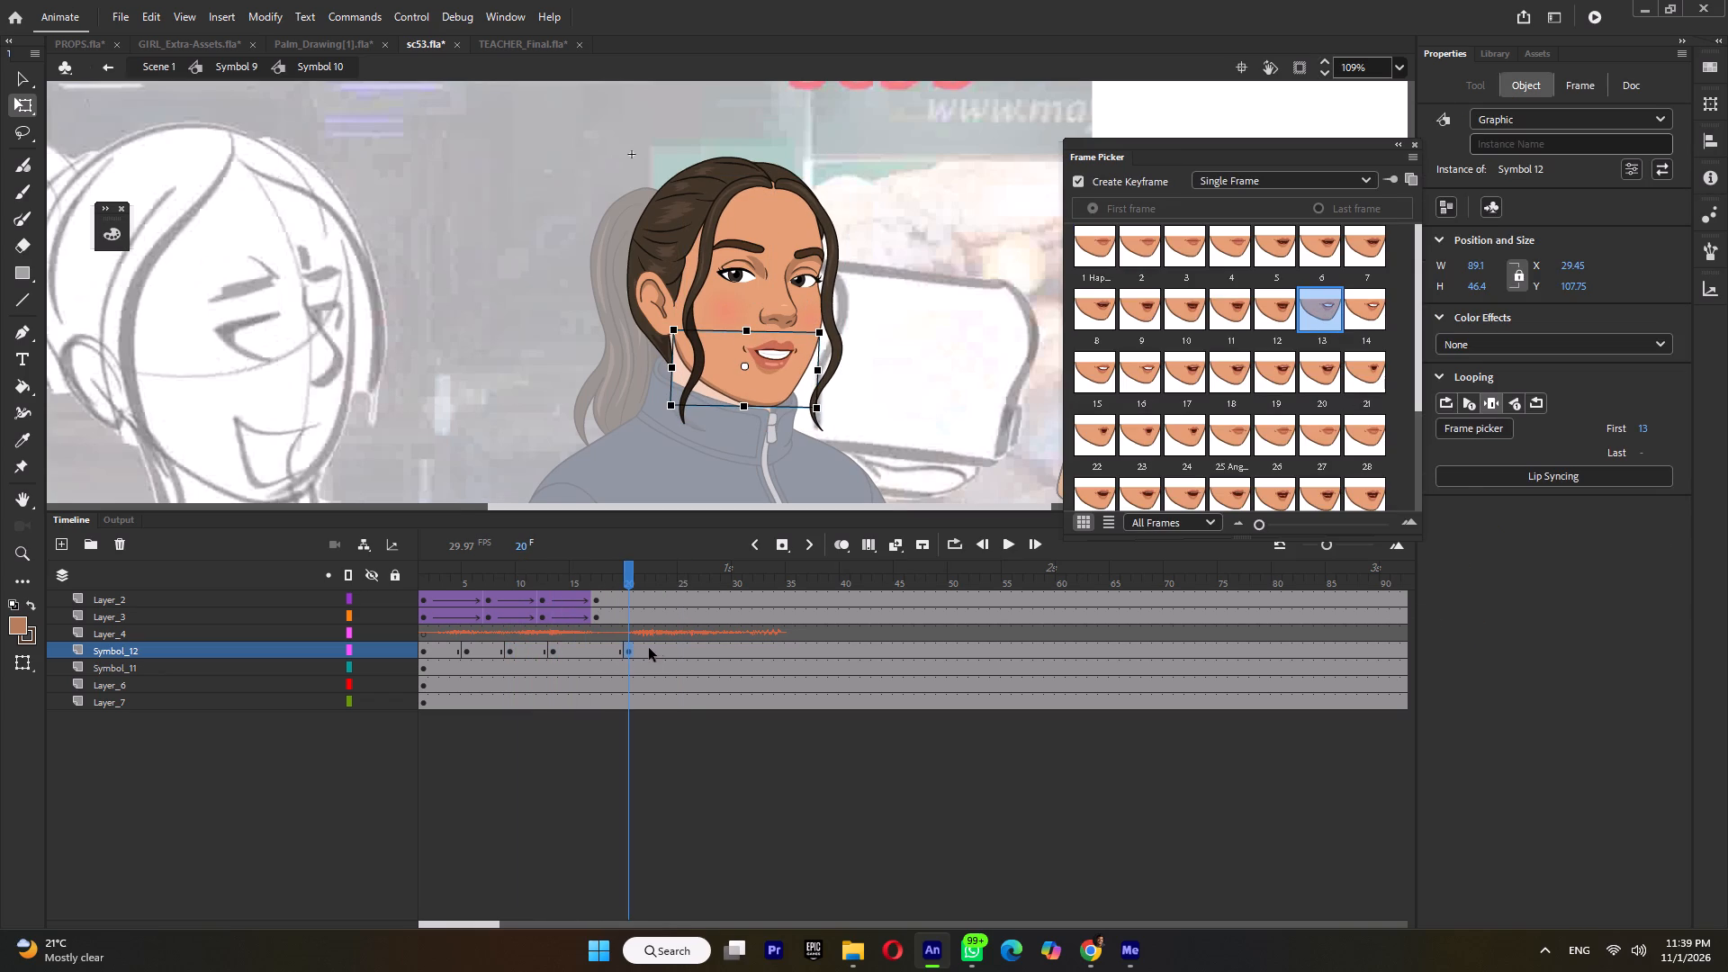
left_click(670, 649)
left_click(1189, 427)
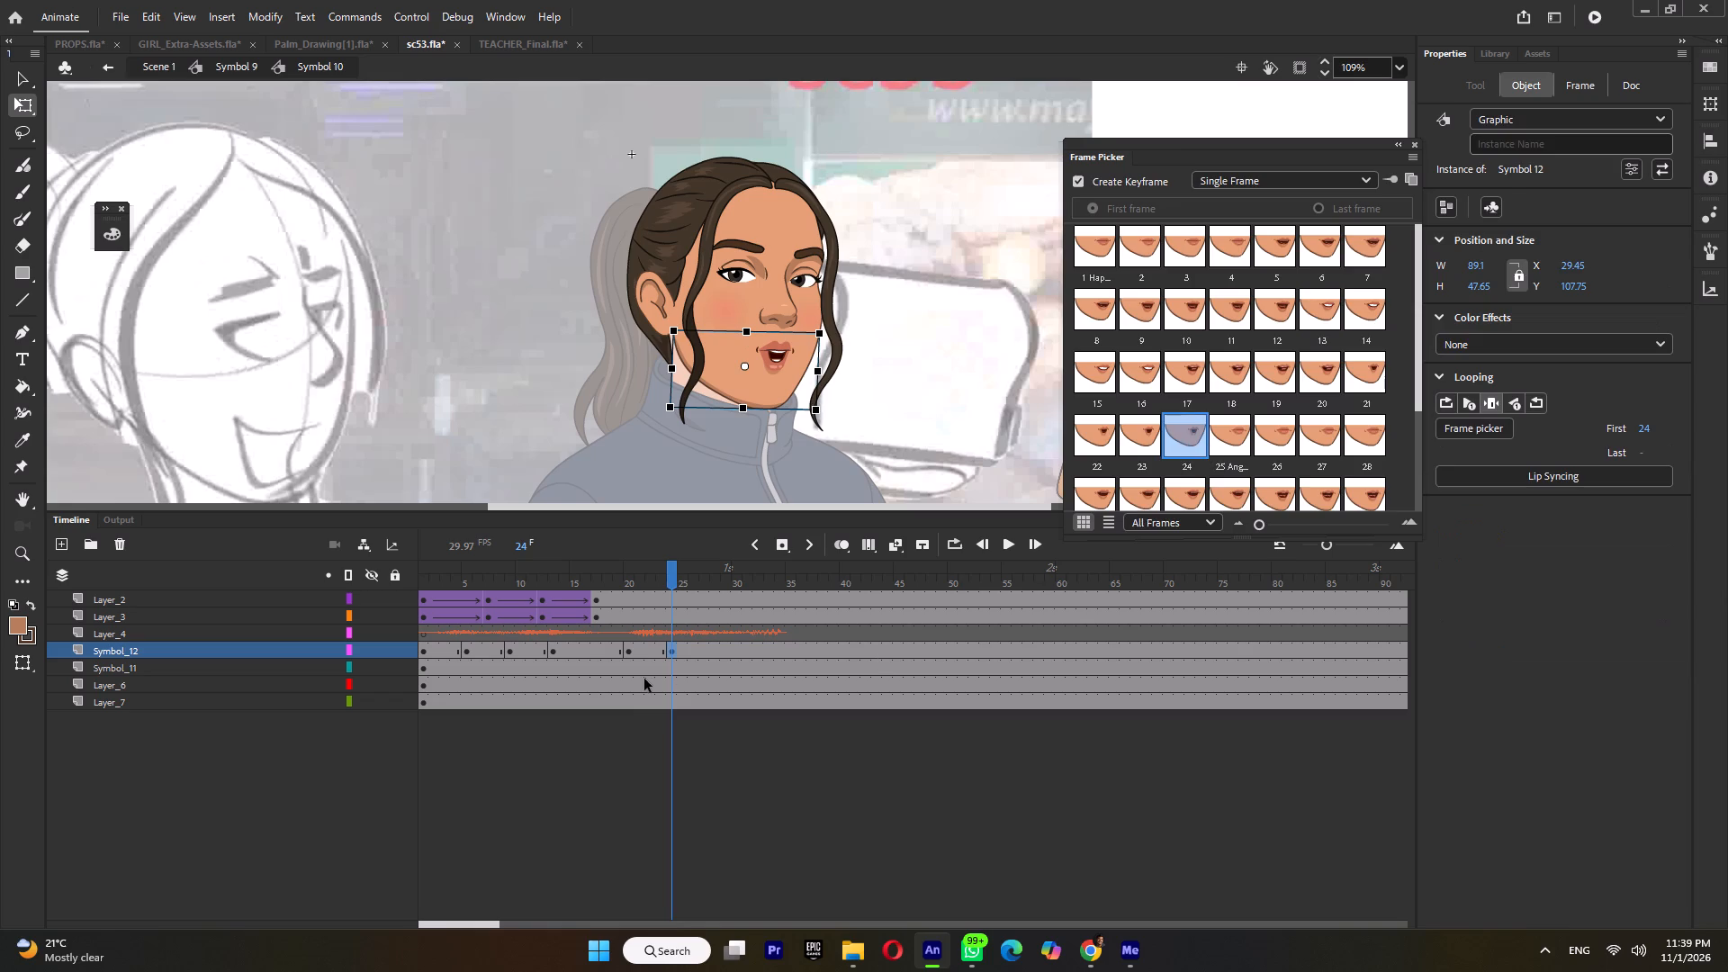
Replay Symbol 10 from frame 1 and from around frame 19 to check the mouth timing against the audio.
key("Return")
key("Return")
left_click_drag(468, 564, 350, 588)
key("Return")
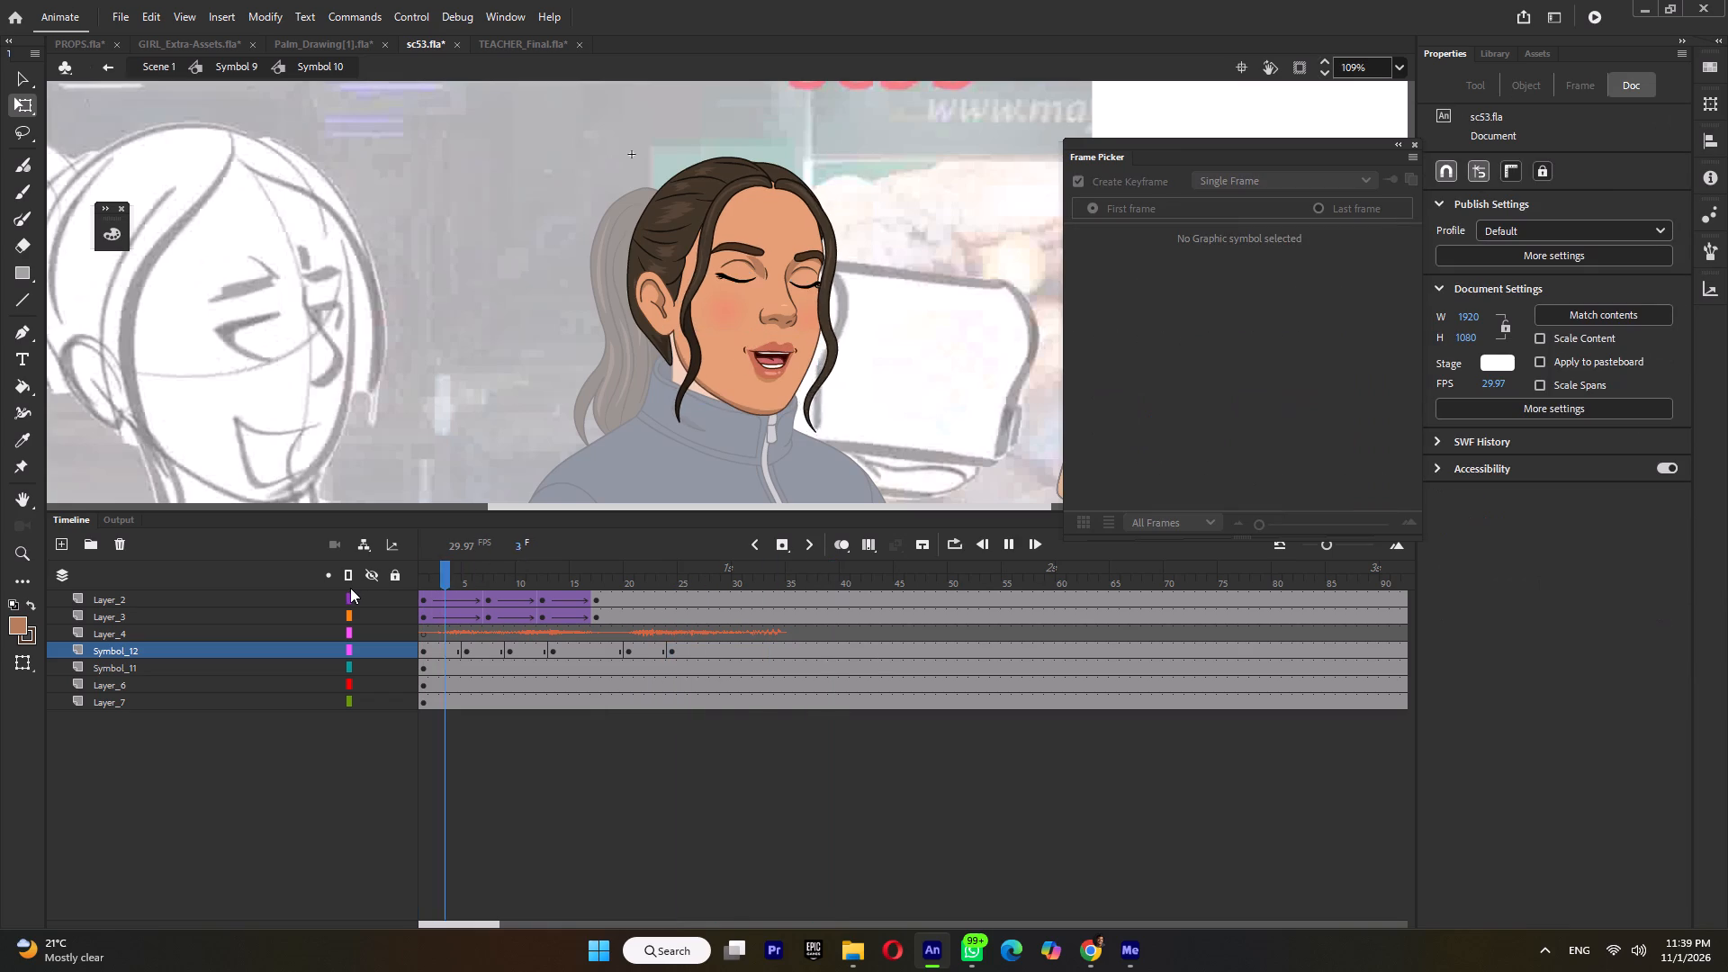
key("Return")
left_click_drag(532, 577, 299, 606)
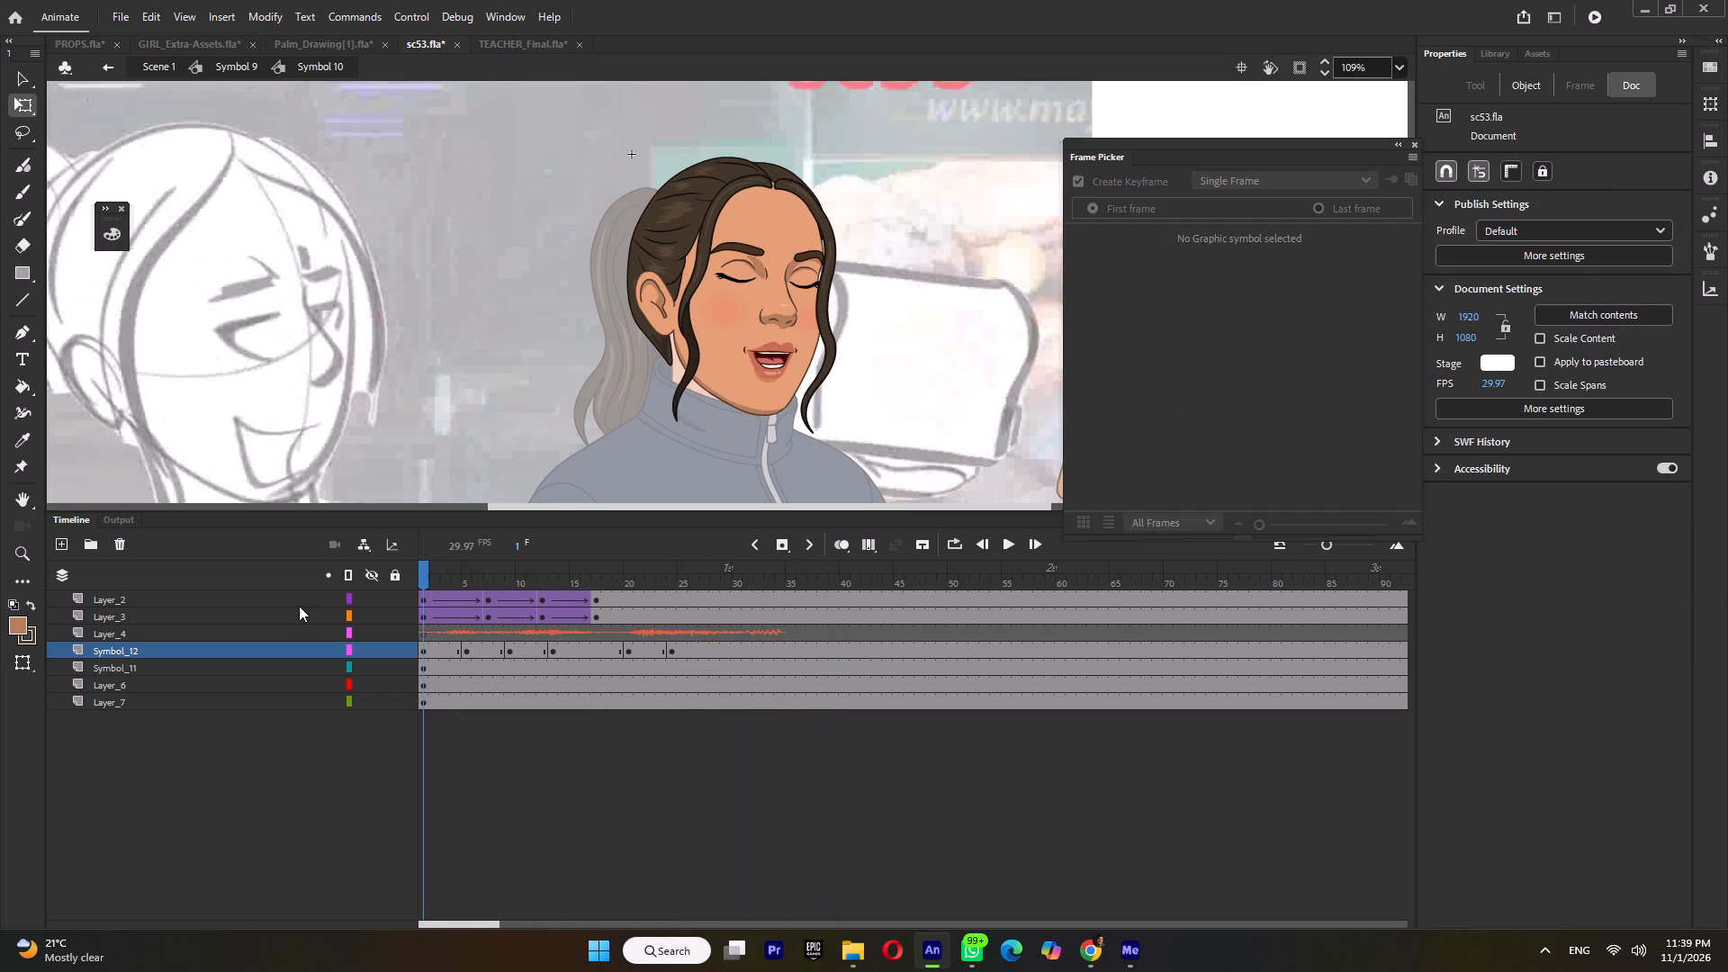
key("Return")
key("Return")
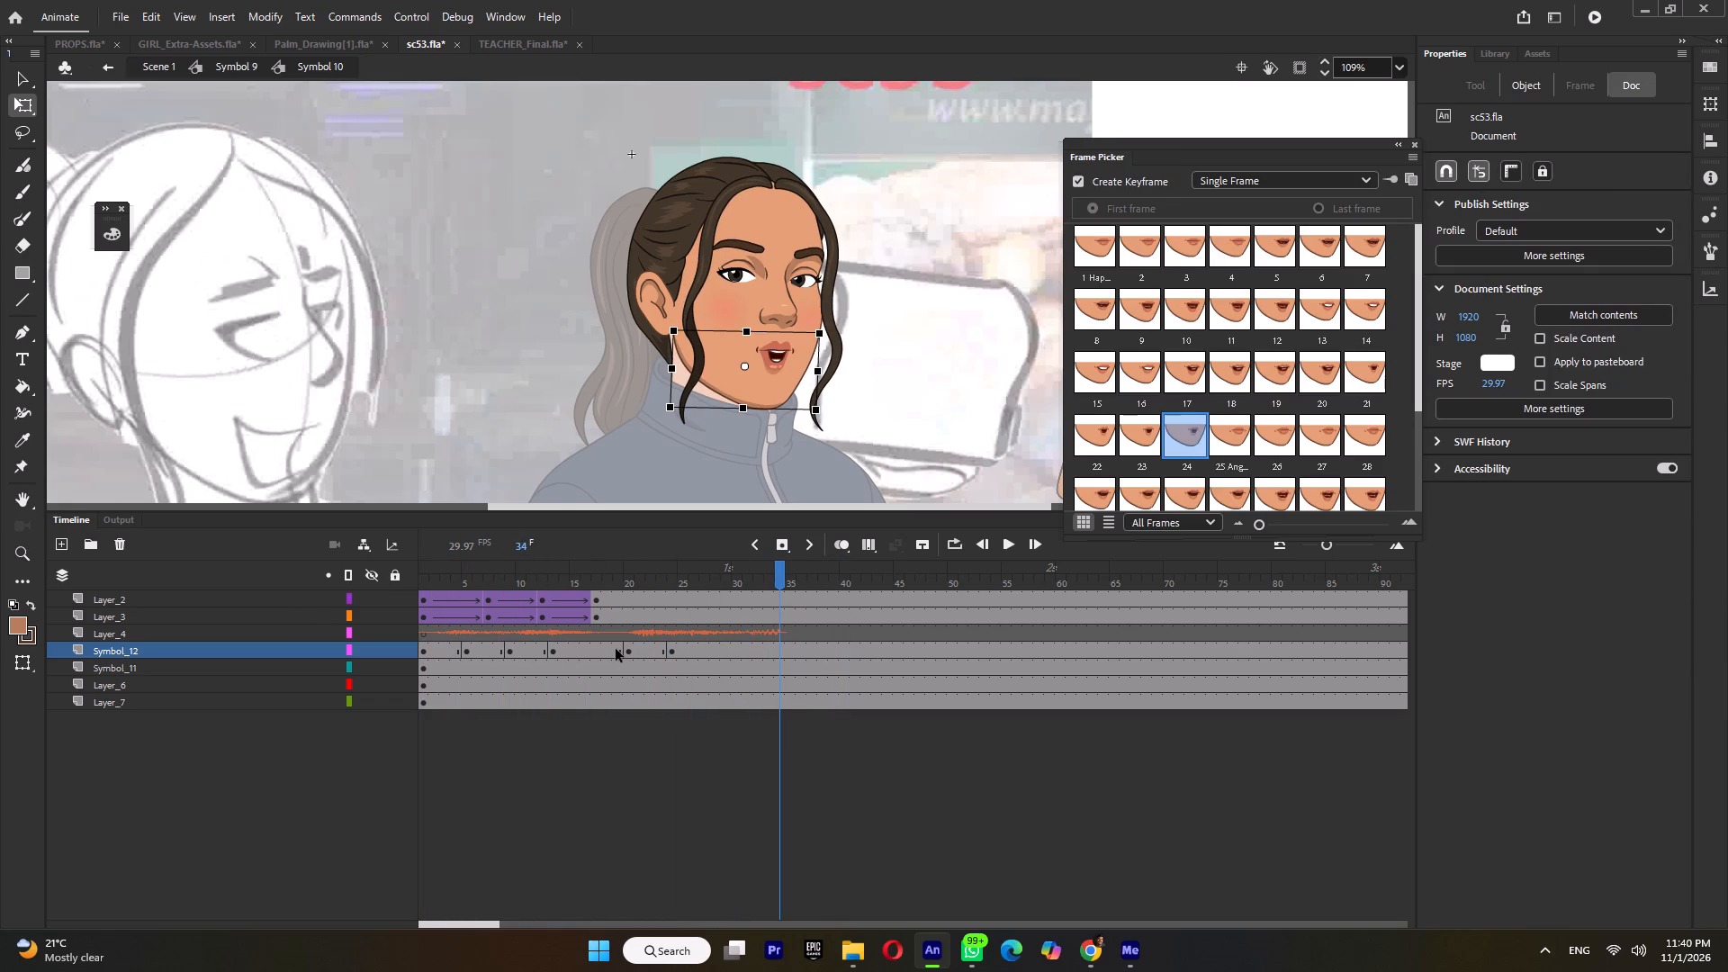
left_click(622, 571)
key("Return")
key("Return")
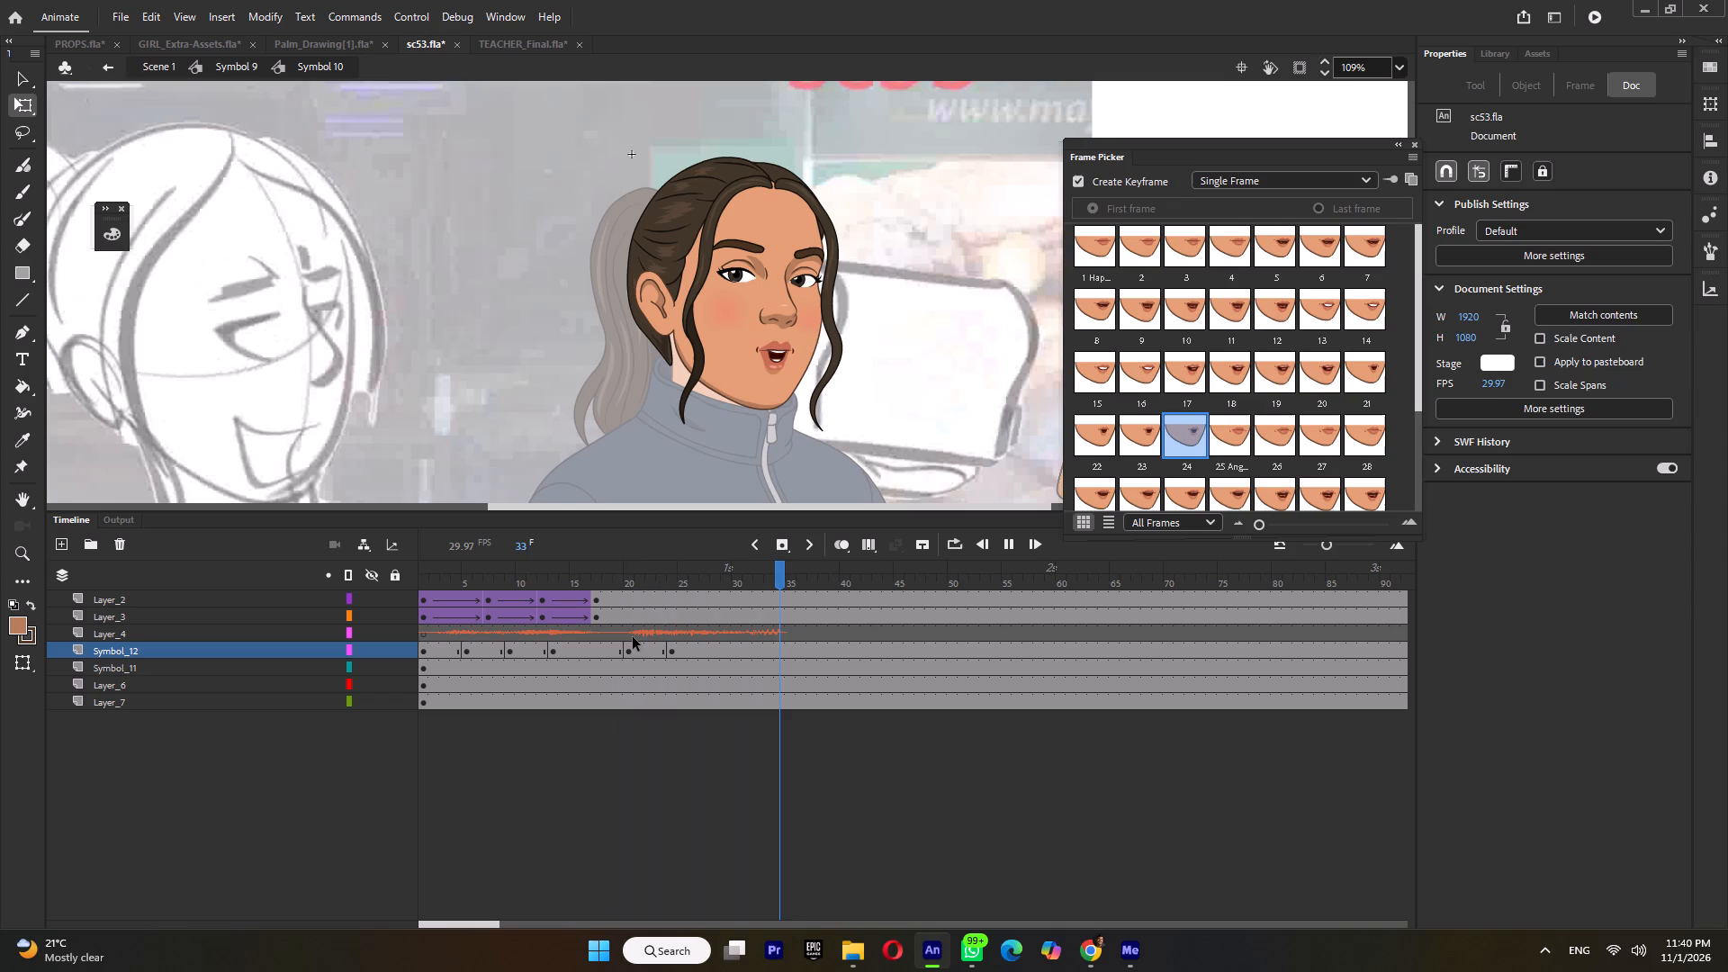
Move the mouth keyframes at frames 20, 24 and 13 earlier to frames 16, 20 and 12.
left_click(629, 645)
left_click_drag(627, 651, 589, 651)
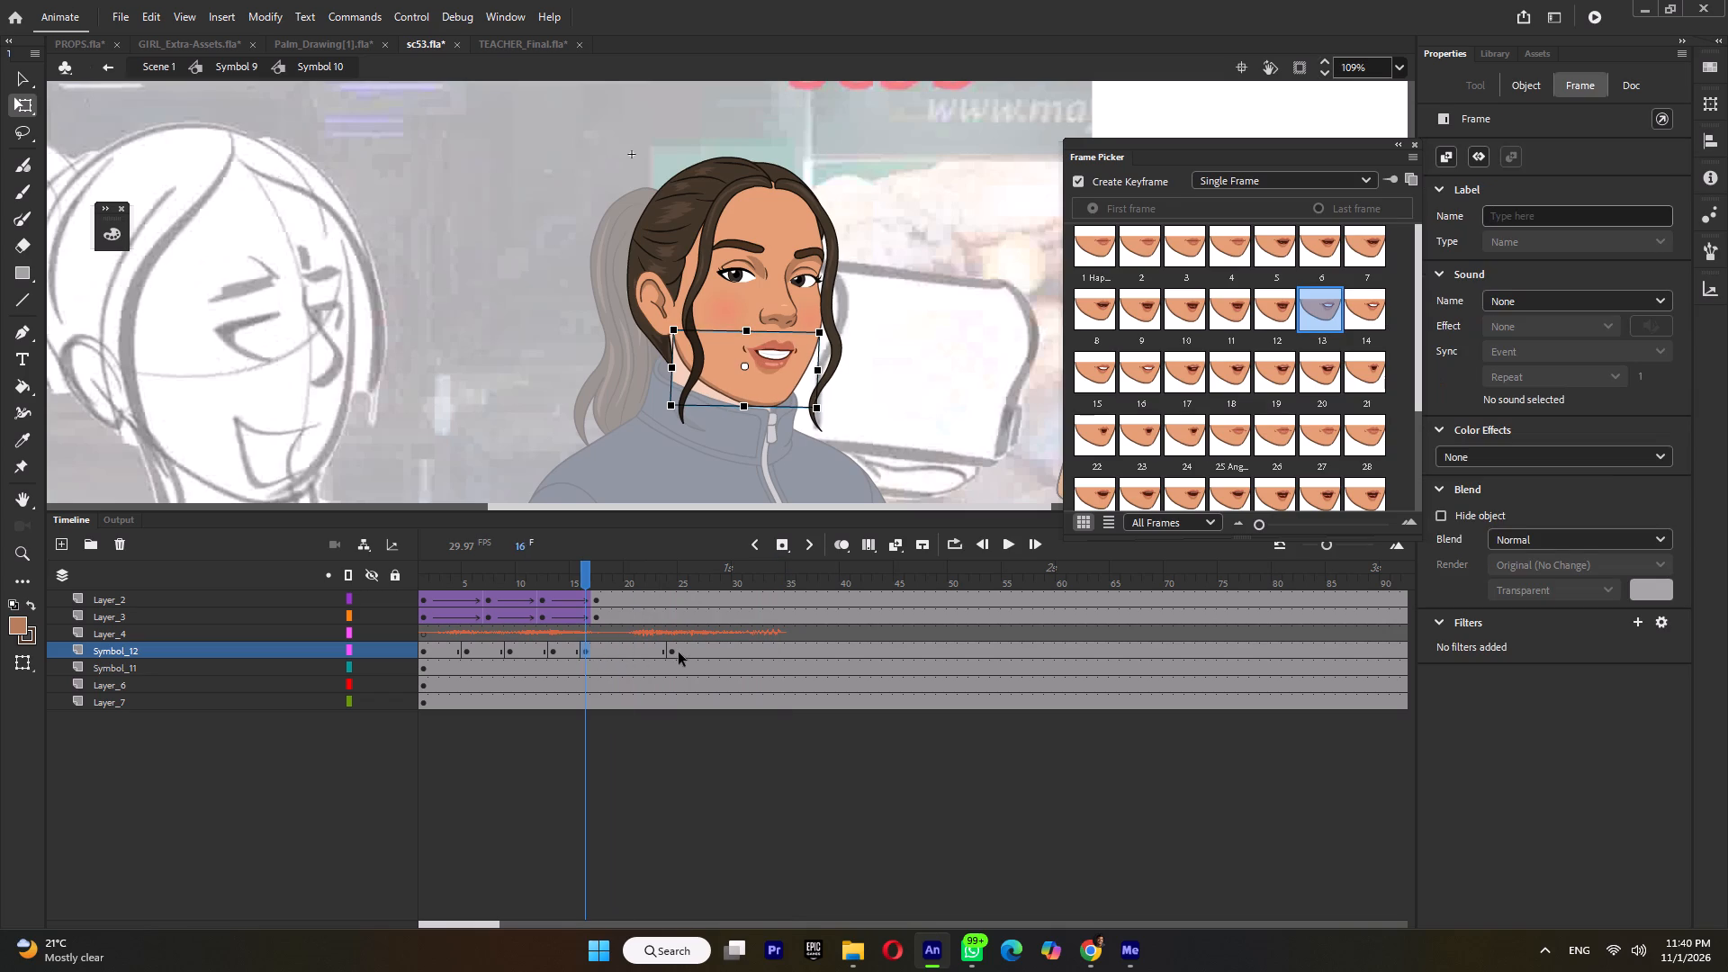
left_click(679, 652)
left_click(674, 650)
left_click_drag(671, 642, 622, 648)
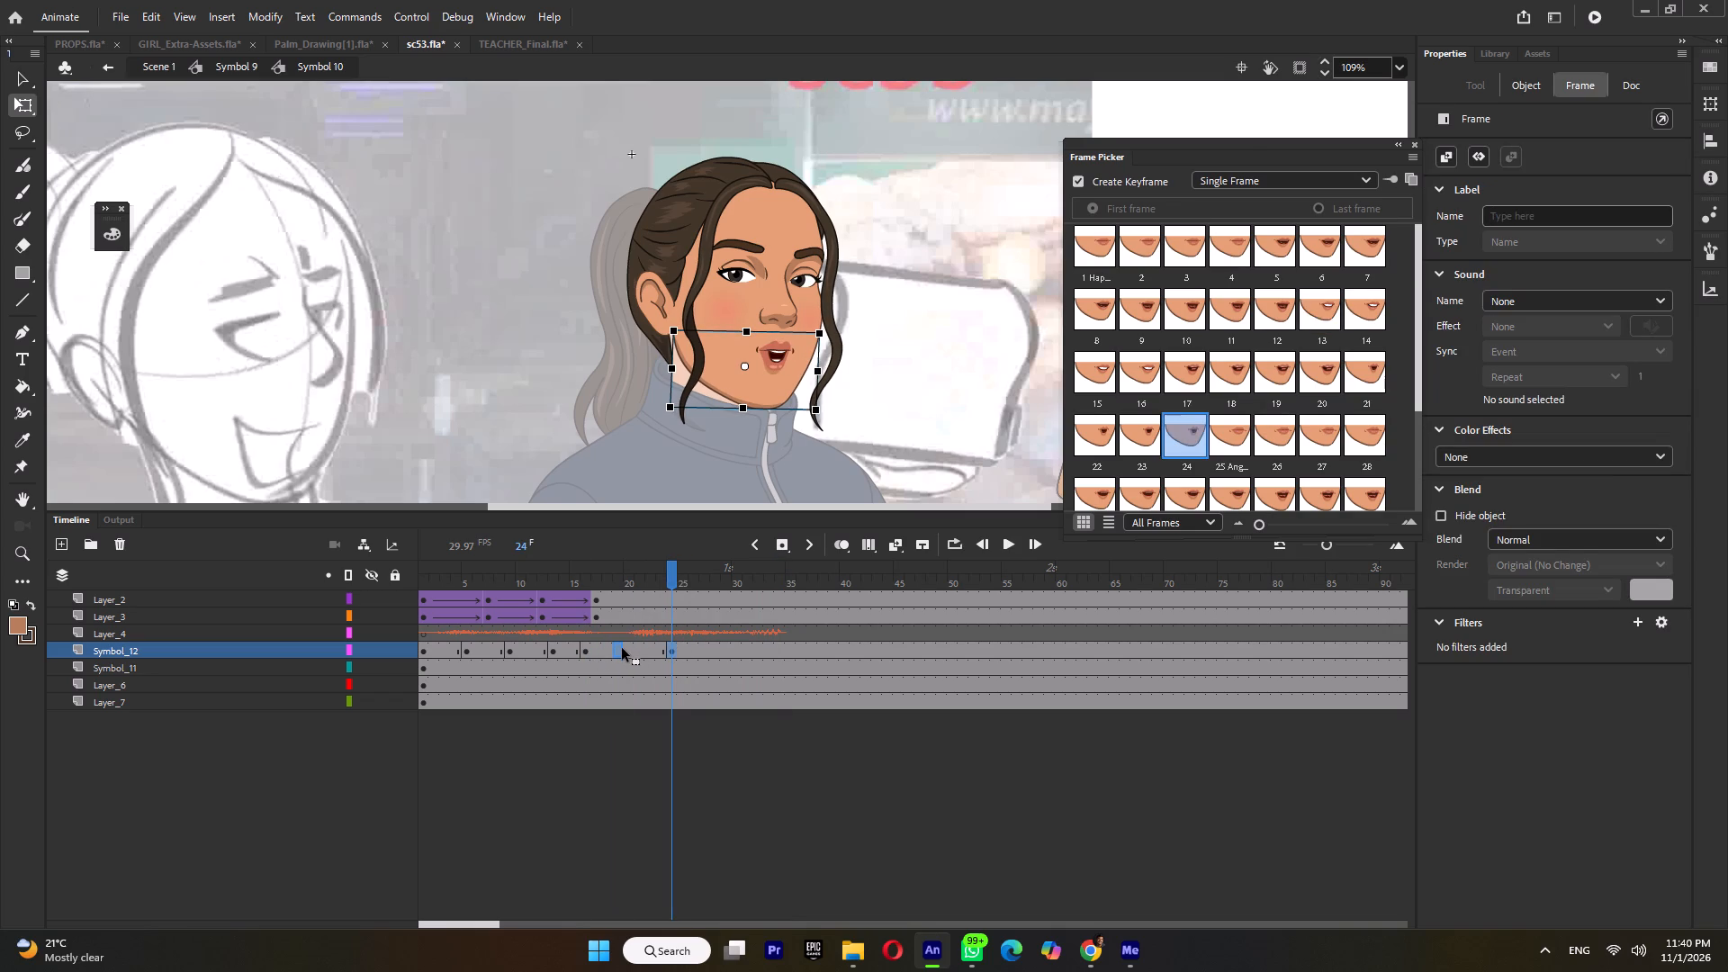
left_click_drag(622, 648, 625, 648)
left_click(548, 649)
left_click(551, 652)
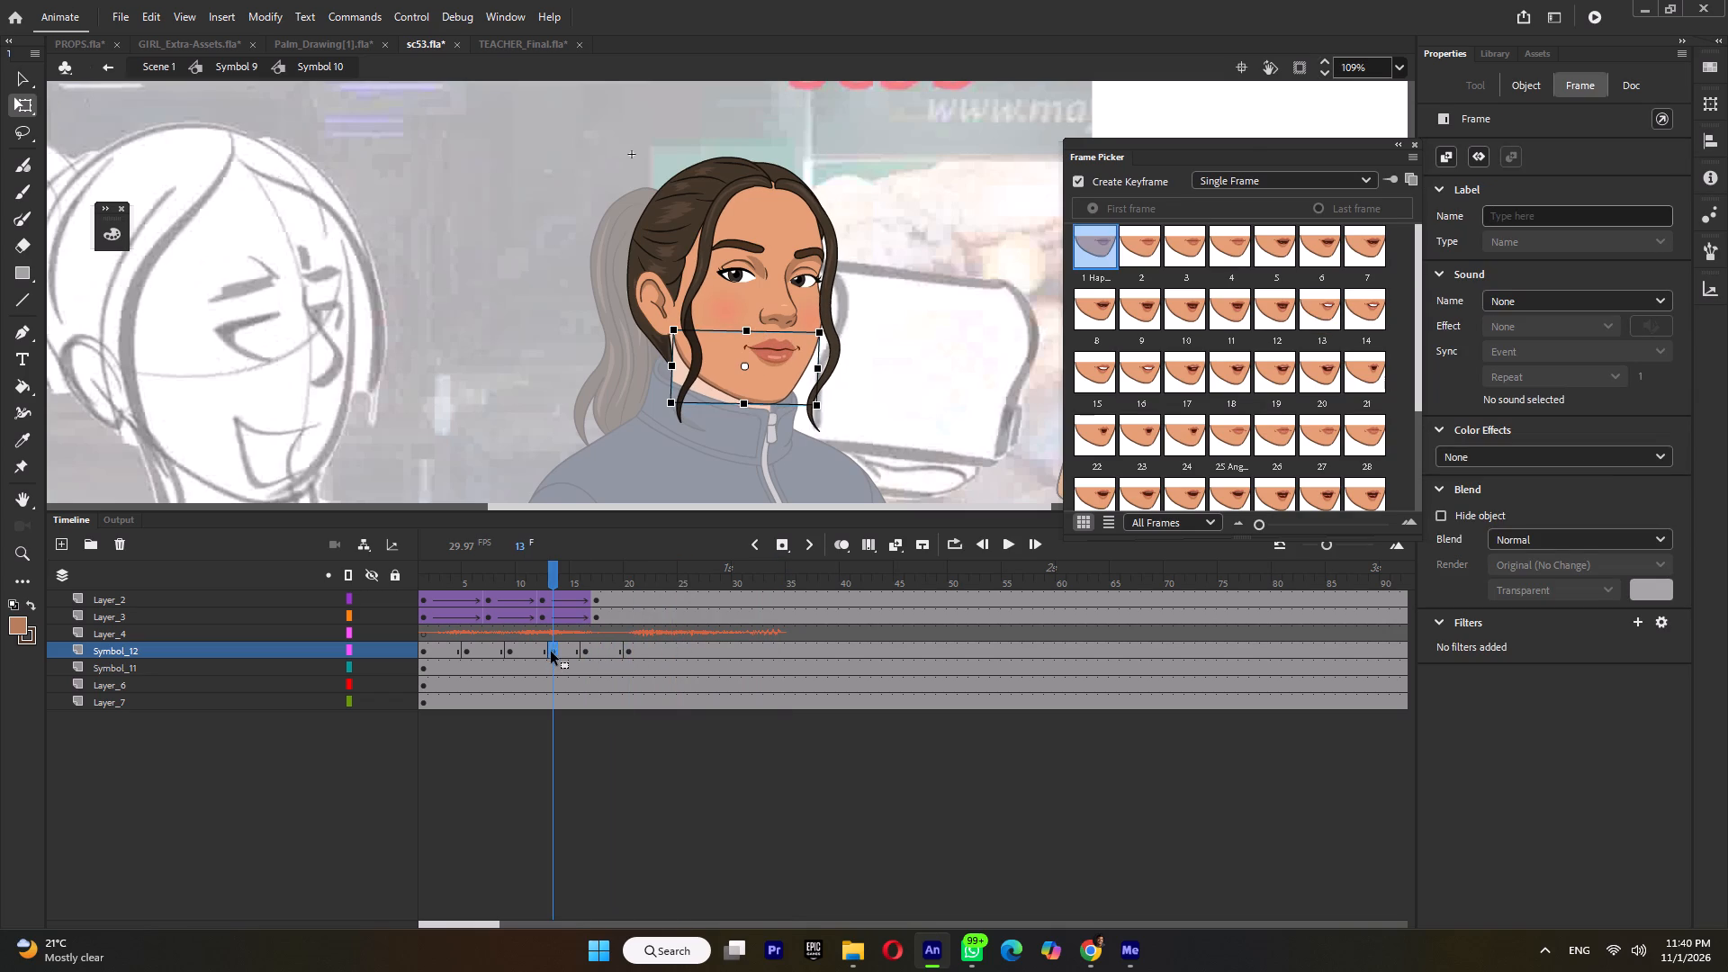
Replay the retimed lip sync, set the mouth to closed shape 1 at frame 25, and play the ending.
left_click(425, 579)
key("Return")
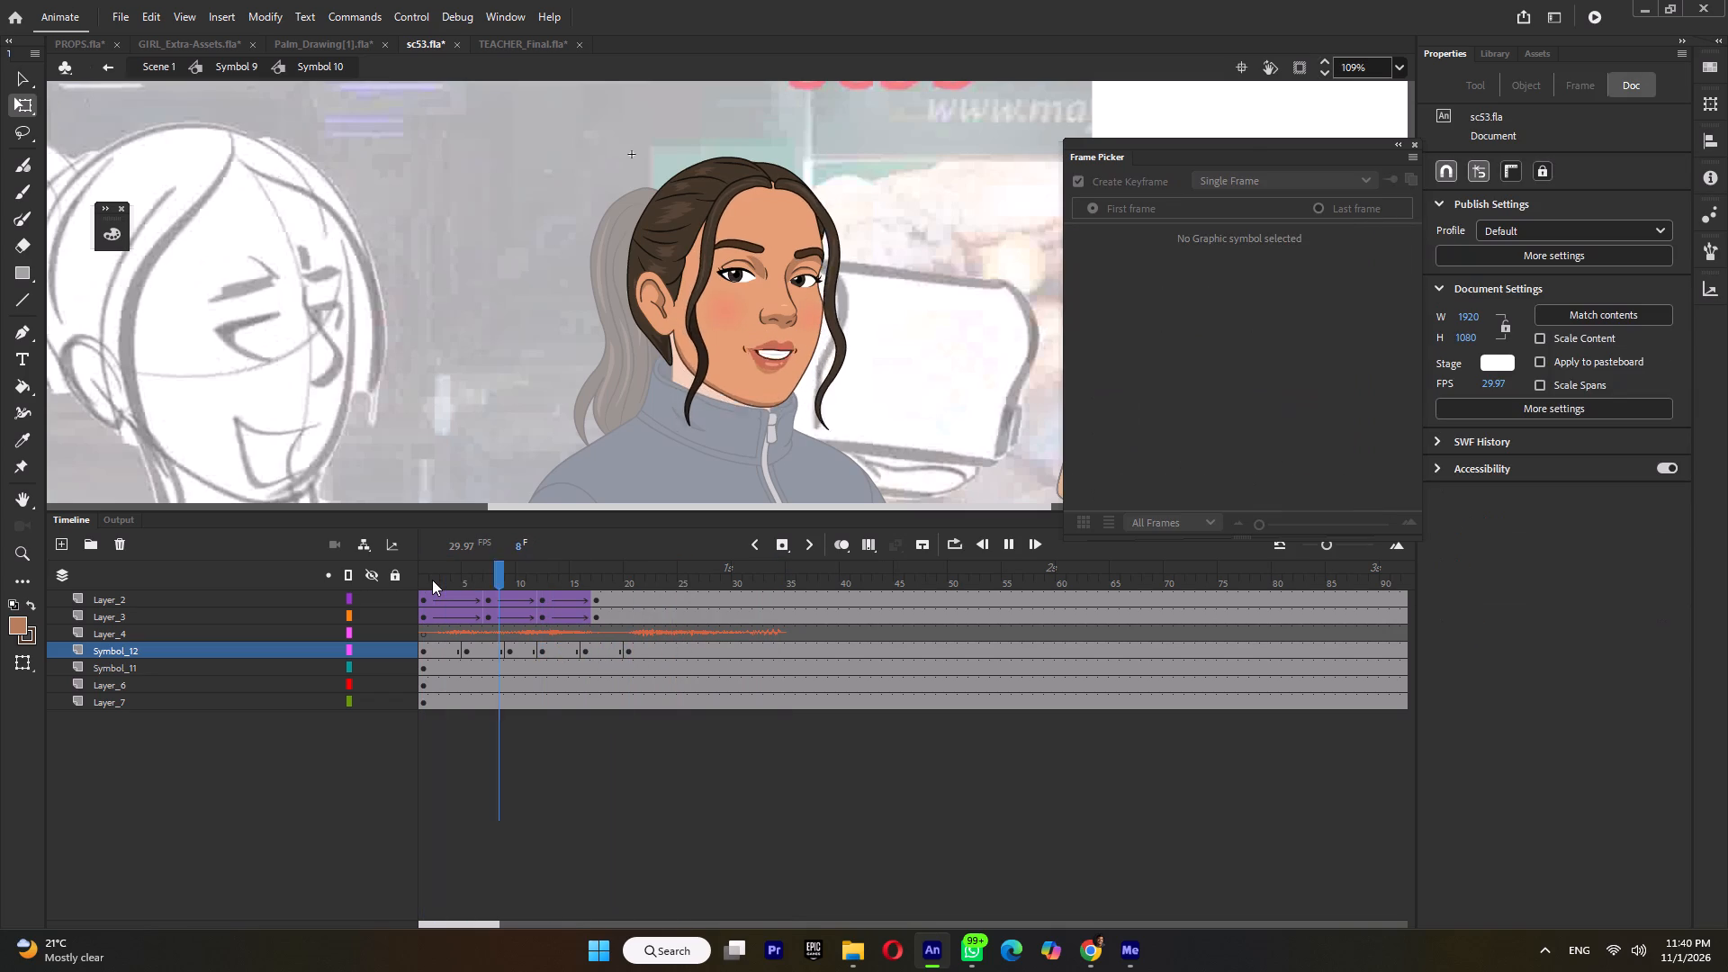
key("Return")
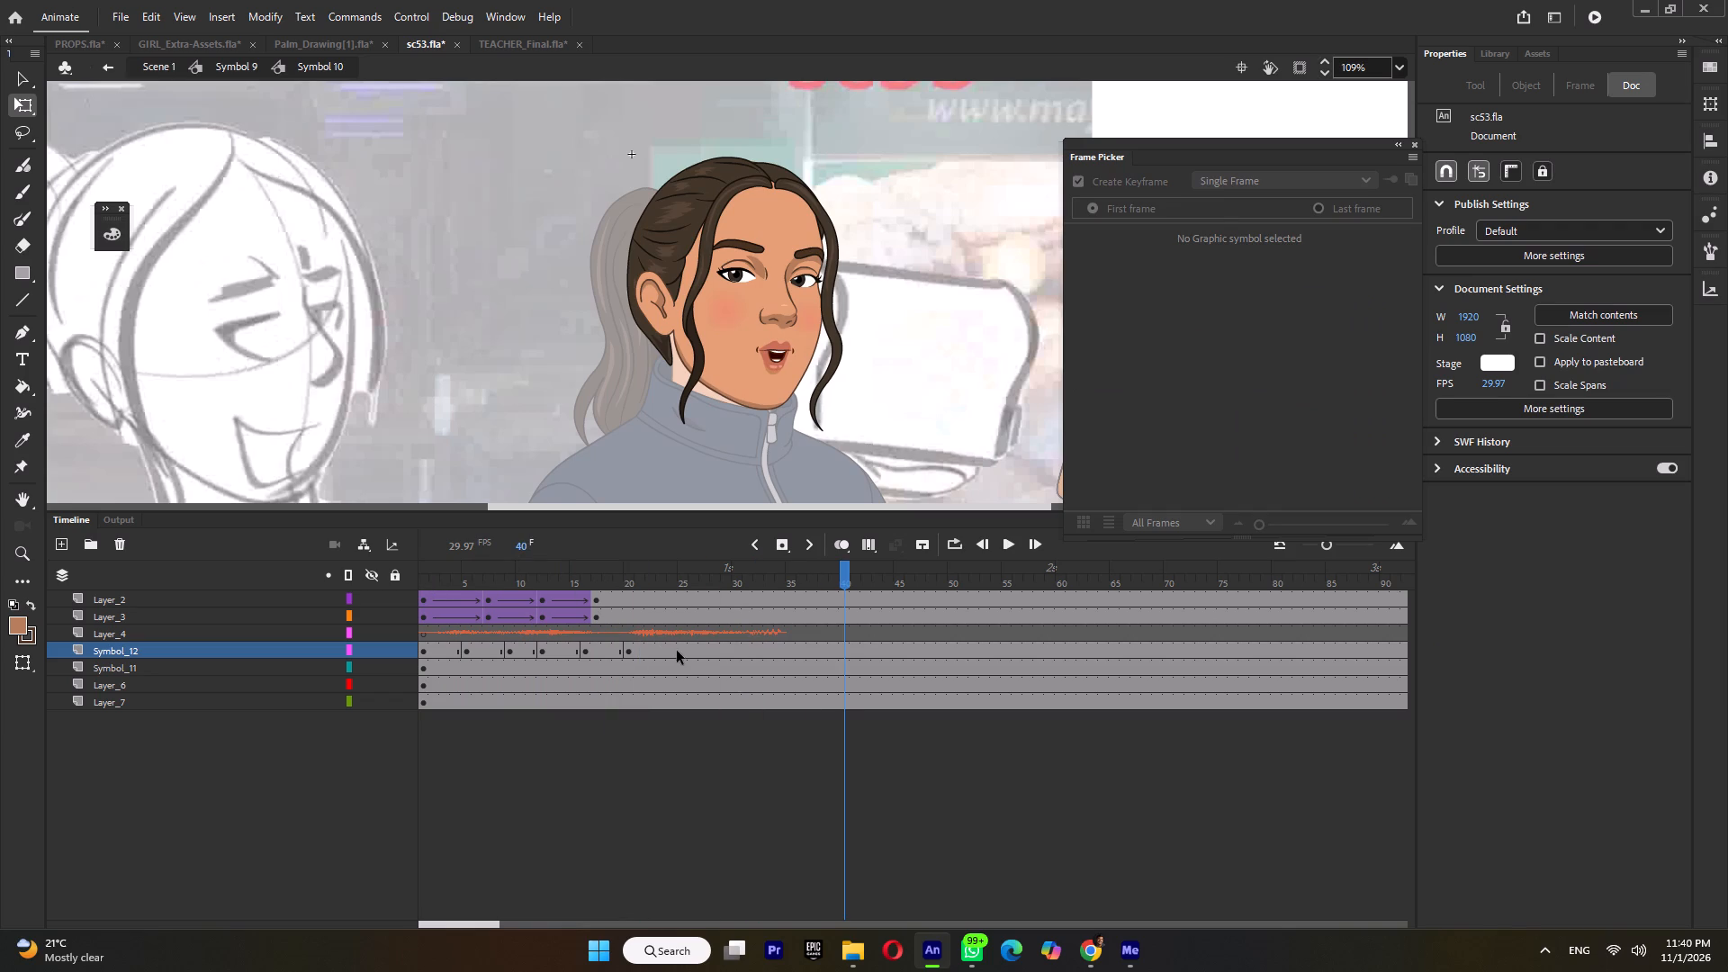
left_click(686, 651)
left_click(1102, 253)
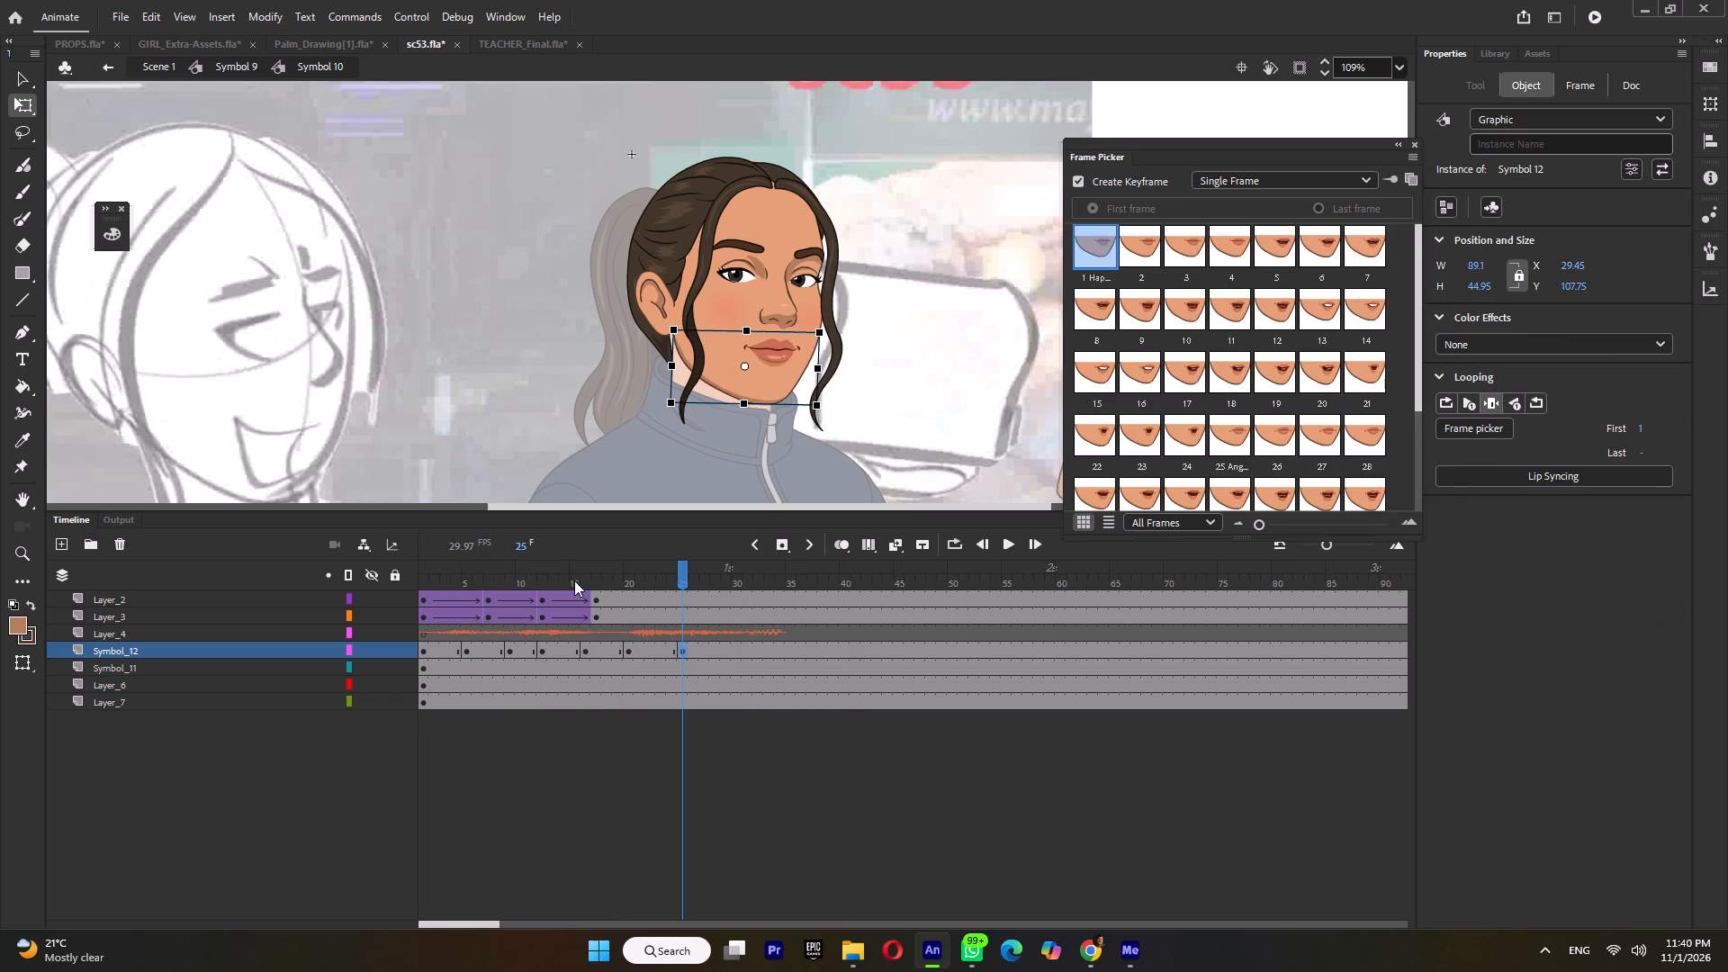
left_click(574, 580)
key("Return")
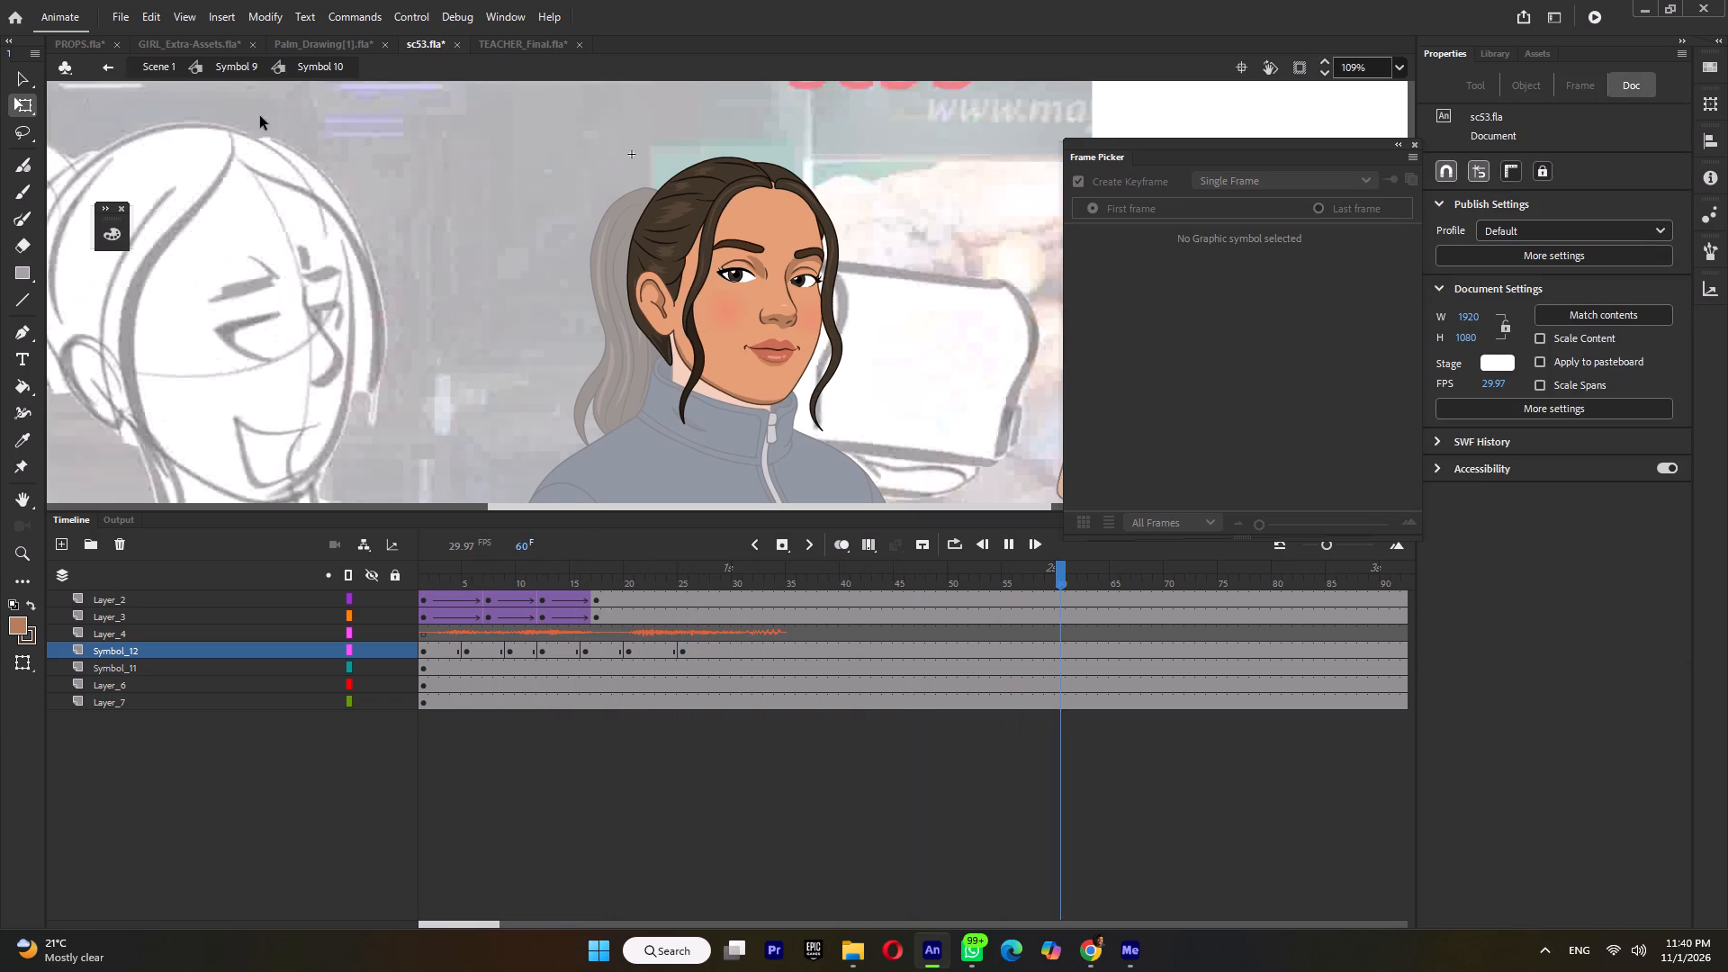
Return to Scene 1 and add a camera layer to the scene.
left_click(155, 70)
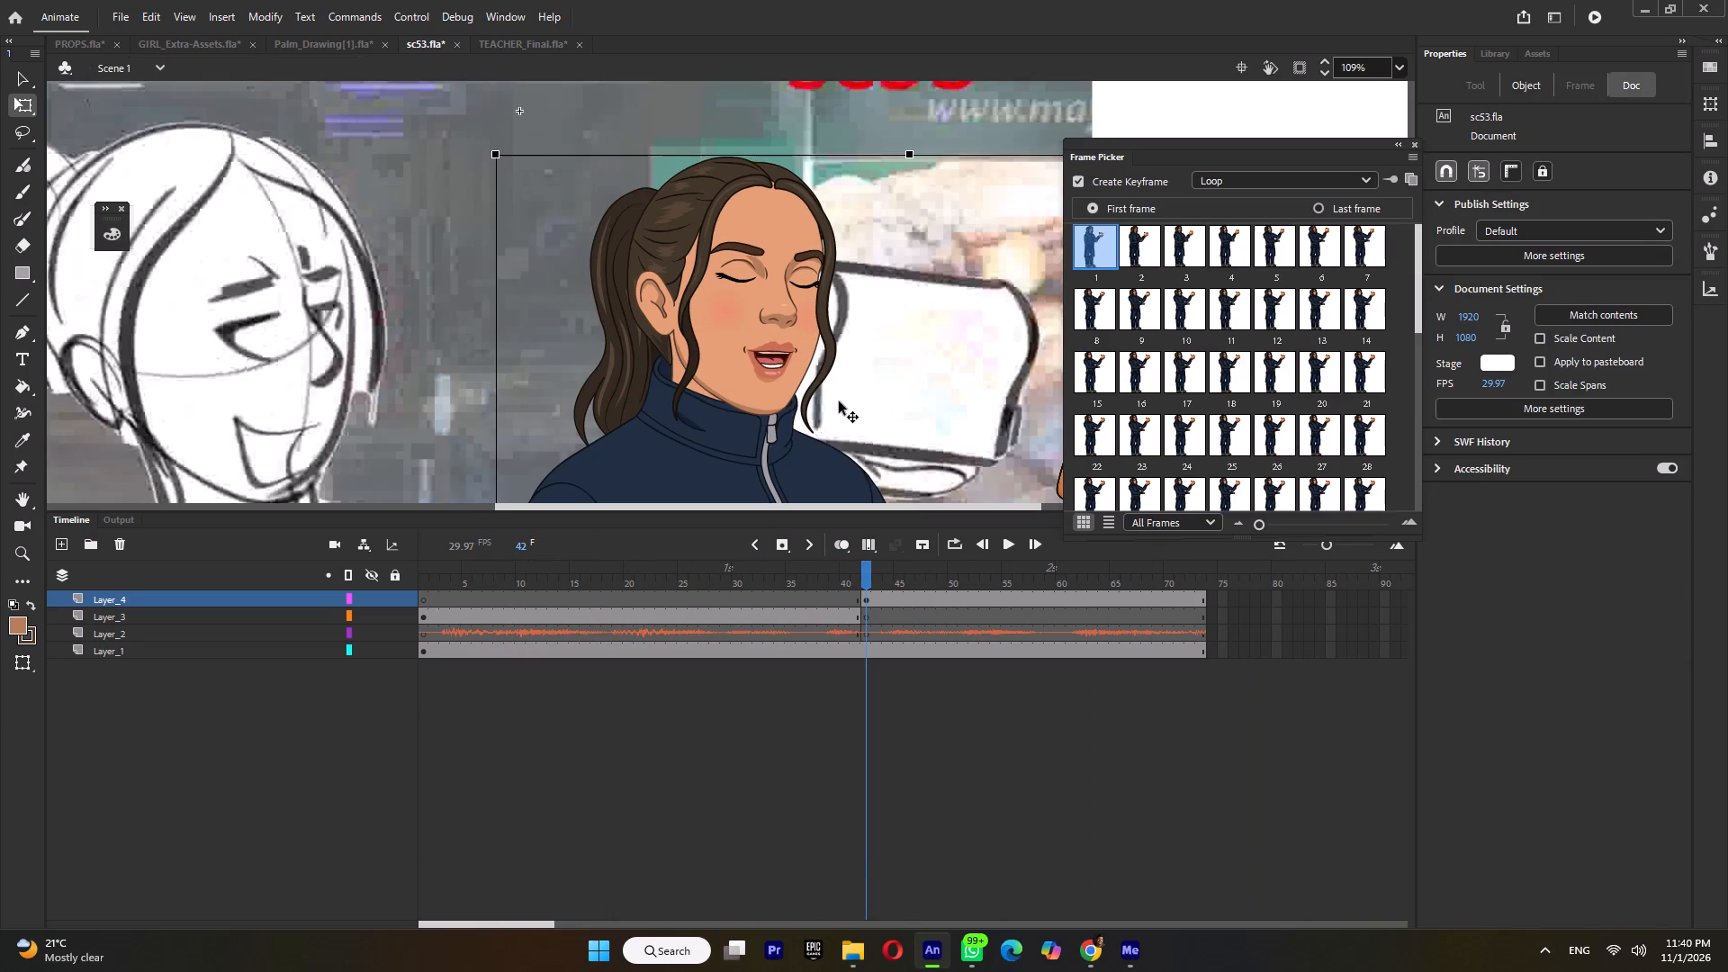
scroll(840, 405, "down", 12, "ctrl")
left_click_drag(487, 580, 316, 591)
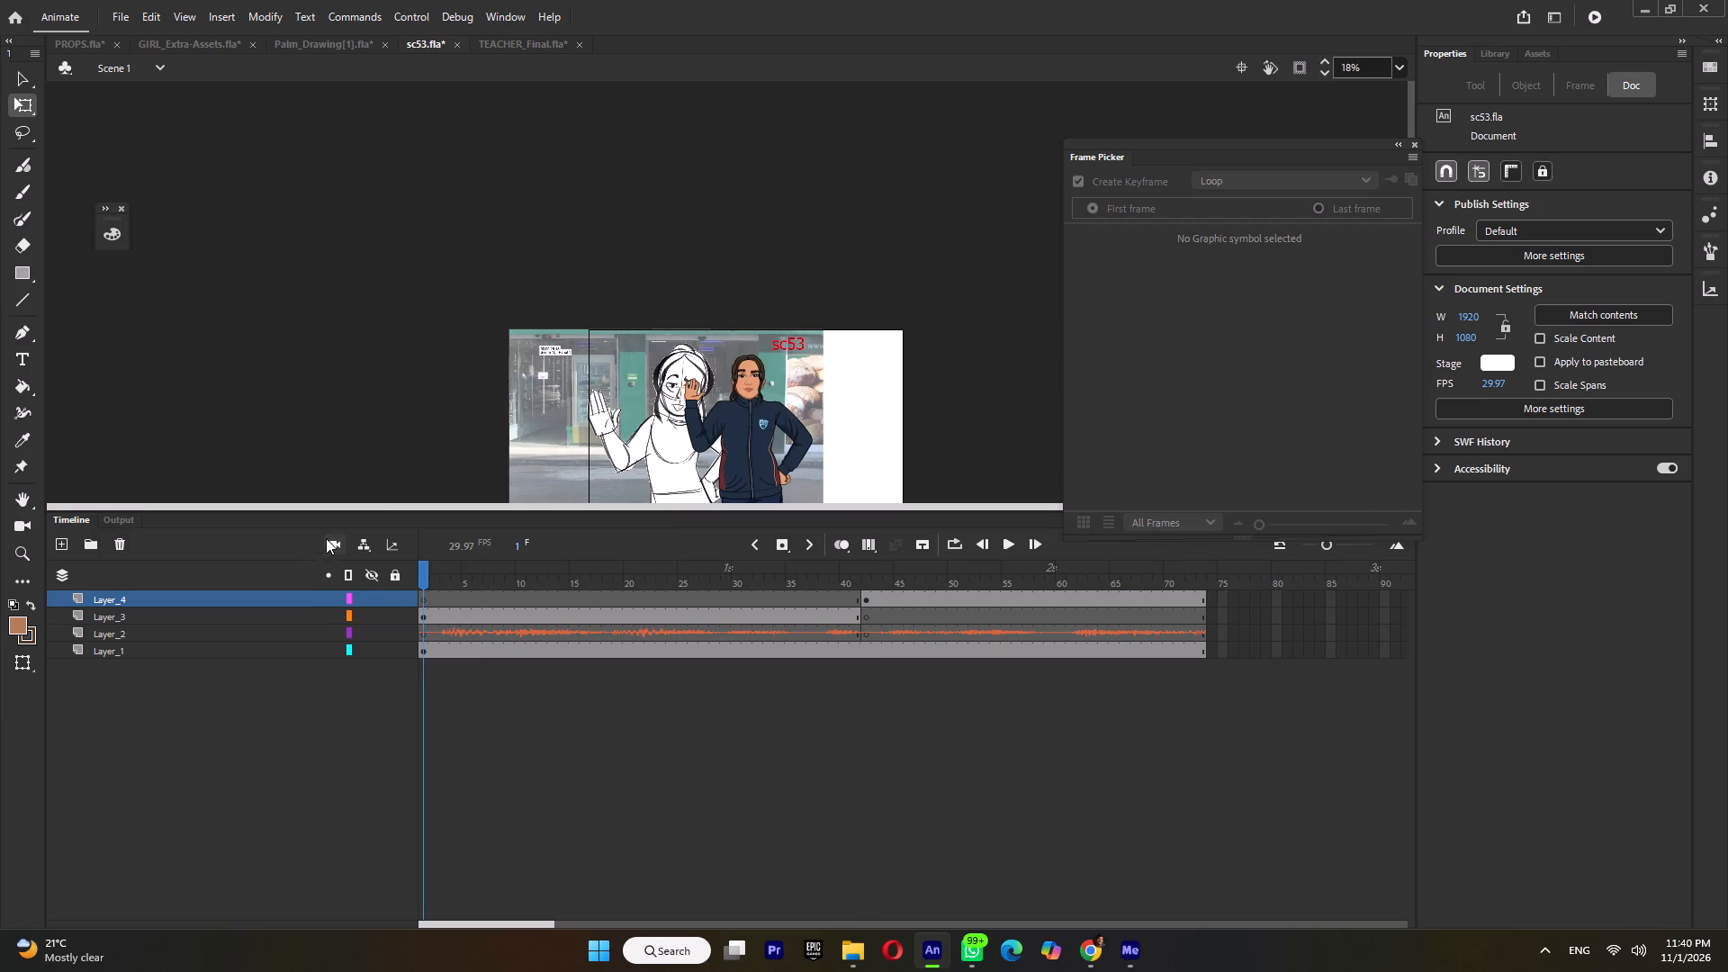
left_click(335, 542)
Move the storyboard reference on Layer_1 to X 0, Y 0 so it lines up with the stage.
left_click(561, 374, "ctrl")
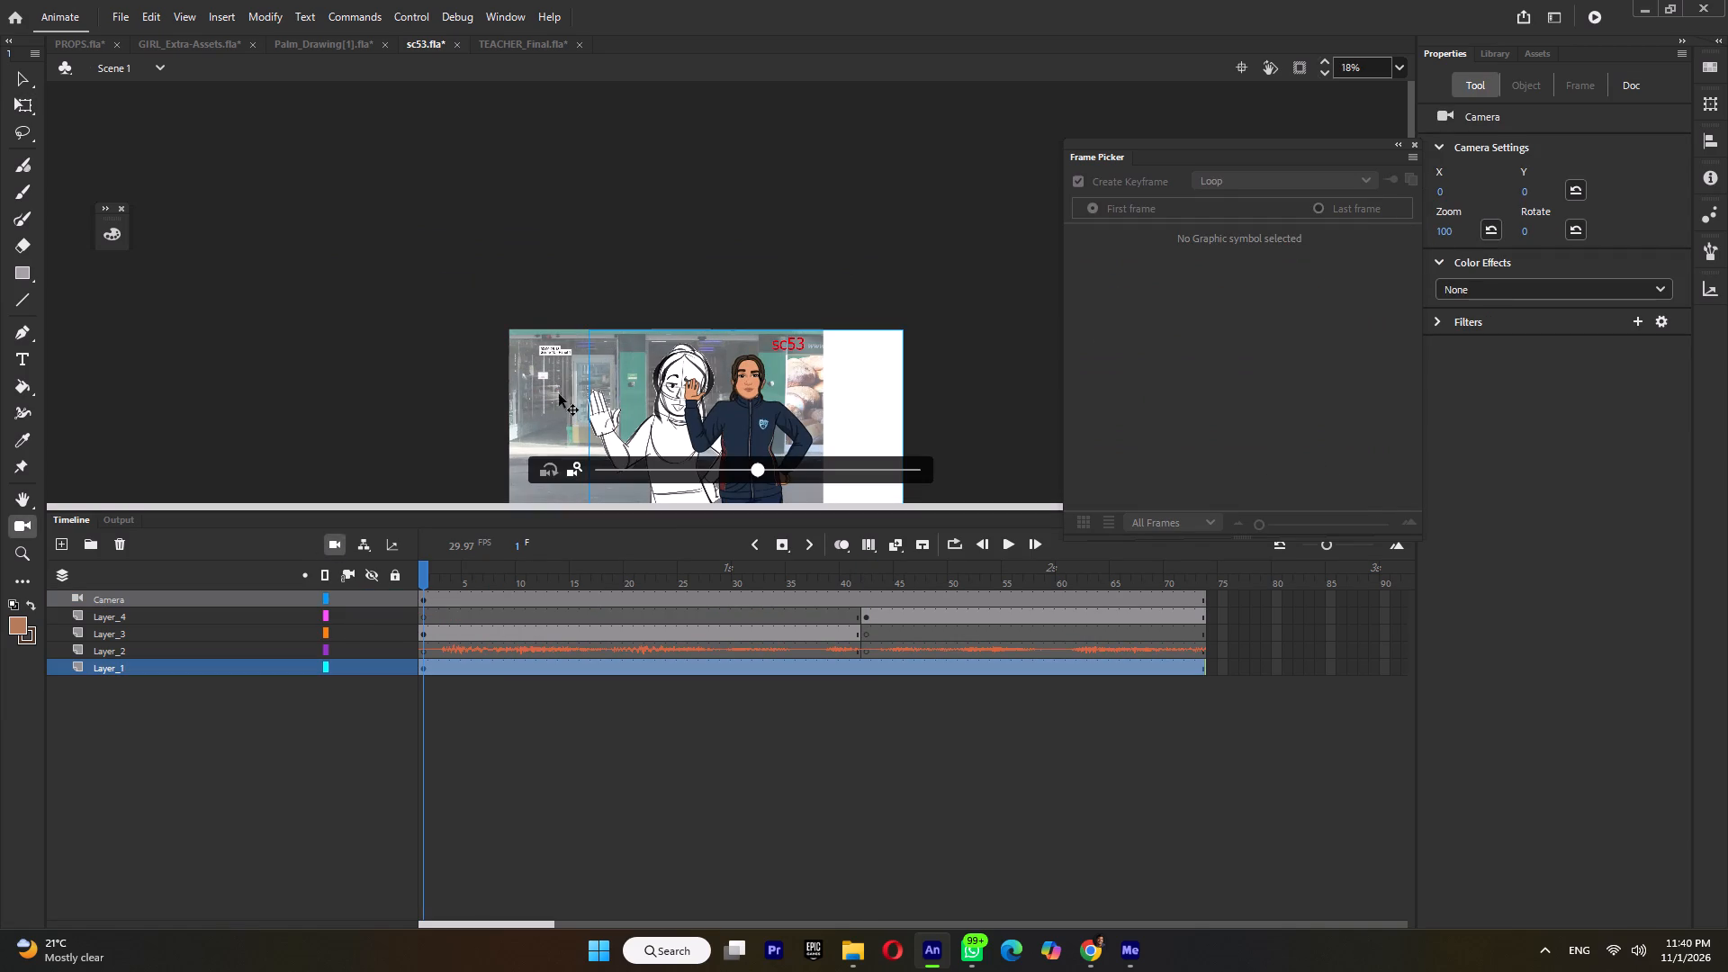
left_click_drag(554, 398, 635, 399, "ctrl")
scroll(671, 397, "down", 2, "ctrl")
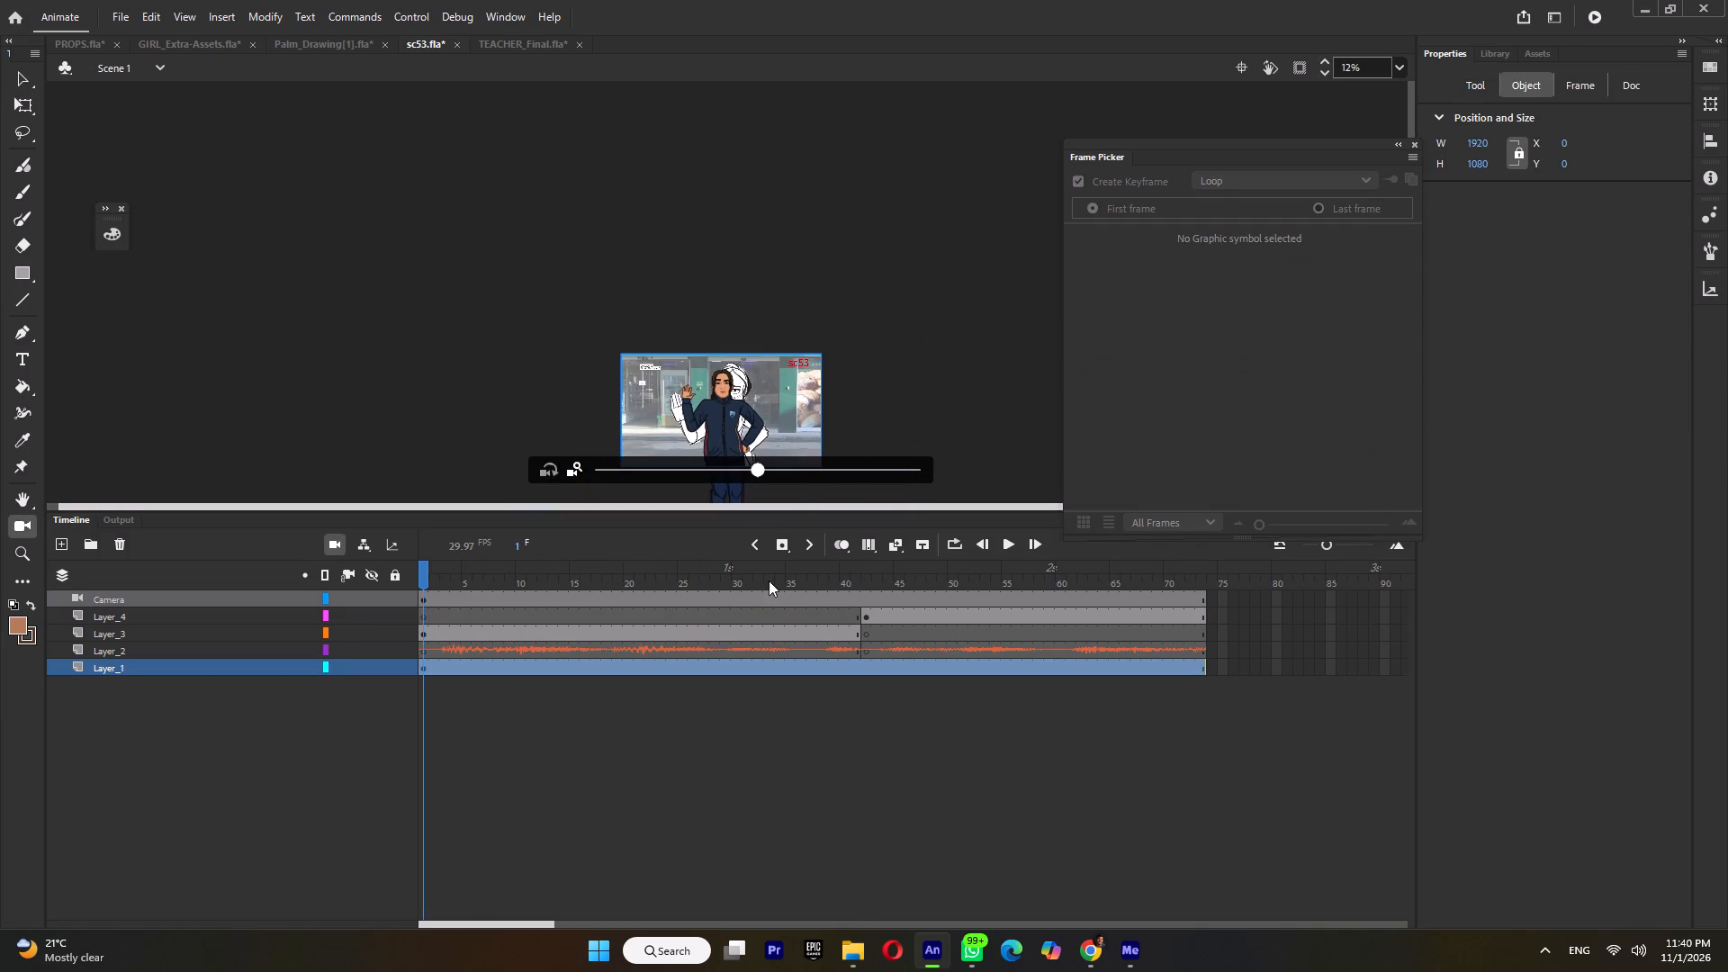
Insert camera keyframes at frames 40 and 47, around the change to the bread-holding pose.
left_click_drag(680, 571, 814, 600)
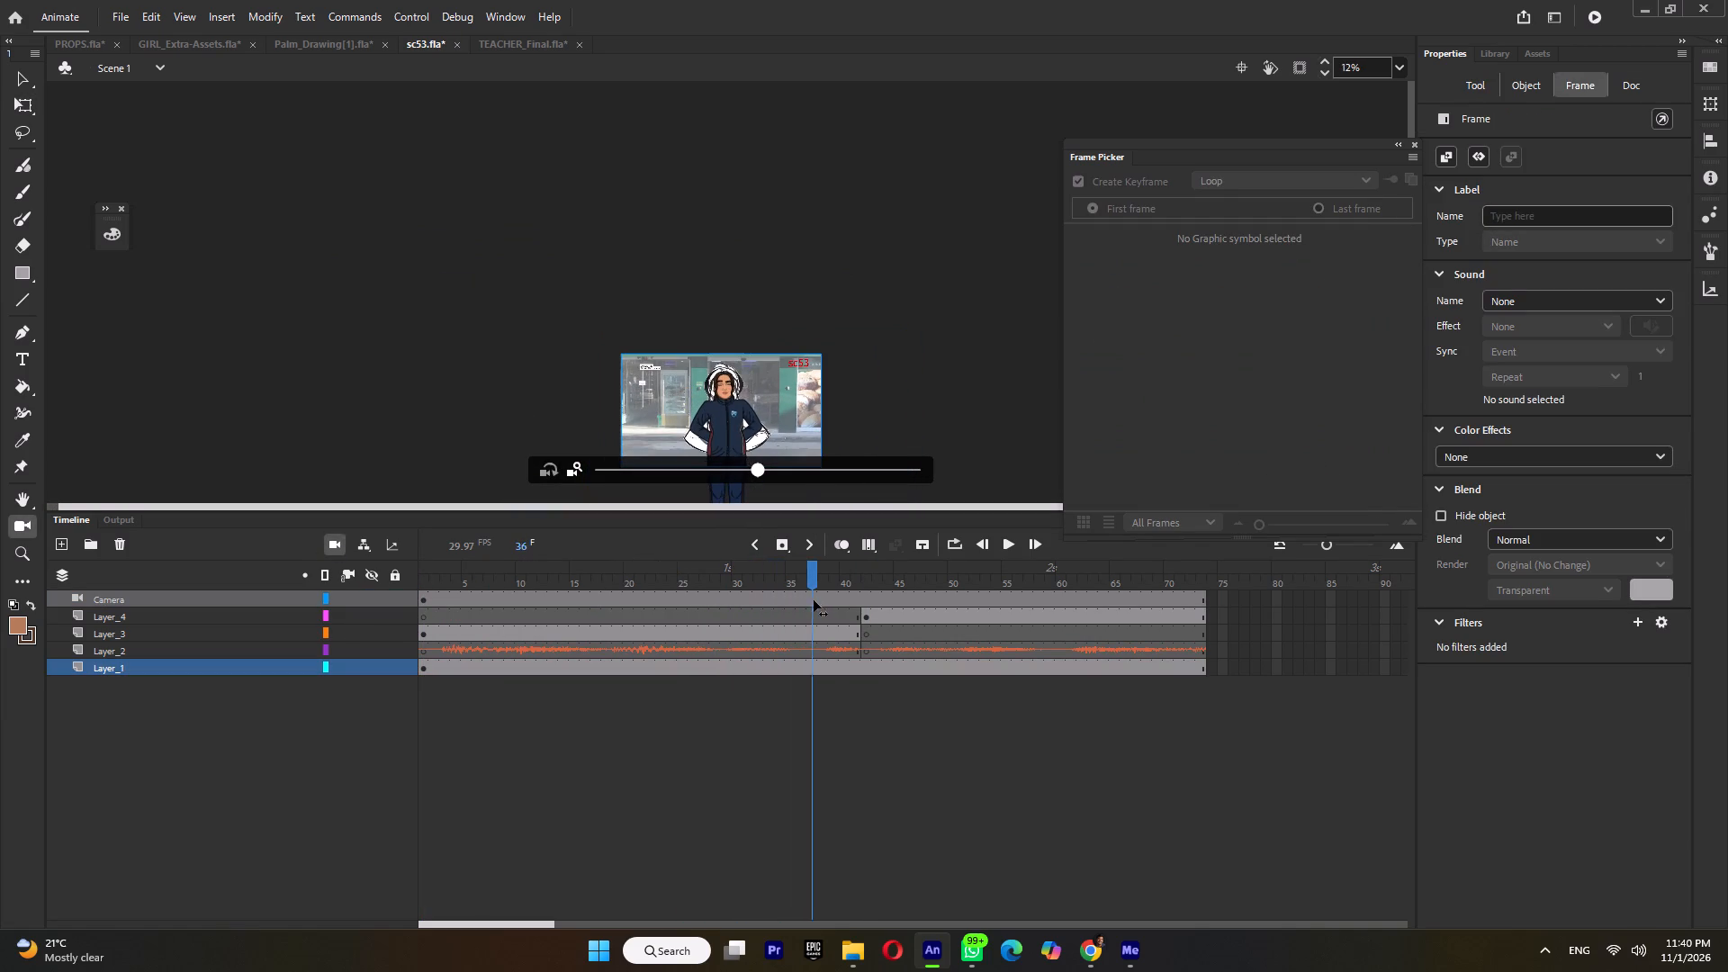
left_click_drag(814, 600, 841, 609)
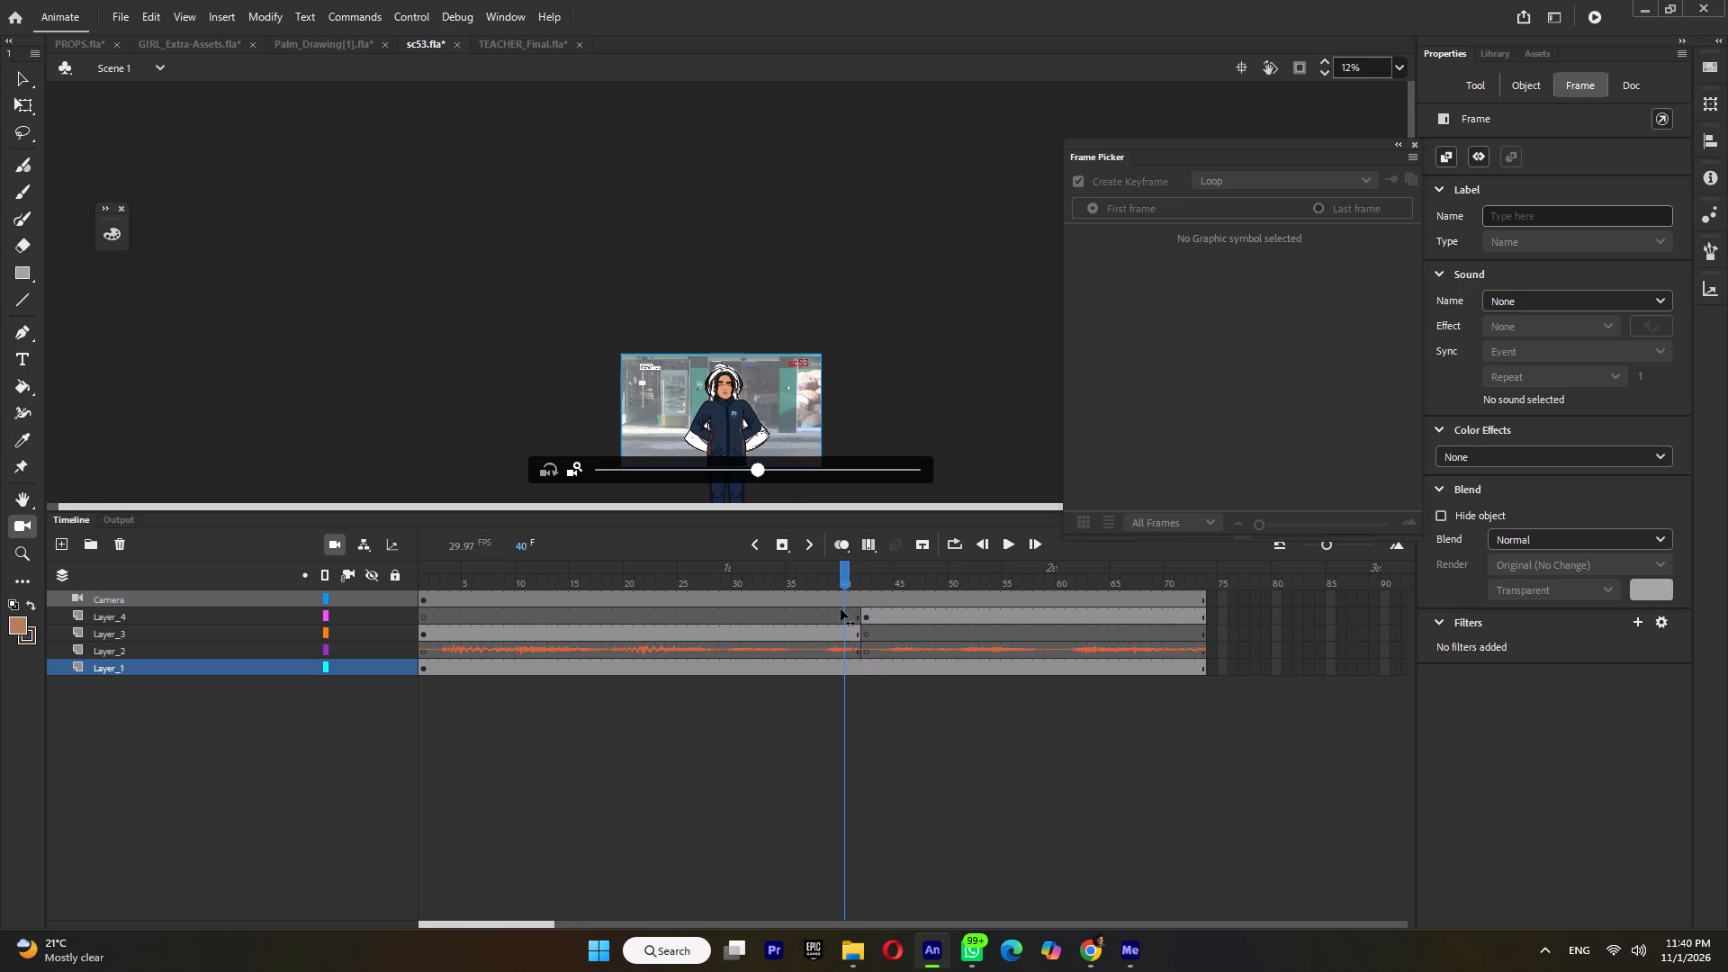
left_click_drag(841, 609, 846, 609)
left_click(845, 601)
key("F6")
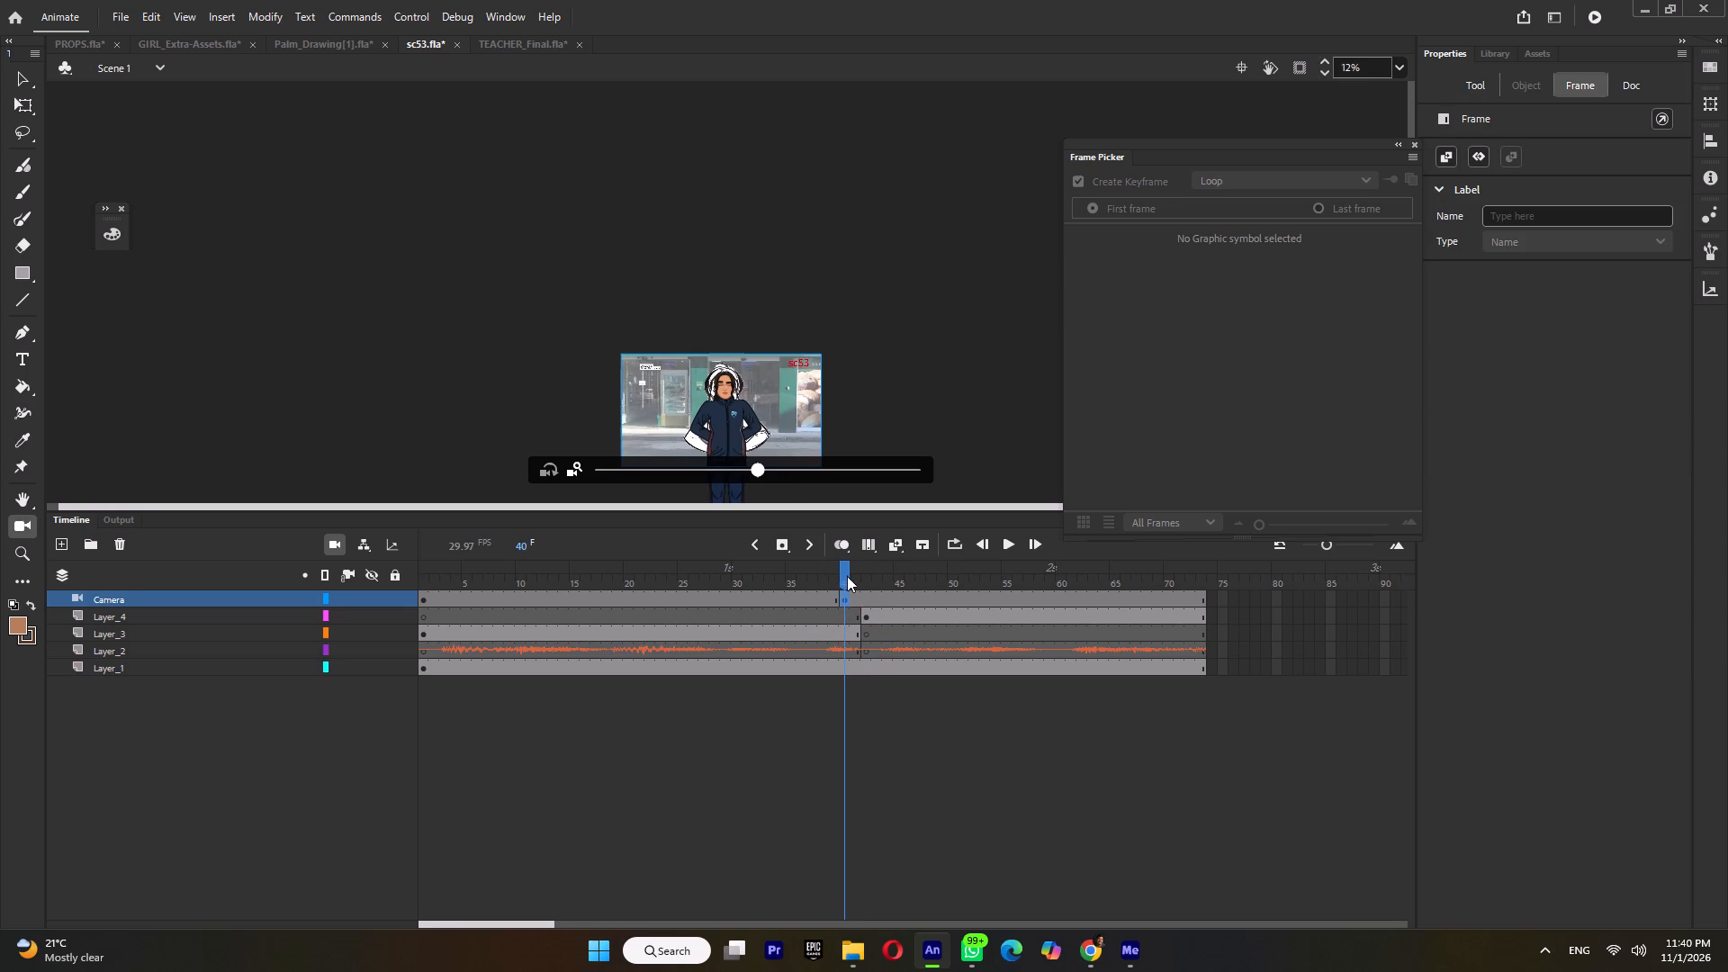
left_click_drag(846, 570, 925, 589)
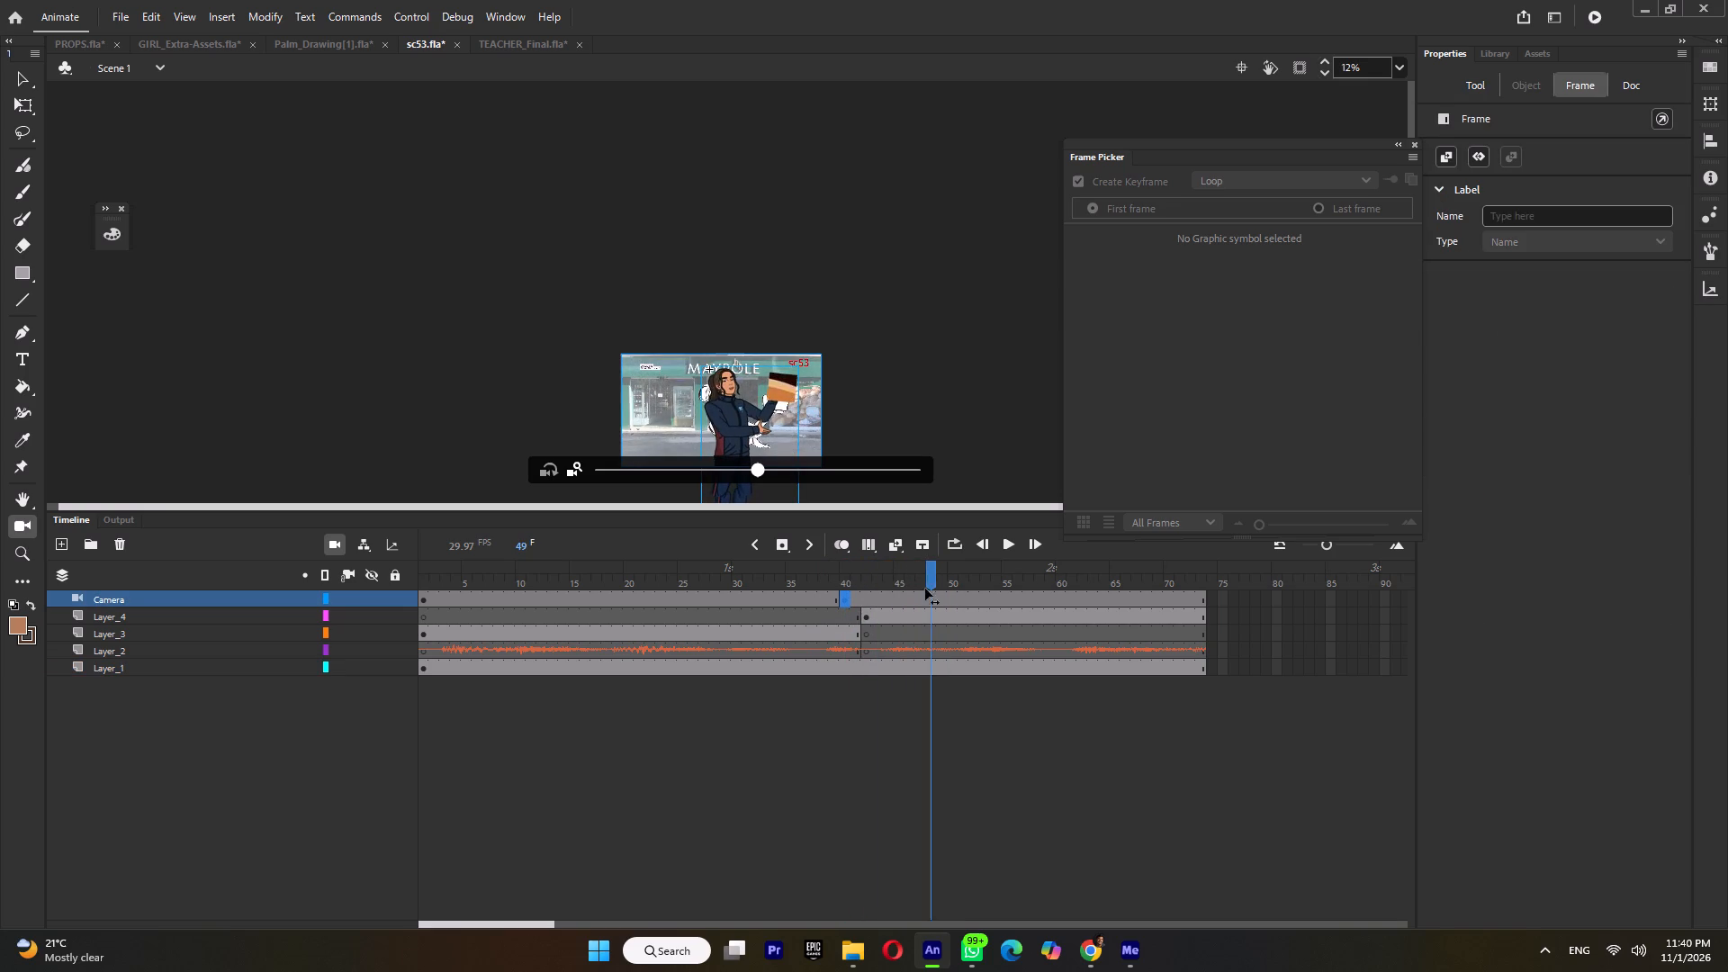
left_click_drag(925, 589, 918, 591)
left_click(922, 596)
key("F6")
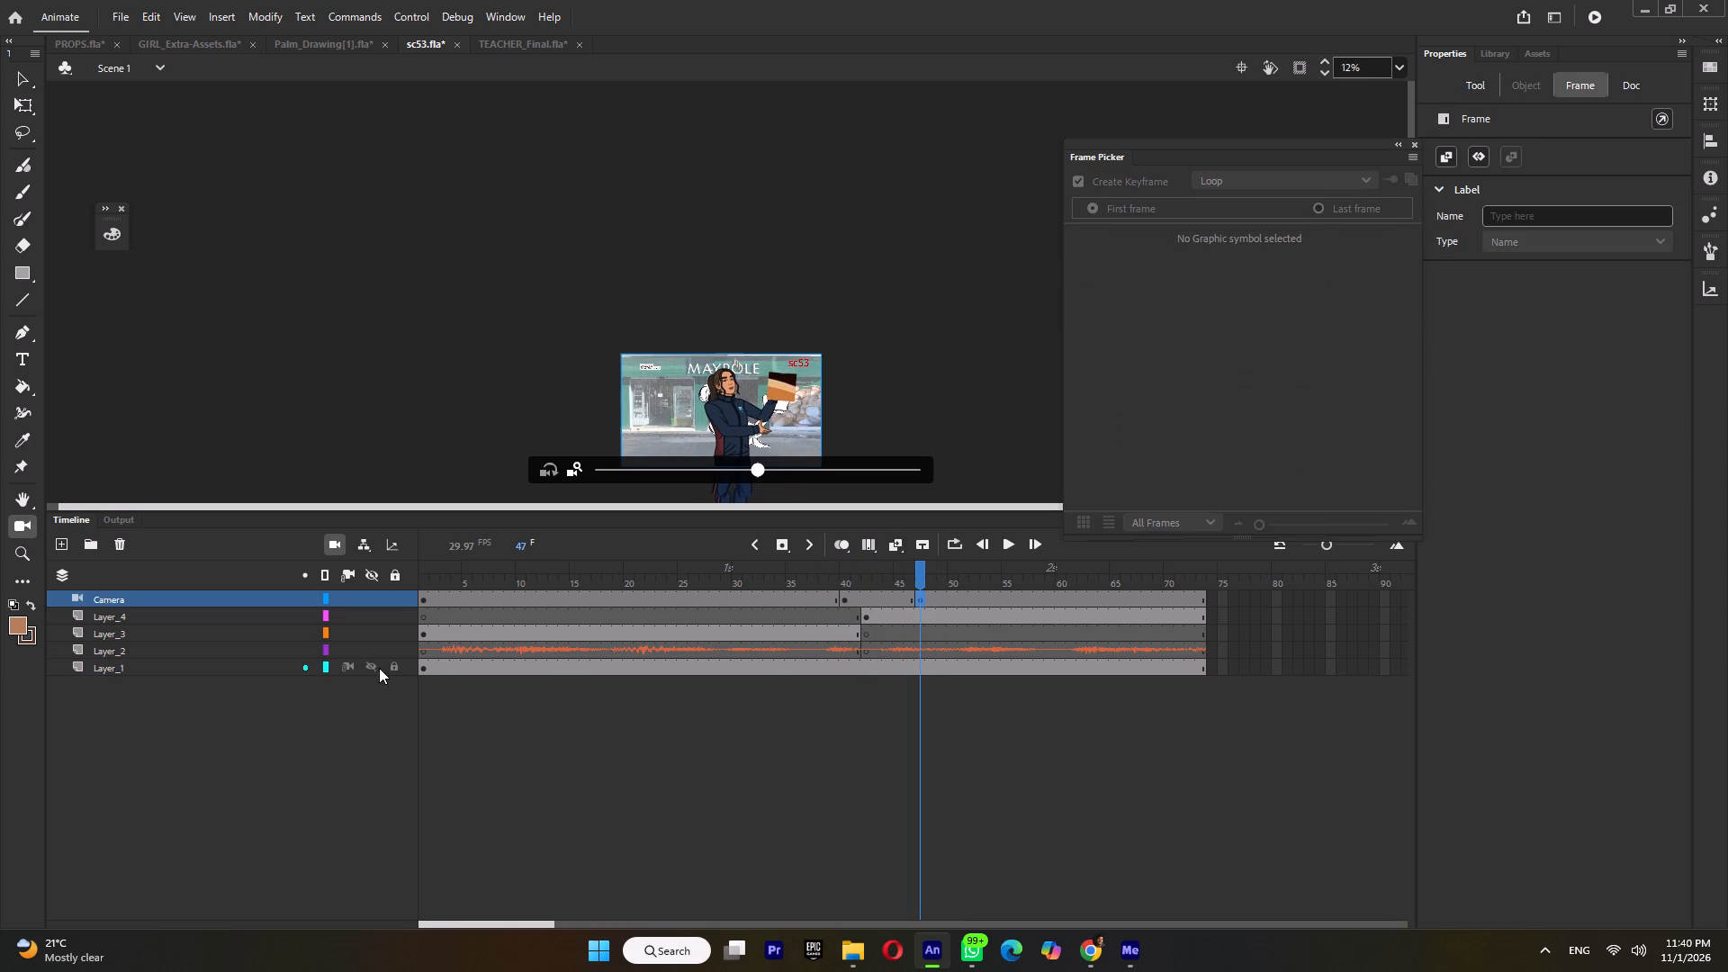
Attach the storyboard reference layer, Layer_1, to the camera.
left_click(351, 668)
At frame 47, zoom the camera out to 88 and shift it to X -3, Y 32 to match the storyboard framing.
left_click_drag(761, 466, 742, 475)
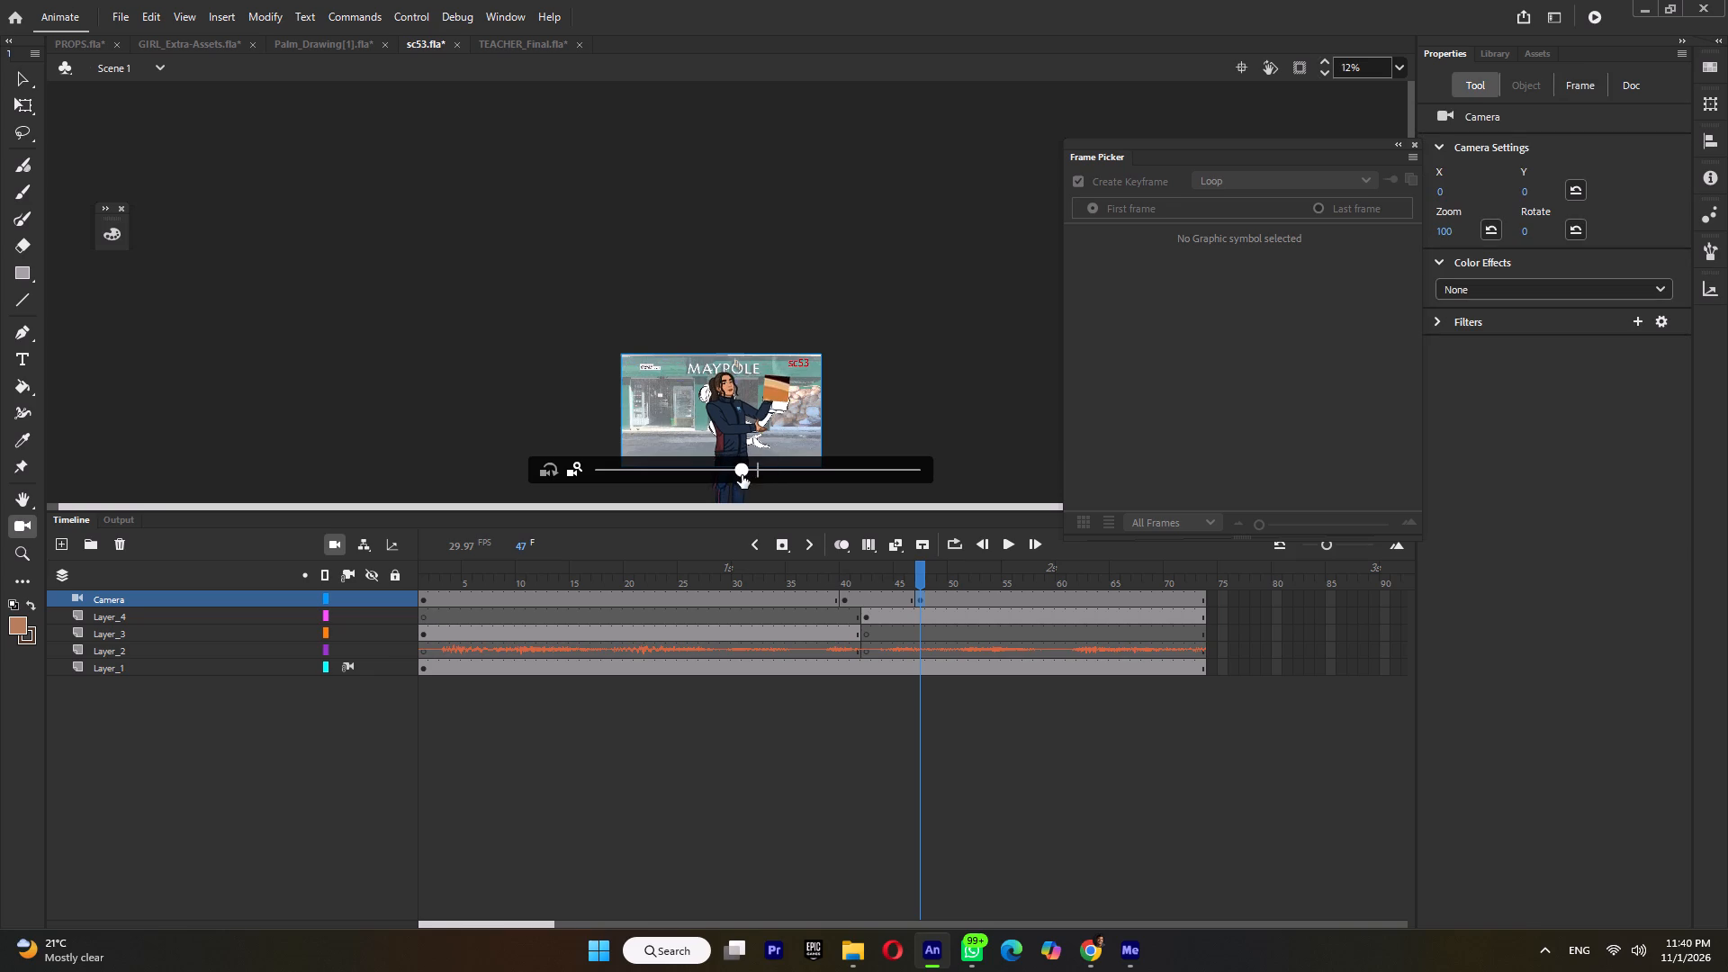
left_click_drag(742, 475, 720, 480)
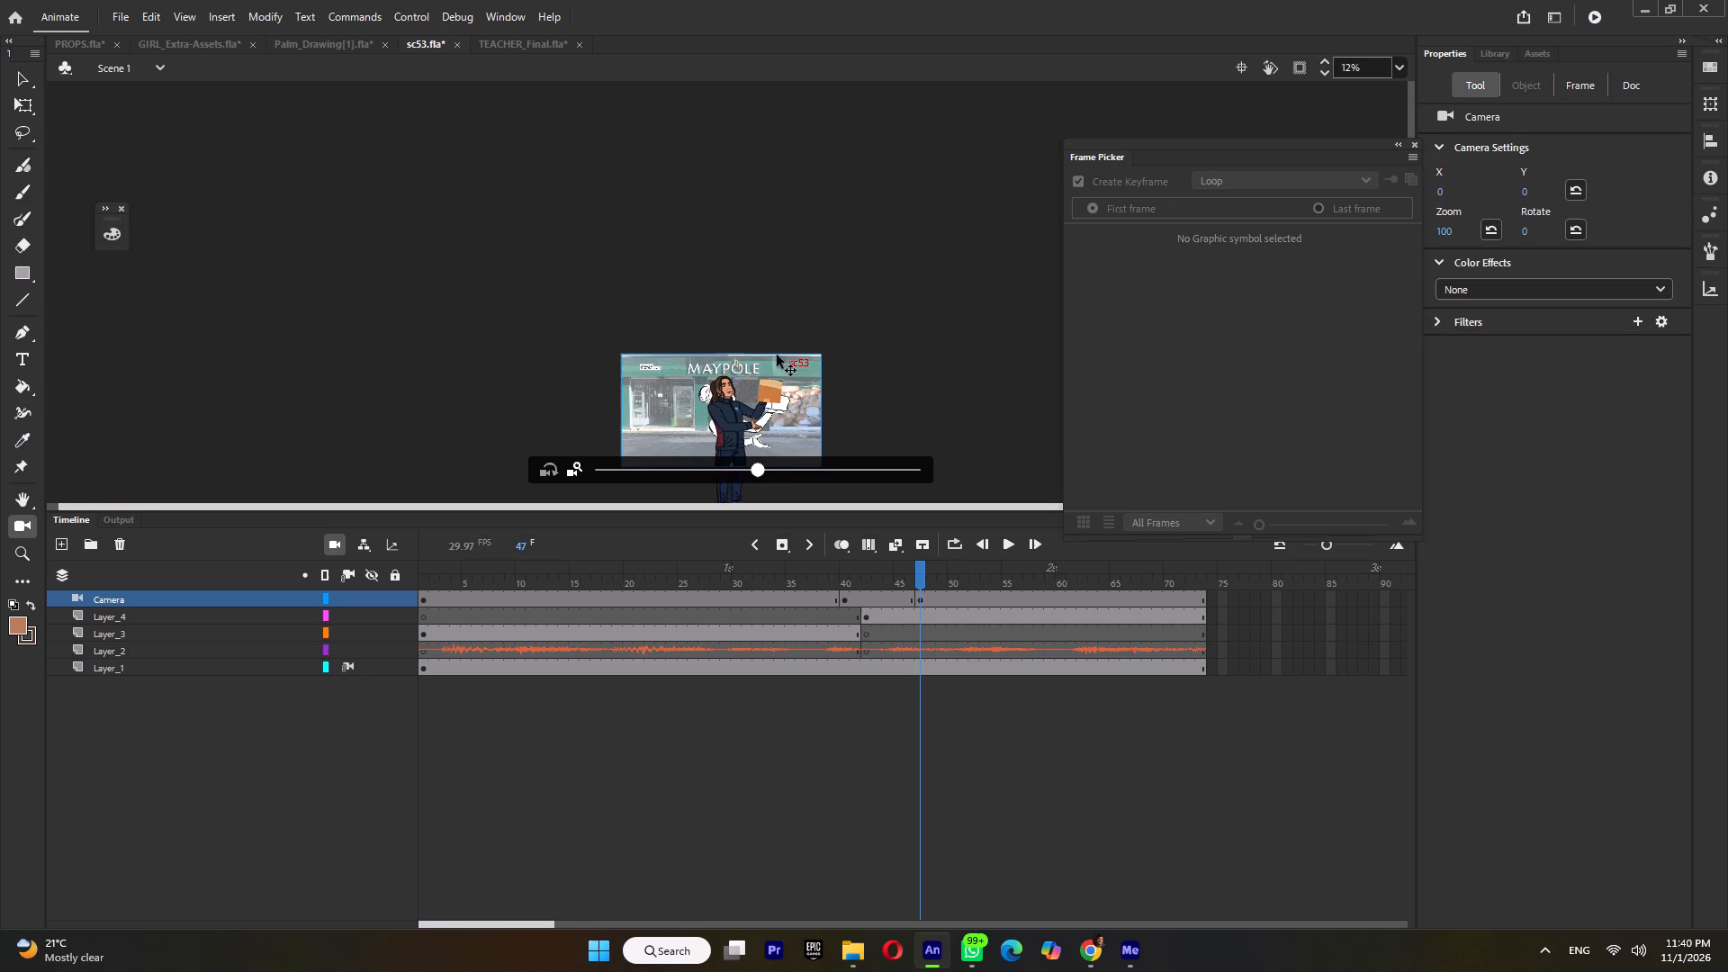
scroll(785, 344, "down", 4, "ctrl")
scroll(689, 377, "up", 5, "ctrl")
scroll(779, 350, "up", 4, "ctrl")
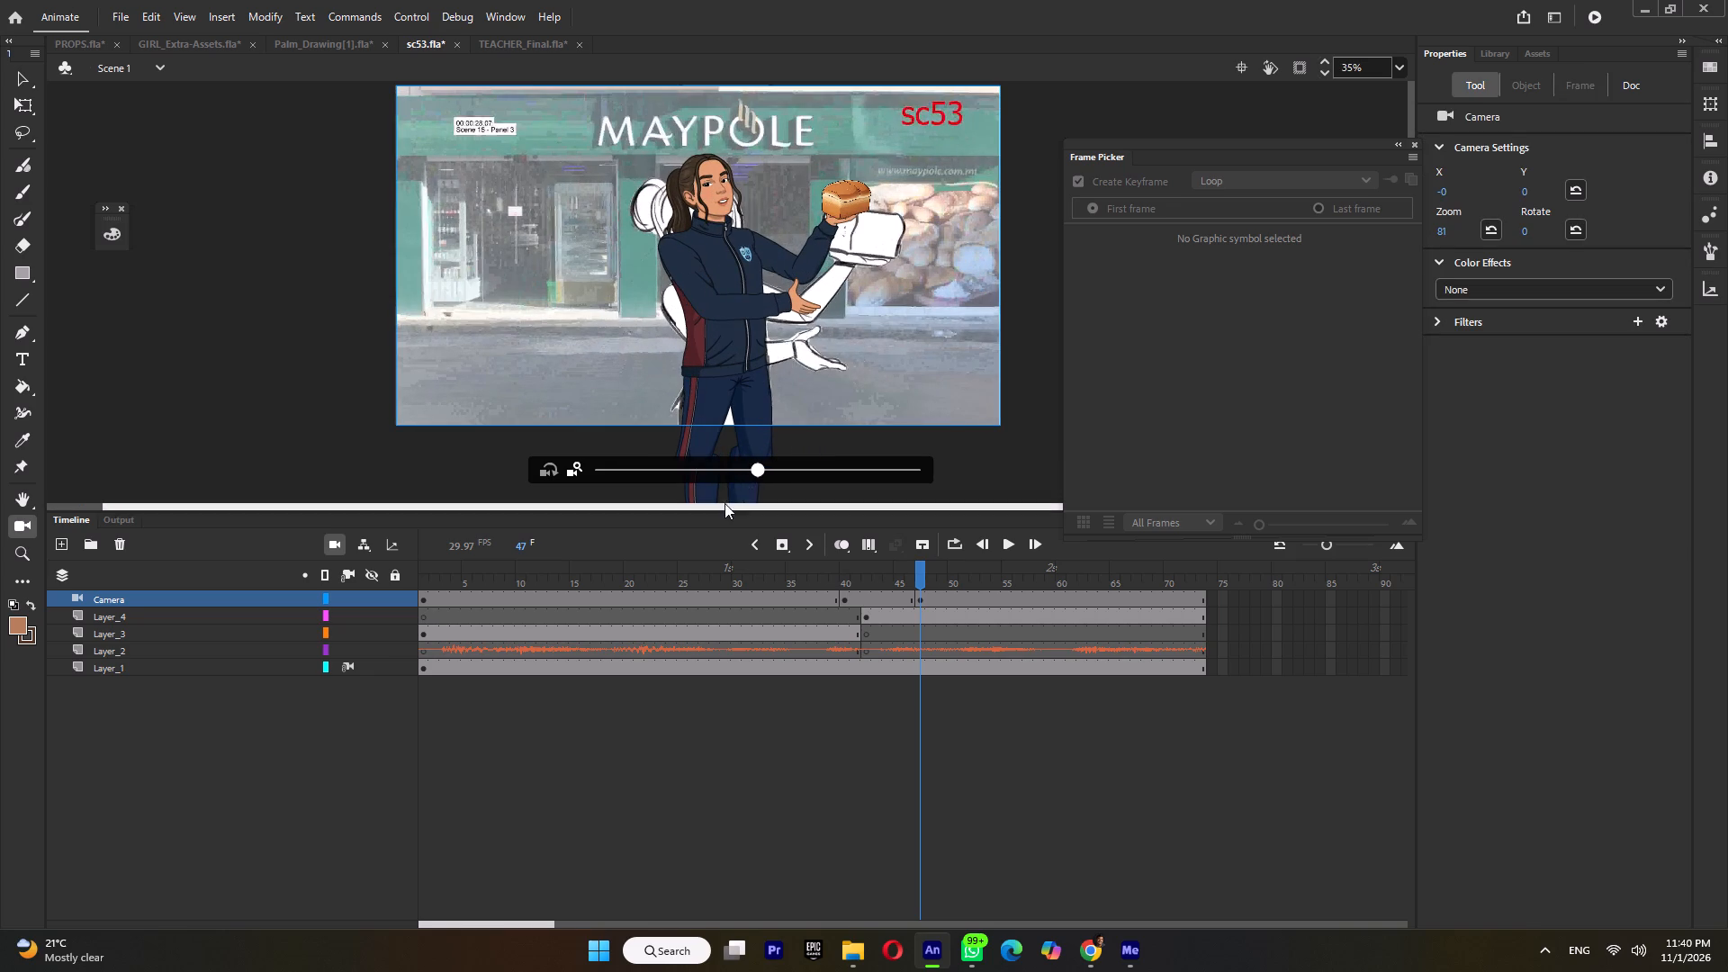
left_click_drag(757, 473, 804, 465)
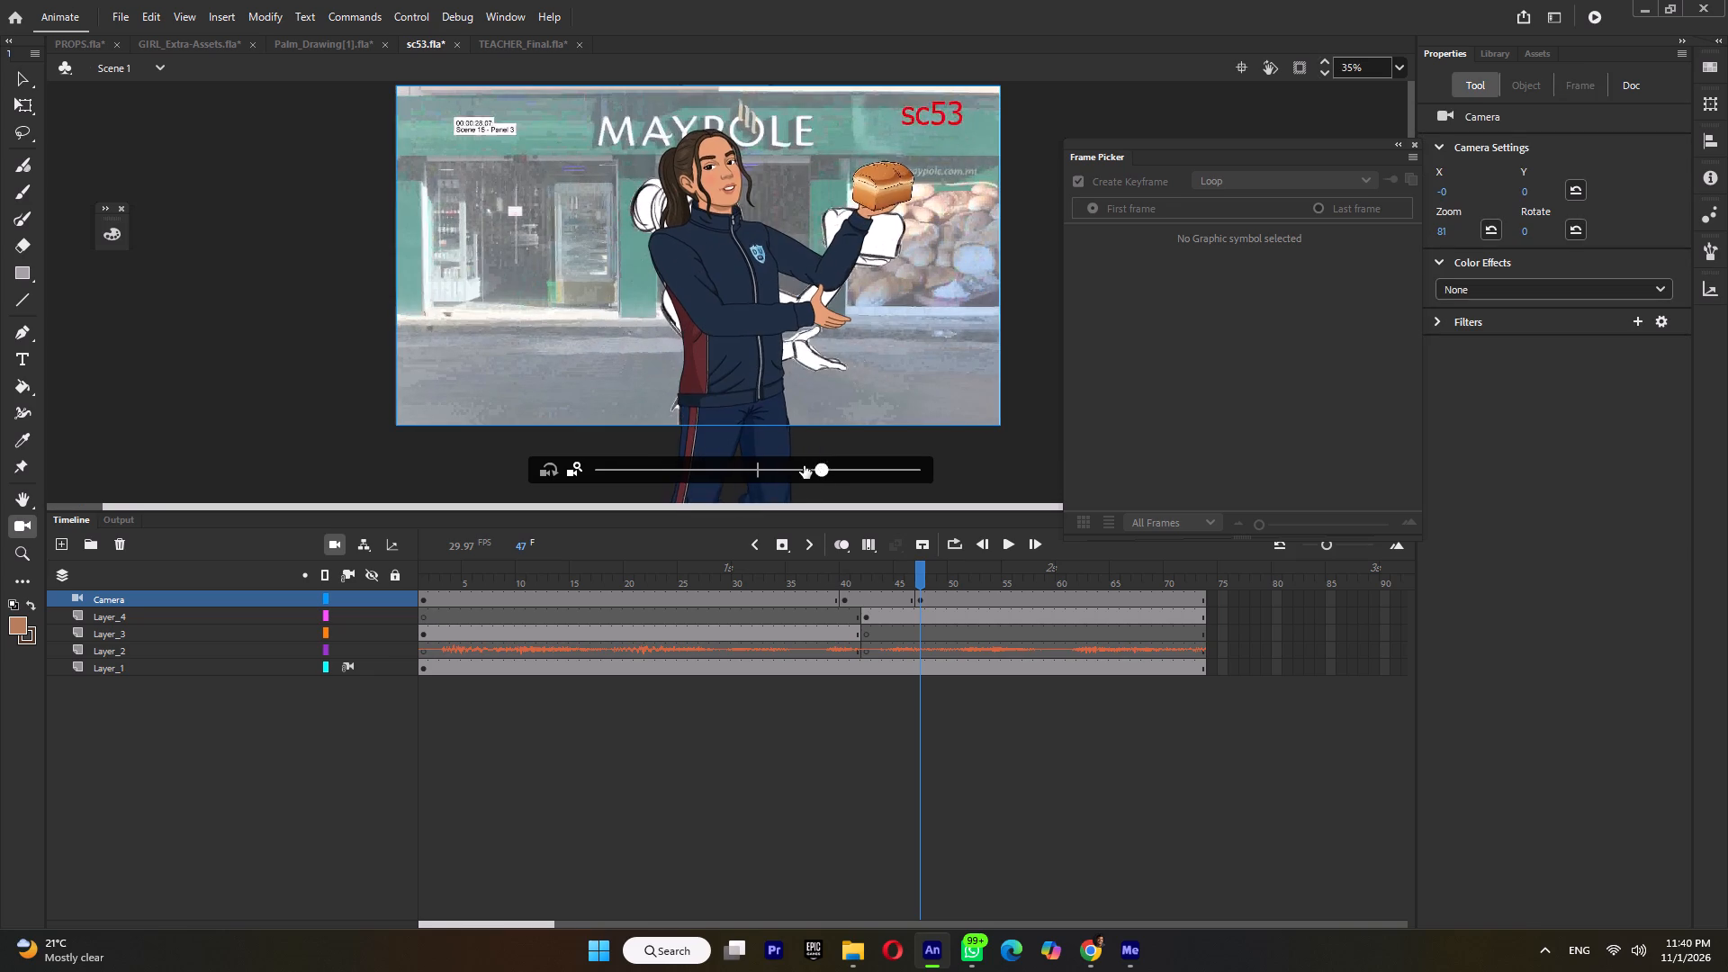
left_click_drag(804, 465, 782, 481)
left_click_drag(740, 331, 741, 322)
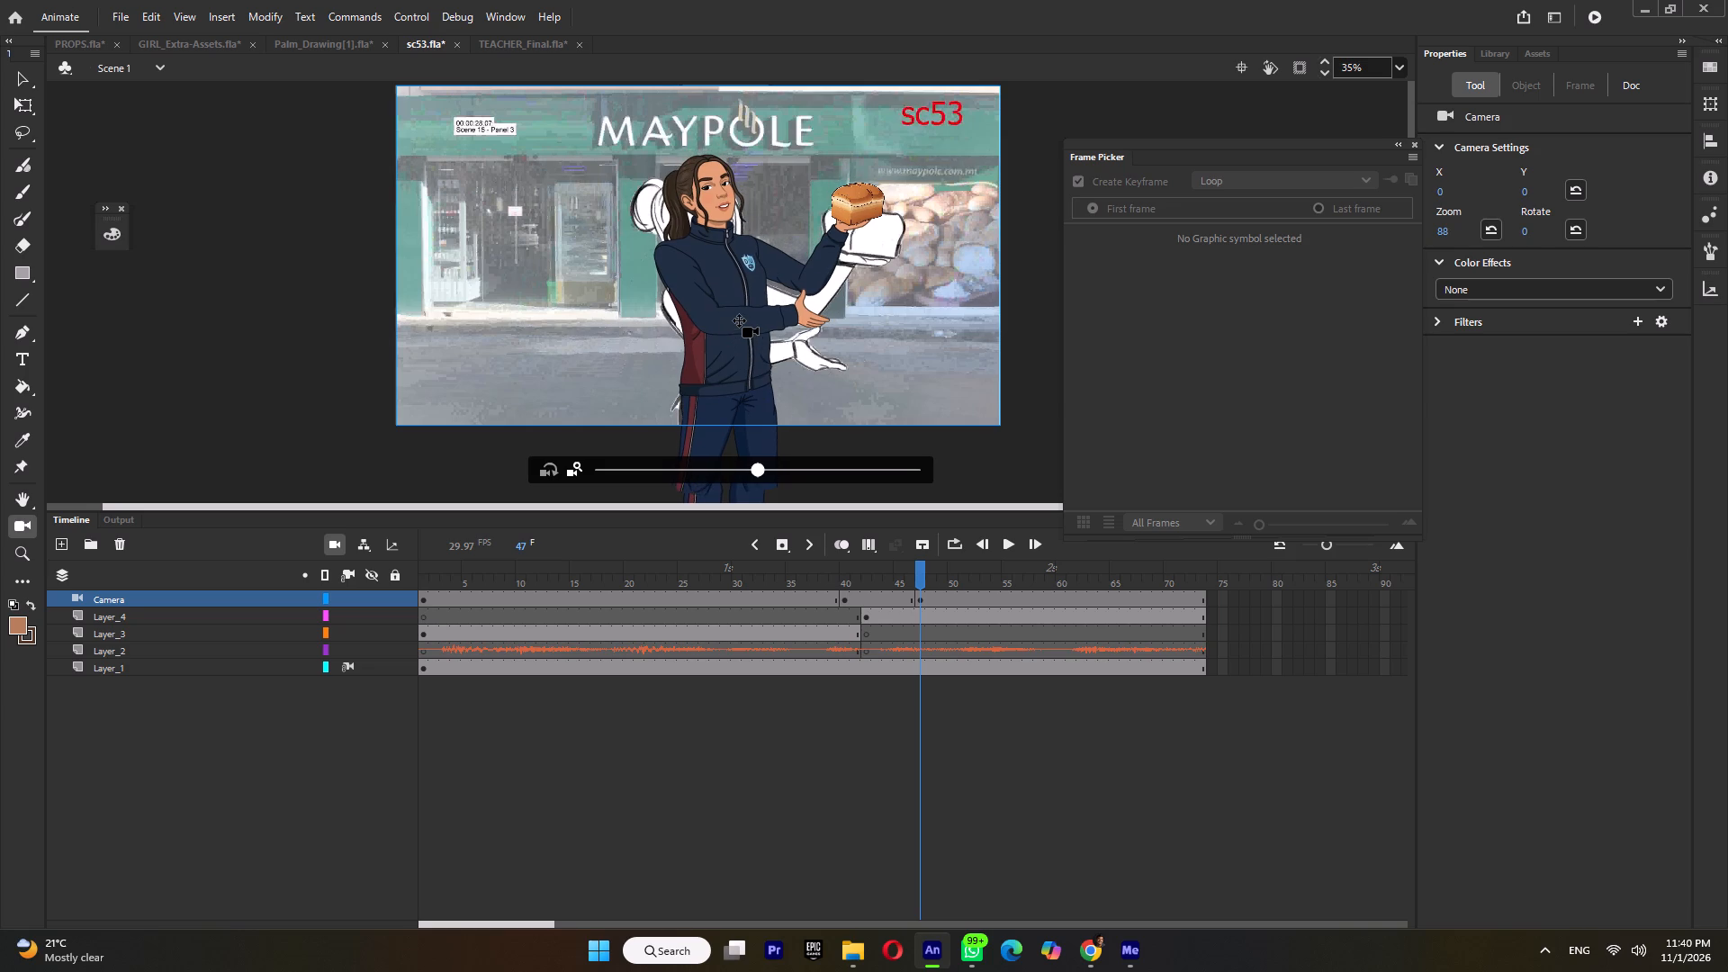
left_click_drag(741, 322, 741, 321)
Create a tween on the Camera layer between frames 40 and 47, and replay the camera move.
left_click(861, 592)
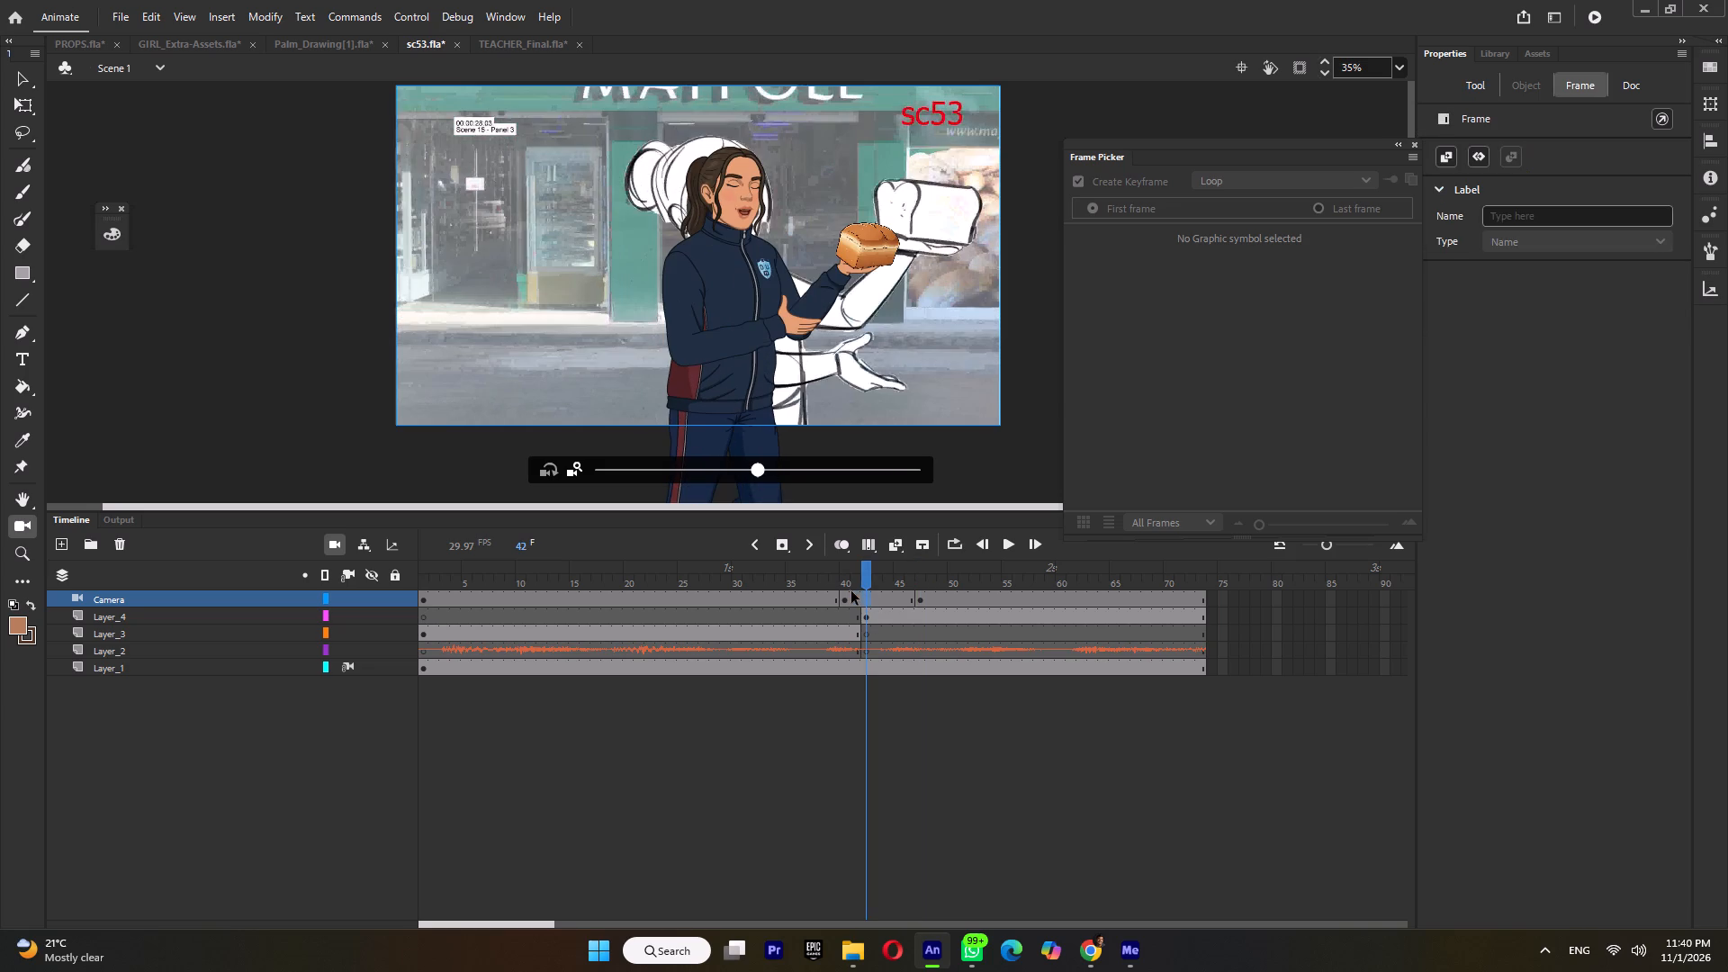
key("ctrl+m")
left_click(801, 583)
key("Return")
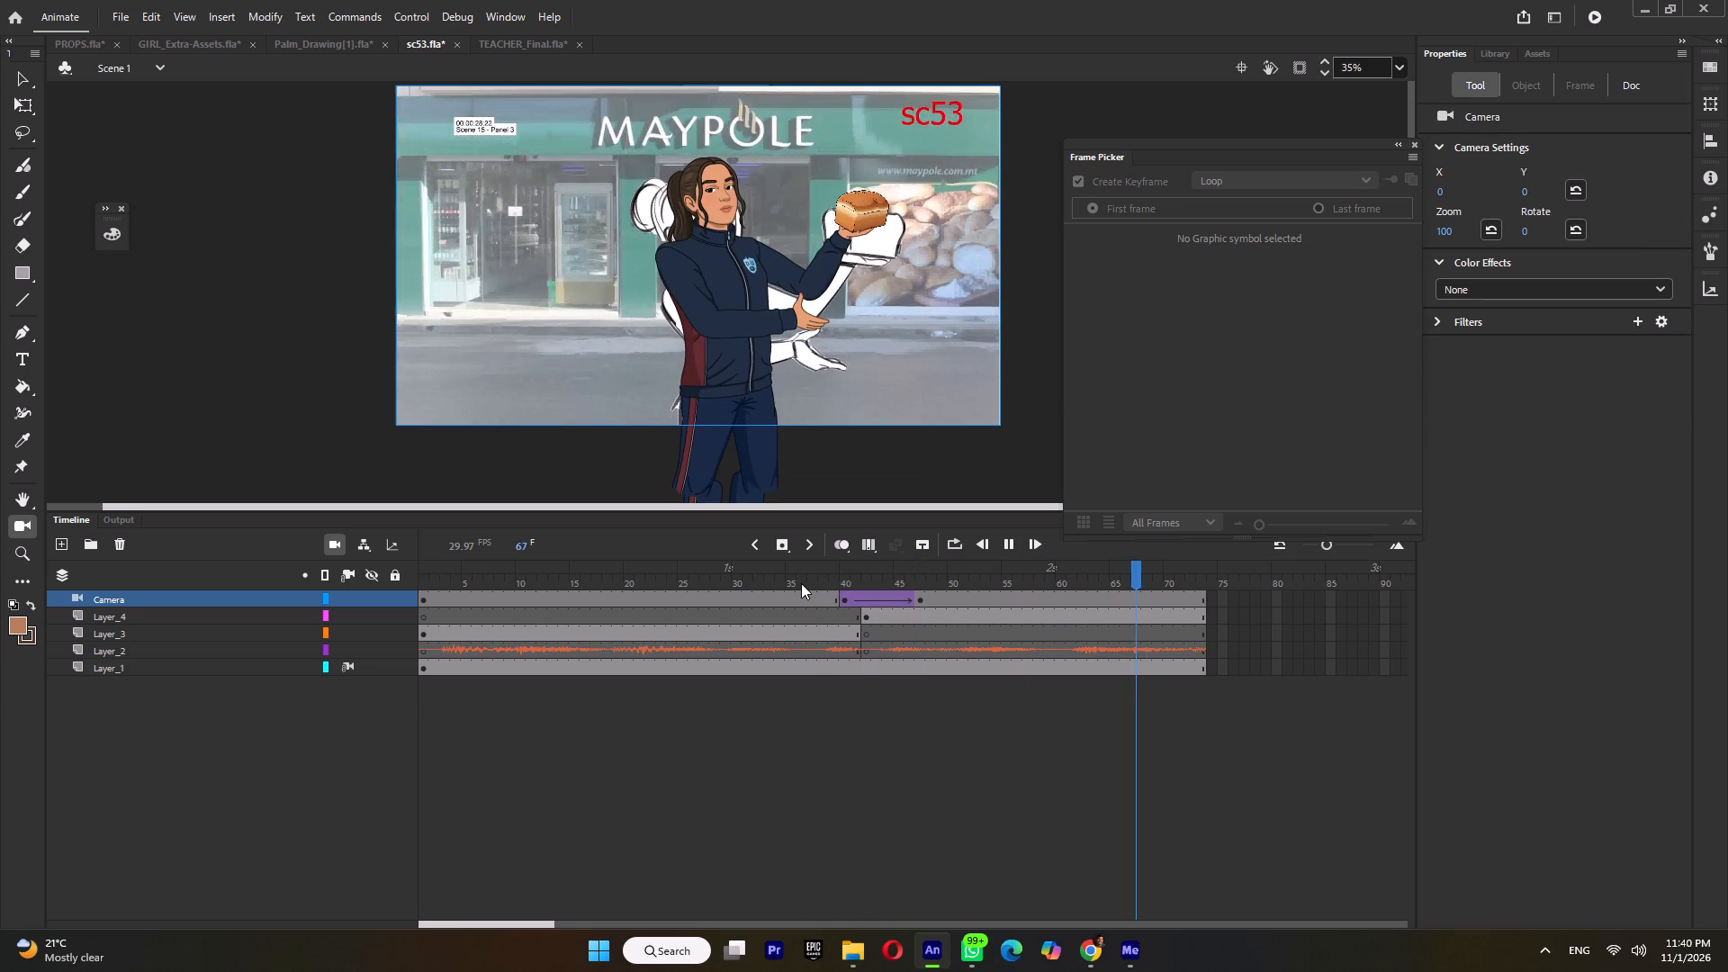
left_click(801, 583)
key("Return")
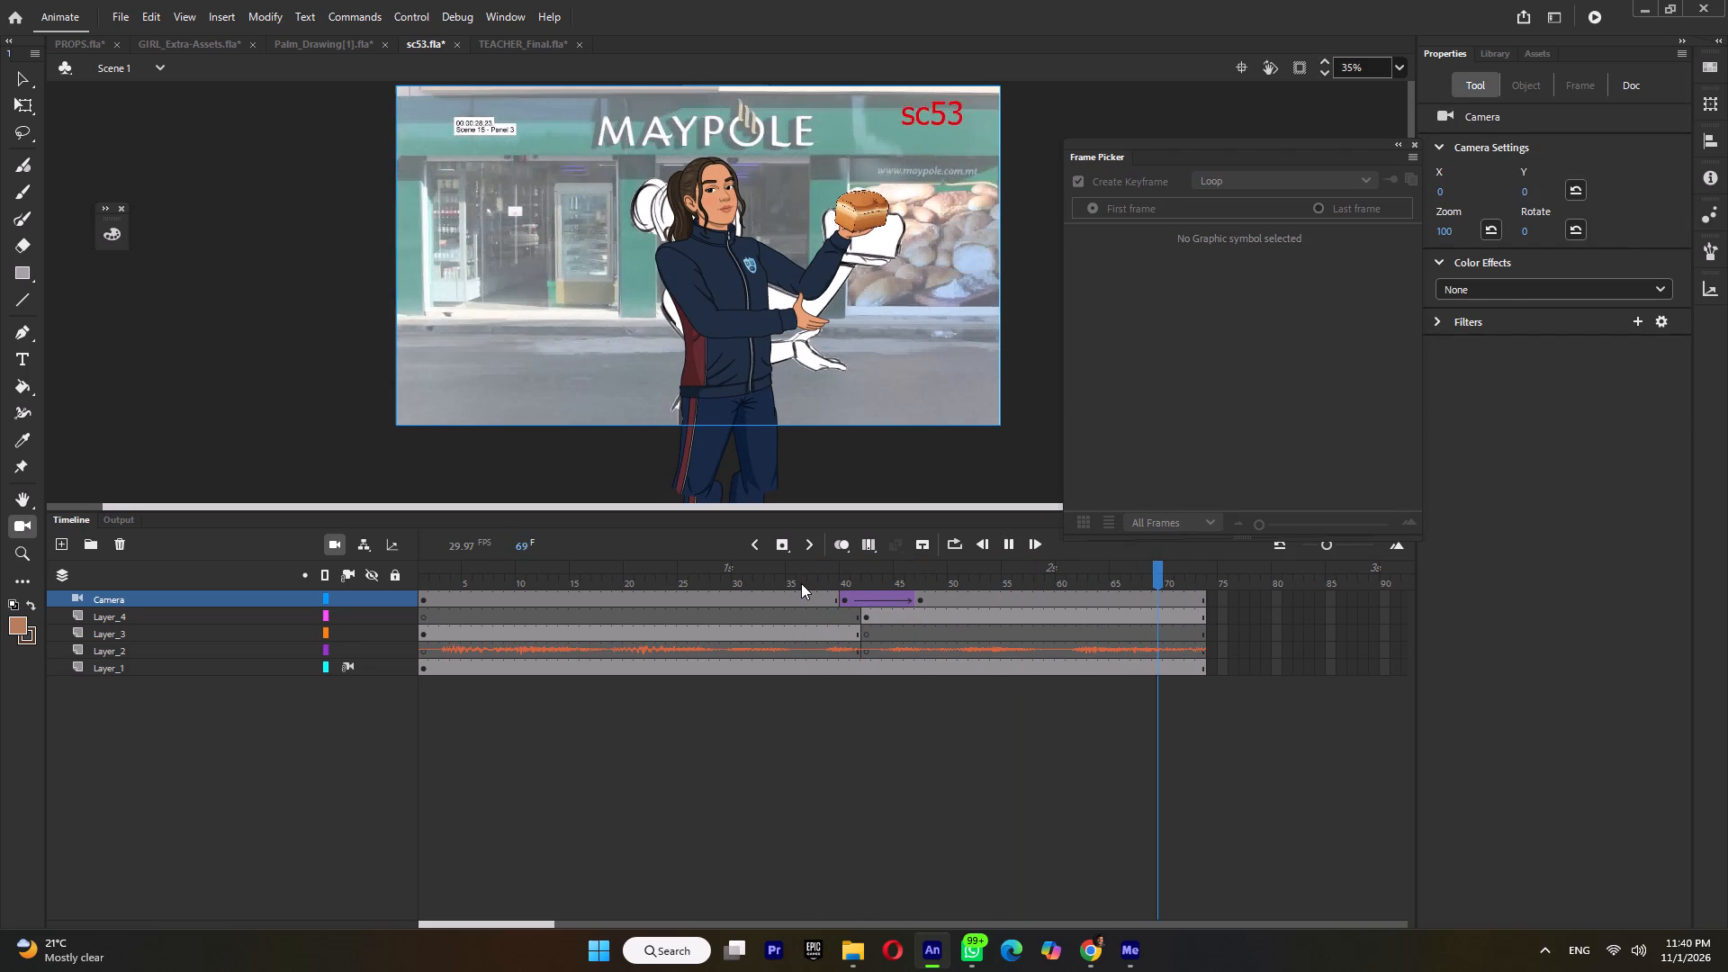
Save sc53.fla and replay the camera move with the bread-holding pose.
key("ctrl+s")
left_click(779, 579)
key("Return")
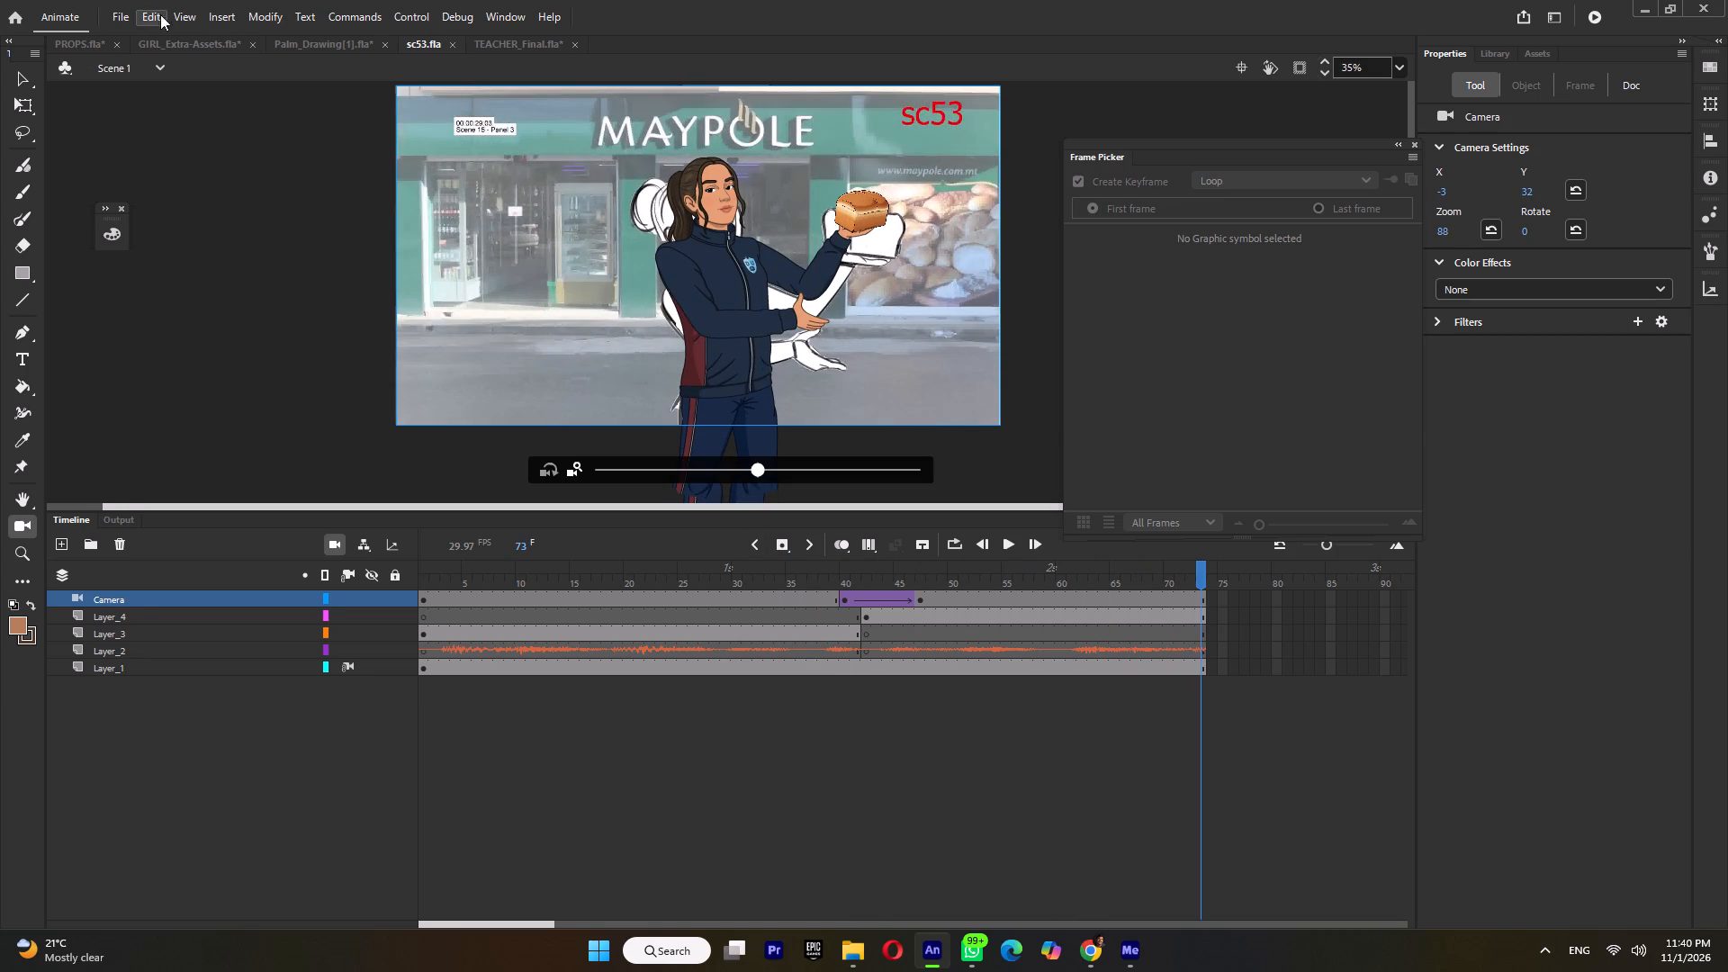
key("ctrl+s")
left_click(121, 14)
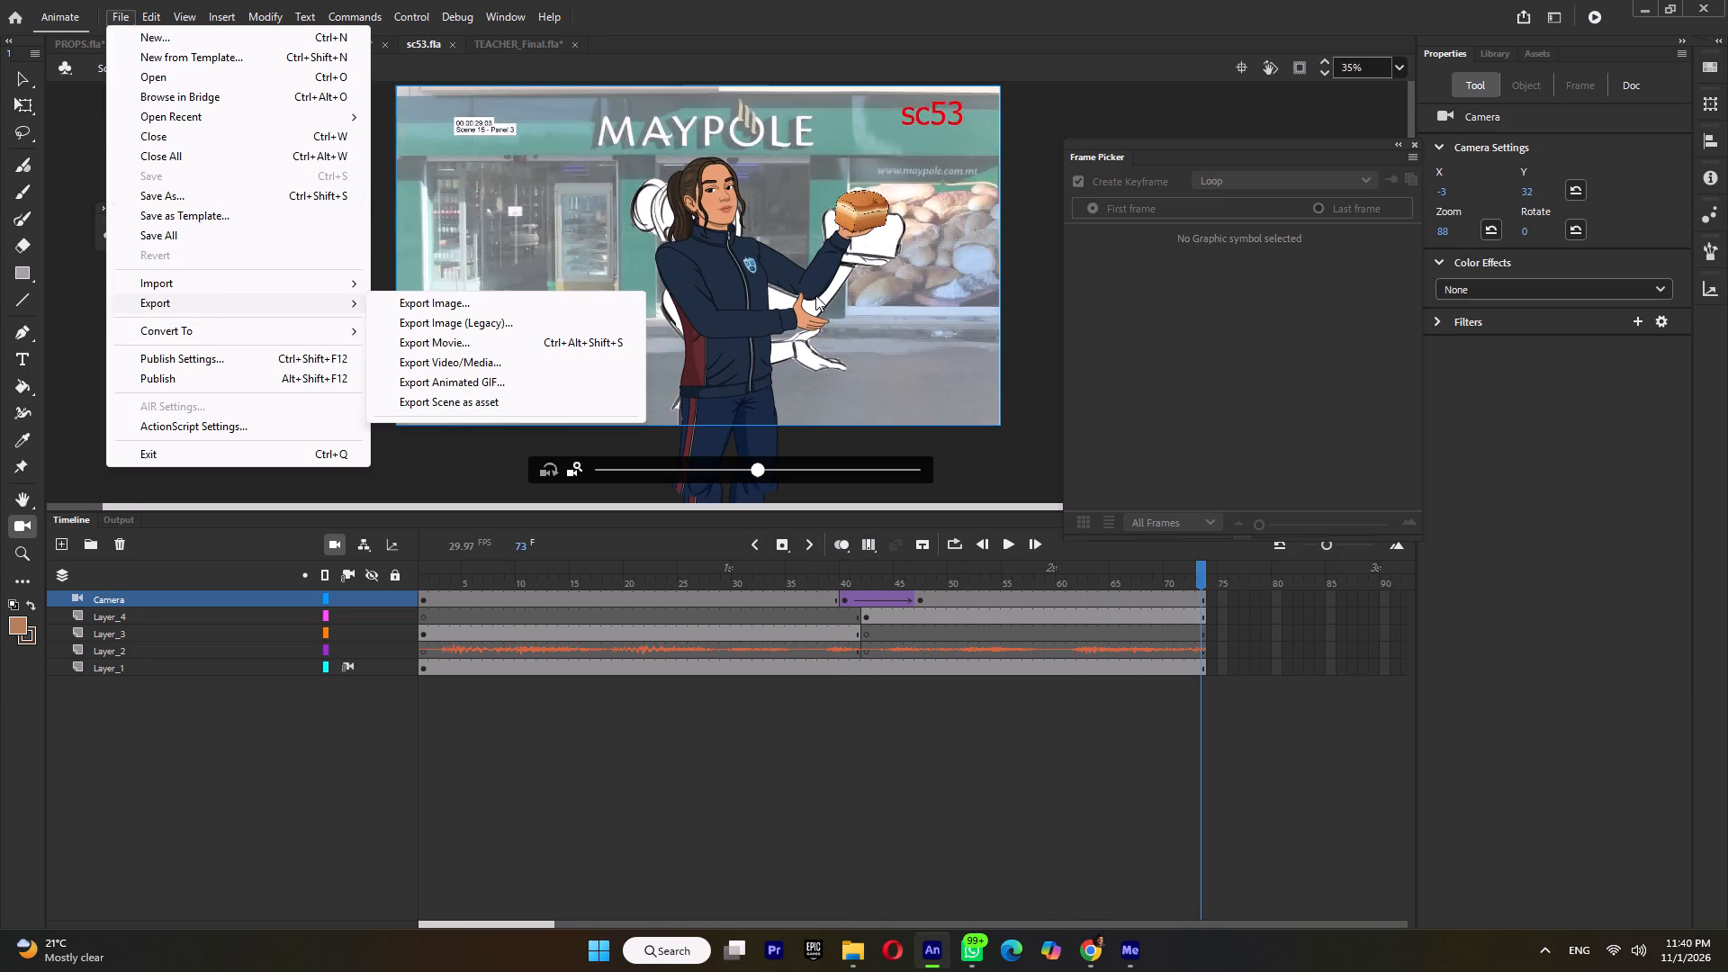
Replay the scene from around the start of the camera move to review the bread-holding pose.
left_click(24, 104)
double_click(721, 311)
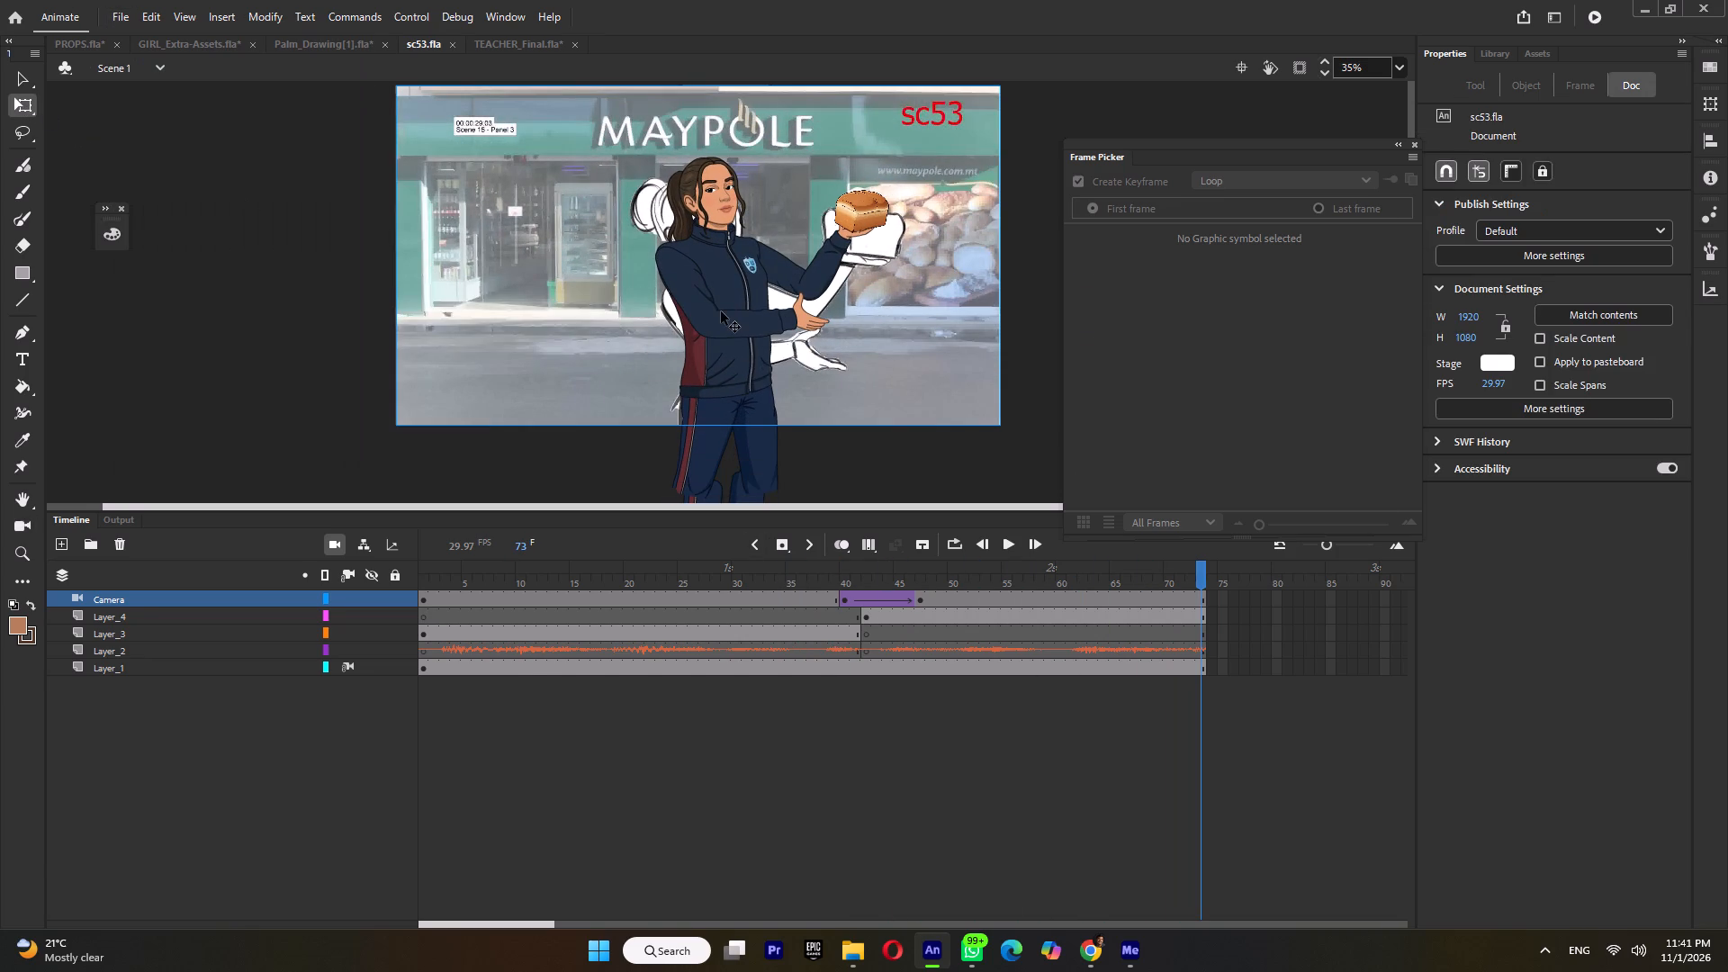
double_click(632, 396)
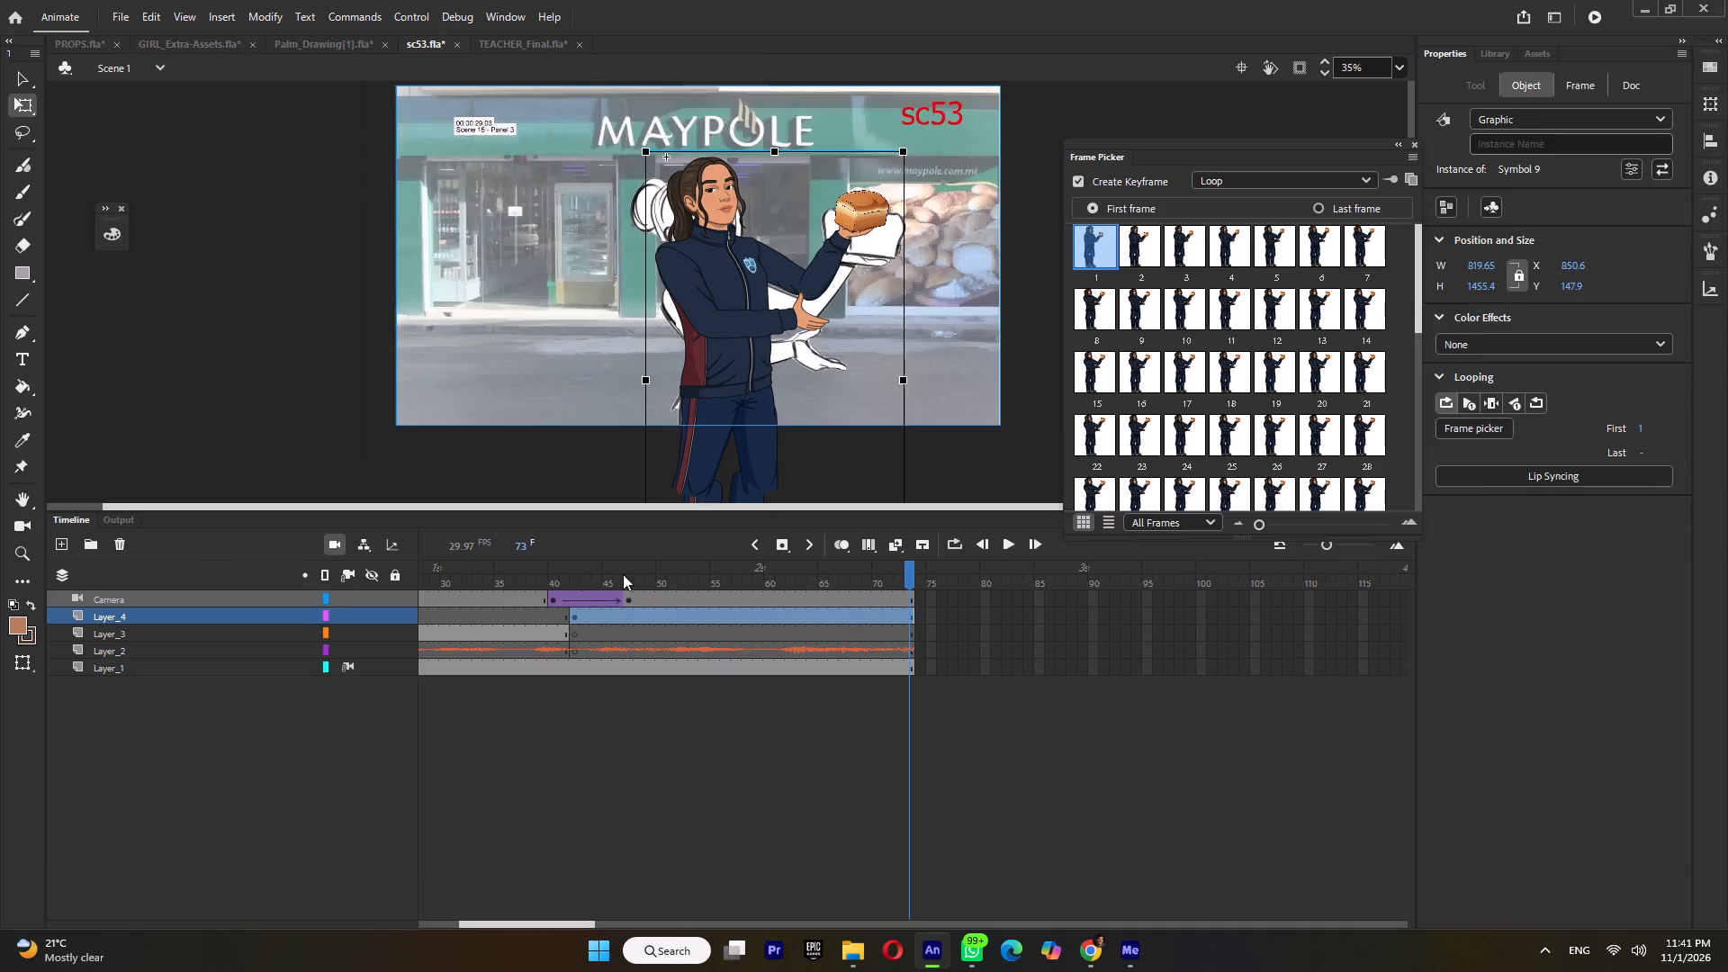
left_click(560, 578)
key("Return")
key("Return")
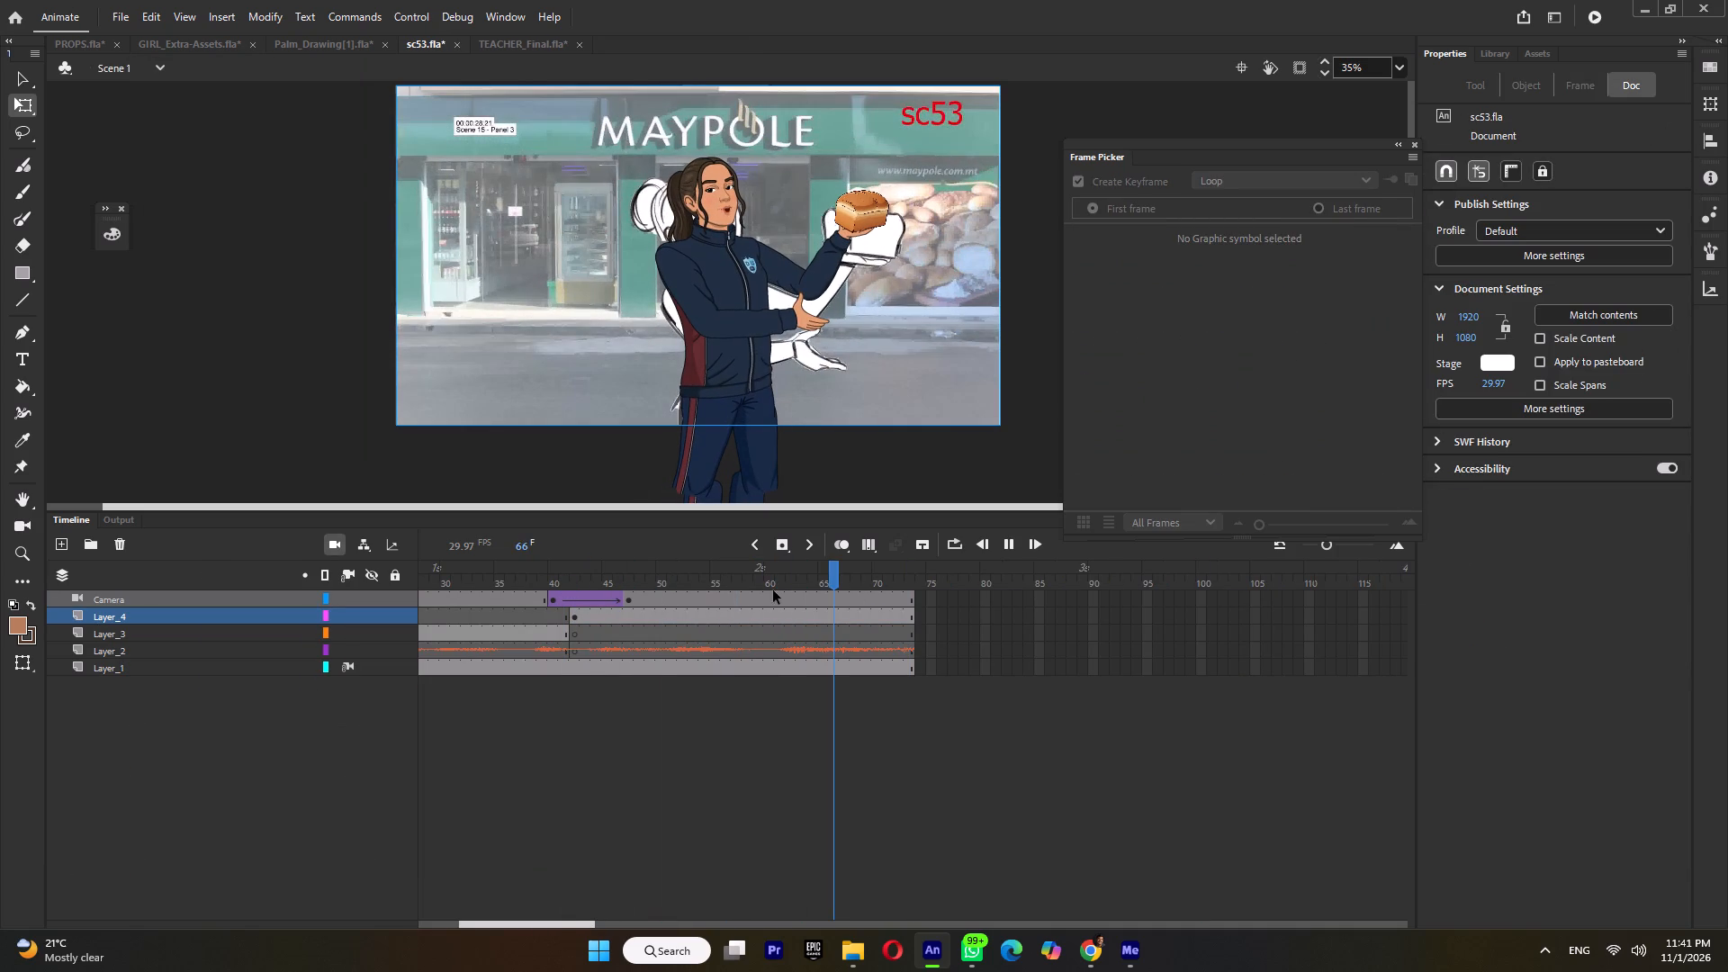
left_click(805, 576)
Inside the bread-holding girl symbol, insert keyframes on all layers at frames 21, 27 and 16.
double_click(688, 316)
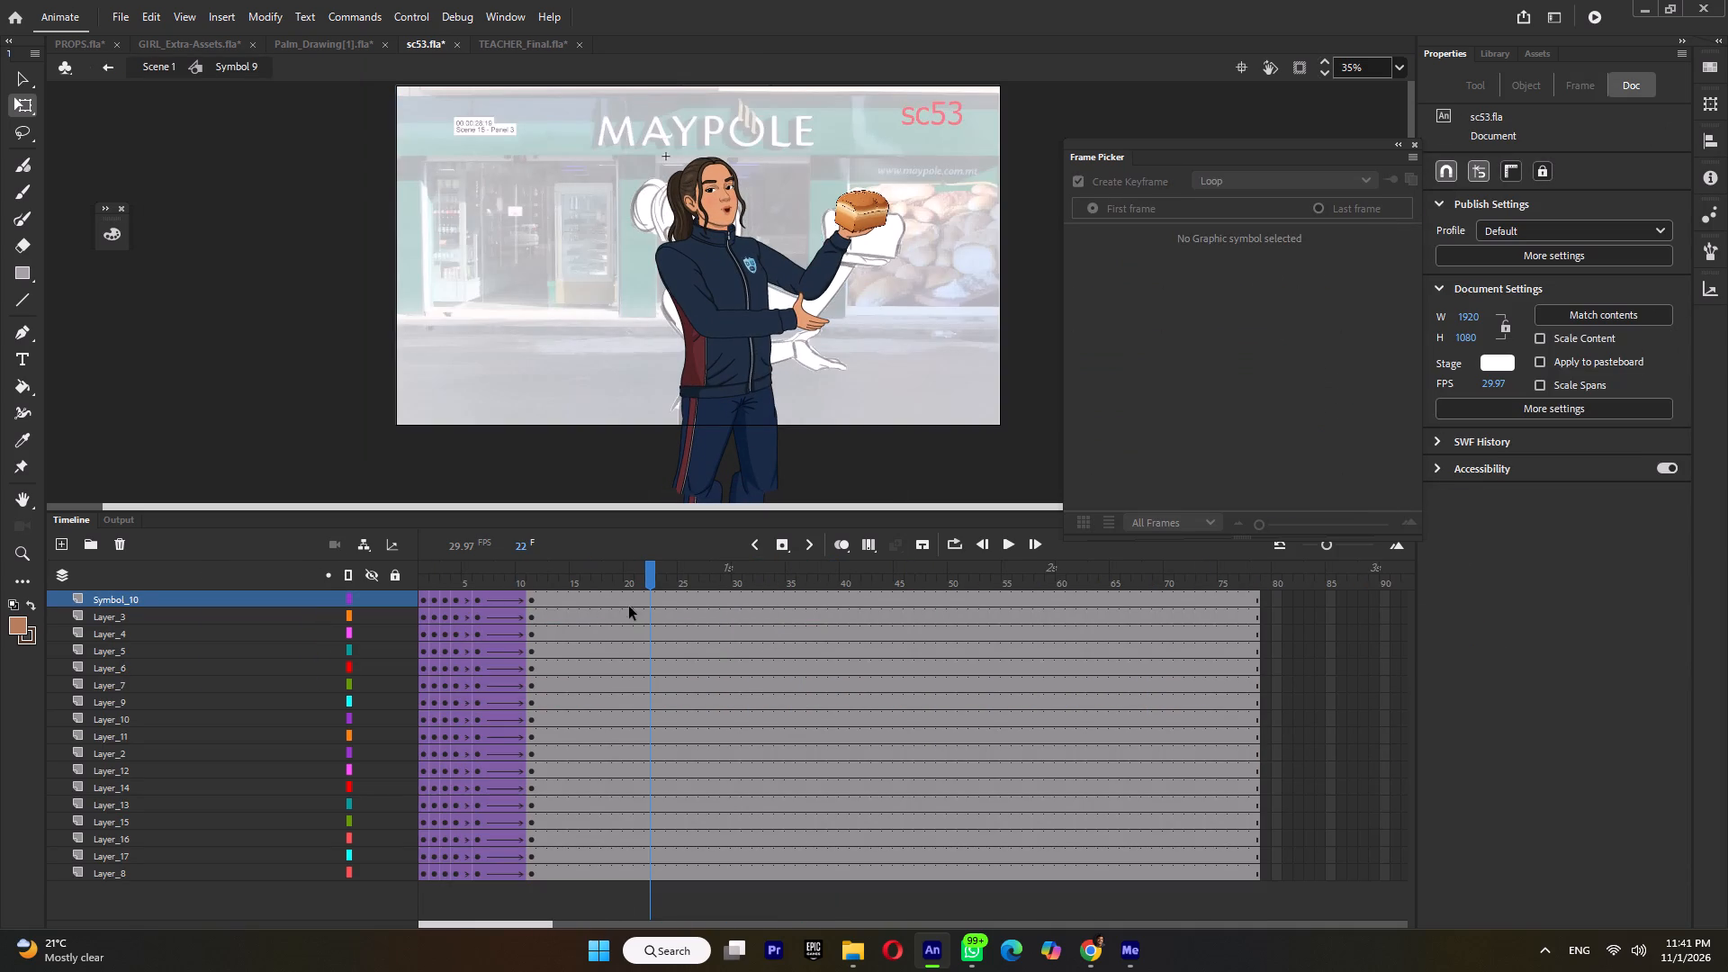
double_click(635, 579)
key("F6")
left_click(697, 581)
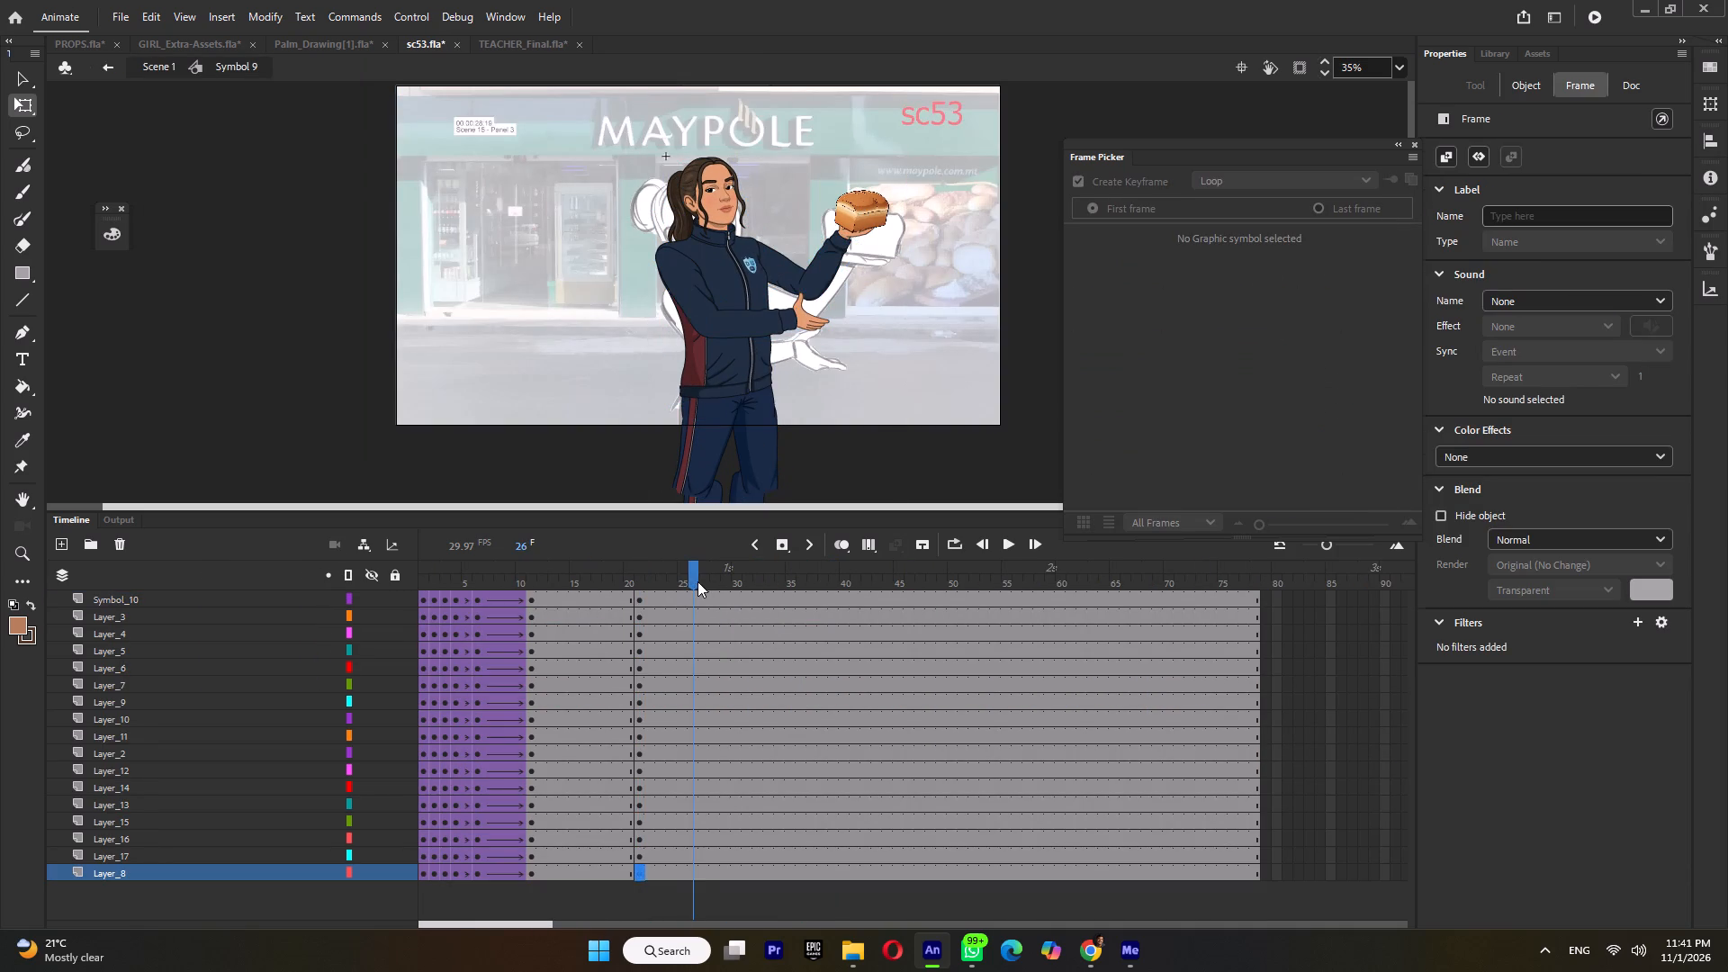
double_click(700, 581)
key("F6")
double_click(582, 583)
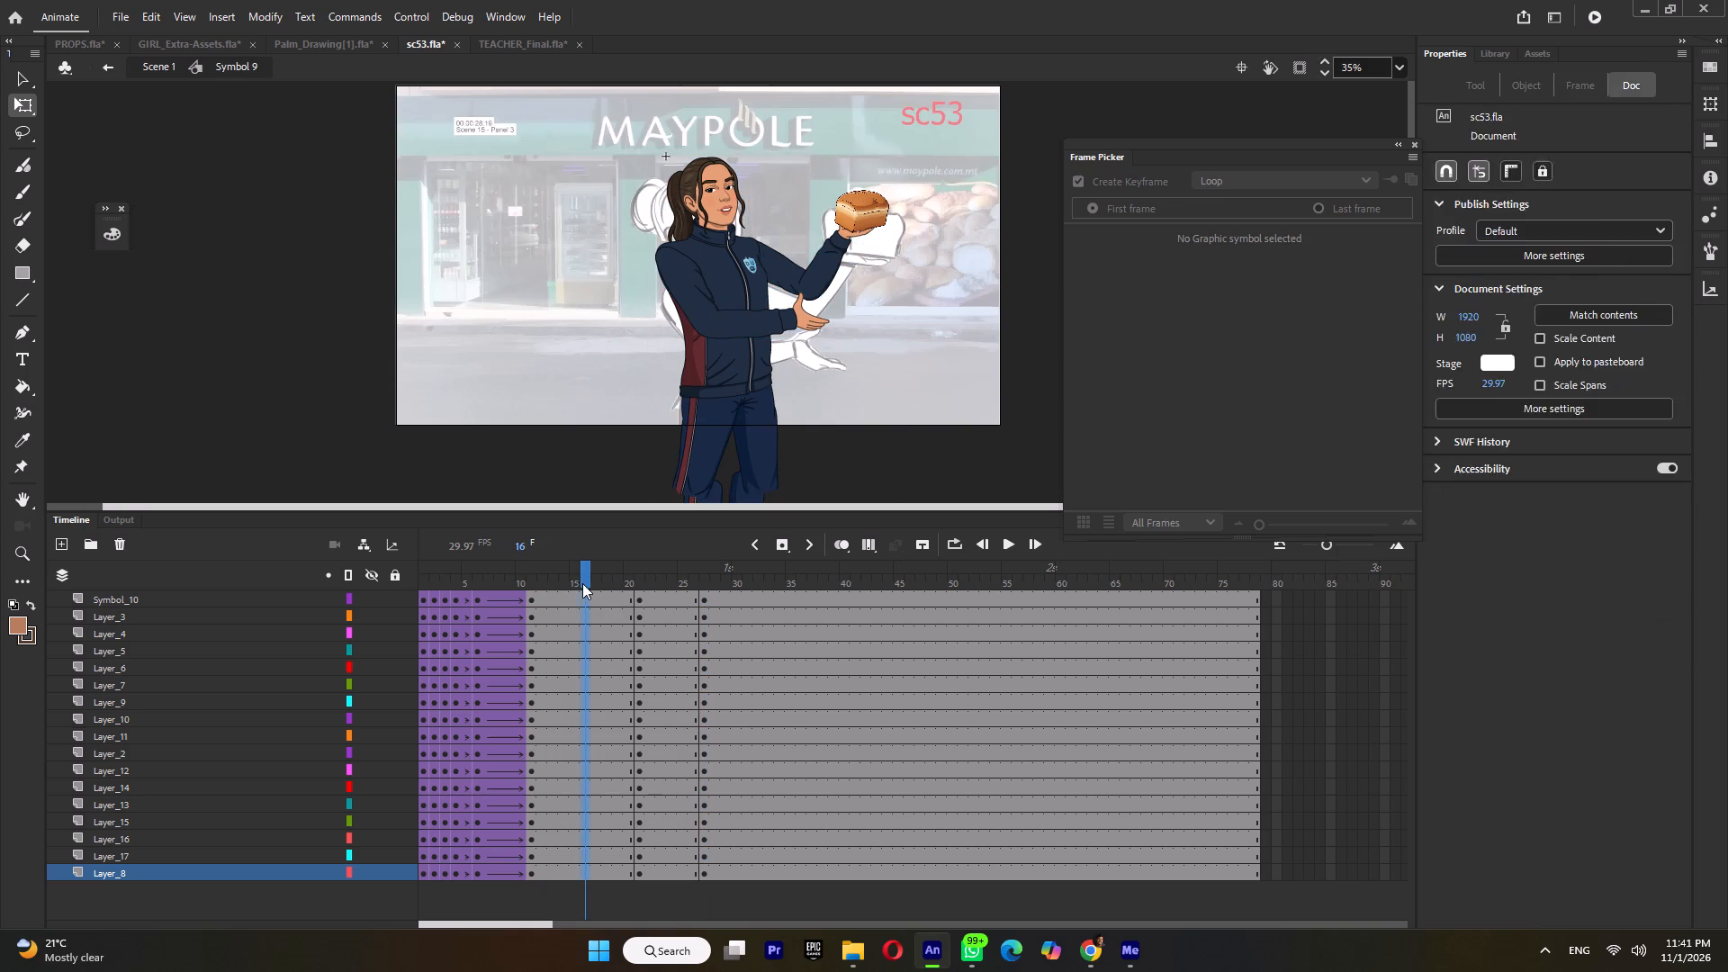
key("F6")
At frame 21, select the girl's upper body, set its pivot at the waist and rotate it slightly clockwise.
left_click(641, 579)
left_click(476, 580)
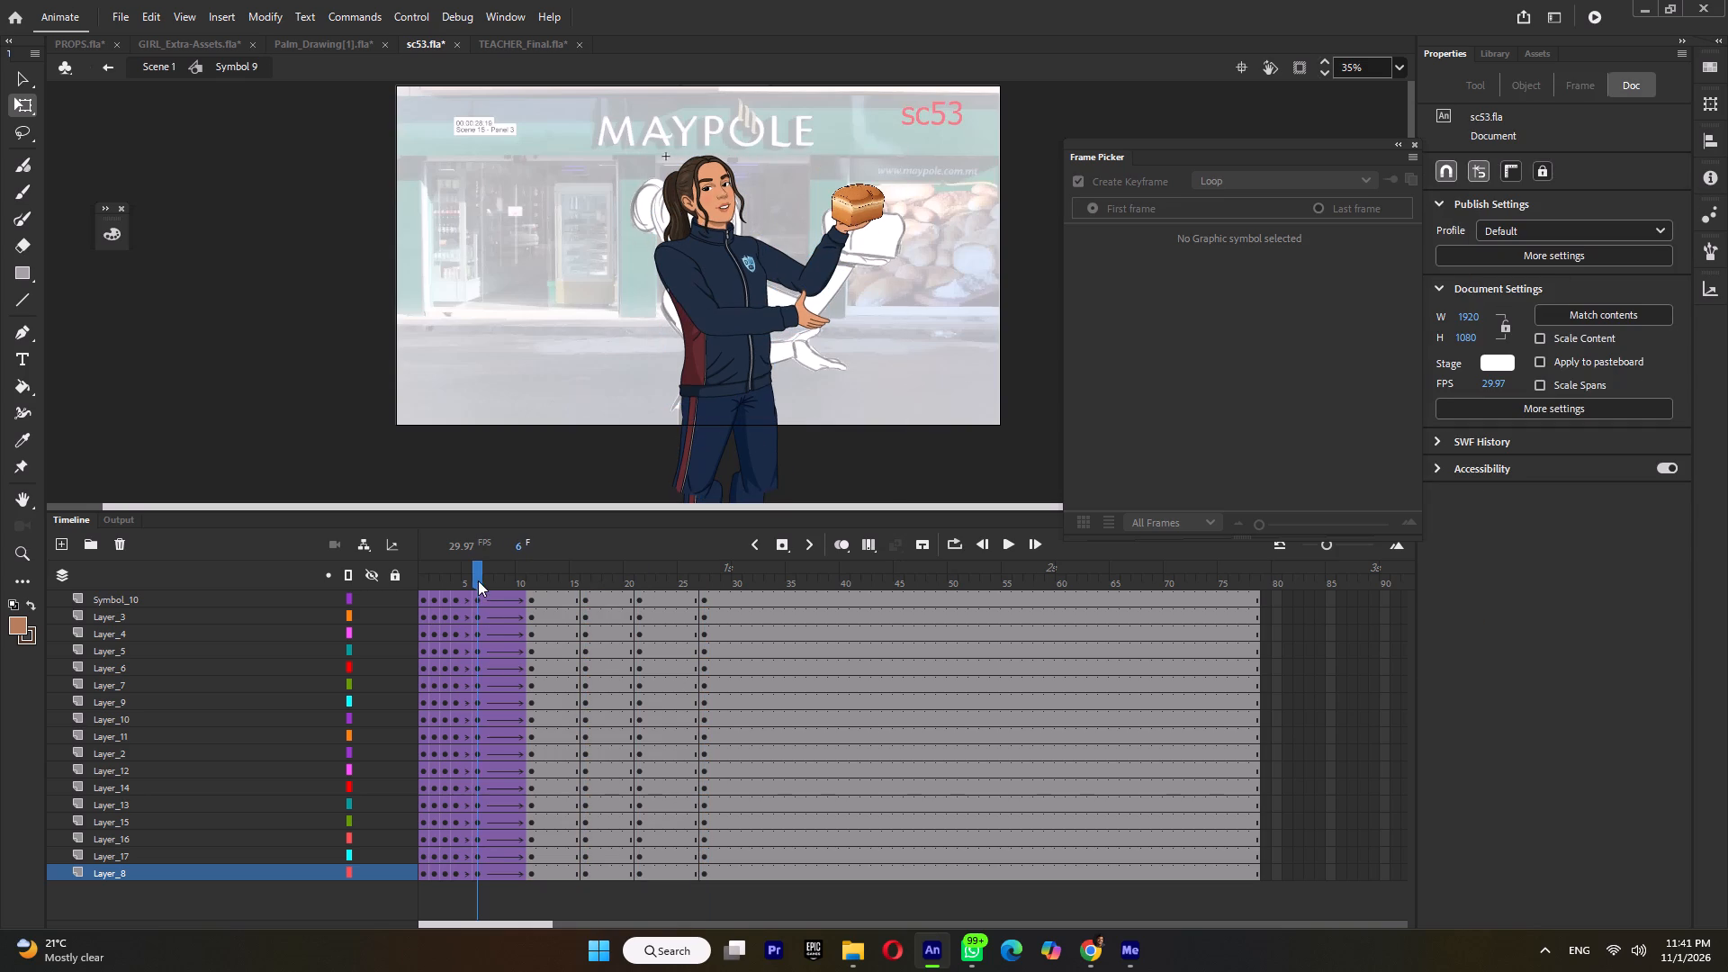
left_click(635, 572)
left_click_drag(600, 188, 917, 346)
left_click_drag(777, 276, 738, 386)
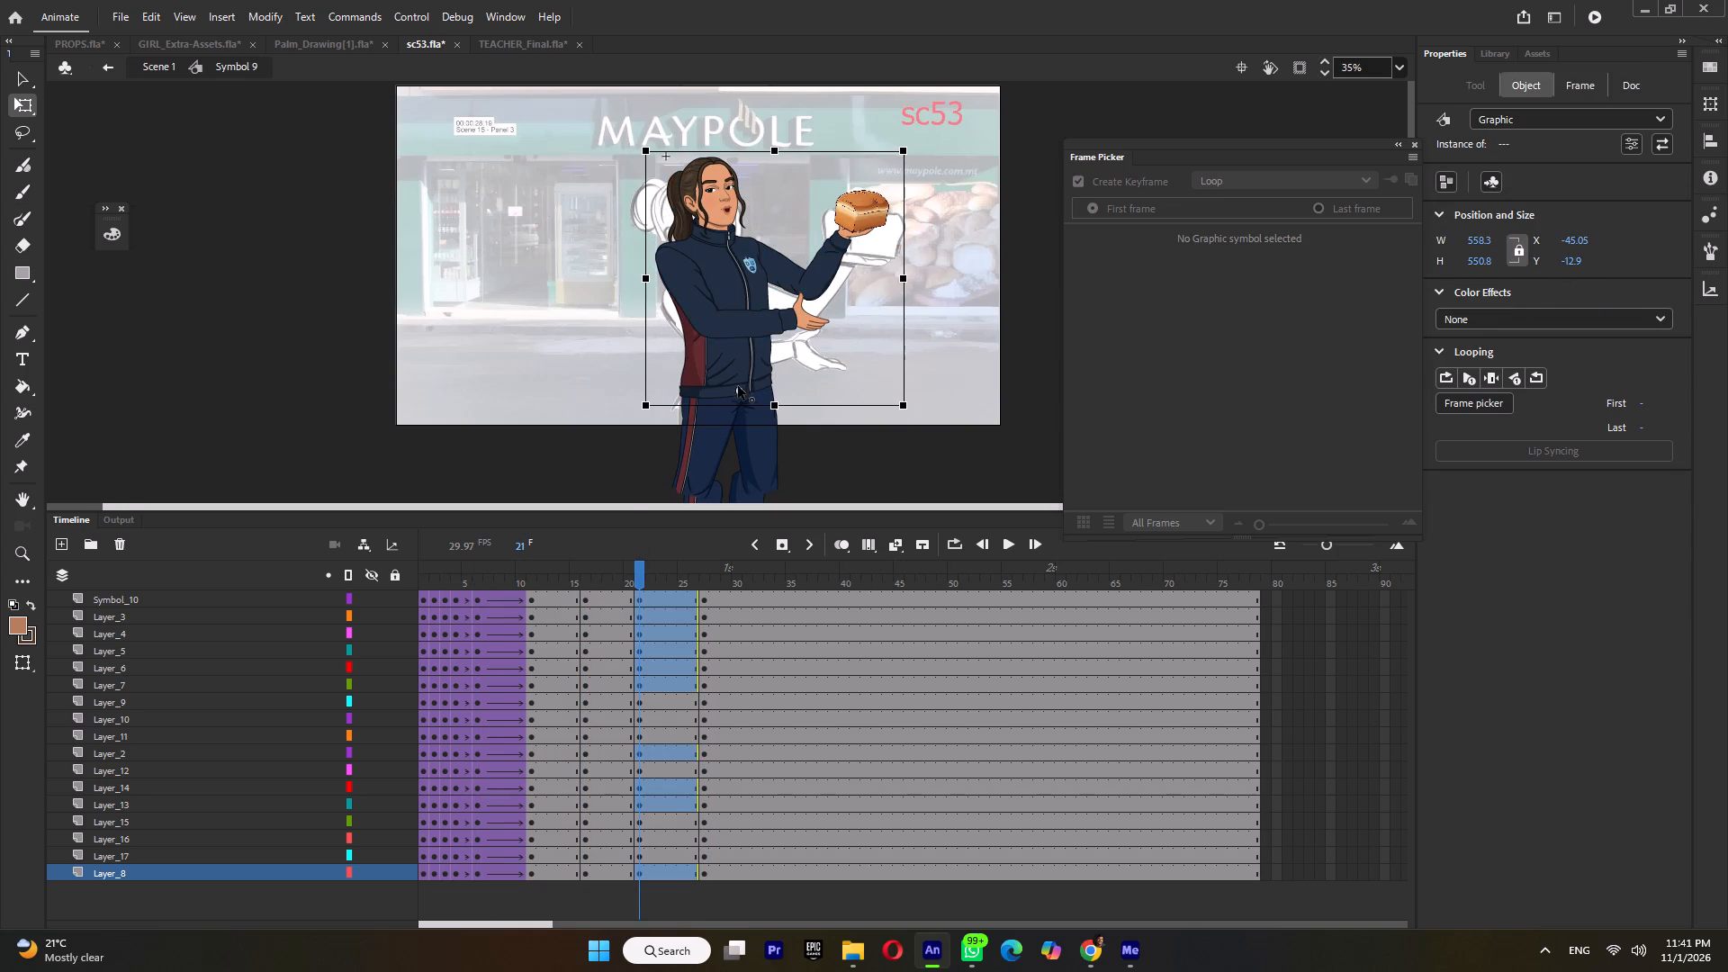
left_click_drag(738, 386, 736, 386)
scroll(752, 182, "up", 4, "ctrl")
scroll(800, 112, "up", 6, "ctrl")
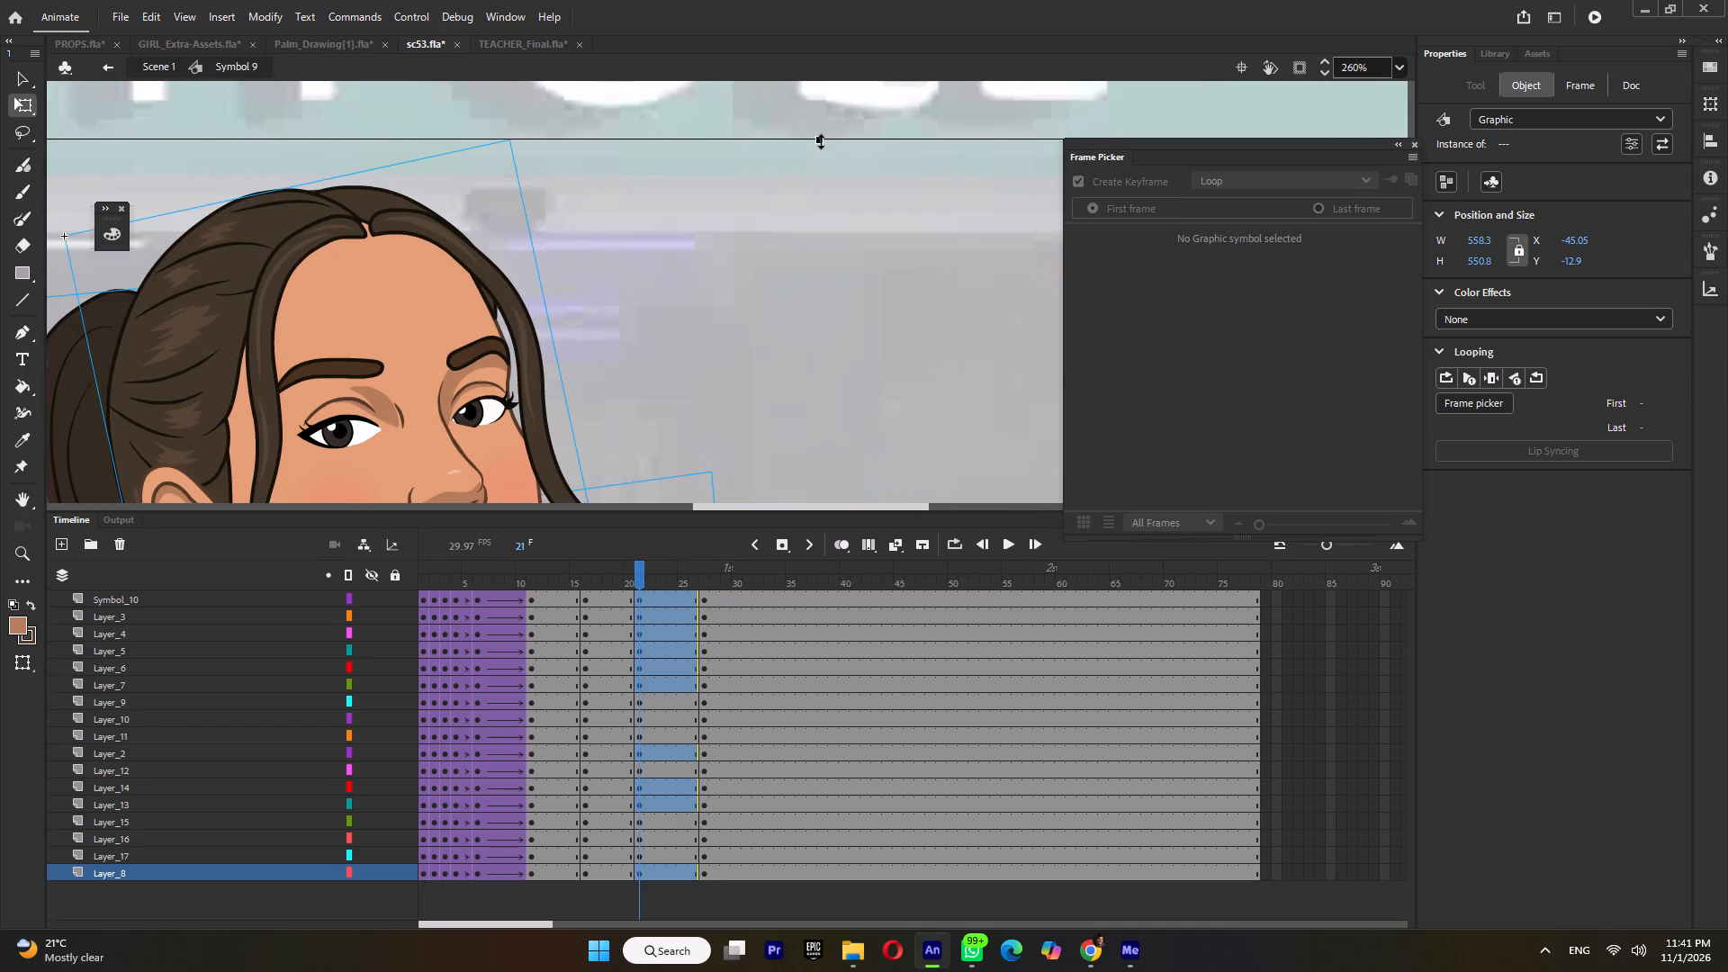
left_click_drag(821, 140, 821, 148)
left_click_drag(835, 148, 843, 150)
At frame 21, tilt the head and ponytail slightly clockwise about the neck and nudge them down.
scroll(847, 161, "down", 5, "ctrl")
left_click(799, 223, "ctrl")
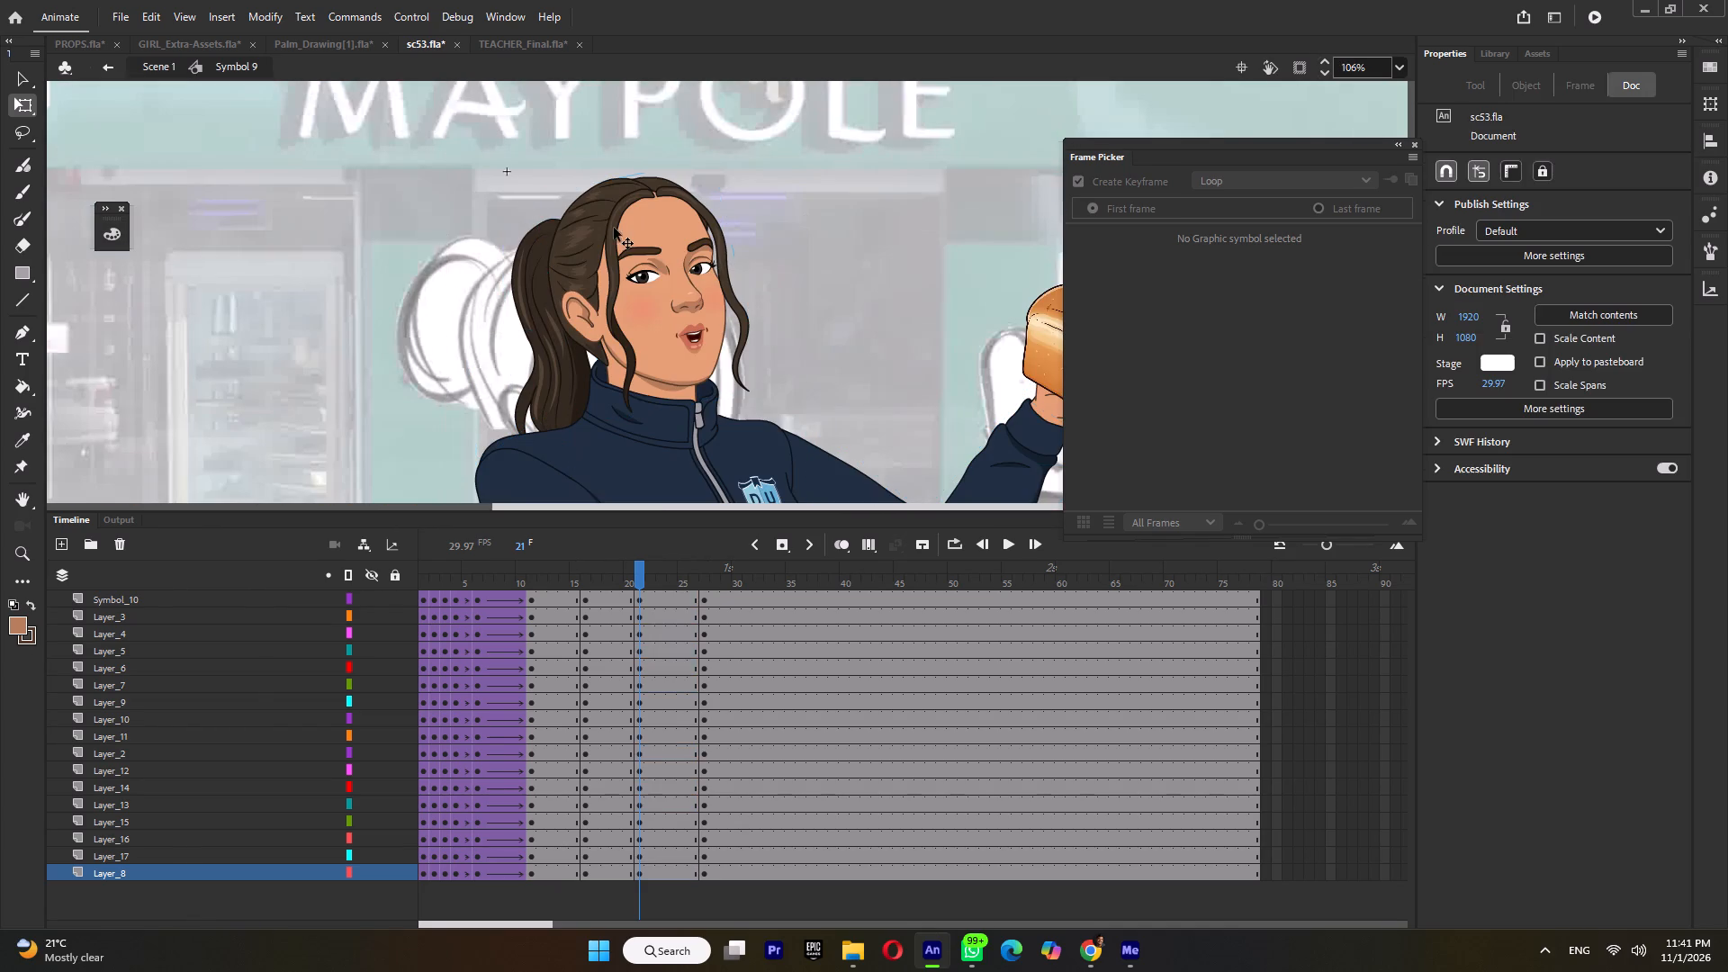
left_click_drag(432, 227, 674, 279)
left_click_drag(629, 310, 630, 355)
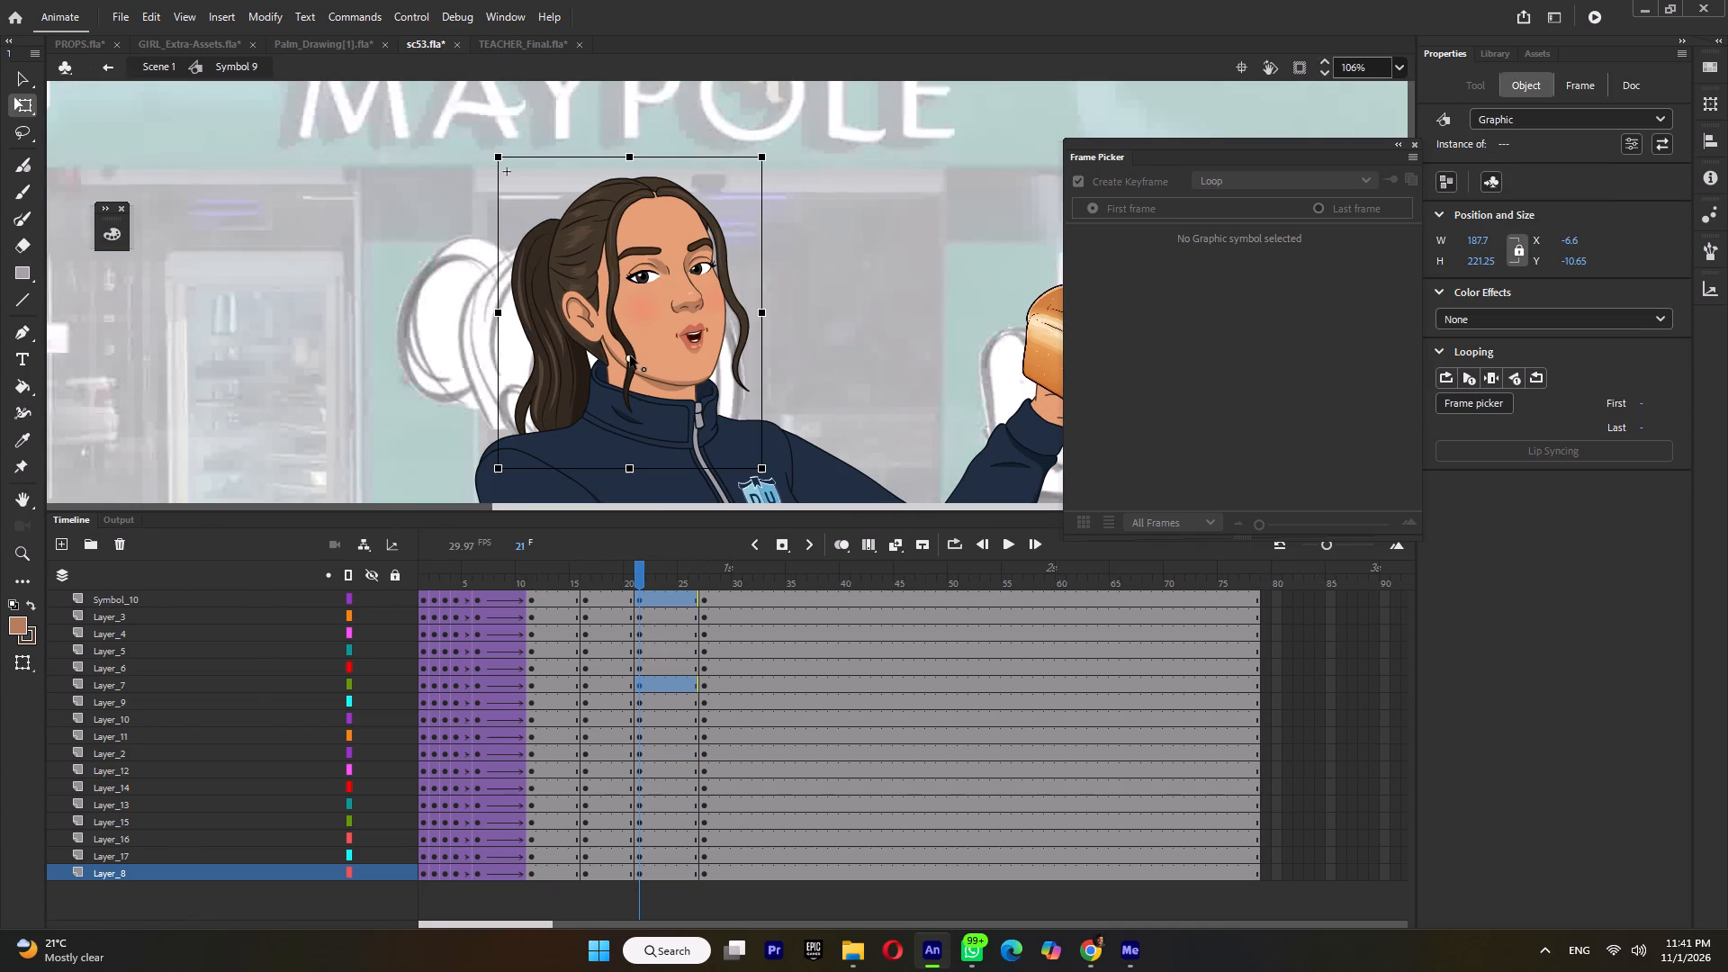
left_click_drag(630, 355, 630, 355)
left_click_drag(772, 155, 782, 163)
key("Down")
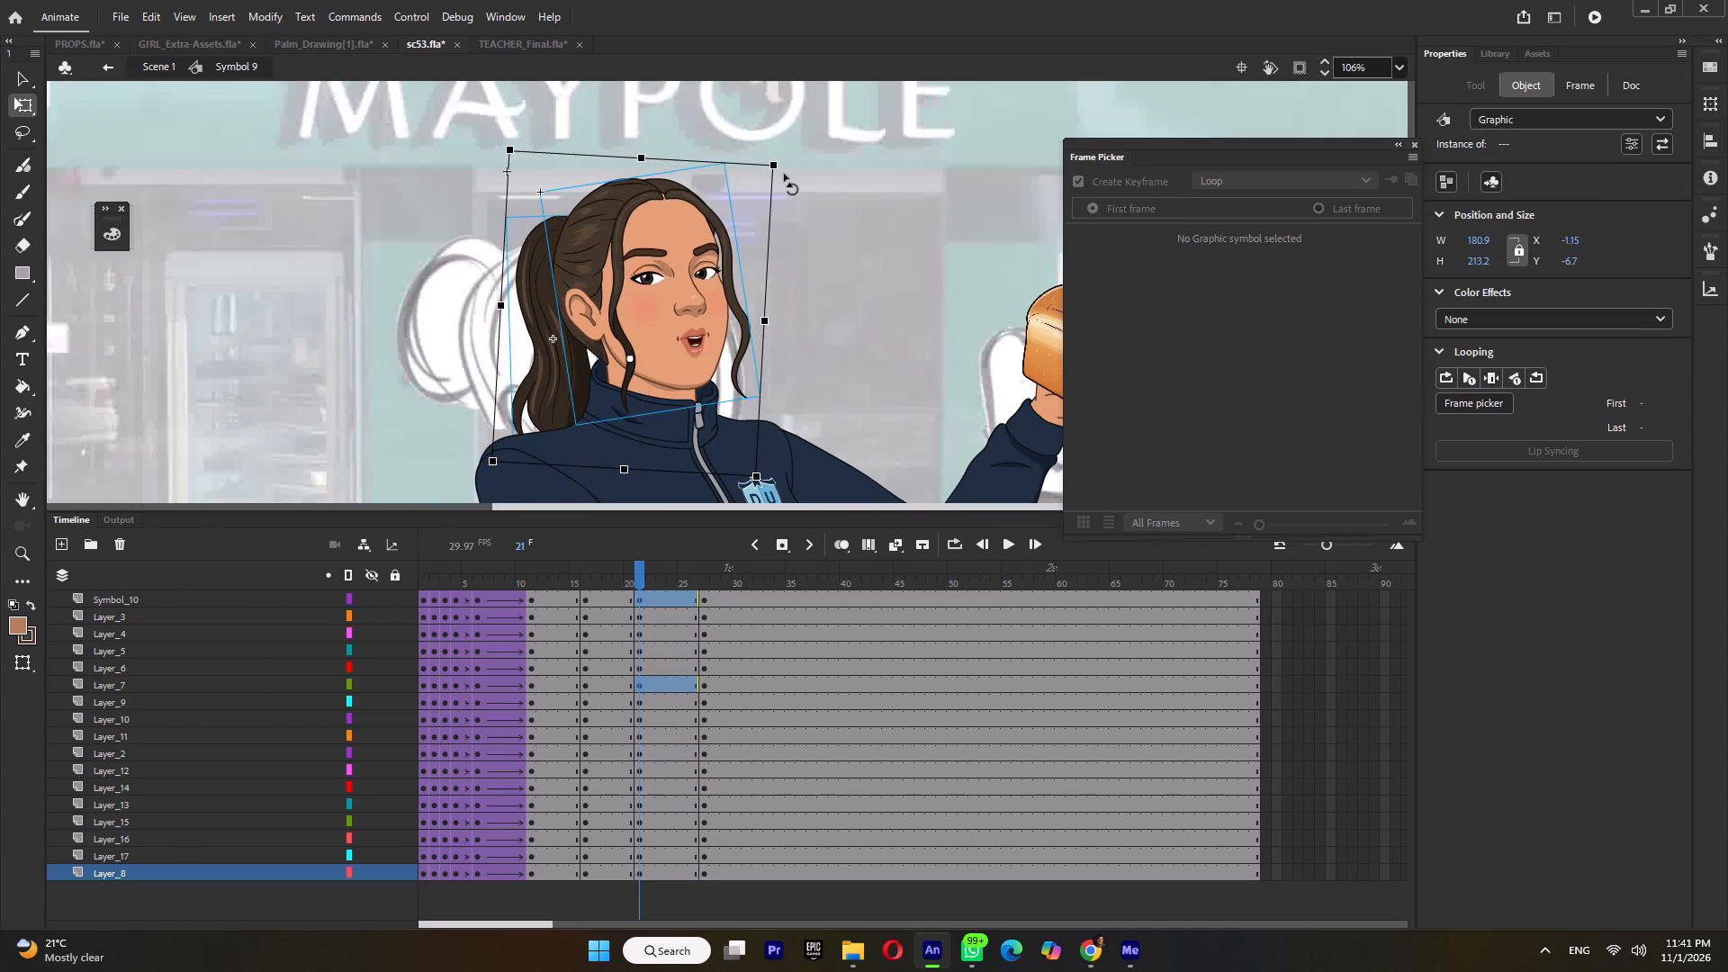
key("Down")
key("Down")
key("Down")
Swing the ponytail slightly counterclockwise in the frame 21 keyframe and compare it with the neighbouring frames.
left_click(854, 297)
left_click(535, 388)
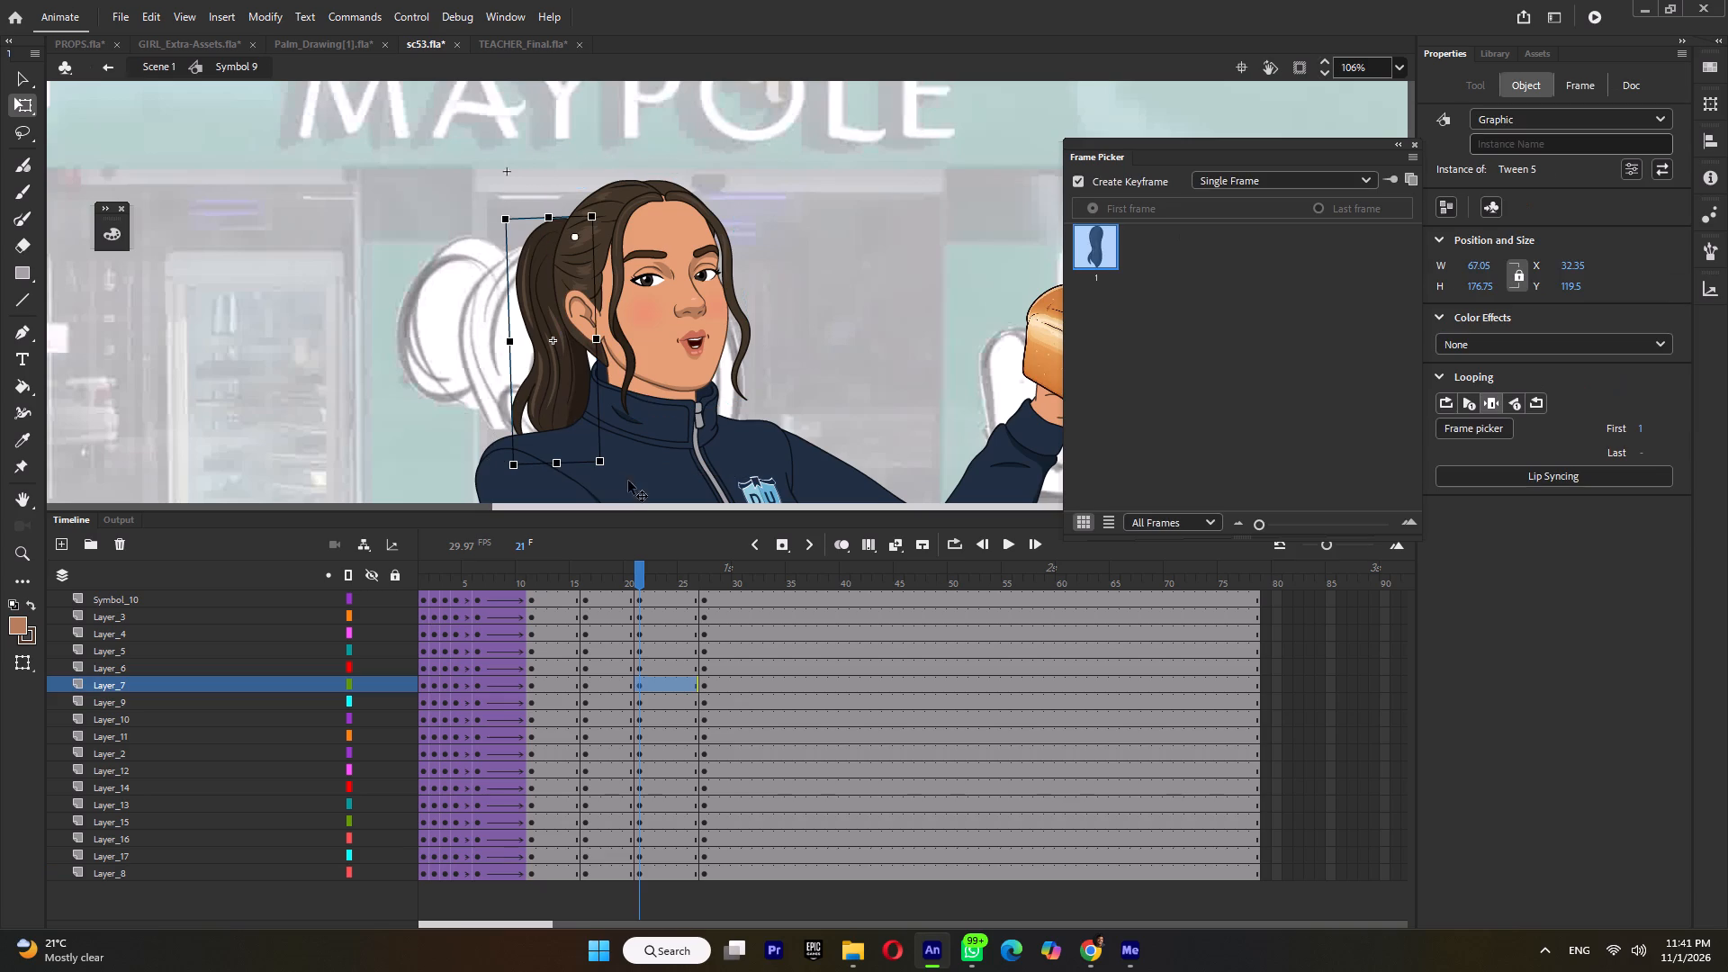
left_click_drag(606, 475, 618, 477)
scroll(629, 412, "down", 4, "ctrl")
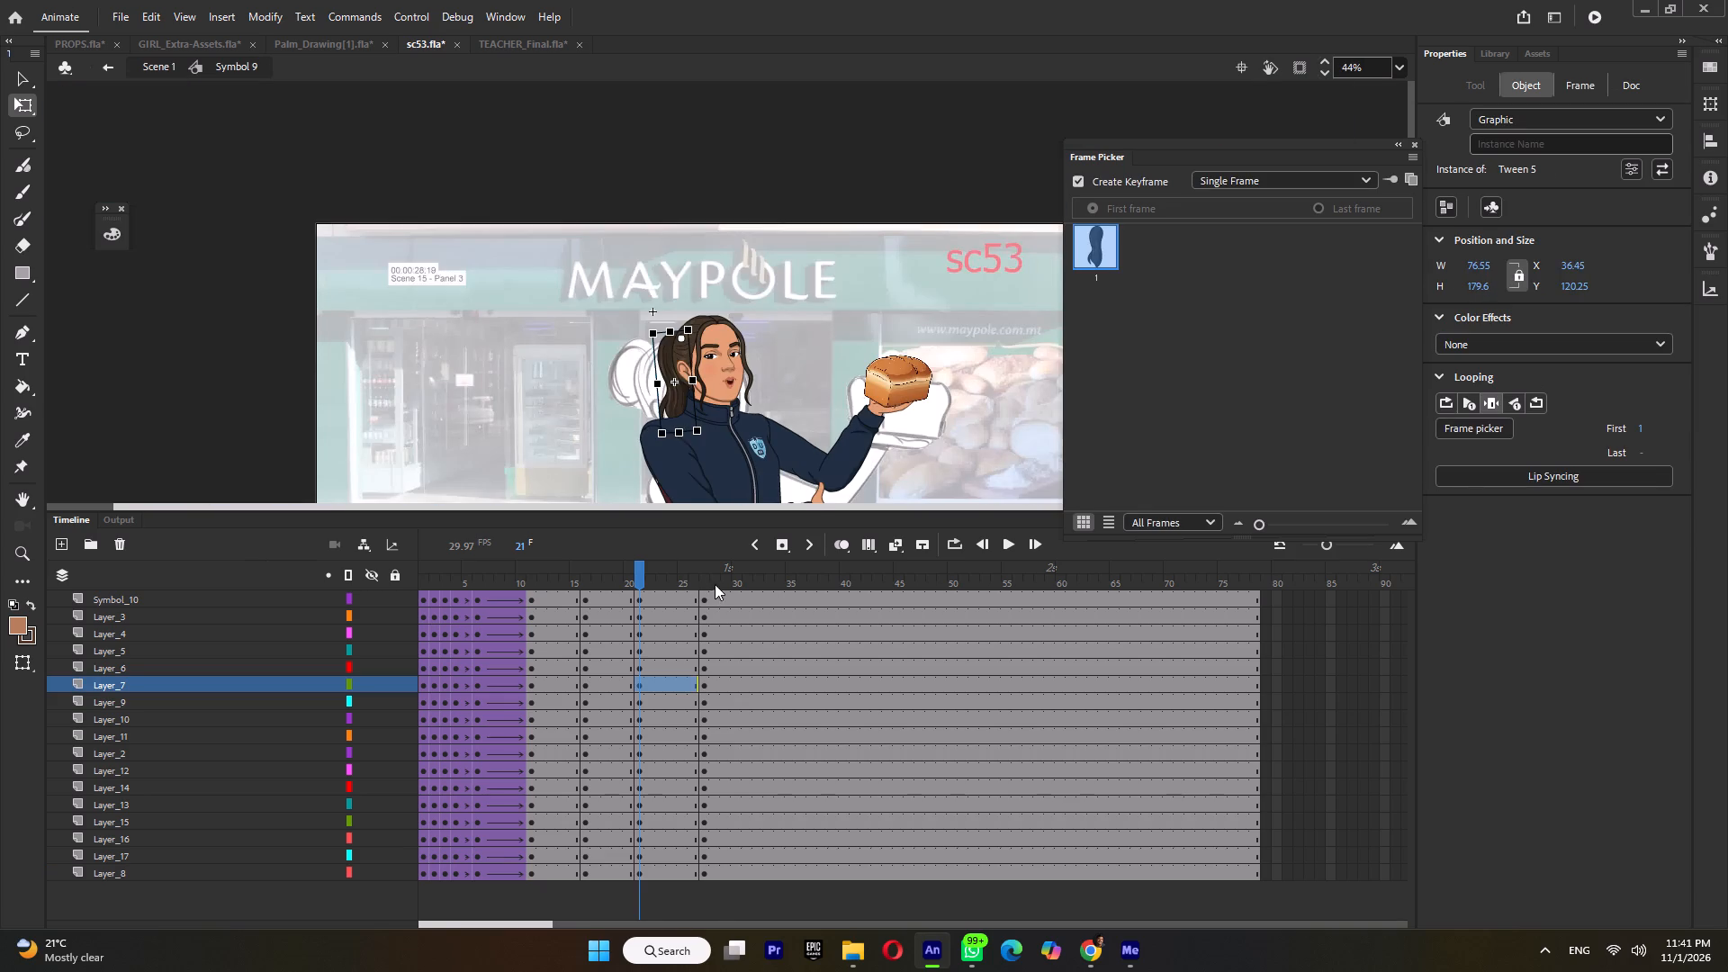
left_click(715, 584)
left_click(607, 578)
left_click(661, 580)
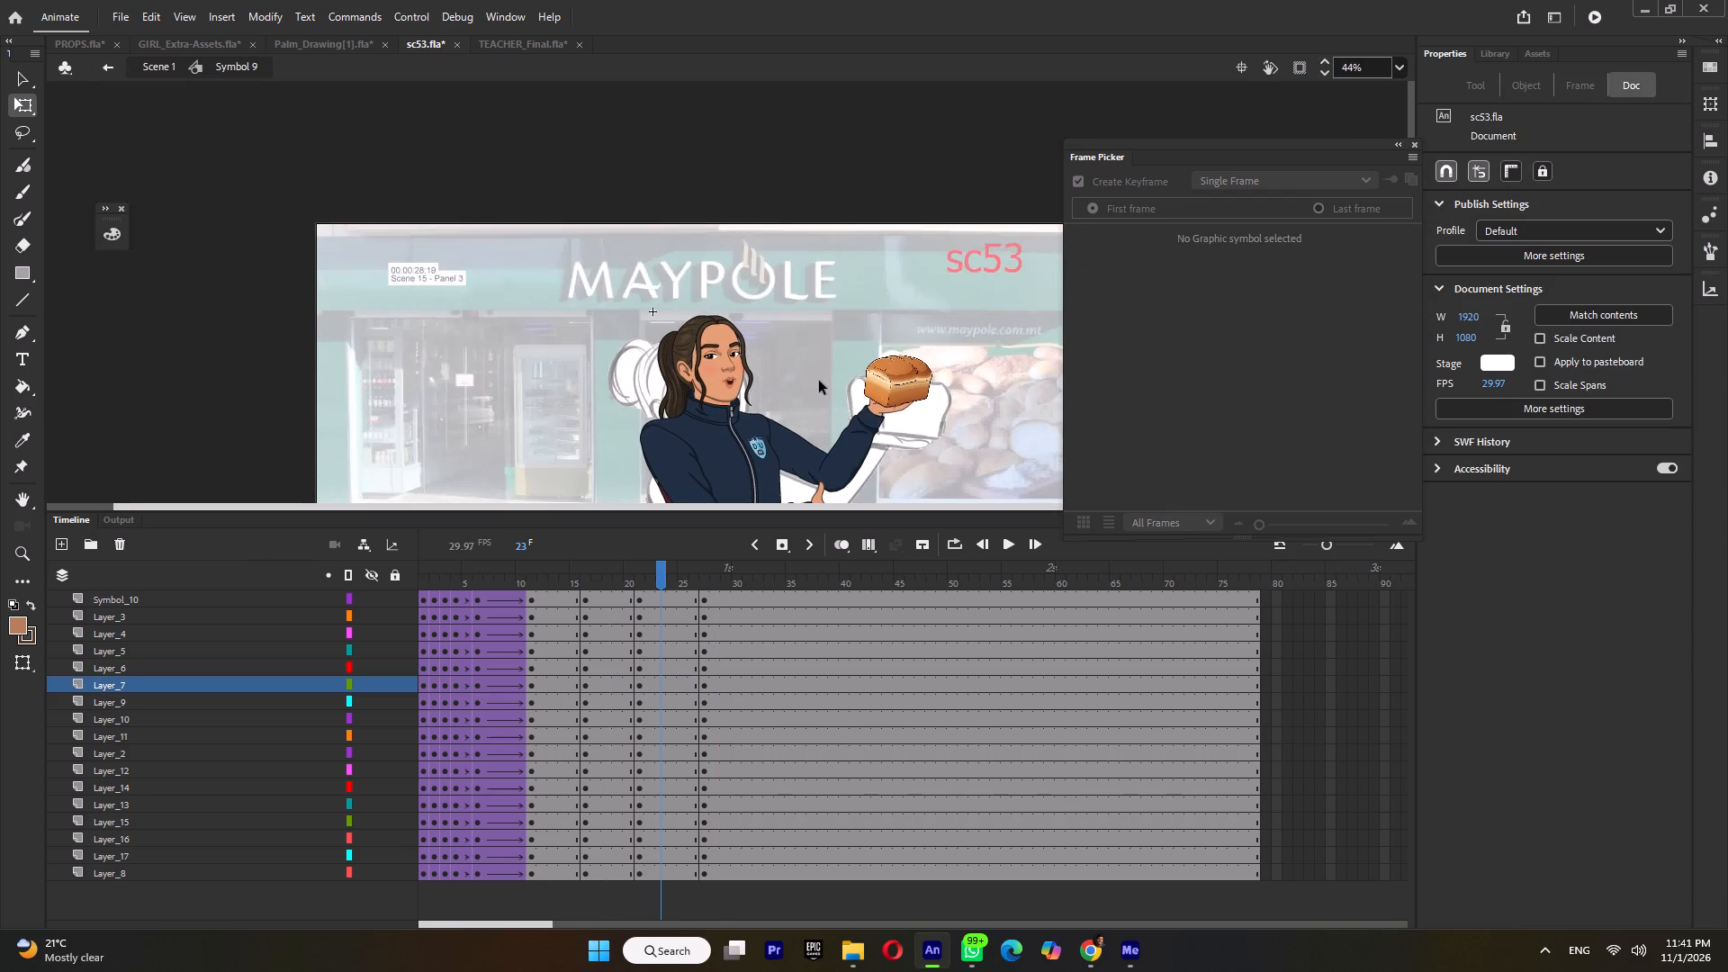
In the frame 21 pose, lower the bread-holding arm about the shoulder, then rotate its forearm, hand and bread upward about the elbow.
scroll(822, 374, "down", 2, "ctrl")
left_click_drag(924, 352, 814, 426)
left_click_drag(837, 404, 836, 404)
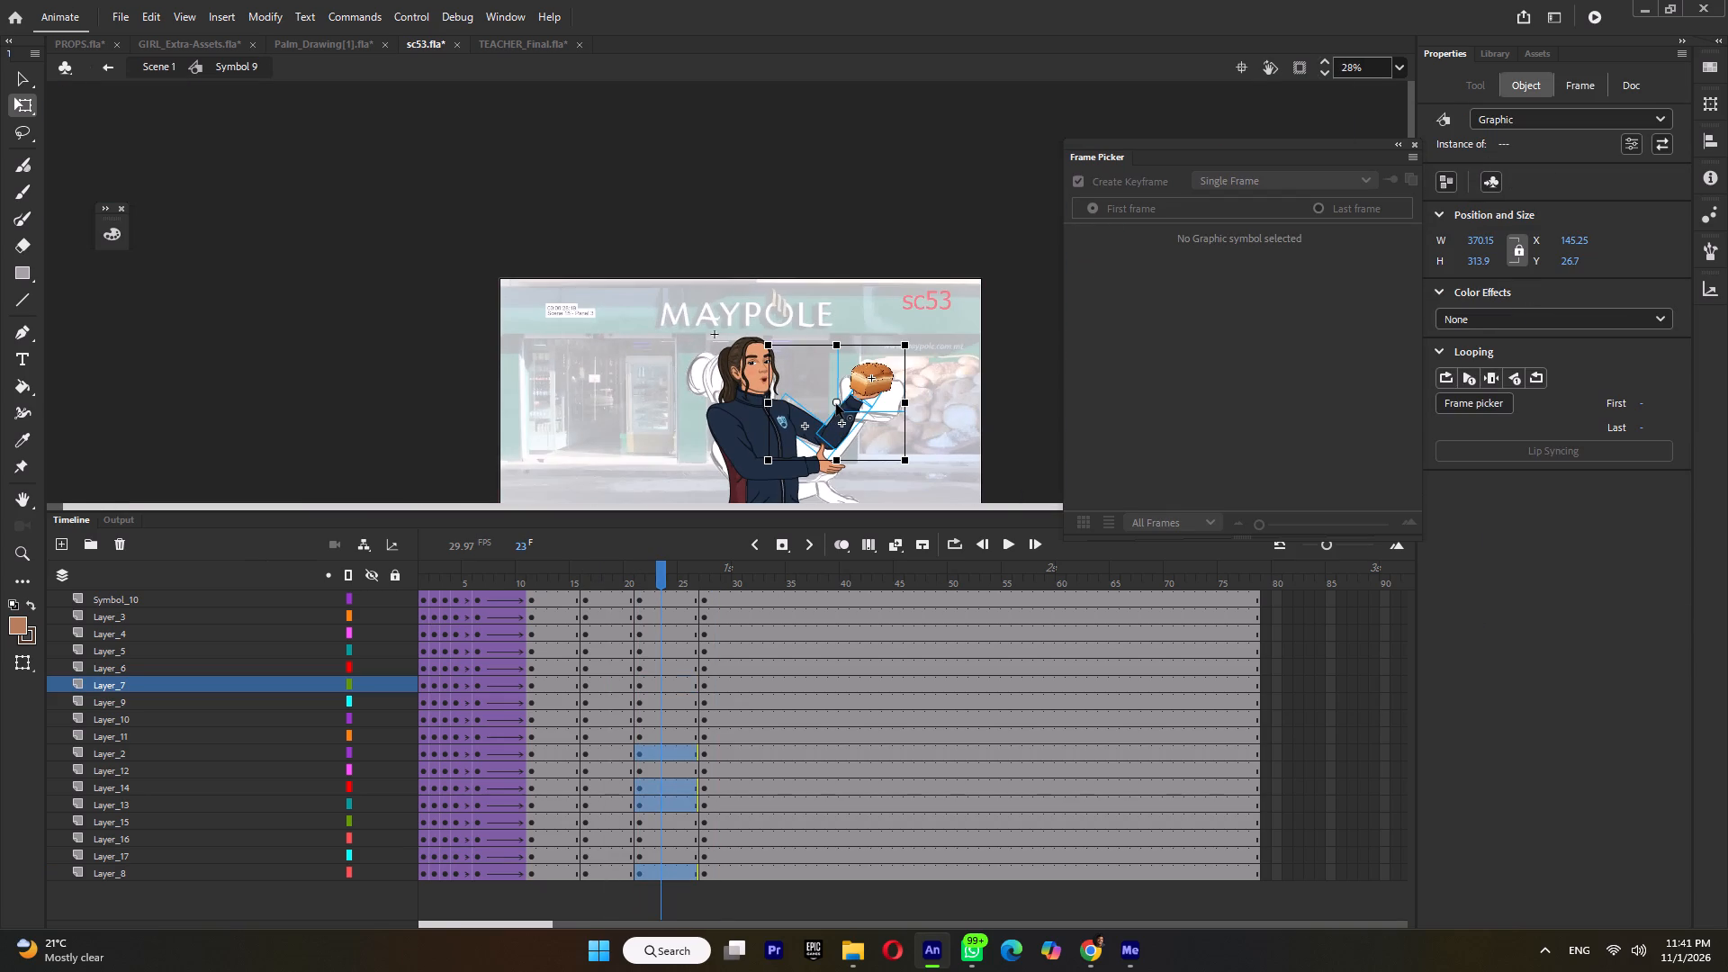
left_click_drag(836, 404, 781, 413)
left_click_drag(913, 341, 914, 371)
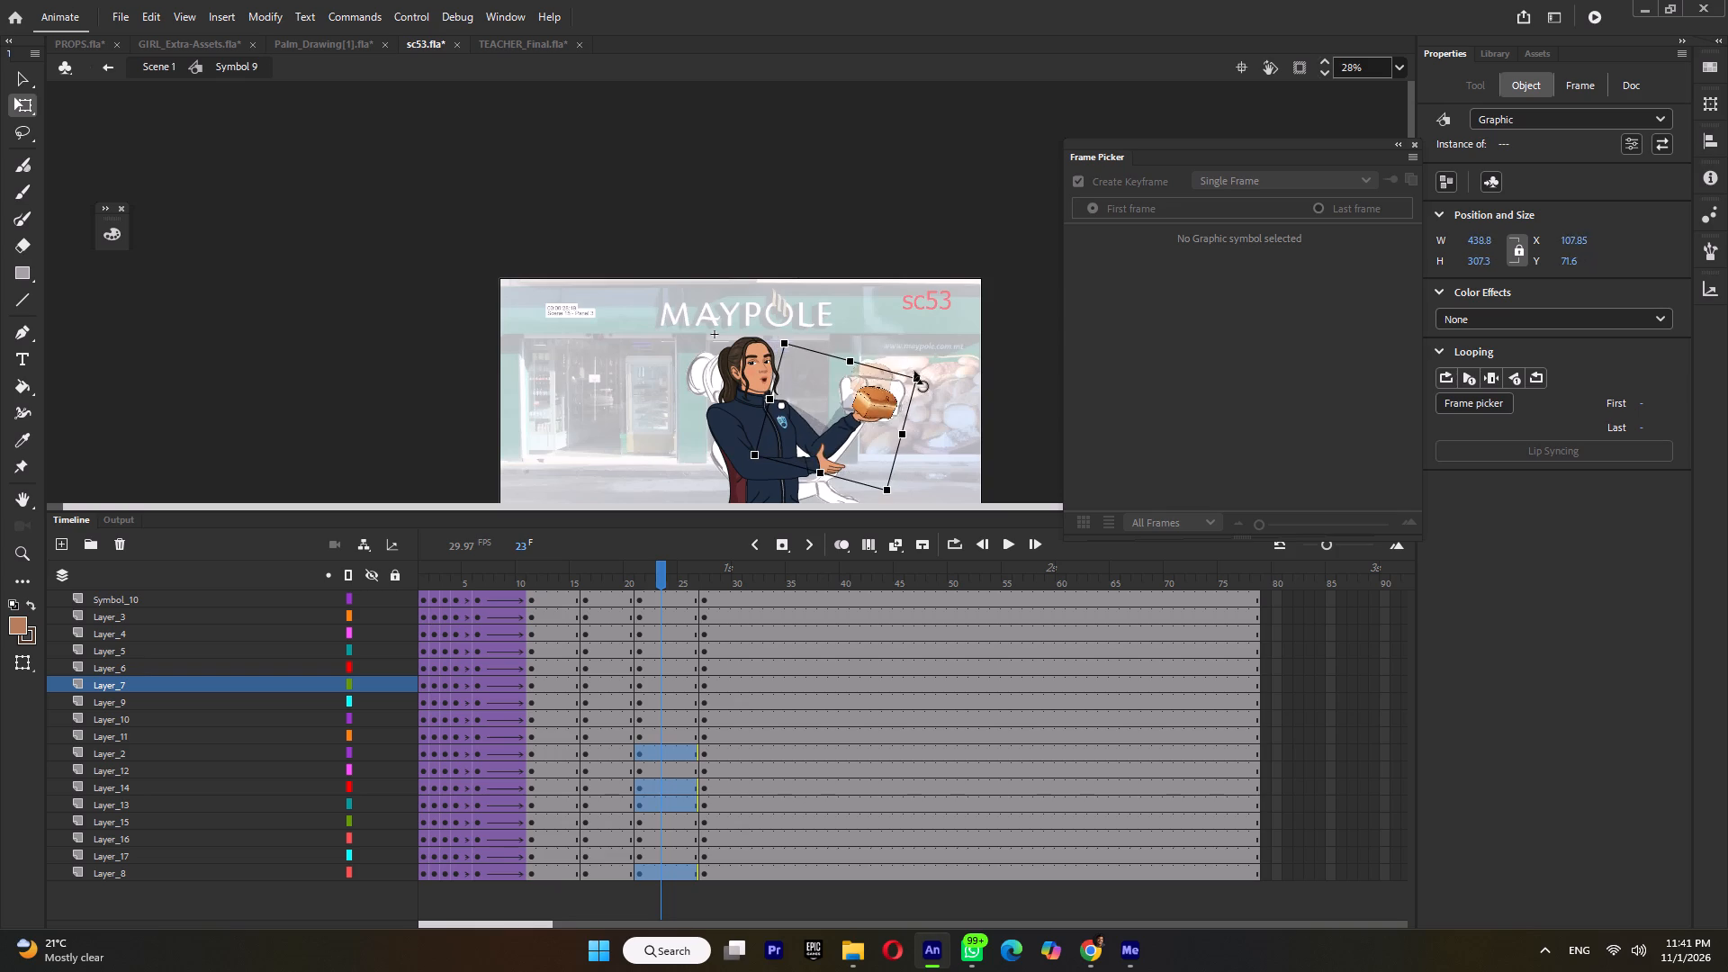
left_click_drag(914, 371, 915, 365)
left_click_drag(937, 344, 855, 424)
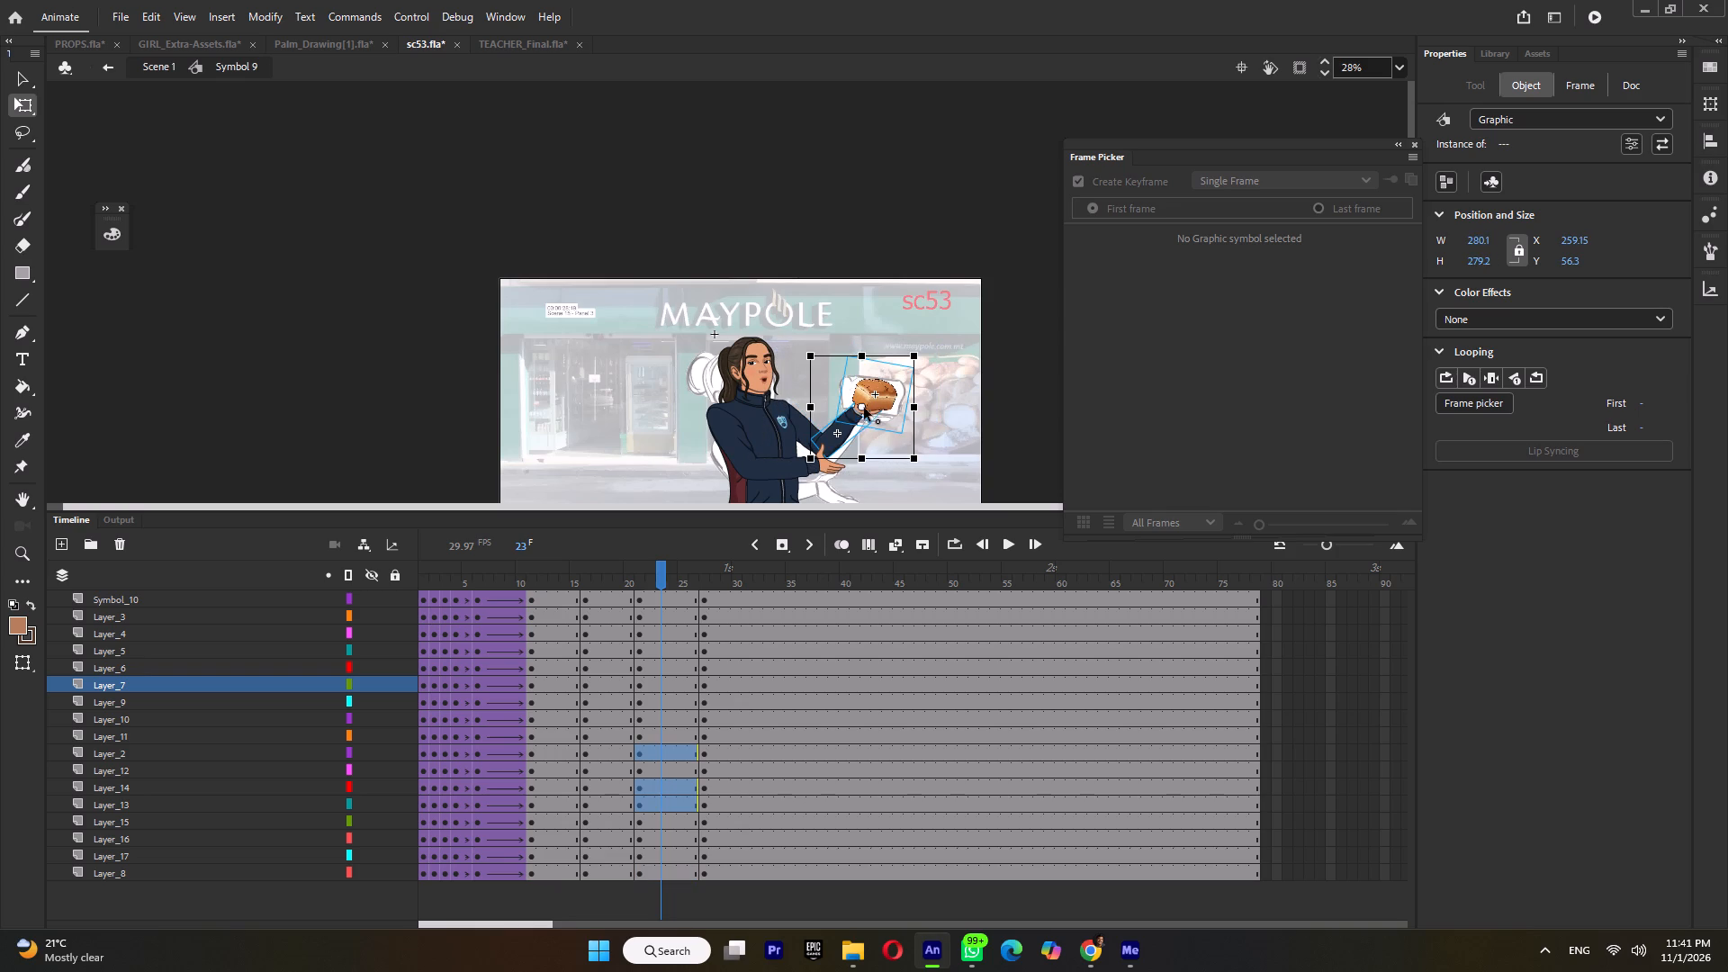
left_click_drag(864, 408, 826, 450)
left_click_drag(924, 362, 913, 348)
Raise the whole bread-holding arm slightly about the shoulder in the frame 21 pose and compare it with the previous pose.
left_click(622, 588)
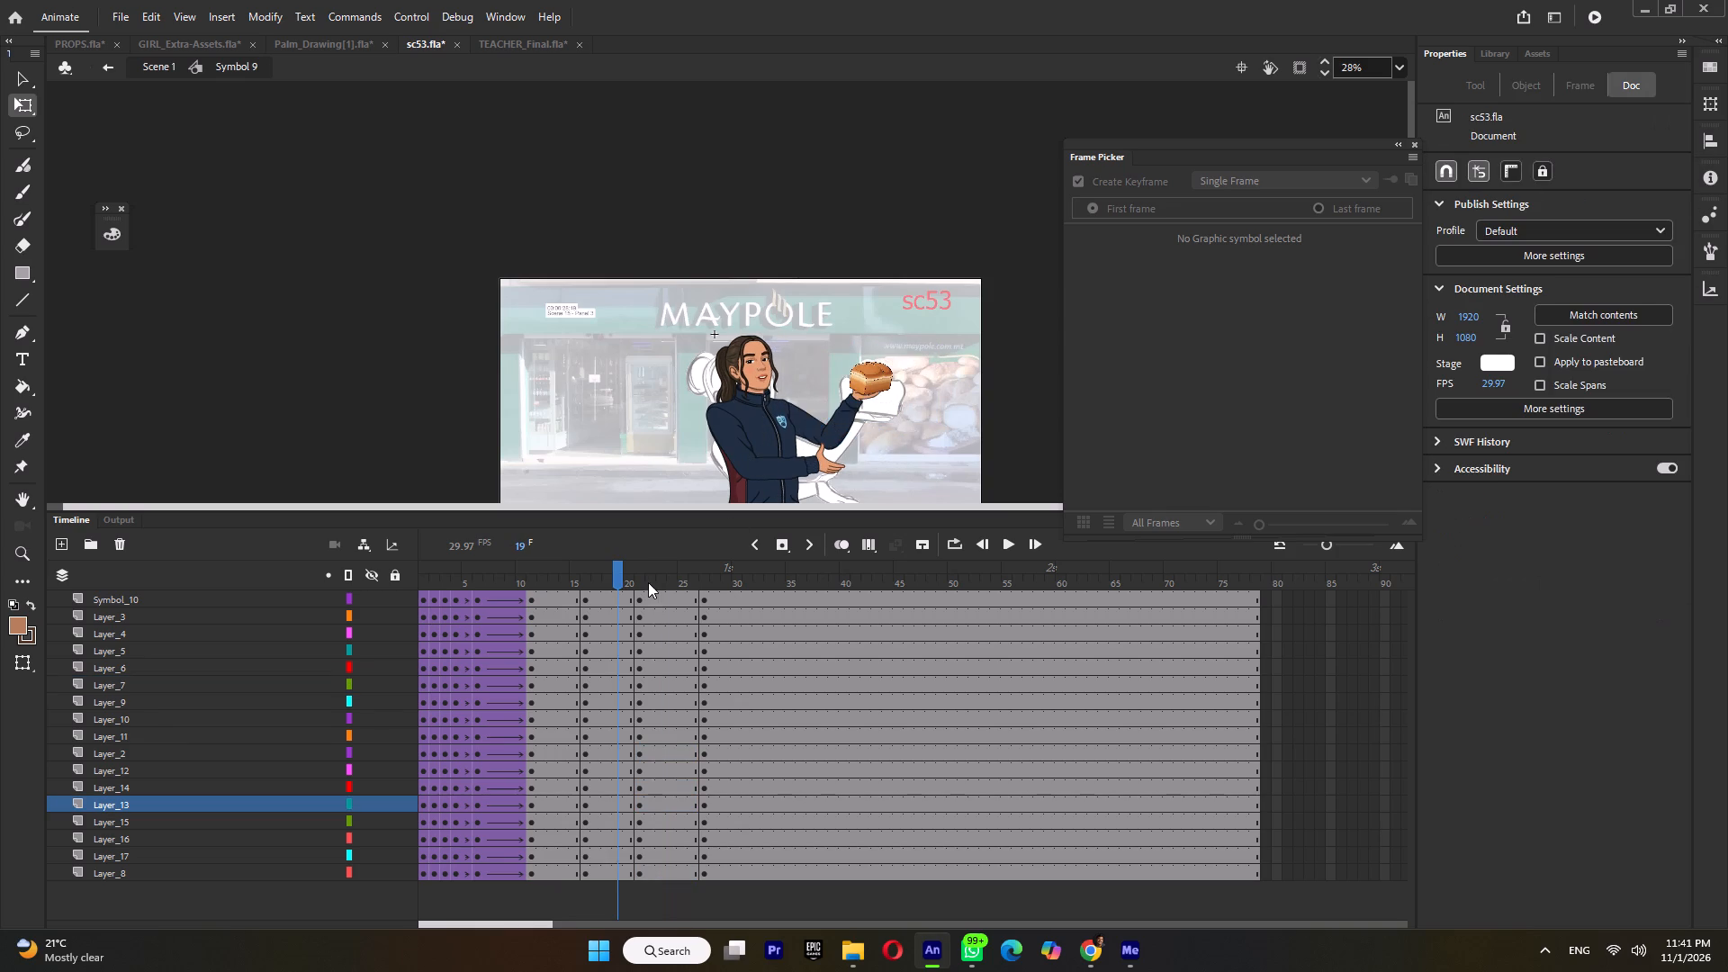
left_click(648, 582)
left_click_drag(898, 364, 810, 429)
key("ctrl+z")
left_click_drag(935, 322, 807, 426)
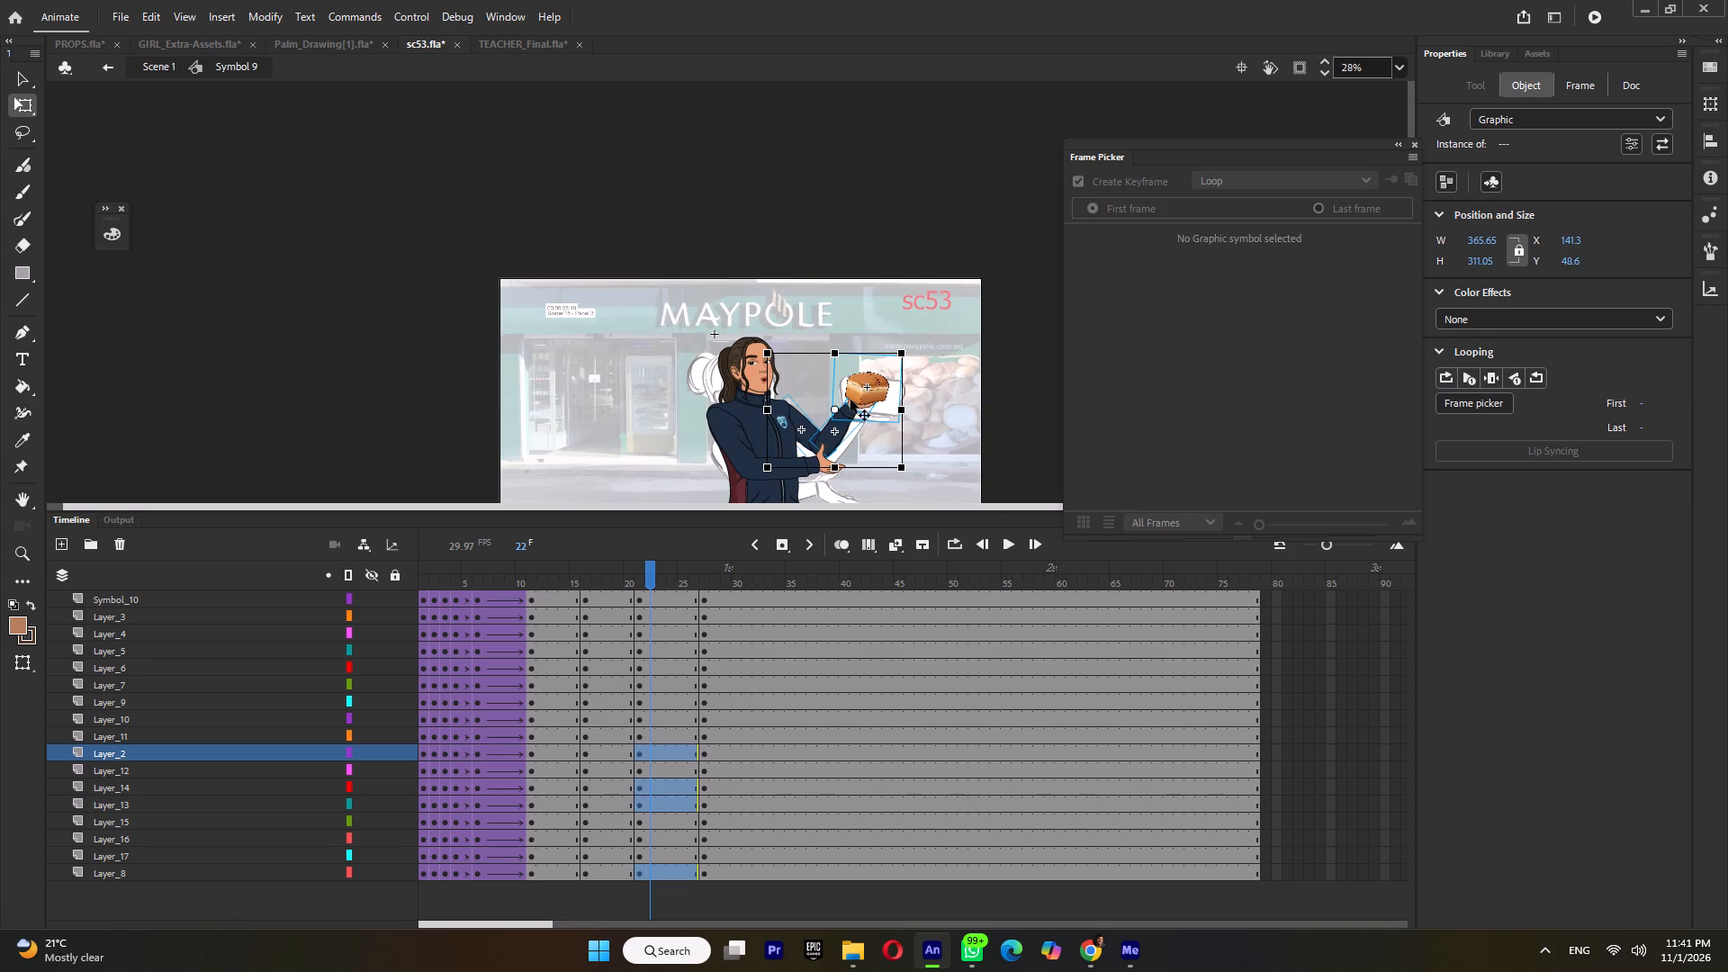
left_click_drag(835, 413, 787, 411)
left_click_drag(913, 352, 916, 339)
left_click(622, 586)
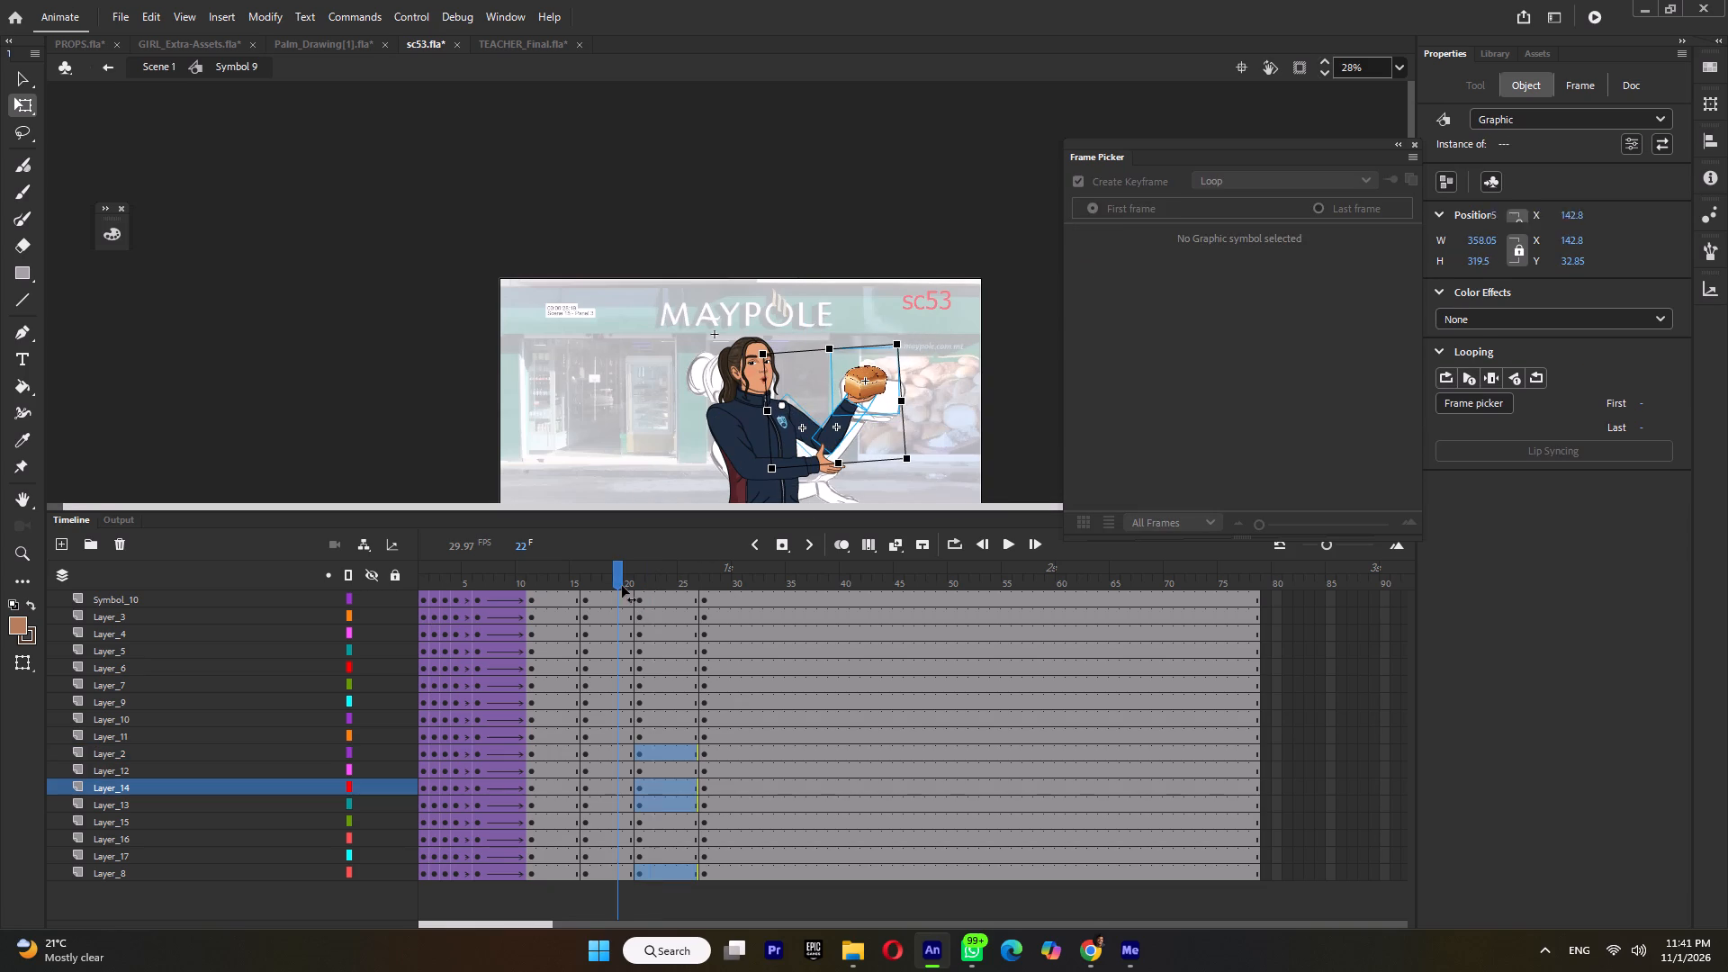
left_click(656, 583)
Select the other arm's upper arm, forearm and hand, set the pivot at the shoulder and rotate them slightly clockwise.
left_click(721, 440)
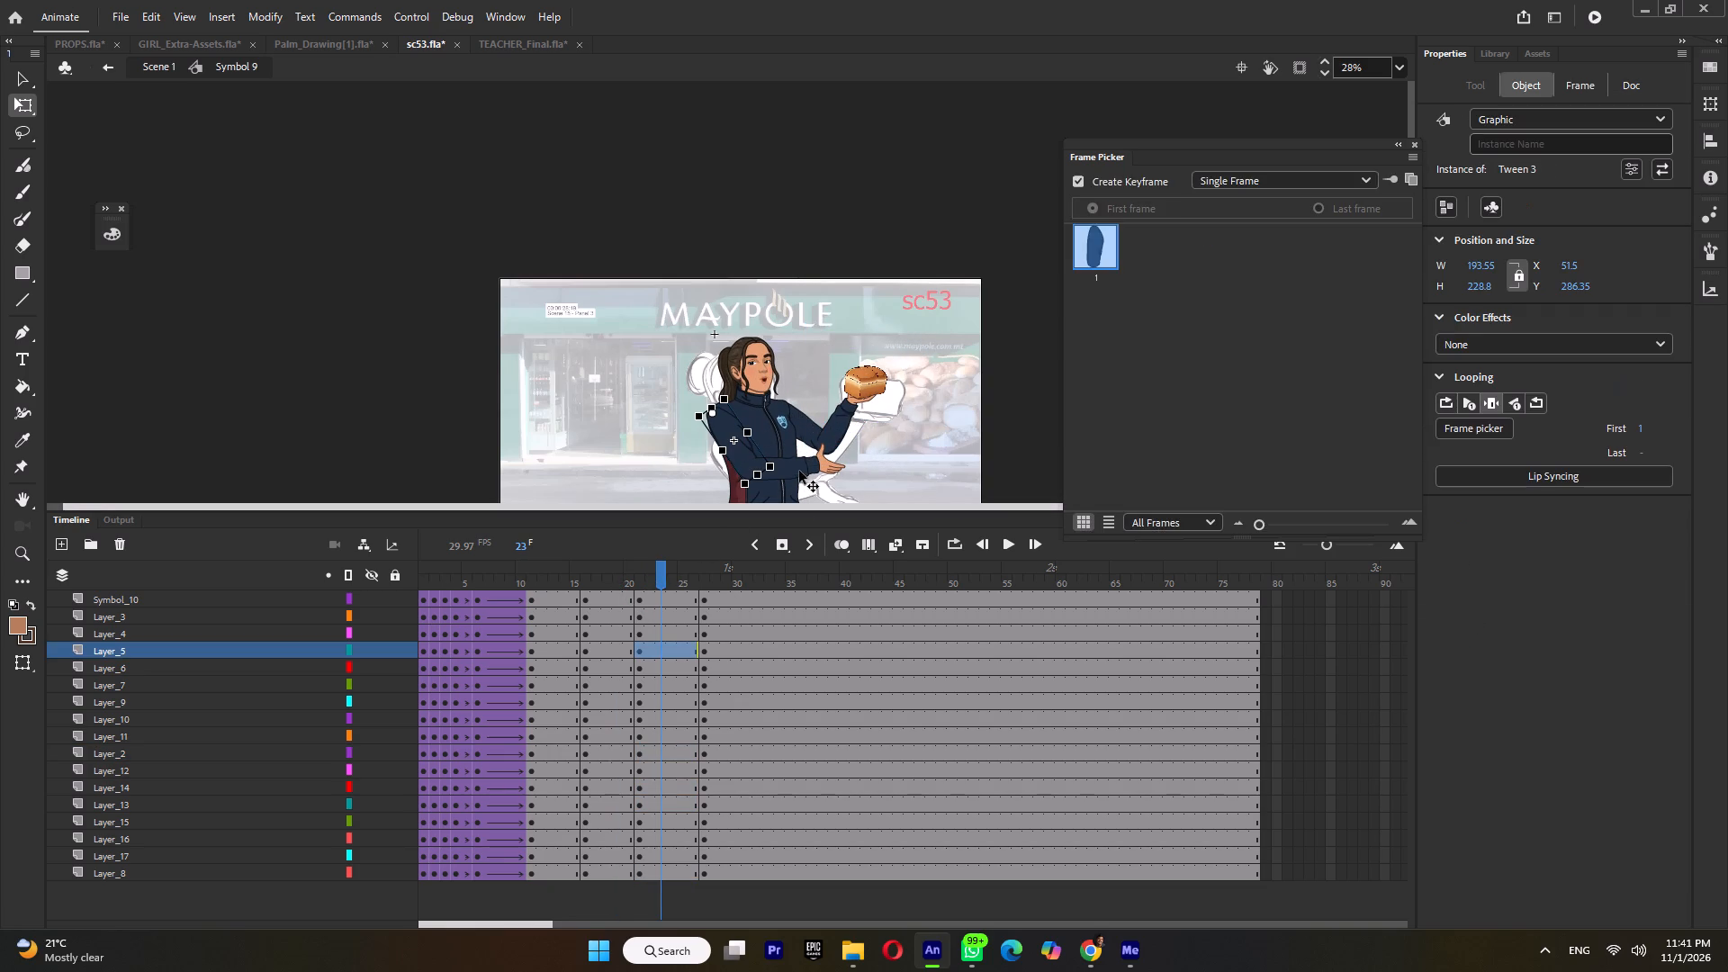
left_click(799, 471, "shift")
left_click(836, 461, "shift")
left_click_drag(773, 441, 759, 434)
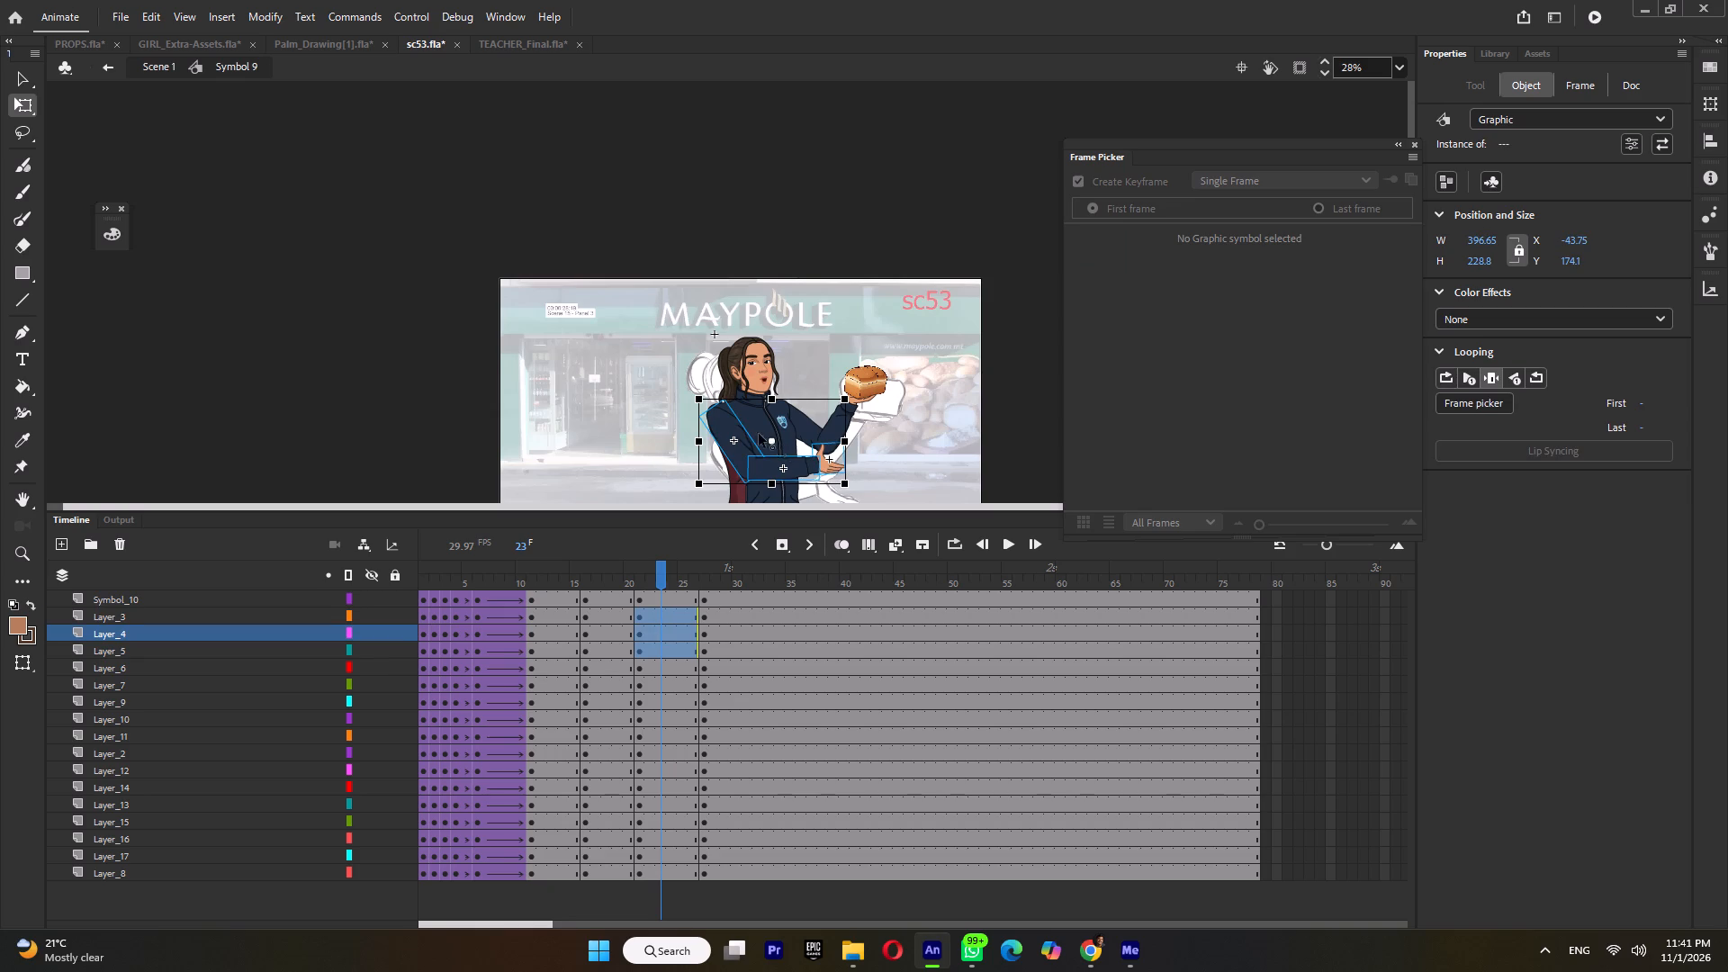
left_click_drag(759, 434, 712, 414)
scroll(850, 484, "up", 4, "ctrl")
left_click_drag(876, 474, 873, 478)
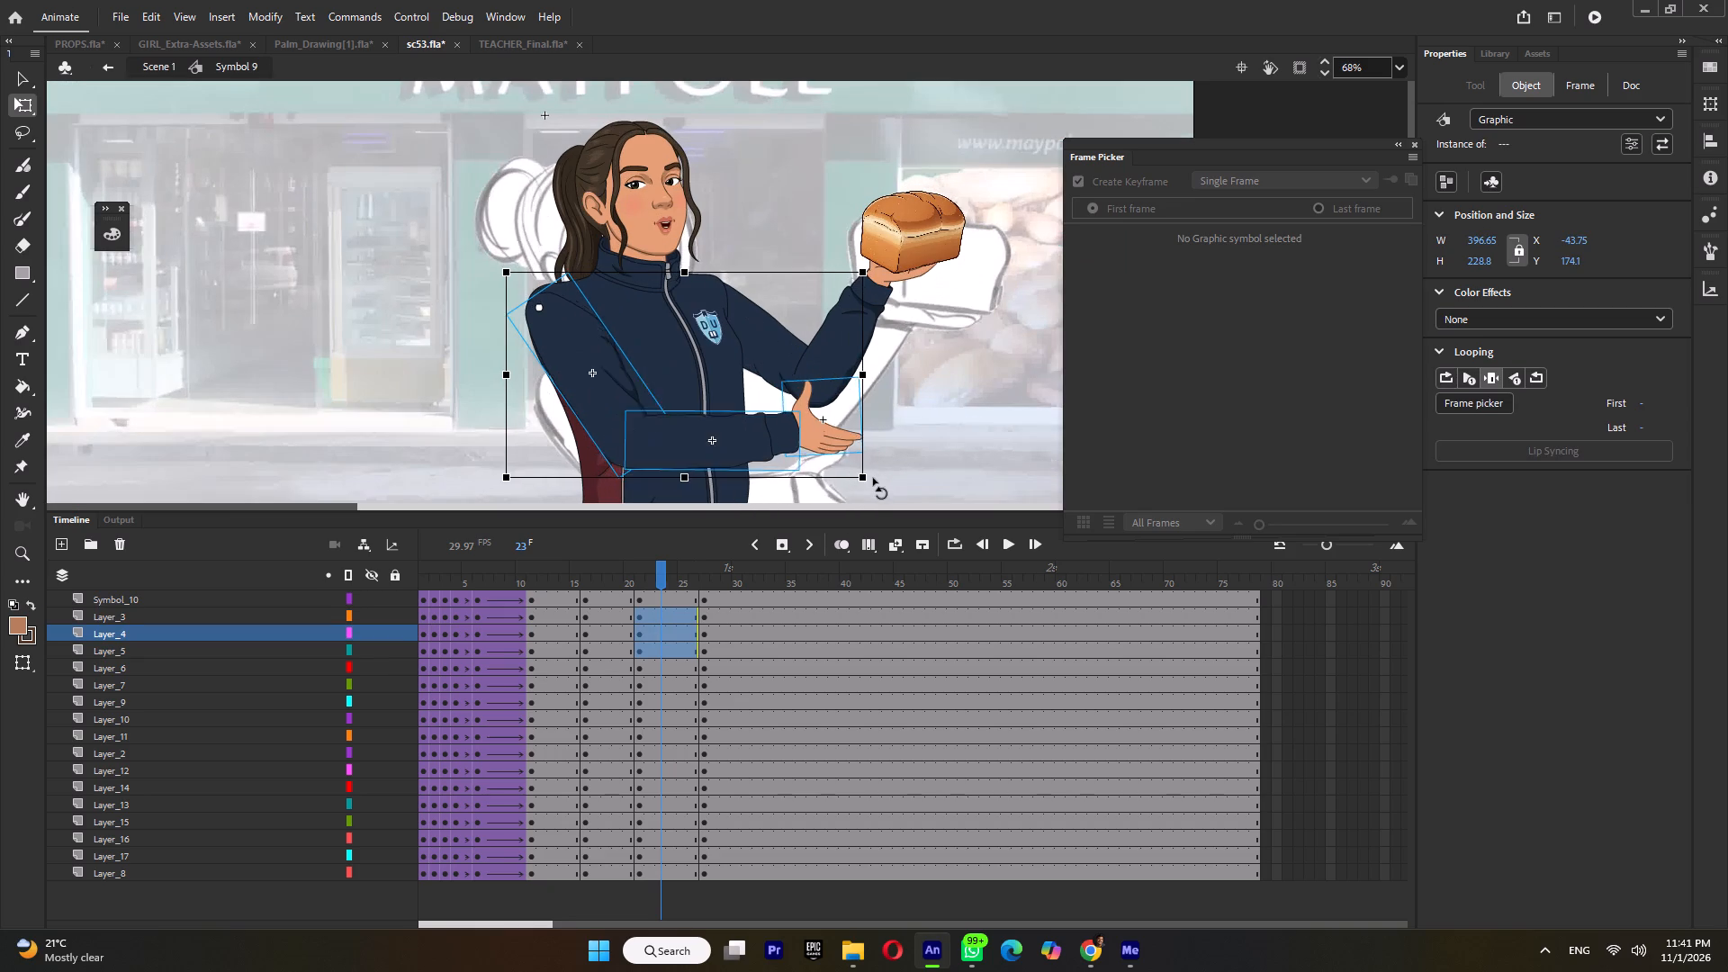
left_click_drag(873, 478, 865, 491)
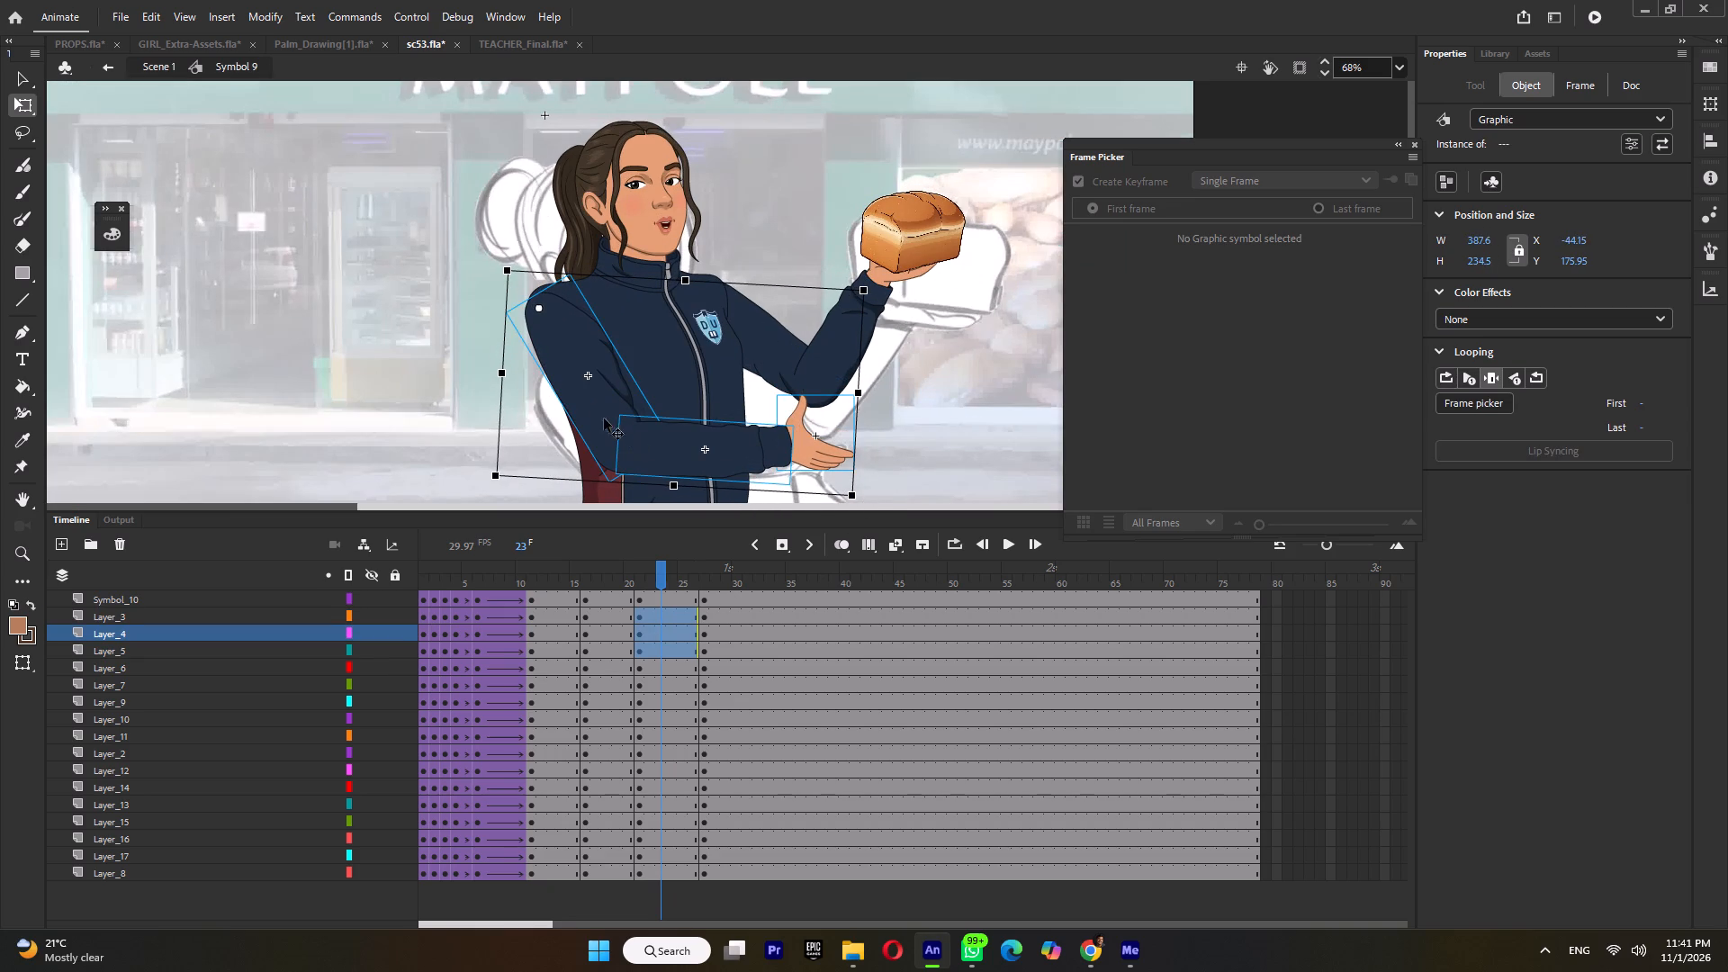
Rotate that arm's forearm and hand slightly upward about the elbow, turn the hand slightly upward, and compare with the previous pose.
left_click(592, 409, "shift")
left_click_drag(736, 440, 624, 452)
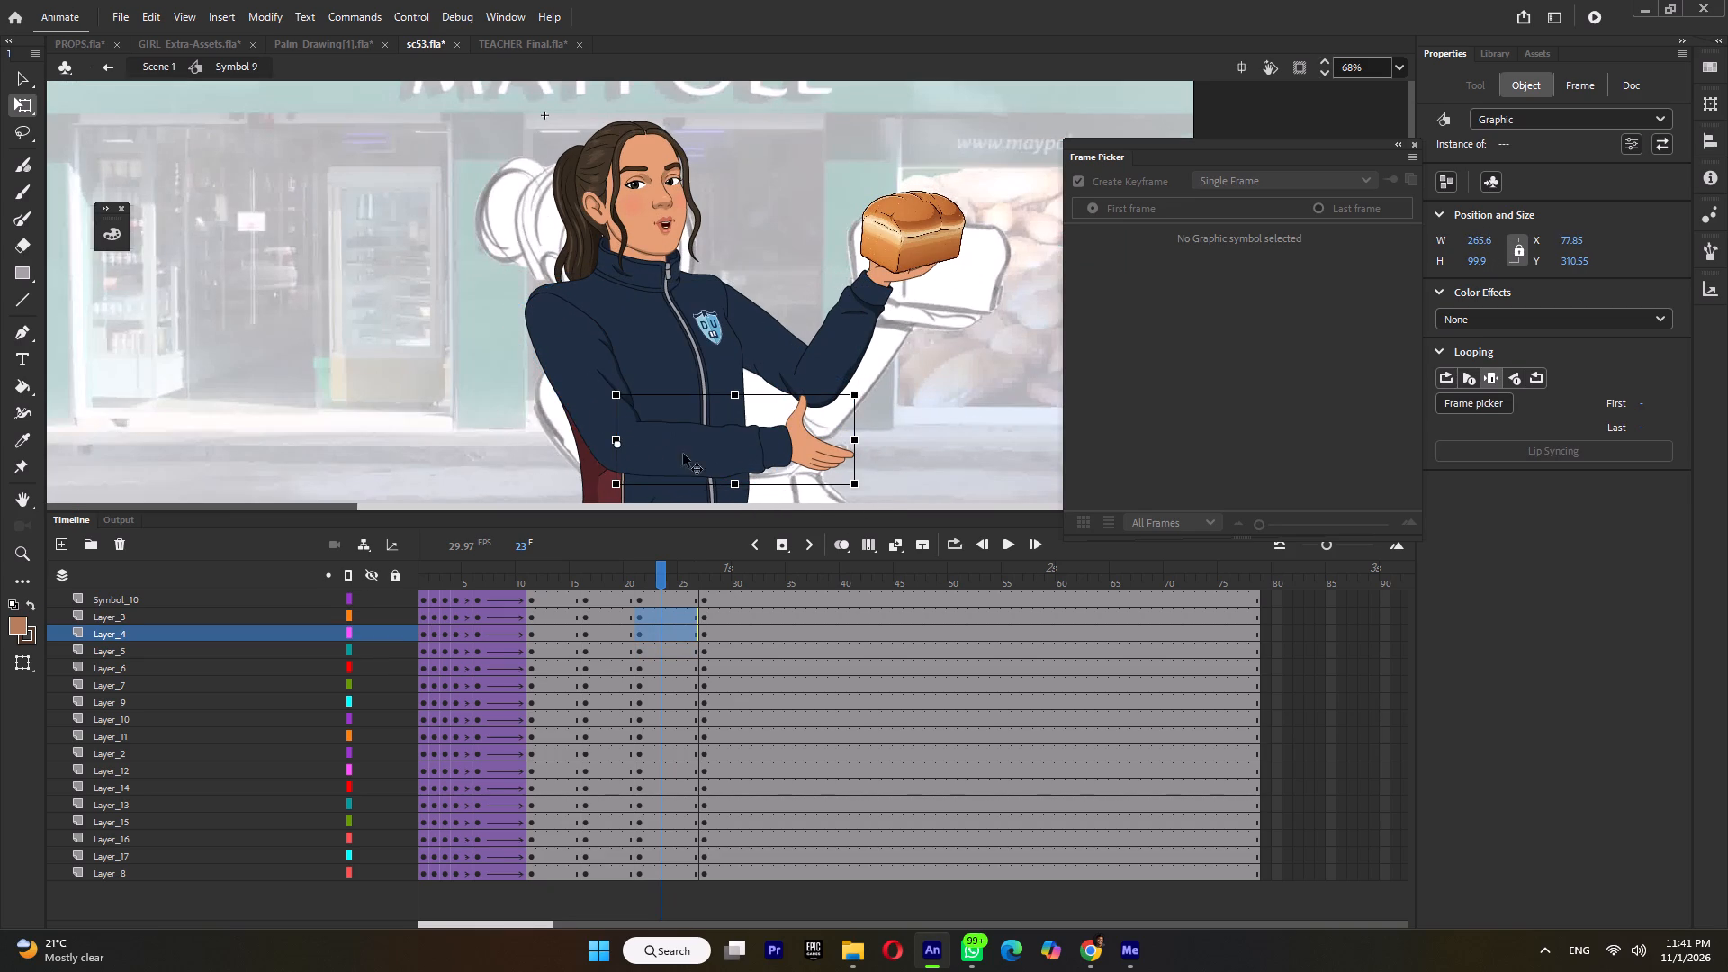
left_click_drag(869, 400, 864, 378)
left_click(917, 407)
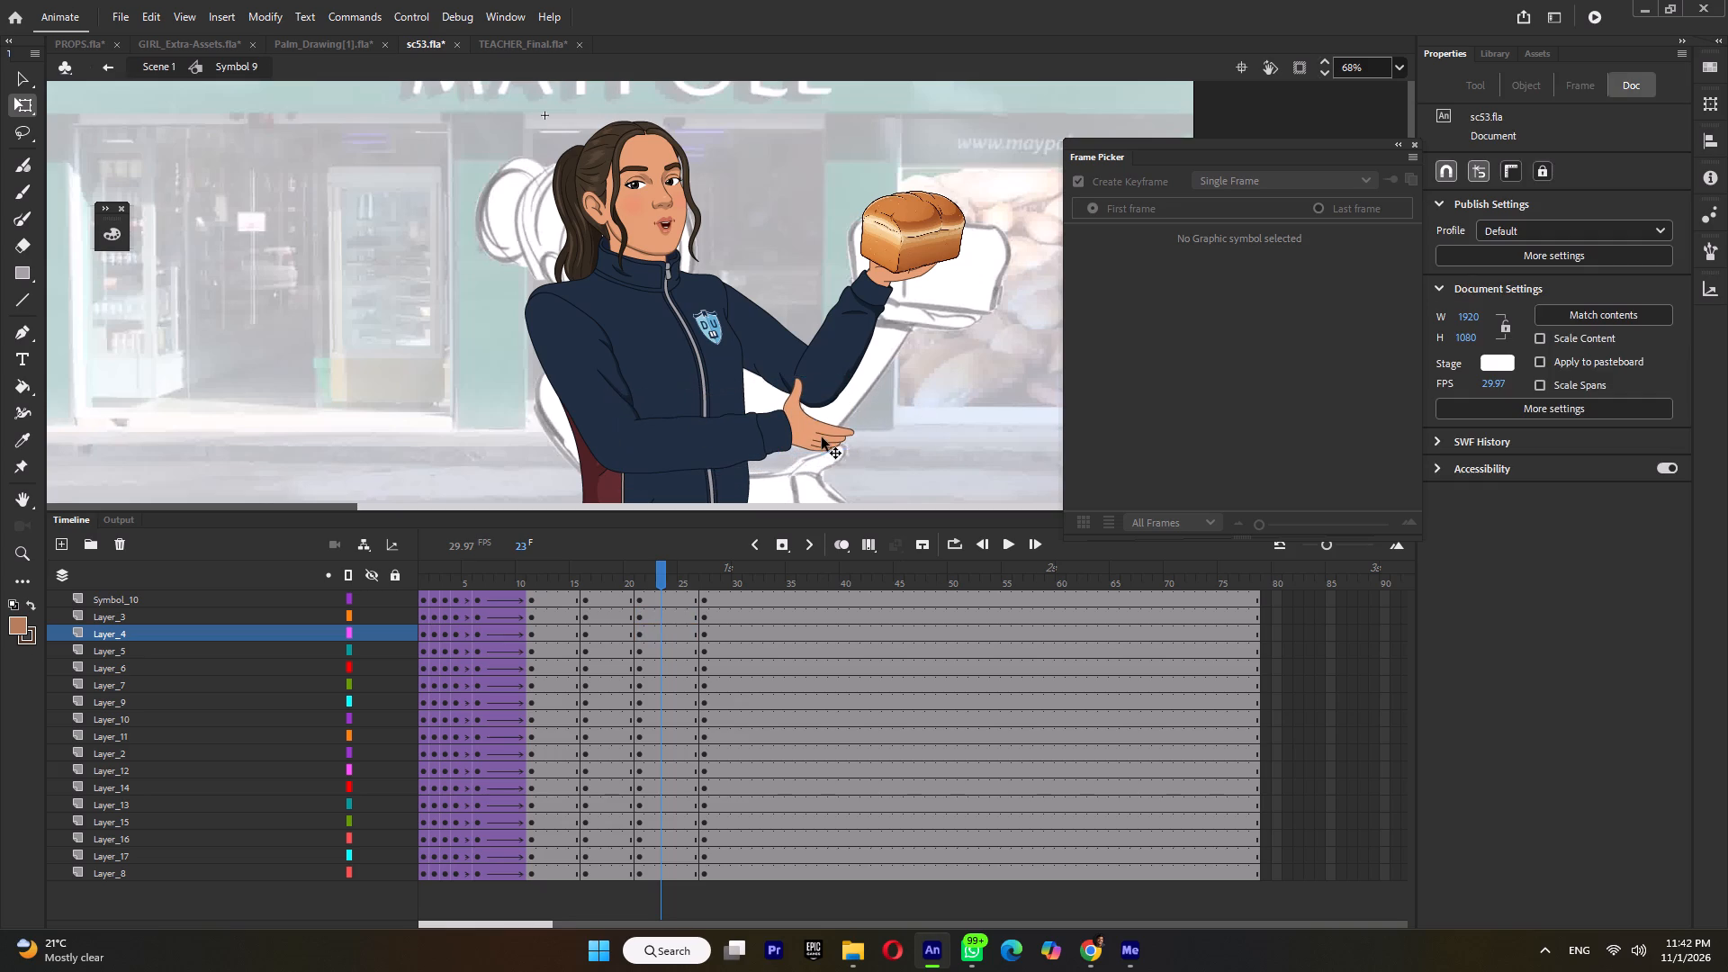
left_click(822, 437)
left_click_drag(859, 451, 876, 445)
scroll(876, 444, "down", 1, "ctrl")
left_click(608, 585)
left_click(636, 584)
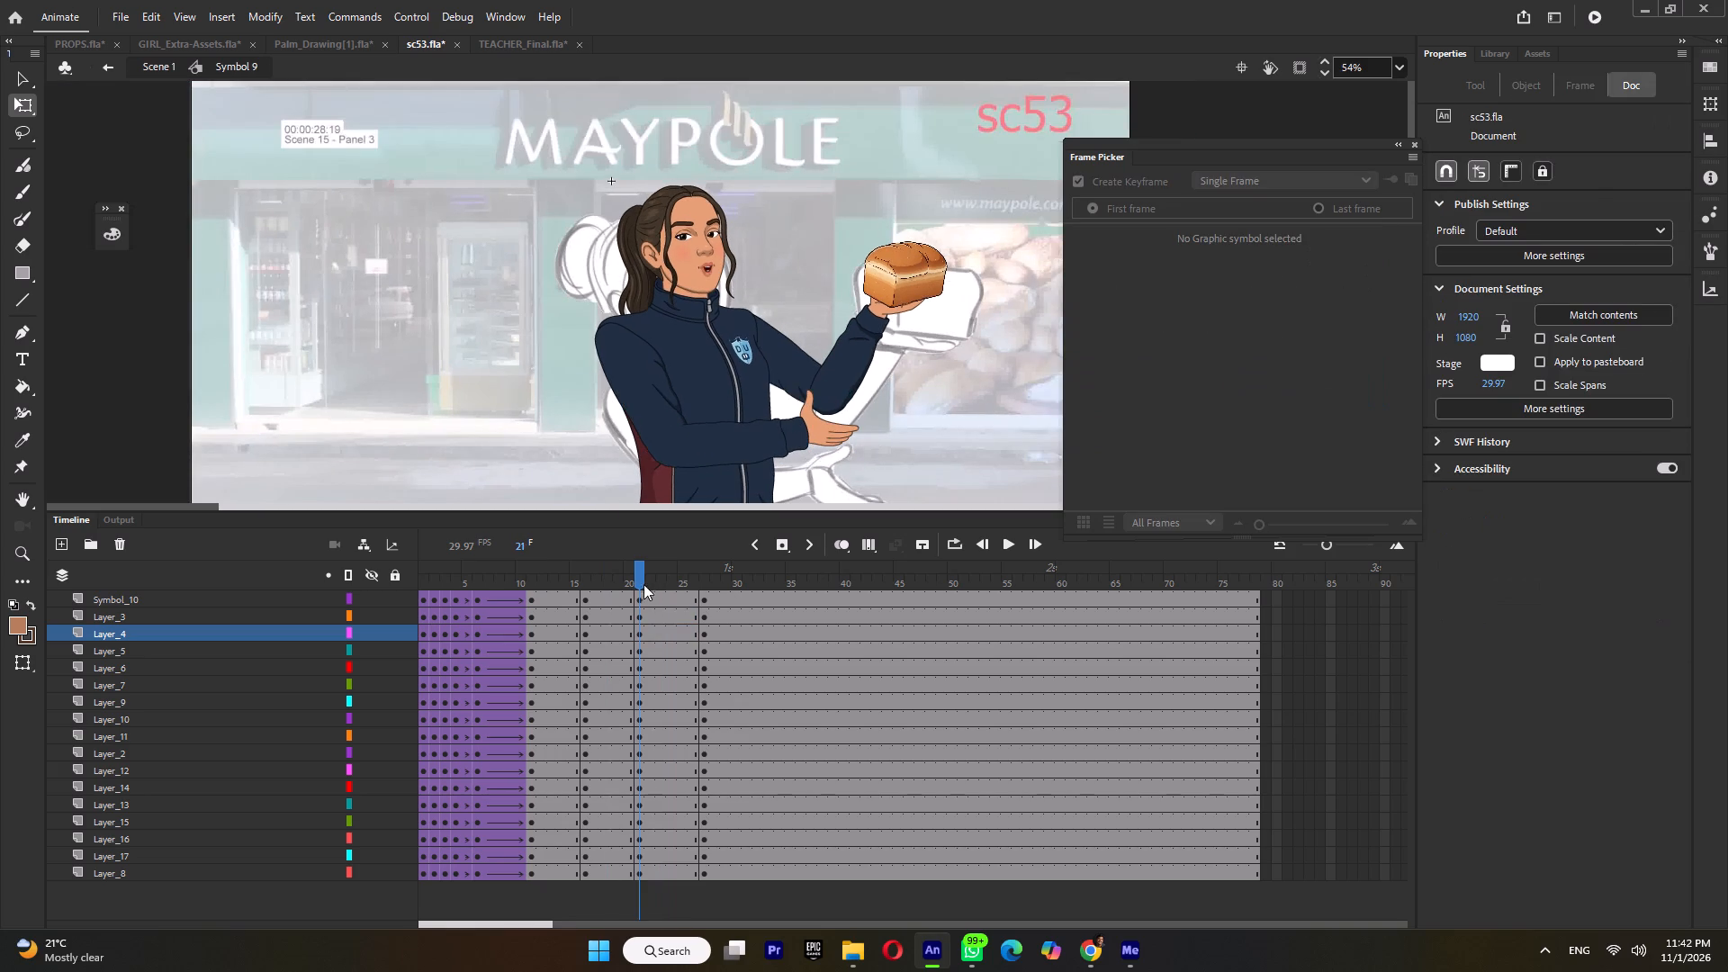
At frame 21, select the whole upper body again and rotate it very slightly clockwise about the waist.
scroll(668, 362, "down", 2, "ctrl")
left_click_drag(597, 273, 904, 406)
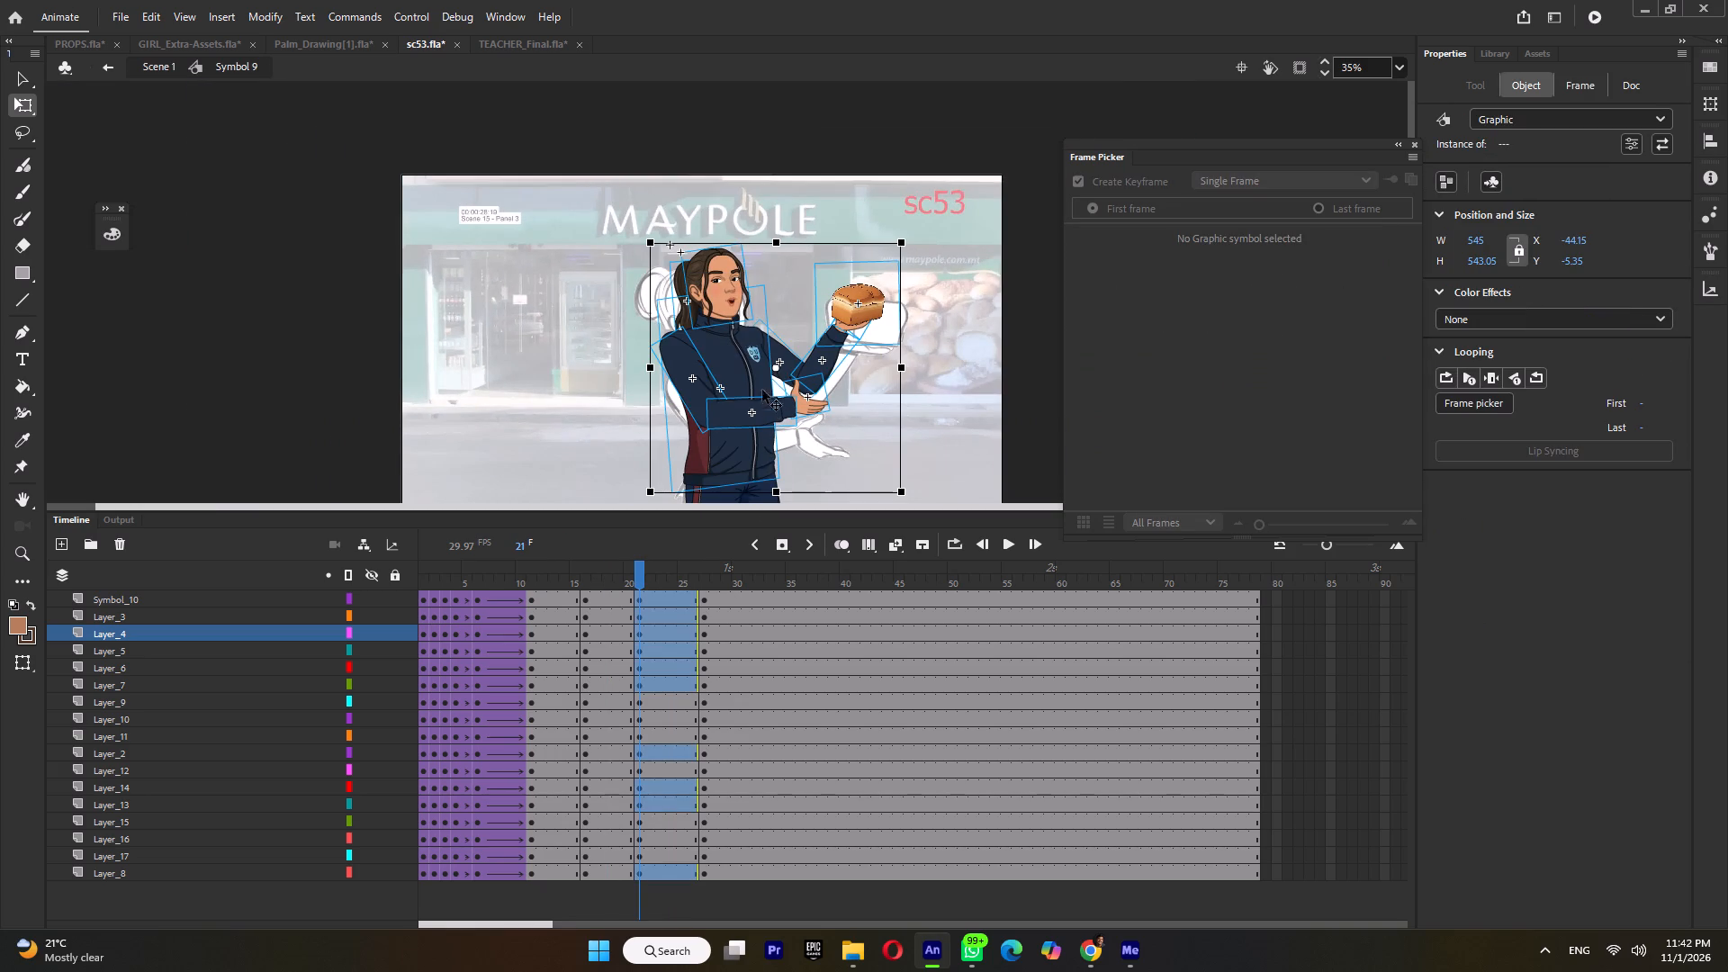
left_click_drag(778, 369, 733, 468)
scroll(913, 189, "up", 4, "ctrl")
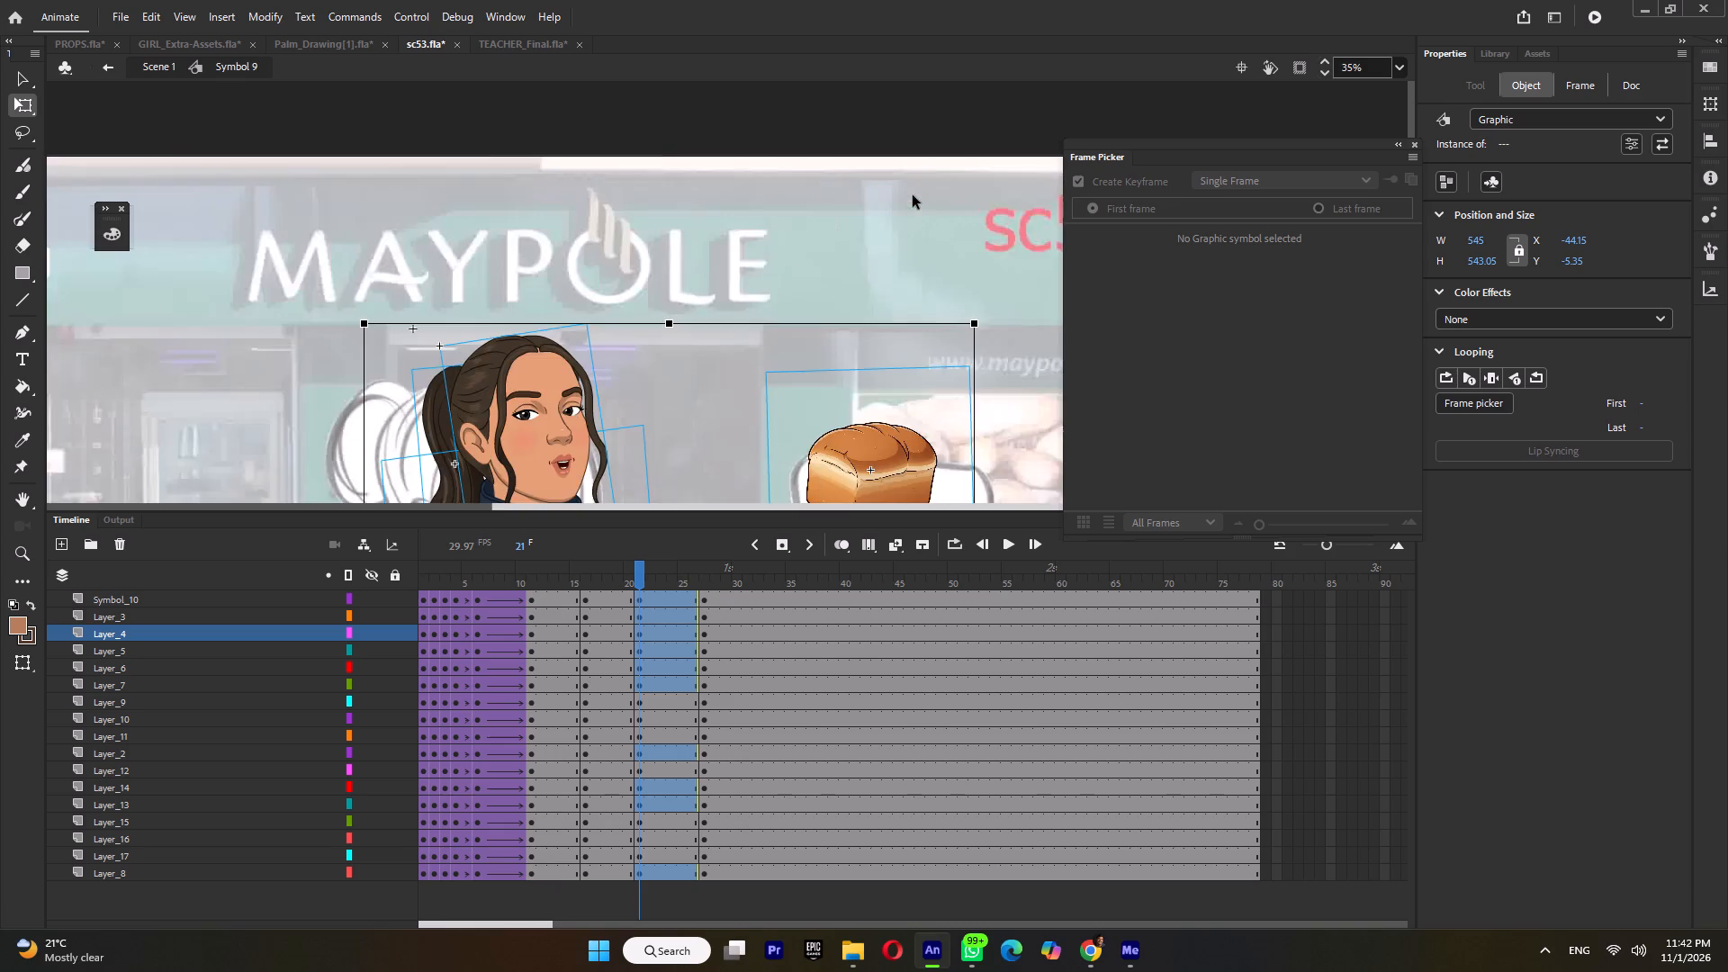
scroll(961, 299, "up", 3, "ctrl")
scroll(1026, 354, "up", 3, "ctrl")
left_click(974, 328)
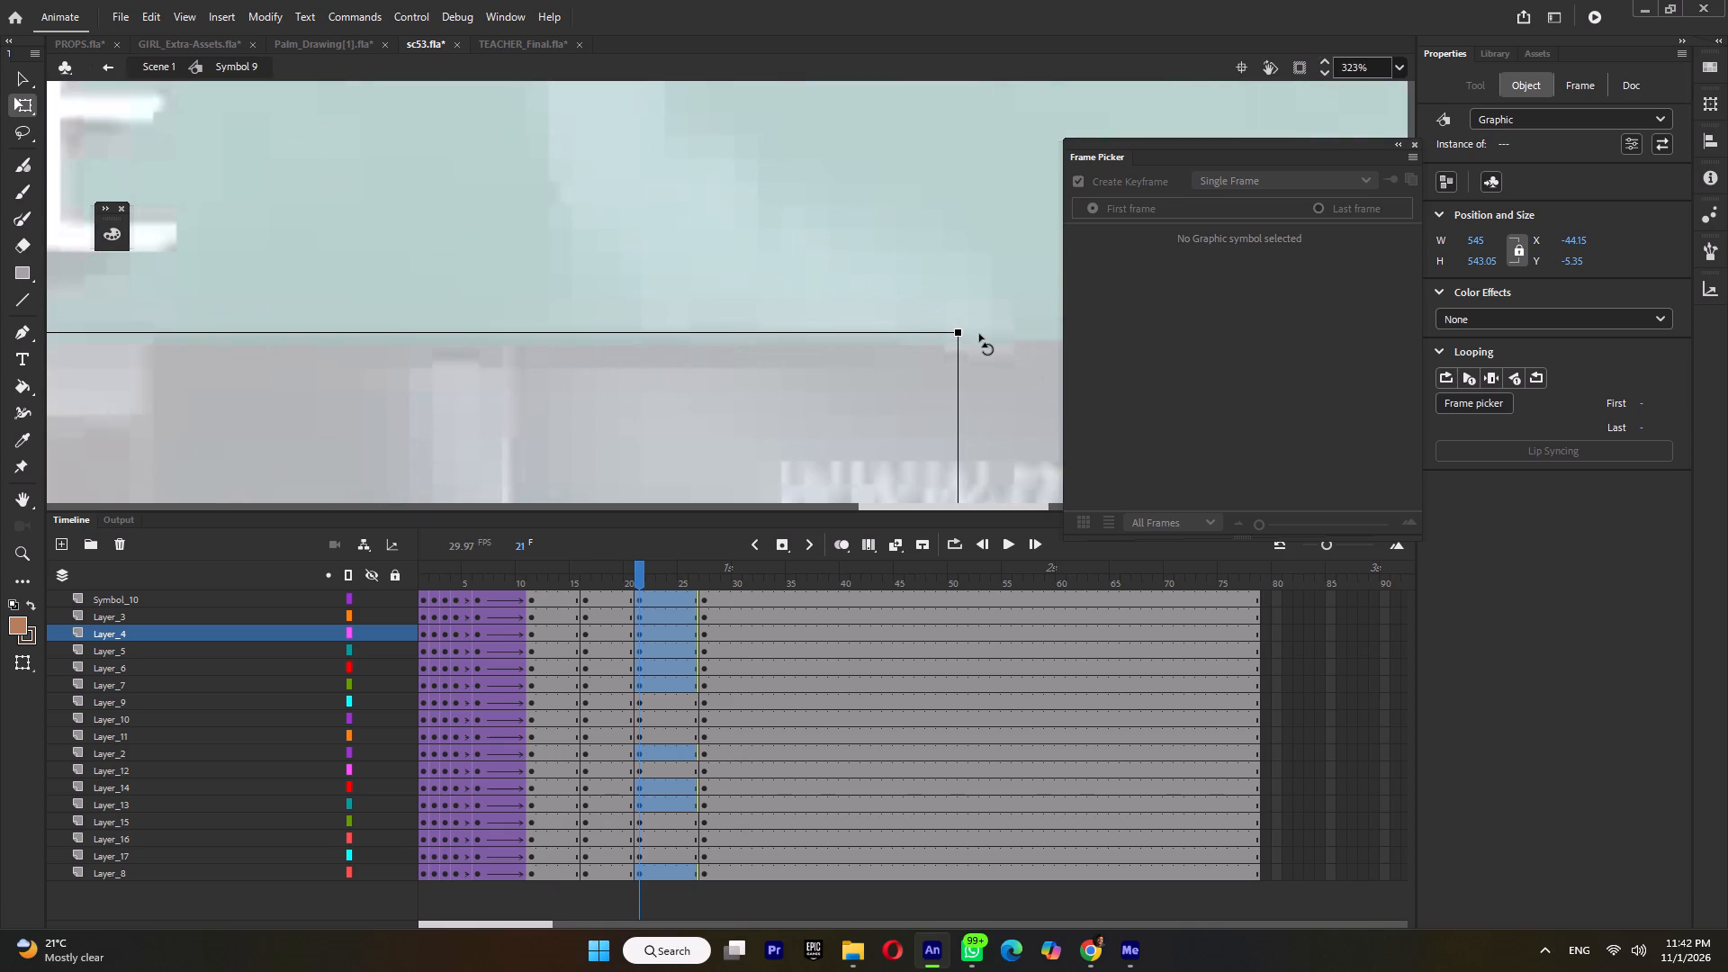
scroll(981, 335, "down", 7, "ctrl")
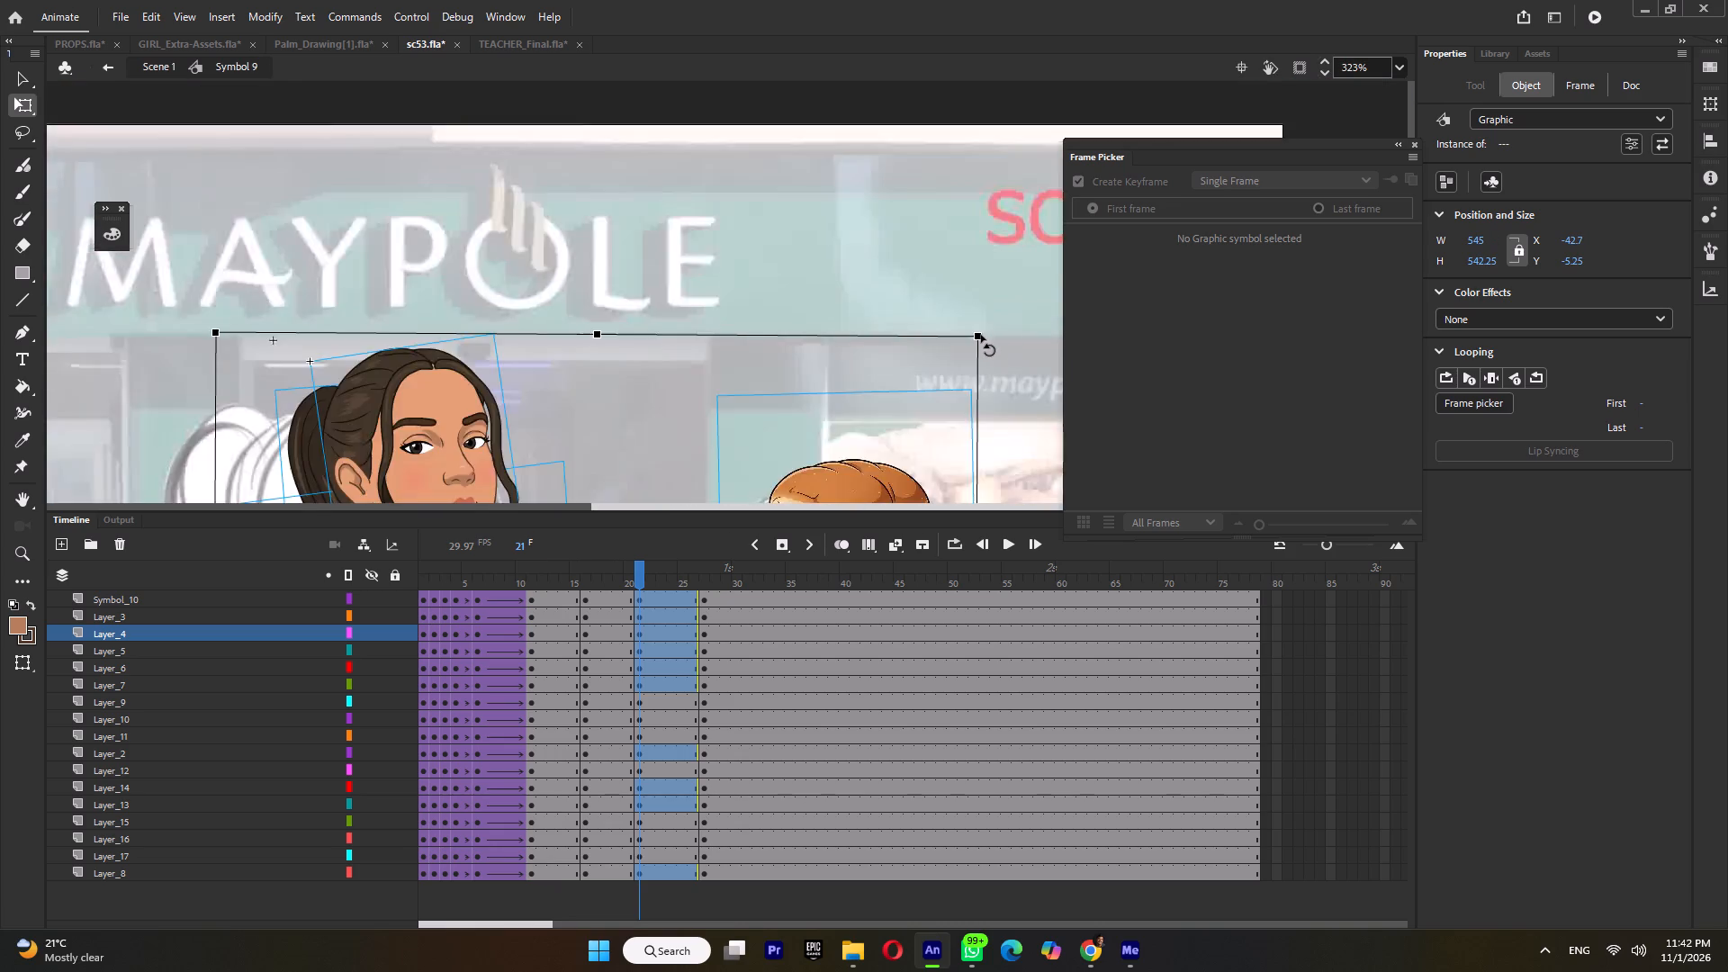
scroll(981, 335, "down", 9, "ctrl")
Create classic tweens on all layers between frames 16 and 21 and between 21 and 27, and replay the movement.
double_click(612, 572)
key("ctrl+m")
double_click(657, 577)
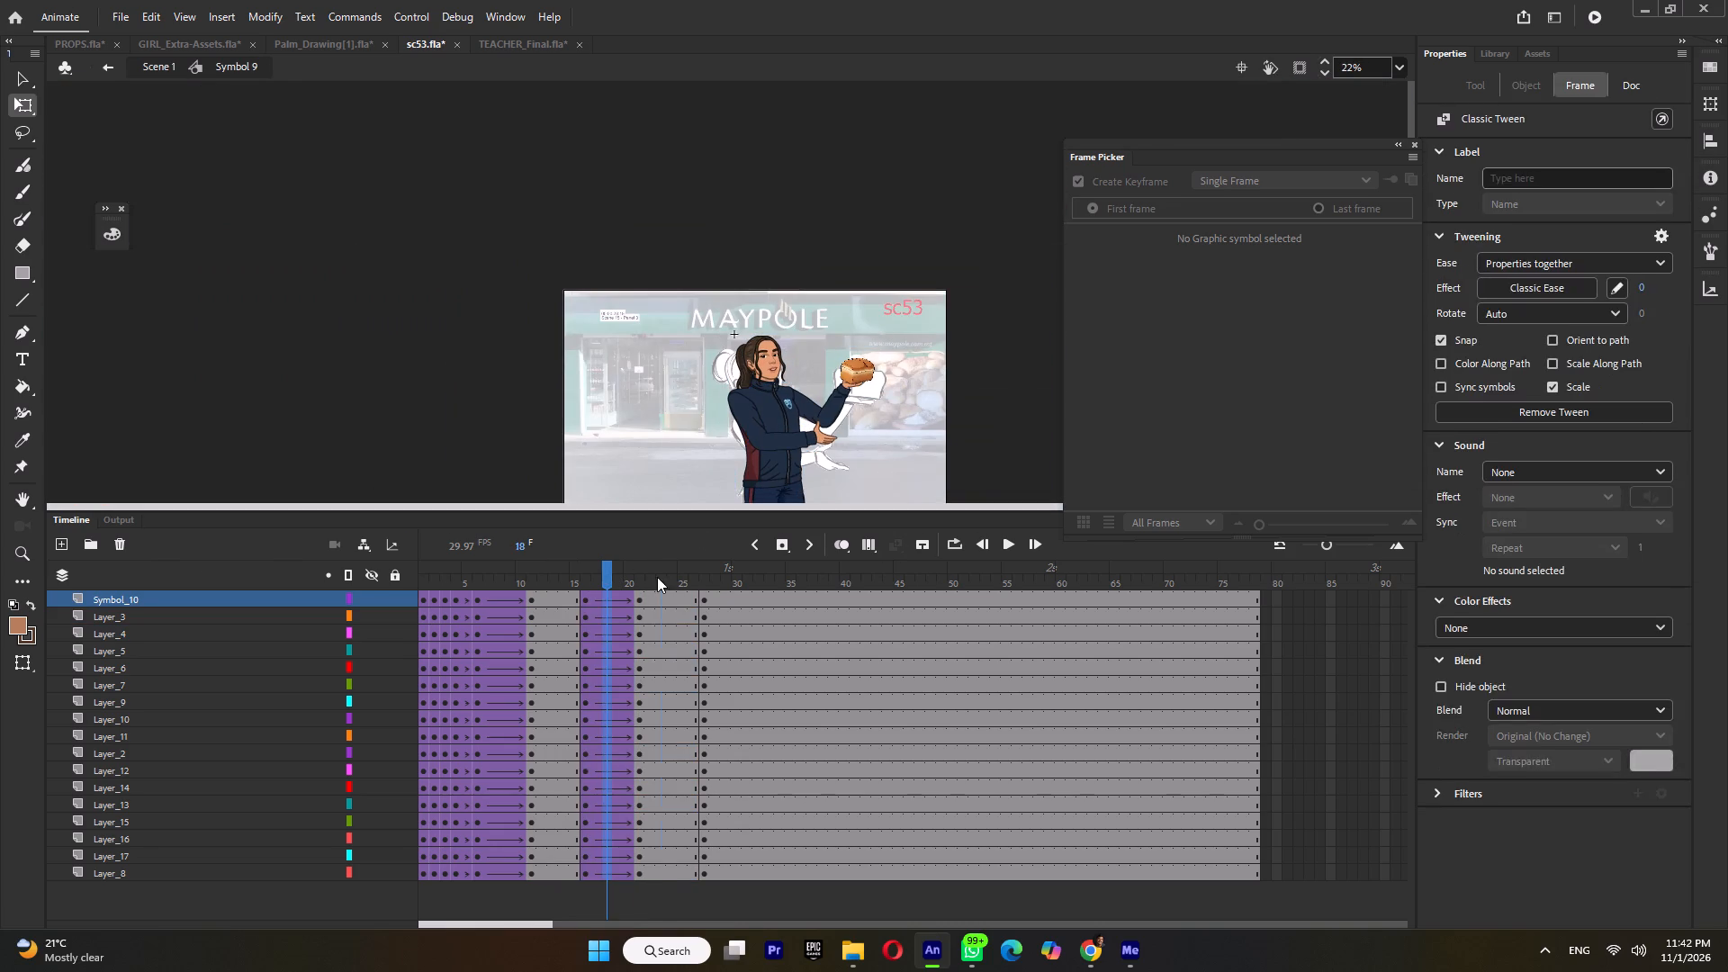
key("ctrl+m")
left_click(588, 583)
key("Return")
key("Return")
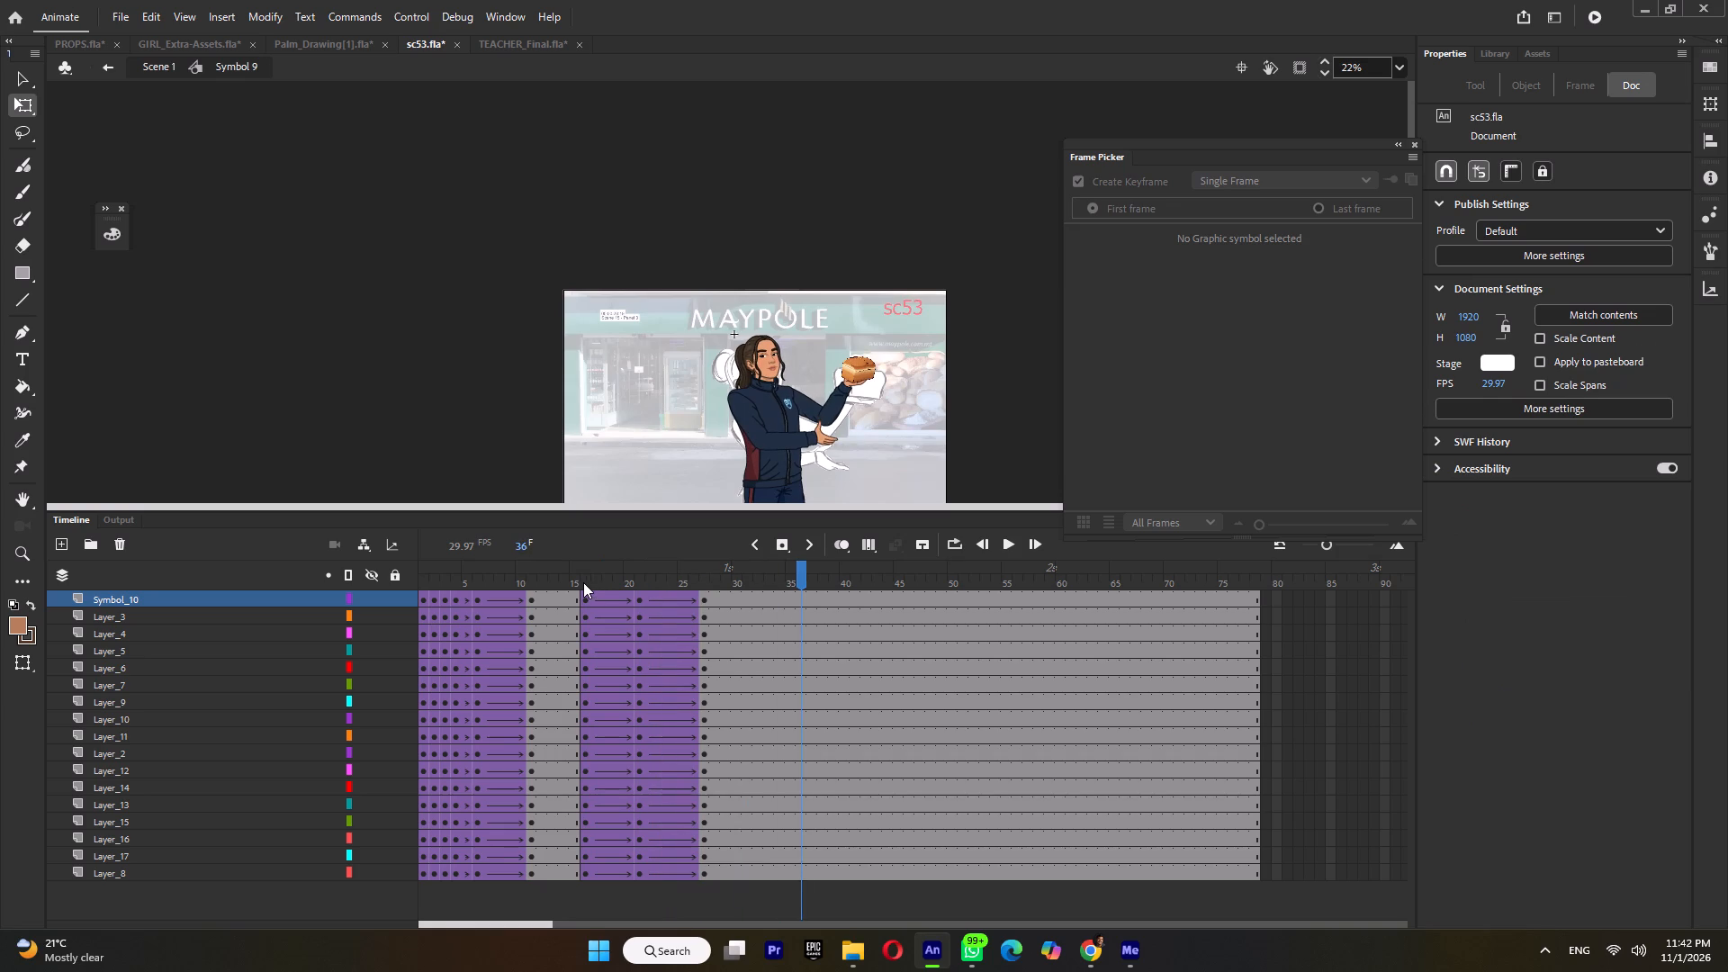
Replay the movement, rotate the bread-holding arm and bread slightly upward about the shoulder at frame 21, and compare with the frame 16 pose.
left_click(554, 585)
key("Return")
key("Return")
left_click(587, 573)
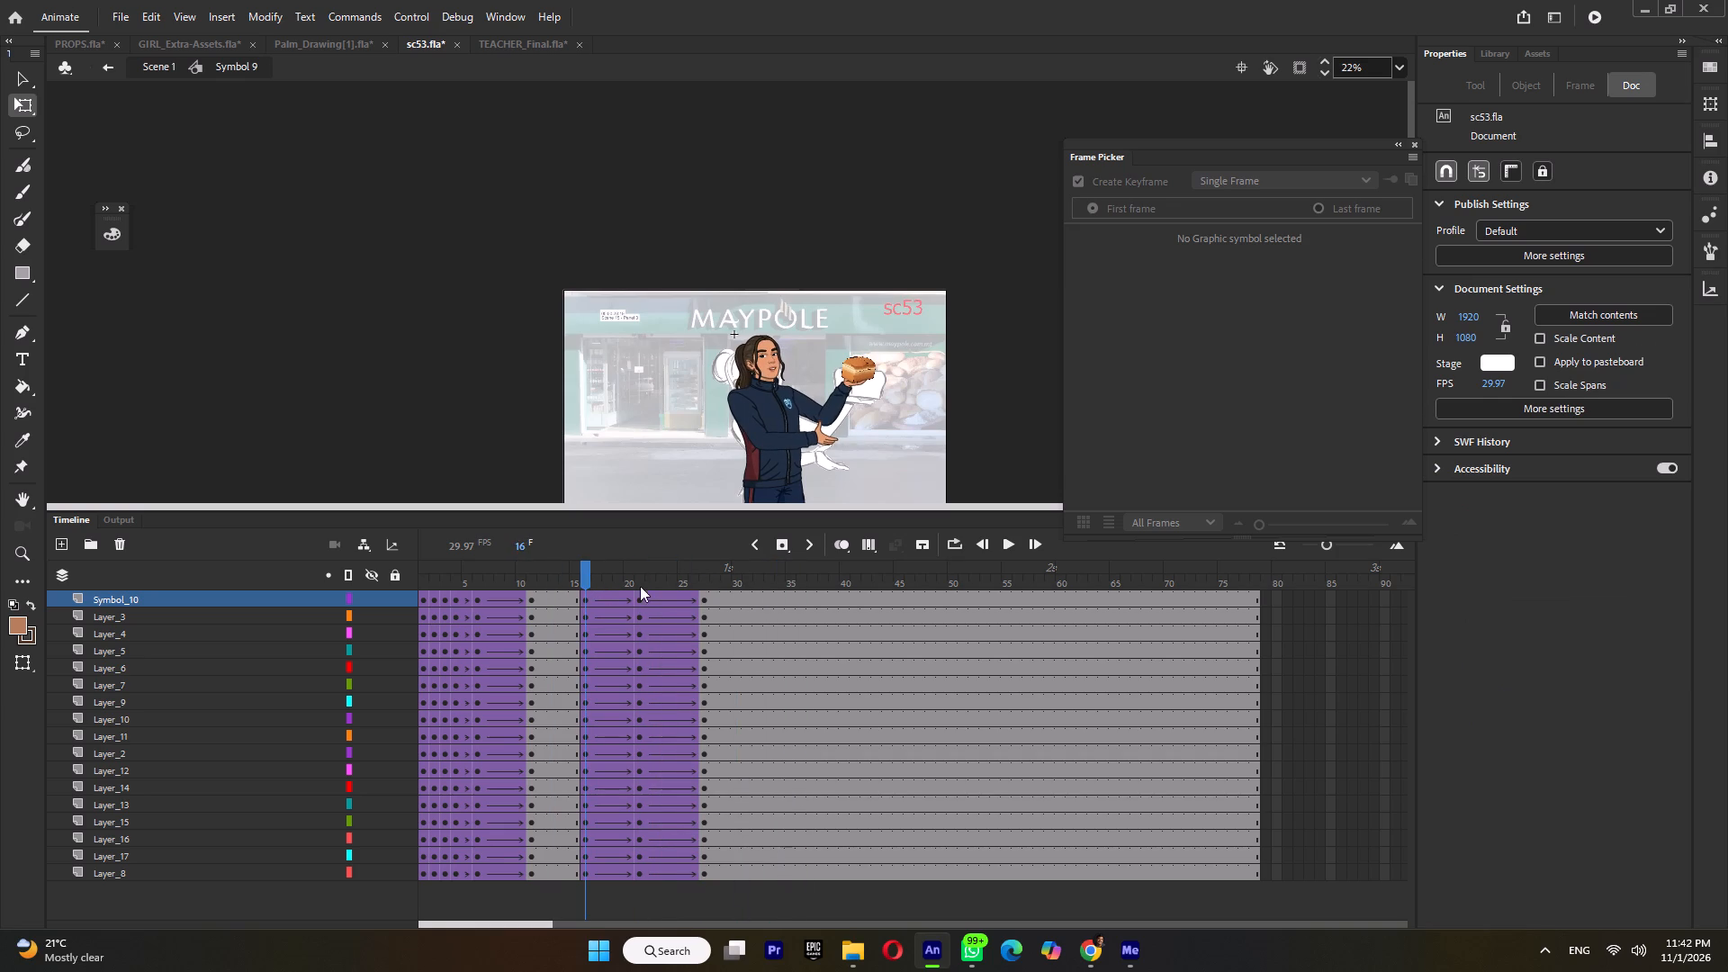
left_click(642, 581)
left_click_drag(903, 328, 810, 409)
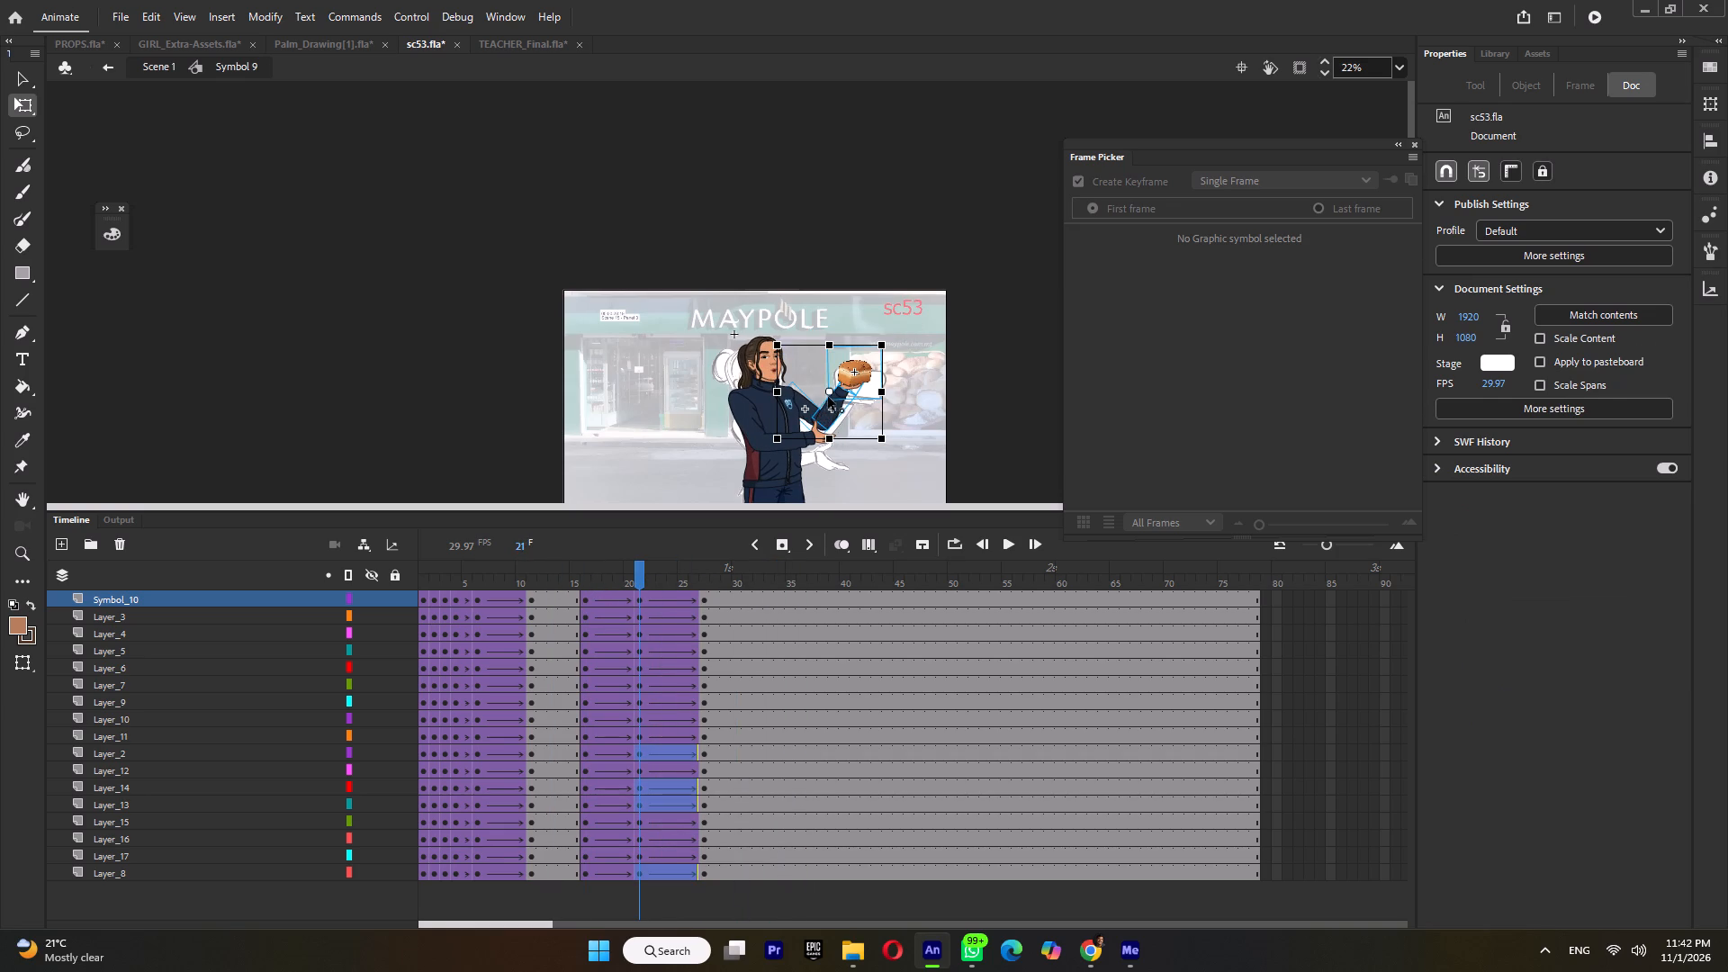
left_click_drag(829, 391, 787, 397)
scroll(900, 440, "up", 5, "ctrl")
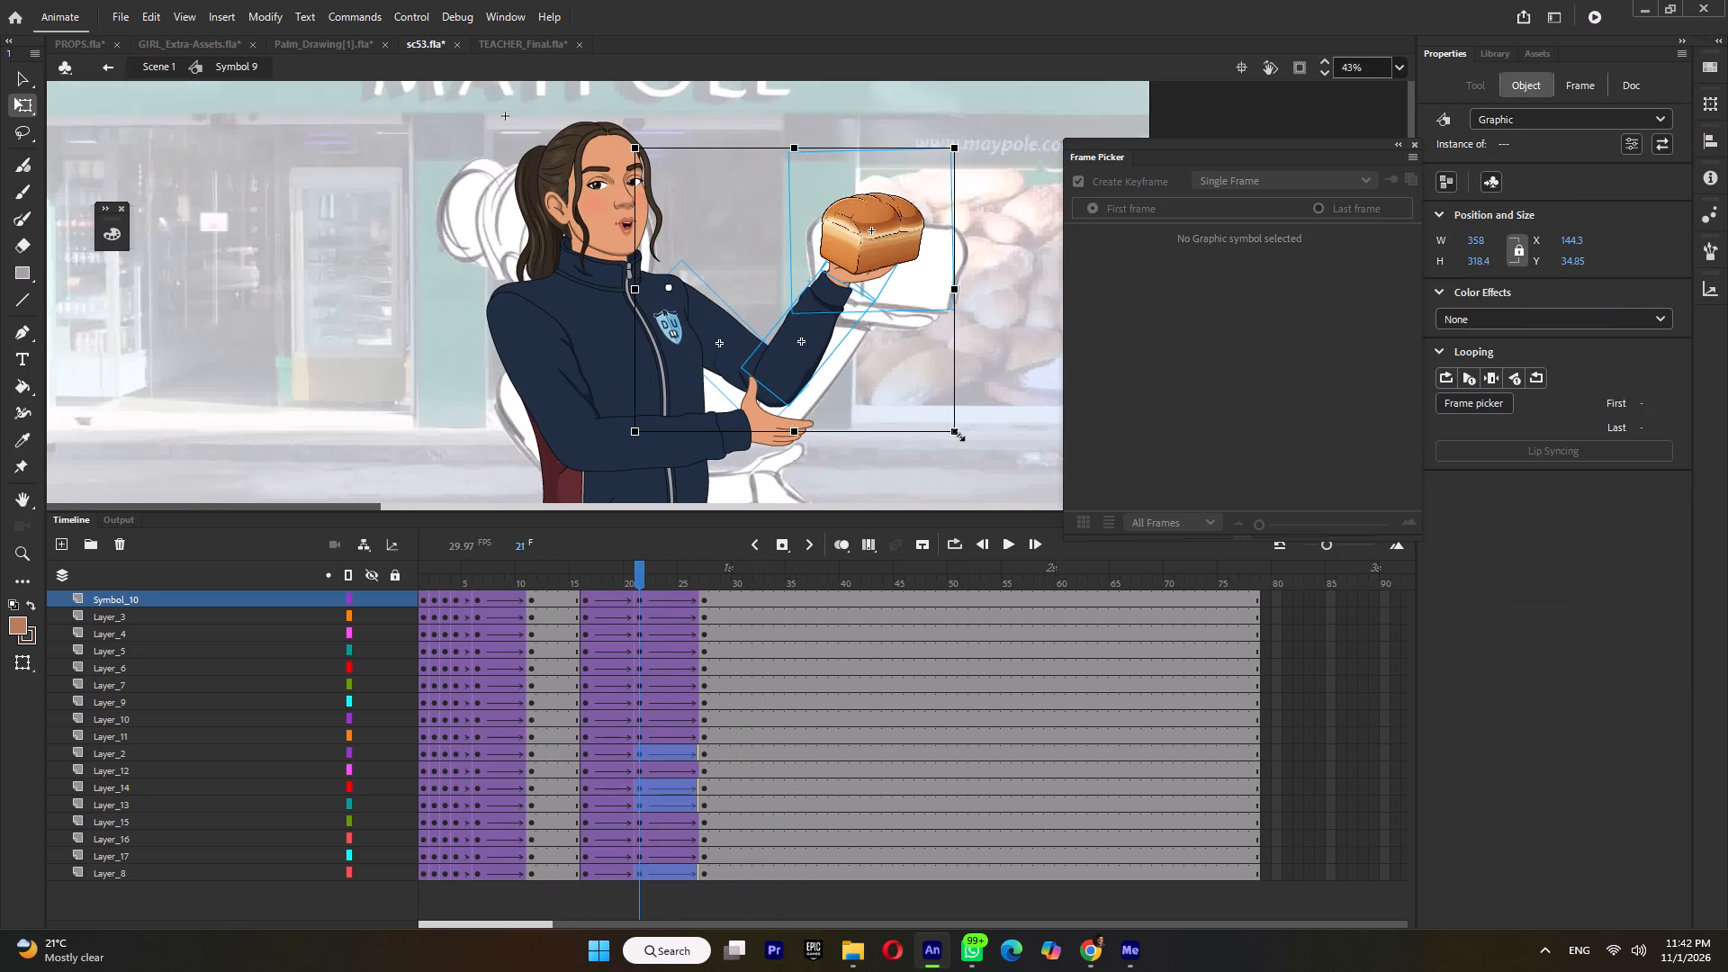
left_click_drag(951, 445, 965, 437)
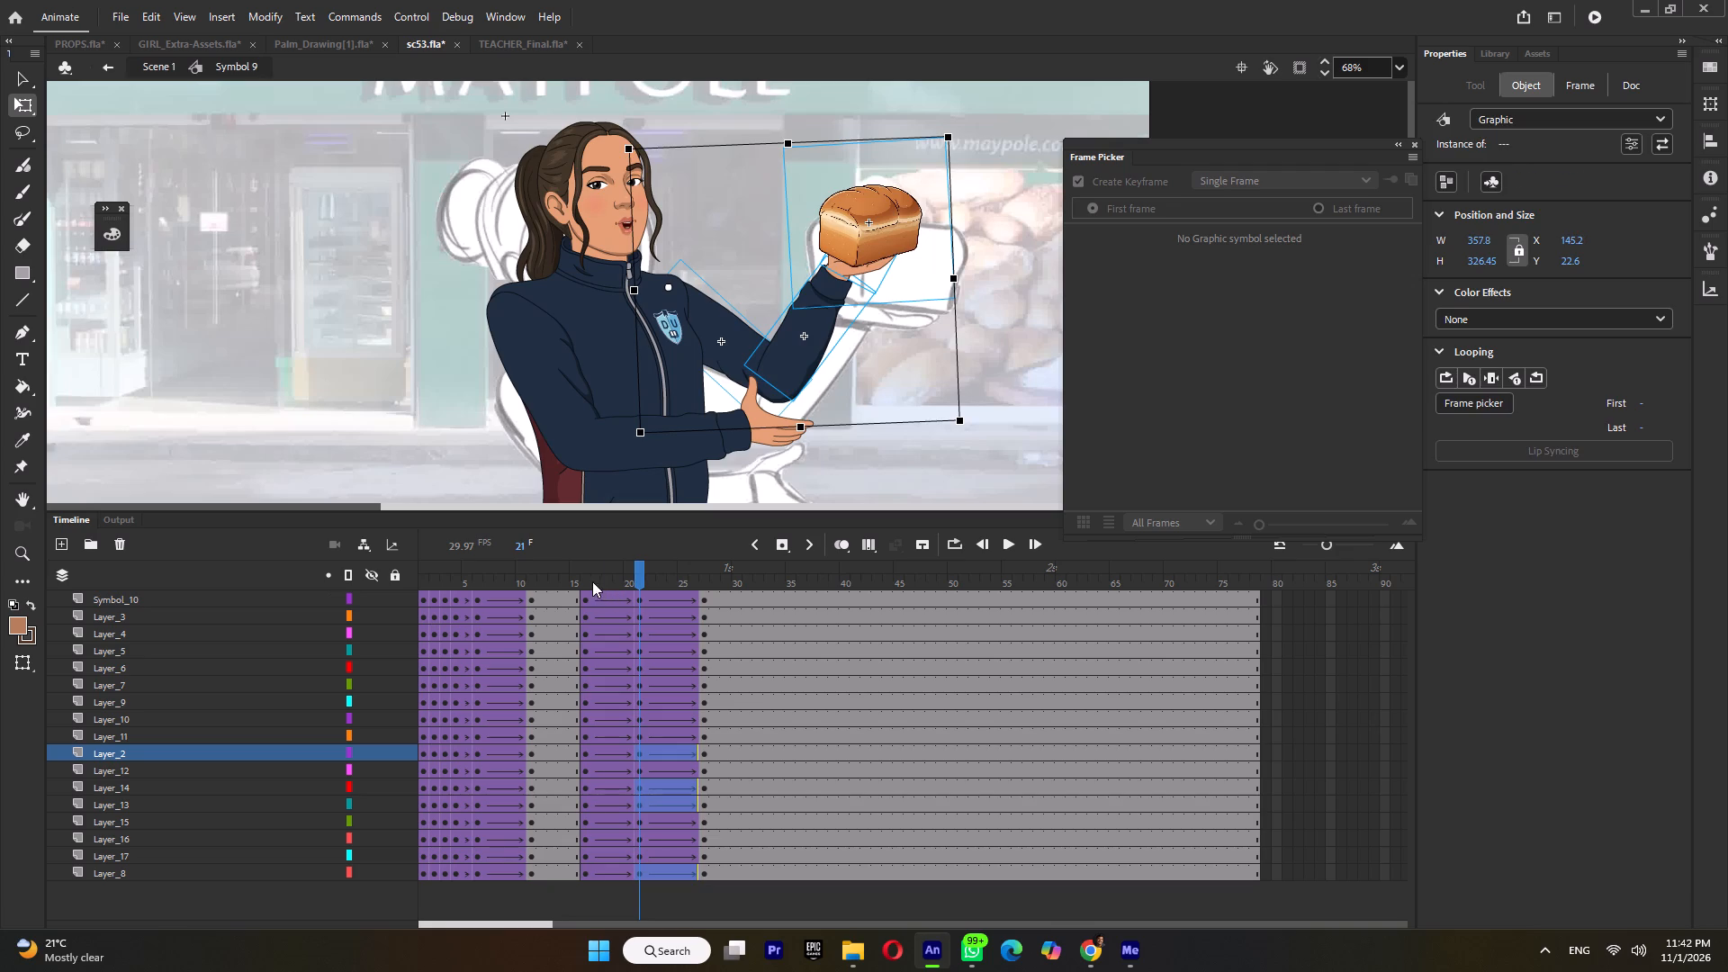
left_click(592, 581)
left_click(639, 585)
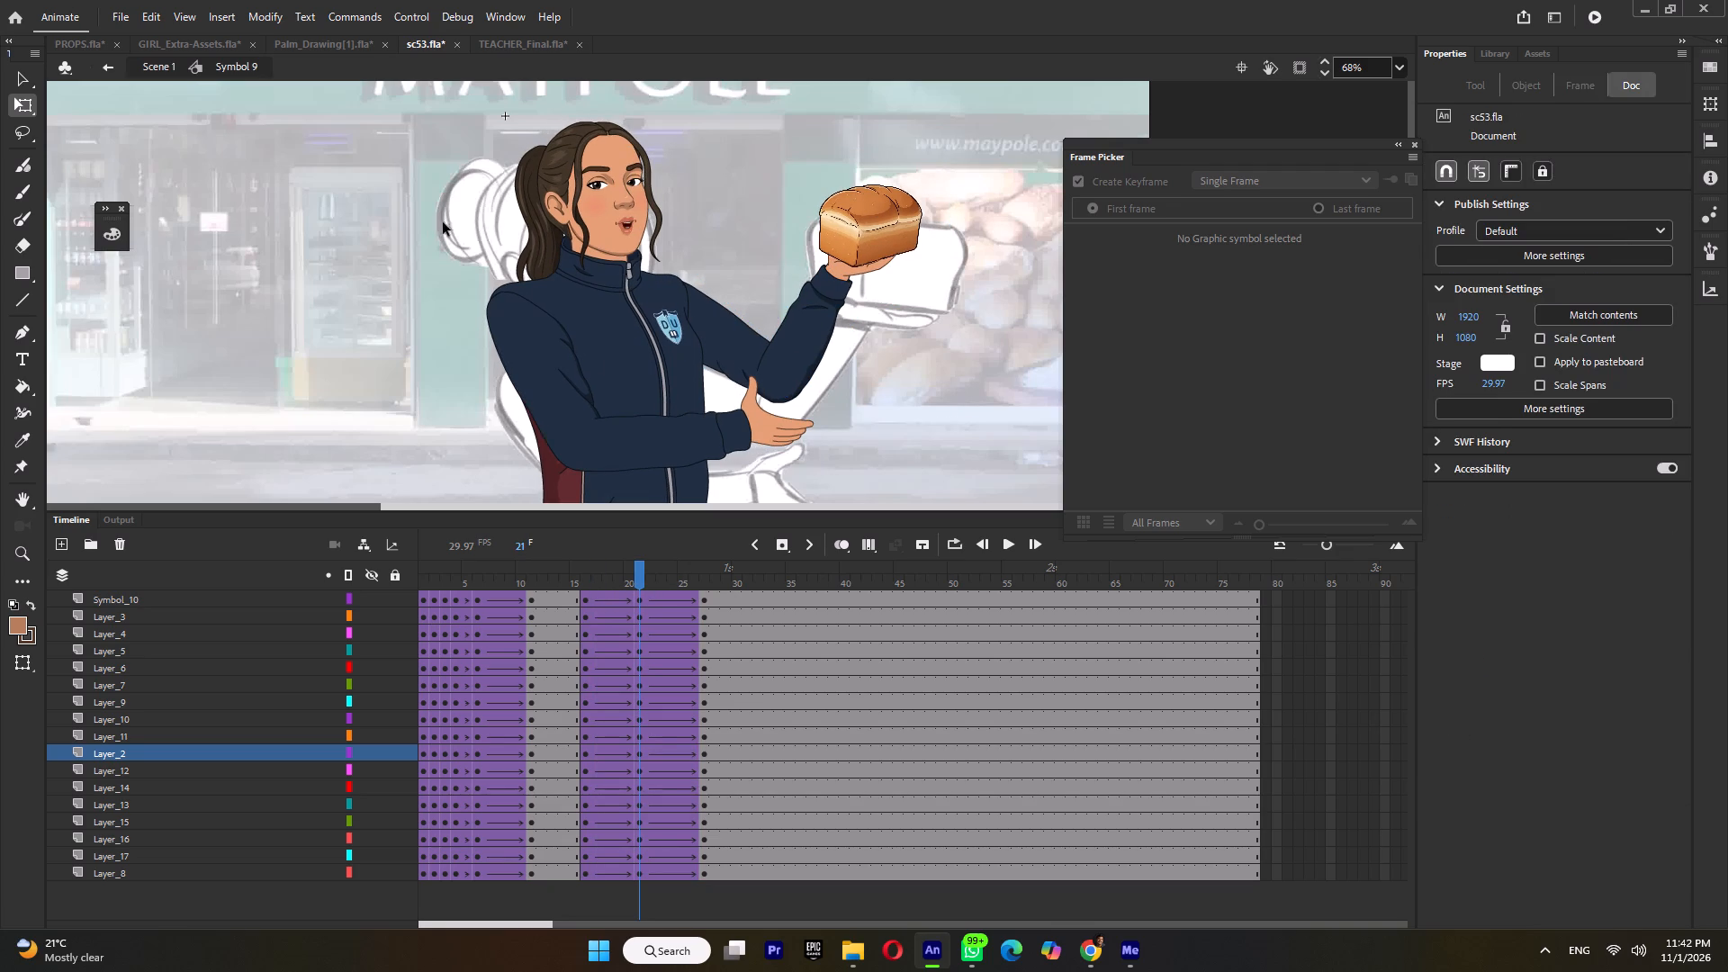
At frame 21, select the head, torso, both arms and bread, set the pivot at the waist and rotate them very slightly clockwise.
left_click_drag(423, 201, 865, 429)
scroll(842, 381, "down", 4, "ctrl")
left_click_drag(809, 373, 807, 375)
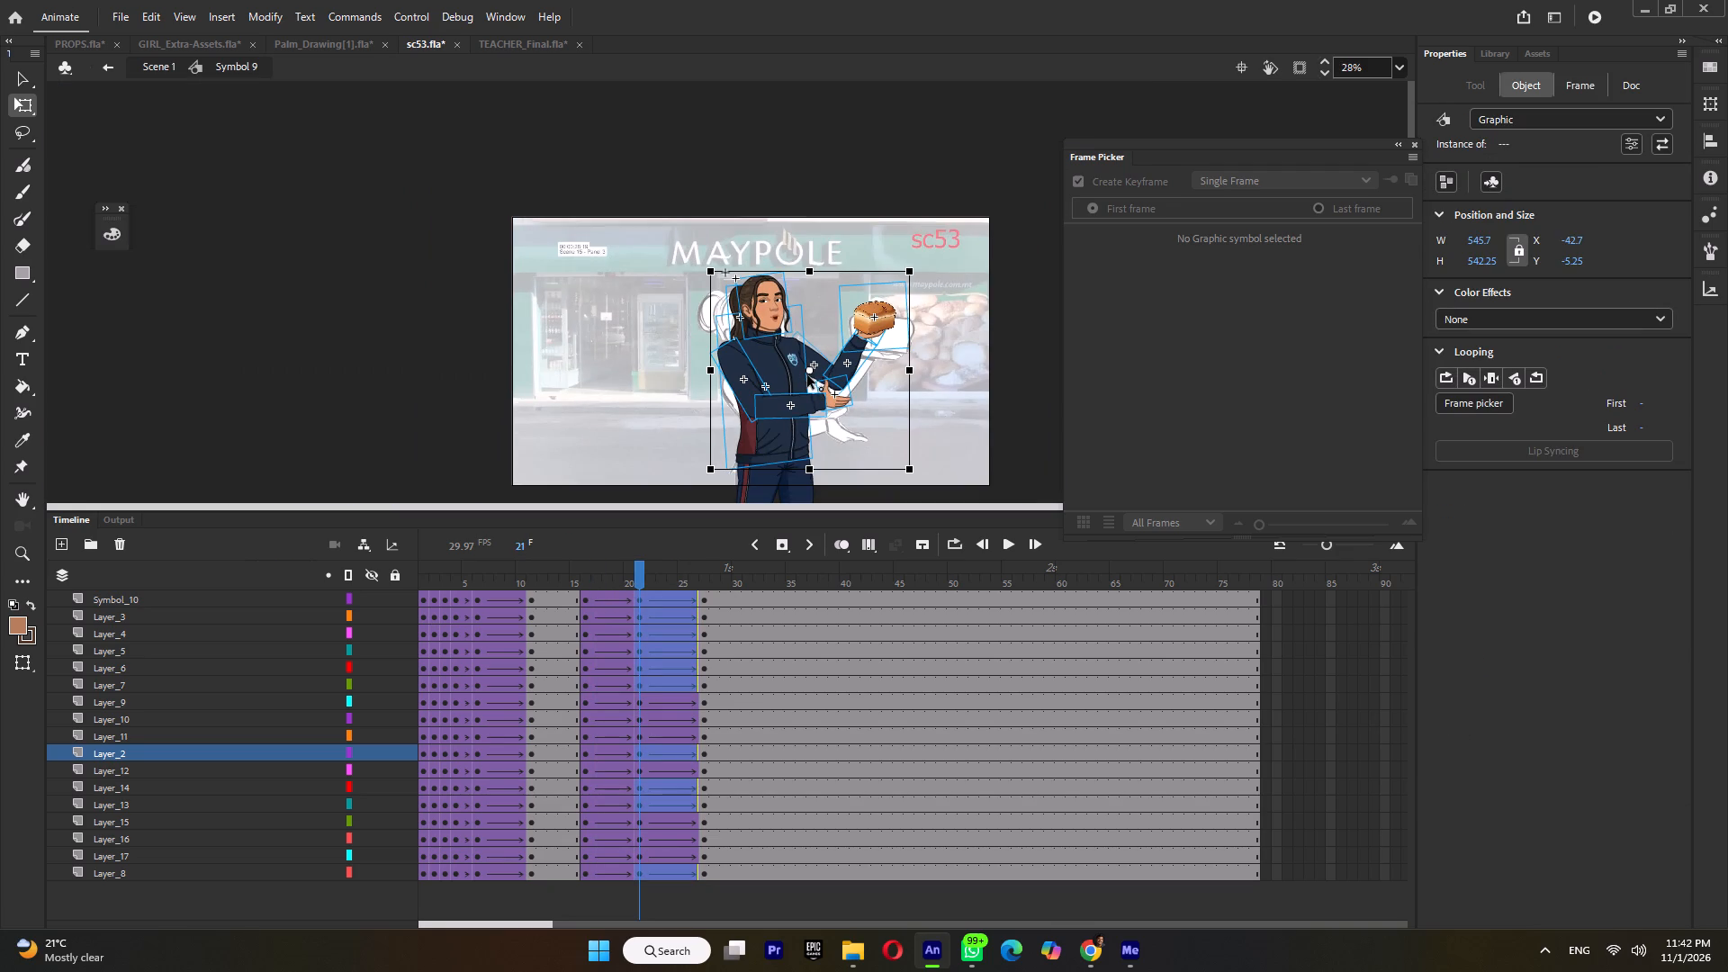
left_click_drag(807, 375, 778, 459)
scroll(775, 265, "up", 3, "ctrl")
scroll(648, 286, "up", 7, "ctrl")
left_click_drag(655, 268, 667, 267)
scroll(667, 267, "down", 15, "ctrl")
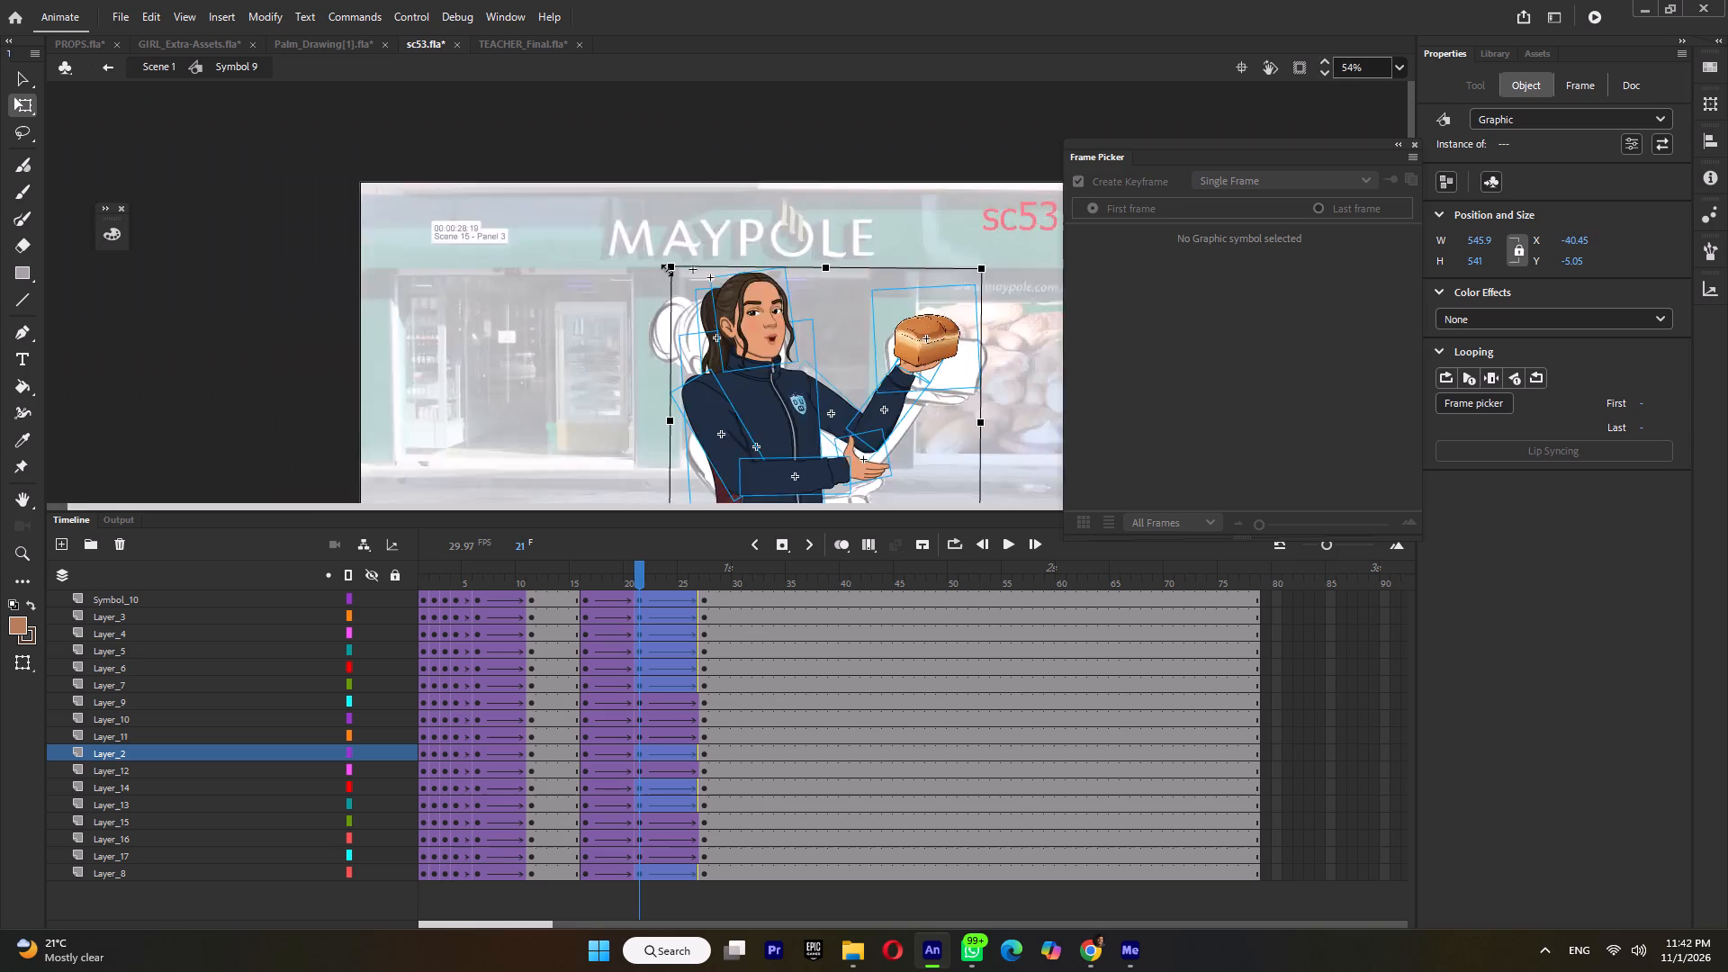
Select the girl's whole body at frame 21, nudge it slightly down and replay the movement from frame 16.
left_click_drag(595, 268, 899, 510)
key("Down")
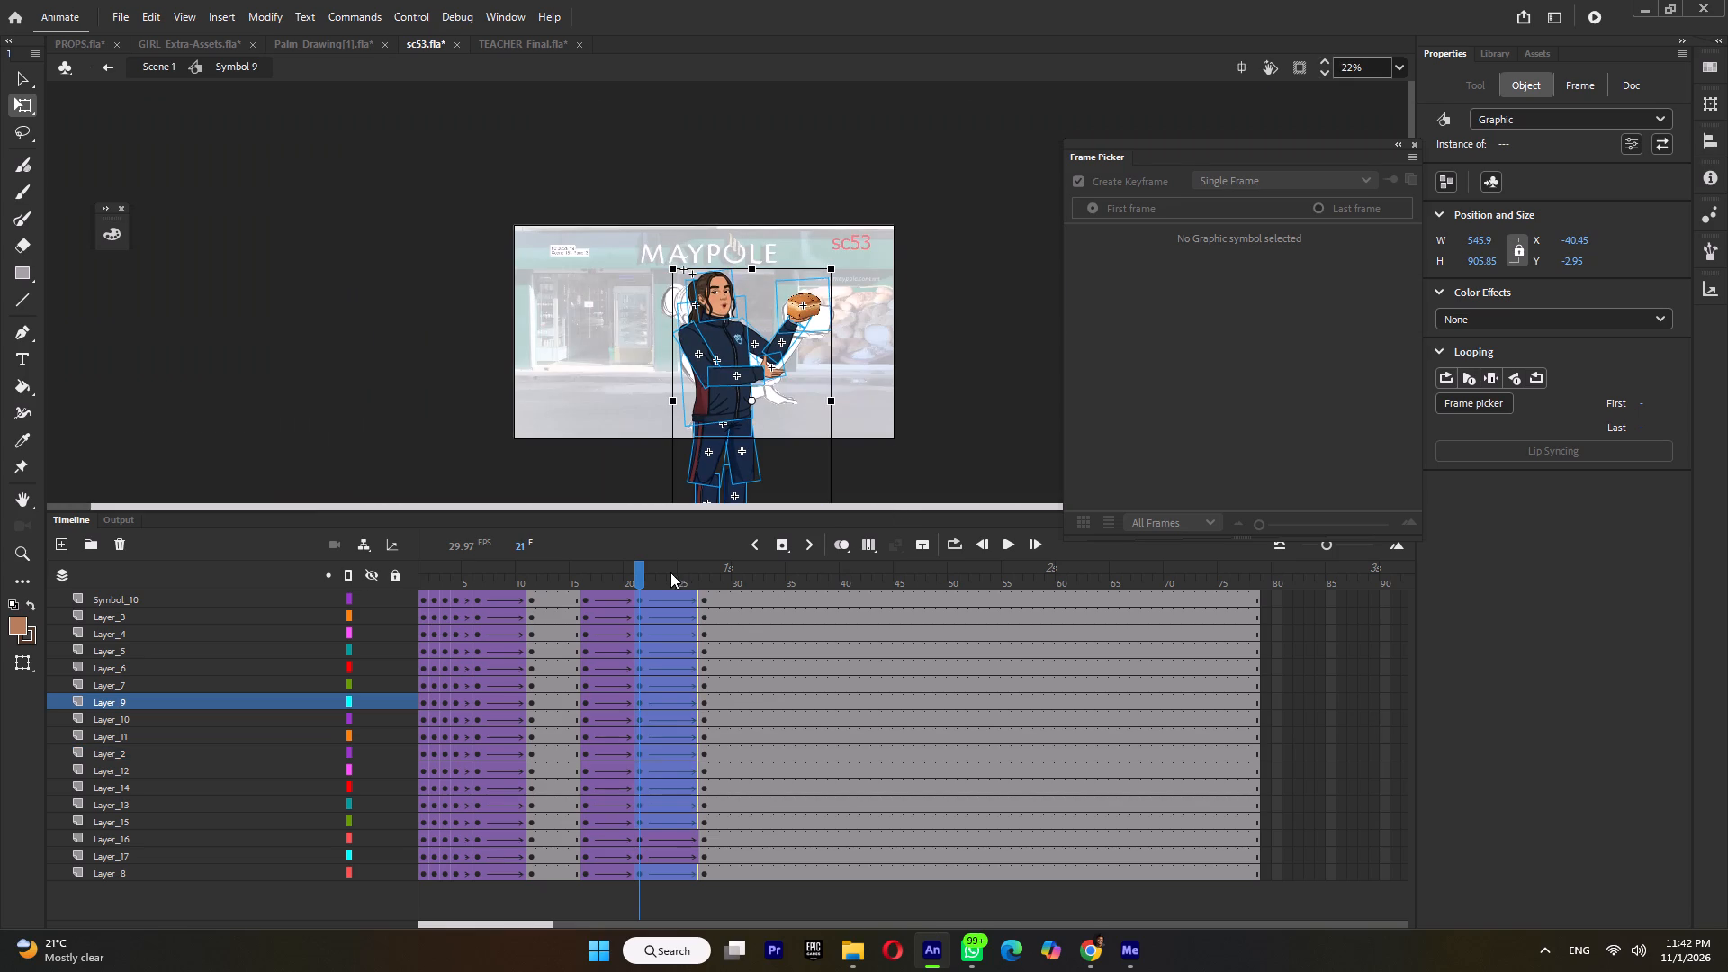
left_click(587, 571)
key("Return")
key("Return")
Return to Scene 1, play the shot through the camera move and bread pose, and save sc53.fla.
double_click(466, 371)
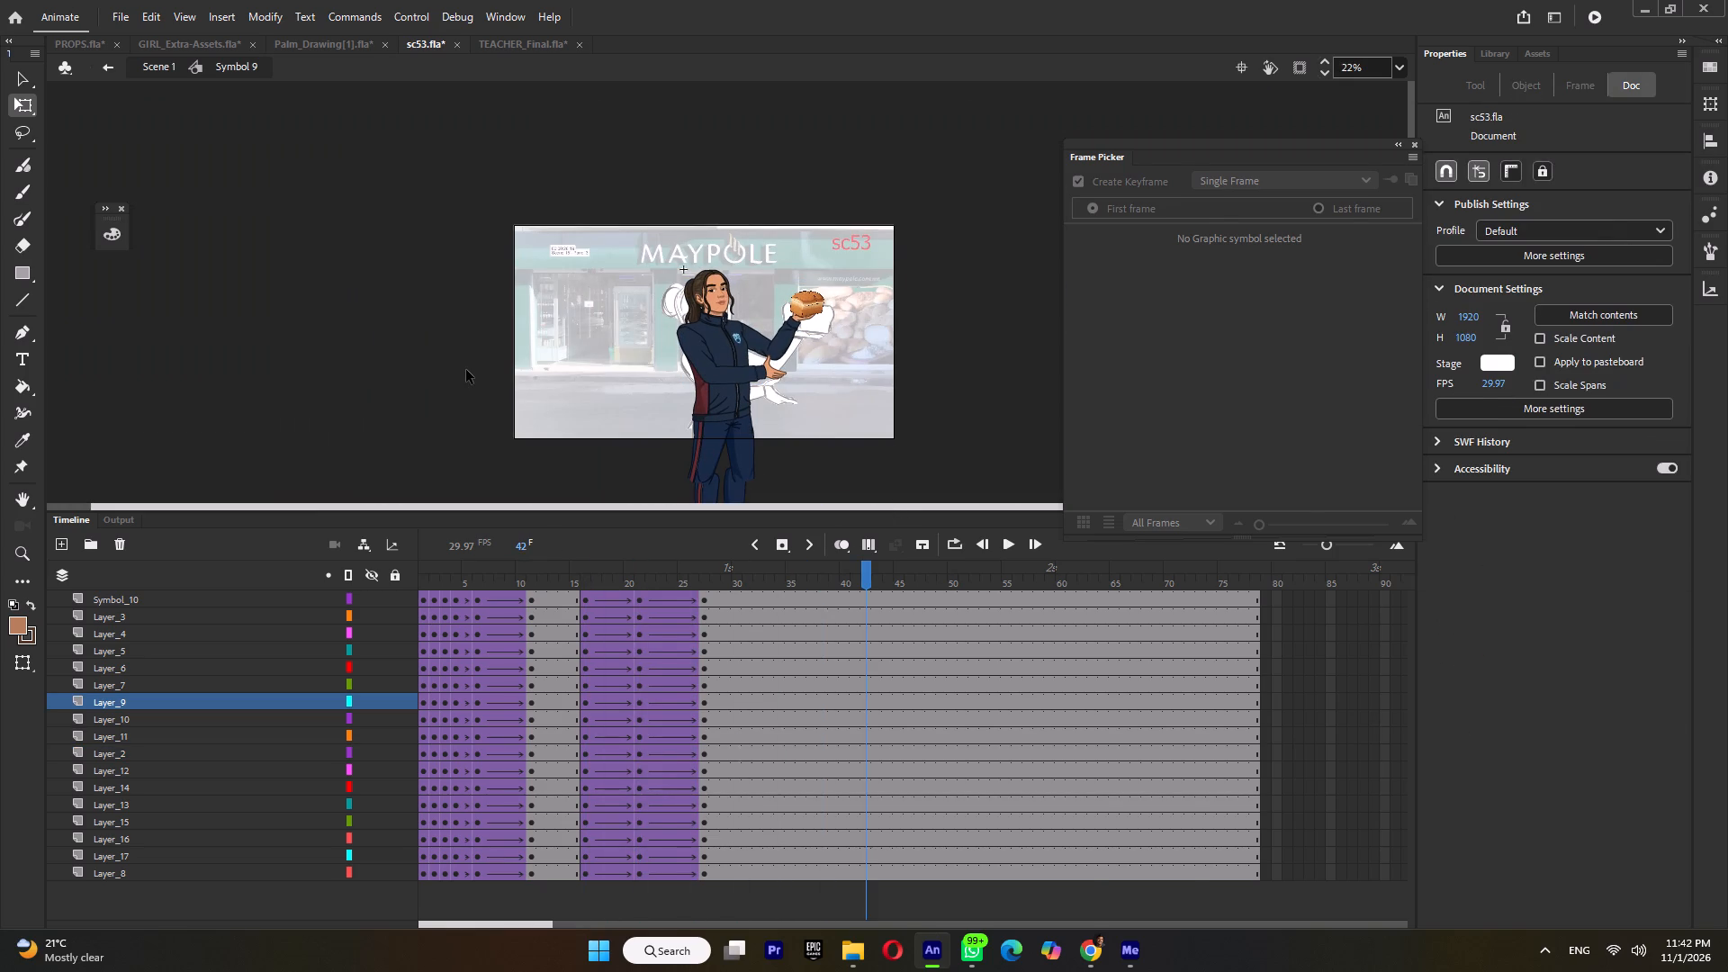
left_click(649, 574, "ctrl")
key("Return")
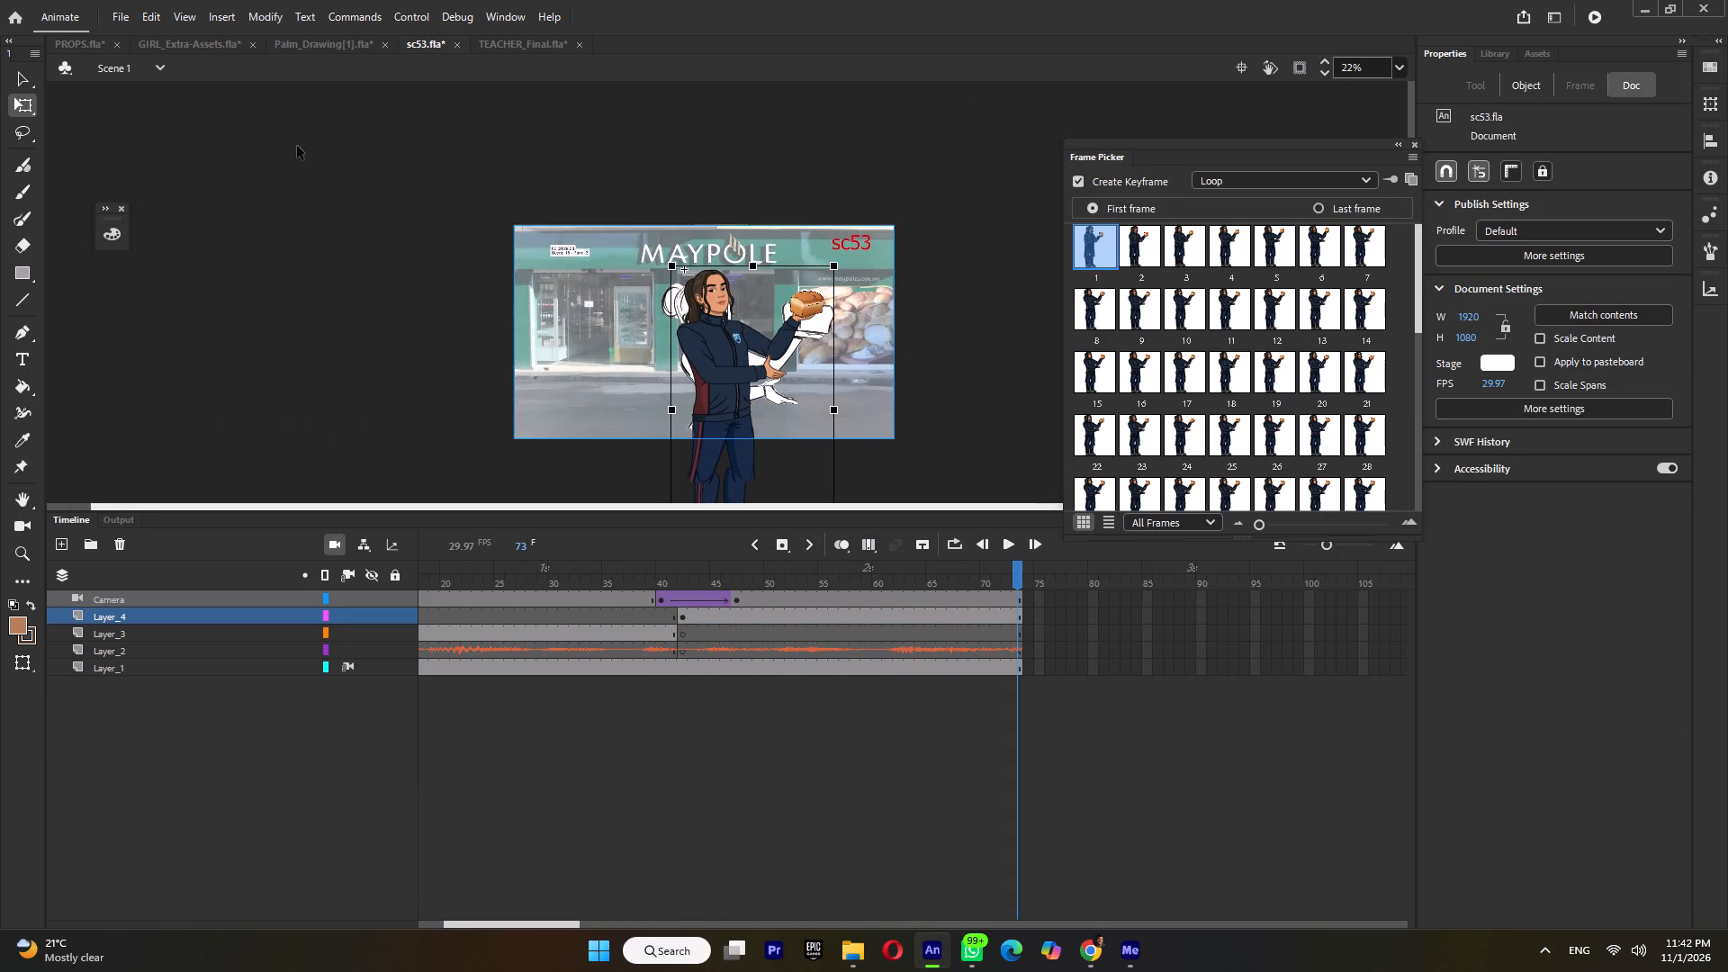
key("ctrl+s")
Export the entire movie as H.264 video sc53 at 1920 × 1080, deleting the old sc53.mp4 from the video folder before starting the export.
left_click(113, 20)
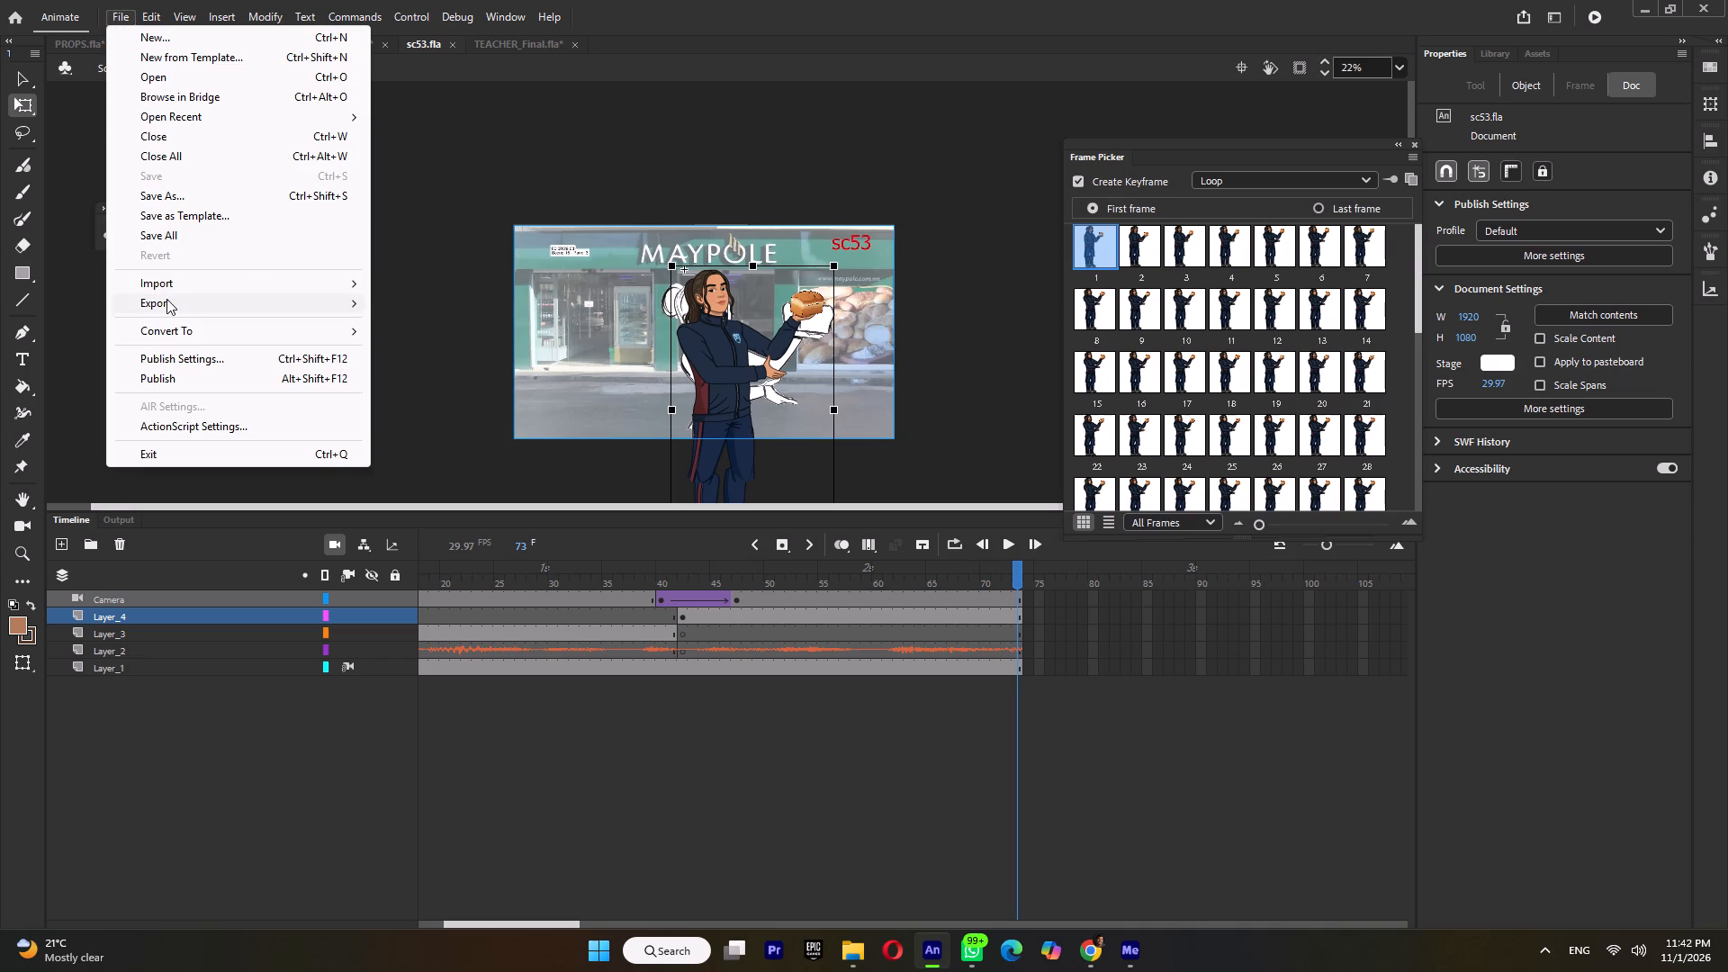
left_click(166, 300)
left_click(484, 363)
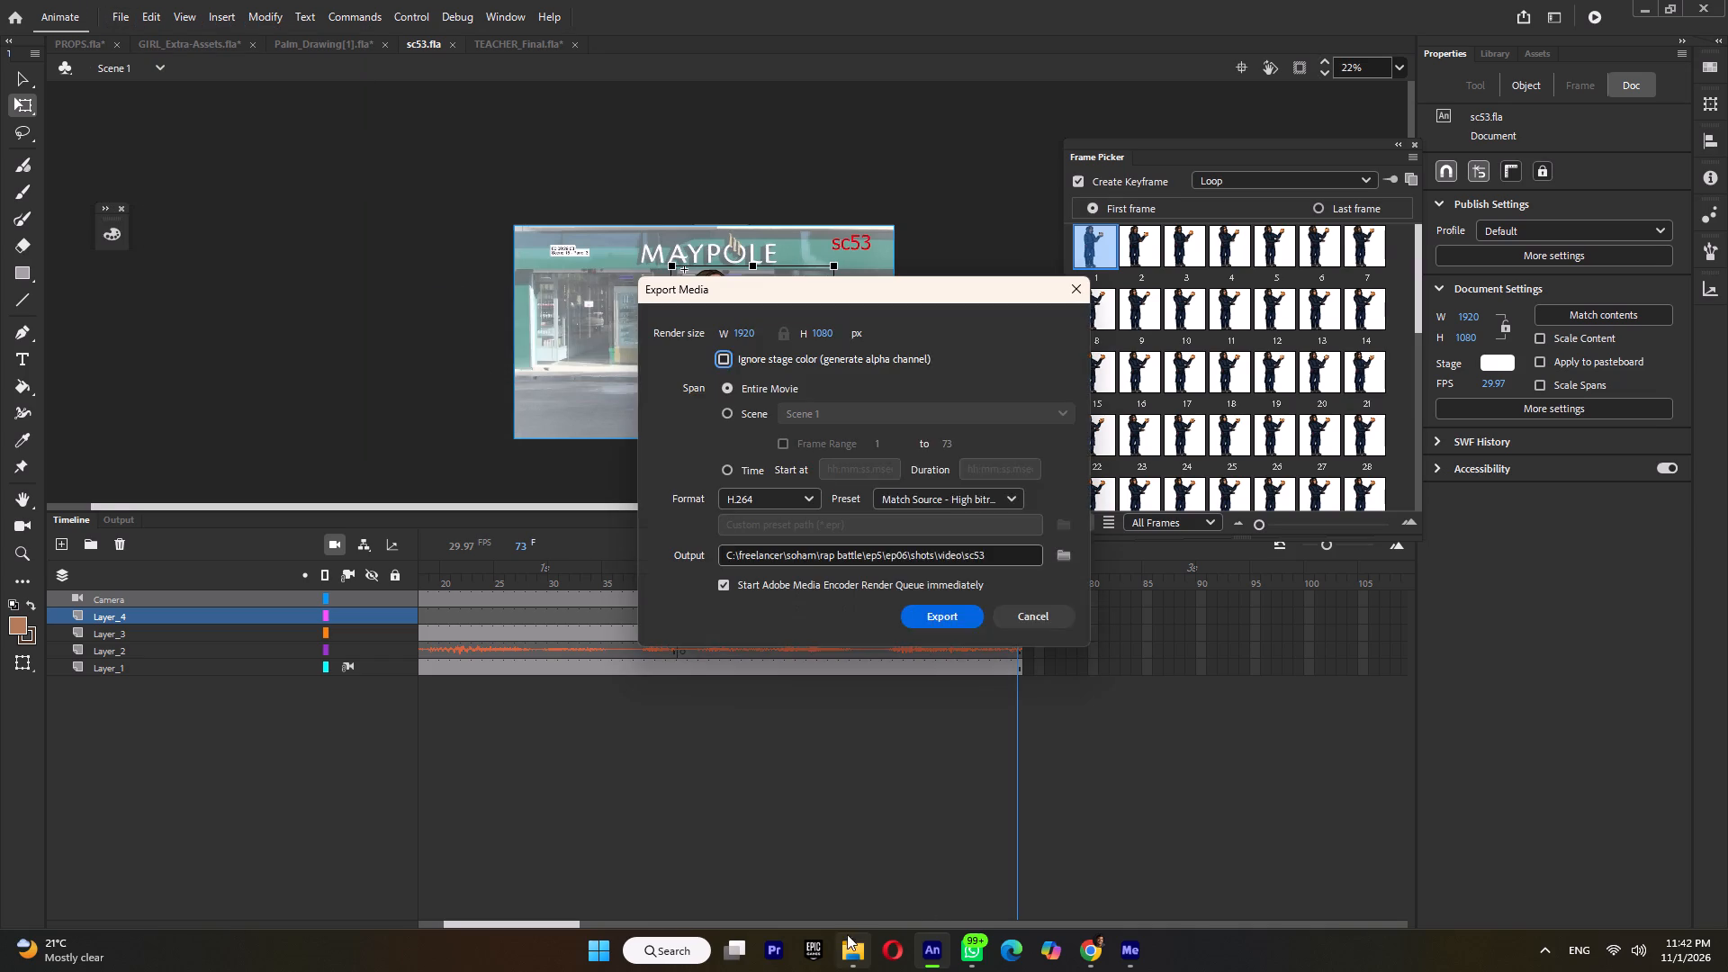
left_click(845, 941)
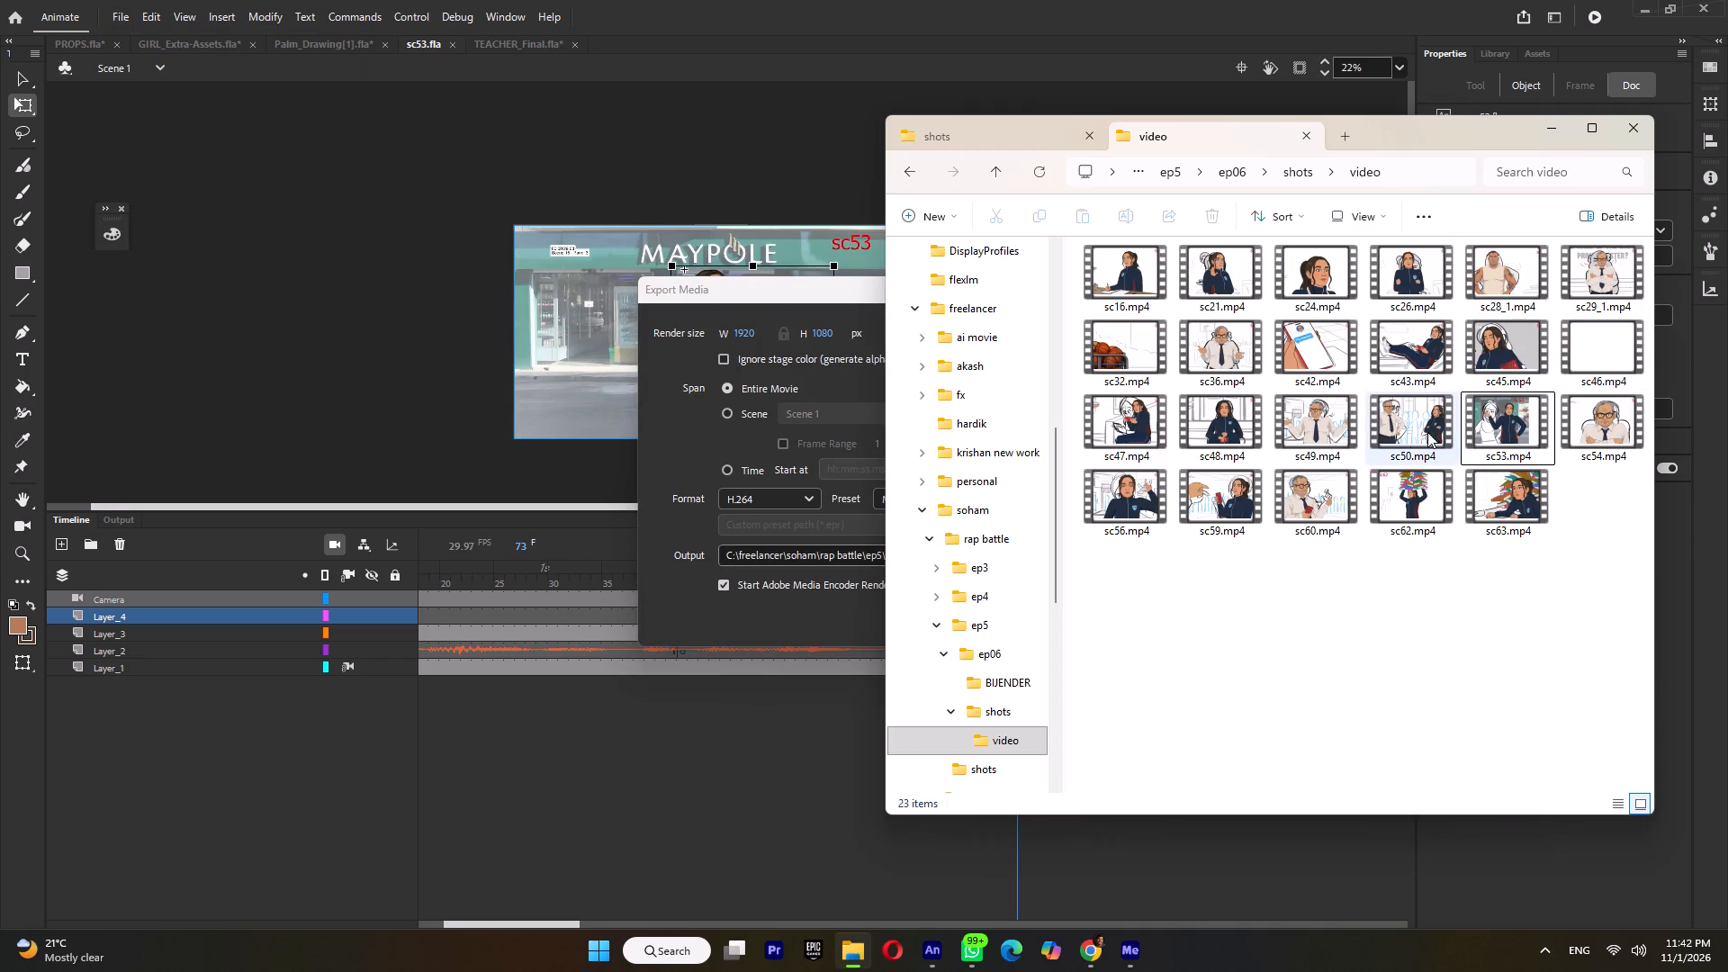
left_click(1410, 433)
left_click(1509, 439)
key("Delete")
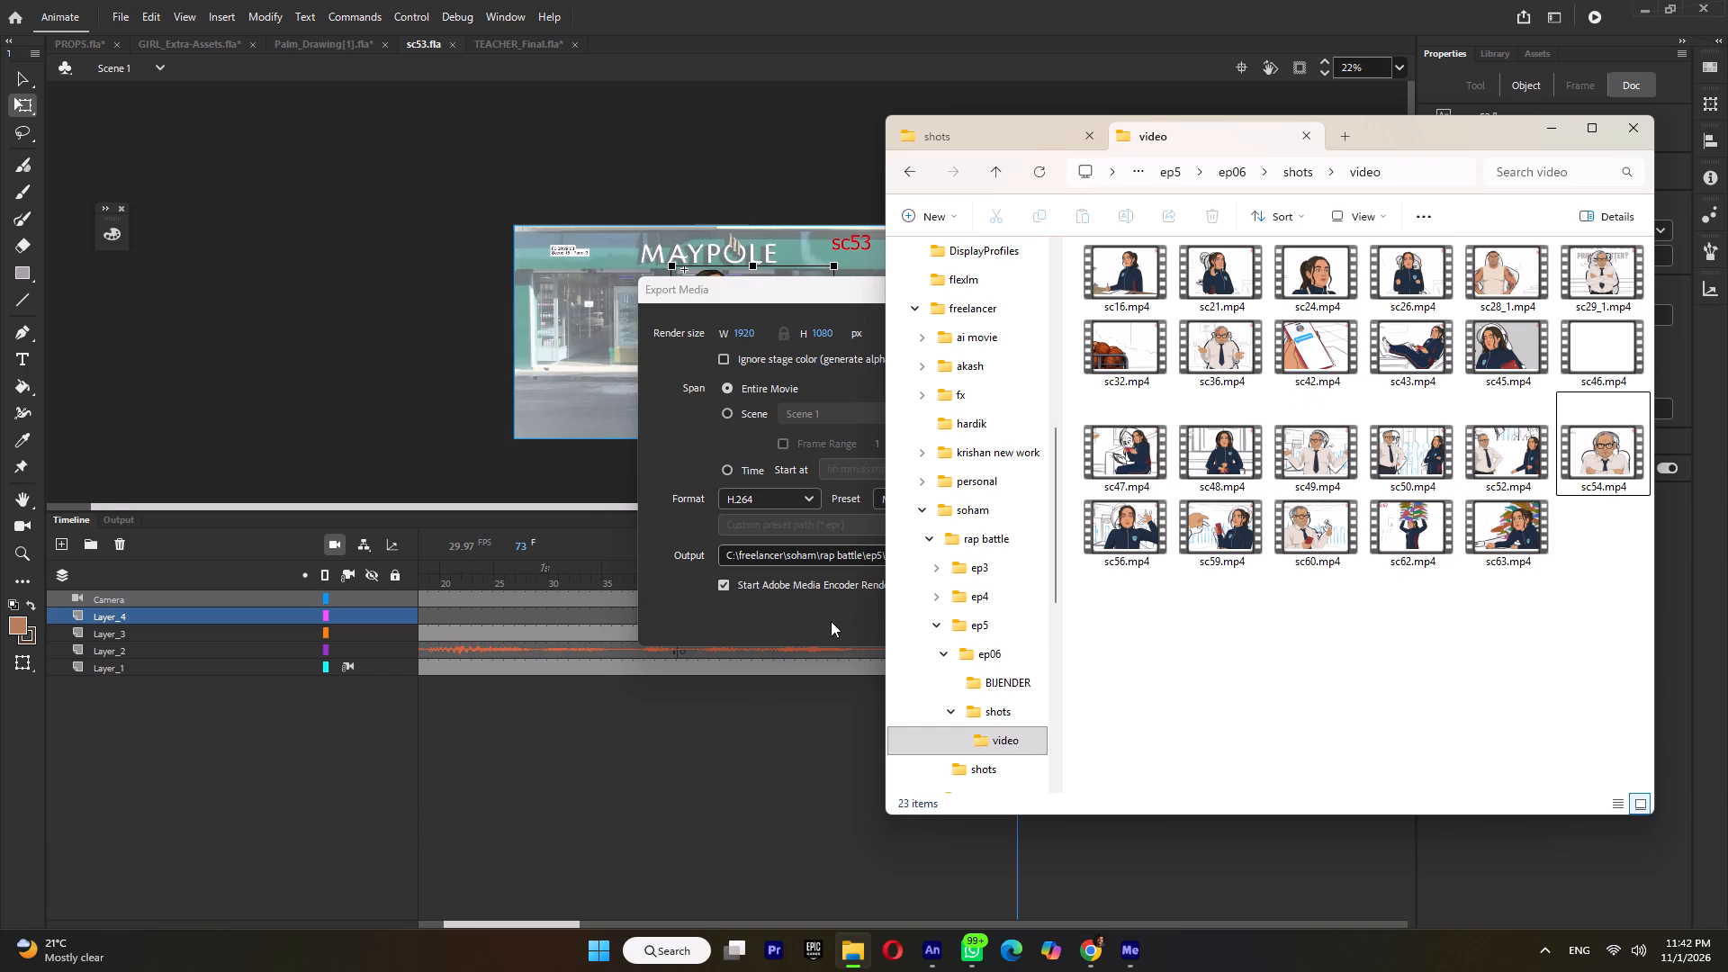
left_click(953, 611)
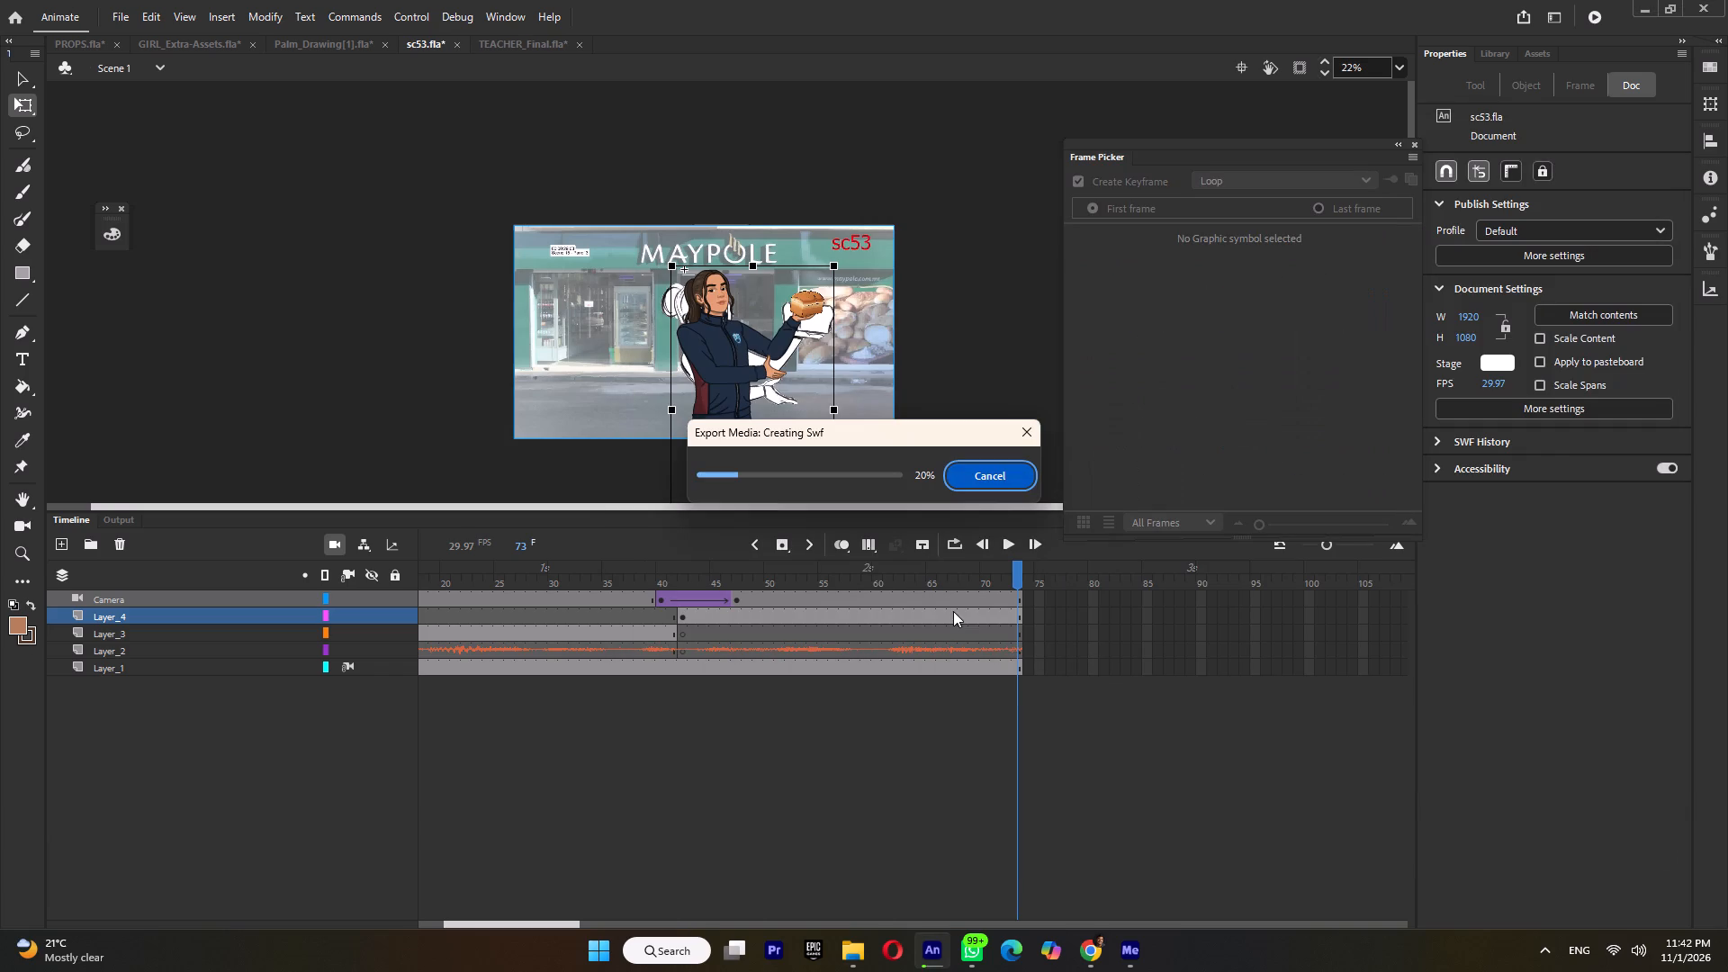
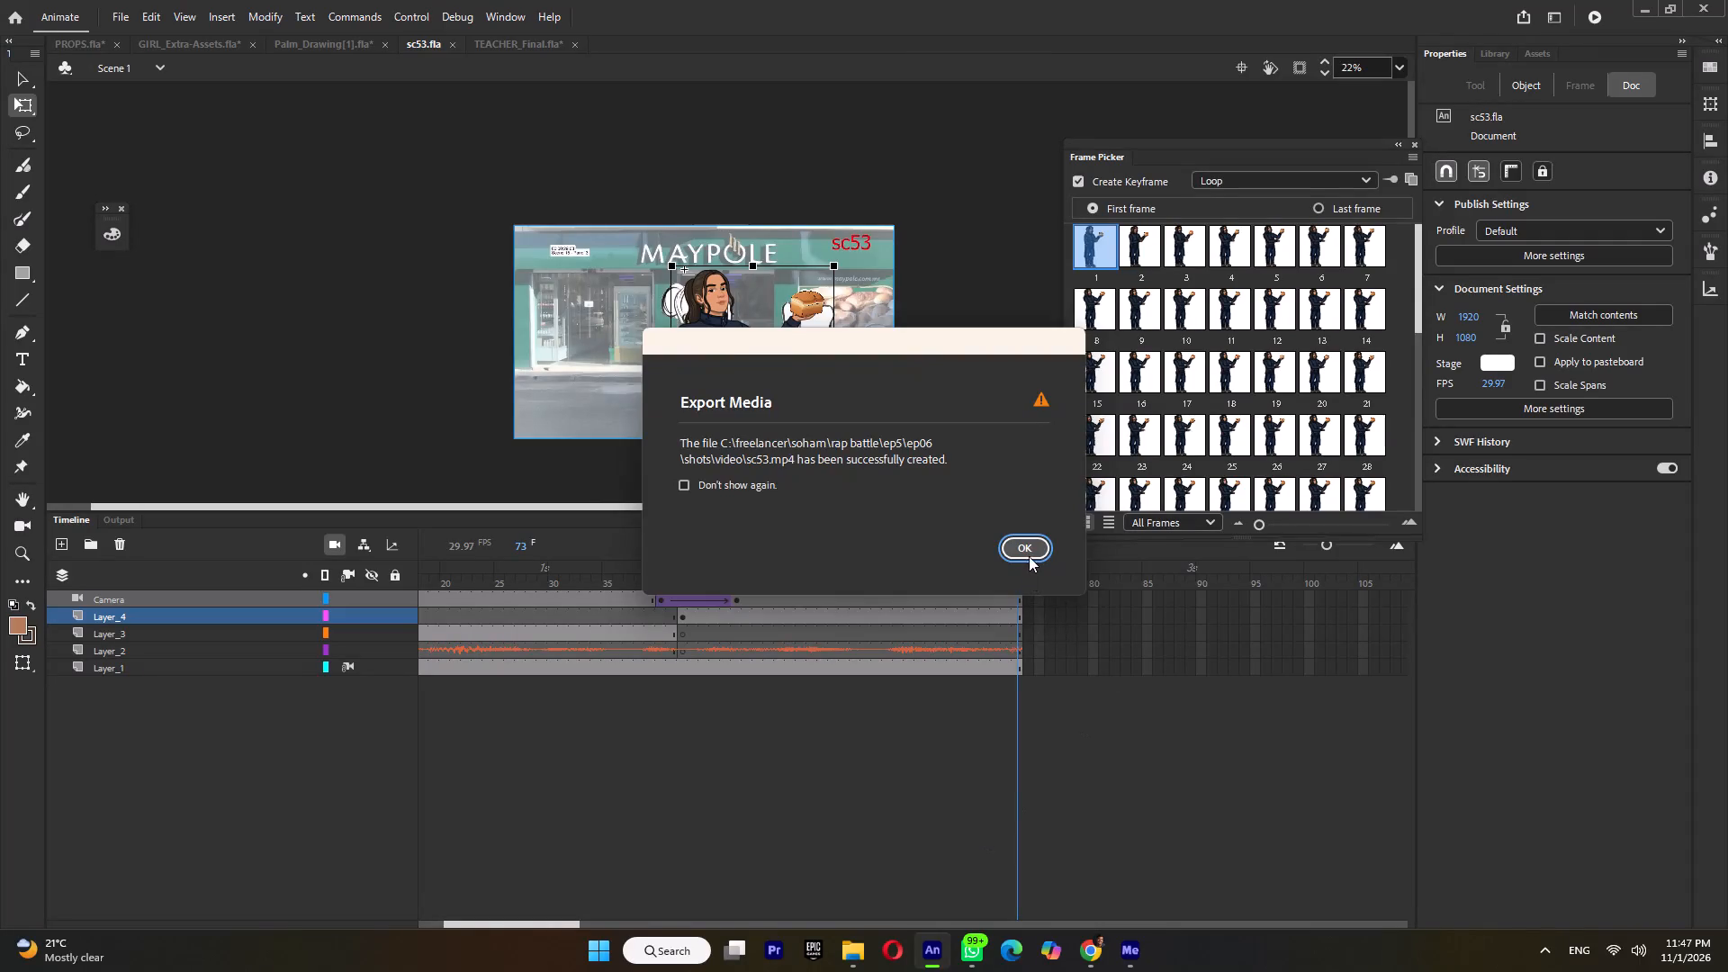
Finish the export of sc53, save sc53.fla and close the document.
left_click(1027, 547)
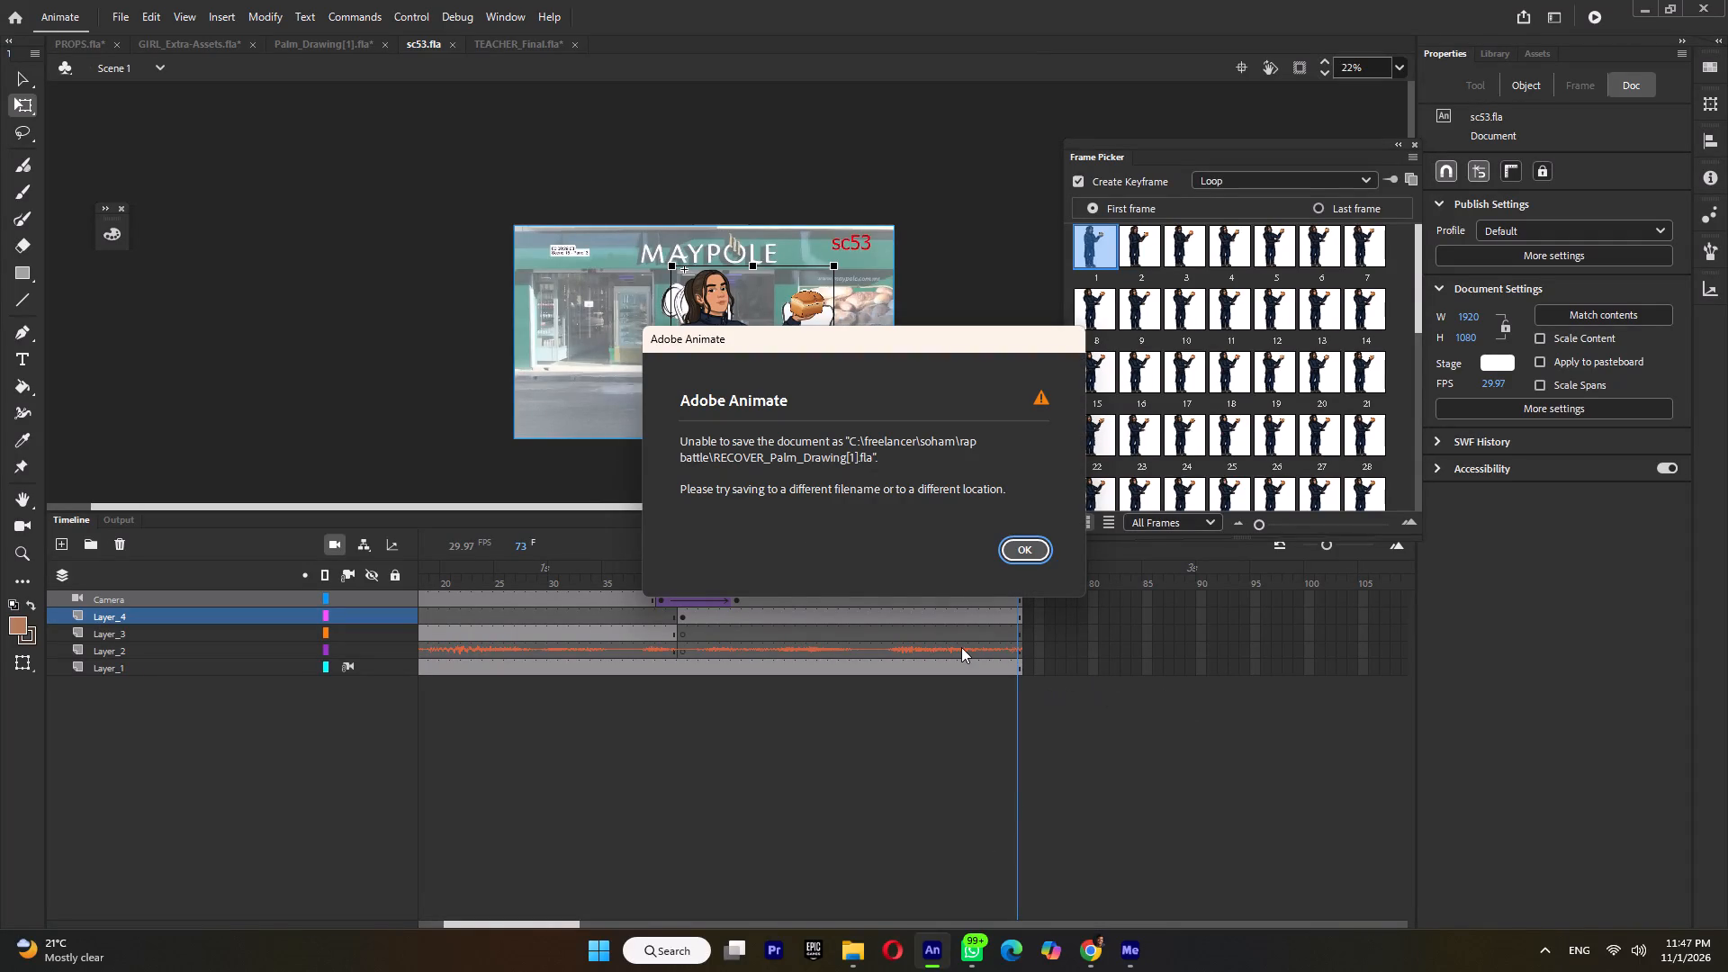
left_click(1020, 556)
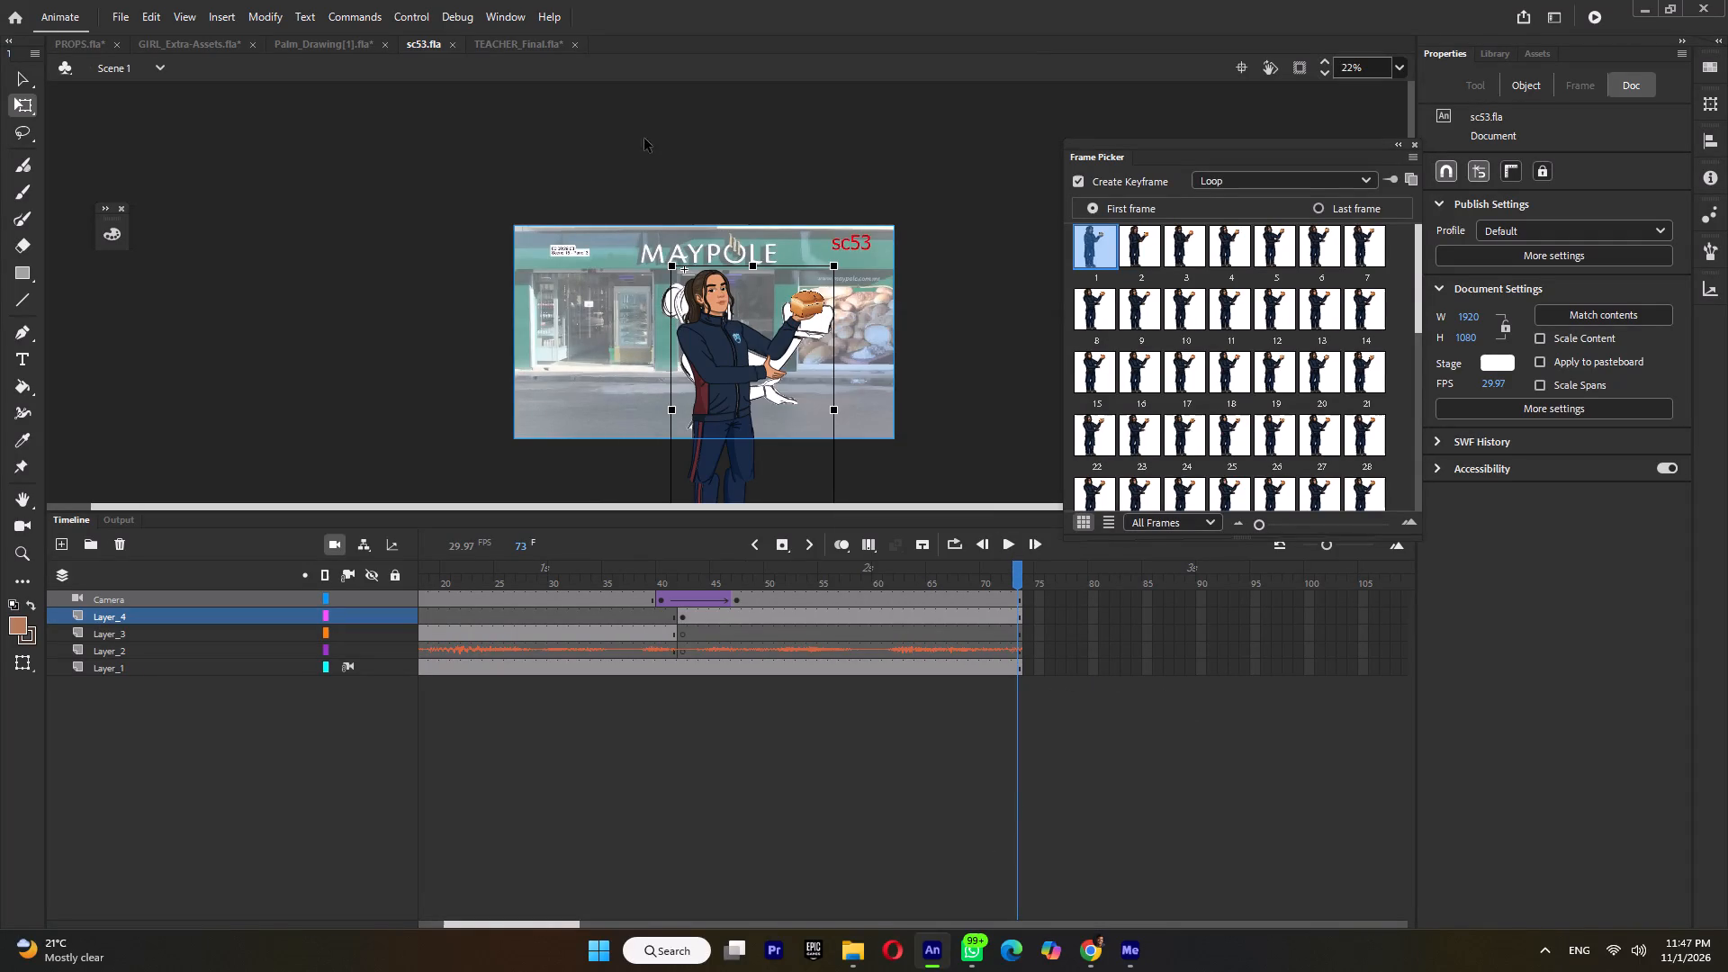
key("ctrl+s")
left_click(452, 49)
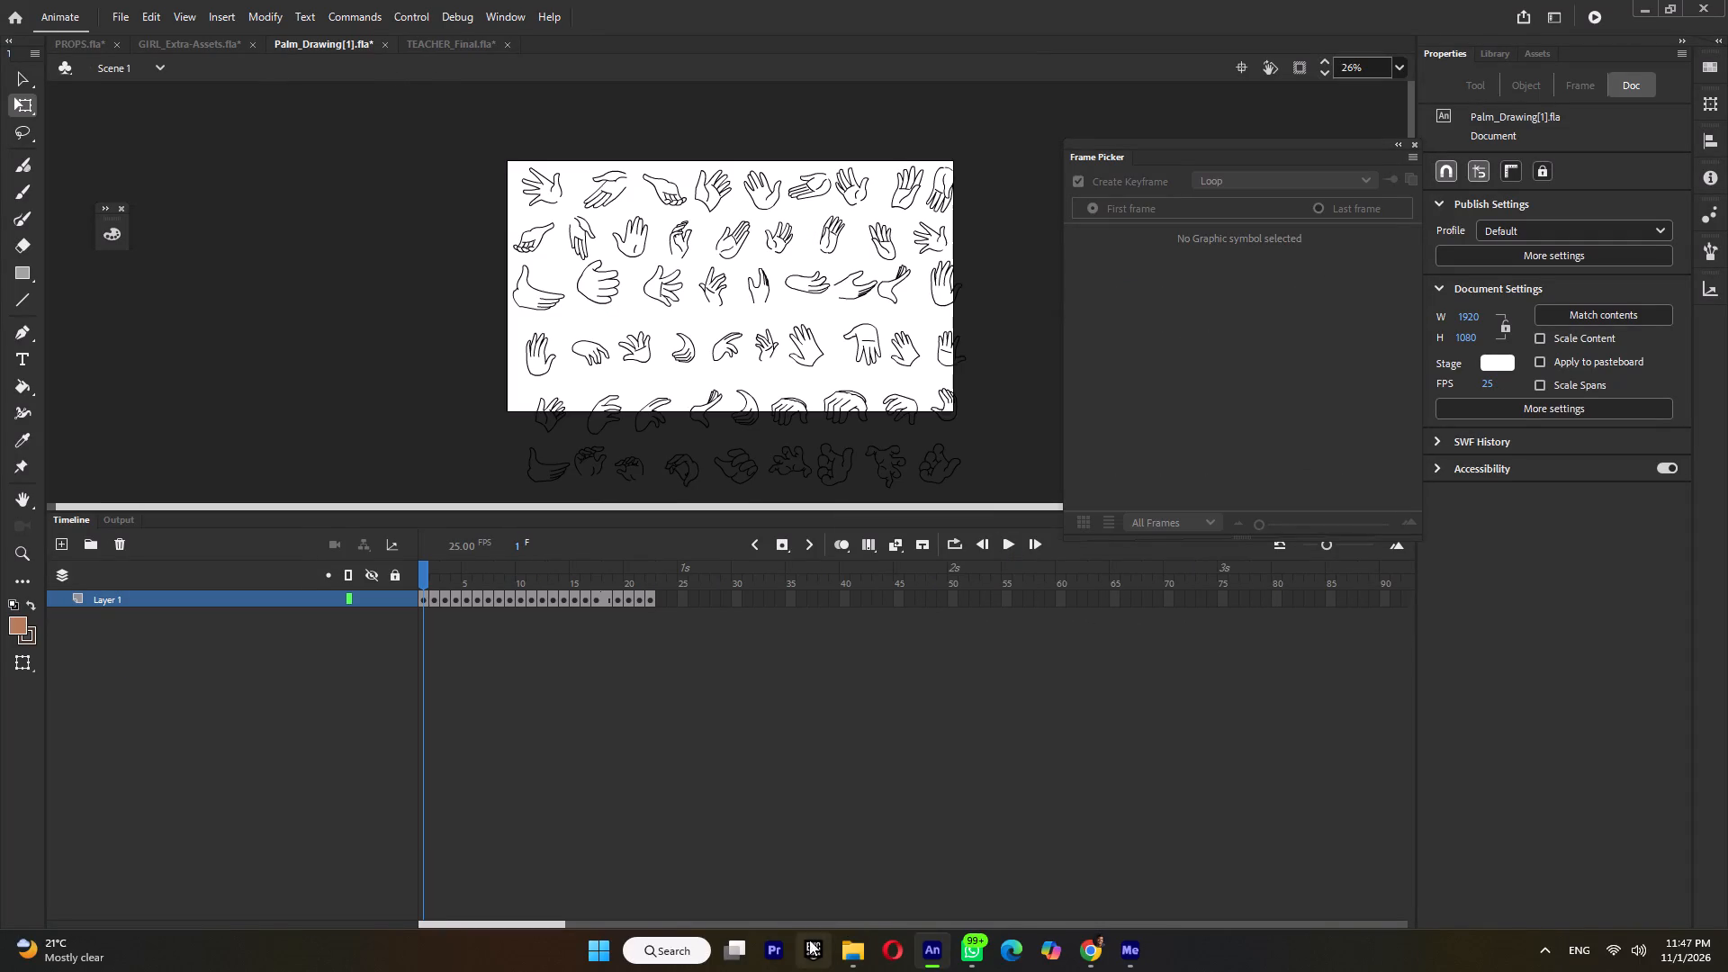
Switch to File Explorer, browse the ep06 folders back to shots\video, and play the exported sc53.mp4.
left_click(853, 952)
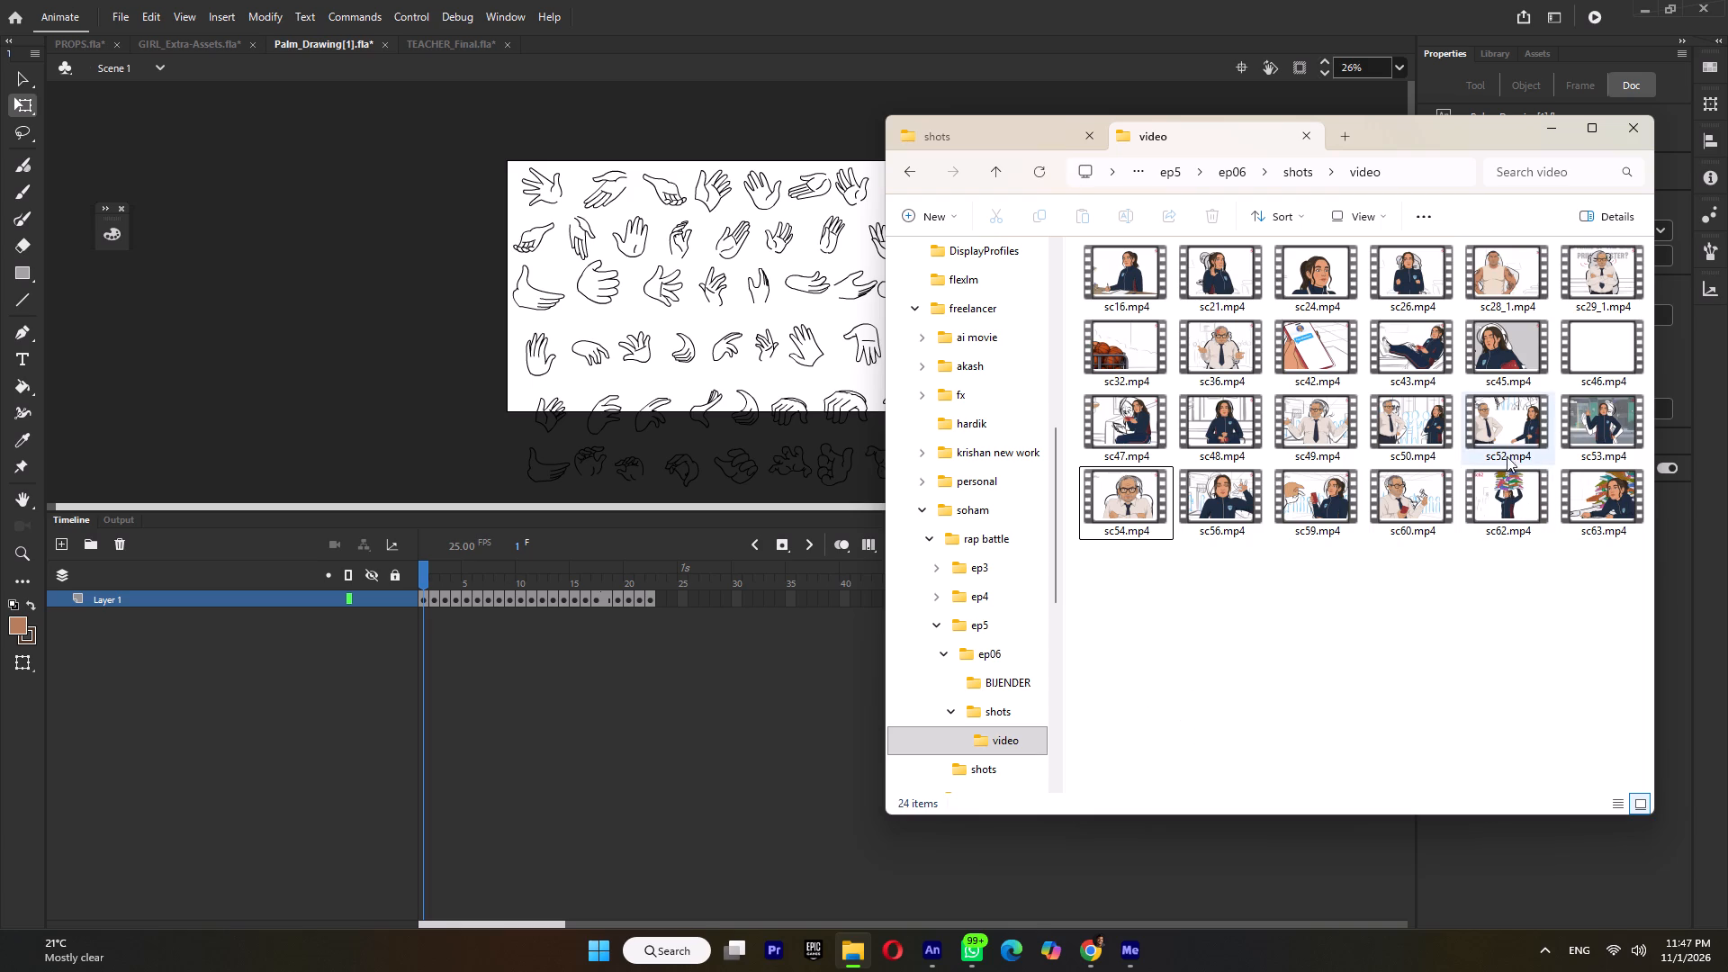
left_click(994, 175)
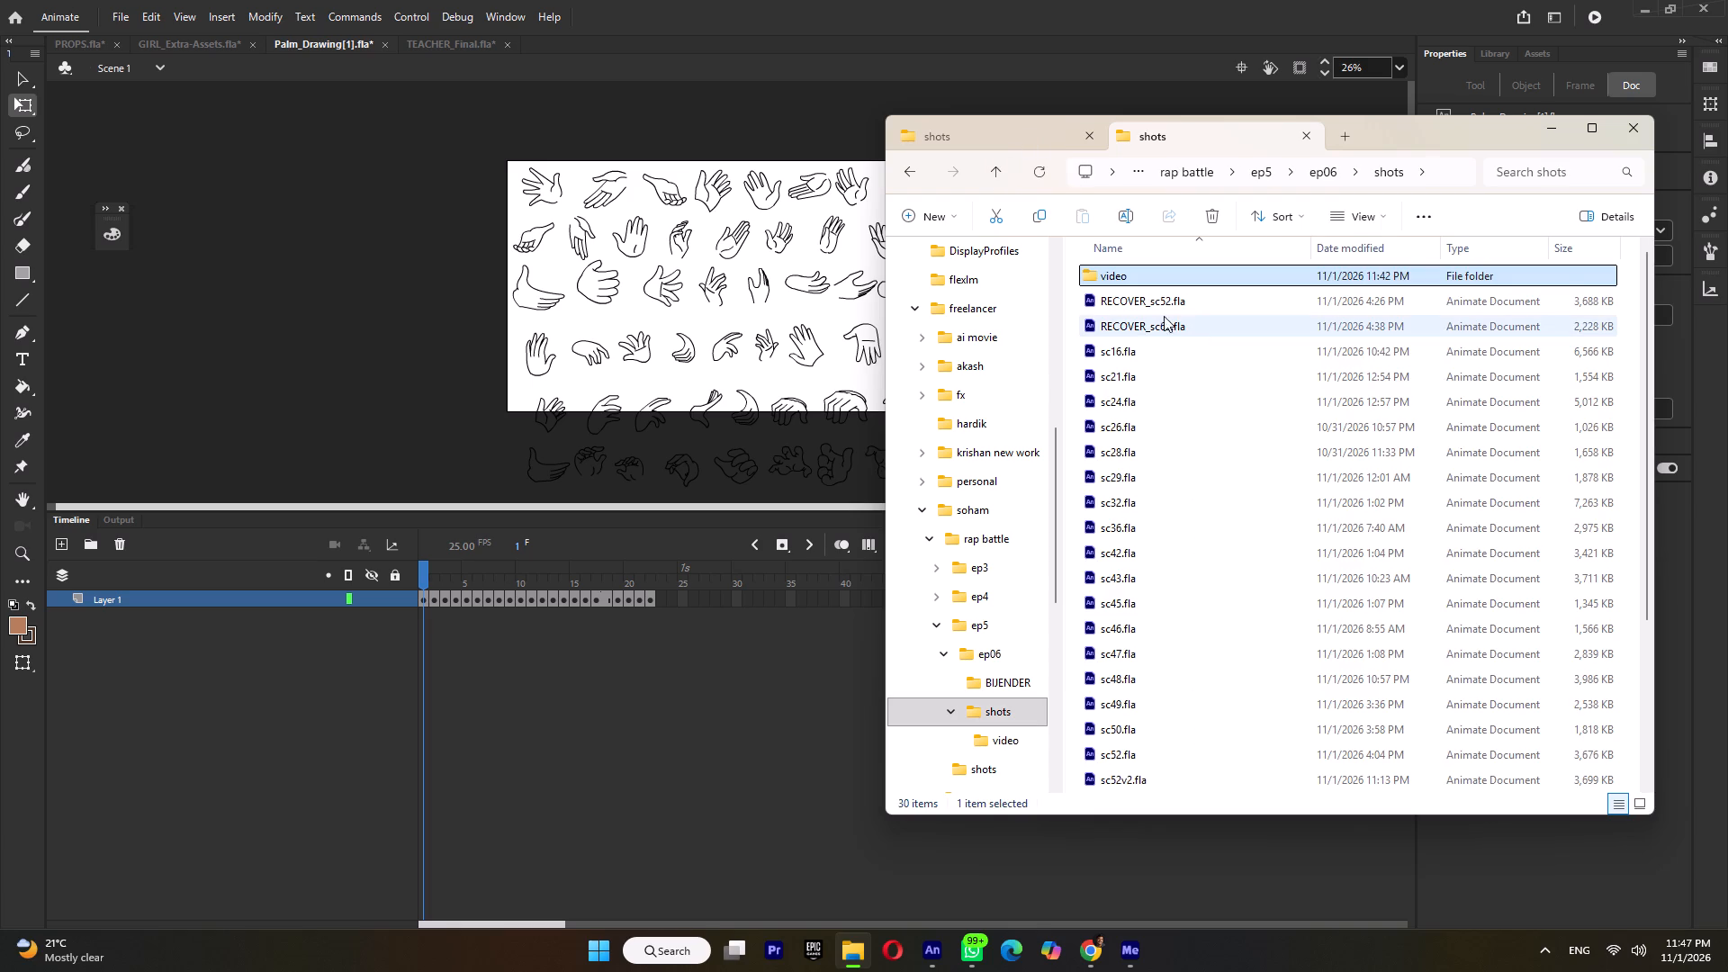
left_click(1001, 172)
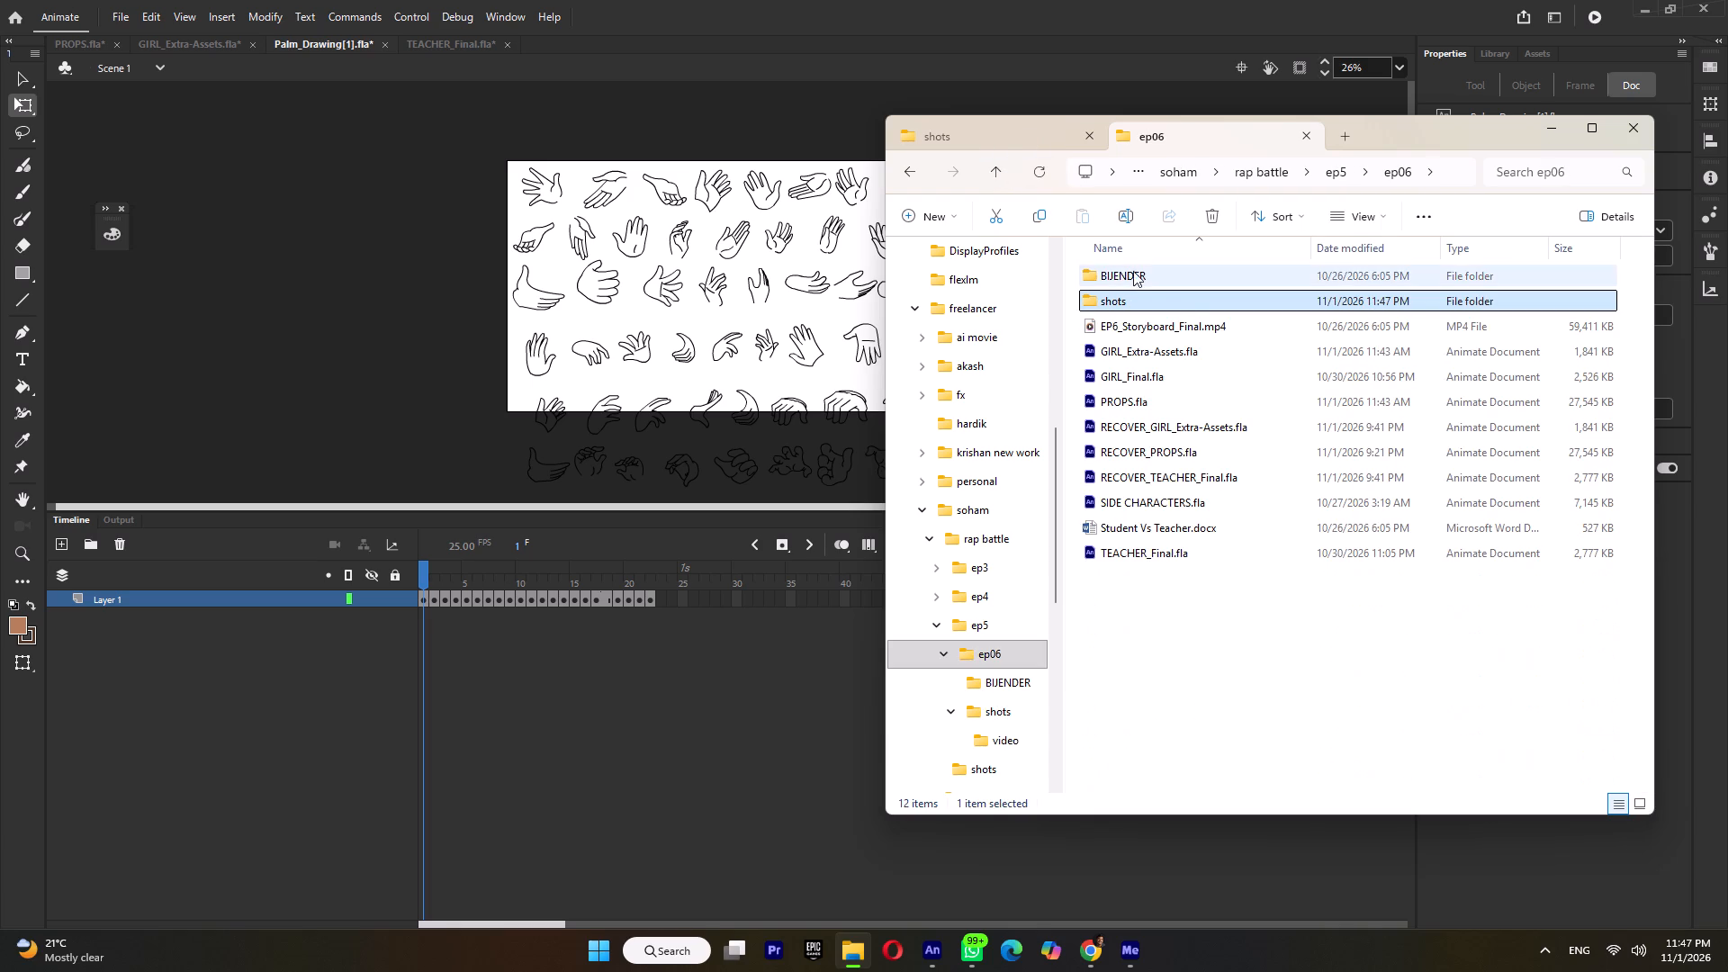
double_click(1133, 271)
left_click(999, 173)
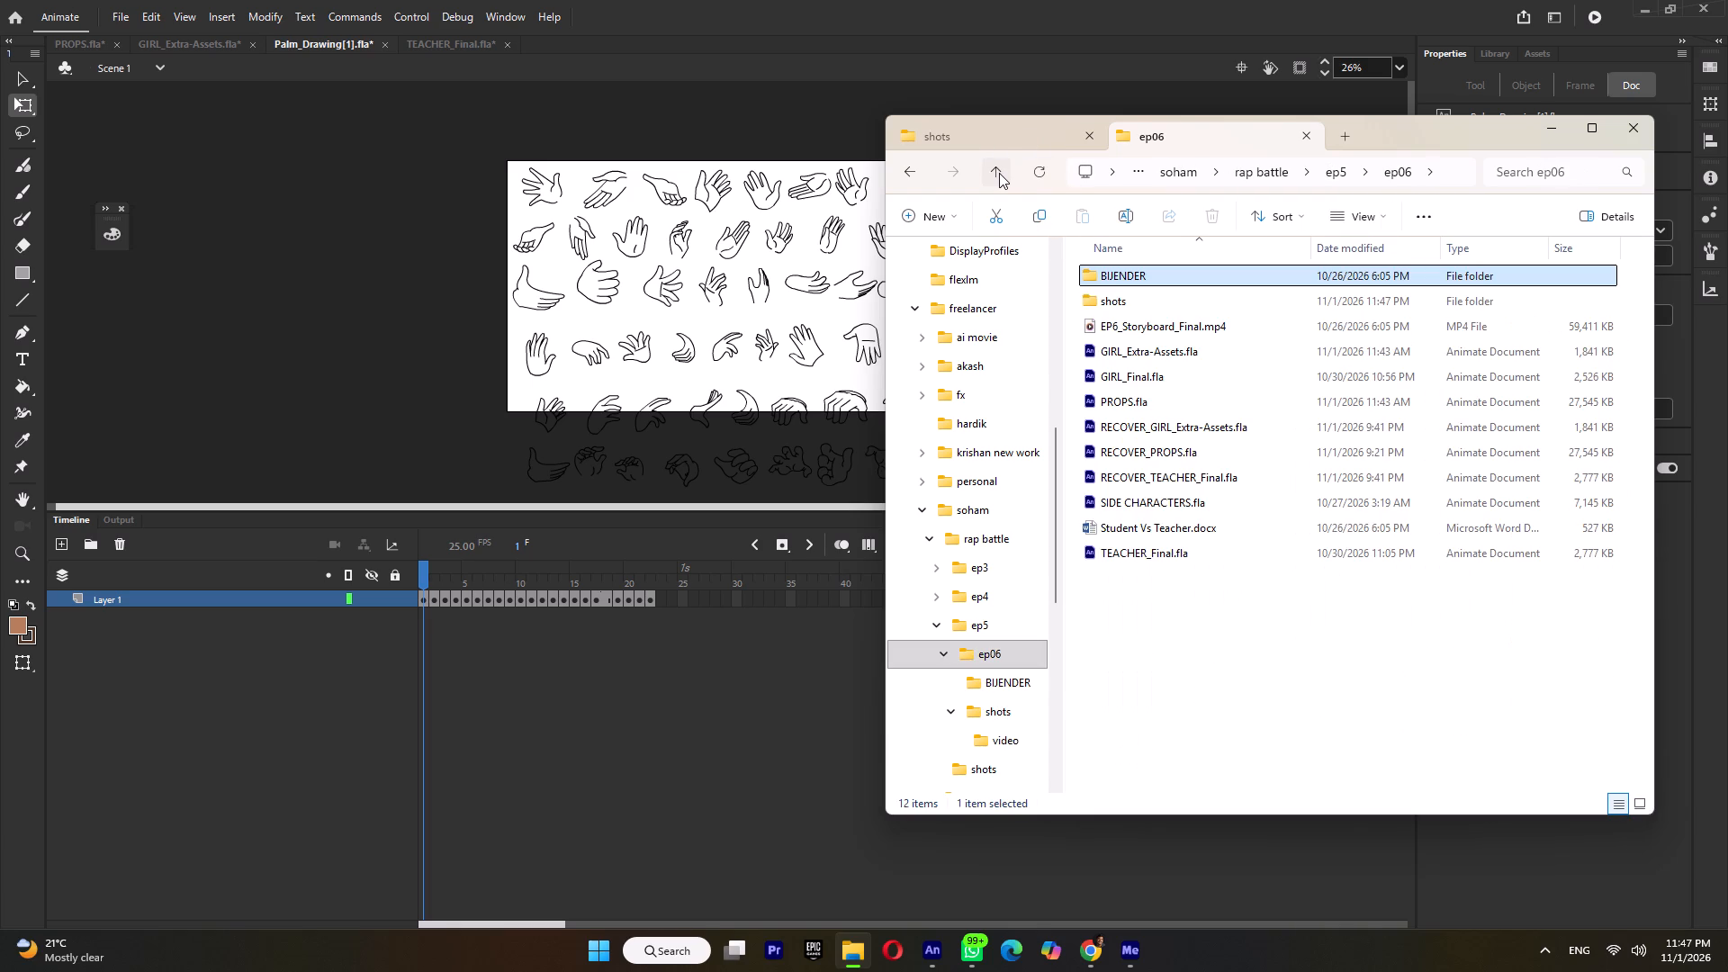
double_click(1125, 294)
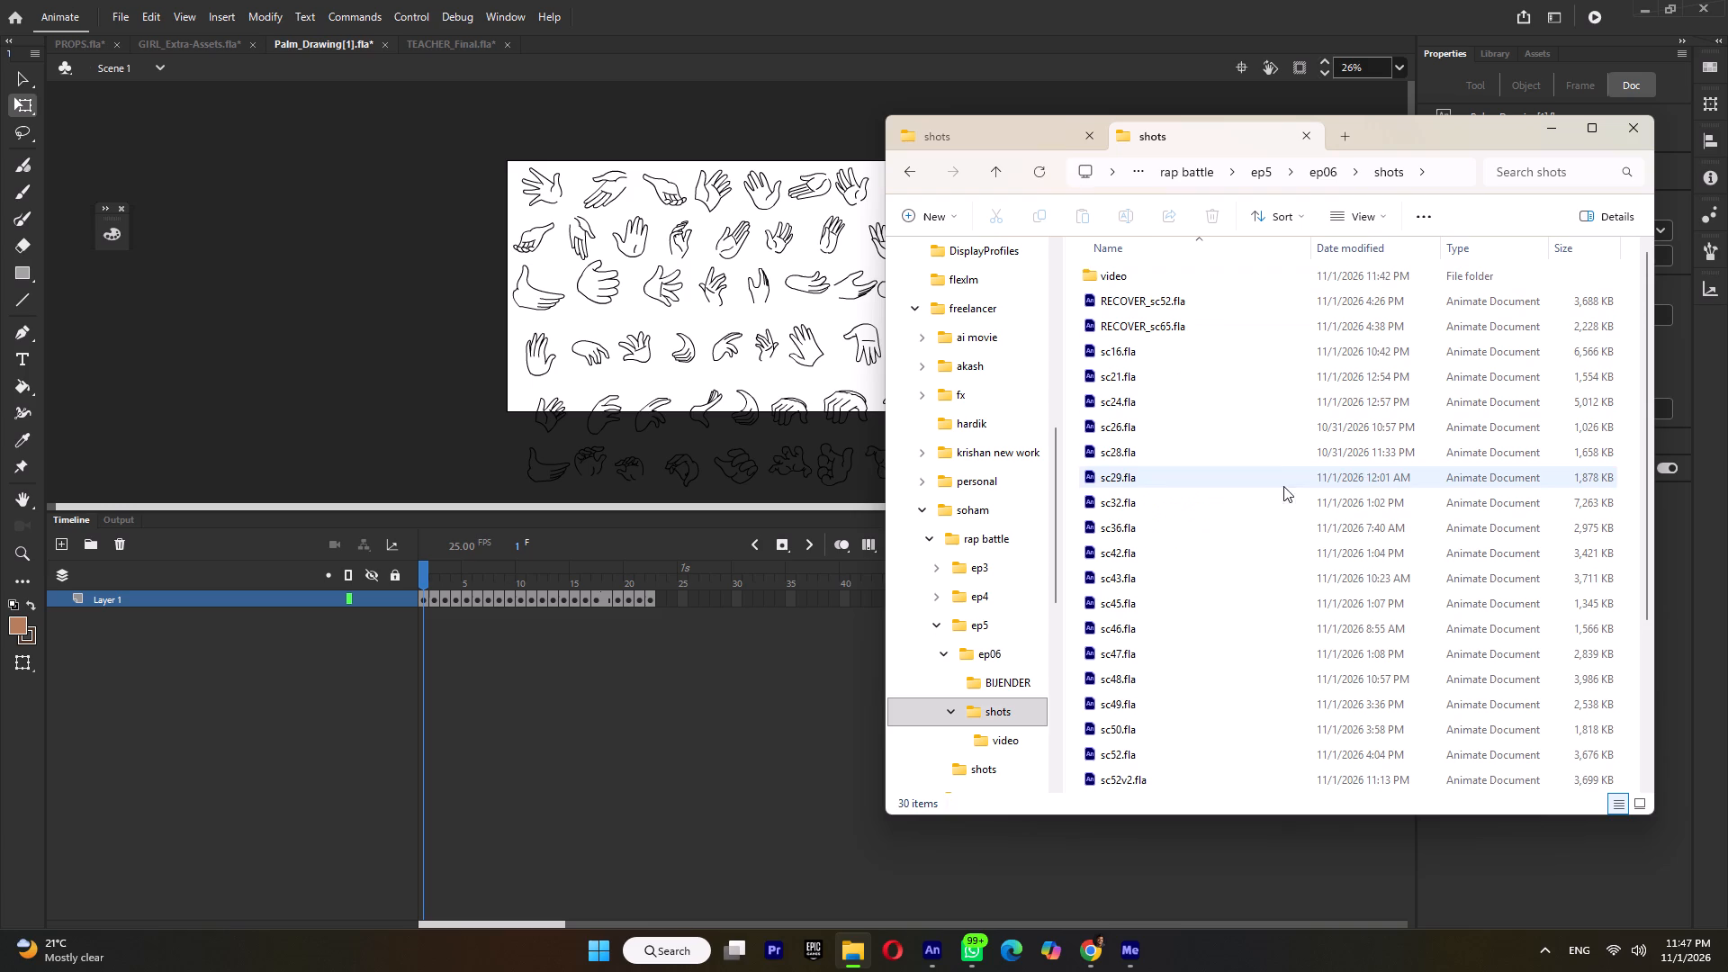
double_click(1125, 274)
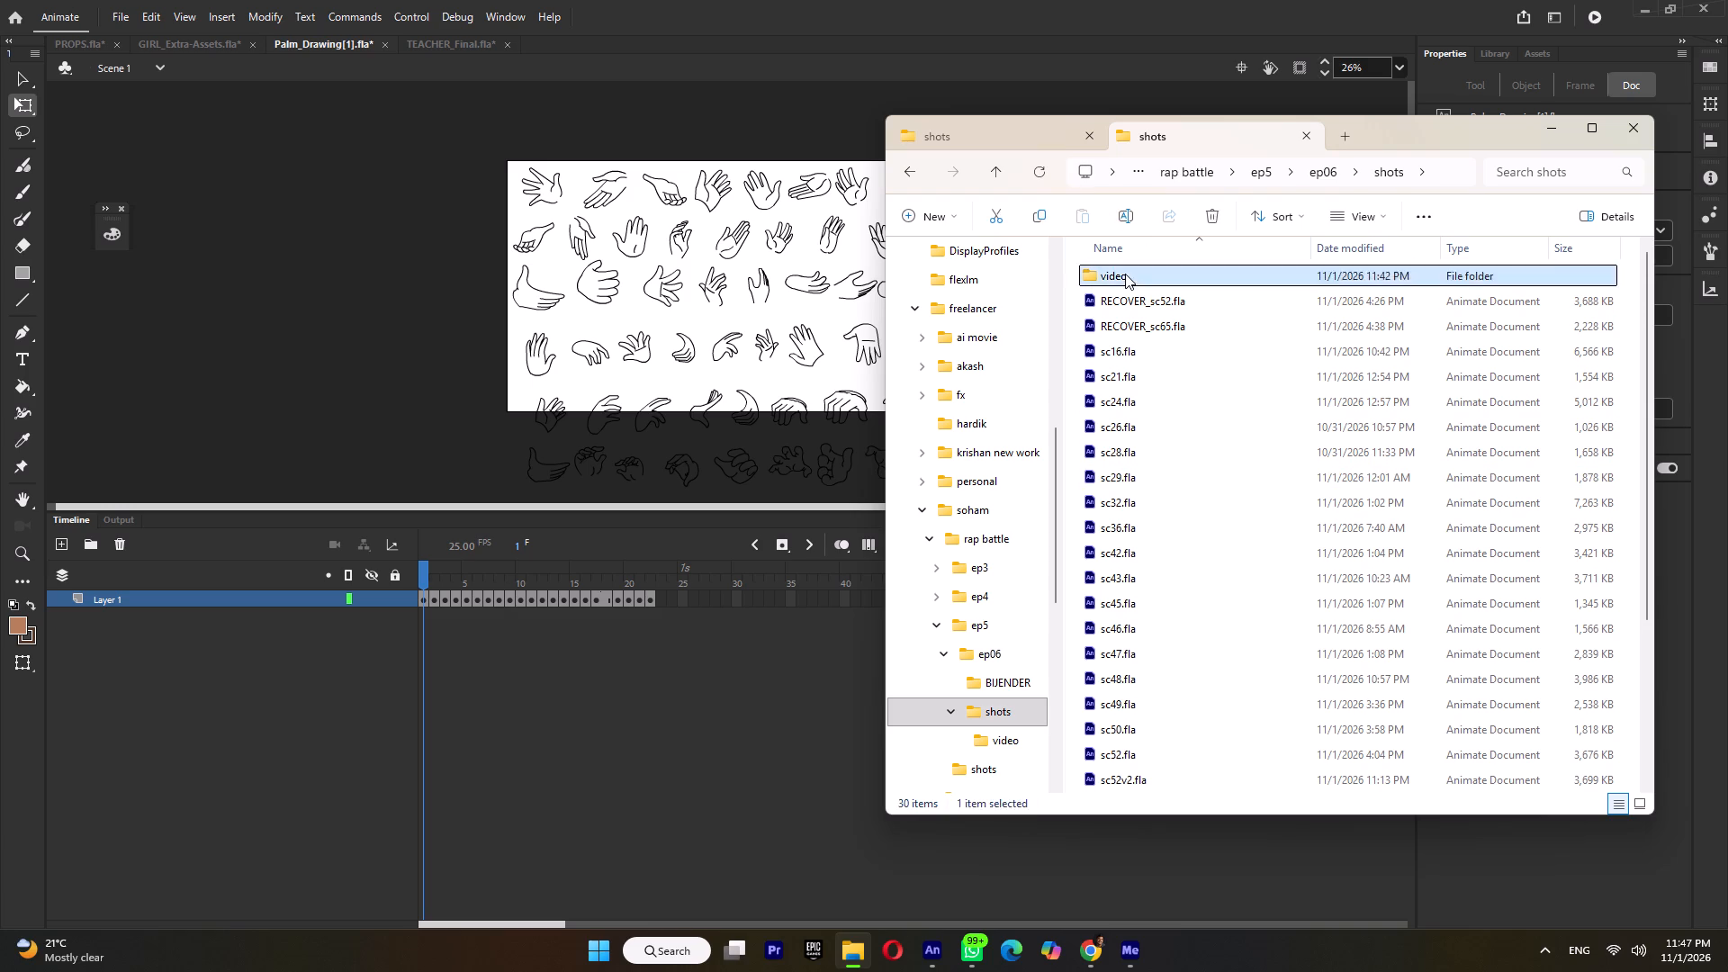
scroll(1307, 567, "down", 3)
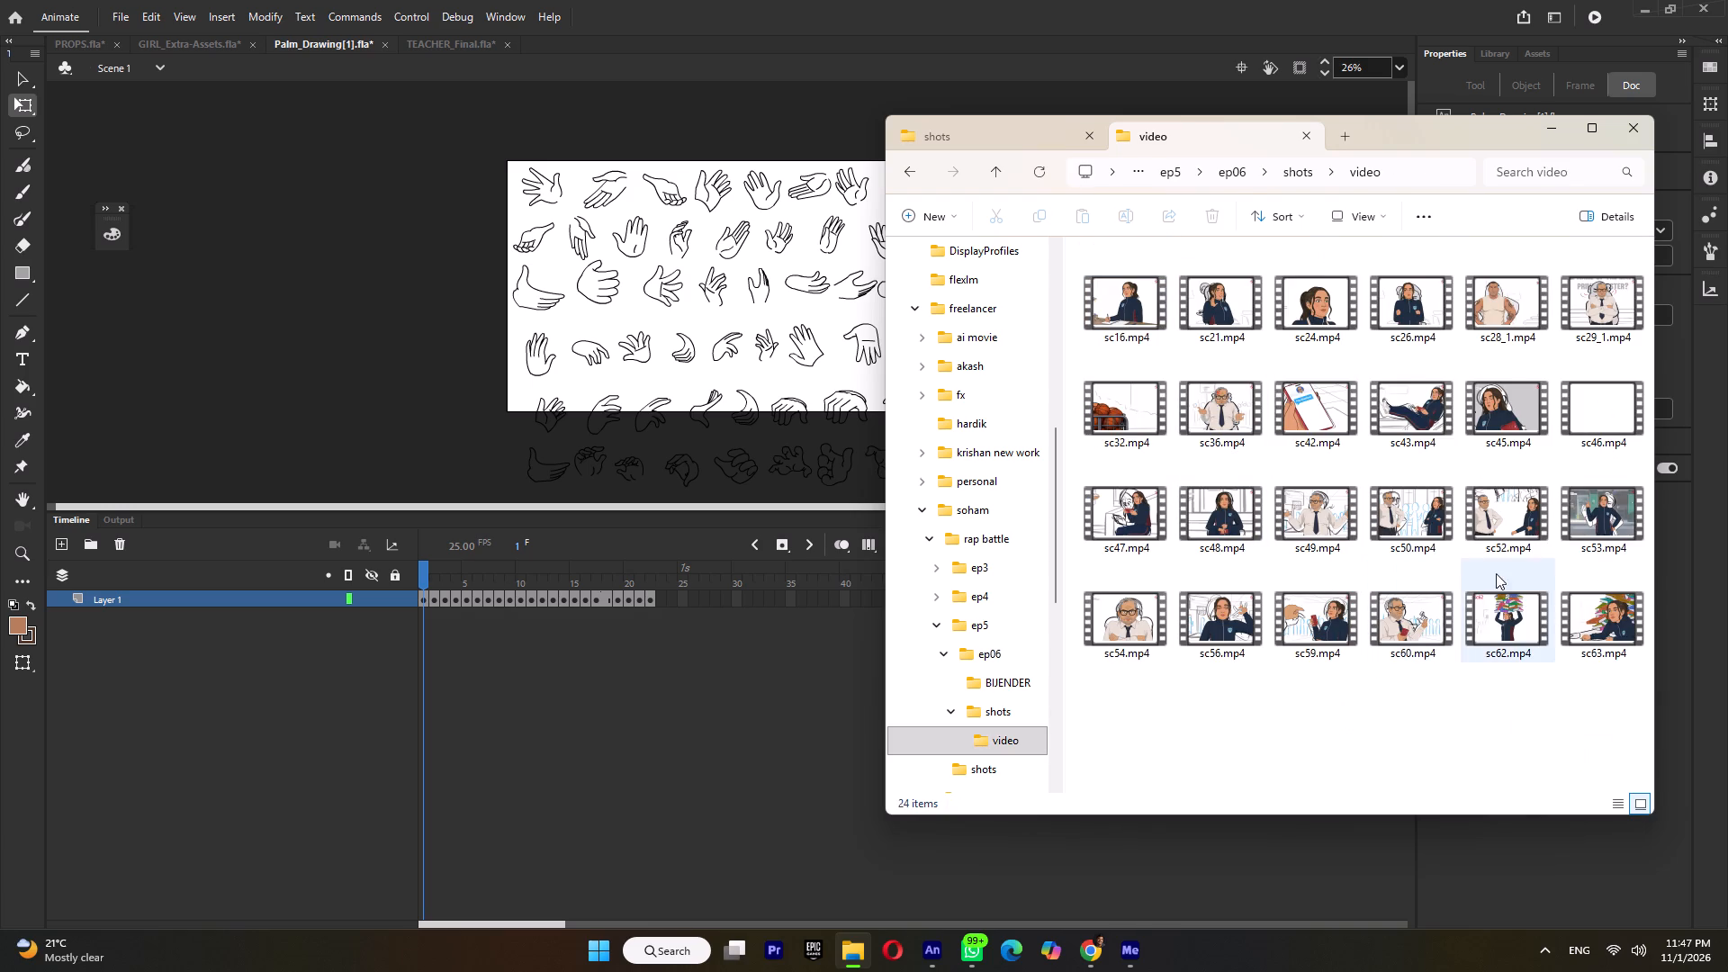
double_click(1585, 520)
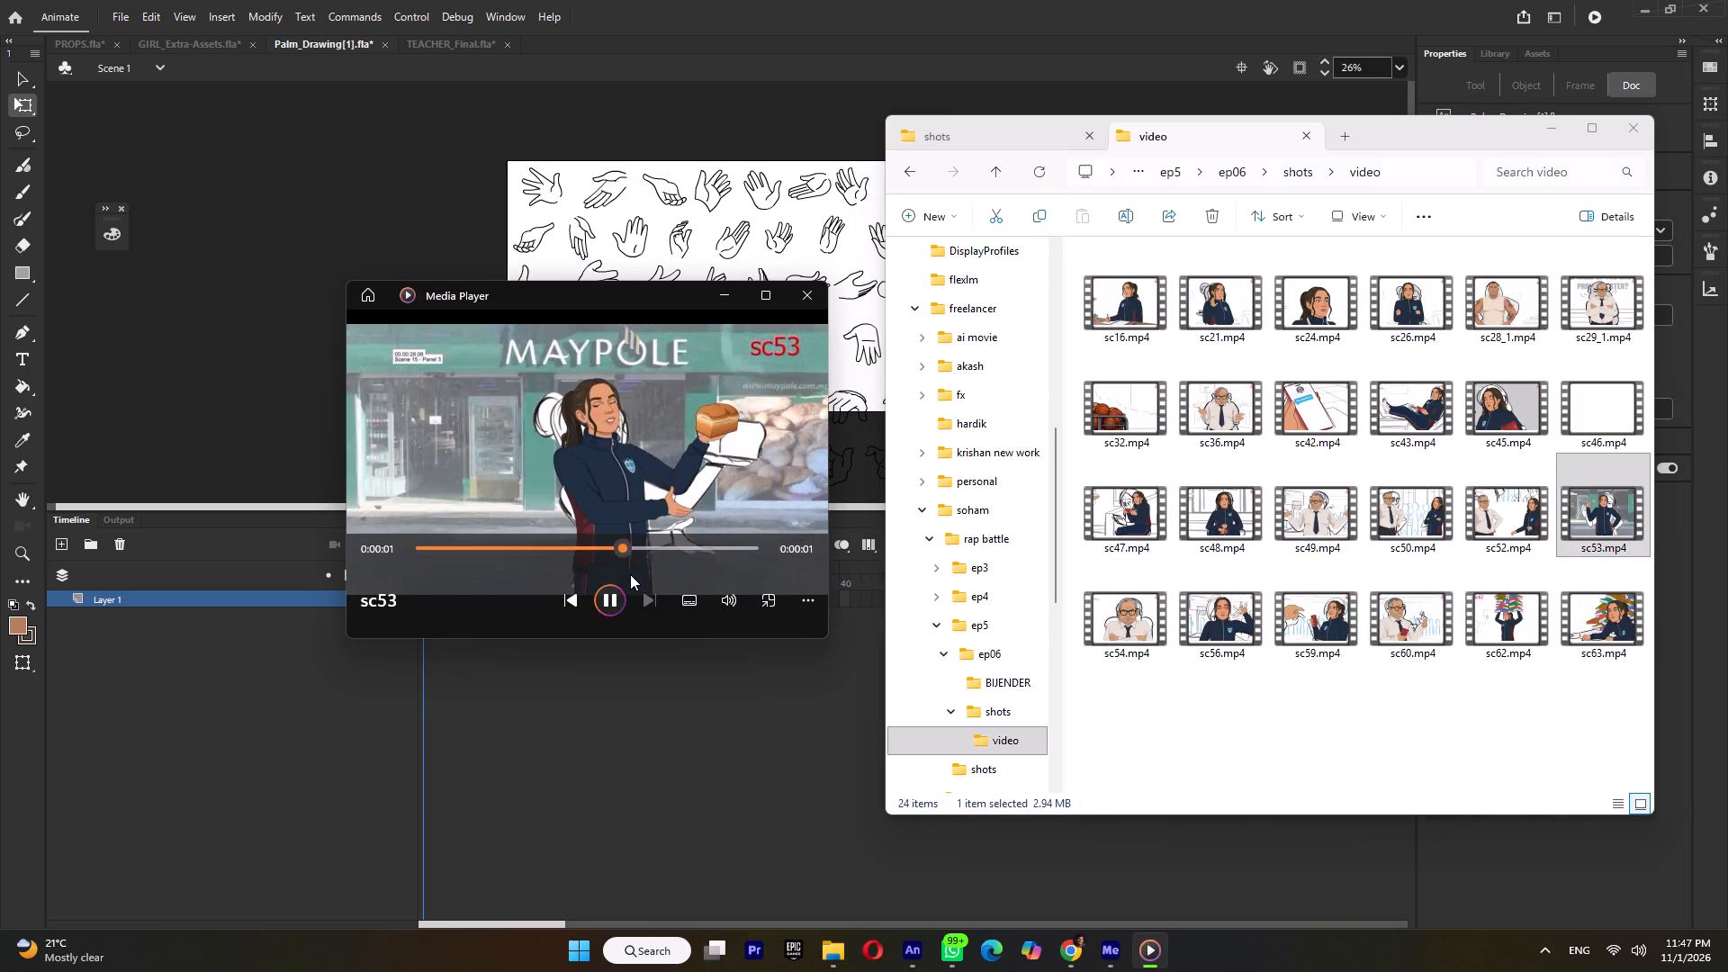
Play the remaining exported shots sc54, sc56, sc59, sc60, sc62 and sc63 one after another to review them.
double_click(1086, 625)
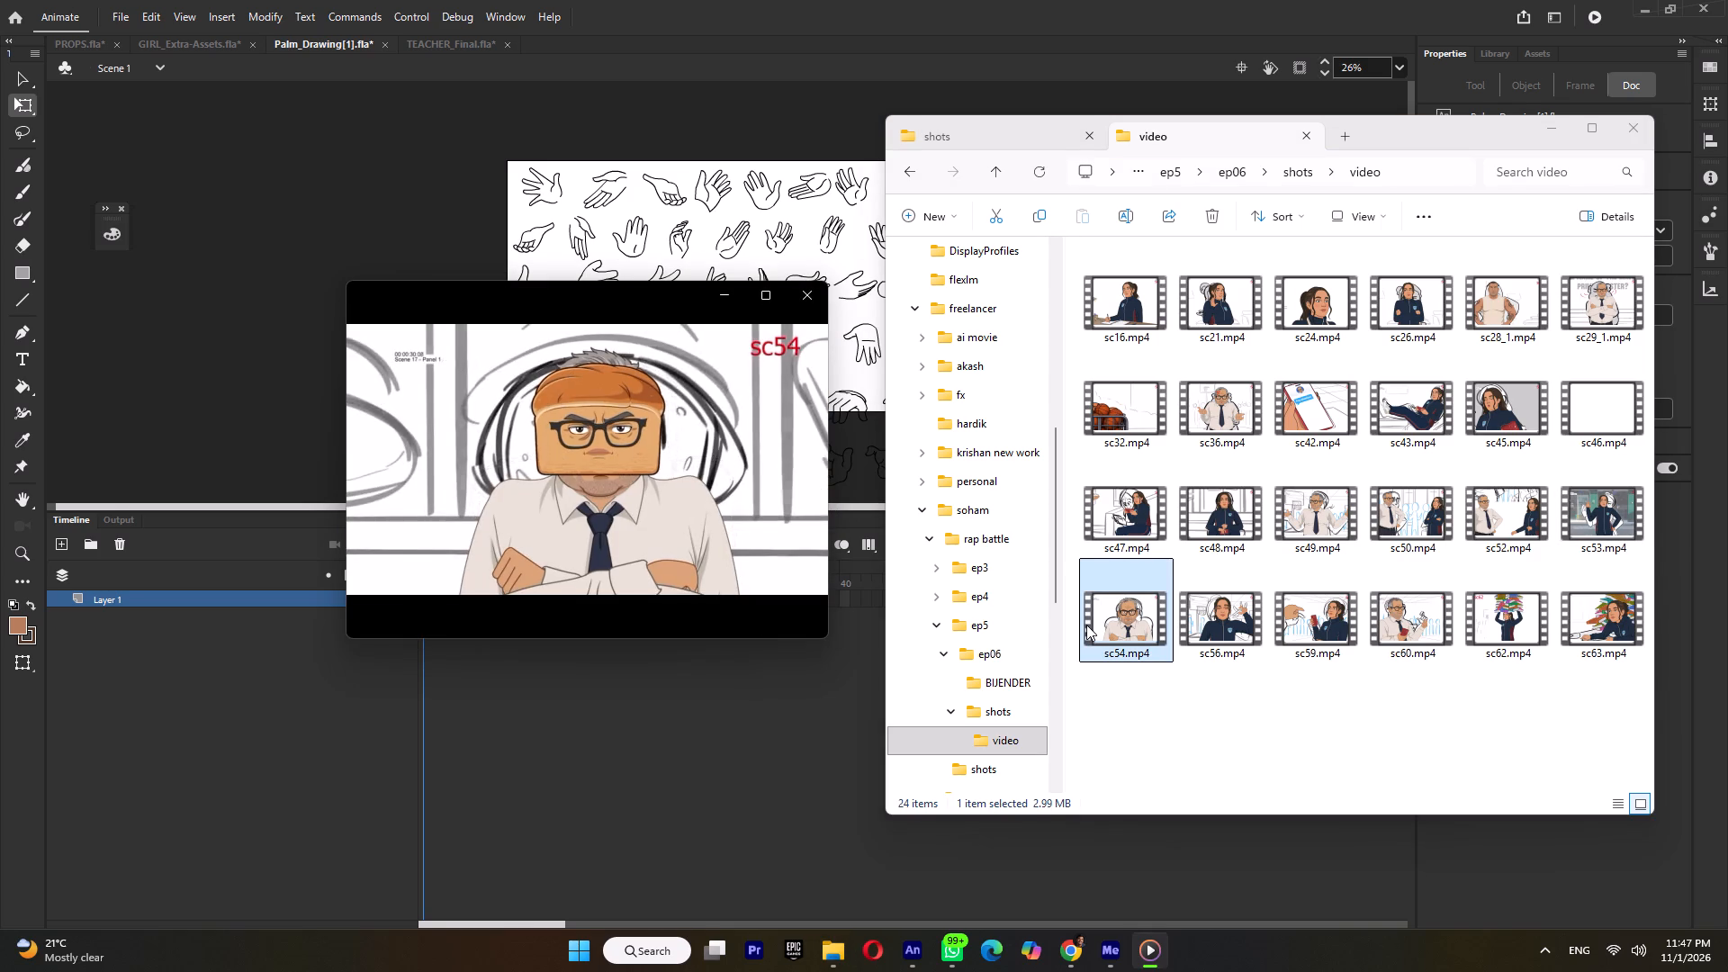
double_click(1219, 628)
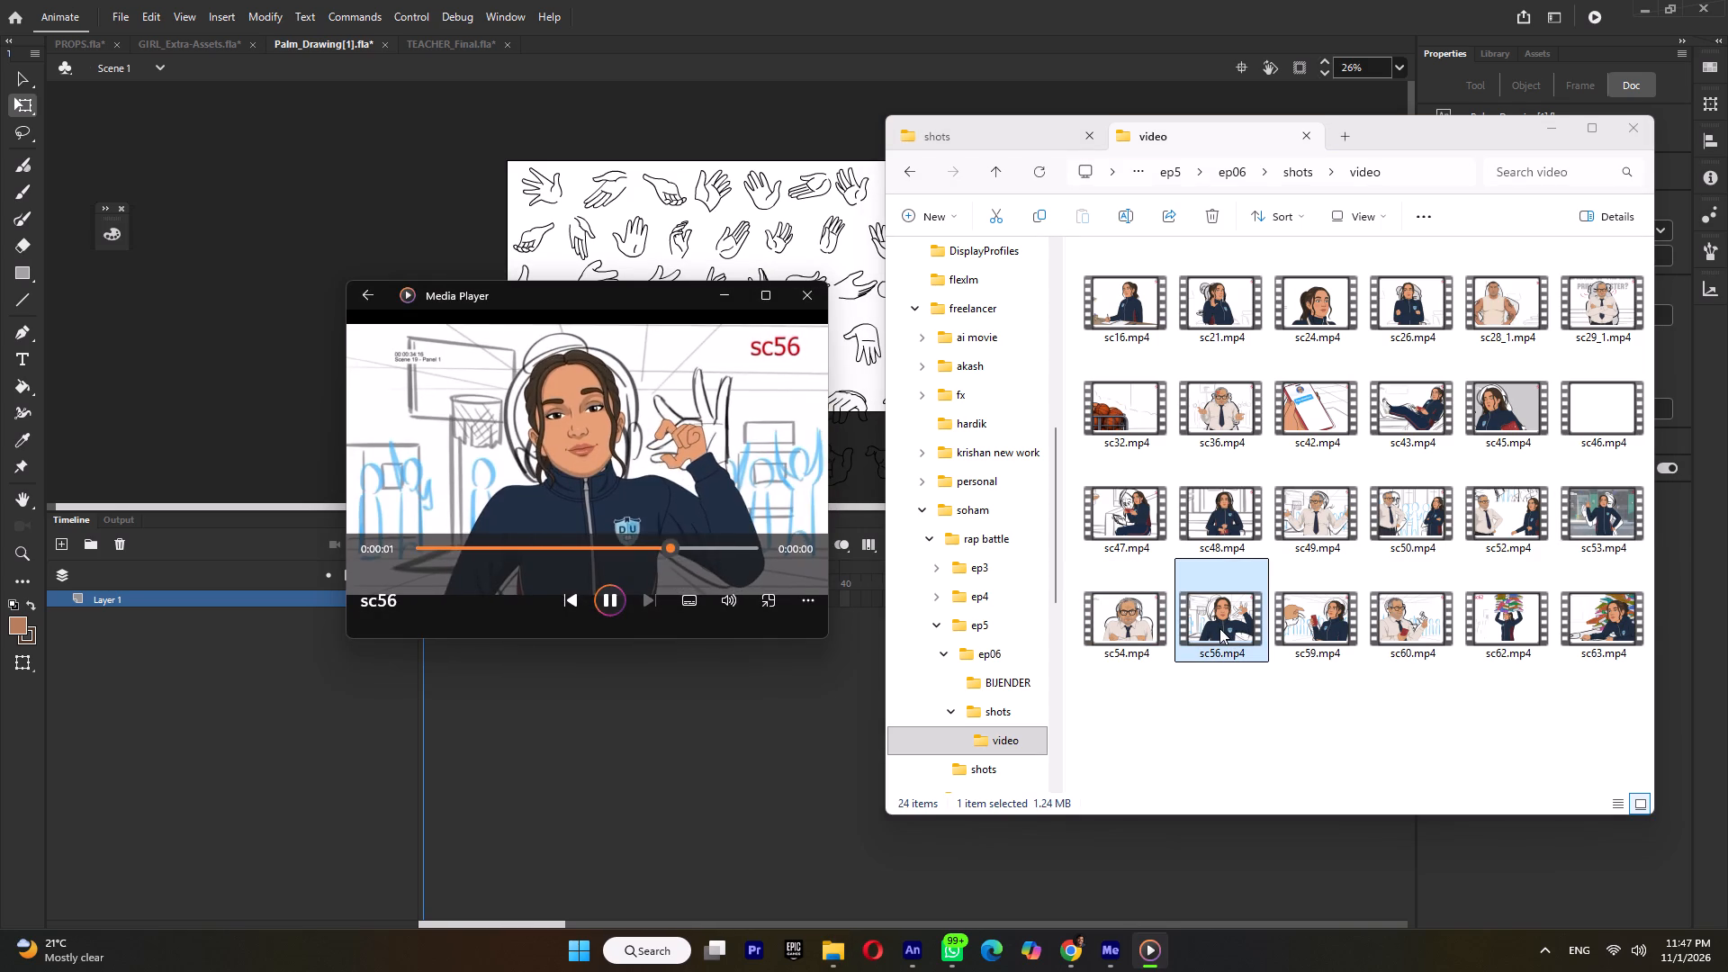
double_click(1282, 620)
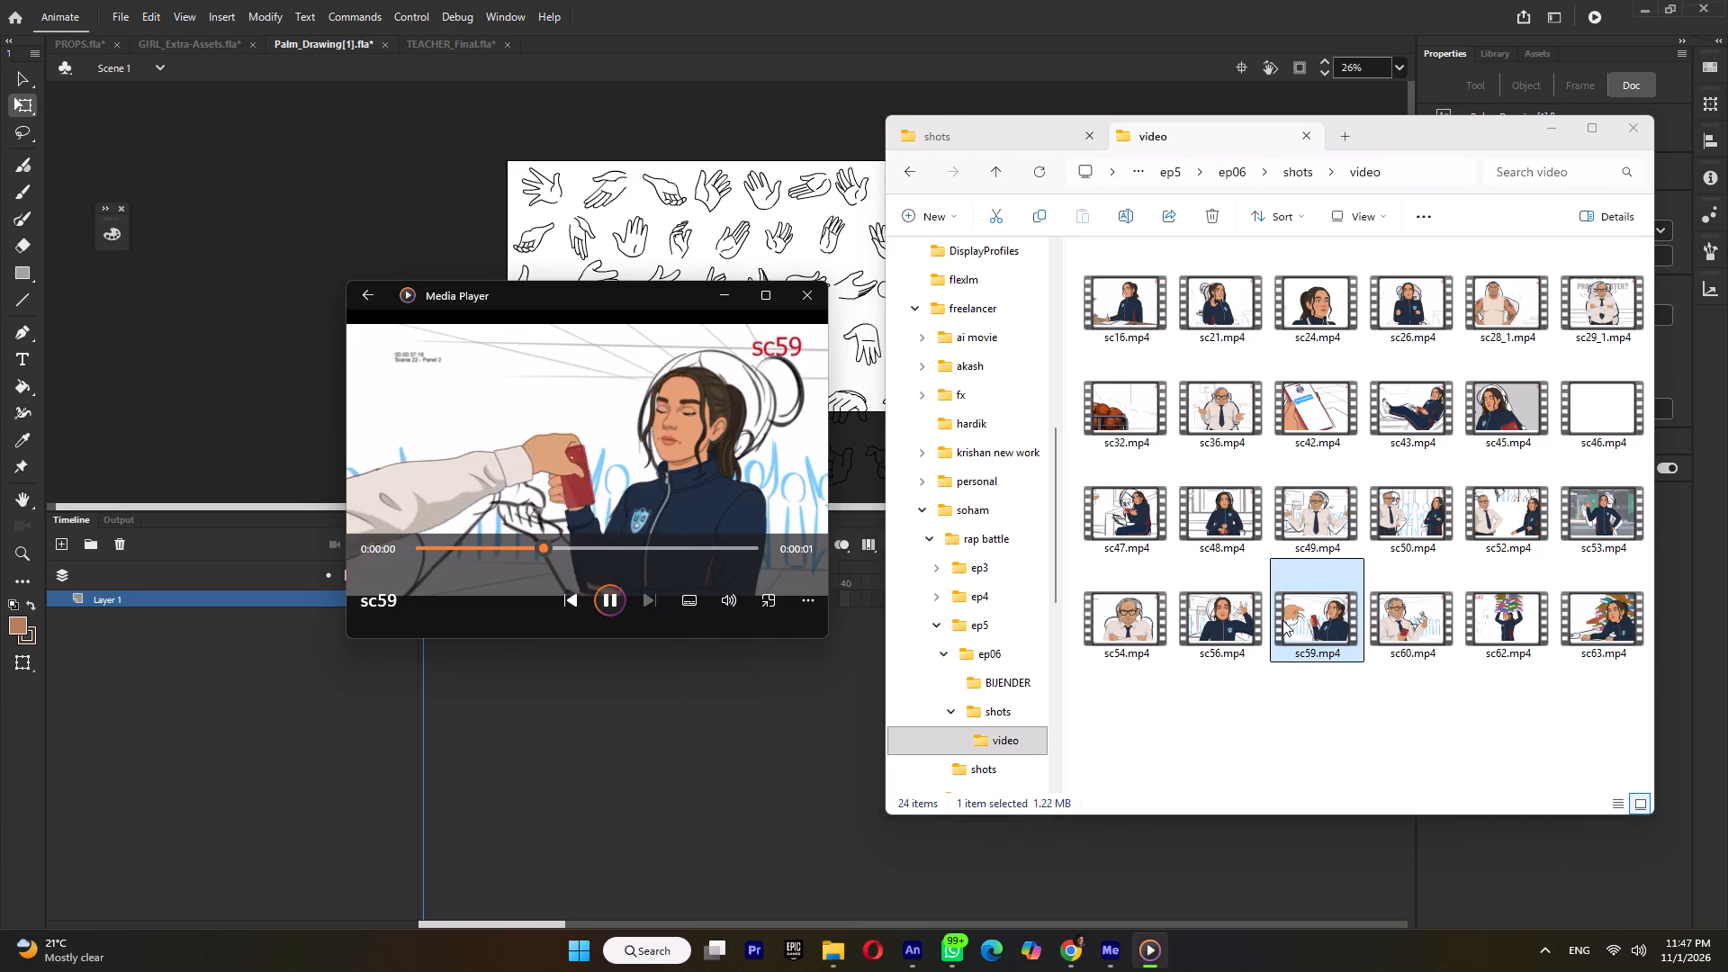
double_click(1381, 607)
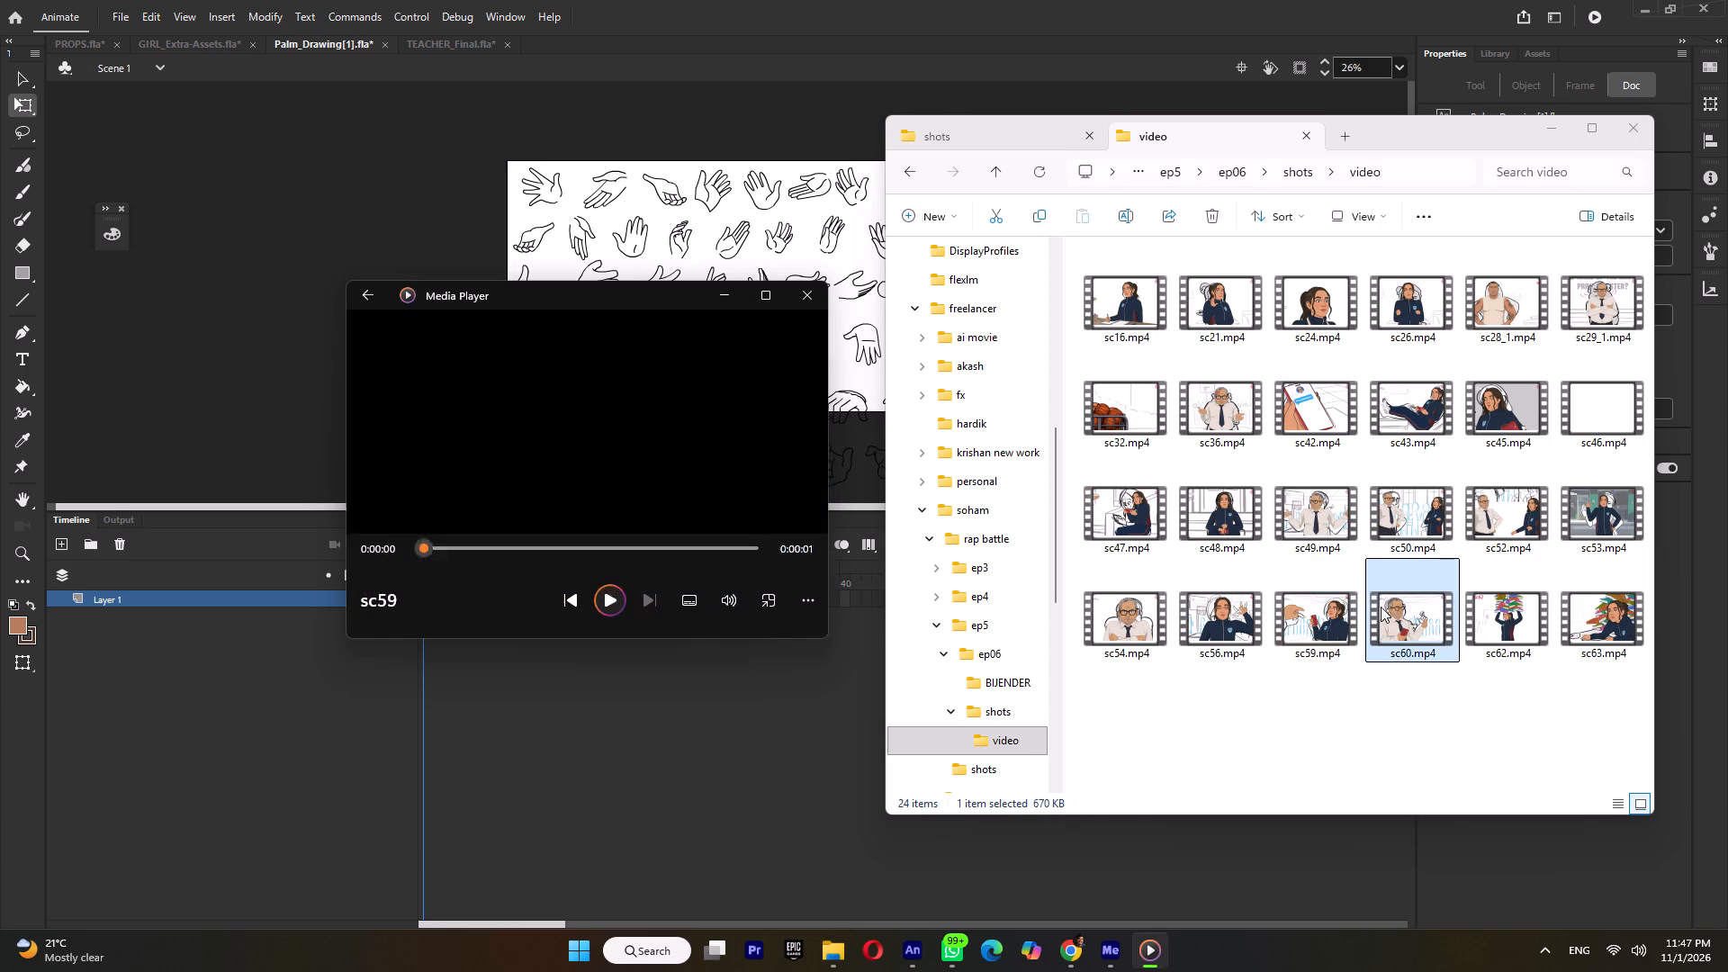
double_click(1502, 606)
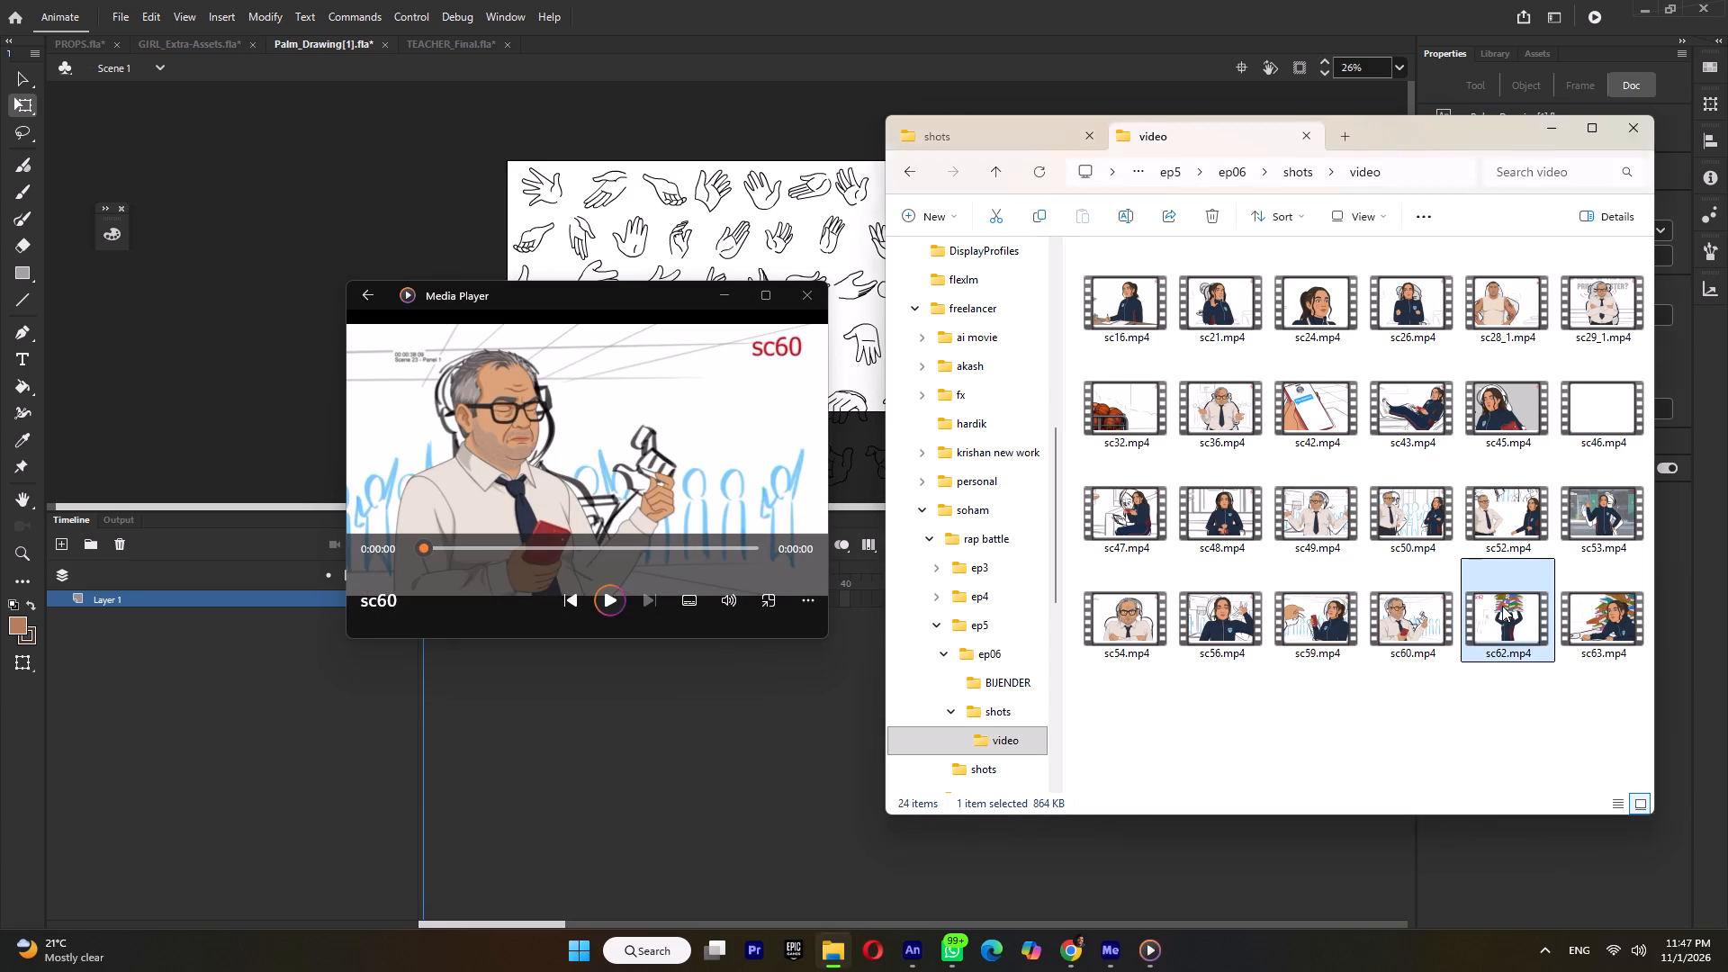
double_click(1605, 607)
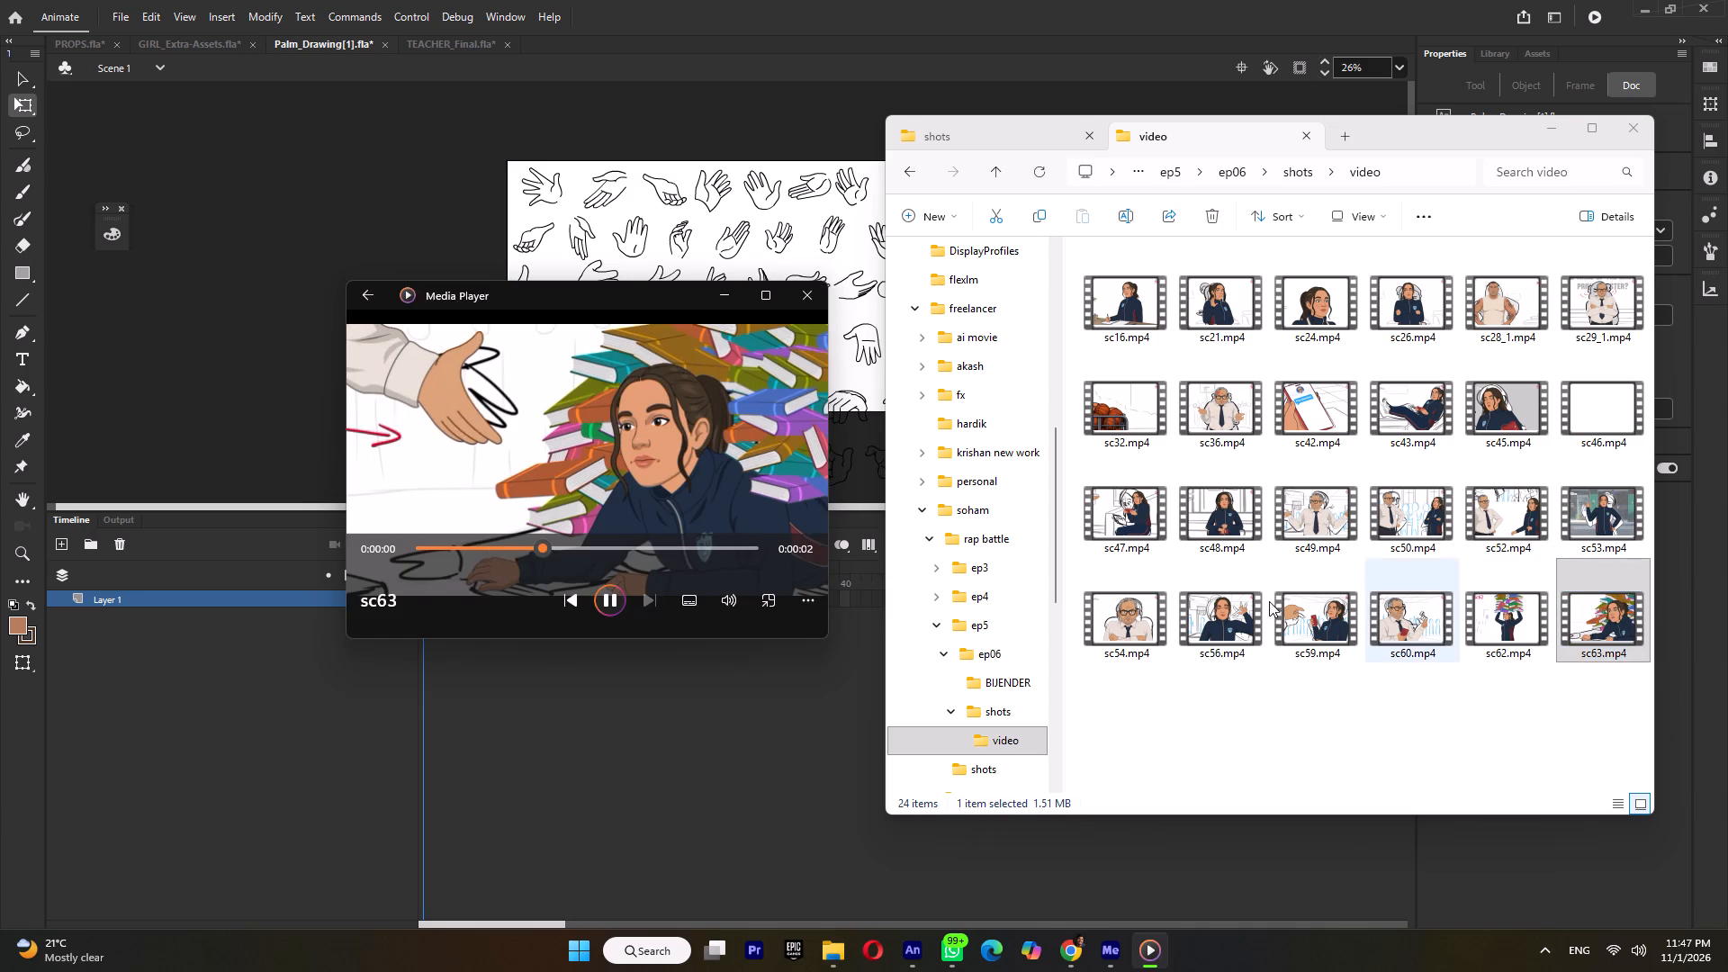
Replay sc62.mp4 and scrub back and forth through the girl losing the stack of books, ending at the start.
double_click(1471, 622)
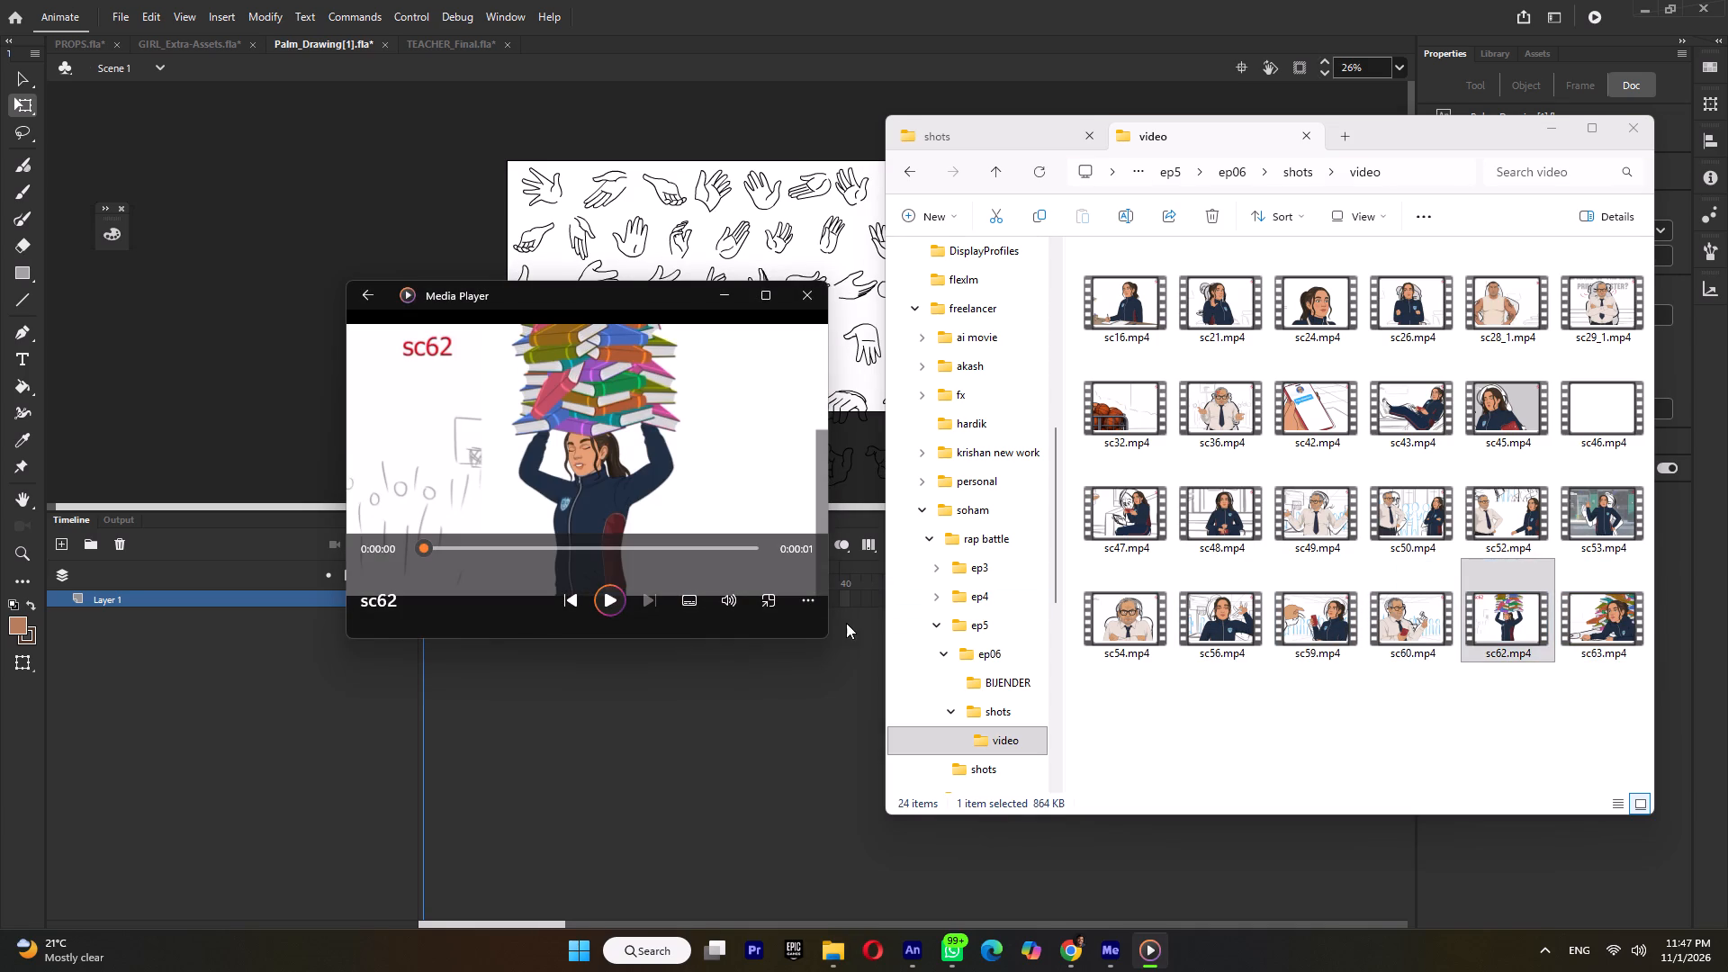
left_click_drag(444, 541, 621, 565)
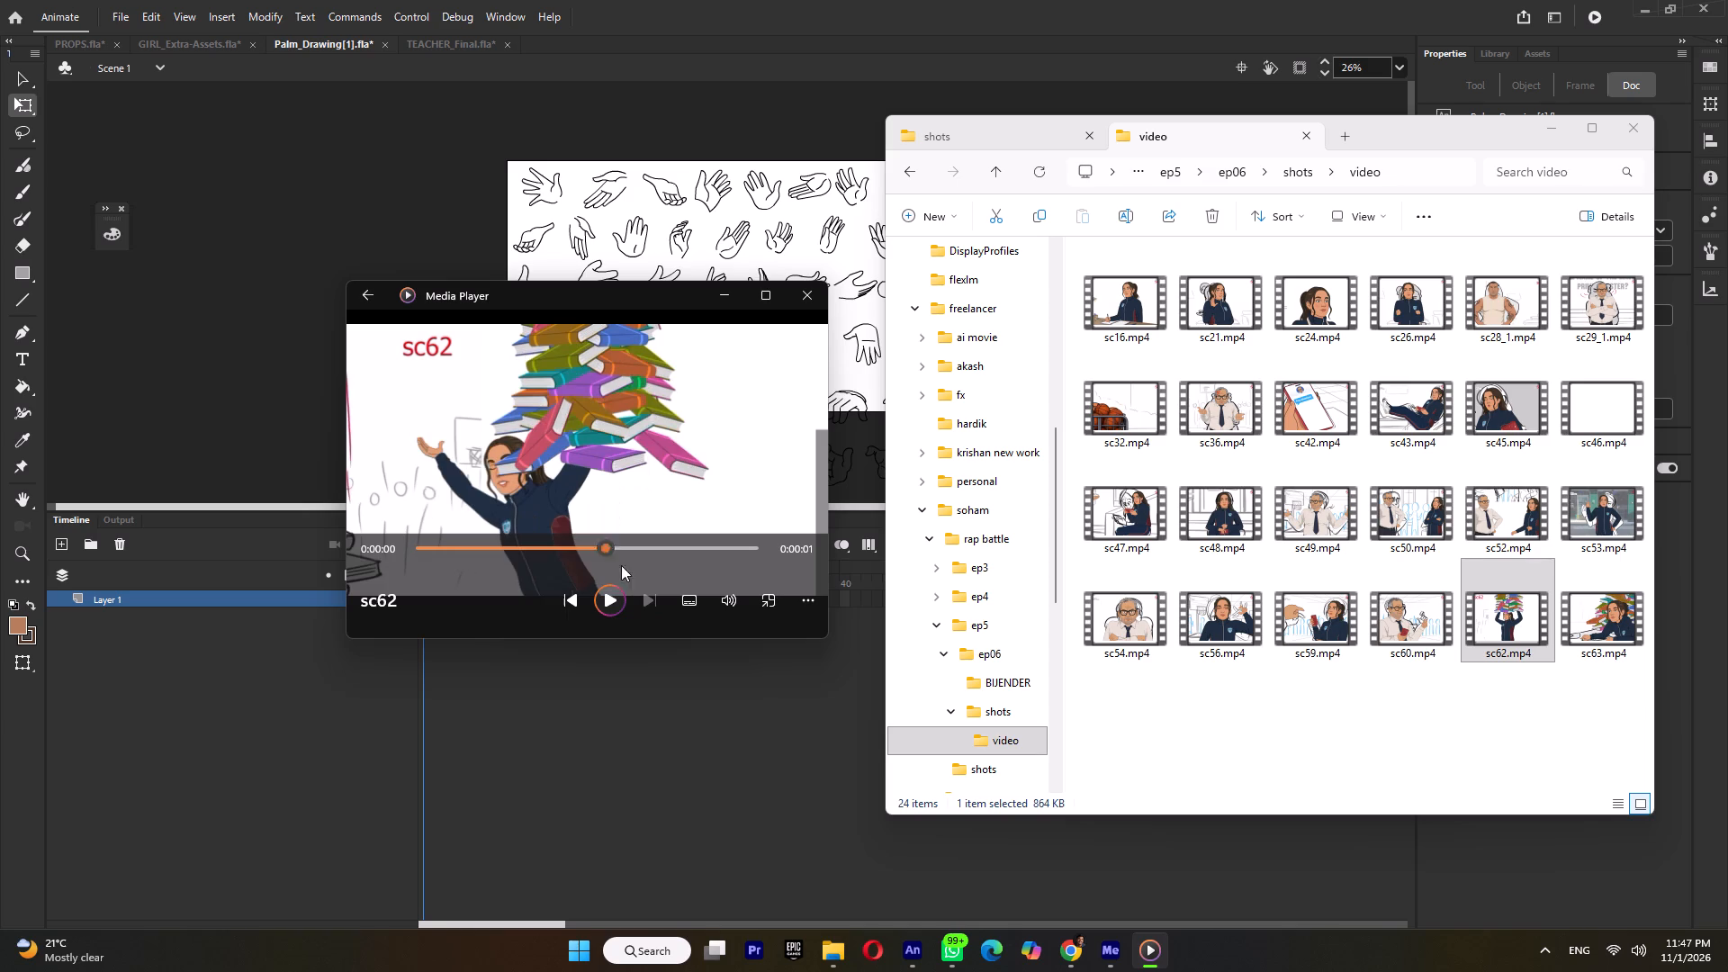
left_click_drag(621, 565, 658, 567)
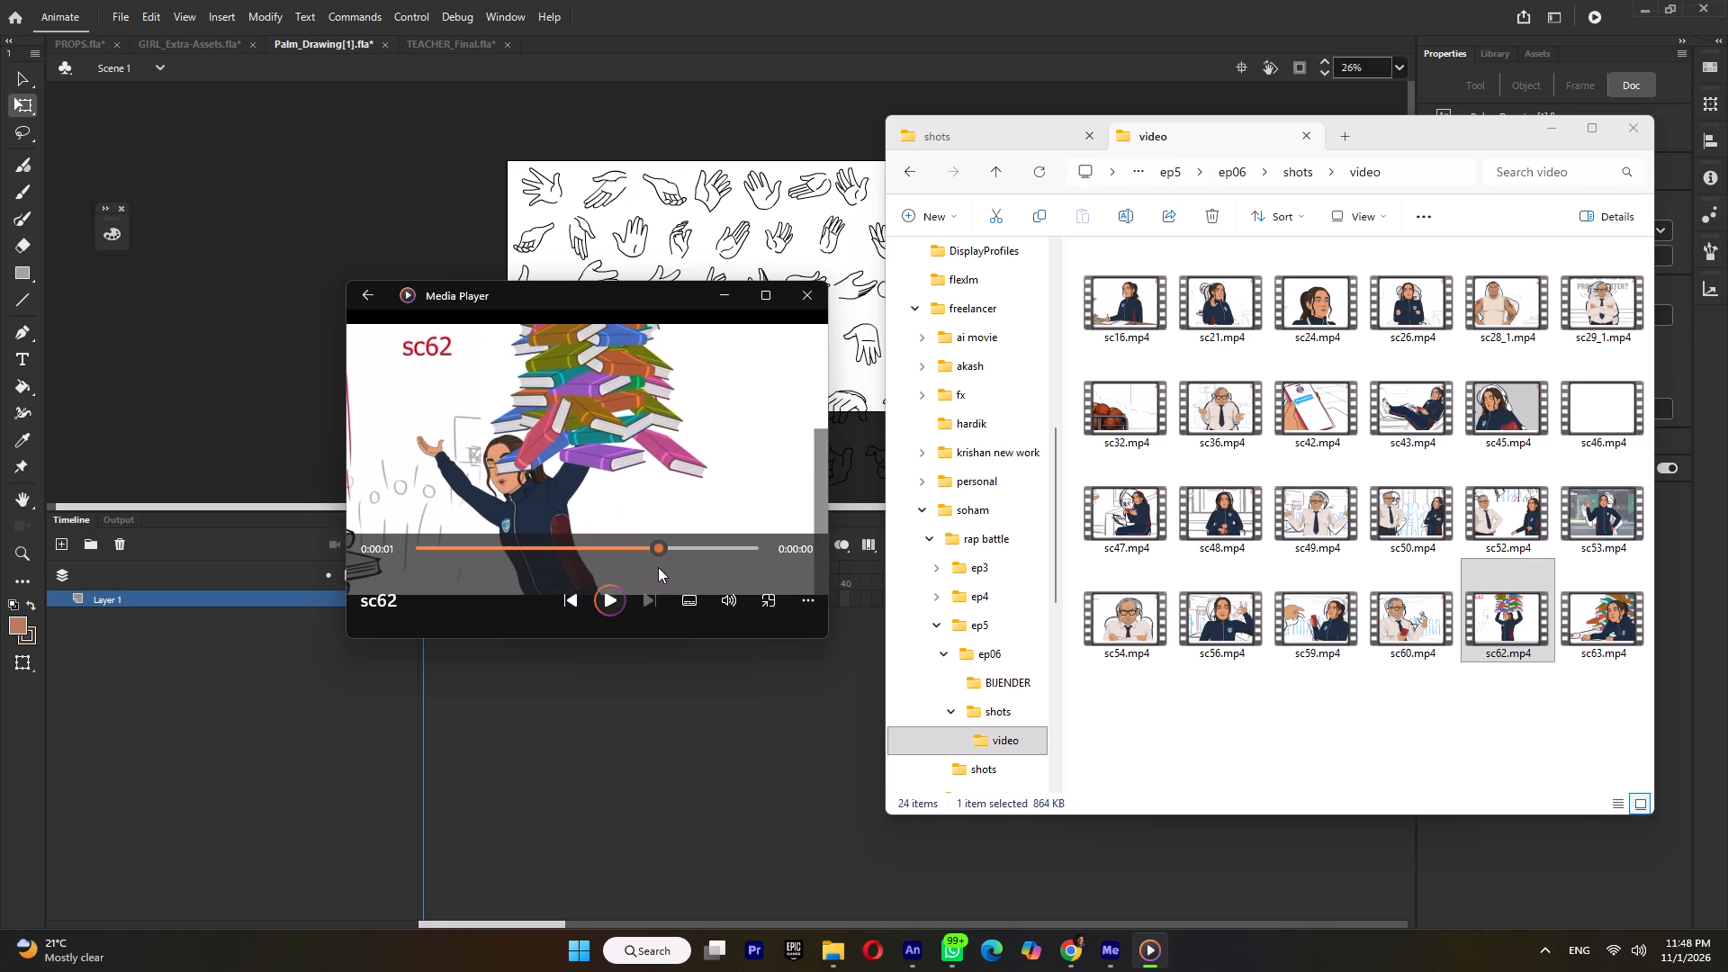
left_click_drag(658, 567, 598, 562)
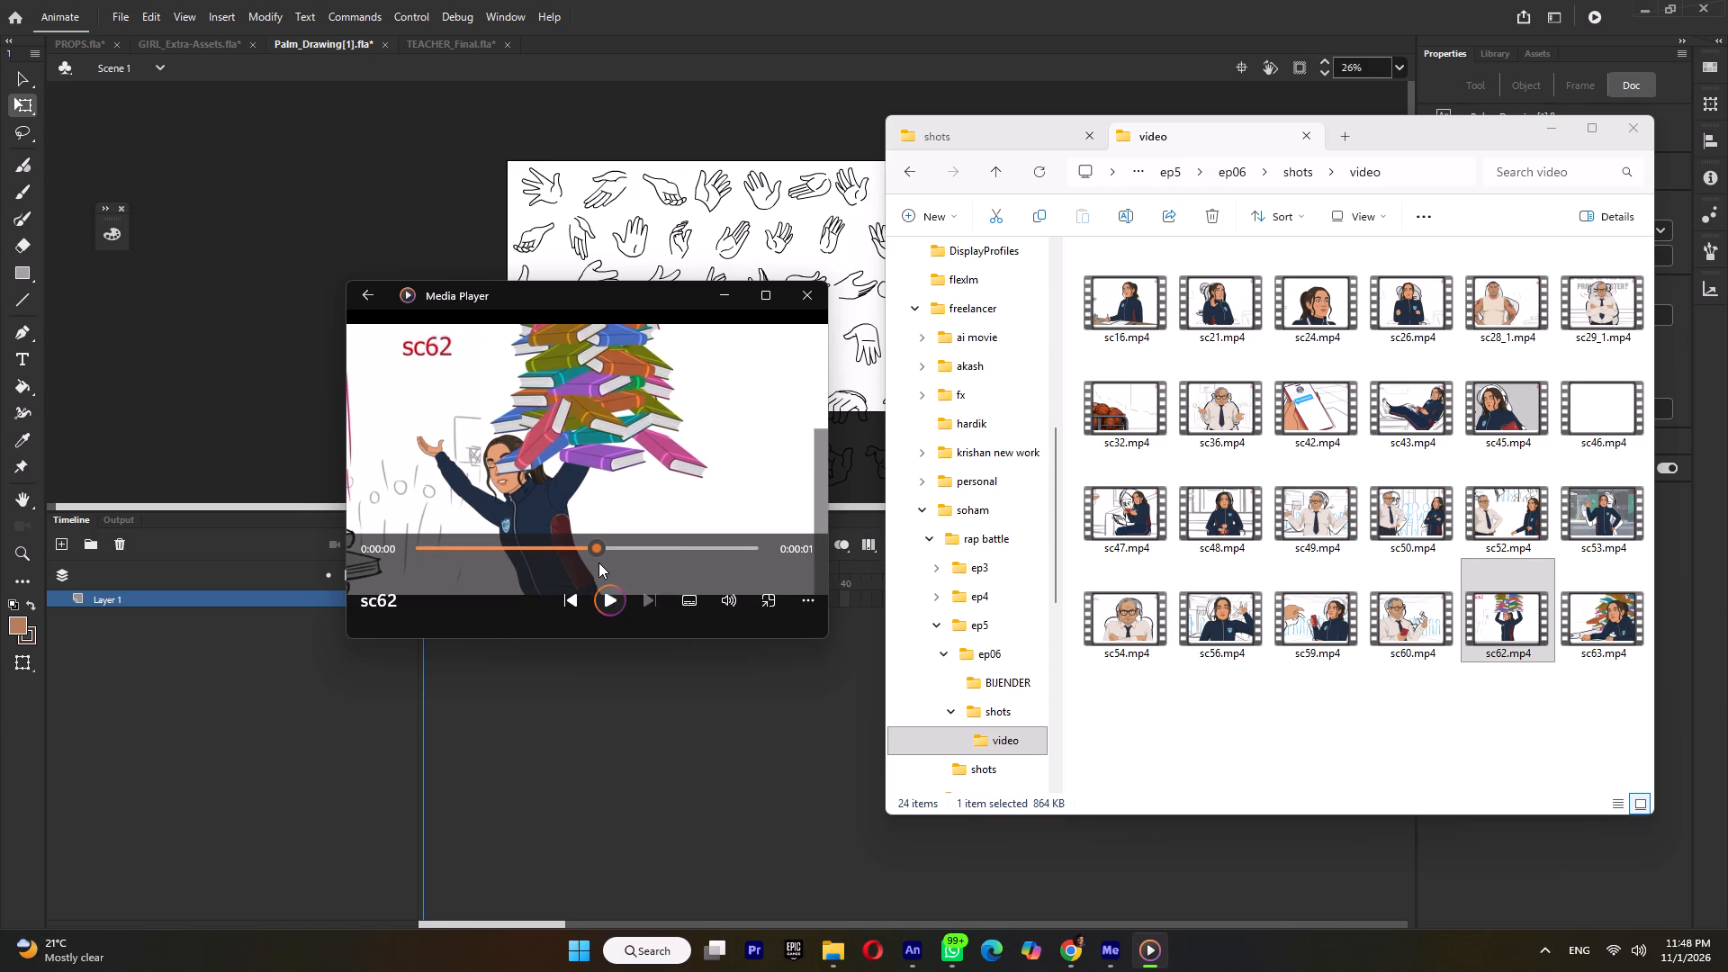
left_click_drag(598, 562, 365, 592)
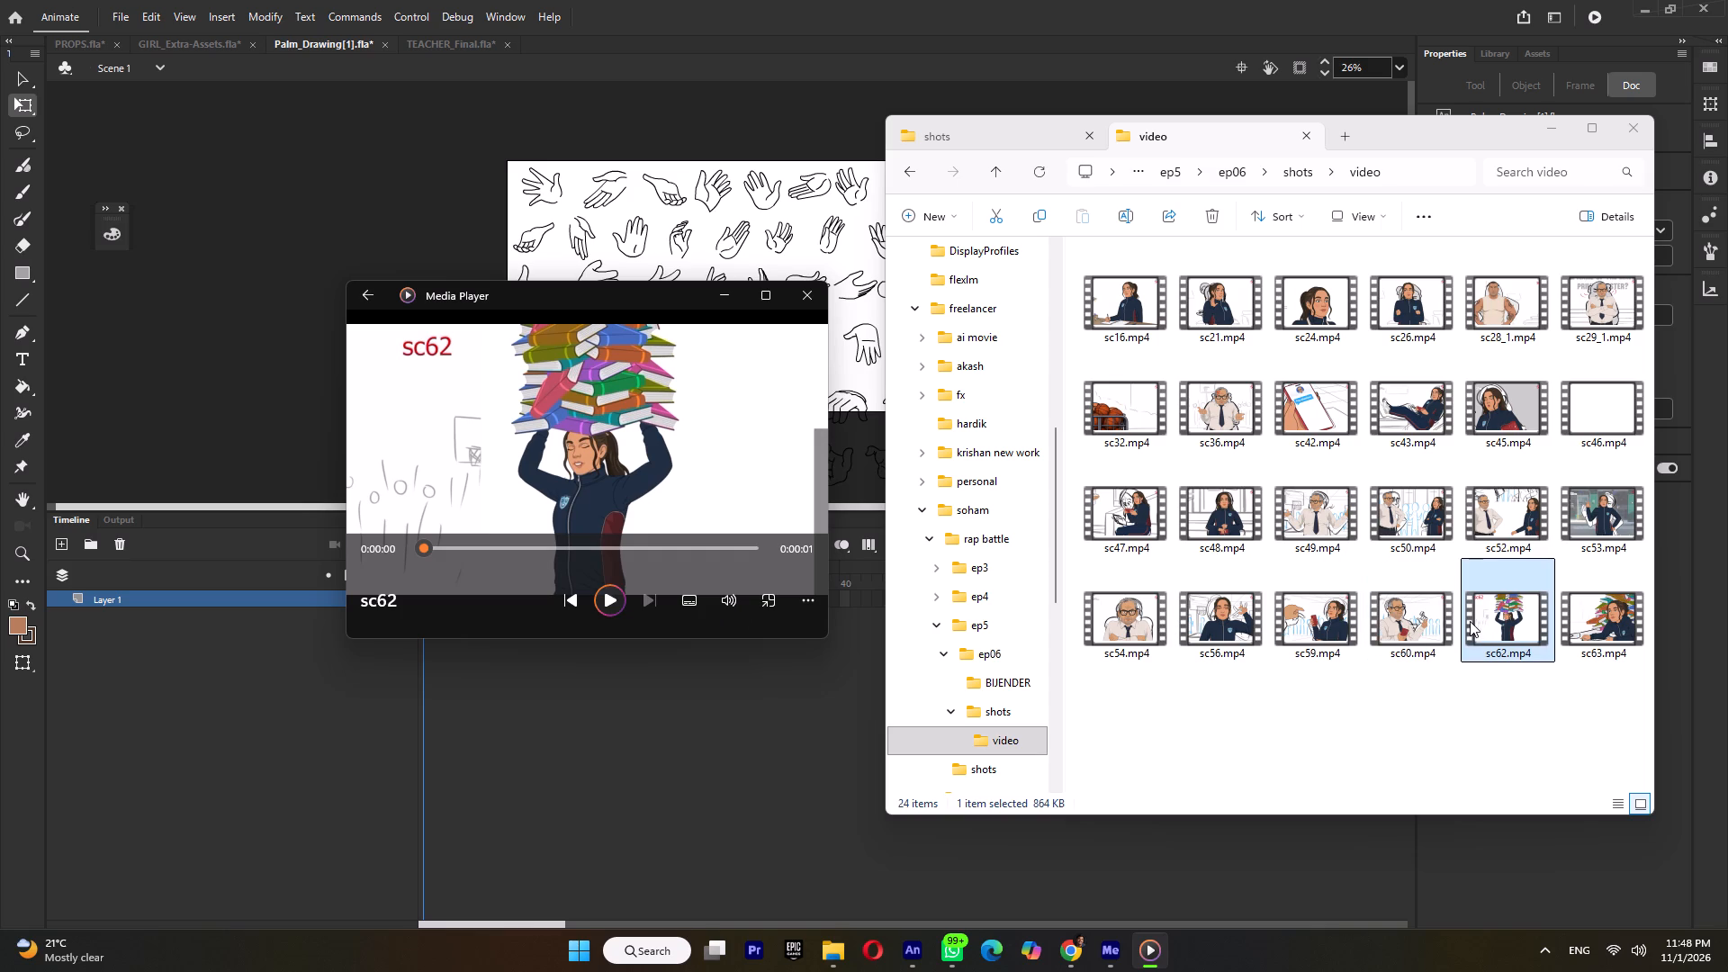
left_click(1520, 613)
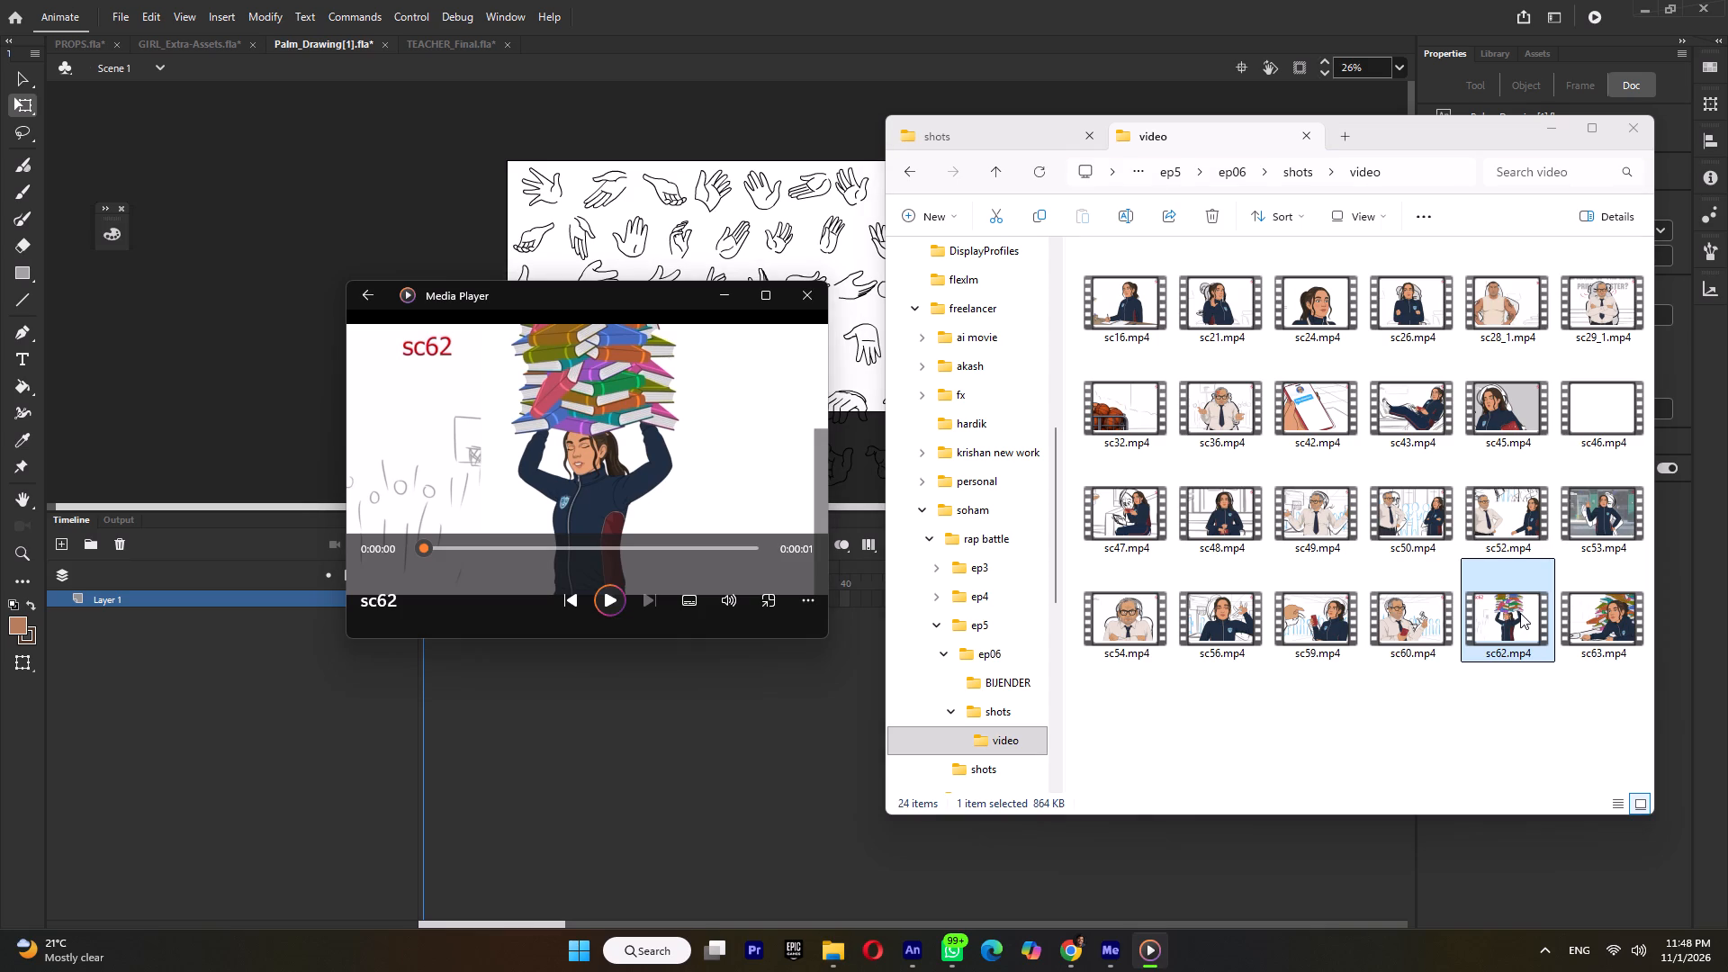
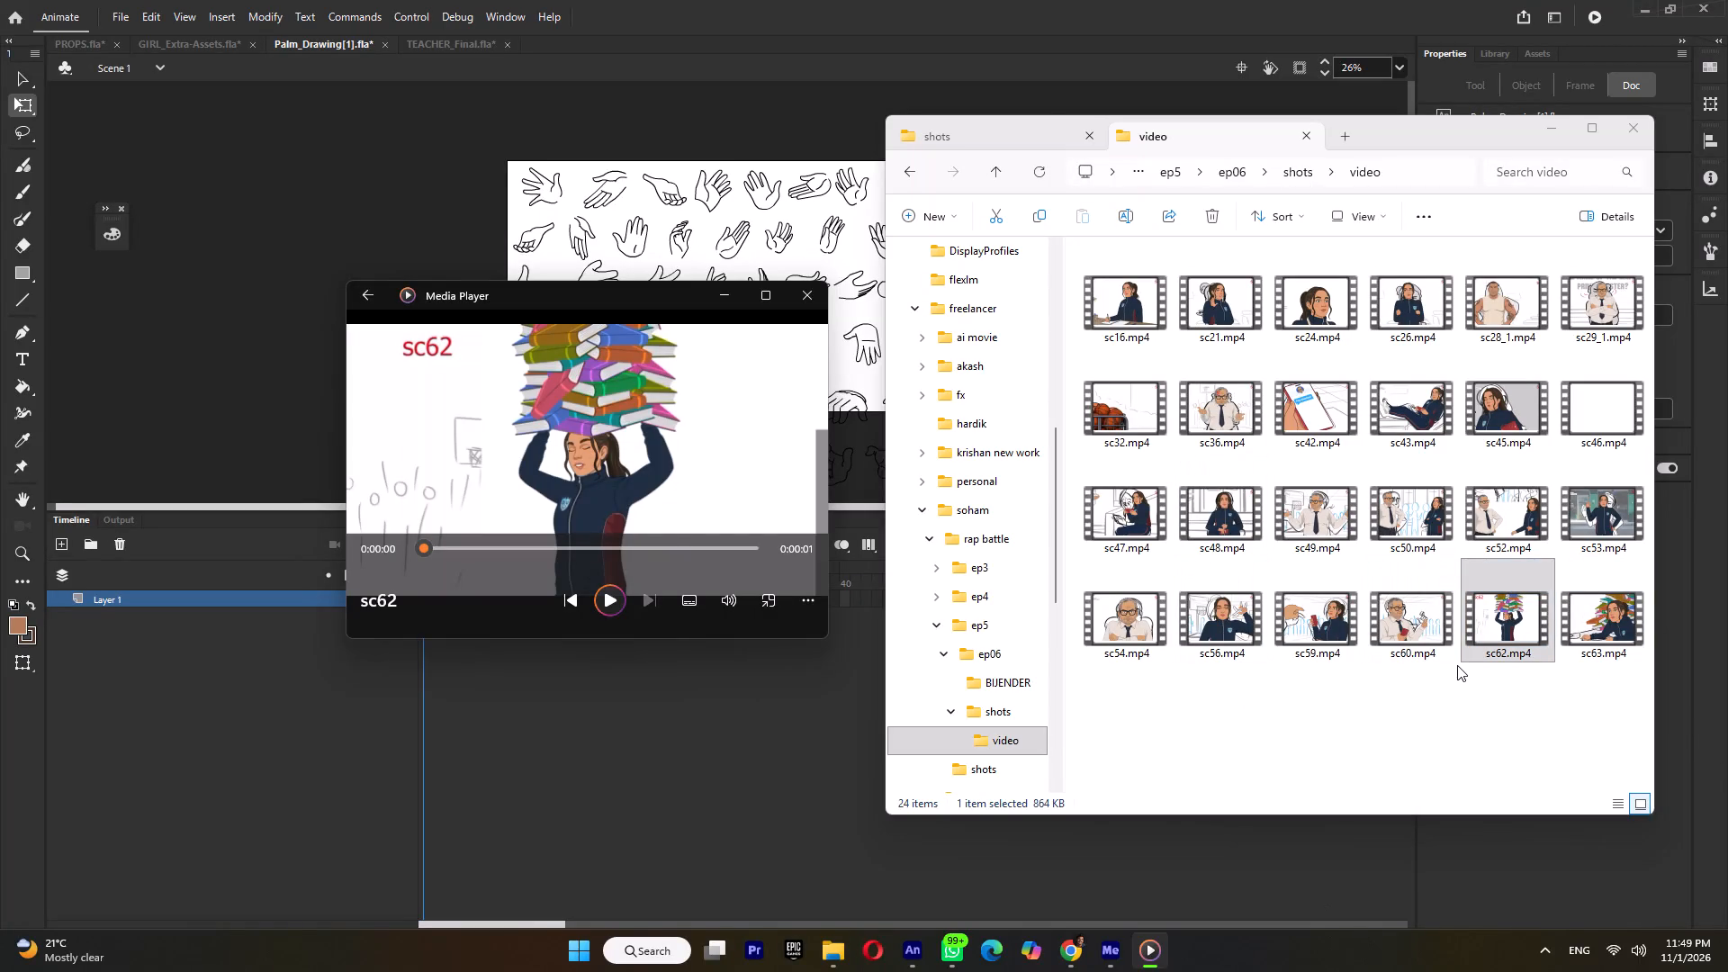
Replay sc62.mp4 a few times, pausing to examine the girl dropping the stack of books.
left_click(606, 609)
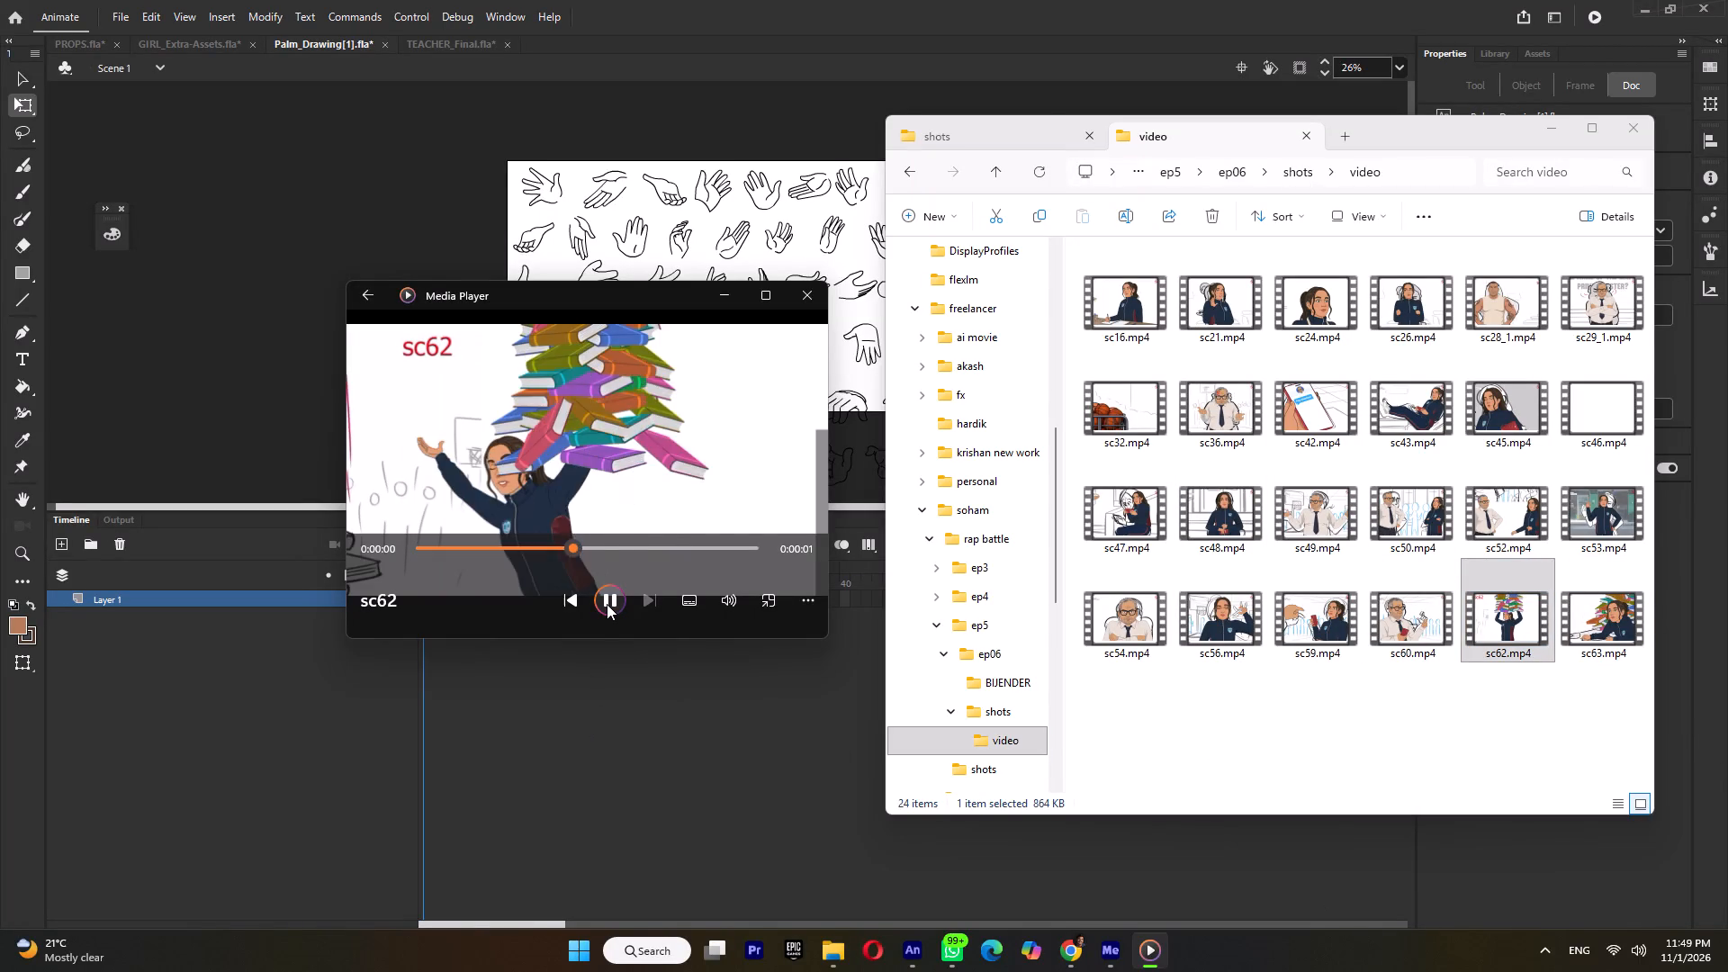
left_click(607, 604)
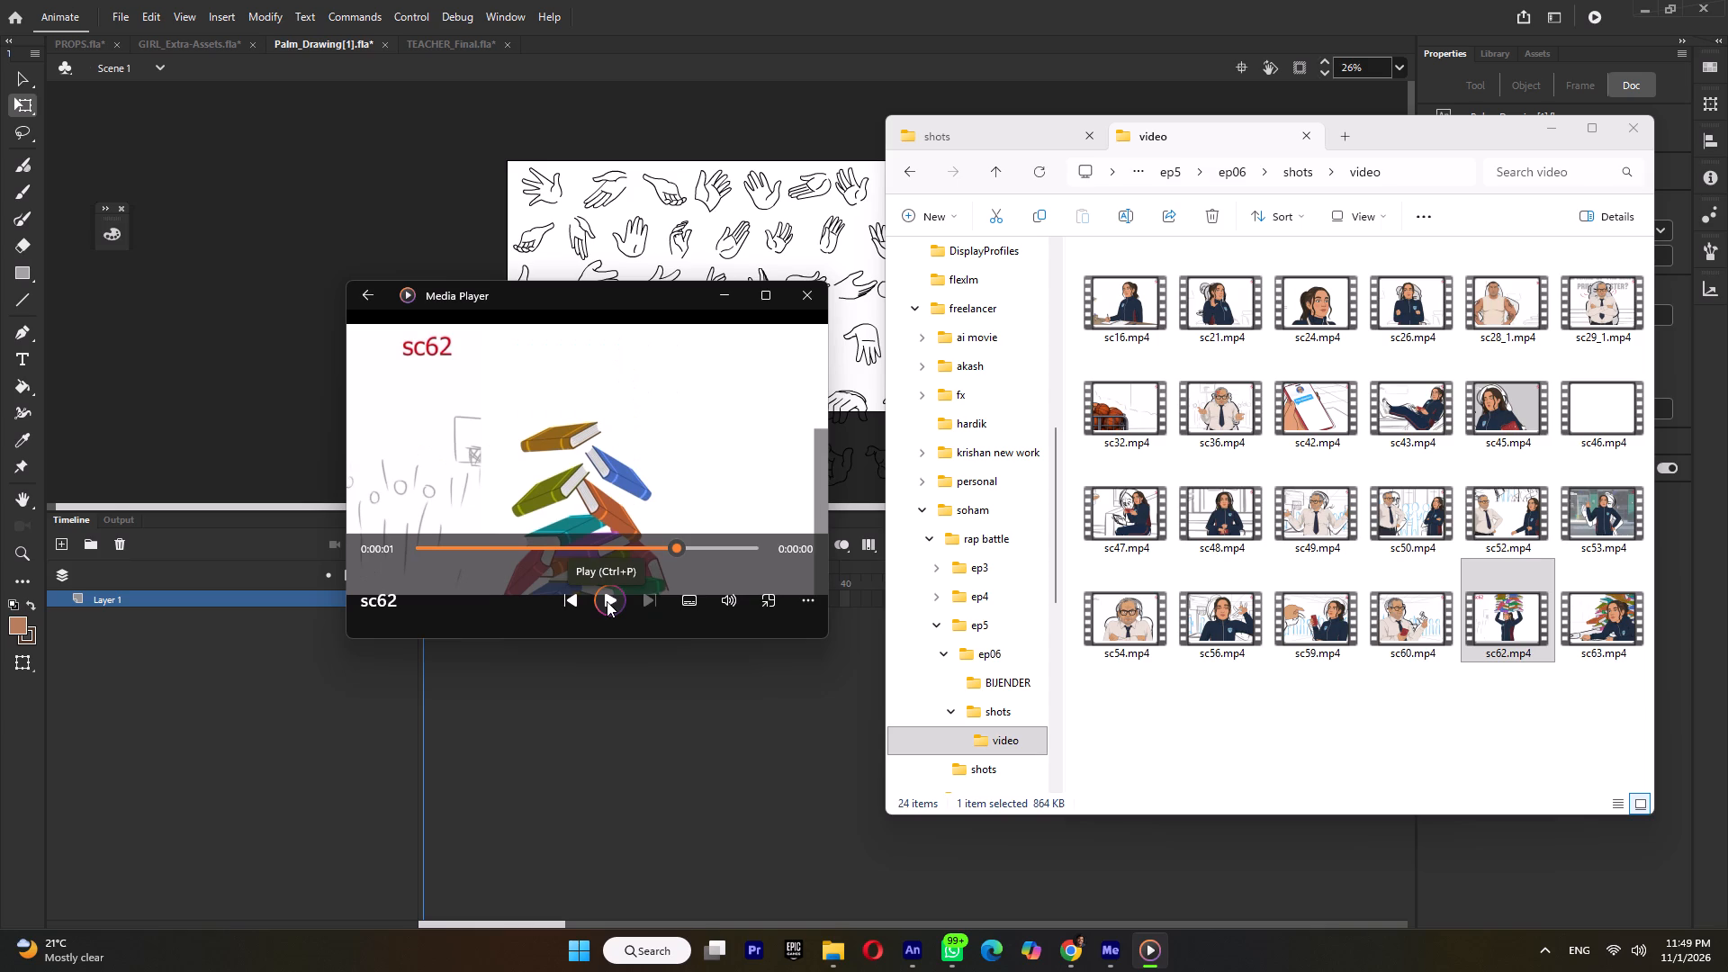
left_click(607, 601)
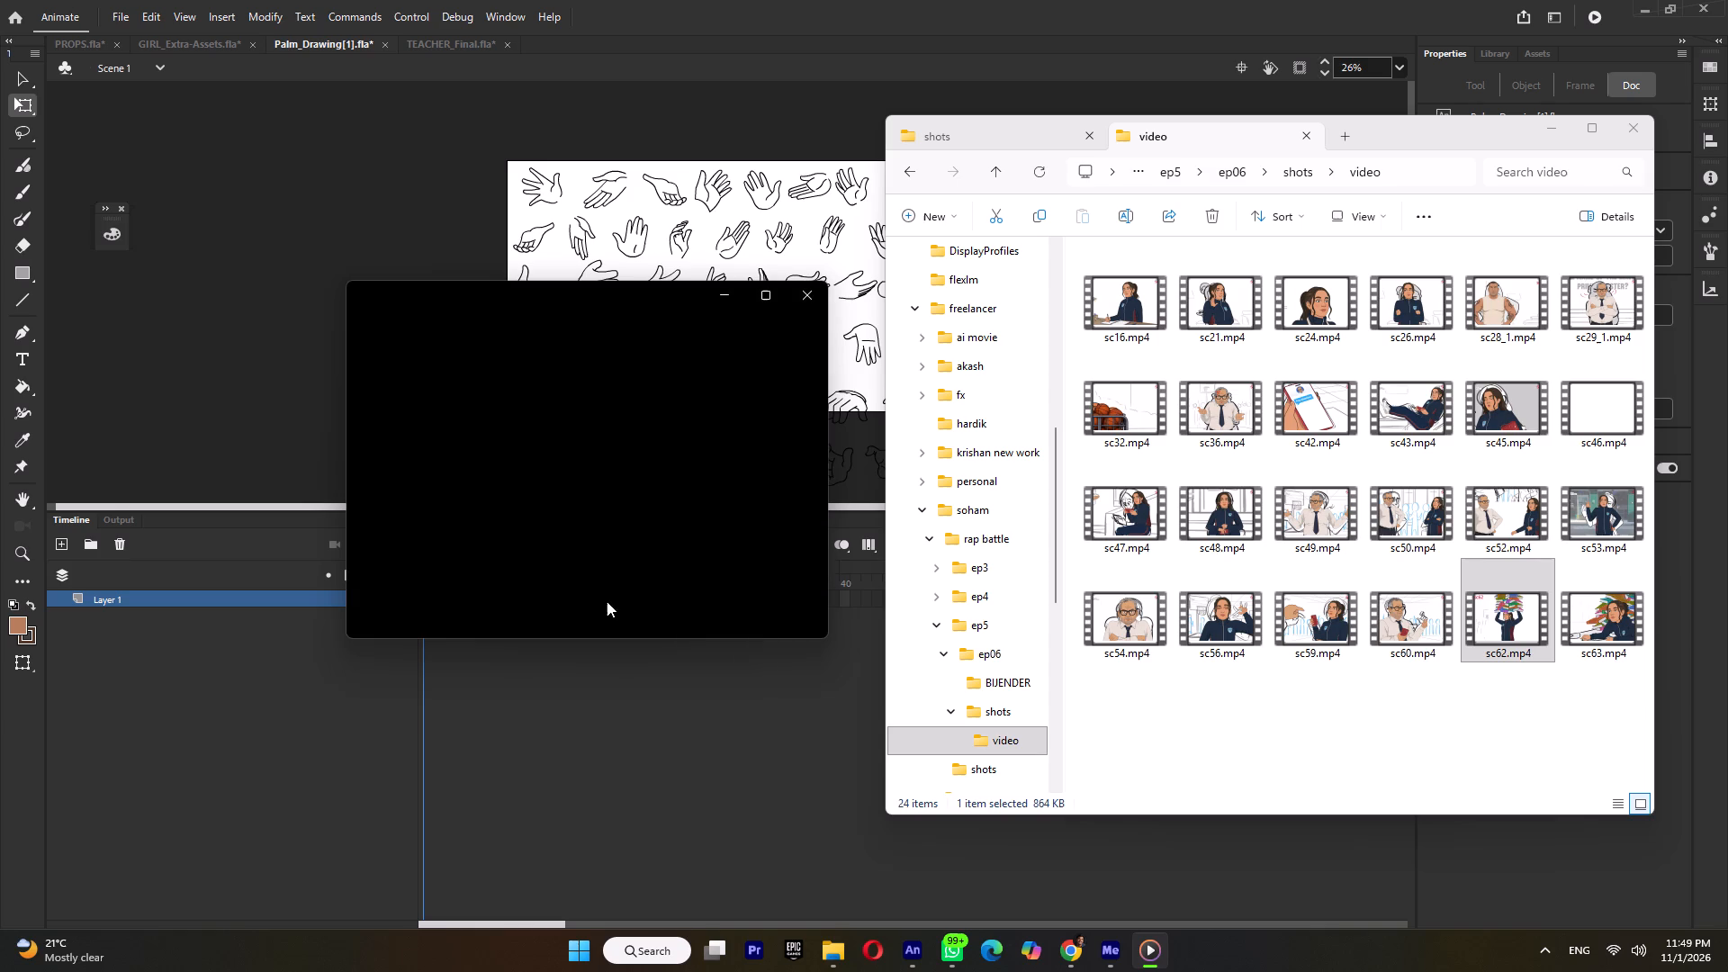
left_click(607, 601)
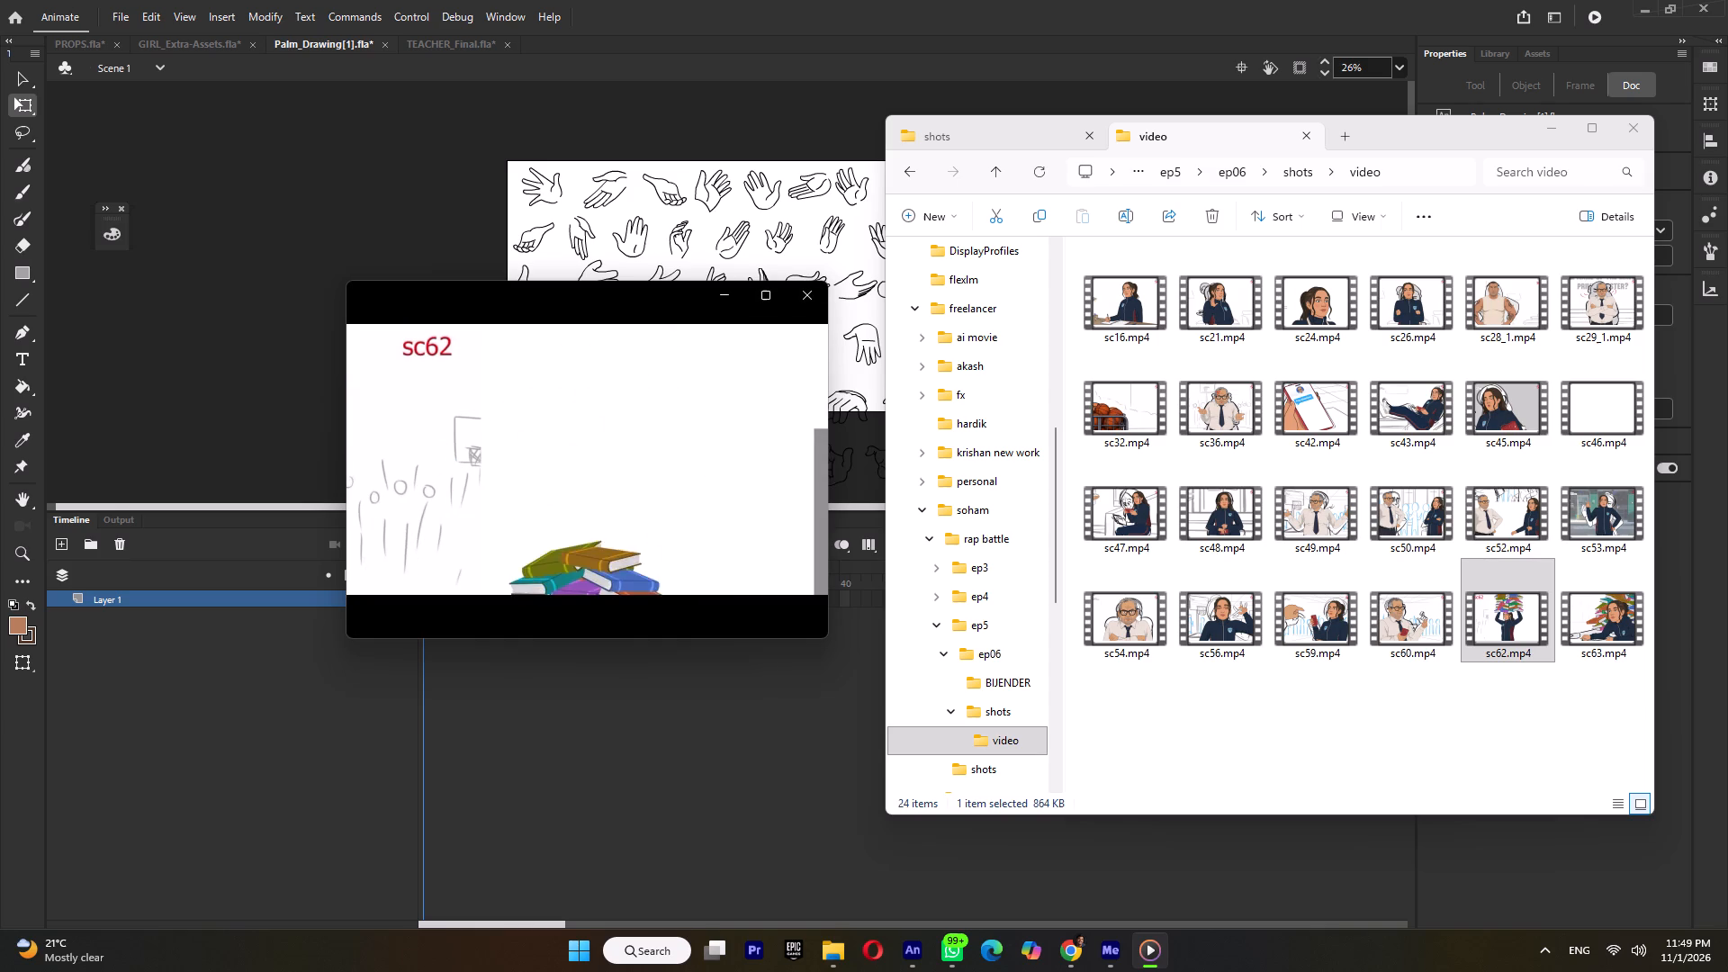
left_click(607, 601)
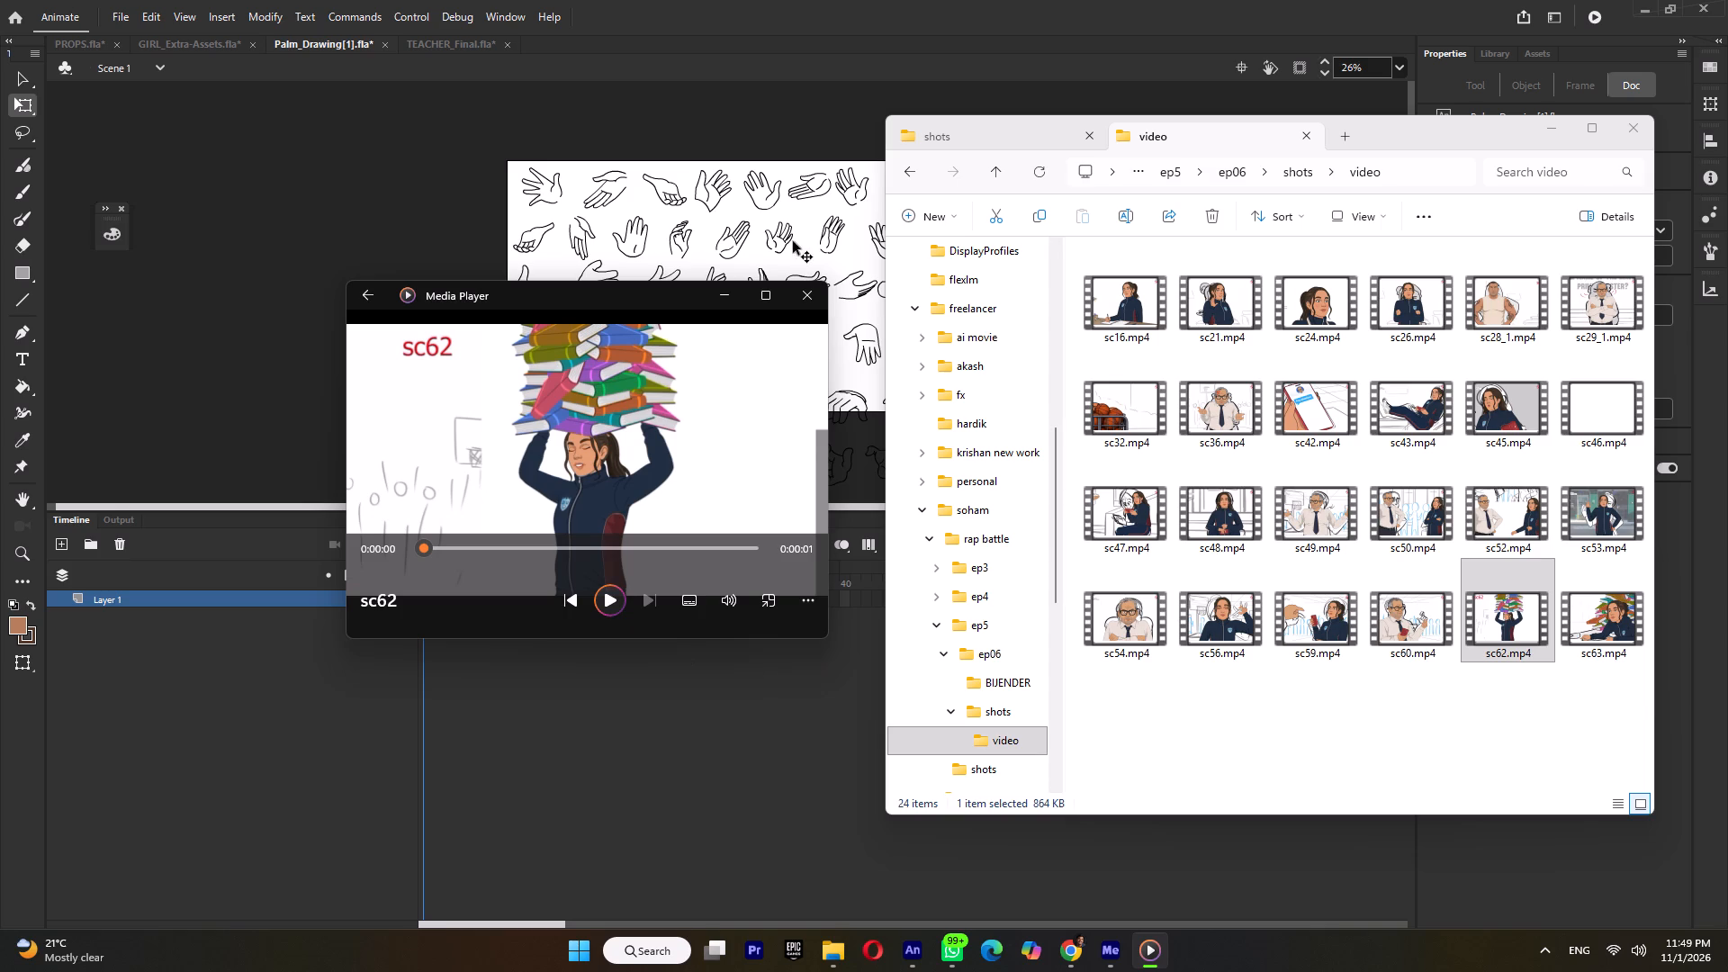
Open sc62.fla from the shots folder and go to frame 1 to view the girl holding the books.
left_click(1000, 173)
scroll(1186, 616, "down", 6)
double_click(1166, 699)
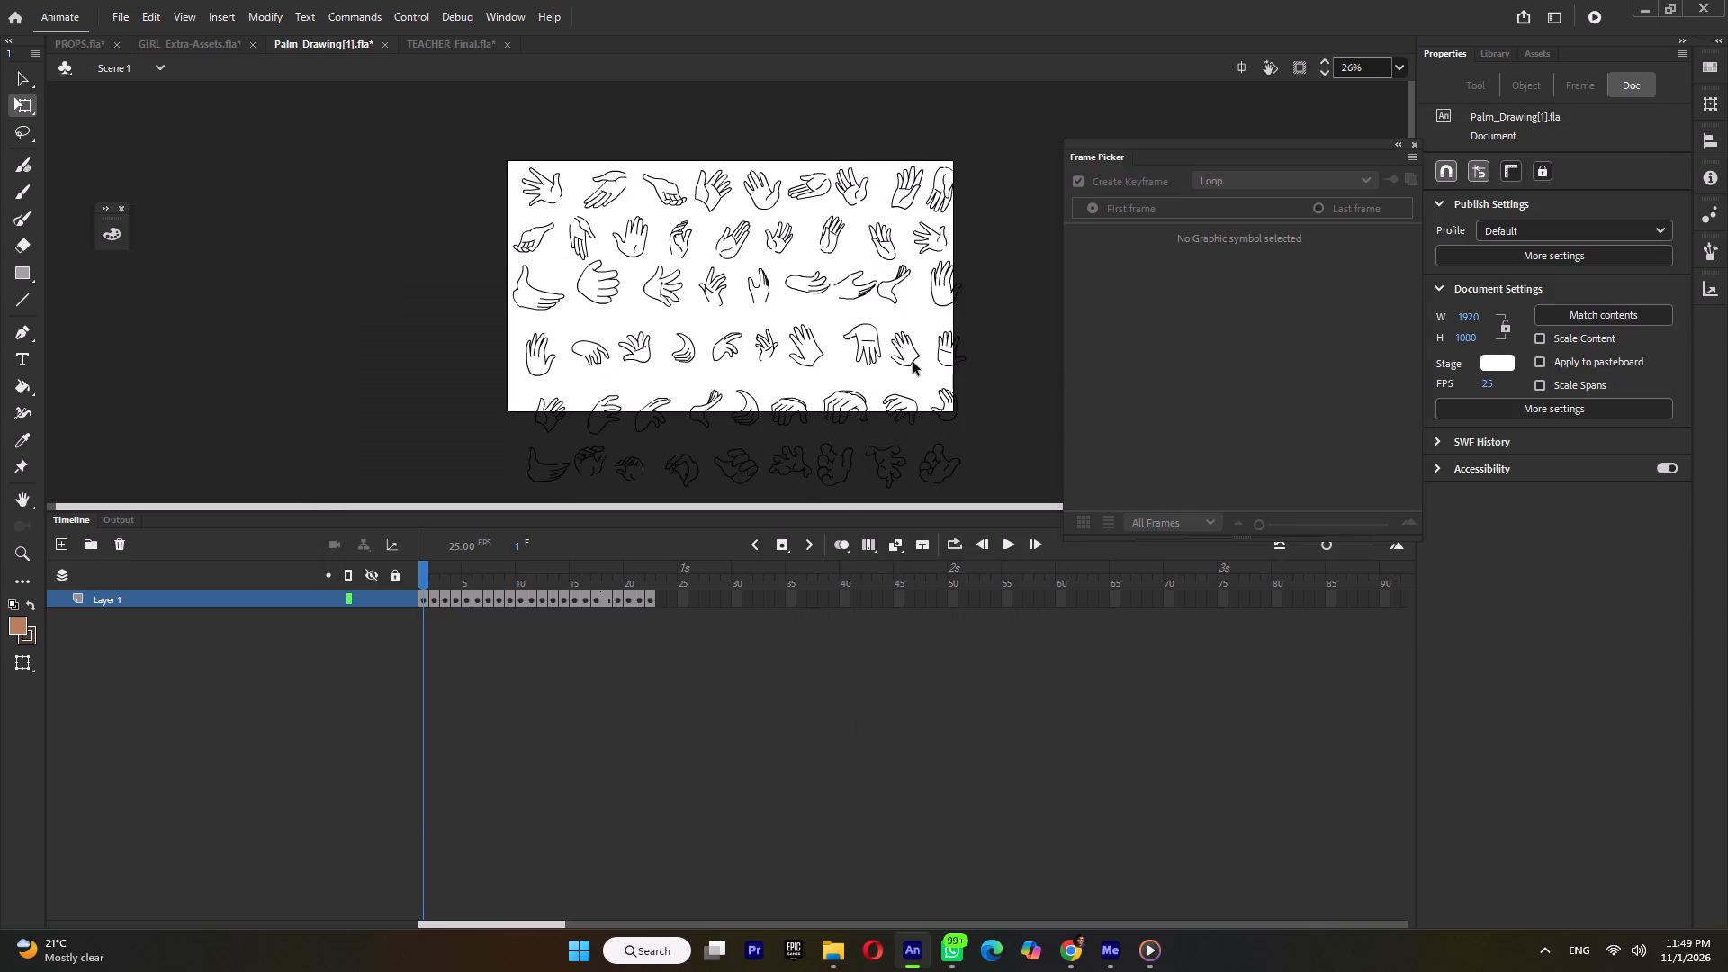
scroll(896, 348, "down", 7, "ctrl")
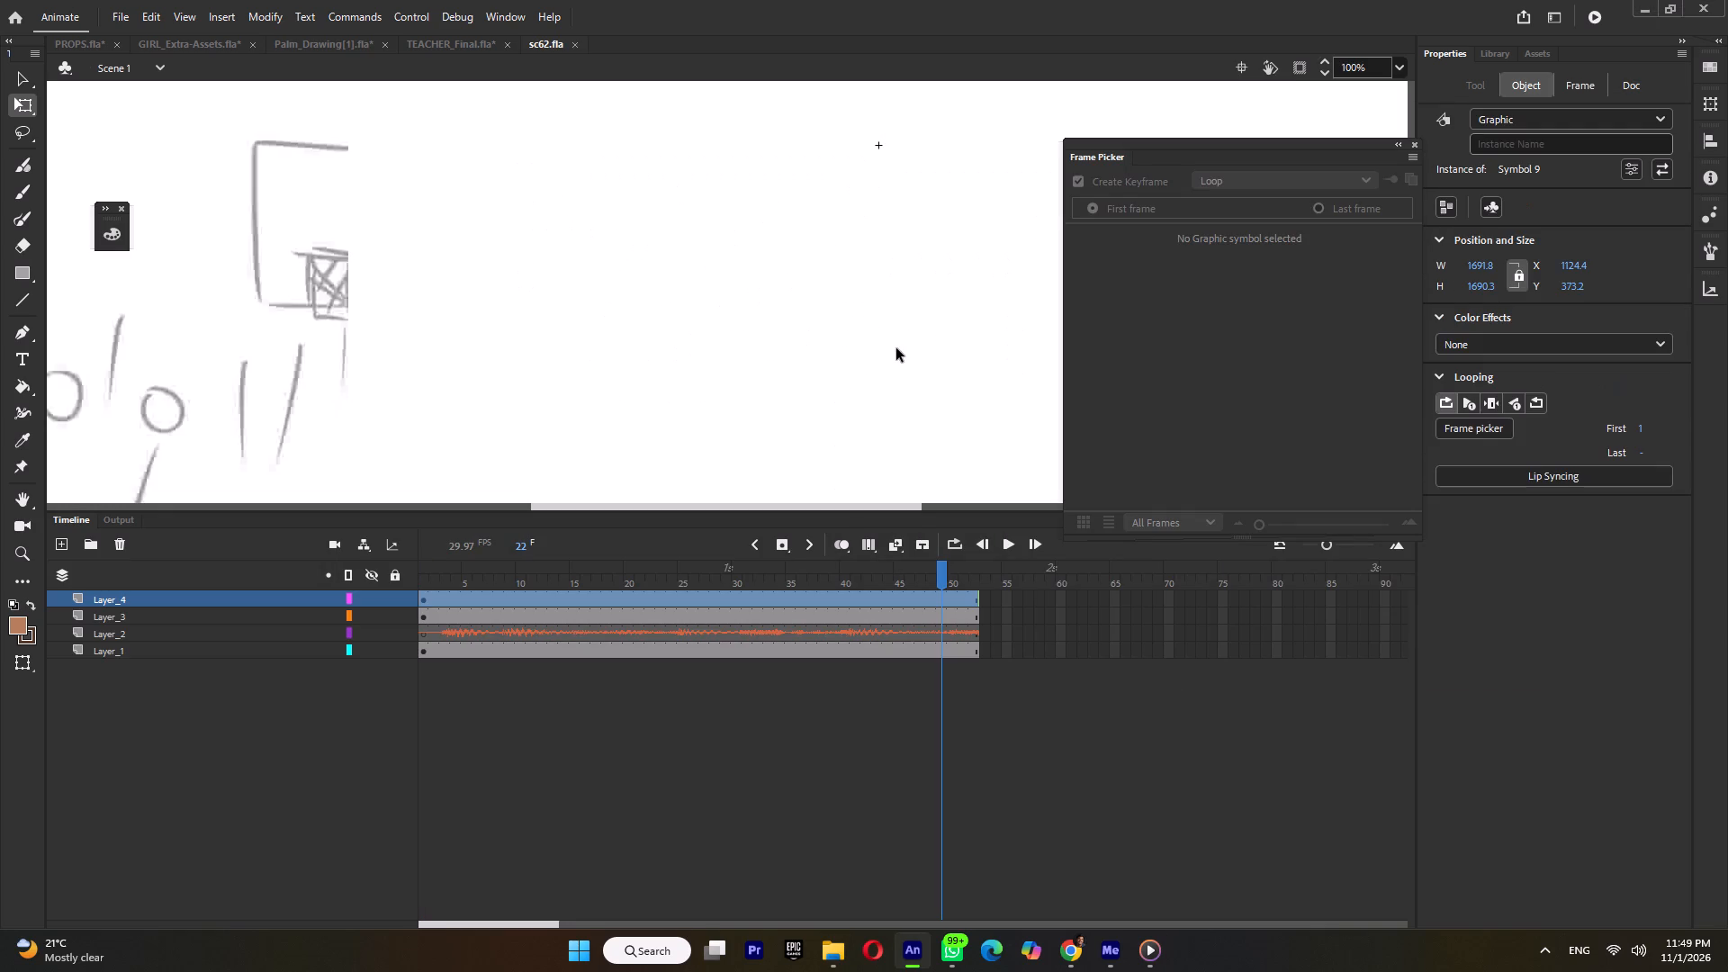
scroll(896, 351, "down", 6, "ctrl")
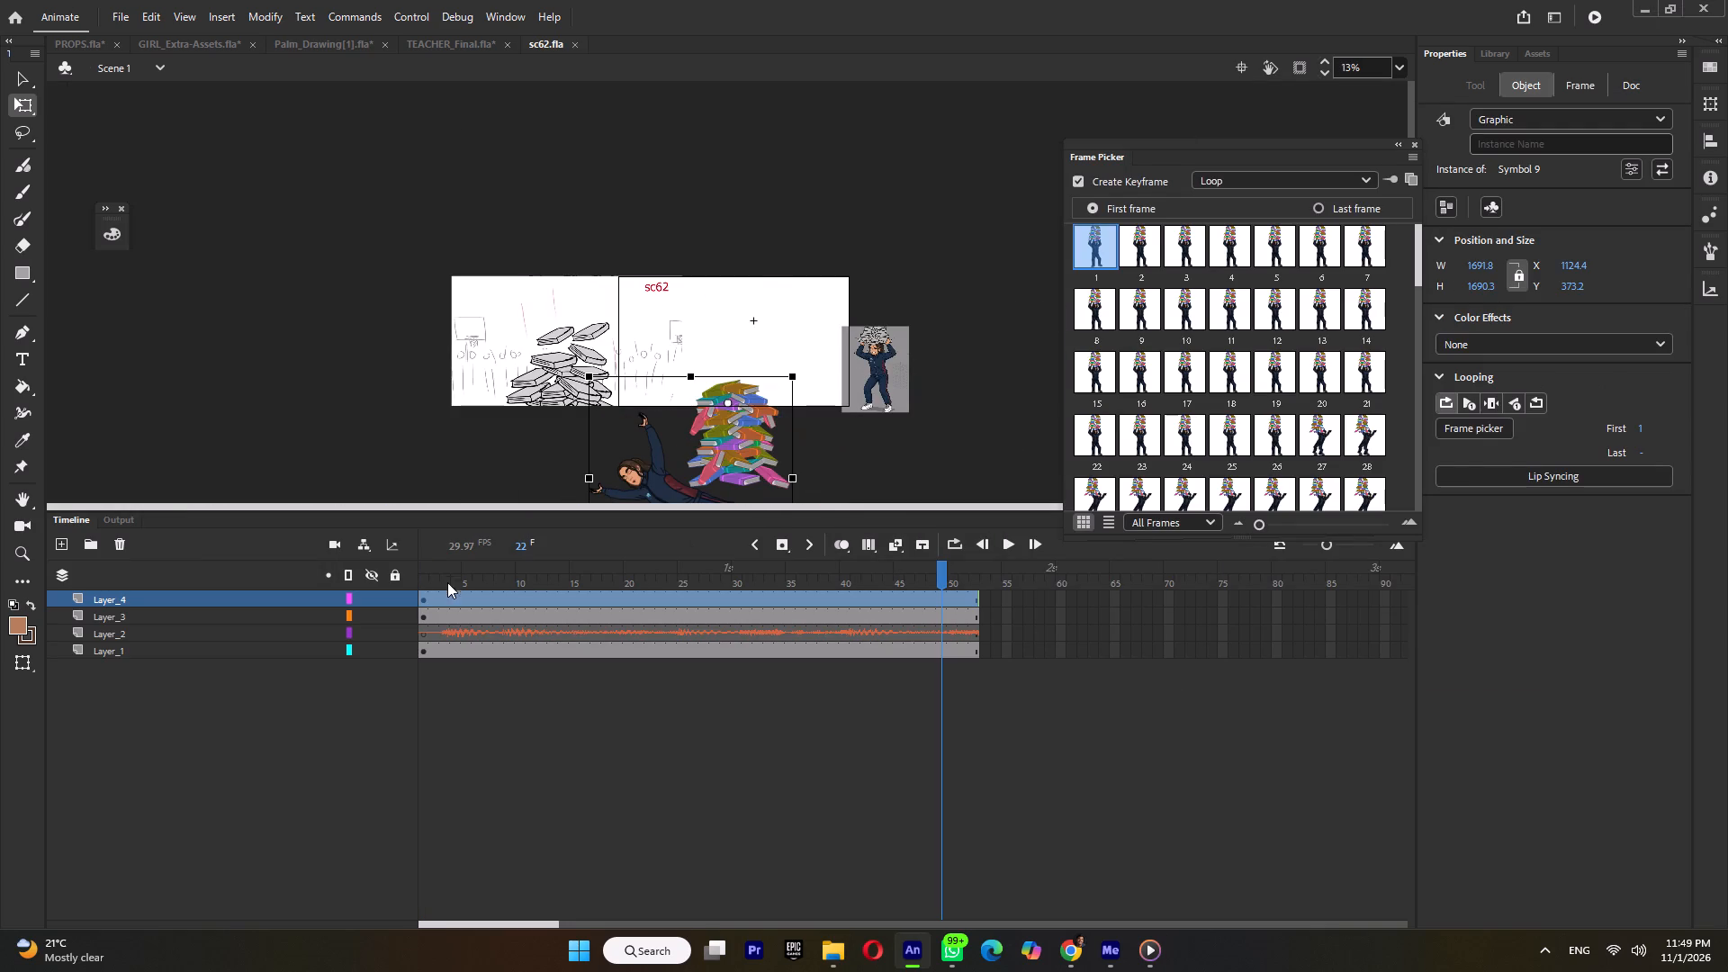
left_click_drag(447, 574, 416, 593)
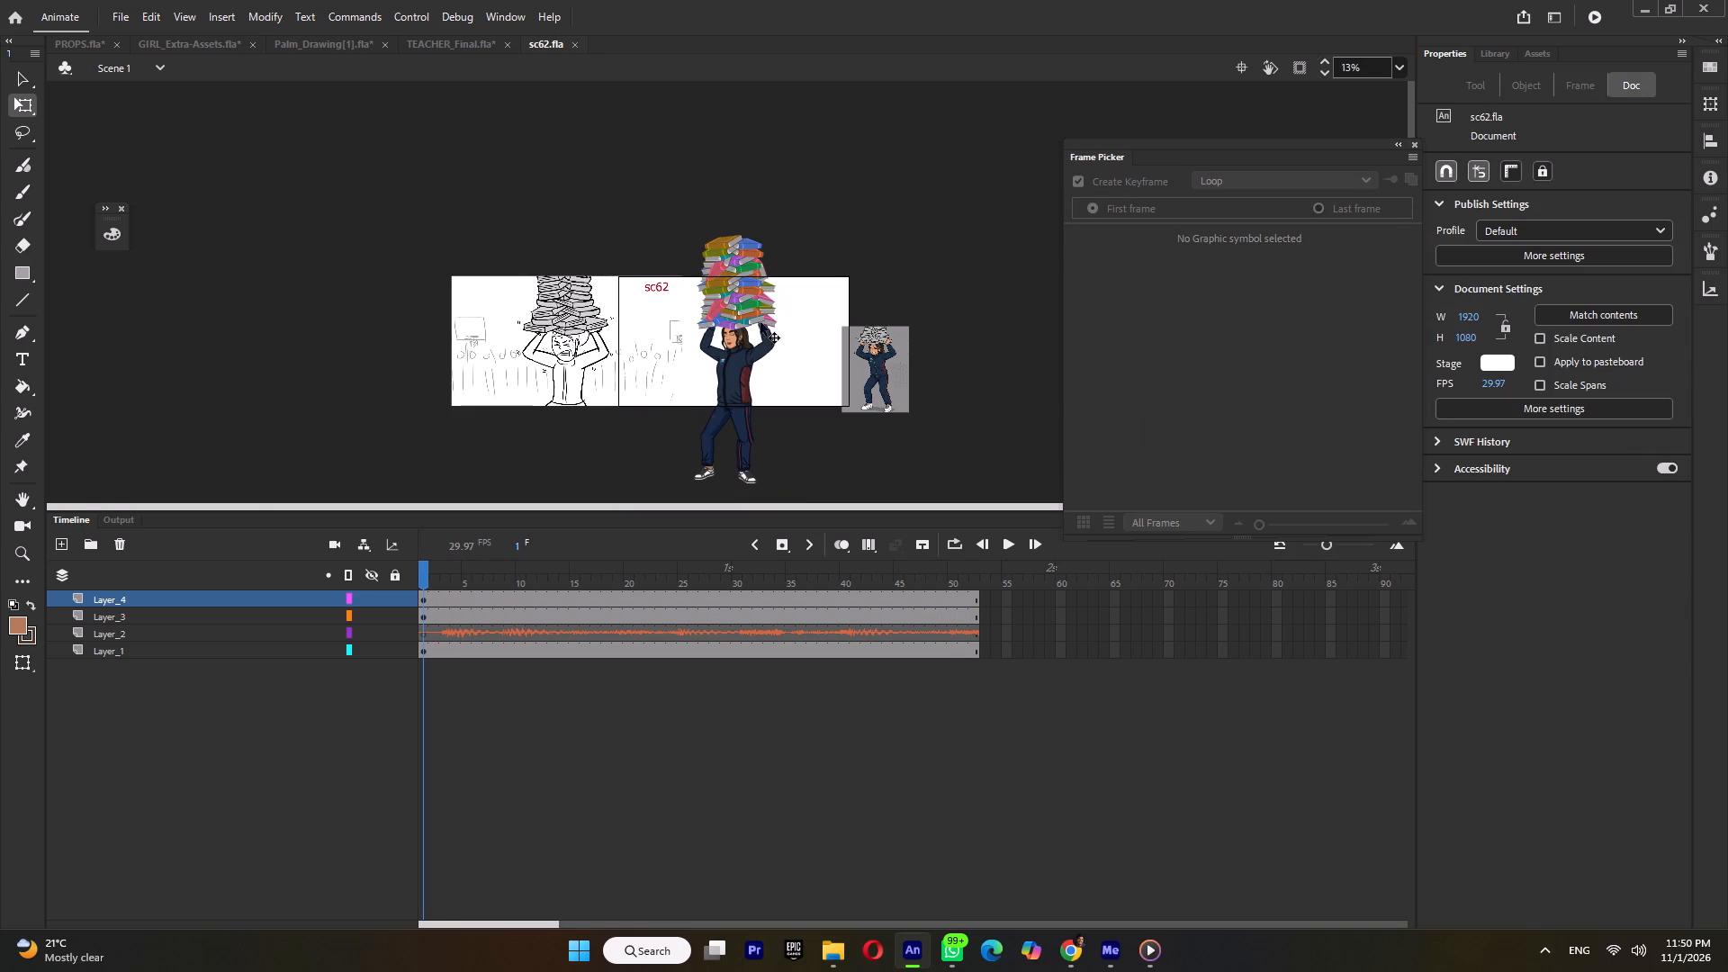
scroll(751, 319, "up", 6, "ctrl")
scroll(714, 374, "down", 2, "ctrl")
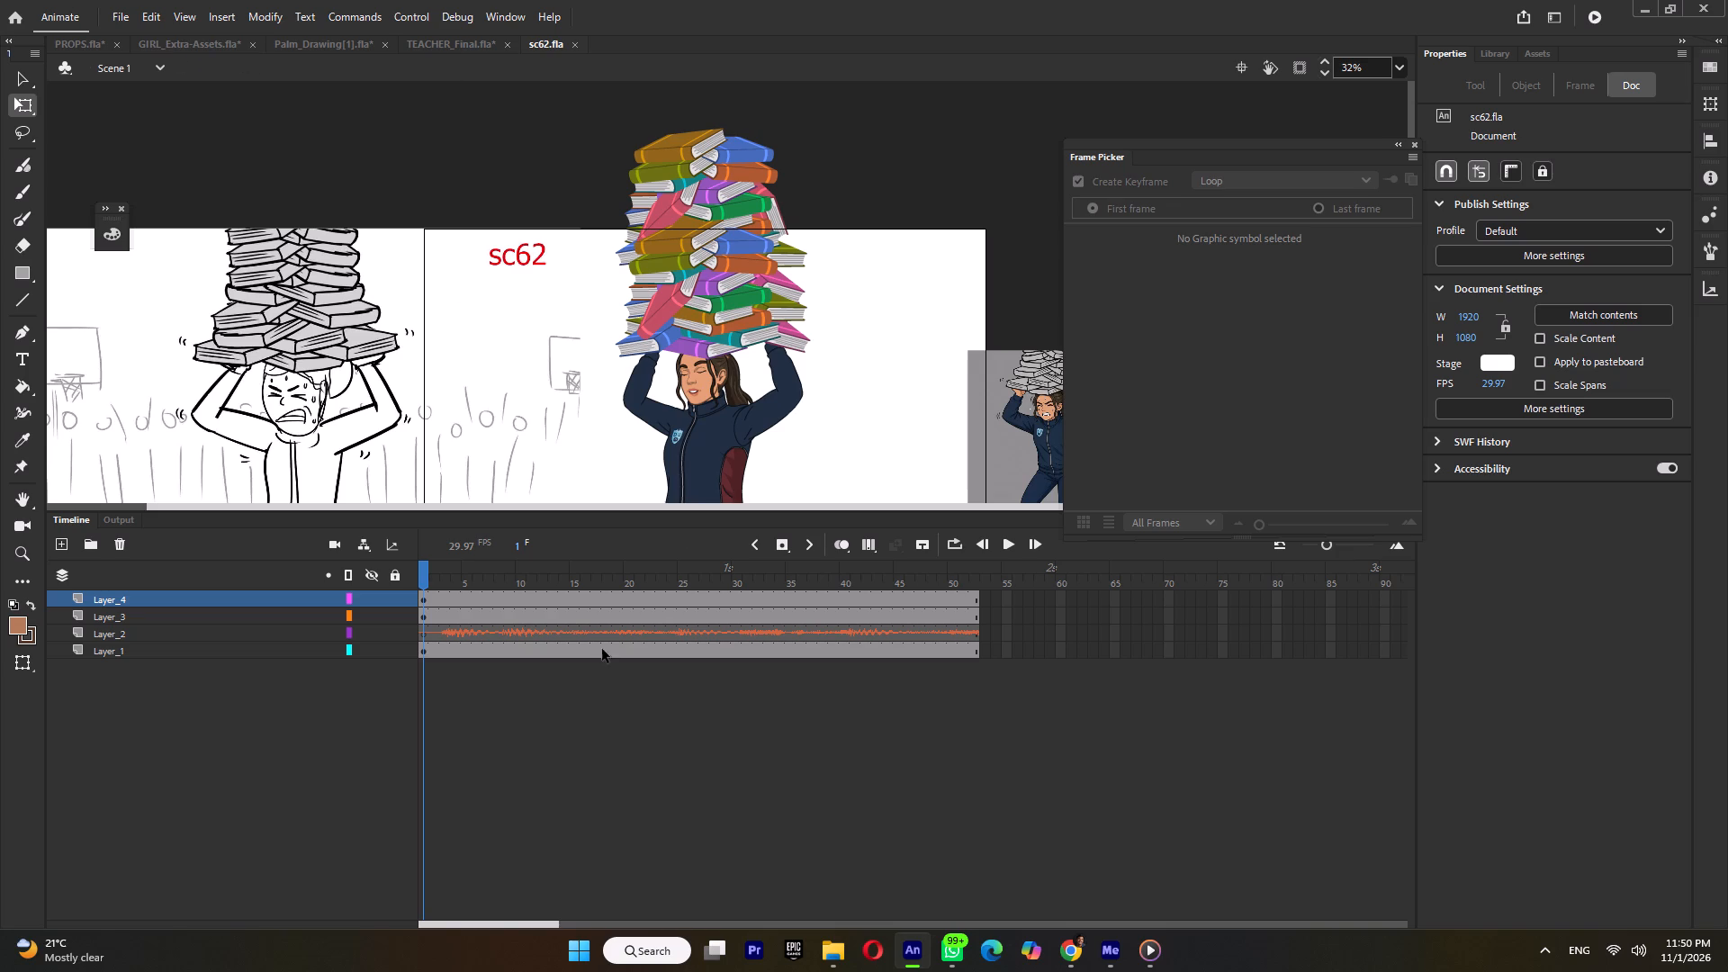
Open sc16.fla from the shots folder and copy the girl's open yawning mouth from inside her nested mouth symbol.
left_click(841, 957)
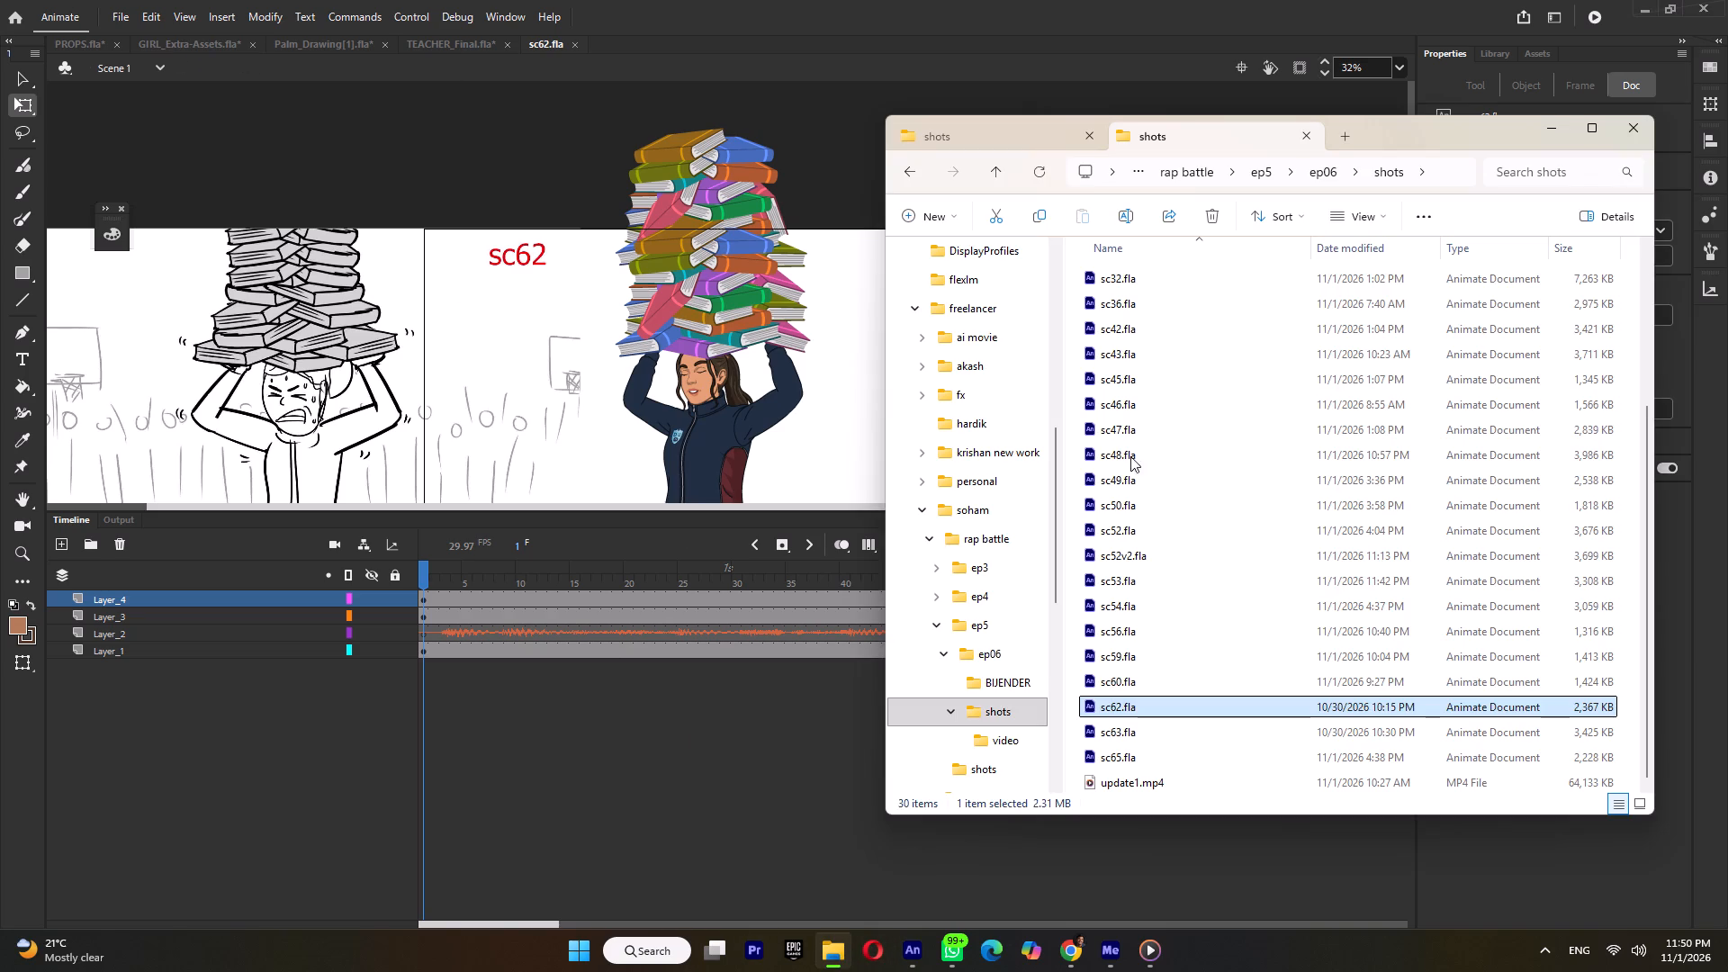
scroll(1127, 287, "up", 5)
double_click(1121, 351)
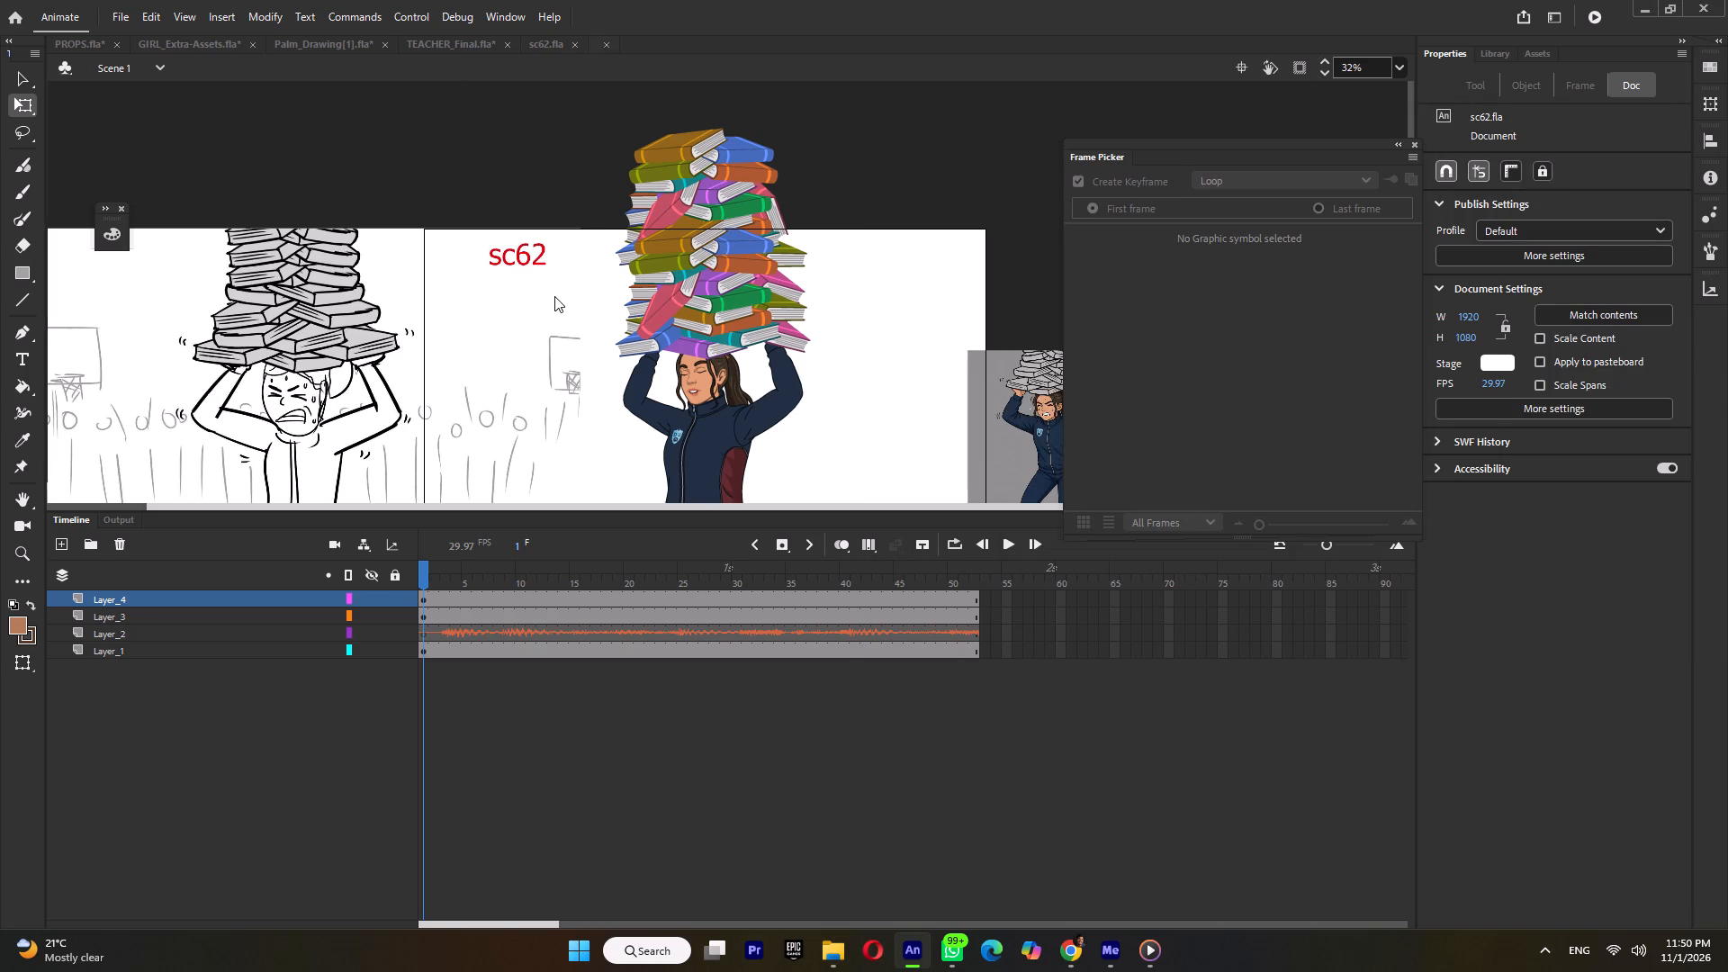
scroll(670, 318, "down", 3, "ctrl")
double_click(765, 213)
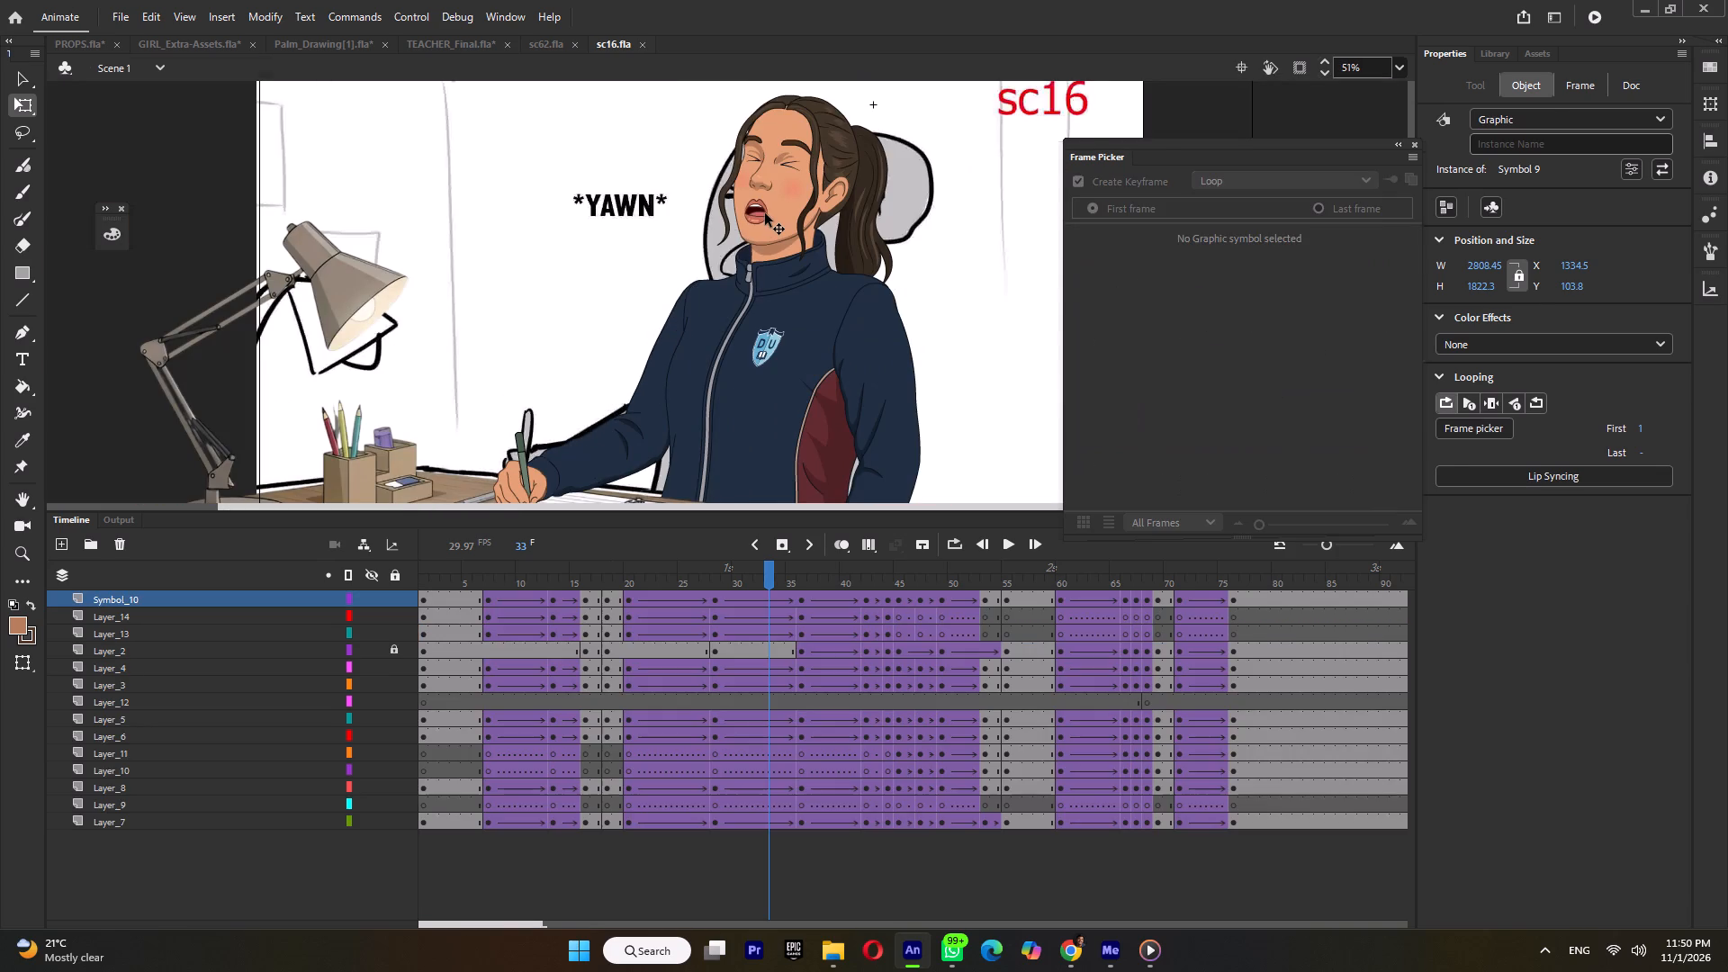
scroll(765, 213, "up", 6, "ctrl")
double_click(765, 213)
left_click(765, 213)
double_click(765, 213)
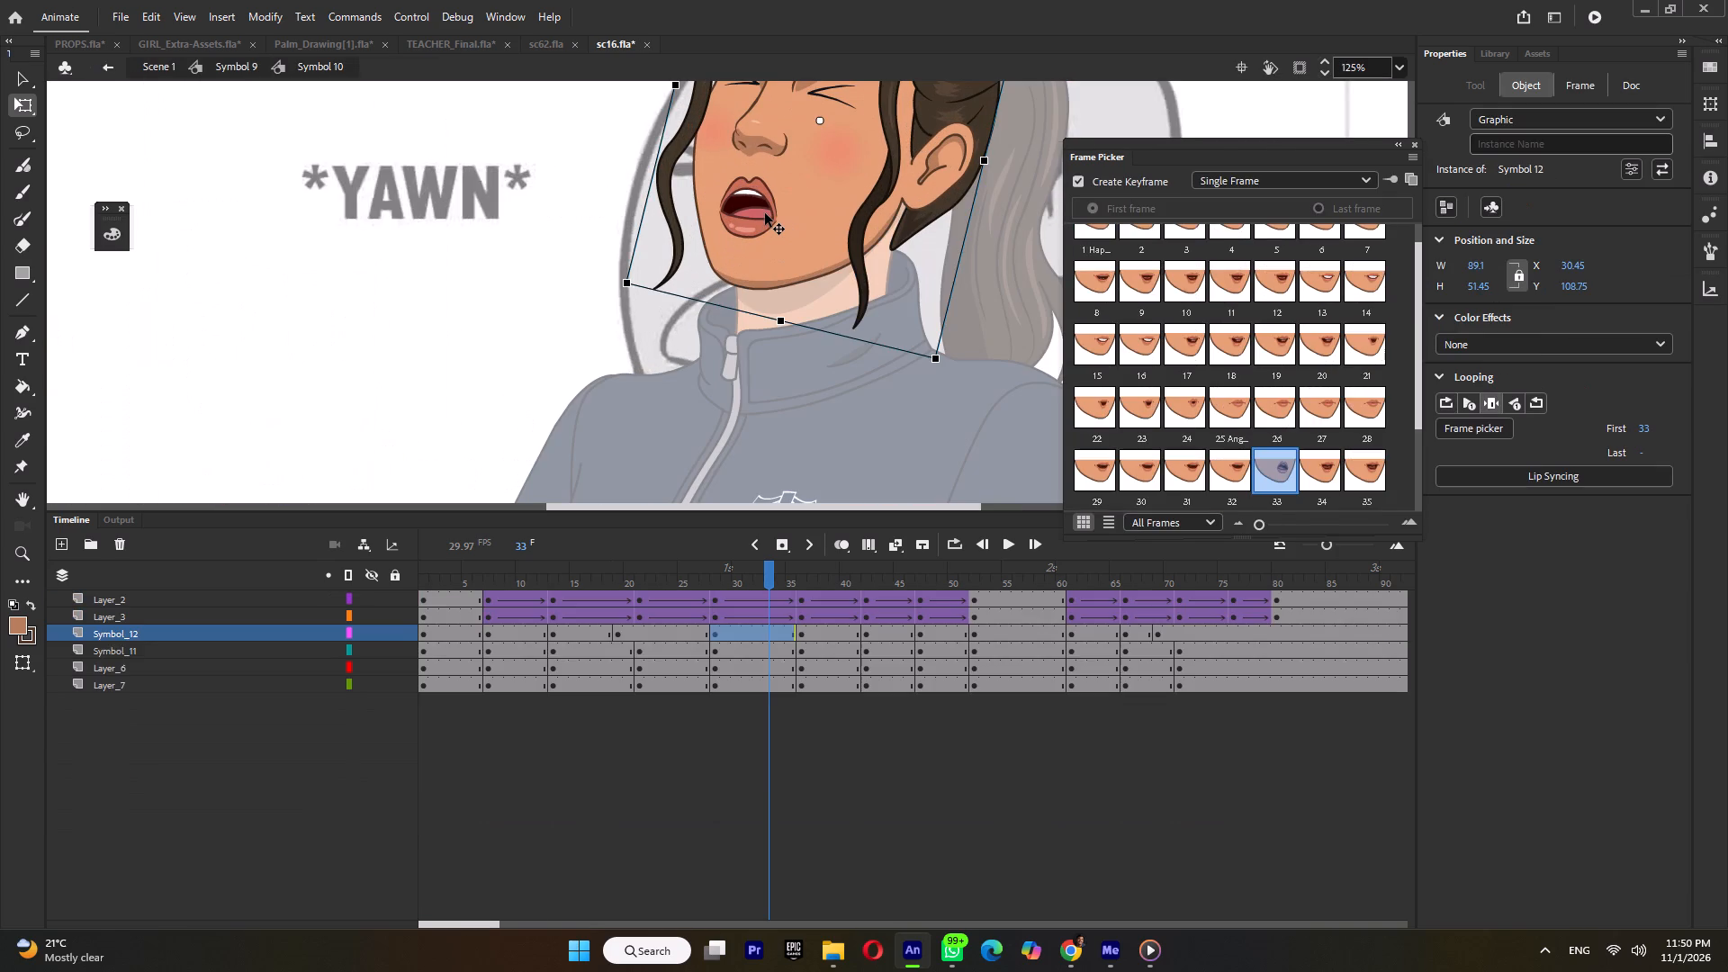
left_click(765, 213)
right_click(765, 213)
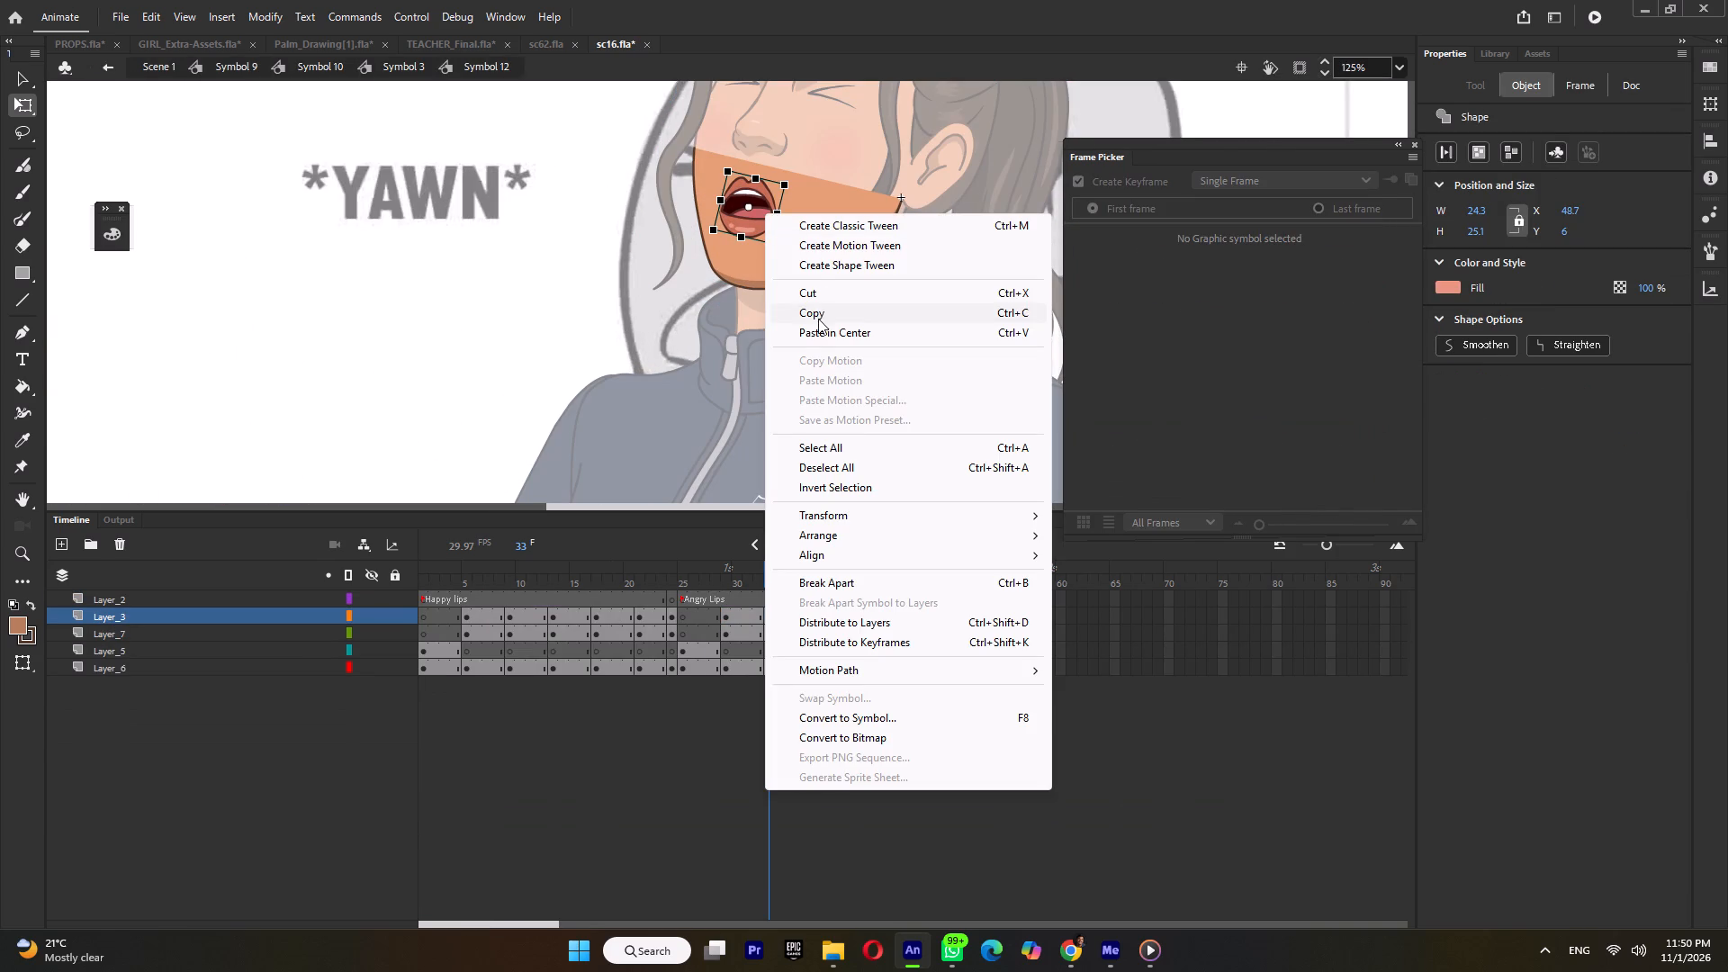
left_click(818, 319)
Return to sc62.fla, save it, and enter the girl's nested mouth symbol, Symbol 12, for editing.
left_click(553, 45)
key("ctrl+s")
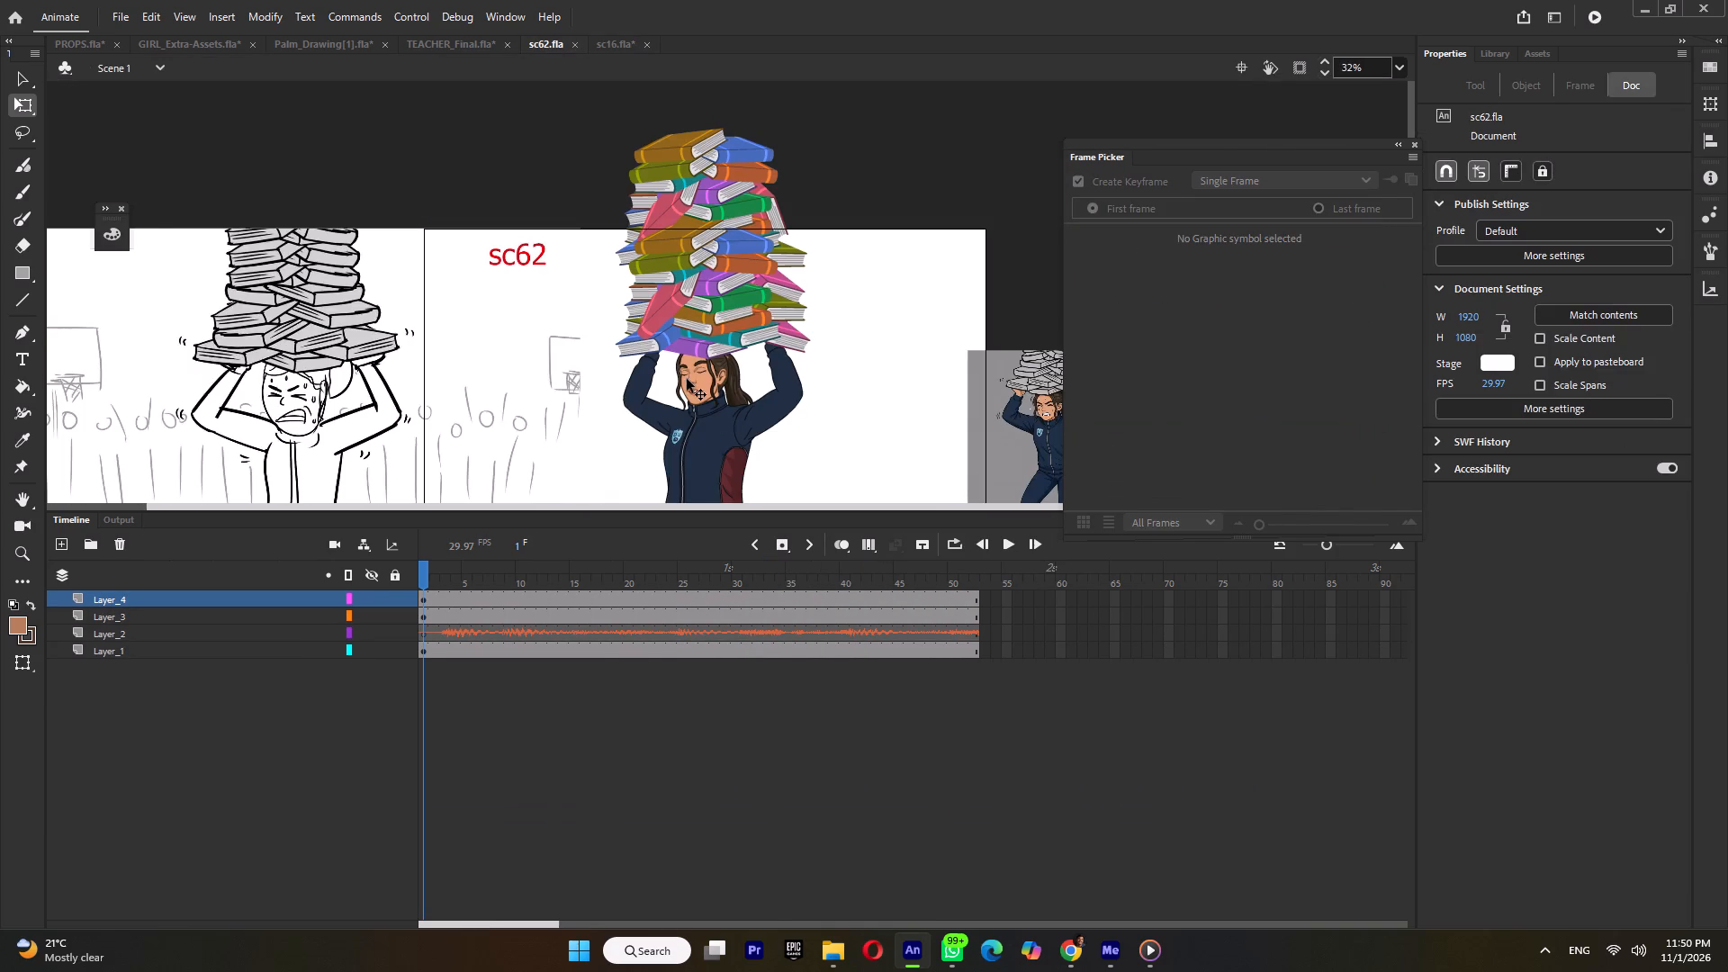
scroll(687, 379, "up", 5, "ctrl")
double_click(700, 396)
scroll(699, 396, "up", 5, "ctrl")
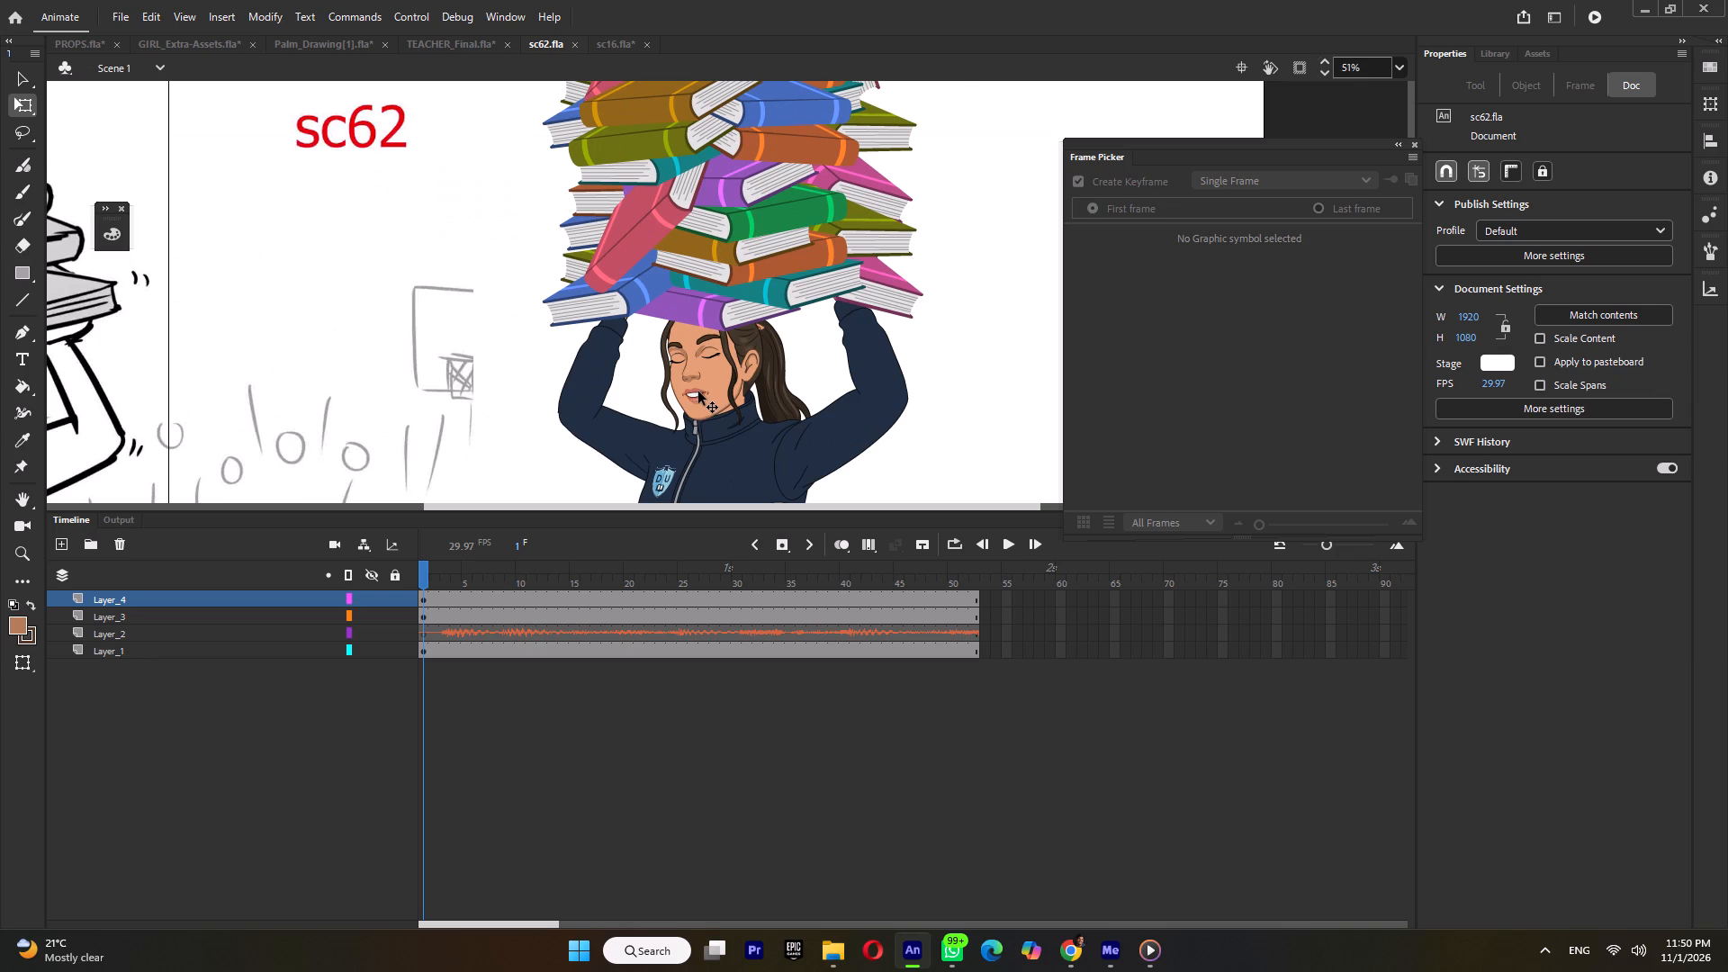
scroll(698, 391, "up", 10, "ctrl")
double_click(698, 391)
double_click(698, 391)
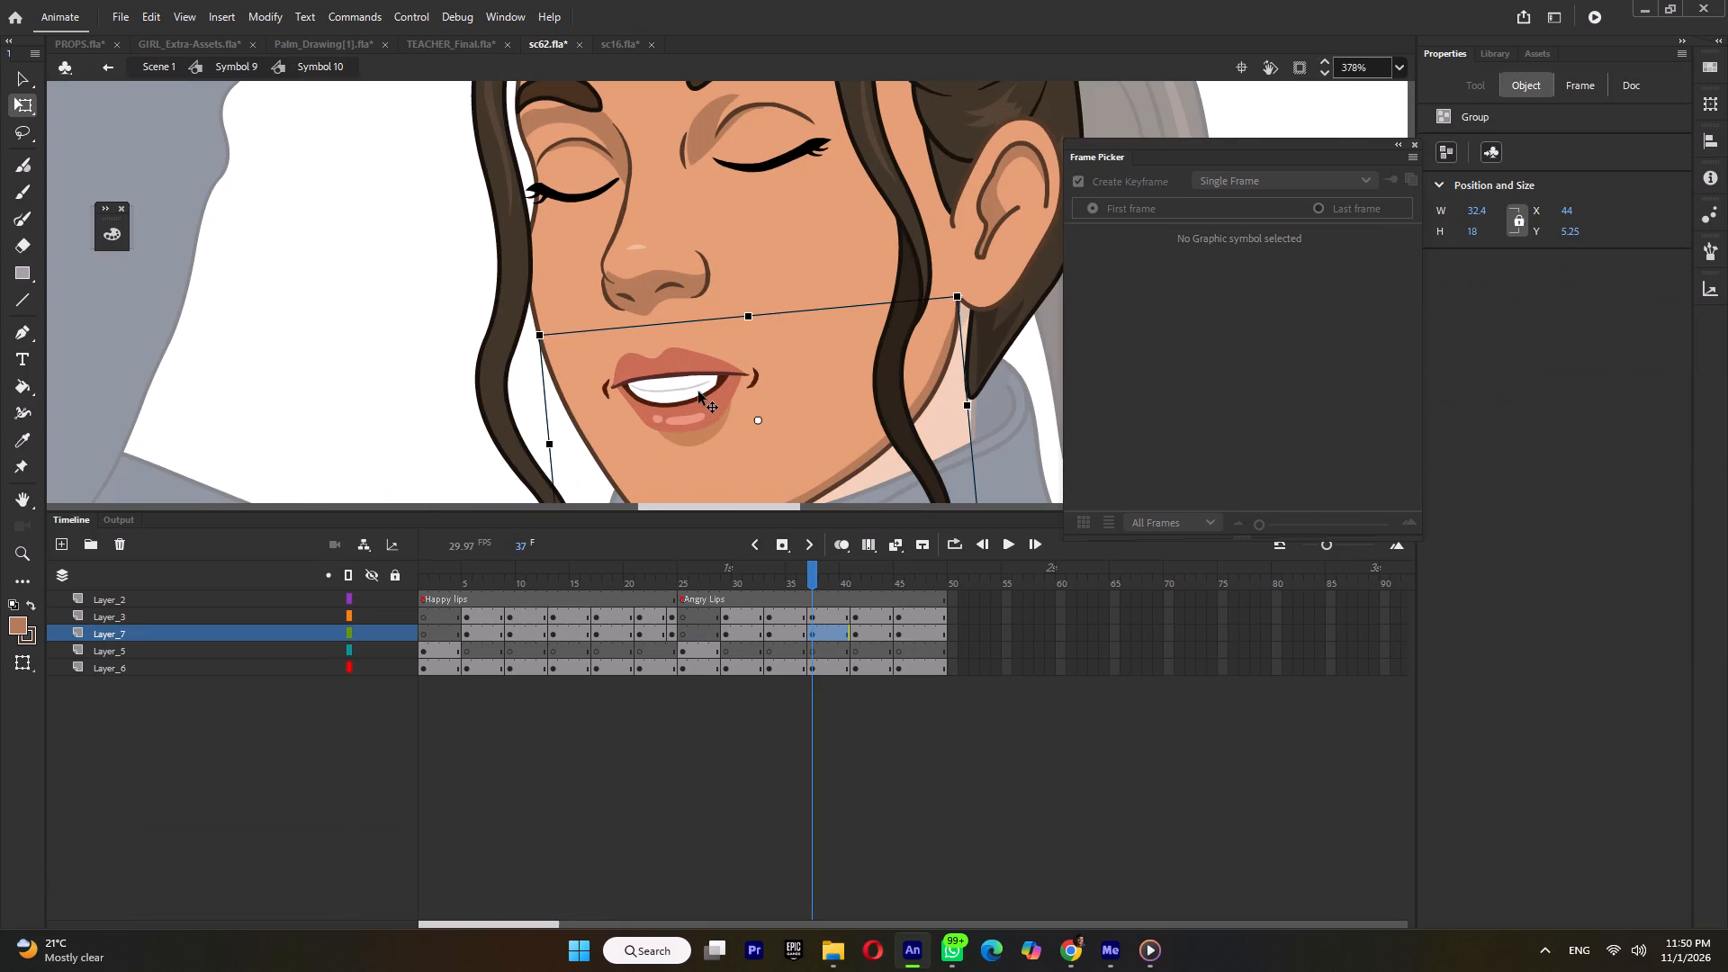
In the mouth symbol, add a Layer_7 keyframe at frame 38 and delete the Layer_3 artwork at frame 37.
left_click(822, 632)
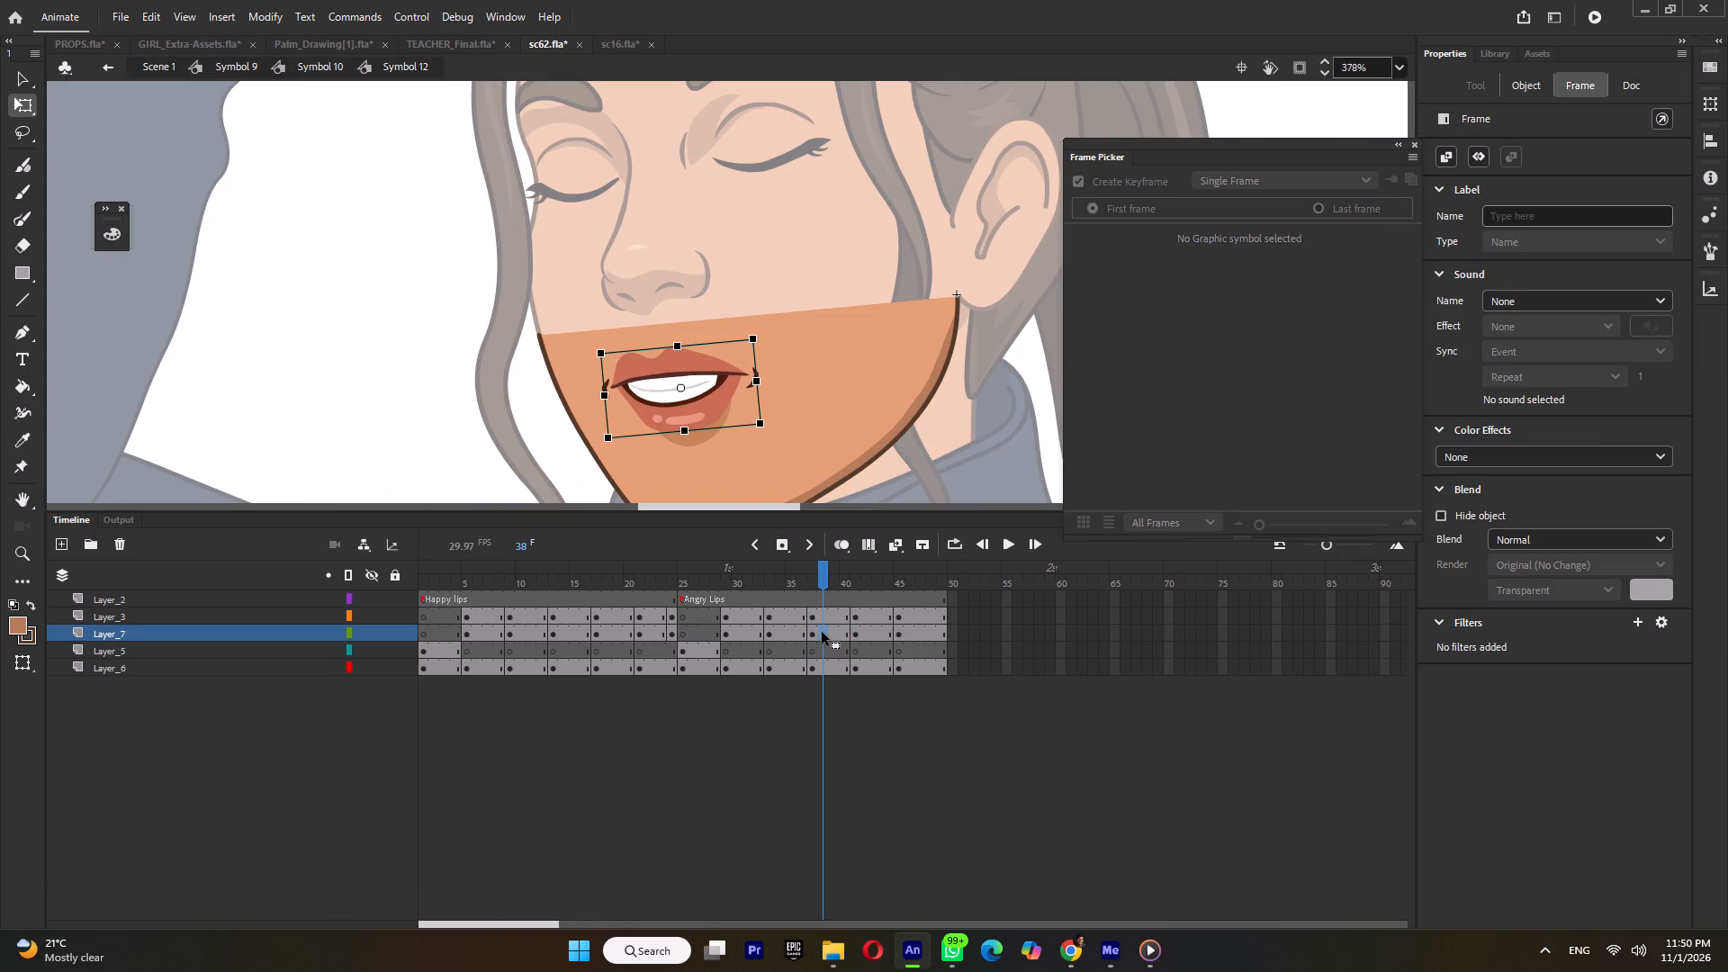
key("F6")
left_click(814, 617)
key("Delete")
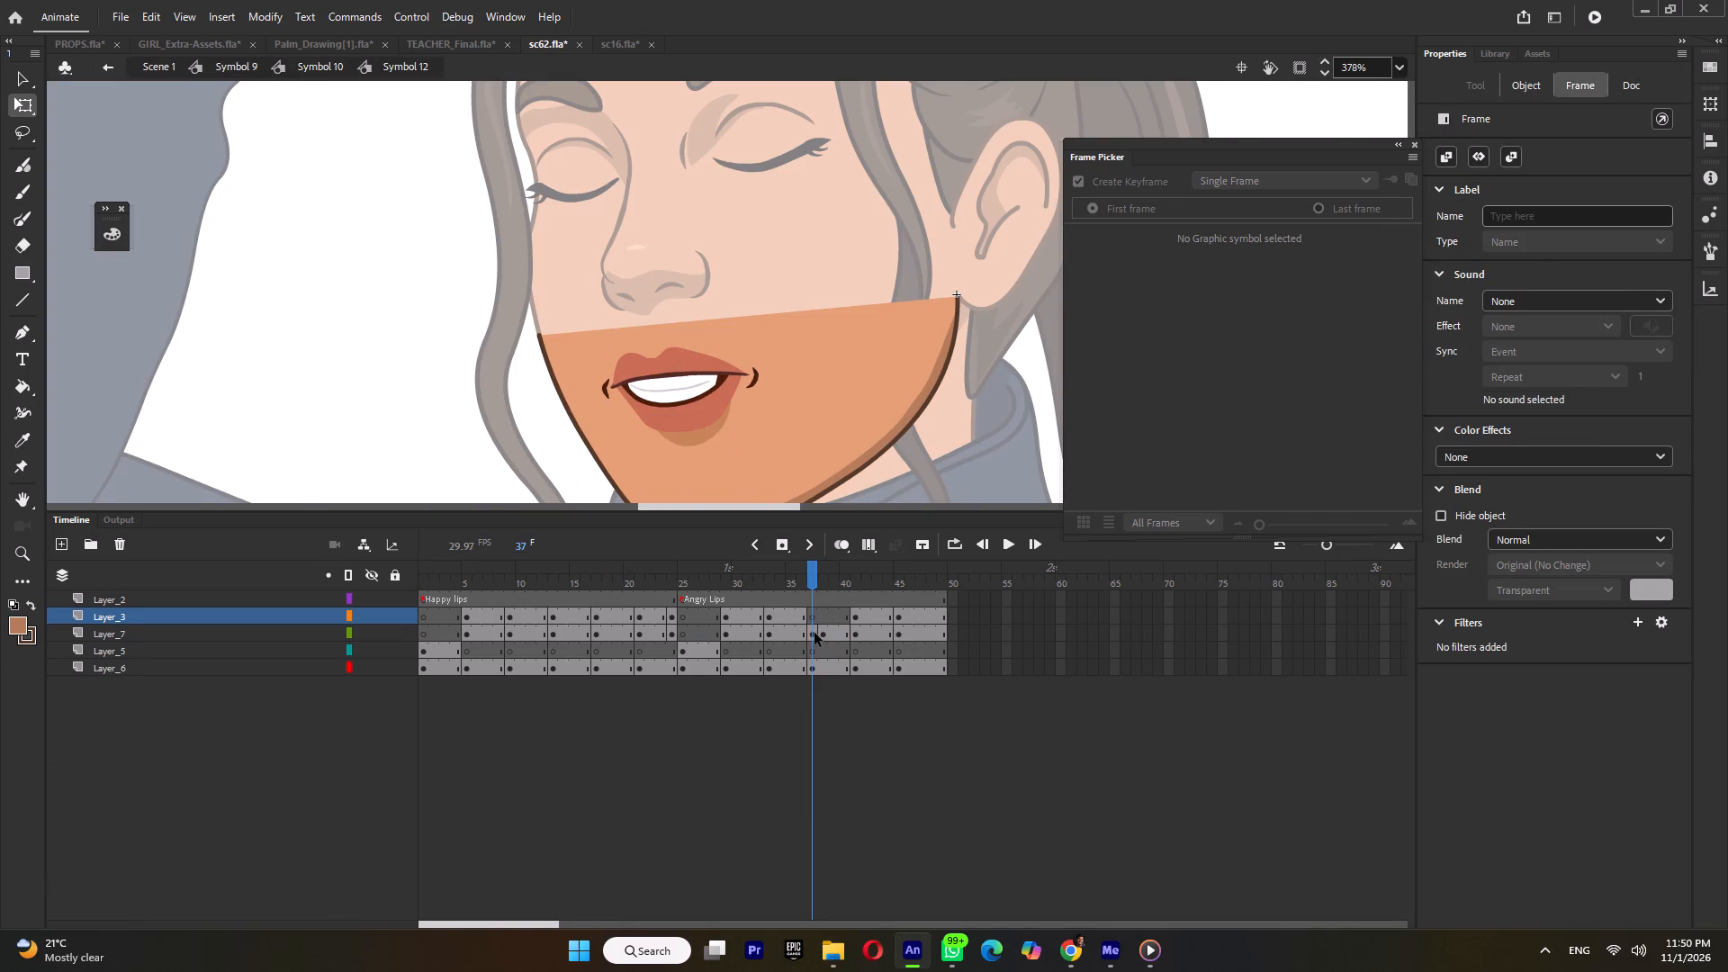
left_click(814, 634)
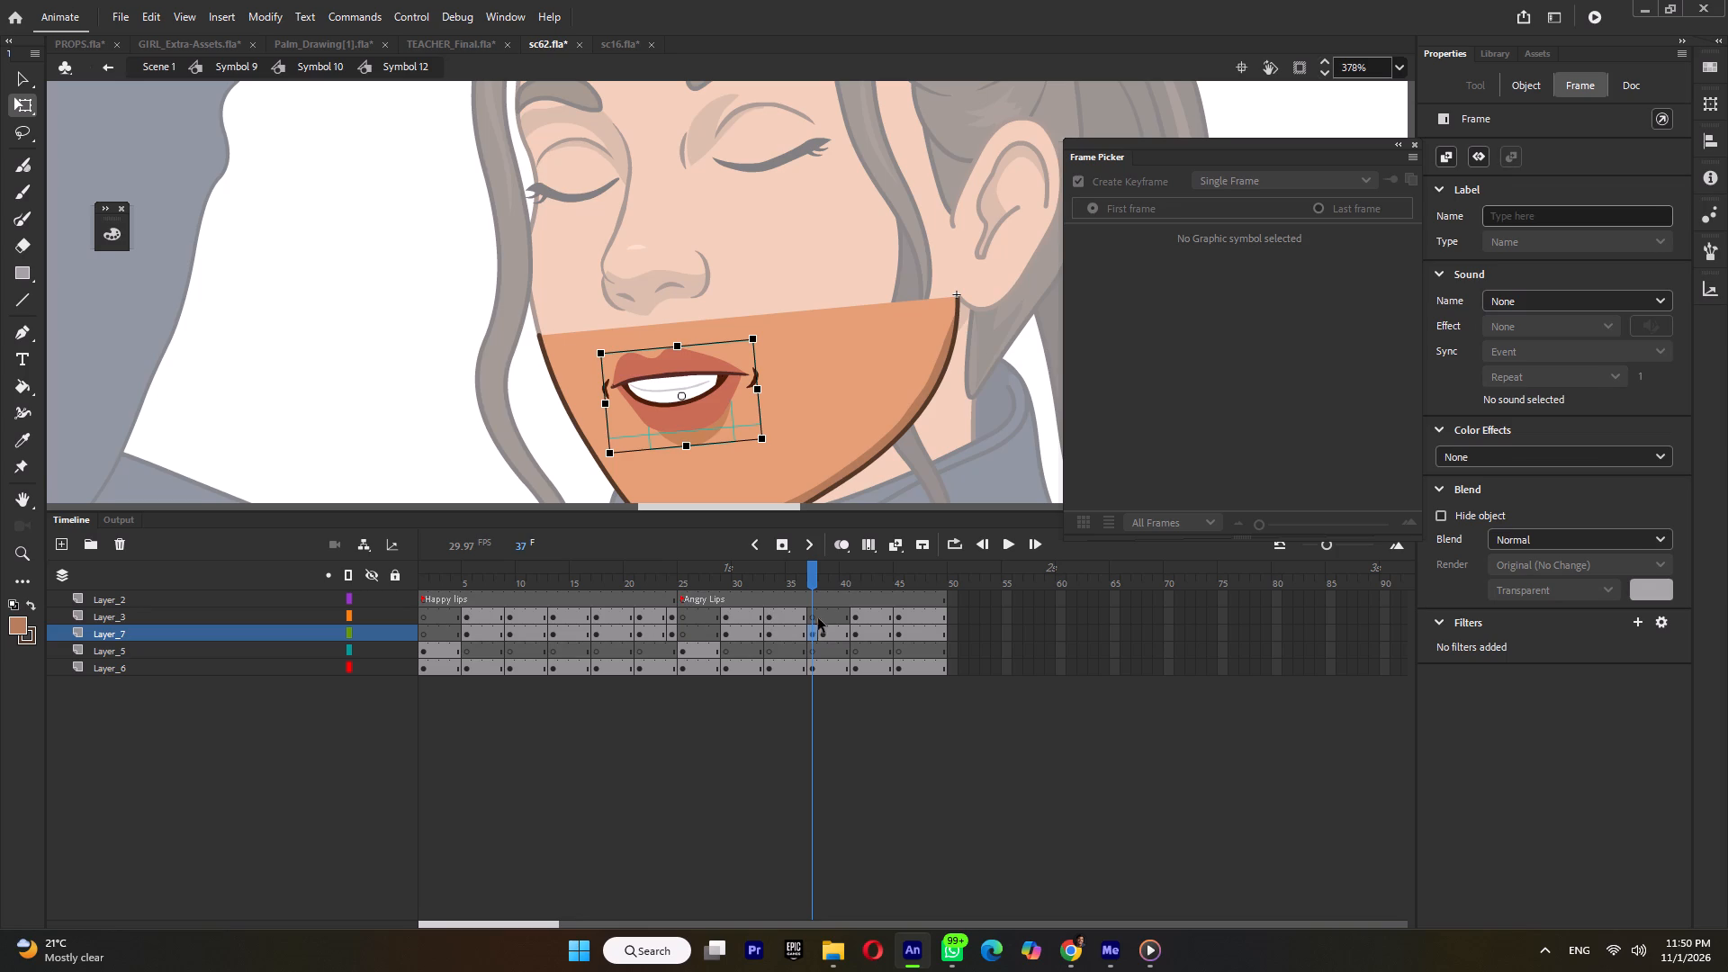
key("Return")
key("Return")
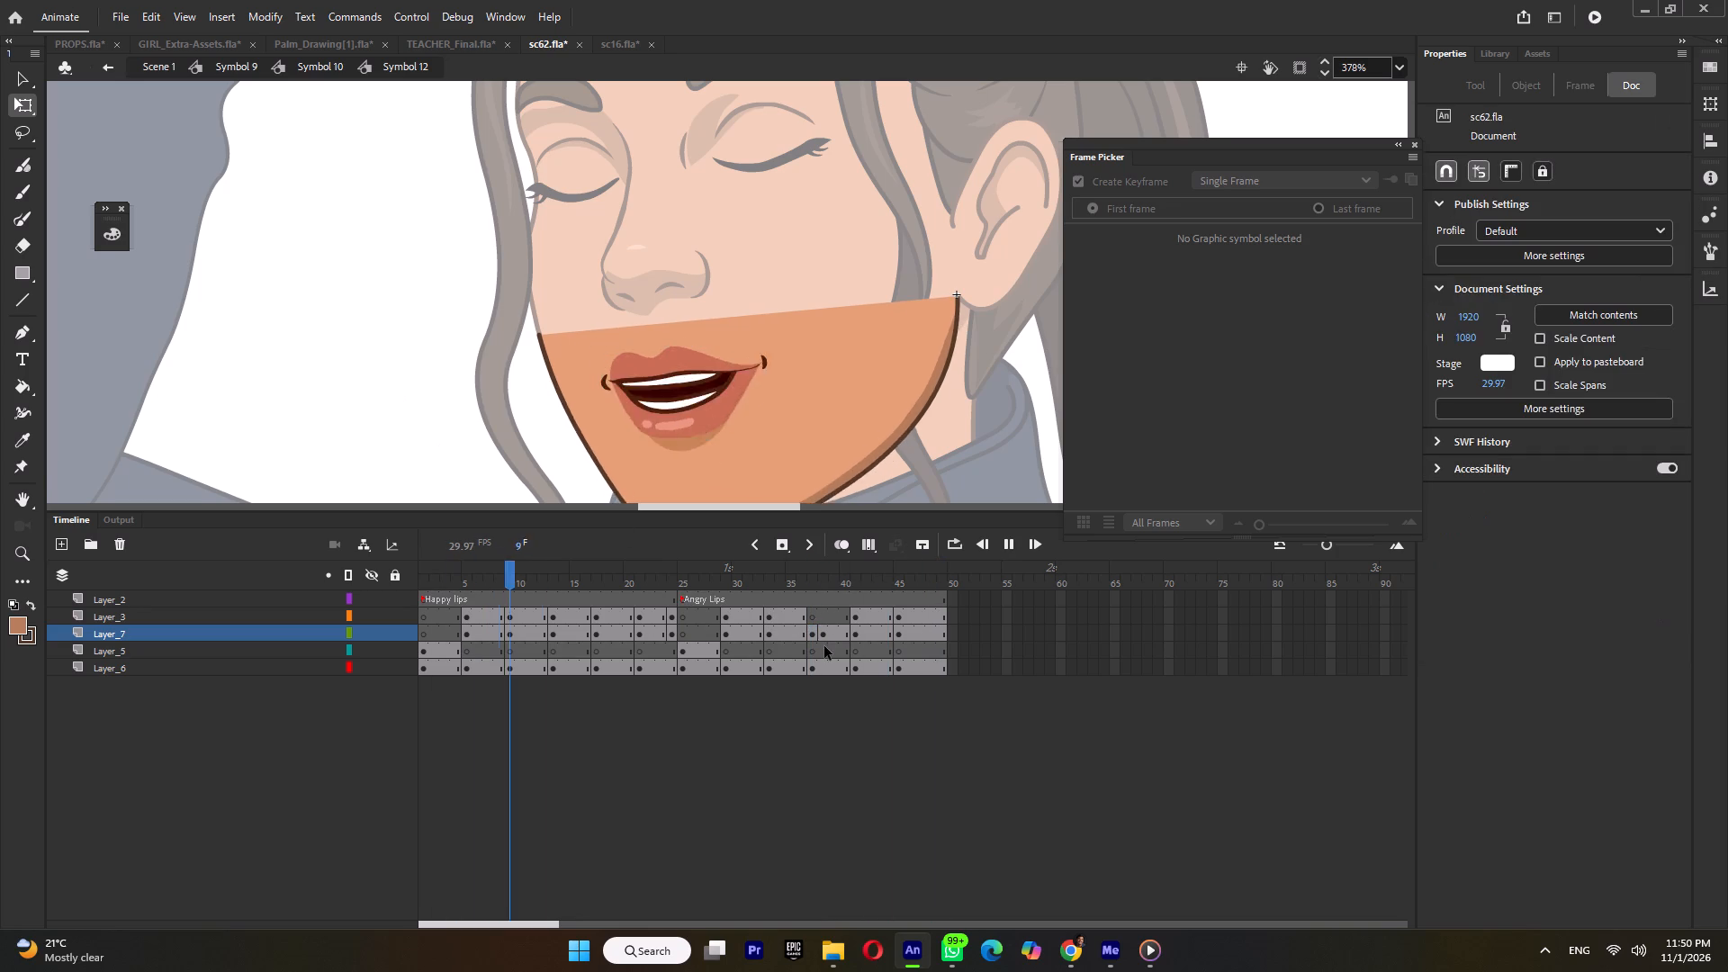
Replace the Layer_7 mouth at frame 37 with the copied yawning mouth, pasted in place.
left_click(815, 631)
key("Delete")
right_click(318, 307)
left_click(367, 376)
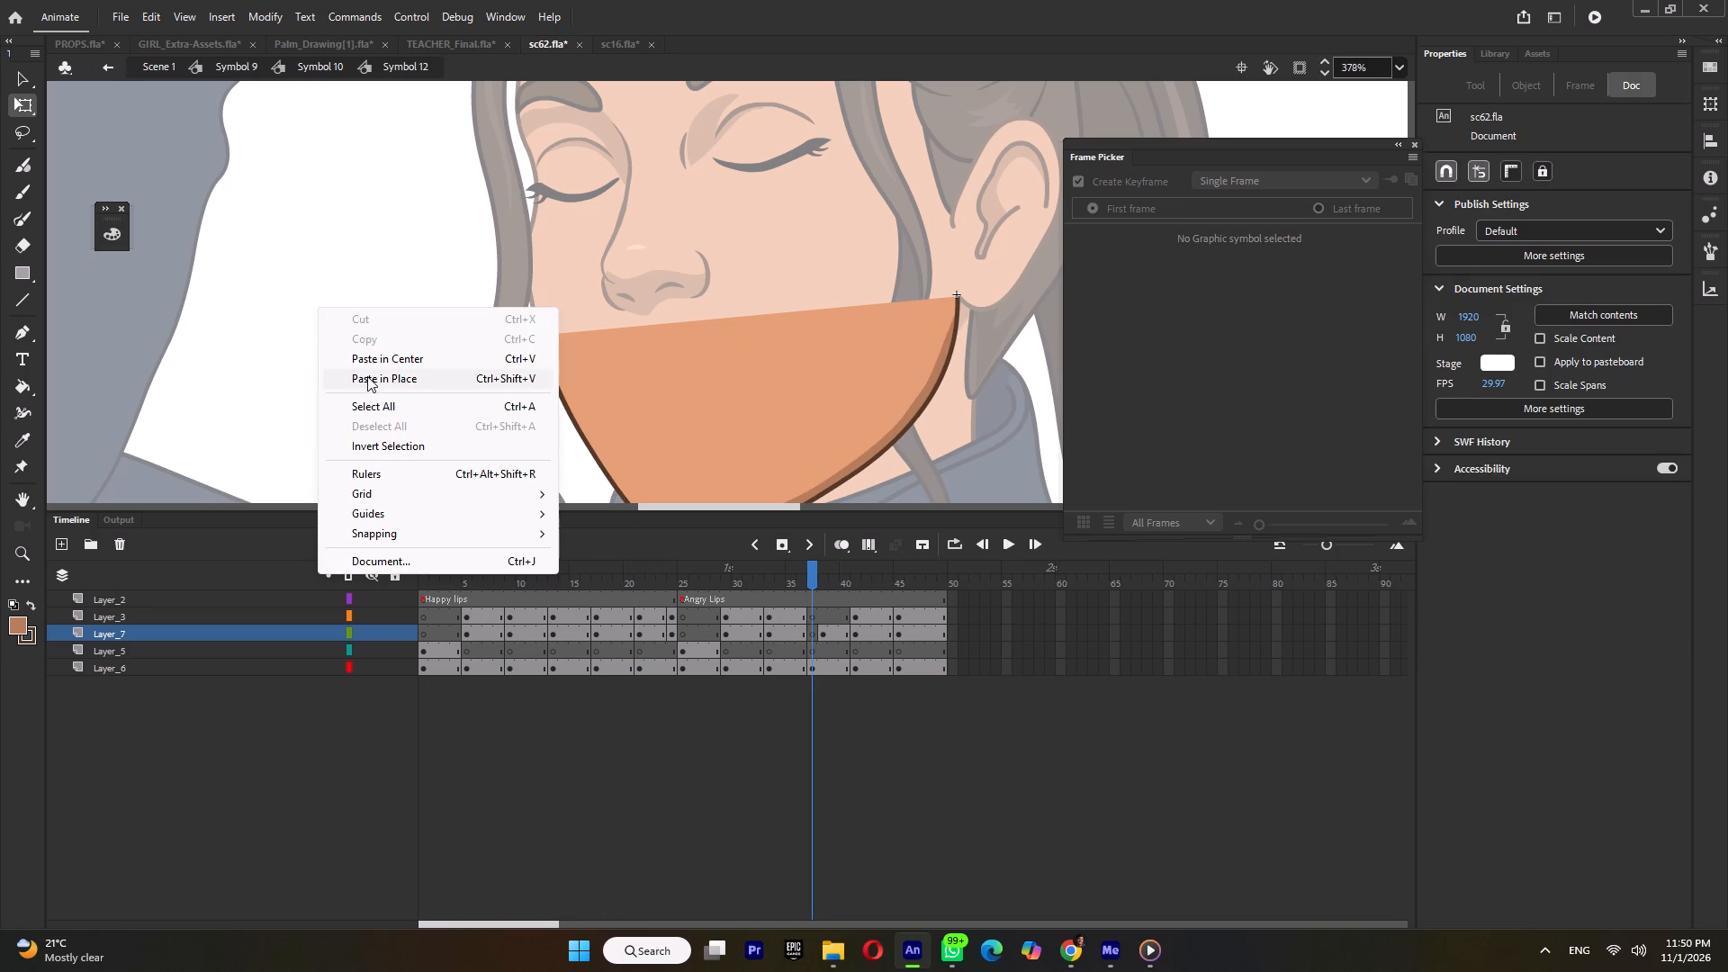
left_click(733, 376)
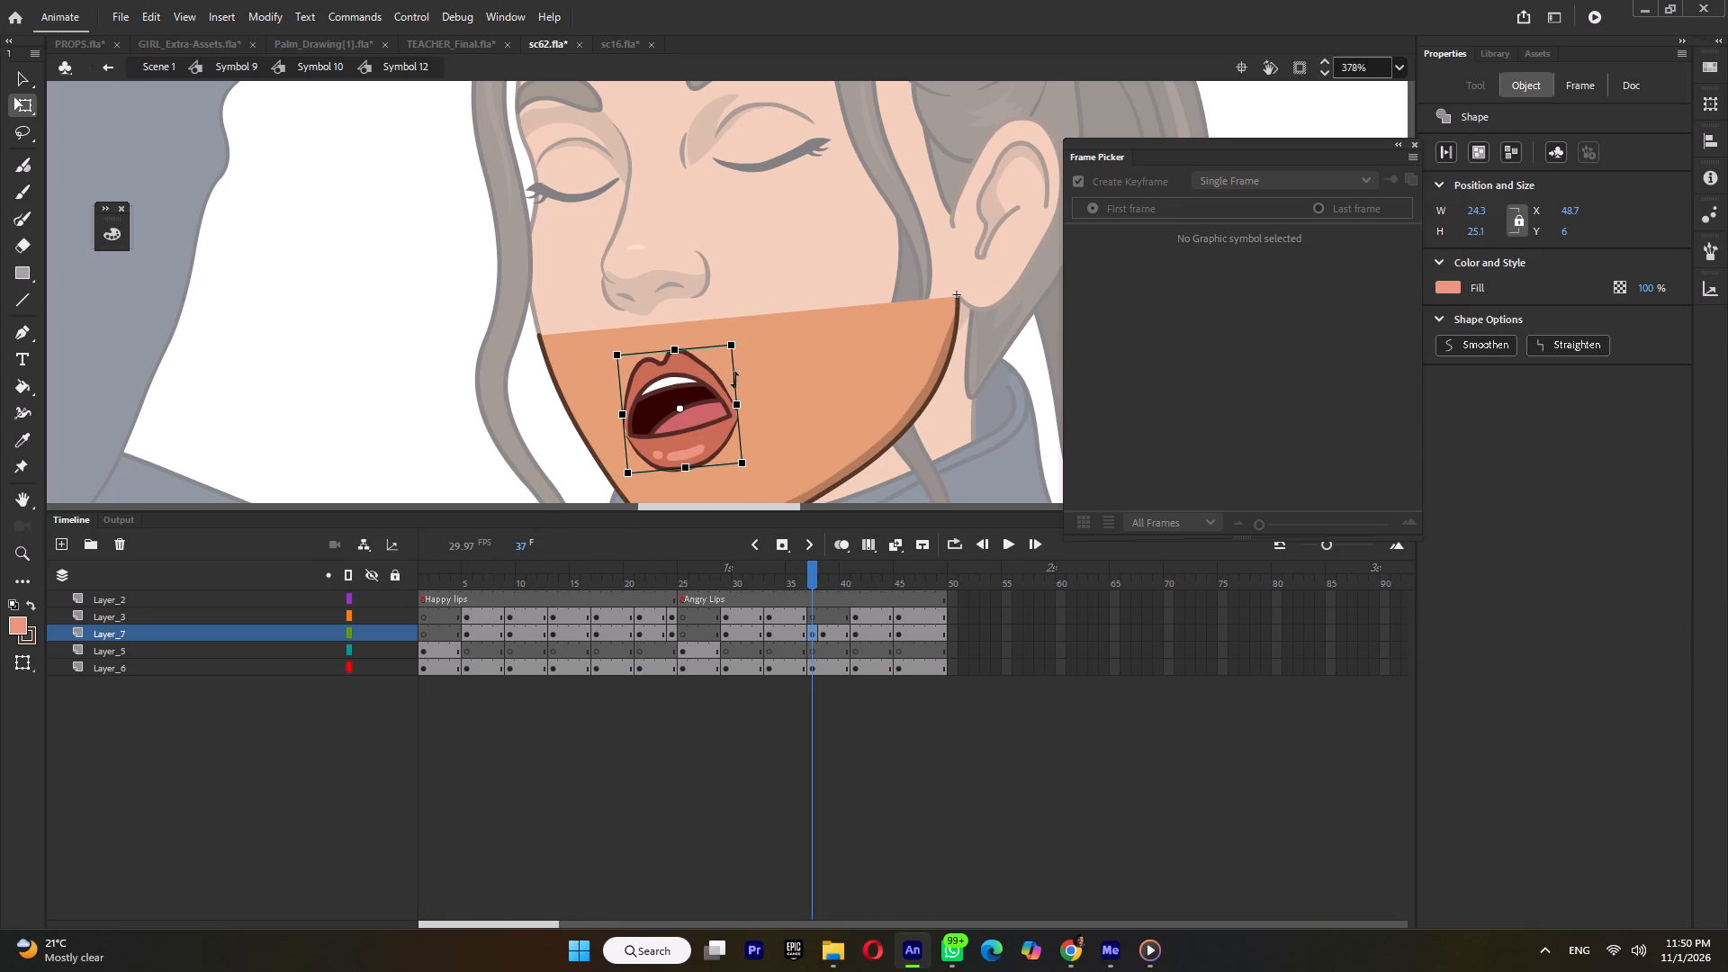
Inside the pasted mouth's group, delete the tongue's outline and the line beneath the upper teeth.
double_click(708, 407)
scroll(683, 413, "up", 5, "ctrl")
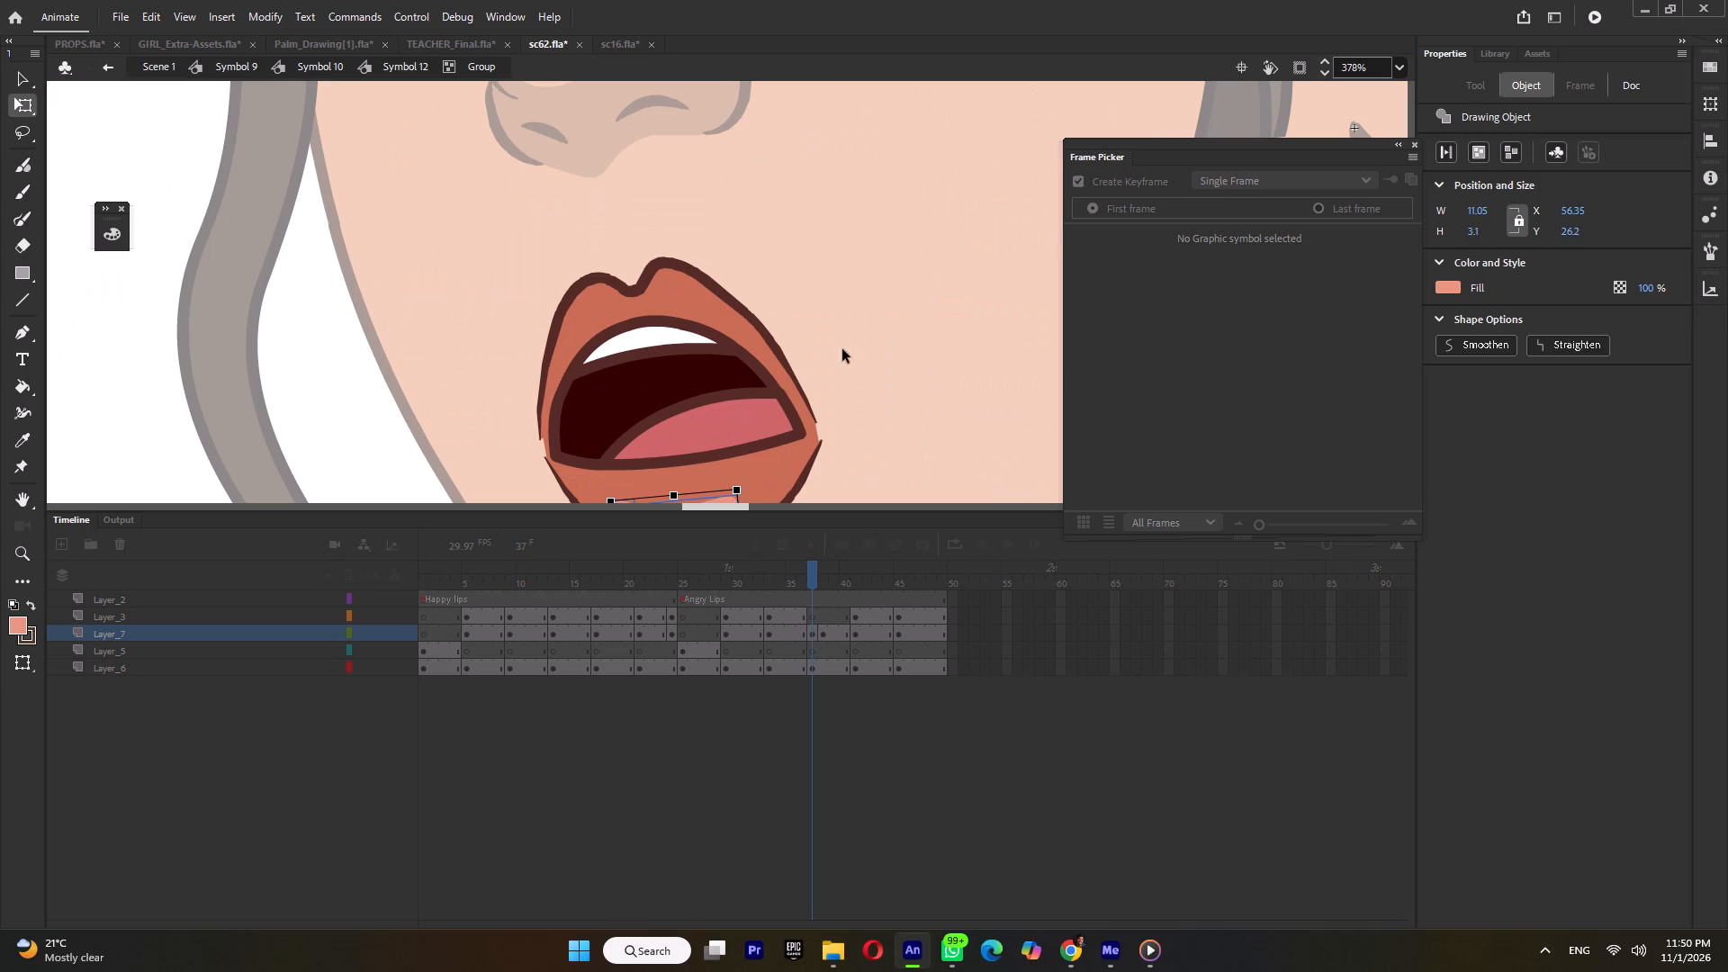
left_click(842, 349)
triple_click(697, 400)
key("Delete")
left_click(663, 349)
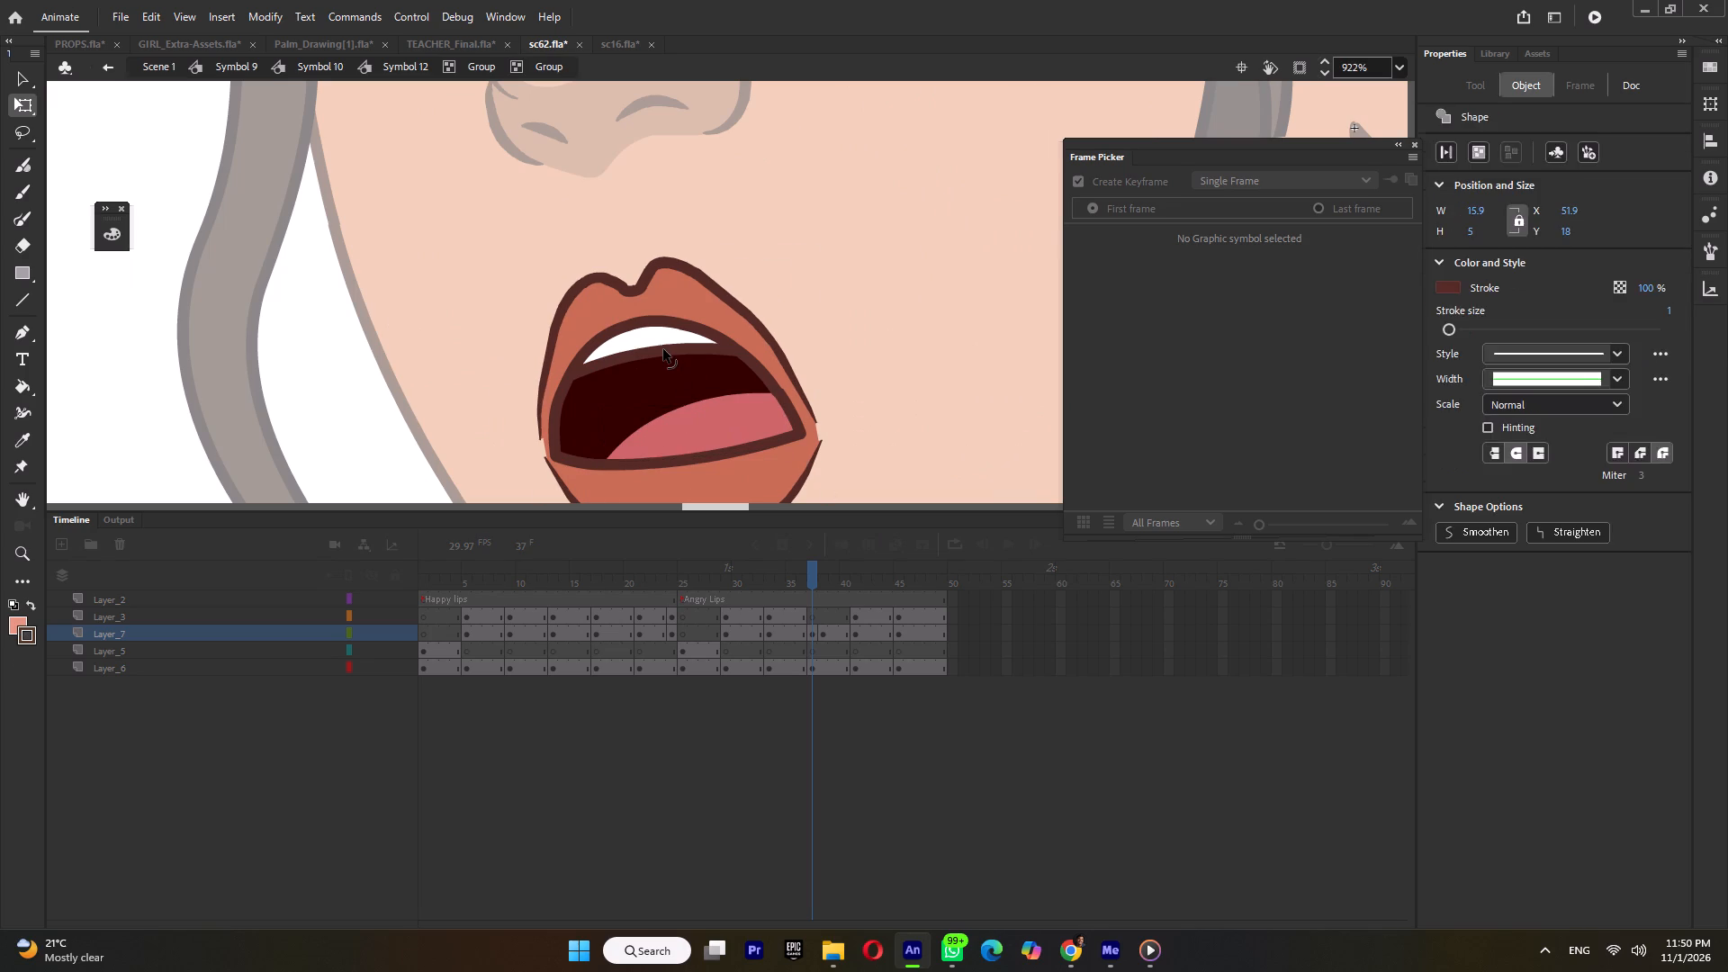
key("Delete")
Sample the white of the teeth and fill the dark mouth interior and the tongue with it.
key("i")
left_click(649, 338)
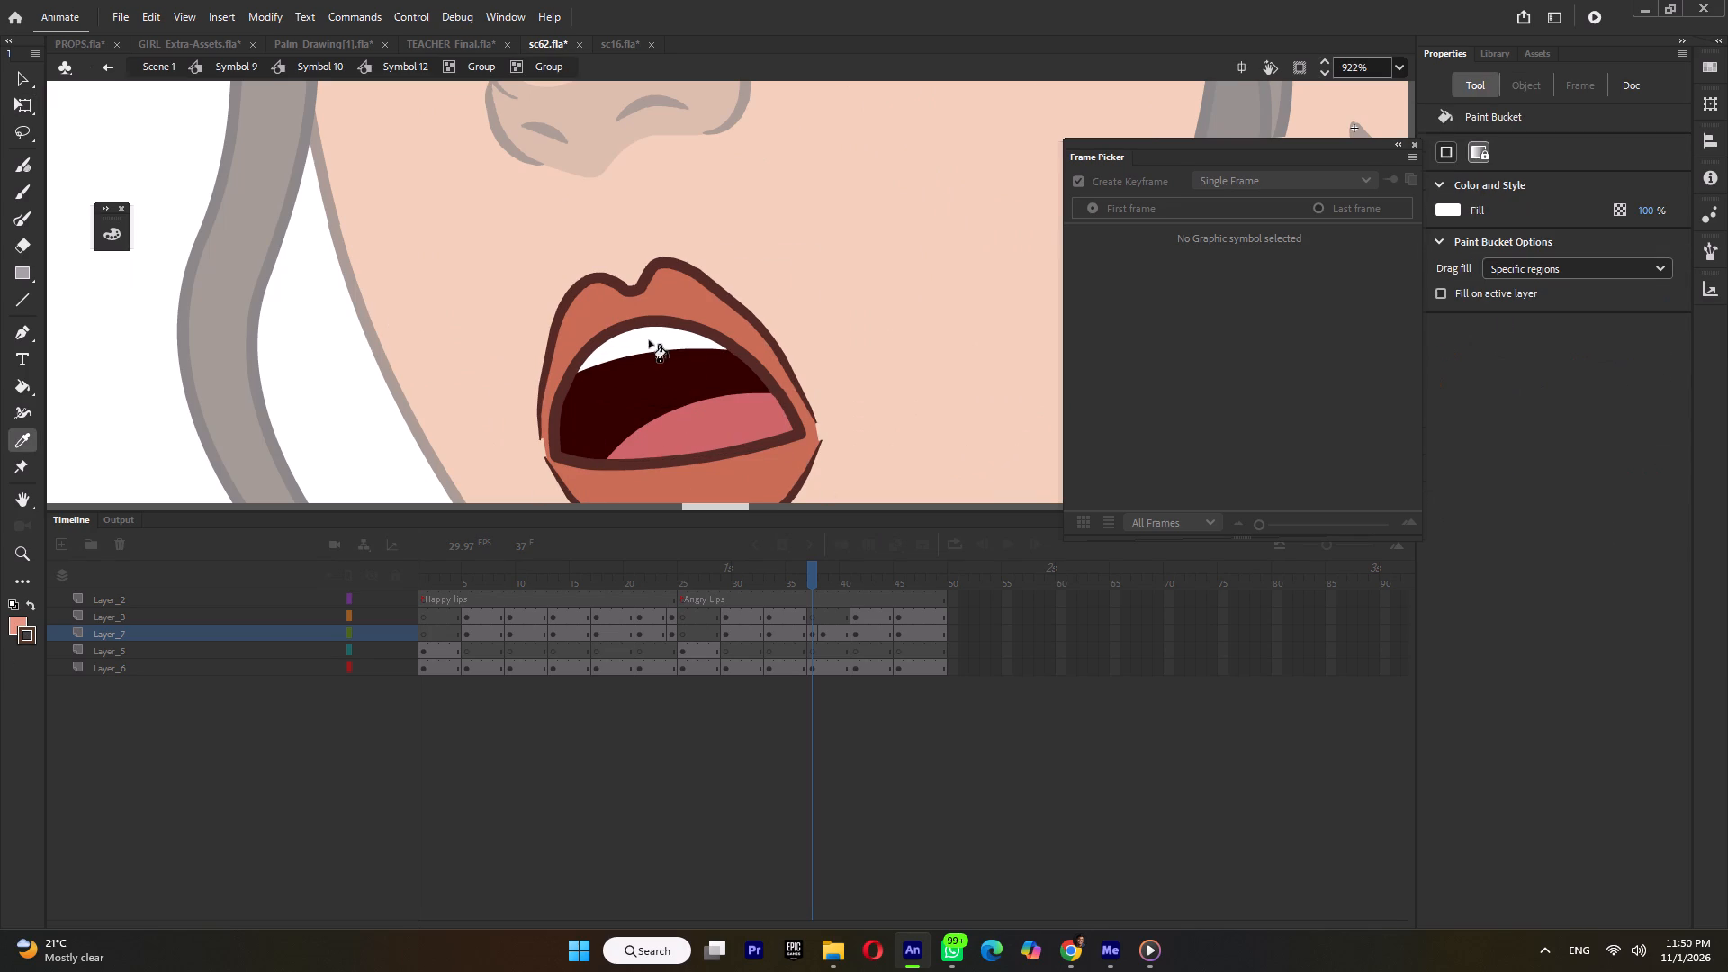
left_click(654, 368)
left_click(689, 418)
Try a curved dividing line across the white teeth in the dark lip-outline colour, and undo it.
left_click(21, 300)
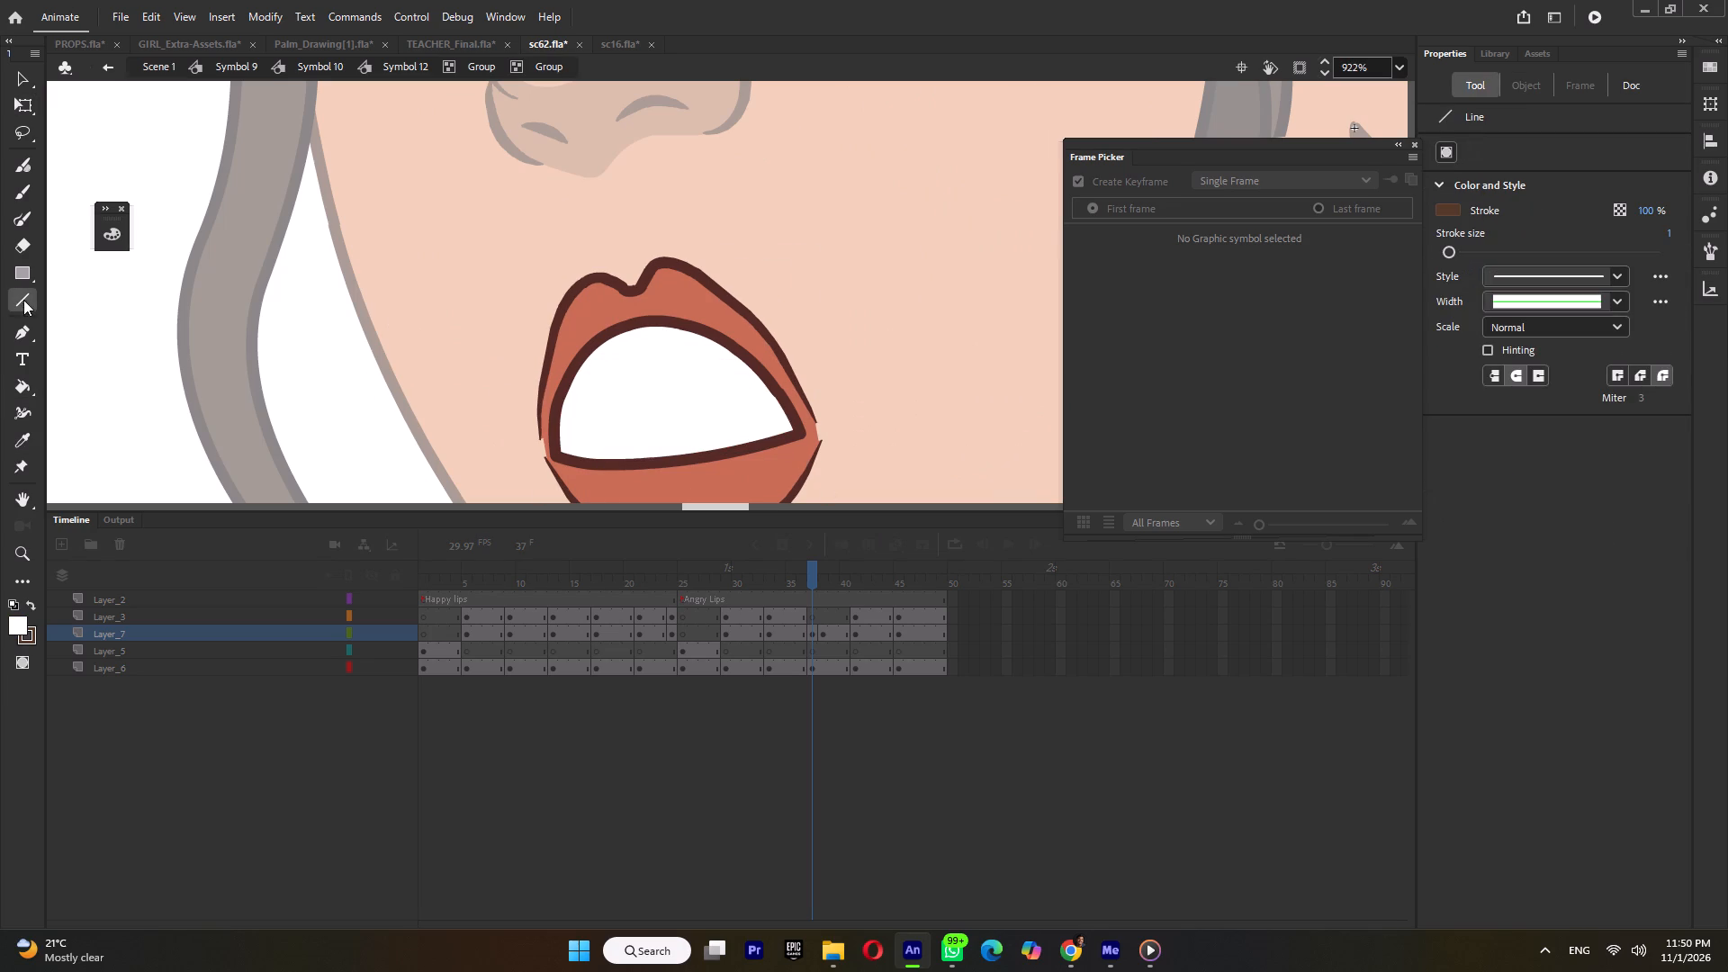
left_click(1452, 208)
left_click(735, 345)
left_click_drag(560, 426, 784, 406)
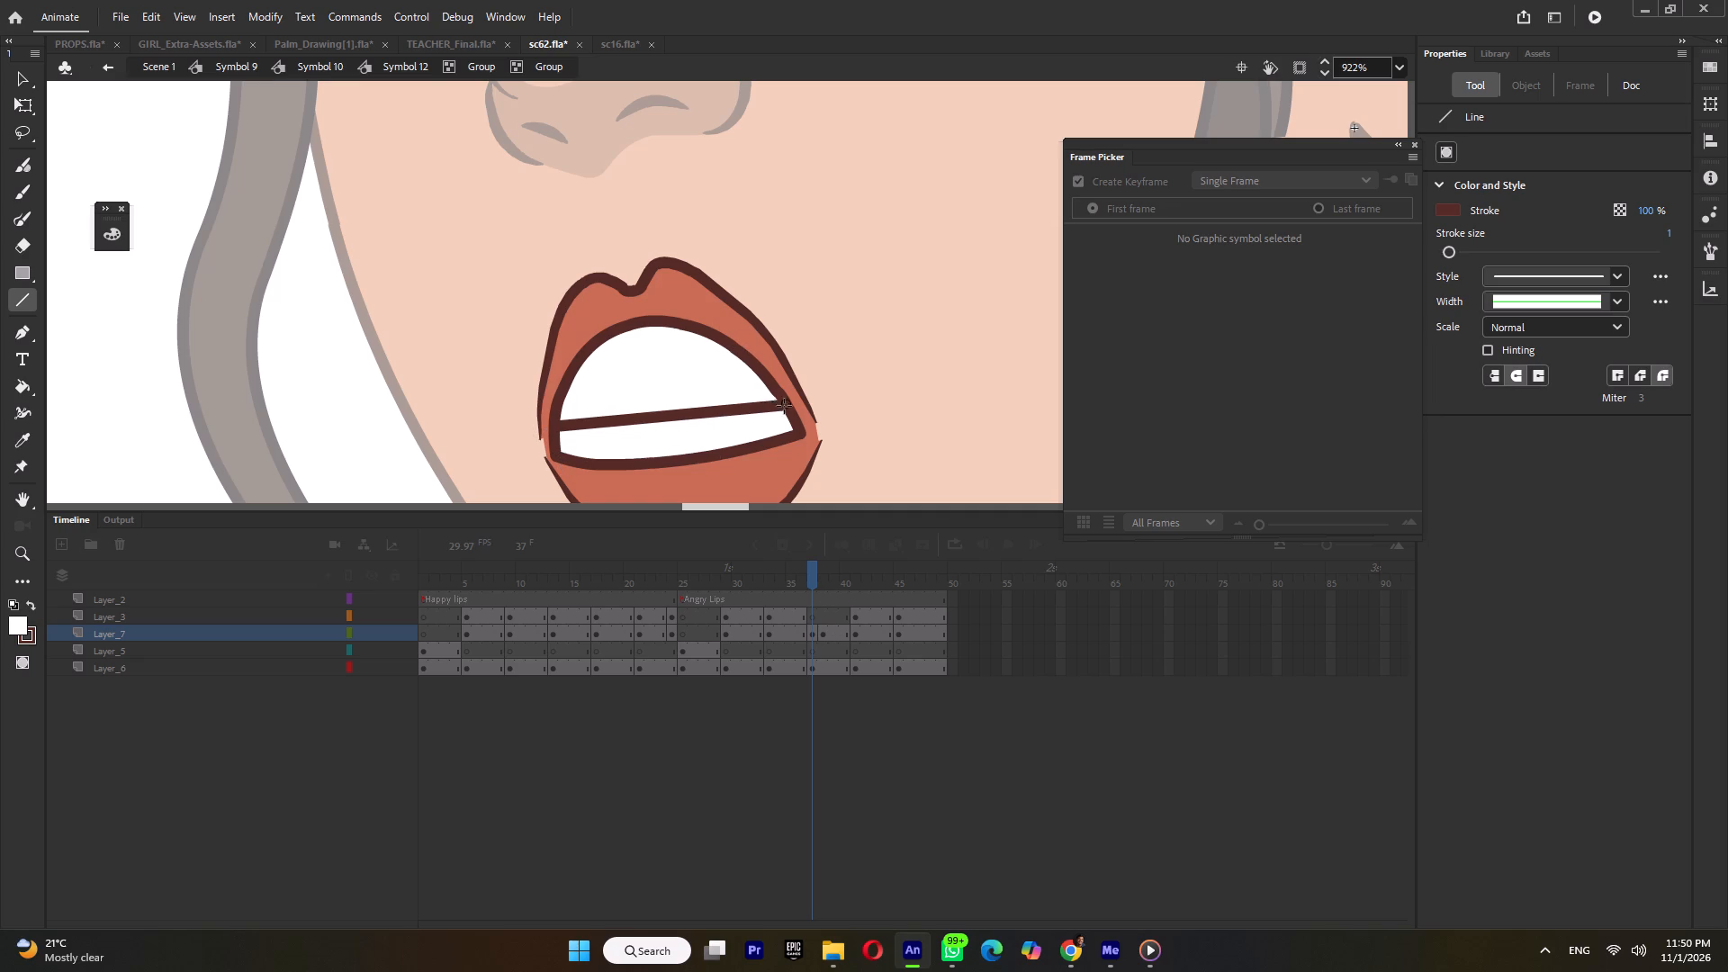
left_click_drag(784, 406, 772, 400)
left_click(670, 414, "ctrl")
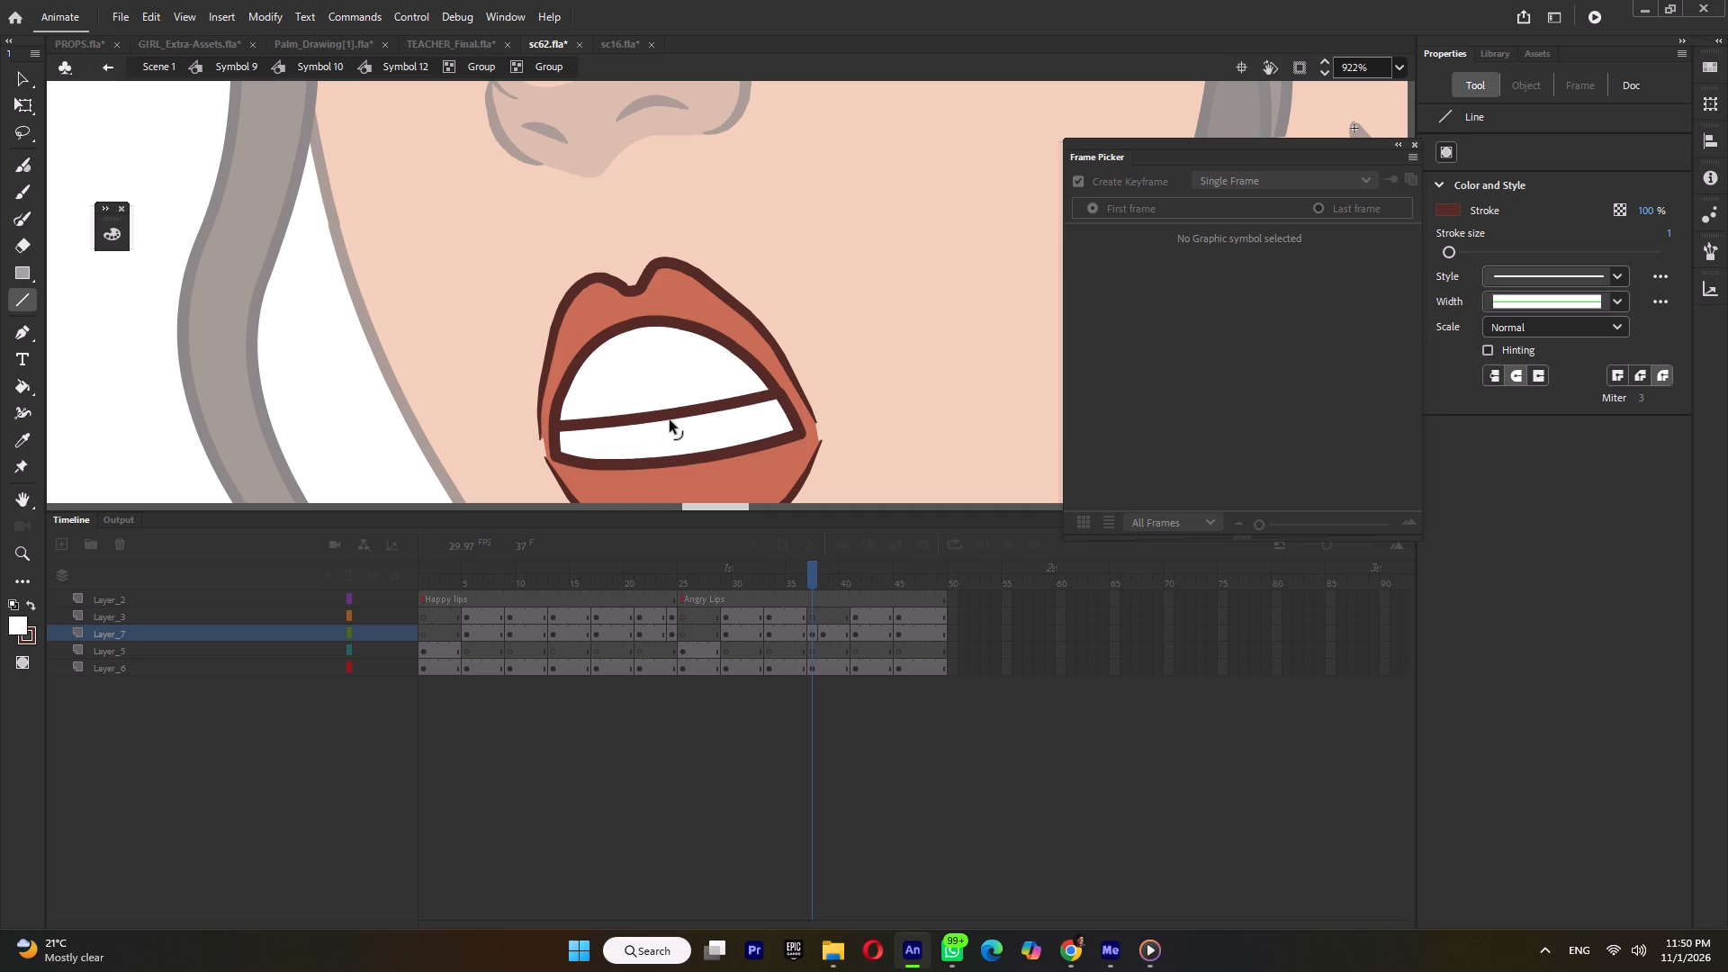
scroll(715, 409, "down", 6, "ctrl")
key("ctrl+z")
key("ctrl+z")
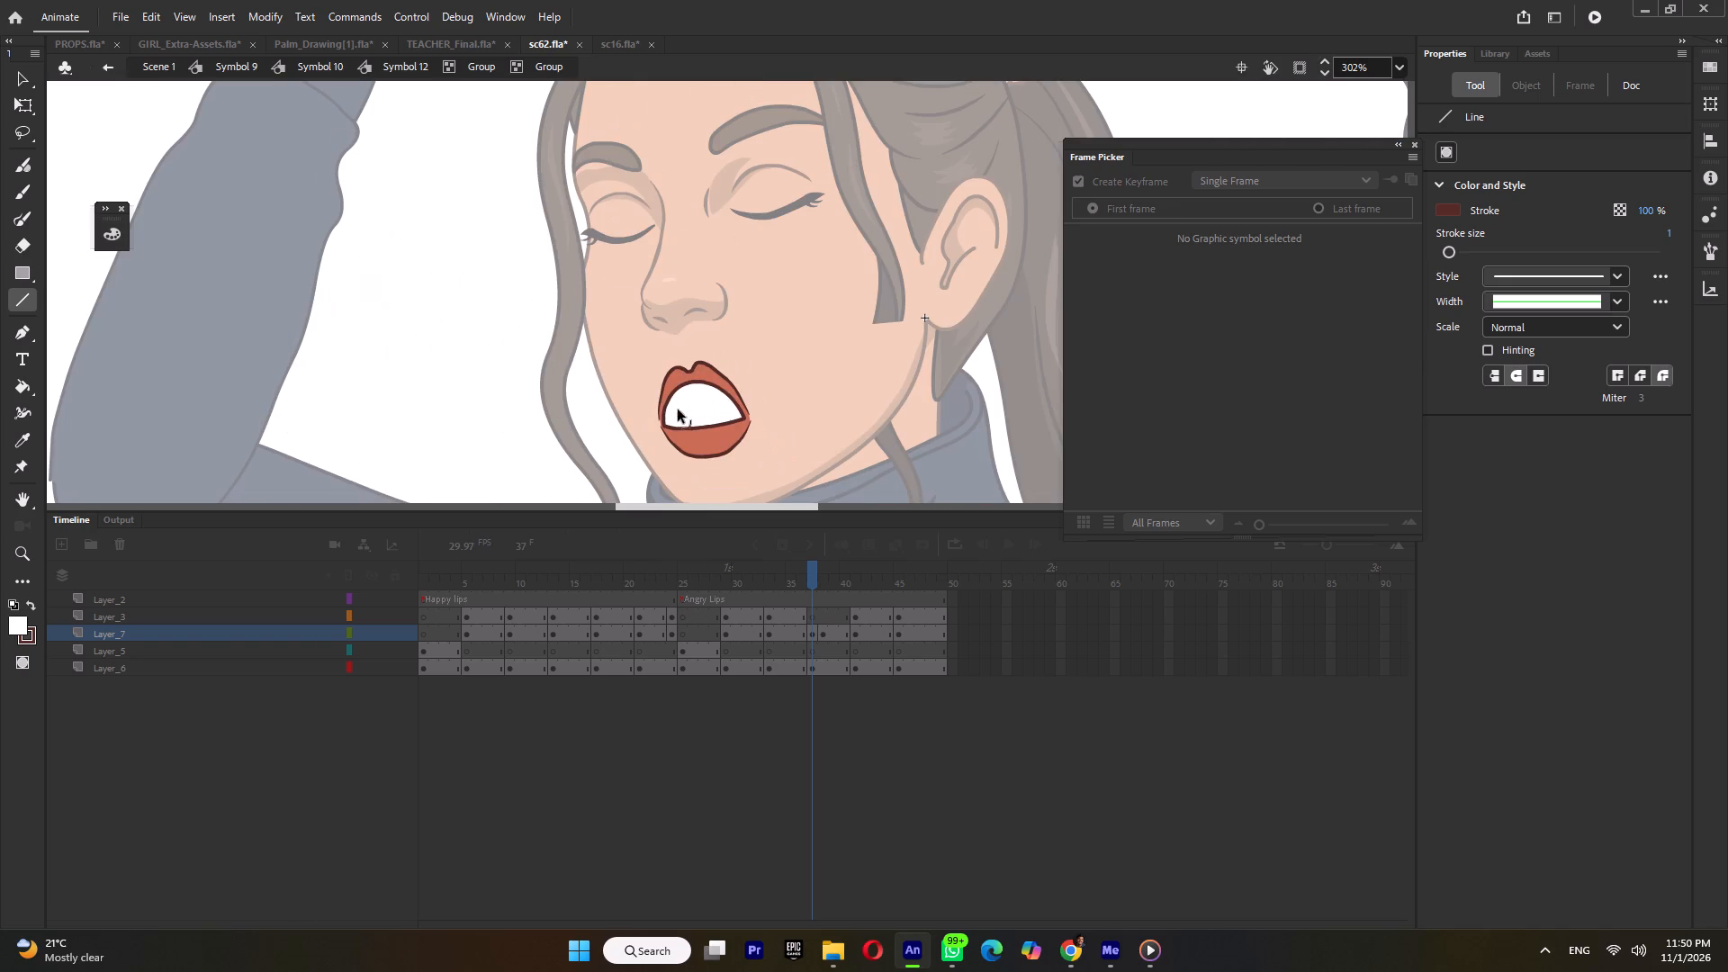
Raise both corners of the outline around the white teeth slightly.
scroll(686, 396, "up", 5, "ctrl")
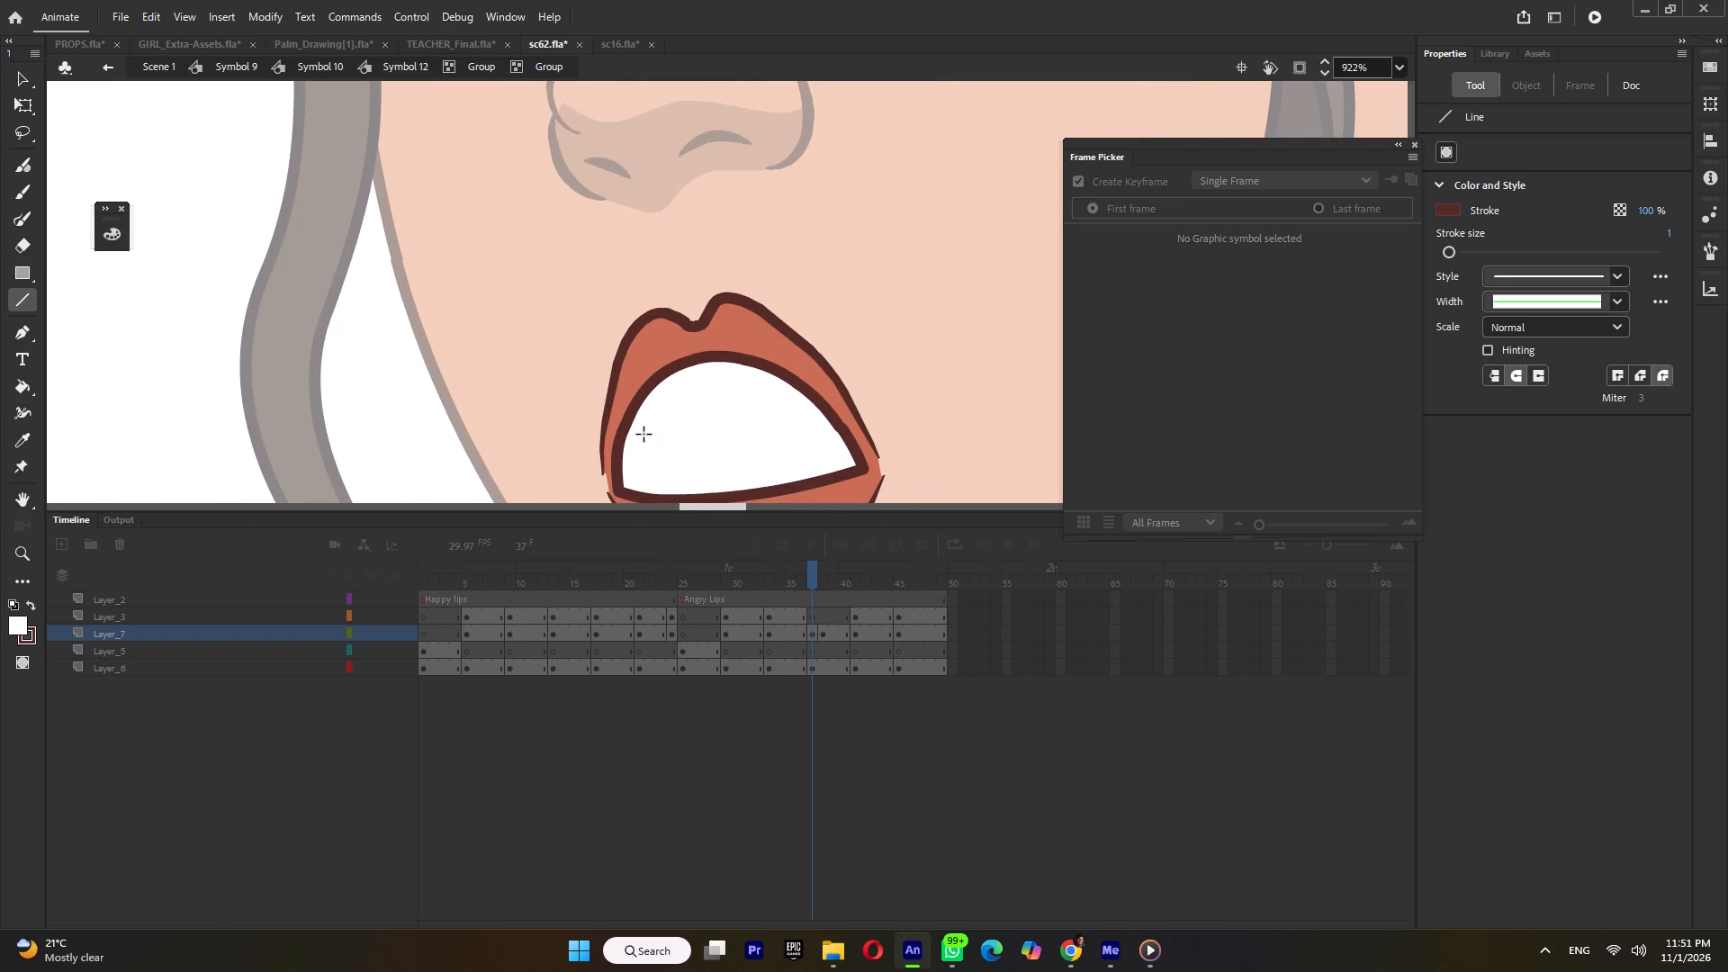
left_click_drag(623, 488, 622, 473, "ctrl")
left_click_drag(622, 473, 618, 463, "ctrl")
left_click_drag(862, 471, 858, 454, "ctrl")
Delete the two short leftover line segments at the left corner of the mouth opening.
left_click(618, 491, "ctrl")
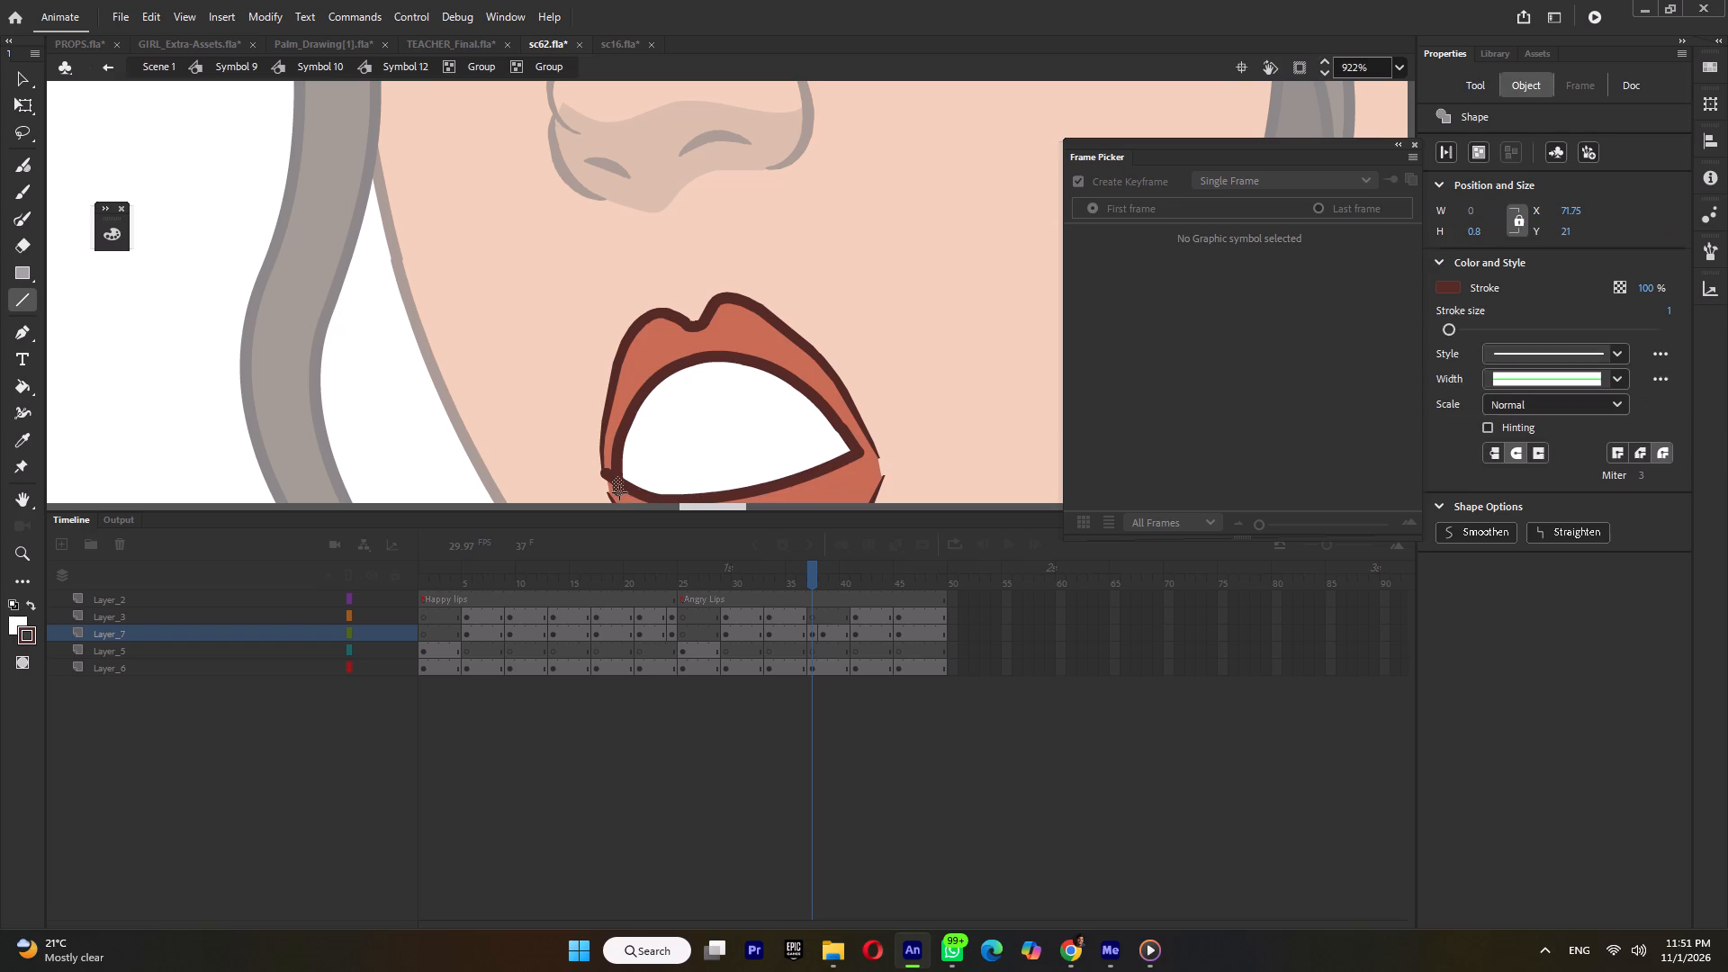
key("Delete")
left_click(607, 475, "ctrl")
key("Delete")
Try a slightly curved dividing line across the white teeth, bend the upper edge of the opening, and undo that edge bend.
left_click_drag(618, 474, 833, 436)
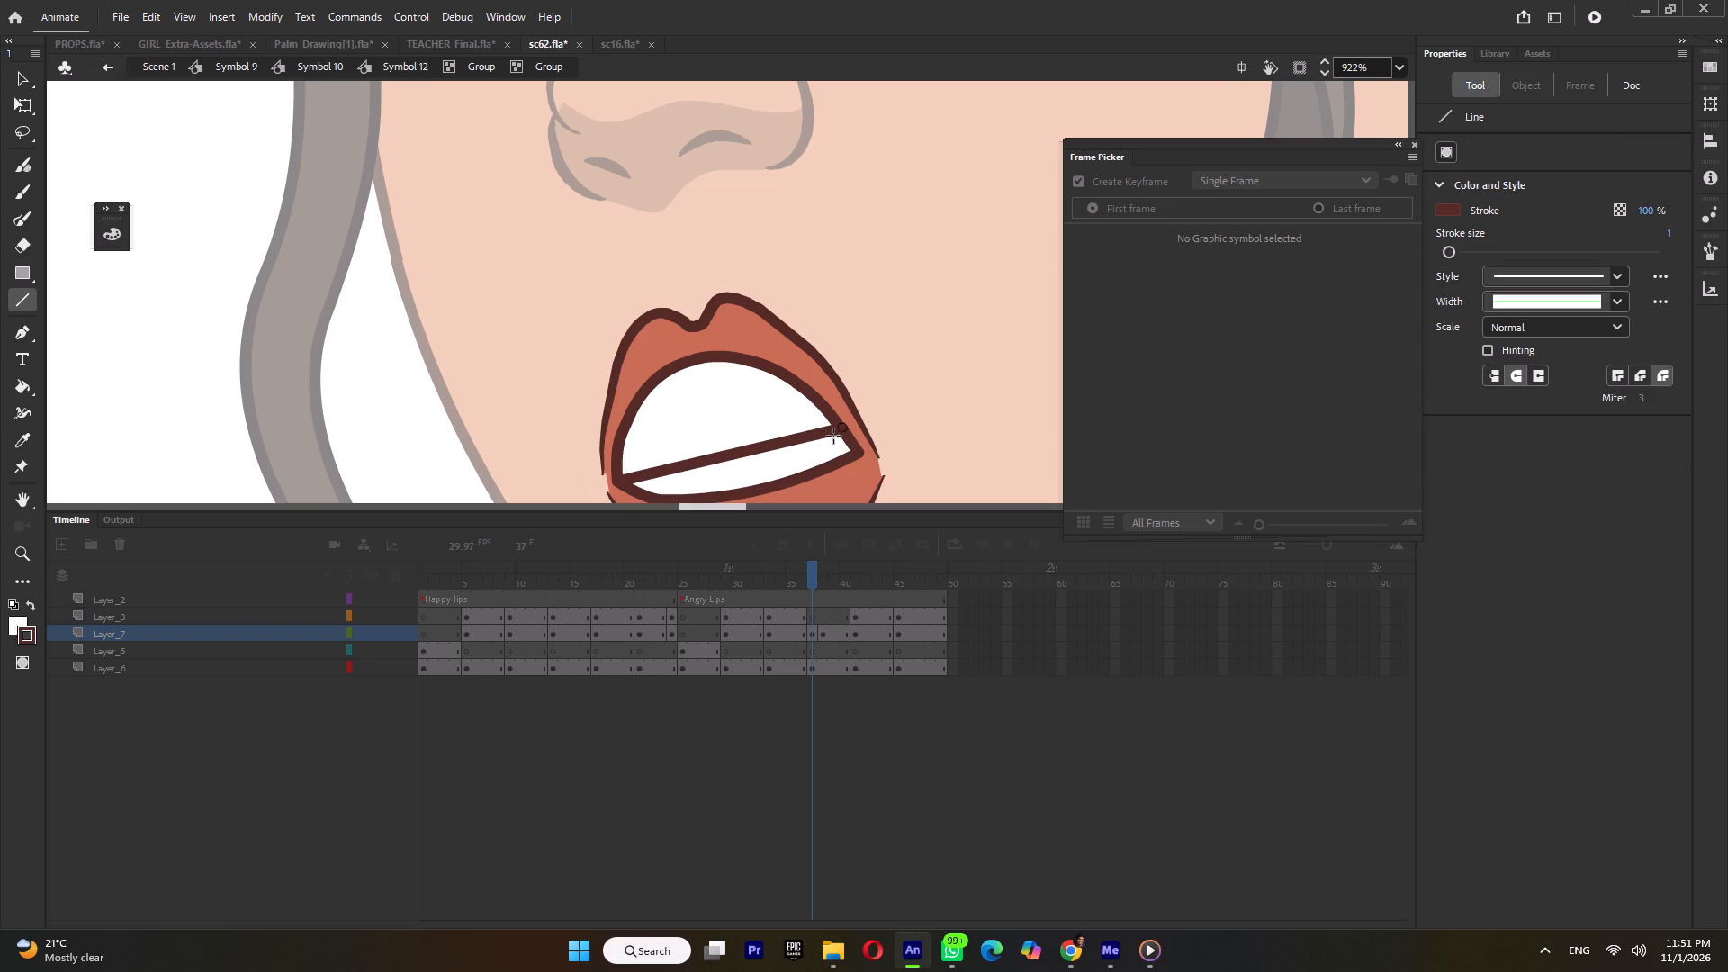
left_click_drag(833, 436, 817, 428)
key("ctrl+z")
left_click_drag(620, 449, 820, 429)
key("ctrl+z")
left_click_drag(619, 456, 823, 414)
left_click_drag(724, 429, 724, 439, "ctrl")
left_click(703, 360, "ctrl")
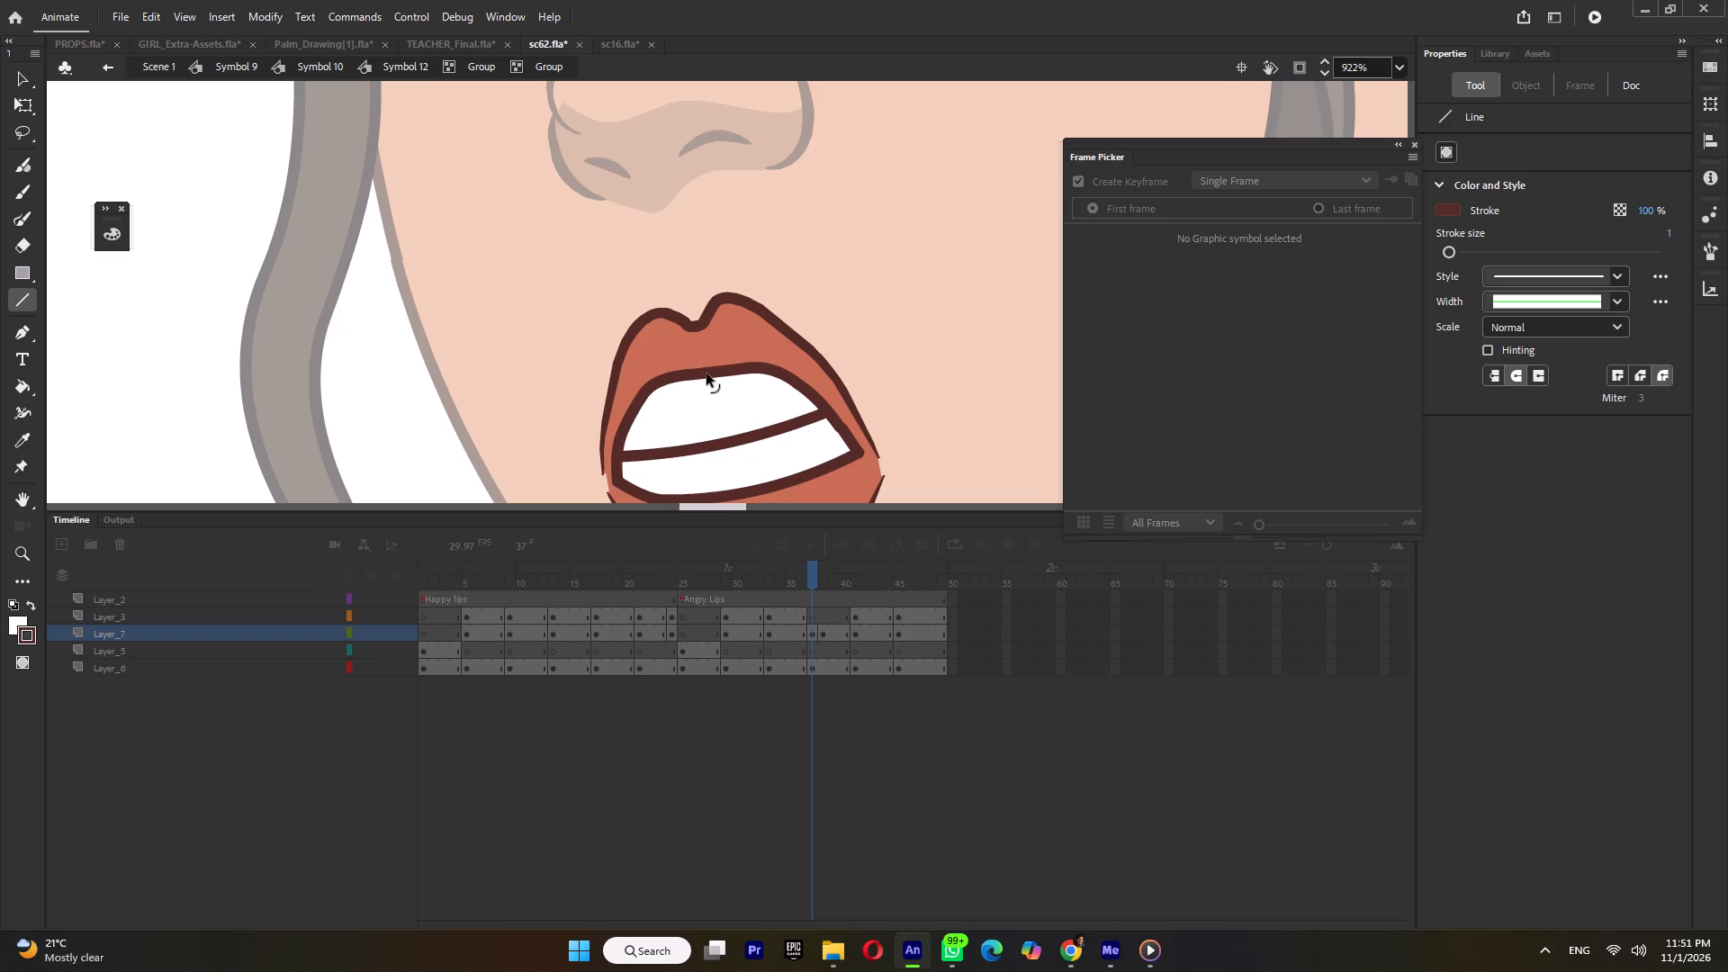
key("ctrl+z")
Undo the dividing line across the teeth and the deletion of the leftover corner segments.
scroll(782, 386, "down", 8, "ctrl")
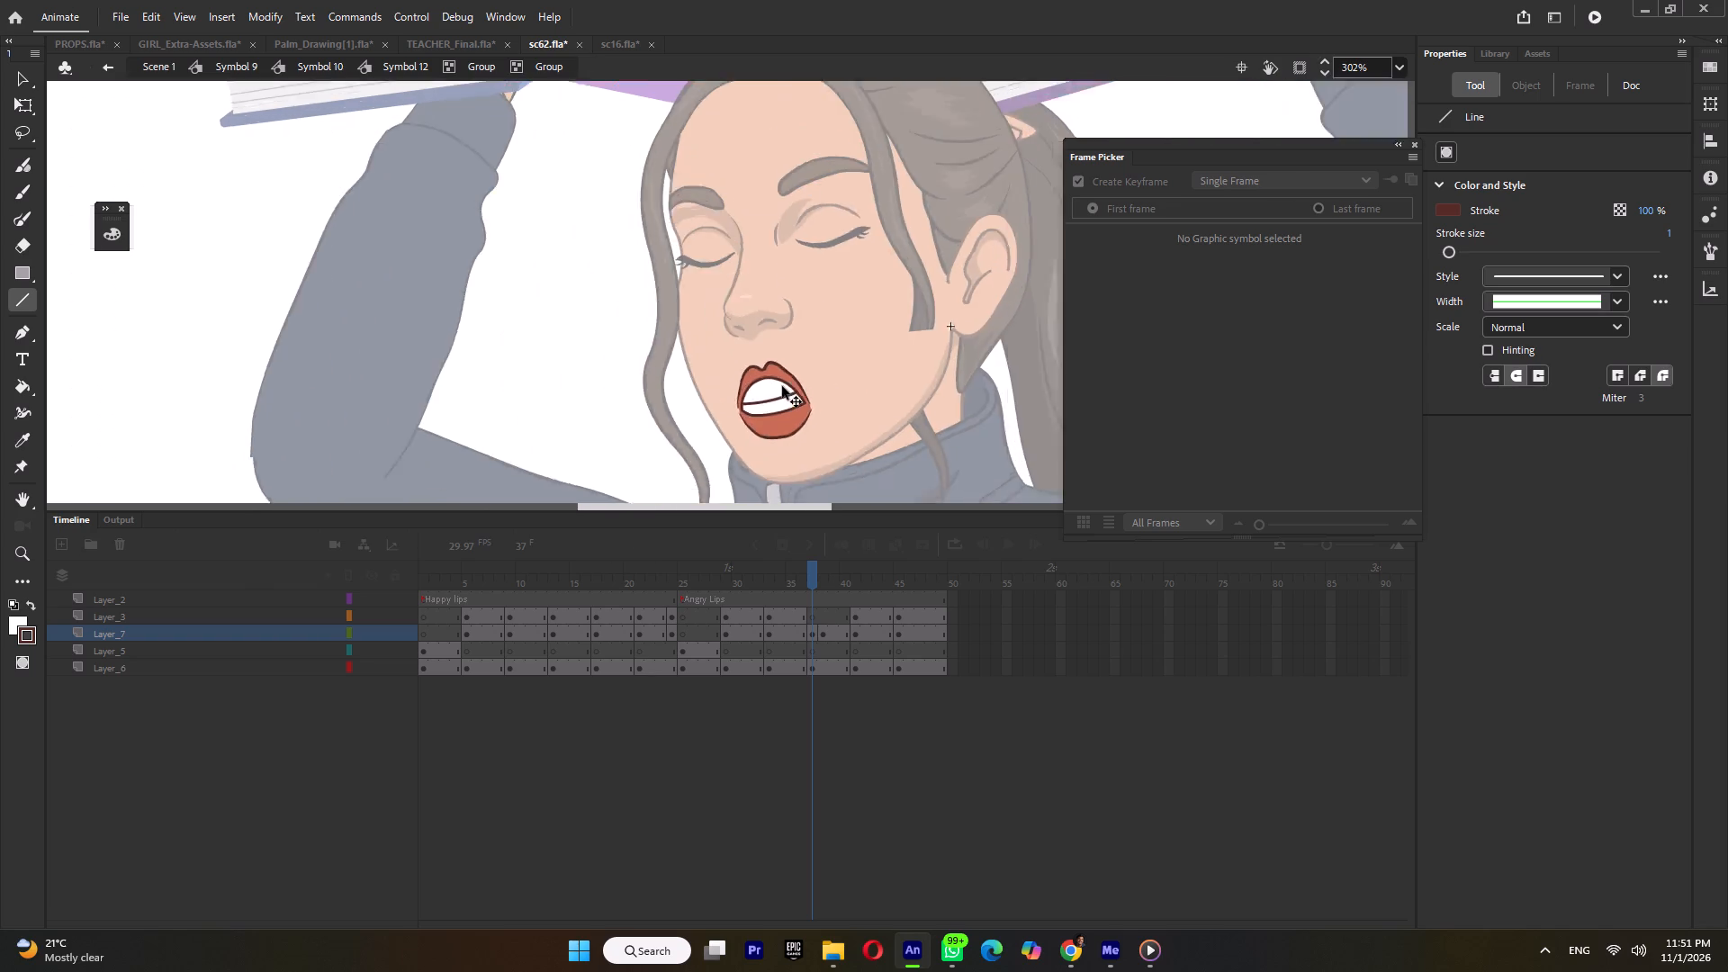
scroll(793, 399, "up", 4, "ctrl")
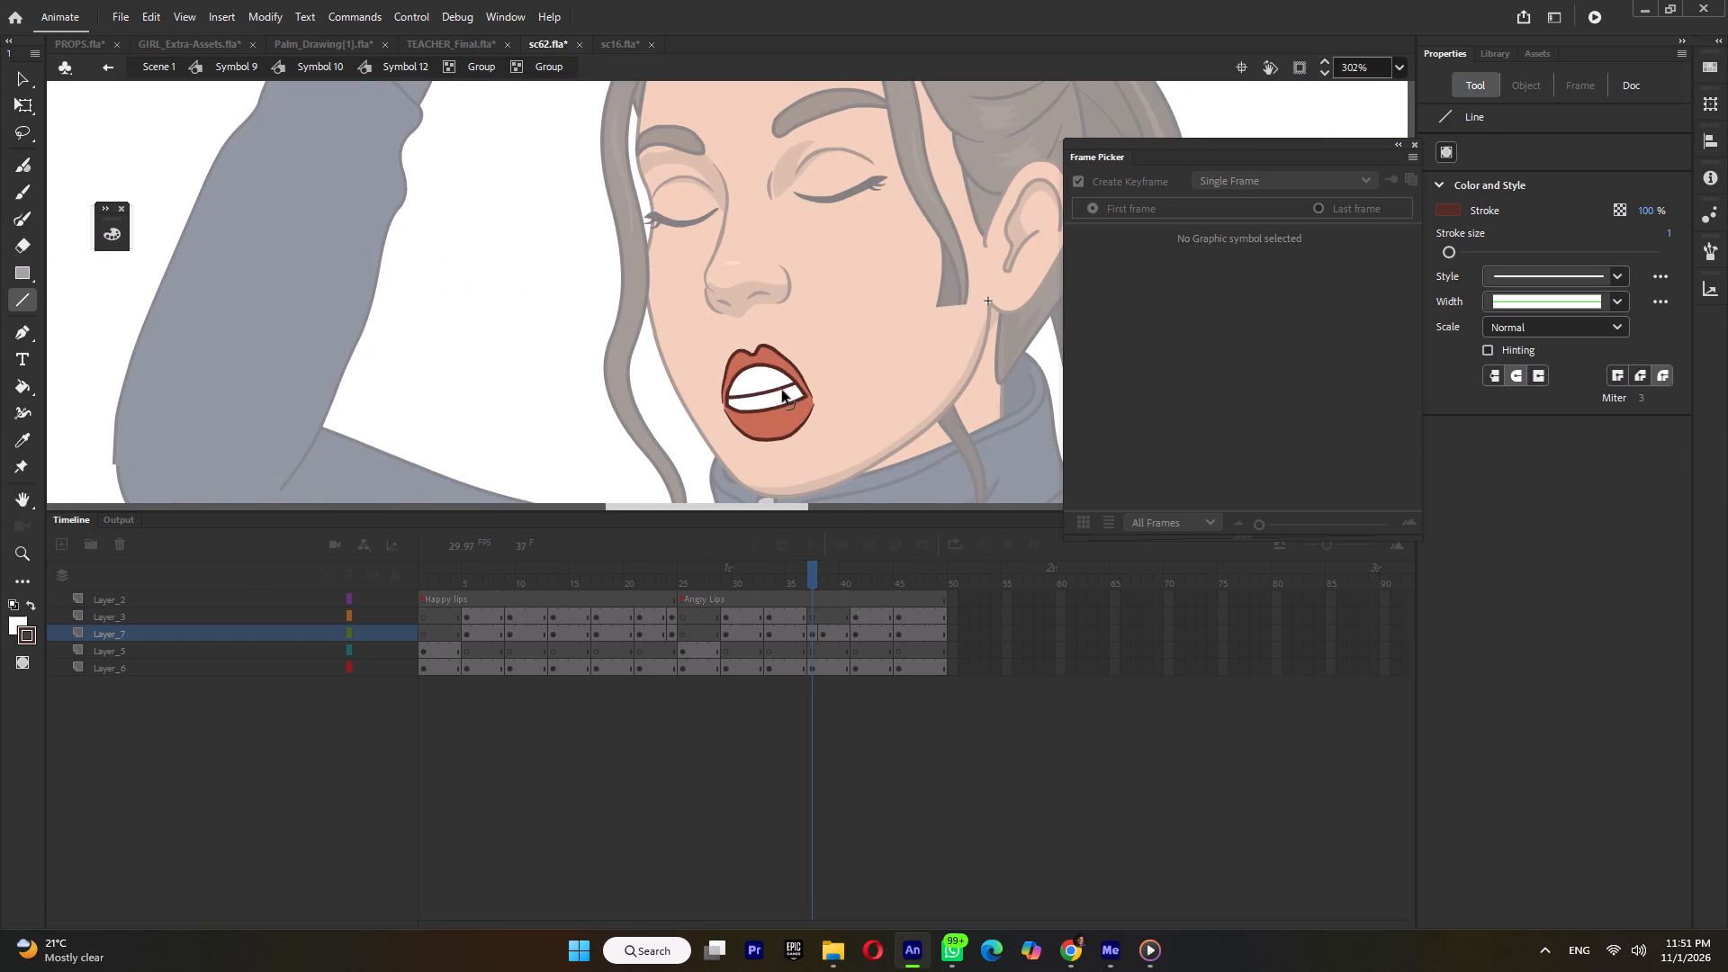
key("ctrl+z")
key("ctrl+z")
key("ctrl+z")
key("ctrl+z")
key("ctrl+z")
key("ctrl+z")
Compare the mouths at frames 37 and 38, and examine the girl's mouth in Scene 1 against the sc62 reference drawings.
double_click(652, 442, "ctrl")
left_click(822, 576)
double_click(671, 425, "ctrl")
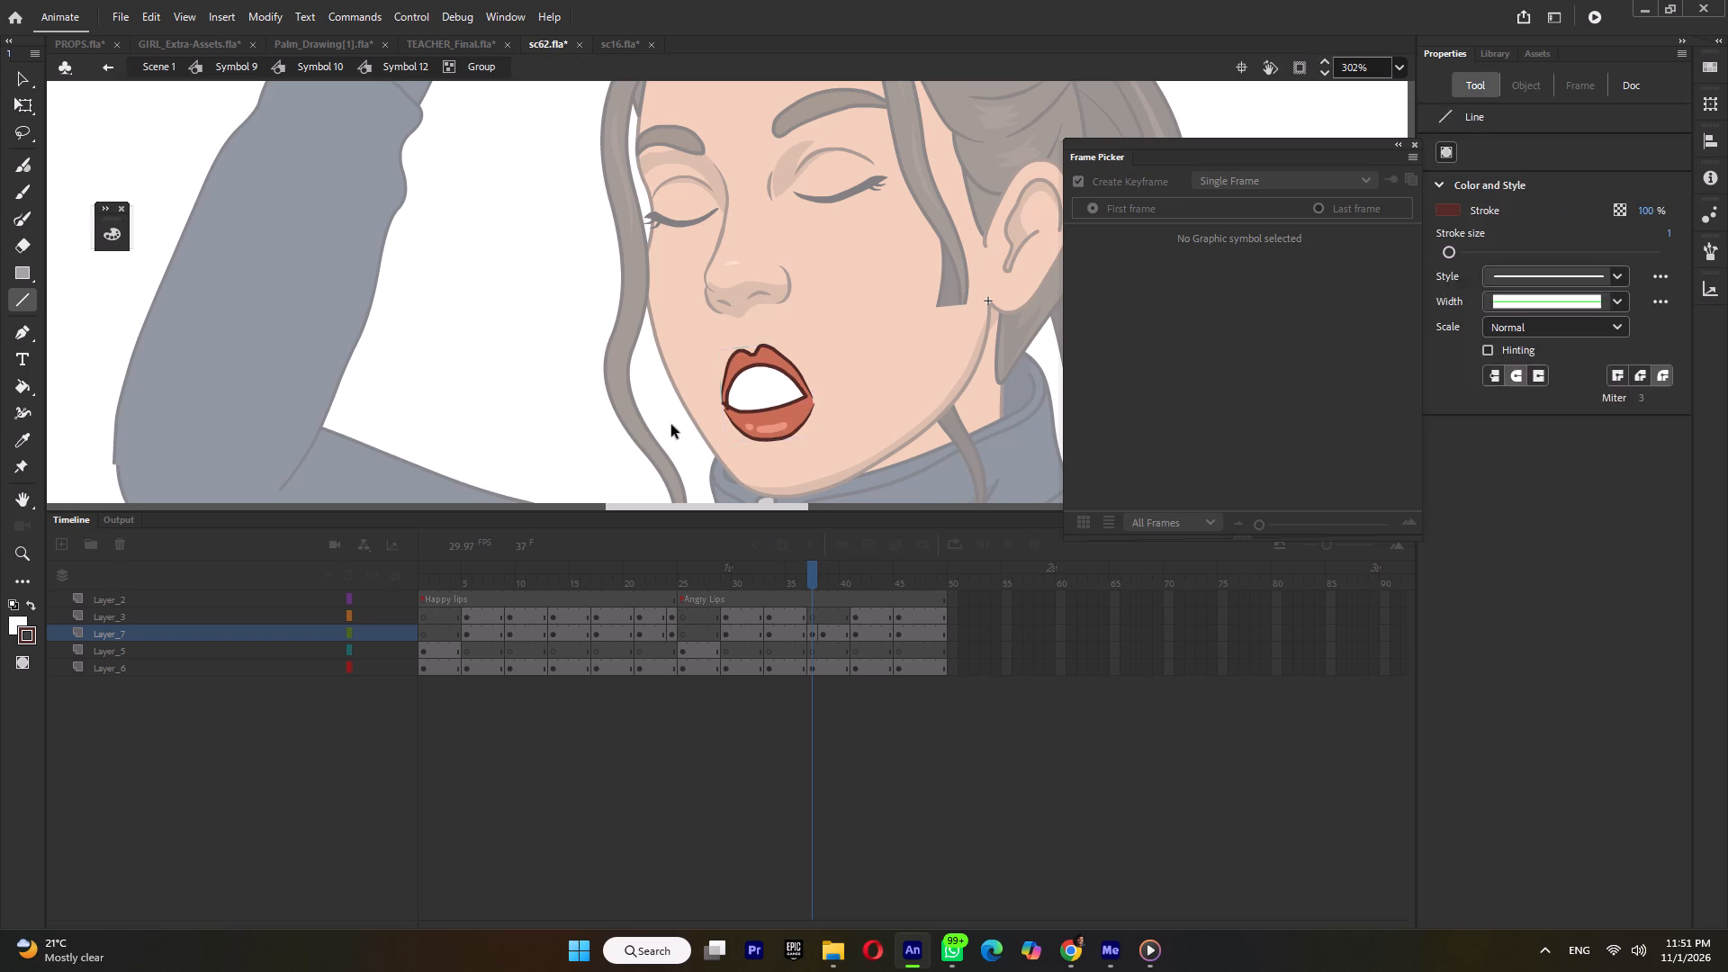
left_click(825, 571)
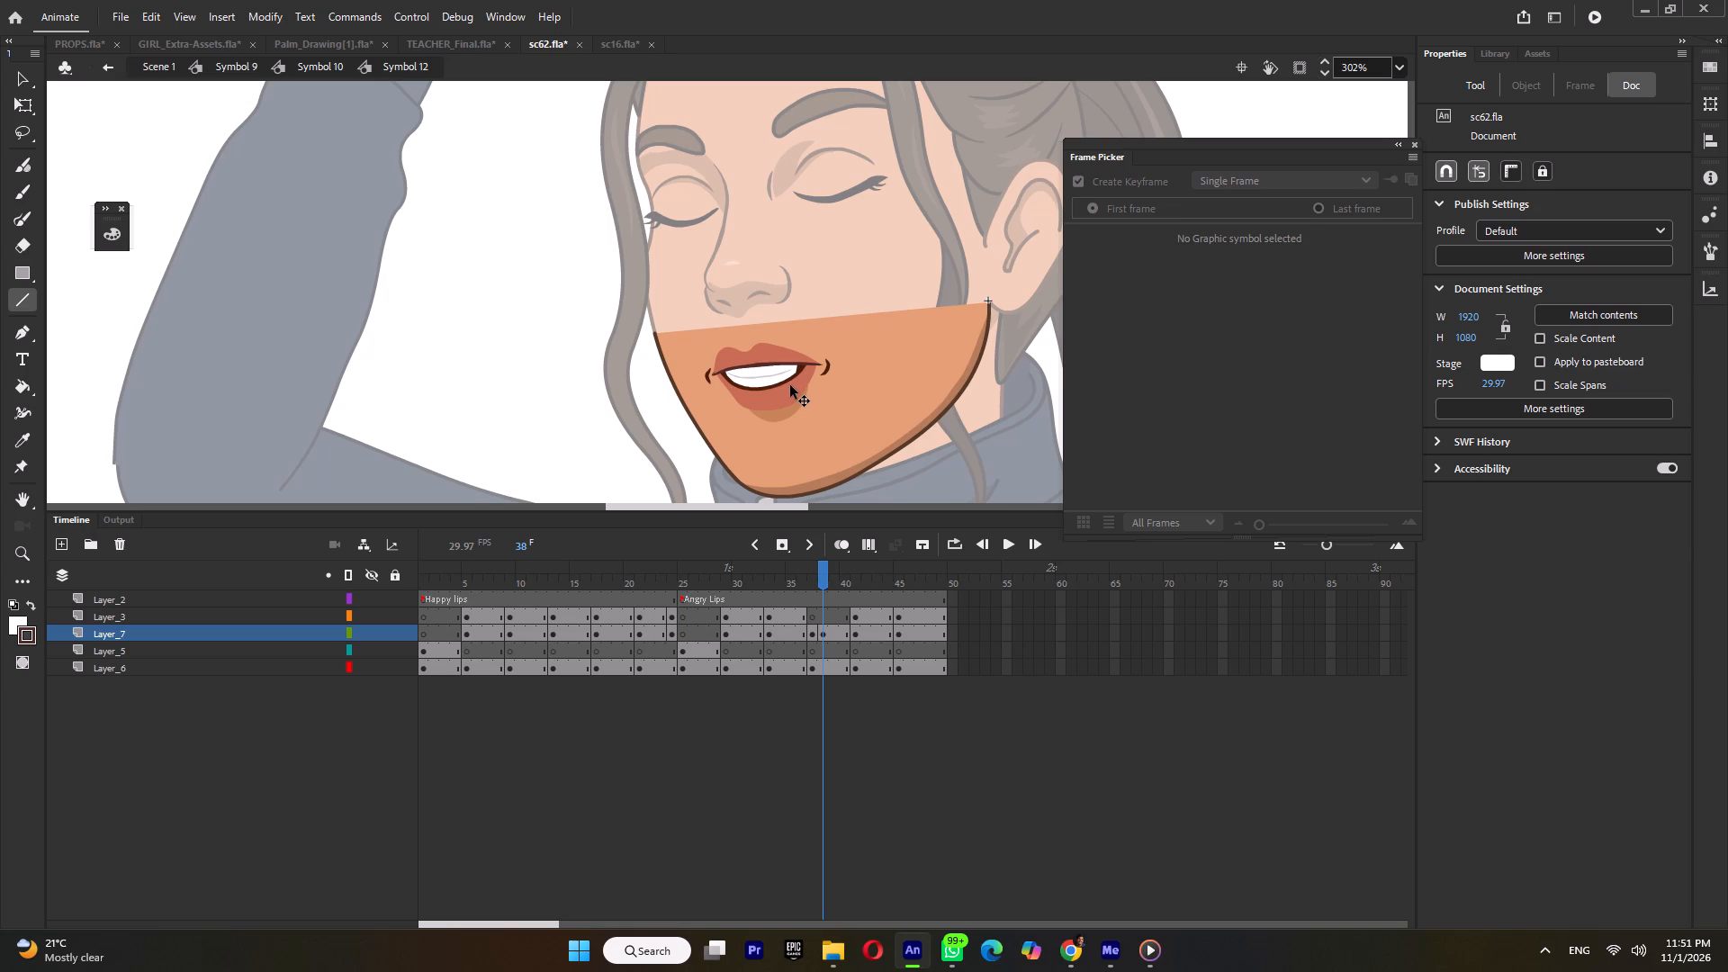
left_click(811, 580)
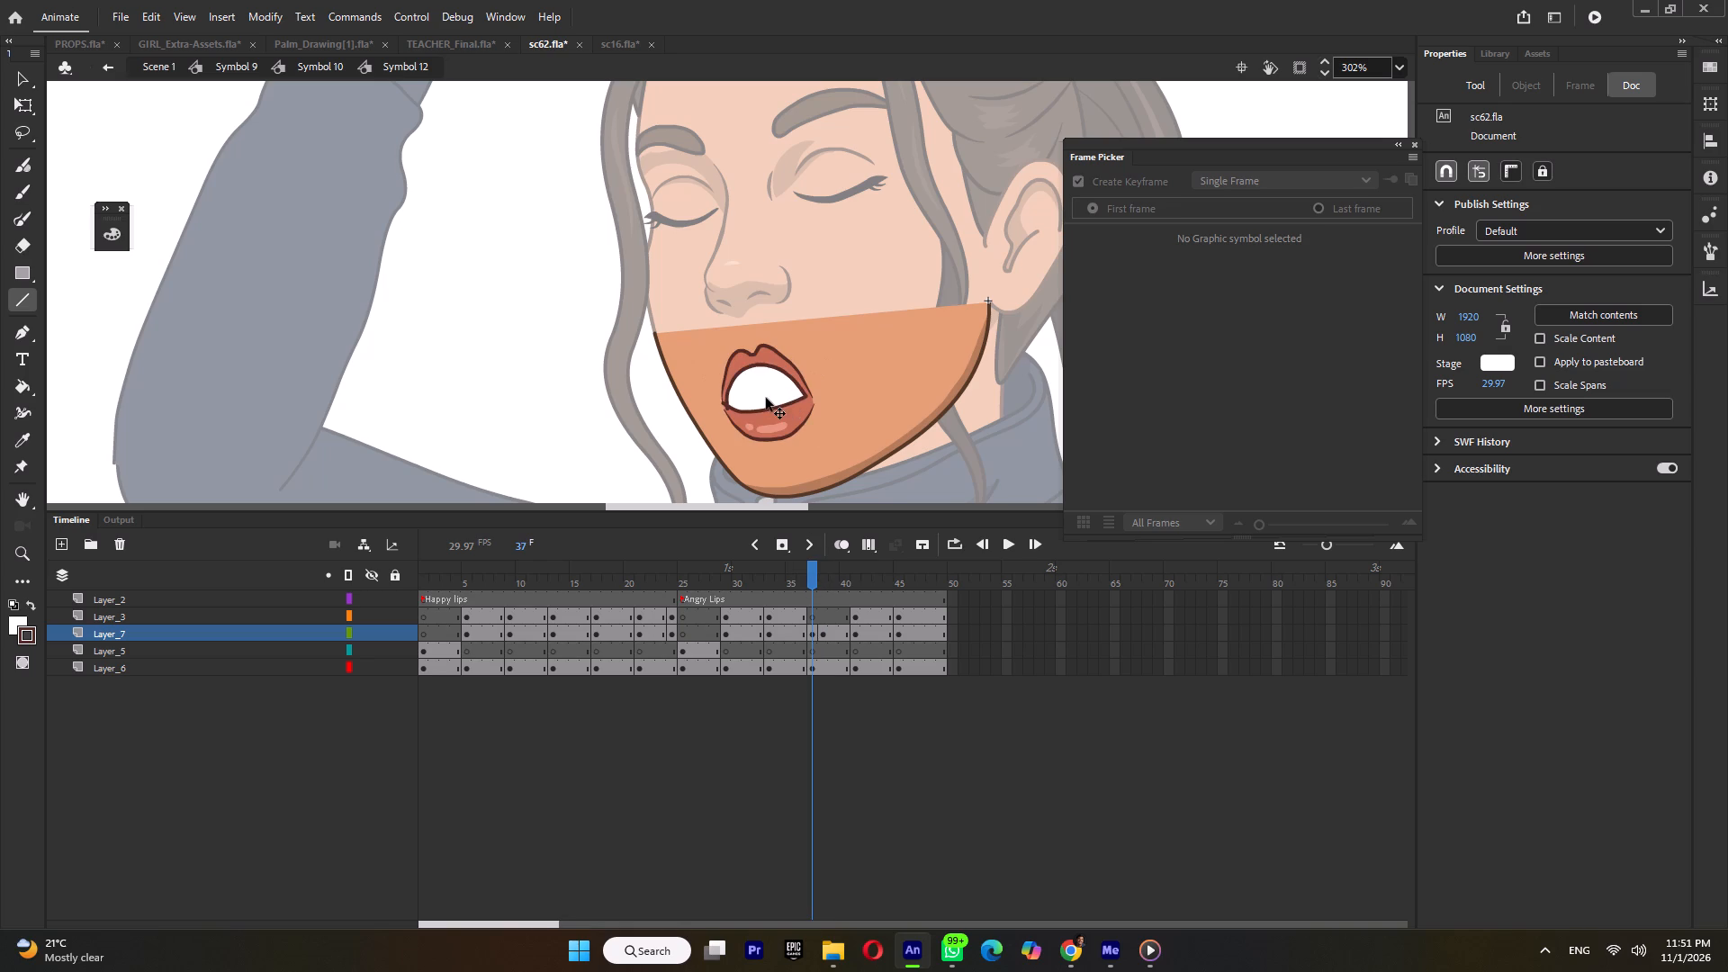
scroll(556, 400, "down", 11, "ctrl")
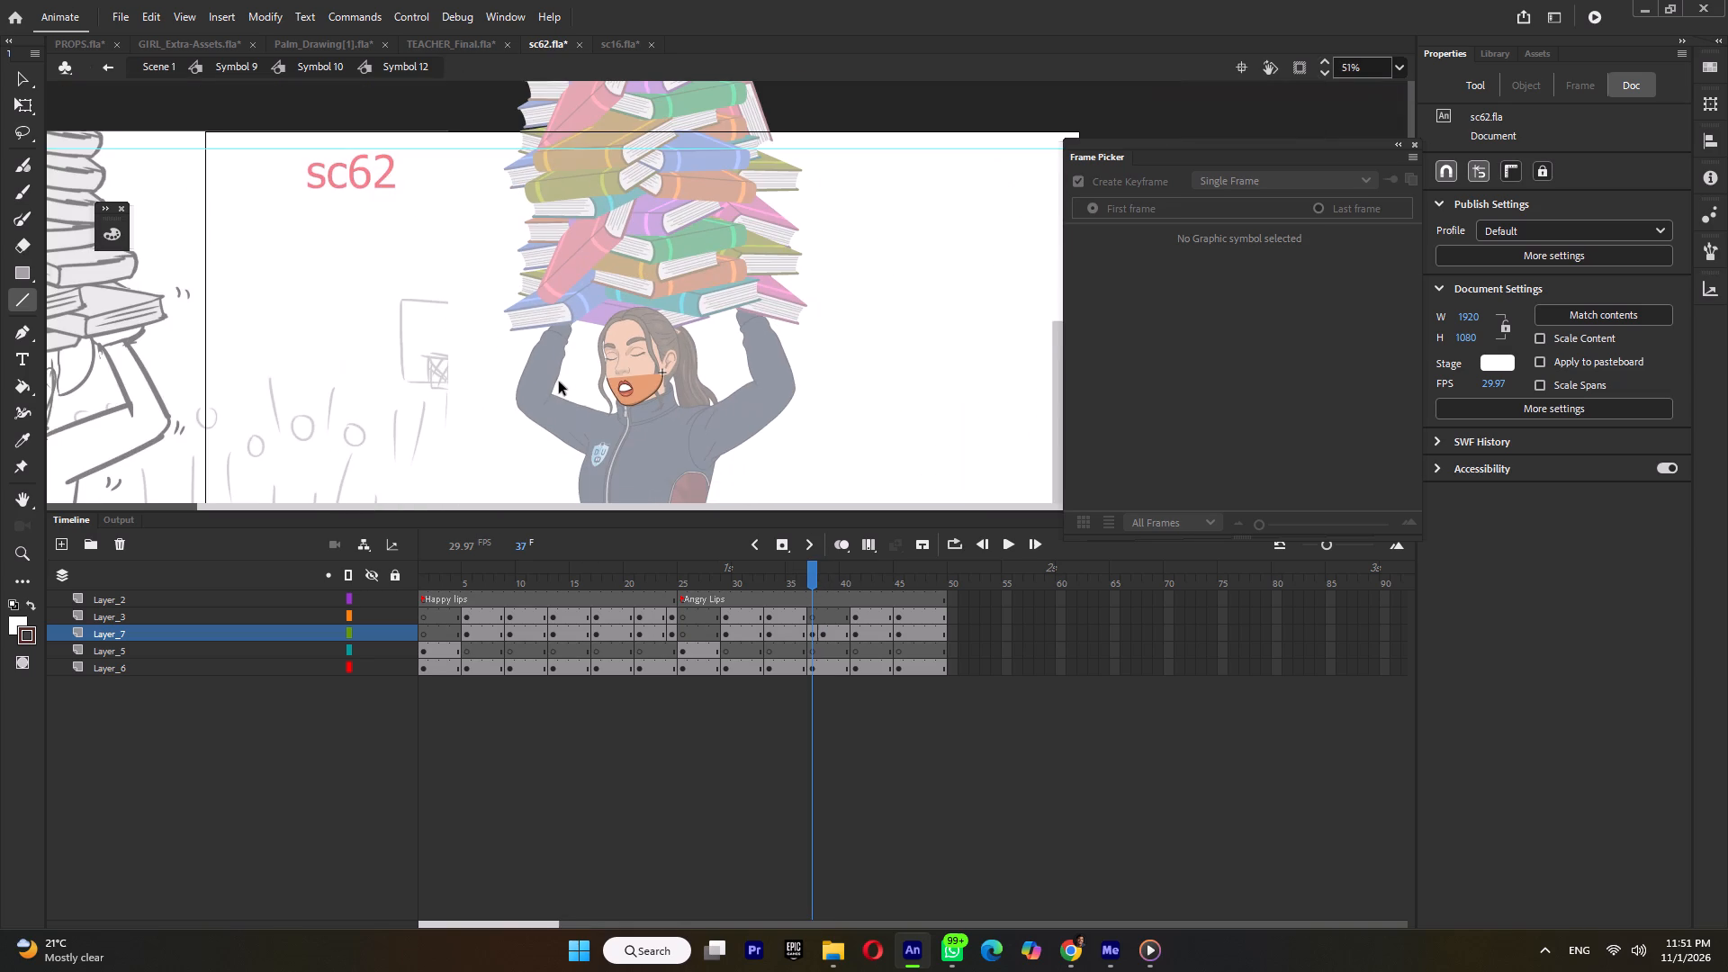
left_click(164, 63, "ctrl")
left_click(829, 423, "ctrl")
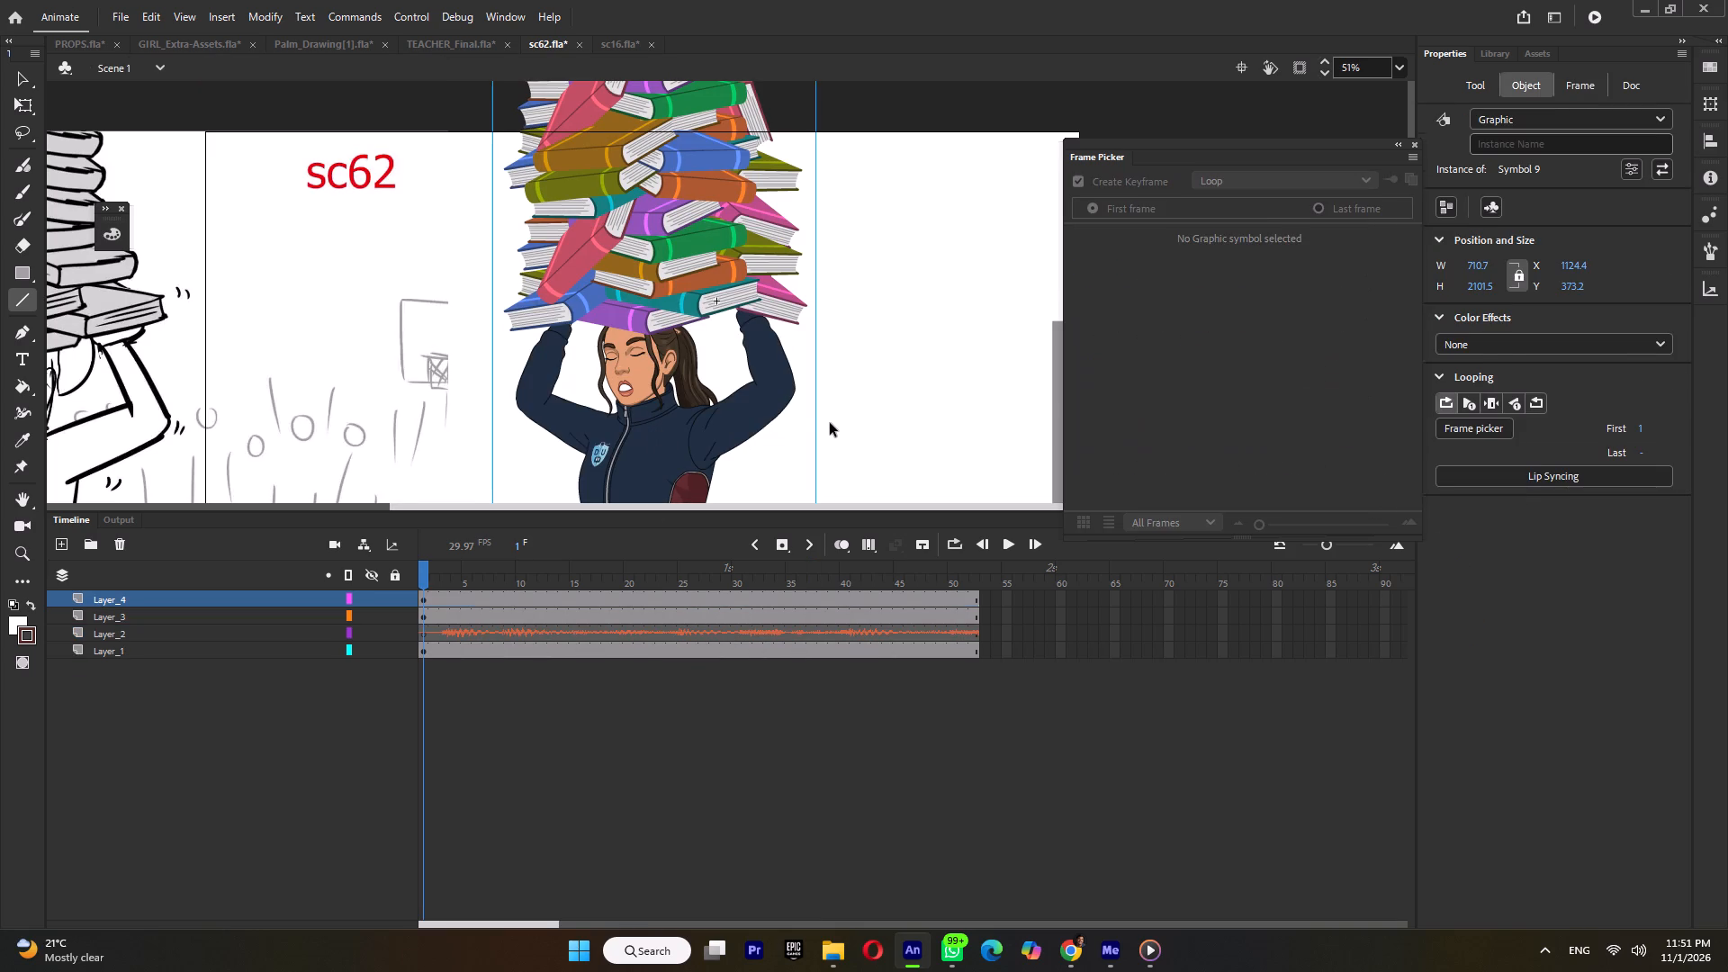
scroll(256, 412, "down", 1, "ctrl")
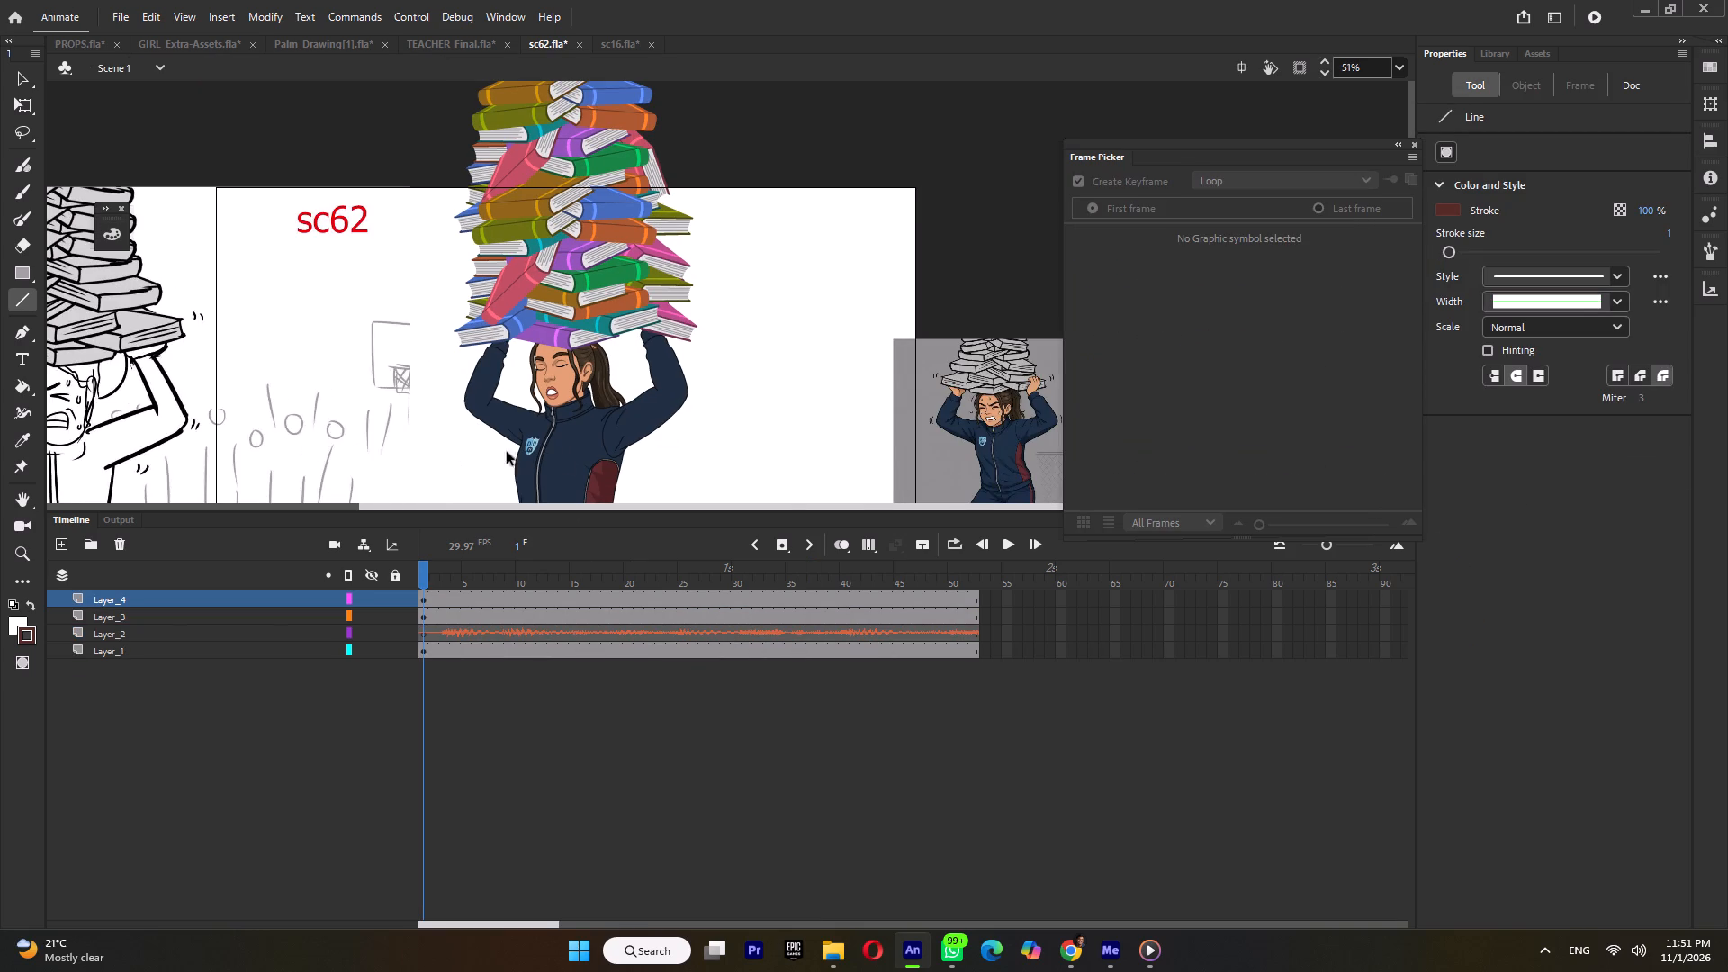
scroll(574, 448, "up", 5, "ctrl")
scroll(506, 283, "up", 3, "ctrl")
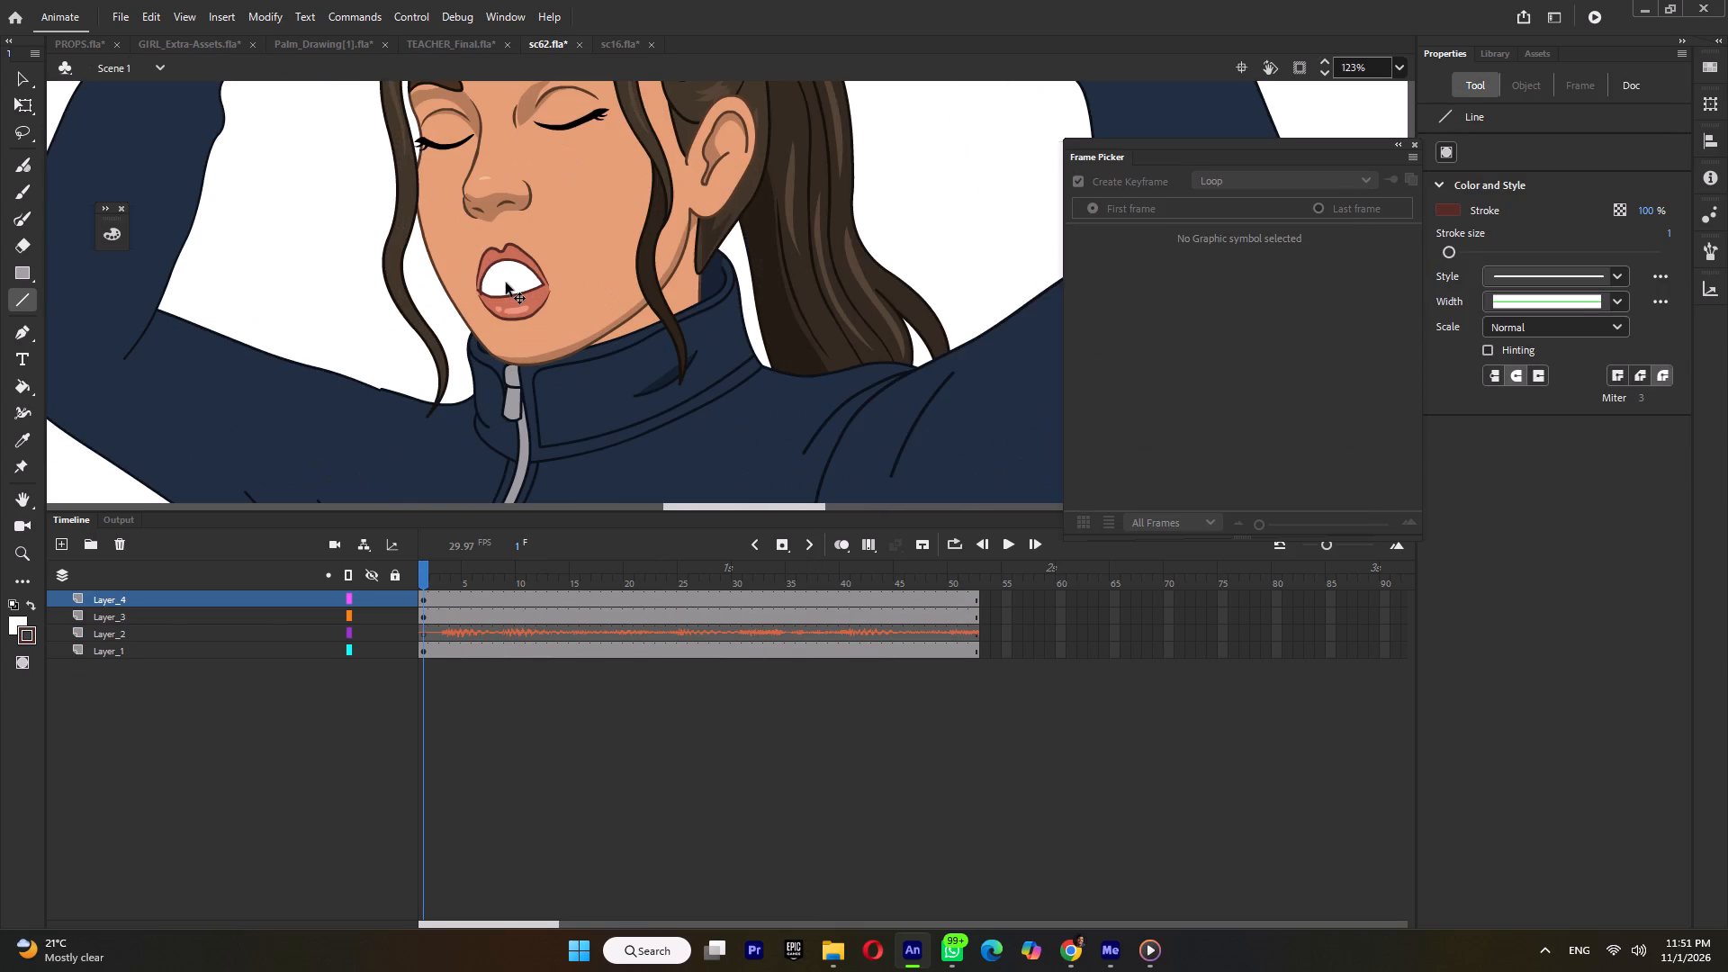
Inside the frame 37 mouth's lip group, reshape the upper edge of the mouth opening and smoothen its outline.
triple_click(507, 282, "ctrl")
left_click(507, 280, "ctrl")
double_click(515, 260, "ctrl")
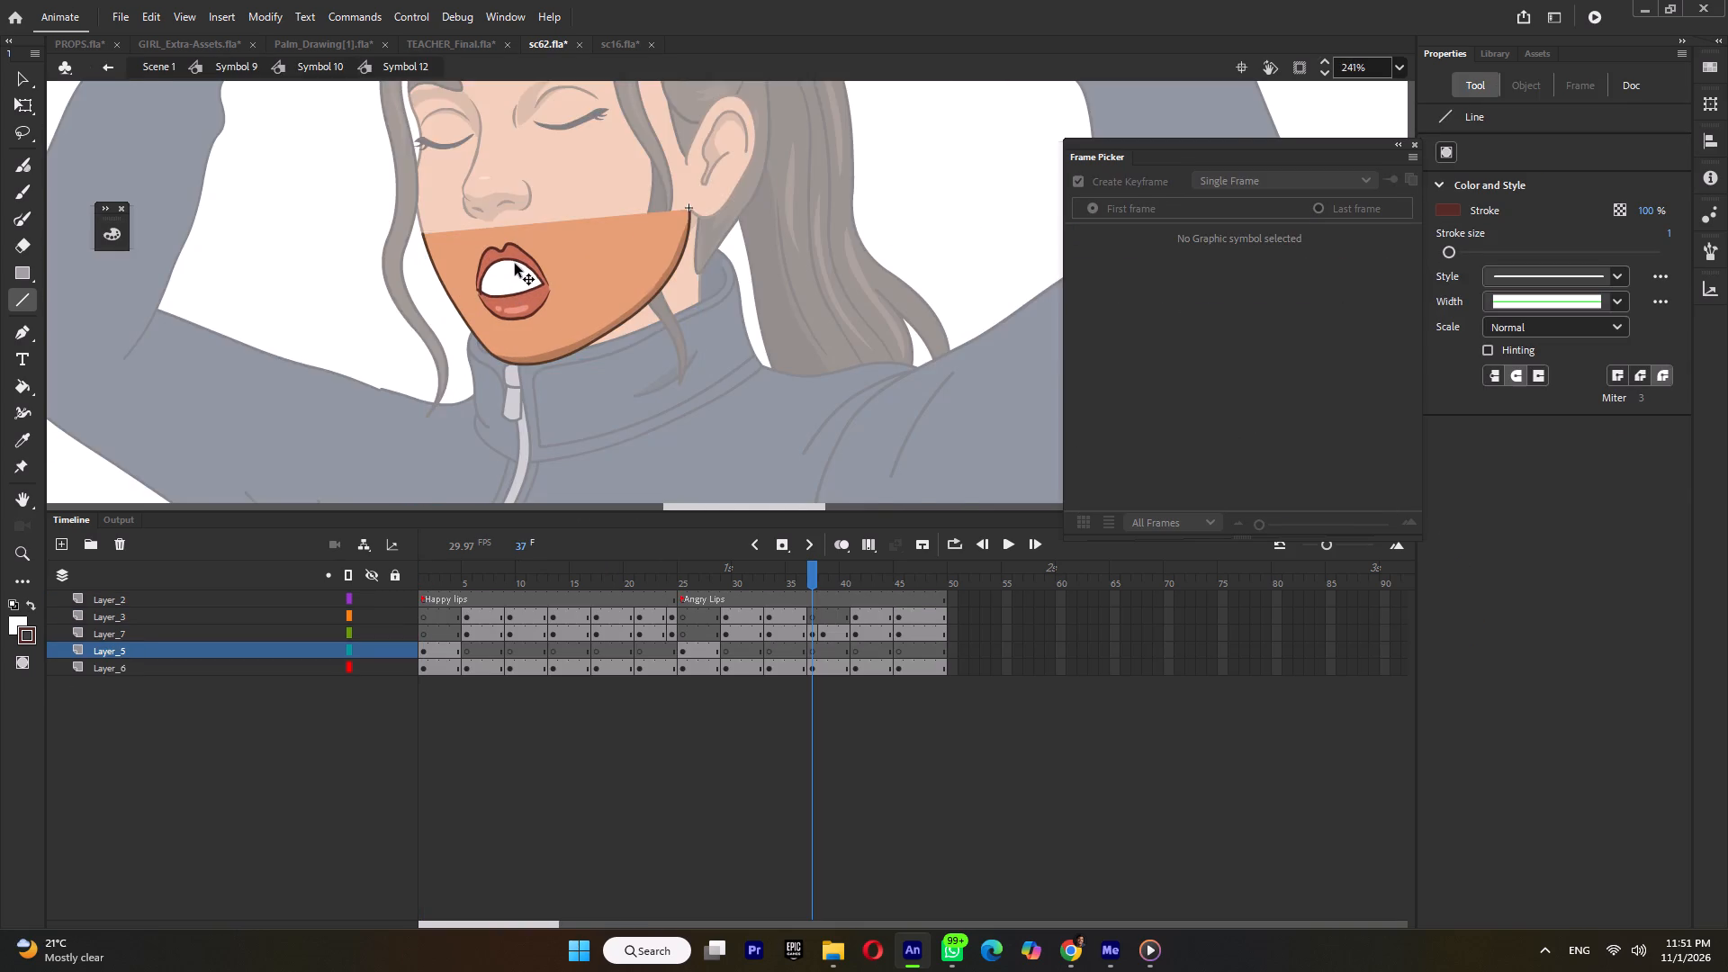
scroll(515, 264, "up", 4, "ctrl")
double_click(516, 262, "ctrl")
double_click(492, 259, "ctrl")
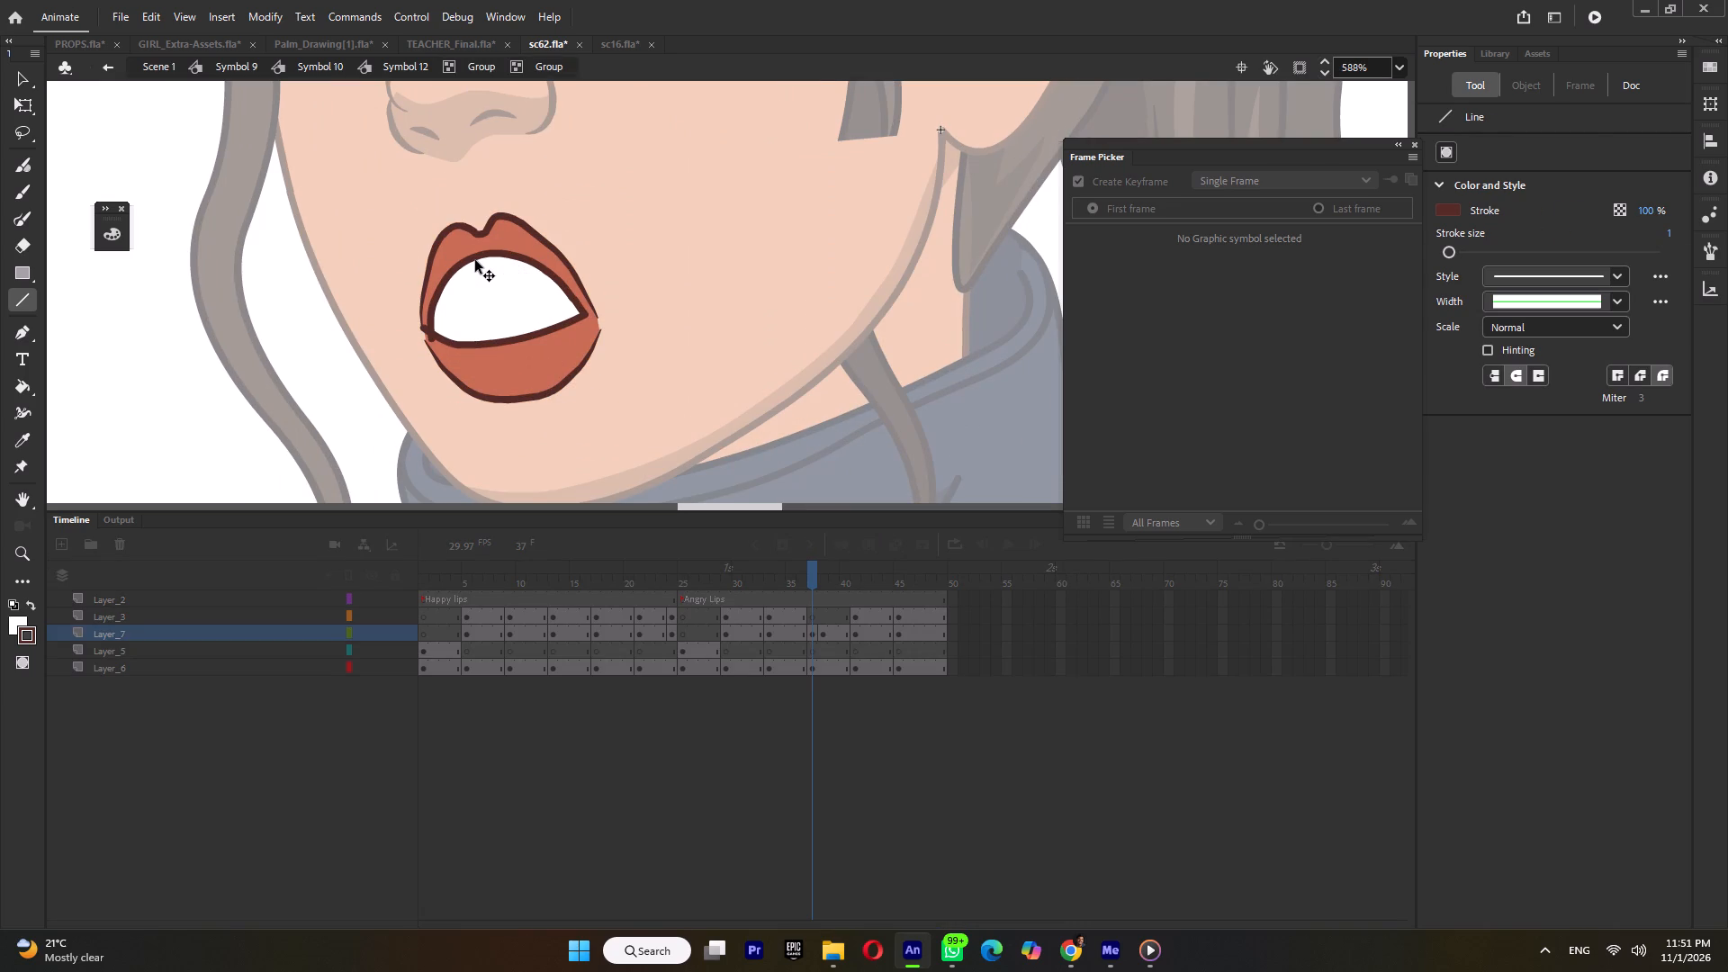
double_click(475, 260, "ctrl")
left_click(484, 244, "ctrl")
left_click(640, 217, "ctrl")
left_click_drag(487, 253, 501, 253, "ctrl")
left_click(523, 260, "ctrl")
left_click(527, 258, "ctrl")
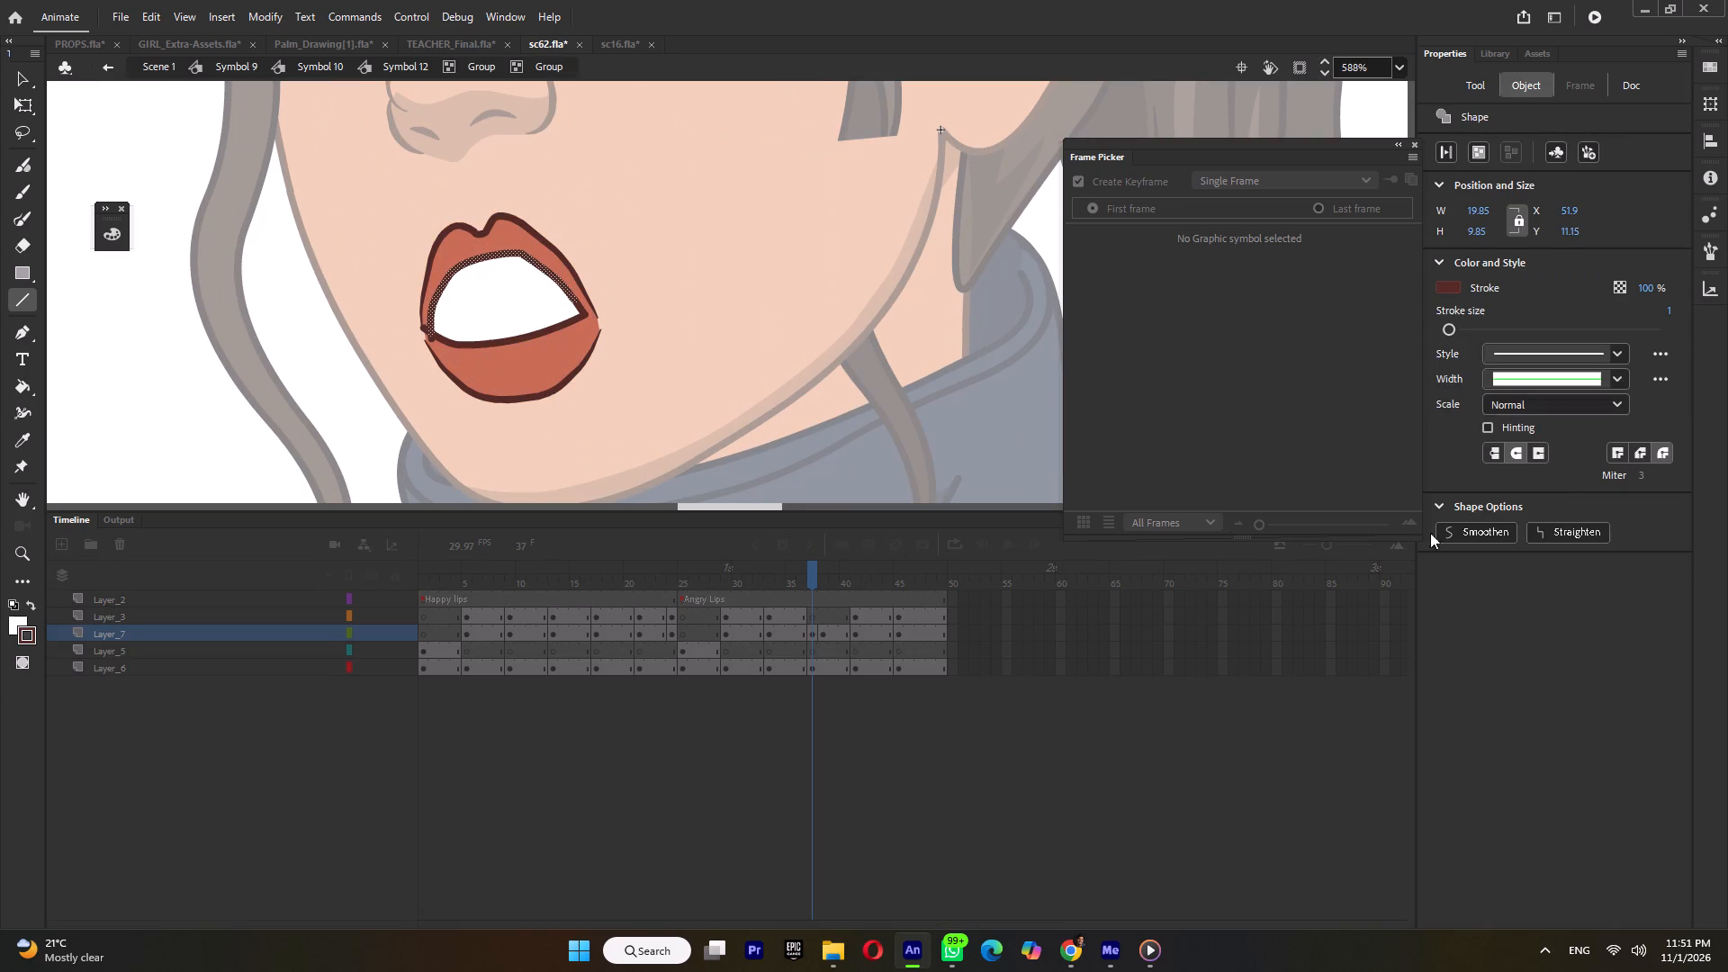
triple_click(1494, 539, "ctrl")
double_click(1492, 536, "ctrl")
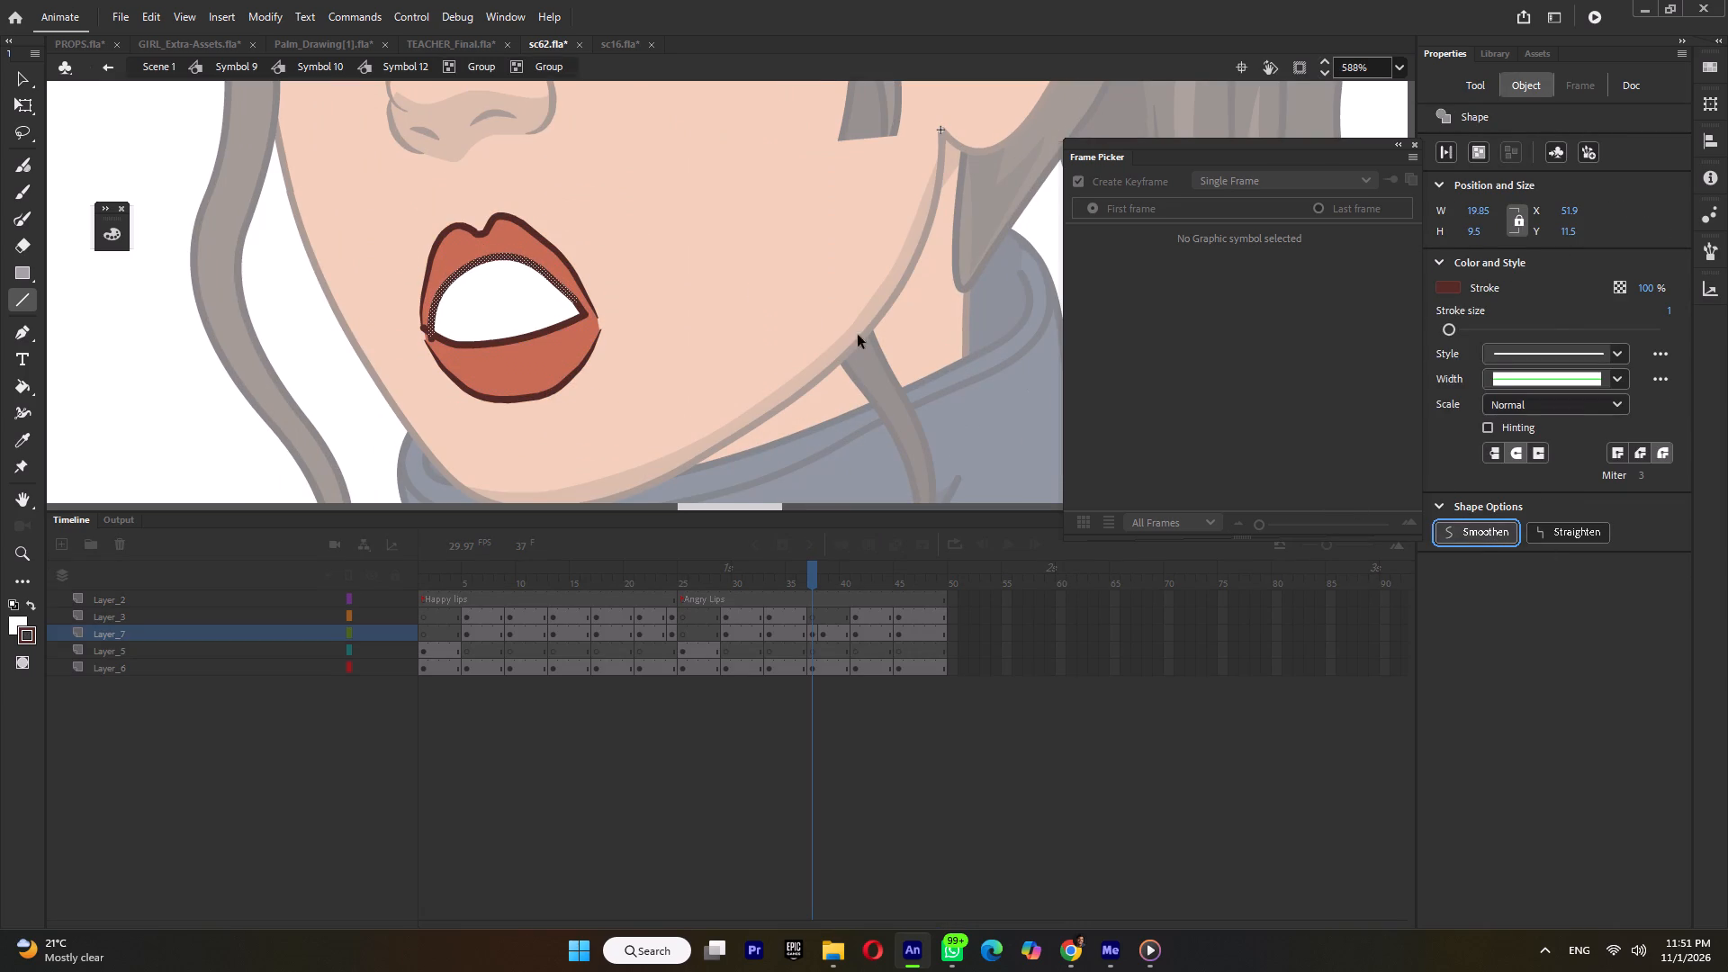
left_click(751, 283, "ctrl")
left_click(533, 268, "ctrl")
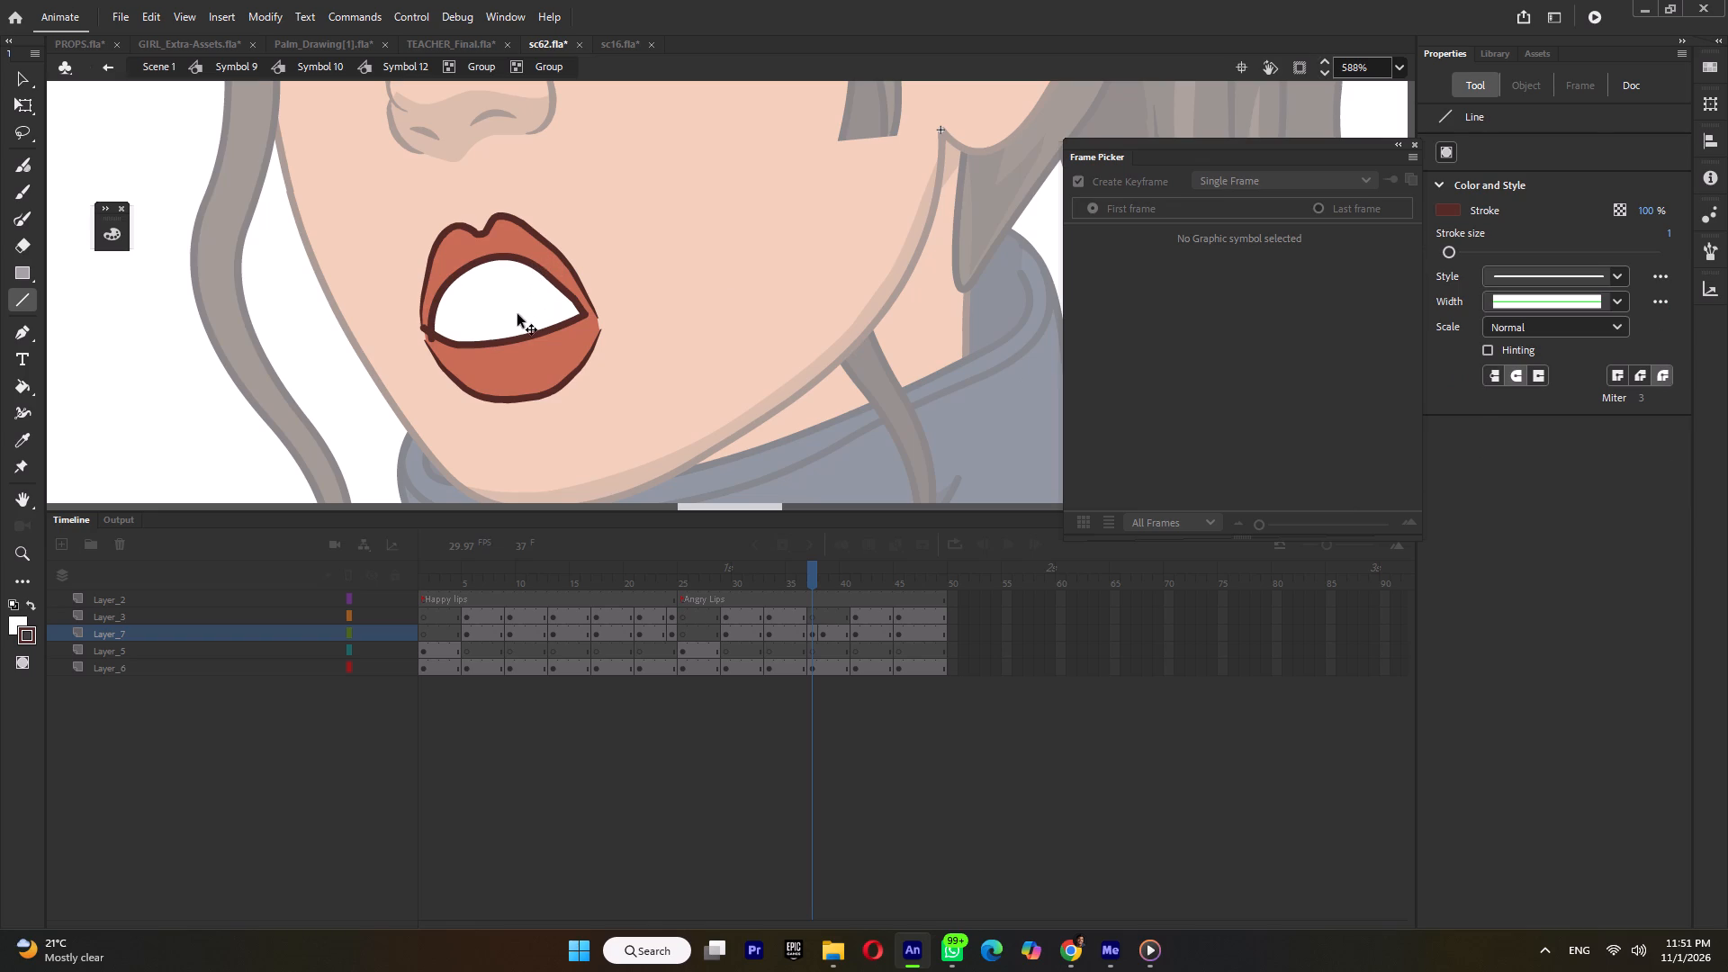
Group the white teeth fill with its surrounding upper and lower outlines.
left_click(514, 312, "ctrl+shift")
left_click(514, 340, "ctrl+shift")
left_click(579, 307, "ctrl+shift")
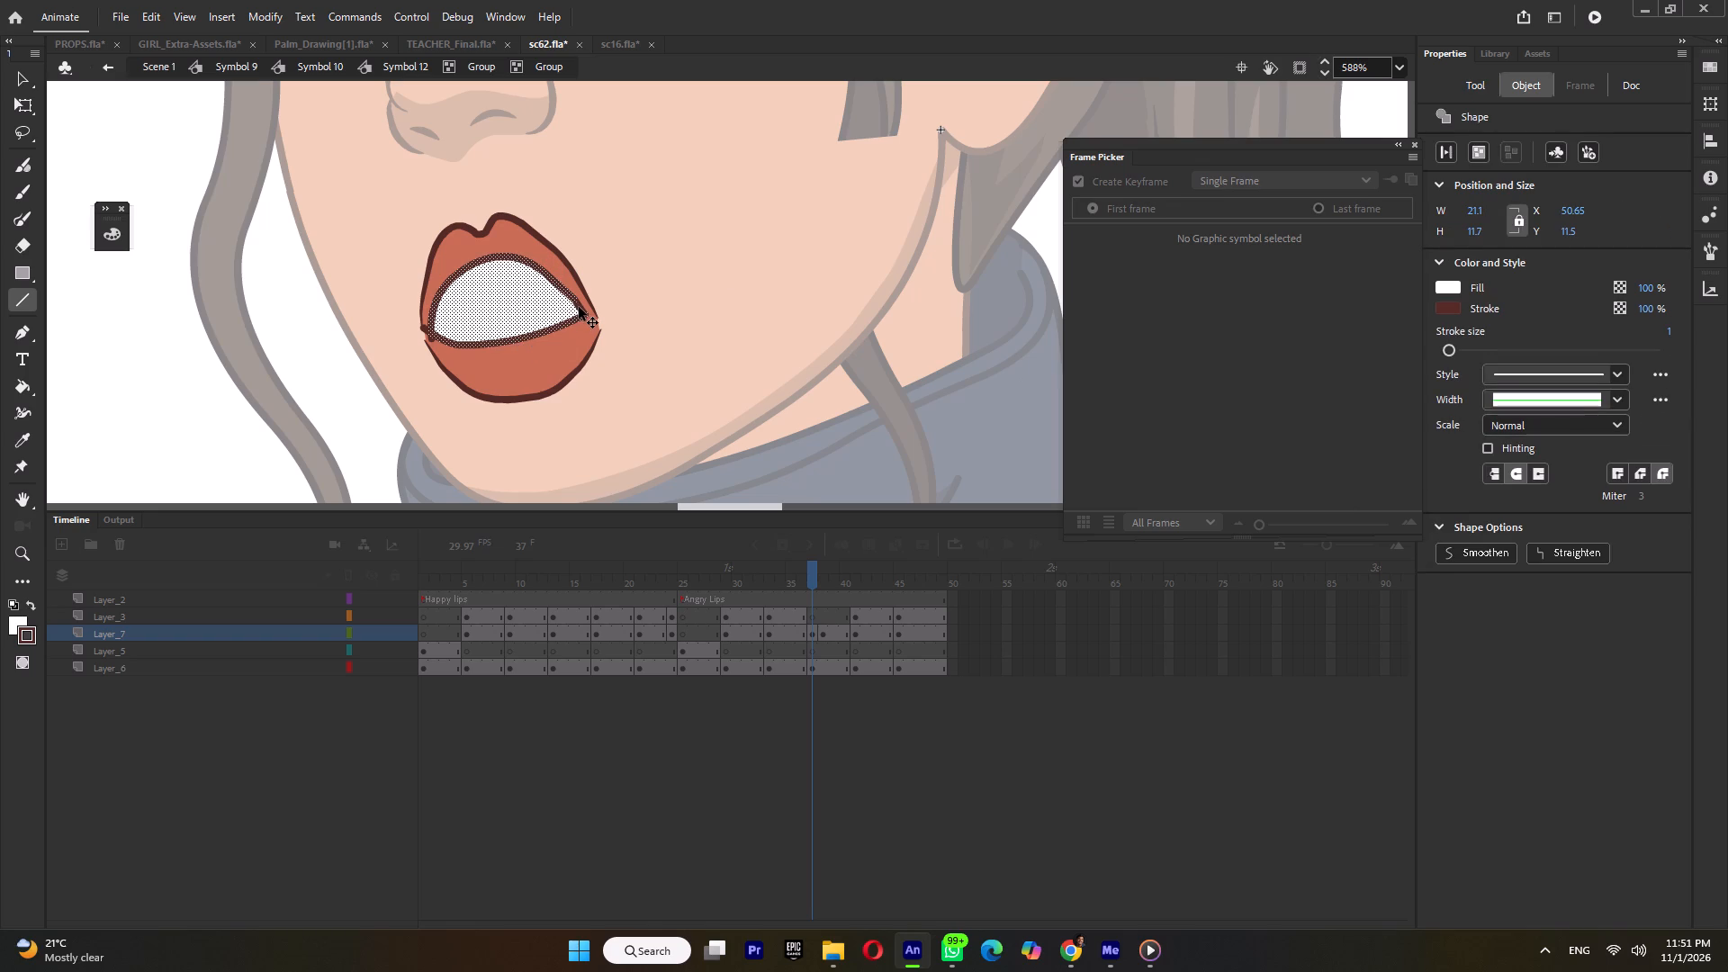
key("ctrl+g")
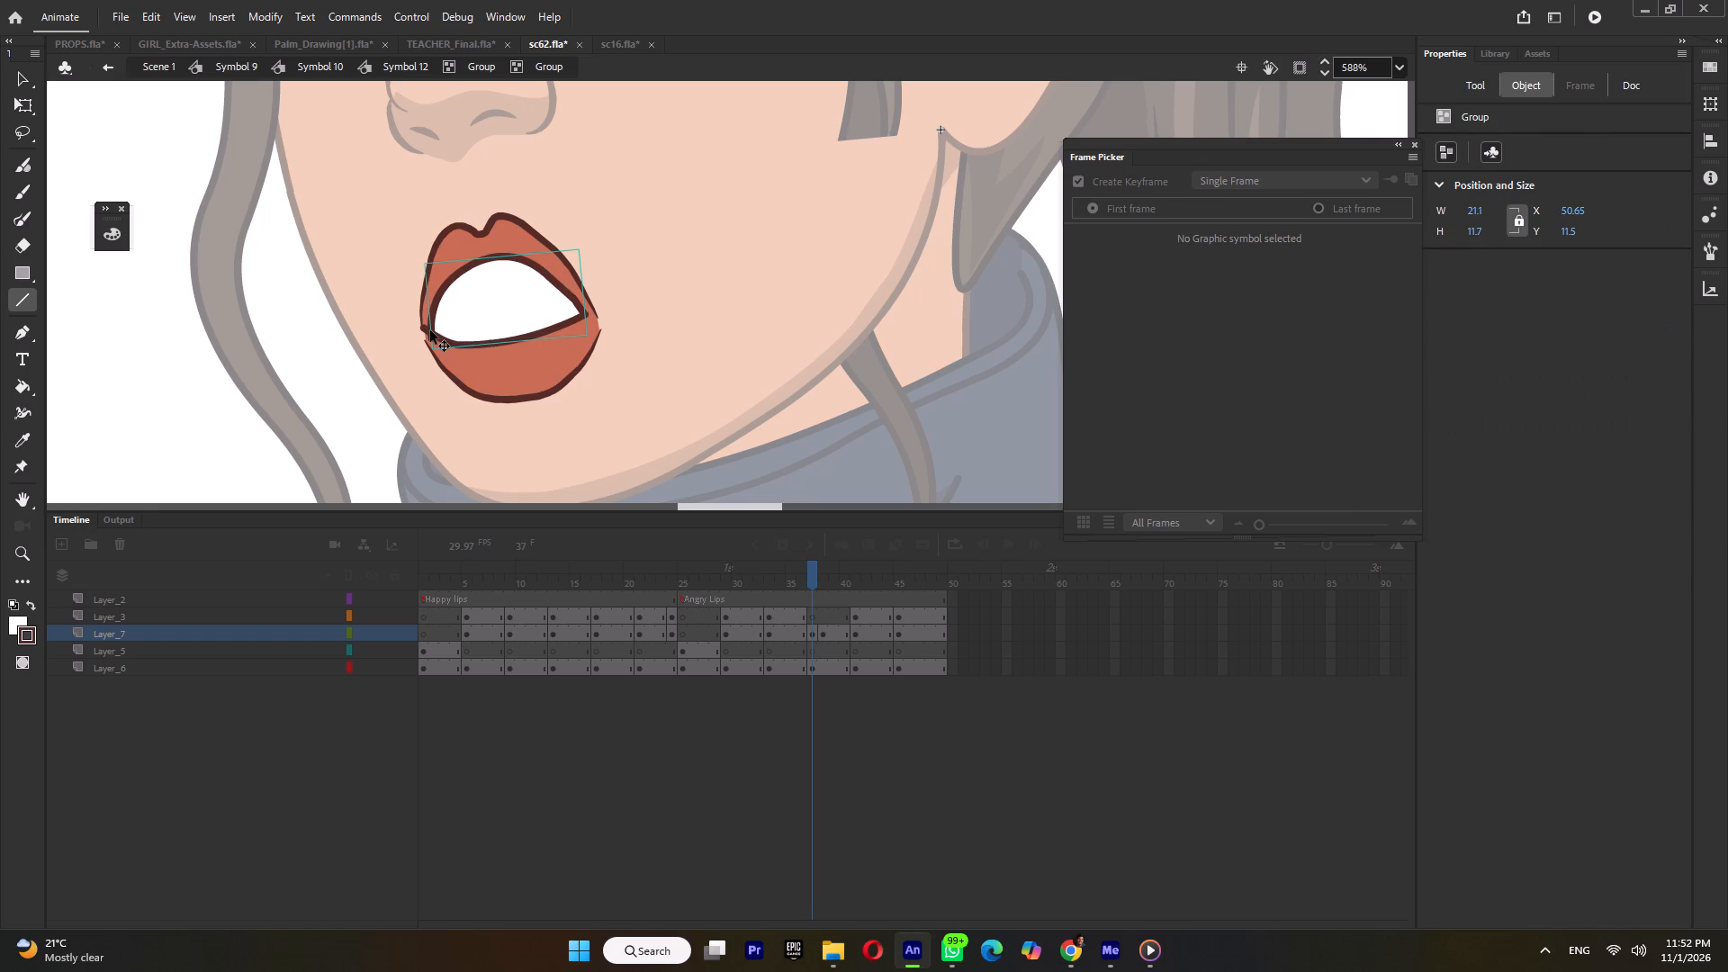
Delete the two short leftover line segments at the left corner of the mouth, outside the teeth group.
left_click(425, 329, "ctrl")
key("Delete")
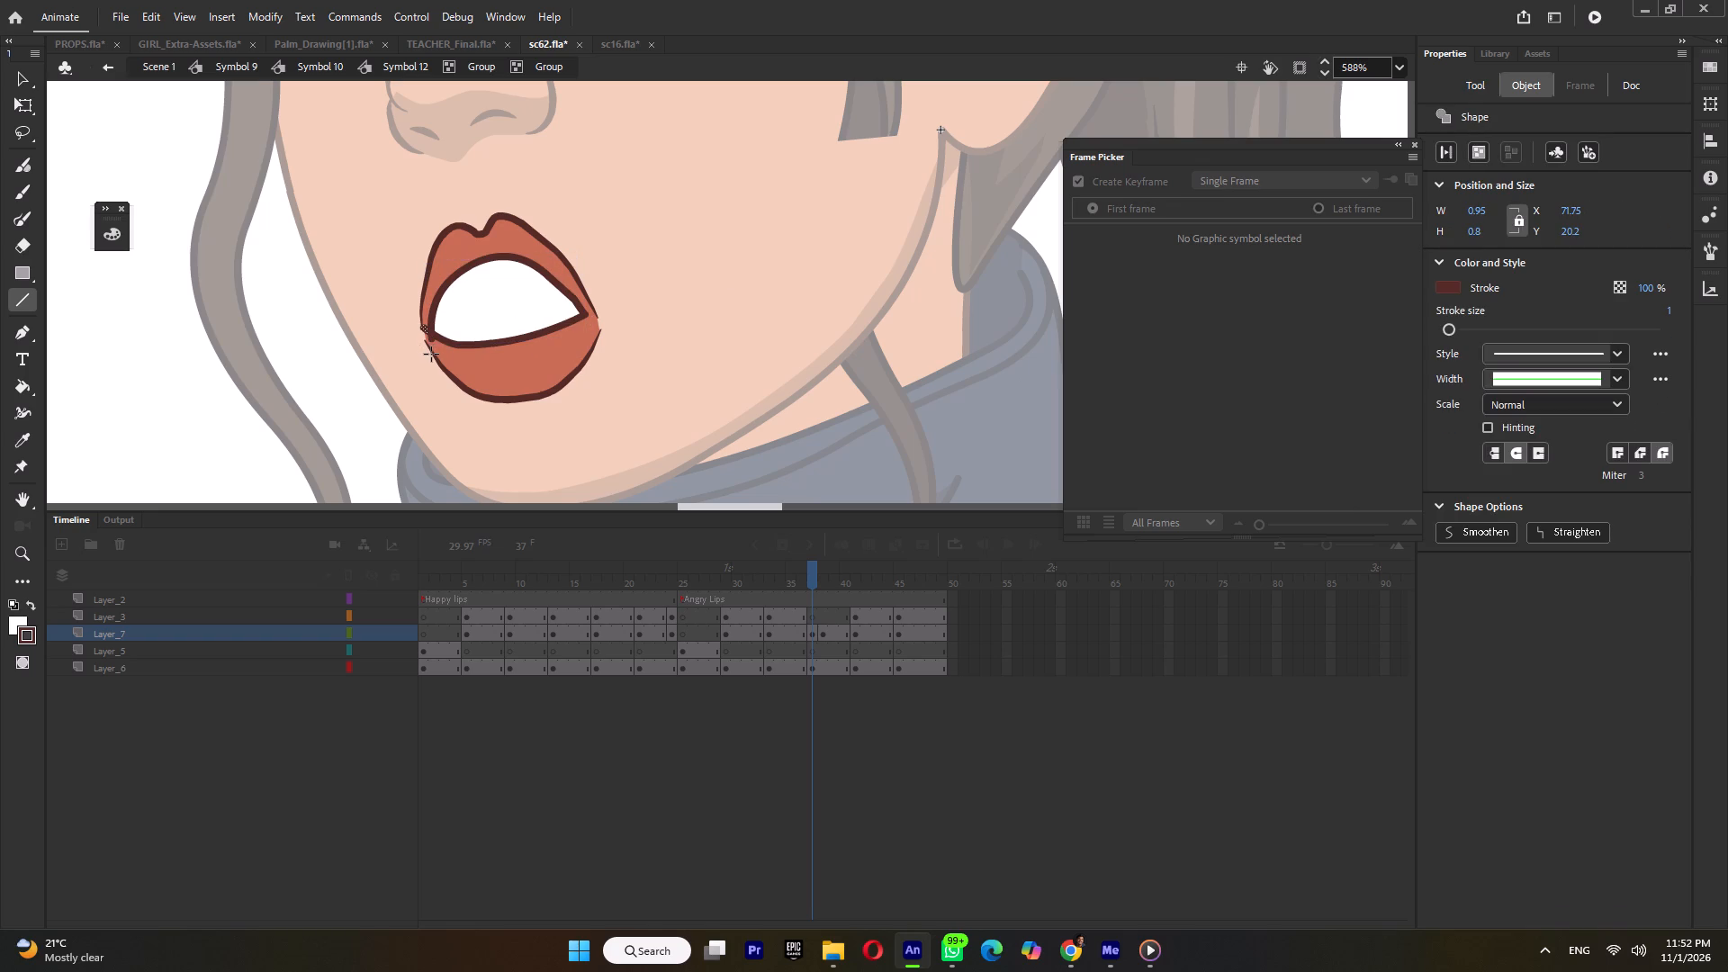
left_click(429, 342, "ctrl")
left_click(431, 336, "ctrl")
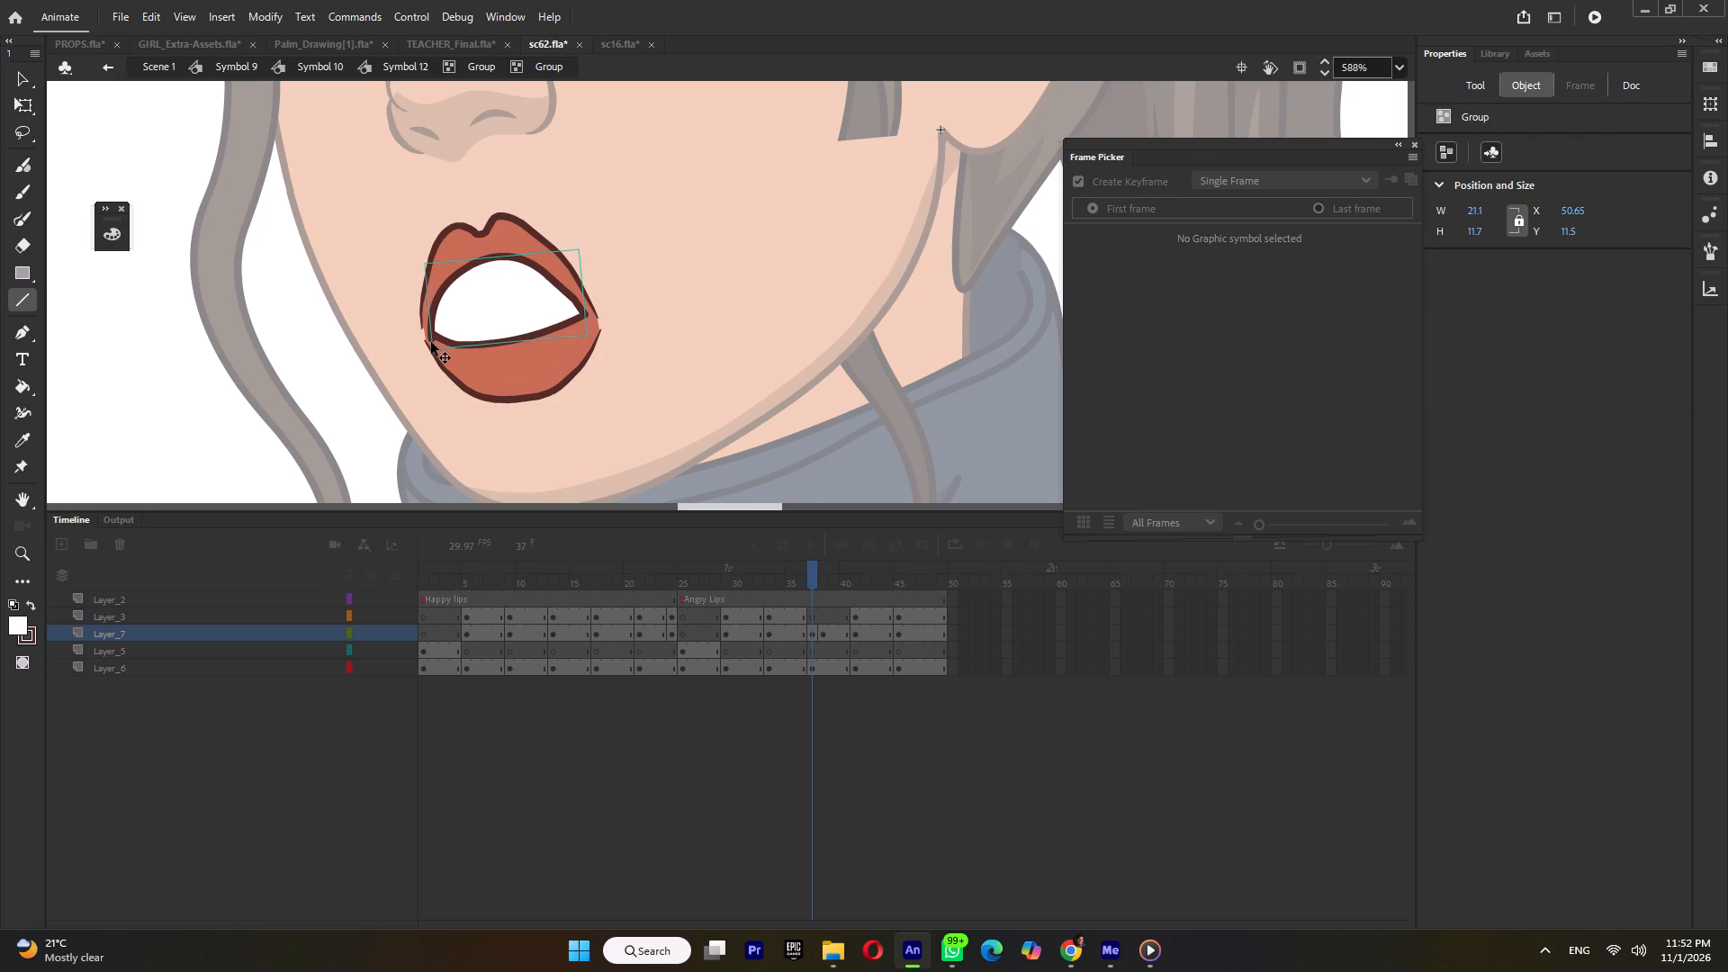
left_click(431, 342, "ctrl")
left_click(427, 338, "ctrl")
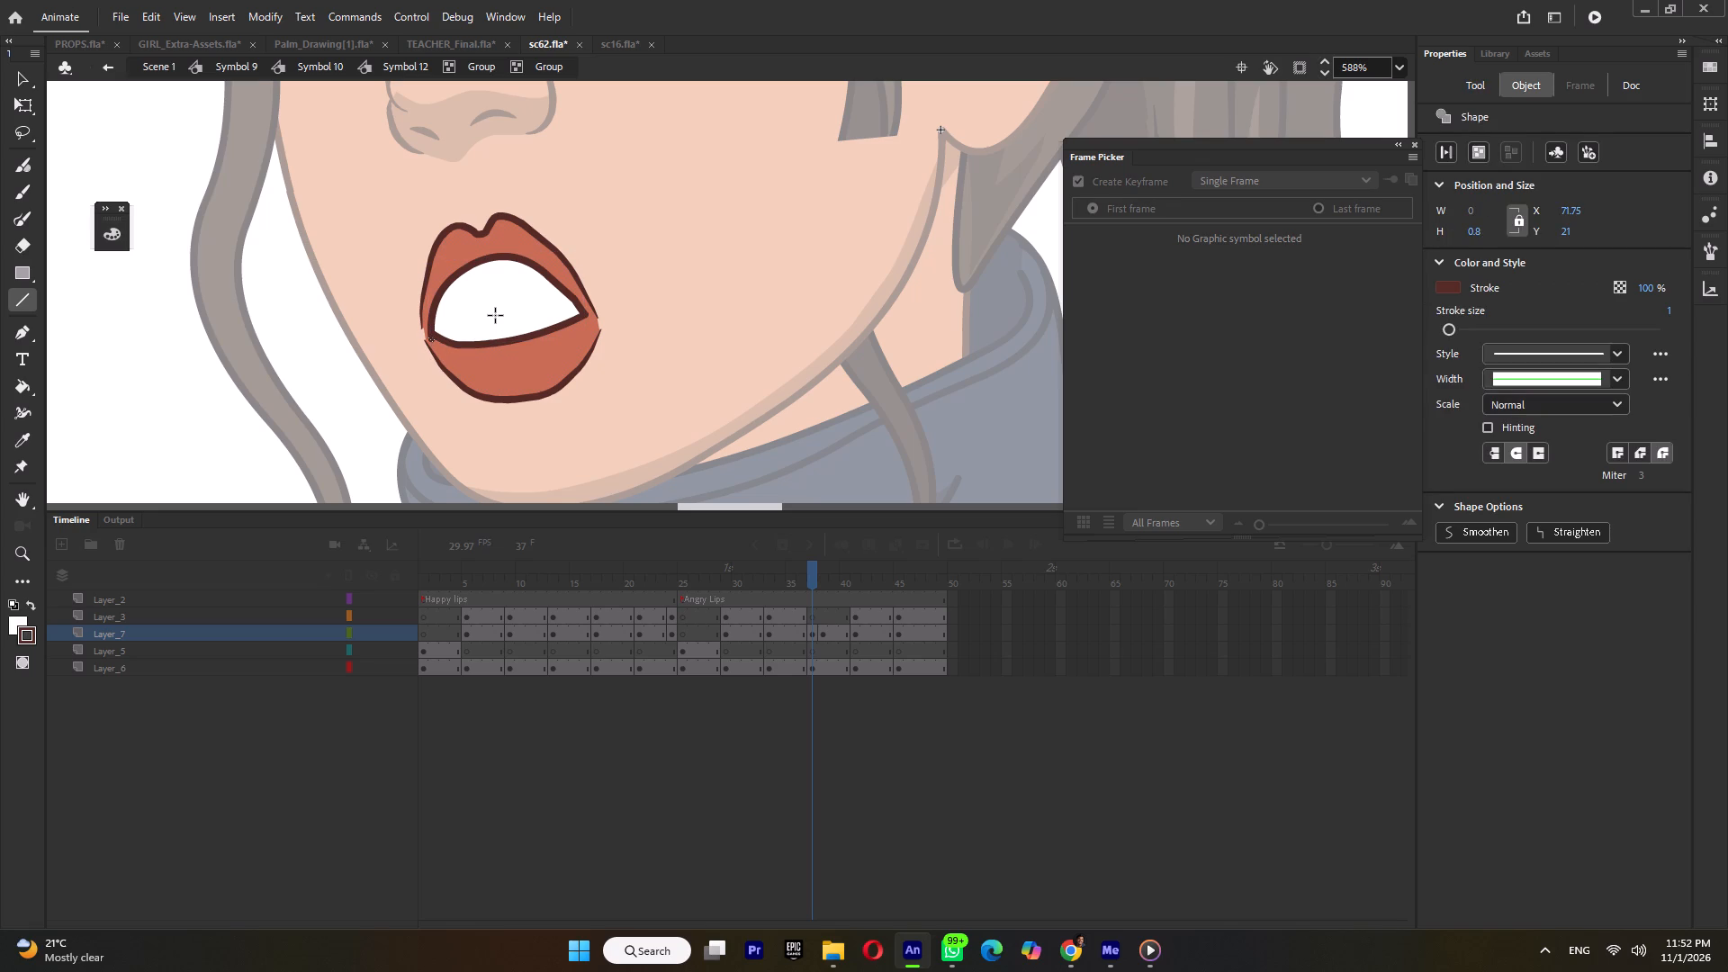
key("Delete")
Inside the teeth group, flatten the curve of the upper outline towards the left corner of the mouth.
left_click(501, 305, "ctrl")
left_click(501, 305, "ctrl")
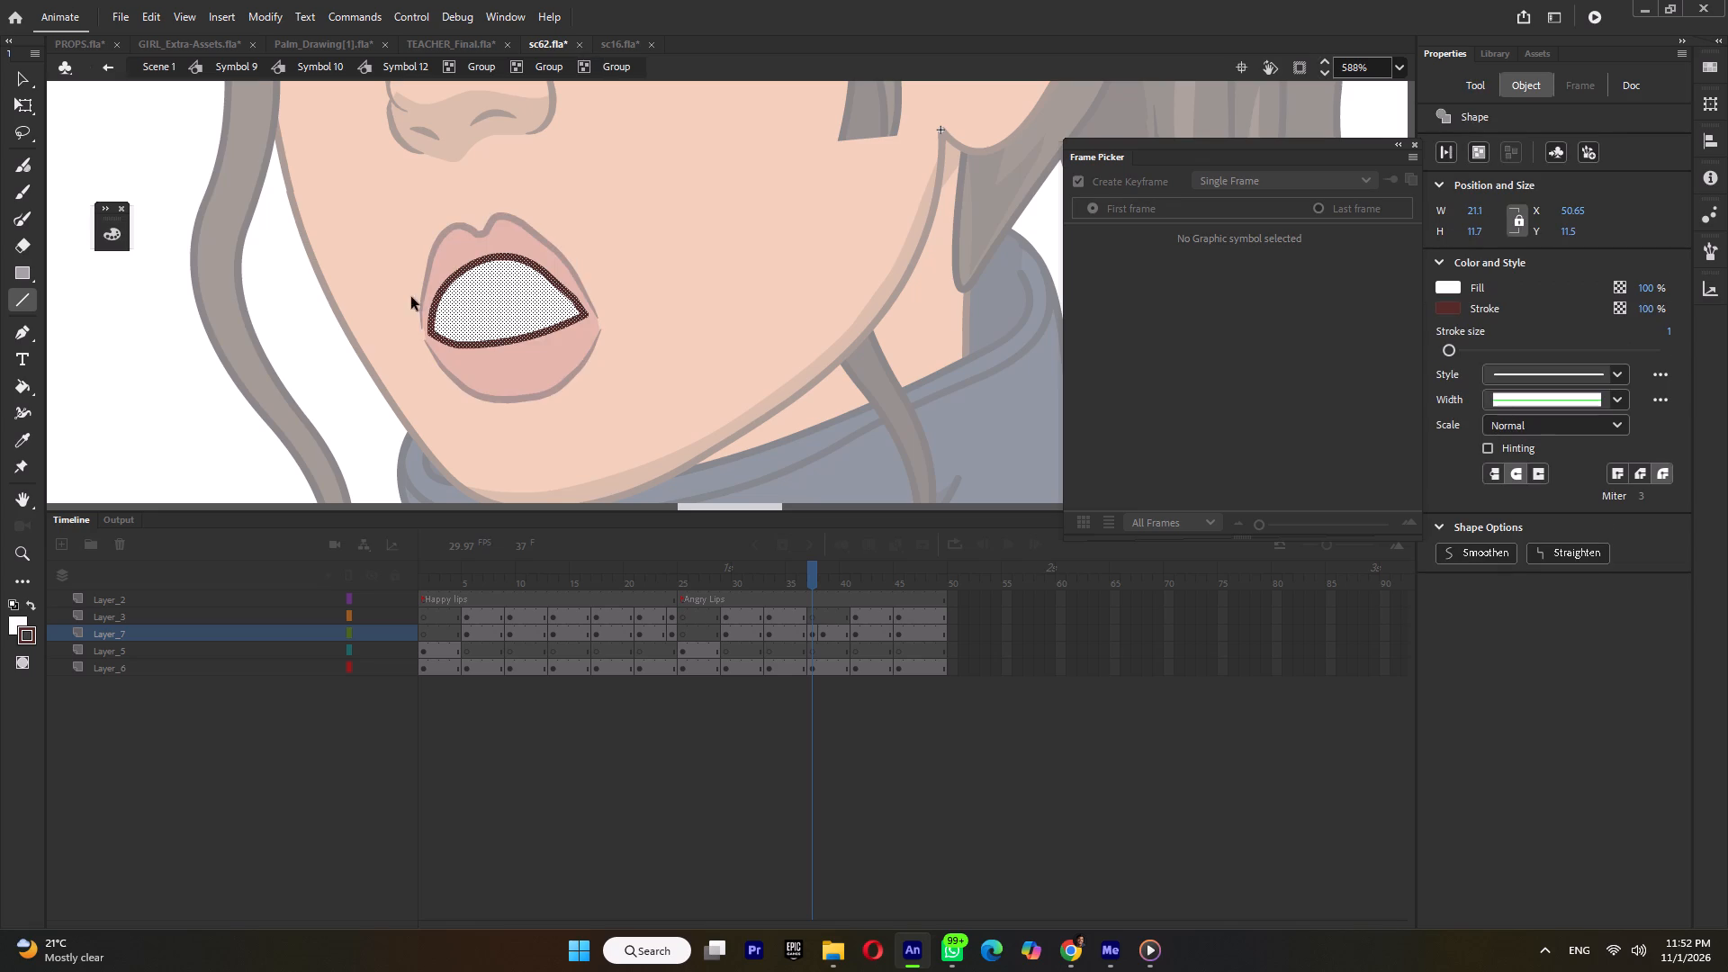
left_click(411, 297, "ctrl")
left_click_drag(439, 298, 447, 296, "ctrl")
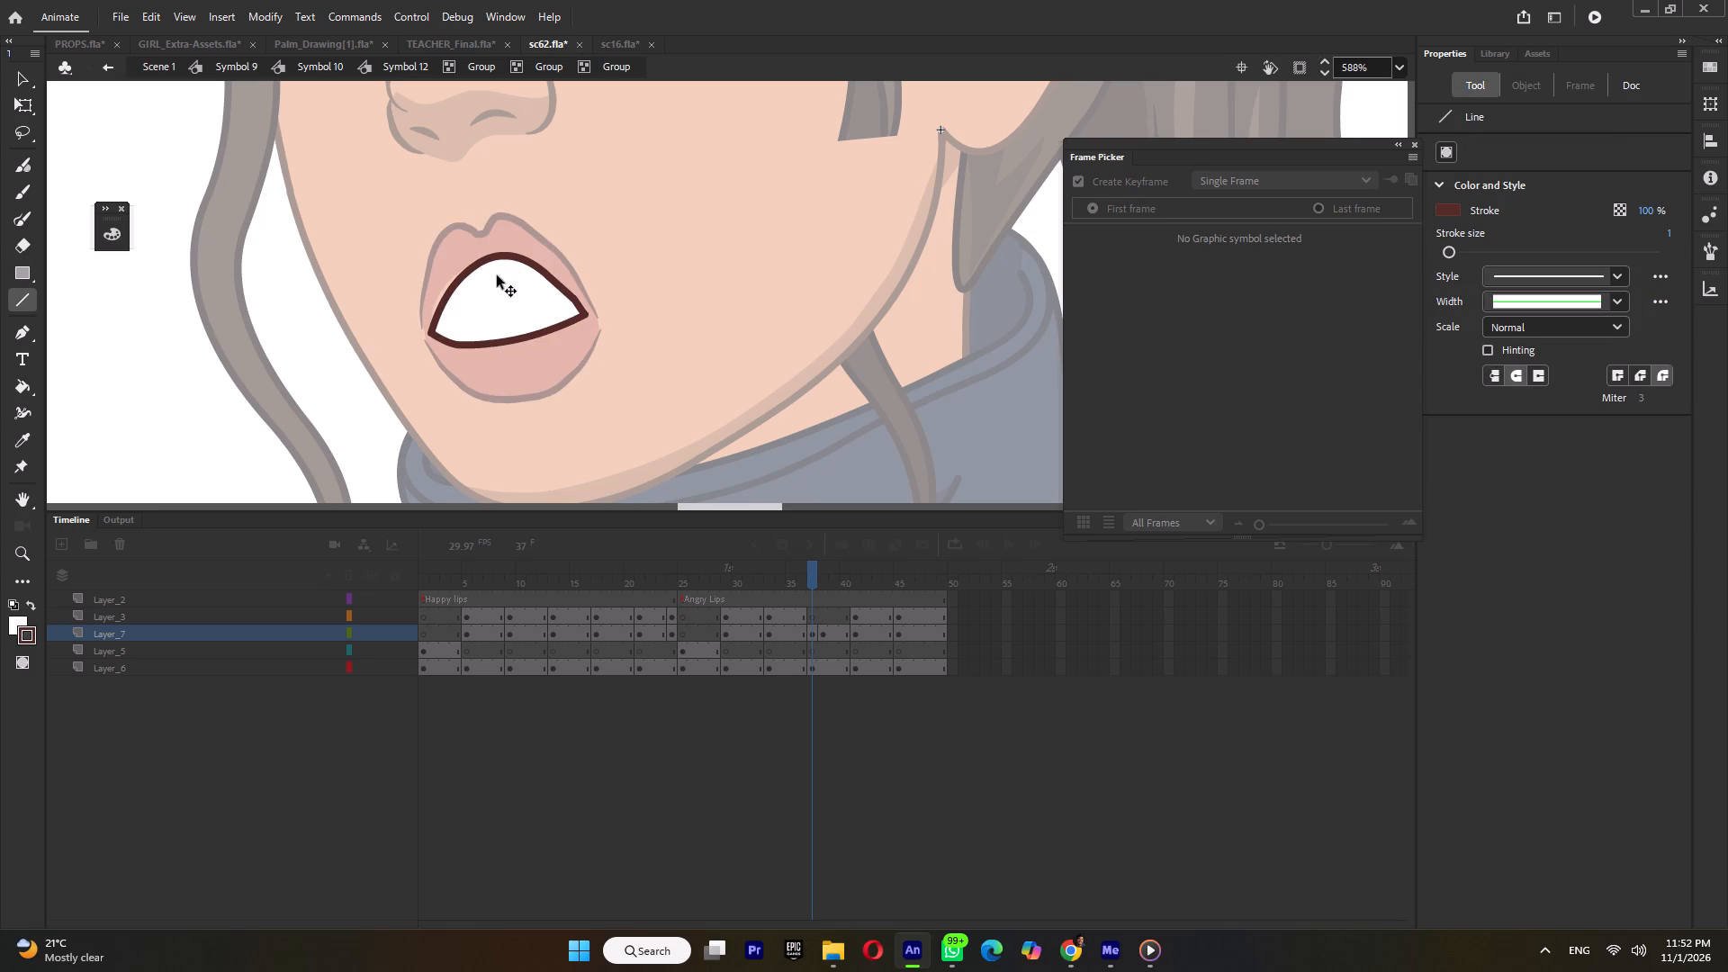
left_click(533, 268, "ctrl")
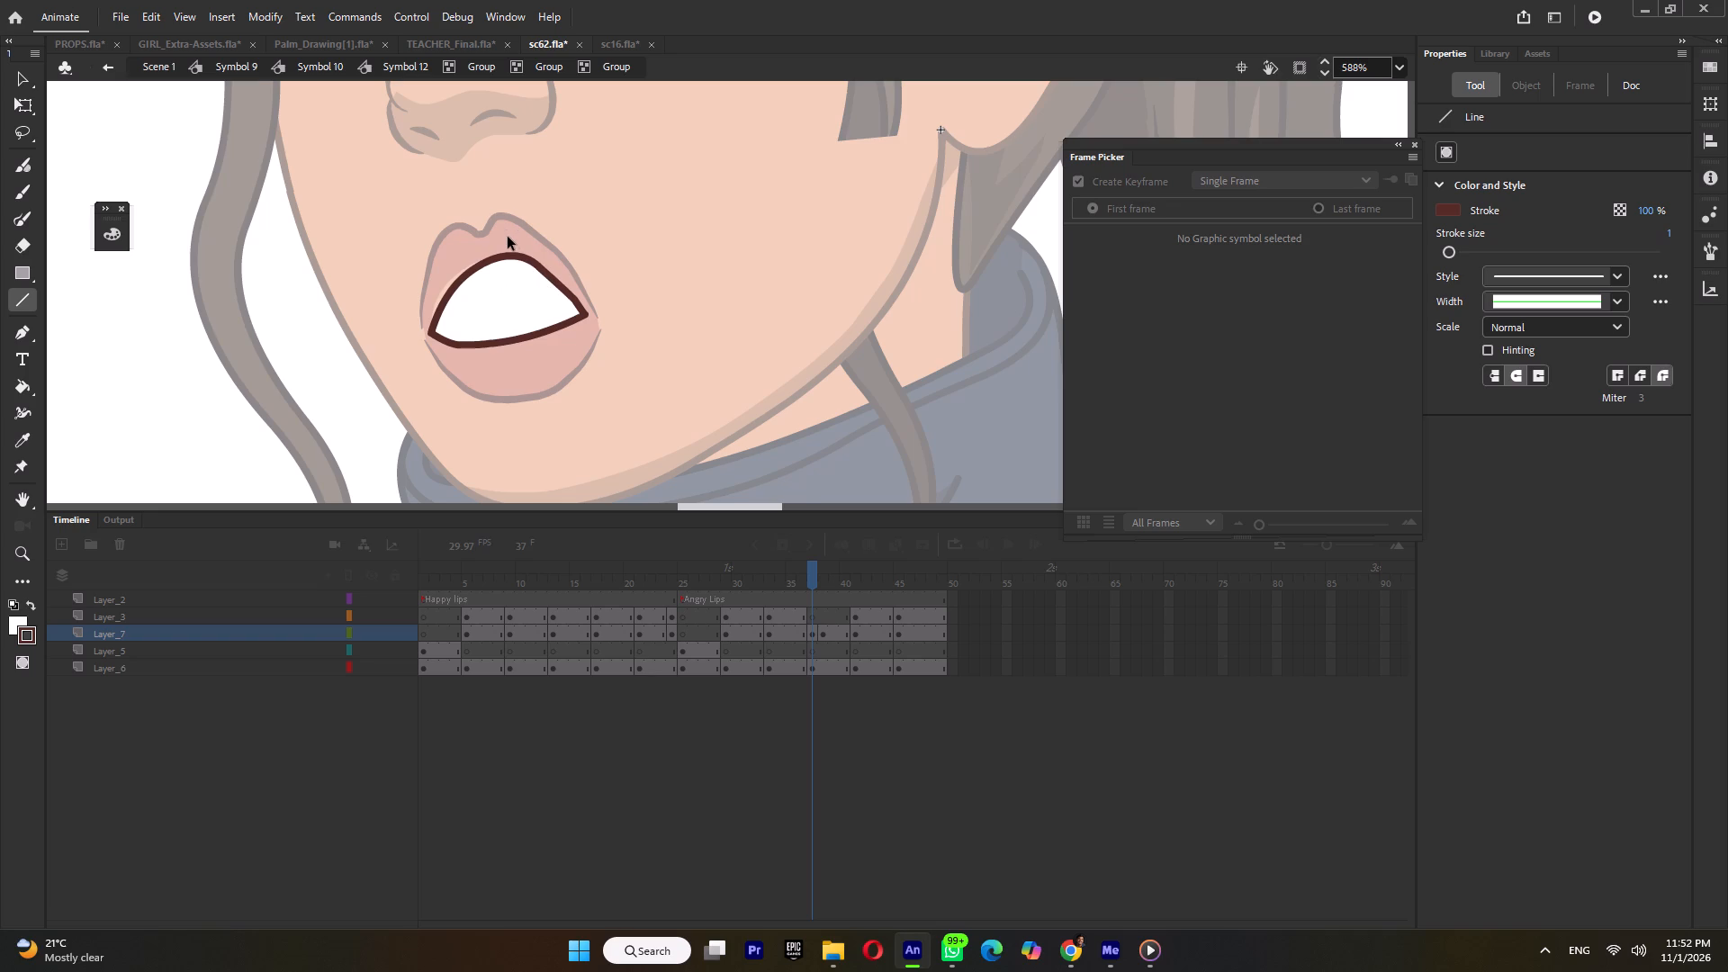
Back in the lip group, reshape the right peak and dip of the upper lip and smoothen its outline.
double_click(506, 230, "ctrl")
left_click(509, 220, "ctrl")
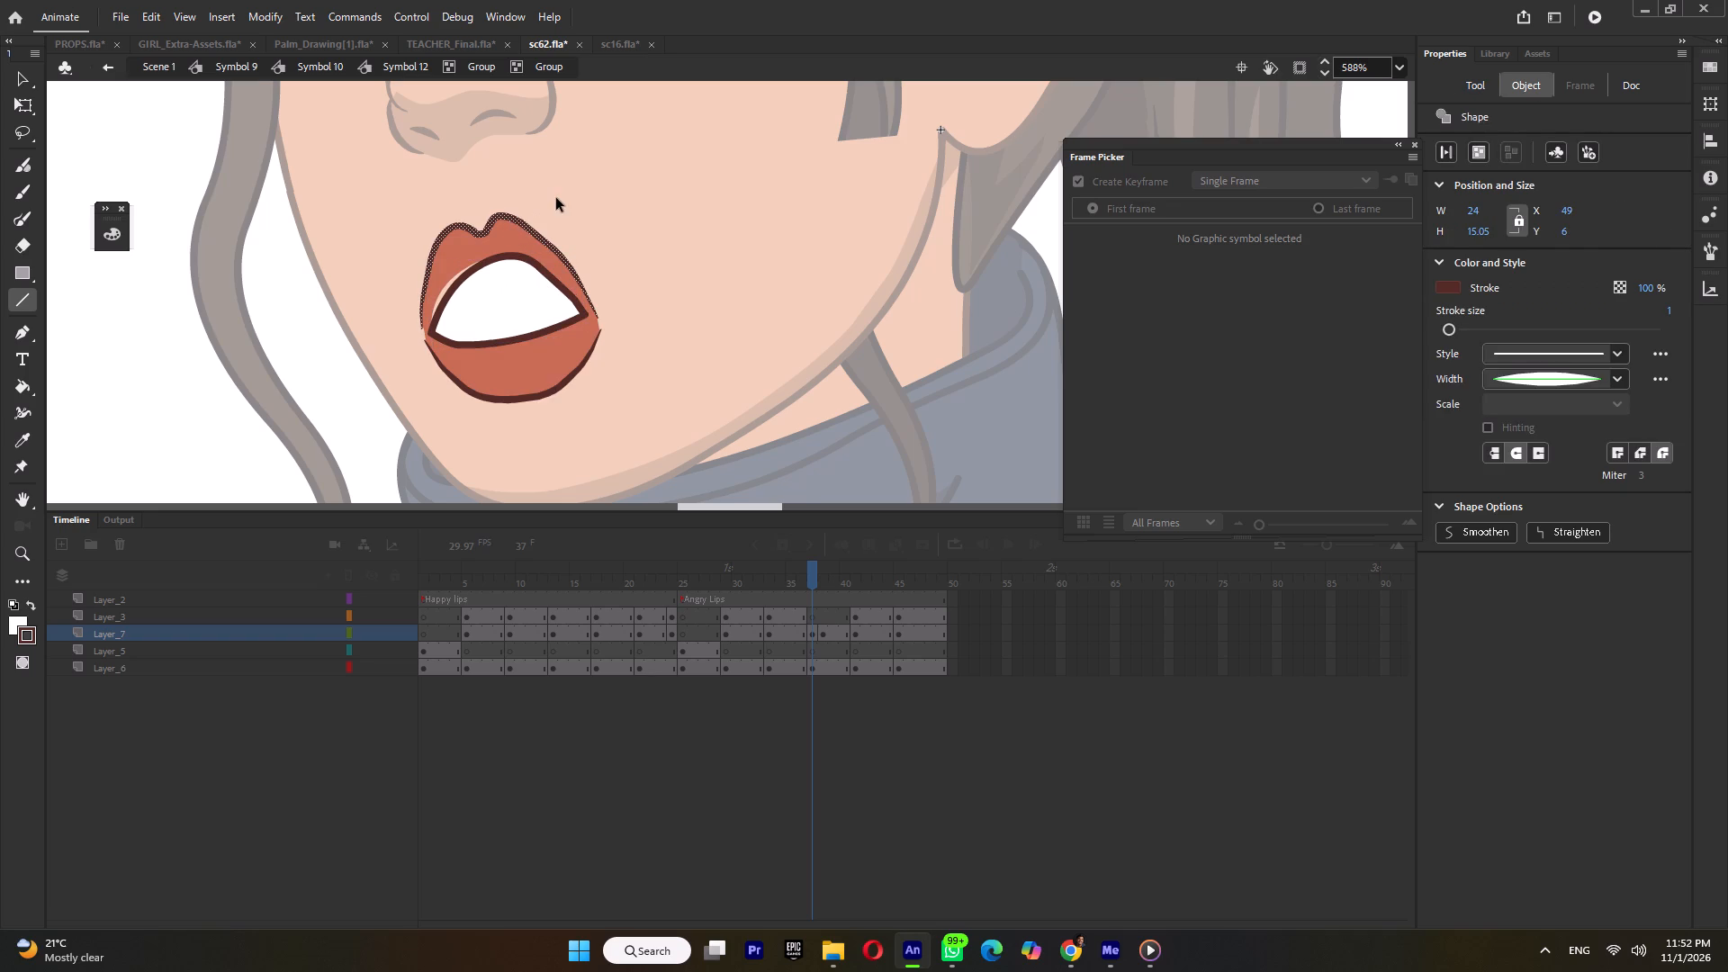
left_click(556, 198, "ctrl")
left_click(486, 234, "ctrl")
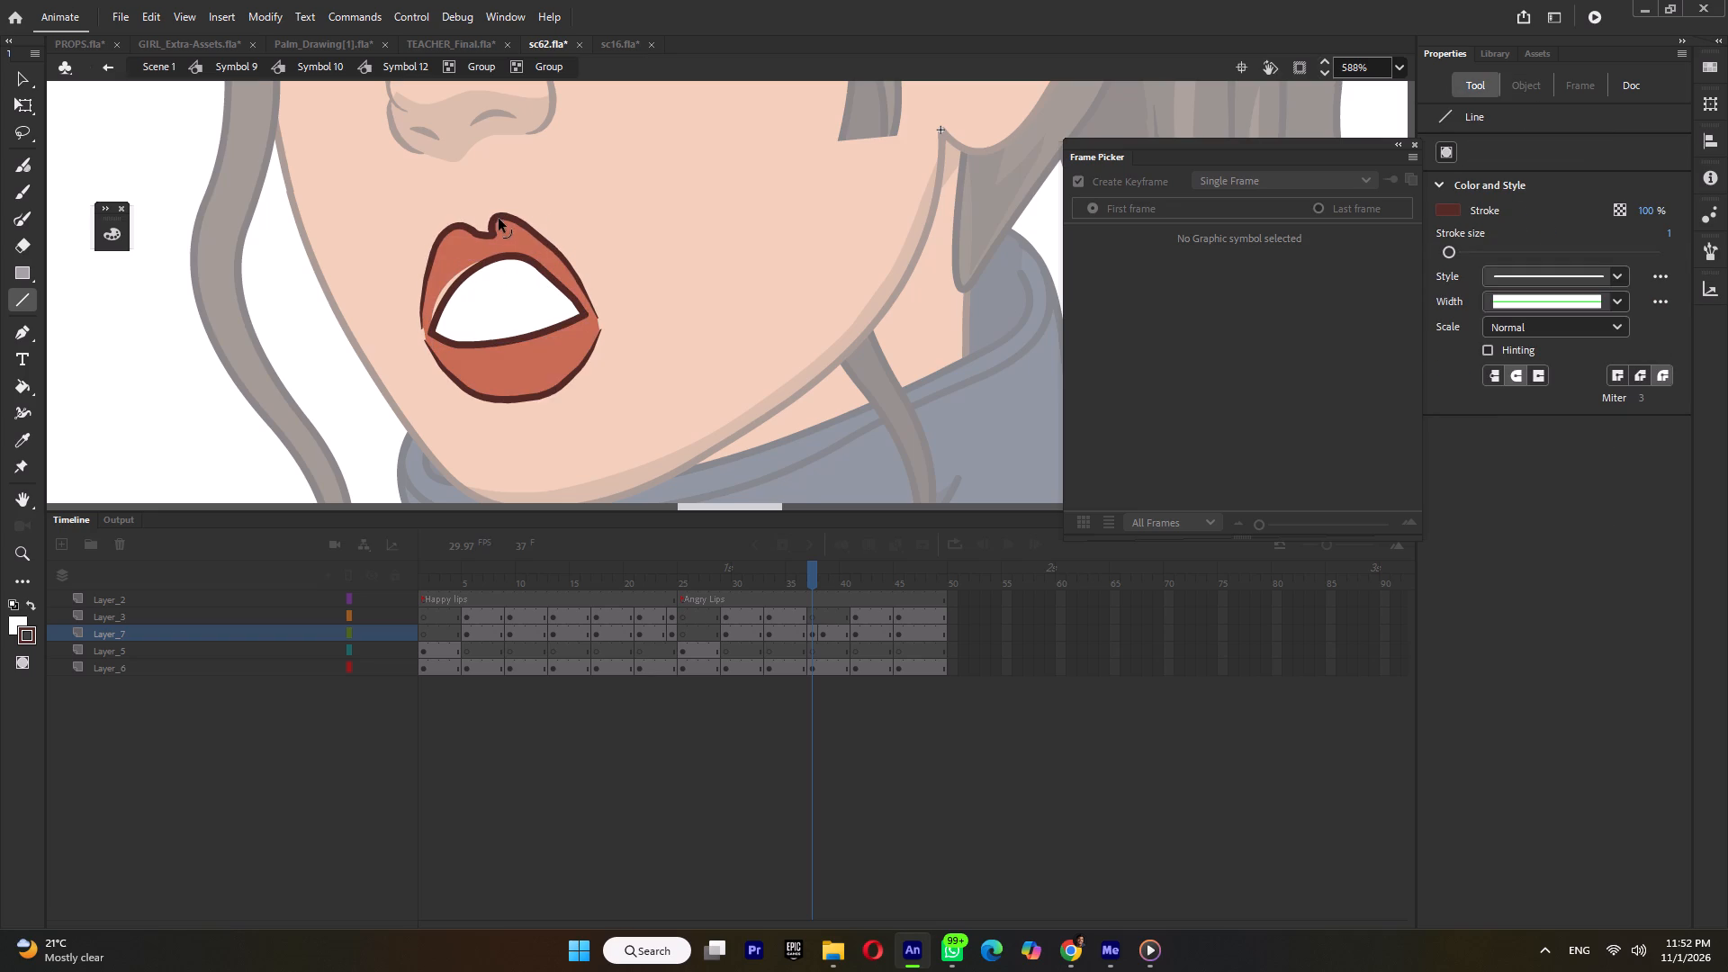
left_click_drag(500, 217, 512, 218, "ctrl")
left_click(506, 220, "ctrl")
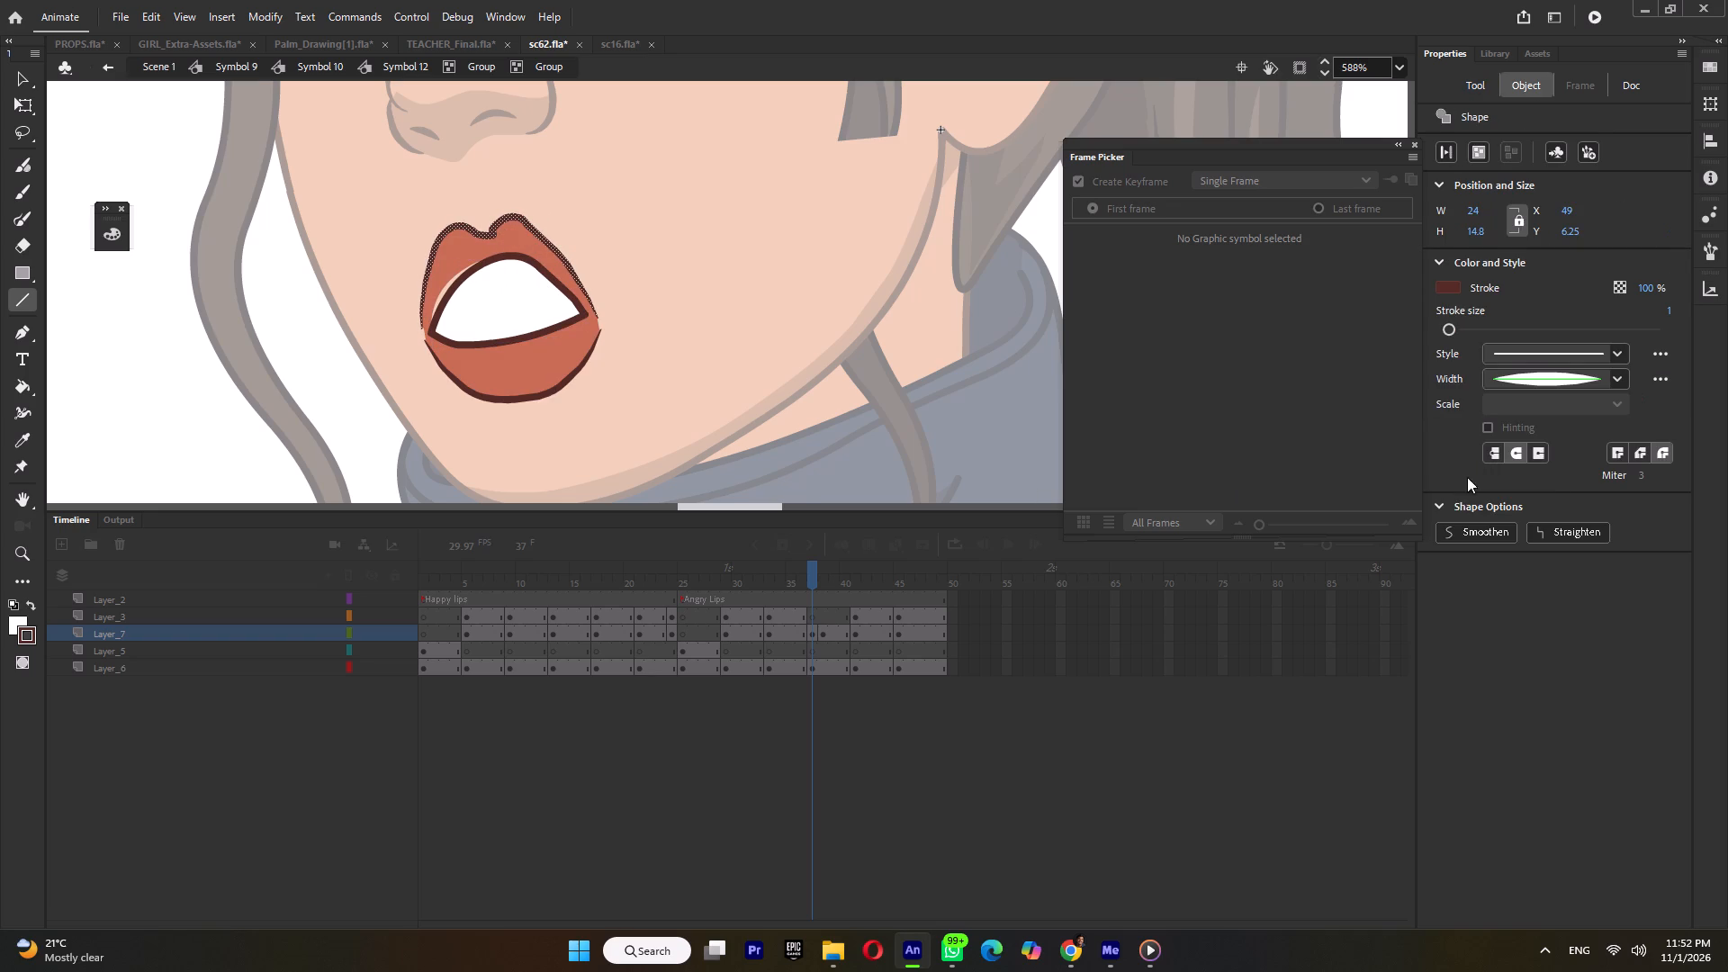
triple_click(1478, 529, "ctrl")
left_click(1476, 528, "ctrl")
left_click(717, 236, "ctrl")
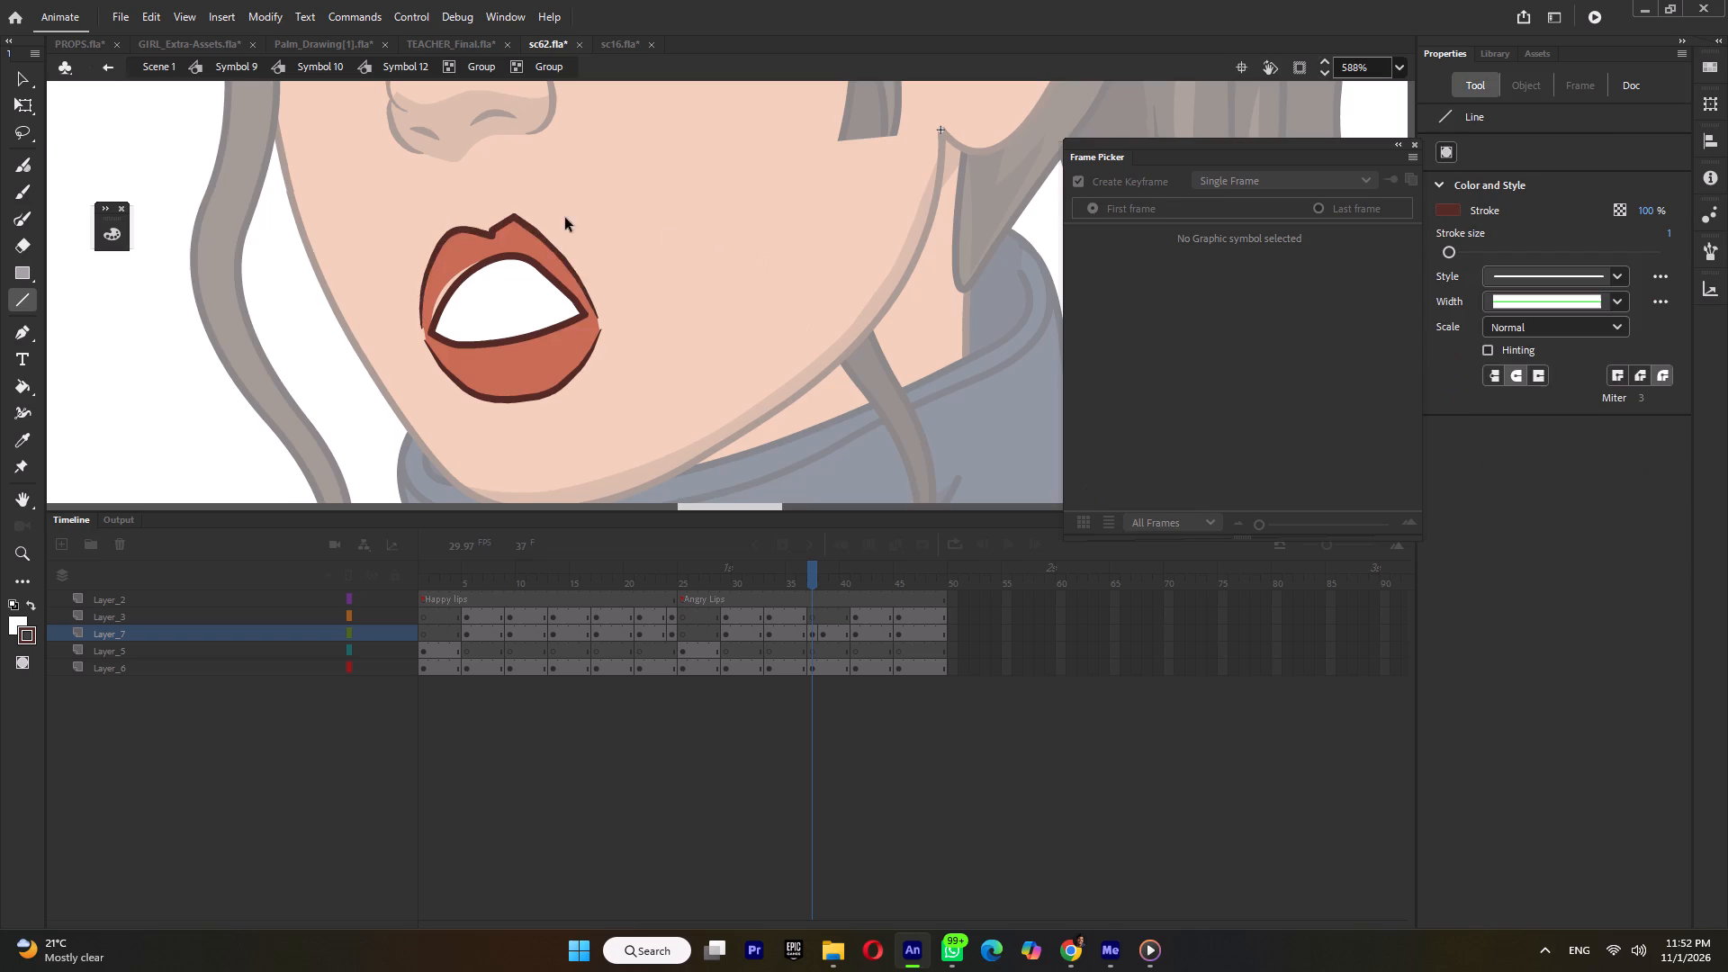
Round the upper lip's right peak and reshape the dip between its two peaks into a soft curve.
scroll(490, 220, "up", 4, "ctrl")
left_click_drag(518, 229, 510, 211, "ctrl")
left_click(501, 234, "ctrl")
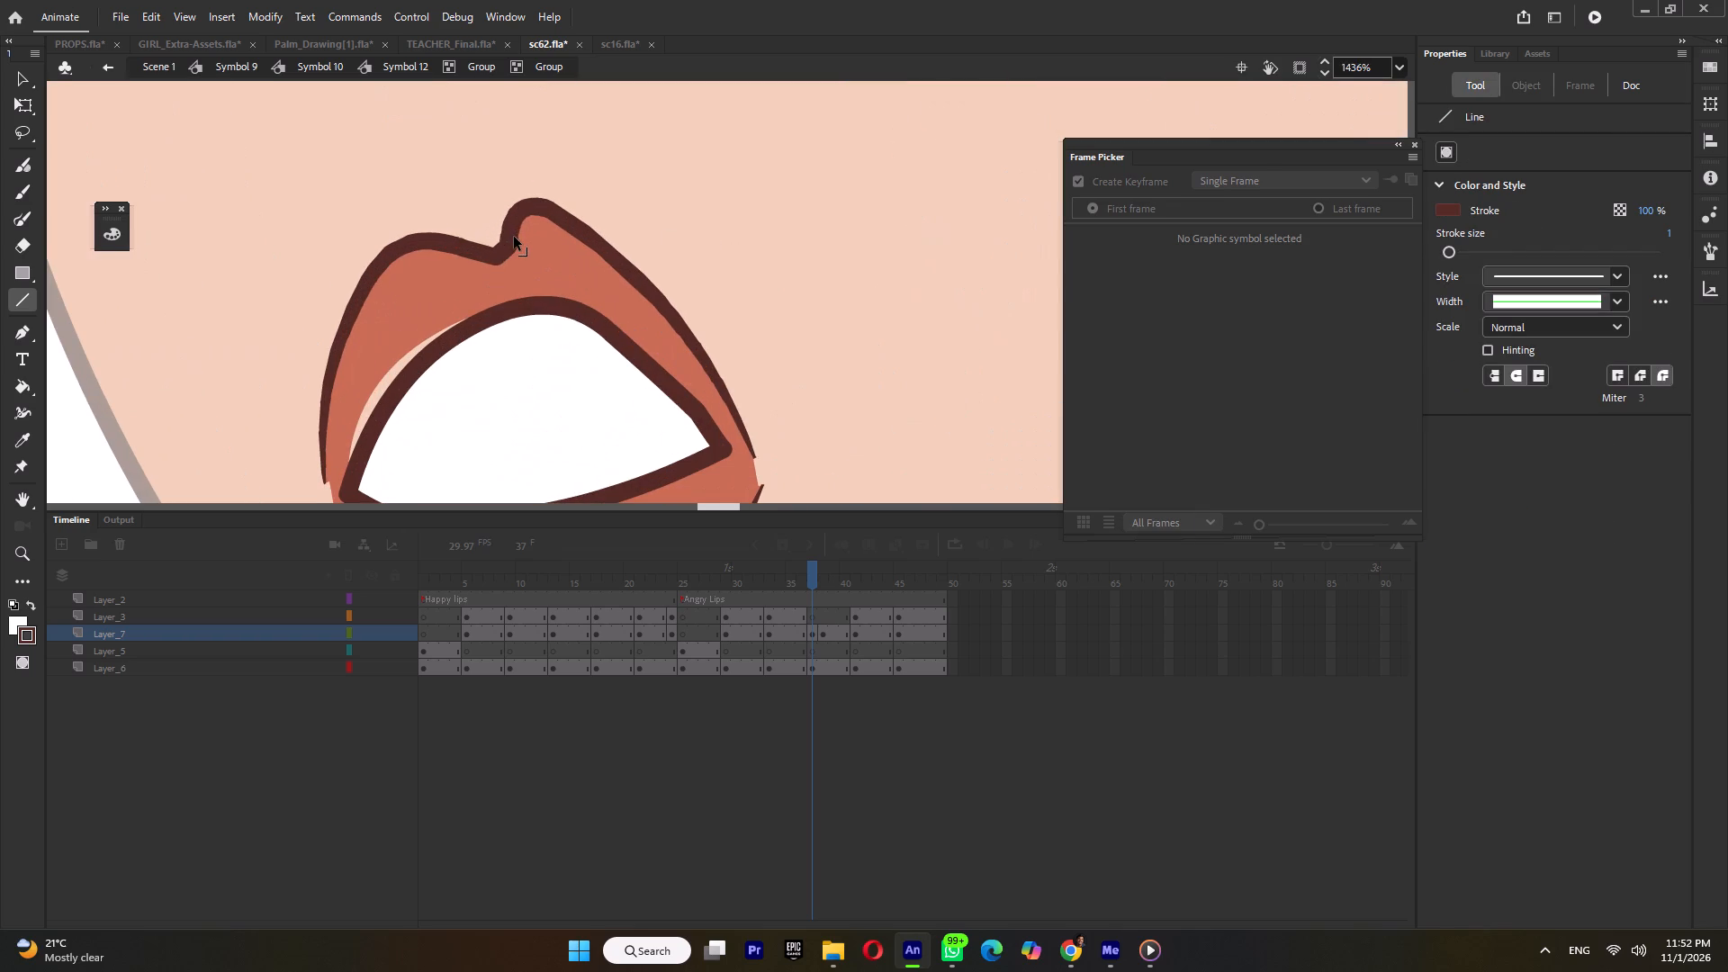
left_click(503, 233, "ctrl")
left_click_drag(499, 241, 501, 242, "ctrl")
left_click_drag(501, 242, 509, 244, "ctrl")
left_click_drag(490, 258, 479, 260, "ctrl")
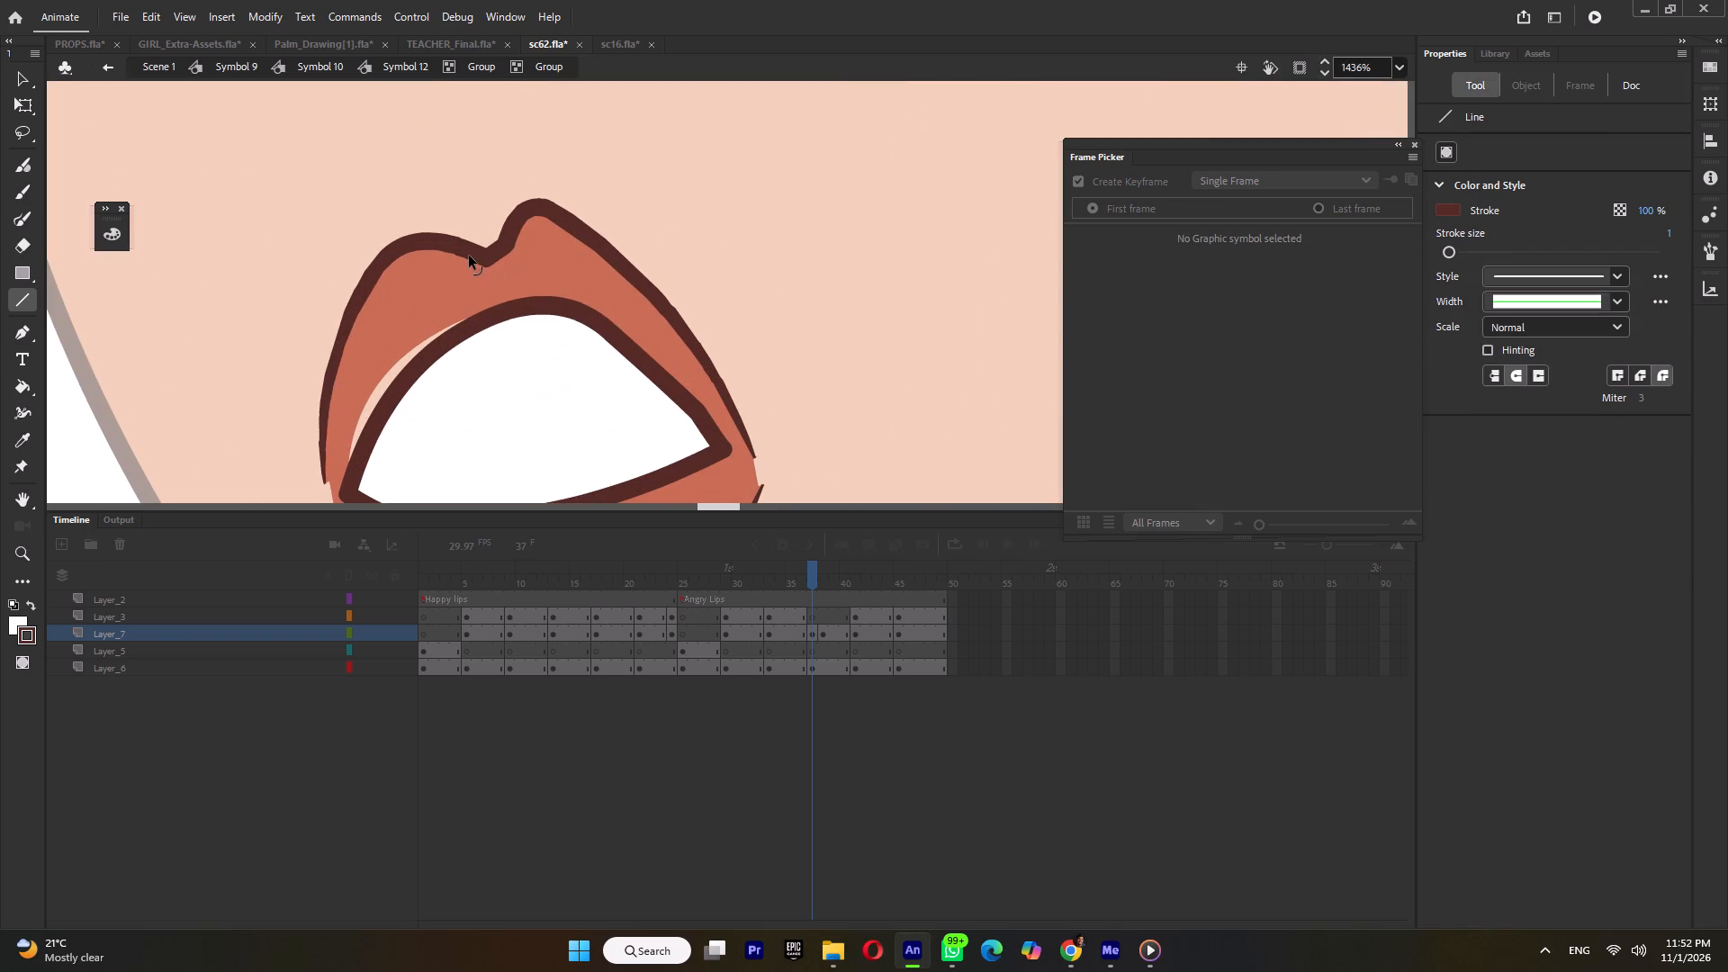
left_click(469, 256, "ctrl")
left_click_drag(494, 252, 497, 255, "ctrl")
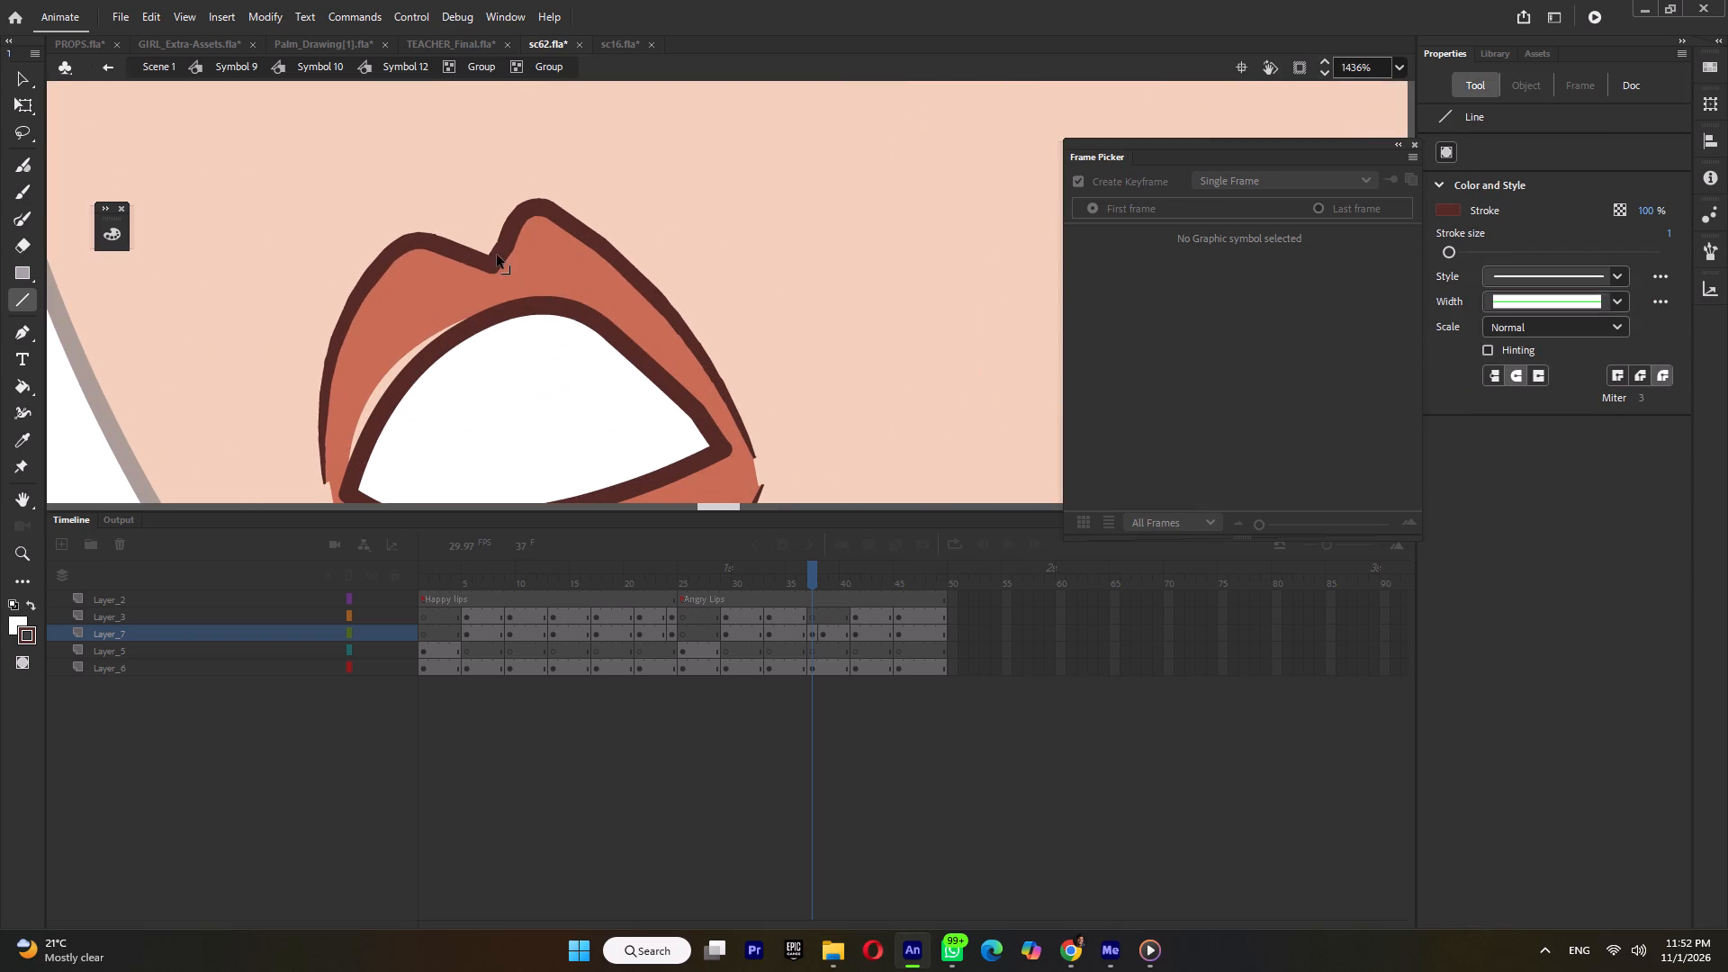
left_click_drag(497, 255, 481, 252, "ctrl")
left_click_drag(489, 251, 491, 260, "ctrl")
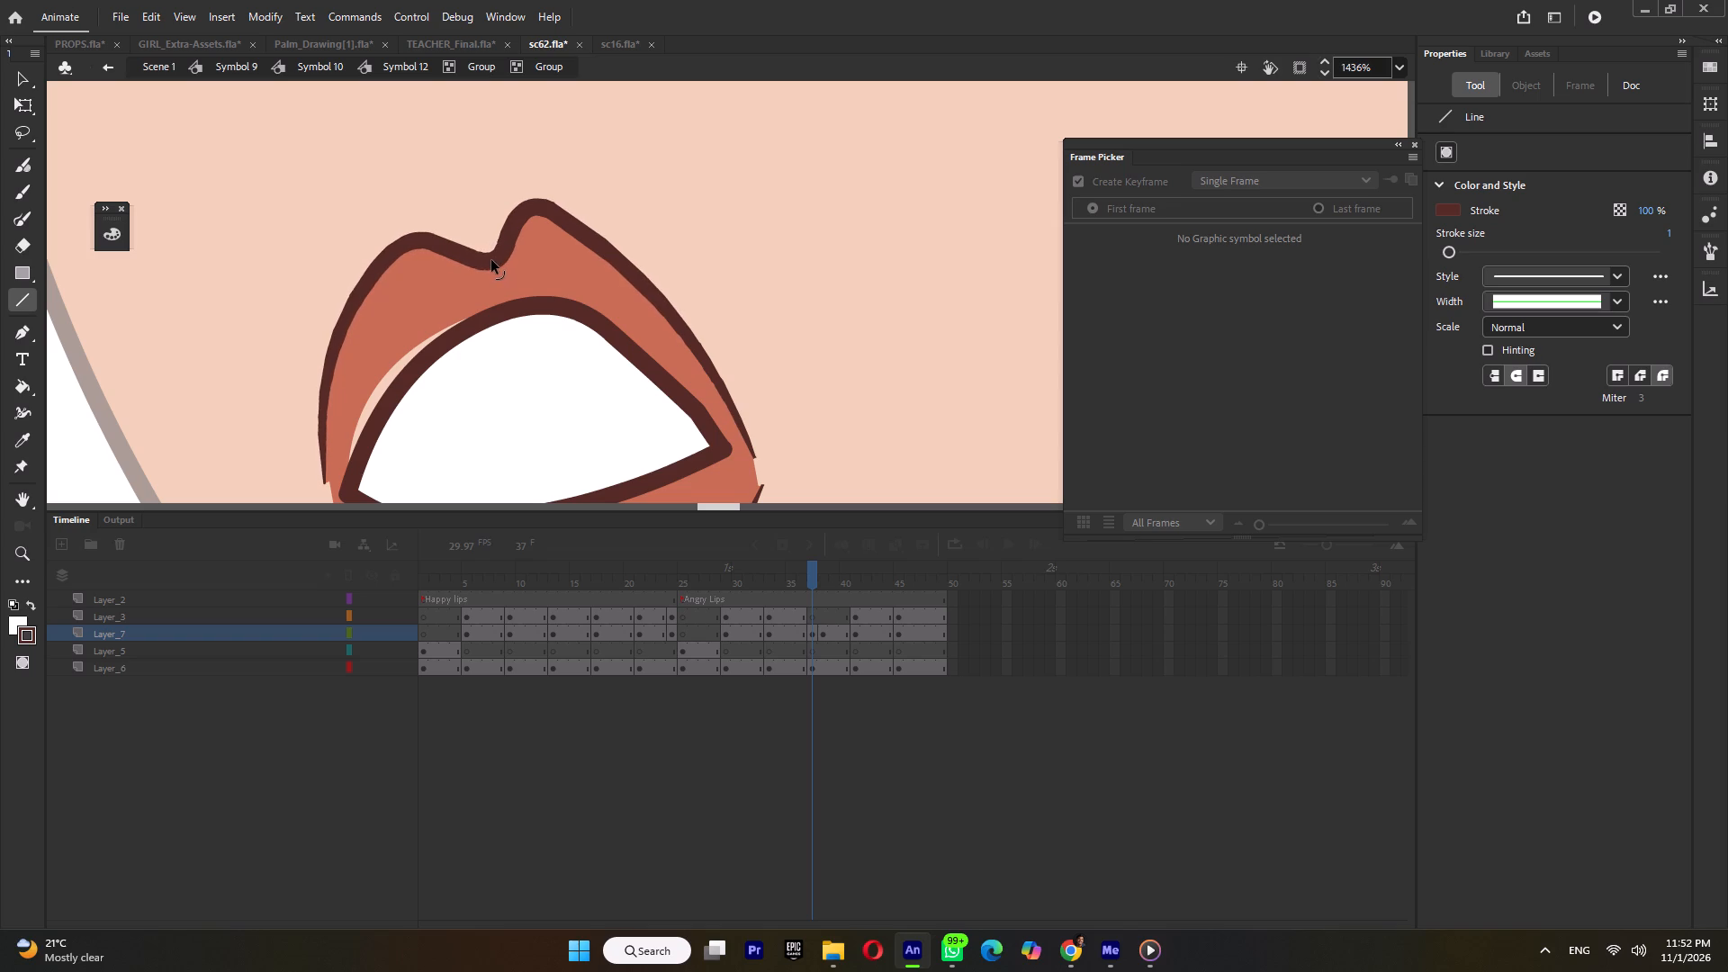
left_click_drag(491, 260, 490, 260, "ctrl")
left_click(585, 229, "ctrl")
left_click_drag(560, 213, 561, 212, "ctrl")
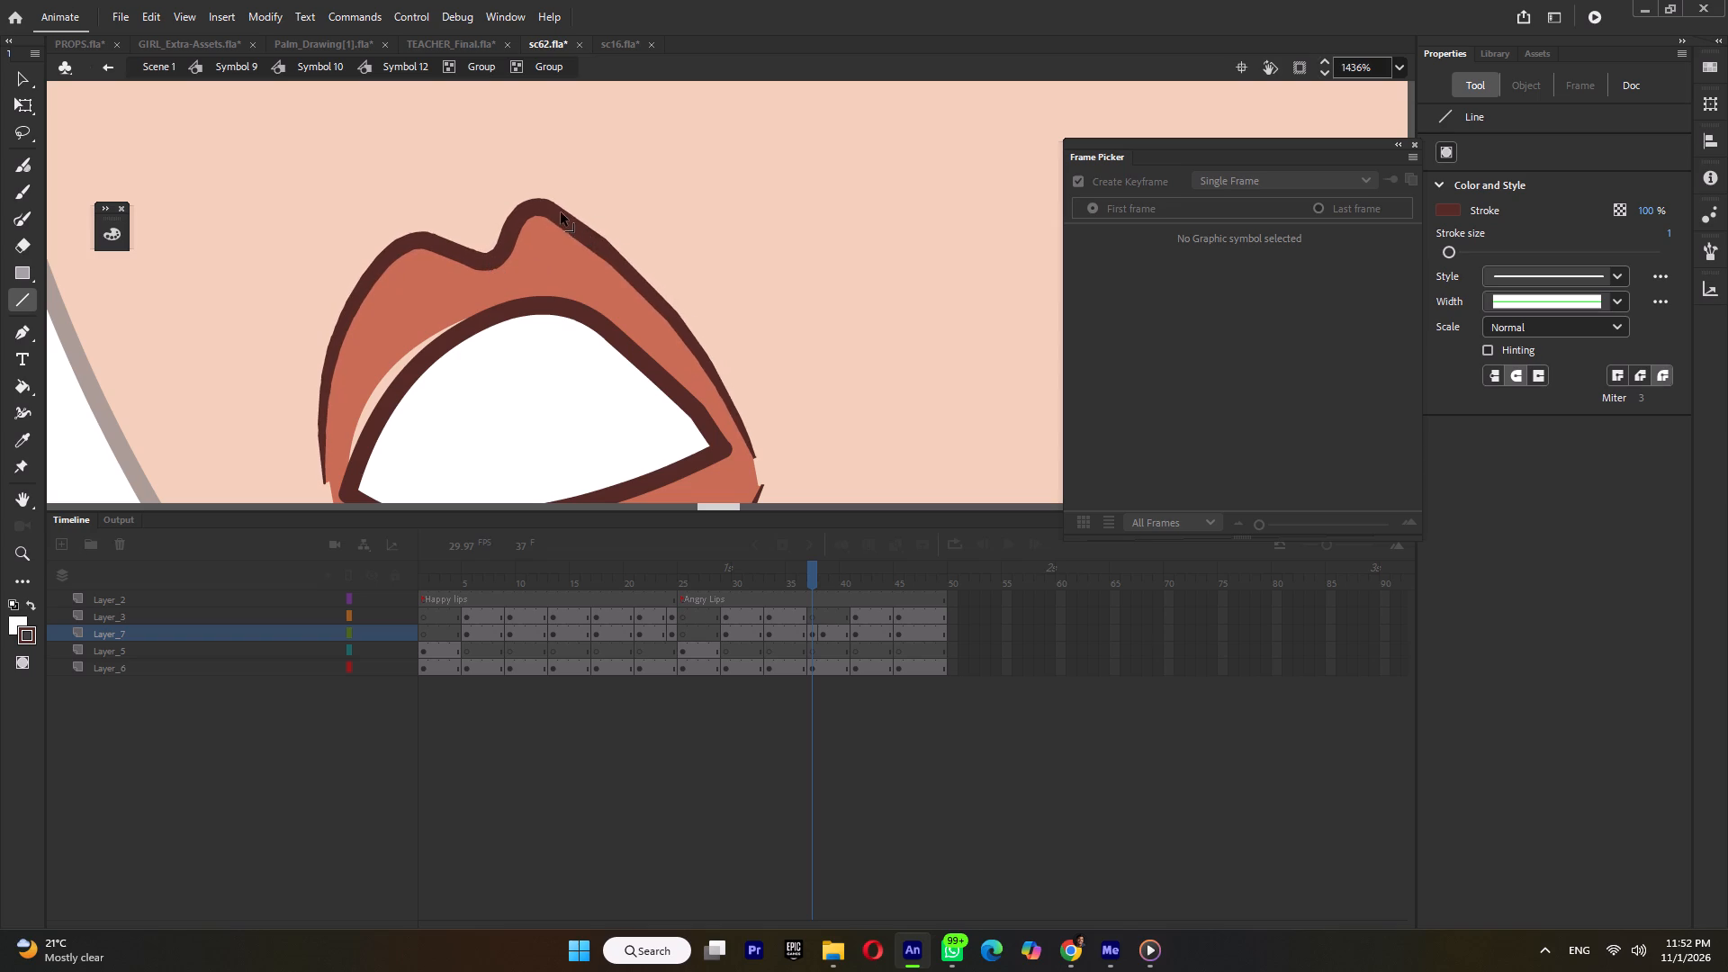
left_click_drag(561, 212, 585, 226, "ctrl")
left_click_drag(565, 217, 562, 203, "ctrl")
Inside the teeth group, smoothen the mouth-opening outline and round its upper edge towards the right corner.
scroll(562, 204, "down", 5, "ctrl")
double_click(546, 292, "ctrl")
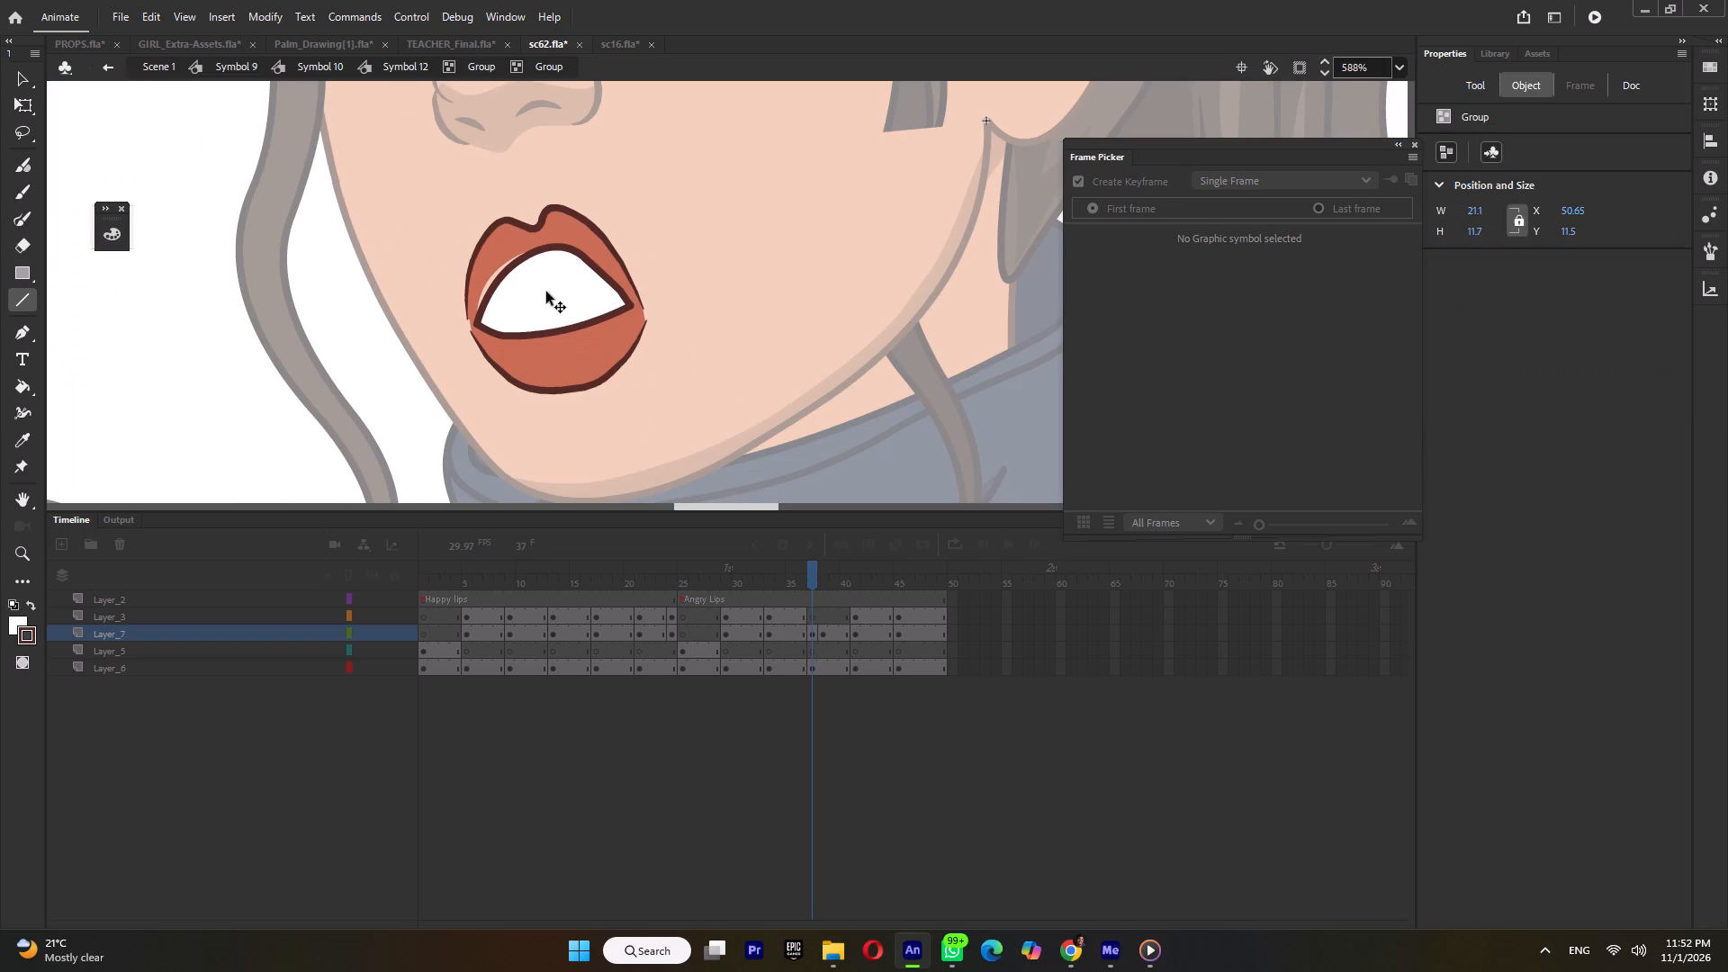
scroll(592, 278, "up", 3, "ctrl")
left_click(597, 259, "ctrl")
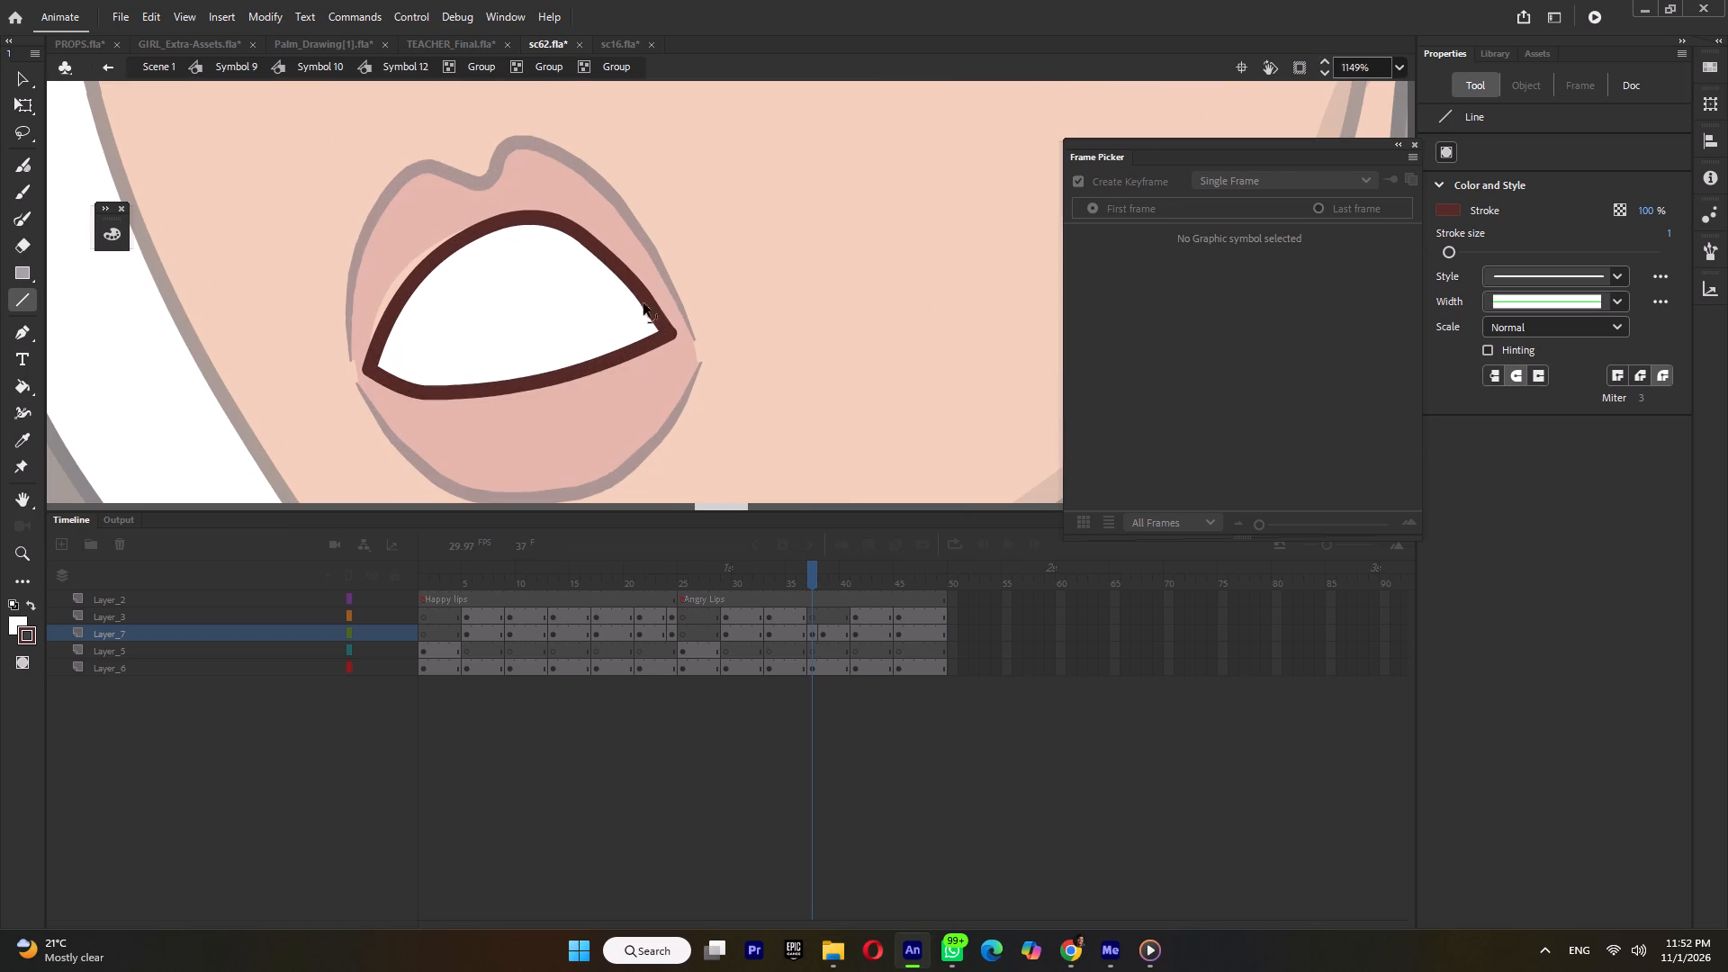
left_click(642, 290, "ctrl")
triple_click(1476, 523, "ctrl")
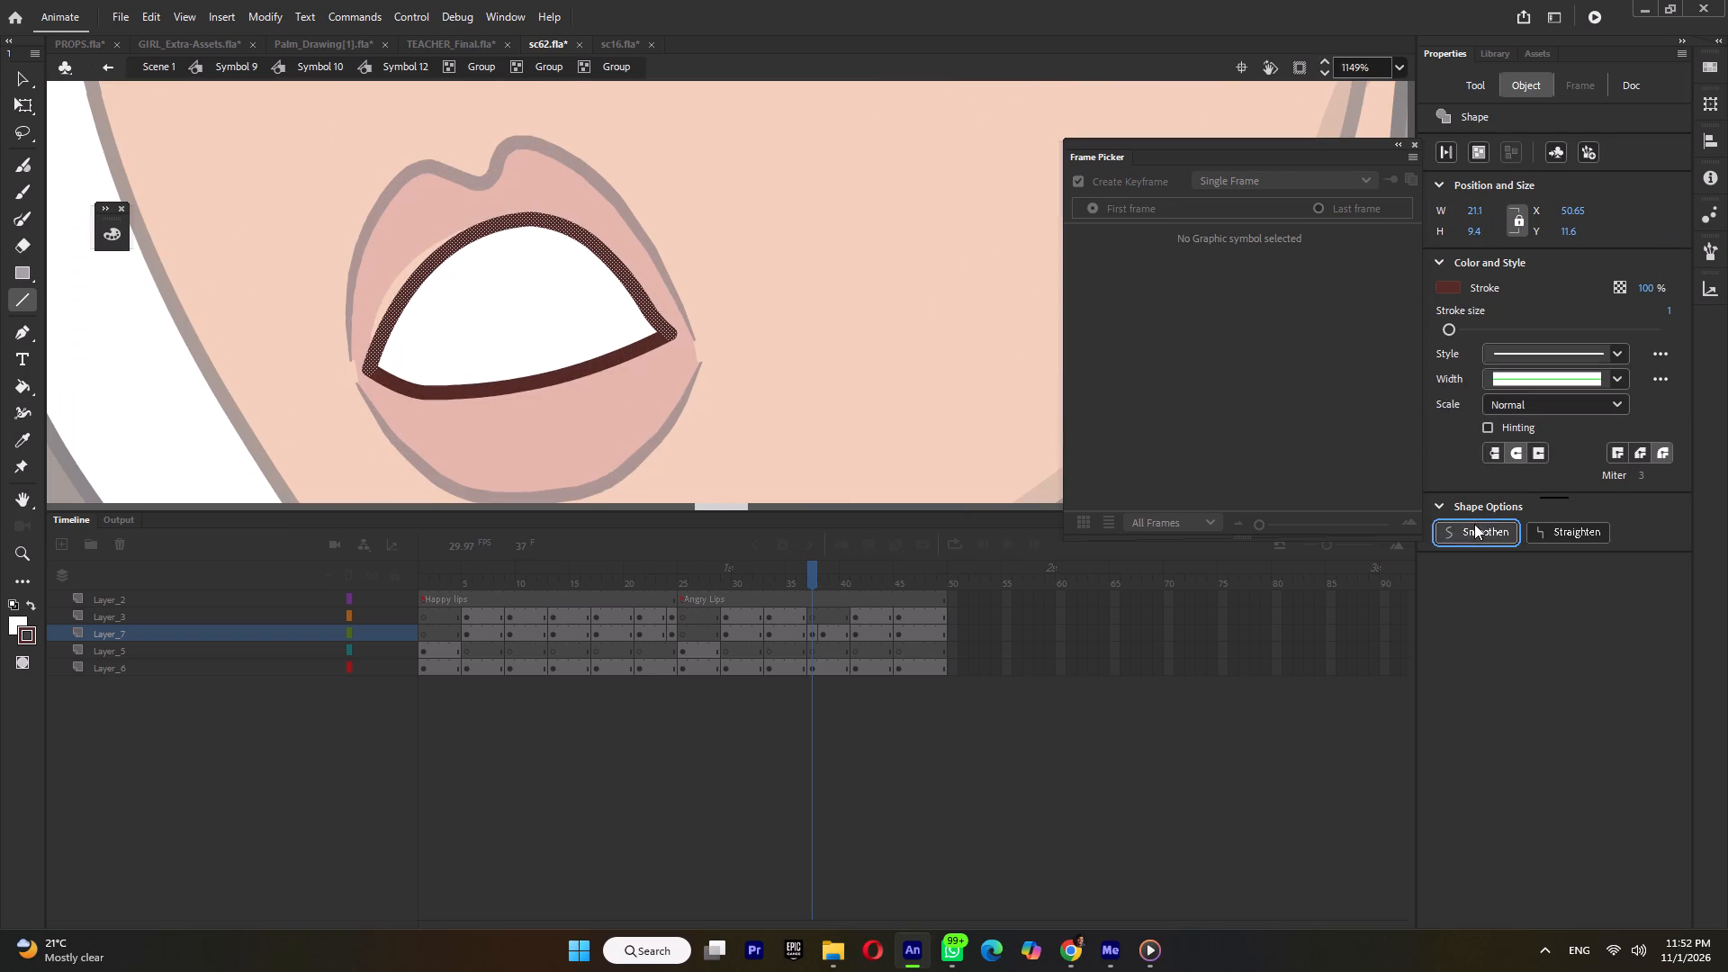
double_click(1474, 524, "ctrl")
left_click_drag(832, 302, 820, 299, "ctrl")
left_click_drag(626, 281, 627, 271, "ctrl")
Draw a slanted line across the middle of the white teeth with the Line tool and bend it slightly downward.
left_click(14, 297)
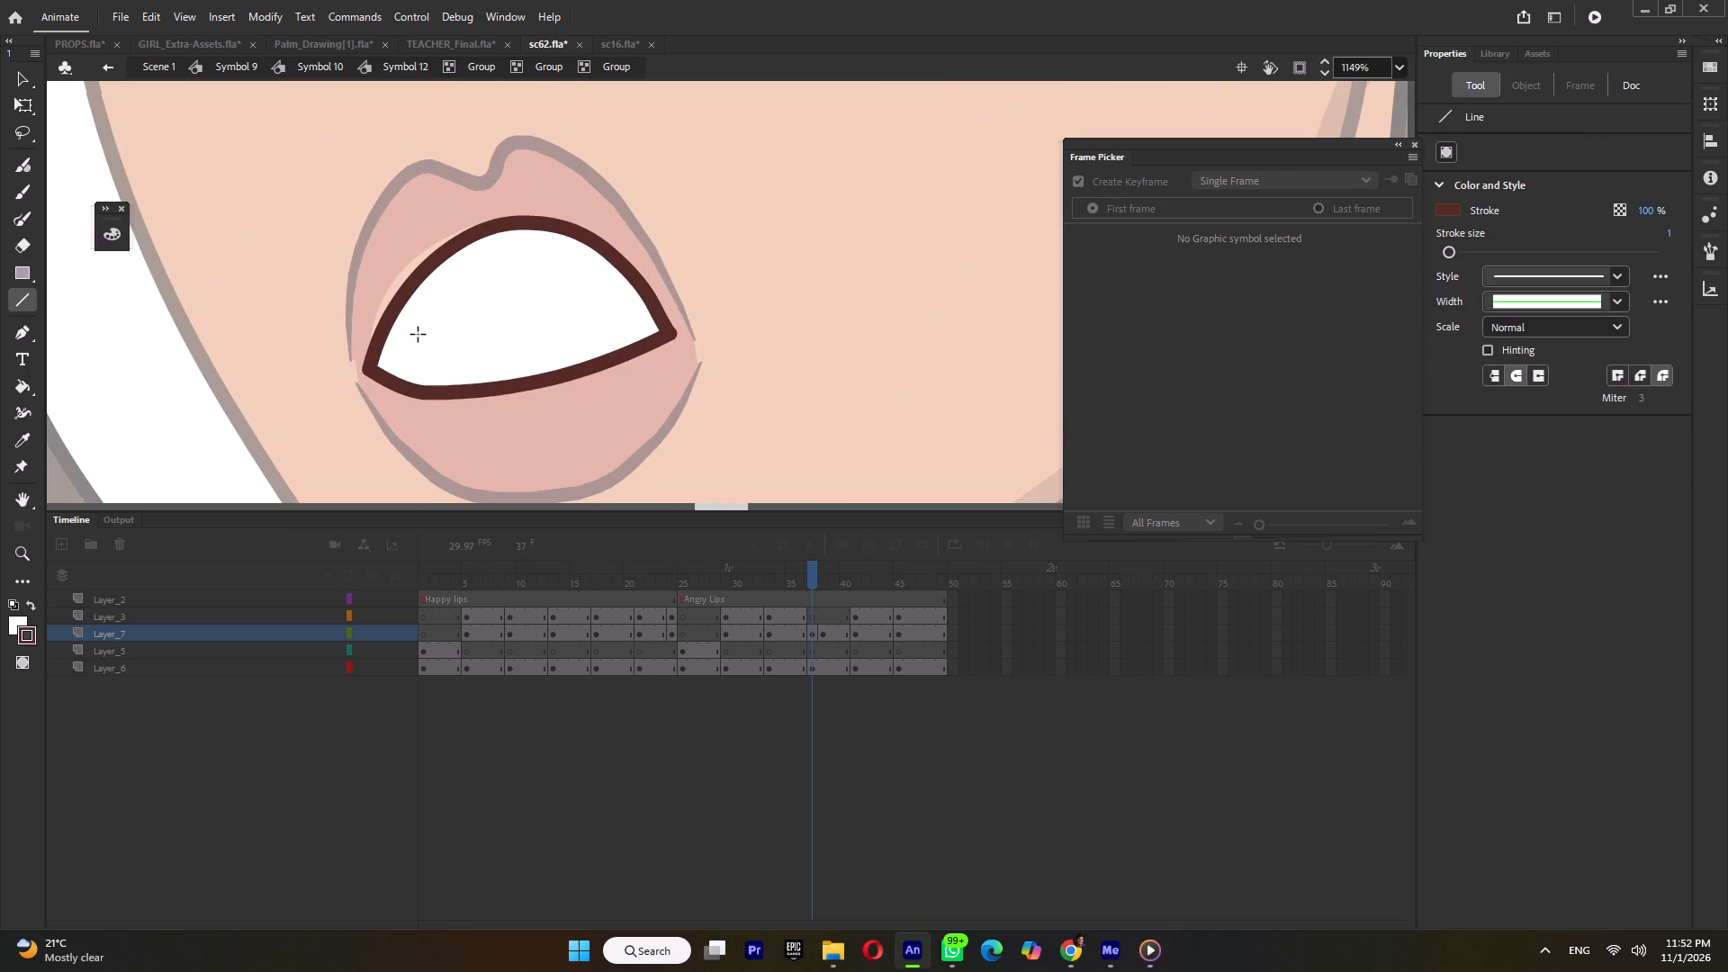
left_click_drag(400, 327, 607, 297)
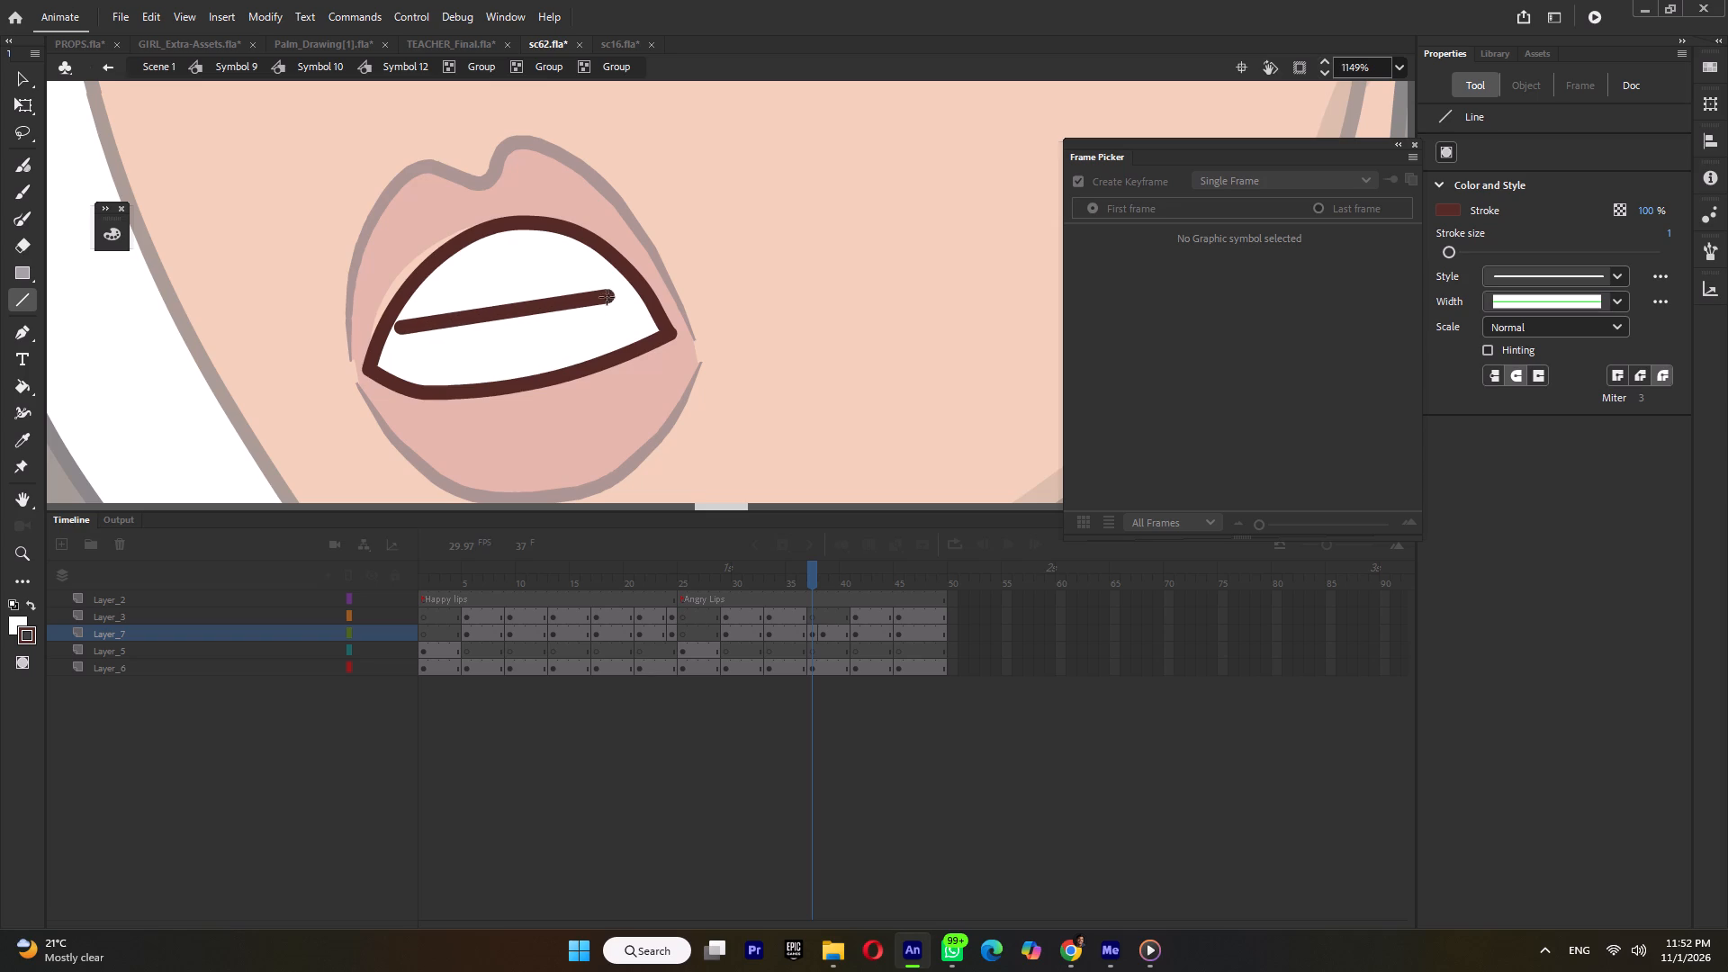
left_click_drag(607, 297, 610, 292)
left_click(511, 306, "ctrl")
Back in the lip group, bend the left side of the upper lip's outline slightly inward.
scroll(511, 312, "down", 3, "ctrl")
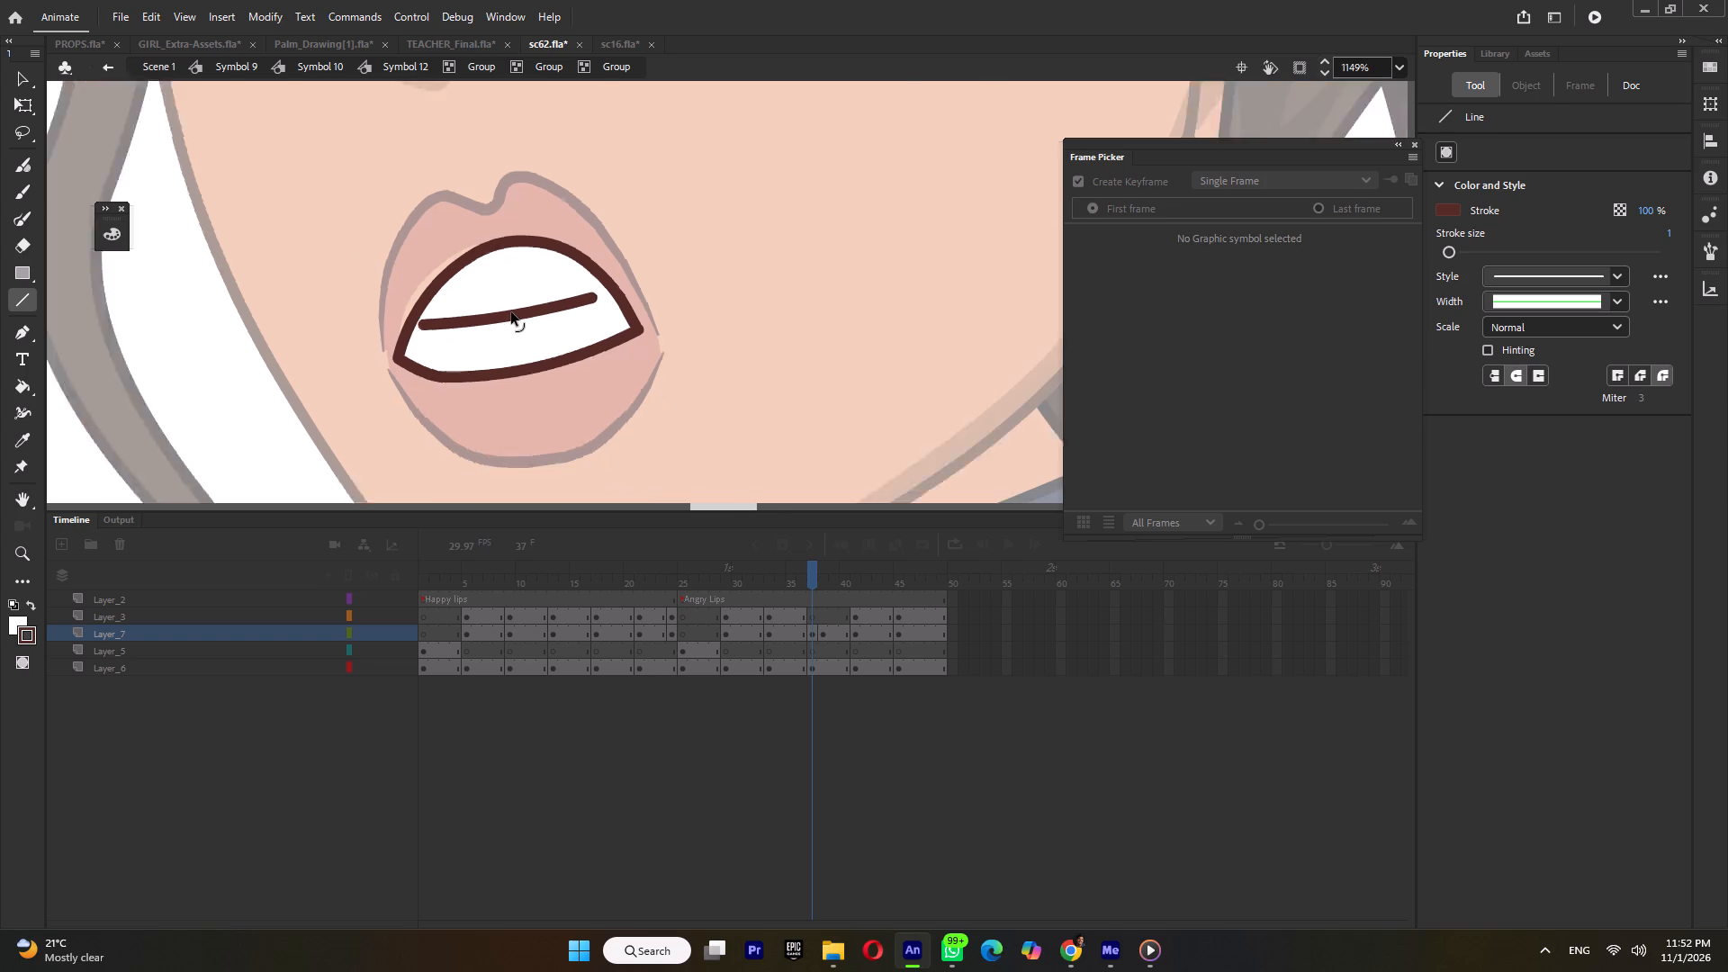
double_click(641, 261, "ctrl")
left_click(461, 263, "ctrl")
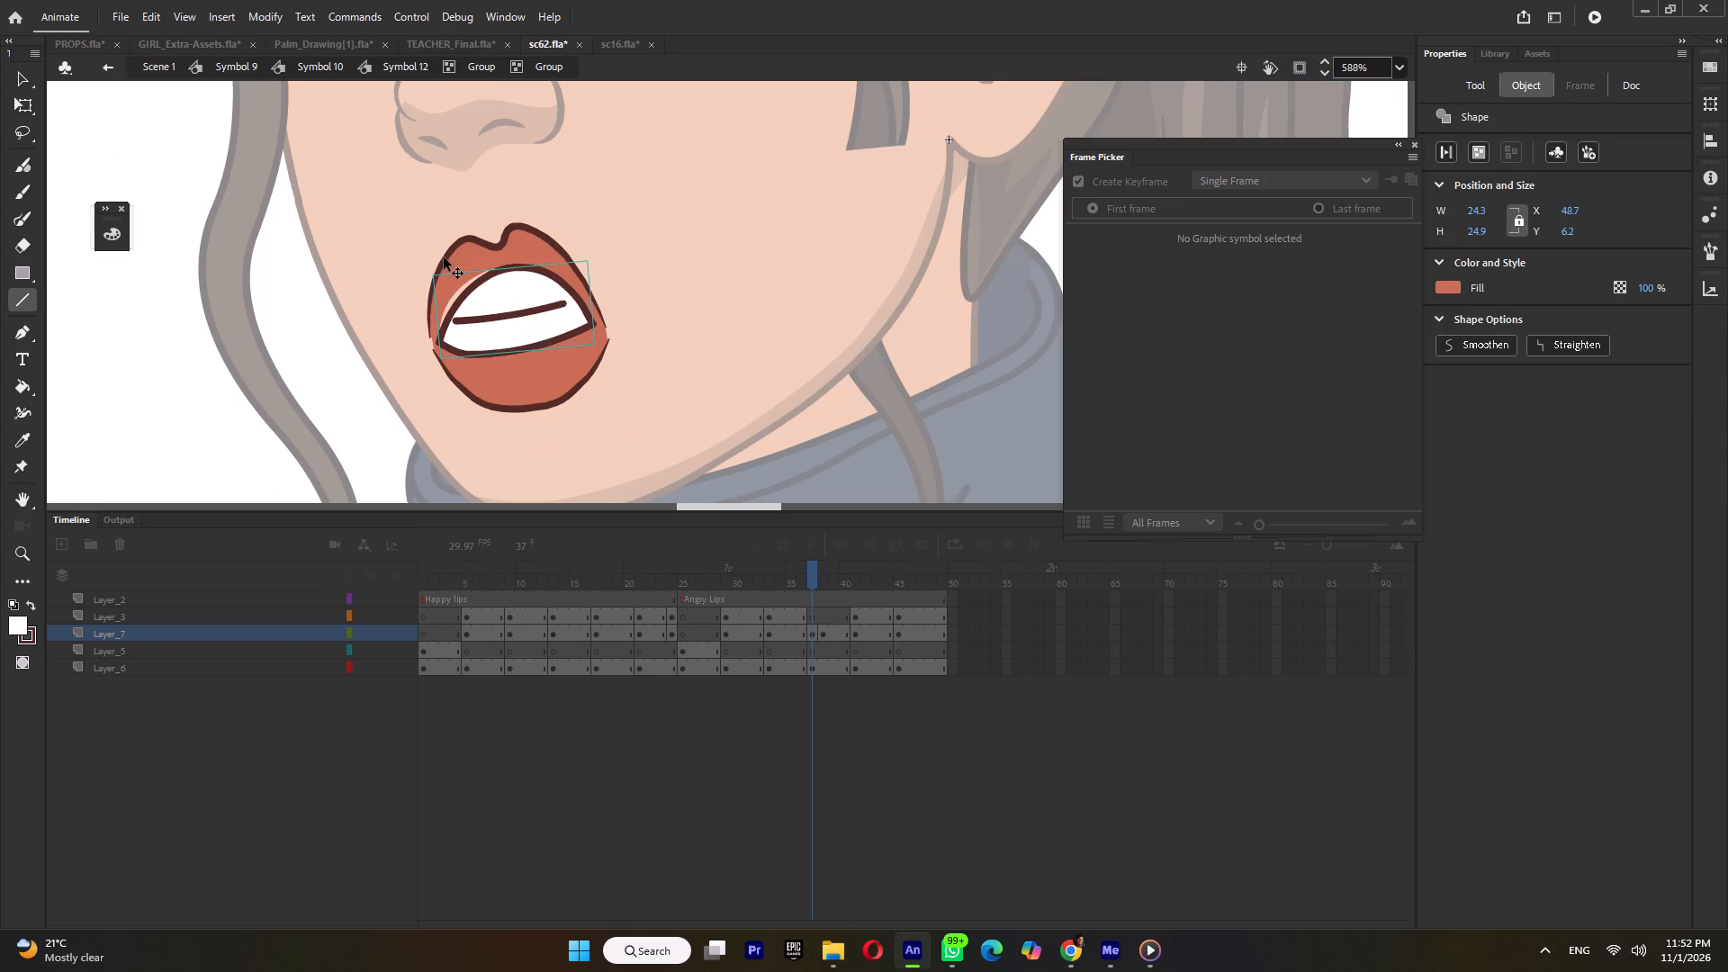
left_click(417, 261, "ctrl")
left_click(437, 270, "ctrl")
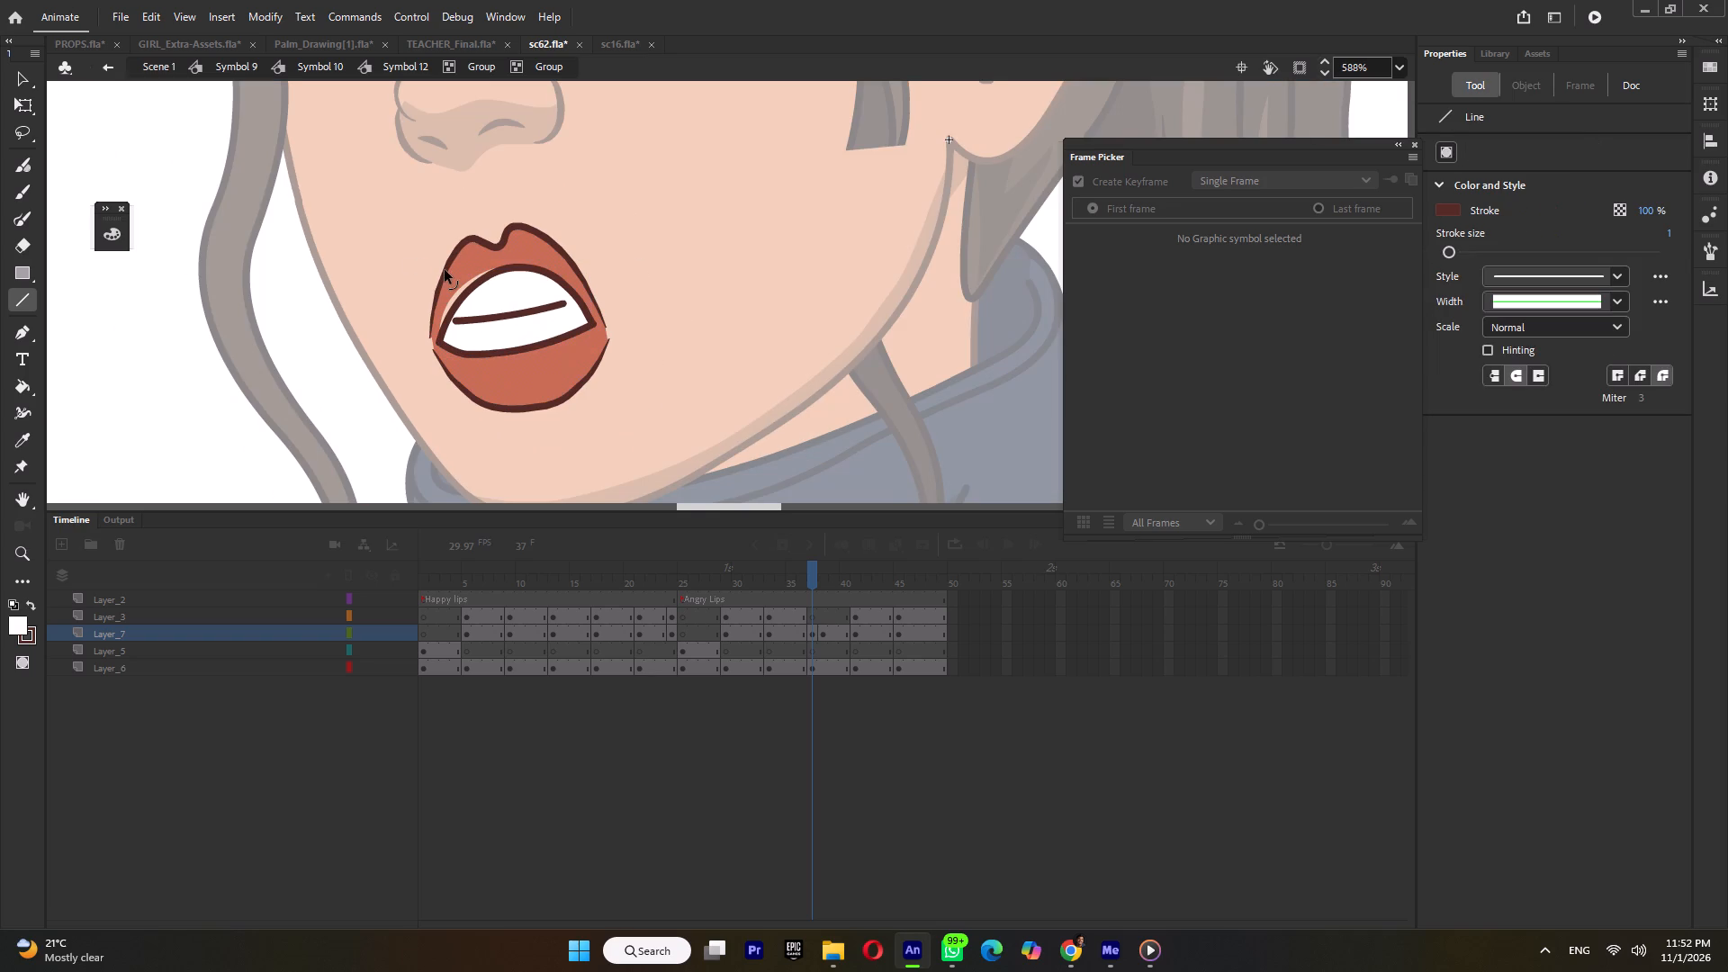
Refine the upper lip's top outline, rounding the central dip and both peaks beside it.
scroll(490, 239, "up", 4, "ctrl")
left_click(504, 256, "ctrl")
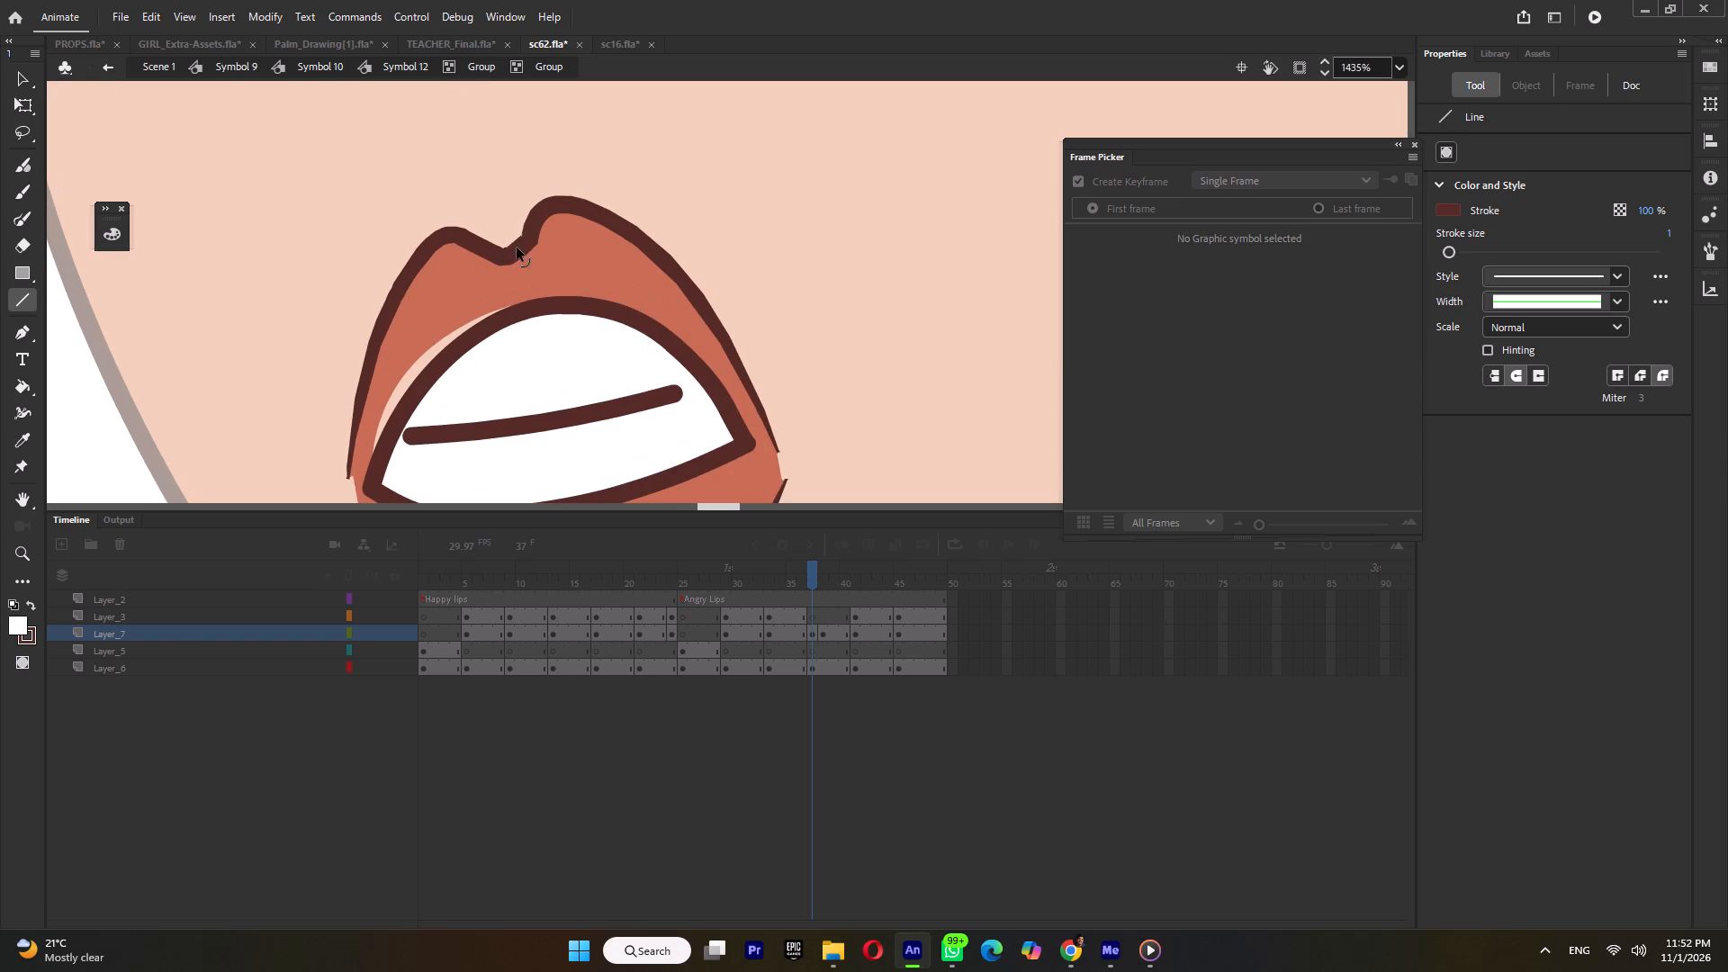
left_click(521, 247, "ctrl")
left_click(530, 247, "ctrl")
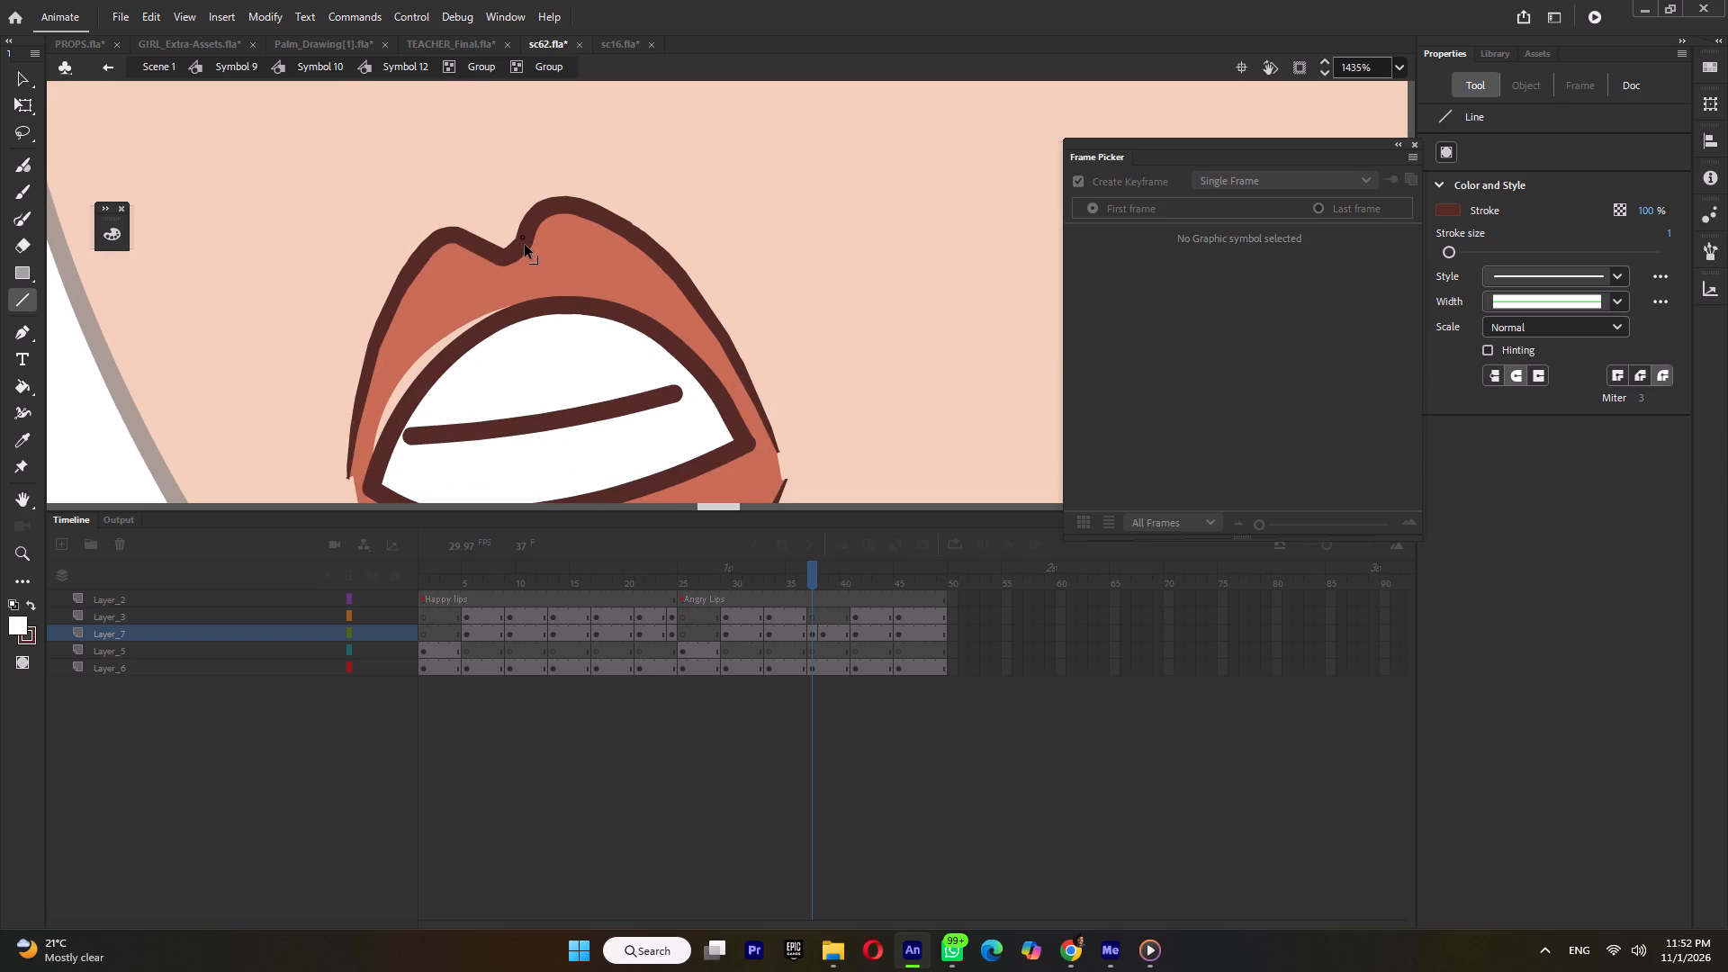
left_click(494, 258, "ctrl")
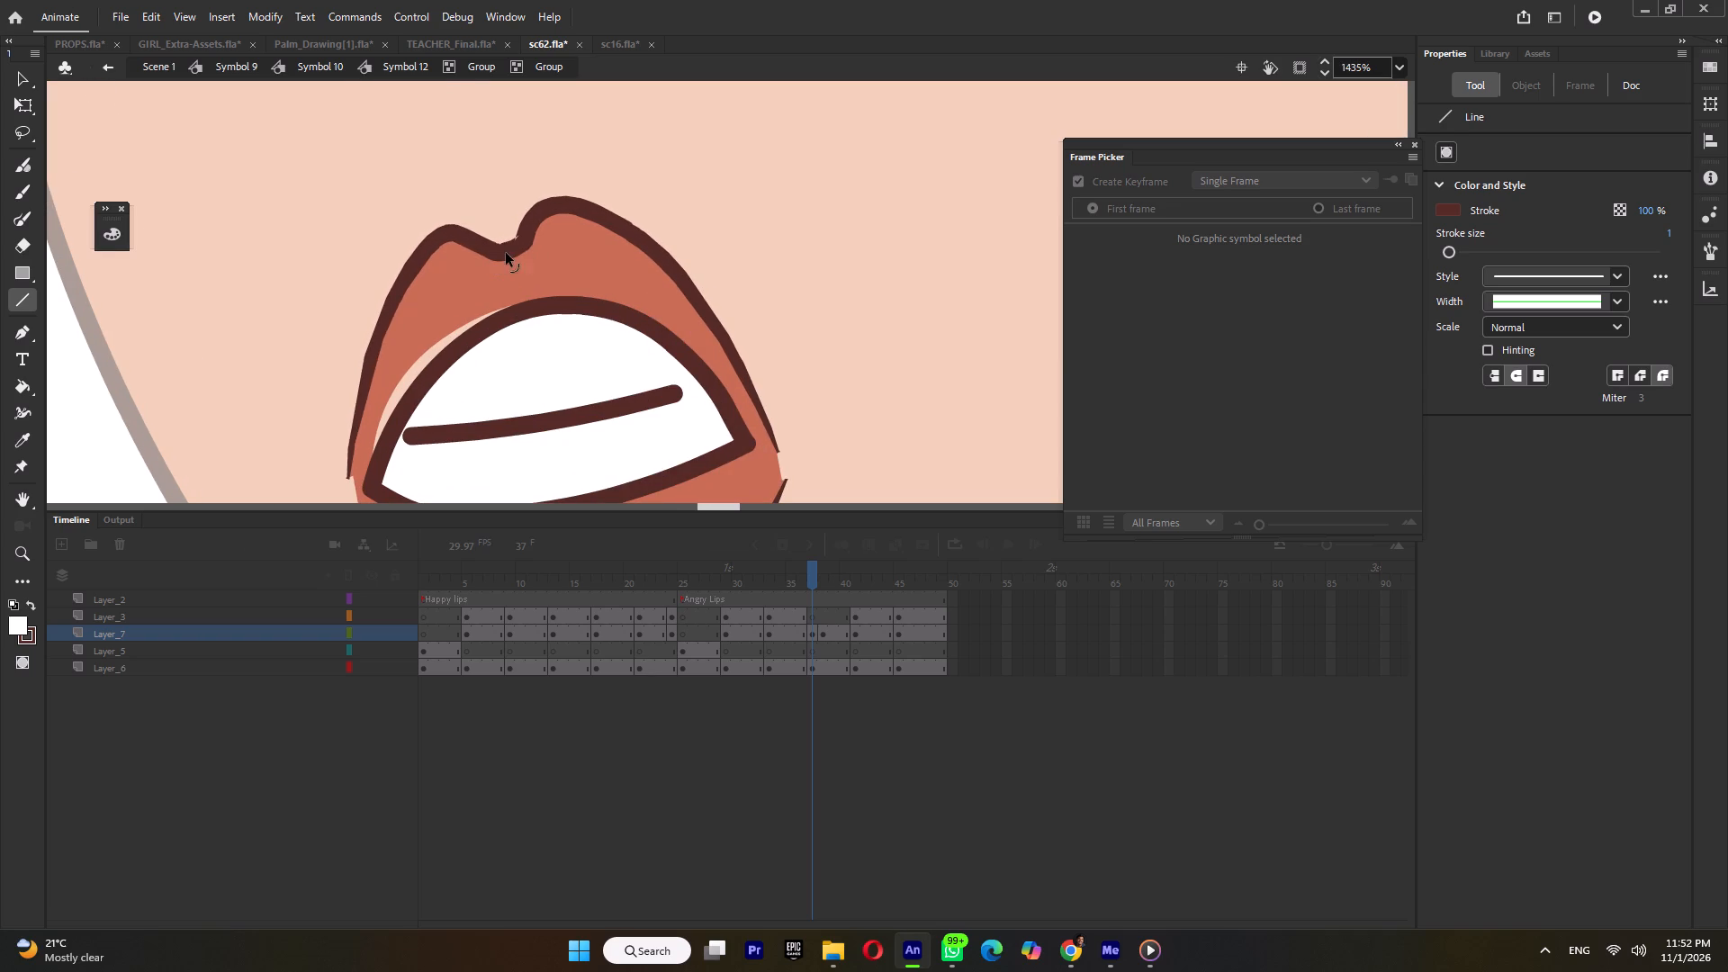
left_click_drag(512, 249, 517, 254, "ctrl")
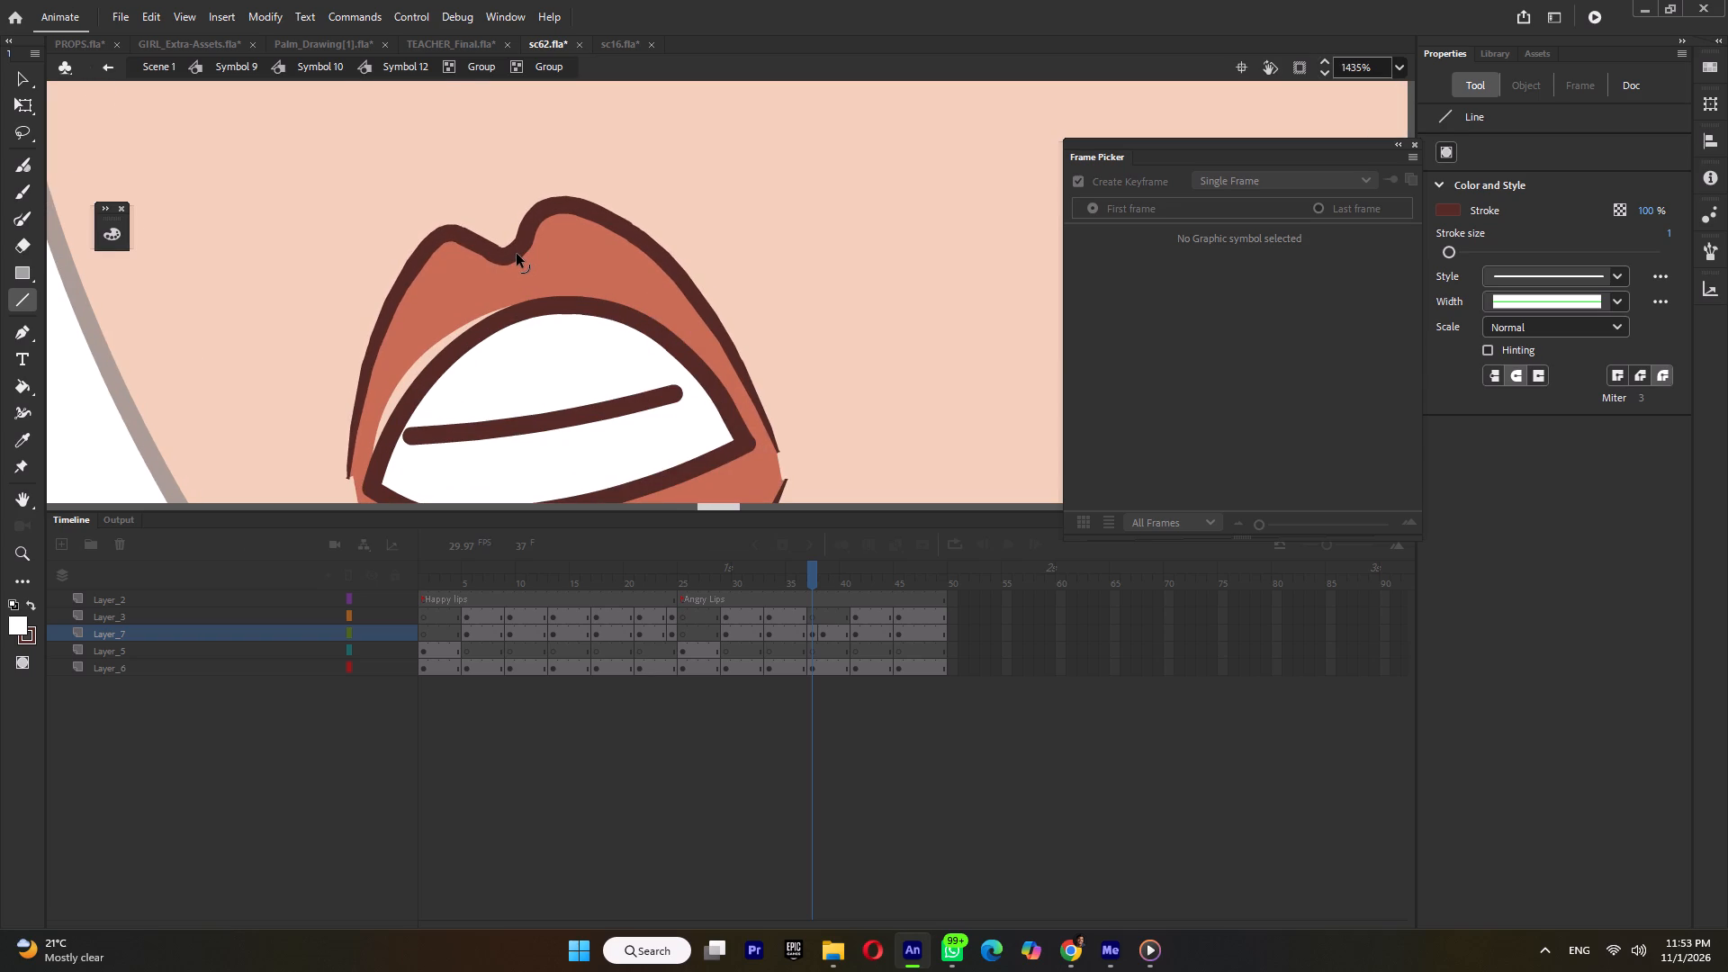
left_click_drag(517, 254, 520, 253, "ctrl")
left_click(498, 257, "ctrl")
left_click_drag(463, 228, 473, 226, "ctrl")
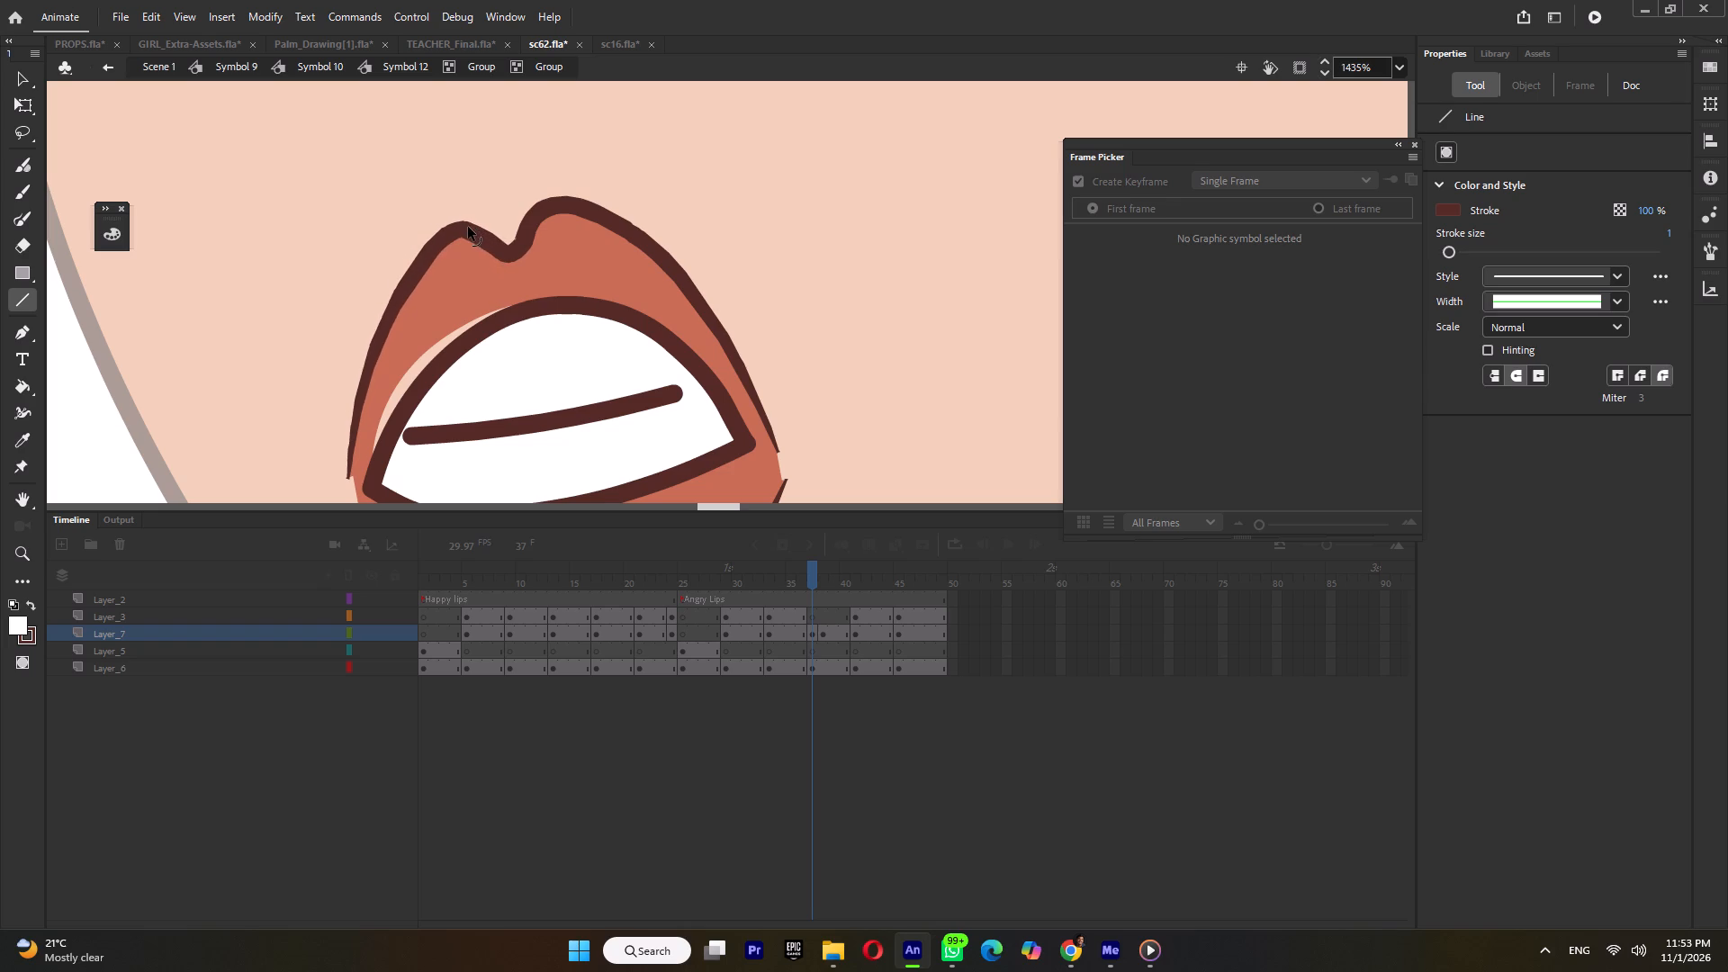
left_click(468, 227, "ctrl")
left_click_drag(480, 238, 475, 229, "ctrl")
left_click(501, 252, "ctrl")
left_click_drag(570, 207, 578, 208, "ctrl")
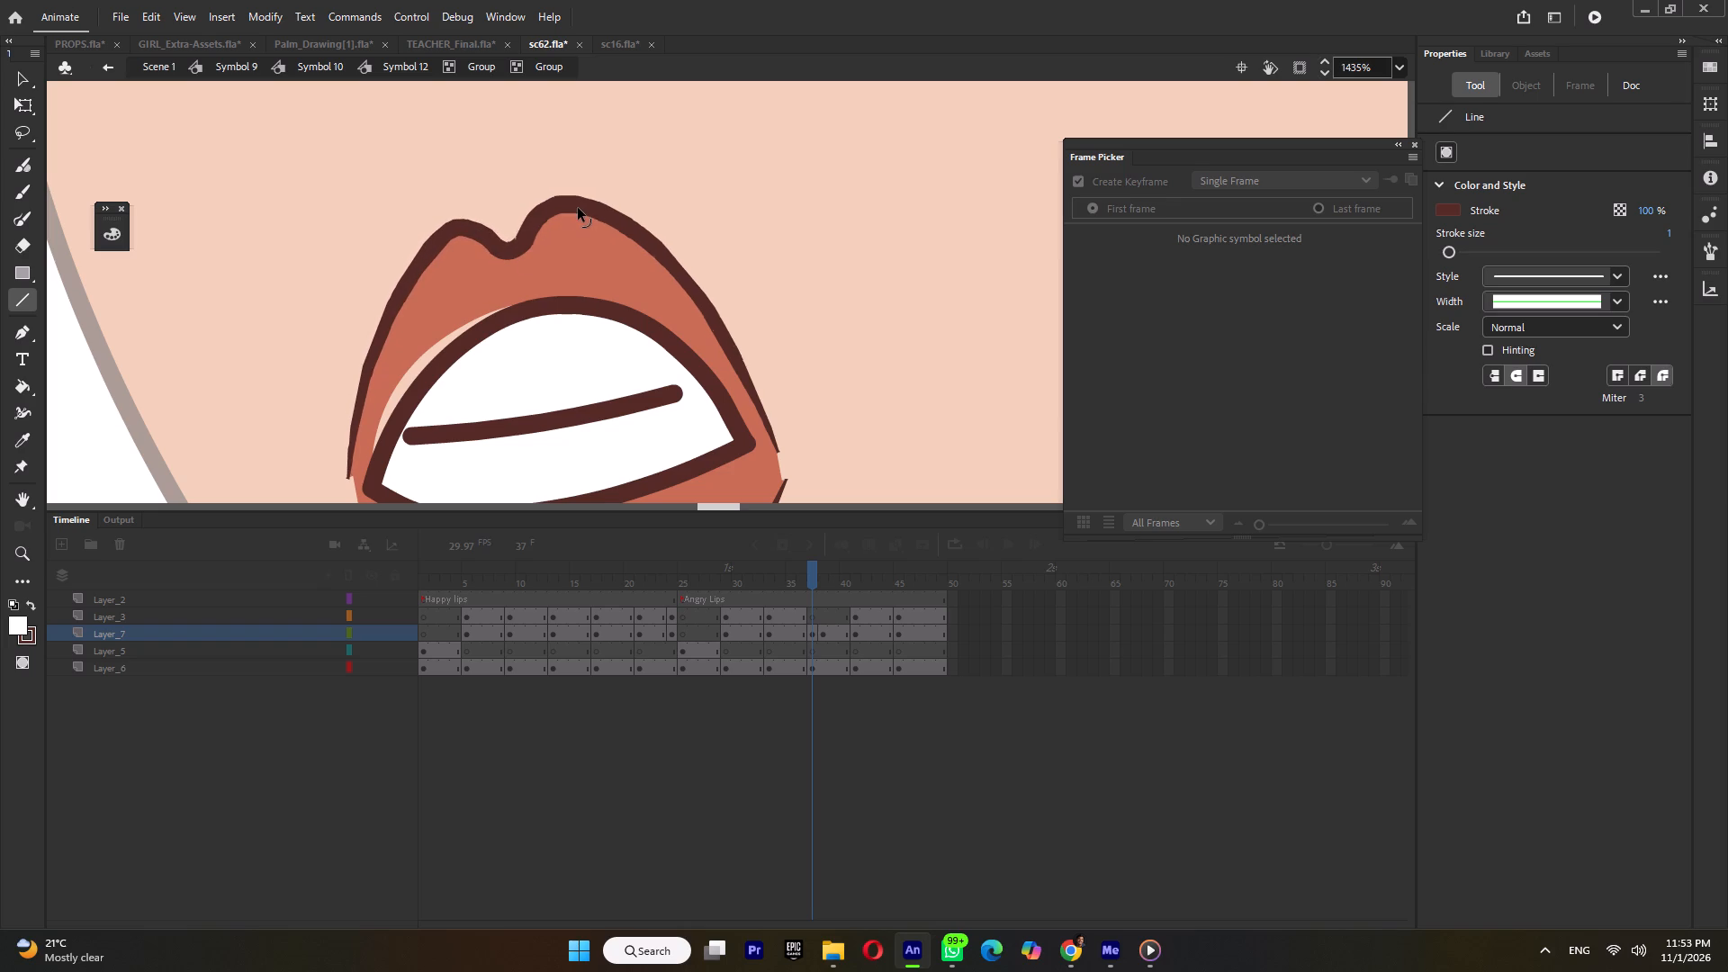
left_click_drag(578, 208, 578, 210, "ctrl")
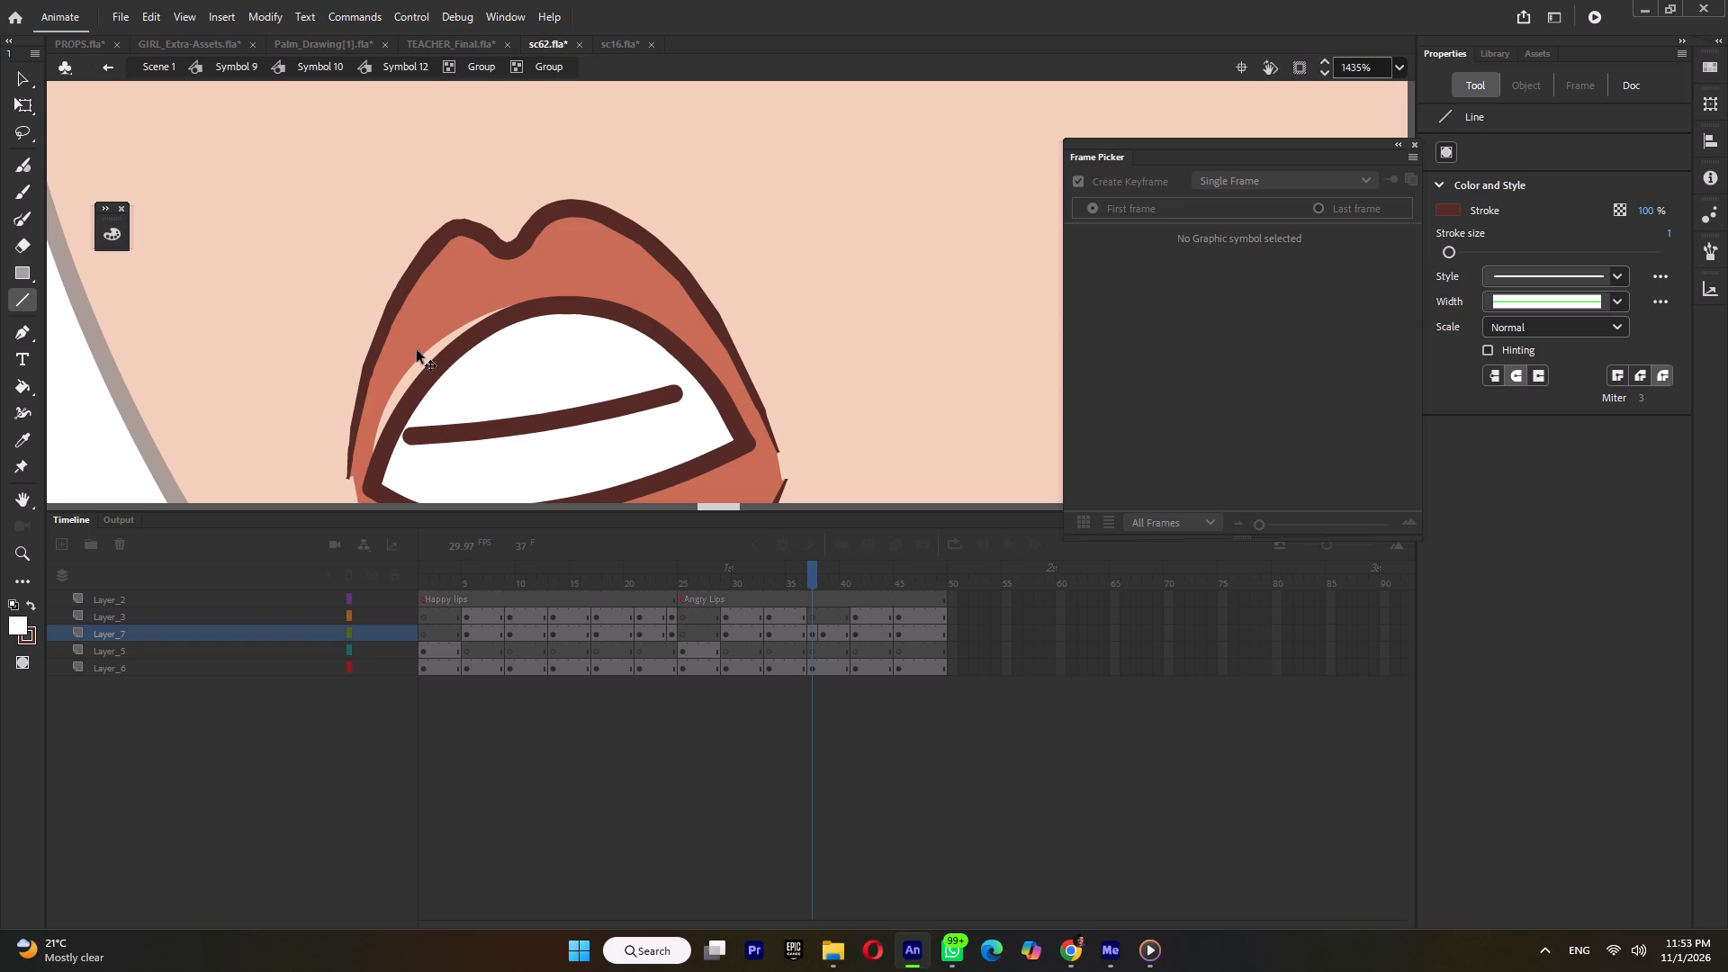
Extend the upper lip's red fill under the teeth outline to close the skin-coloured gap on the left.
left_click(300, 287, "ctrl")
left_click_drag(412, 368, 461, 387, "ctrl")
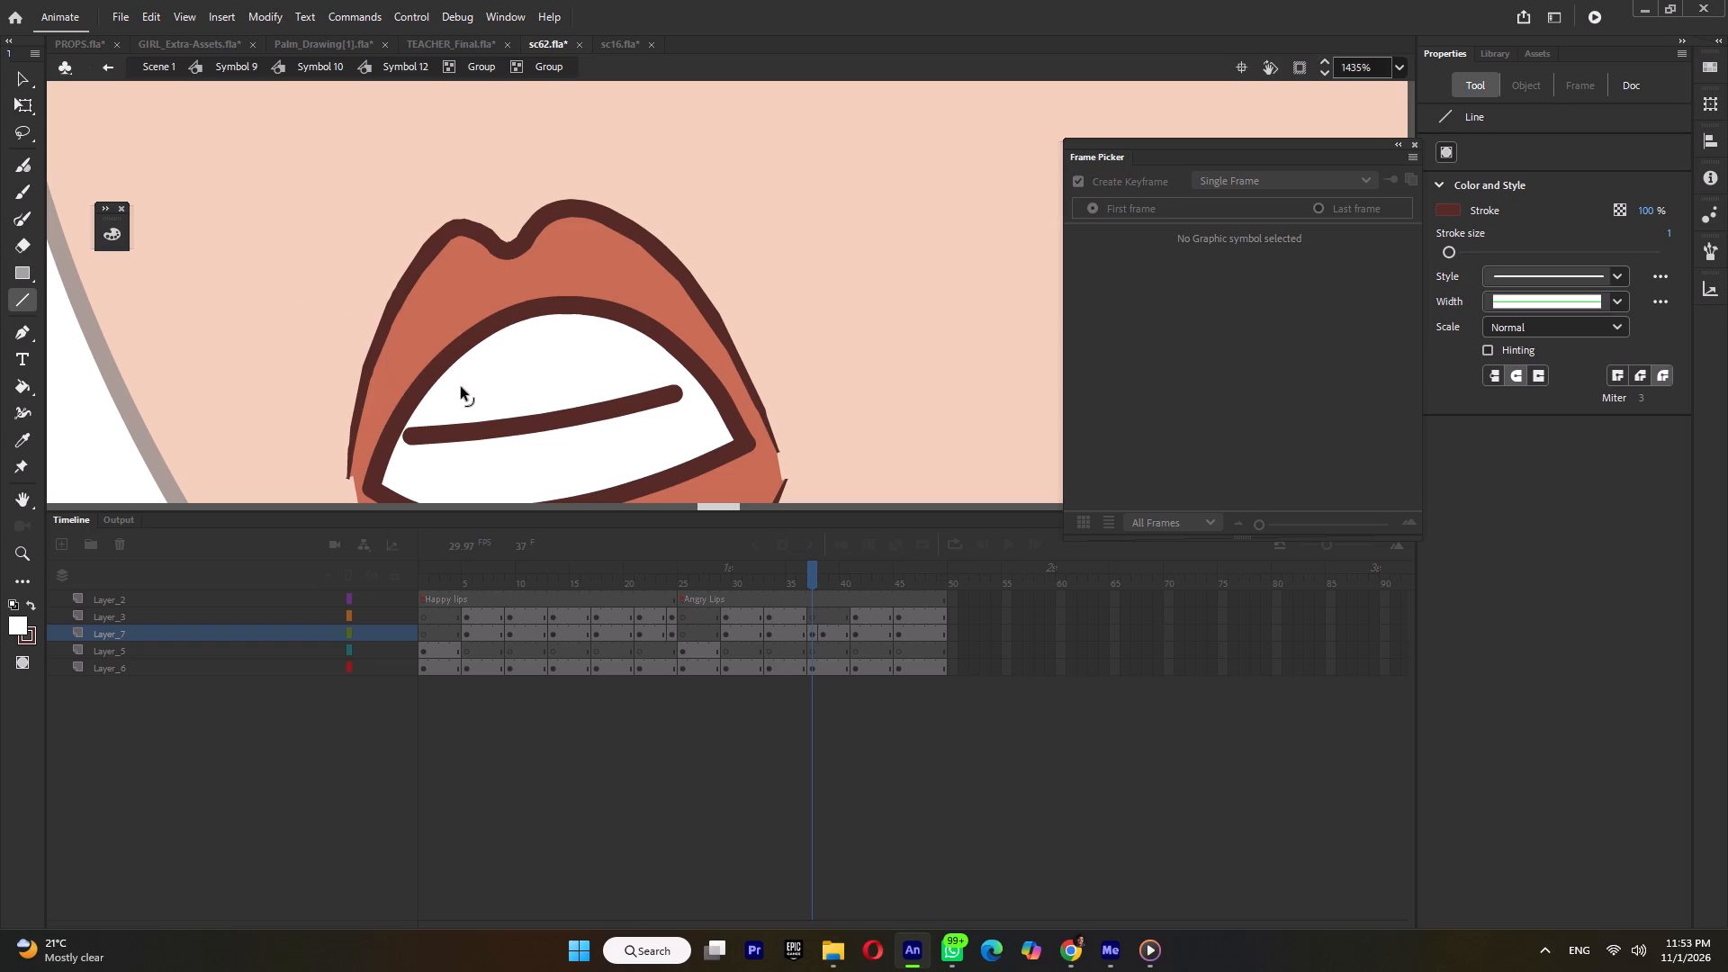
left_click_drag(461, 387, 441, 381, "ctrl")
scroll(496, 256, "down", 6, "ctrl")
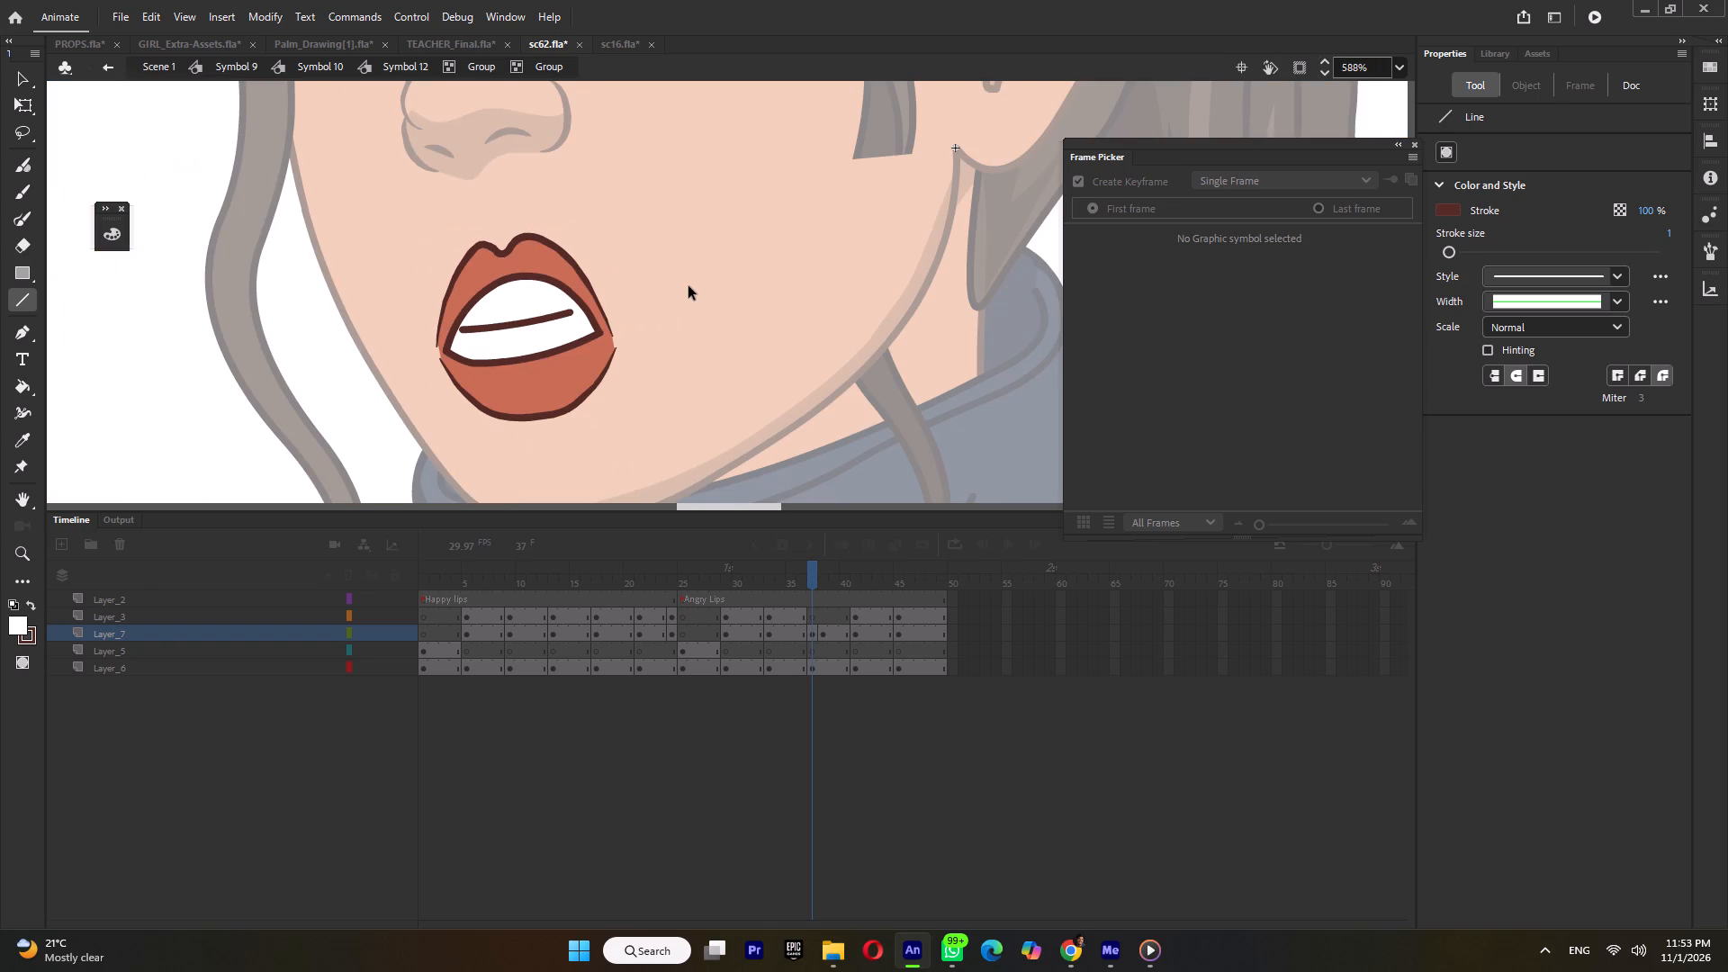
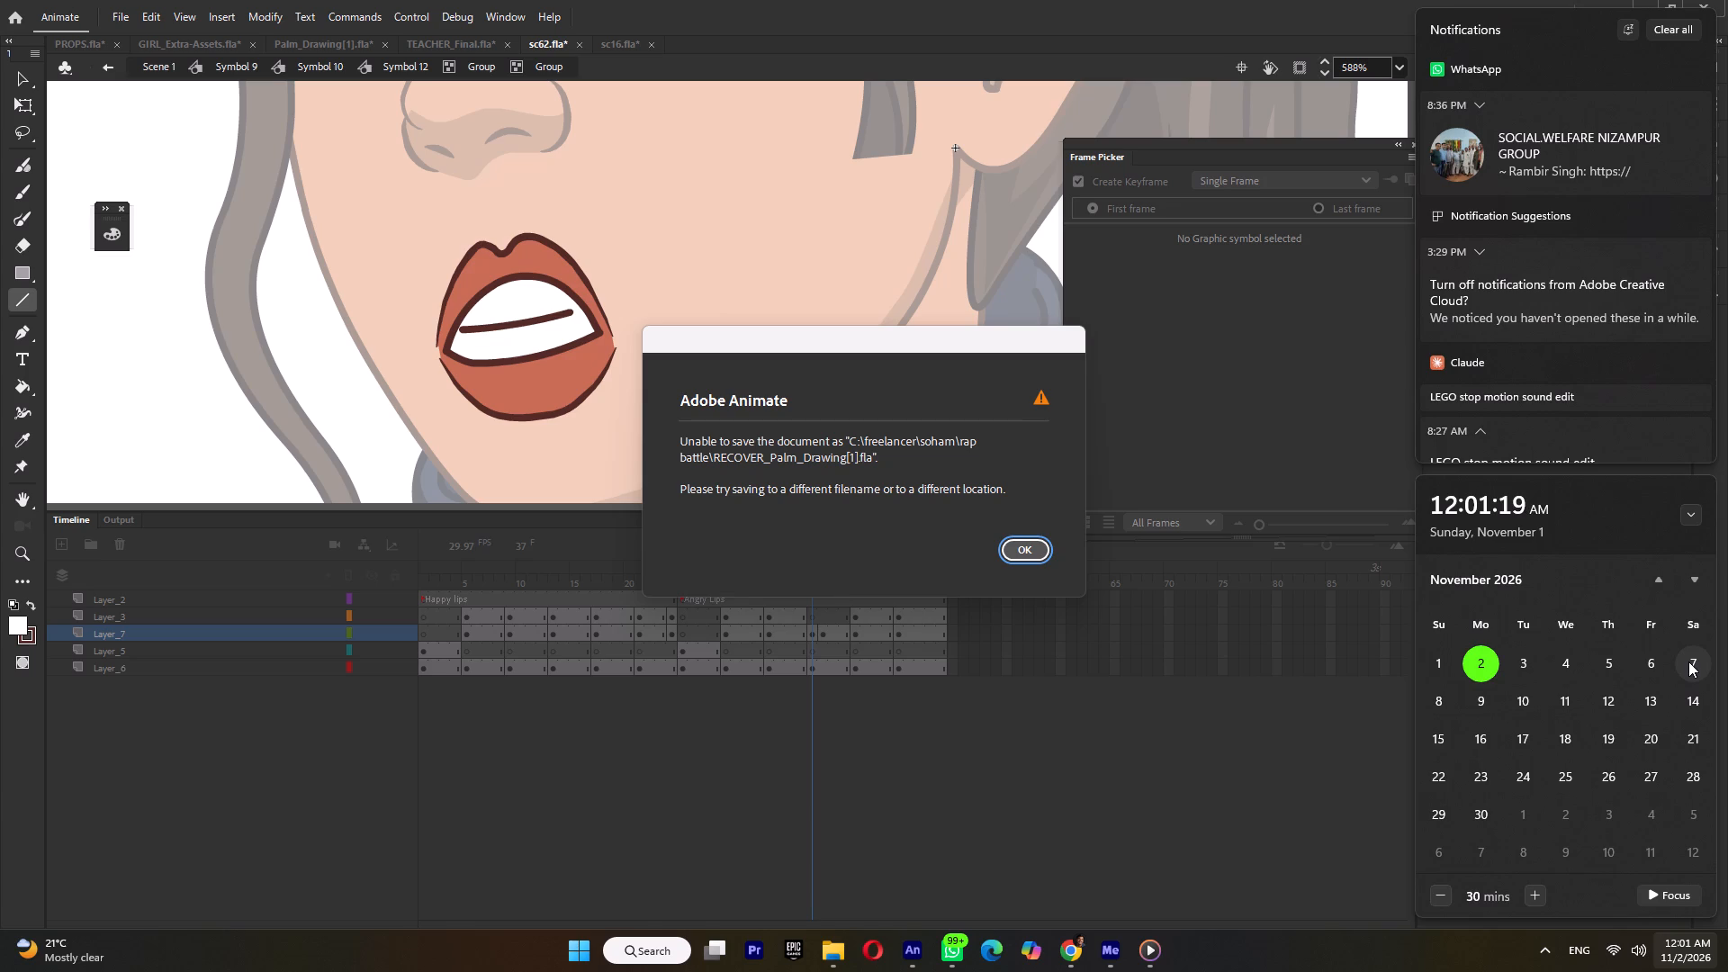
Reshape the lower lip's outline, raising its bottom edge slightly and pulling both sides inward so it tapers toward the mouth corners.
left_click(1020, 557)
scroll(720, 403, "down", 11, "ctrl")
scroll(683, 416, "up", 6, "ctrl")
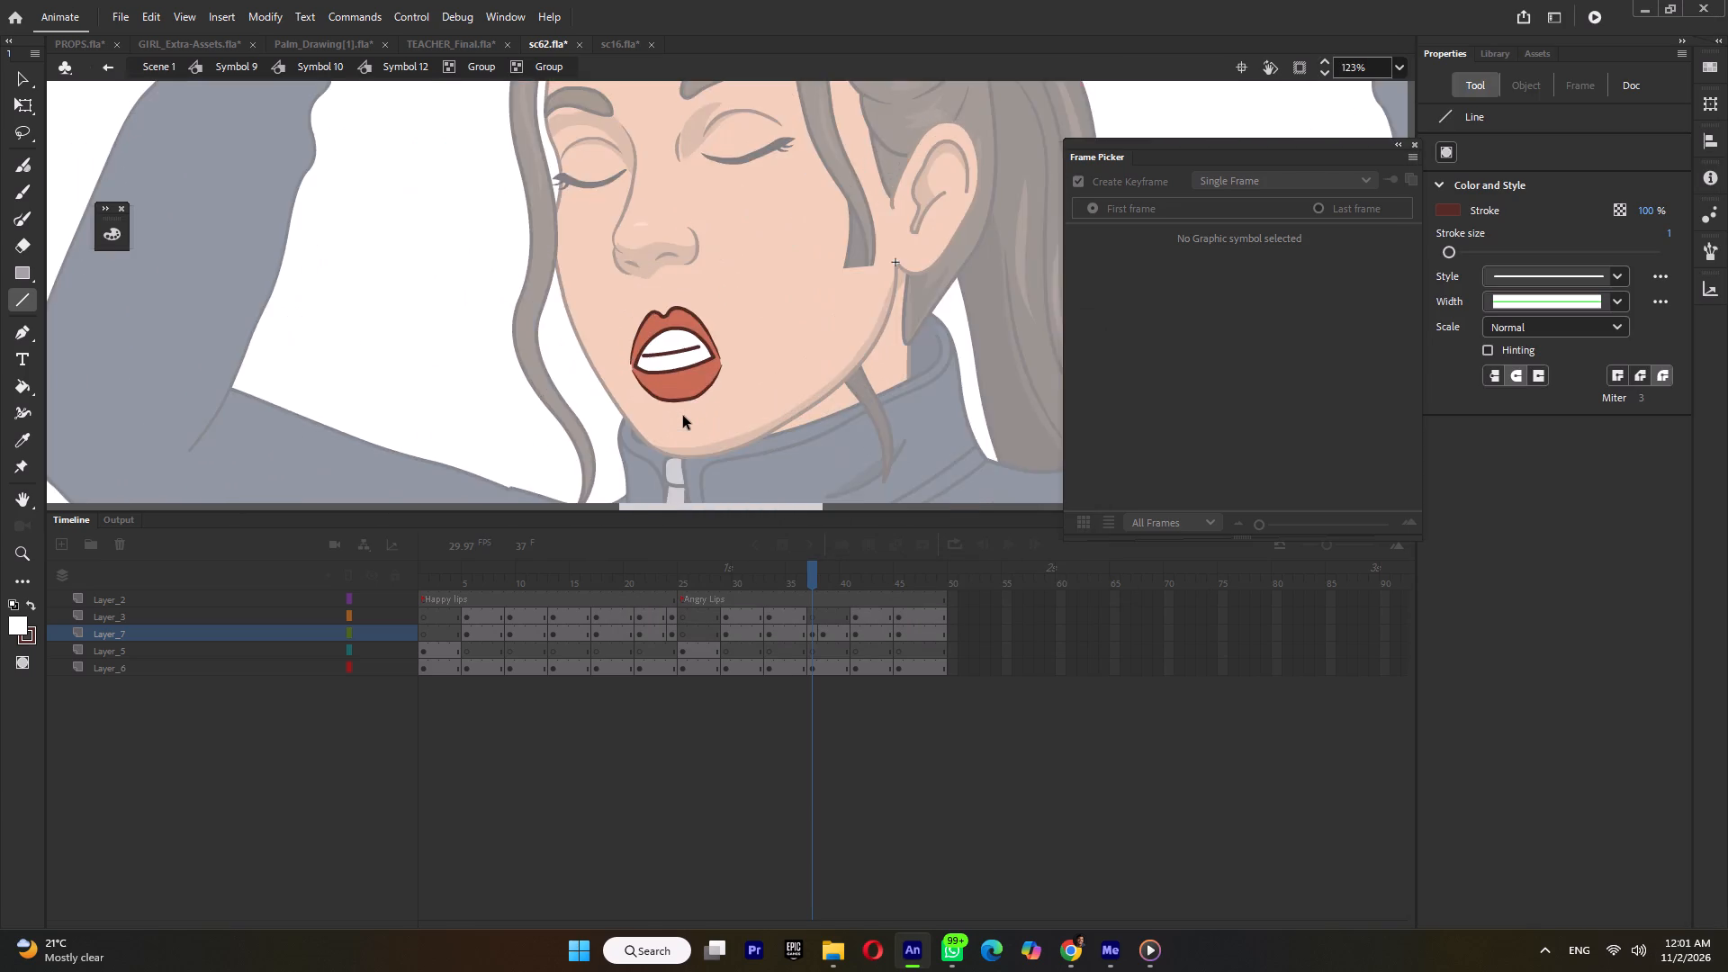
scroll(679, 410, "up", 4, "ctrl")
left_click_drag(663, 387, 662, 378, "ctrl")
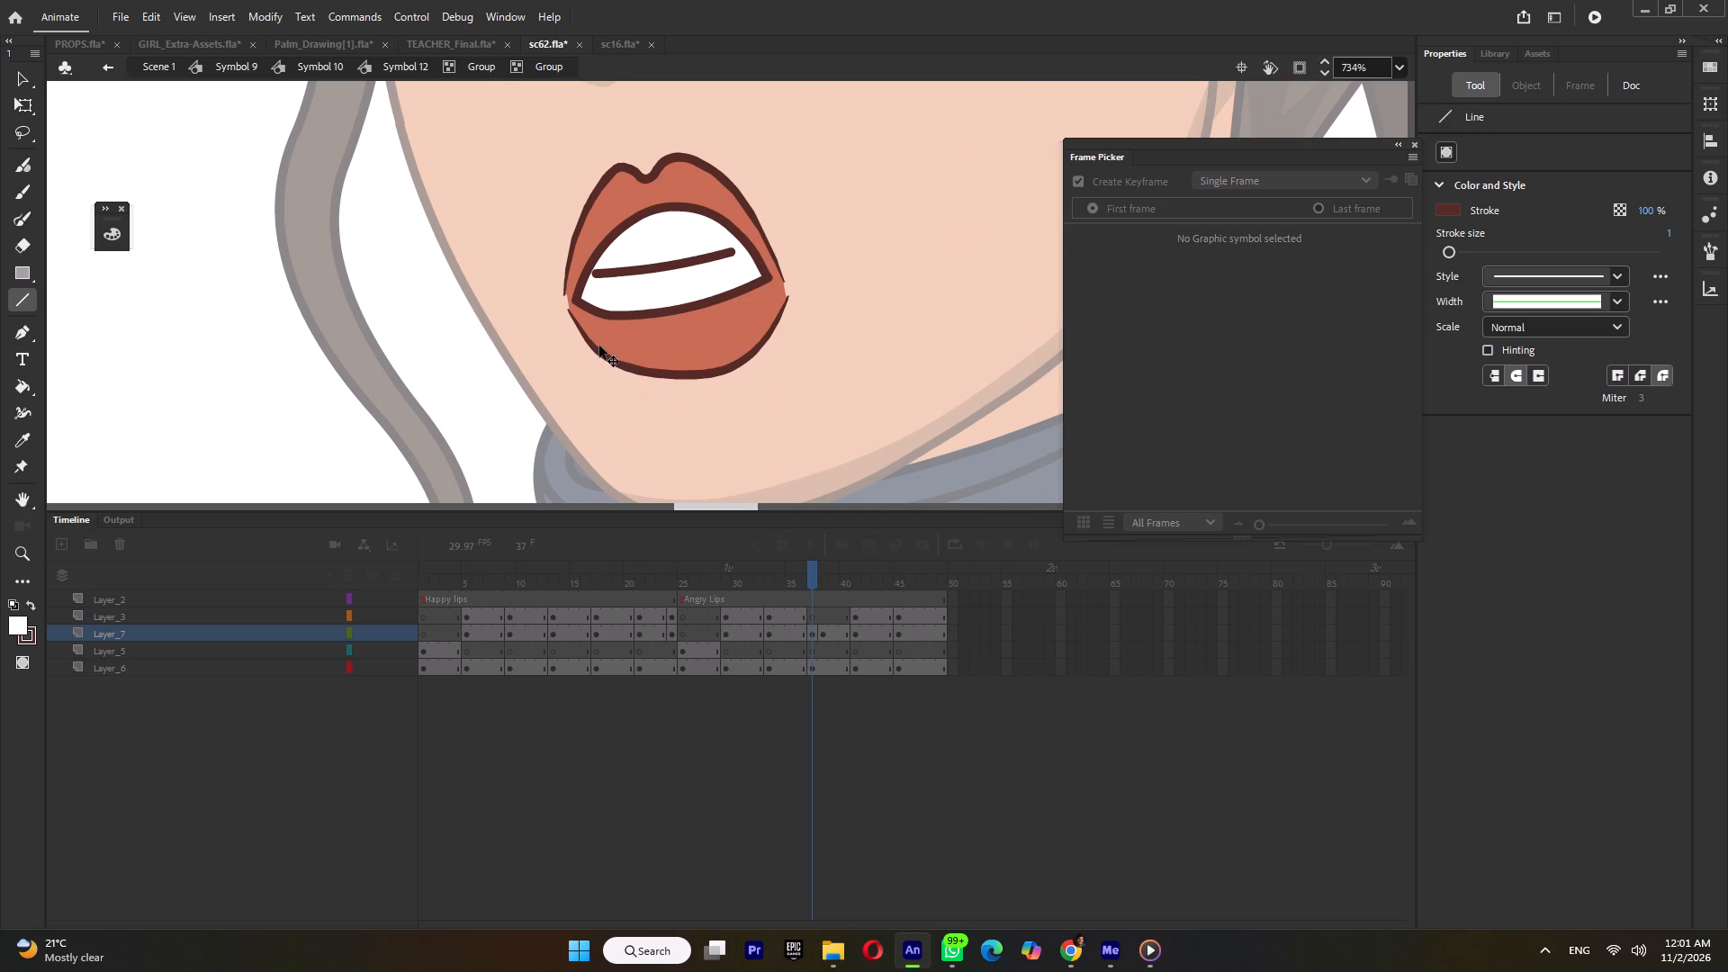
left_click(597, 347, "ctrl")
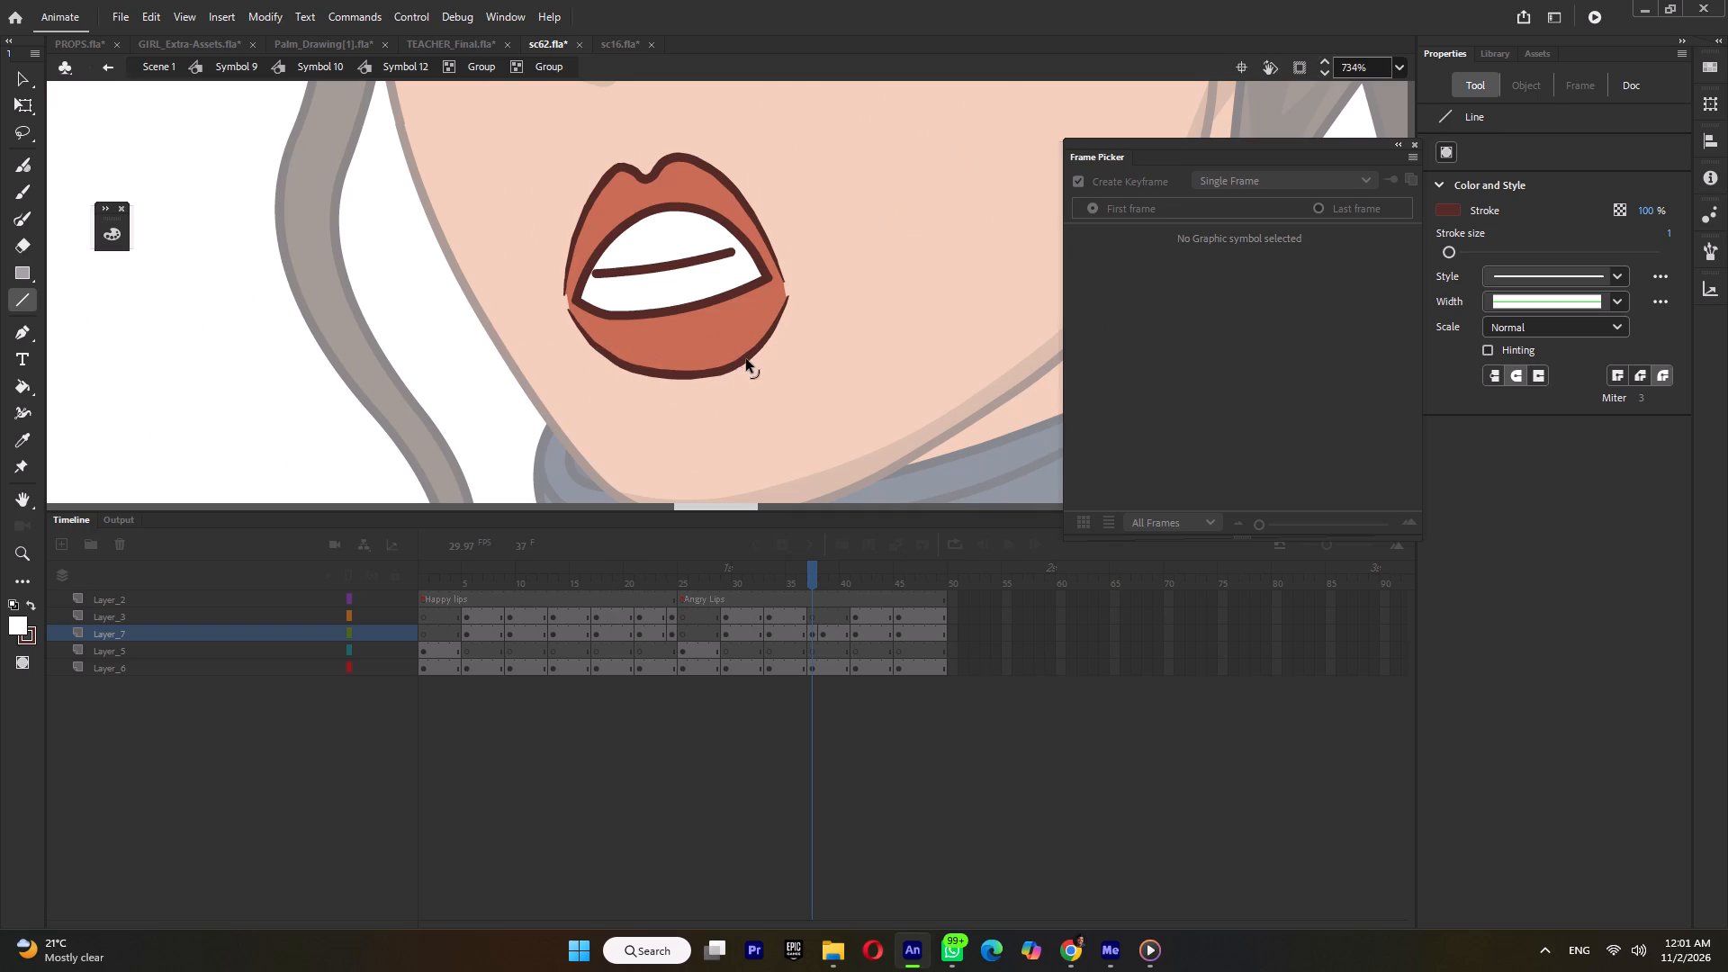
left_click(746, 359, "ctrl")
left_click(777, 325, "ctrl")
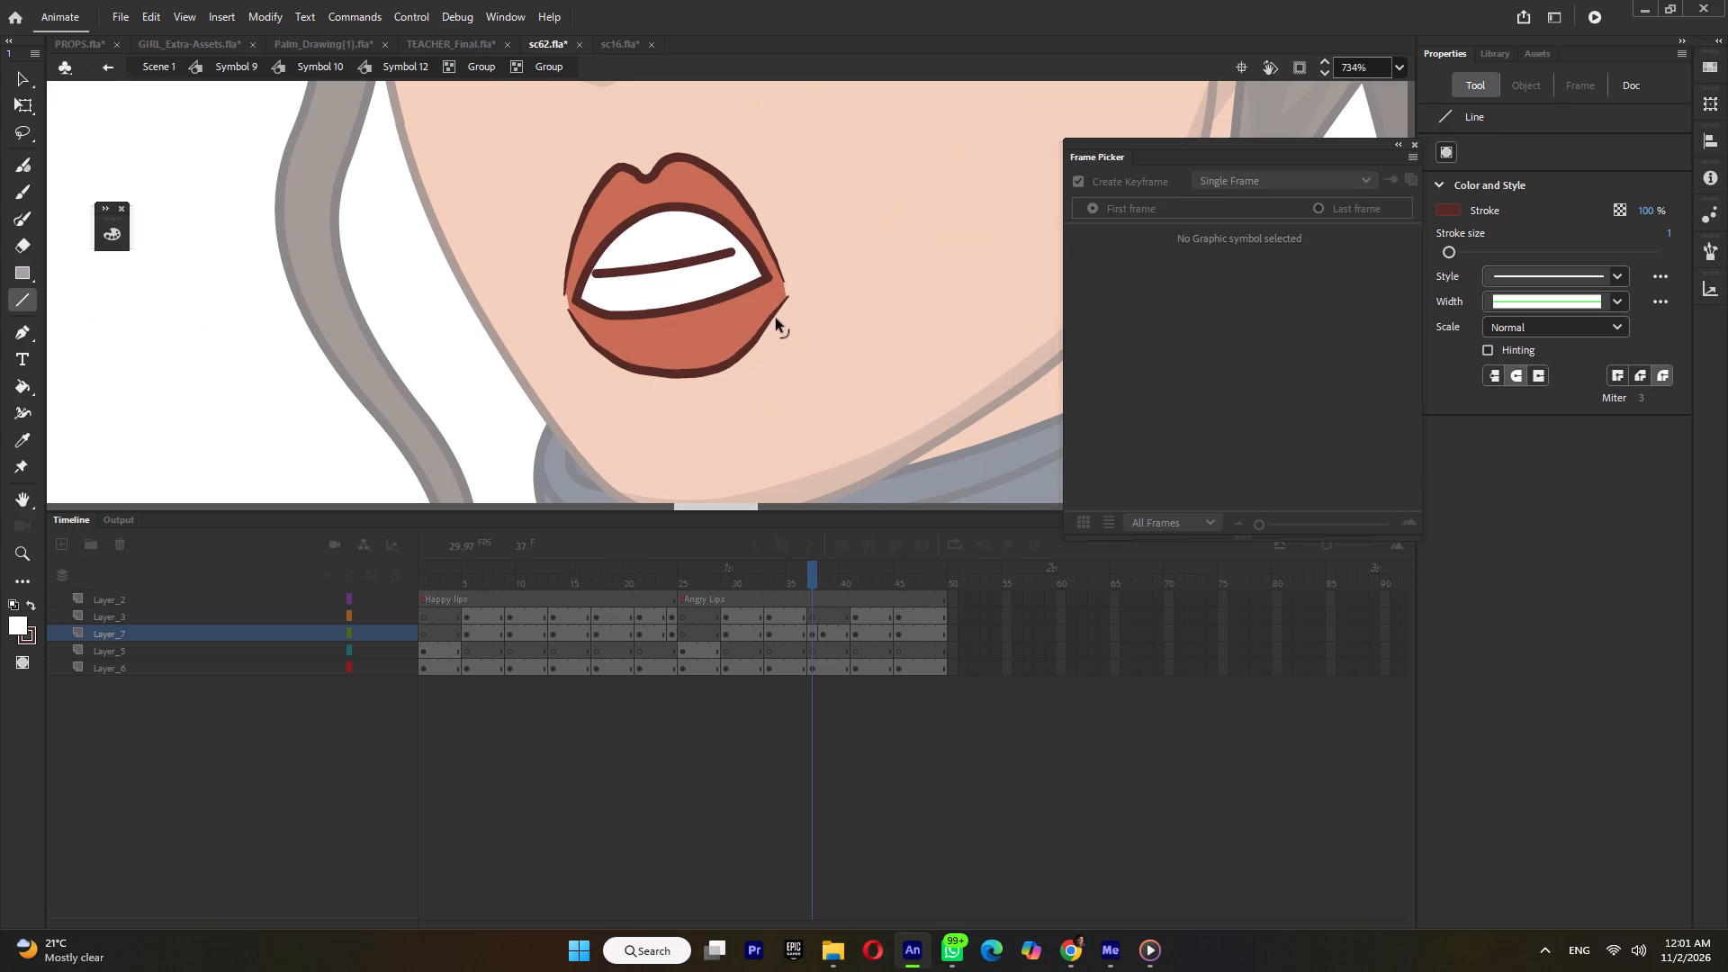
left_click(789, 297, "ctrl")
left_click(708, 370, "ctrl")
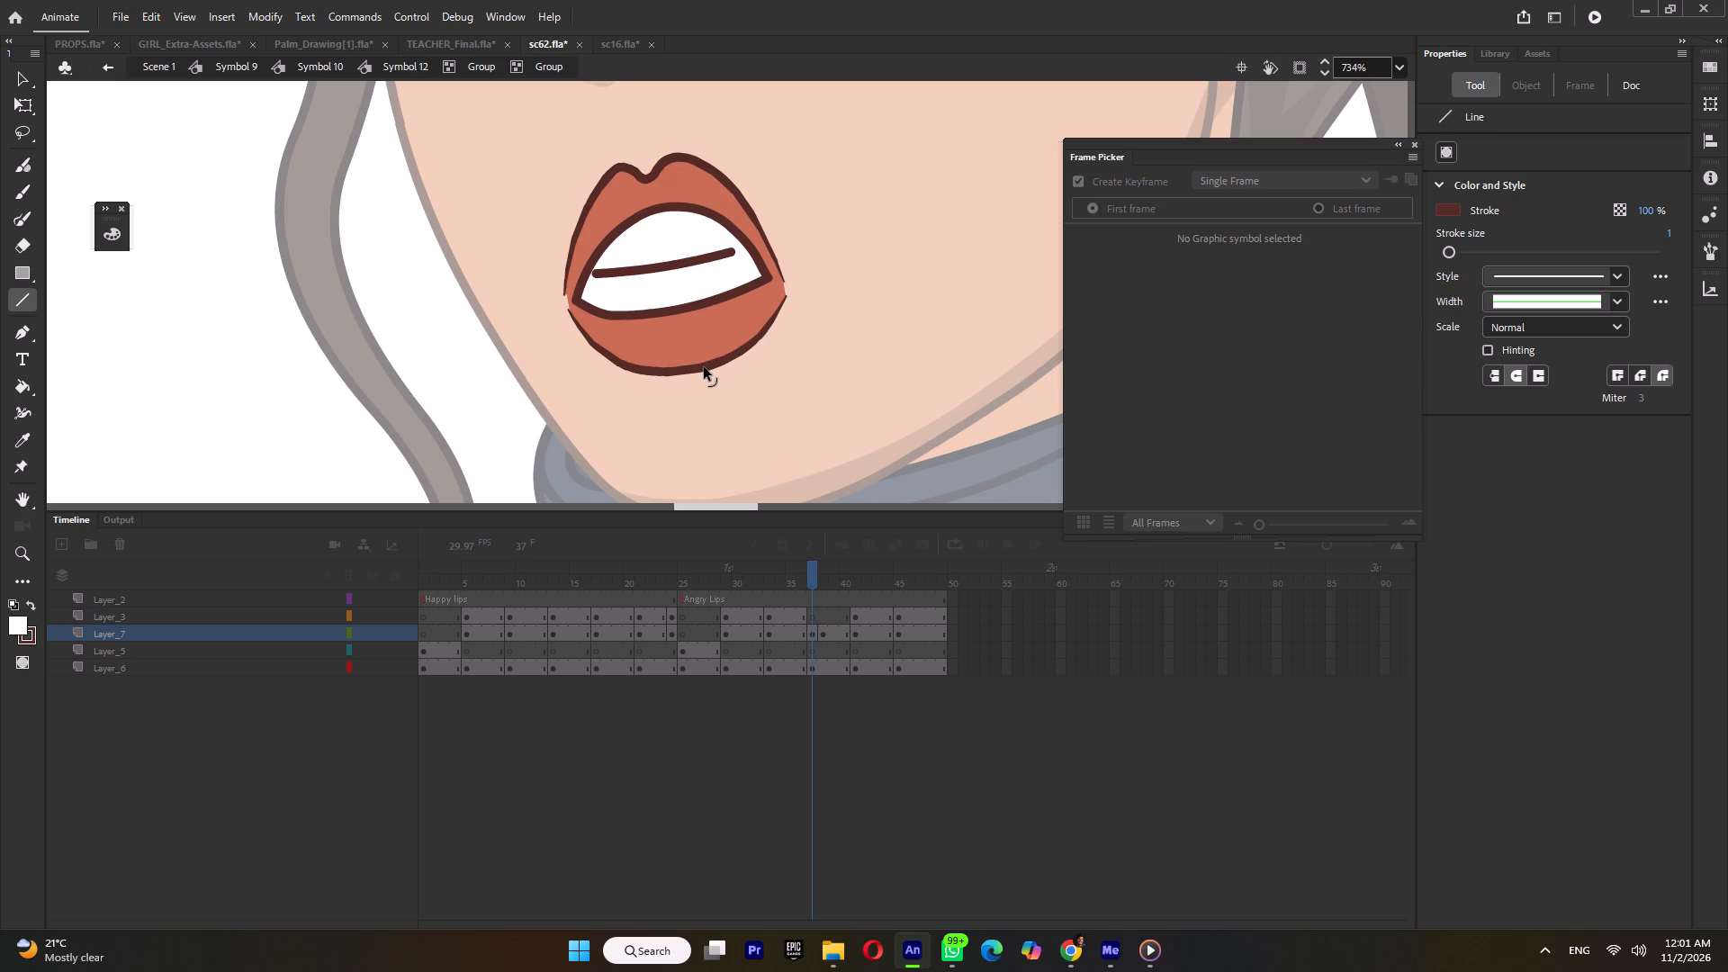
left_click(751, 345, "ctrl")
left_click(762, 329, "ctrl")
left_click(701, 369, "ctrl")
left_click(643, 374, "ctrl")
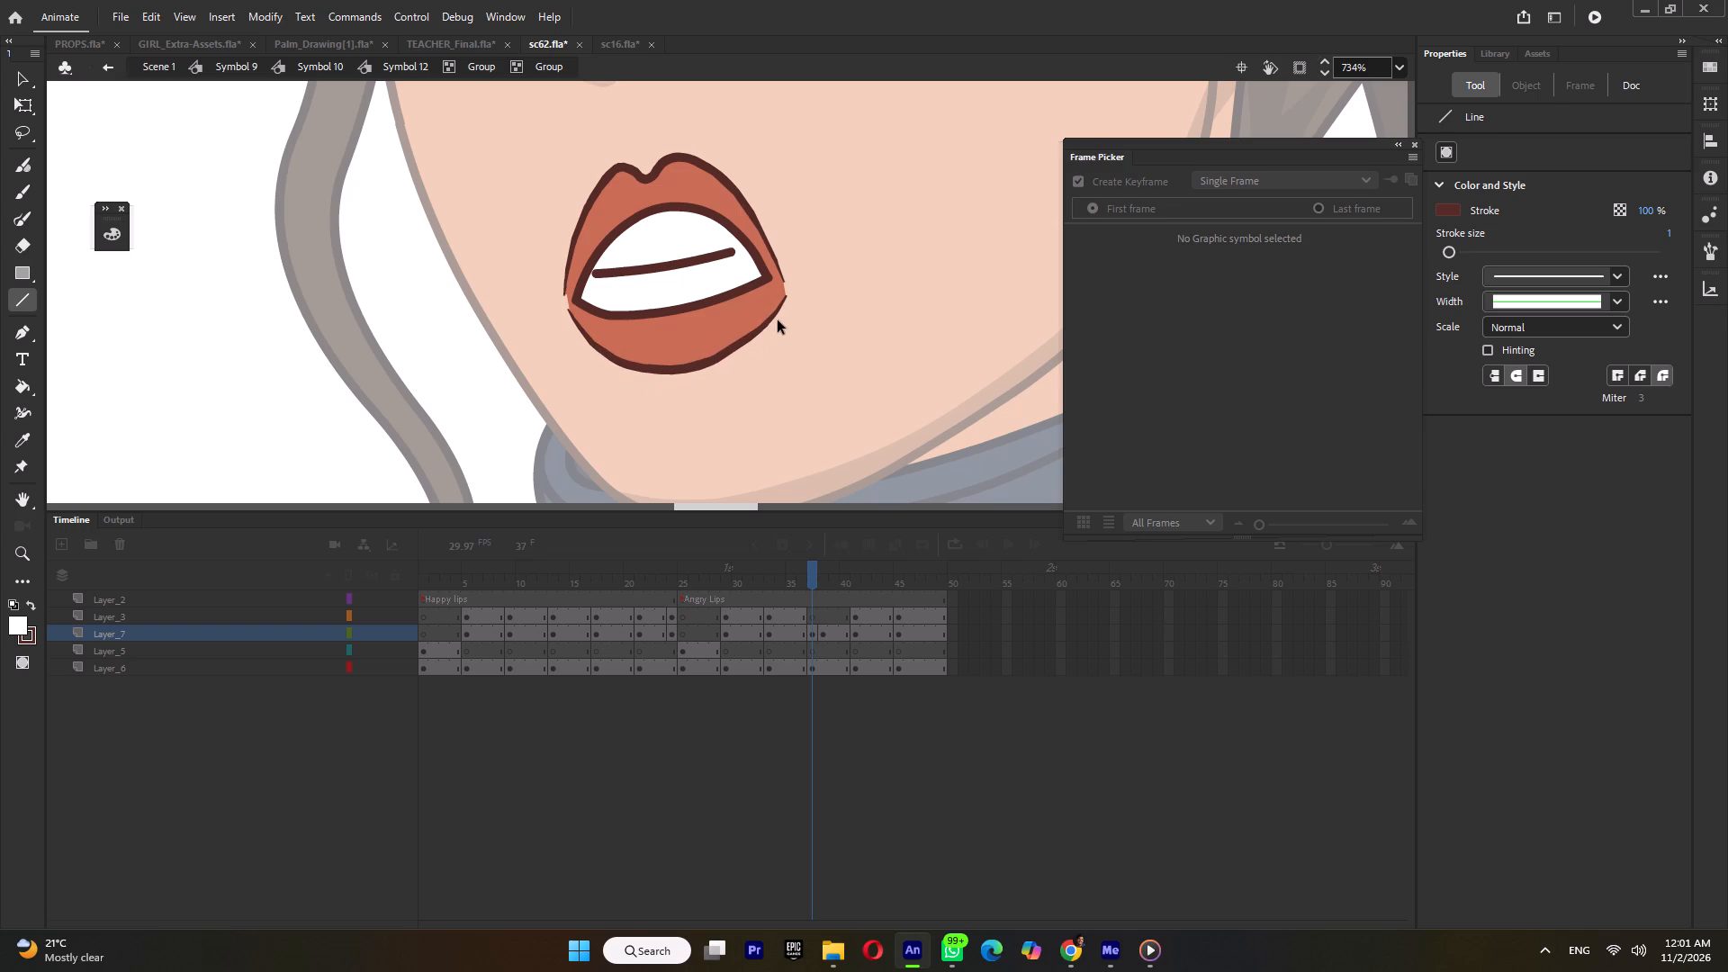
double_click(789, 318, "ctrl")
Move both pink highlights on the lower lip slightly up and left, clear of the bottom outline, and return to Symbol 12.
left_click(672, 350, "ctrl")
scroll(672, 352, "up", 4, "ctrl")
left_click(566, 355, "ctrl+shift")
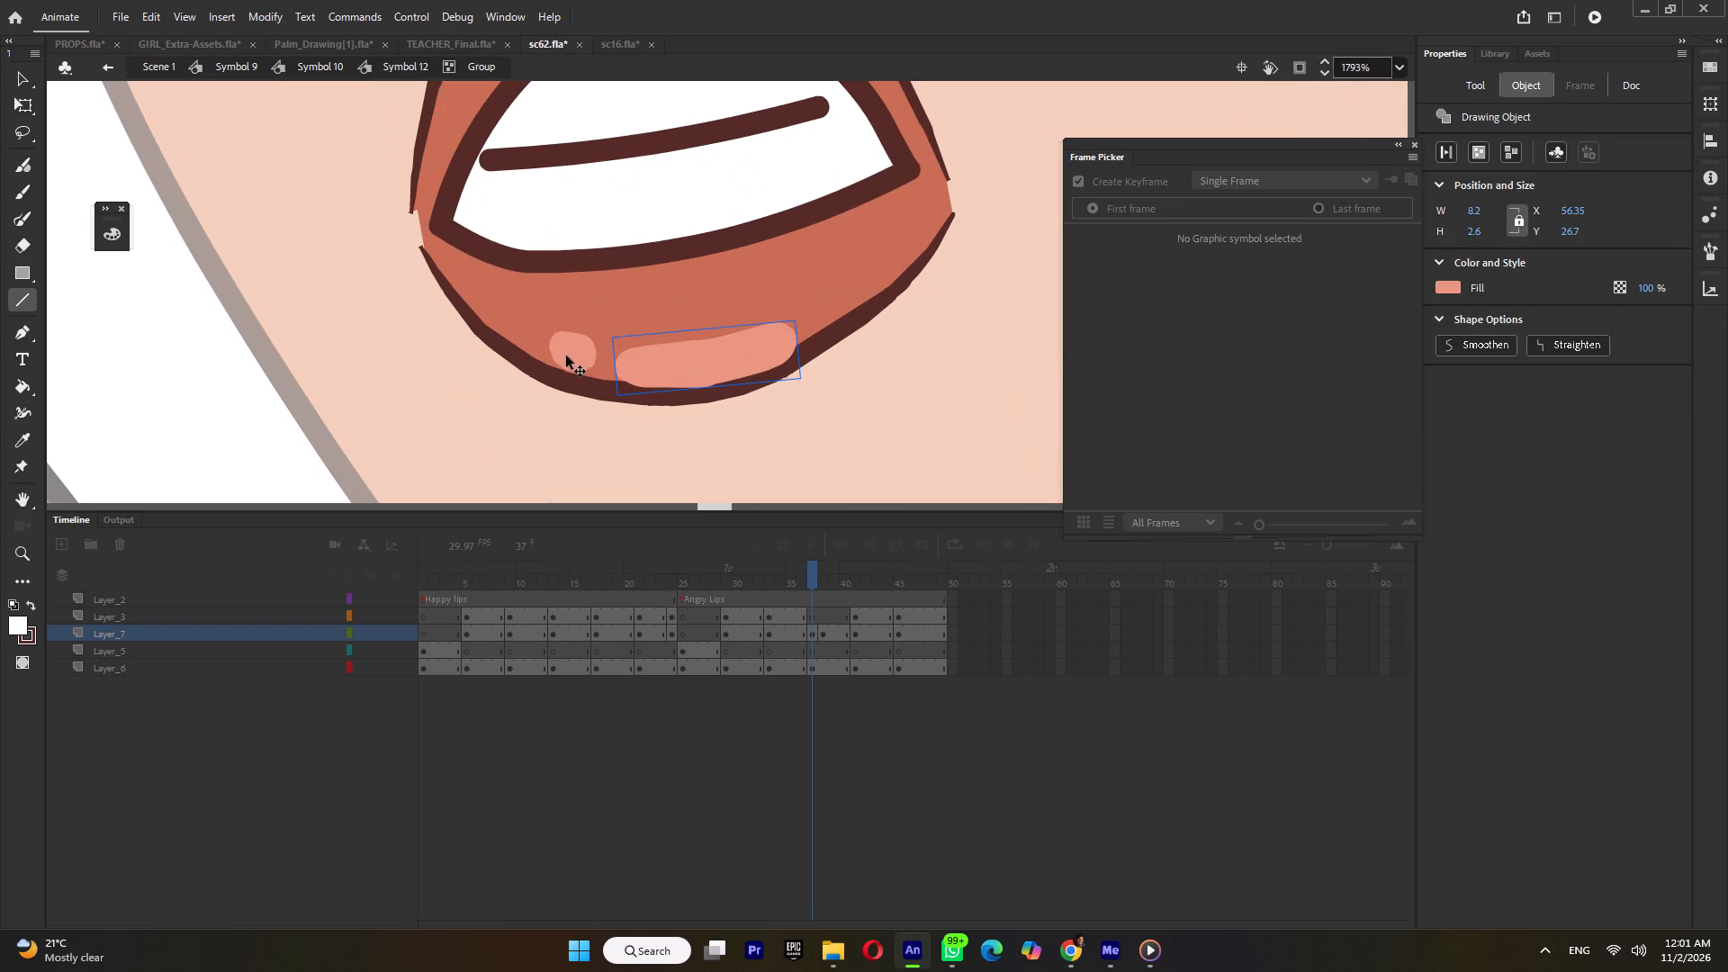
left_click_drag(668, 364, 651, 348, "ctrl")
scroll(657, 341, "down", 5, "ctrl")
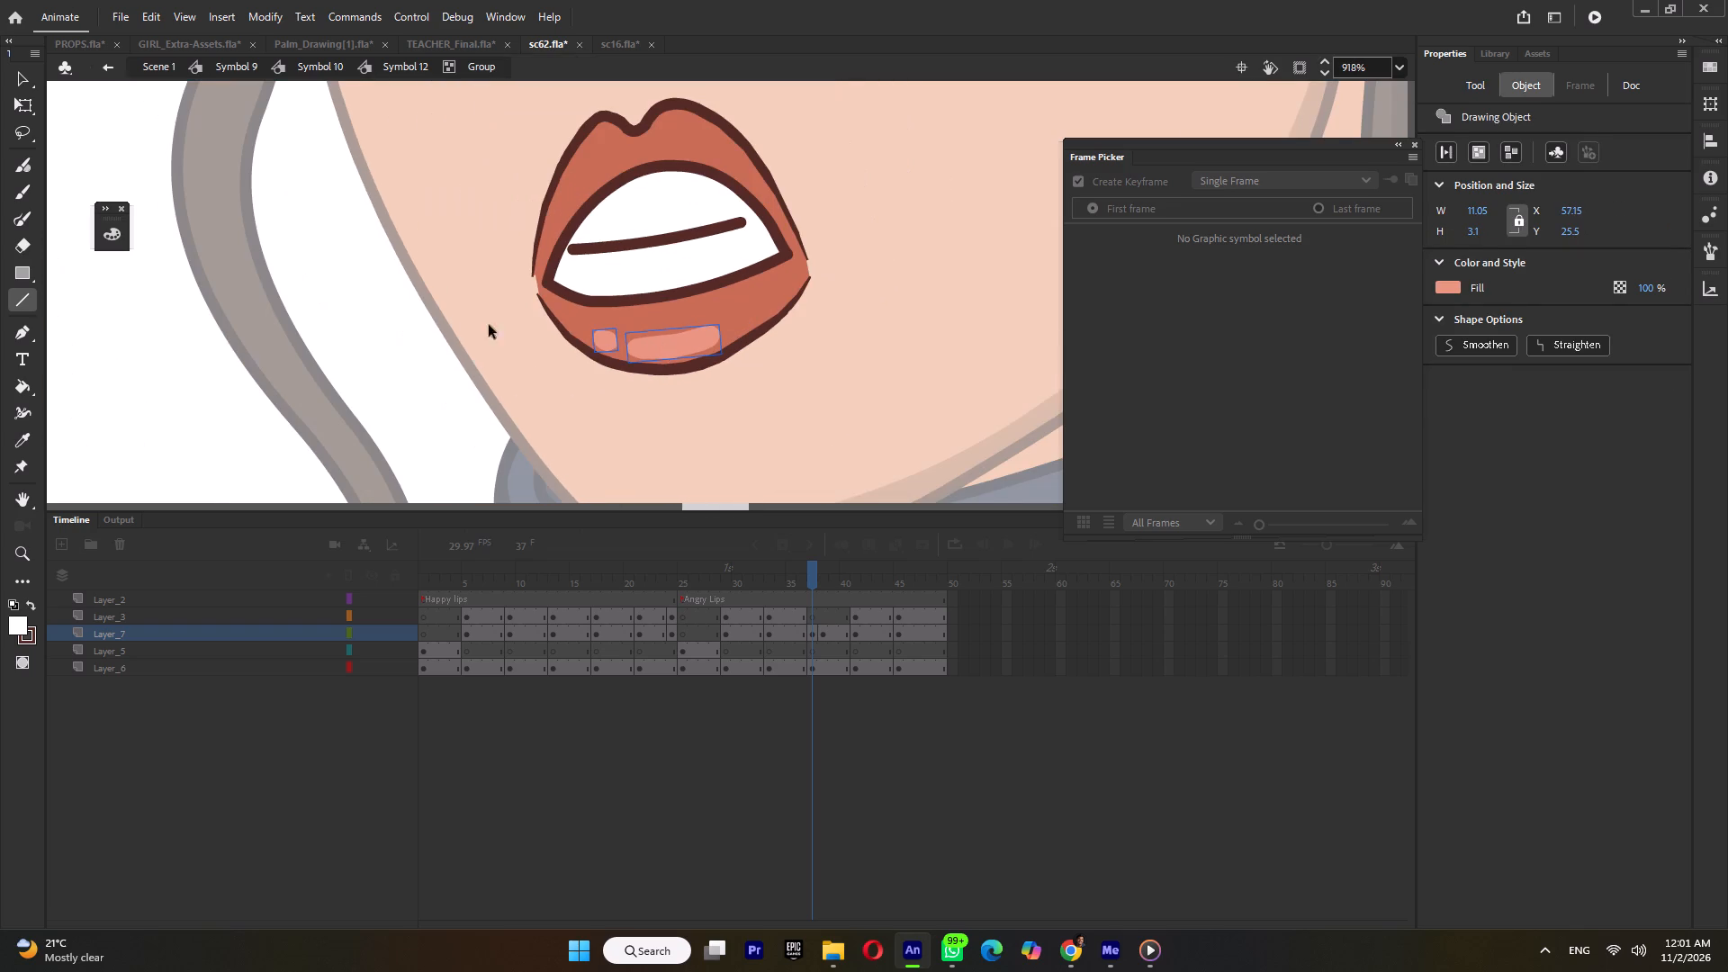
double_click(435, 321, "ctrl")
scroll(463, 321, "down", 8, "ctrl")
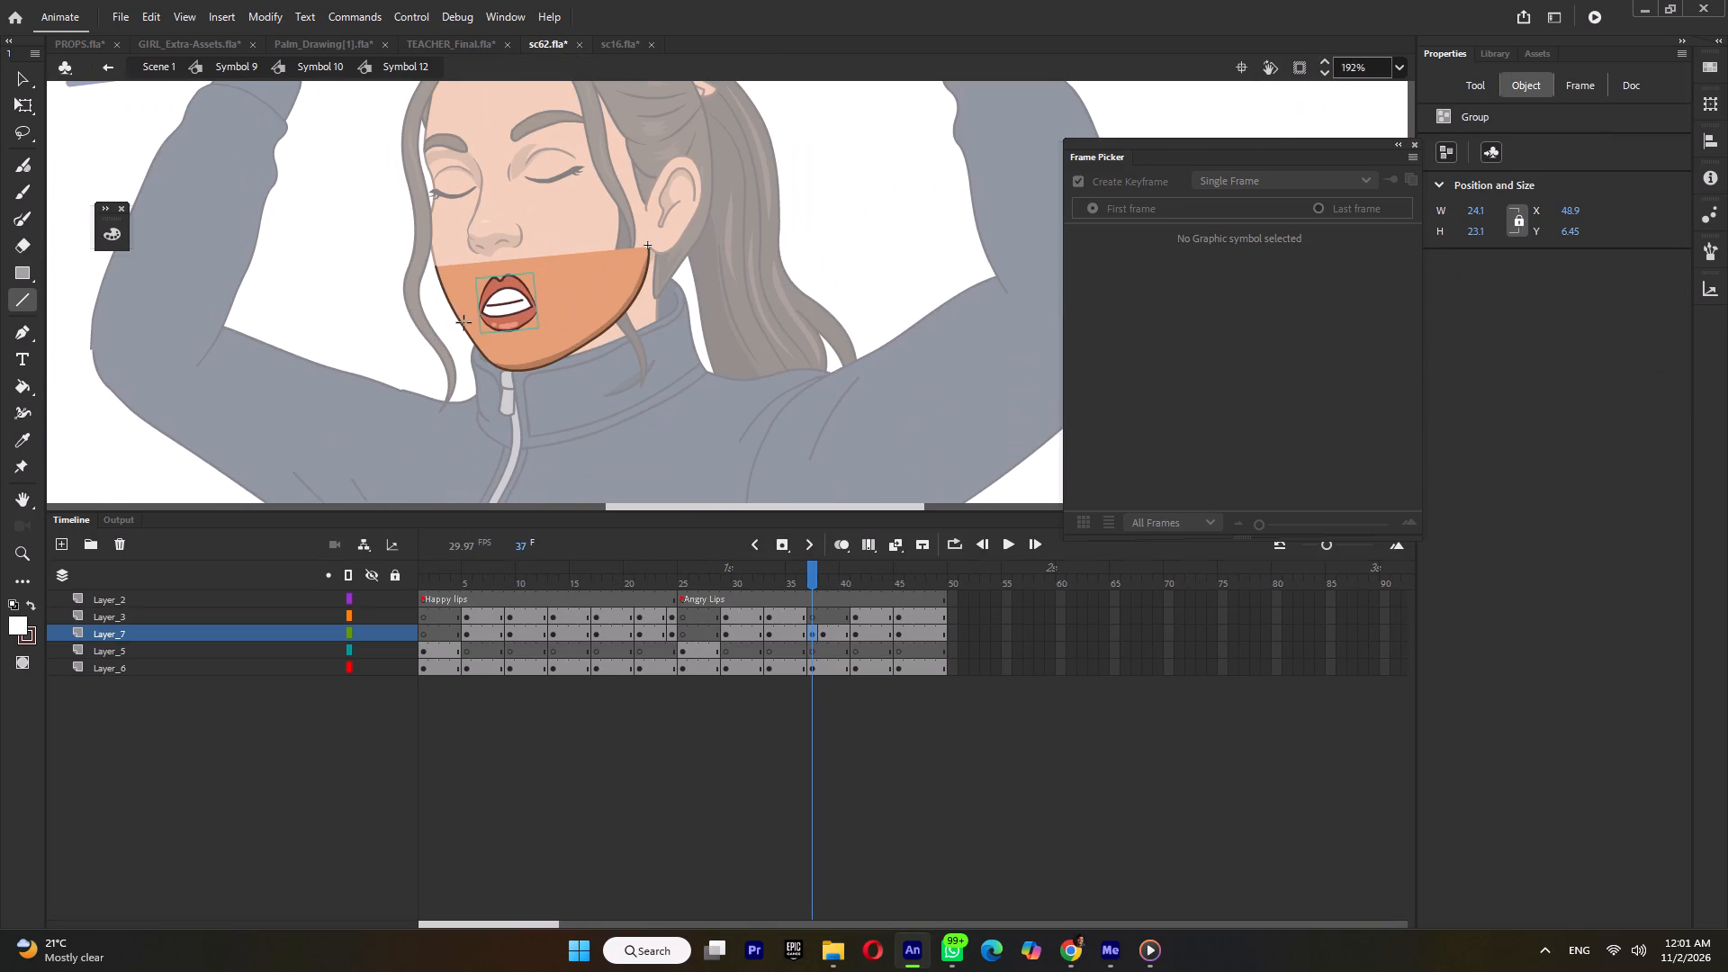
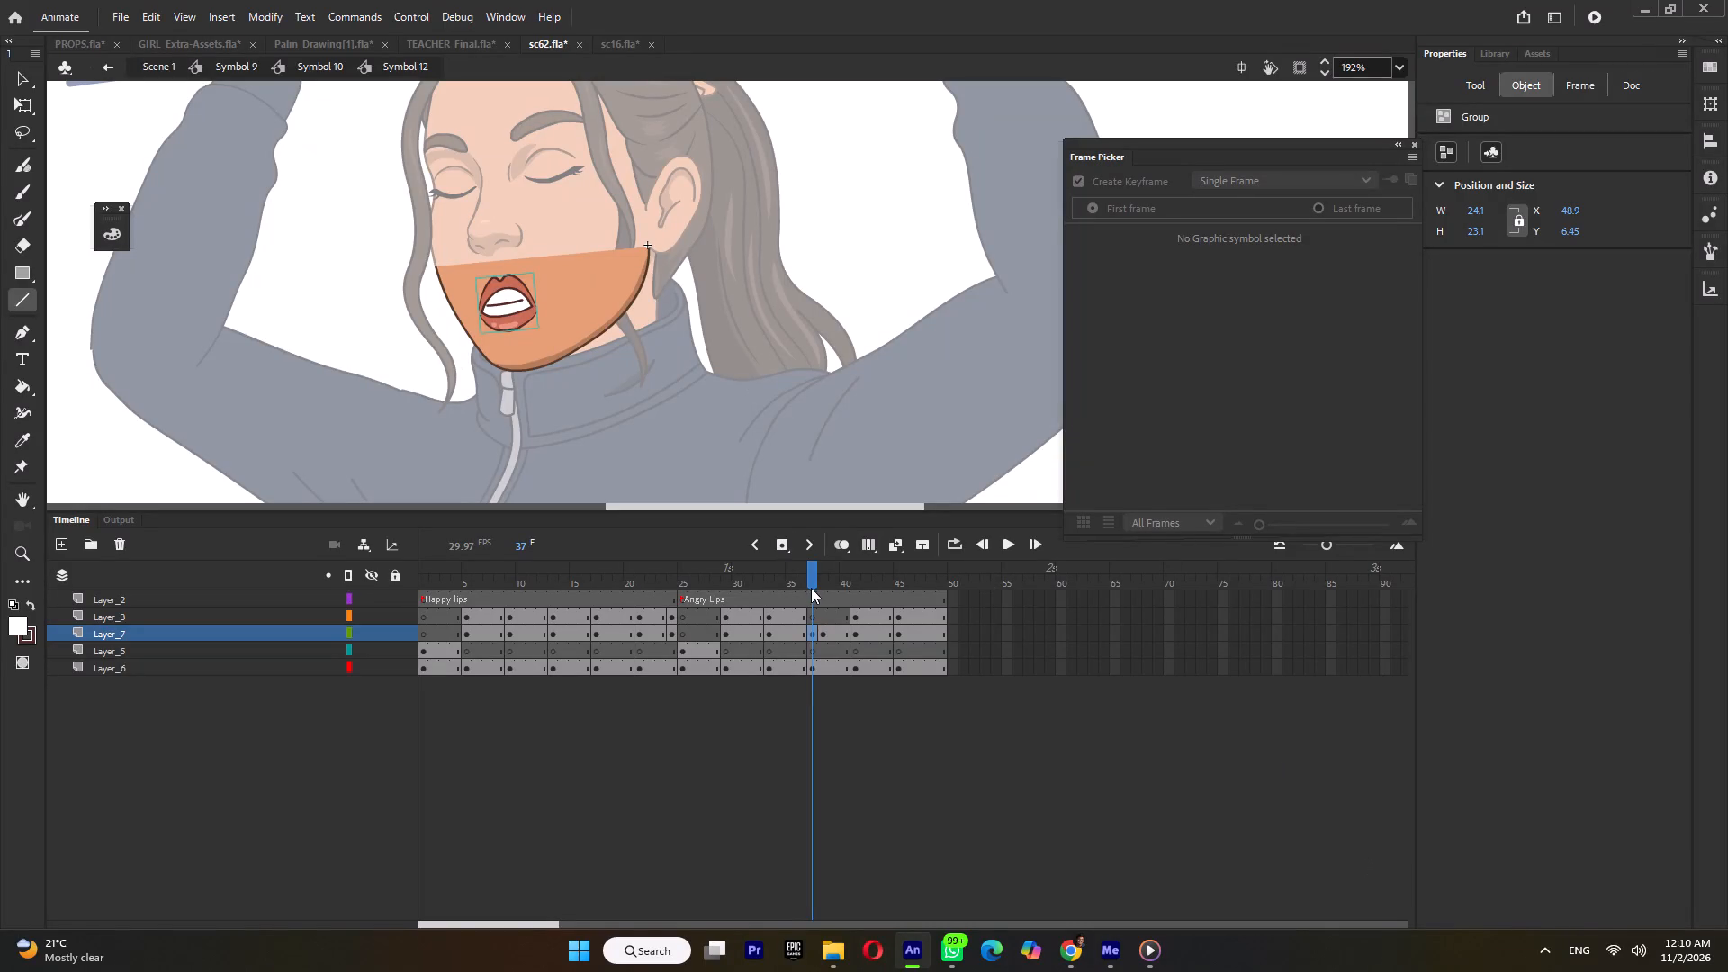
Leave the mouth symbol and open Symbol 11 inside the girl's head at frame 35, with the eyebrows (Symbol 13) selected.
double_click(785, 383)
left_click(20, 101)
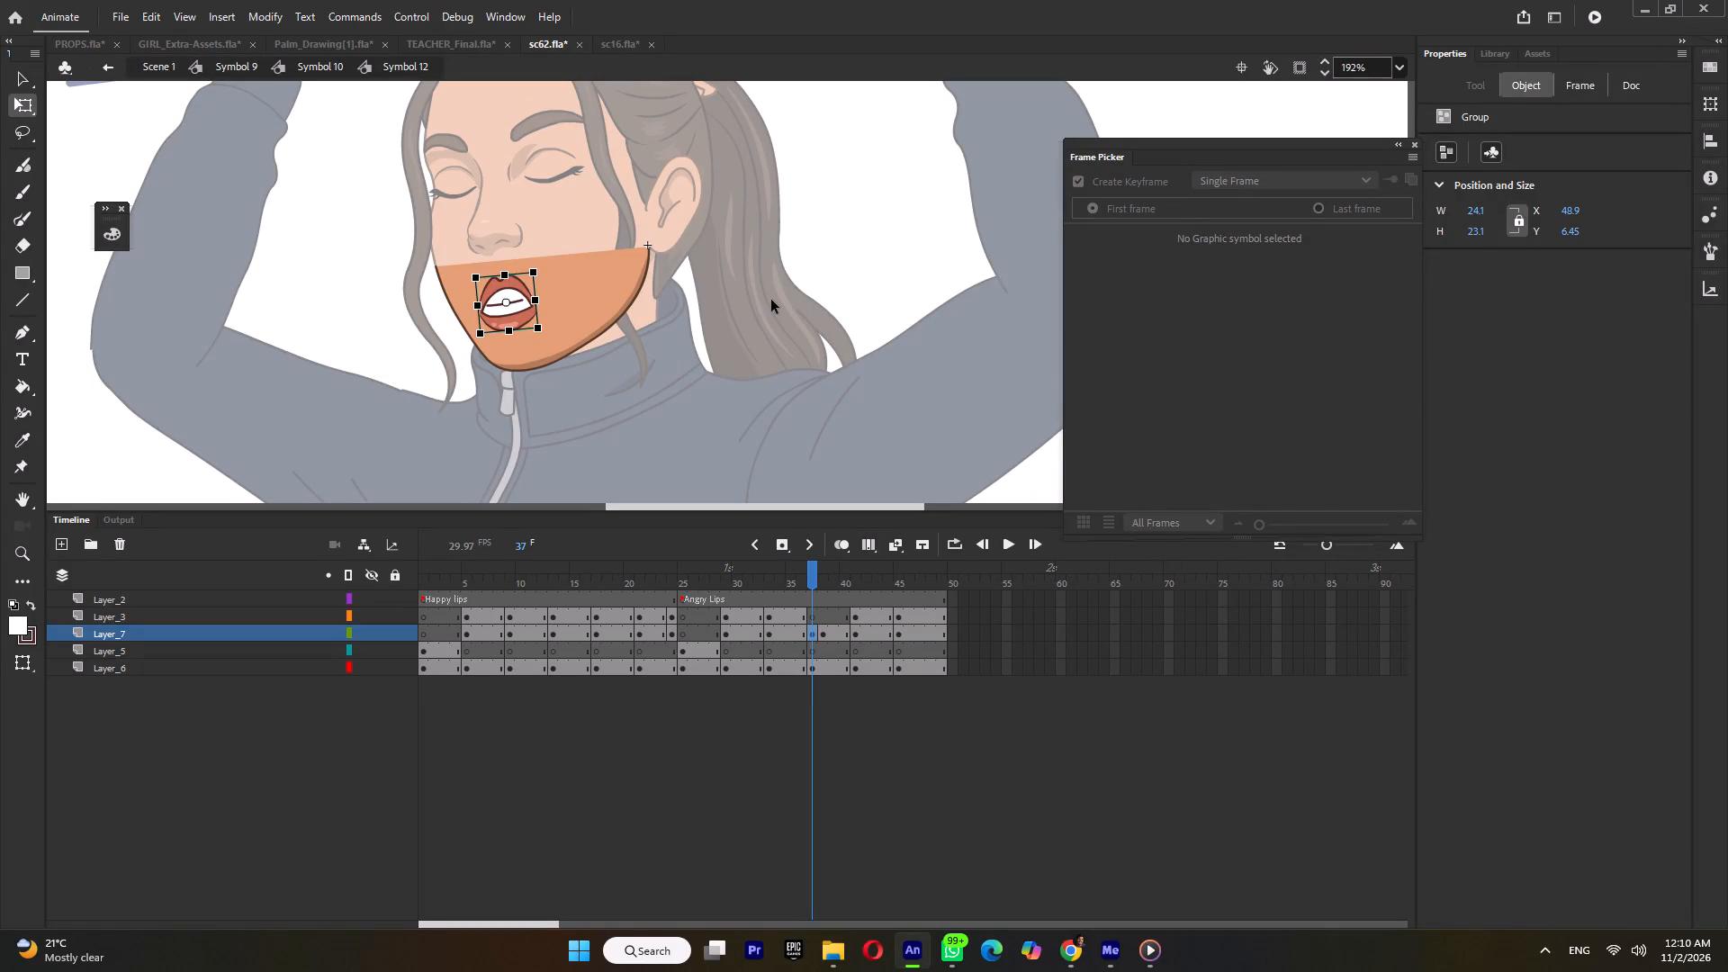
double_click(771, 300, "ctrl")
scroll(777, 326, "down", 4, "ctrl")
double_click(826, 294, "ctrl")
scroll(826, 294, "down", 5, "ctrl")
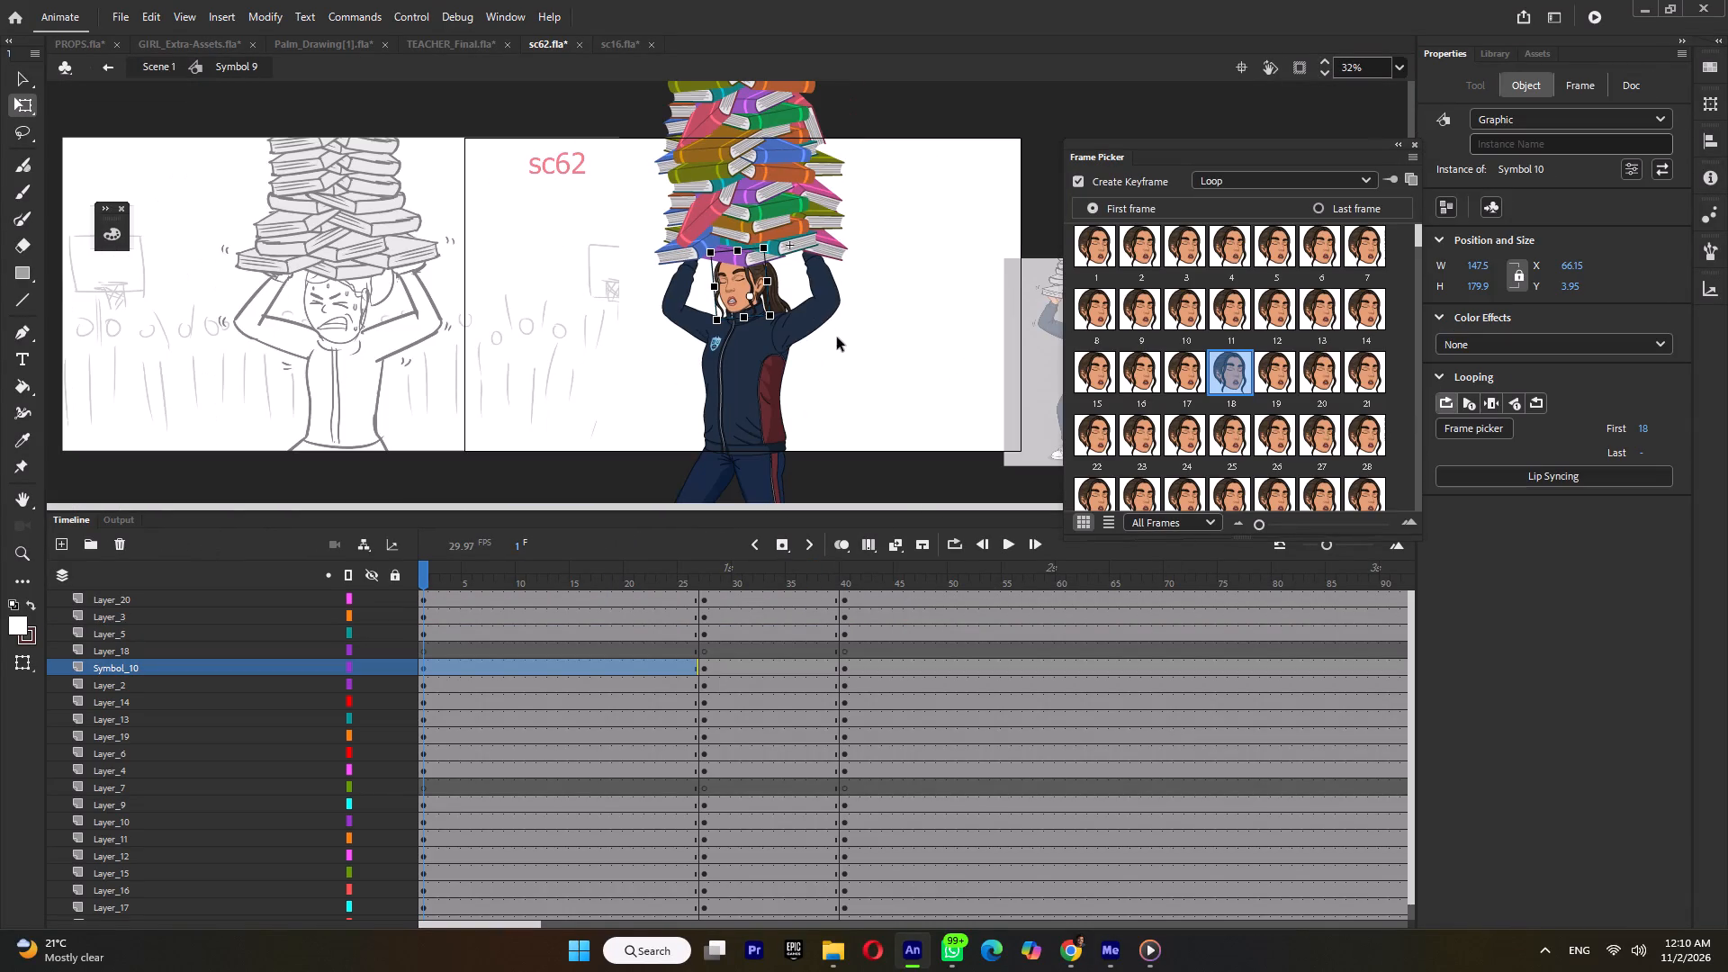
scroll(700, 301, "up", 8, "ctrl")
double_click(782, 234)
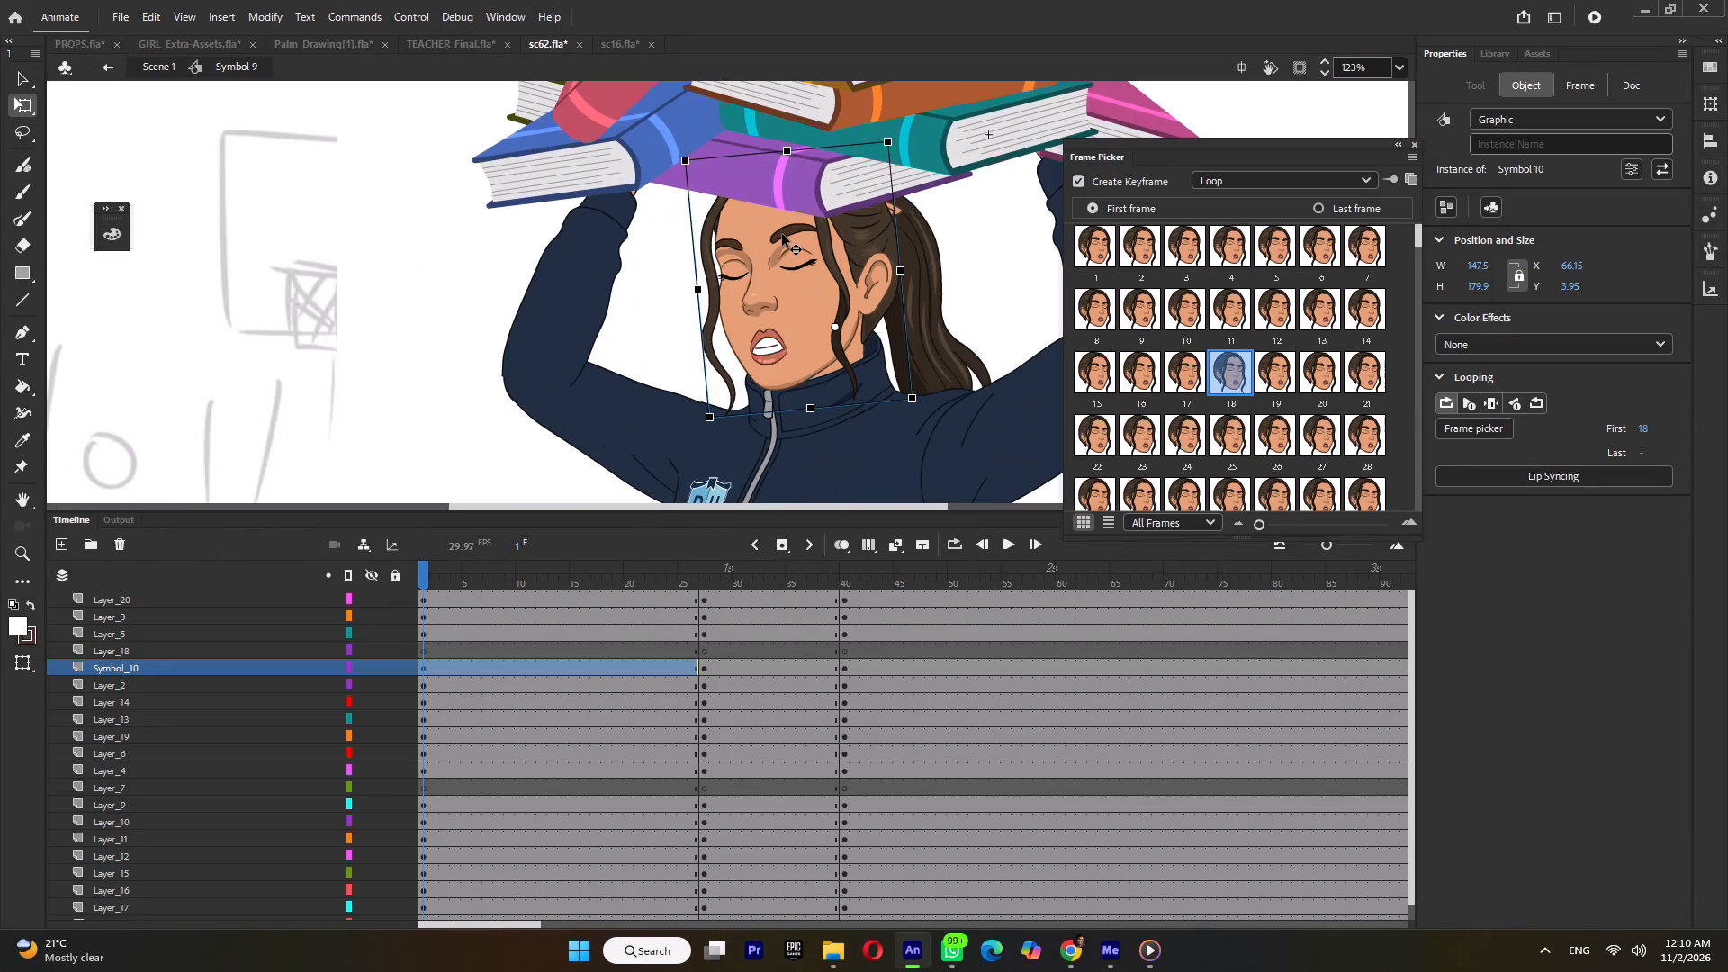
left_click(782, 234)
triple_click(782, 234)
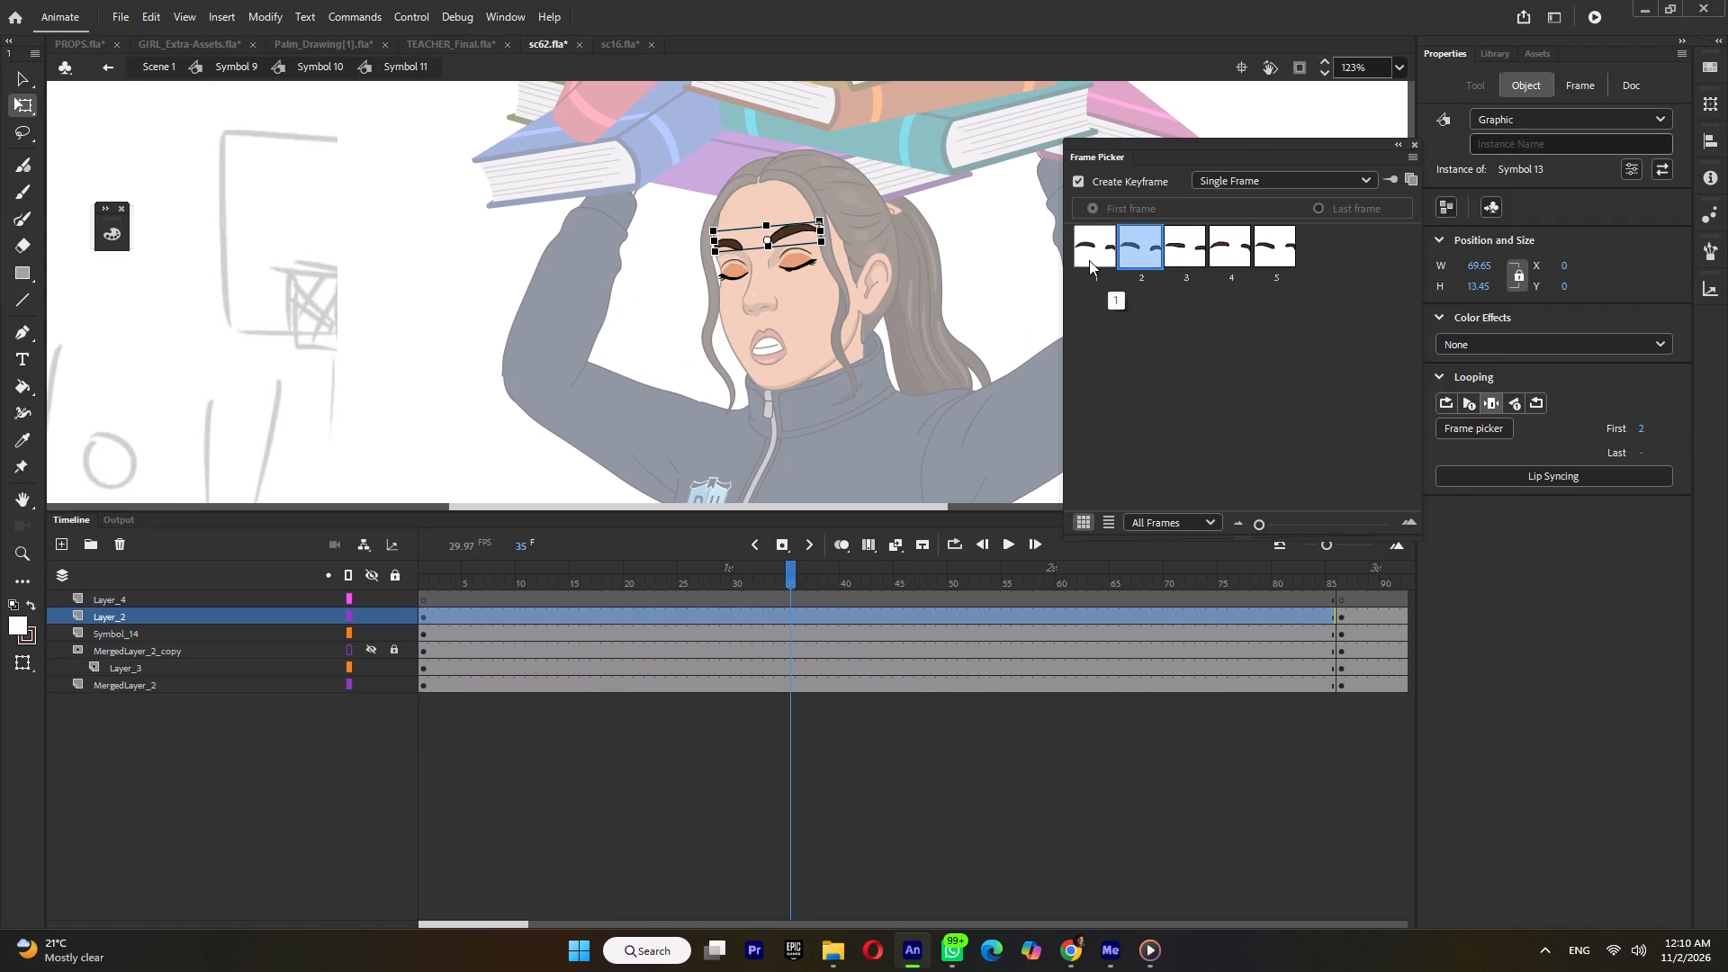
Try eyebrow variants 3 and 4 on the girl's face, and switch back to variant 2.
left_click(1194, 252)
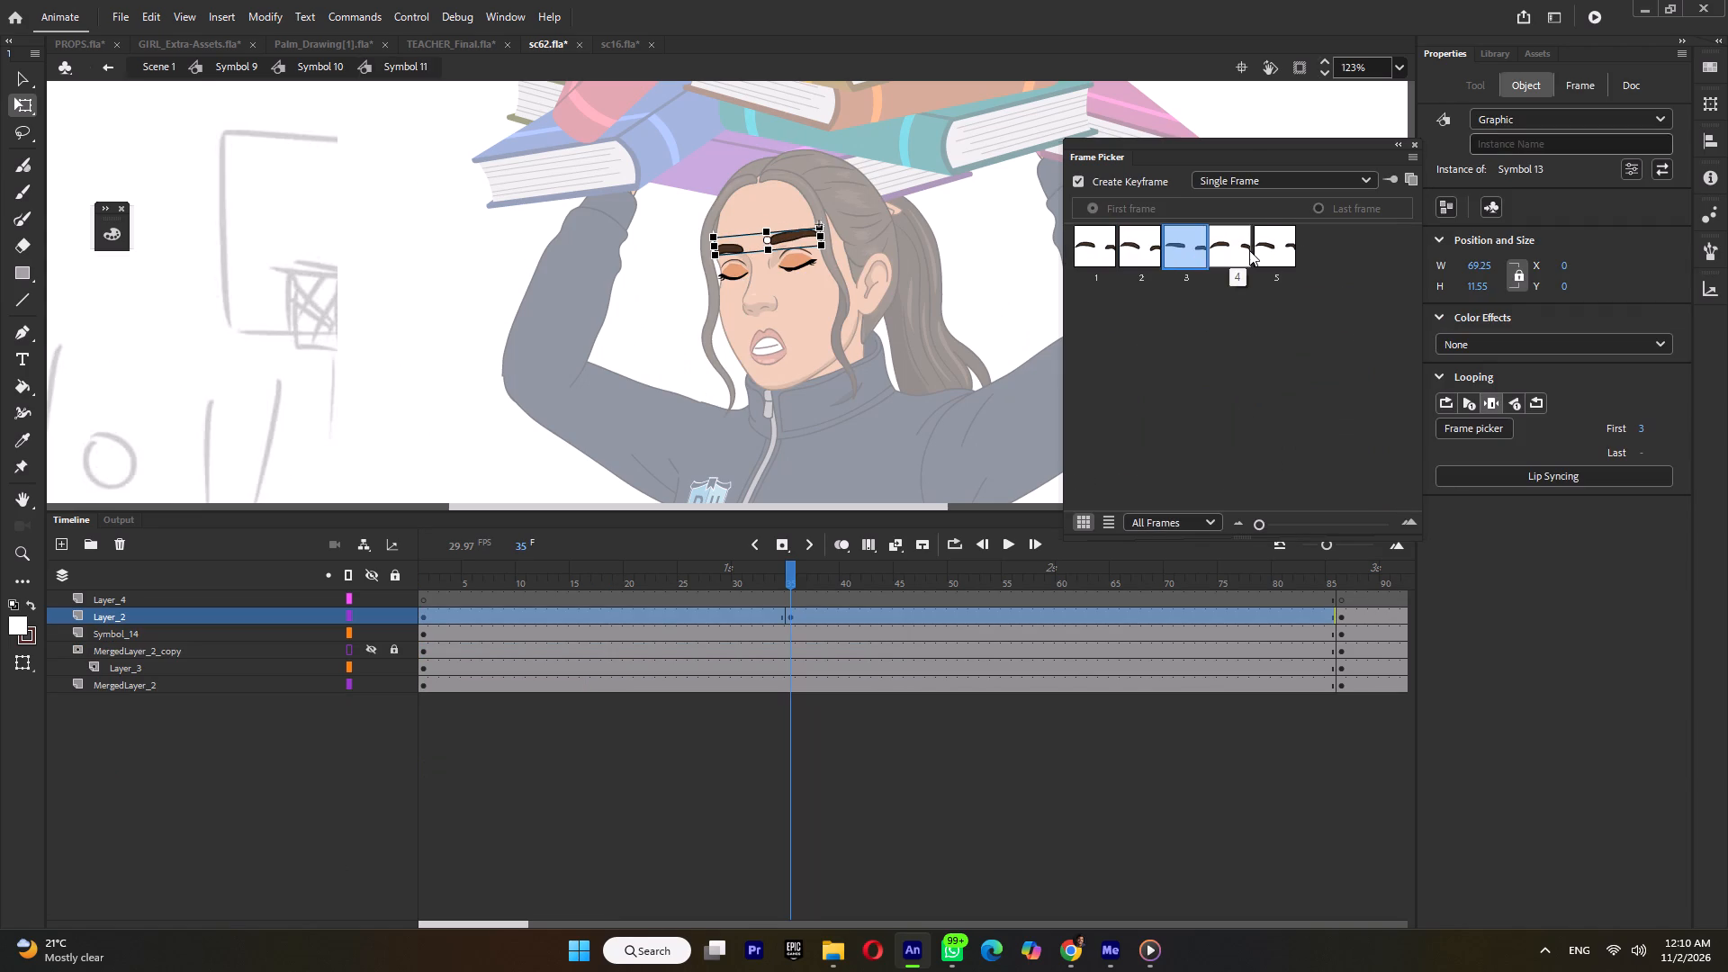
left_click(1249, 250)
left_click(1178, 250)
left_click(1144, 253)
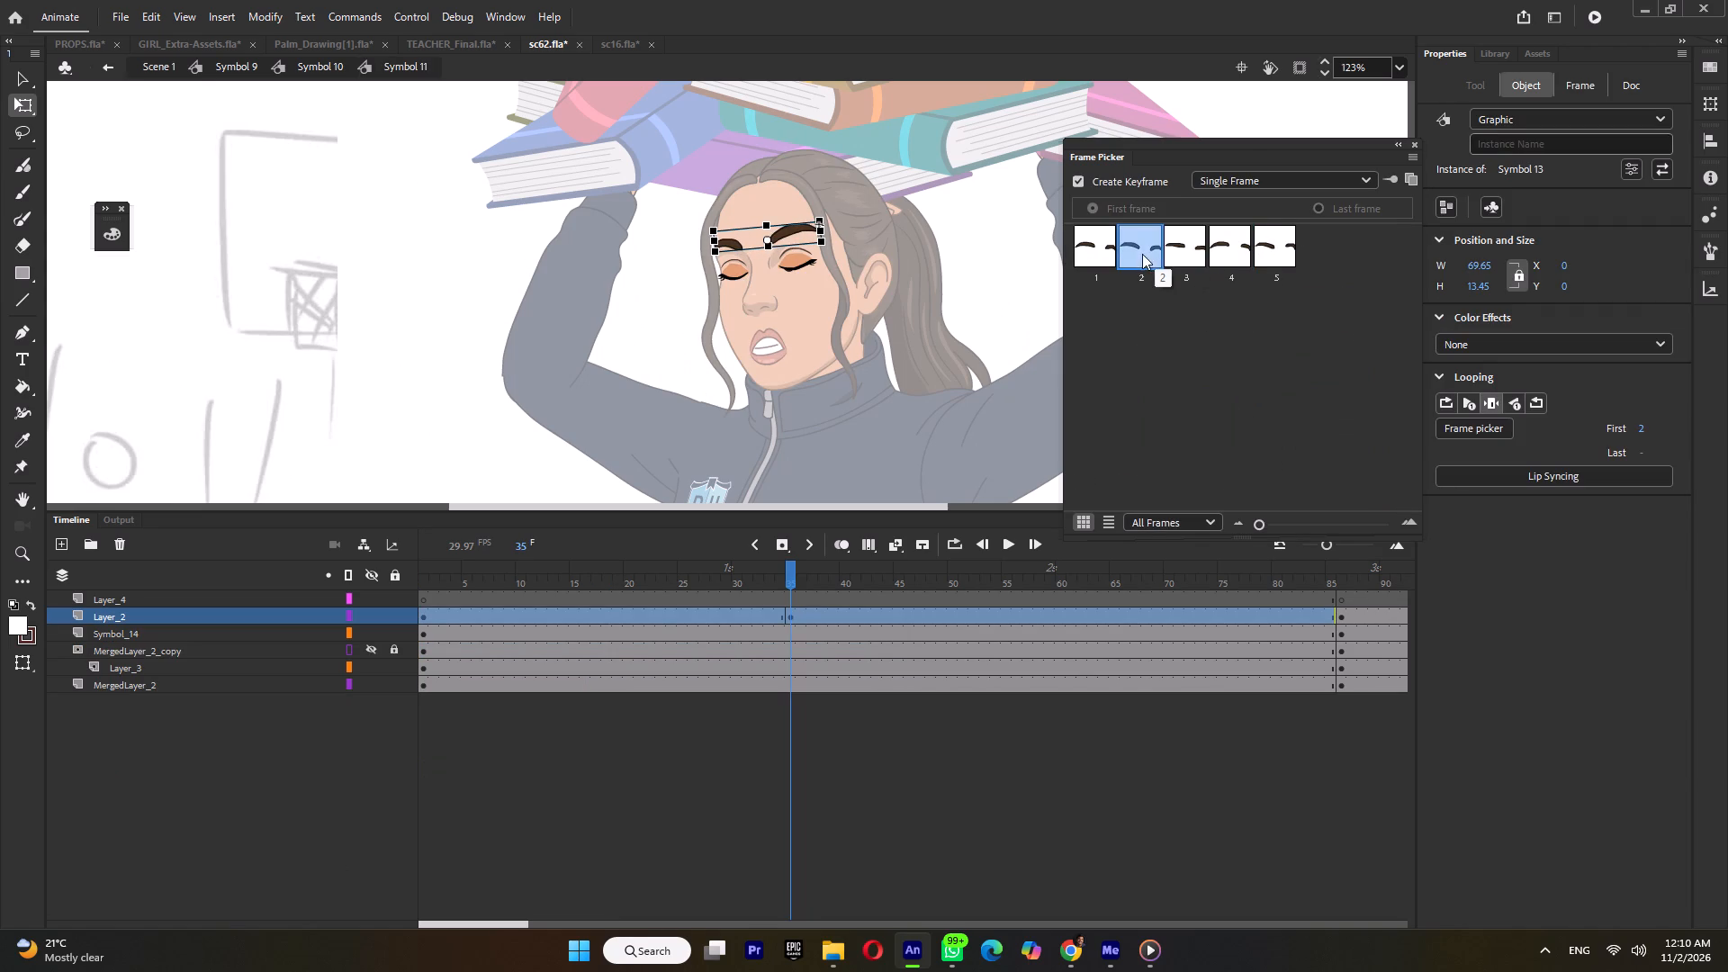
Reshape the larger eyebrow, next to the ear side, by lowering its upper edge so the inner end becomes thinner and slopes down toward the nose.
scroll(780, 237, "up", 6, "ctrl")
double_click(789, 235)
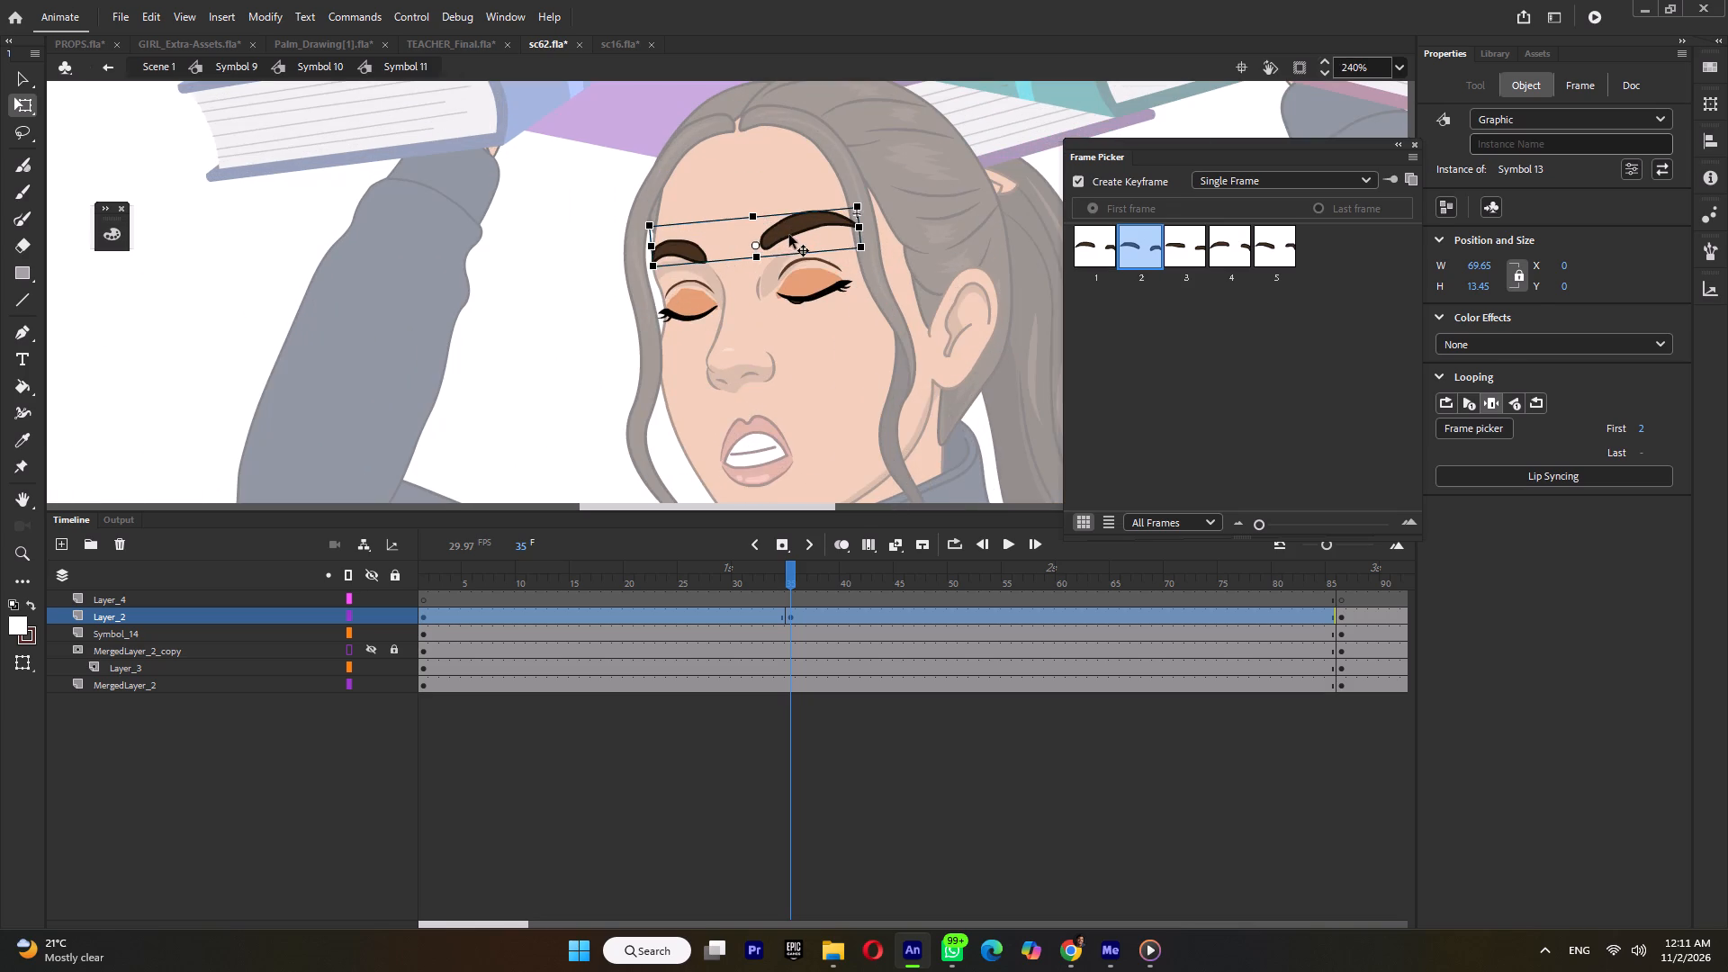
scroll(783, 237, "up", 5, "ctrl")
double_click(780, 237)
scroll(777, 245, "up", 3, "ctrl")
left_click_drag(768, 253, 770, 265)
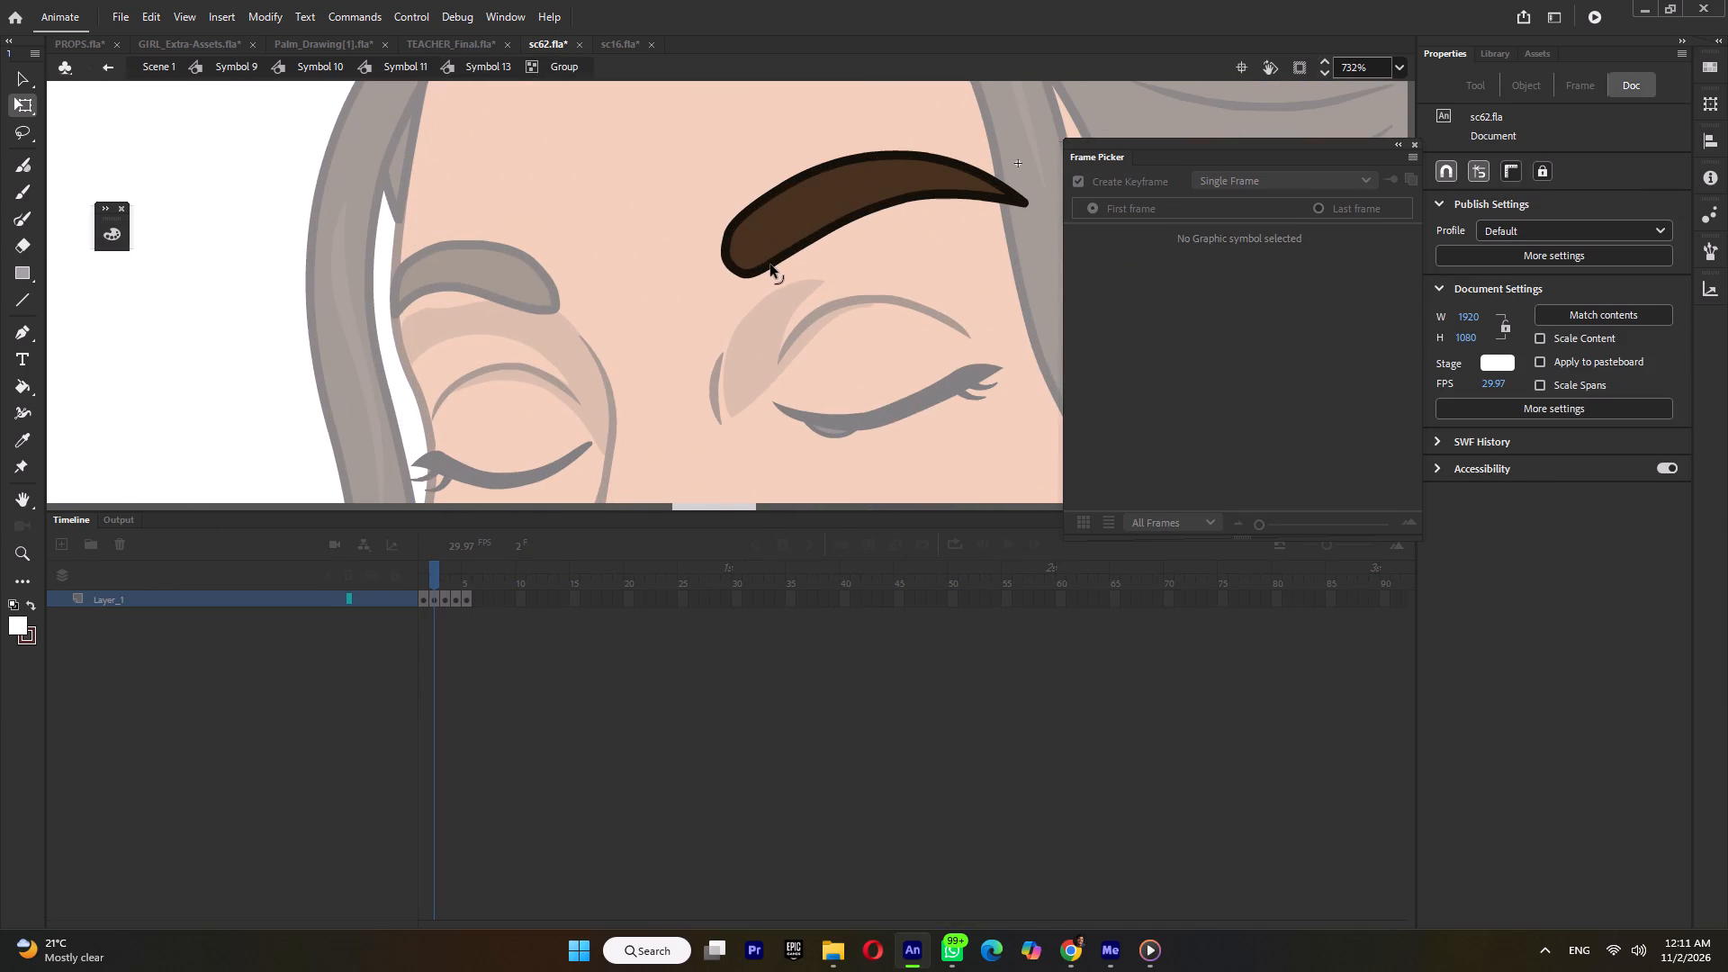
left_click_drag(770, 265, 780, 267)
left_click_drag(761, 200, 781, 226)
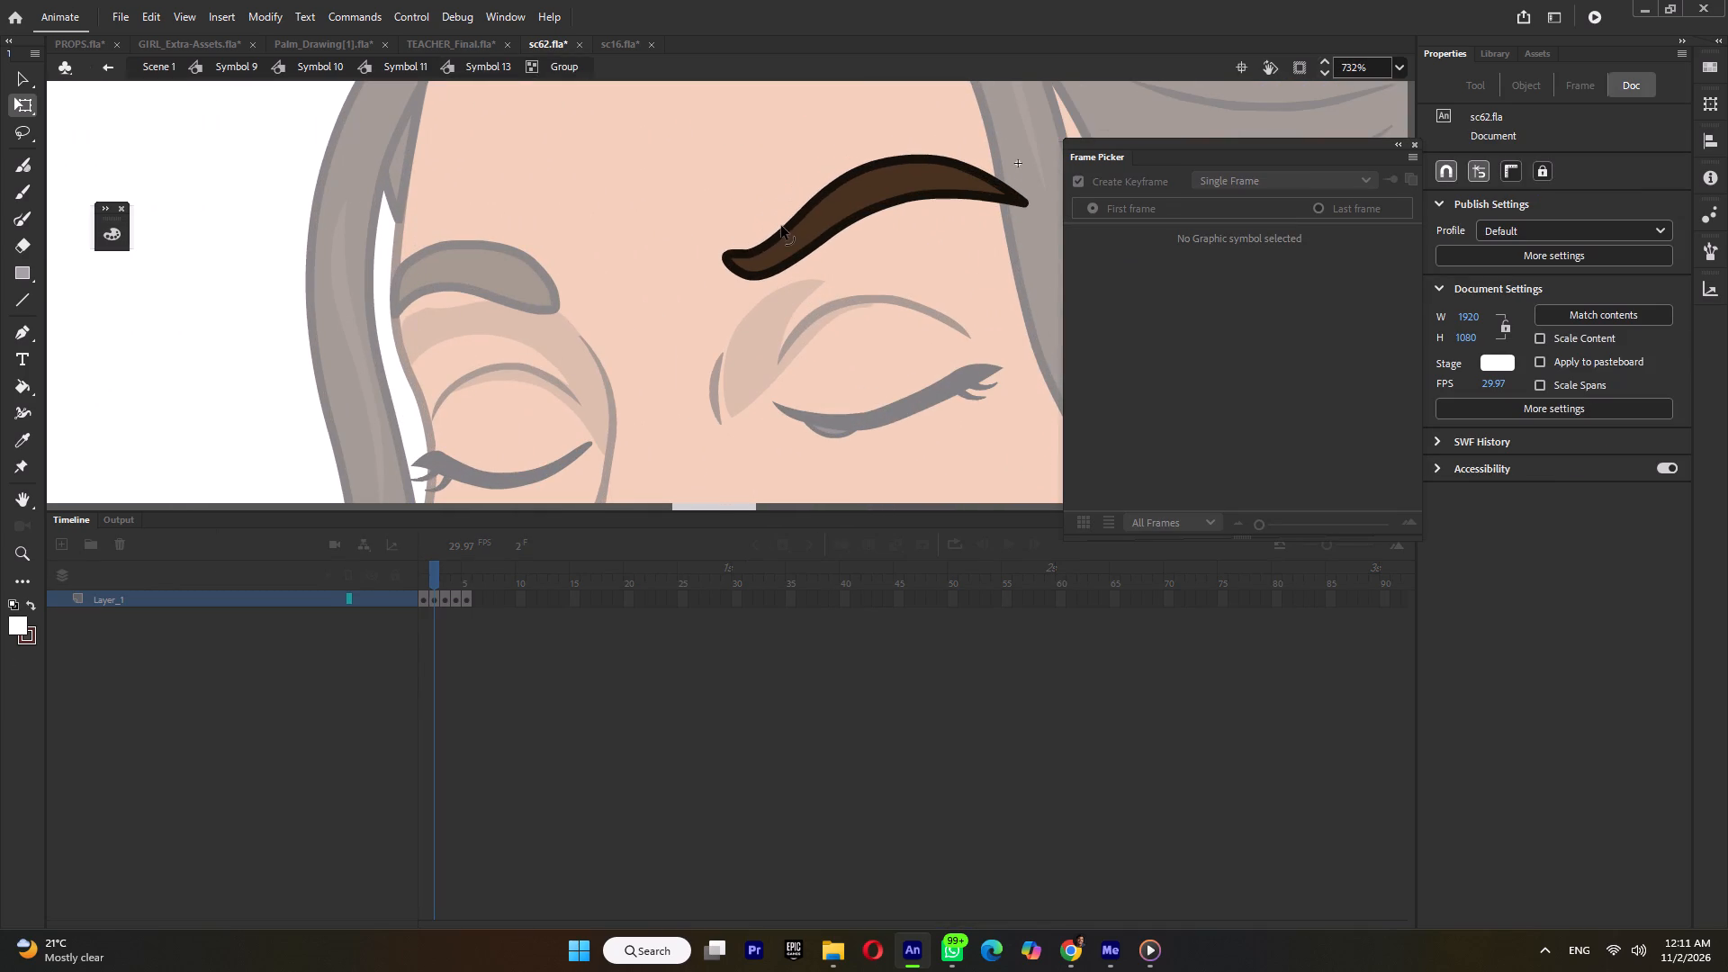
left_click_drag(781, 226, 779, 216)
Reshape the shorter eyebrow on the far side, flattening its upper edge toward the nose and making its inner end blunt and rounded.
double_click(495, 267)
double_click(503, 263)
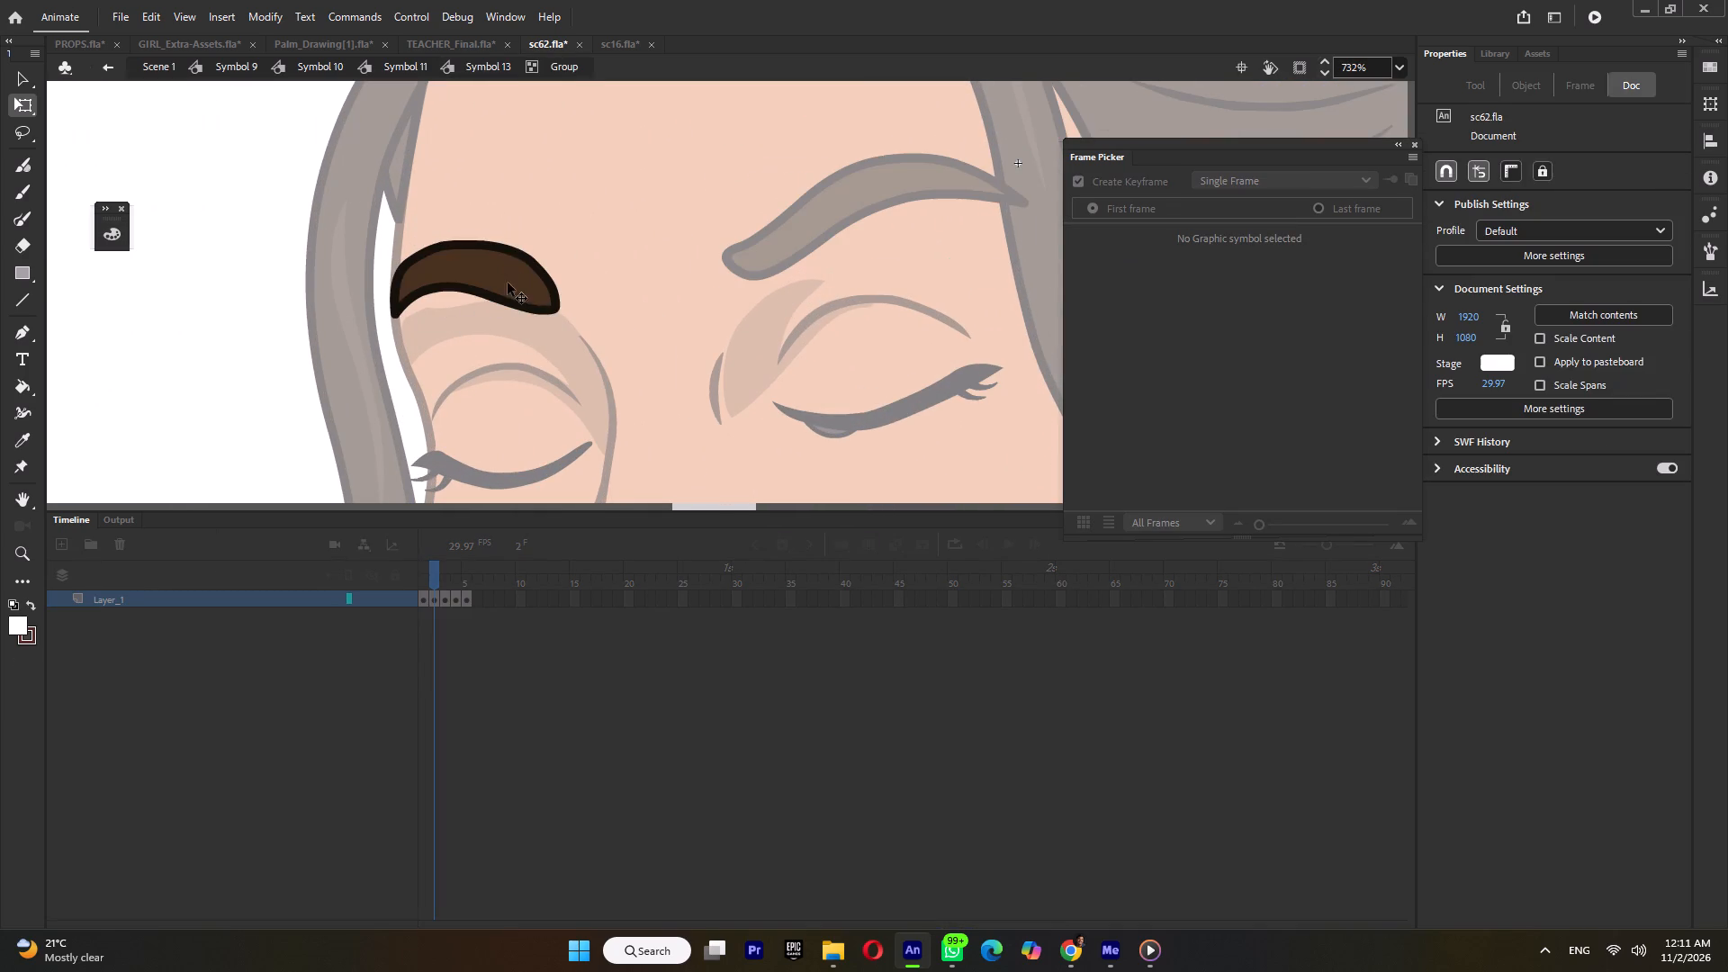
left_click_drag(519, 252, 517, 264)
left_click_drag(441, 245, 430, 247)
left_click(515, 267)
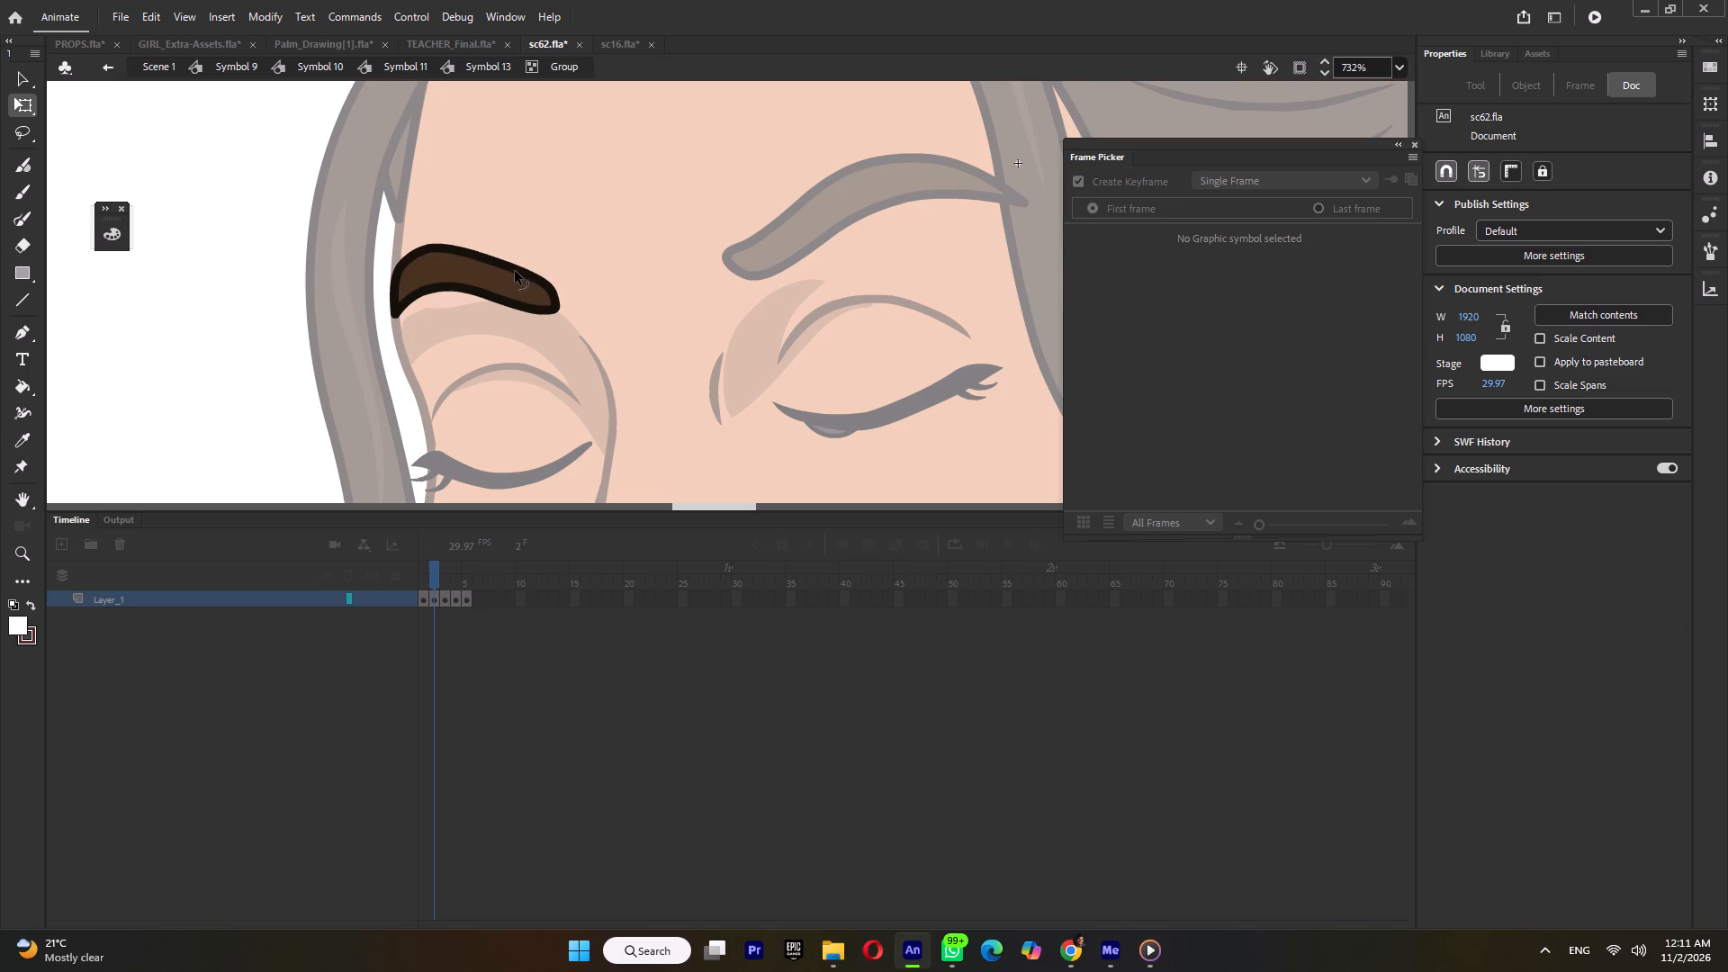
left_click_drag(553, 292, 553, 282)
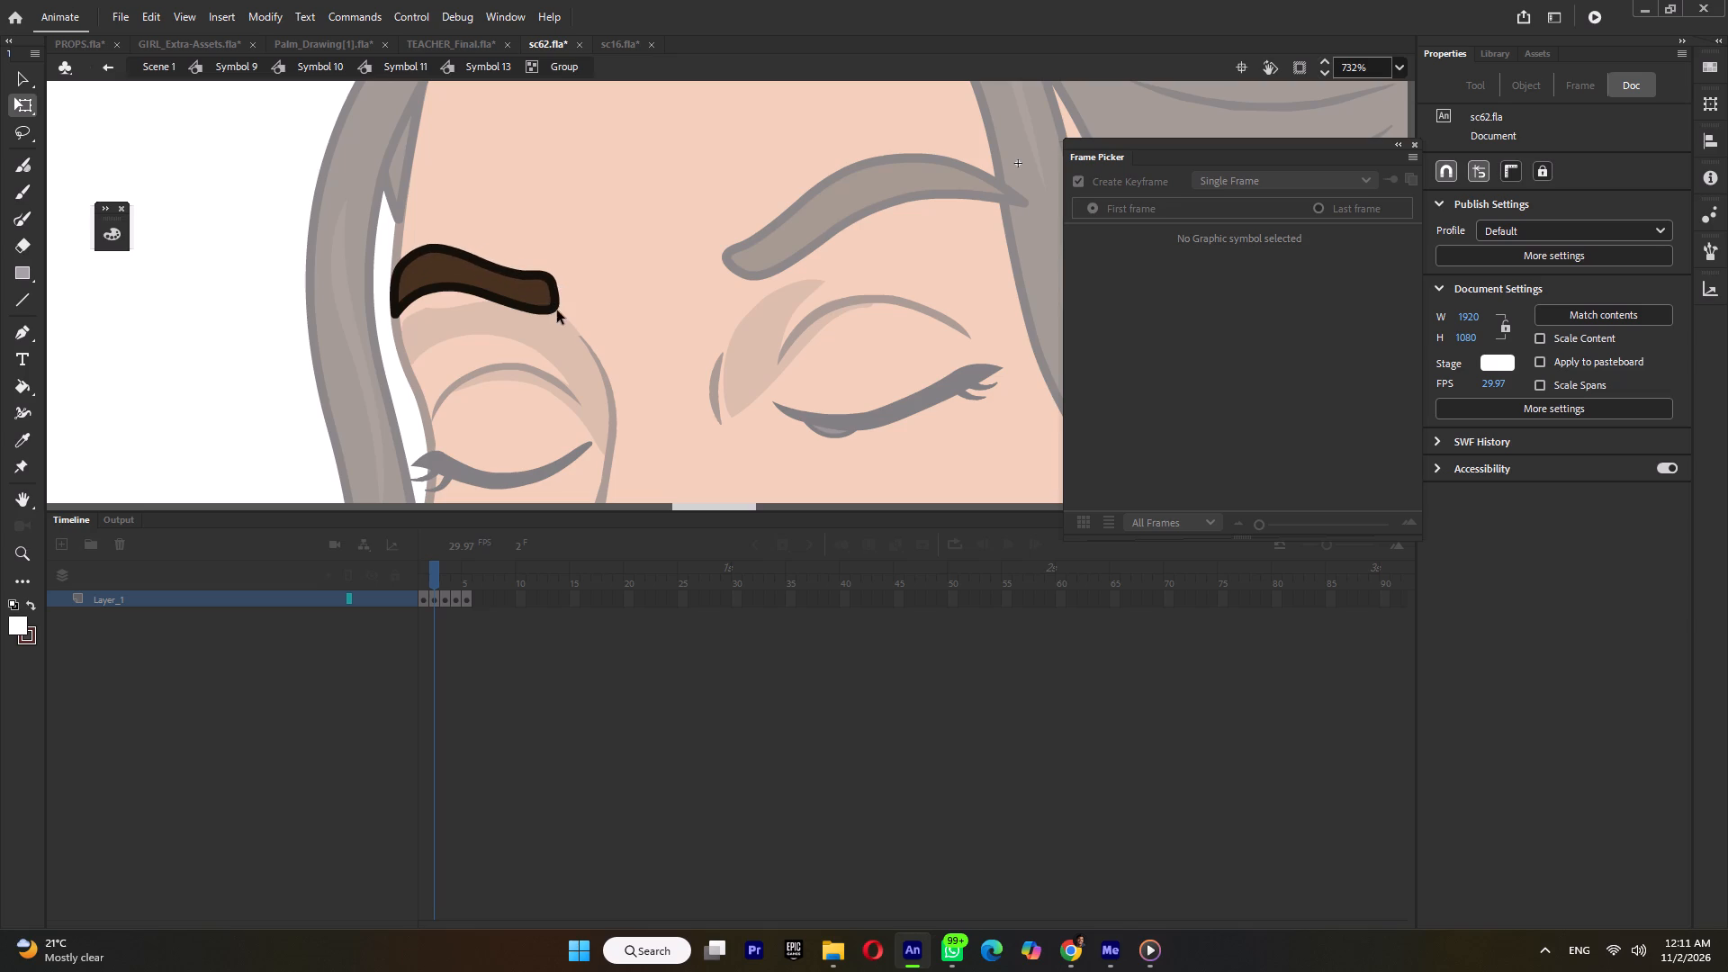
left_click(538, 312)
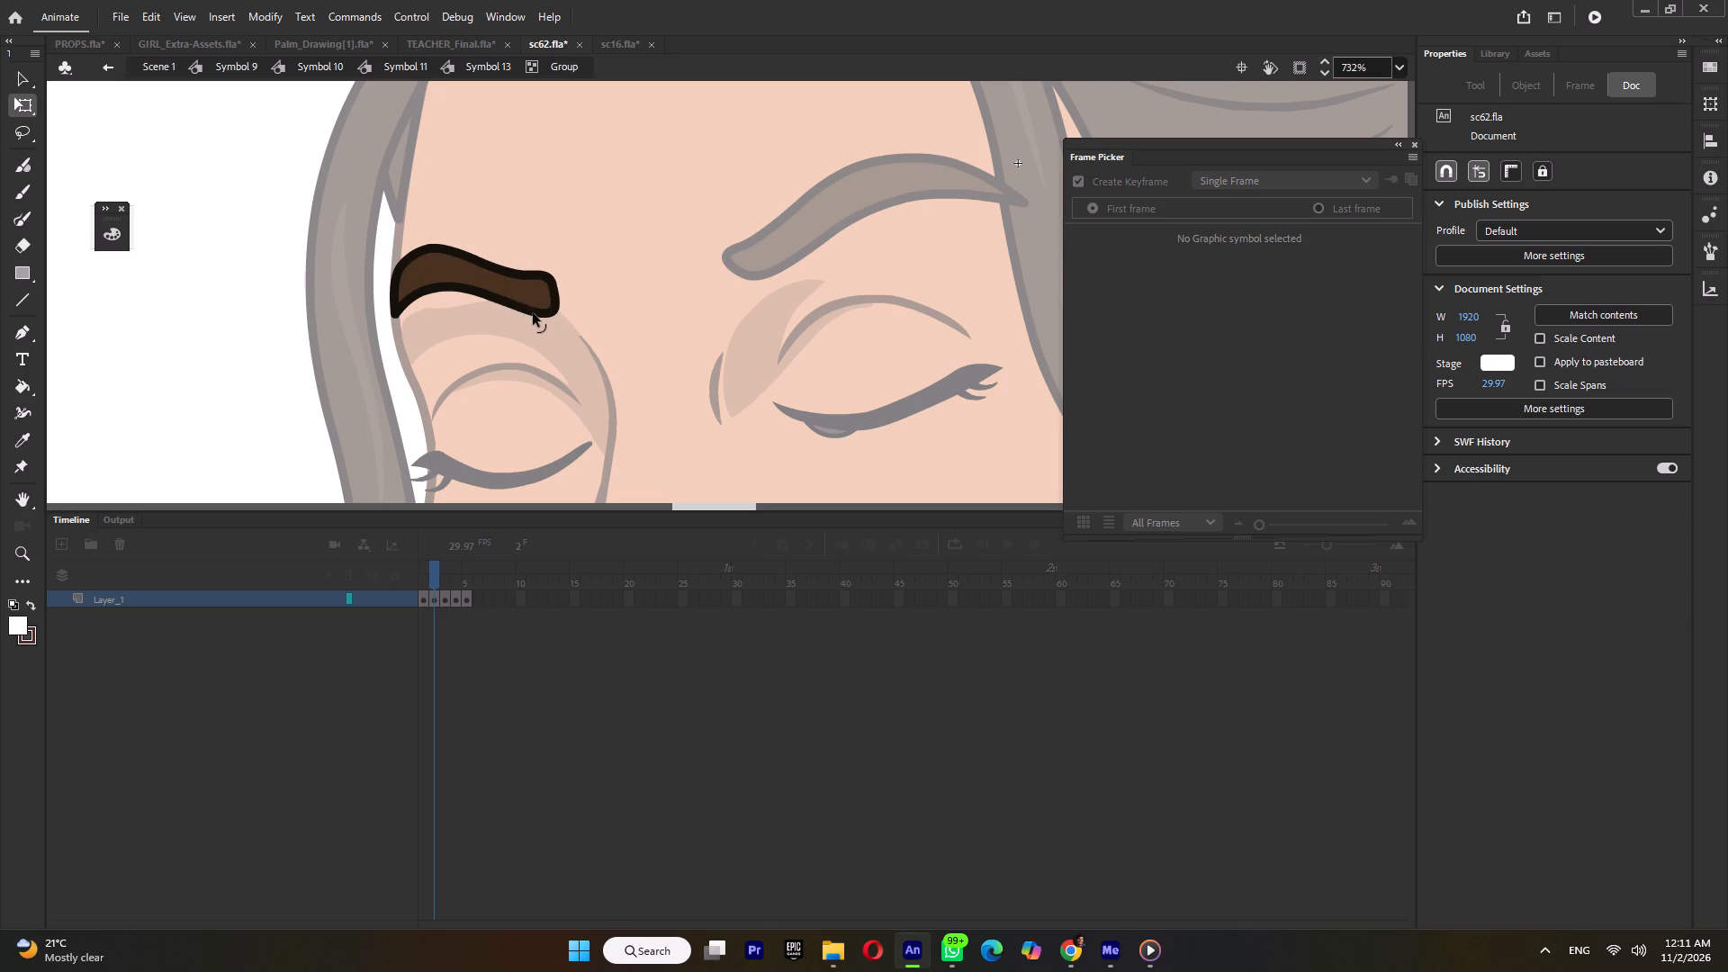
left_click(516, 309)
left_click(557, 298)
Dismiss the recovery-file message, save the sc62 document, and back out of the eyebrow artwork to Symbol 9.
double_click(595, 247)
double_click(626, 229)
scroll(630, 243, "down", 9, "ctrl")
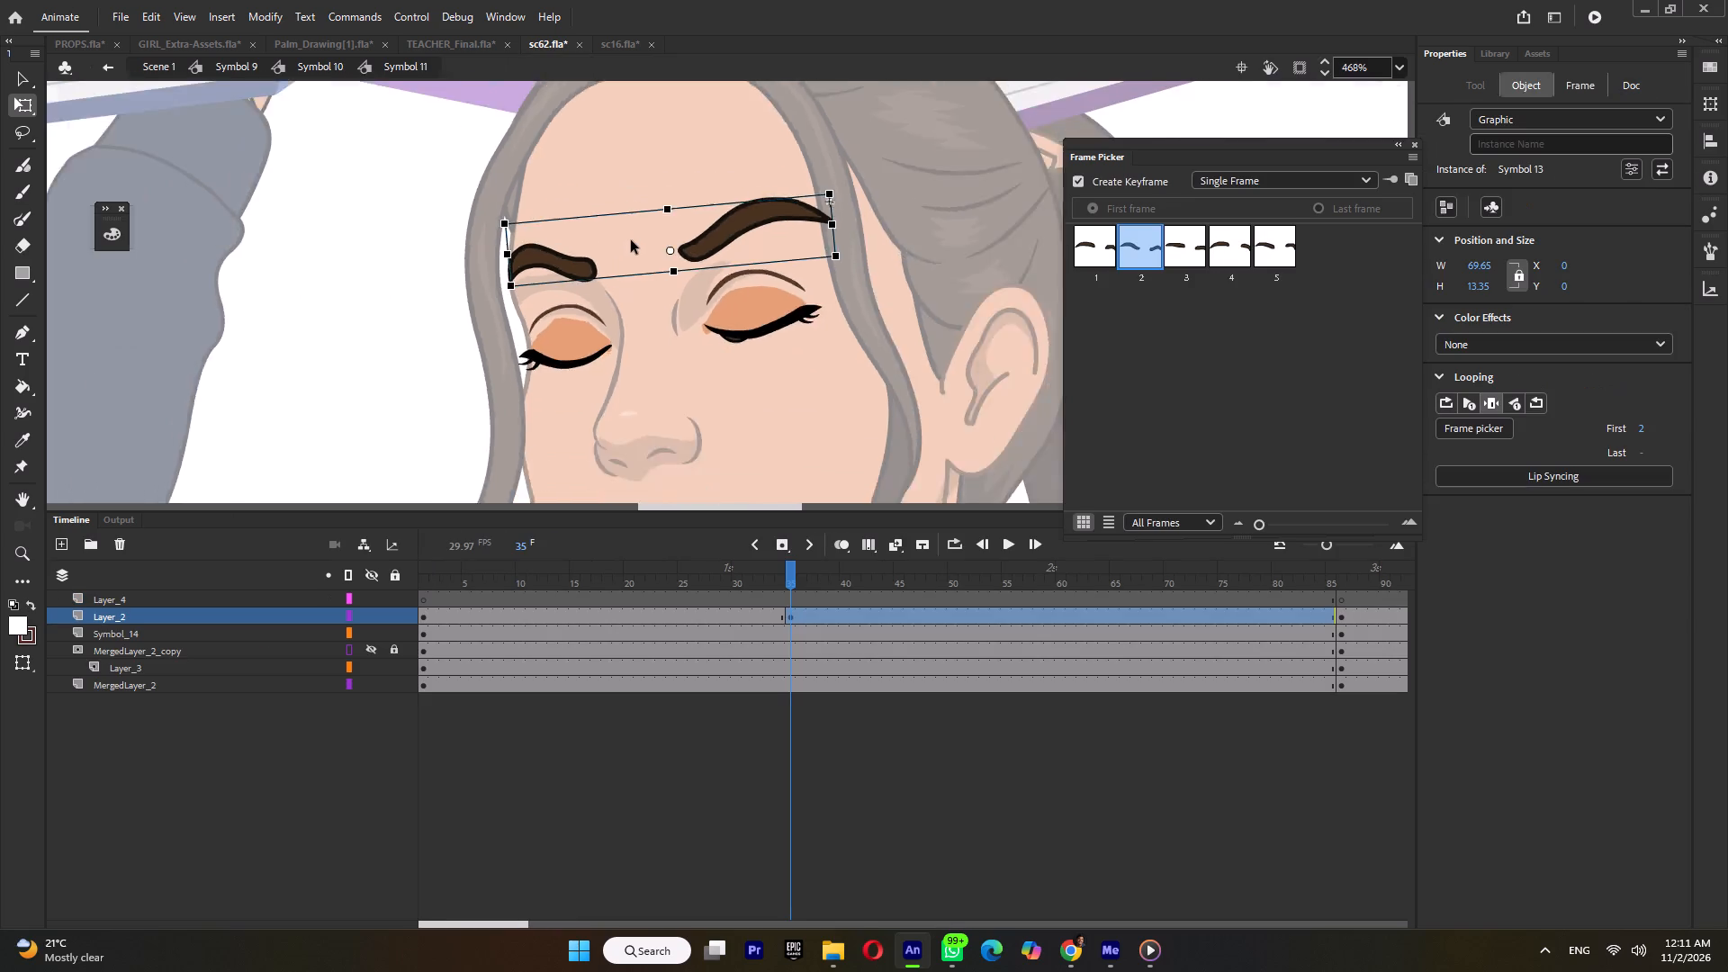
scroll(632, 240, "down", 5, "ctrl")
double_click(480, 269)
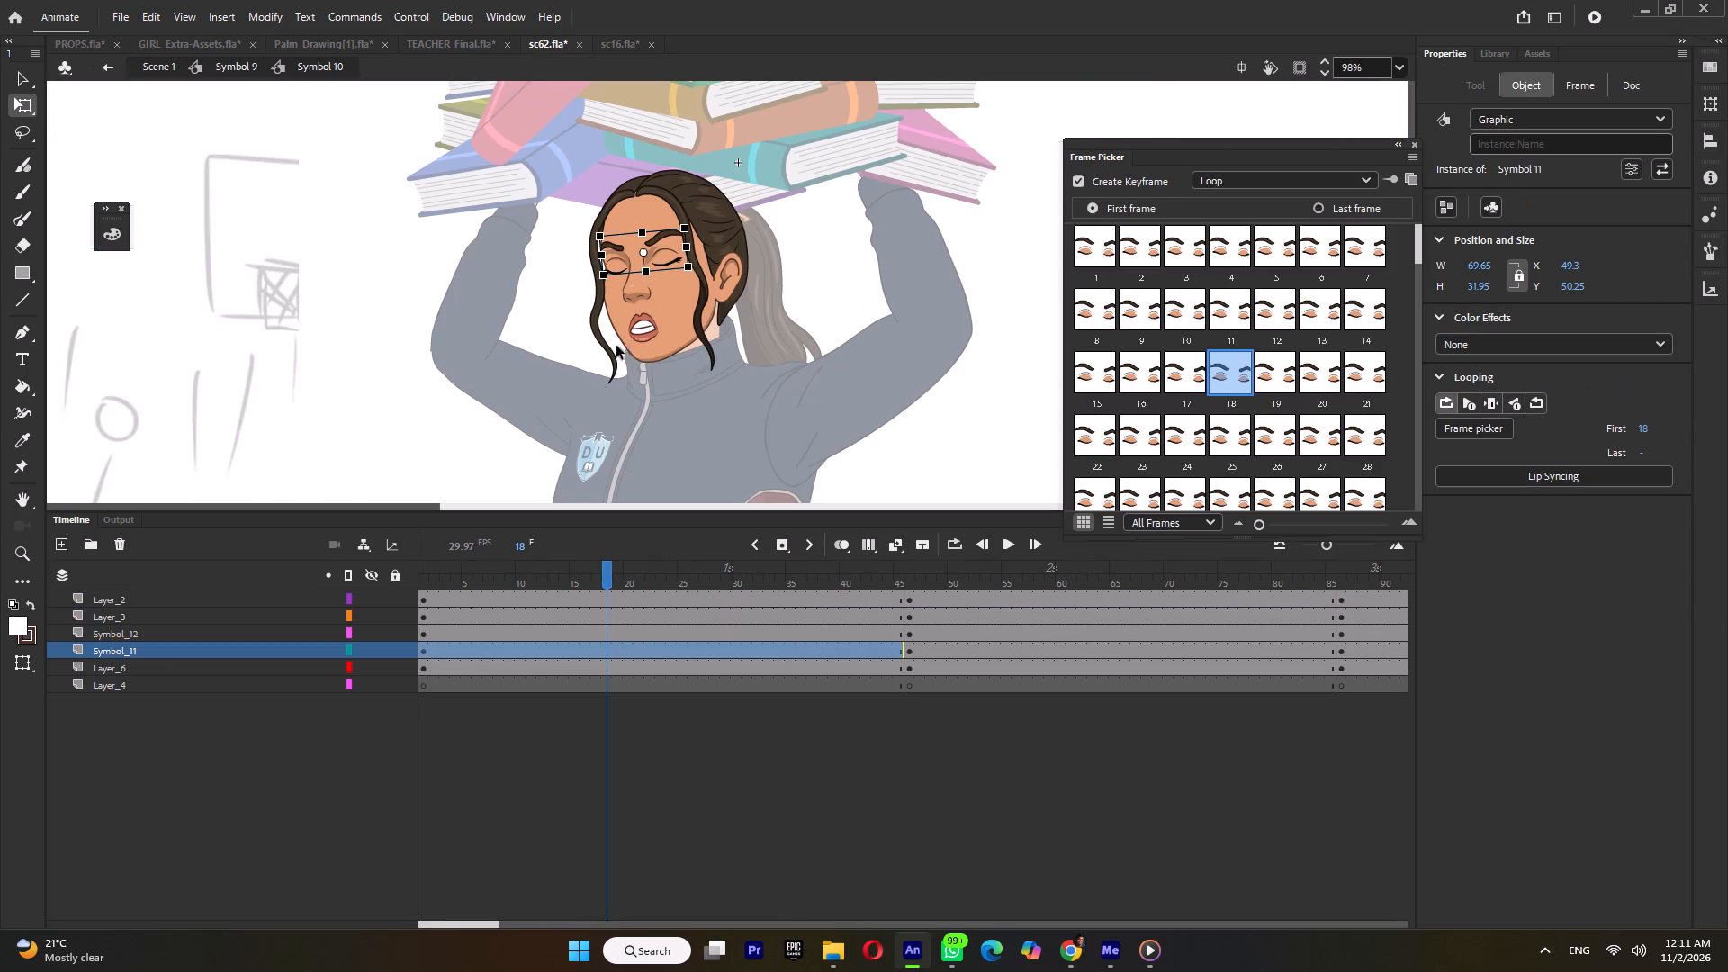
scroll(629, 328, "down", 3, "ctrl")
scroll(643, 307, "up", 6, "ctrl")
left_click(1011, 543)
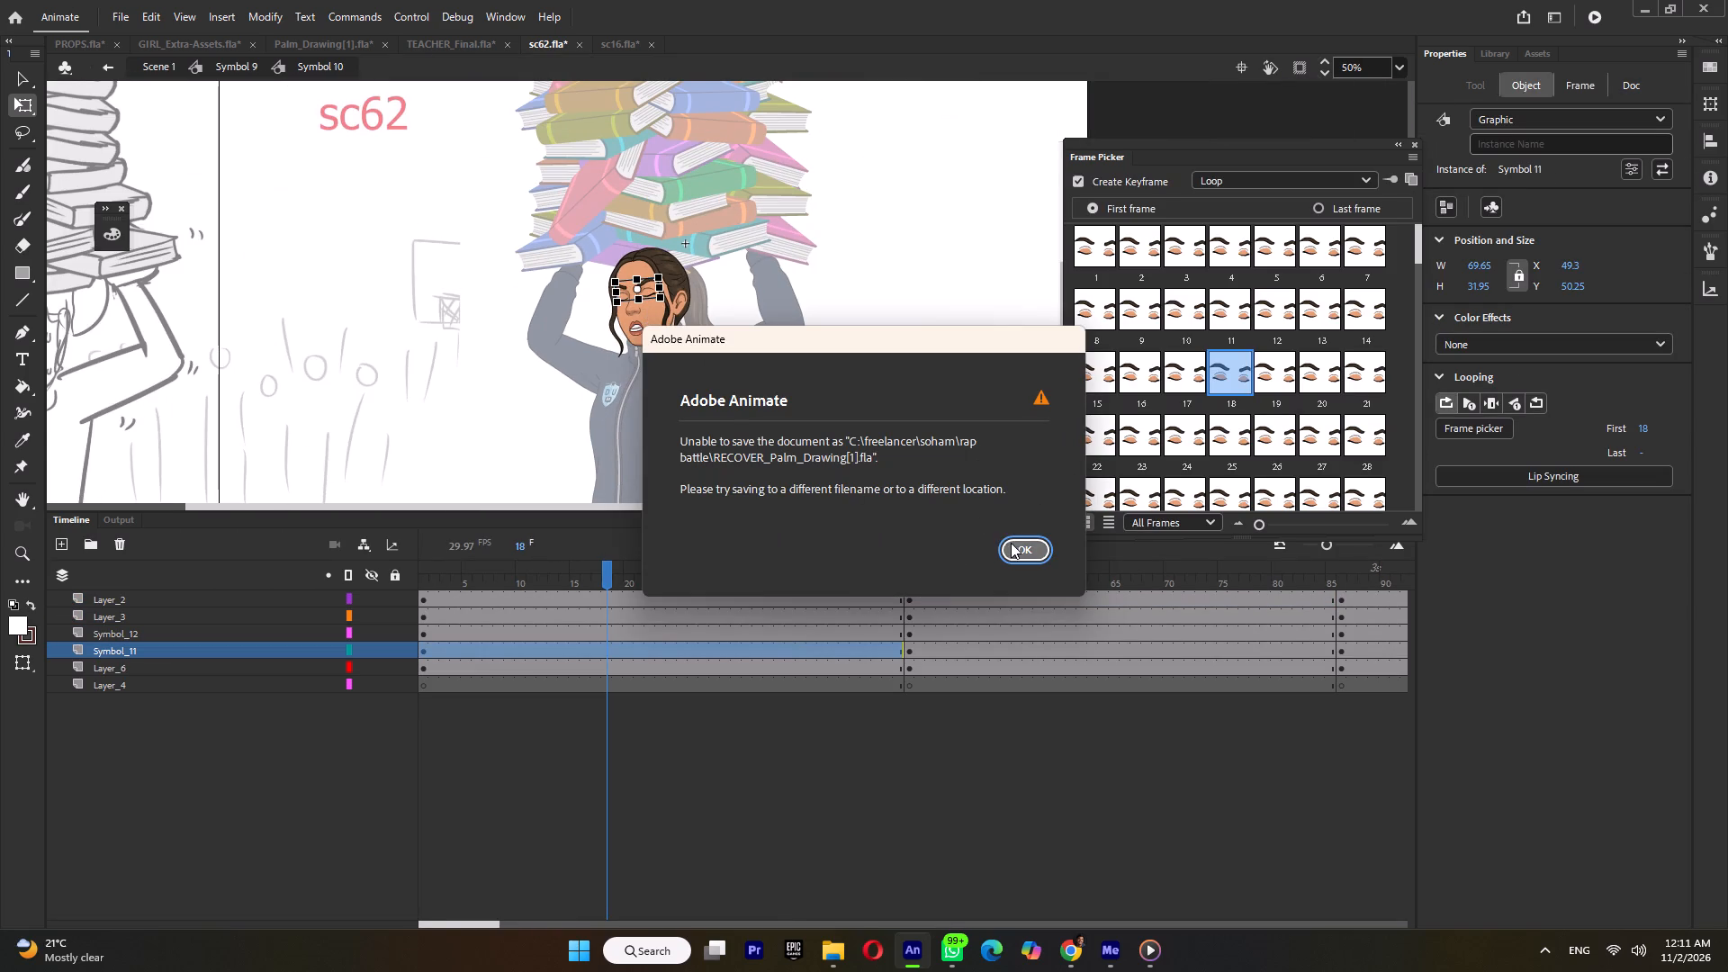
key("ctrl+s")
double_click(473, 378, "ctrl")
scroll(473, 382, "down", 3, "ctrl")
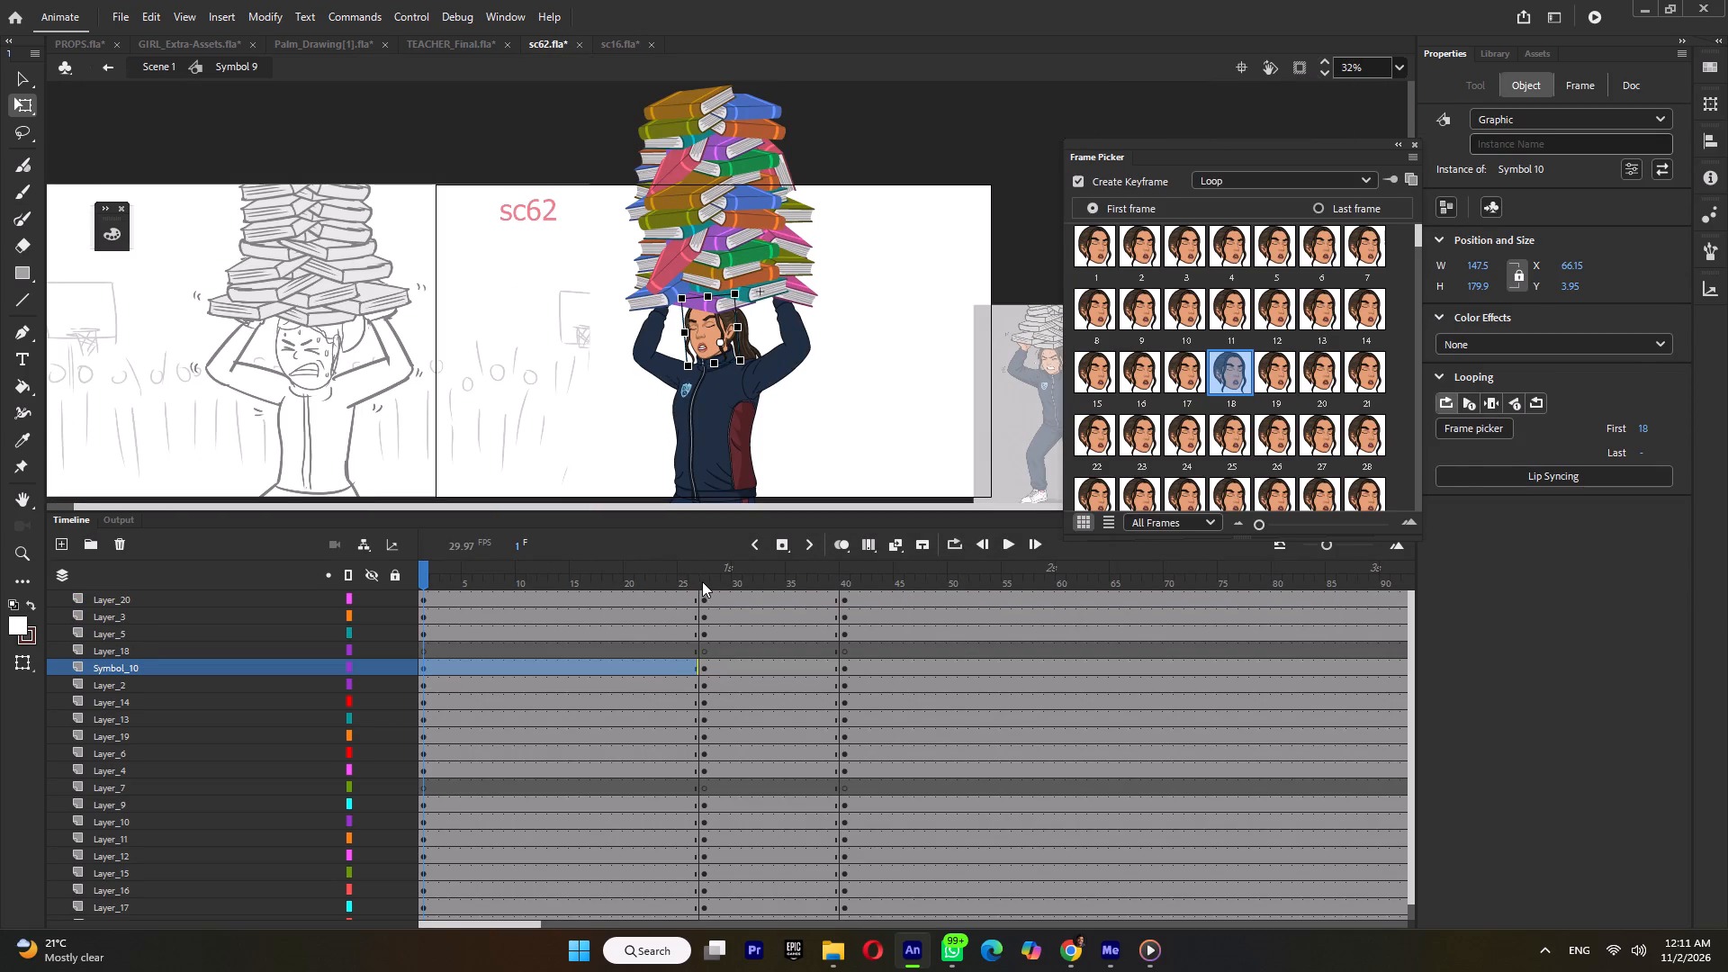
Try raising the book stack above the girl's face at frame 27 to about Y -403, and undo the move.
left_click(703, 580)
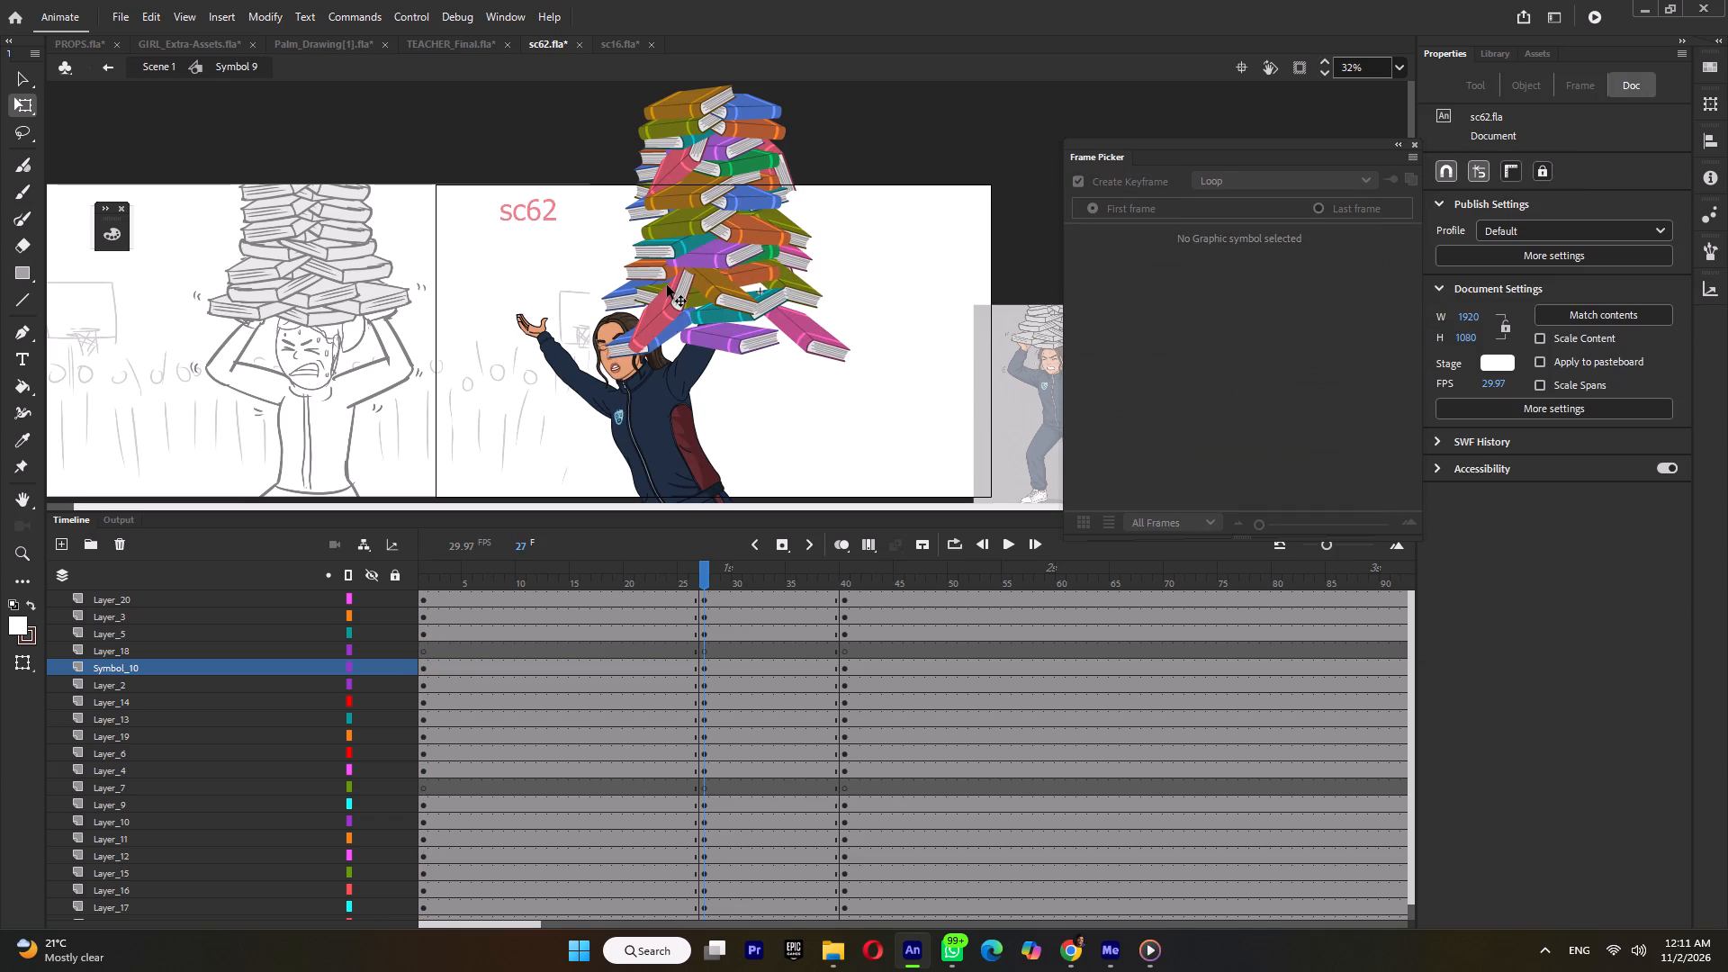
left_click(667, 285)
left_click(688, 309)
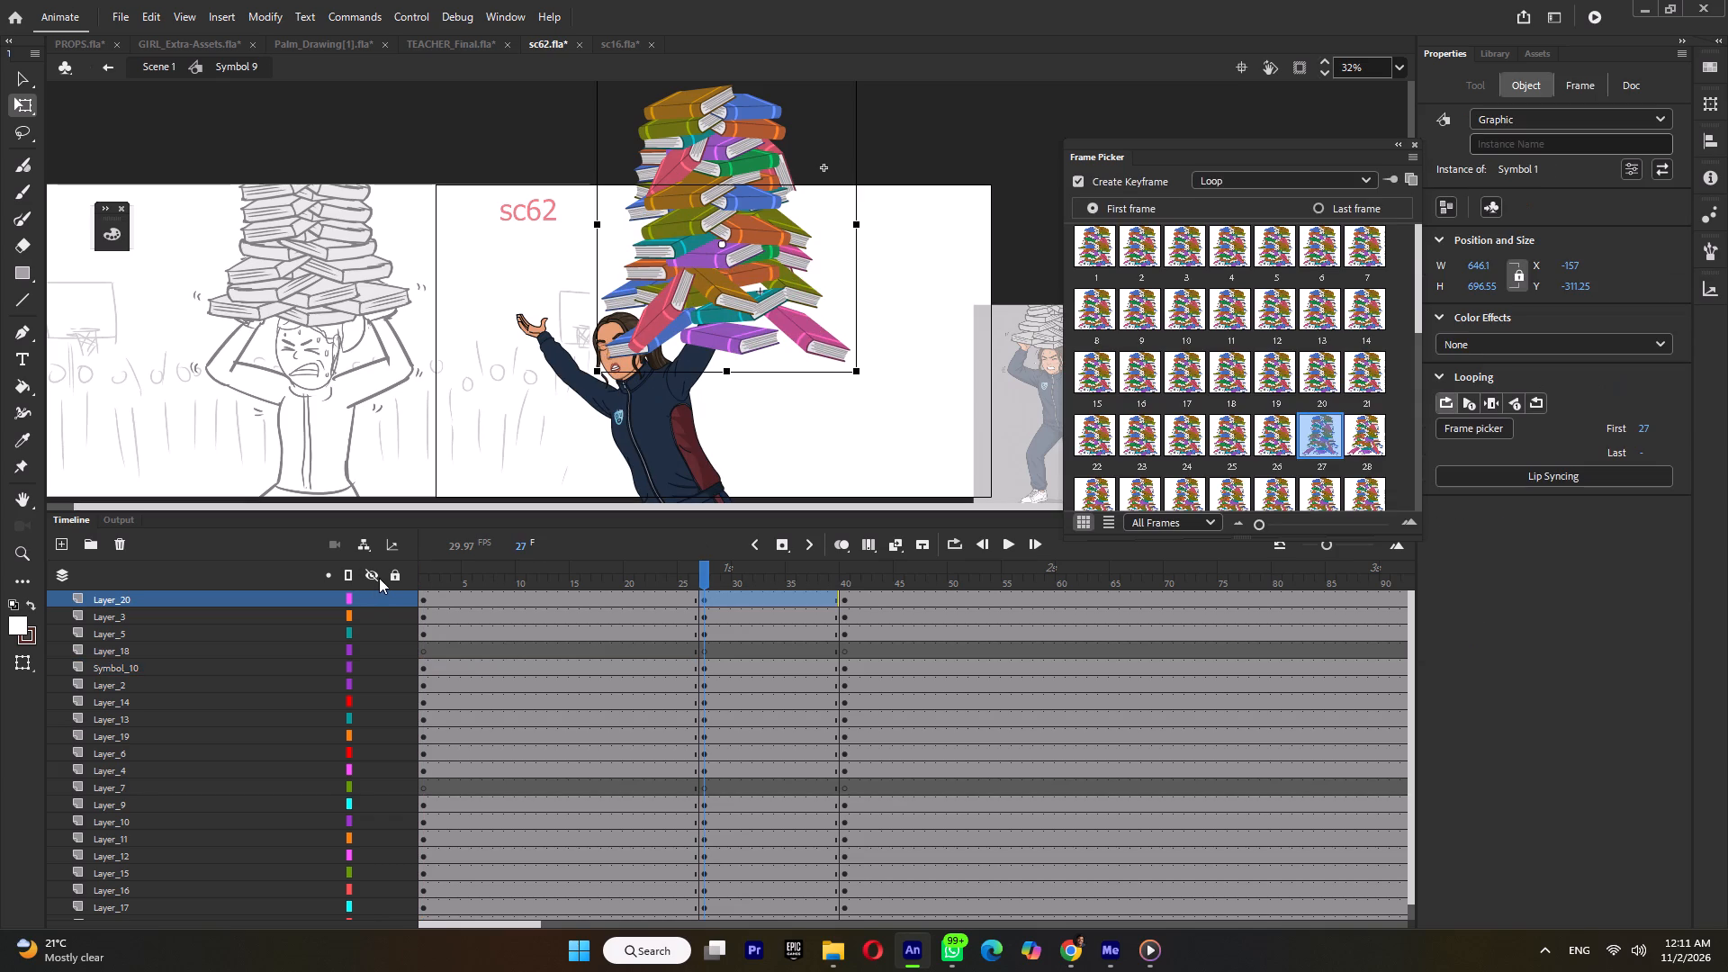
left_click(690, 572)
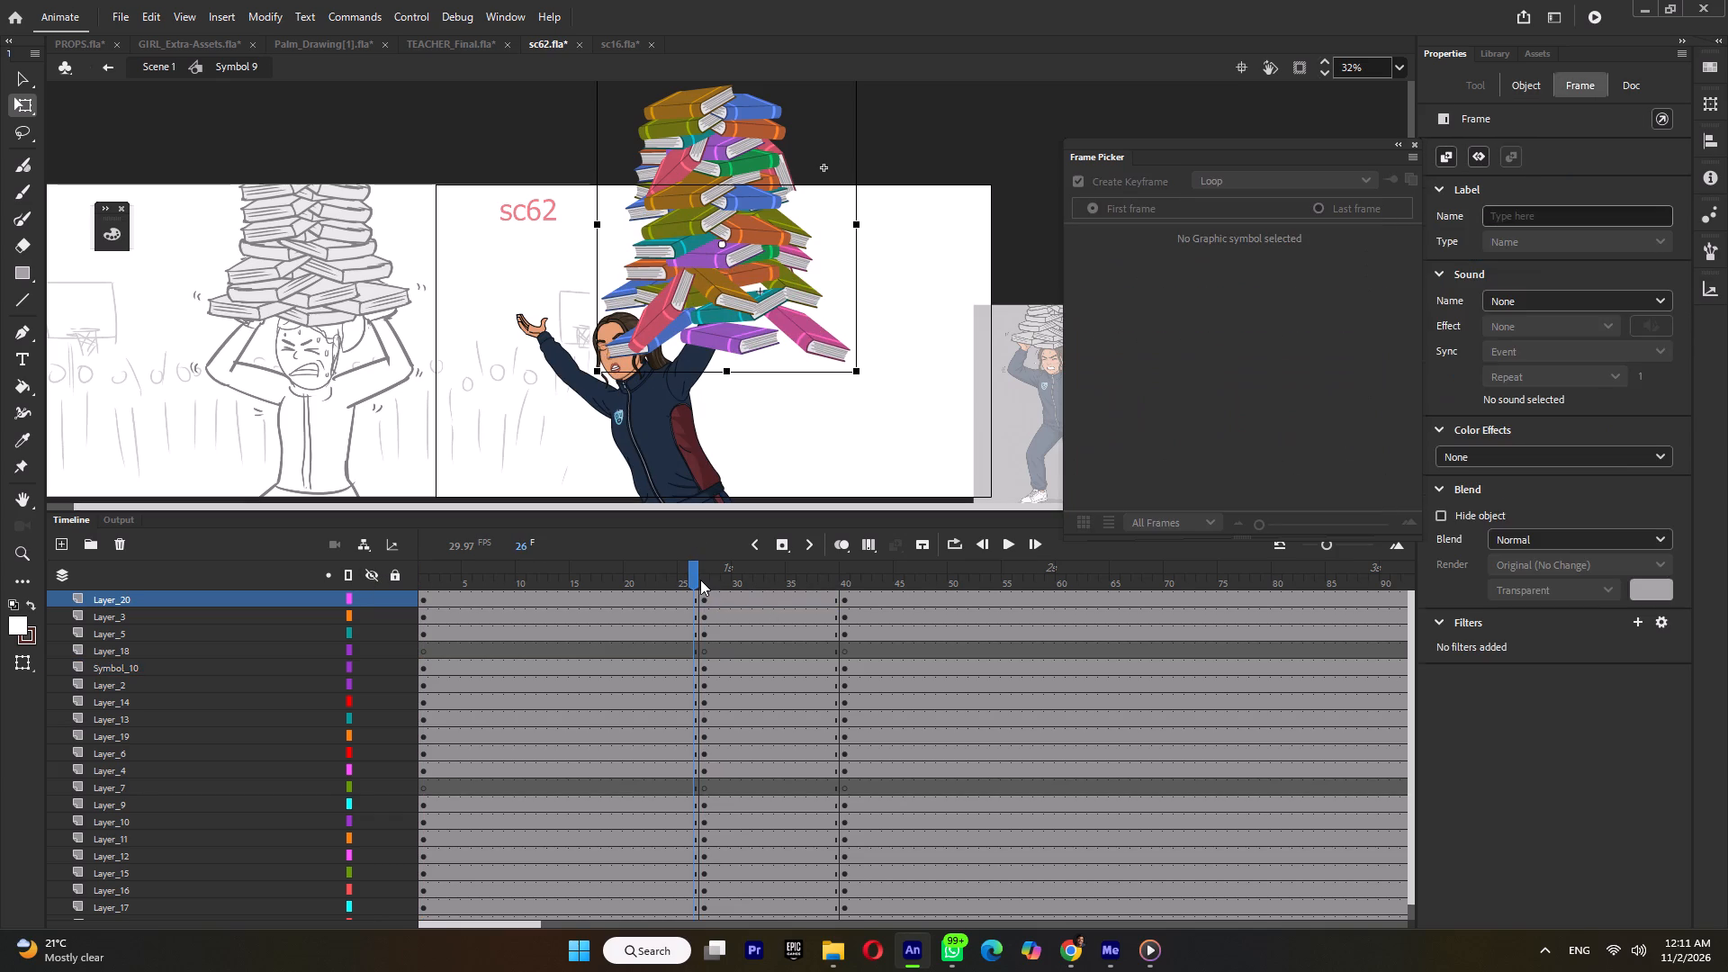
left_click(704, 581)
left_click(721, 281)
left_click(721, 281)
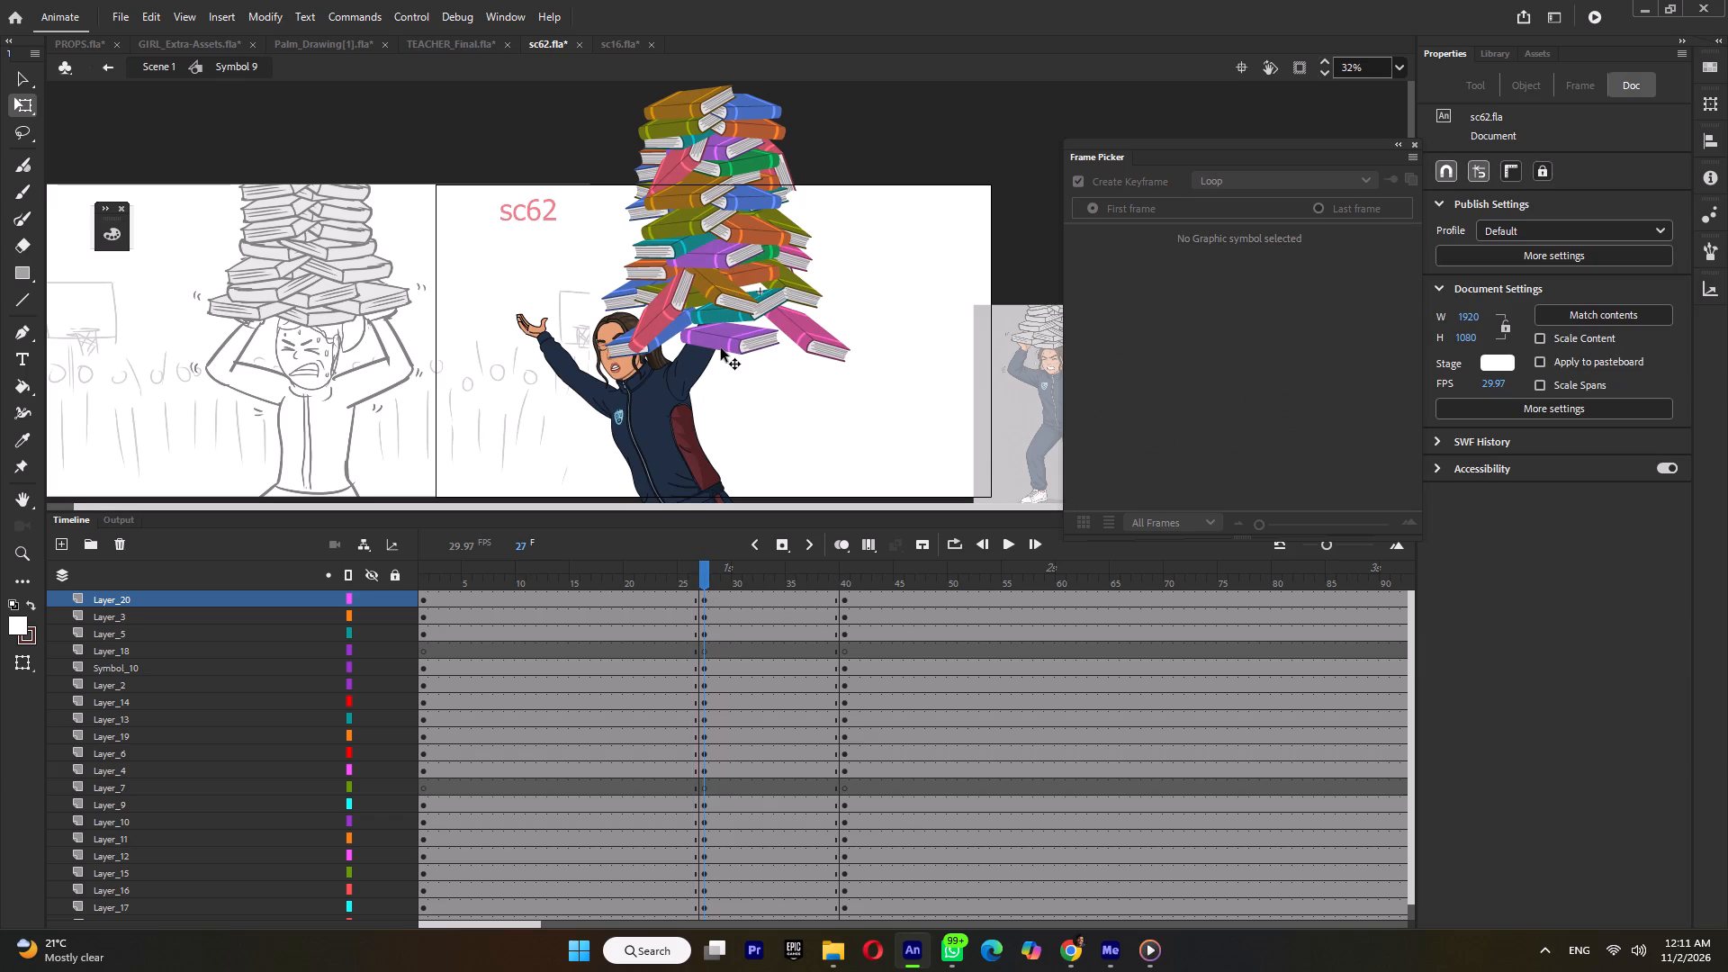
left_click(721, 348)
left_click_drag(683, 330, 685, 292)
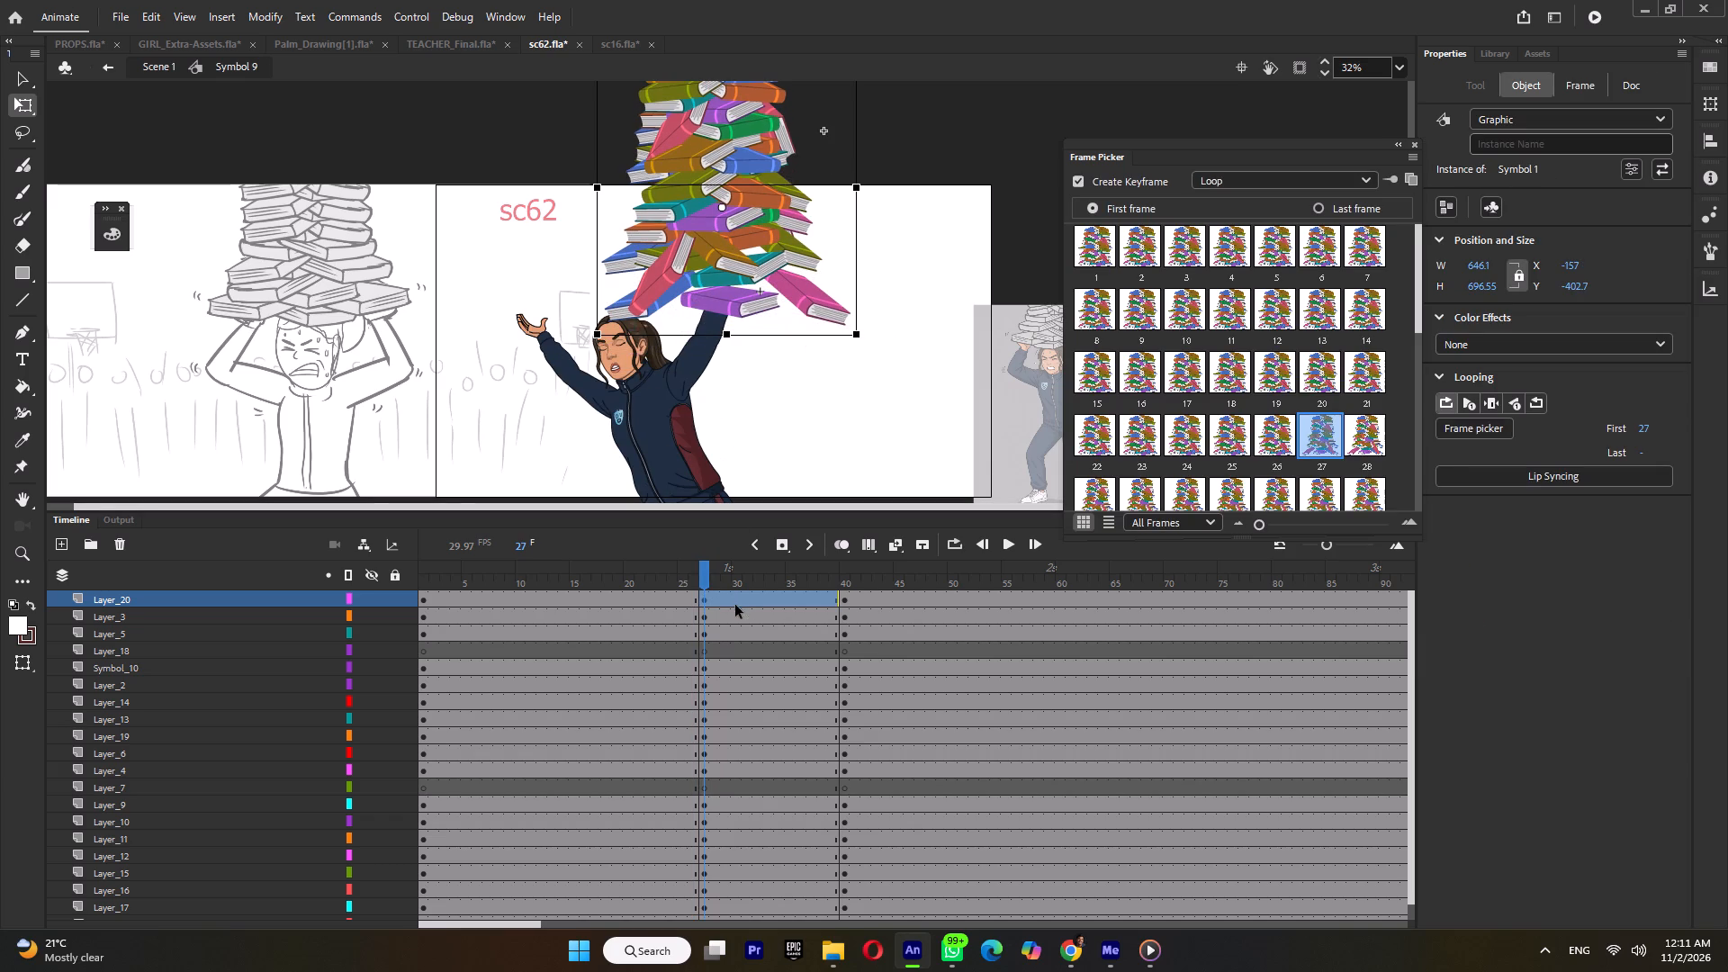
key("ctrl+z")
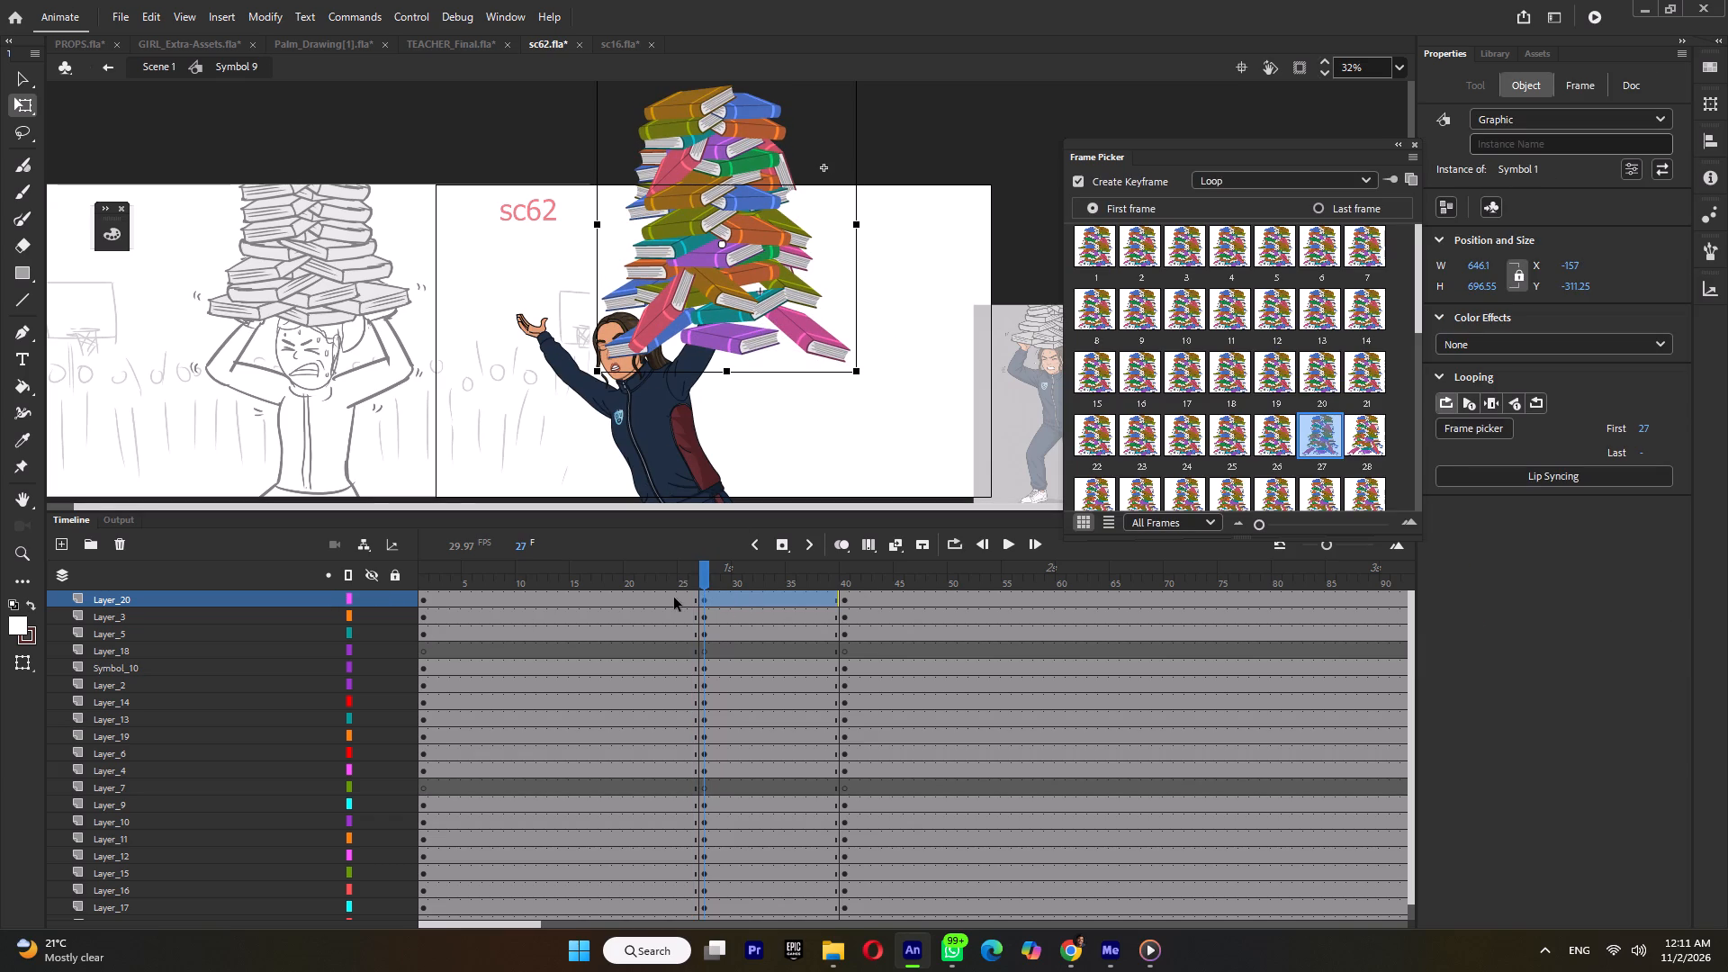
Return to Scene 1 and scrub to frame 12 to compare the full girl figure with the reference image beside the stage.
left_click(692, 578)
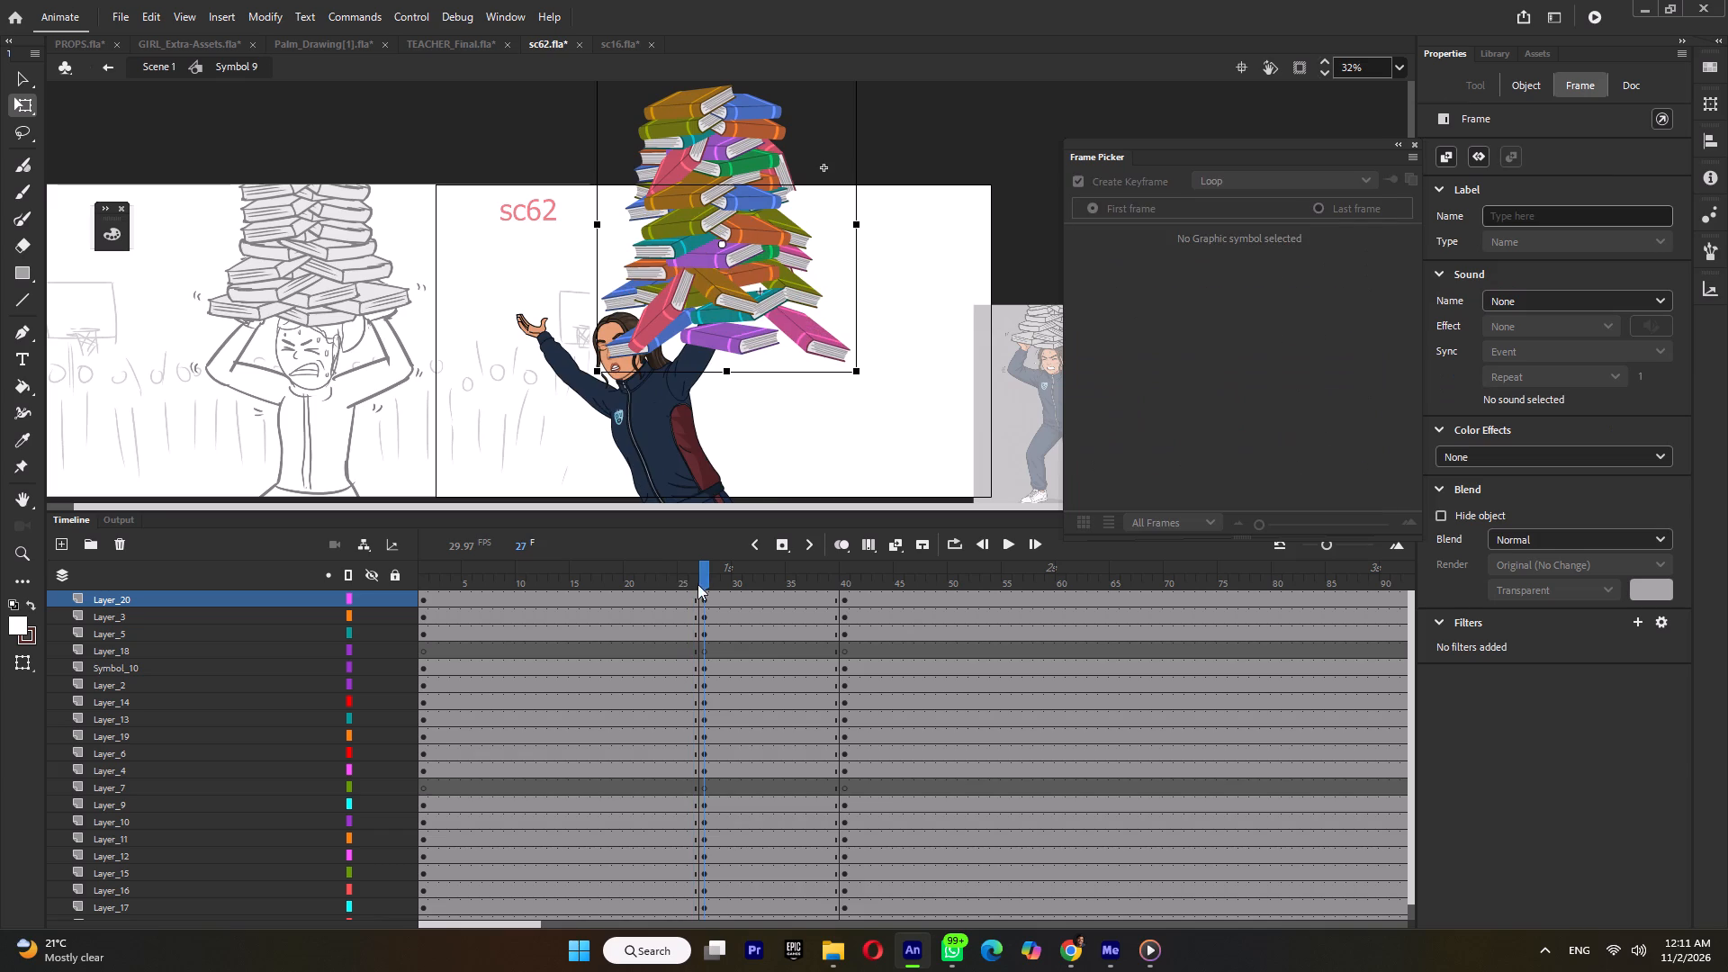
double_click(551, 436)
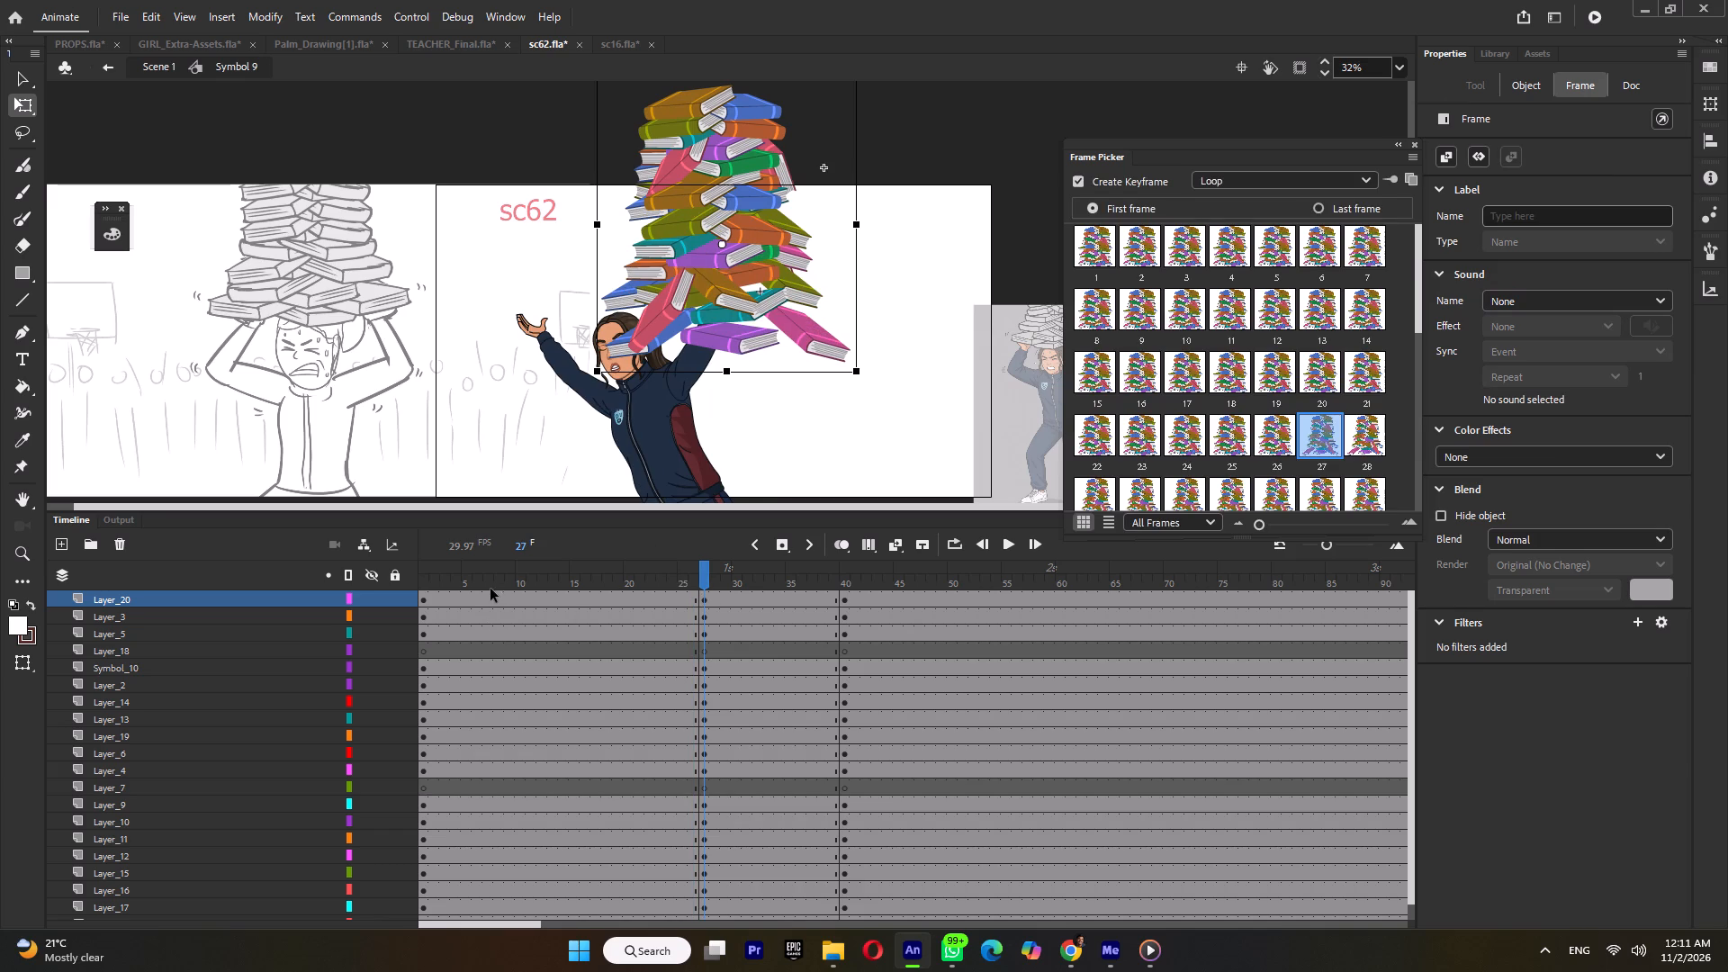
left_click_drag(475, 576, 536, 583)
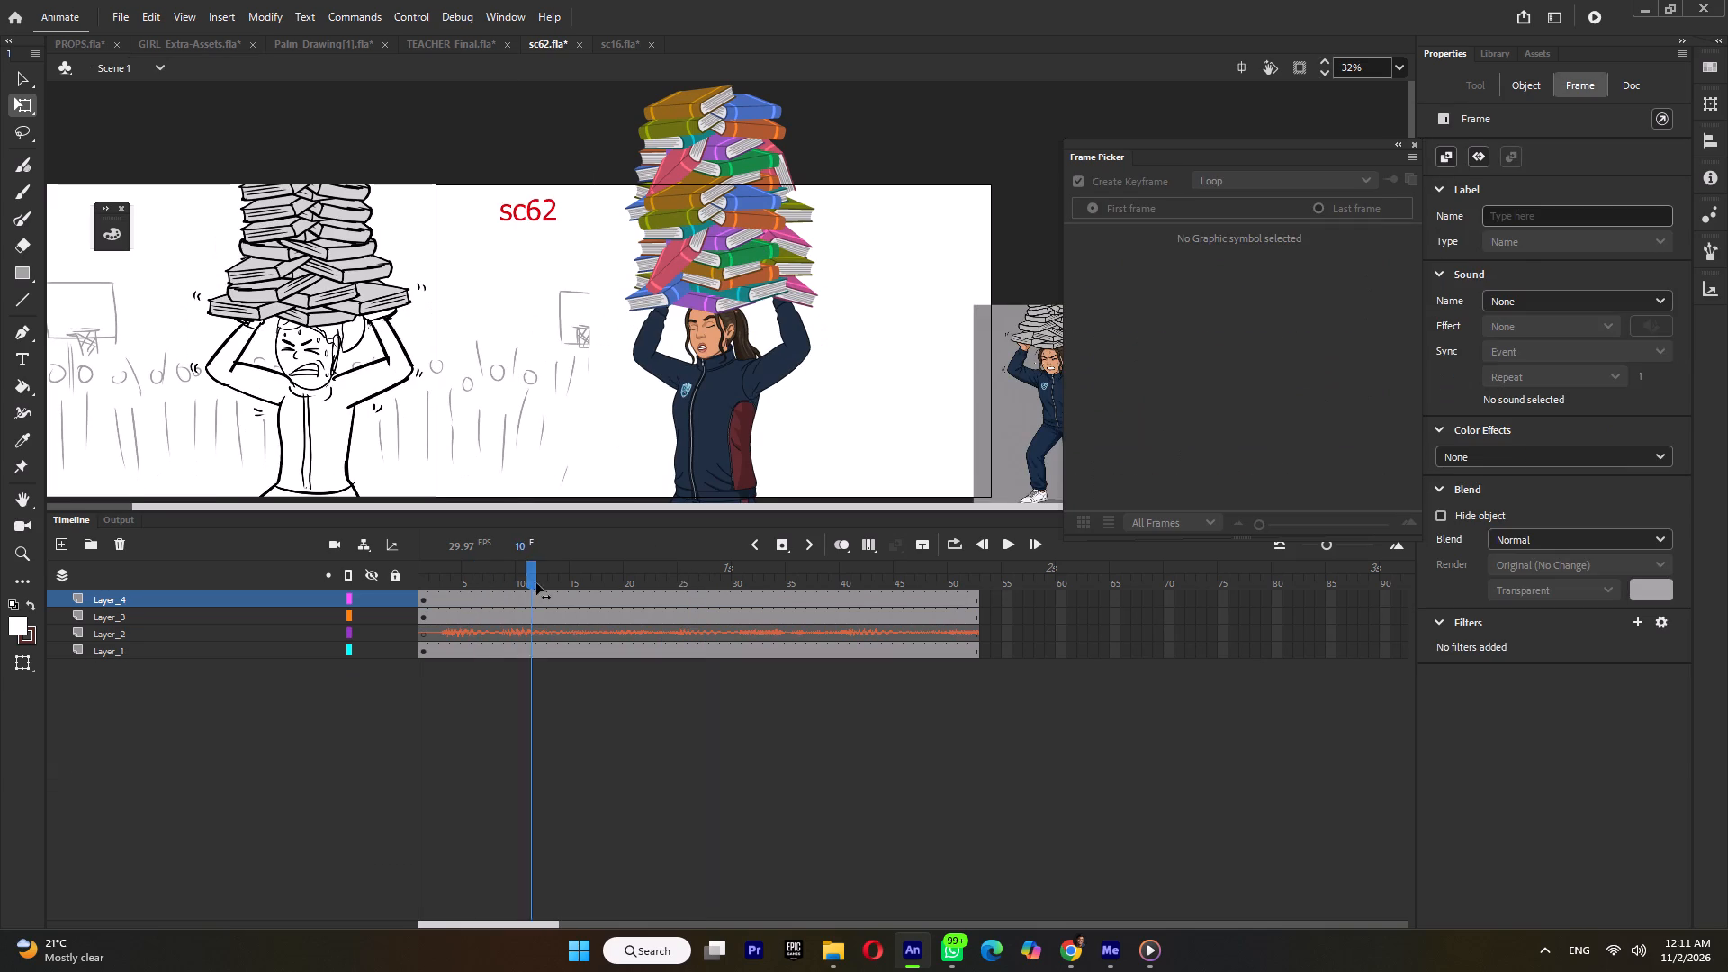
left_click_drag(536, 583, 539, 582)
left_click(731, 279)
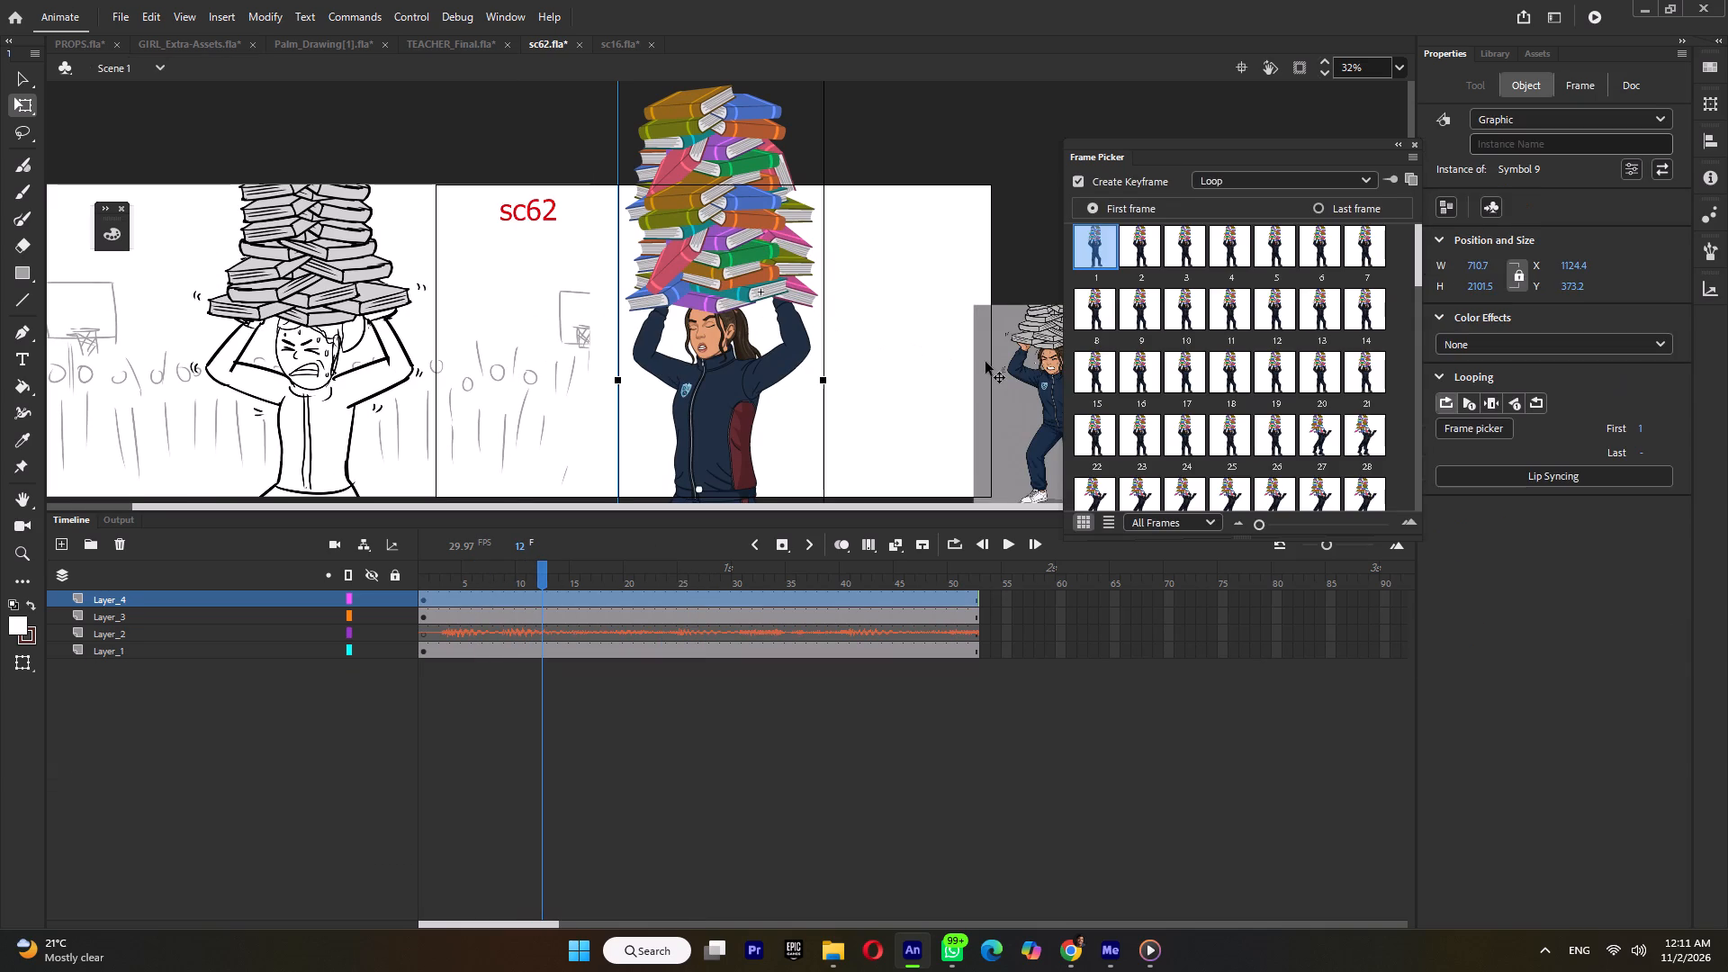
left_click(985, 362)
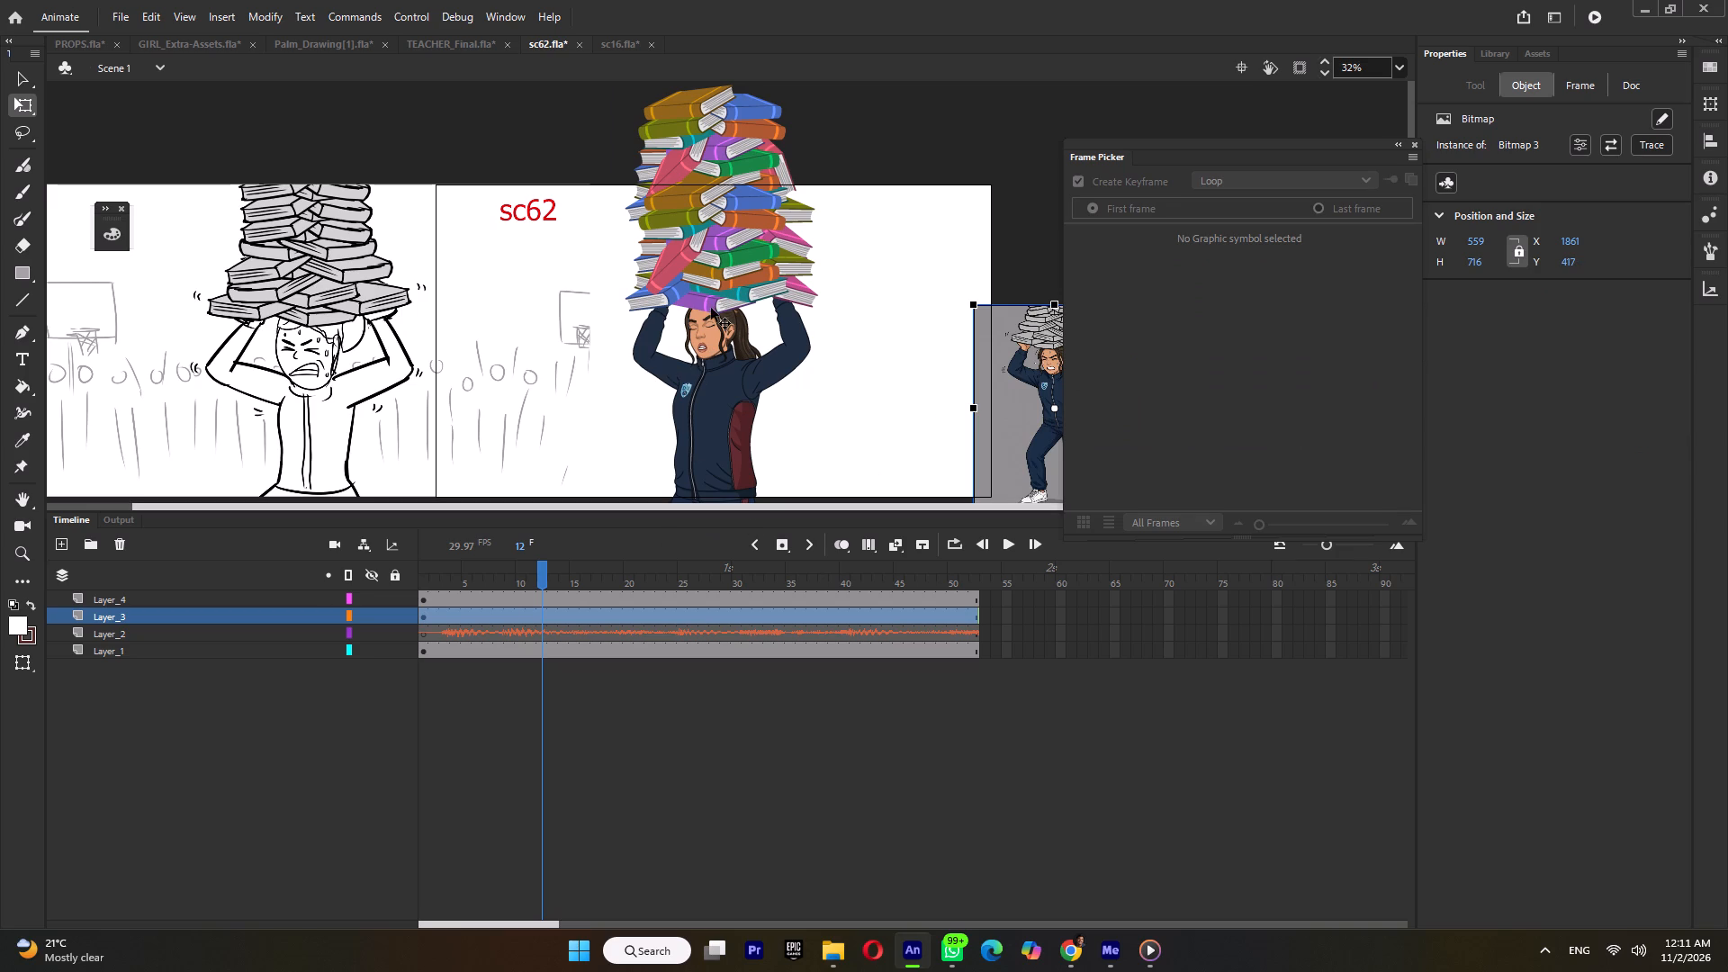
scroll(712, 309, "down", 3)
scroll(714, 292, "up", 1)
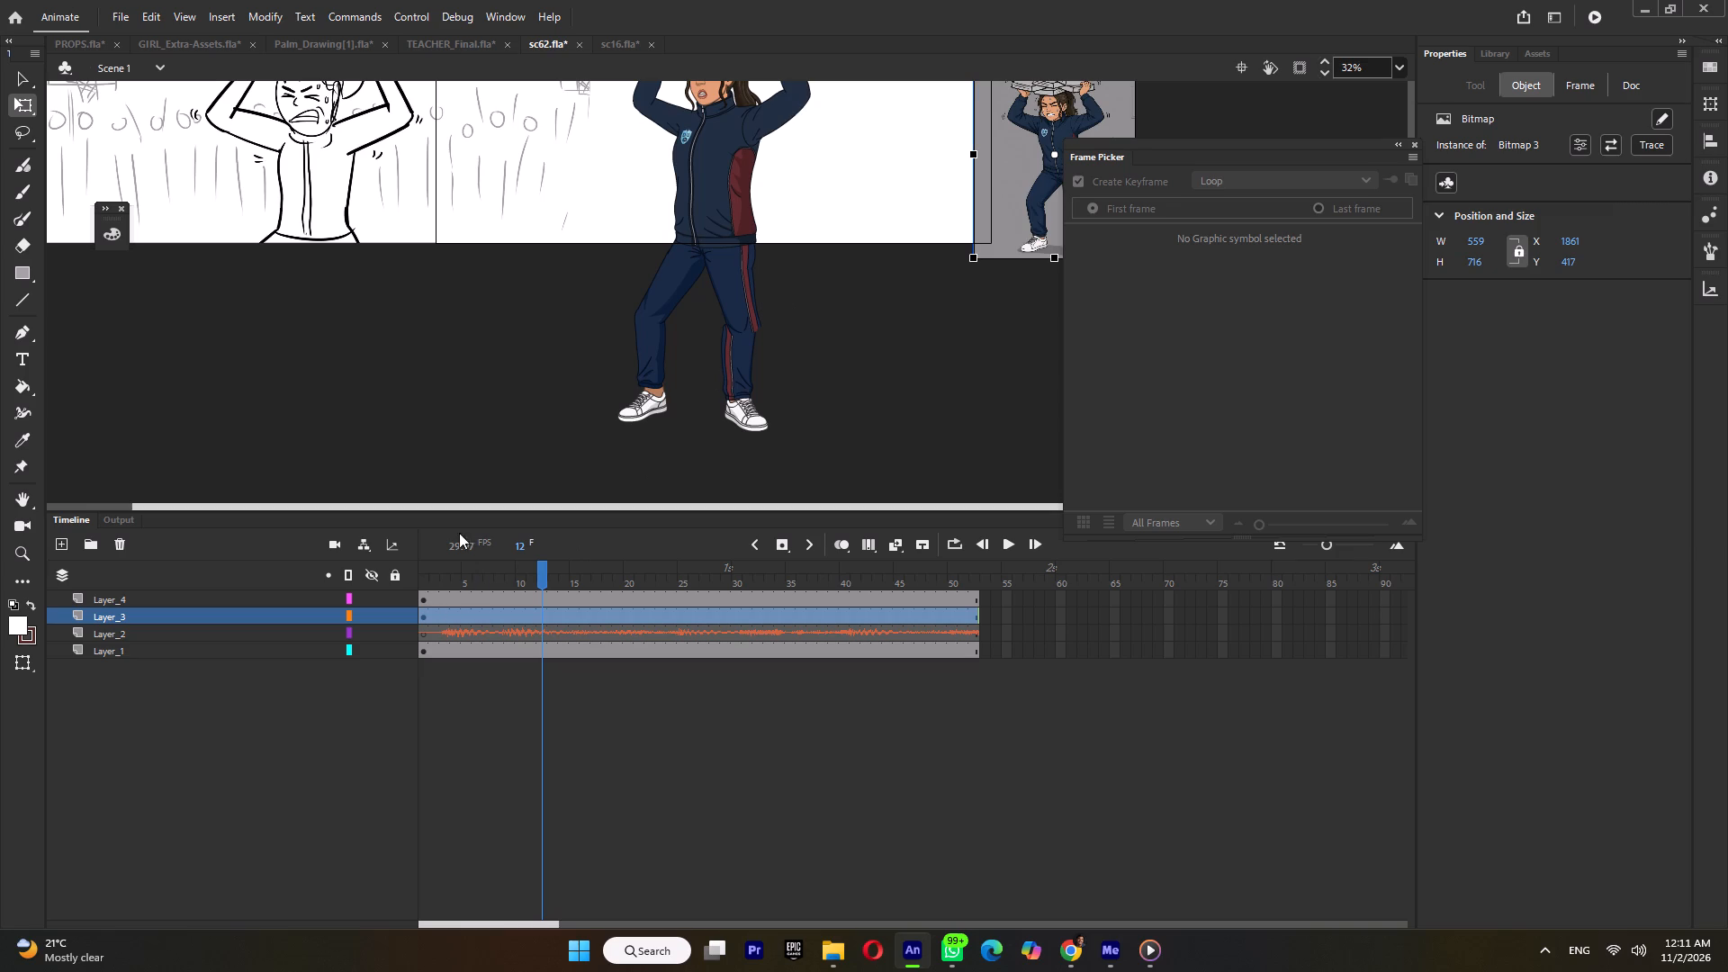
Scale the girl with the books (Symbol 9) down to about 673 by 1989 and nudge her to X 1113, Y 341.2.
scroll(552, 343, "down", 5, "ctrl")
left_click(719, 268)
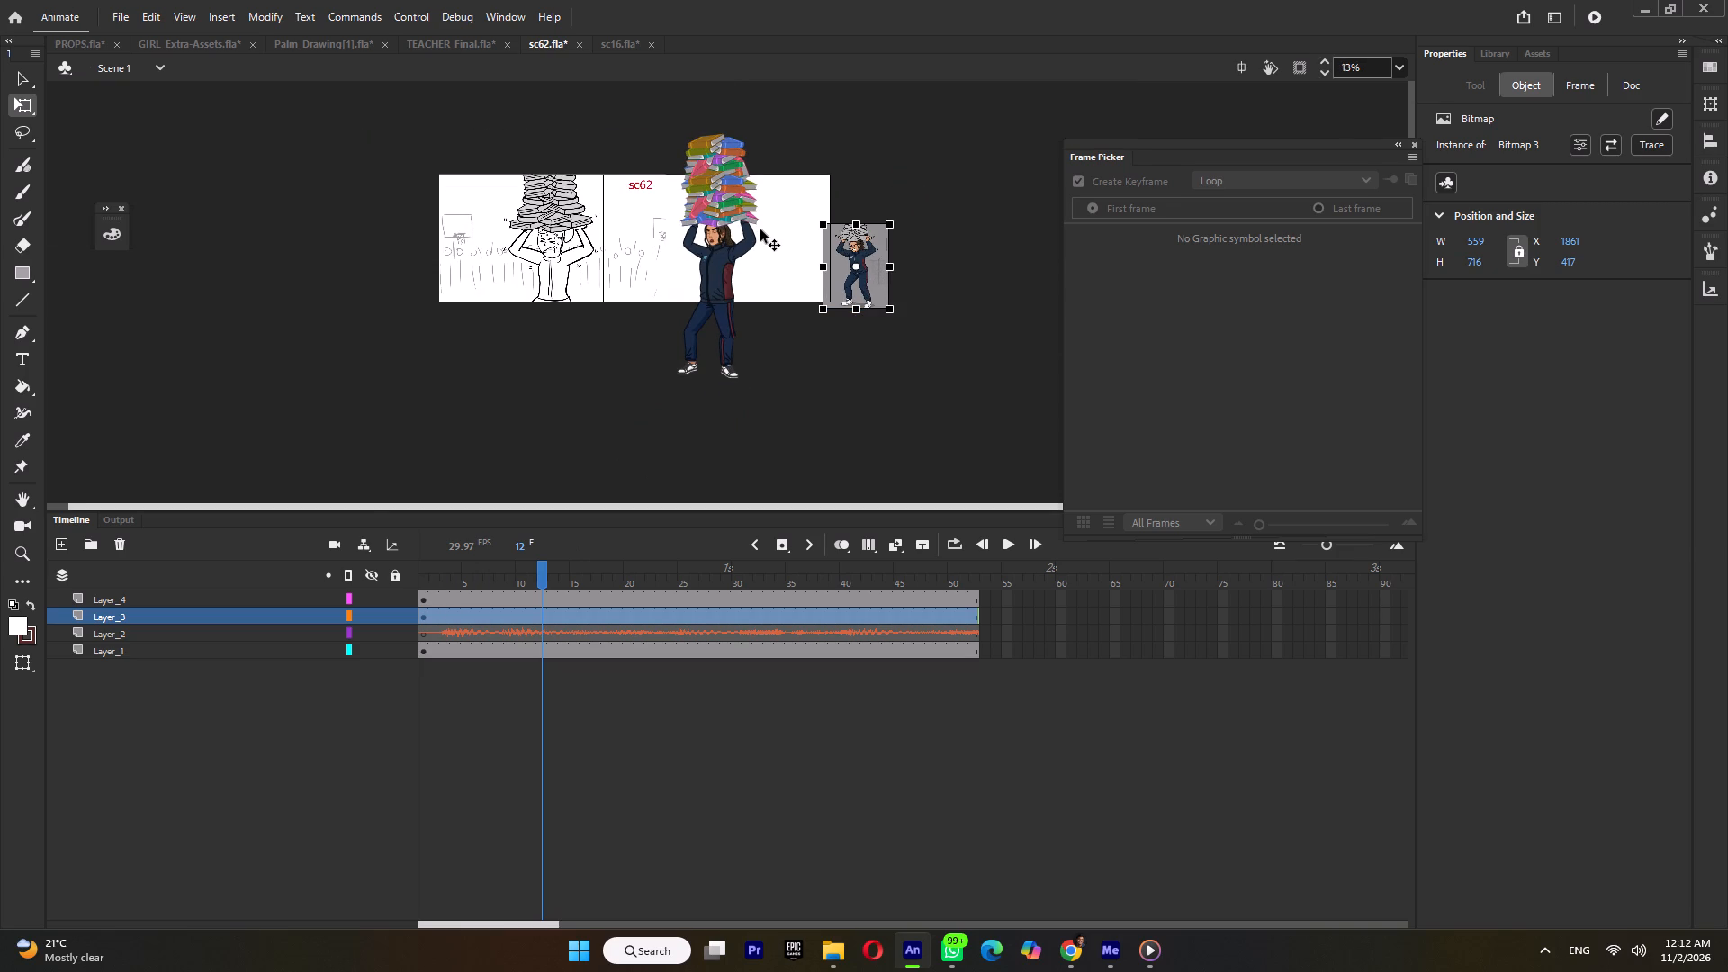
left_click_drag(763, 130, 763, 139, "shift")
key("shift+Up")
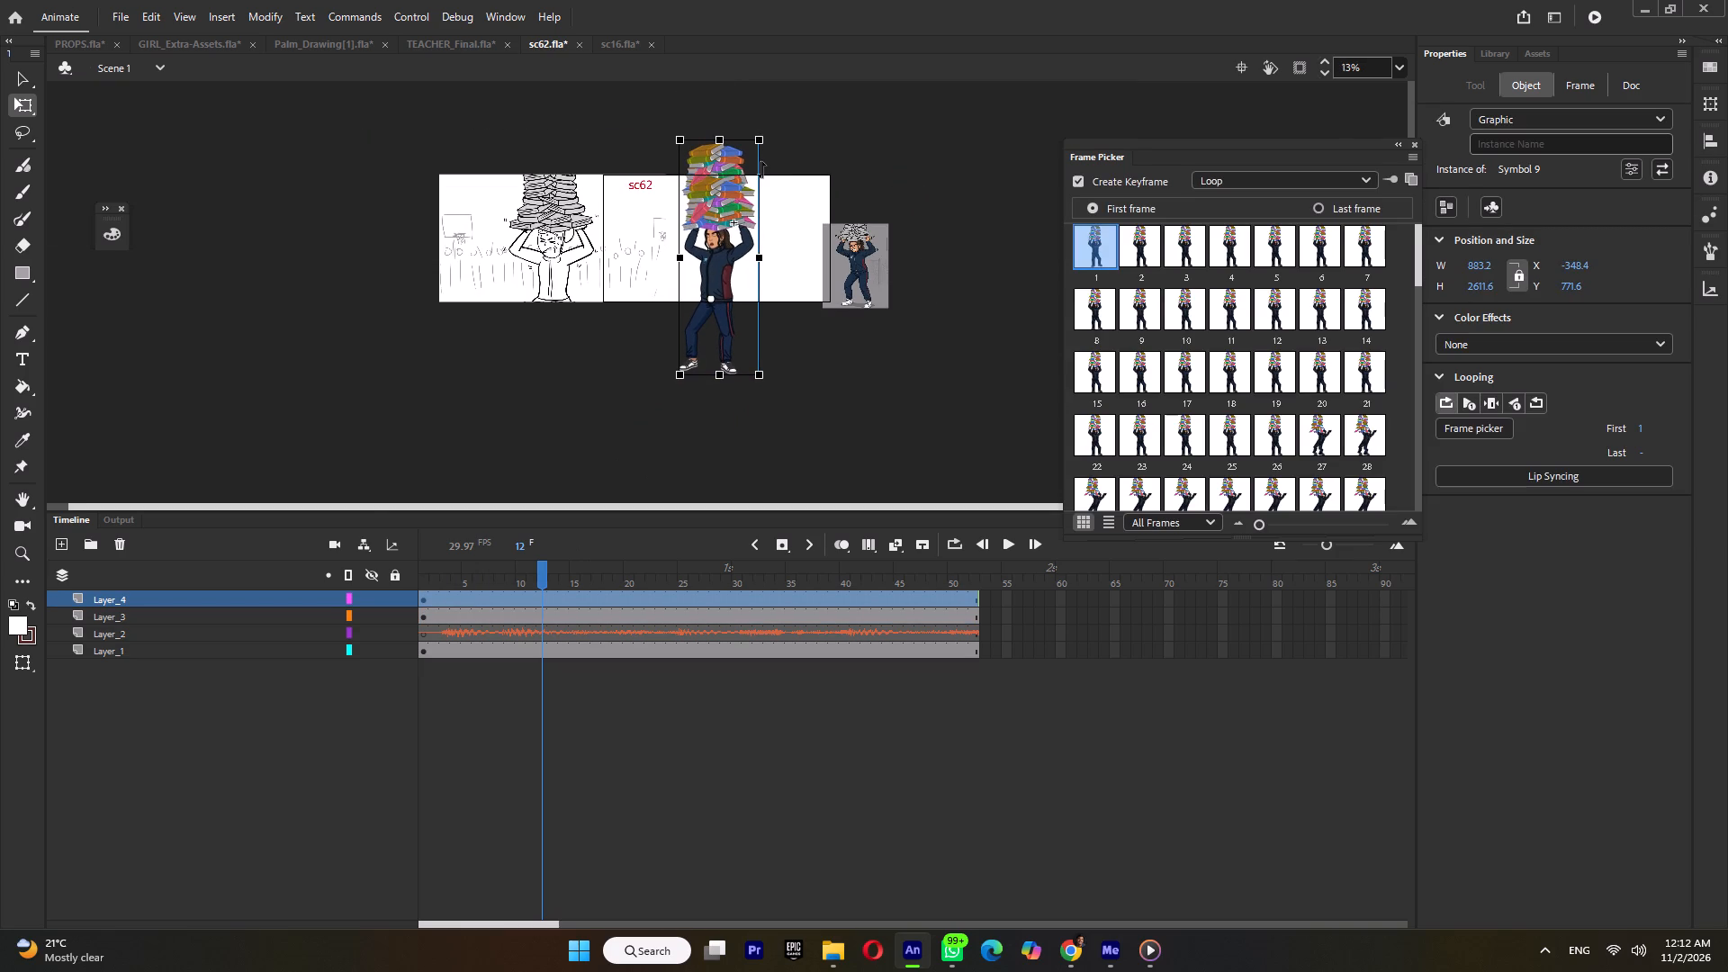
key("Down")
scroll(724, 309, "up", 7, "ctrl")
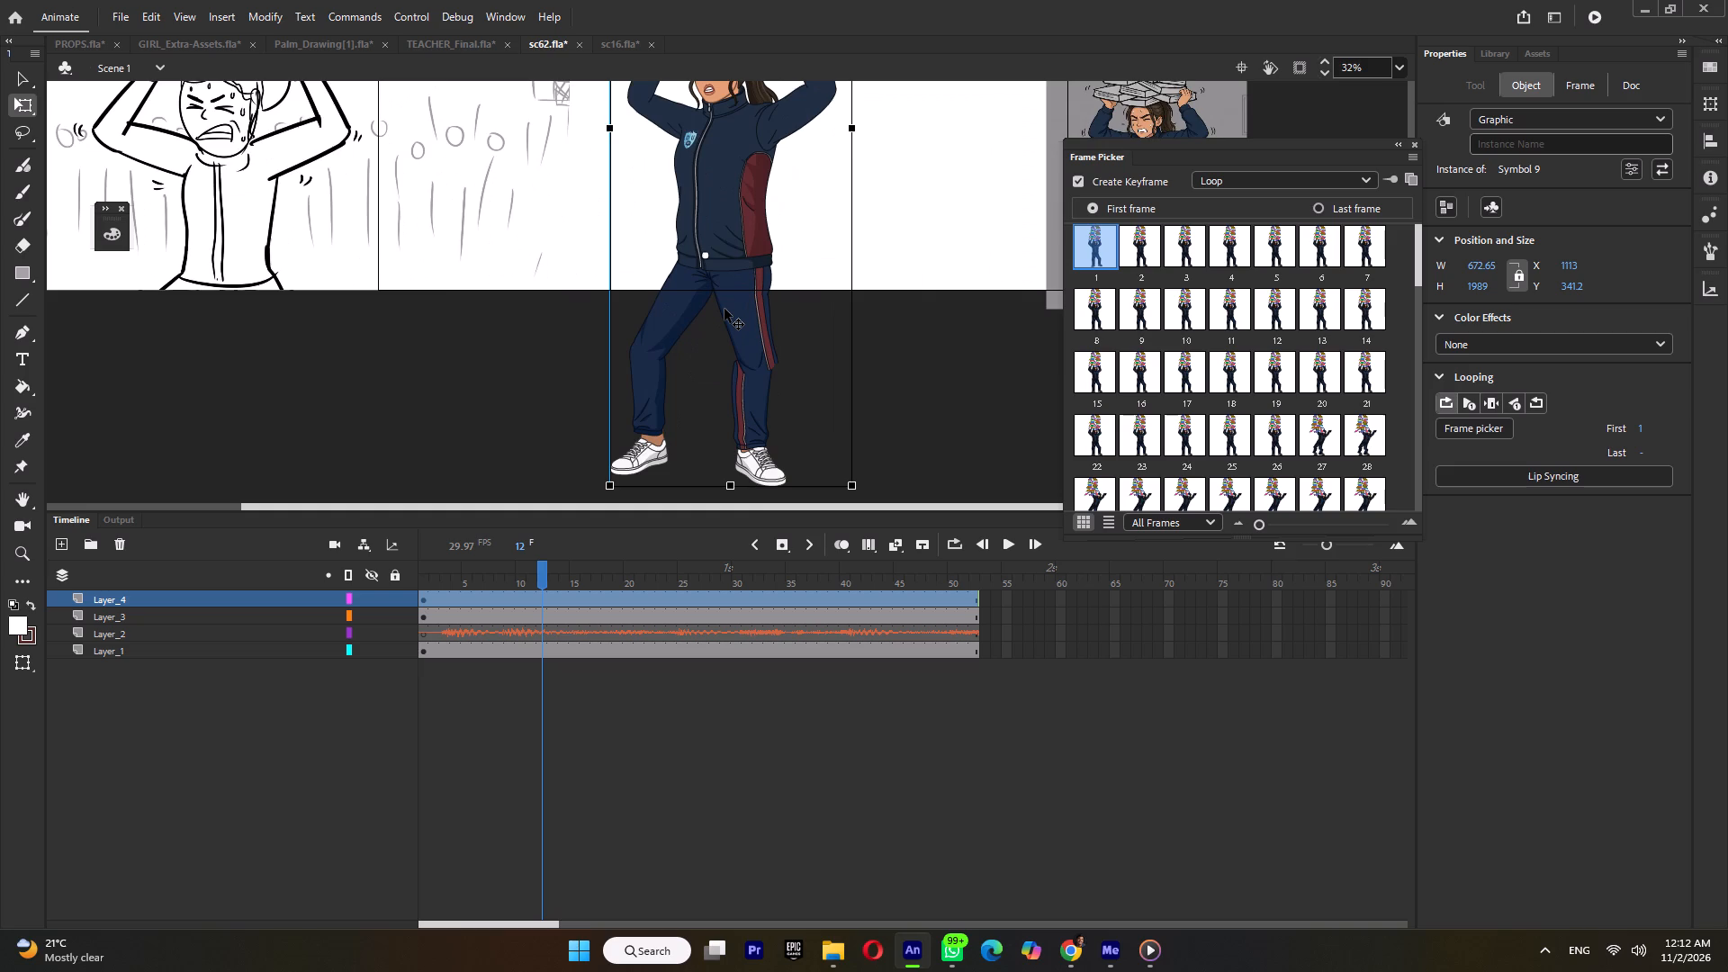
scroll(724, 309, "down", 4, "ctrl")
Save the sc62 document.
key("ctrl+s")
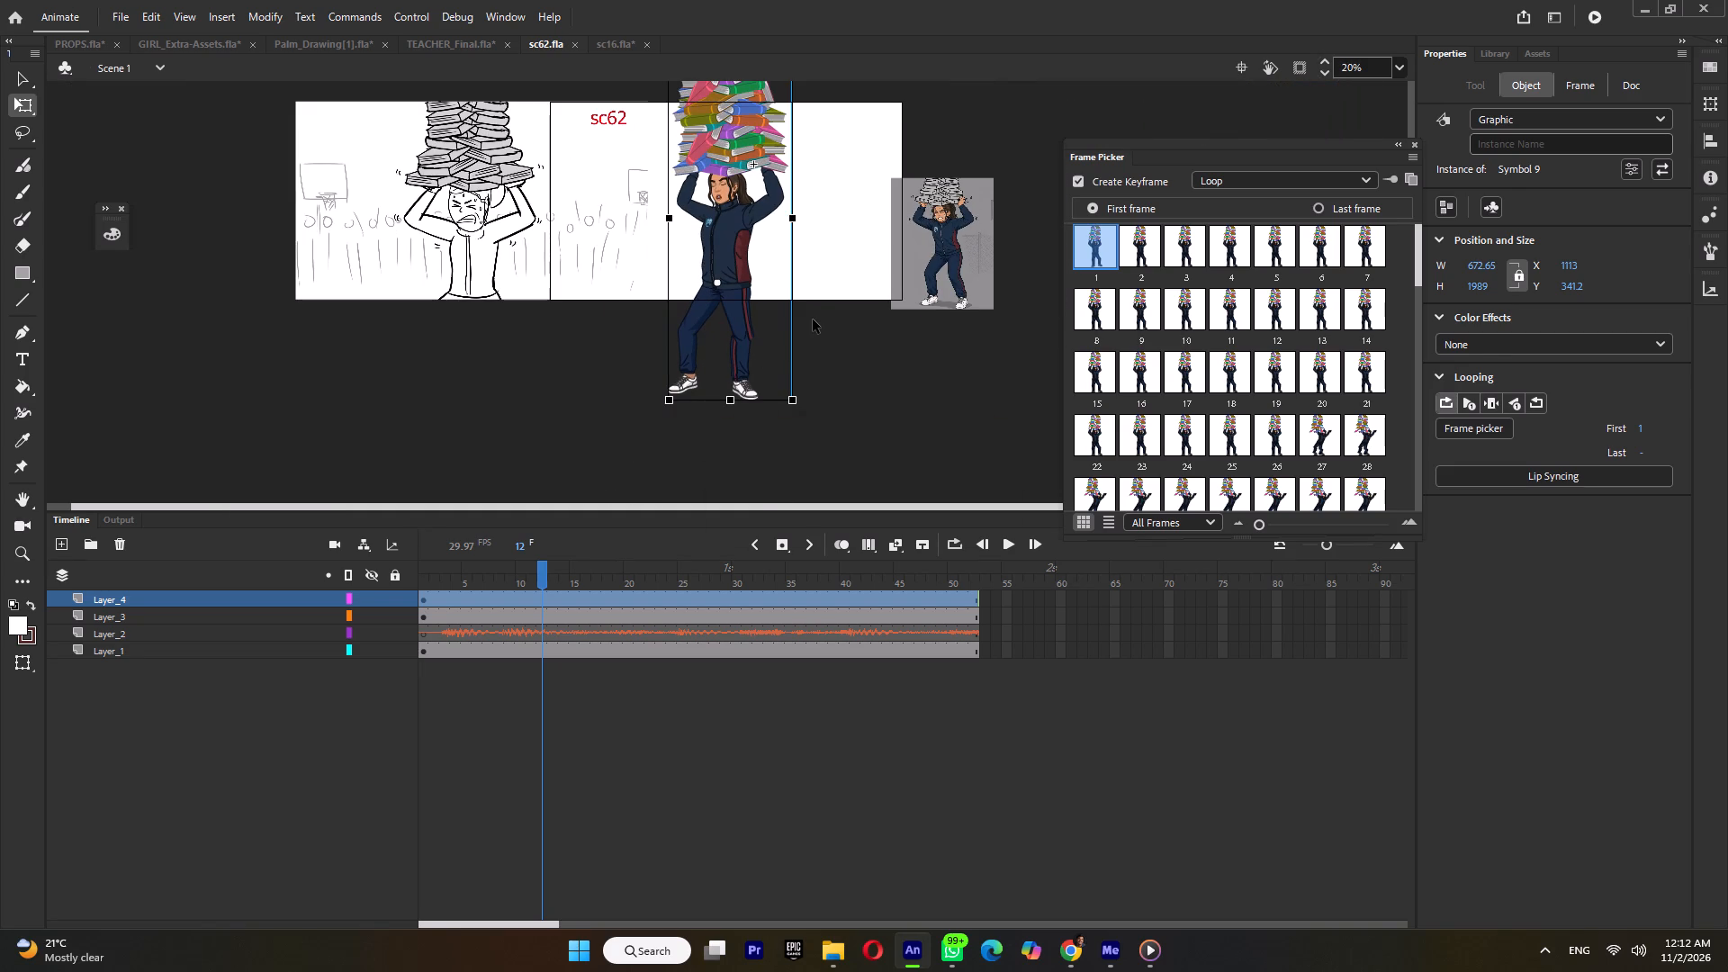
Save the sc62 document again with the girl and books (Symbol 9) selected.
double_click(813, 319)
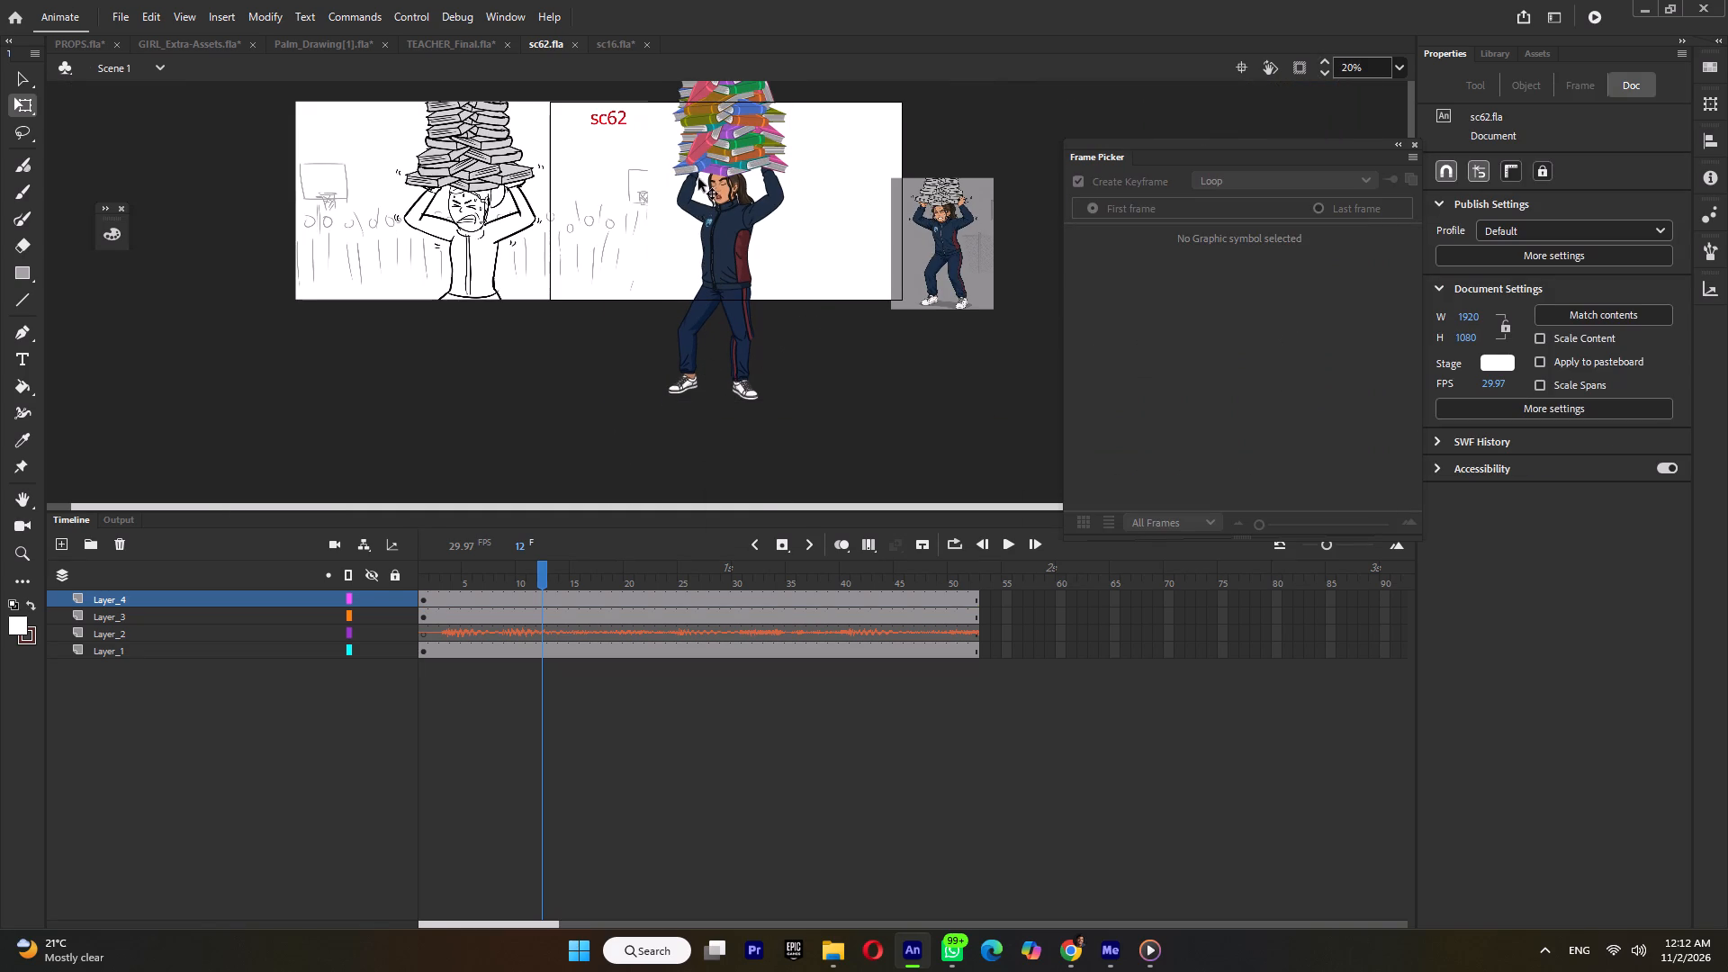
left_click(705, 133)
scroll(773, 173, "up", 3, "ctrl")
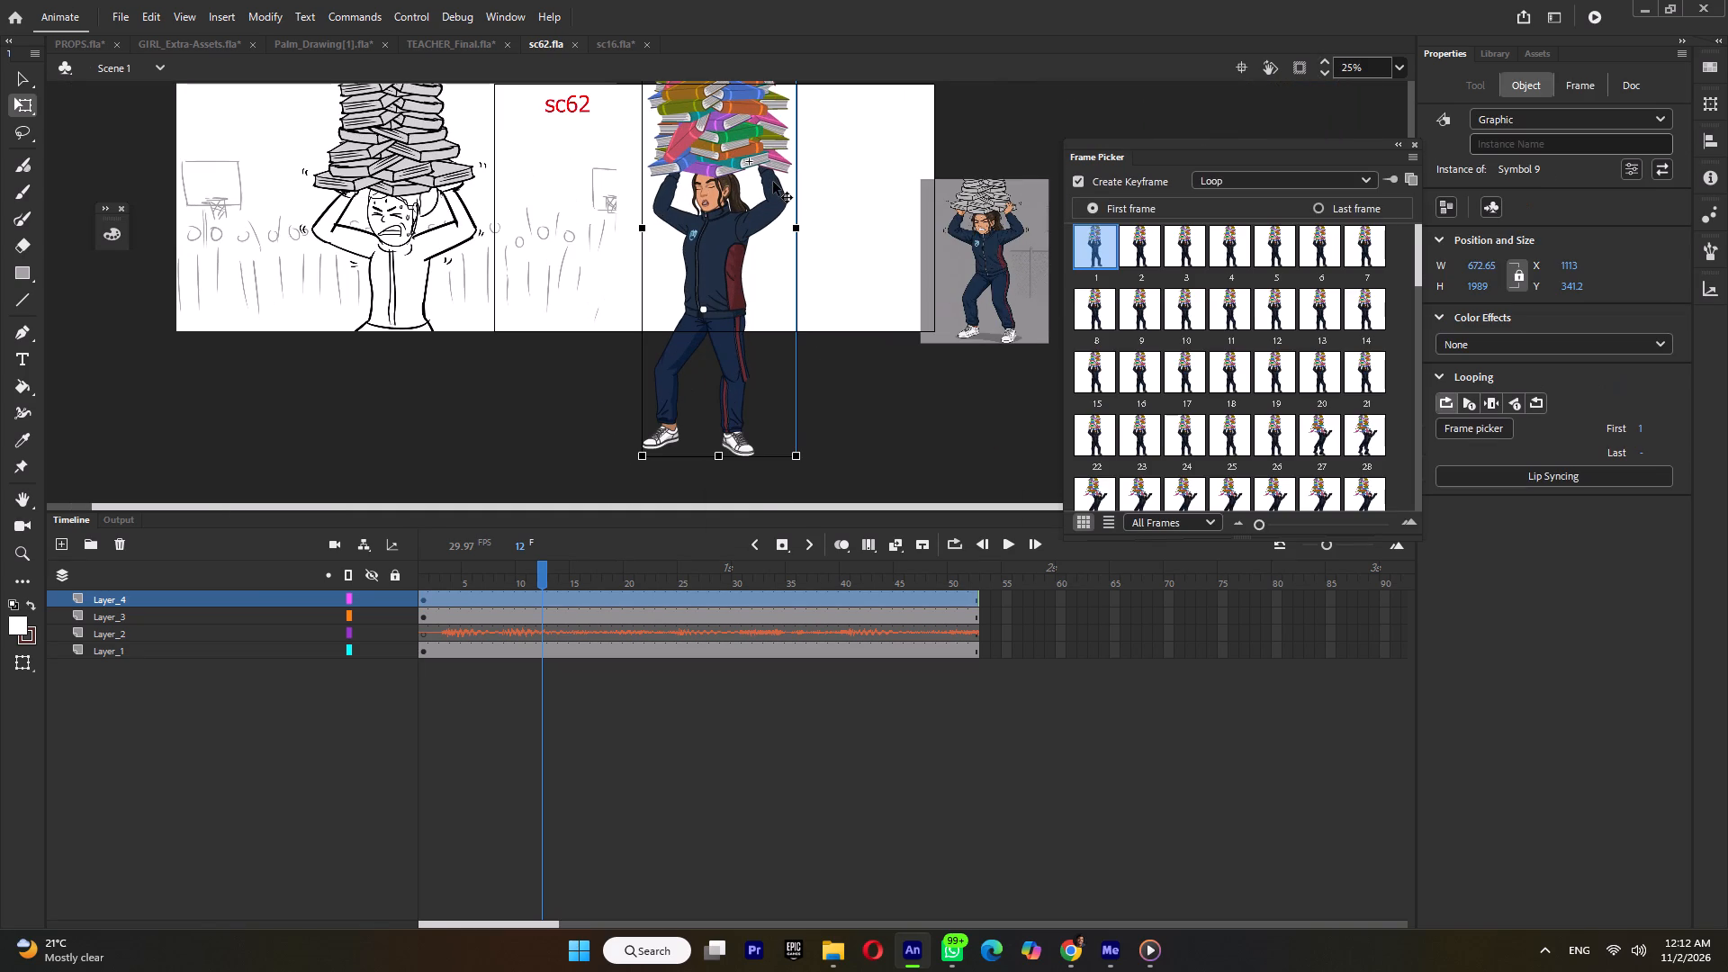
key("ctrl+s")
Inside Symbol 9 at frame 12, select both the upper arm and forearm of the girl's raised arm on the badge side.
scroll(773, 182, "up", 2, "ctrl")
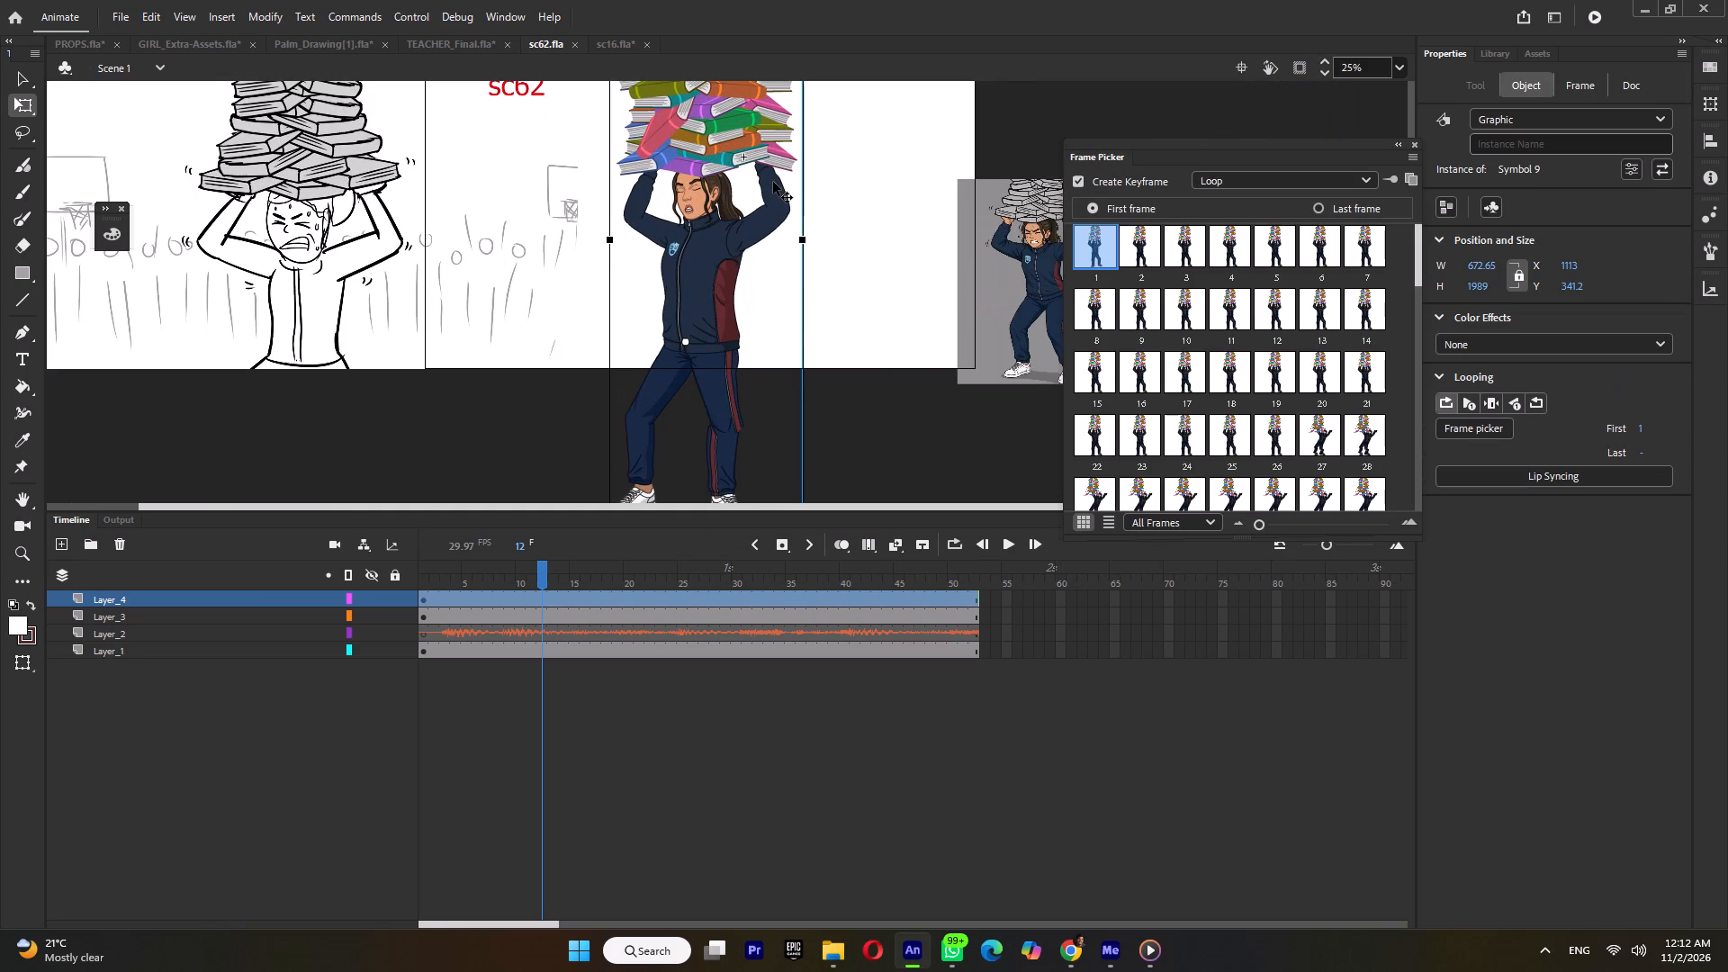
scroll(607, 182, "up", 3, "ctrl")
double_click(616, 214)
scroll(647, 180, "up", 2, "ctrl")
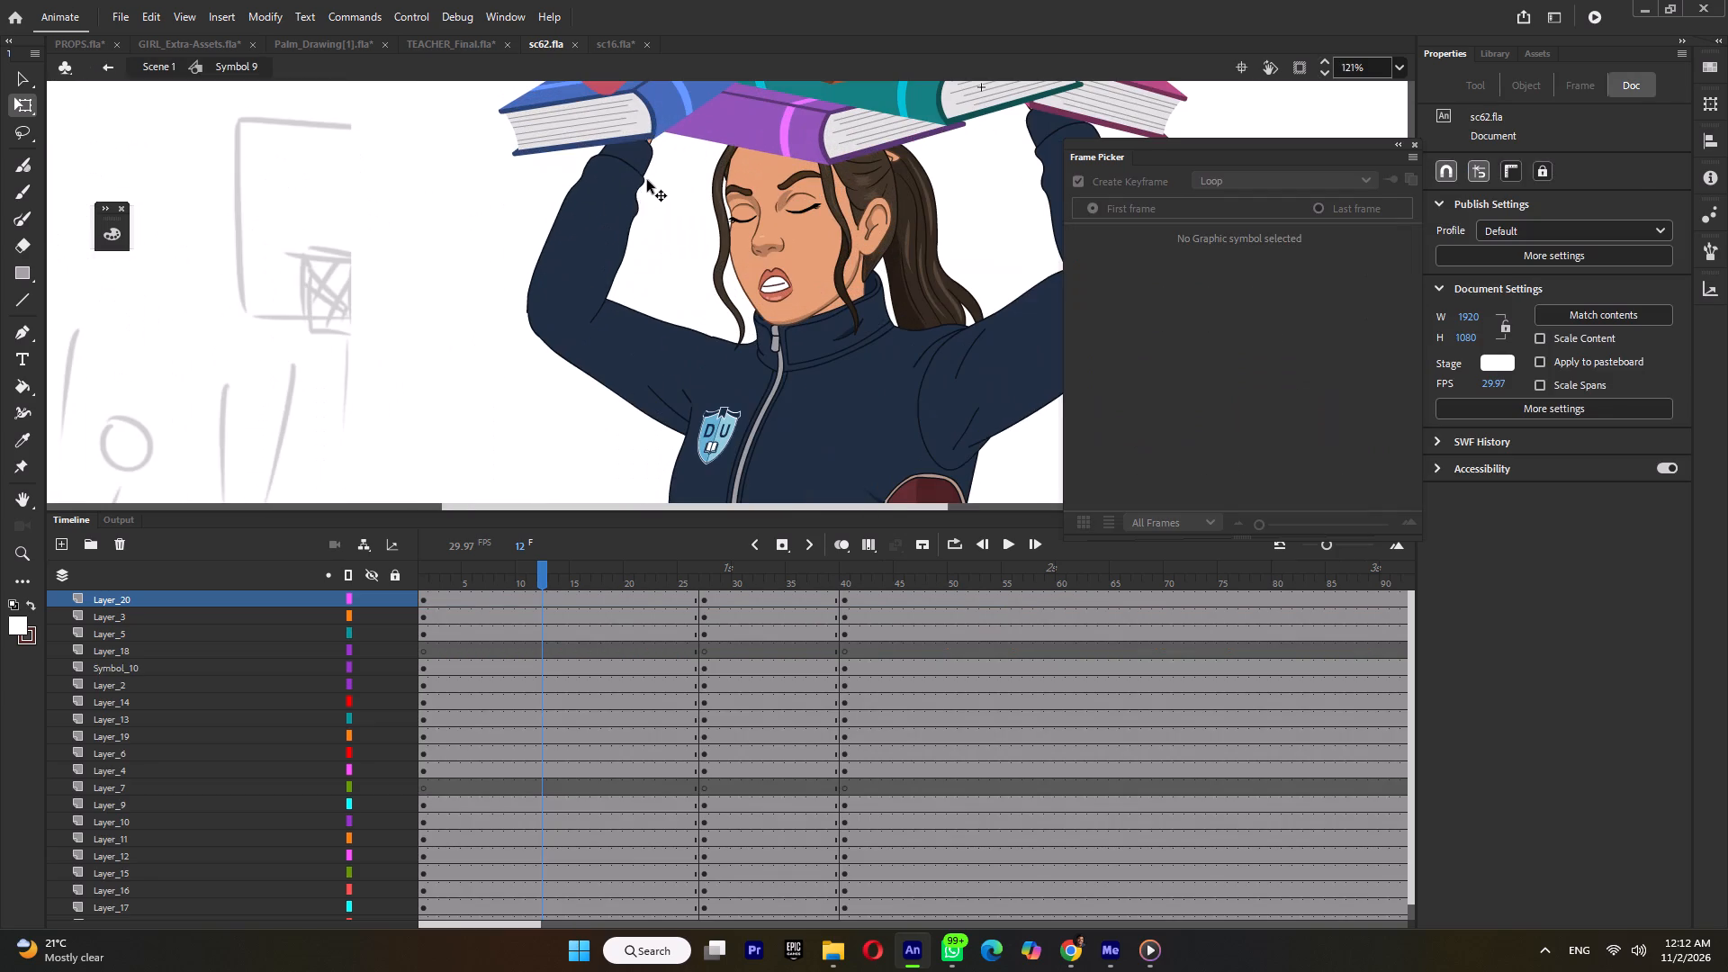
left_click(597, 211)
left_click(640, 355, "shift")
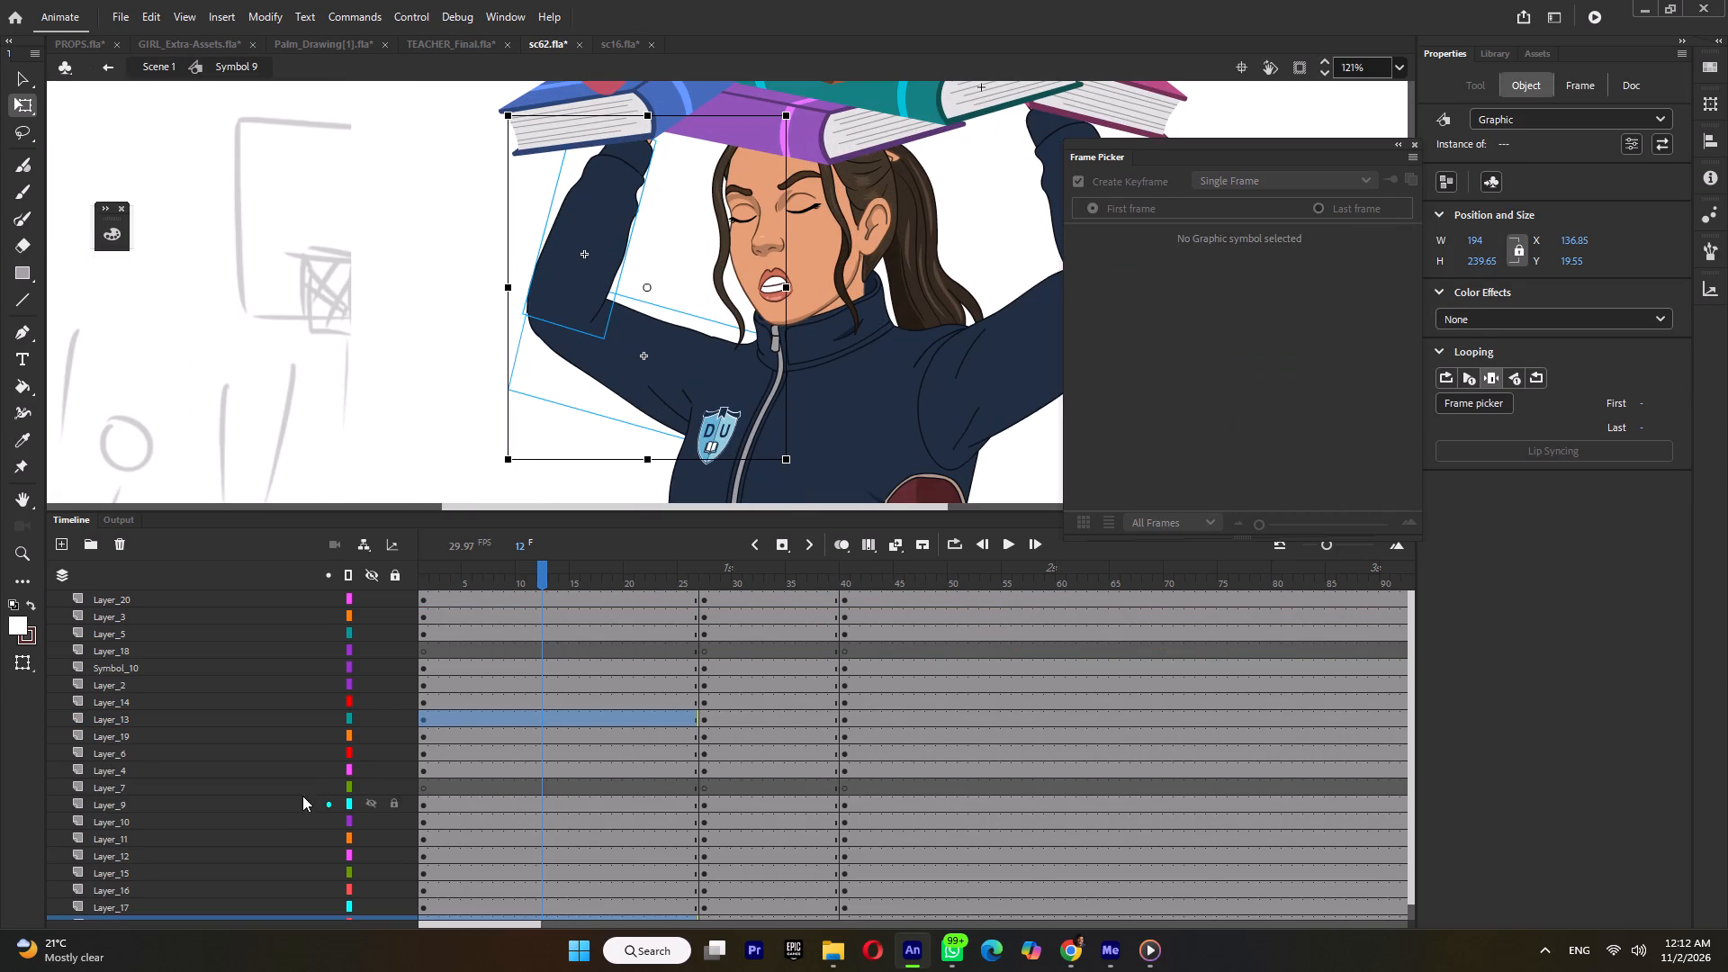
left_click(653, 144)
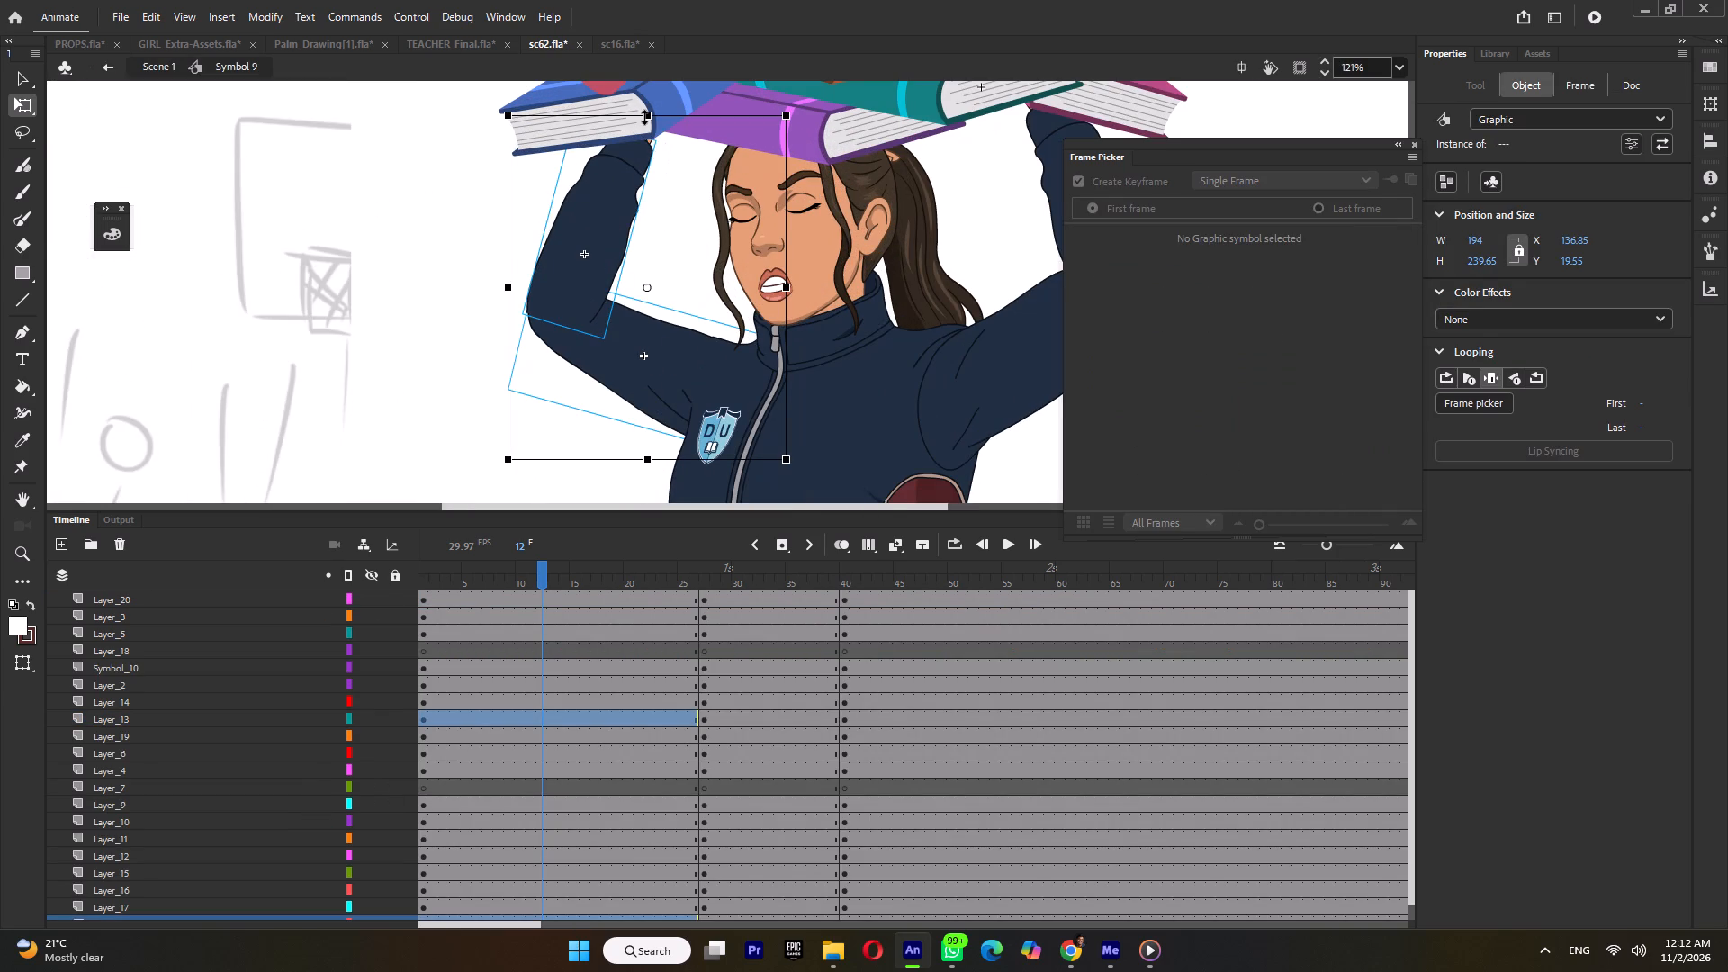
left_click(644, 117)
left_click(645, 91)
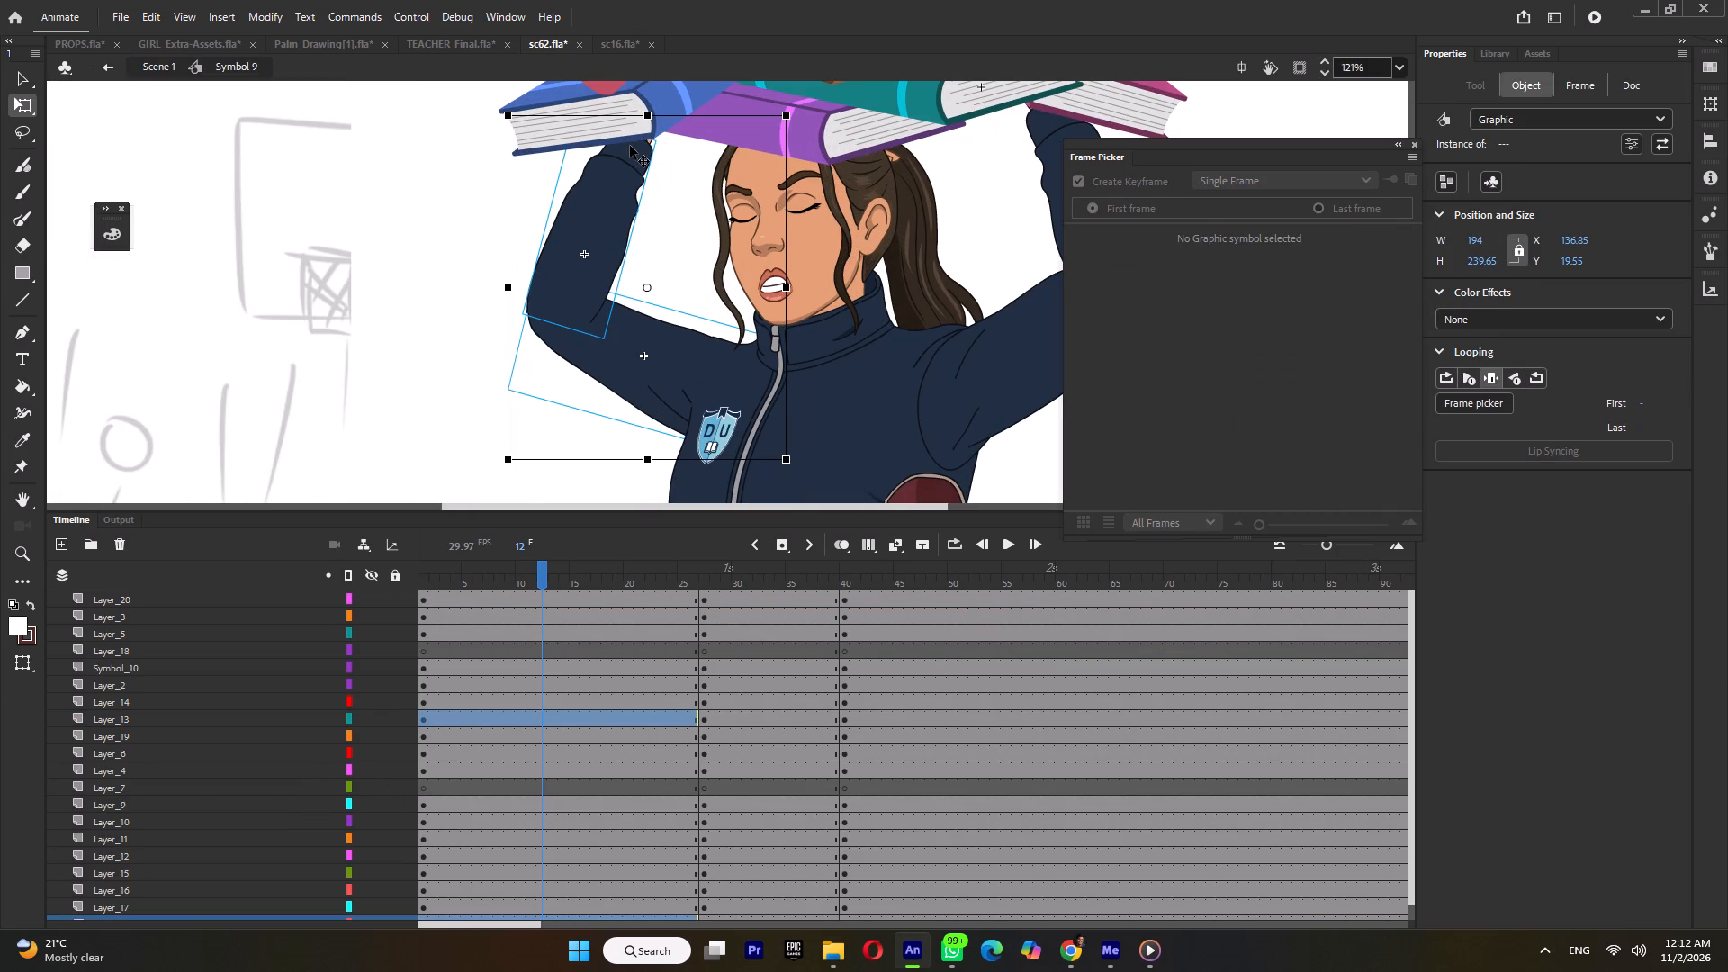
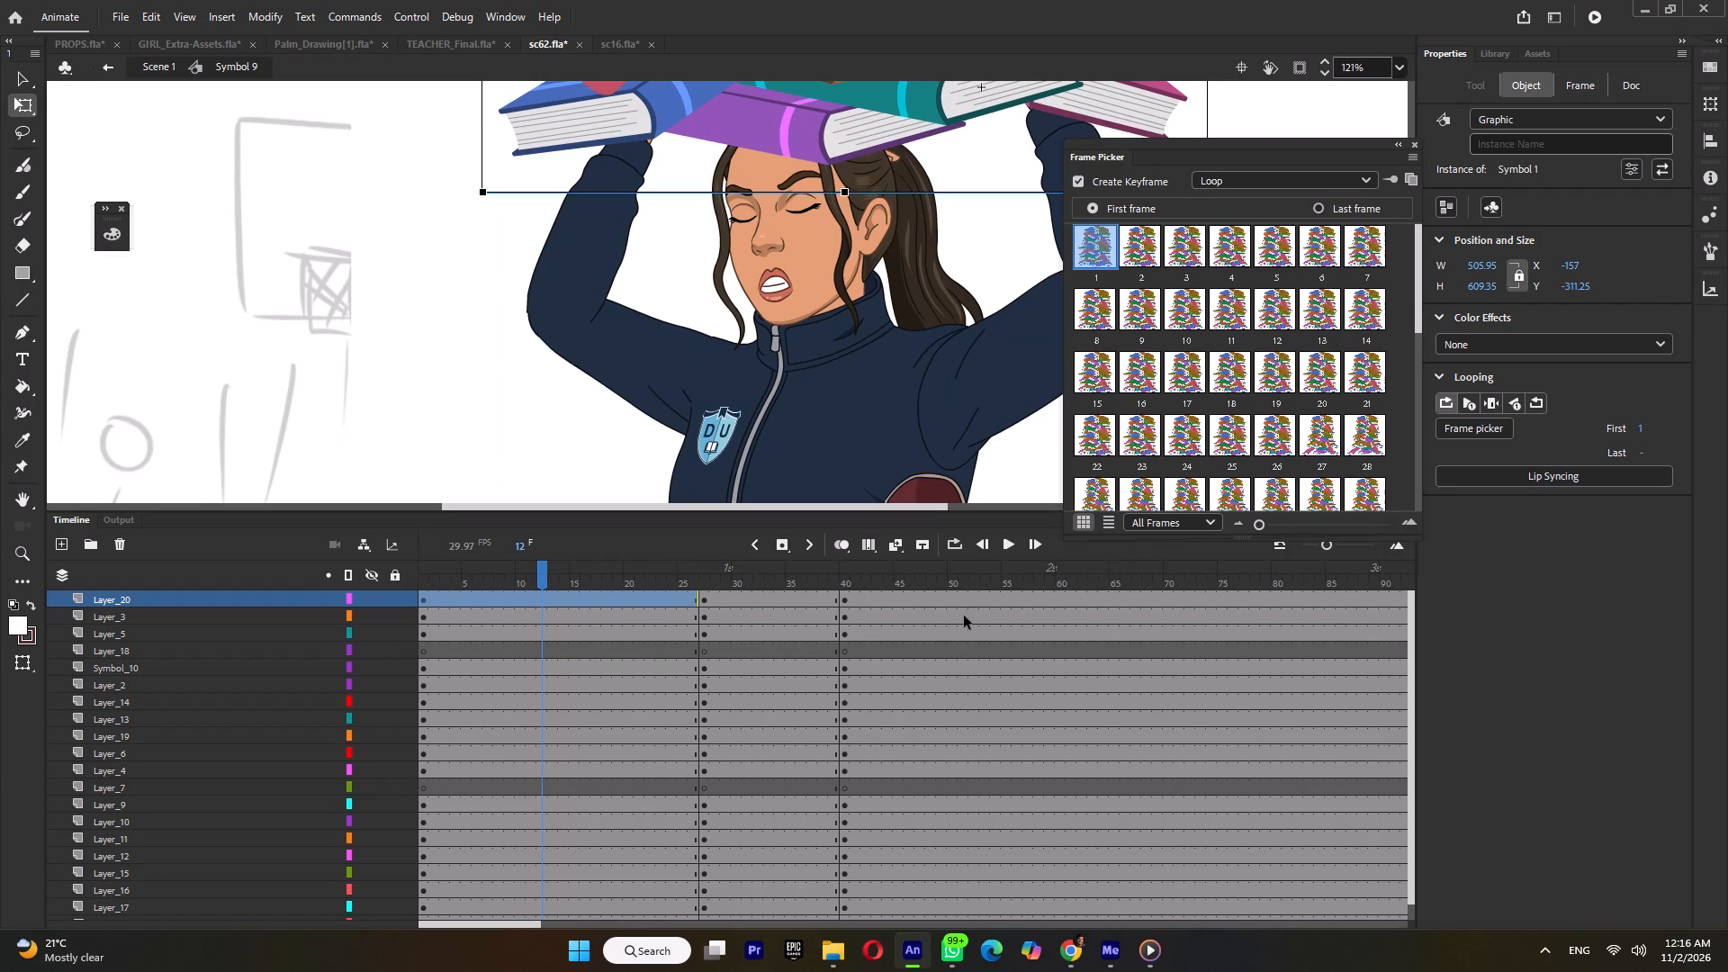
Show the books layer (Layer_20) inside Symbol 9 as outlines.
scroll(750, 306, "down", 7, "ctrl")
scroll(815, 297, "up", 4, "ctrl")
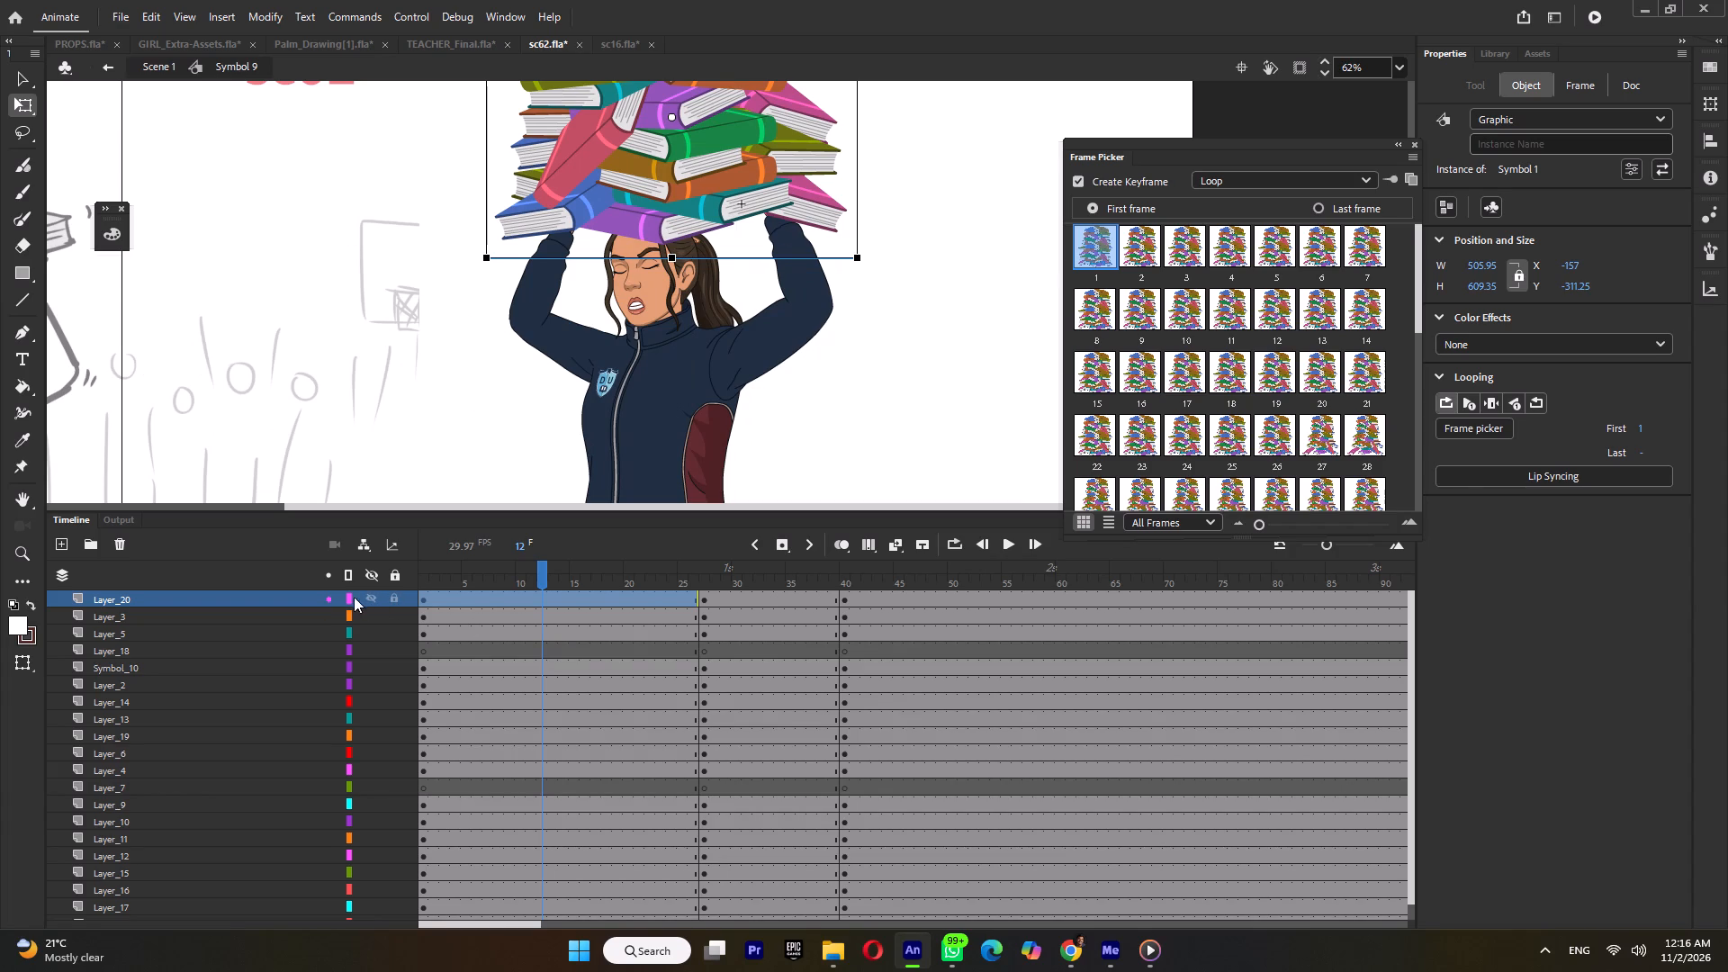
left_click(348, 600)
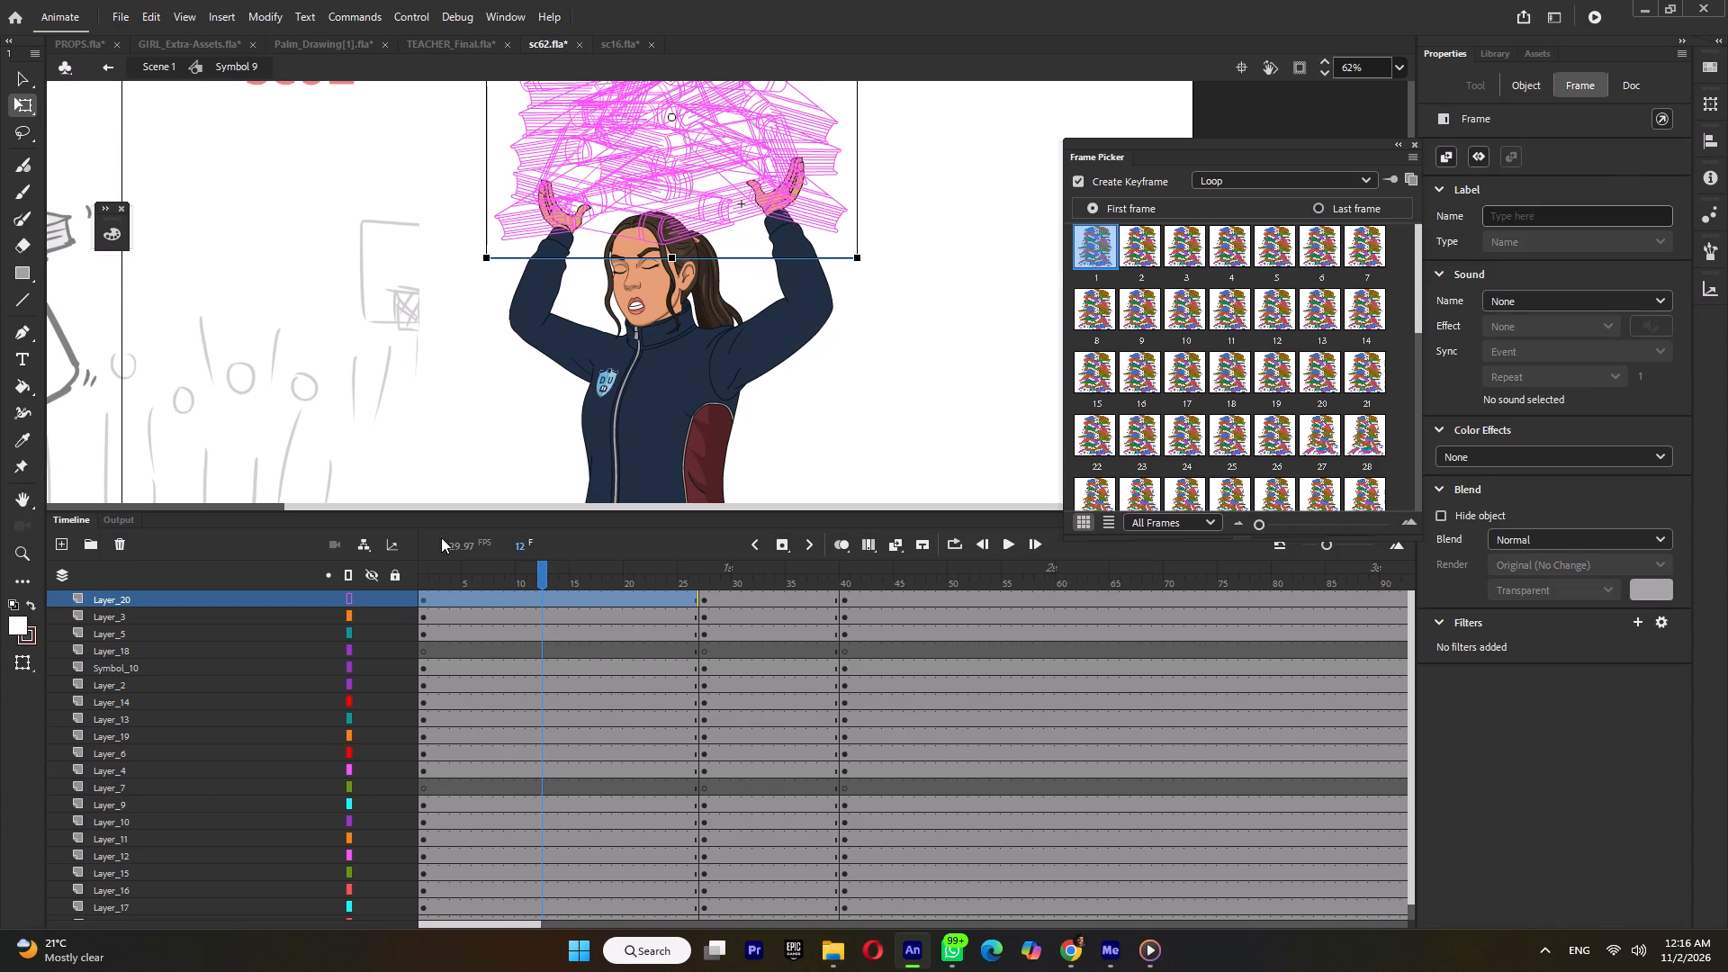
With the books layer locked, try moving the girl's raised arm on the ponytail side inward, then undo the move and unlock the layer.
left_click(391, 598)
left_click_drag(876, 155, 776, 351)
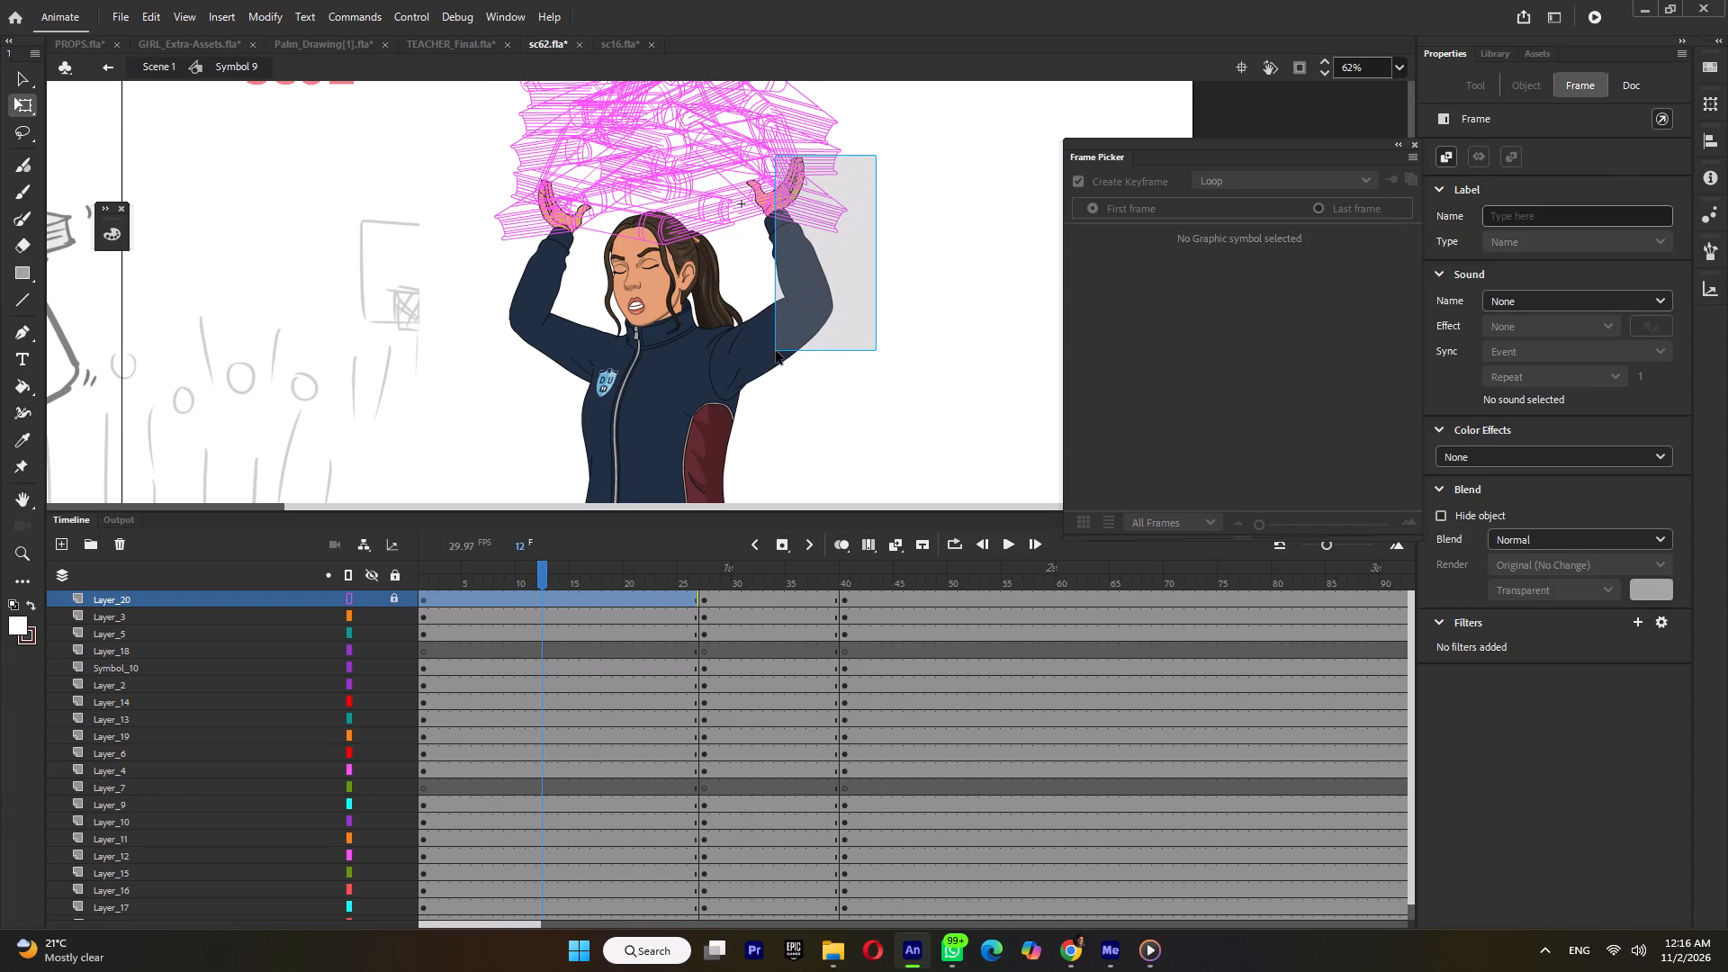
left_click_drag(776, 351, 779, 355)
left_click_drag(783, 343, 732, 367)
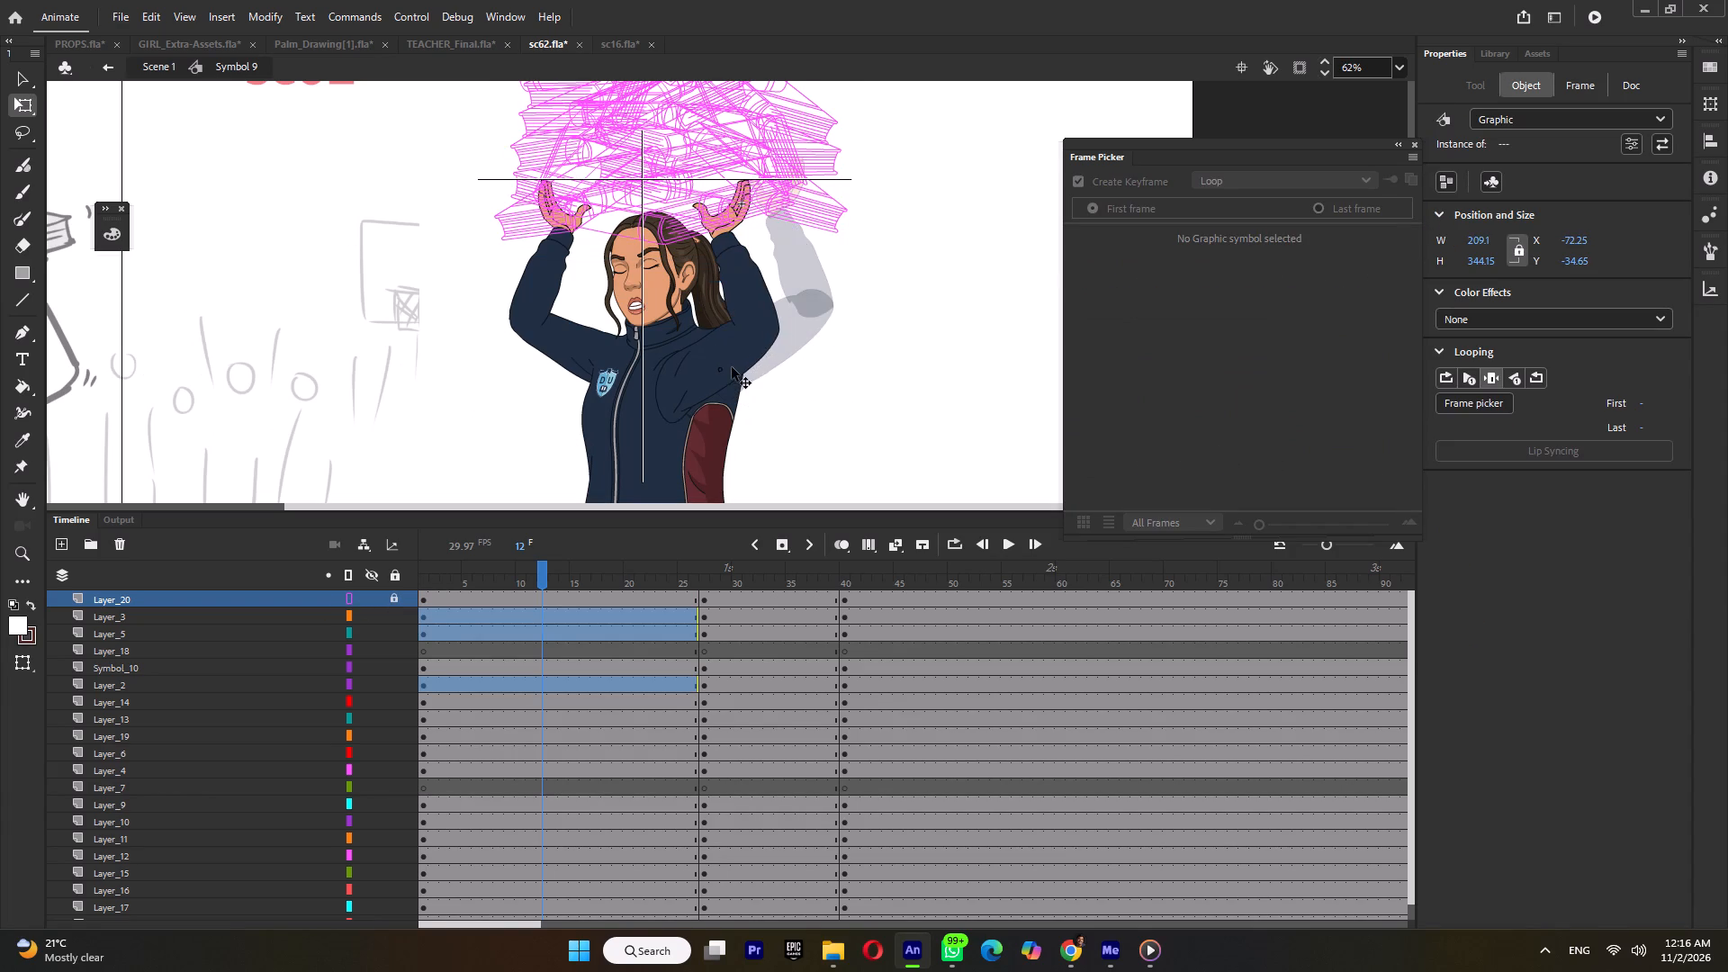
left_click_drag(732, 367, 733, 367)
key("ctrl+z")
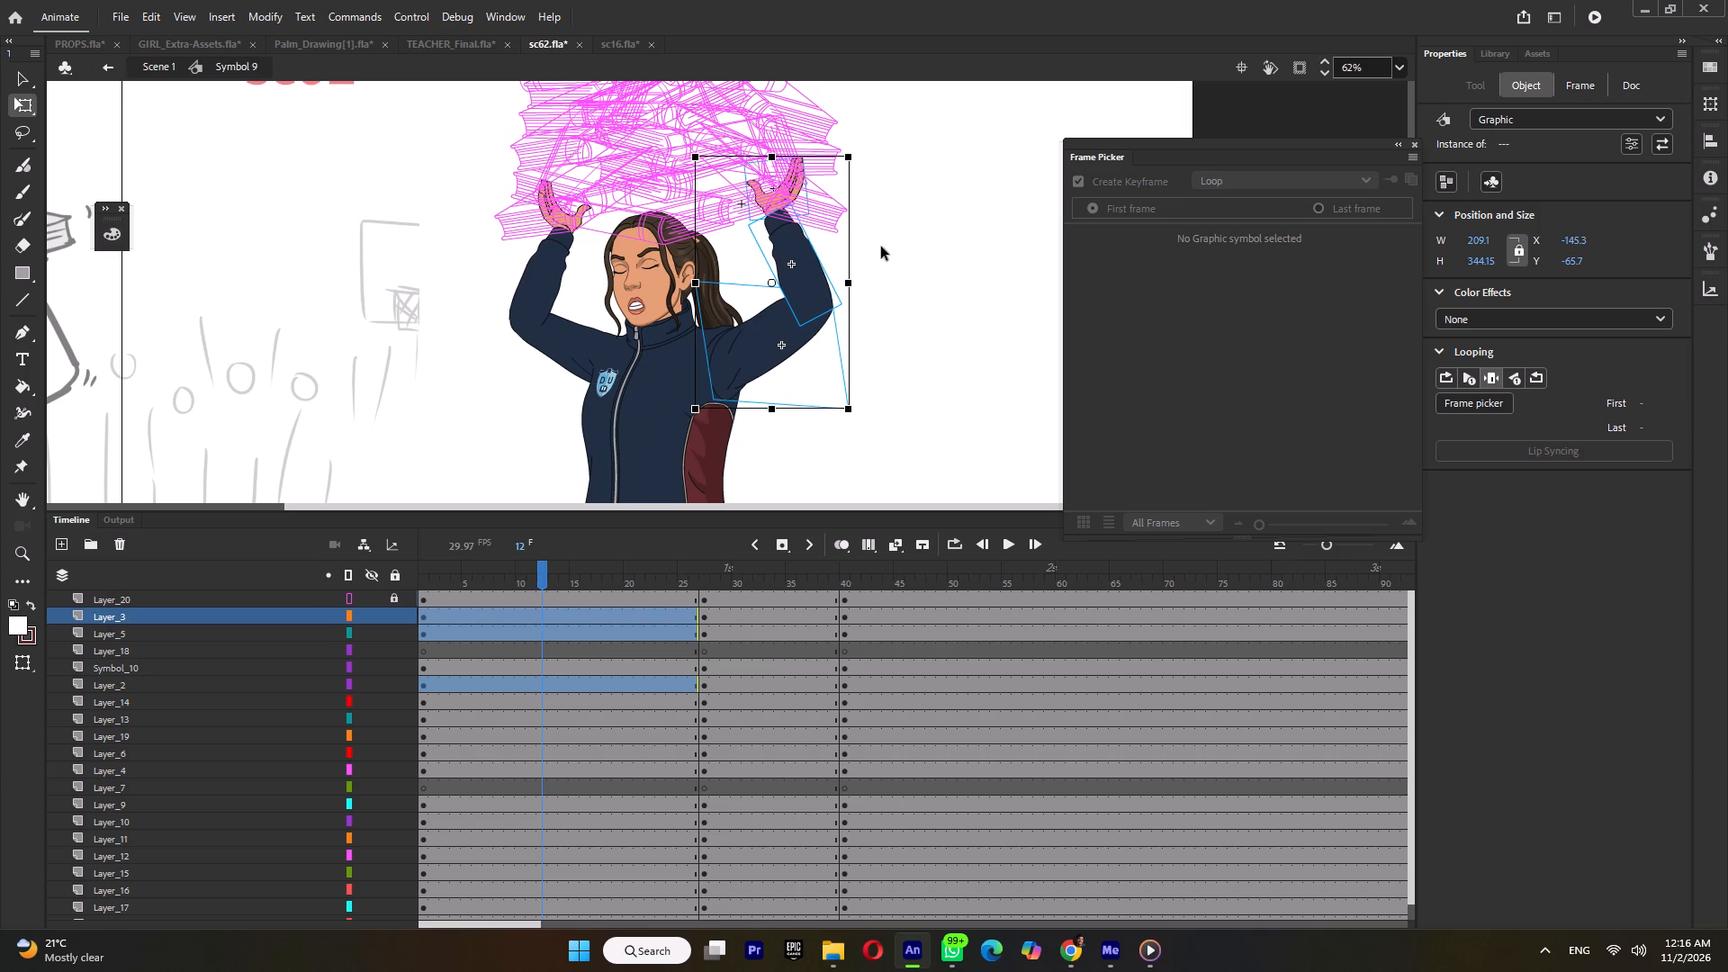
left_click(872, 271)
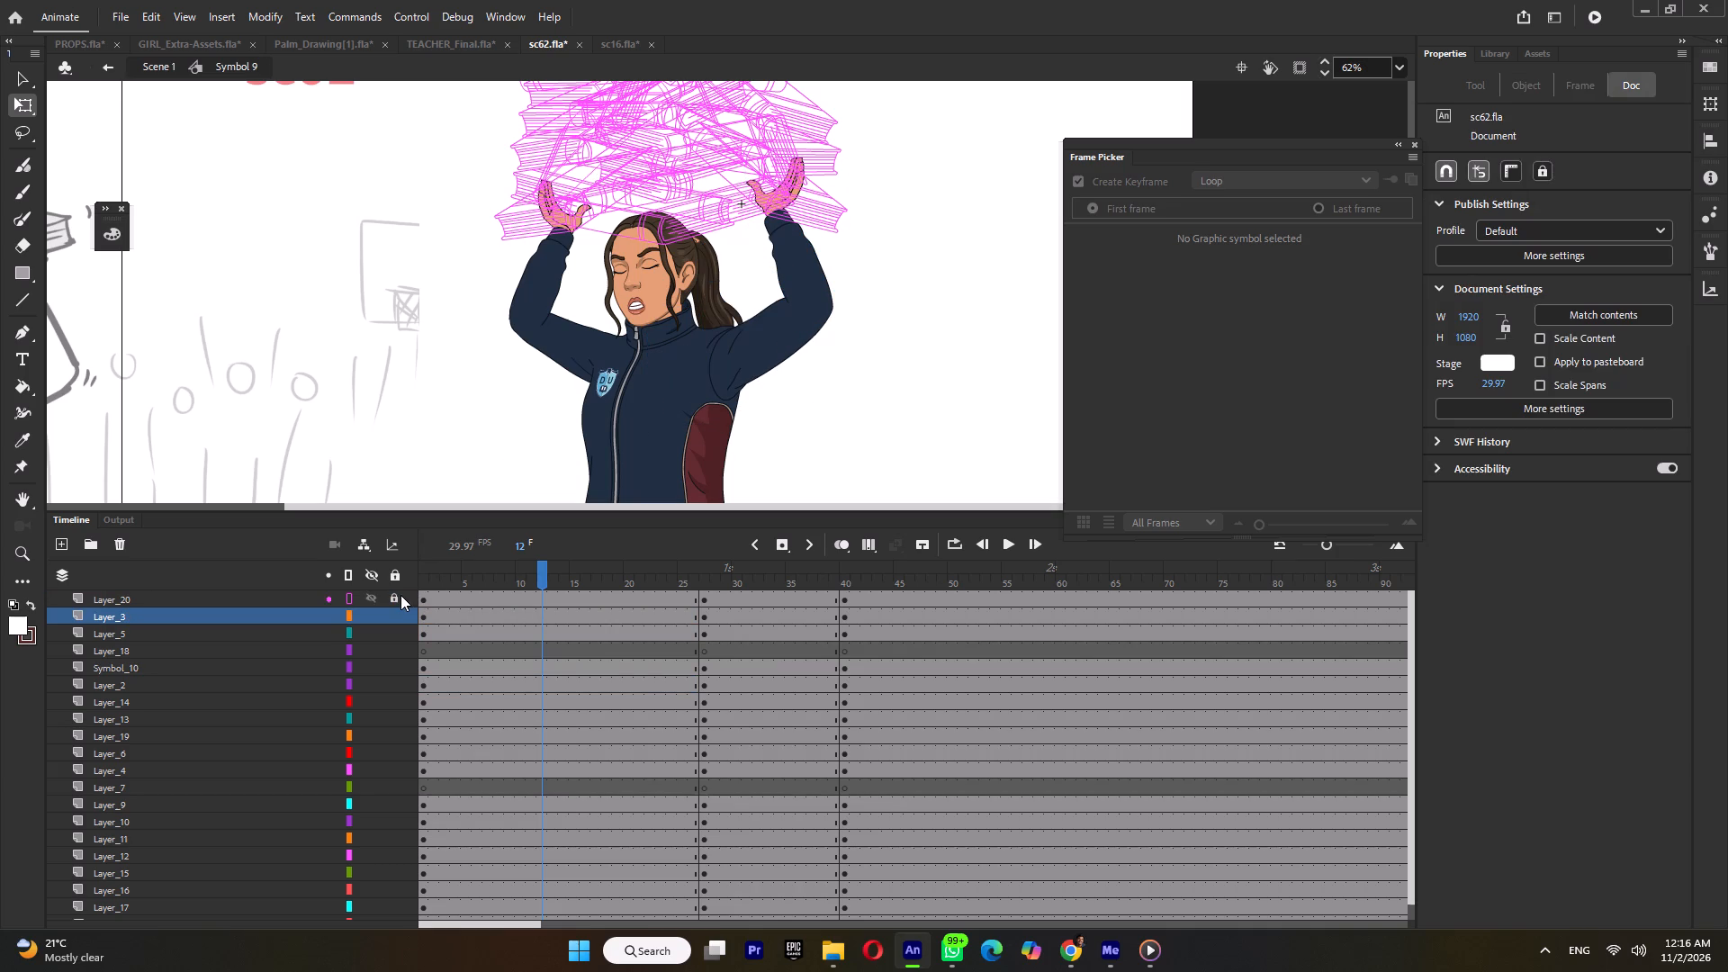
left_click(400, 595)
Nudge the stack of books before frame 27 slightly higher above the girl's hands, and return Layer_20 to full-colour display.
left_click(707, 593)
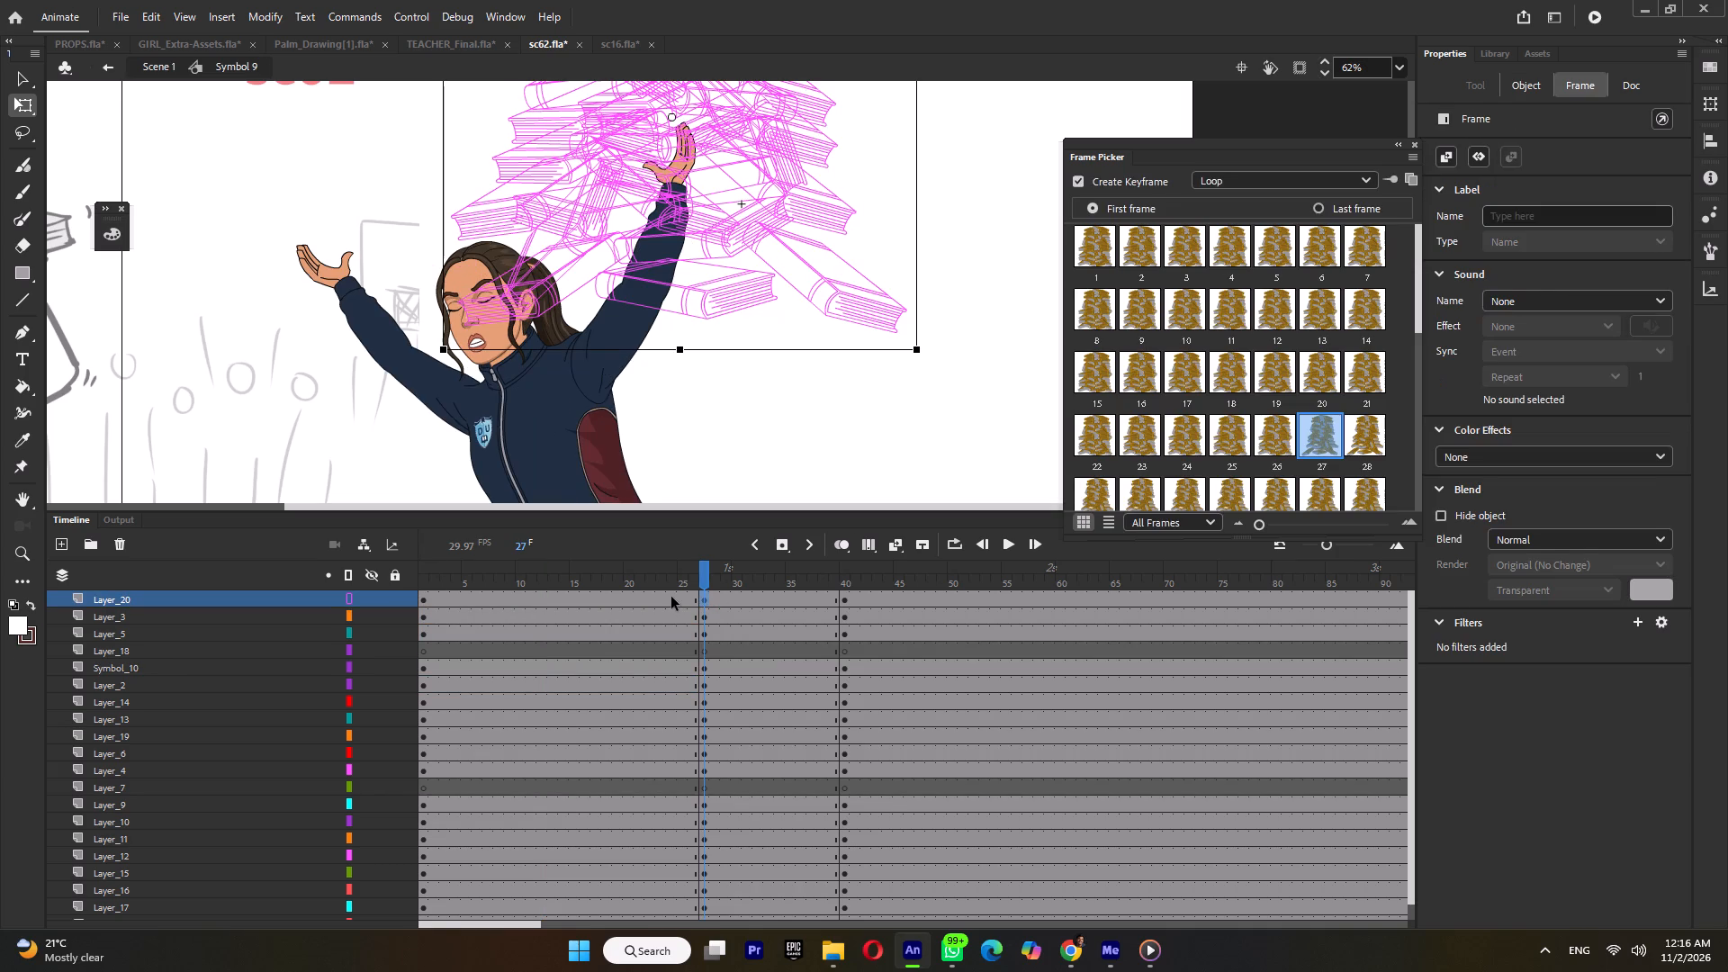
left_click(671, 597)
key("Up")
key("Up")
key("Up")
key("Up")
key("Up")
key("Up")
key("Up")
key("Up")
key("Up")
key("Up")
key("Up")
key("Up")
key("Up")
key("Up")
key("Up")
key("Up")
key("Up")
key("Up")
key("Up")
key("Up")
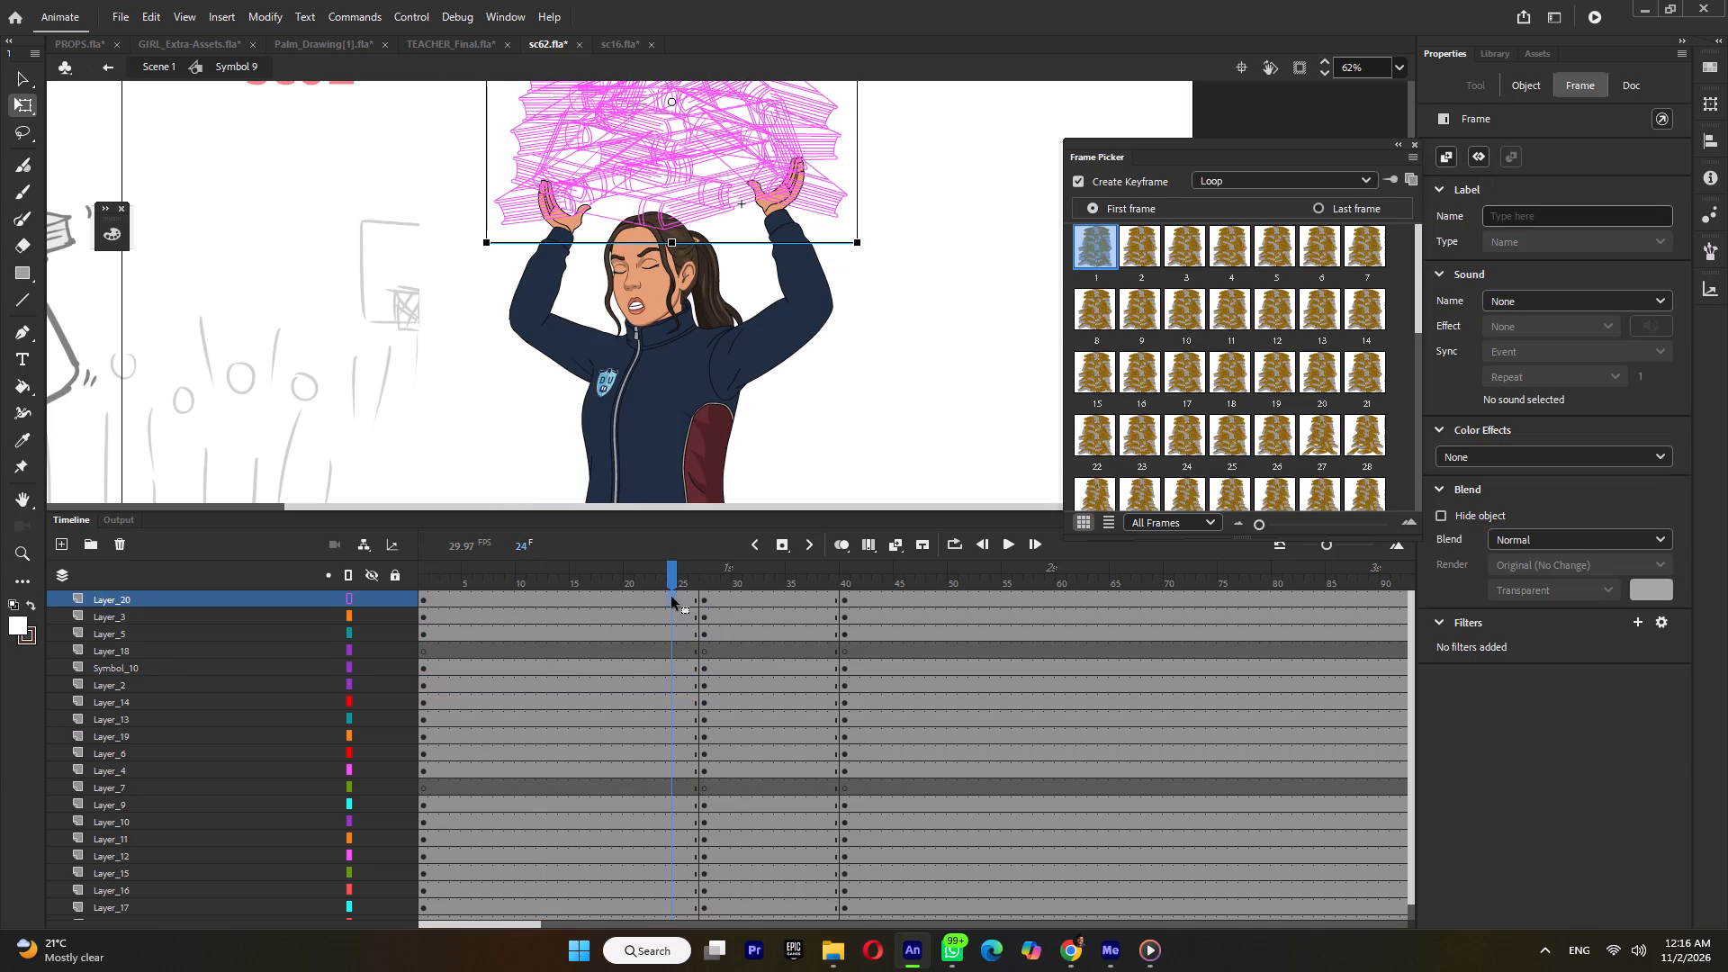
key("Down")
key("Down")
left_click(902, 297)
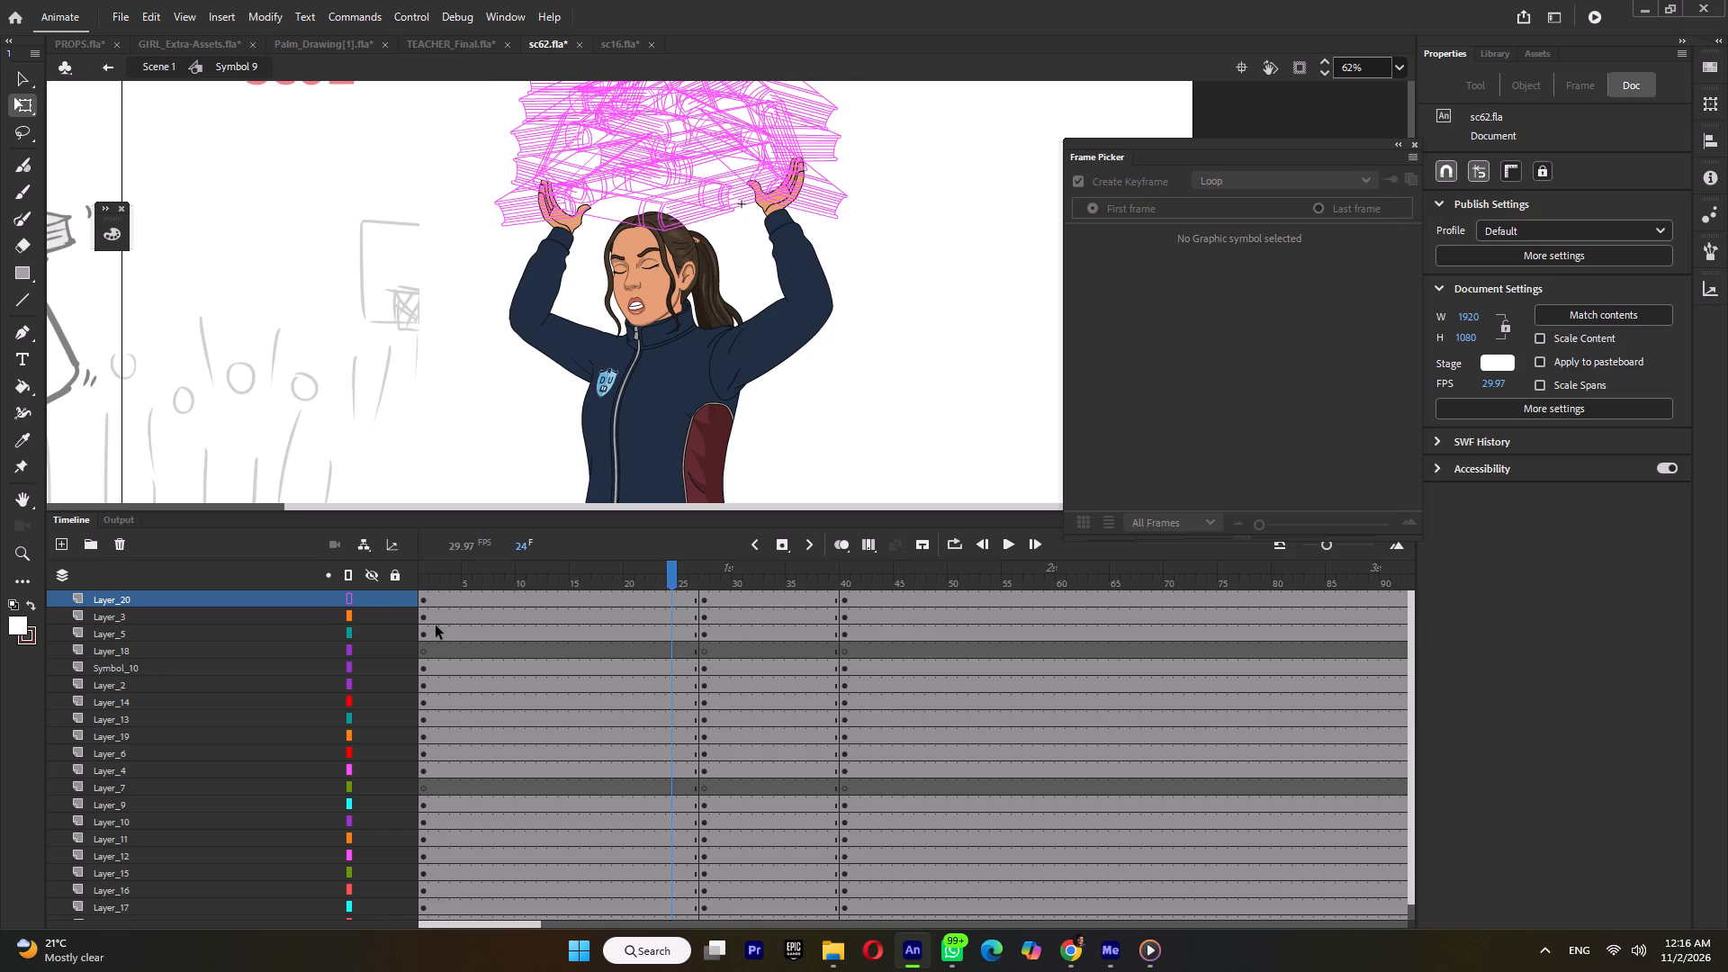
left_click(349, 597)
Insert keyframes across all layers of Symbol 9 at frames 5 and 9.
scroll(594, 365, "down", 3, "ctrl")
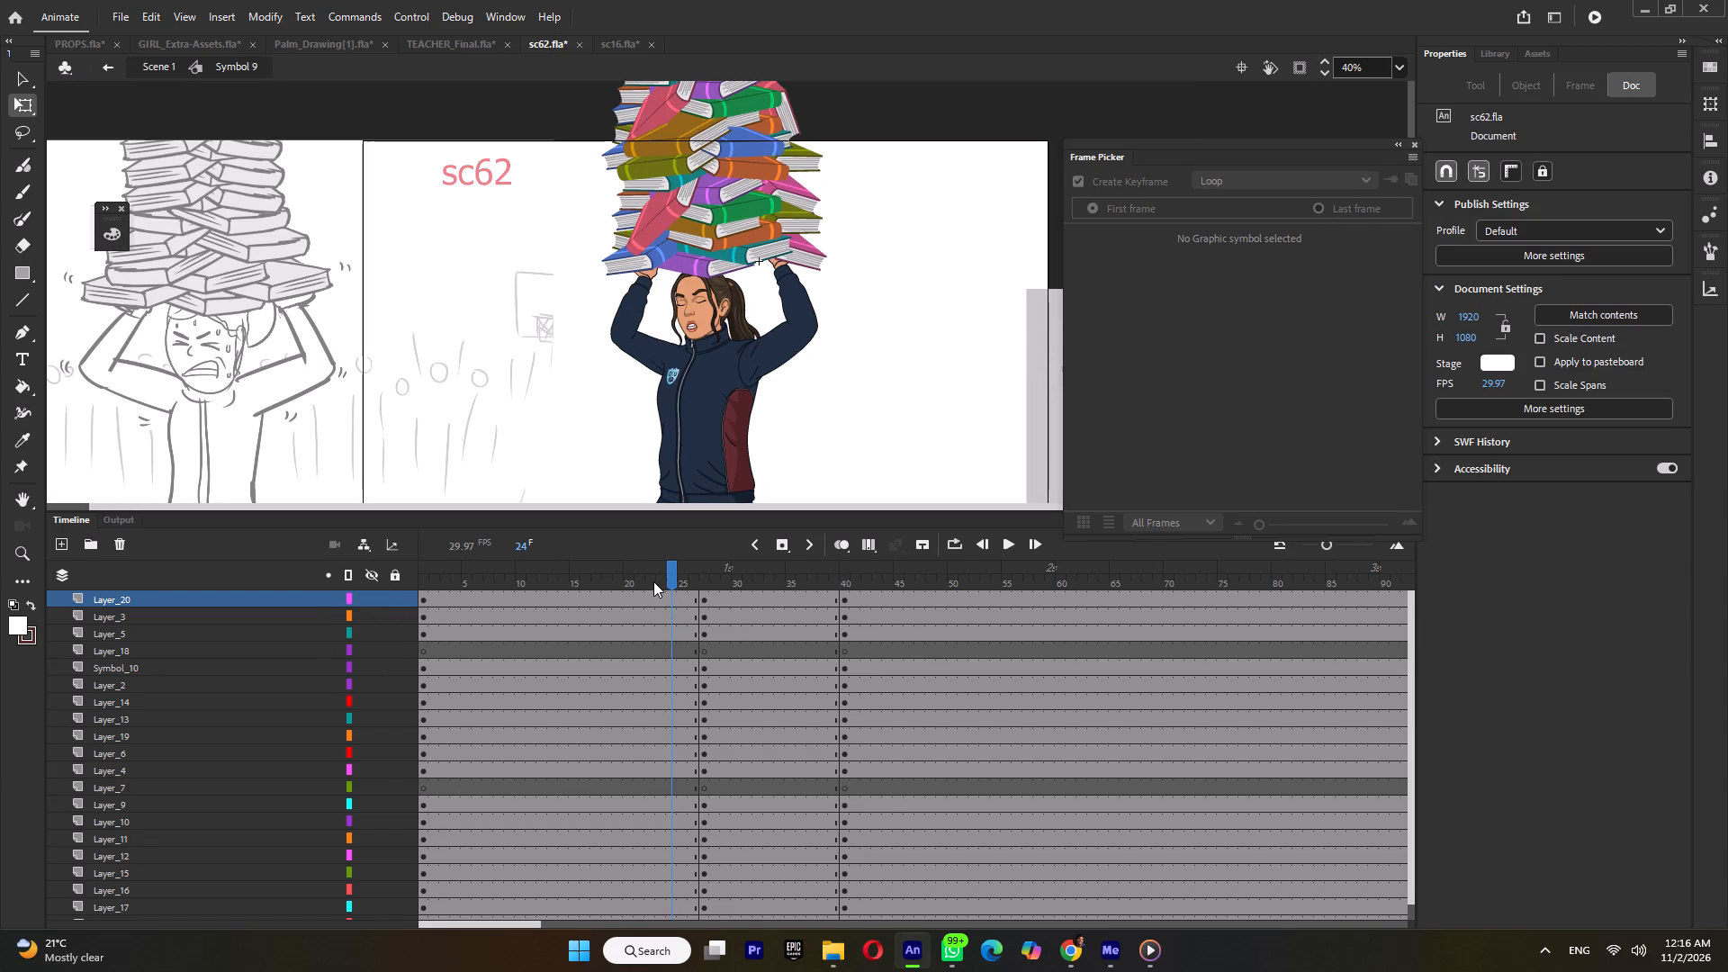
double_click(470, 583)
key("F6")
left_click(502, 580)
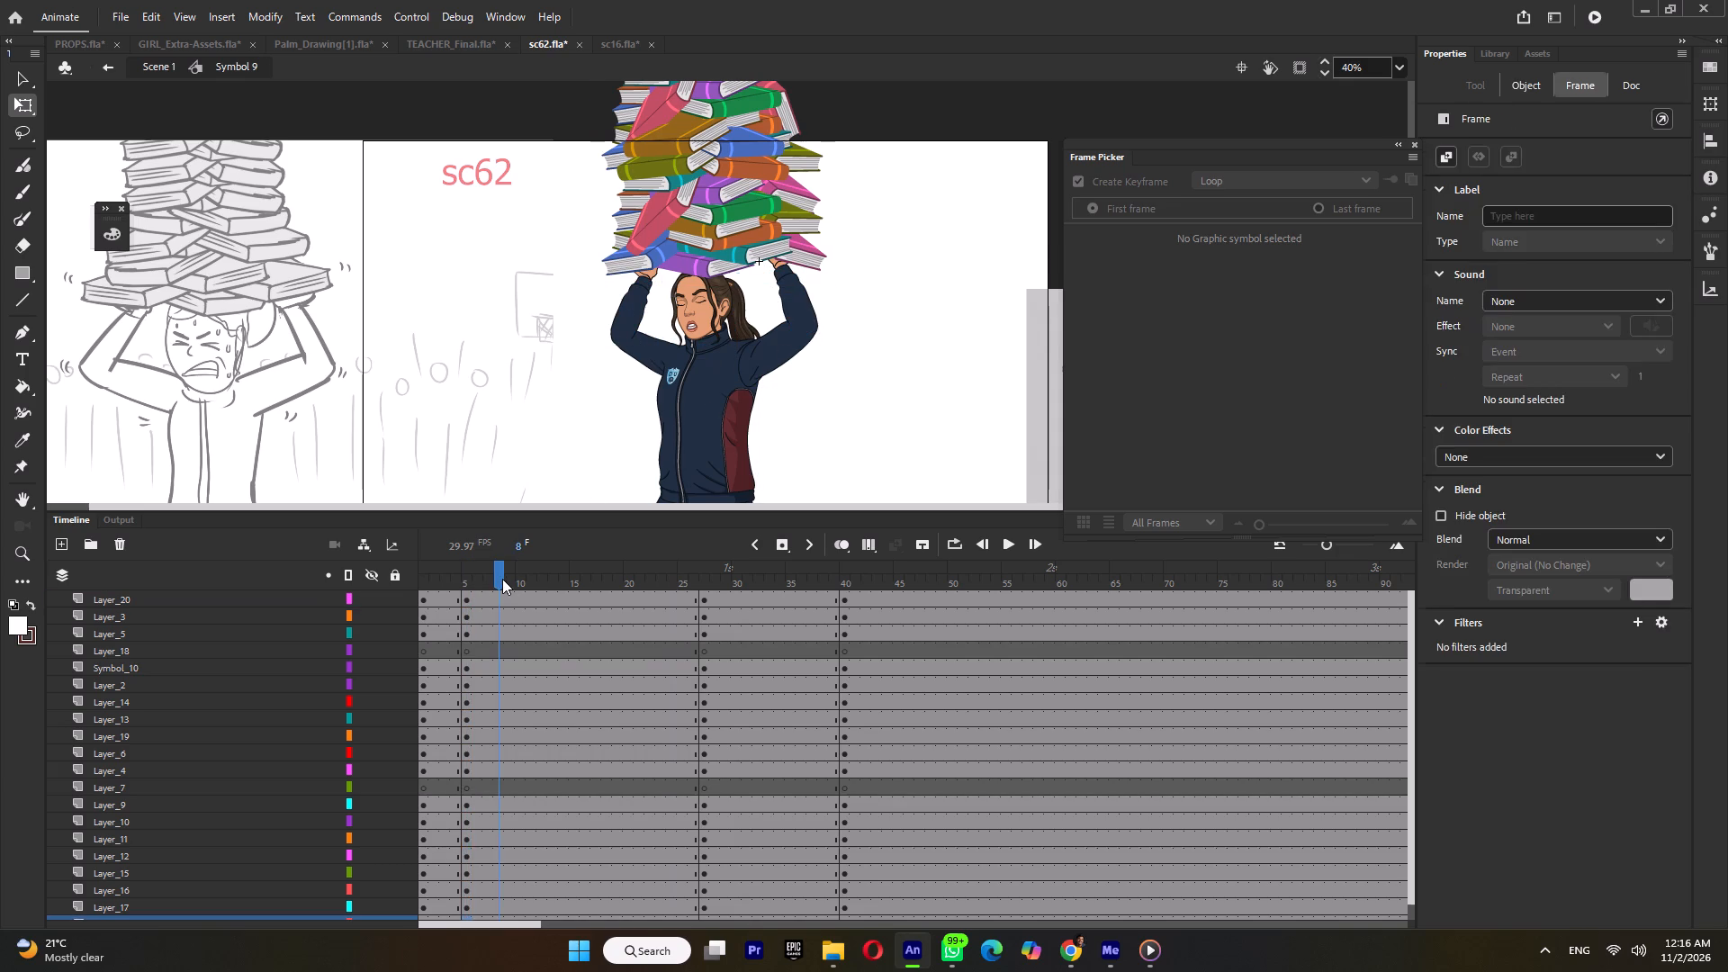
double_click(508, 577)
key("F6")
At frame 1, tilt the girl's head and hair slightly clockwise around the neck, nudge them down, and save the document.
left_click(445, 574)
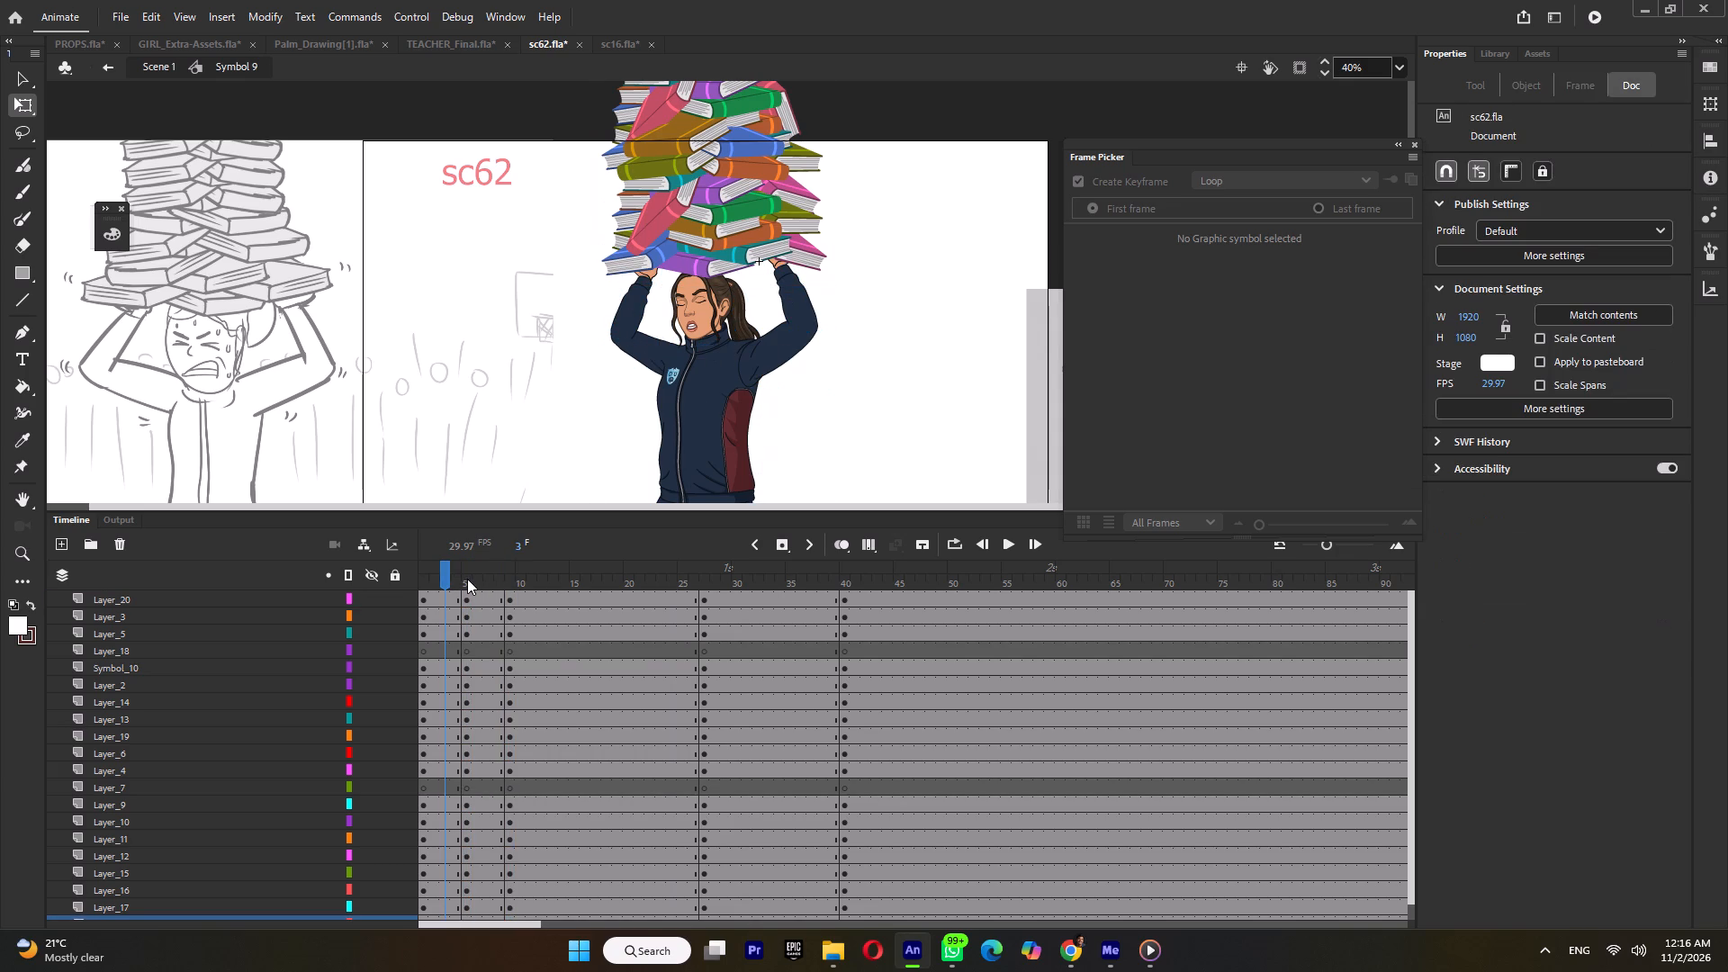
left_click(467, 579)
left_click_drag(452, 575, 369, 586)
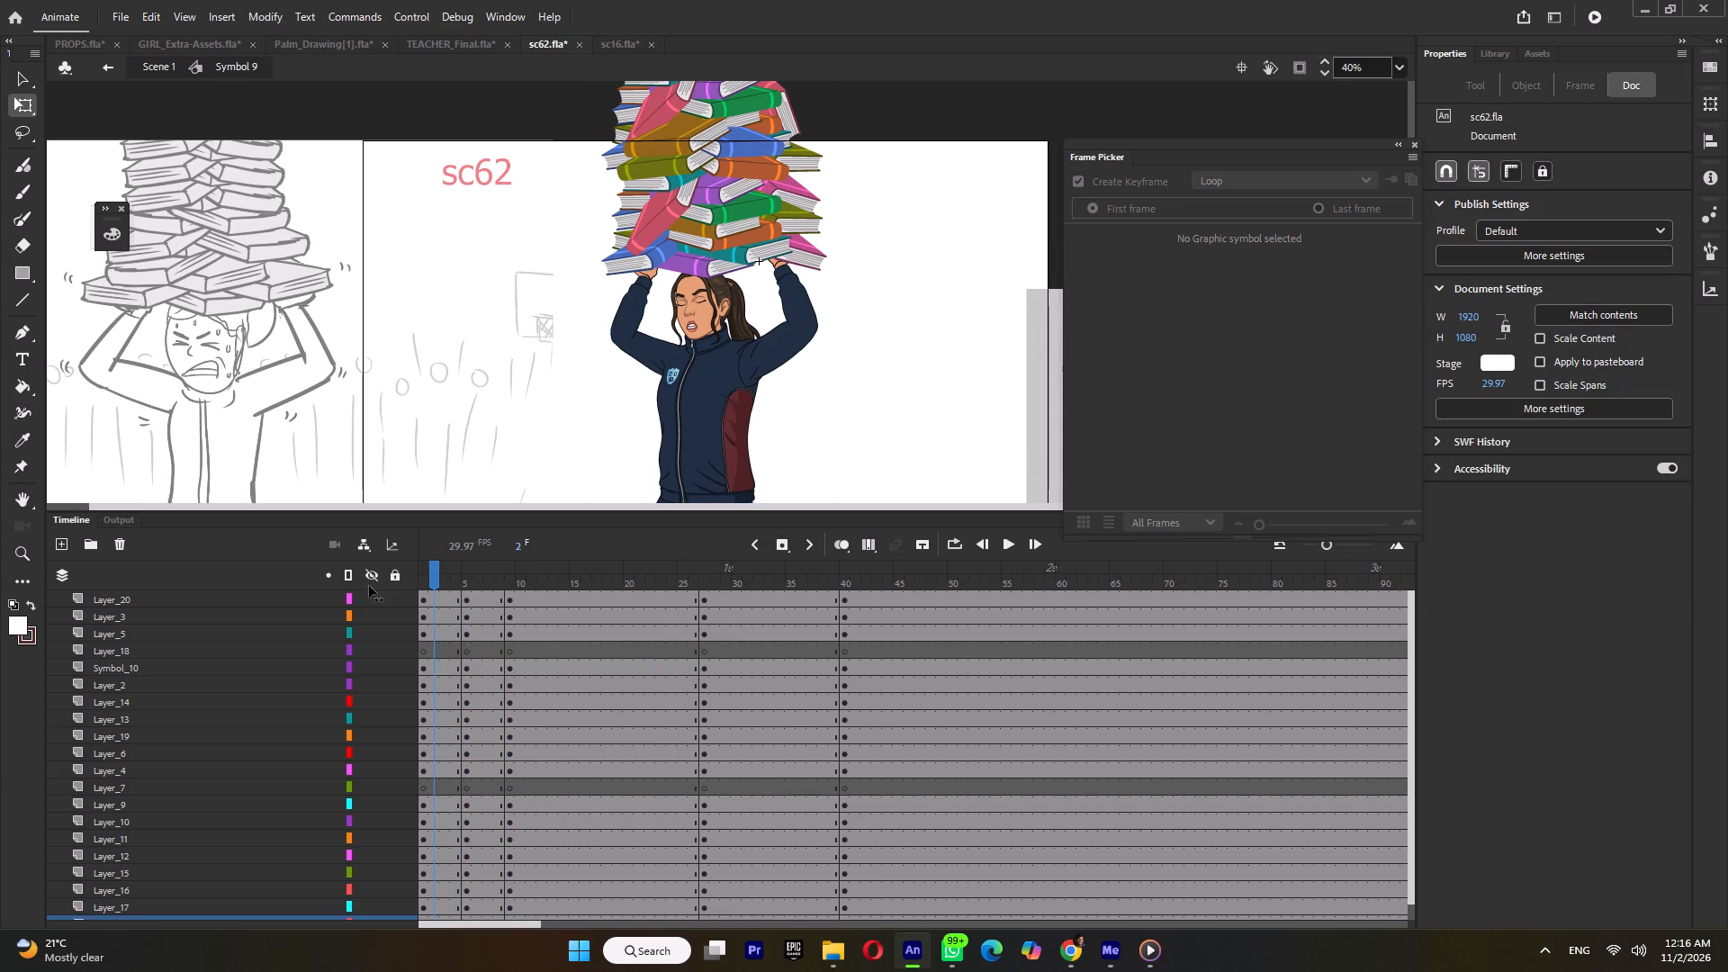
left_click_drag(369, 586, 360, 588)
scroll(724, 300, "up", 3, "ctrl")
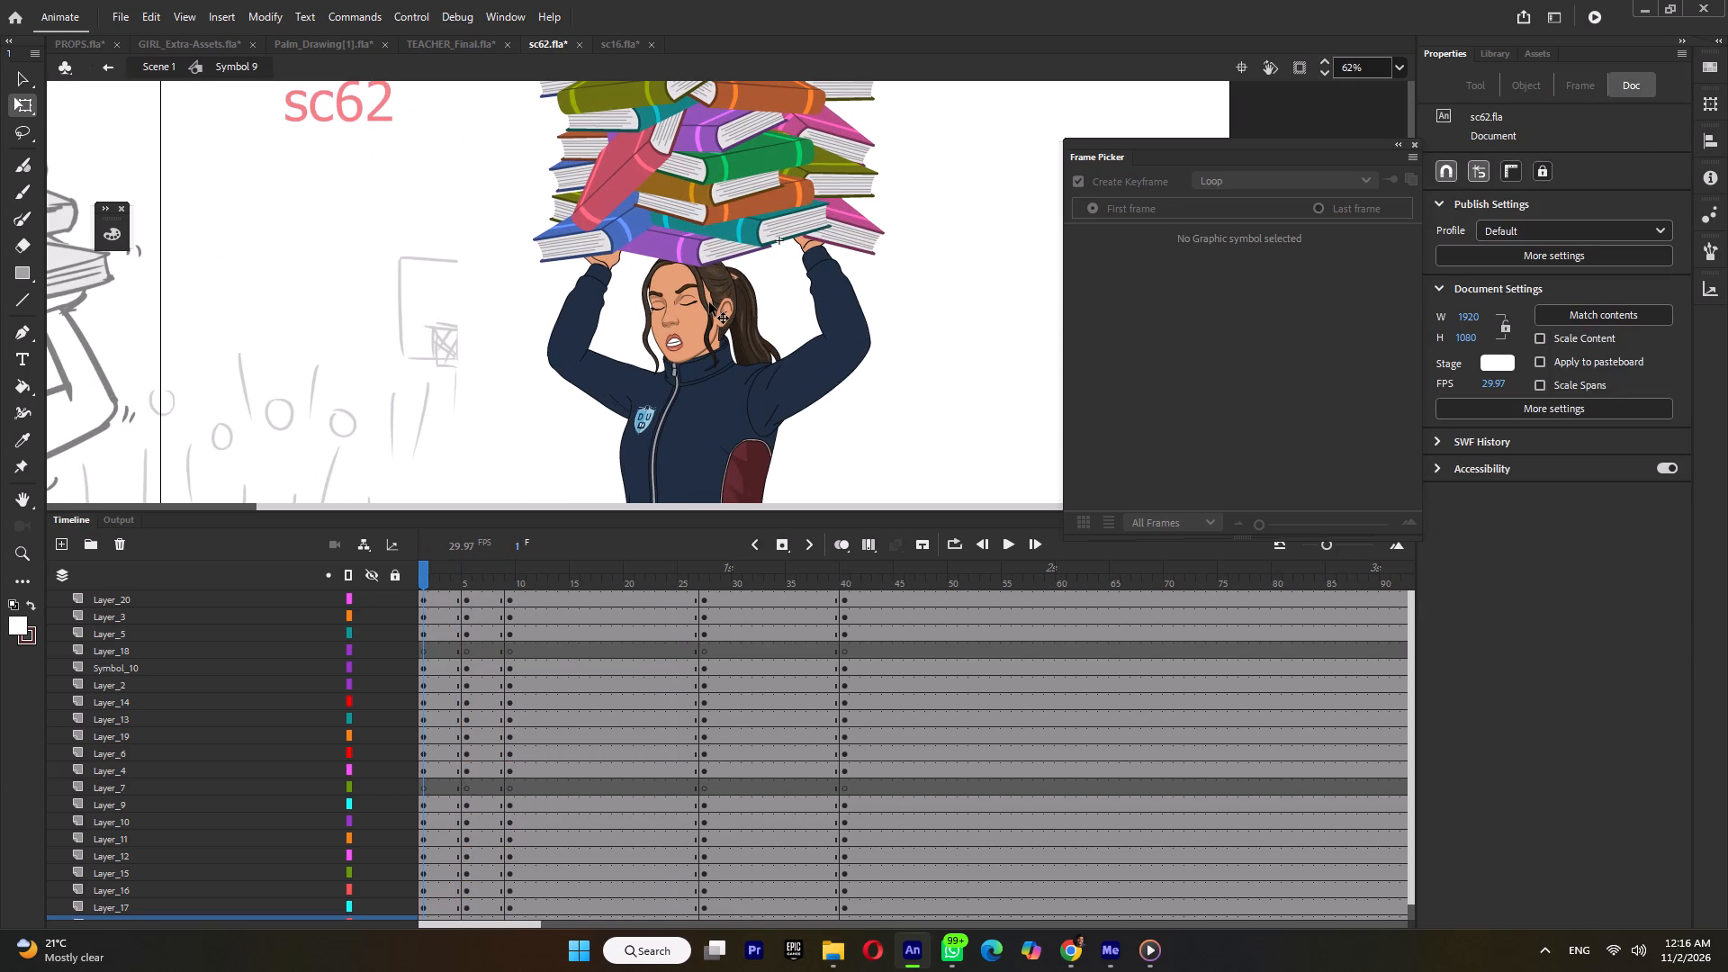
left_click_drag(774, 287, 695, 290)
left_click_drag(711, 316, 710, 328)
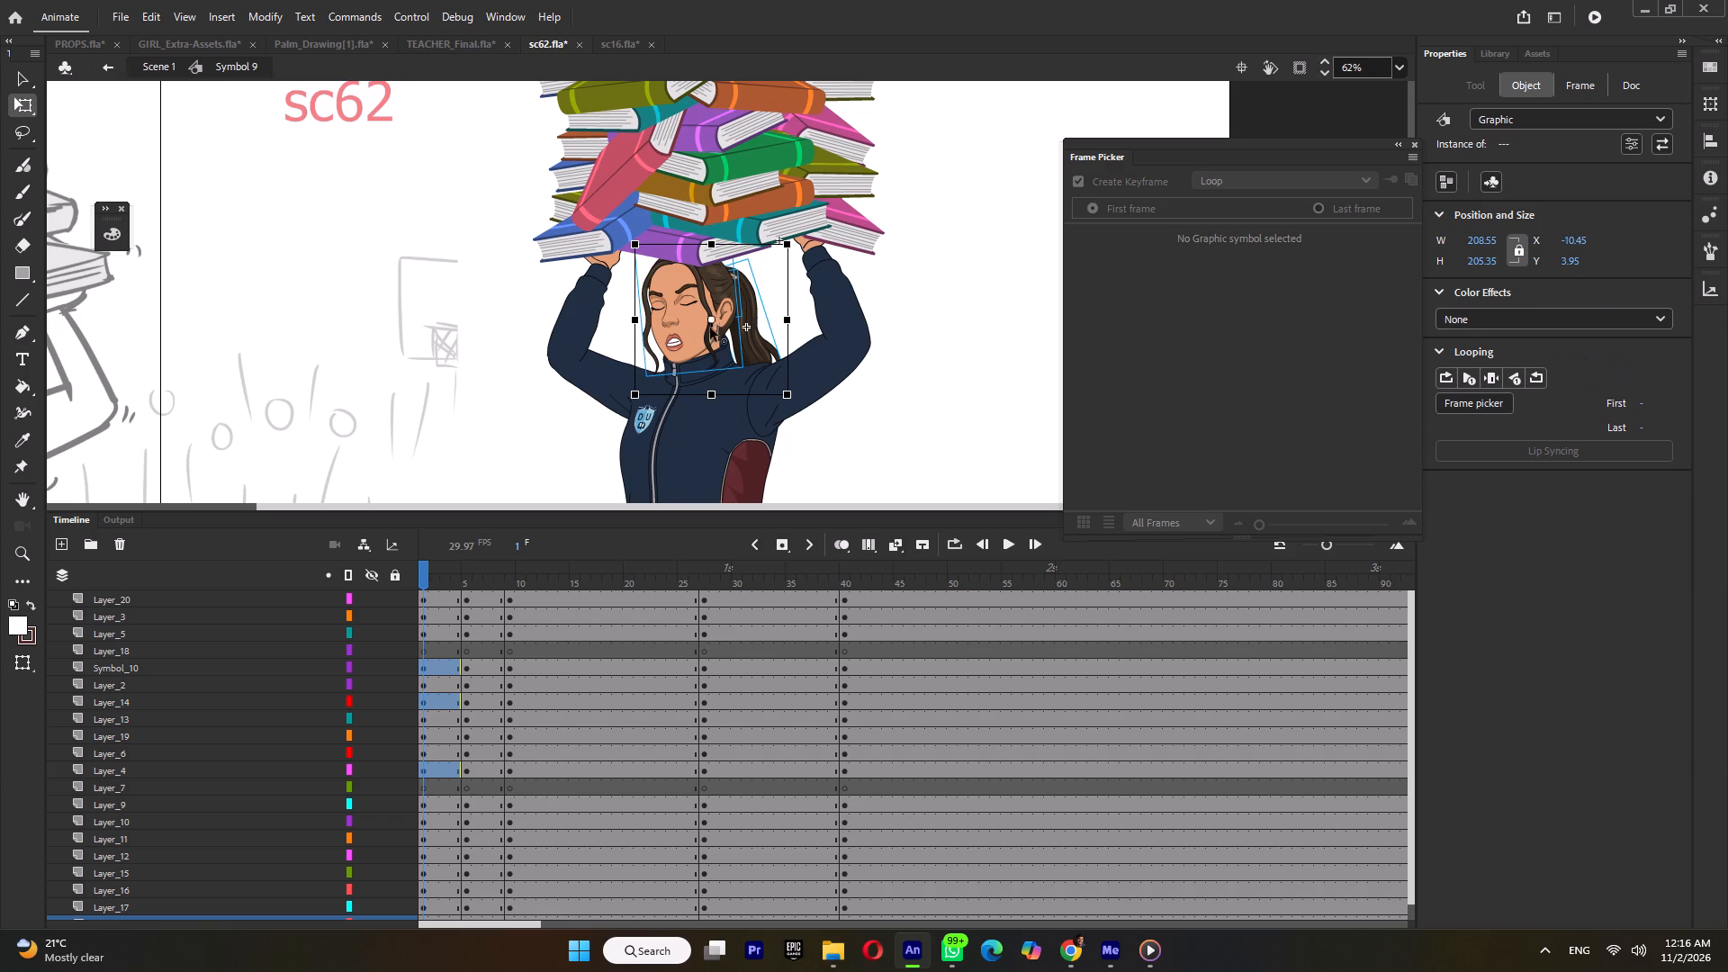
left_click_drag(710, 328, 707, 341)
left_click_drag(625, 250, 638, 243)
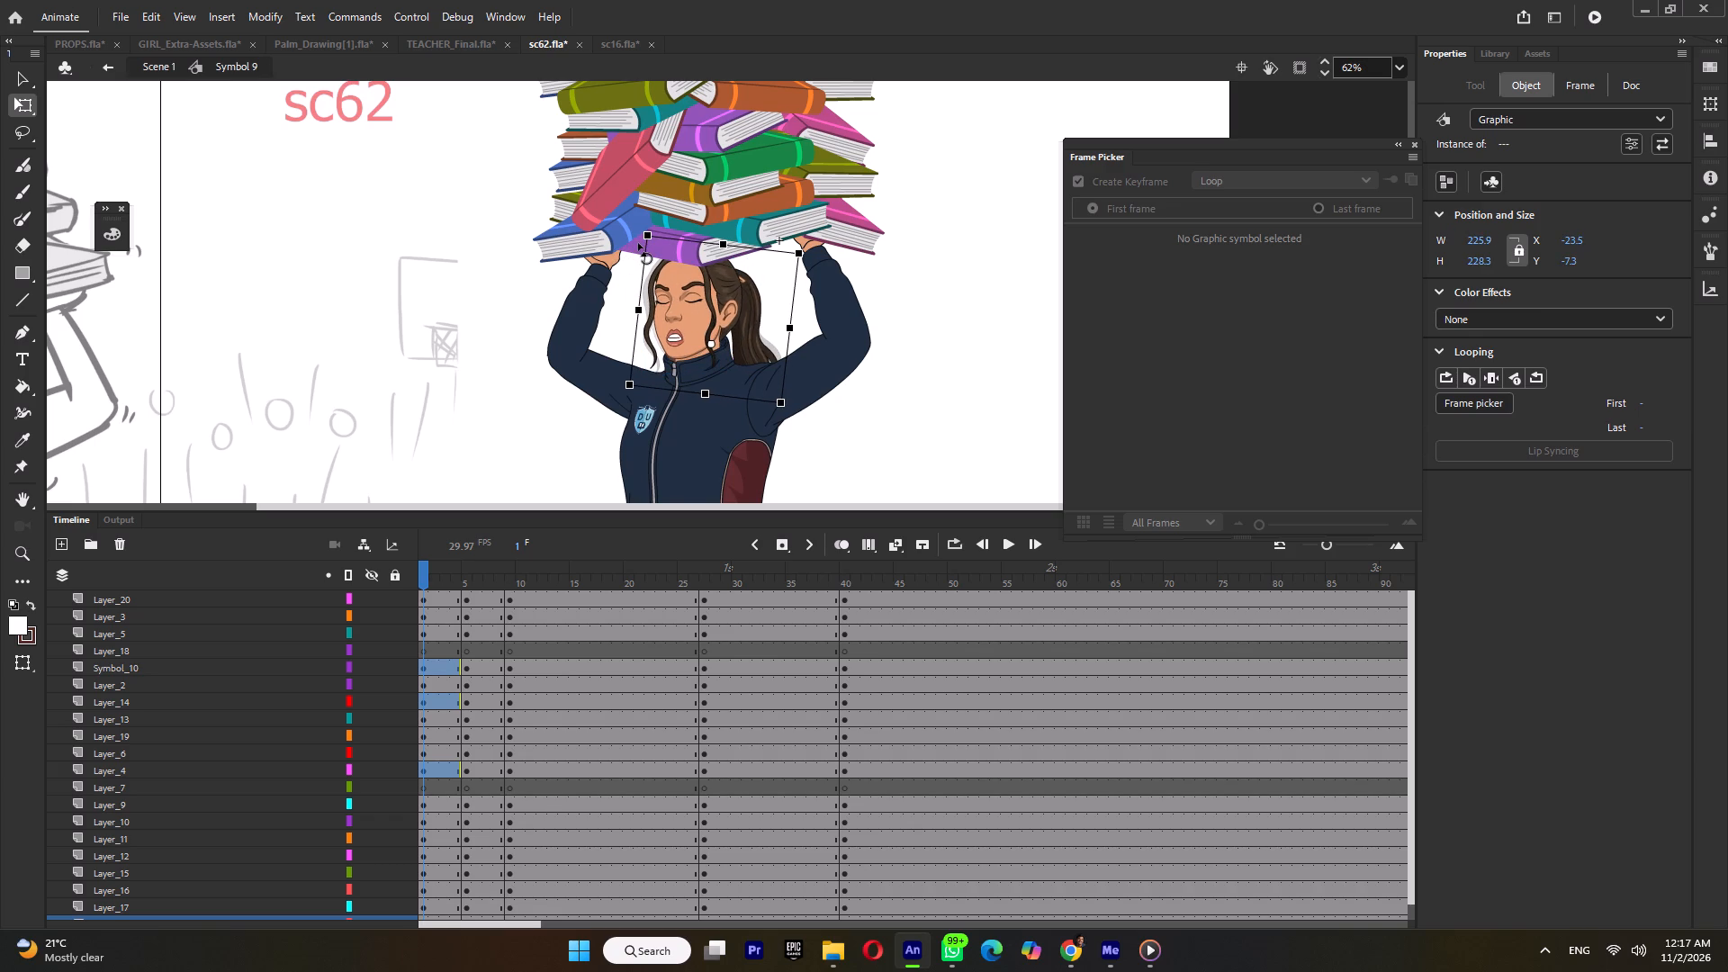
left_click_drag(638, 243, 648, 244)
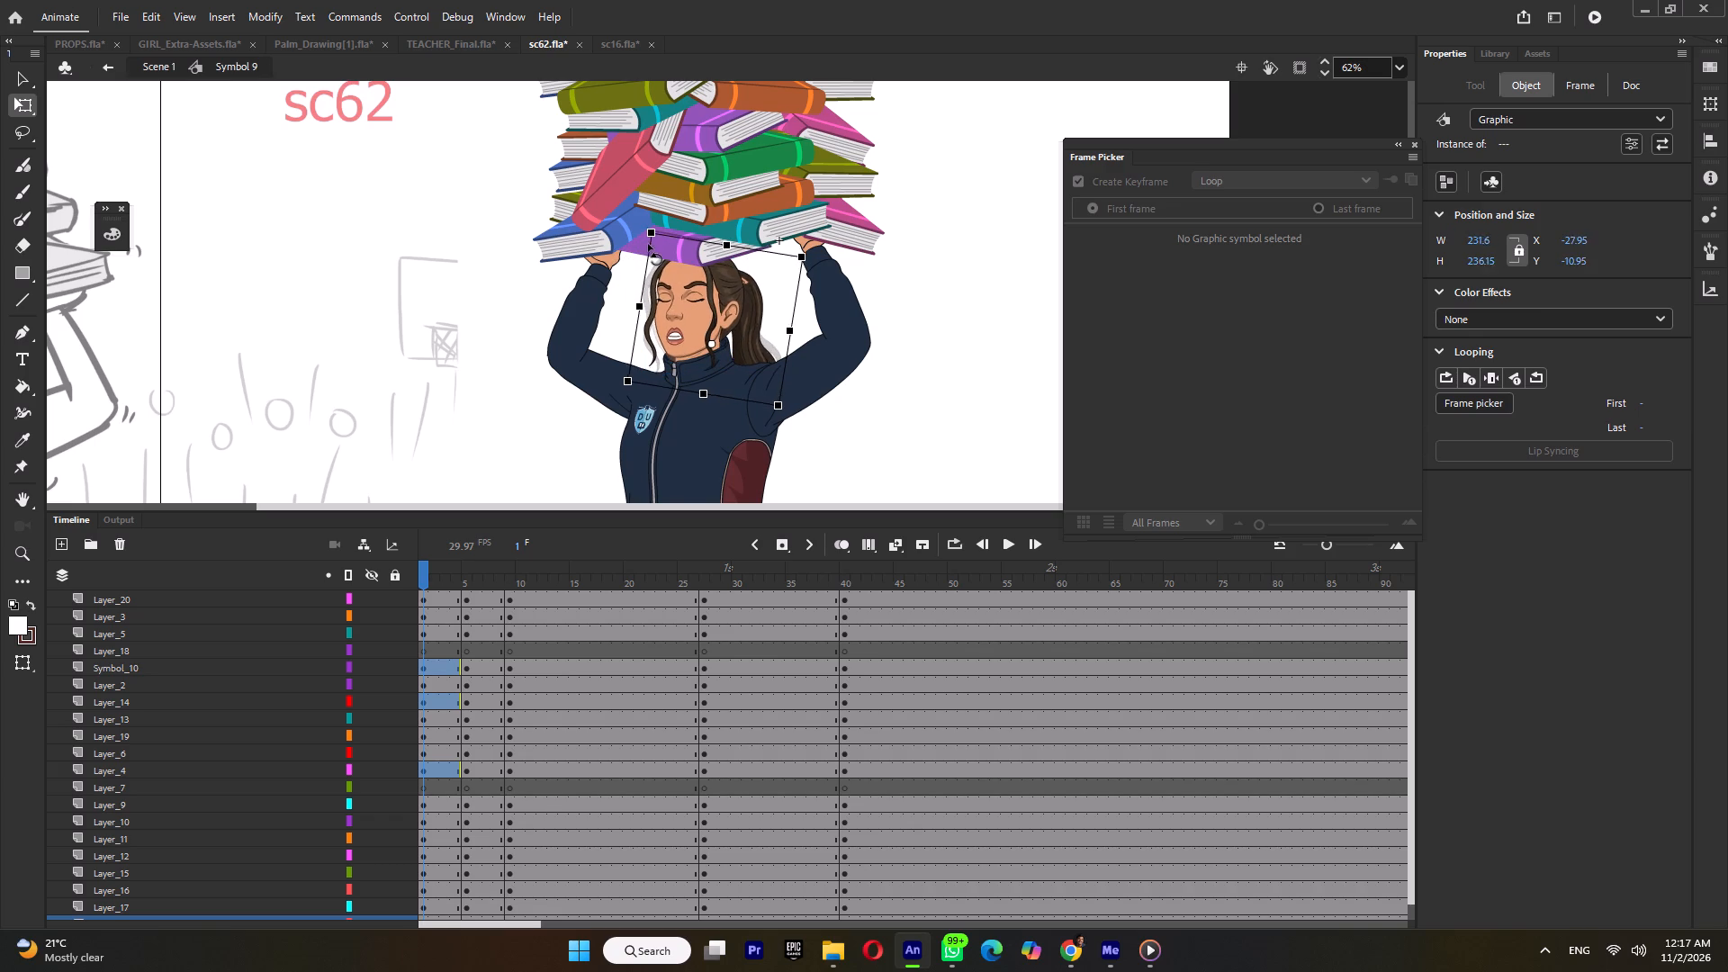
left_click_drag(648, 244, 649, 246)
key("Down")
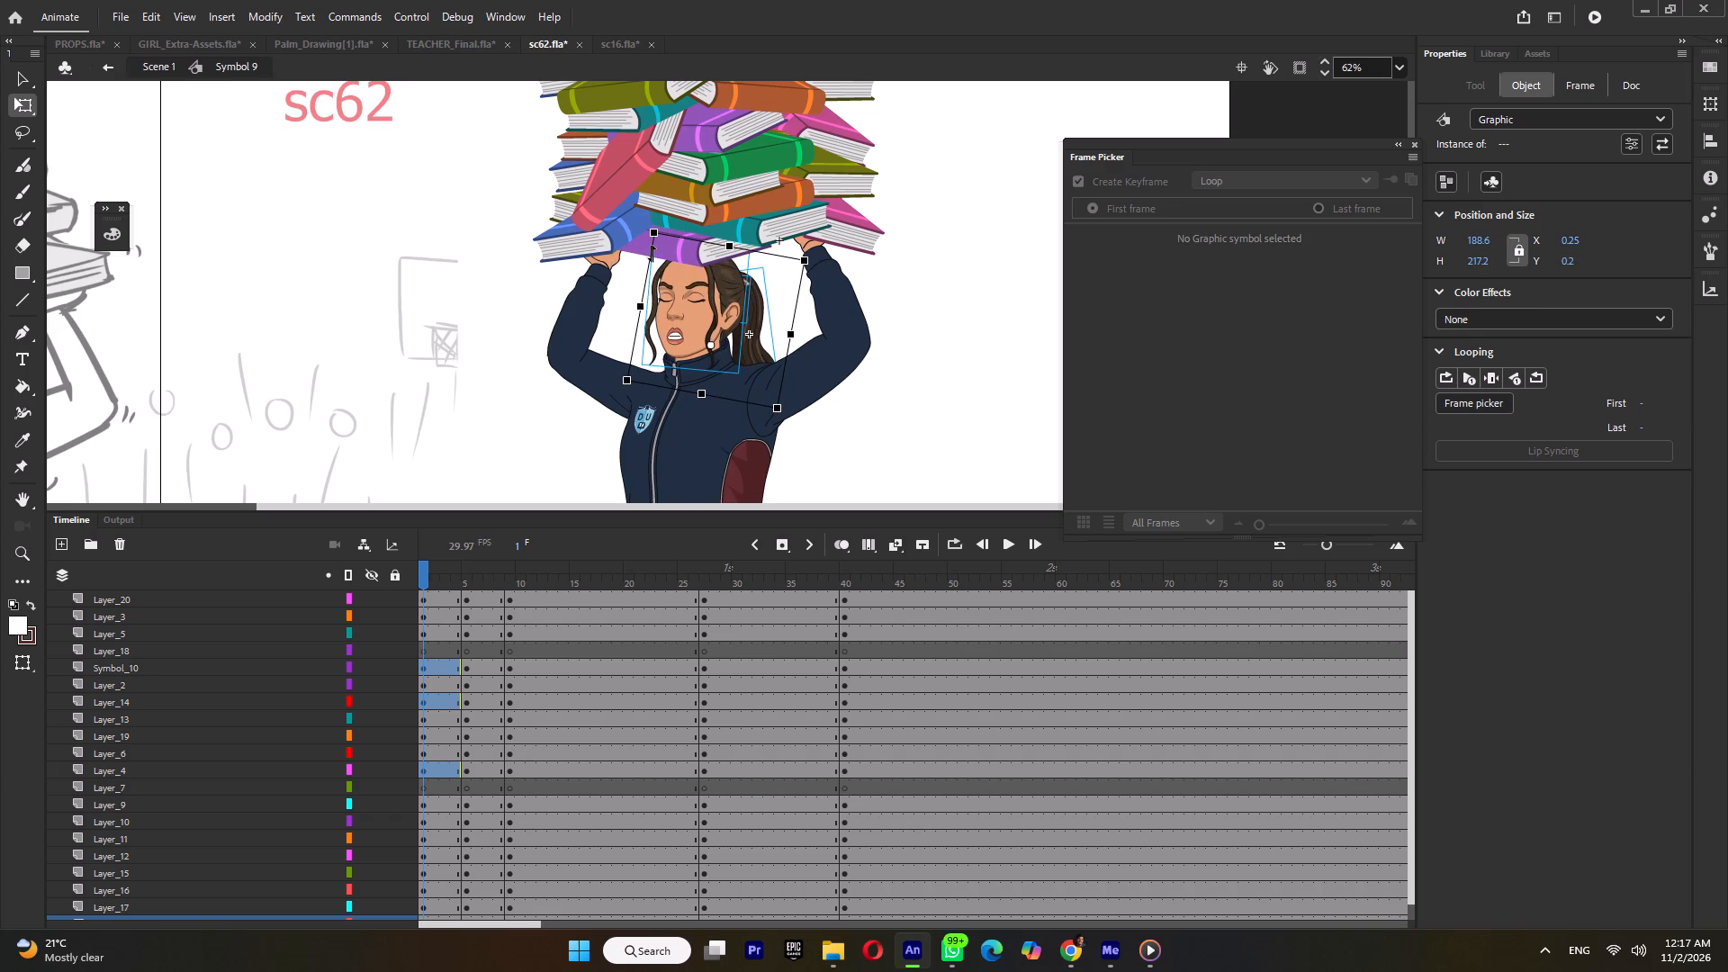
key("Down")
key("ctrl+s")
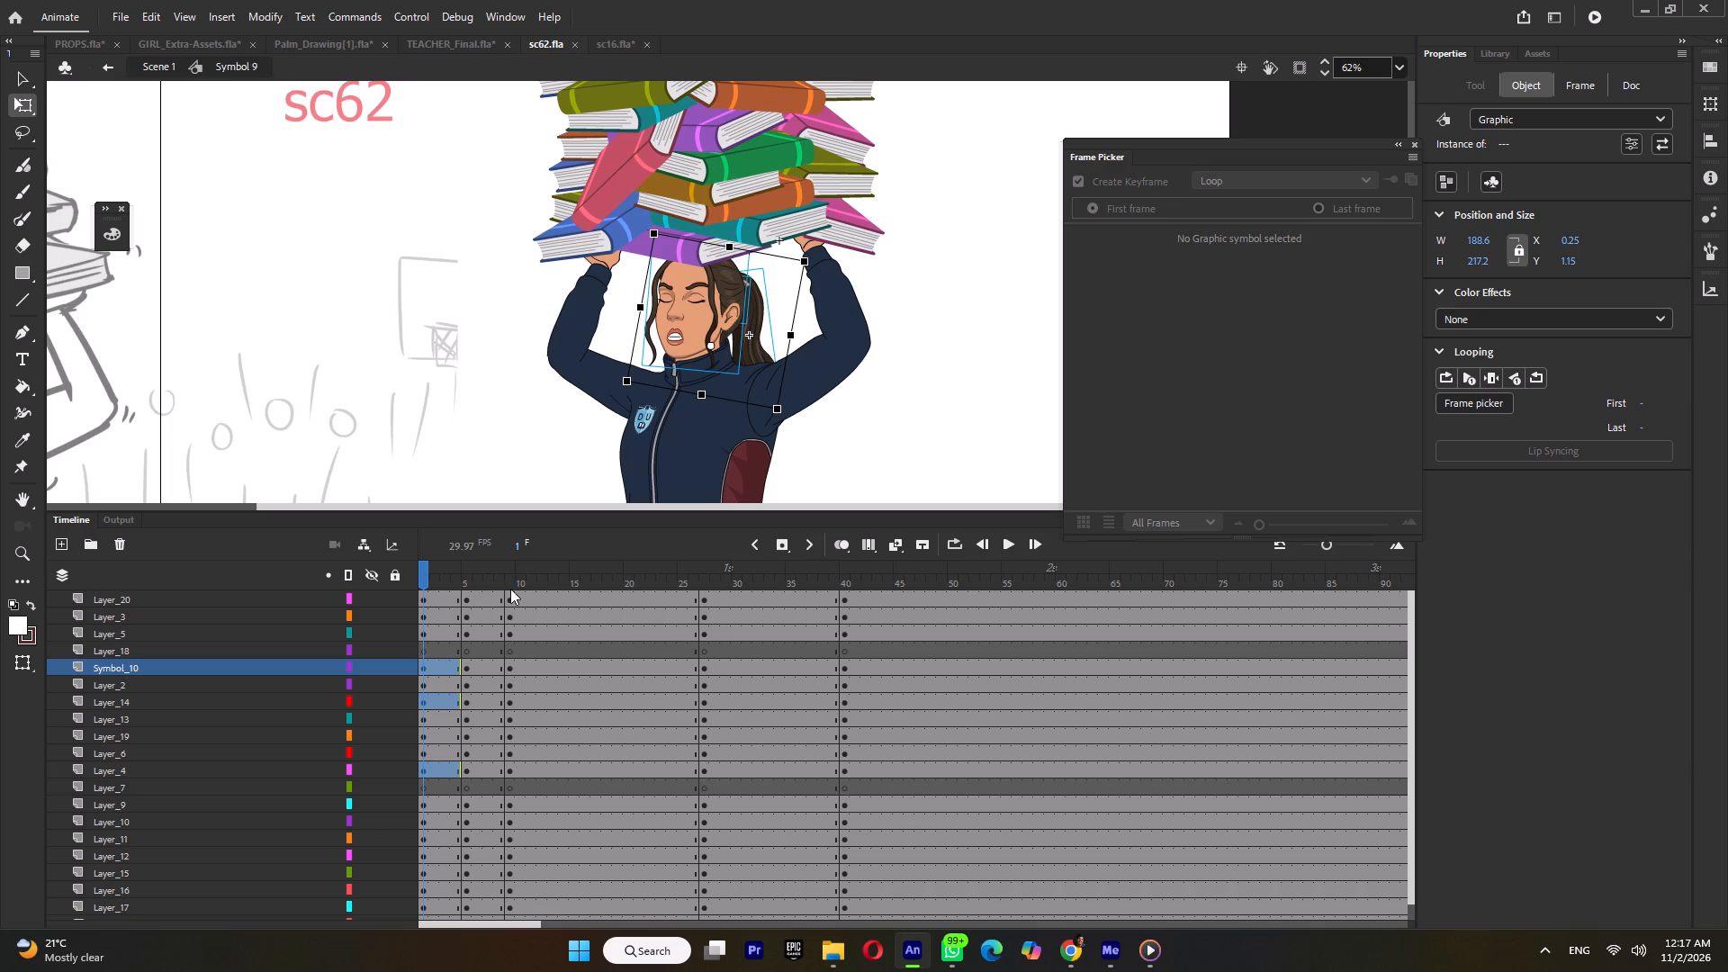
Clear and re-insert the keyframes on all layers at frames 5 and 9 so they carry frame 1's tilted head.
double_click(468, 578)
key("shift+F6")
key("F6")
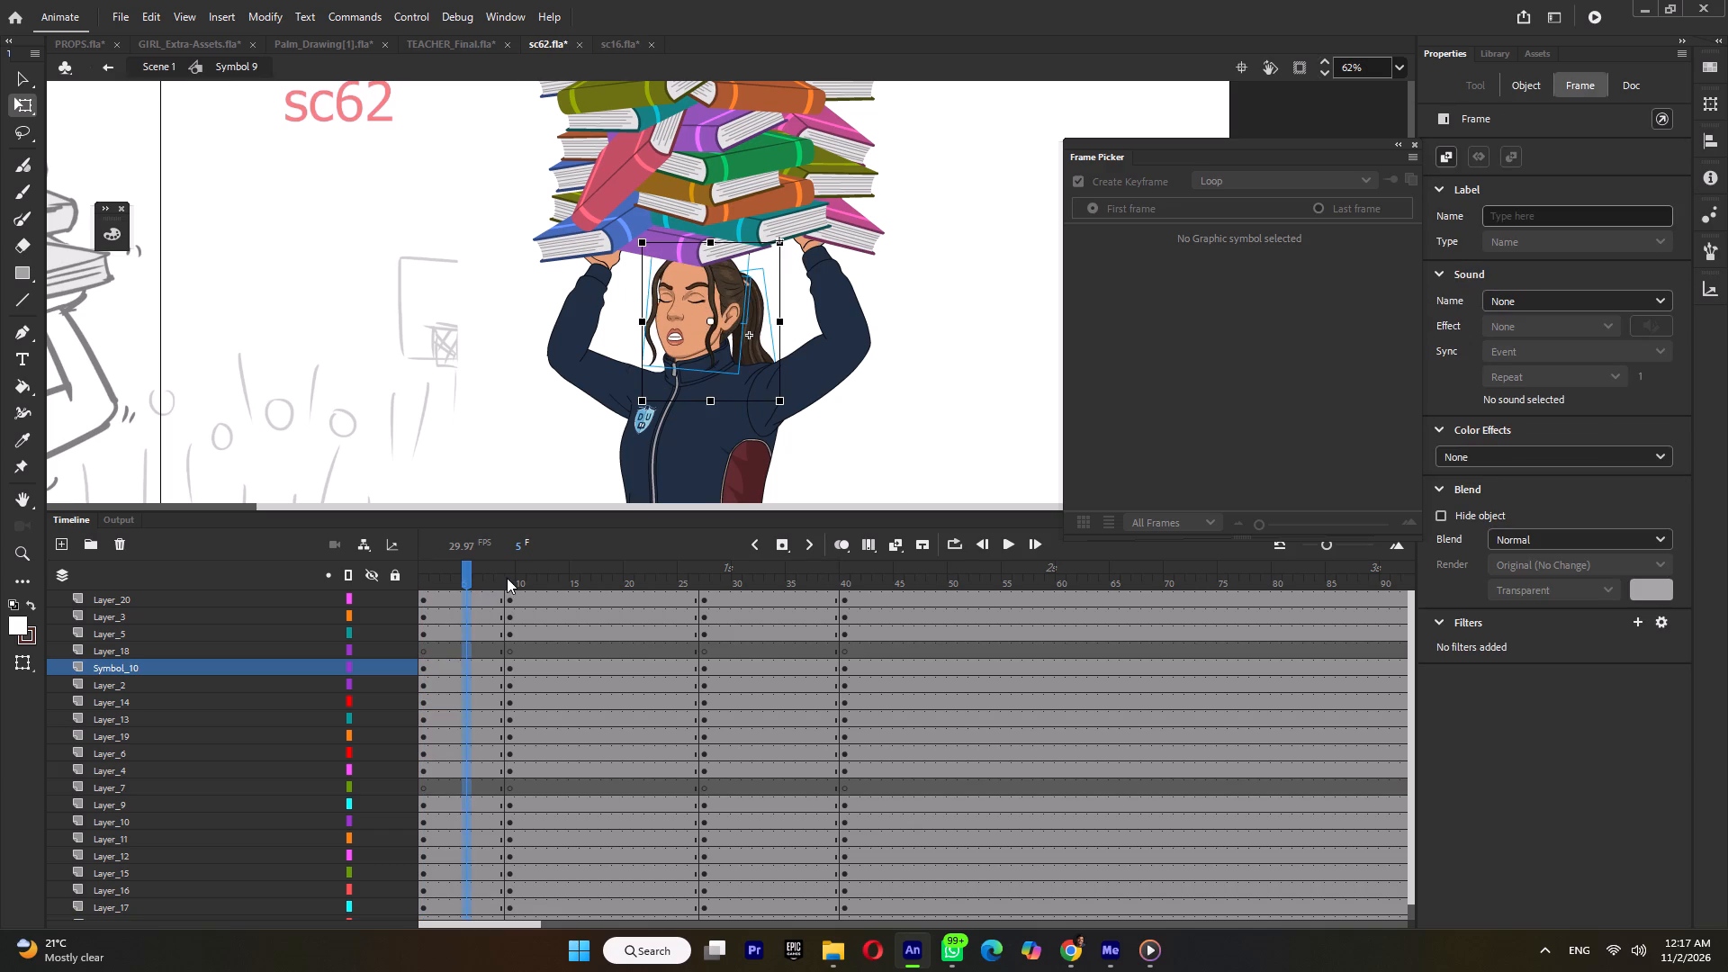
double_click(507, 578)
key("shift+F6")
key("F6")
Compare the girl's face (Symbol 10) at frame 1 with the one at frame 27.
left_click_drag(451, 569, 402, 583)
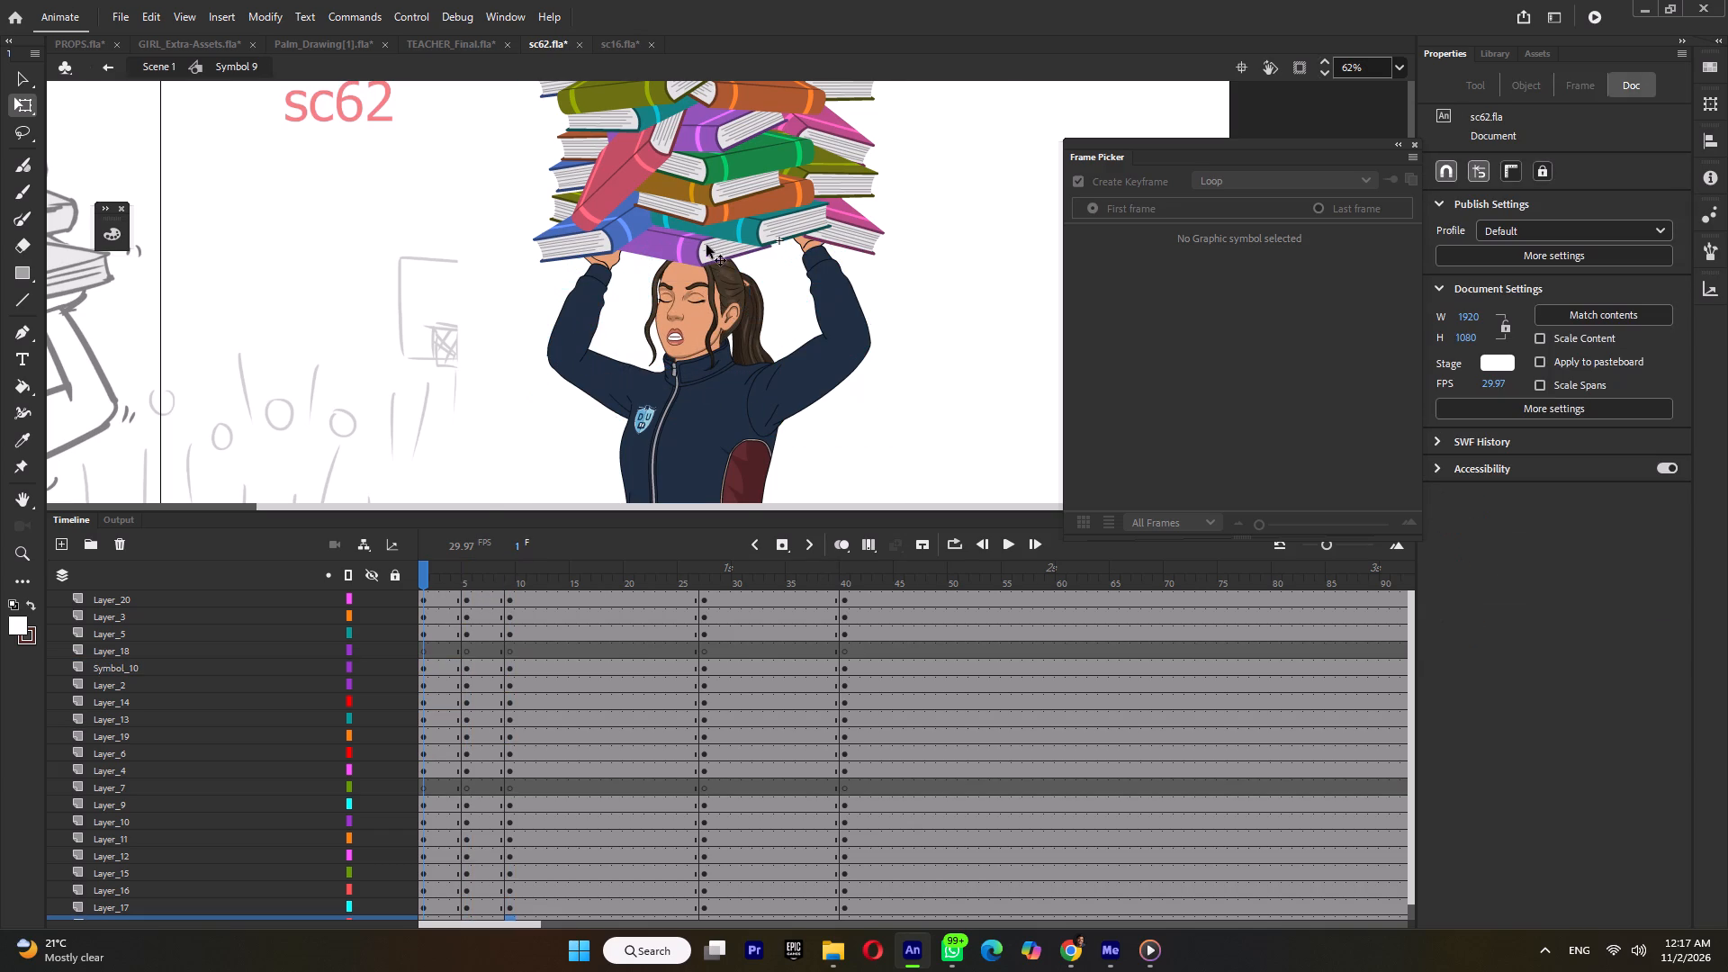
scroll(706, 245, "up", 4, "ctrl")
left_click(679, 379)
scroll(680, 384, "down", 5, "ctrl")
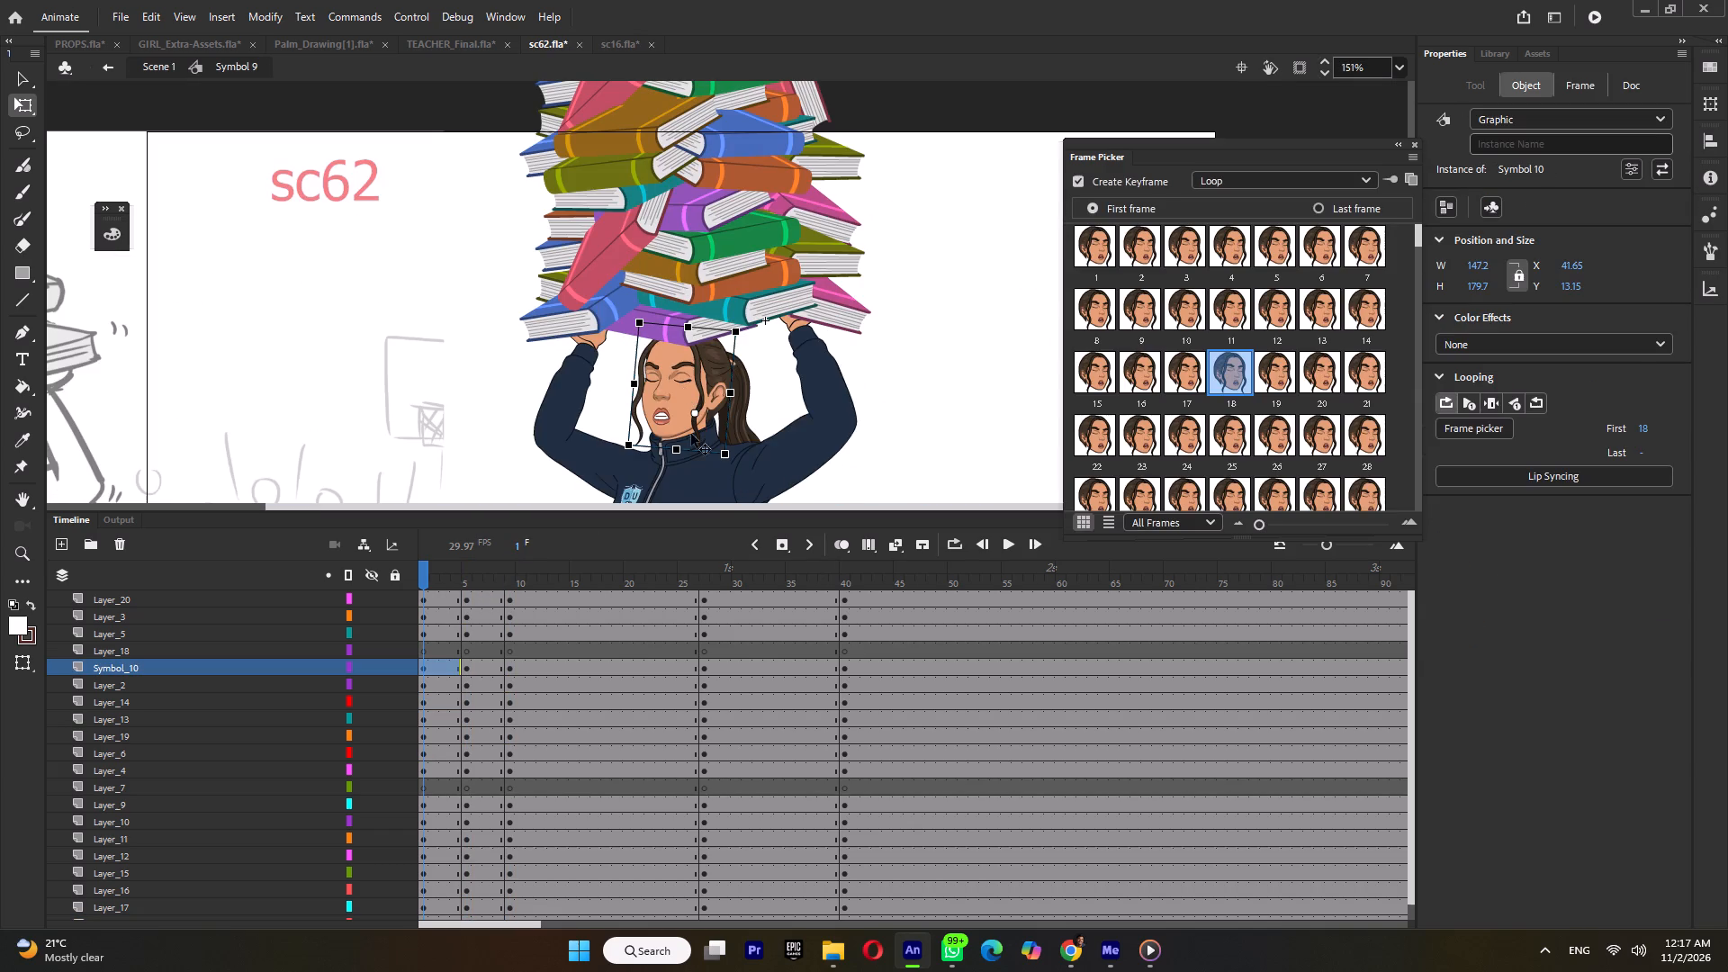
left_click(706, 579)
left_click(554, 476)
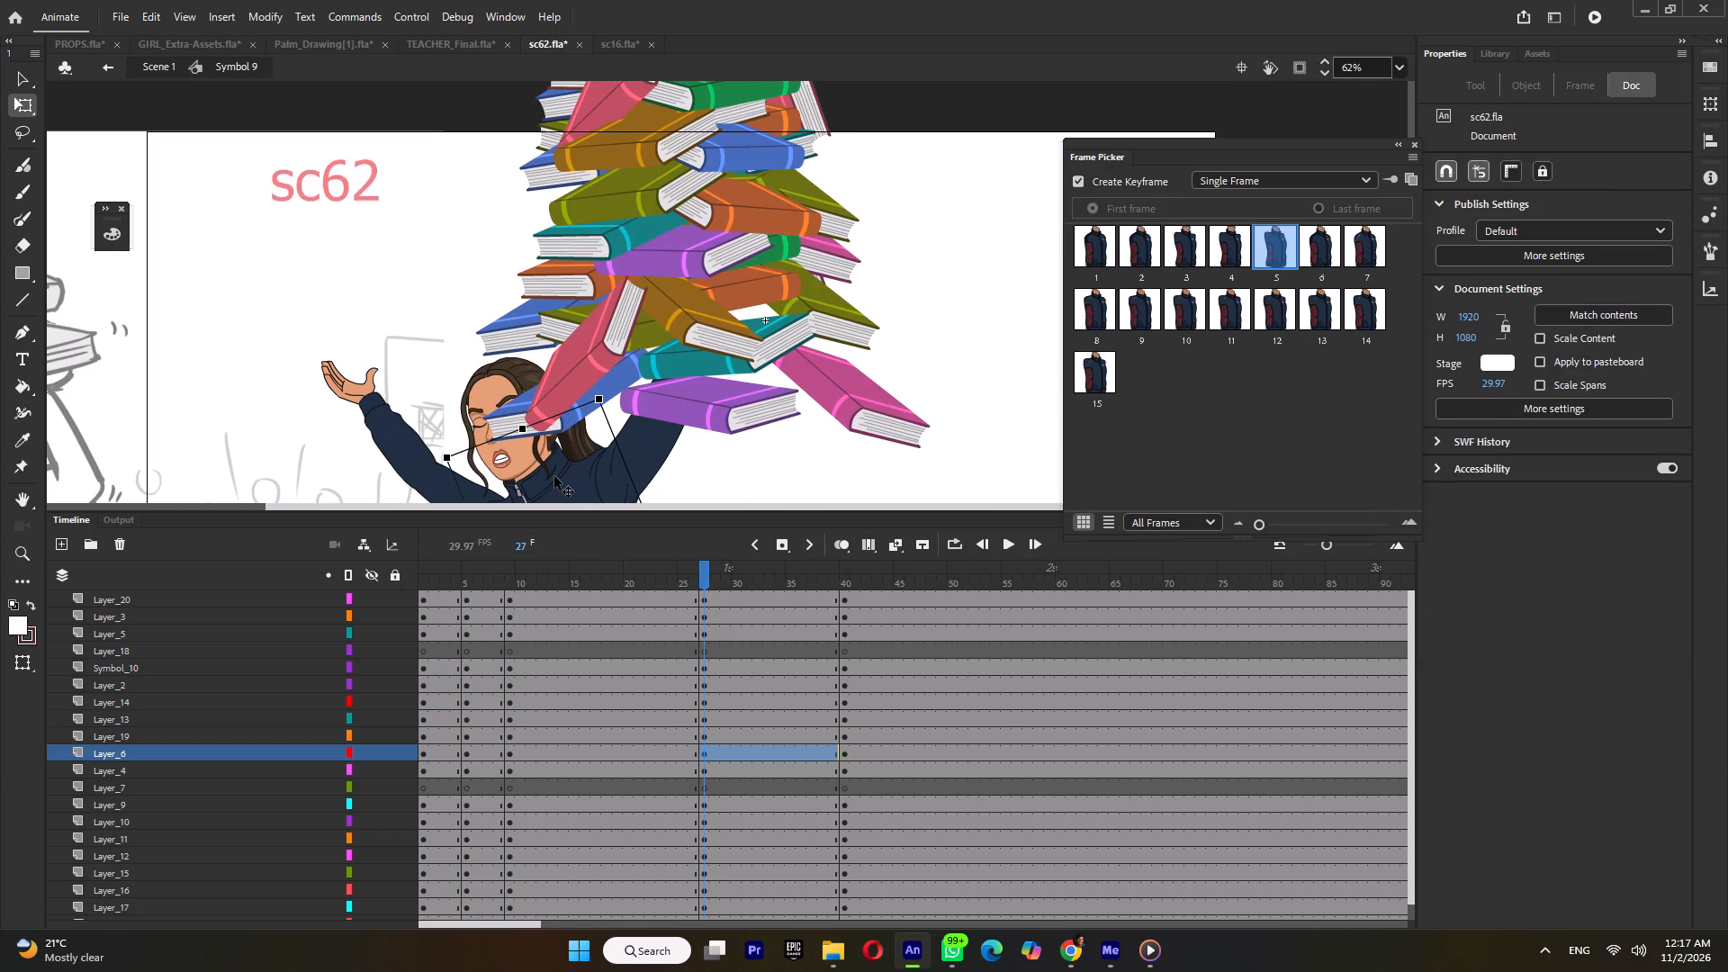
left_click(479, 386)
scroll(517, 324, "down", 3, "ctrl")
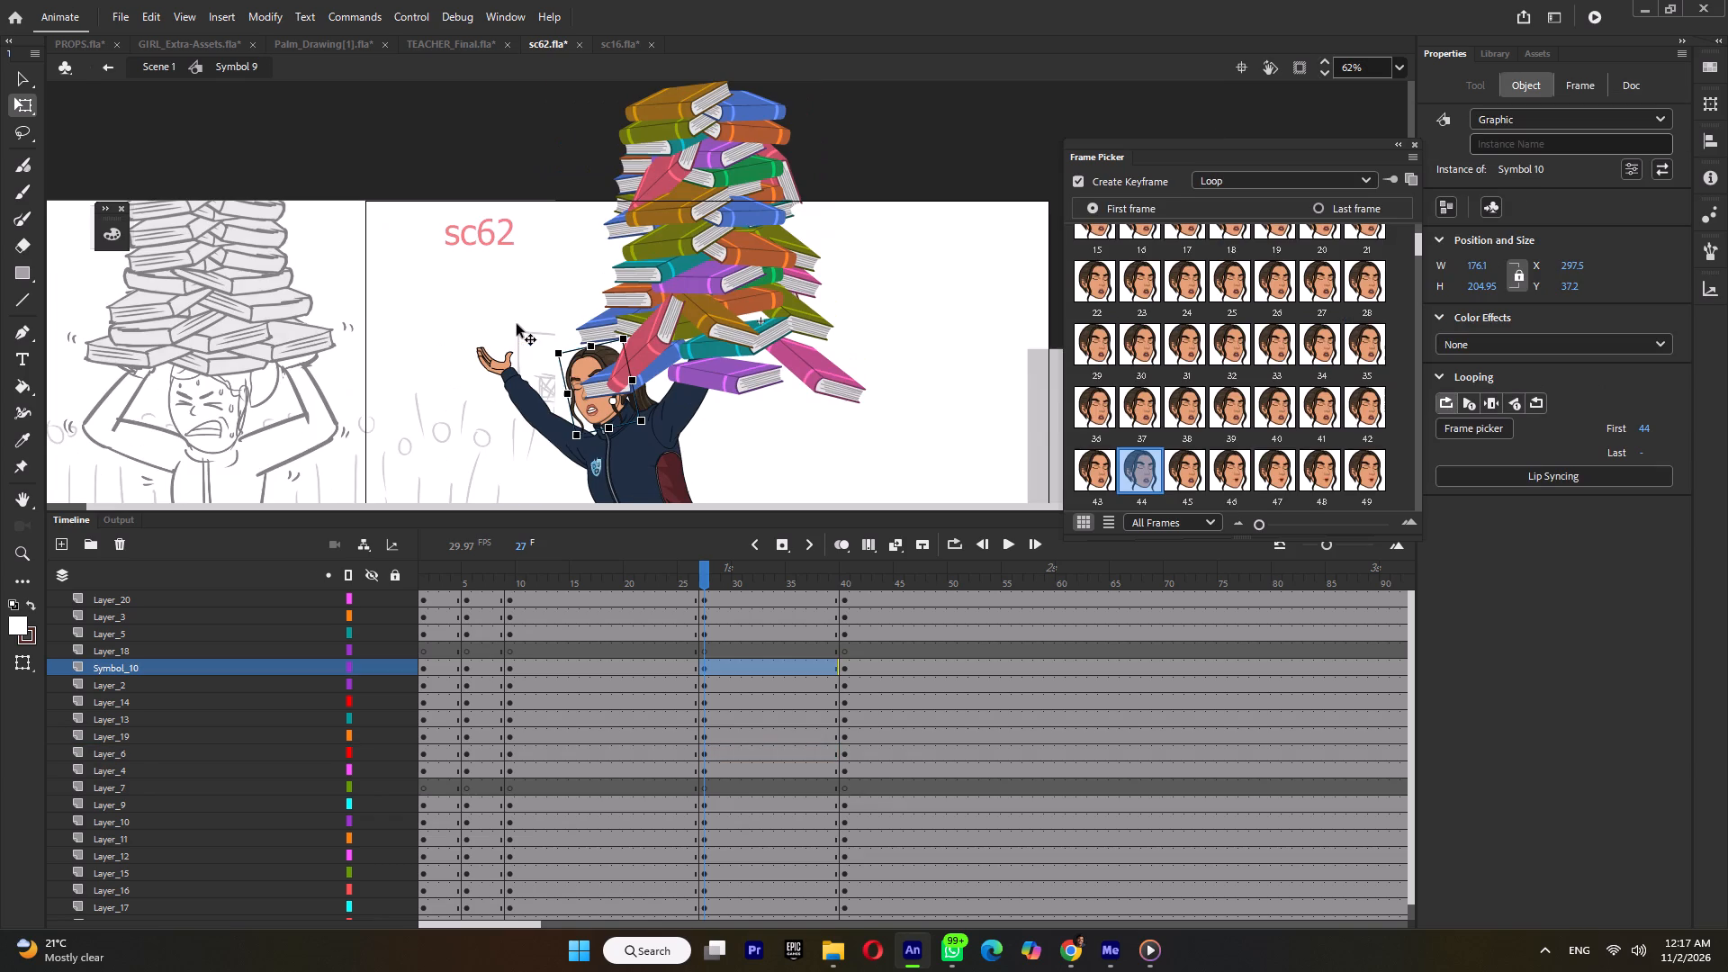
Save the sc62 document.
key("ctrl+s")
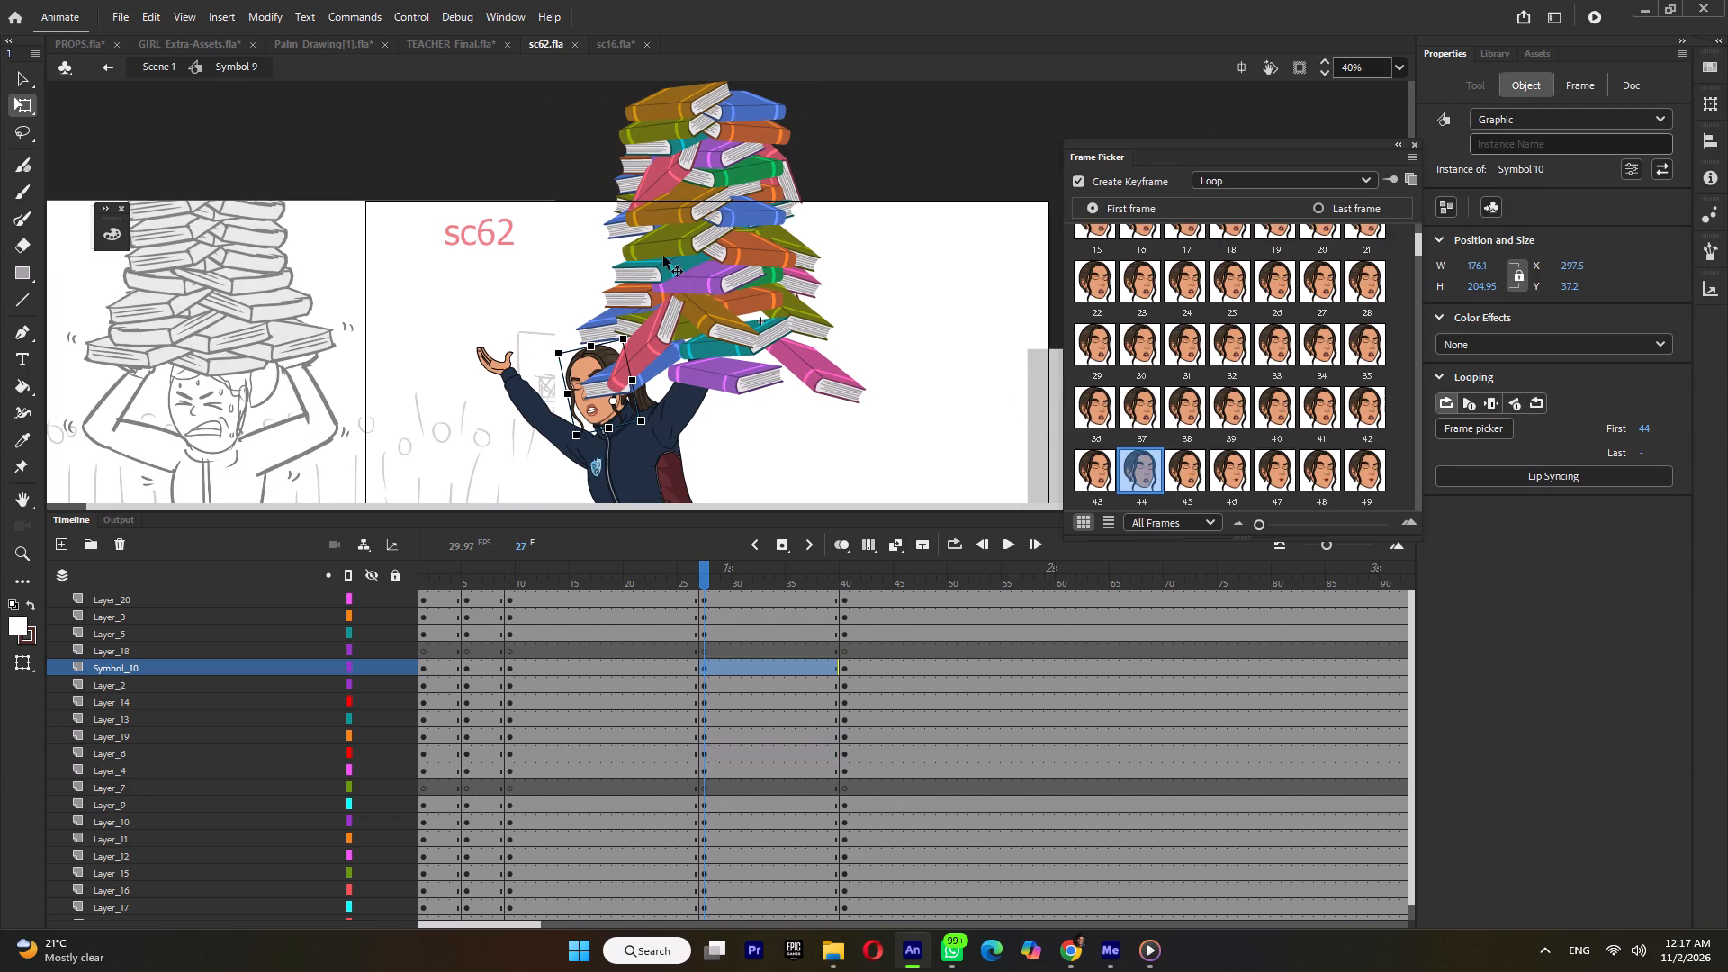
Add a new layer at the very bottom of Symbol 9, below Layer_8, and give it a keyframe at frame 27.
left_click(671, 244)
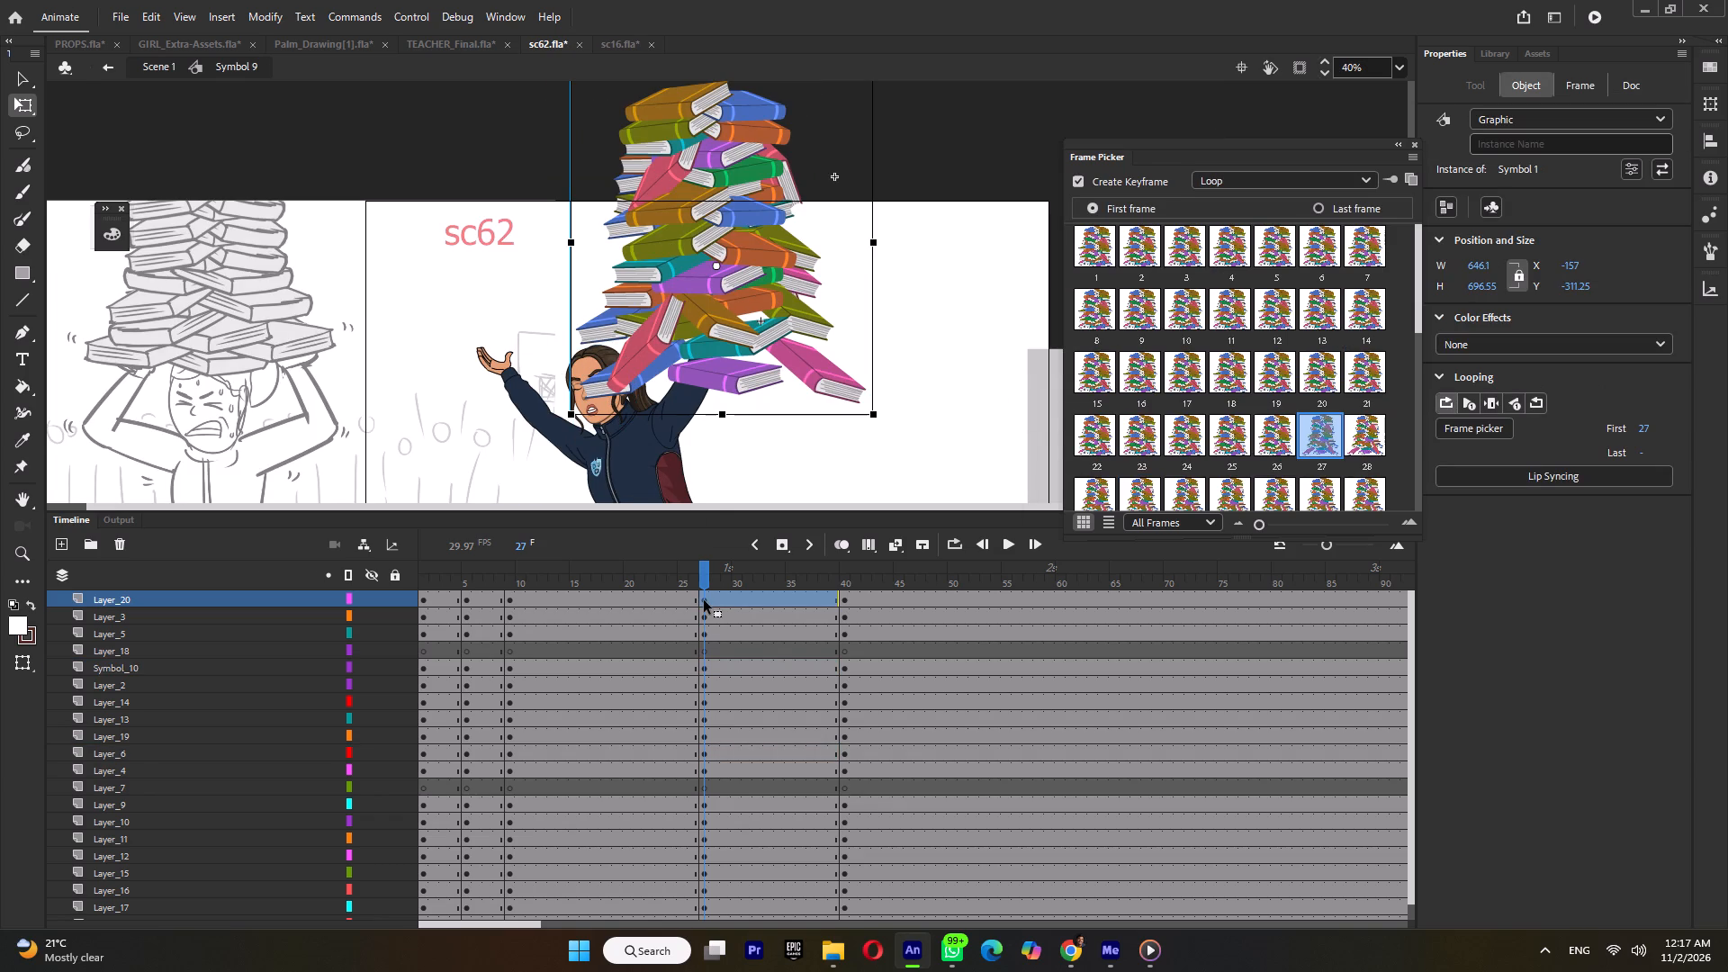
scroll(665, 755, "down", 8)
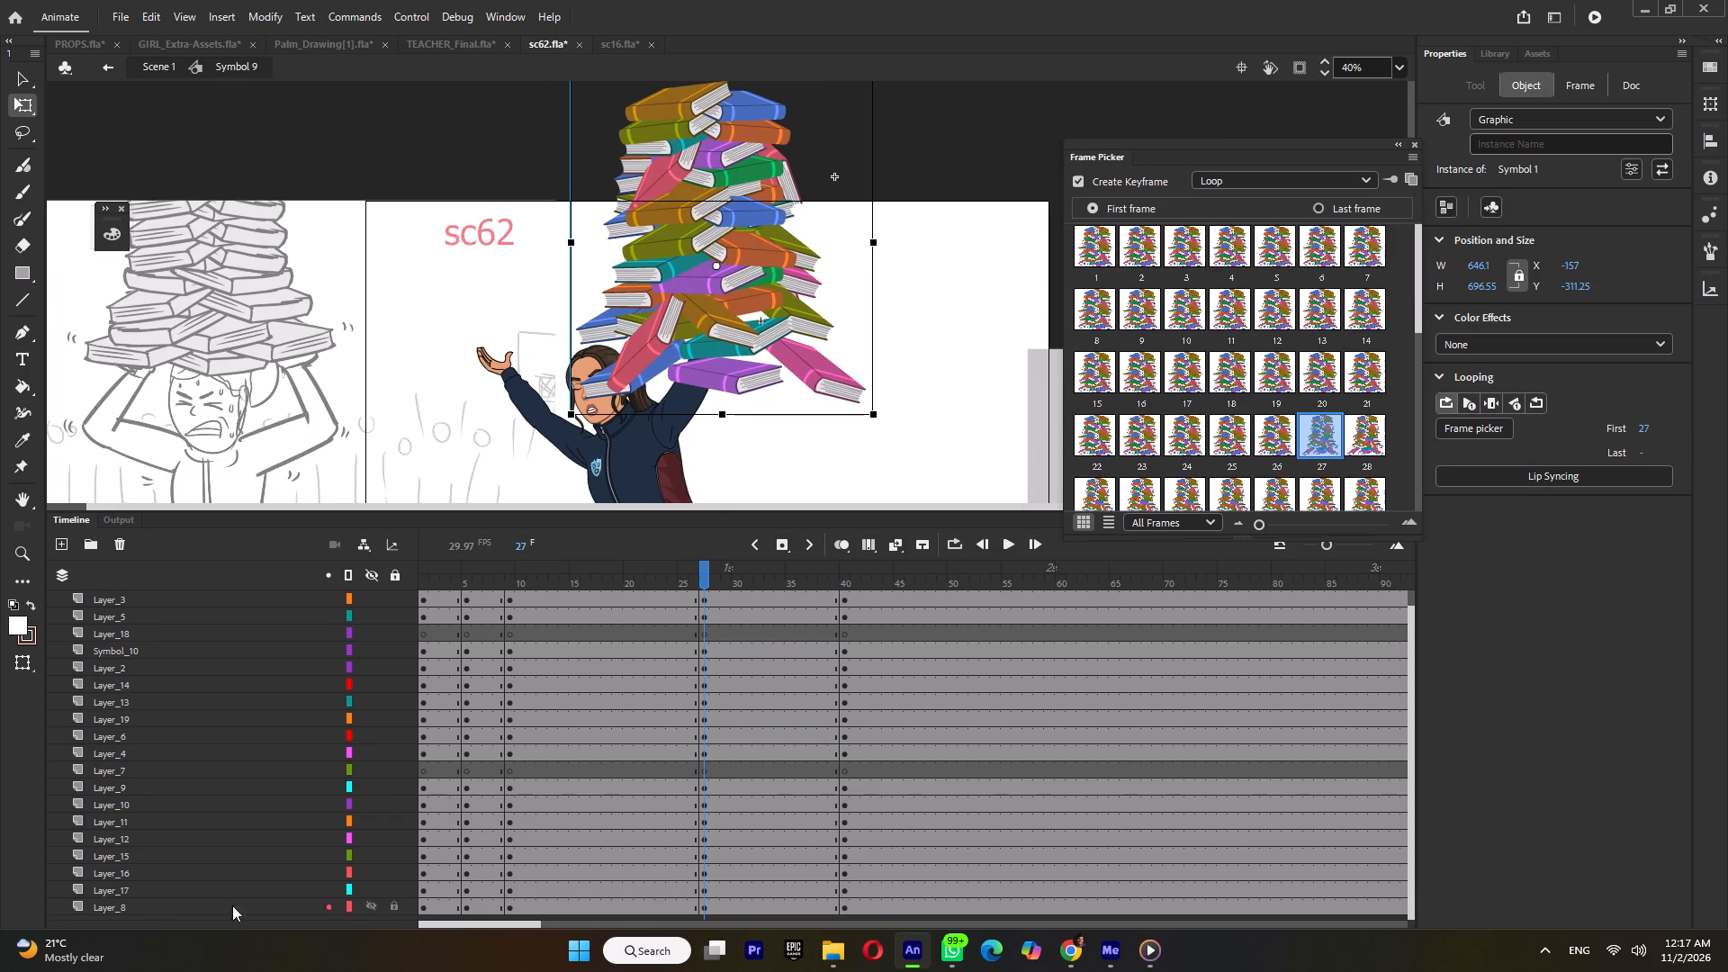
left_click(123, 913)
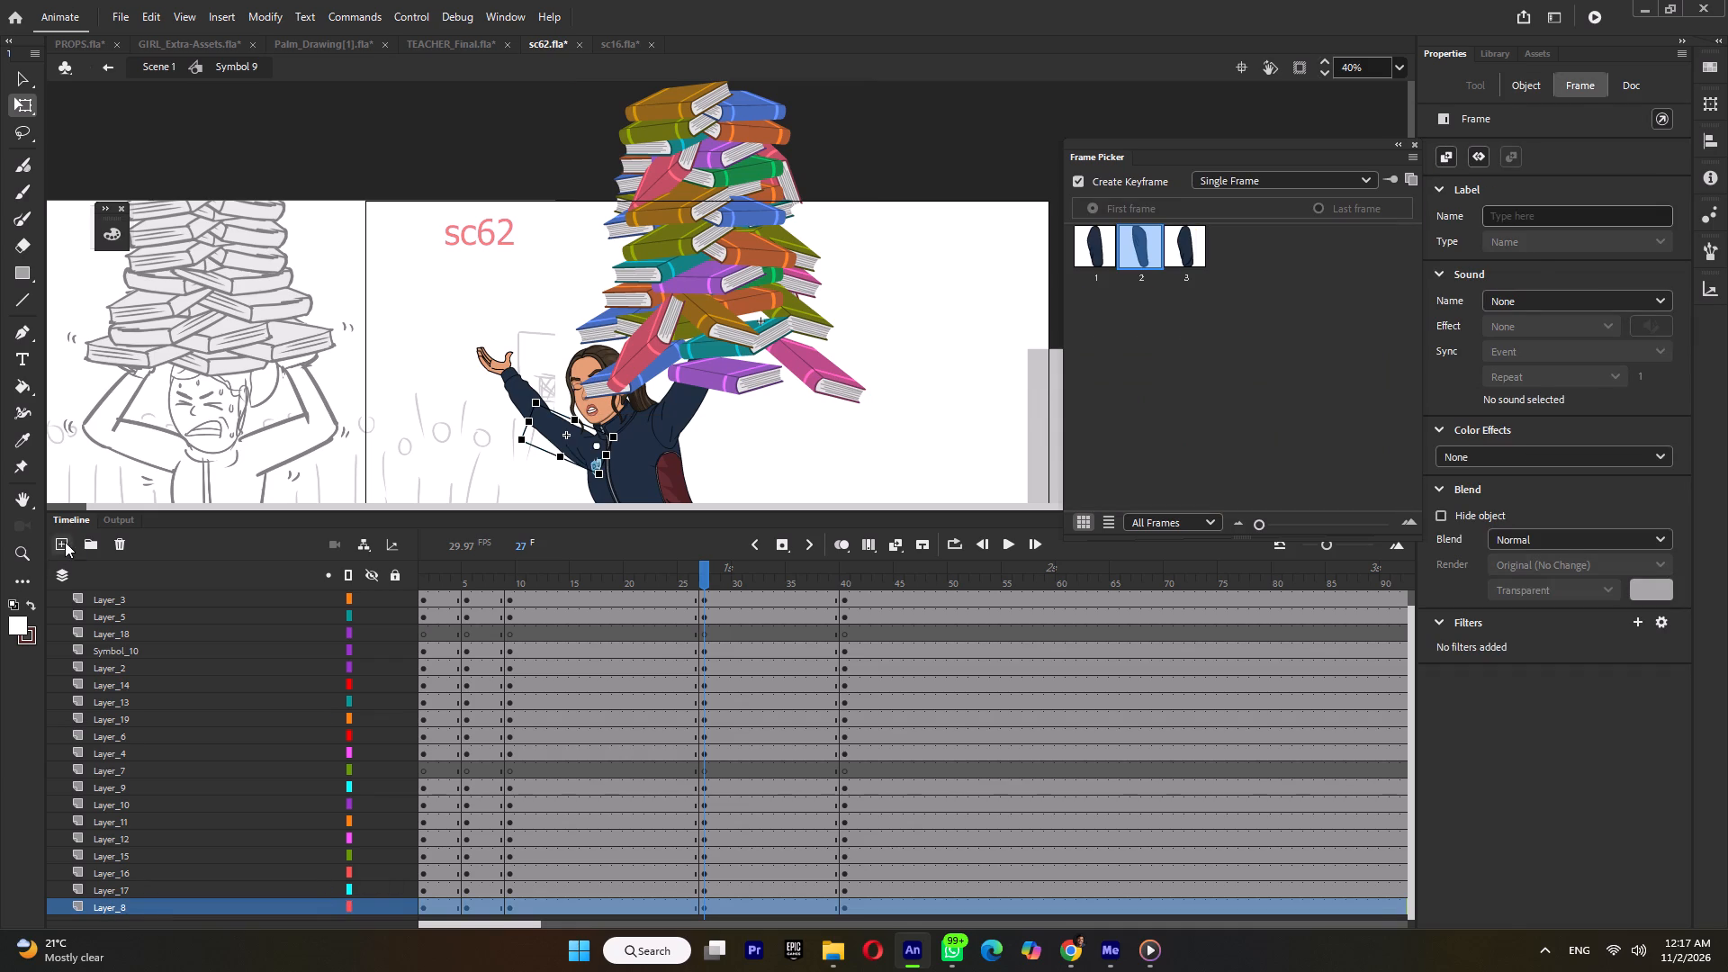
left_click(65, 542)
scroll(708, 900, "down", 4)
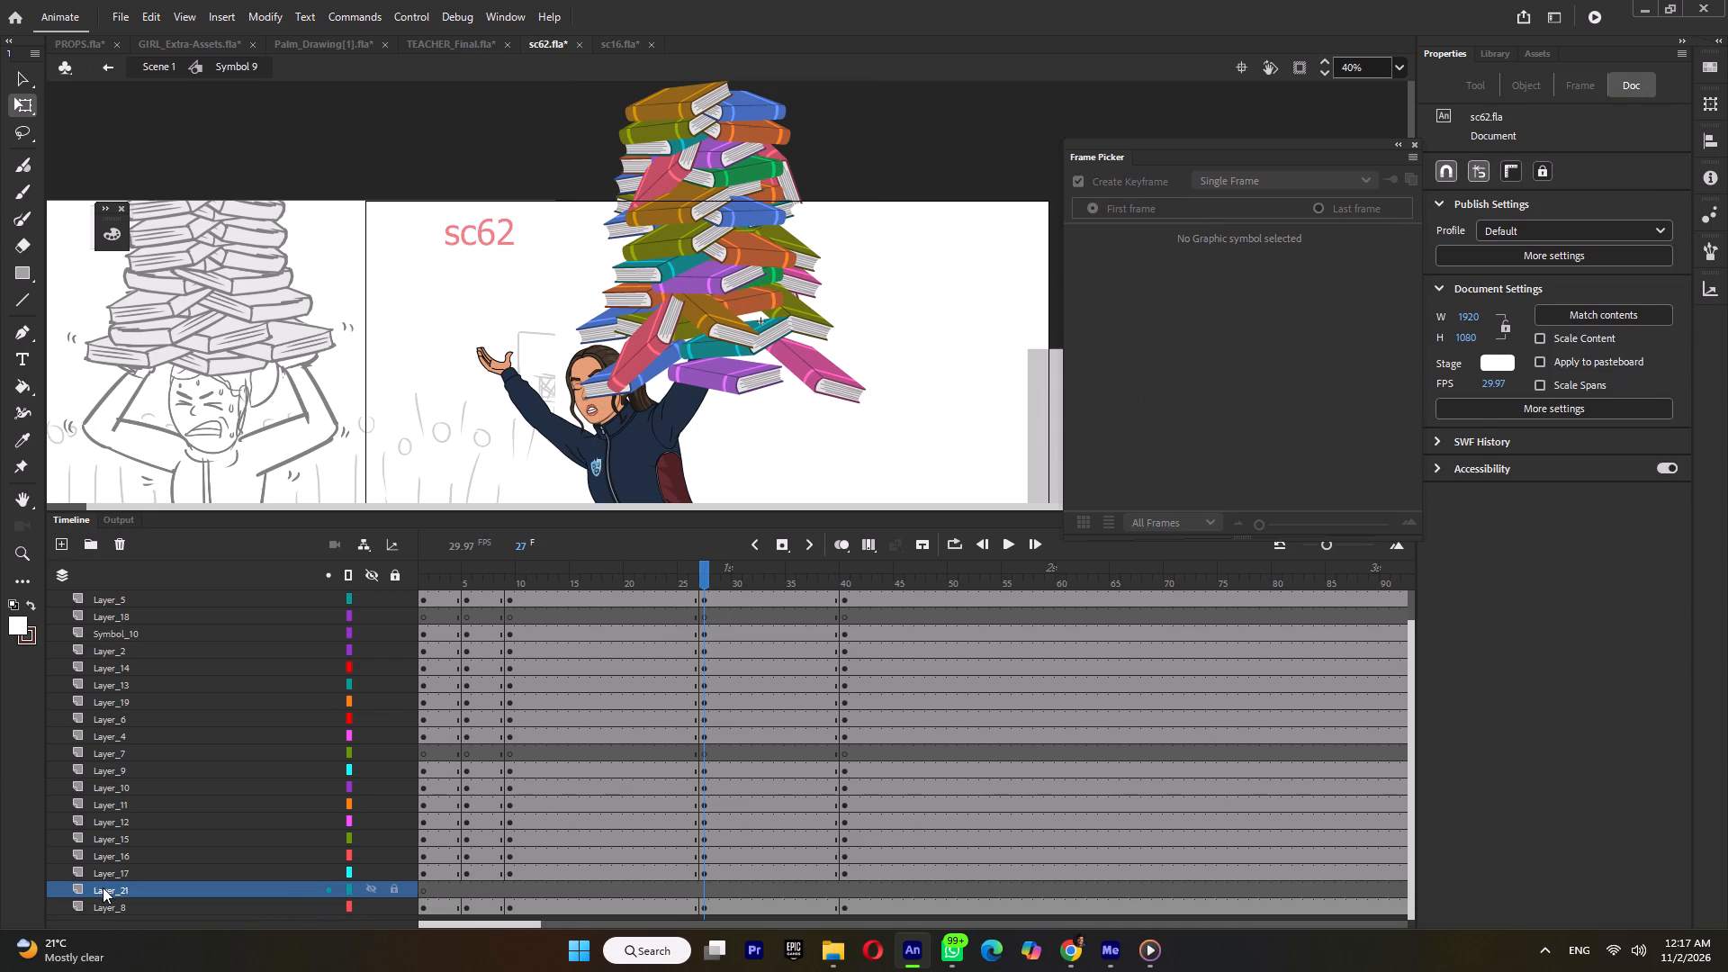
left_click_drag(103, 887, 103, 910)
left_click(706, 908)
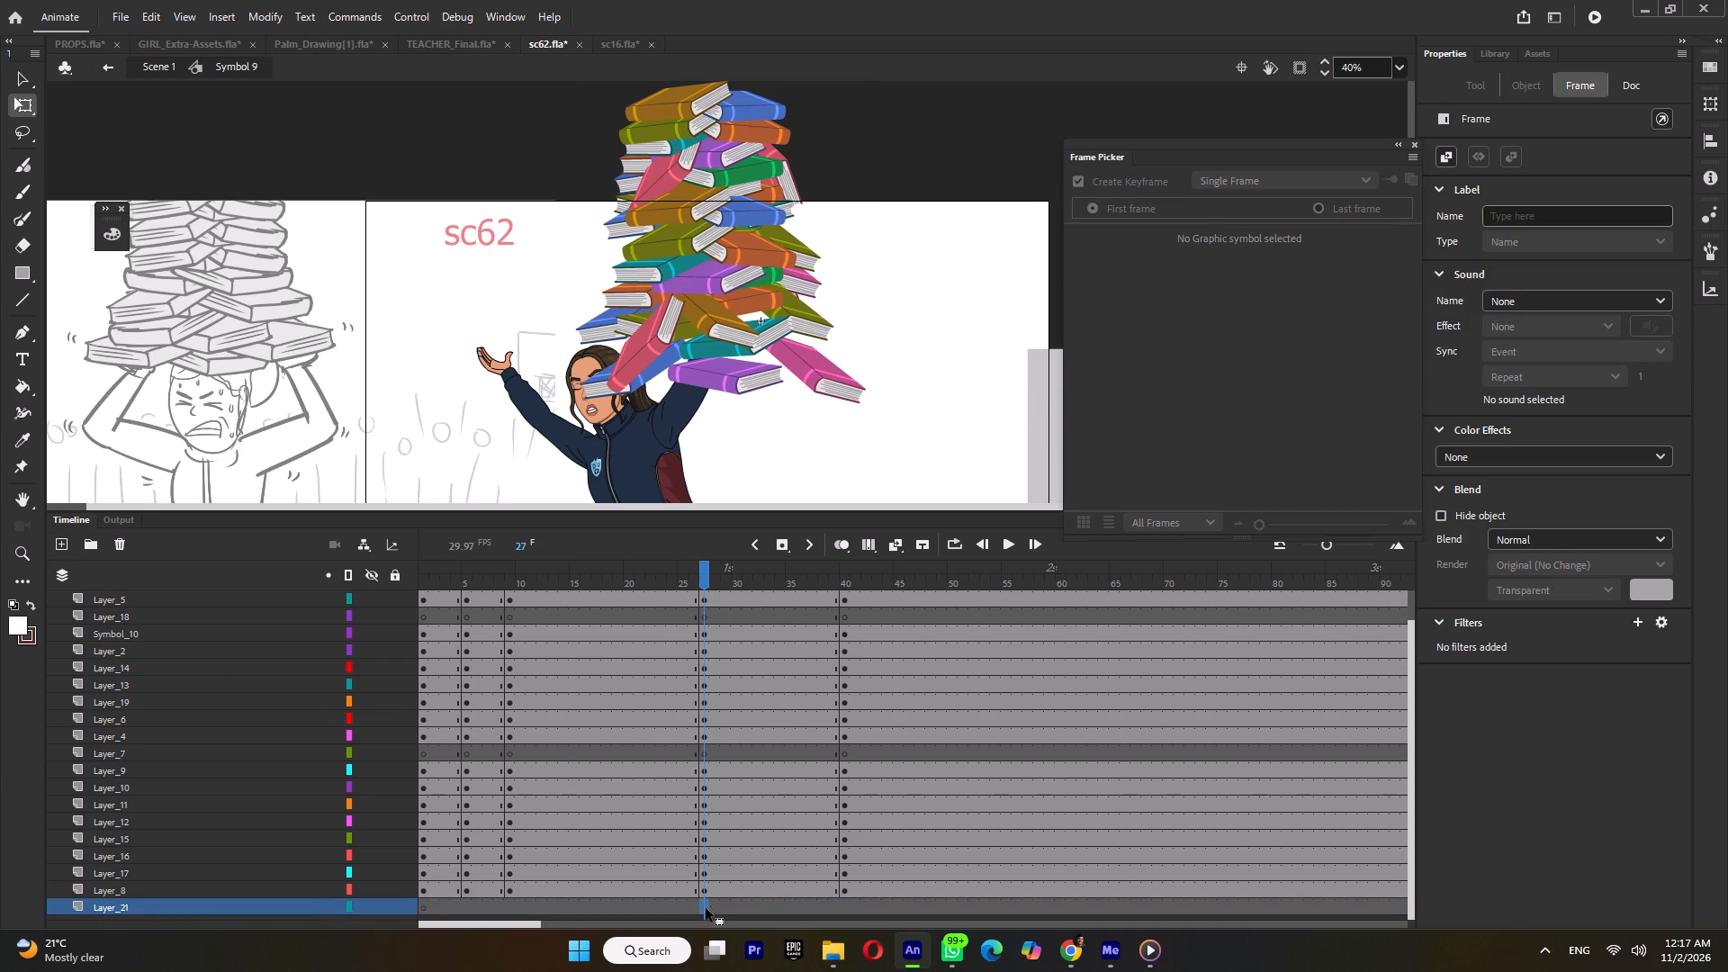
key("F6")
Move the falling books' frames 27 to 40 from Layer_20 to bottom Layer_21, and insert a blank keyframe on Layer_20 at frame 27.
scroll(751, 793, "up", 6)
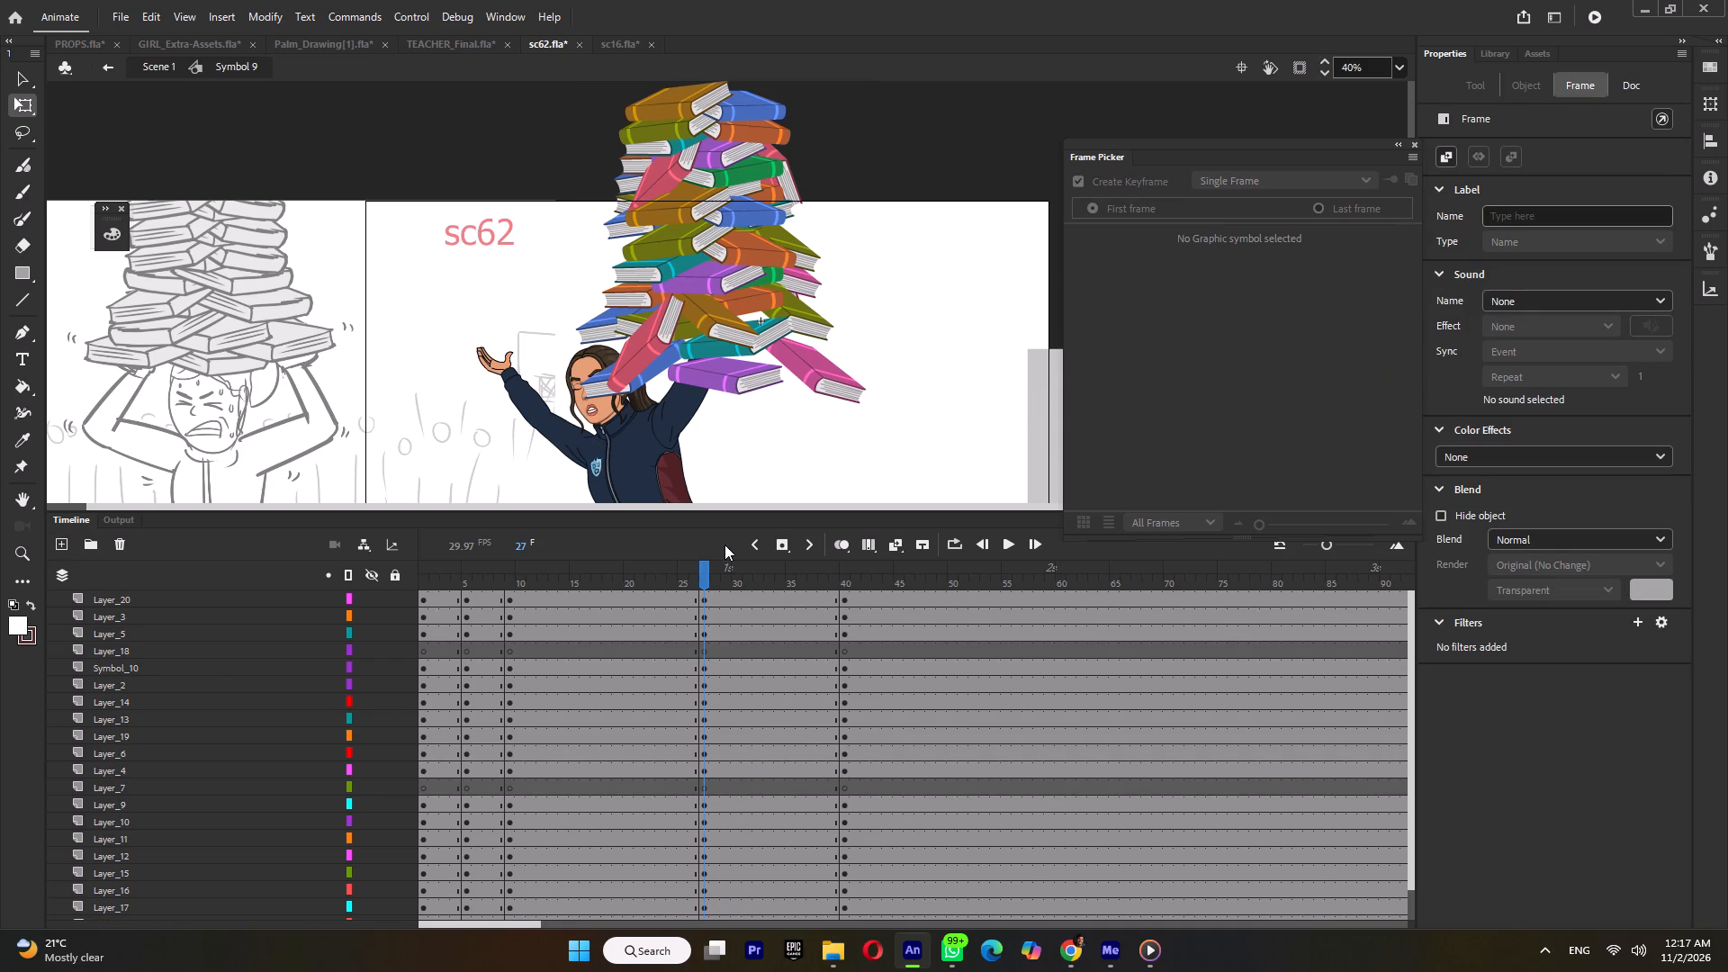
left_click_drag(706, 596, 846, 598)
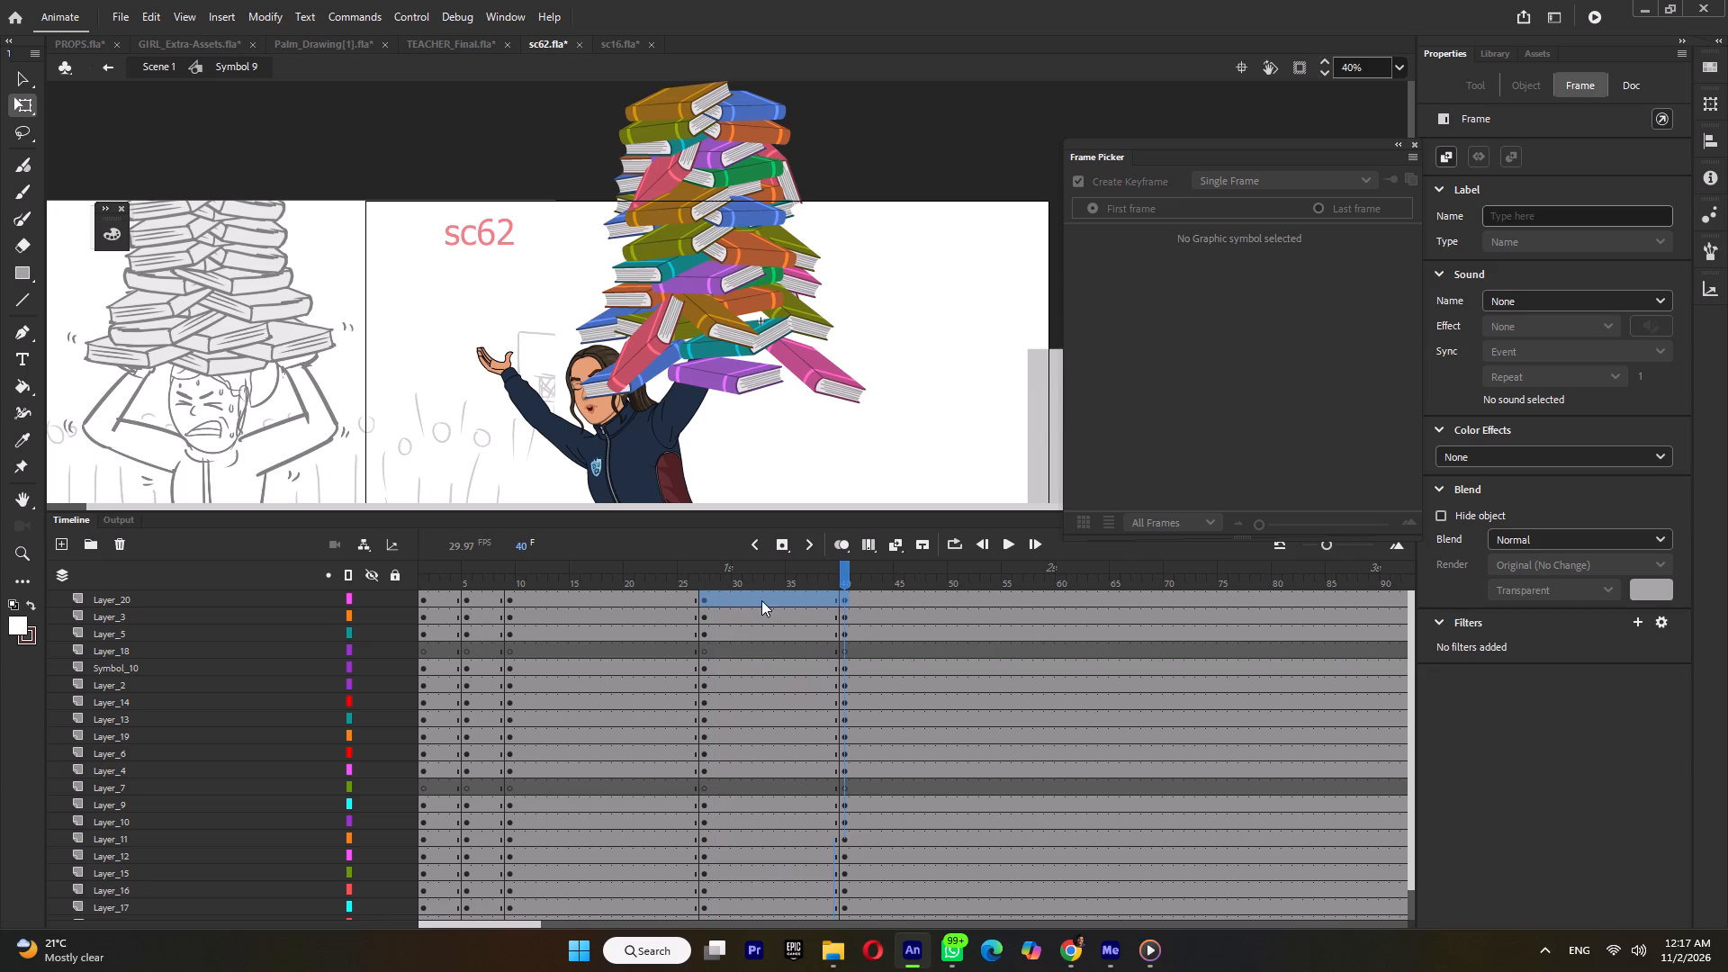
left_click_drag(721, 595, 721, 936)
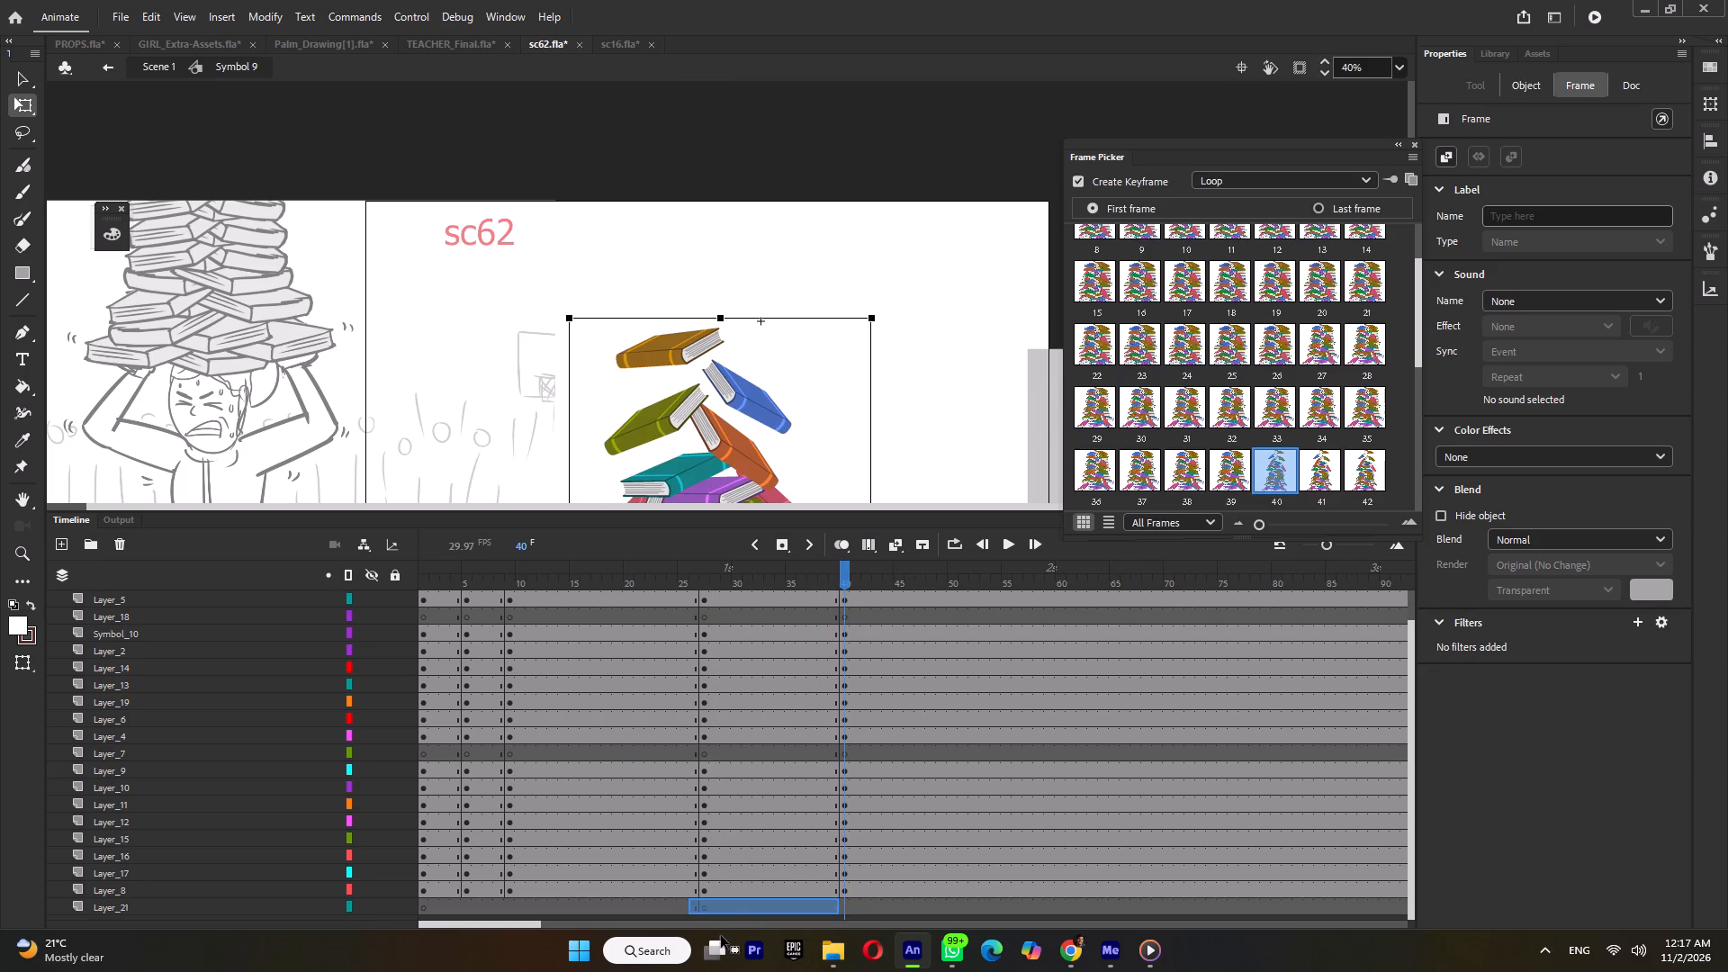
left_click_drag(721, 936, 729, 916)
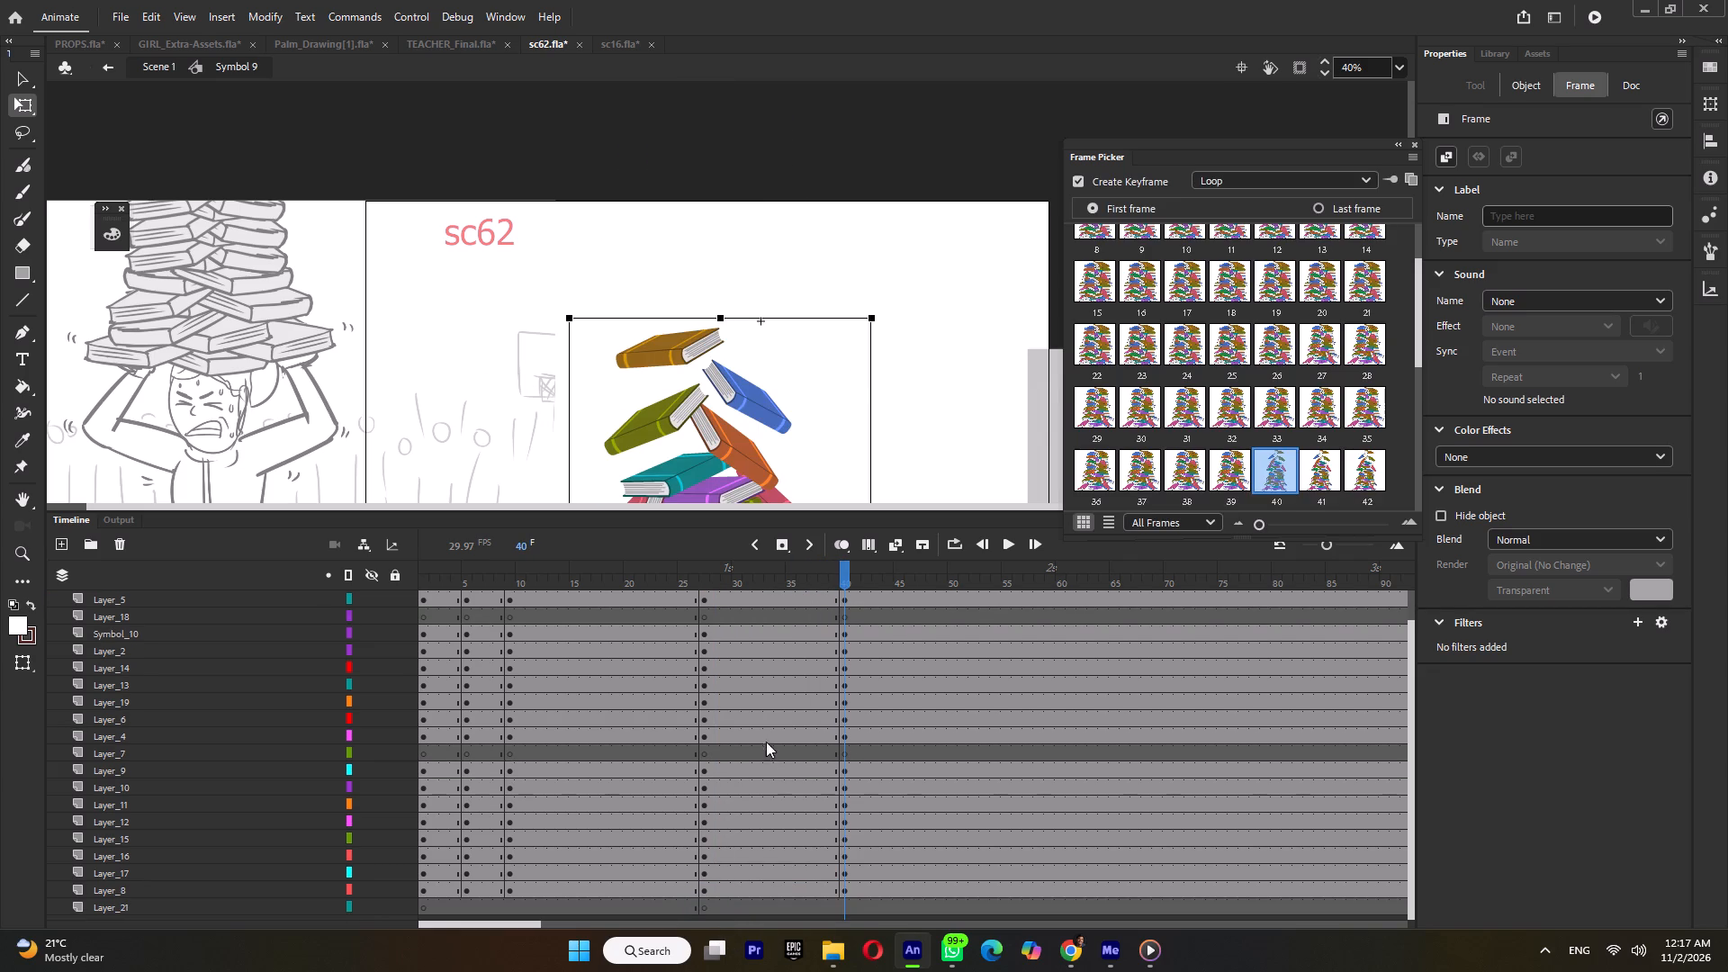
scroll(762, 719, "up", 6)
left_click(700, 597)
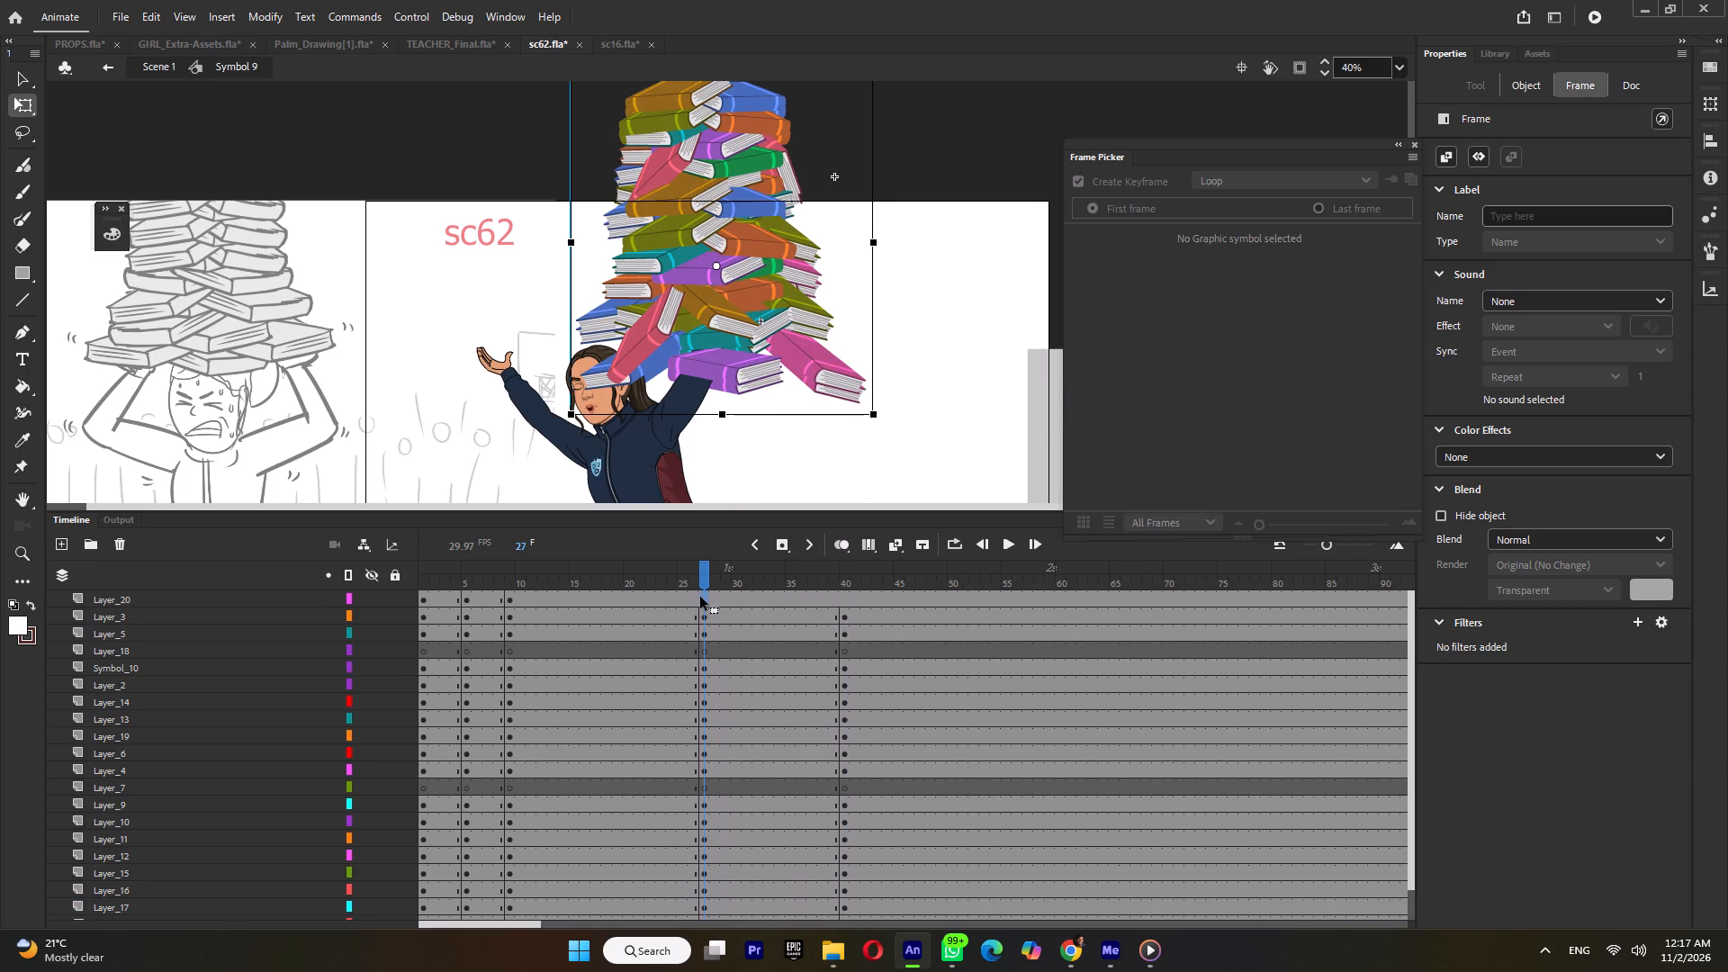
key("F7")
left_click(693, 585)
left_click(702, 585)
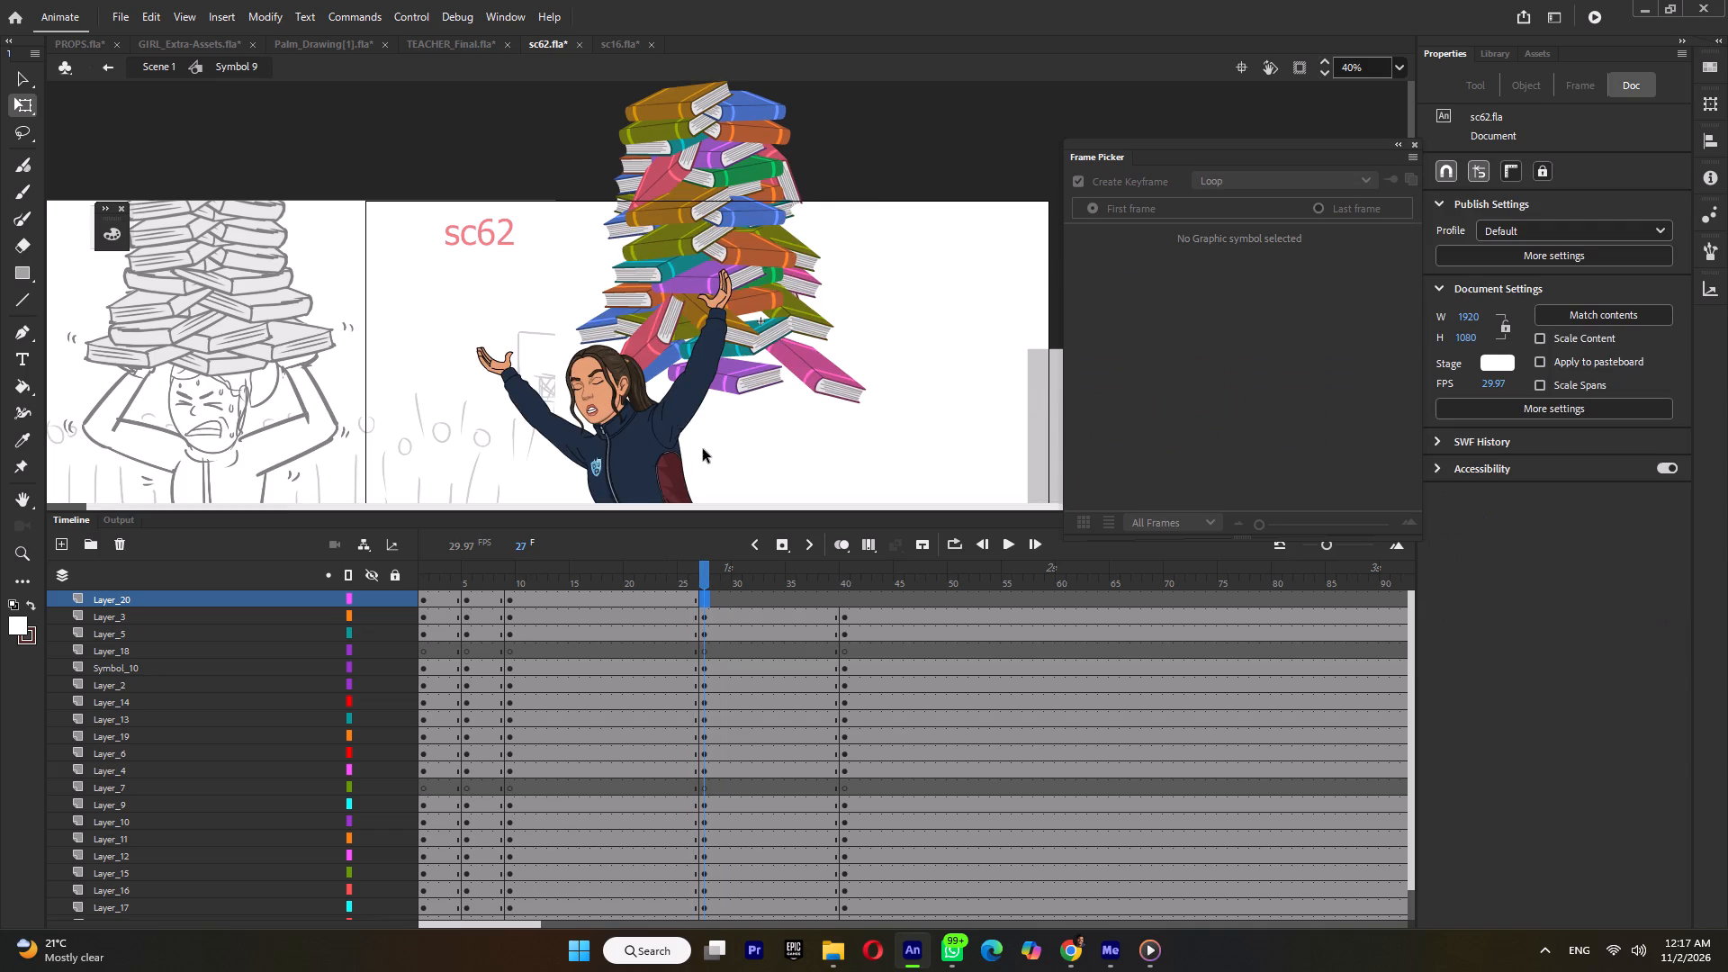
Play and scrub the Symbol 9 animation to check the books' layering and the girl's poses around frames 1 to 42.
scroll(709, 443, "down", 4, "ctrl")
left_click_drag(648, 583, 418, 595)
key("Return")
key("Return")
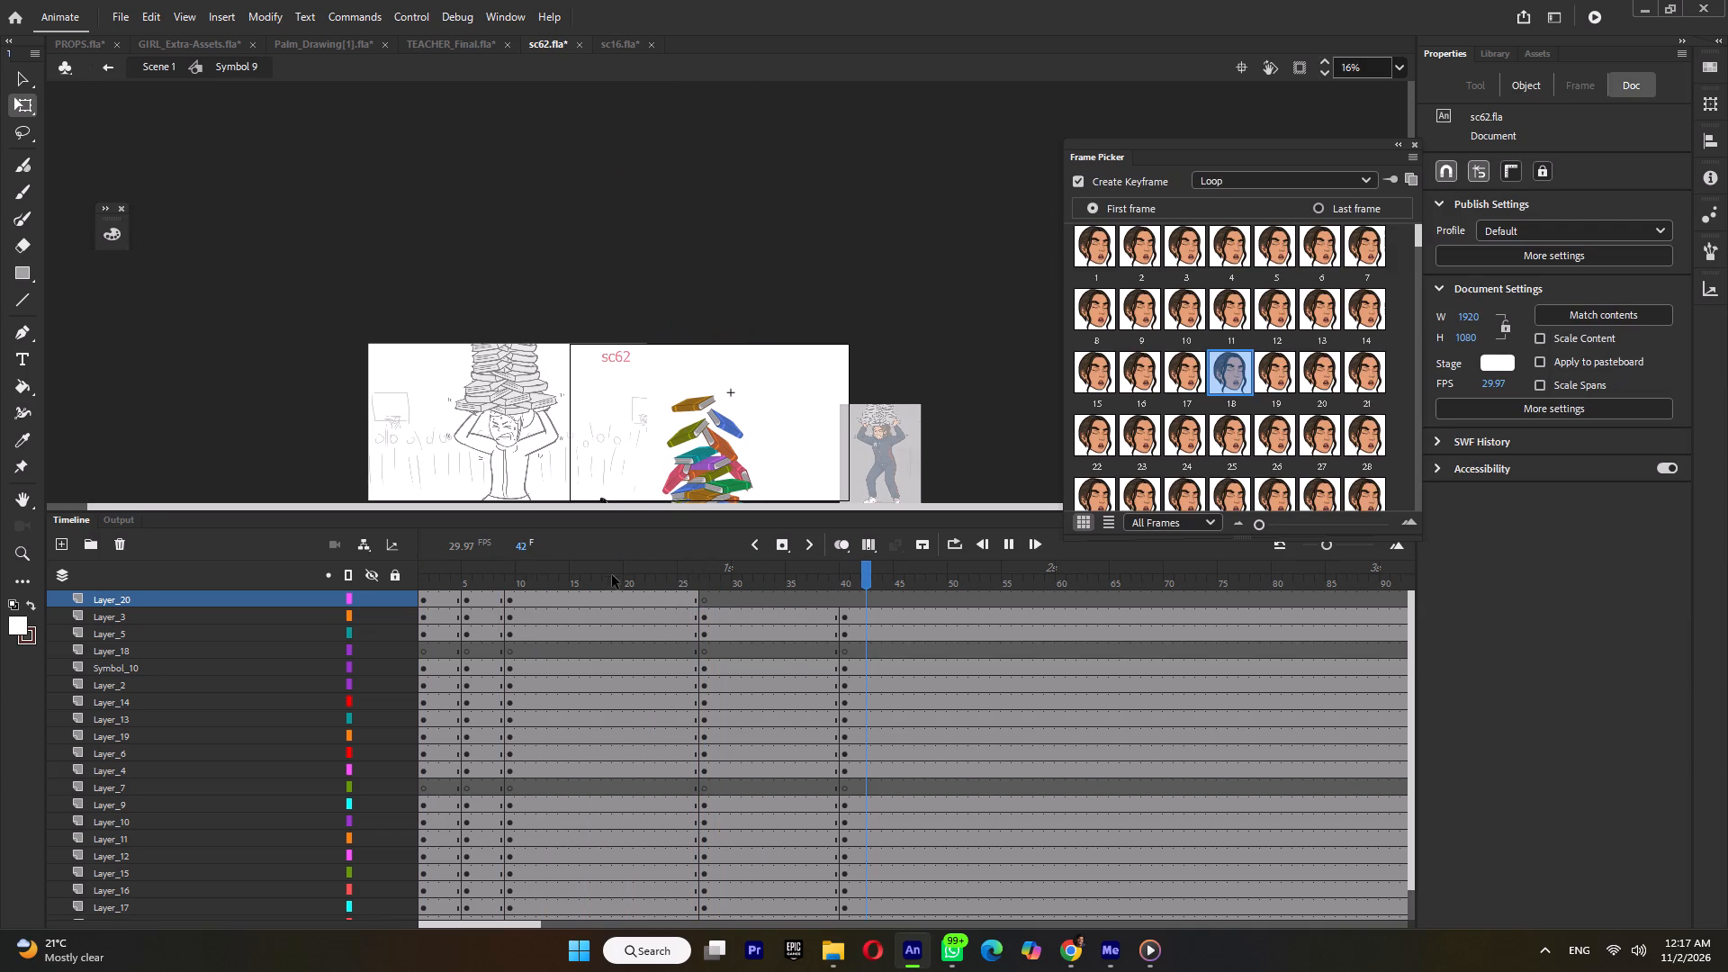
left_click_drag(618, 571, 663, 587)
left_click_drag(657, 580, 461, 605)
left_click_drag(499, 578, 508, 580)
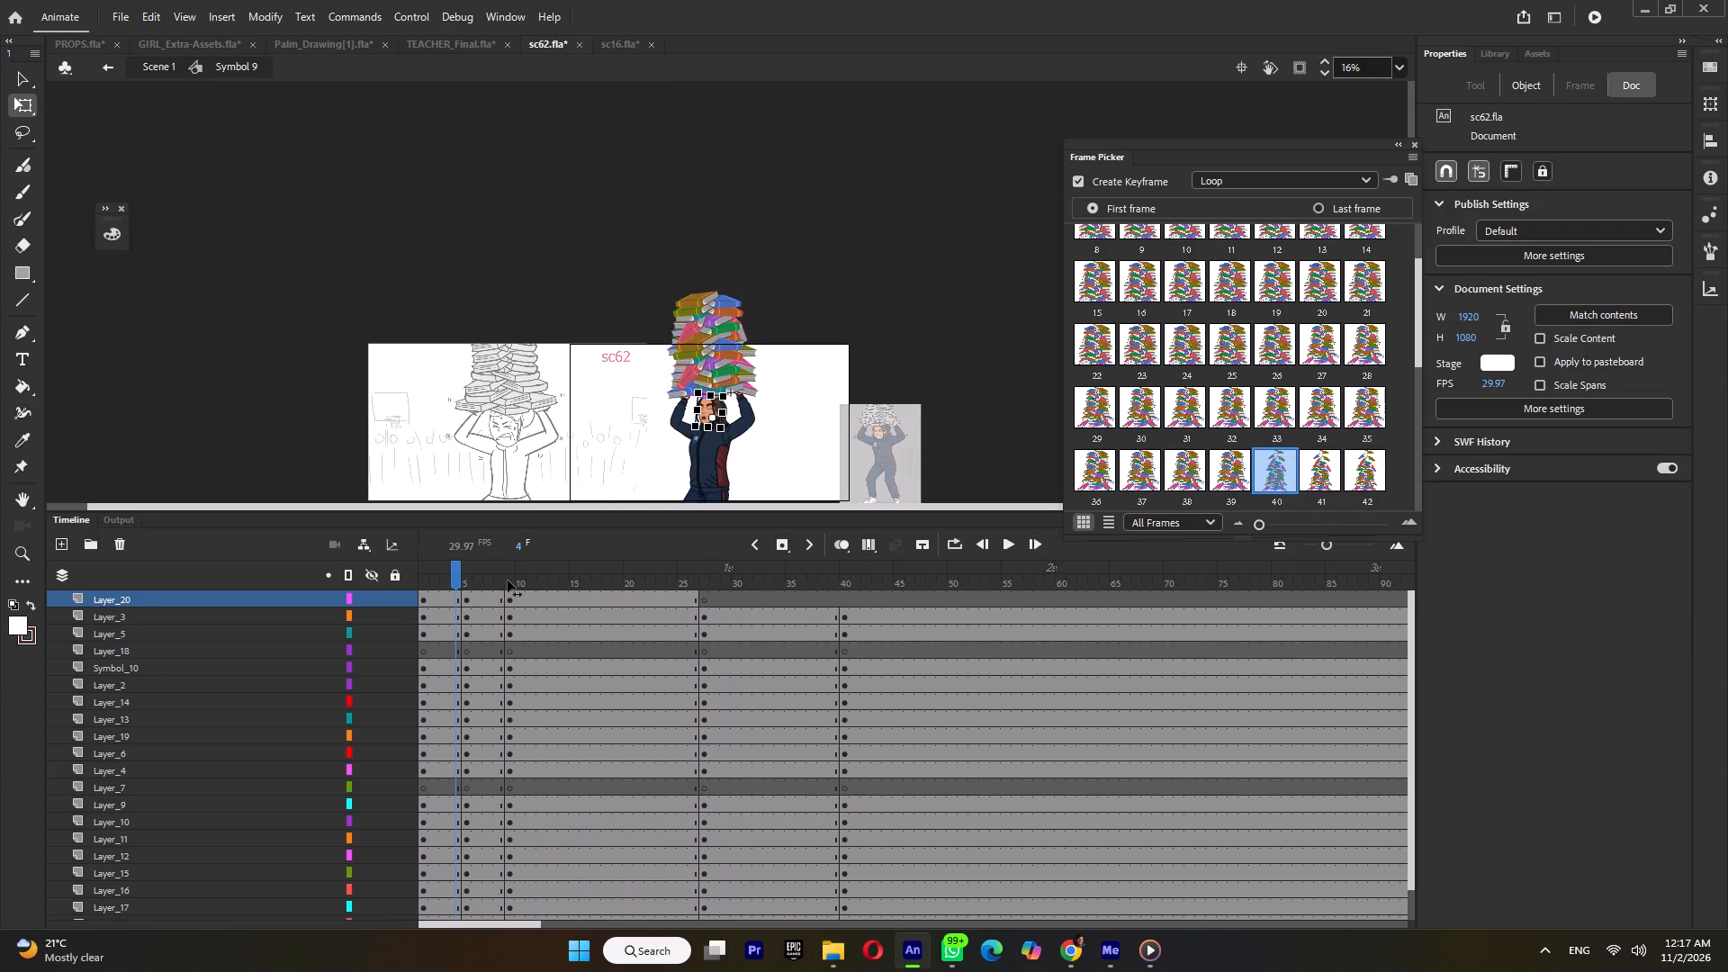
left_click_drag(508, 580, 659, 606)
left_click(660, 576)
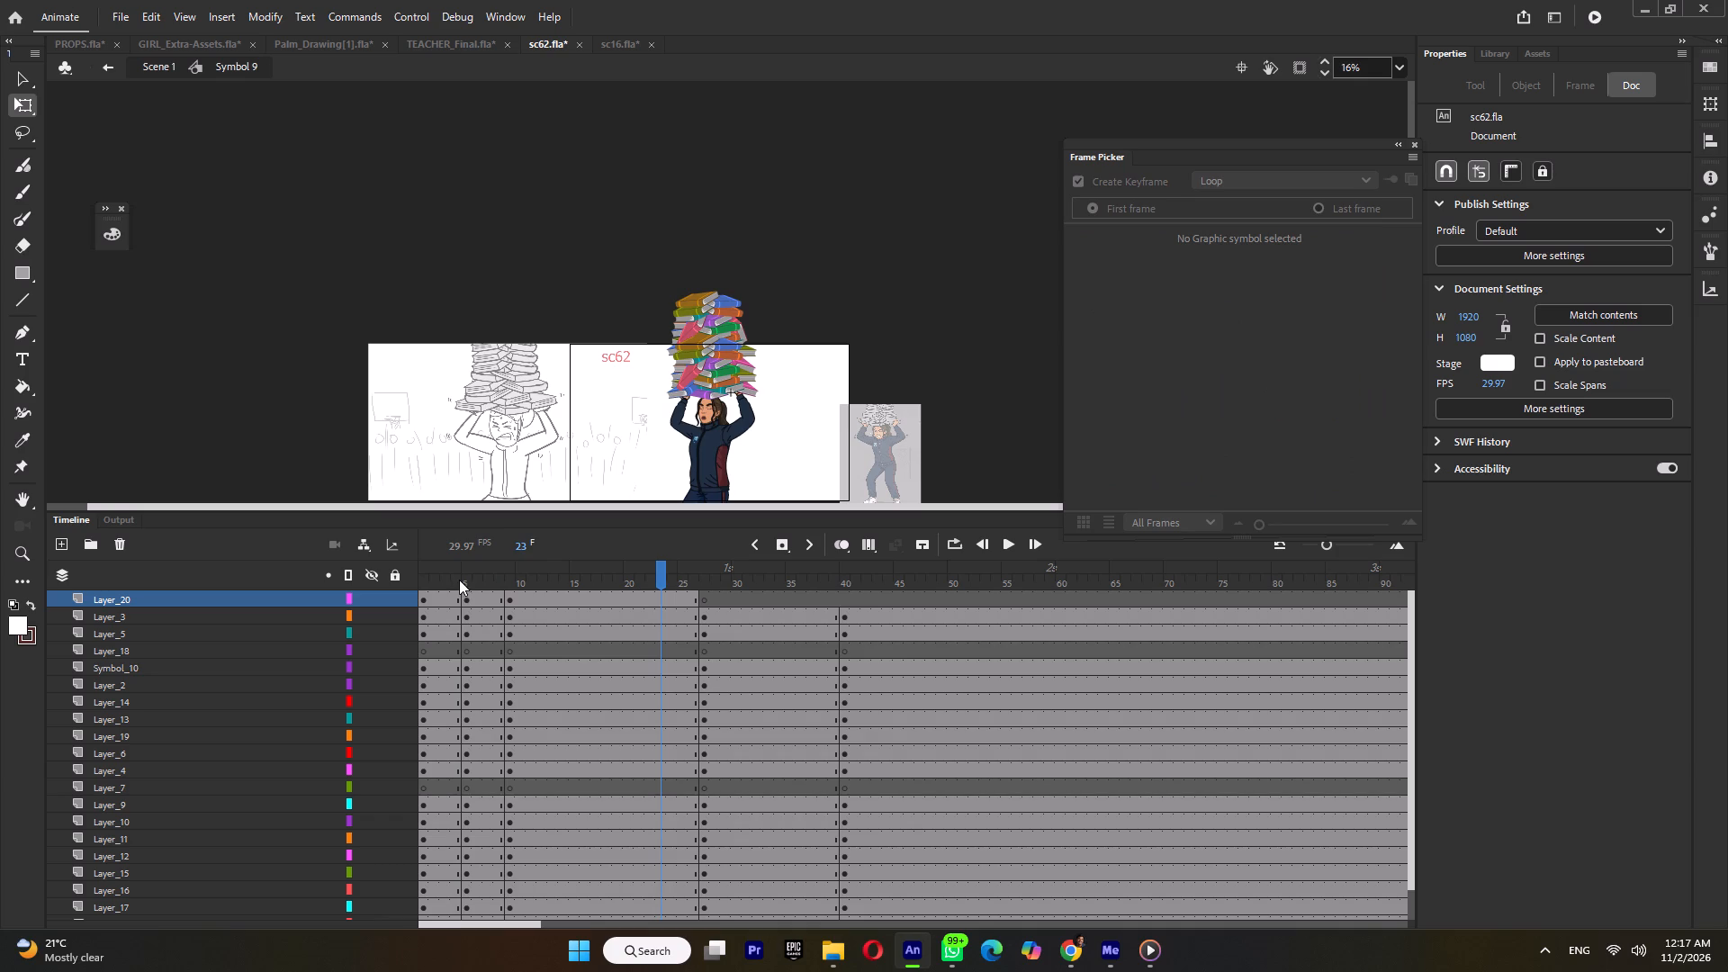
left_click(459, 580)
left_click(468, 578)
scroll(727, 430, "down", 4, "ctrl")
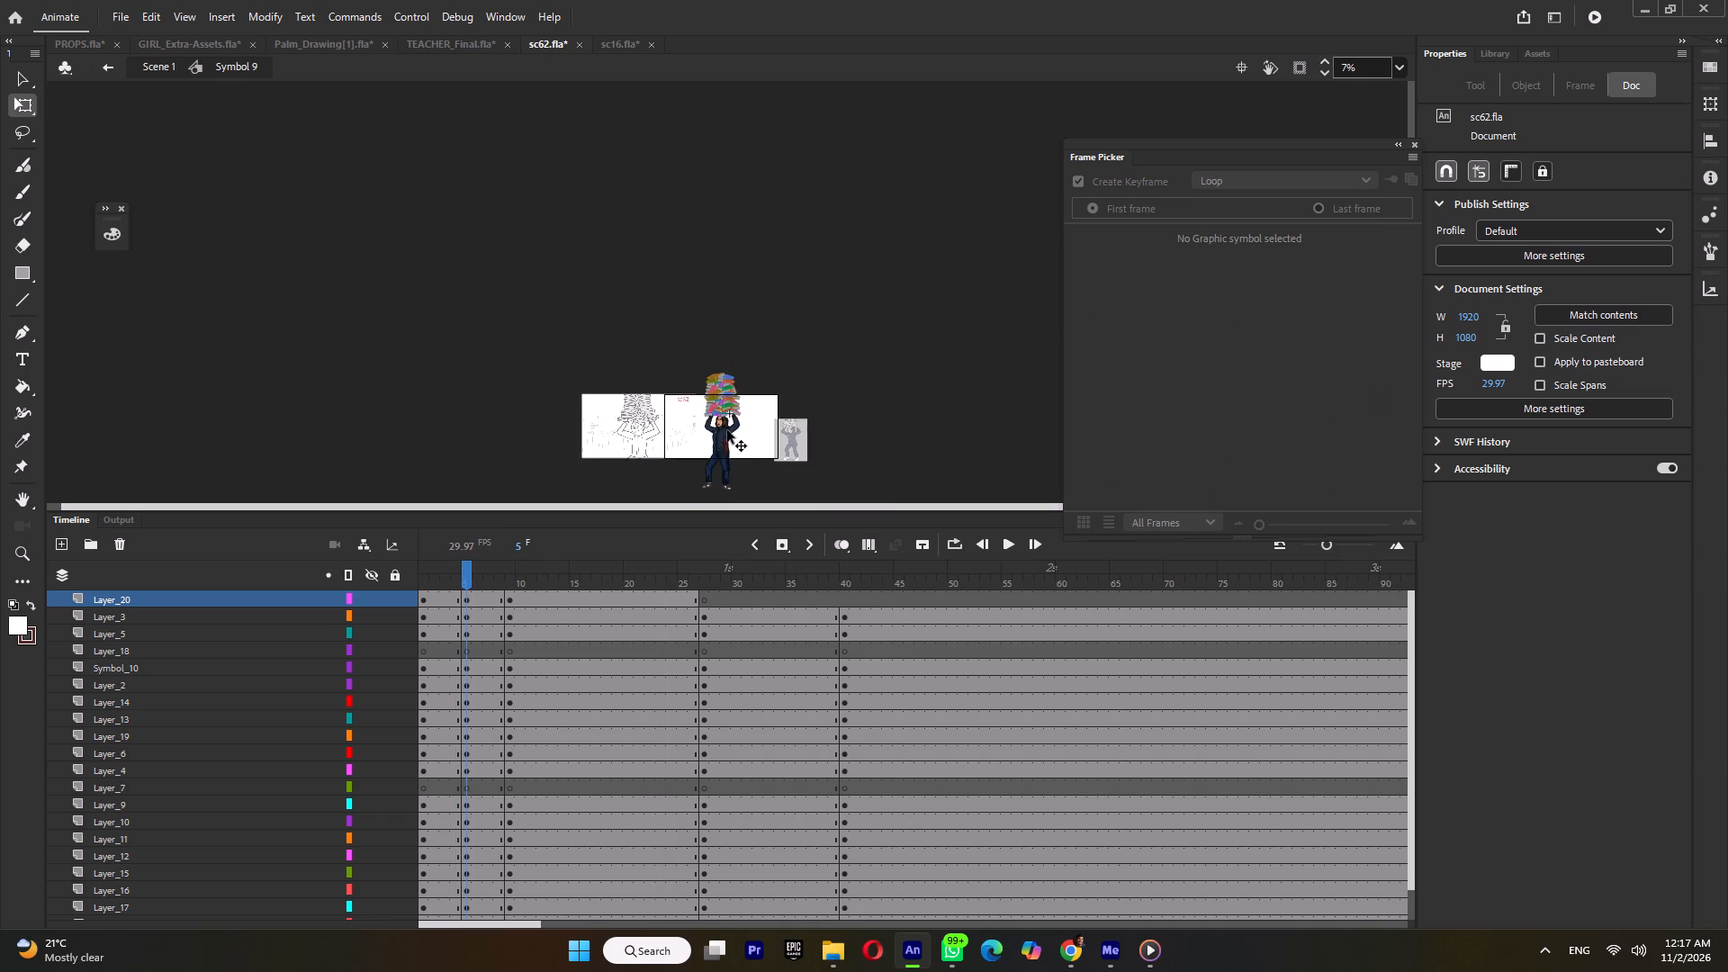
scroll(719, 440, "up", 9, "ctrl")
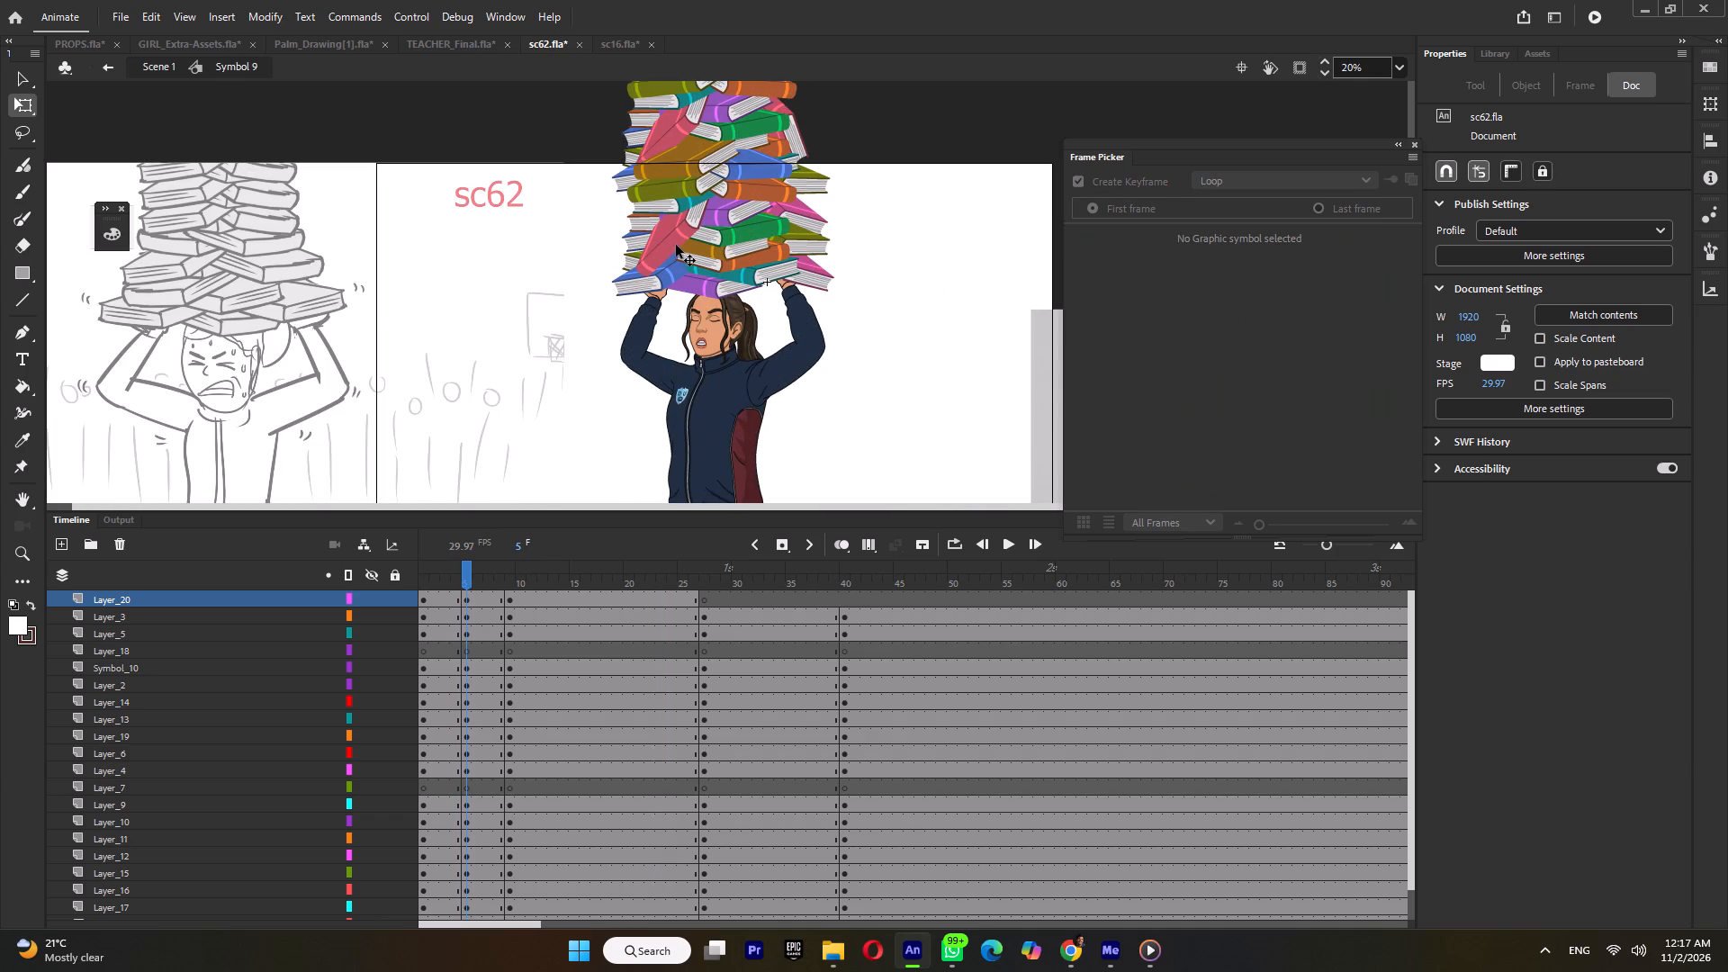
Lock the carried-books layer, Layer_20.
left_click(676, 245)
left_click(397, 599)
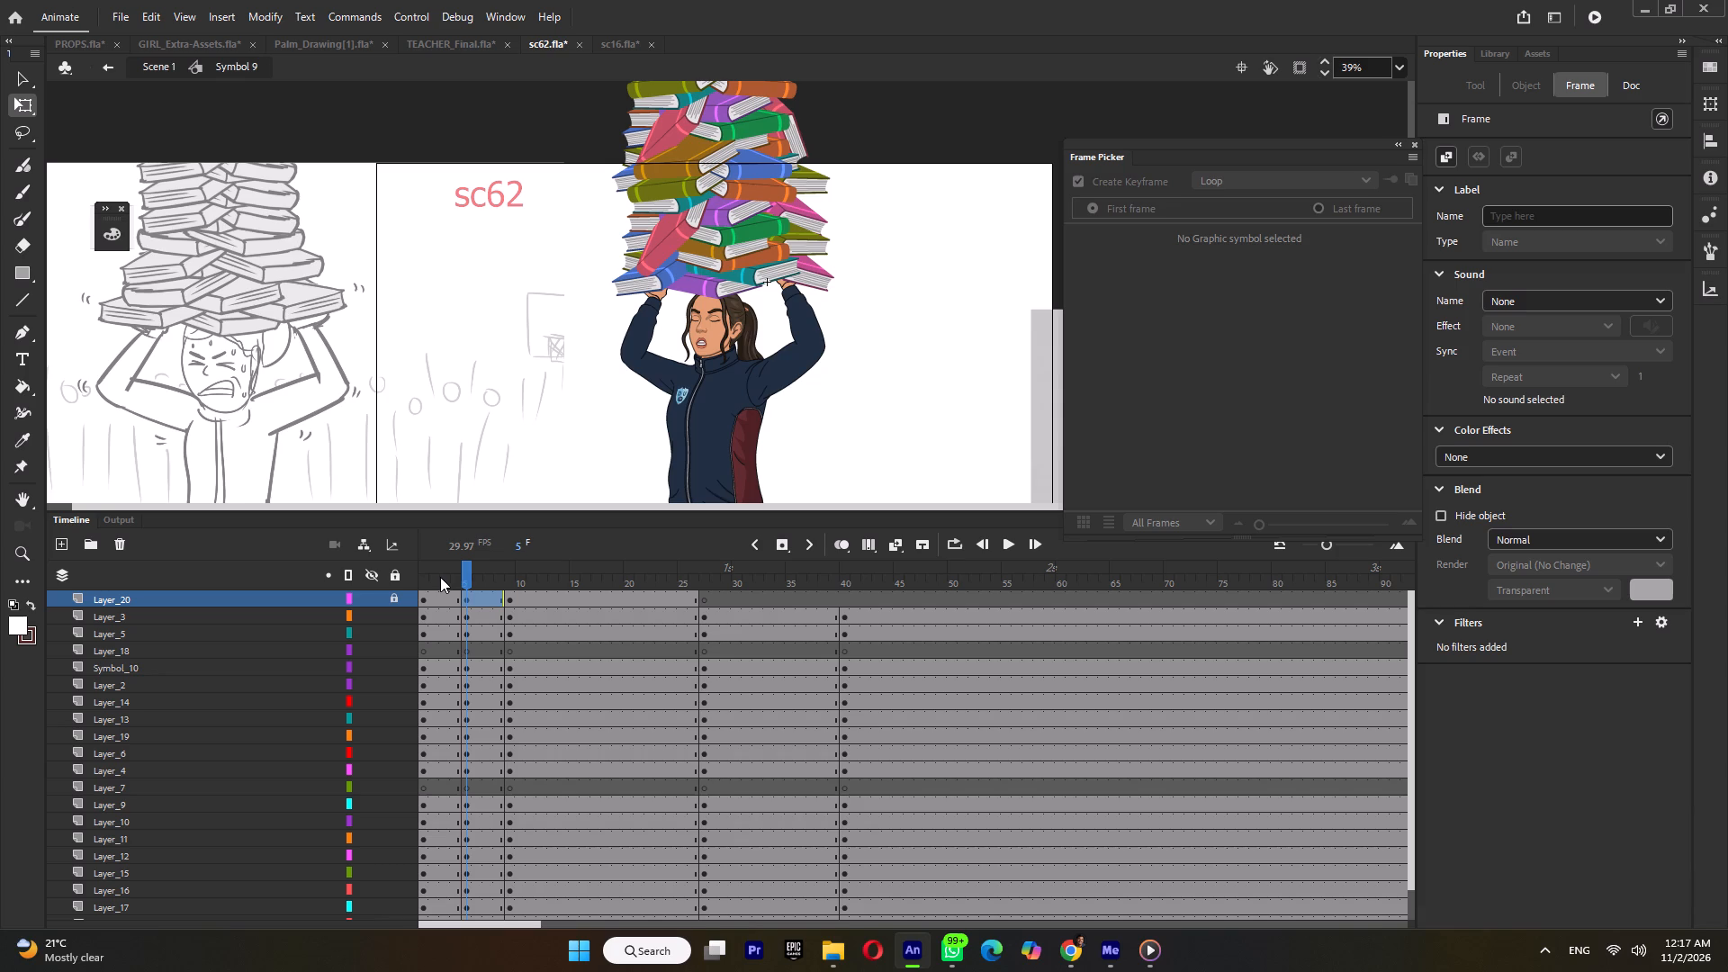
Enter the girl's face (Symbol 11) from frame 27 of Symbol 9 and insert keyframes on all its layers at frame 61.
left_click(703, 582)
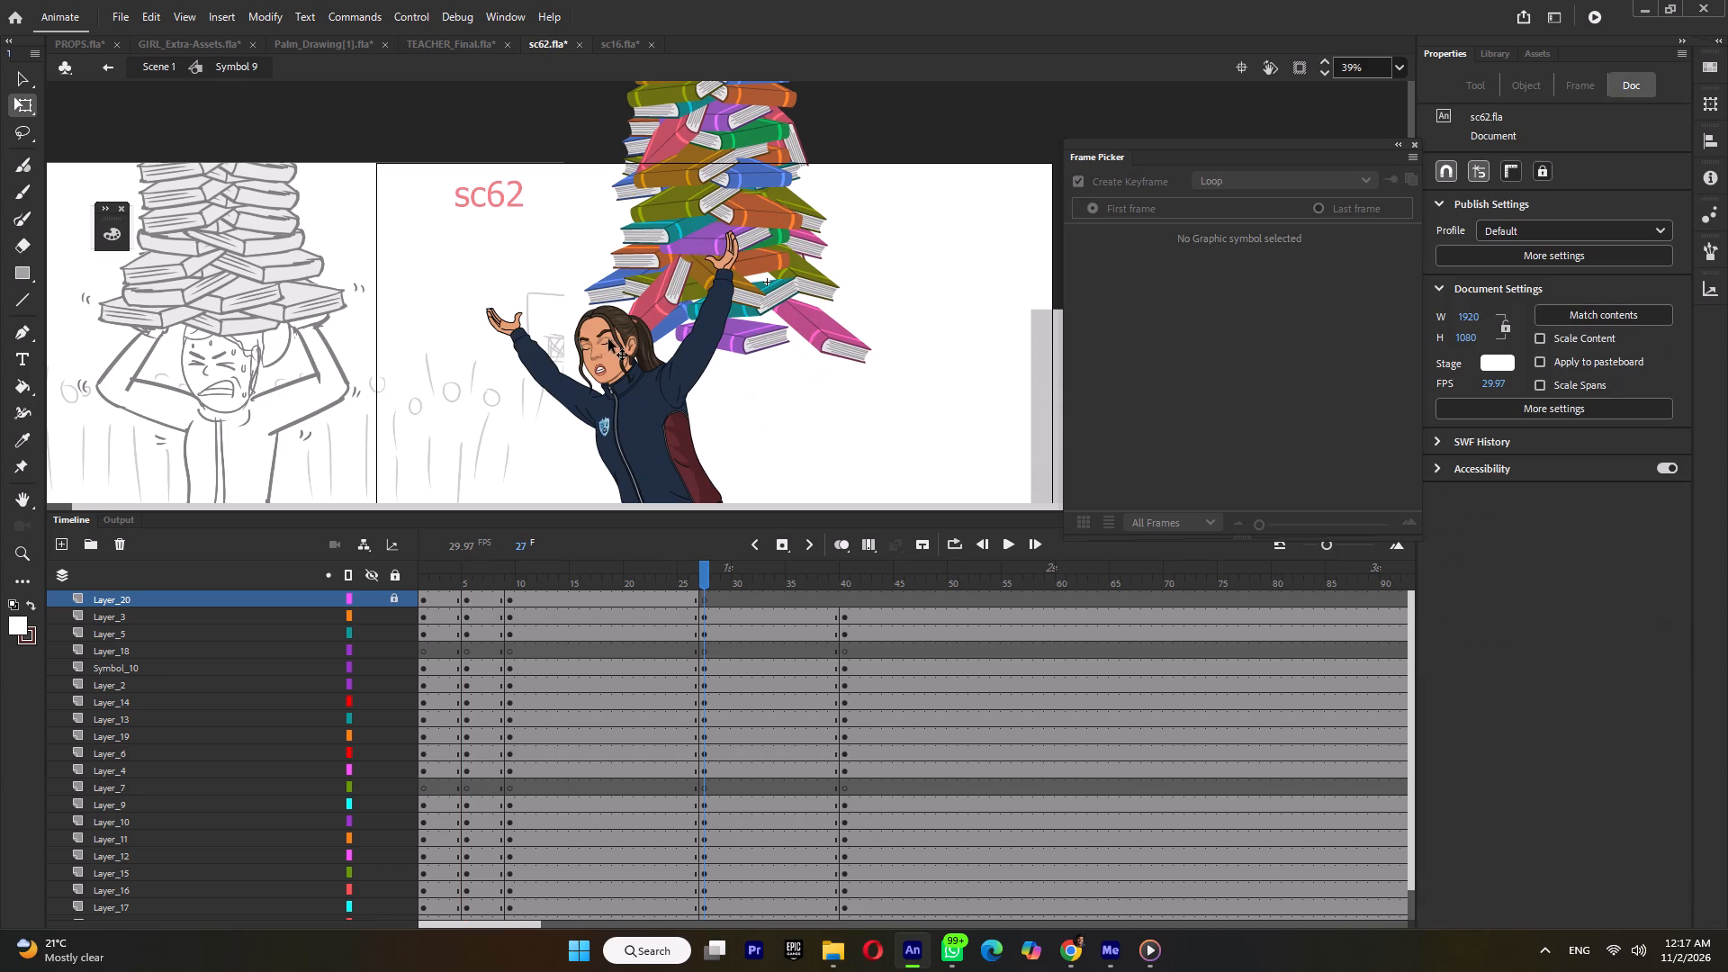
double_click(605, 352)
double_click(607, 340)
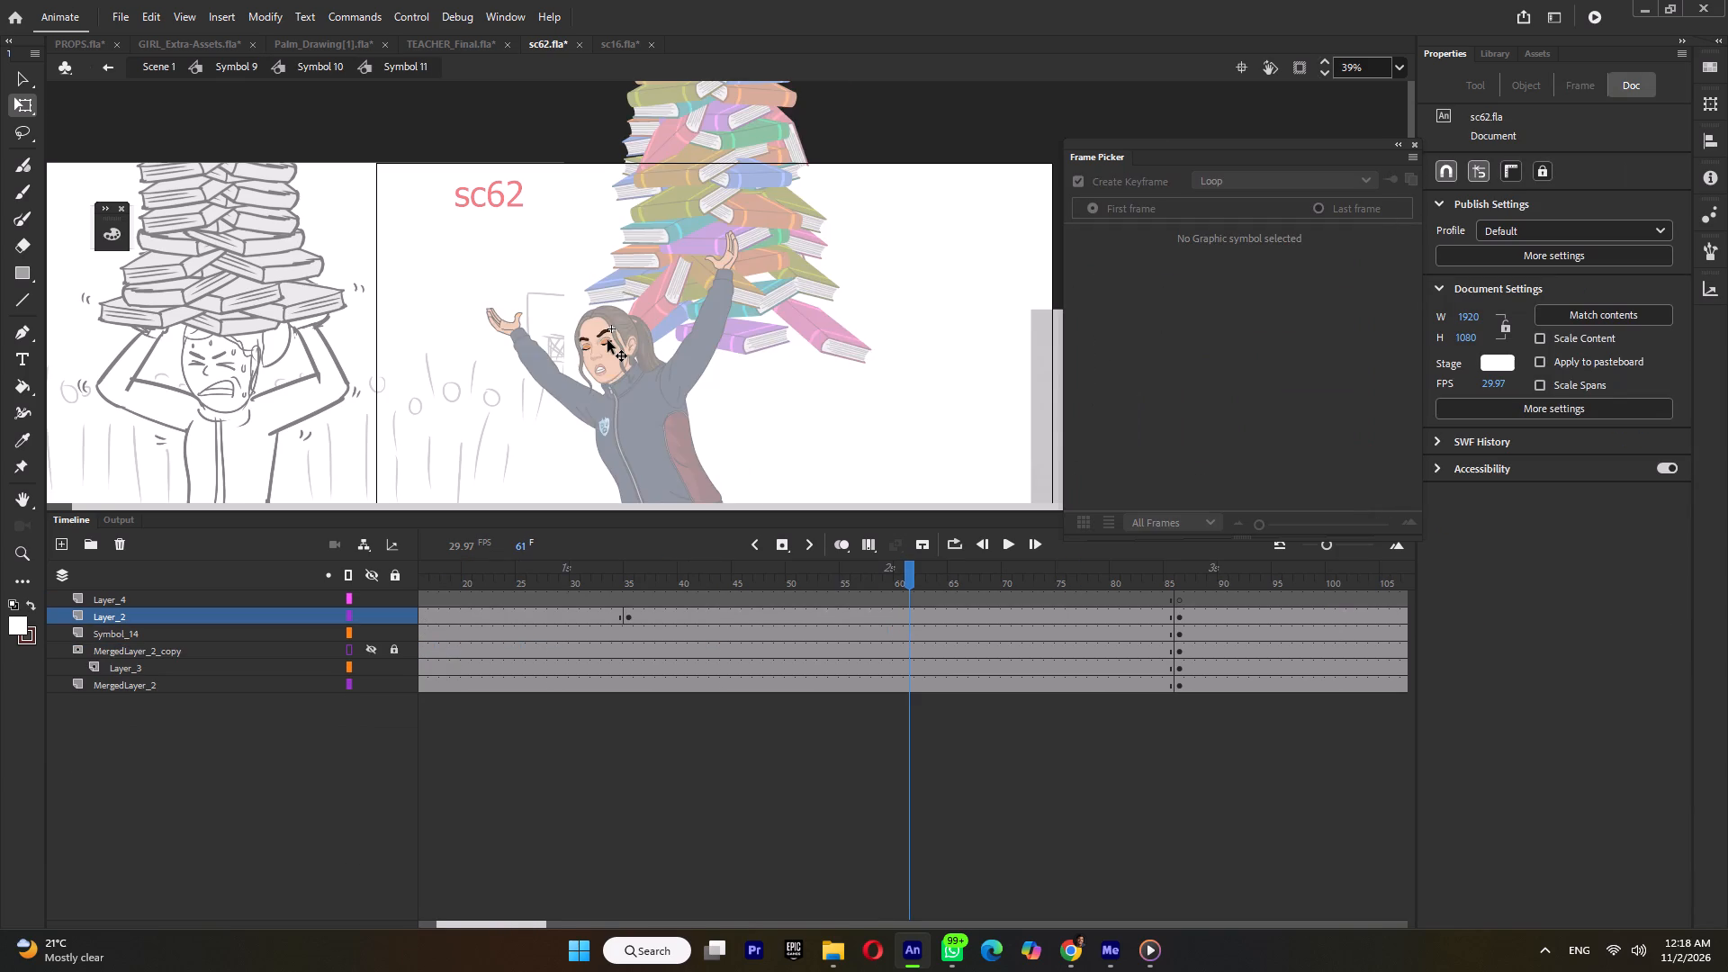
scroll(607, 340, "up", 4, "ctrl")
double_click(909, 579)
key("F6")
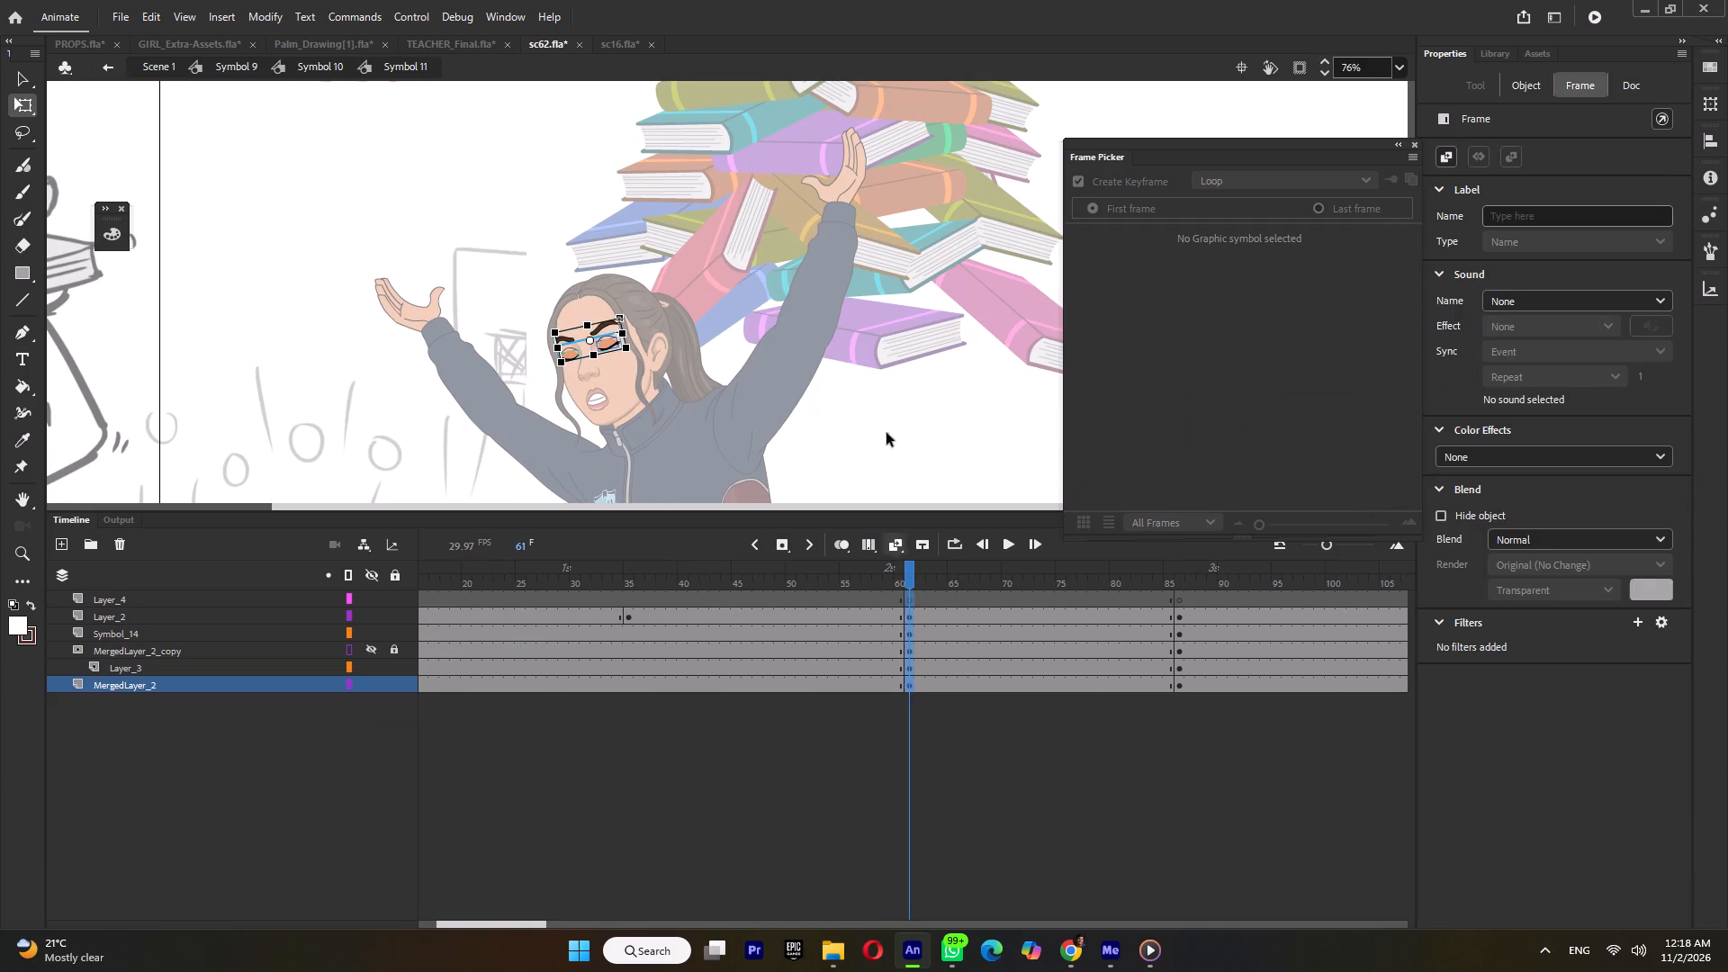
left_click(893, 376)
Switch the girl's eyes (Symbol 14) to the open pose, frame 1, and break the symbol apart.
scroll(614, 348, "up", 4, "ctrl")
left_click(612, 343)
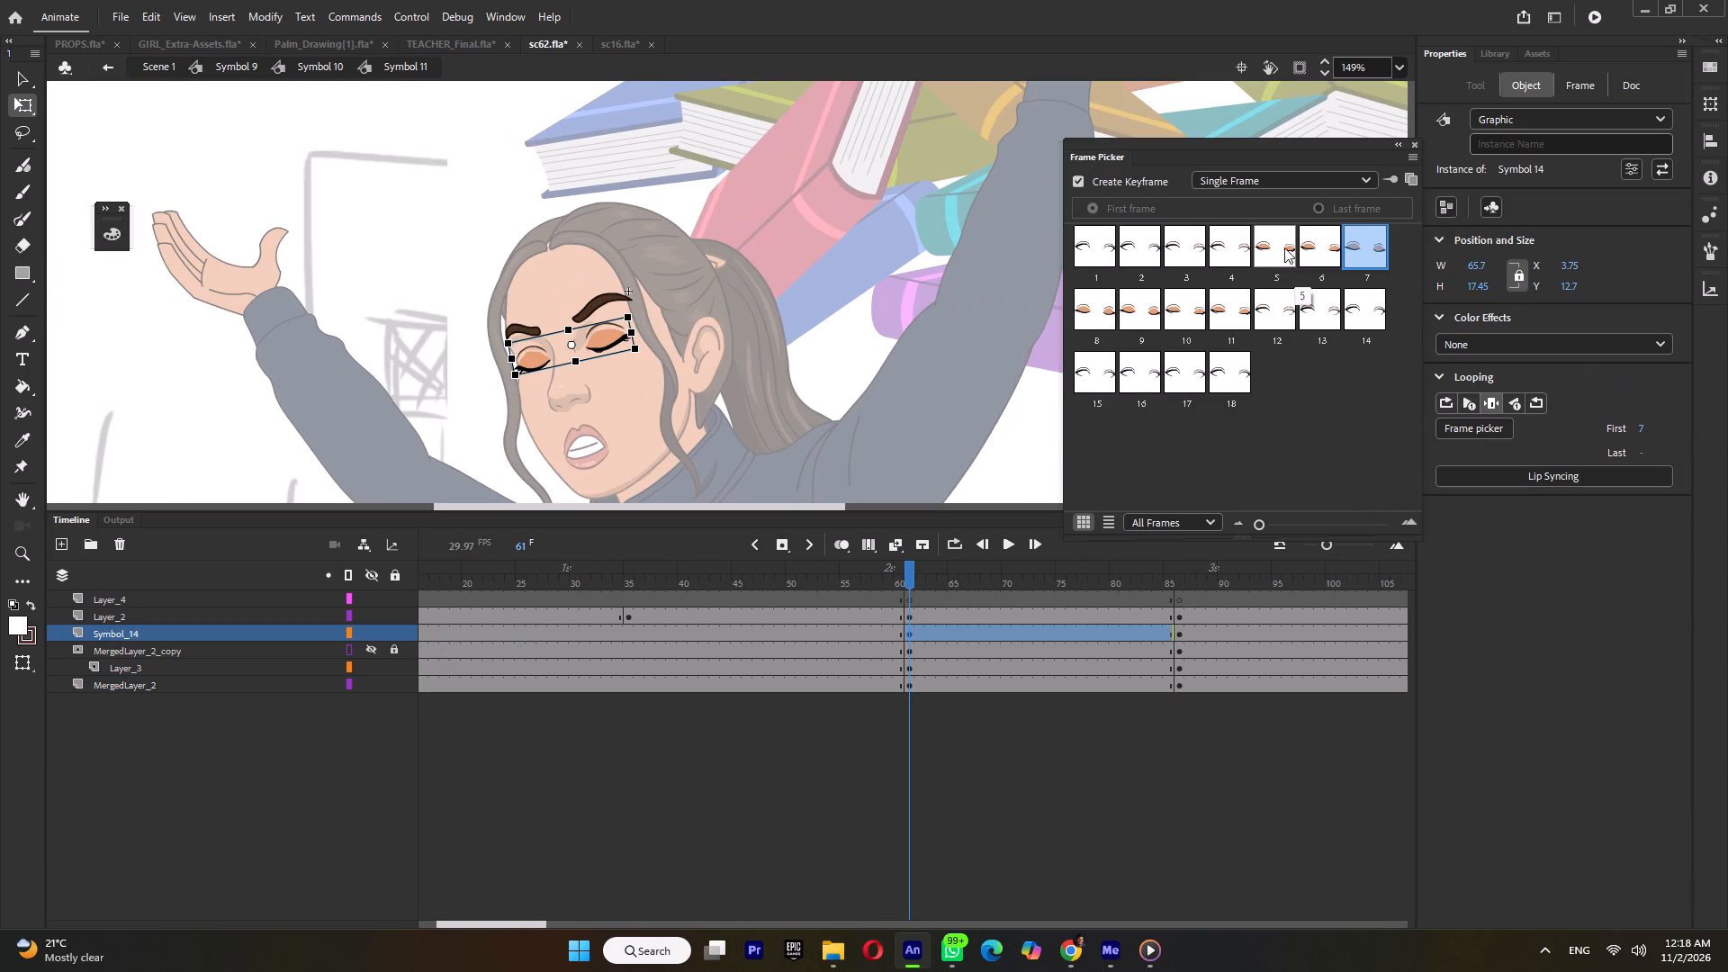
left_click(1095, 253)
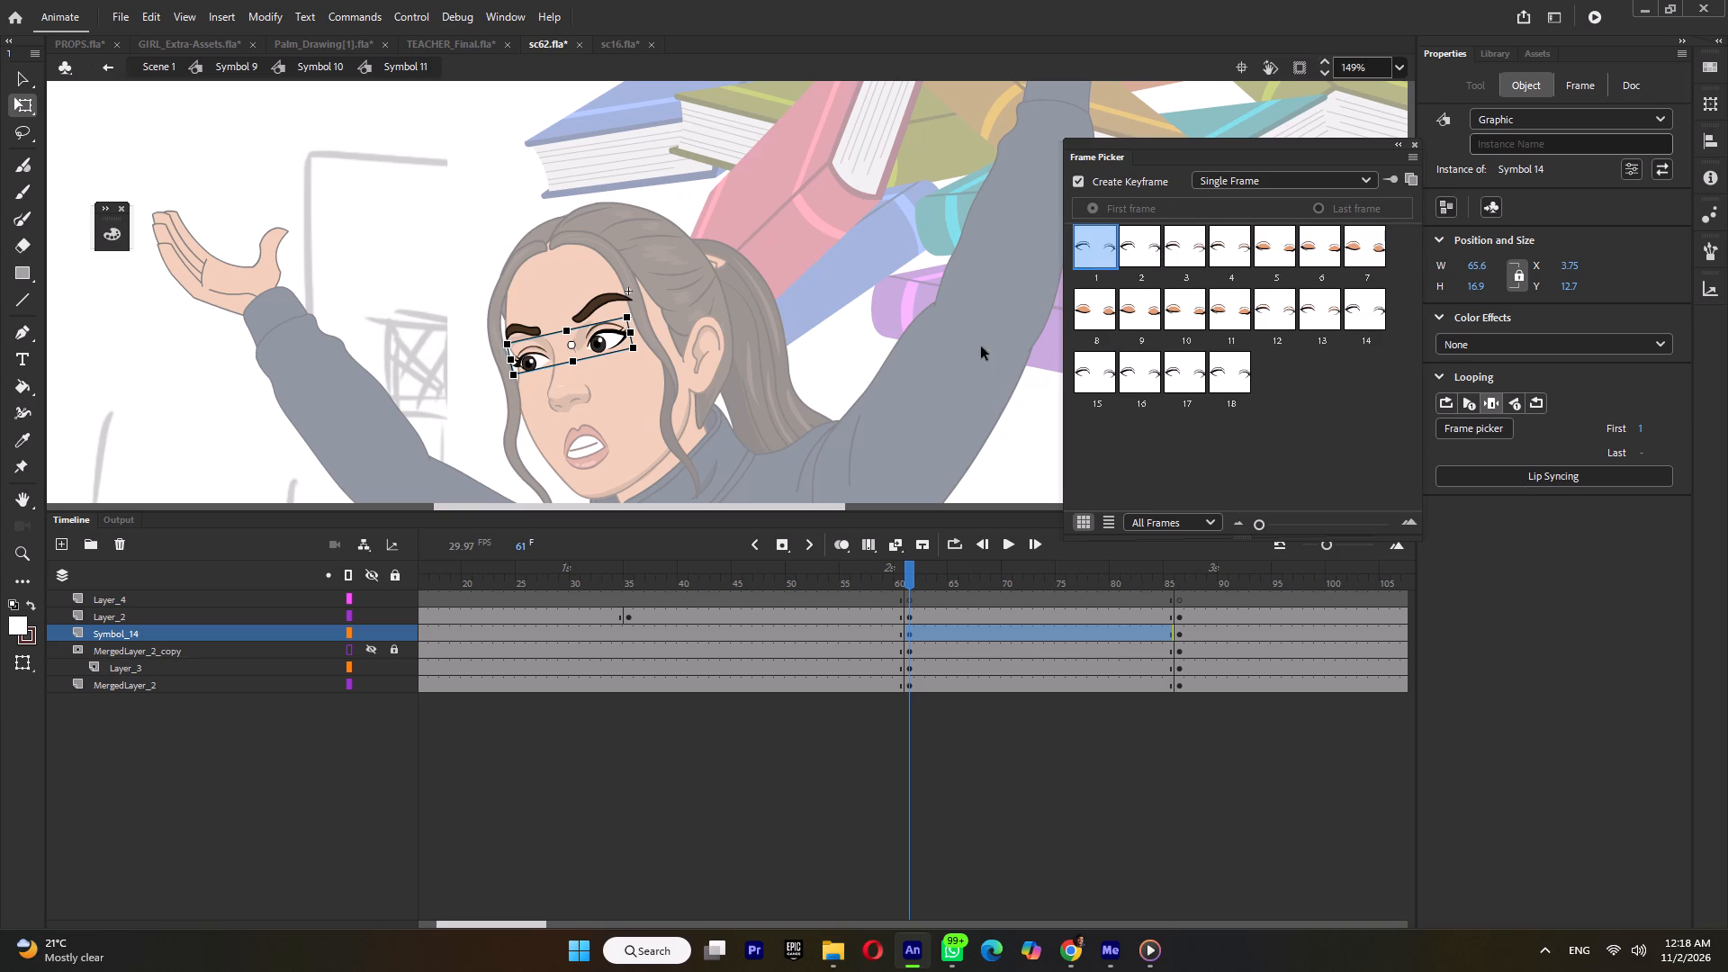
key("ctrl+b")
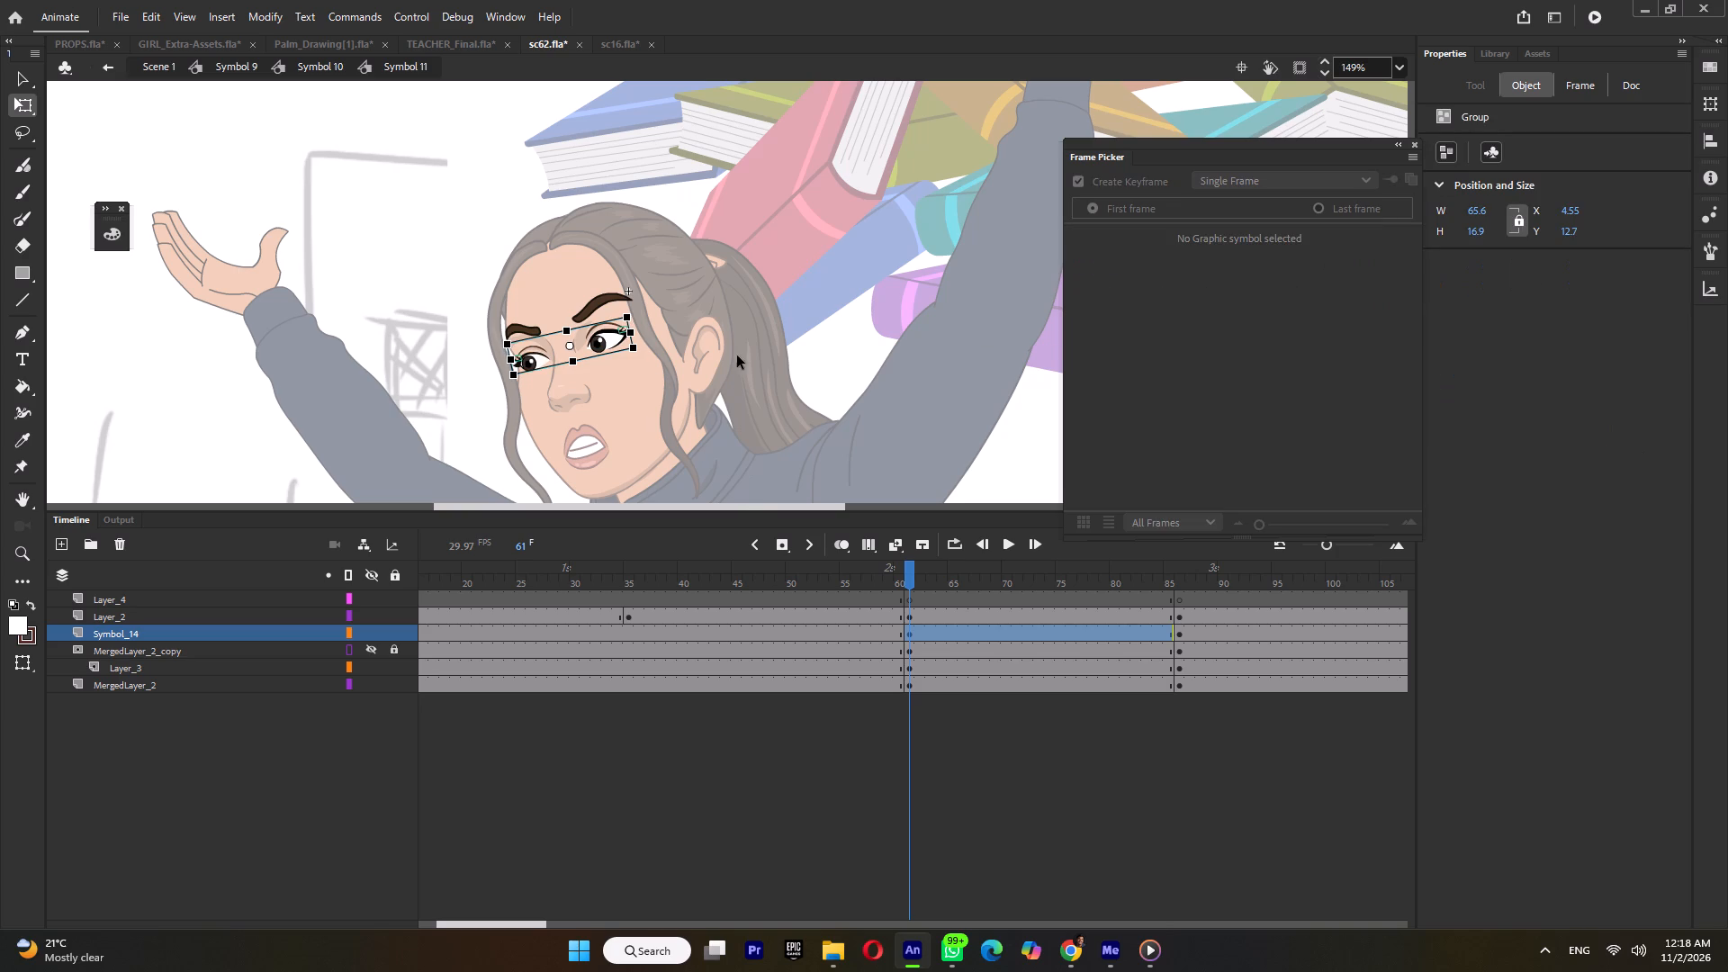
left_click(742, 337)
Switch the girl's eyebrows (Symbol 13) to the raised pose, frame 4.
left_click(613, 296)
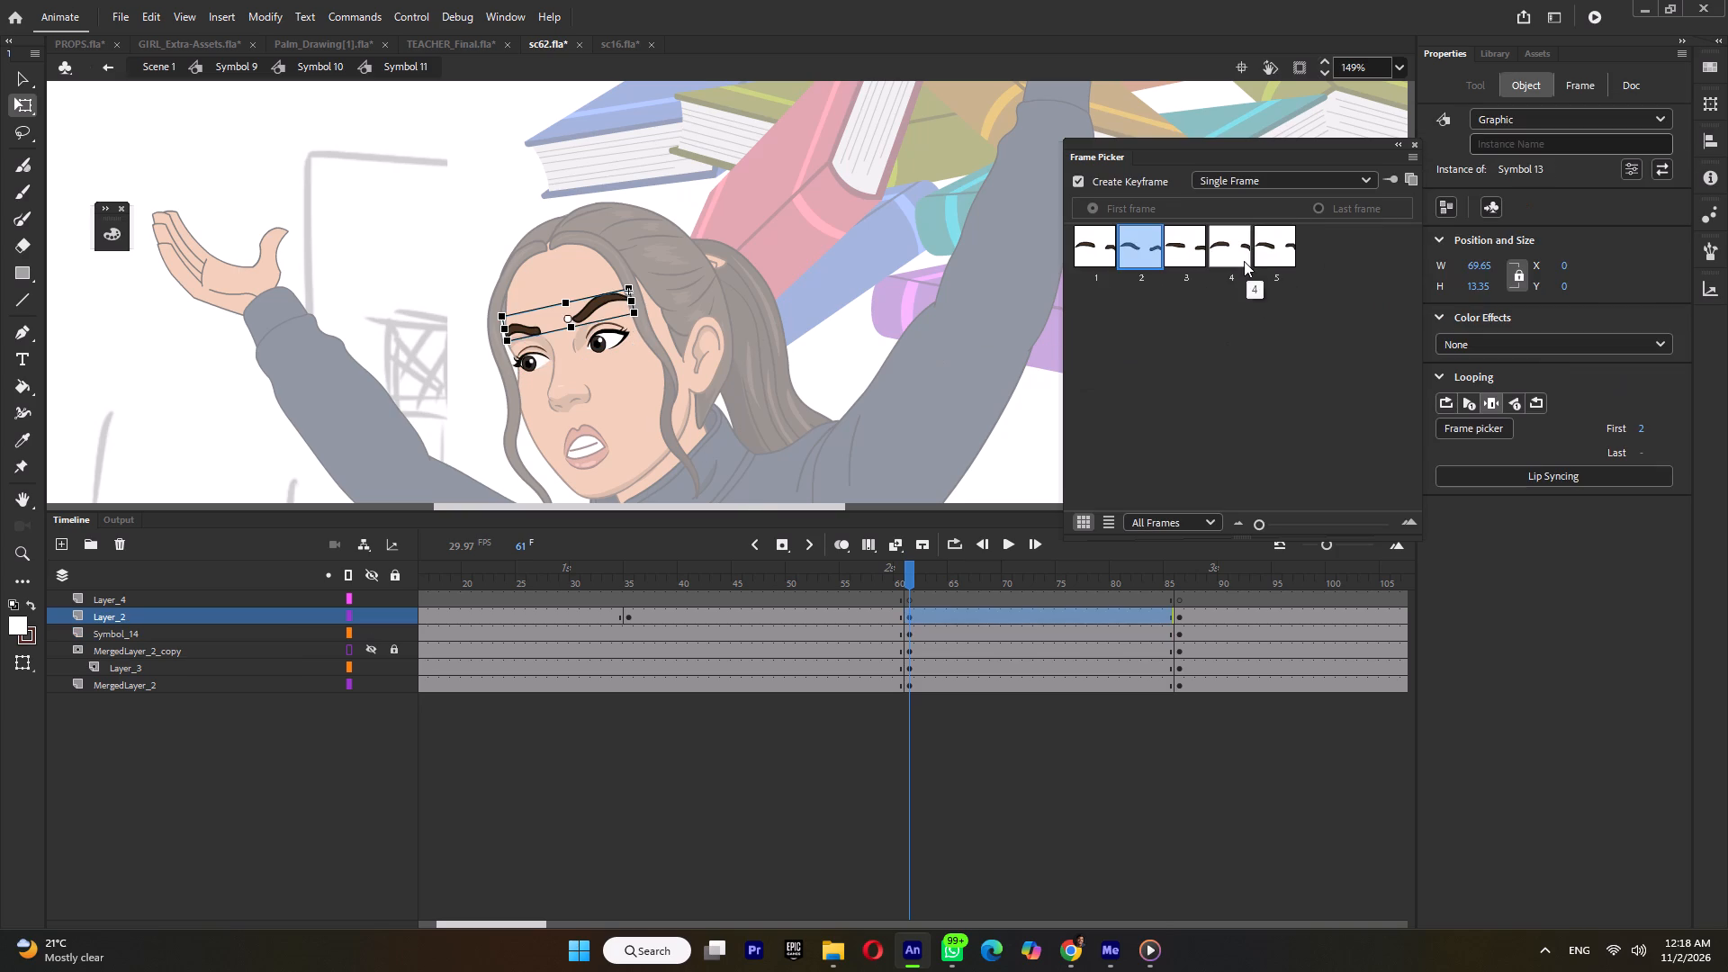
left_click(1243, 259)
Break the girl's eye group apart into raw shapes.
scroll(613, 342, "up", 4, "ctrl")
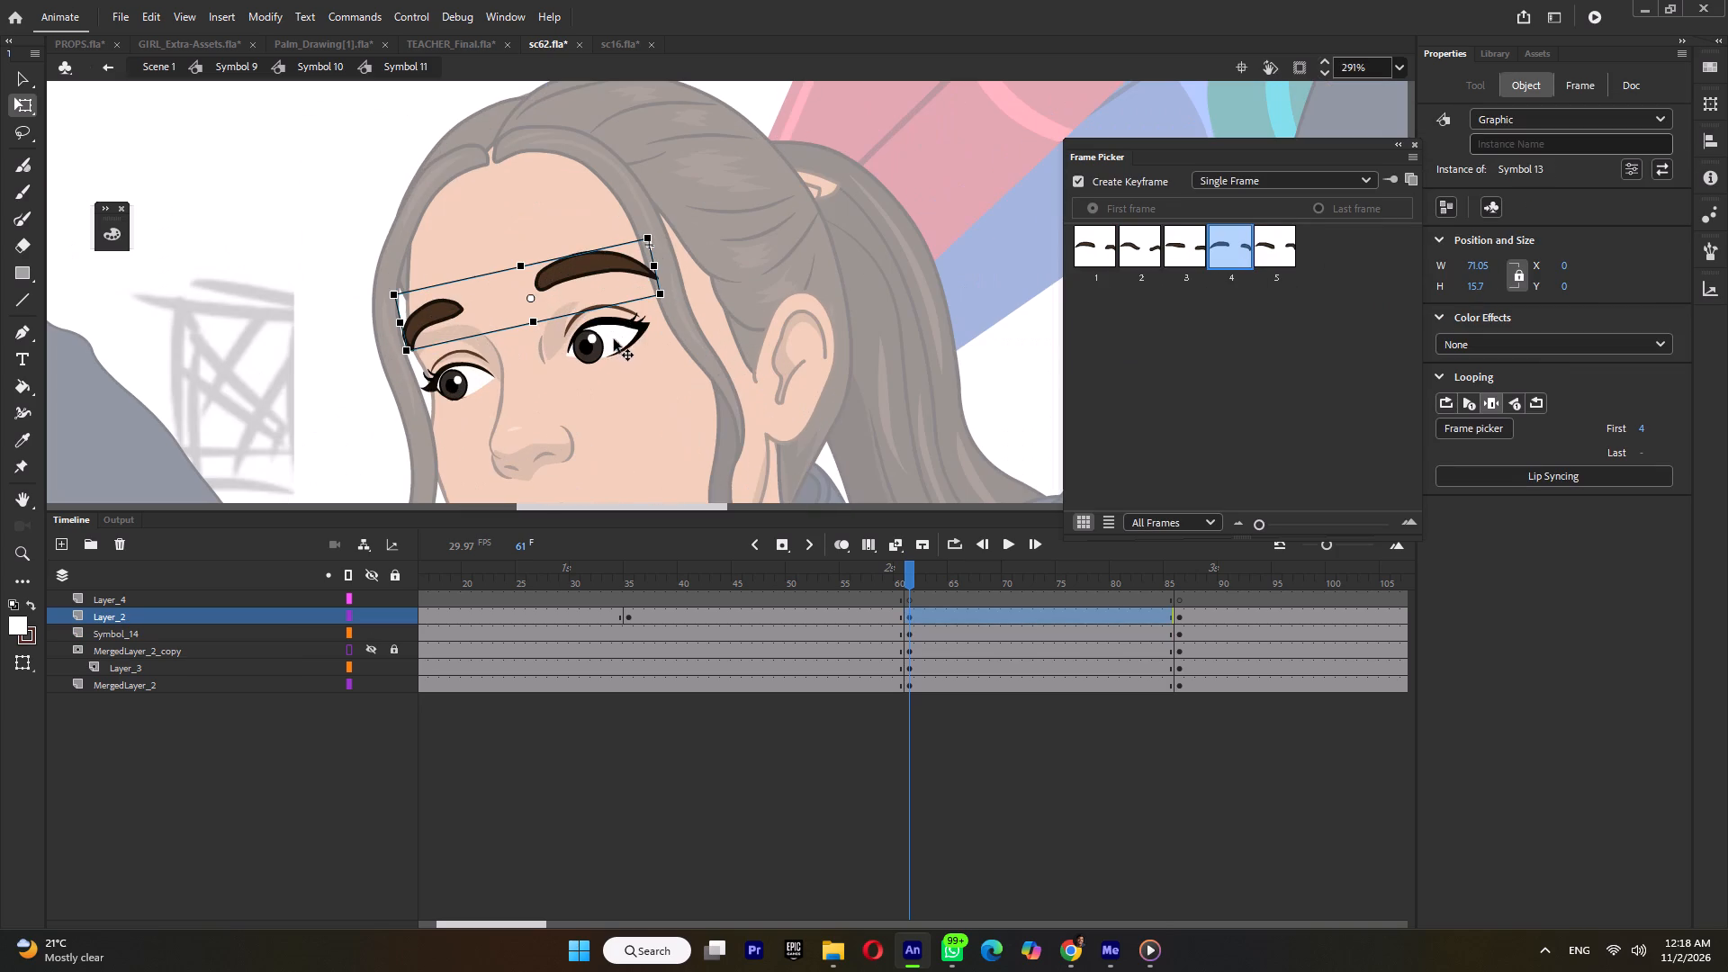
left_click(623, 317)
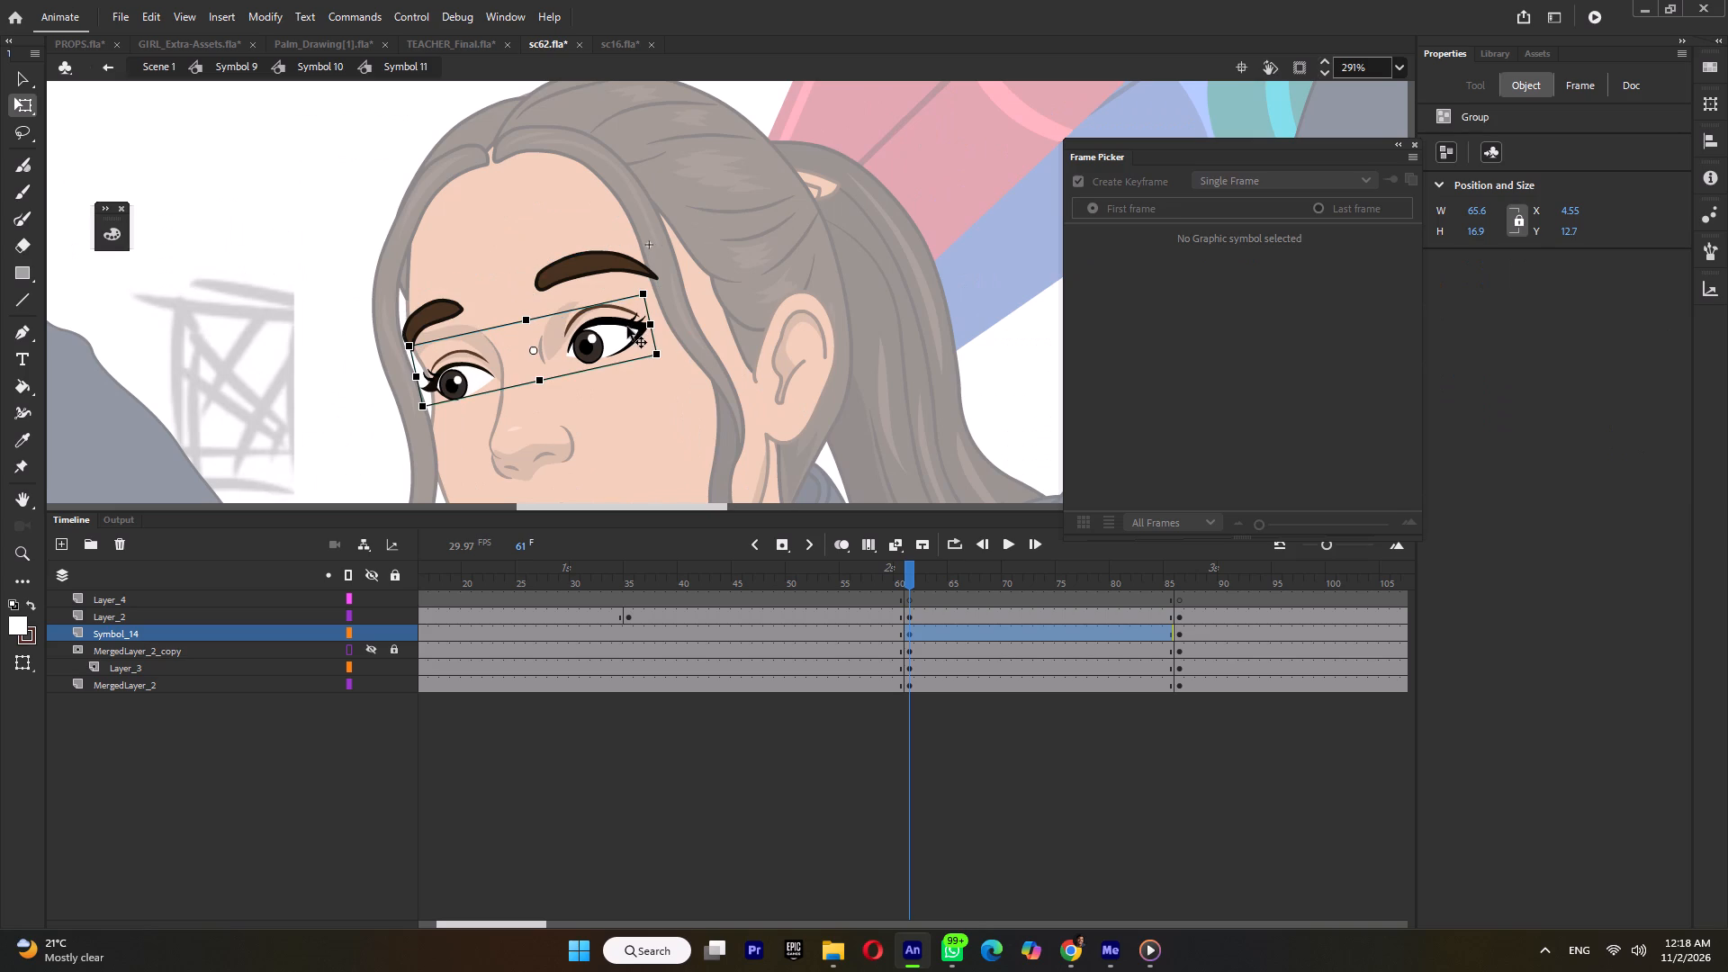
key("ctrl+b")
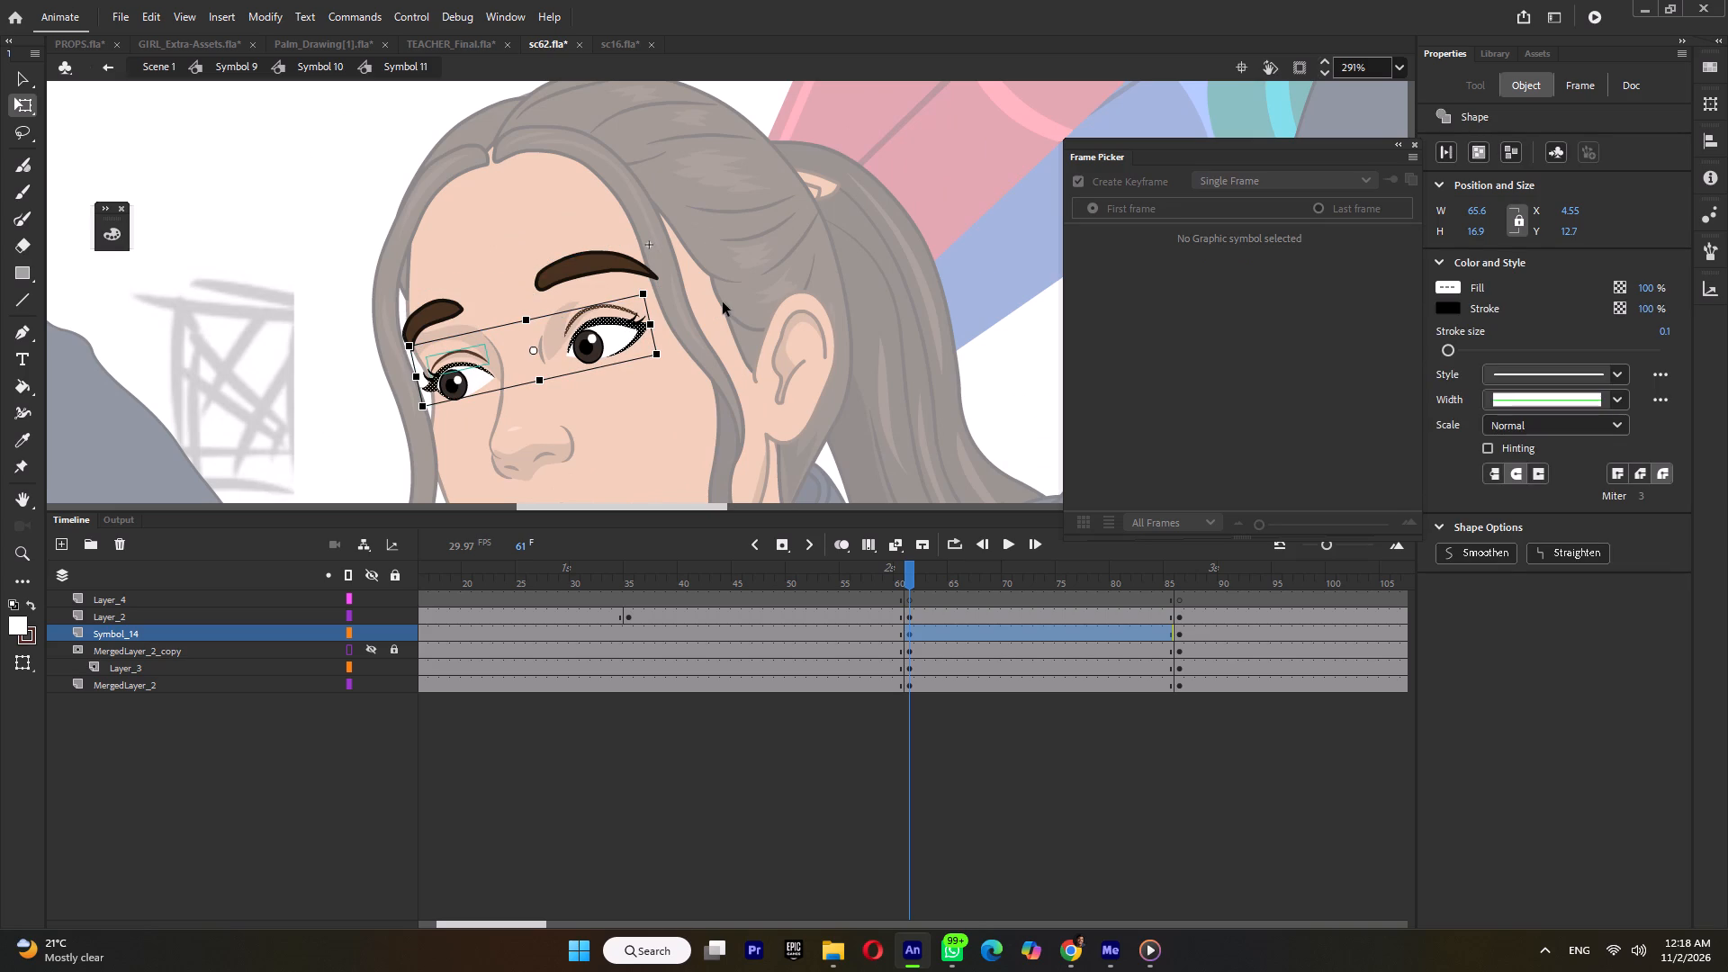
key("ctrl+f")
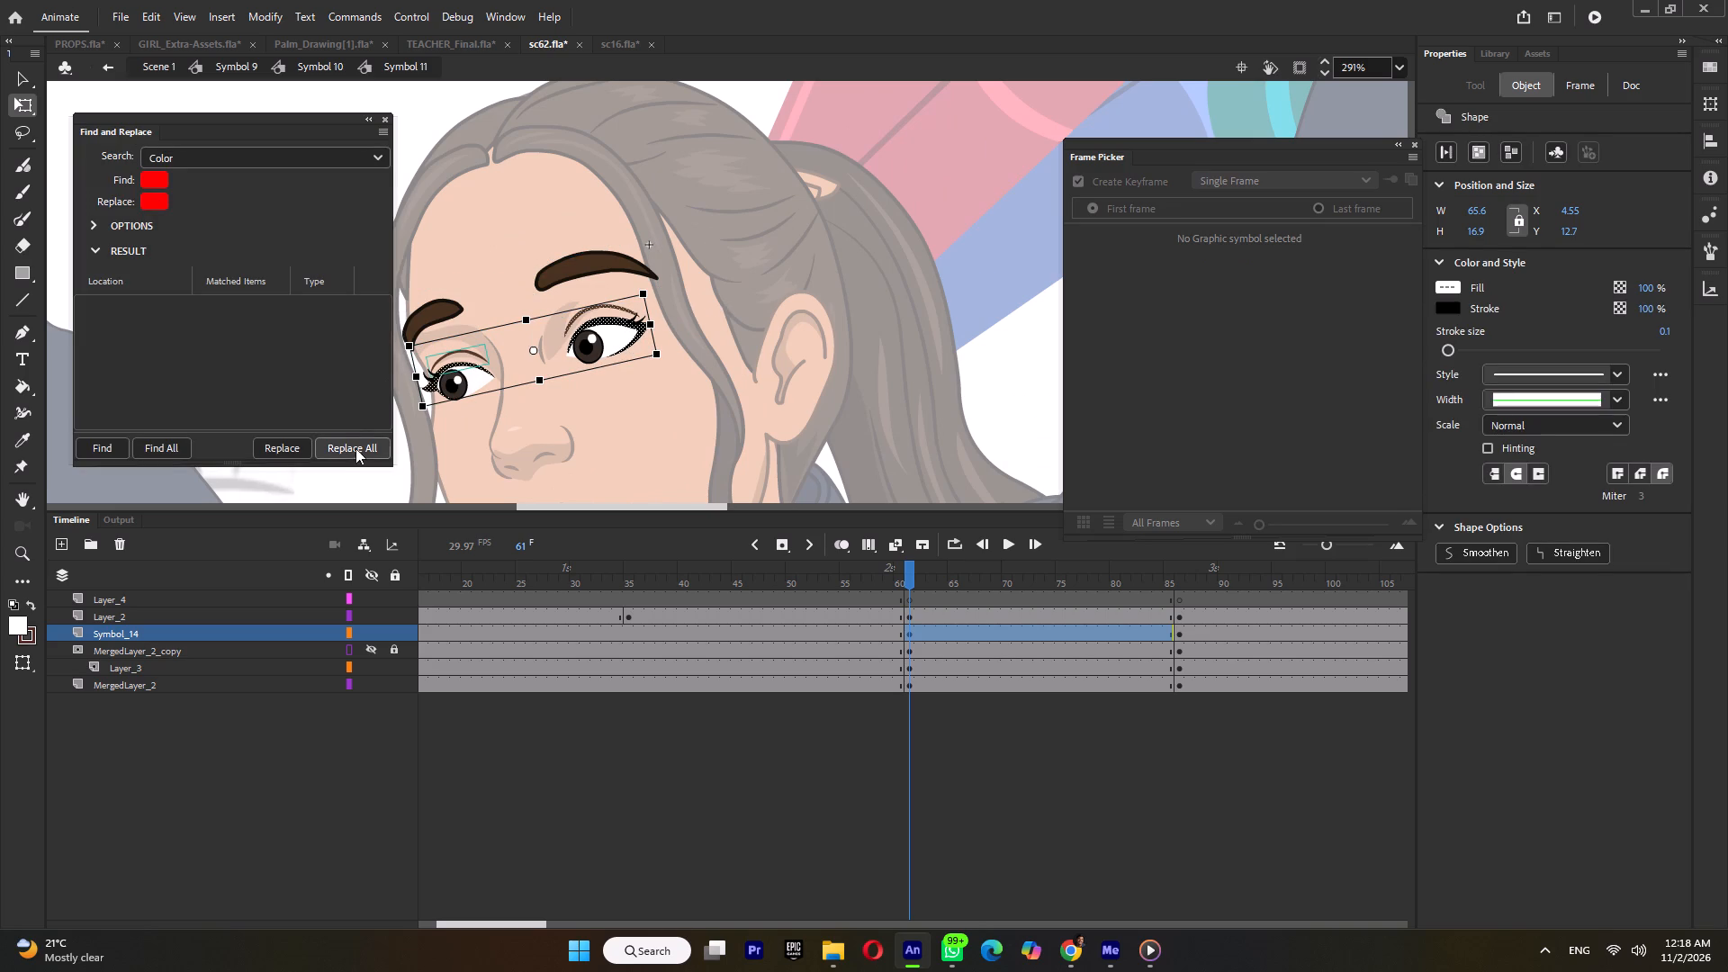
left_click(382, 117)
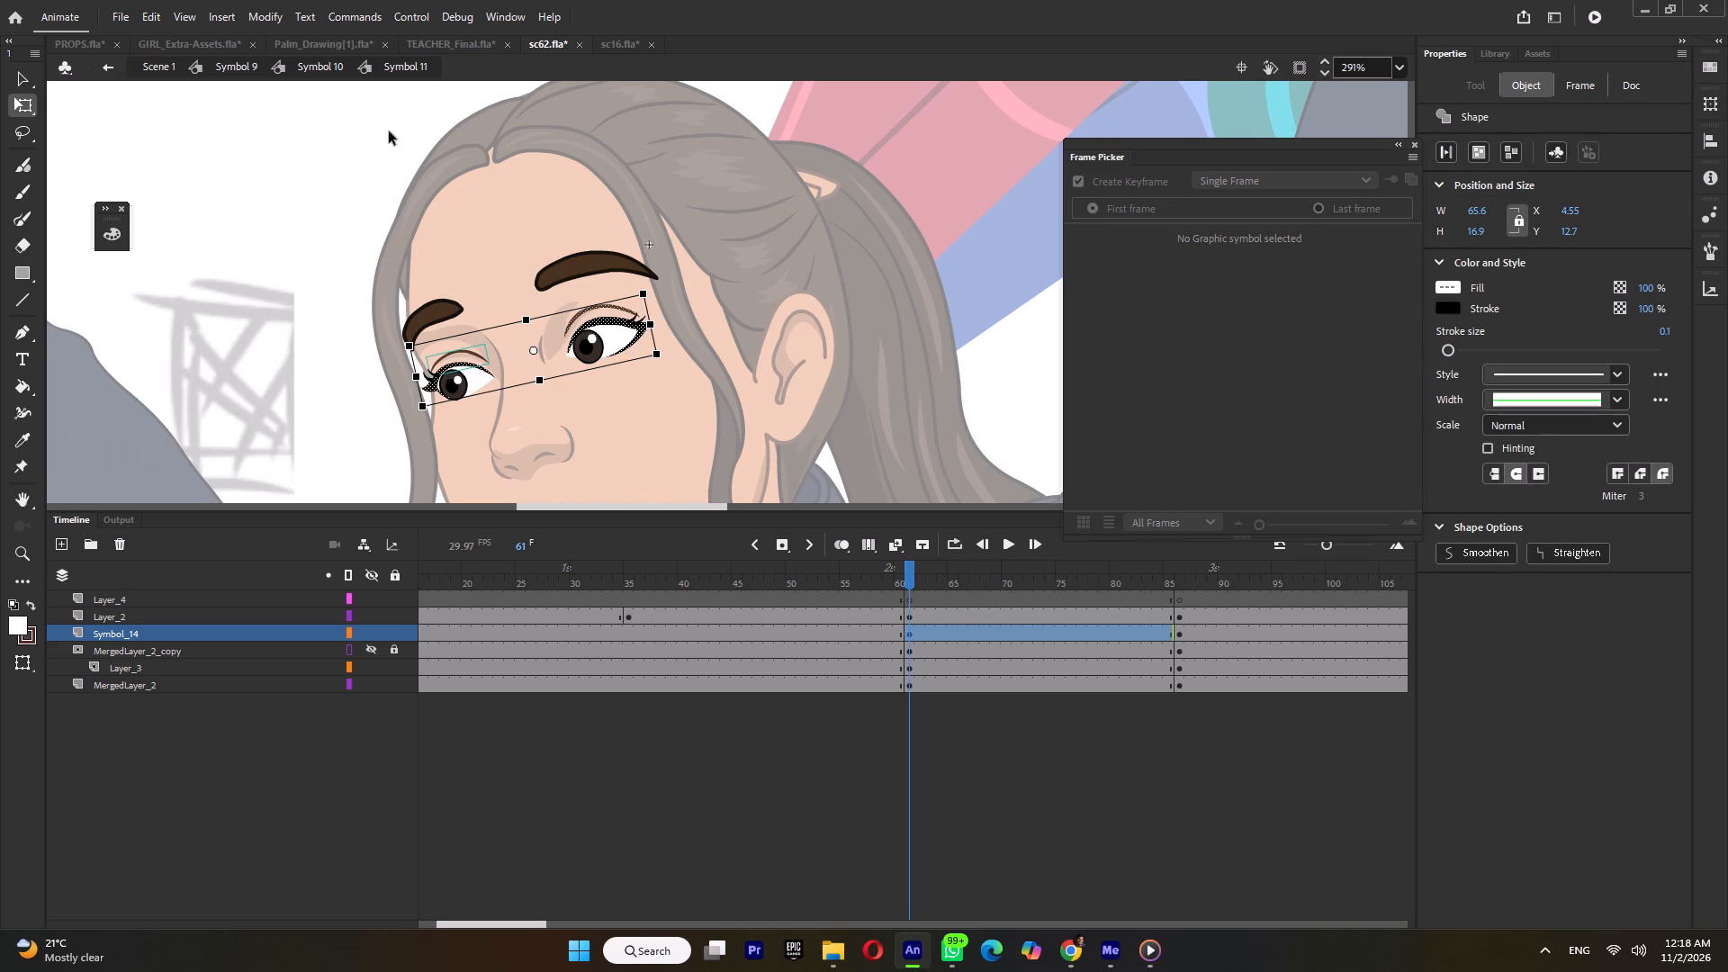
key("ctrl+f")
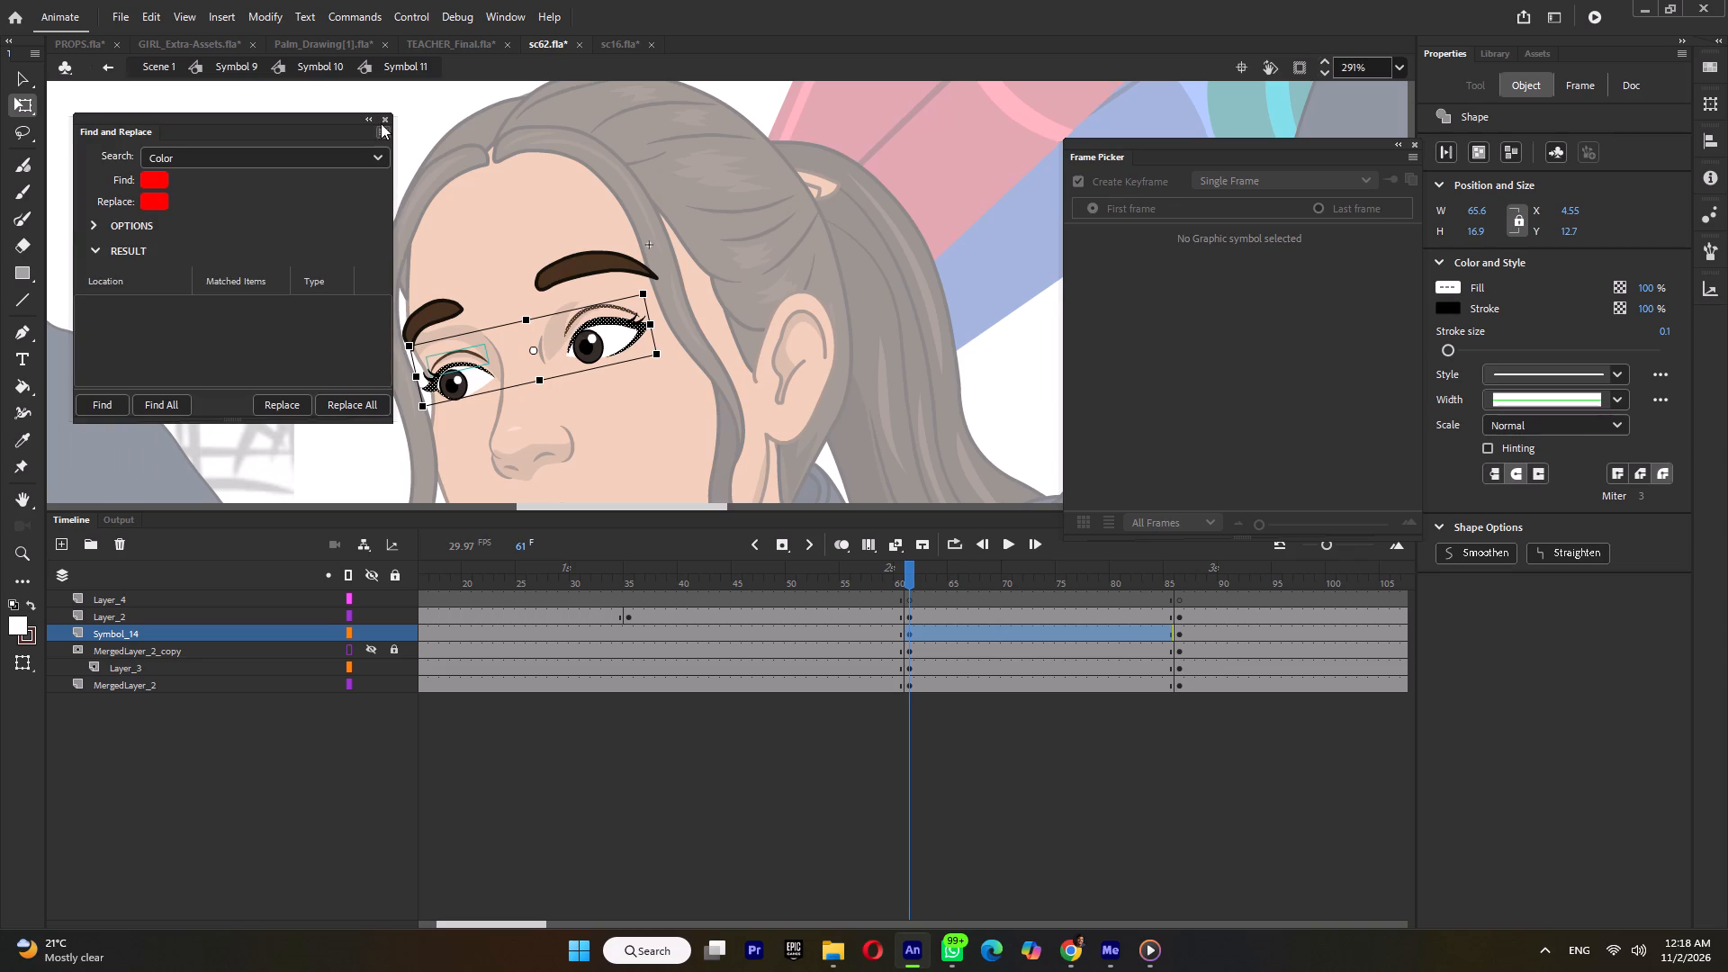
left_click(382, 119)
Group the eye shapes into a single group.
key("ctrl+g")
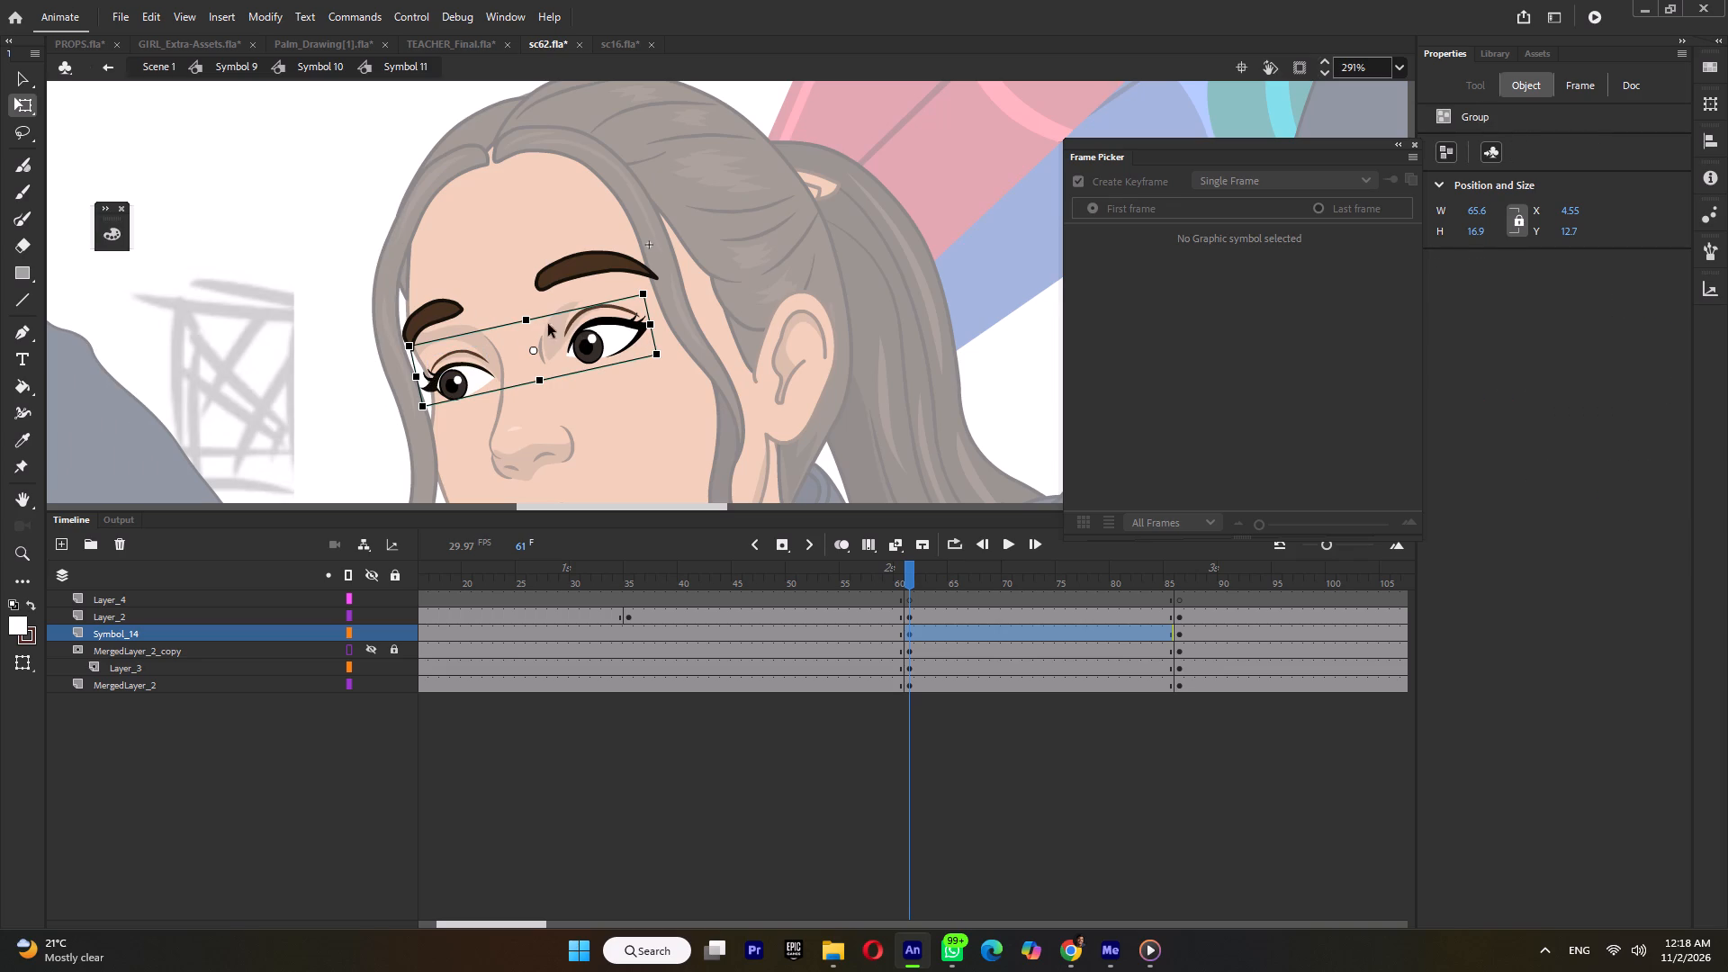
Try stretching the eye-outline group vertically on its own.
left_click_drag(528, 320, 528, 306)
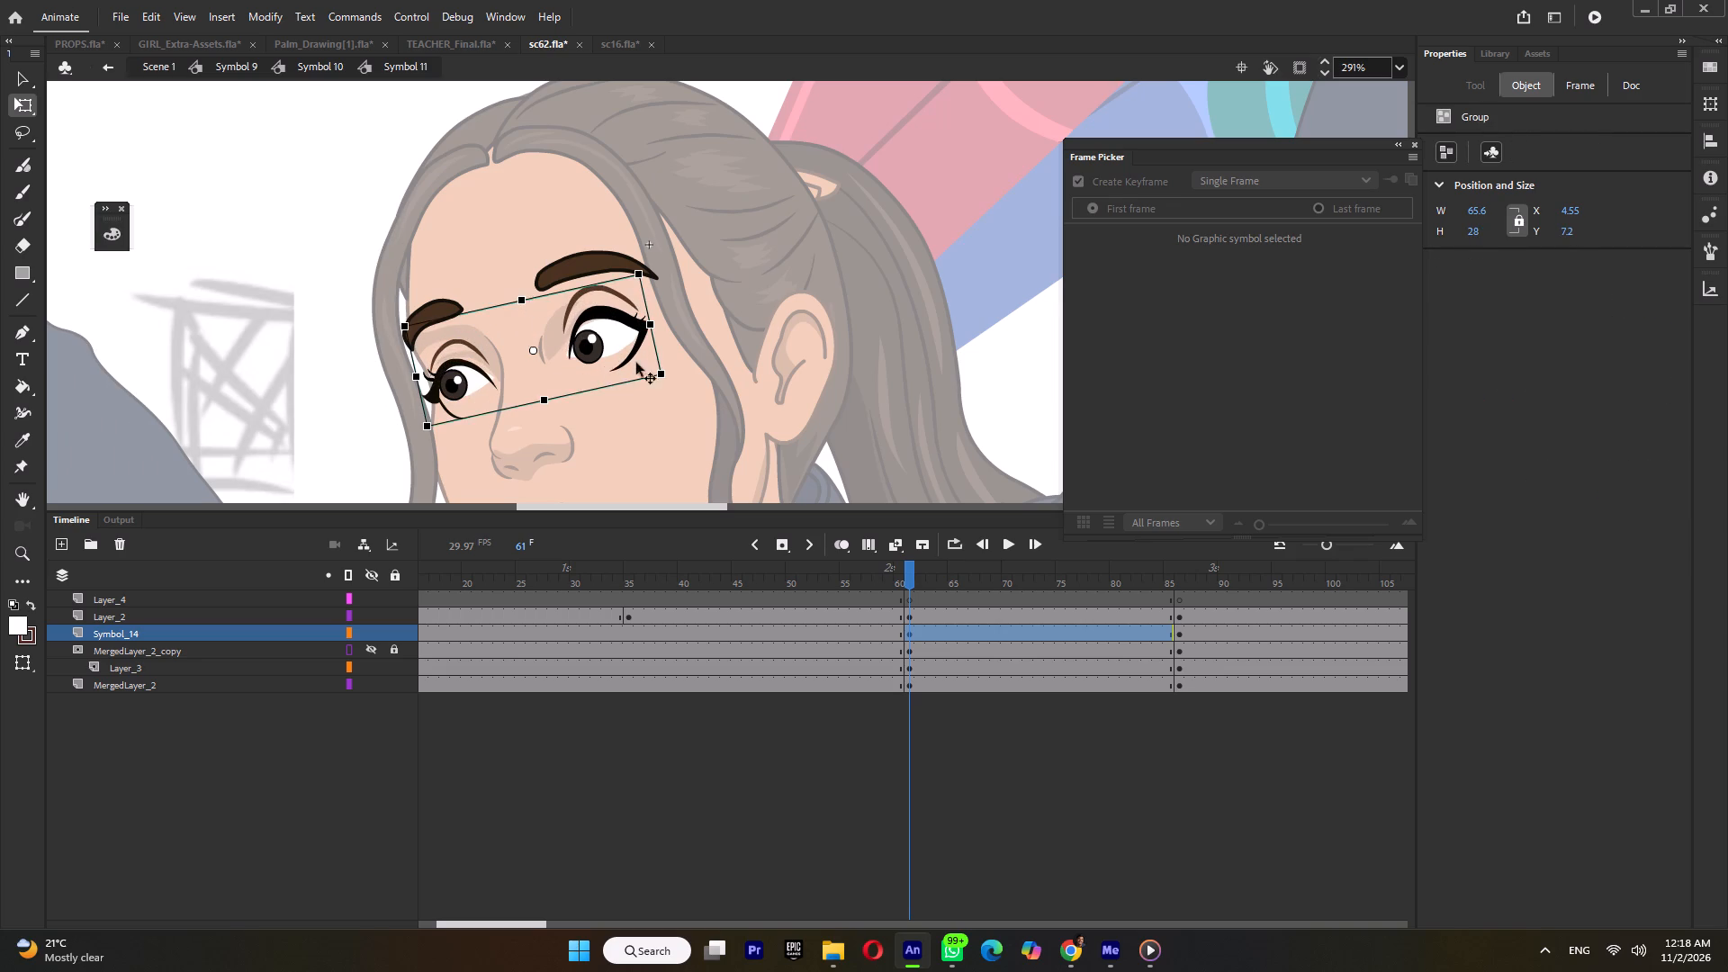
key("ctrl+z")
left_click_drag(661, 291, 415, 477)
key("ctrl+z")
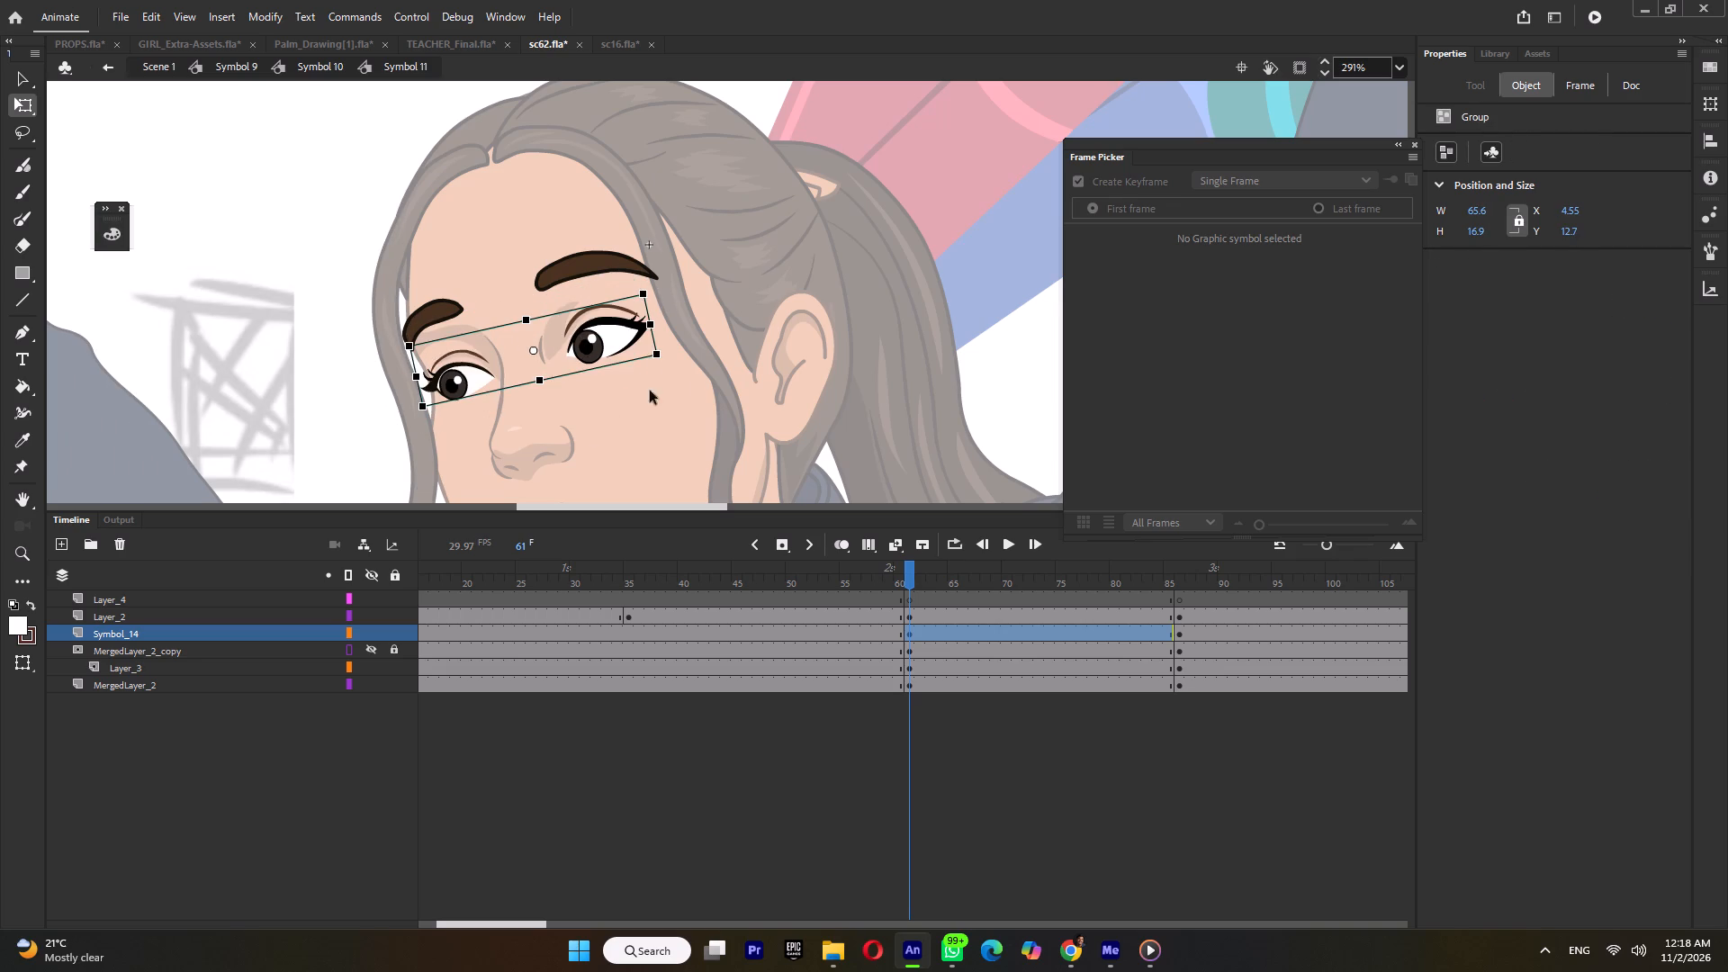
Select the eye outlines together with the eye whites, leaving out the pupils, and stretch them vertically to a height of about 25.
left_click_drag(732, 395, 434, 340)
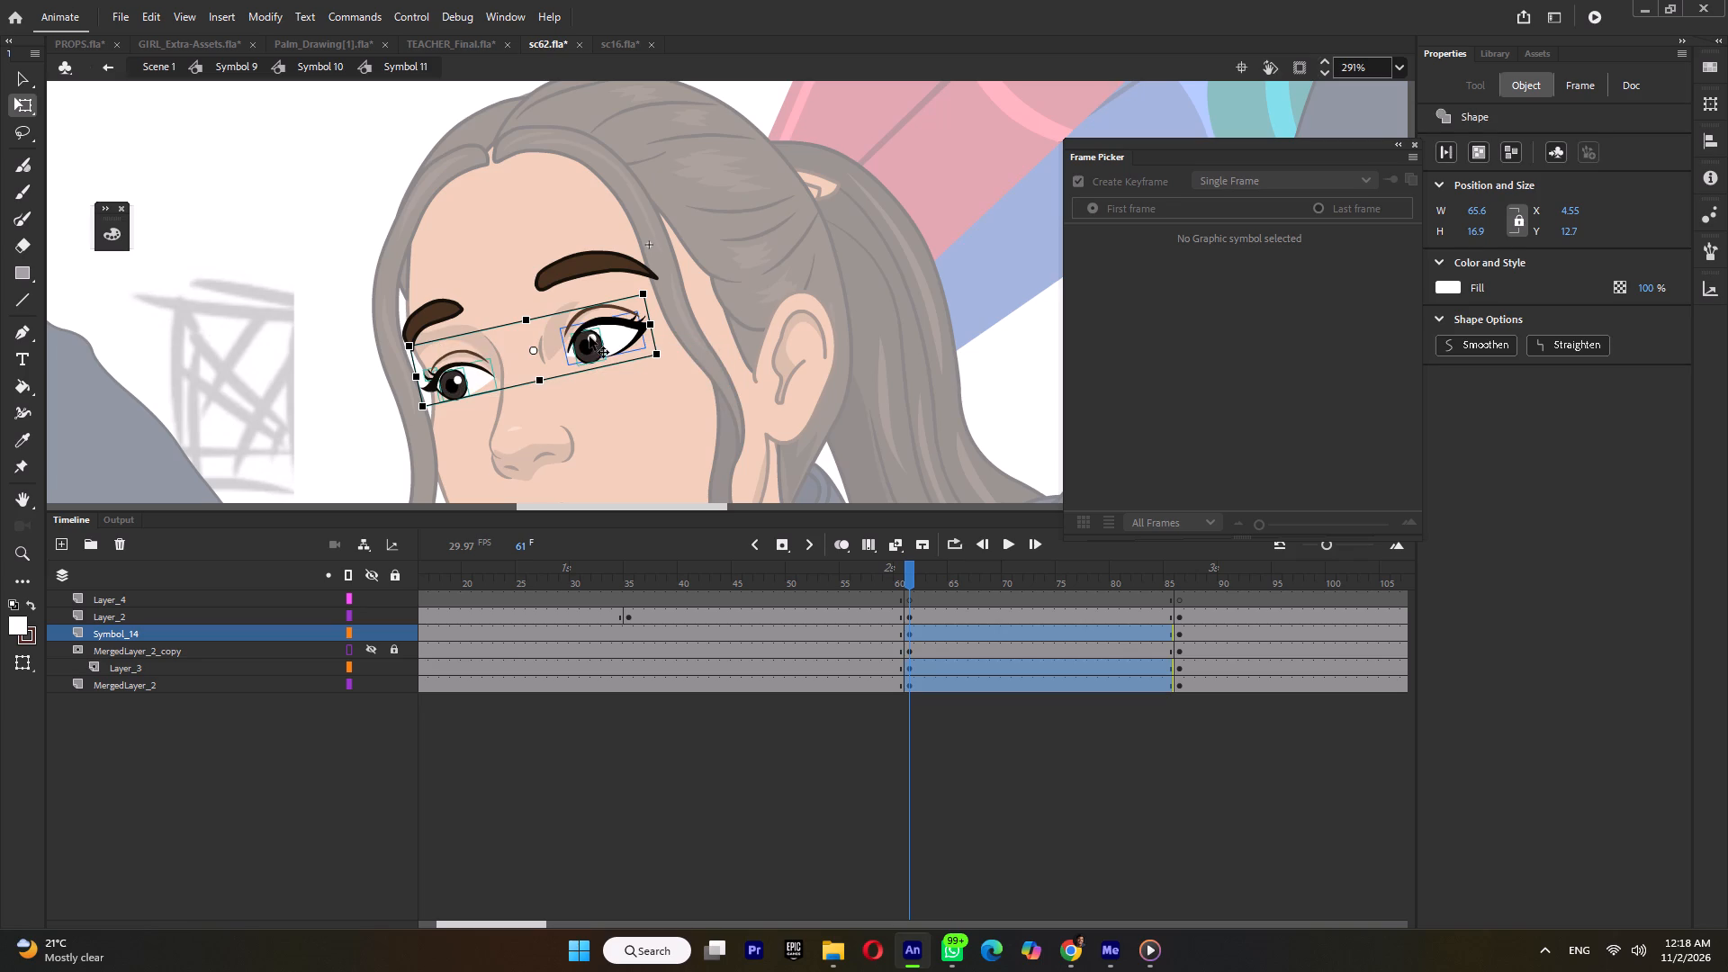
left_click(590, 343, "shift")
left_click(459, 384, "shift")
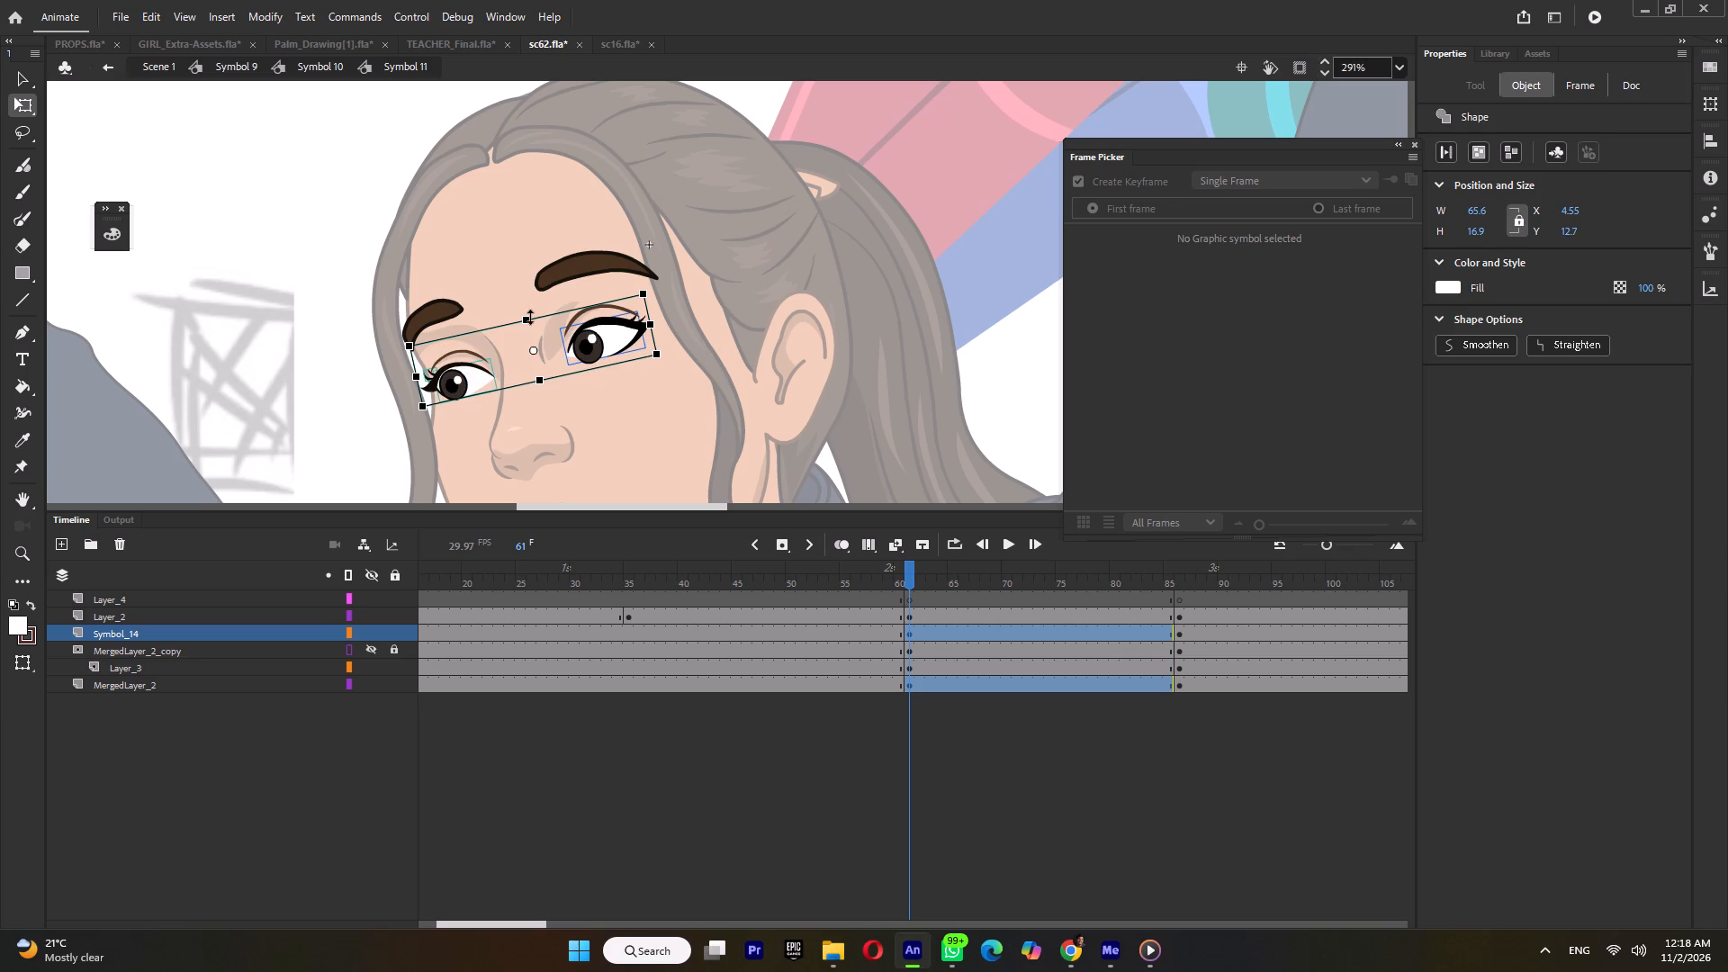
left_click_drag(529, 317, 526, 300)
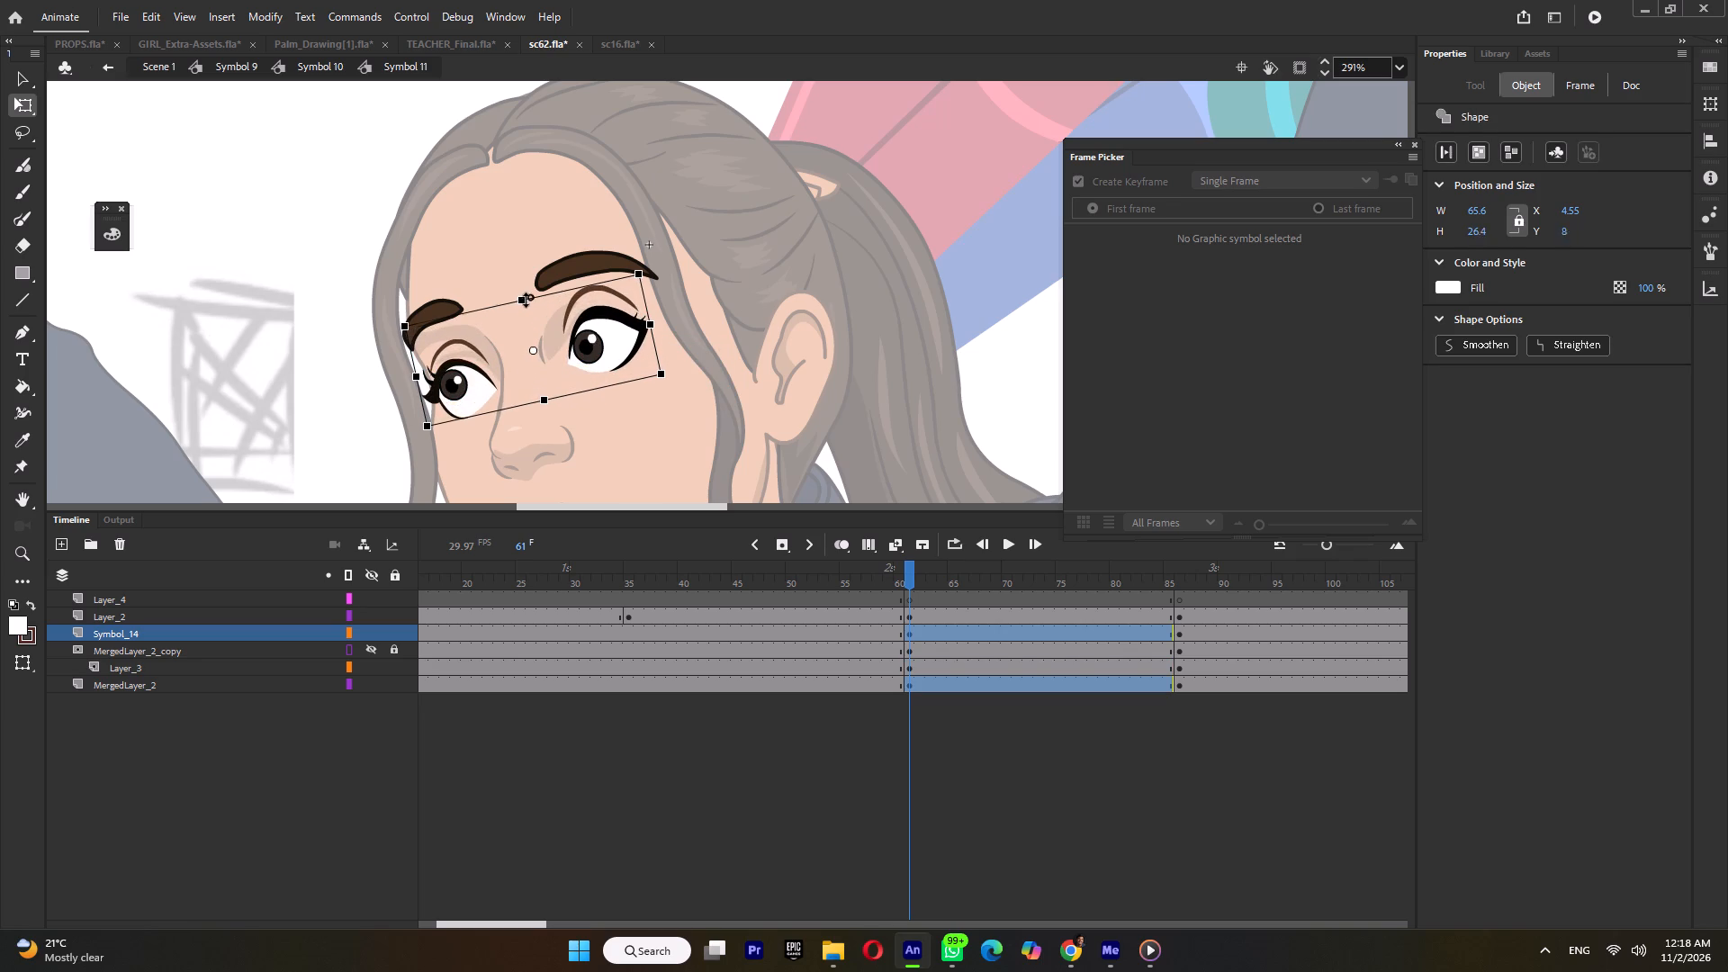
left_click_drag(526, 300, 525, 302)
Move the pupil of the girl's near eye toward the middle of the eye white and shrink it.
scroll(532, 307, "down", 8, "ctrl")
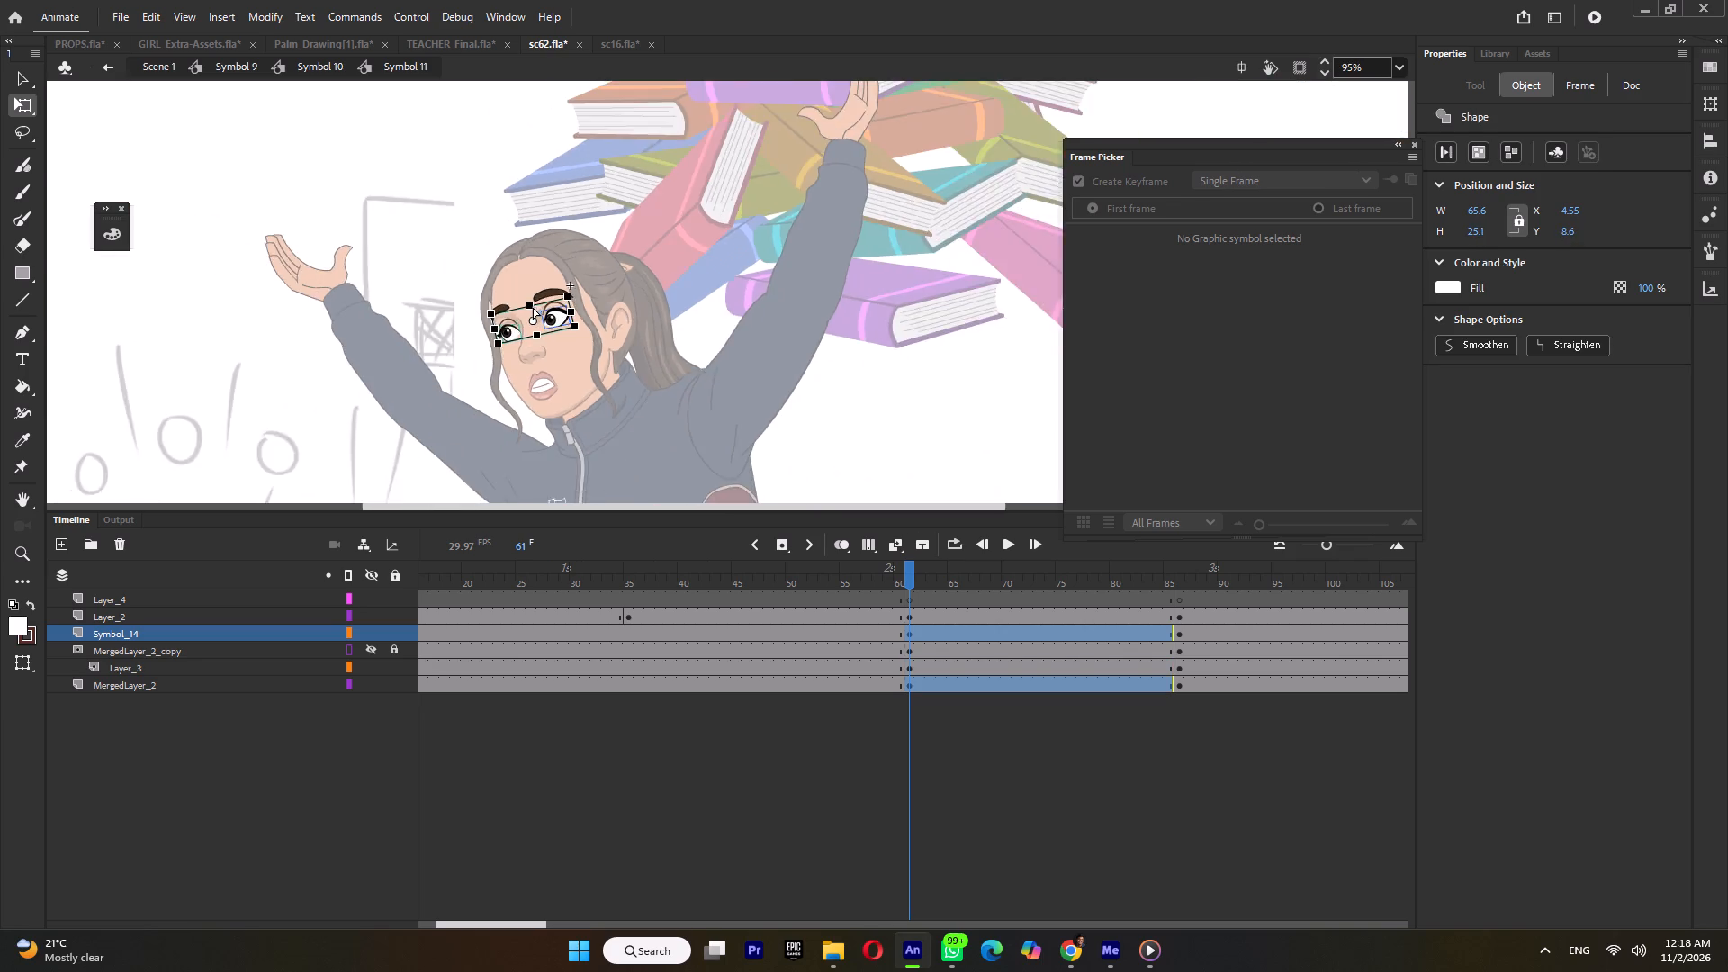
scroll(535, 306, "down", 4, "ctrl")
scroll(609, 290, "up", 4, "ctrl")
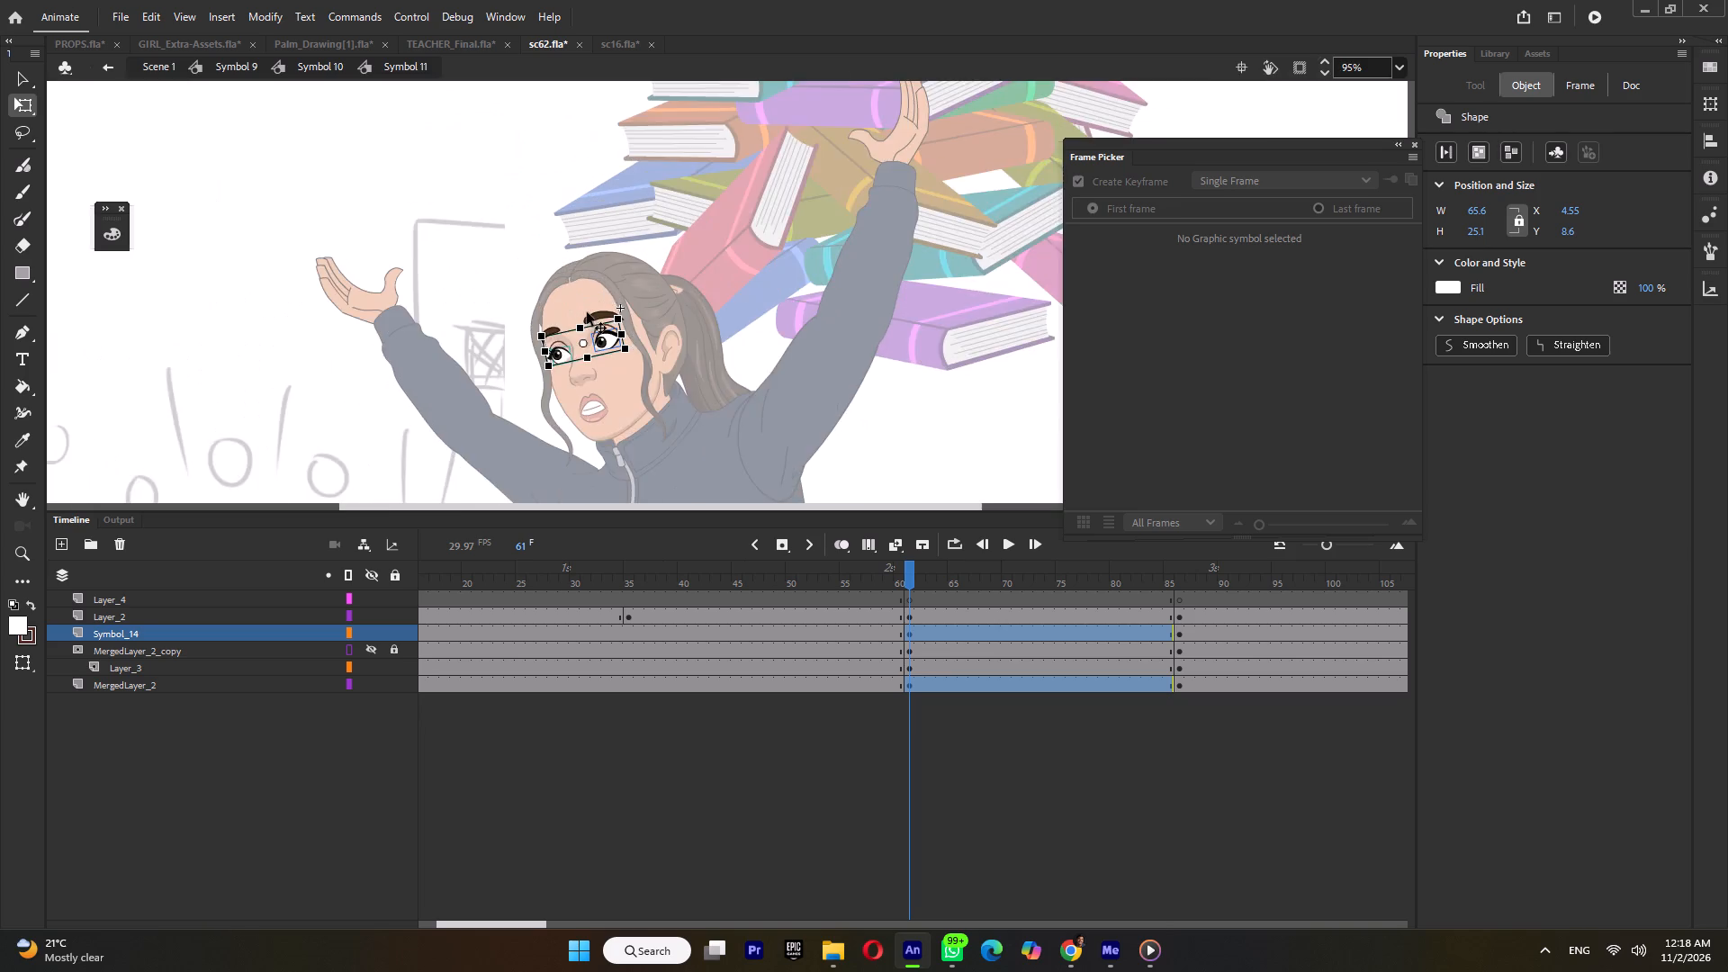
scroll(587, 312, "up", 5, "ctrl")
left_click(609, 316)
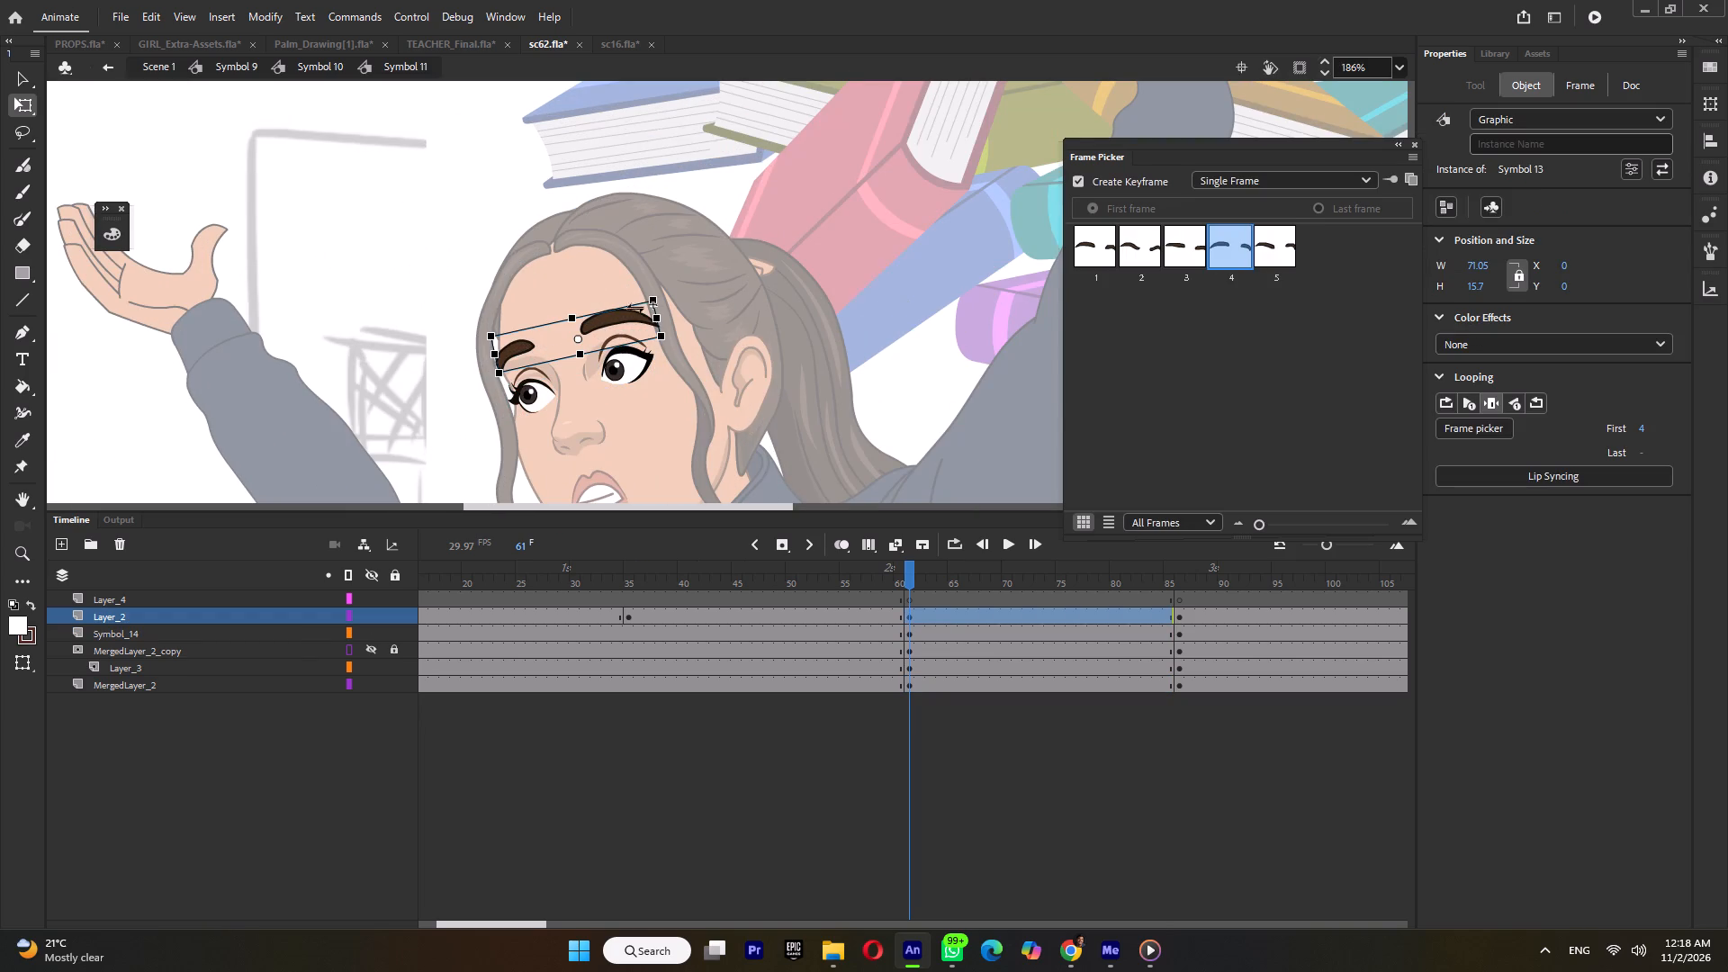
scroll(606, 330, "up", 2, "ctrl")
left_click(616, 394)
scroll(623, 397, "up", 4, "ctrl")
left_click_drag(632, 390, 650, 382)
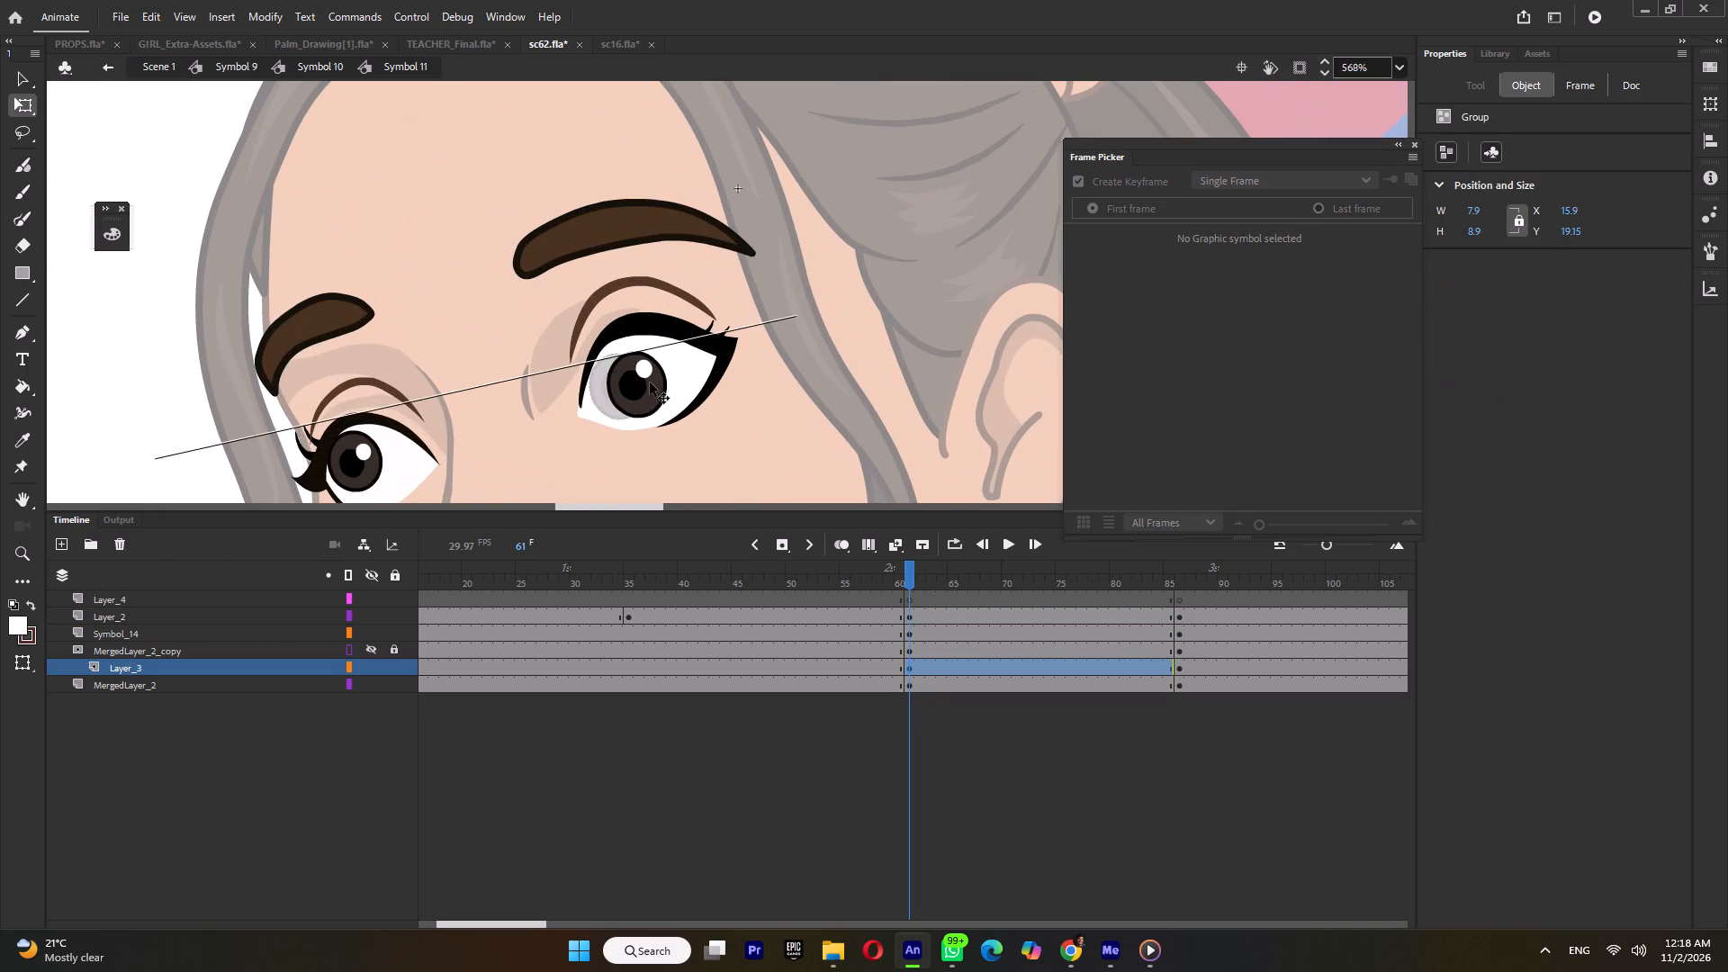
left_click_drag(650, 382, 652, 379)
left_click_drag(660, 348, 660, 363, "shift")
Centre the far eye's pupil in its white and shrink it to about 4.3 wide by 4.8 high.
left_click(359, 467)
left_click_drag(370, 462, 385, 467)
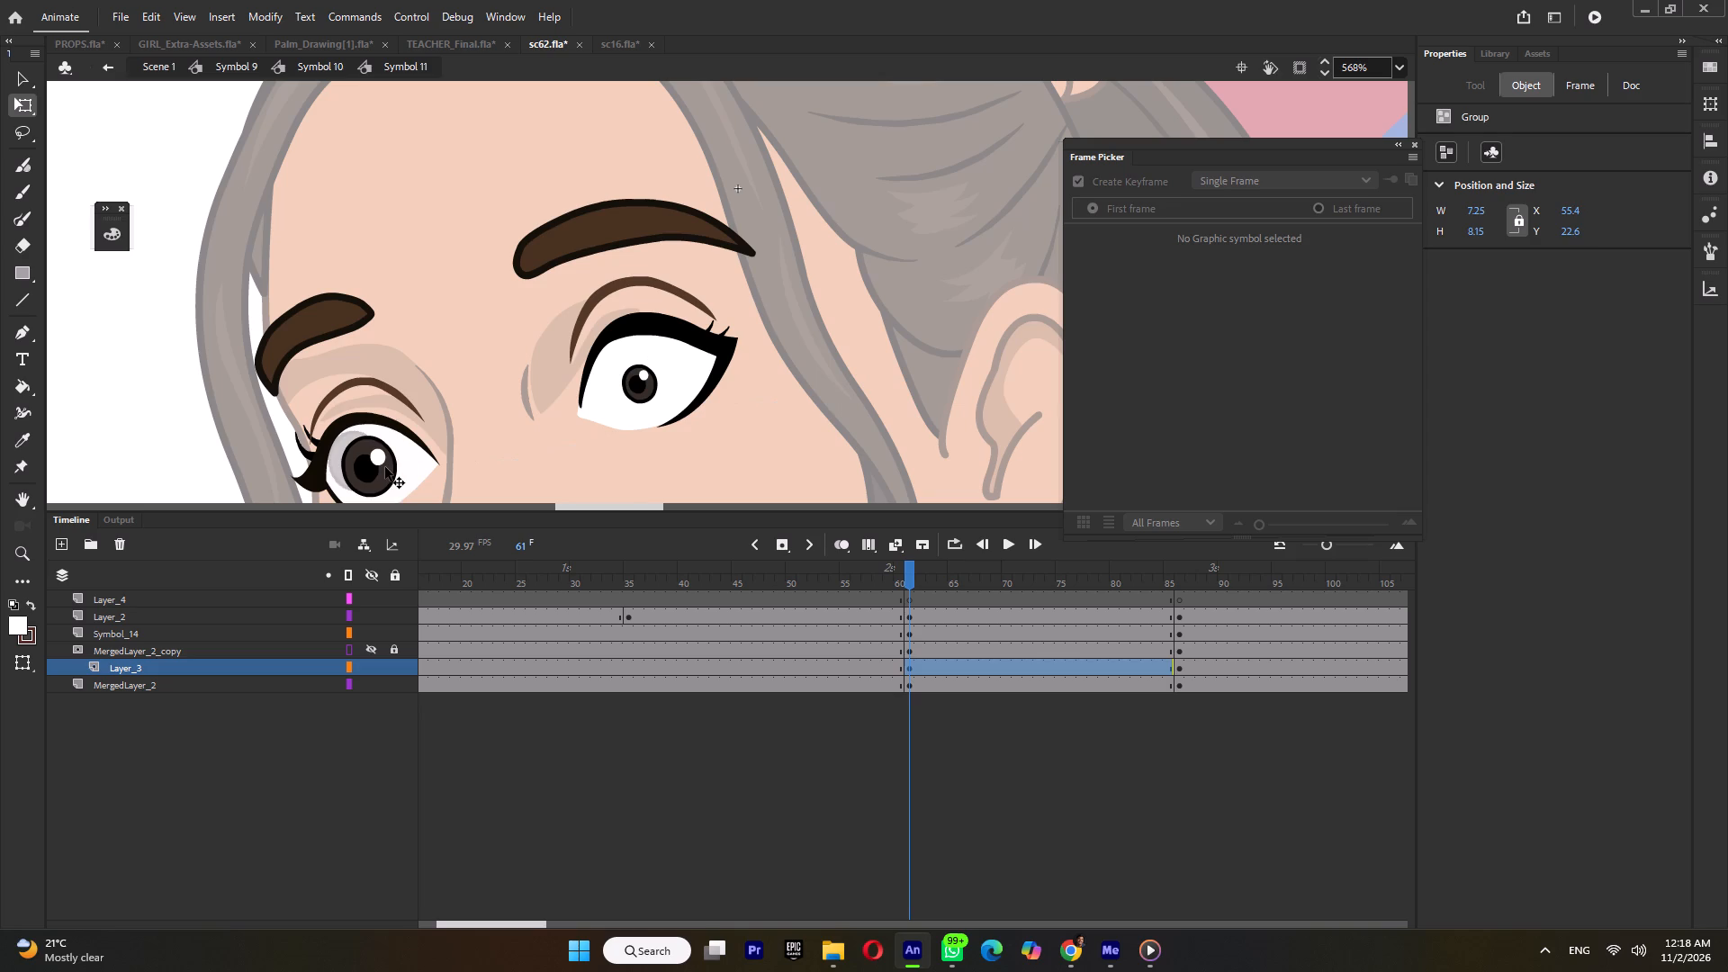
left_click_drag(388, 433, 389, 445, "shift")
scroll(467, 384, "down", 5, "ctrl")
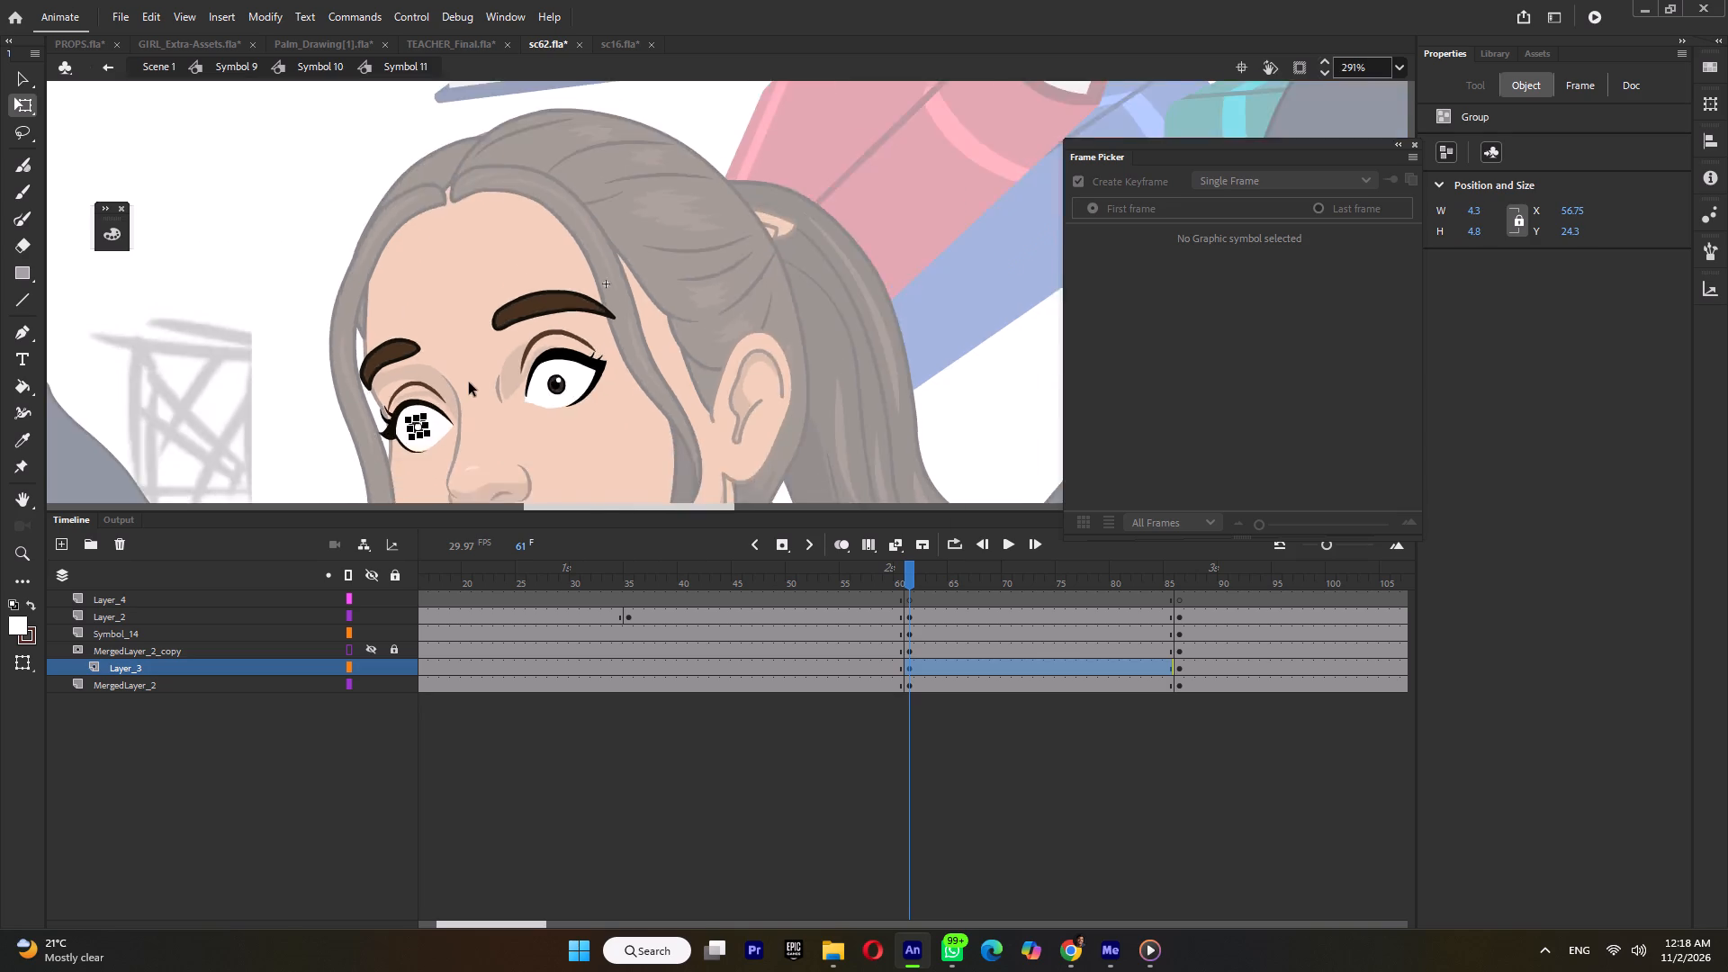
scroll(469, 382, "down", 8, "ctrl")
left_click(397, 394)
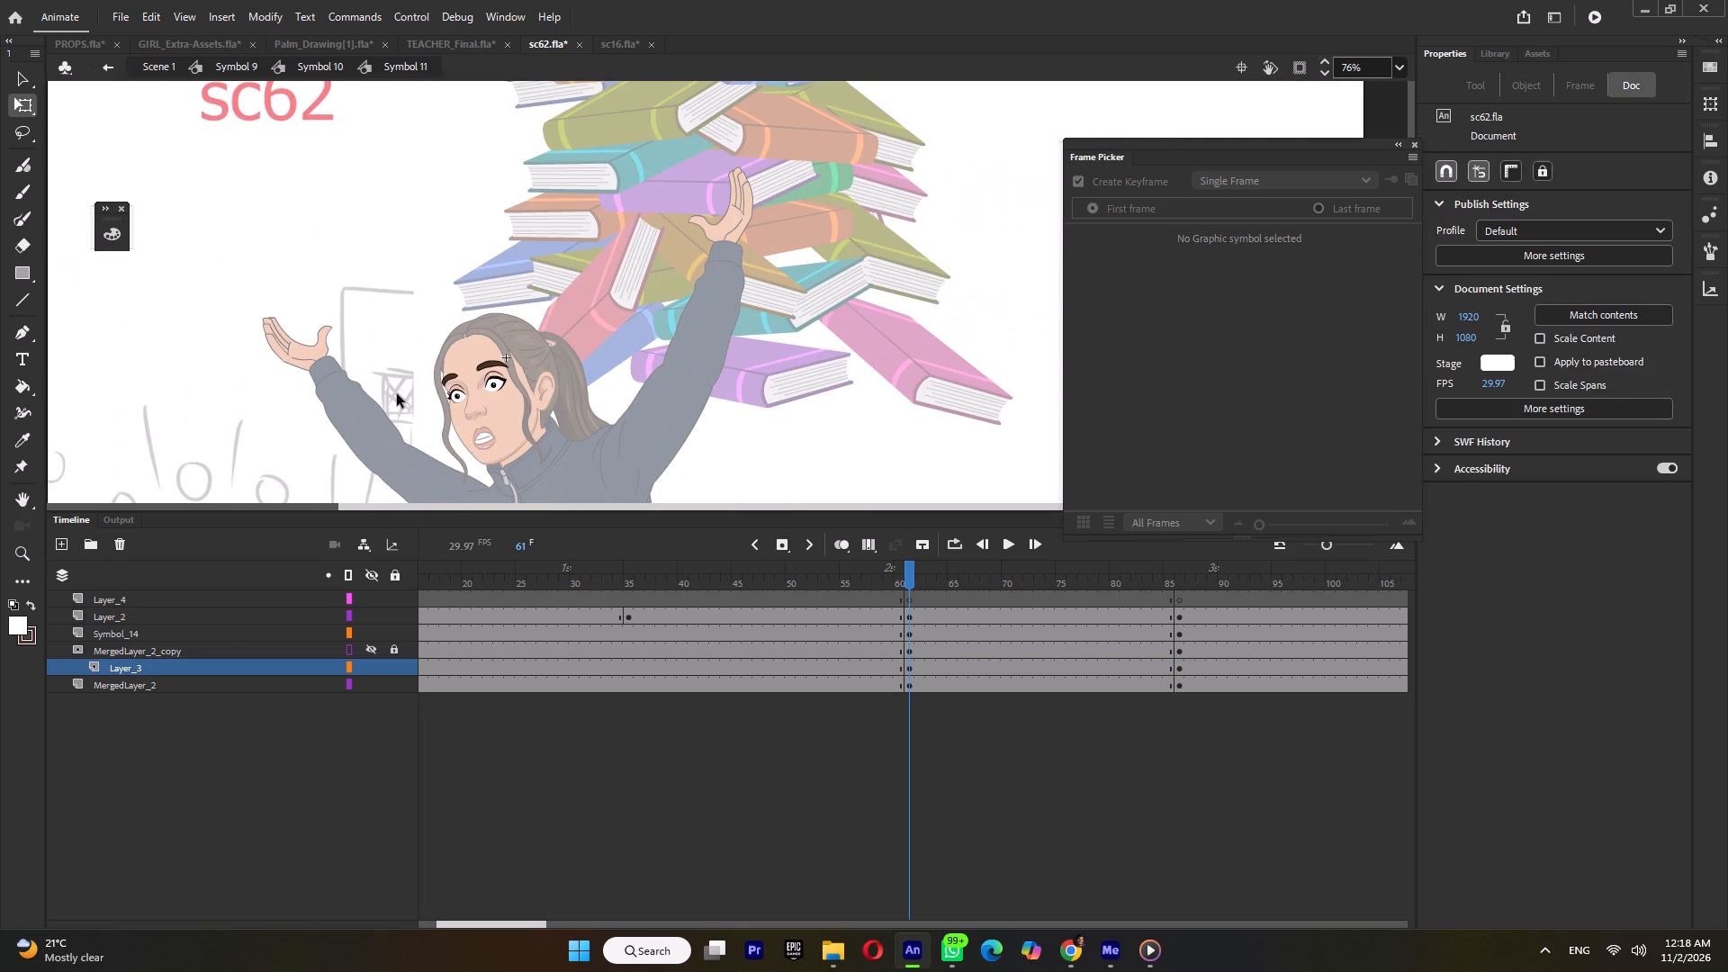
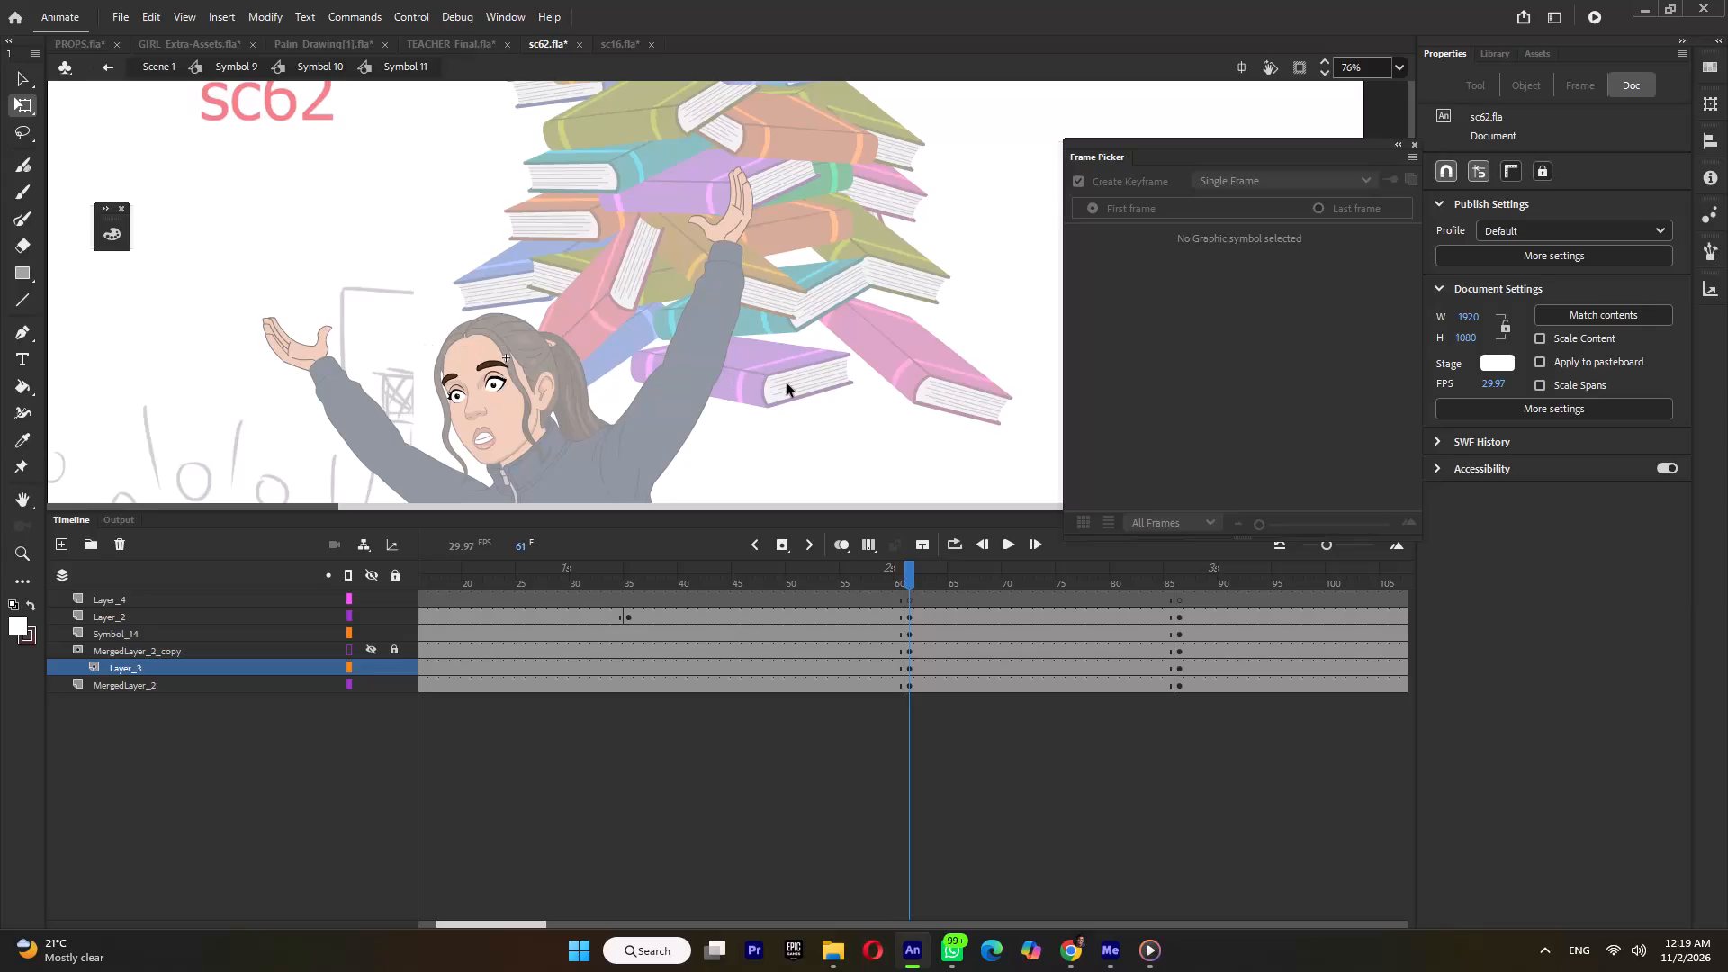
Save sc62 and go back out of the nested head symbols to Scene 1 at frame 27.
scroll(697, 274, "down", 3, "ctrl")
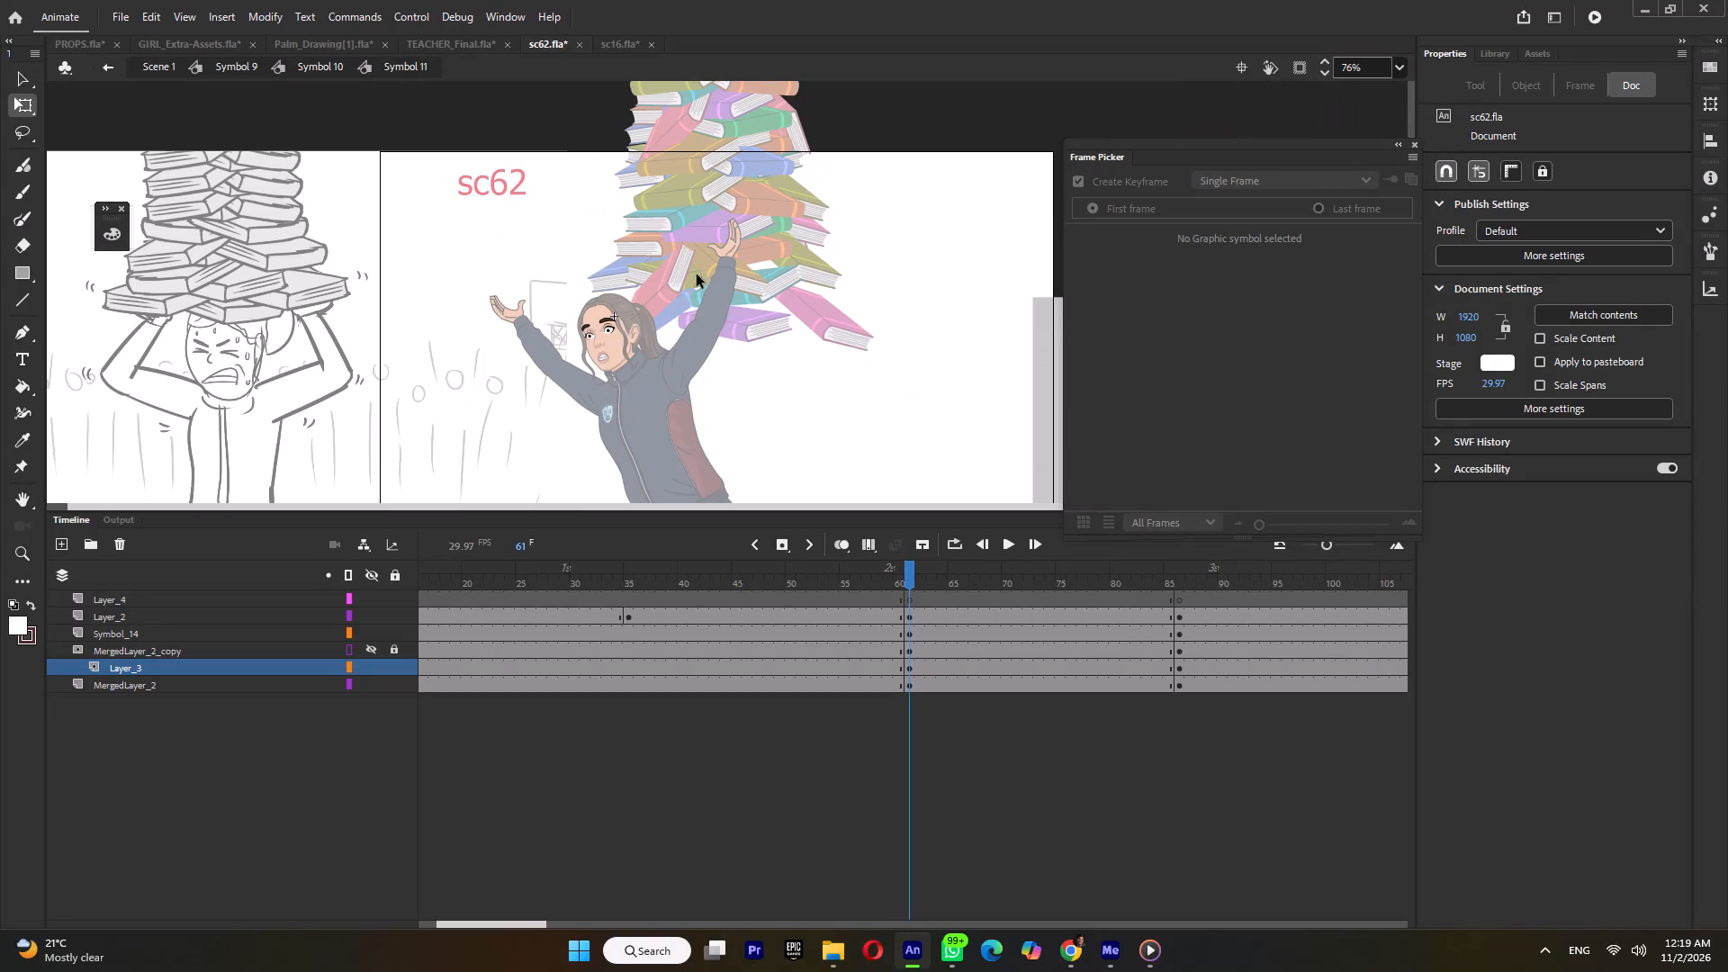
key("ctrl+s")
double_click(857, 495)
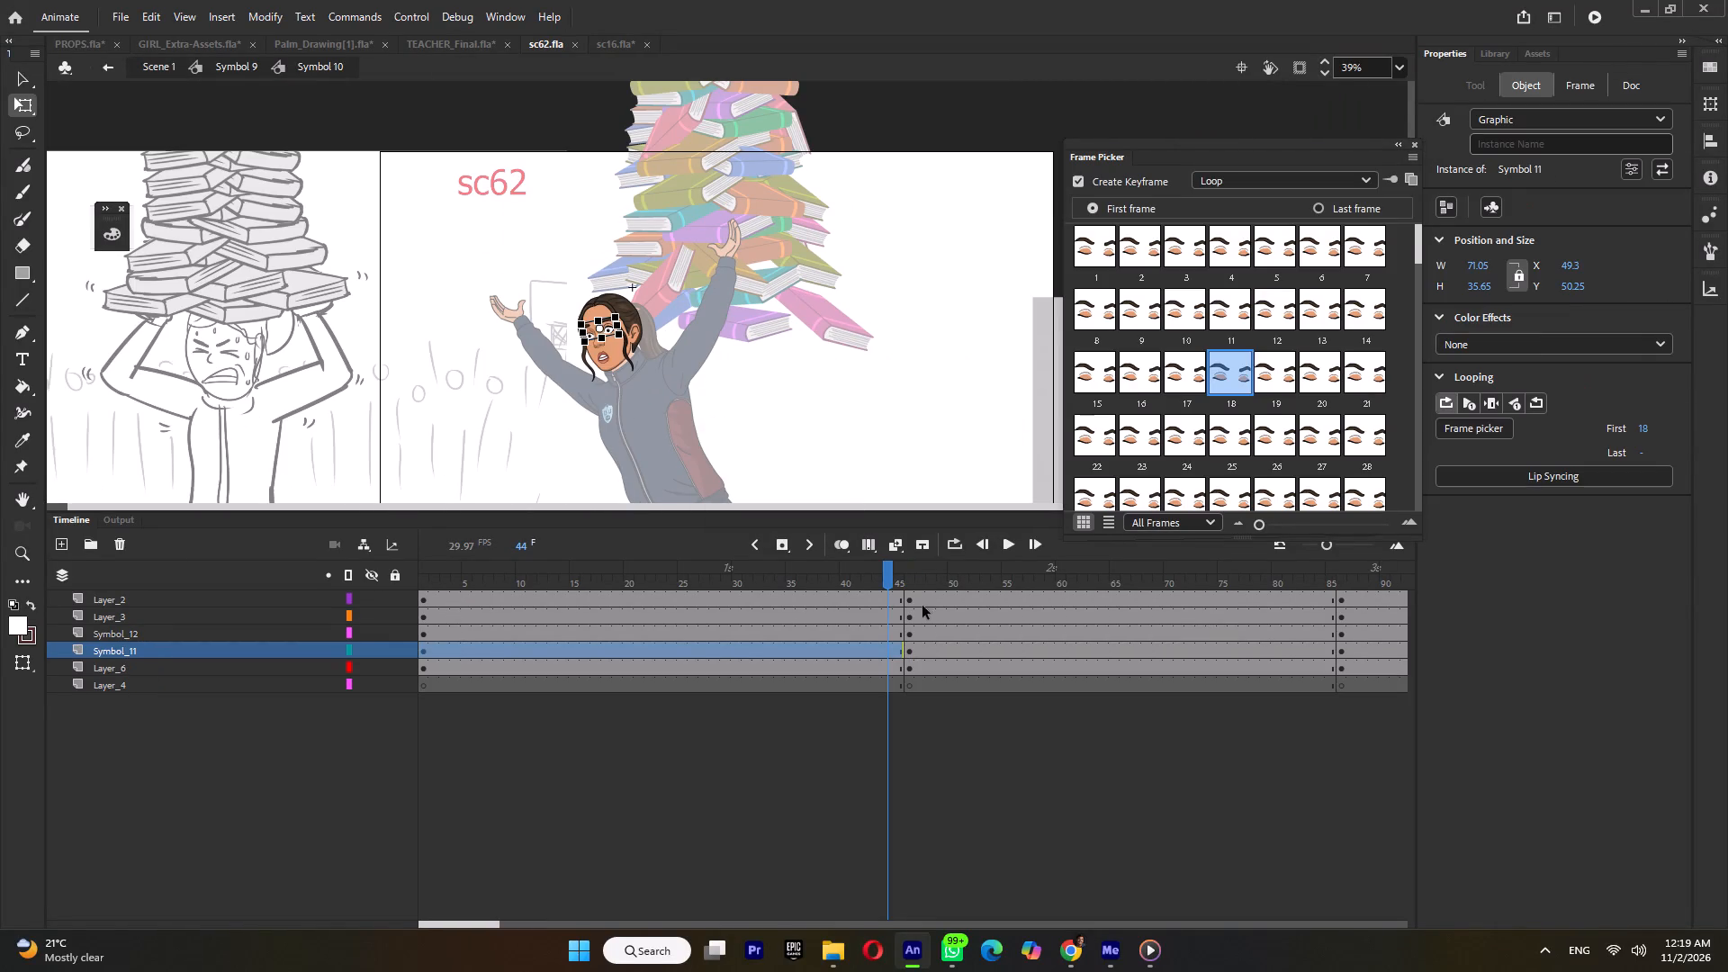
double_click(885, 421)
left_click(690, 578)
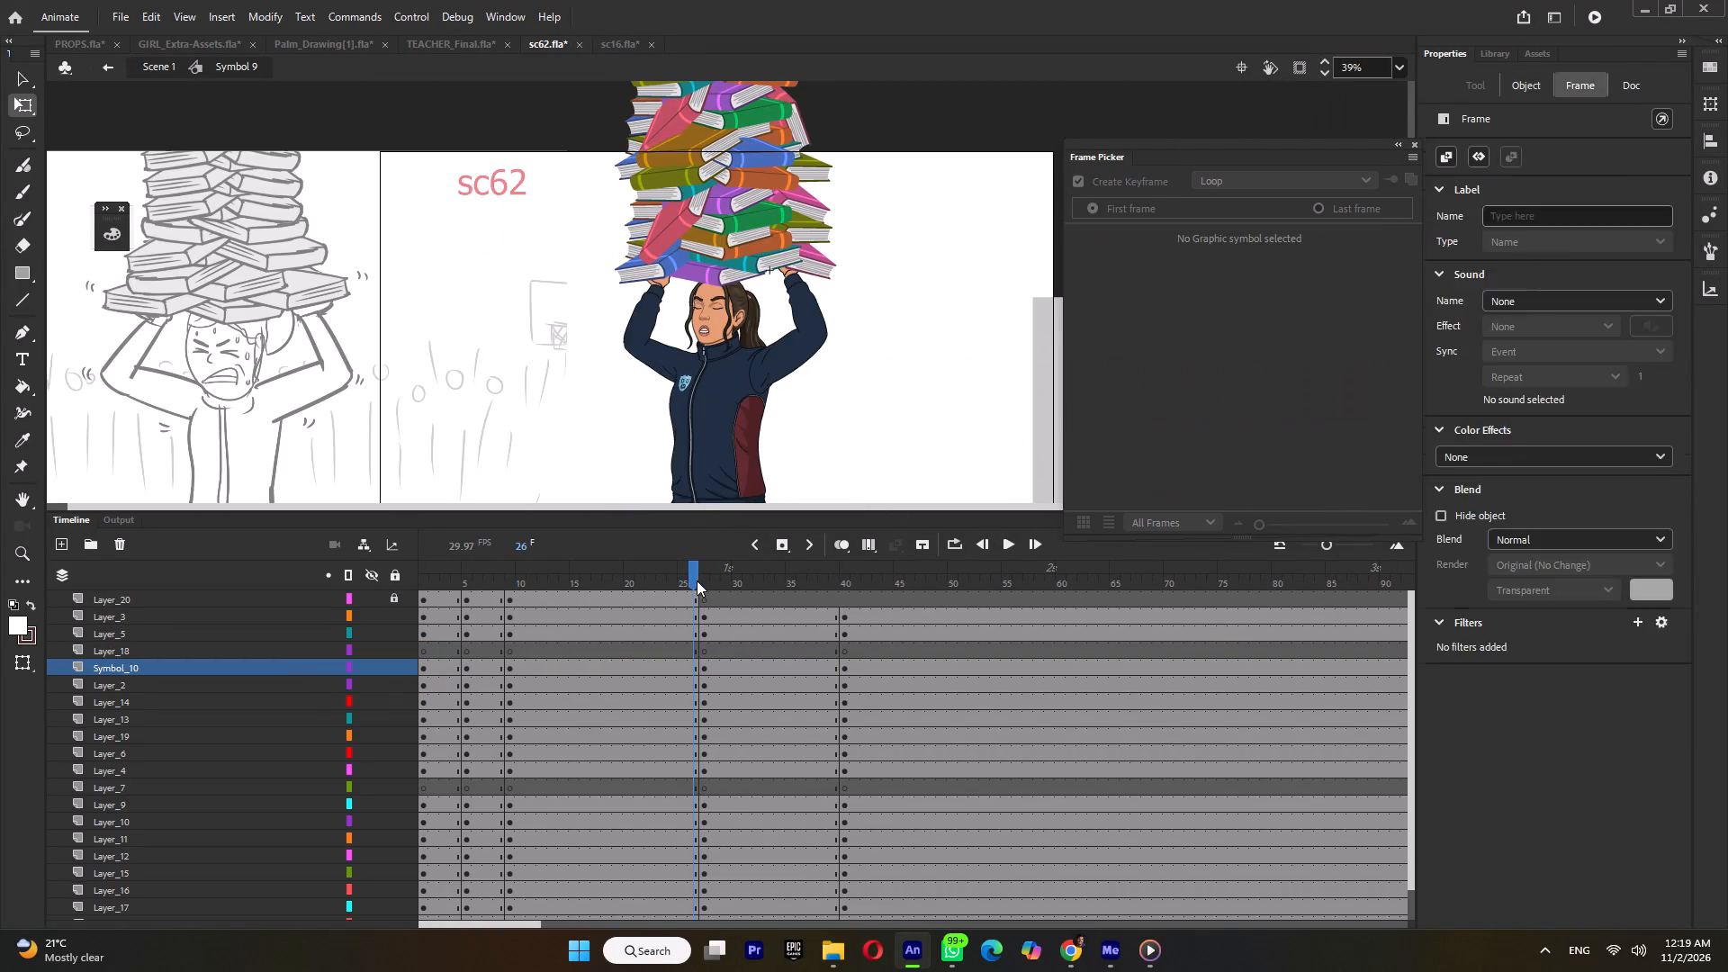
left_click(703, 579)
double_click(846, 426)
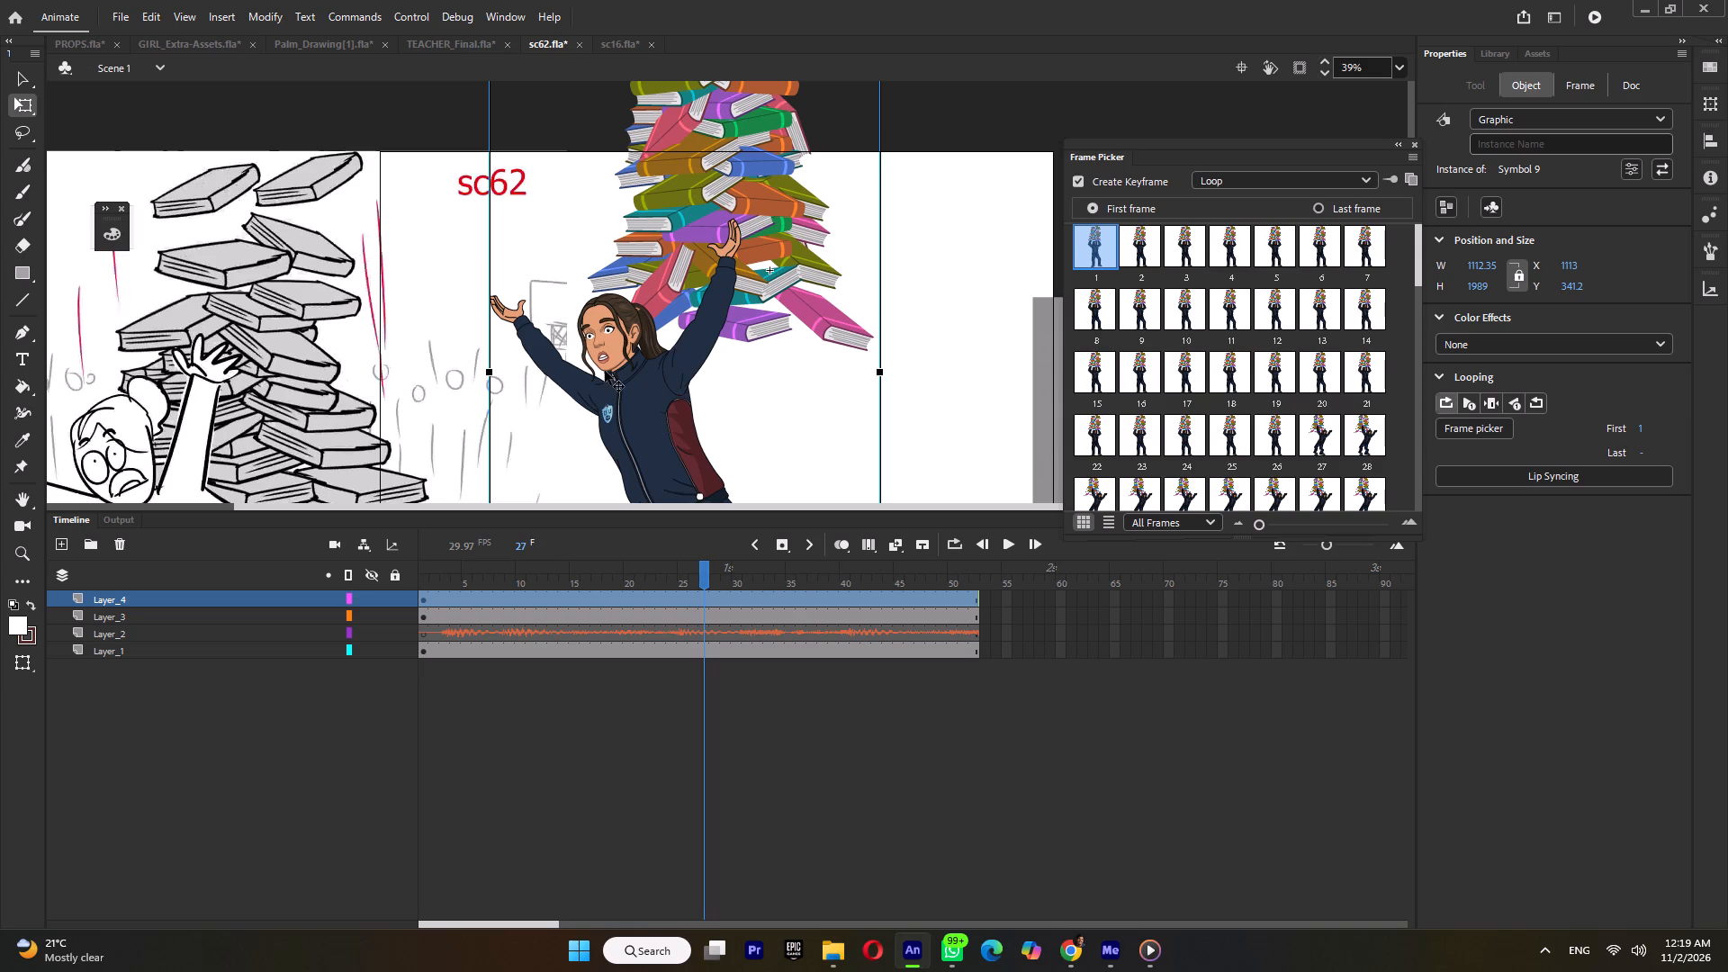
Copy the wide-open mouth group from frame 33 of the mouth symbol in sc16.
left_click(620, 44)
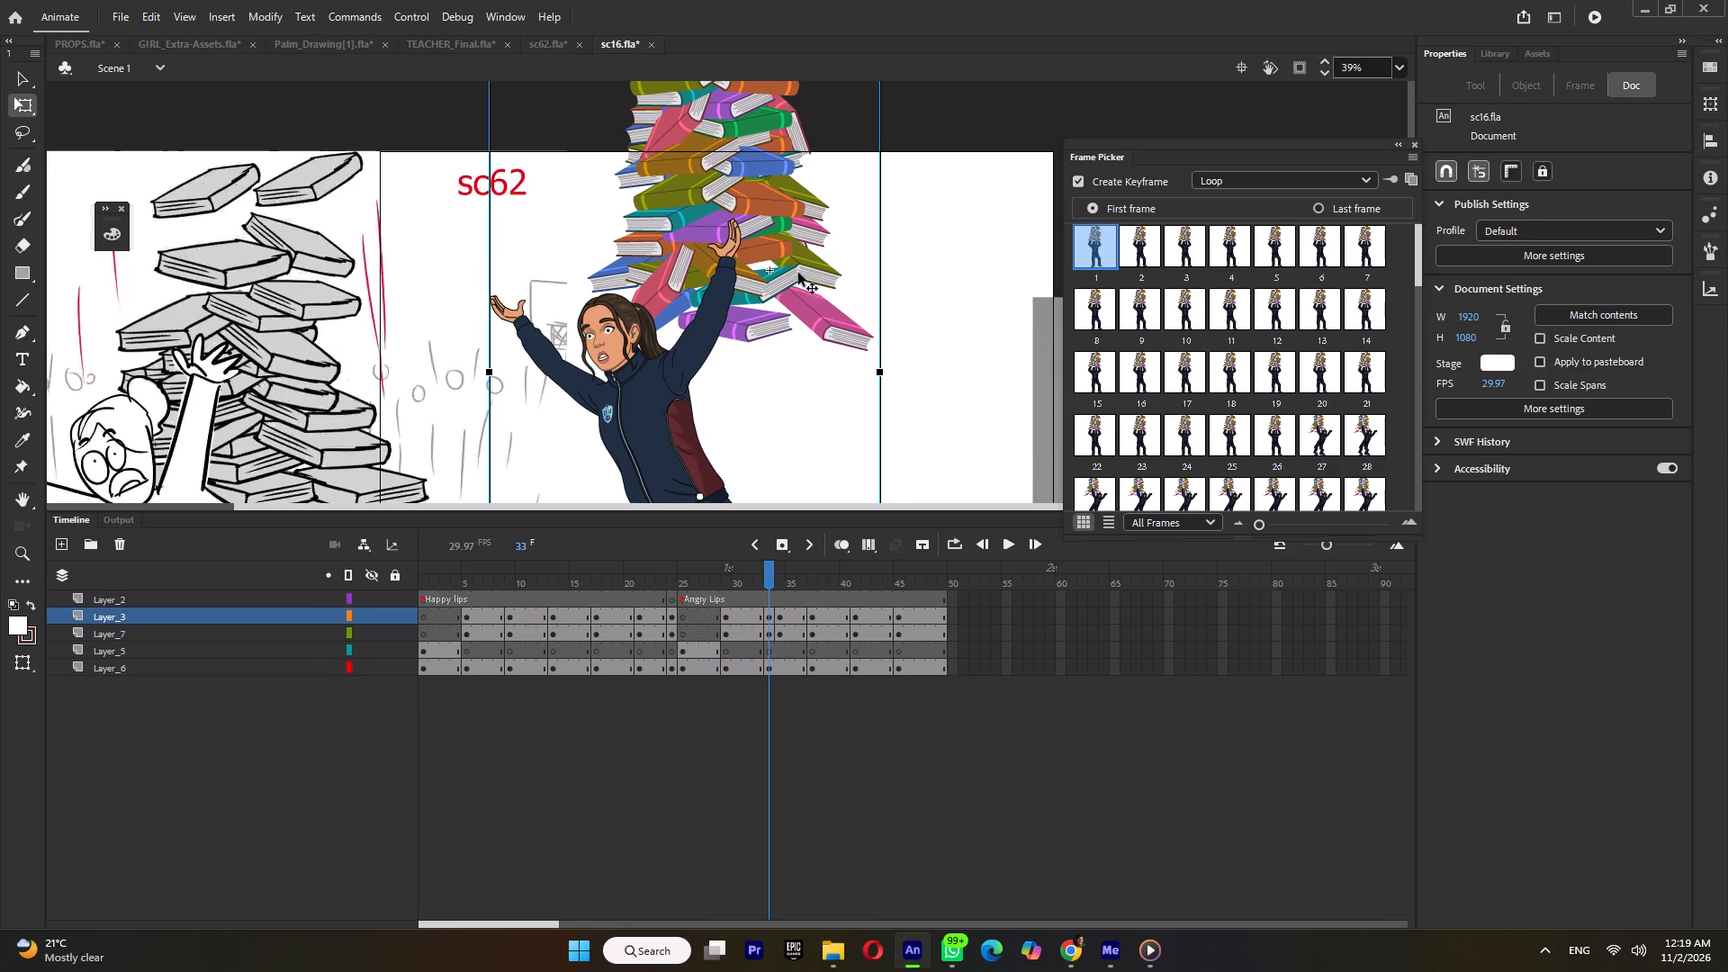
scroll(735, 178, "up", 3, "ctrl")
left_click(793, 259)
right_click(793, 259)
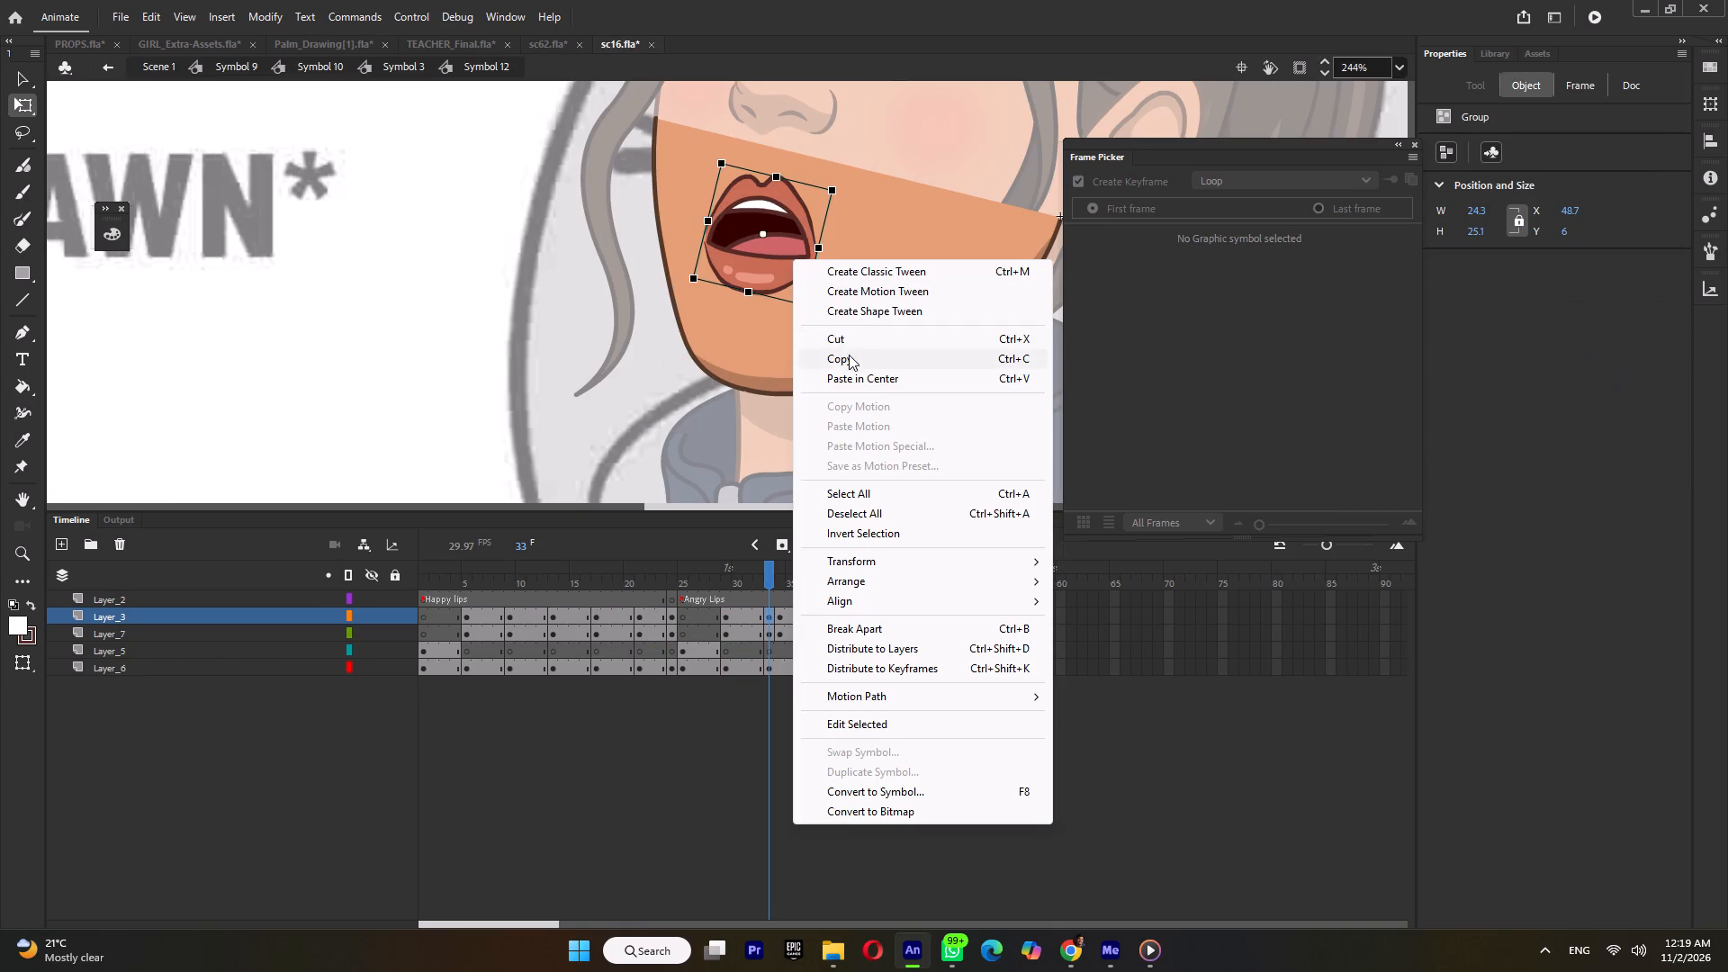
left_click(849, 355)
In sc62's mouth symbol, keyframe frame 34 of Layer_7 and replace the frame 33 mouth with the copied one, pasted in place.
left_click(552, 44)
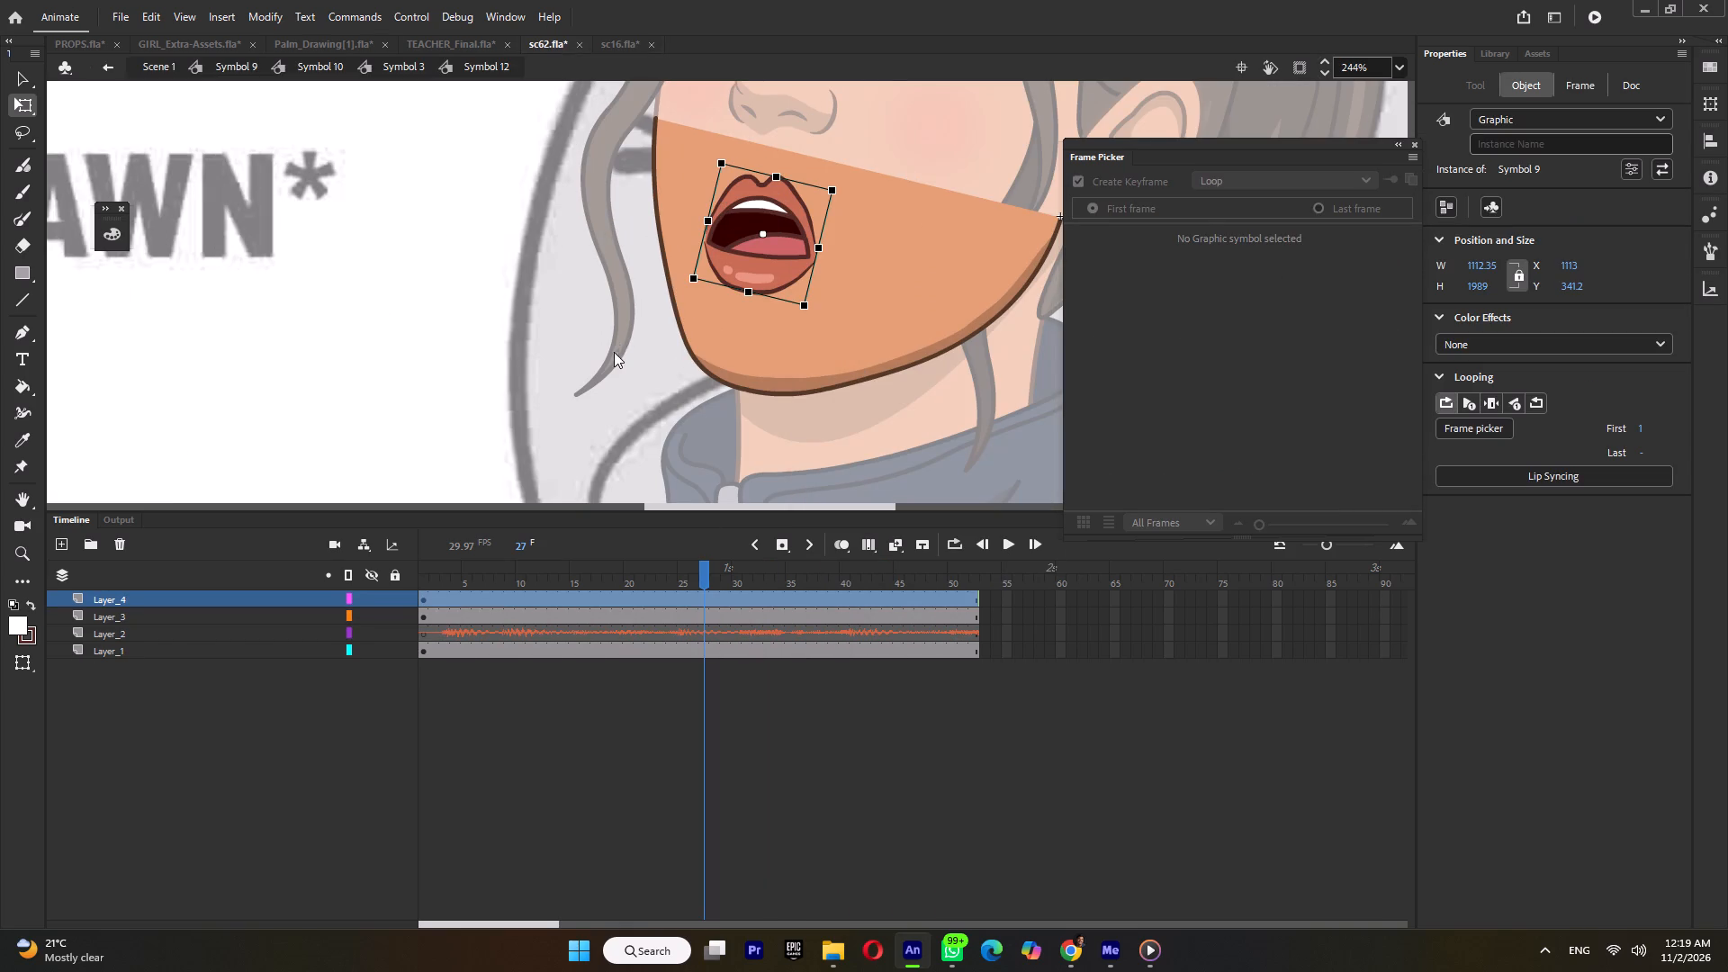
scroll(606, 363, "up", 10, "ctrl")
double_click(607, 328)
double_click(607, 328)
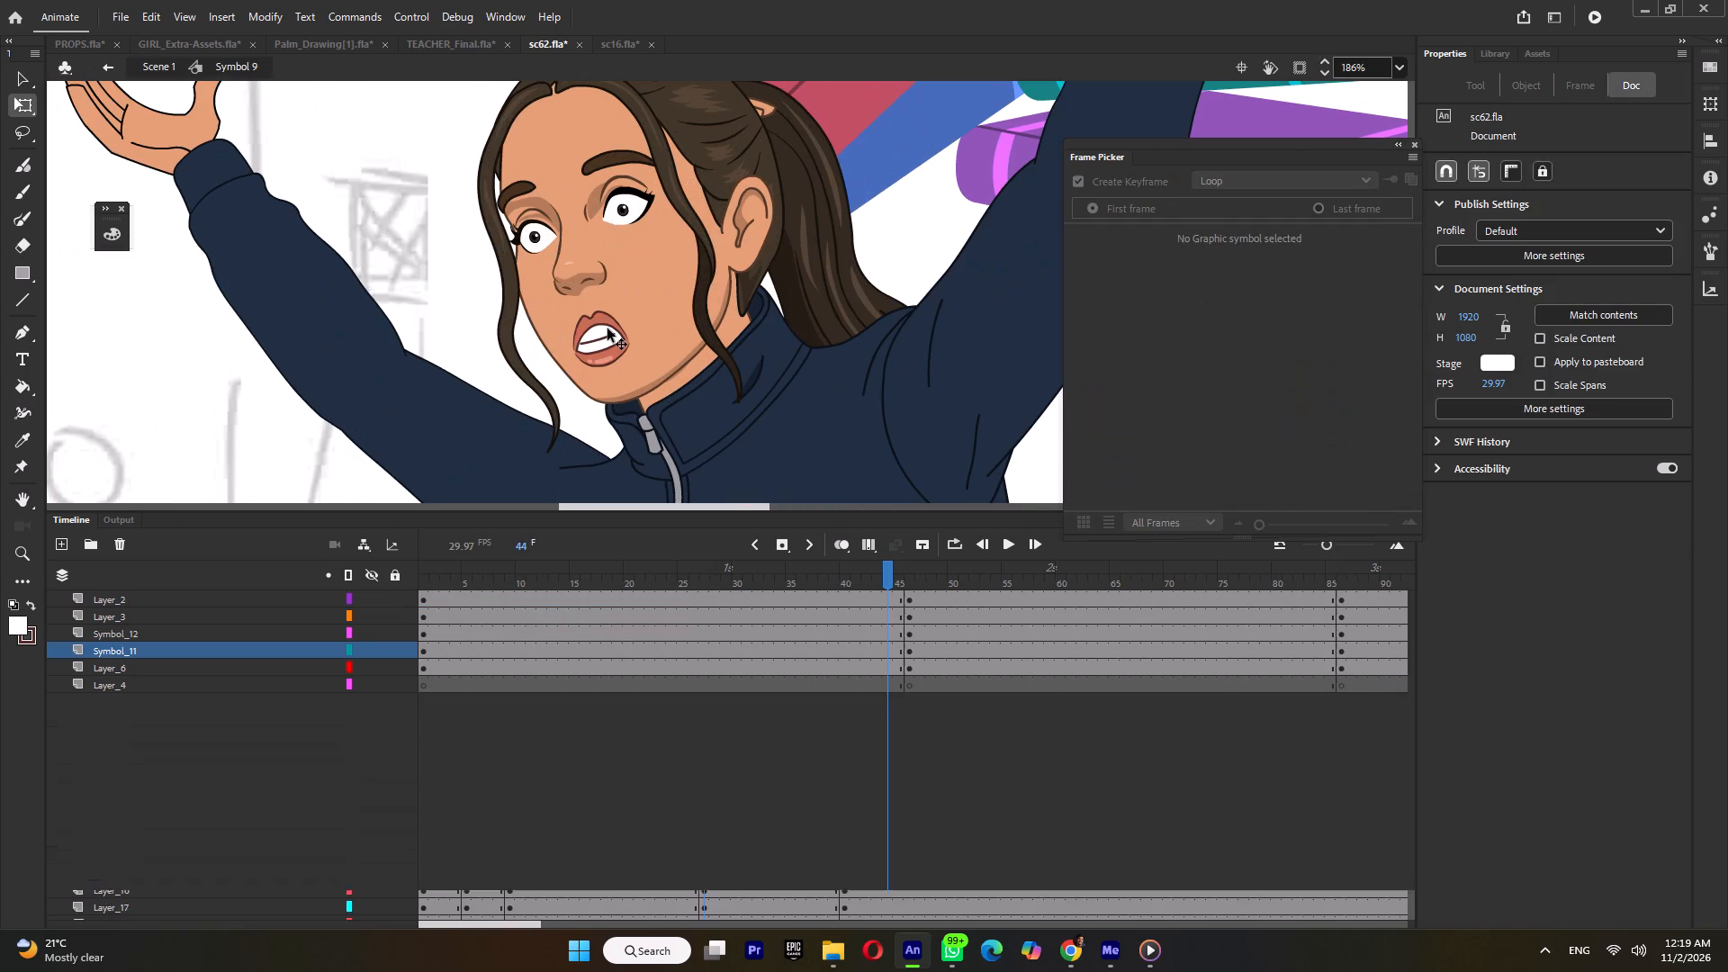
double_click(607, 328)
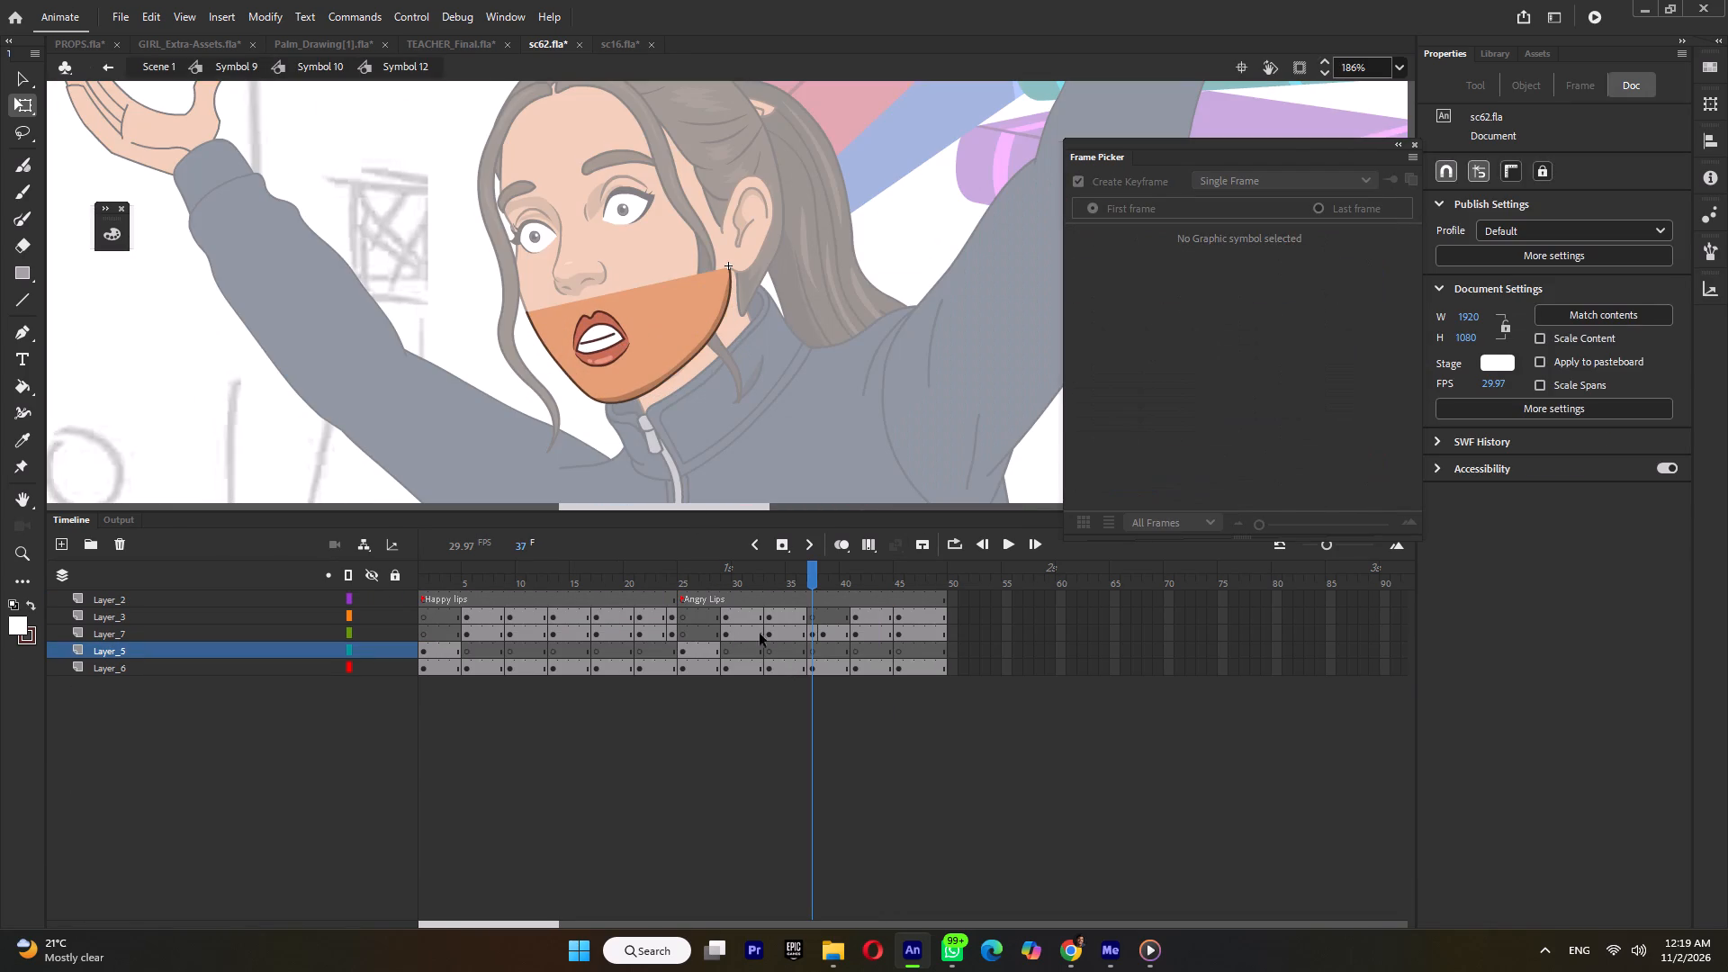
left_click(781, 634)
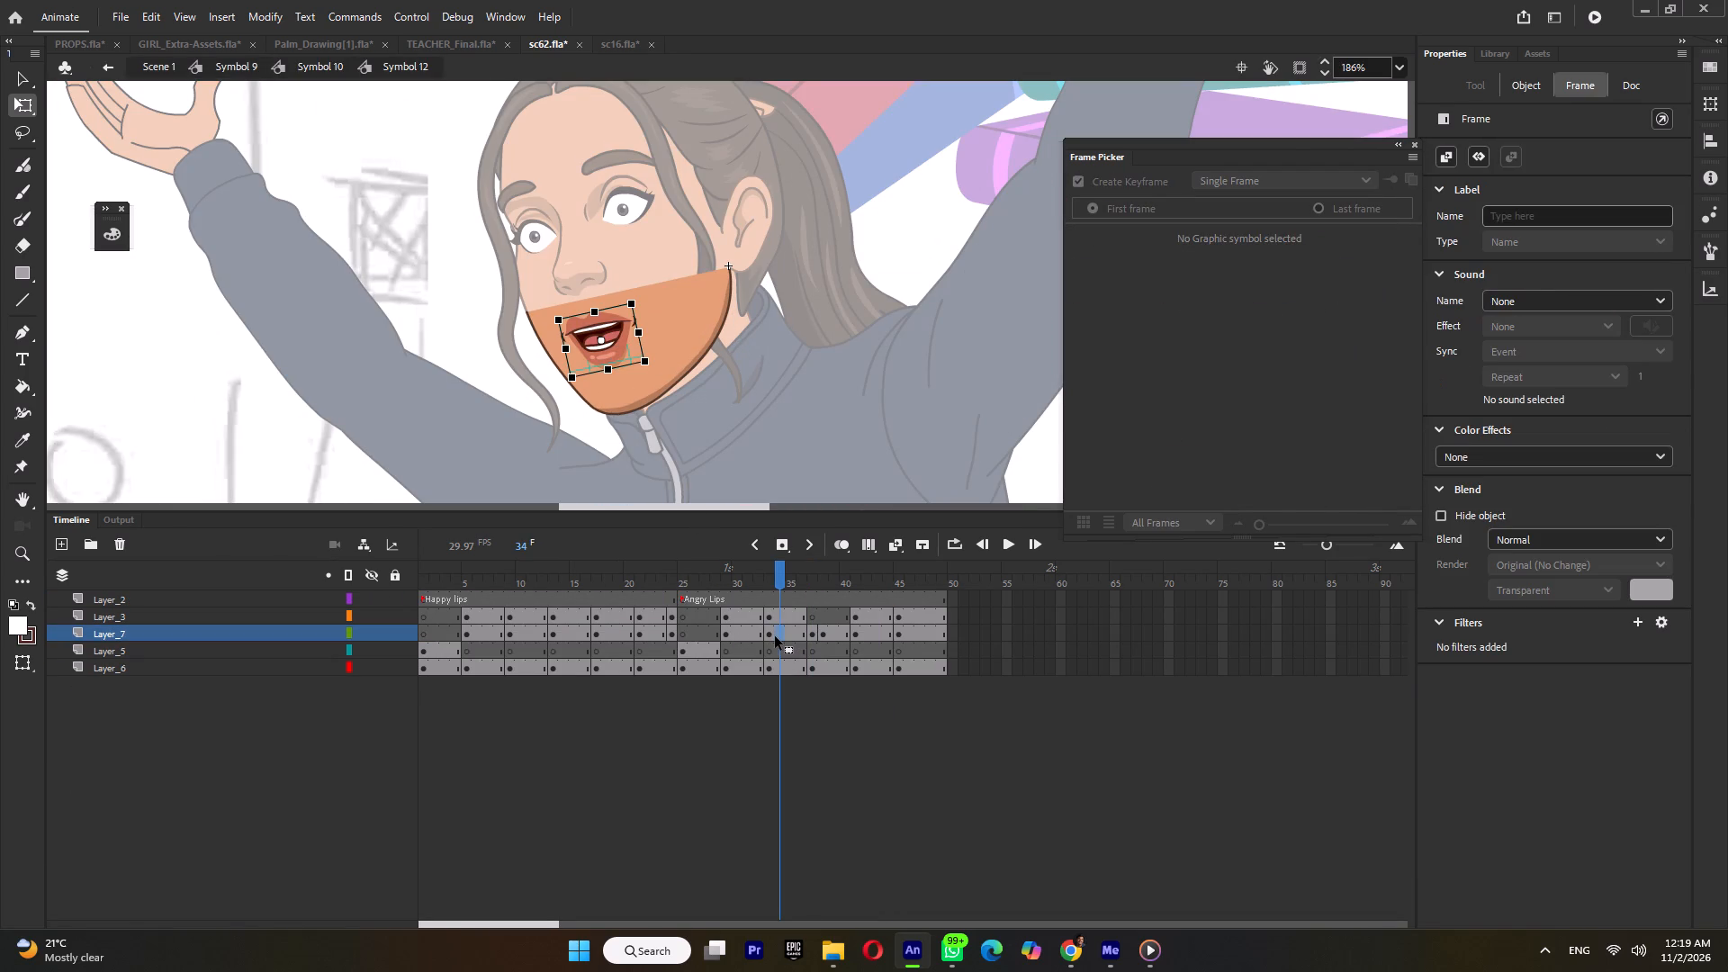
key("F6")
left_click(771, 634)
key("Delete")
right_click(830, 375)
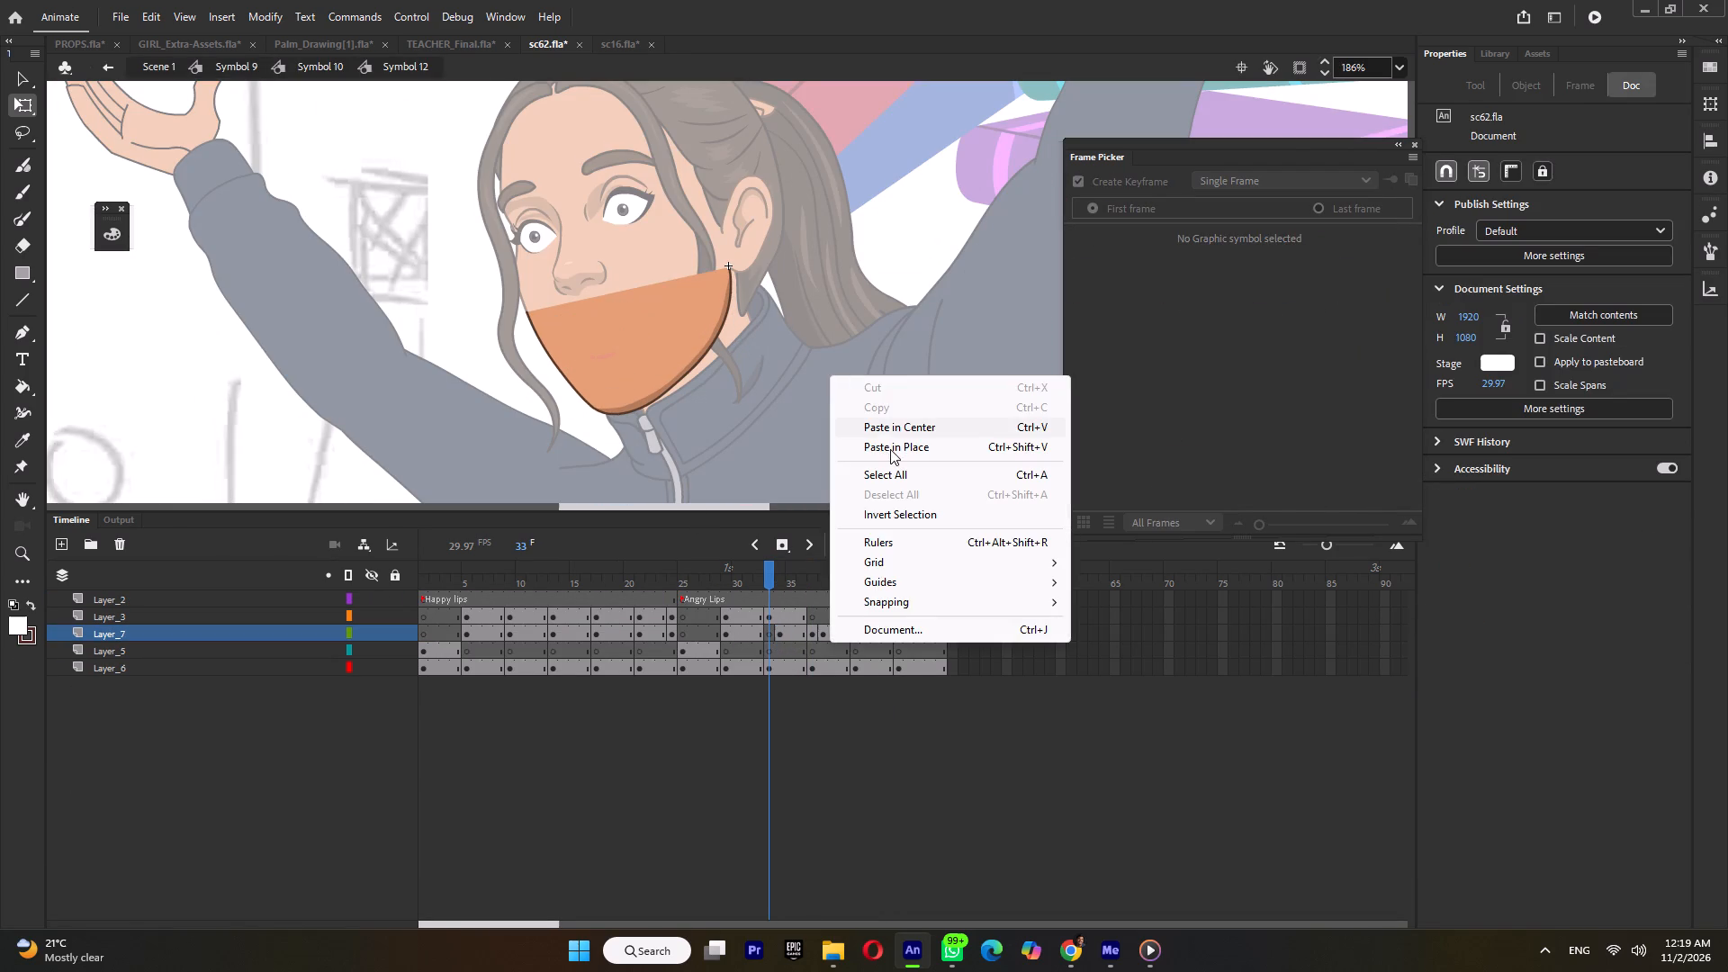
left_click(890, 449)
left_click(879, 229)
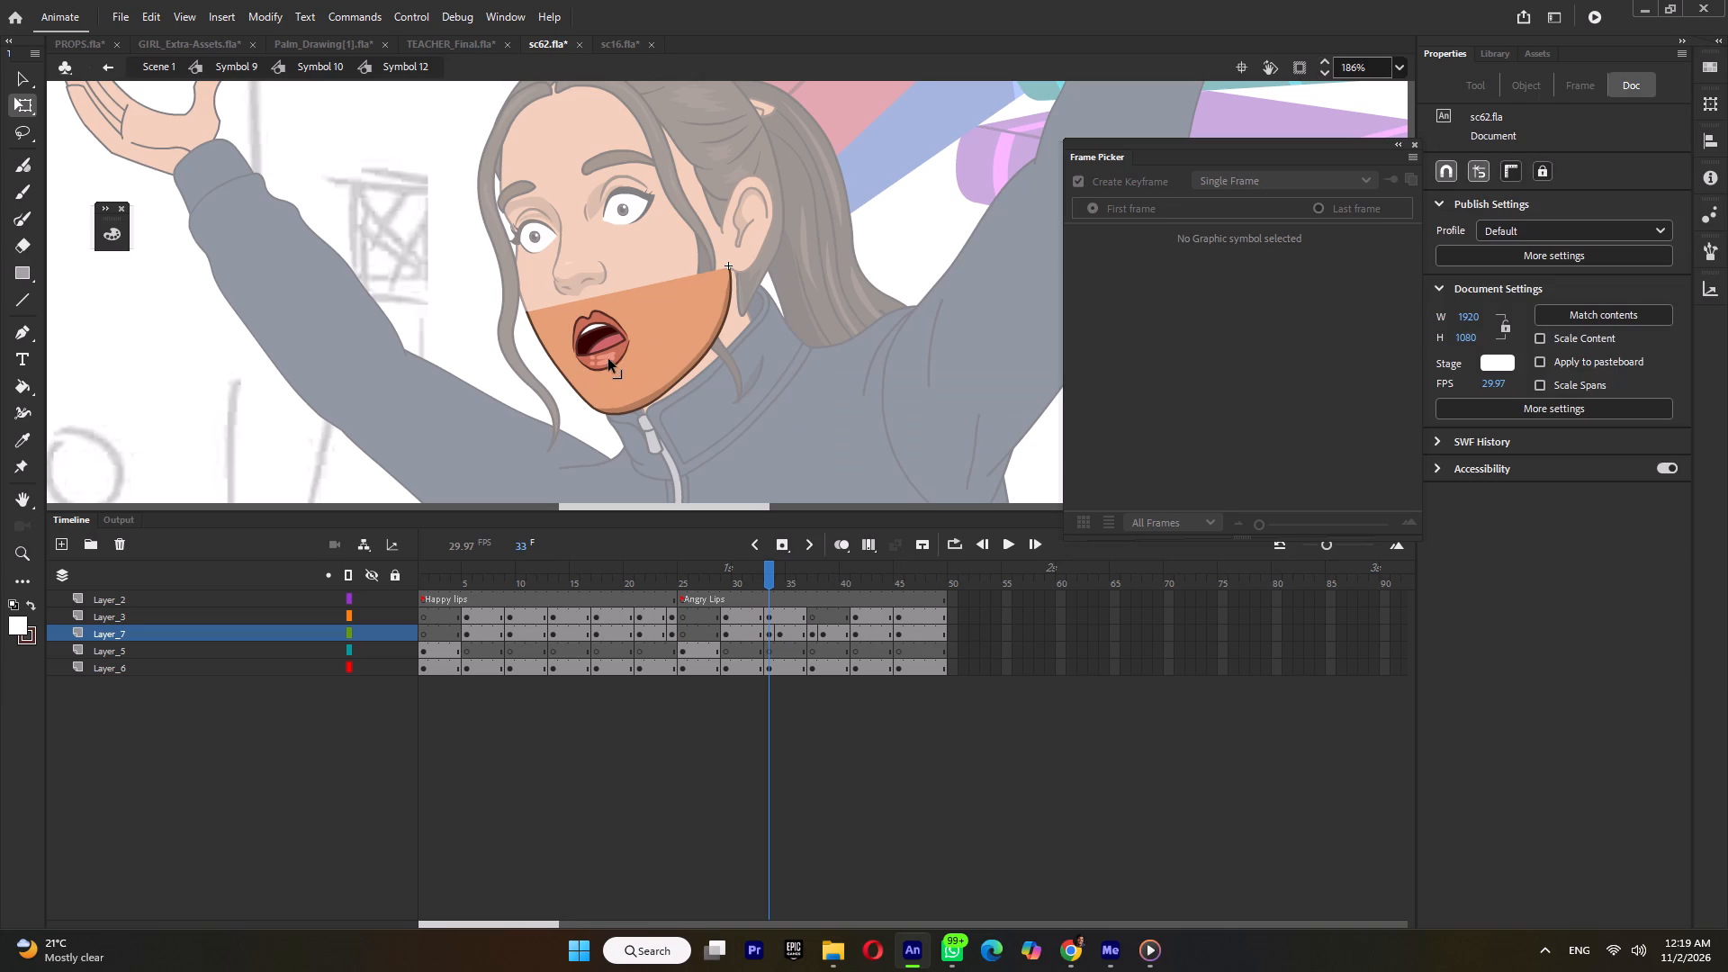
Delete the two extra pieces on the lower lip of the frame 33 mouth.
left_click(608, 355)
key("Delete")
left_click(591, 355)
key("Delete")
In the head symbol, clear the keyframes at frame 46 and insert keyframes on all layers at frame 44.
double_click(870, 228)
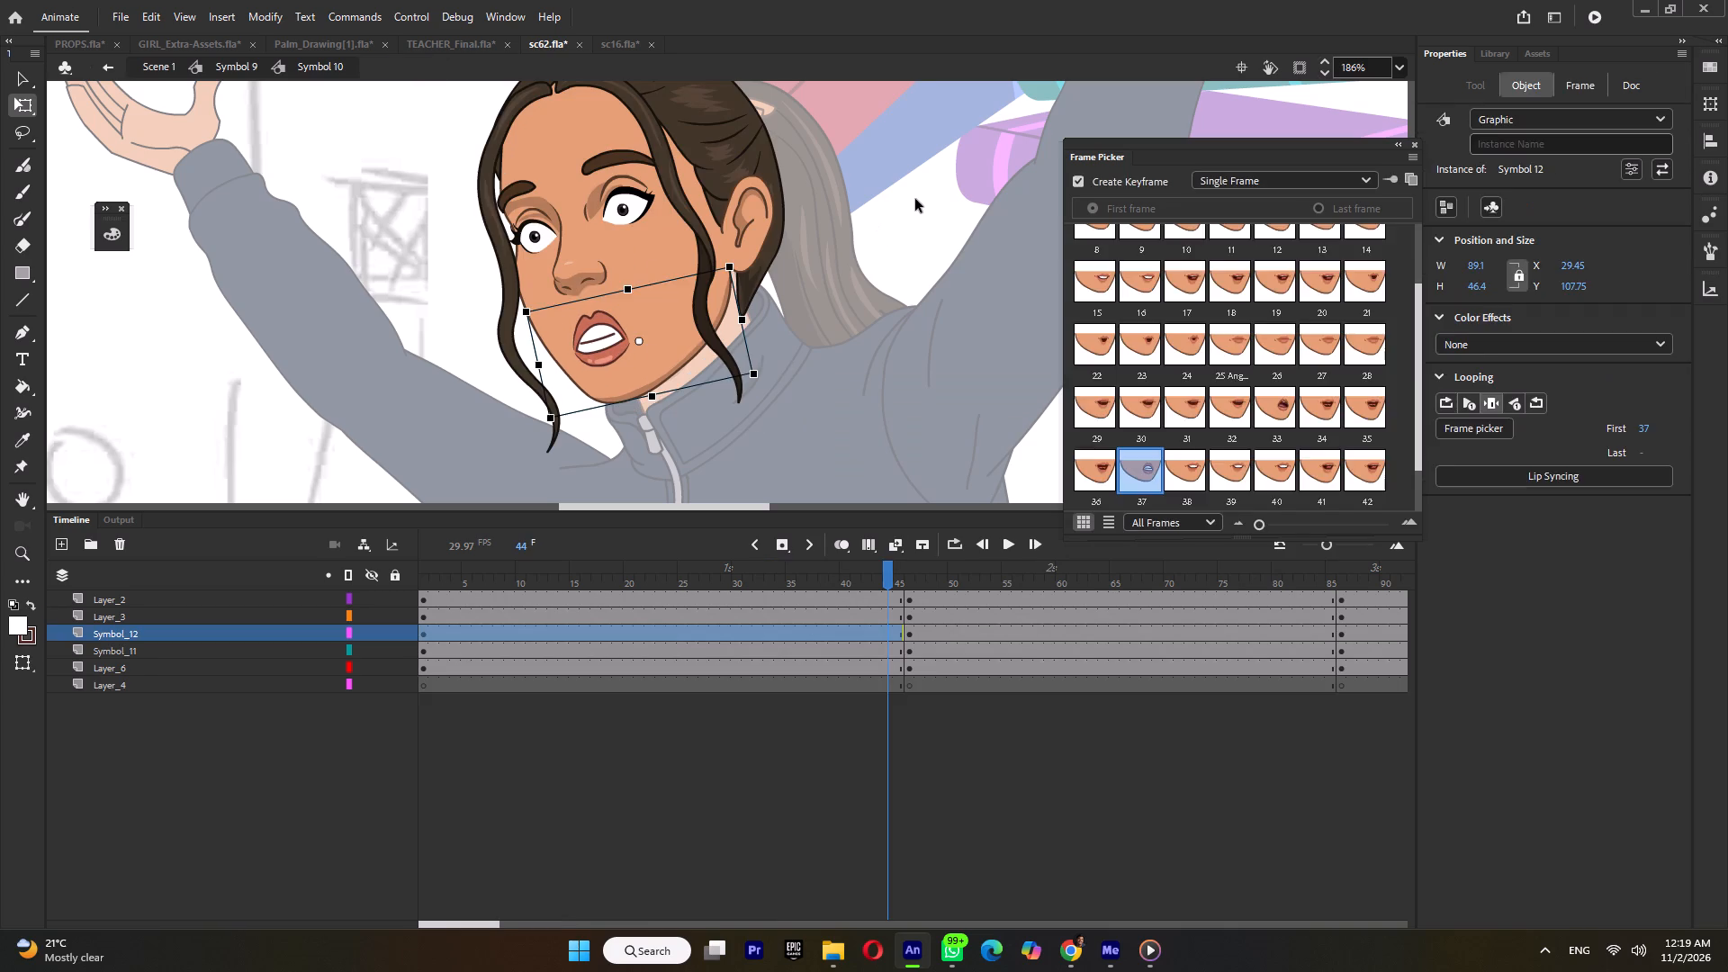
left_click(925, 193)
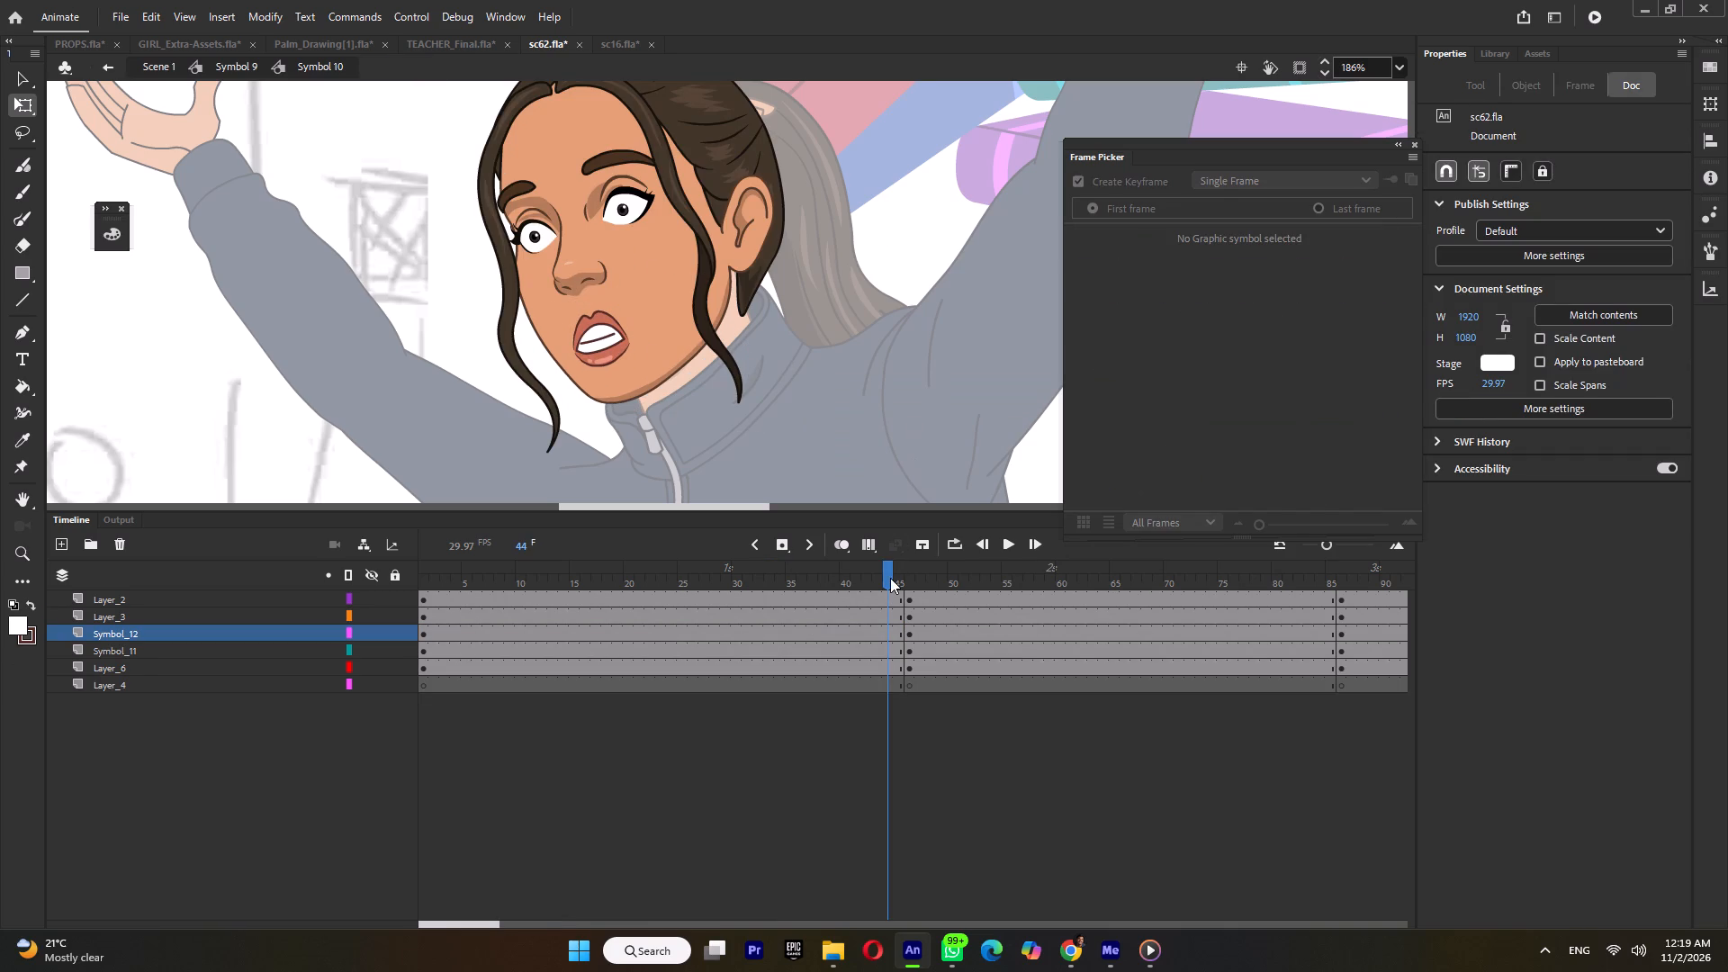
double_click(909, 580)
key("shift+F6")
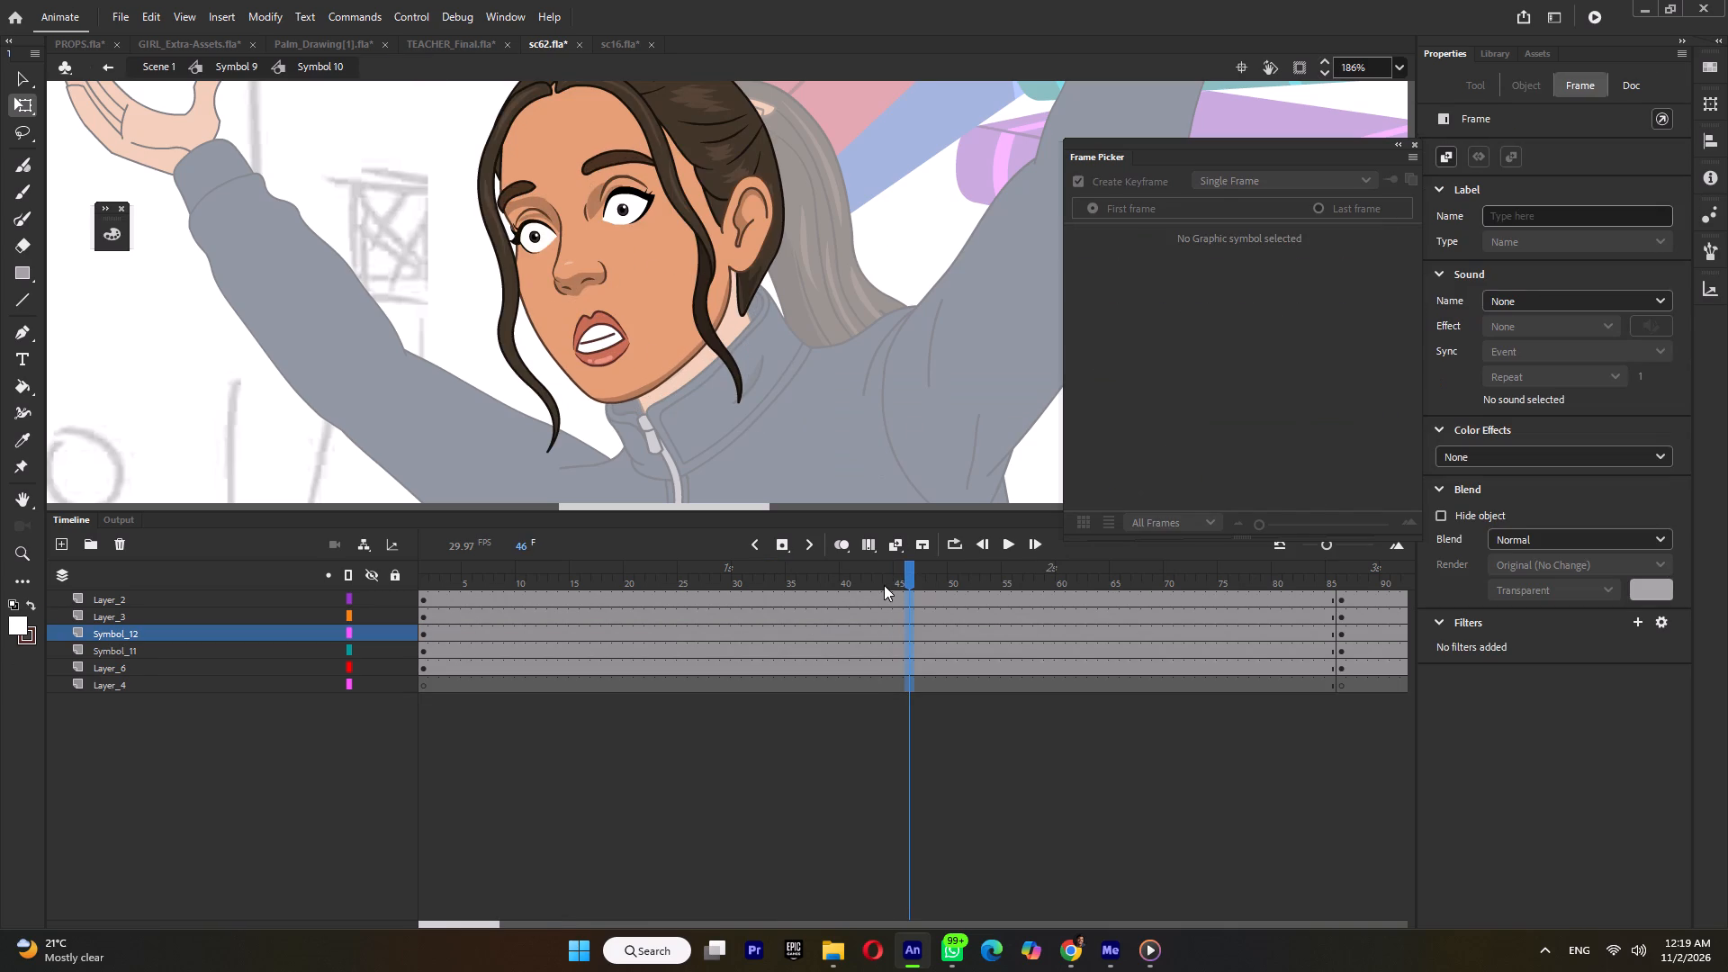
left_click_drag(878, 578, 886, 593)
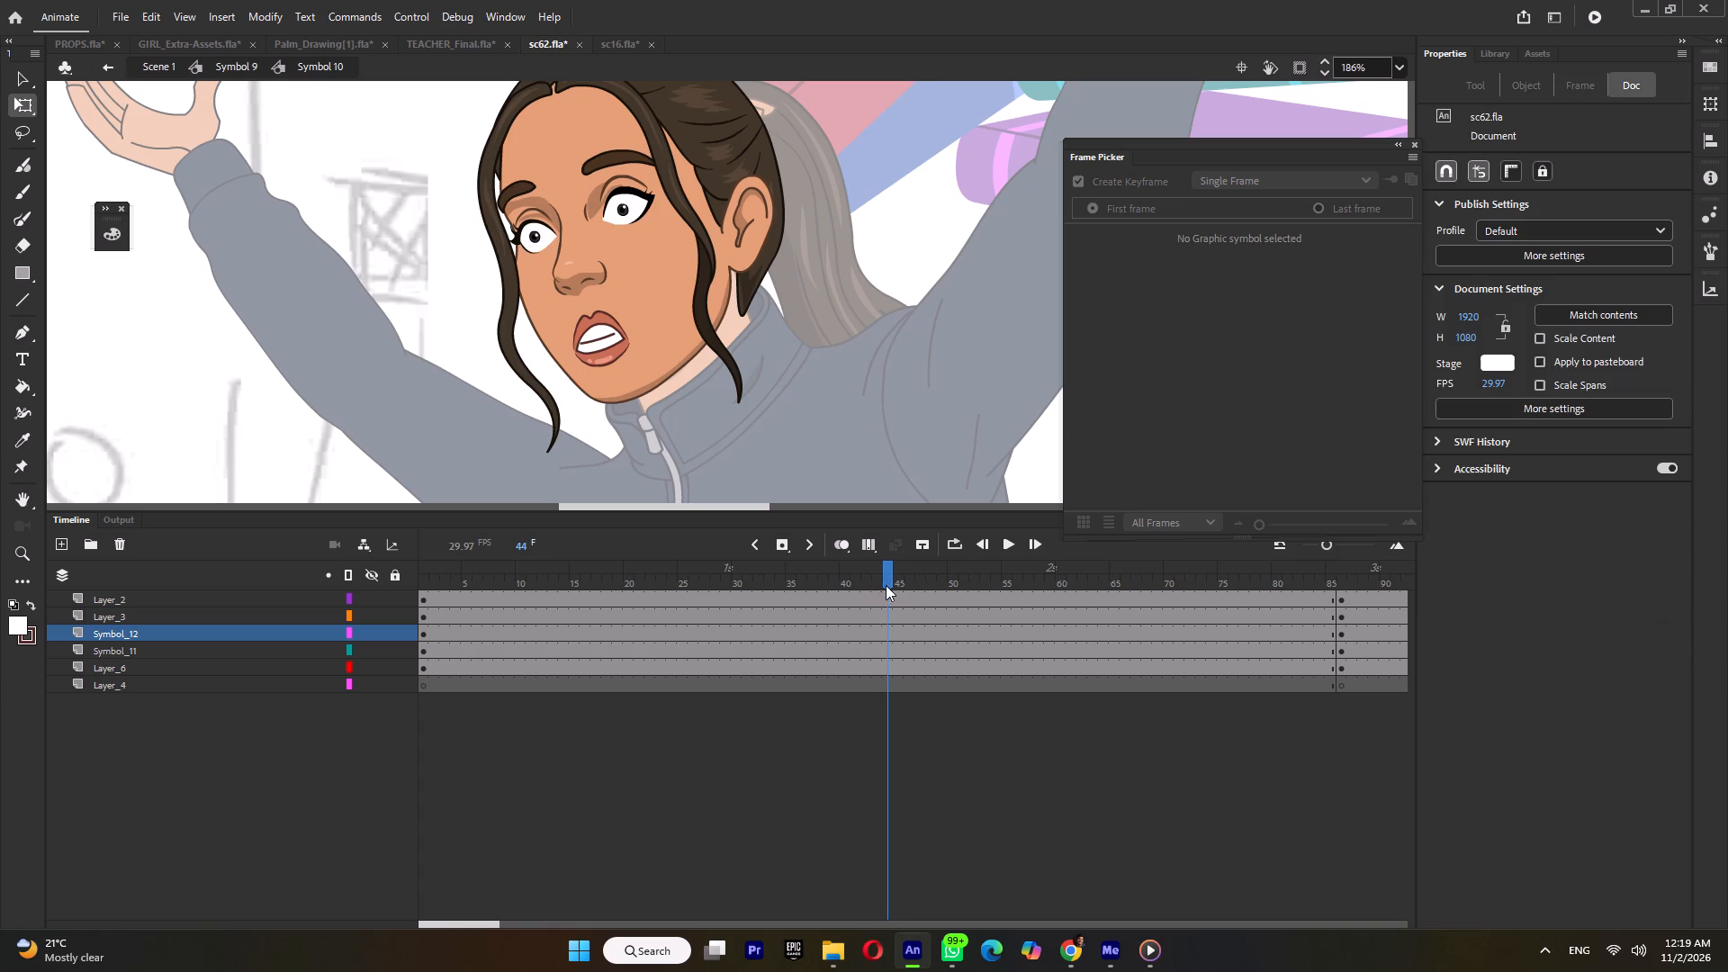
double_click(886, 580)
key("F6")
Set the girl's mouth symbol to show frame 33 at frame 44 of the head symbol.
left_click(893, 364)
left_click(601, 349)
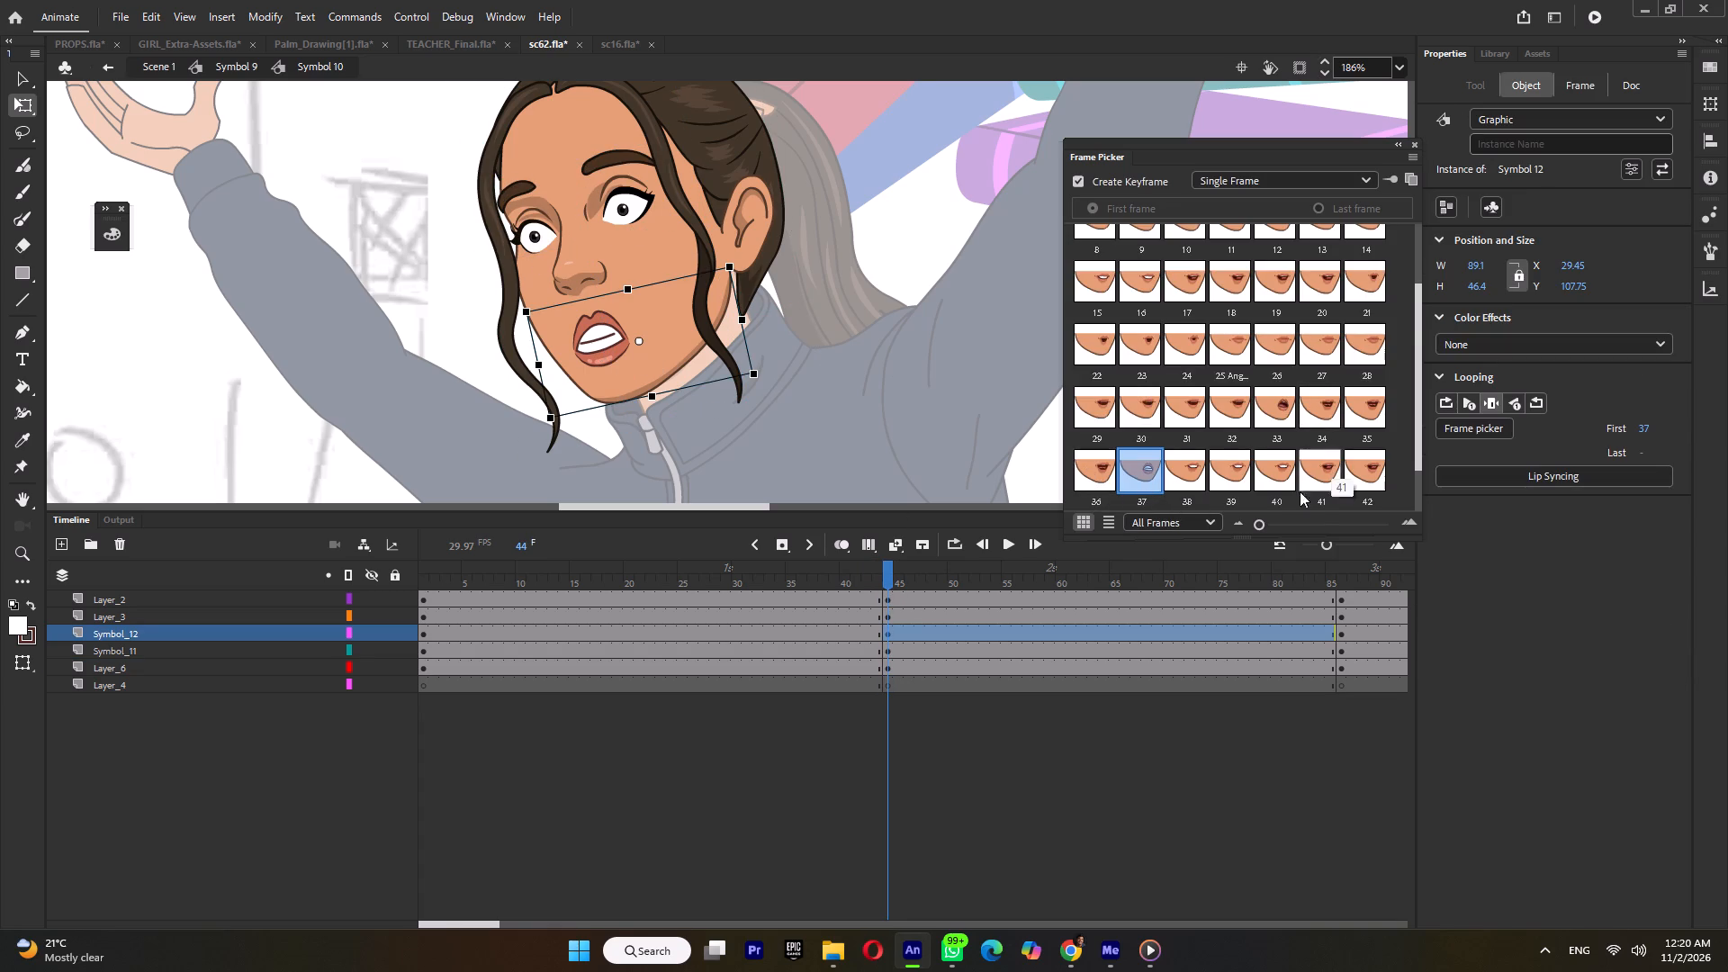
left_click(1282, 417)
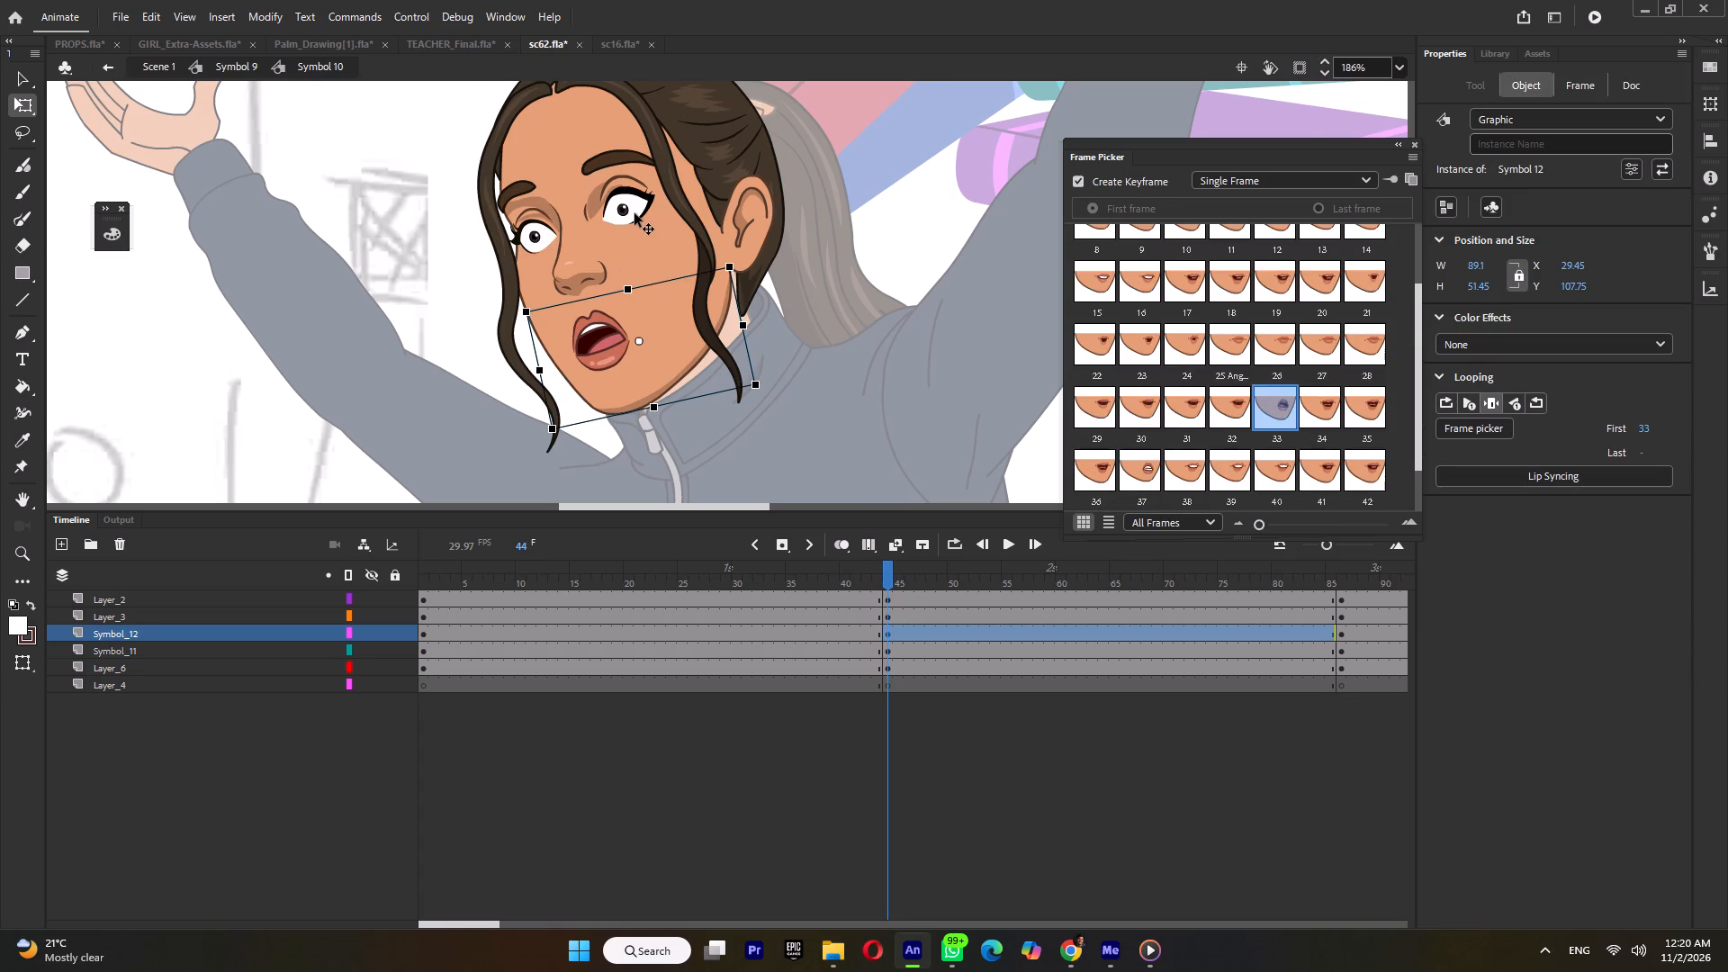
Save sc62 and go back out of the head symbol to Symbol 9.
scroll(634, 220, "down", 7, "ctrl")
key("ctrl+s")
double_click(800, 303, "ctrl")
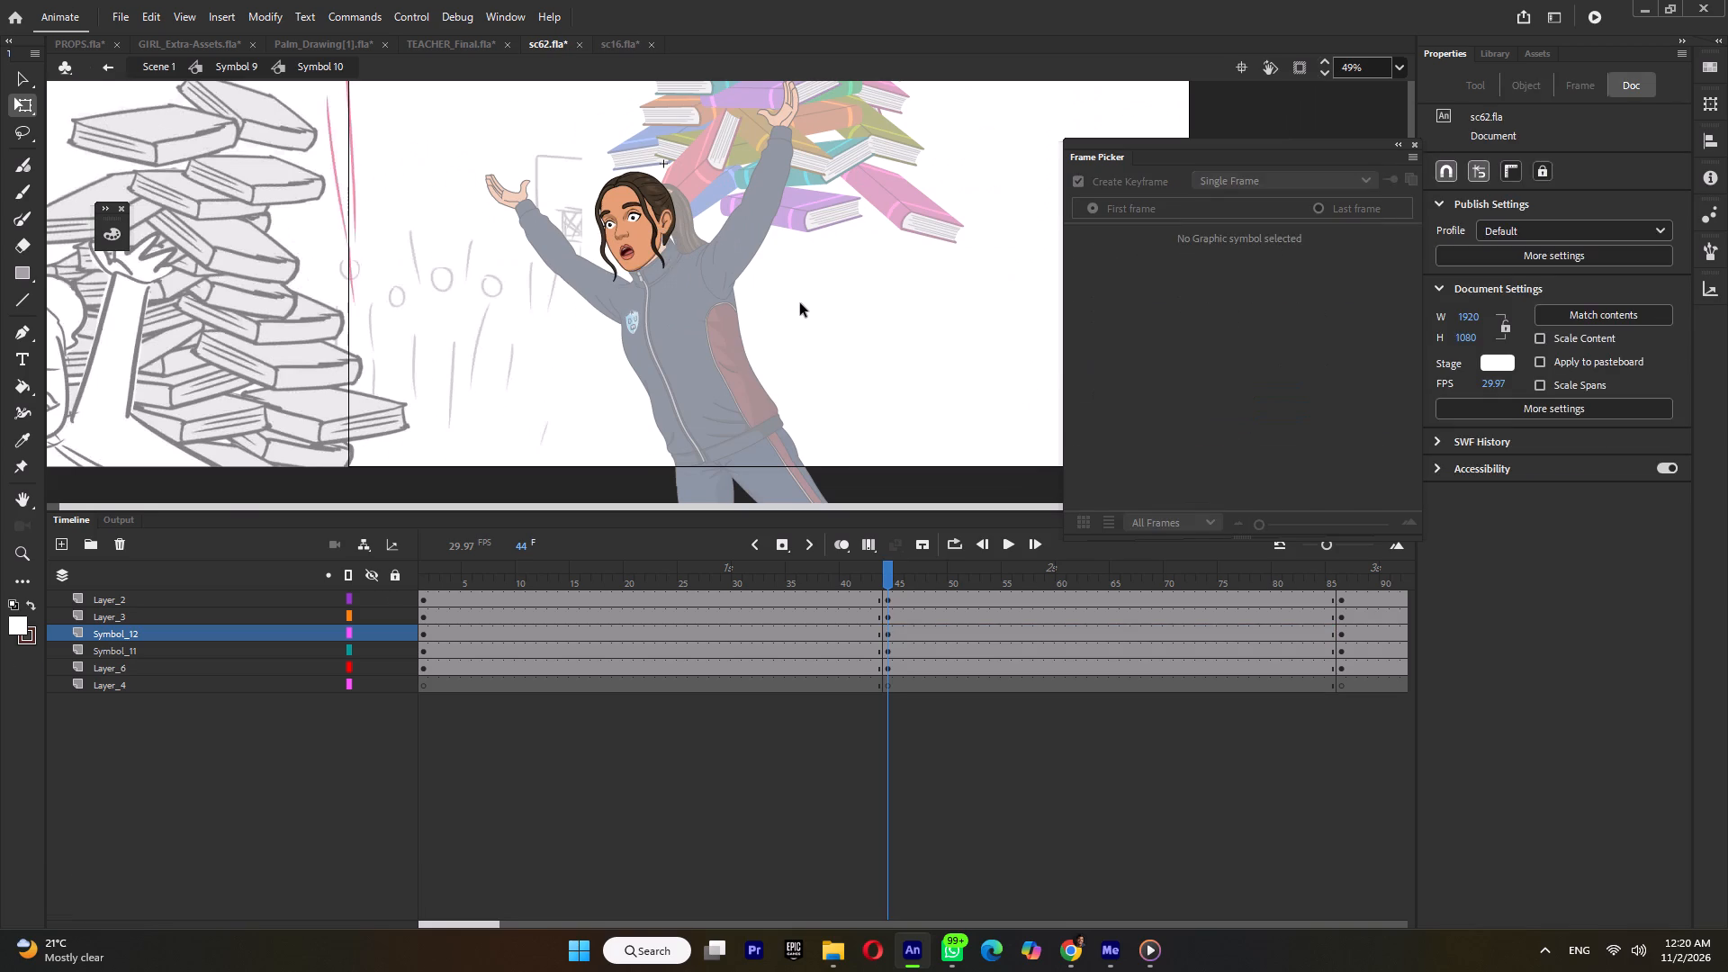
scroll(787, 287, "down", 1, "ctrl")
key("ctrl+s")
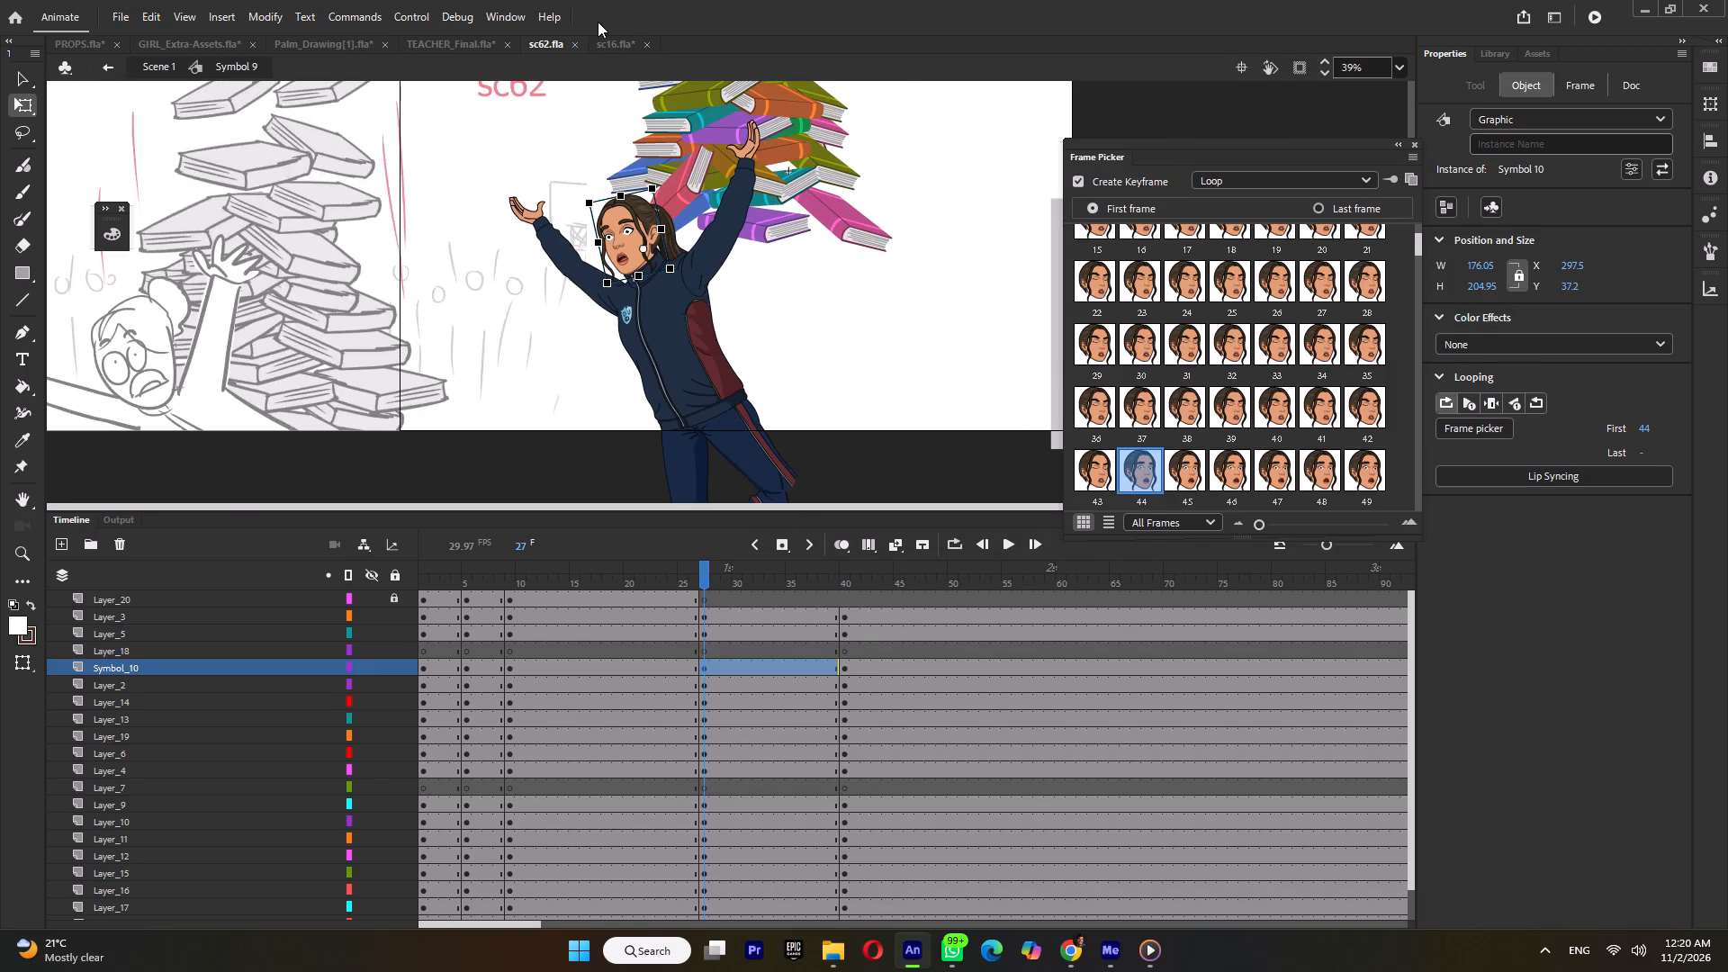
Save sc16 and close it.
left_click(616, 49)
scroll(770, 317, "down", 5, "ctrl")
key("ctrl+s")
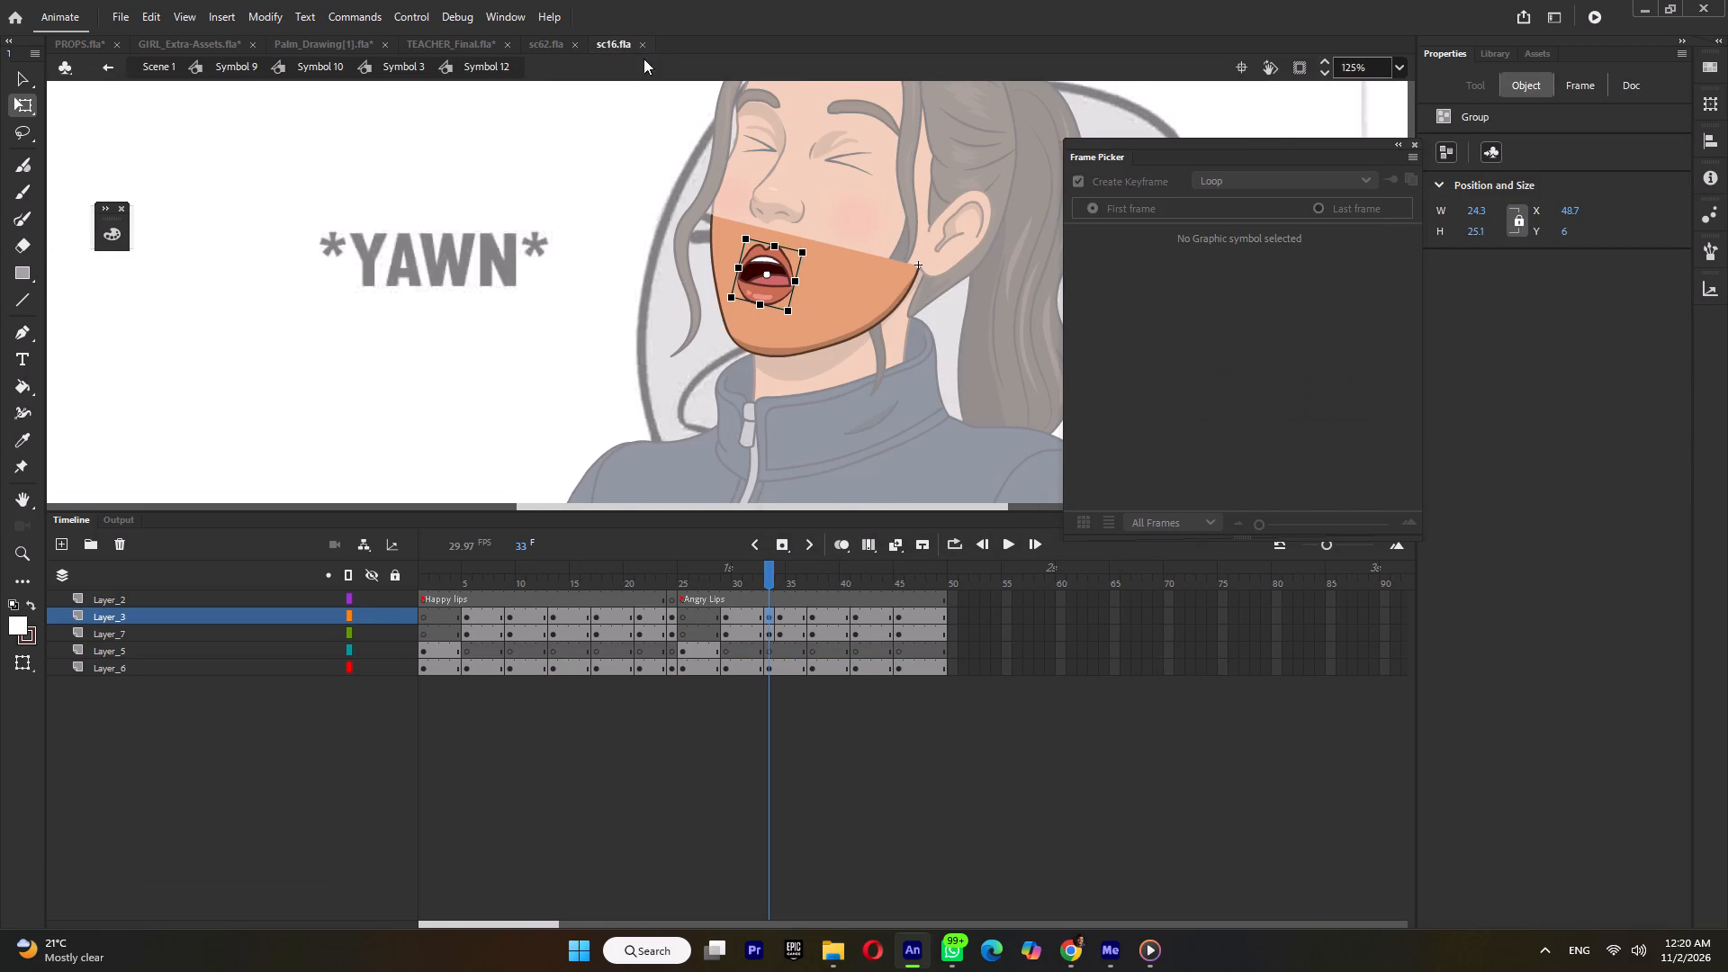
left_click(647, 46)
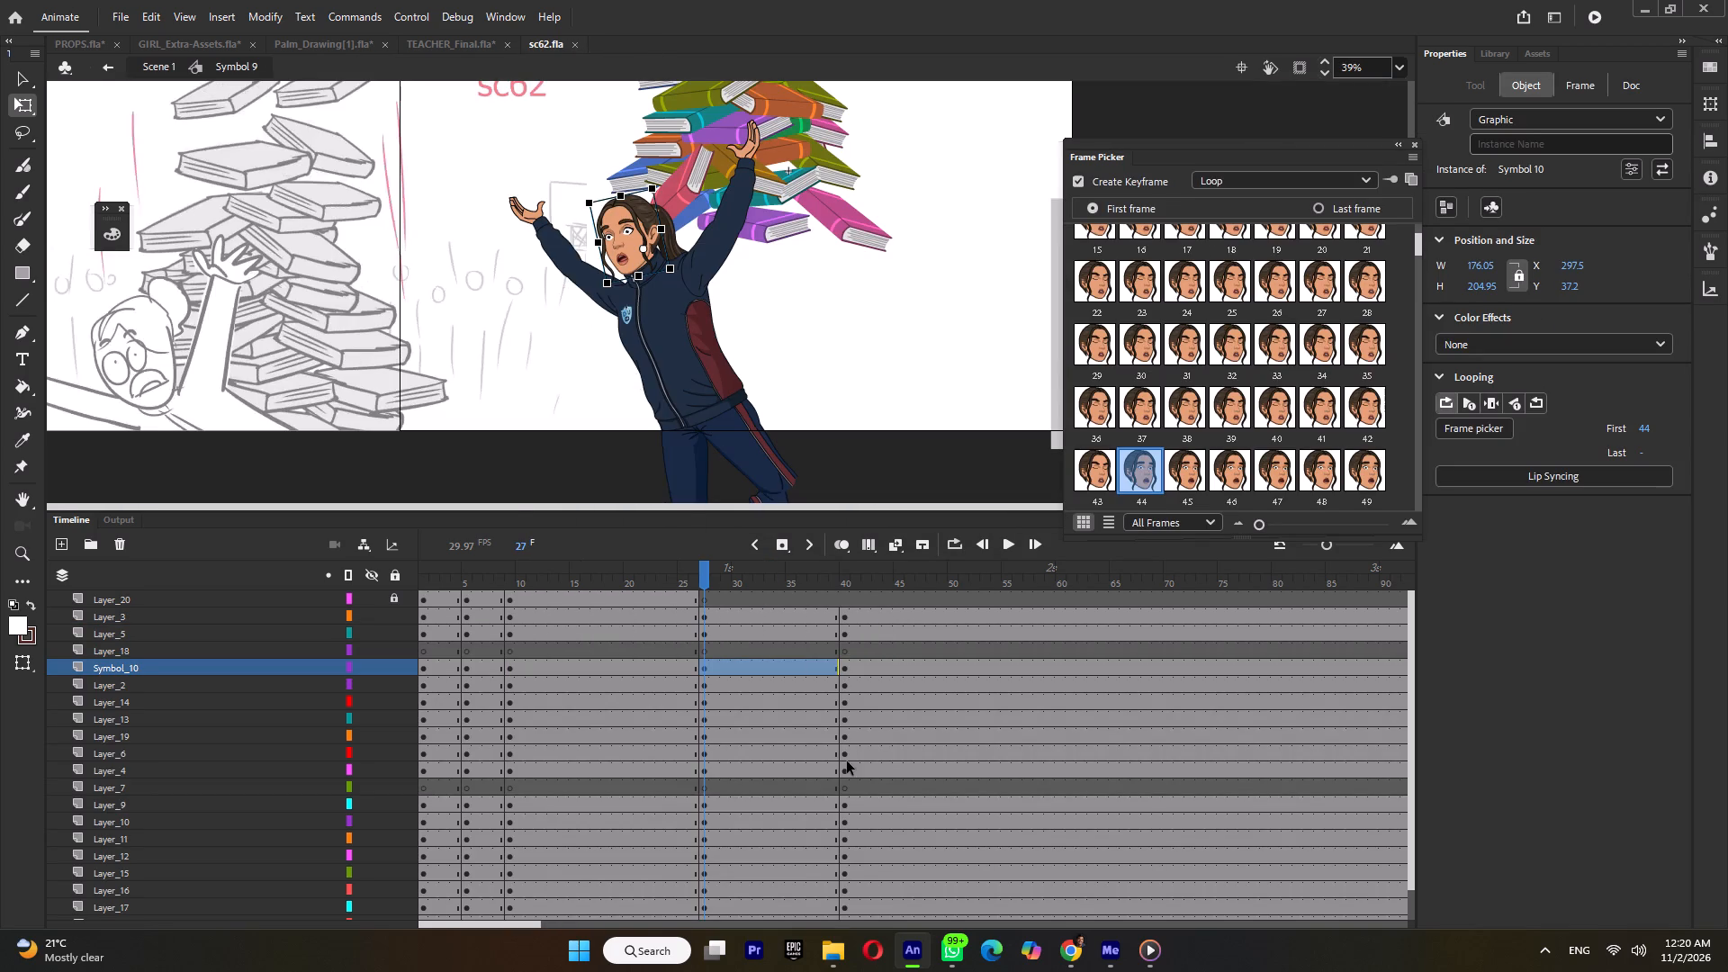
In File Explorer, open the ep06 shots video folder and watch sc53.mp4 in Media Player.
left_click(841, 958)
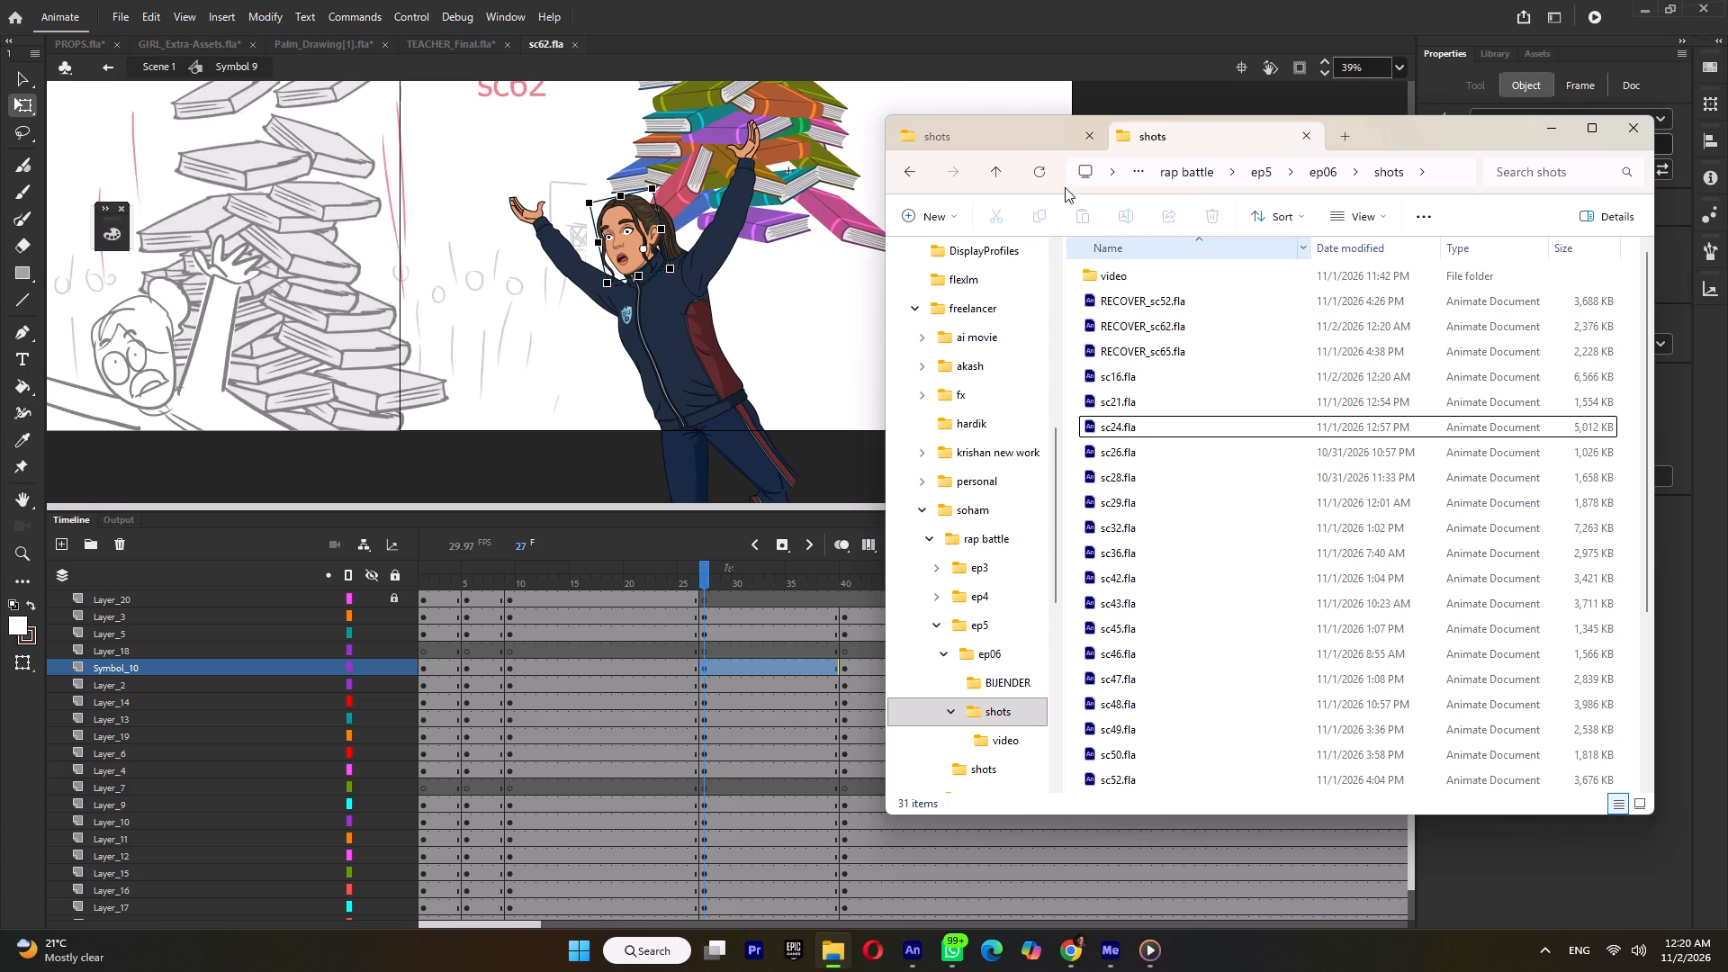
double_click(1115, 269)
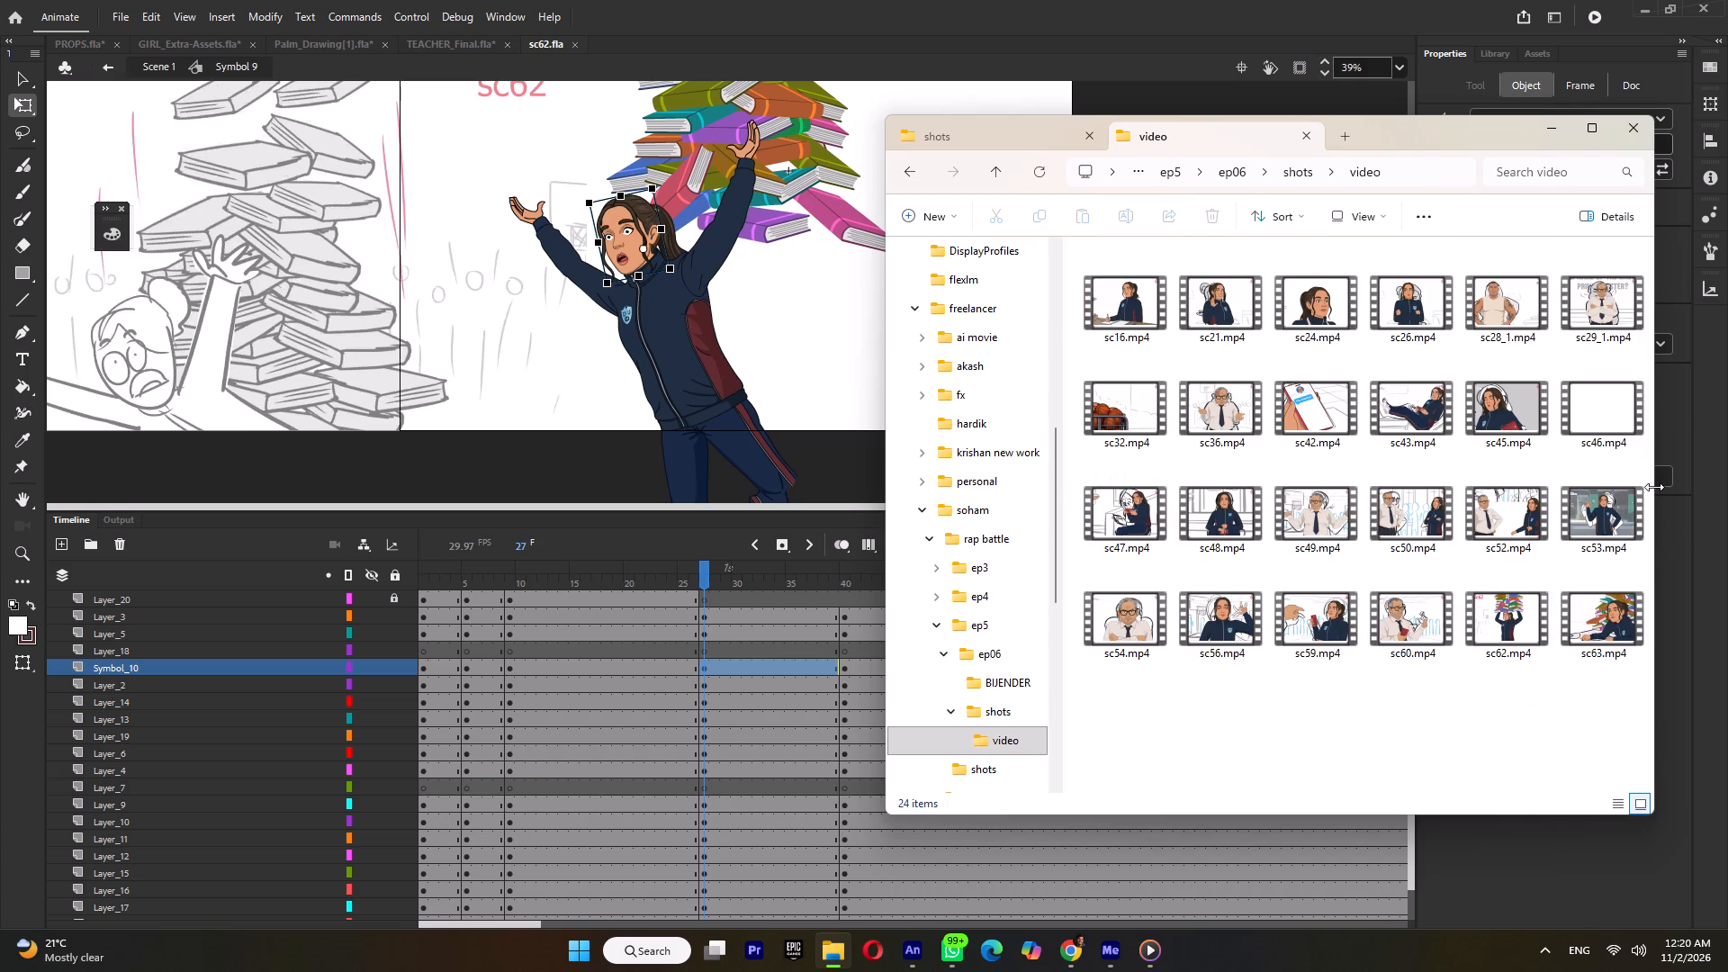
double_click(1595, 493)
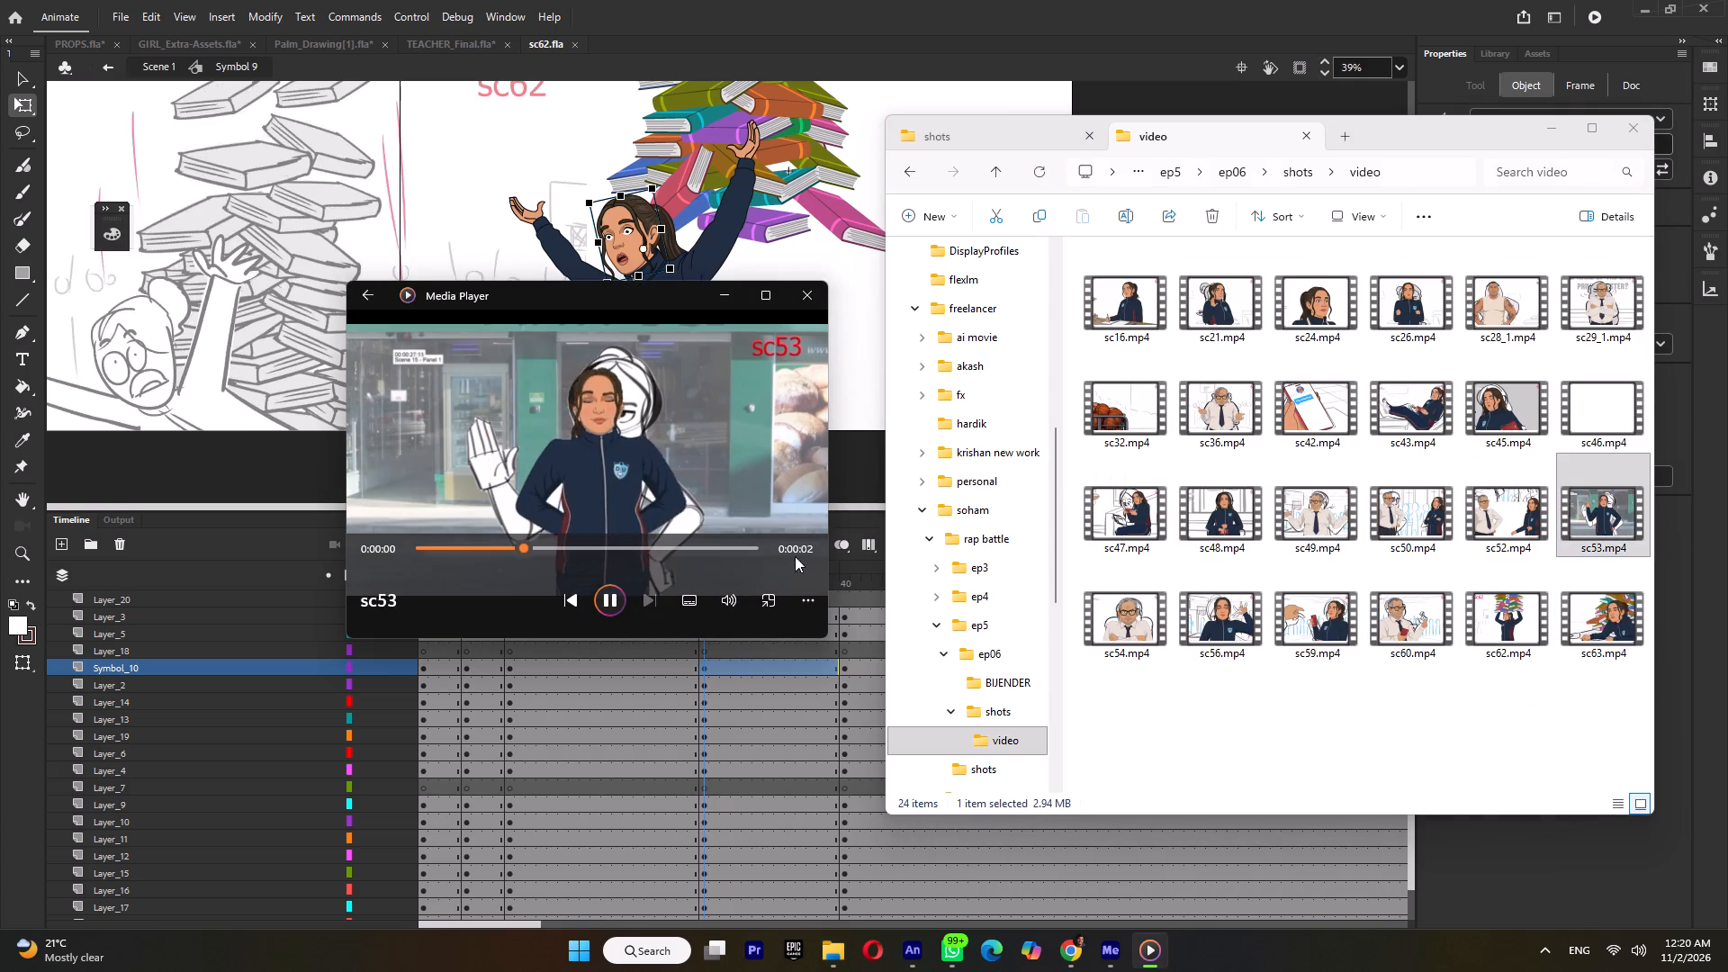
left_click(463, 546)
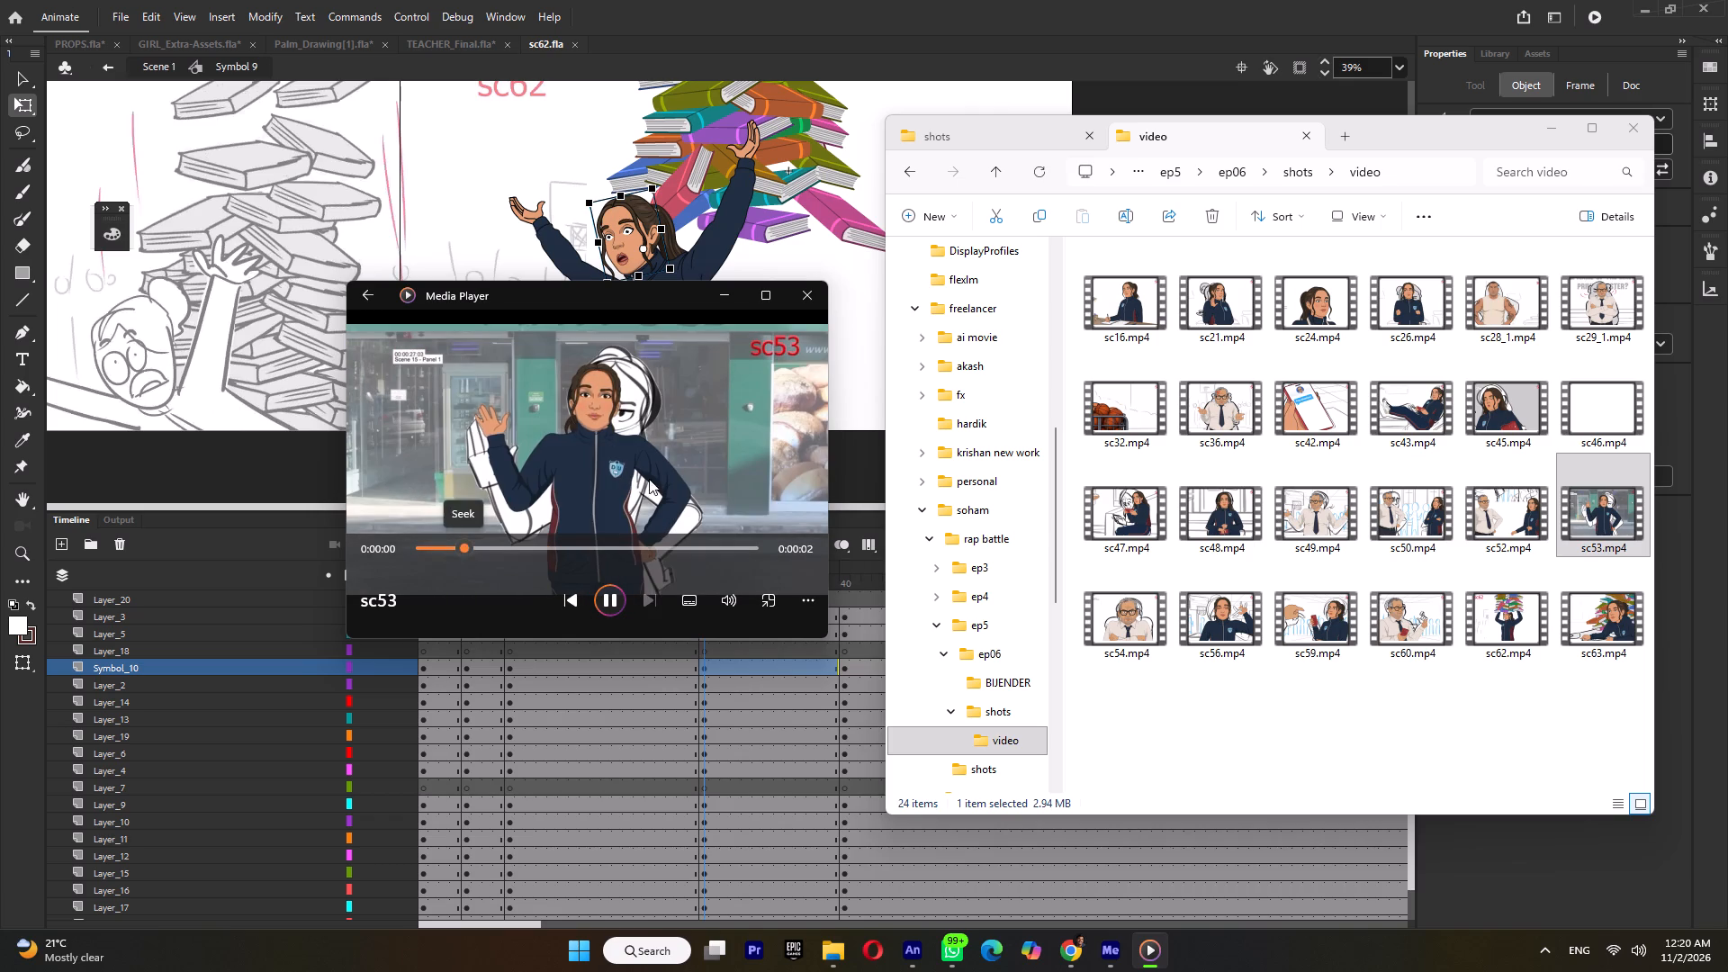
left_click(804, 295)
Open sc53.fla from the ep06 shots folder in Animate.
left_click(1002, 172)
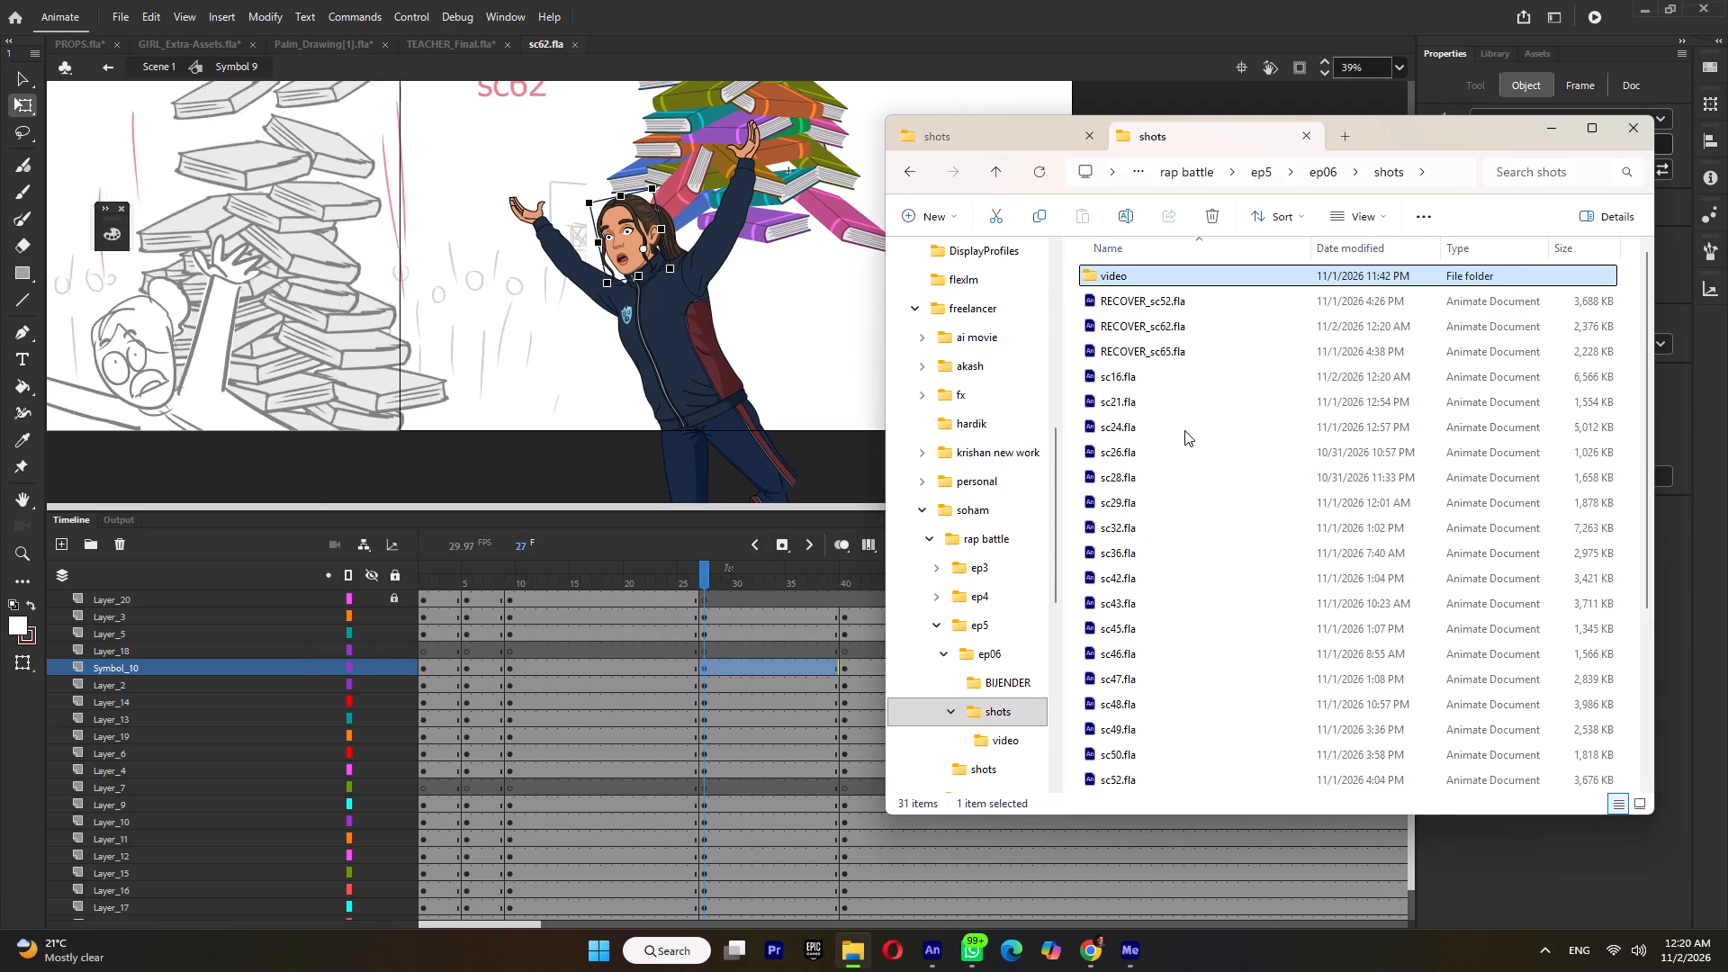
scroll(1178, 634, "down", 6)
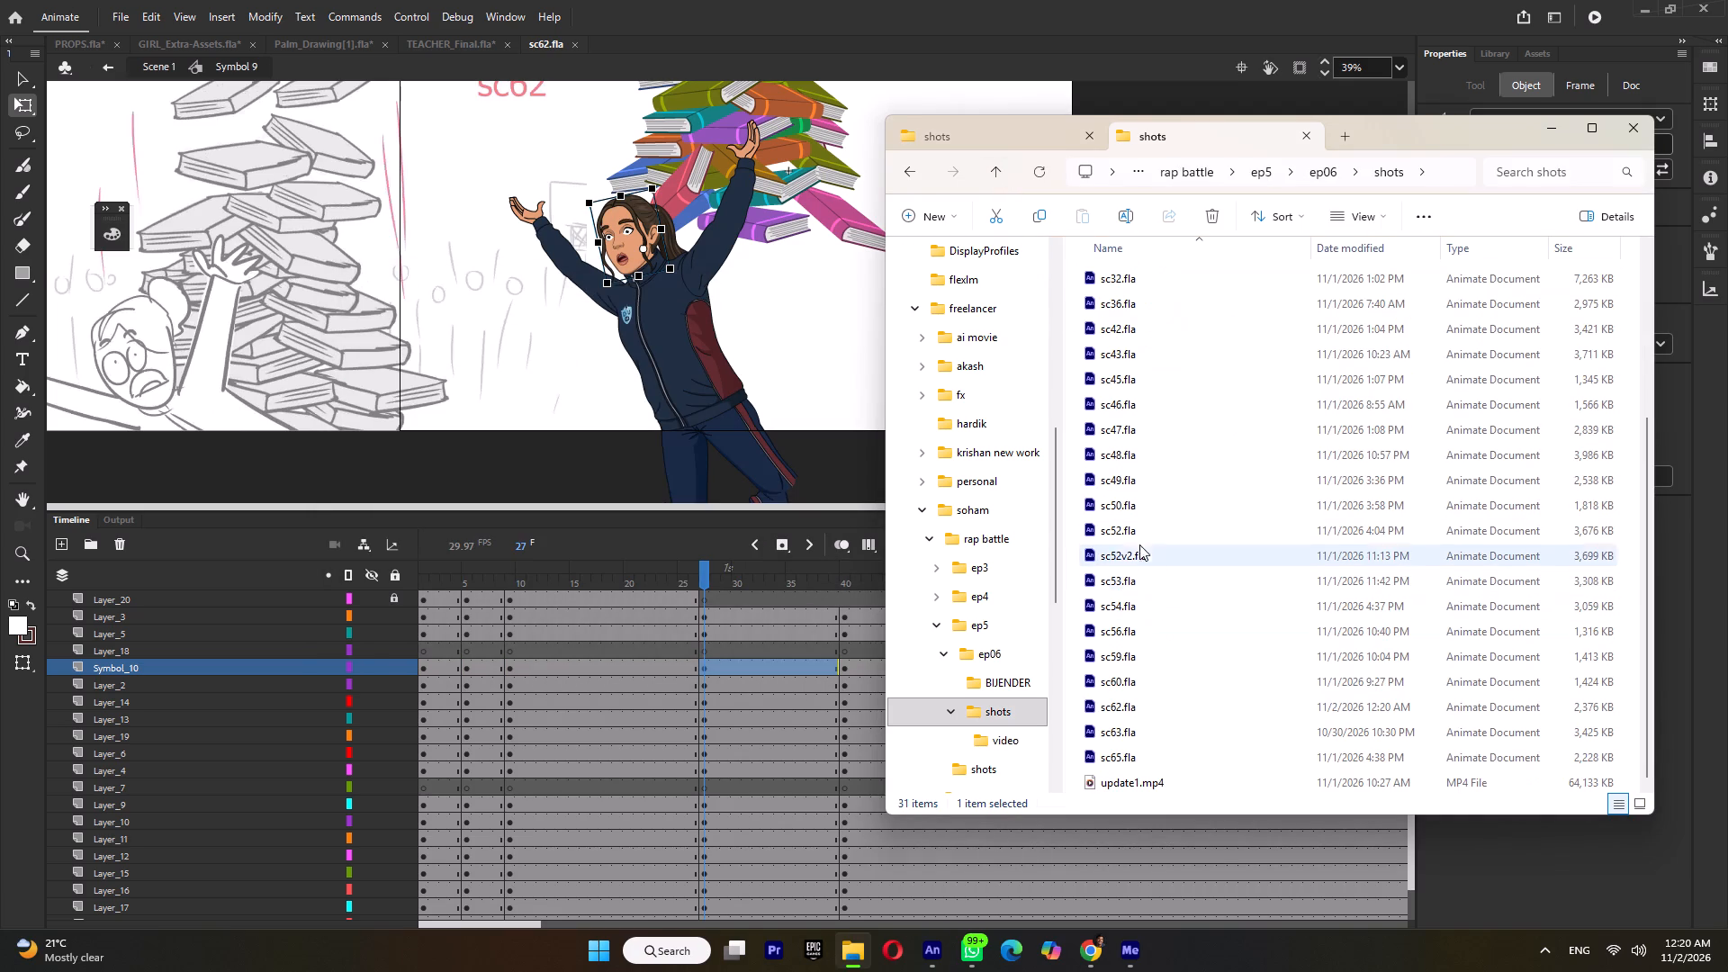
double_click(1137, 581)
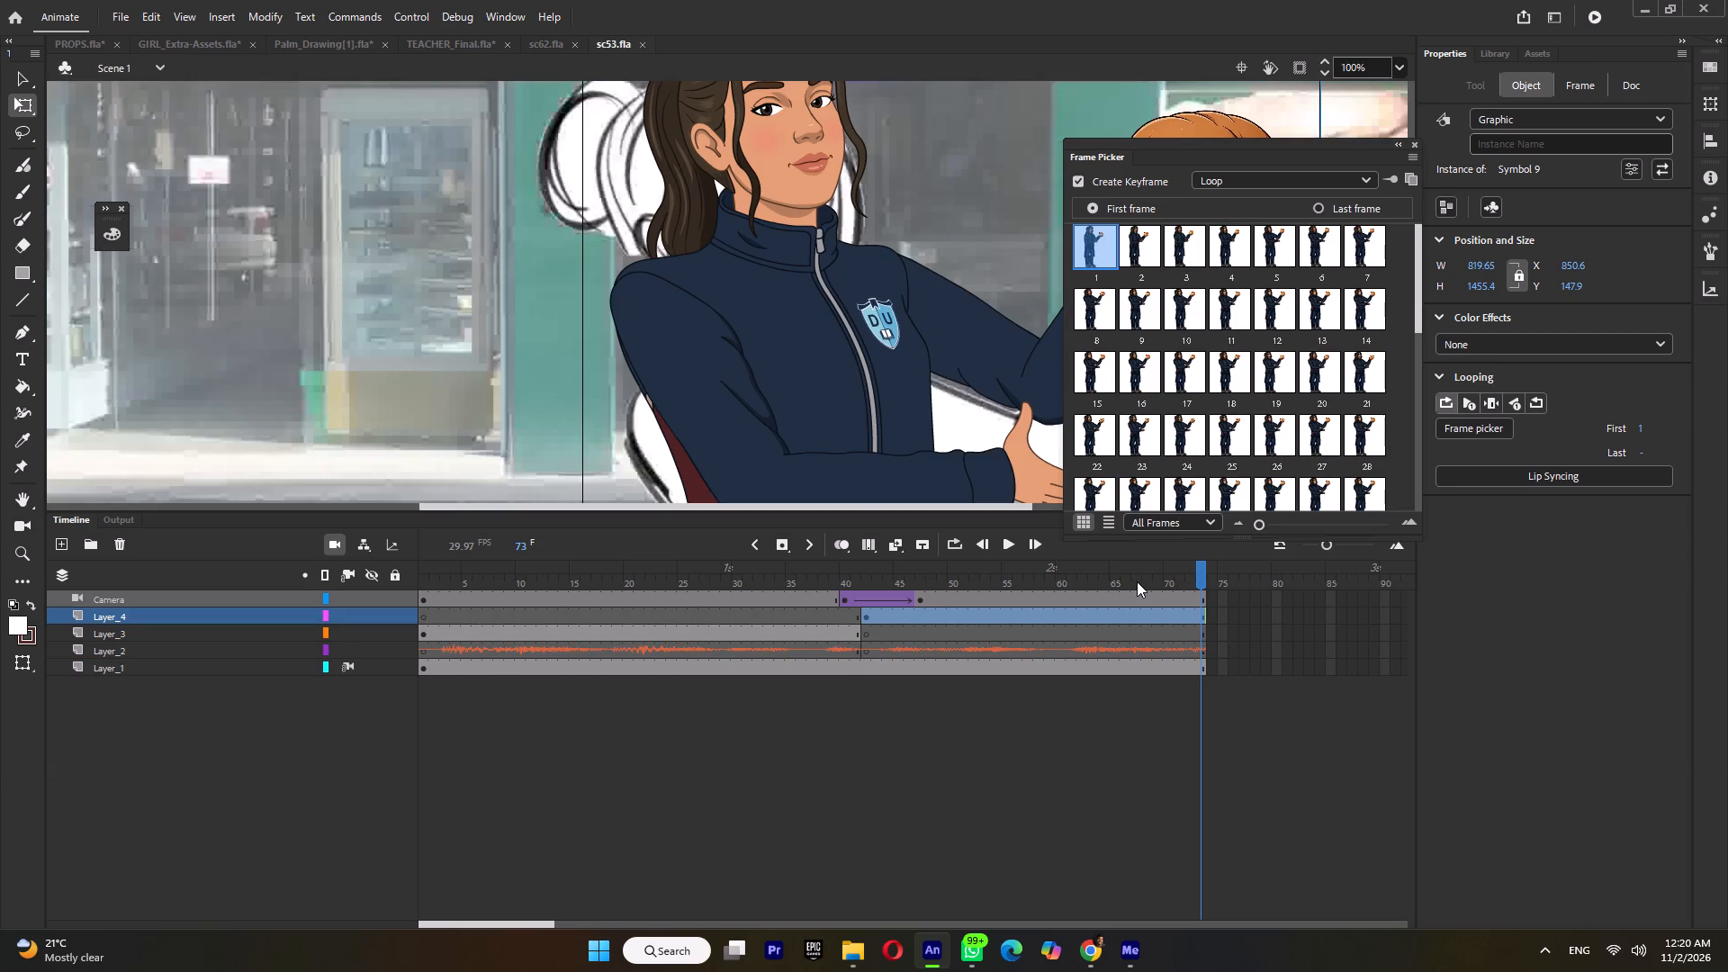
Play the sc53 timeline from the first frame several times to review the girl's wave, camera move and bread pose.
scroll(817, 361, "down", 5, "ctrl")
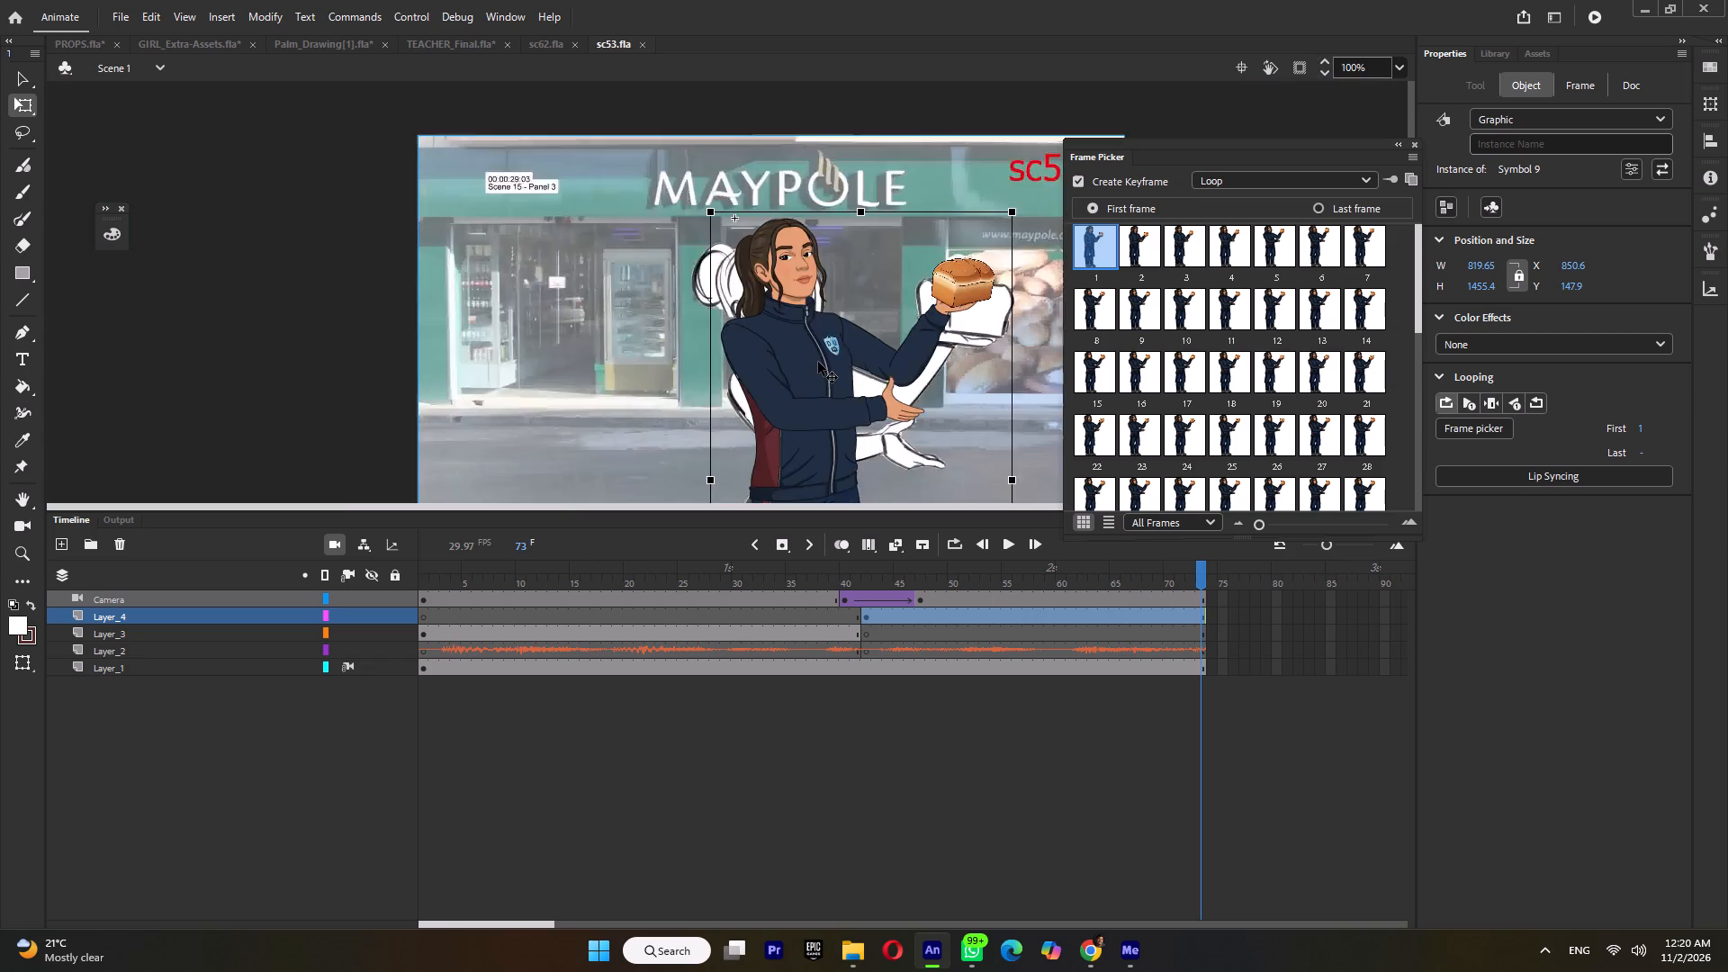
scroll(818, 362, "down", 5, "ctrl")
left_click_drag(727, 569, 223, 646)
key("Return")
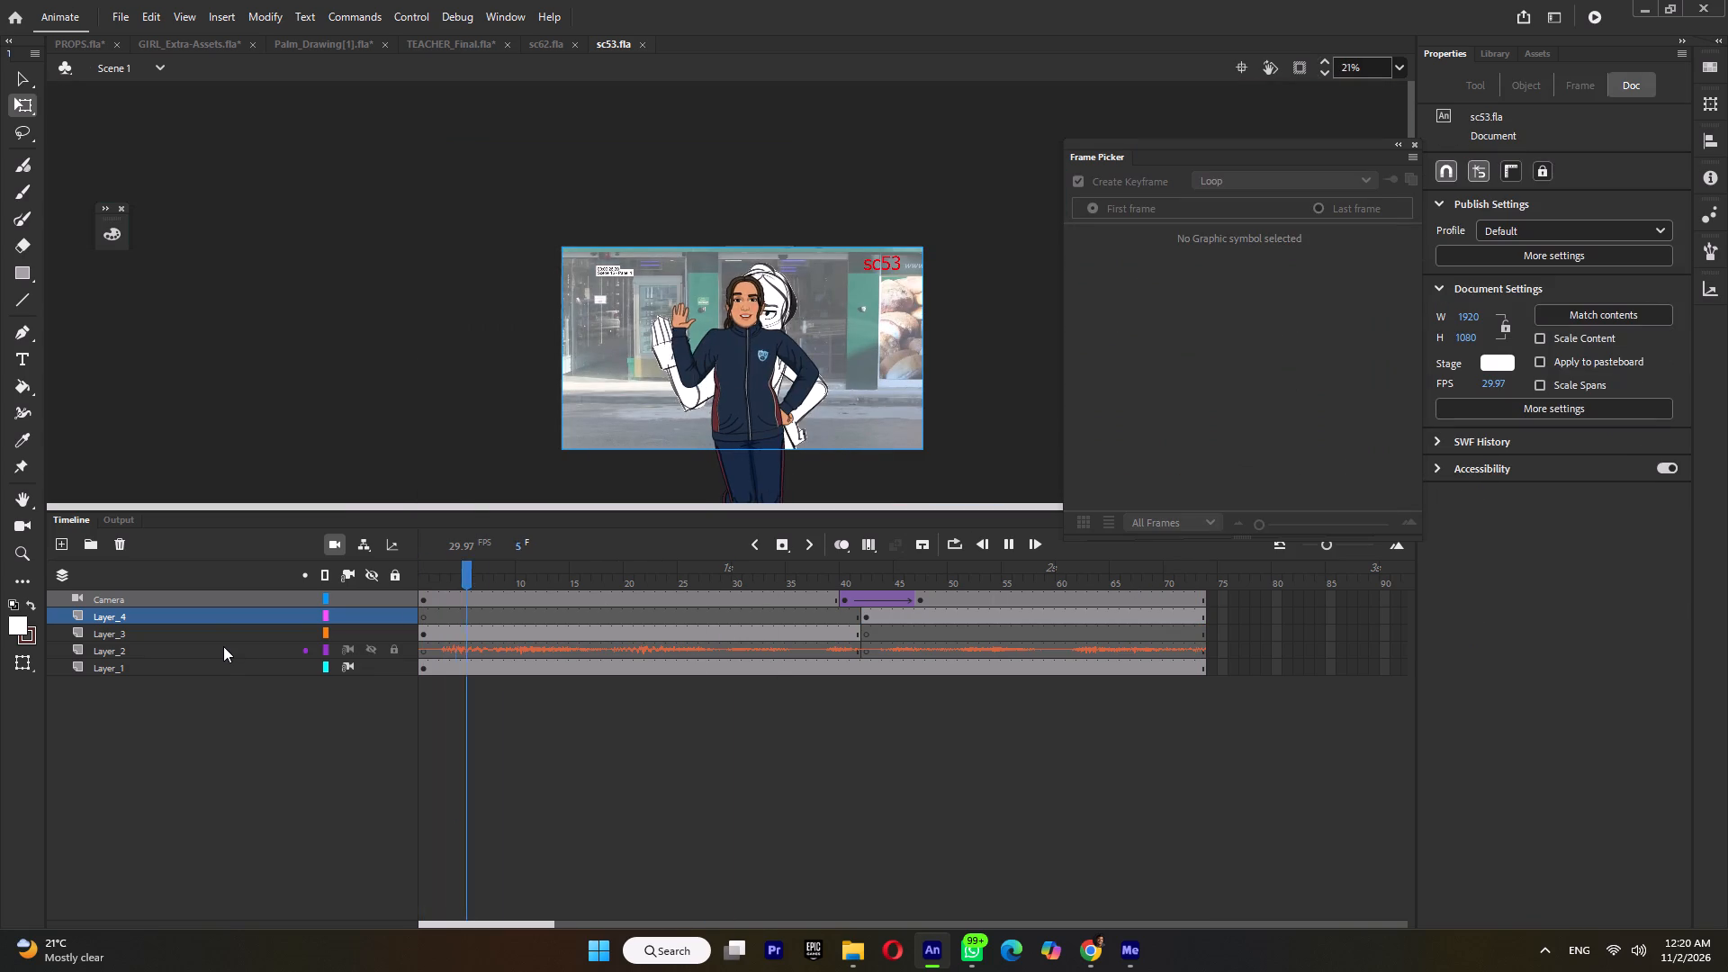
key("Return")
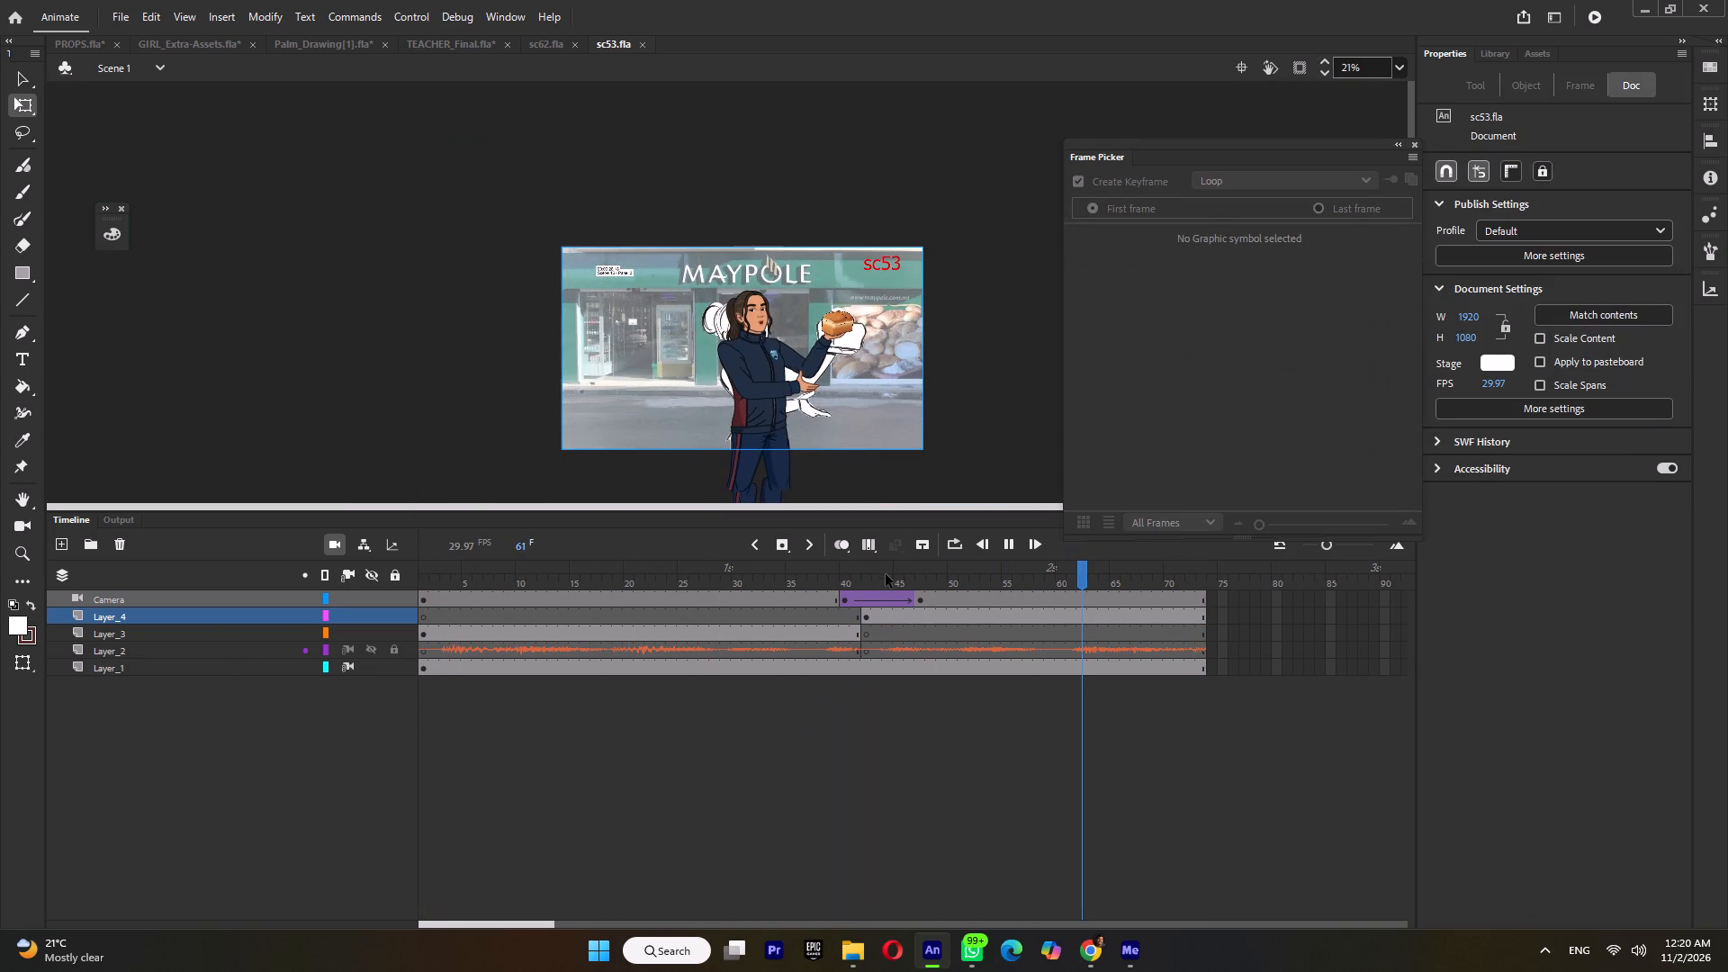
left_click_drag(823, 579, 315, 619)
key("Return")
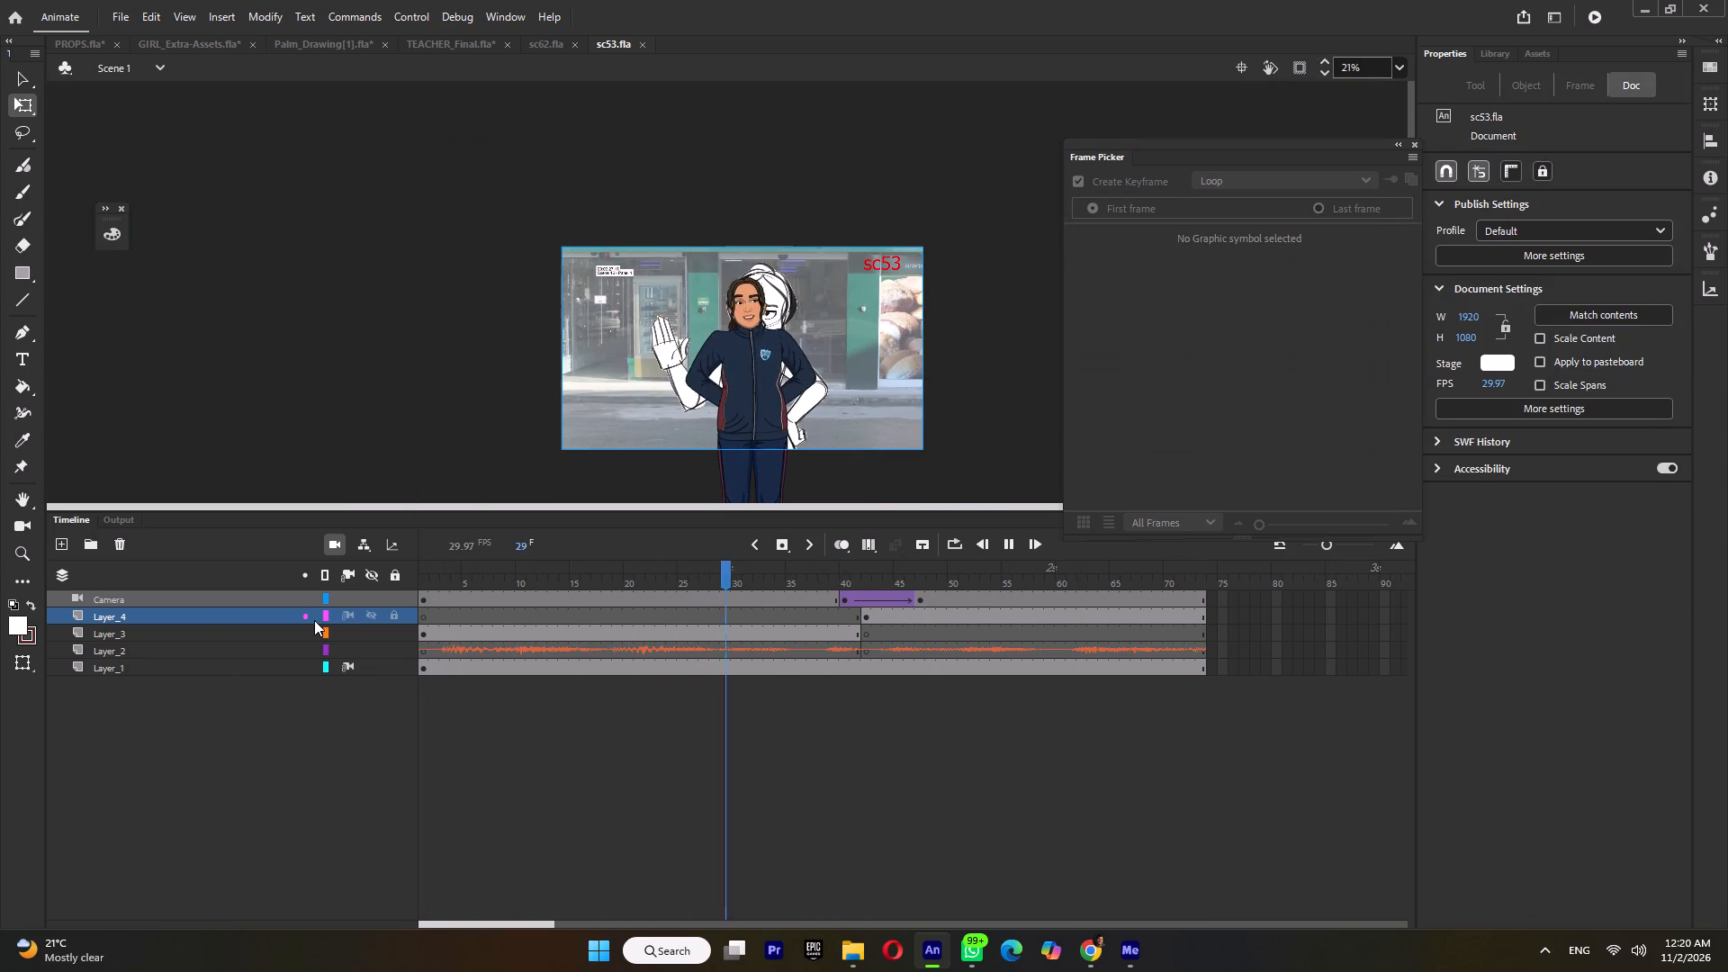
key("Return")
left_click_drag(483, 575, 360, 597)
key("Return")
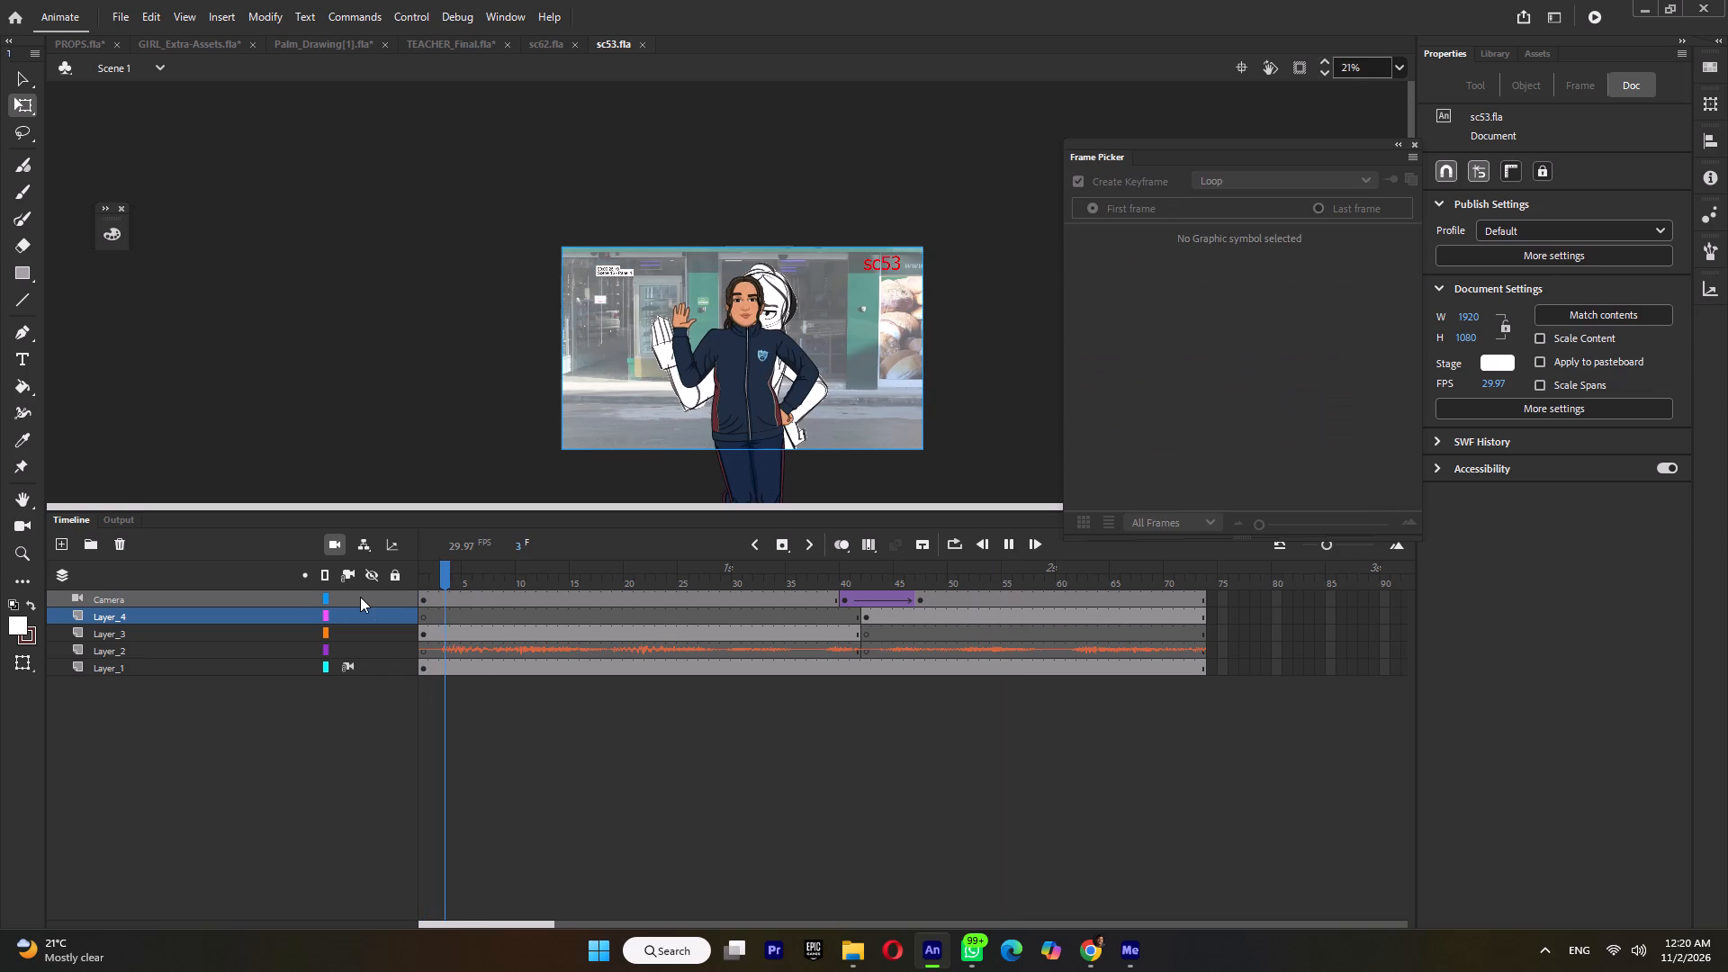
key("Return")
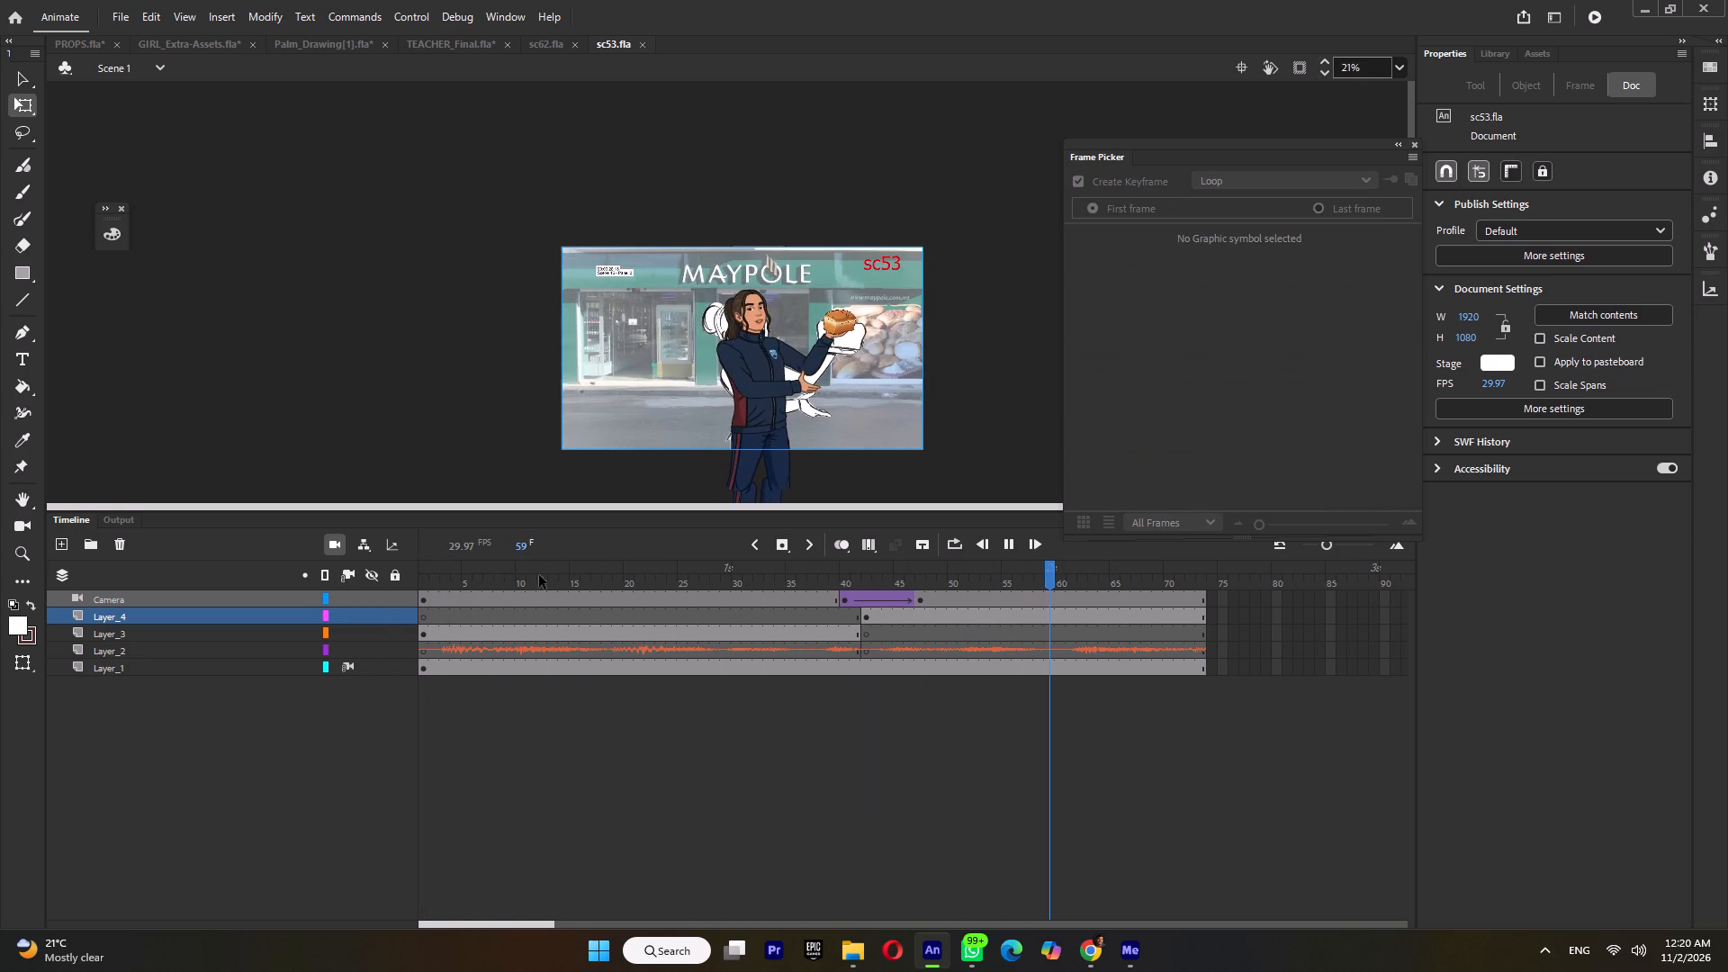
Replay the sc53 timeline from the first frame to check the wave and the bread pose.
left_click_drag(479, 561, 468, 565)
left_click_drag(438, 579, 374, 587)
key("Return")
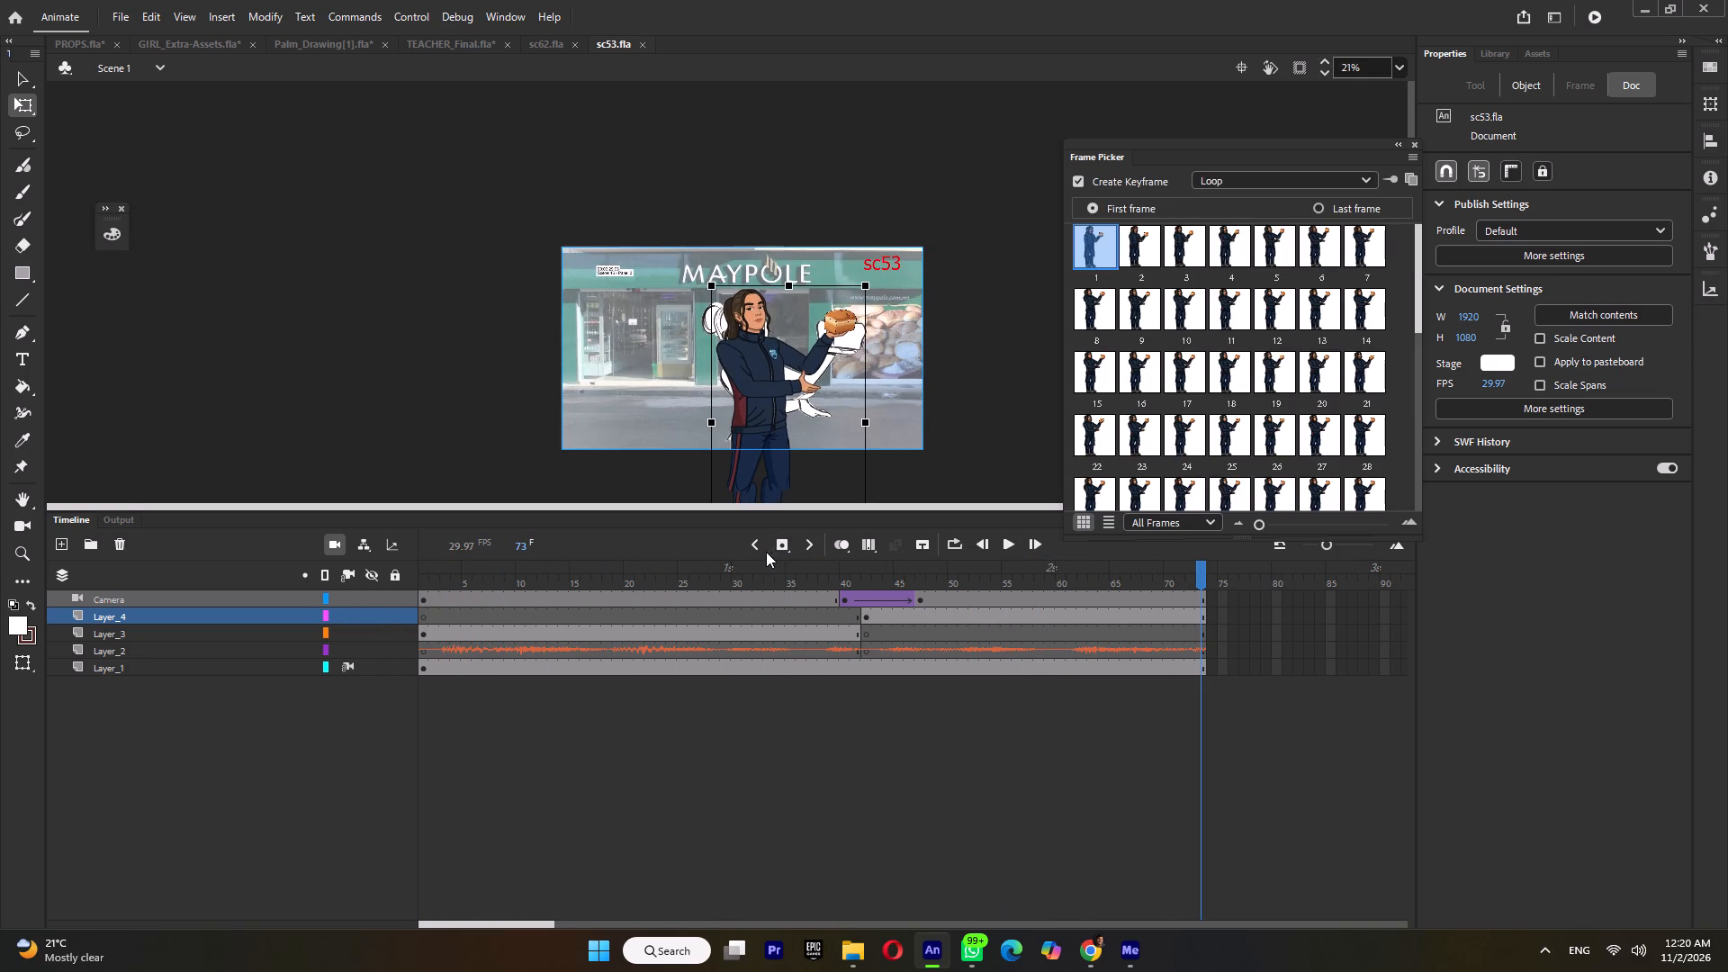
In sc53, open the girl's waving hand symbol at frame 25 and copy its open-palm hand drawing.
left_click(720, 577)
scroll(725, 383, "up", 5, "ctrl")
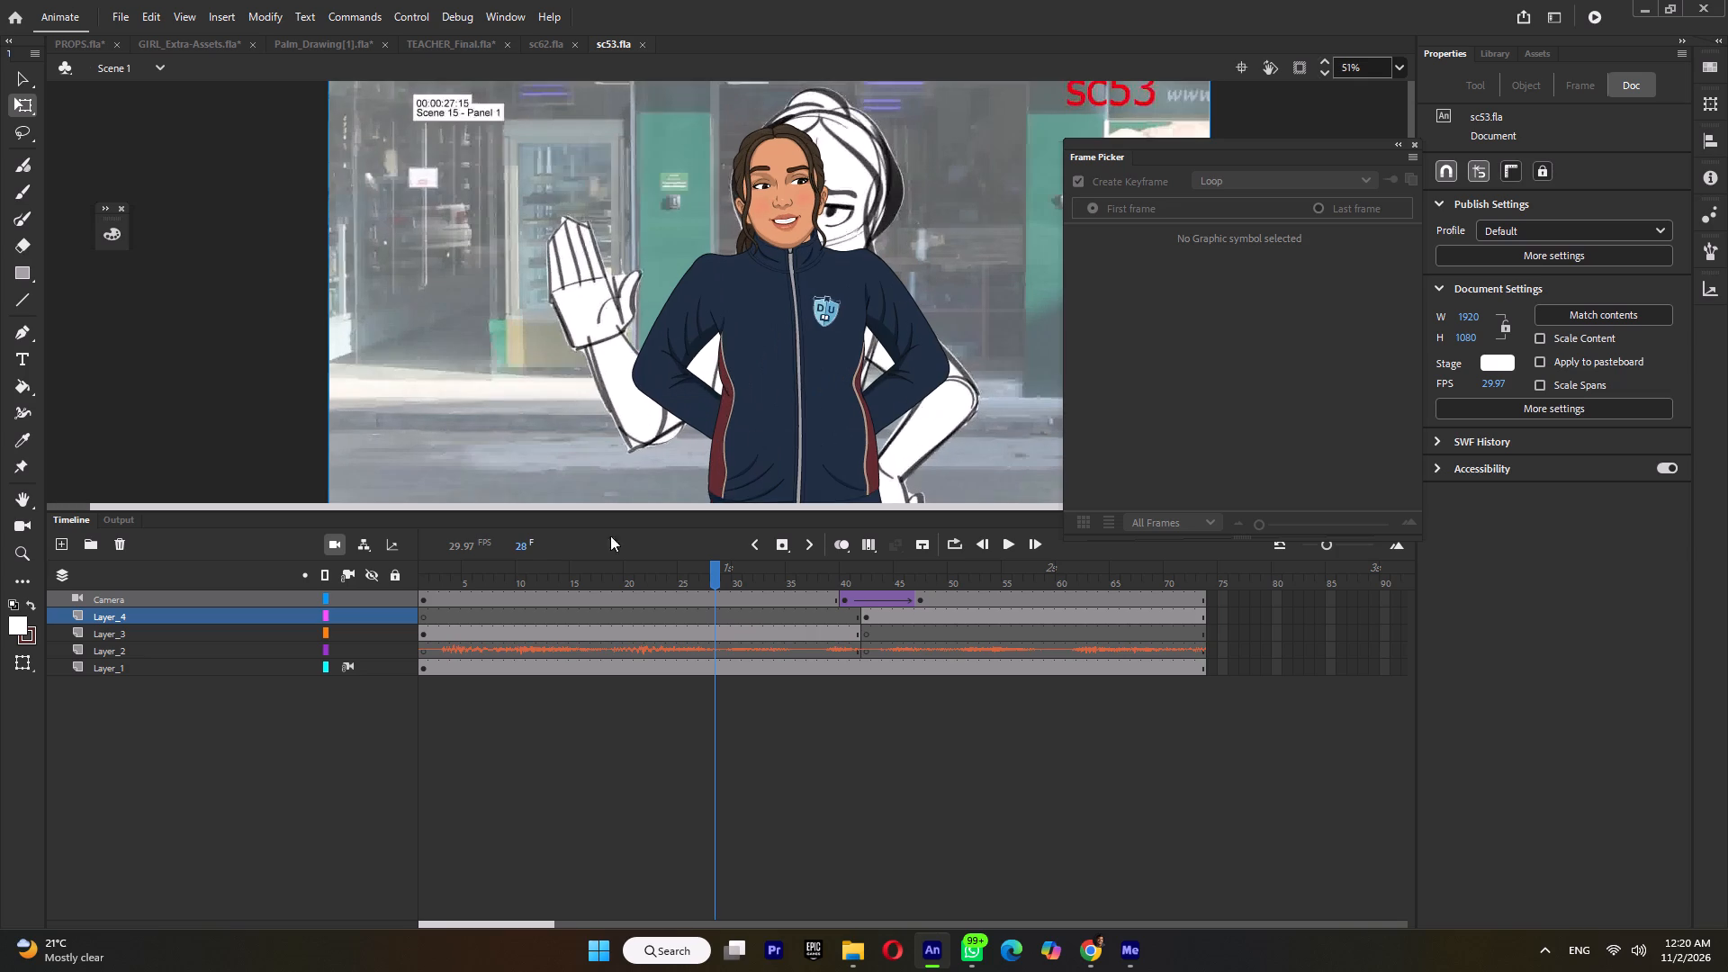
left_click(503, 581)
double_click(610, 214)
left_click(602, 228)
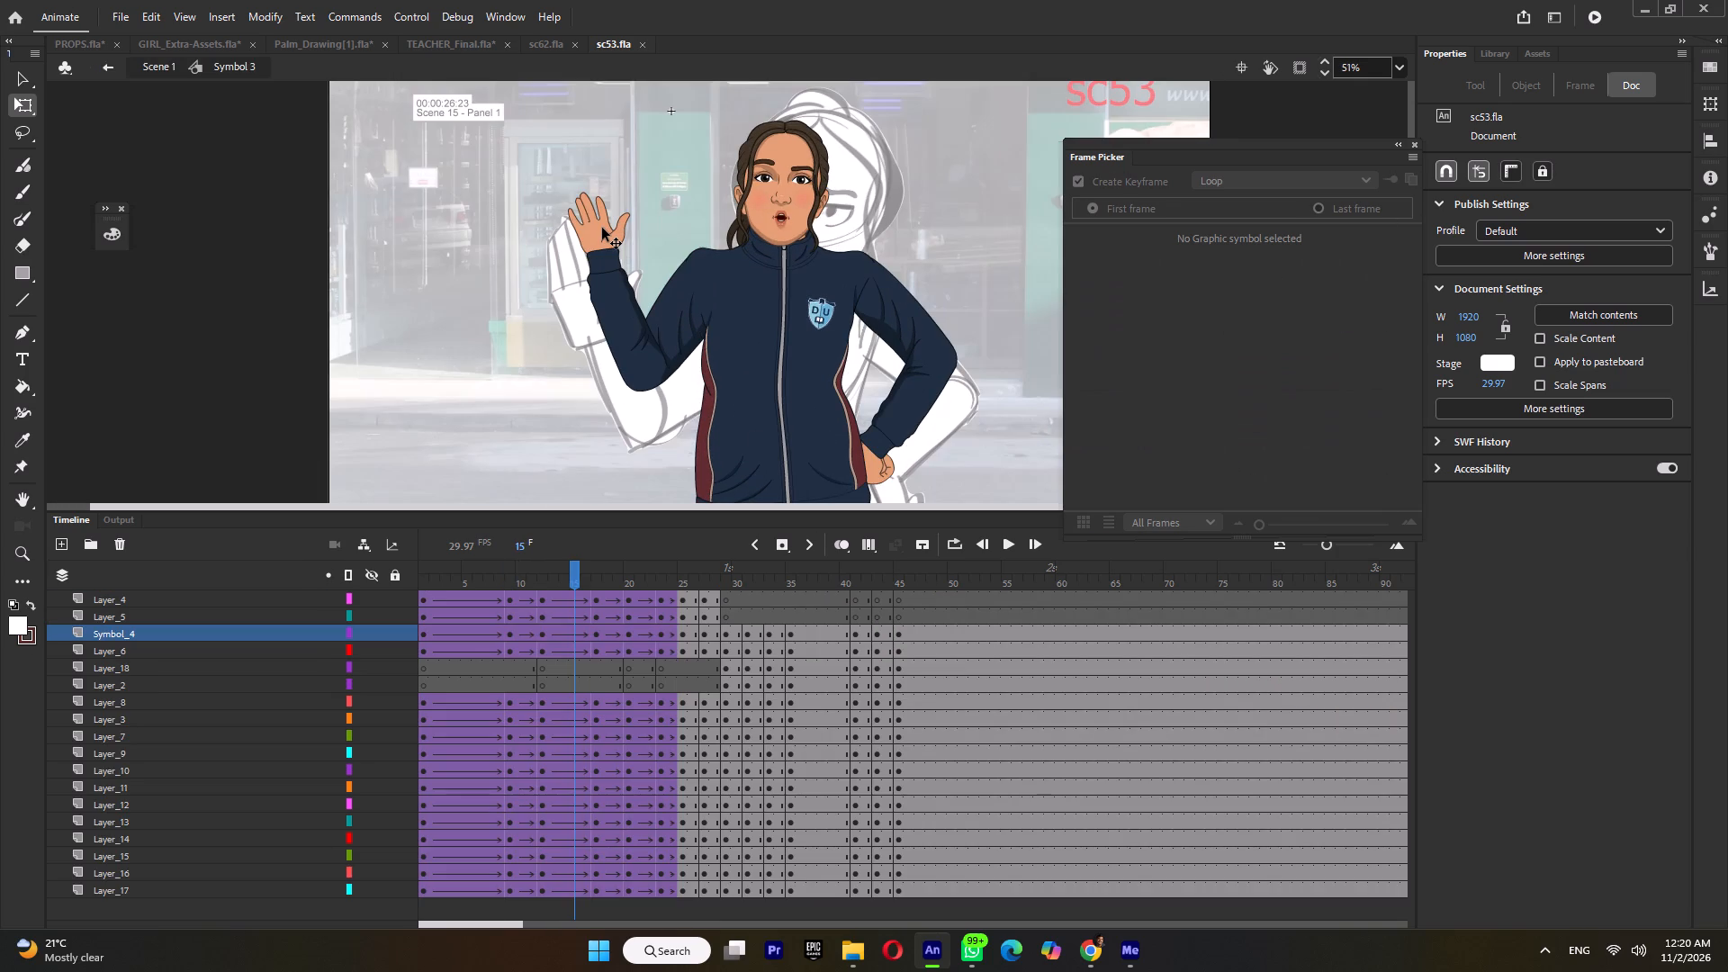
left_click(682, 580)
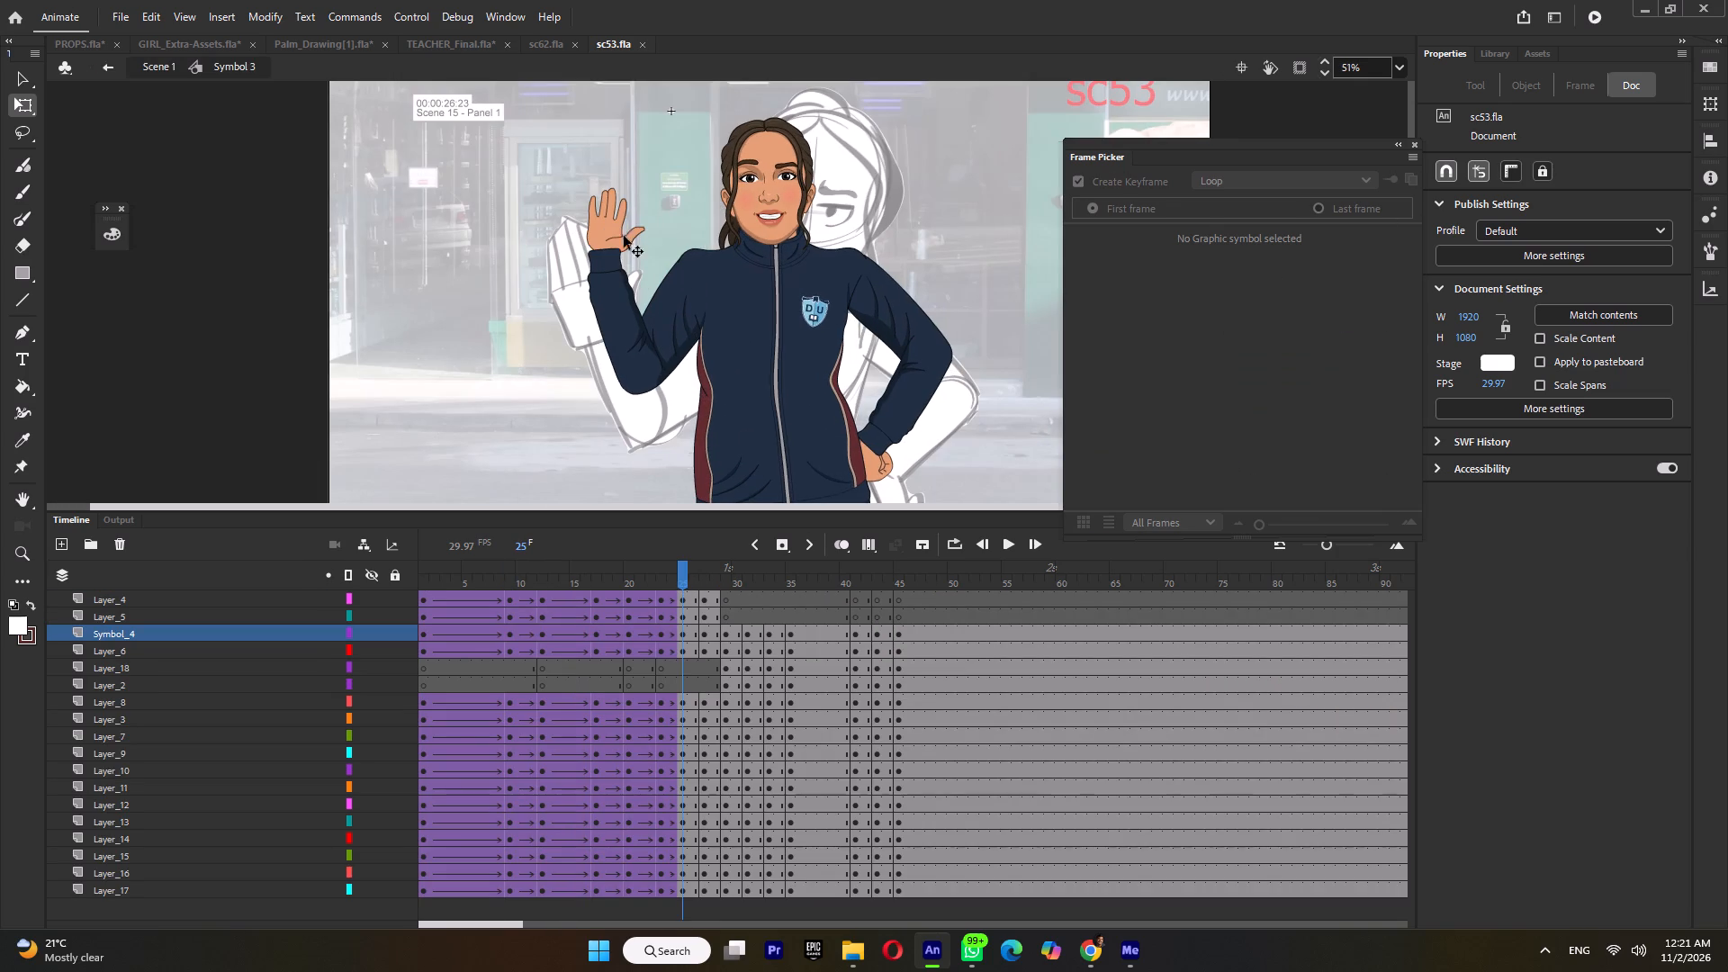
left_click(607, 193)
right_click(607, 193)
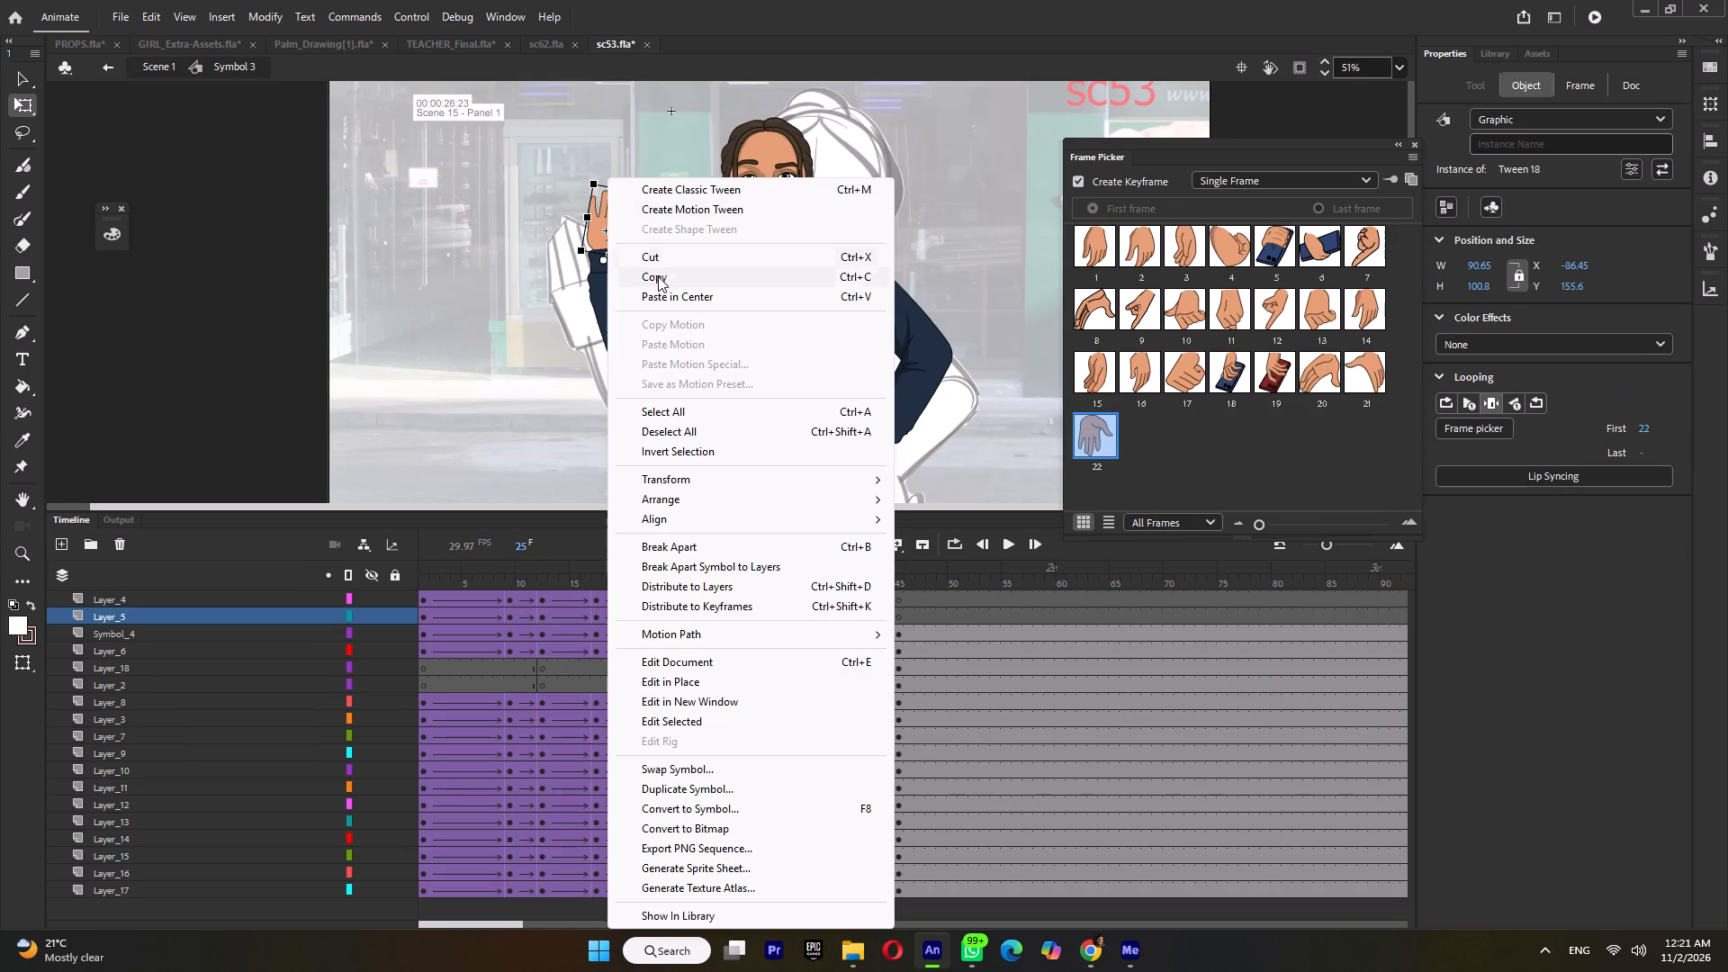
double_click(593, 213)
right_click(597, 215)
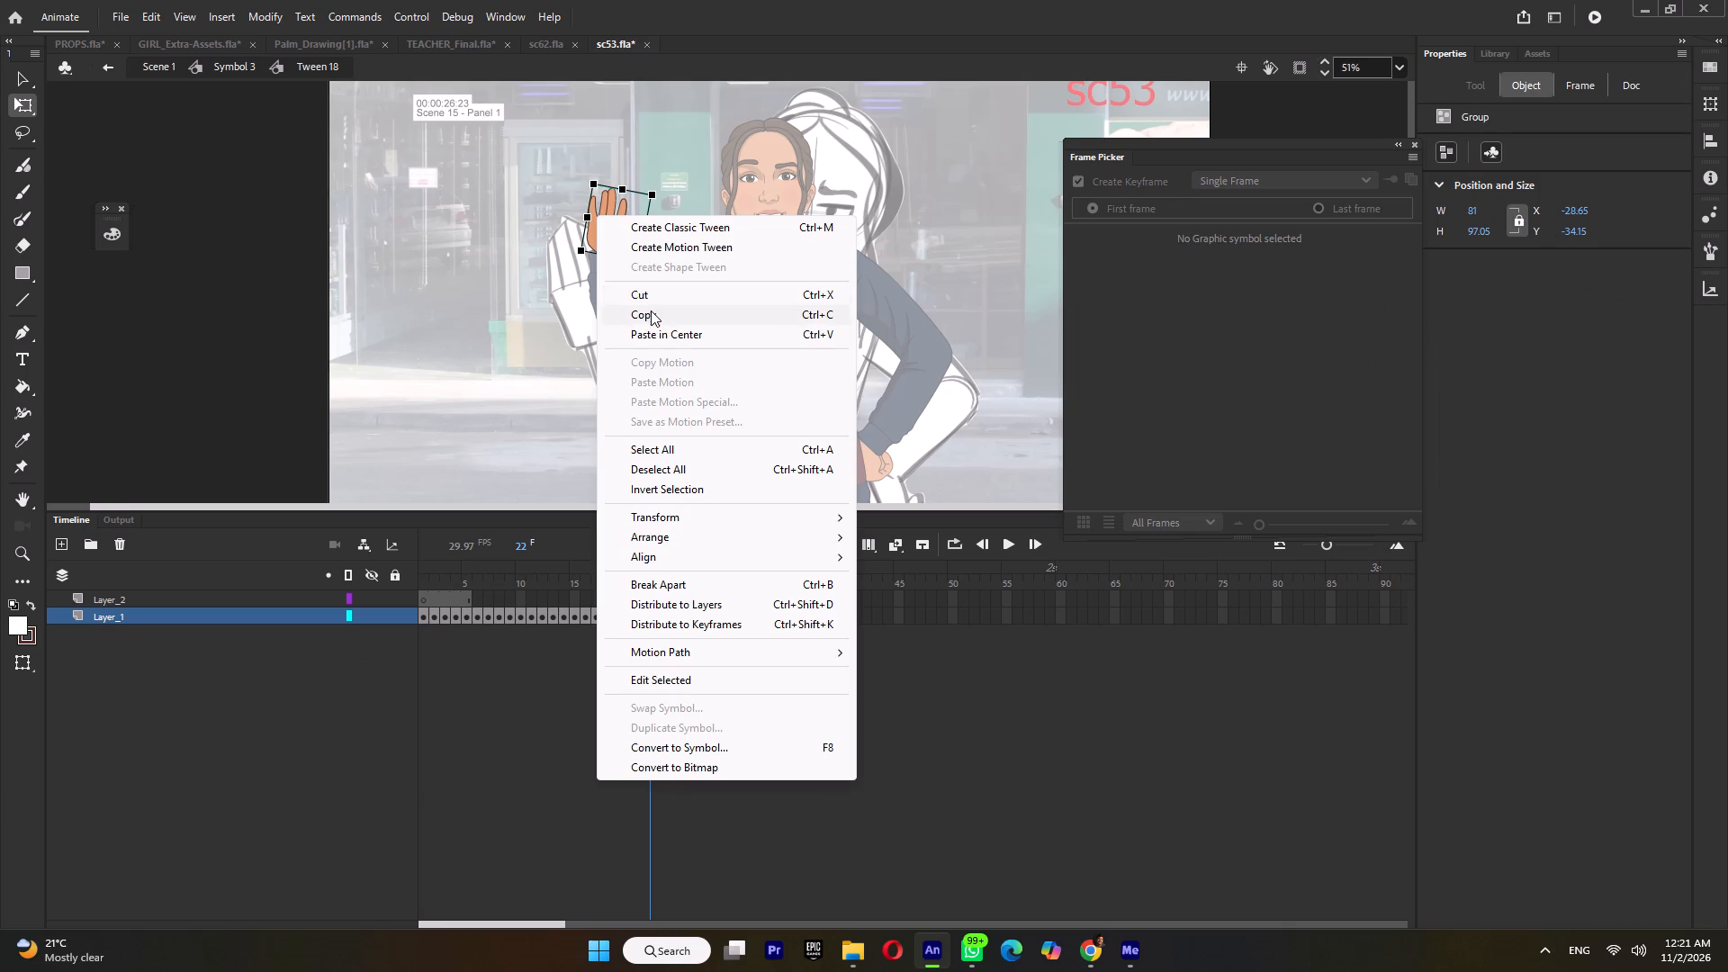
left_click(651, 311)
In sc62, add a blank keyframe at frame 28 of the girl's hand symbol and paste the copied open palm in place.
left_click(550, 39)
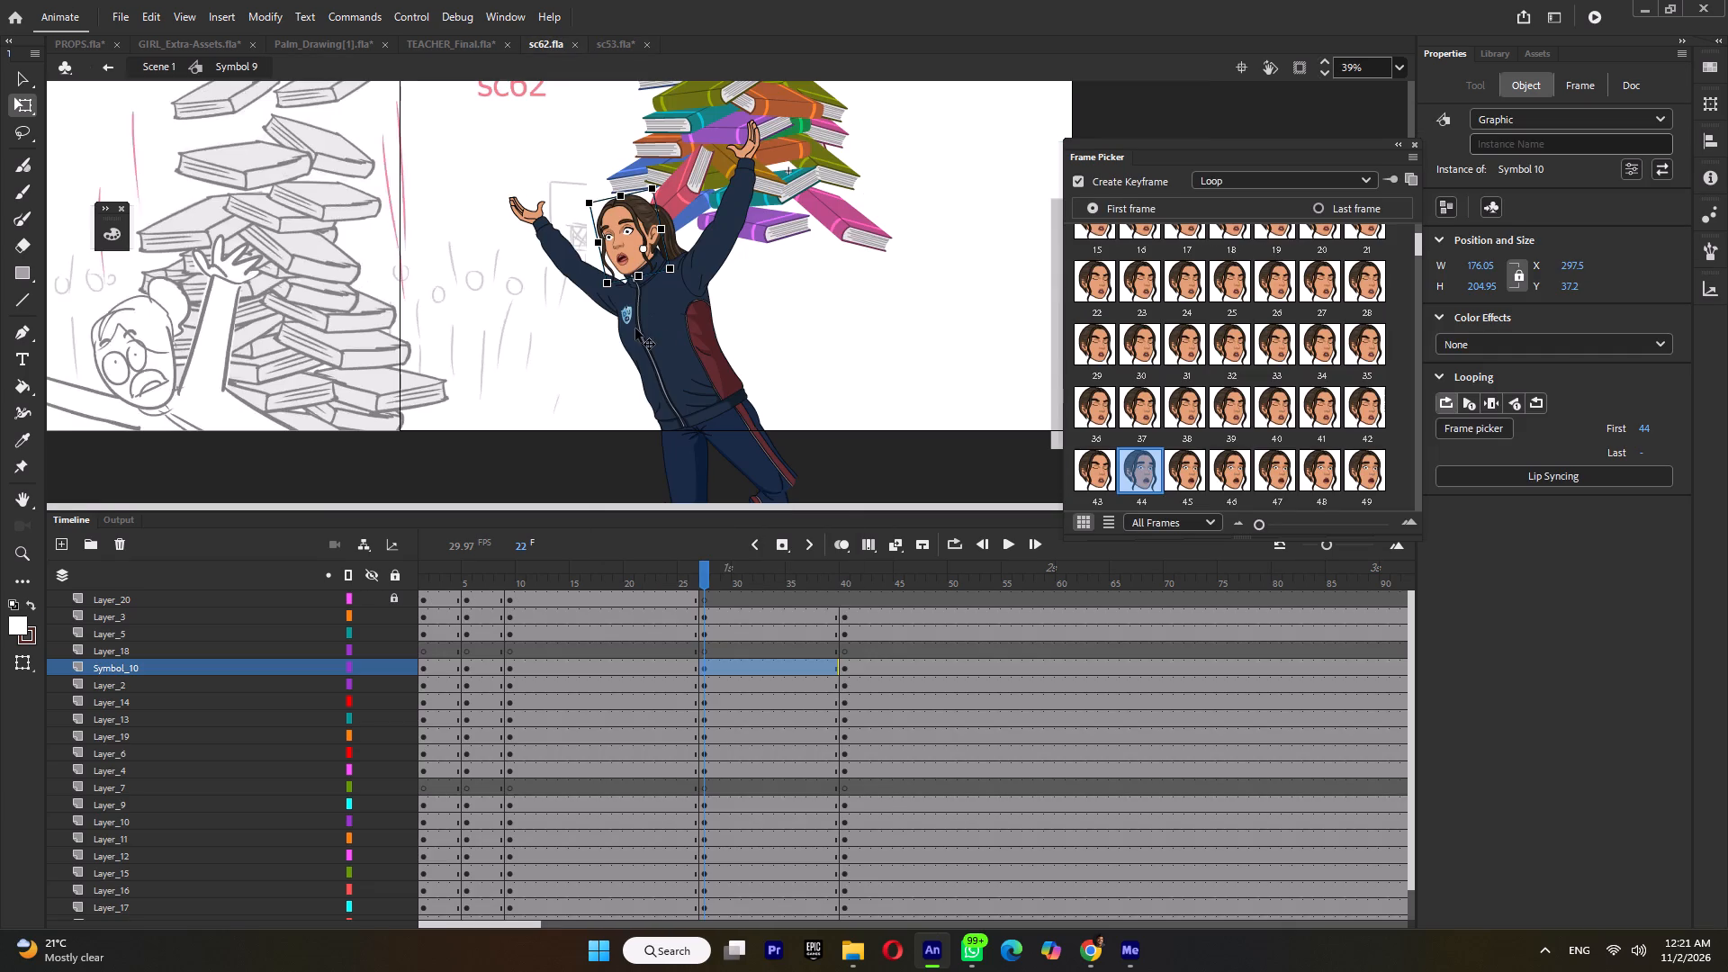
left_click(695, 586)
left_click(703, 579)
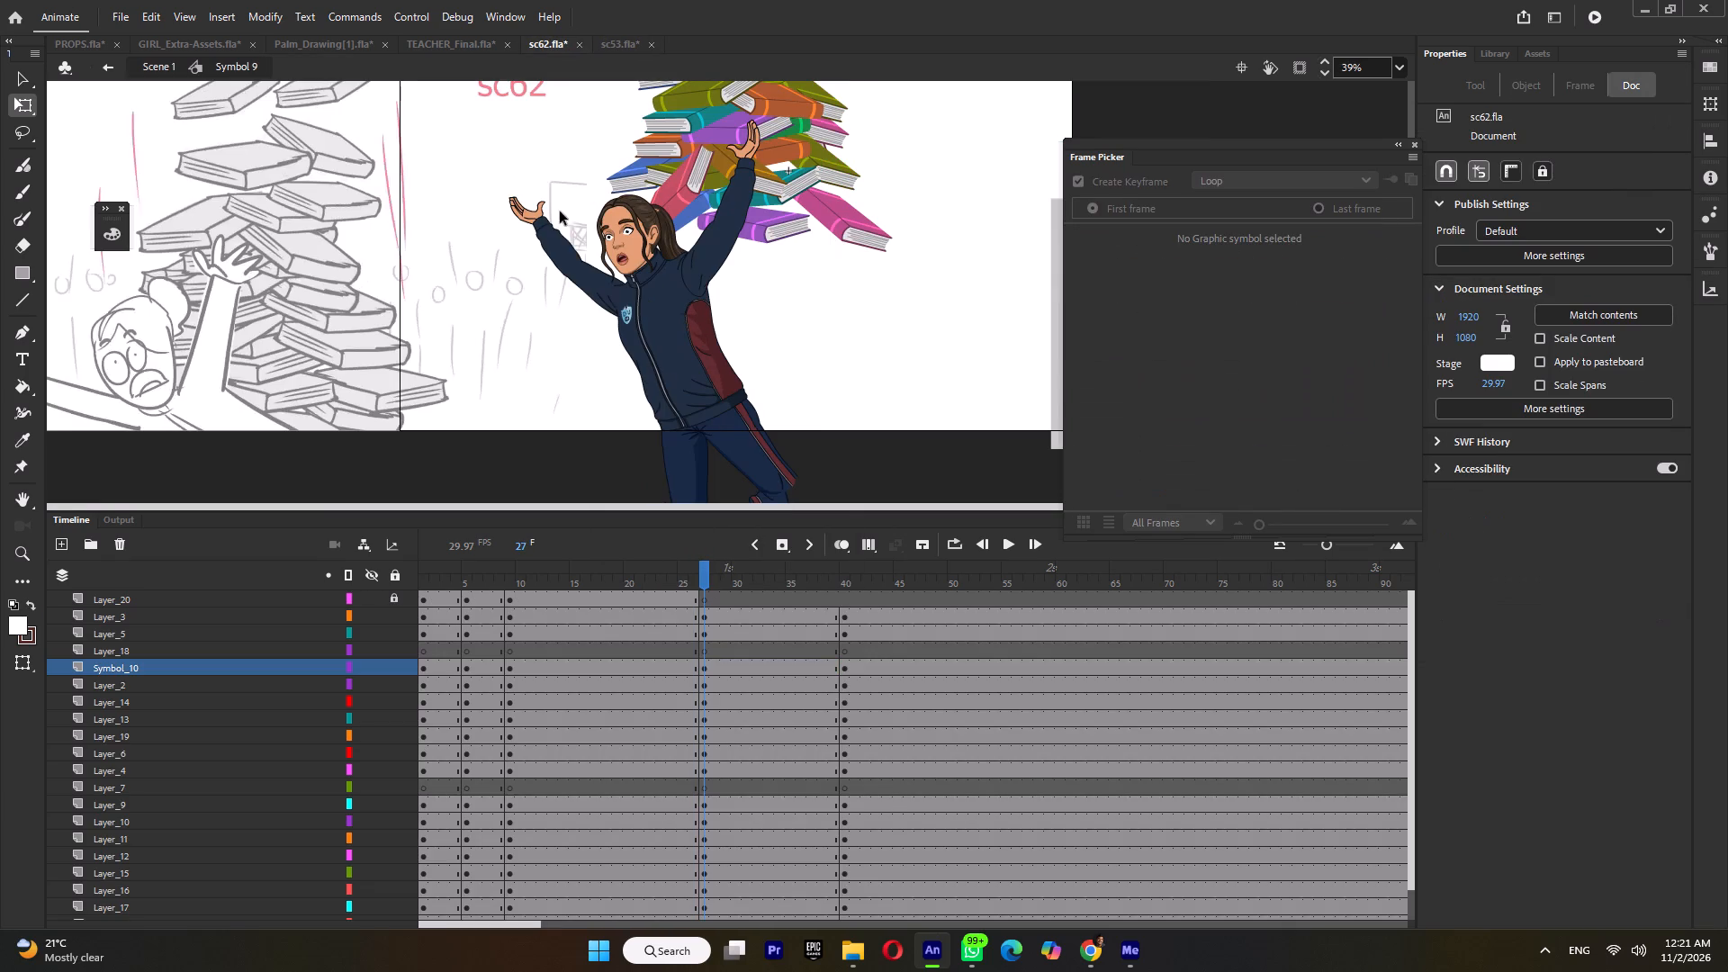
double_click(519, 203)
scroll(519, 203, "up", 6, "ctrl")
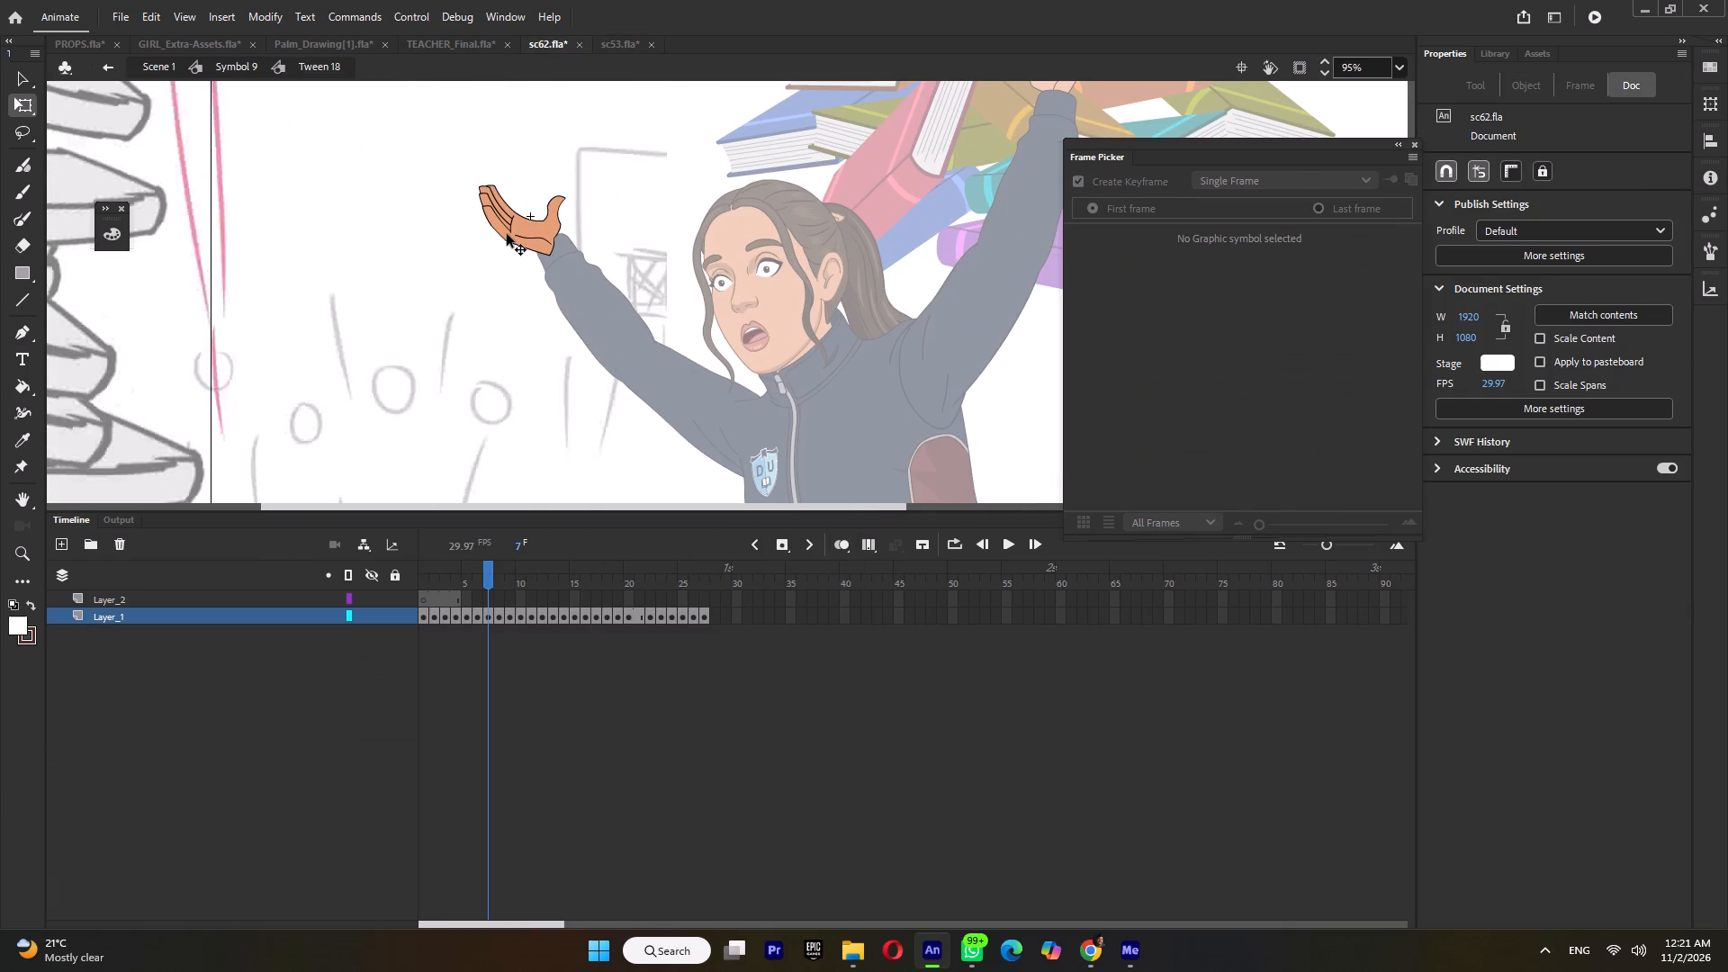
left_click(507, 234)
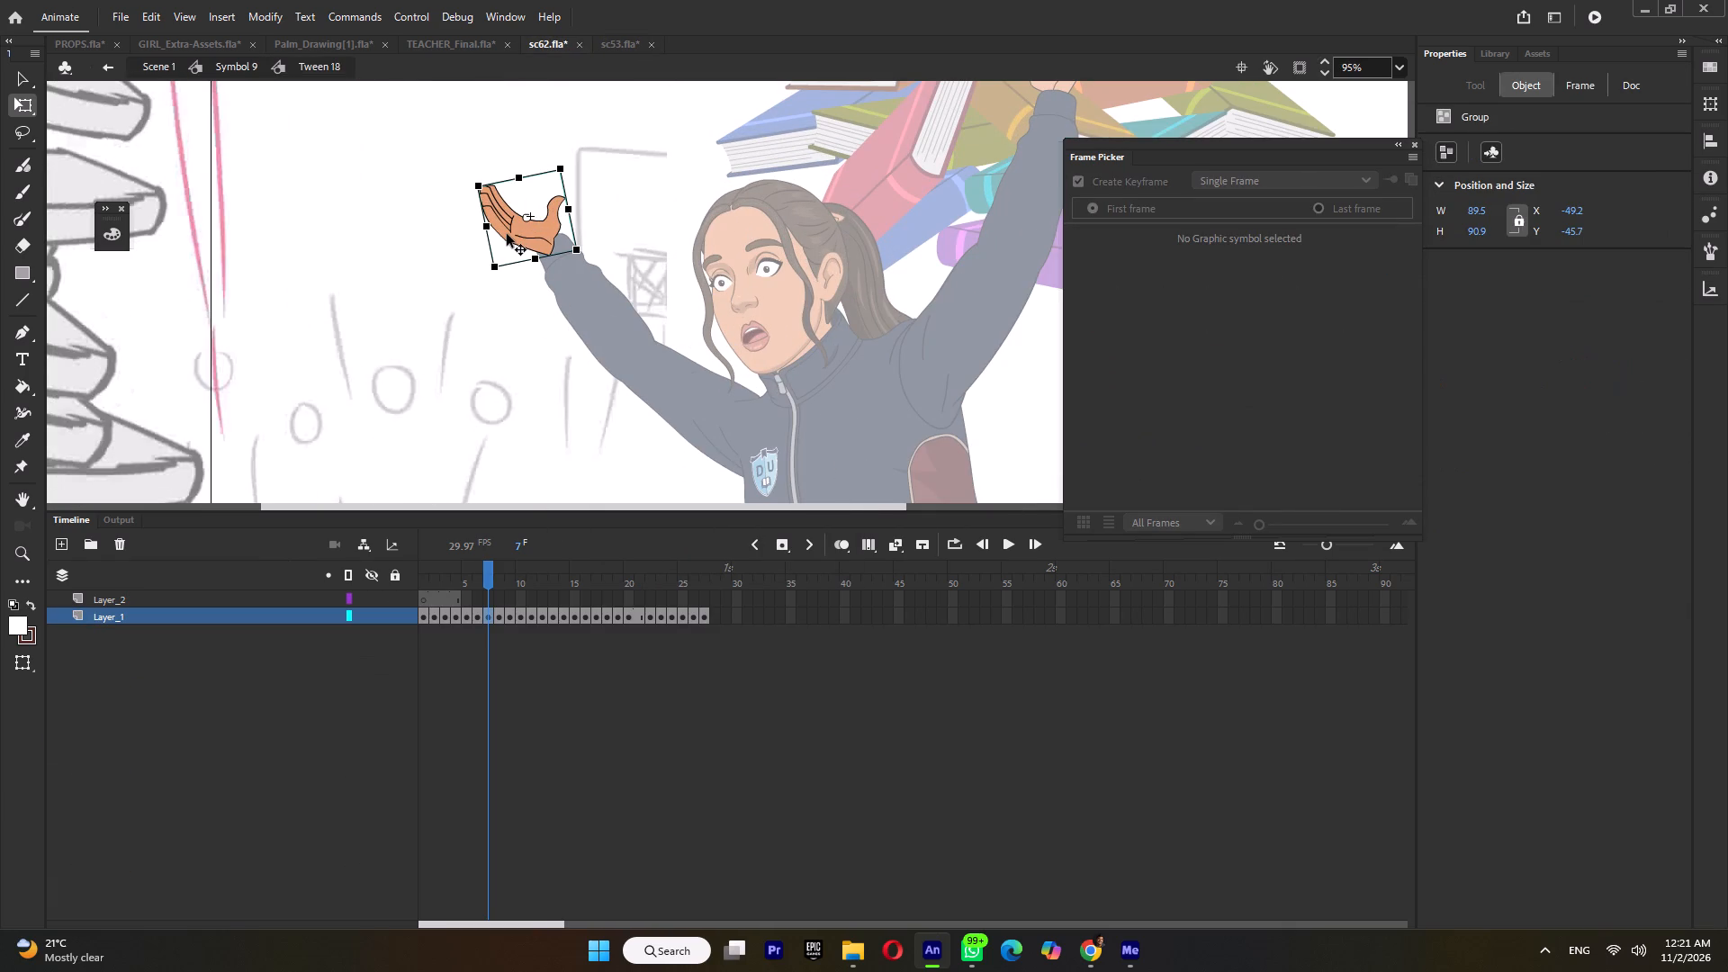
left_click(711, 618)
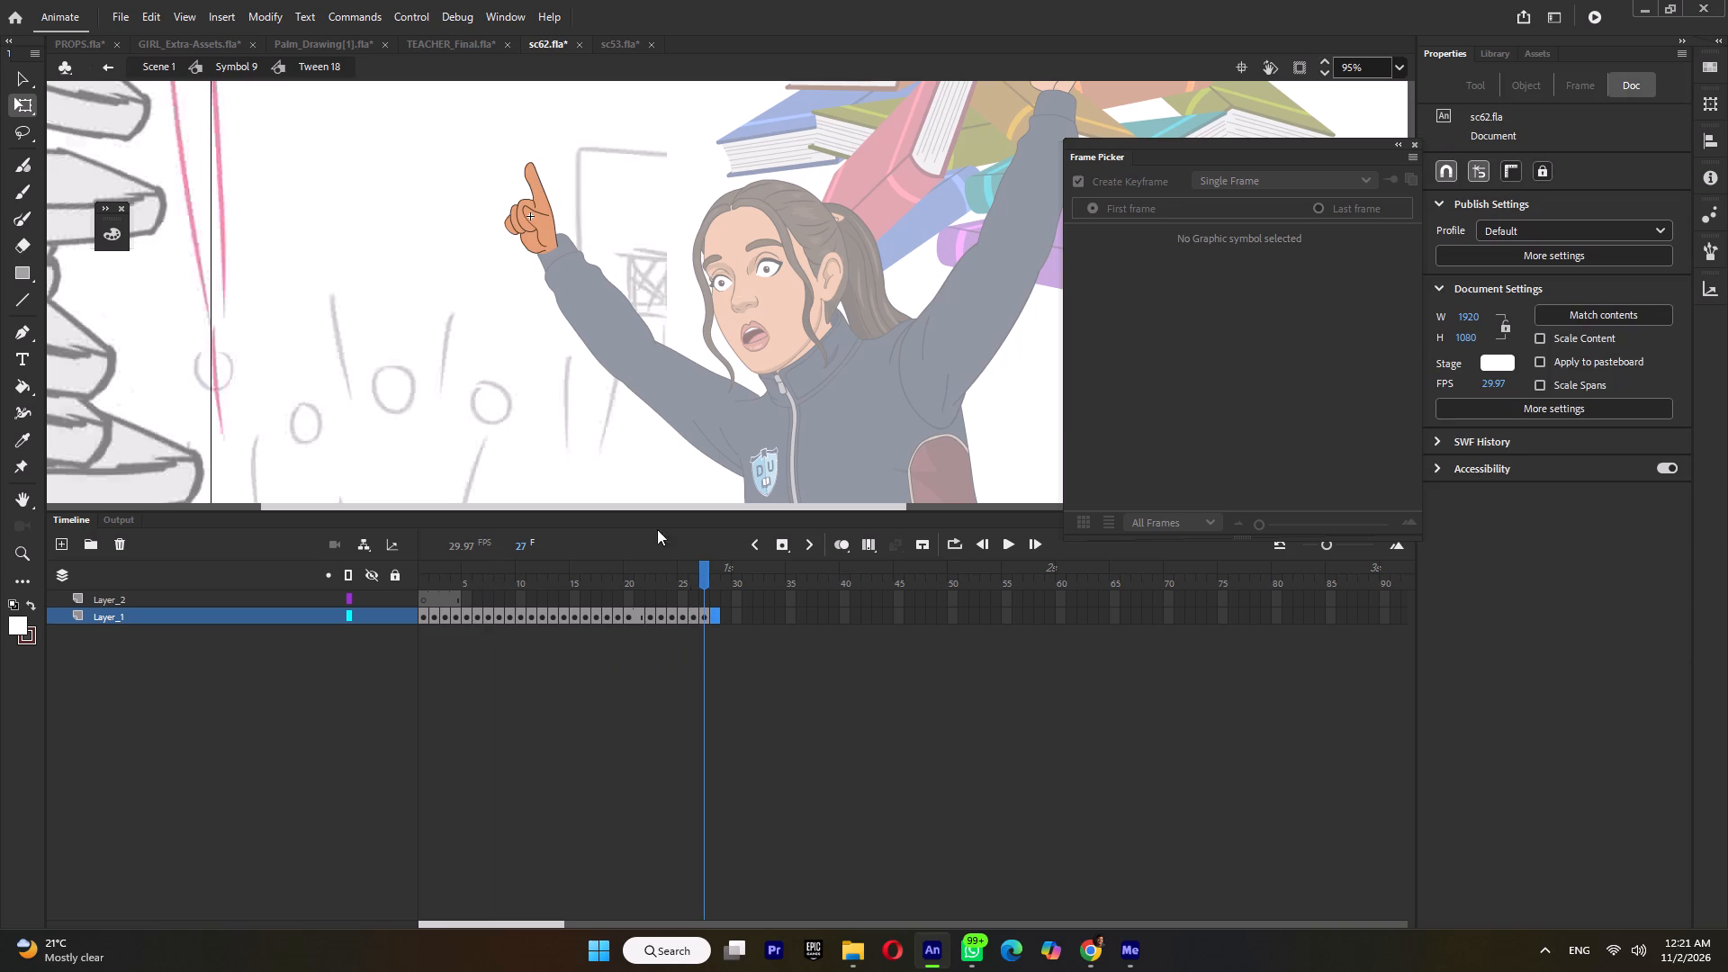
key("F7")
right_click(478, 319)
left_click(544, 397)
Rotate the pasted palm counter-clockwise and shift it slightly so it sits on the wrist, and return to the girl's symbol.
scroll(543, 172, "up", 3, "ctrl")
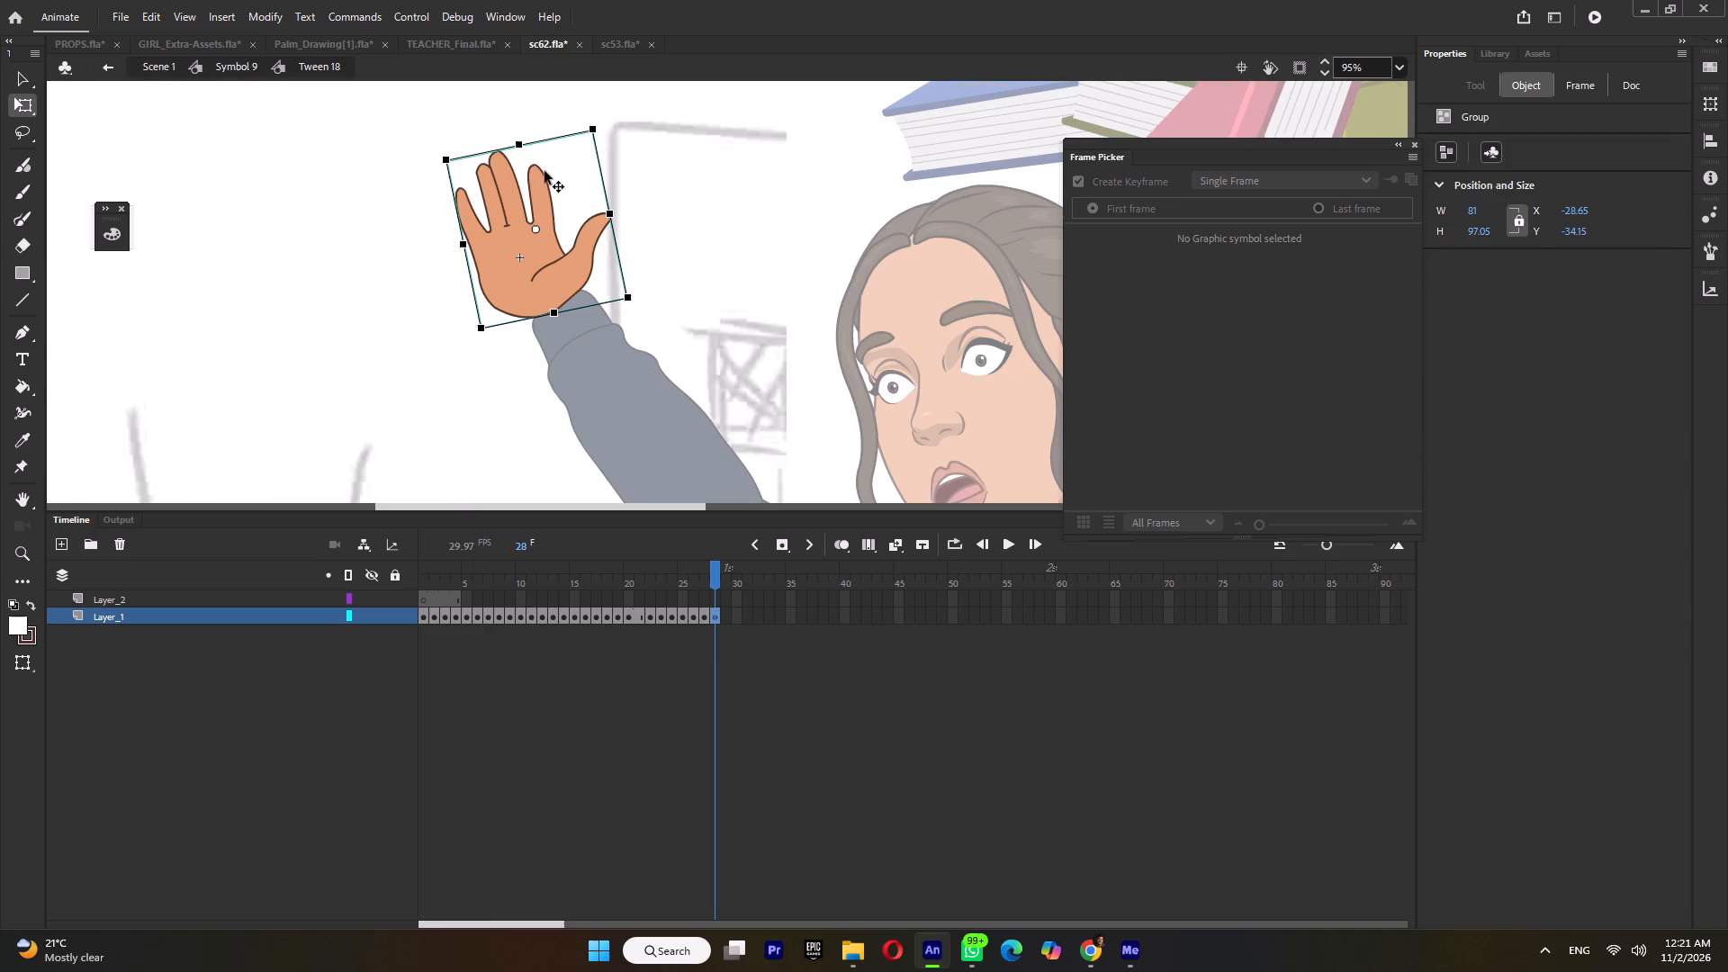
left_click_drag(605, 131, 562, 137)
left_click_drag(562, 268, 558, 271)
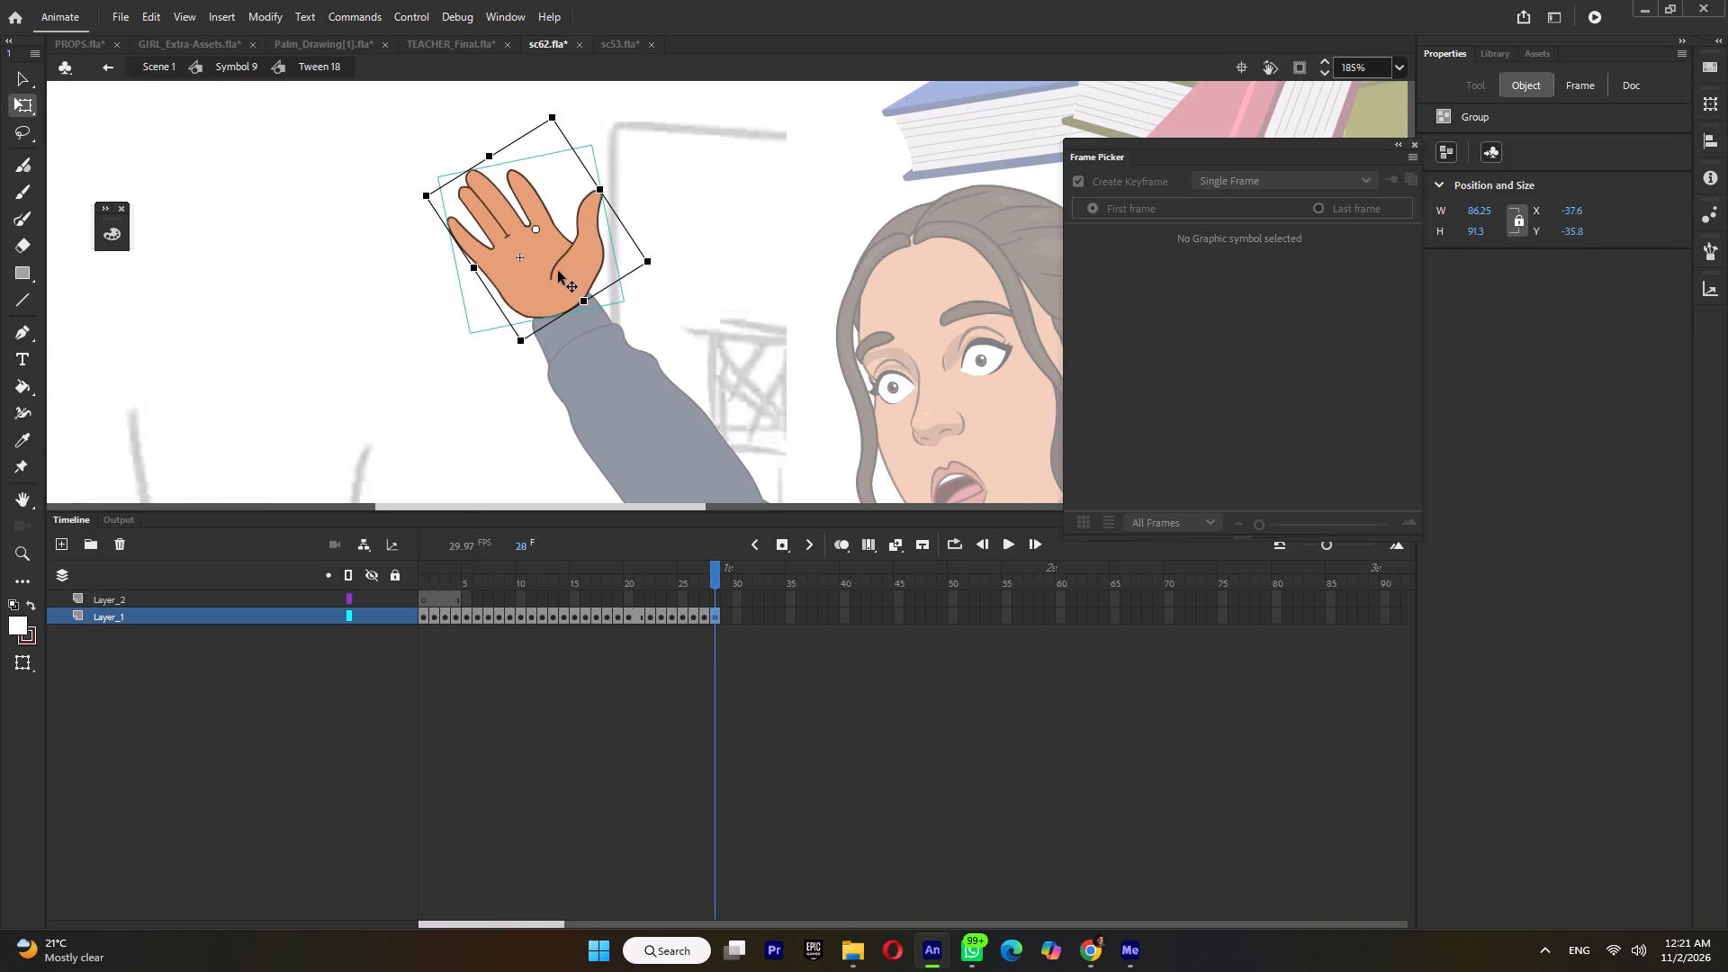
left_click_drag(558, 271, 558, 276)
left_click_drag(559, 277, 551, 277)
scroll(553, 281, "down", 6, "ctrl")
double_click(457, 358)
Save, and set the girl's lower raised hand at frame 27 to hand drawing 28.
scroll(1303, 403, "down", 5)
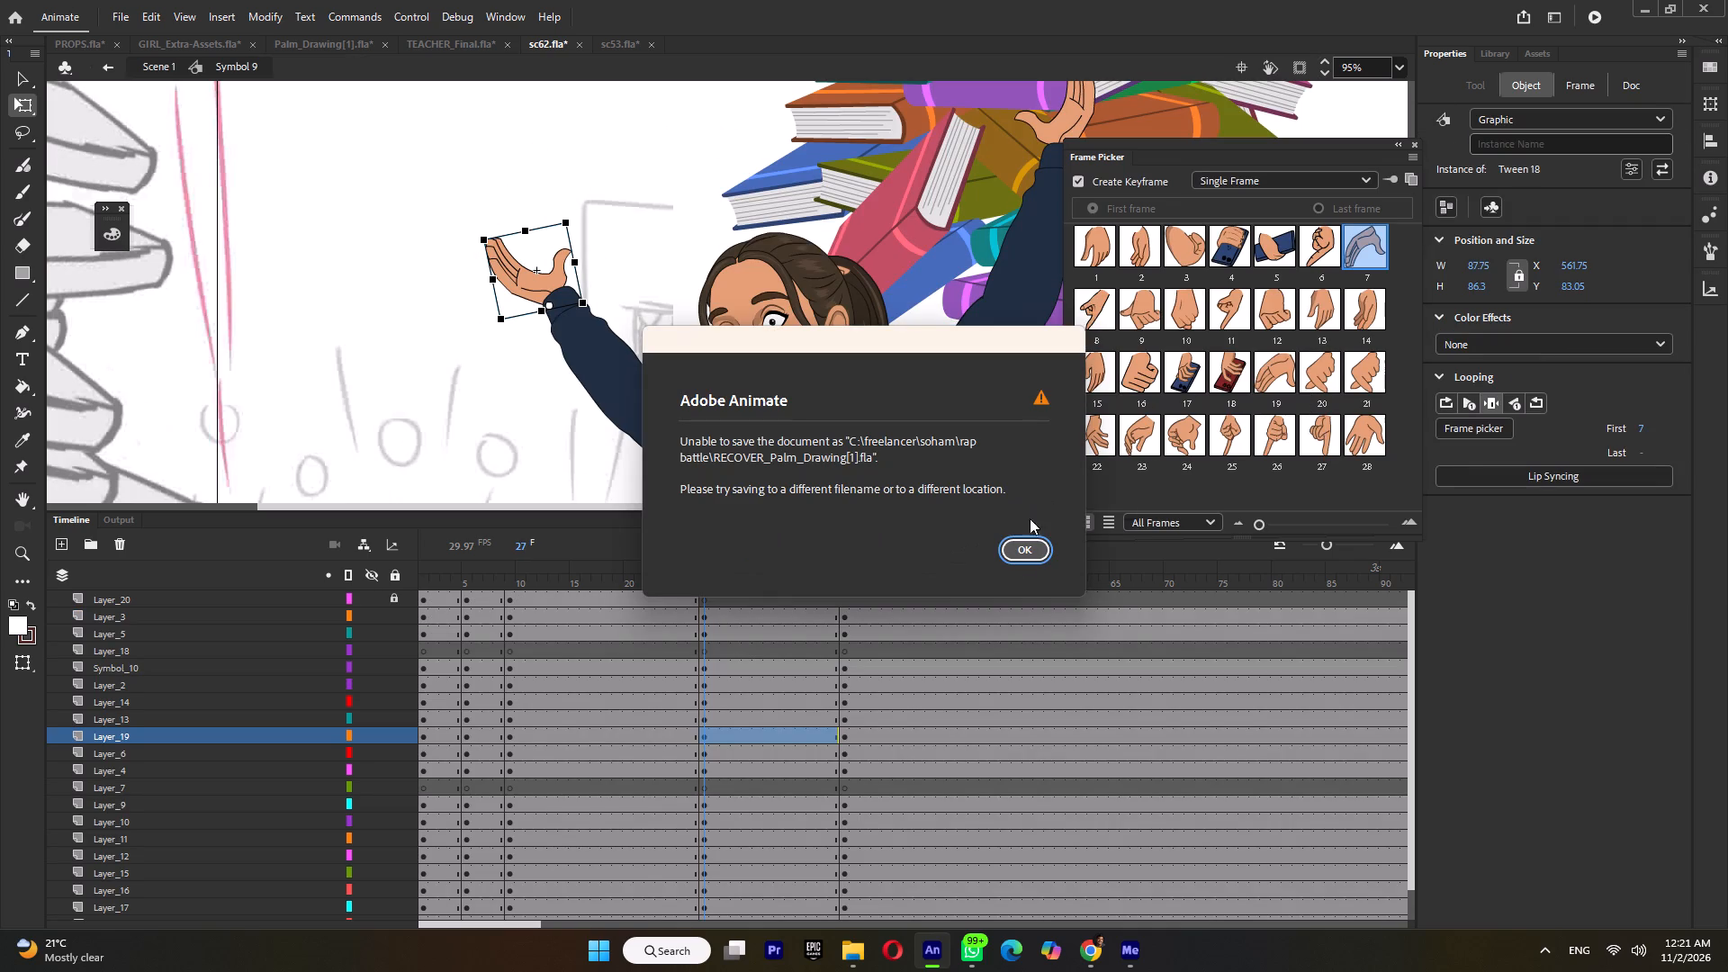
left_click(1026, 553)
key("ctrl+s")
left_click(1373, 438)
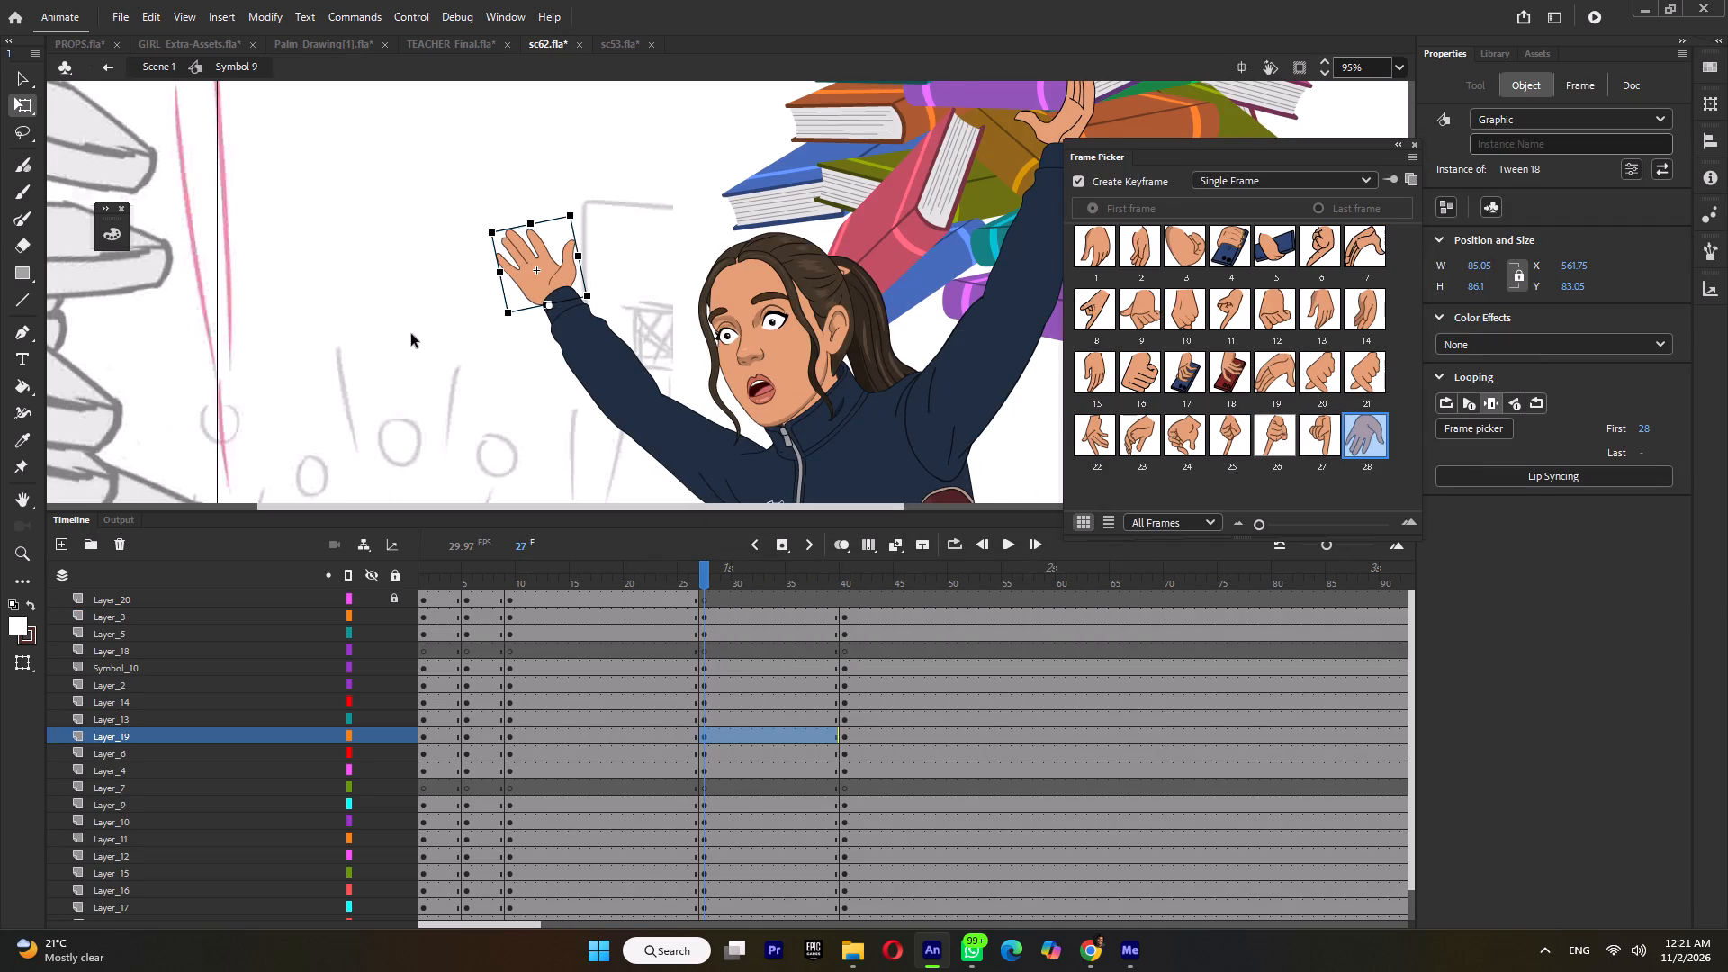
Set the girl's other raised hand, by the books, to drawing 28, rotate it to follow the forearm, and save sc62.
scroll(411, 348, "down", 4, "ctrl")
left_click(839, 197)
scroll(1263, 352, "down", 2)
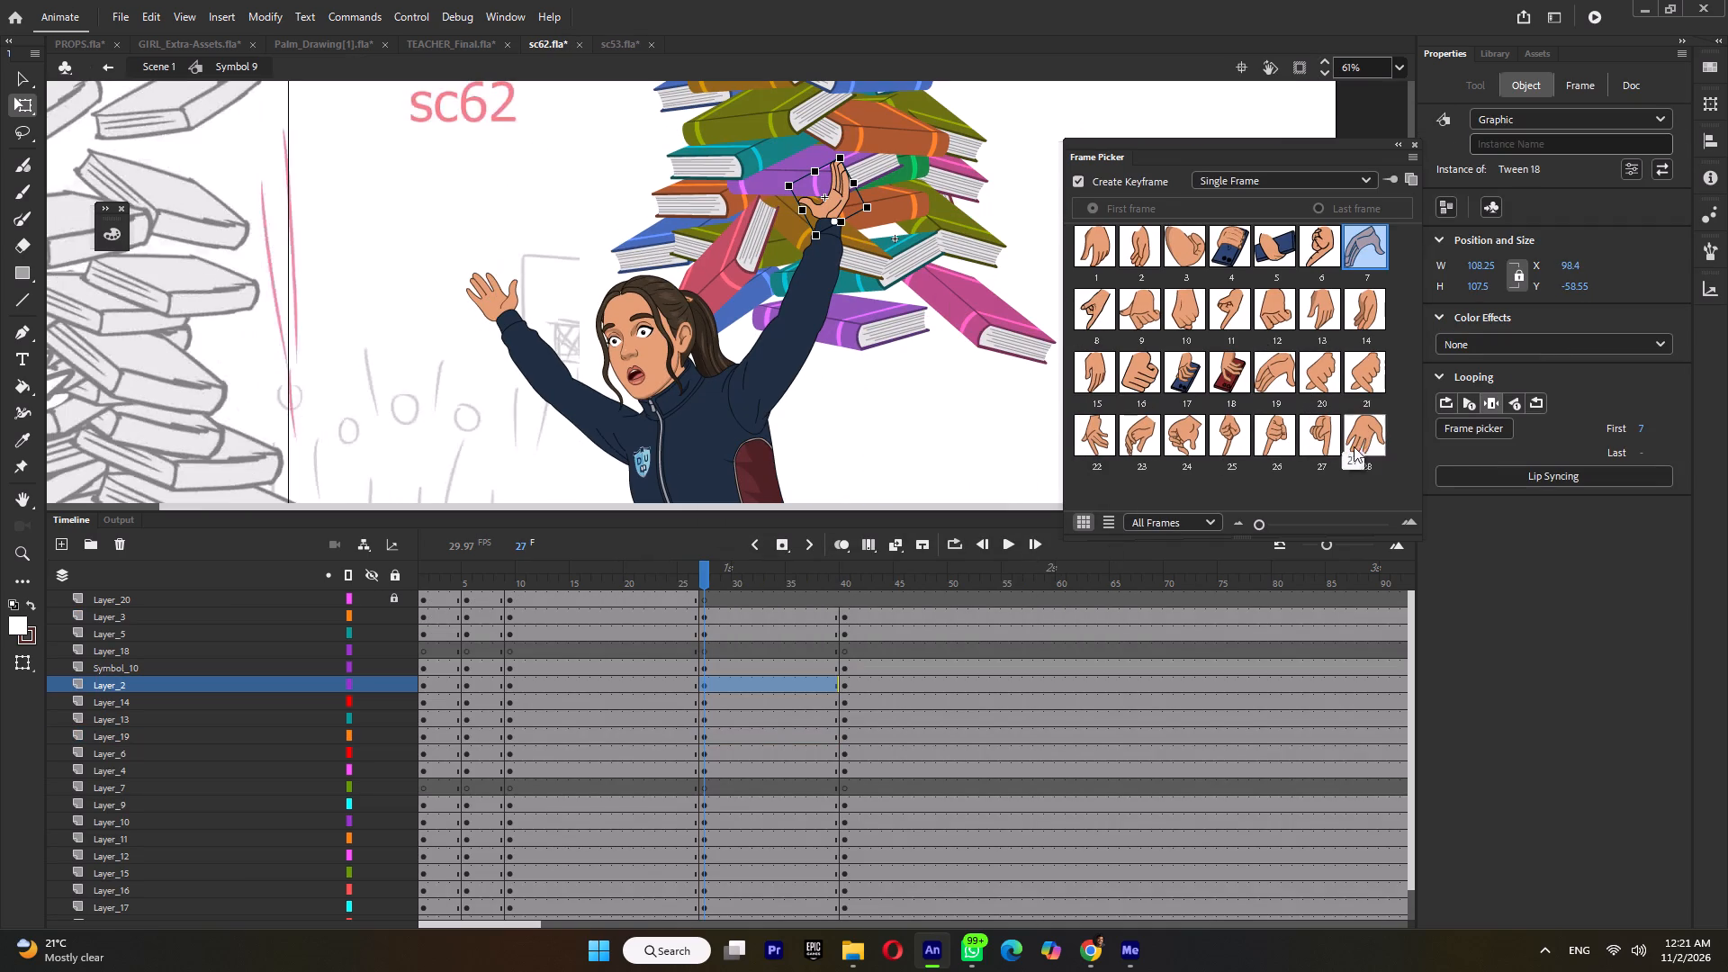
left_click(1377, 447)
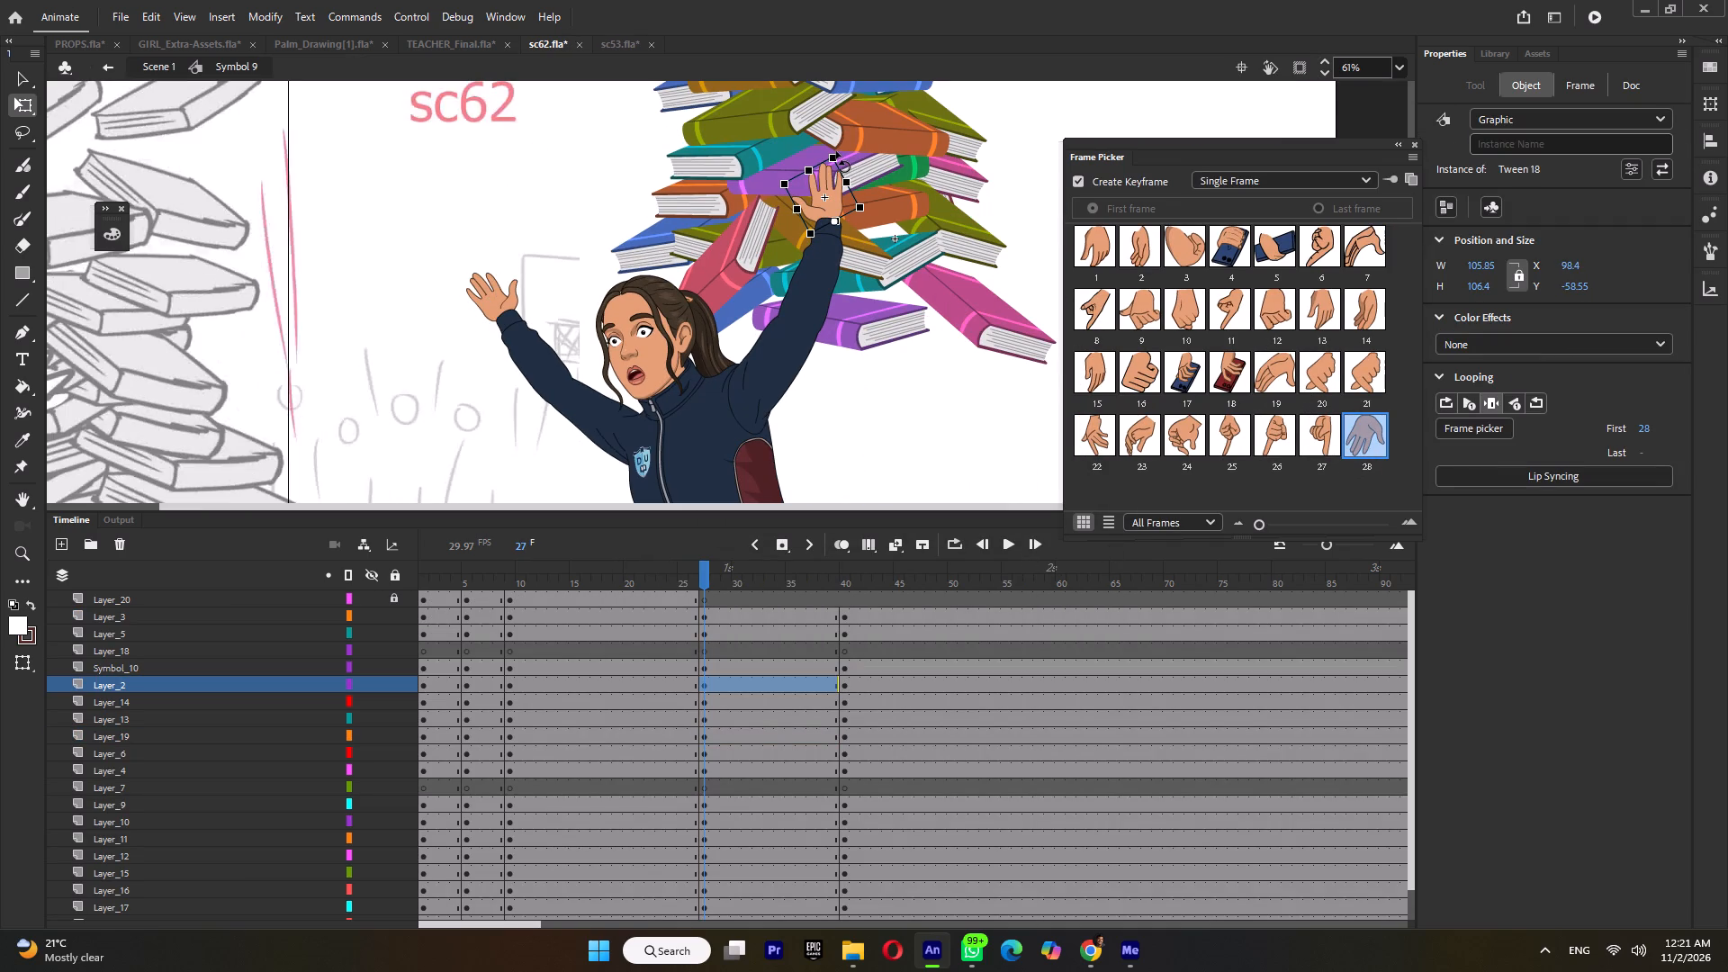
left_click_drag(836, 151, 862, 168)
scroll(873, 216, "down", 4, "ctrl")
key("ctrl+s")
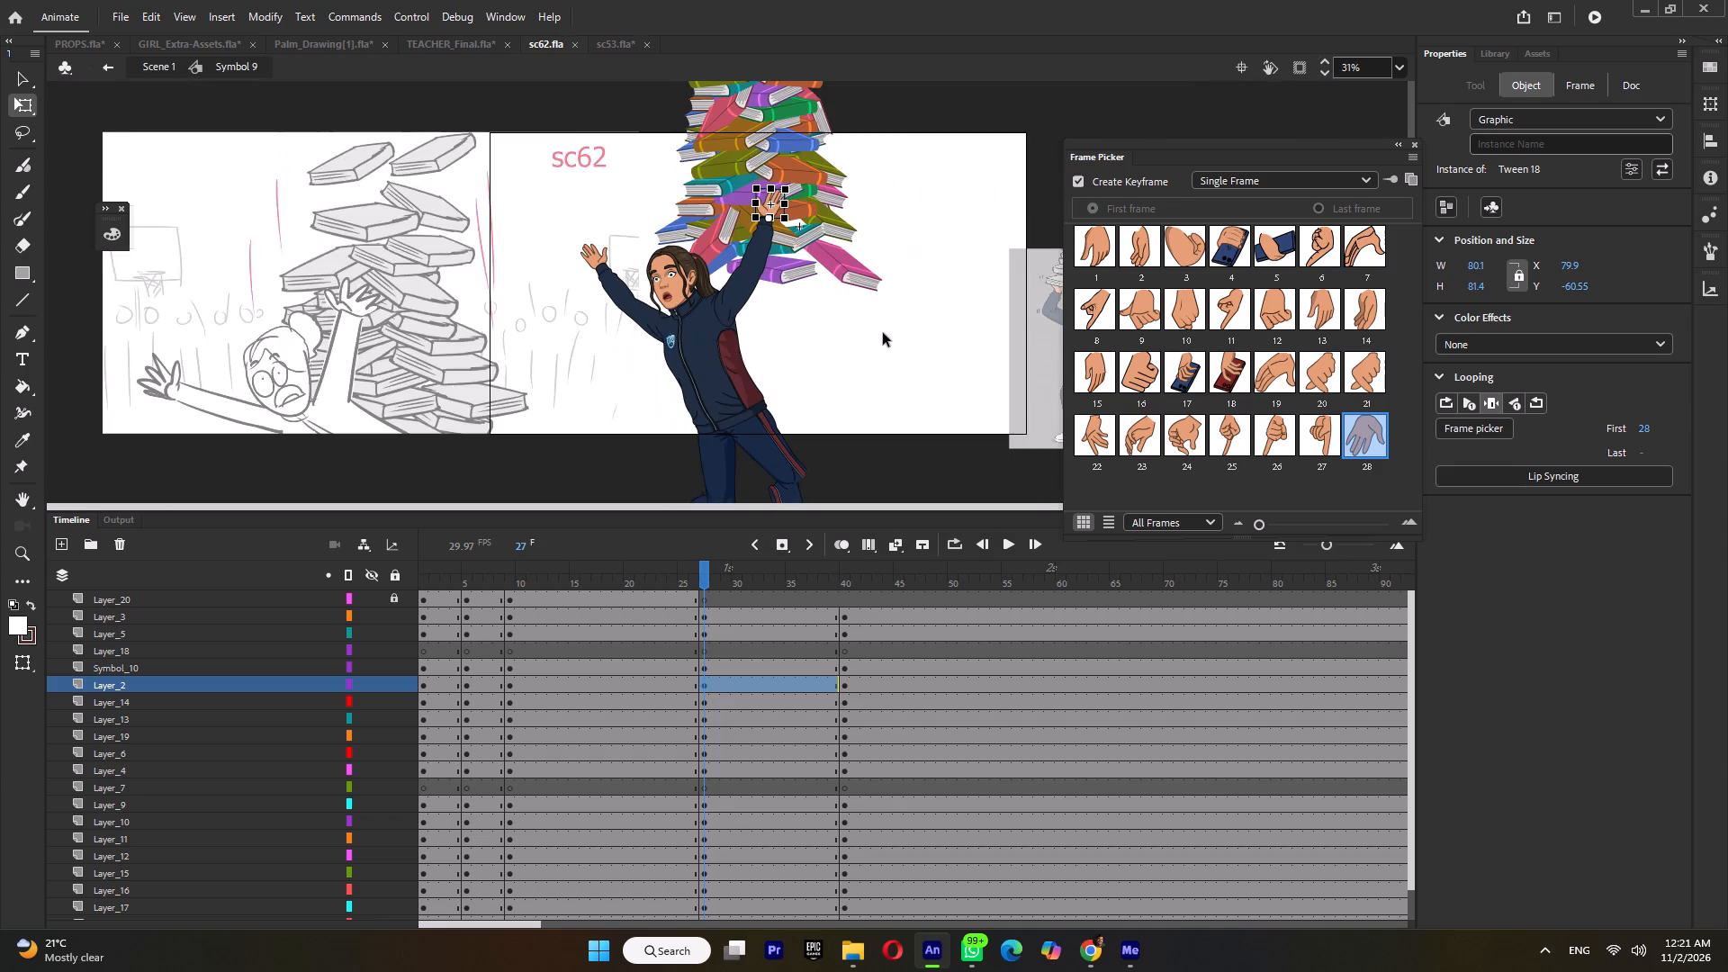
Scrub through the girl's falling-books animation up to about frame 82, save, and replay it from the first frame.
left_click(883, 333)
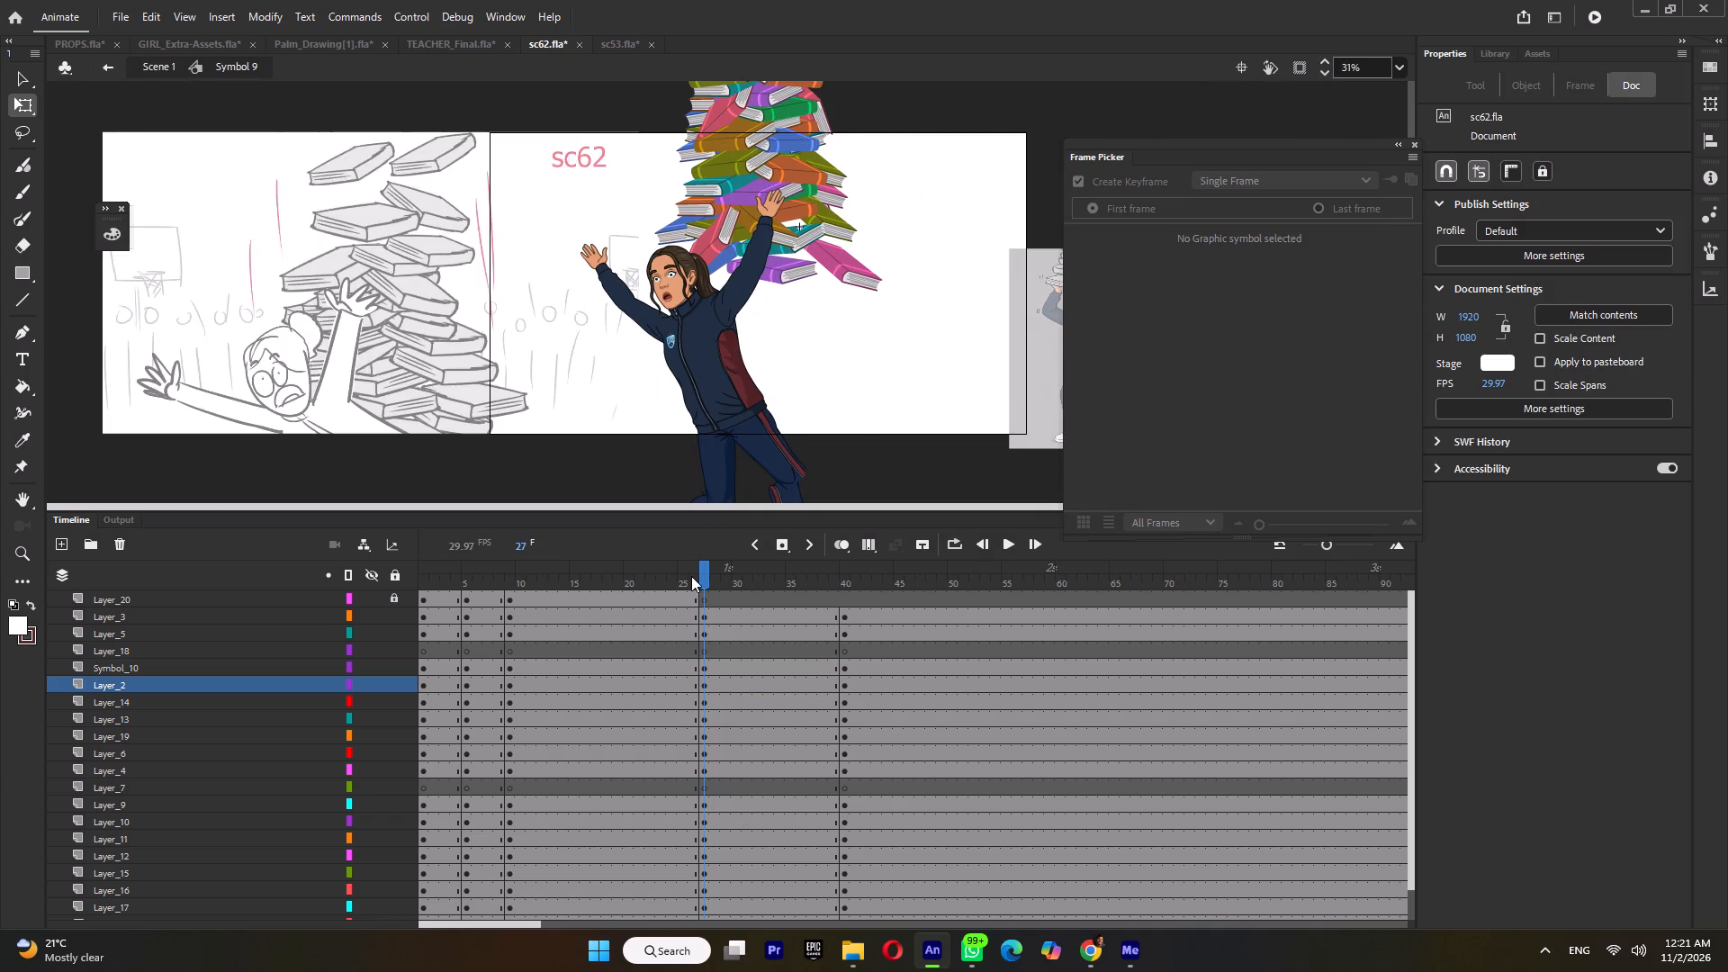
left_click(691, 576)
left_click(719, 576)
left_click_drag(757, 576, 870, 607)
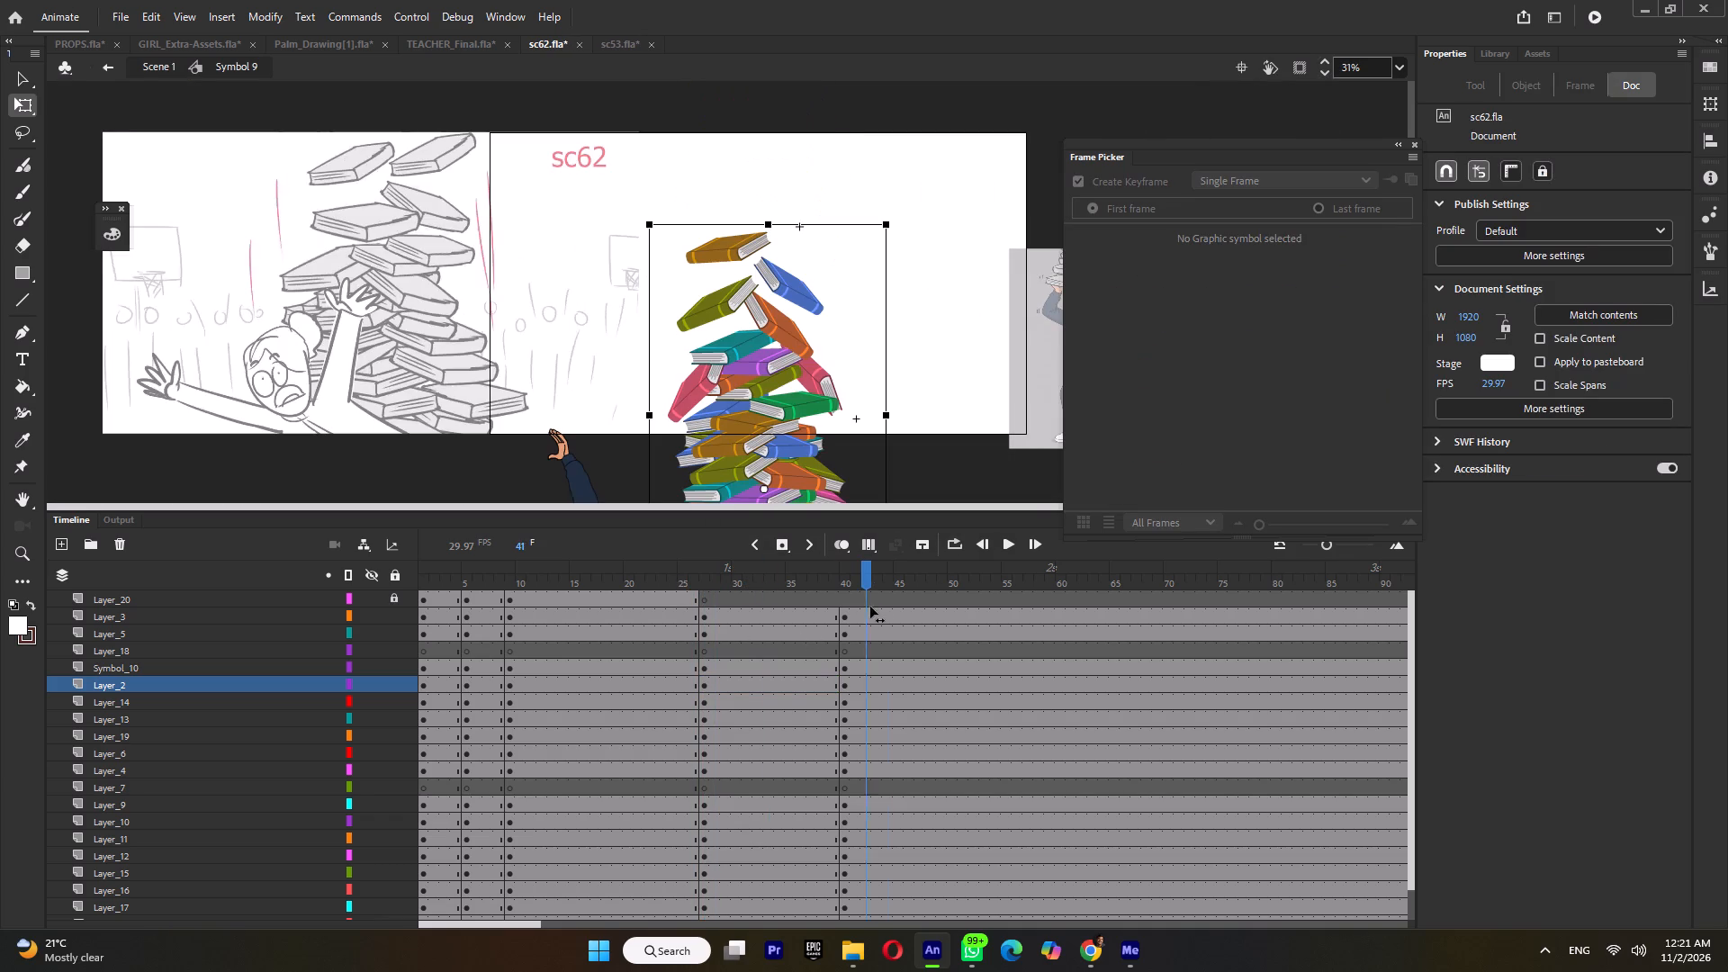
left_click_drag(870, 607, 849, 634)
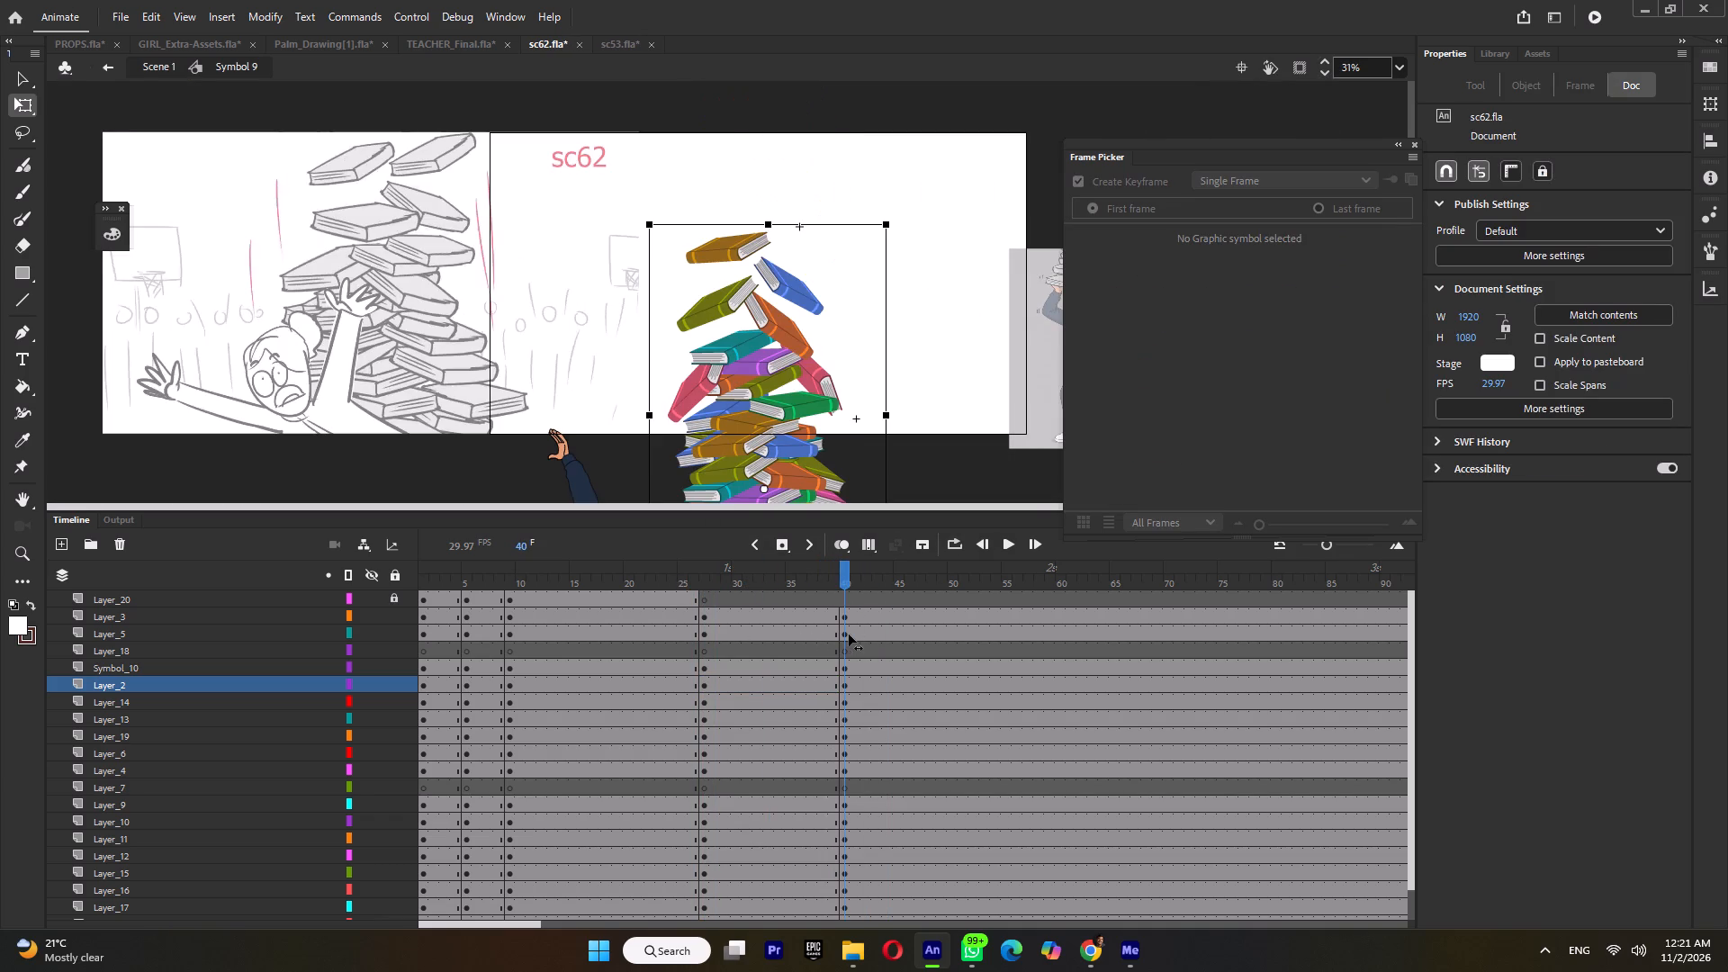
left_click_drag(849, 634, 1294, 687)
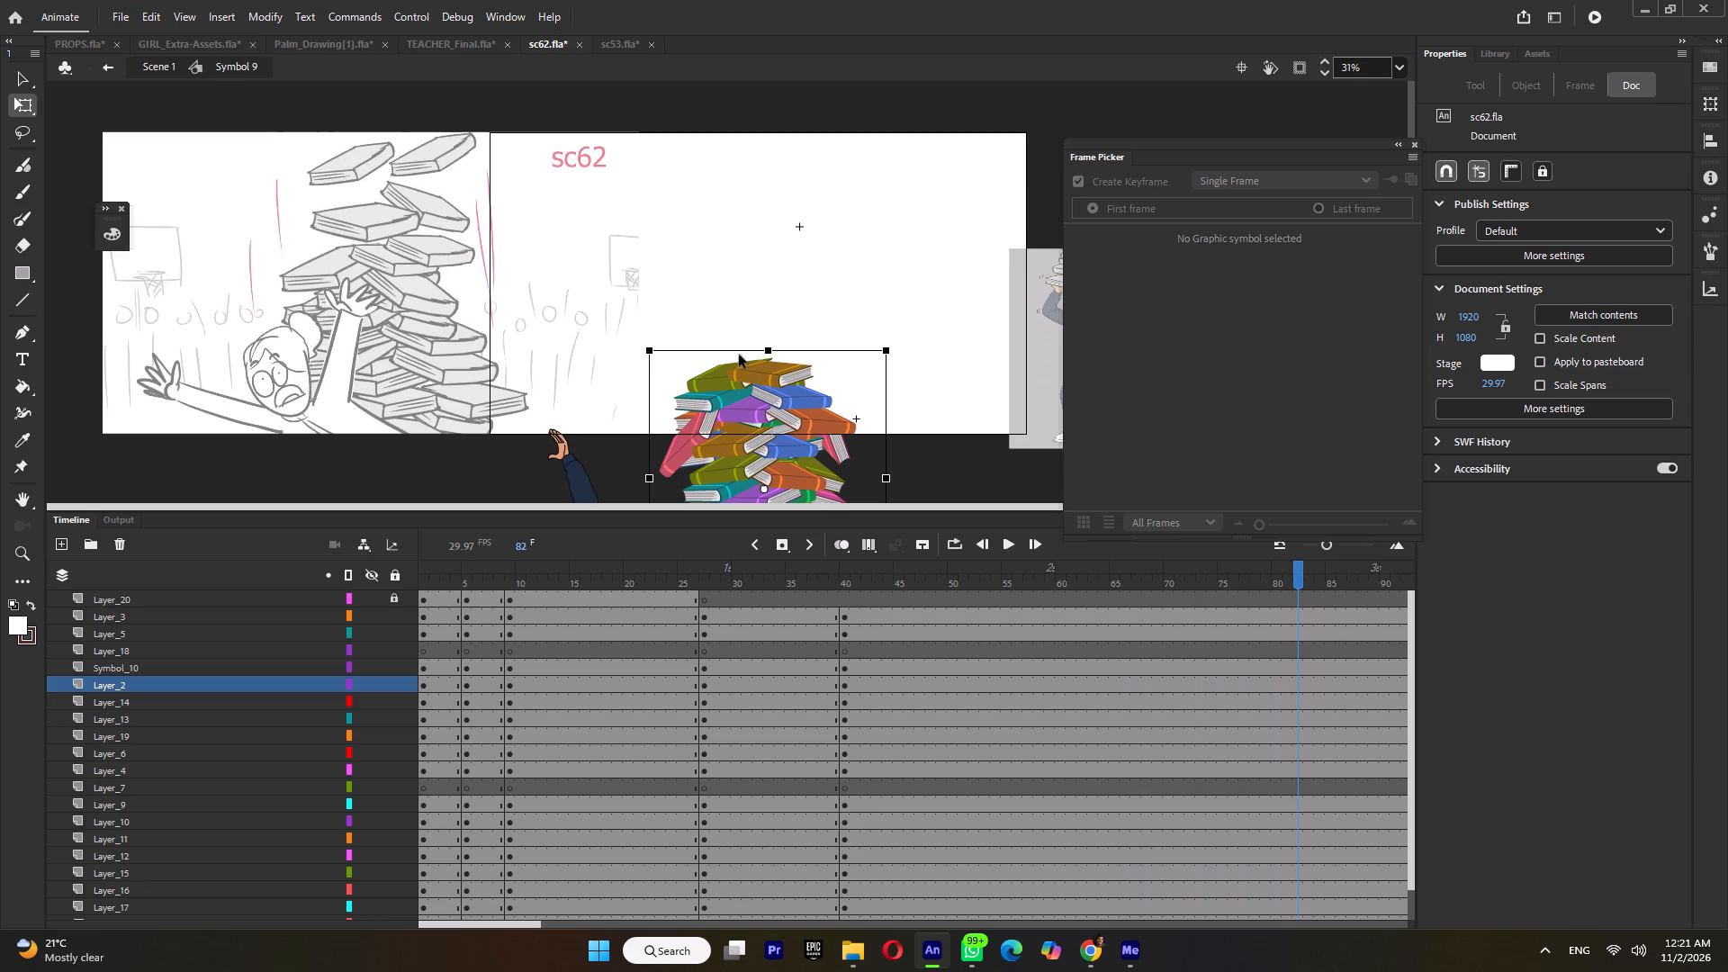
scroll(741, 378, "down", 5, "ctrl")
key("ctrl+s")
left_click_drag(498, 583, 331, 604)
key("Return")
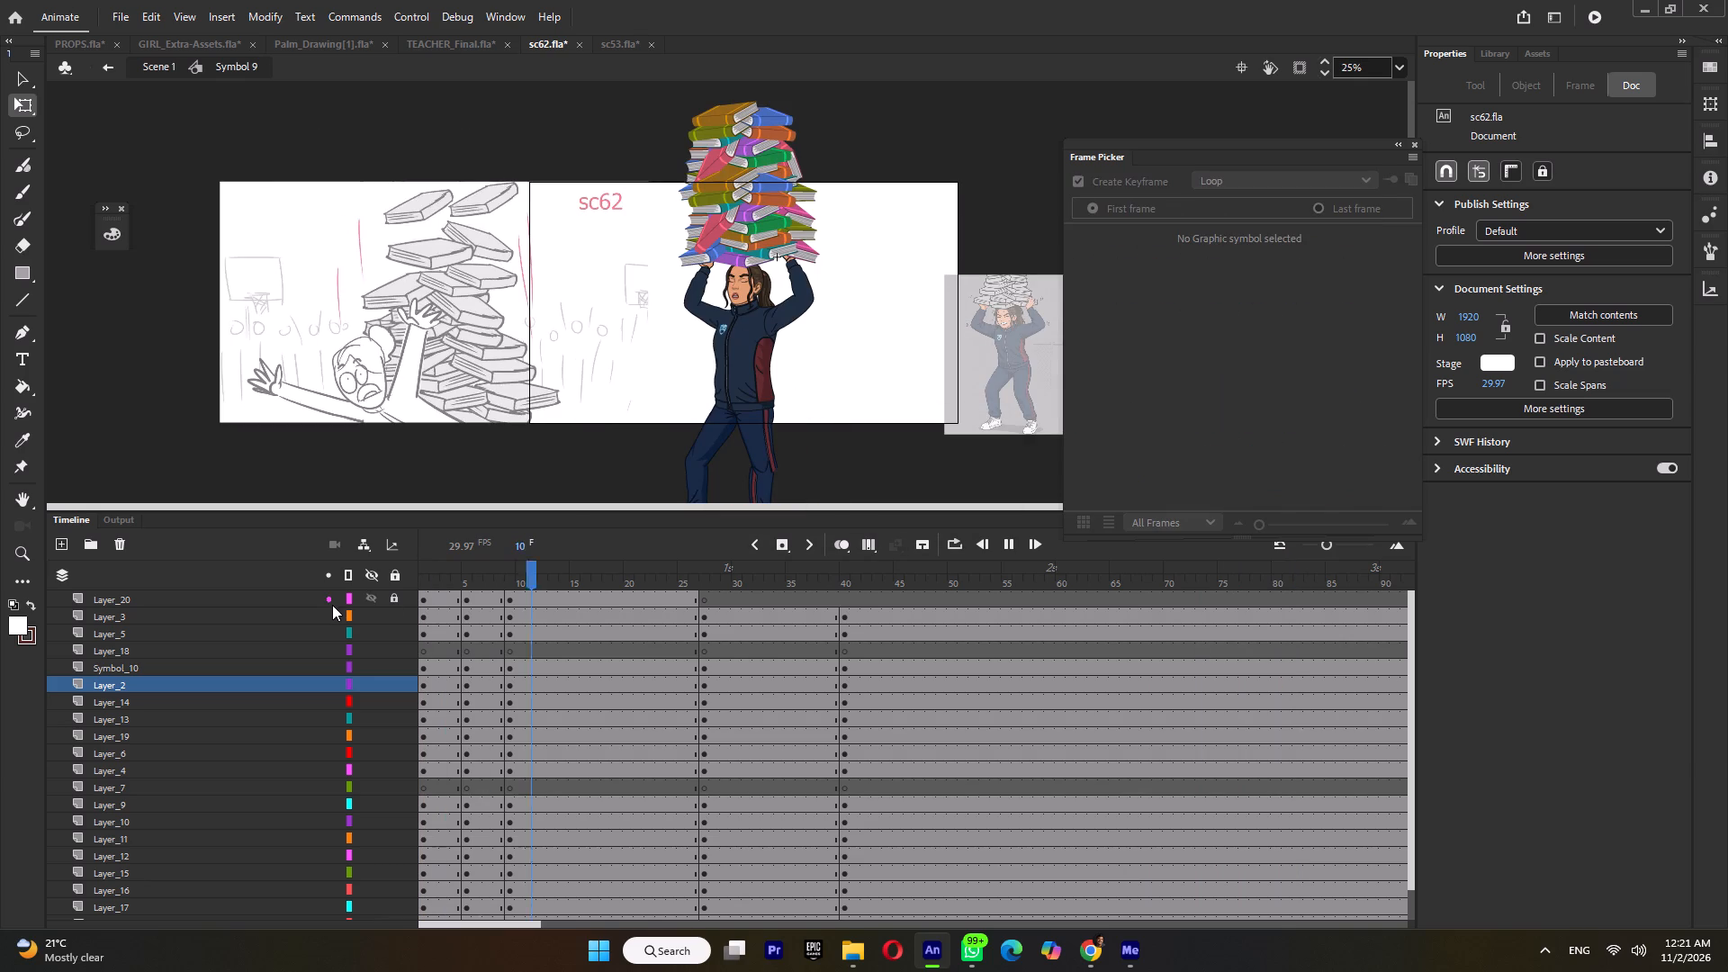
key("Return")
Unlock the books layer and insert a keyframe at frame 5 on every book layer inside the book-stack symbol.
left_click(459, 585)
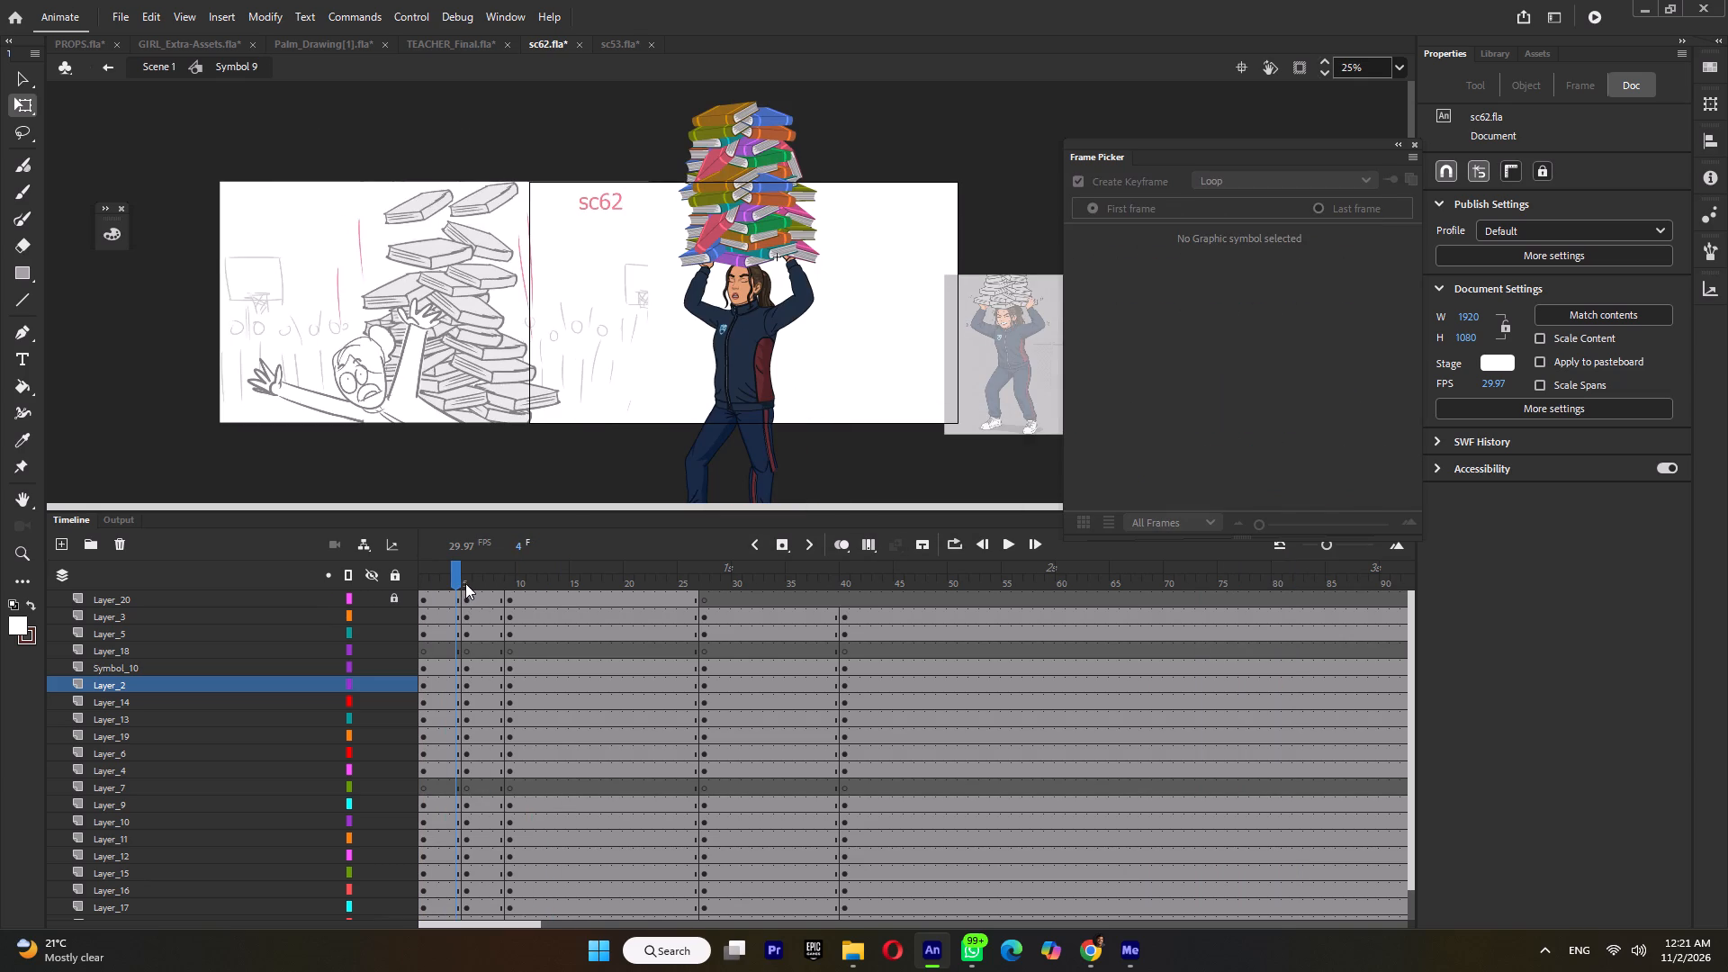
left_click(470, 580)
double_click(756, 211)
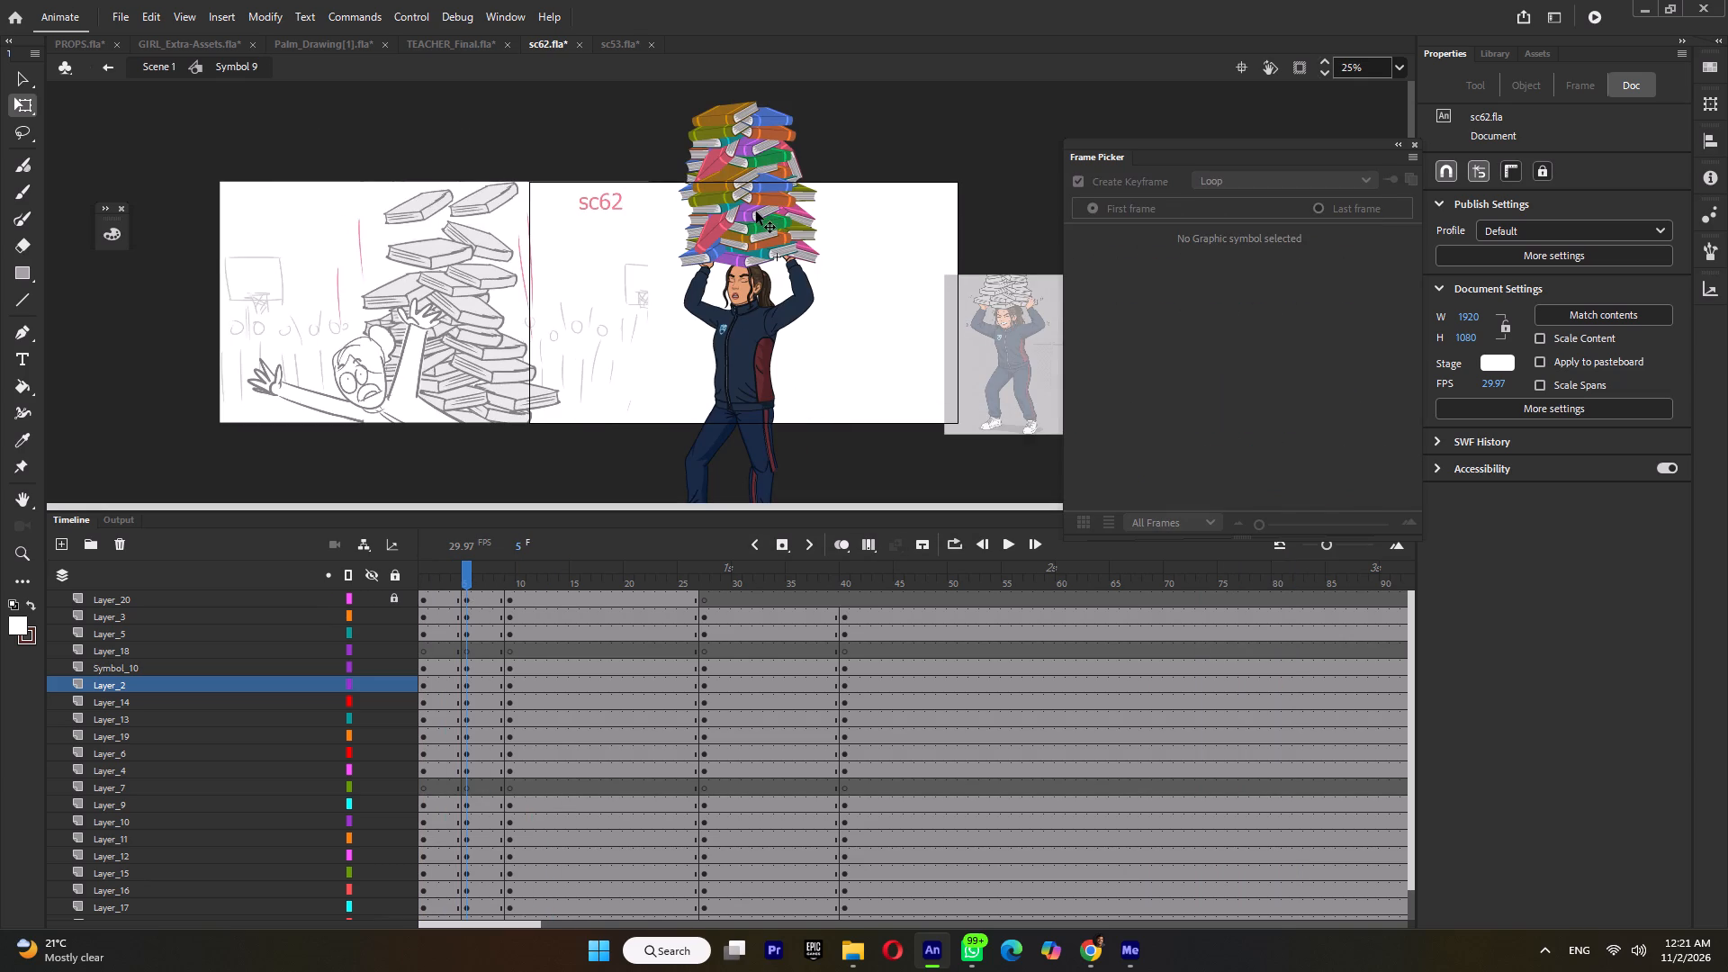
double_click(758, 219)
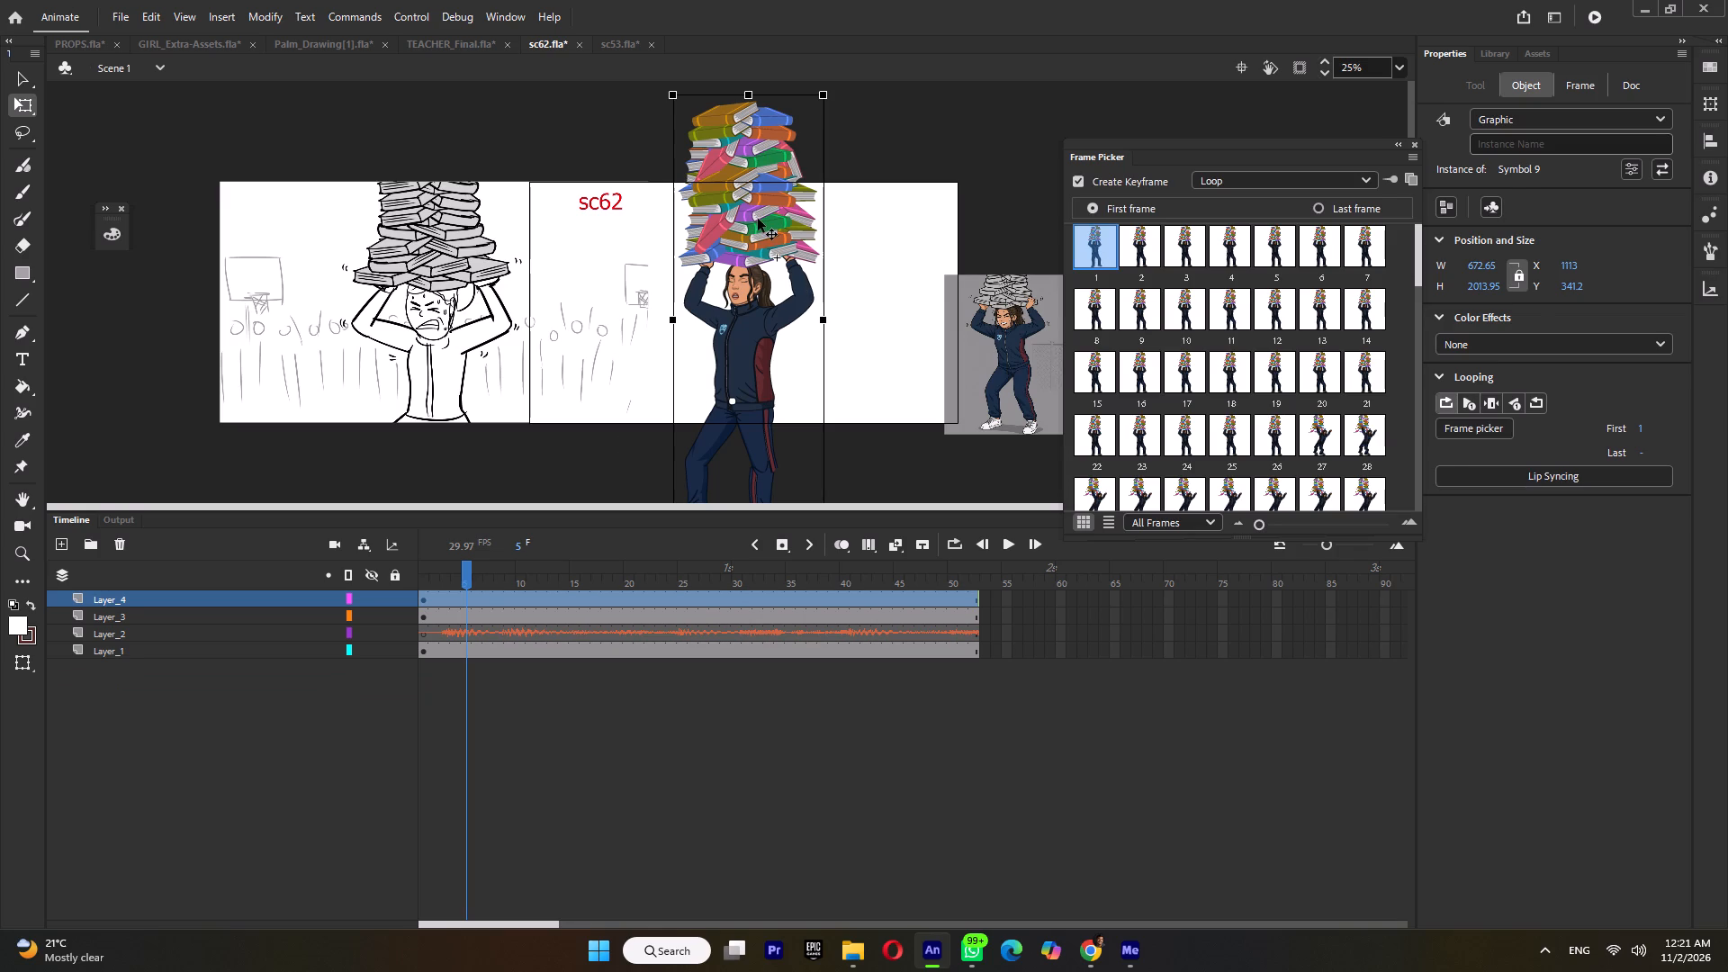
left_click(396, 600)
double_click(783, 234)
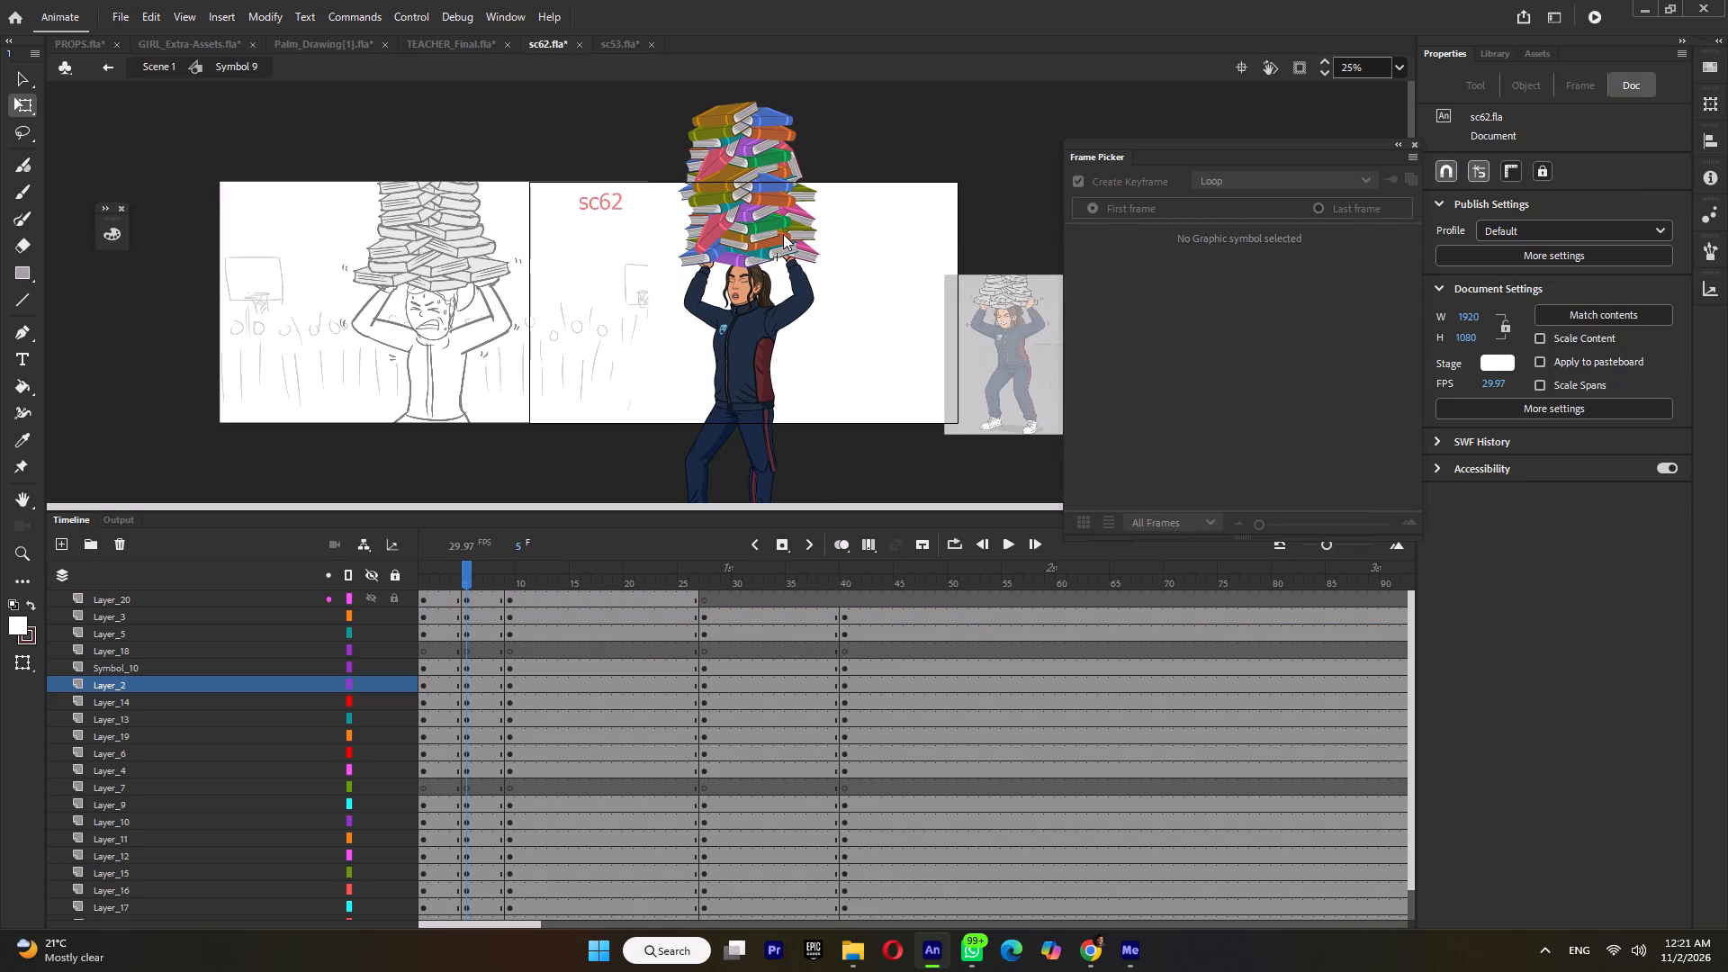
double_click(465, 580)
key("F6")
double_click(579, 379)
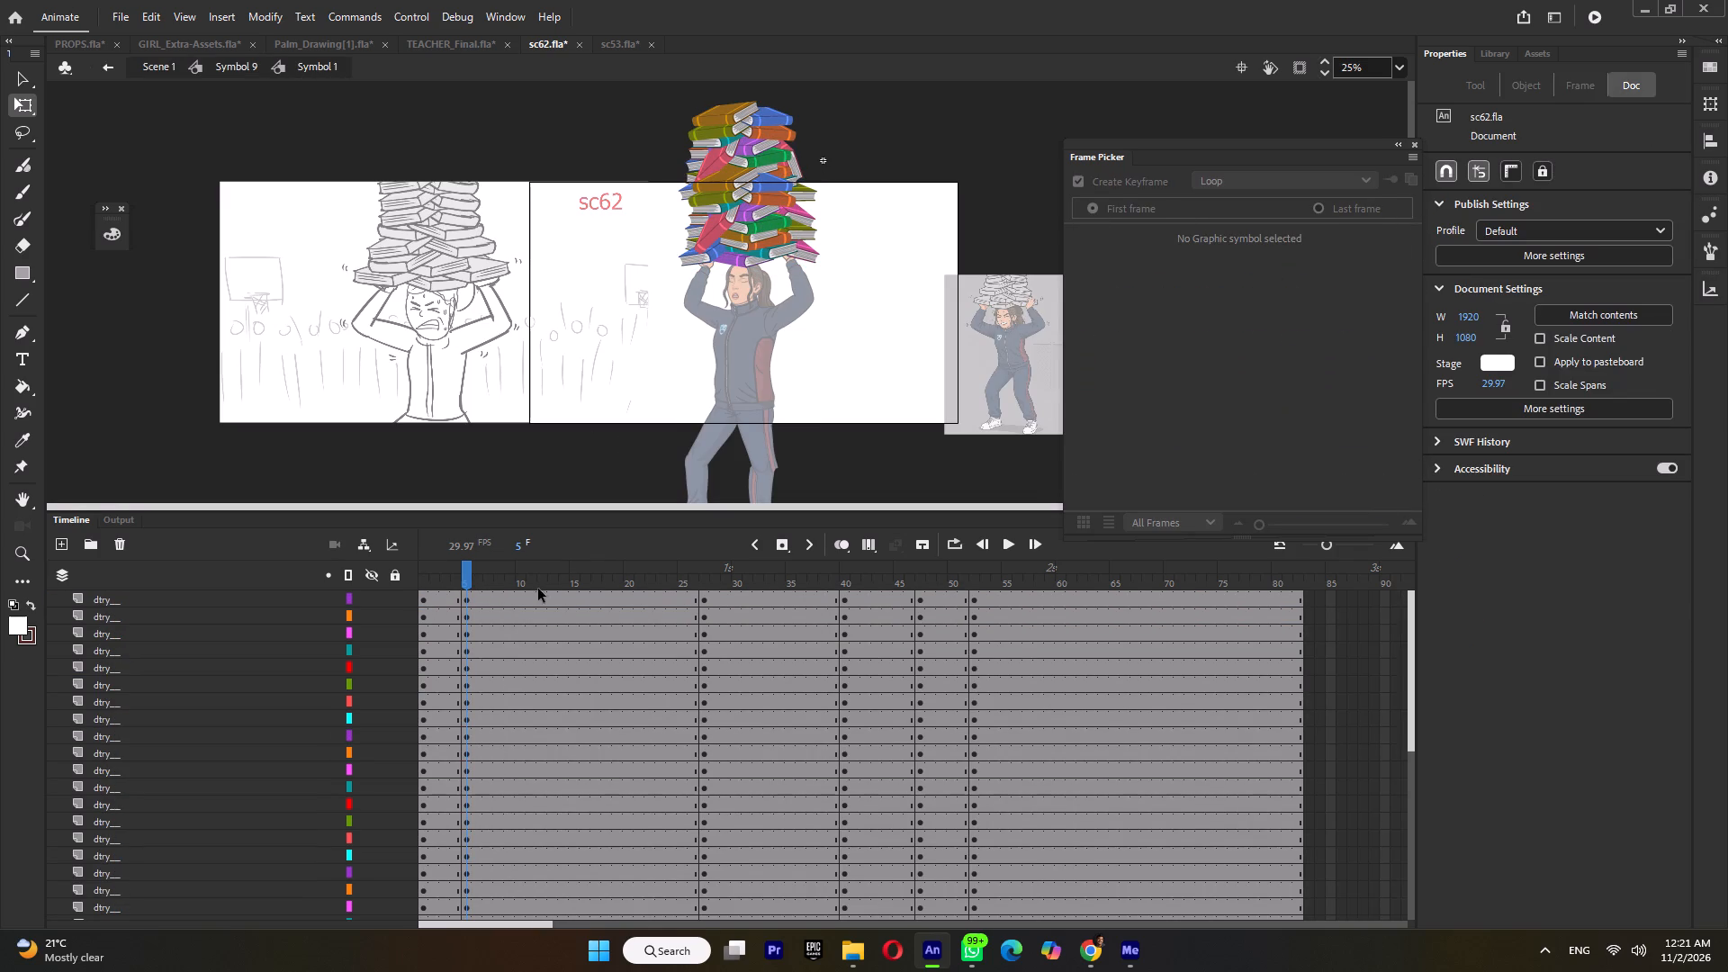
Insert a keyframe at frame 9 on every book layer inside the book-stack symbol.
left_click(509, 582)
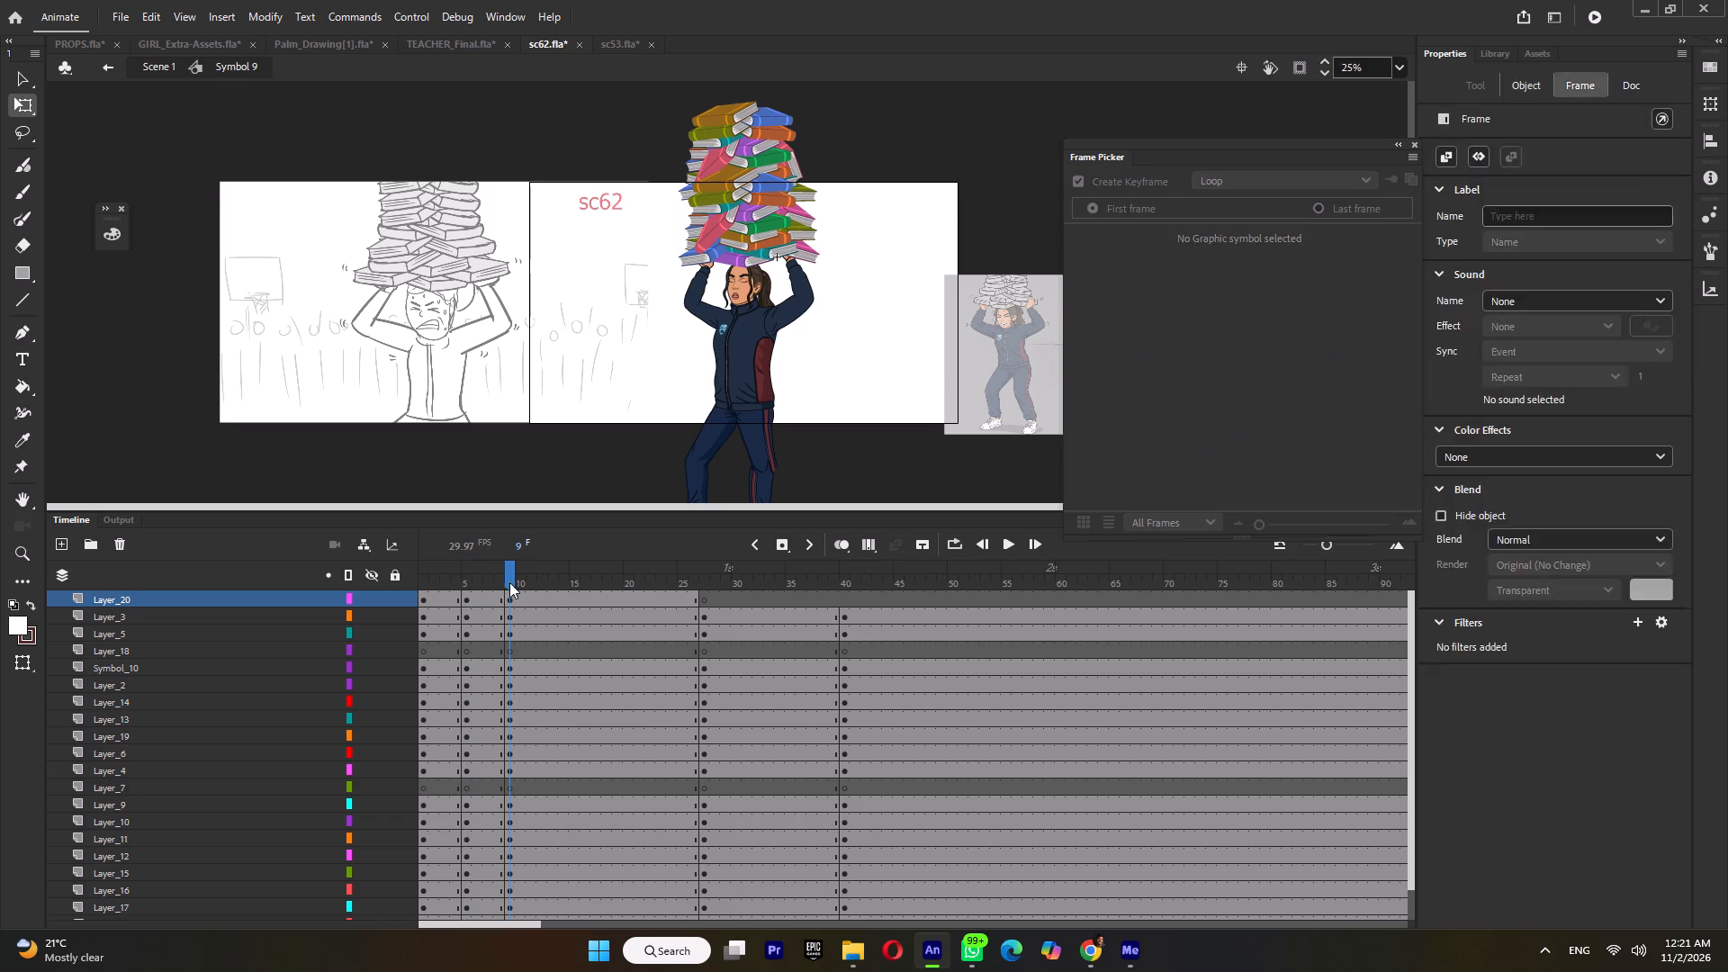
double_click(757, 180)
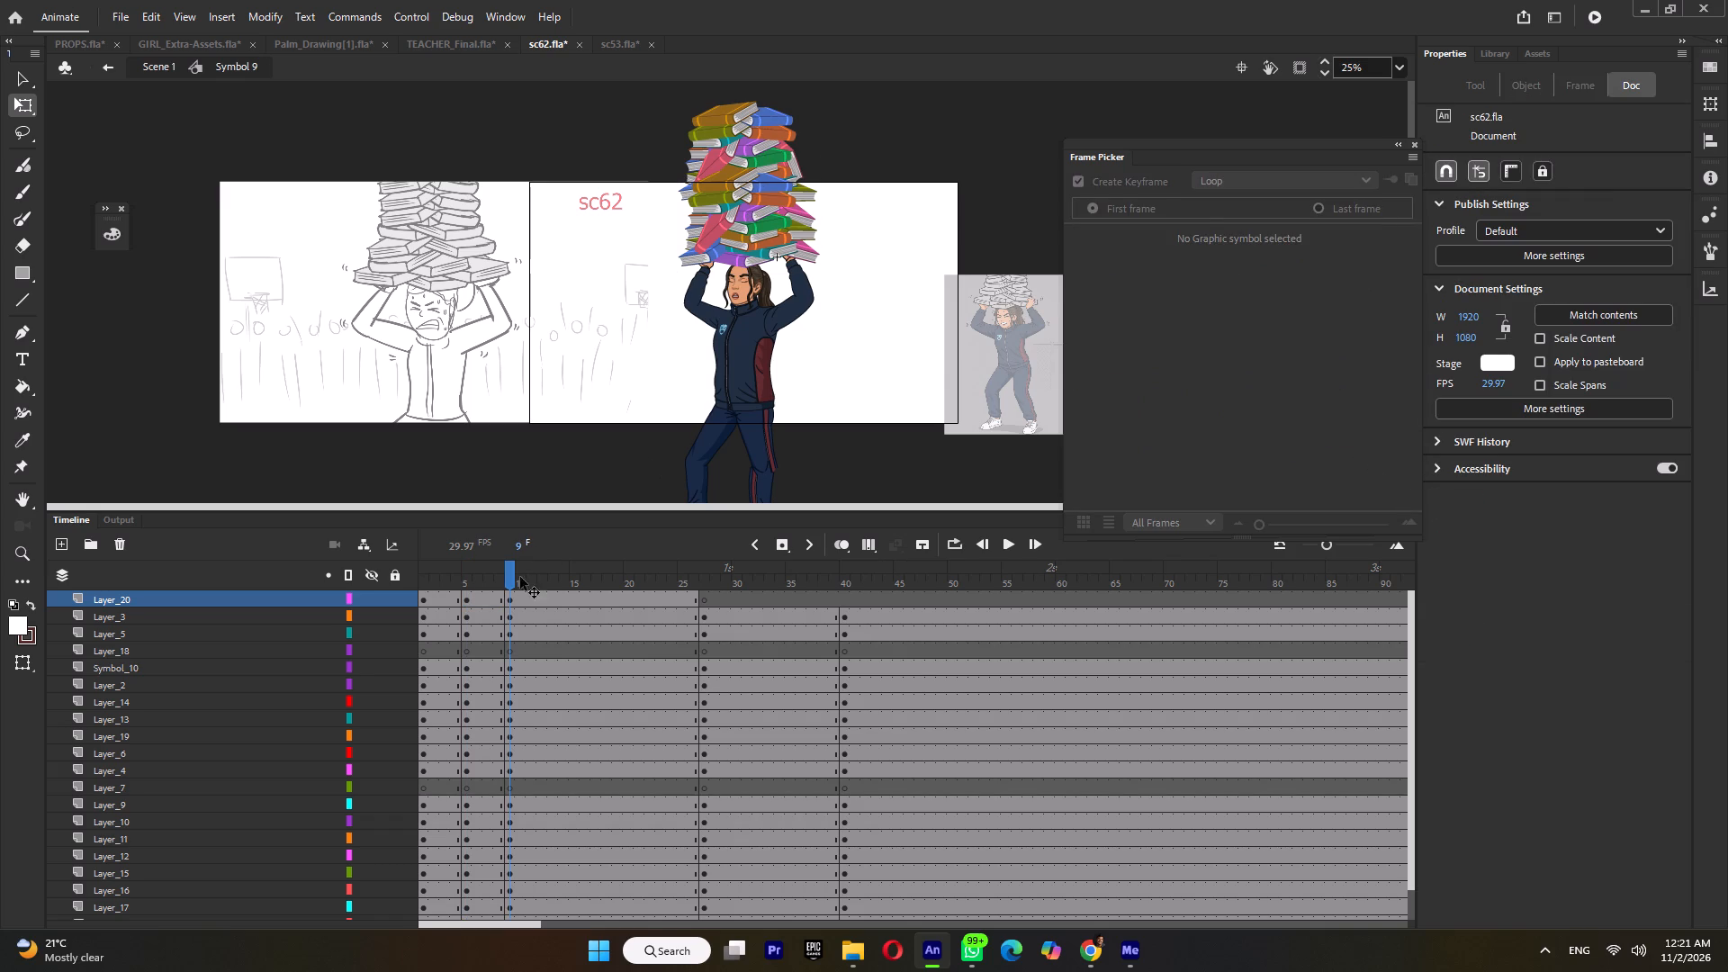
double_click(511, 578)
key("F6")
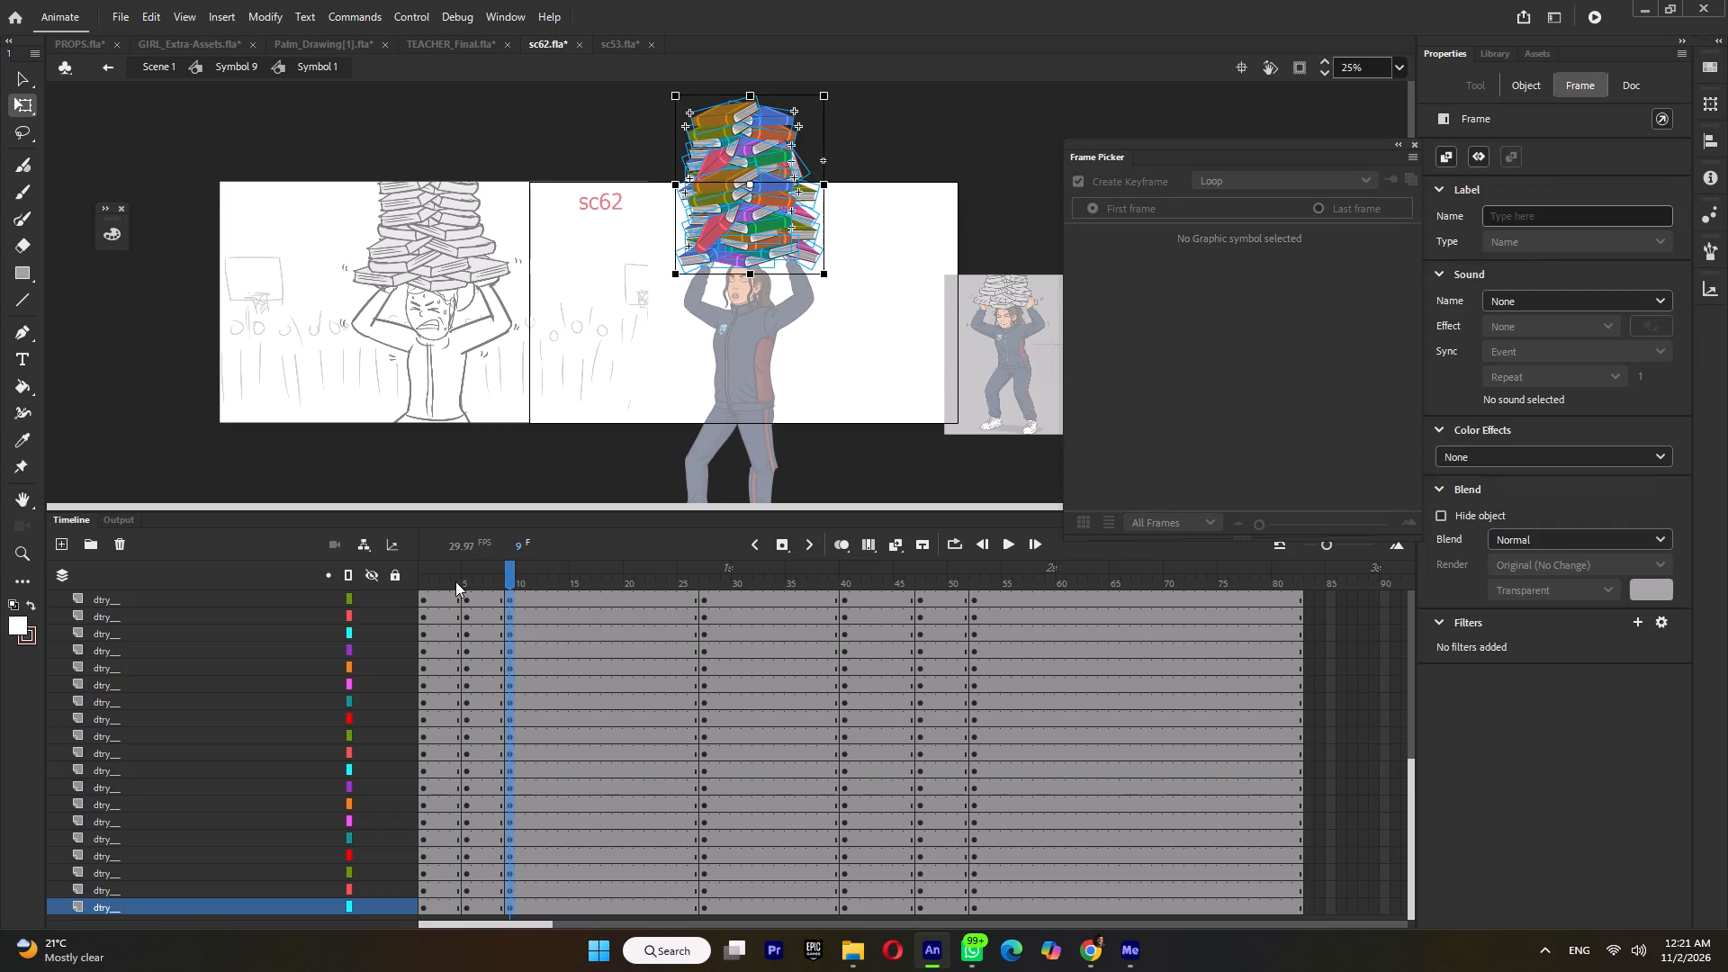
At frame 5, slightly rotate the lowest purple, teal and pink books at the base of the stack.
left_click(455, 581)
left_click(472, 576)
scroll(736, 246, "up", 4, "ctrl")
left_click(747, 274)
scroll(778, 292, "up", 3, "ctrl")
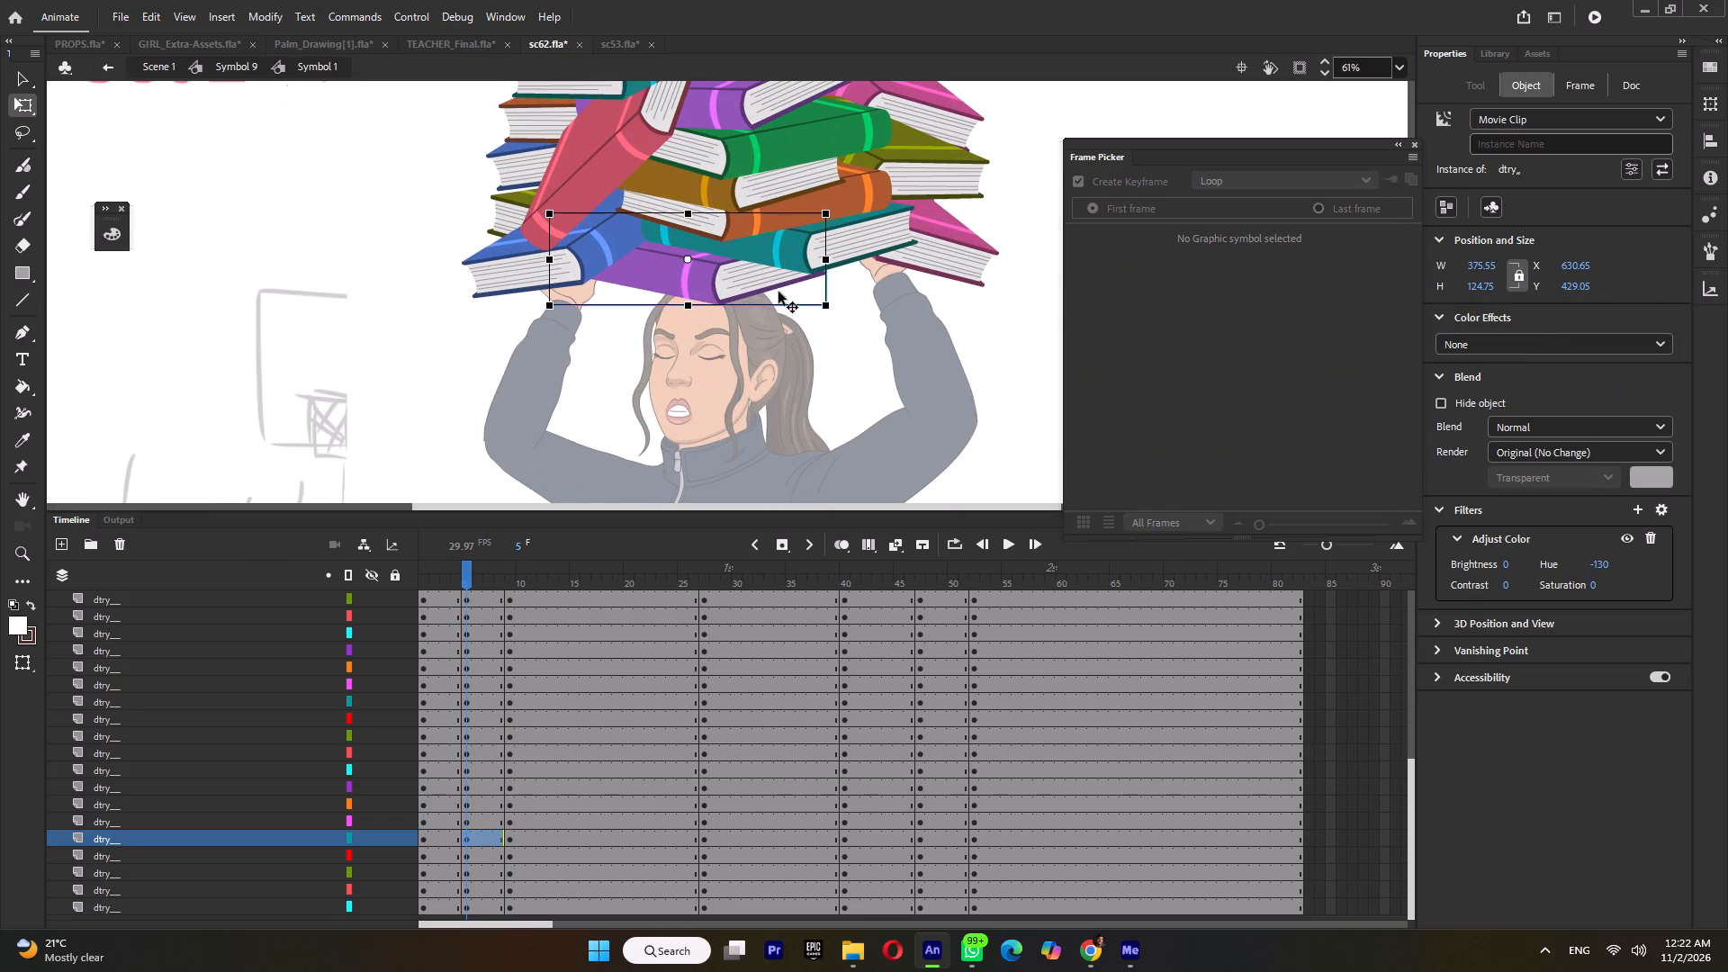
left_click_drag(830, 319, 834, 309)
left_click(809, 247)
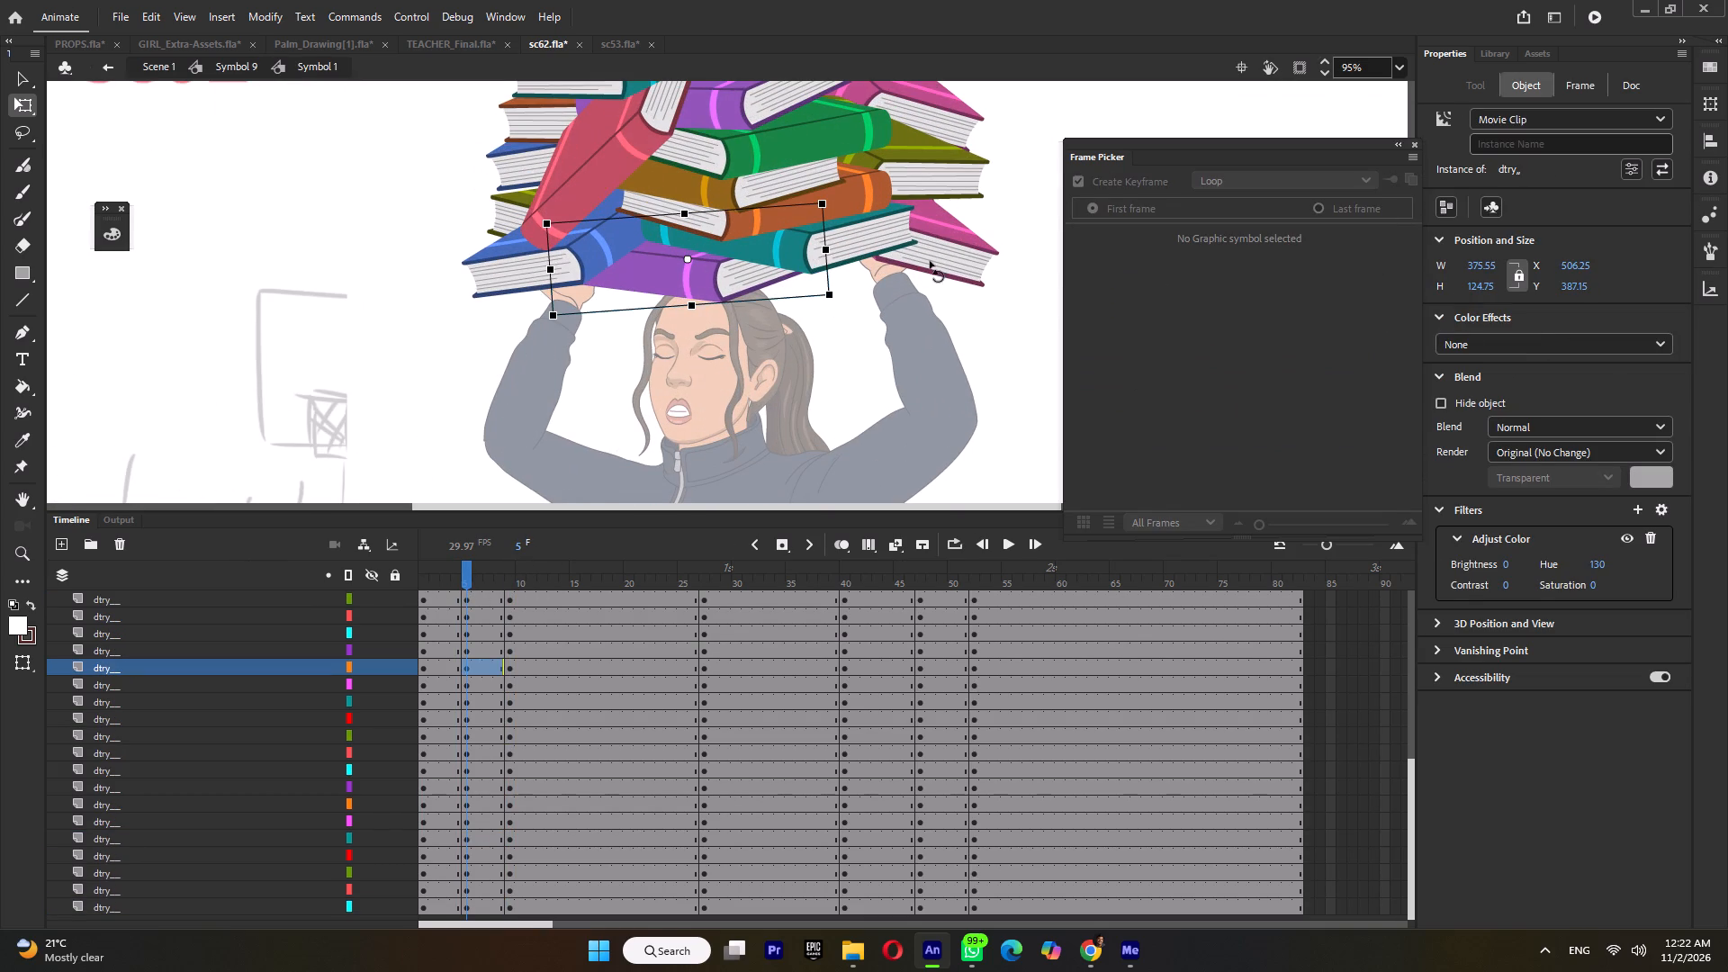
left_click_drag(926, 265, 926, 275)
left_click(954, 256)
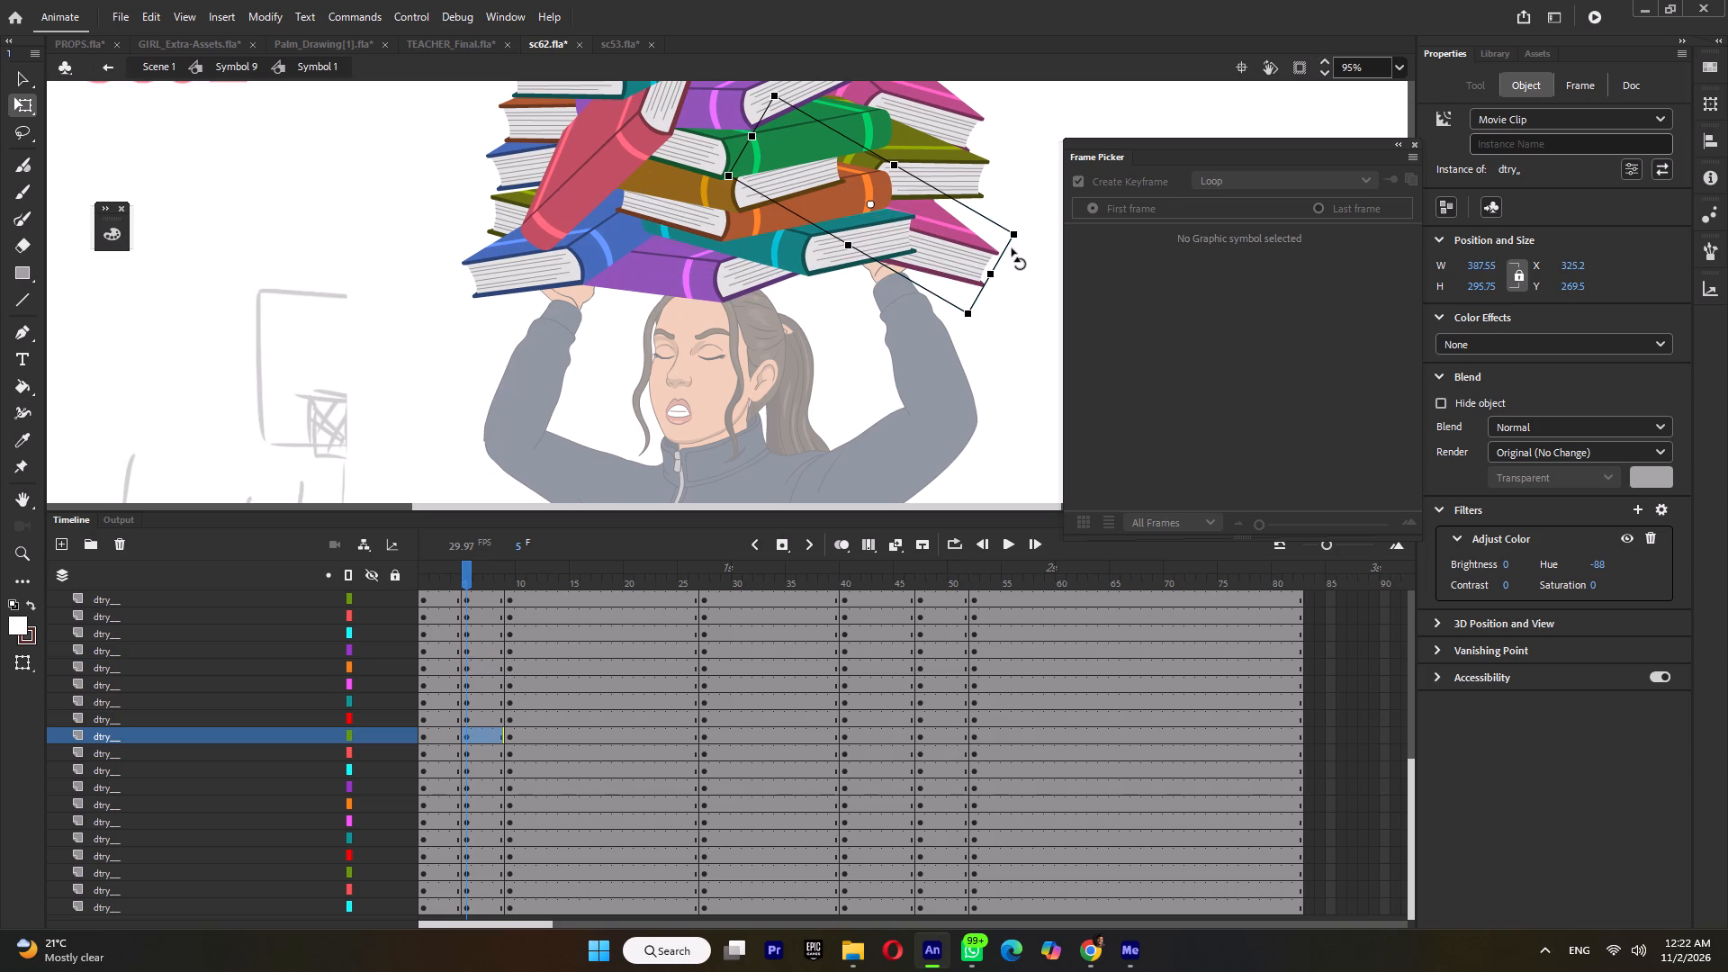
left_click_drag(1015, 247, 1022, 235)
At frame 5, slightly tilt the olive, green, brown and orange books just above the stack's bottom row.
left_click(937, 170)
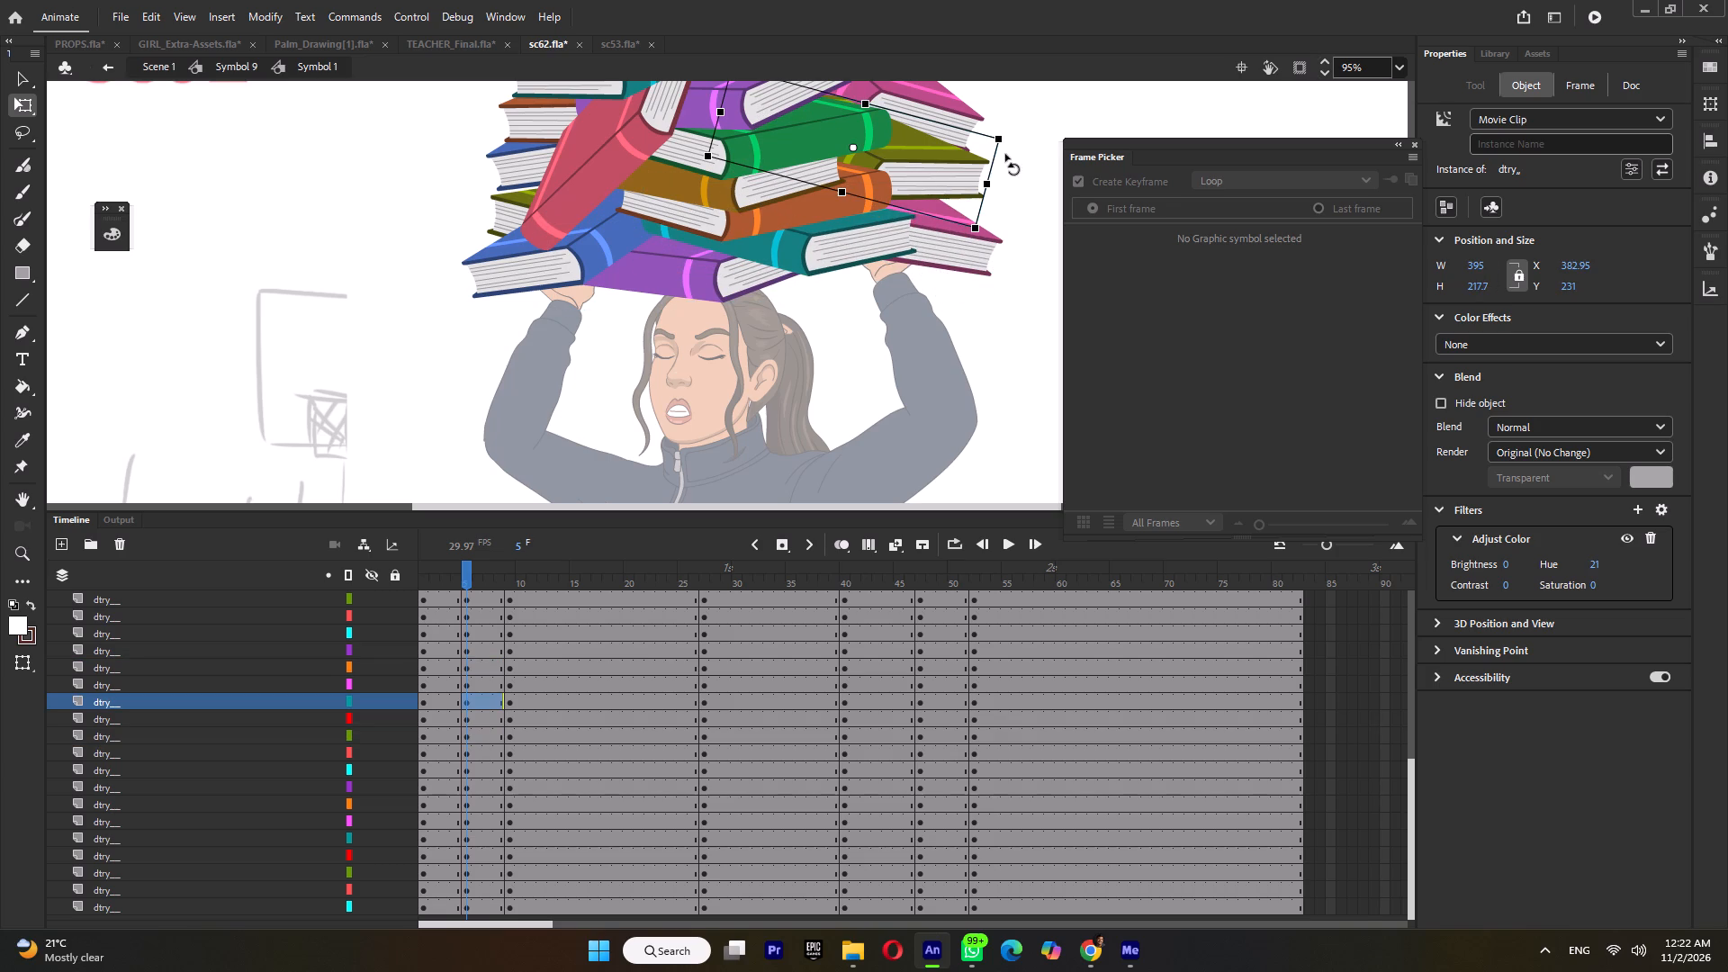
left_click_drag(1005, 148, 1006, 166)
left_click(826, 142)
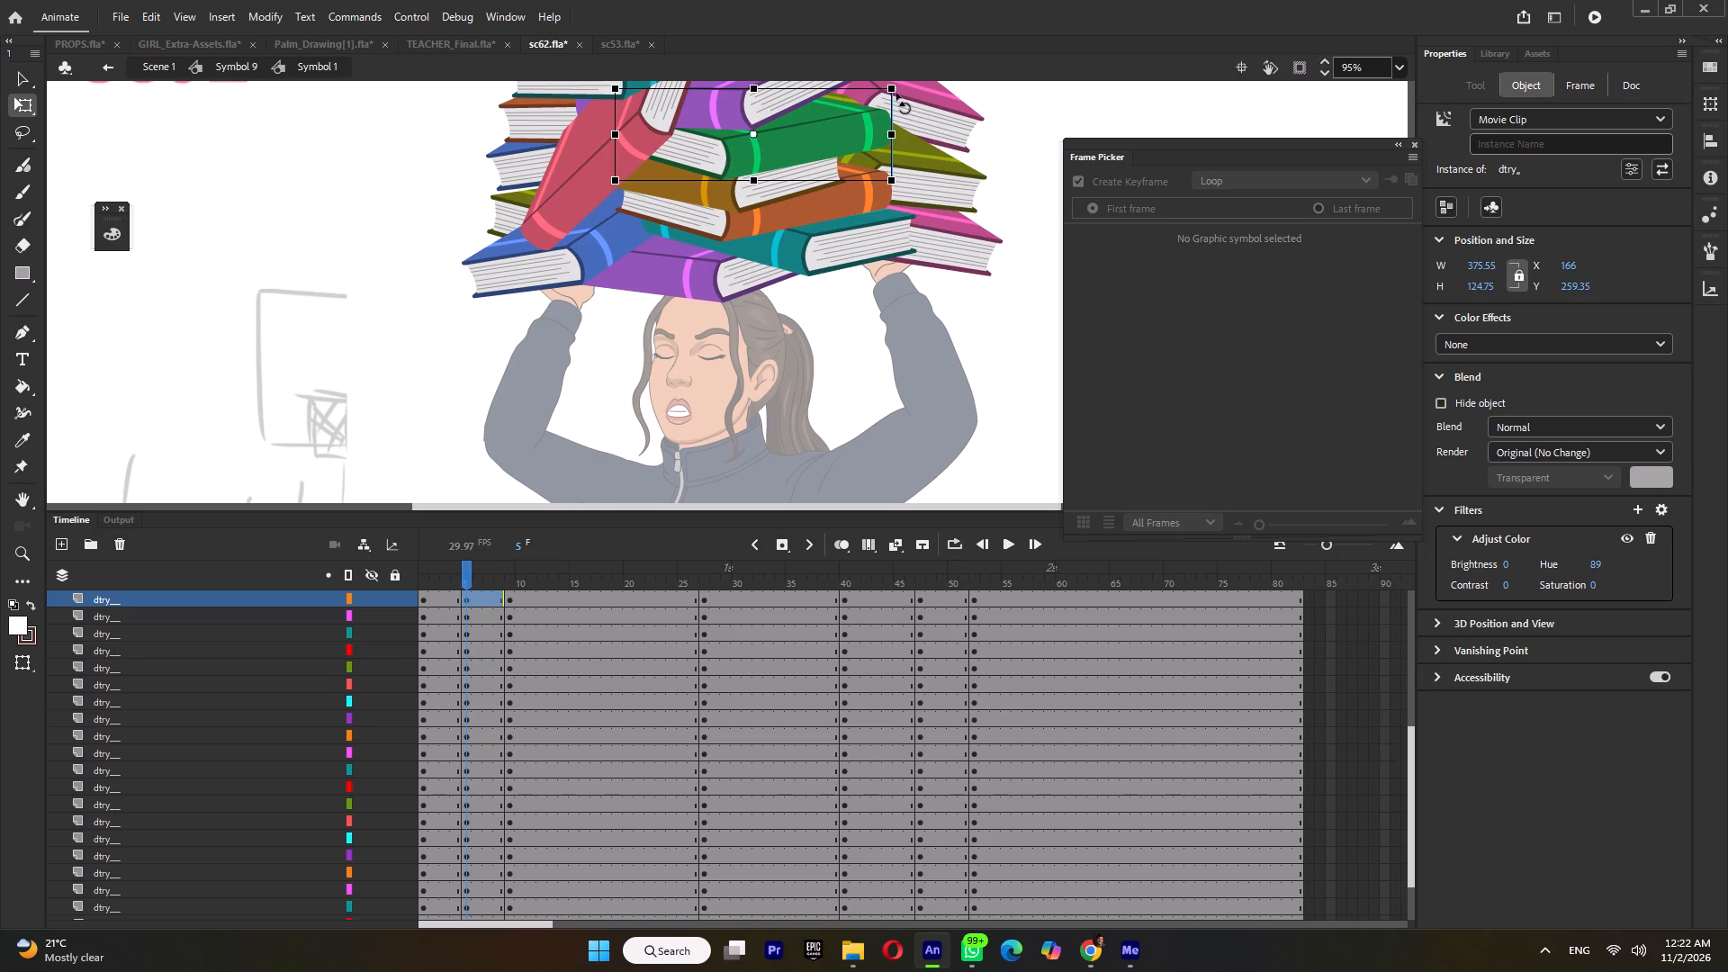
left_click_drag(900, 89, 896, 80)
left_click(760, 202)
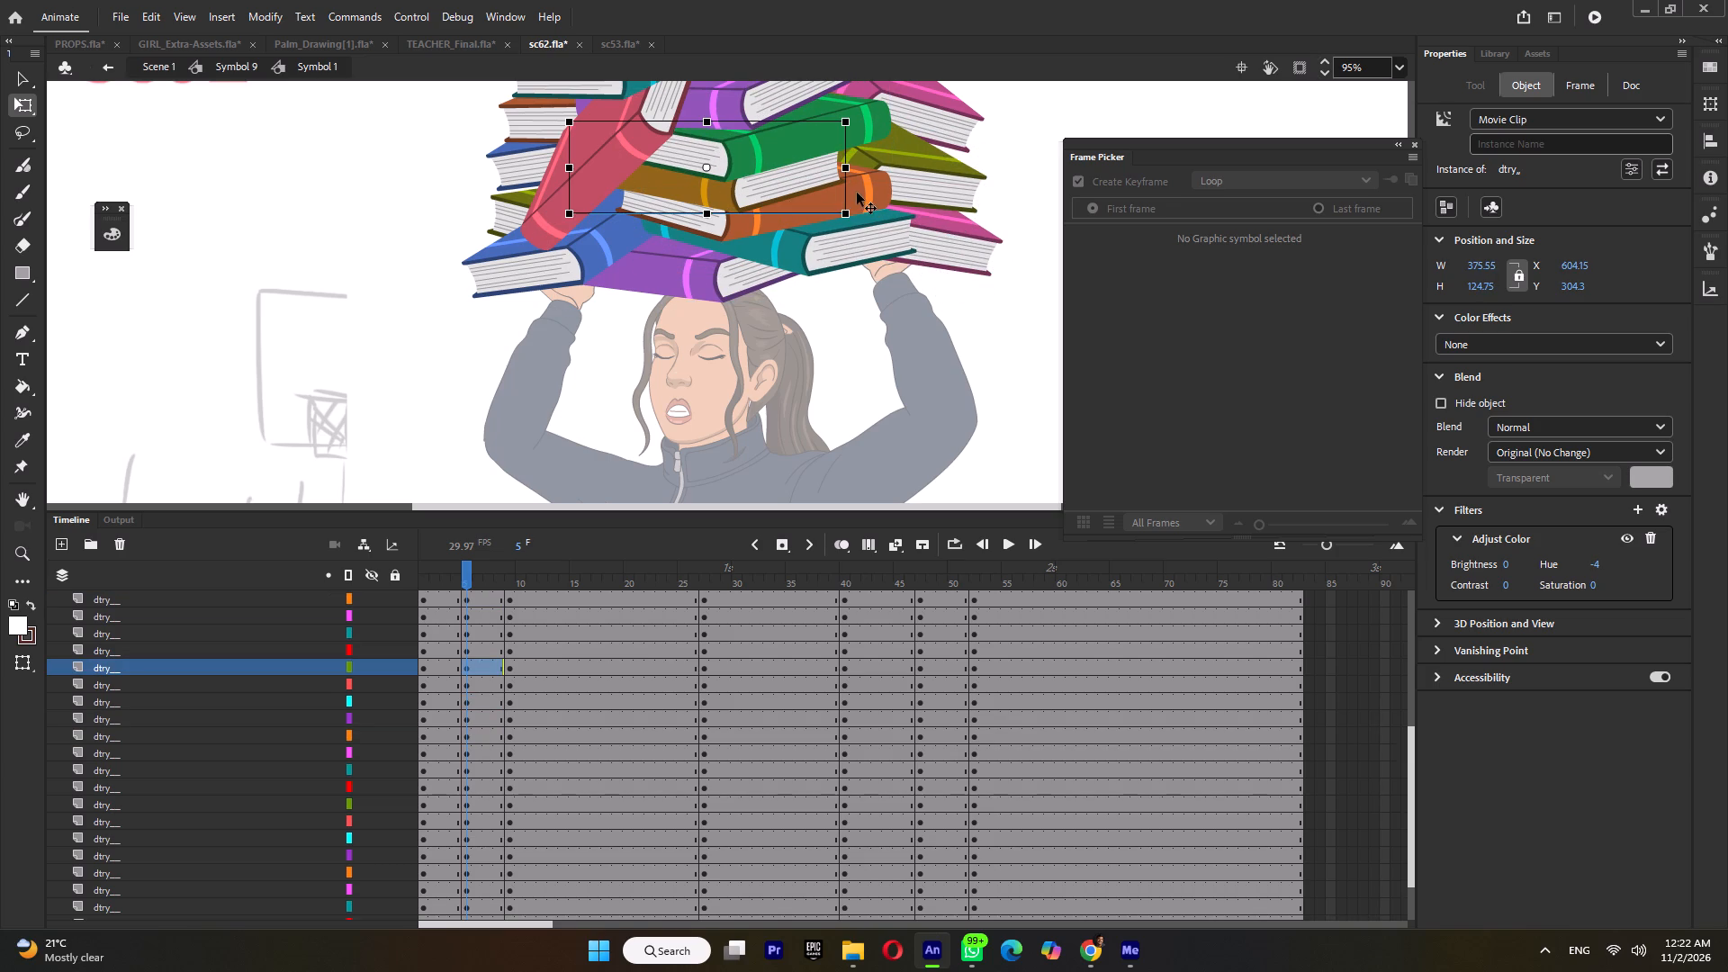
left_click_drag(857, 193, 857, 201)
key("ctrl+z")
left_click(790, 186)
left_click_drag(854, 202, 854, 212)
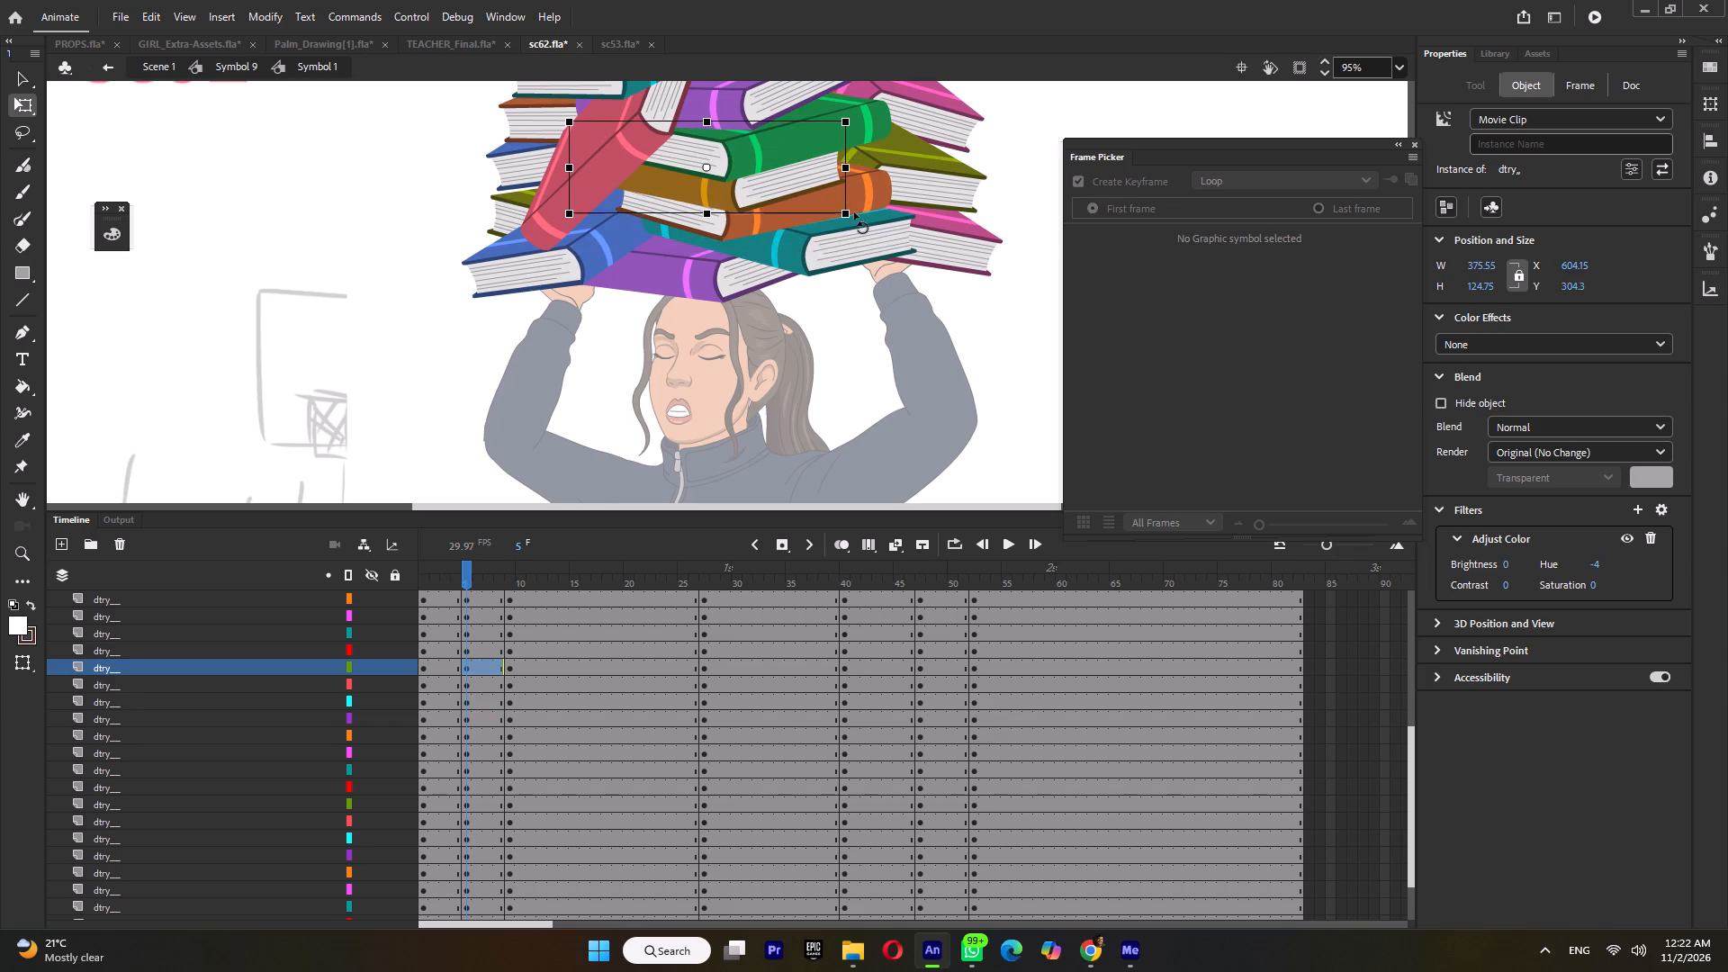
left_click_drag(854, 212, 853, 213)
left_click(881, 193)
left_click_drag(898, 153, 895, 144)
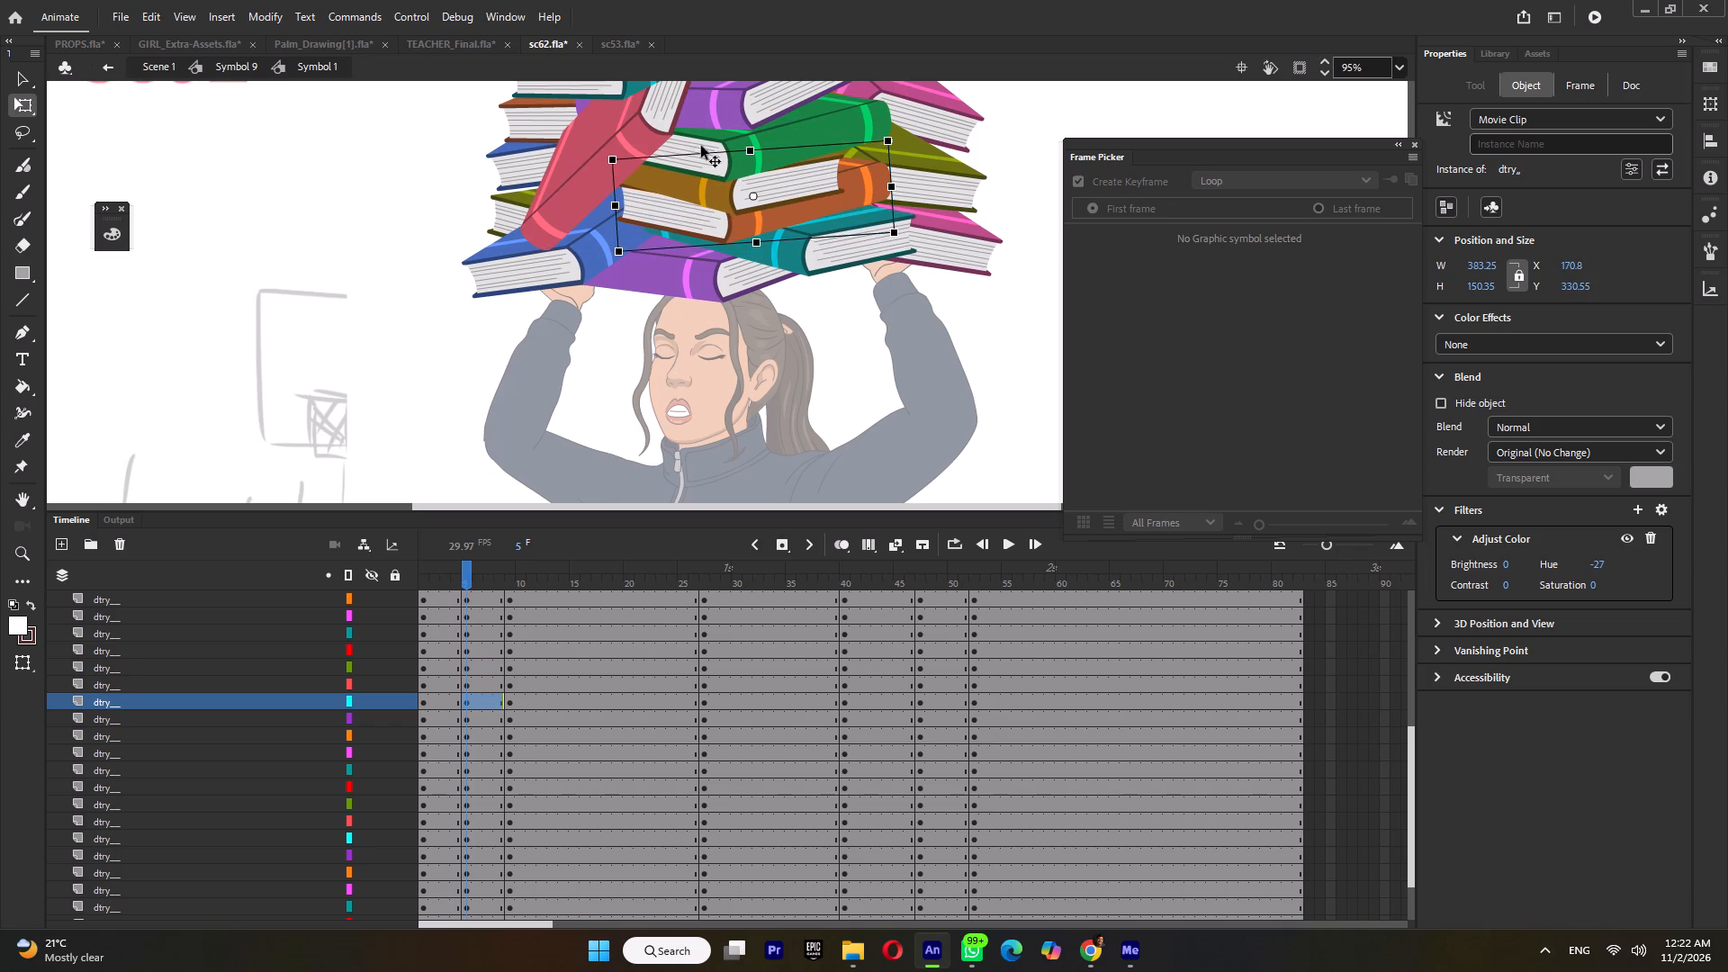
At frame 5, slightly rotate the leaning red book, the lowest blue book and the olive and blue books on the stack's left side.
left_click(597, 180)
left_click_drag(494, 230, 491, 215)
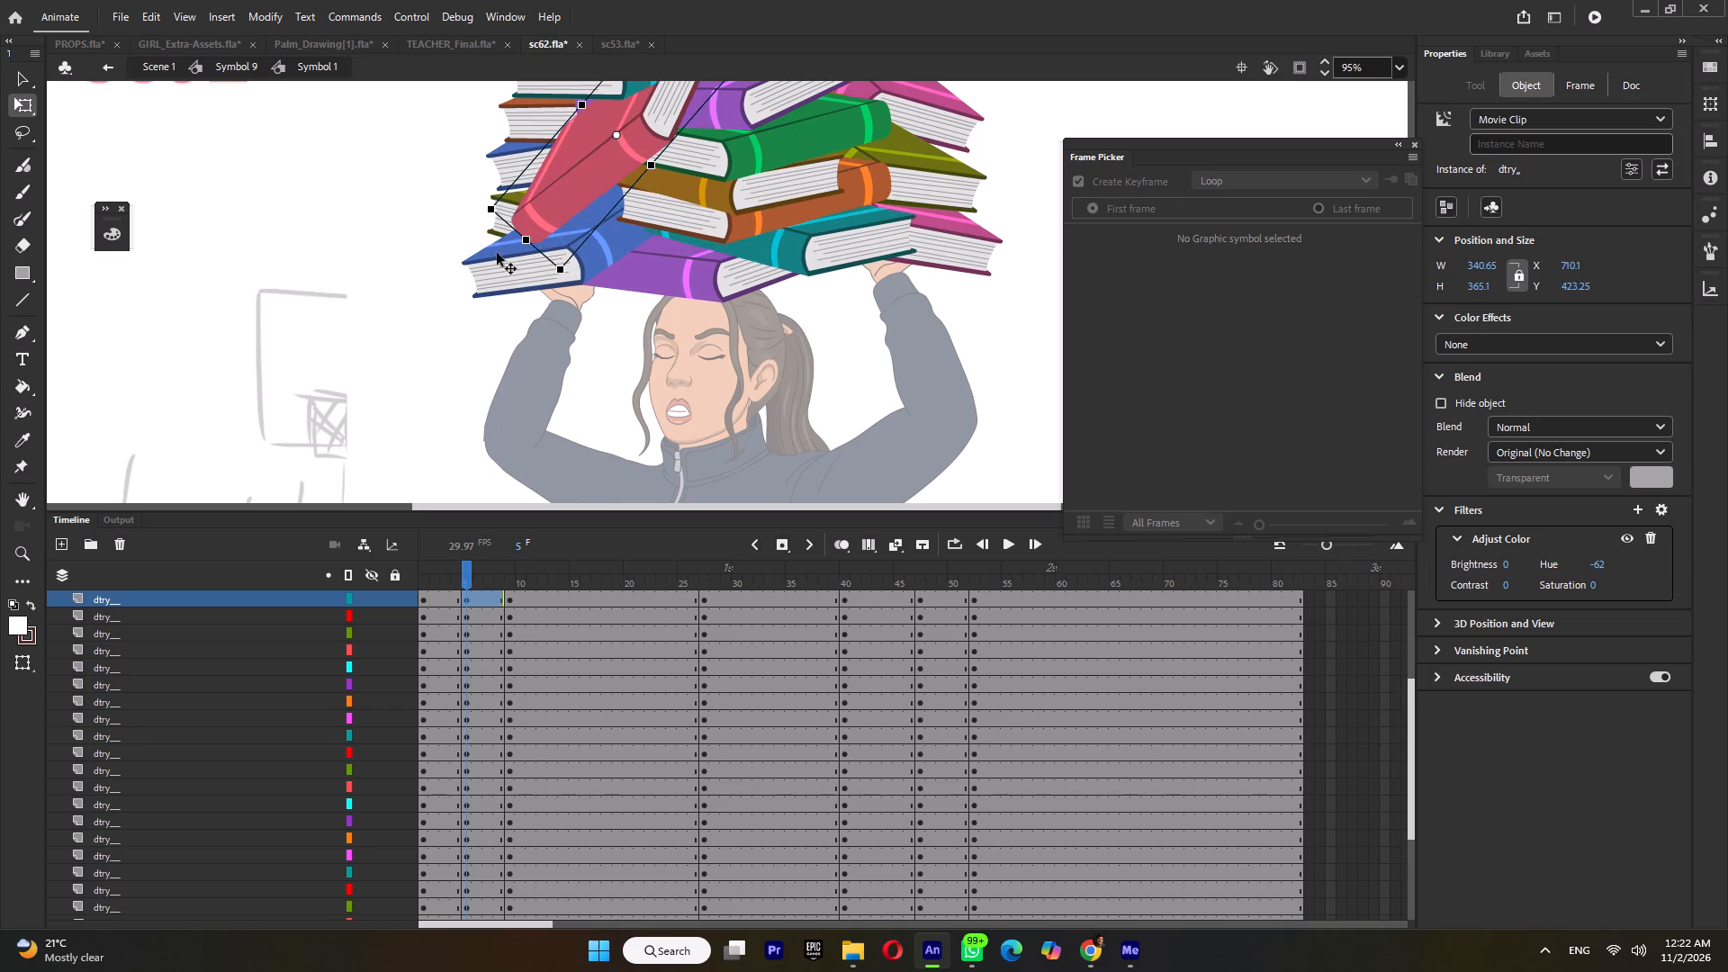
left_click(493, 265)
left_click_drag(444, 252, 446, 262)
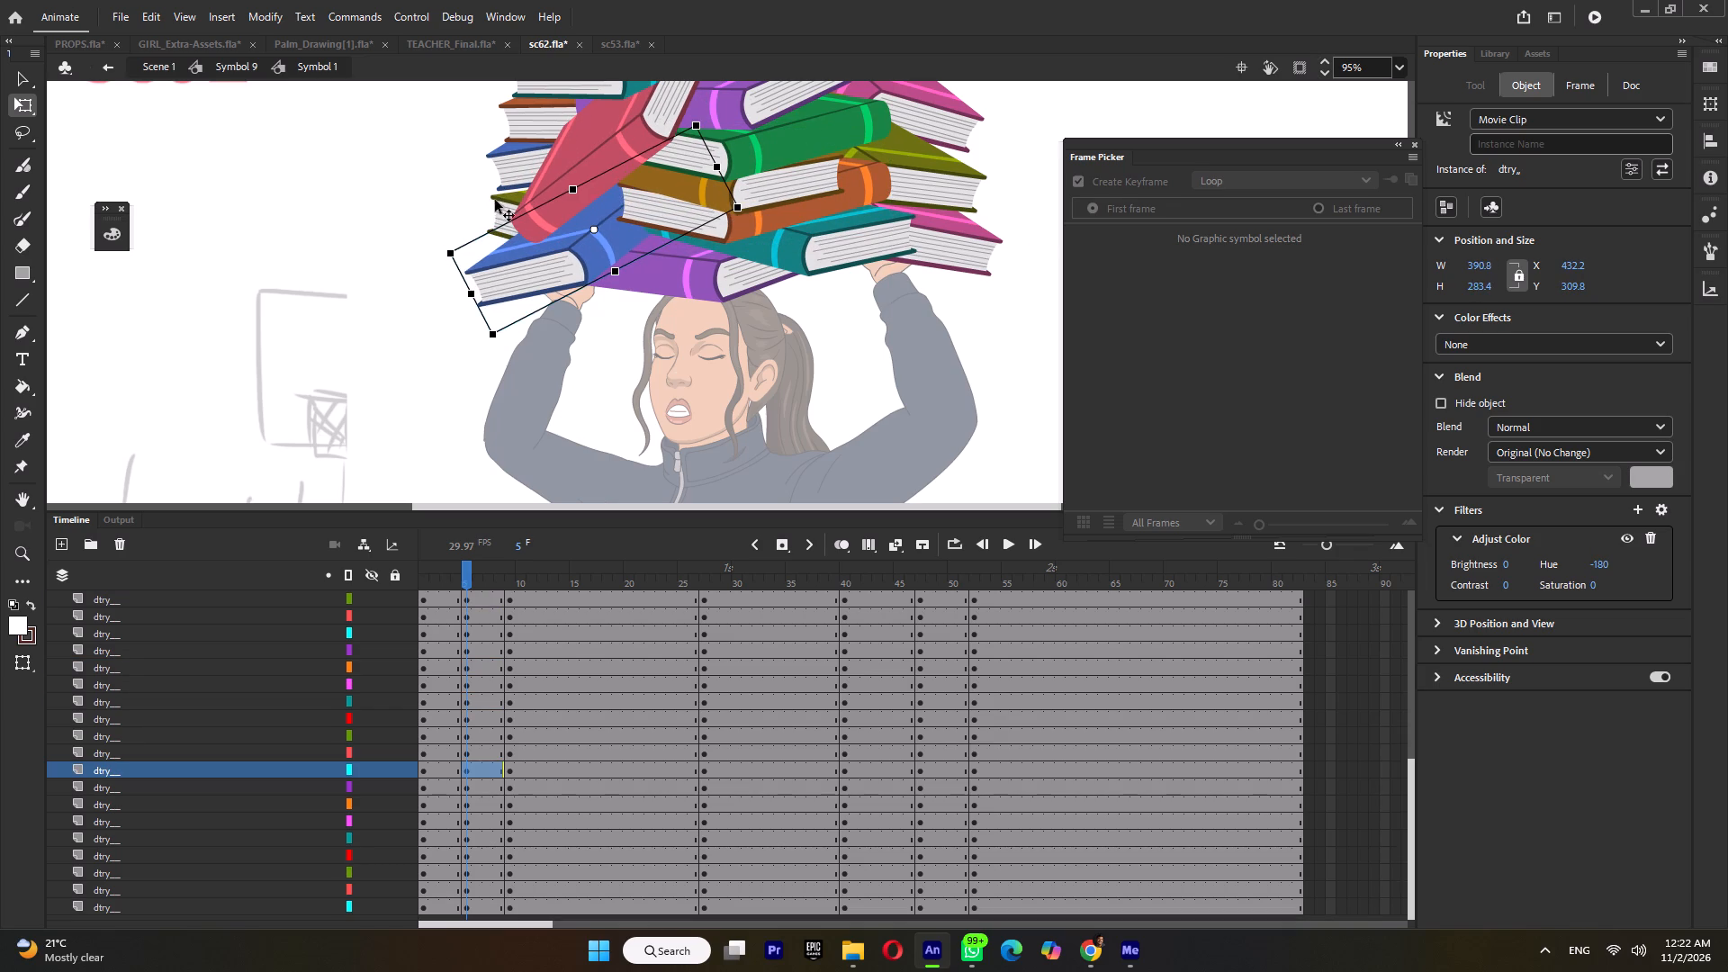
left_click(496, 201)
left_click_drag(481, 183, 485, 175)
left_click(515, 148)
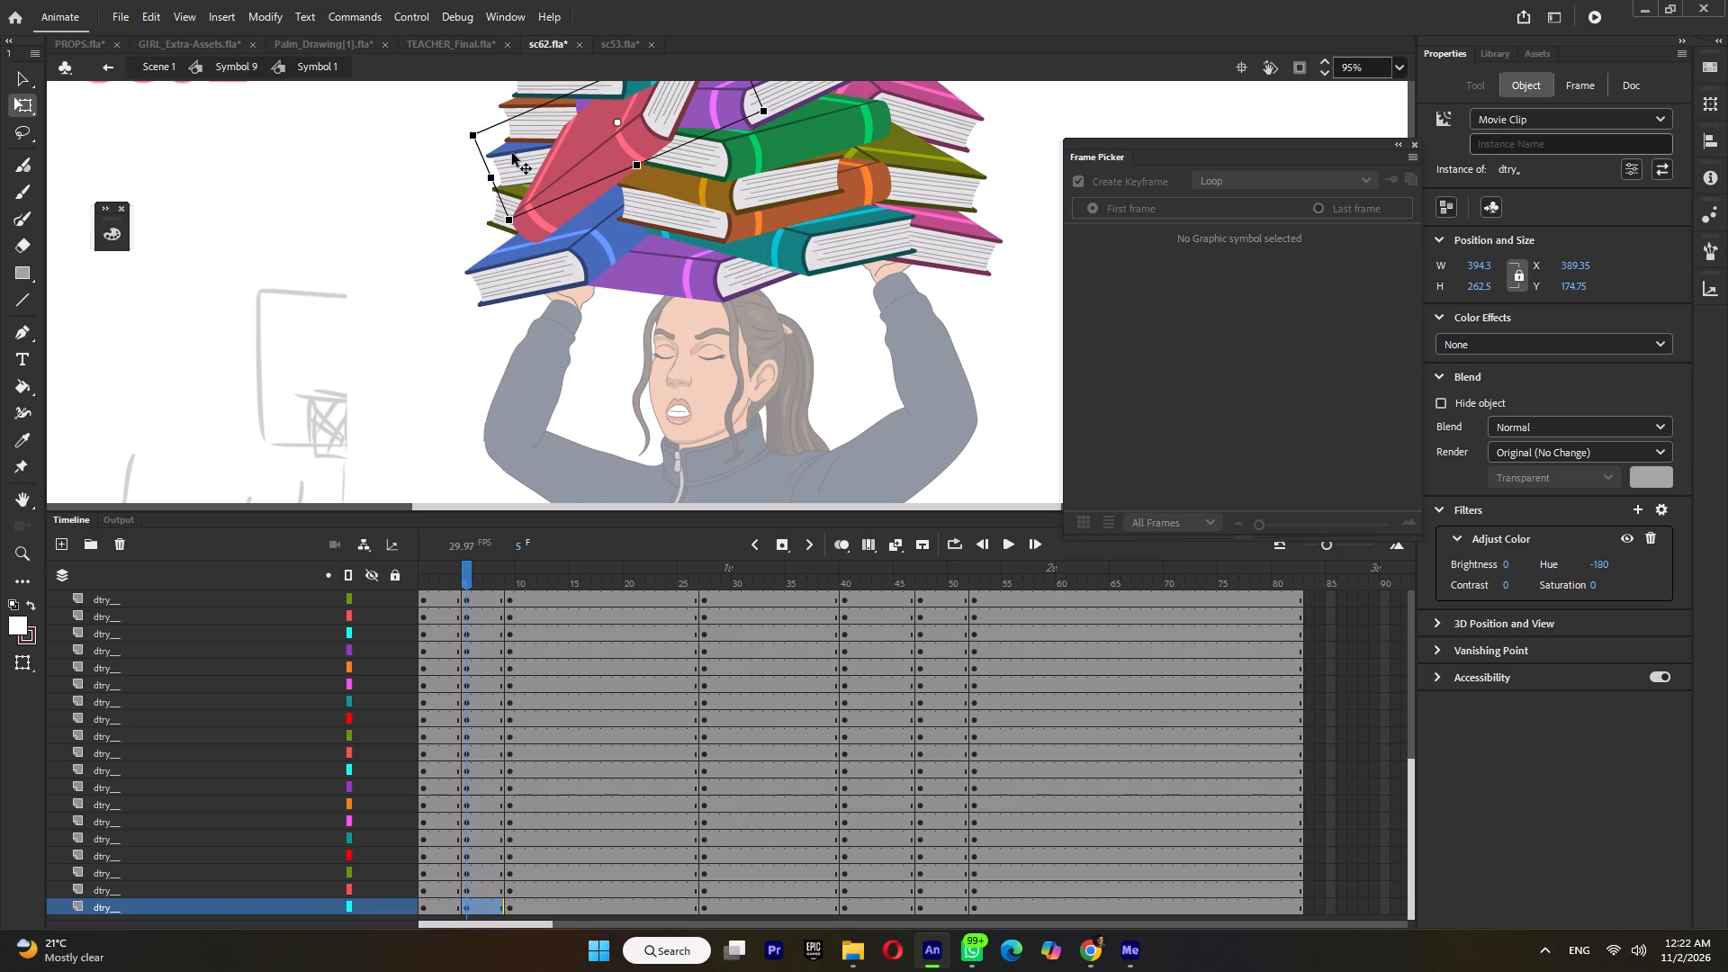
left_click_drag(472, 143, 472, 130)
Slightly rotate the olive, orange, teal and outer-left blue books in the middle of the stack at frame 5.
scroll(585, 301, "down", 3, "ctrl")
scroll(630, 172, "up", 3, "ctrl")
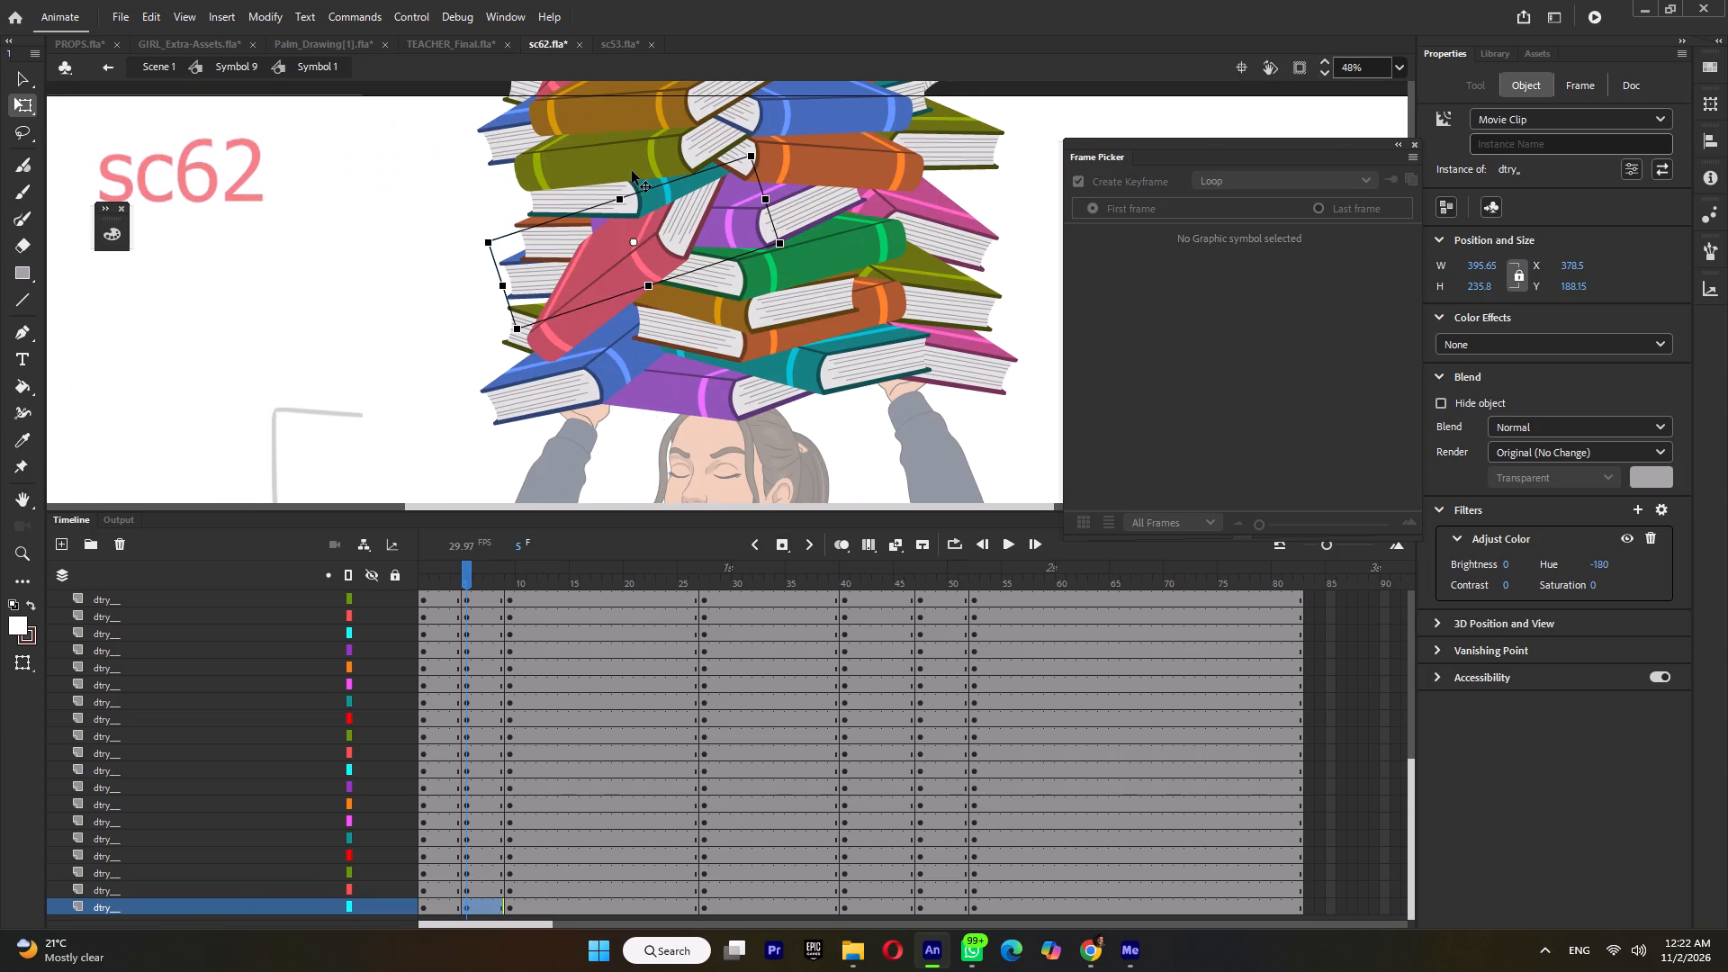
left_click(632, 171)
left_click_drag(796, 153, 802, 139)
left_click(809, 173)
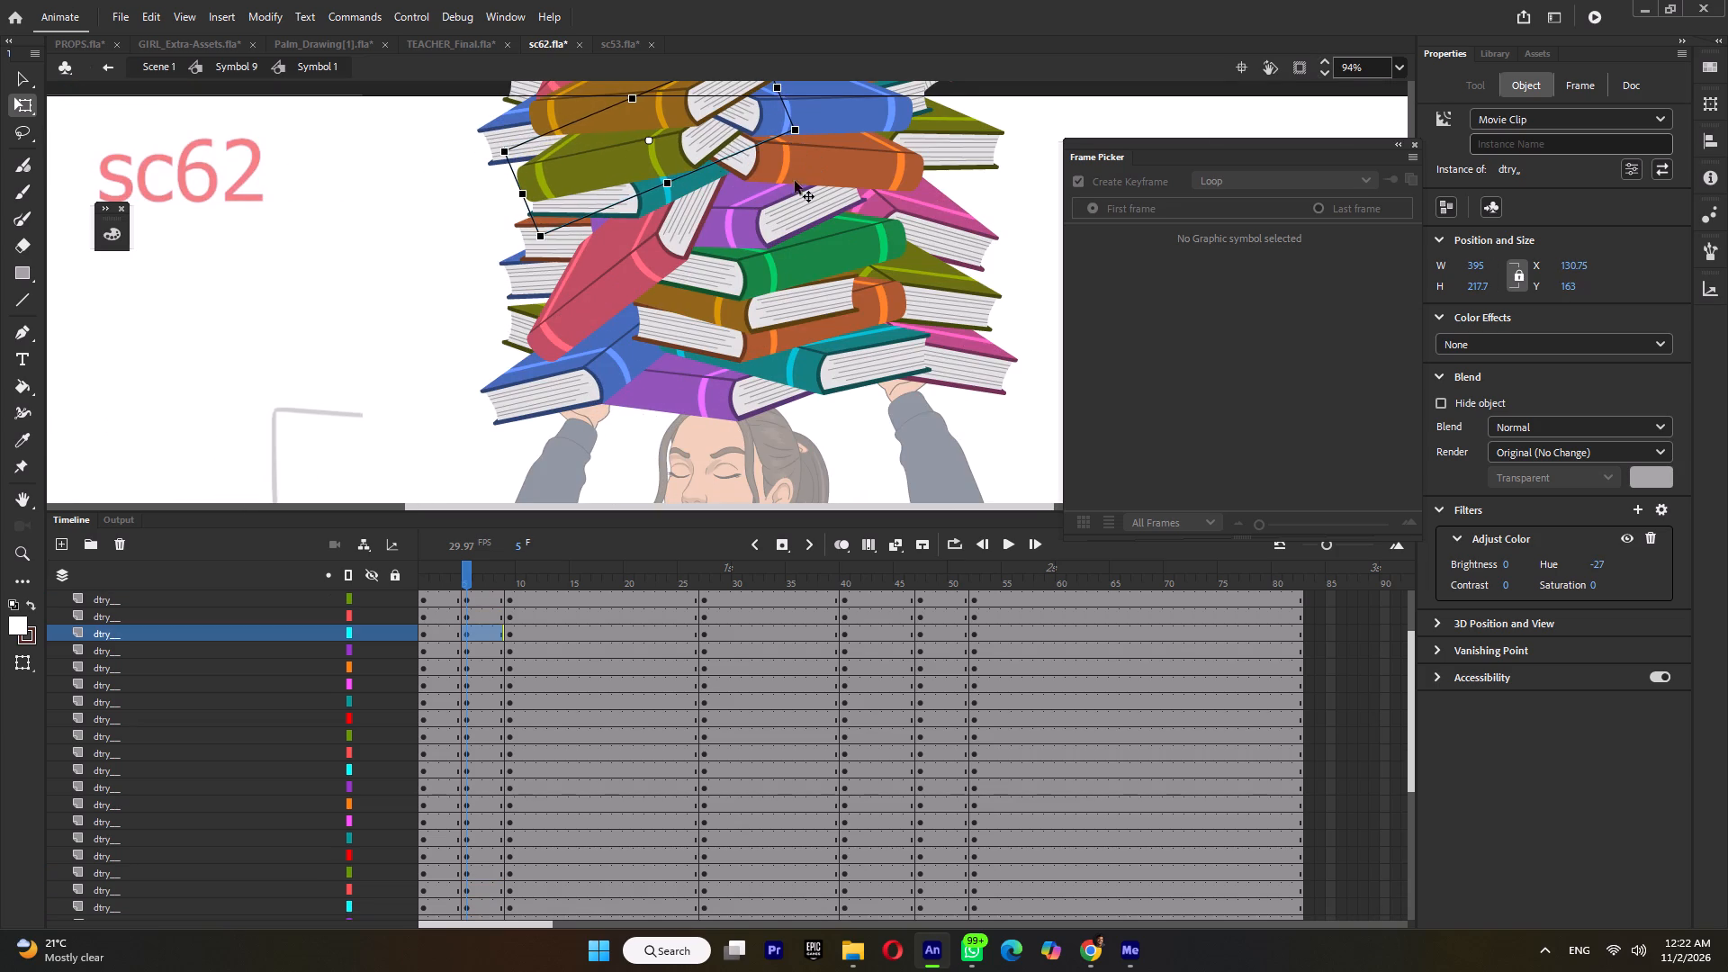
left_click_drag(644, 166, 646, 155)
left_click(663, 190)
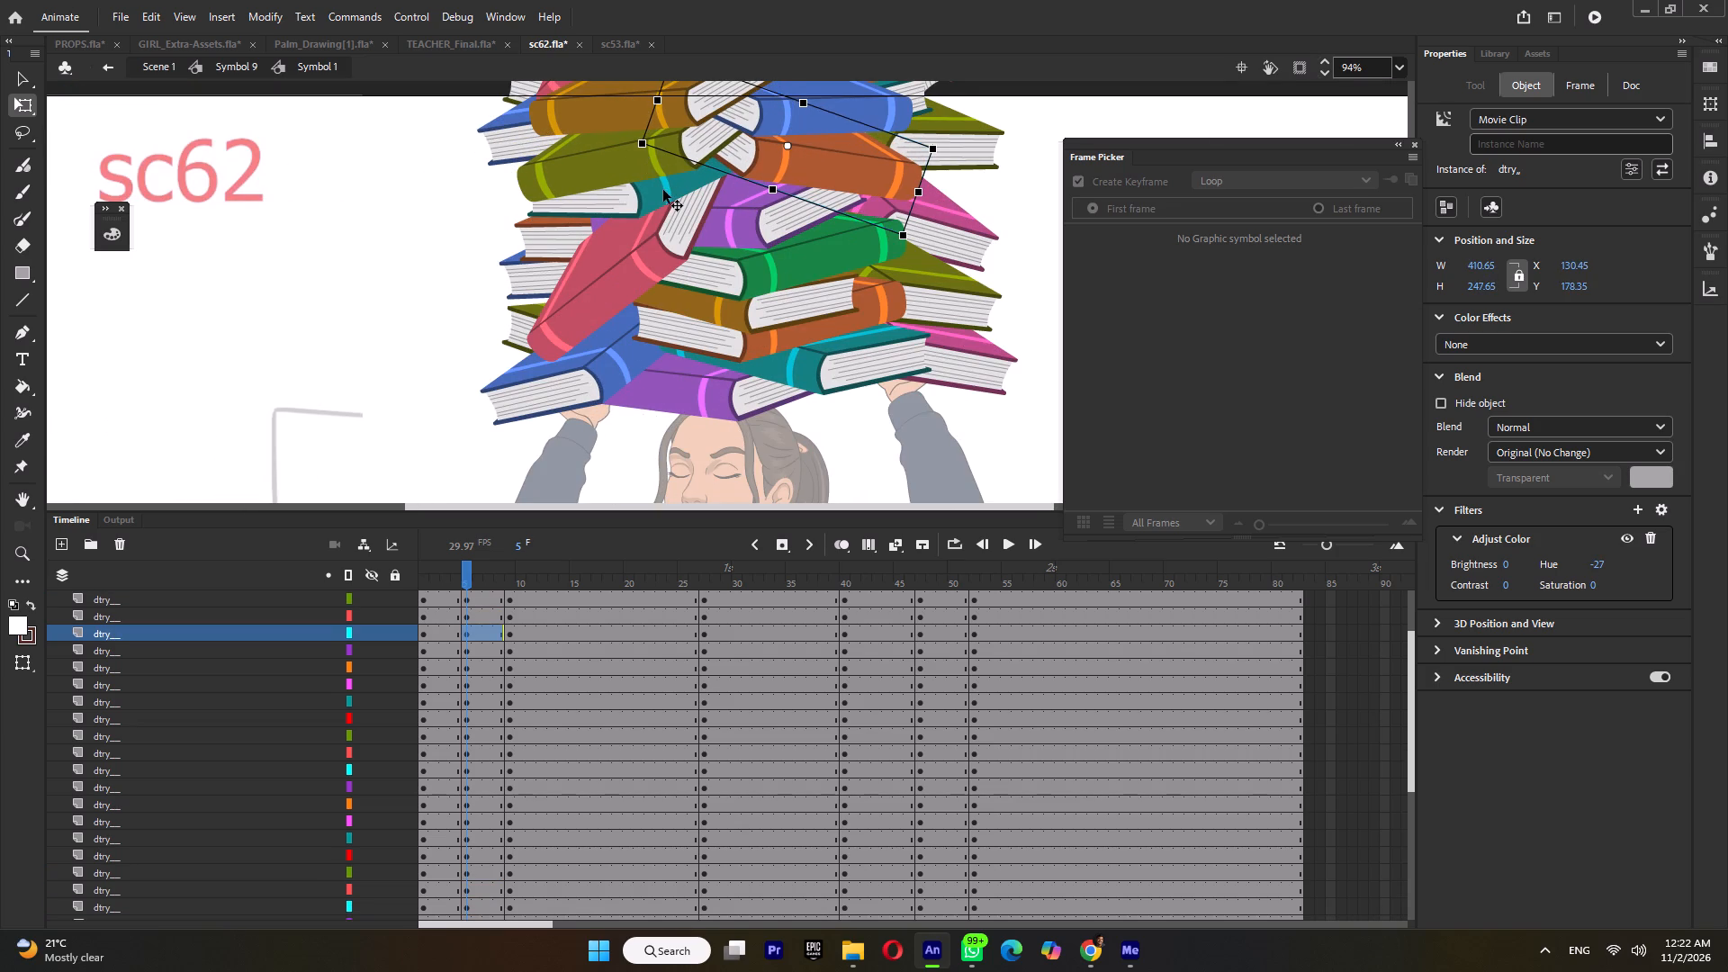
left_click_drag(544, 259, 553, 274)
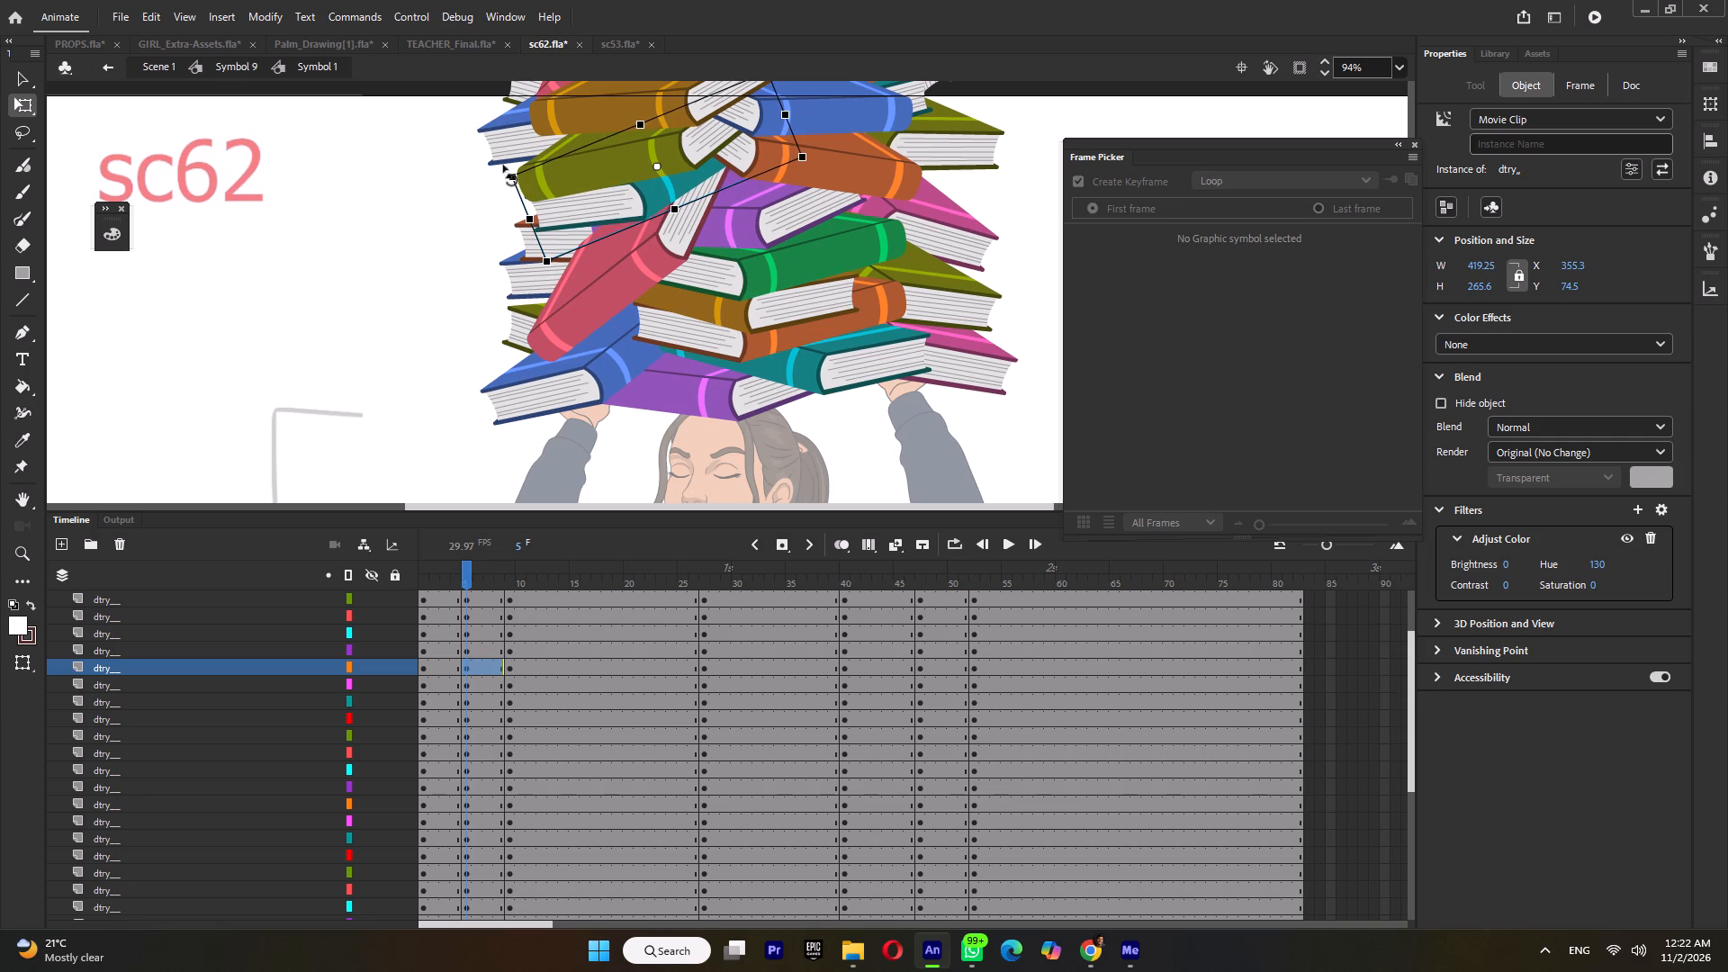
left_click(483, 130)
left_click_drag(495, 200, 490, 184)
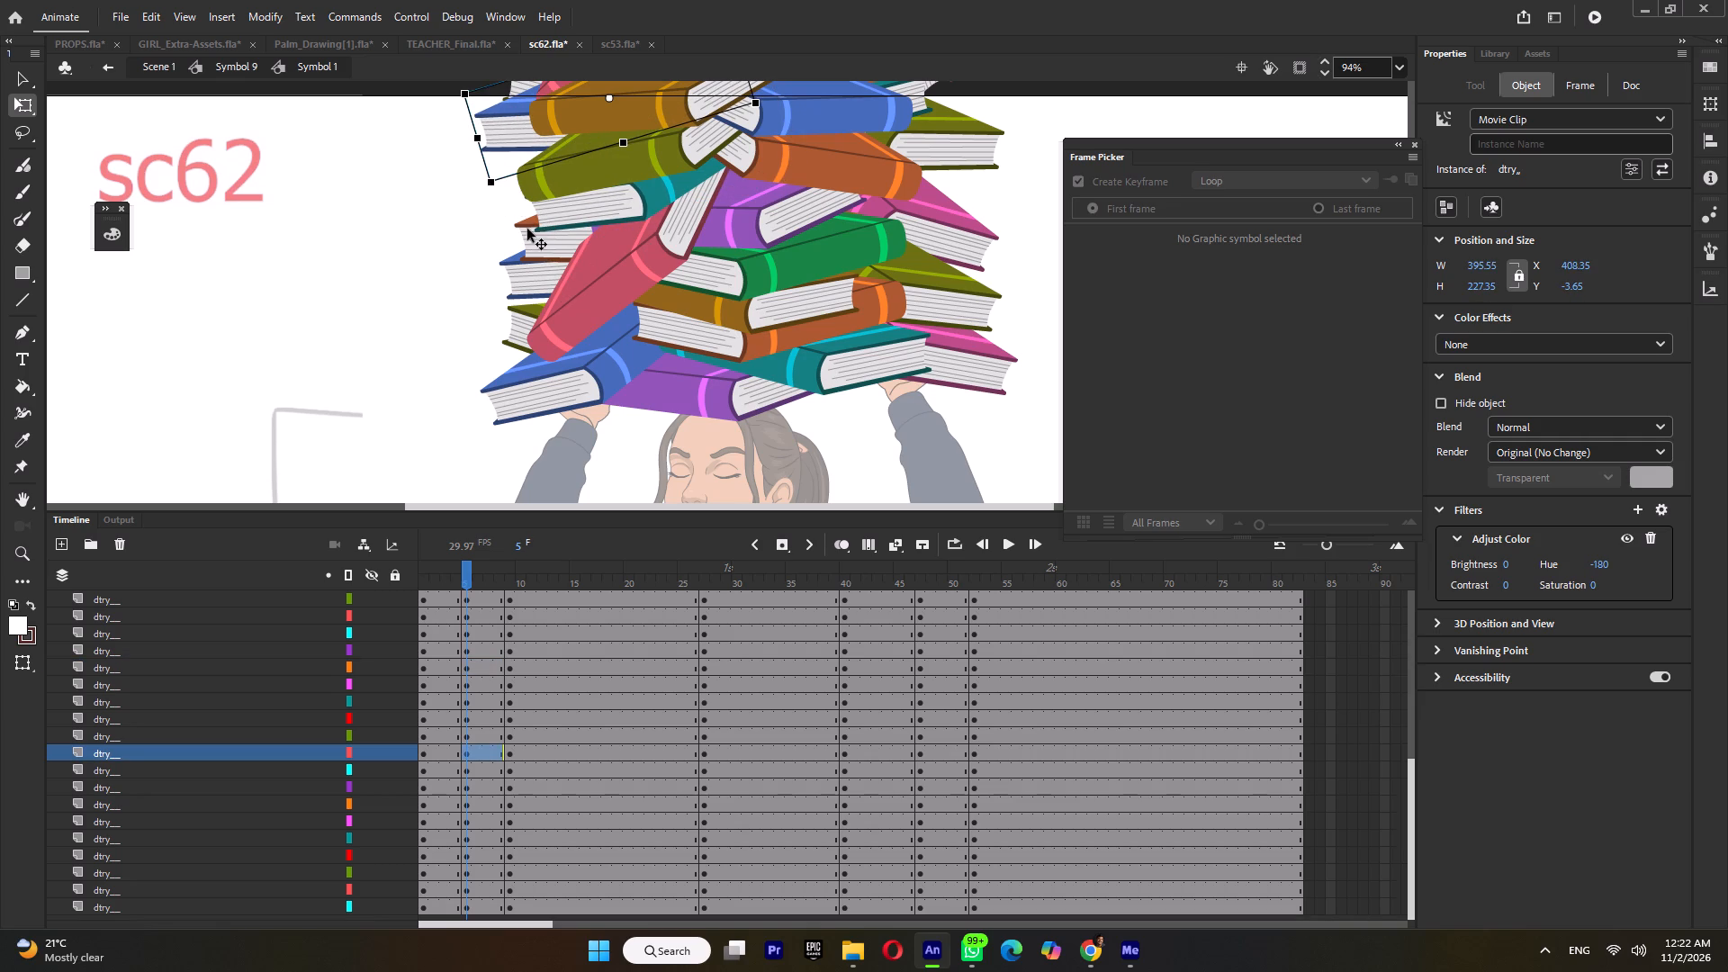
Compare the stack around frame 5, and tilt the rust-brown book on its left edge and the purple book in its middle.
left_click_drag(469, 580, 474, 583)
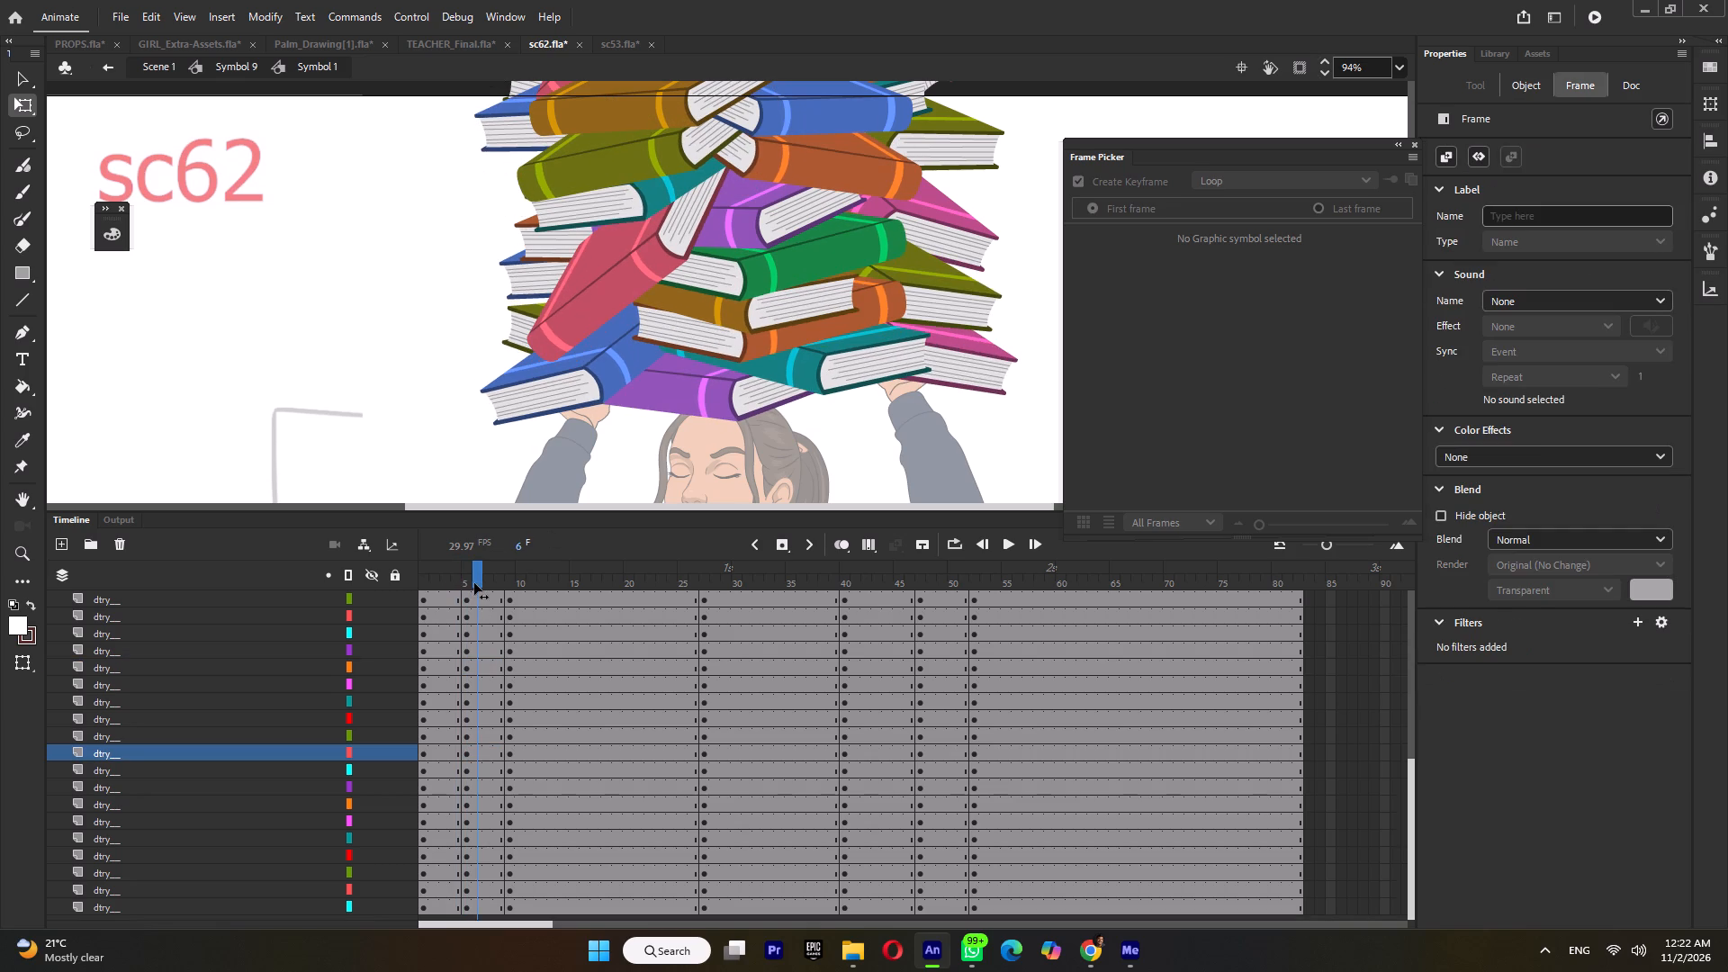
left_click_drag(474, 583, 468, 589)
left_click(526, 226)
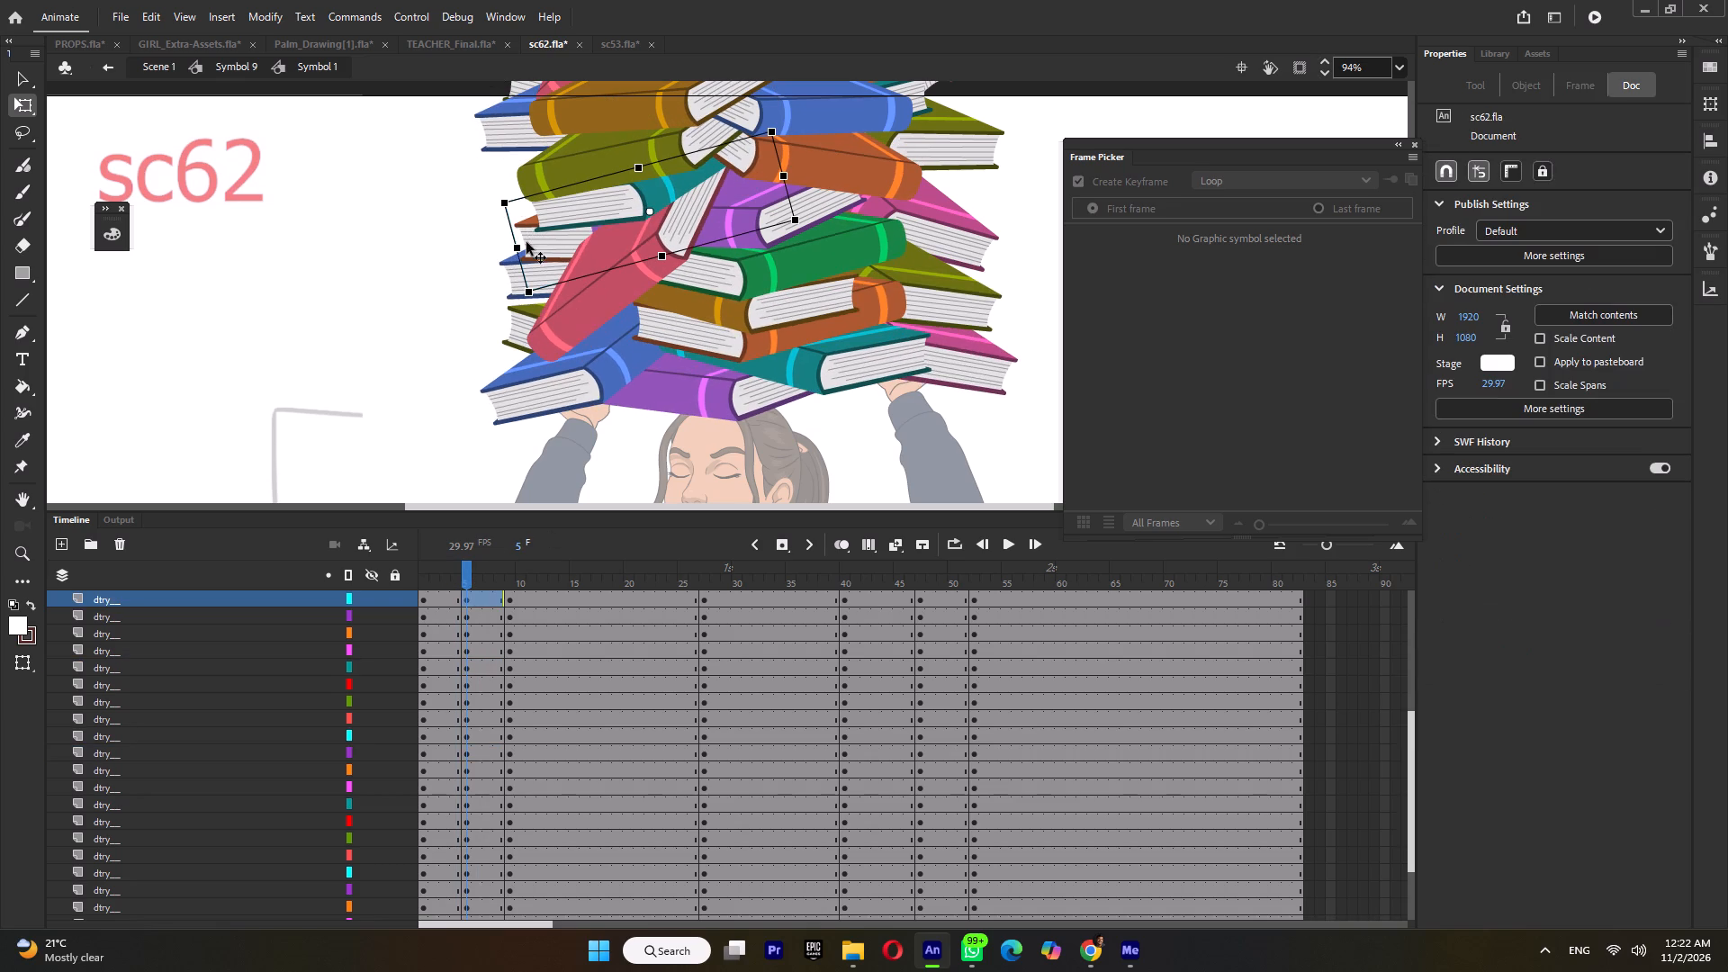
left_click_drag(503, 216, 503, 207)
left_click(460, 564)
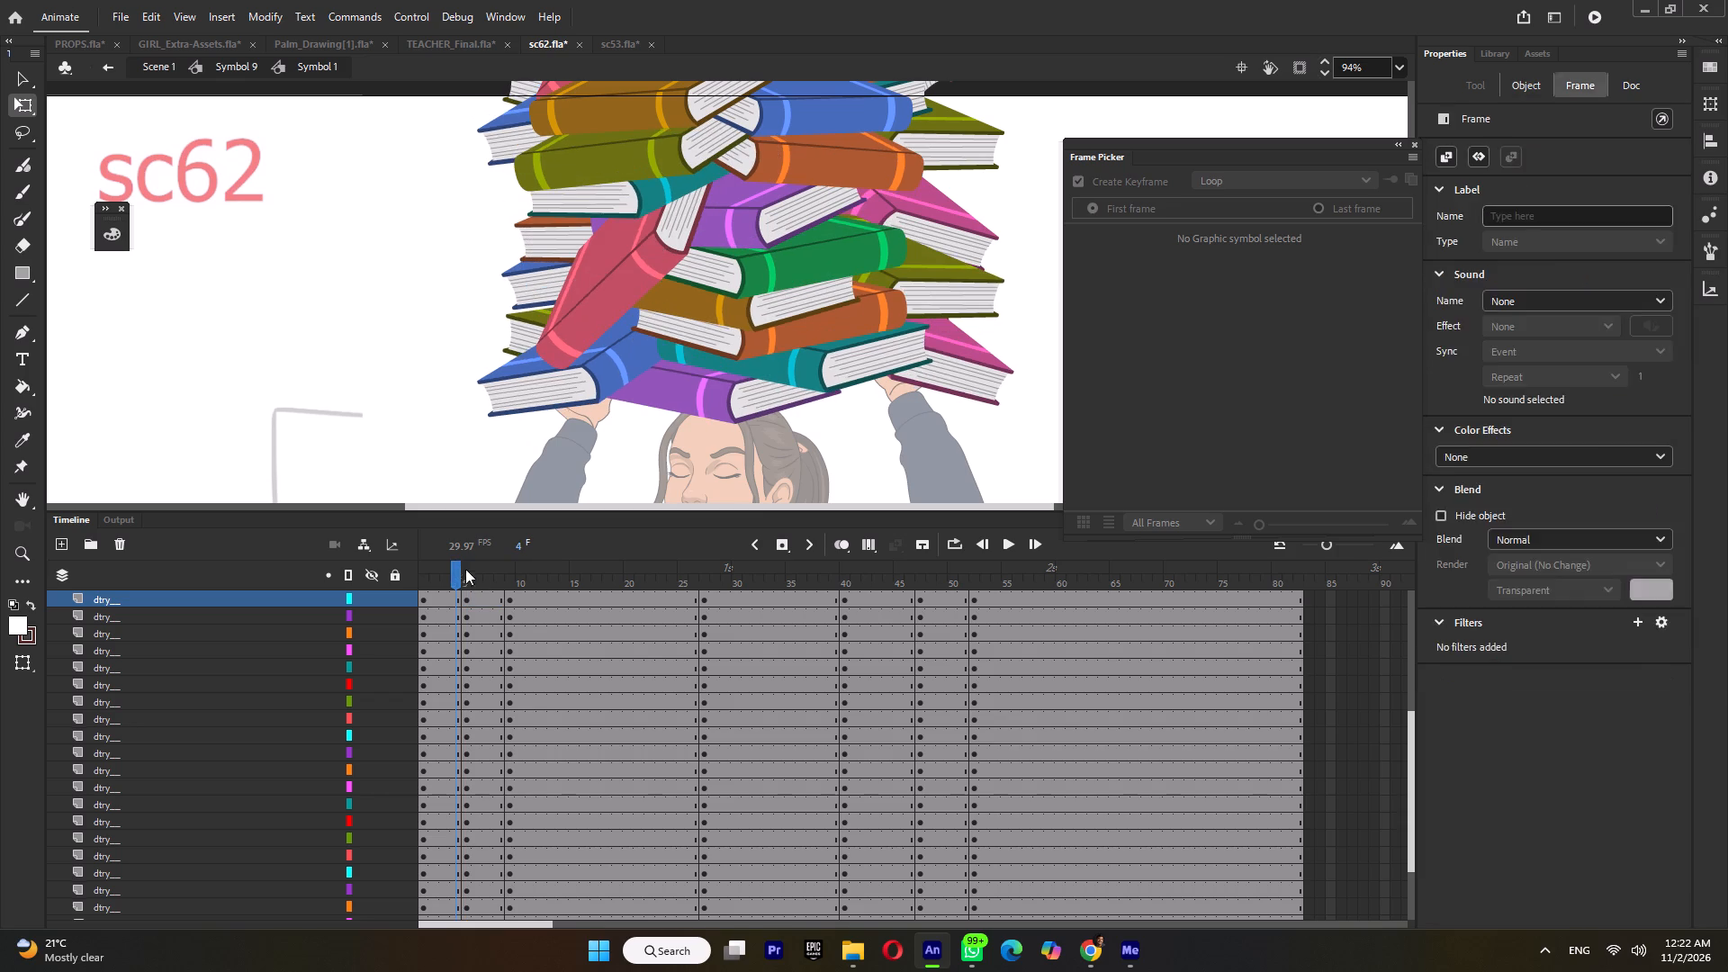
left_click(481, 572)
left_click(463, 576)
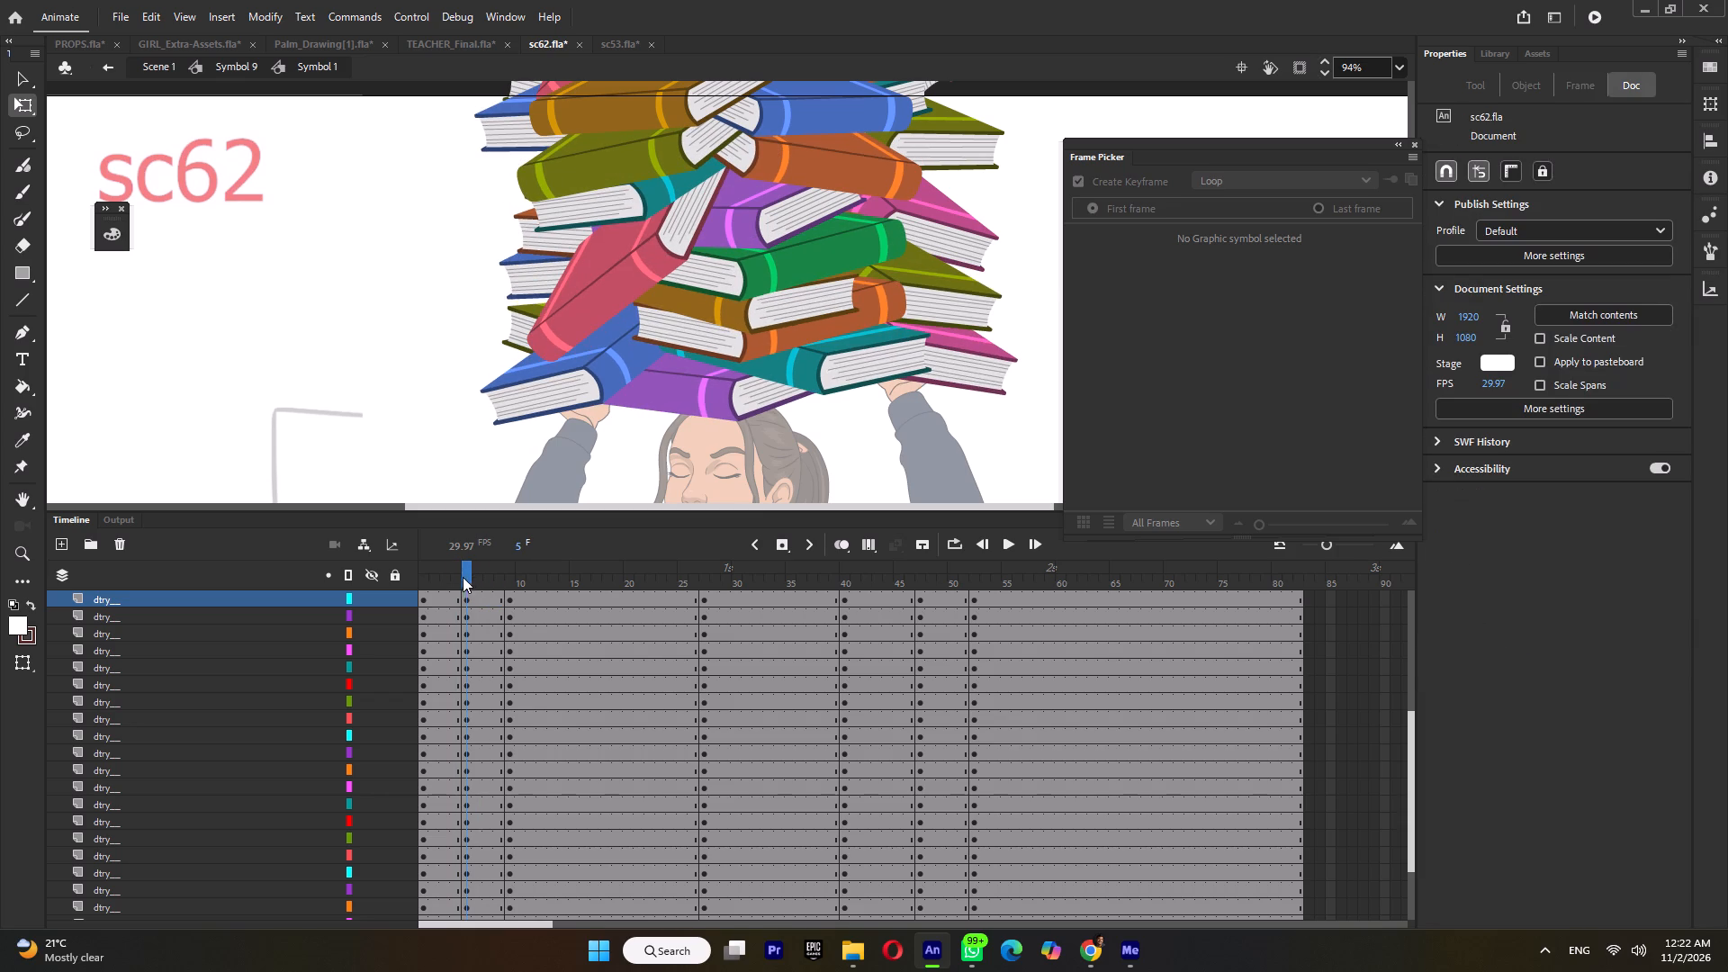
left_click(459, 580)
left_click(484, 579)
left_click(774, 222)
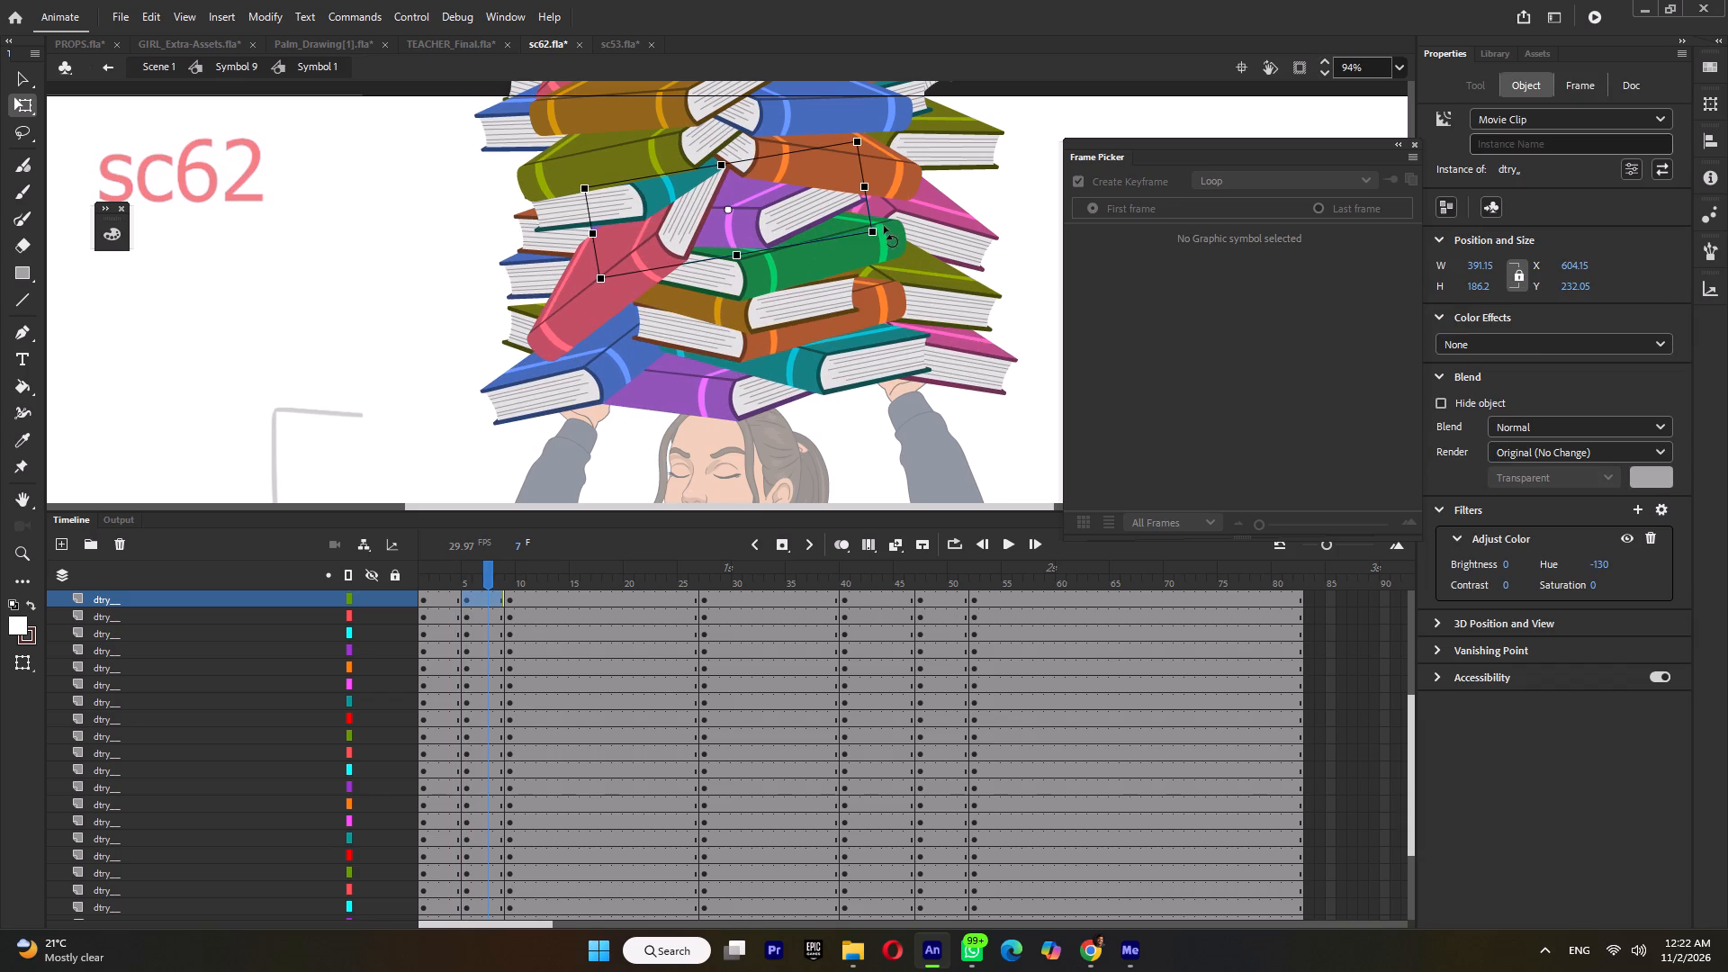
left_click_drag(884, 226, 880, 239)
In the frame 5 pose, slightly rotate the pink, olive and teal books on the right side of the stack's middle.
left_click(444, 580)
left_click(477, 585)
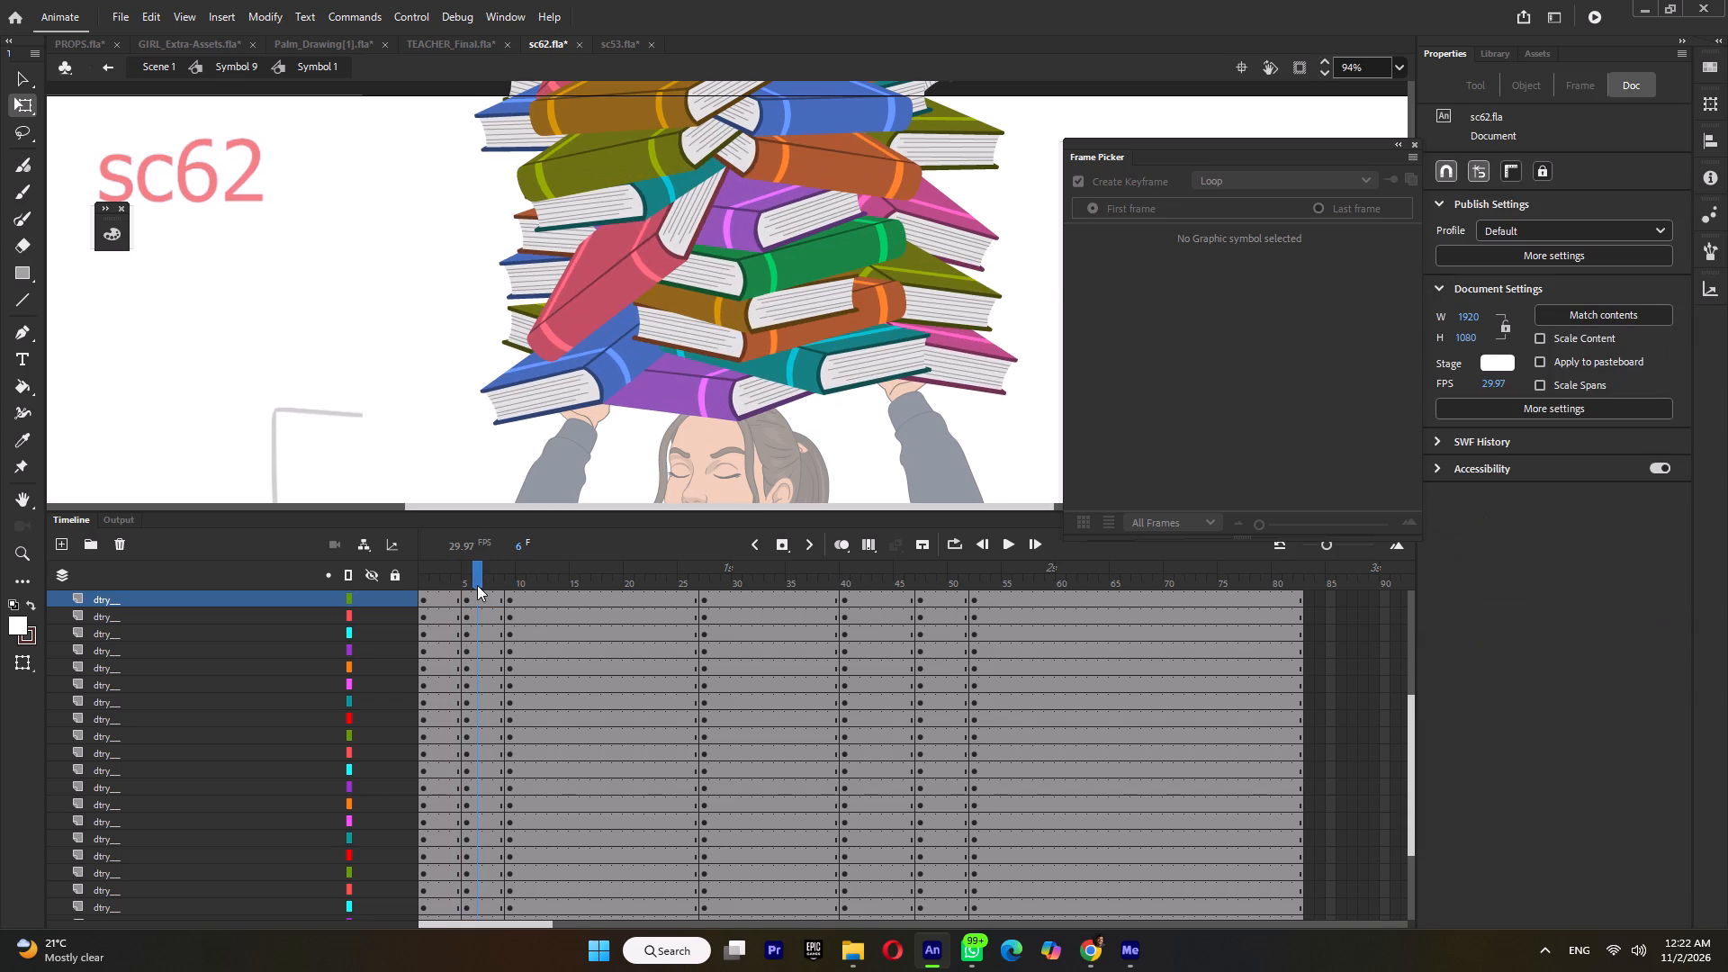
left_click(968, 245)
left_click_drag(1021, 237, 983, 241)
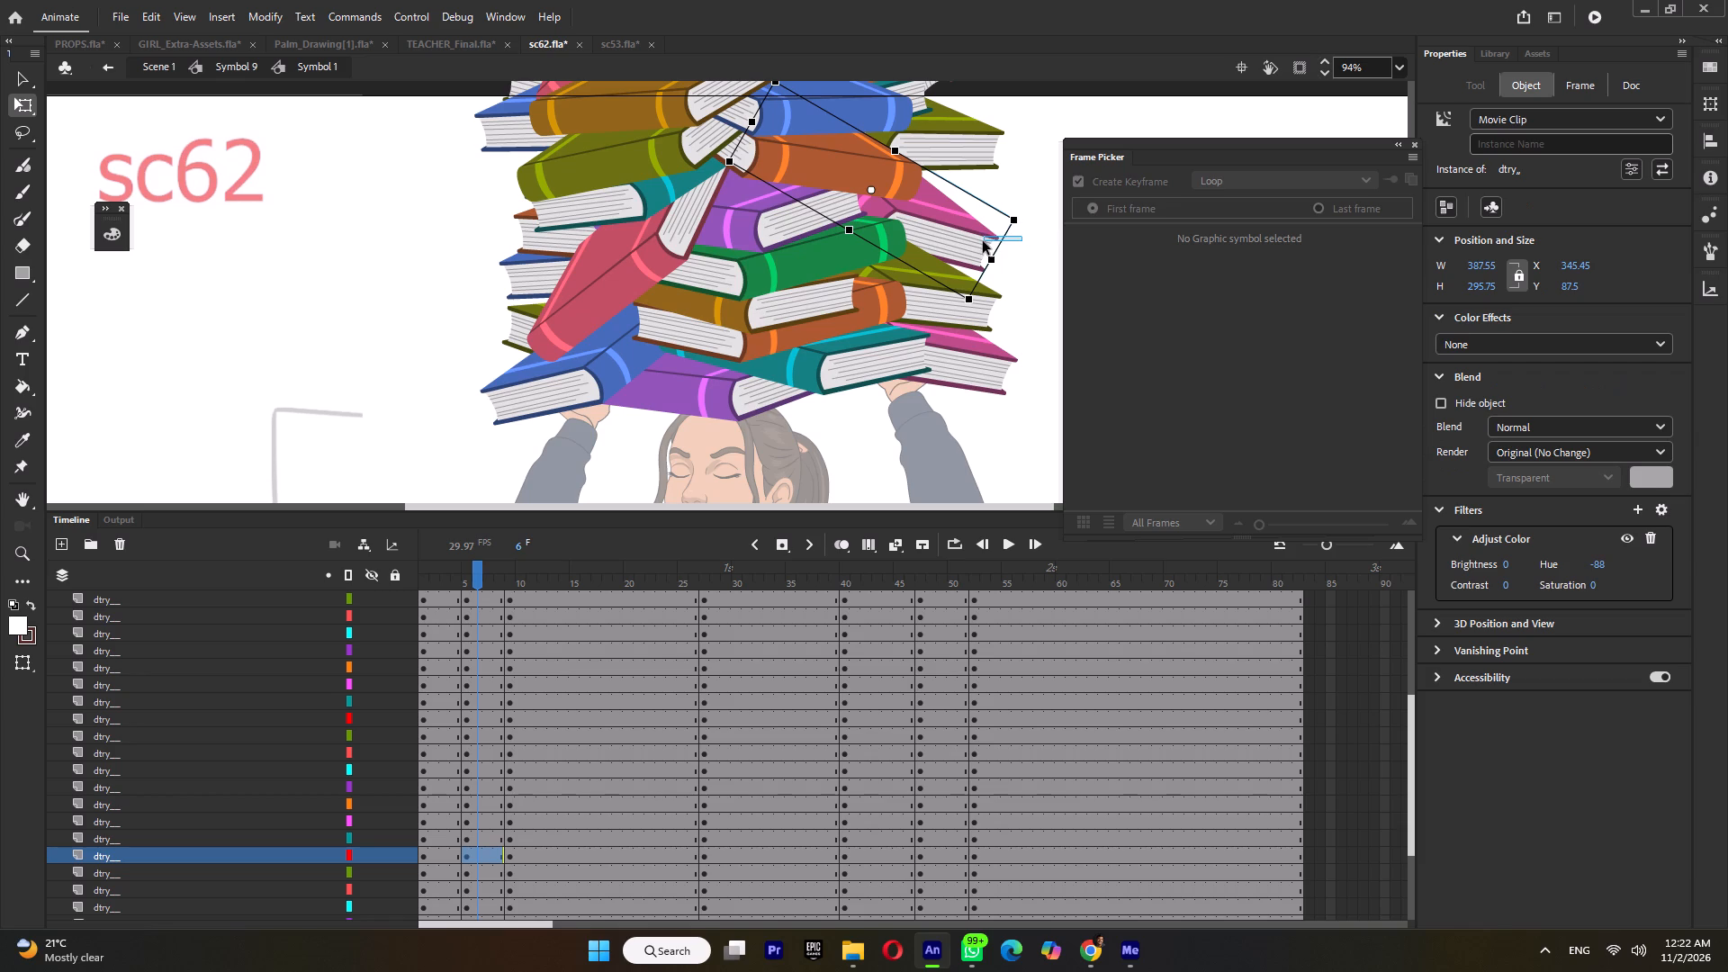
left_click_drag(983, 241, 983, 242)
left_click_drag(1012, 226, 1018, 211)
left_click(980, 138)
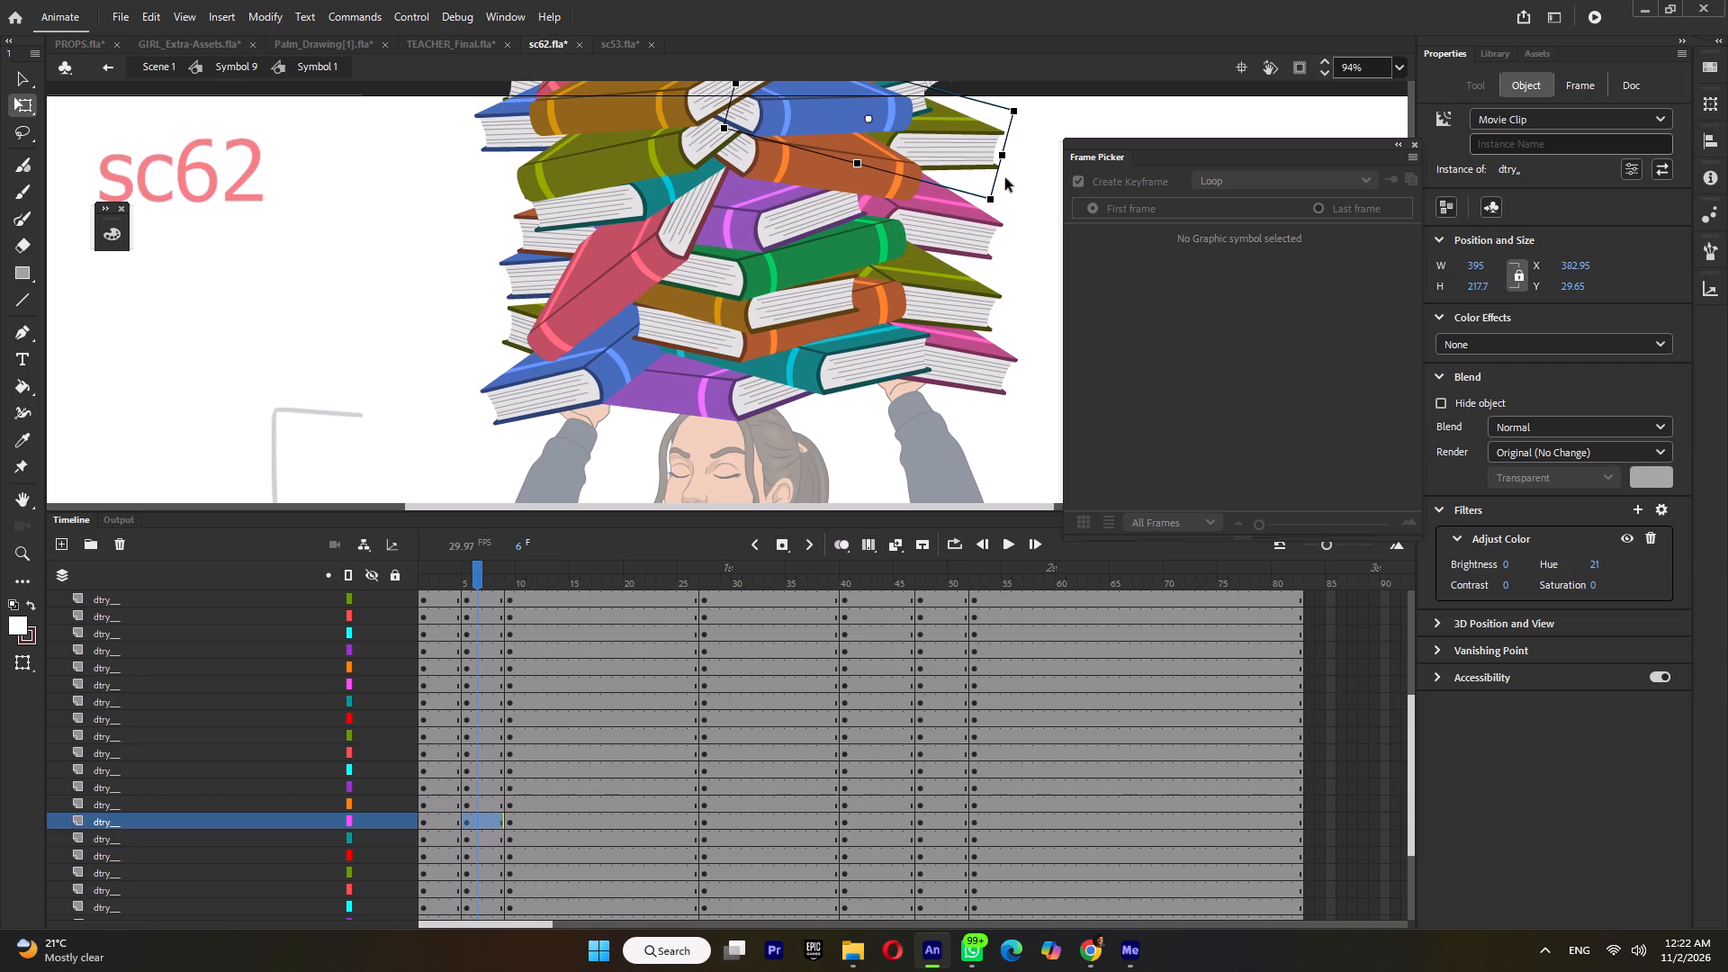
left_click_drag(1021, 123, 1021, 136)
left_click(919, 99)
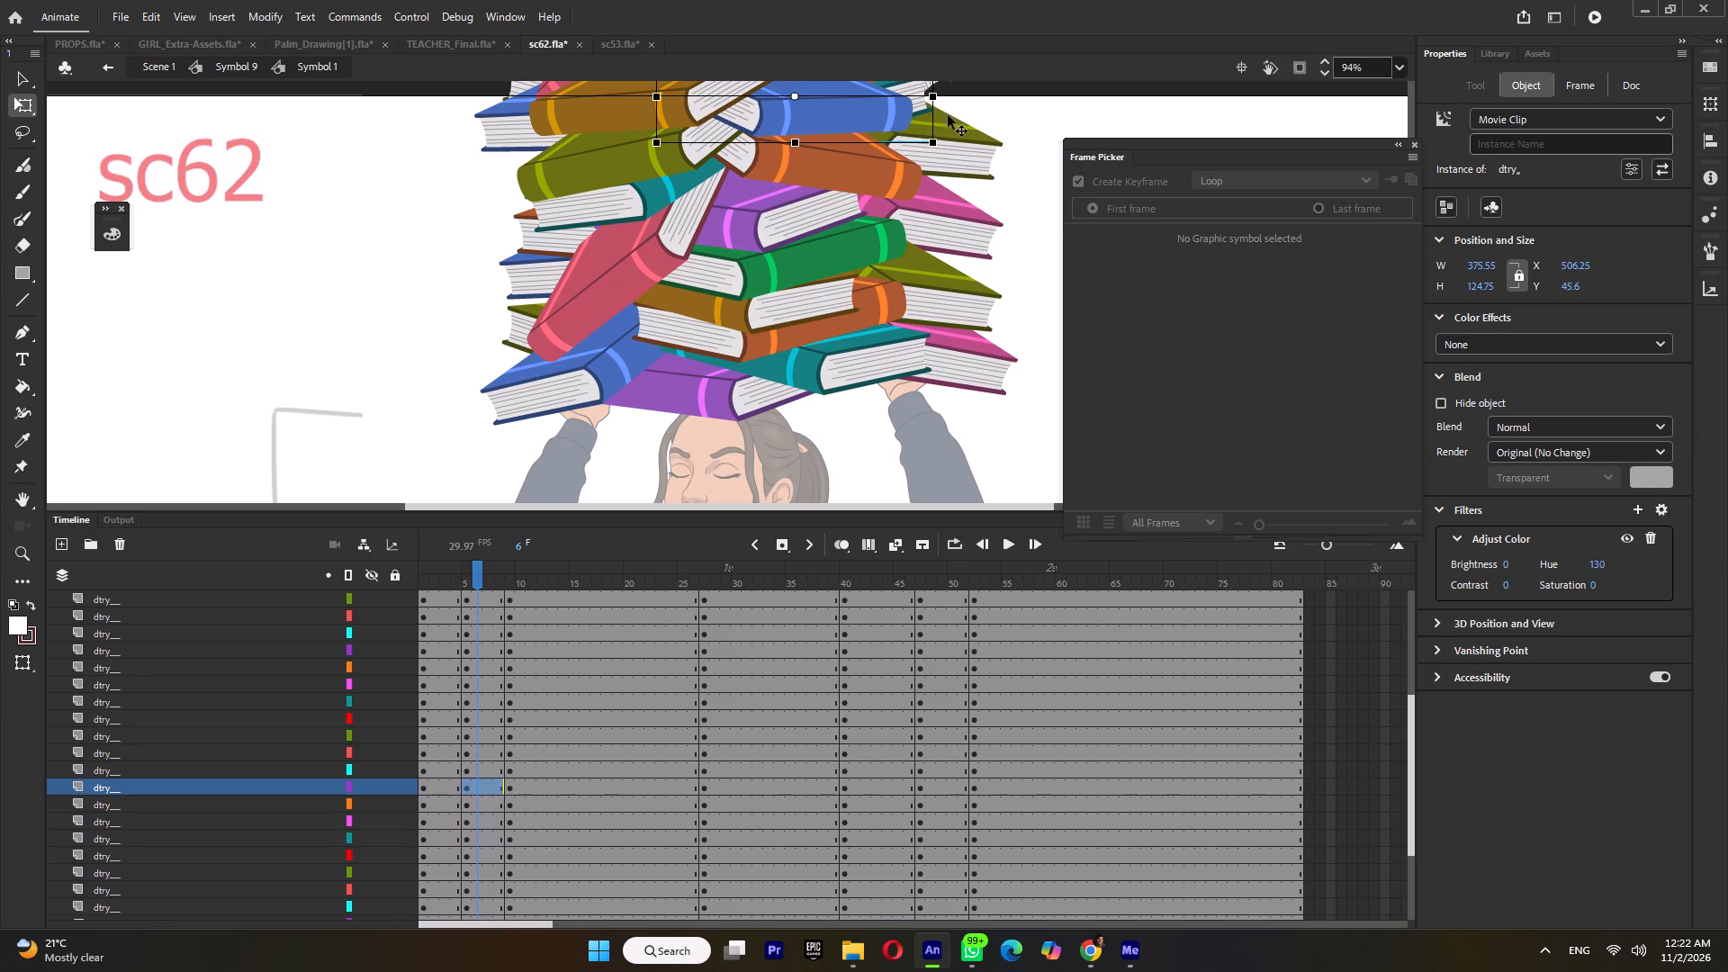
left_click_drag(941, 134, 944, 125)
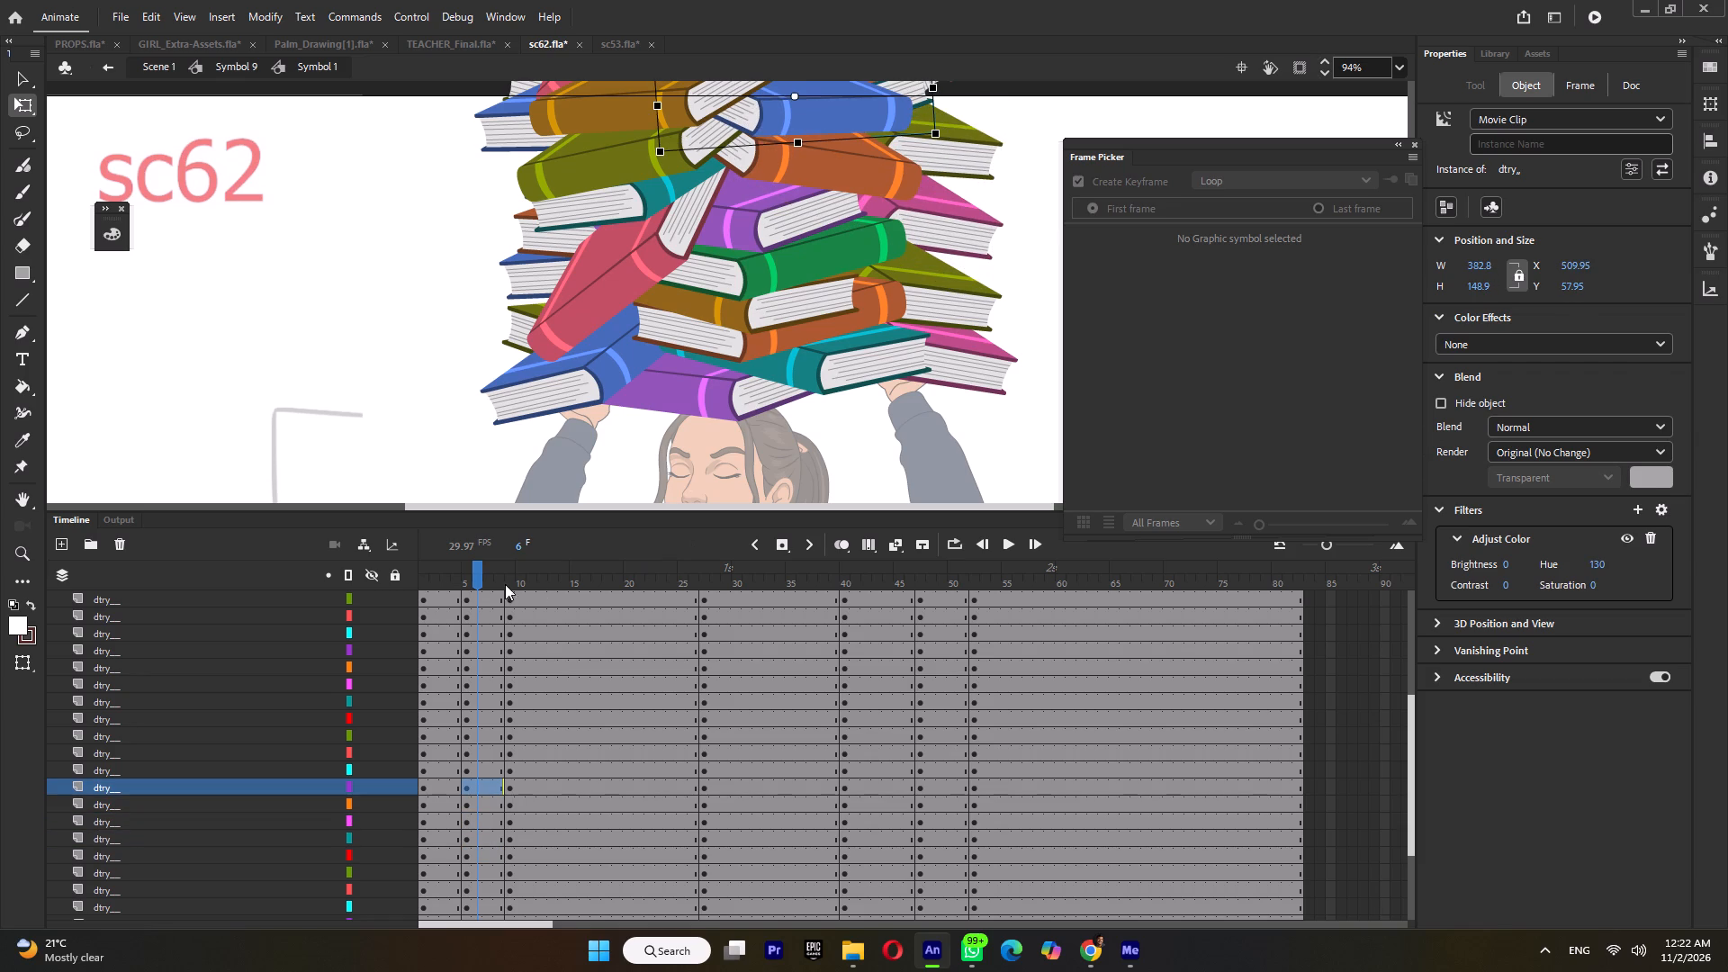
At frame 5, slightly rotate the blue book and the brown book above the middle olive and orange books.
left_click_drag(465, 579, 471, 588)
left_click(844, 100)
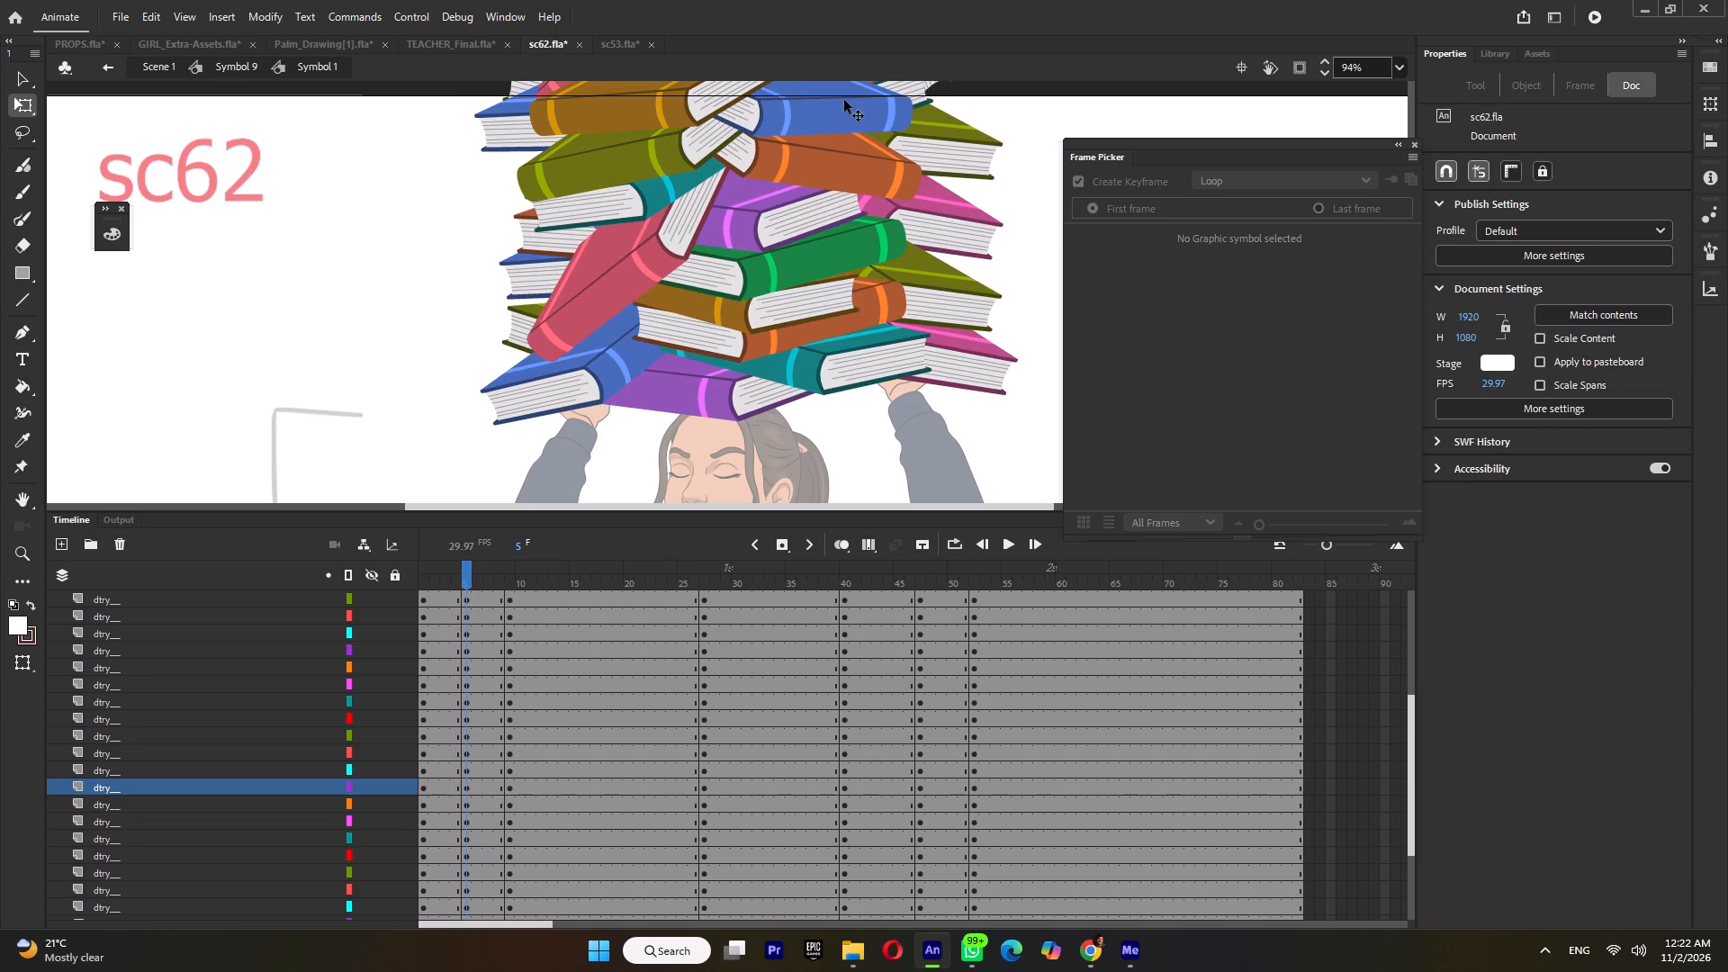
left_click_drag(915, 162, 914, 174)
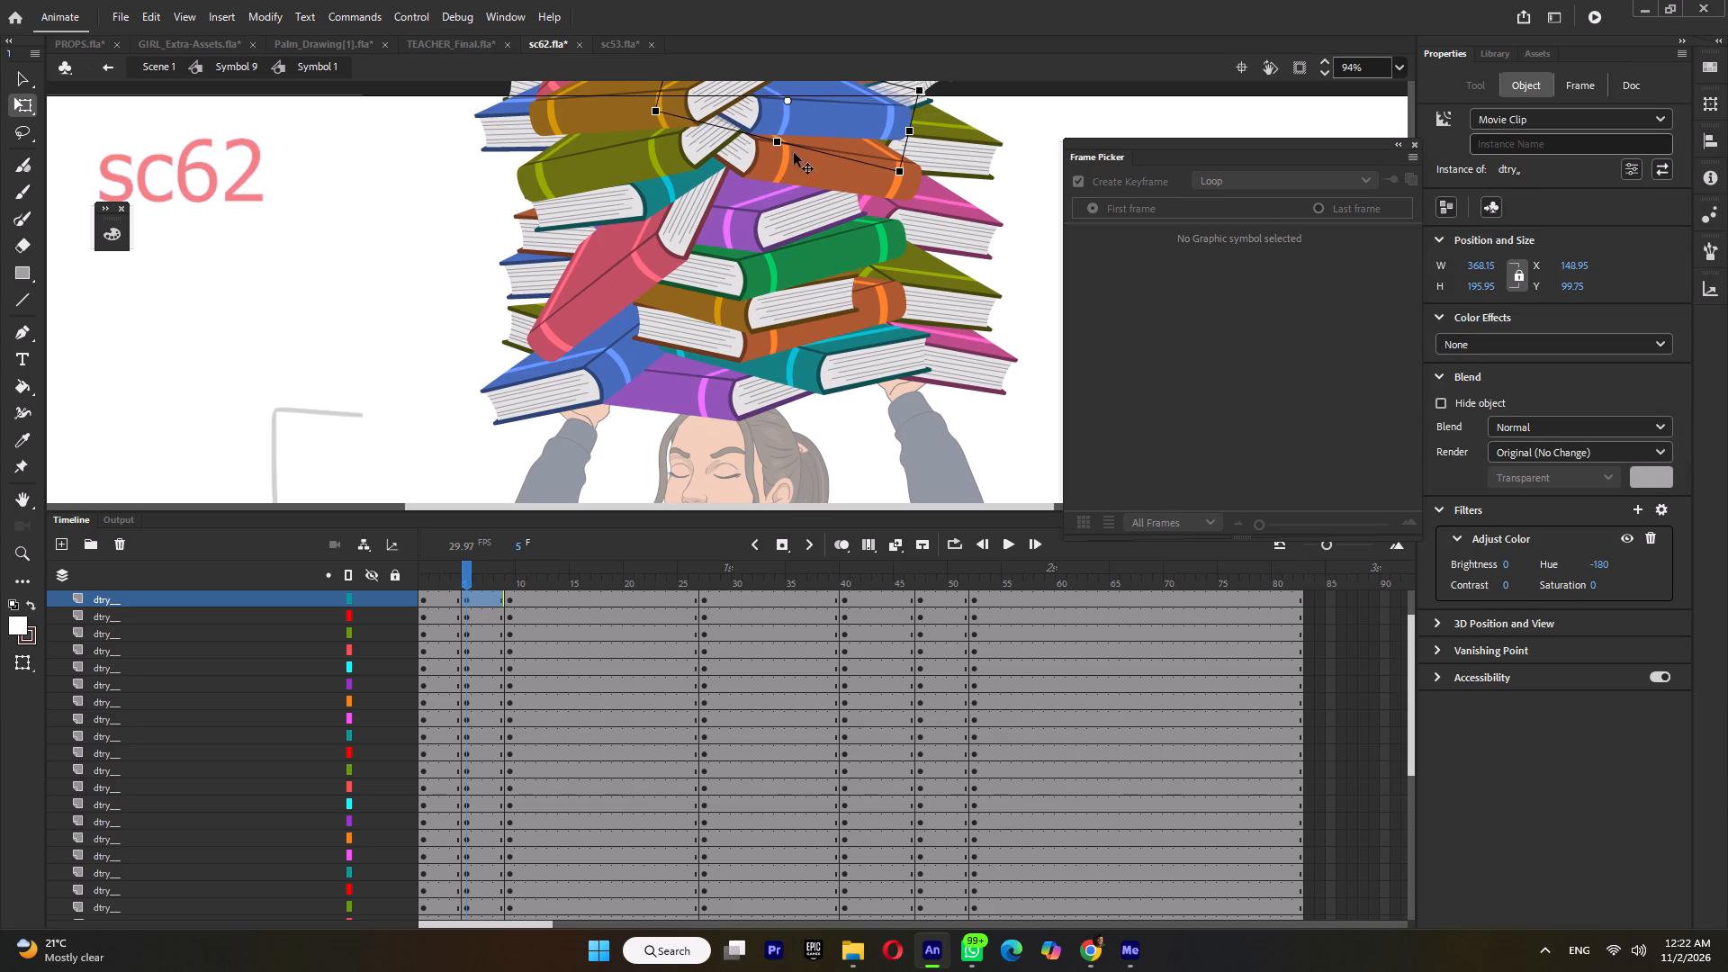
left_click(705, 100)
left_click_drag(790, 110, 791, 99)
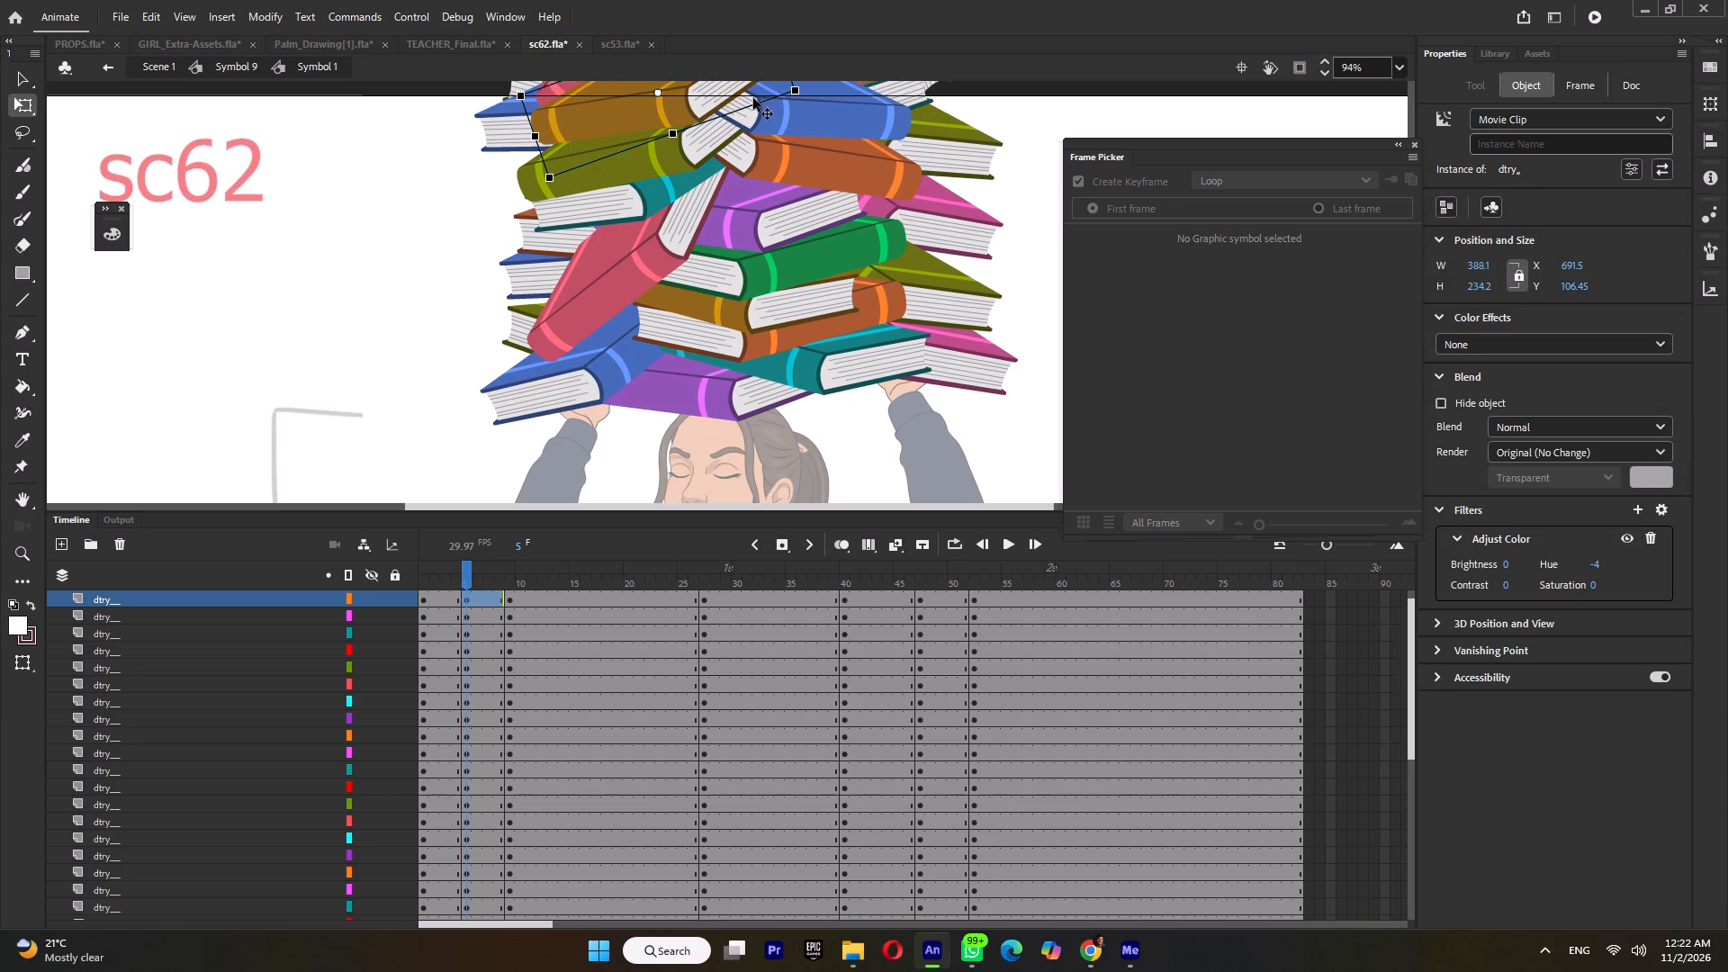
left_click(712, 99)
Check the wobble between frames 4 and 6, return to Symbol 9 and compare the stack there between frames 2 and 5.
left_click_drag(466, 571, 454, 580)
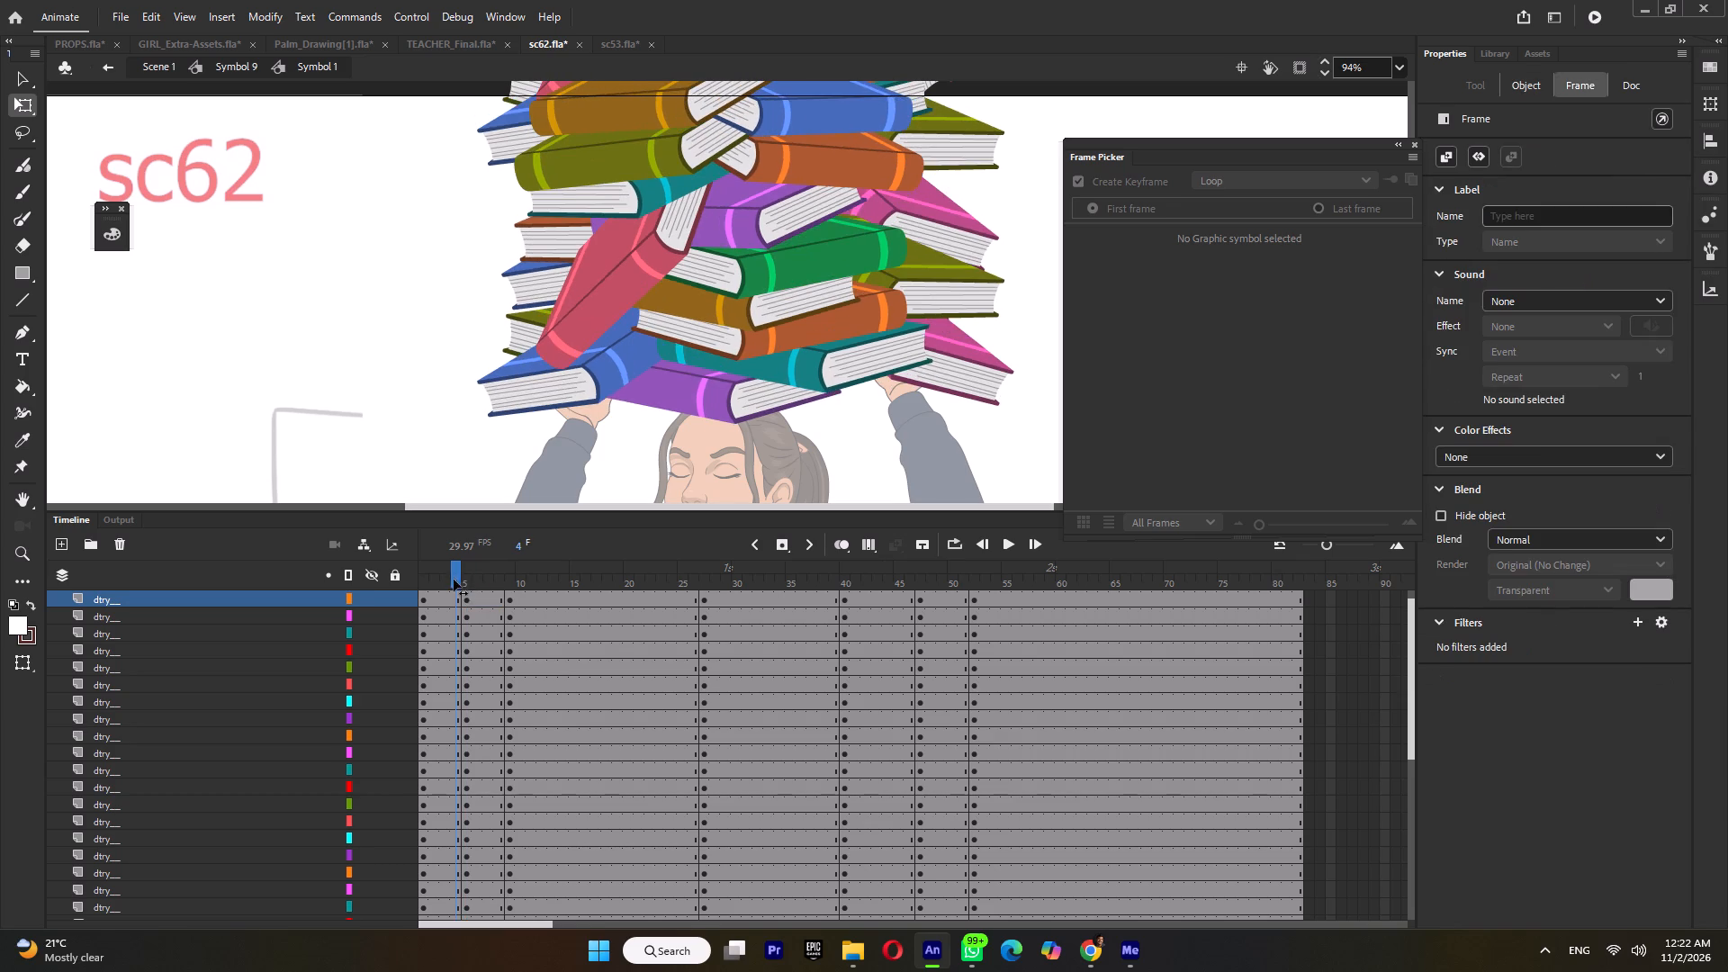
left_click_drag(454, 580, 474, 590)
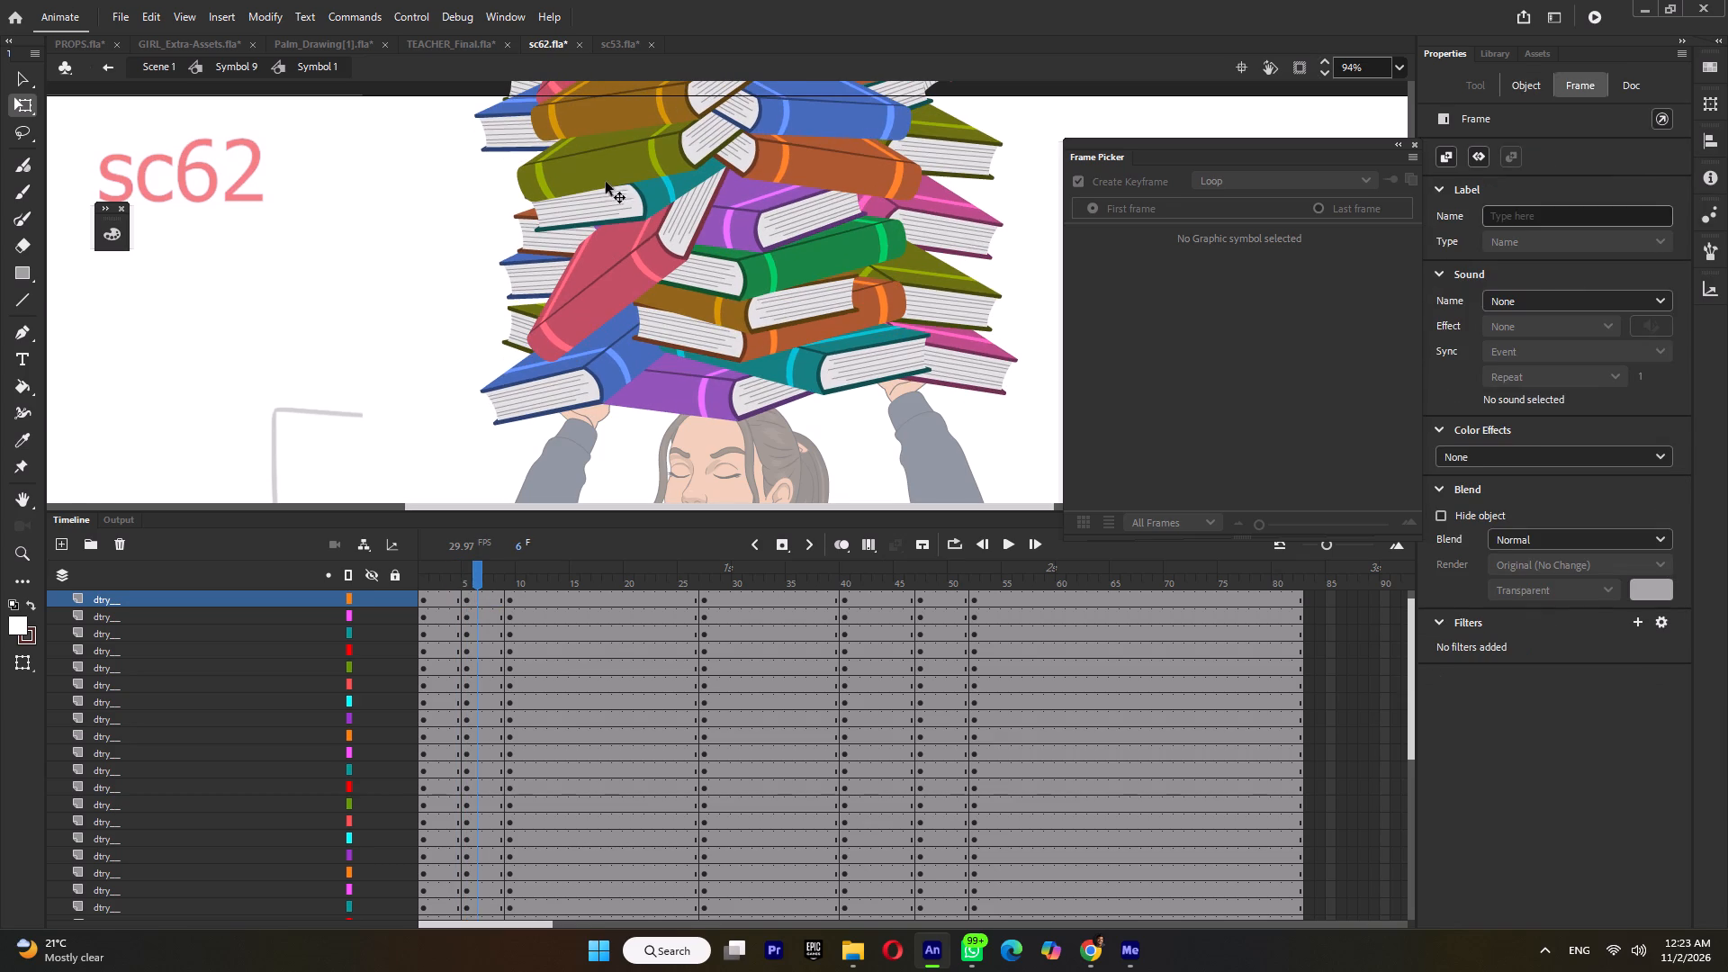
scroll(671, 388, "down", 7, "ctrl")
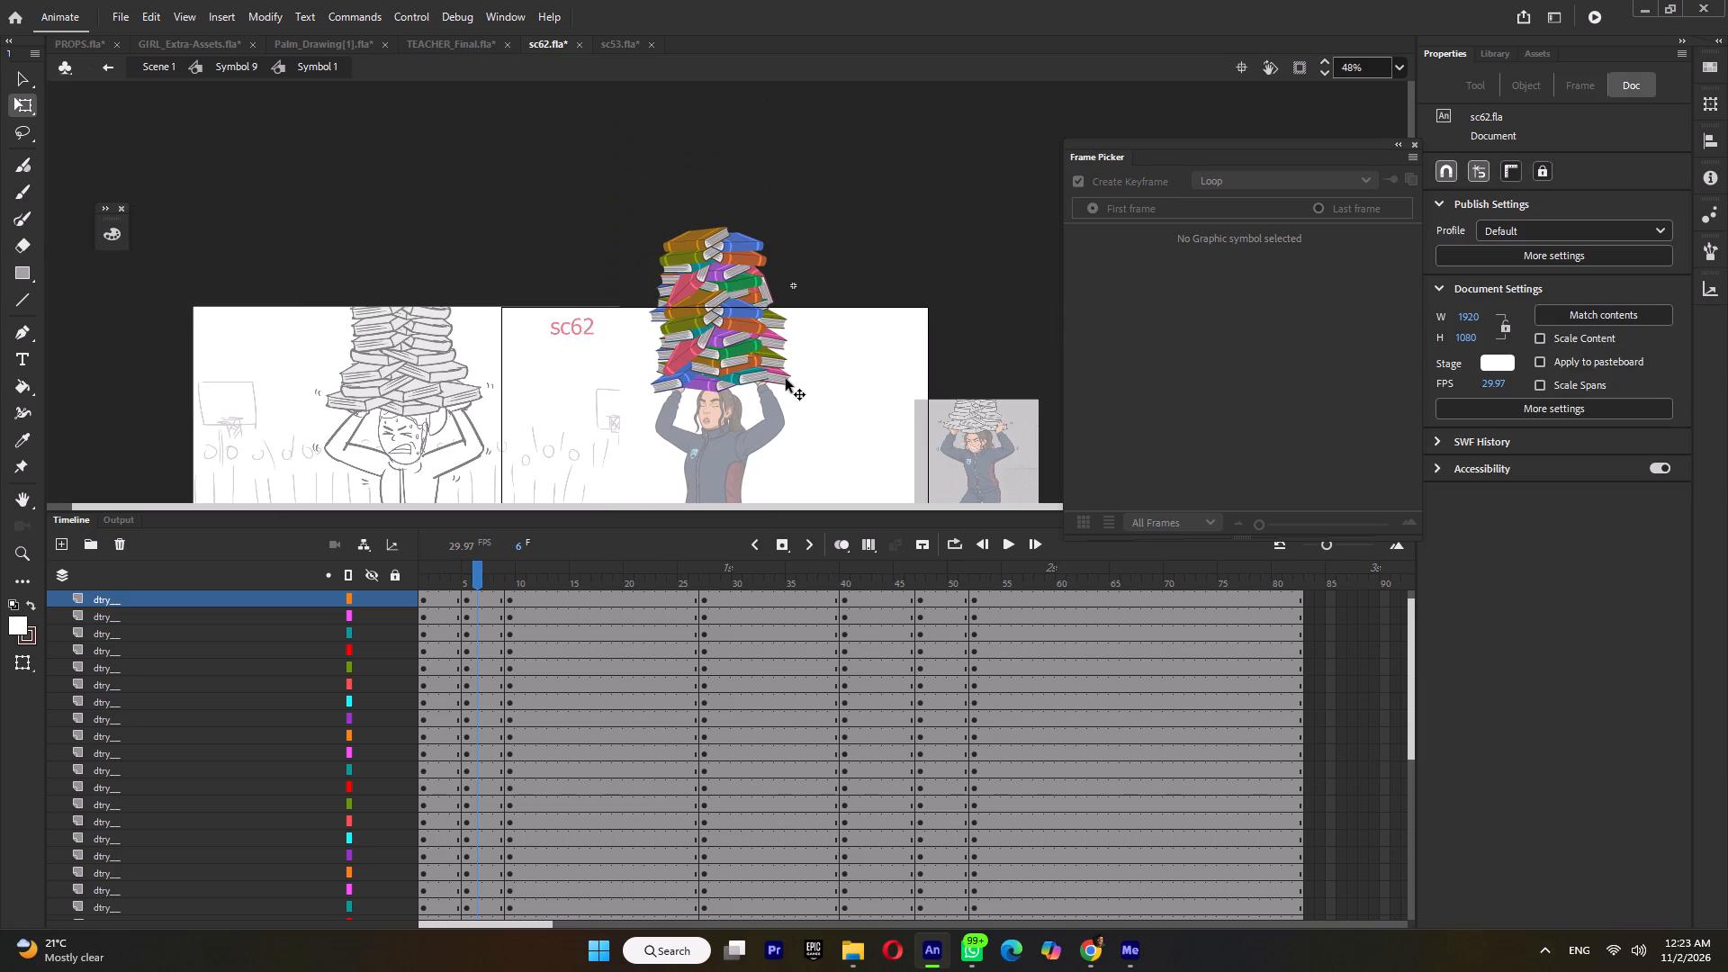
double_click(814, 399)
left_click(444, 572)
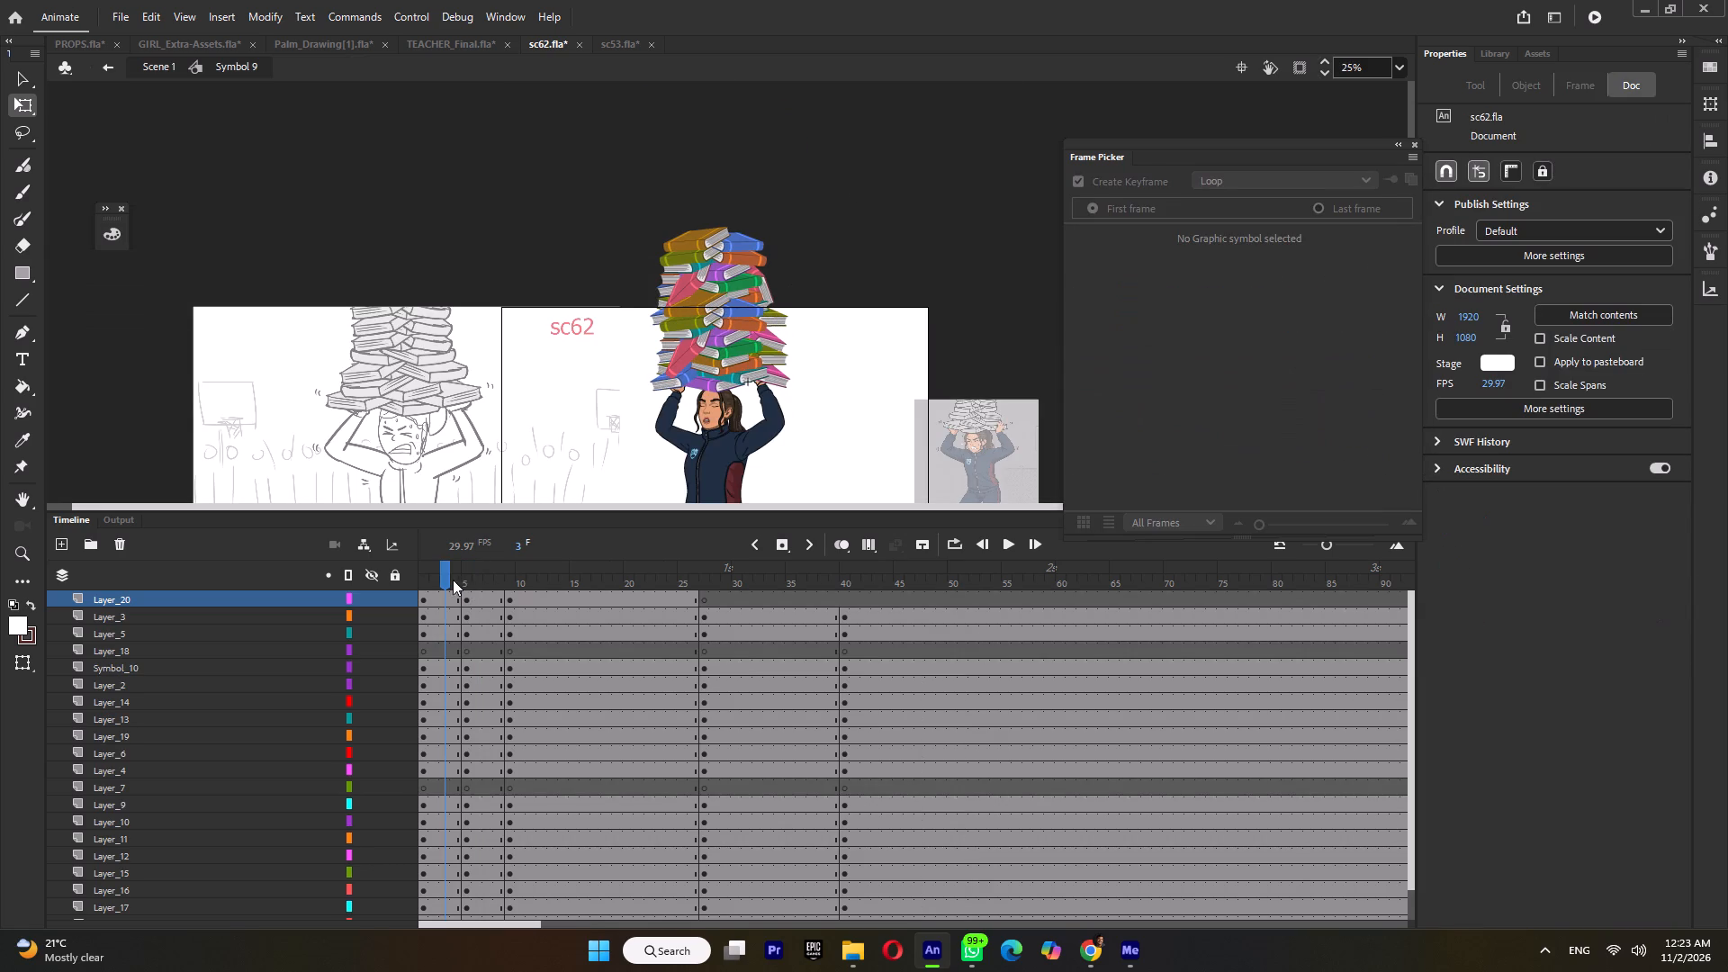
left_click(439, 579)
left_click(472, 574)
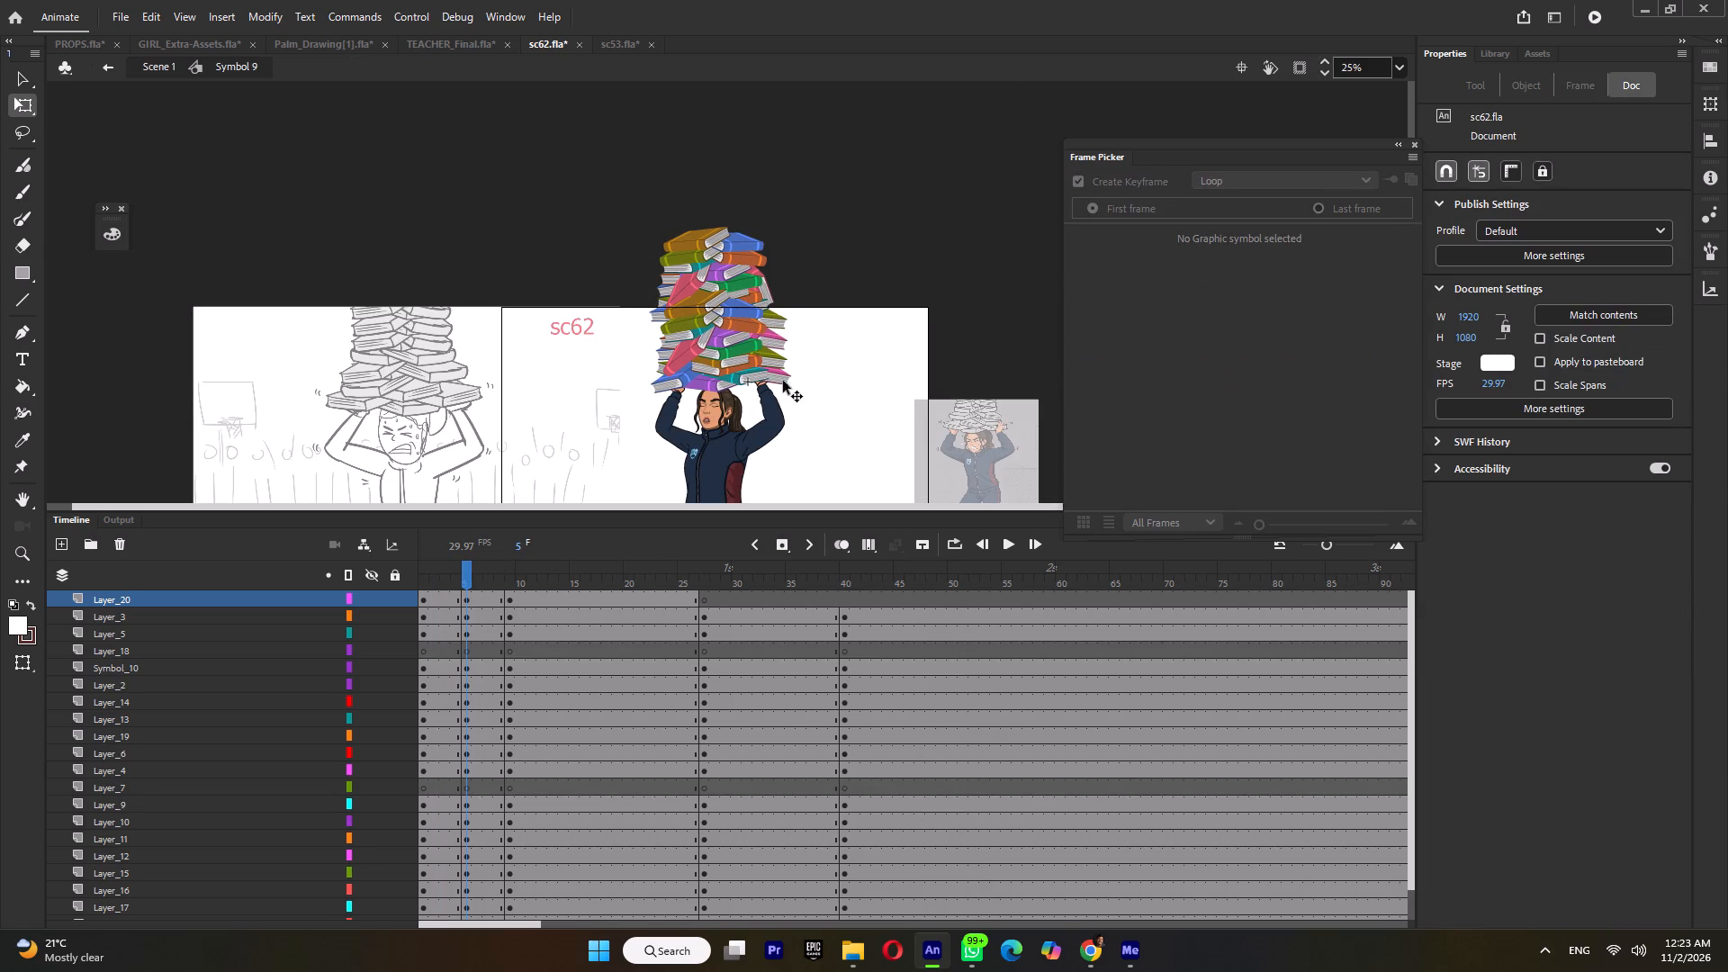
At frame 5, select the girl's whole body without the books, lower its pivot to her legs and skew it slightly sideways.
scroll(777, 356, "down", 4, "ctrl")
left_click_drag(821, 343, 700, 485)
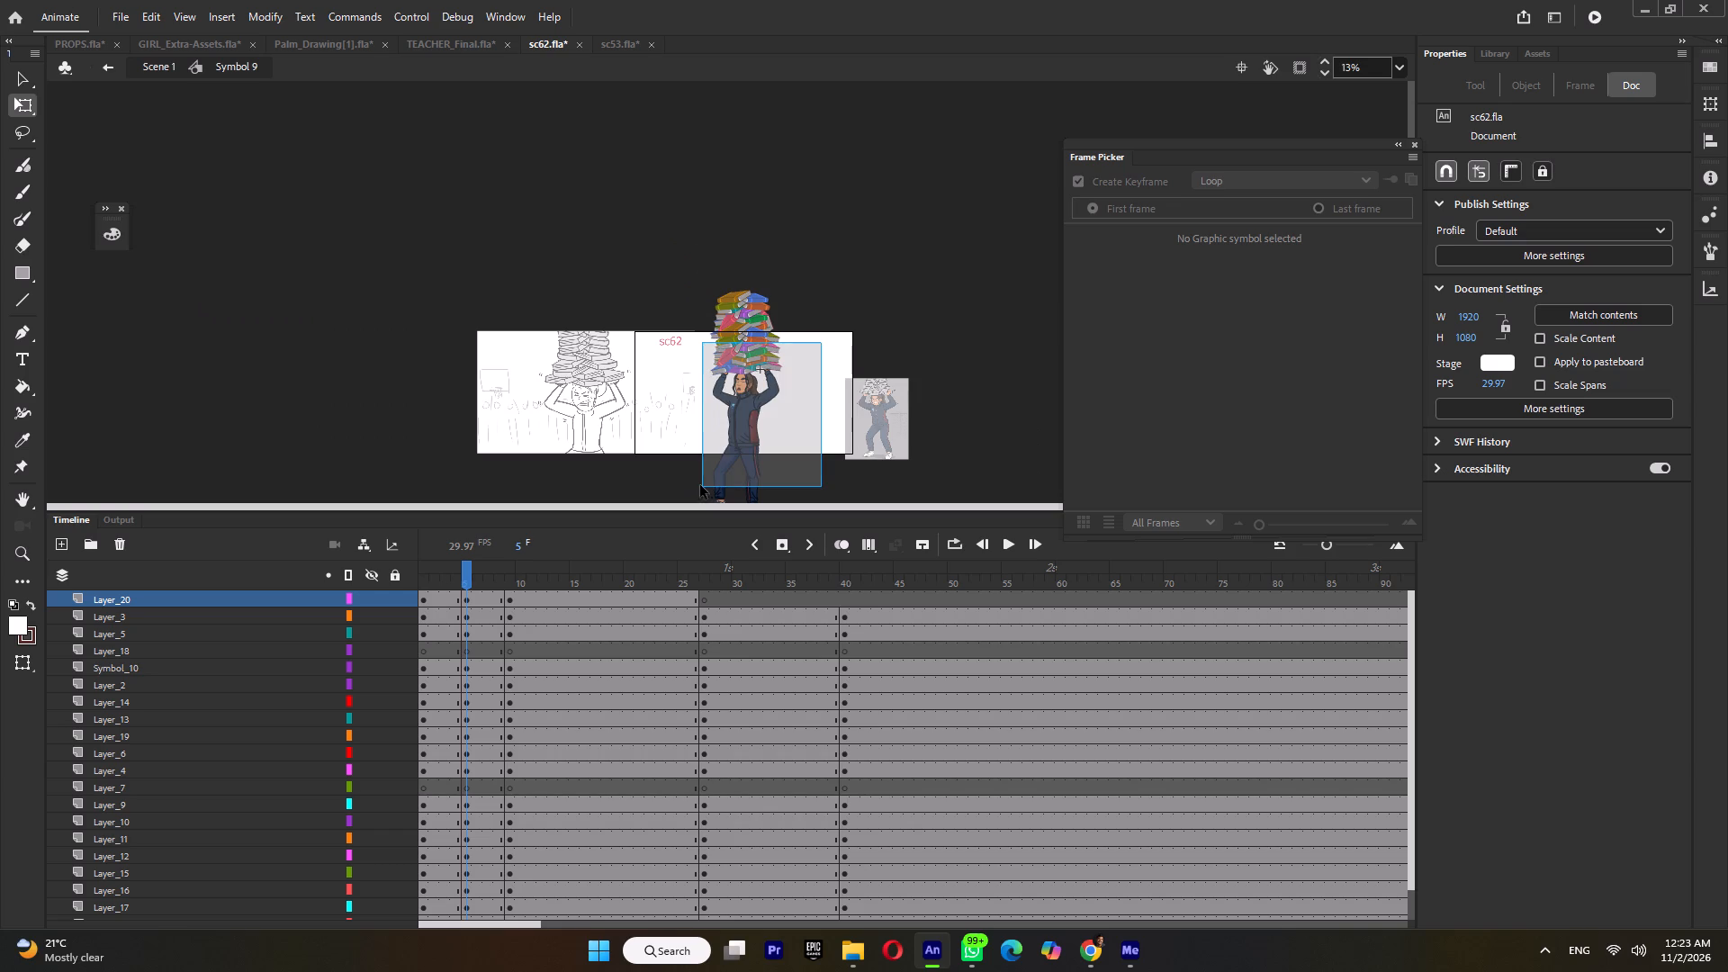
left_click_drag(700, 485, 697, 468)
left_click(752, 316, "shift")
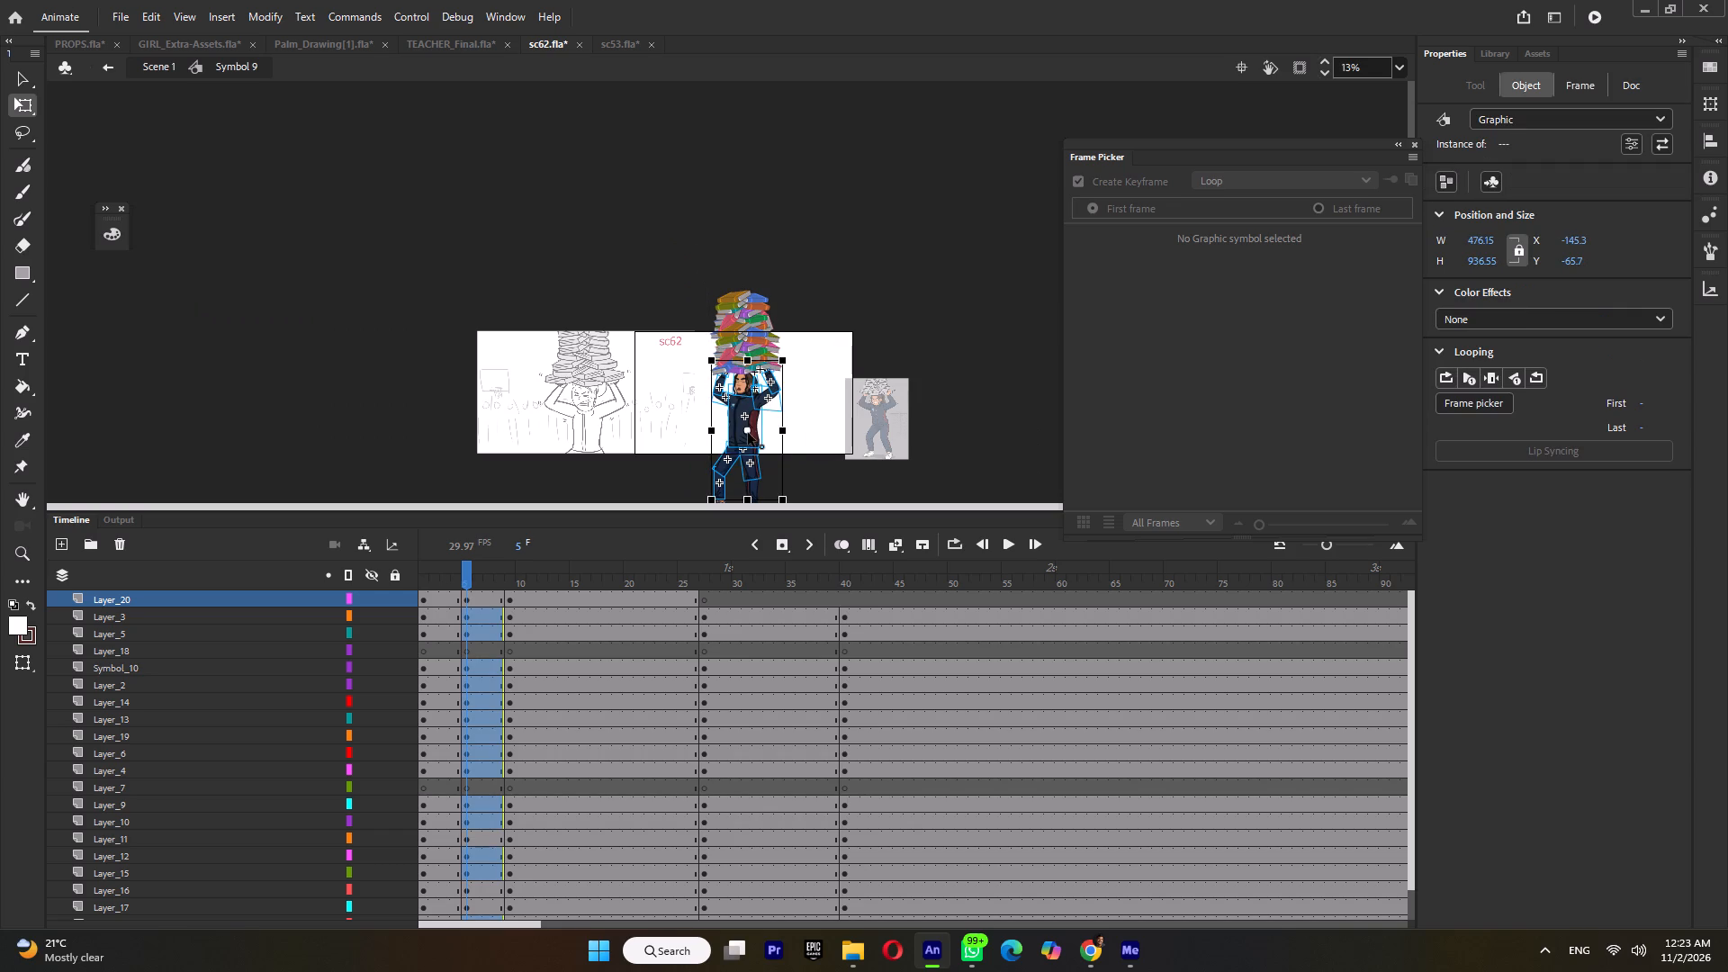
left_click_drag(749, 433, 743, 473)
scroll(761, 391, "up", 8, "ctrl")
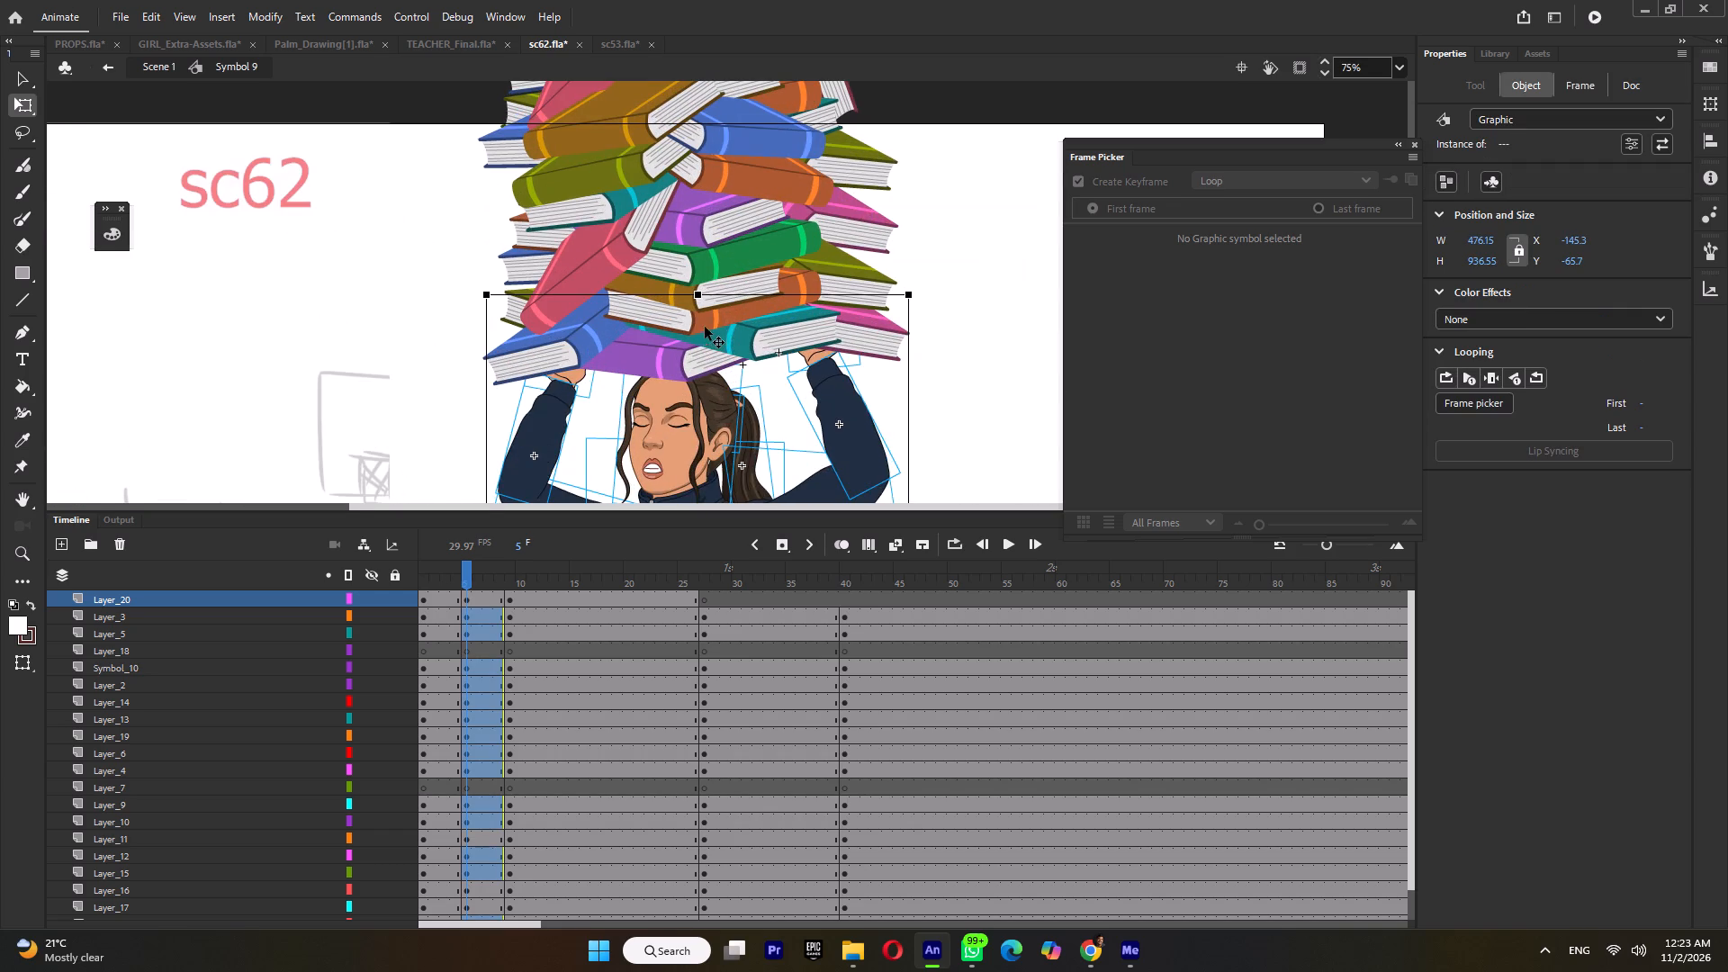
scroll(708, 306, "up", 2, "ctrl")
left_click(717, 287)
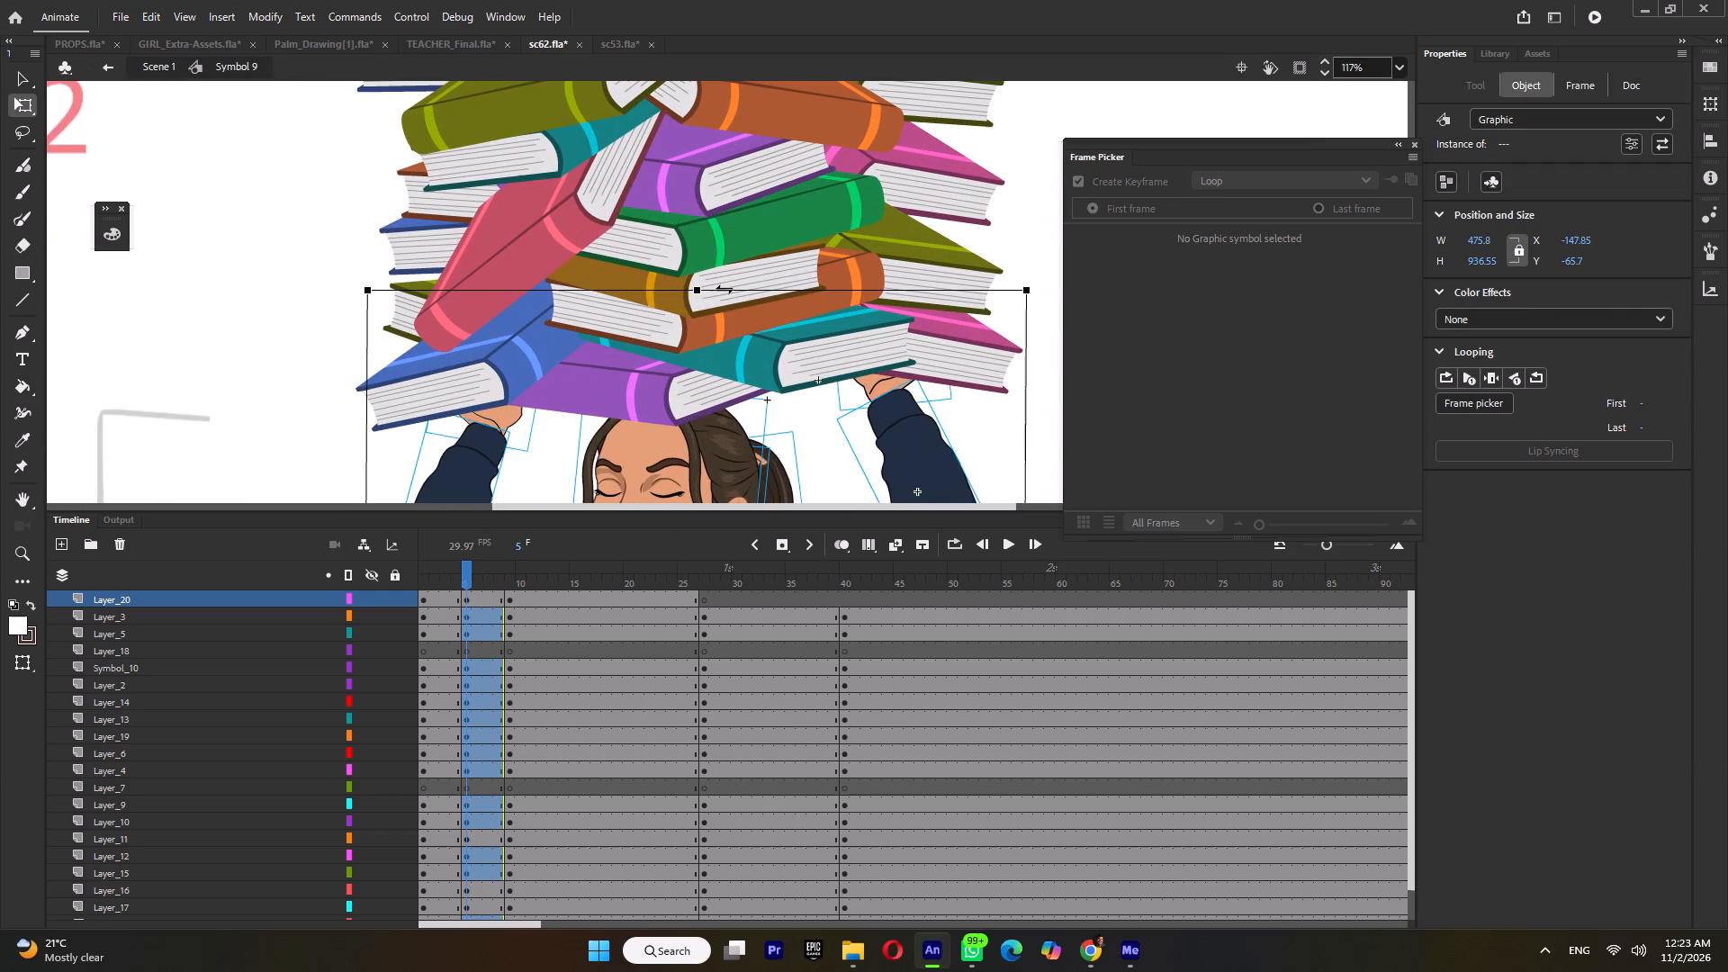
scroll(724, 289, "down", 7, "ctrl")
Lock Layer_20, then set the pivot of the forearm and hand under the teal book at the elbow and skew them slightly.
left_click_drag(884, 340, 868, 340)
left_click(783, 335)
scroll(775, 317, "up", 4, "ctrl")
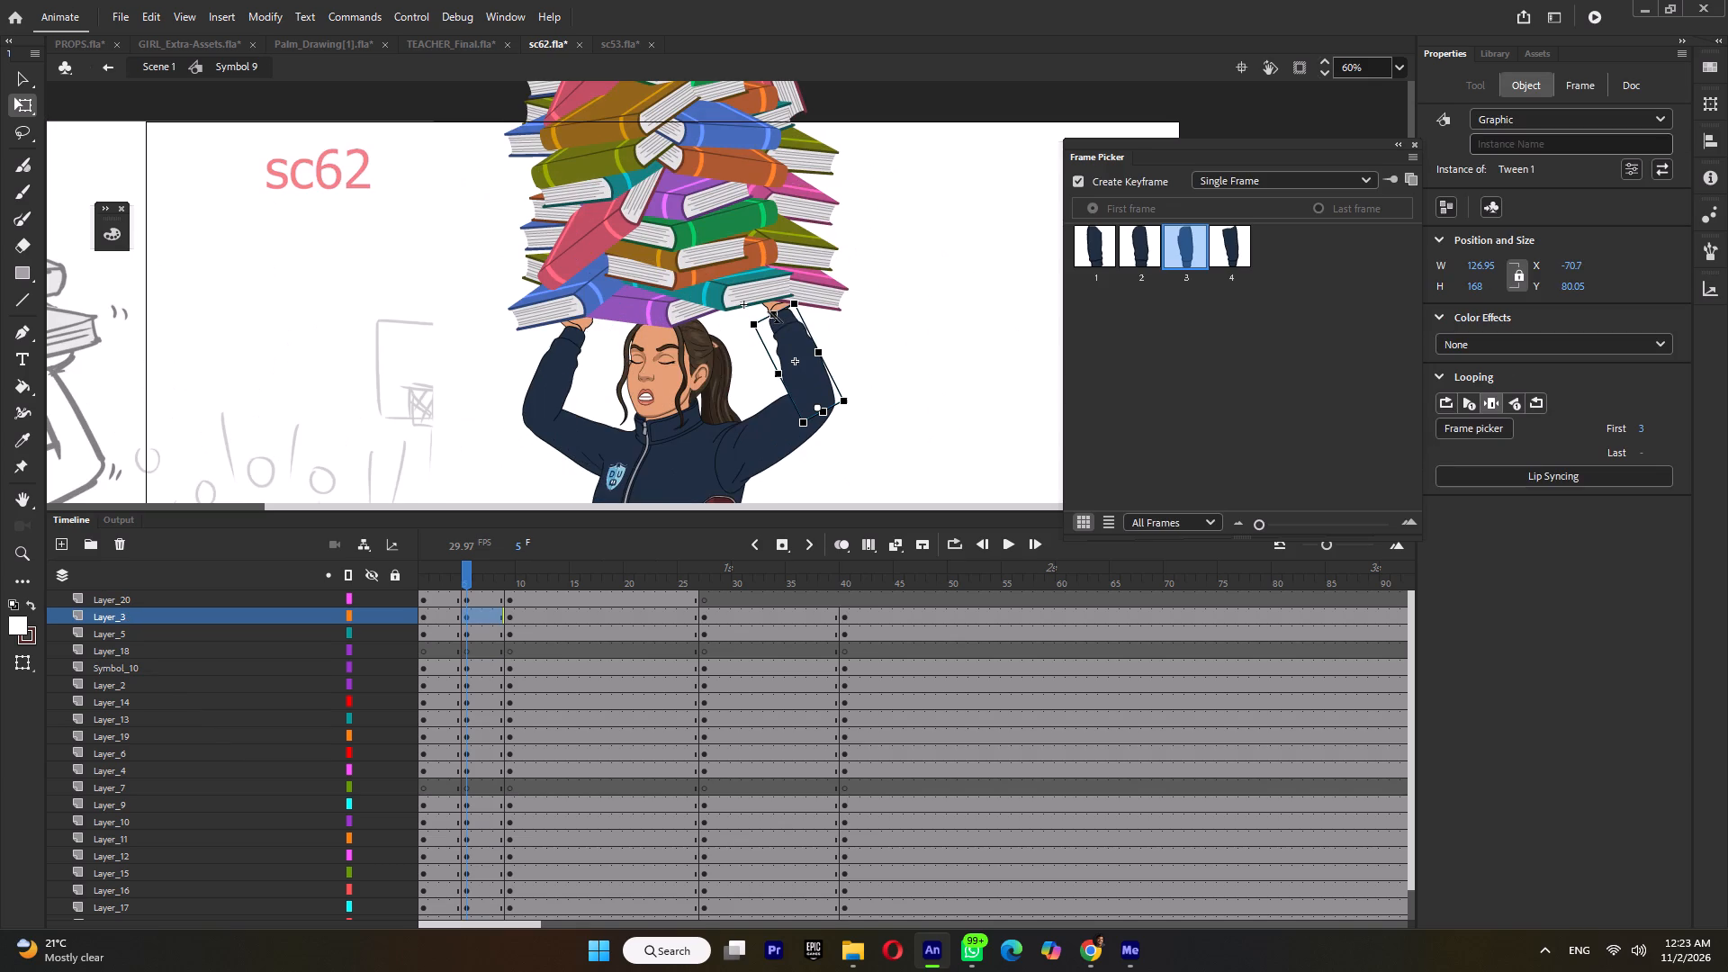
left_click(781, 302, "shift")
left_click(397, 590)
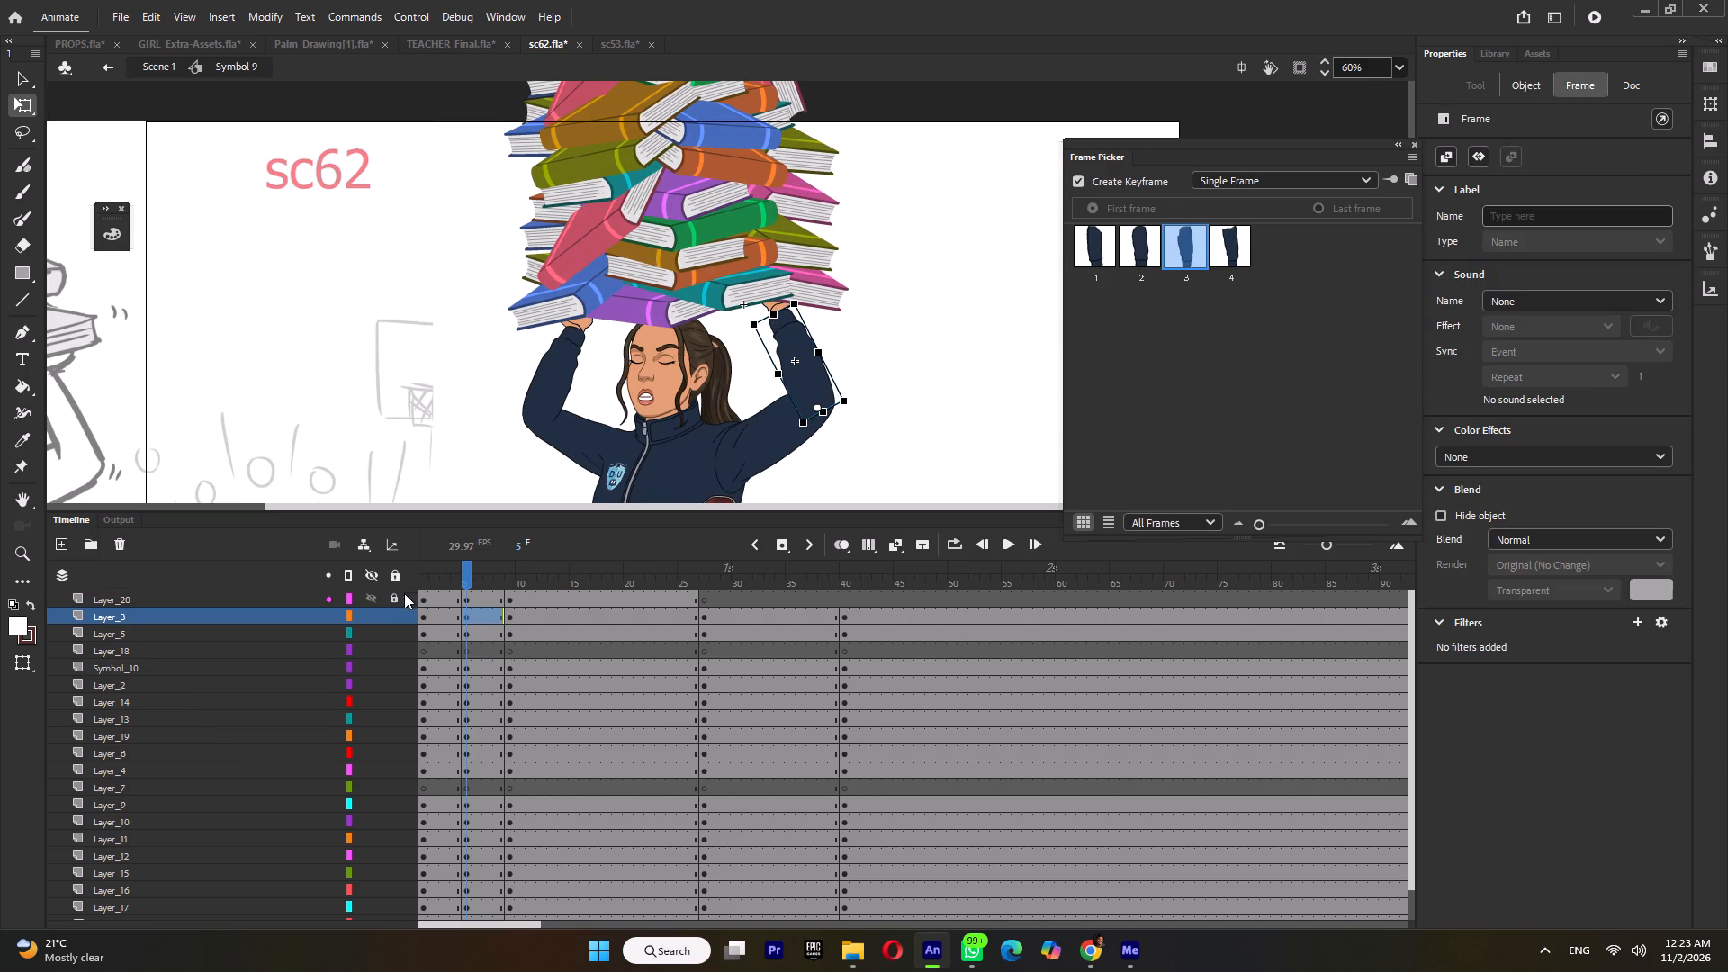
left_click_drag(828, 263, 779, 319, "shift")
left_click_drag(795, 340, 805, 405)
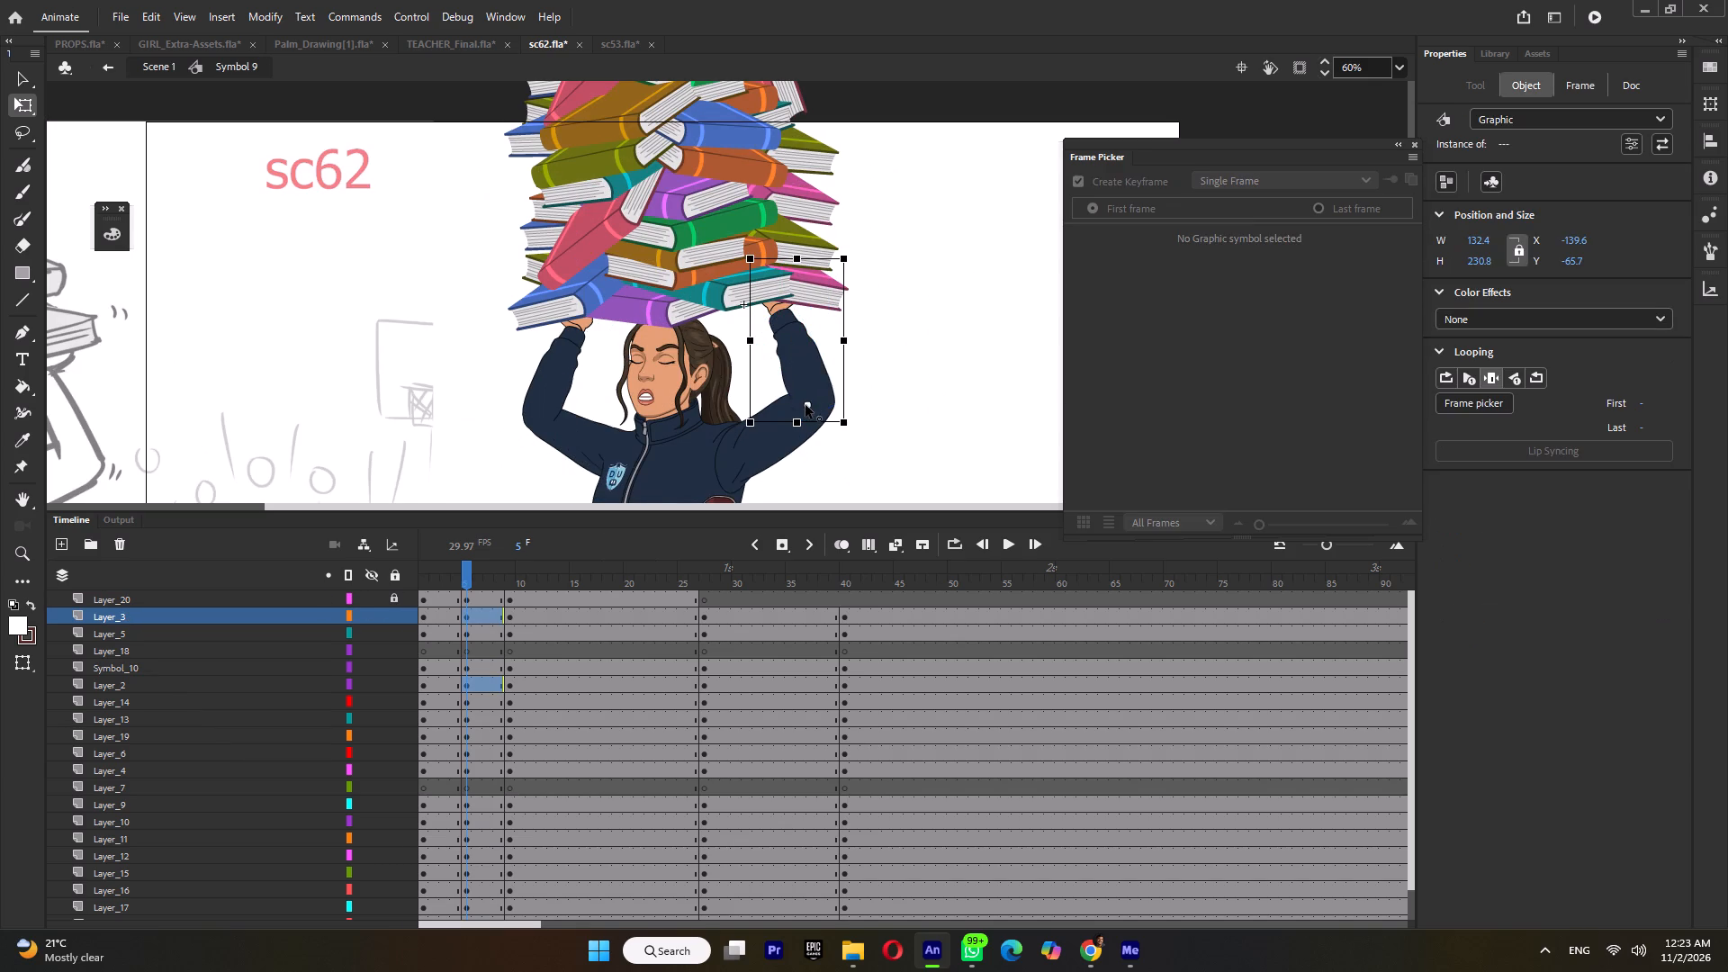
left_click_drag(805, 405, 805, 403)
scroll(795, 267, "up", 2, "ctrl")
left_click(815, 253)
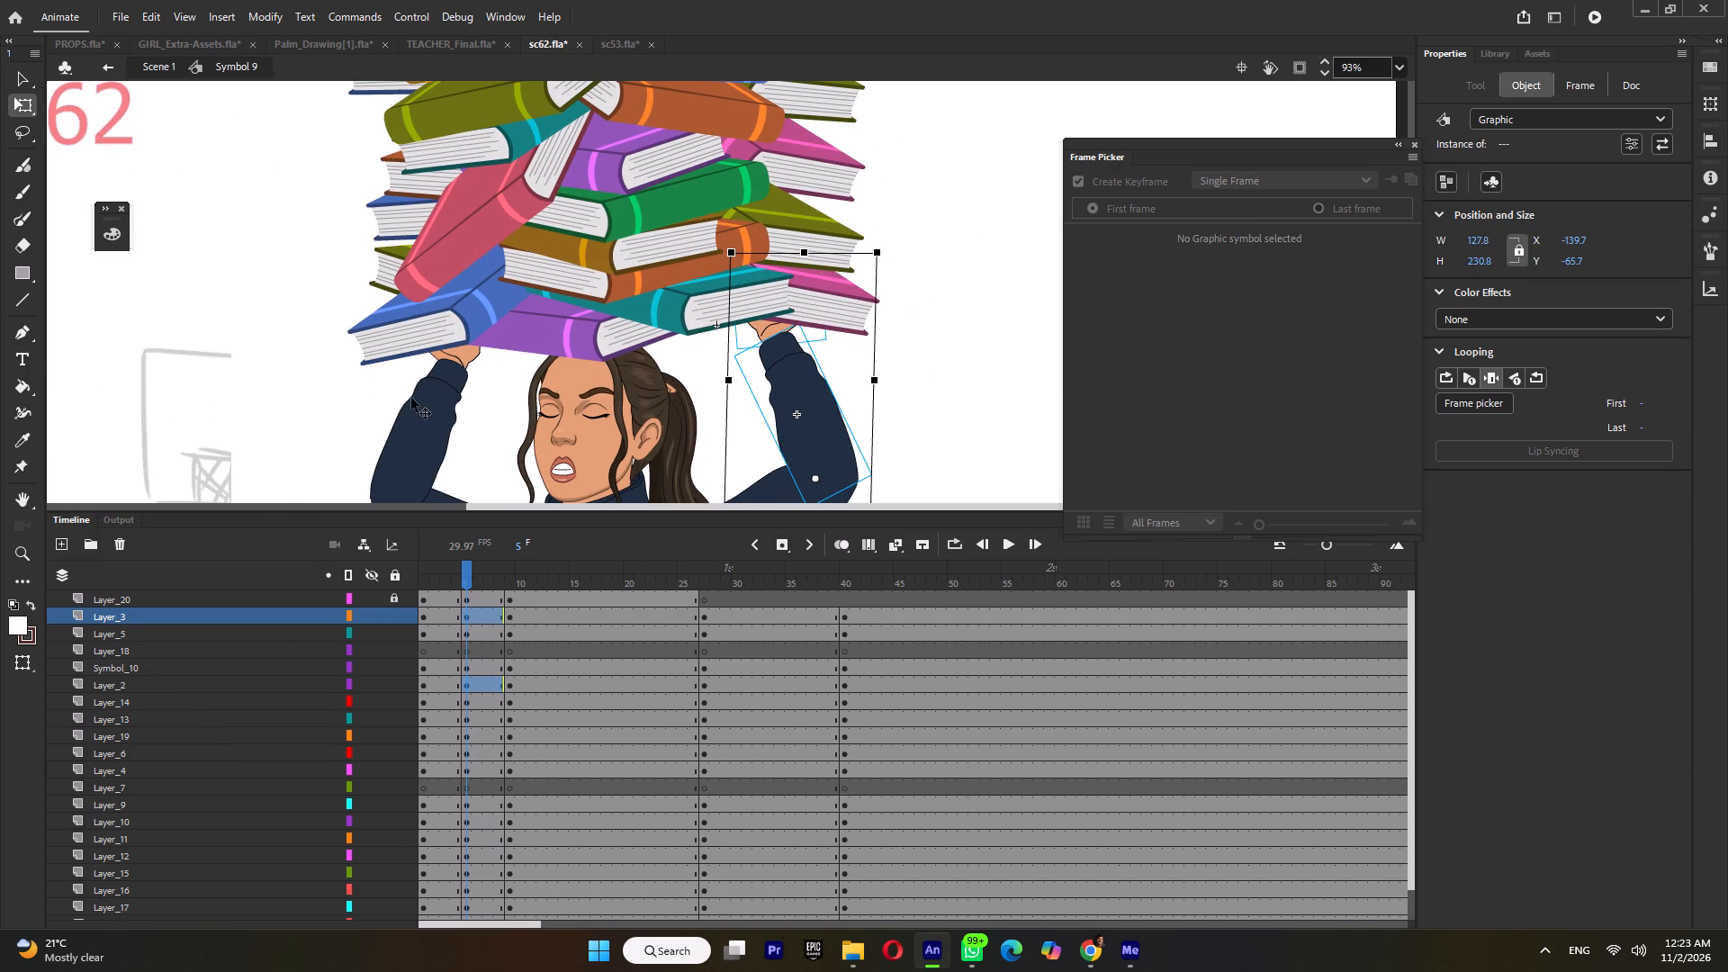
Set the pivot of the forearm and hand under the blue book at the elbow and skew them slightly sideways.
left_click(469, 354)
left_click(437, 411, "shift")
left_click_drag(436, 402, 394, 502)
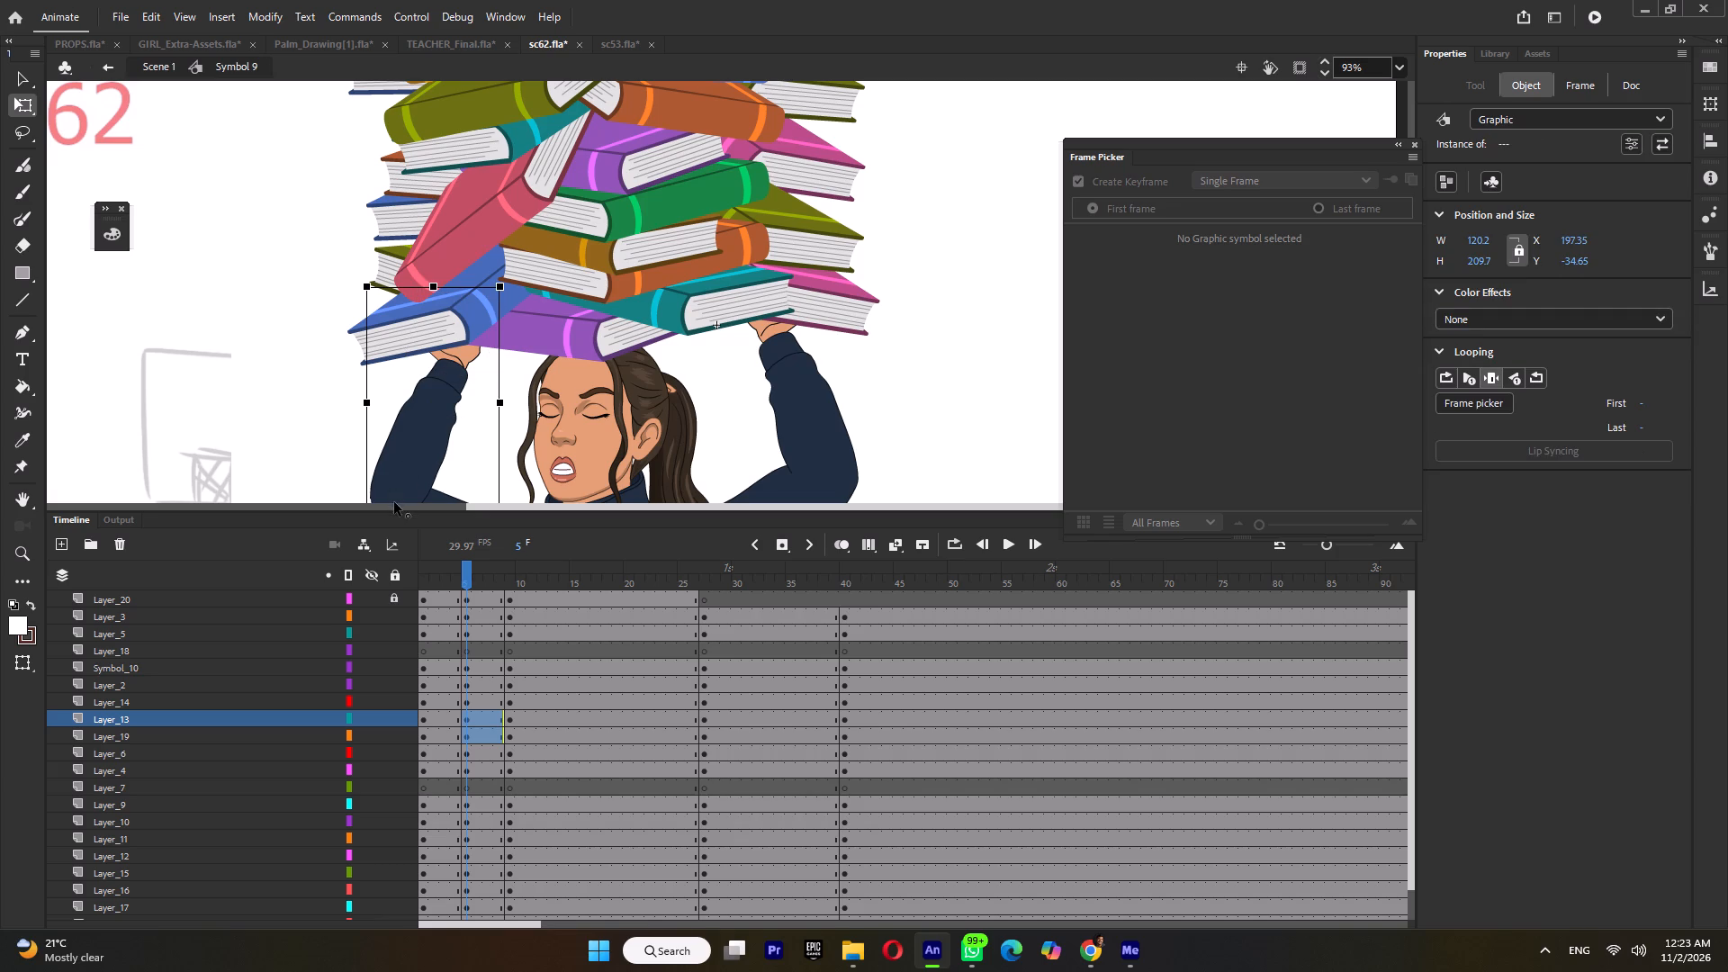
left_click_drag(394, 502, 394, 501)
left_click_drag(455, 290, 443, 293)
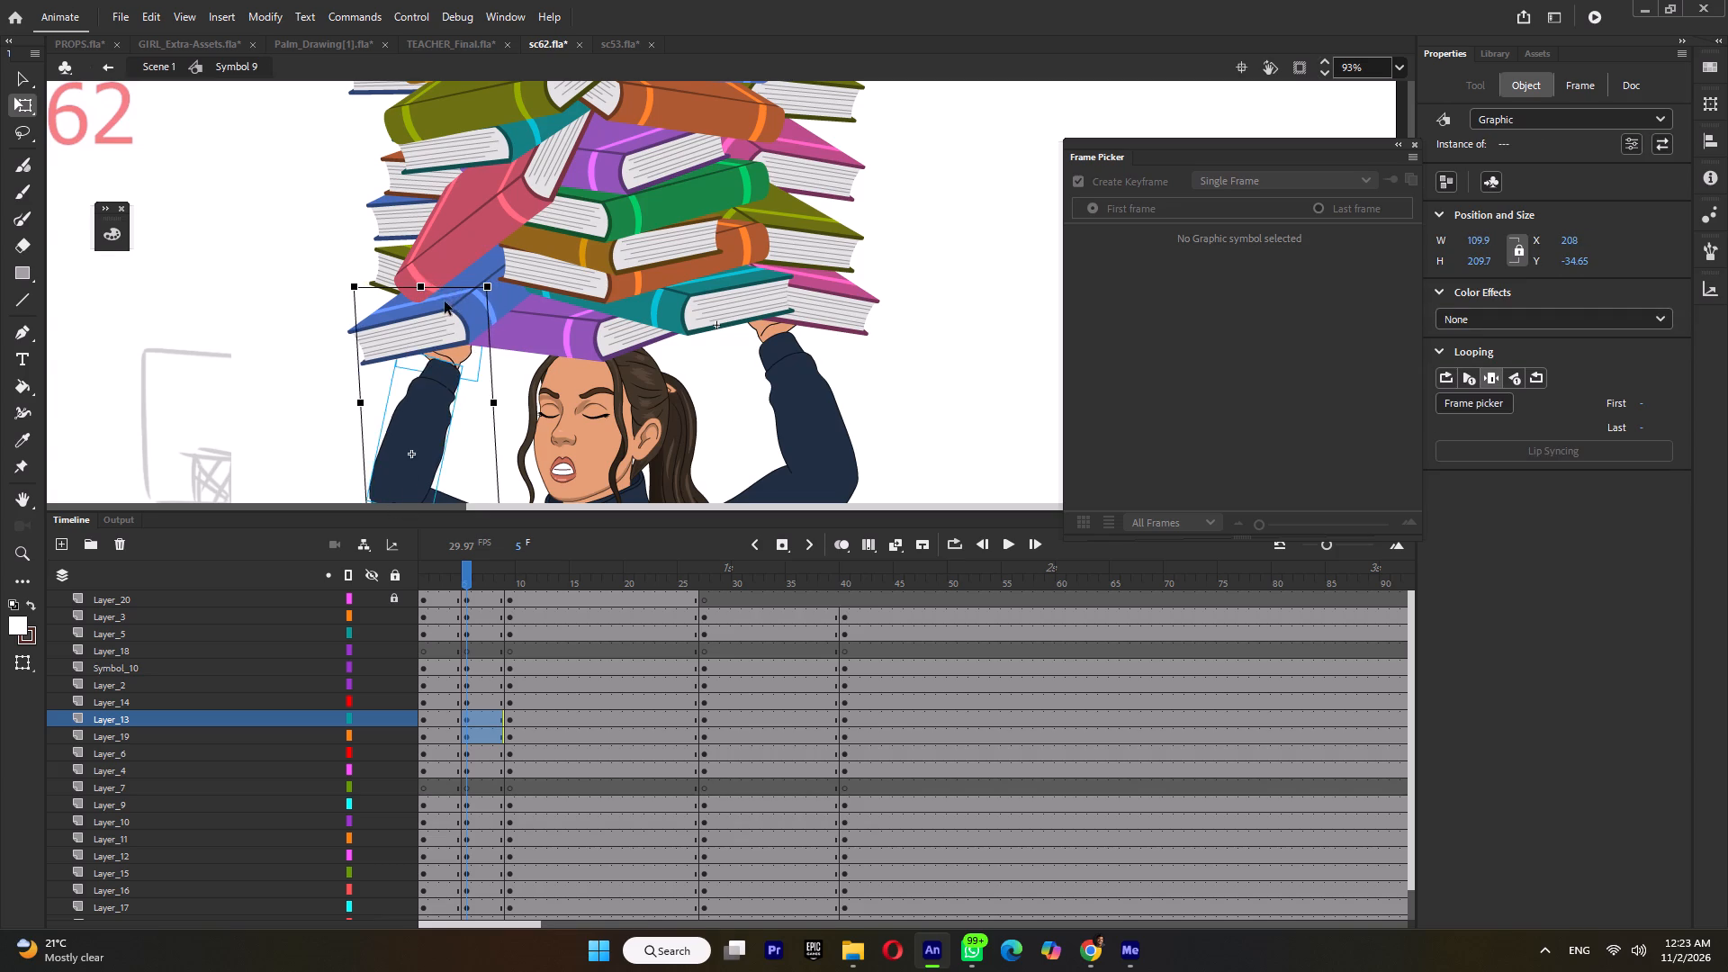
At frame 5, move the pivot of the head and hair to the neck, rotate them slightly and reduce their height a little.
scroll(445, 301, "down", 4, "ctrl")
left_click(462, 578)
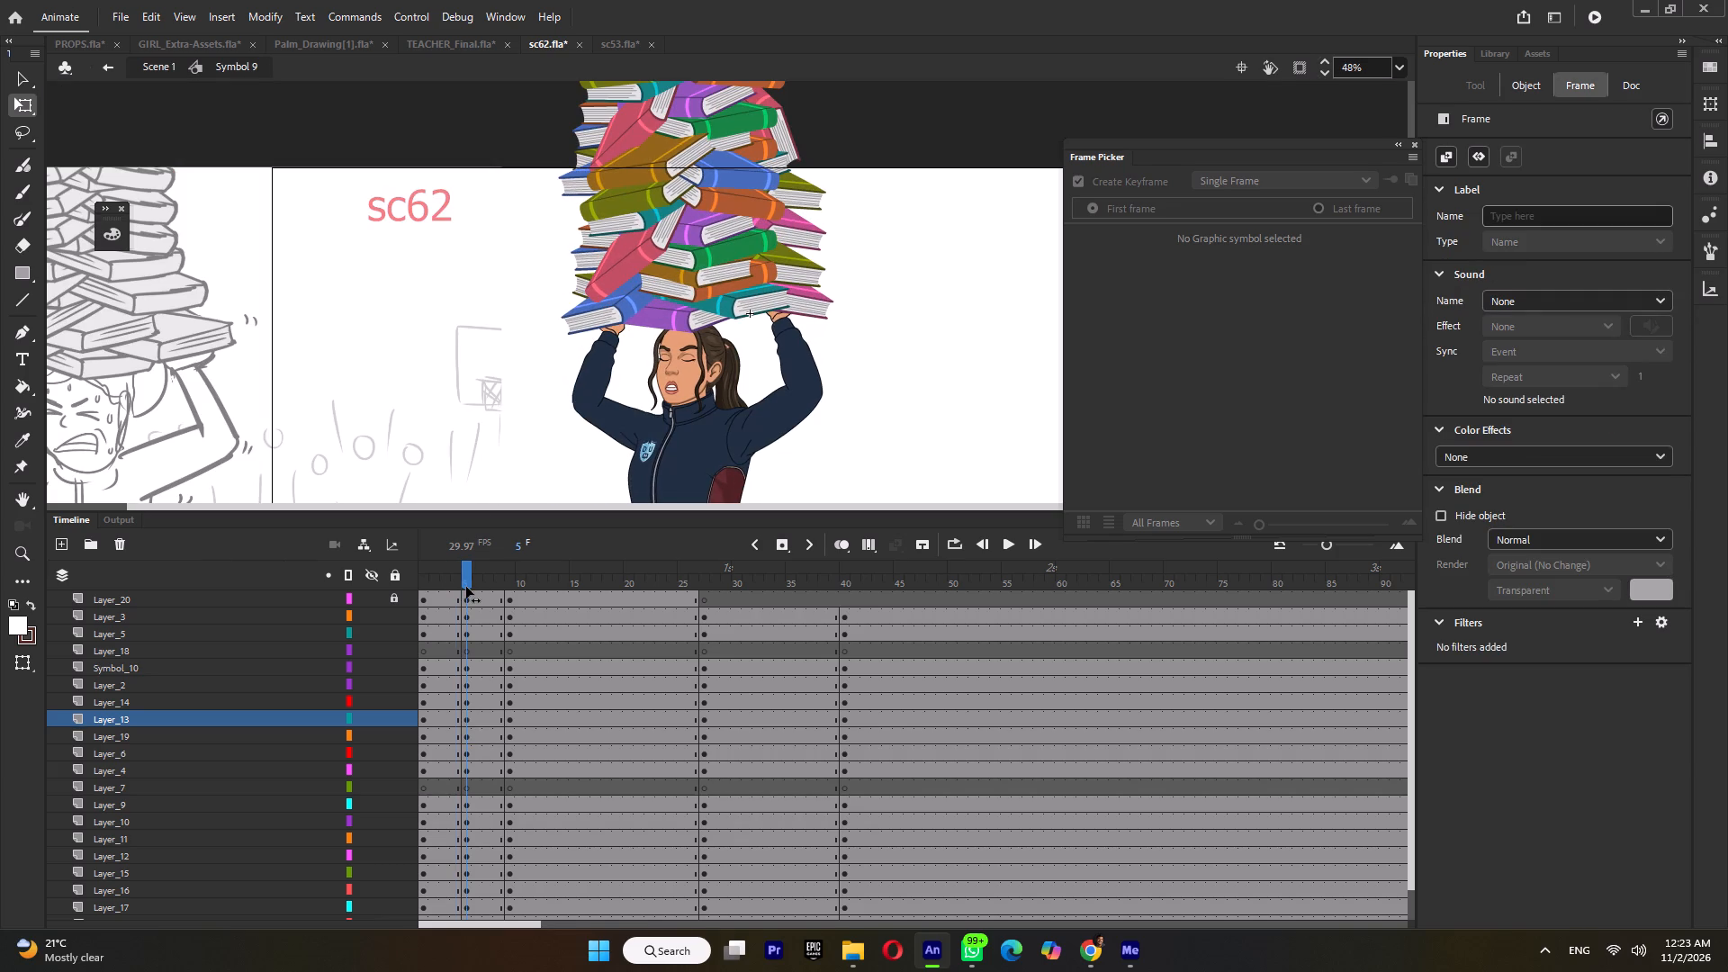
left_click_drag(642, 354, 727, 362)
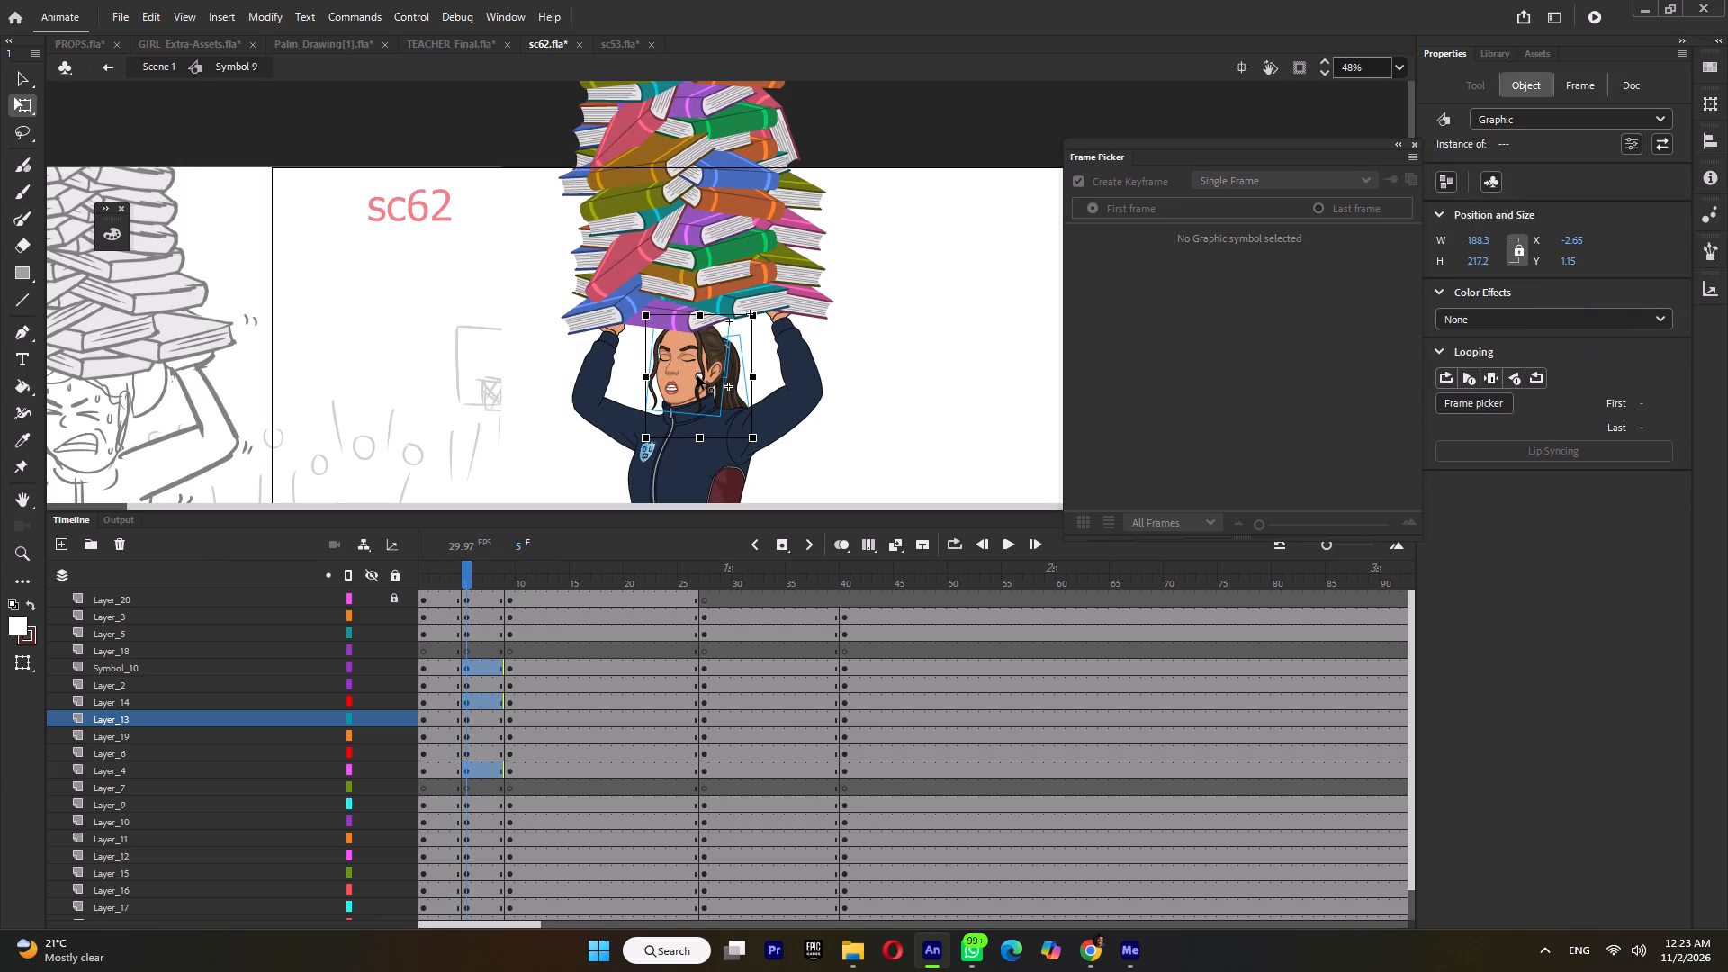
left_click_drag(700, 376, 694, 391)
scroll(642, 292, "up", 7, "ctrl")
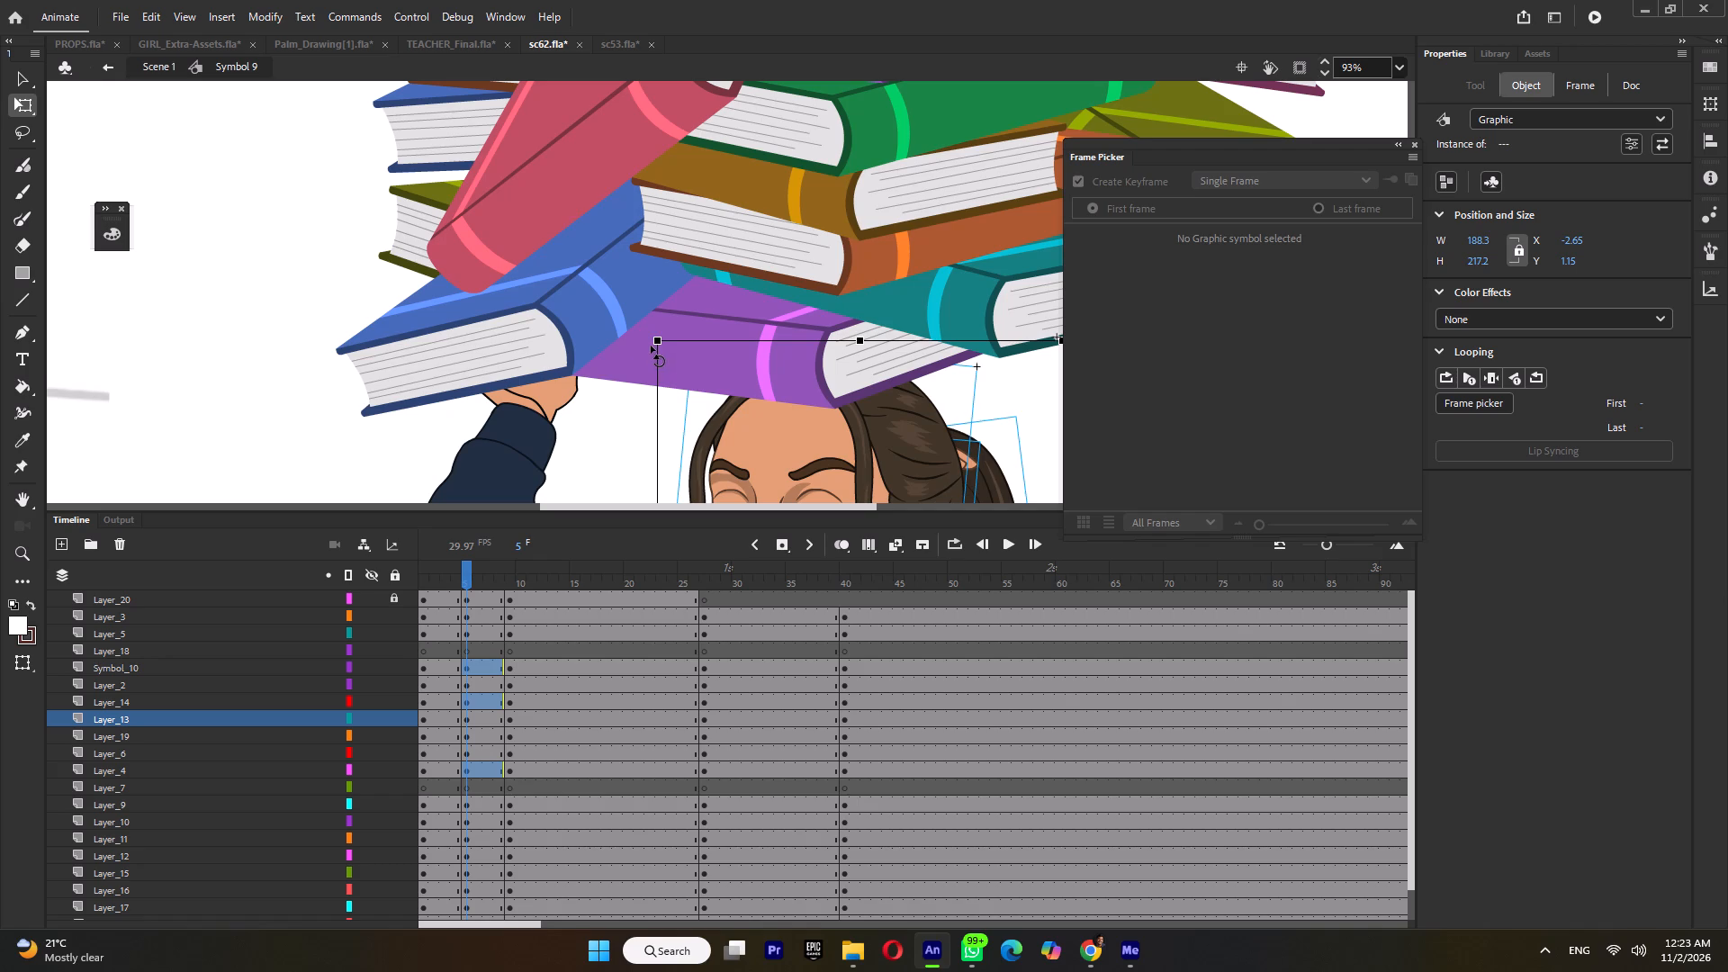
left_click_drag(651, 346, 647, 360)
scroll(649, 358, "down", 7, "ctrl")
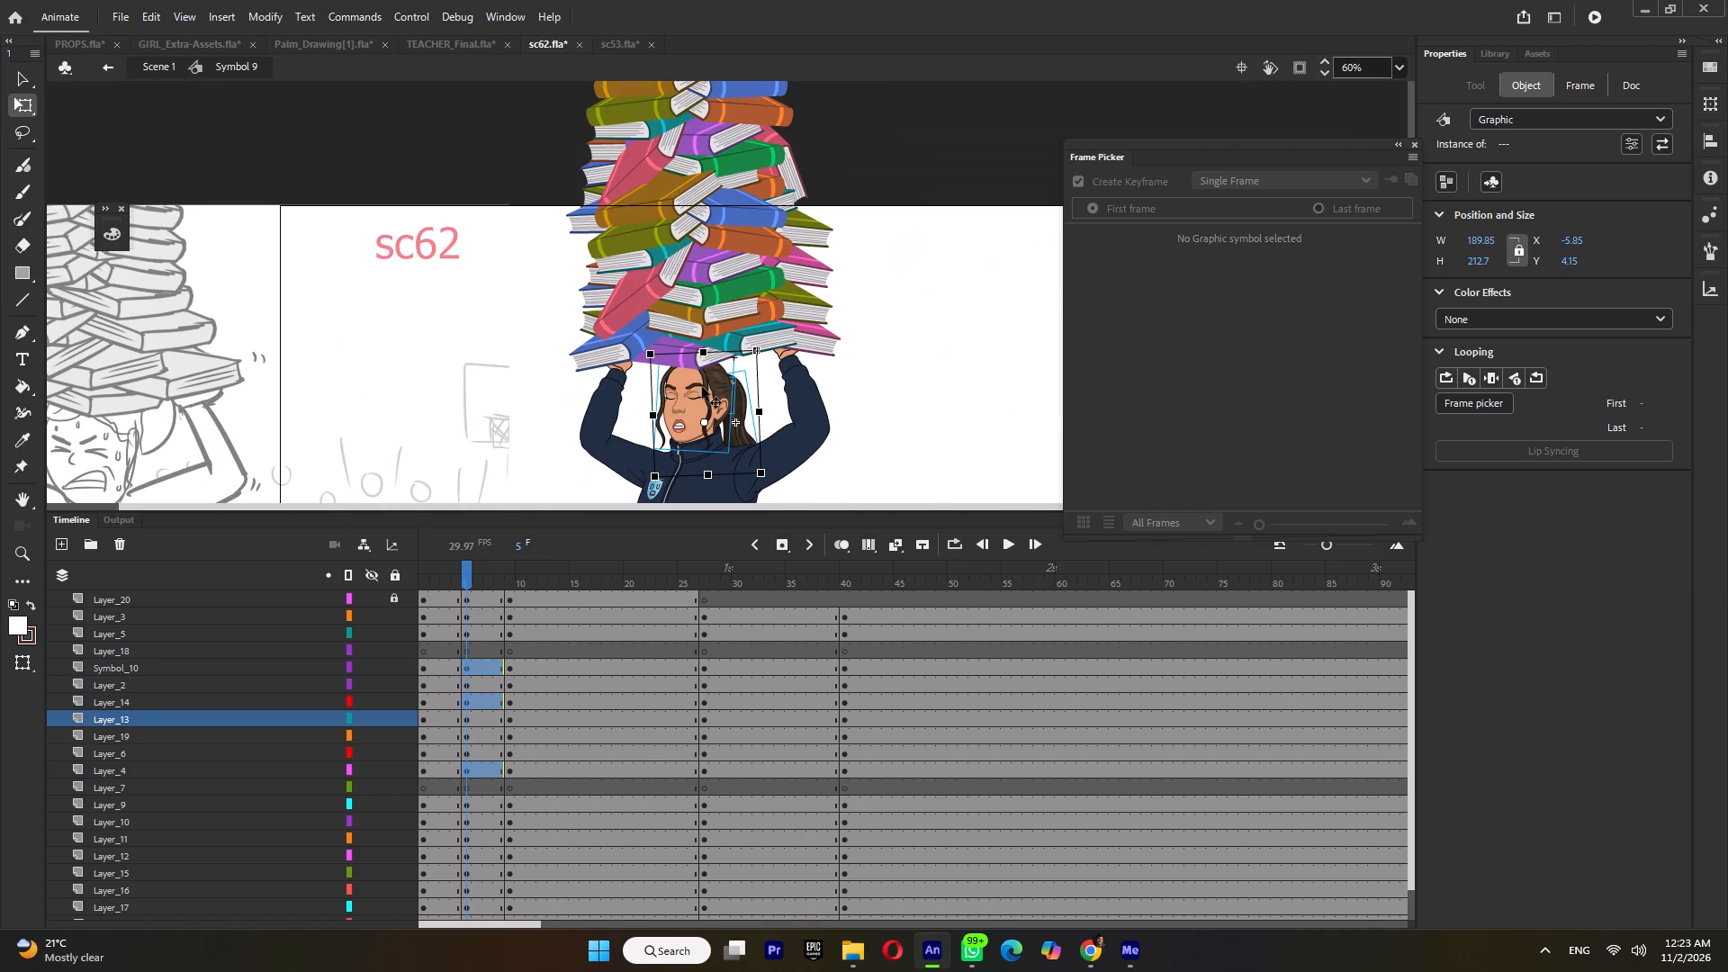
scroll(696, 354, "up", 12, "ctrl")
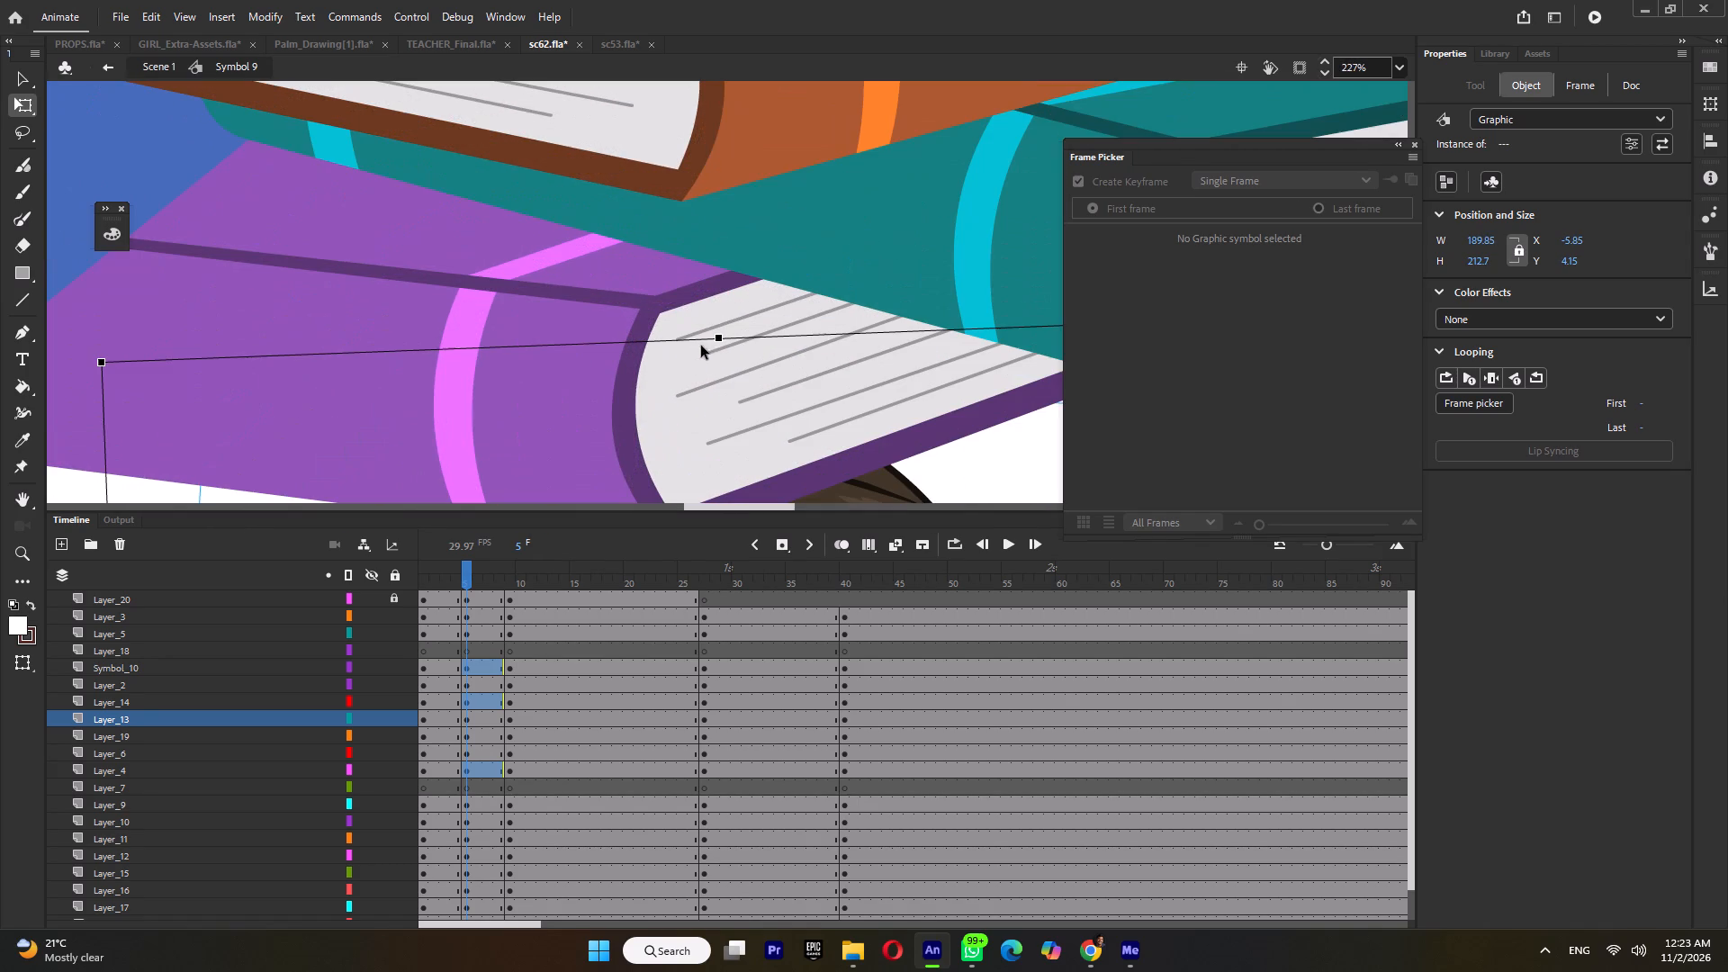
left_click(718, 337)
scroll(718, 343, "down", 3, "ctrl")
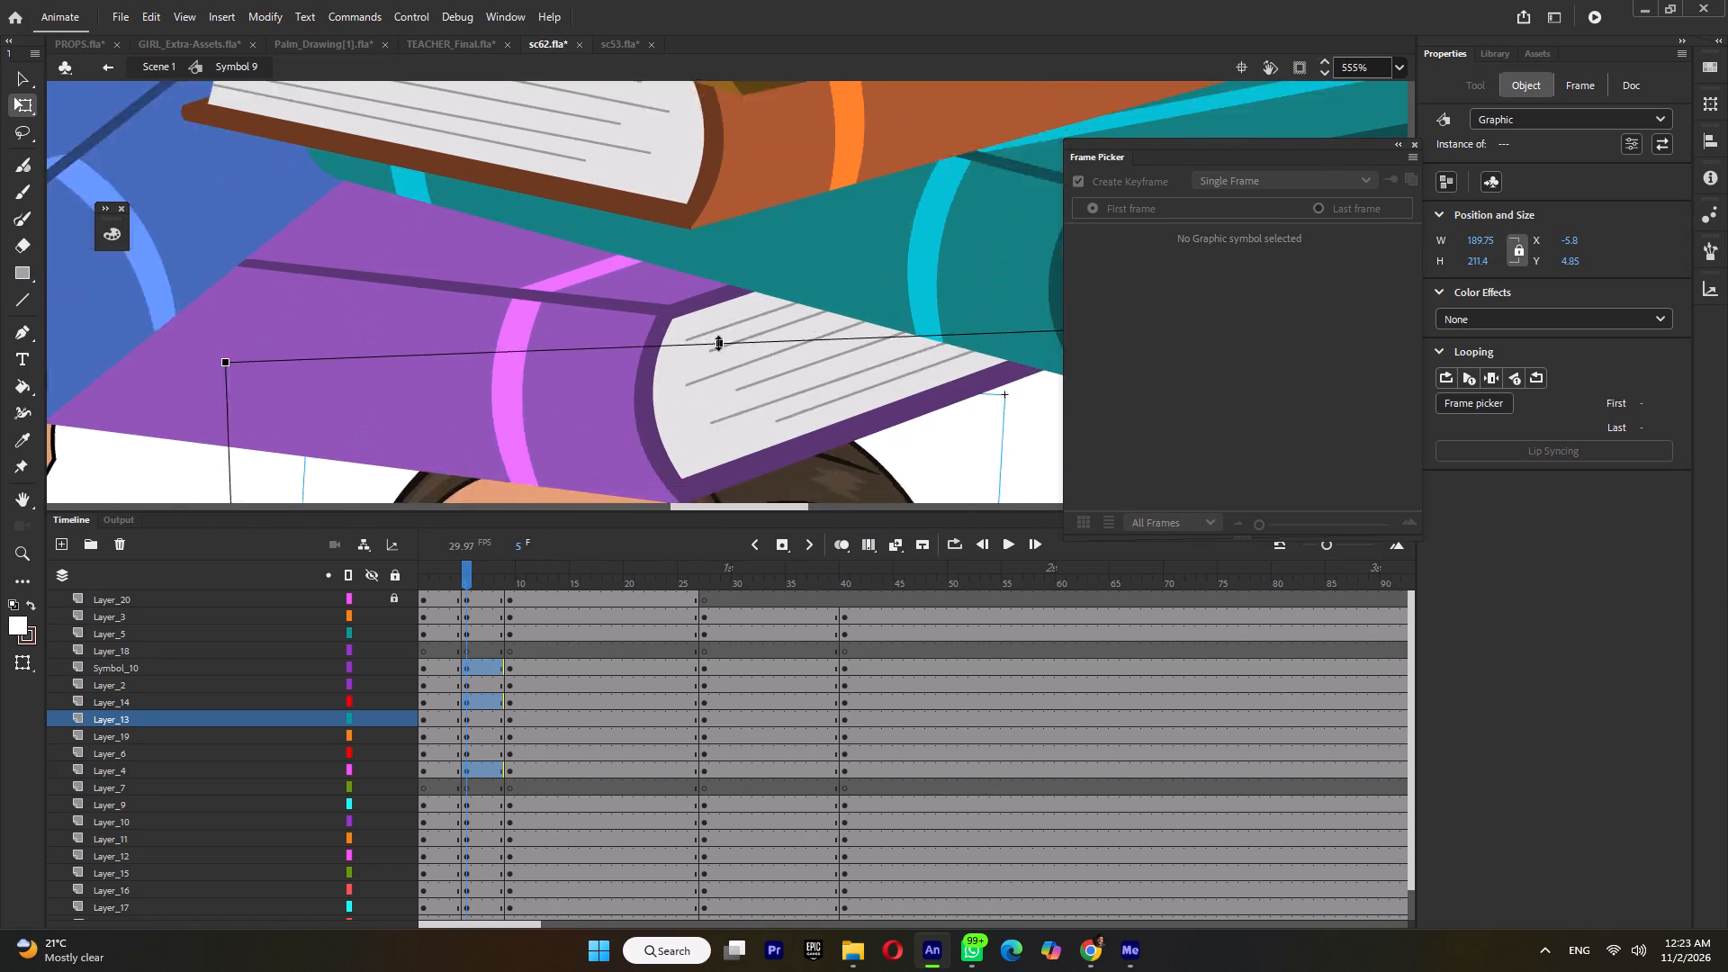
scroll(718, 343, "down", 18, "ctrl")
Compare frames 4 and 6, then skew the whole arm under the teal book slightly upward from a pivot at its shoulder.
left_click_drag(465, 580, 456, 583)
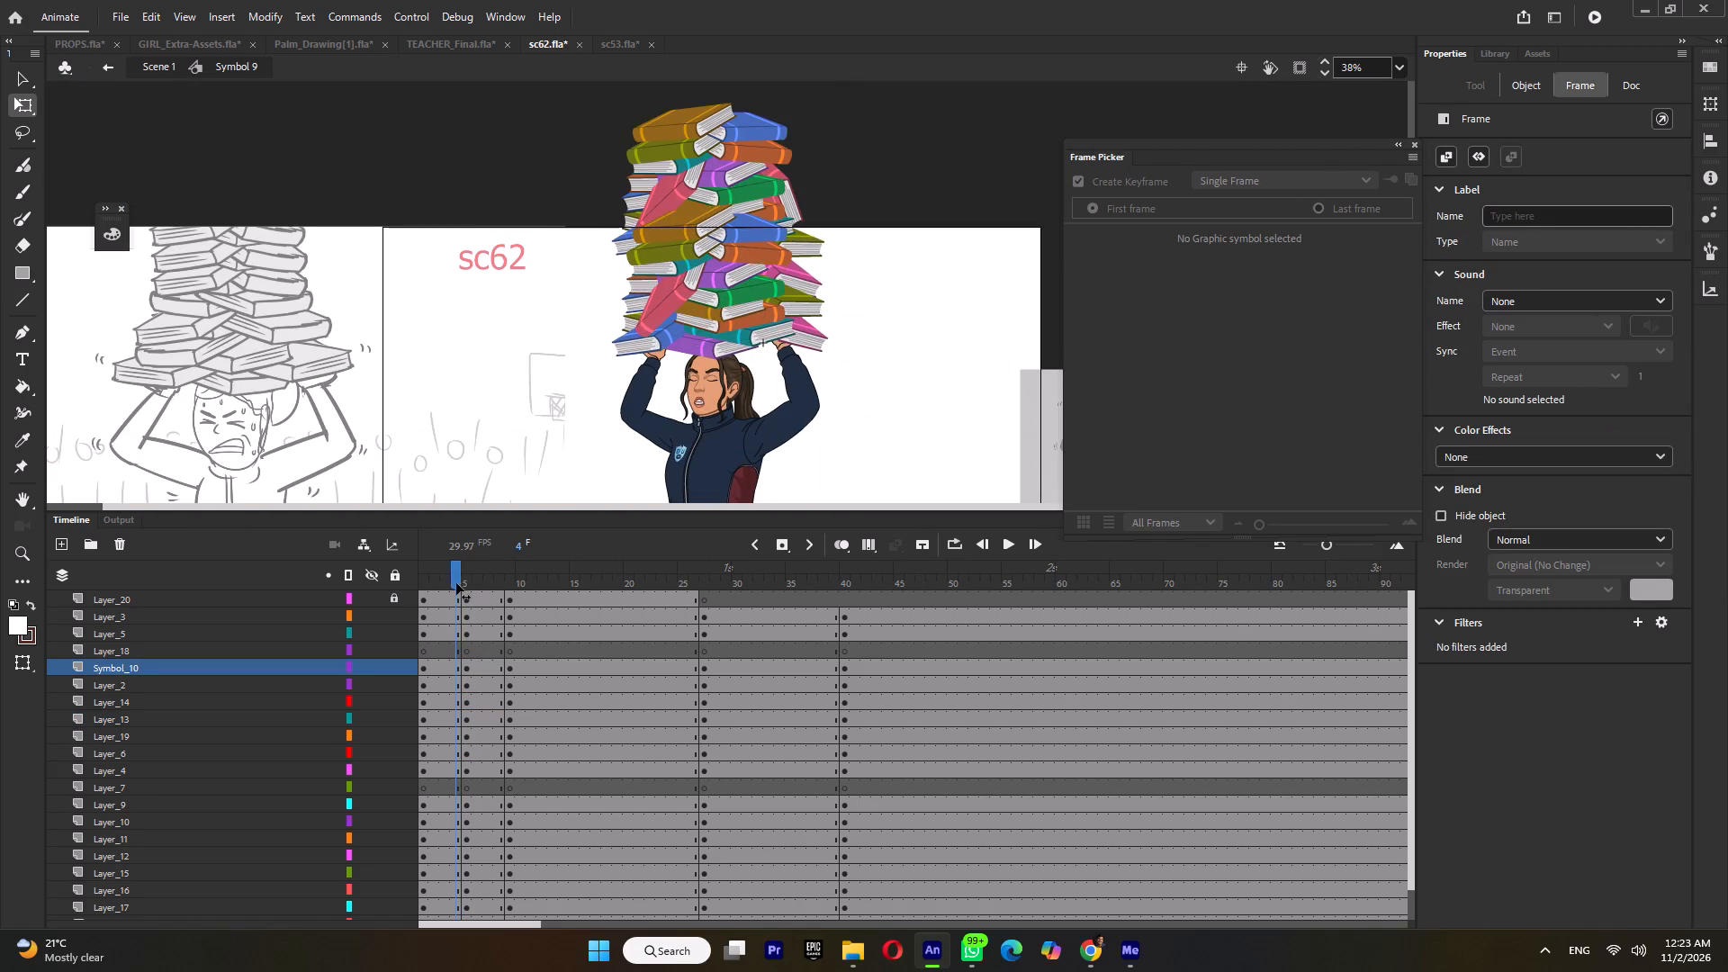
left_click_drag(456, 583, 473, 589)
scroll(733, 360, "down", 4, "ctrl")
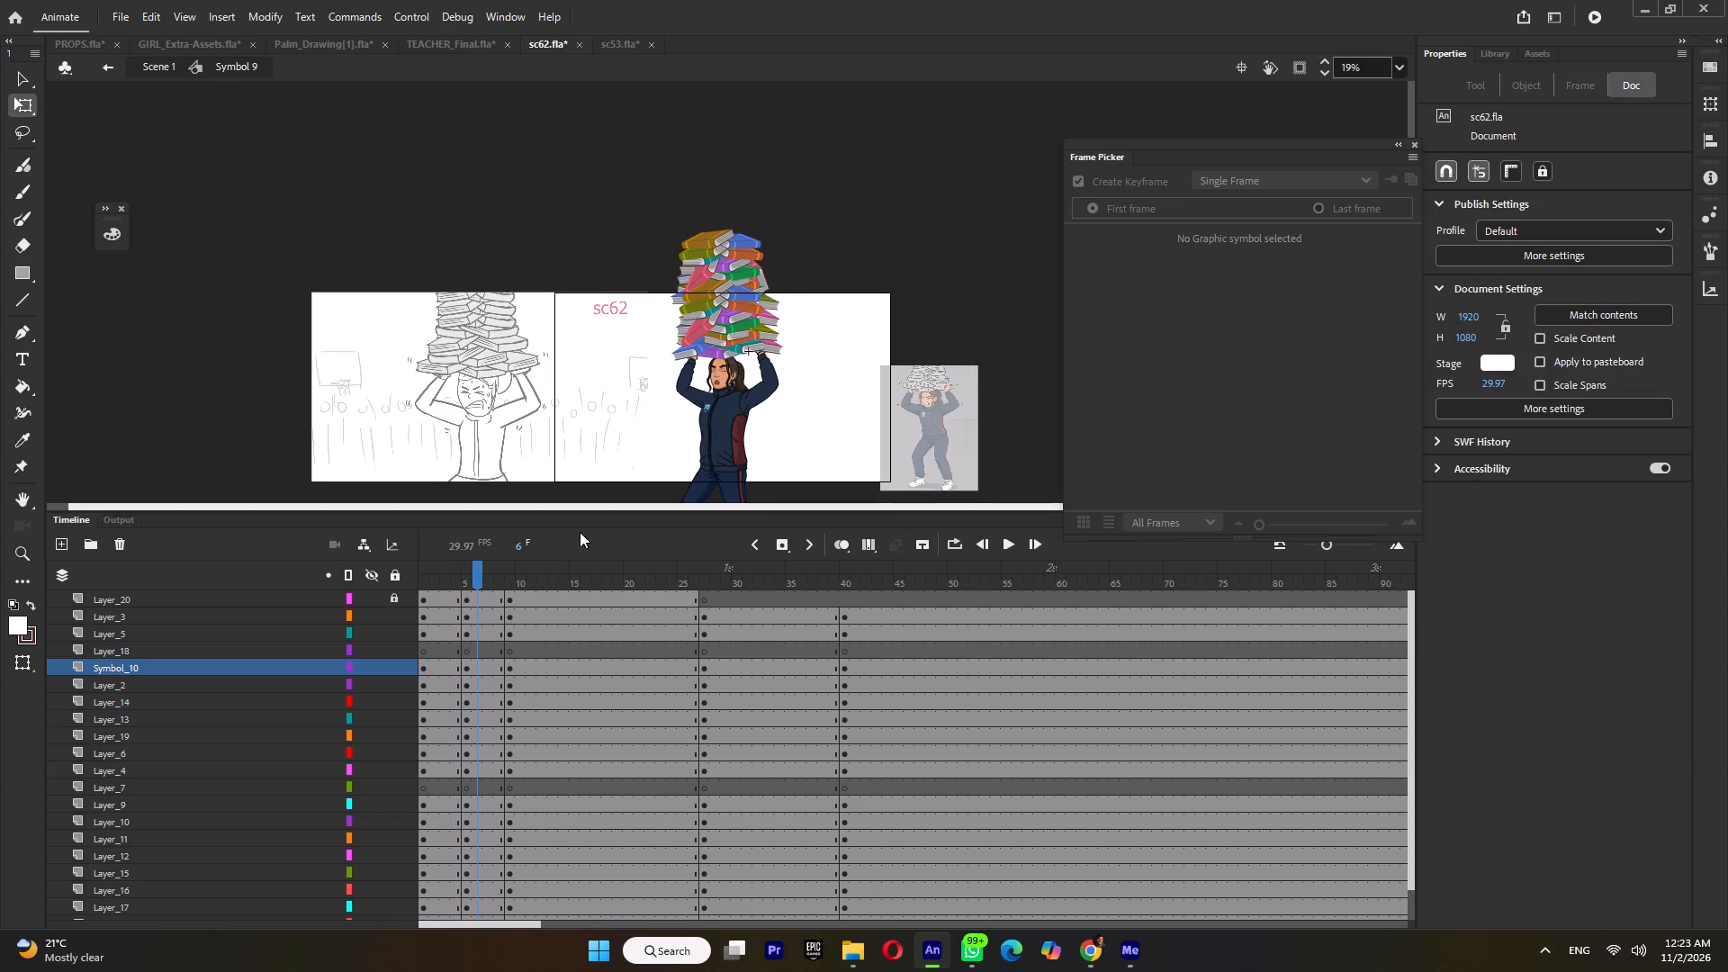
left_click(456, 576)
left_click(475, 578)
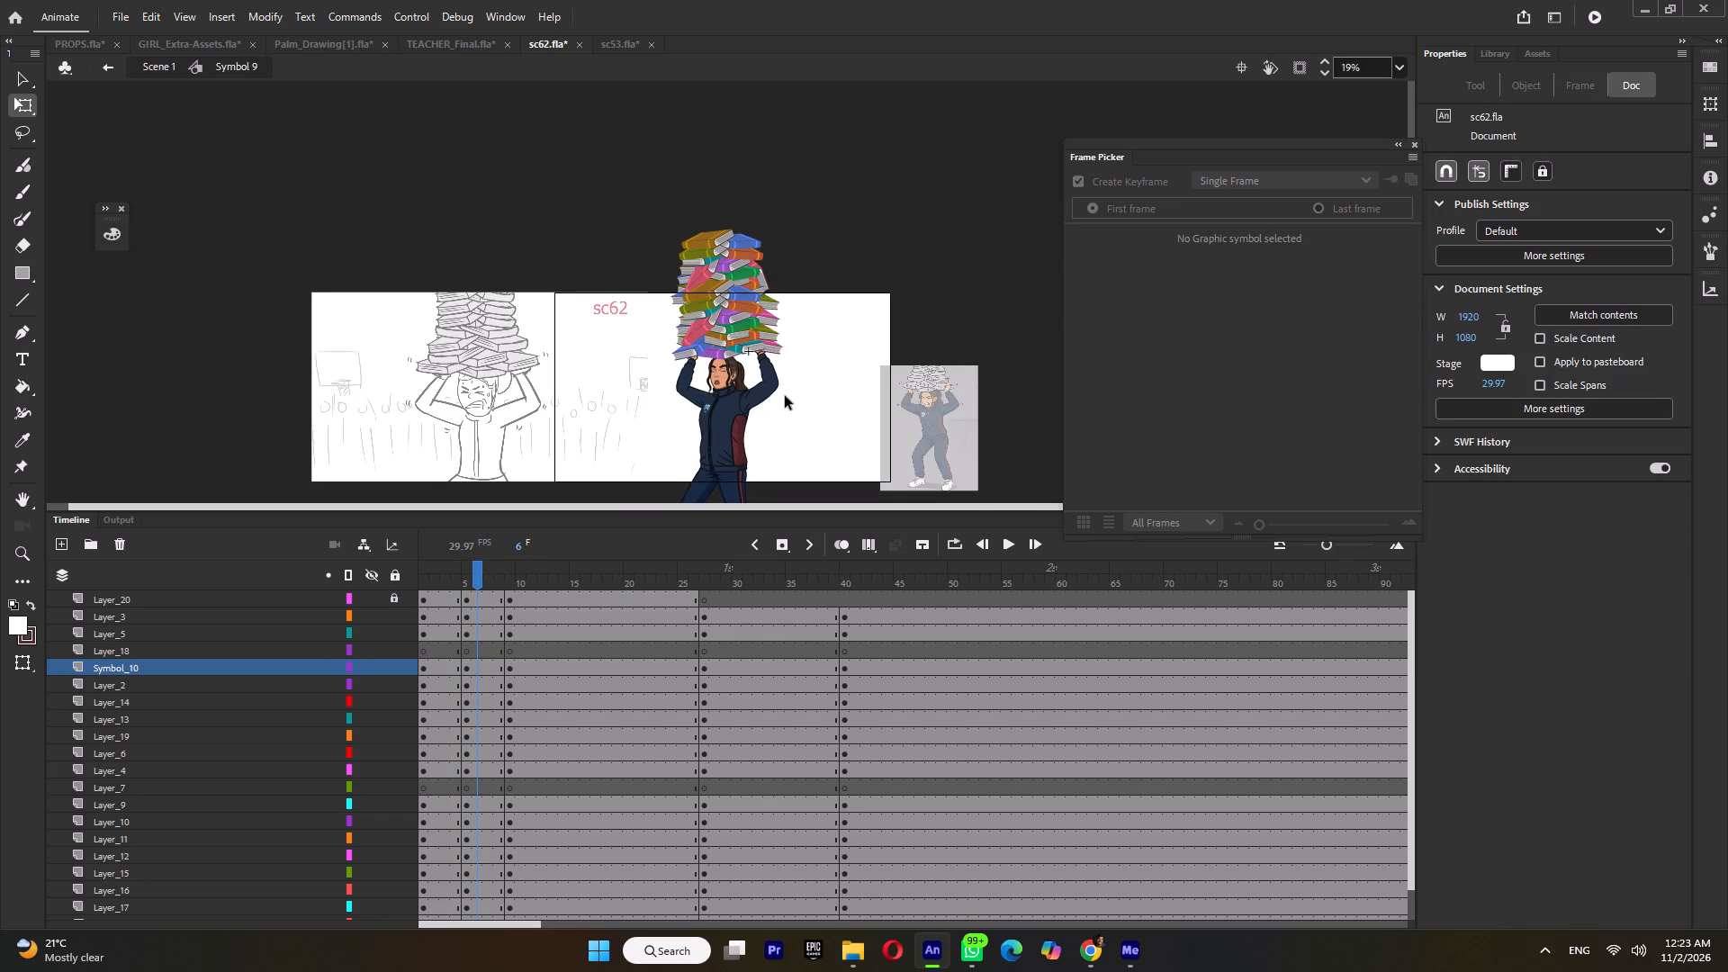
scroll(785, 388, "up", 5, "ctrl")
left_click_drag(857, 395, 773, 295)
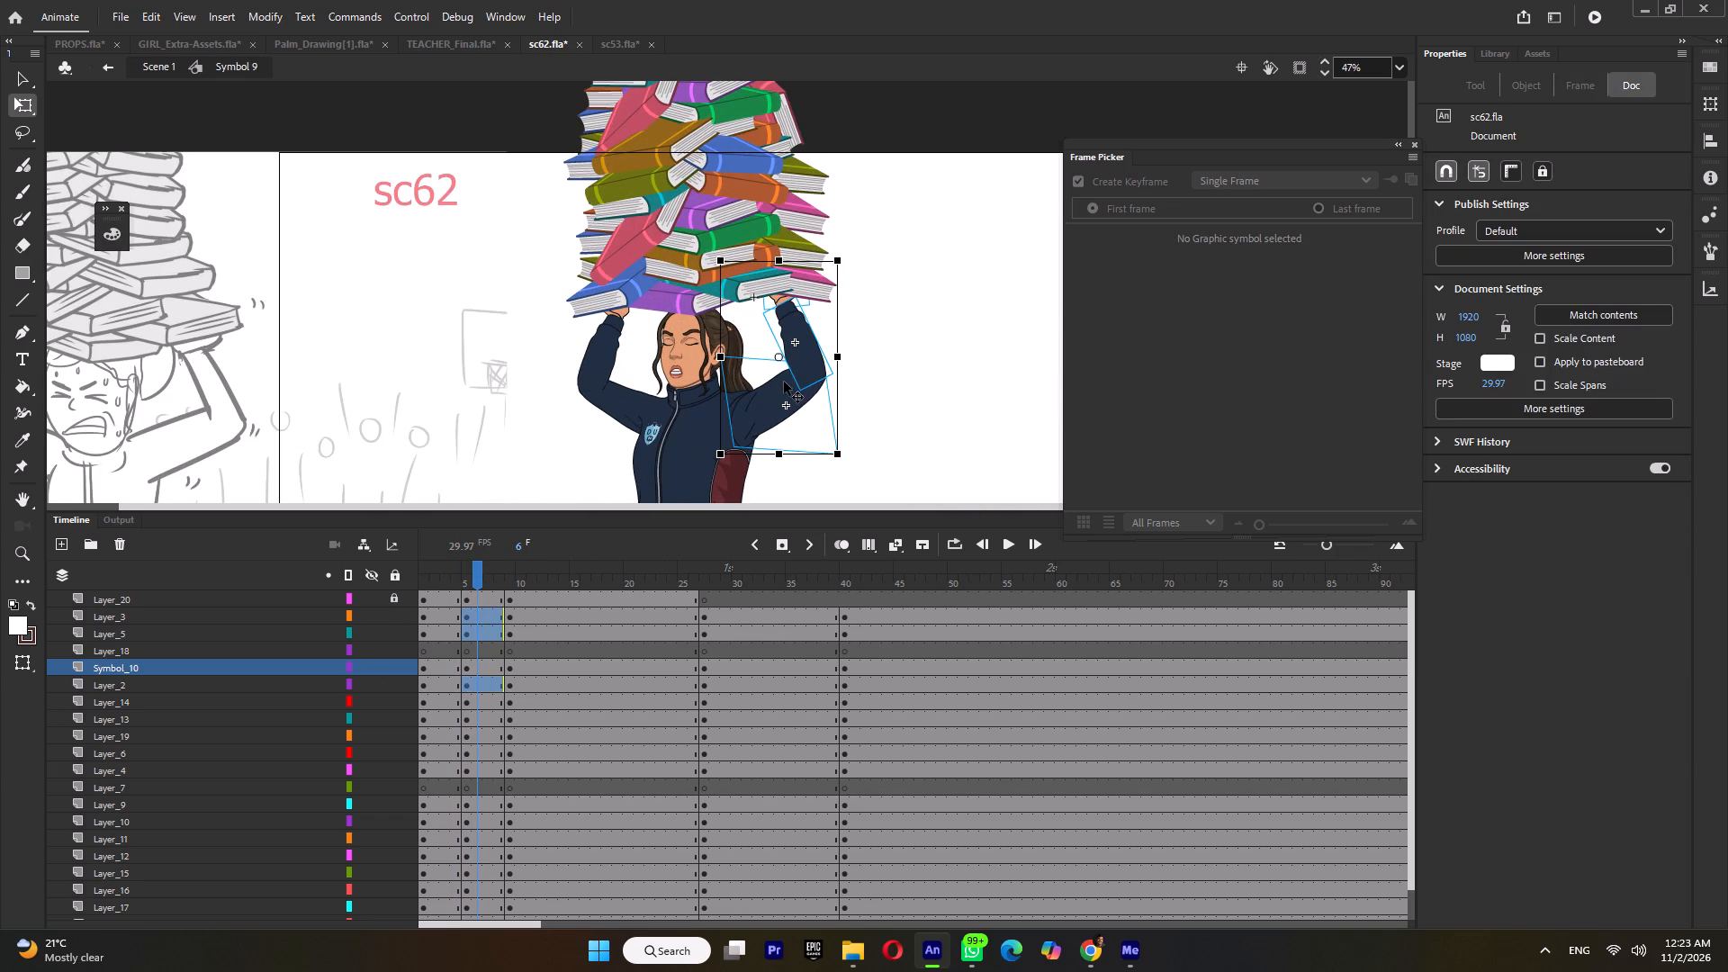
left_click_drag(778, 352, 740, 417)
scroll(835, 300, "up", 3, "ctrl")
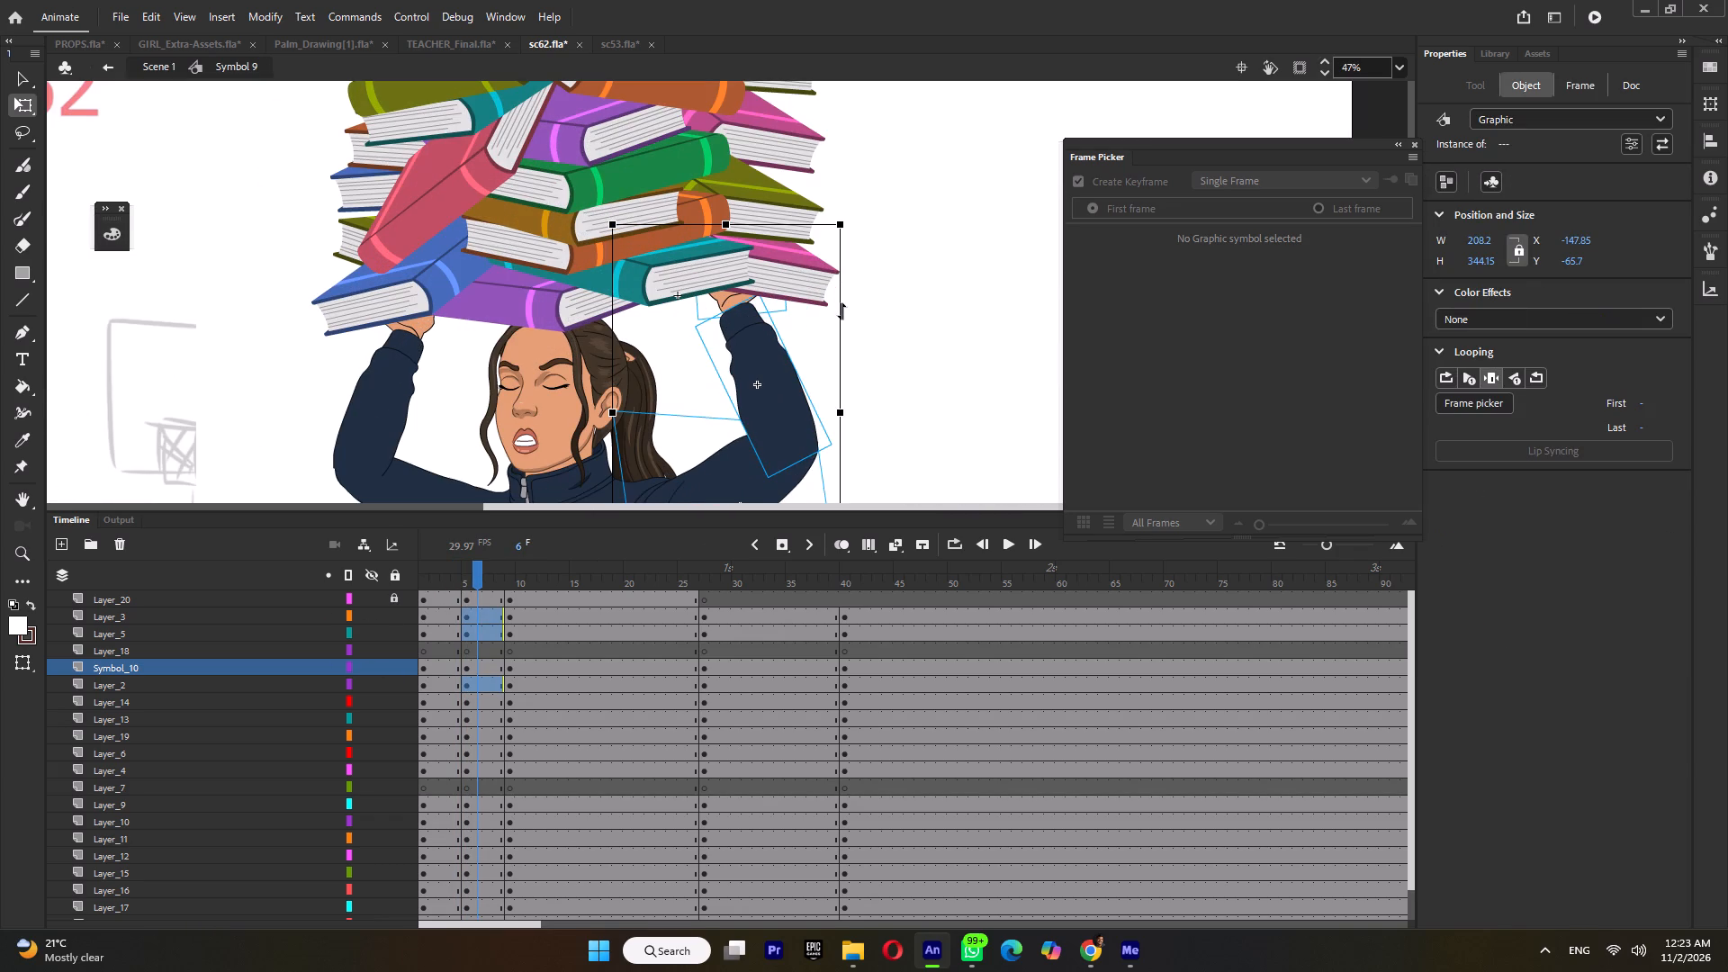
left_click_drag(841, 310, 842, 301)
Set the pivot of the whole arm under the blue book at its shoulder and skew the arm slightly downward.
left_click_drag(286, 282, 409, 481)
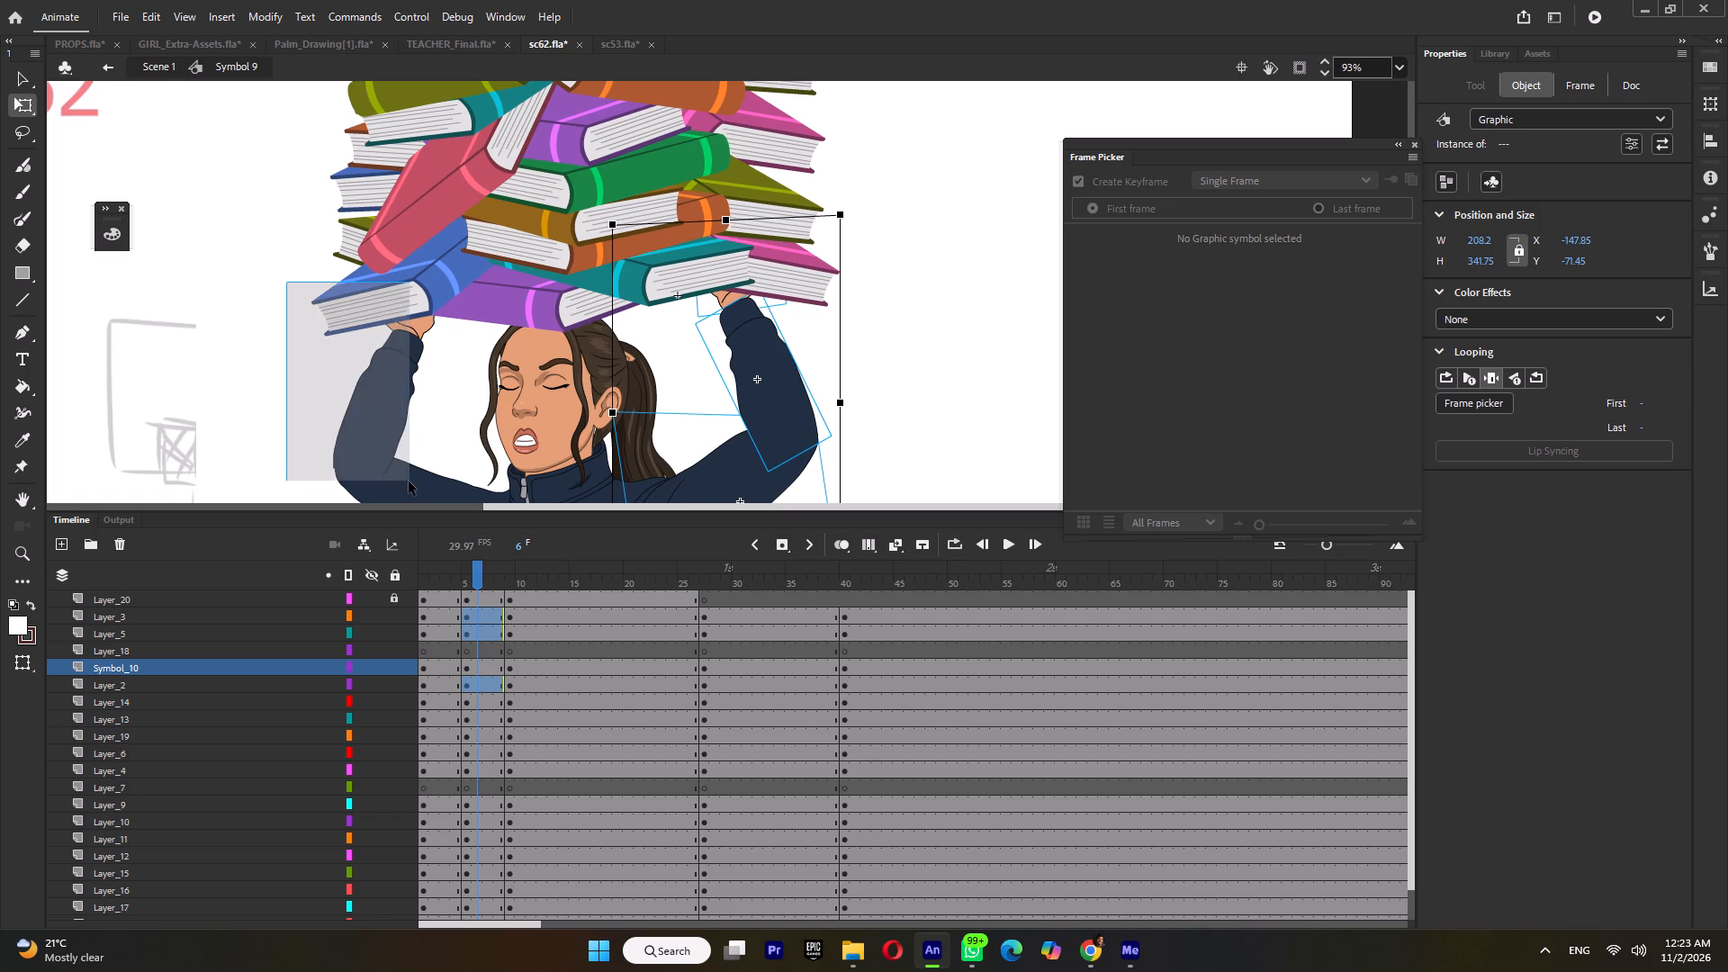
left_click_drag(409, 481, 409, 492)
scroll(418, 348, "down", 1, "ctrl")
left_click_drag(425, 407, 479, 481)
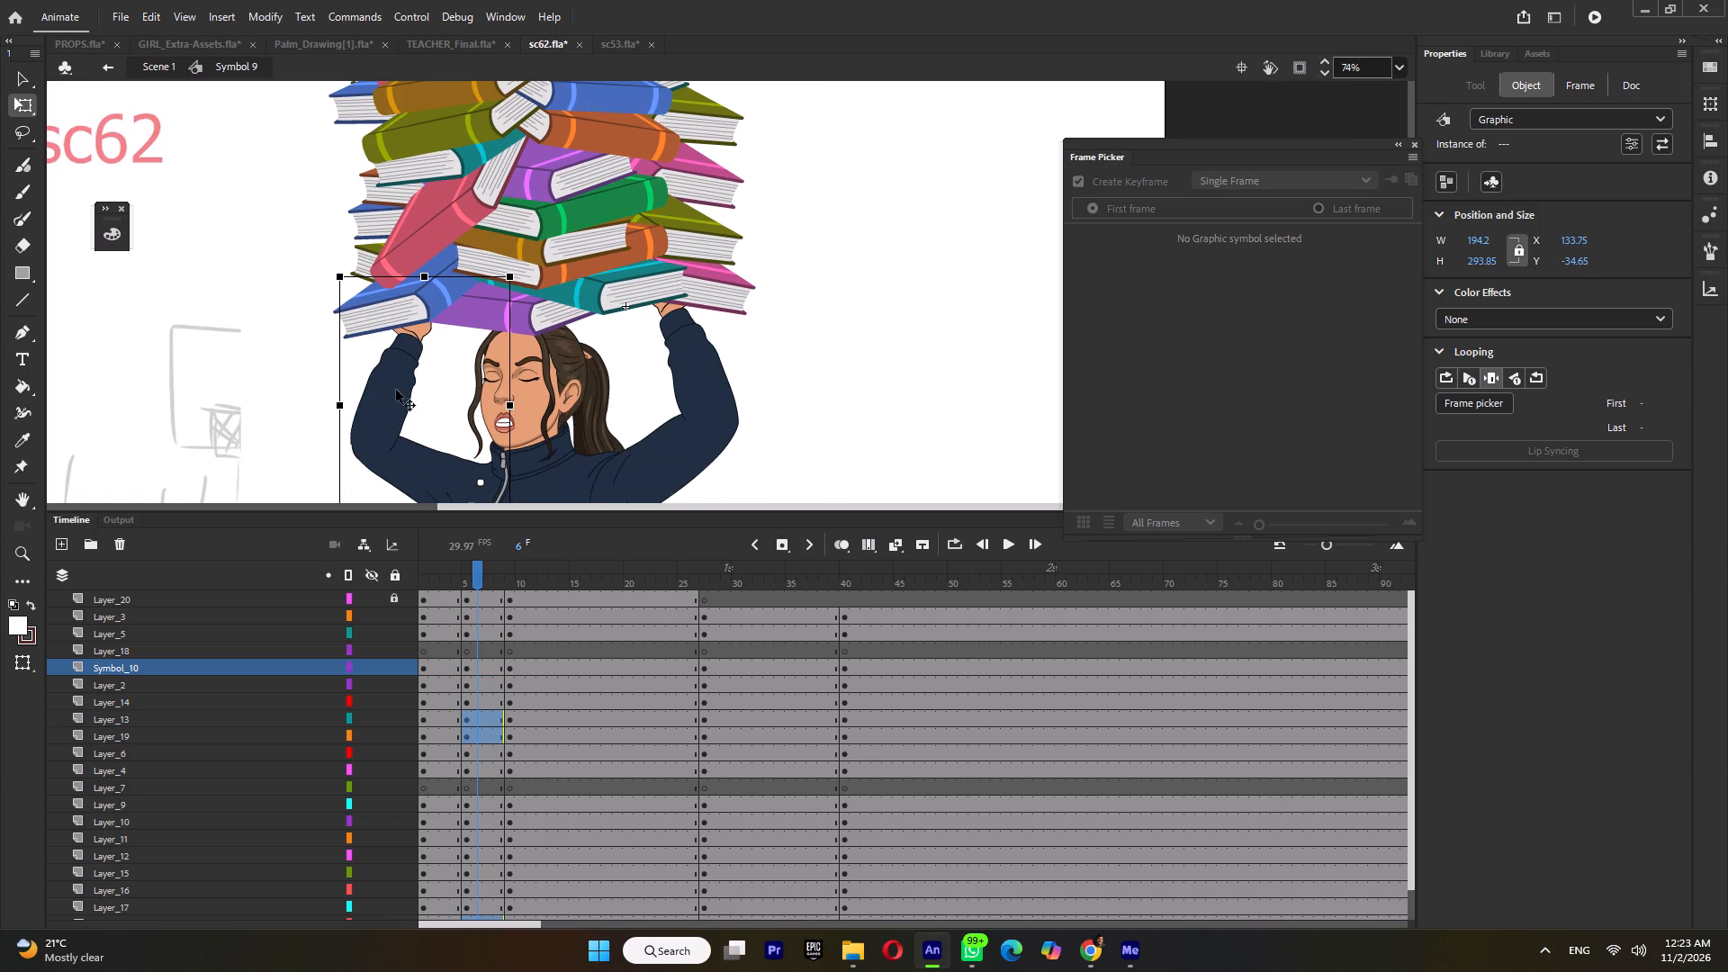
scroll(340, 346, "up", 3, "ctrl")
left_click_drag(340, 344, 341, 352)
scroll(343, 357, "down", 6, "ctrl")
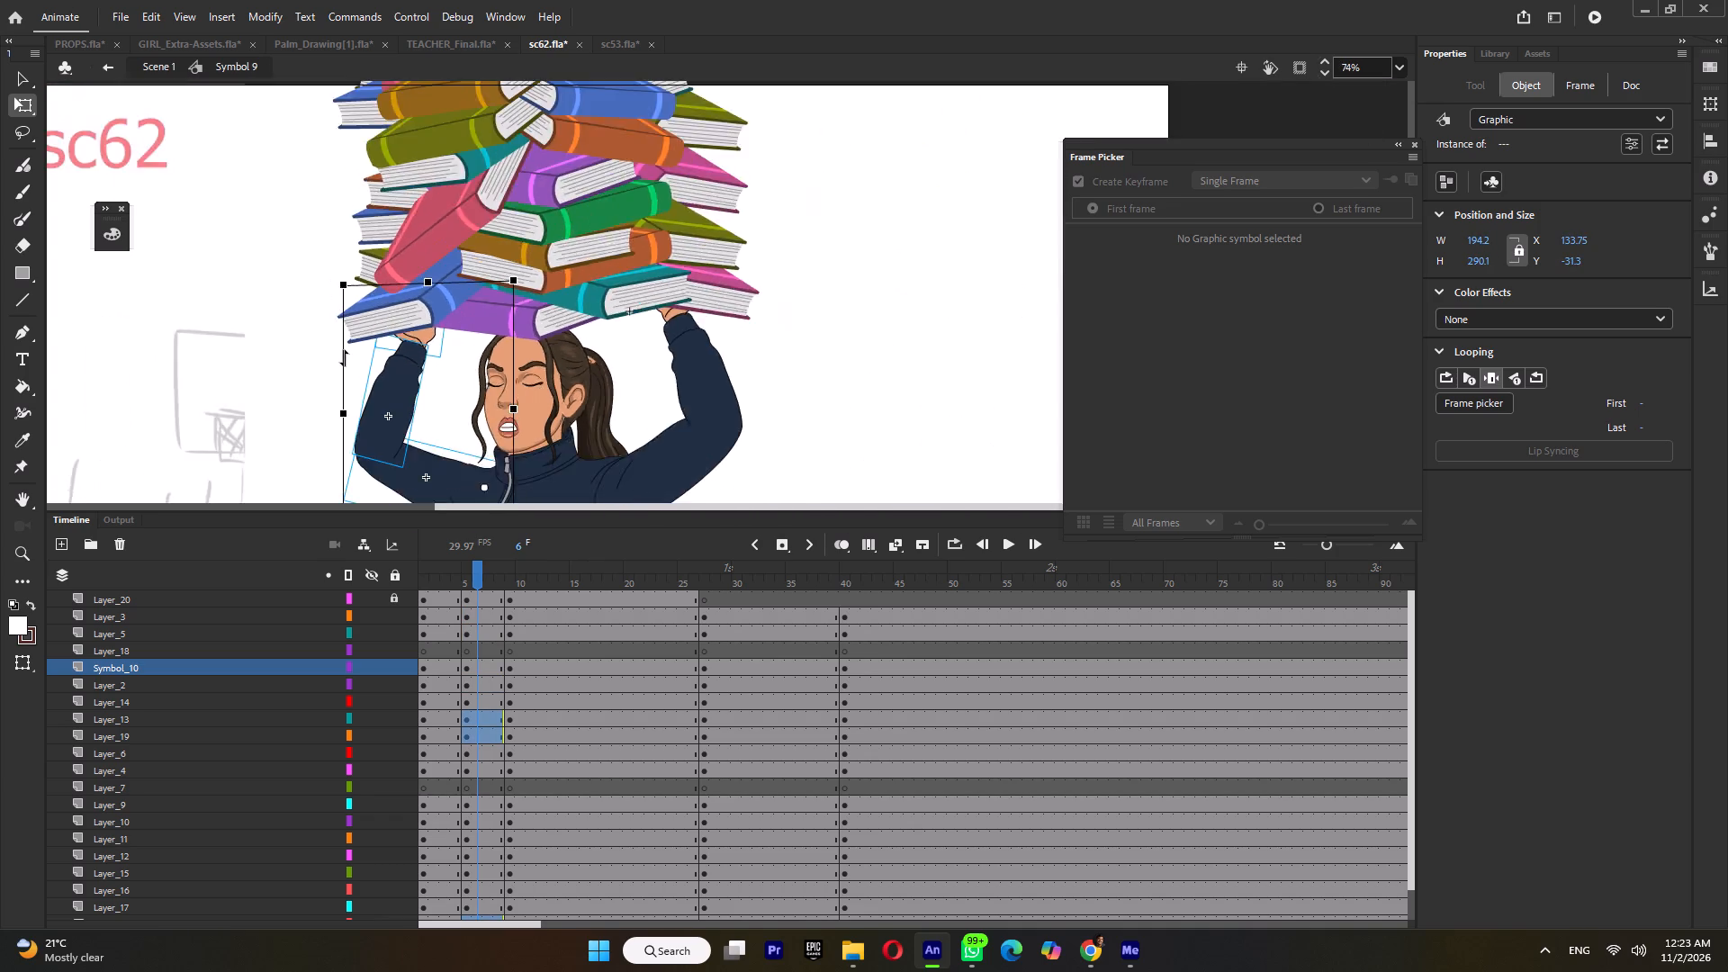
scroll(344, 357, "down", 2, "ctrl")
Compare the pose before and after frame 5, then rotate the red-striped thigh slightly outward at frame 5.
left_click_drag(470, 583, 459, 598)
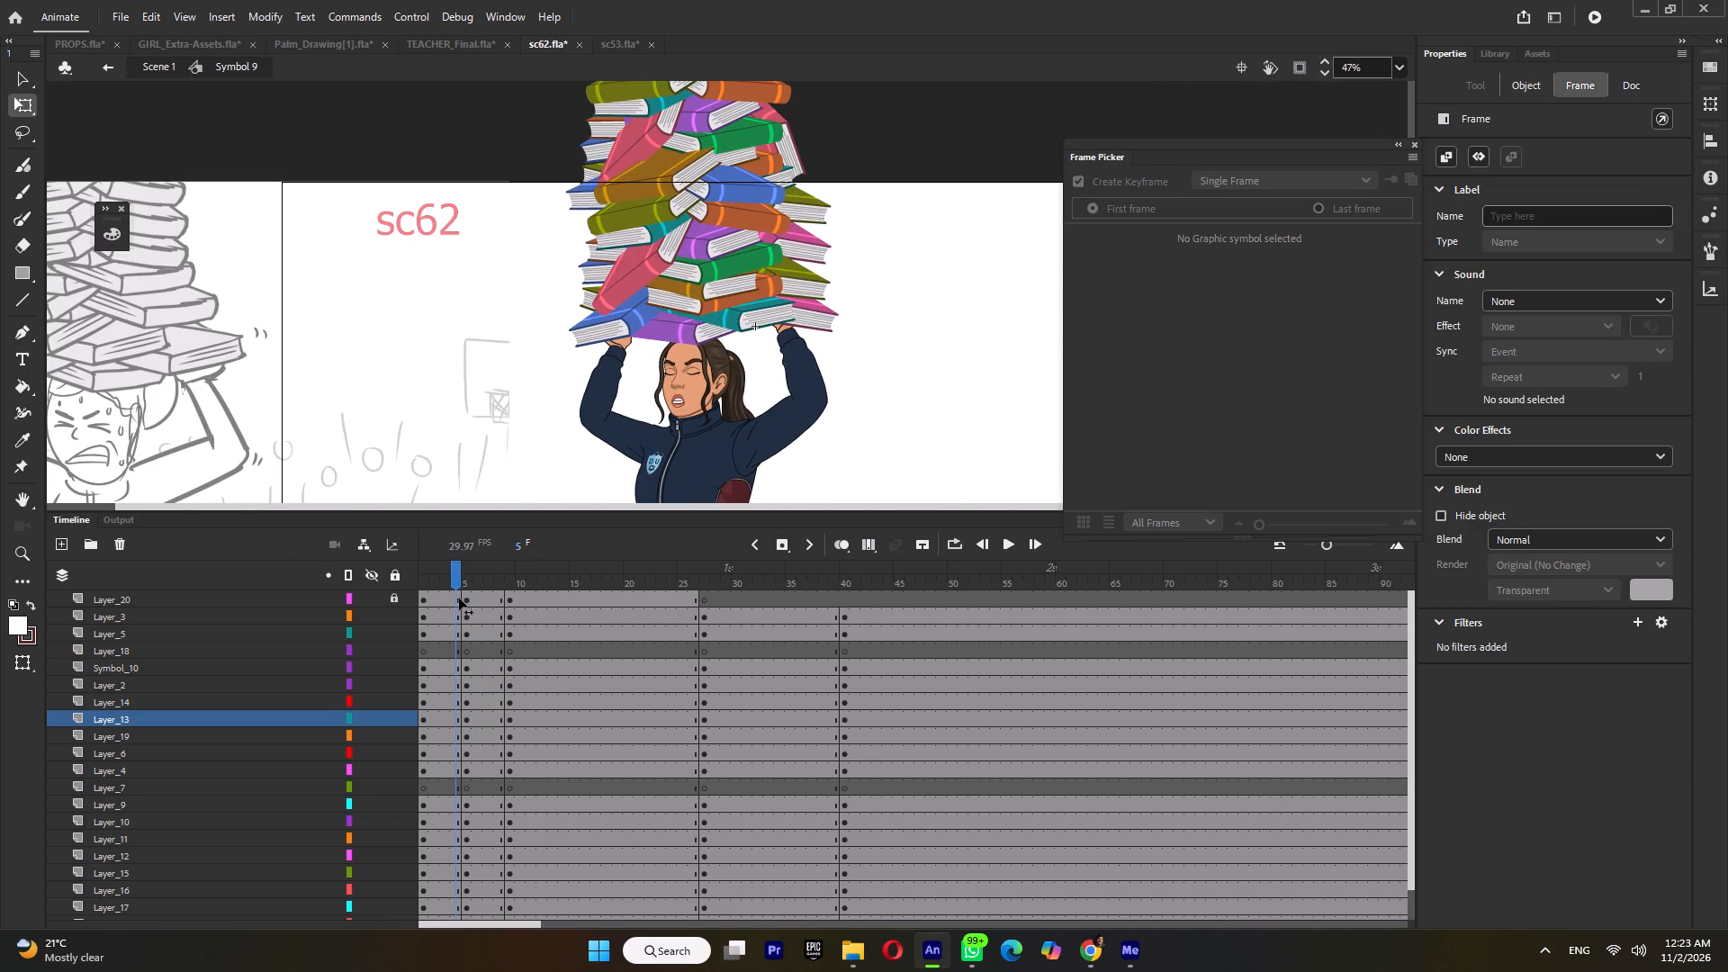
left_click_drag(459, 598, 479, 600)
scroll(616, 305, "down", 6, "ctrl")
left_click(446, 573)
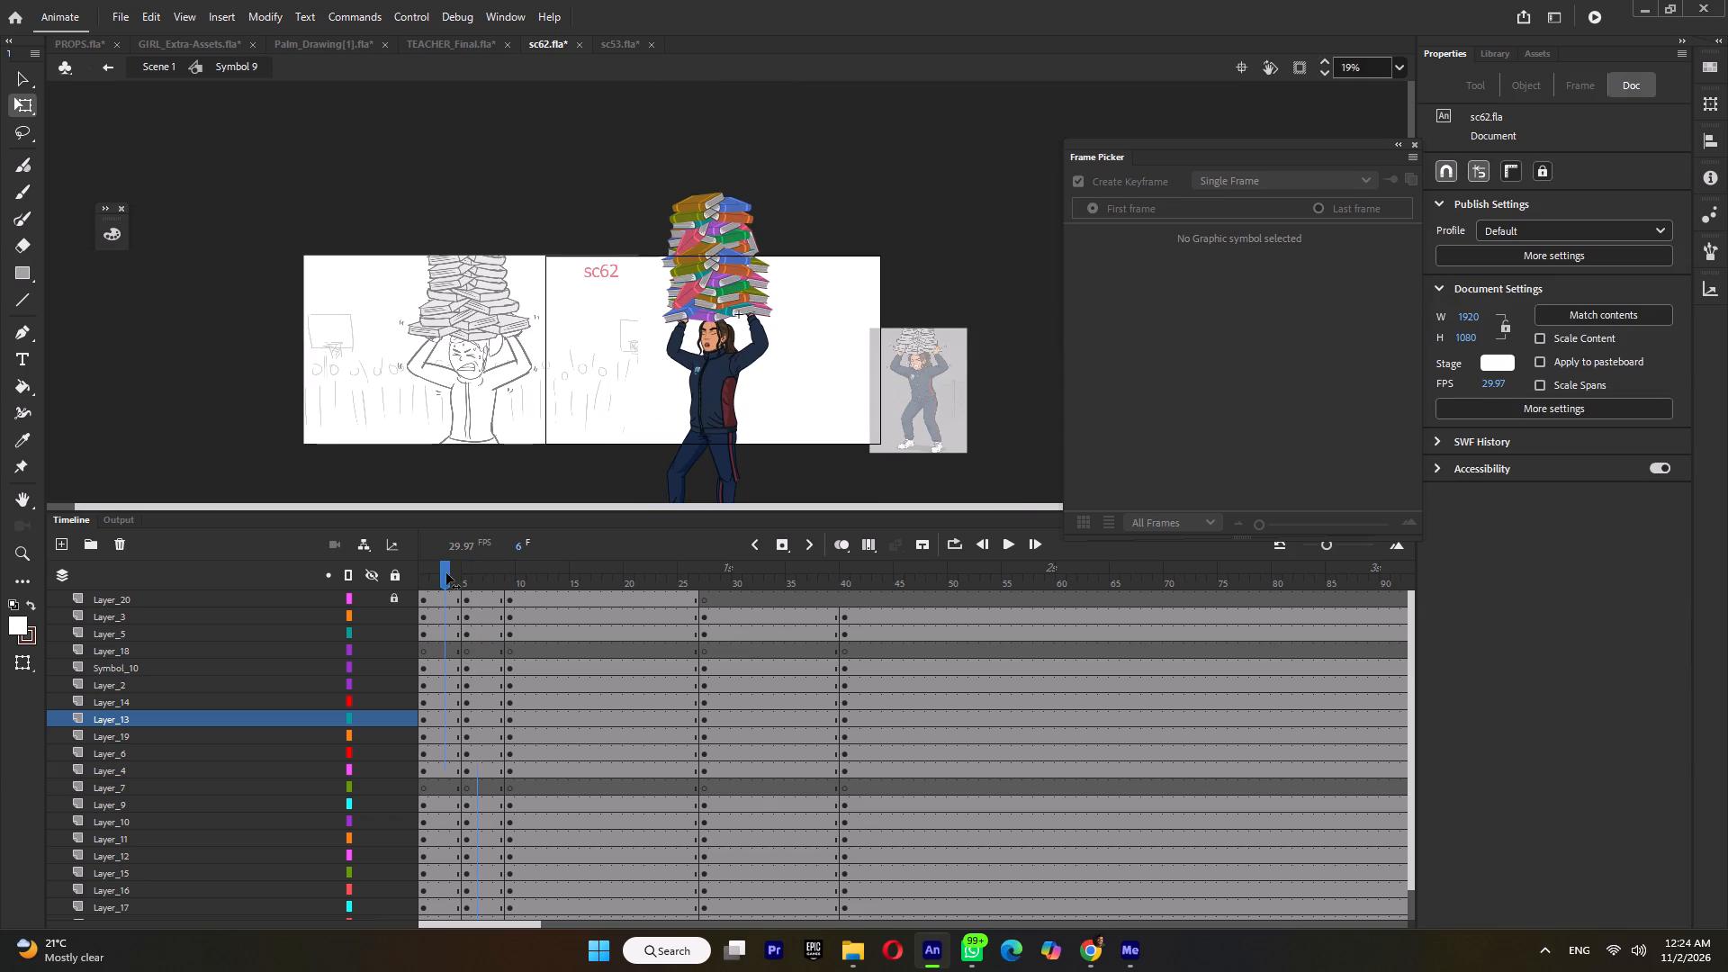
left_click(471, 573)
left_click(725, 473)
scroll(733, 473, "up", 6, "ctrl")
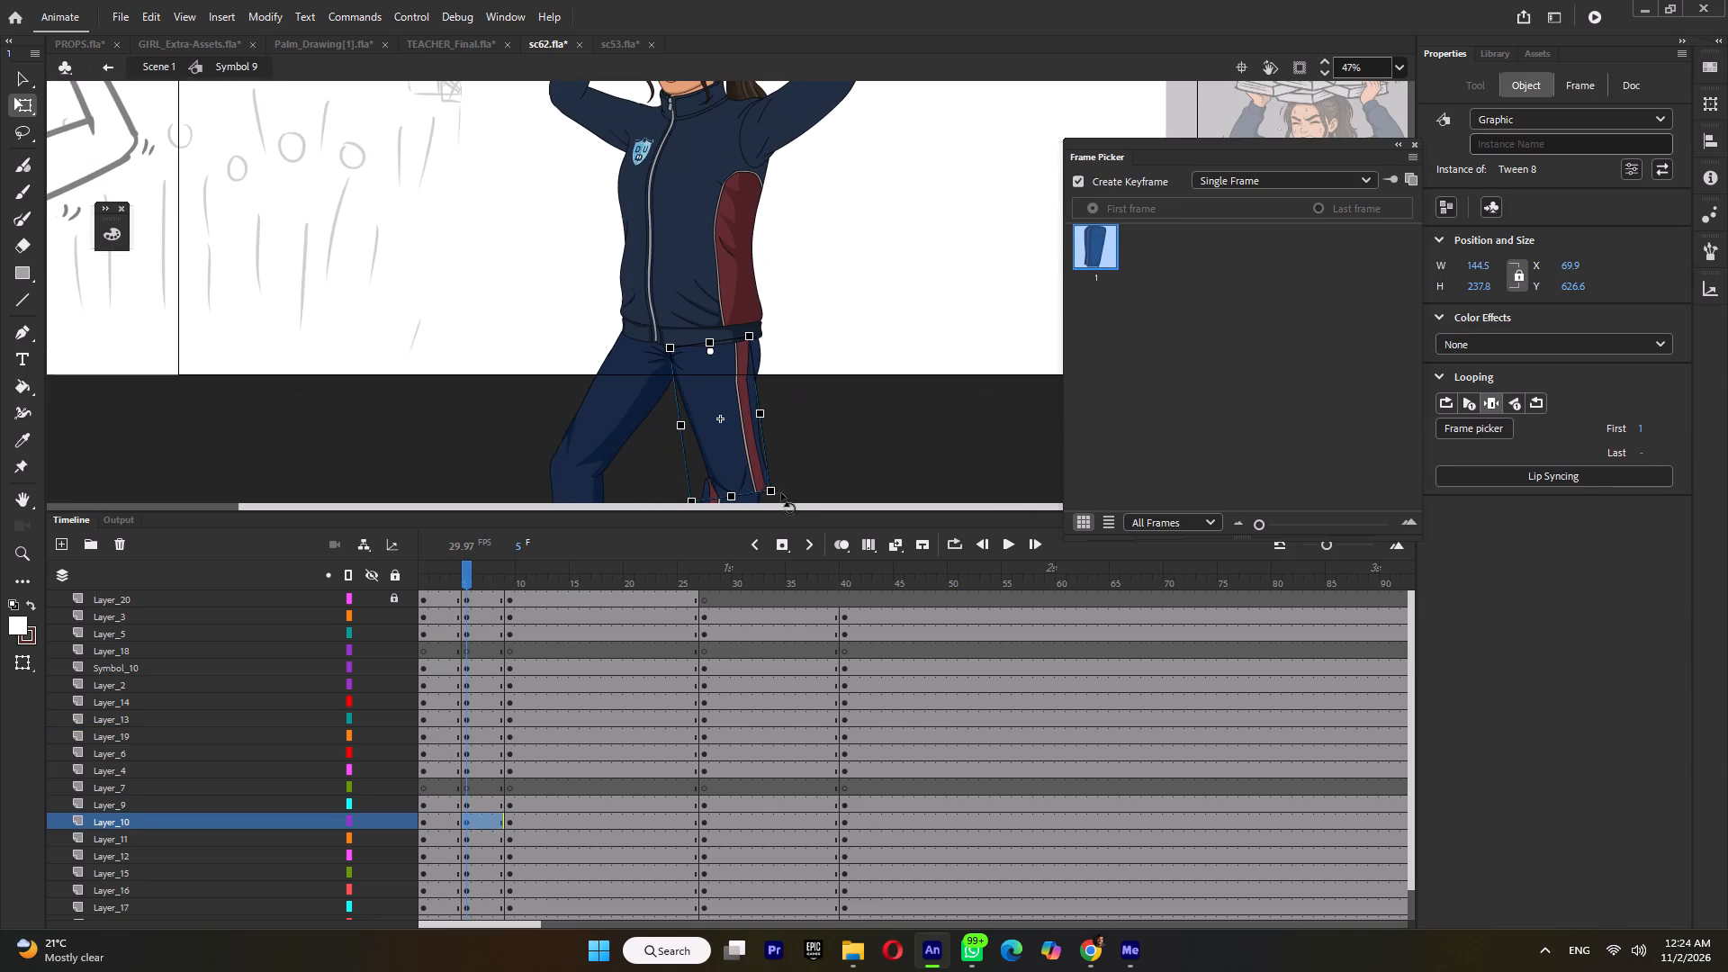
left_click_drag(780, 490, 794, 492)
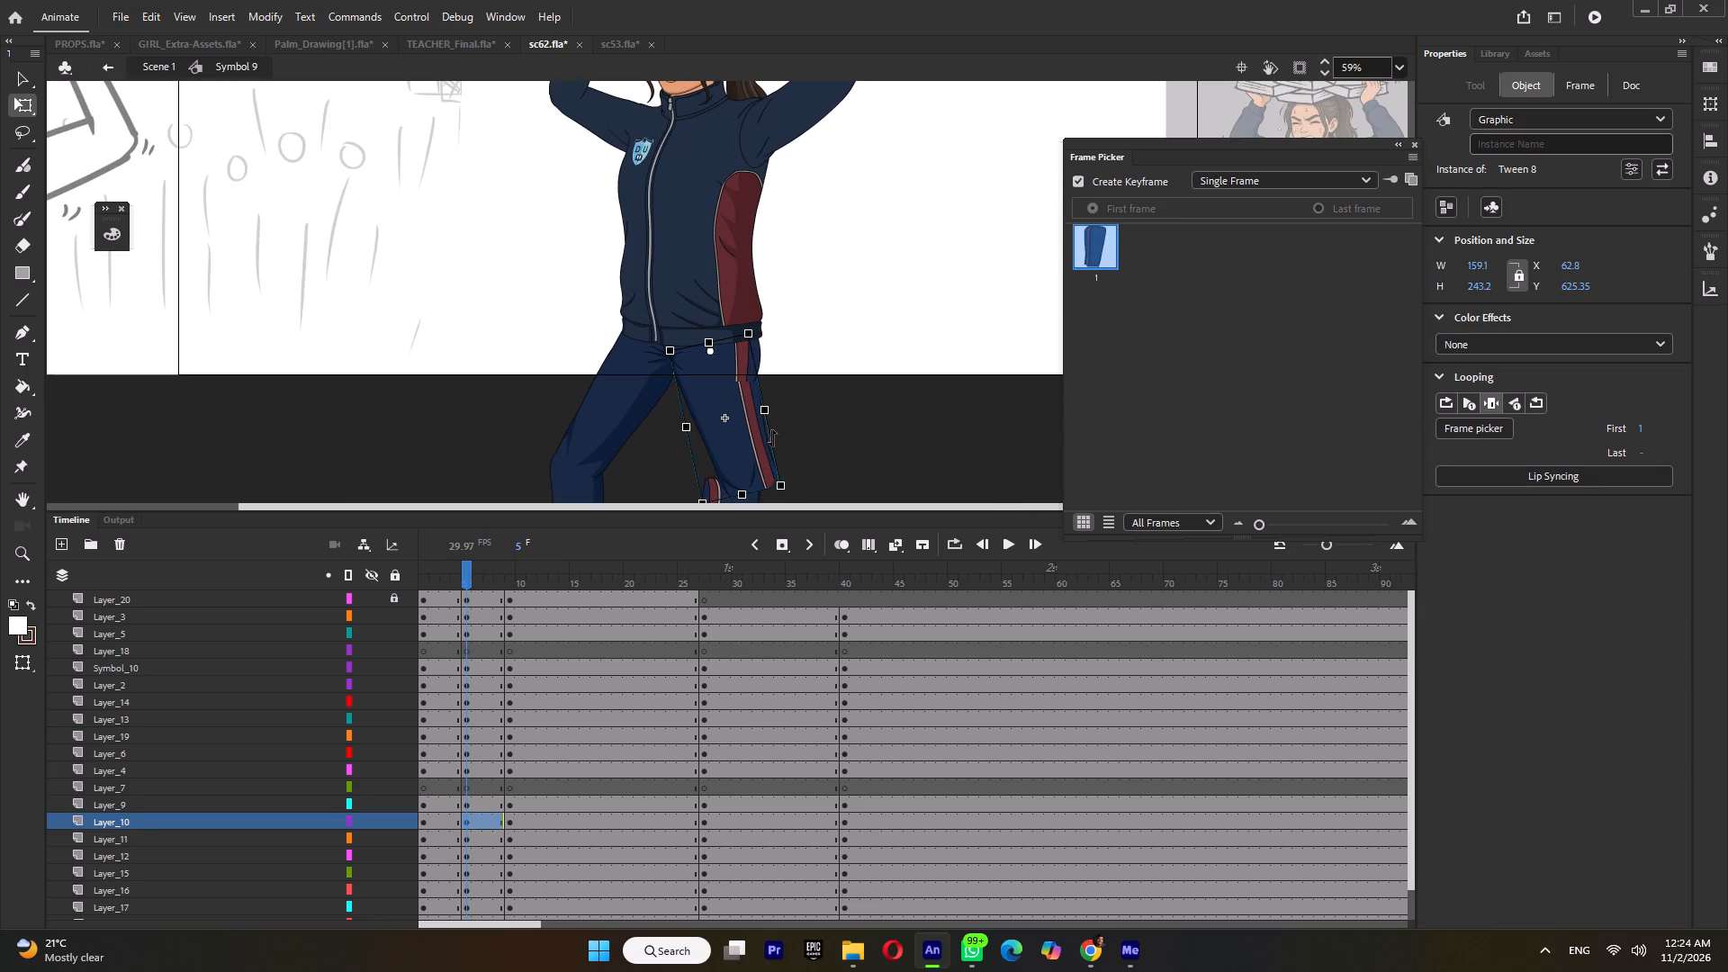
scroll(670, 464, "down", 6, "ctrl")
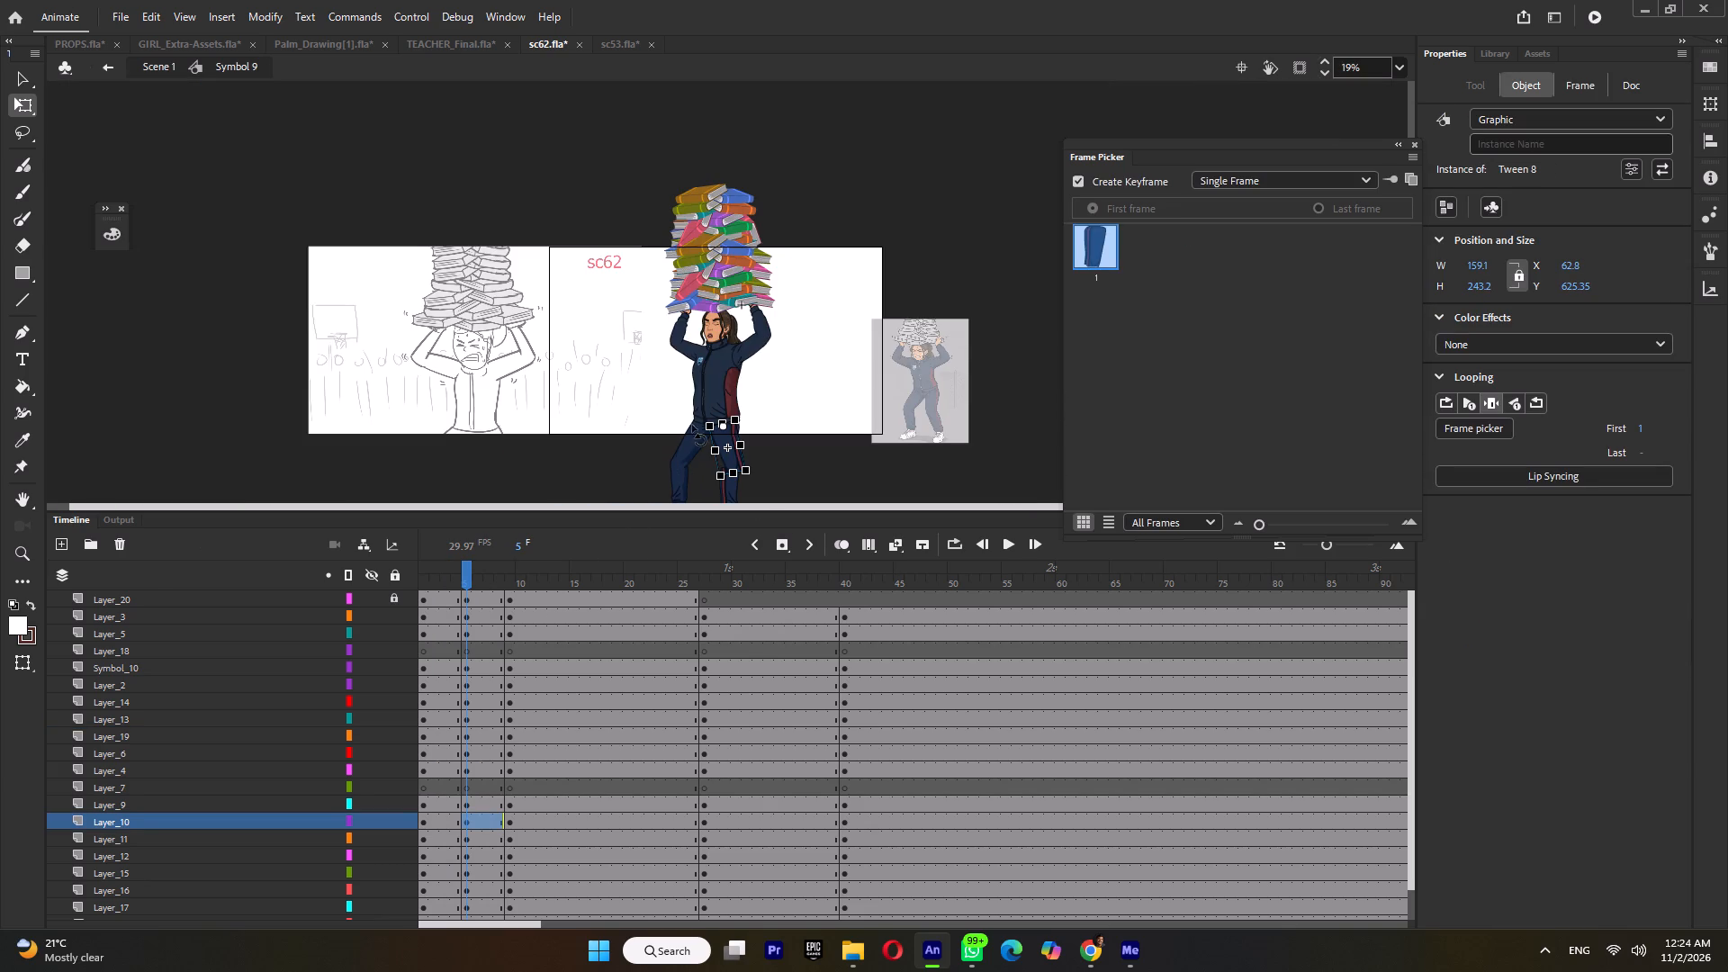
Select the girl's whole body at frame 5 and nudge it slightly to the right.
left_click_drag(811, 283, 650, 474)
key("Right")
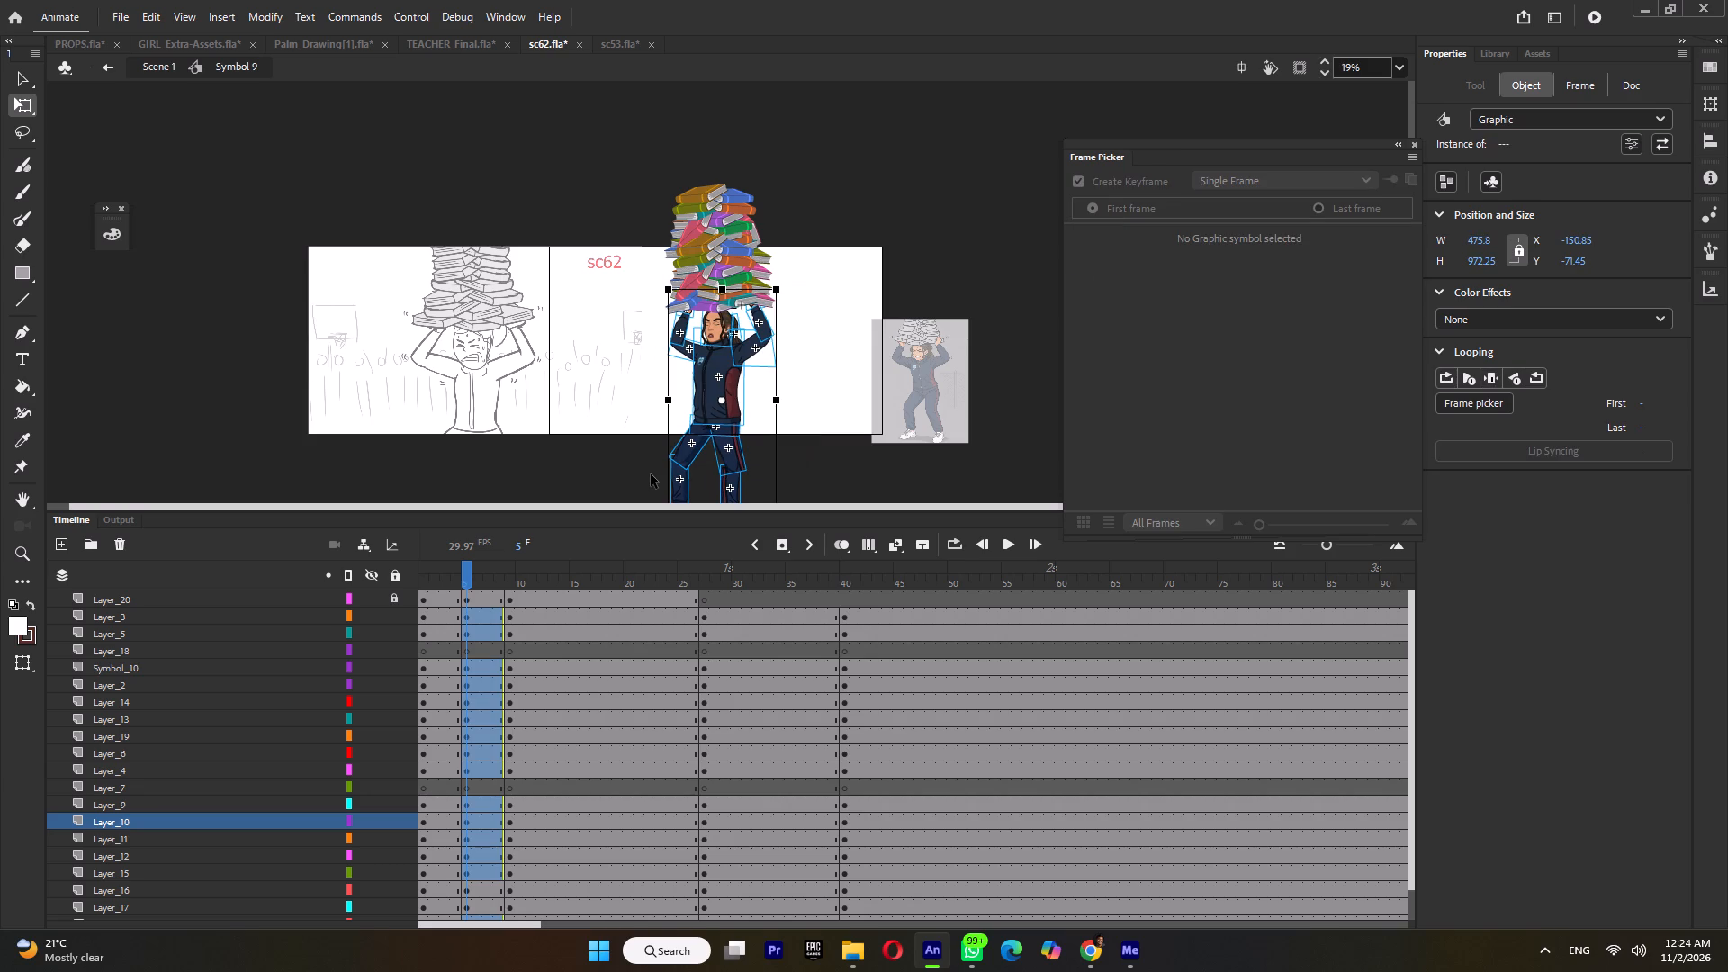
key("ctrl+z")
scroll(760, 413, "up", 4, "ctrl")
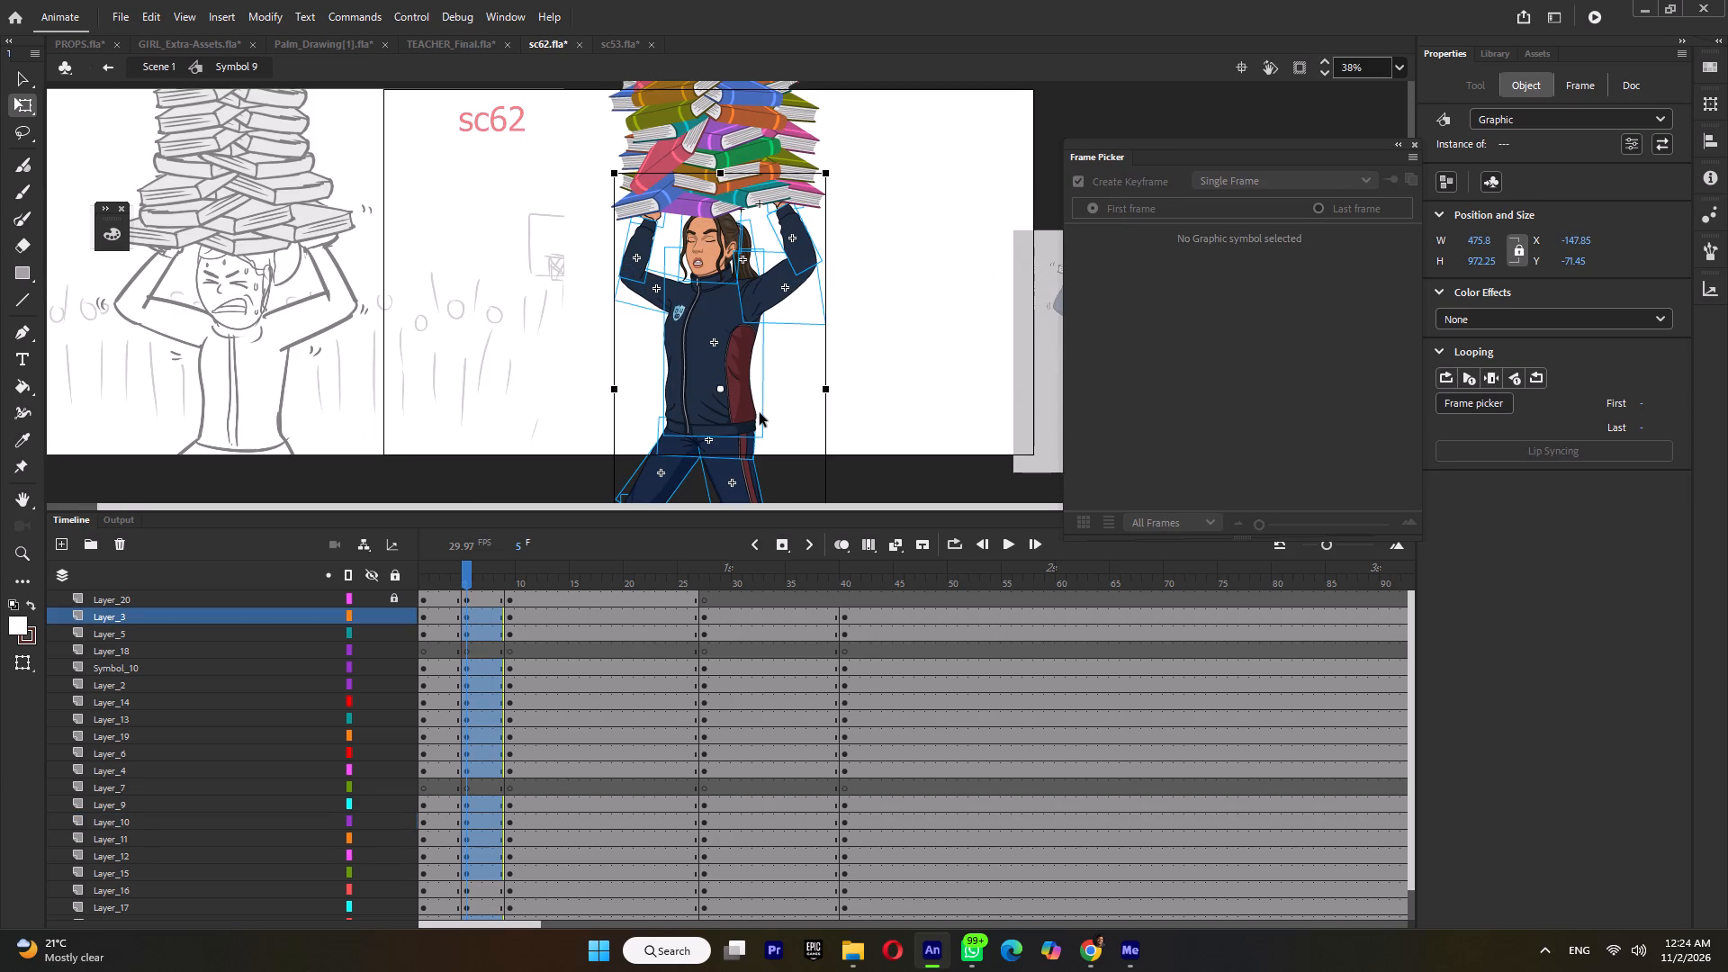
key("Right")
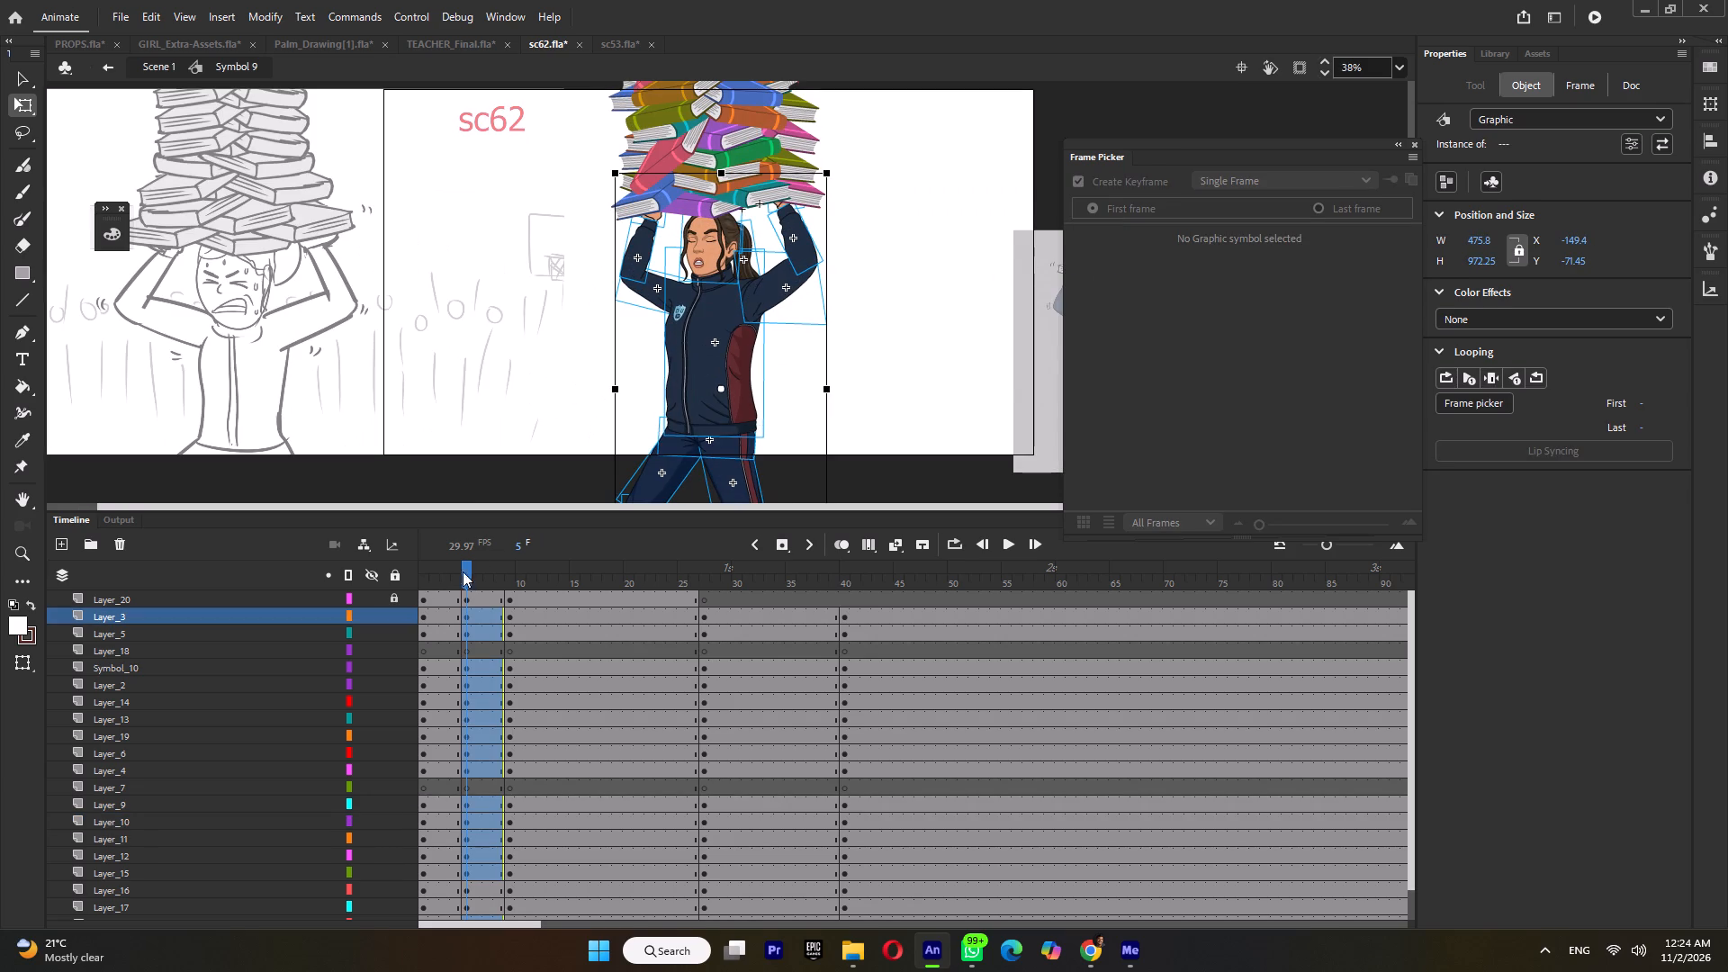
Compare the girl's pose around frames 4 and 5 and around frames 25 and 26, then return to frame 1.
left_click_drag(462, 571, 470, 598)
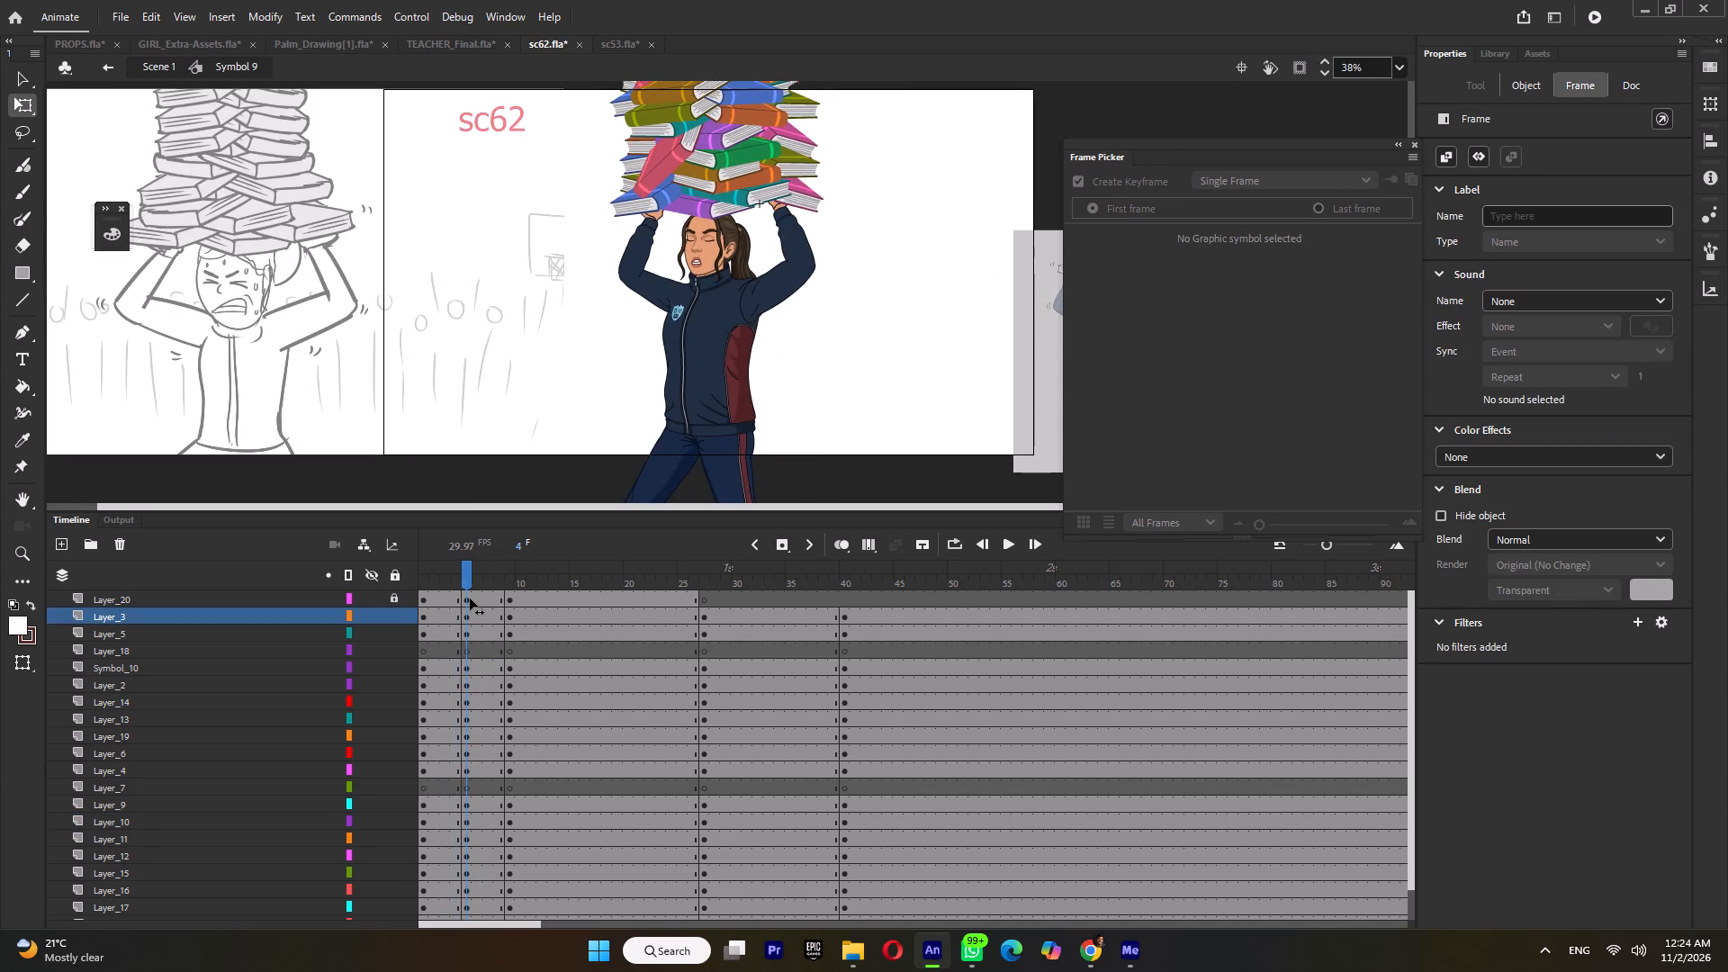
left_click_drag(470, 598, 695, 614)
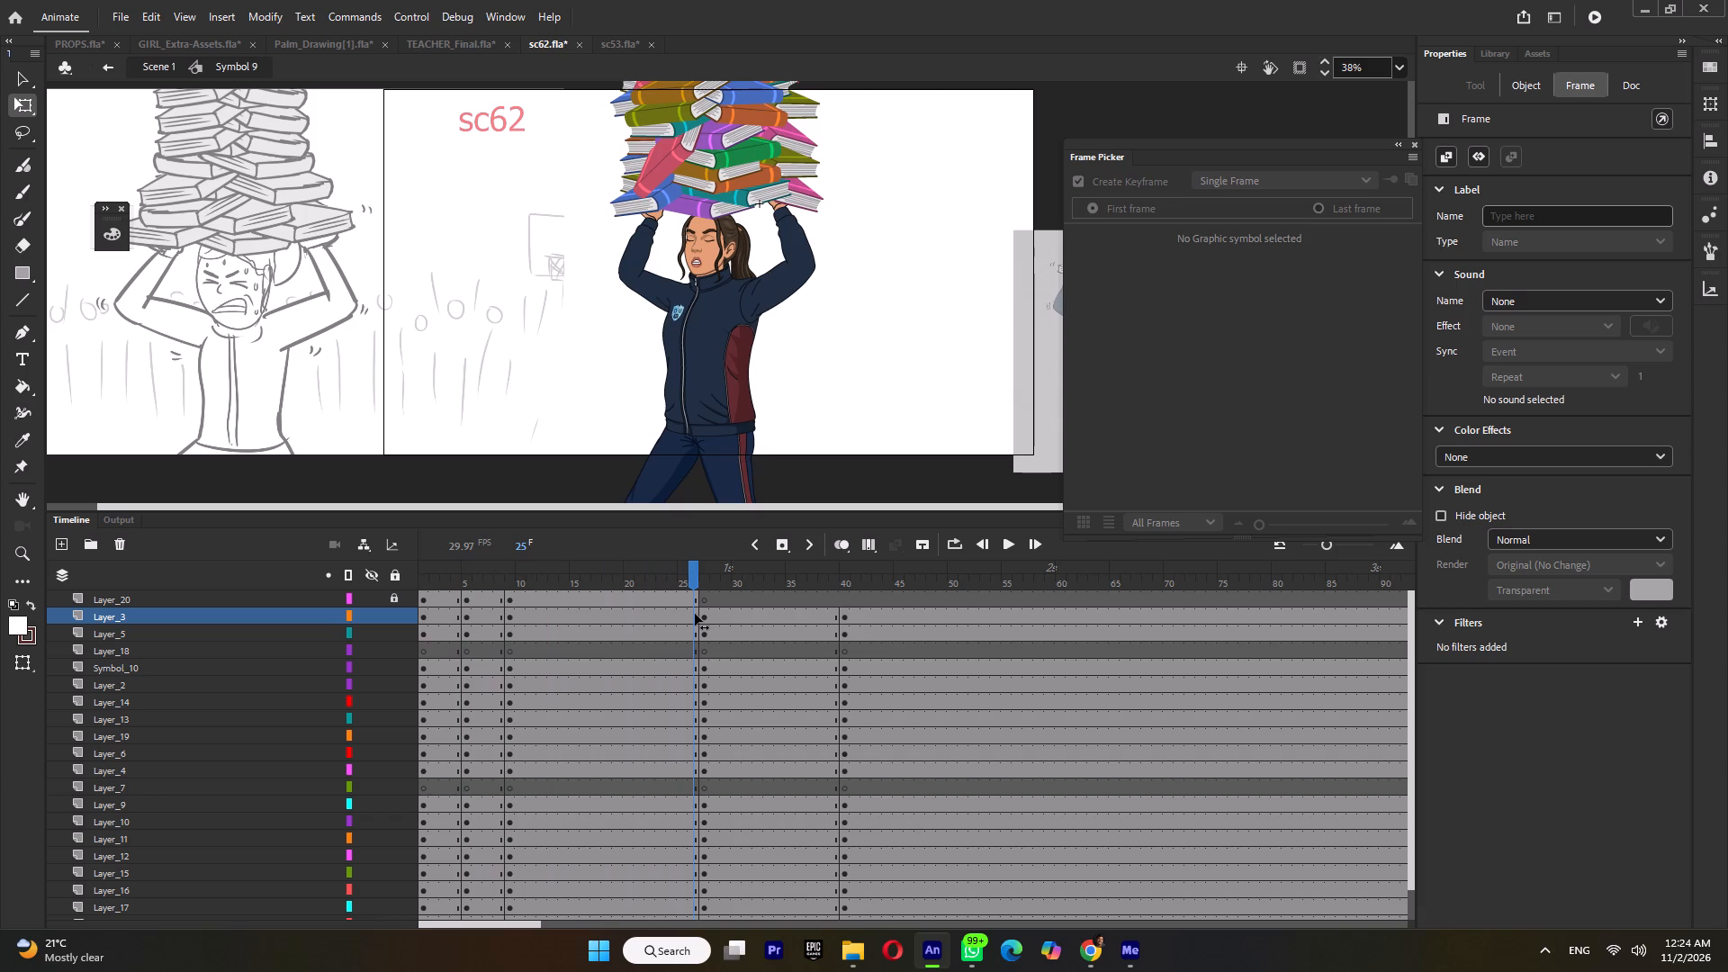
left_click_drag(695, 614, 703, 614)
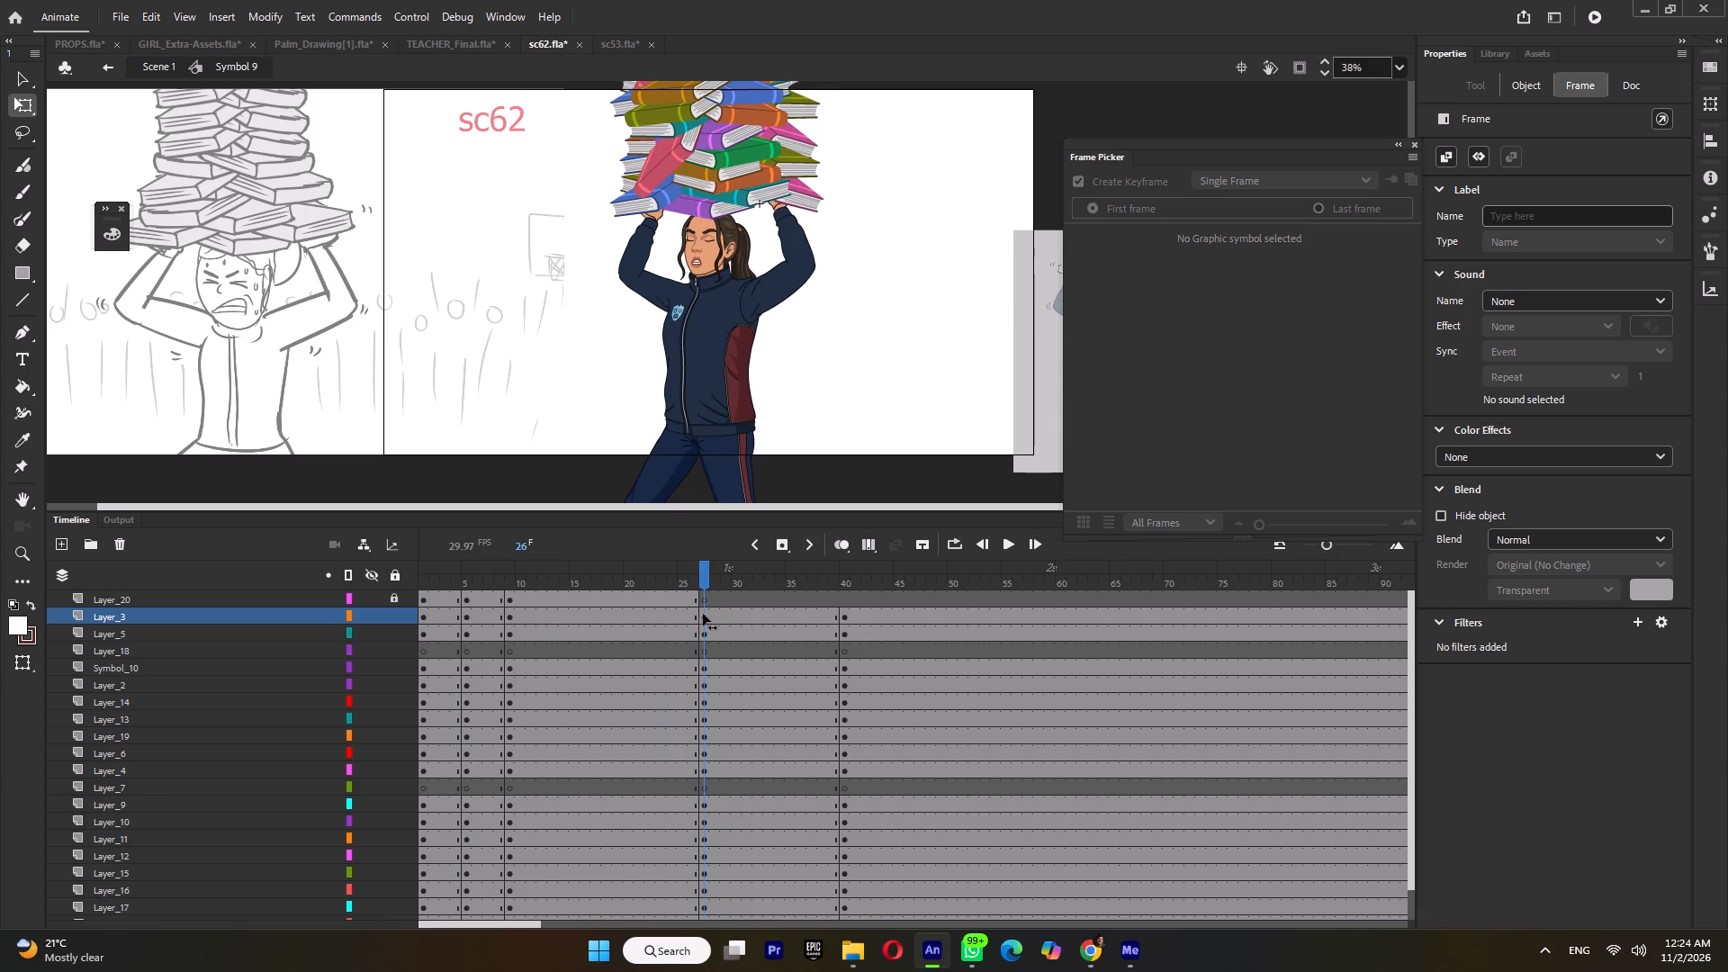
left_click_drag(703, 614, 307, 638)
Close the sc53 document.
left_click(618, 43)
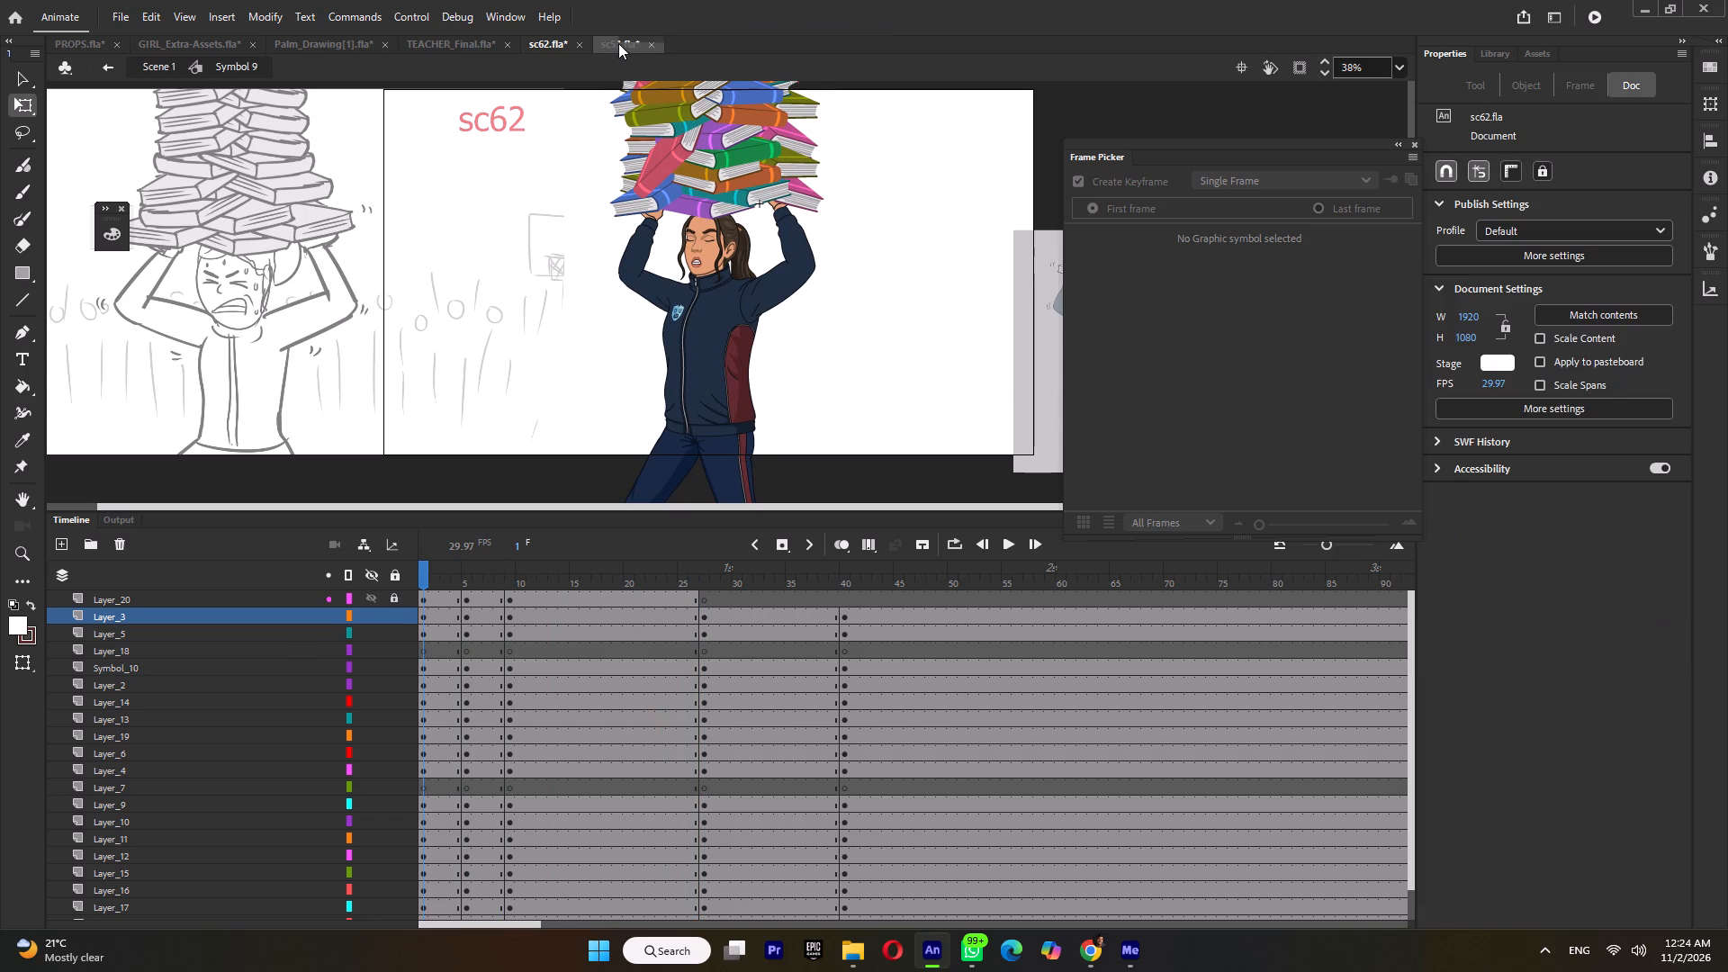
left_click(648, 44)
left_click(814, 524)
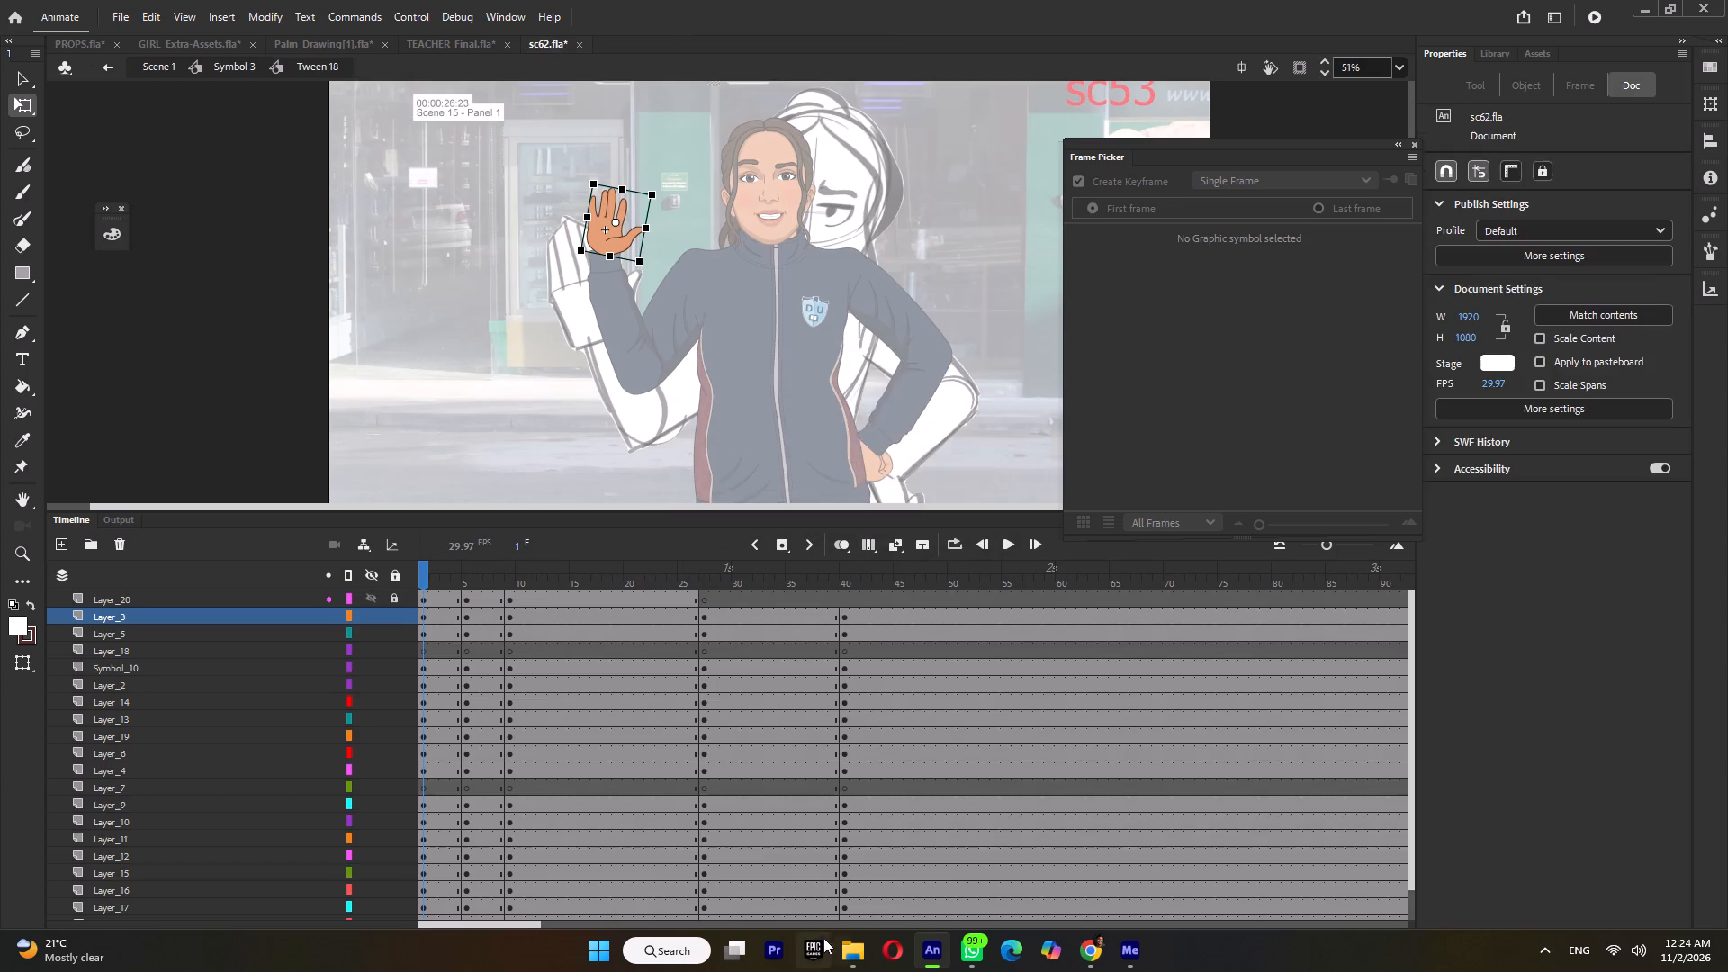
Open the sc16 project file from File Explorer.
left_click(858, 952)
scroll(1138, 327, "up", 5)
double_click(1137, 373)
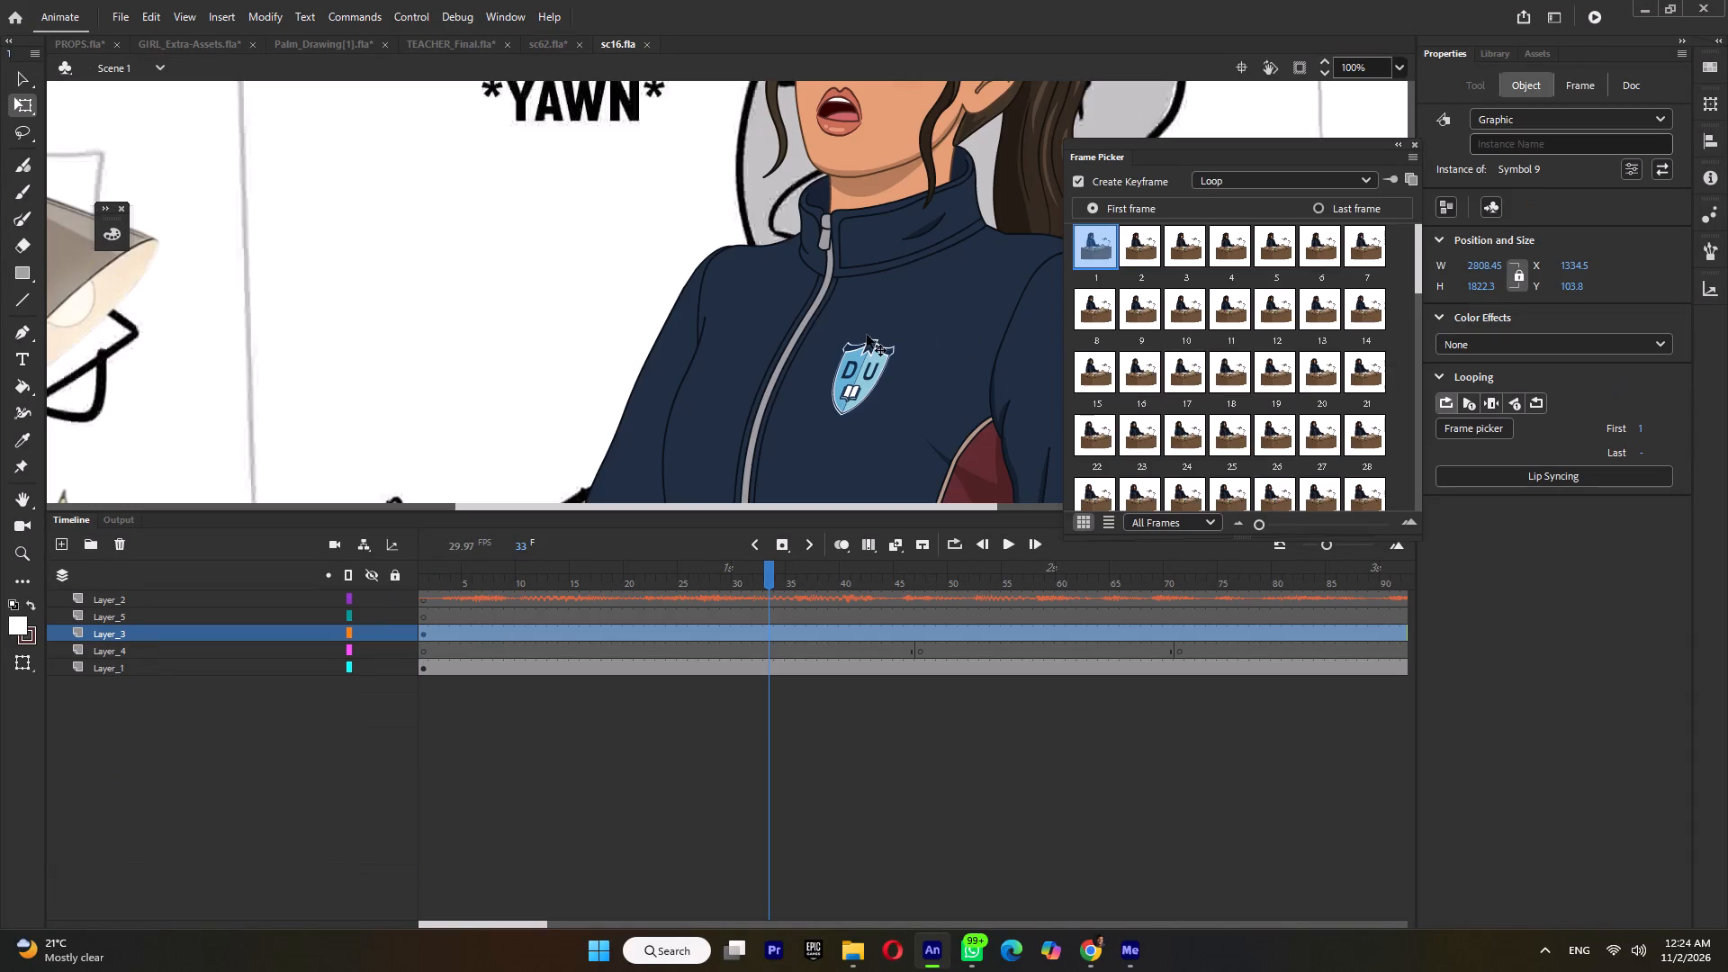
Play sc16 to the yawn near frame 33 and go inside the girl's head to examine her squeezed-shut eyes.
scroll(866, 360, "down", 8, "ctrl")
left_click_drag(456, 571, 322, 575)
key("Return")
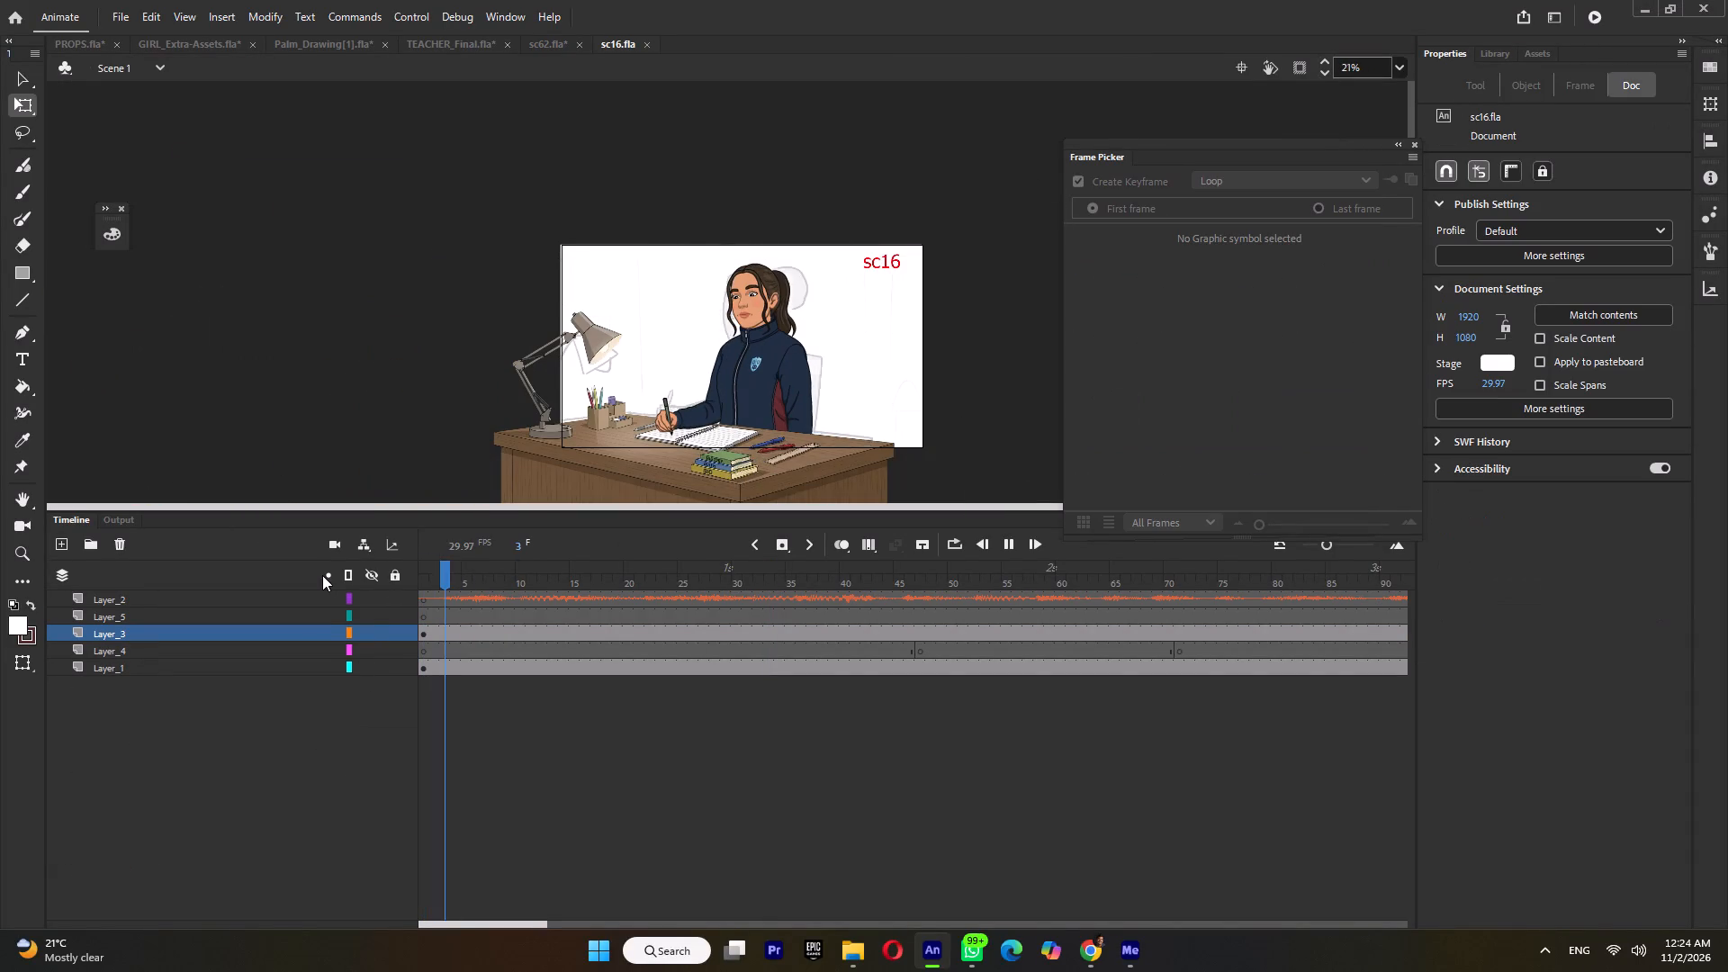
key("Return")
double_click(782, 289)
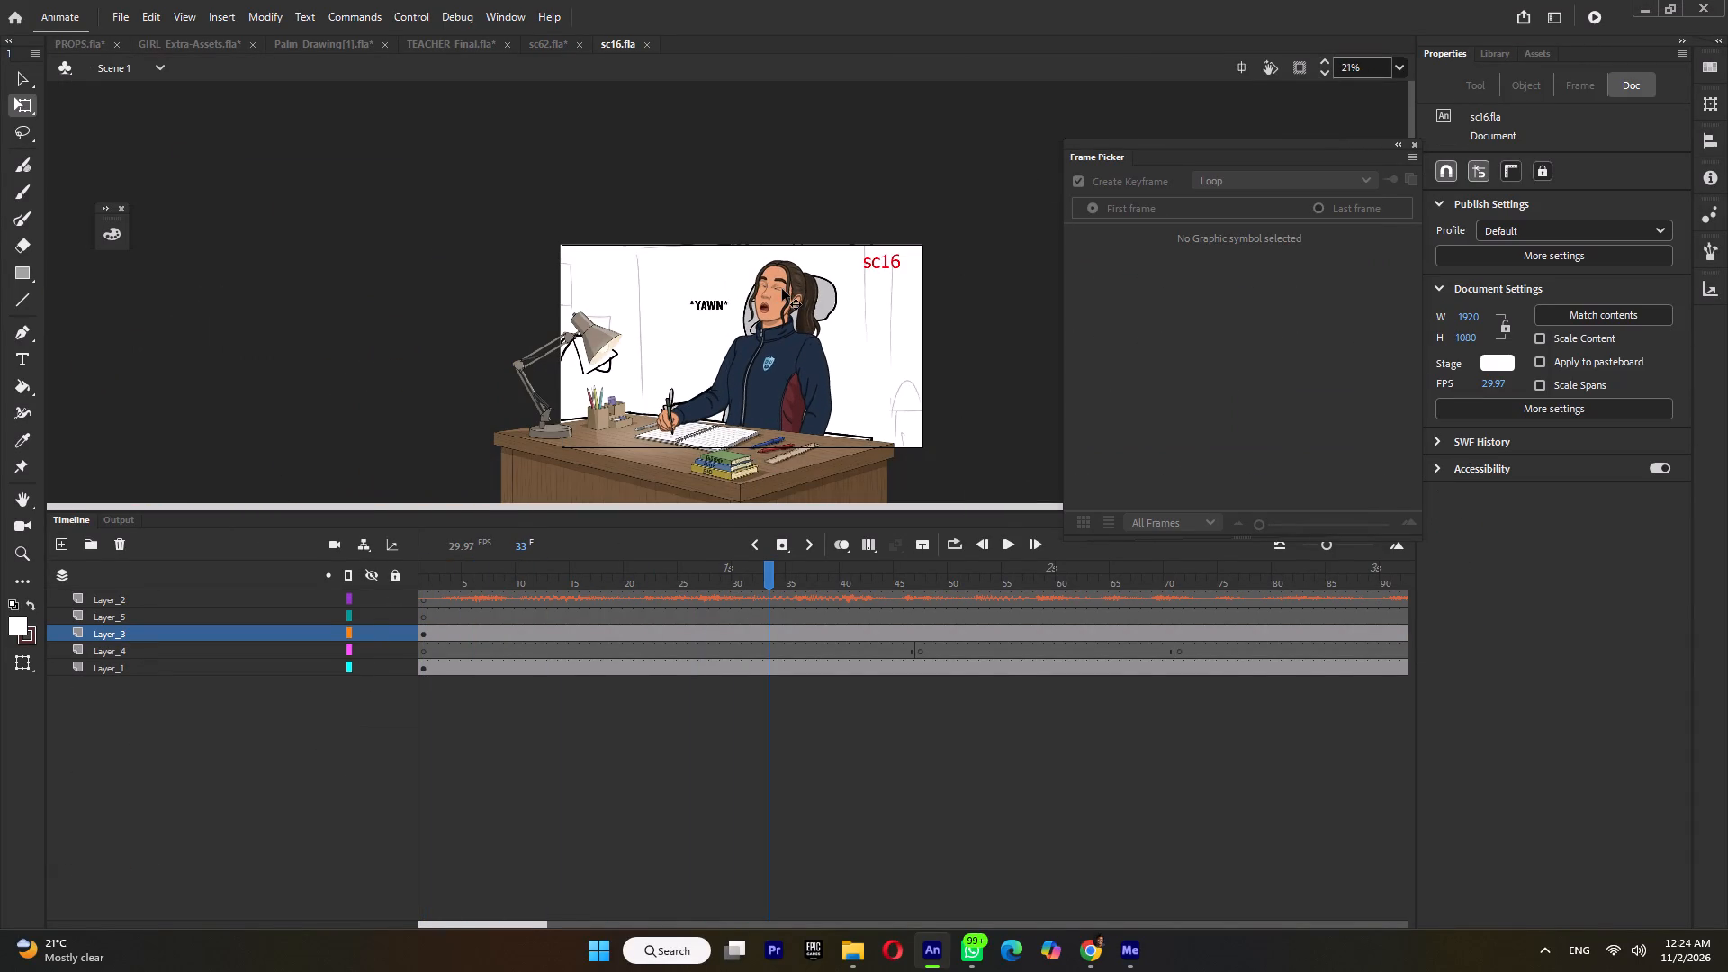
scroll(776, 292, "up", 9, "ctrl")
double_click(792, 276)
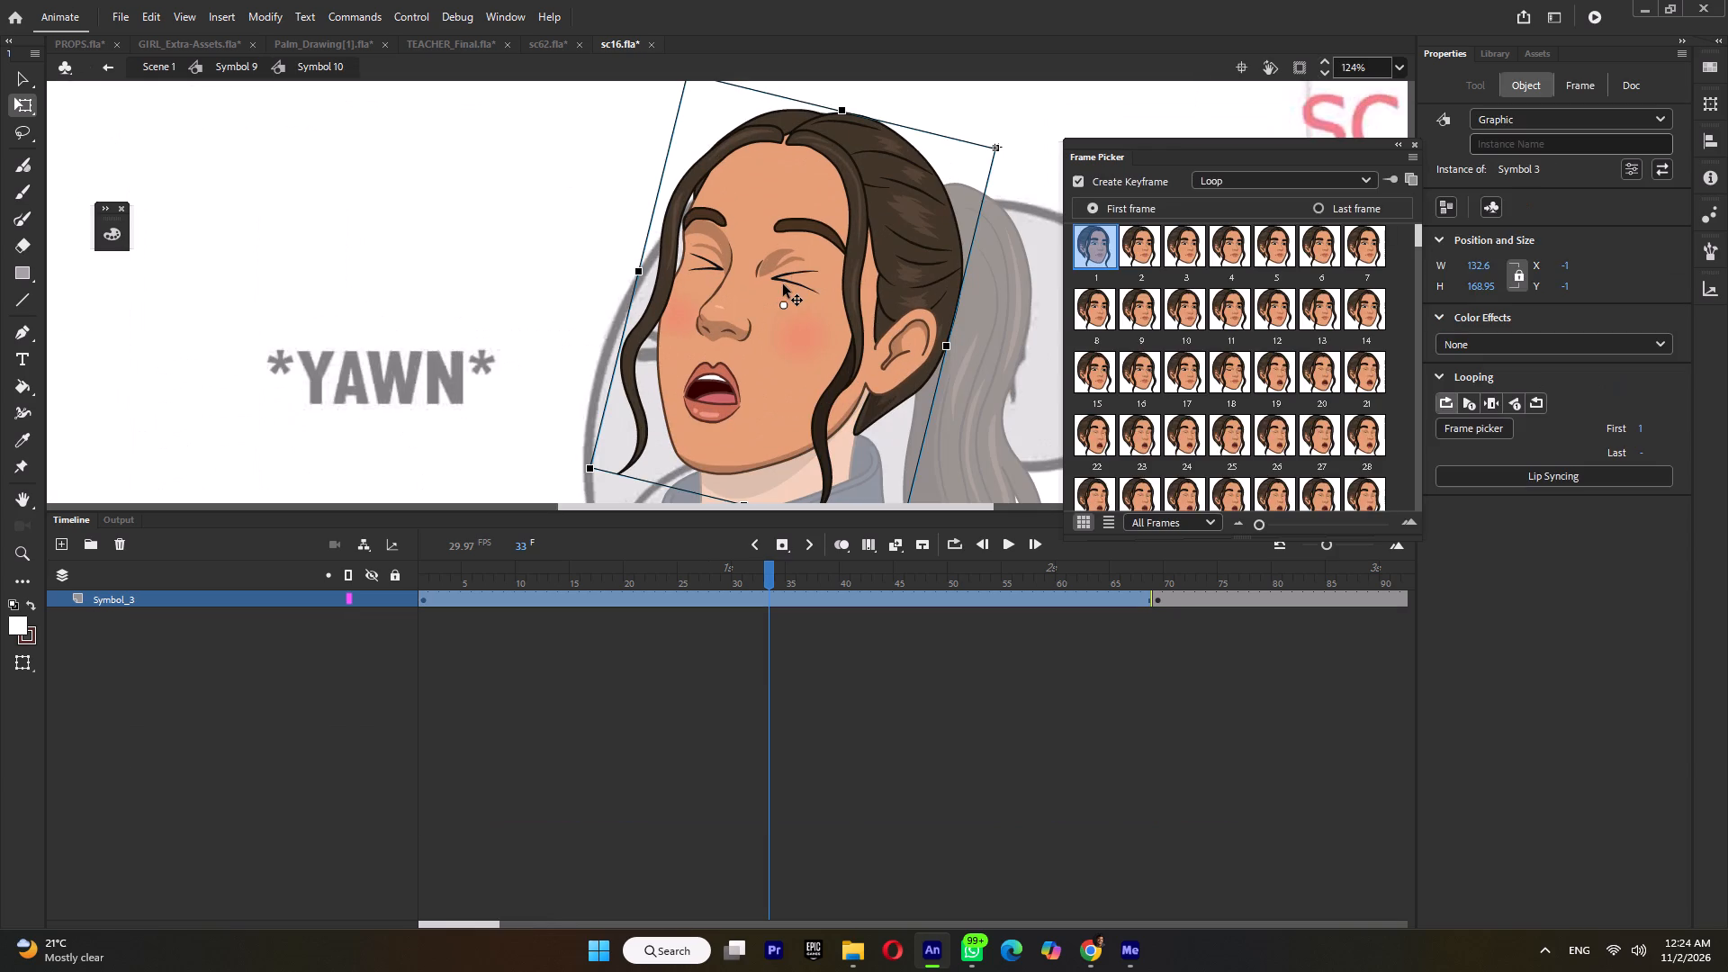
triple_click(784, 279)
left_click(784, 279)
double_click(764, 337)
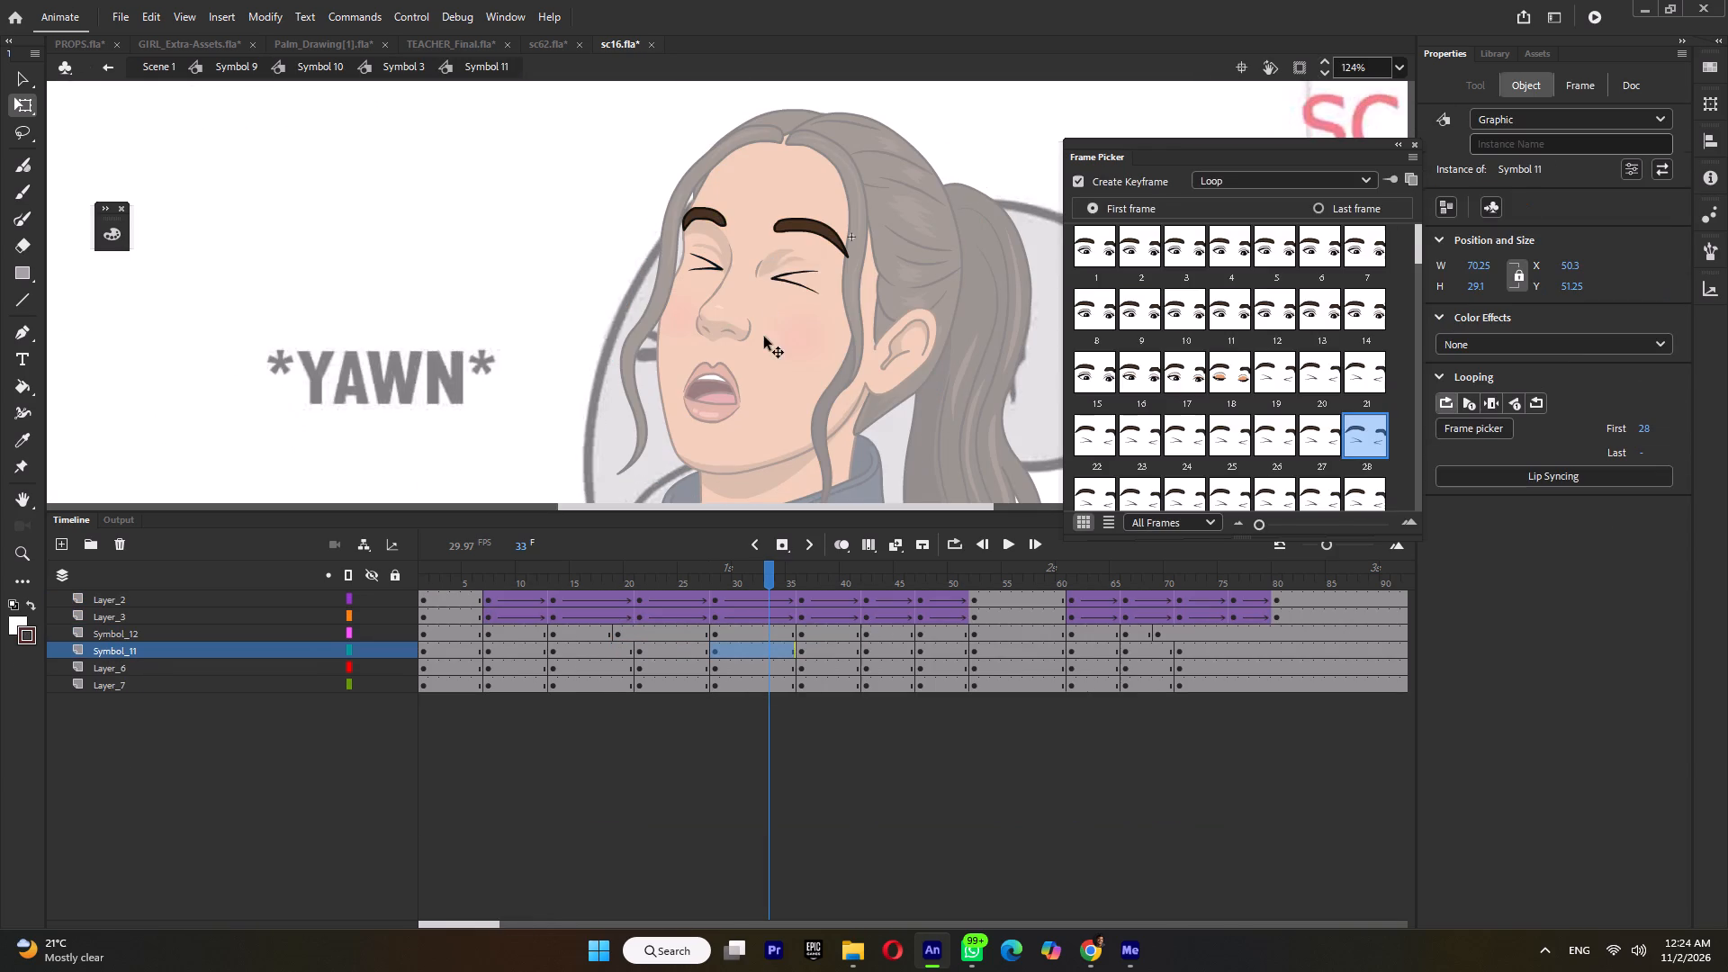
At frame 28, enter the eyes symbol and group the two lines of the squeezed-shut eye nearer the ear.
left_click(697, 653)
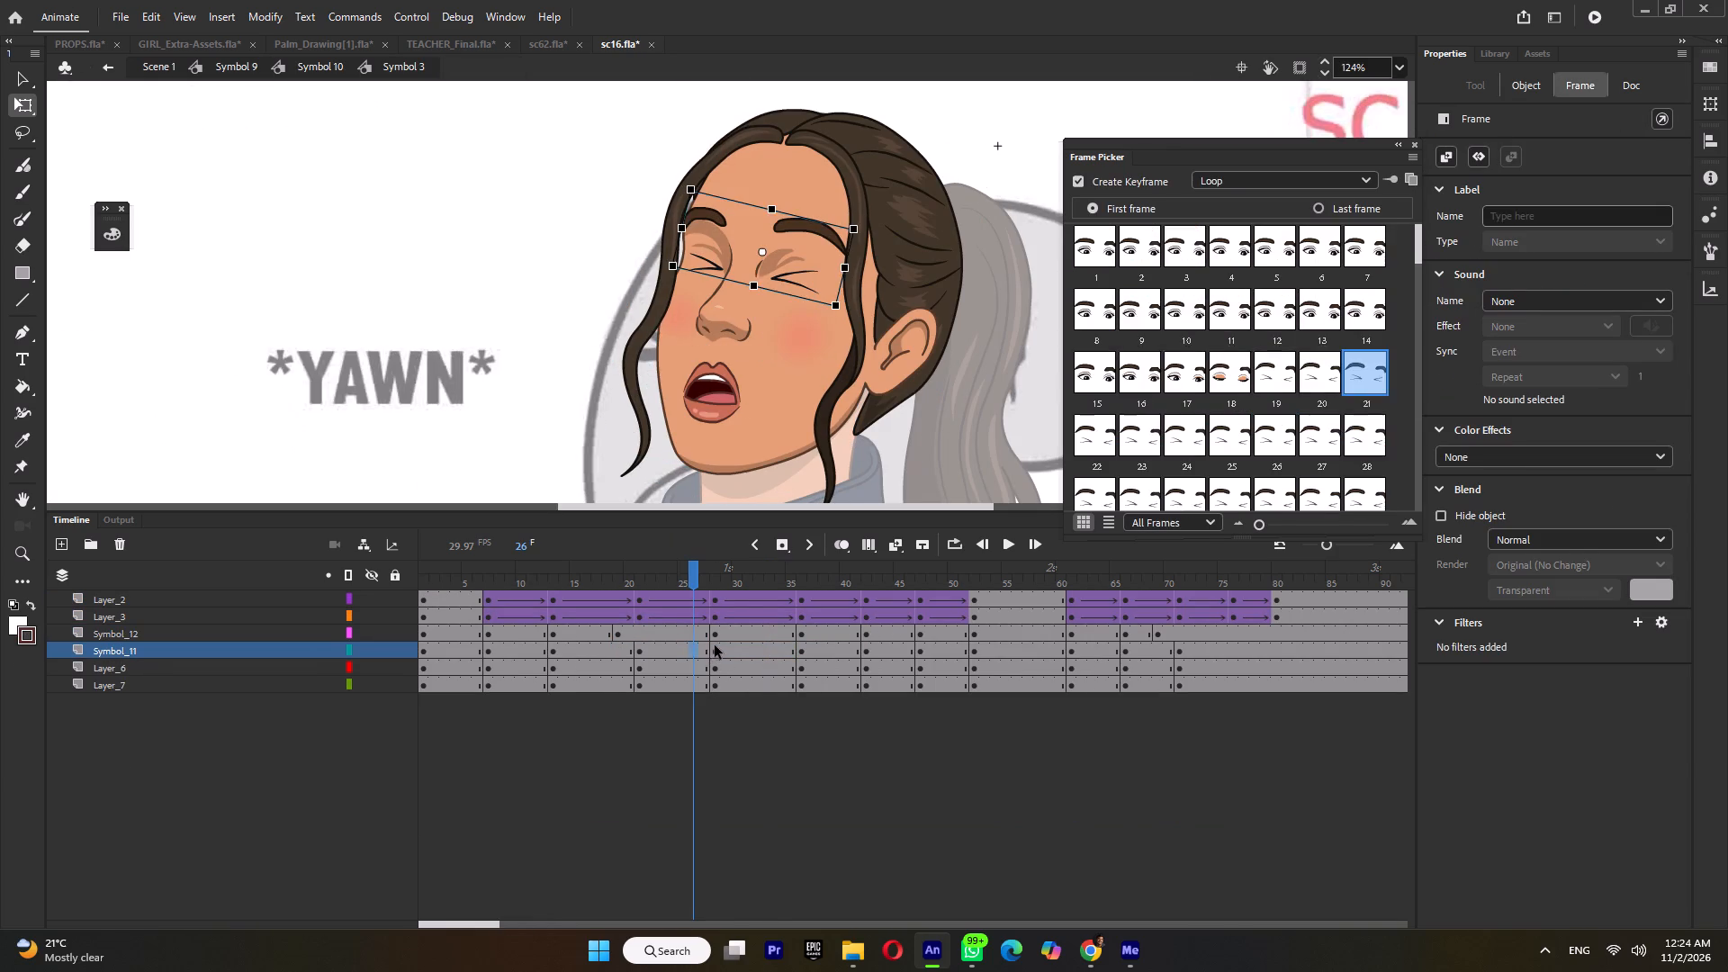
left_click(716, 645)
triple_click(787, 282)
scroll(787, 282, "up", 5, "ctrl")
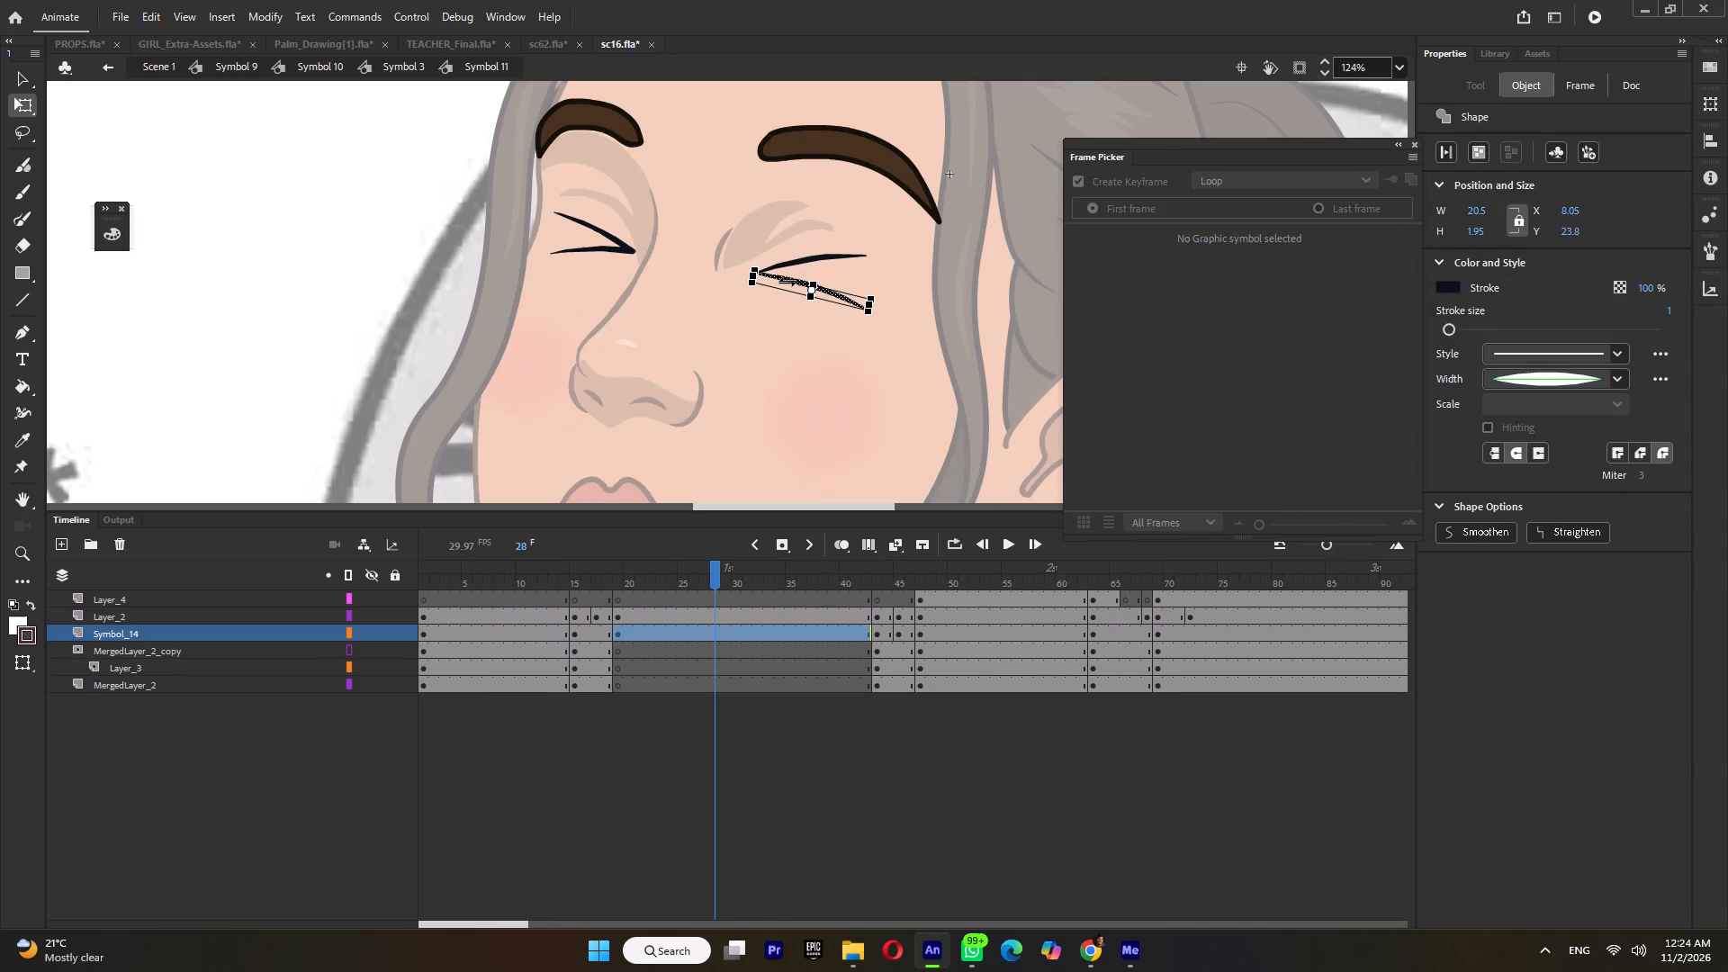
left_click(806, 258, "ctrl+shift")
key("ctrl+g")
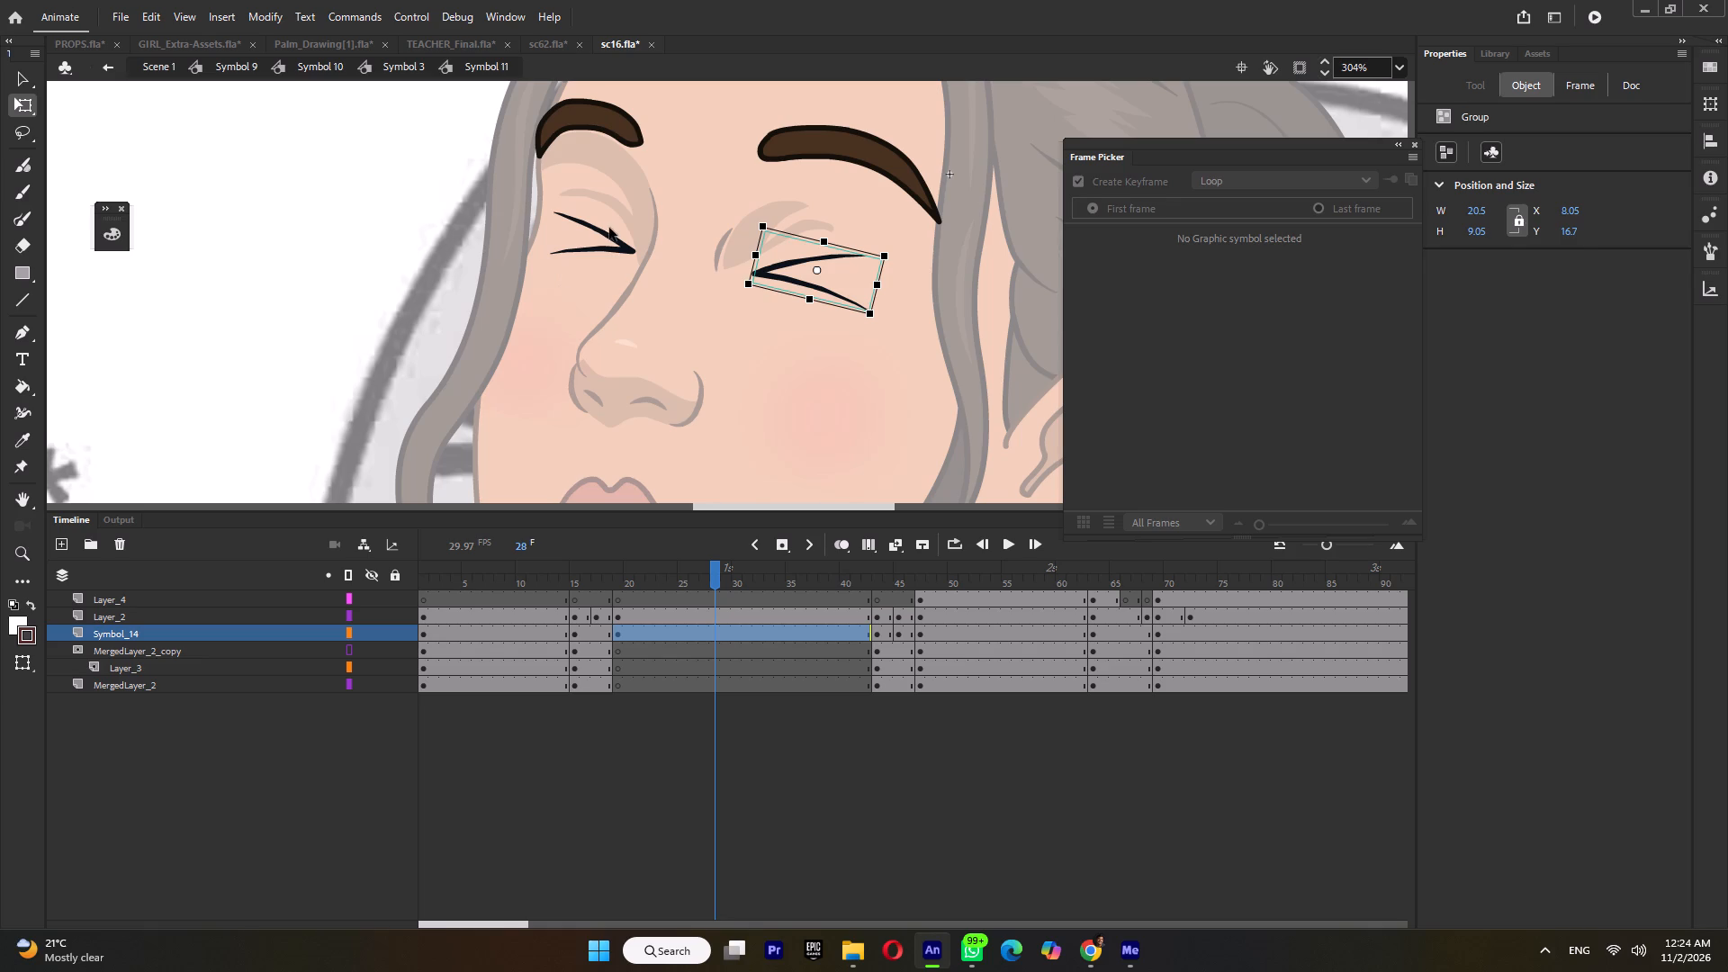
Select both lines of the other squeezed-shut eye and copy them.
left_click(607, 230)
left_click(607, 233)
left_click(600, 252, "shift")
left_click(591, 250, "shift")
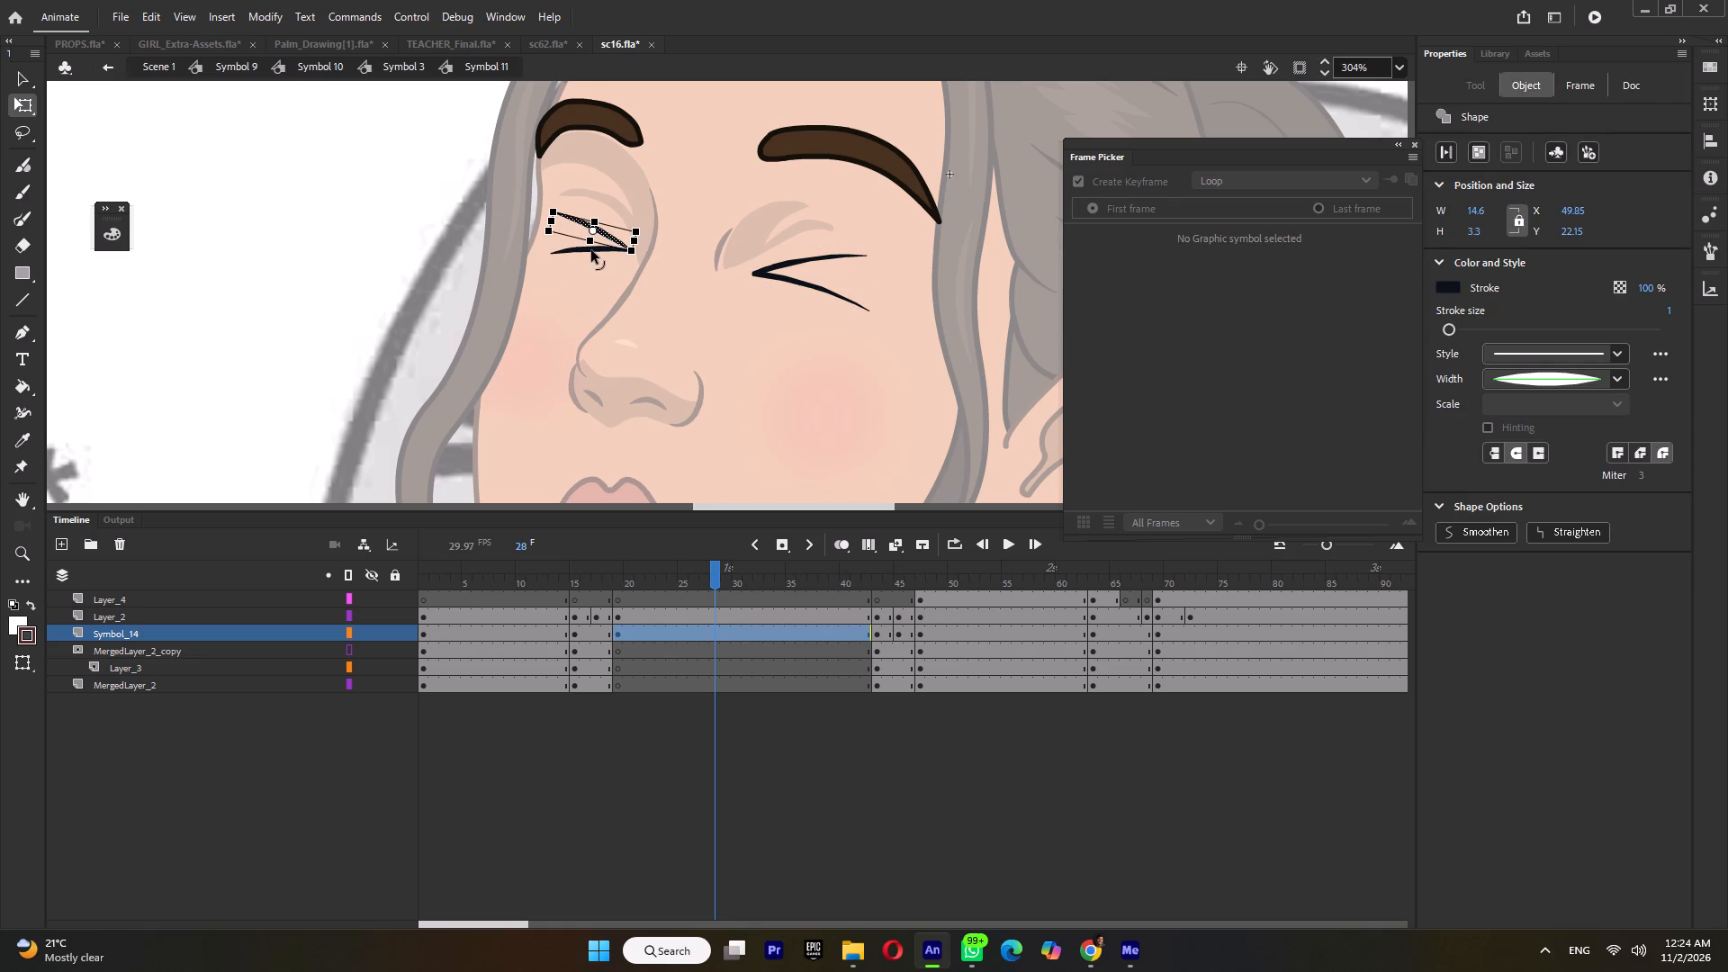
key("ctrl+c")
Copy the frame 19 keyframes of all layers in the sc16 eyes symbol.
left_click_drag(620, 595, 617, 695)
right_click(616, 627)
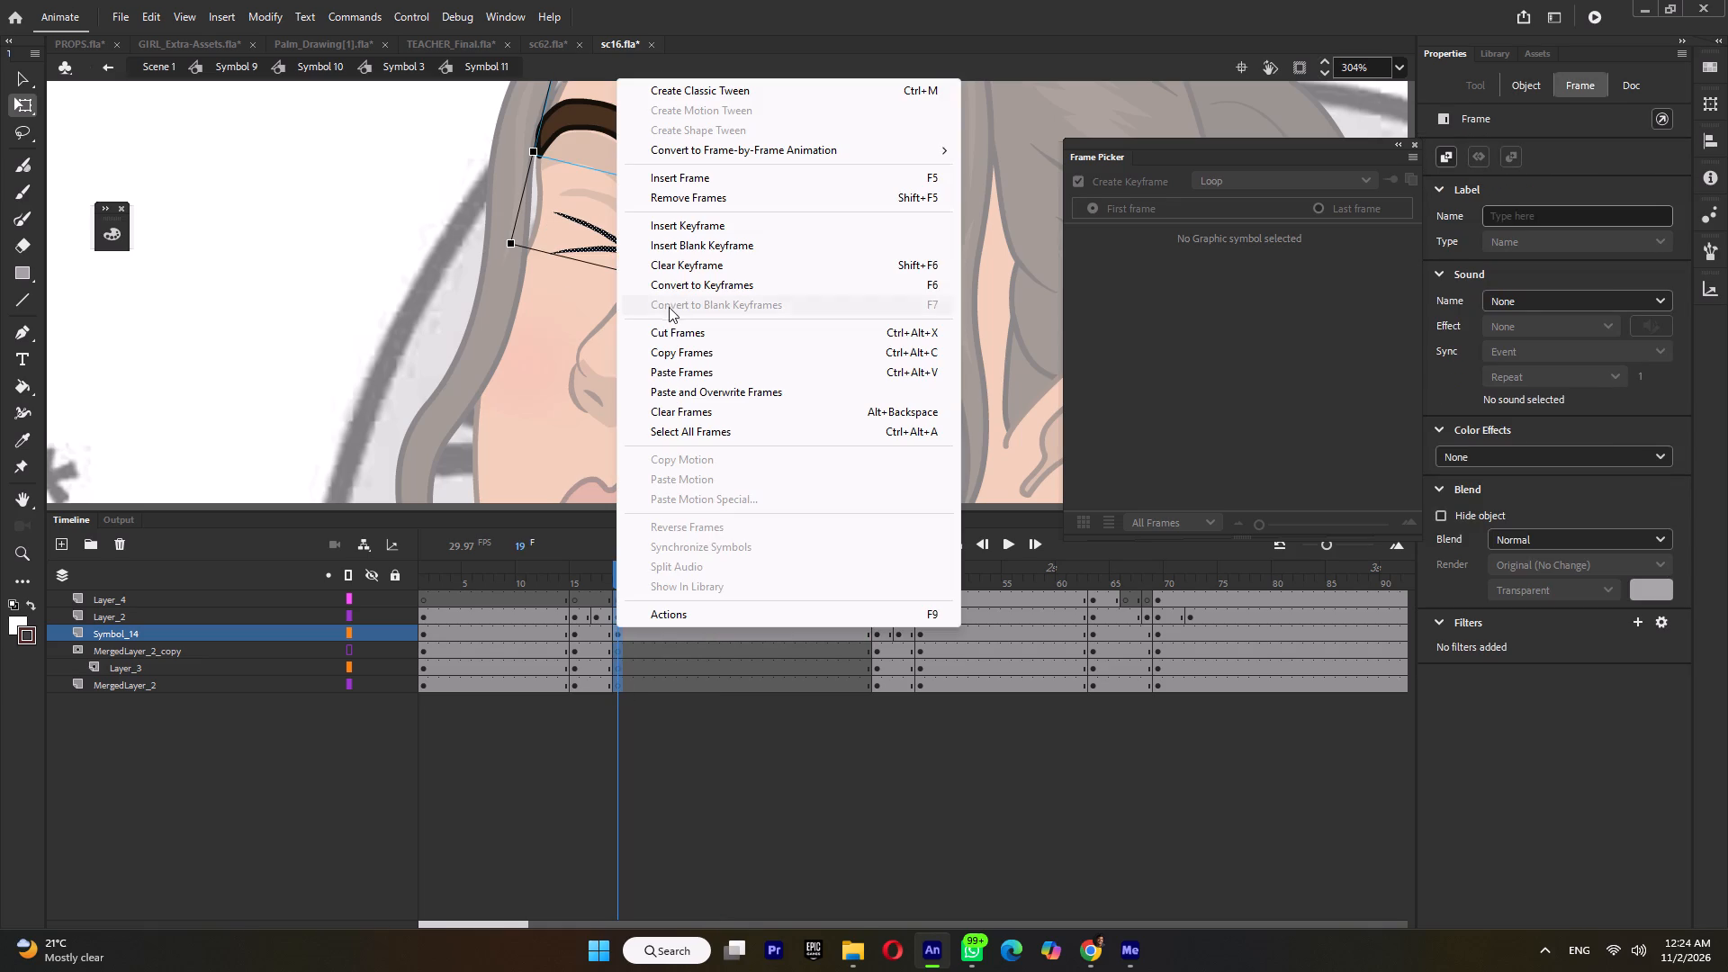
left_click(670, 345)
In sc62's eyes symbol, paste and overwrite the copied frames across all layers at frame 5, putting duplicate library items into a folder.
left_click(553, 42)
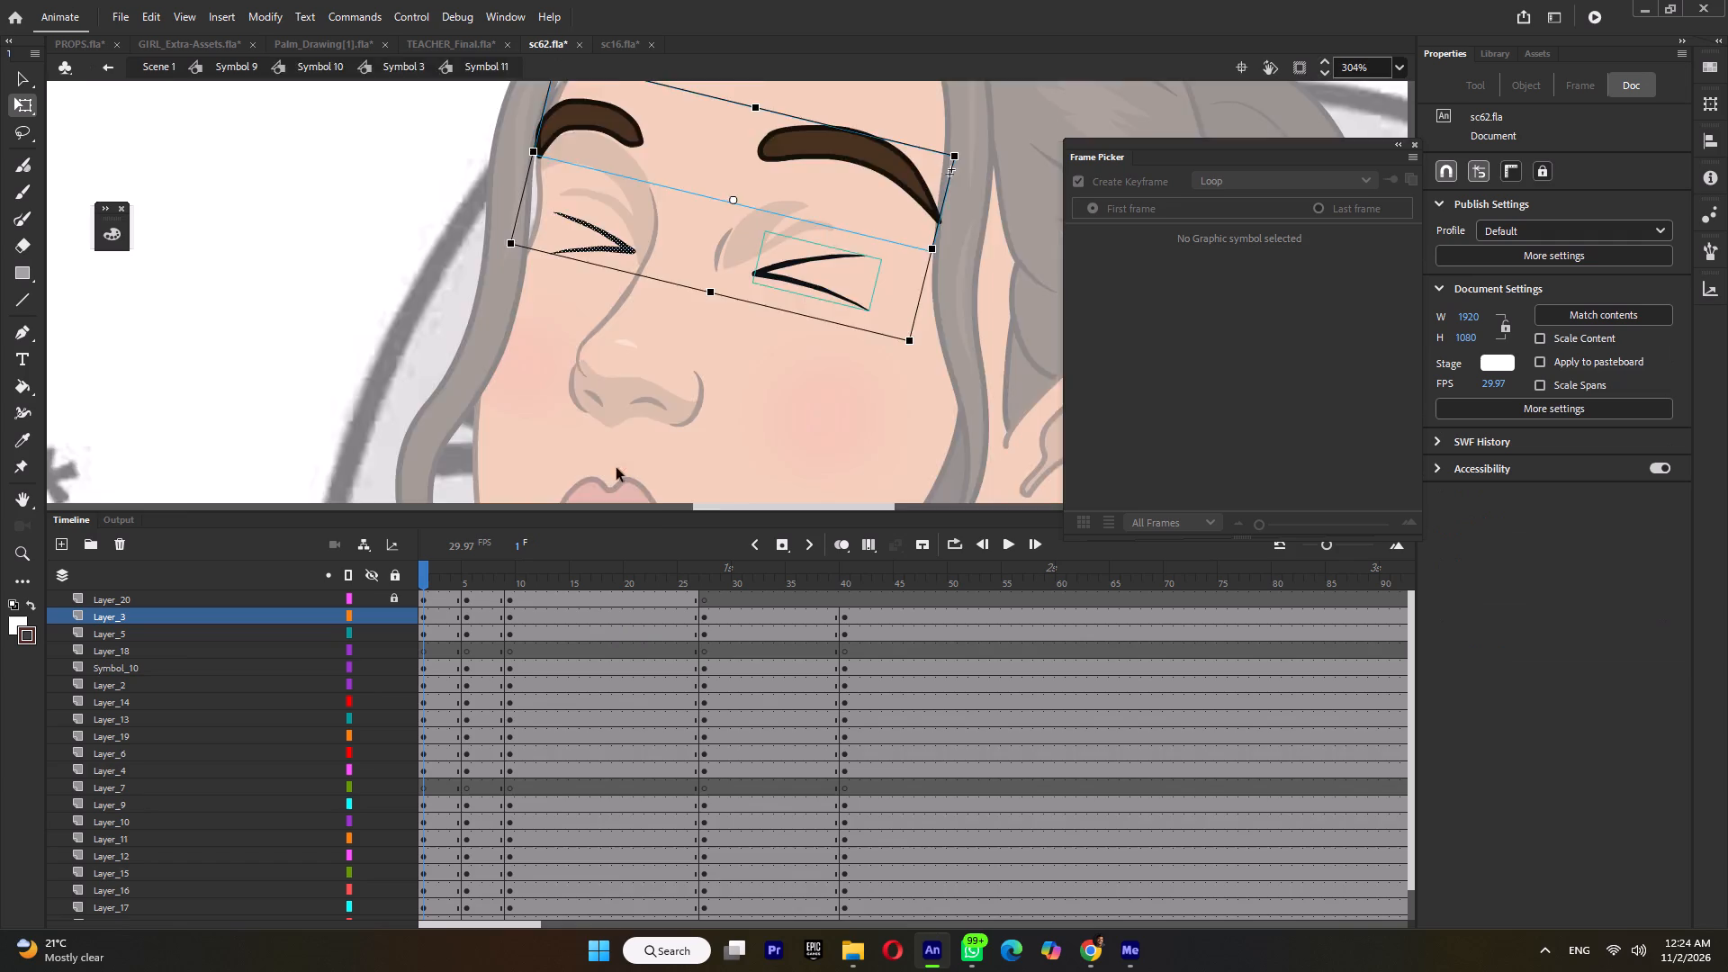
double_click(717, 252)
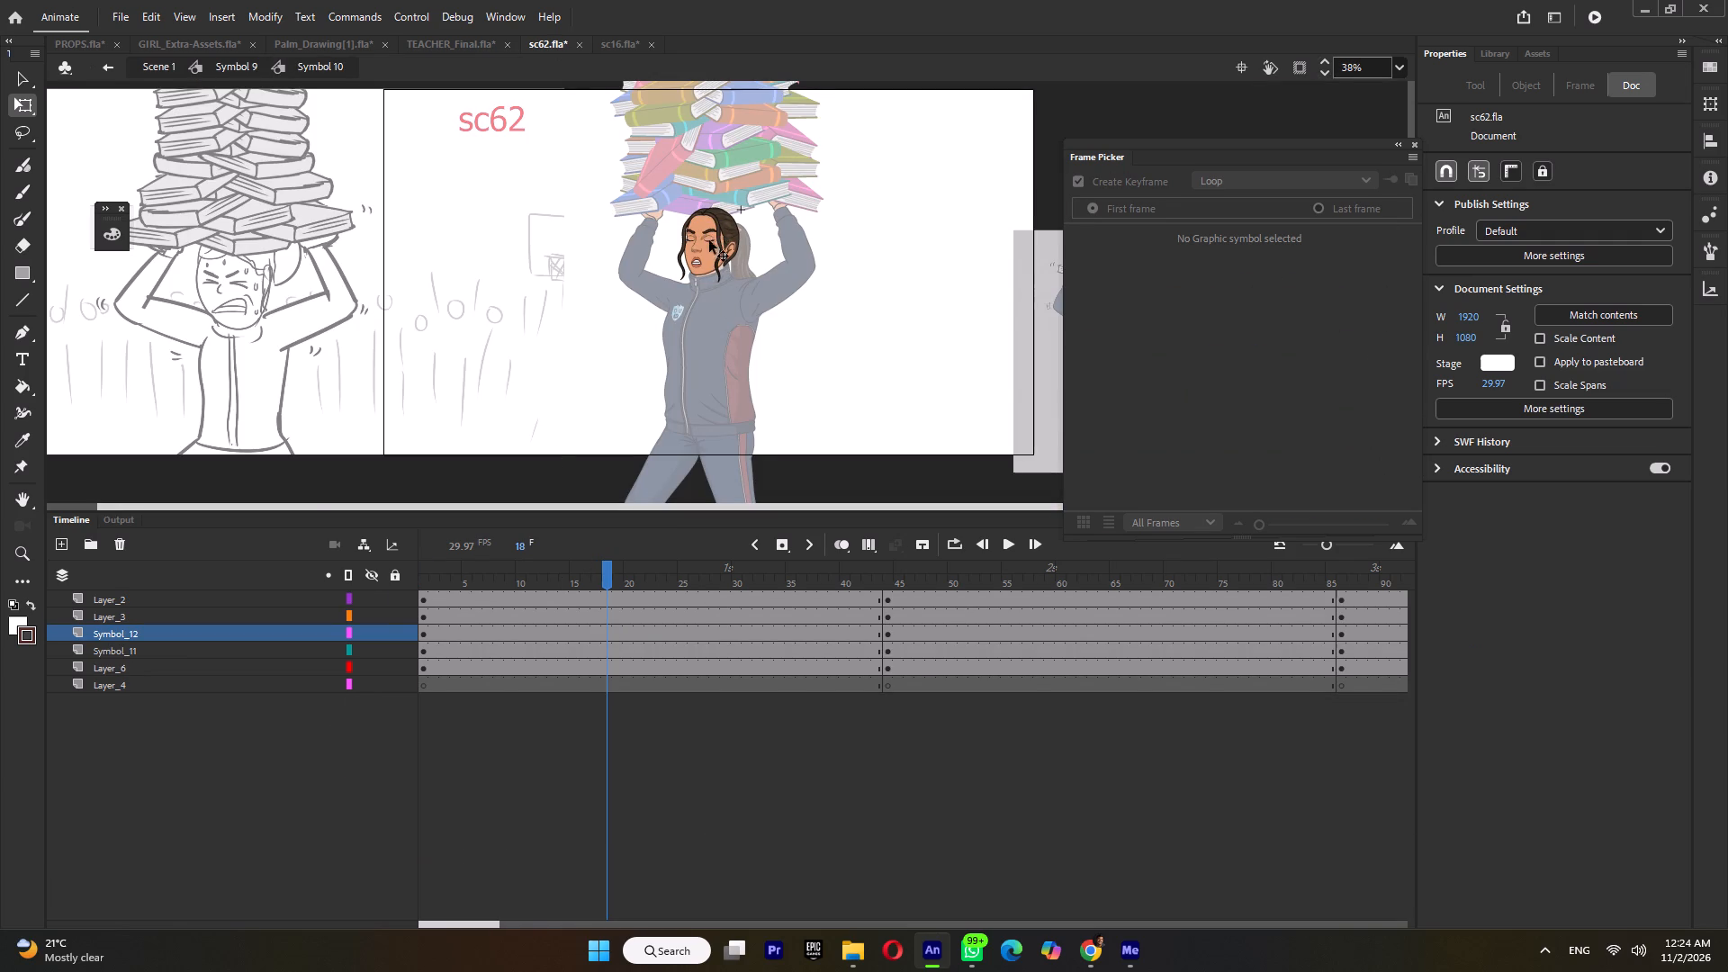
scroll(709, 247, "up", 9, "ctrl")
middle_click(713, 230, "ctrl")
double_click(710, 238)
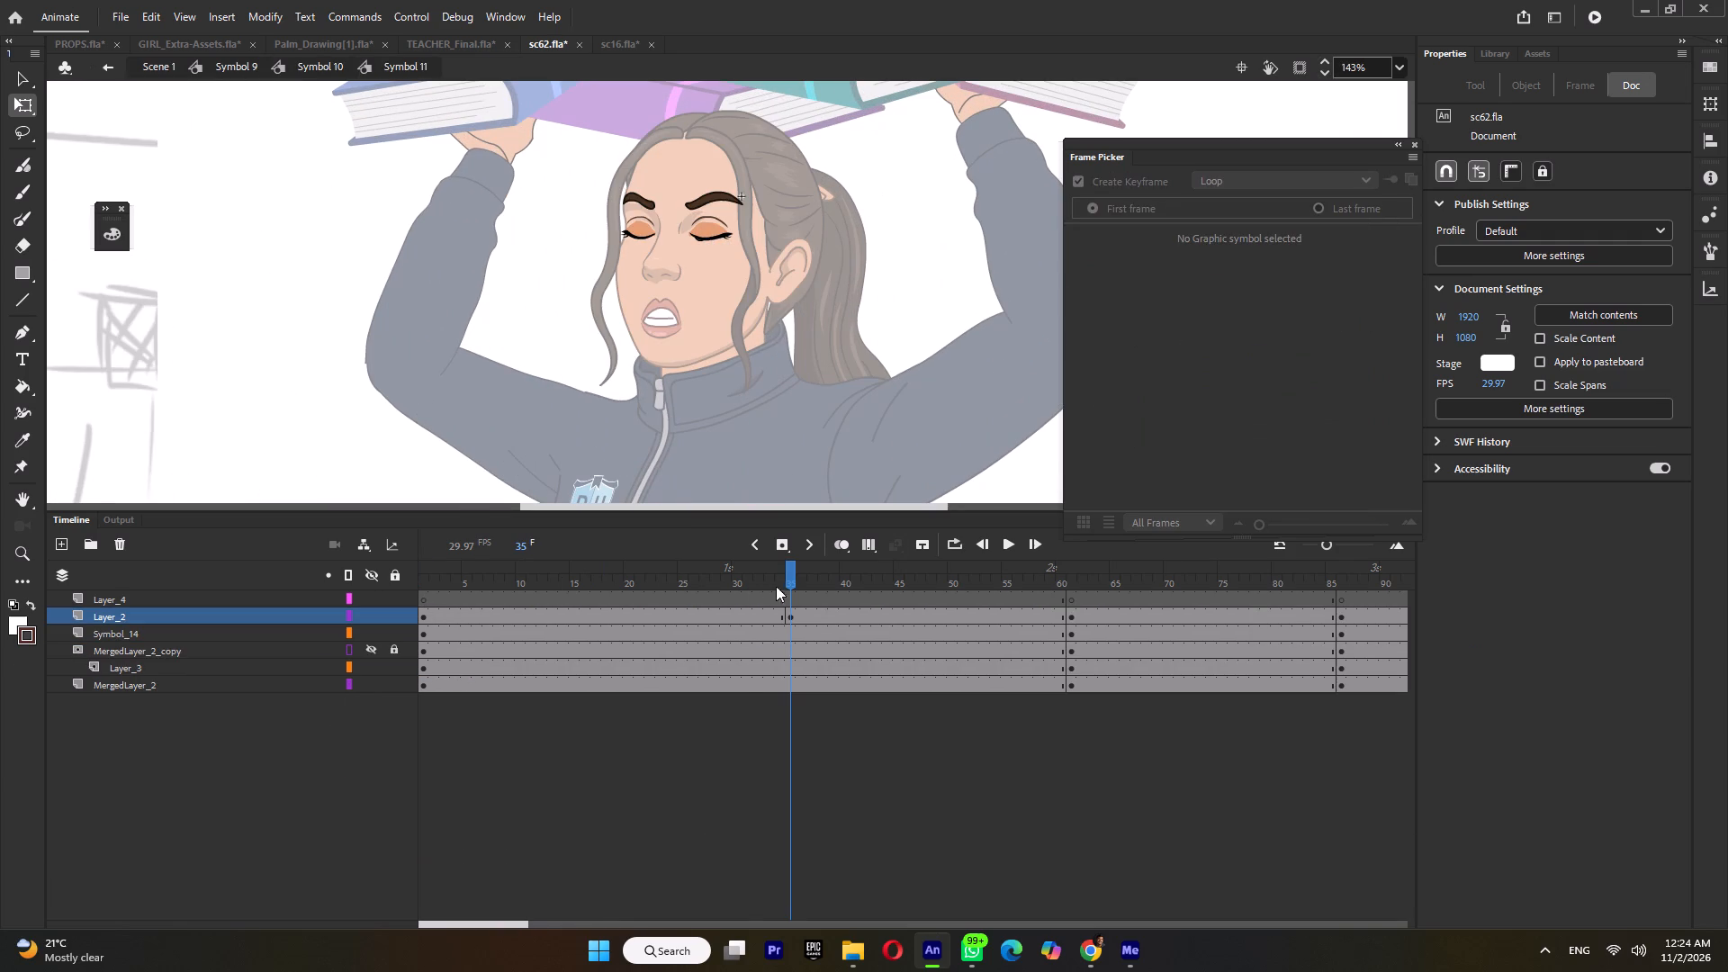
left_click_drag(783, 579, 827, 593)
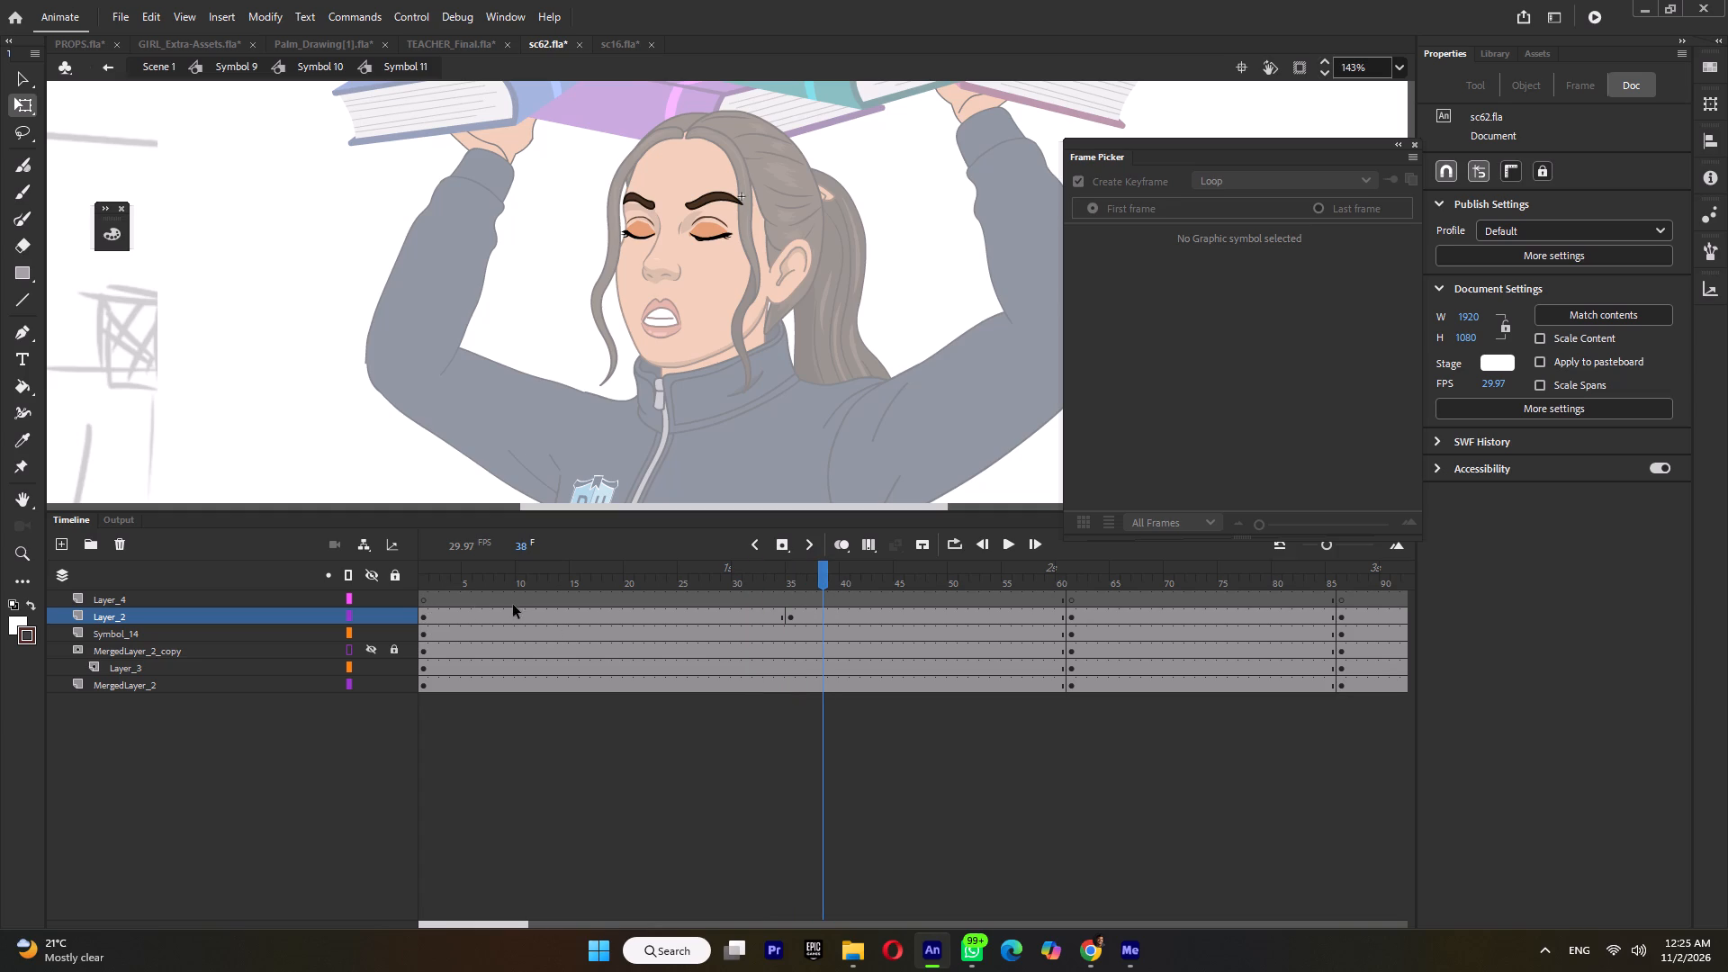
left_click_drag(463, 596, 463, 691)
right_click(469, 649)
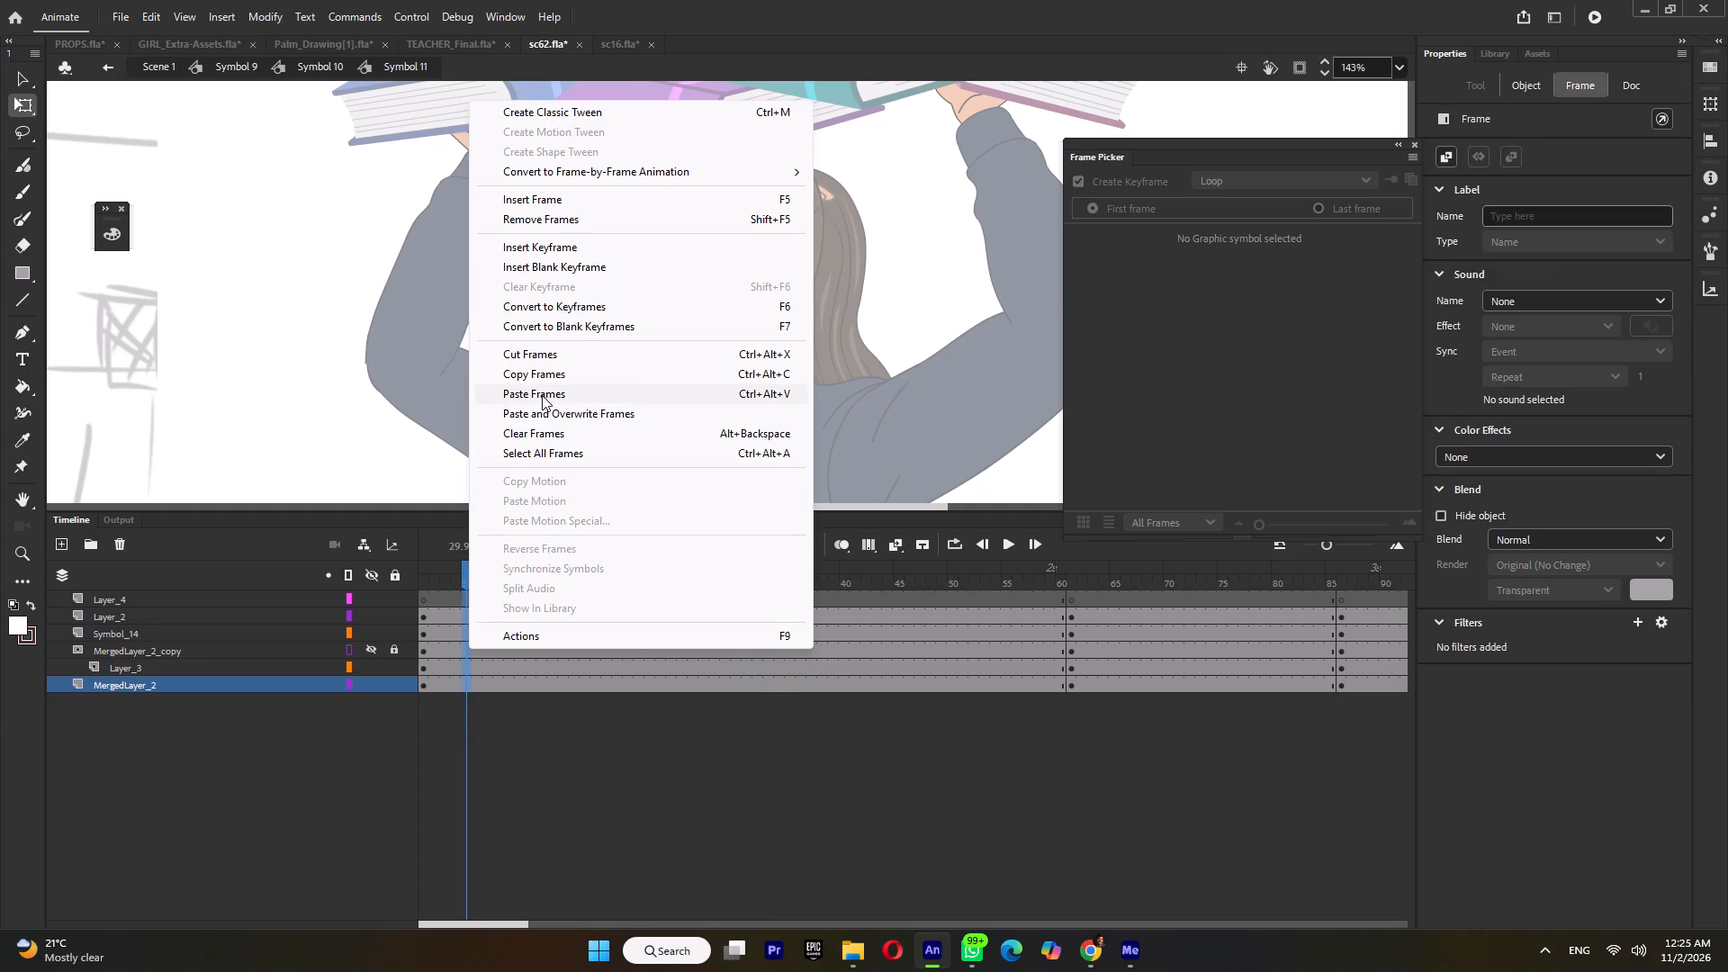
left_click(543, 407)
left_click(836, 506)
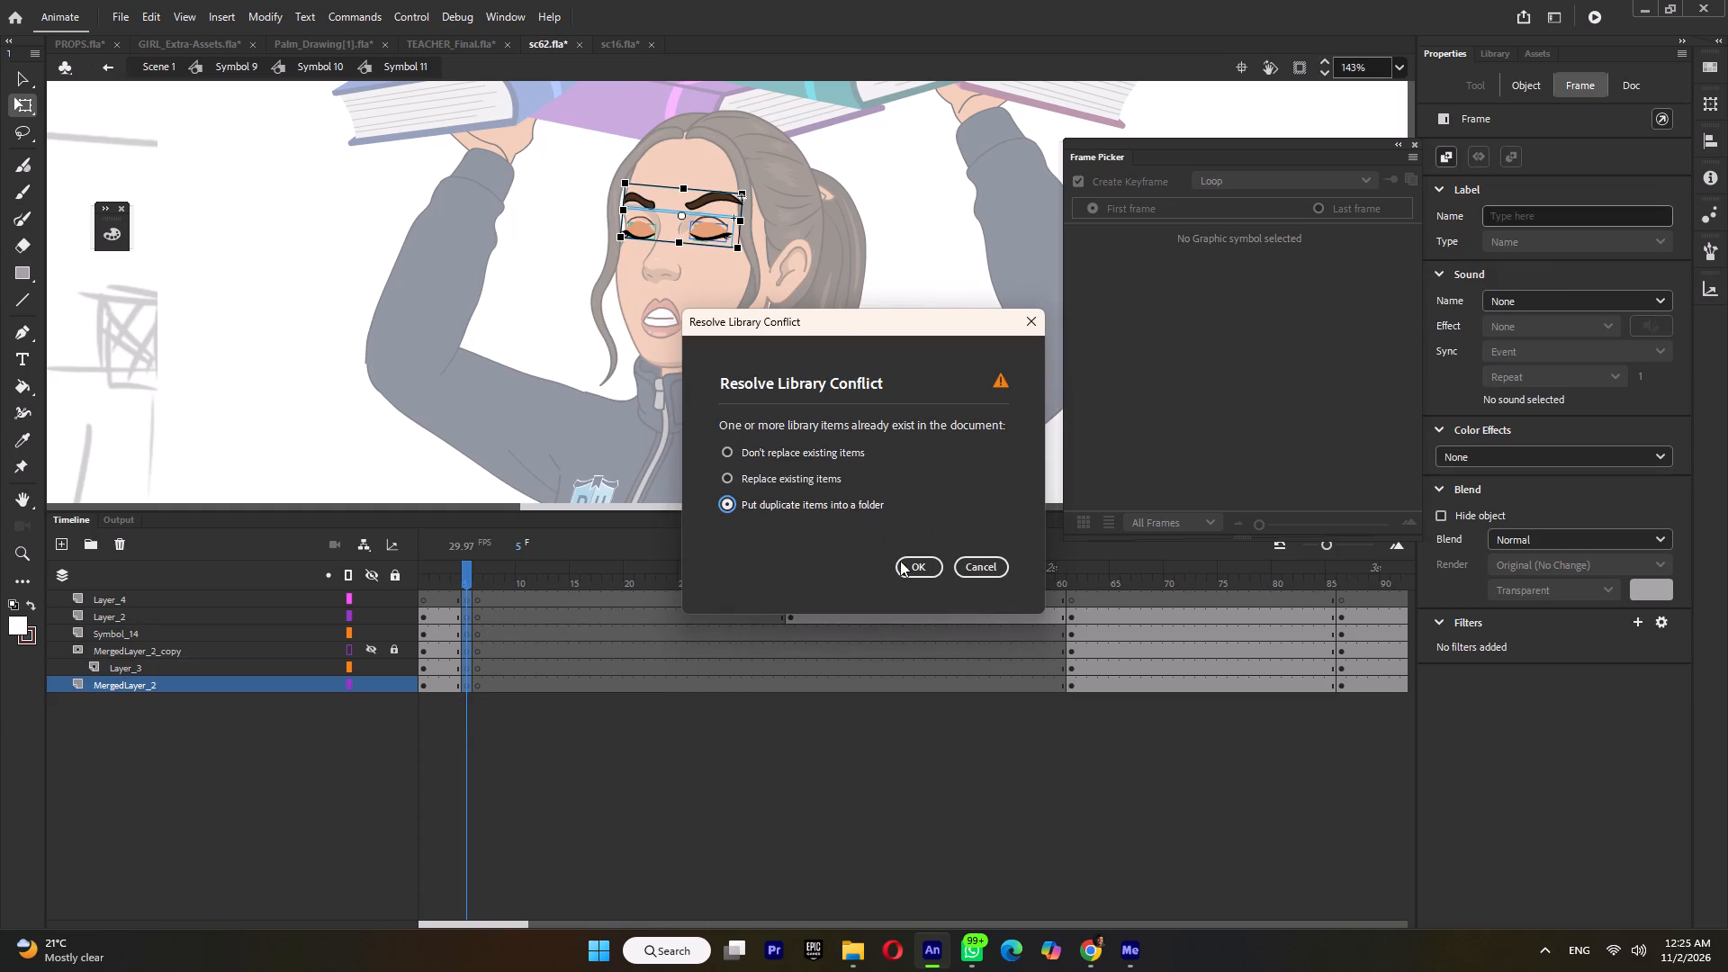
left_click(918, 577)
Clear the keyframes at frame 6 on all layers of the eyes symbol.
double_click(477, 577)
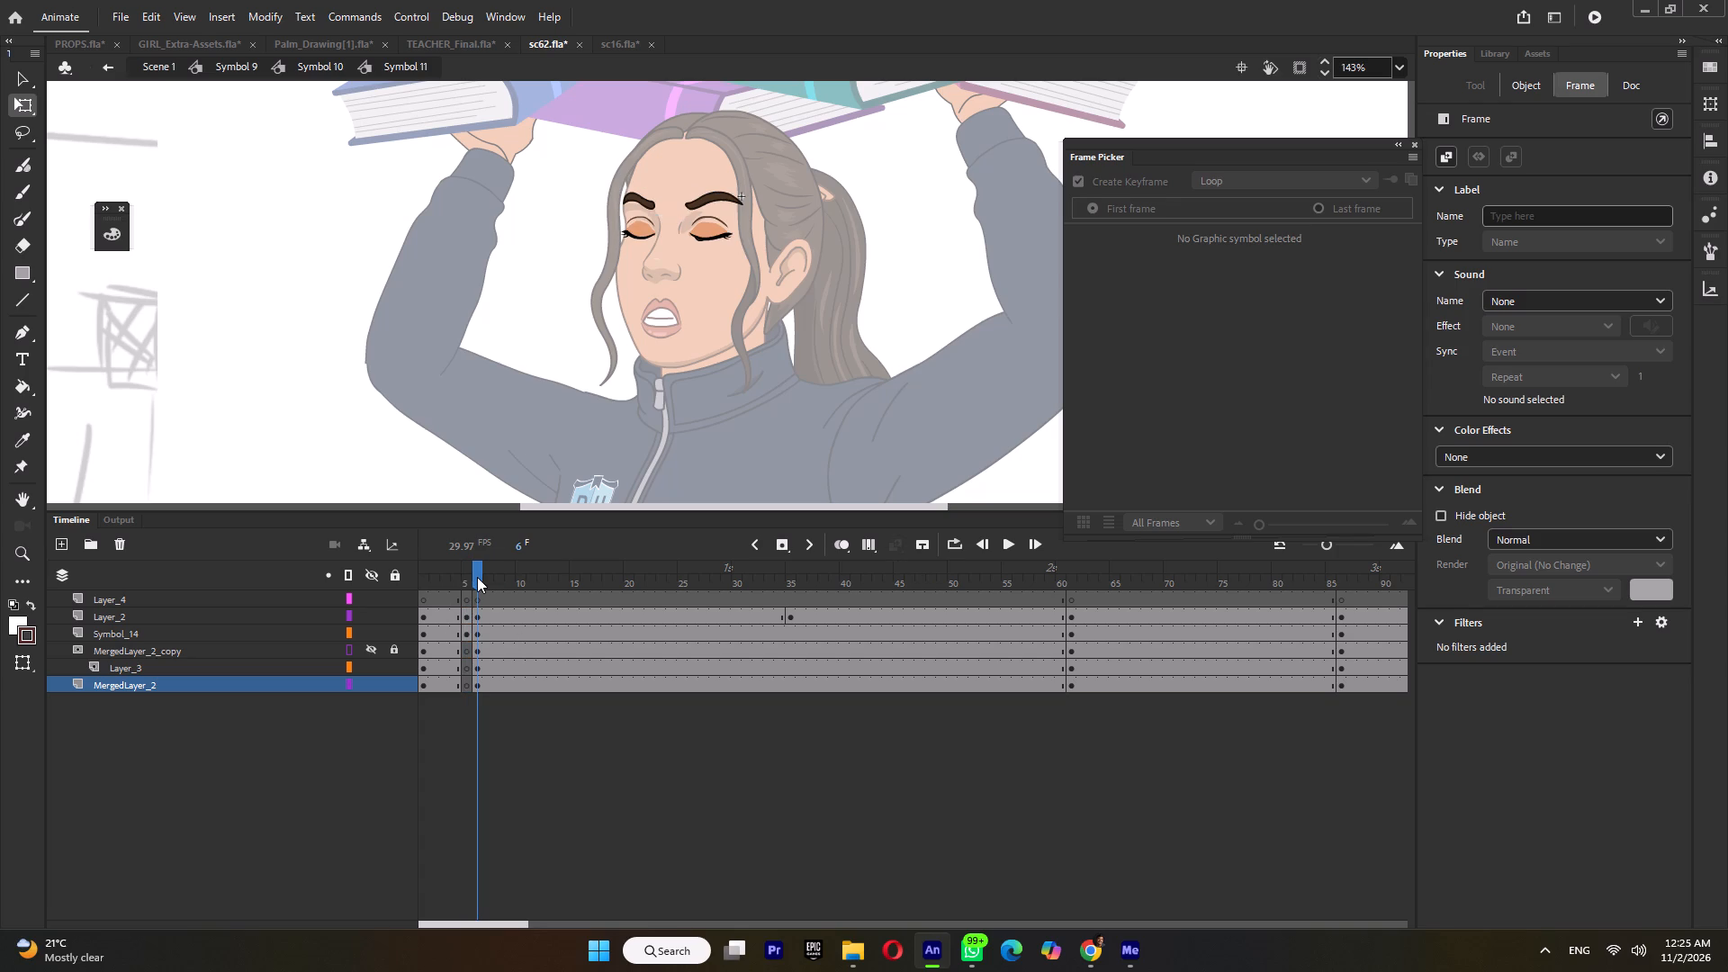
key("shift+F6")
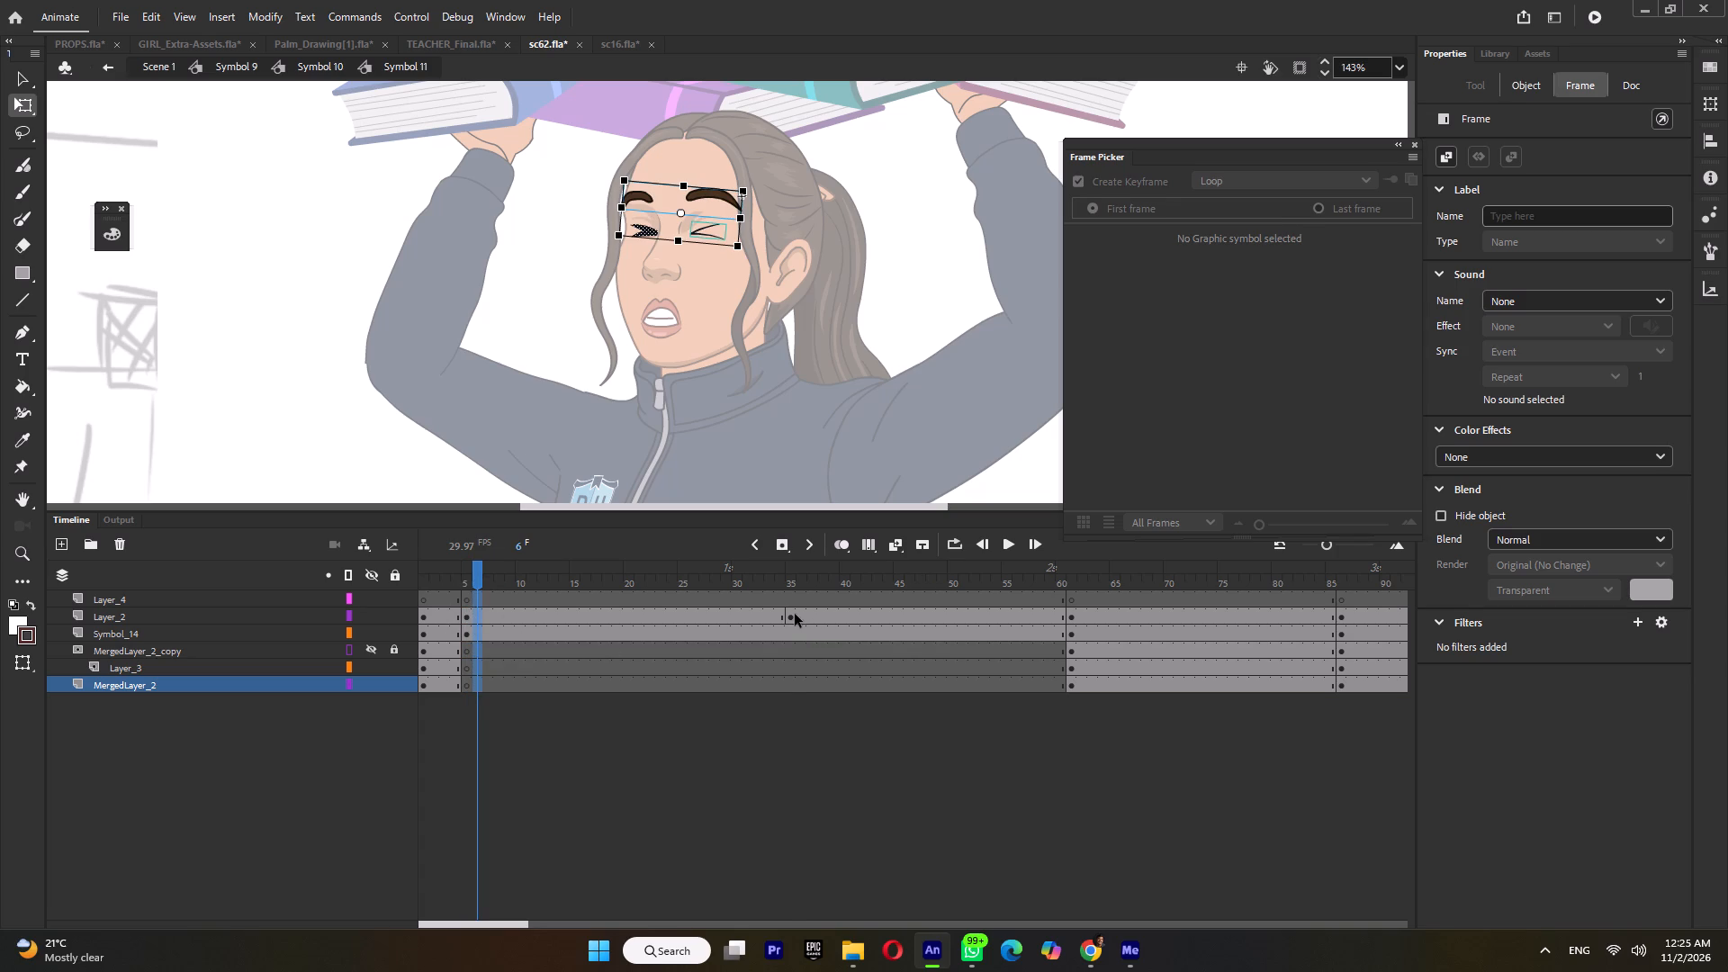
Move the Layer_2 eyebrow keyframe from frame 35 to frame 5, replacing the pasted eyebrows.
left_click(795, 614)
left_click_drag(792, 616, 462, 615)
Move the frame 5 keyframes of all layers in the eyes symbol to frame 1.
left_click_drag(466, 569, 466, 580)
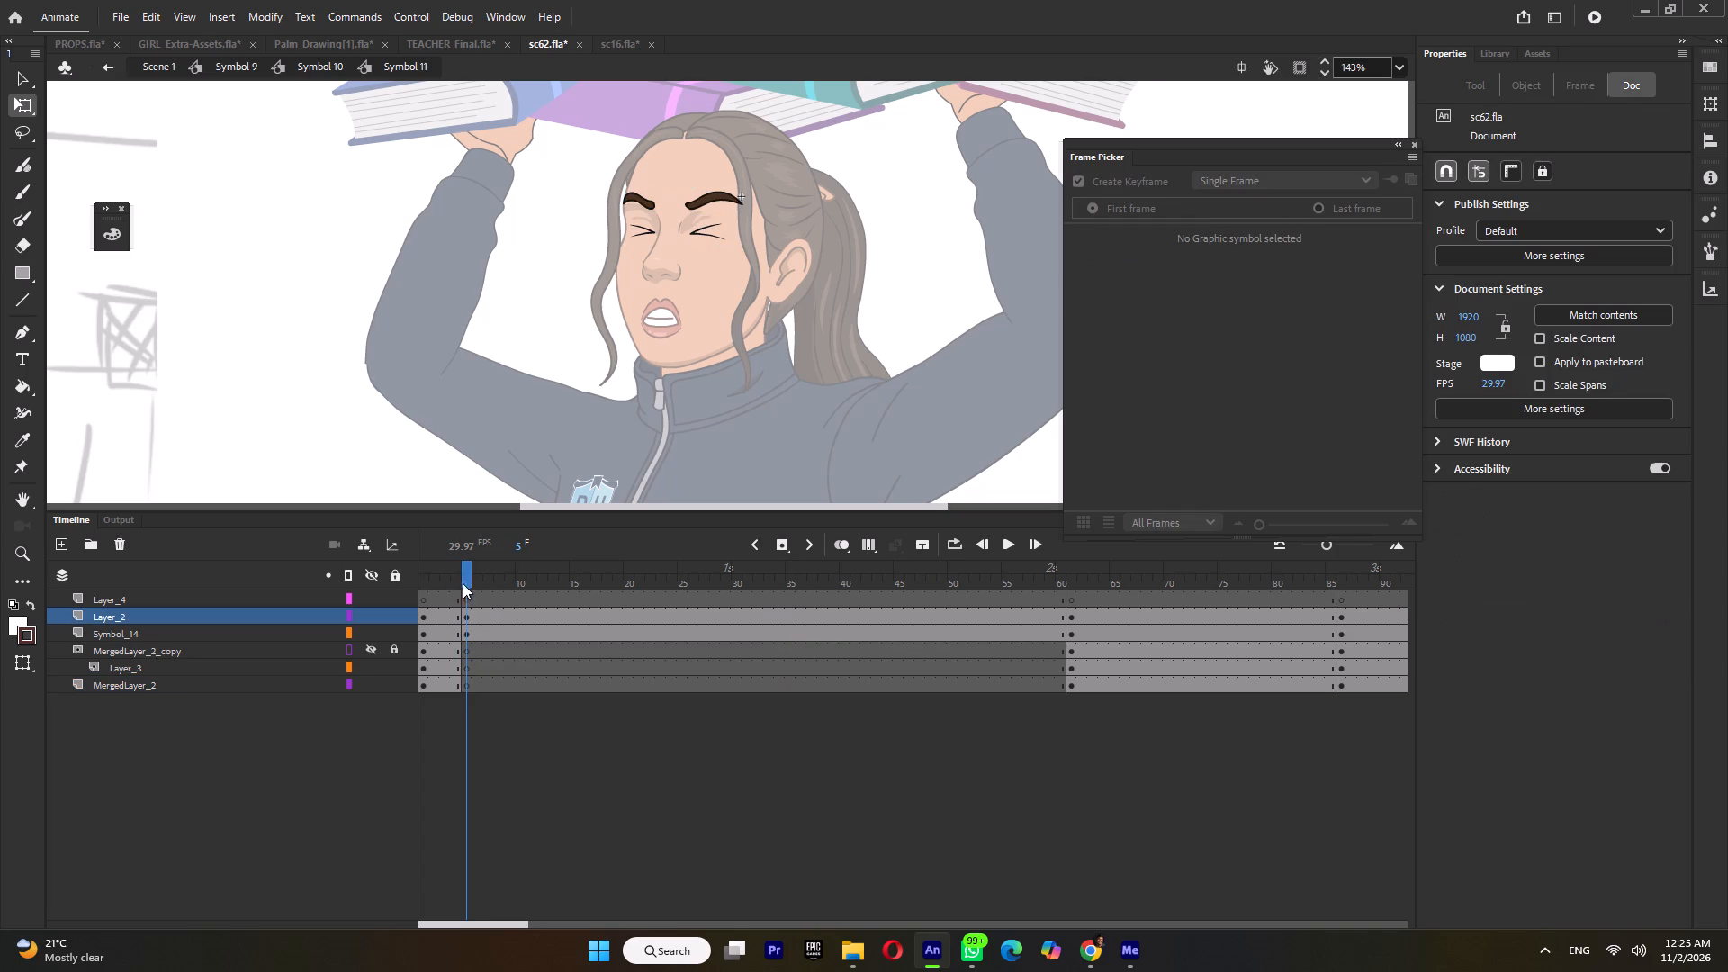
double_click(463, 571)
left_click_drag(466, 599, 427, 599)
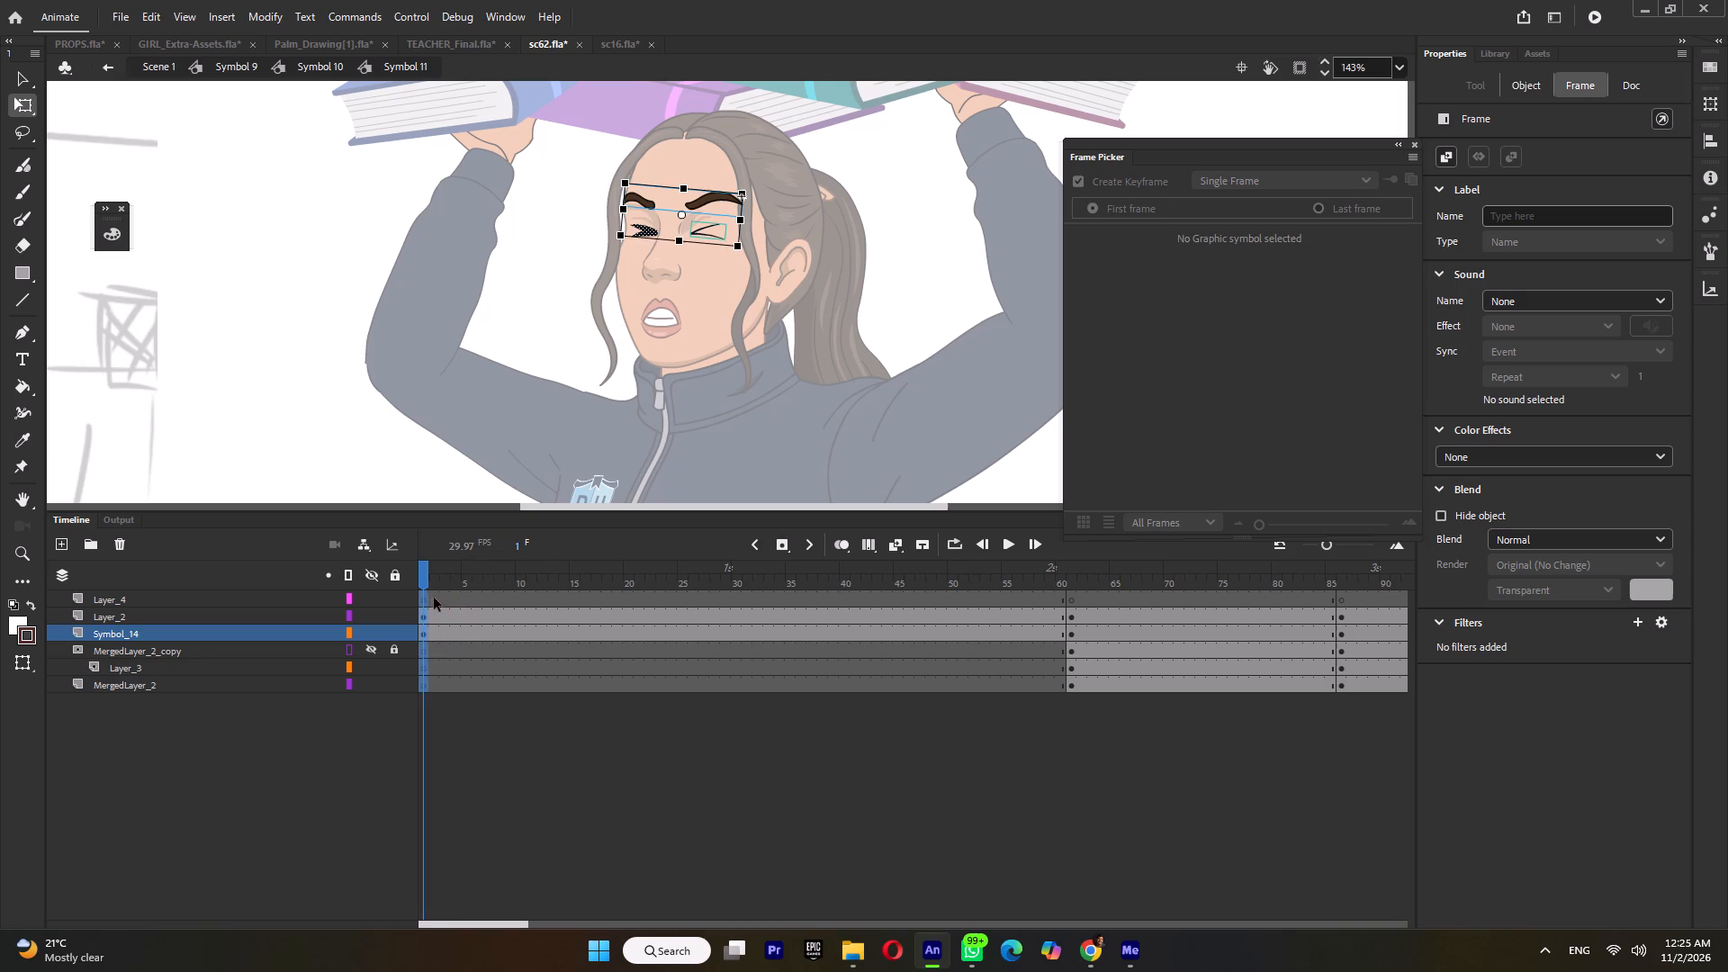
Scrub the eyes and head symbols, then return to Symbol 9 and review the girl's animation up to frame 13.
left_click_drag(435, 575, 1122, 661)
double_click(237, 313)
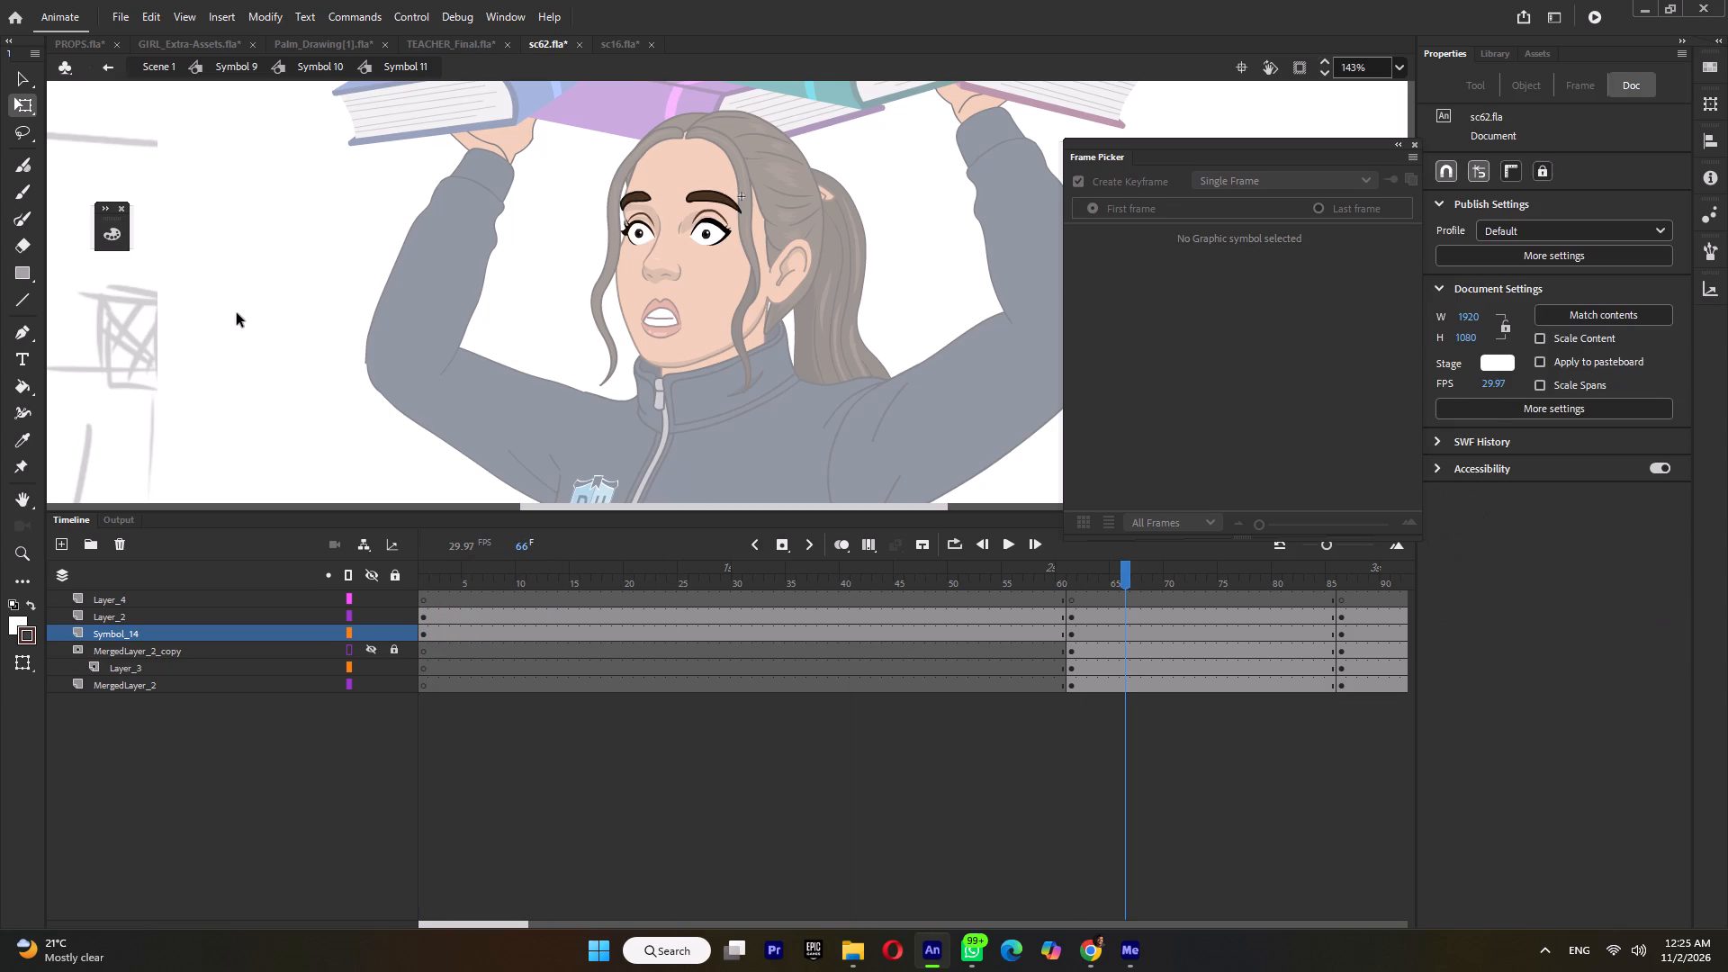
scroll(611, 314, "down", 4, "ctrl")
left_click_drag(631, 570, 828, 612)
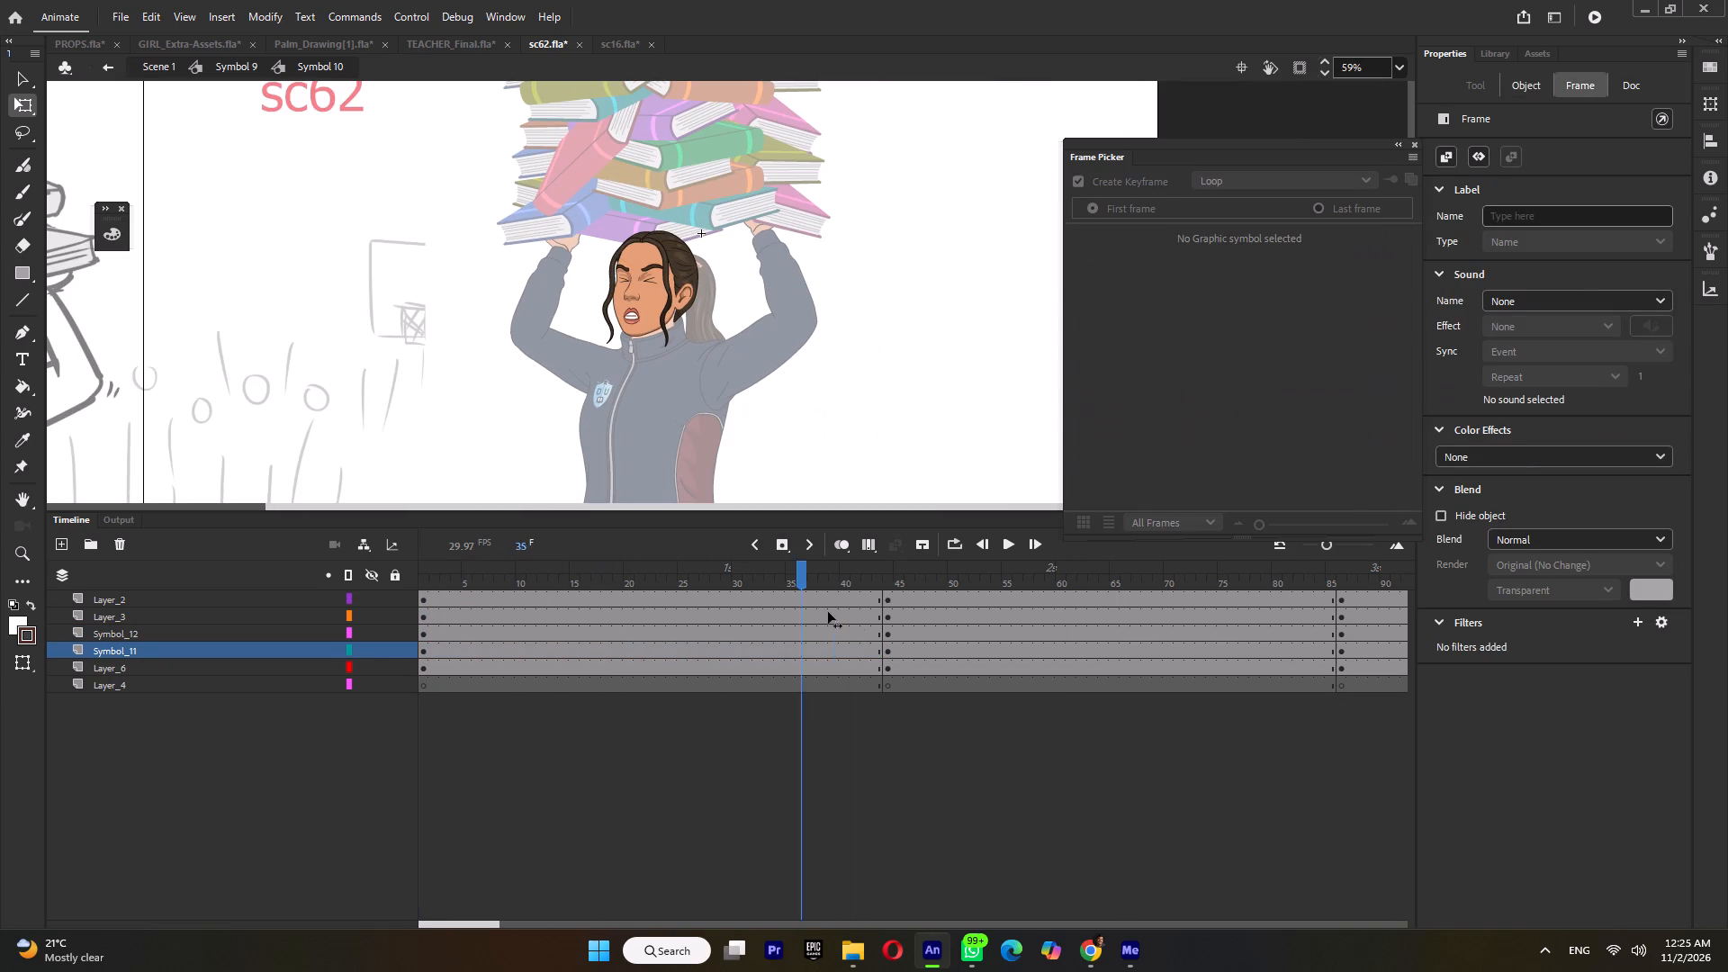
left_click_drag(828, 612, 895, 618)
double_click(890, 390)
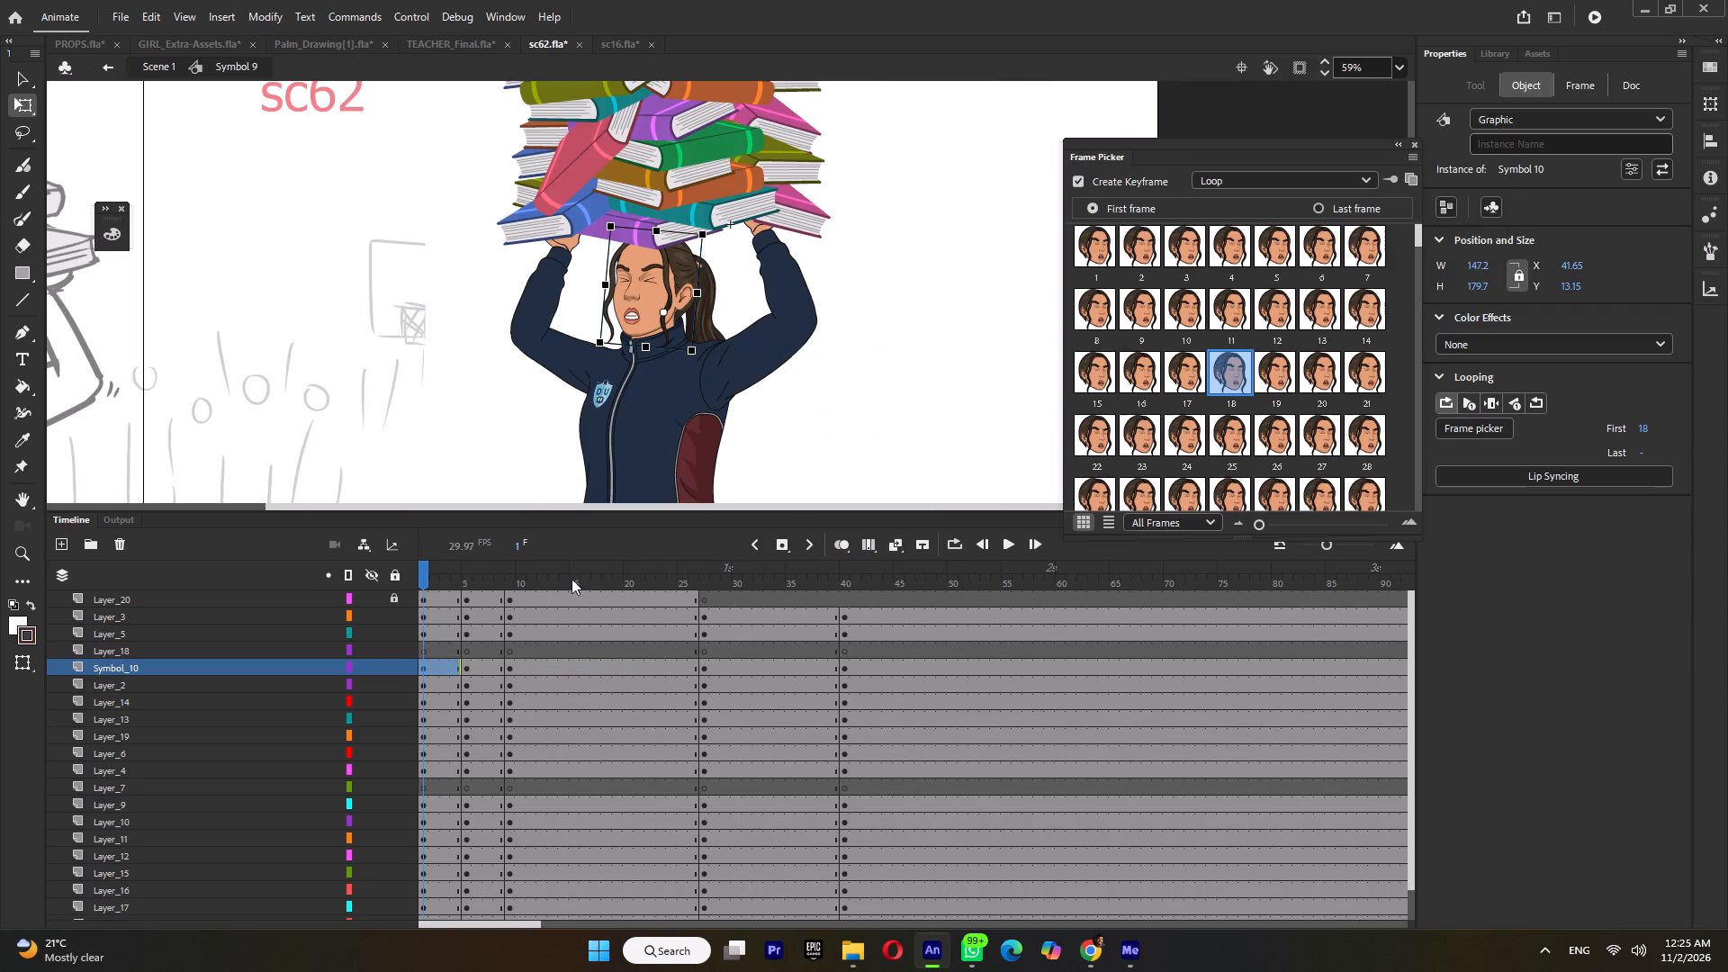
key("Return")
key("Return")
left_click_drag(441, 561, 444, 578)
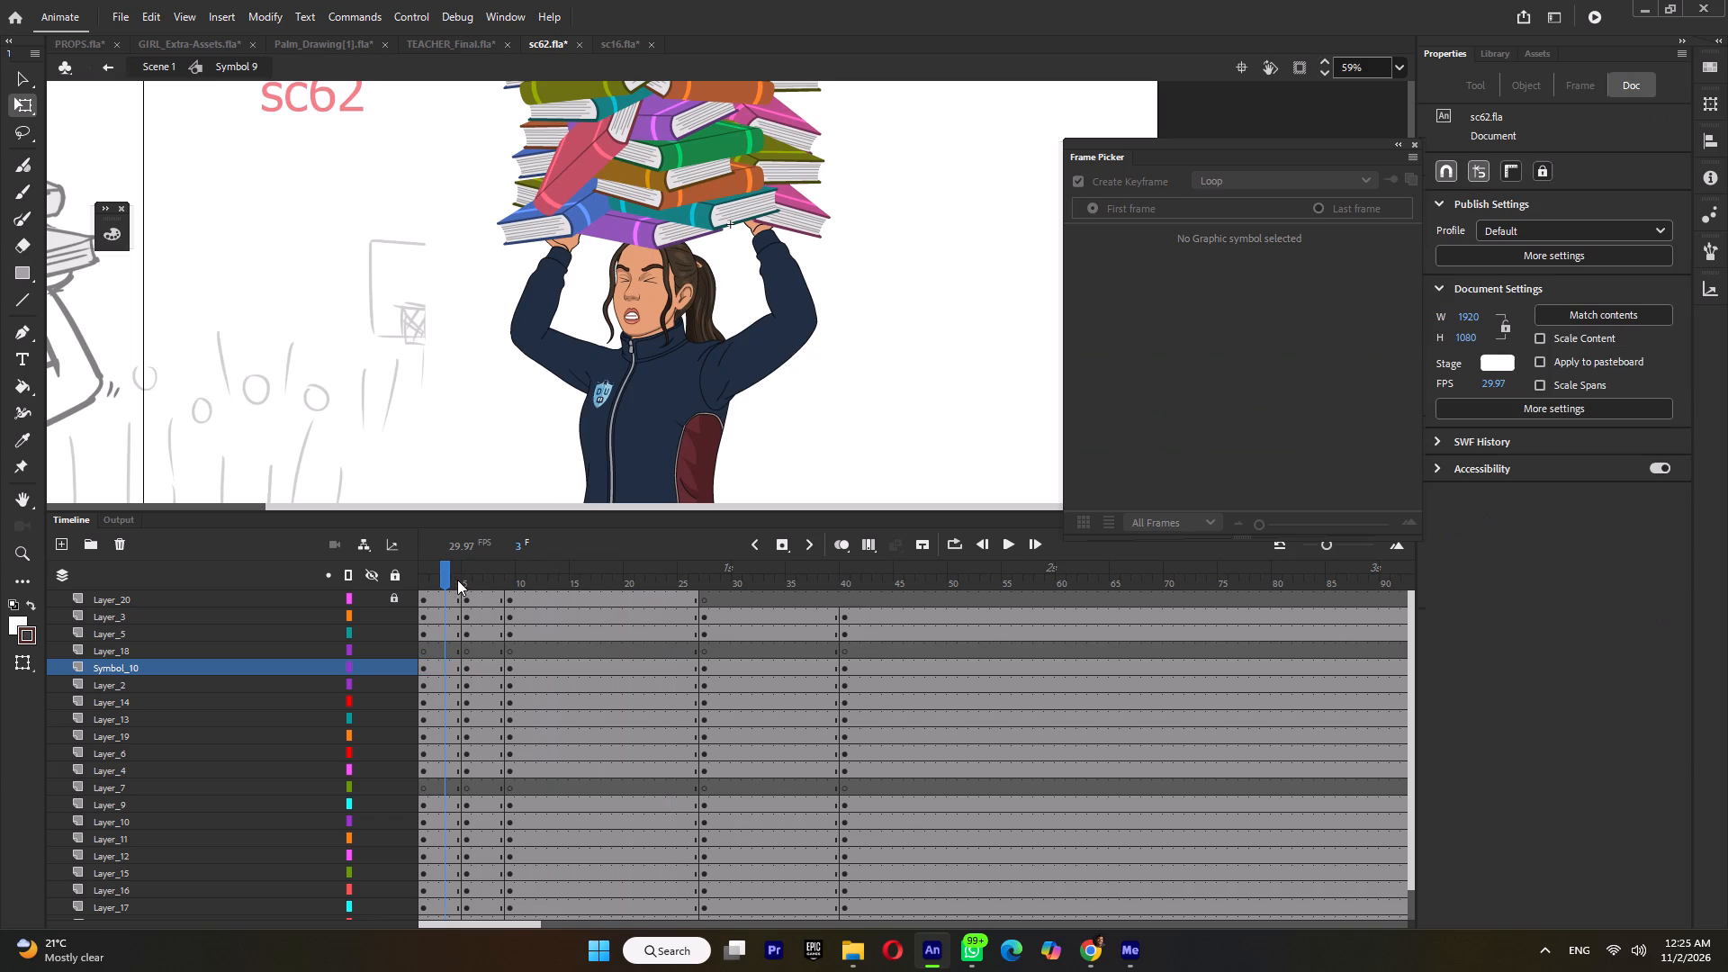
left_click(482, 578)
left_click(527, 580)
left_click(556, 571)
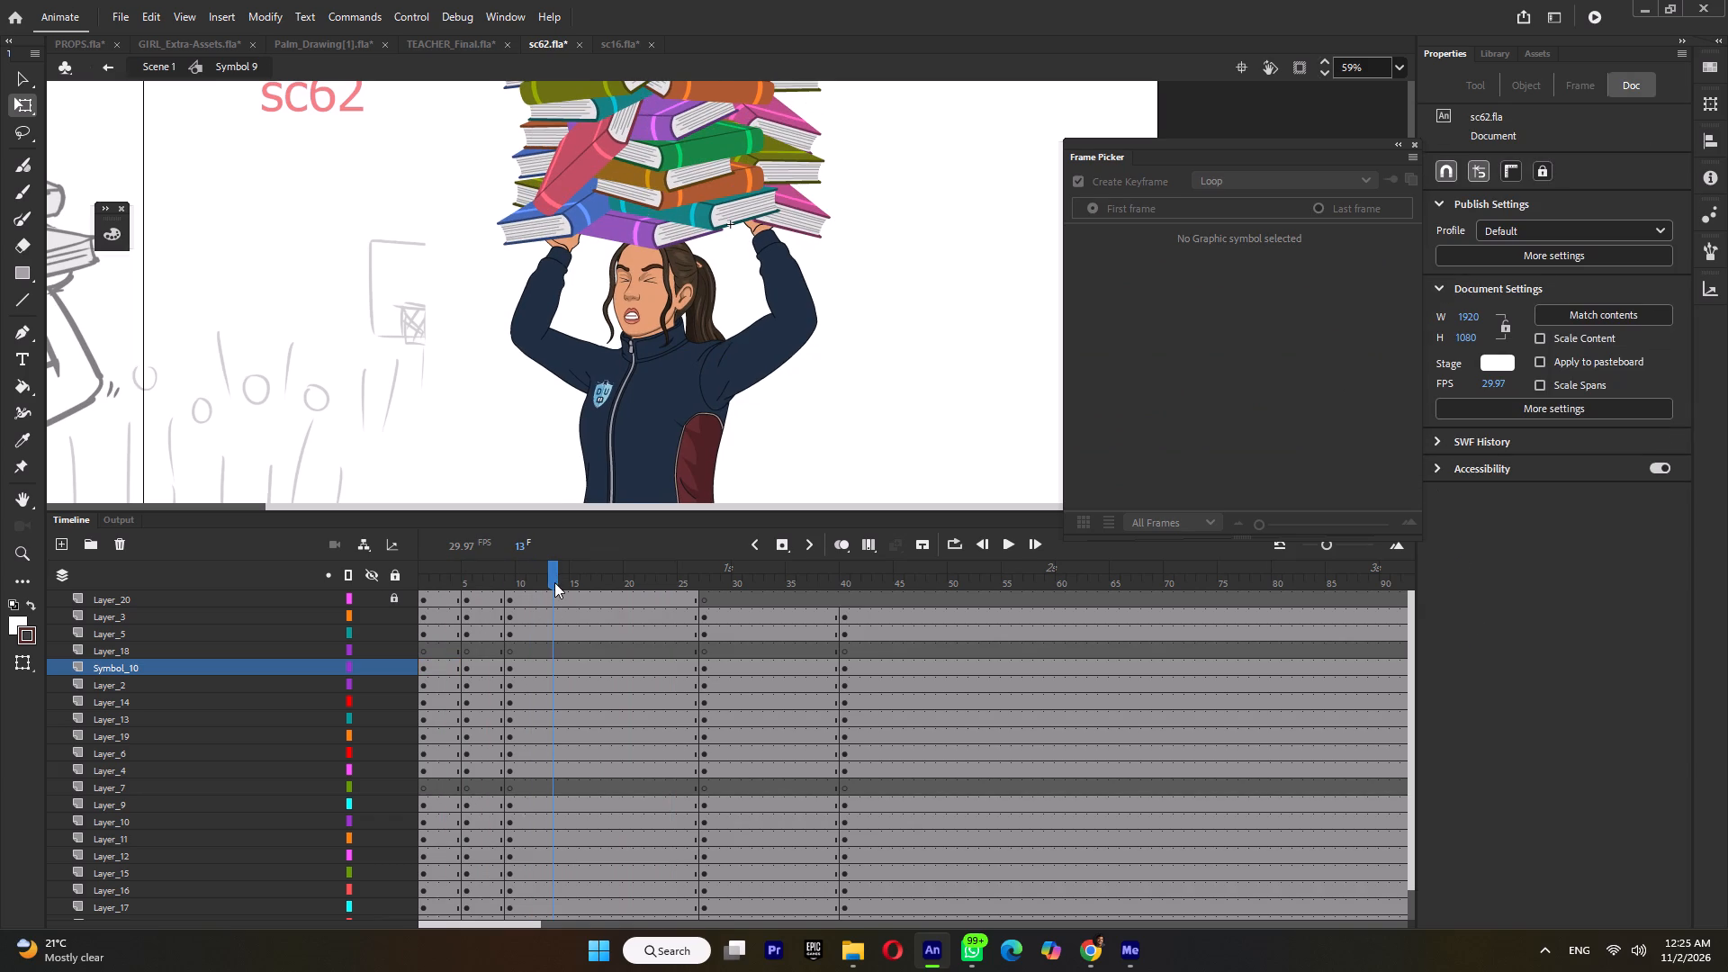
double_click(558, 578)
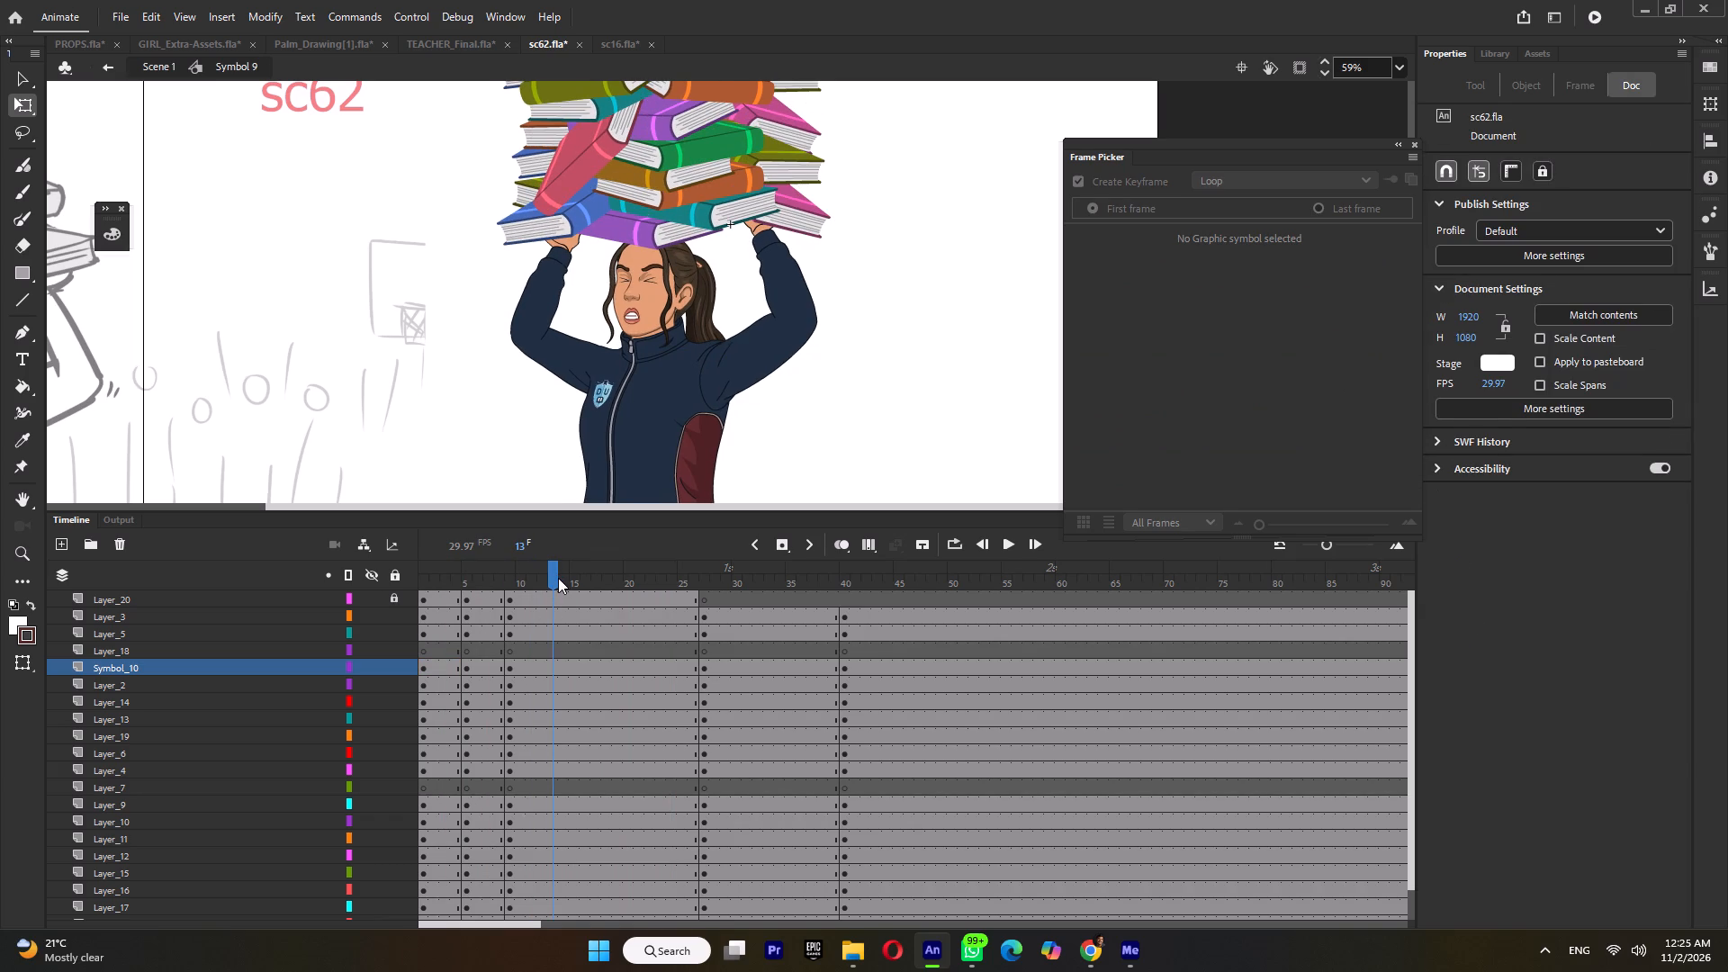
double_click(562, 581)
Insert keyframes across all layers of Symbol 9 at frames 23 and 18.
left_click(665, 576)
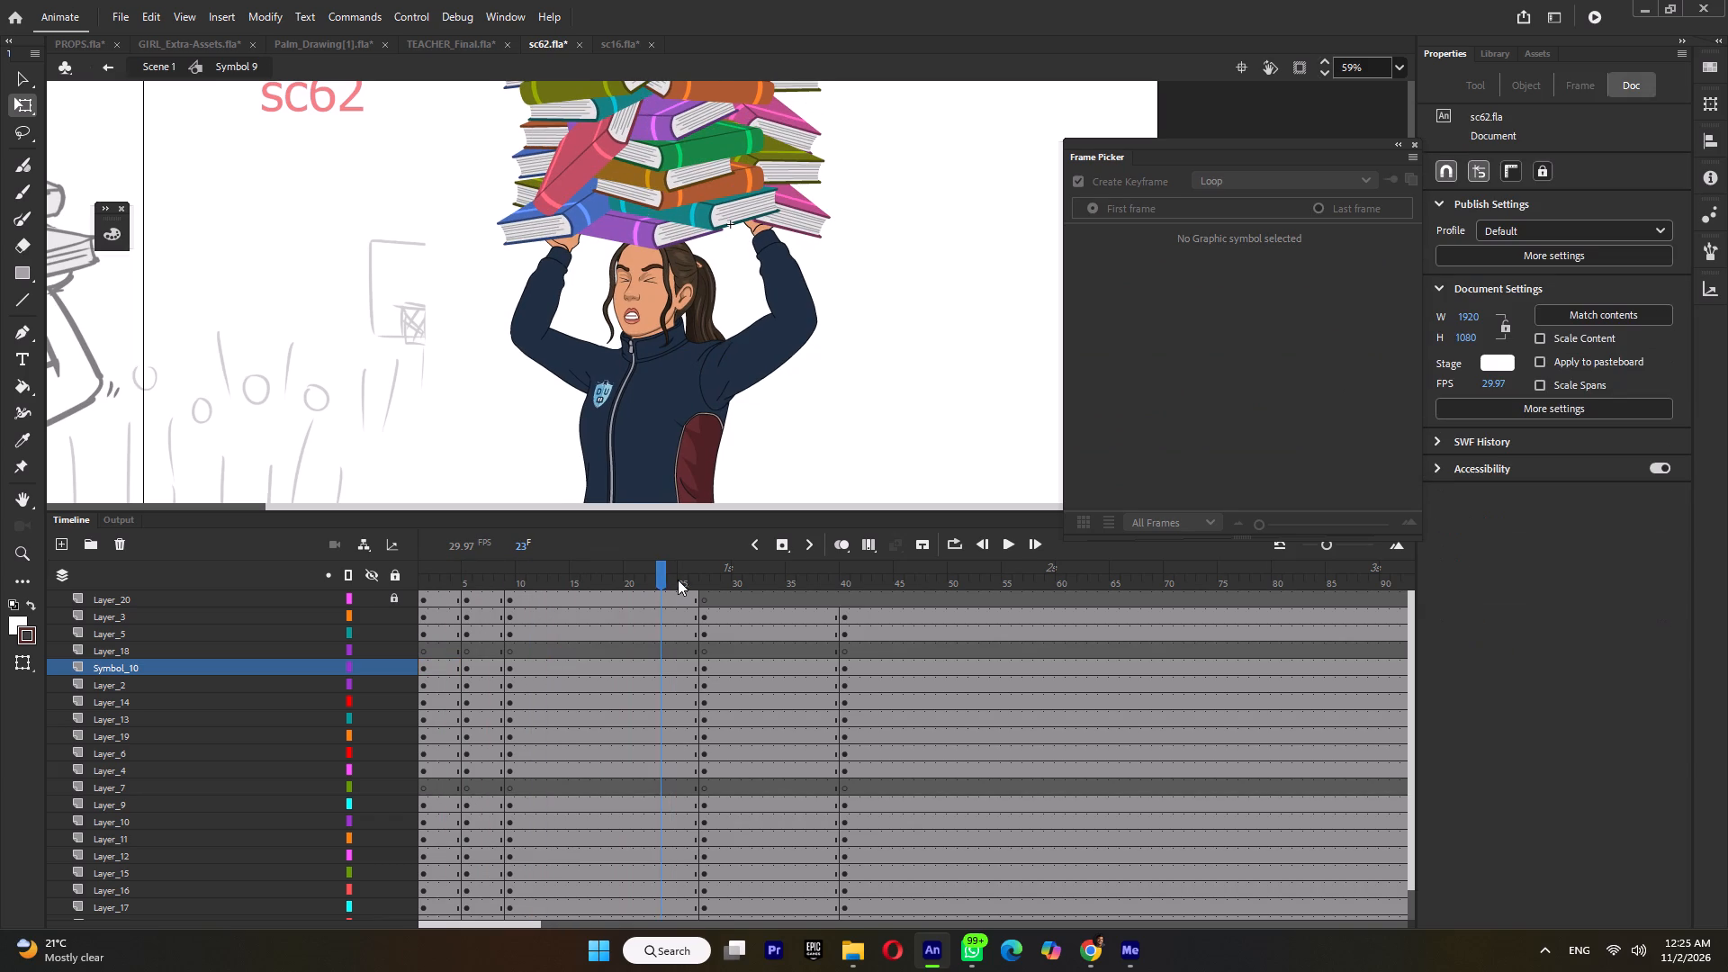
left_click(700, 577)
left_click(670, 579)
double_click(662, 573)
key("F6")
double_click(605, 576)
key("F6")
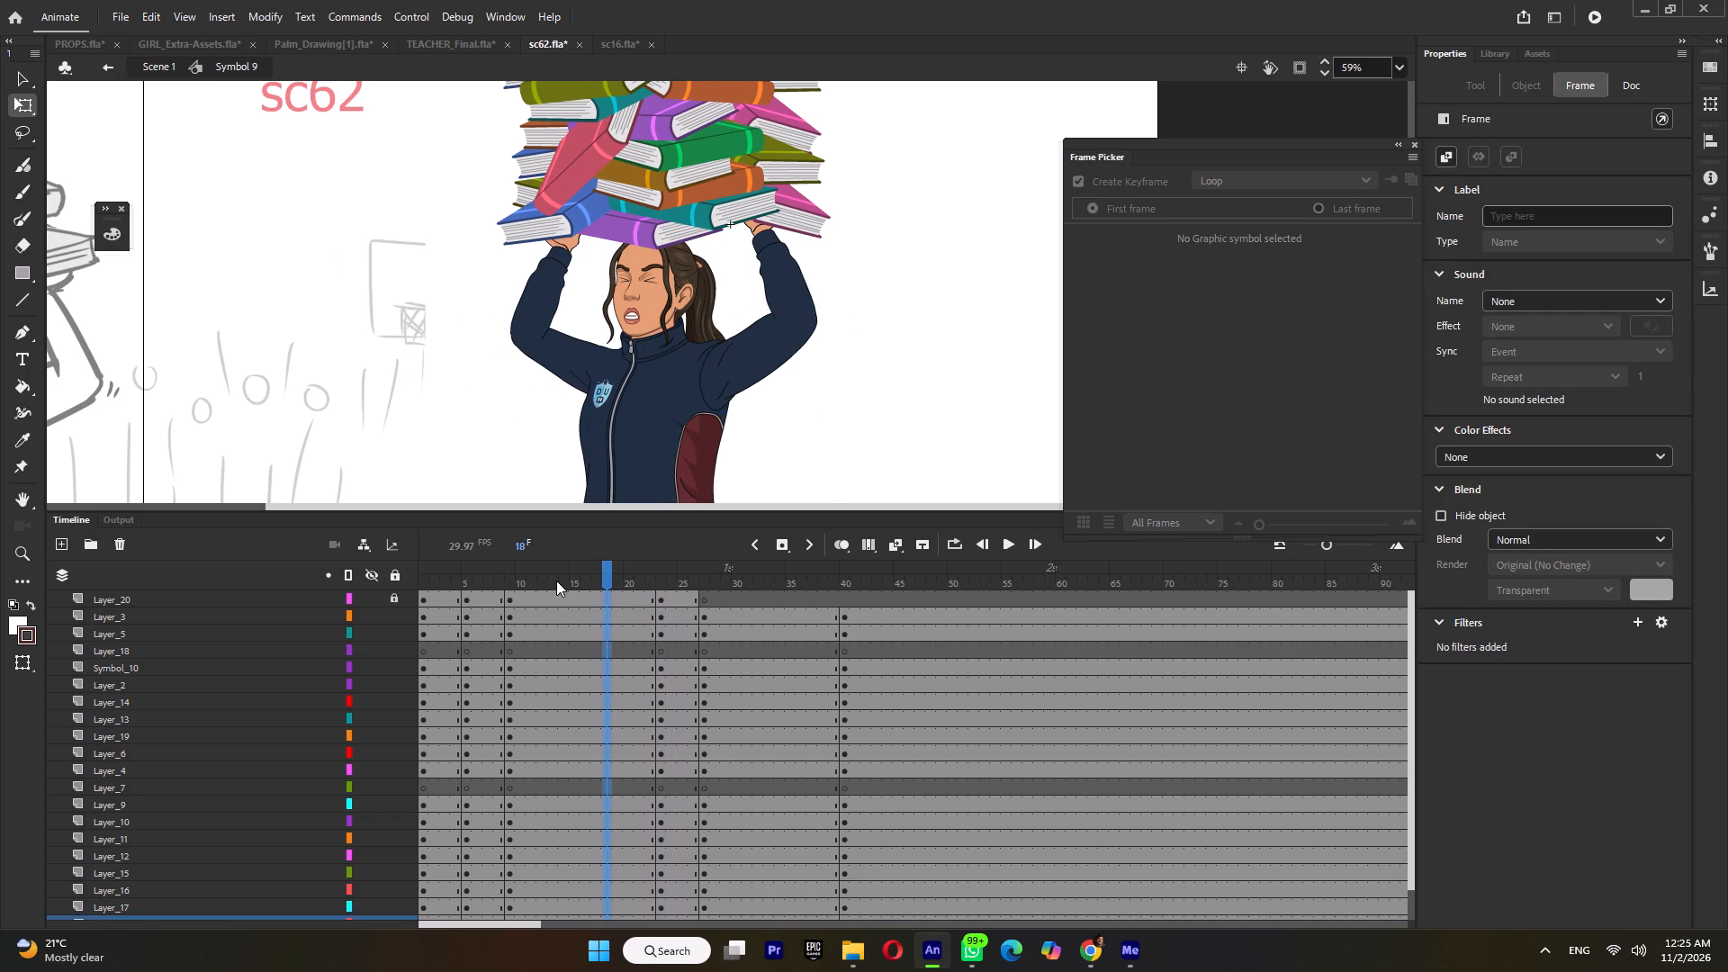
Insert keyframes at frame 13 across all layers of Symbol 9.
double_click(555, 572)
key("F6")
Copy the pose at frame 7 onto frames 13 and 23 across all layers of Symbol 9.
double_click(485, 573)
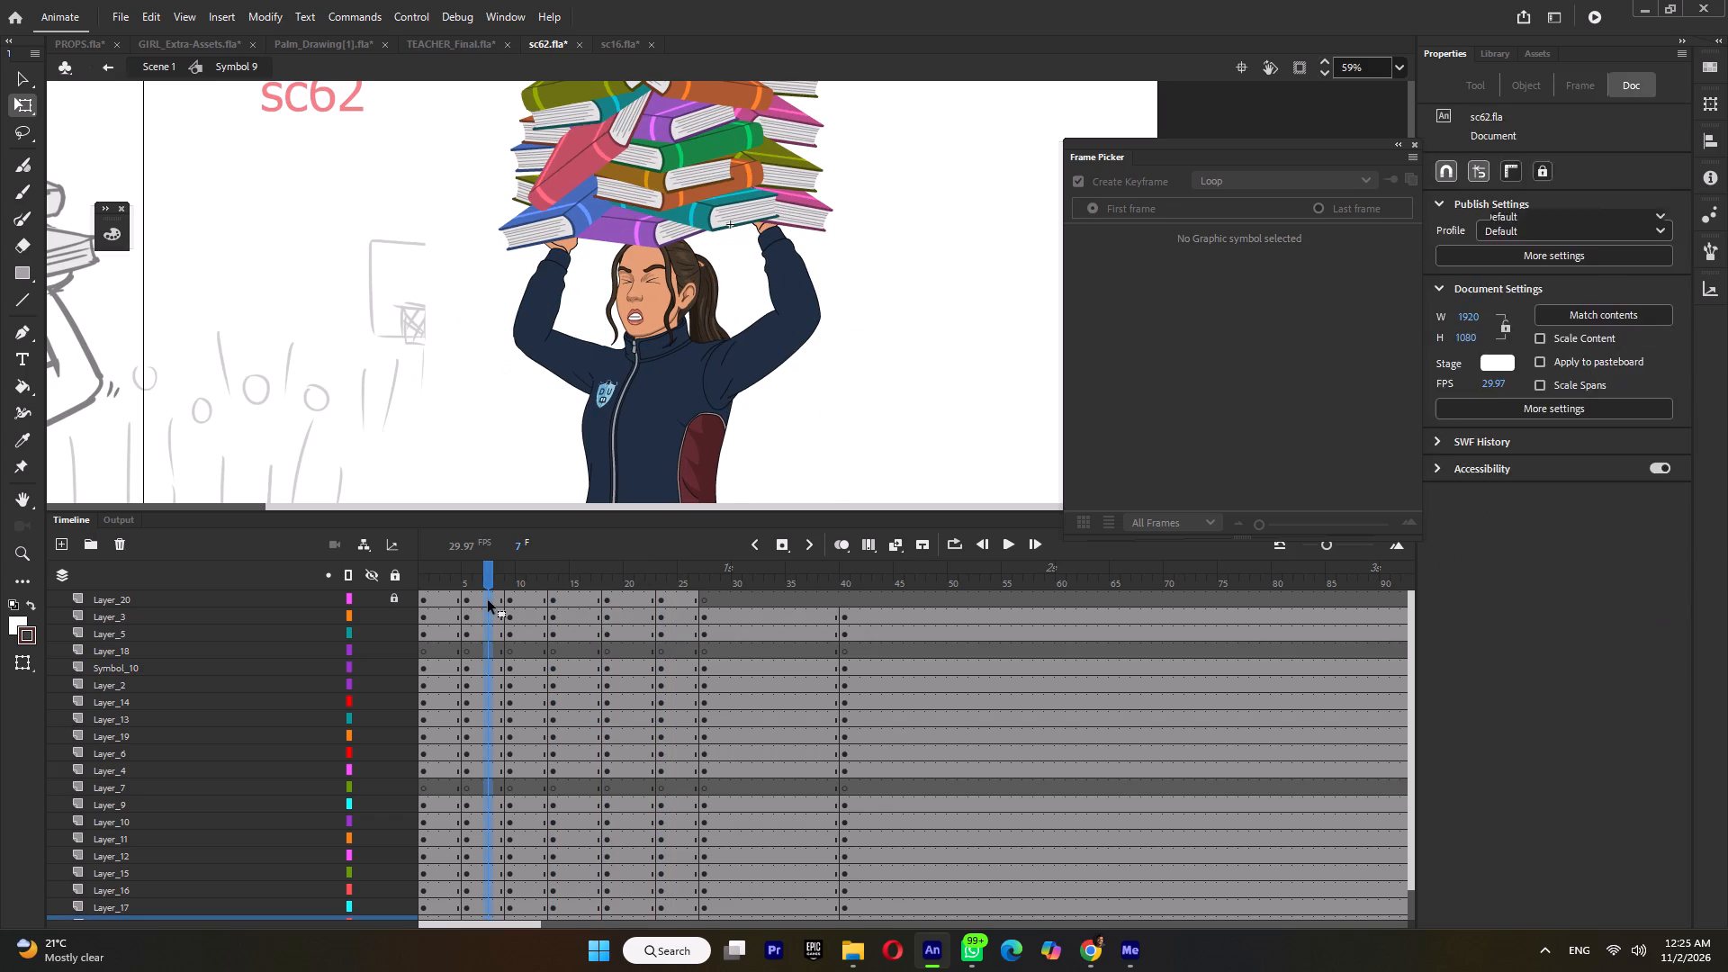
left_click_drag(487, 598, 553, 596)
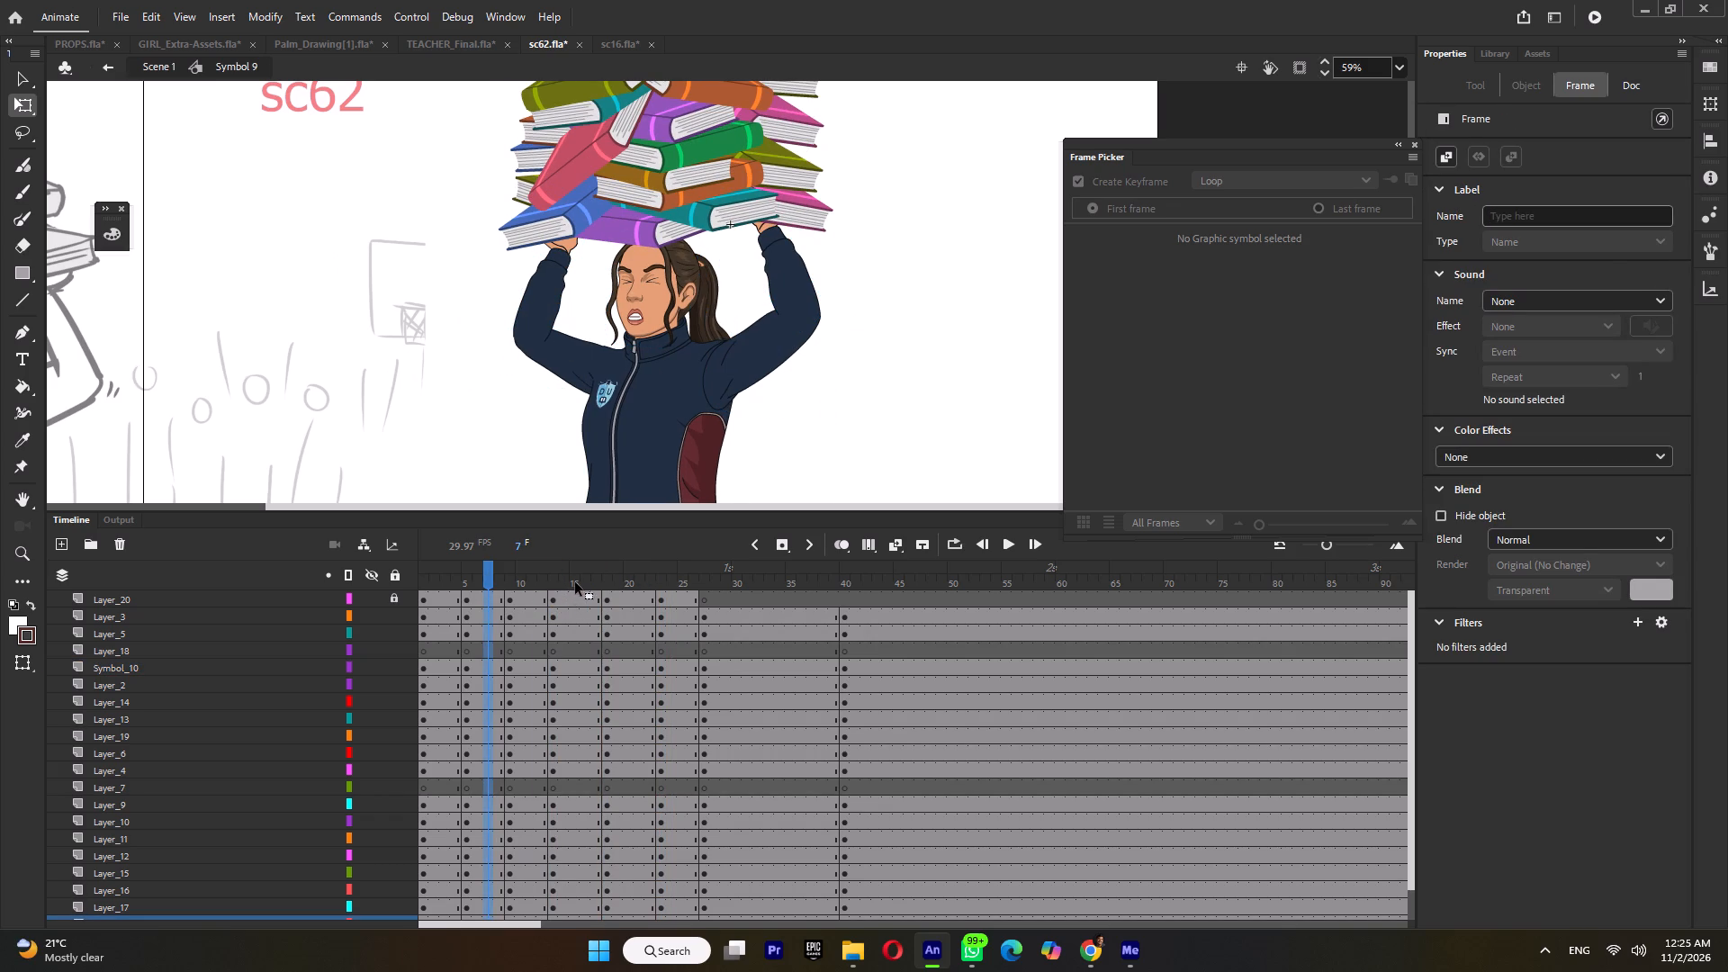
double_click(575, 581)
left_click_drag(576, 596, 661, 600)
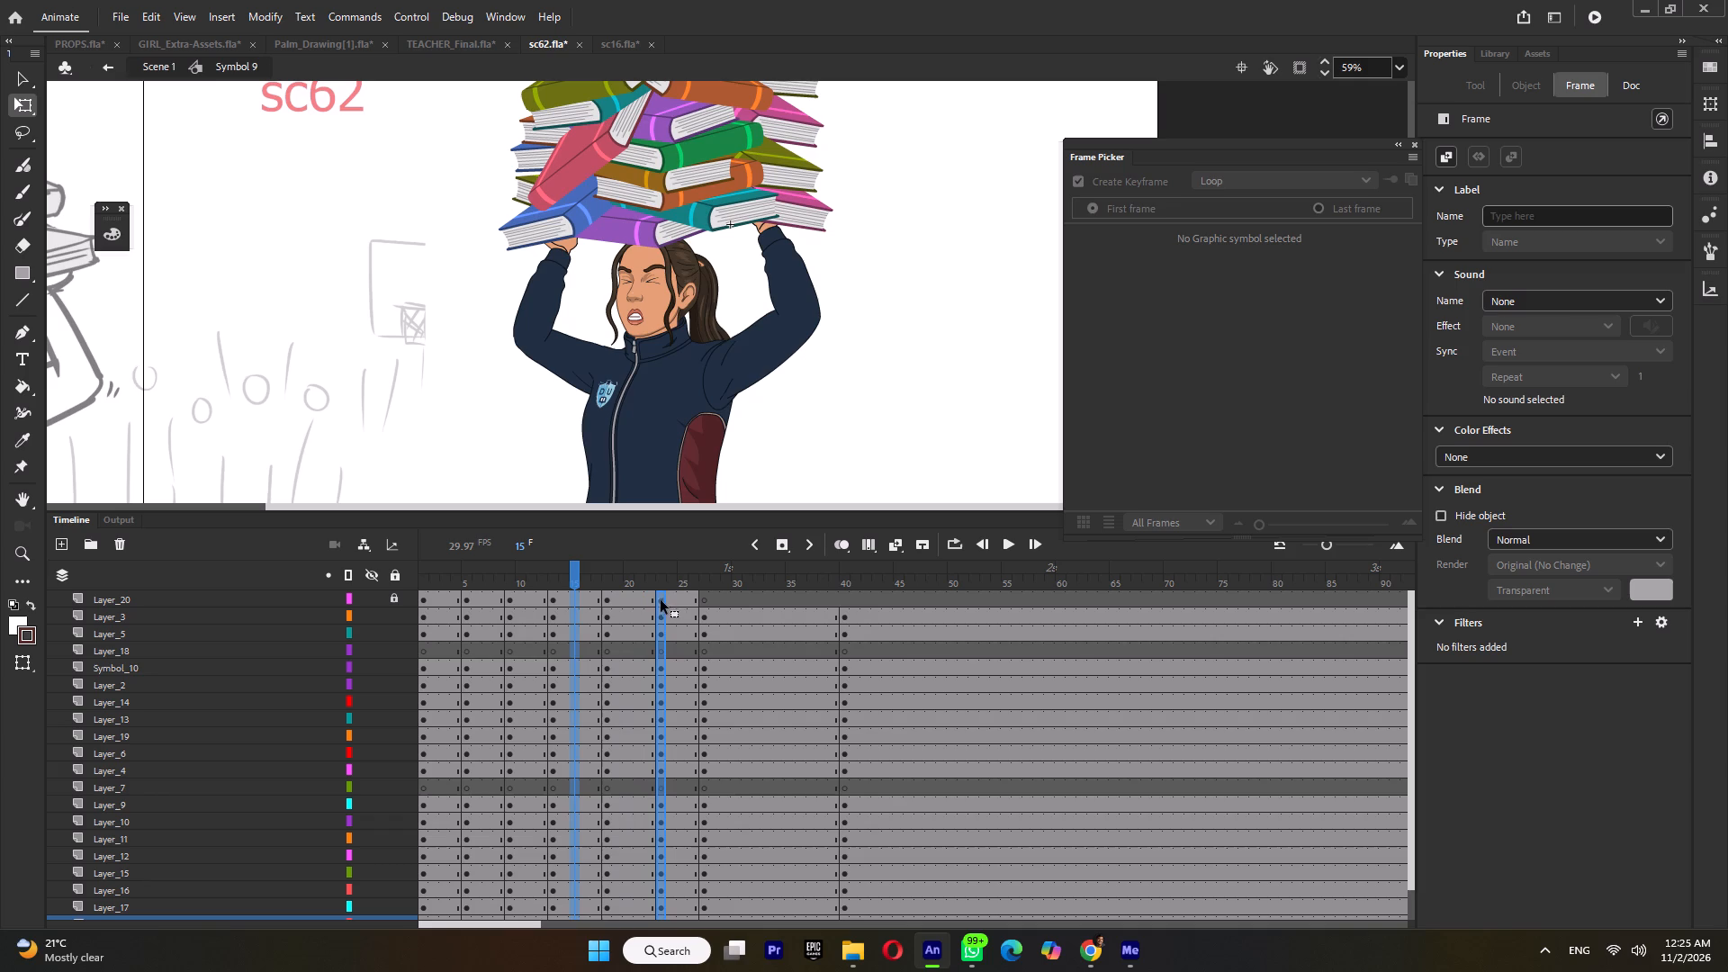
left_click_drag(661, 600, 661, 599)
Play back Symbol 9 repeatedly from frame 1 to examine the timing of the girl's pose changes.
left_click_drag(512, 576, 386, 585)
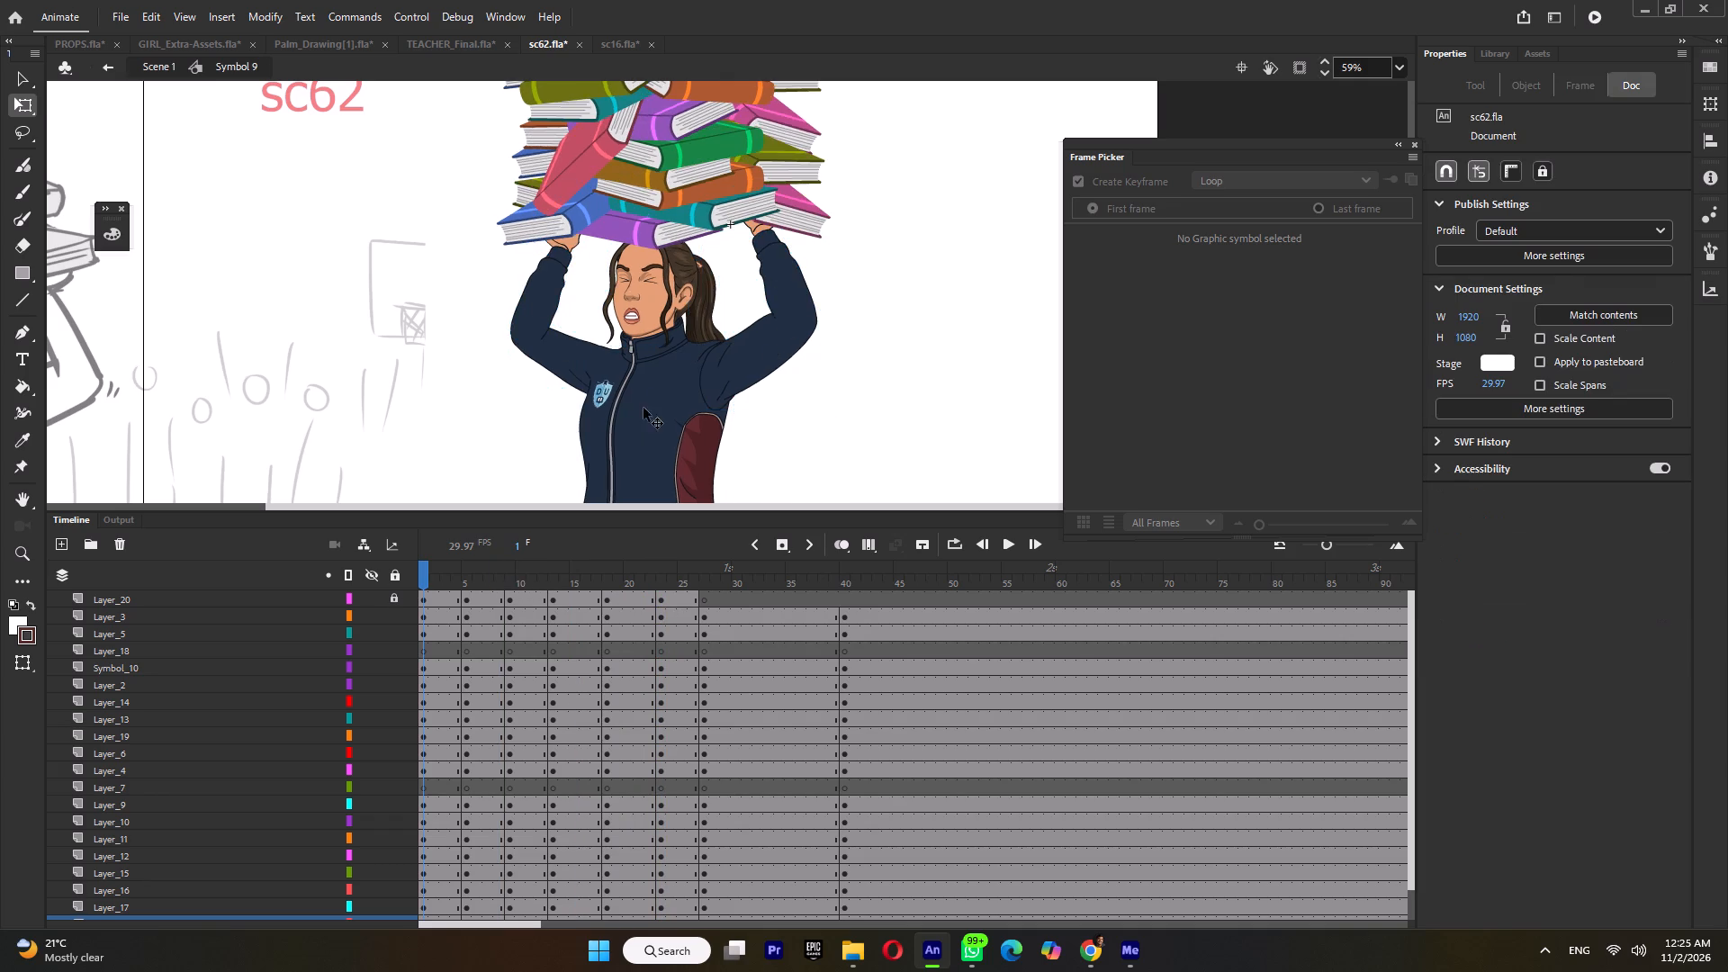
scroll(659, 405, "down", 6, "ctrl")
key("Return")
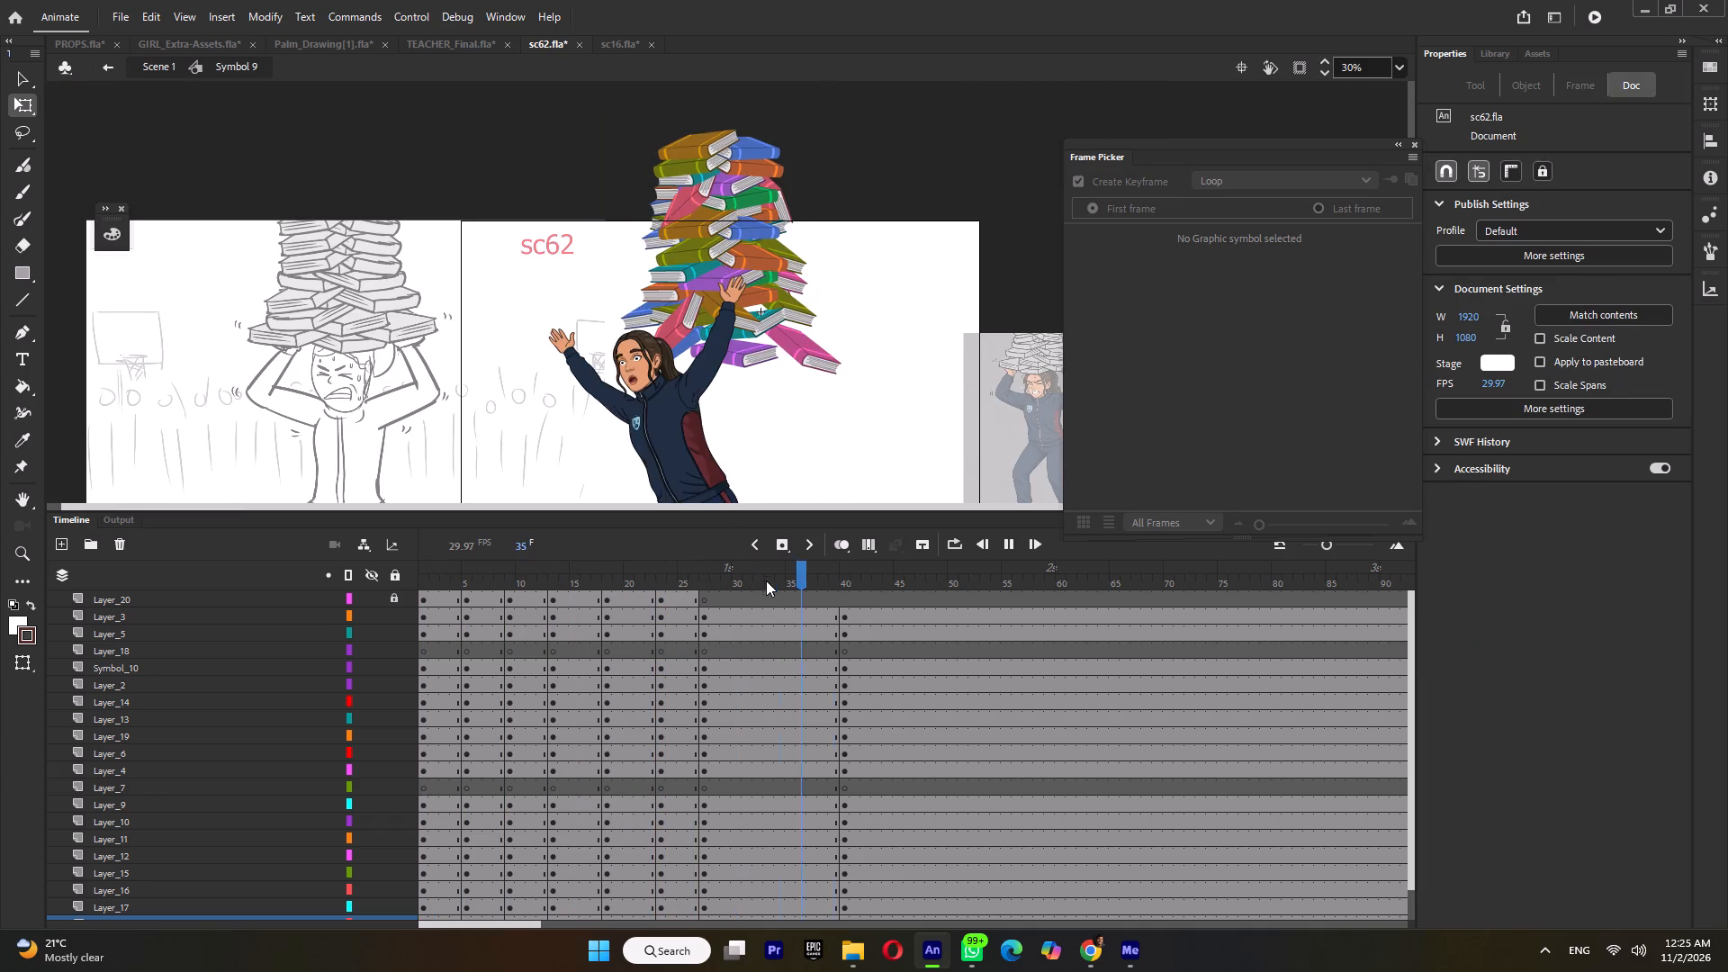
key("Return")
left_click_drag(455, 573, 381, 591)
key("Return")
left_click_drag(411, 571, 401, 572)
key("Return")
left_click_drag(454, 573, 398, 583)
key("Return")
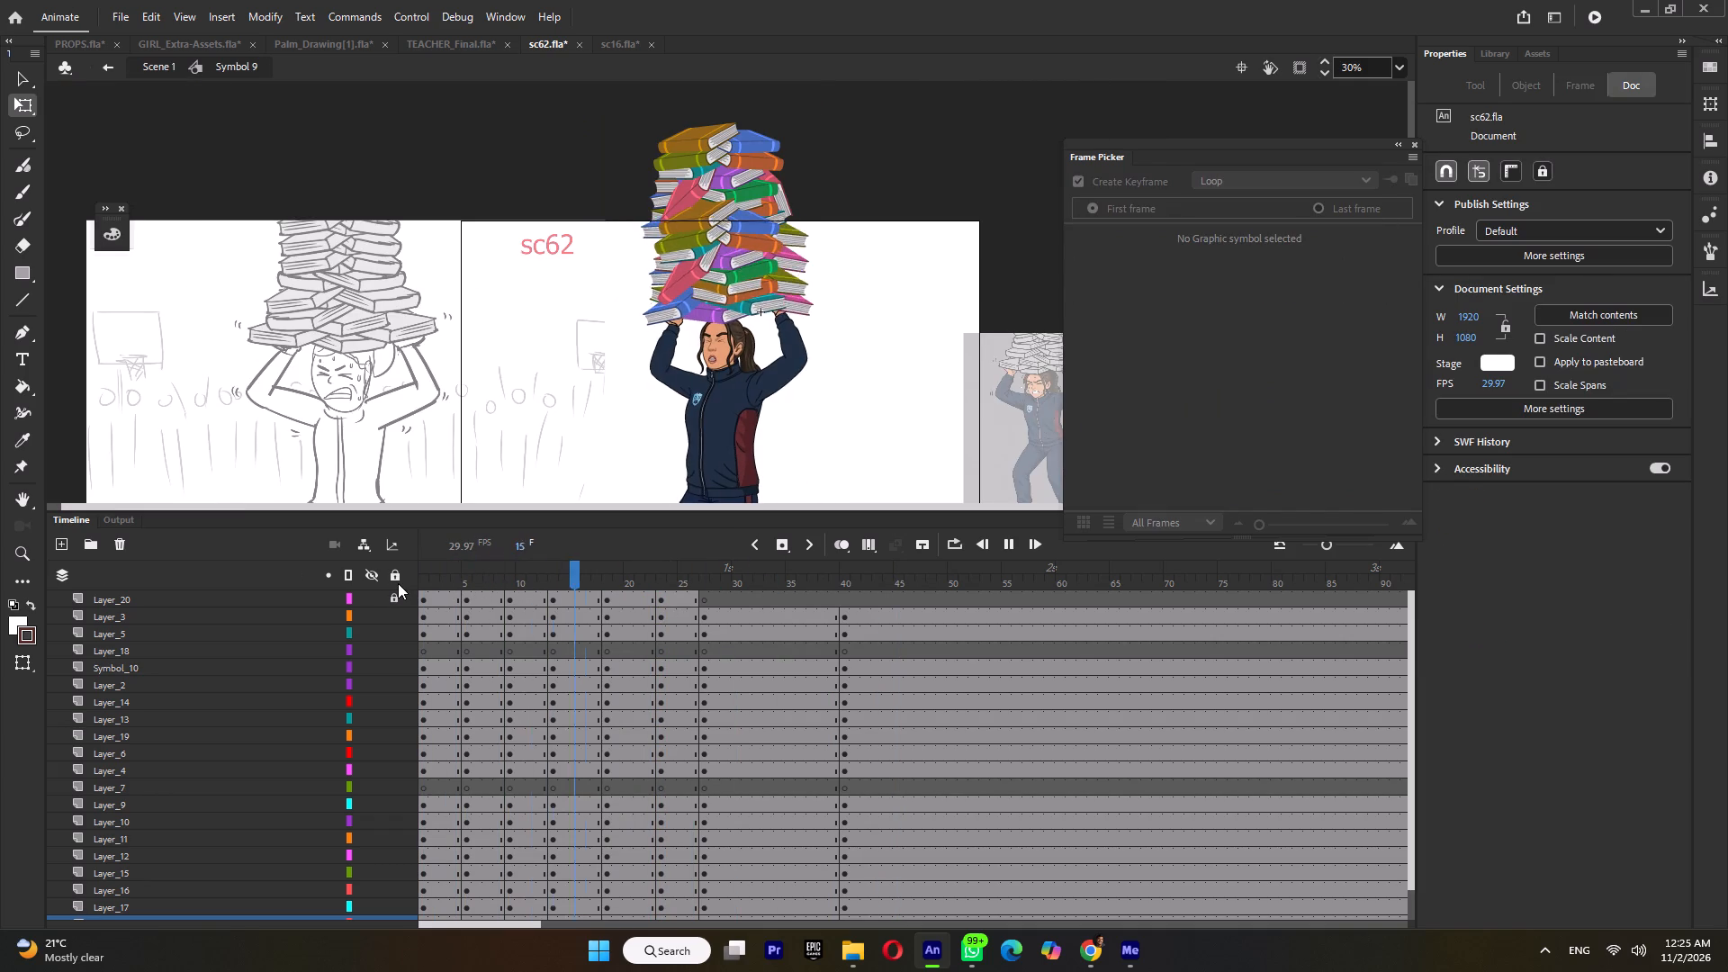
key("Return")
Apply classic tweens to the layers from Layer_3 down to Layer_21 across frames 1 to 26 in Symbol 9.
scroll(456, 598, "up", 4)
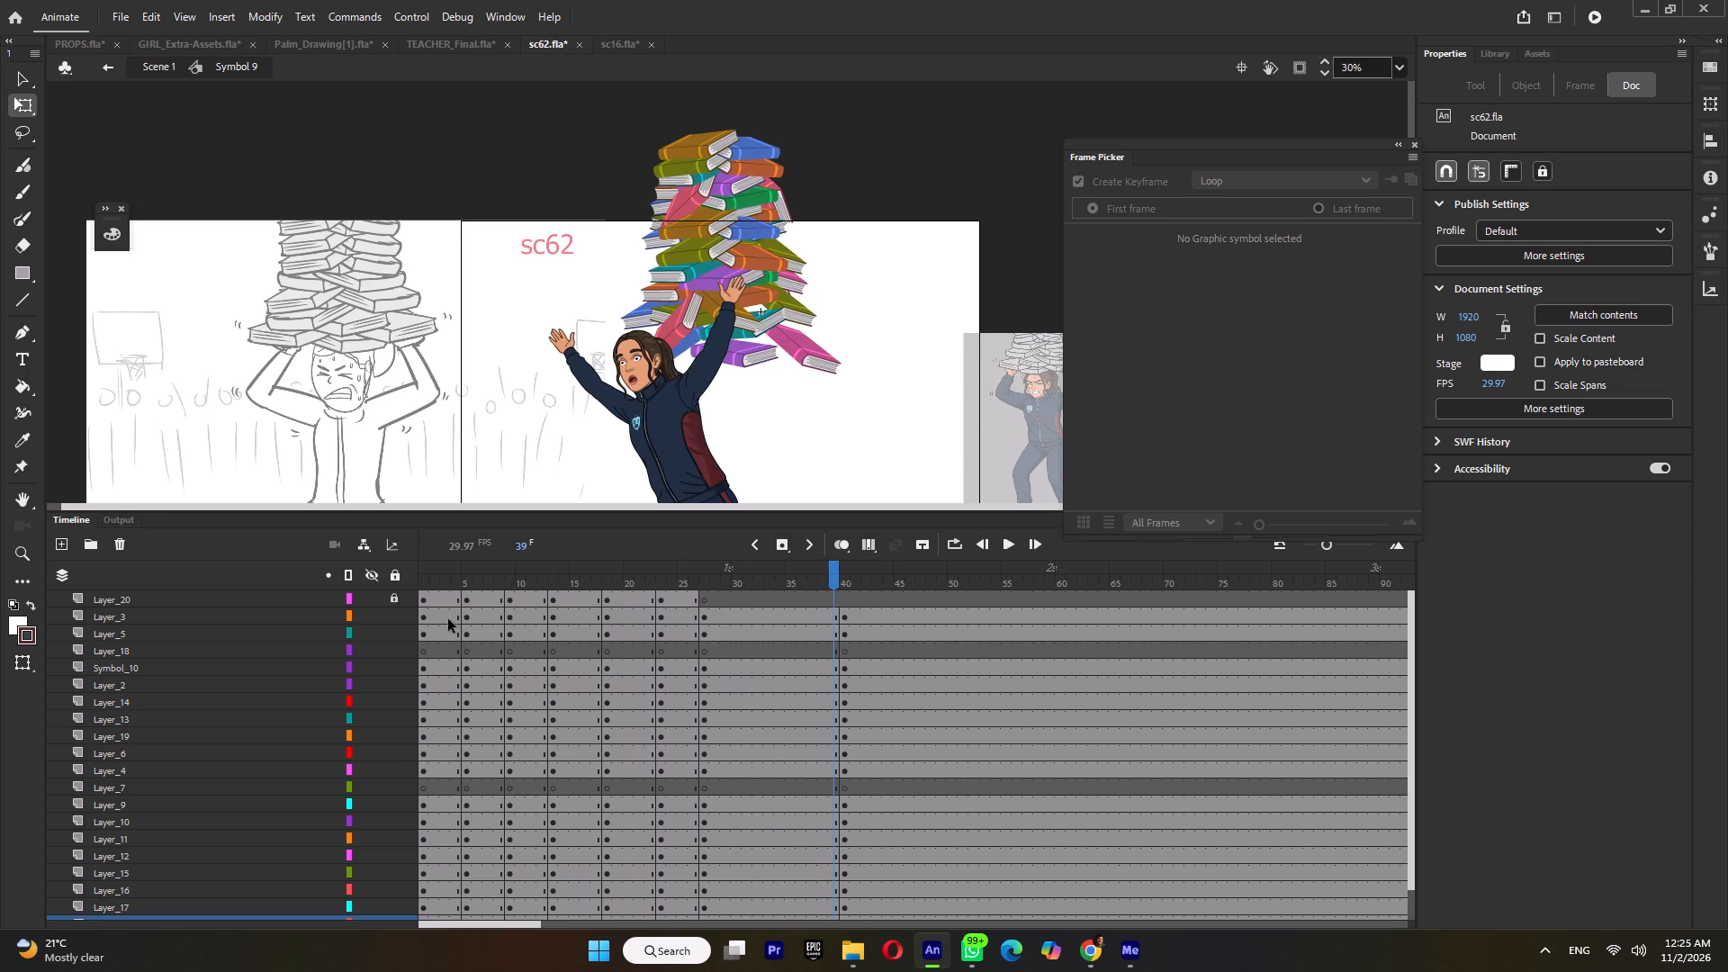
left_click_drag(447, 615, 673, 971)
key("ctrl+m")
Play back Symbol 9 from frame 1 to examine the girl's tweened body movement.
left_click_drag(644, 580, 199, 616)
key("Return")
key("Return")
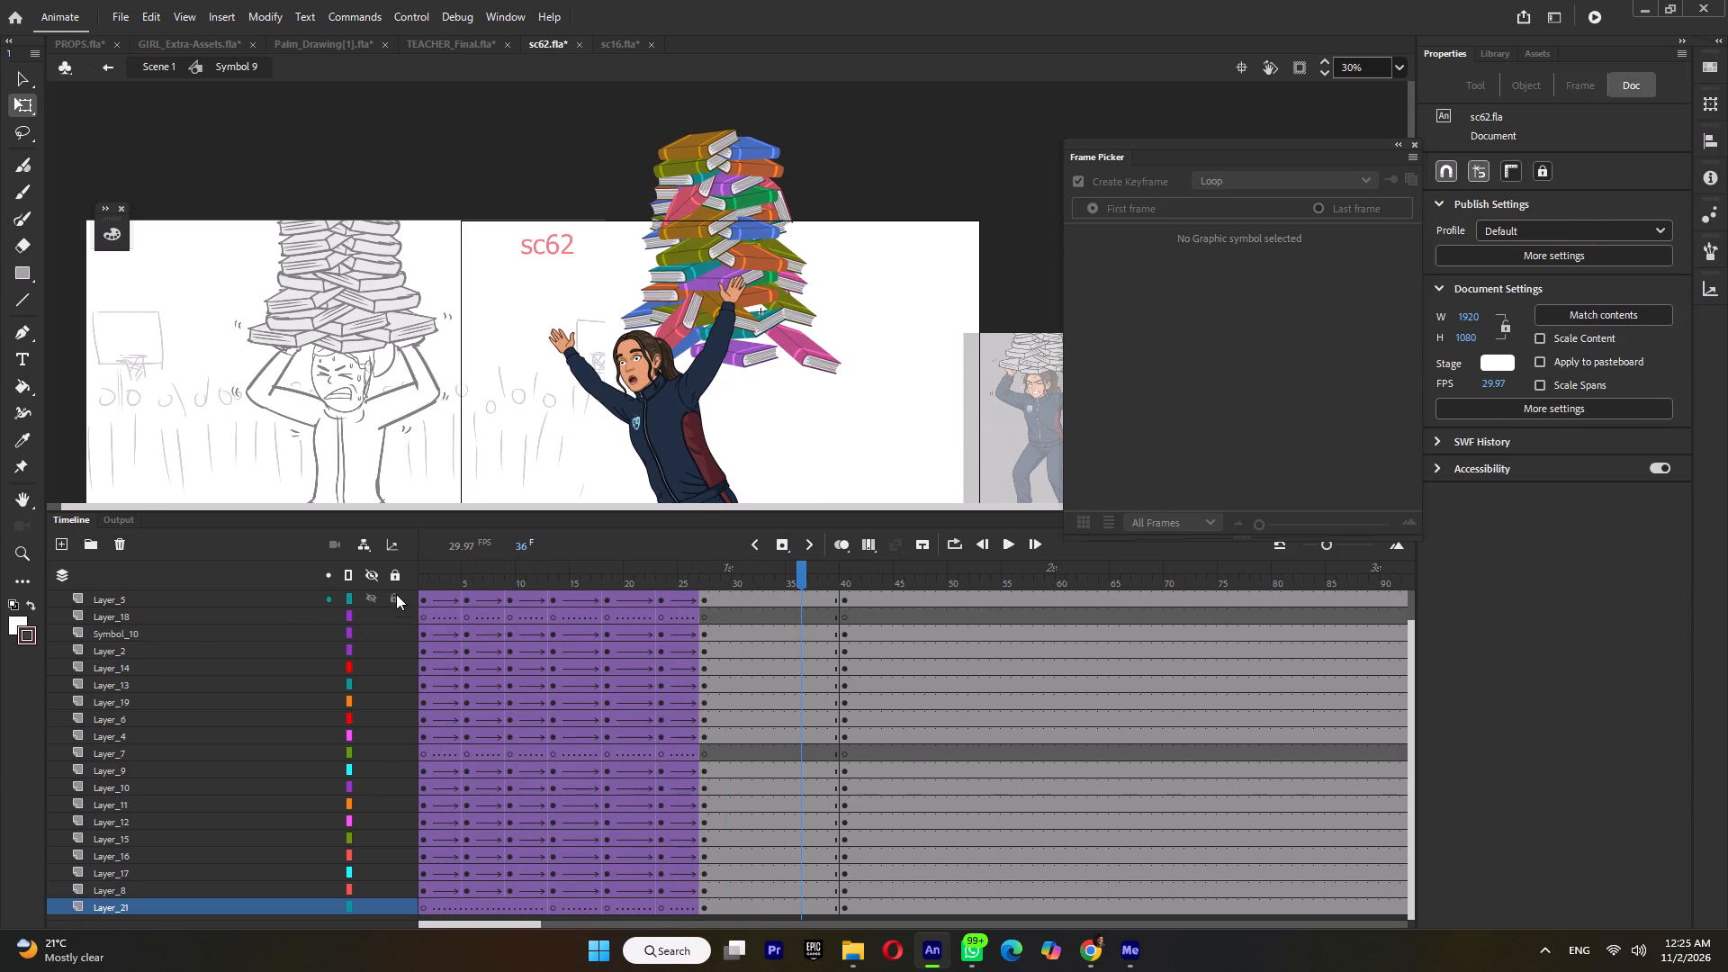
left_click_drag(427, 580, 351, 587)
scroll(498, 623, "up", 5)
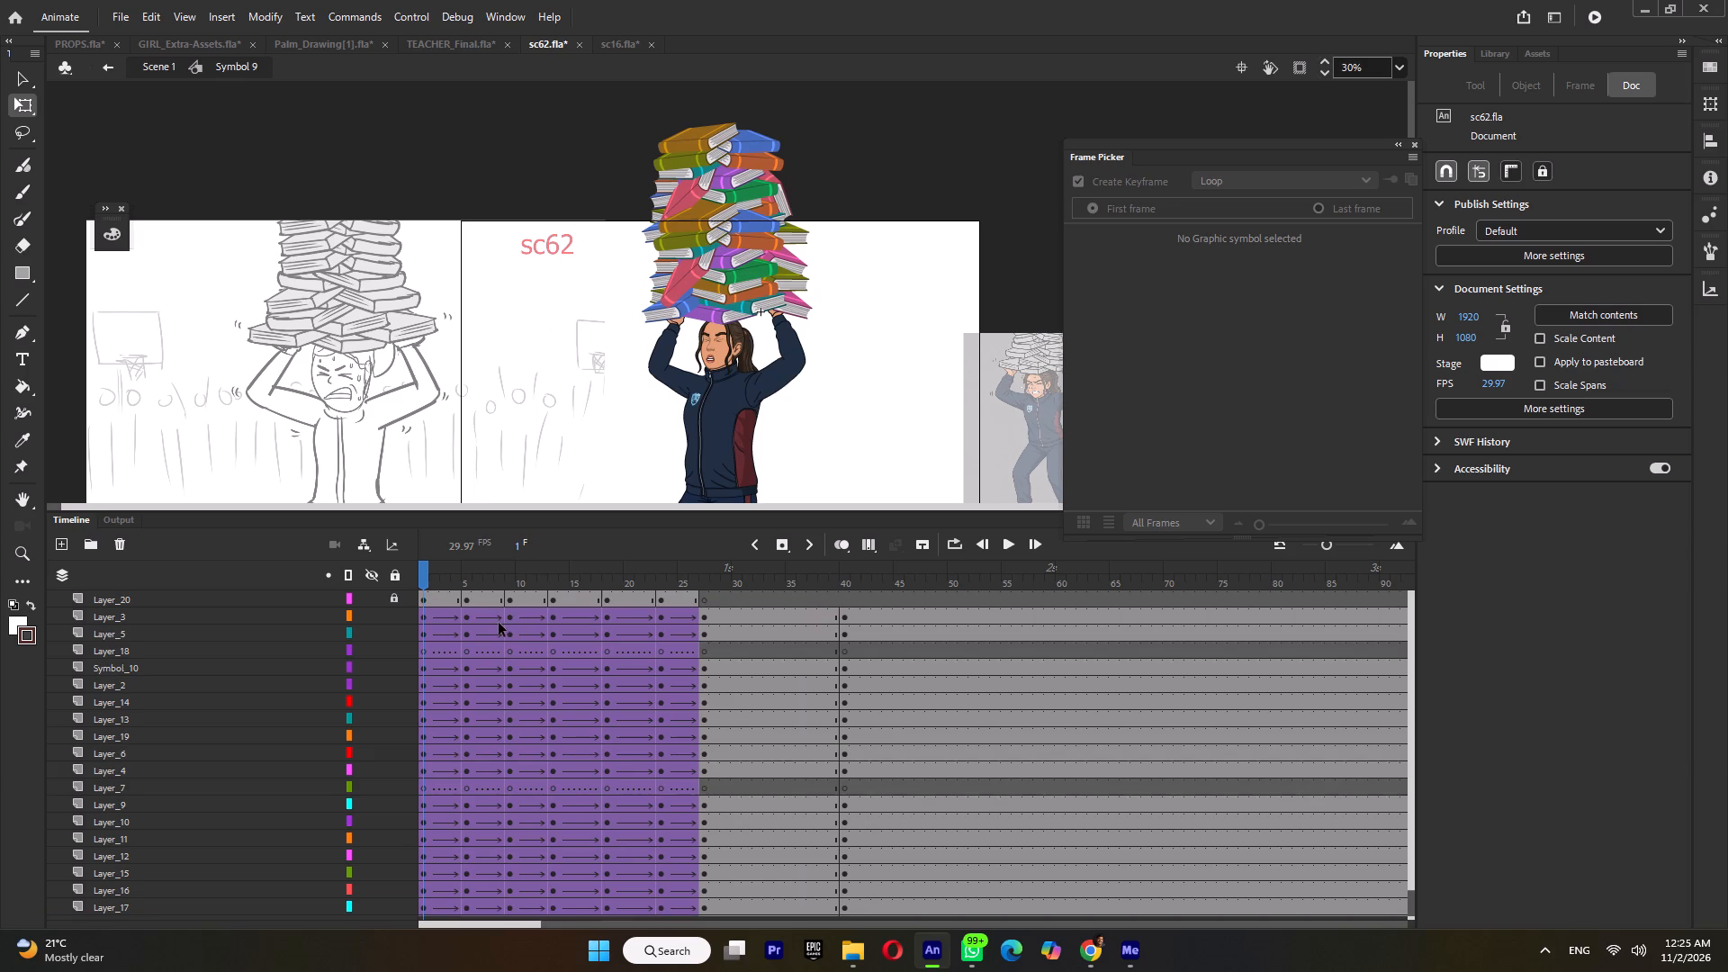
key("Return")
key("Return")
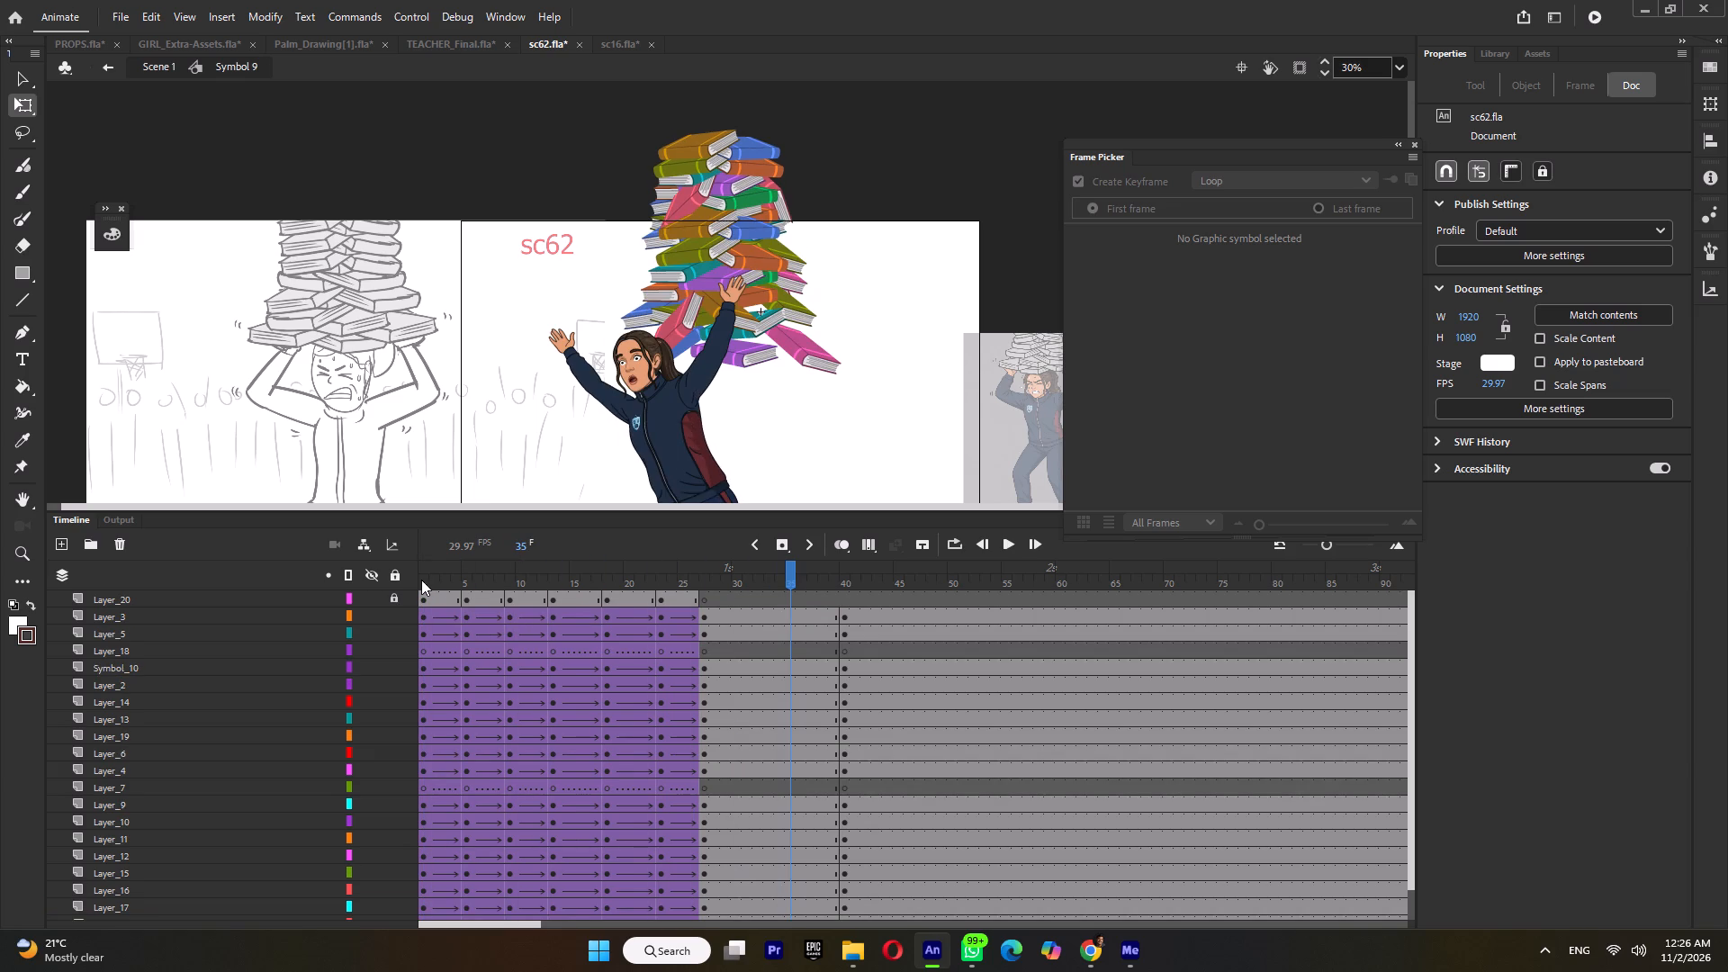
Unlock Layer_20 in Symbol 9 and open the book stack, Symbol 1, for editing at frame 5.
left_click_drag(434, 569, 464, 604)
double_click(695, 287)
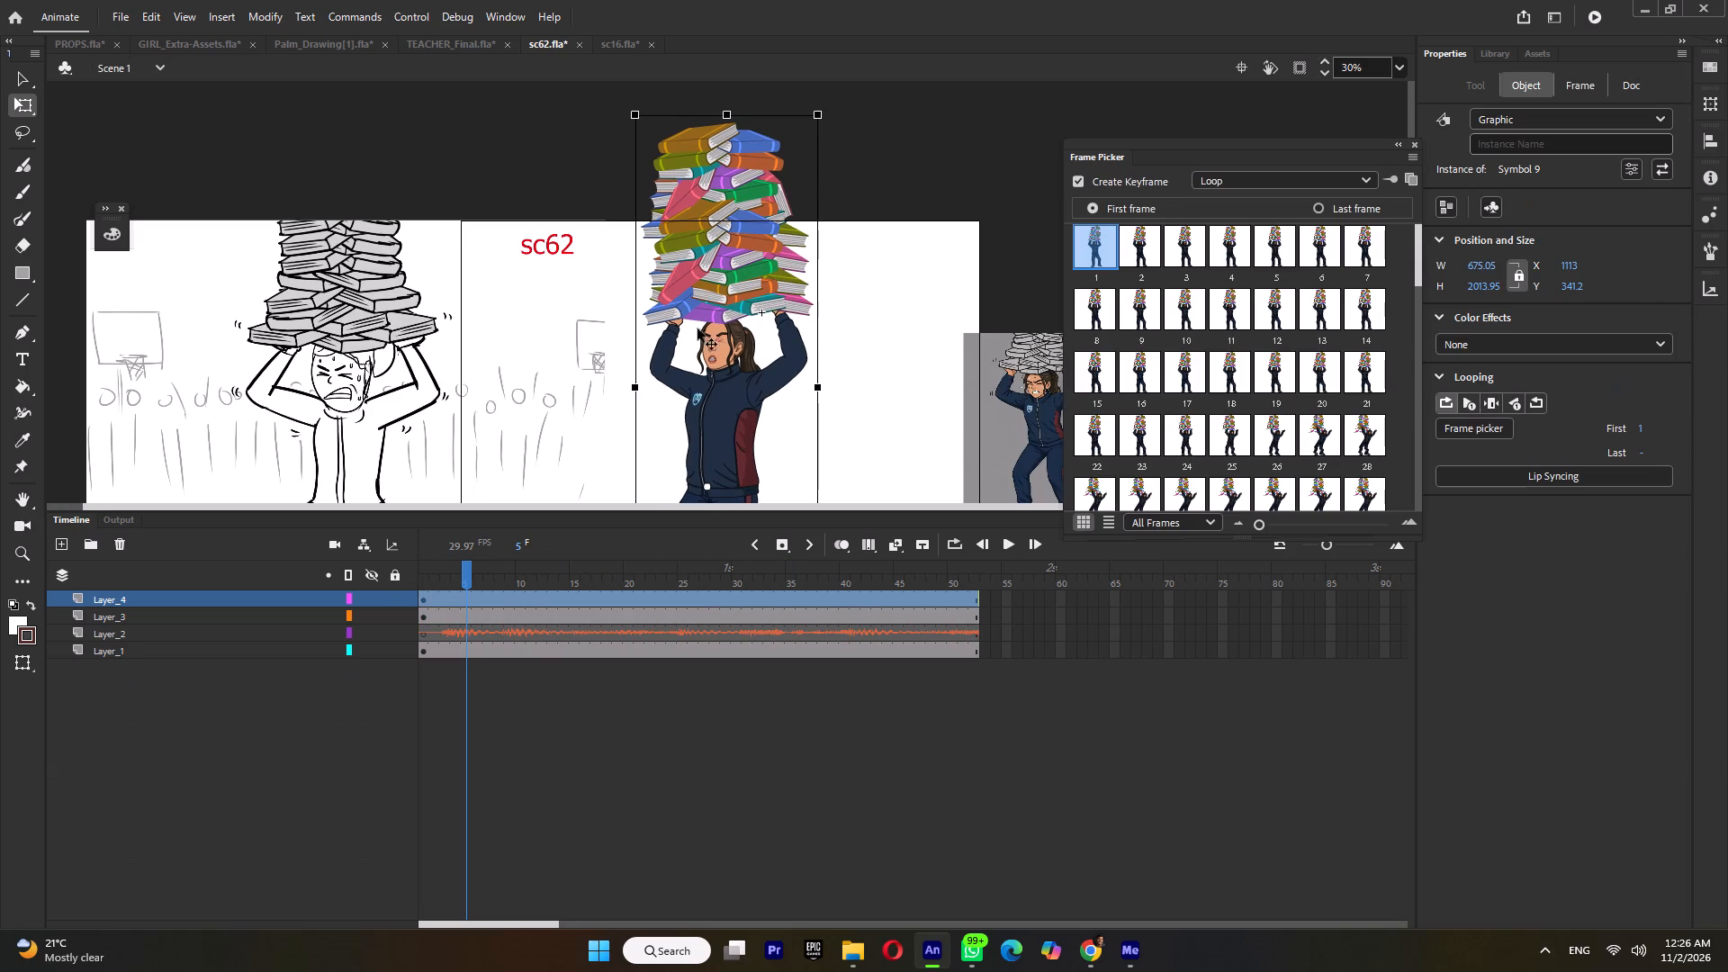
double_click(736, 179)
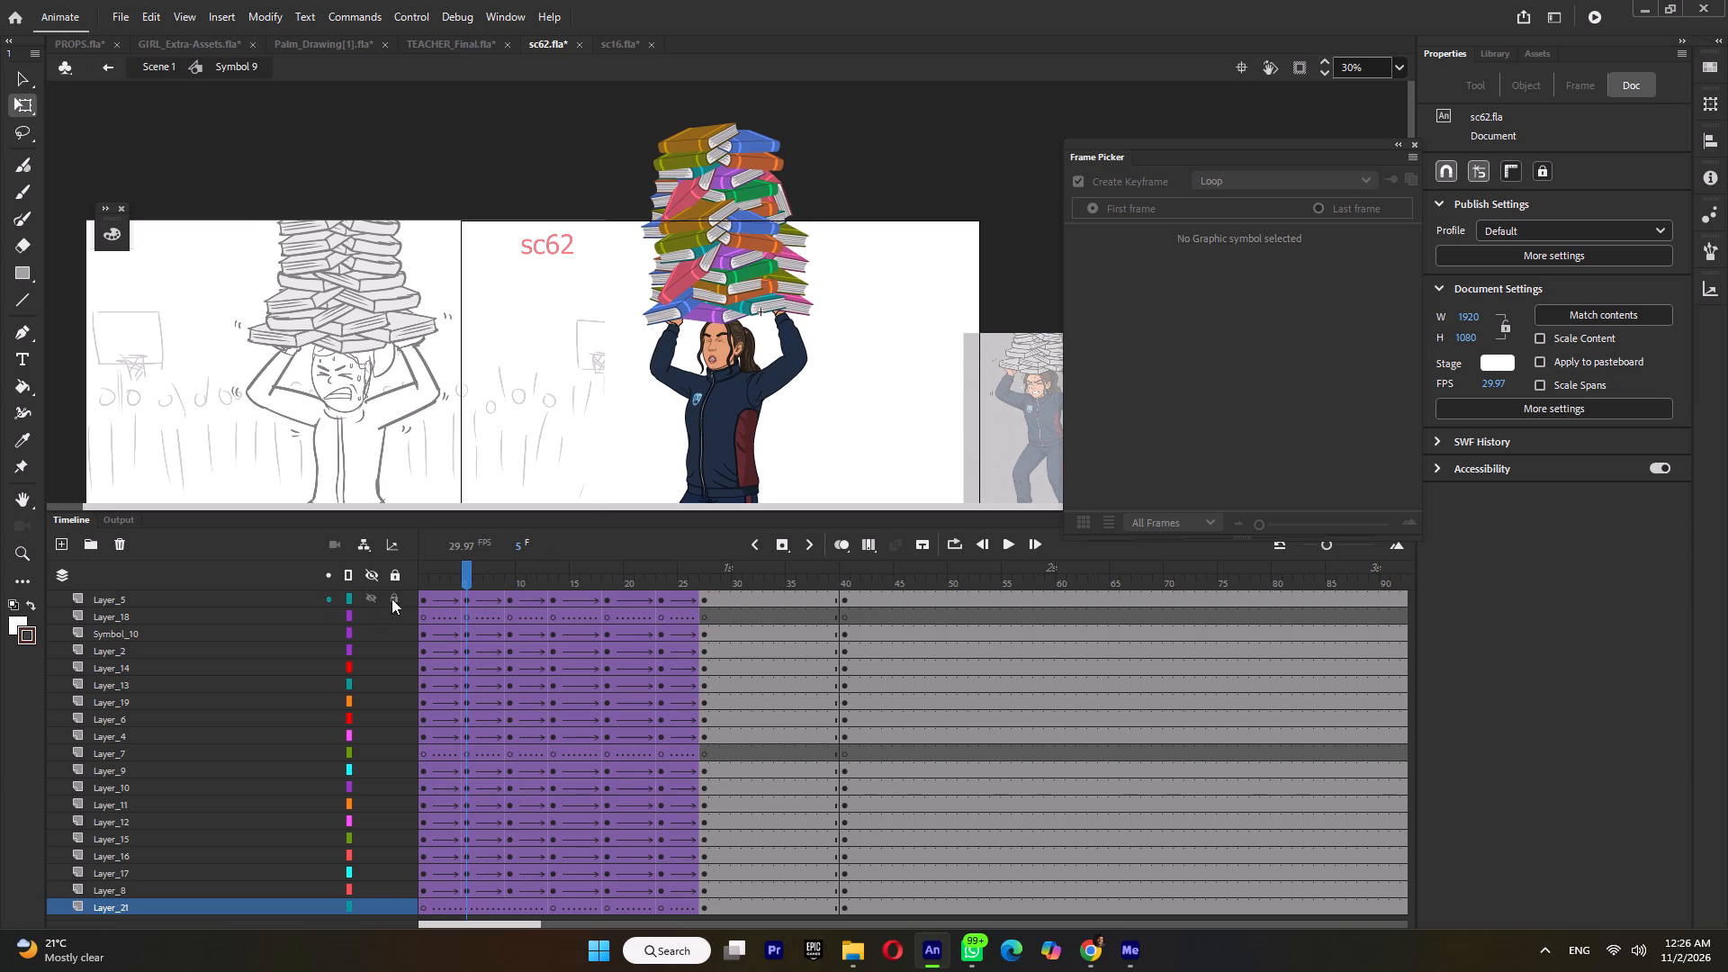
scroll(400, 601, "up", 4)
left_click(391, 599)
double_click(774, 234)
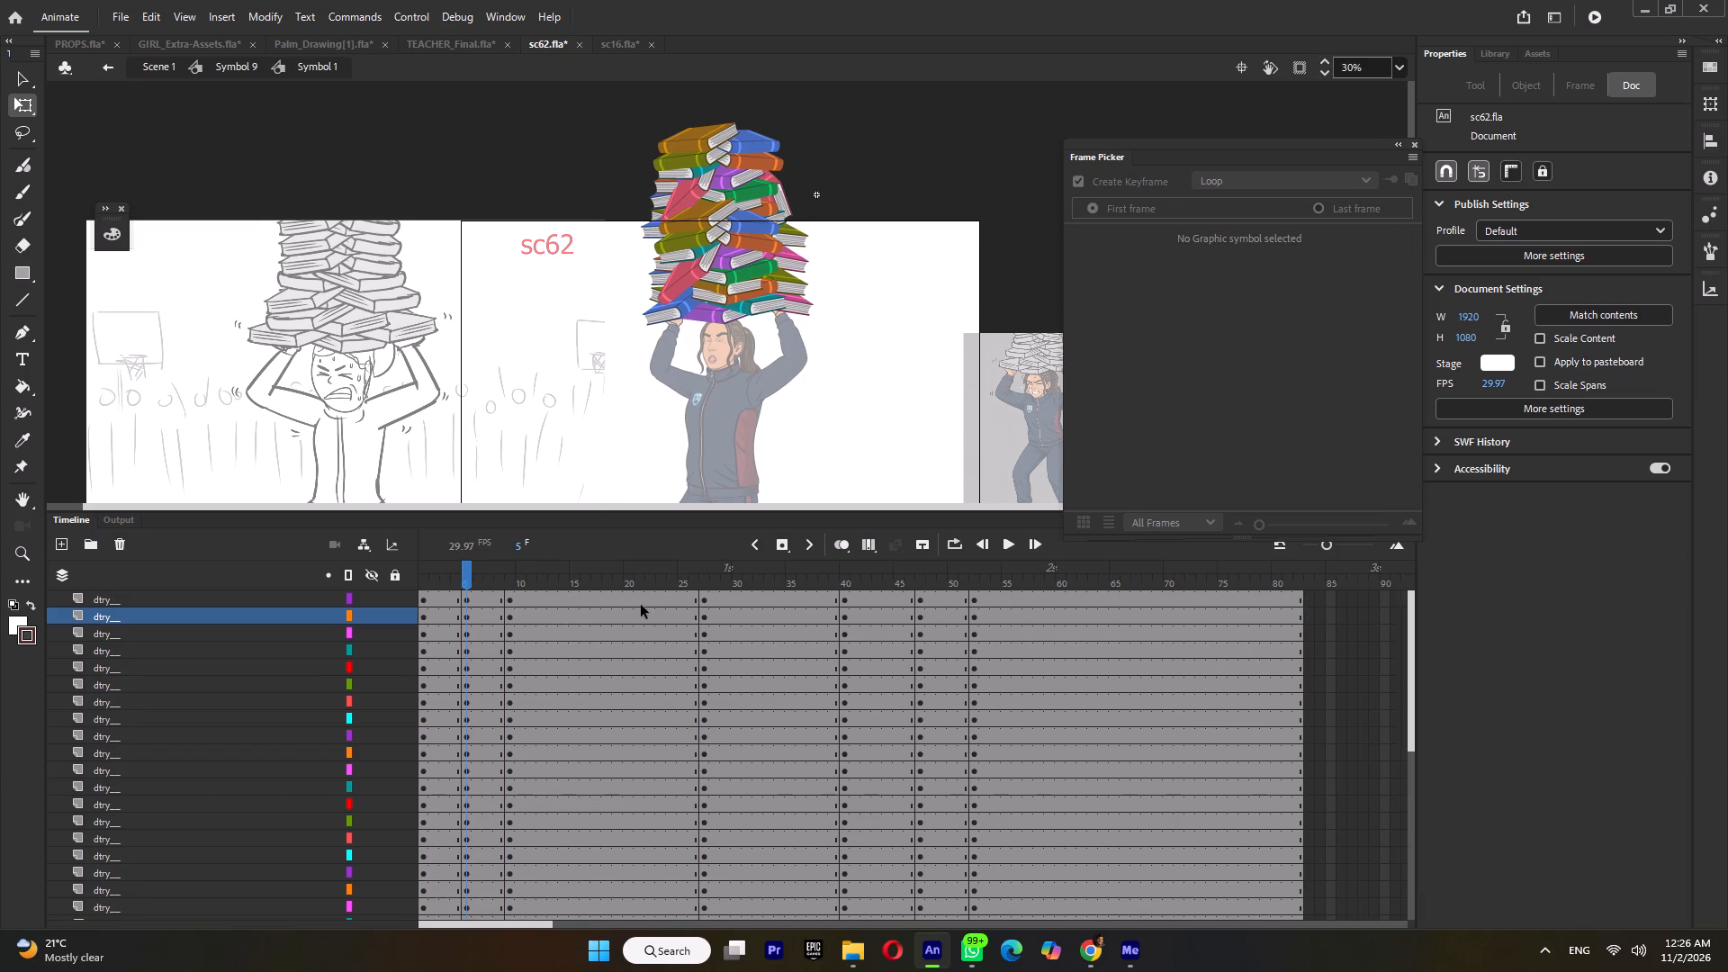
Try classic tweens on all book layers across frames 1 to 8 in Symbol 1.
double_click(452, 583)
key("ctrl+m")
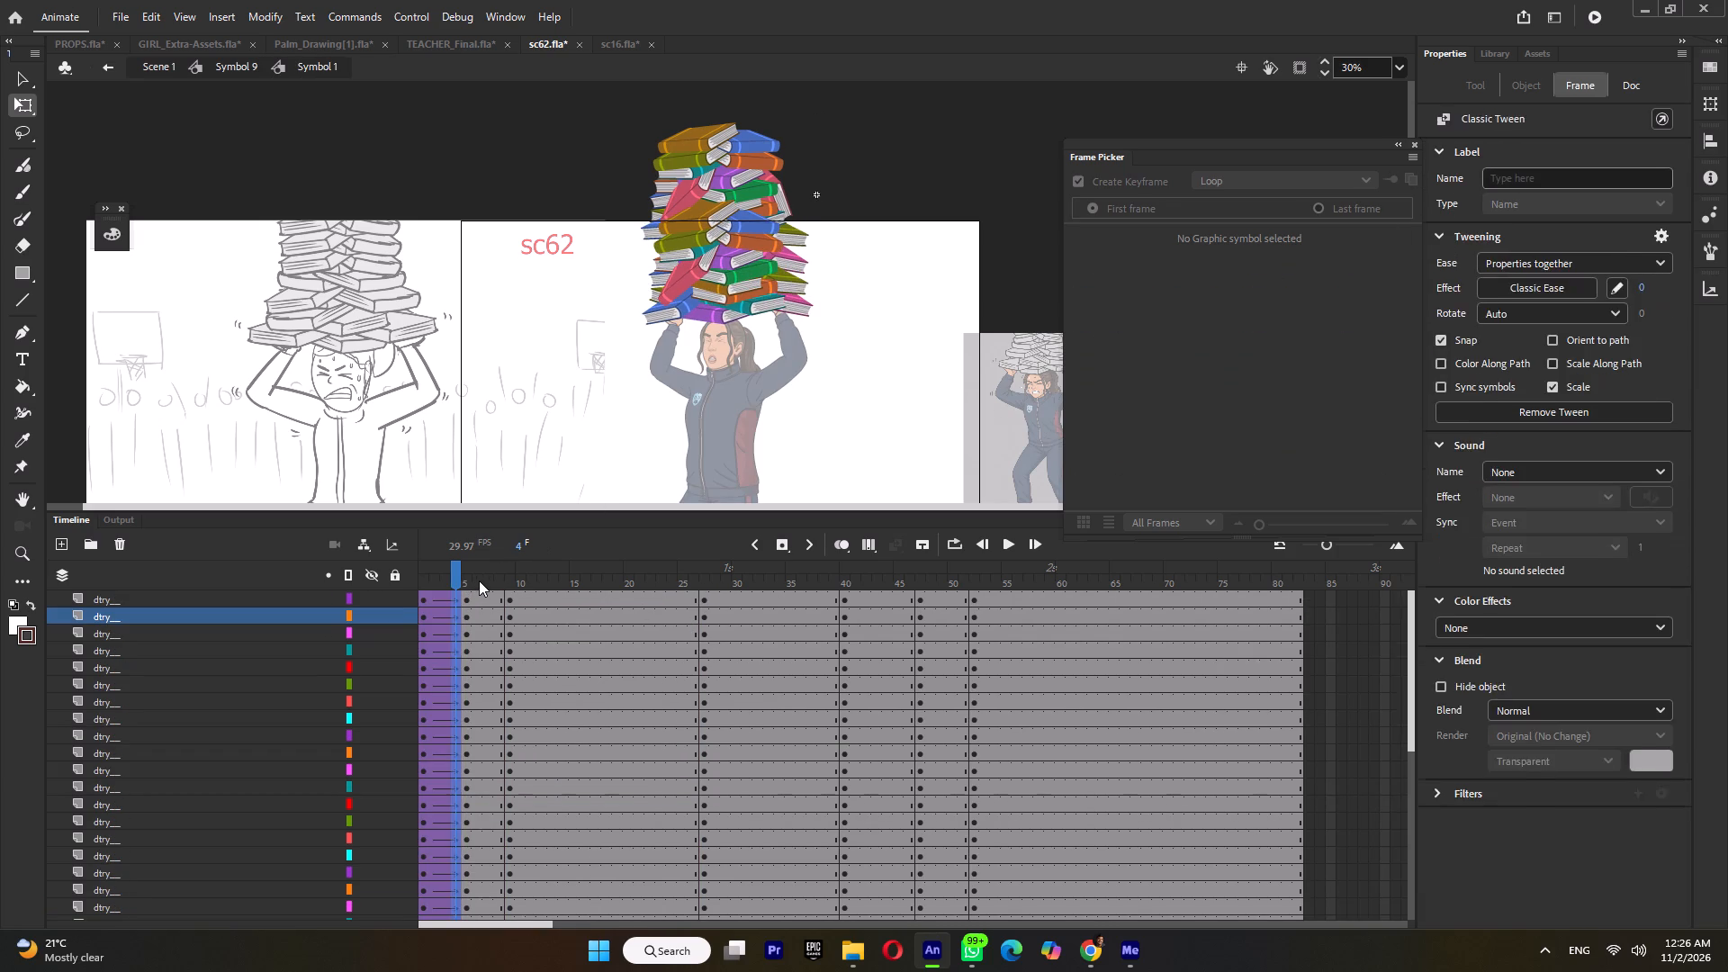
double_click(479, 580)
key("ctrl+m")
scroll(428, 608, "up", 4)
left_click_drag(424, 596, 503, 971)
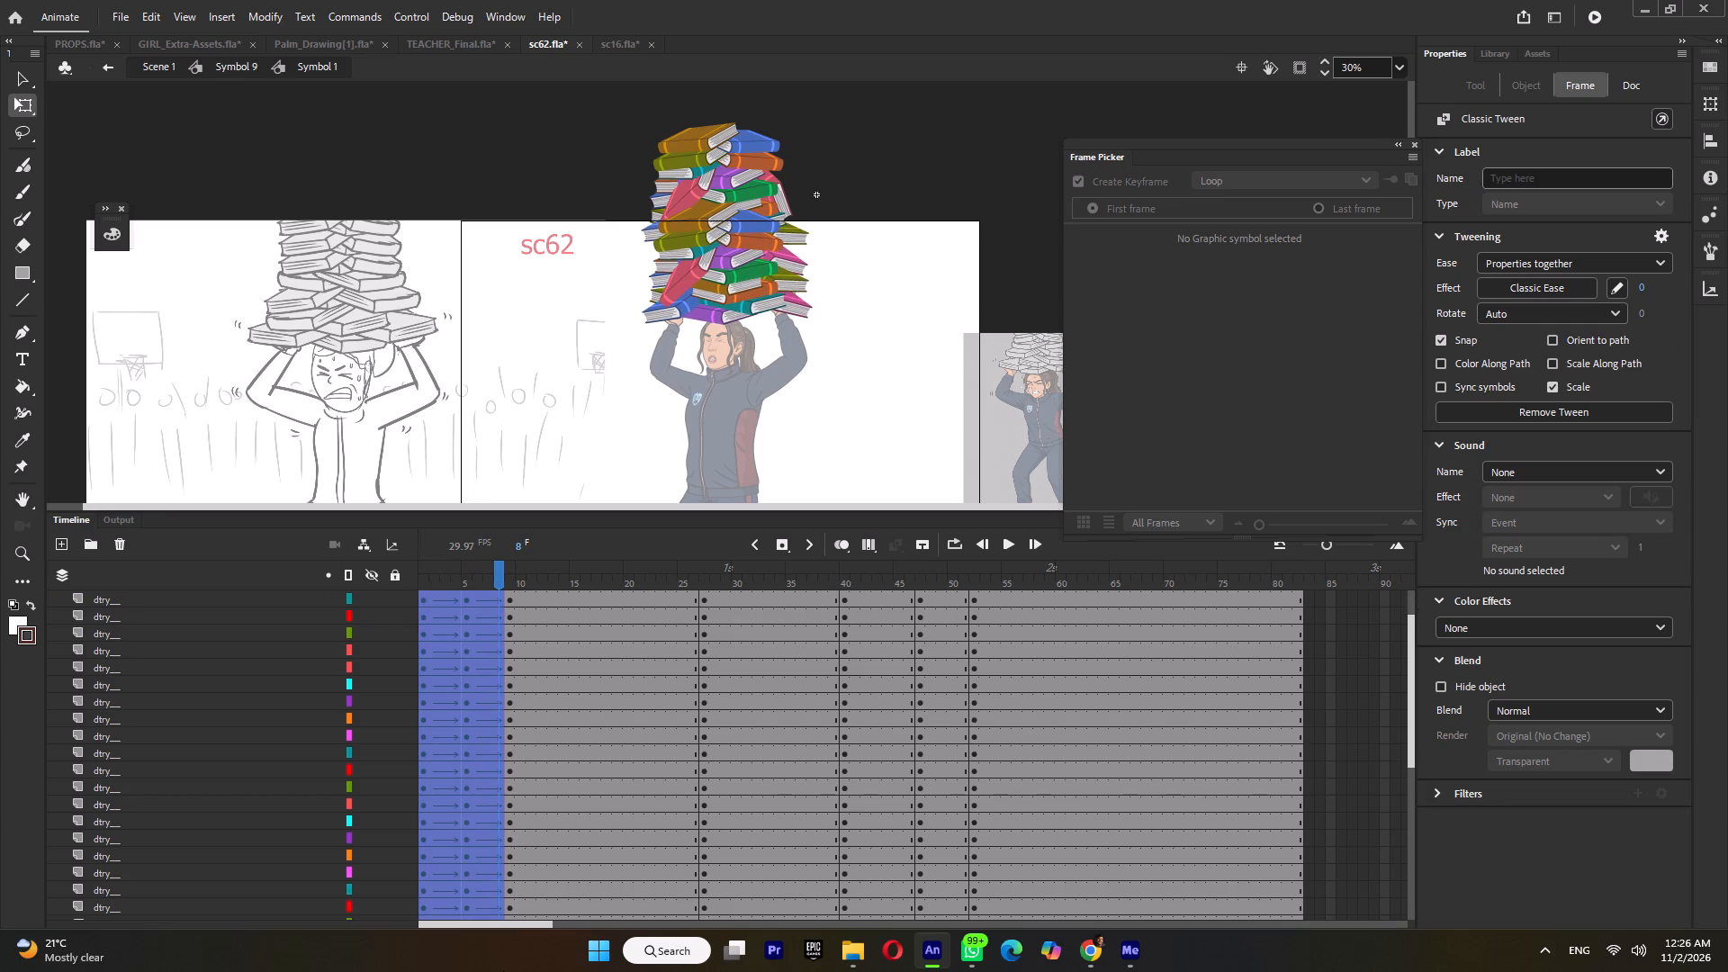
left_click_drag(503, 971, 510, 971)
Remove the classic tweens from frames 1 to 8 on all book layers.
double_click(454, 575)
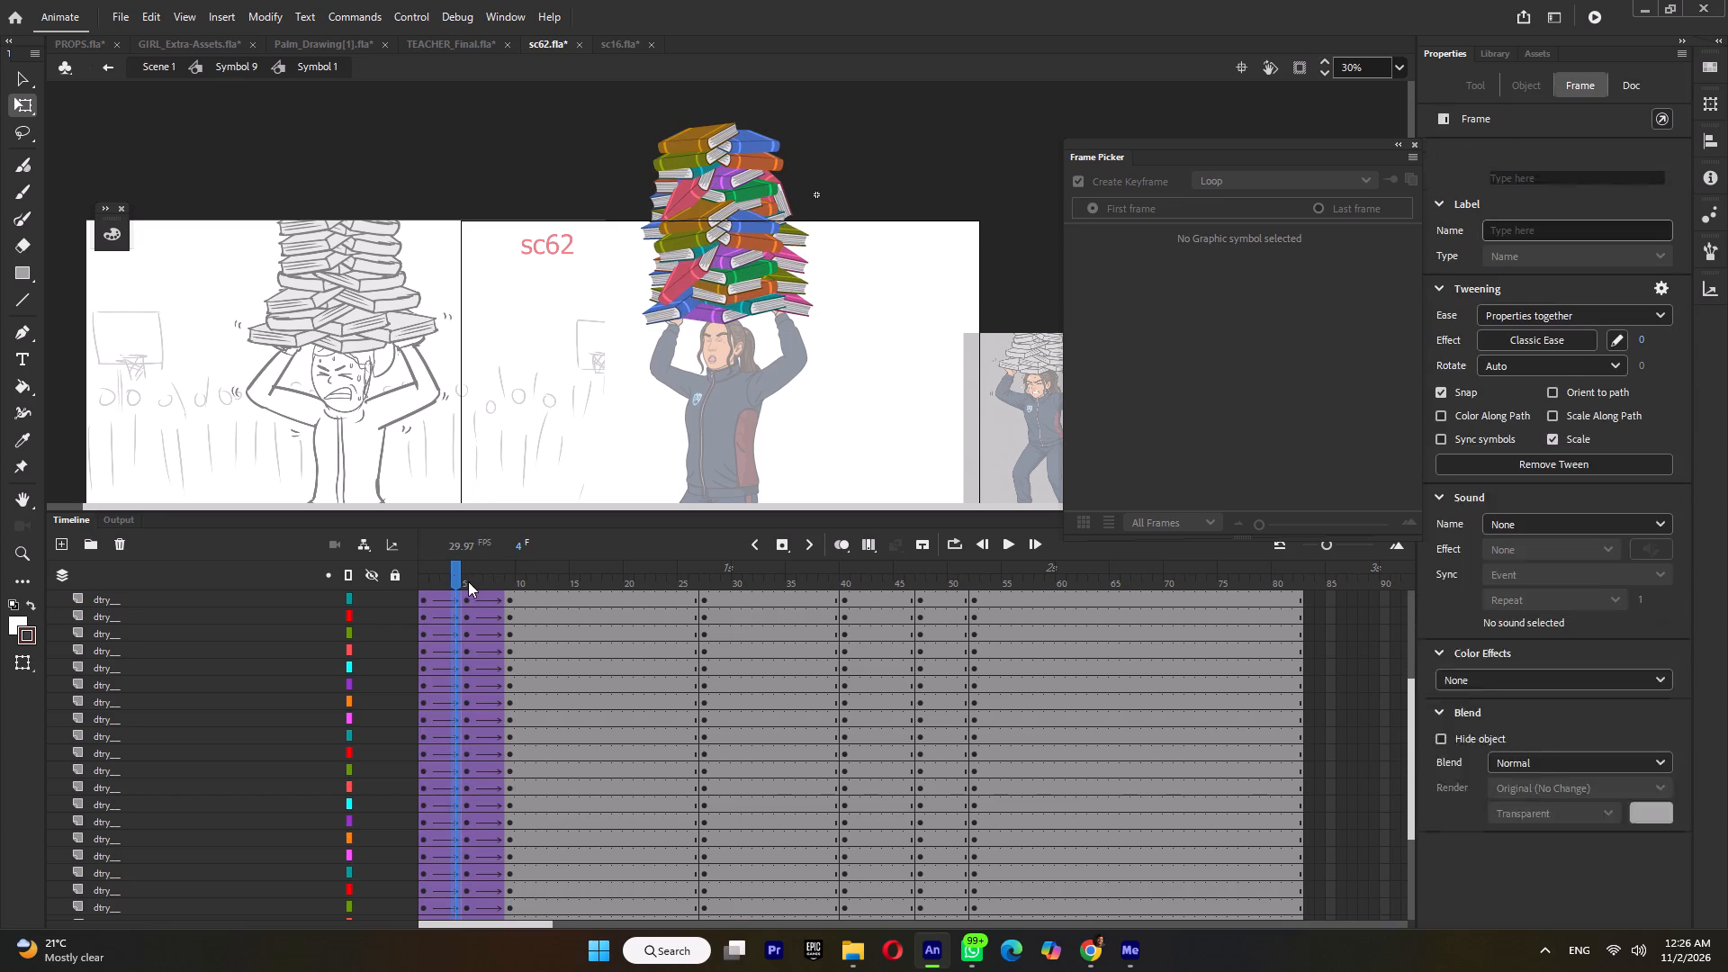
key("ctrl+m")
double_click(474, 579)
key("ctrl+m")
Insert keyframes at frames 23, 18 and 13 across all book layers in Symbol 1.
left_click(543, 576)
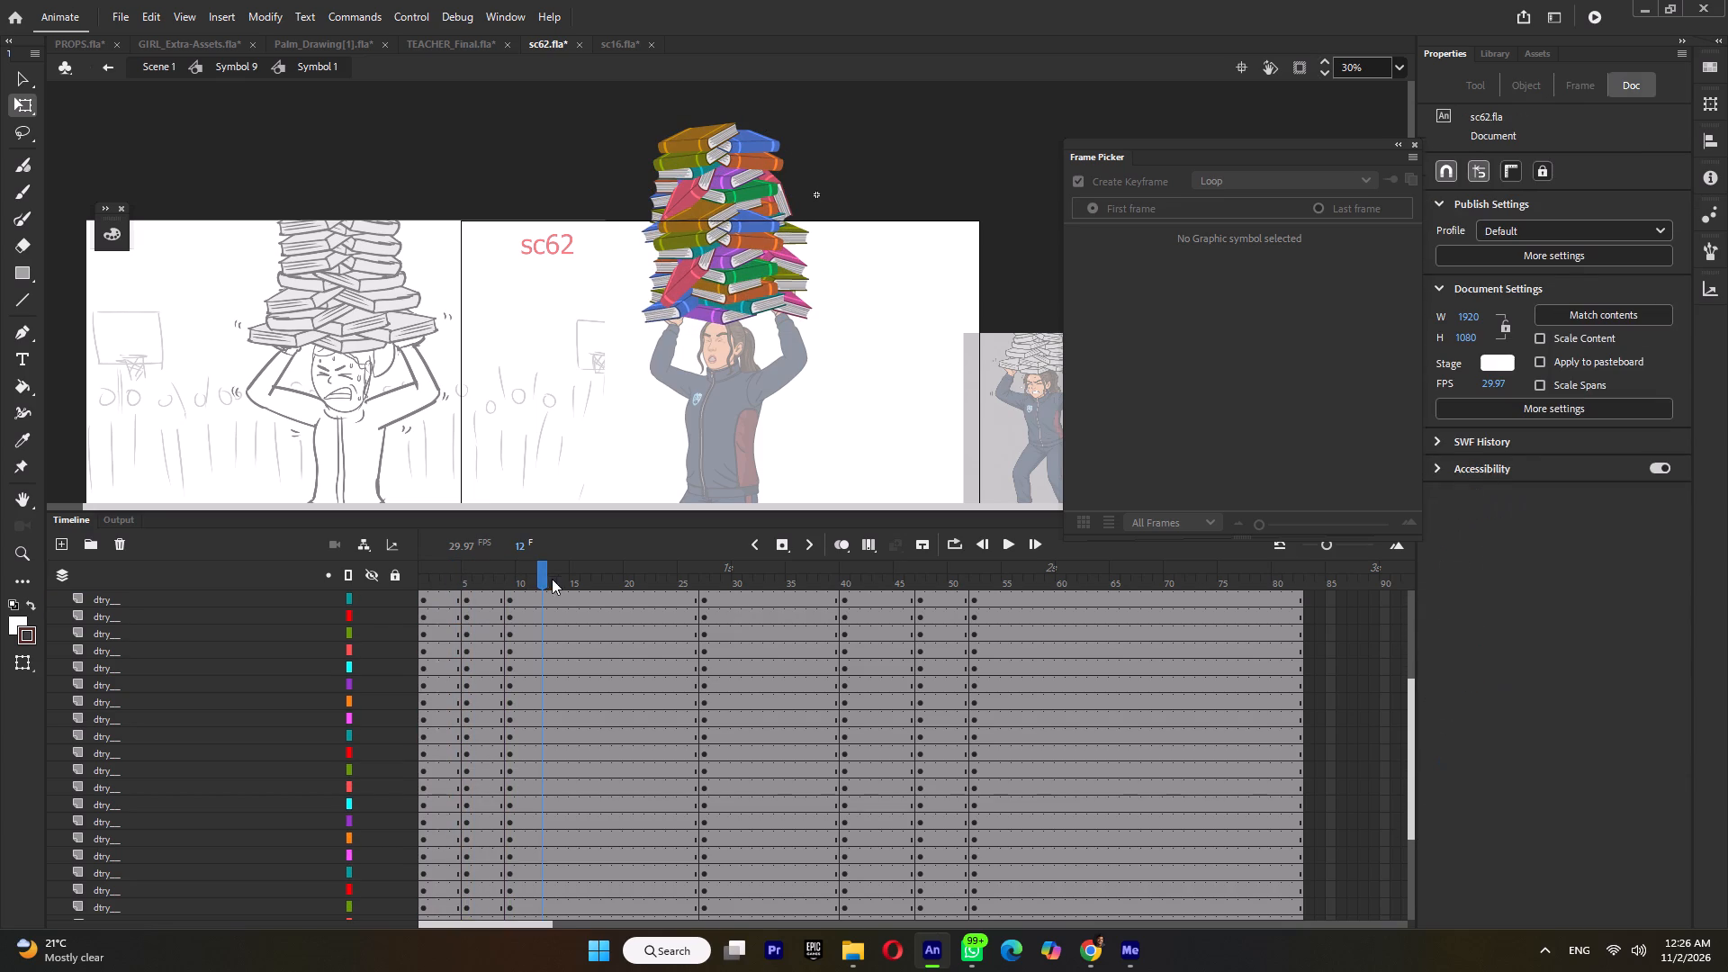
double_click(562, 575)
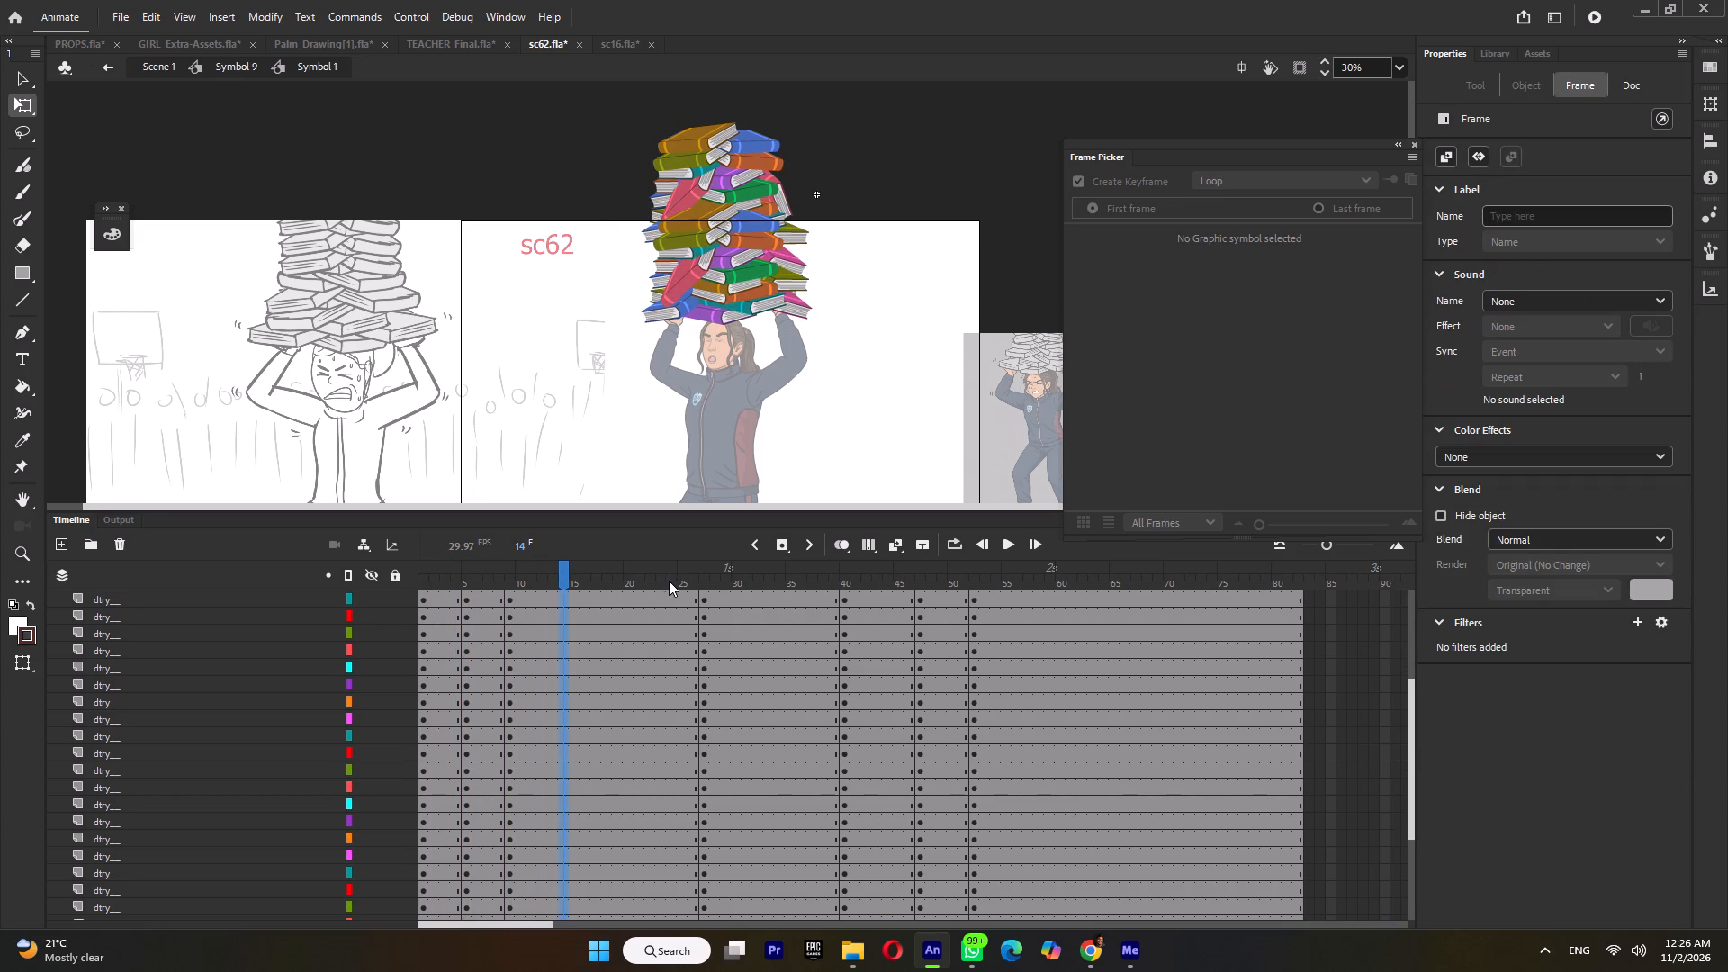
double_click(662, 578)
key("F6")
double_click(611, 576)
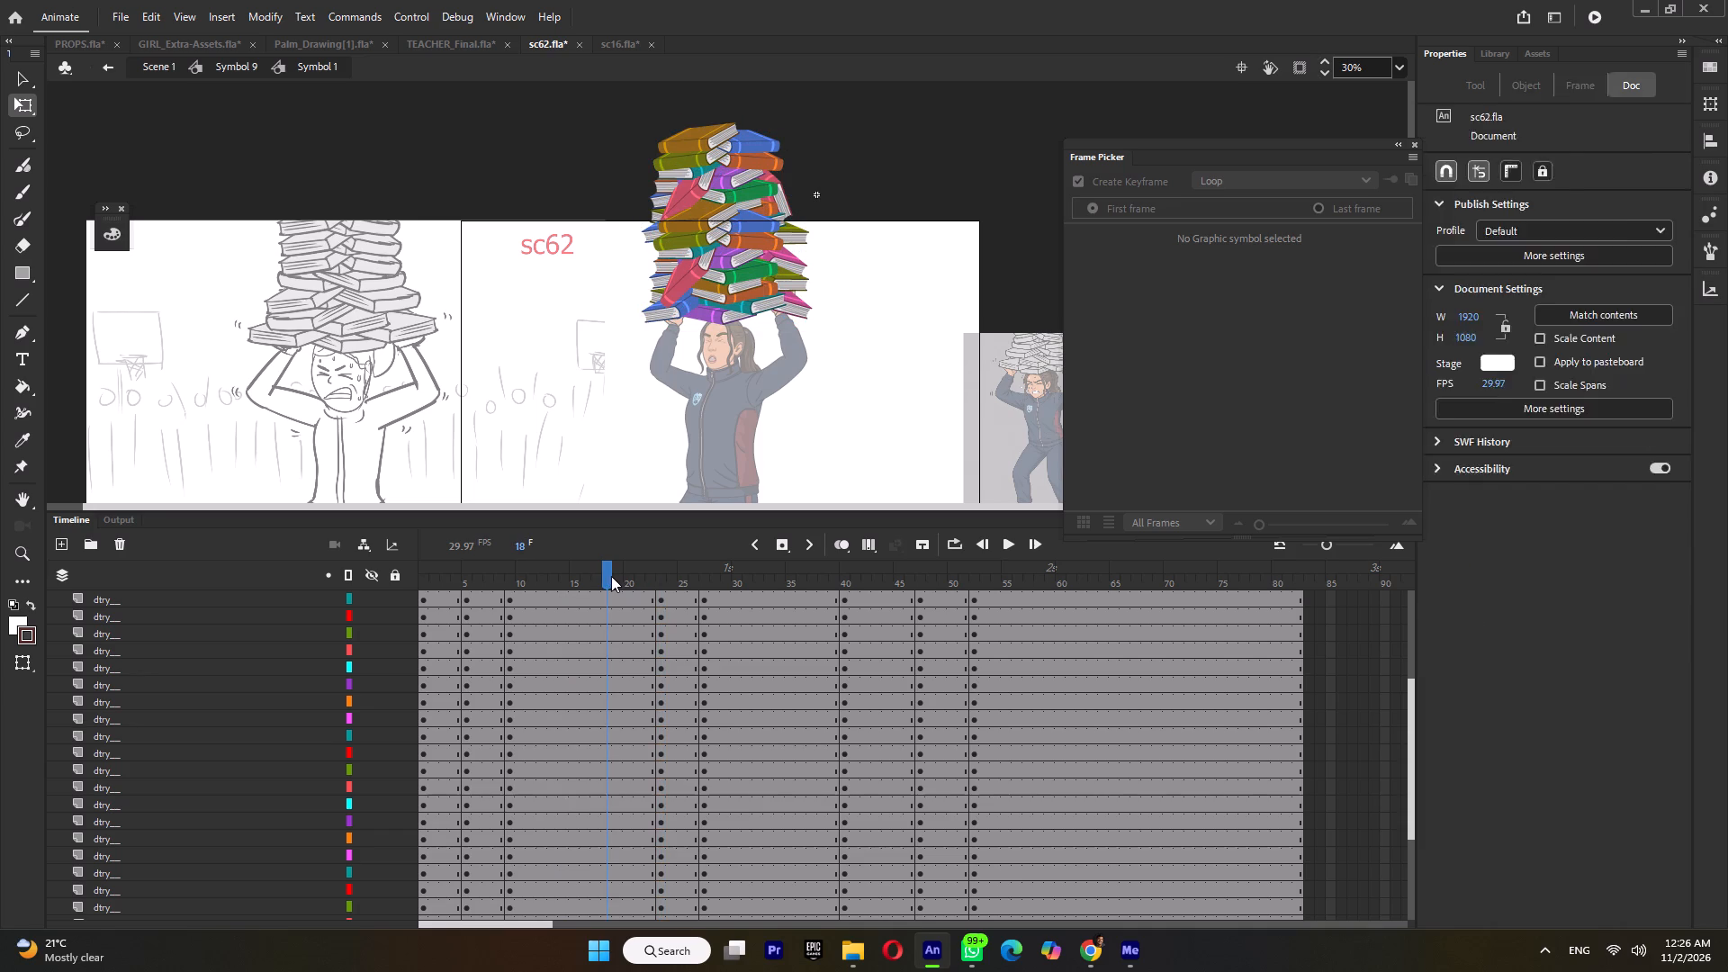
key("F6")
double_click(553, 573)
key("F6")
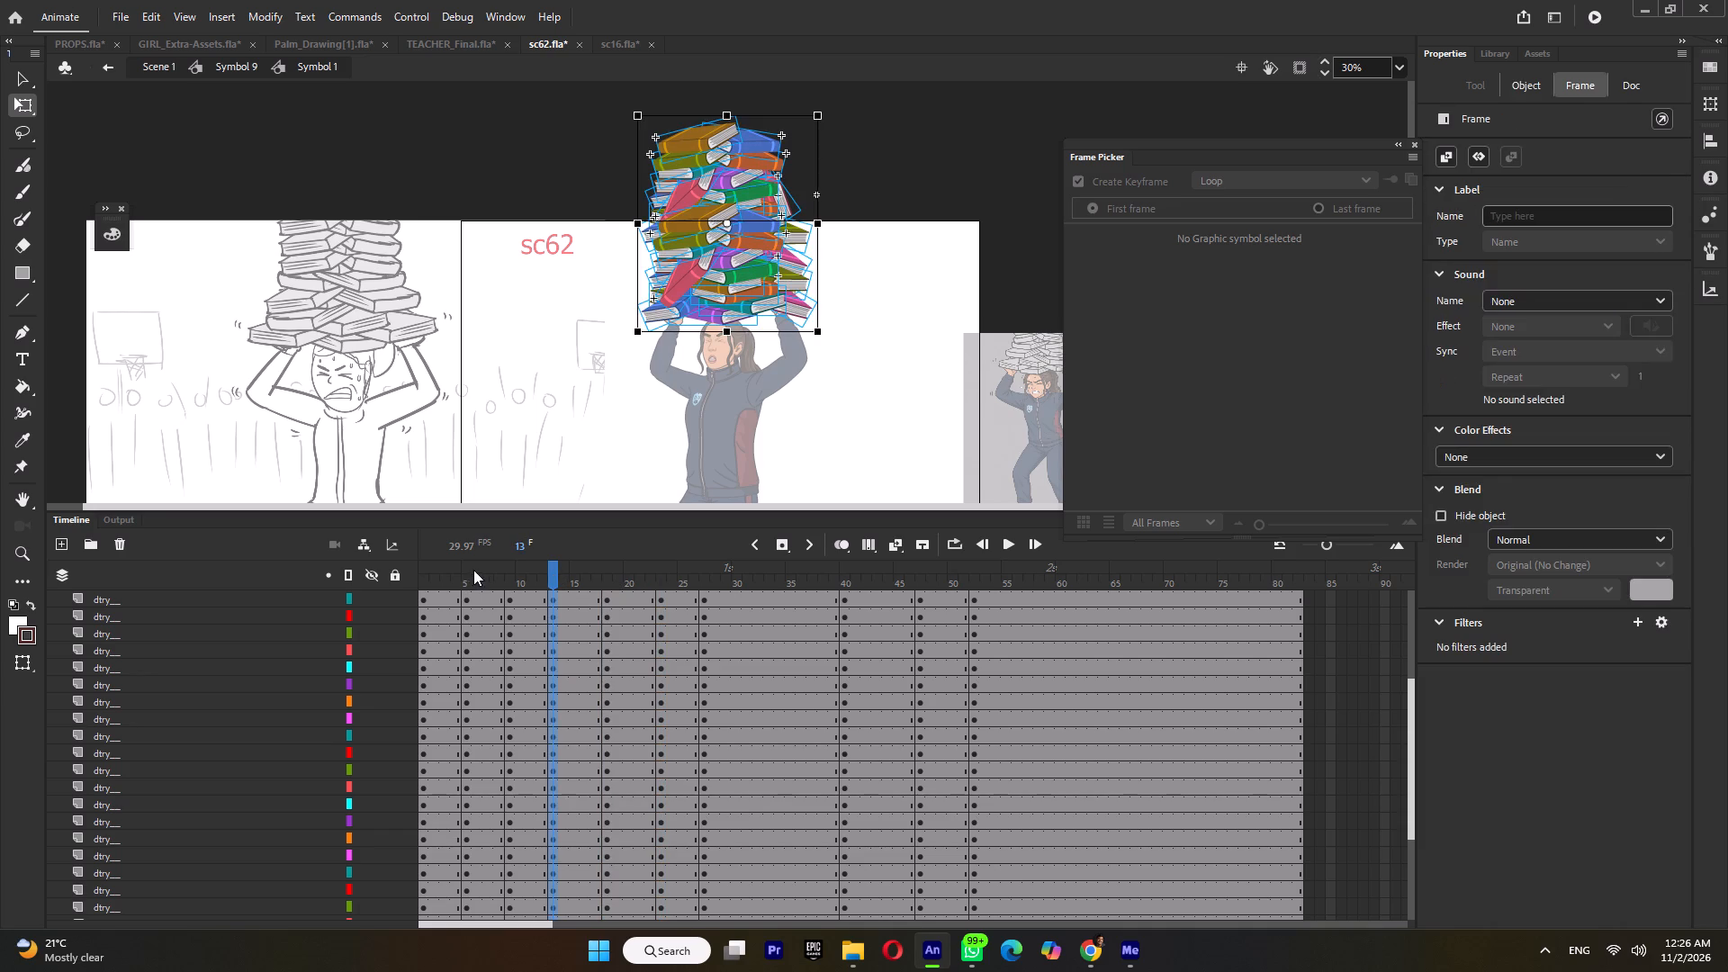
Copy the book arrangement at frame 7 onto frames 13 and 23 across all layers and play it back.
double_click(481, 569)
left_click_drag(476, 597, 556, 600)
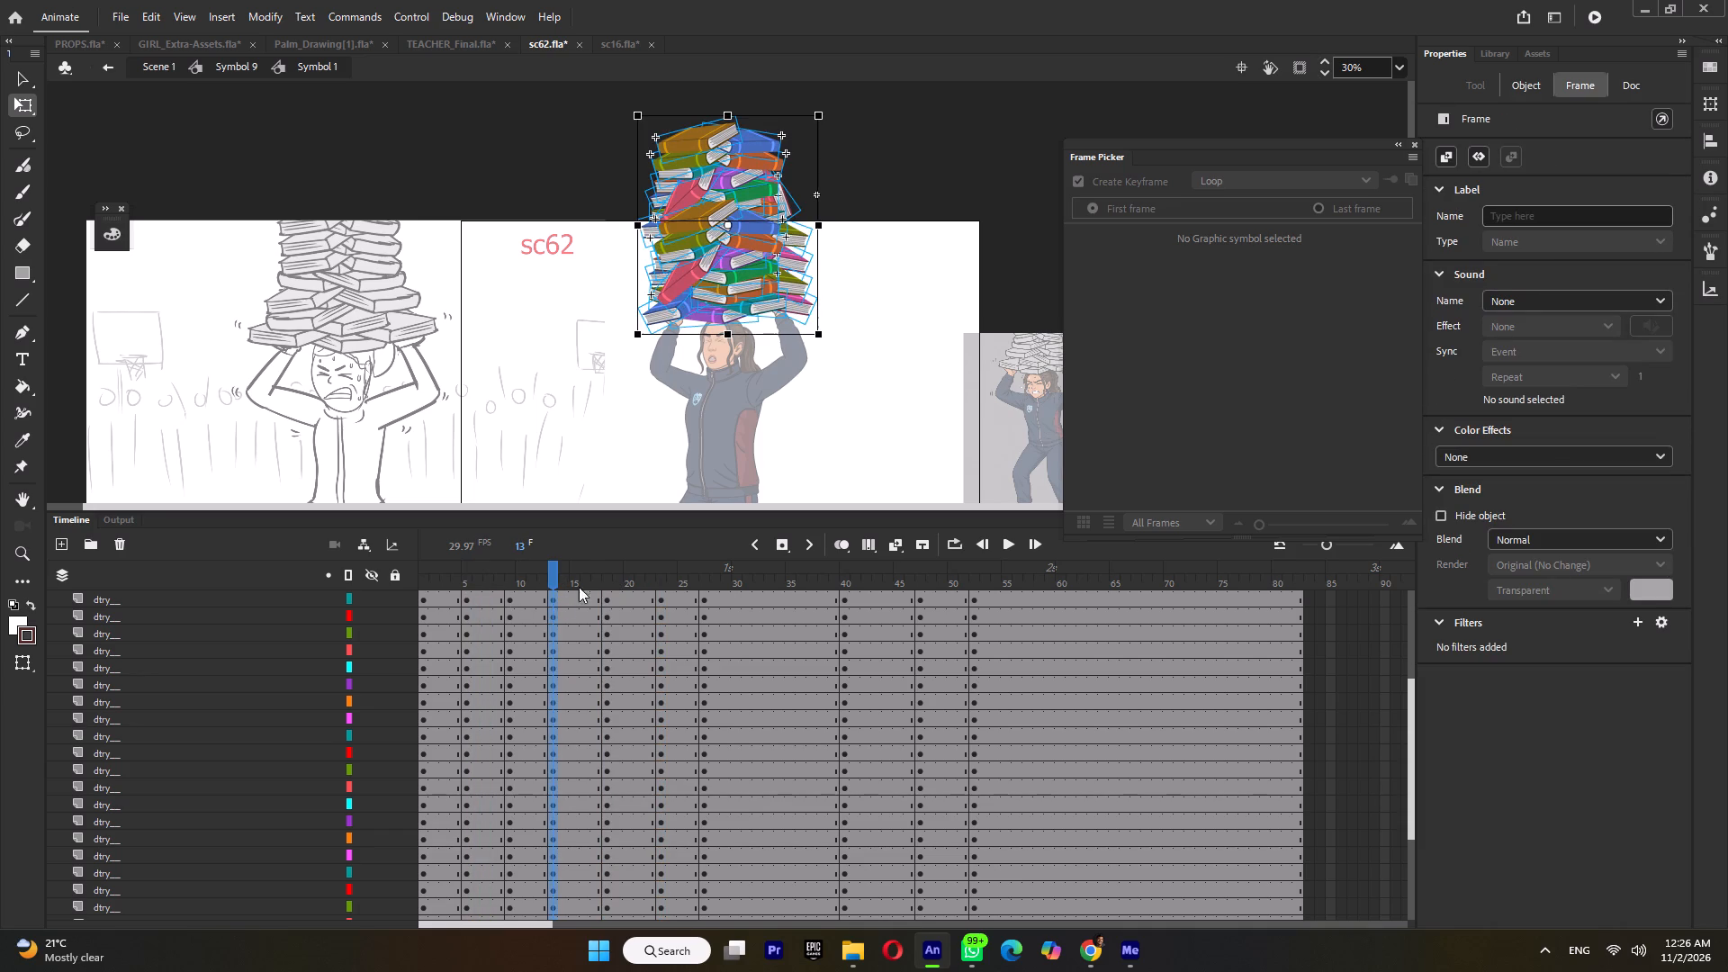
double_click(584, 576)
left_click_drag(585, 596, 658, 594)
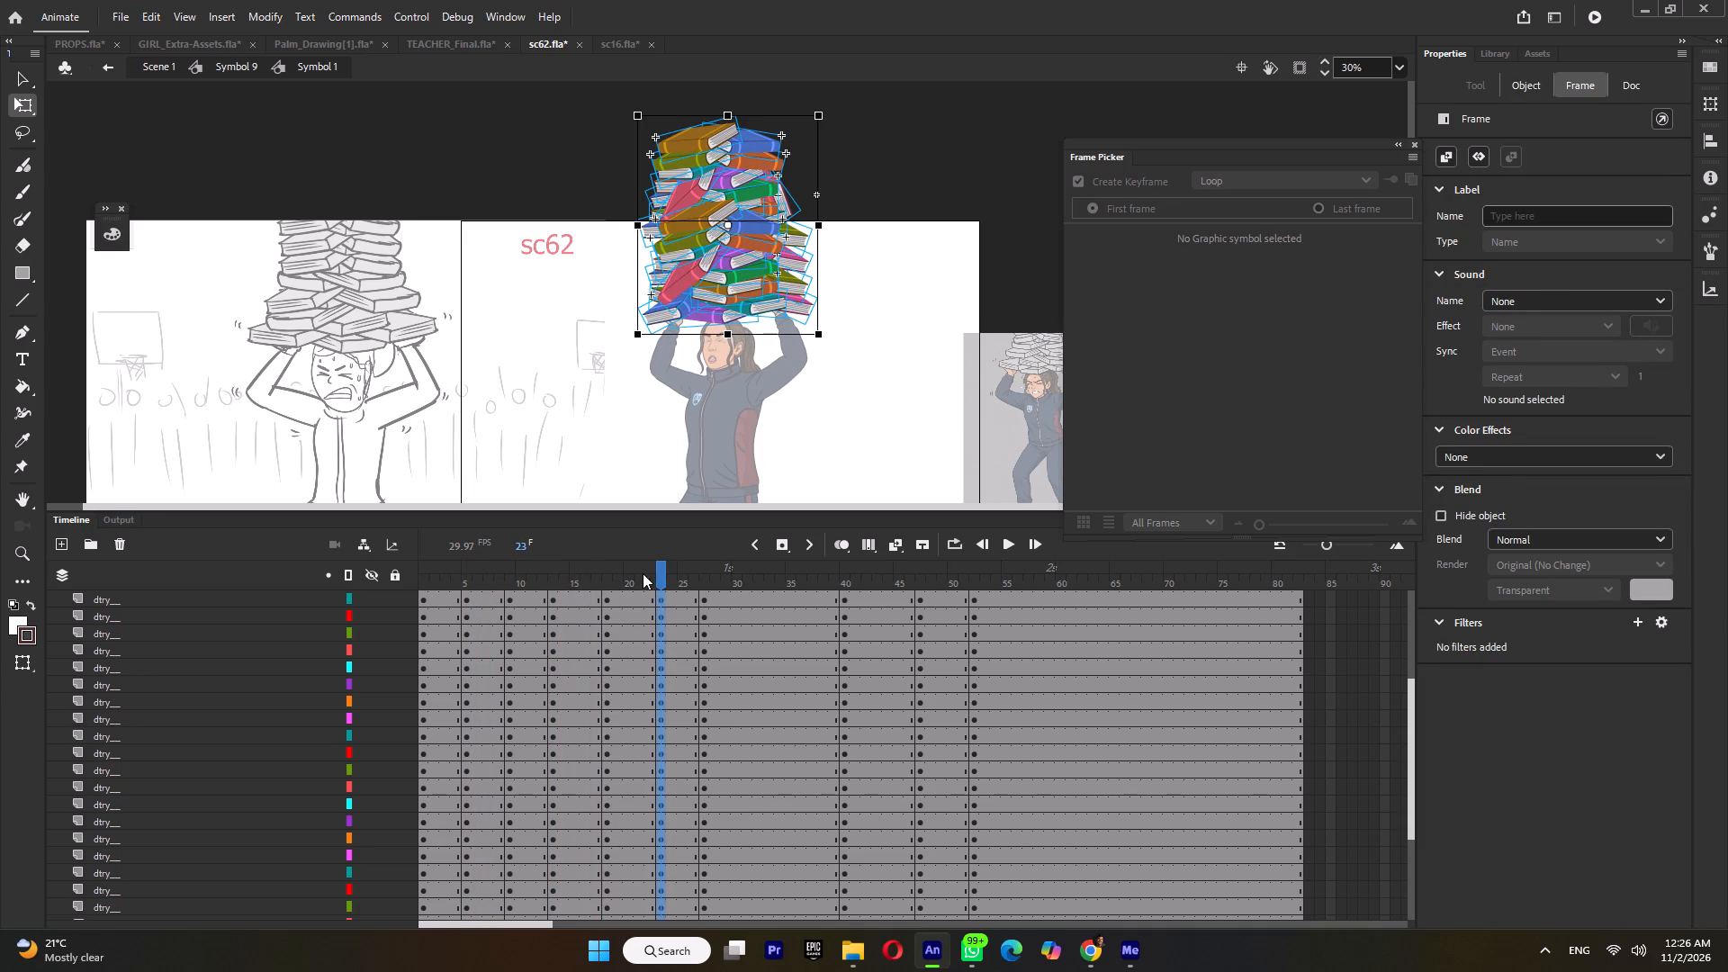
left_click_drag(607, 575, 417, 589)
key("Return")
key("Return")
Apply classic tweens to all book layers across frames 1 to 26.
scroll(464, 612, "up", 5)
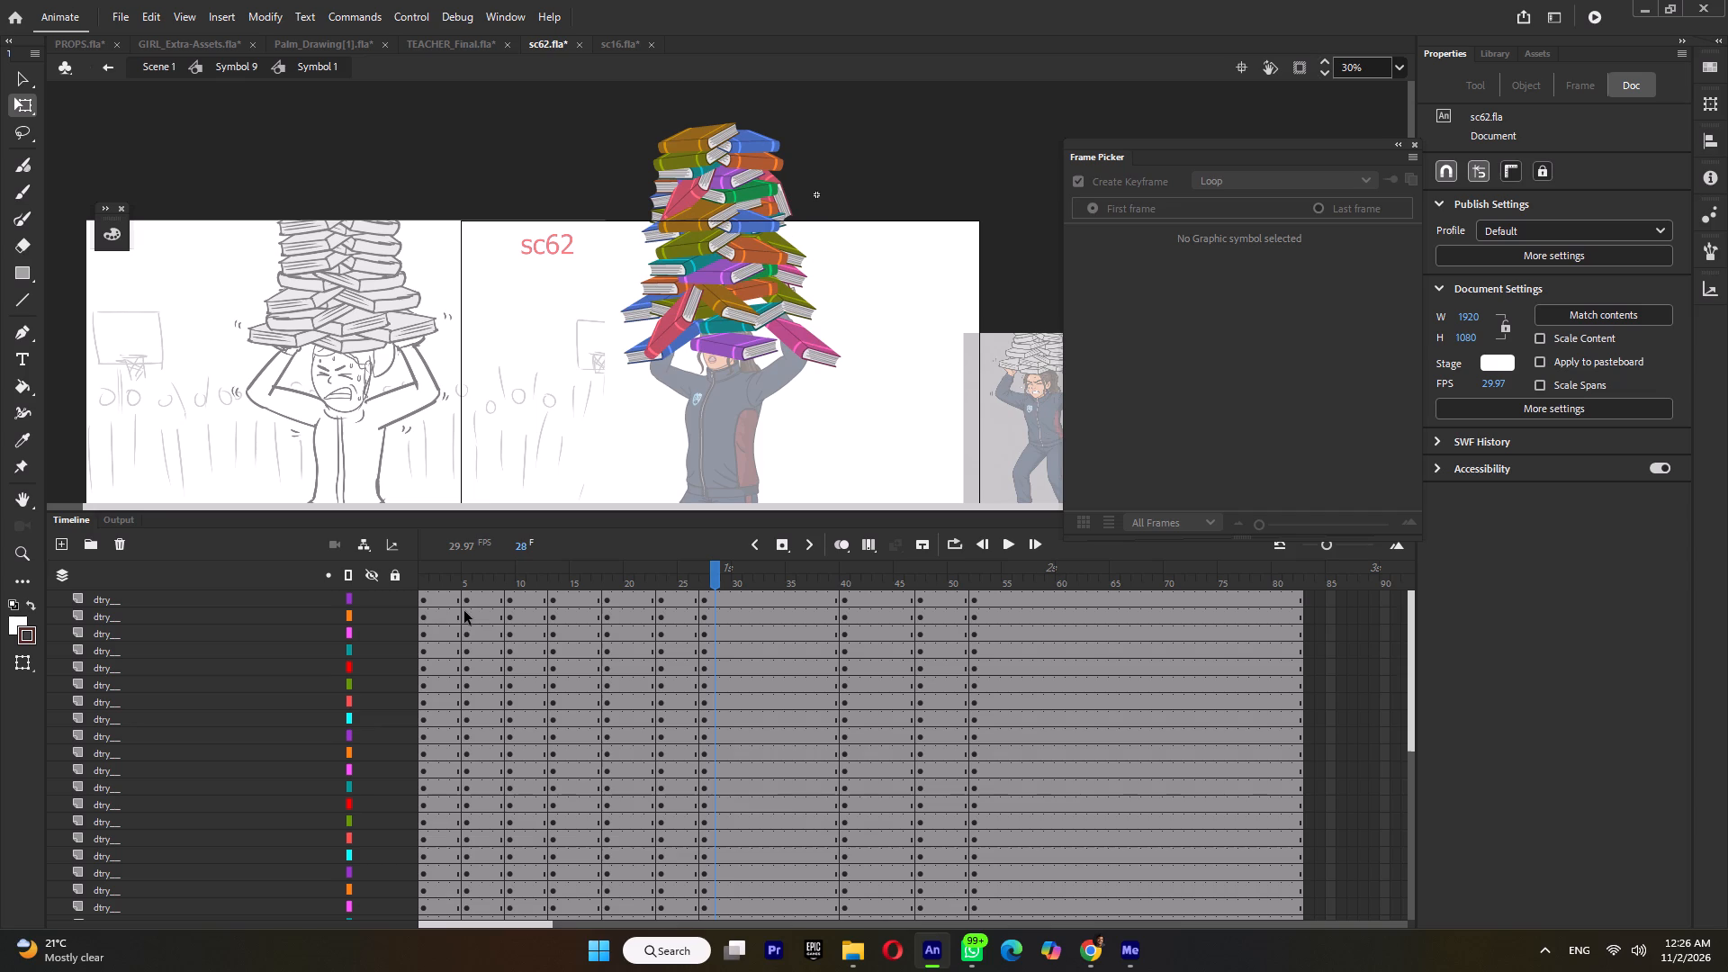
left_click_drag(447, 598, 673, 971)
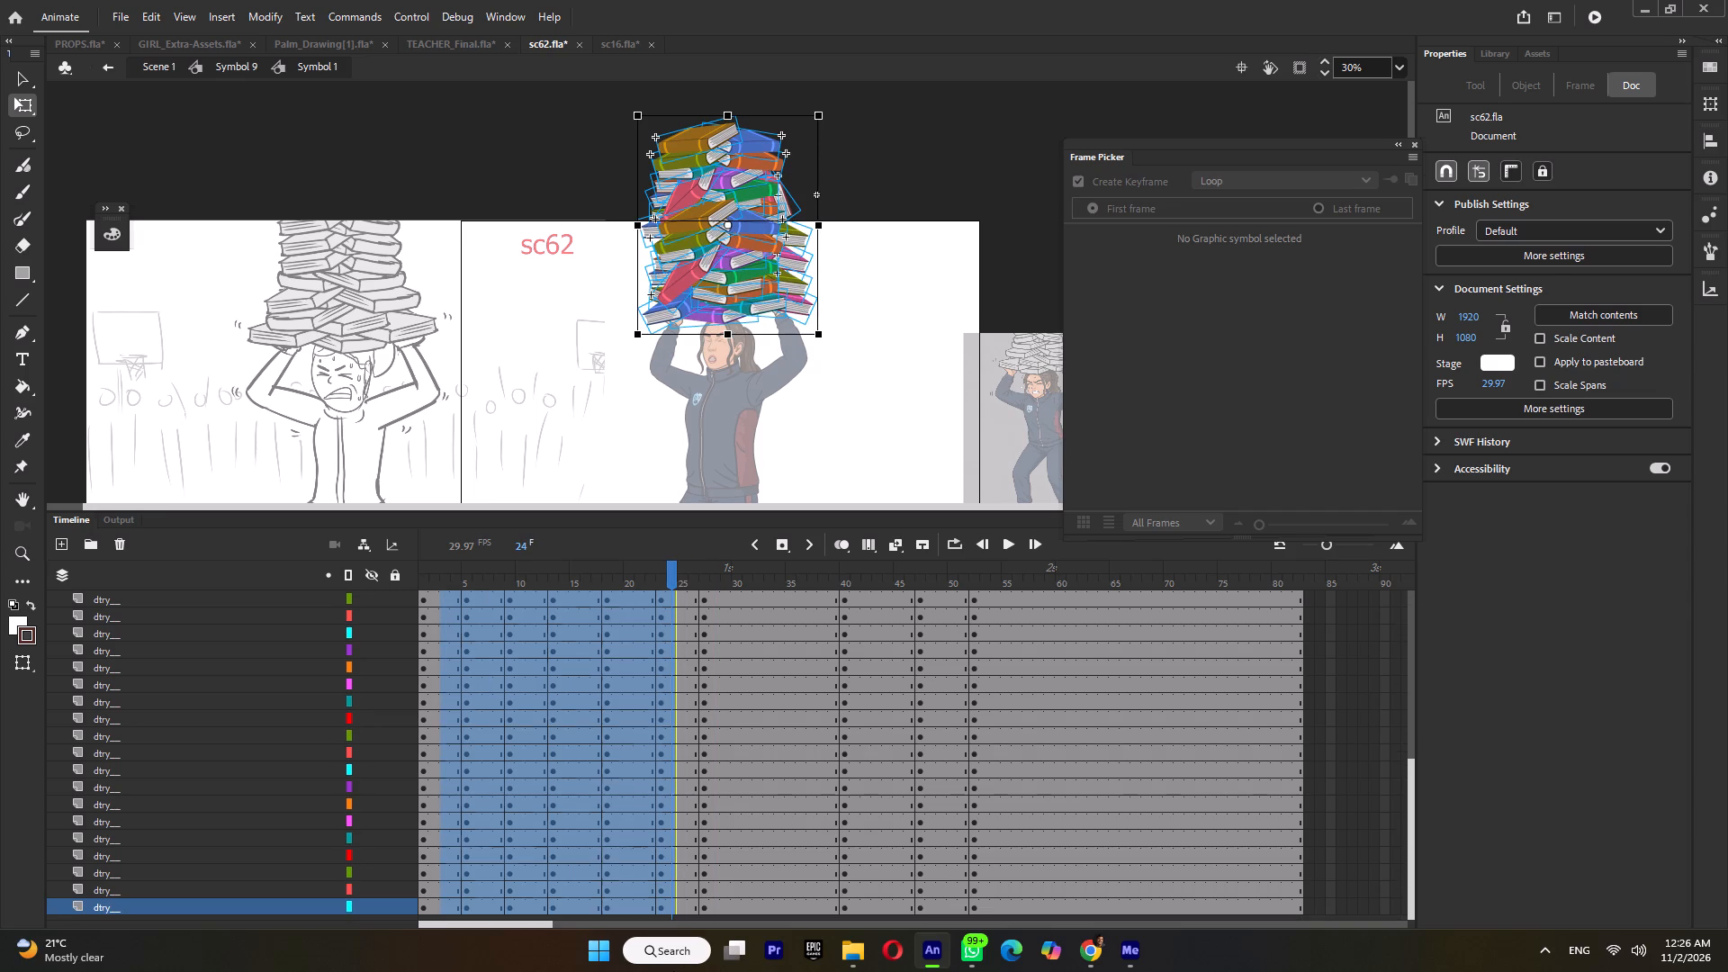
key("ctrl+m")
scroll(679, 709, "up", 10)
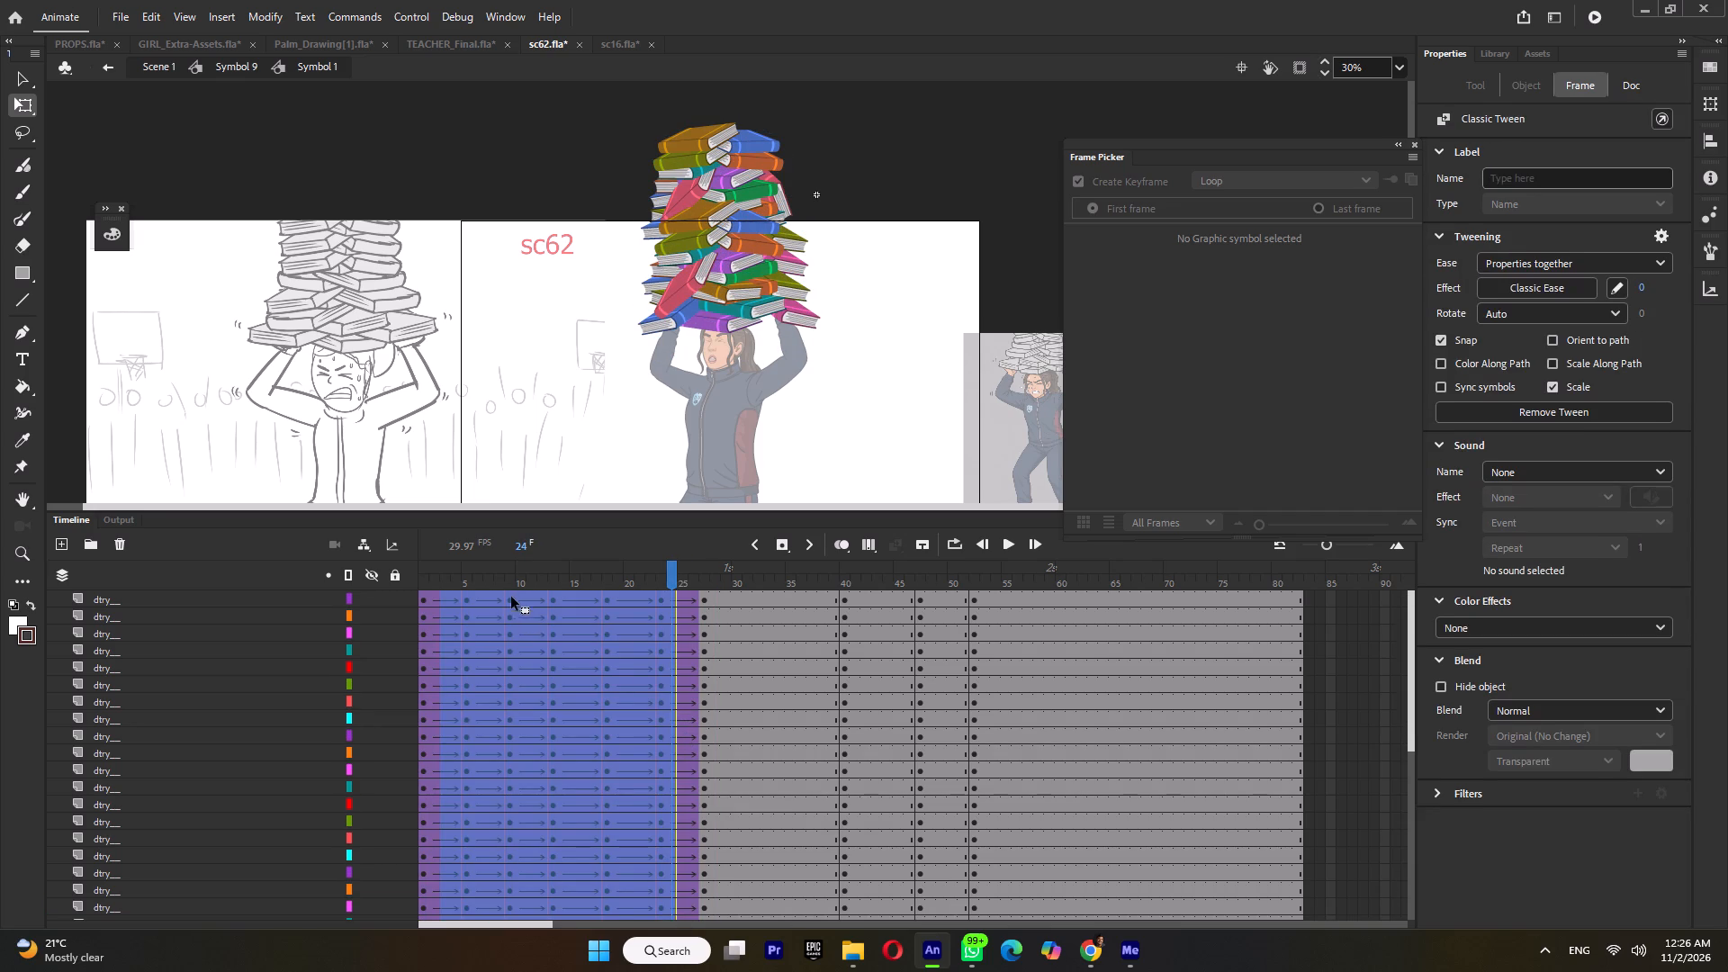
Check the book motion up to frame 48 and apply a classic tween to all book layers from frame 27 to 39.
left_click_drag(437, 573, 695, 656)
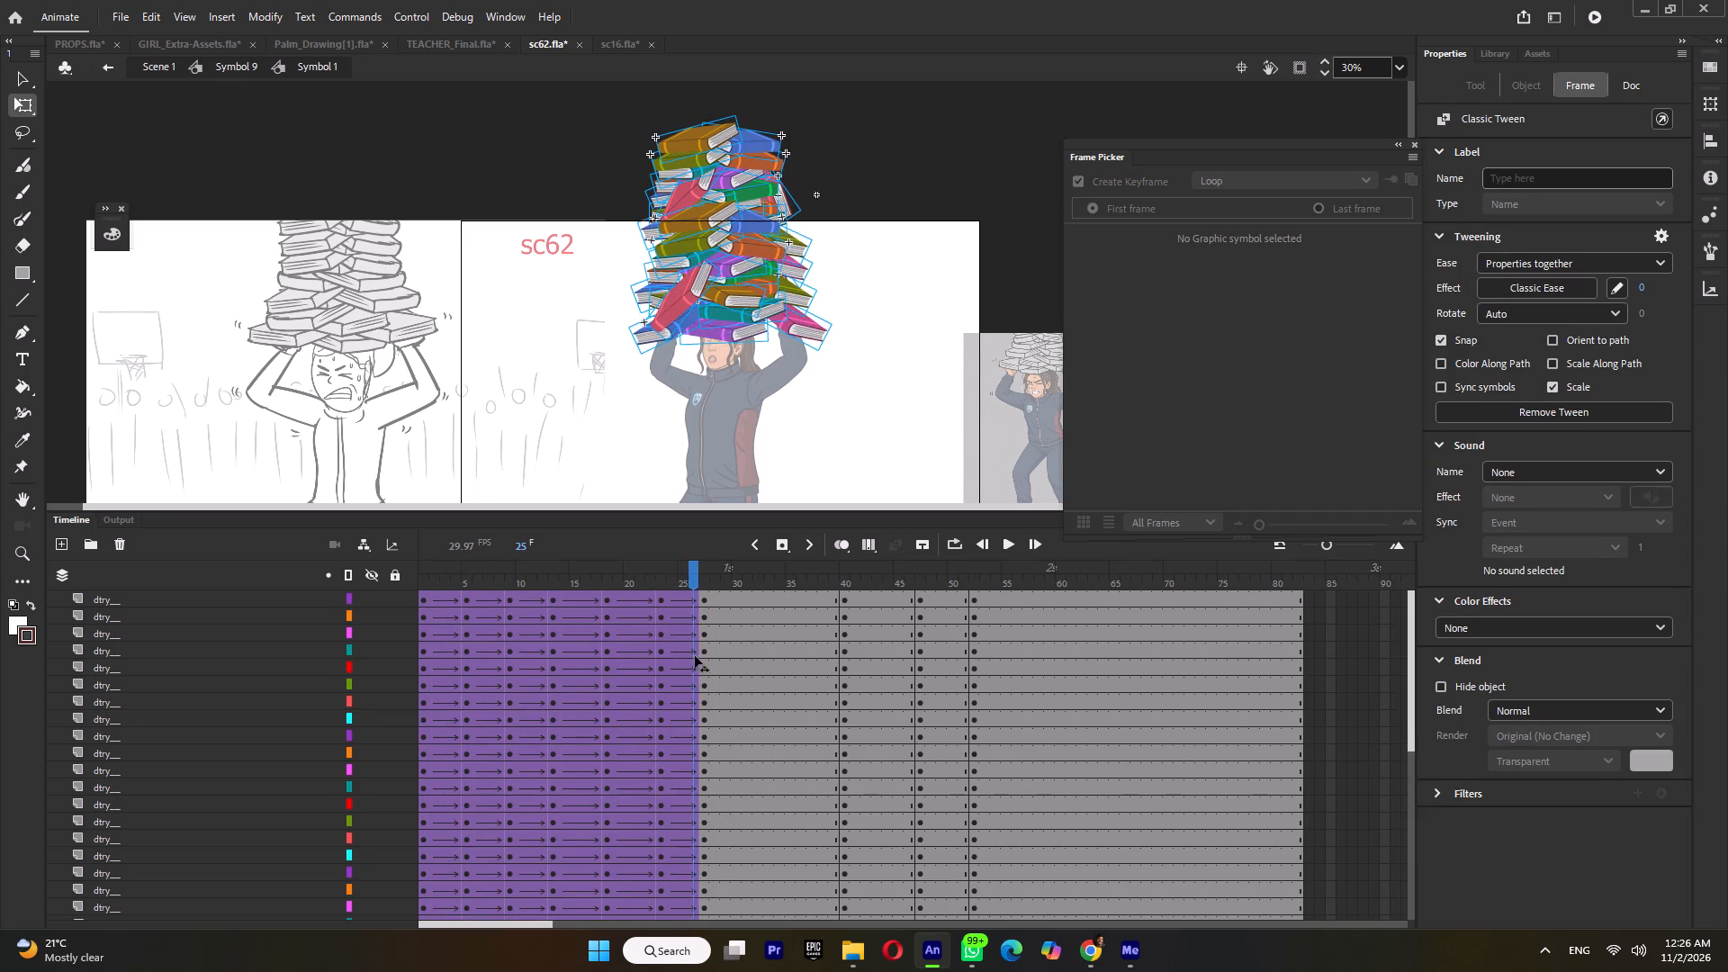
left_click_drag(695, 656, 865, 708)
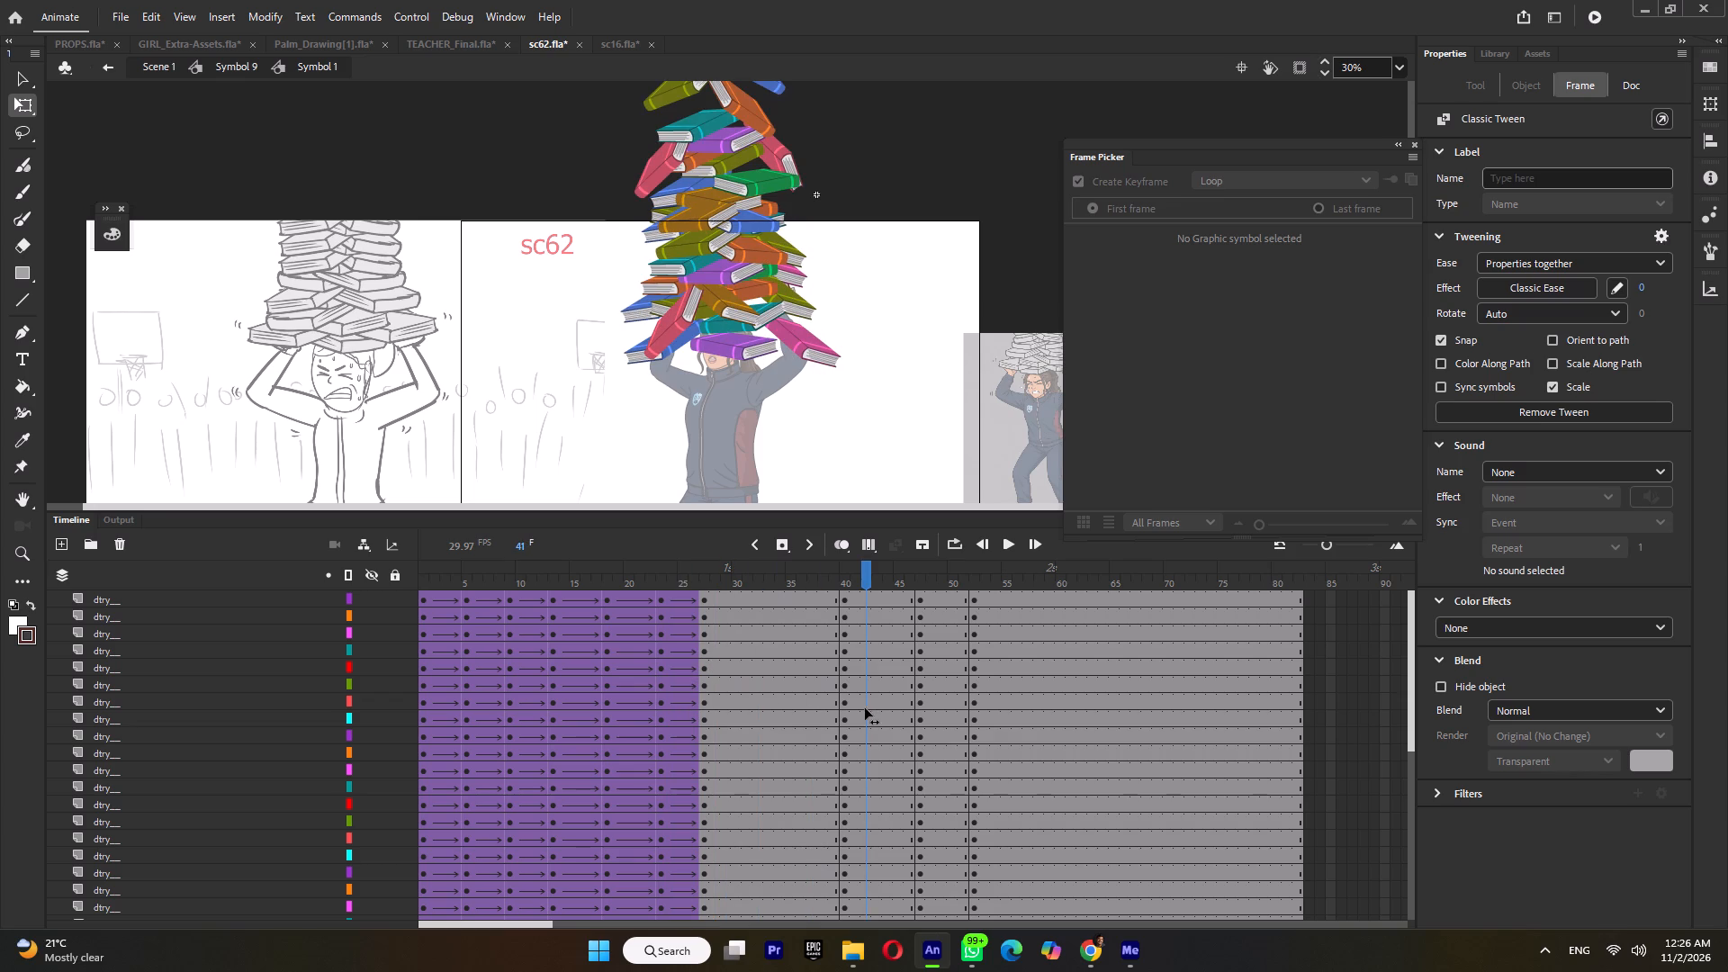
left_click_drag(865, 708, 934, 756)
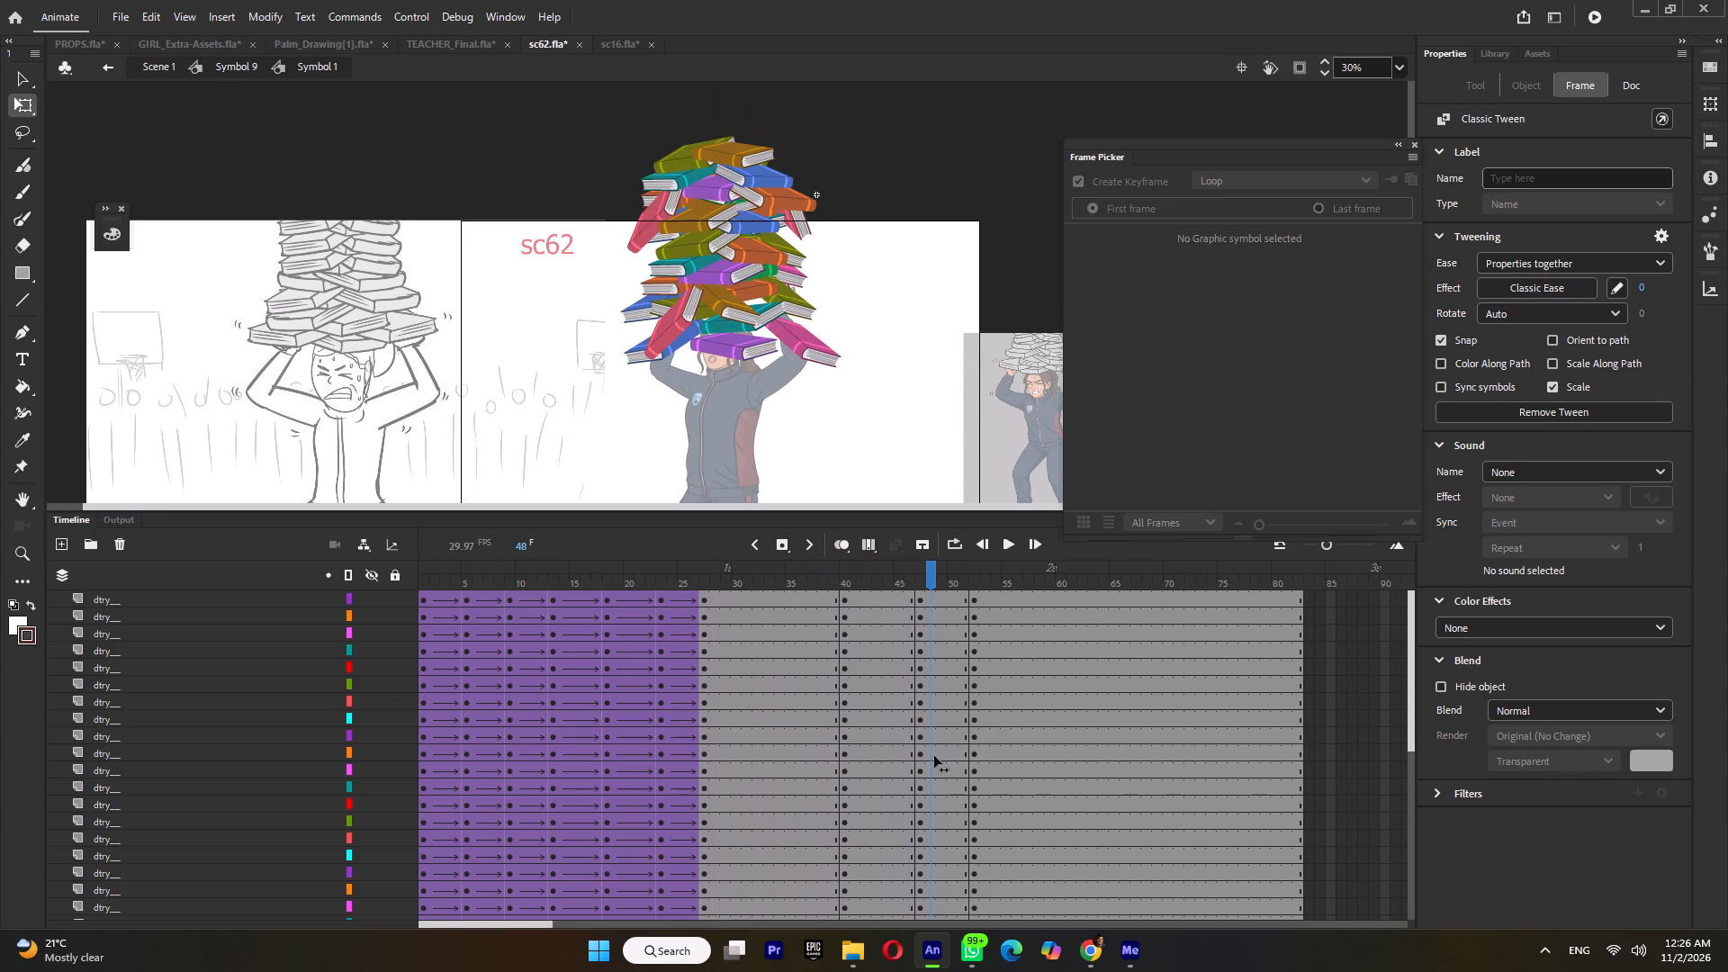
left_click_drag(934, 756, 849, 760)
double_click(804, 571)
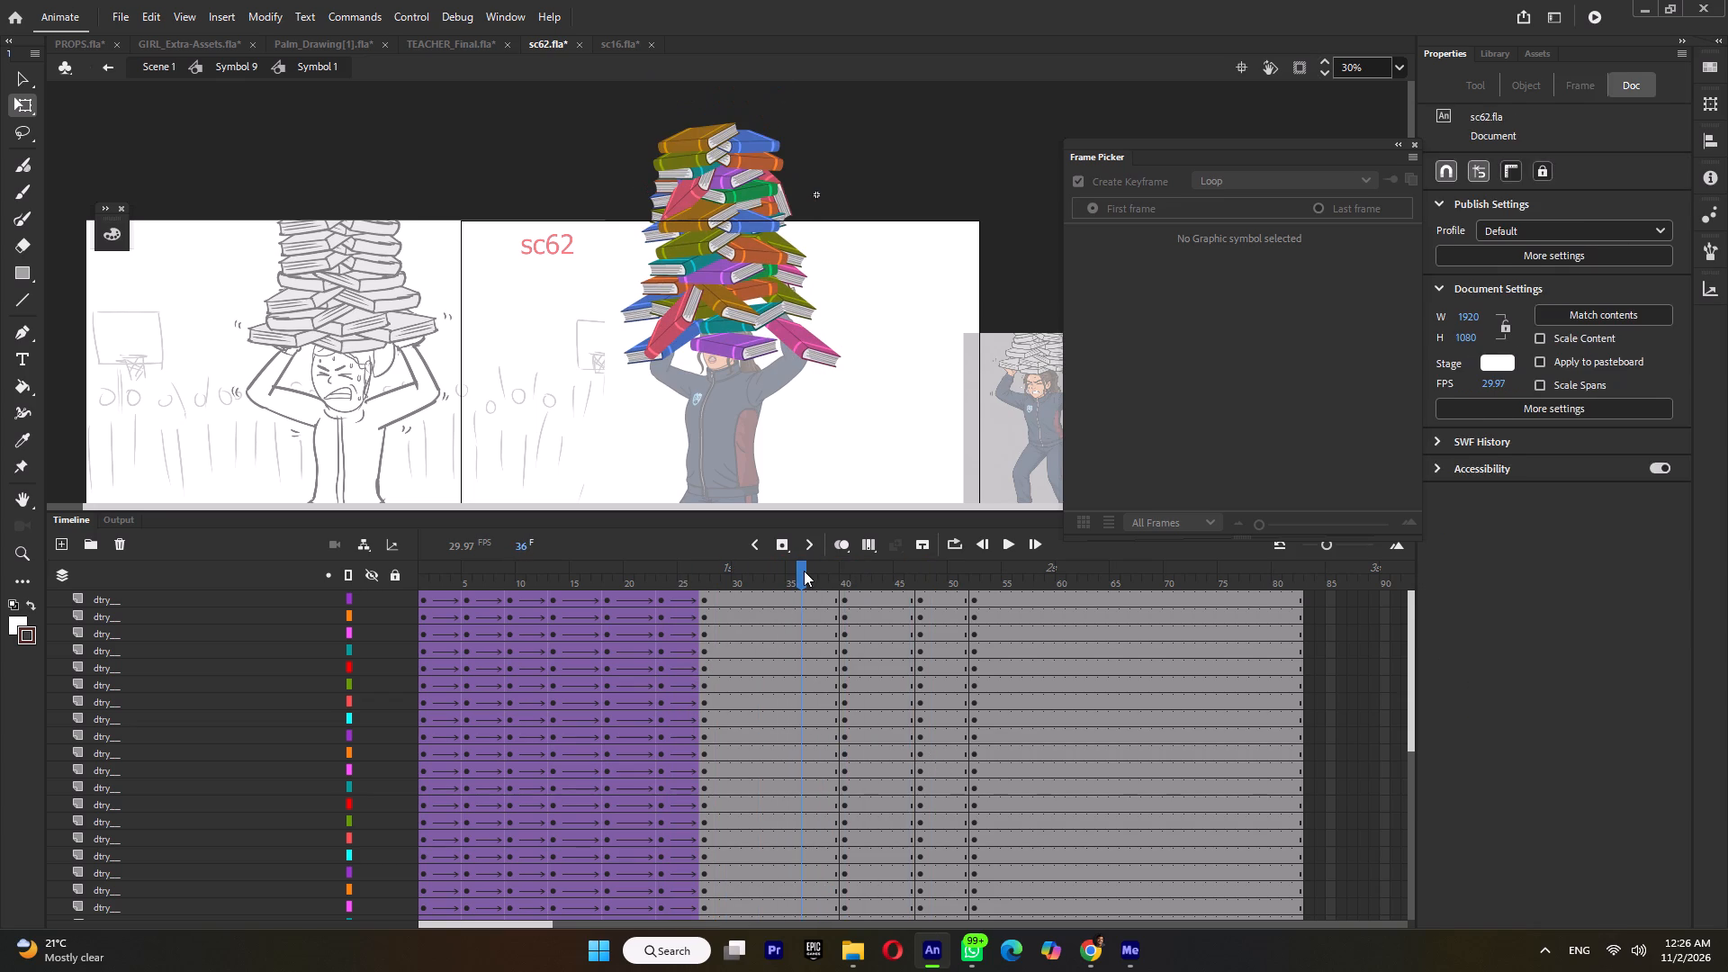
key("ctrl+m")
Check the book motion past frame 36 and apply classic tweens to all book layers from frame 40 to 51.
left_click_drag(693, 578, 832, 620)
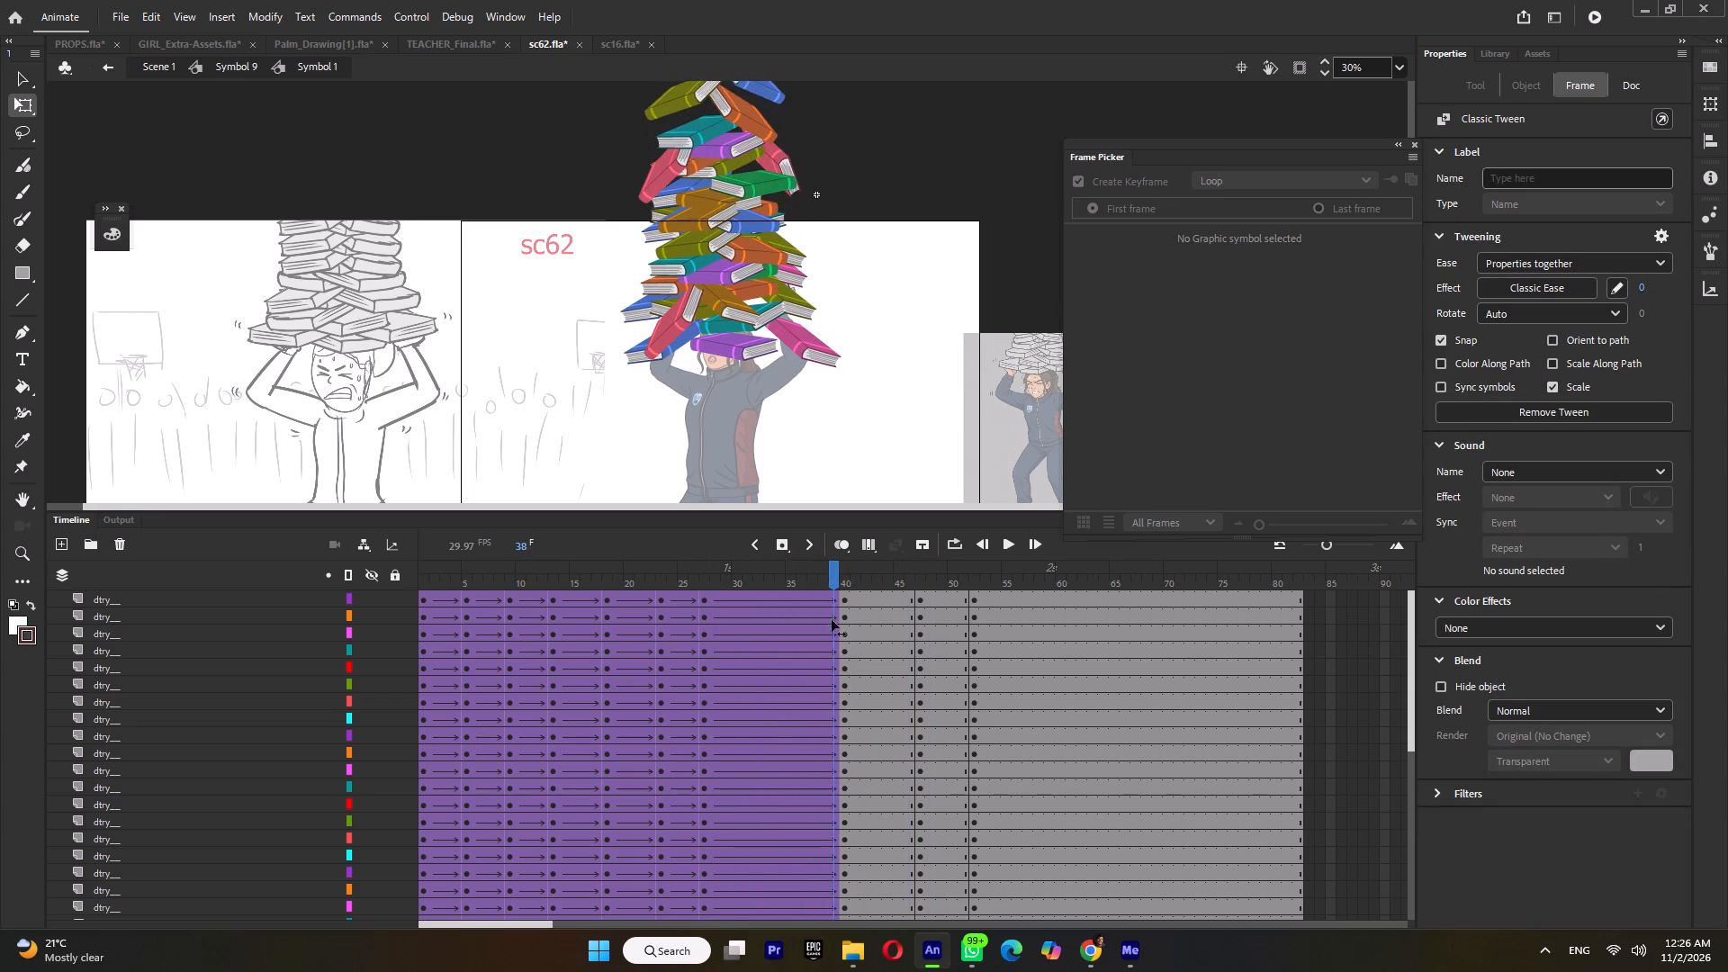
left_click_drag(832, 620, 889, 693)
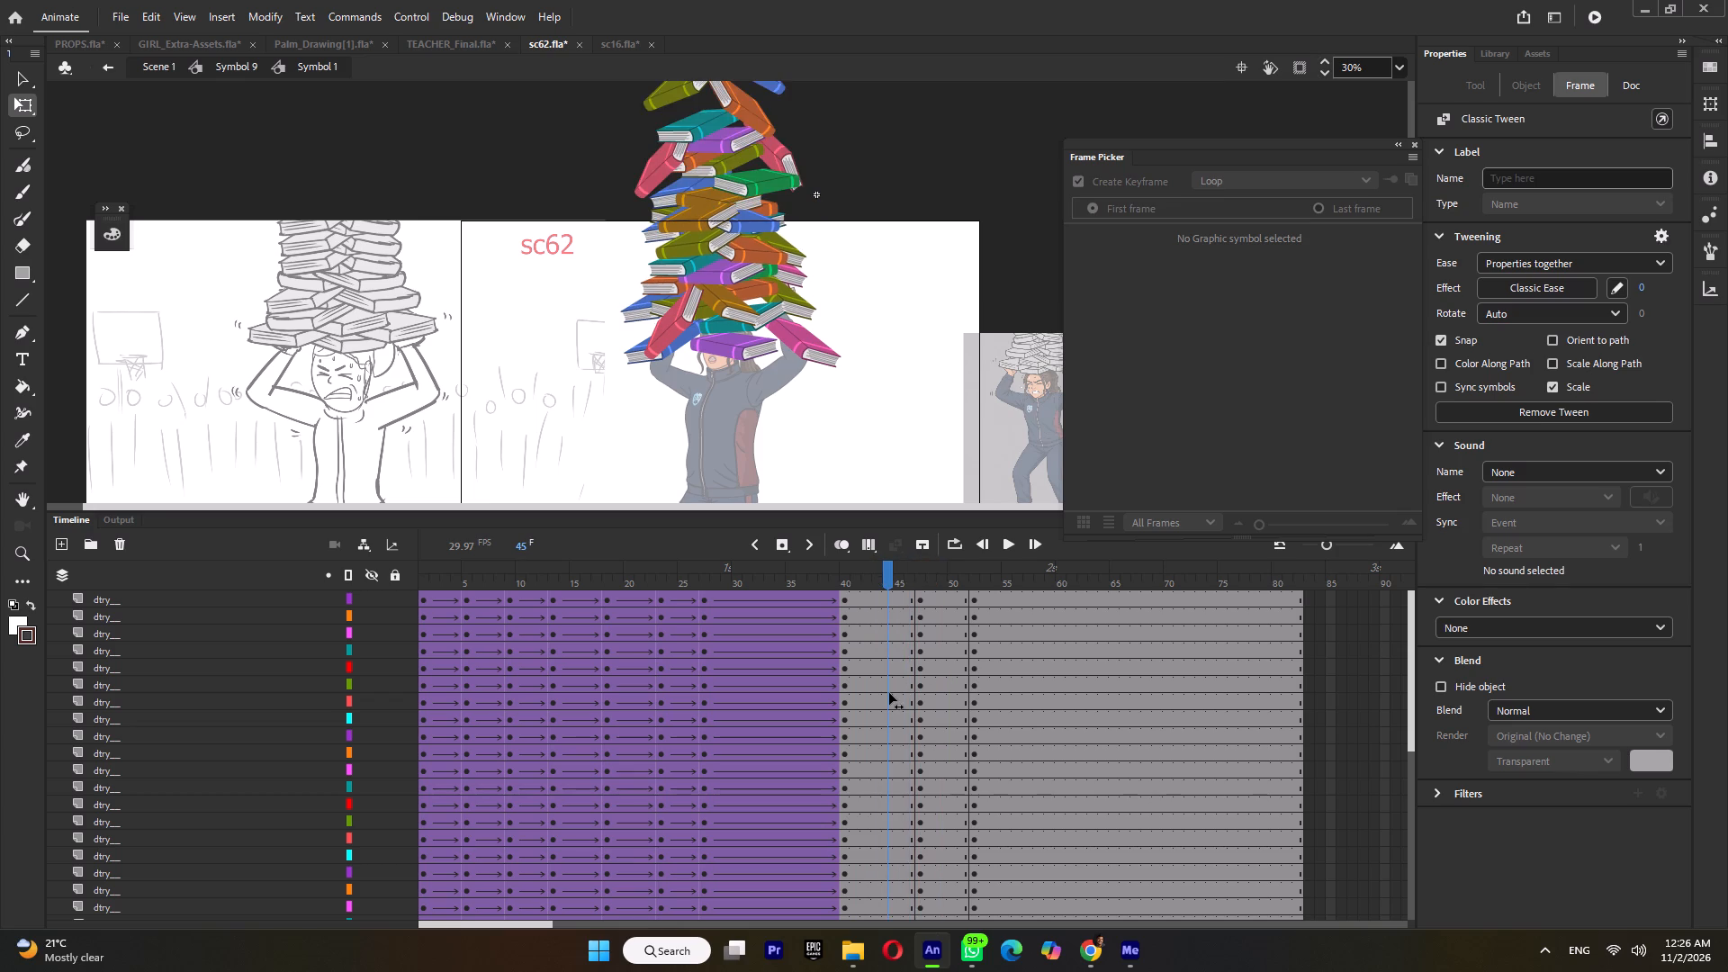
left_click_drag(889, 693, 821, 733)
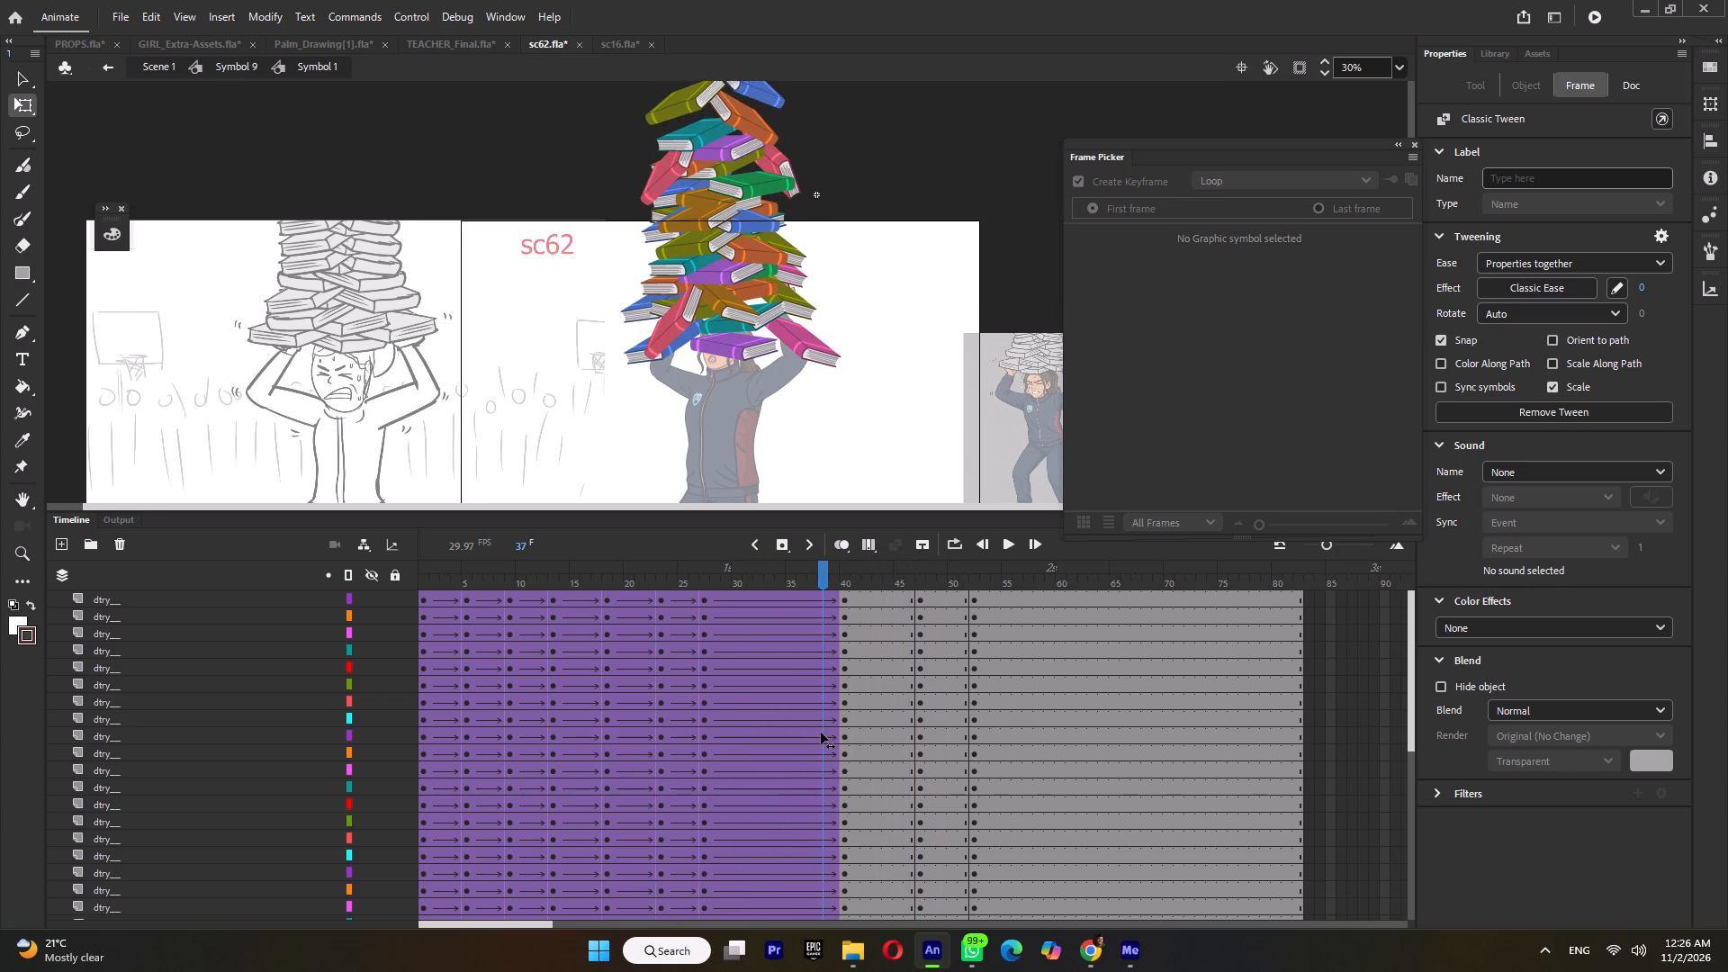
left_click_drag(821, 733, 974, 787)
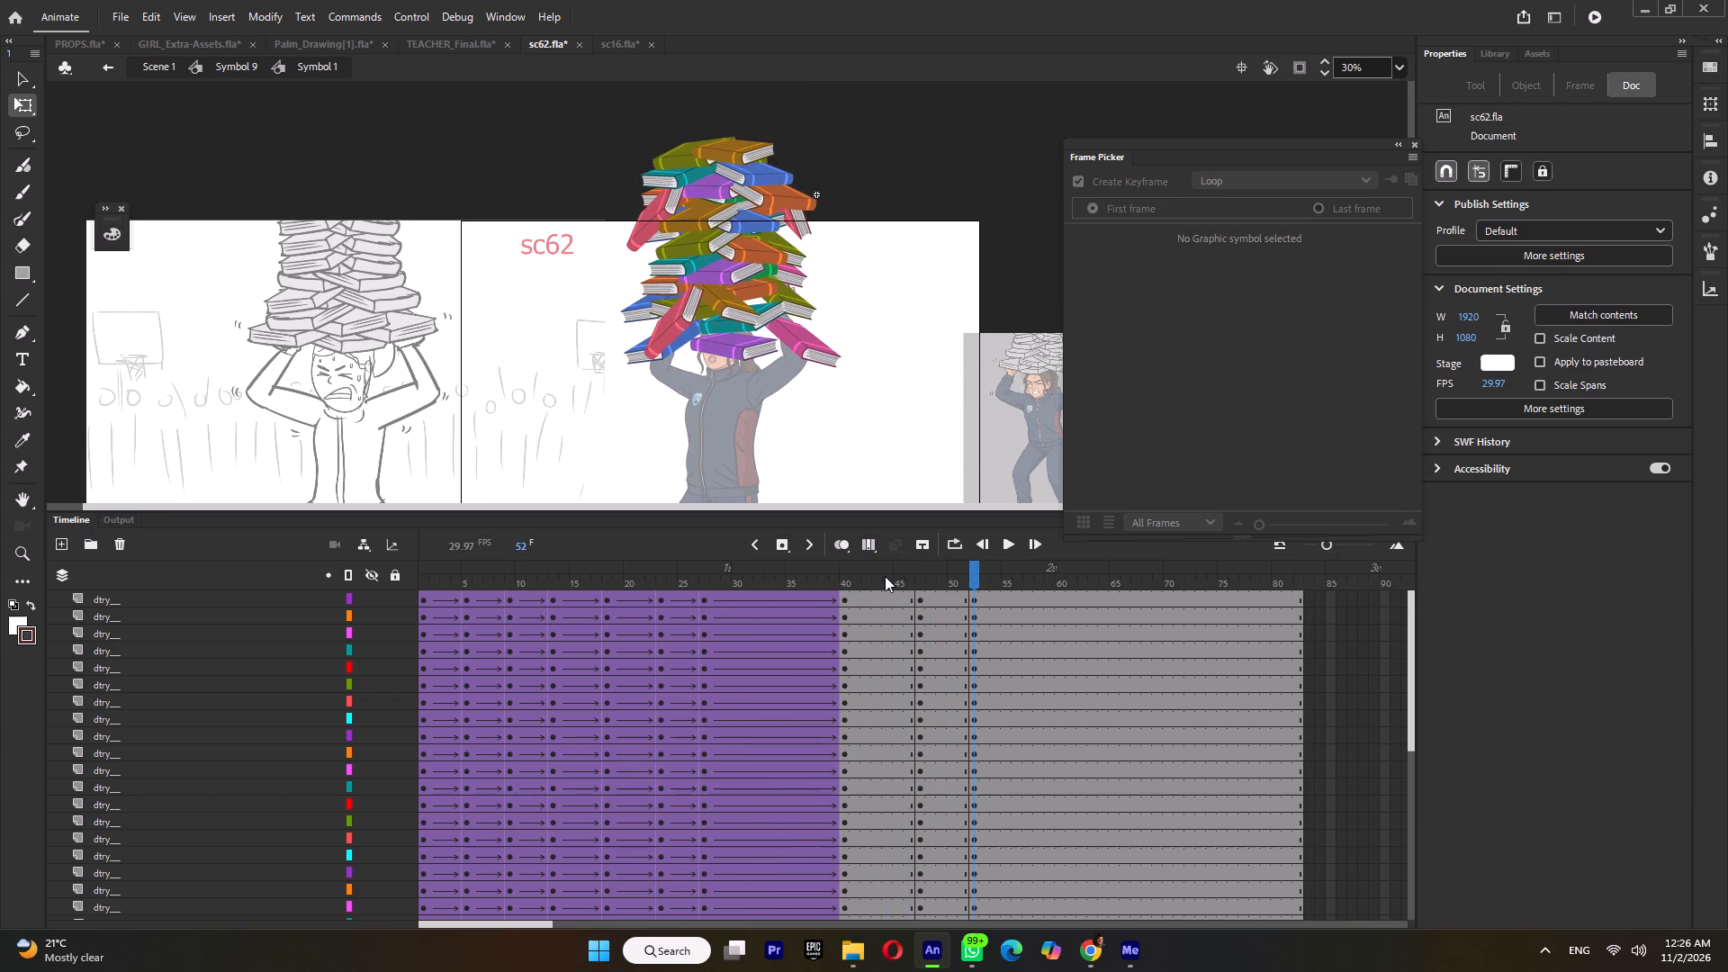
double_click(885, 576)
left_click_drag(793, 569, 854, 596)
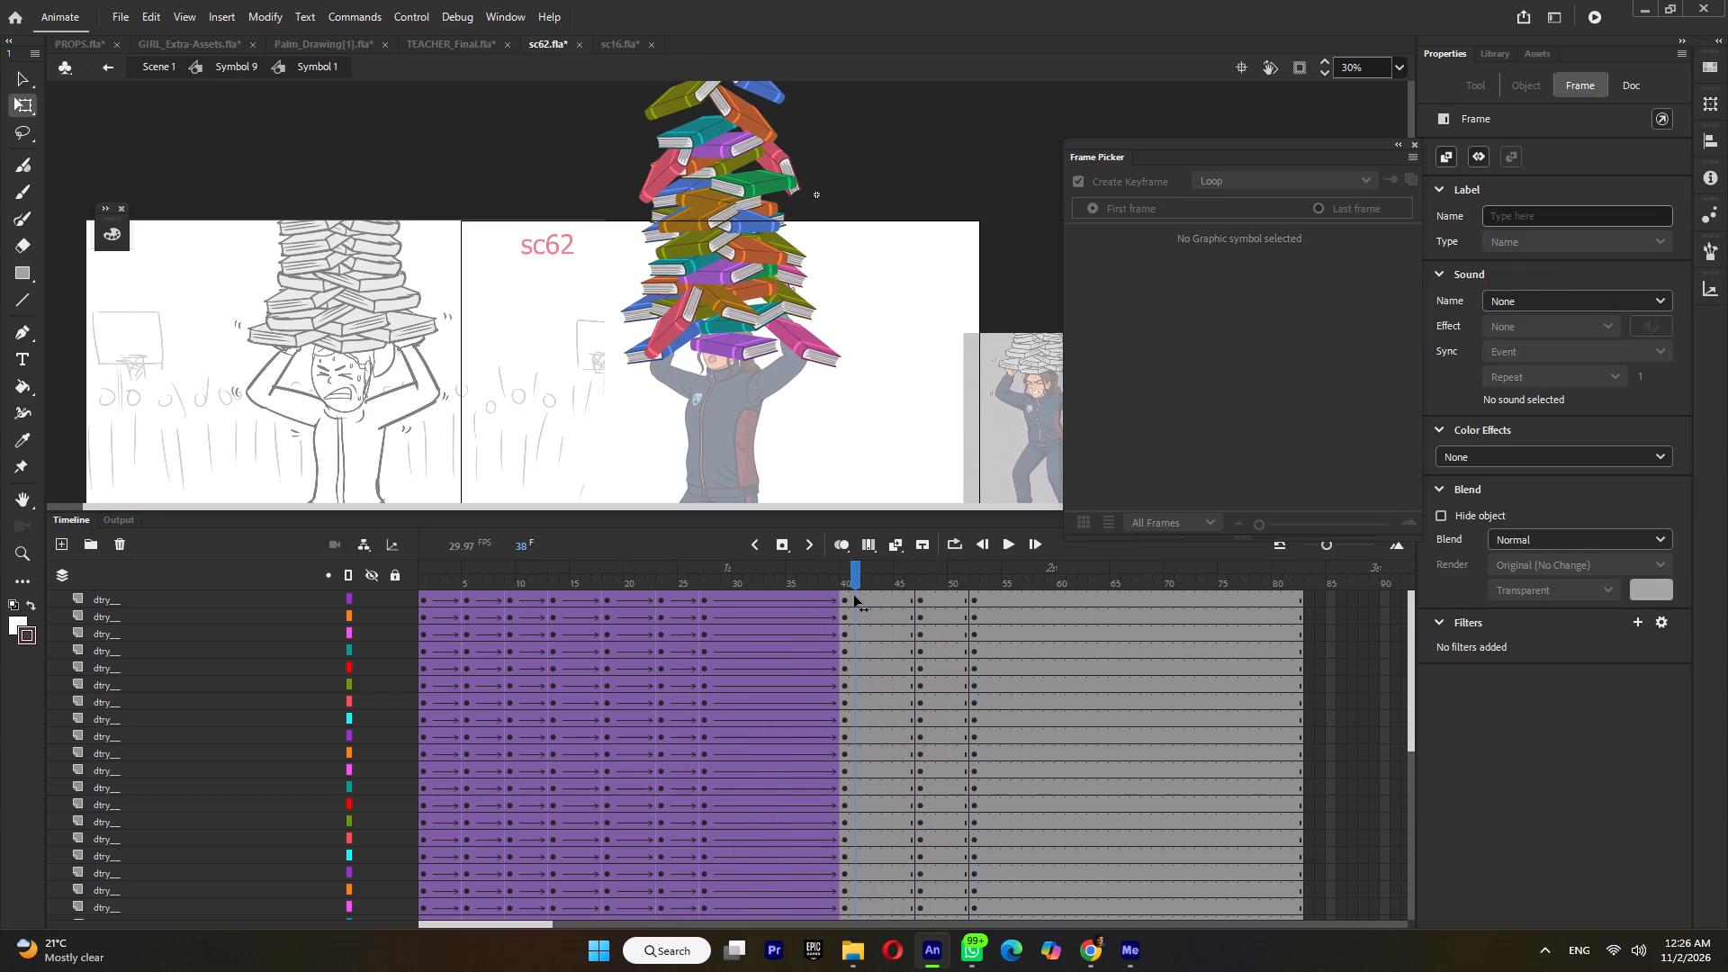
left_click_drag(854, 596, 875, 606)
double_click(876, 584)
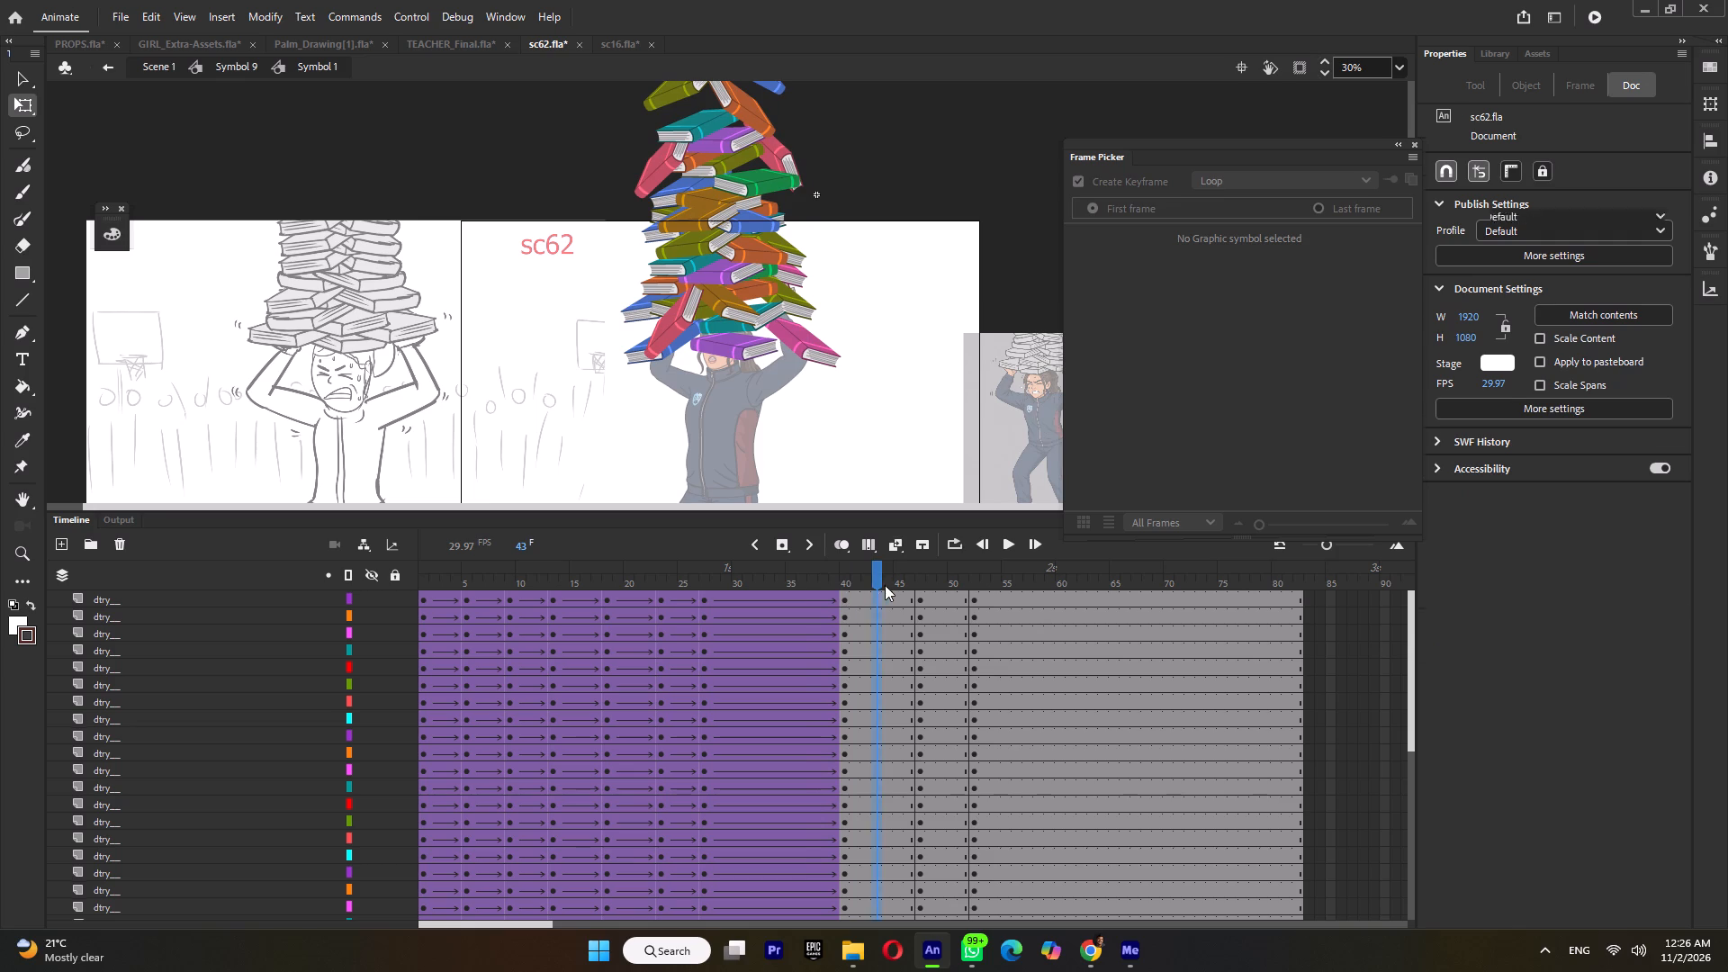
key("ctrl+m")
double_click(927, 577)
key("ctrl+m")
Play back the book motion inside Symbol 1, return to Symbol 9 and play it from the start with the girl.
left_click_drag(864, 575, 372, 620)
key("Return")
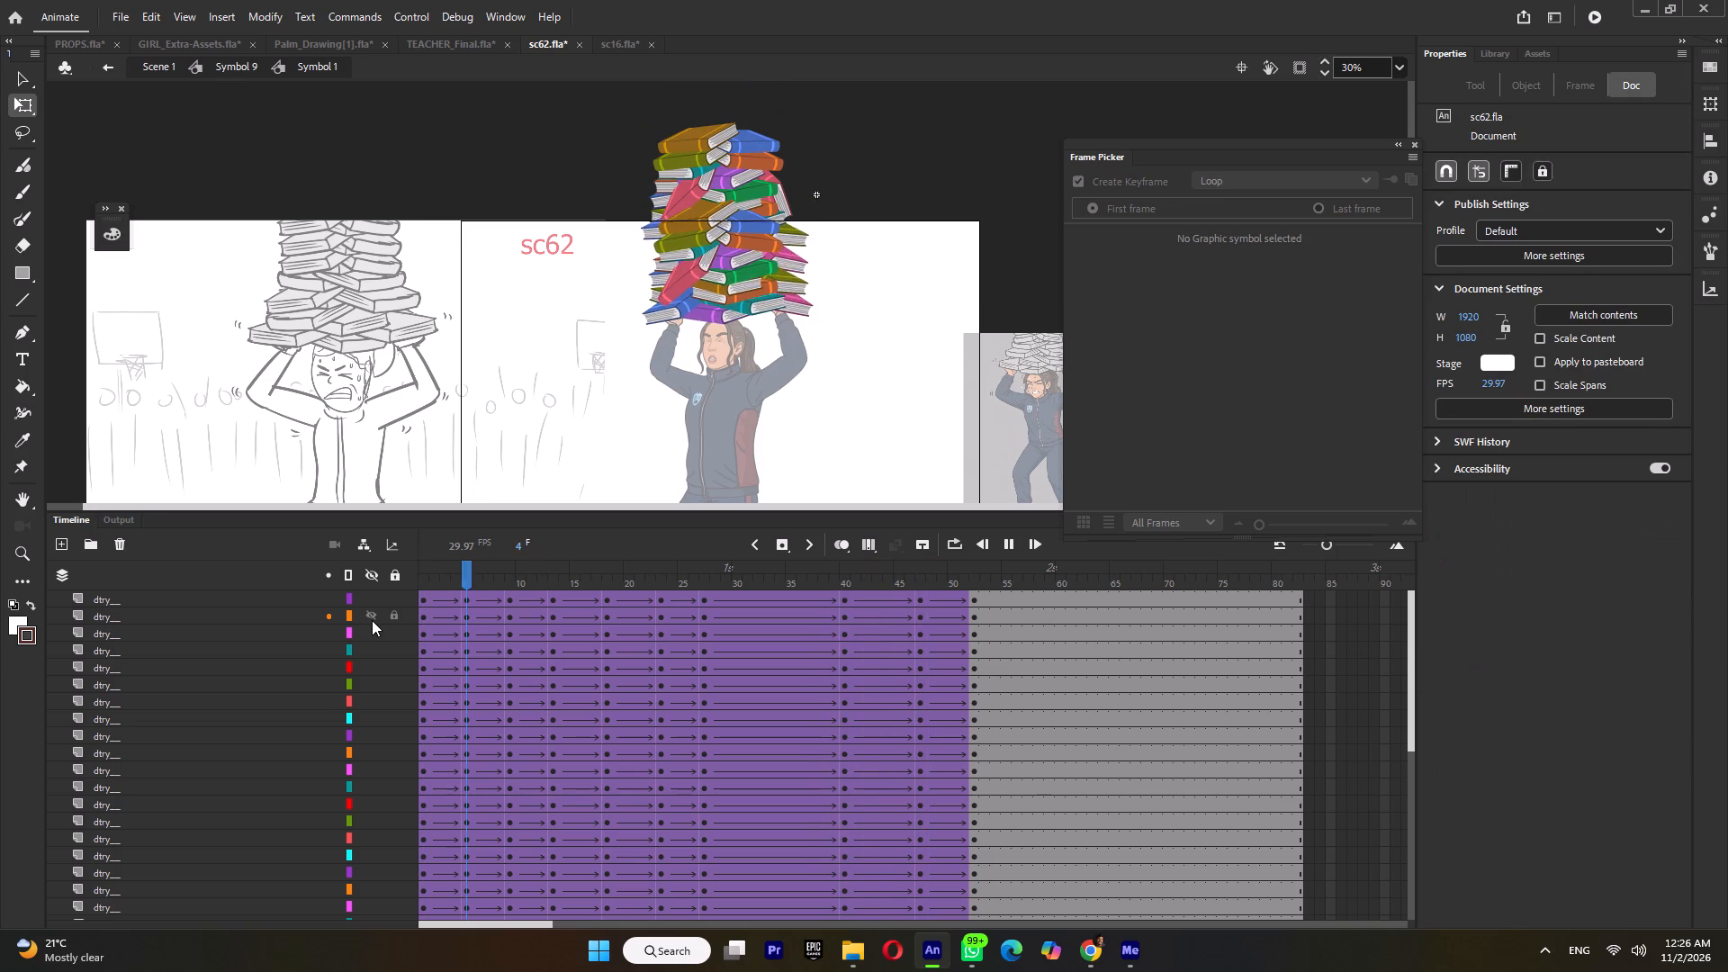
key("Return")
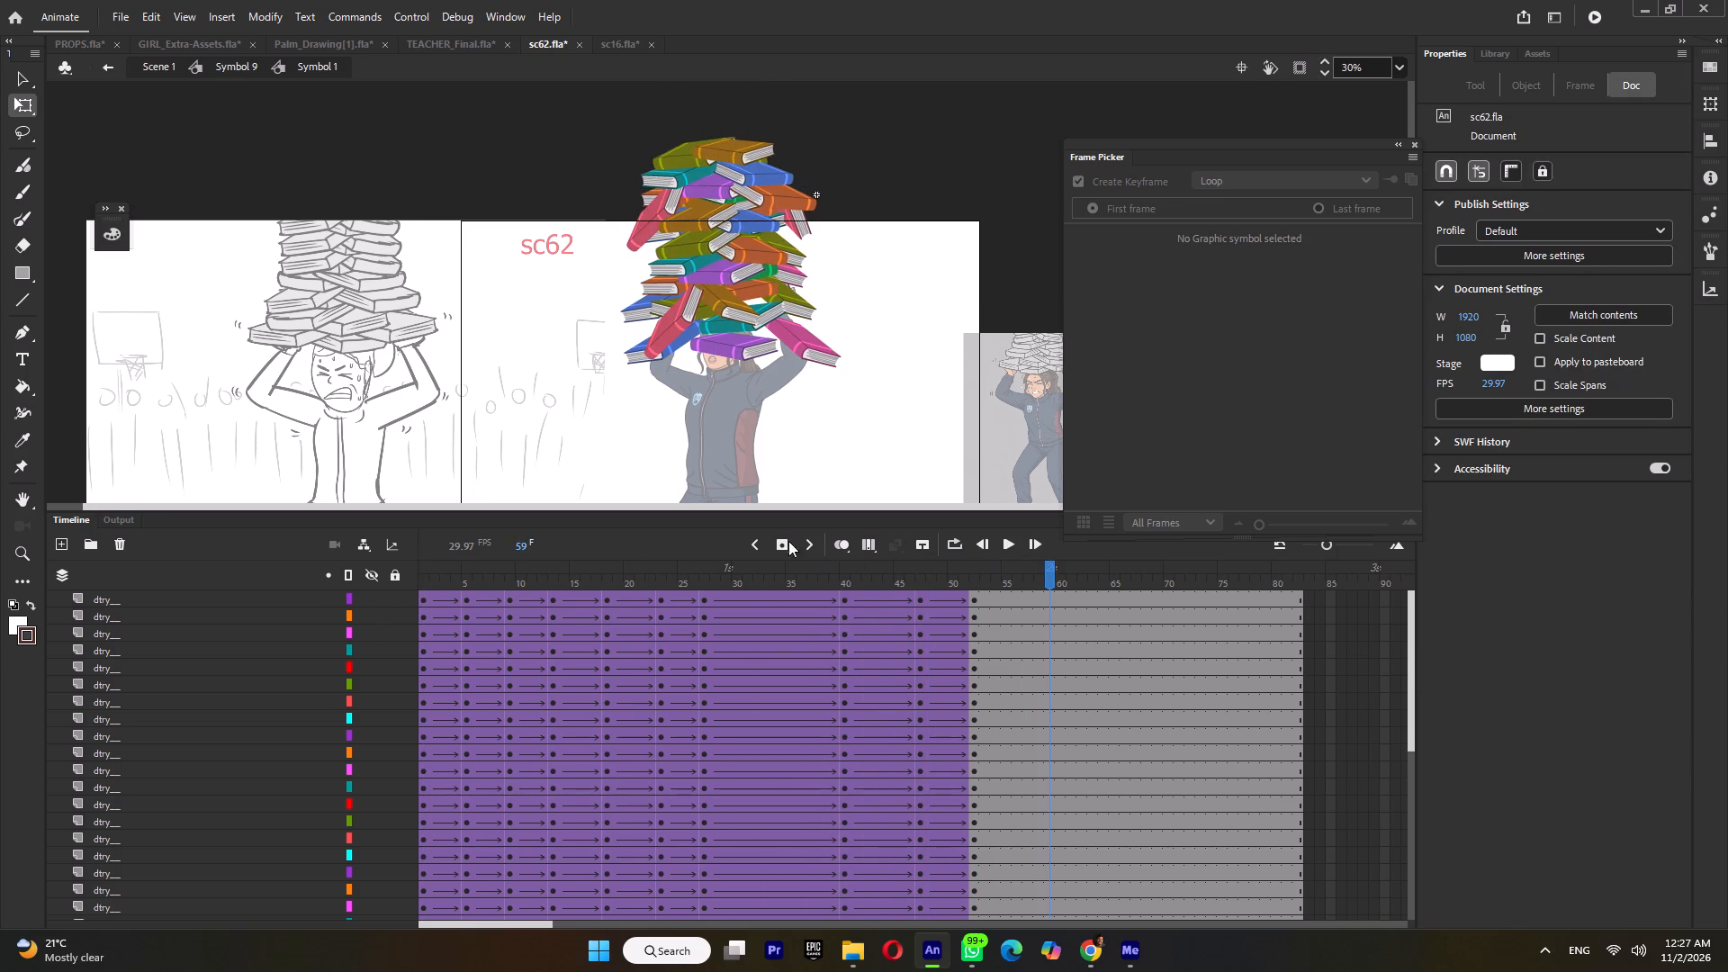
left_click(667, 570)
key("Return")
key("Return")
double_click(548, 429)
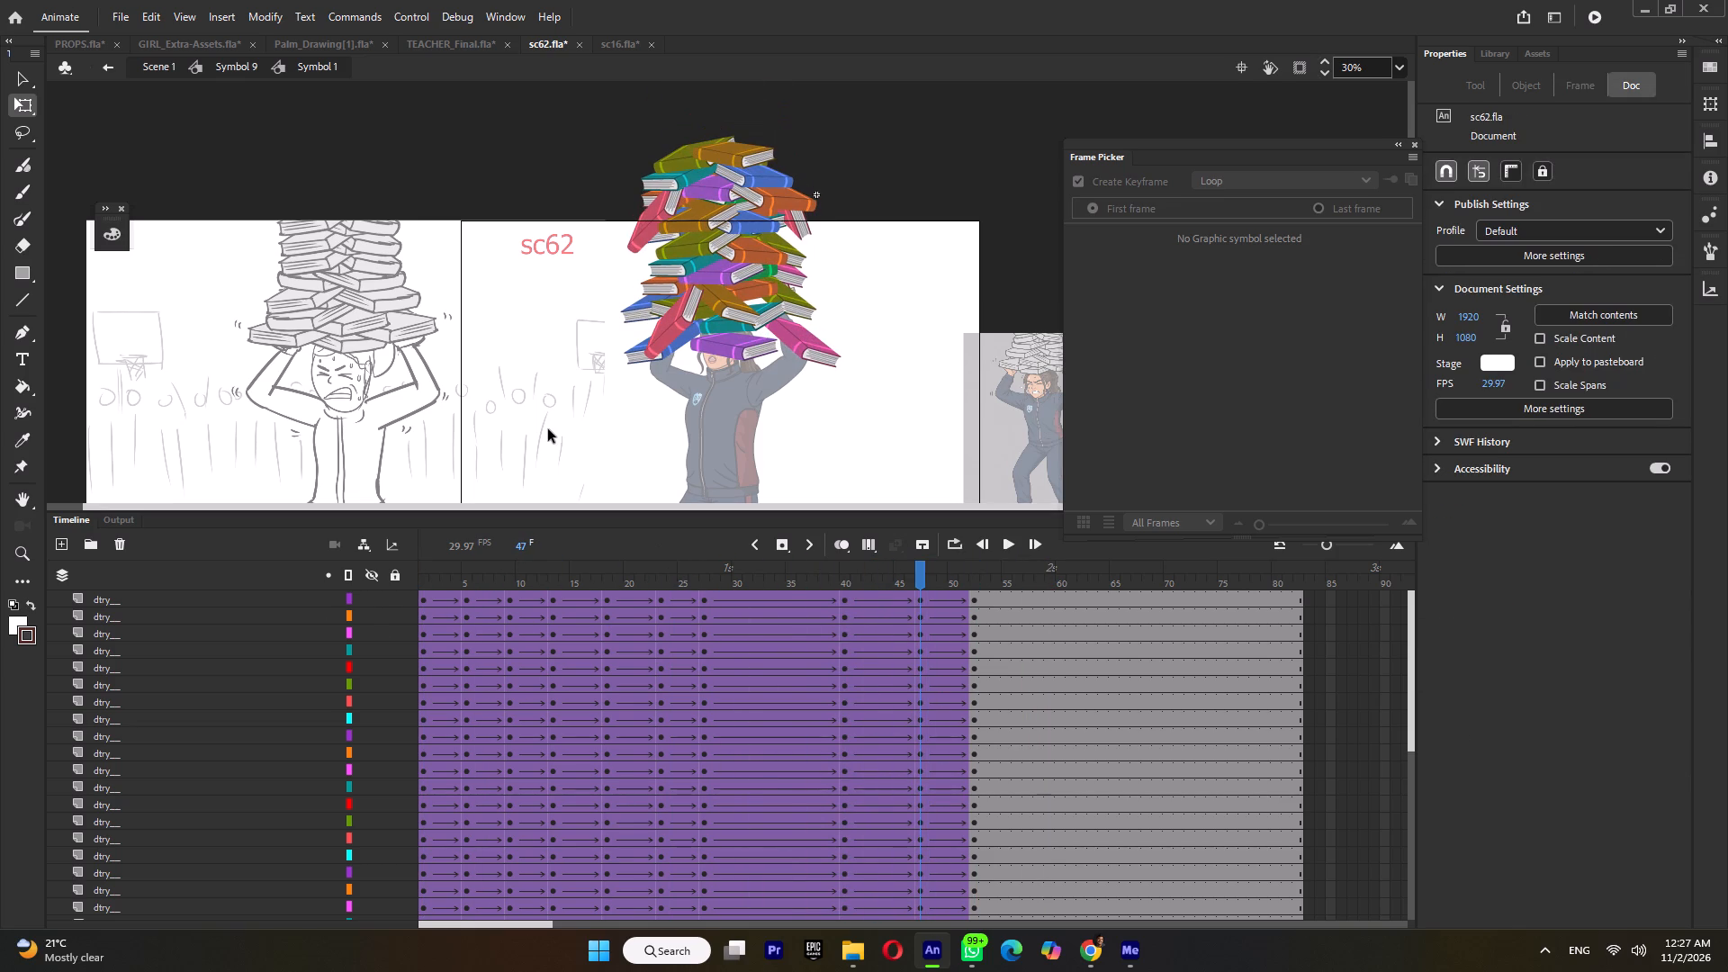
left_click_drag(442, 578, 386, 590)
key("Return")
key("Return")
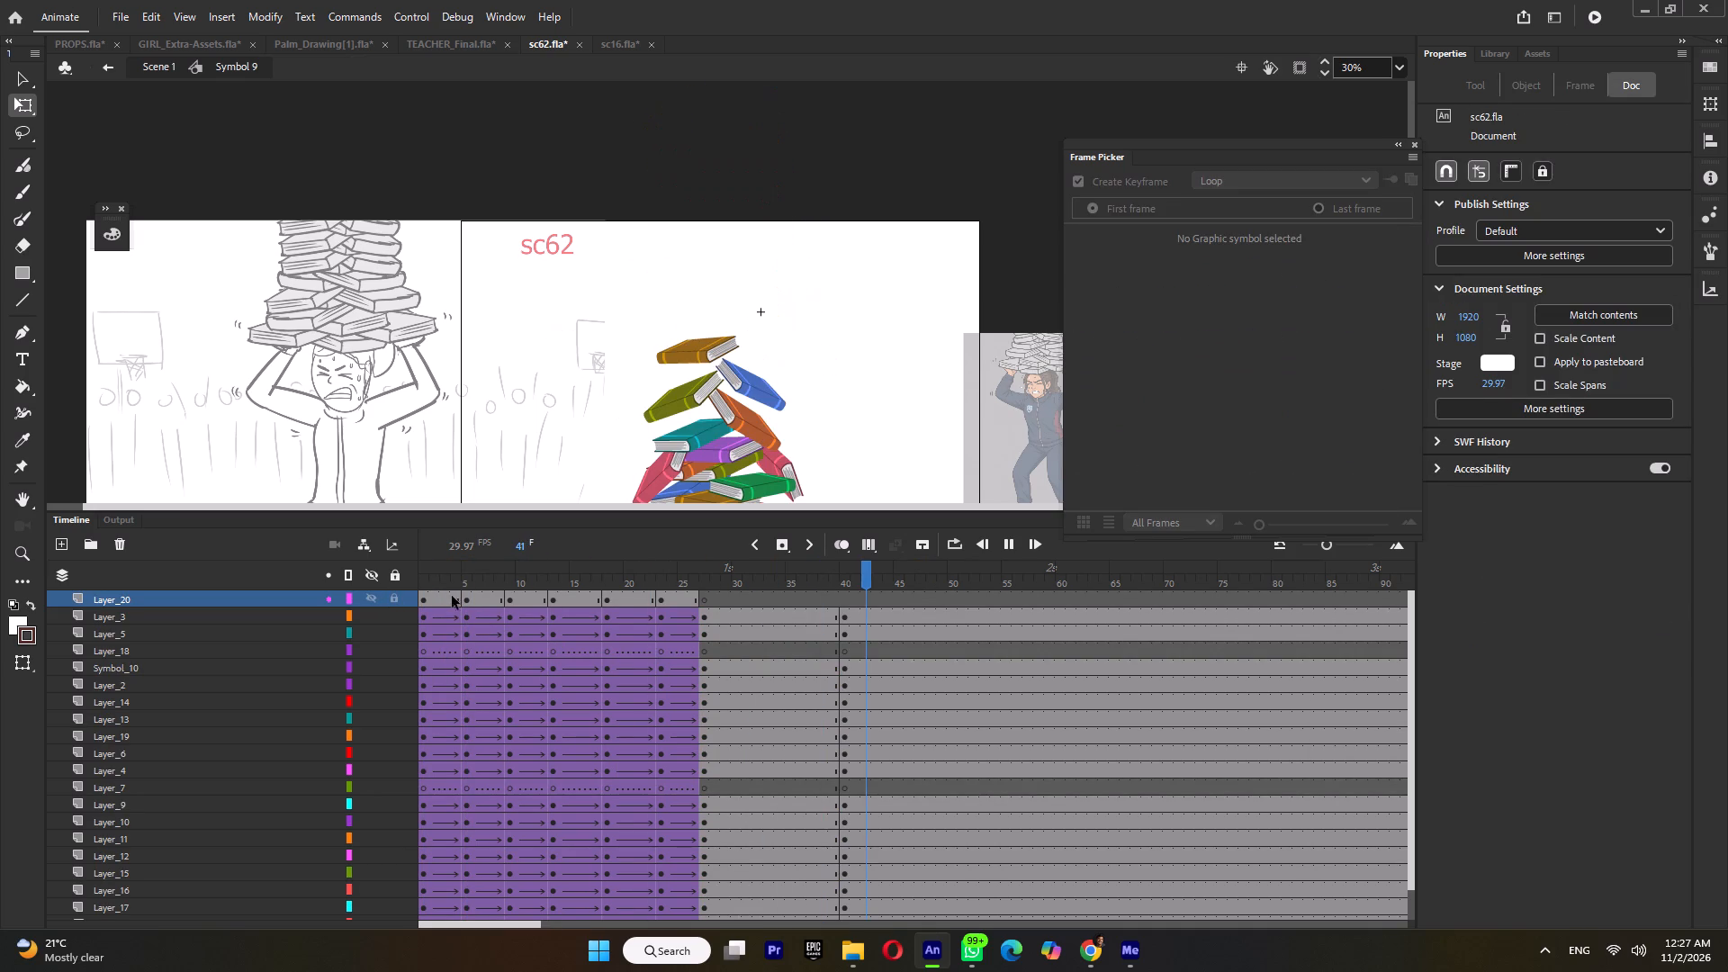
Apply classic tweens to the book stack on Layer_20 through frame 26 and play back the result.
left_click_drag(446, 600, 665, 603)
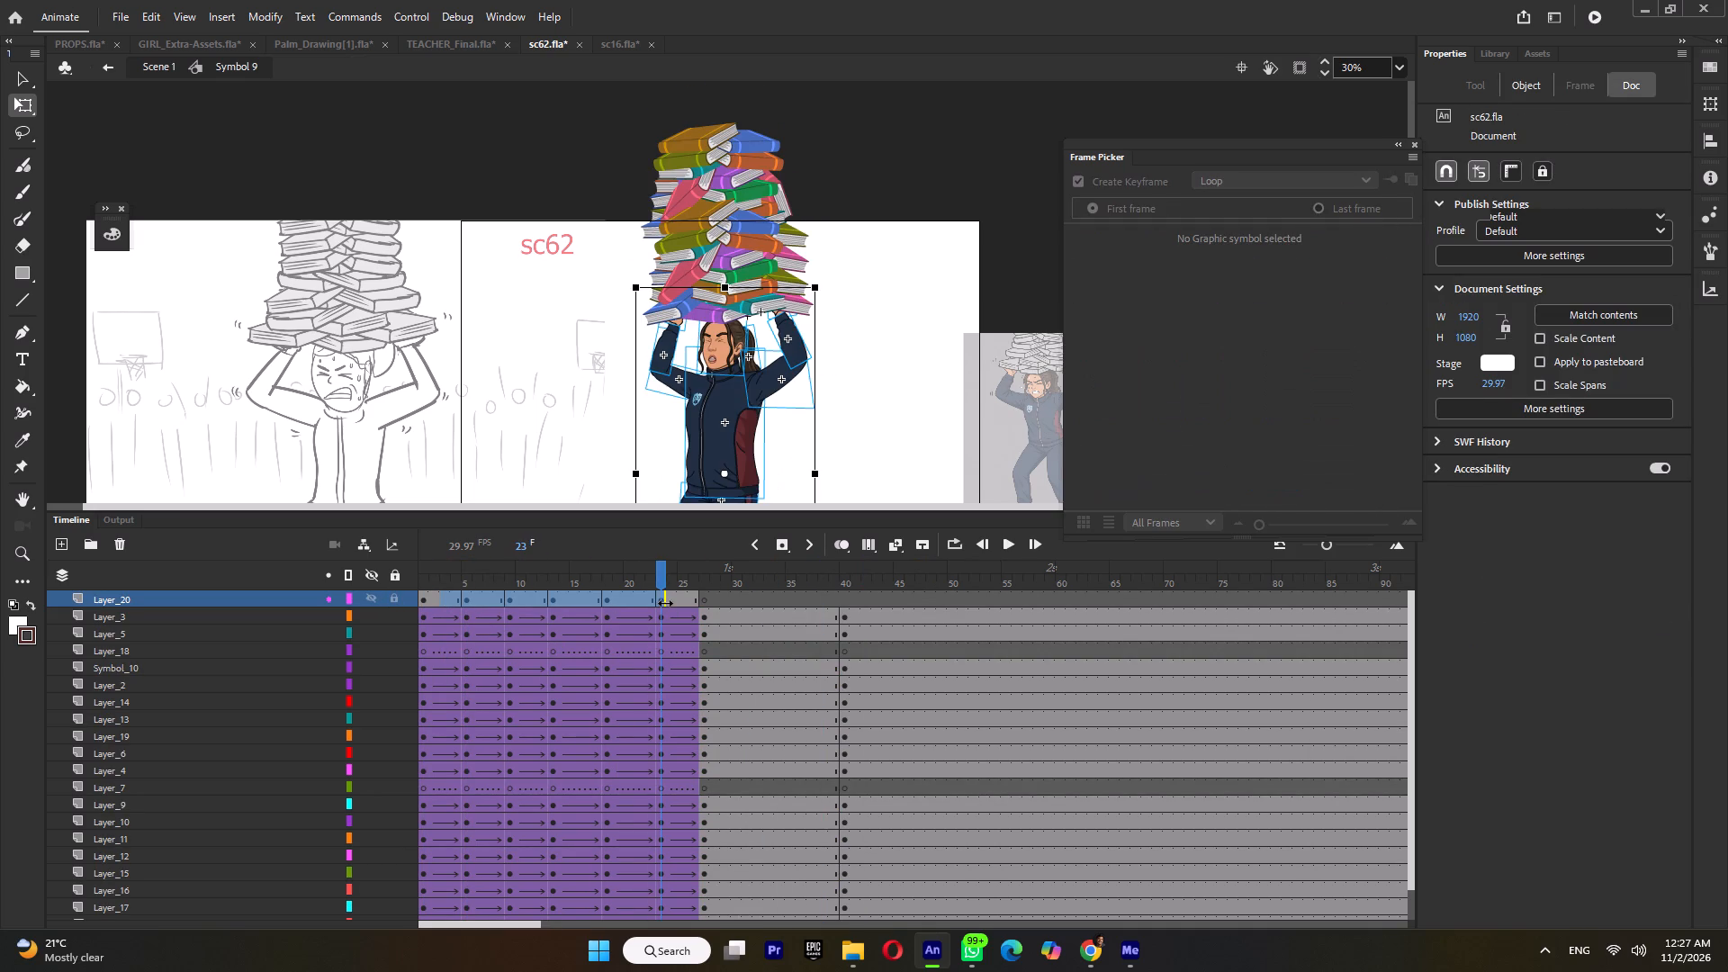
key("ctrl+m")
left_click_drag(647, 579, 424, 590)
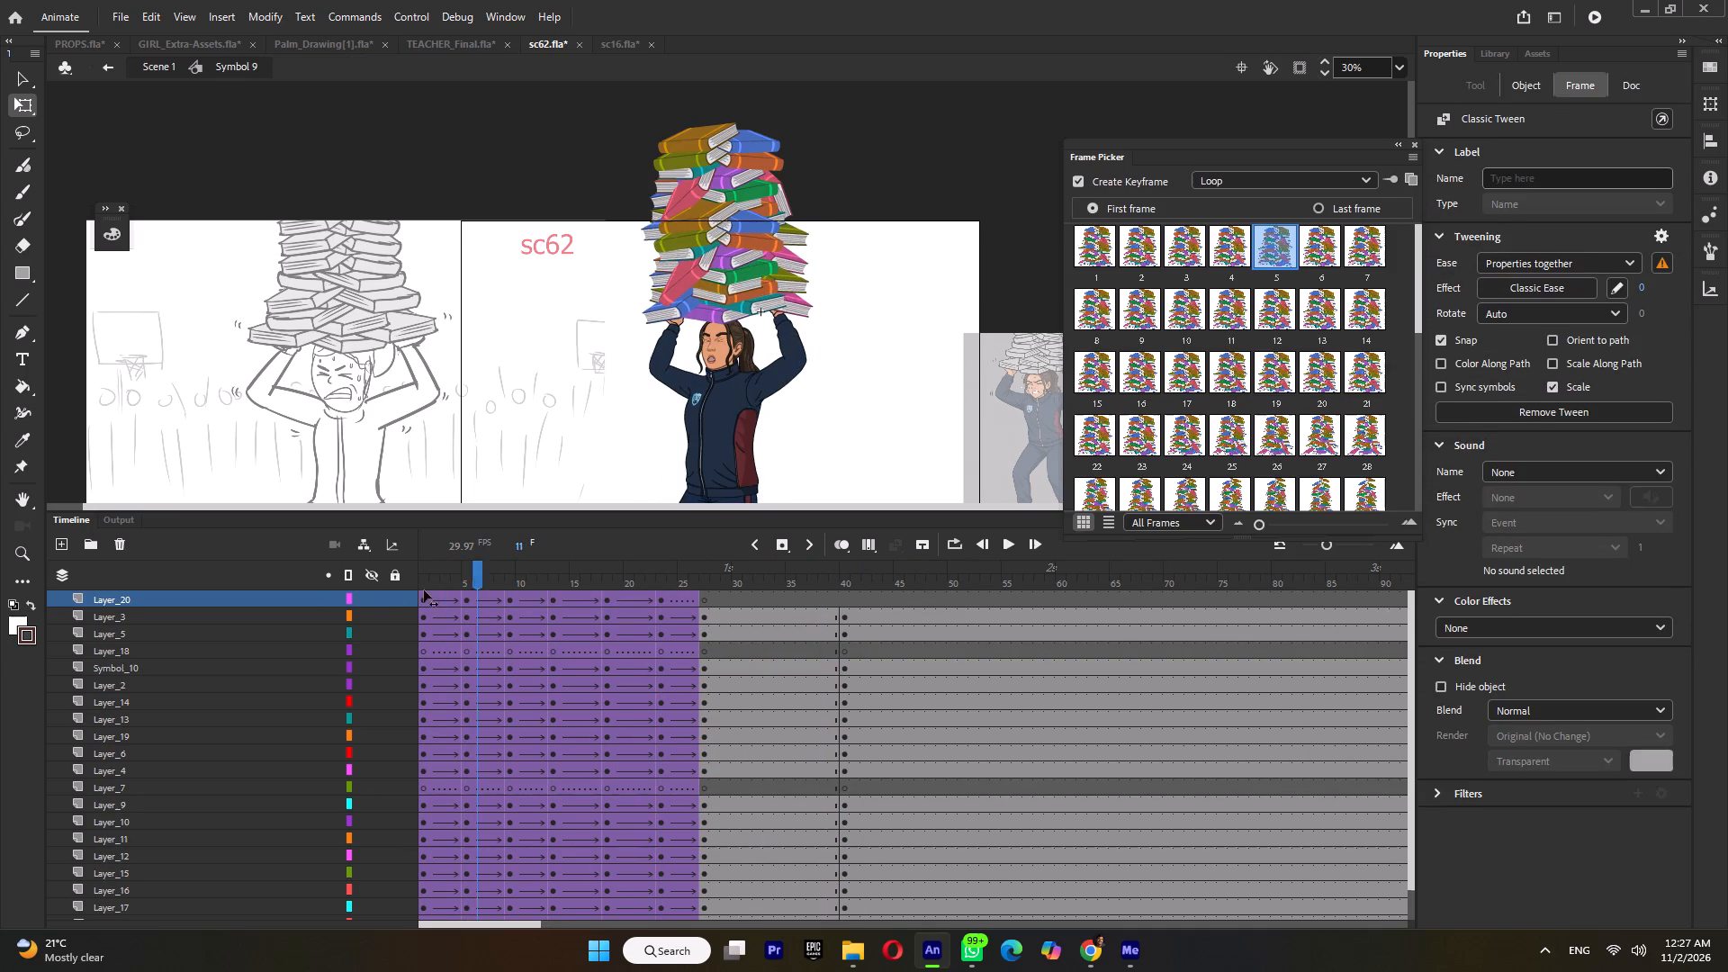
left_click_drag(424, 590, 408, 591)
key("Return")
key("Return")
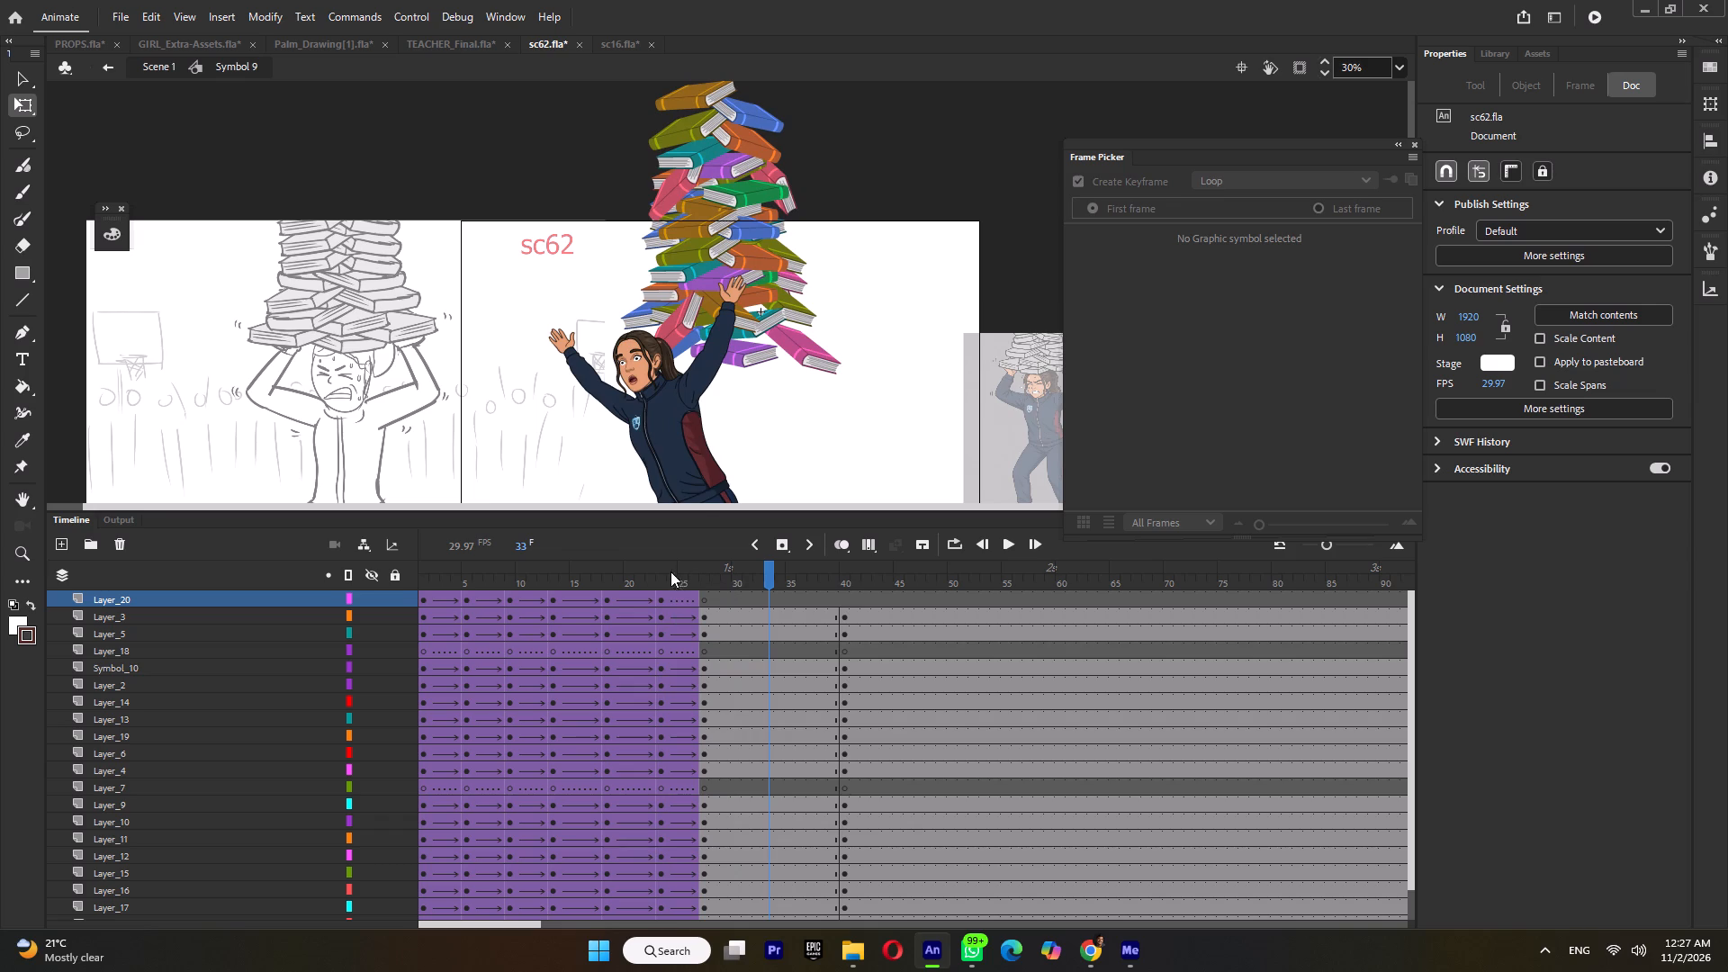
Compare the poses around frames 23 to 27 and insert a keyframe on Layer_20 at frame 26.
left_click_drag(660, 577, 704, 593)
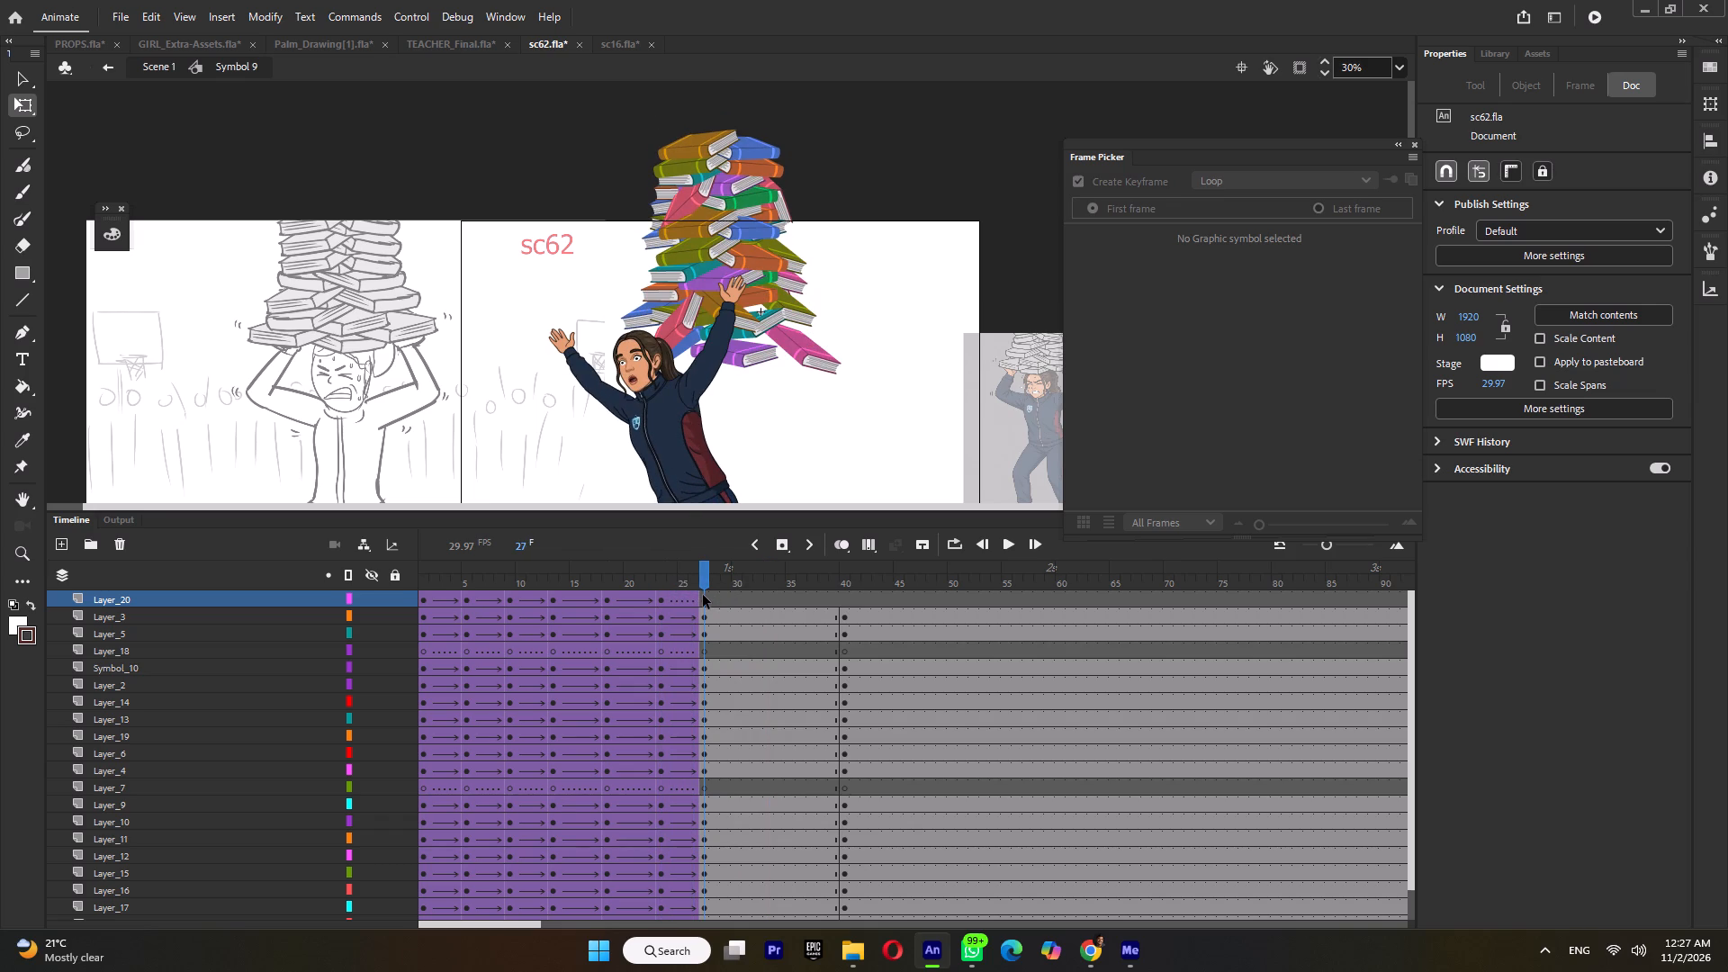
left_click(662, 596)
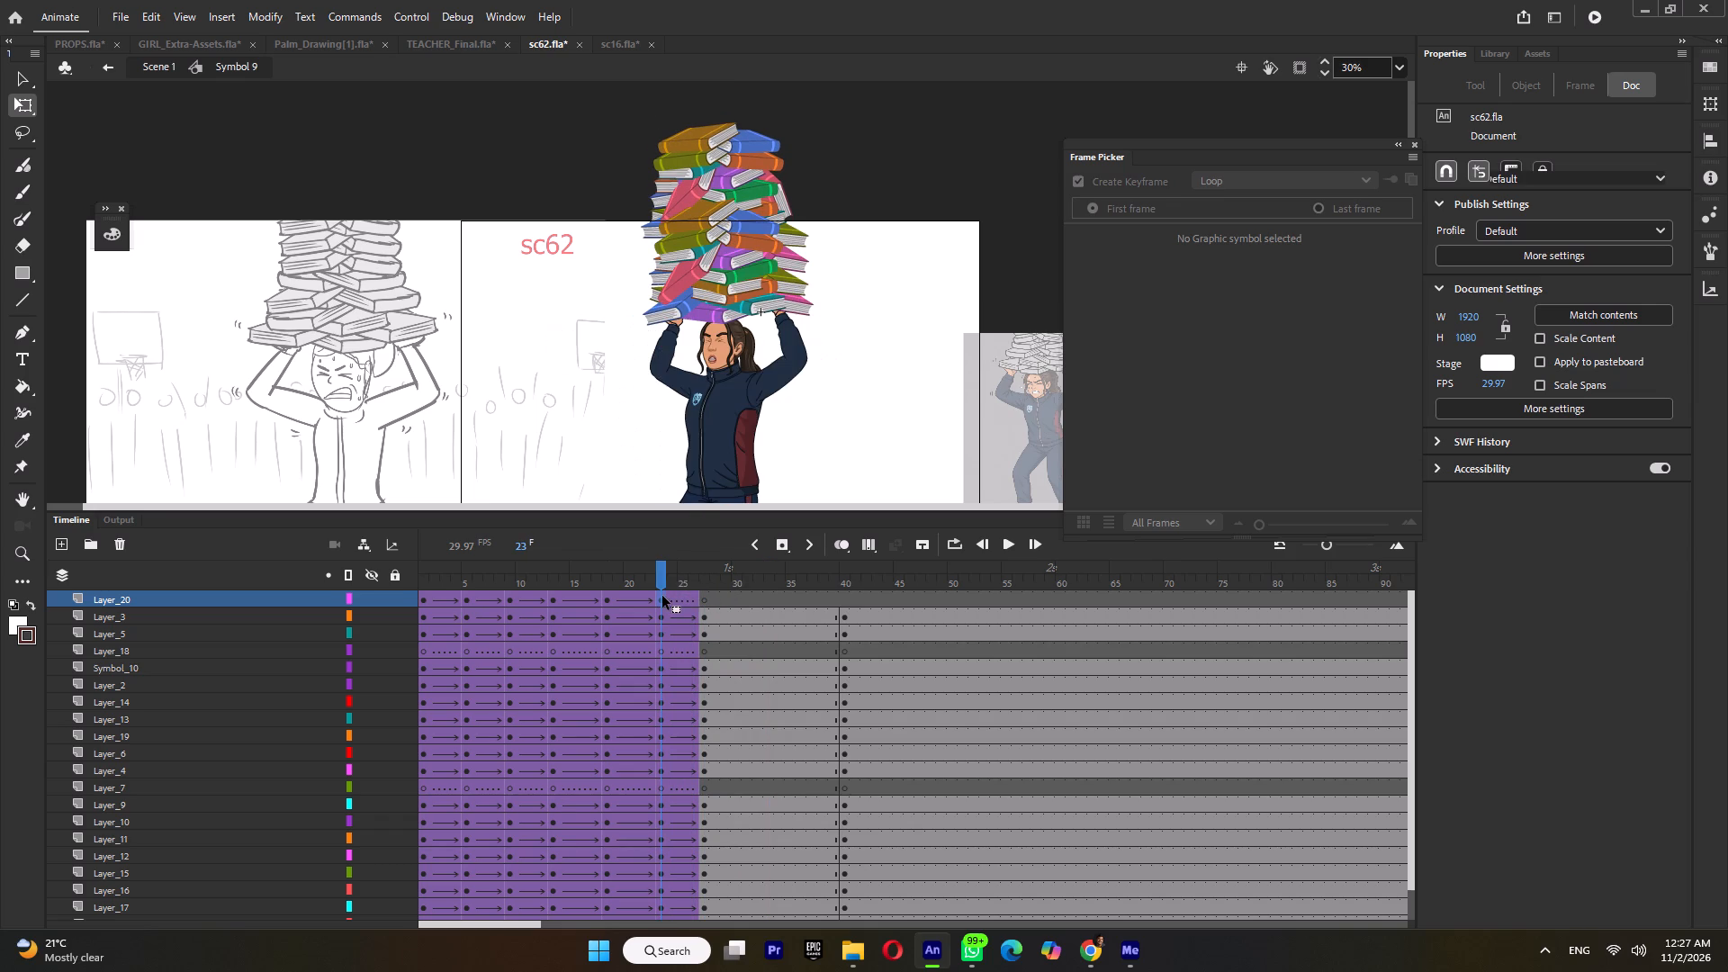
scroll(662, 596, "down", 6)
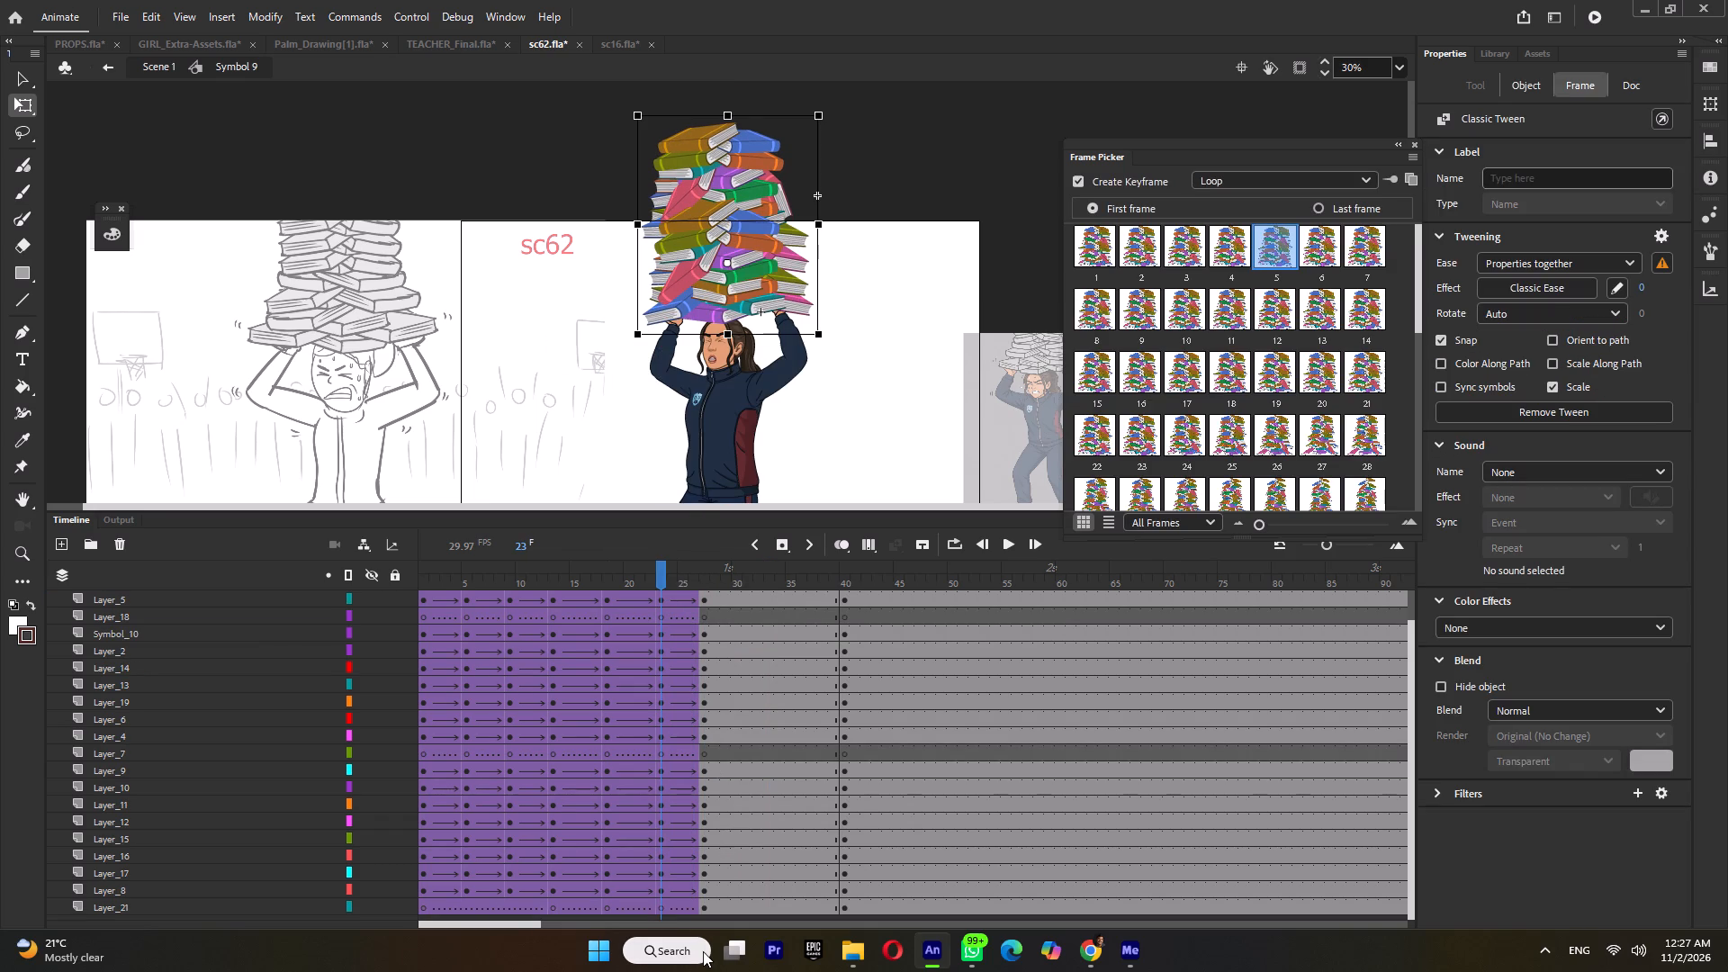
left_click(704, 907)
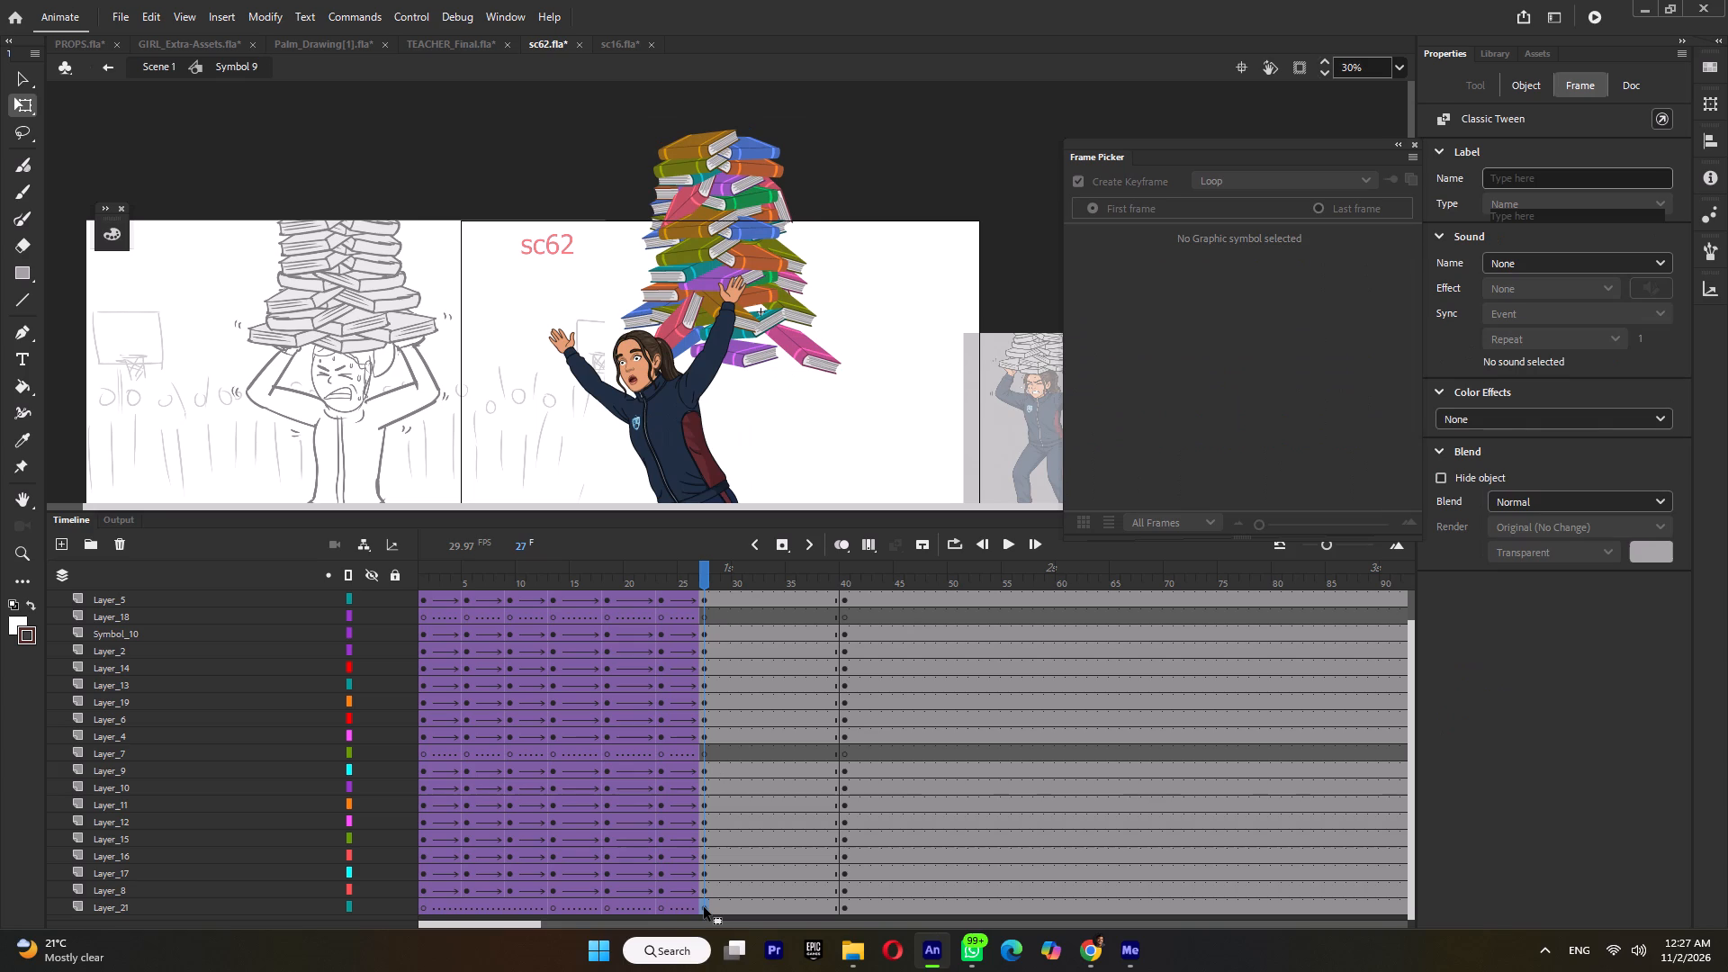
left_click(695, 907)
scroll(706, 732, "up", 4)
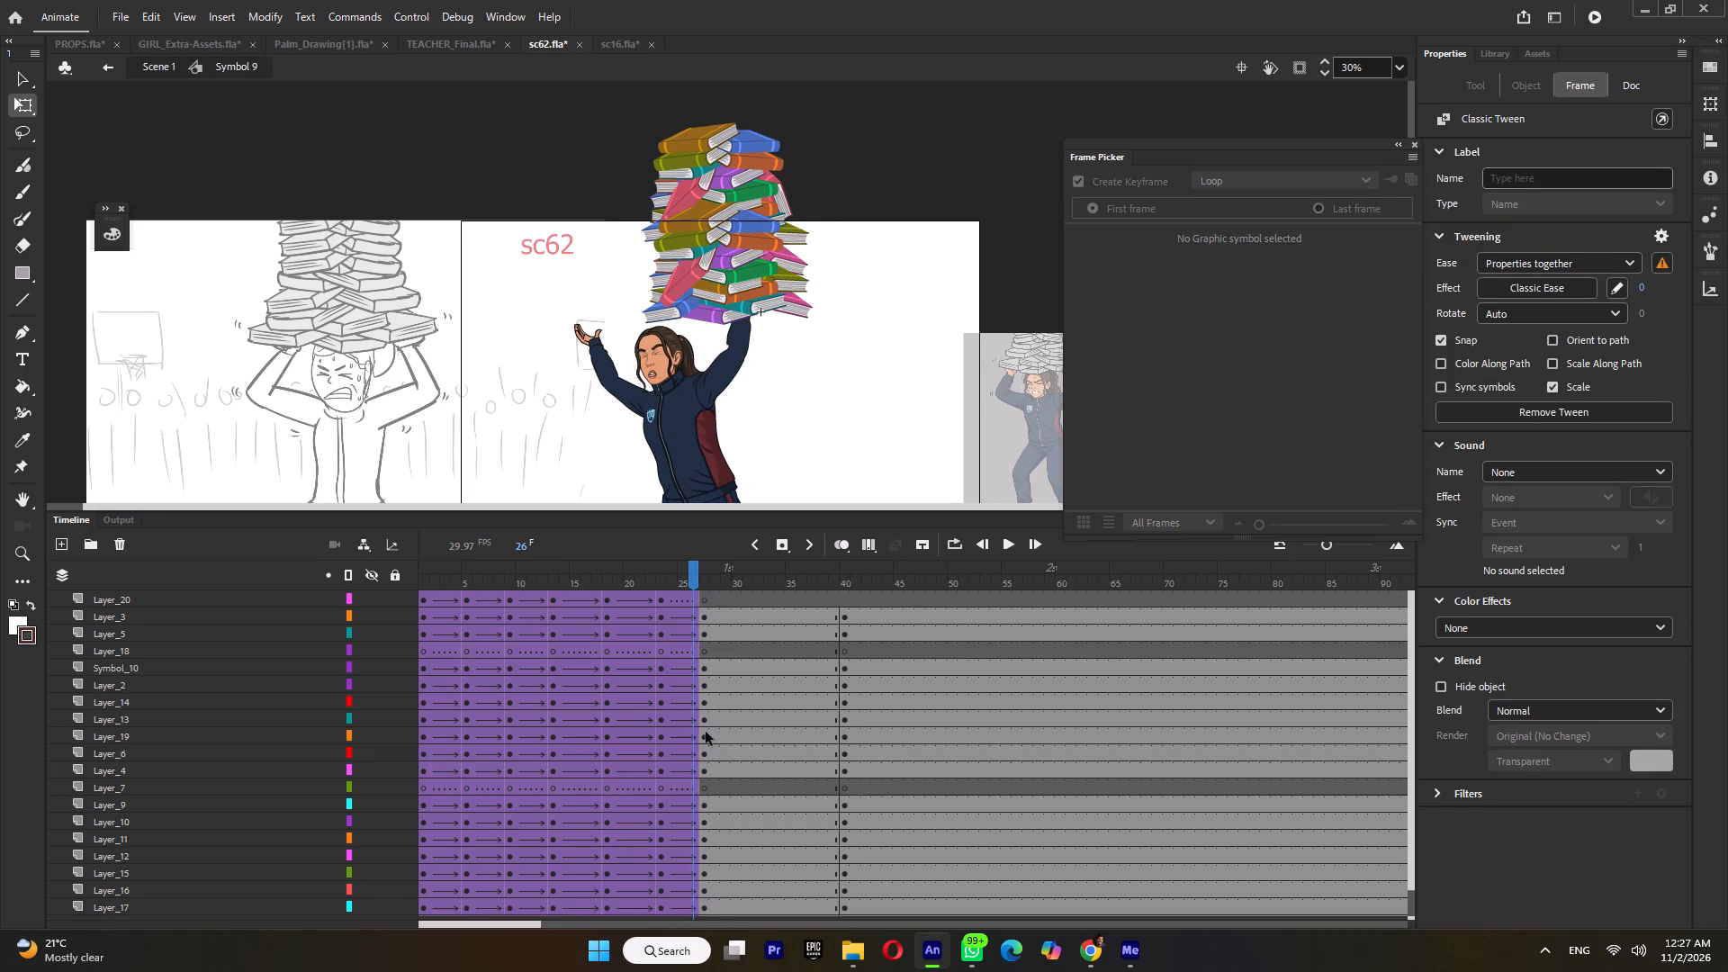
scroll(706, 732, "up", 1)
left_click(691, 596)
key("F6")
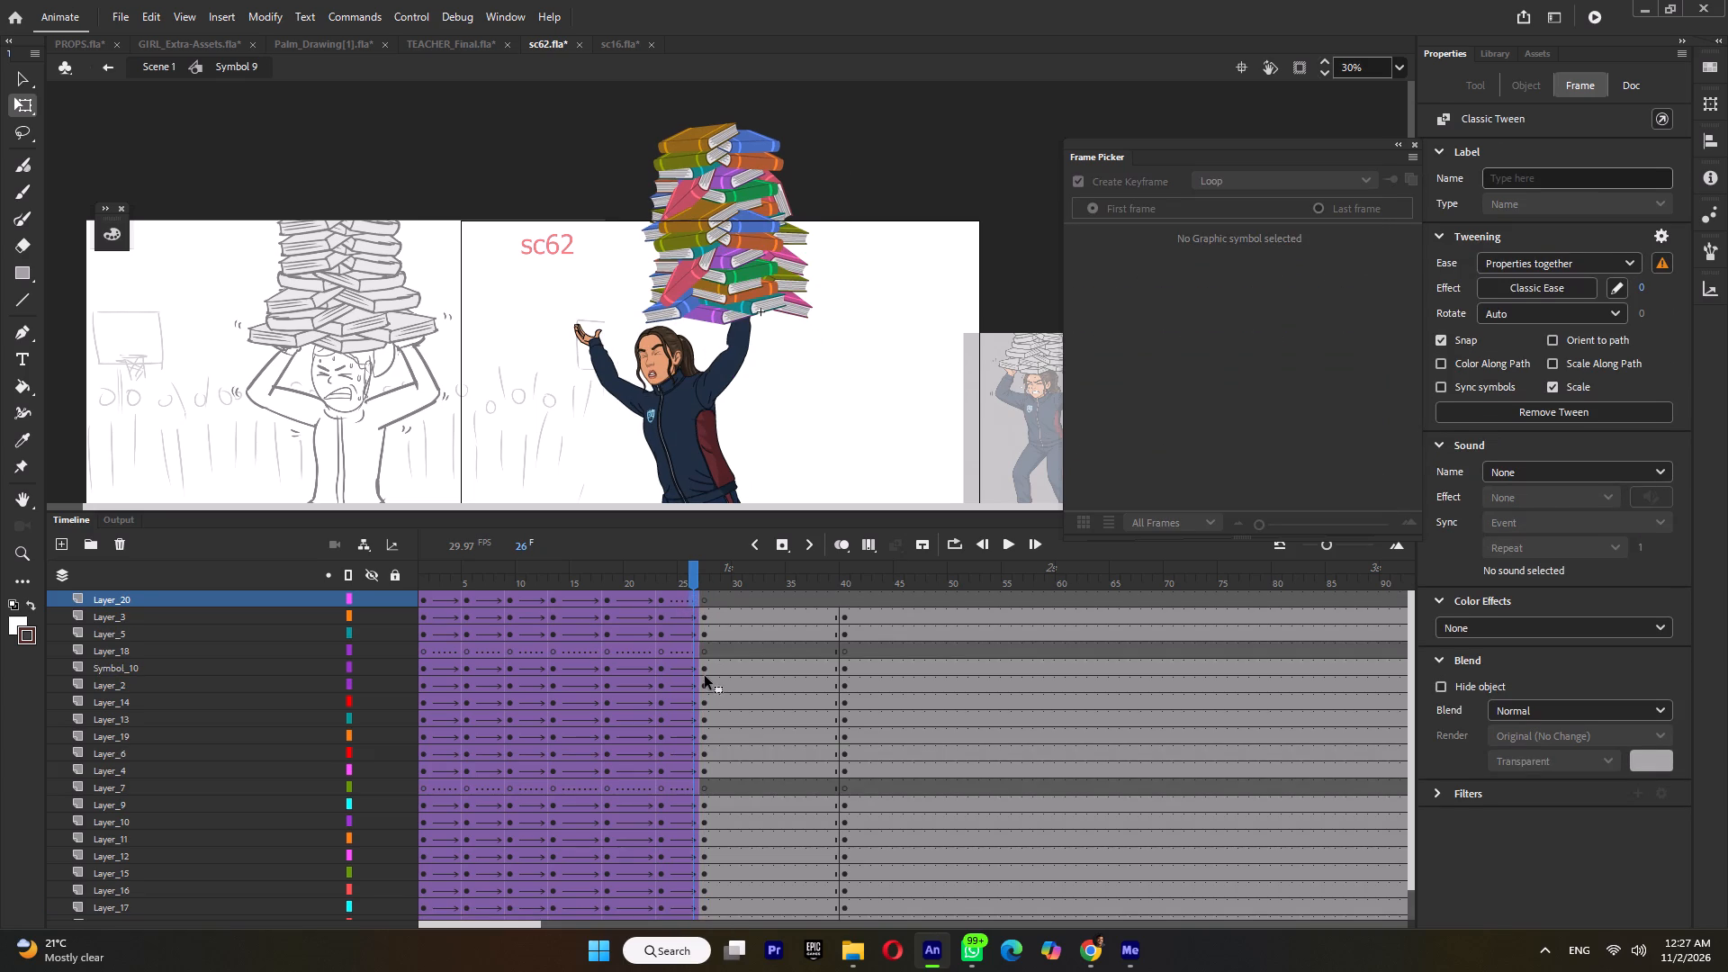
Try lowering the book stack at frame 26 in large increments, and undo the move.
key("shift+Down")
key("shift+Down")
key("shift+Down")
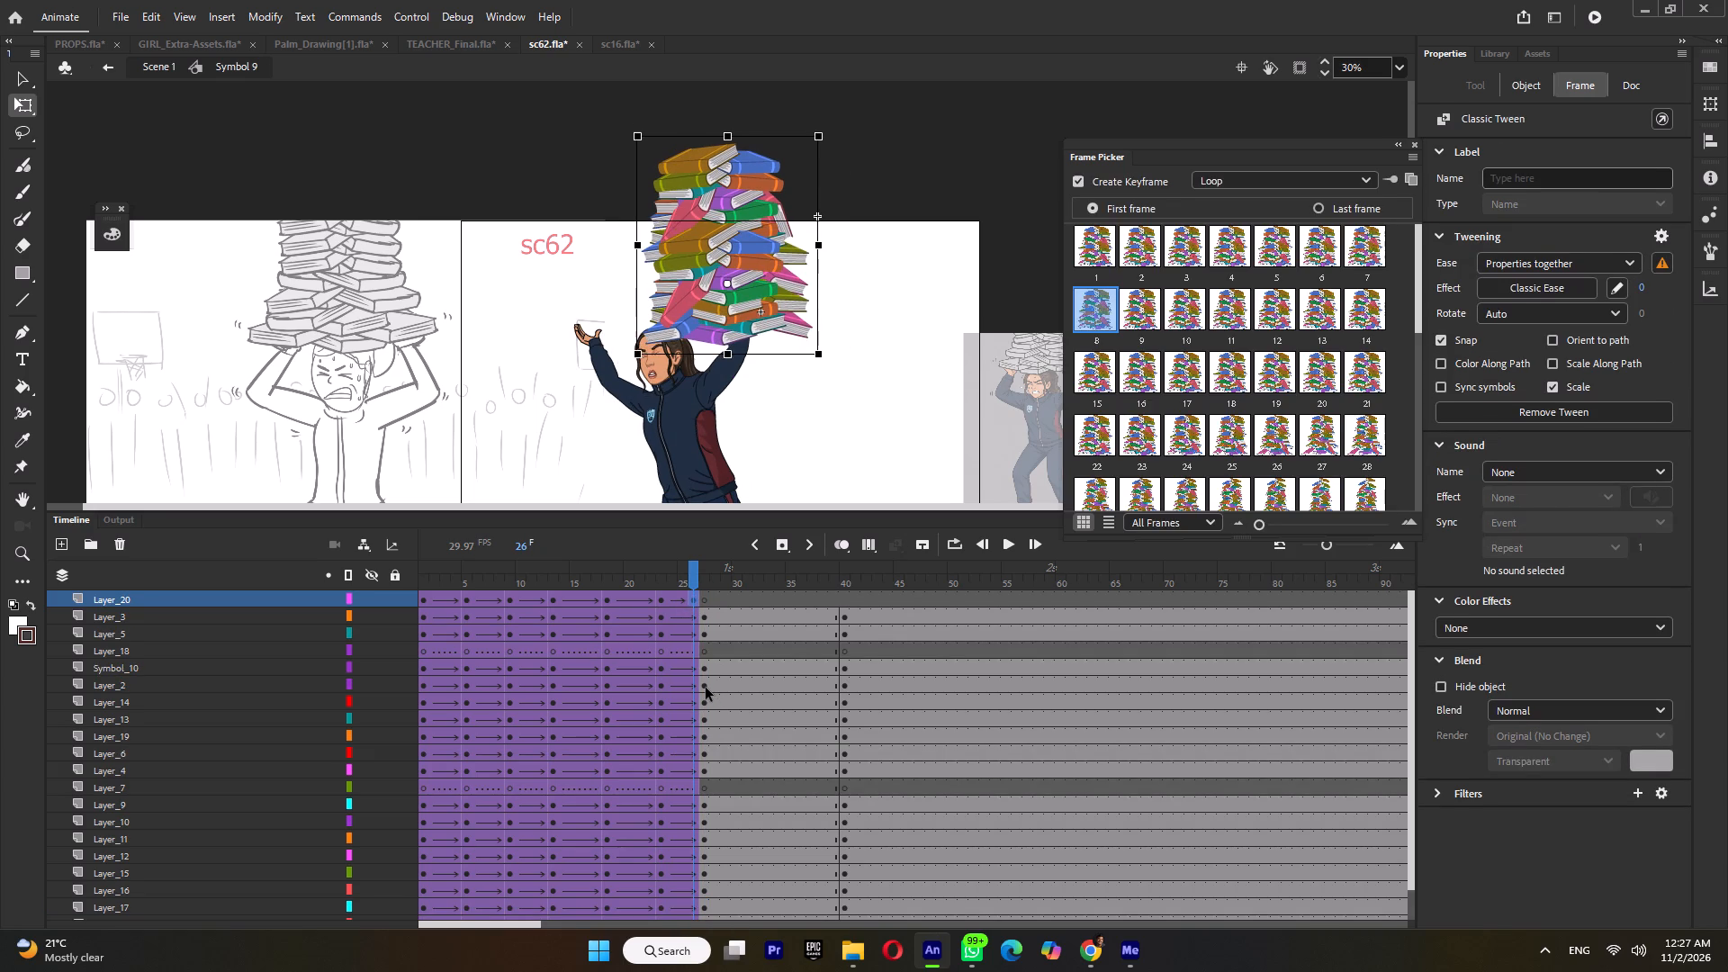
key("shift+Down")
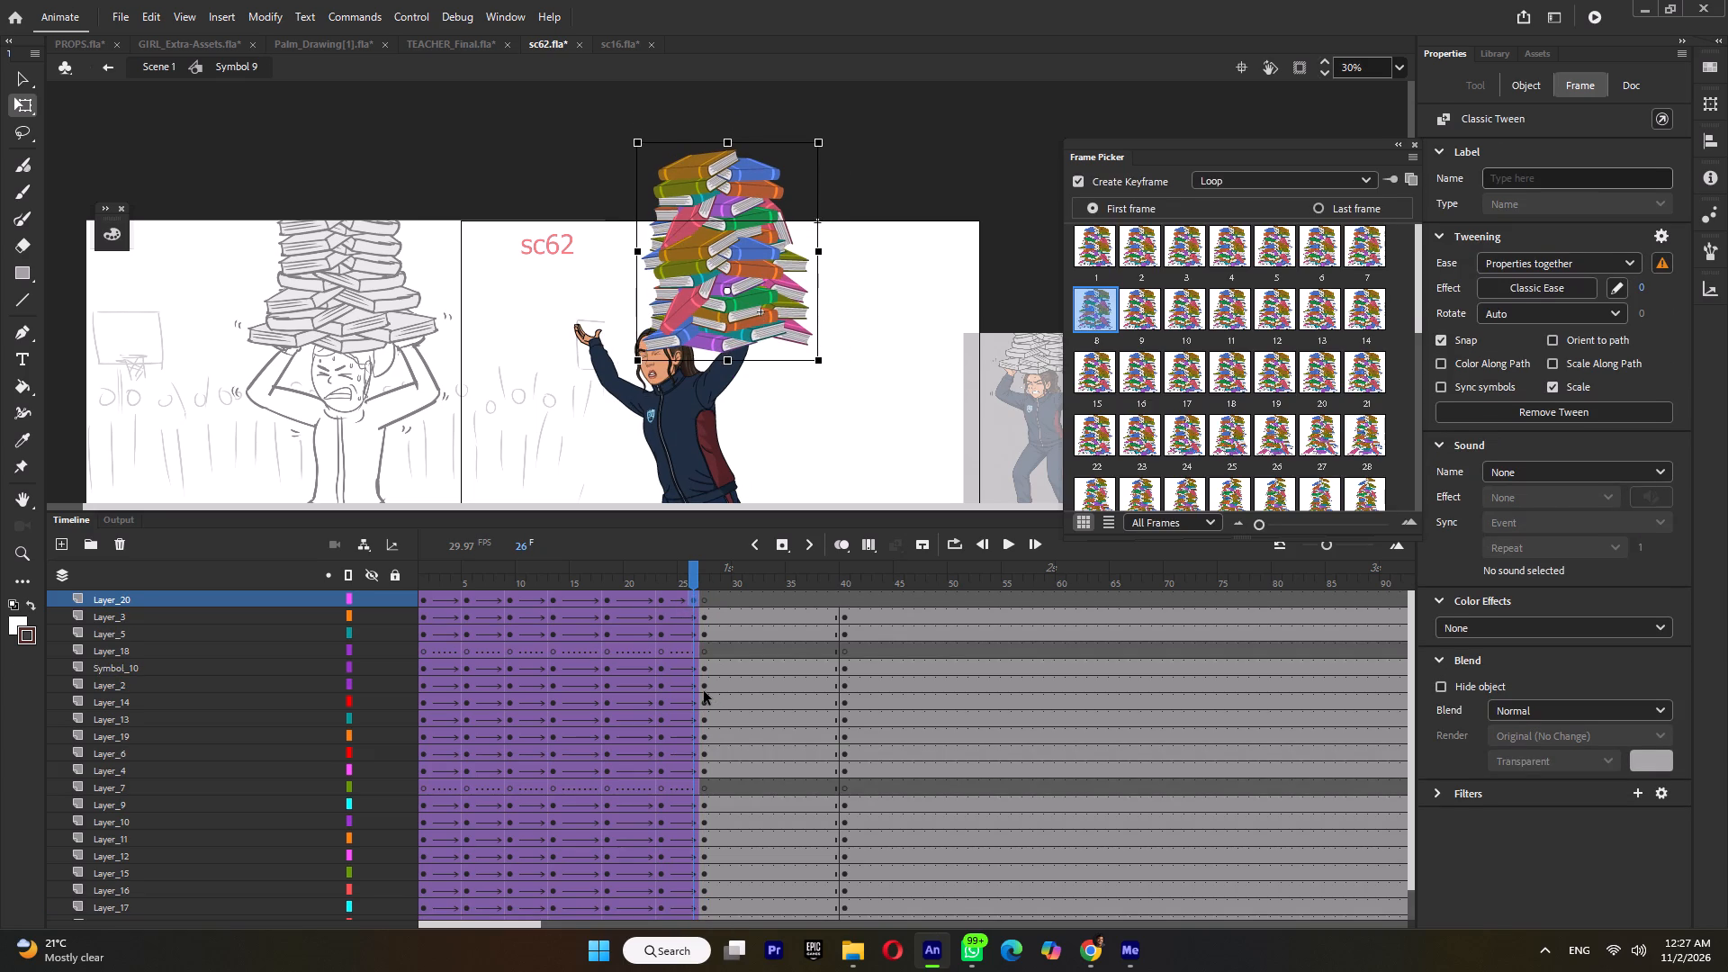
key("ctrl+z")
Nudge the book stack on Layer_20 slightly downward at frame 26.
key("Down")
key("Down")
key("Down")
key("Down")
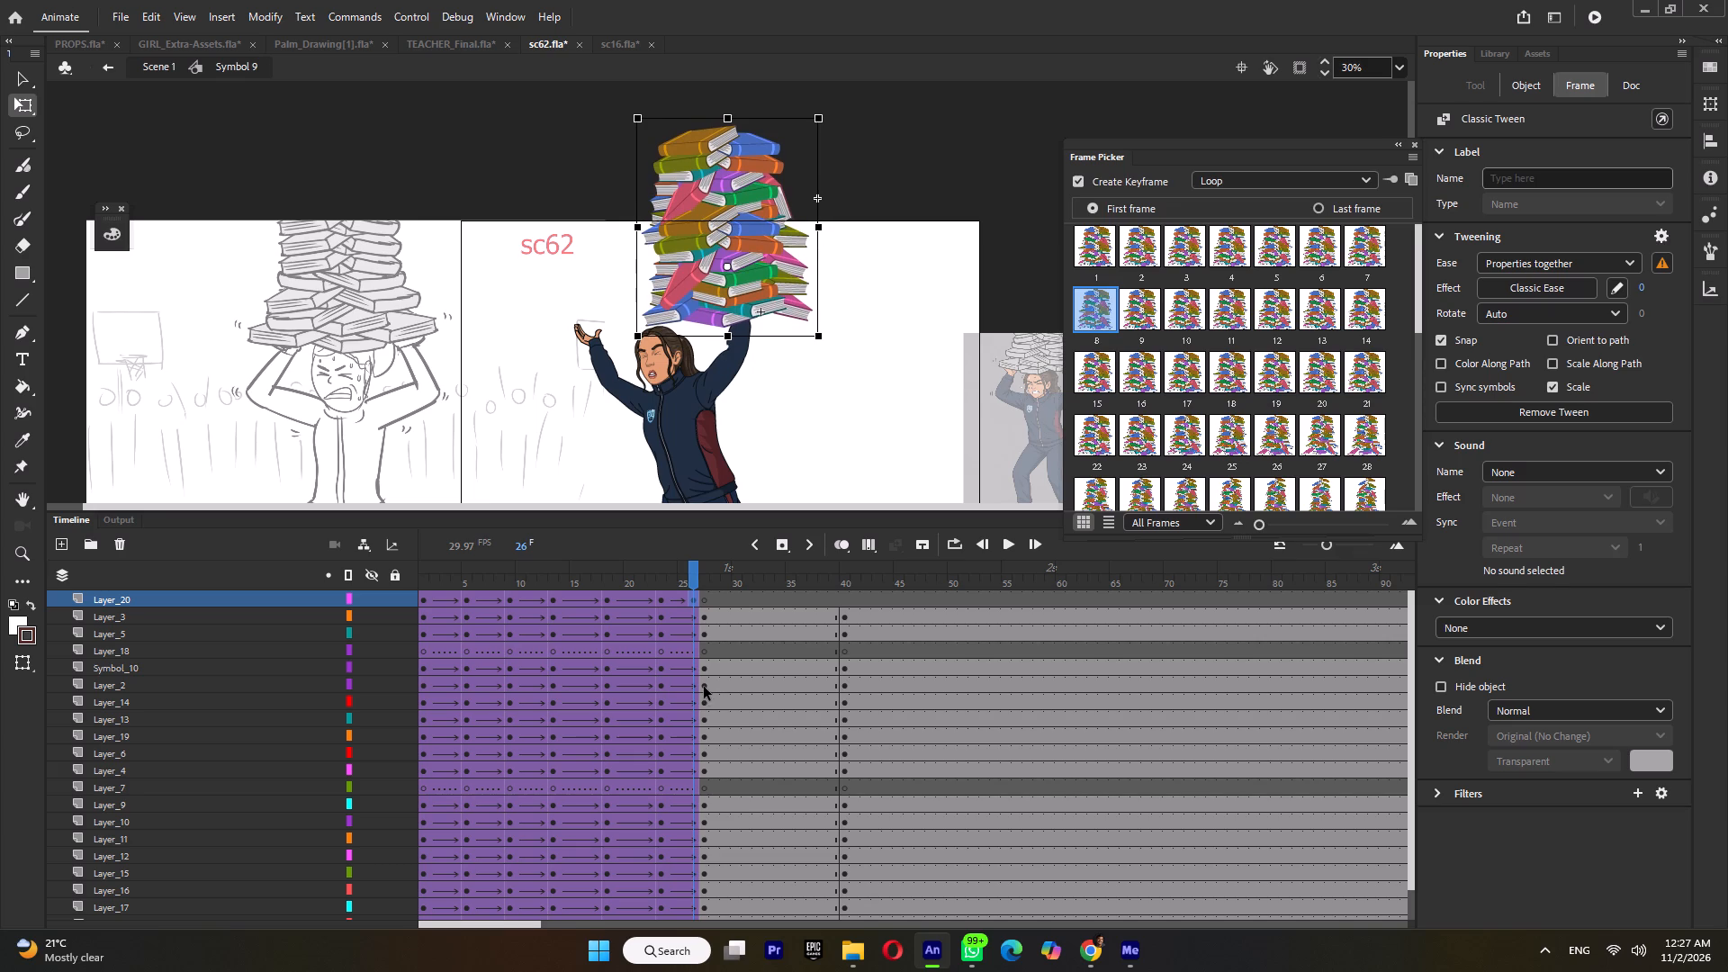
key("Down")
key("Down")
key("Down")
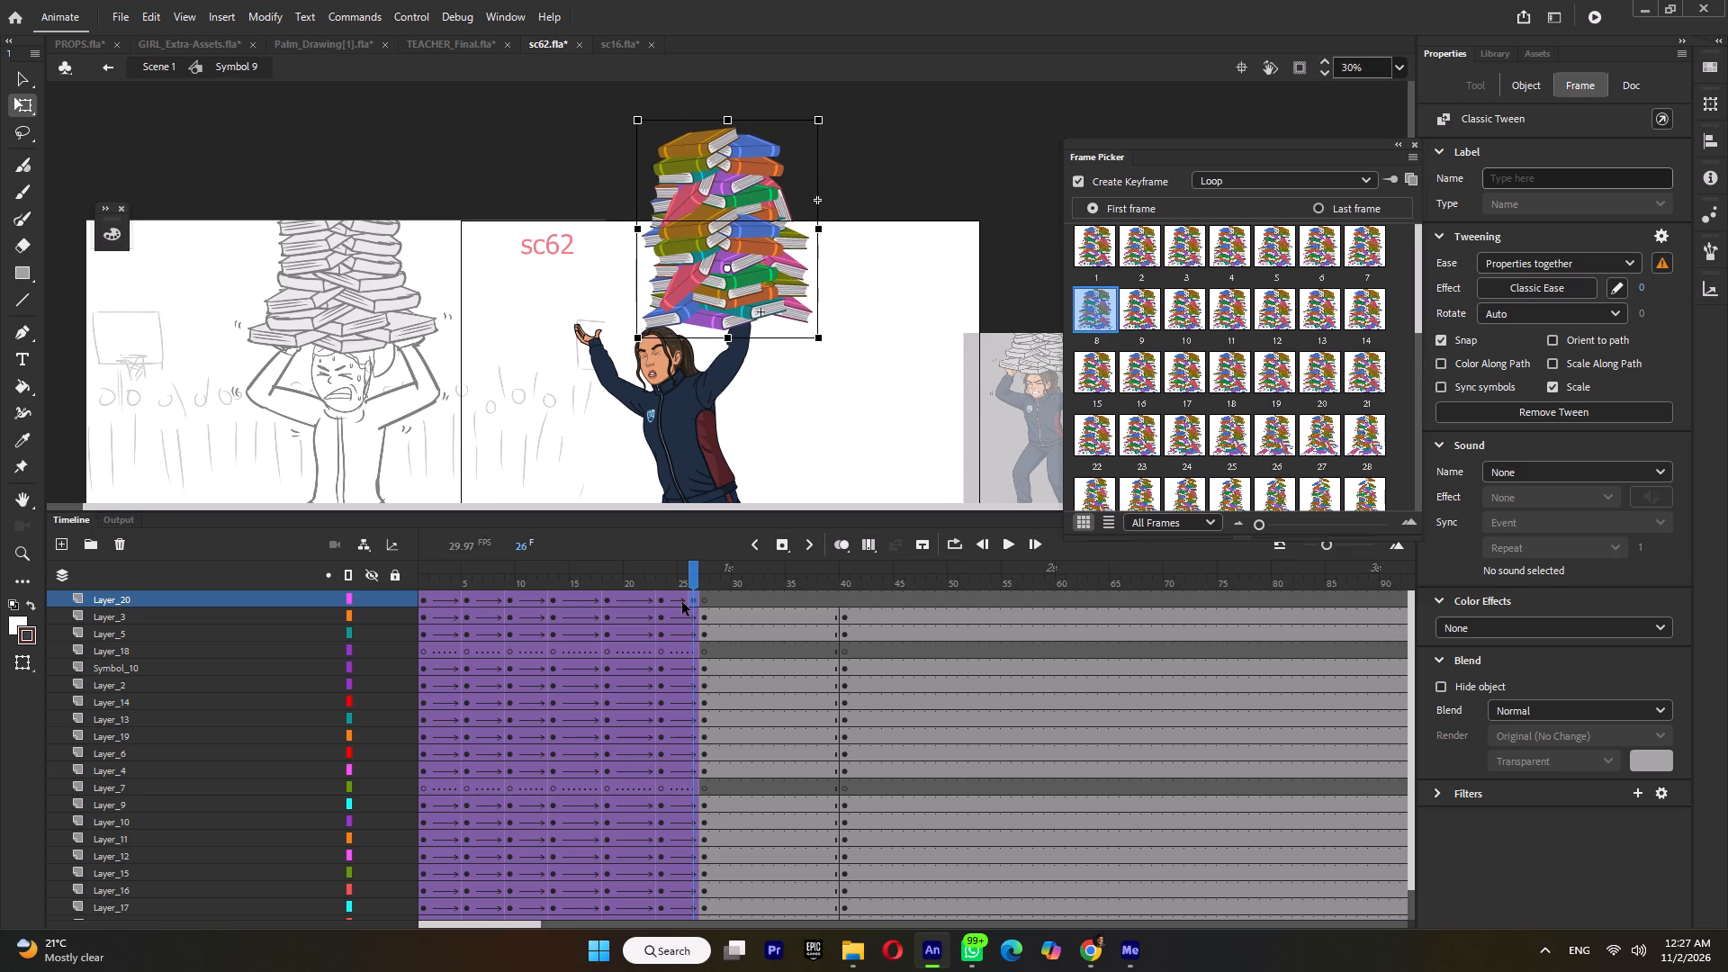
Insert a keyframe for the book stack on Layer_20 at frame 25 and check the matching frame inside Symbol 1.
left_click(679, 598)
left_click(676, 598)
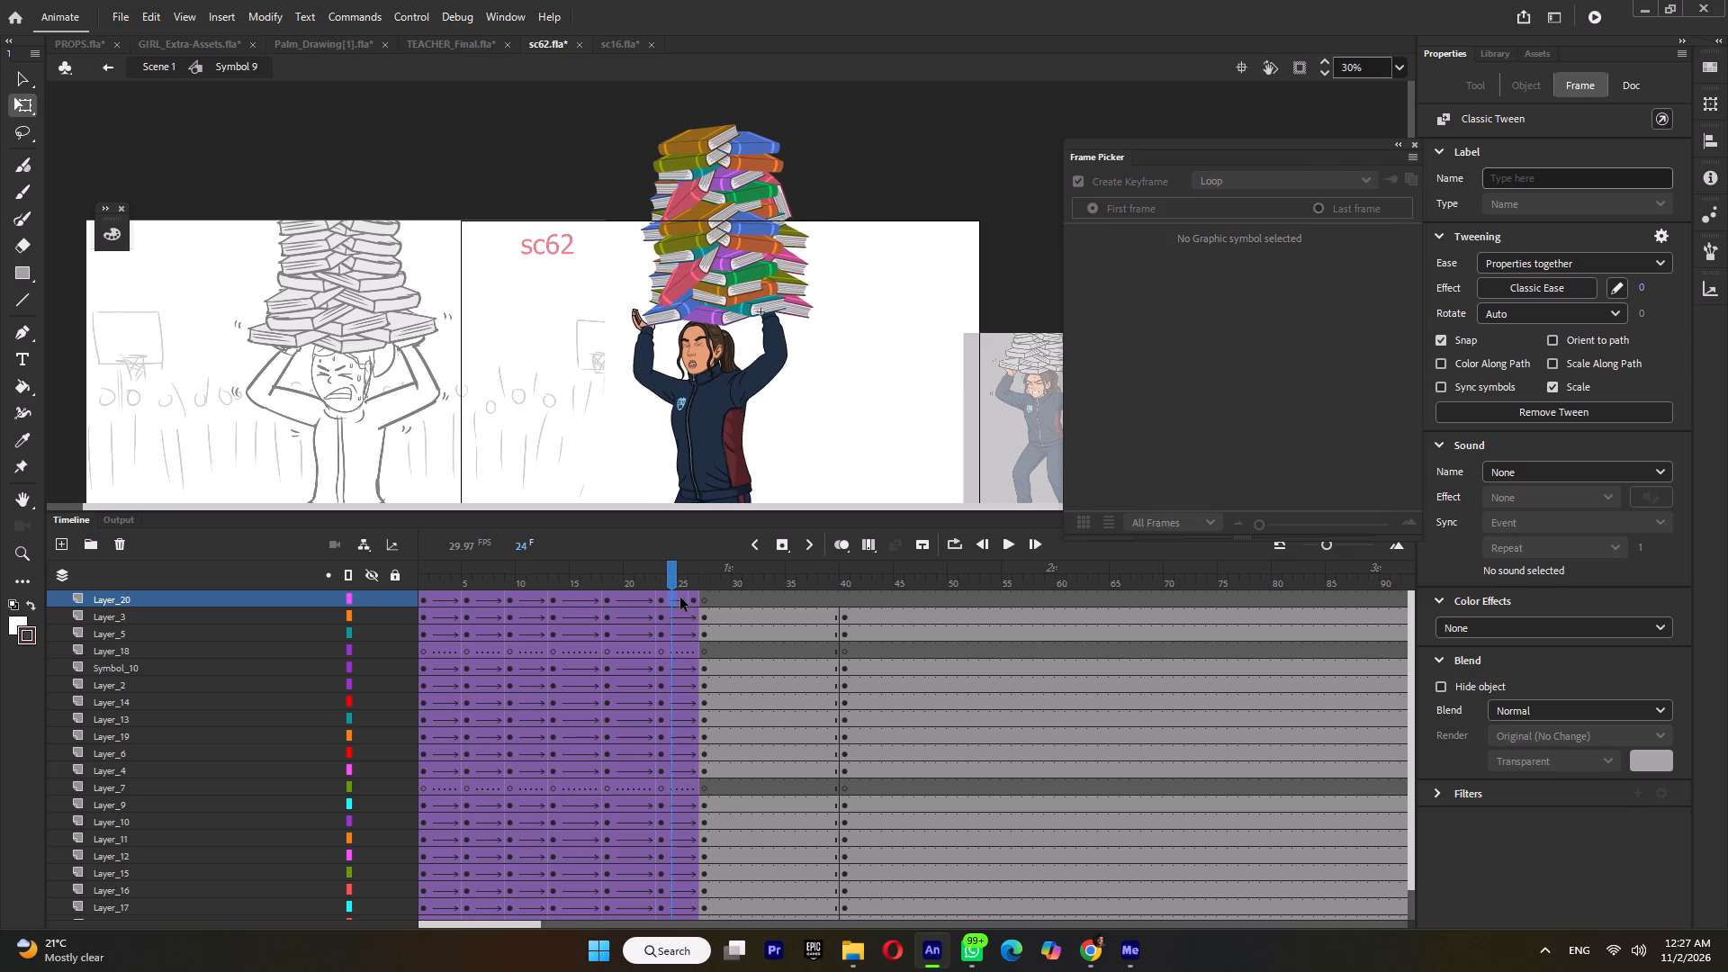
left_click(681, 598)
key("F6")
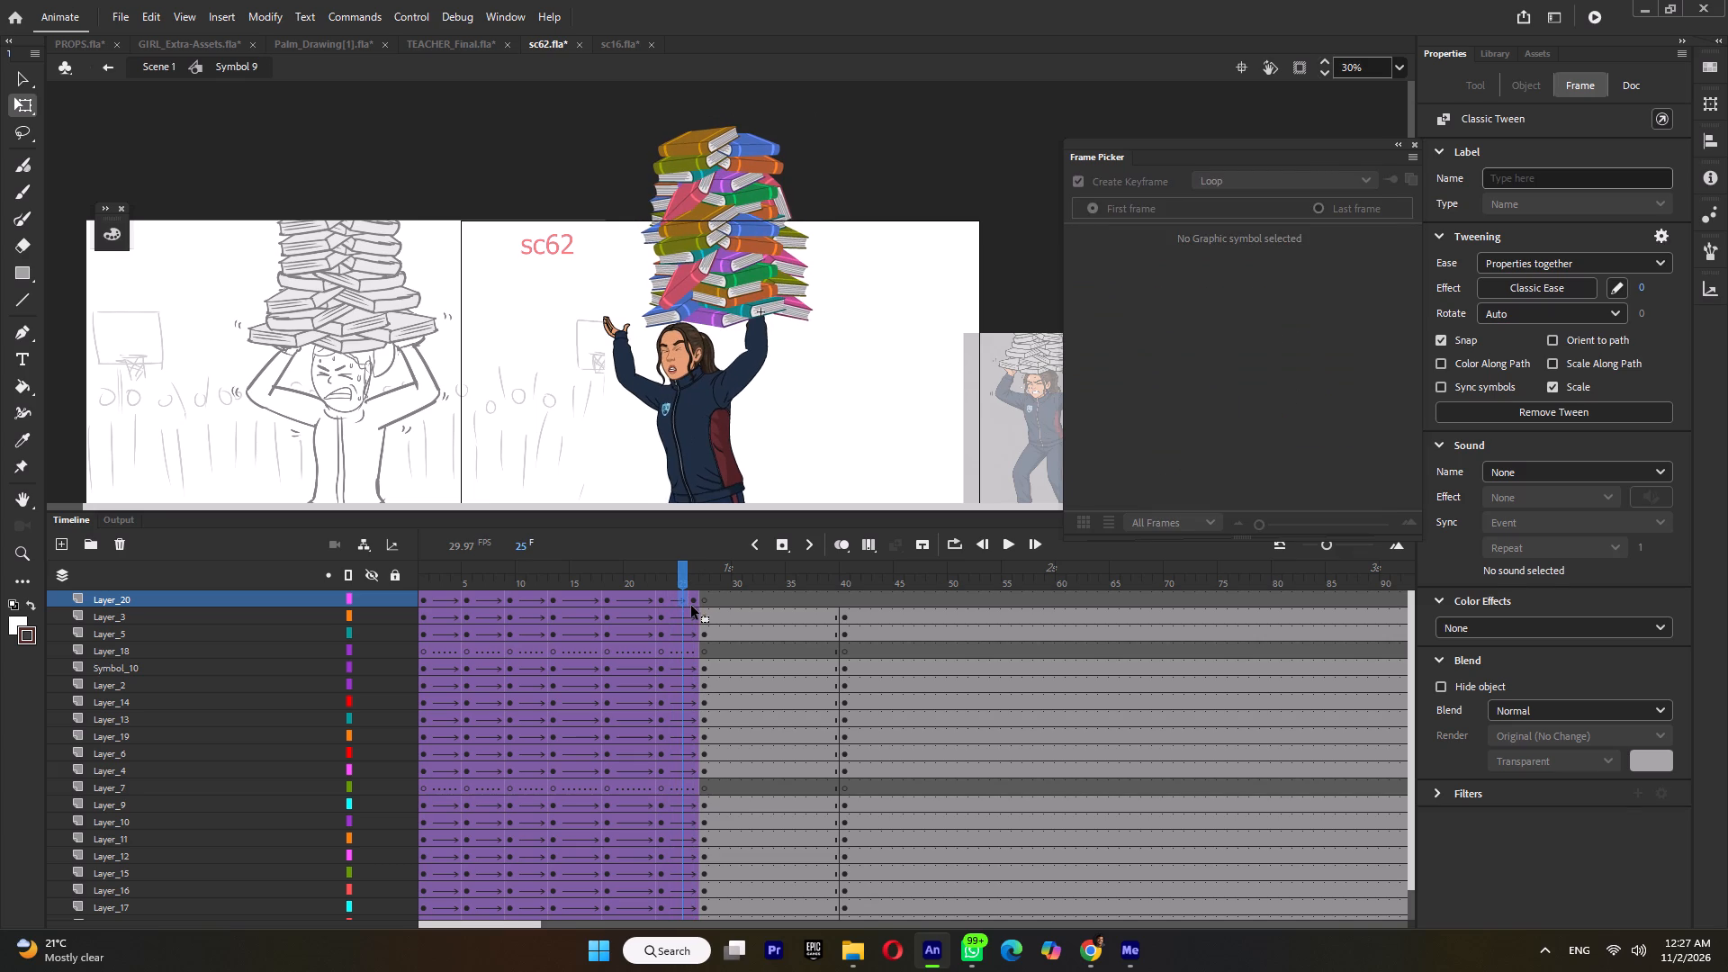
double_click(726, 252)
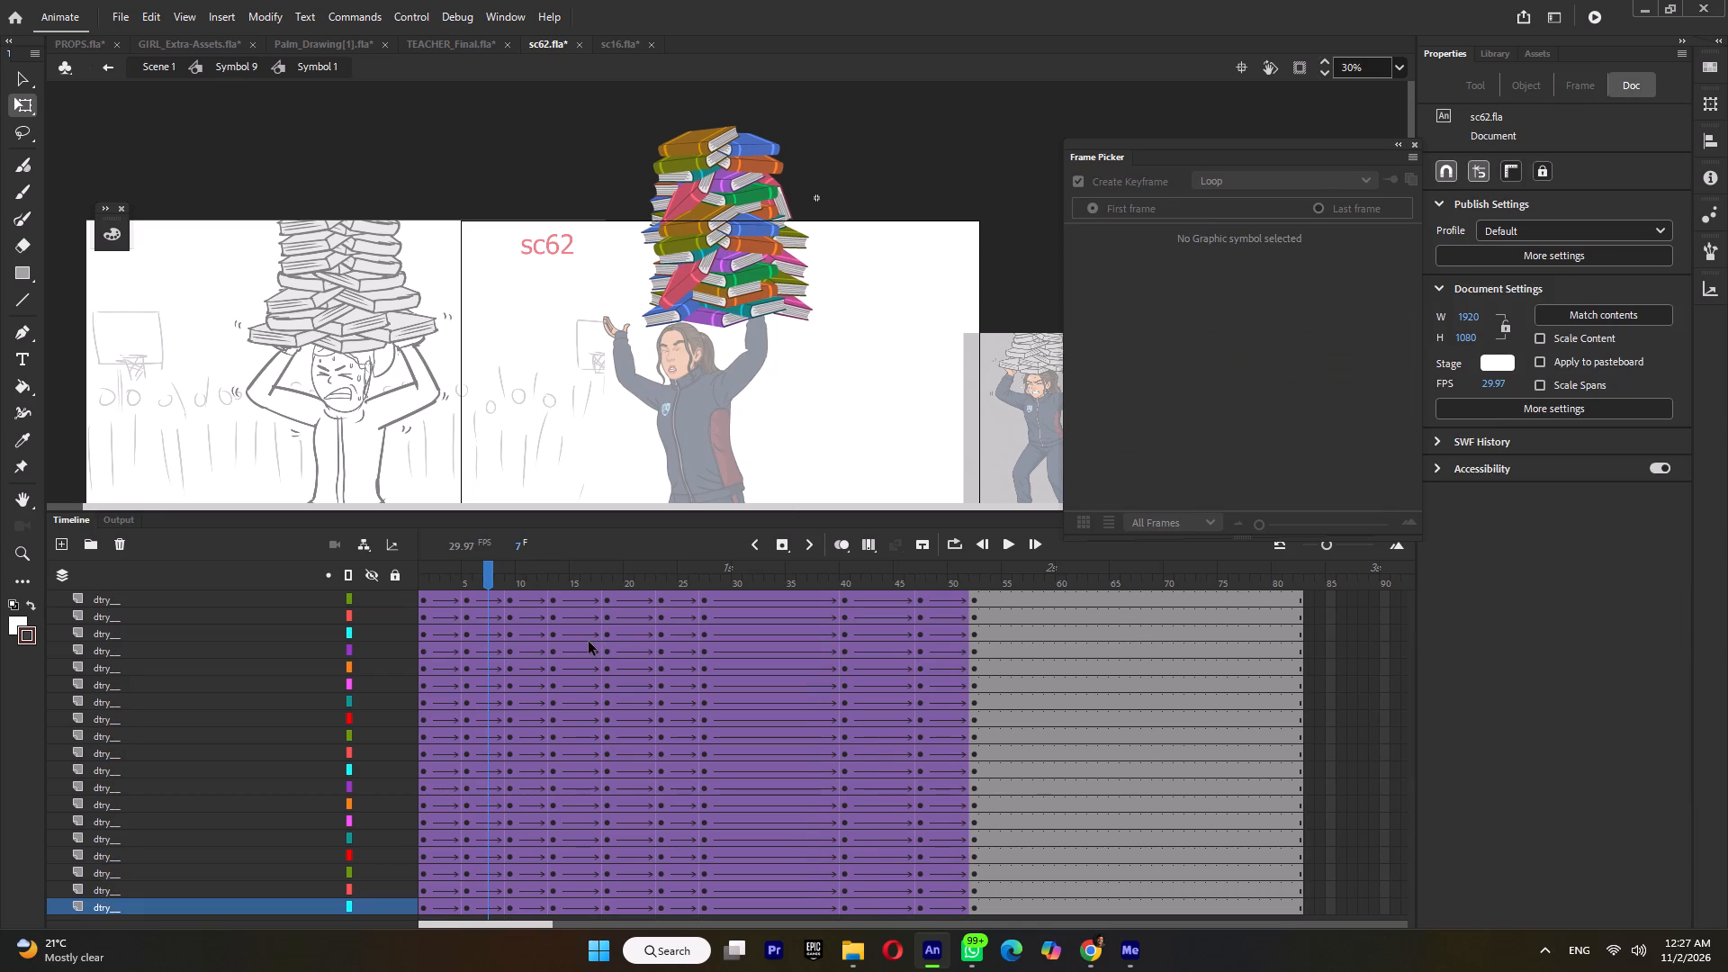
double_click(524, 445)
Turn on symbol syncing for Layer_20's classic tweens through frame 26 and check the stack's motion between frames 23 and 25.
left_click(658, 597)
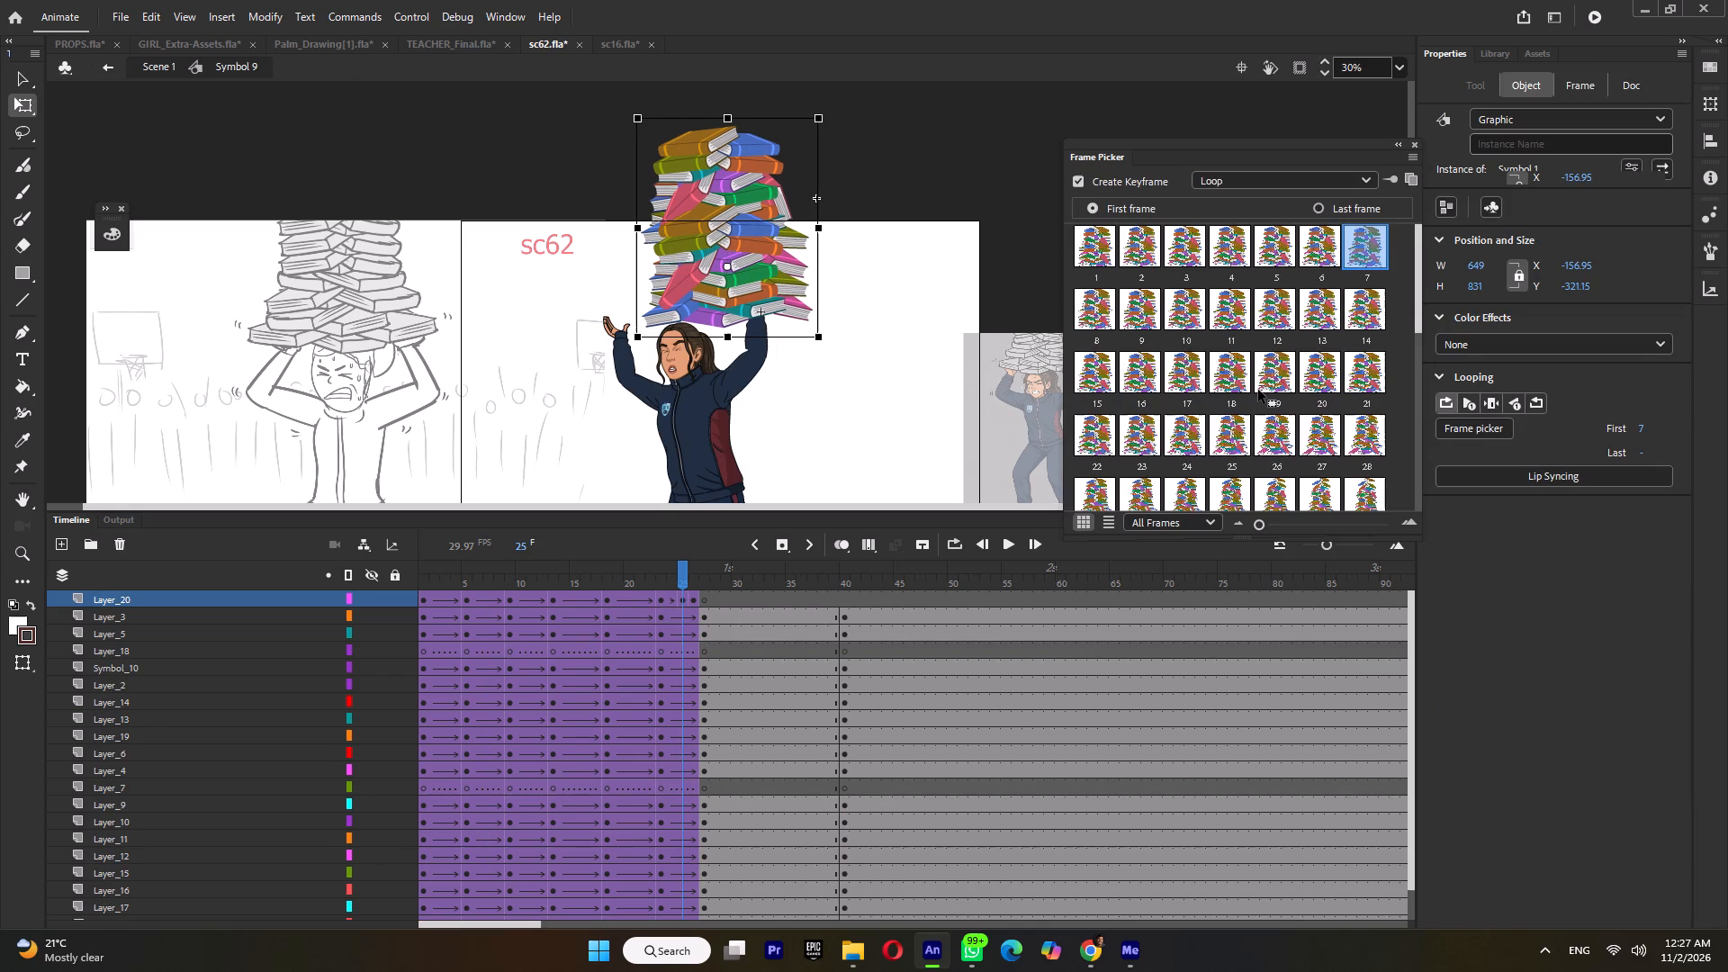
left_click_drag(446, 600, 689, 601)
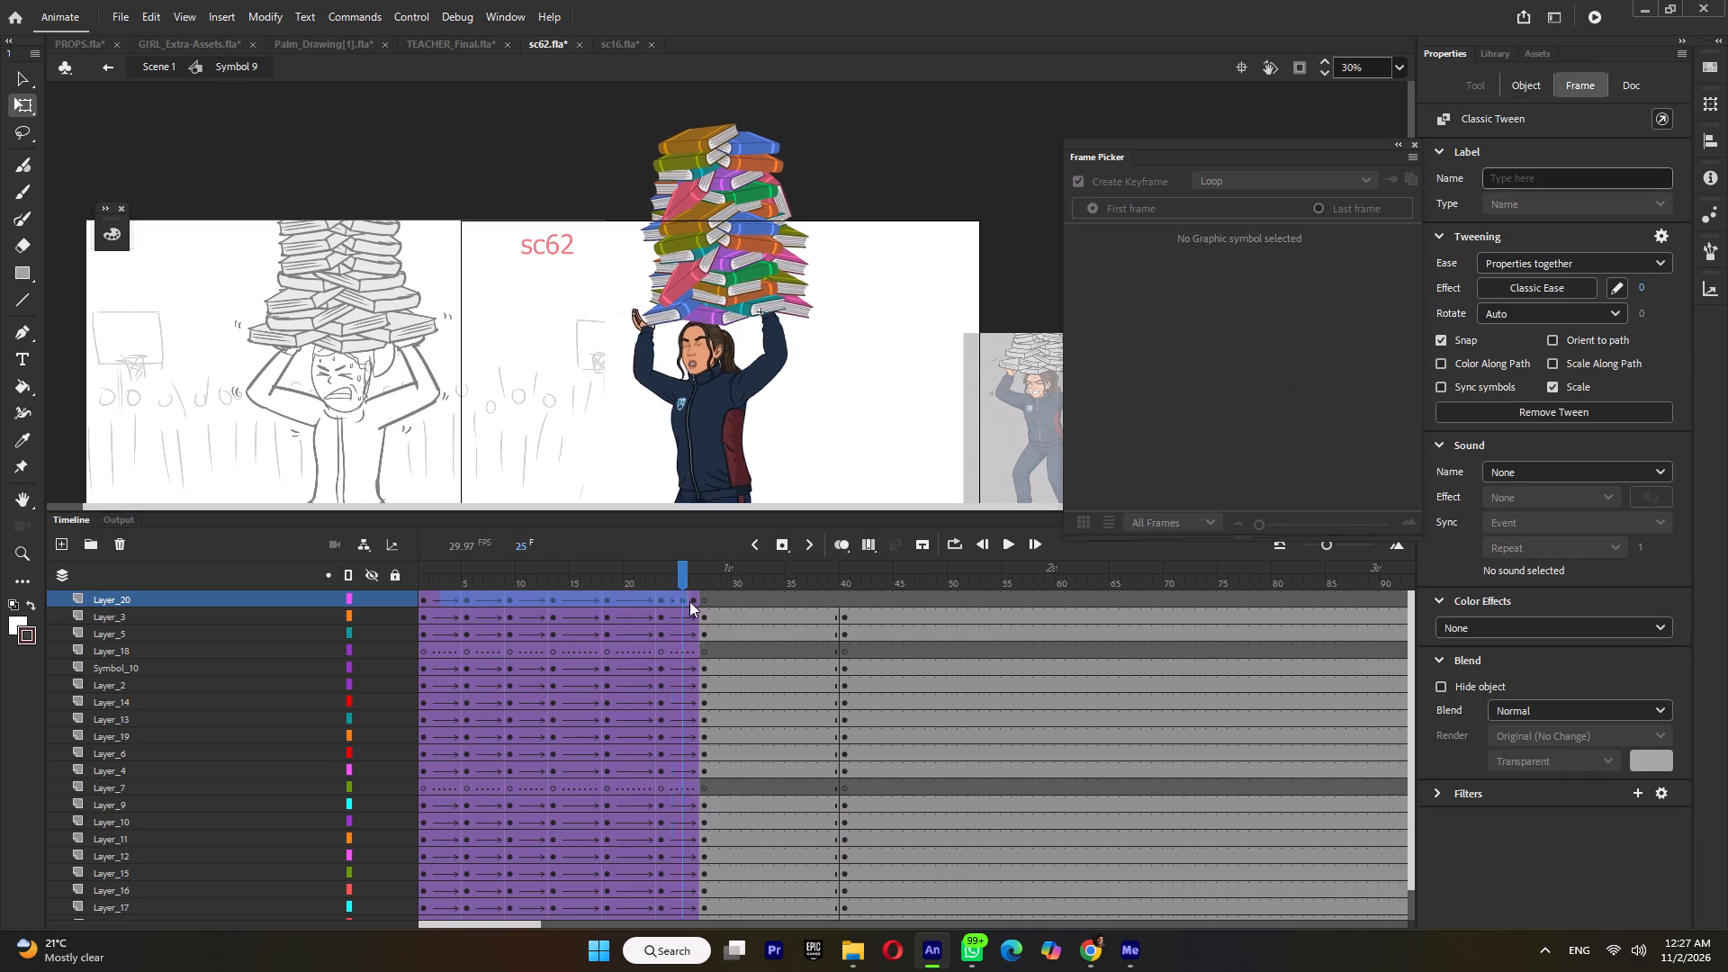
left_click_drag(689, 601, 691, 601)
left_click(1465, 382)
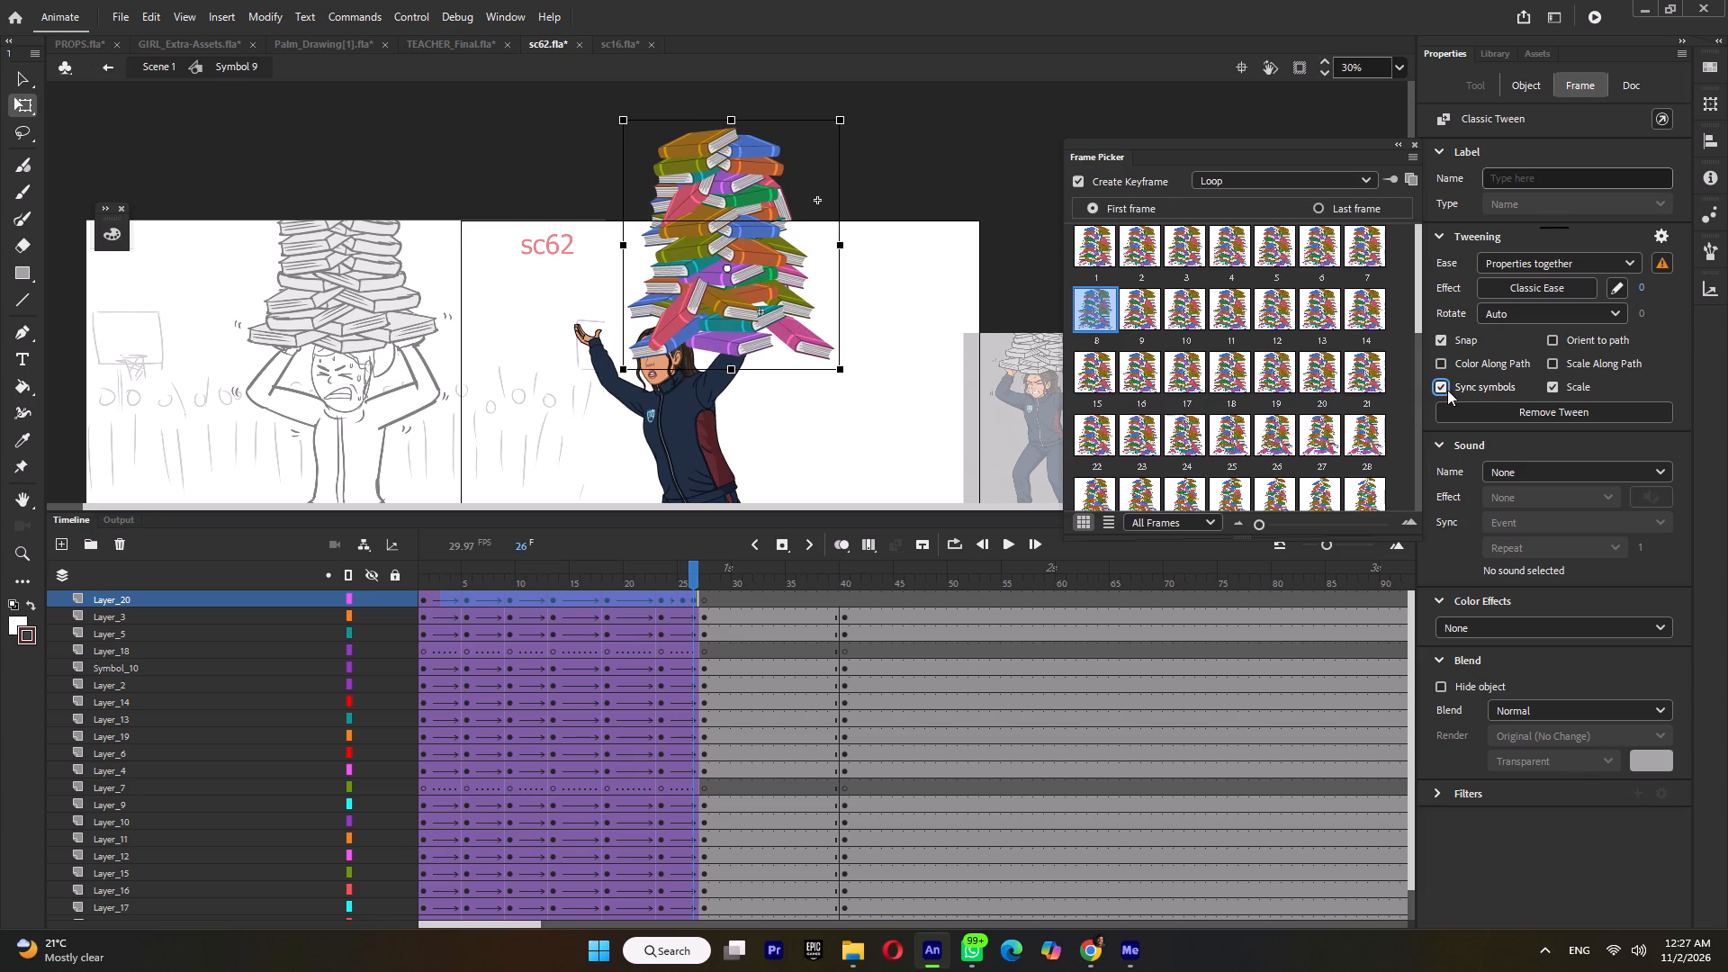
left_click(658, 576)
left_click_drag(661, 574, 665, 574)
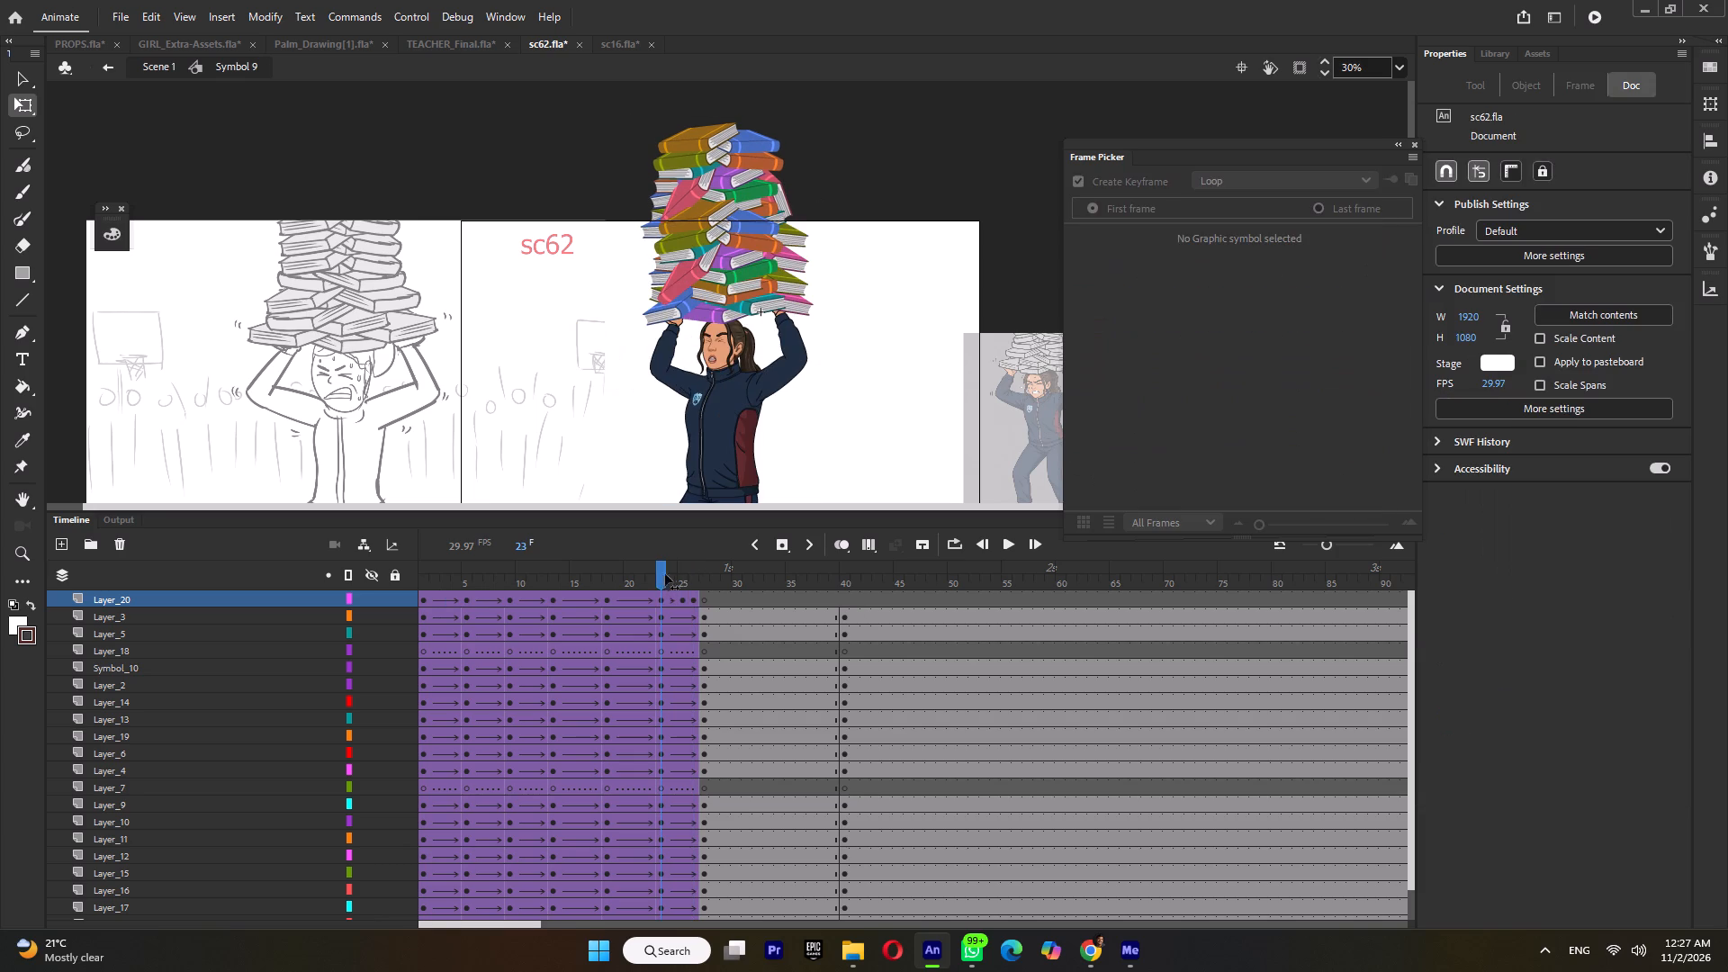
left_click_drag(665, 574, 683, 579)
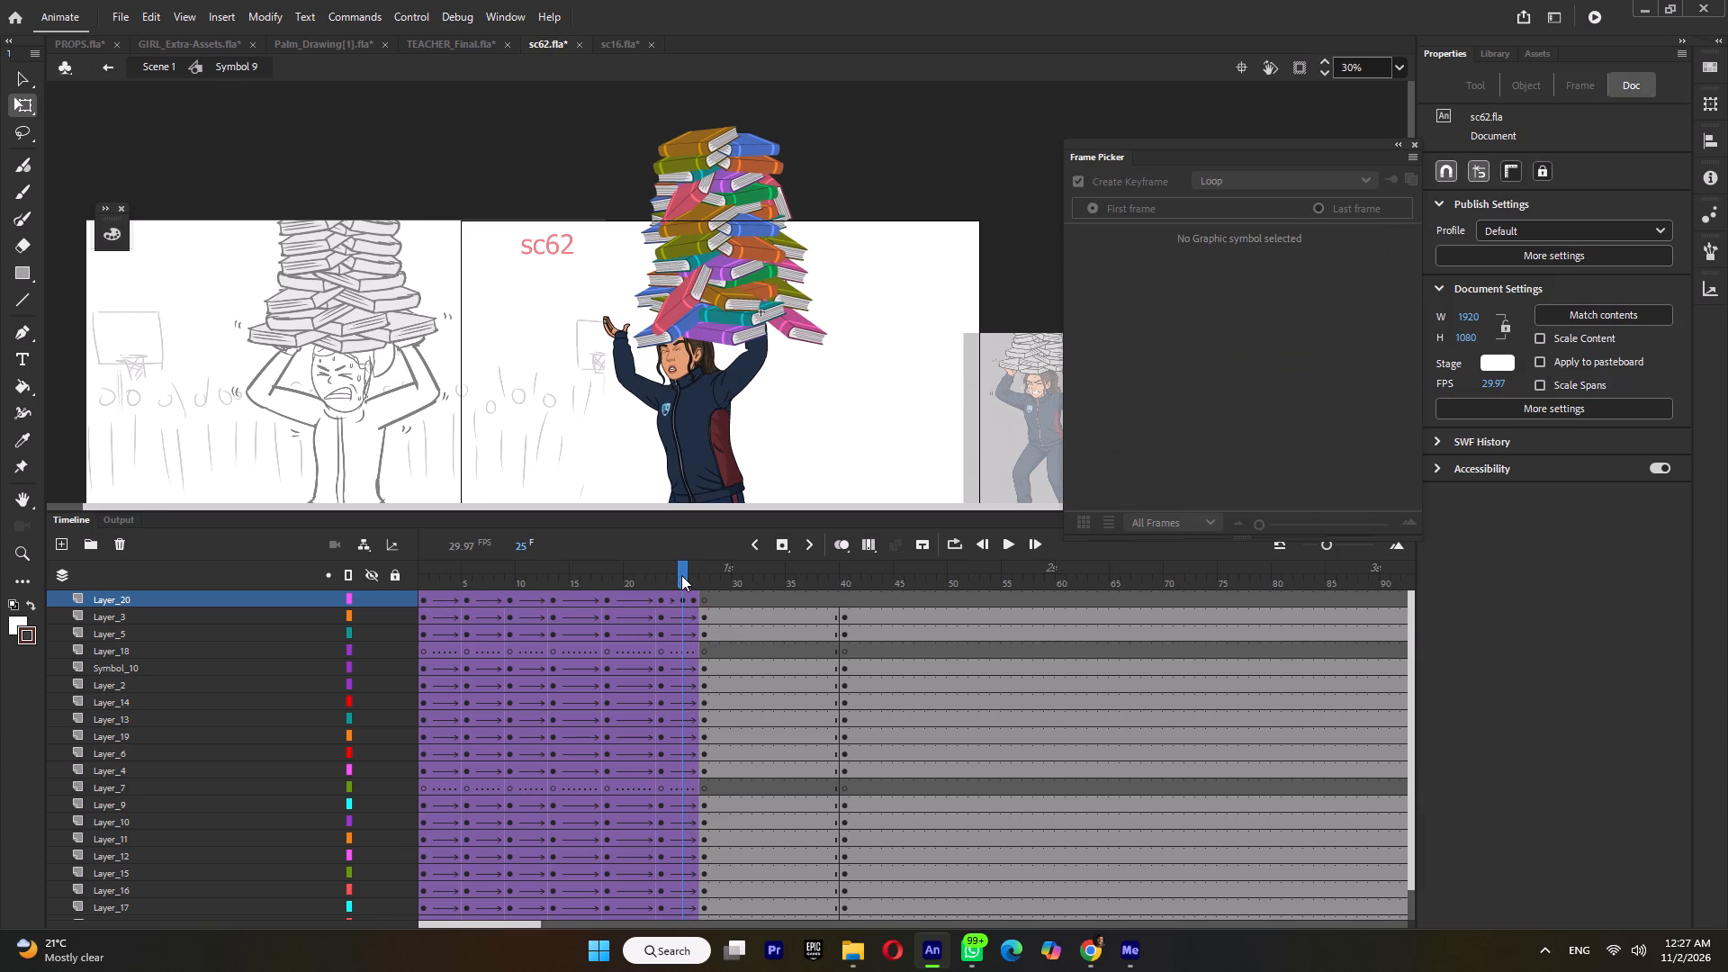
Insert a keyframe at frame 25 on all layers of Symbol 9 and remove the classic tweens between frames 23 and 26.
double_click(681, 575)
key("F6")
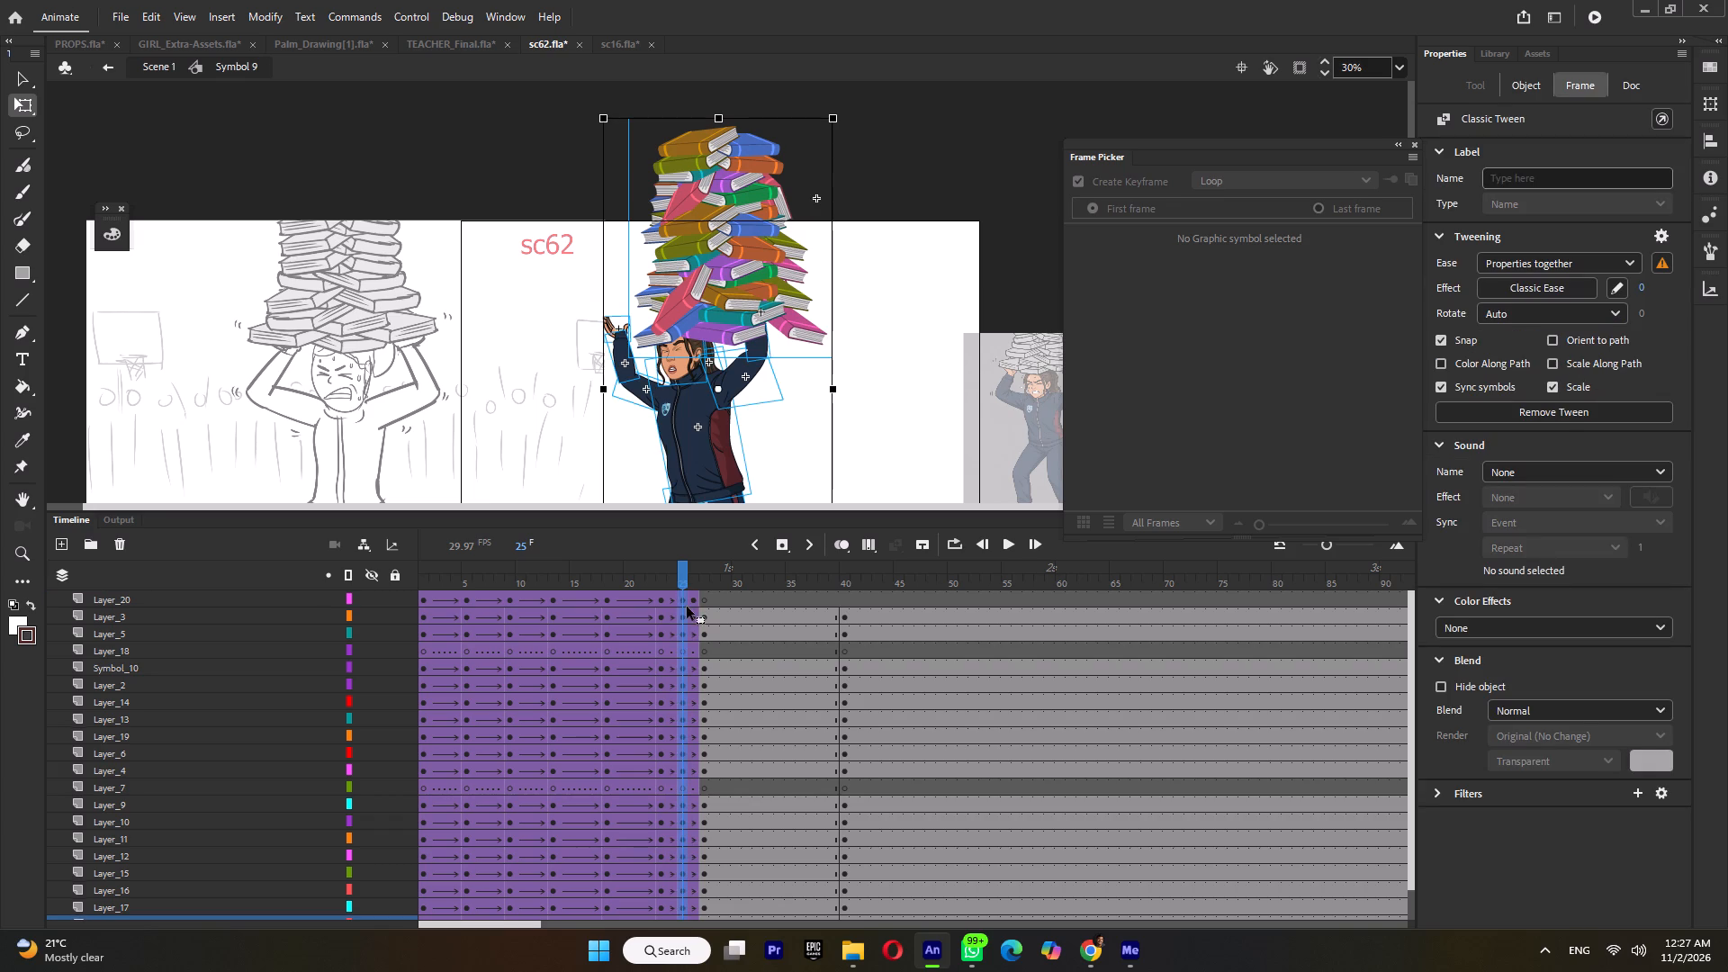
key("ctrl+m")
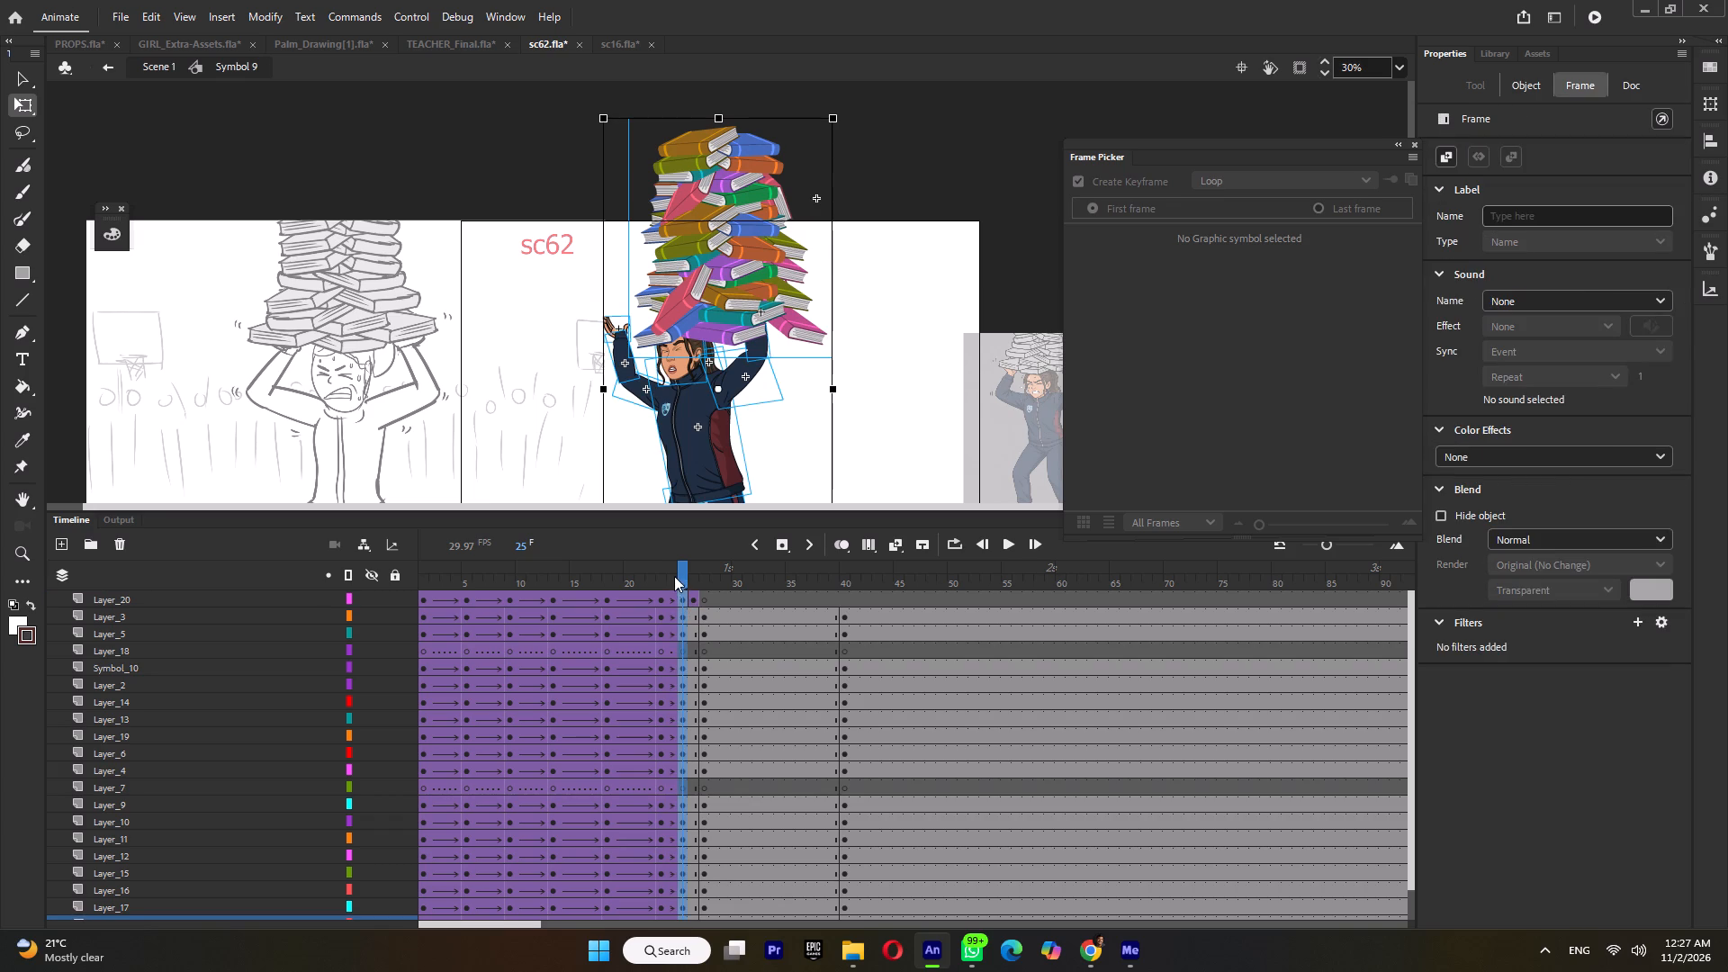
double_click(668, 562)
key("ctrl+m")
left_click(680, 571)
left_click(687, 601)
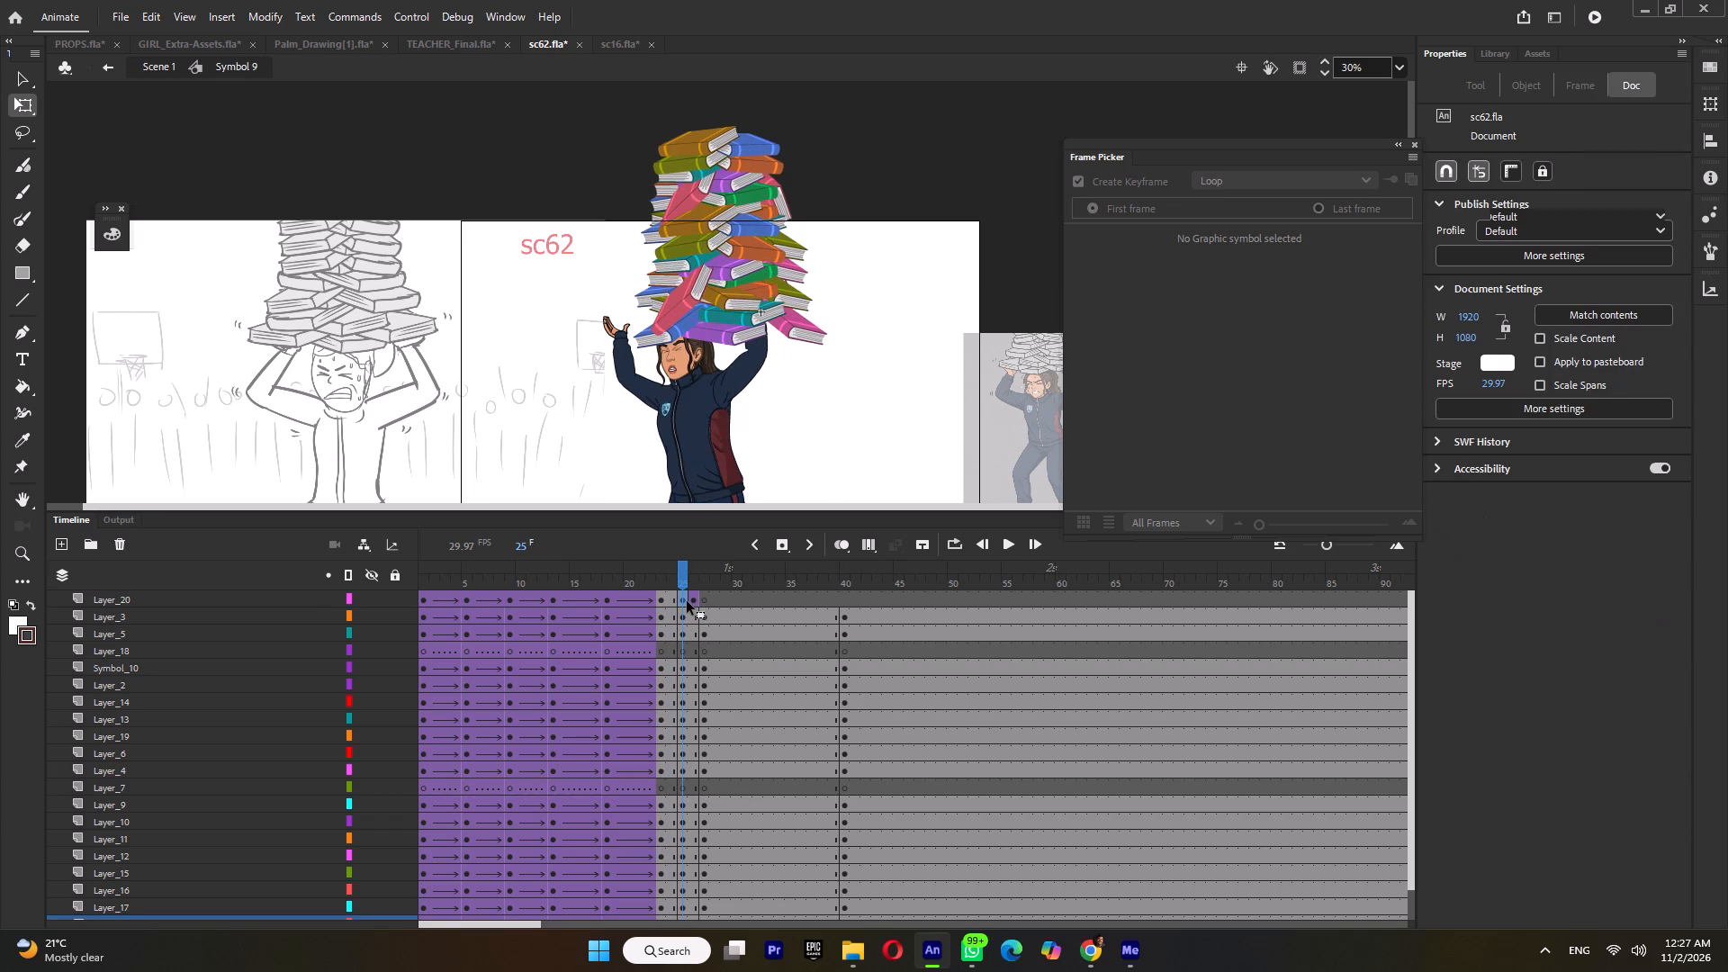
Clear Layer_20's keyframe at frame 26 and move its frame 25 book stack onto Layer_21 behind the girl.
left_click(695, 603)
key("shift+F6")
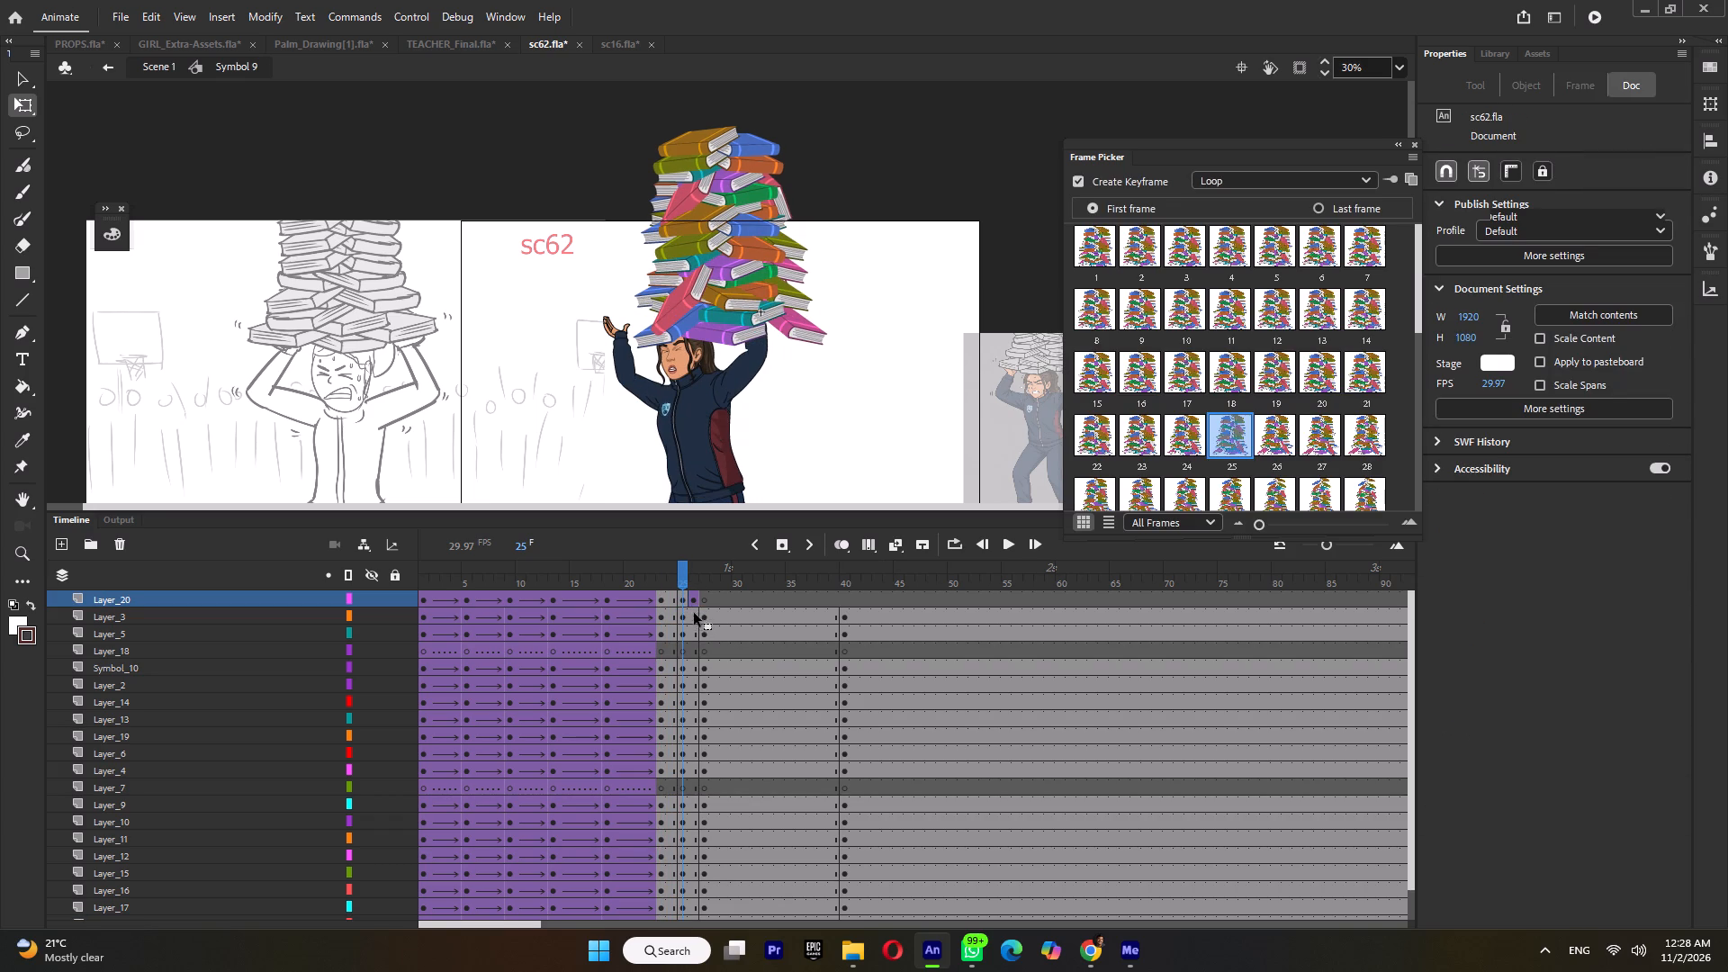
left_click(685, 599)
left_click_drag(682, 598, 682, 641)
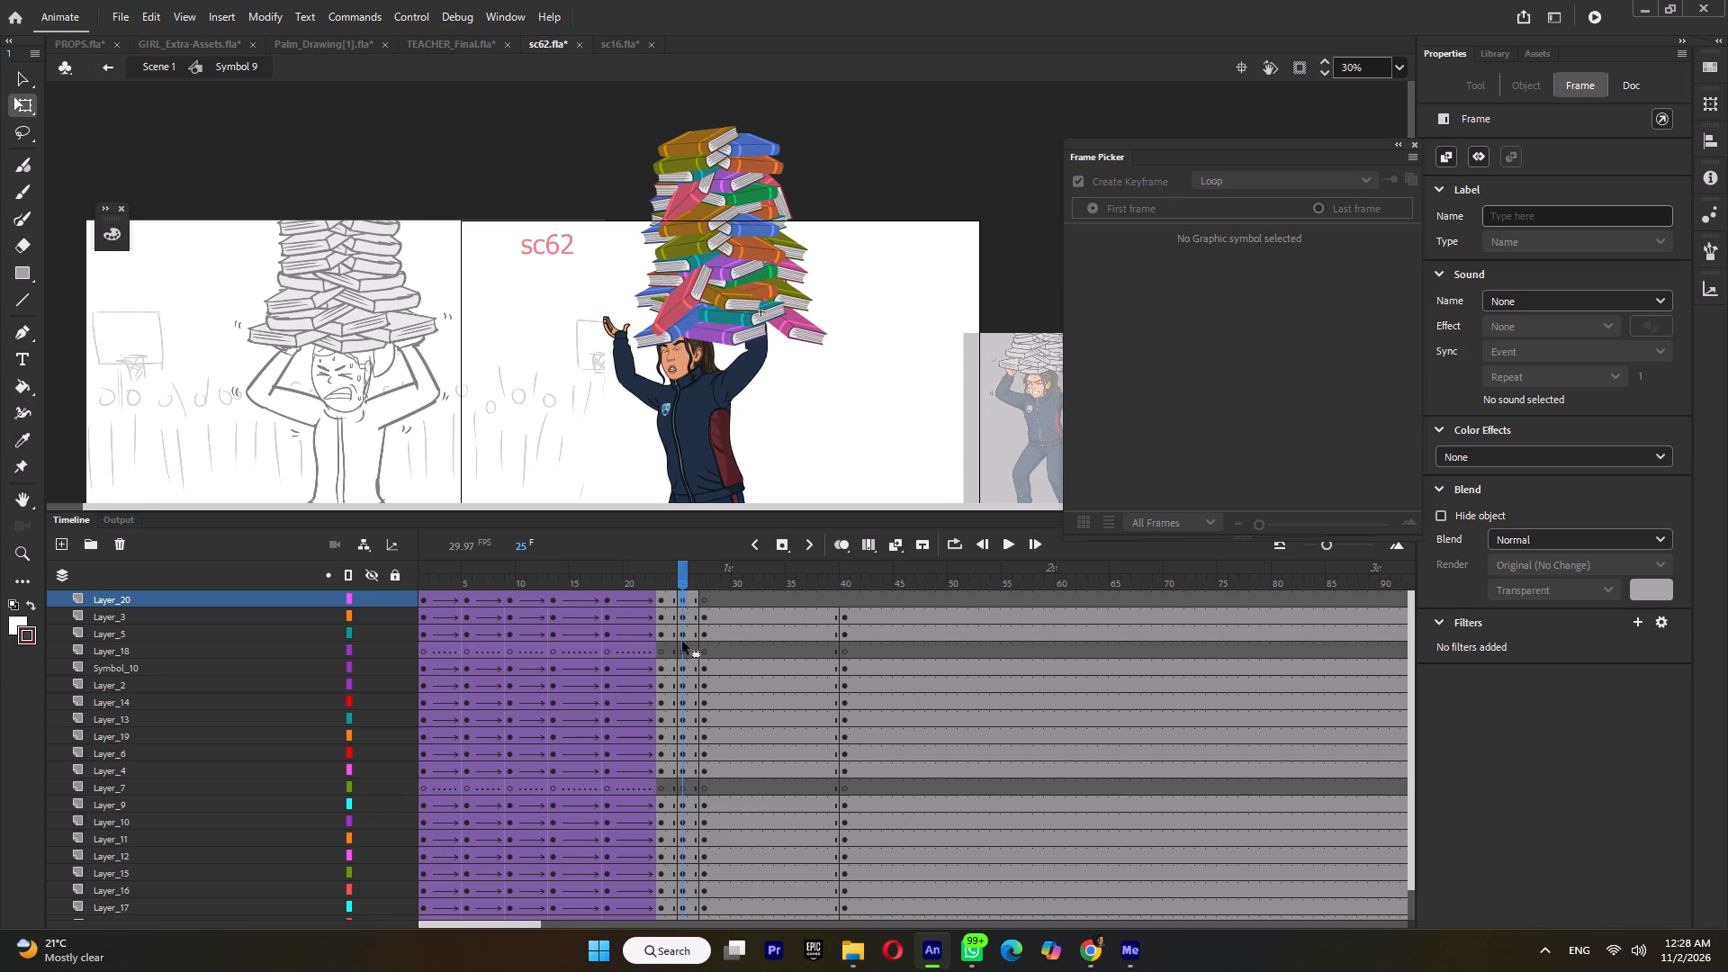
left_click_drag(682, 641, 679, 904)
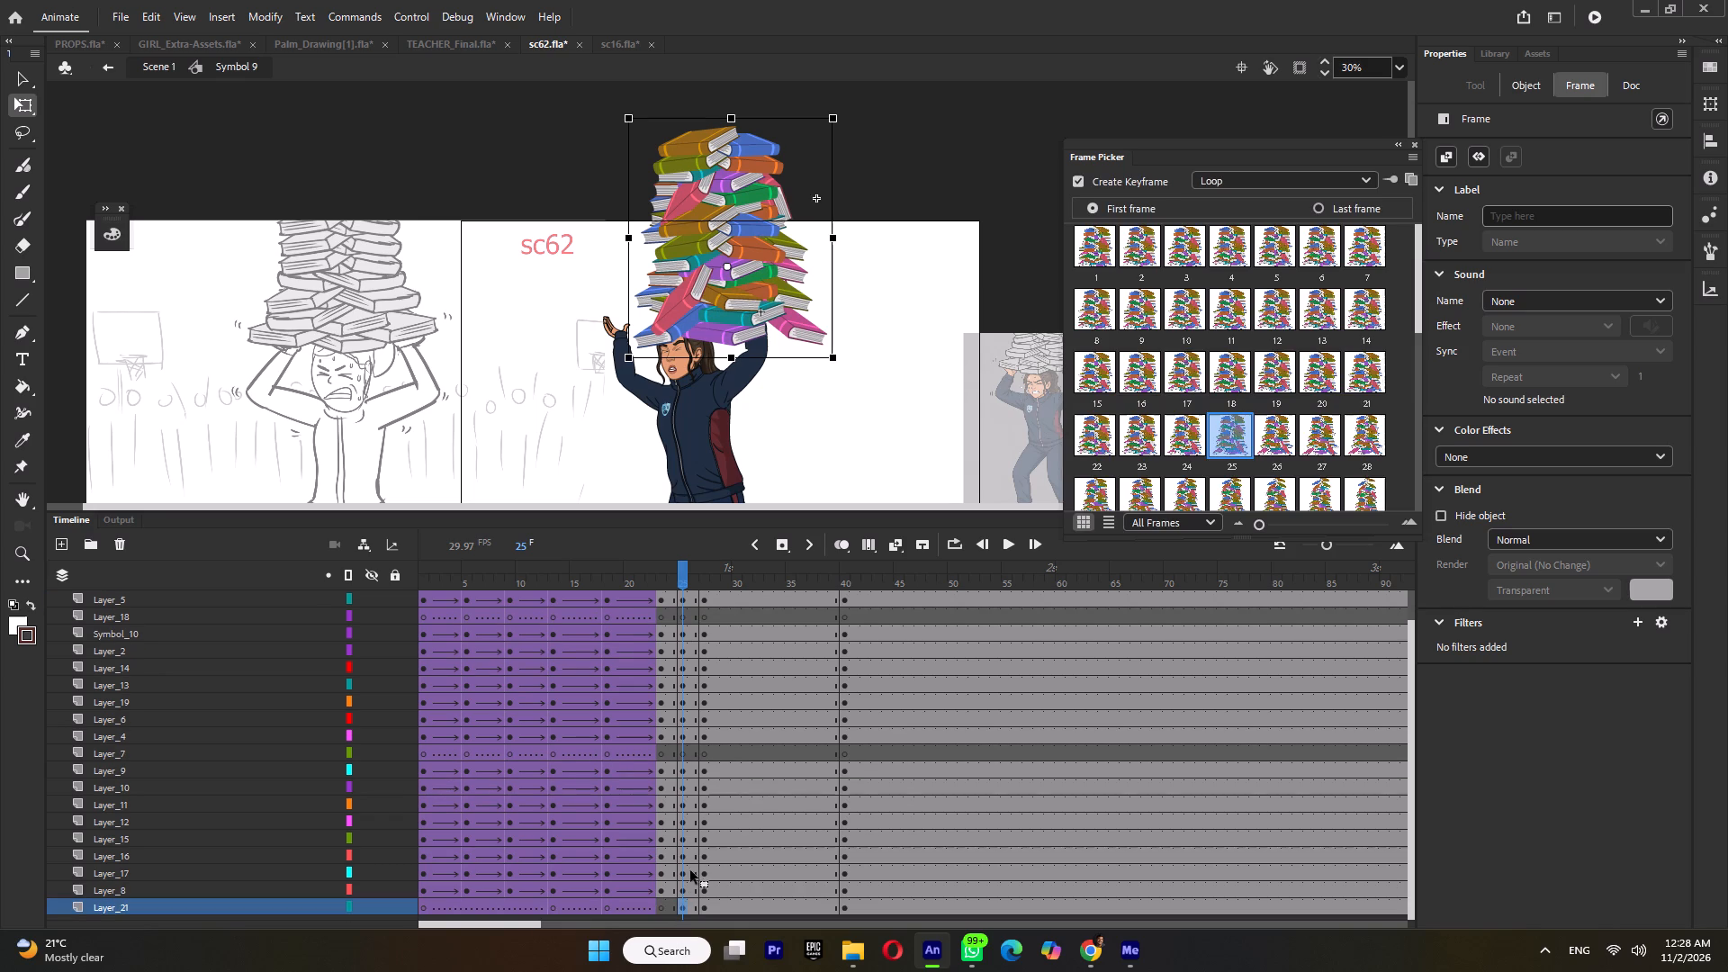
Insert a blank keyframe at frame 25 on Layer_20 and play back the change into the fall.
scroll(689, 741, "up", 7)
scroll(680, 621, "up", 4)
left_click(681, 598)
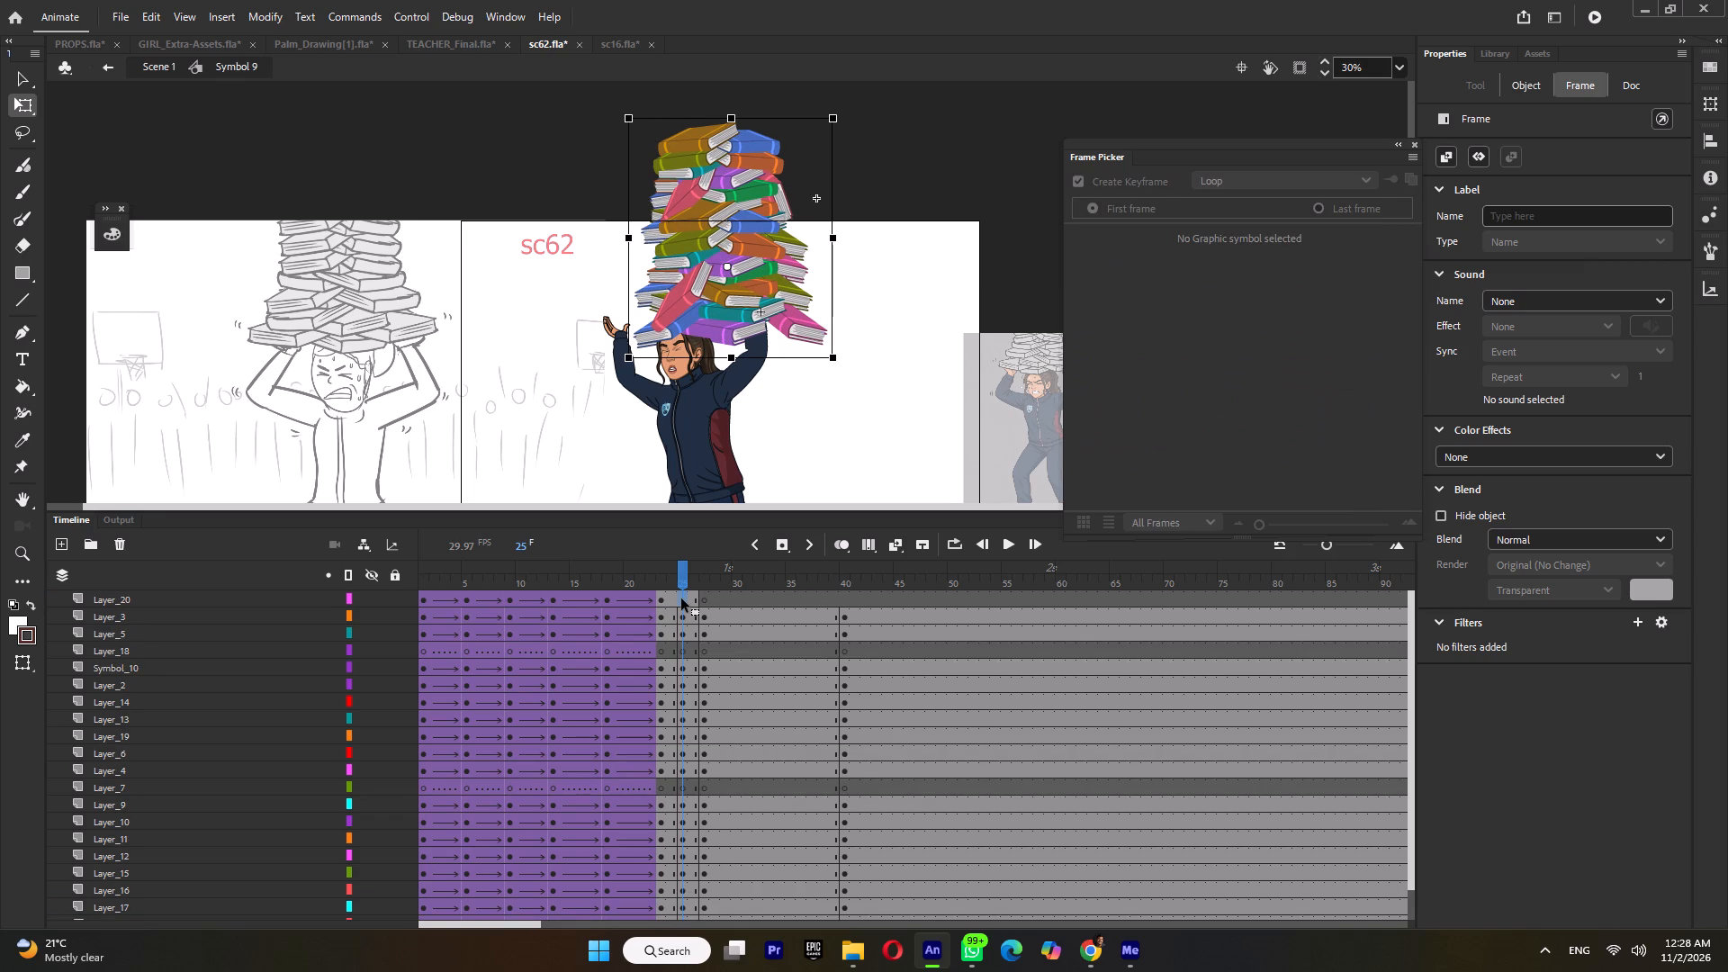
key("F7")
left_click(676, 581)
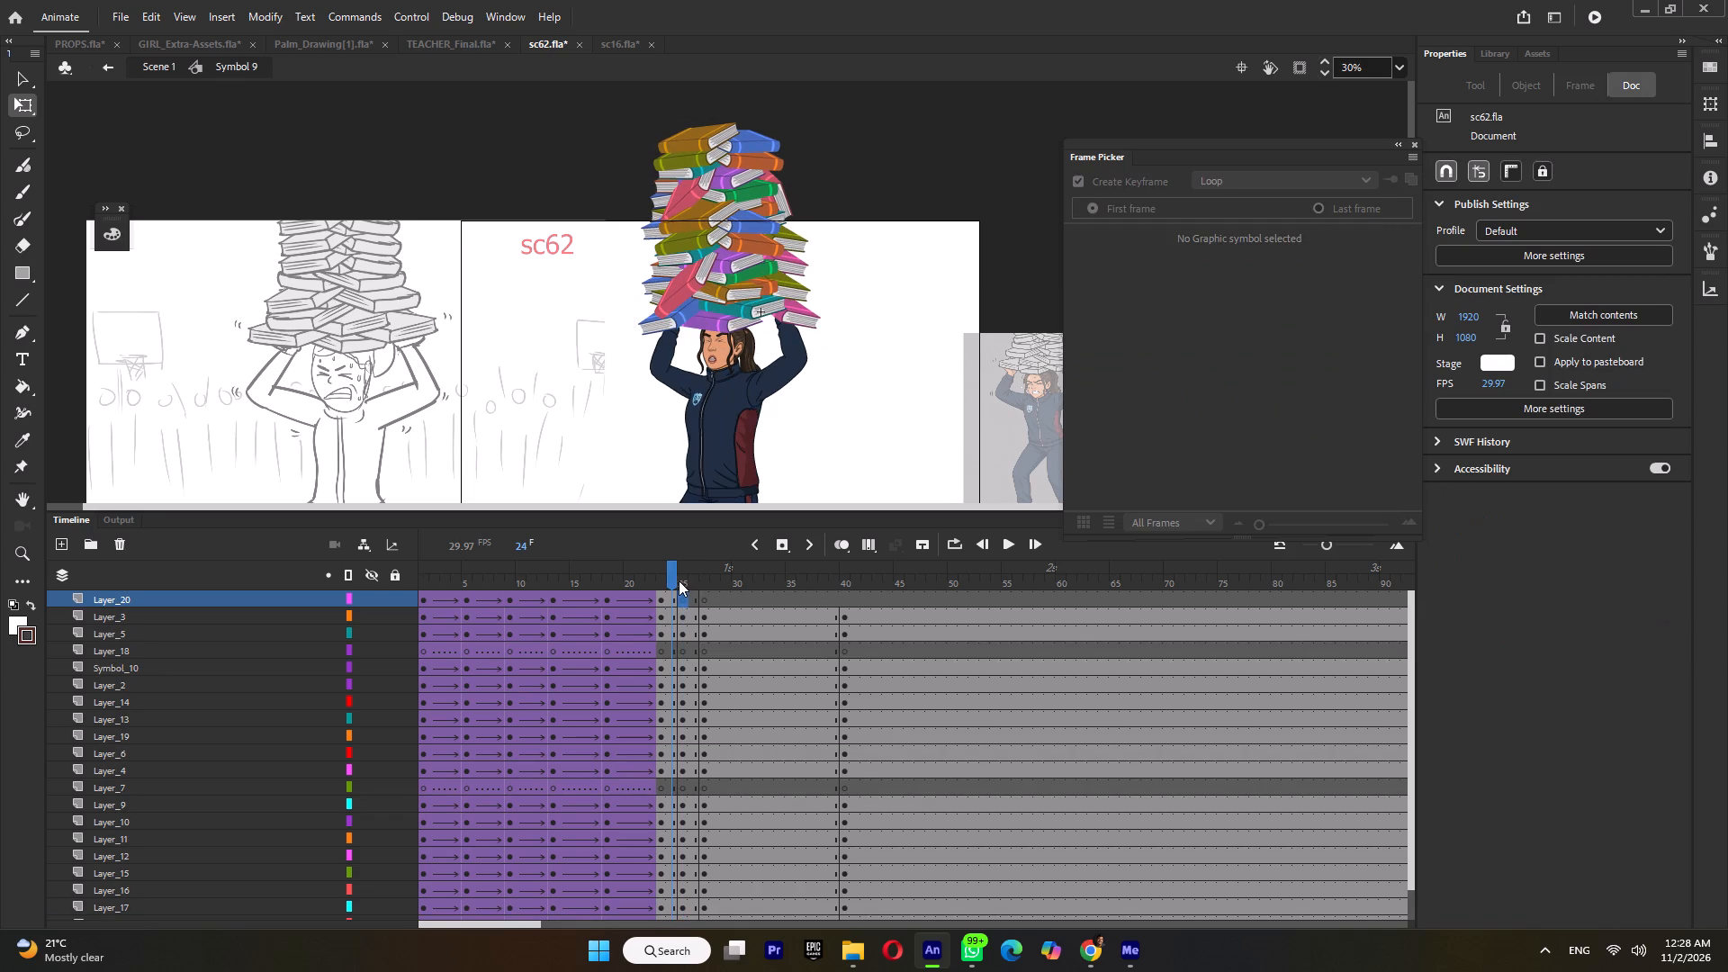
left_click(679, 580)
key("Return")
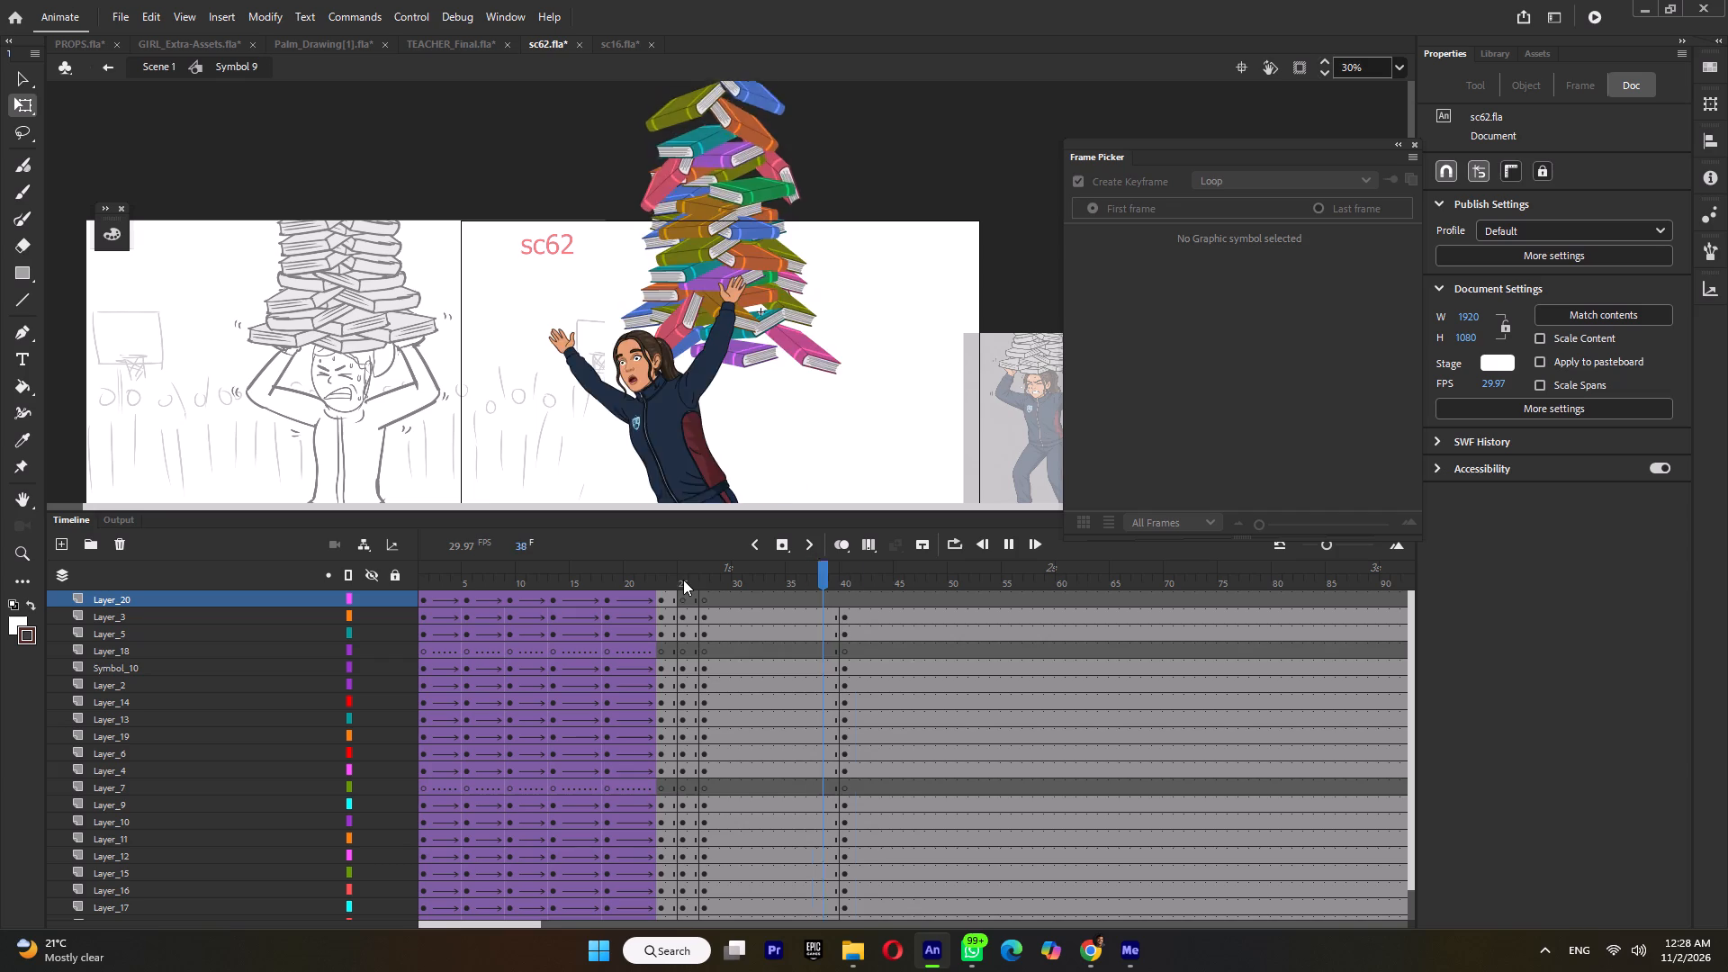
key("Return")
Apply a classic tween to the falling books on Layer_21 between frames 27 and 40 and play it back.
scroll(750, 760, "down", 8)
left_click(753, 901)
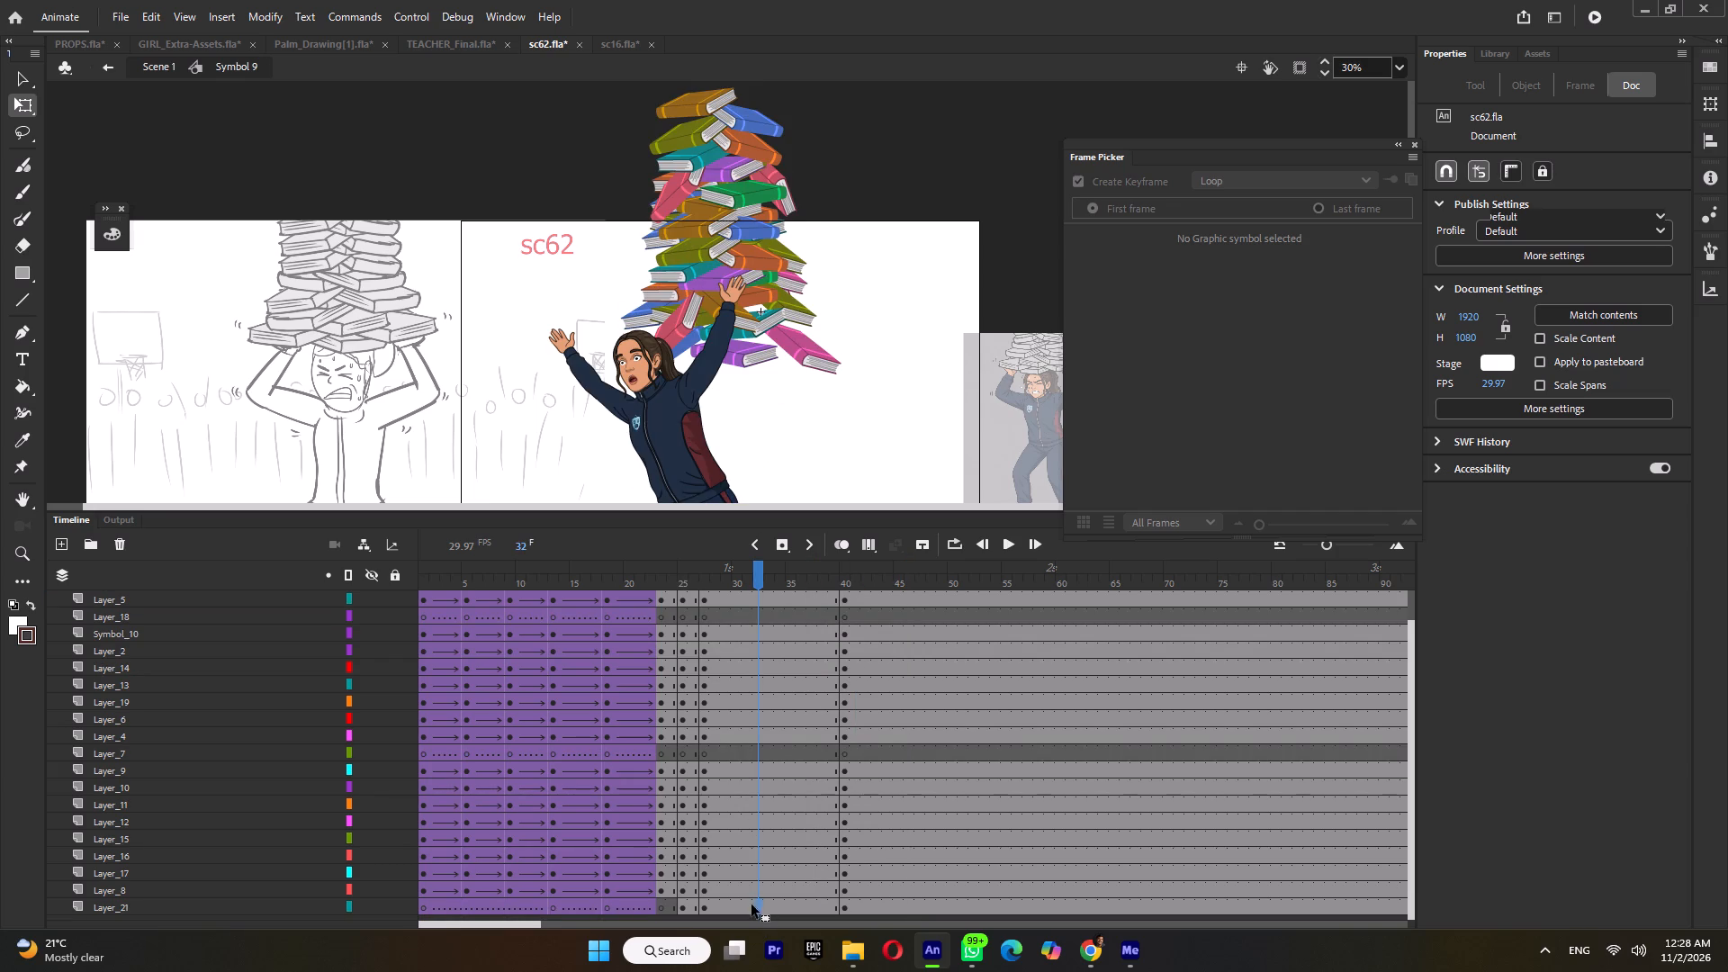
key("ctrl+m")
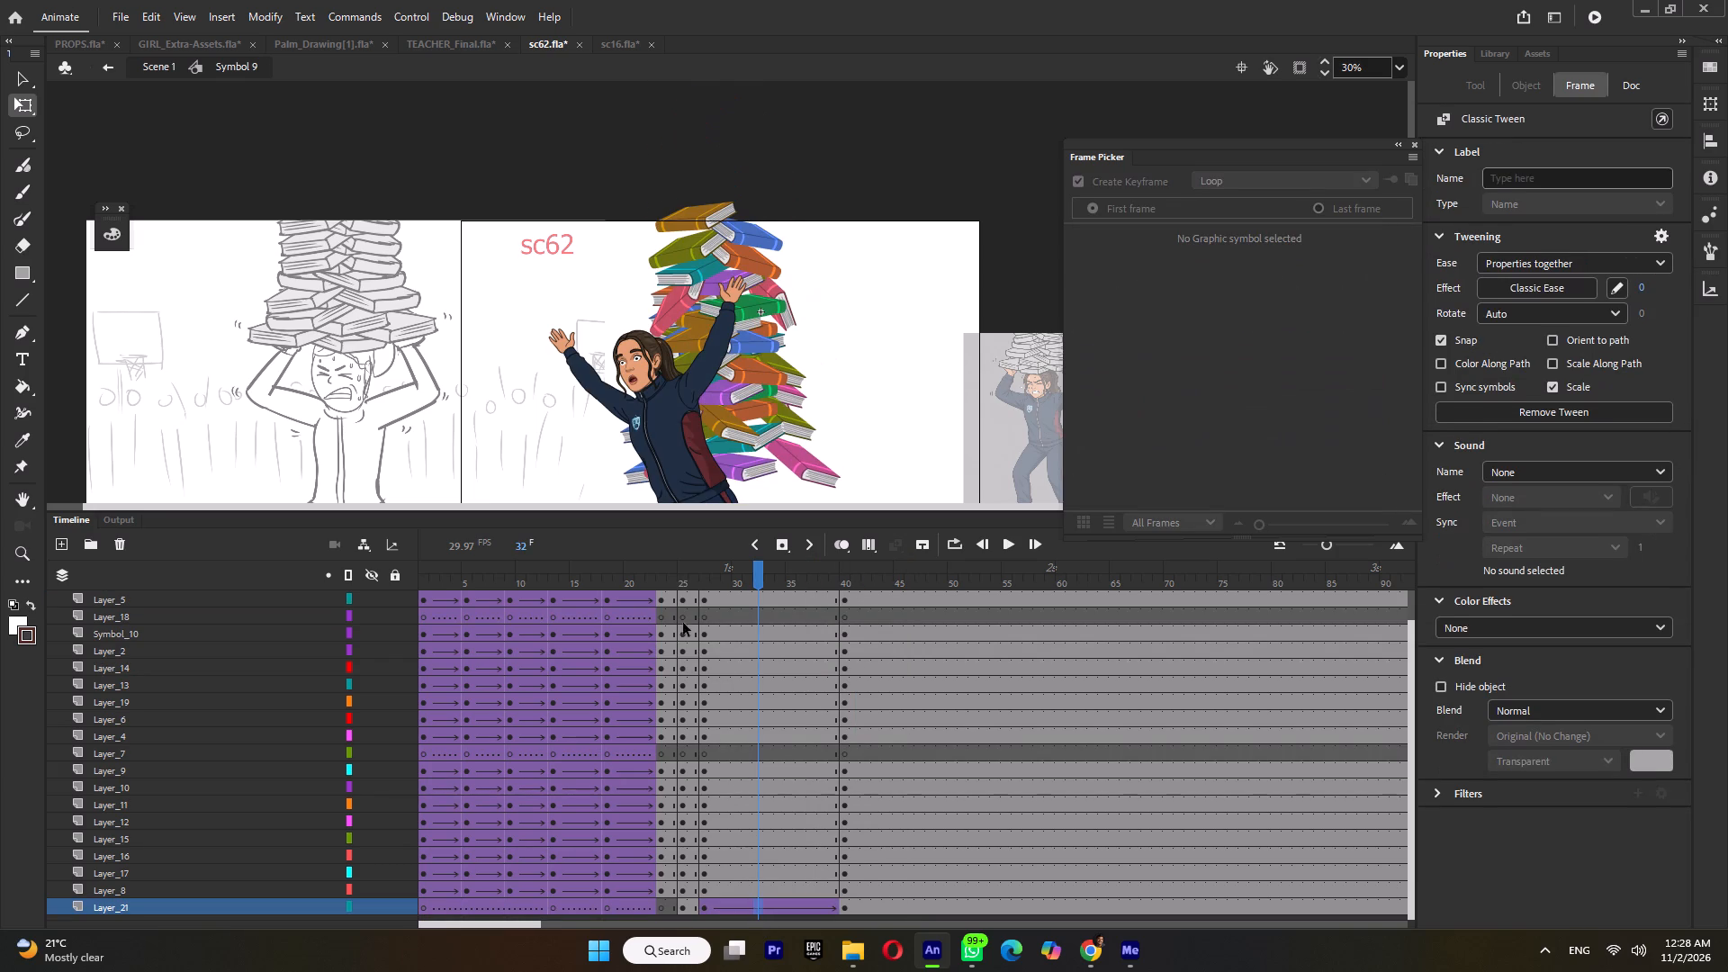
left_click(701, 585)
key("Return")
key("Return")
Scrub the fall between frames 27 and 40 and insert a keyframe at frame 36 on all layers.
left_click_drag(706, 578, 780, 617)
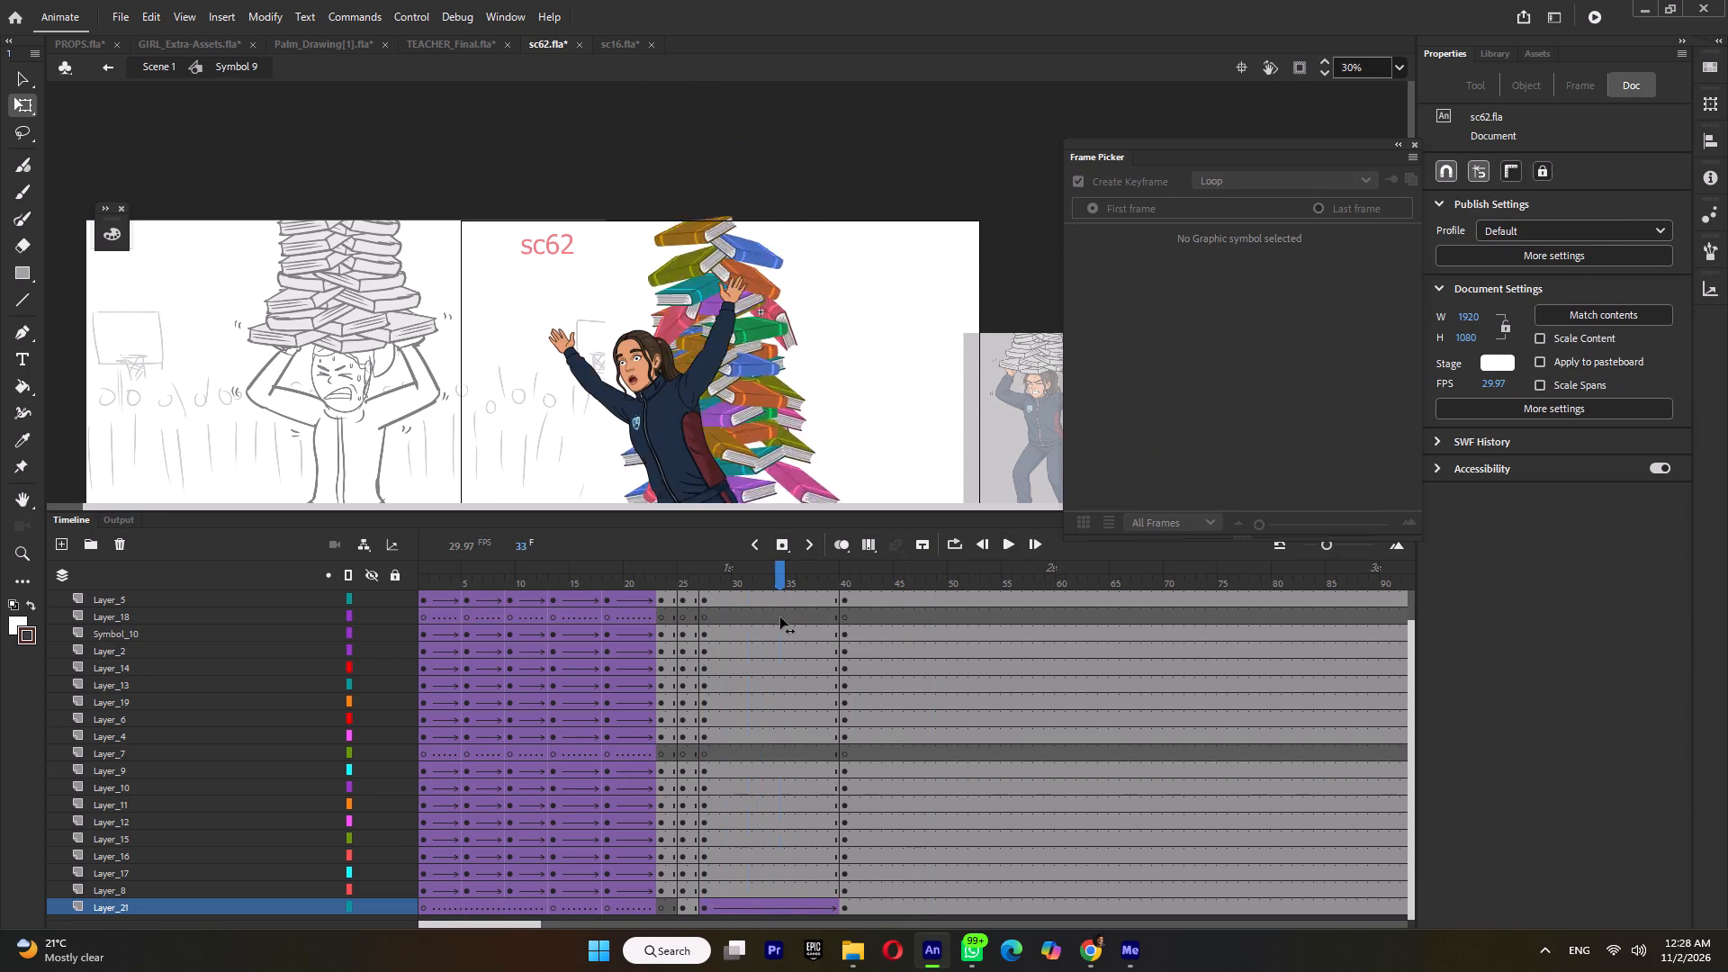
left_click_drag(780, 617, 750, 730)
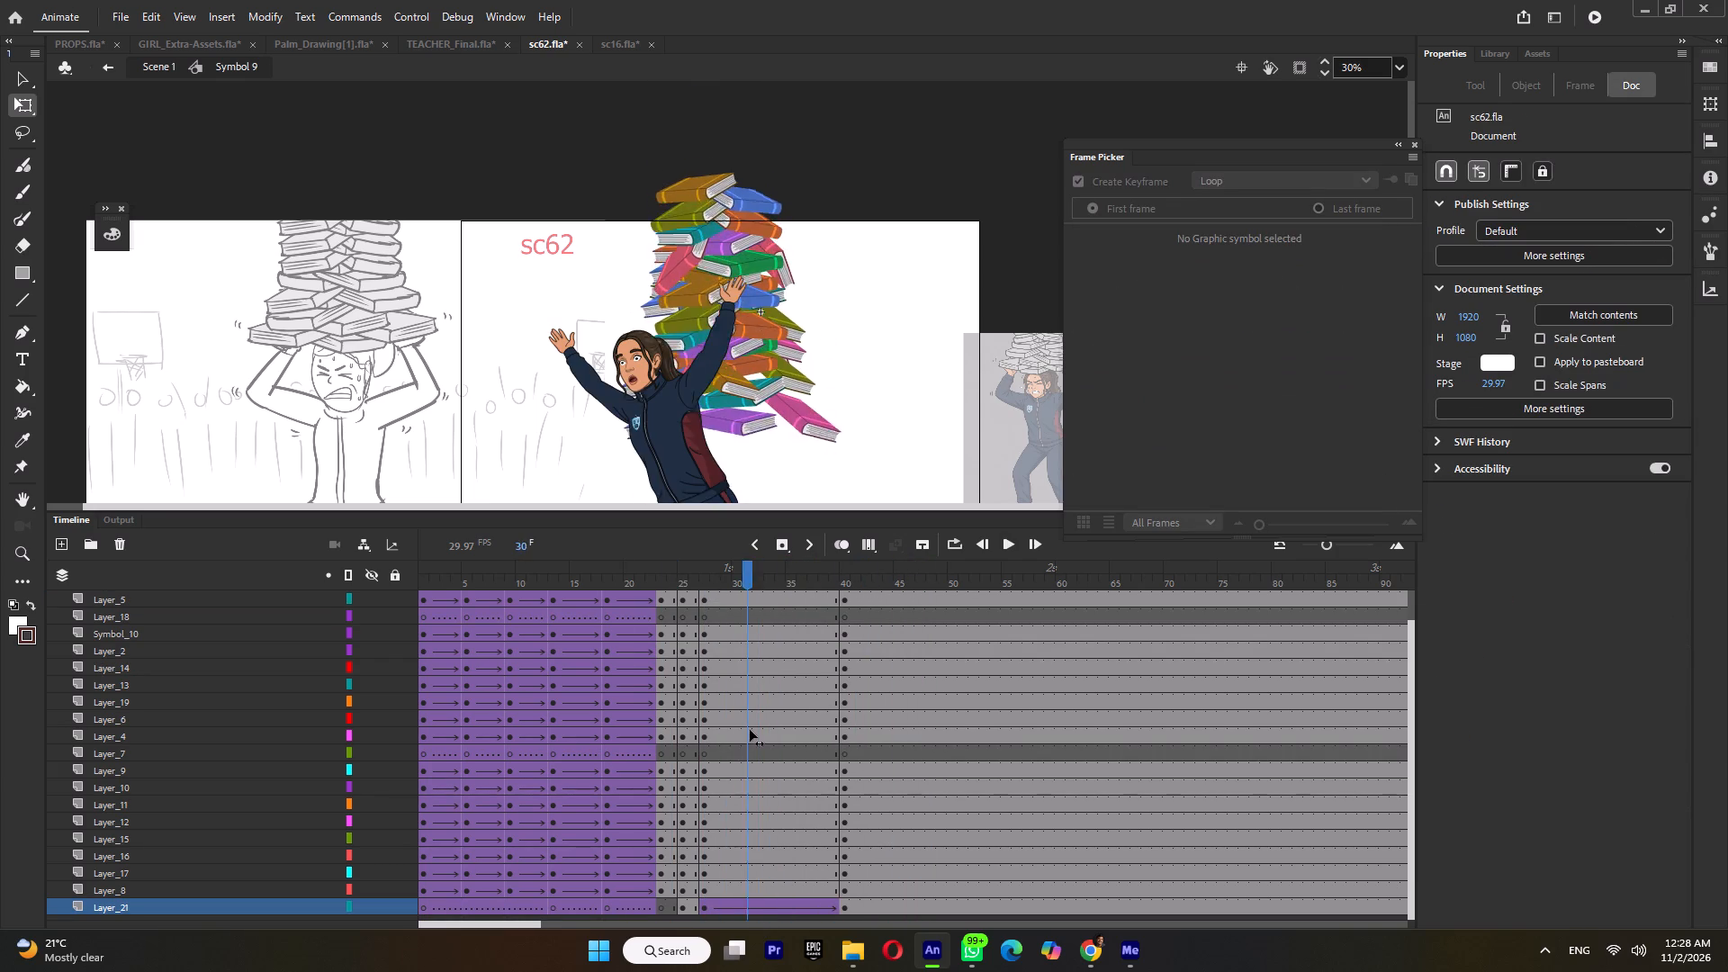
left_click_drag(750, 730, 845, 742)
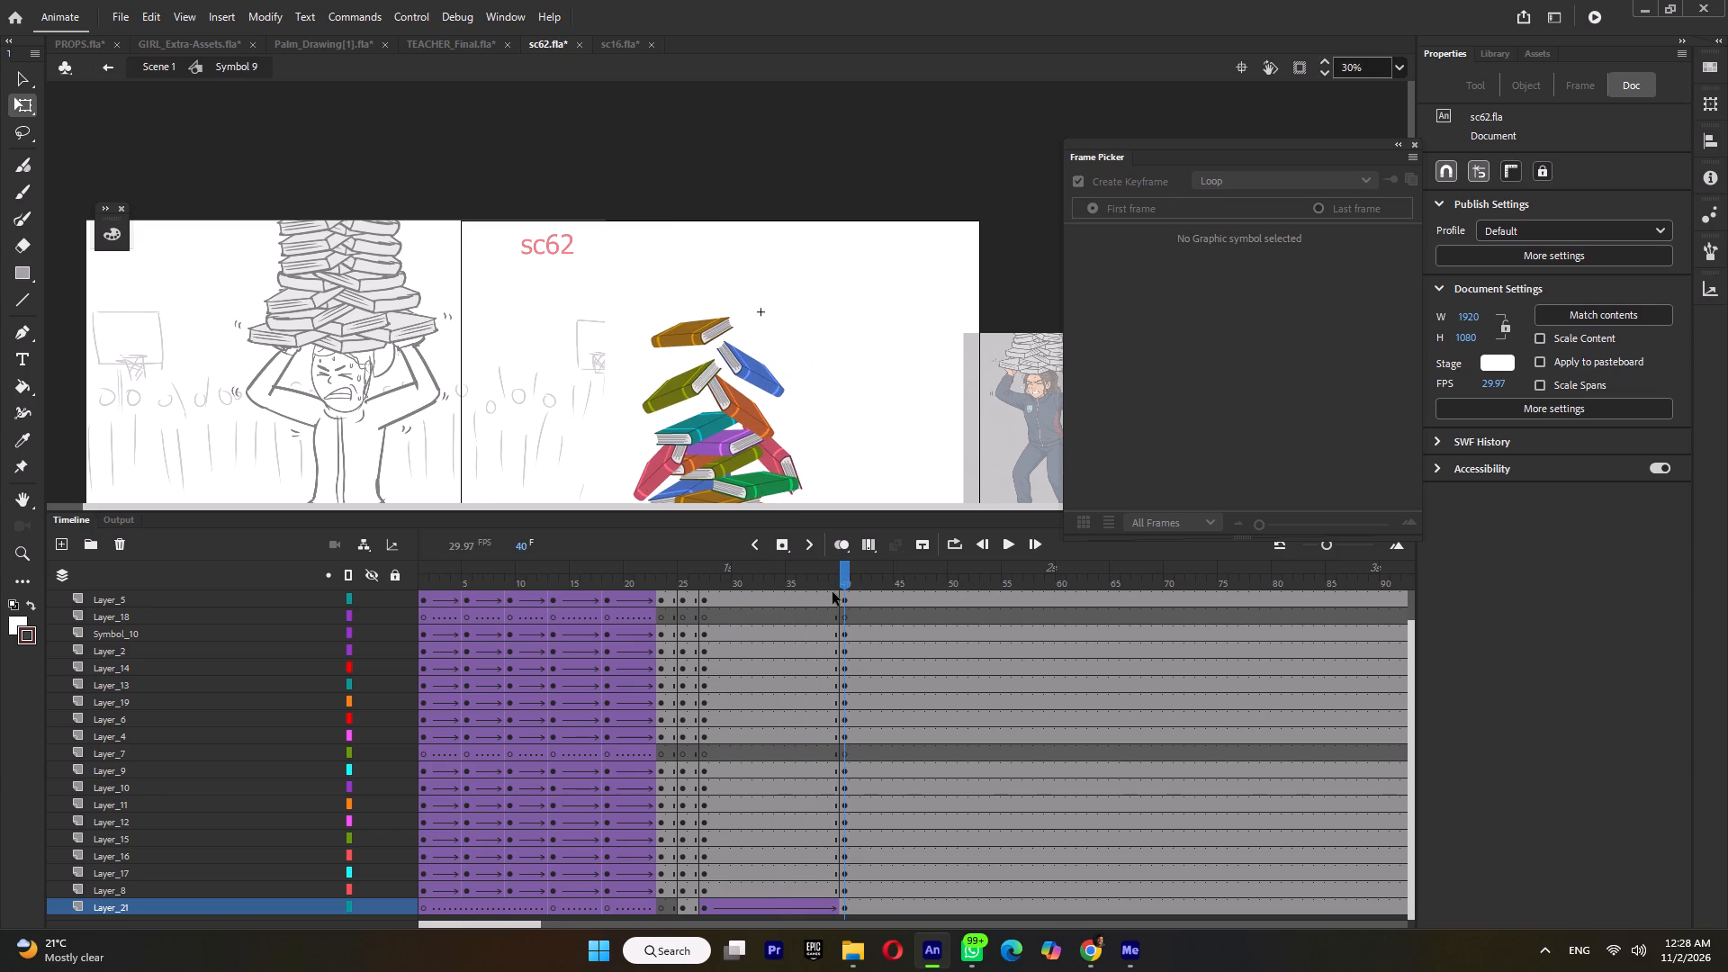
left_click_drag(821, 576, 793, 595)
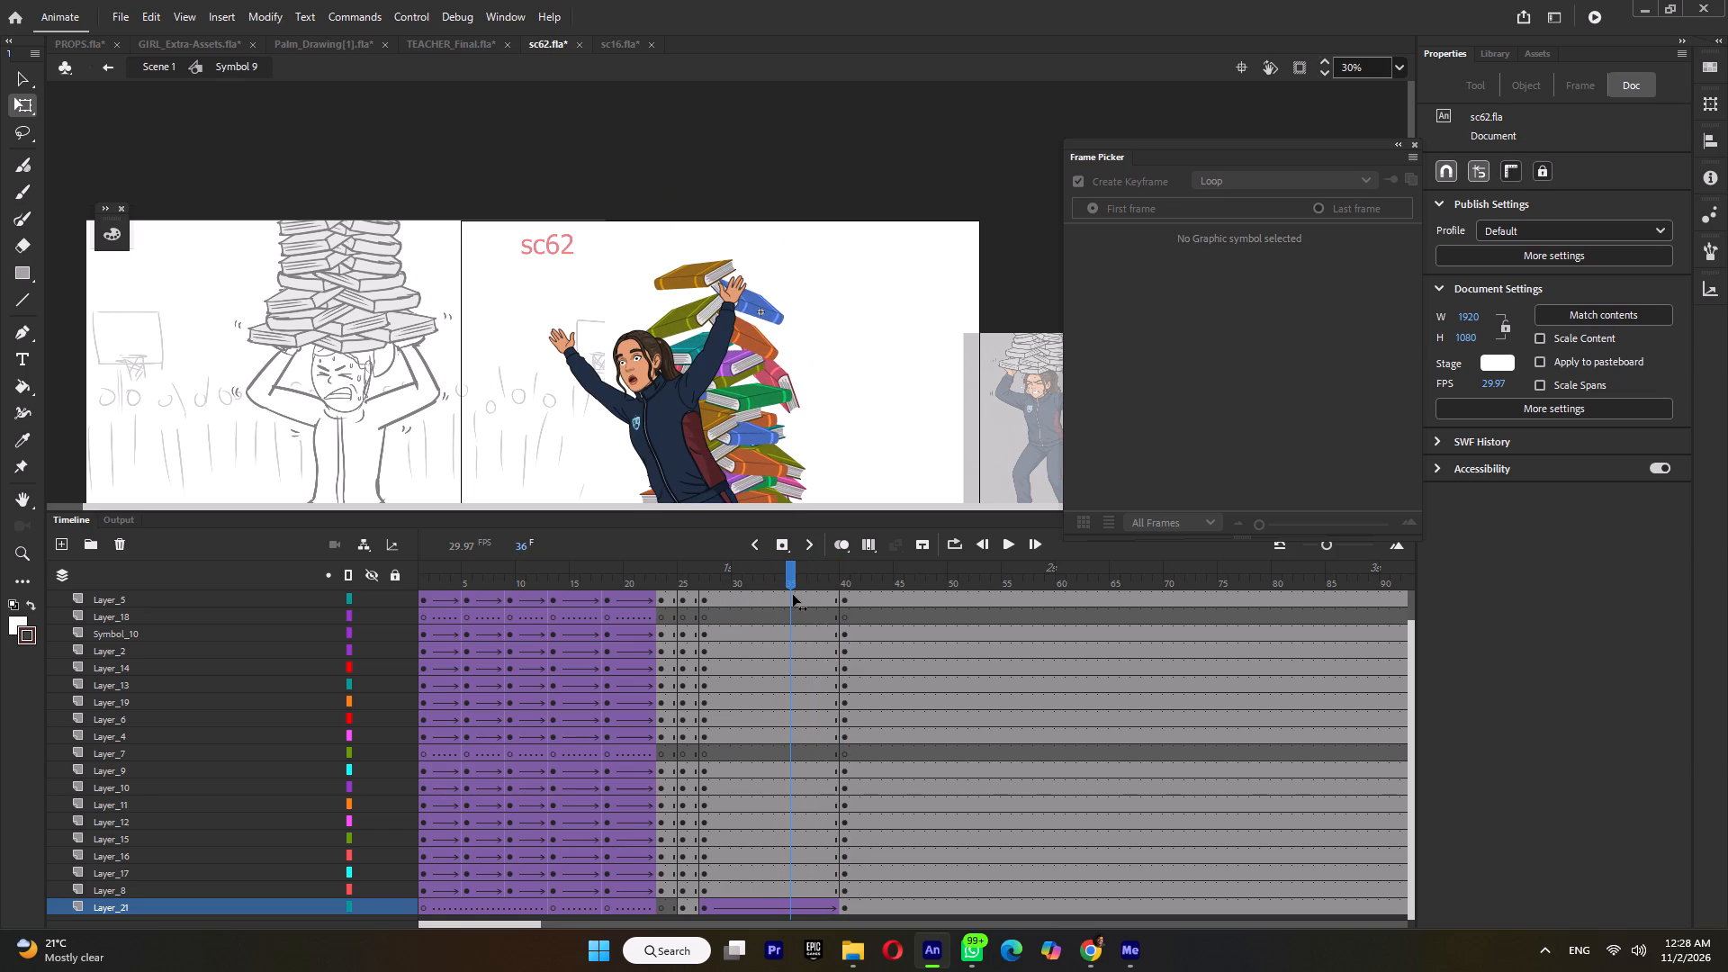
left_click_drag(793, 595, 794, 618)
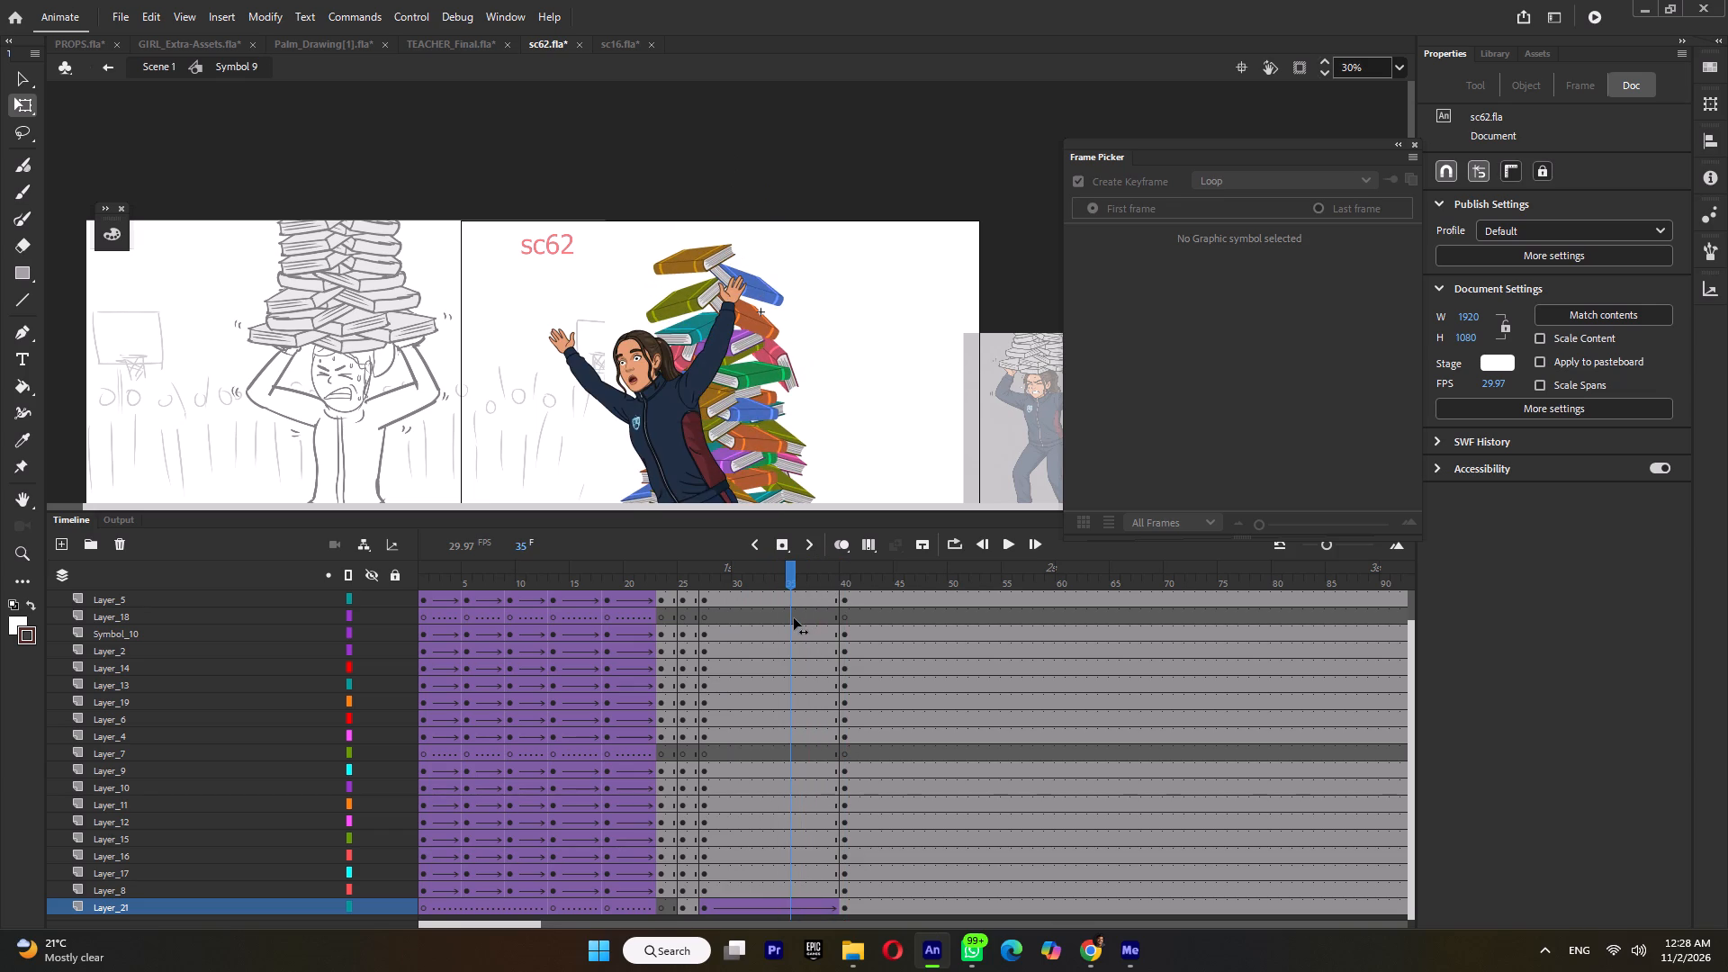
left_click_drag(794, 618, 797, 621)
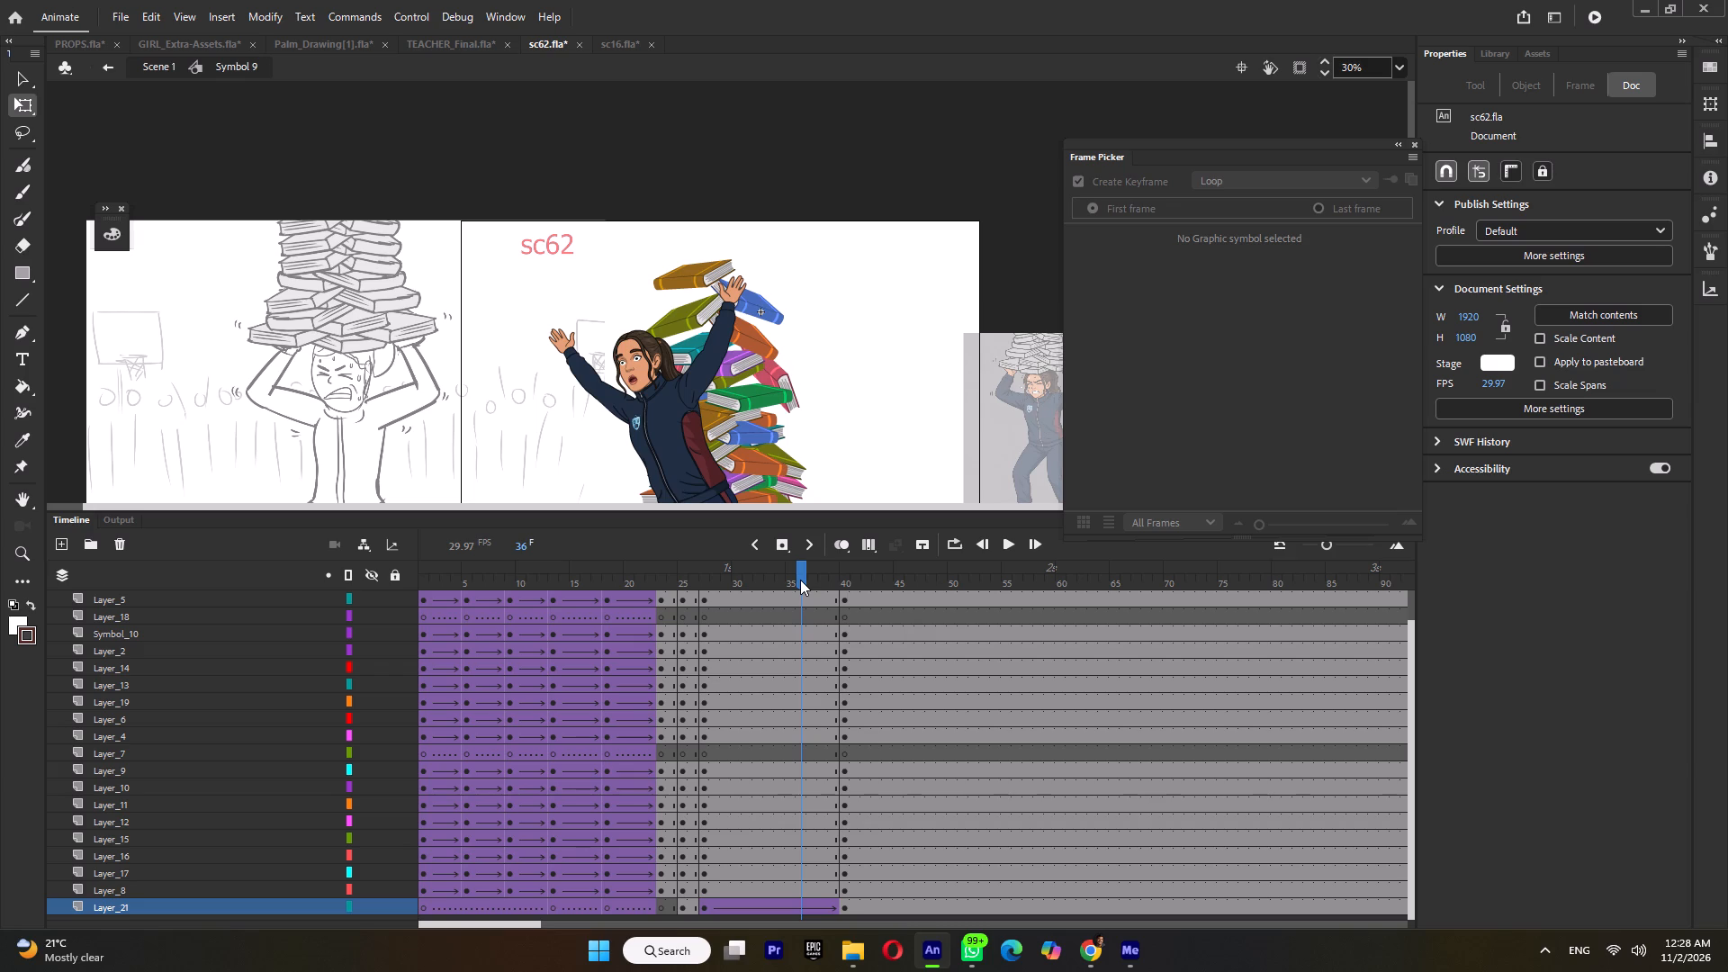
double_click(800, 580)
key("F6")
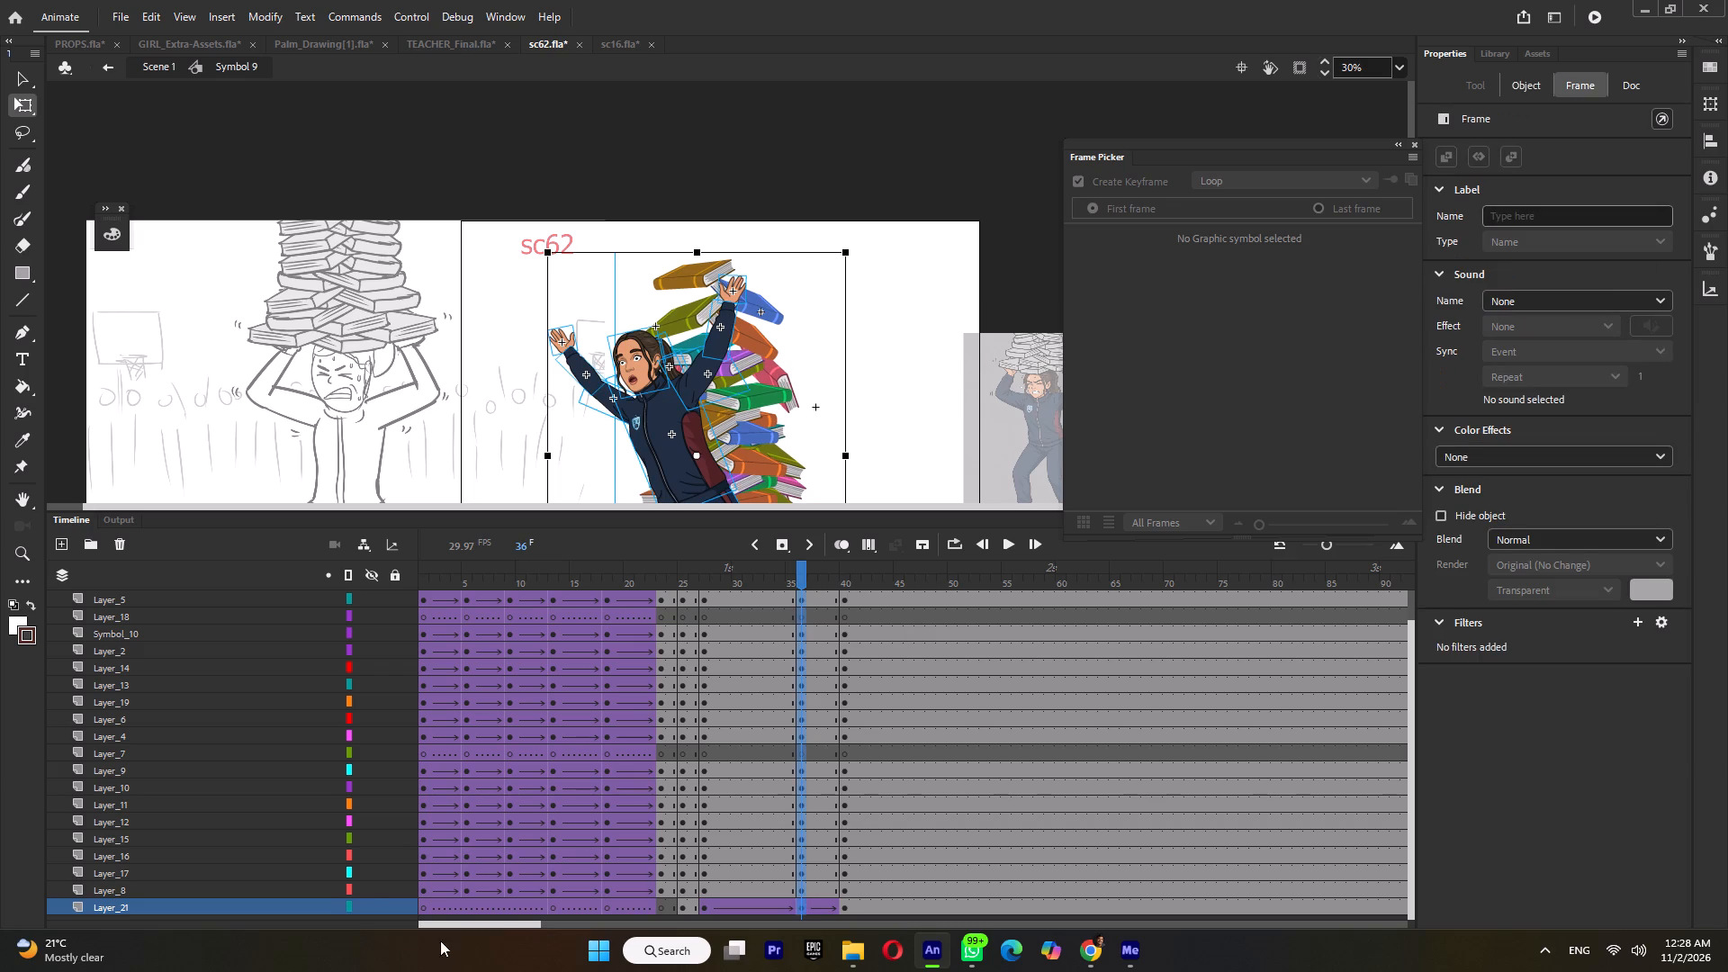
With Layer_21 locked, rotate the whole girl backward around her hips at frame 36 and nudge her down and left.
left_click(396, 905)
scroll(635, 283, "down", 4, "ctrl")
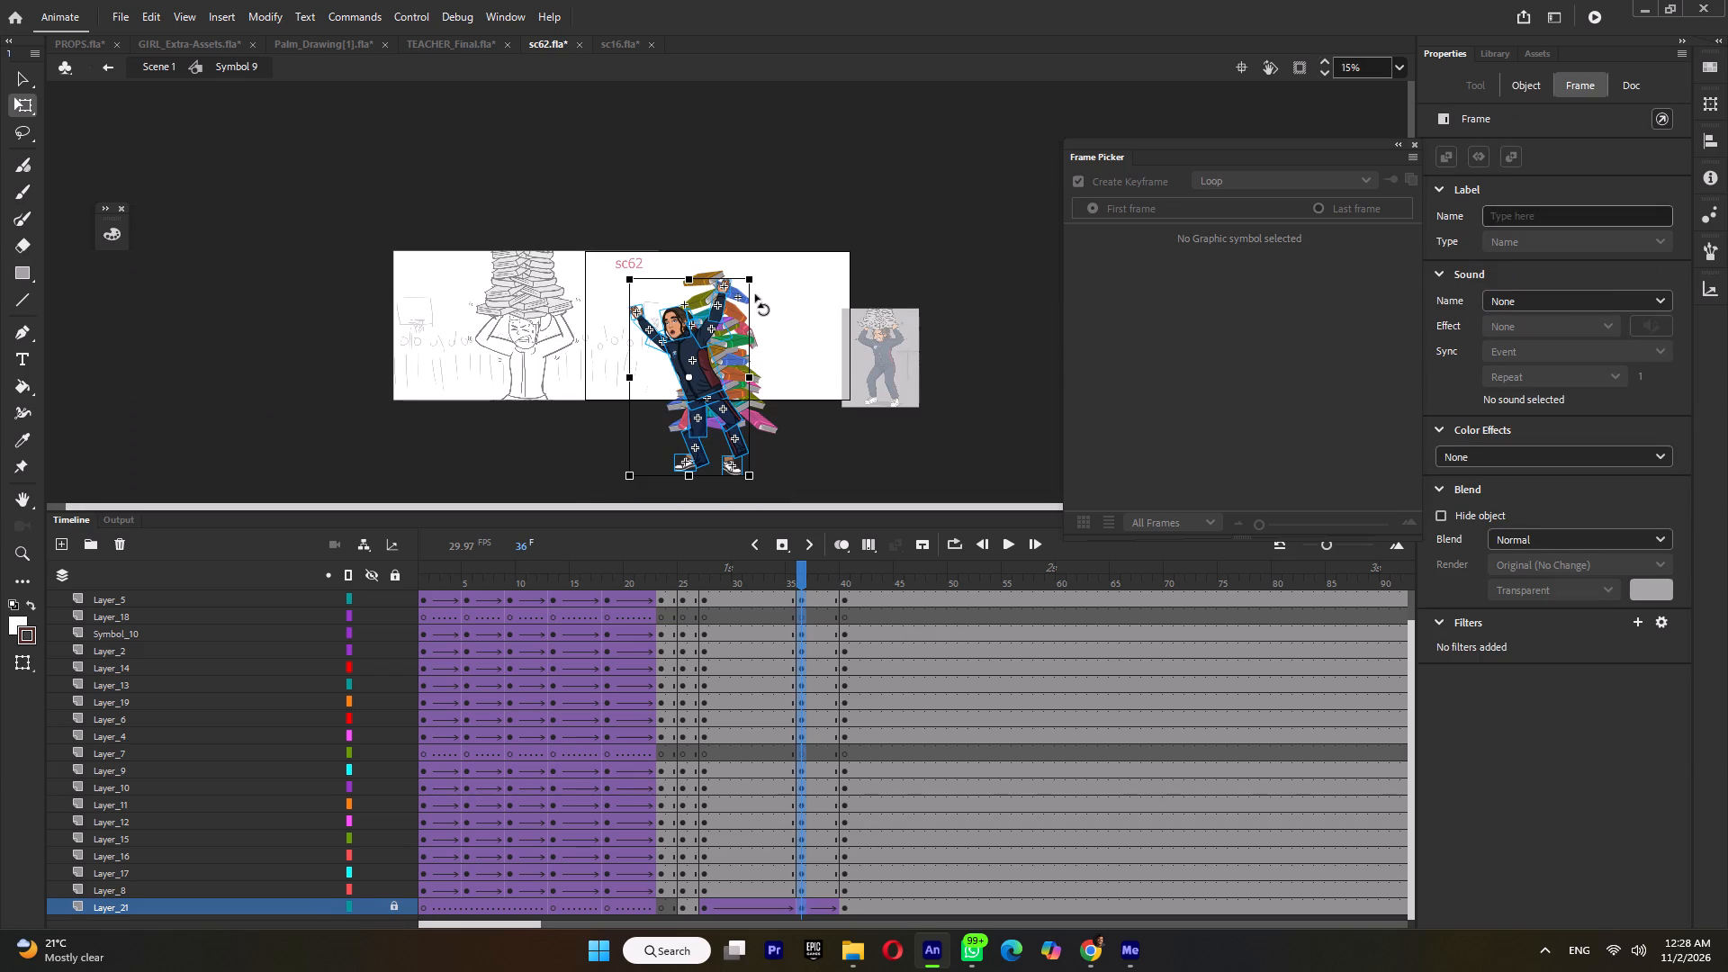
left_click_drag(689, 377, 706, 404)
left_click_drag(759, 282, 717, 288)
key("Down")
key("Down")
key("Down")
key("Down")
key("Down")
key("Down")
key("Down")
key("Down")
key("Left")
key("Left")
key("Left")
key("Left")
key("Left")
key("Left")
key("Left")
key("Left")
key("Left")
key("Left")
key("Left")
key("Left")
key("Left")
key("Down")
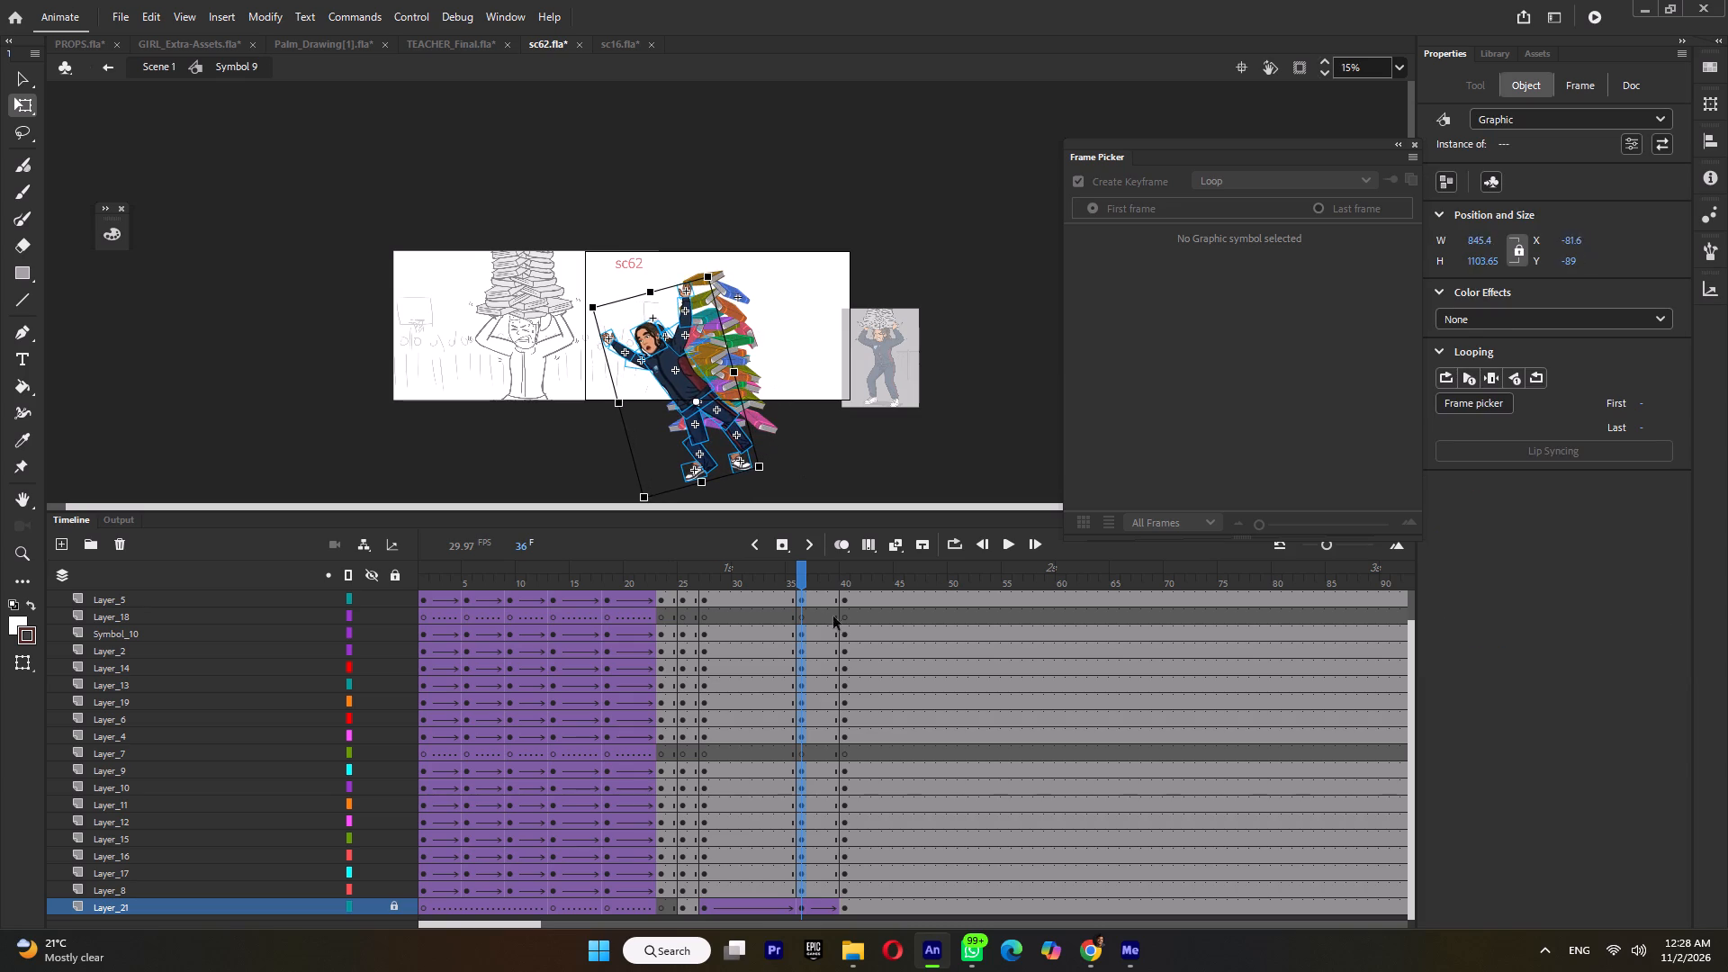
key("Down")
key("Down")
Apply classic tweens to the girl's layers between frames 36 and 40 and insert a keyframe at frame 38.
left_click(847, 580)
left_click(733, 585)
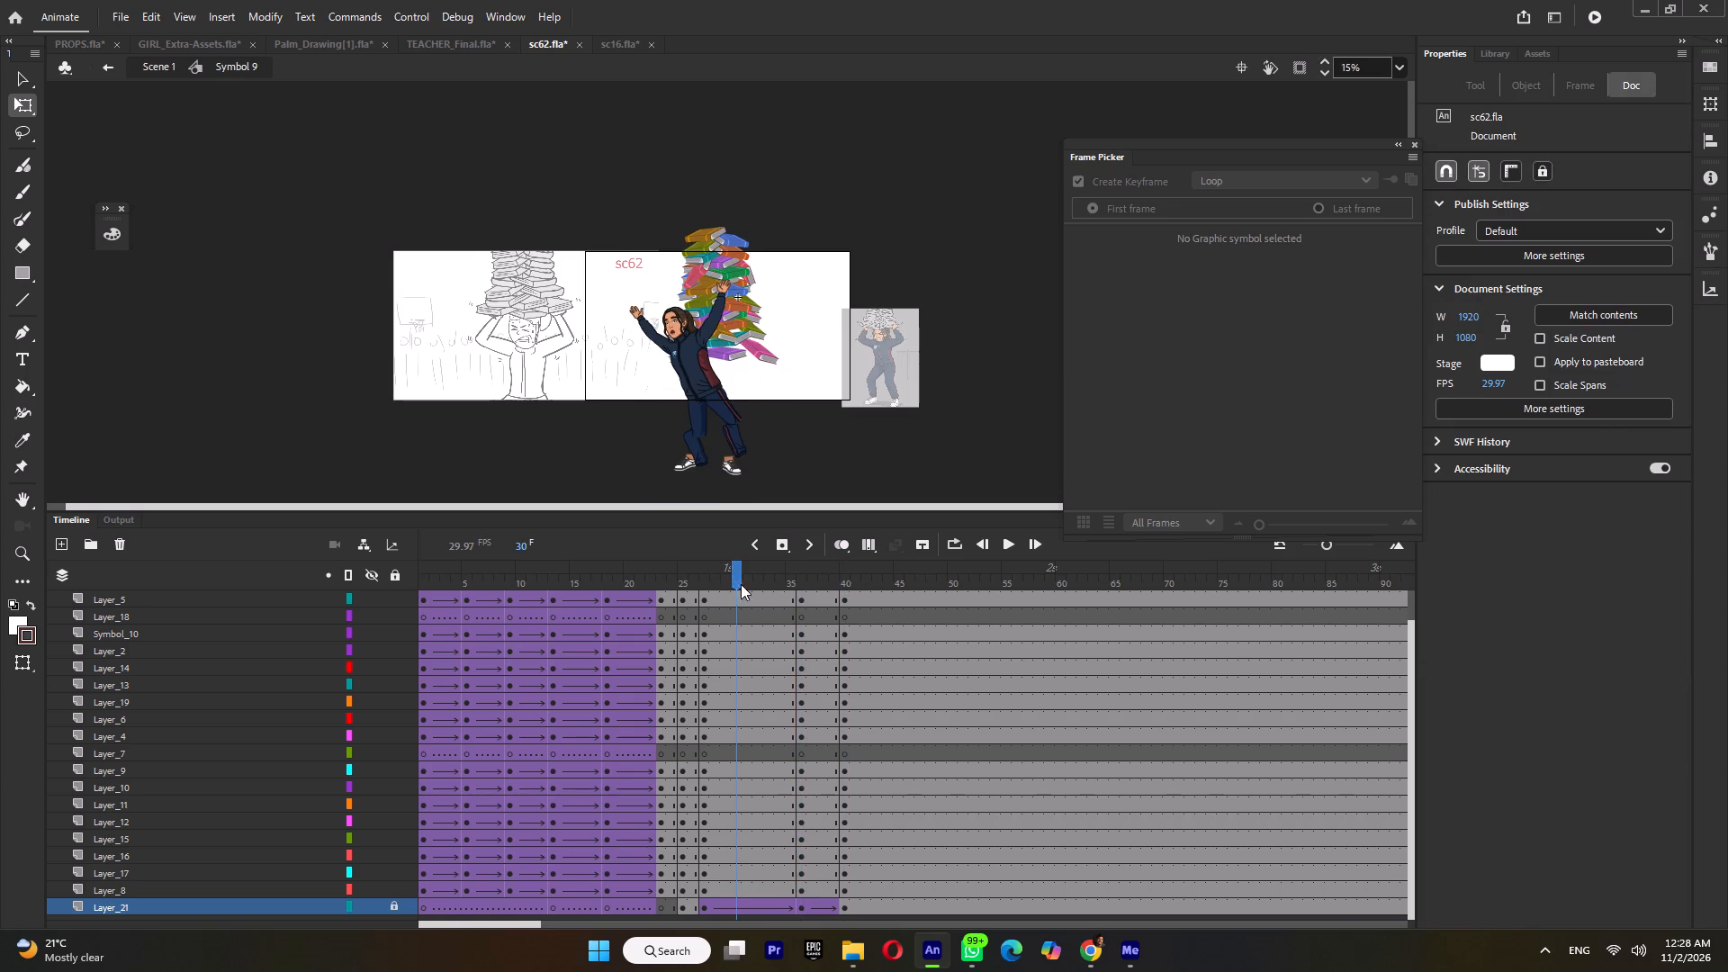
left_click(798, 583)
left_click(852, 578)
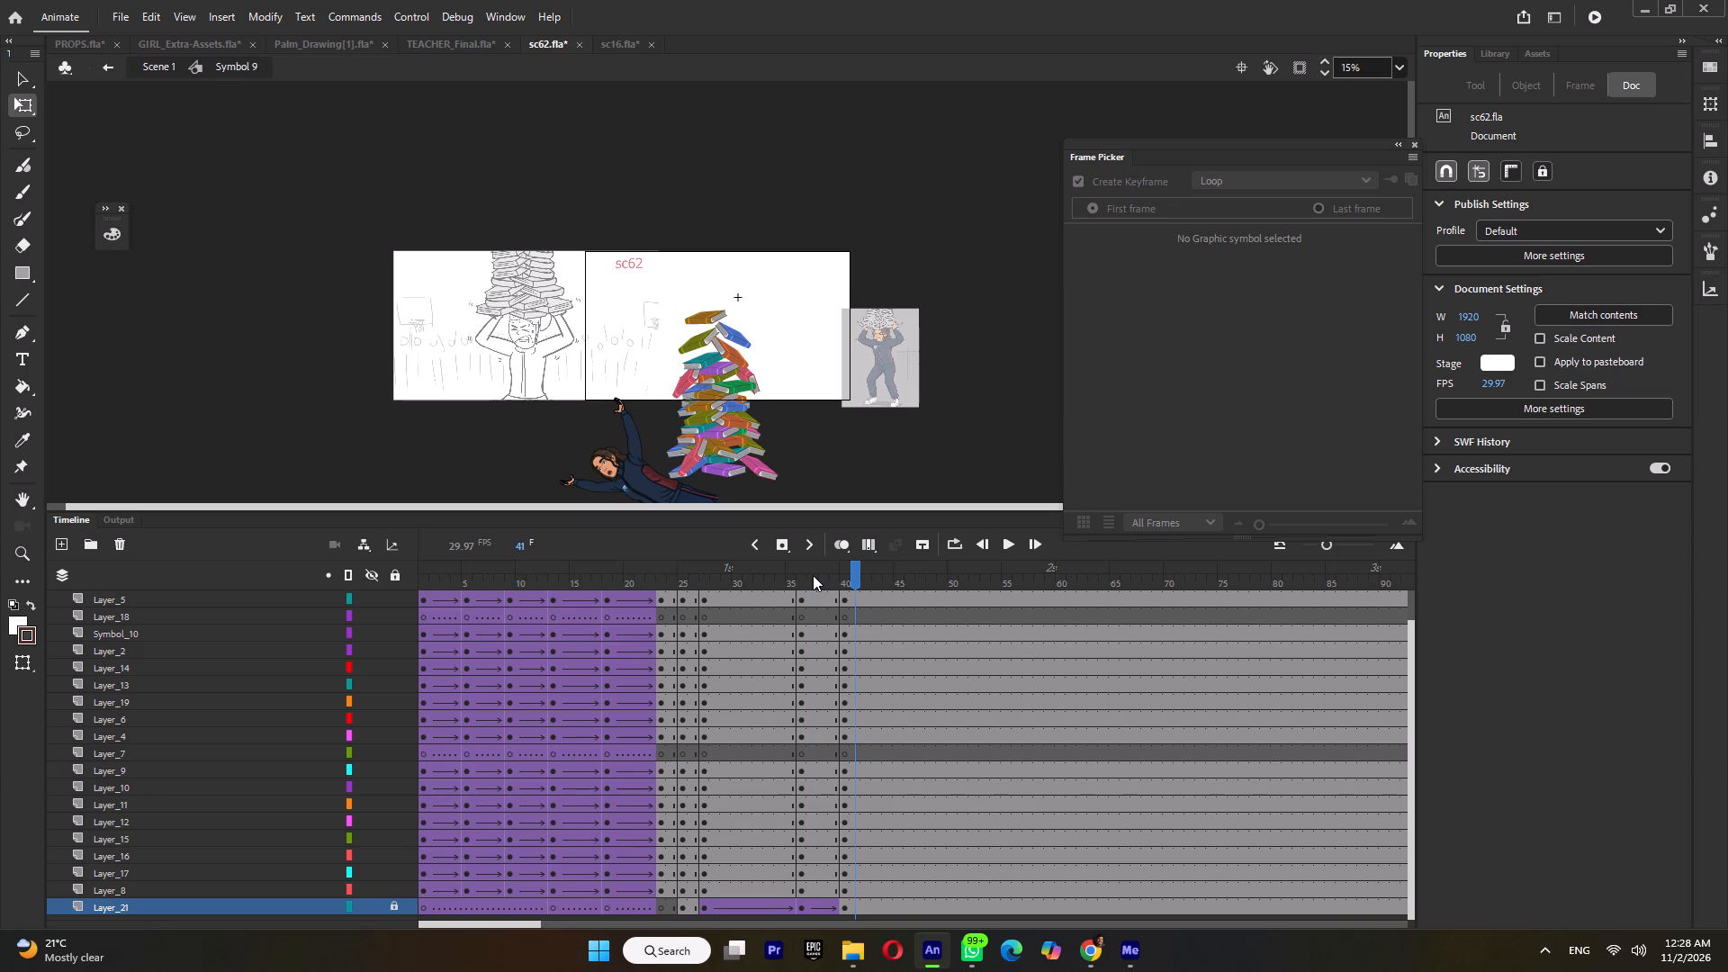
double_click(813, 575)
key("ctrl+m")
key("ctrl+m")
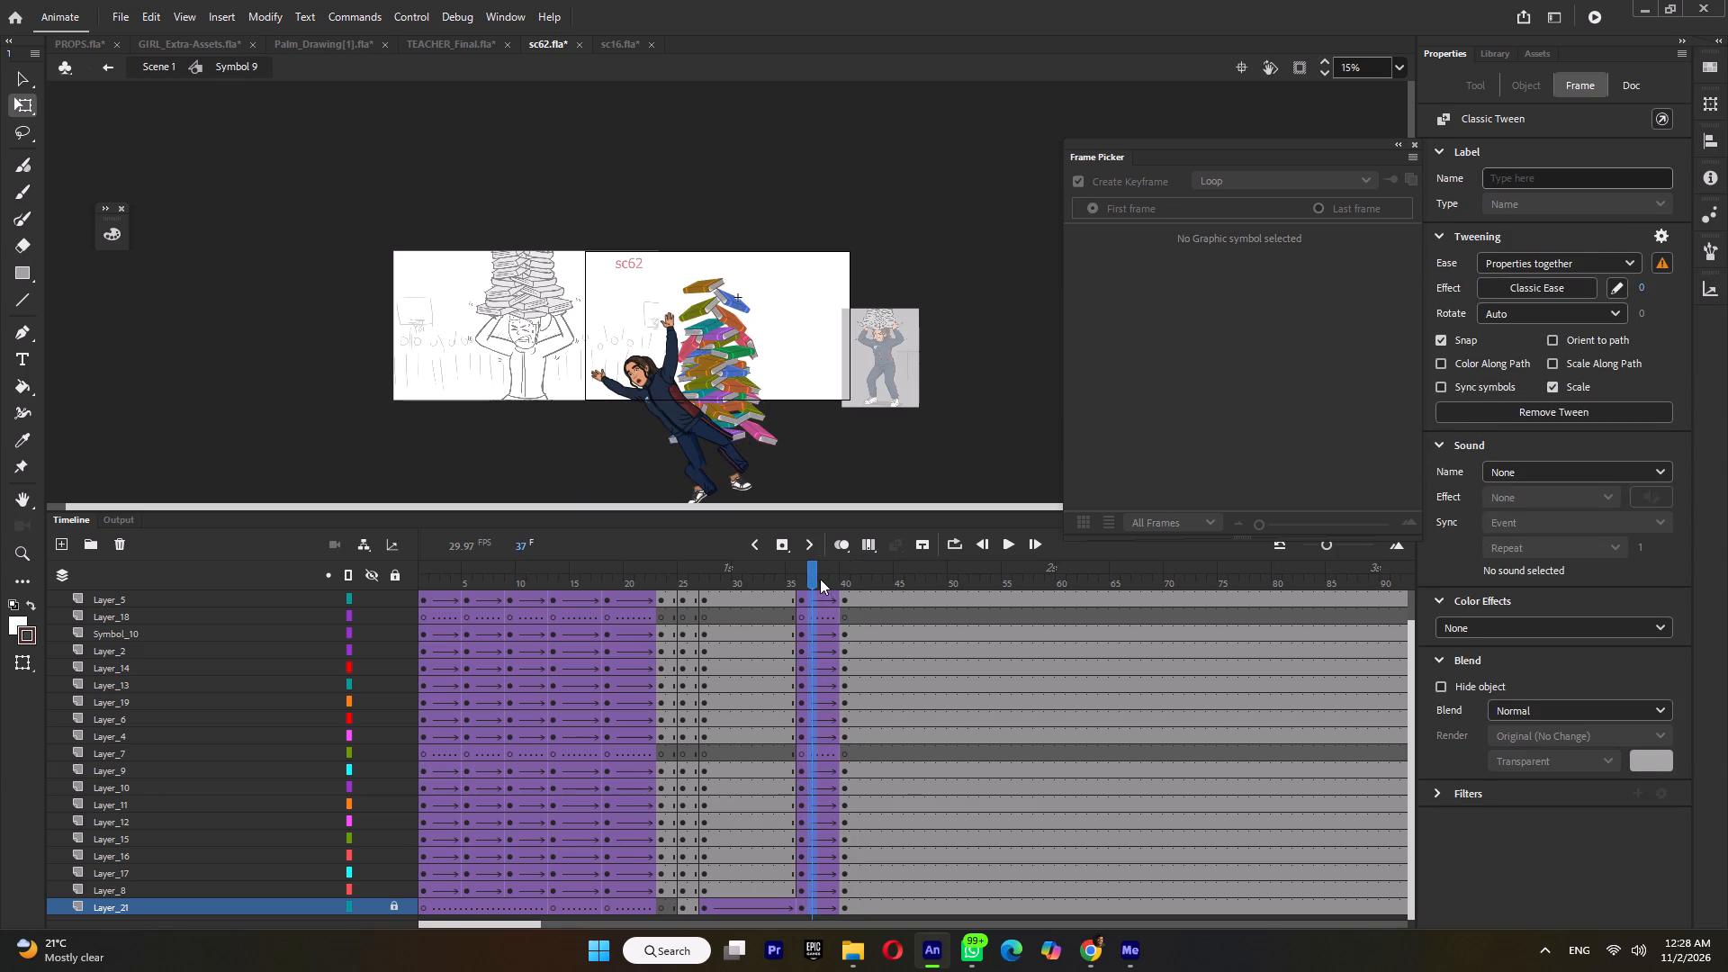
double_click(819, 574)
key("F6")
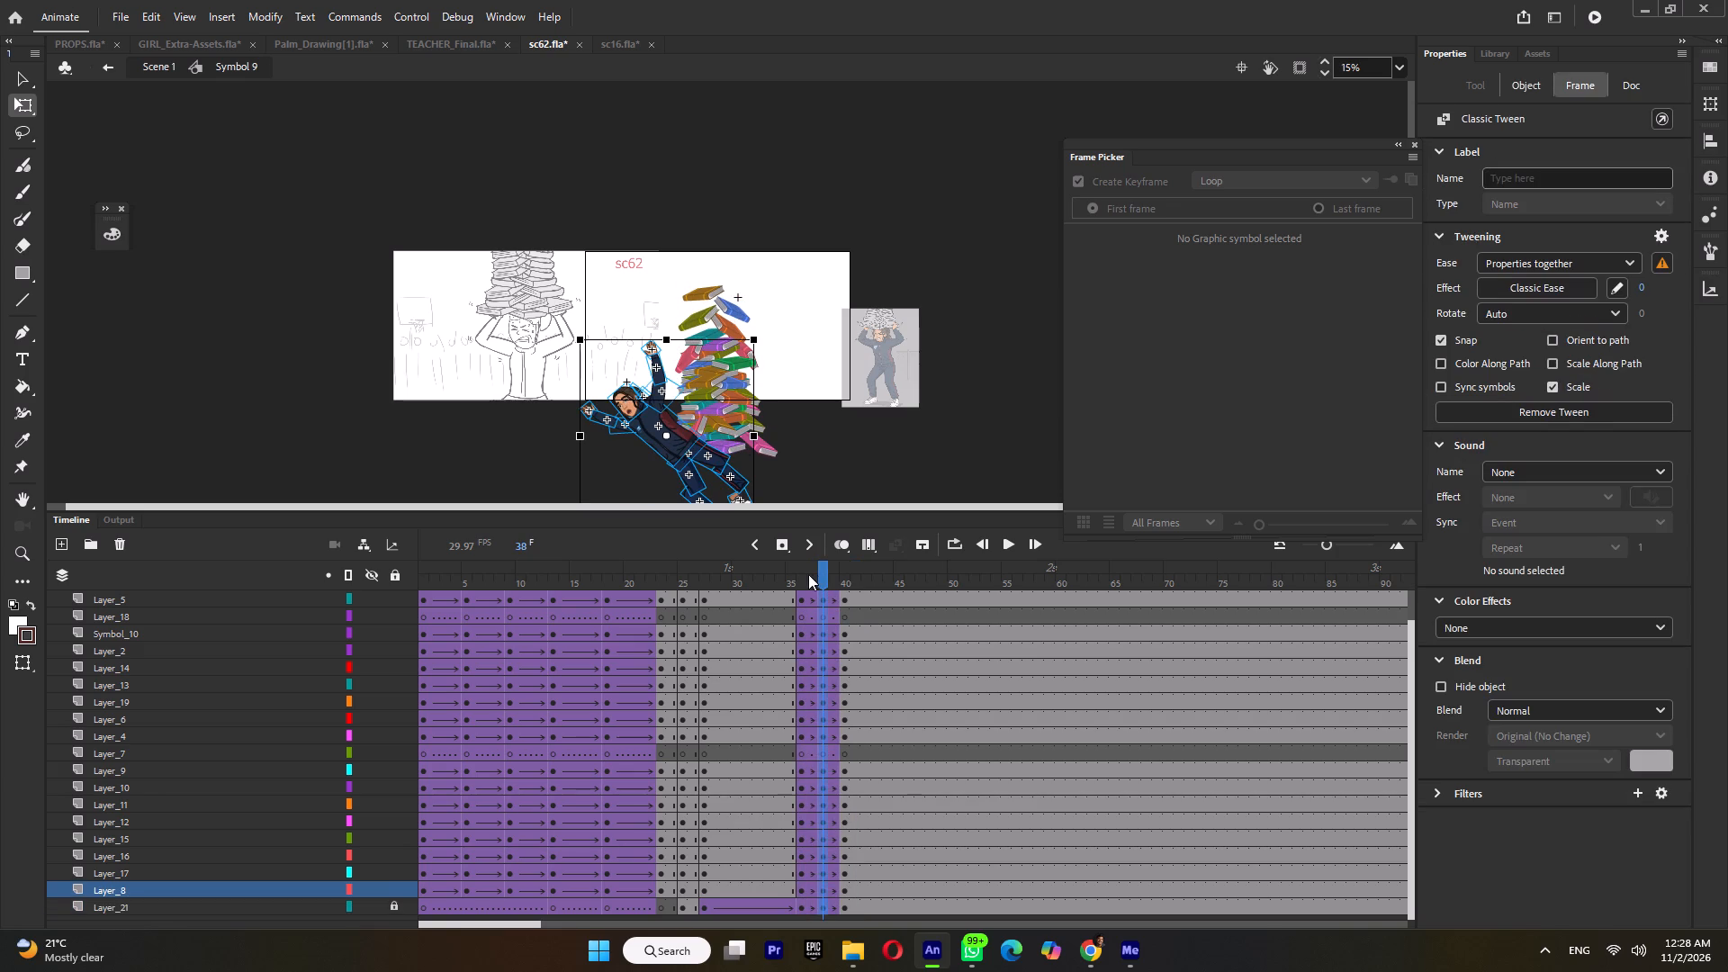
Switch both of the girl's hands to hand drawing 28 at frame 25, raise the Layer_19 hand slightly, and review the motion.
left_click_drag(733, 571, 648, 616)
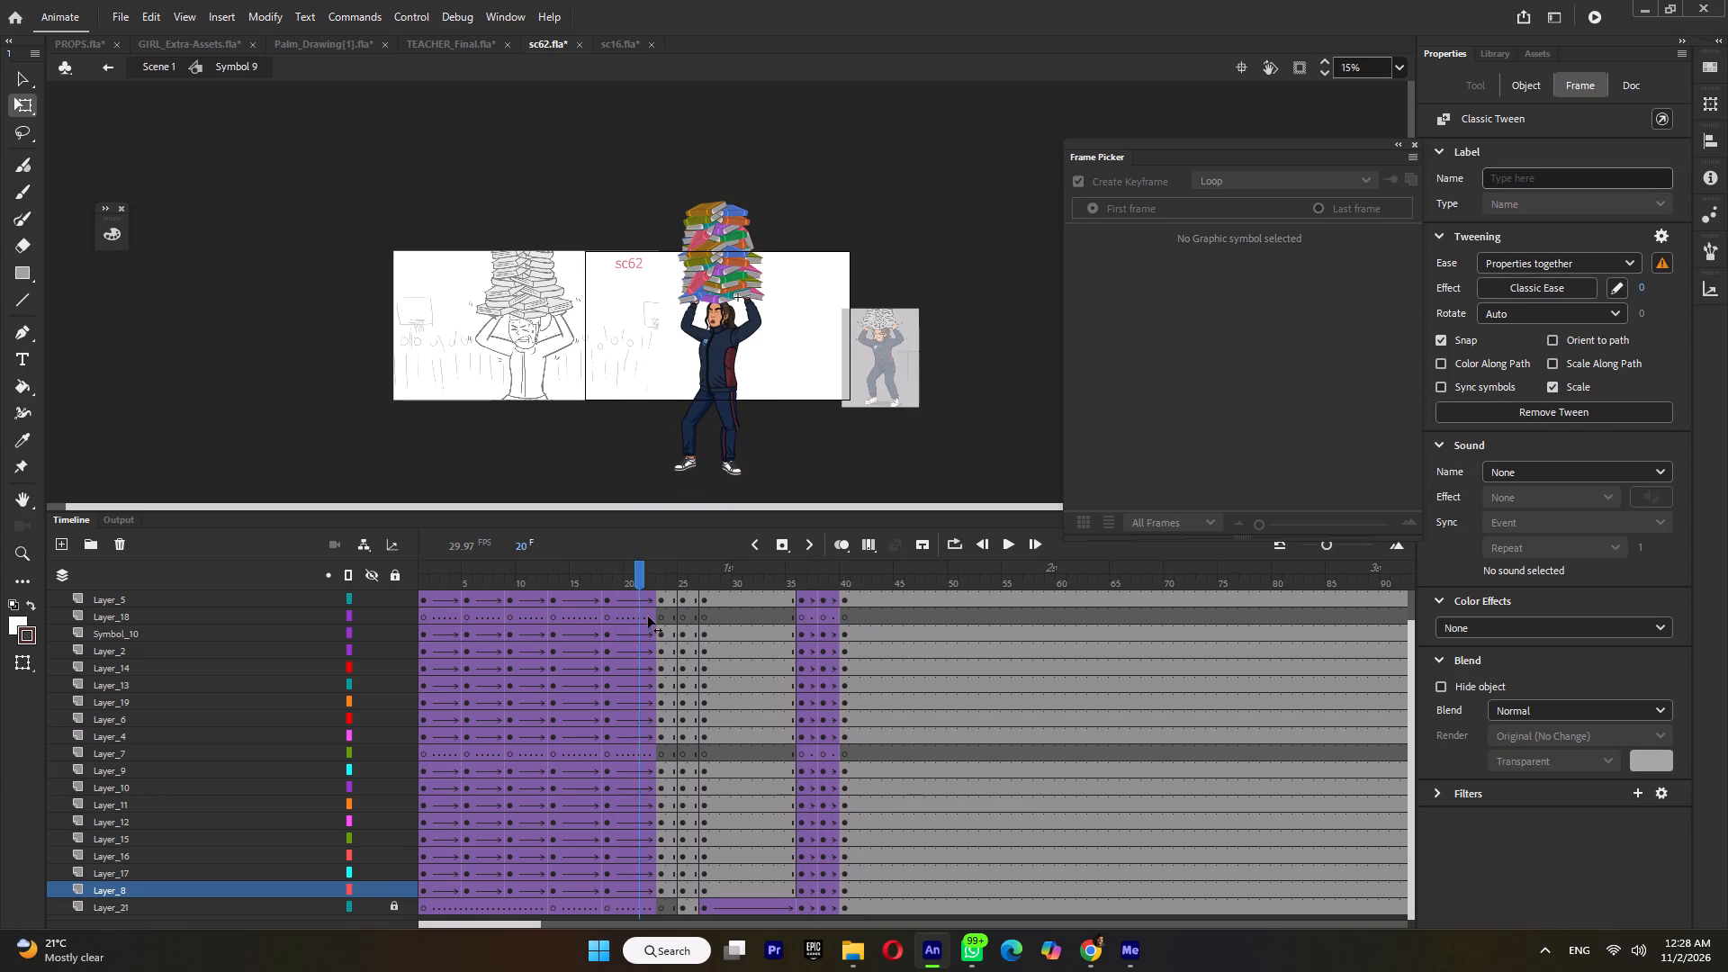
left_click_drag(648, 616, 680, 622)
scroll(737, 314, "up", 4, "ctrl")
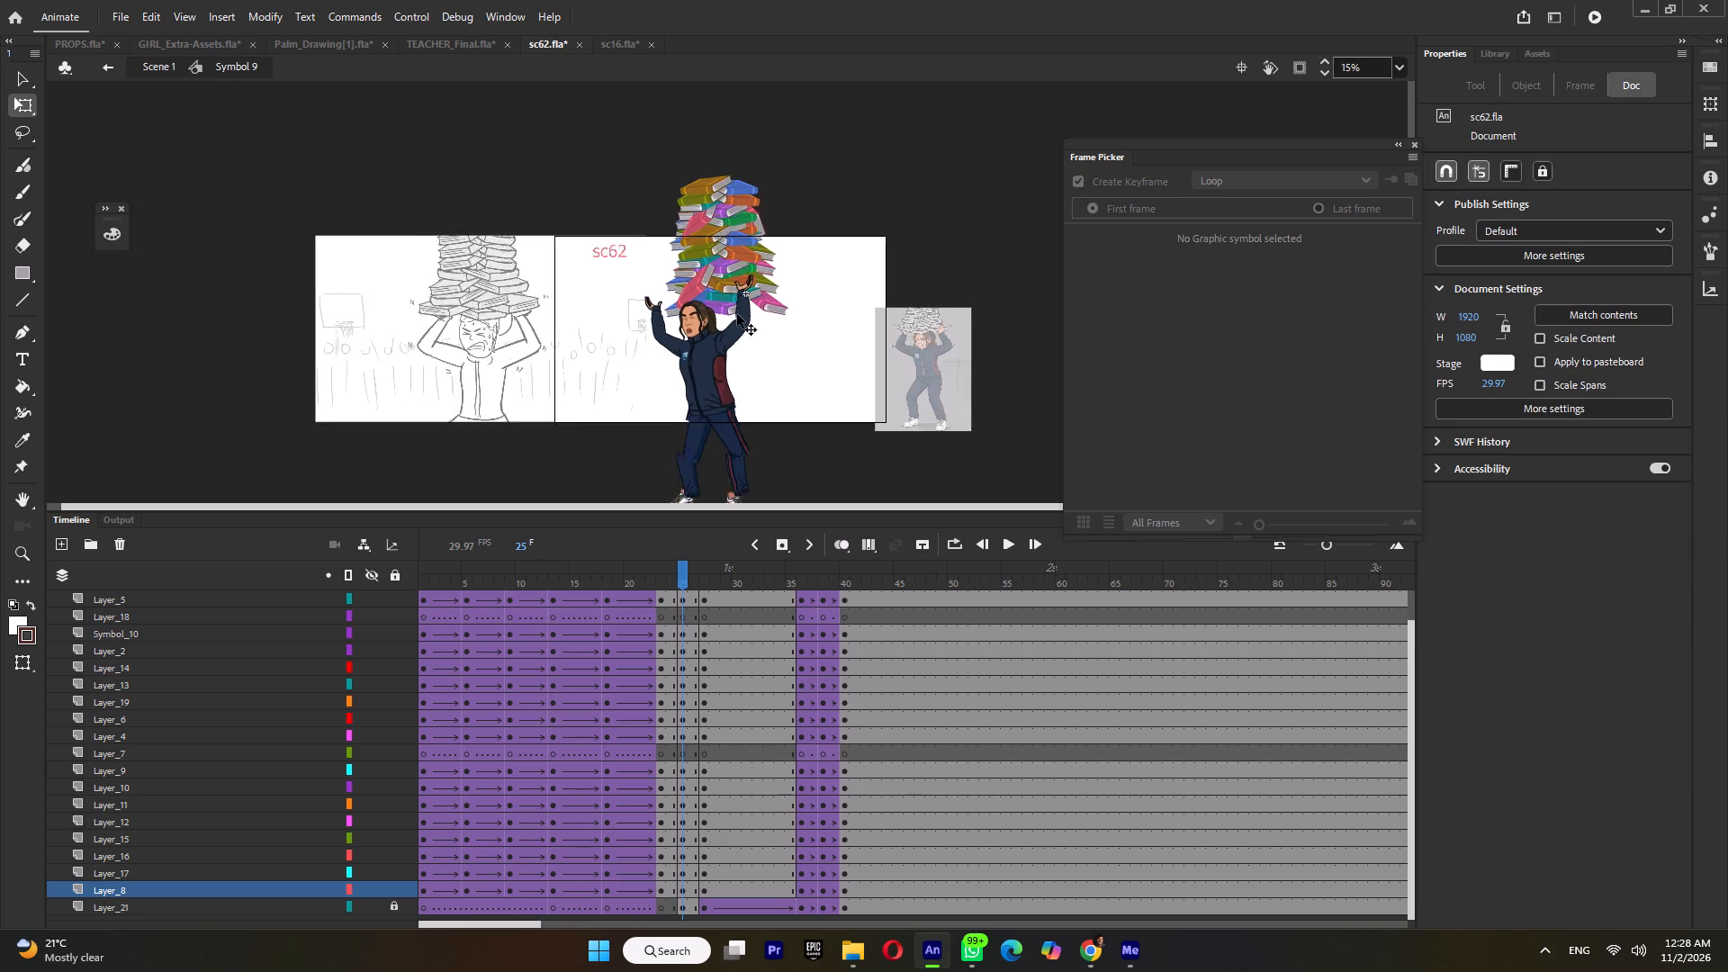
scroll(737, 314, "up", 1, "ctrl")
left_click(779, 241)
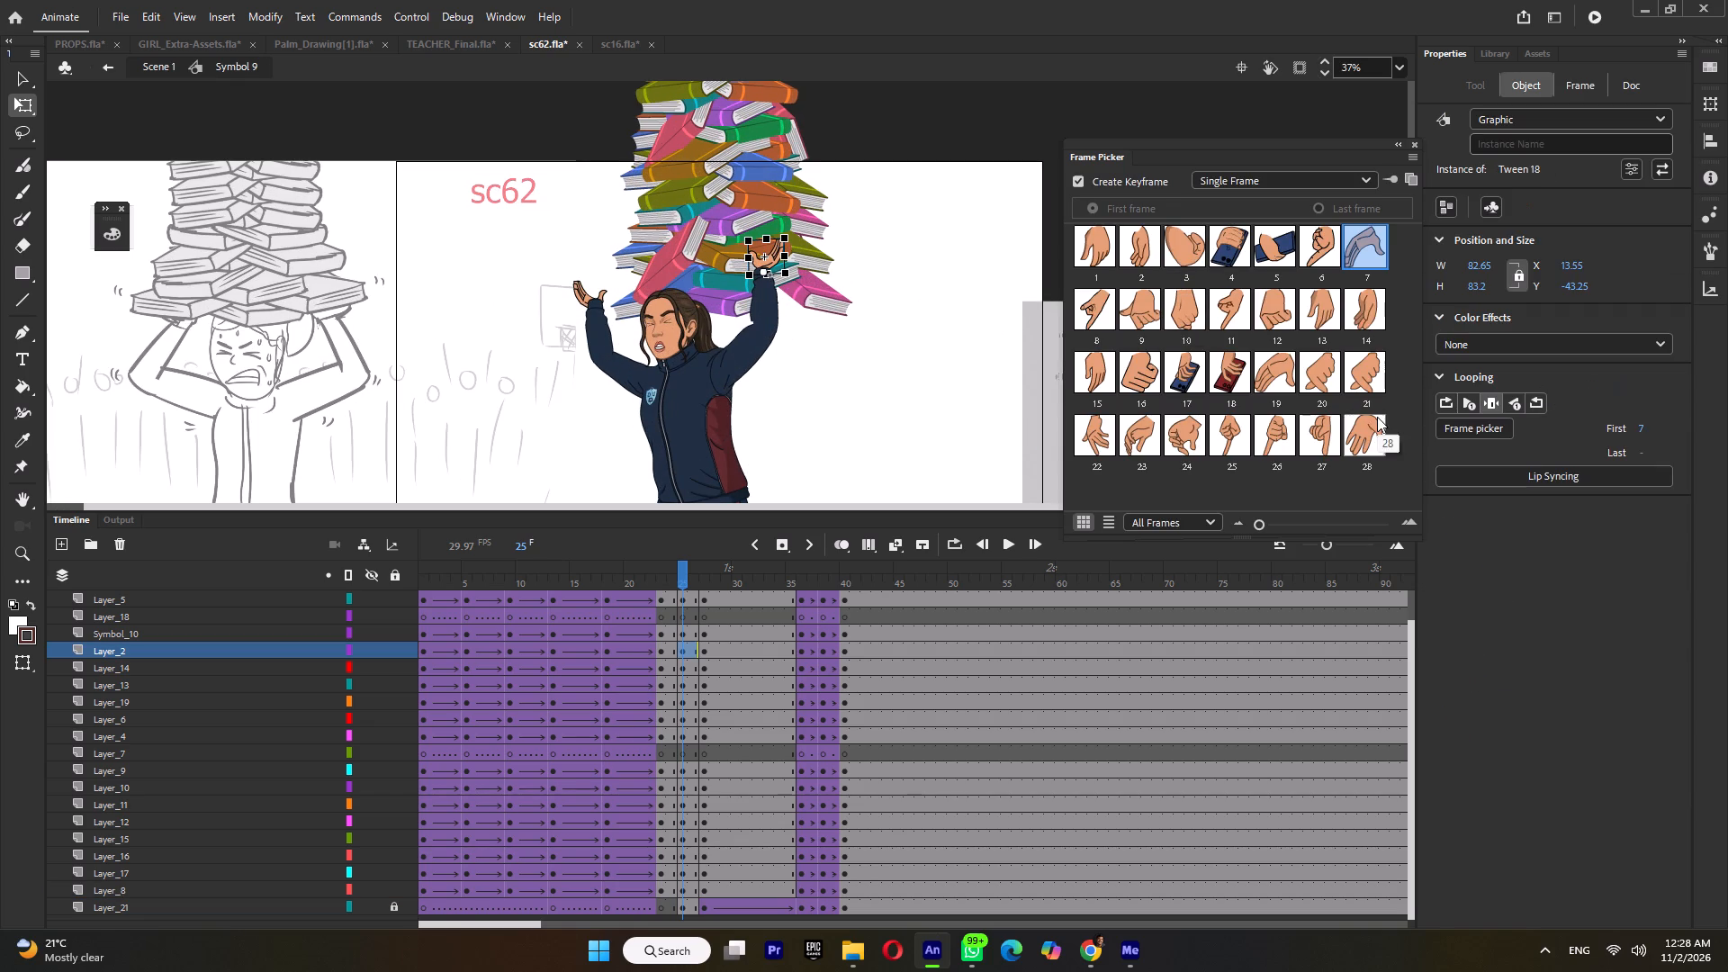
left_click(1363, 418)
left_click(569, 287)
left_click(580, 288)
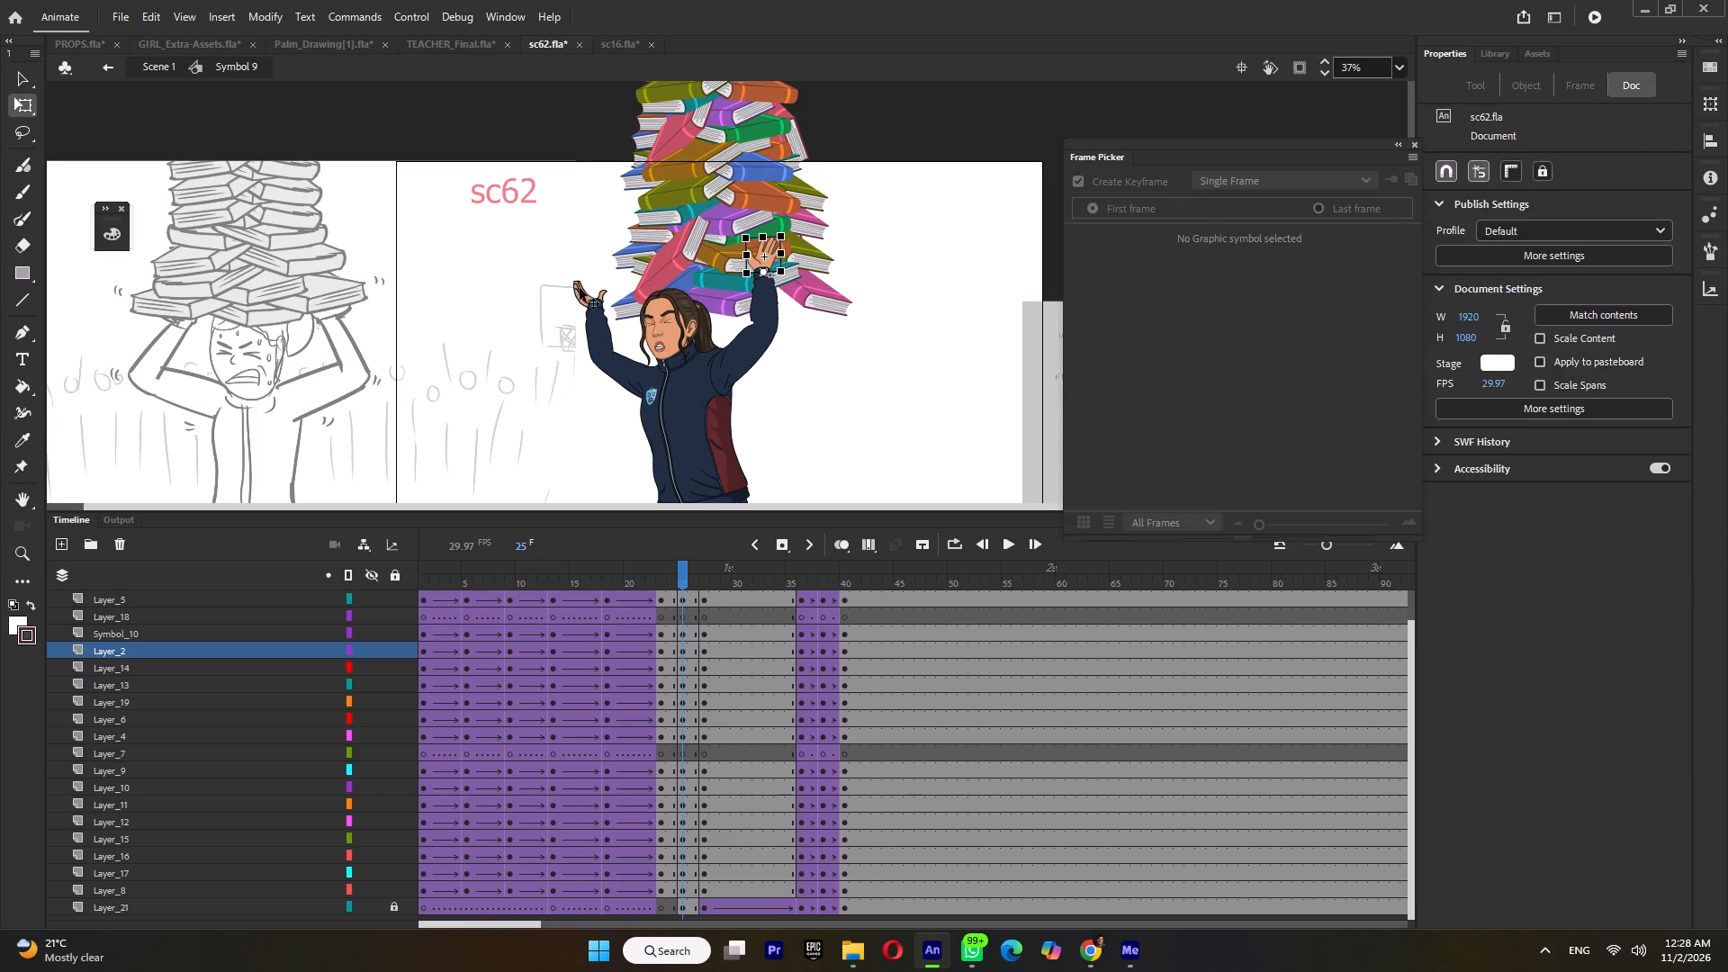
left_click(1369, 421)
scroll(588, 285, "up", 4, "ctrl")
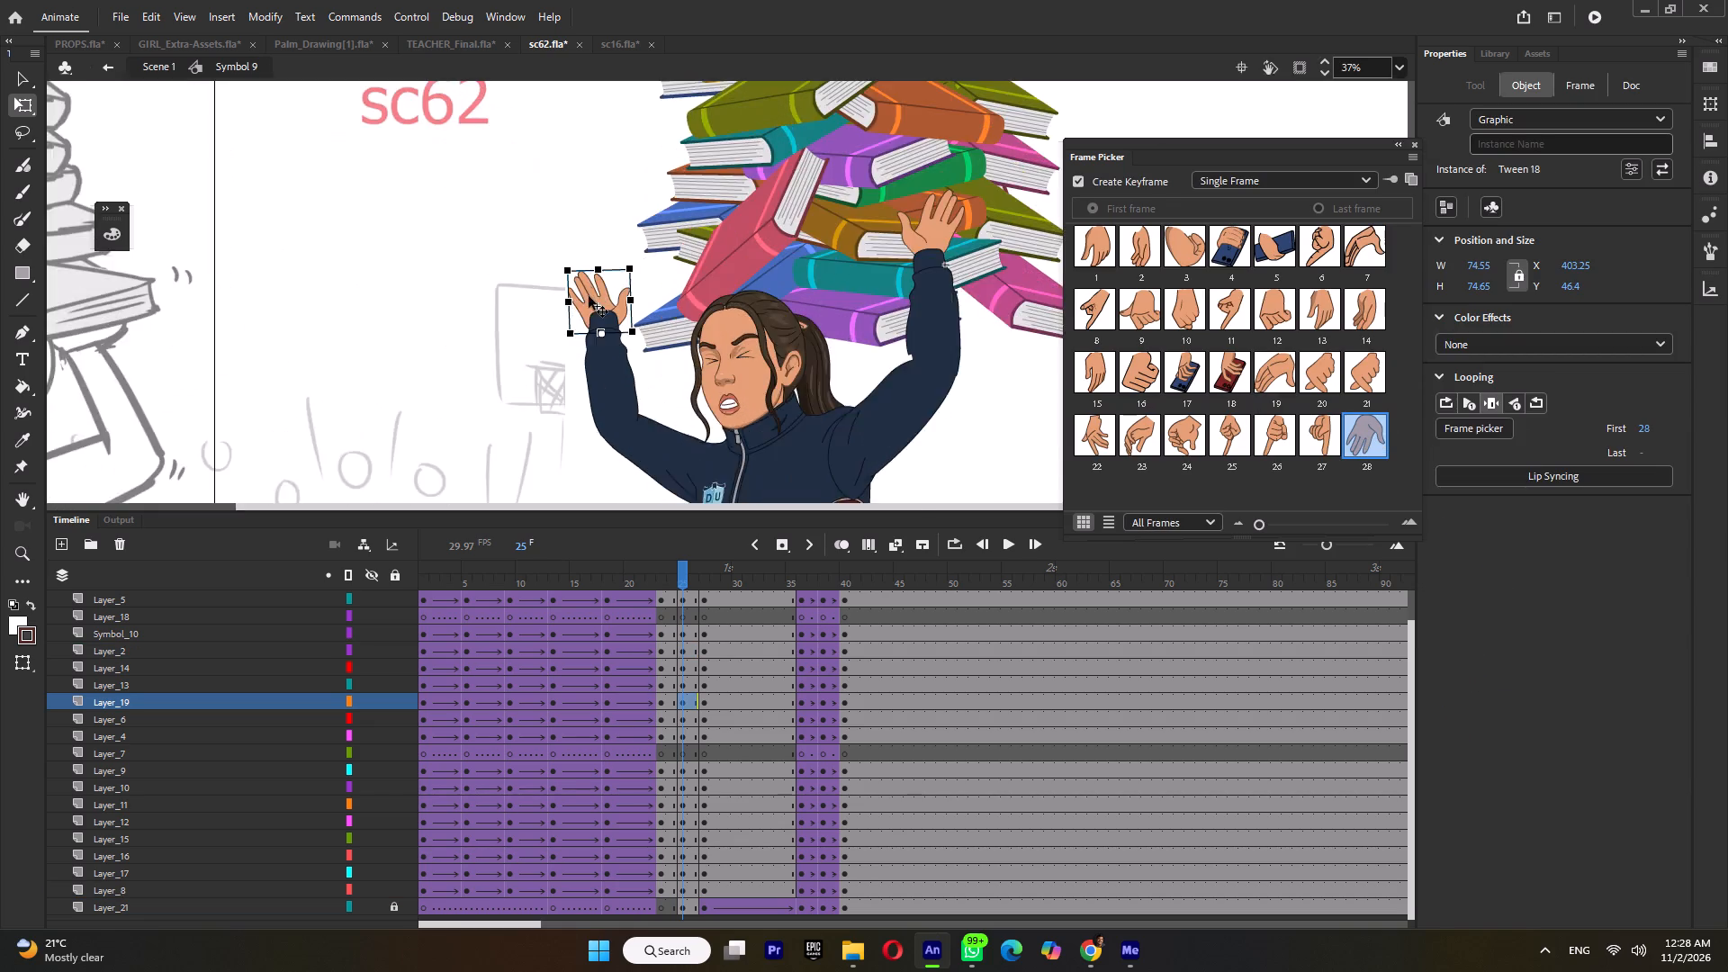
scroll(589, 296, "up", 5, "ctrl")
left_click_drag(602, 293, 590, 267)
scroll(590, 268, "down", 5, "ctrl")
left_click(609, 372)
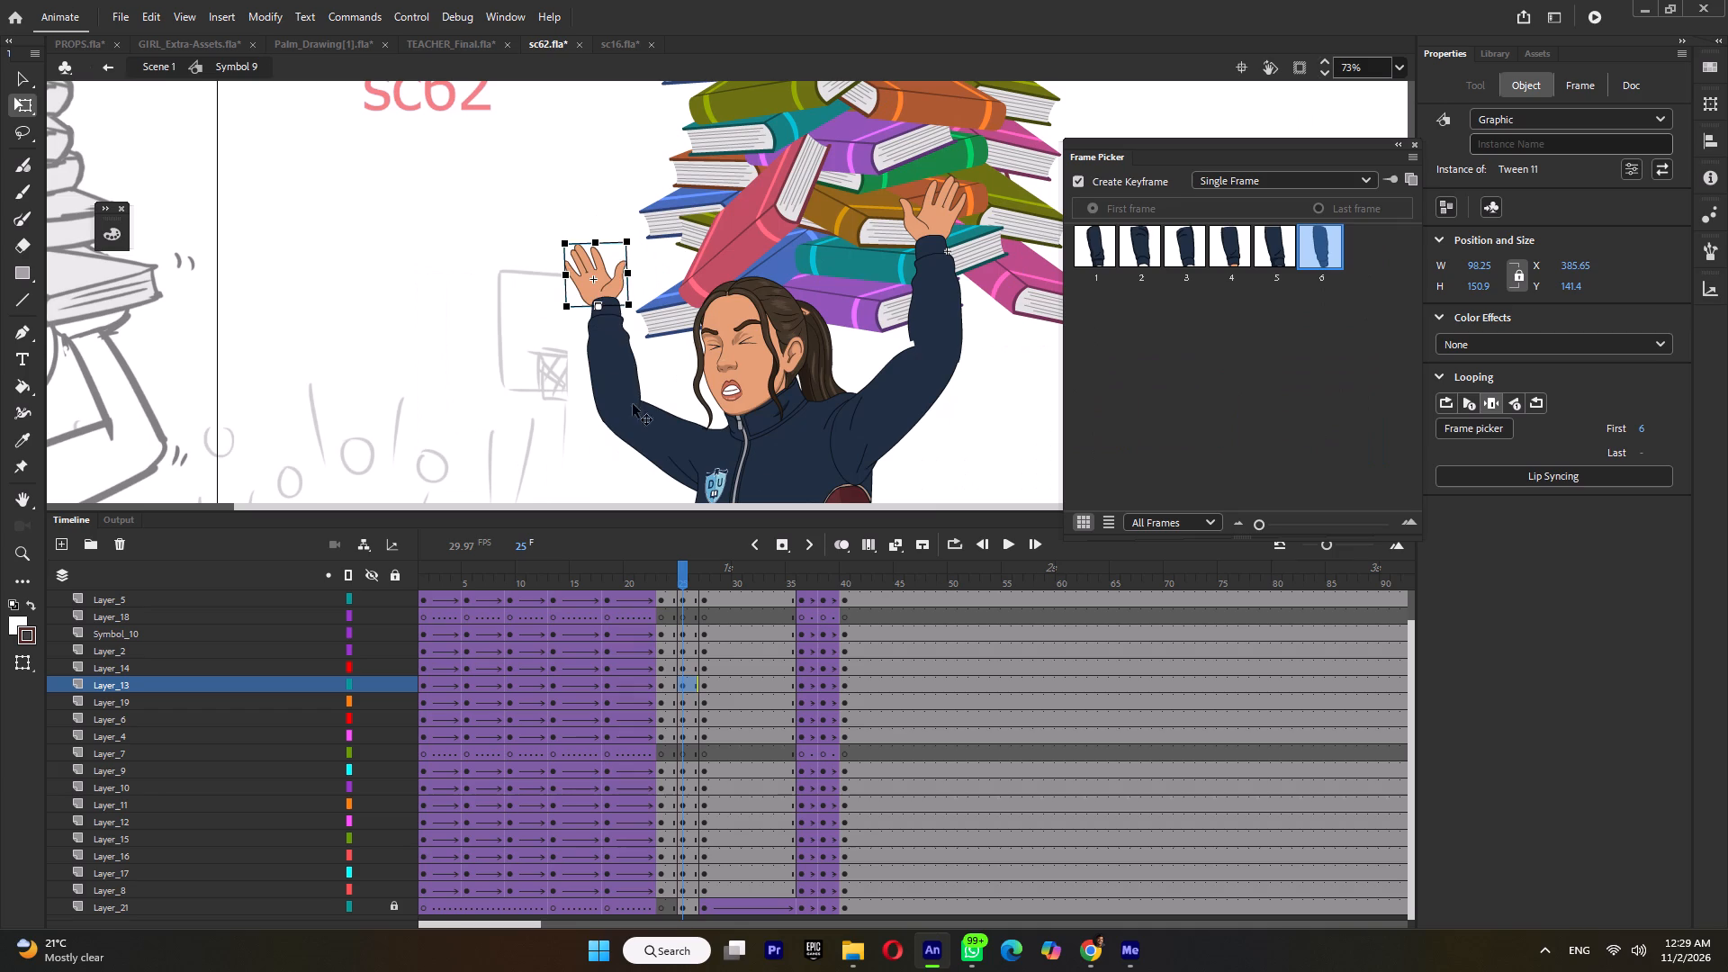
left_click(702, 574)
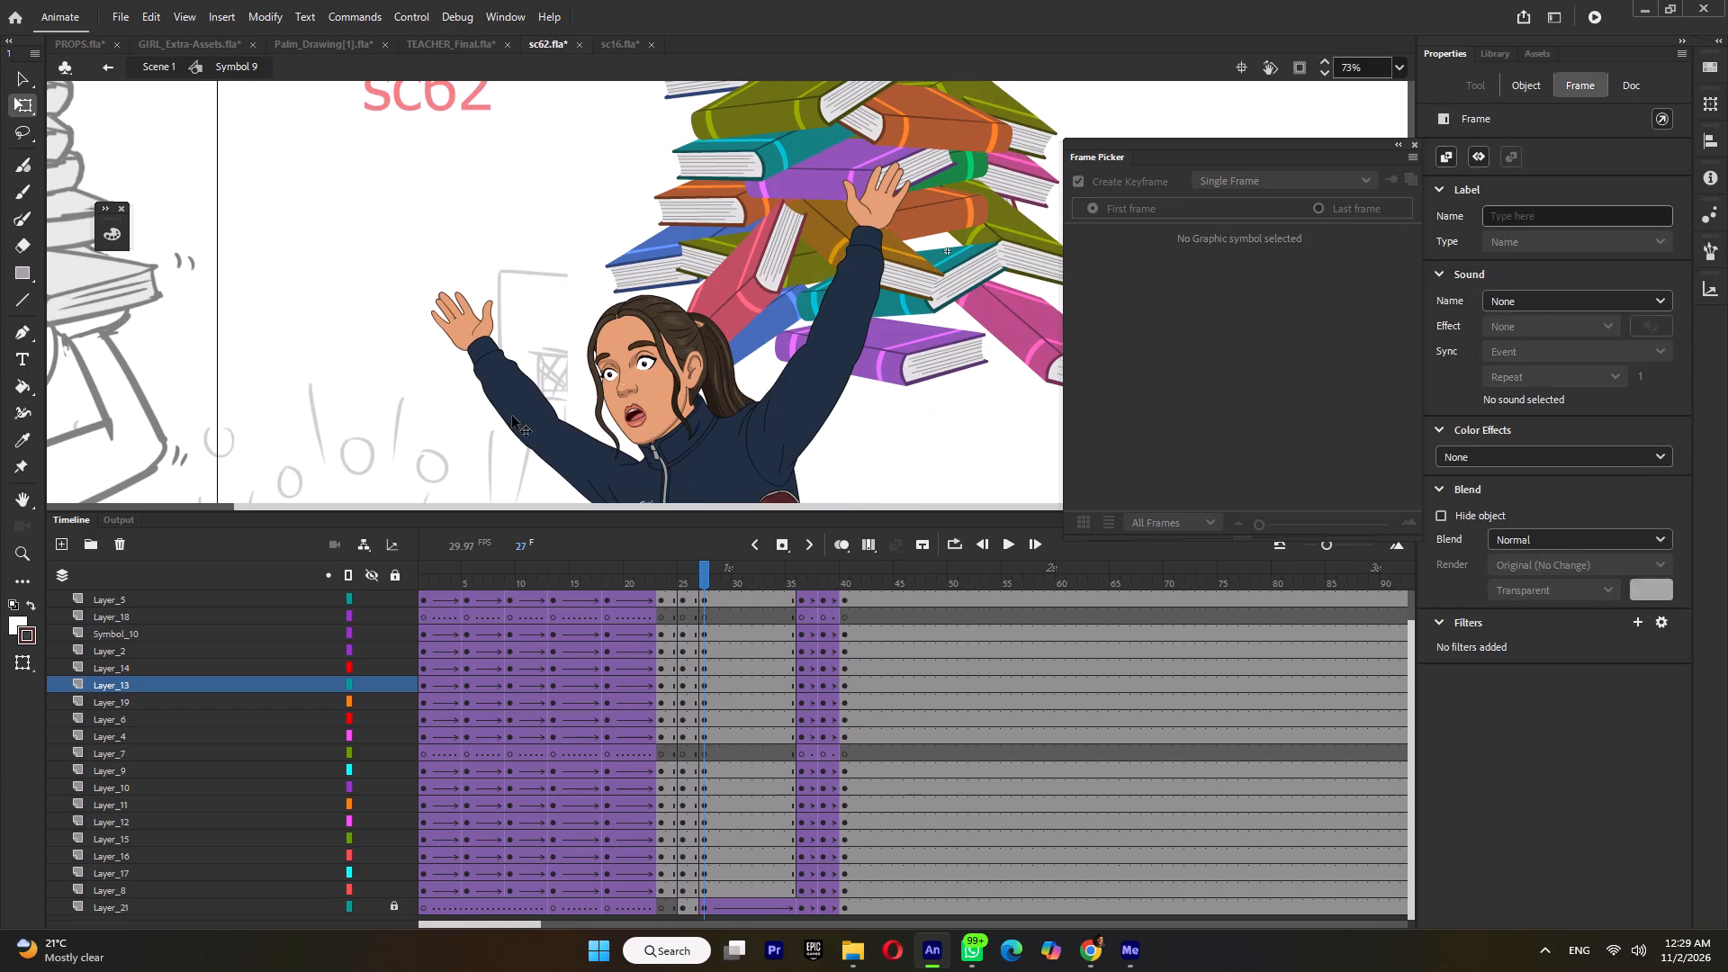
left_click(502, 418)
left_click(628, 580)
key("Return")
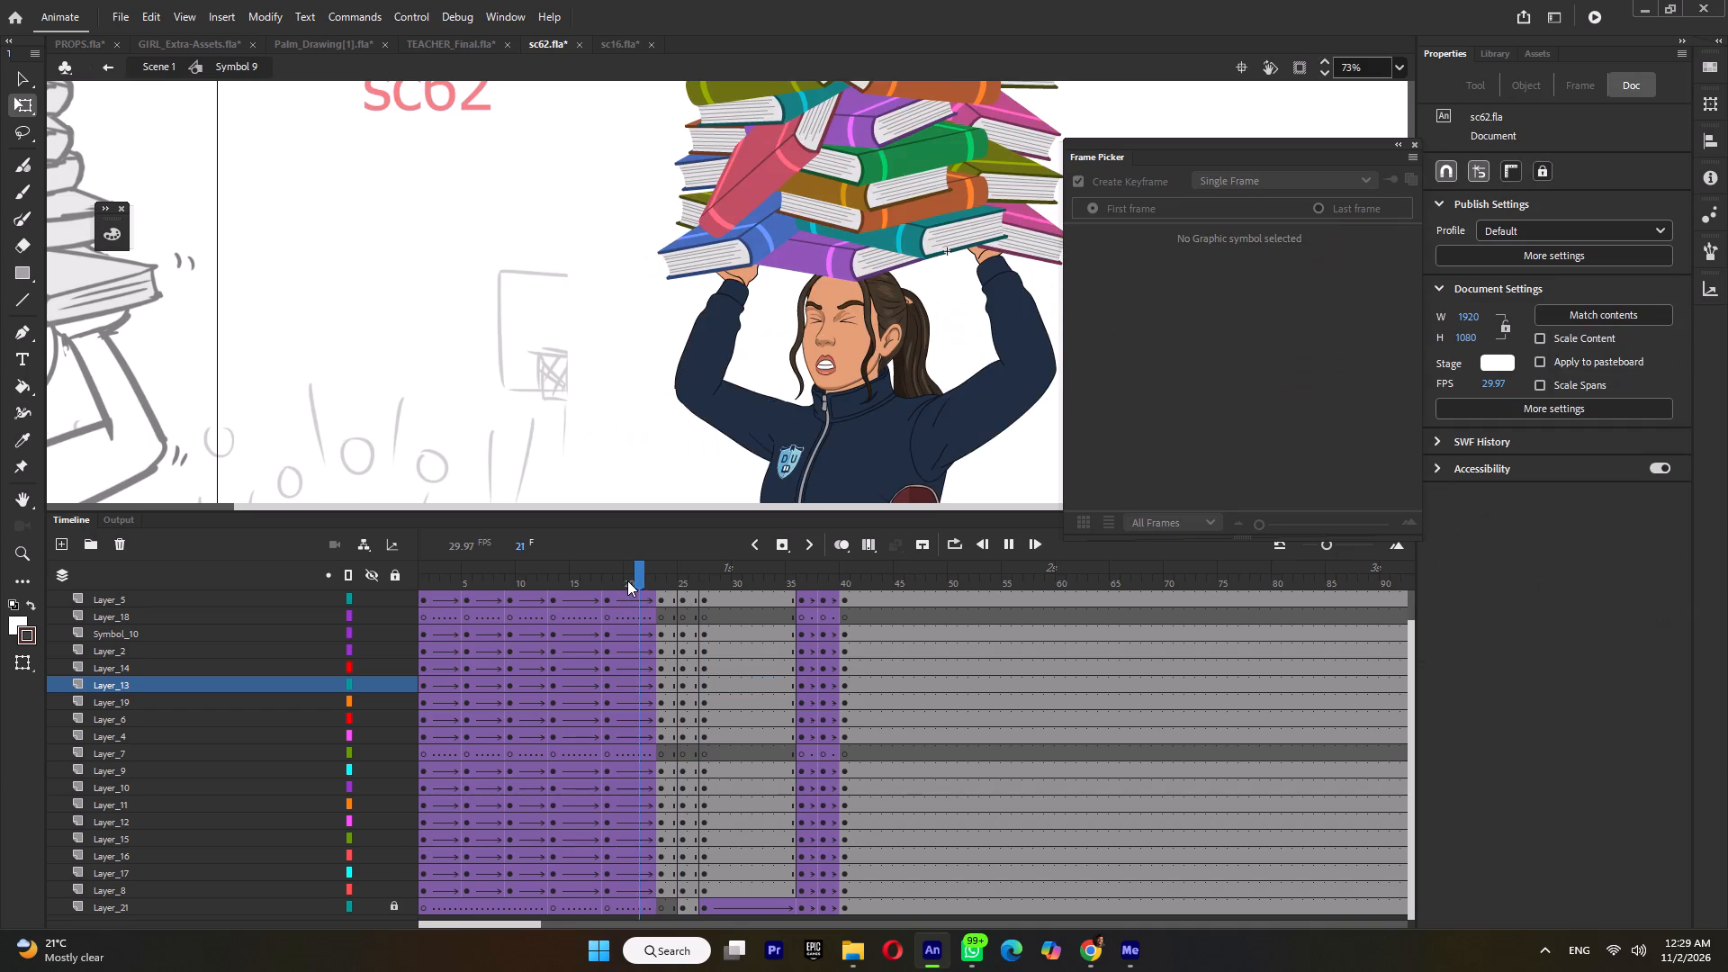
key("Return")
Insert keyframes at frames 30 and 33 on all layers of Symbol 9.
left_click_drag(683, 580, 705, 584)
double_click(734, 581)
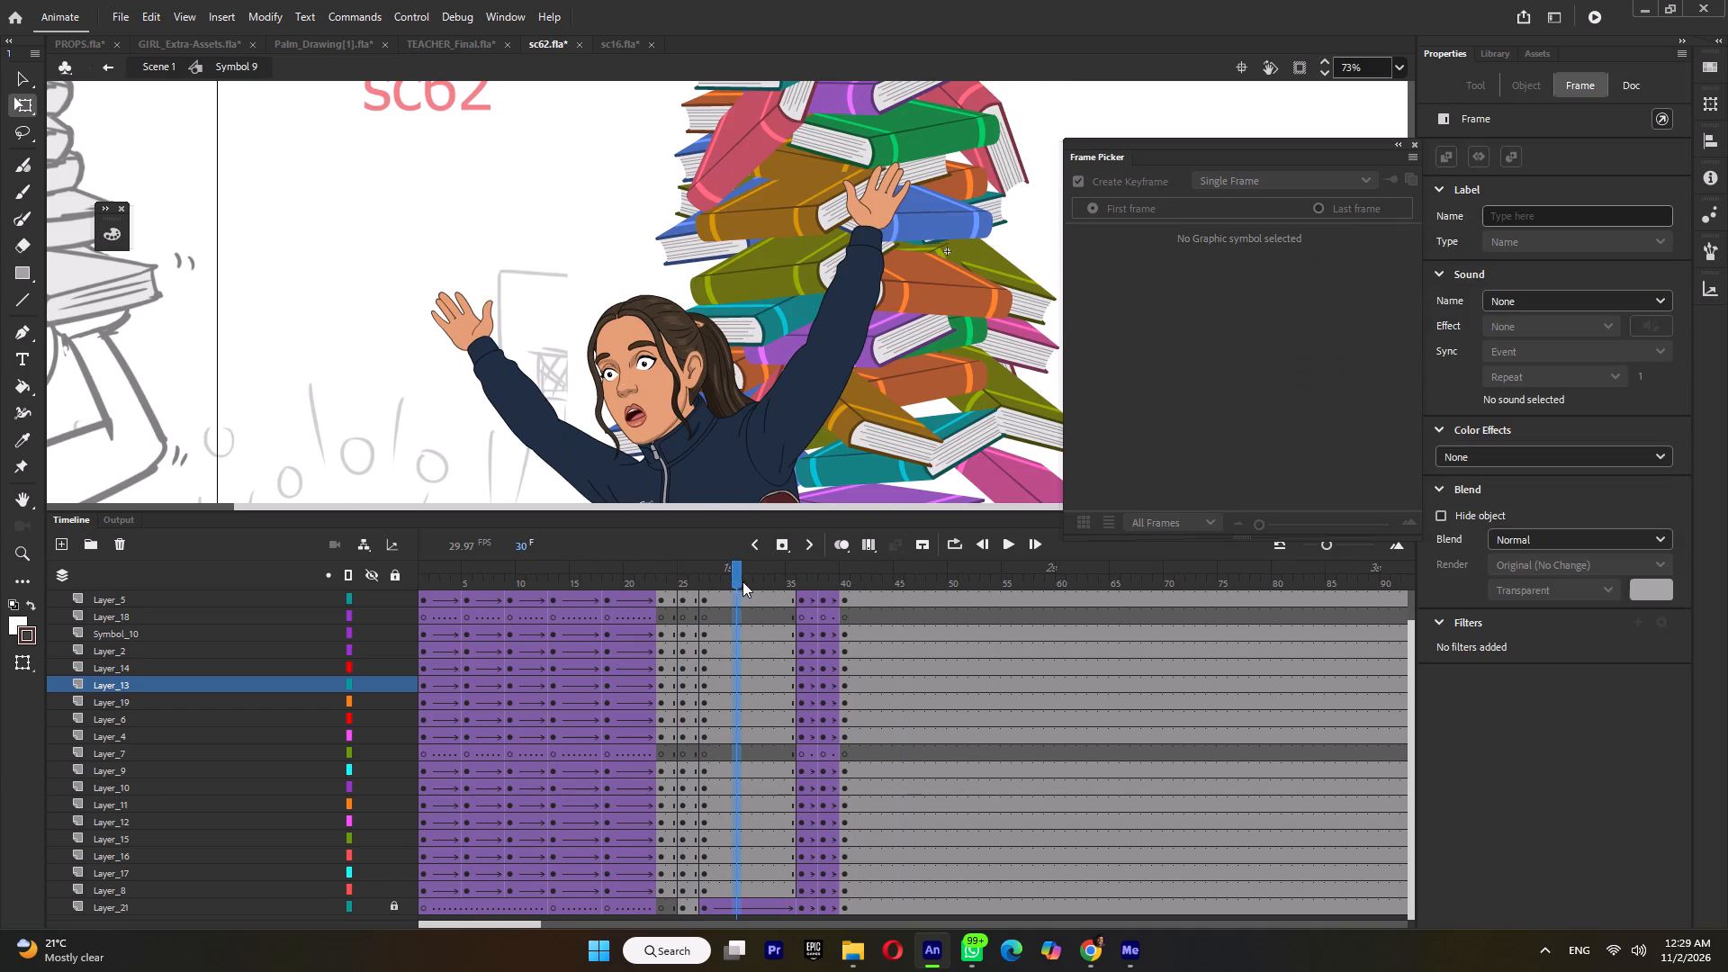
key("F6")
left_click(763, 579)
double_click(768, 577)
key("F6")
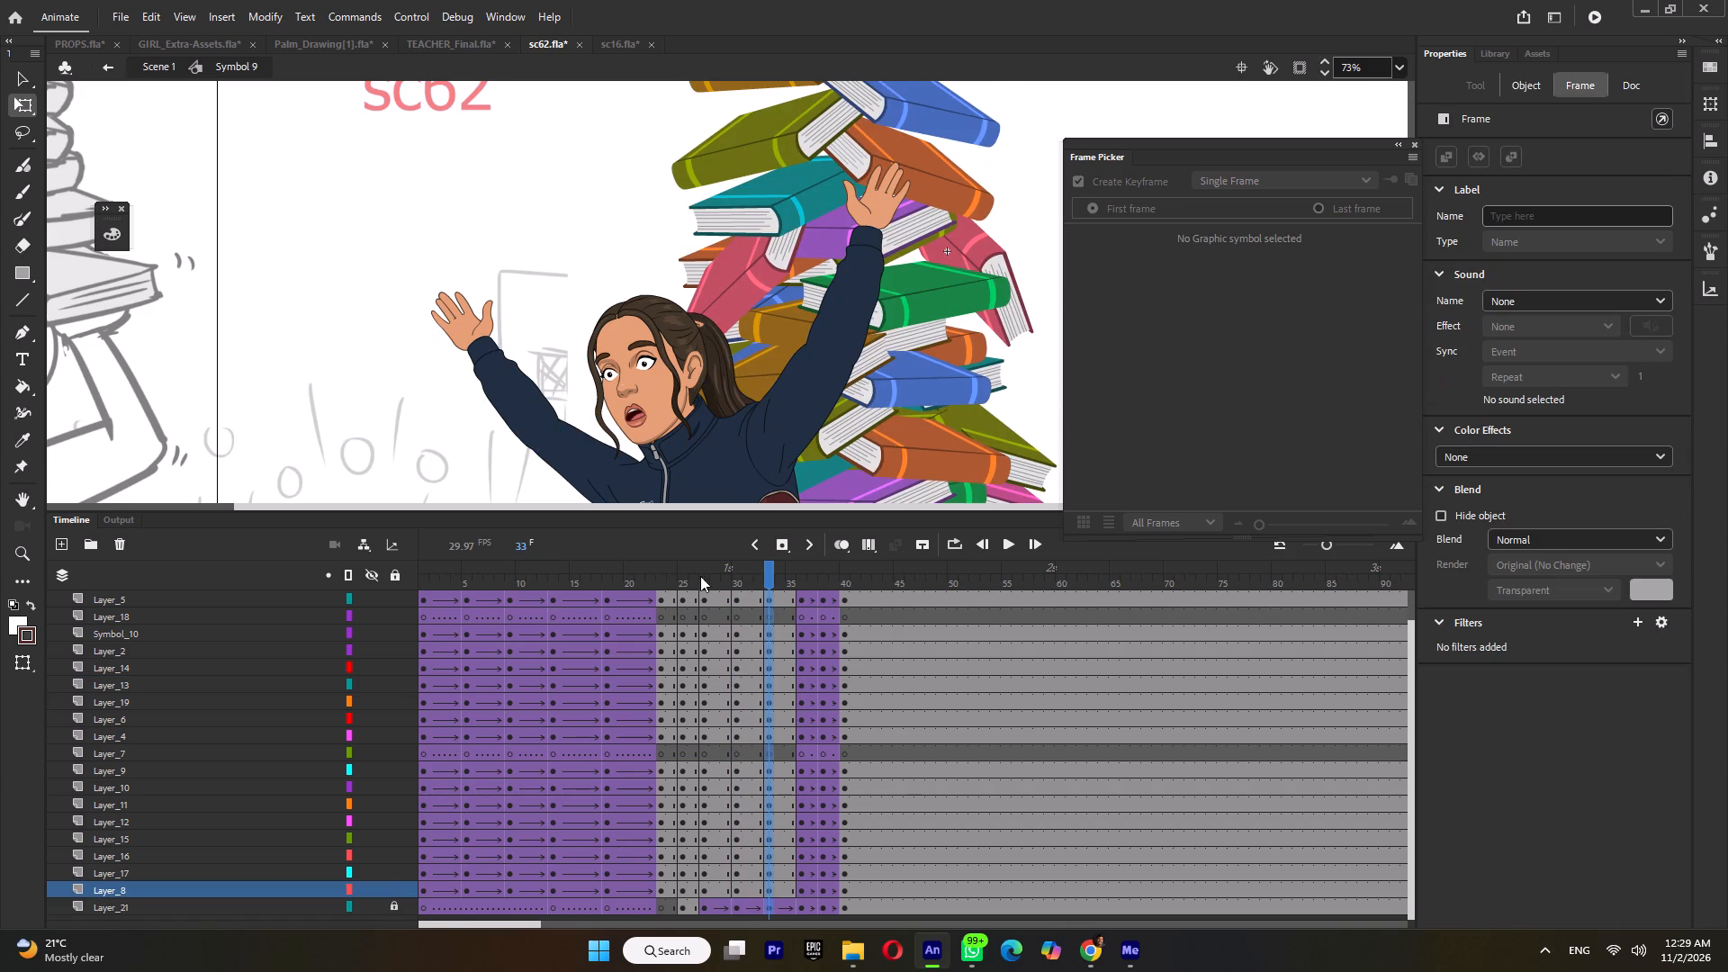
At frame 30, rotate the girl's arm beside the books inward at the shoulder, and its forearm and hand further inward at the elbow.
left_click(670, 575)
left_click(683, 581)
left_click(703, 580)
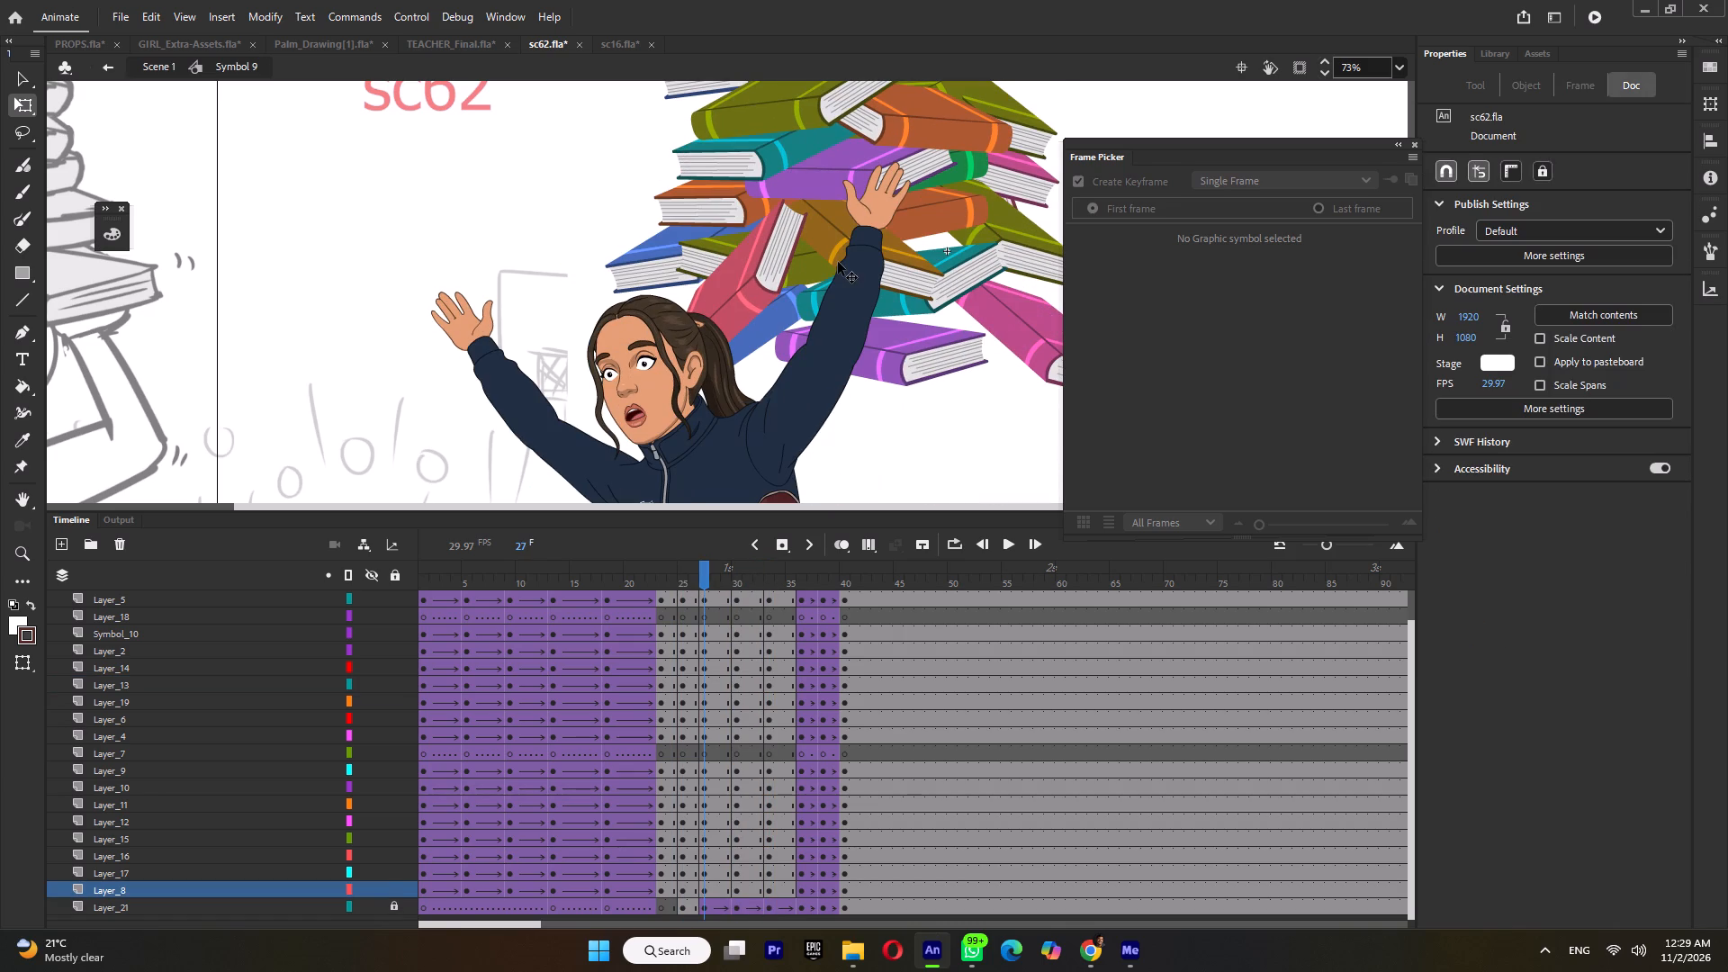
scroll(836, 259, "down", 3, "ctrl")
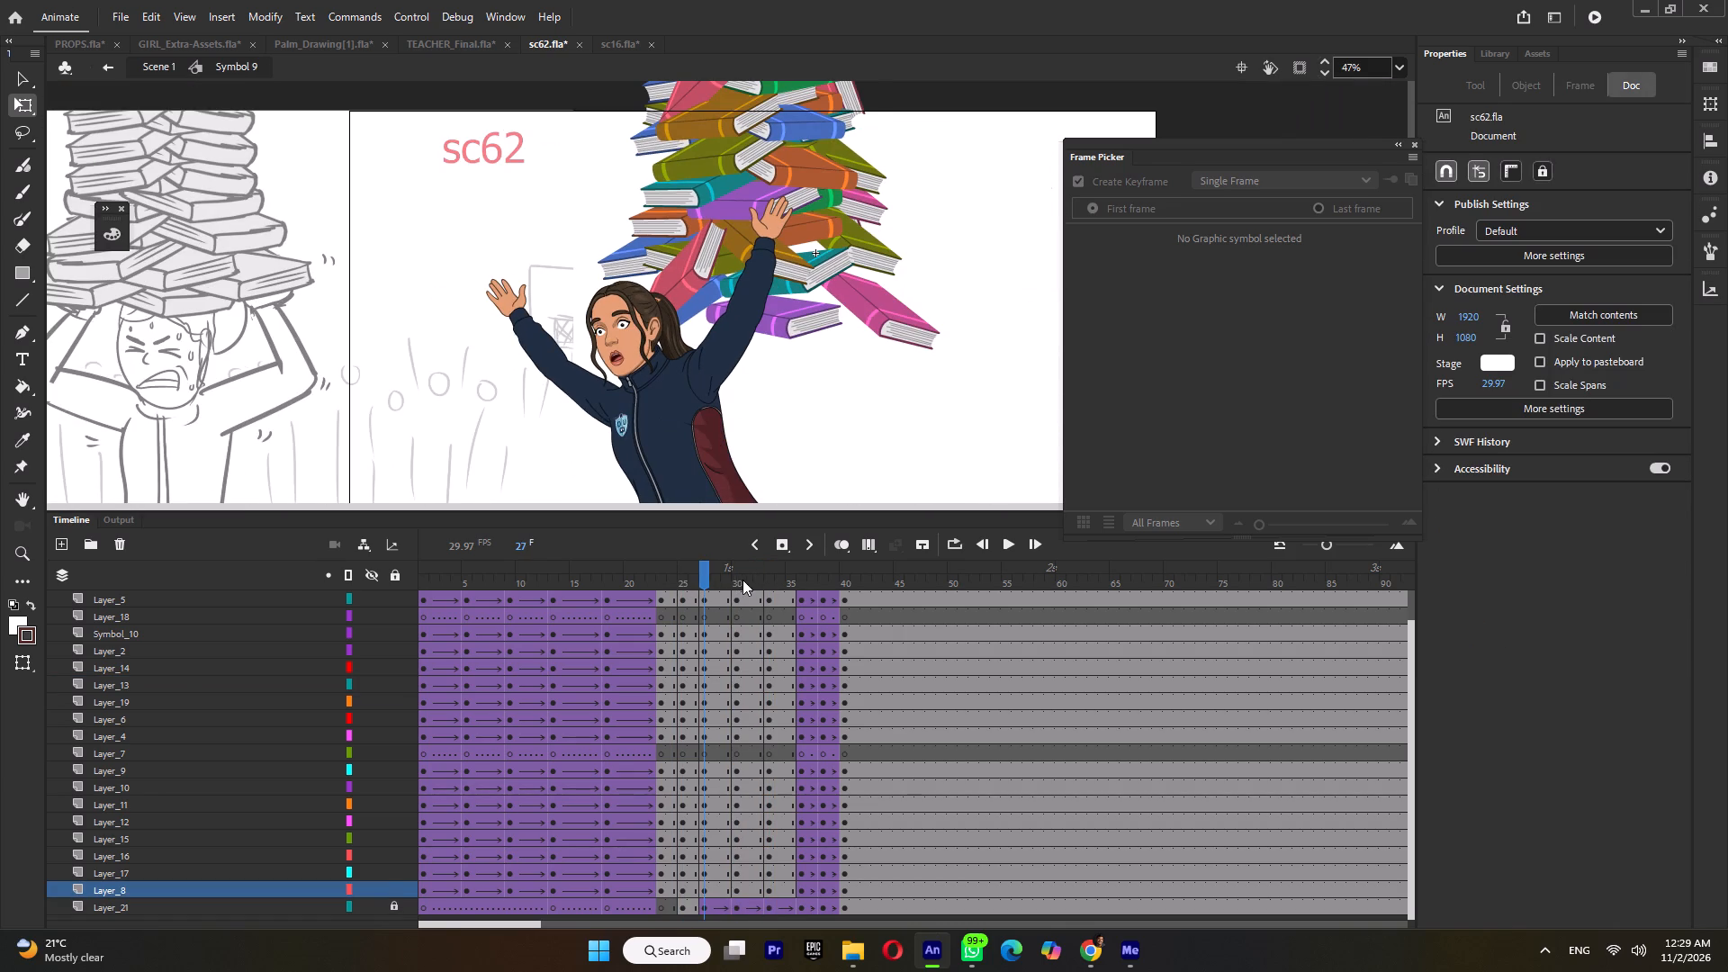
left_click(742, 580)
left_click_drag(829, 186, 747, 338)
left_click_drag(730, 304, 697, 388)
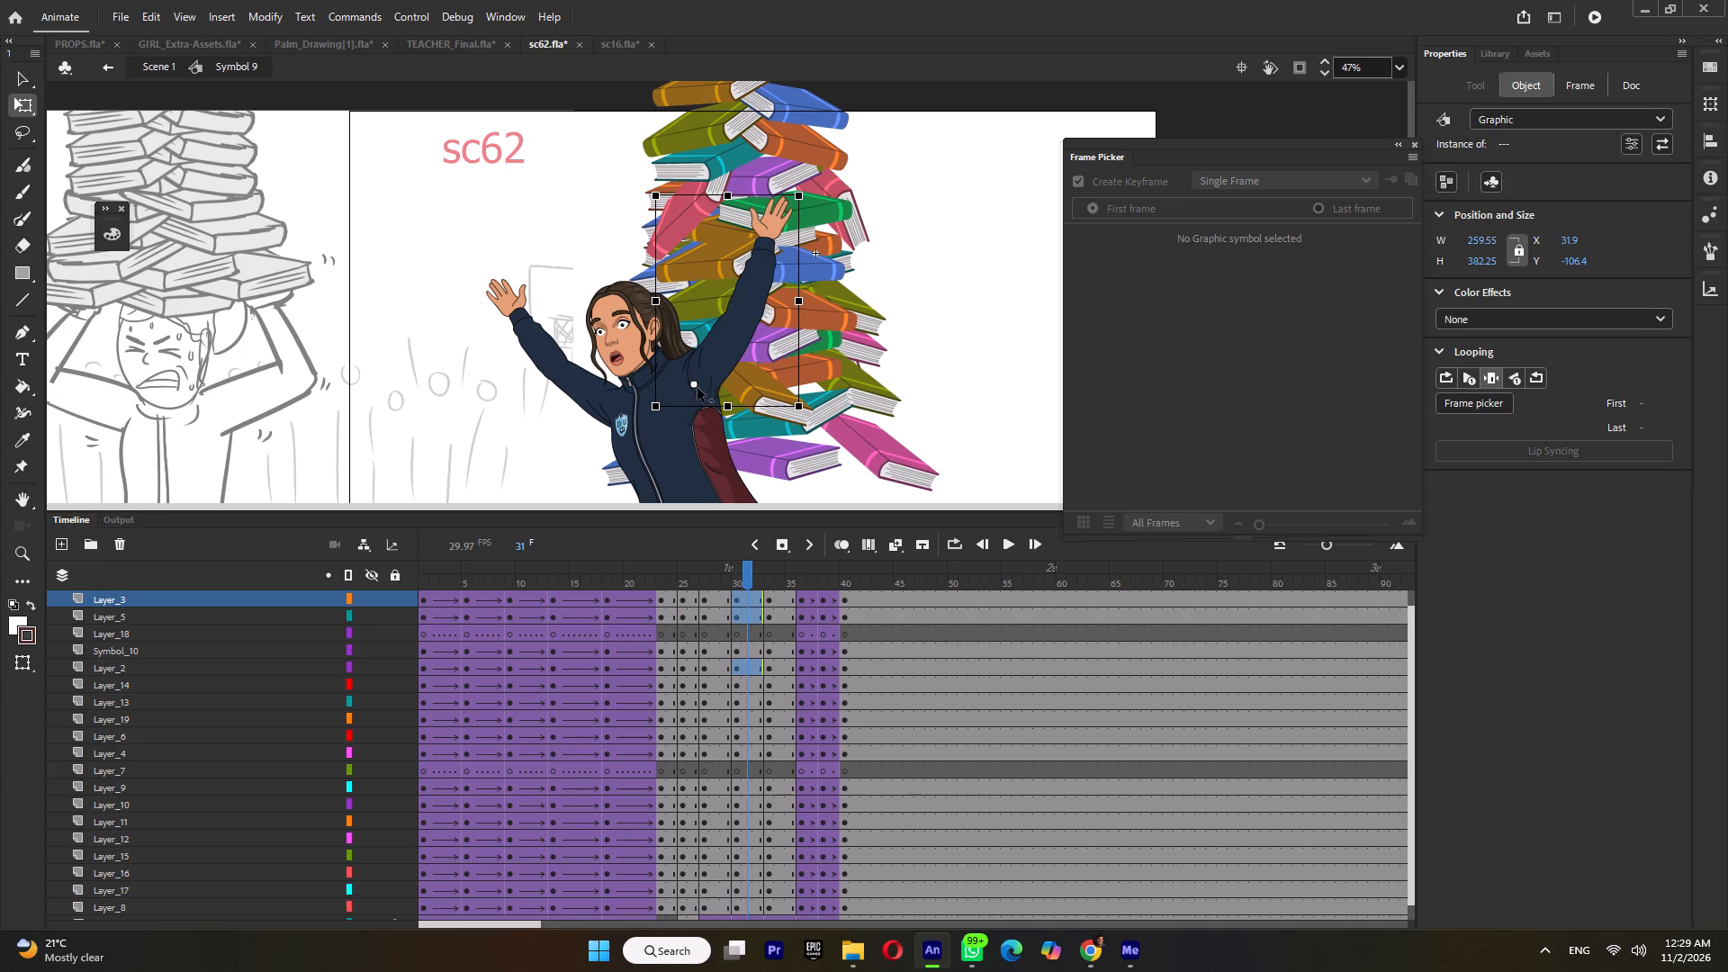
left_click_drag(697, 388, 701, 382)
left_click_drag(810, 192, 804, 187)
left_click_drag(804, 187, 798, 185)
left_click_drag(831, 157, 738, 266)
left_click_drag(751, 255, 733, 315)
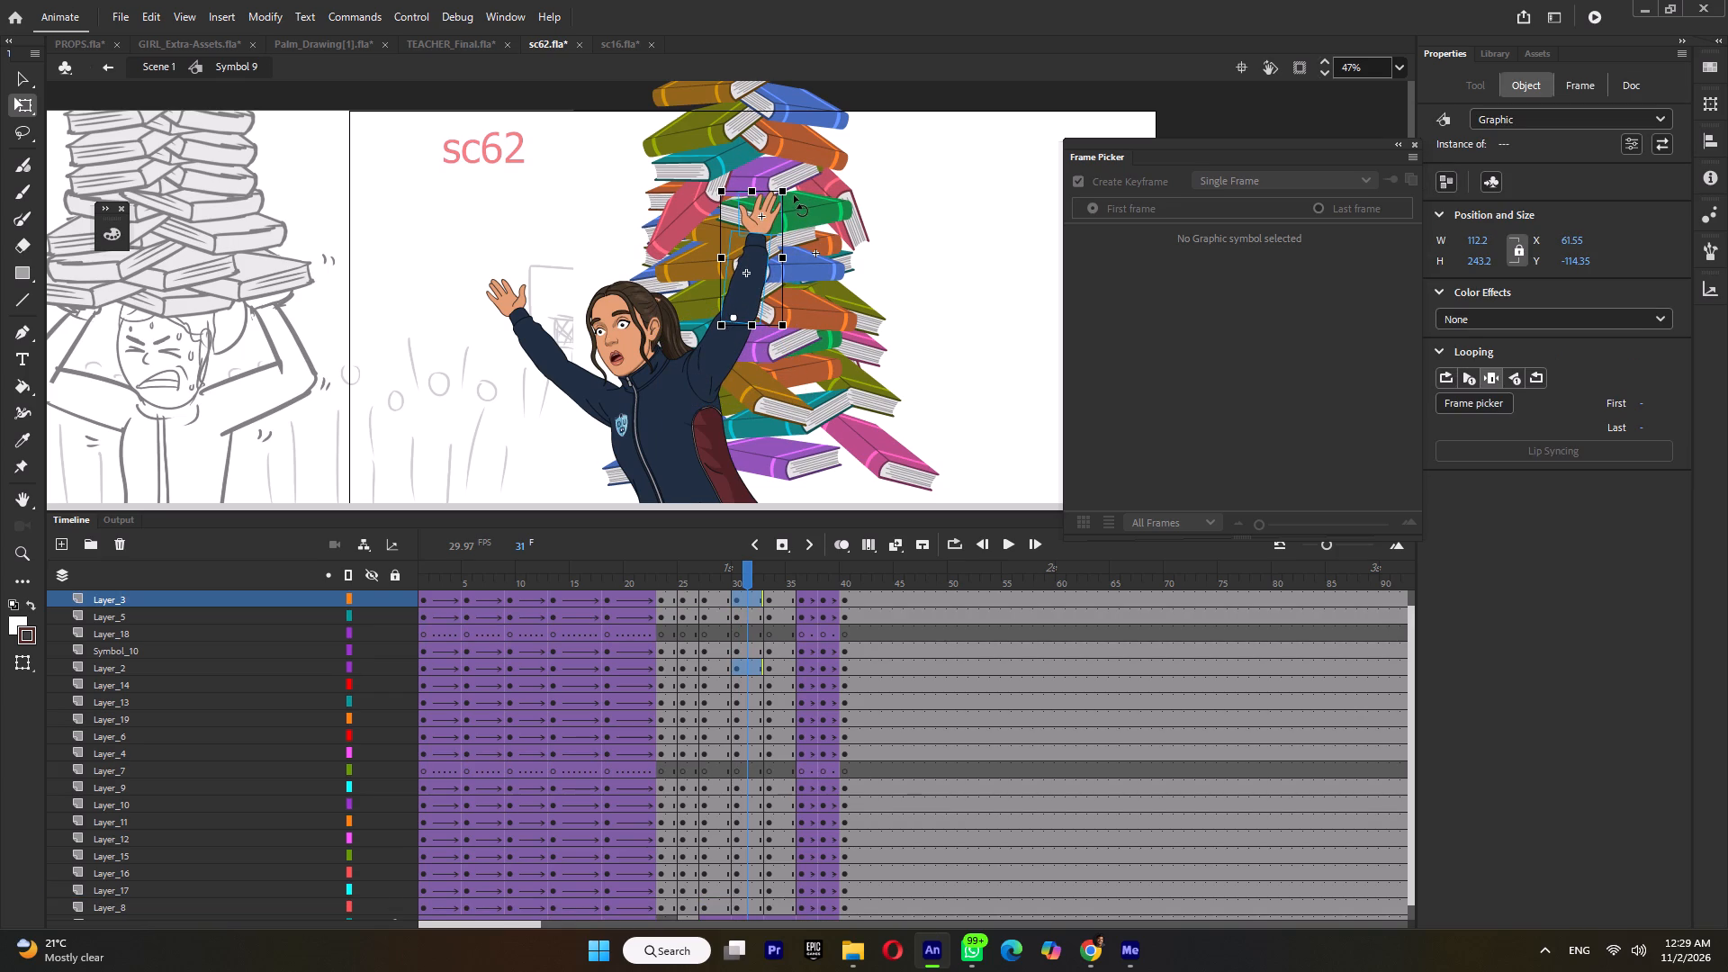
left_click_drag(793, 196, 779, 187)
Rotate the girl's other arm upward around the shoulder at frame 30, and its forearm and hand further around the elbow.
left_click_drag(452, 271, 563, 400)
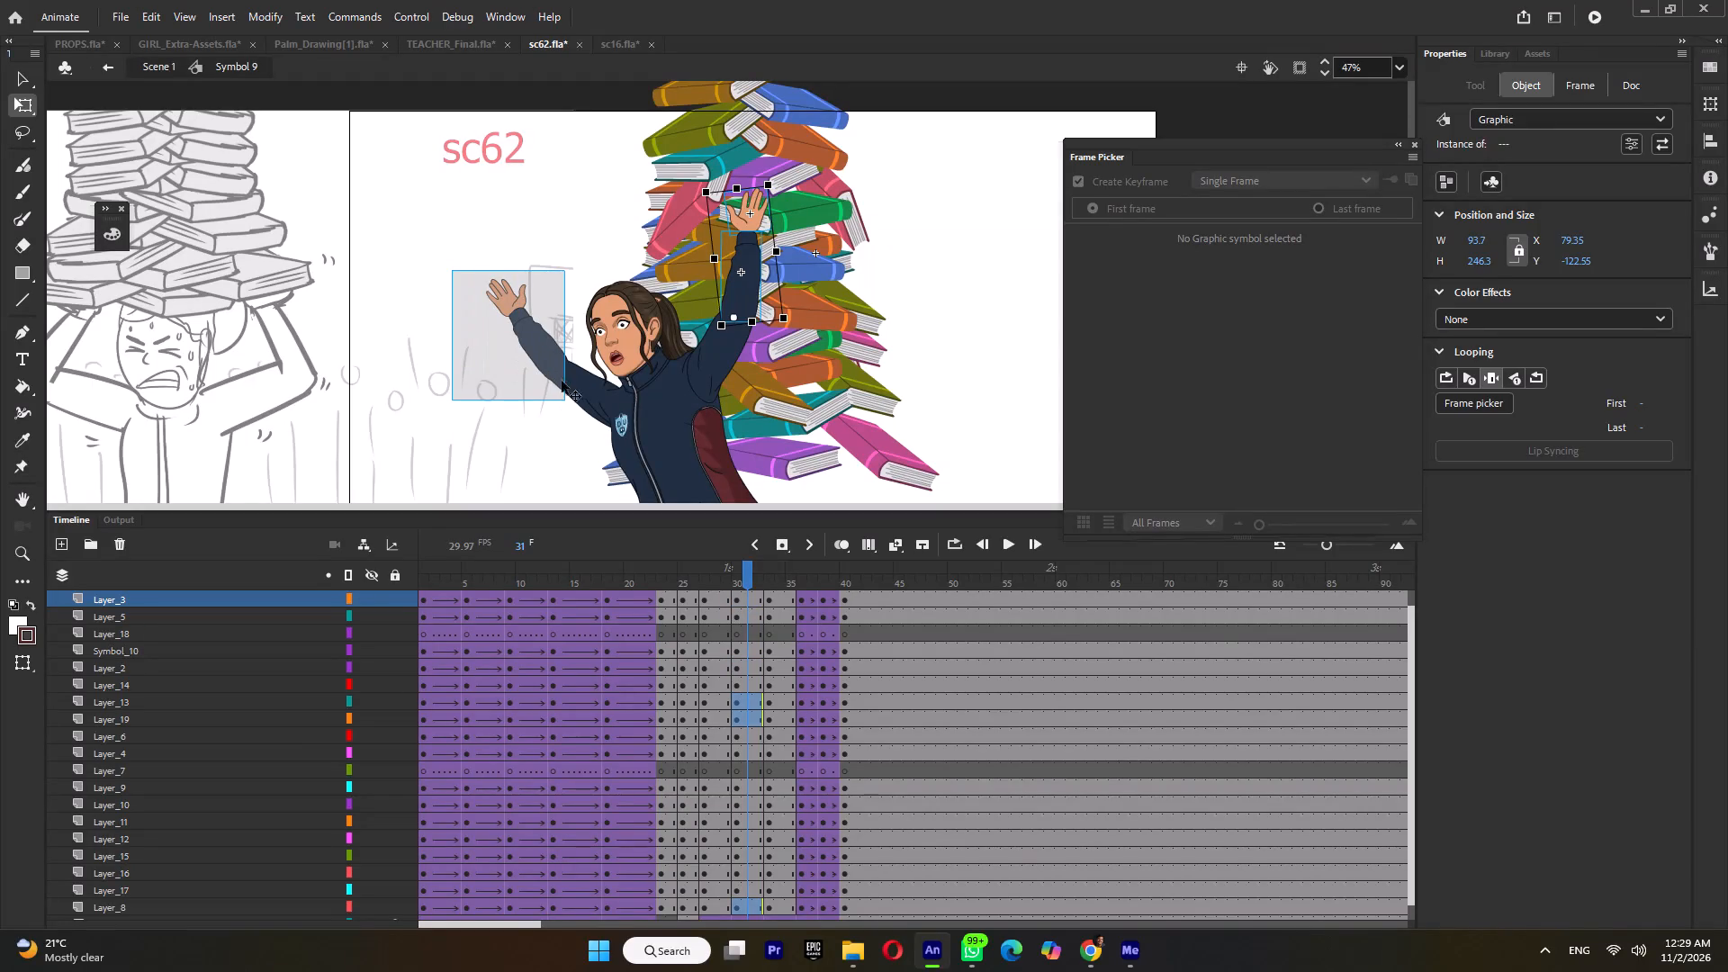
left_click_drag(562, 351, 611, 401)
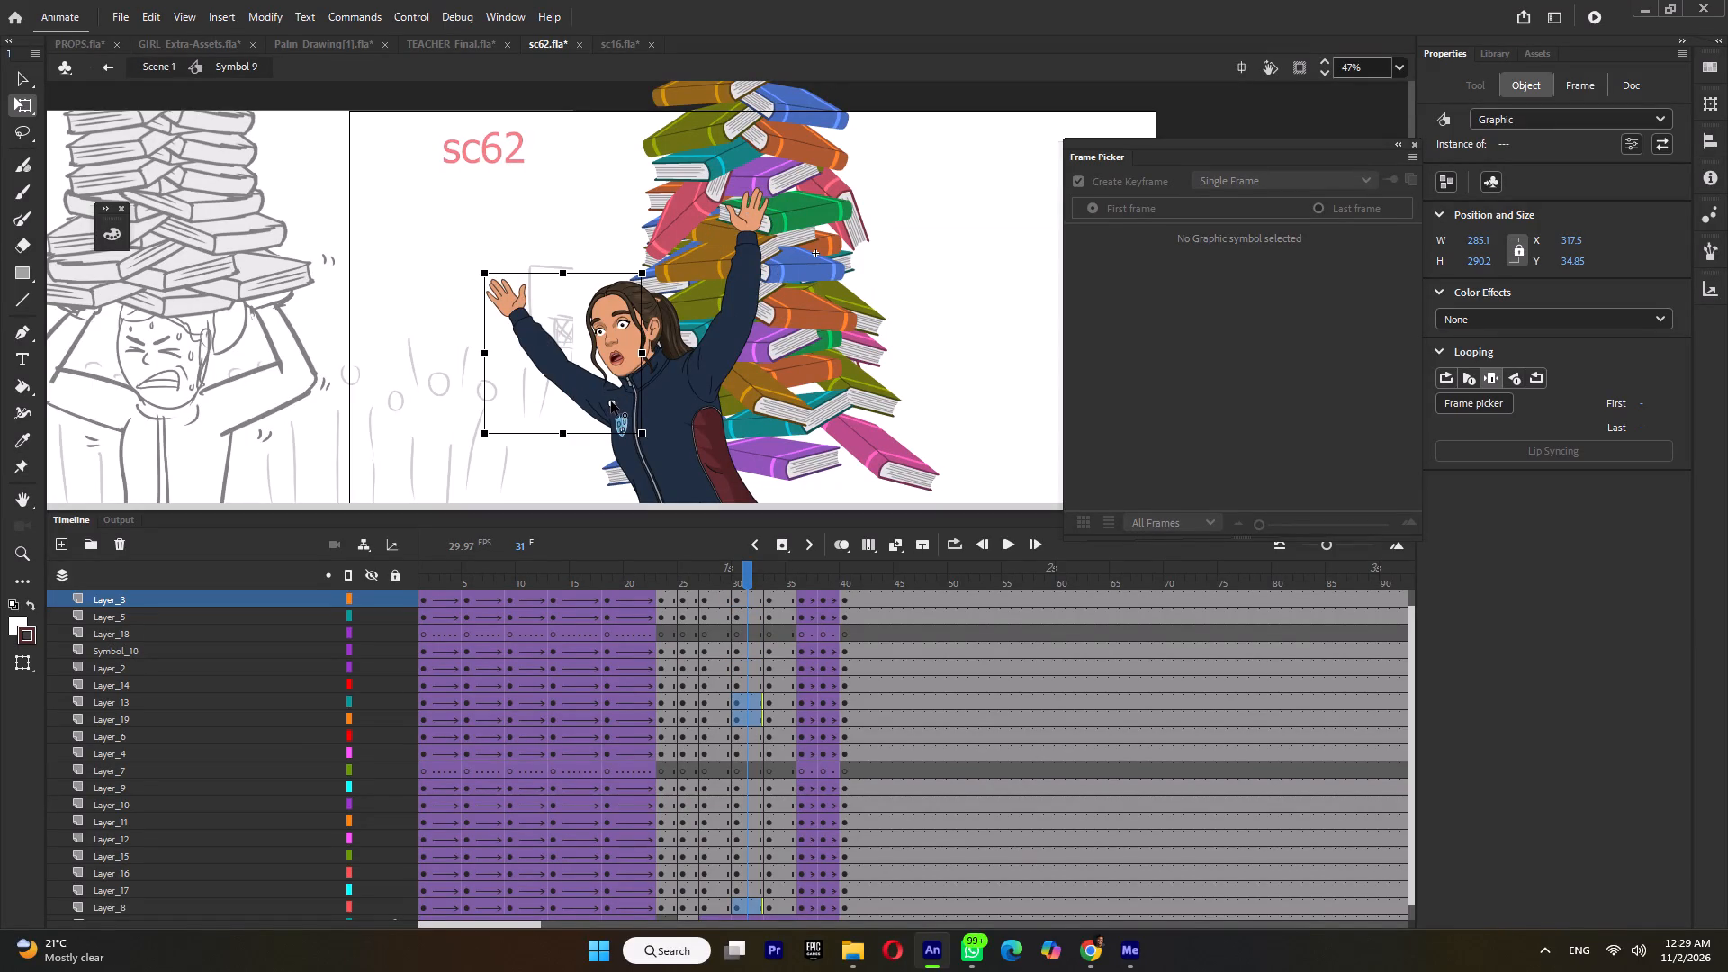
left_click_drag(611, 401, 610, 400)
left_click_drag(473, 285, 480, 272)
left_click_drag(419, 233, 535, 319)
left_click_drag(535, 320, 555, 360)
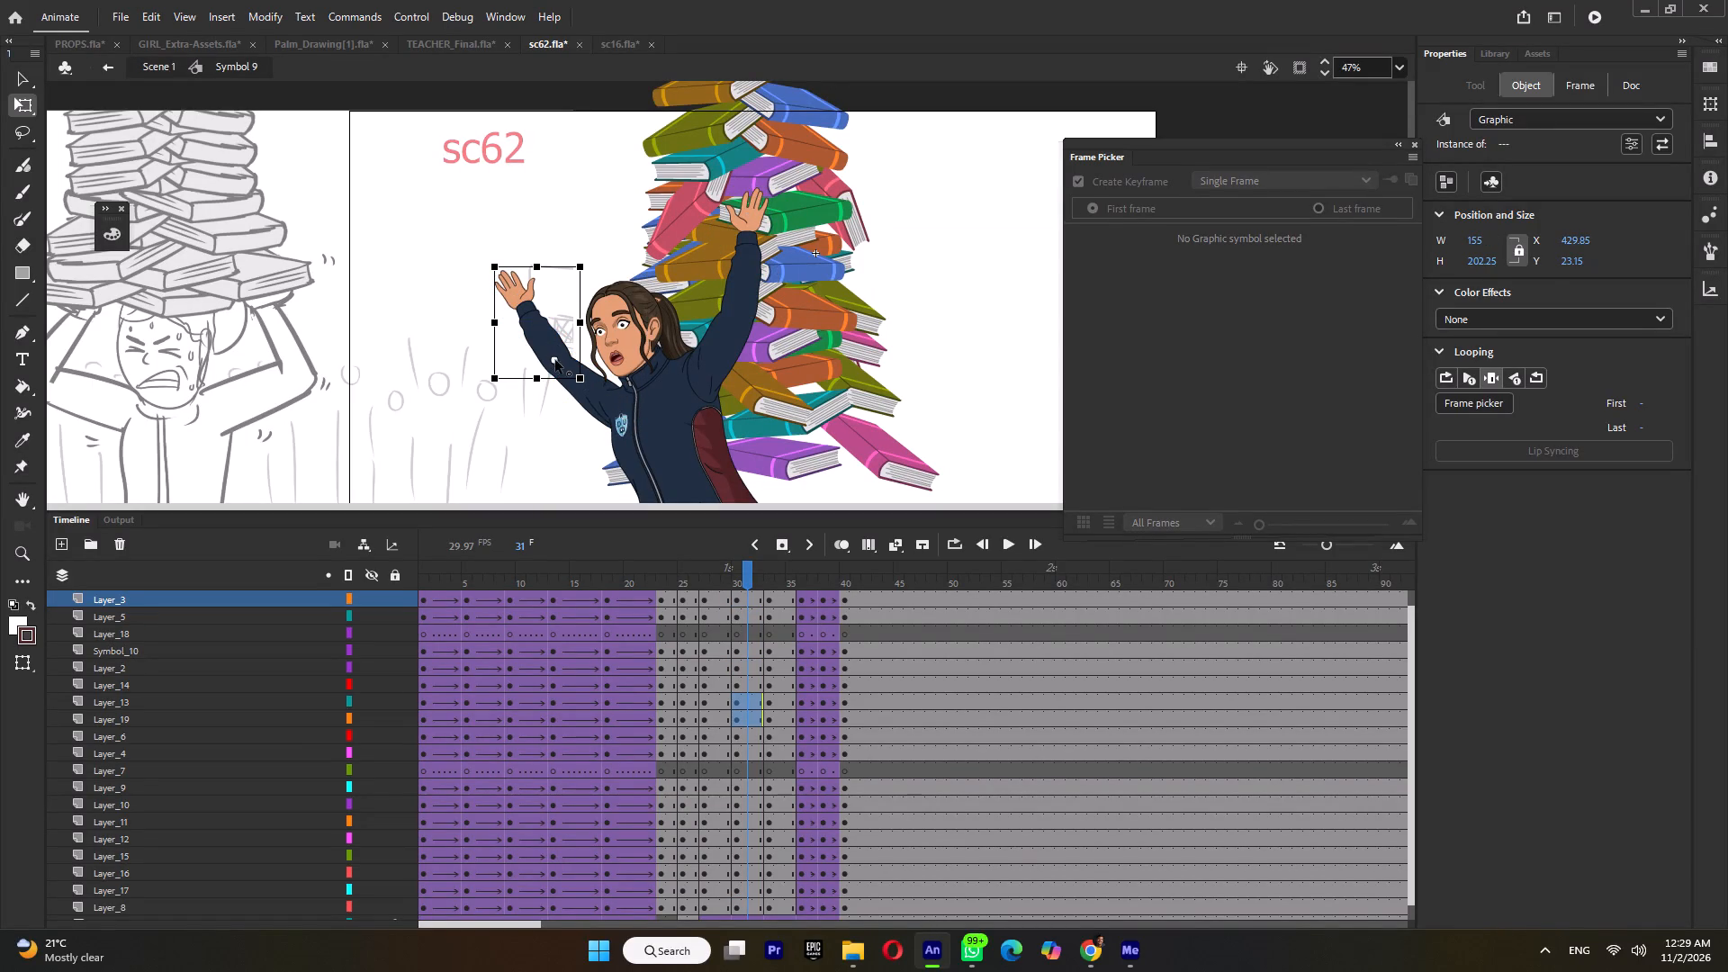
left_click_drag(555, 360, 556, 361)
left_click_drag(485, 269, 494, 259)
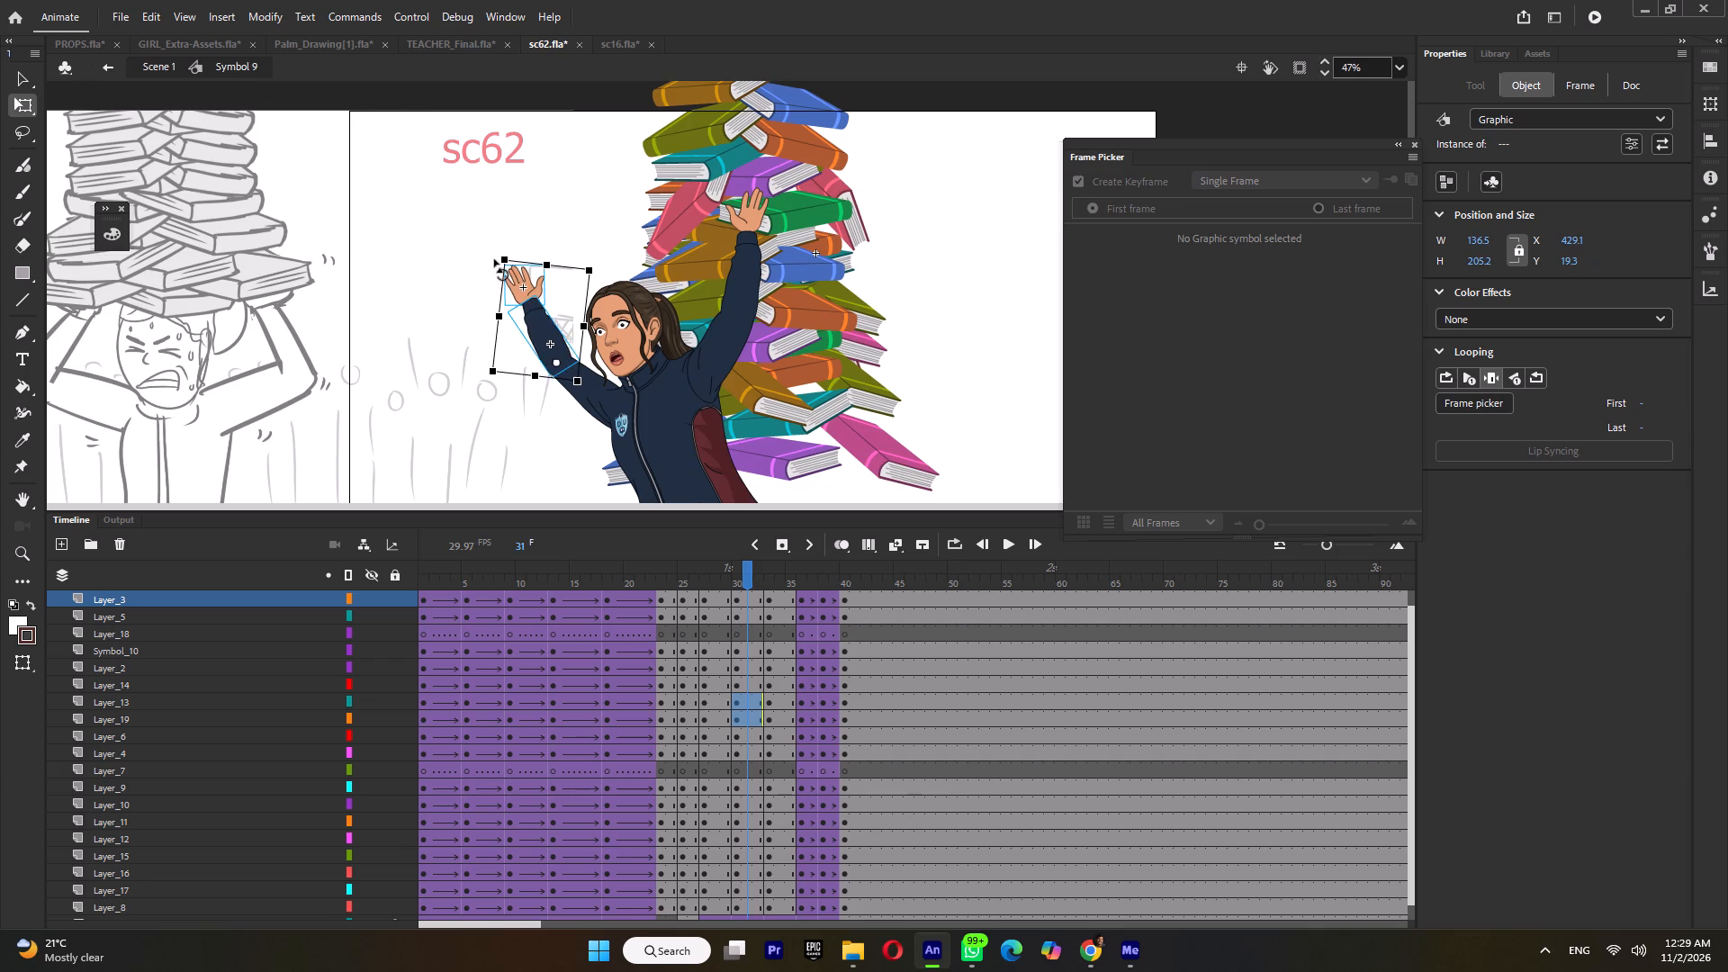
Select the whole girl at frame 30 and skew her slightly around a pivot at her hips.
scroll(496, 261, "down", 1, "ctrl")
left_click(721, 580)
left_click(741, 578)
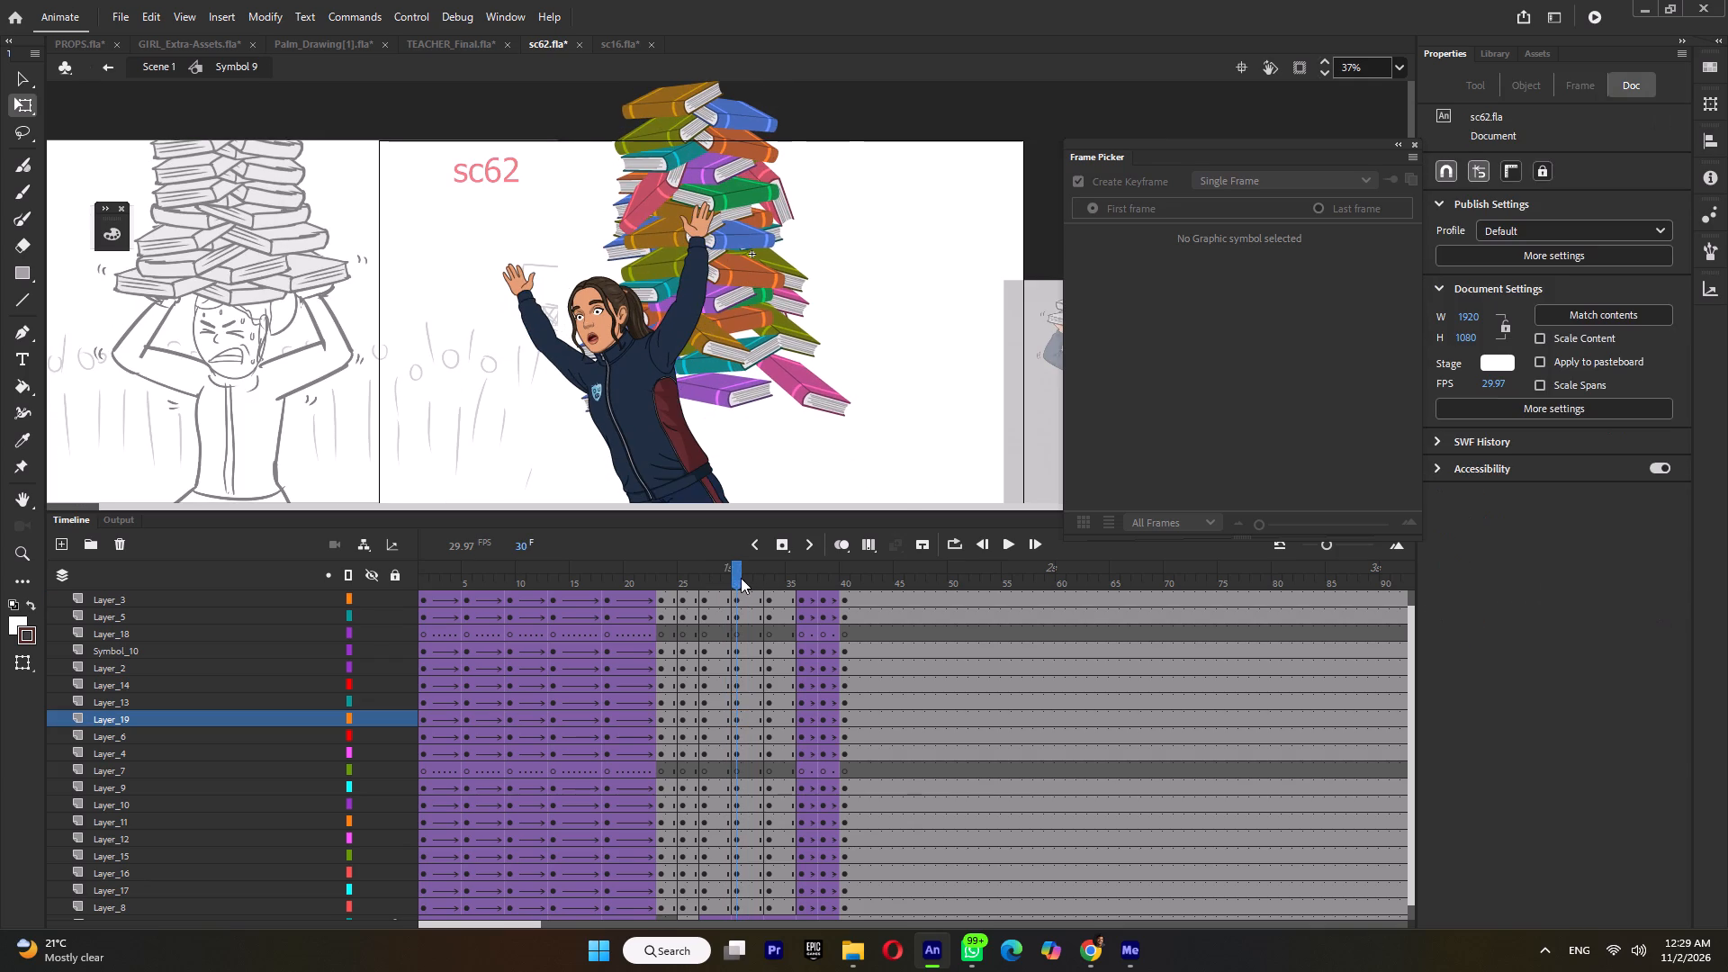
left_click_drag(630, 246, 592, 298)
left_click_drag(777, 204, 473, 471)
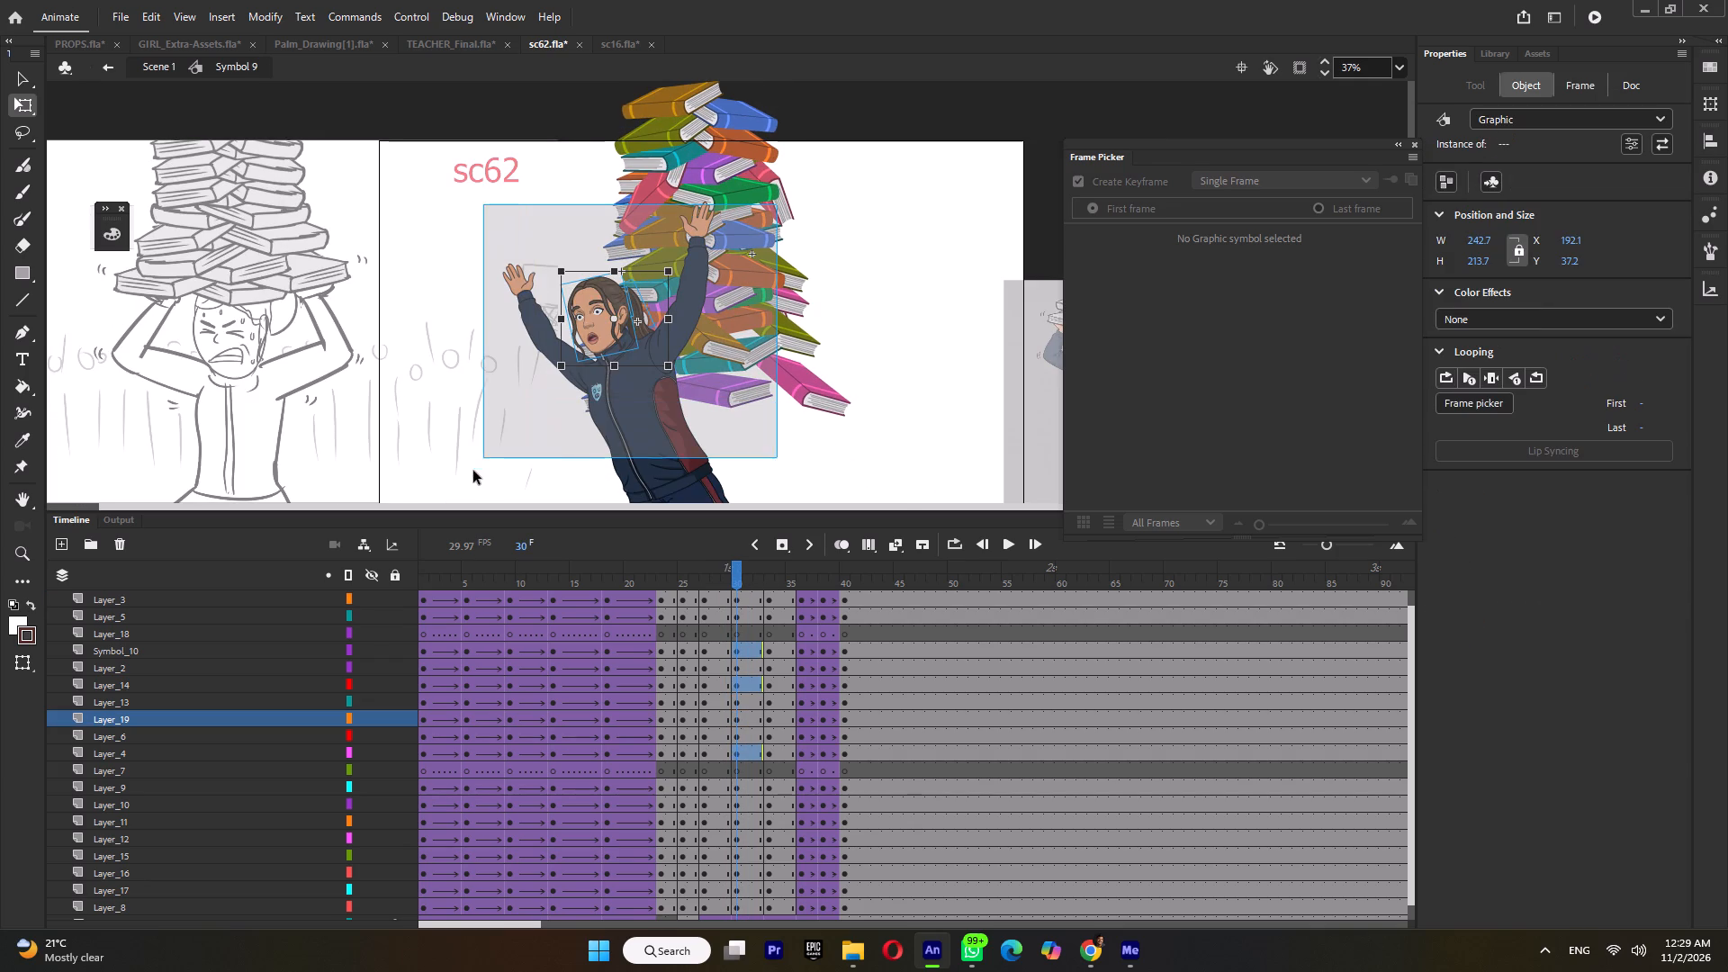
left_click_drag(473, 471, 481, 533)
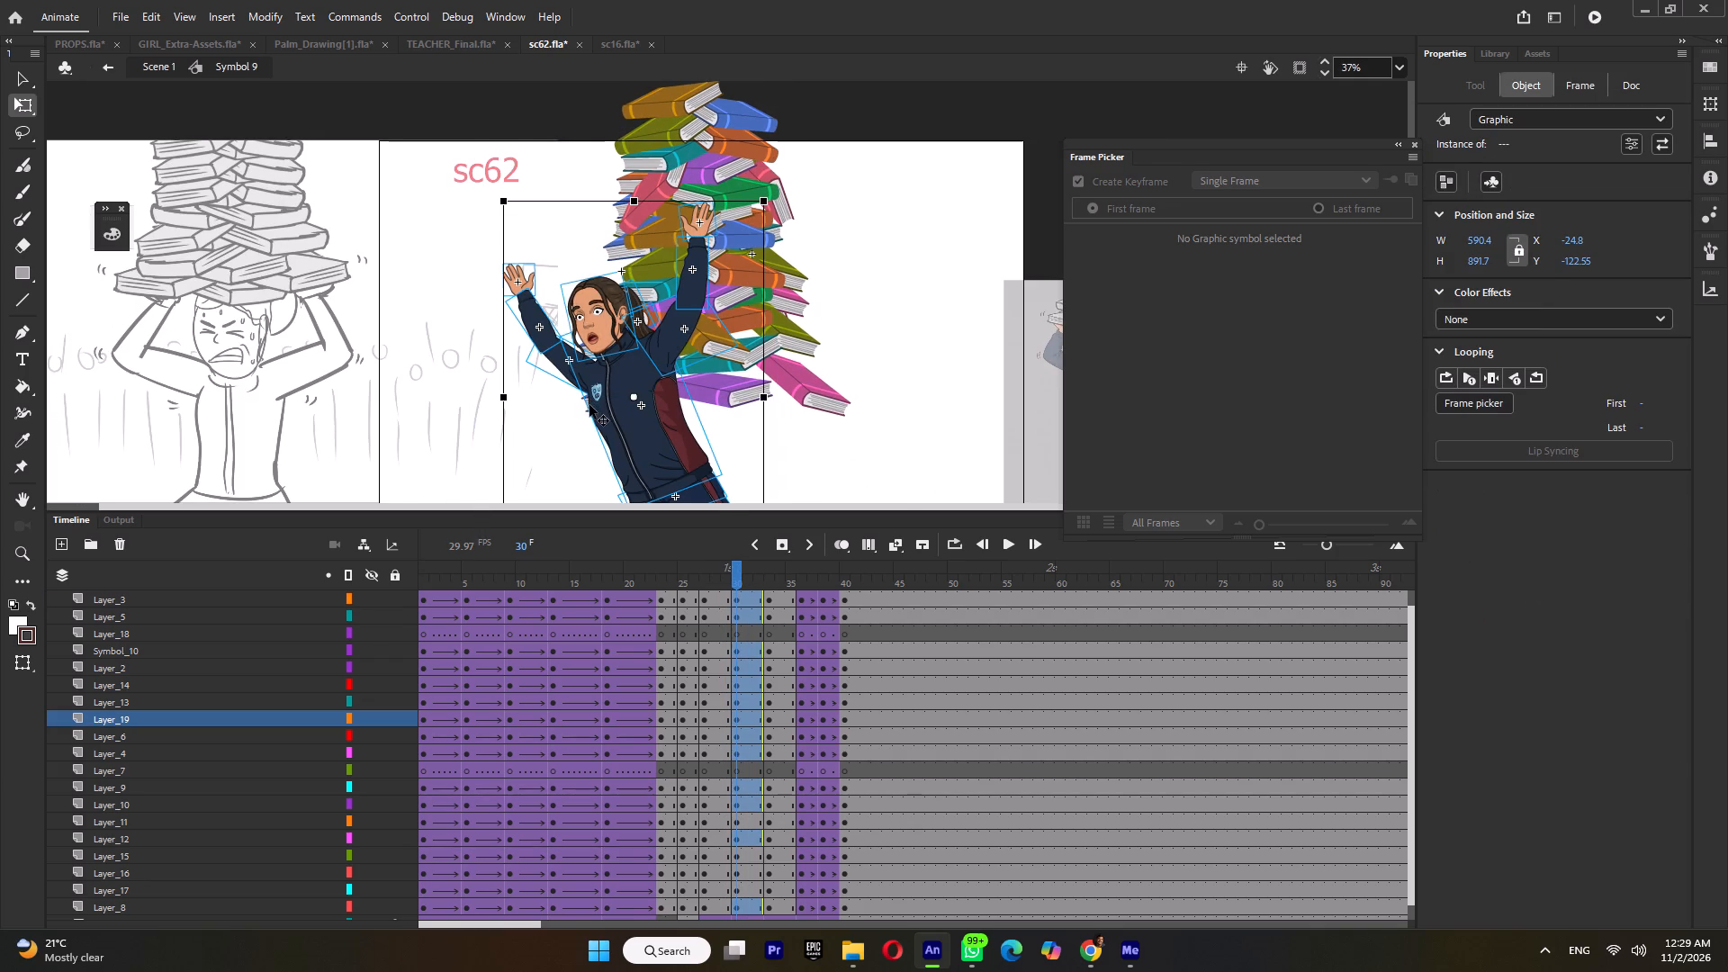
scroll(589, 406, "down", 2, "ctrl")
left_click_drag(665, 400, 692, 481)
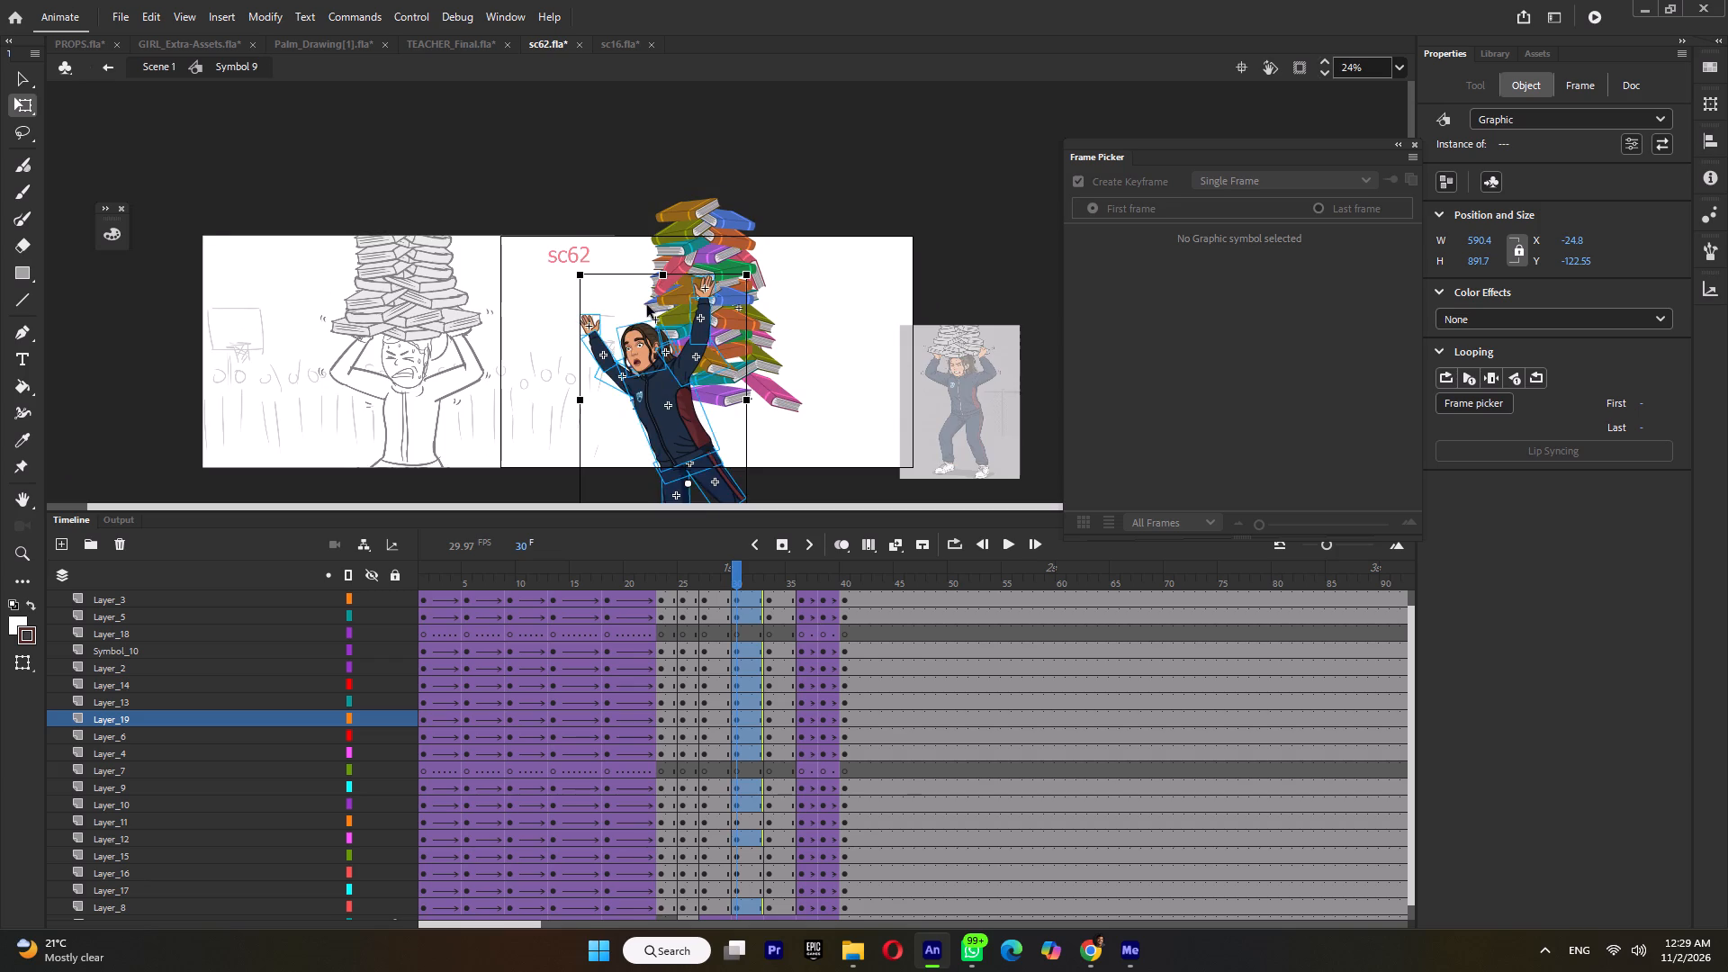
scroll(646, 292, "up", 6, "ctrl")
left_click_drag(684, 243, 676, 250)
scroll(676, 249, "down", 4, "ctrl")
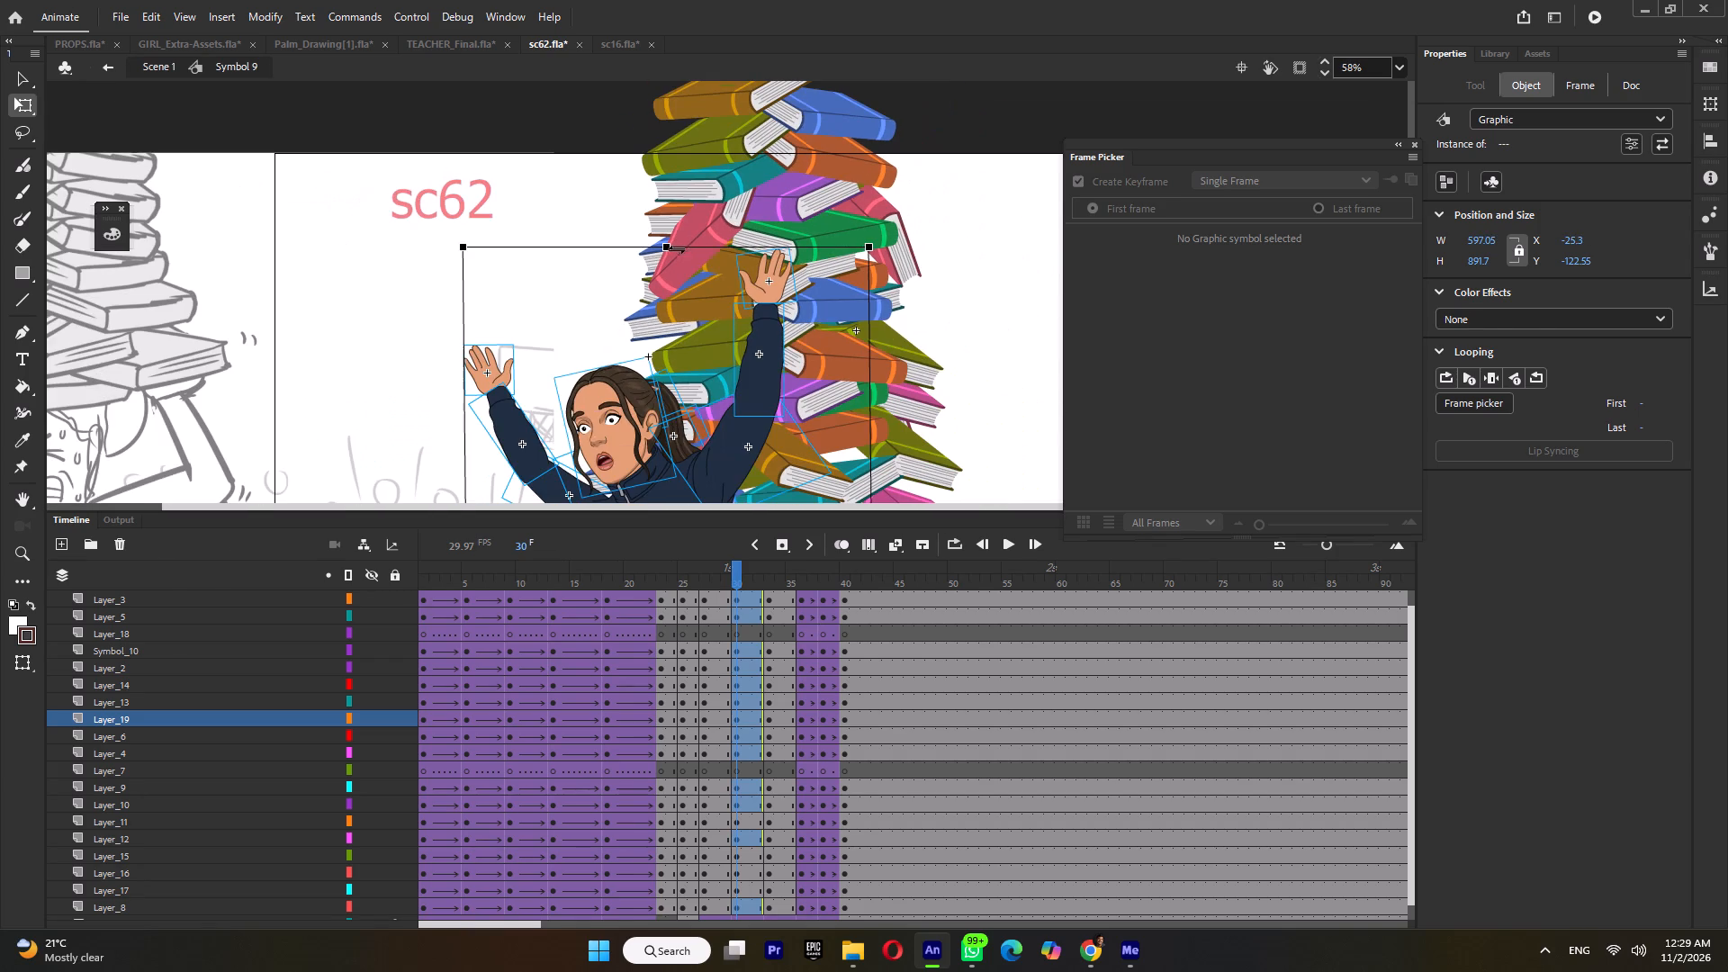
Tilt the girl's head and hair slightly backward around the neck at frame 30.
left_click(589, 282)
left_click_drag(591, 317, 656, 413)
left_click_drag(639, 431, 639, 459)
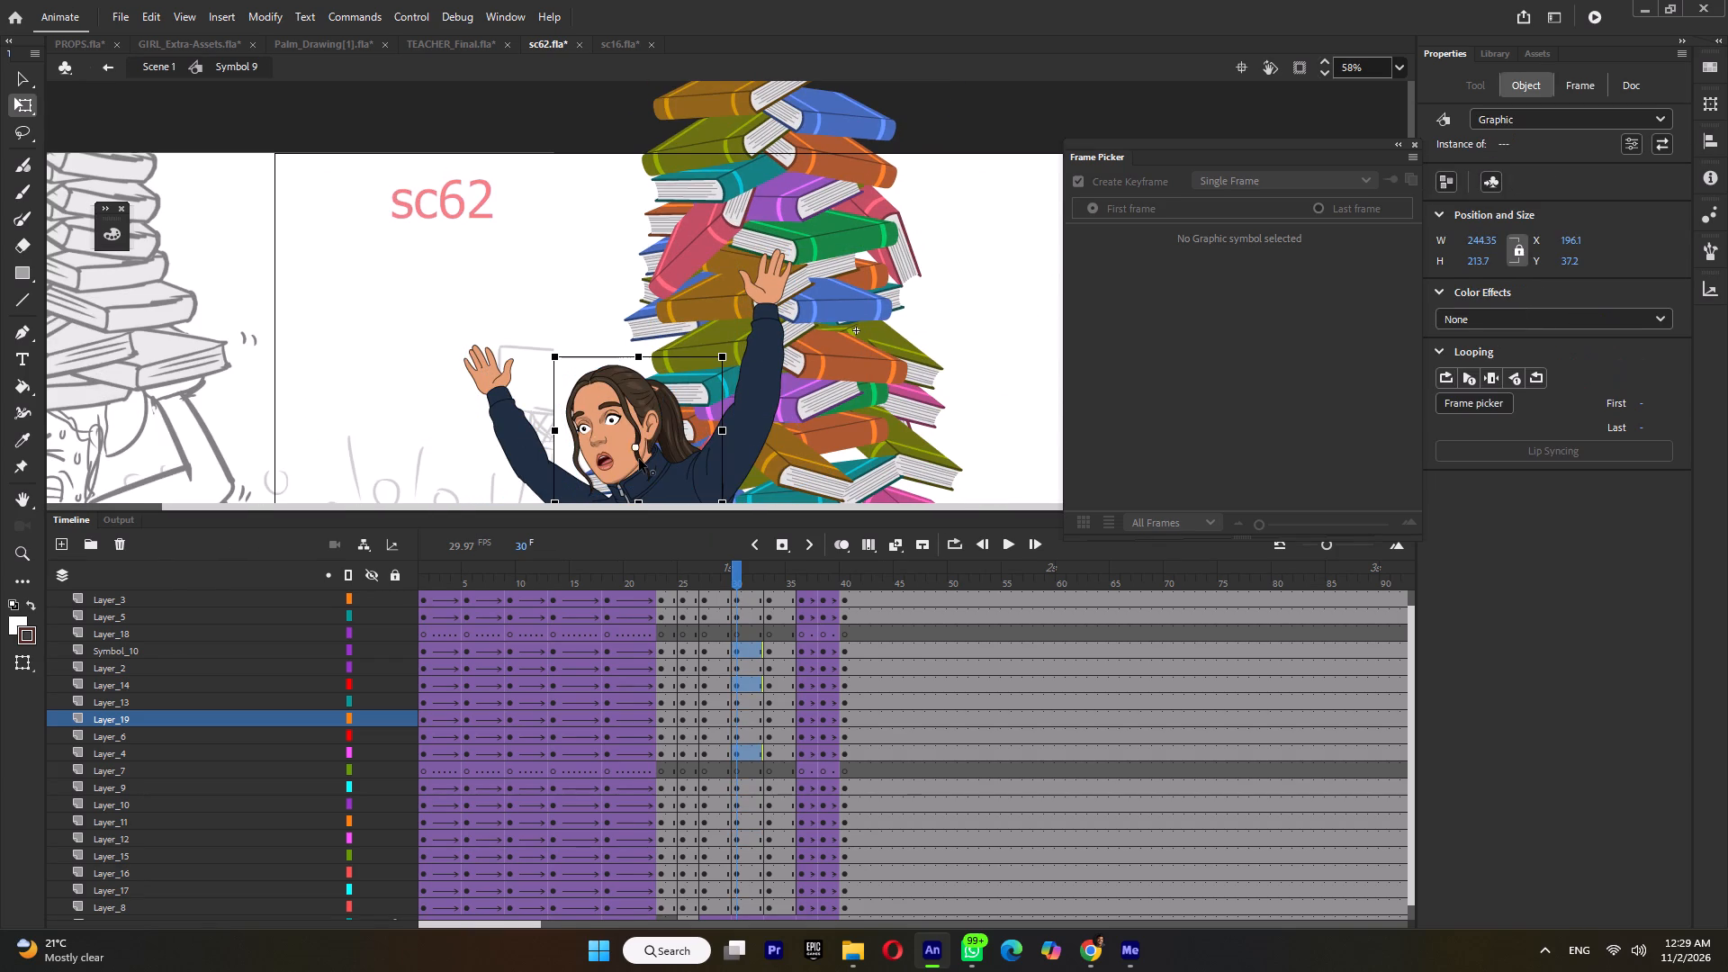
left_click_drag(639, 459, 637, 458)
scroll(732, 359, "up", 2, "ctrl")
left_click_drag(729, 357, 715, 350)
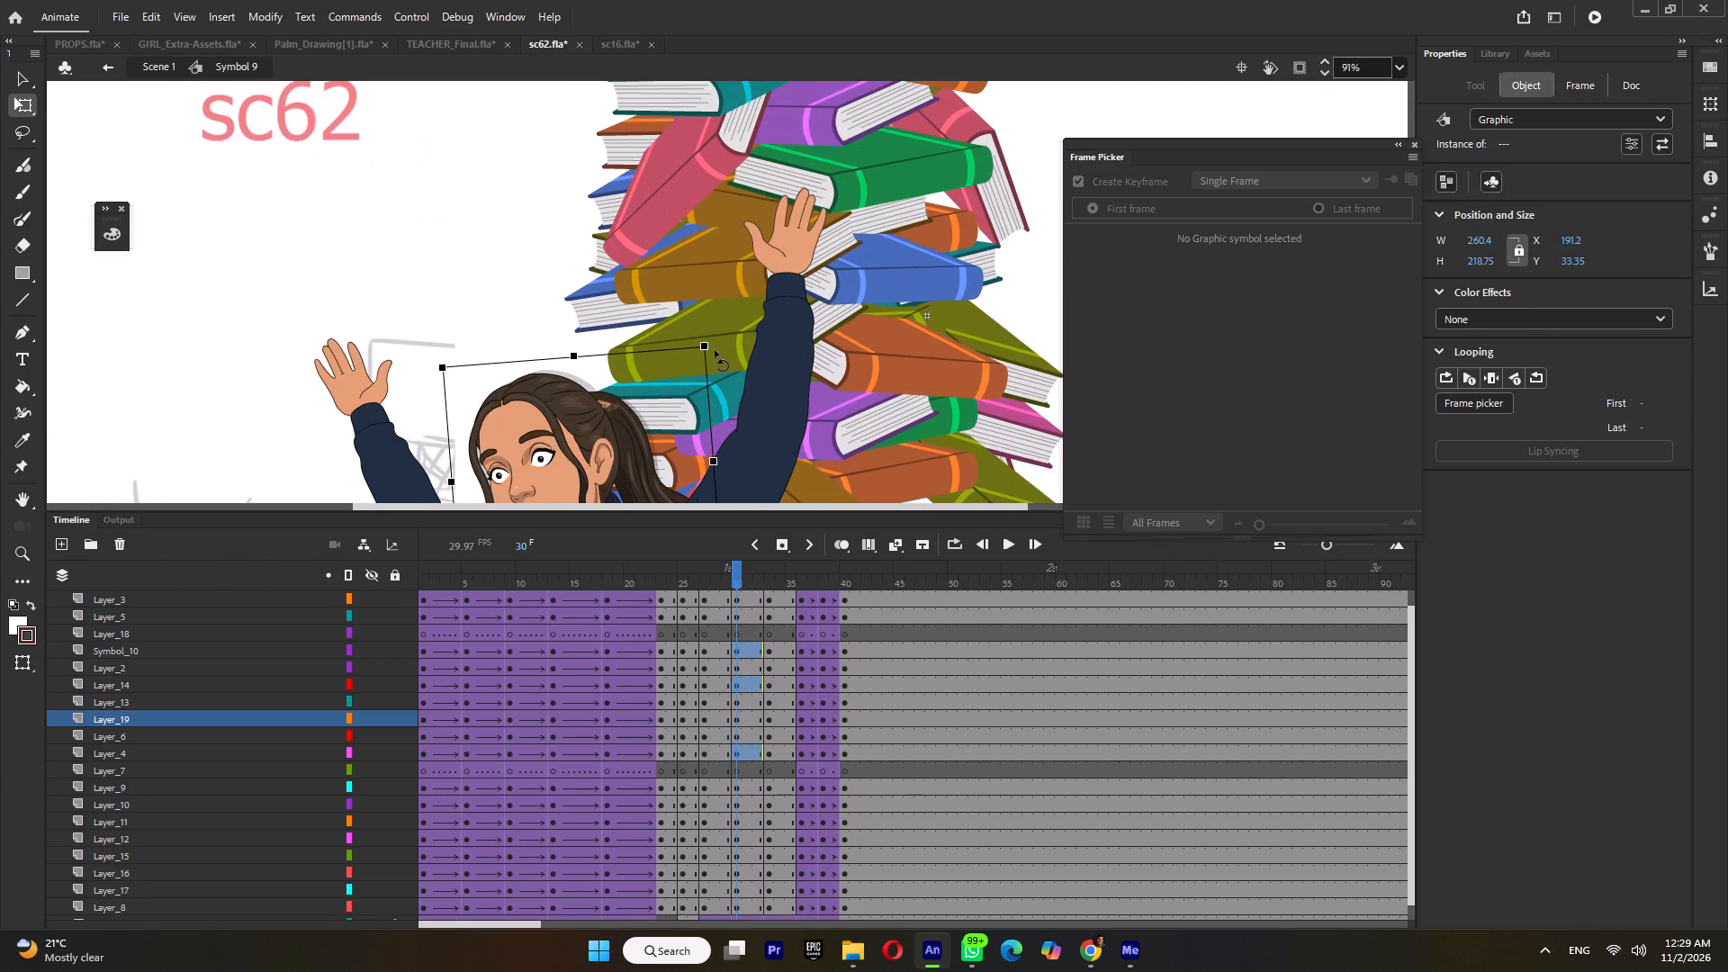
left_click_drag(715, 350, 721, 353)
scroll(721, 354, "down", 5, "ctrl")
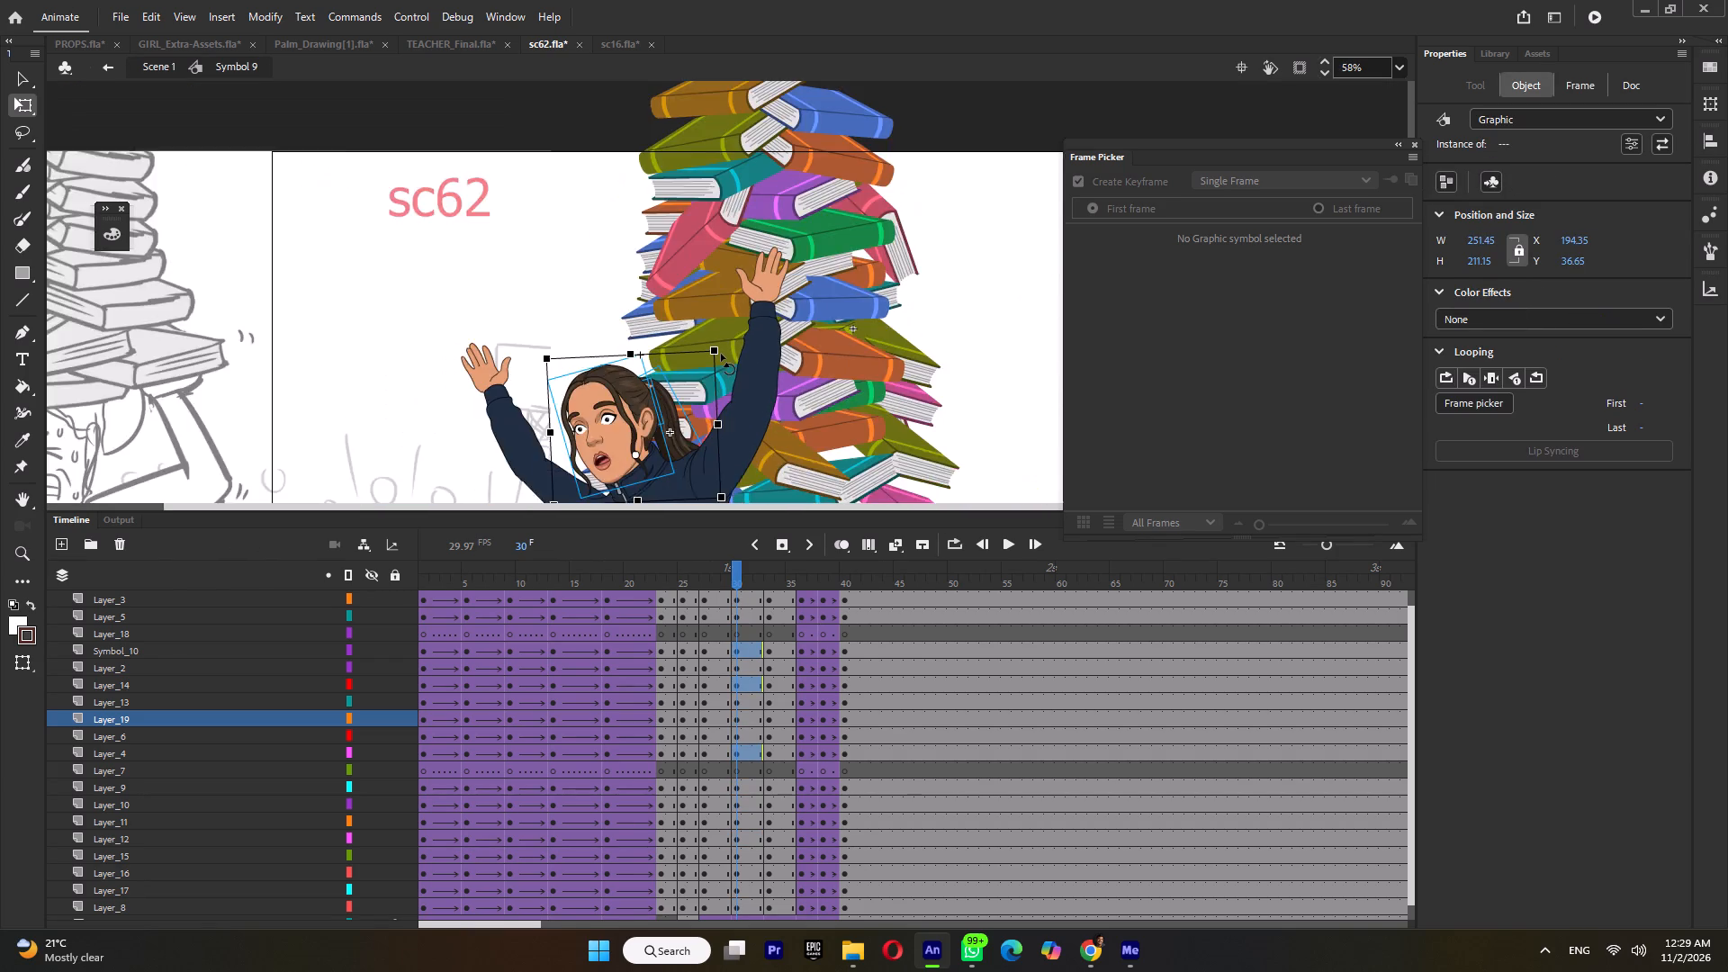
Examine the girl's motion between frames 24 and 33 against the falling books.
scroll(721, 354, "down", 3, "ctrl")
left_click_drag(733, 573, 721, 584)
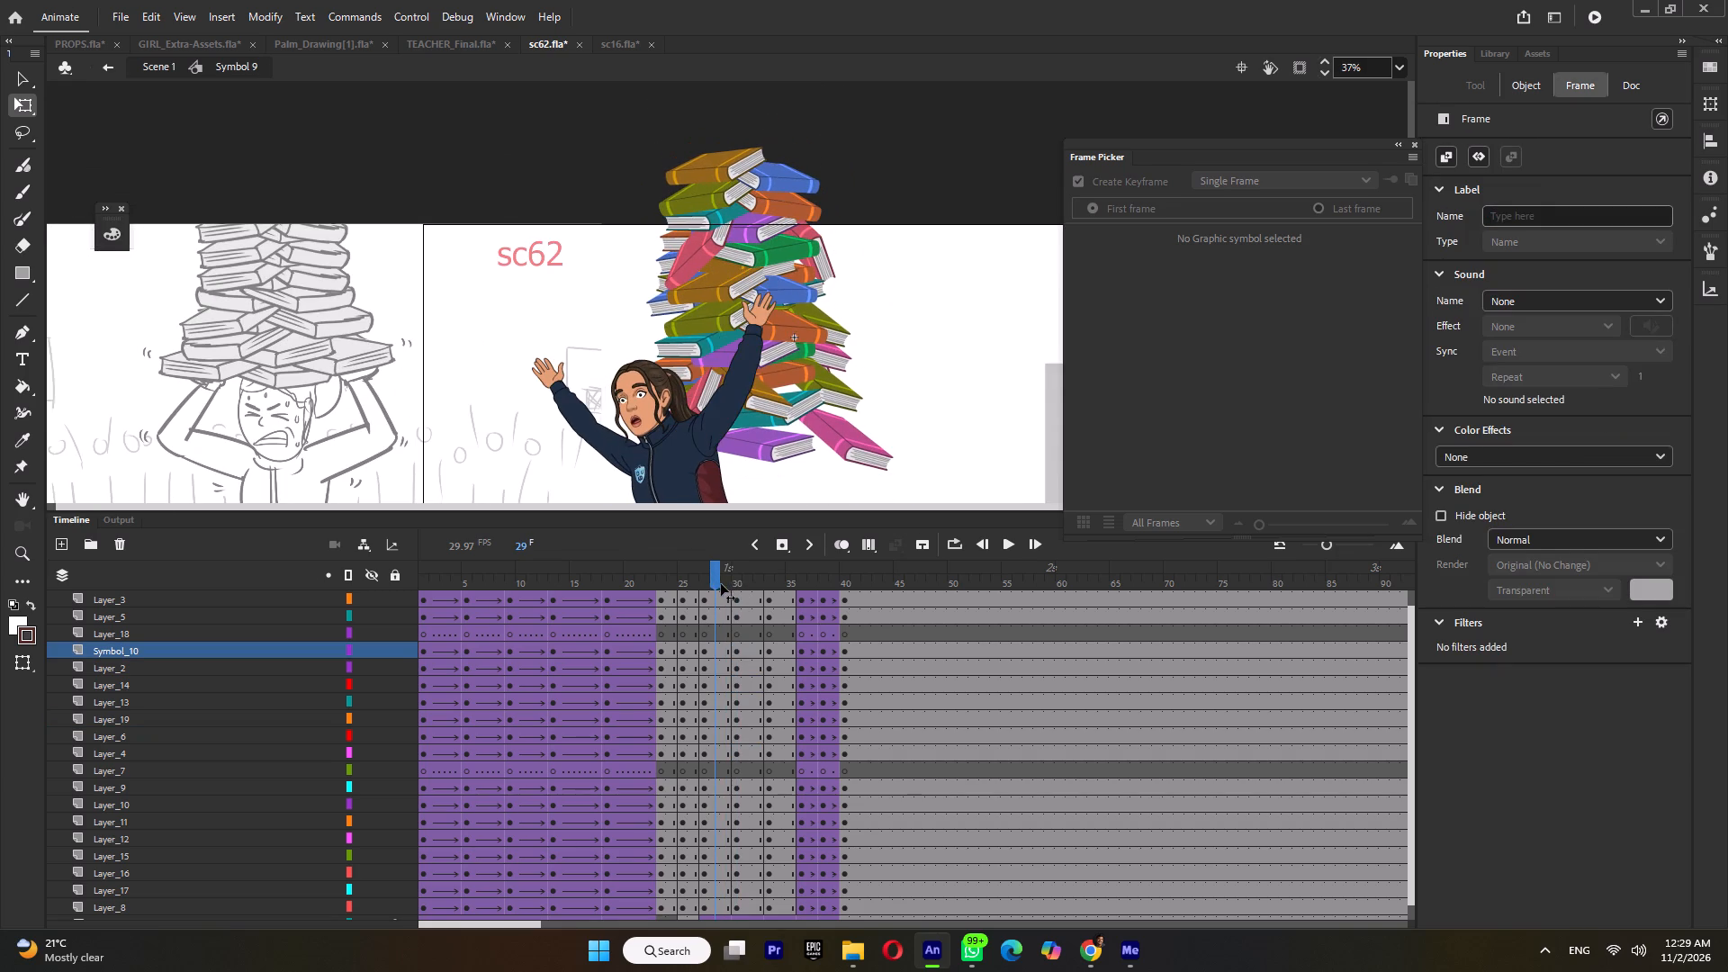
left_click_drag(721, 584, 771, 589)
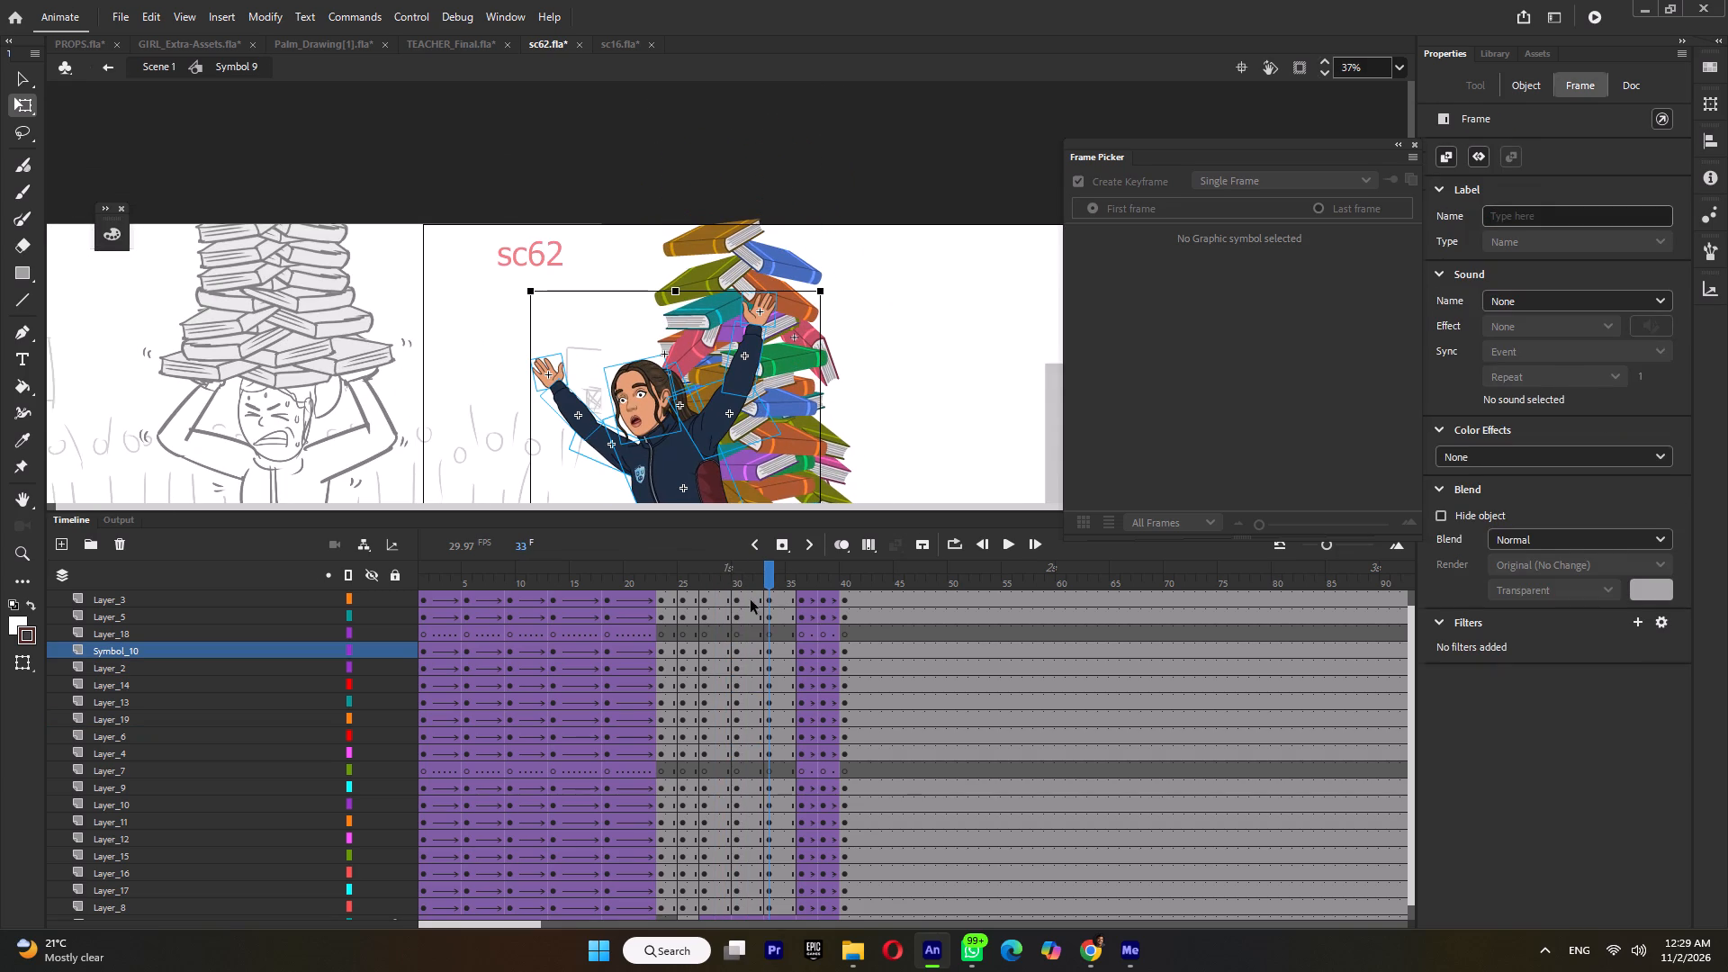
left_click_drag(682, 575, 700, 581)
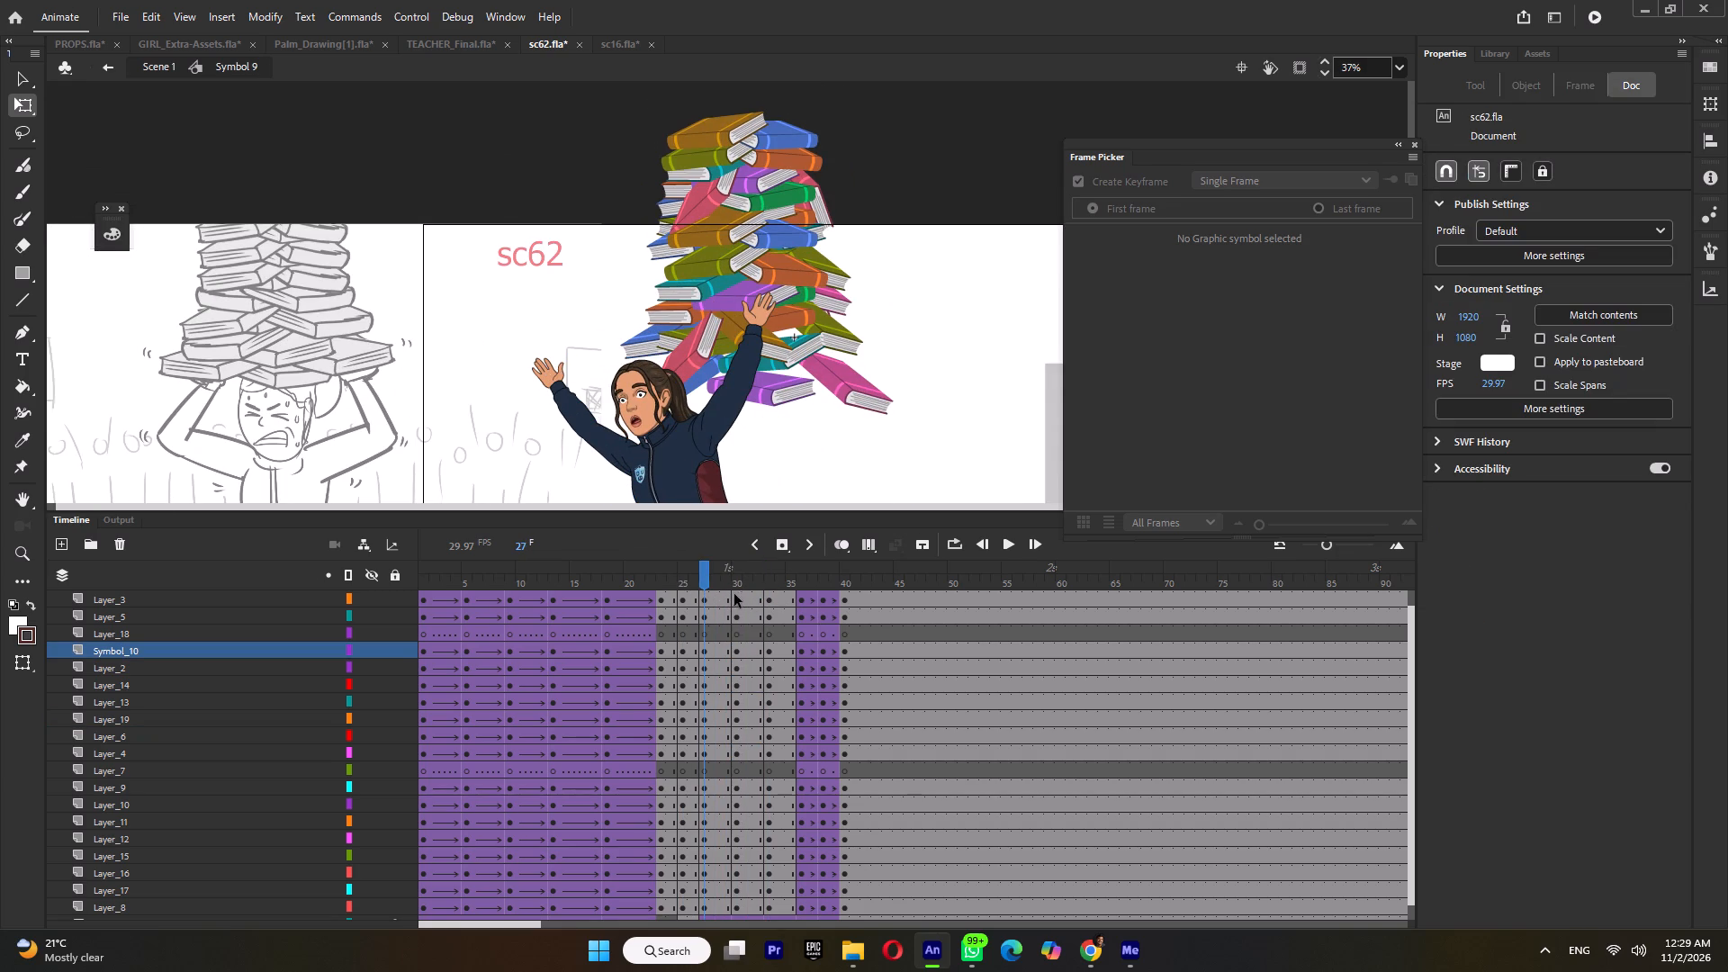
double_click(735, 583)
left_click(668, 578)
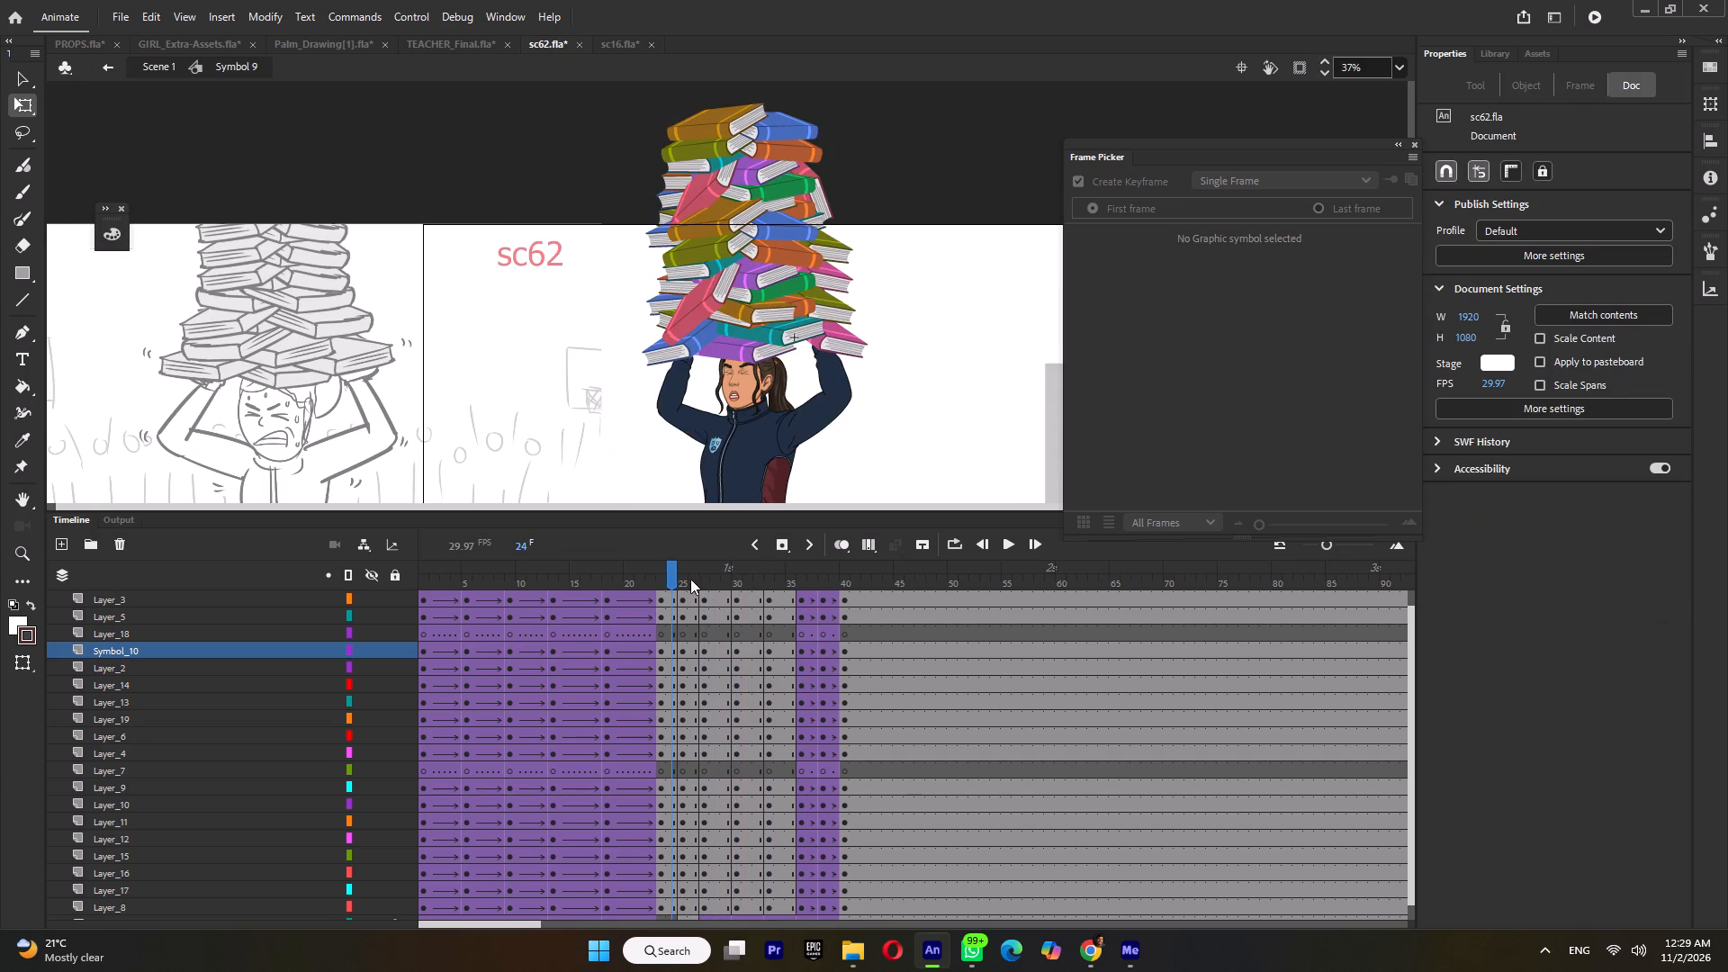
left_click(691, 579)
left_click(707, 581)
double_click(733, 581)
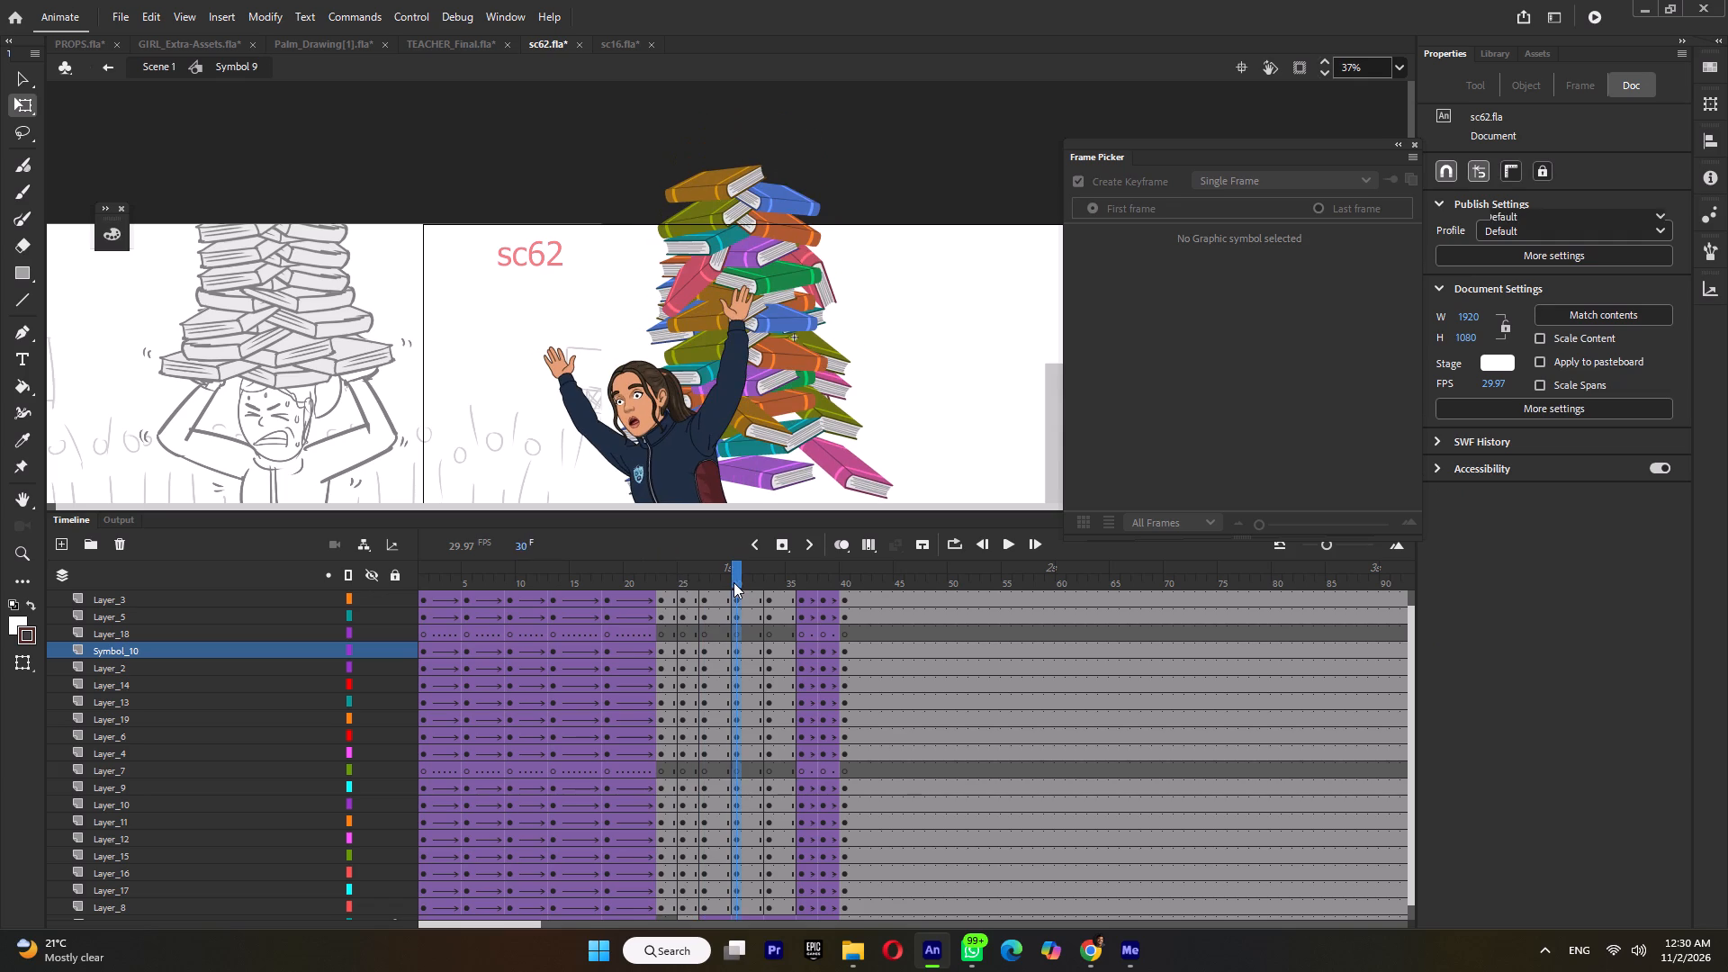
Clear the girl's keyframes at frames 30 and 33 and apply classic tweens to her layers between frames 27 and 36.
key("shift+F6")
double_click(767, 580)
key("shift+F6")
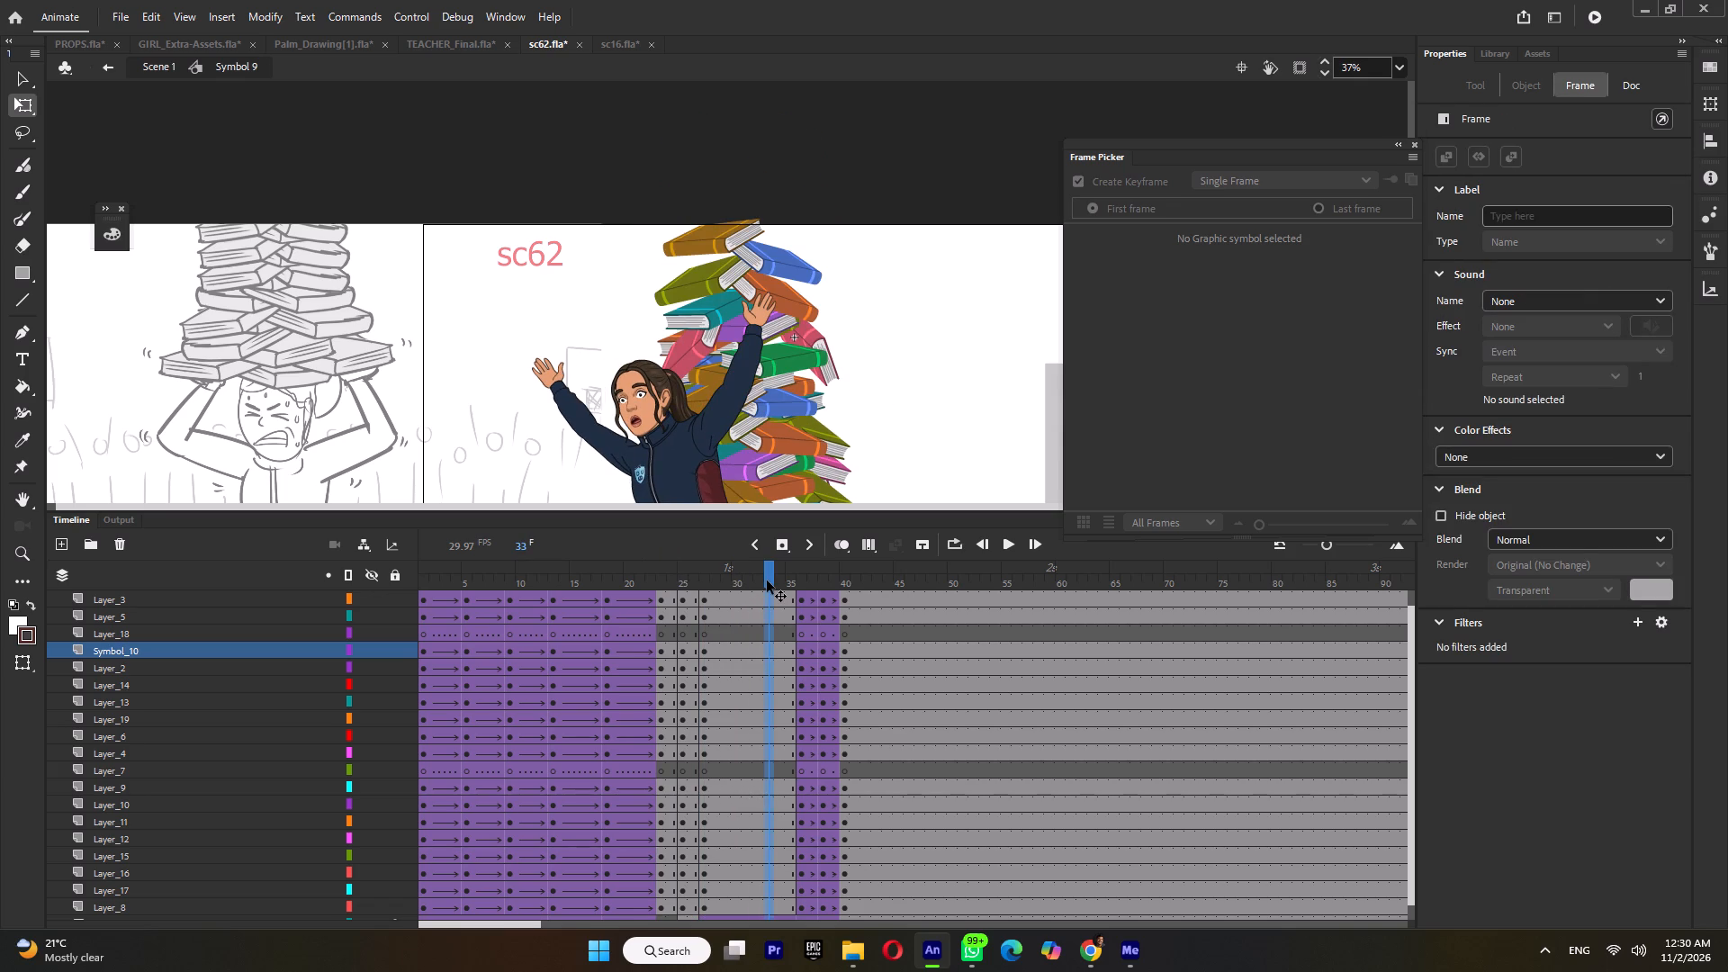
key("ctrl+m")
key("ctrl+m")
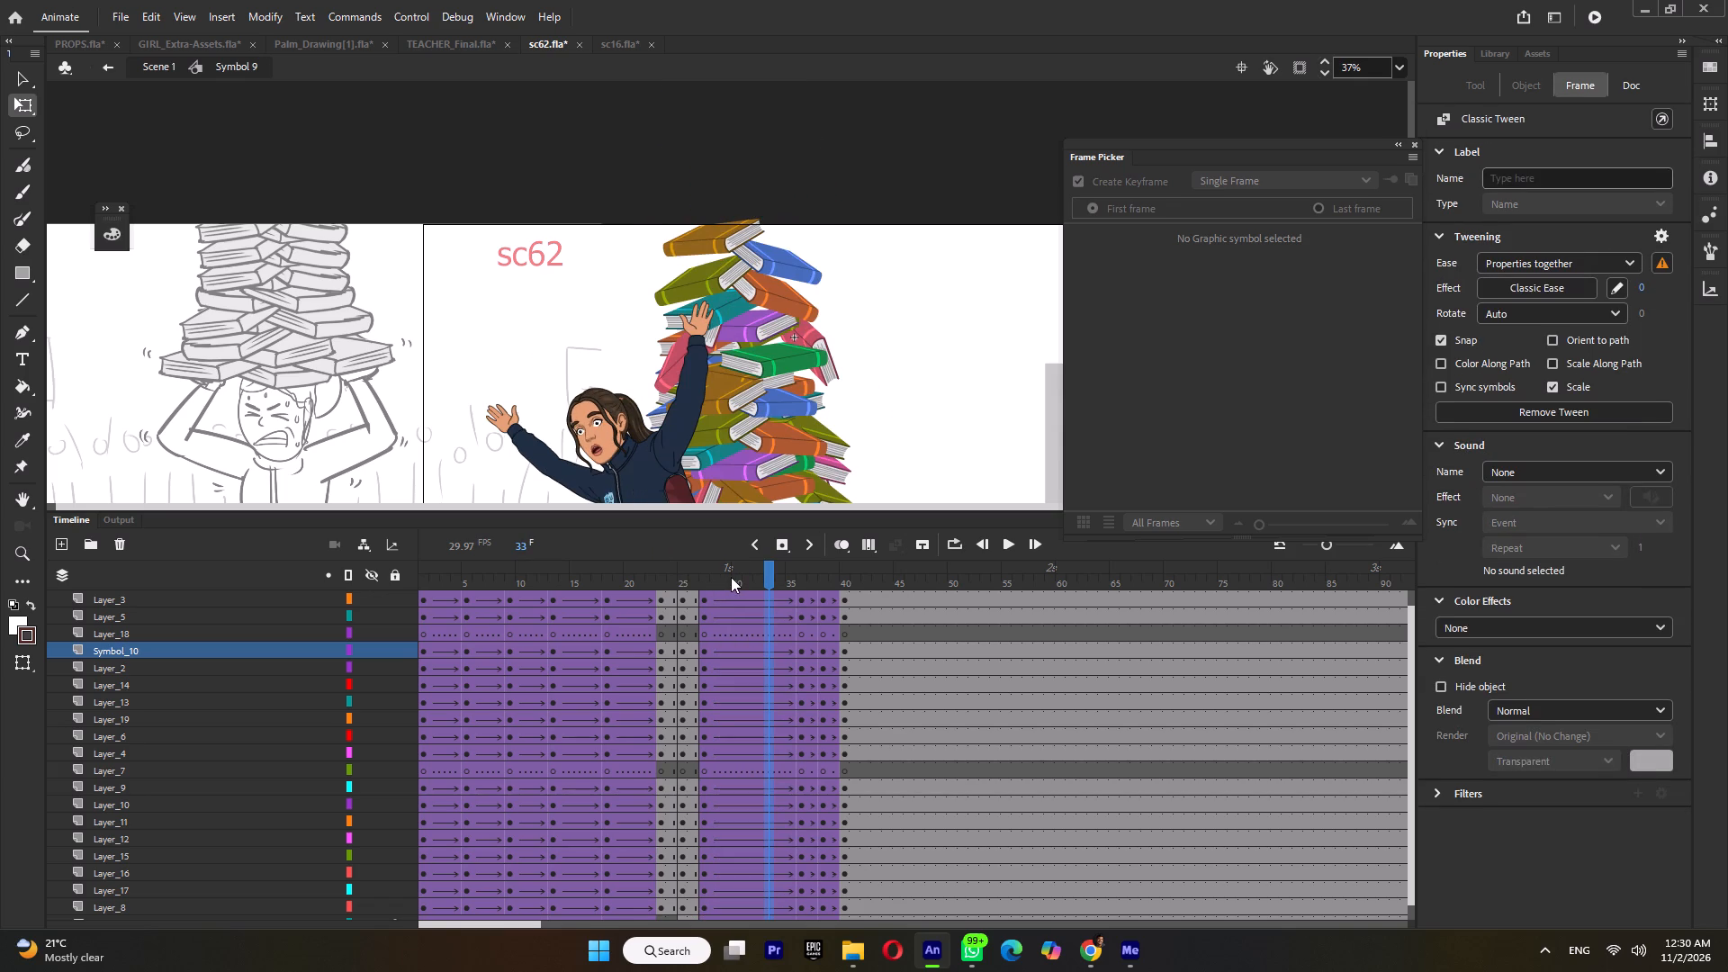
Insert keyframes at frames 33 and 30 on the girl's tweened layers.
double_click(730, 577)
left_click(734, 578)
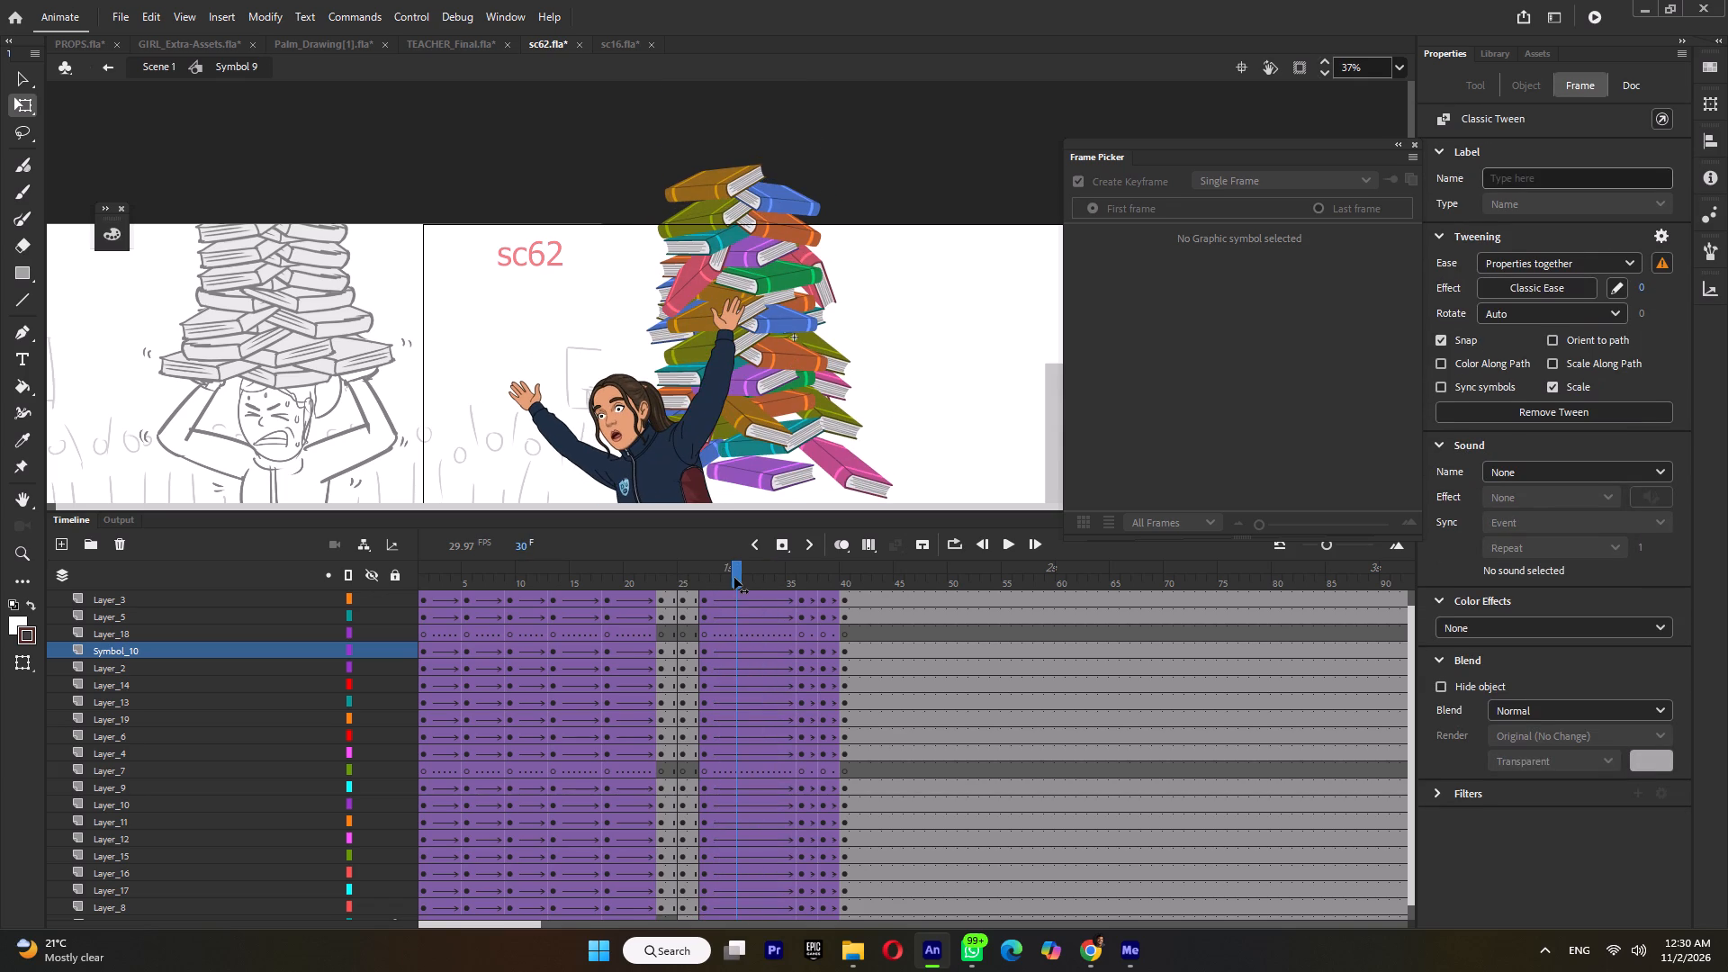
left_click(734, 578)
double_click(776, 579)
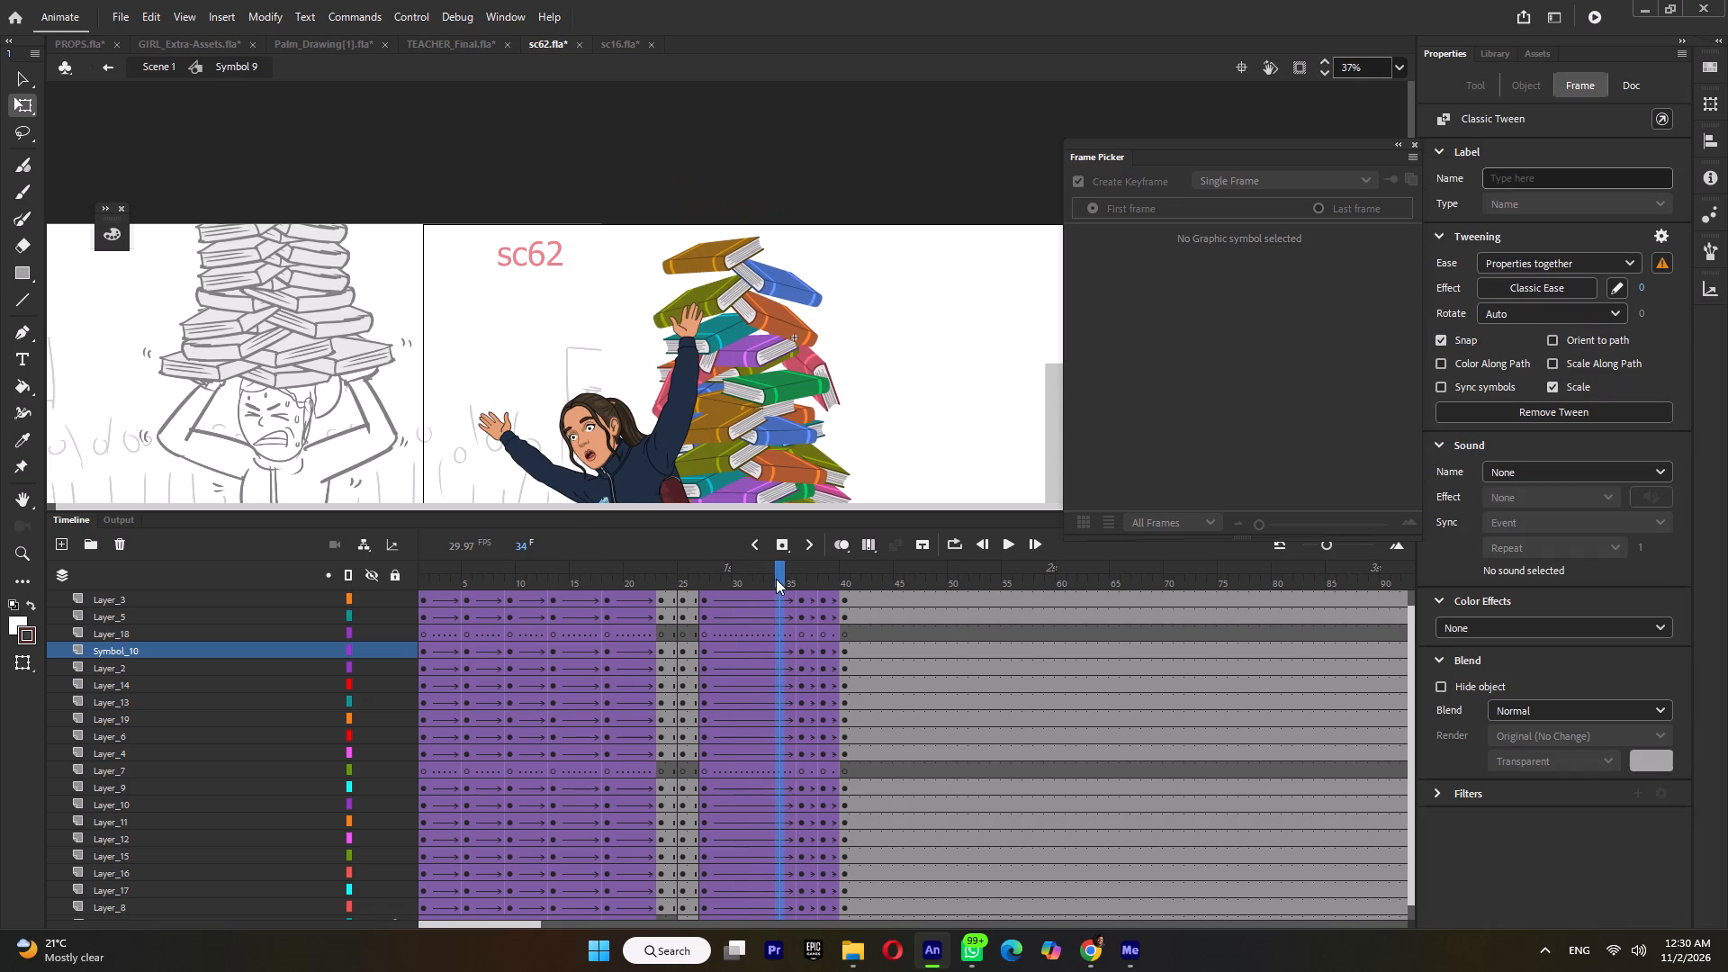
double_click(771, 576)
key("F6")
left_click(732, 580)
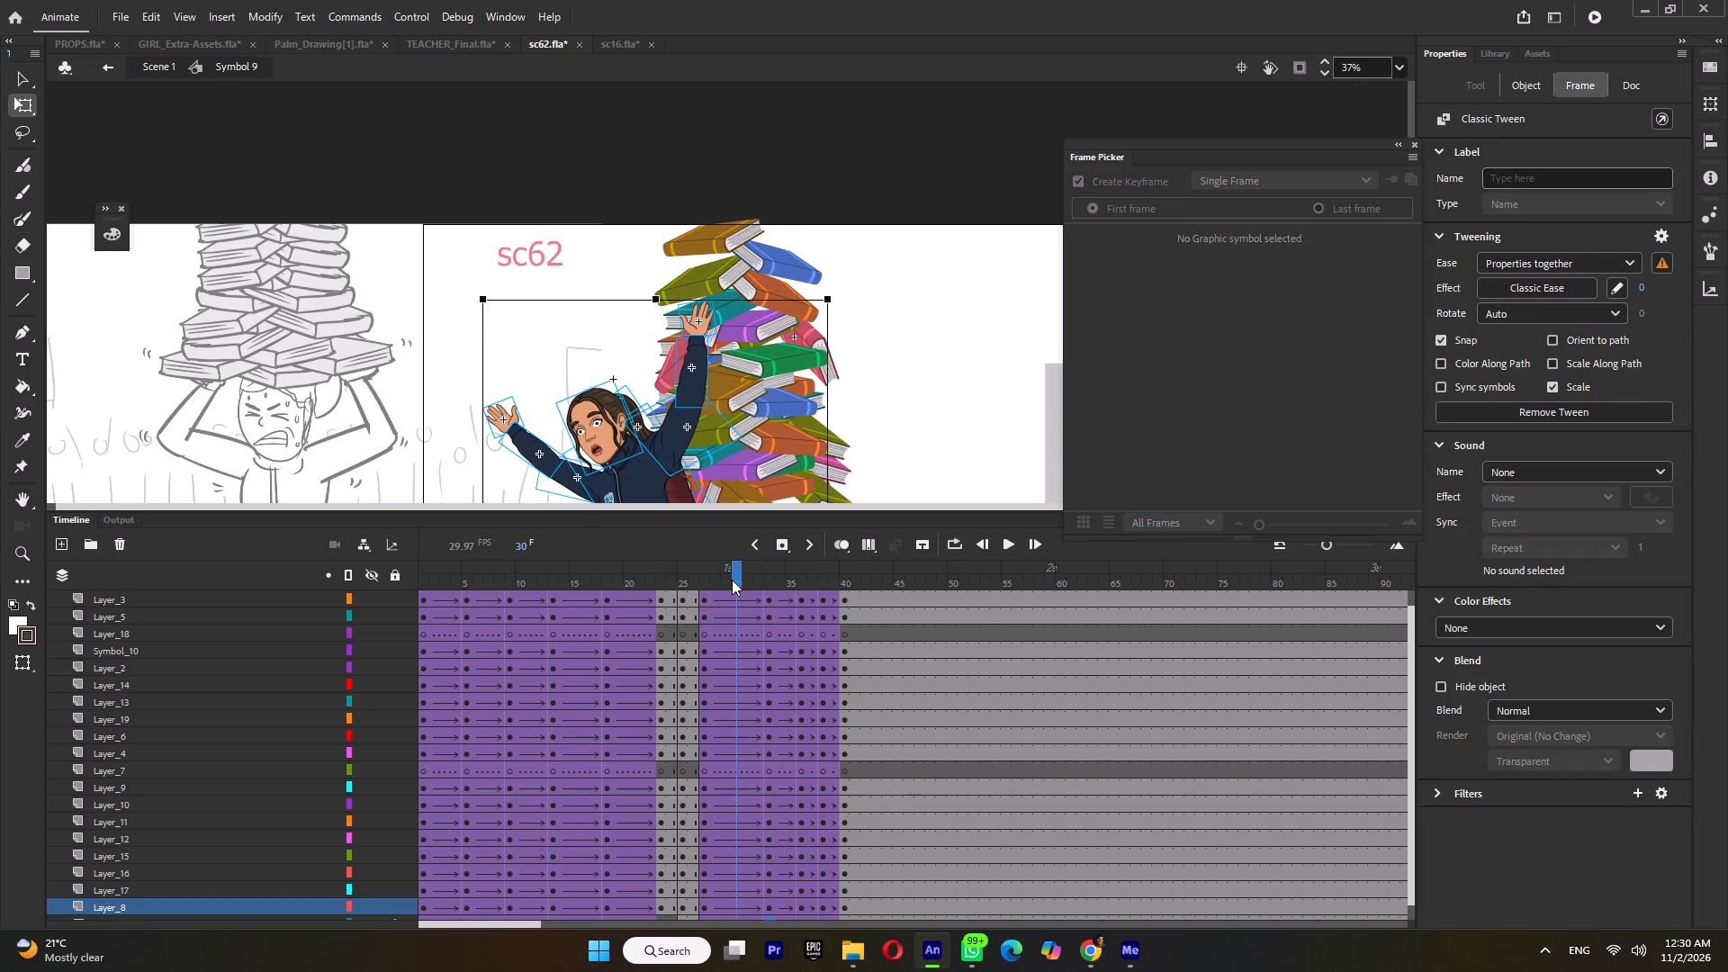
left_click(732, 580)
key("F6")
At frame 30, rotate the arm beside the books inward around the shoulder, and its forearm and hand further inward around the elbow.
left_click(671, 582)
left_click(705, 581)
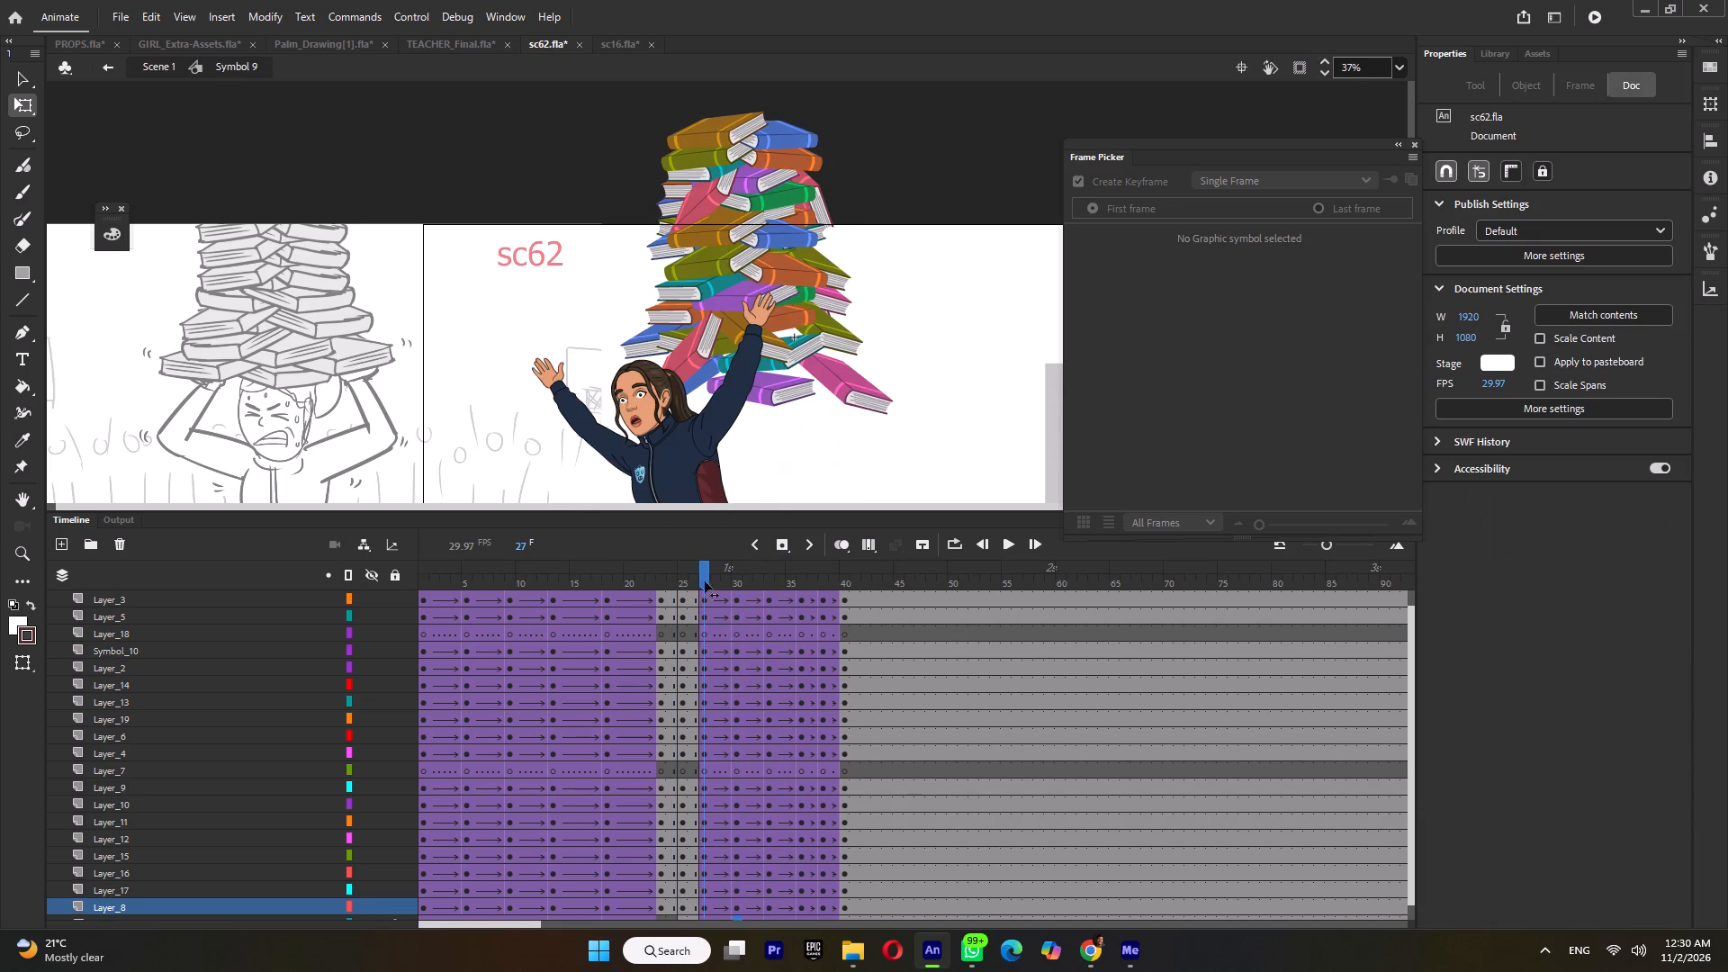
left_click(736, 581)
left_click_drag(771, 280, 770, 280)
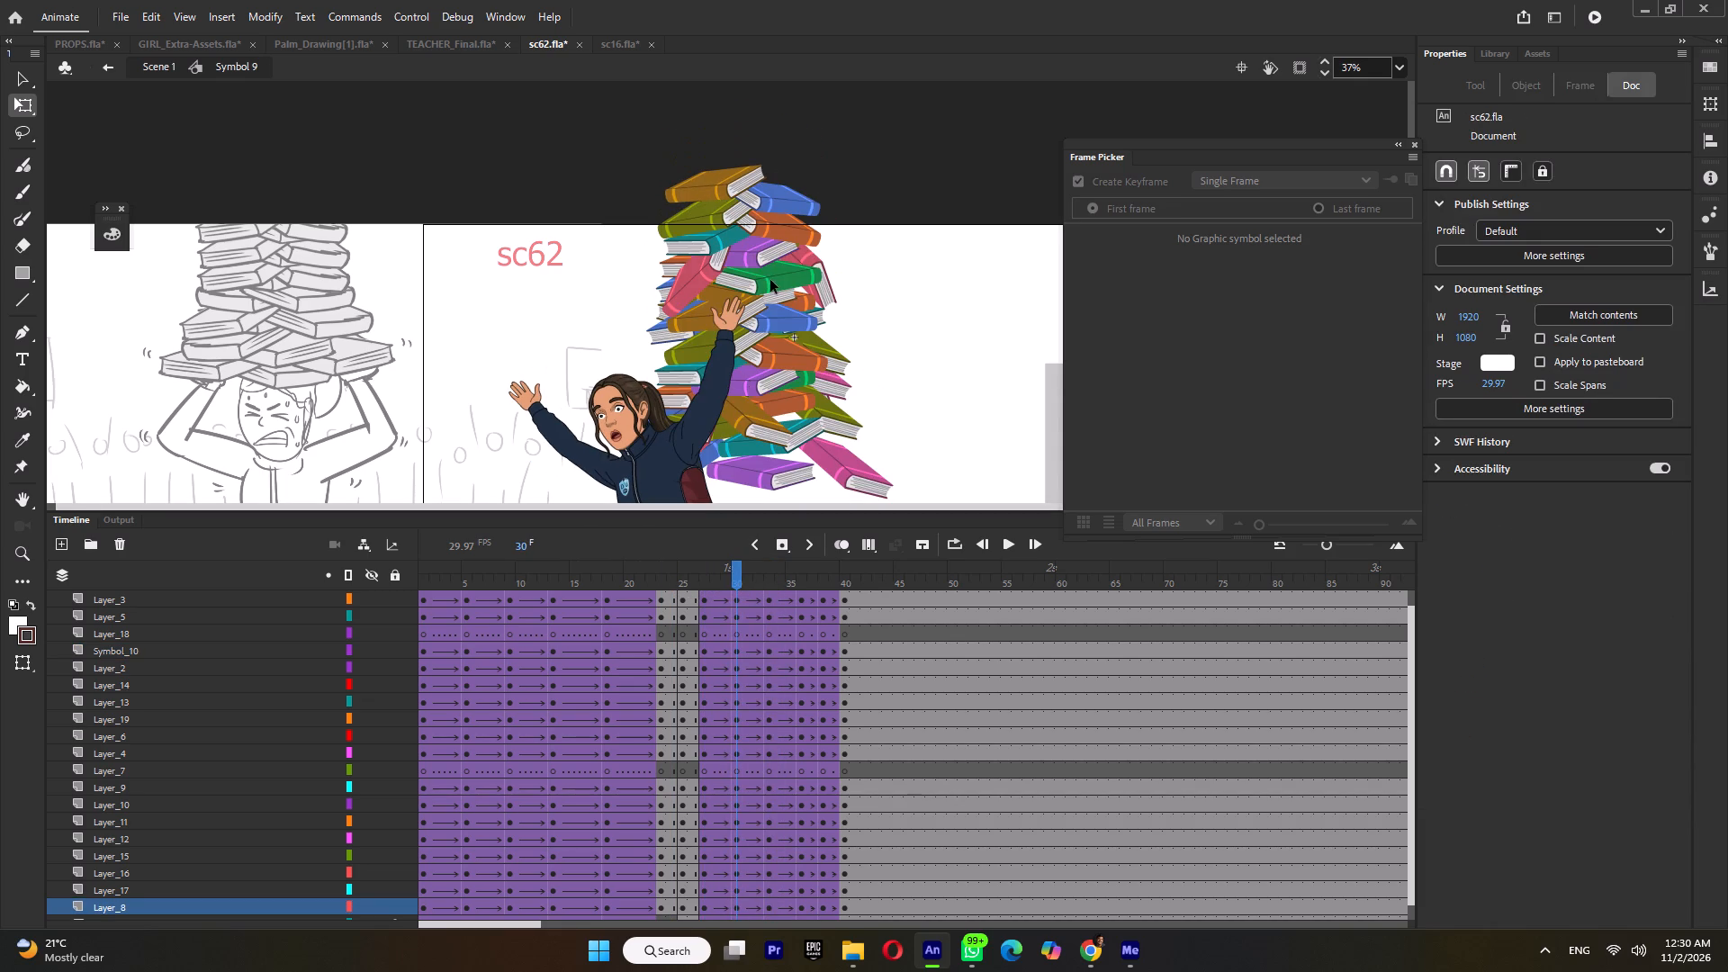
left_click_drag(770, 280, 697, 404)
left_click_drag(702, 383, 684, 451)
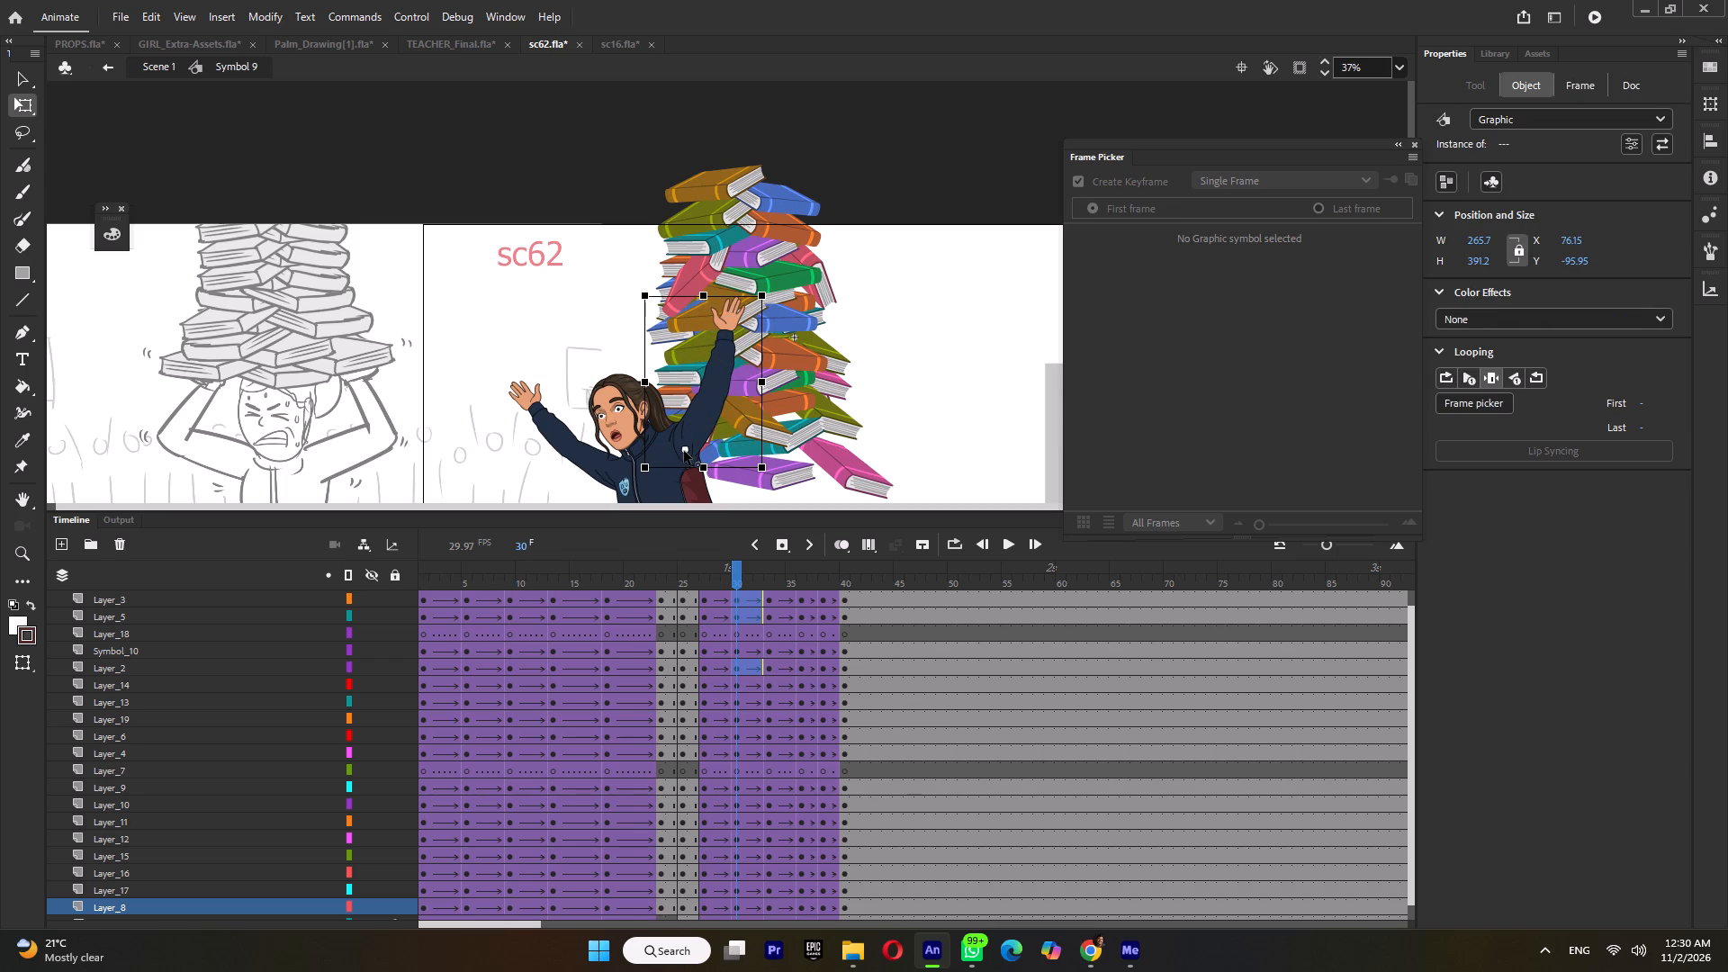
left_click_drag(684, 451, 683, 451)
scroll(763, 292, "up", 2, "ctrl")
left_click_drag(775, 296, 759, 291)
scroll(759, 291, "down", 2, "ctrl")
left_click_drag(771, 265, 692, 346)
left_click_drag(715, 346, 710, 389)
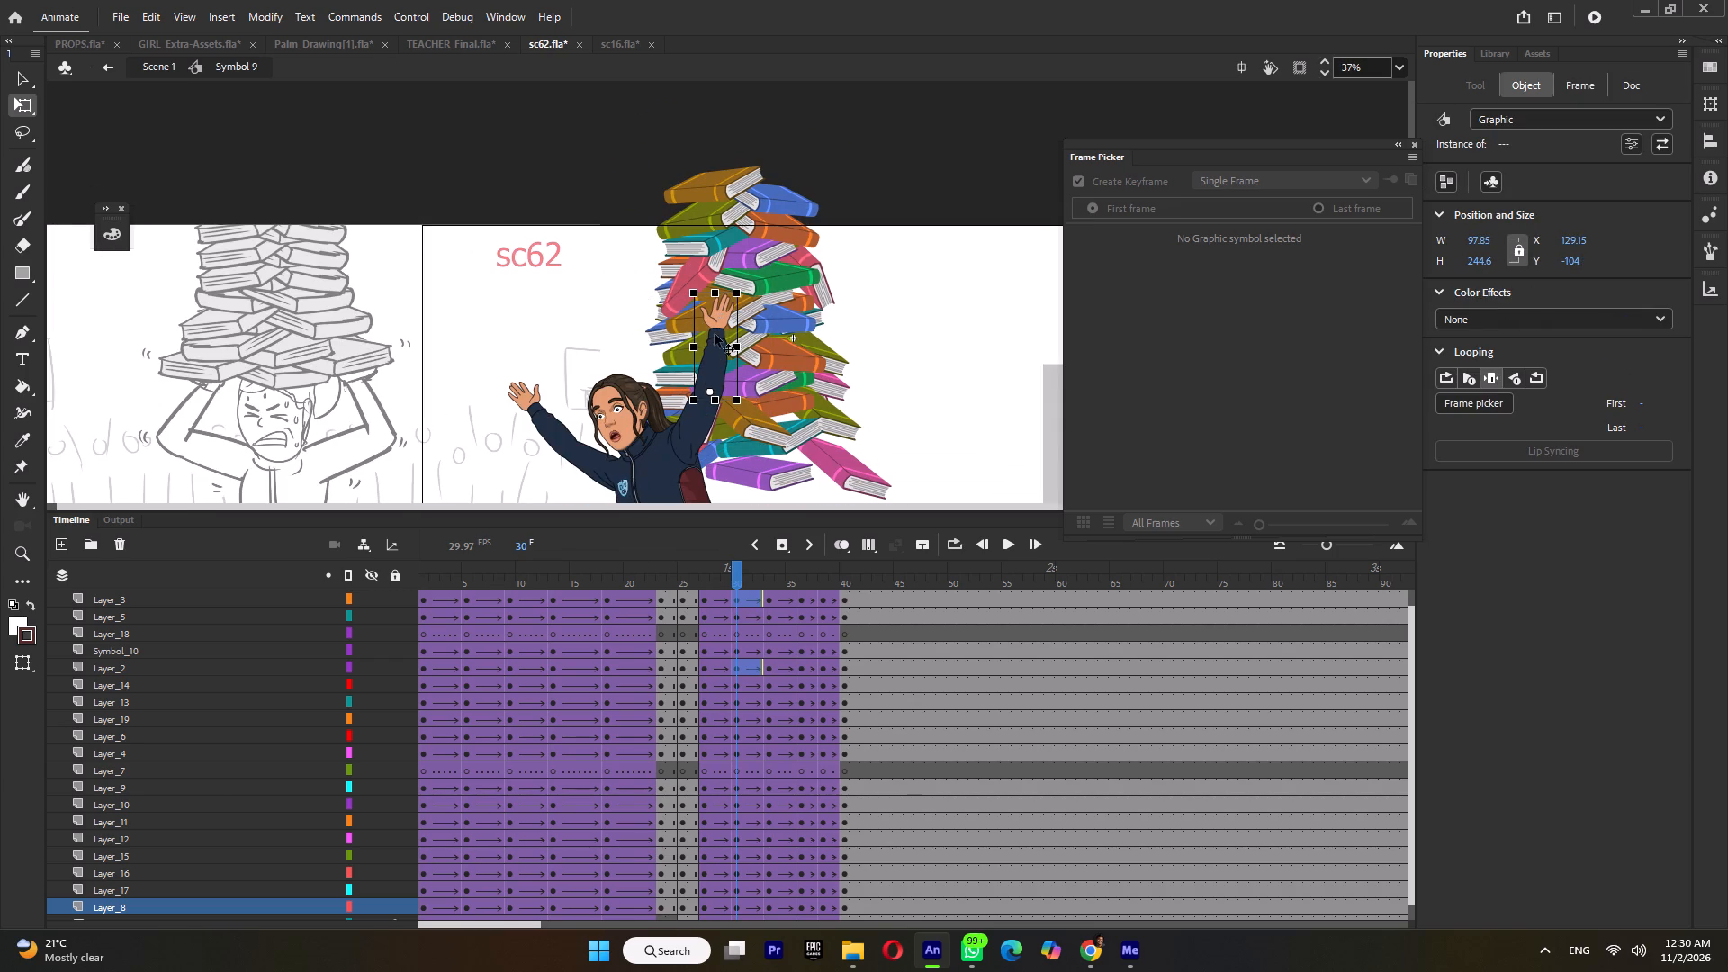
left_click_drag(748, 297, 727, 288)
Rotate the other arm's forearm and hand upward toward the girl's face around the elbow at frame 30.
left_click_drag(480, 360, 548, 422)
left_click_drag(544, 418, 566, 445)
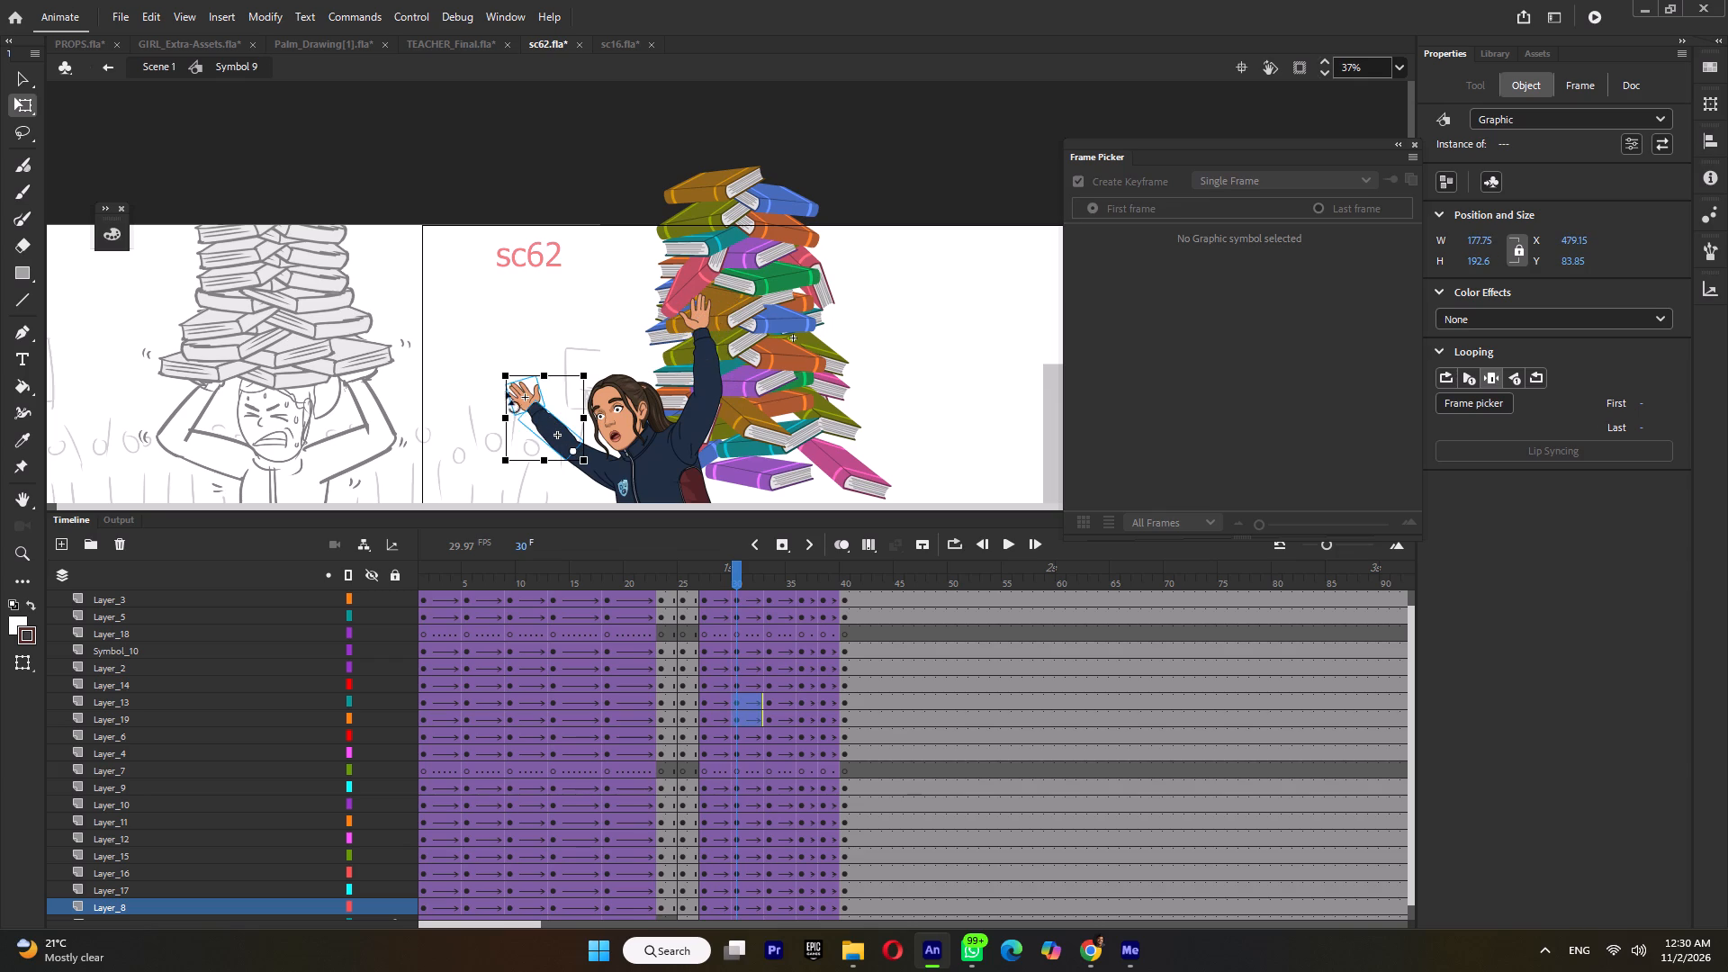
left_click_drag(499, 382, 515, 371)
At frame 30, rotate the girl's whole outstretched arm away from the books slightly upward around its shoulder.
left_click(606, 457, "shift")
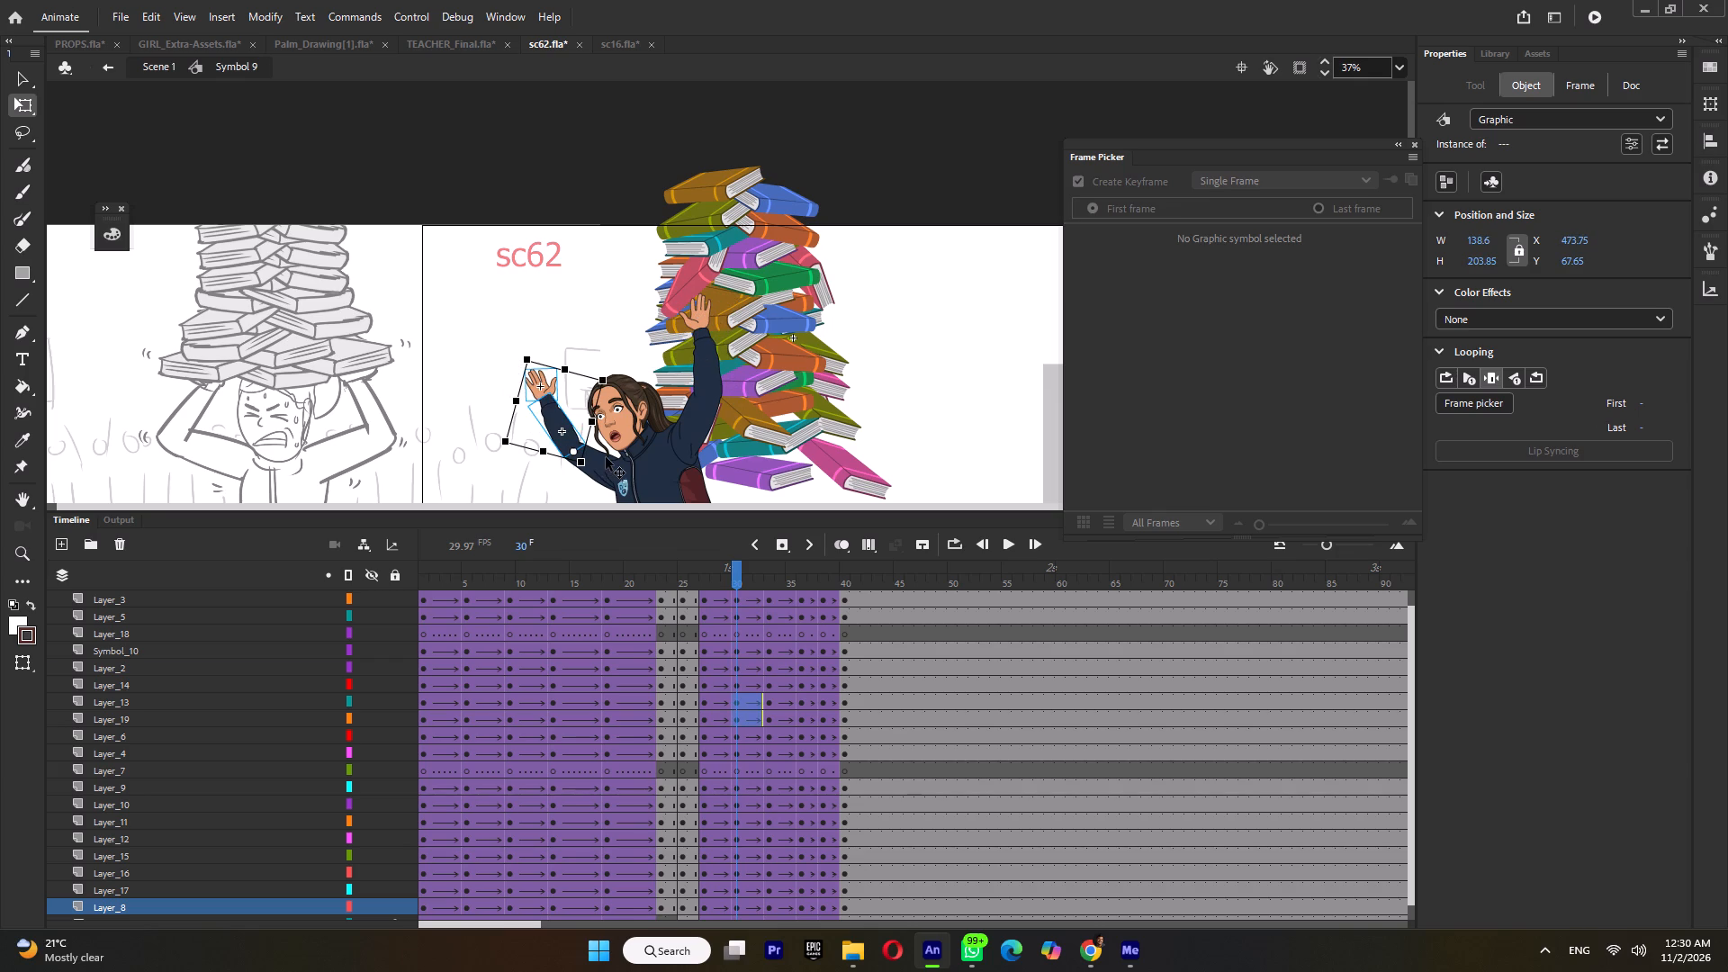
left_click(614, 418, "shift")
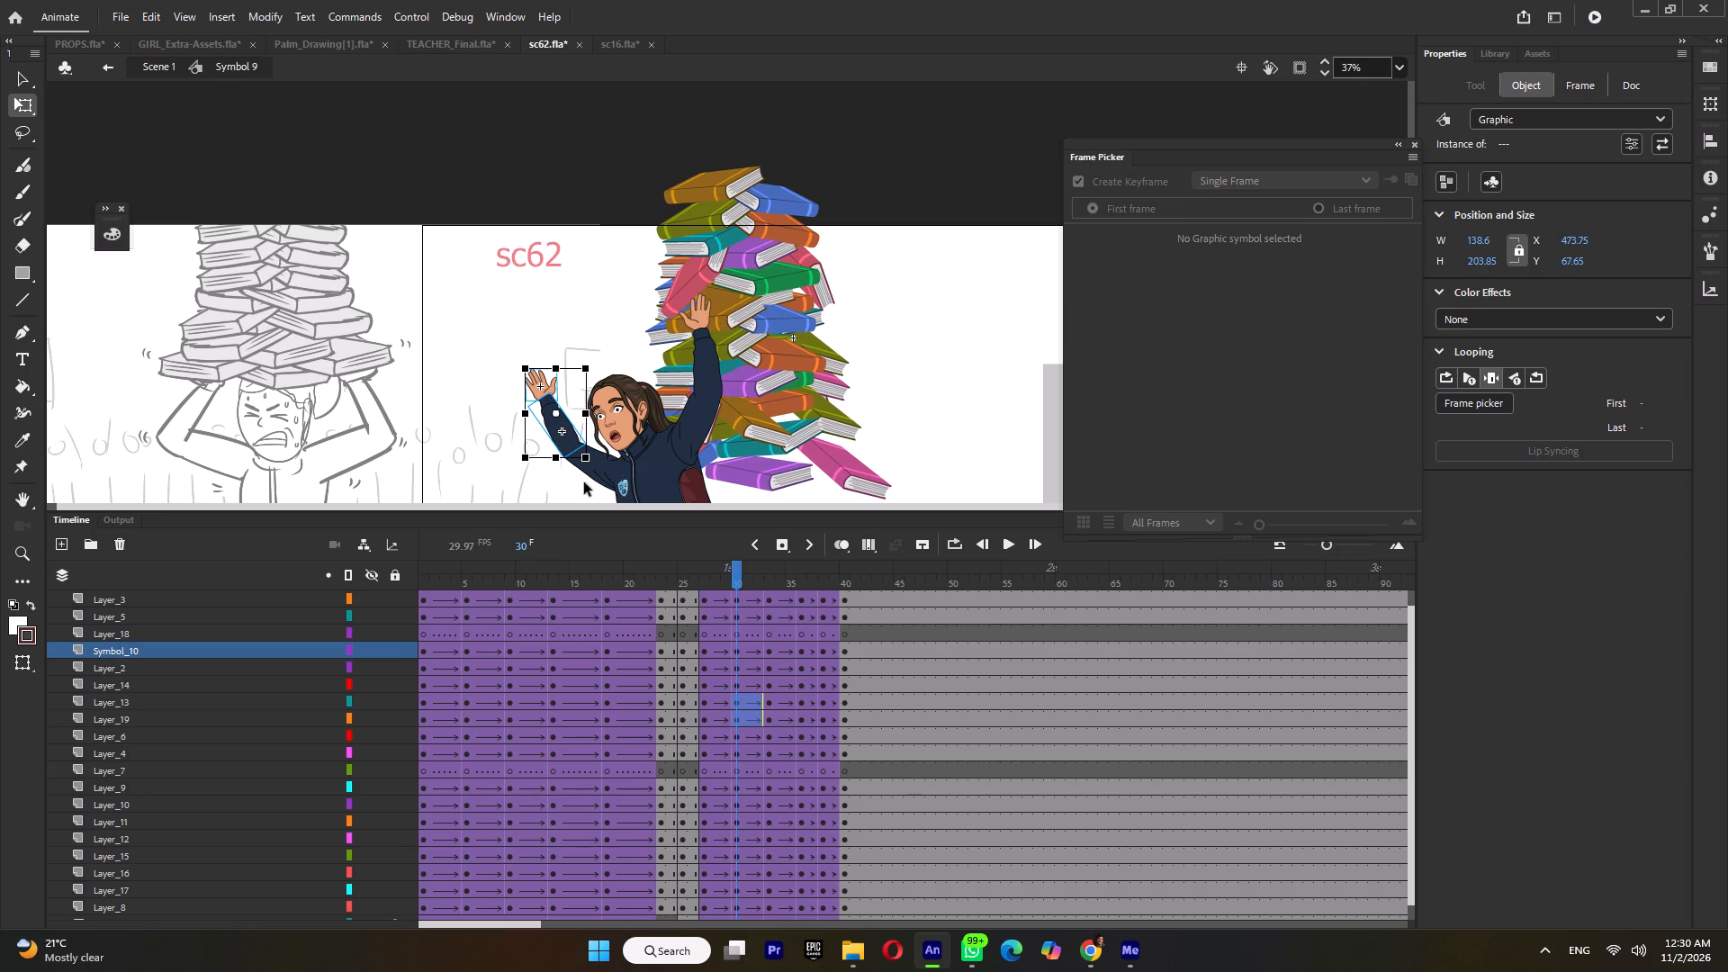
left_click(576, 471, "shift")
scroll(576, 480, "up", 3, "ctrl")
left_click(568, 464, "shift")
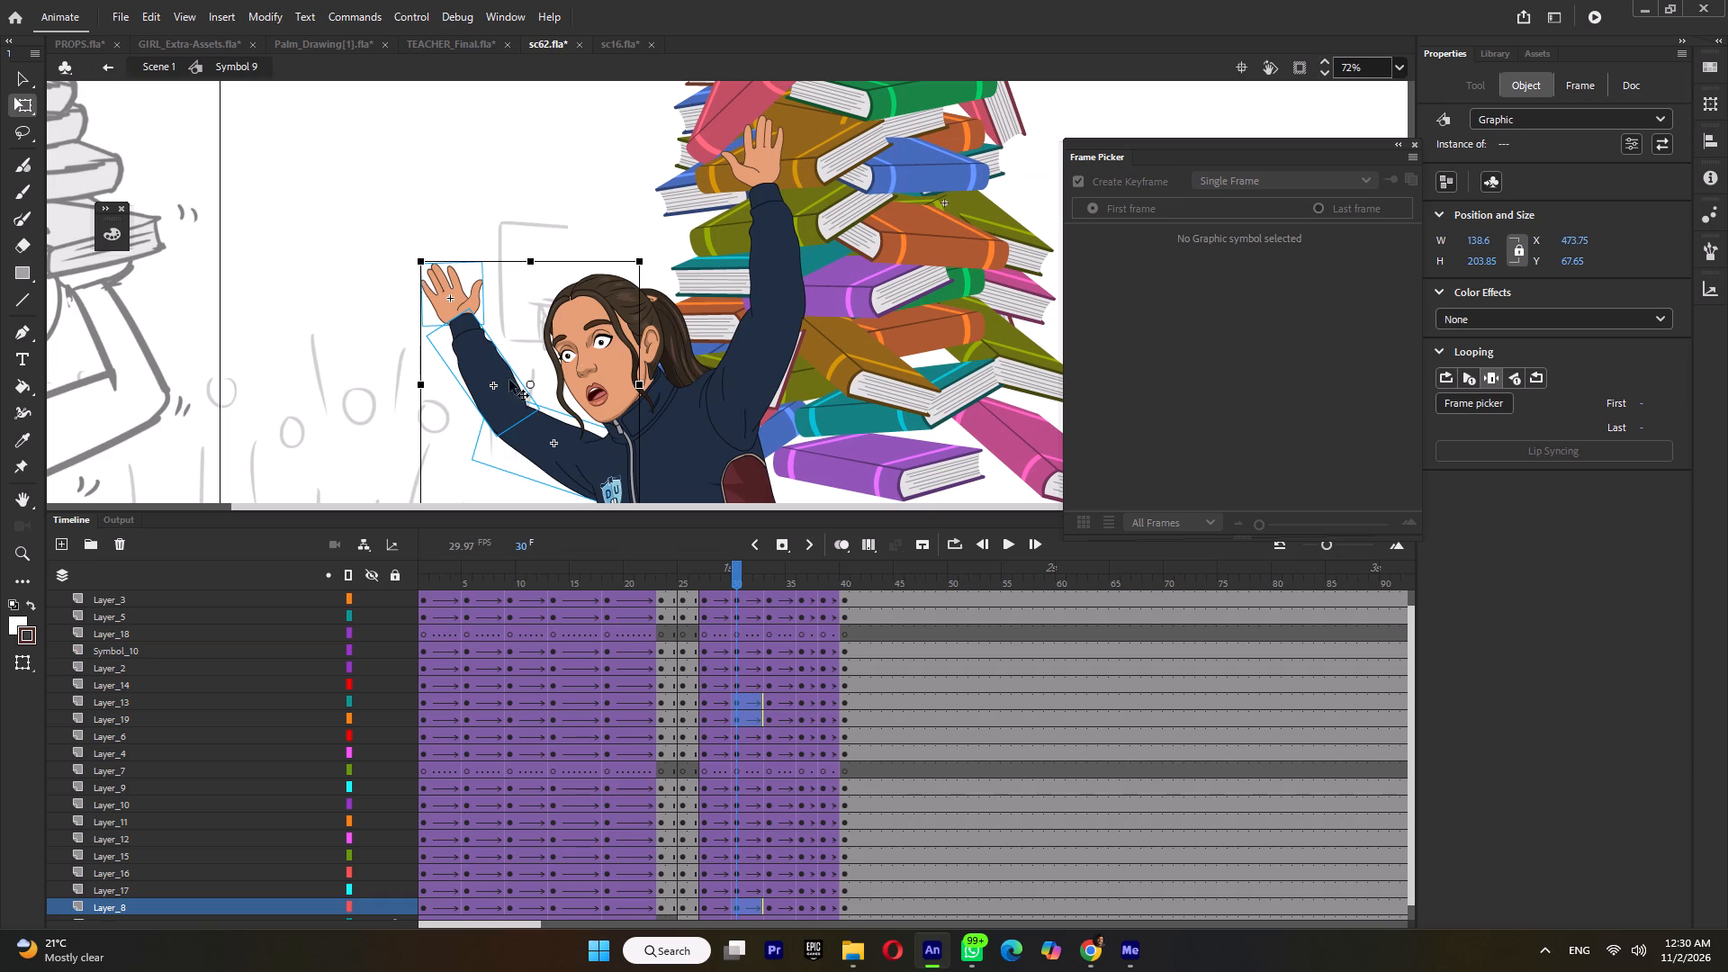
left_click_drag(535, 385, 599, 461)
left_click_drag(414, 267, 428, 251)
Tilt the girl's head and hair slightly backward around the neck at frame 30.
left_click_drag(643, 212, 598, 304)
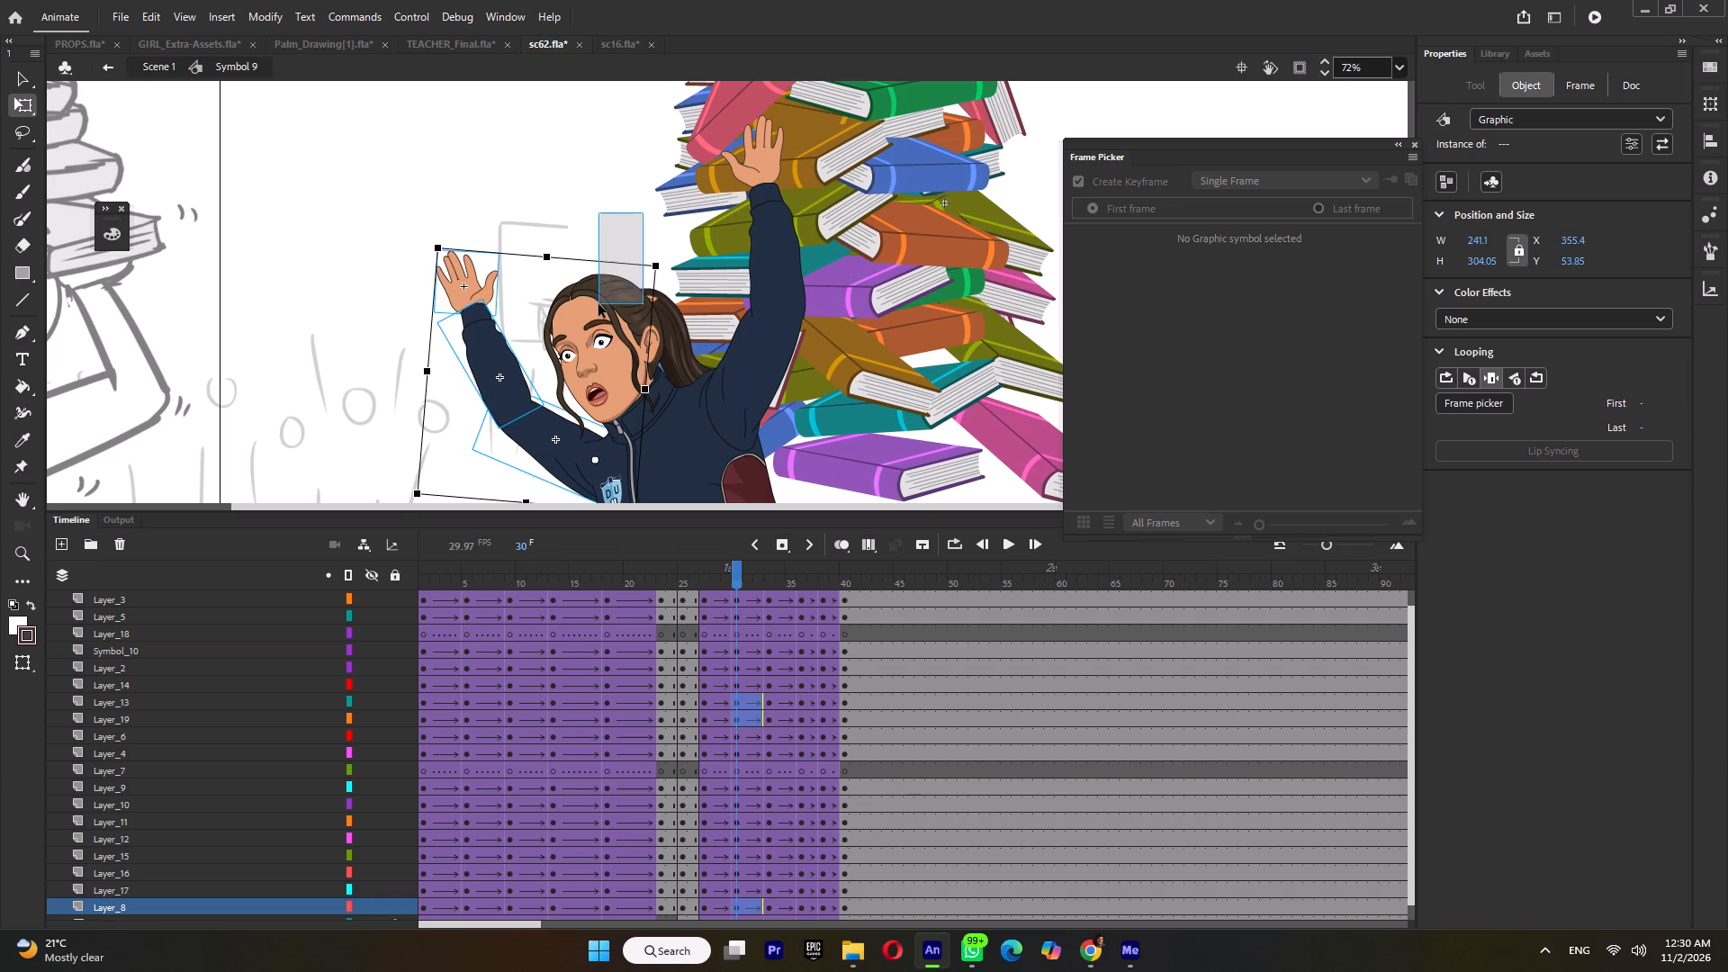
left_click_drag(598, 304, 597, 308)
left_click_drag(635, 351, 633, 388)
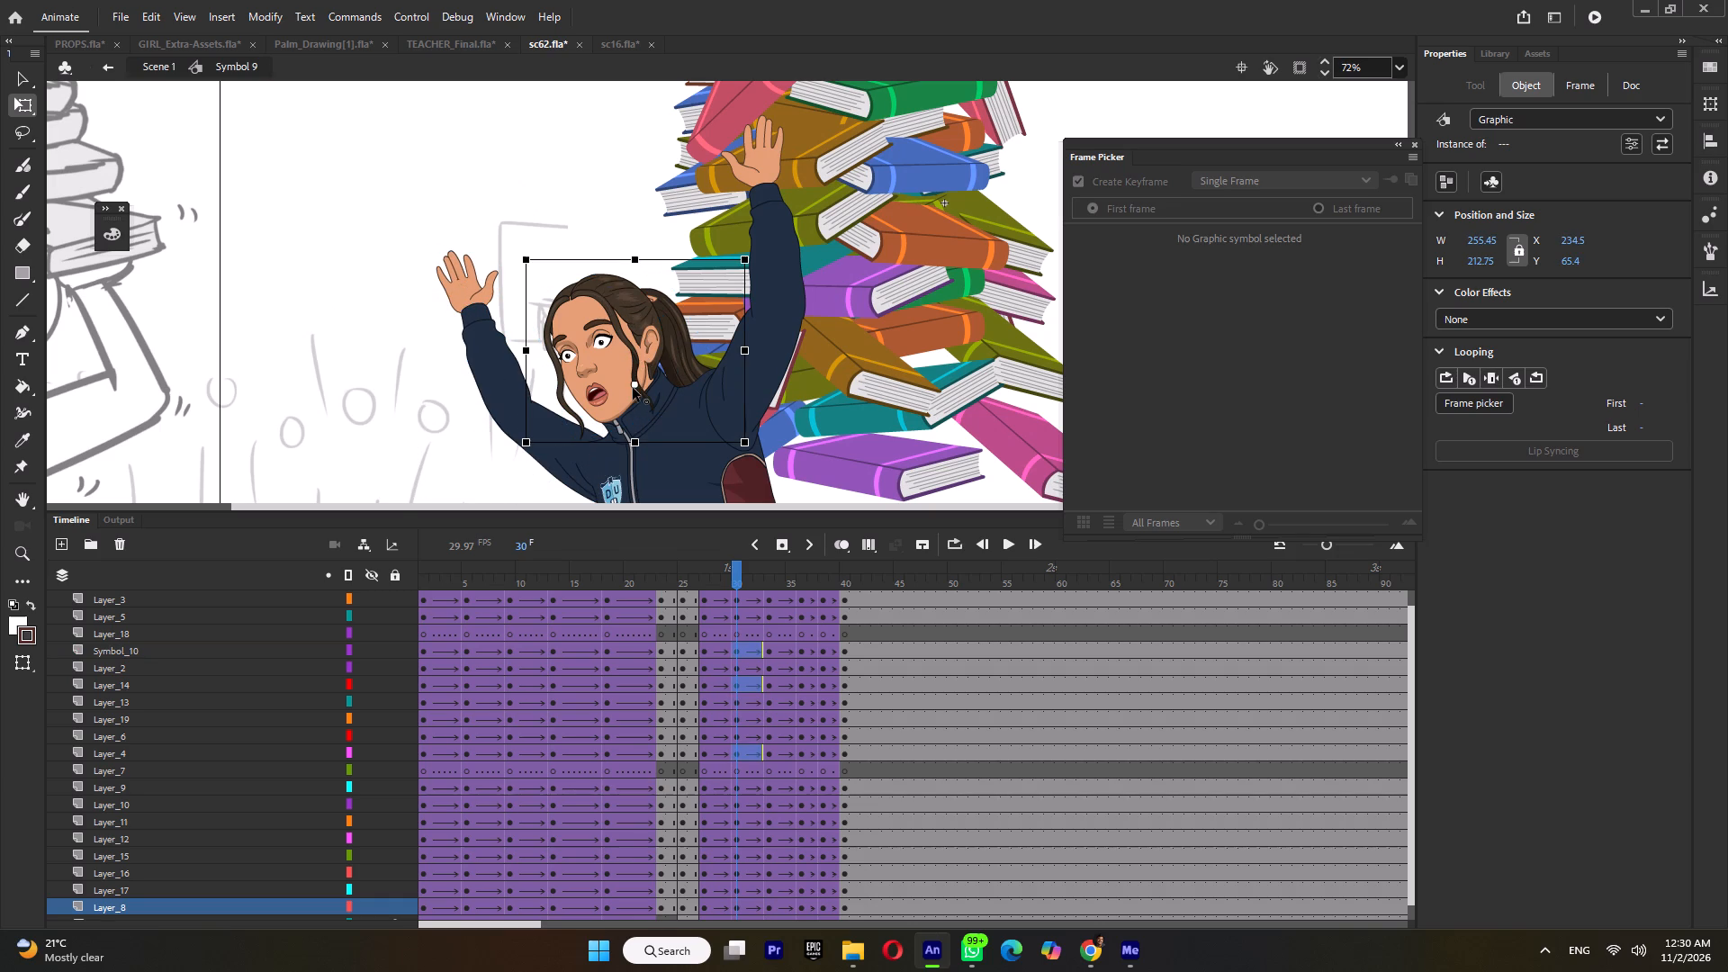
left_click_drag(633, 388, 631, 388)
left_click_drag(754, 256, 741, 249)
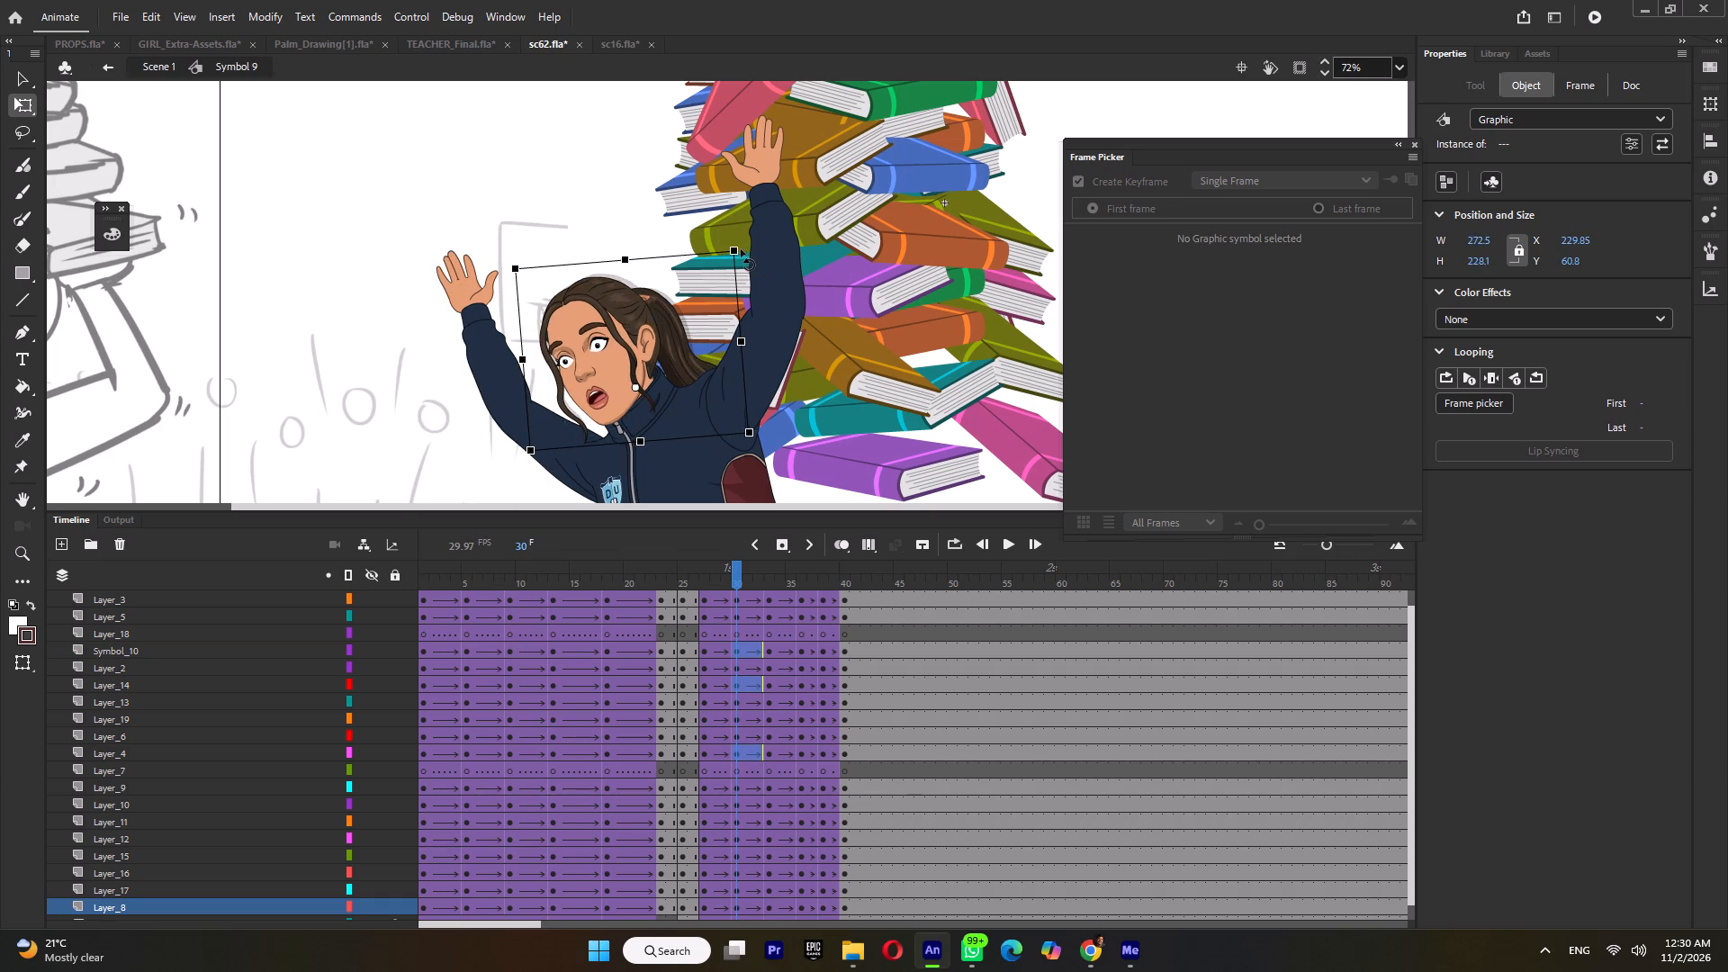
left_click_drag(741, 249, 739, 249)
scroll(741, 261, "down", 3, "ctrl")
left_click(825, 306)
Rotate the girl's ponytail slightly downward around its attachment to the head at frame 30.
left_click(661, 299)
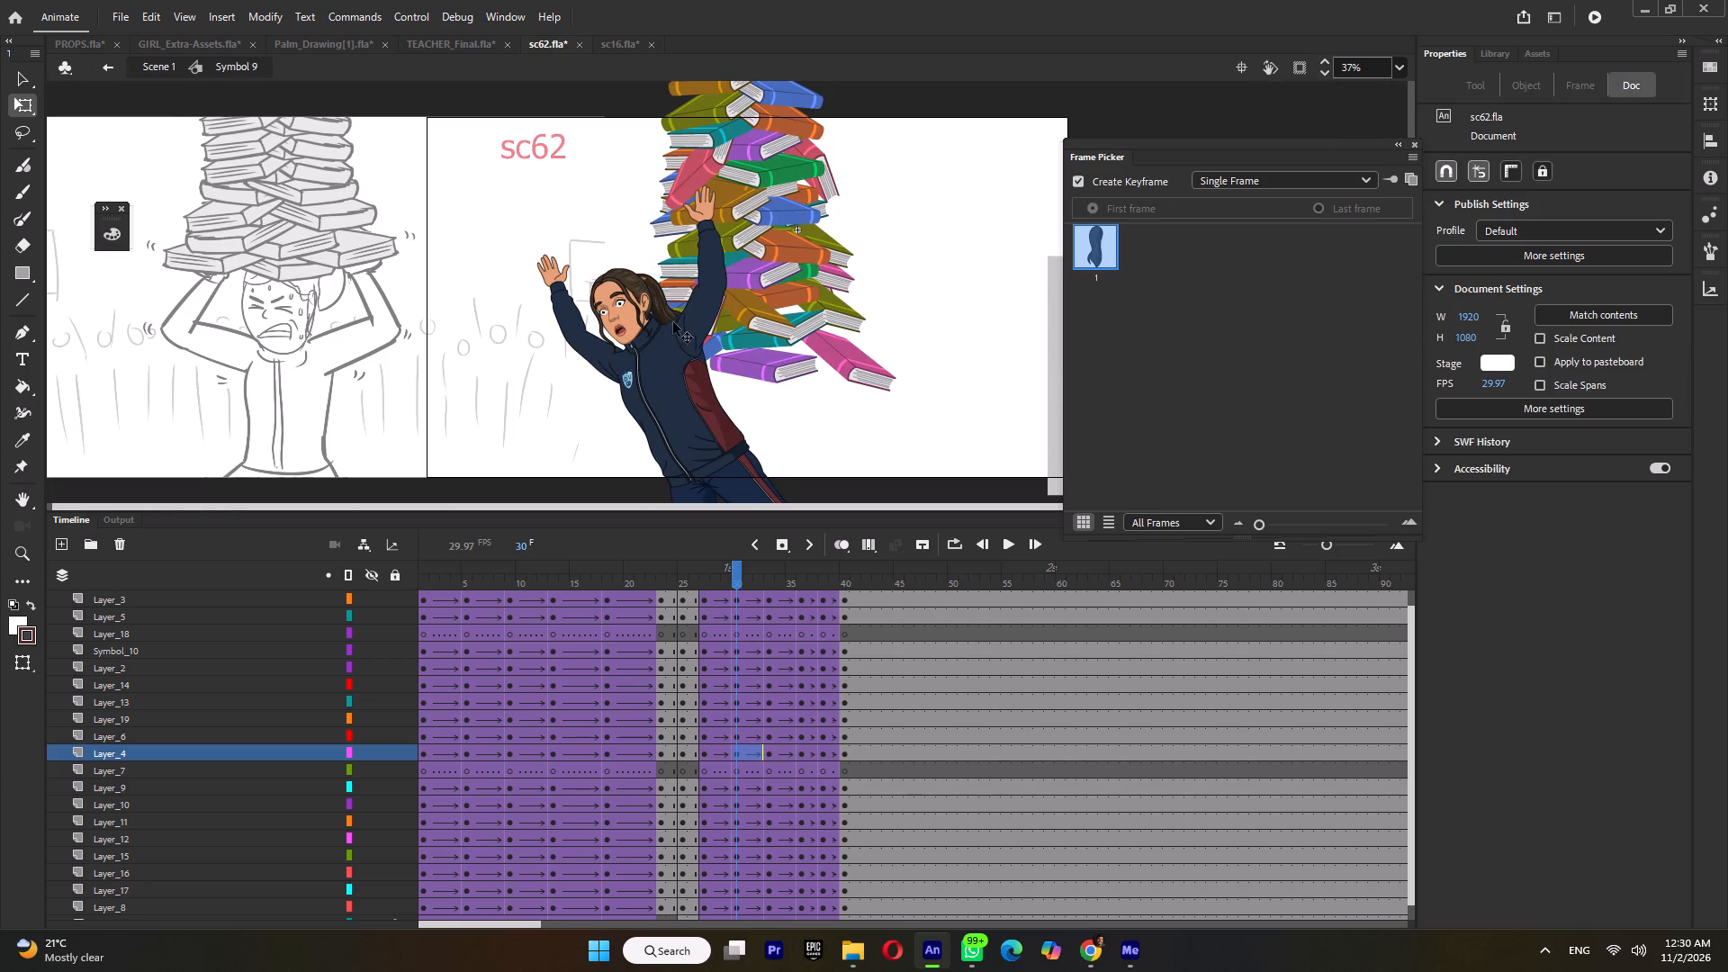
scroll(688, 346, "up", 3, "ctrl")
left_click_drag(693, 335, 686, 347)
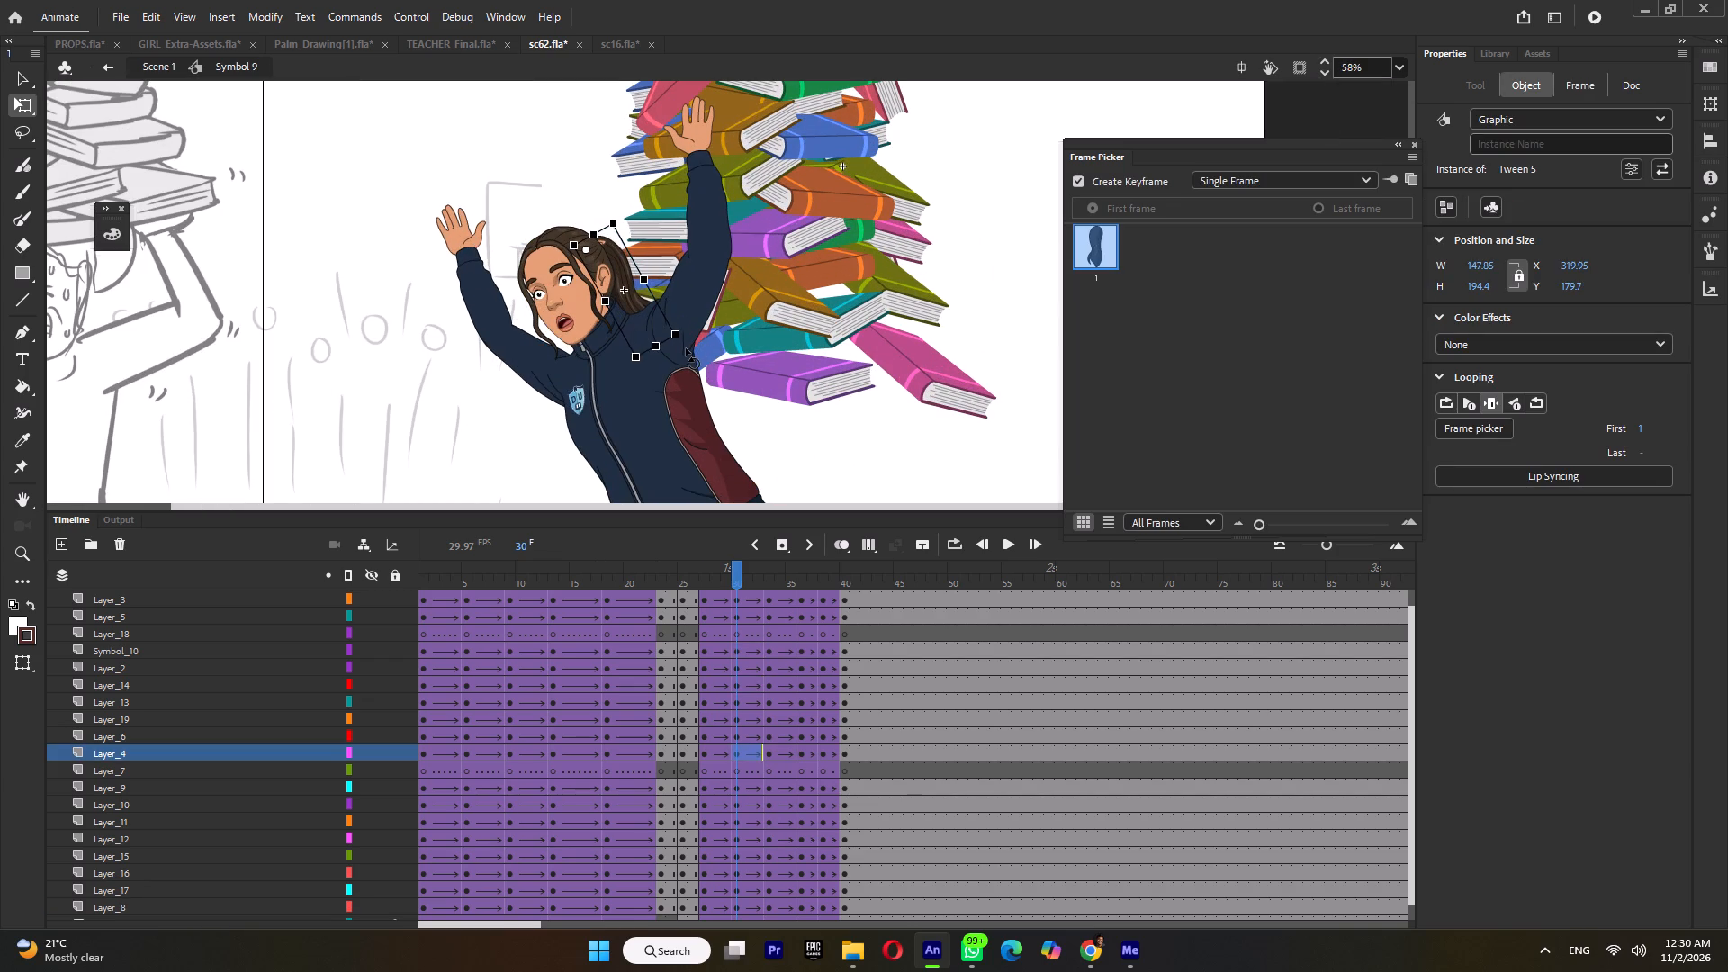
scroll(686, 354, "down", 4, "ctrl")
At frame 36, rotate the girl's whole arm beside the books slightly inward around its shoulder.
left_click(700, 579)
left_click(742, 578)
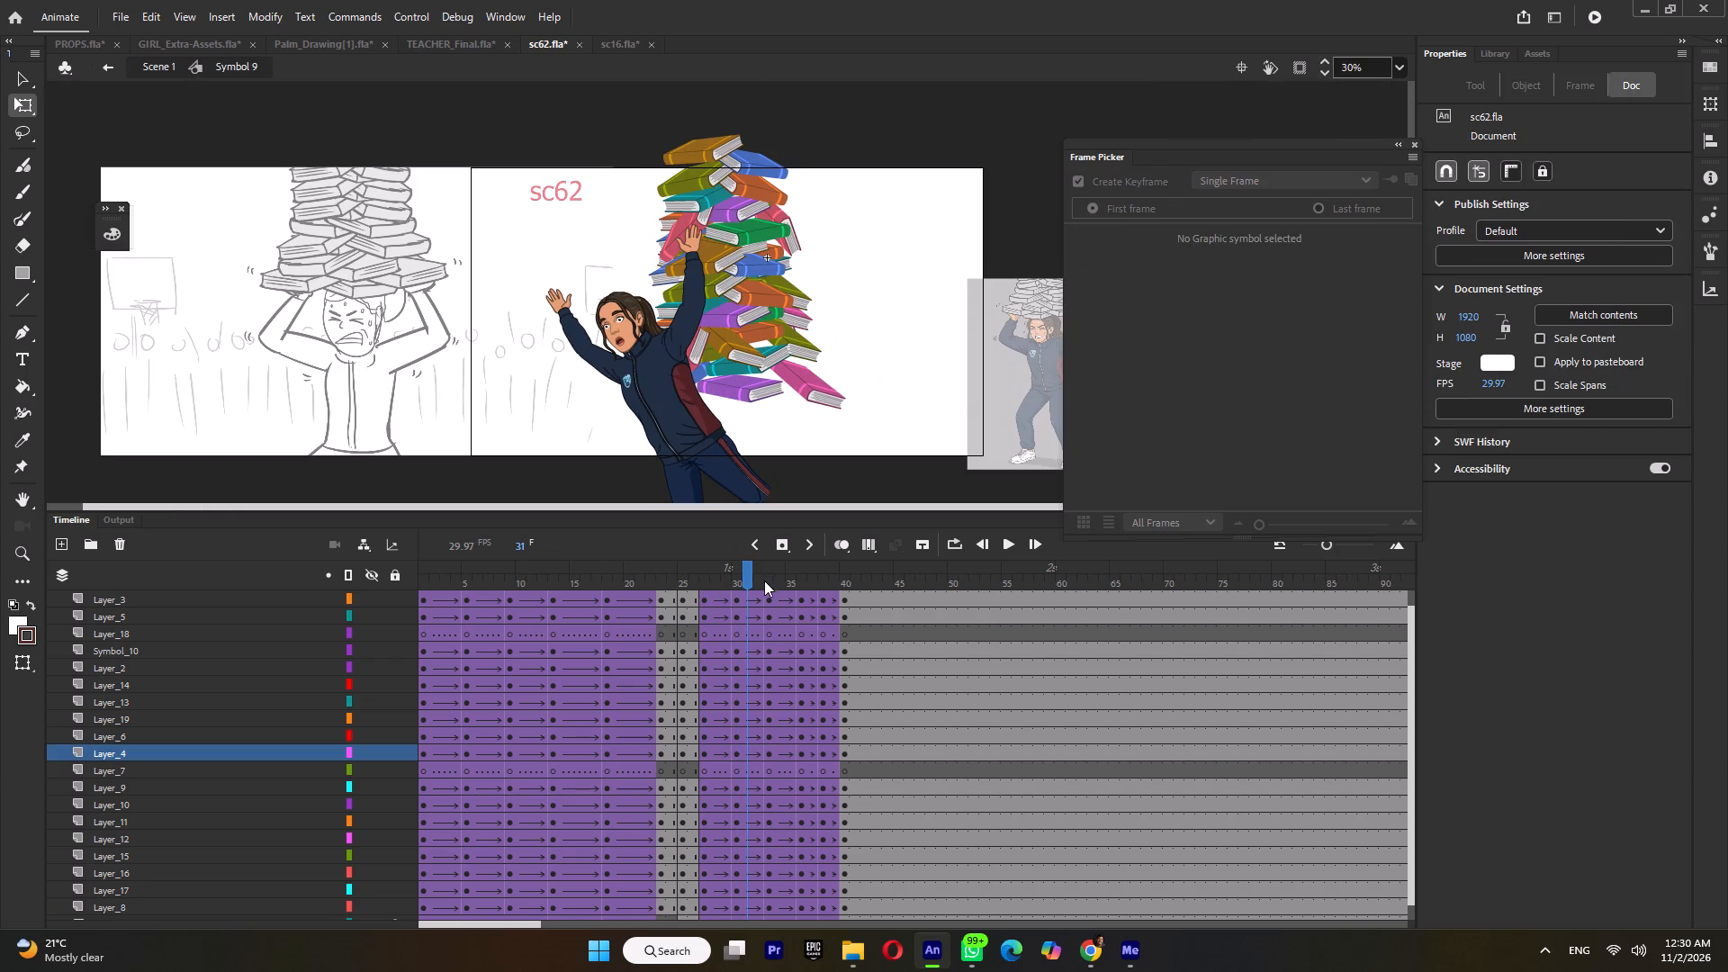
left_click(768, 578)
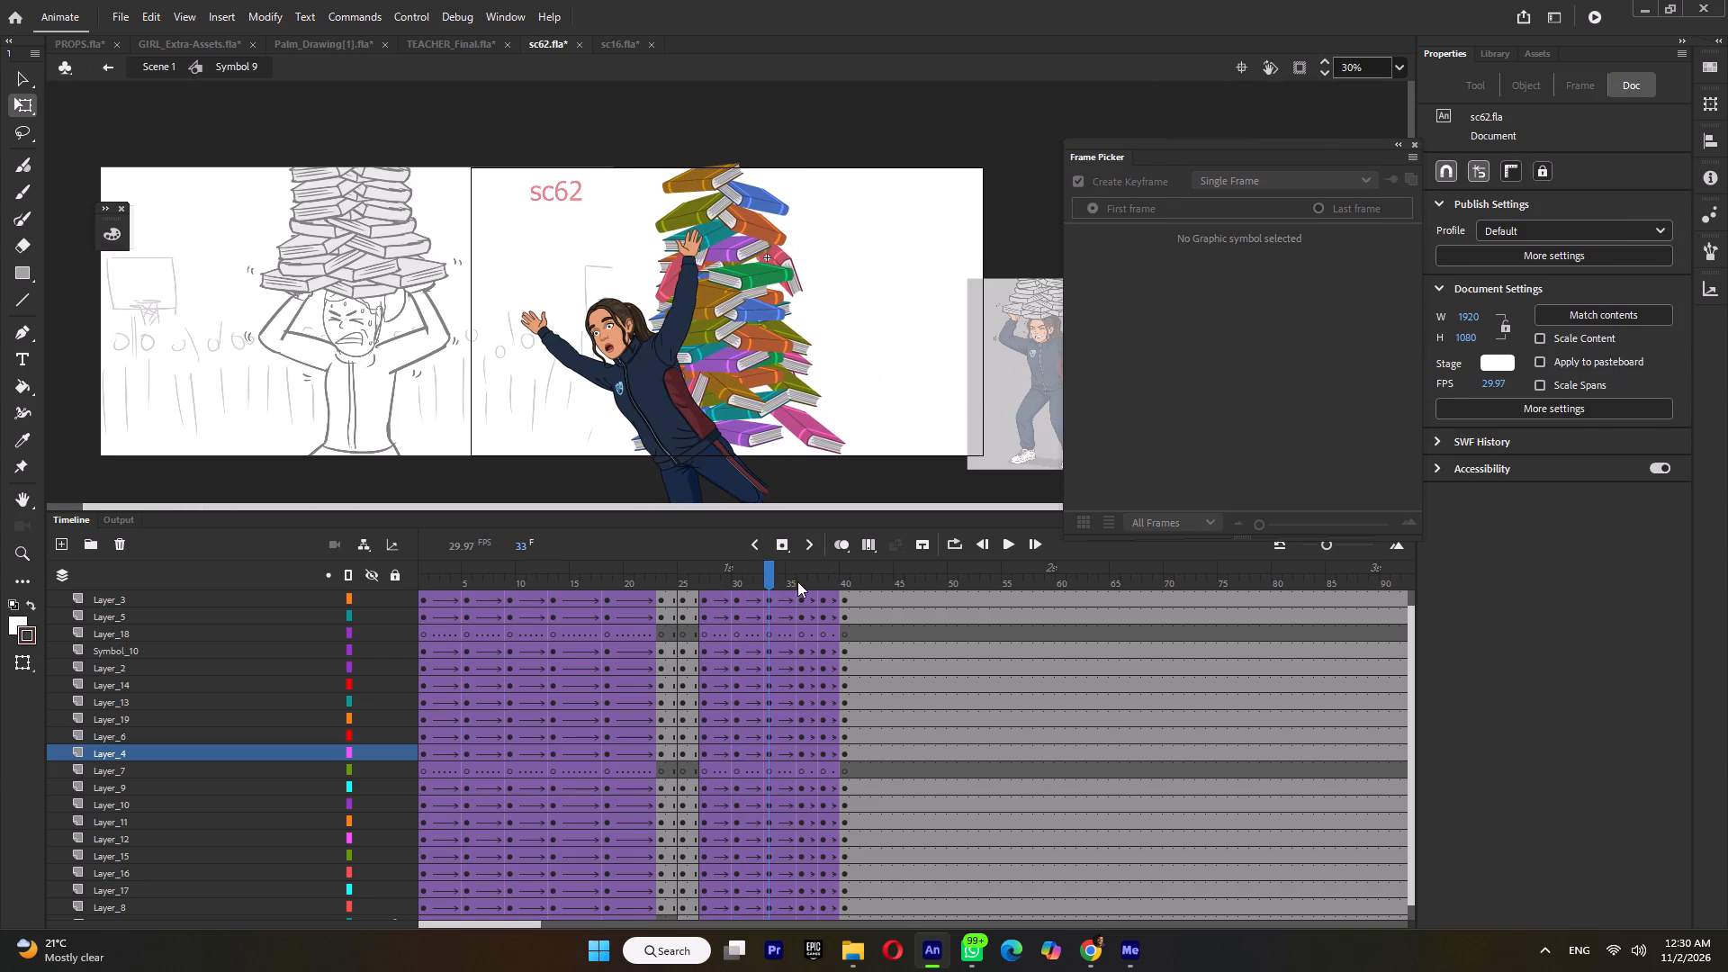
left_click(798, 583)
left_click_drag(708, 179, 658, 329)
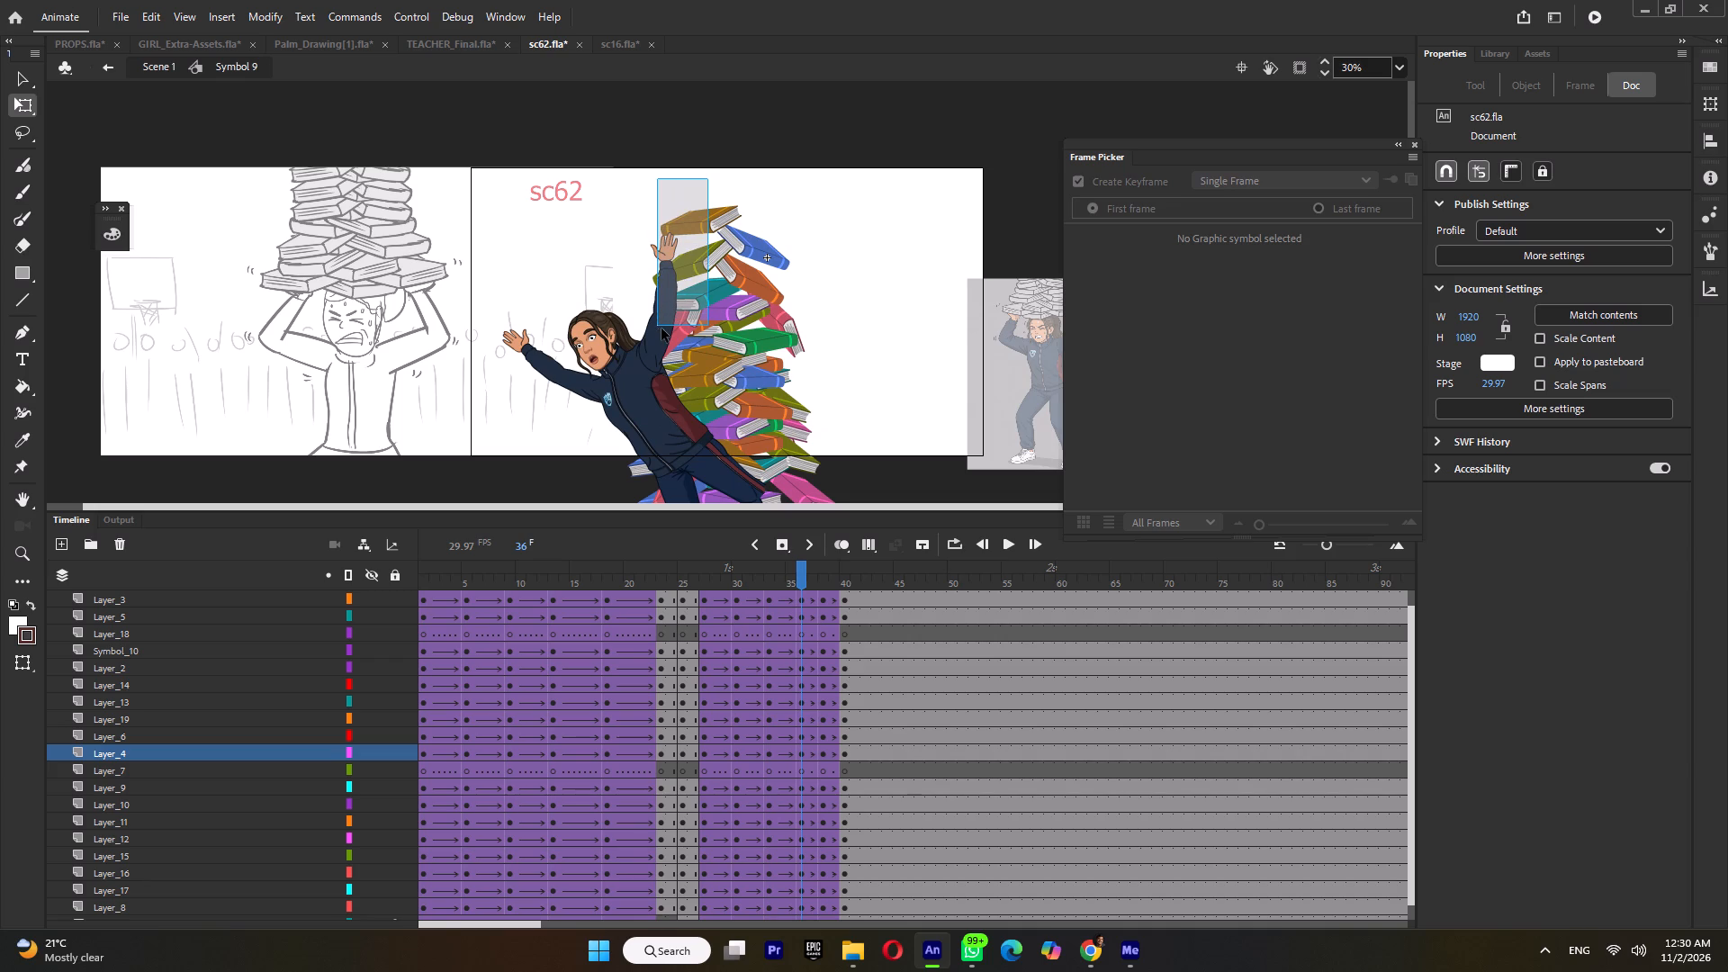
left_click_drag(661, 302, 649, 359)
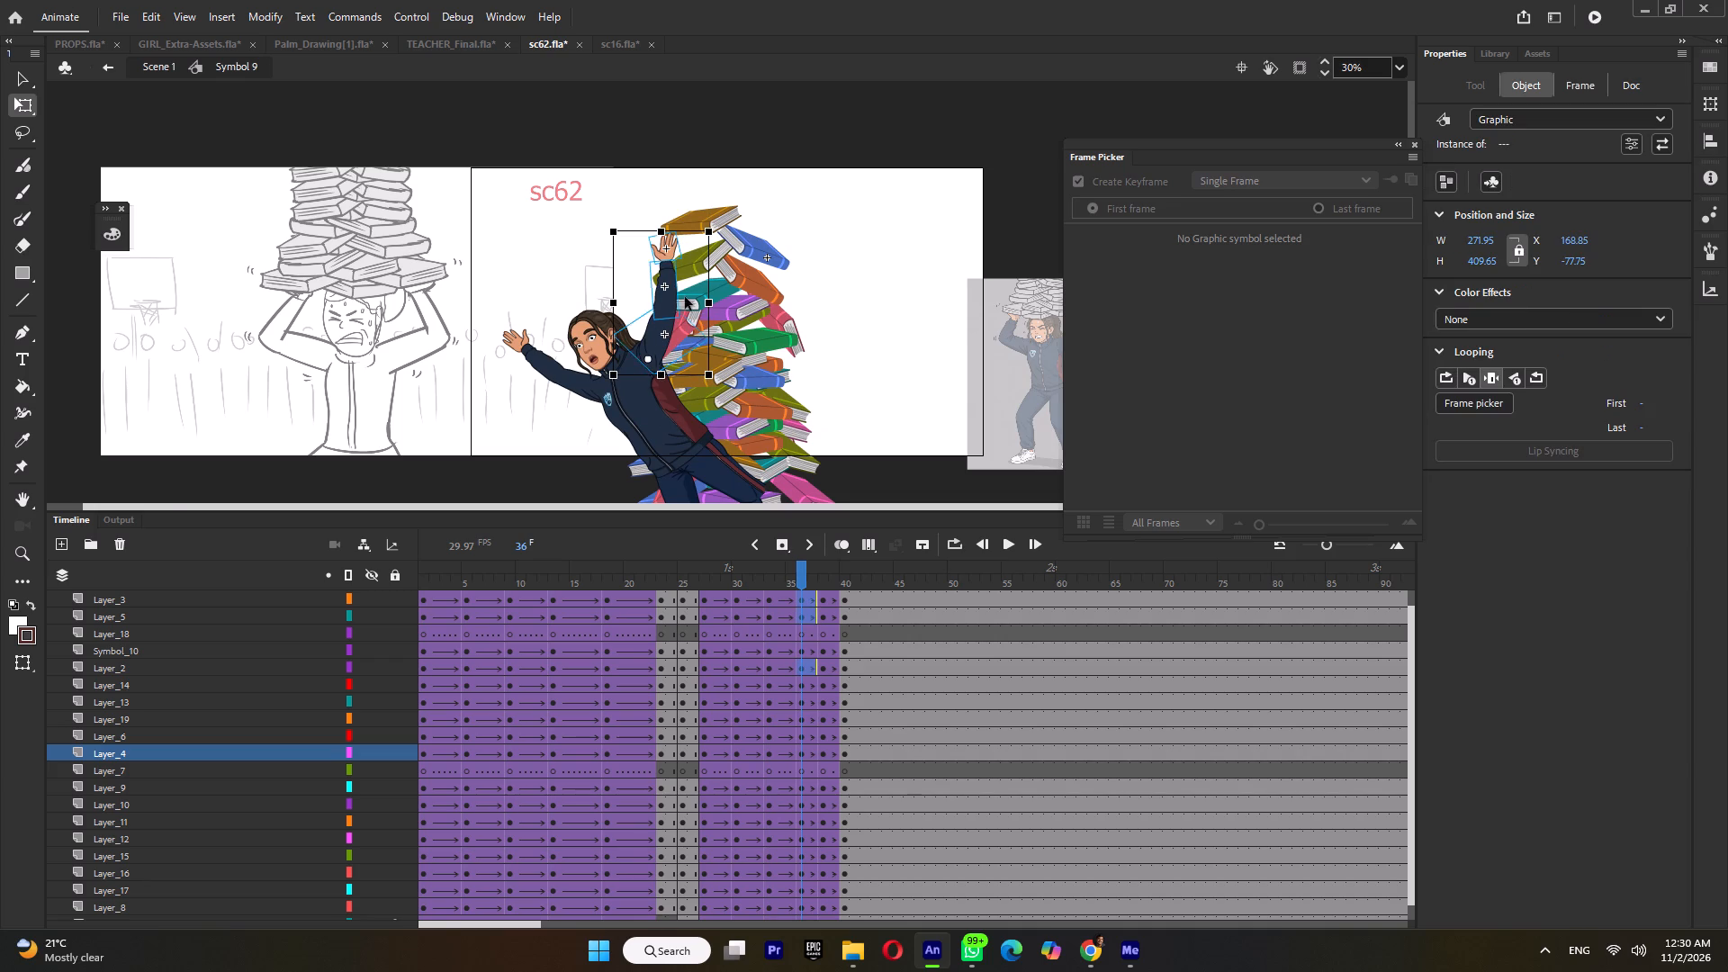
scroll(702, 256, "up", 5, "ctrl")
left_click_drag(730, 199, 715, 196)
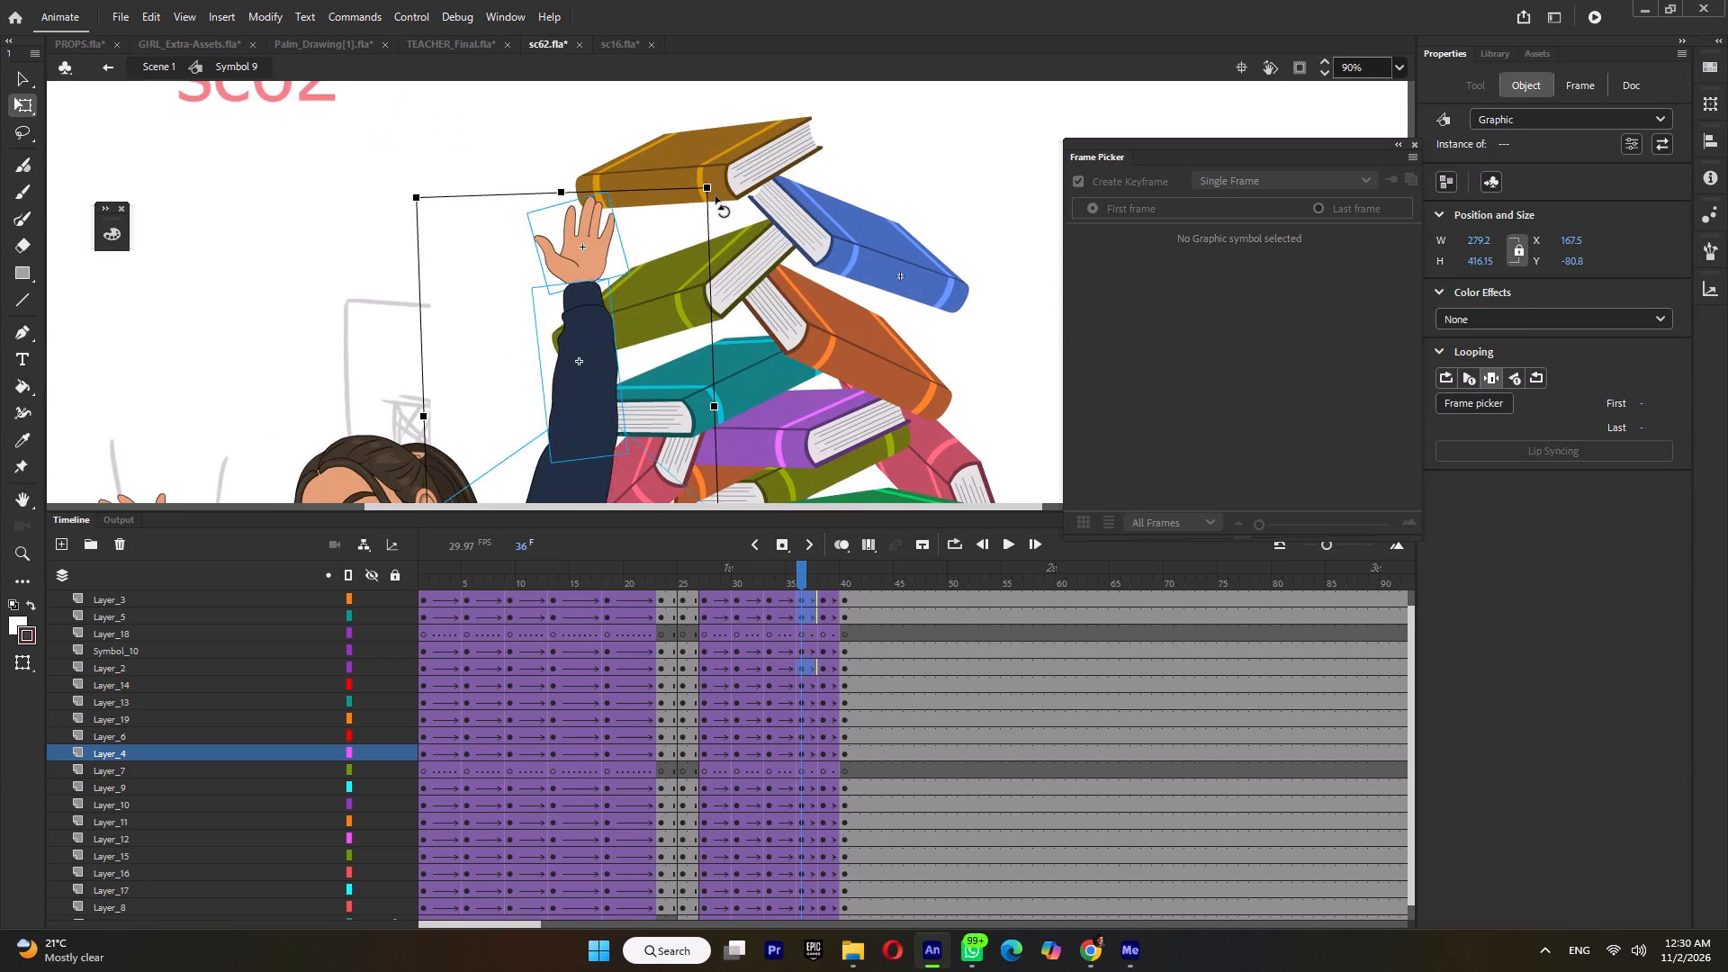
Rotate the forearm and hand beside the books further inward around the elbow at frame 36.
scroll(715, 196, "down", 3, "ctrl")
left_click_drag(673, 149, 633, 276)
left_click_drag(648, 262, 646, 317)
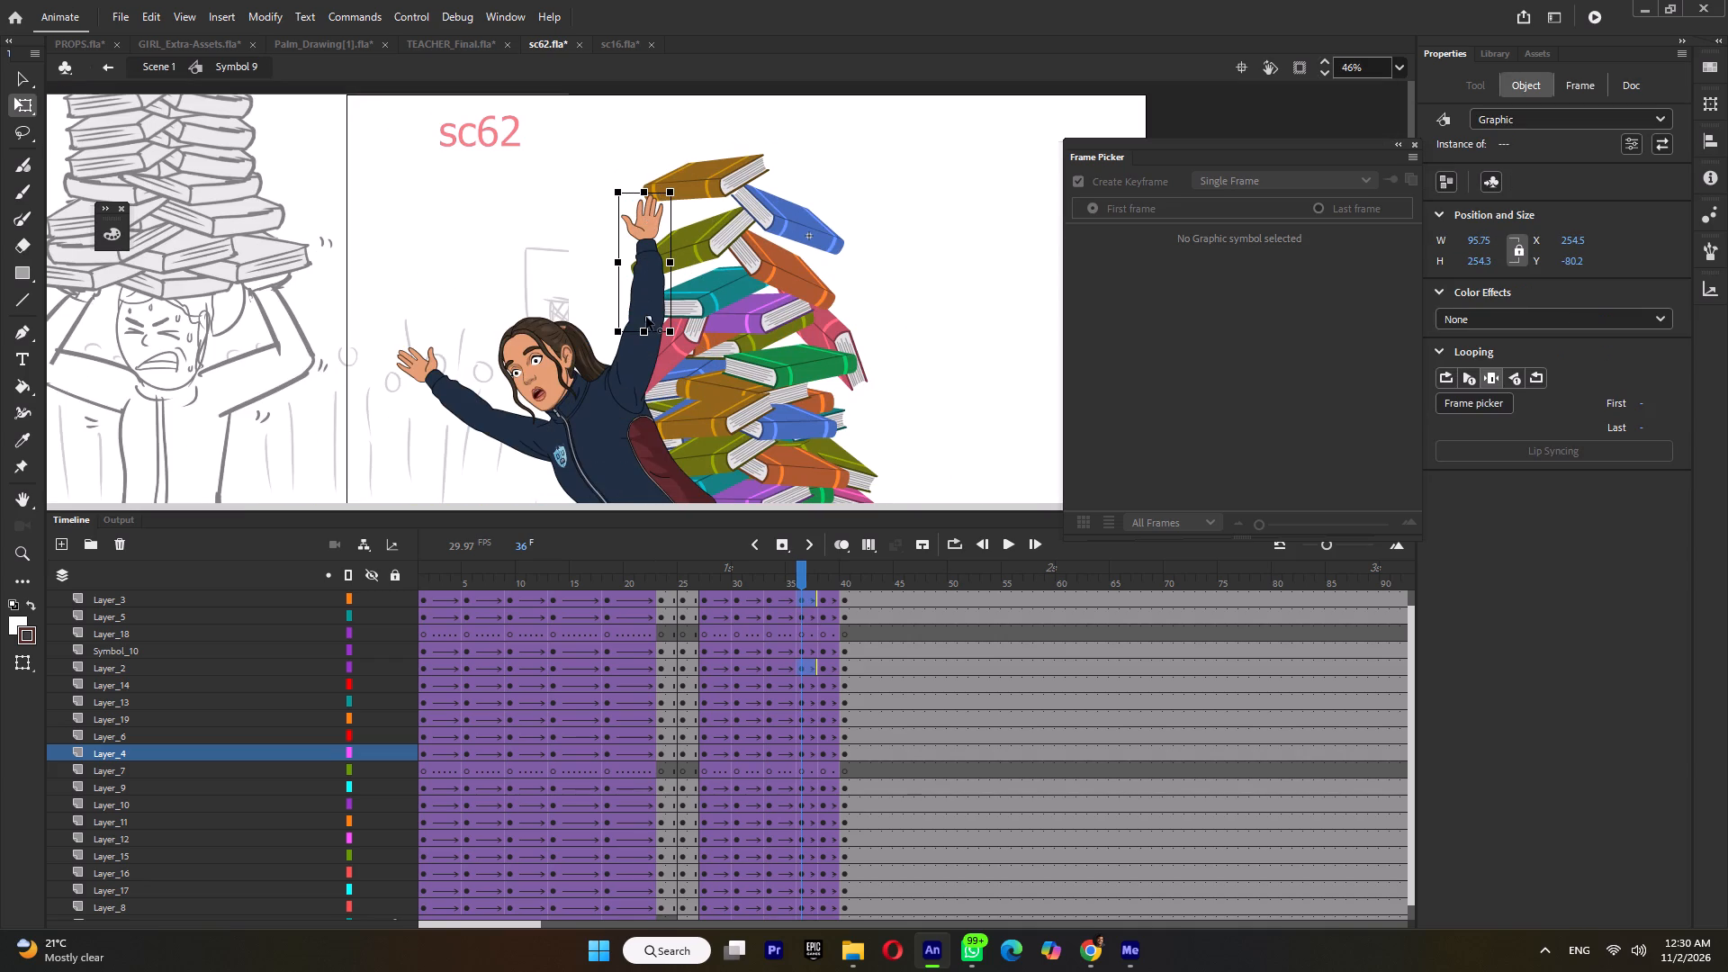
left_click_drag(646, 317, 646, 321)
left_click_drag(682, 192, 658, 182)
At frame 36, rotate the other arm's forearm and hand upward toward the girl's face around the elbow.
left_click_drag(377, 316, 454, 398)
left_click_drag(445, 389, 479, 414)
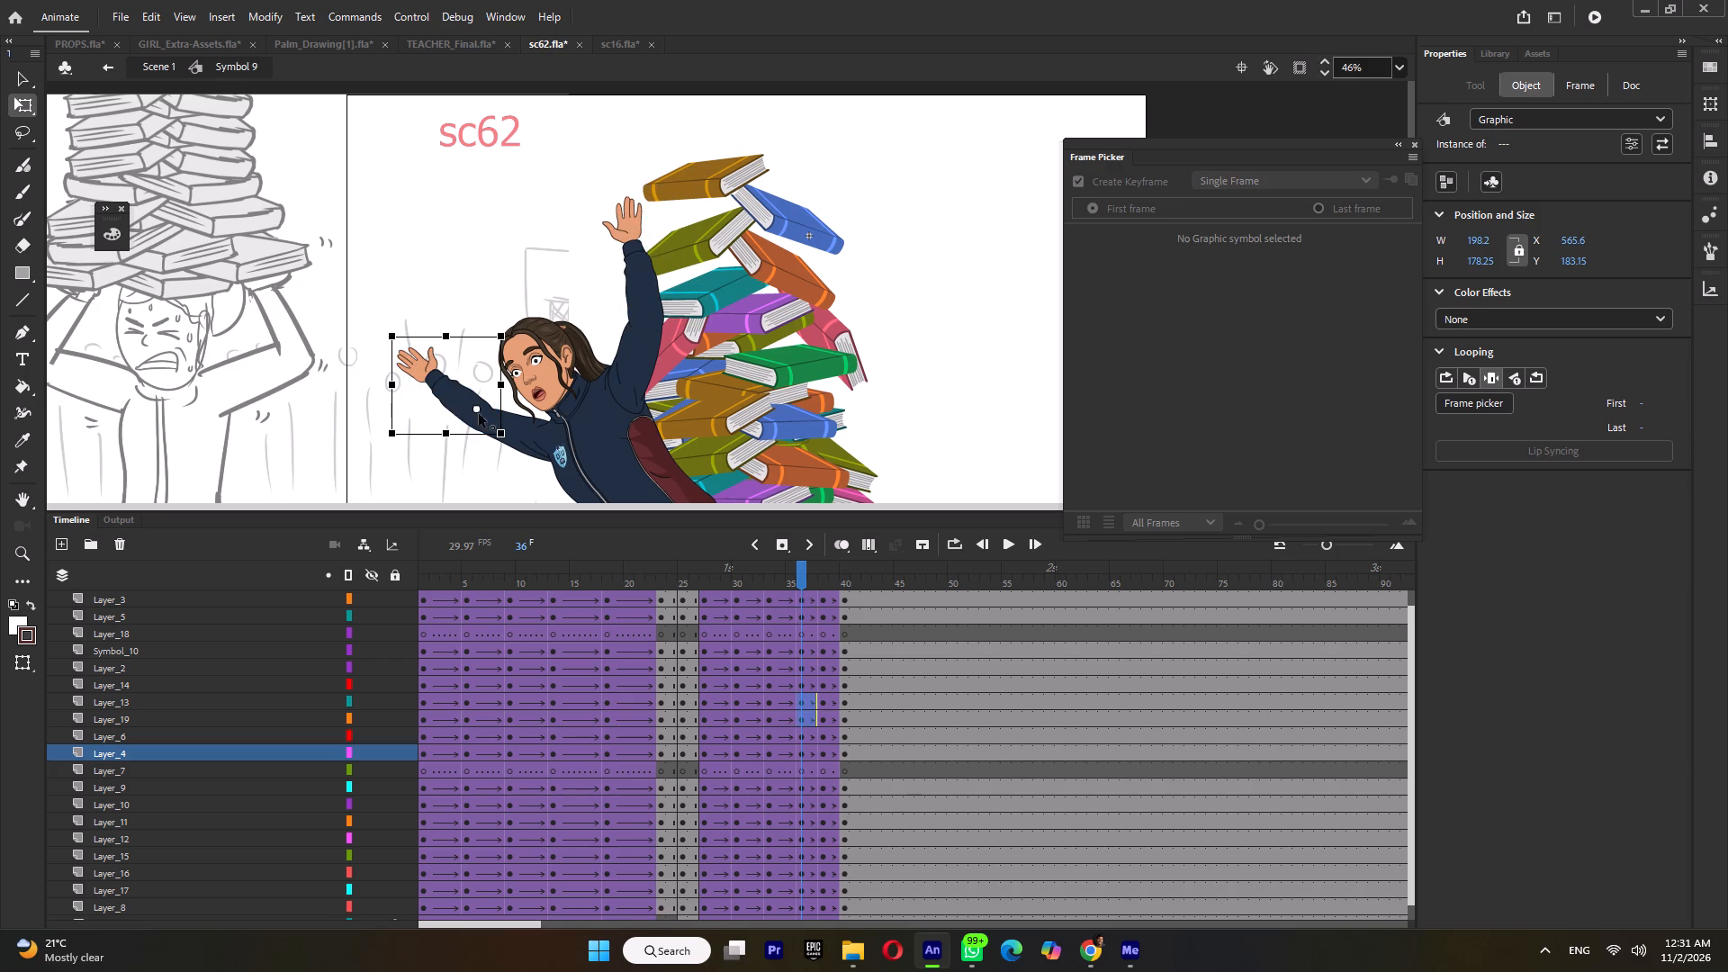
left_click_drag(479, 414, 481, 420)
left_click_drag(381, 341, 400, 319)
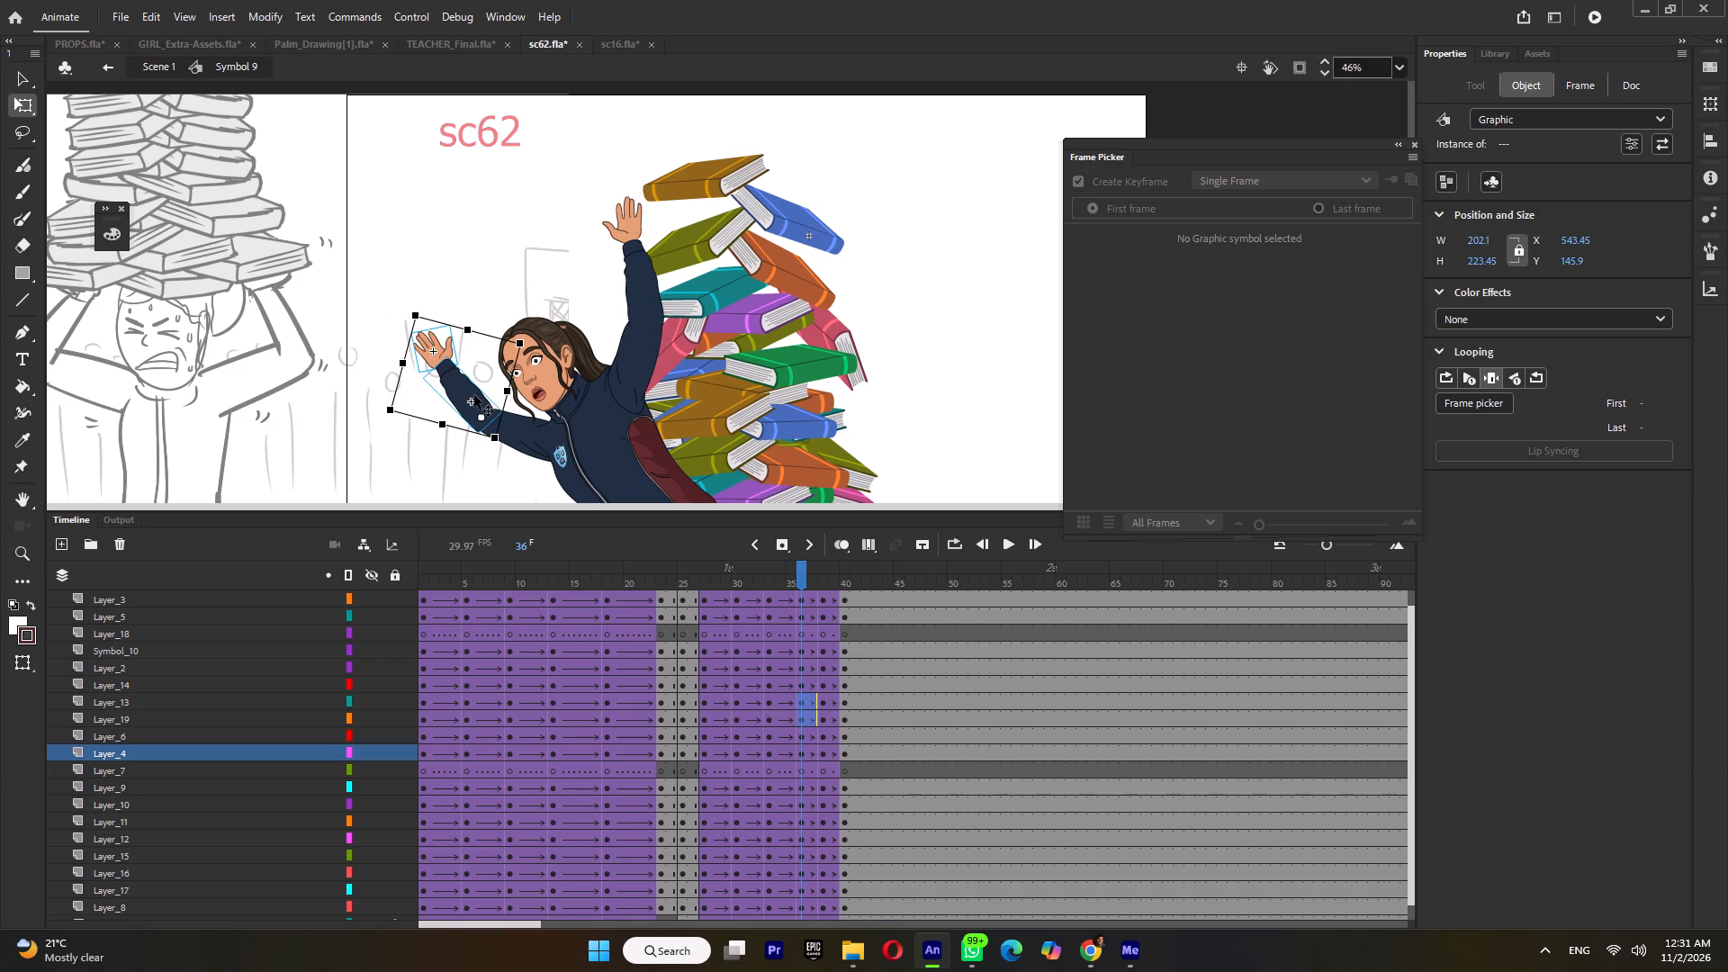
Rotate that entire outstretched arm slightly upward around its shoulder at frame 36.
left_click(525, 433, "shift")
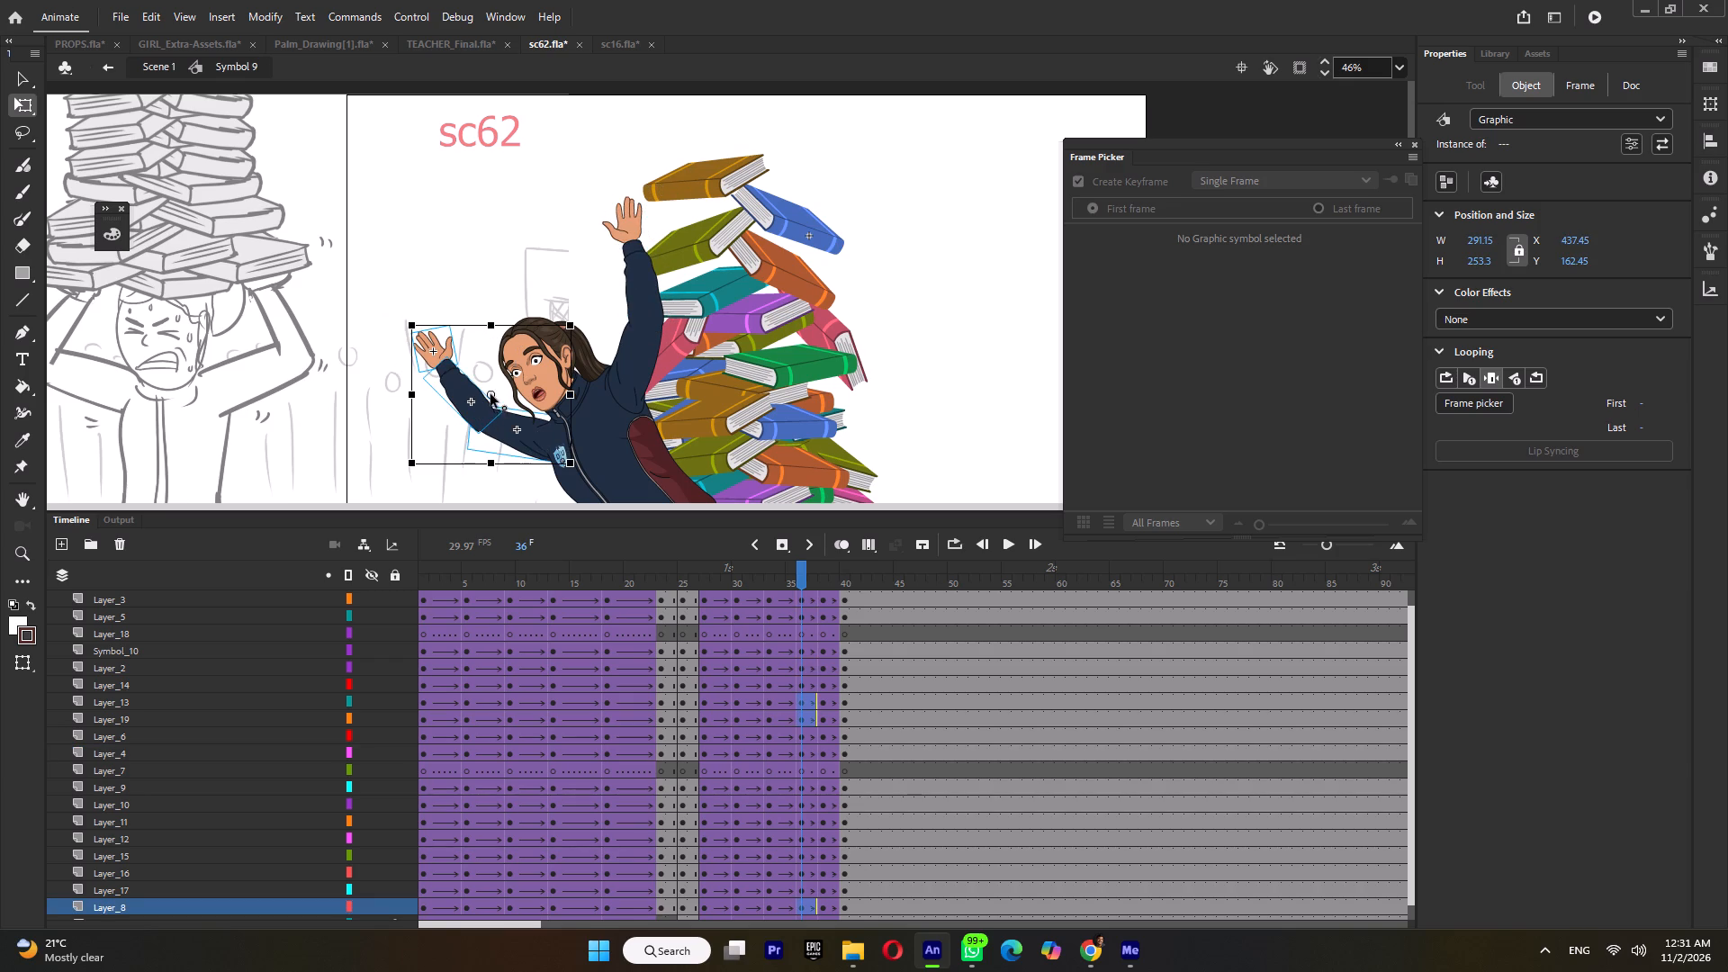
left_click_drag(490, 394, 546, 438)
left_click_drag(398, 326, 401, 319)
left_click_drag(401, 319, 403, 311)
Tilt the girl's head and hair slightly backward around the neck at frame 36.
left_click_drag(567, 234, 541, 339)
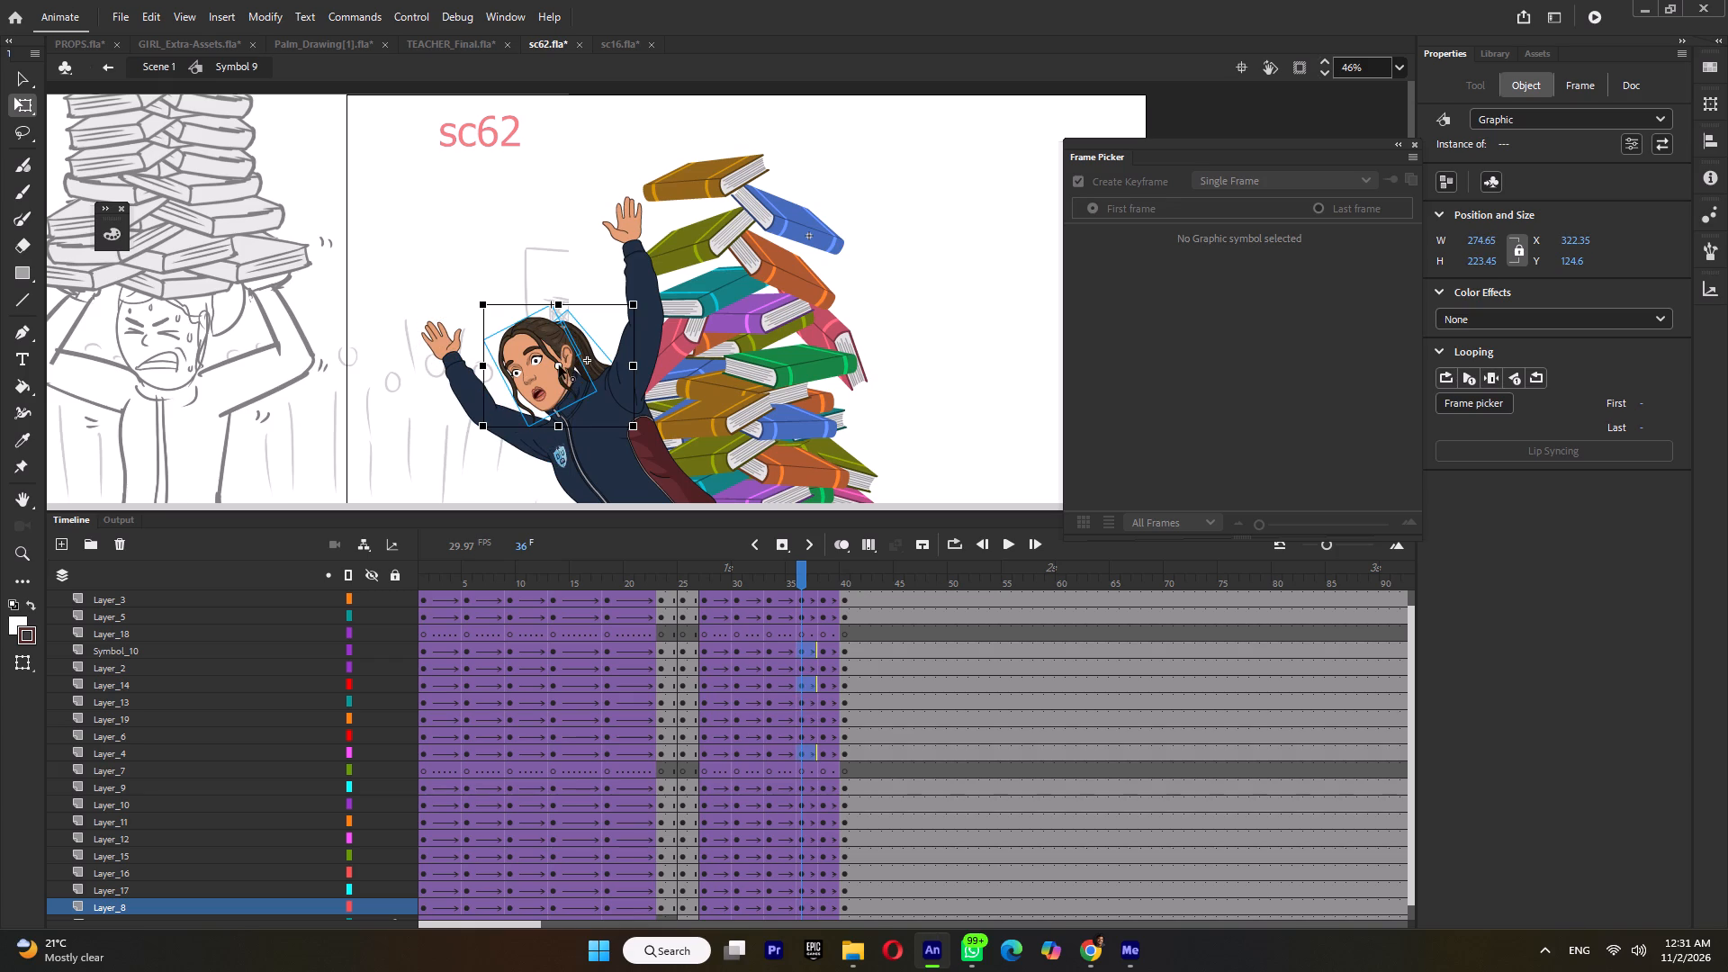
left_click_drag(558, 364, 559, 389)
left_click_drag(642, 302, 633, 297)
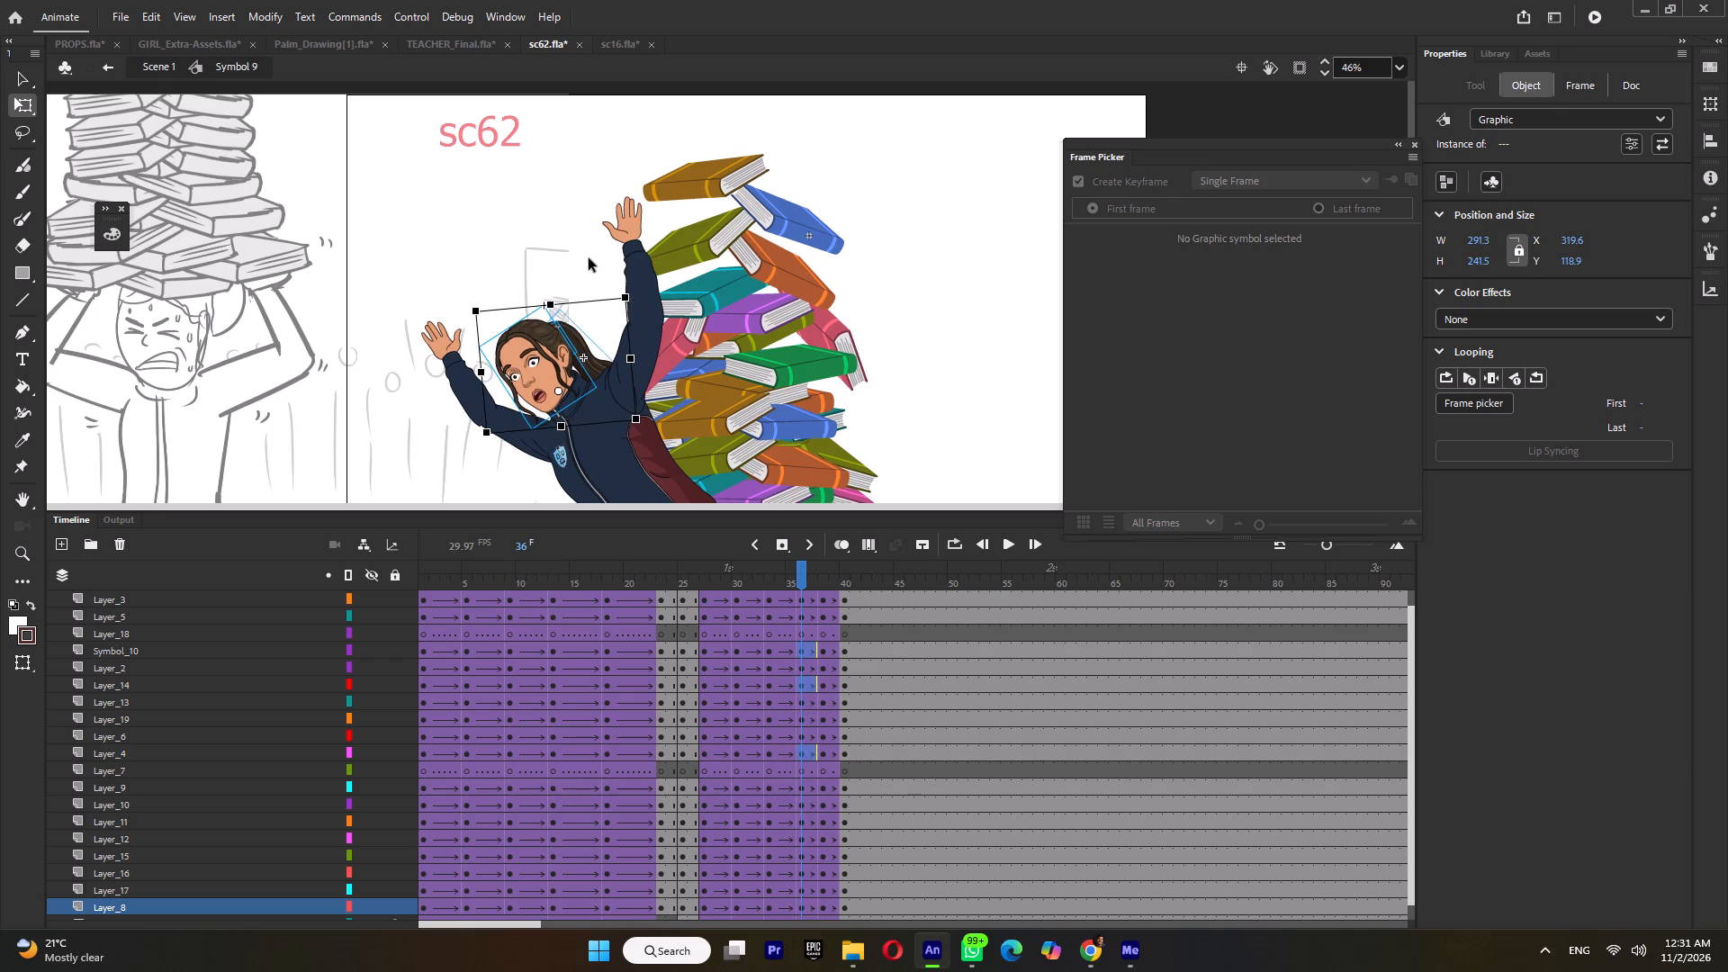
left_click(589, 258)
Rotate the girl's ponytail slightly downward at frame 36.
left_click(589, 361)
left_click_drag(641, 387, 640, 399)
scroll(652, 391, "down", 5, "ctrl")
Play back the fall from around frame 24 to check the revised arm and head motion.
left_click(677, 578)
key("Return")
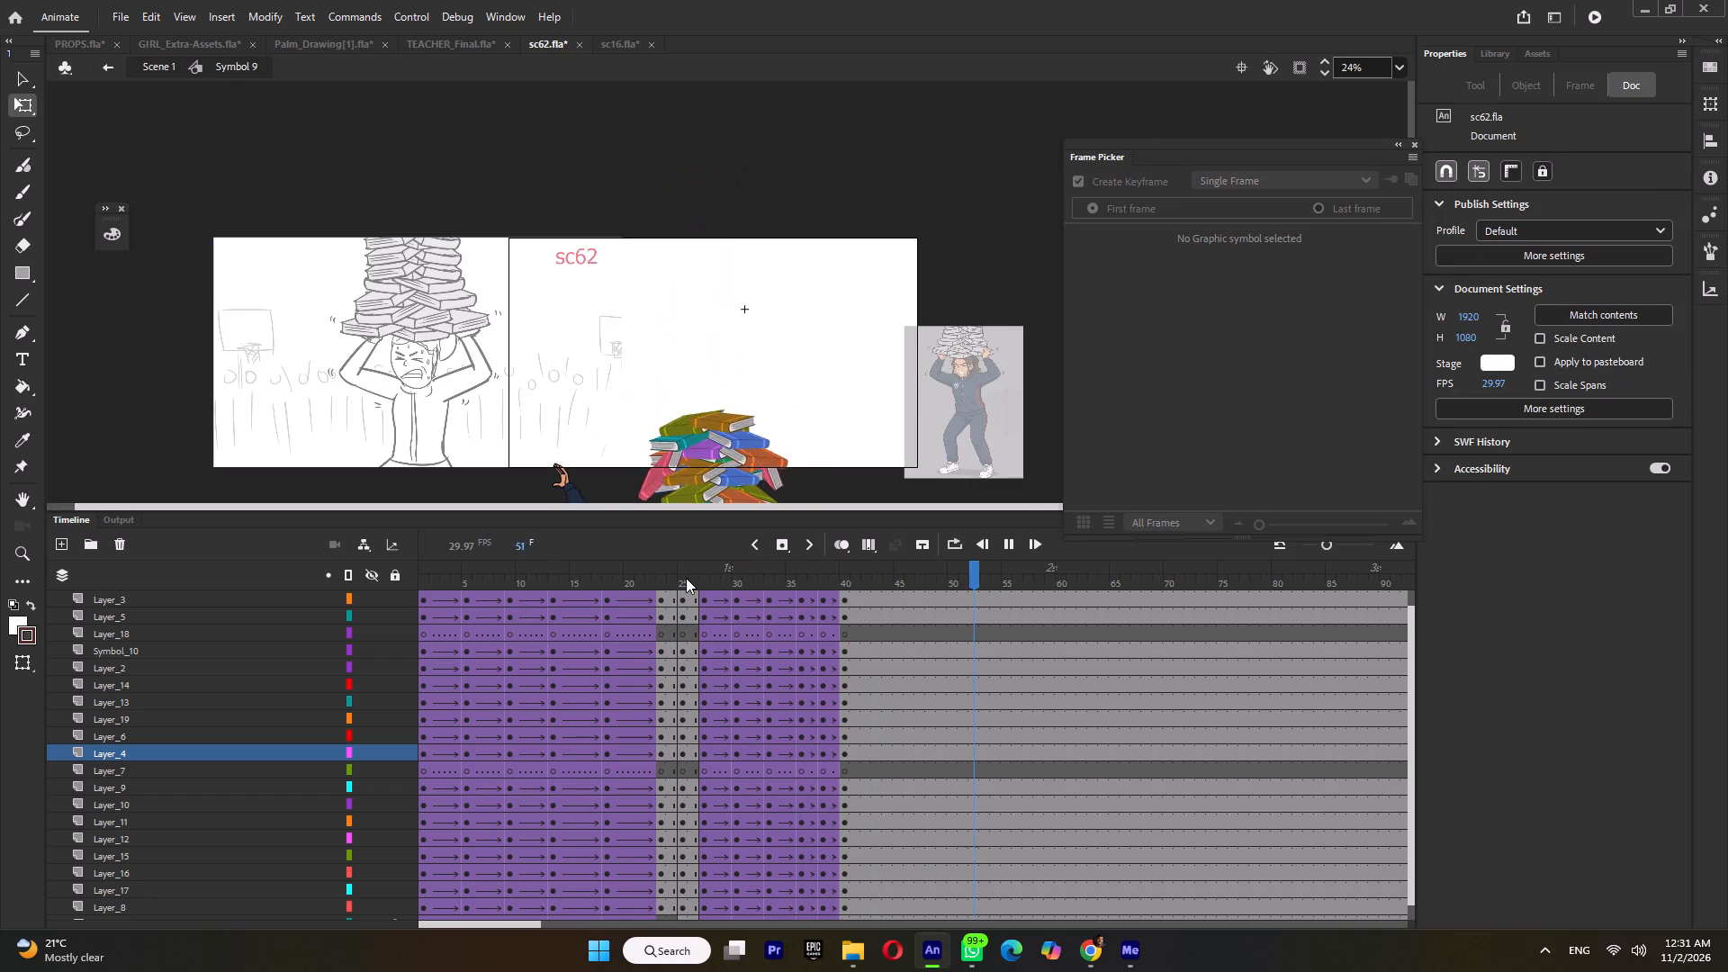
left_click(686, 578)
key("Return")
left_click(686, 578)
key("Return")
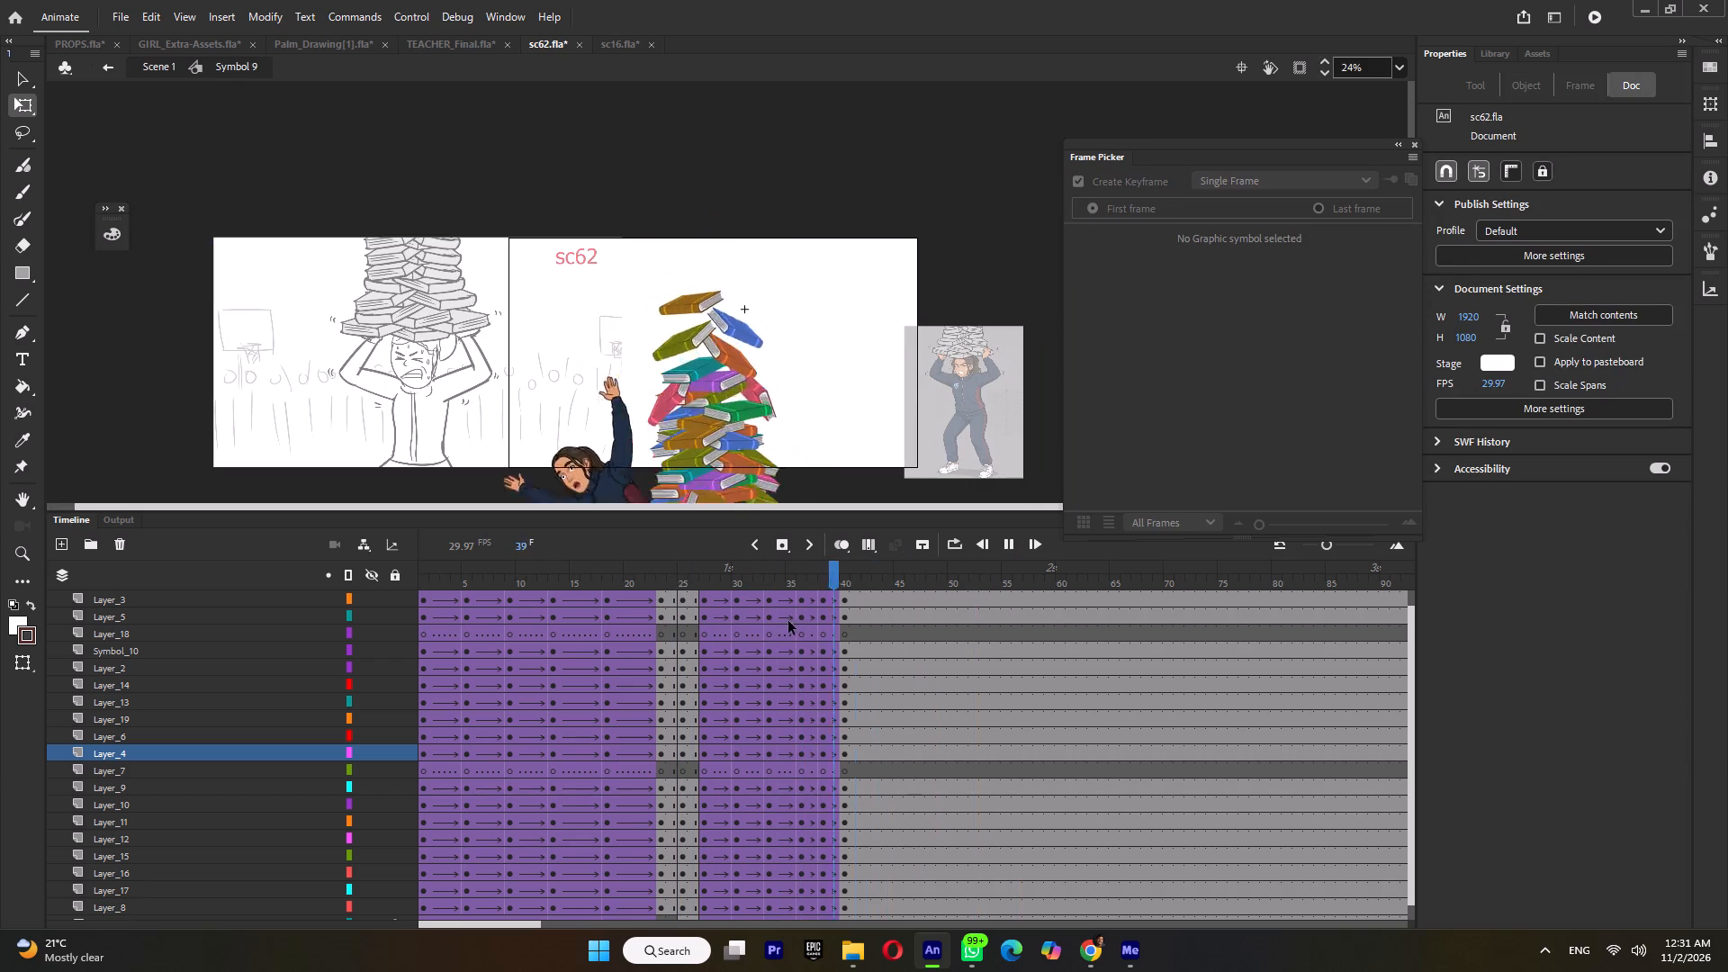
key("Return")
Select the whole girl at frame 36 and place her rotation pivot near the hips.
double_click(773, 575)
left_click(801, 579)
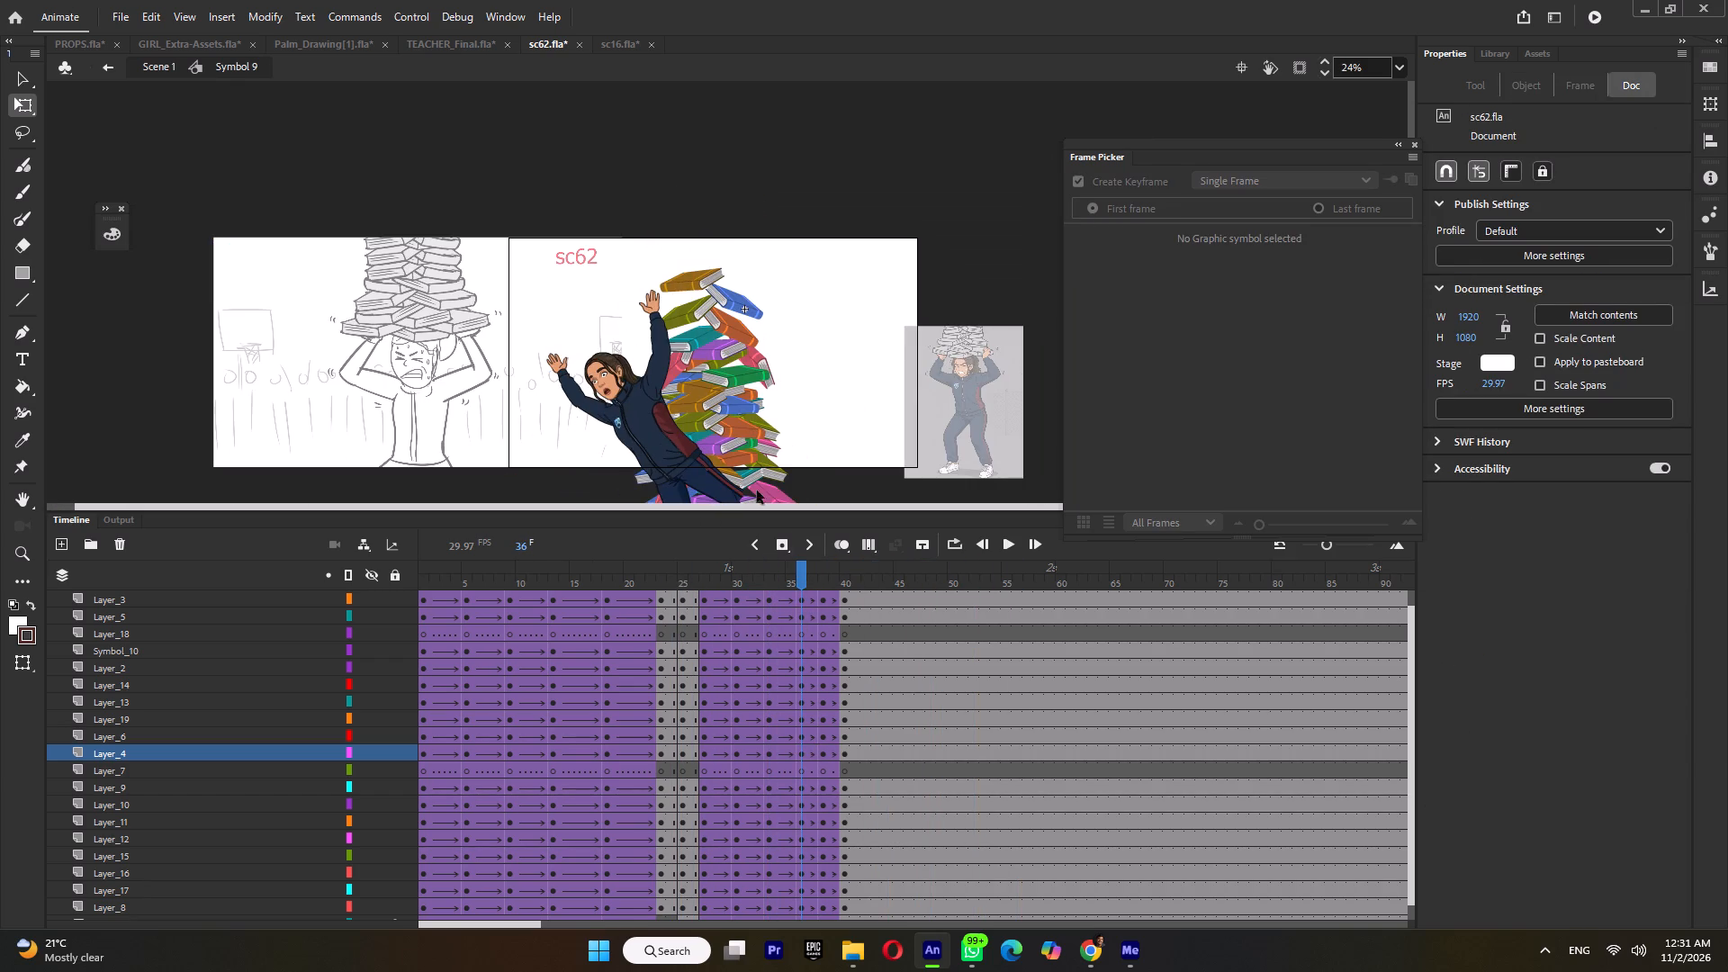
left_click_drag(496, 280, 775, 517)
left_click_drag(658, 418, 684, 482)
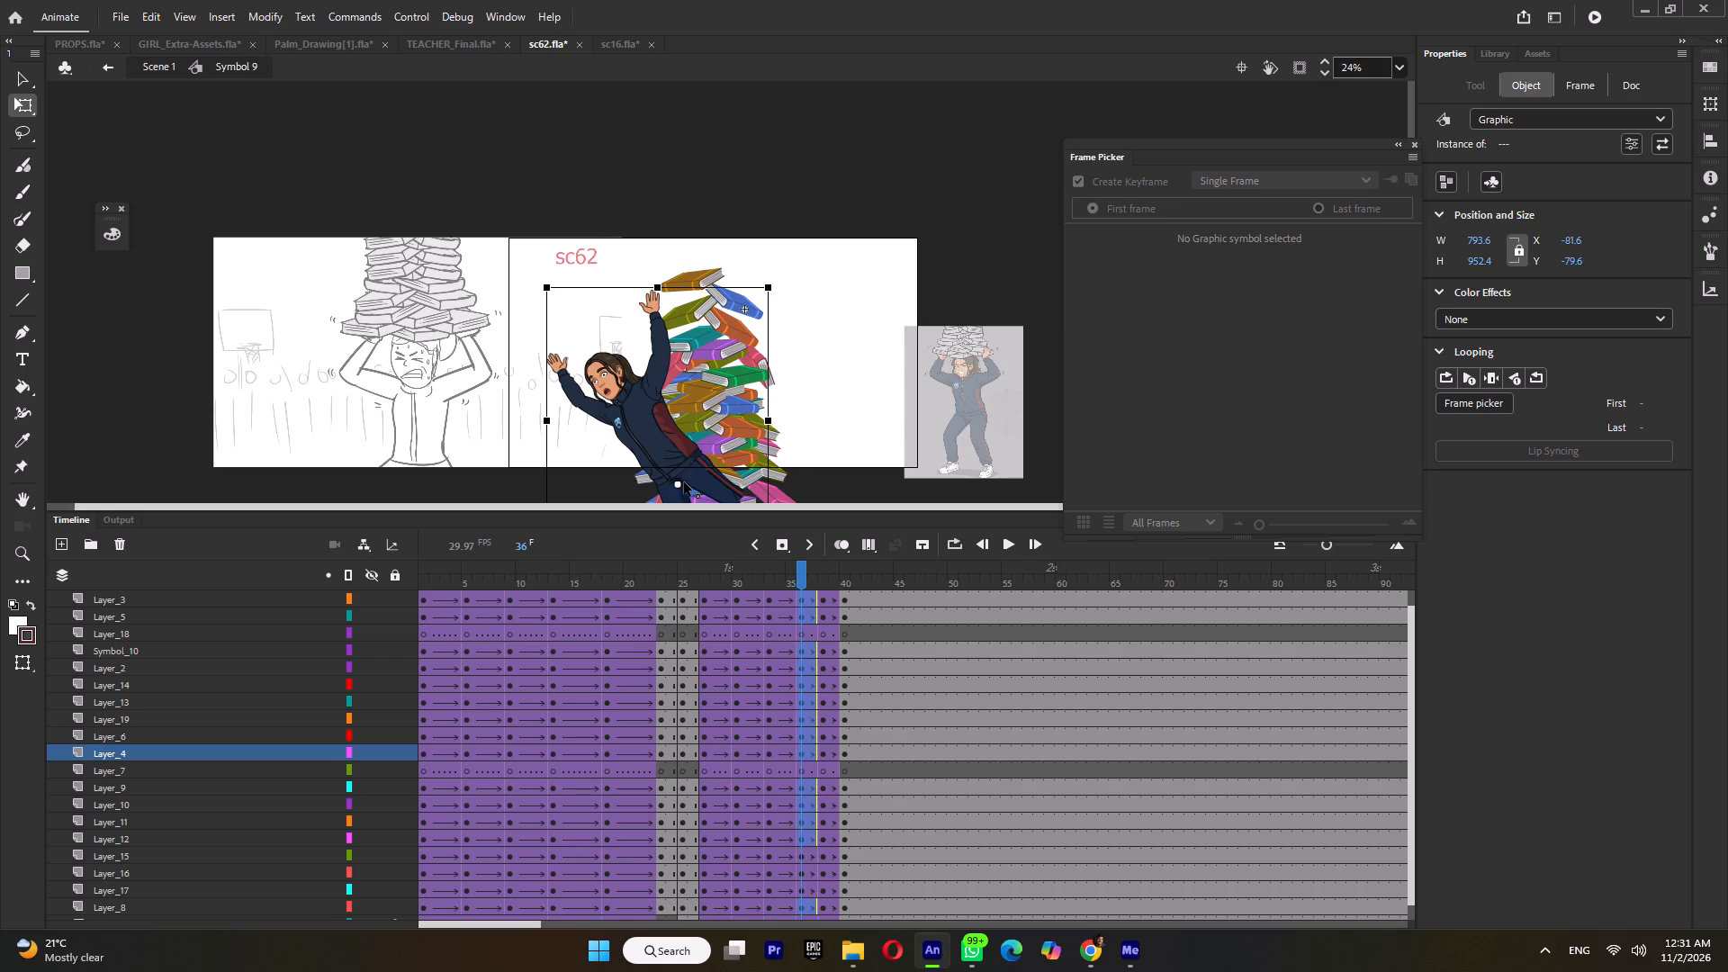
left_click_drag(684, 482, 684, 481)
scroll(787, 266, "up", 2, "ctrl")
Dismiss the recovery-file alert and save the sc62 document.
left_click(1024, 553)
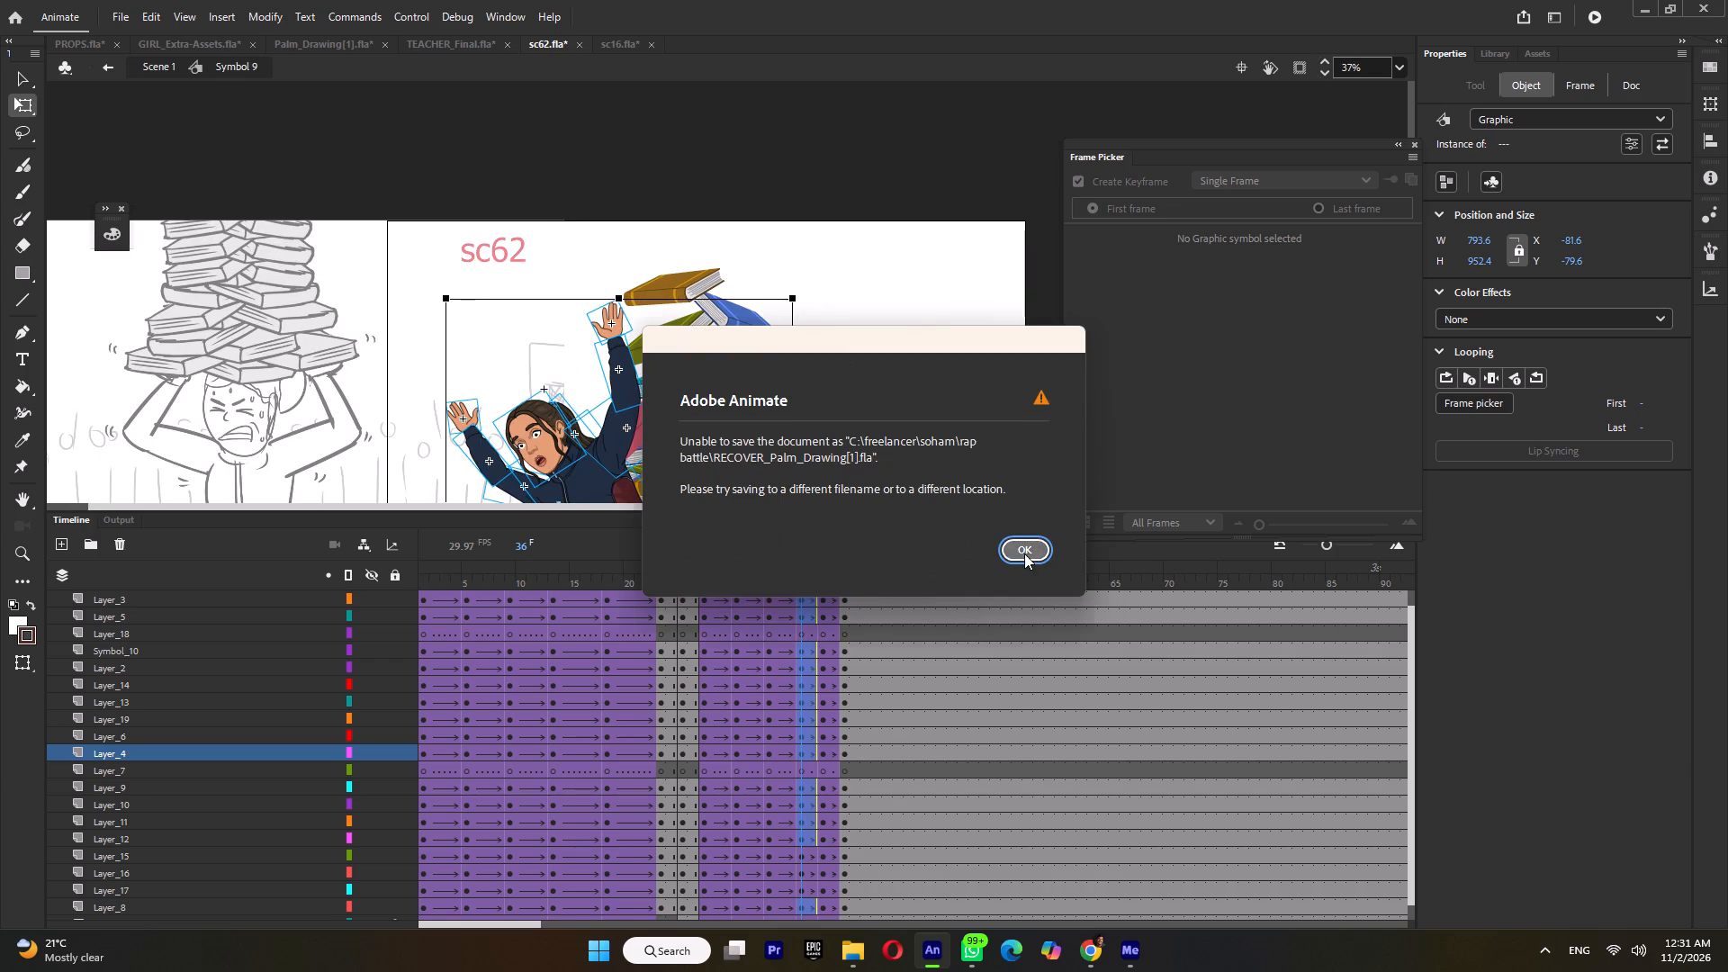
key("ctrl+s")
Rotate the whole girl slightly further backward around the hip pivot at frame 36 and nudge her downward.
left_click_drag(804, 292, 796, 291)
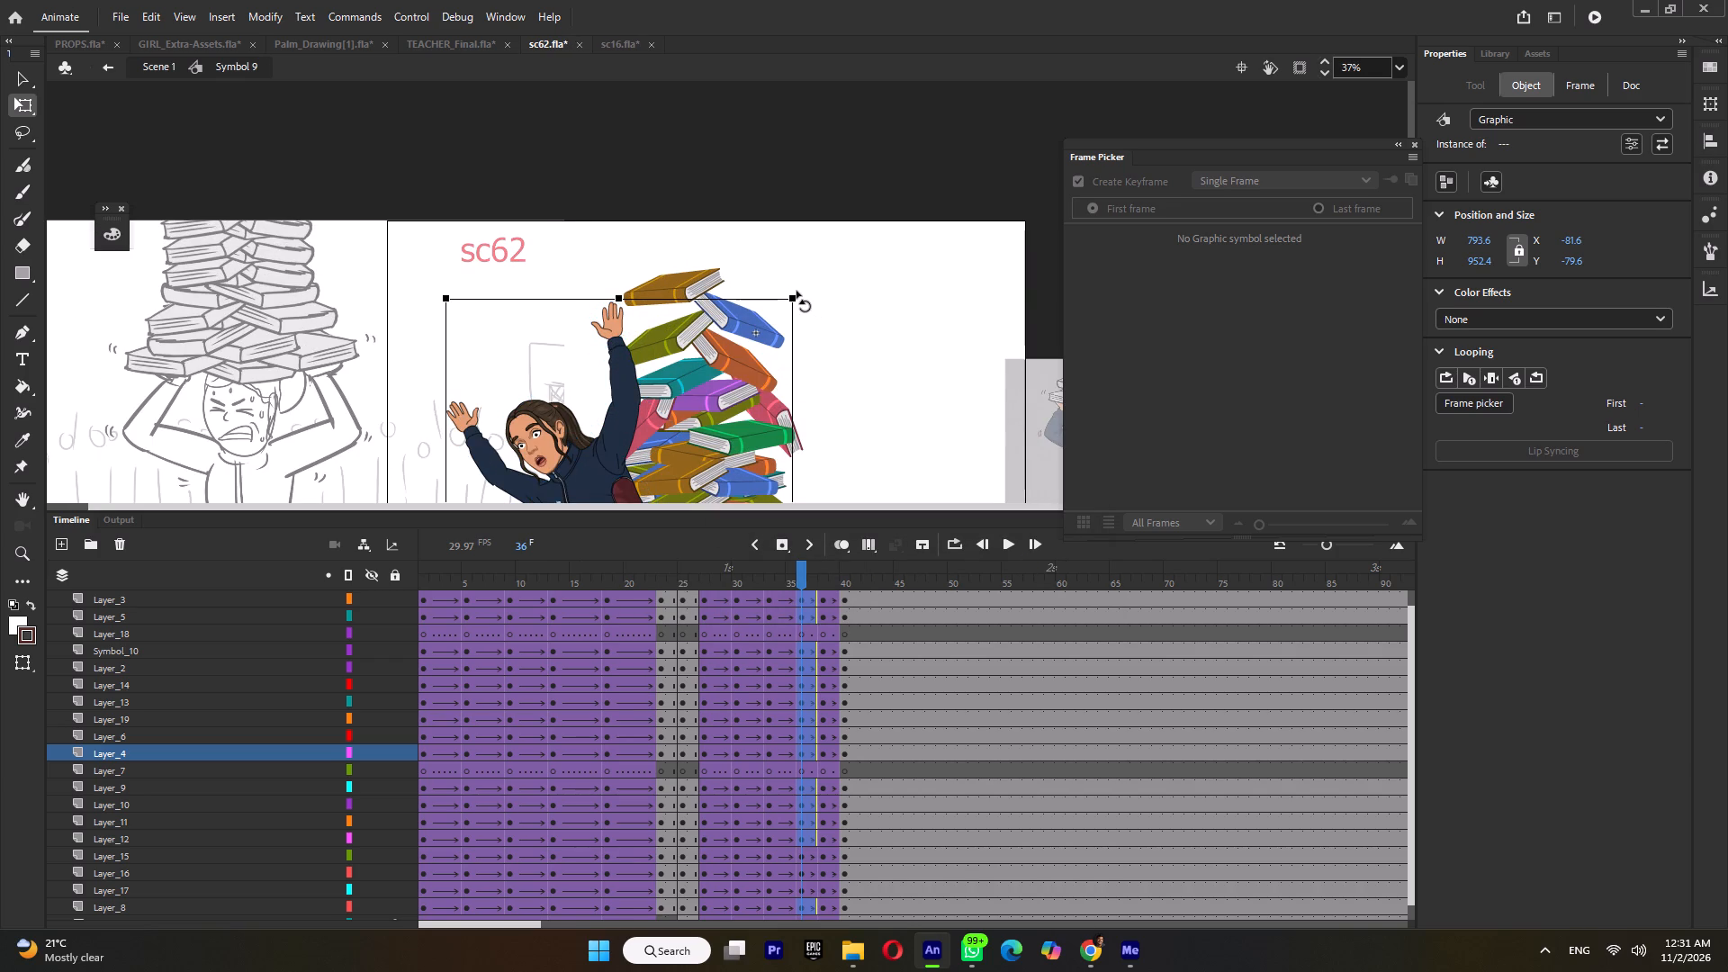
left_click_drag(796, 291, 783, 289)
key("Down")
key("Down")
key("Down")
key("Down")
key("Down")
key("Down")
key("Down")
key("Down")
key("Down")
key("Down")
key("Down")
key("Down")
key("Down")
key("Down")
key("Down")
key("Down")
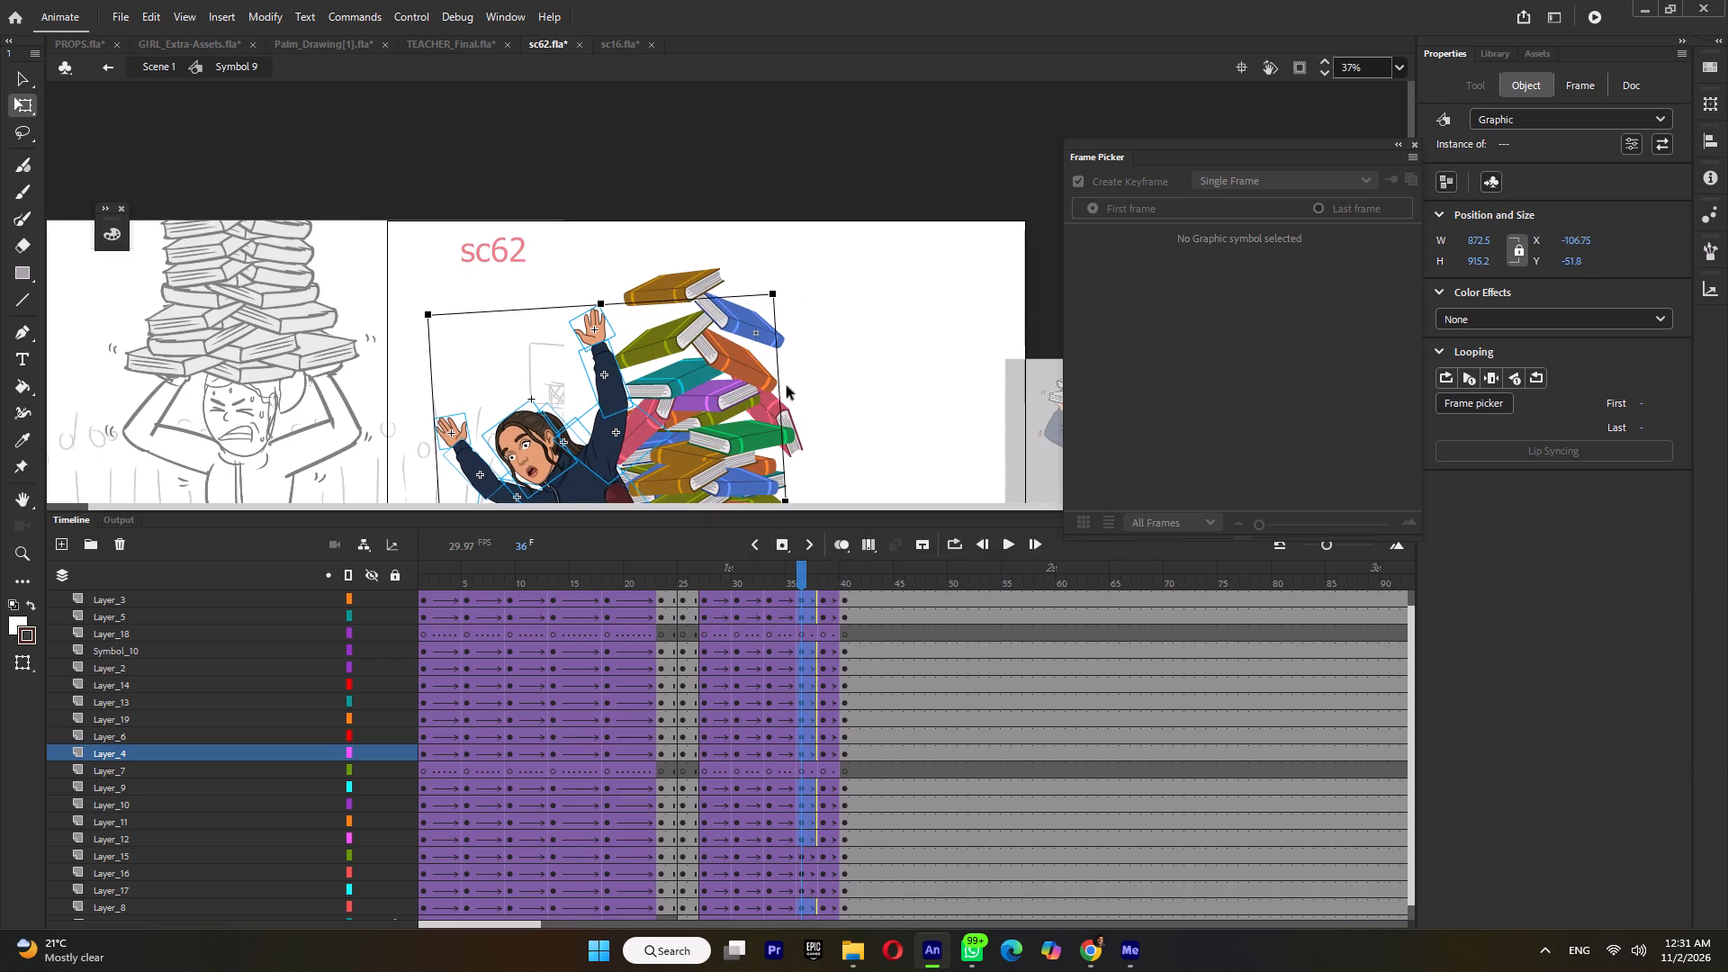
Check frames 38 and 40, and replay the fall from the start and from around frame 23 to examine its timing.
left_click(824, 578)
scroll(697, 313, "down", 6, "ctrl")
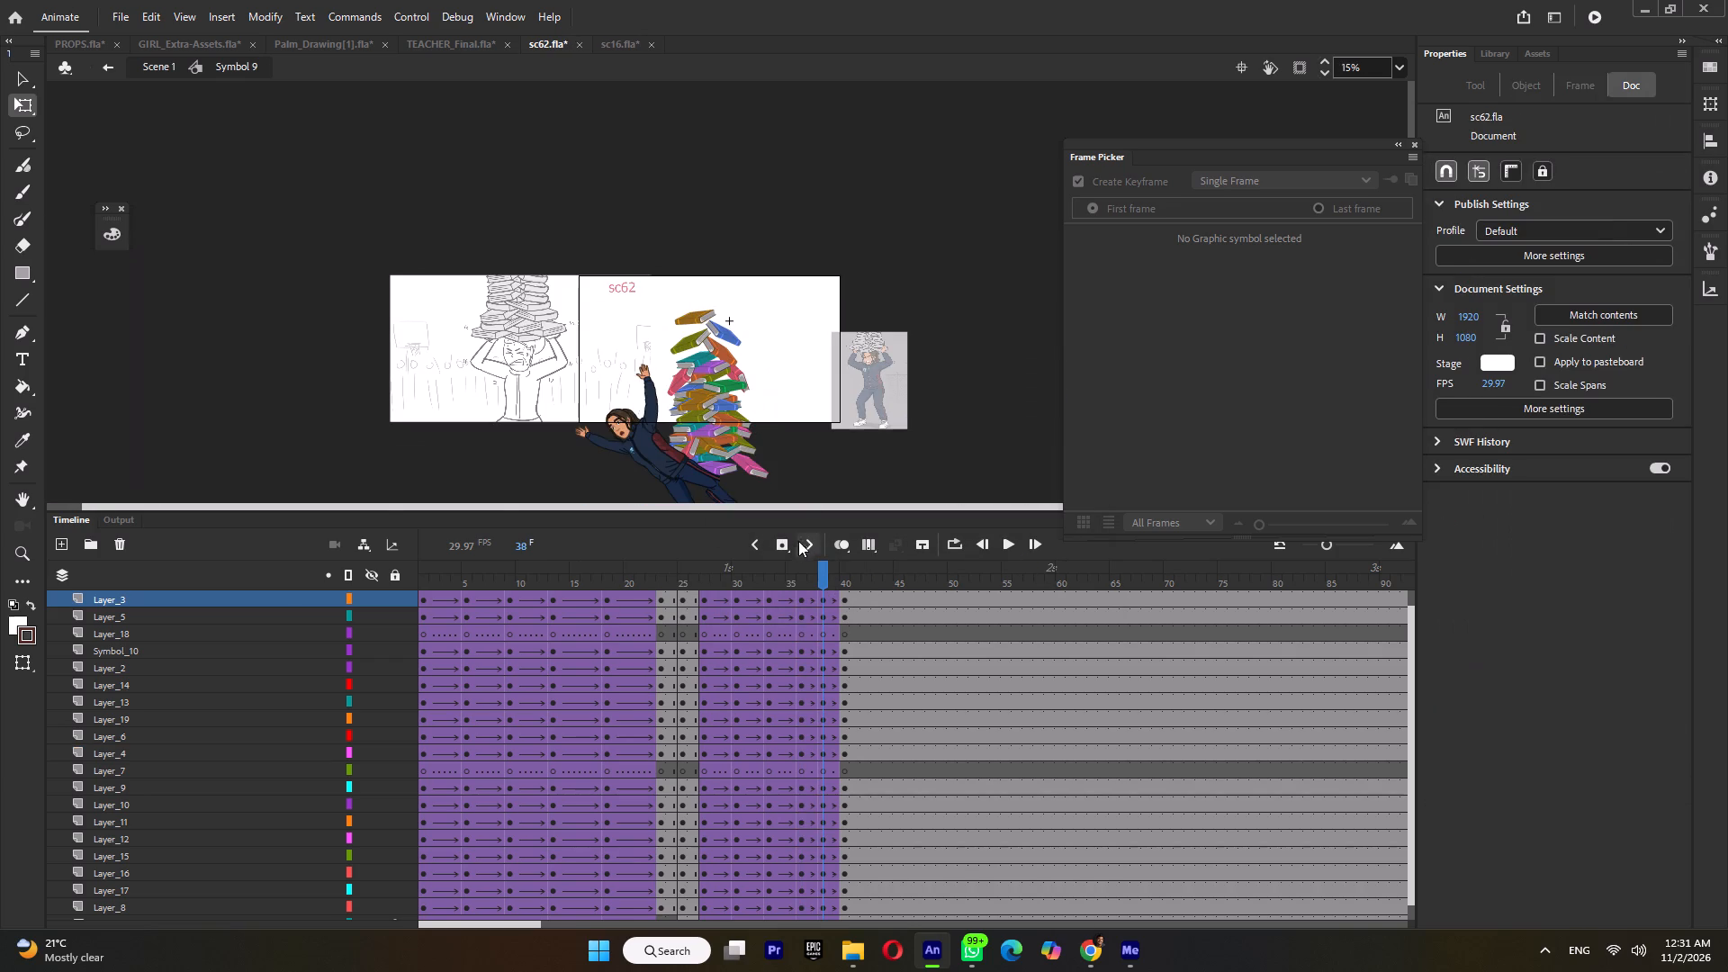
left_click(842, 580)
left_click(721, 584)
key("Return")
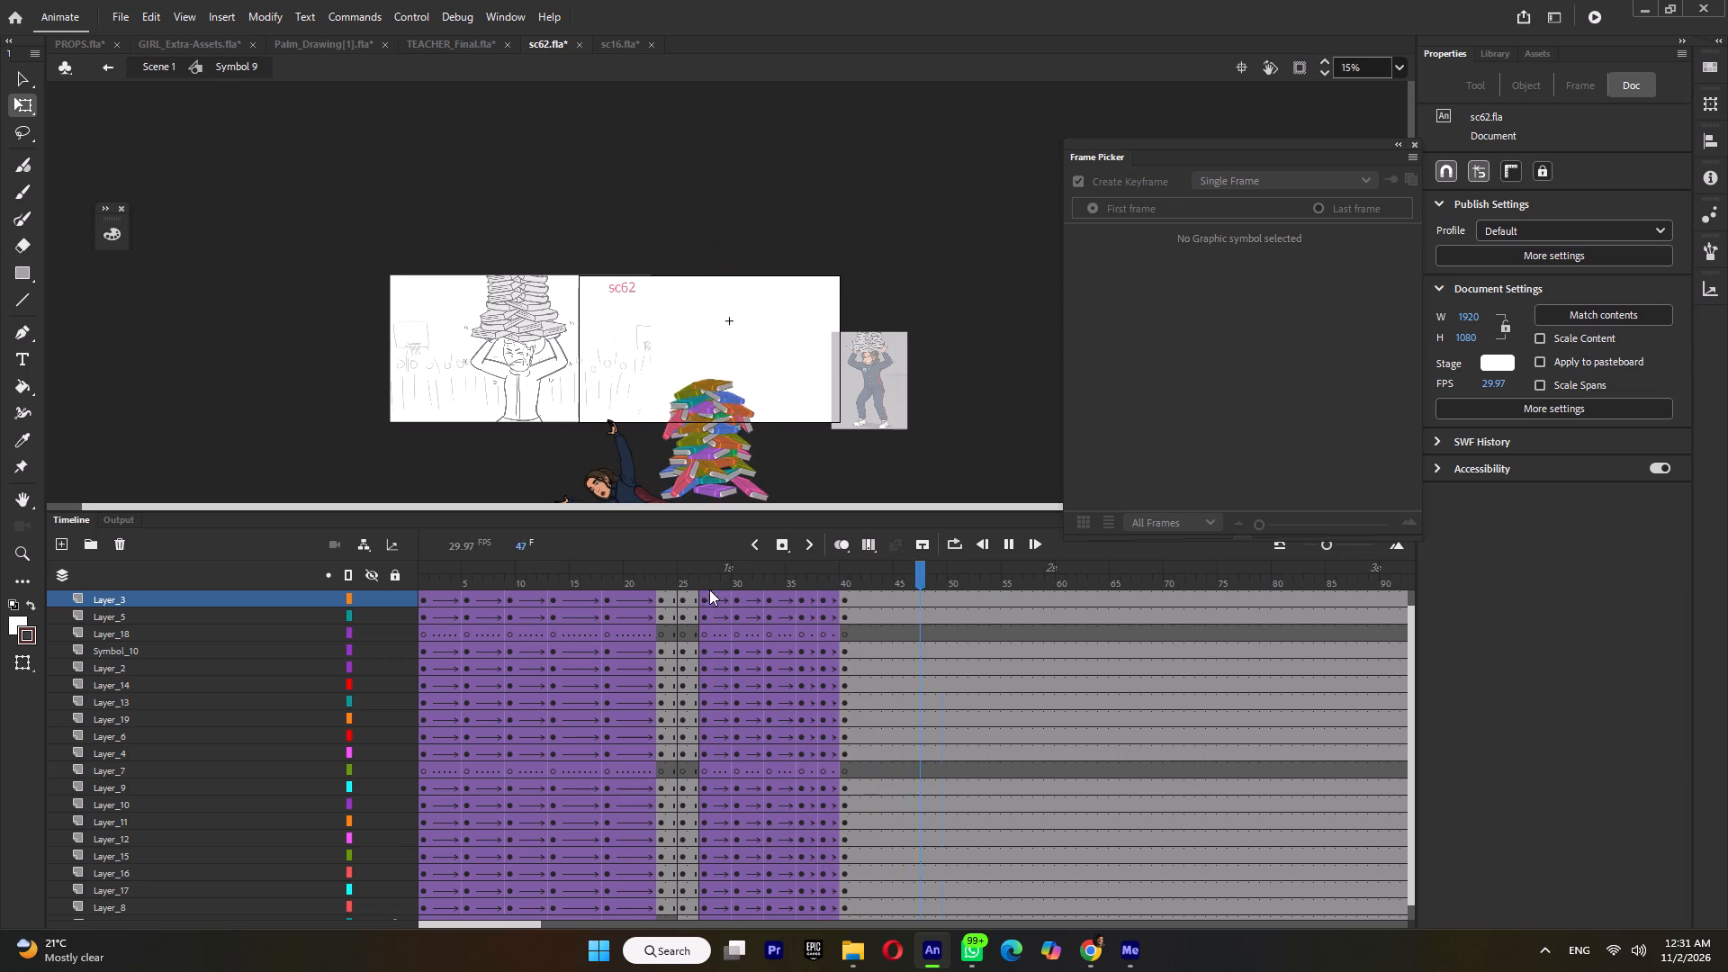
left_click(676, 594)
key("Return")
left_click(676, 594)
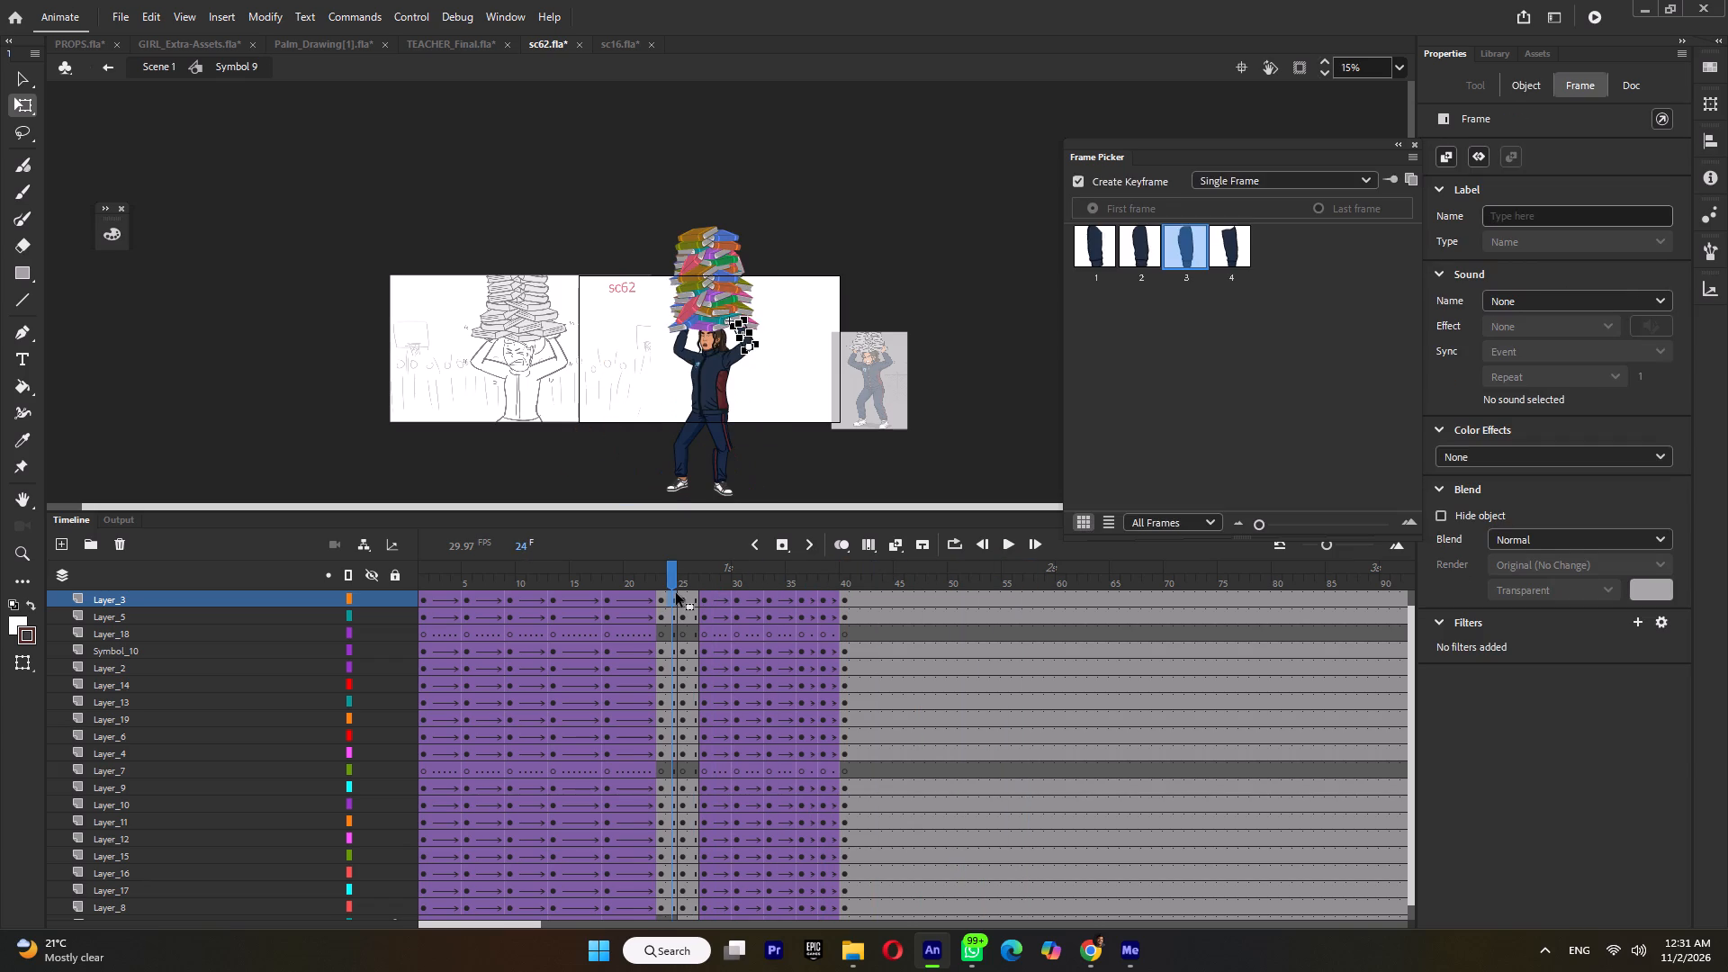
left_click_drag(654, 591, 425, 598)
key("Return")
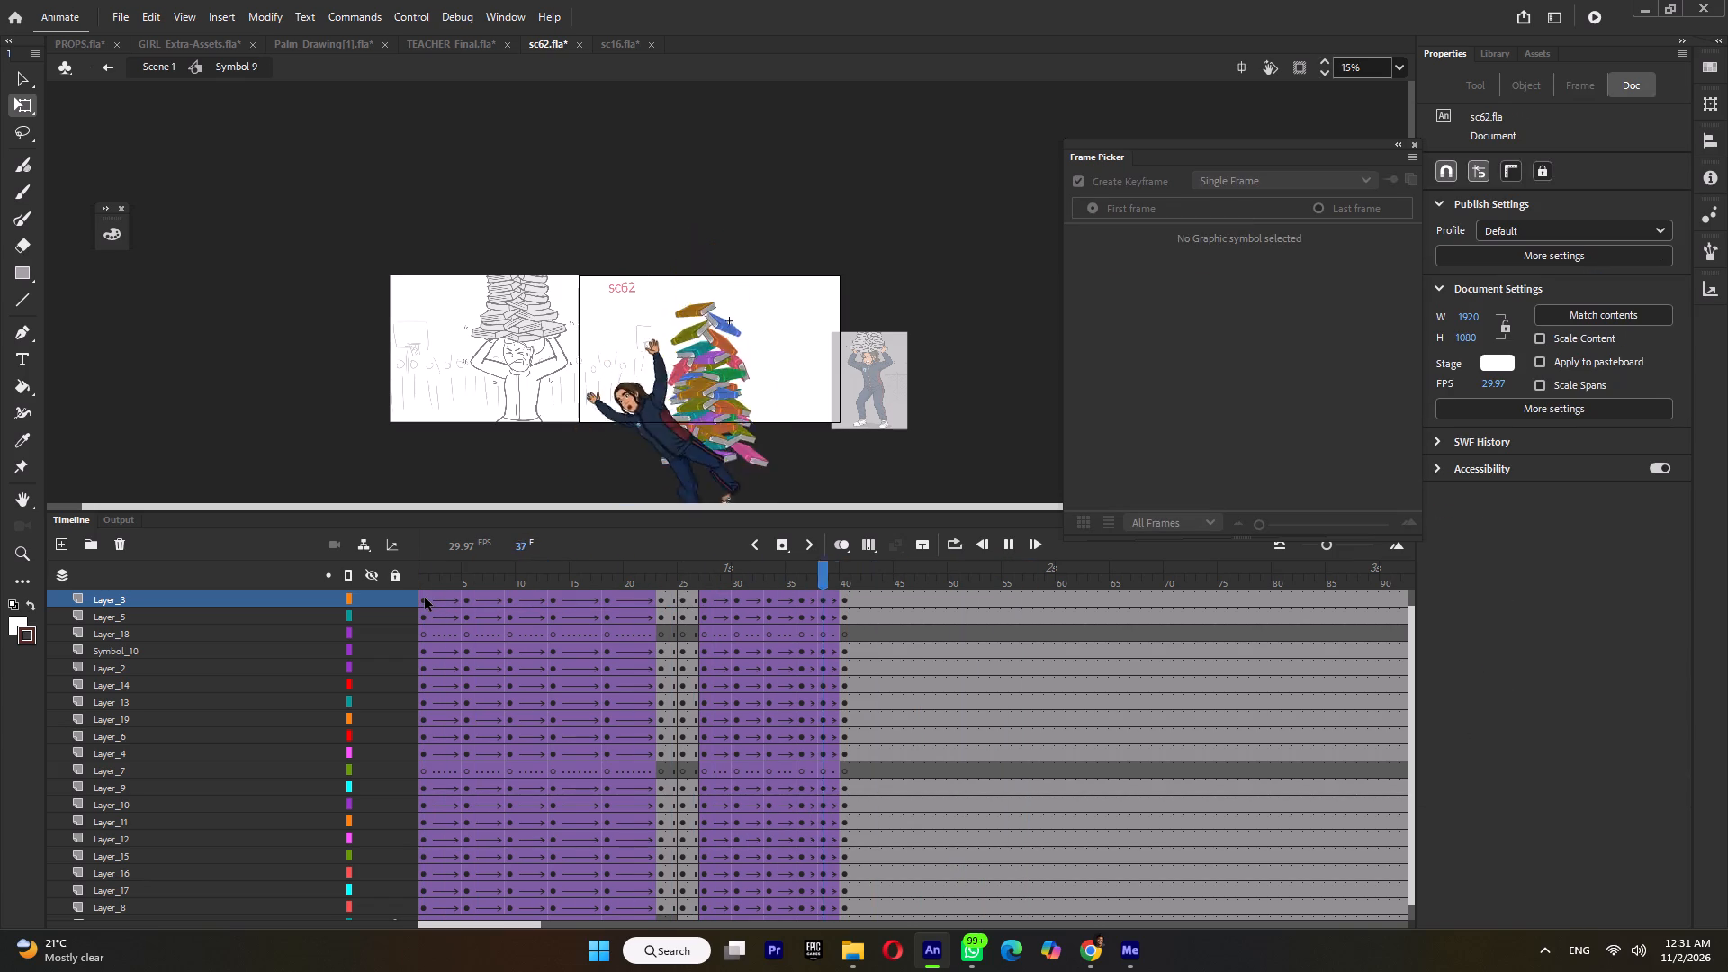
key("Return")
left_click(665, 581)
key("Return")
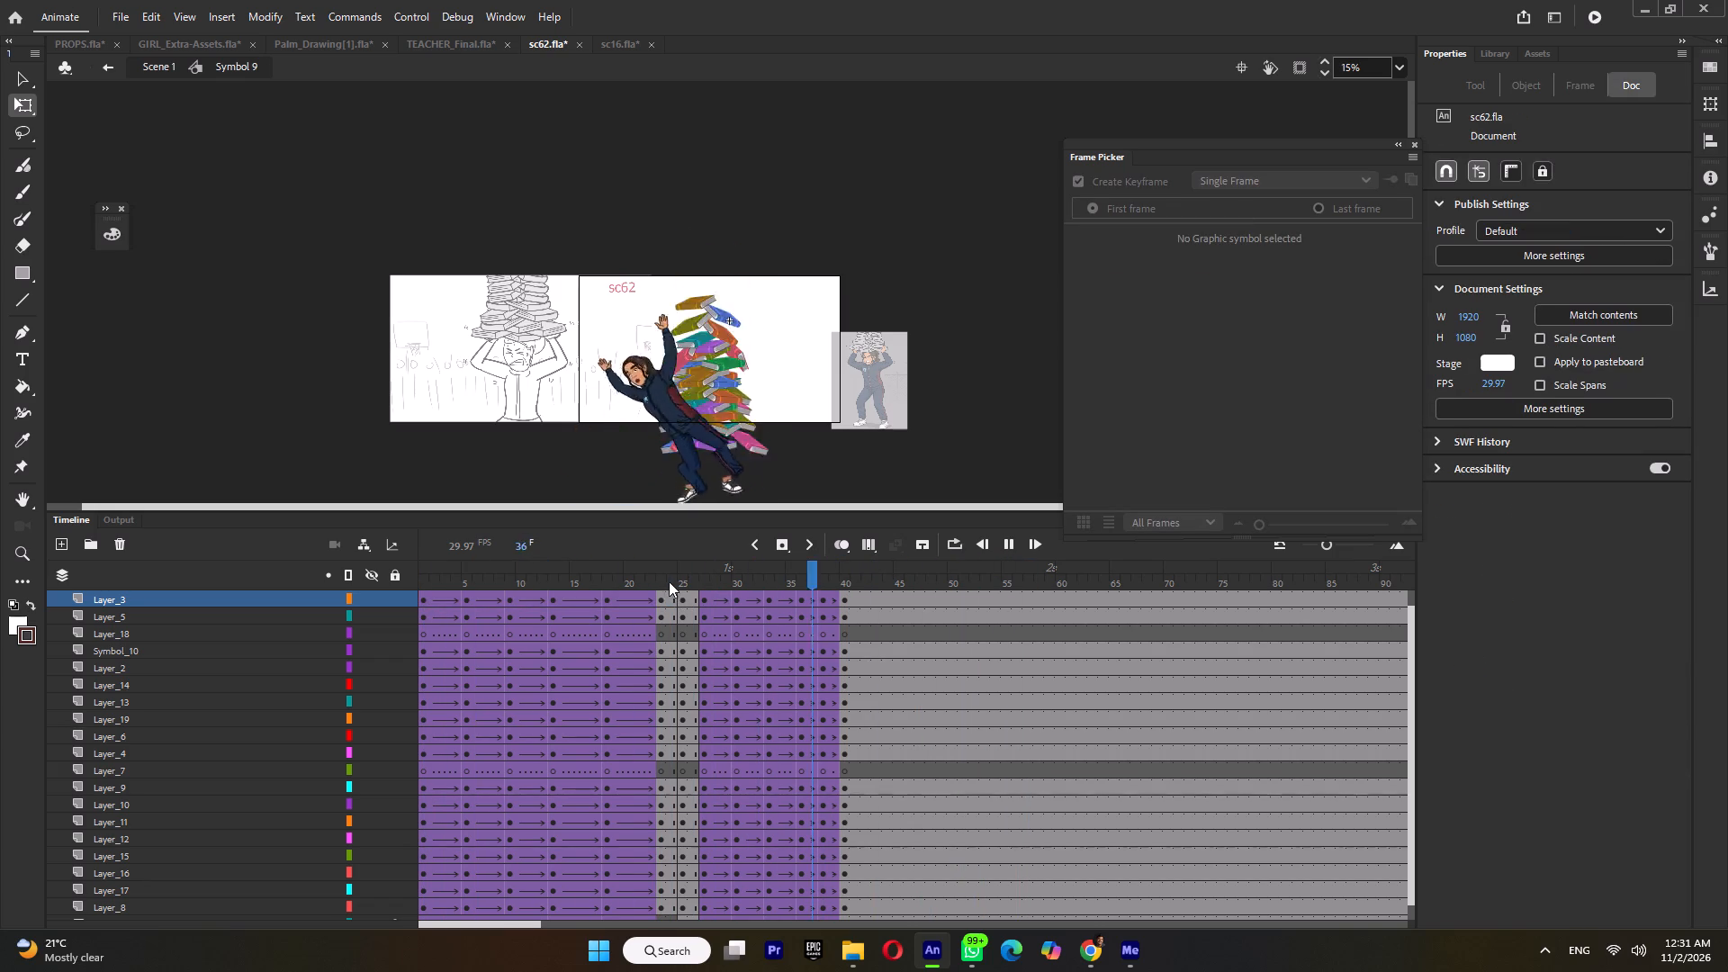
left_click(639, 584)
key("Return")
left_click(654, 583)
left_click(659, 584)
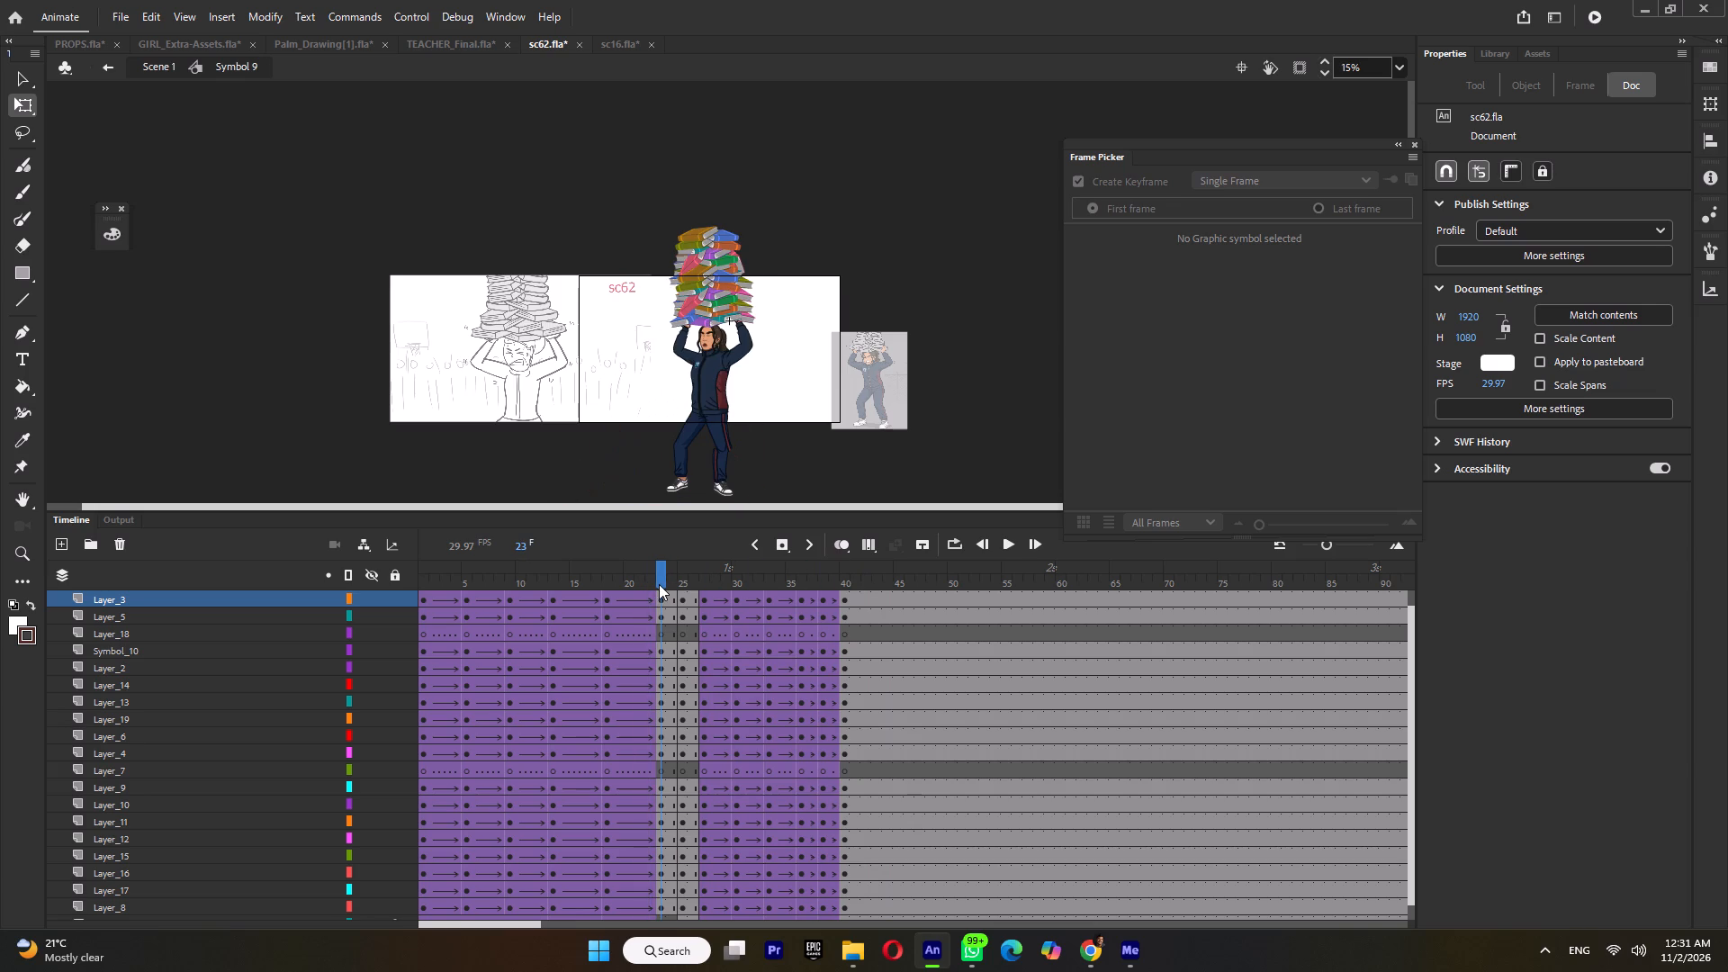
At frame 25, rotate the girl's left upper arm outward and downward and reposition it so it joins the shoulder.
left_click(684, 580)
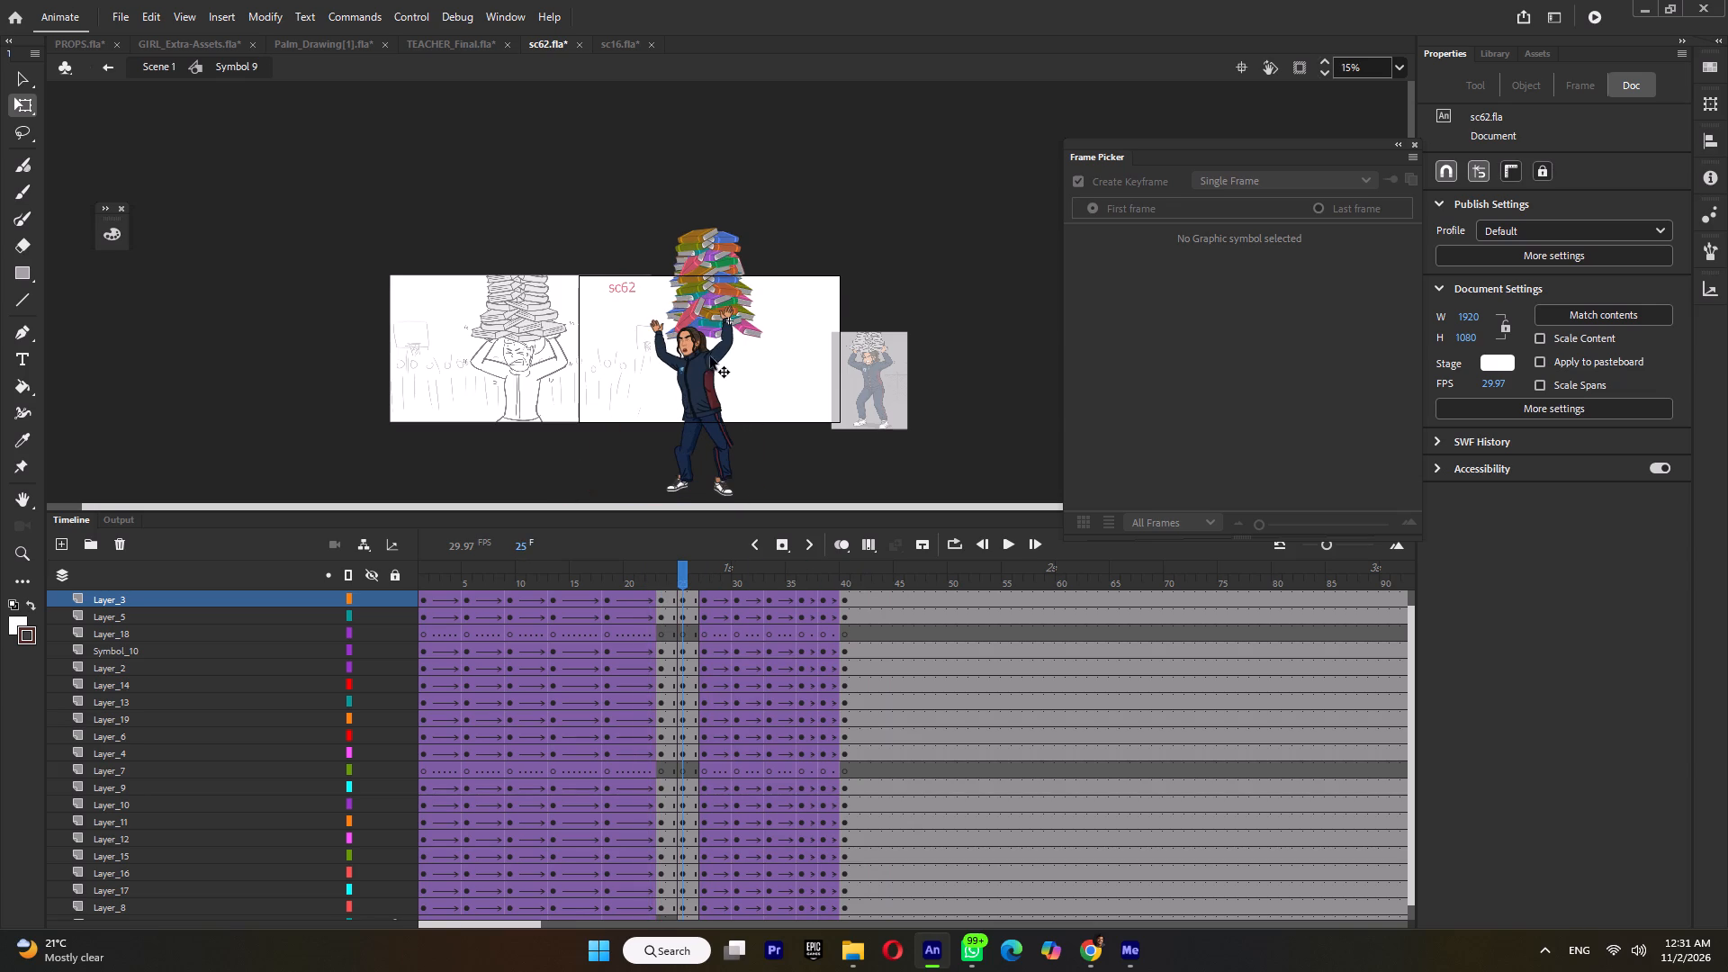
scroll(712, 355, "up", 5, "ctrl")
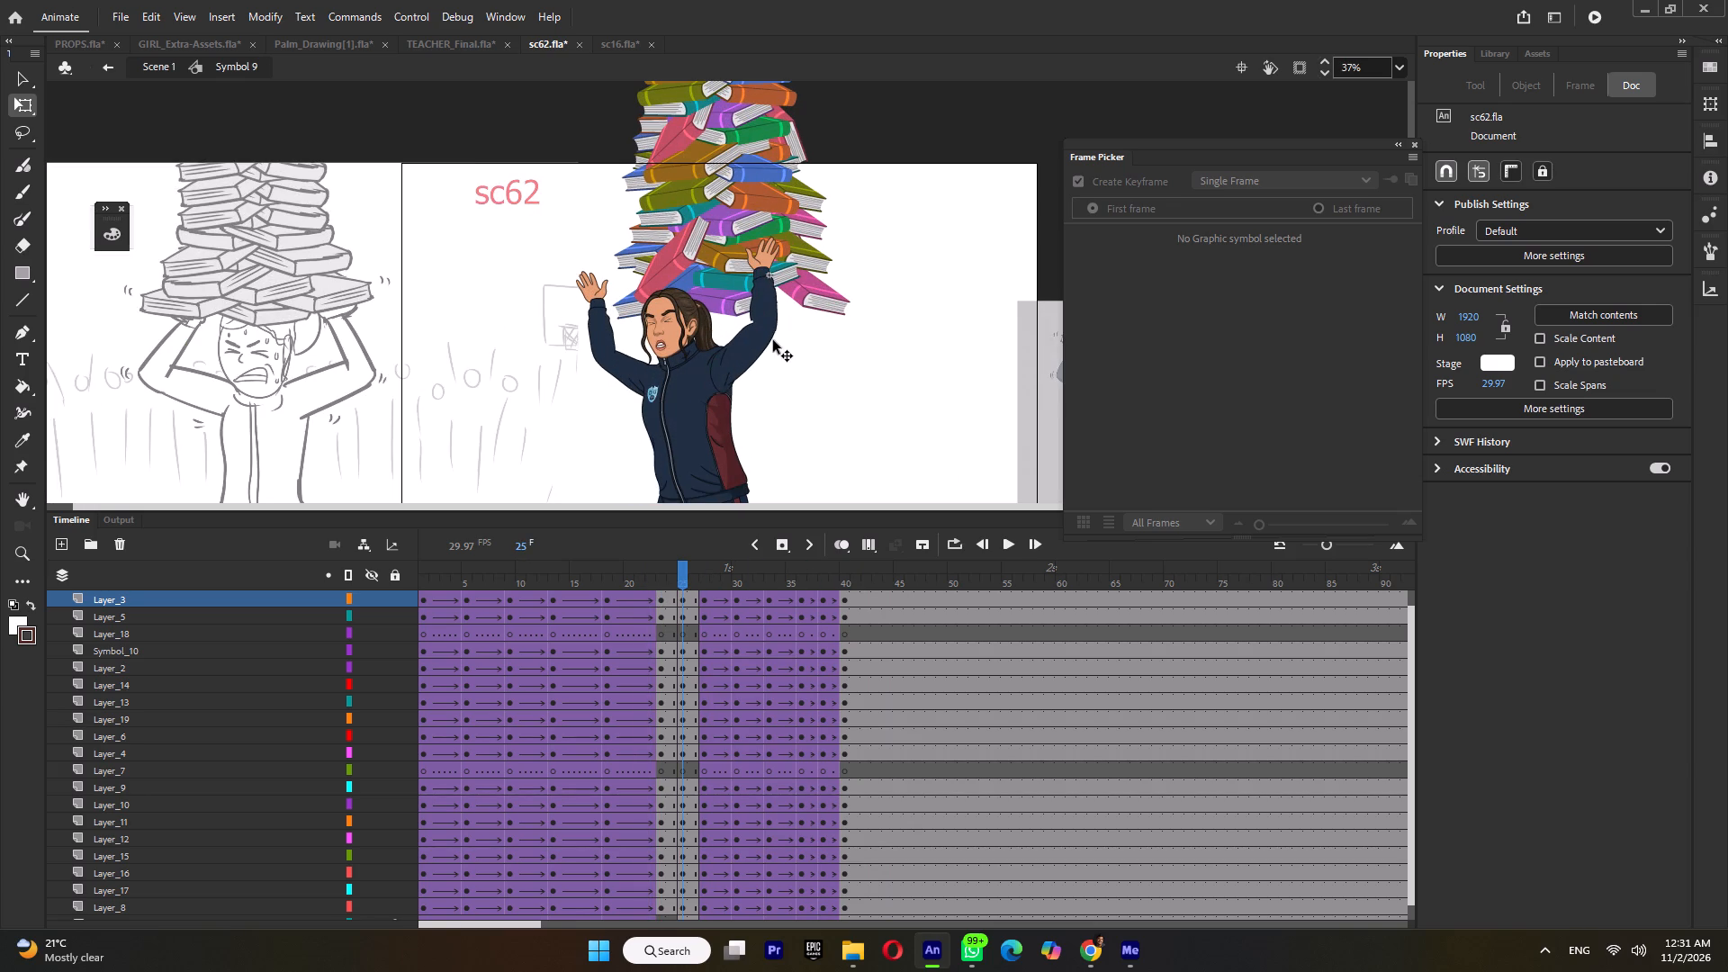
left_click(750, 358)
left_click_drag(783, 311, 796, 339)
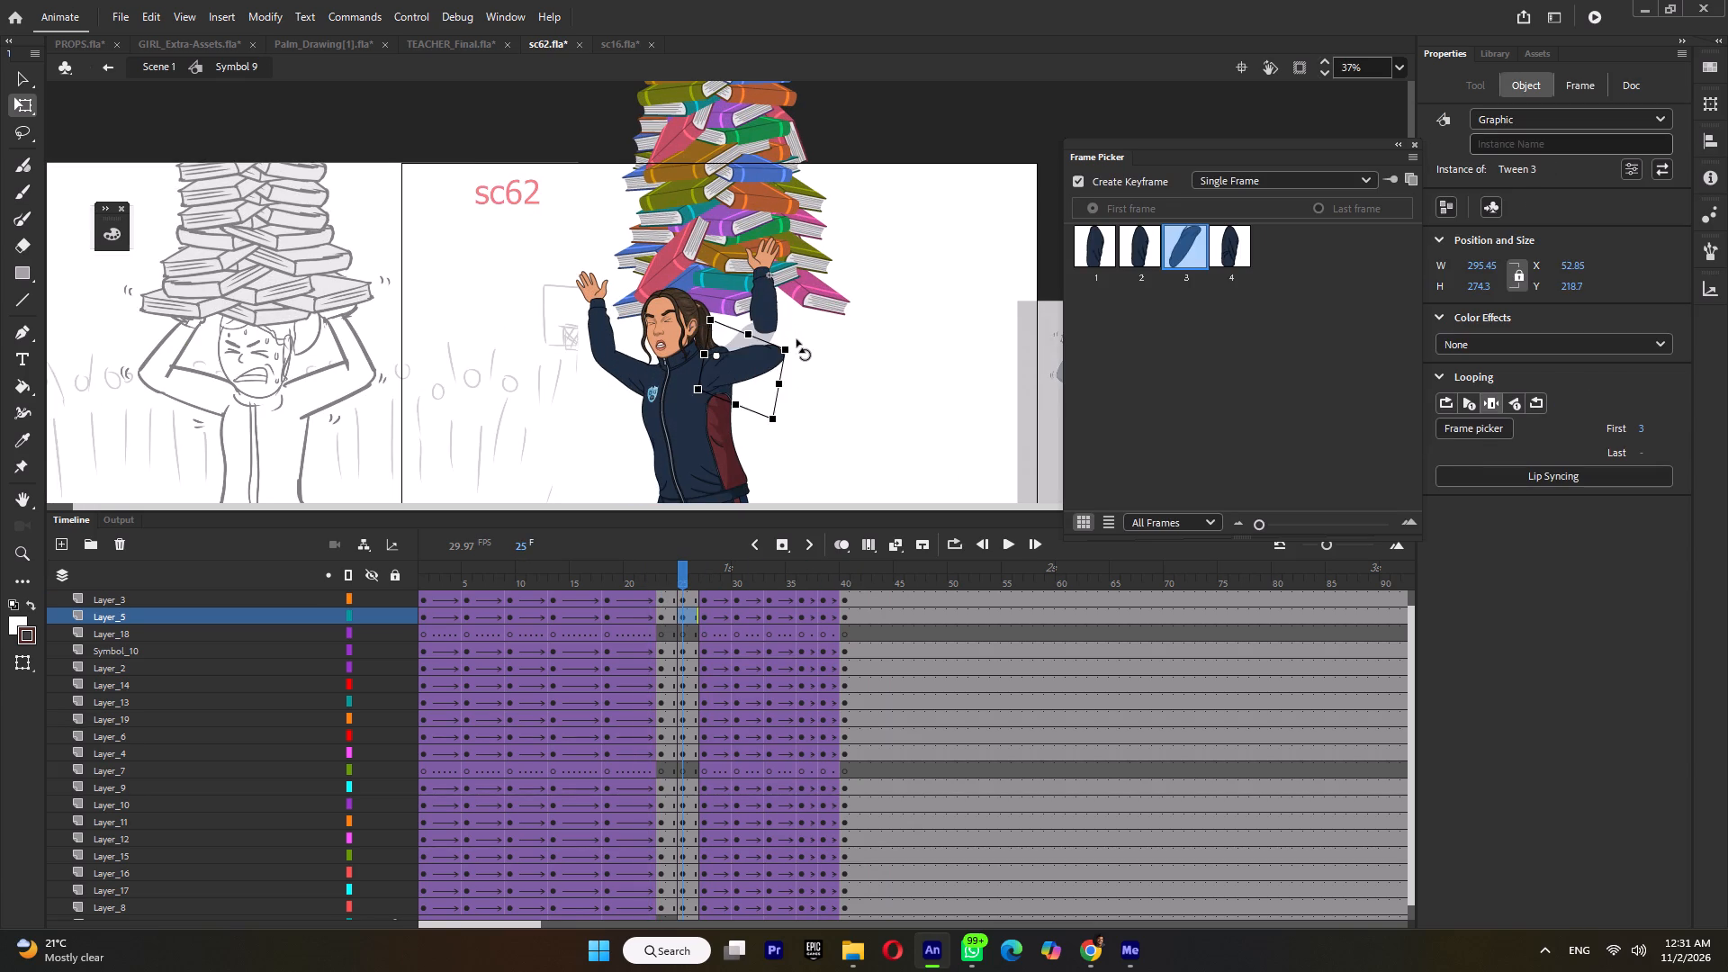
left_click_drag(796, 339, 789, 328)
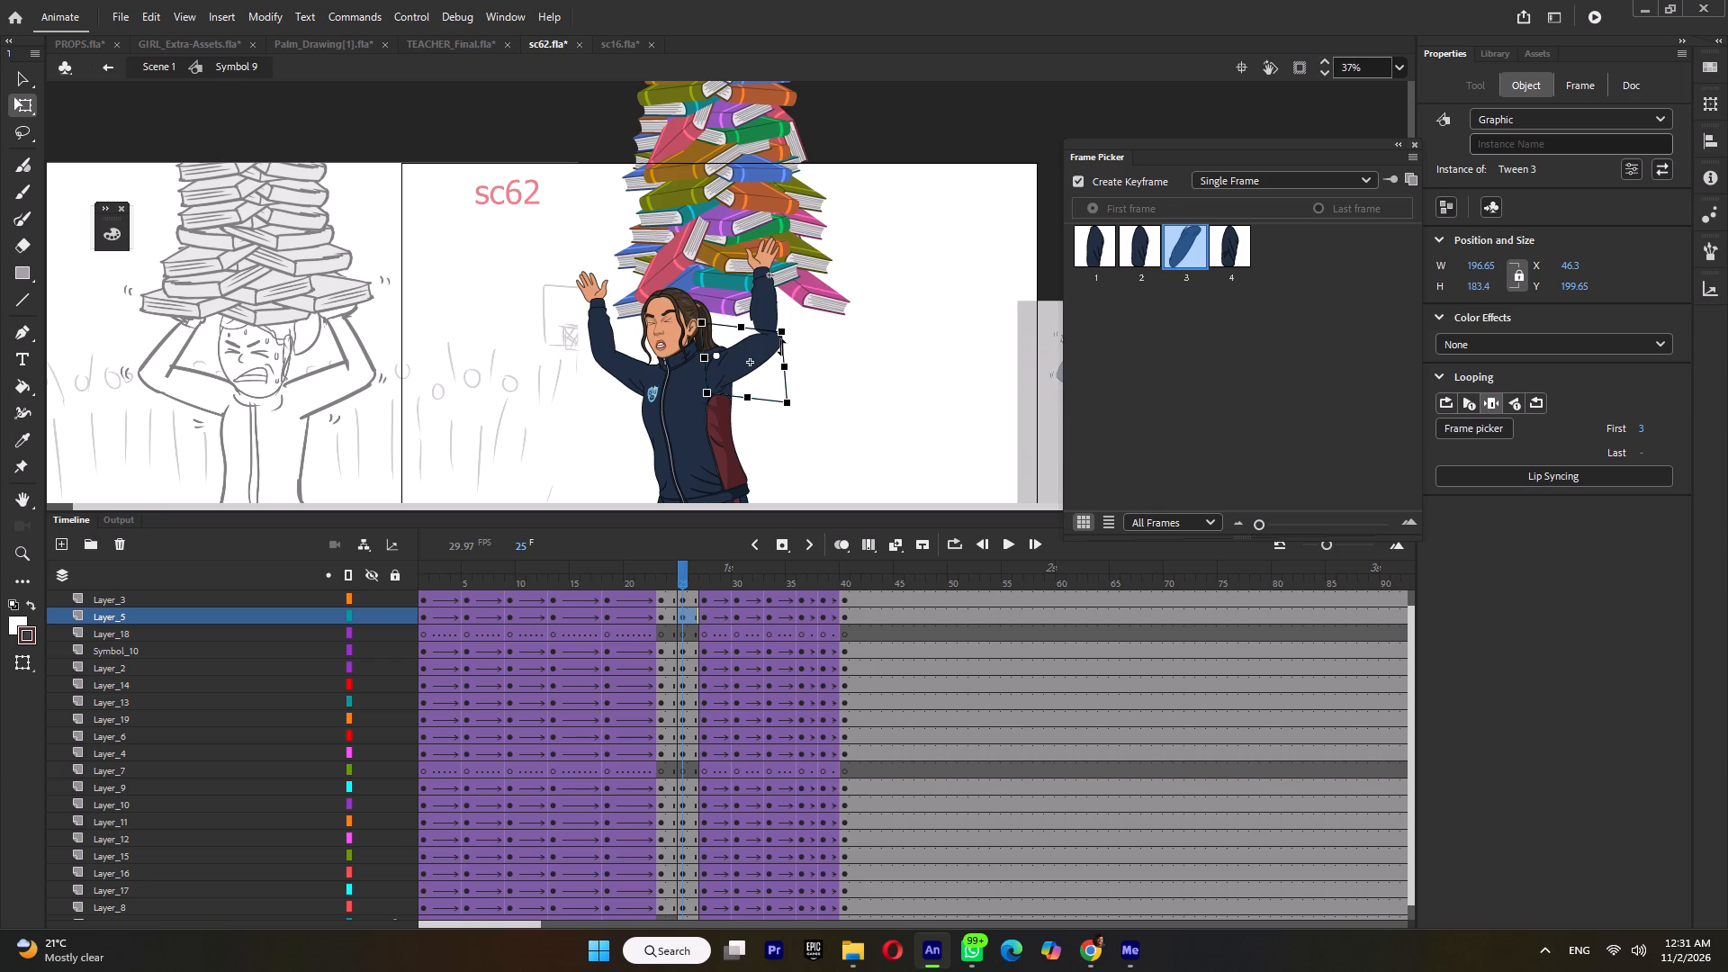
left_click_drag(781, 346, 786, 357)
scroll(735, 366, "up", 7, "ctrl")
middle_click(736, 366, "ctrl")
left_click_drag(747, 360, 777, 337)
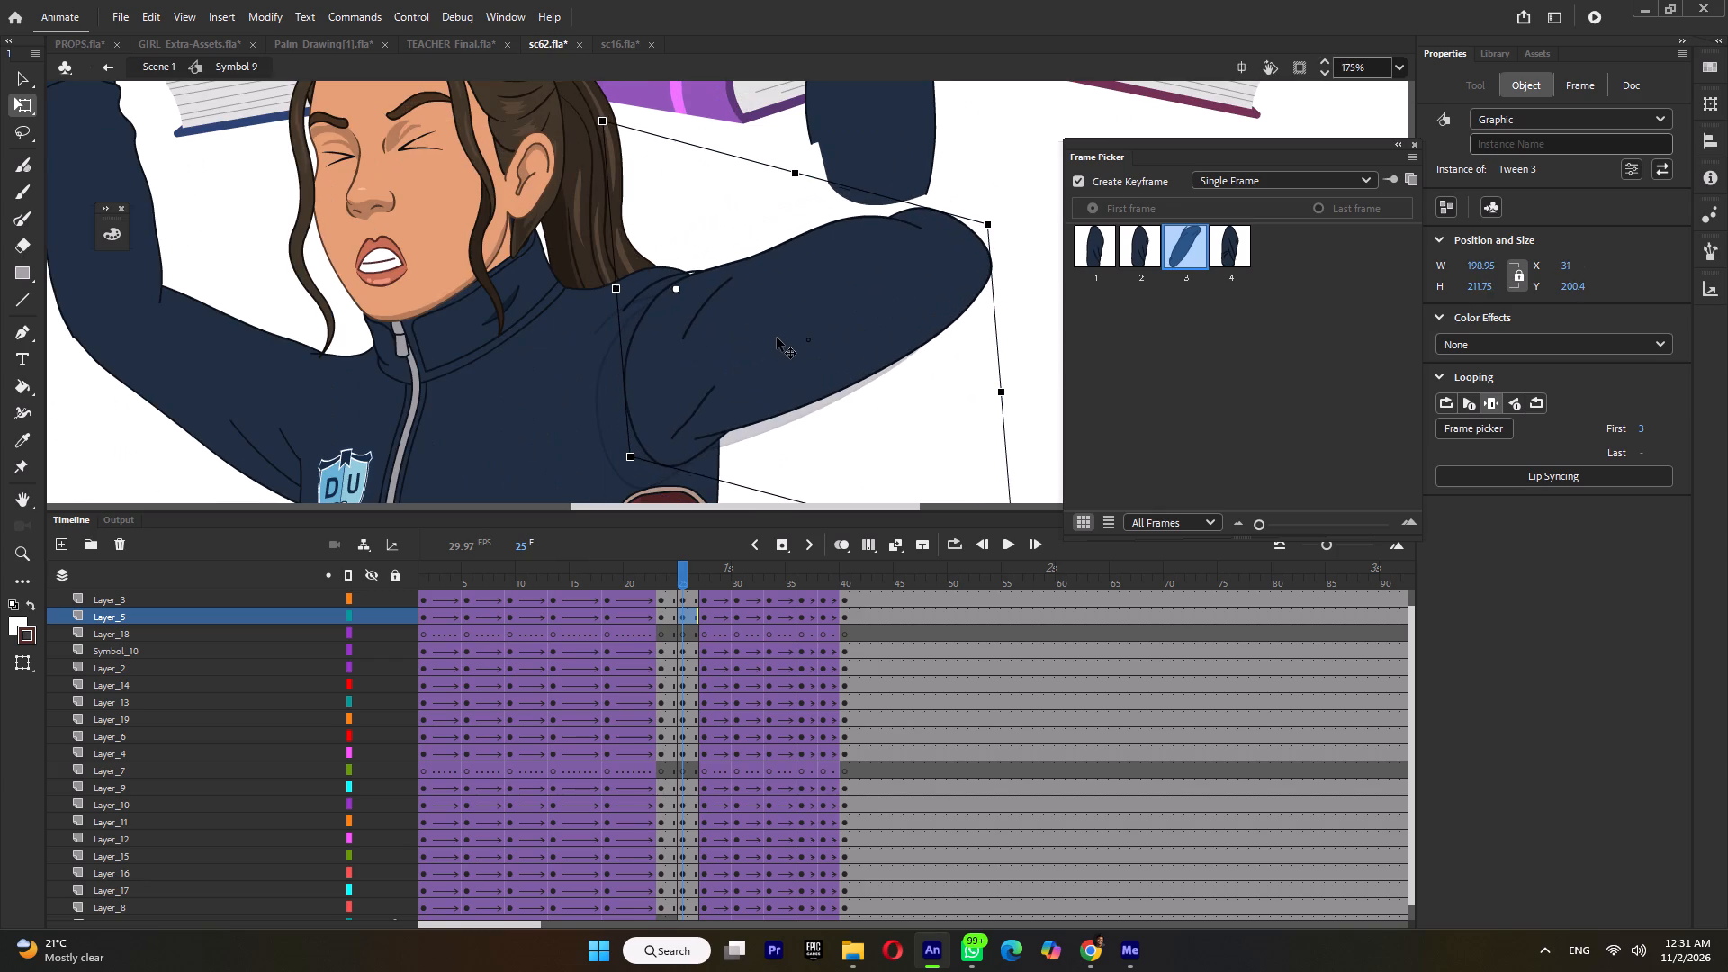
left_click_drag(777, 337, 778, 337)
scroll(773, 330, "down", 4, "ctrl")
Move the girl's left forearm and hand together outward and down to meet the lowered elbow at frame 25.
left_click(814, 220)
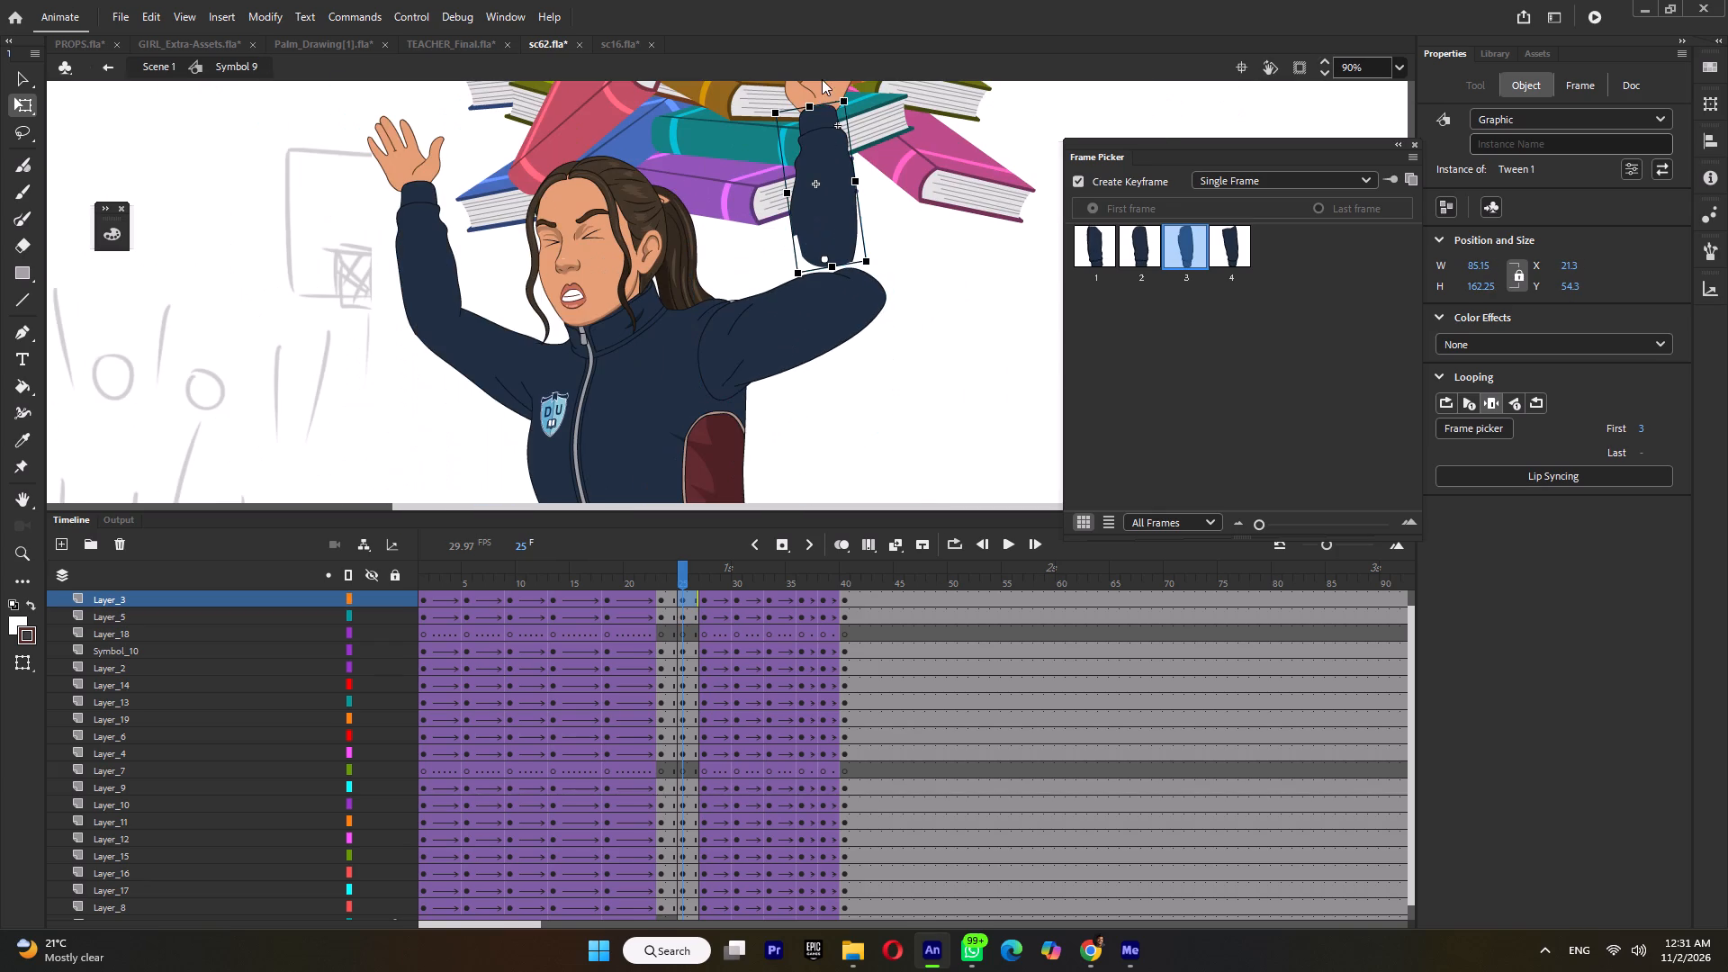
left_click(823, 86, "shift")
left_click_drag(837, 207, 868, 256)
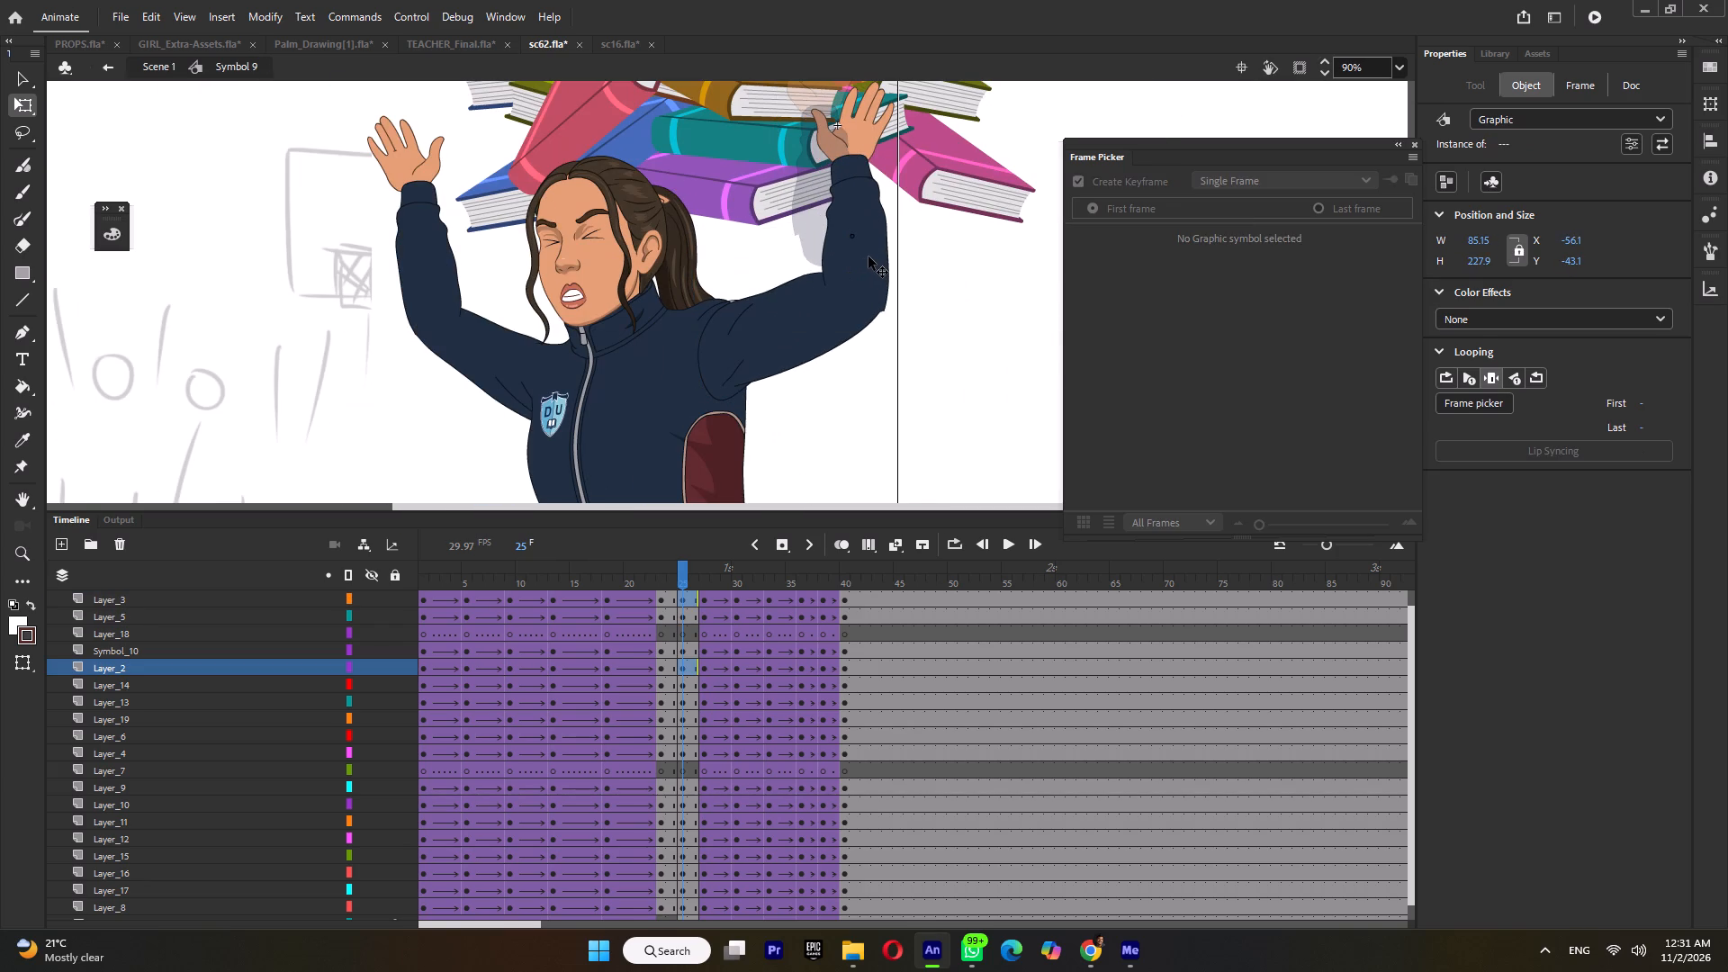
left_click_drag(868, 256, 865, 253)
Rotate the girl's right forearm and hand together around the elbow to a more upright pose at frame 25.
left_click_drag(329, 161, 427, 277)
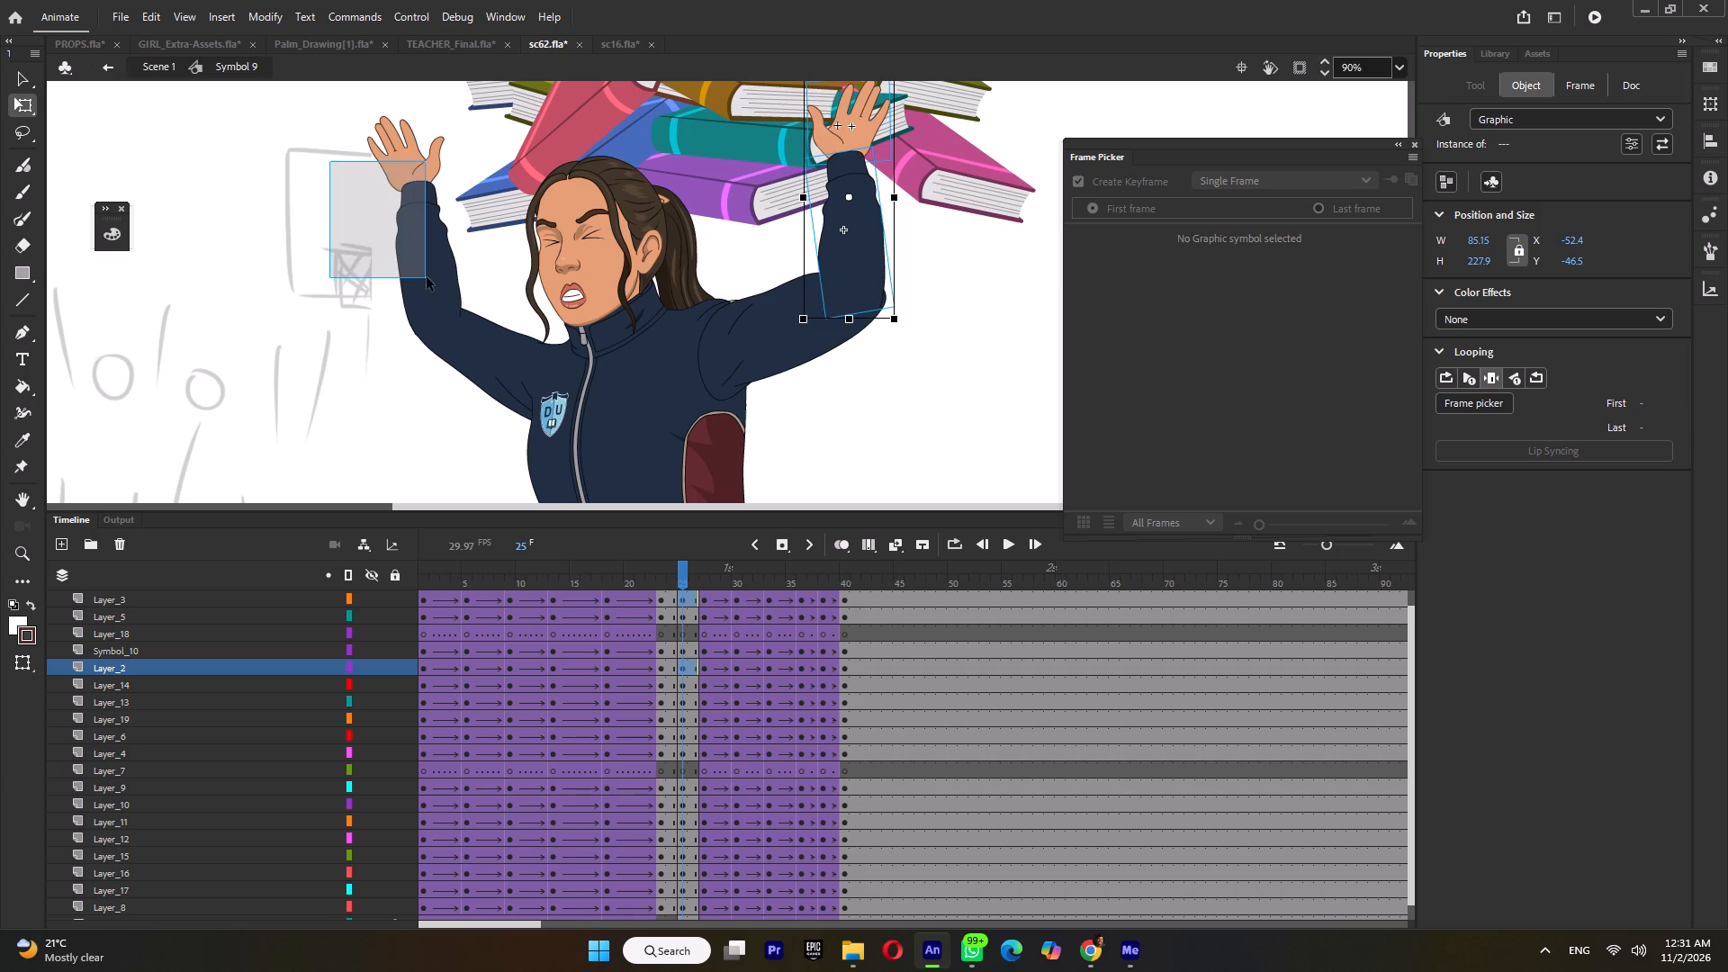
left_click_drag(427, 277, 427, 274)
left_click_drag(418, 228, 435, 321)
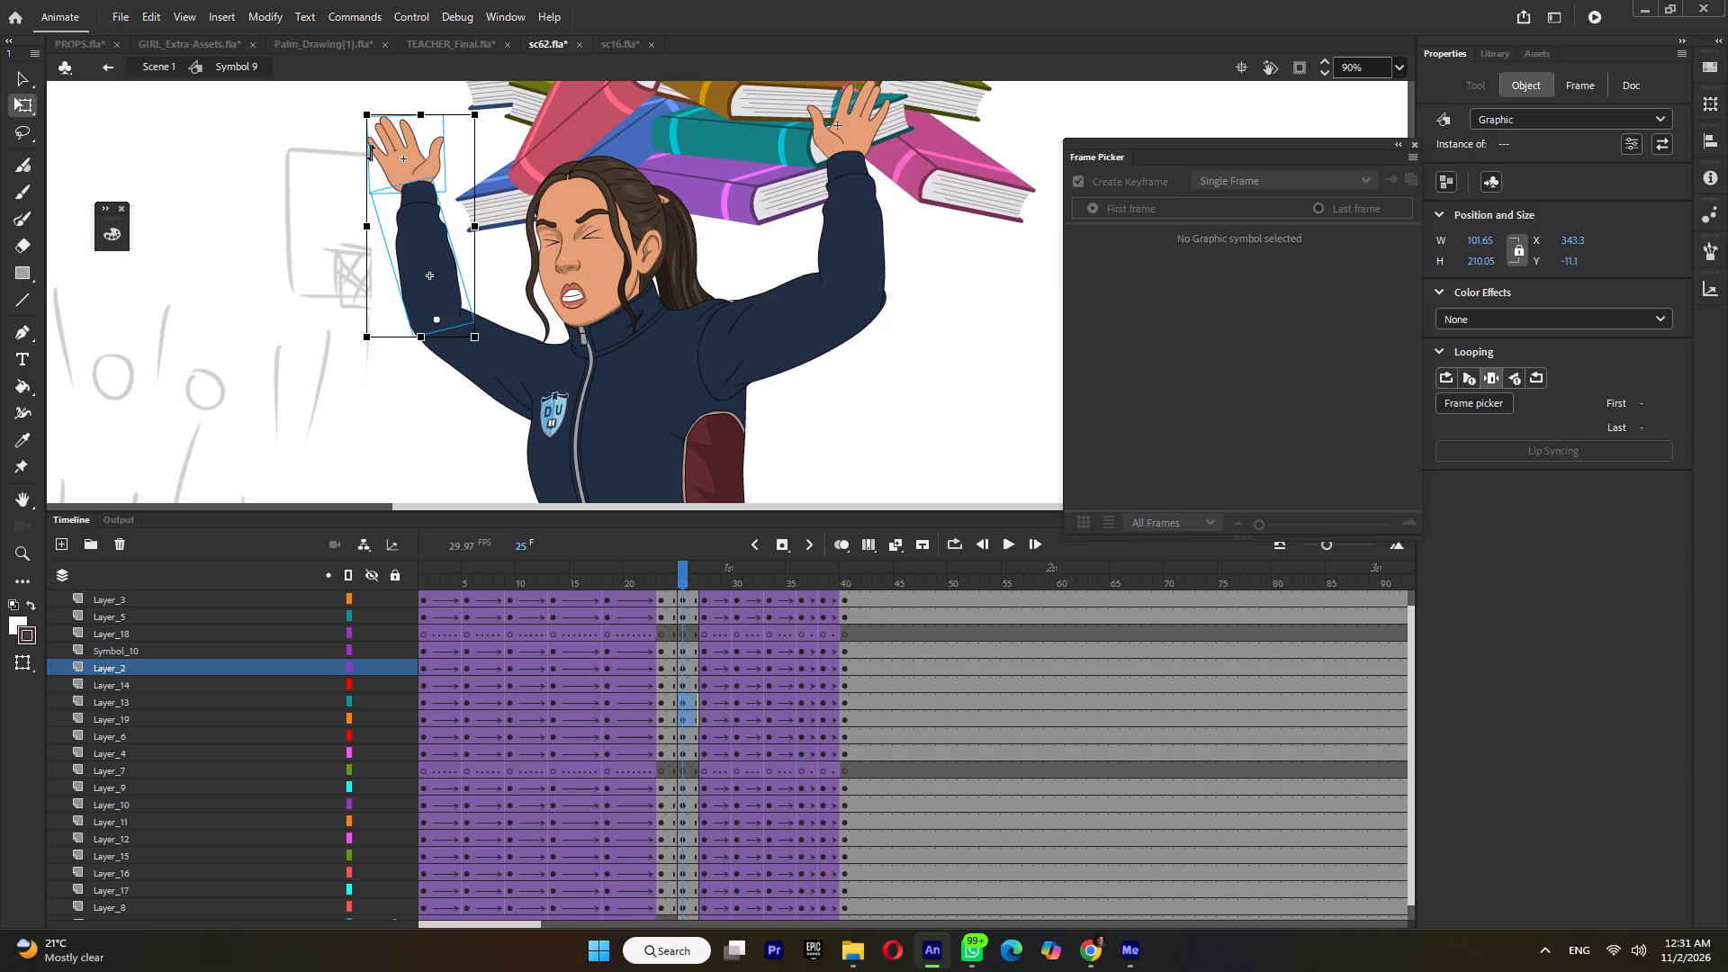
left_click_drag(359, 119, 398, 123)
left_click(502, 373, "shift")
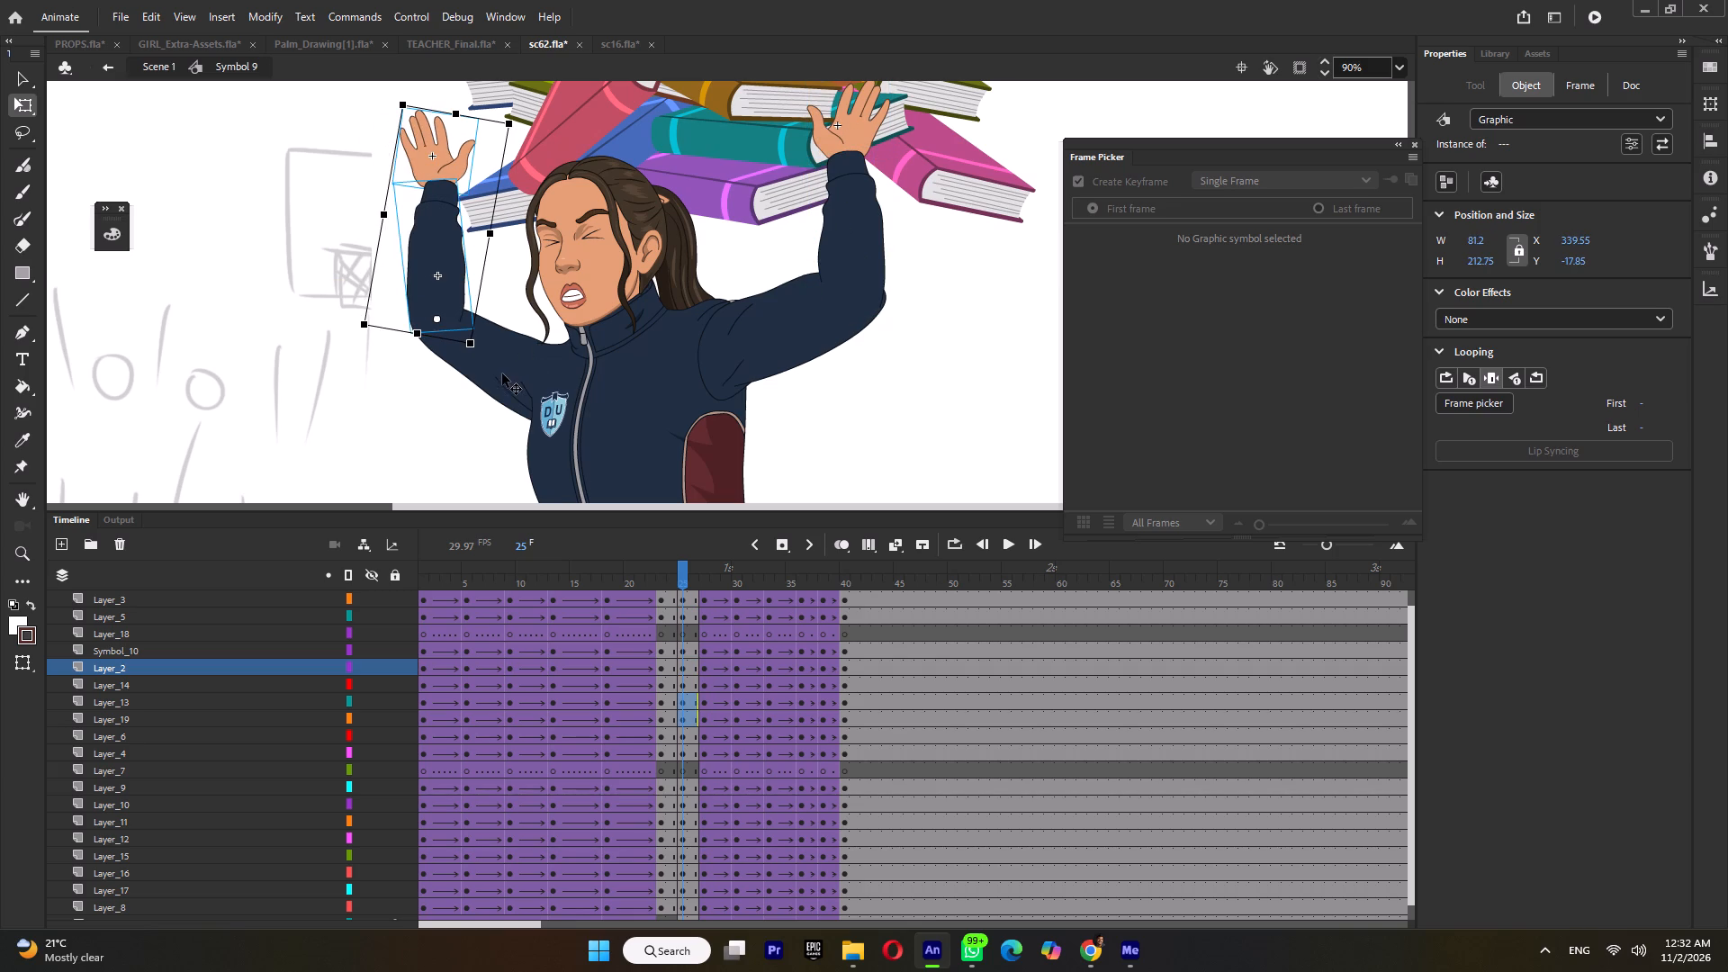
Replay the fall inside the symbol from the start and from around frame 22 to examine the revised arm poses.
scroll(552, 297, "down", 10, "ctrl")
left_click(634, 580)
key("Return")
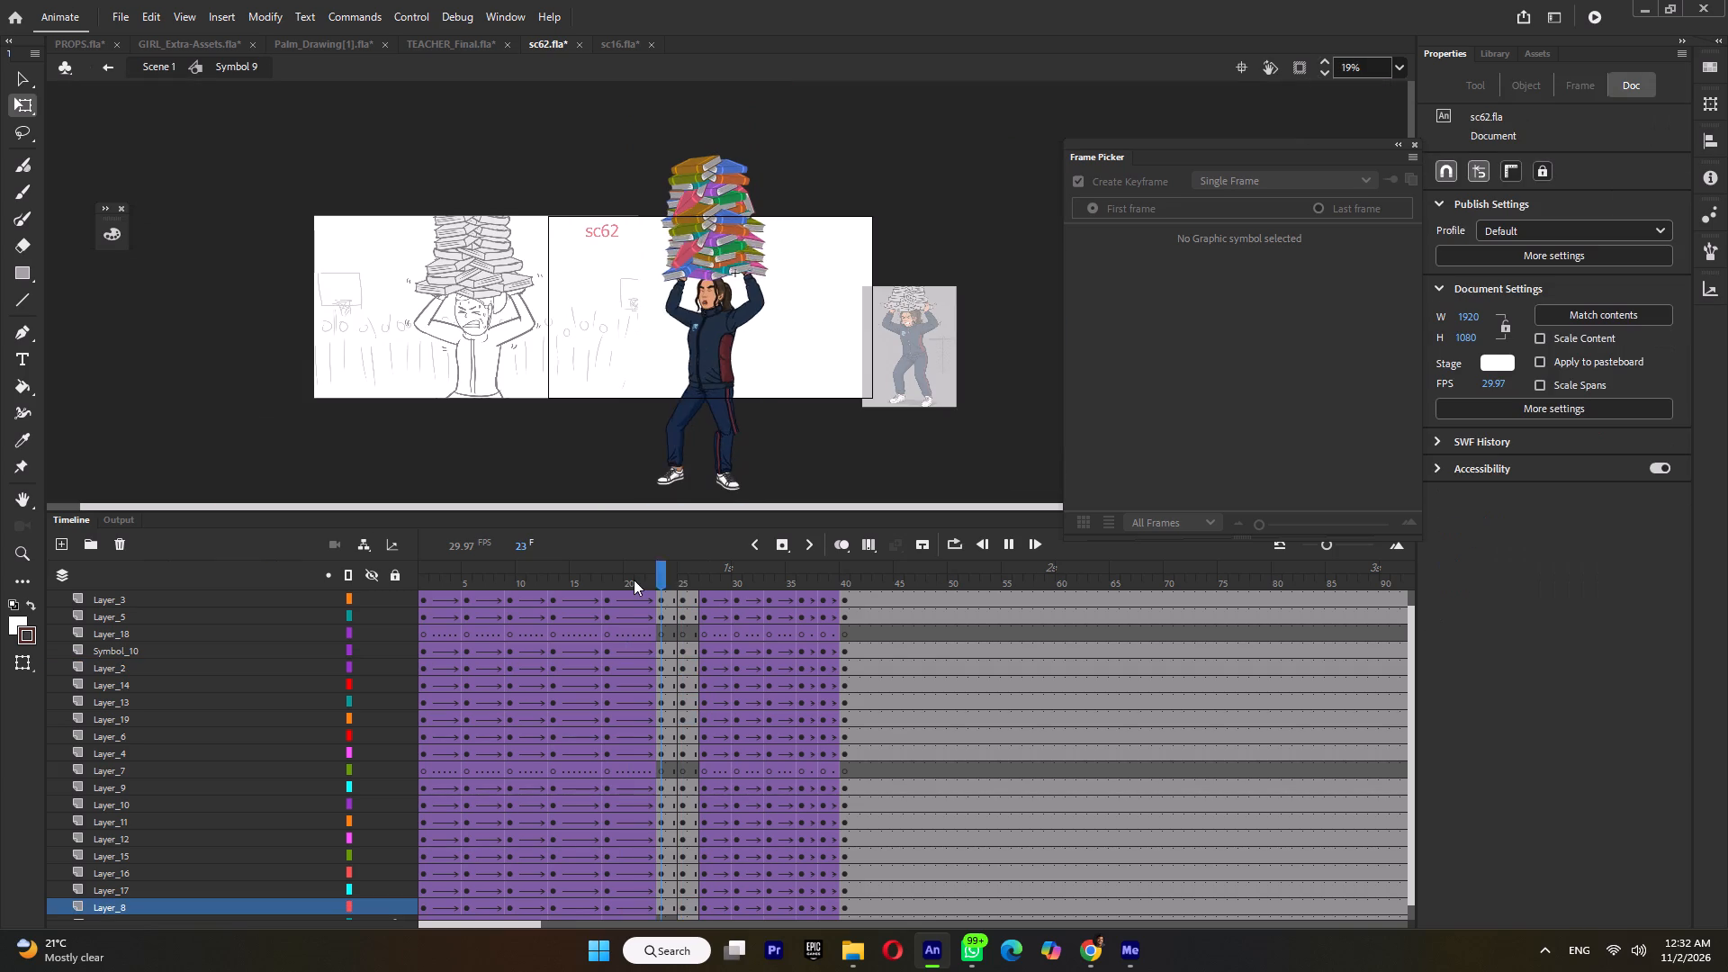
left_click_drag(610, 580, 239, 603)
key("Return")
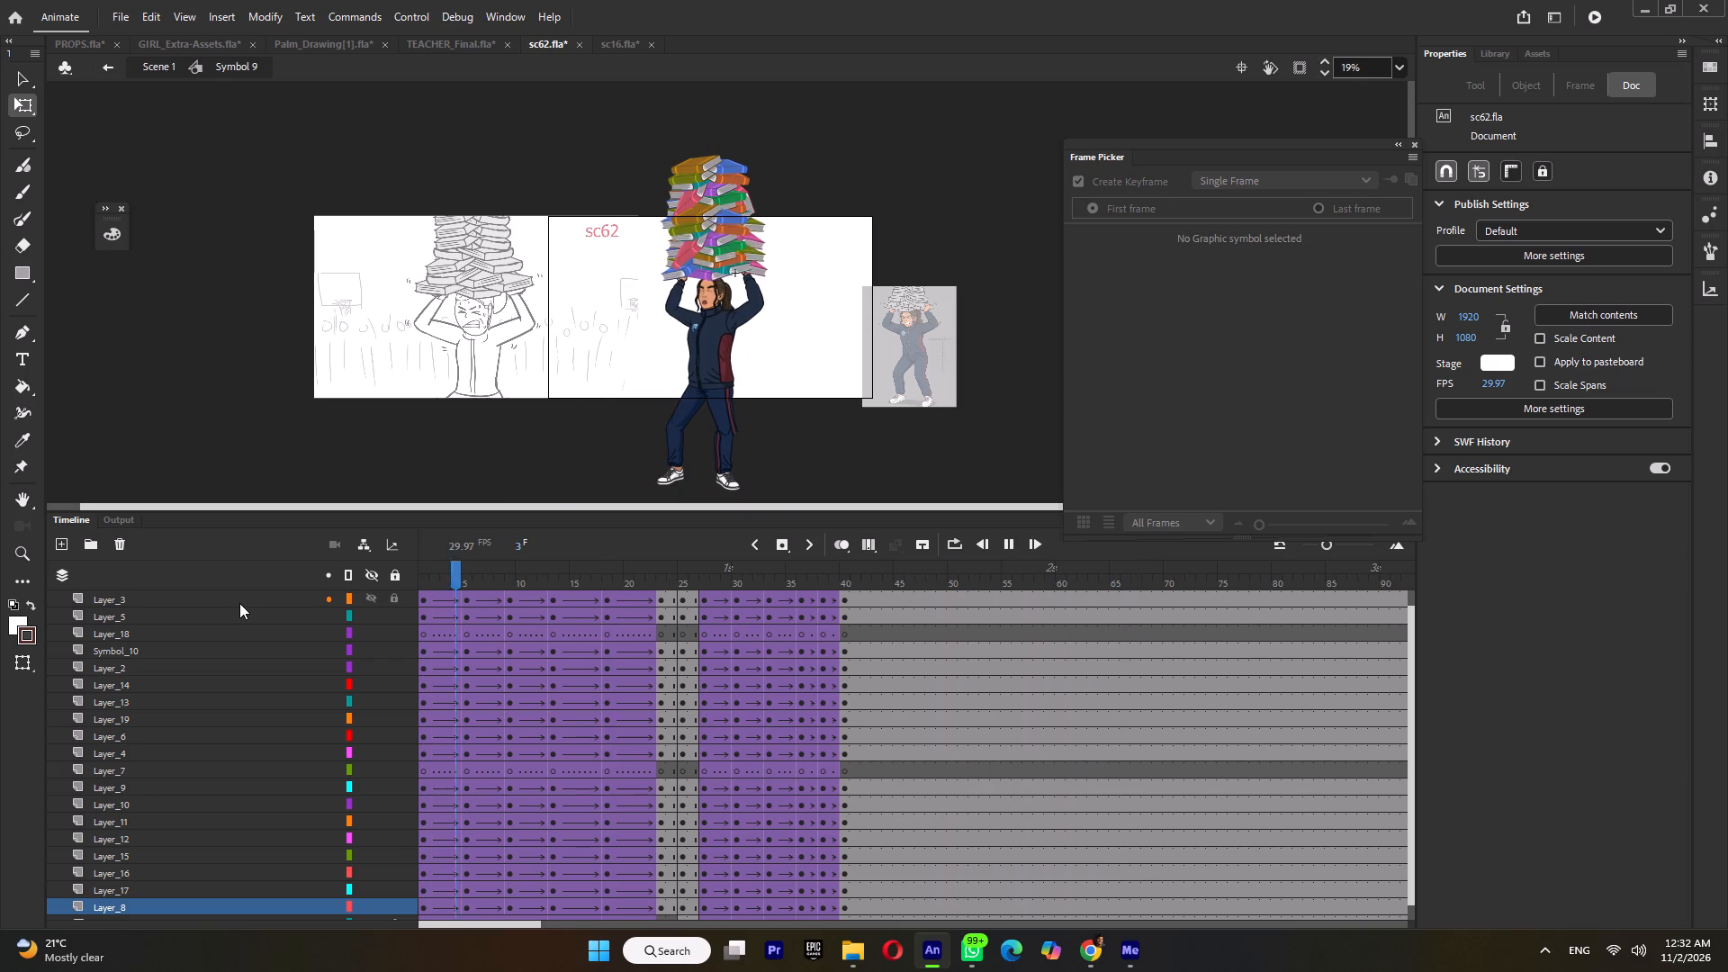
key("Return")
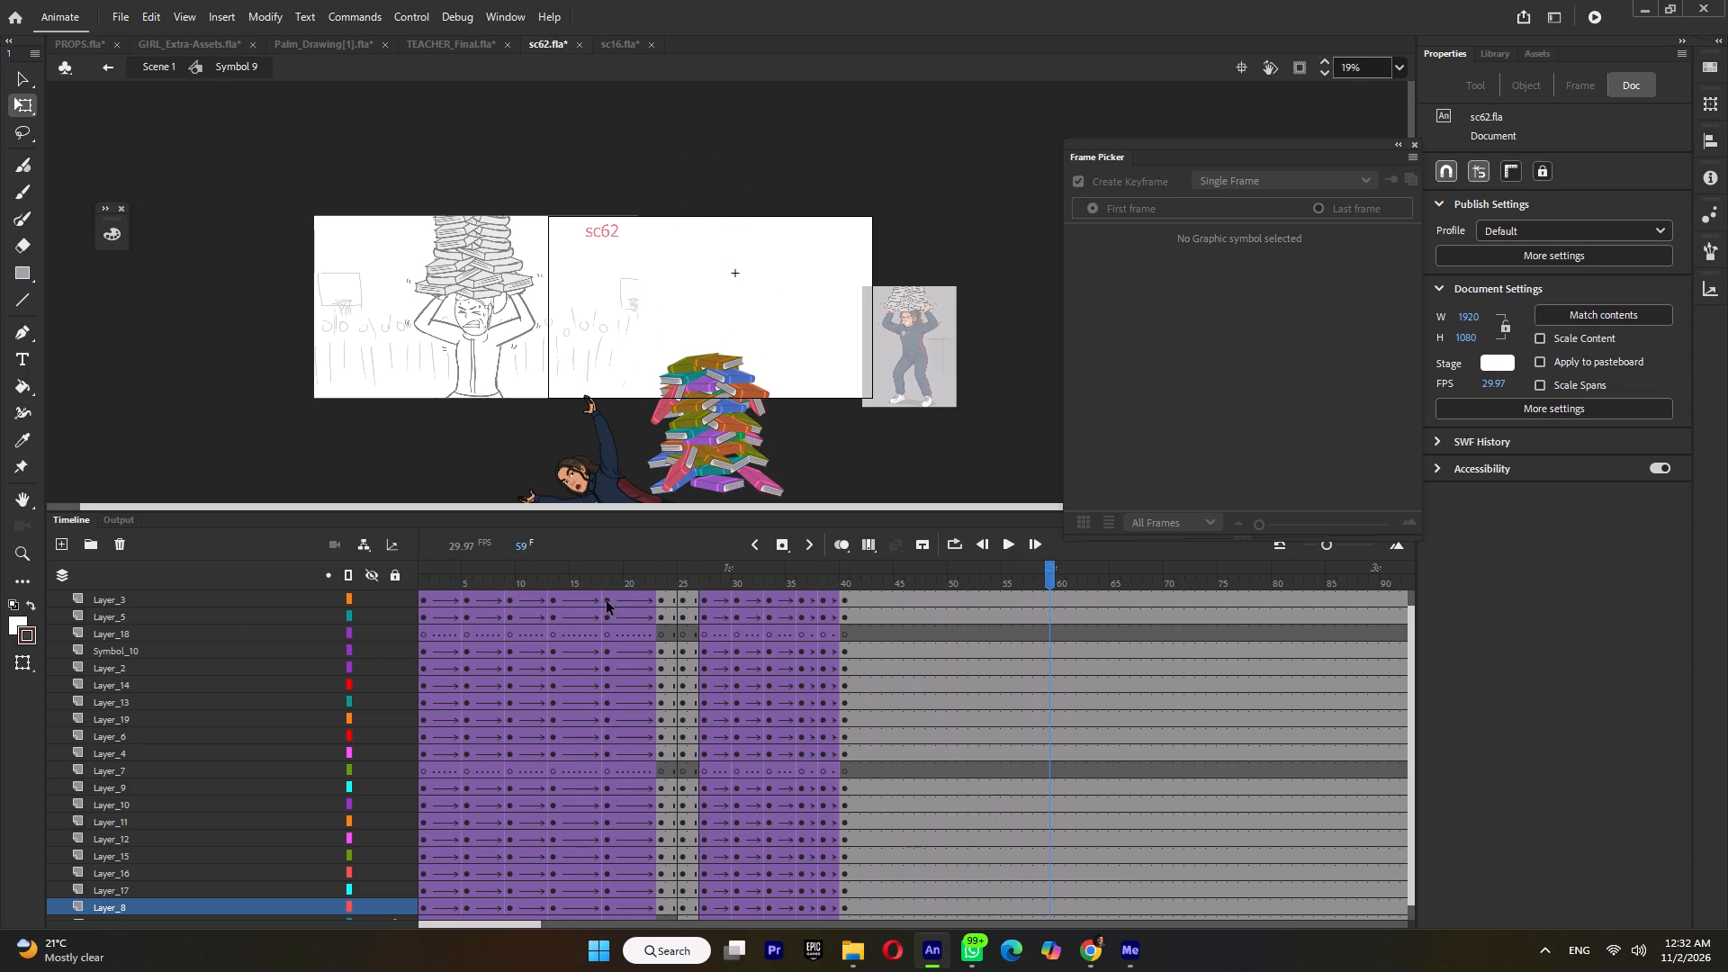
left_click(625, 573)
key("Return")
left_click(648, 573)
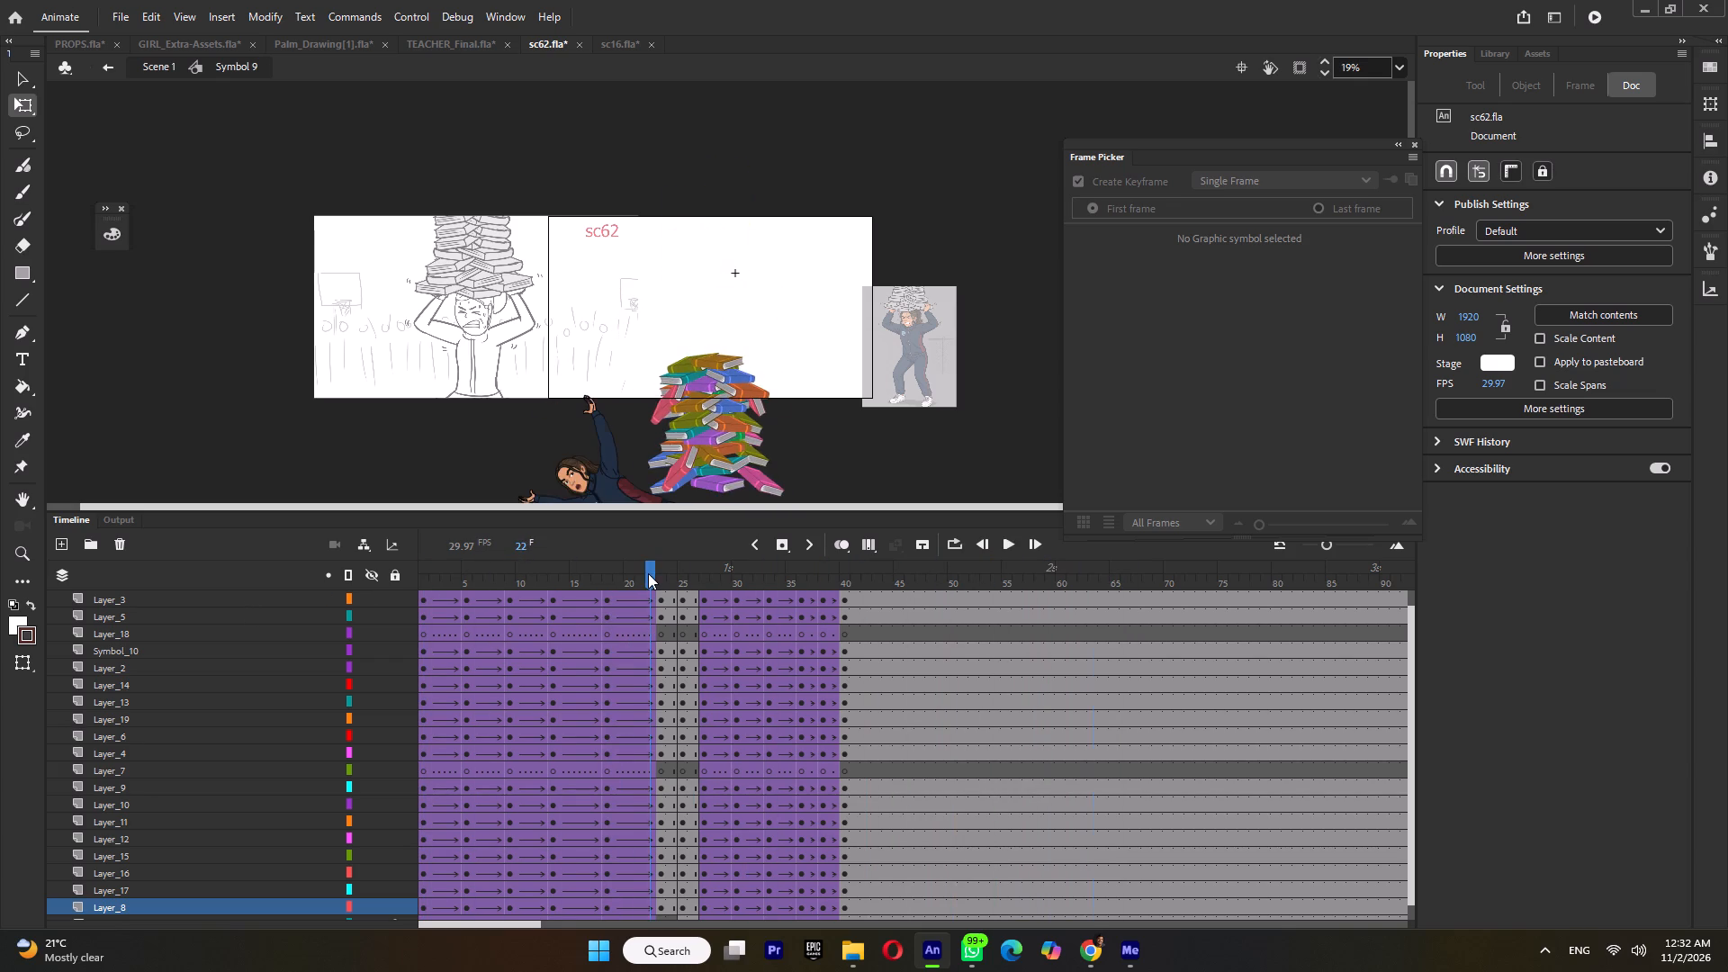
key("Return")
left_click(648, 573)
key("Return")
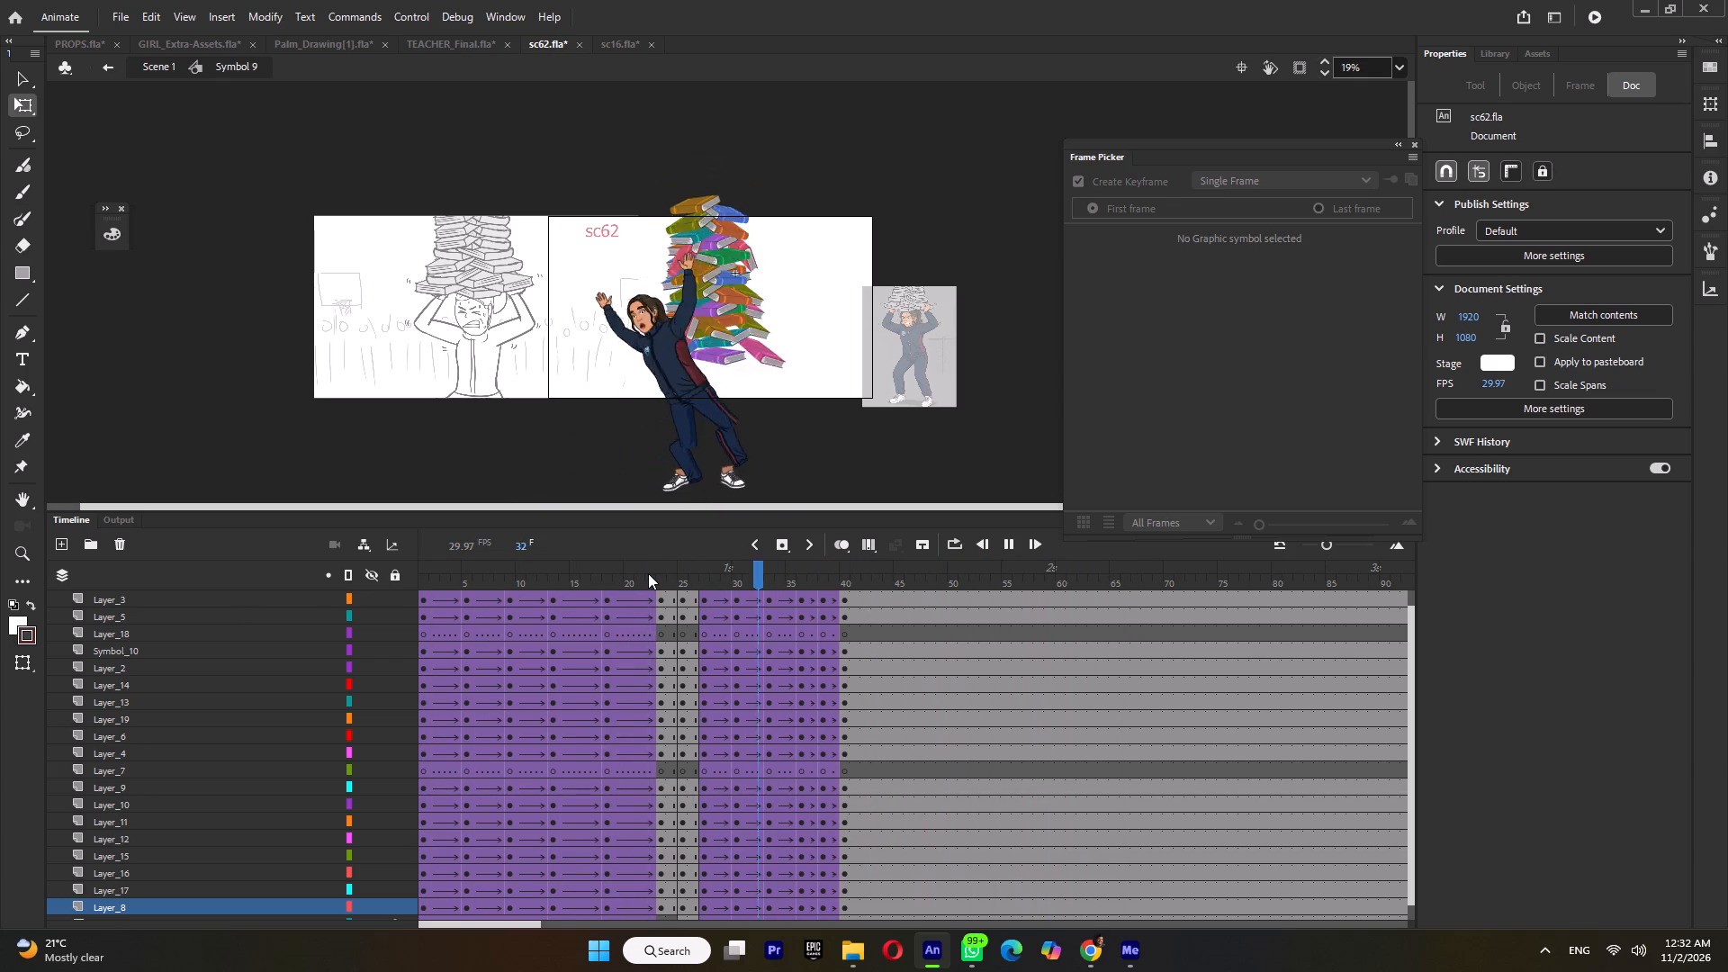
key("Return")
Clip the content outside the stage and replay the symbol's animation from frame 1 to examine the framing.
left_click(1300, 69)
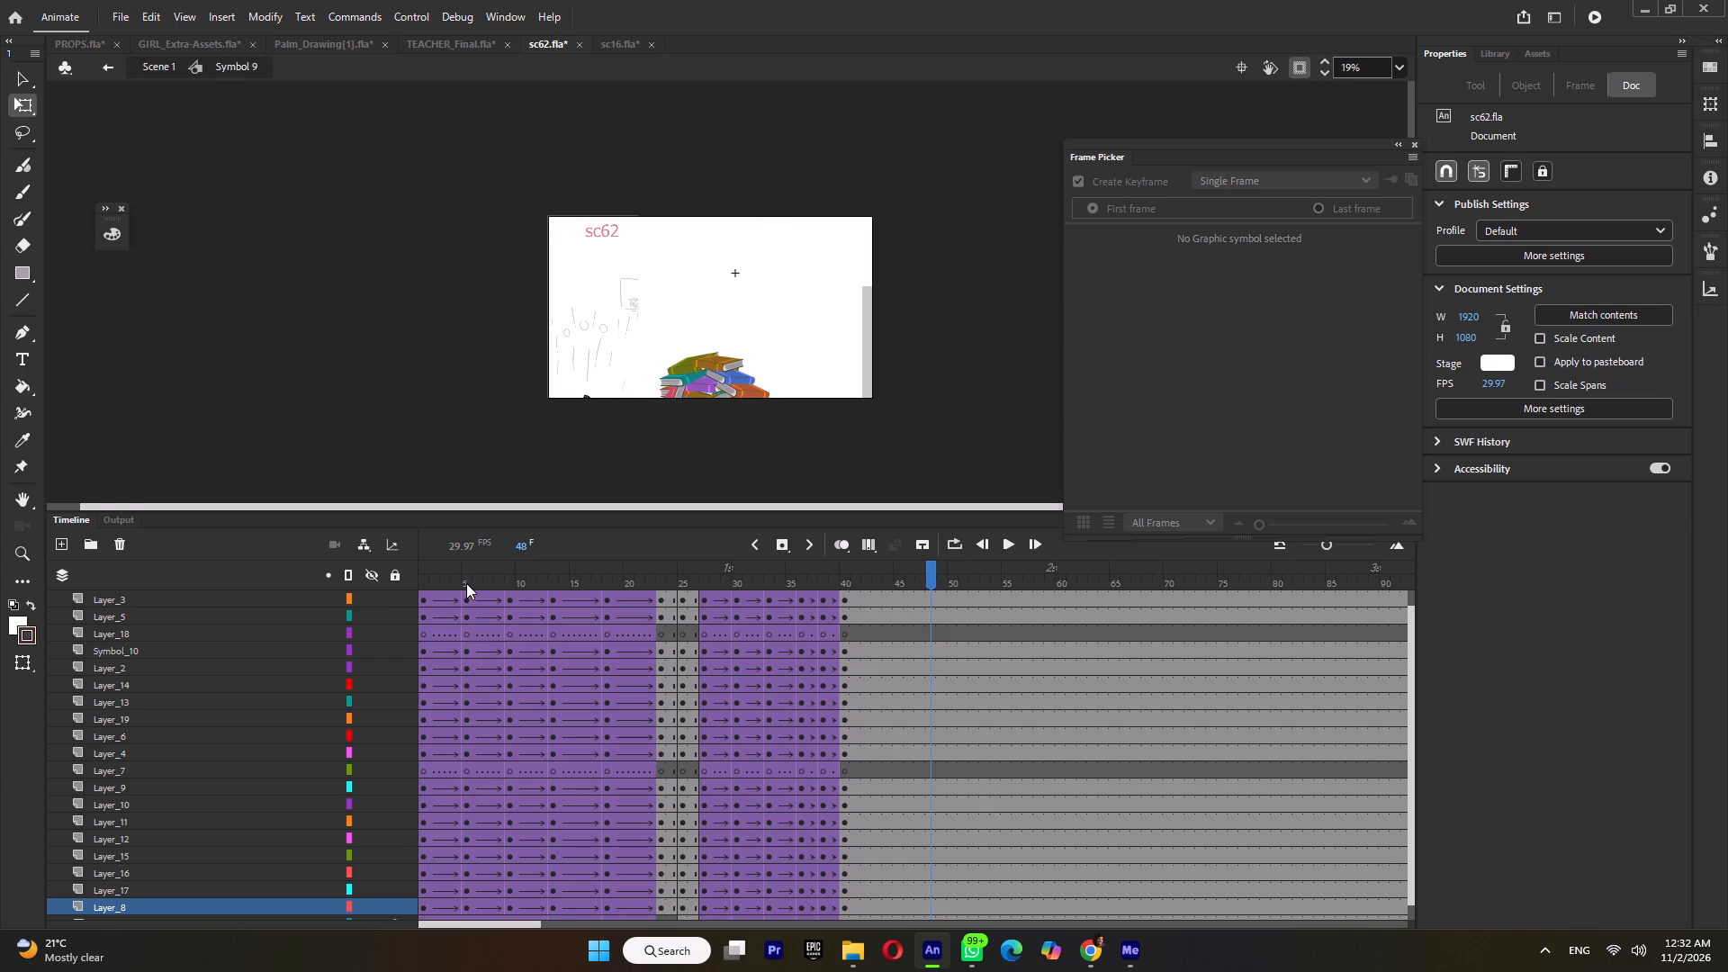
left_click_drag(465, 583, 361, 591)
key("Return")
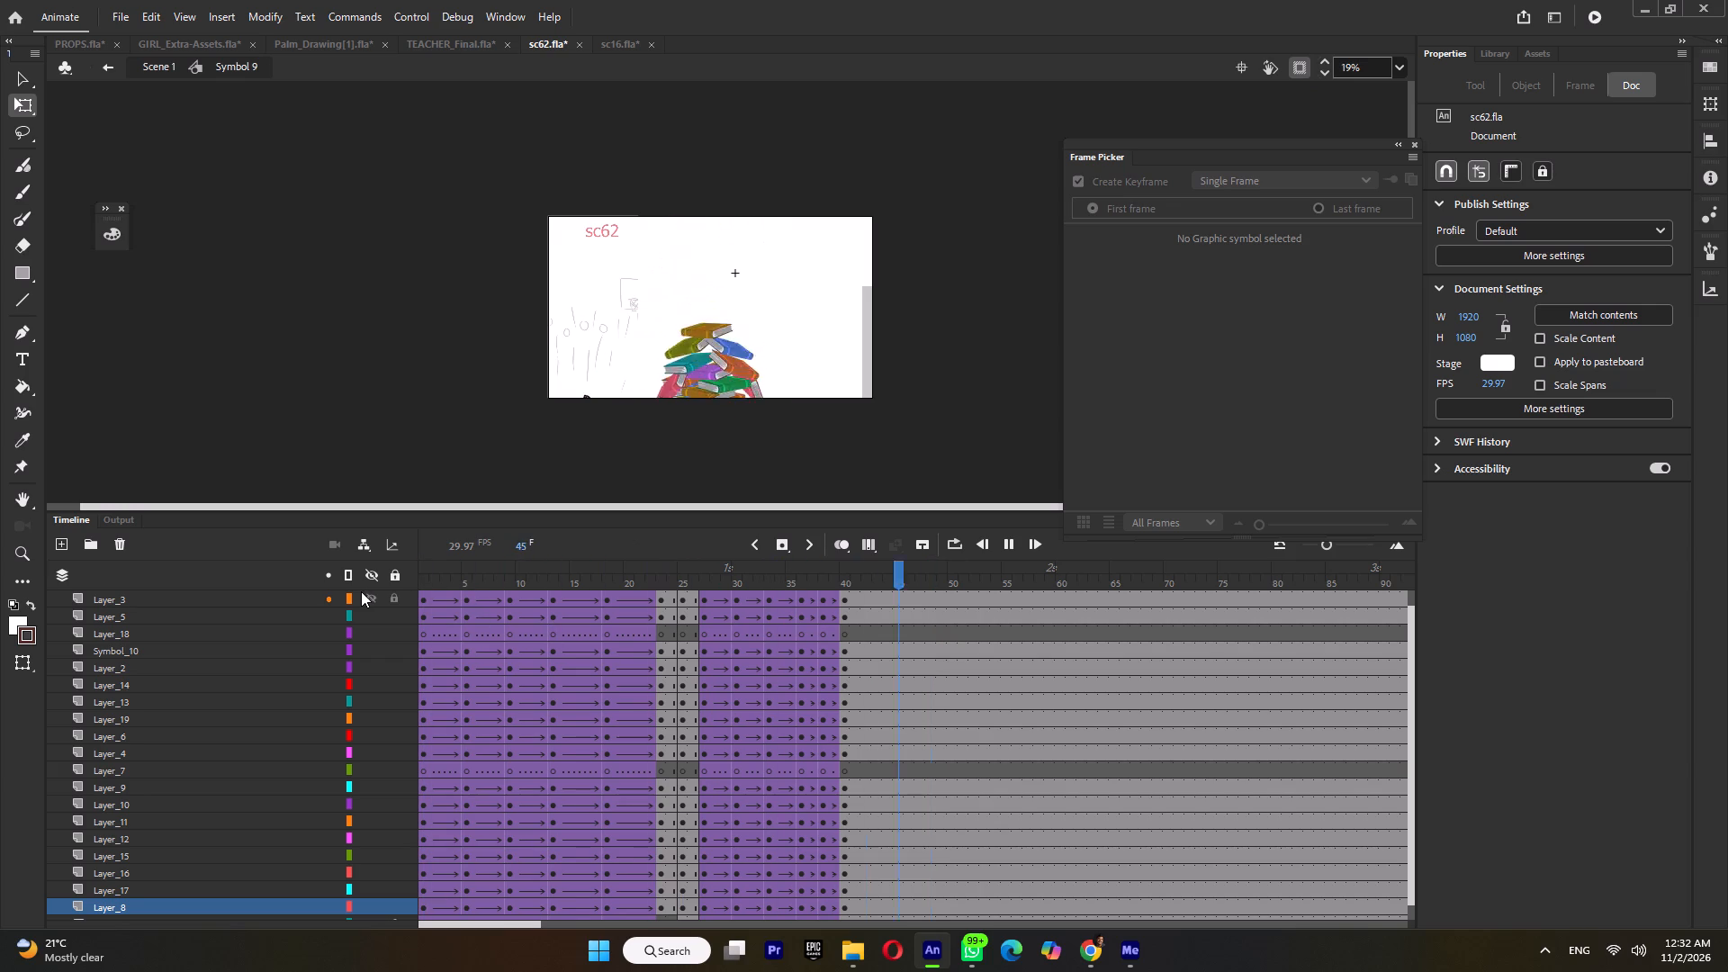
key("Return")
Return to Scene 1 and replay the shot from frame 1 several times to examine the fall within the stage.
double_click(472, 417)
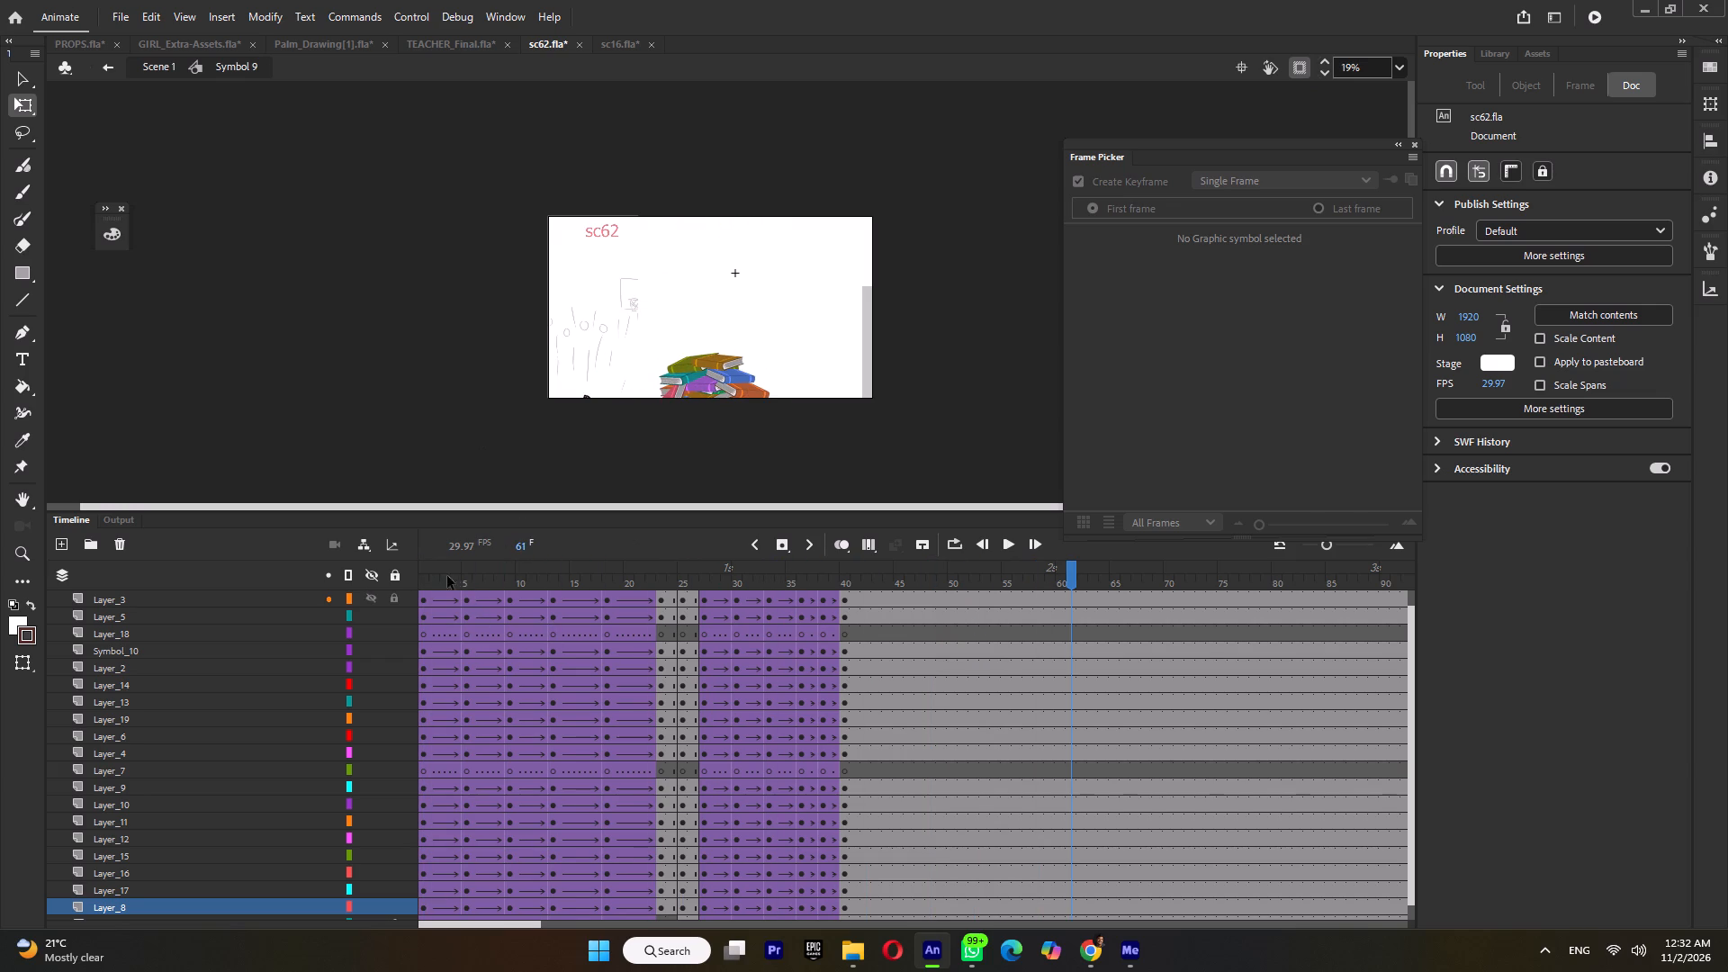
left_click_drag(446, 578, 401, 582)
key("Return")
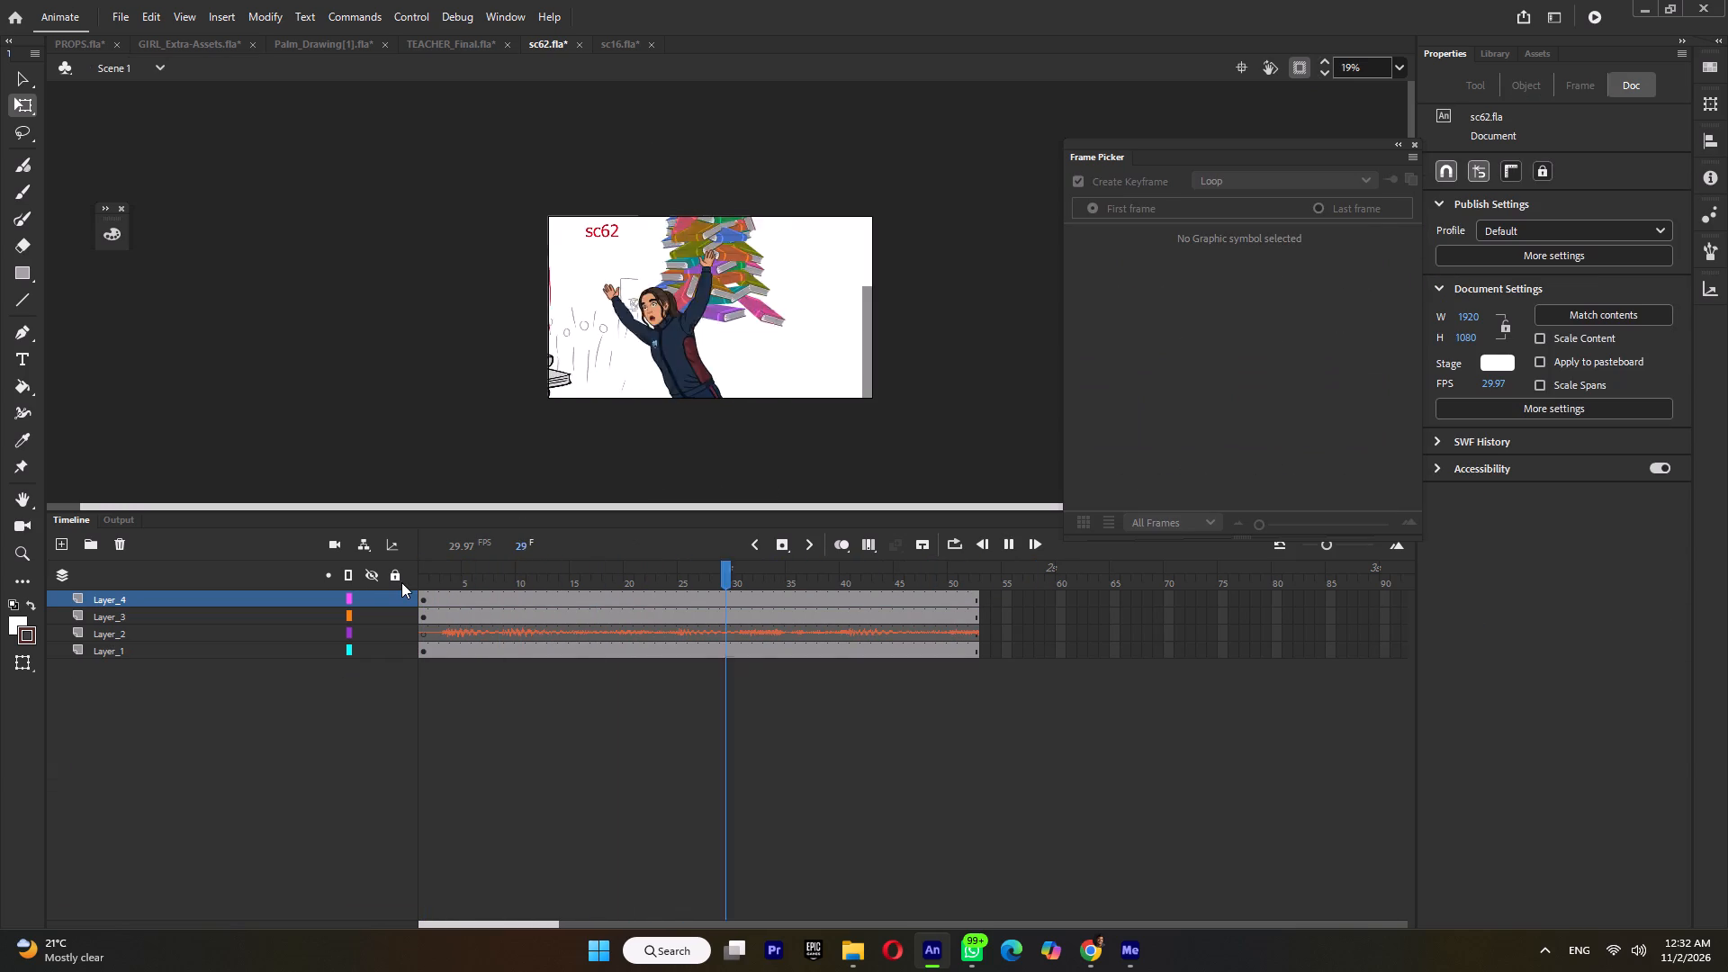
left_click_drag(495, 571, 328, 595)
key("Return")
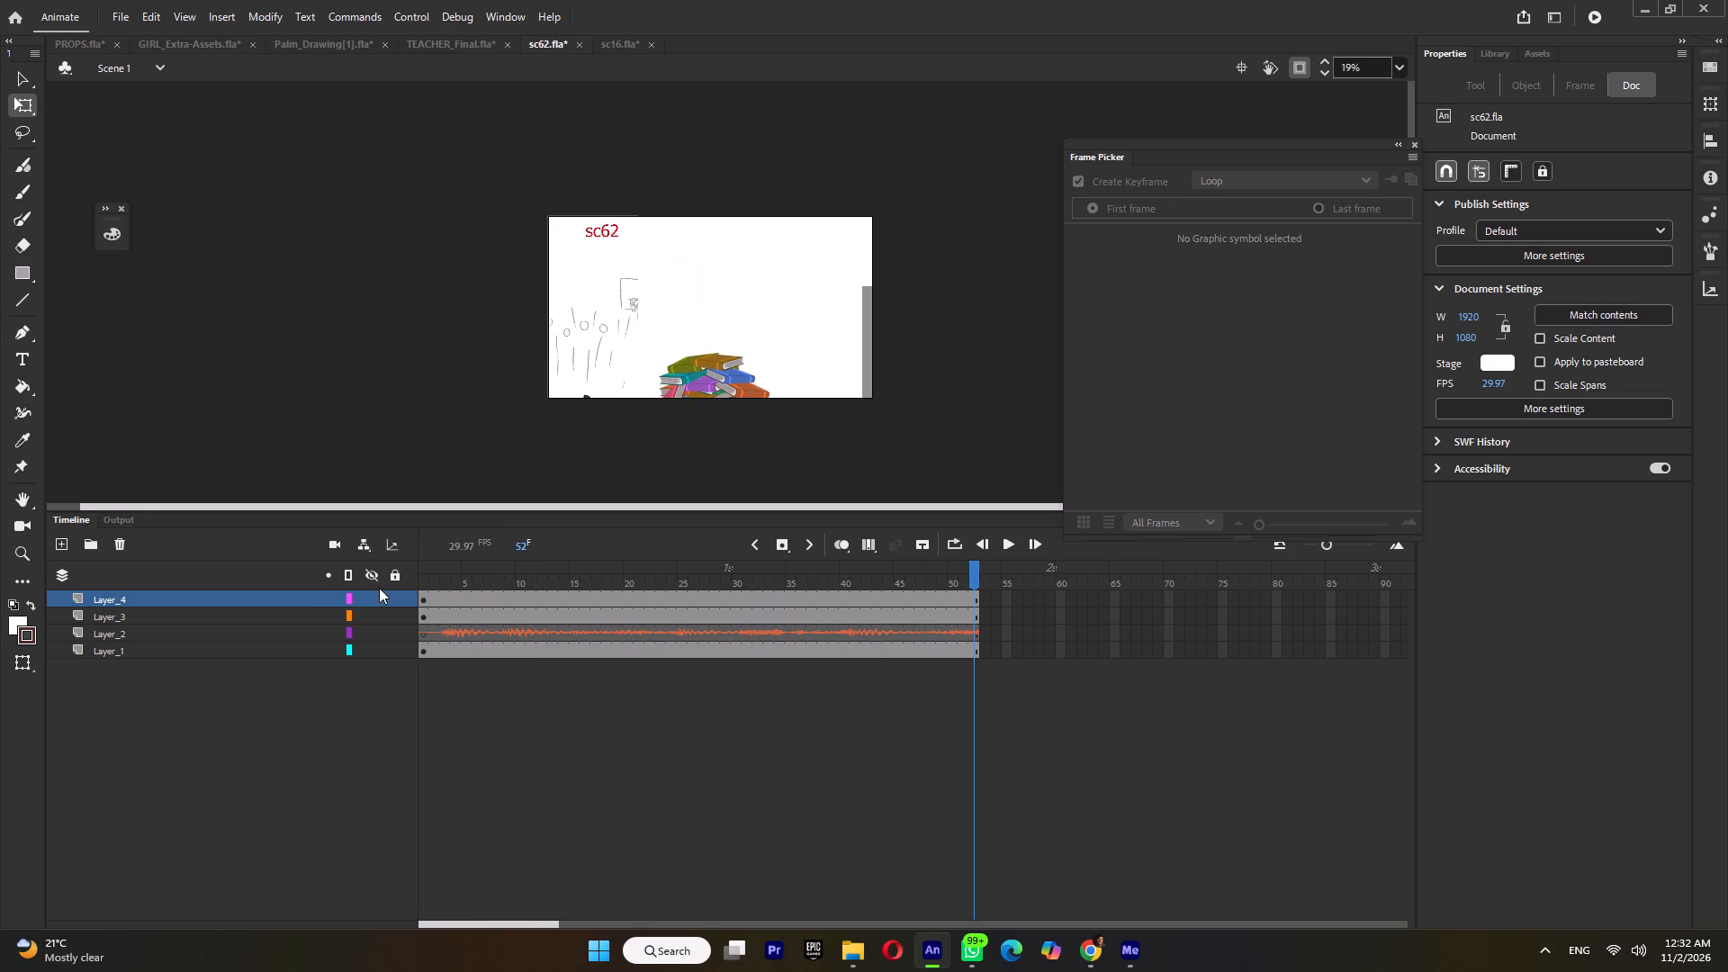
left_click_drag(422, 579, 396, 579)
key("Return")
Save the sc62 document.
key("ctrl+s")
key("Return")
key("ctrl+s")
Replay Scene 1 from frame 1 to review the saved shot.
left_click_drag(441, 572, 346, 584)
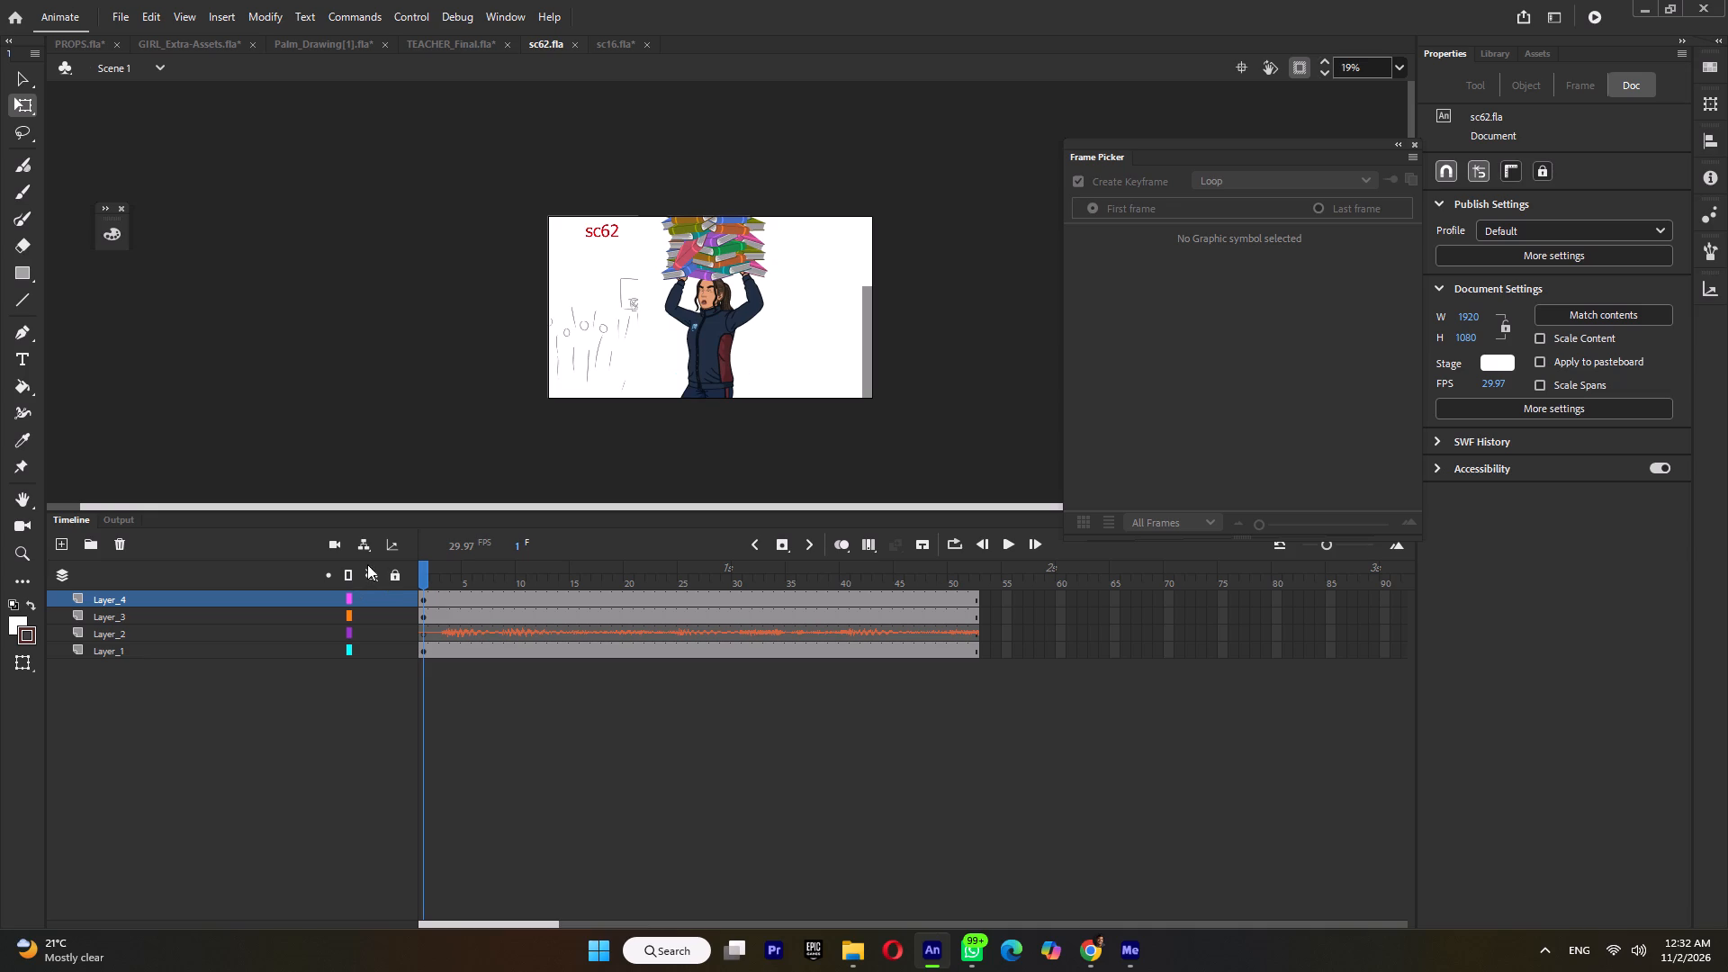
key("Return")
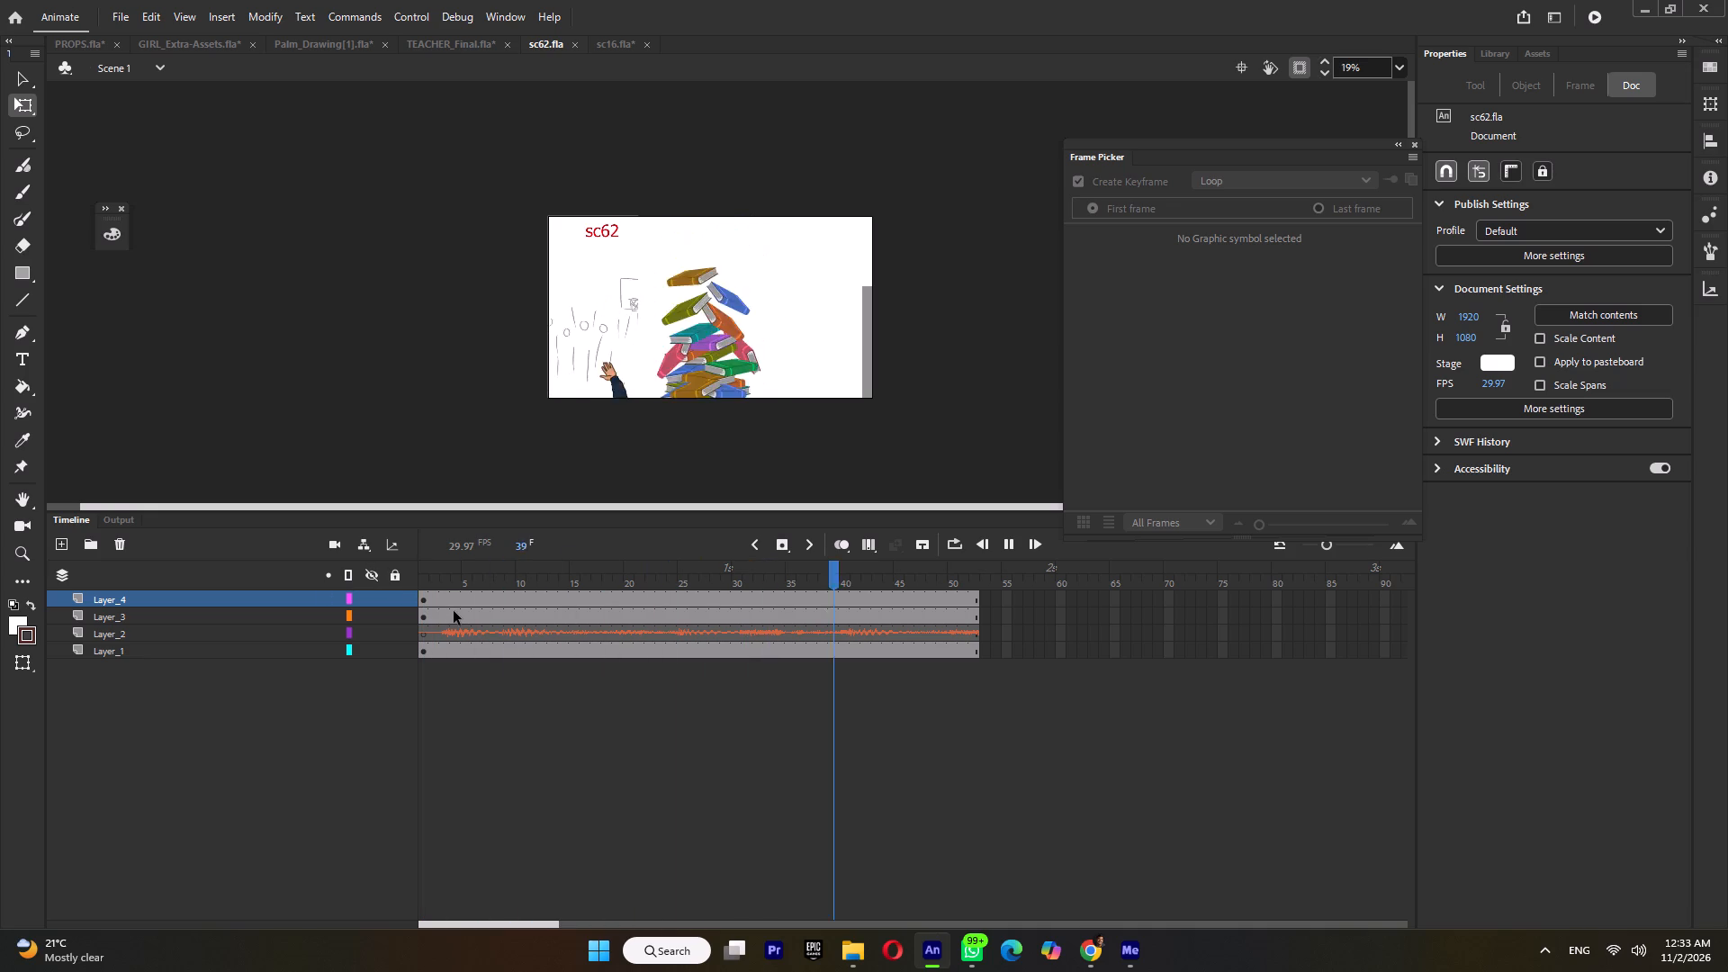